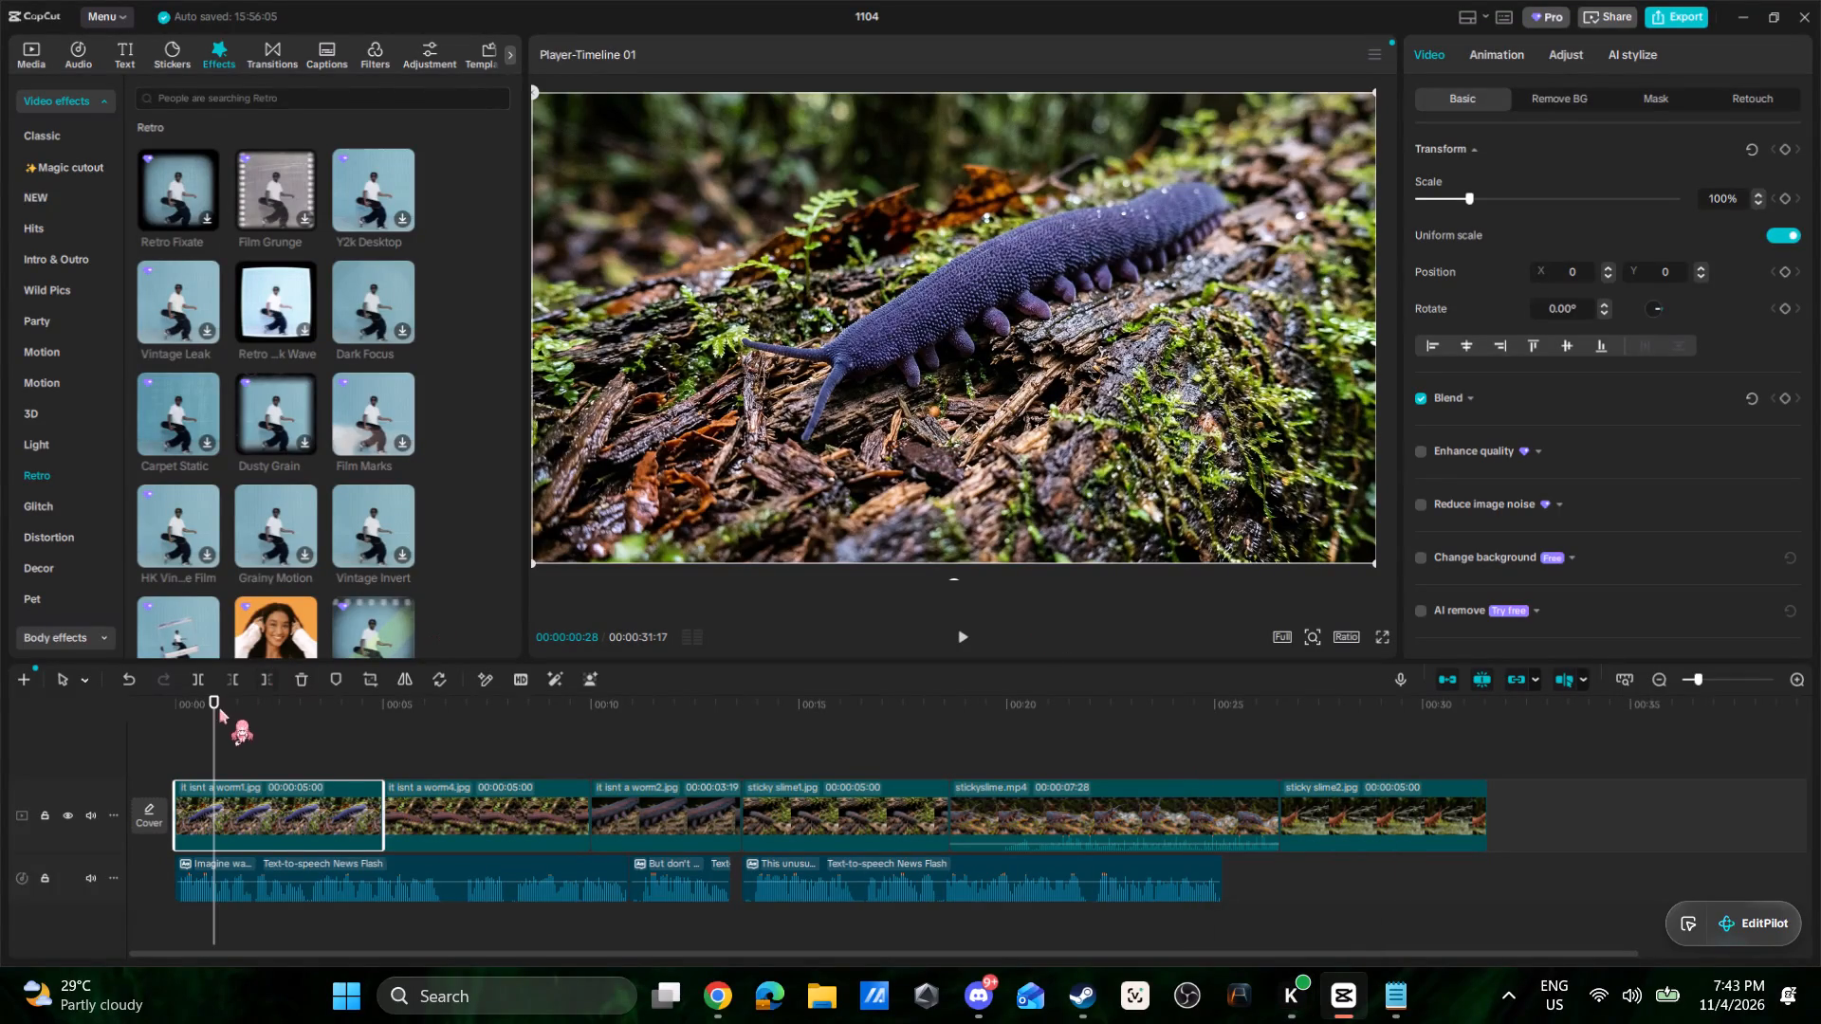
# Add the Floral Prism transition between the first and second clips, accepting duplicate frames without further reminders.
pyautogui.moveTo(214, 698); pyautogui.dragTo(123, 695)
pyautogui.click(284, 802)
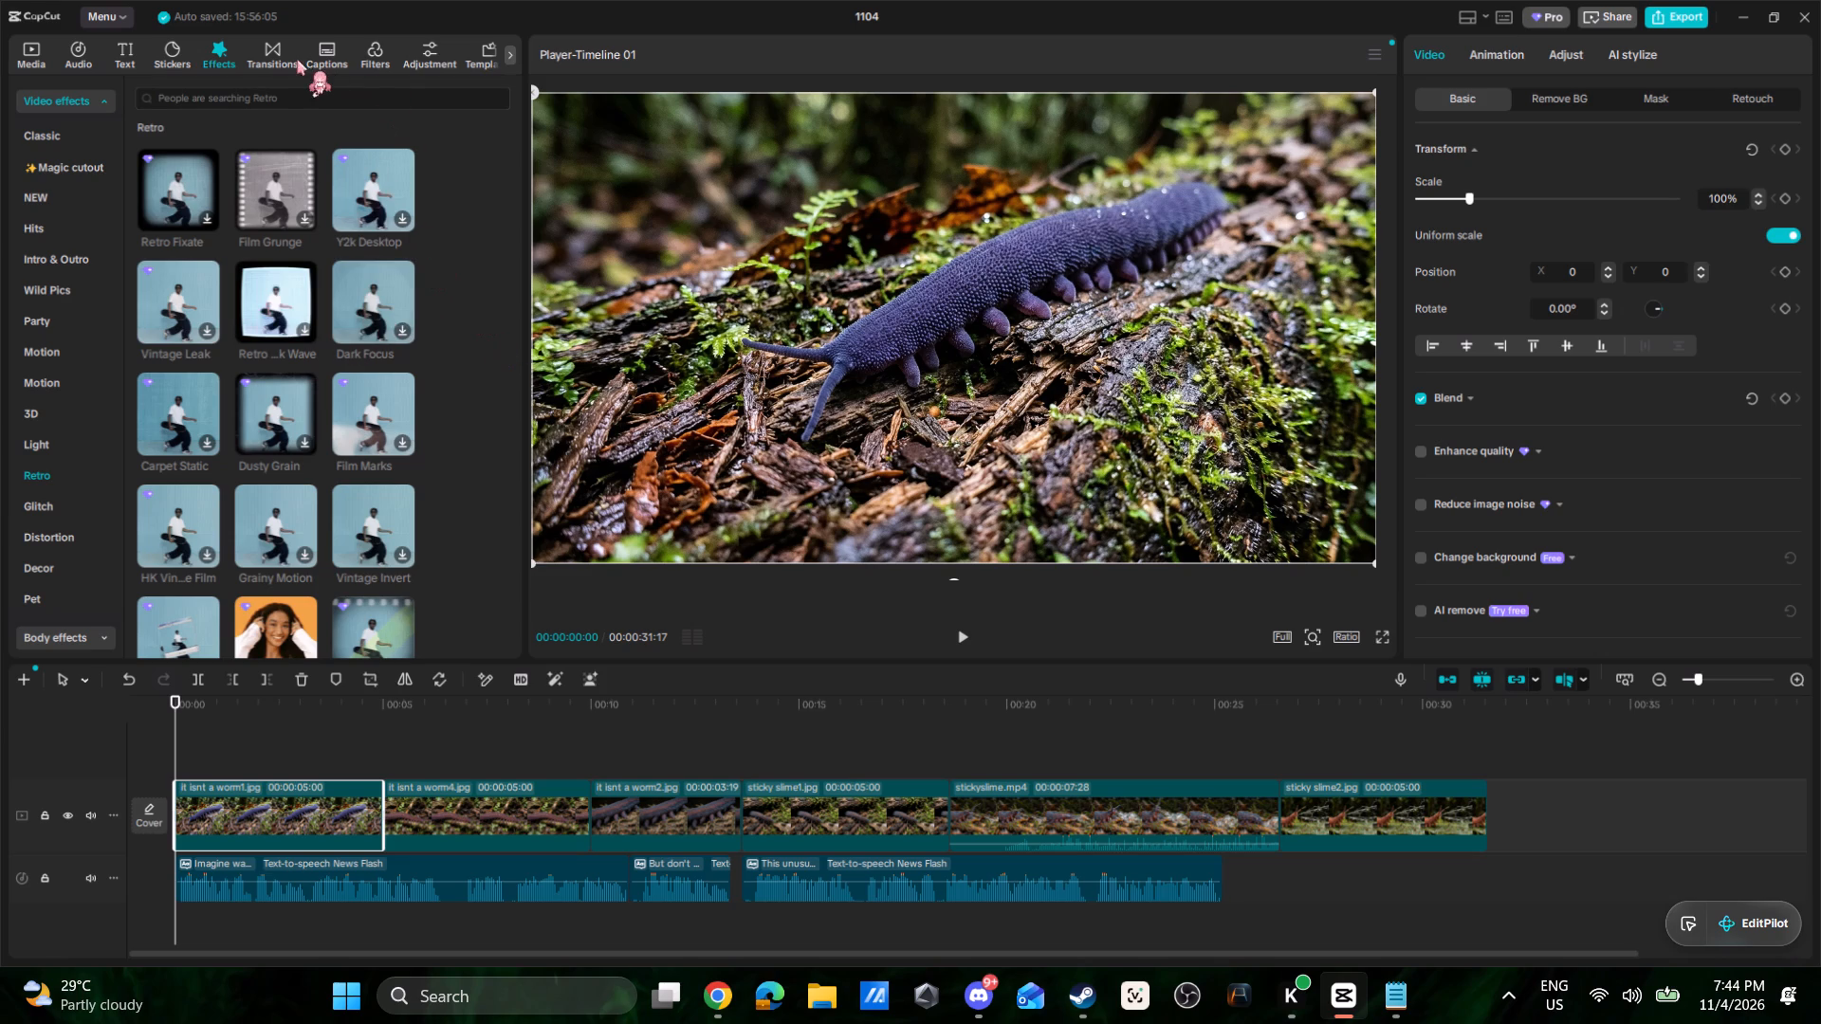
pyautogui.click(264, 53)
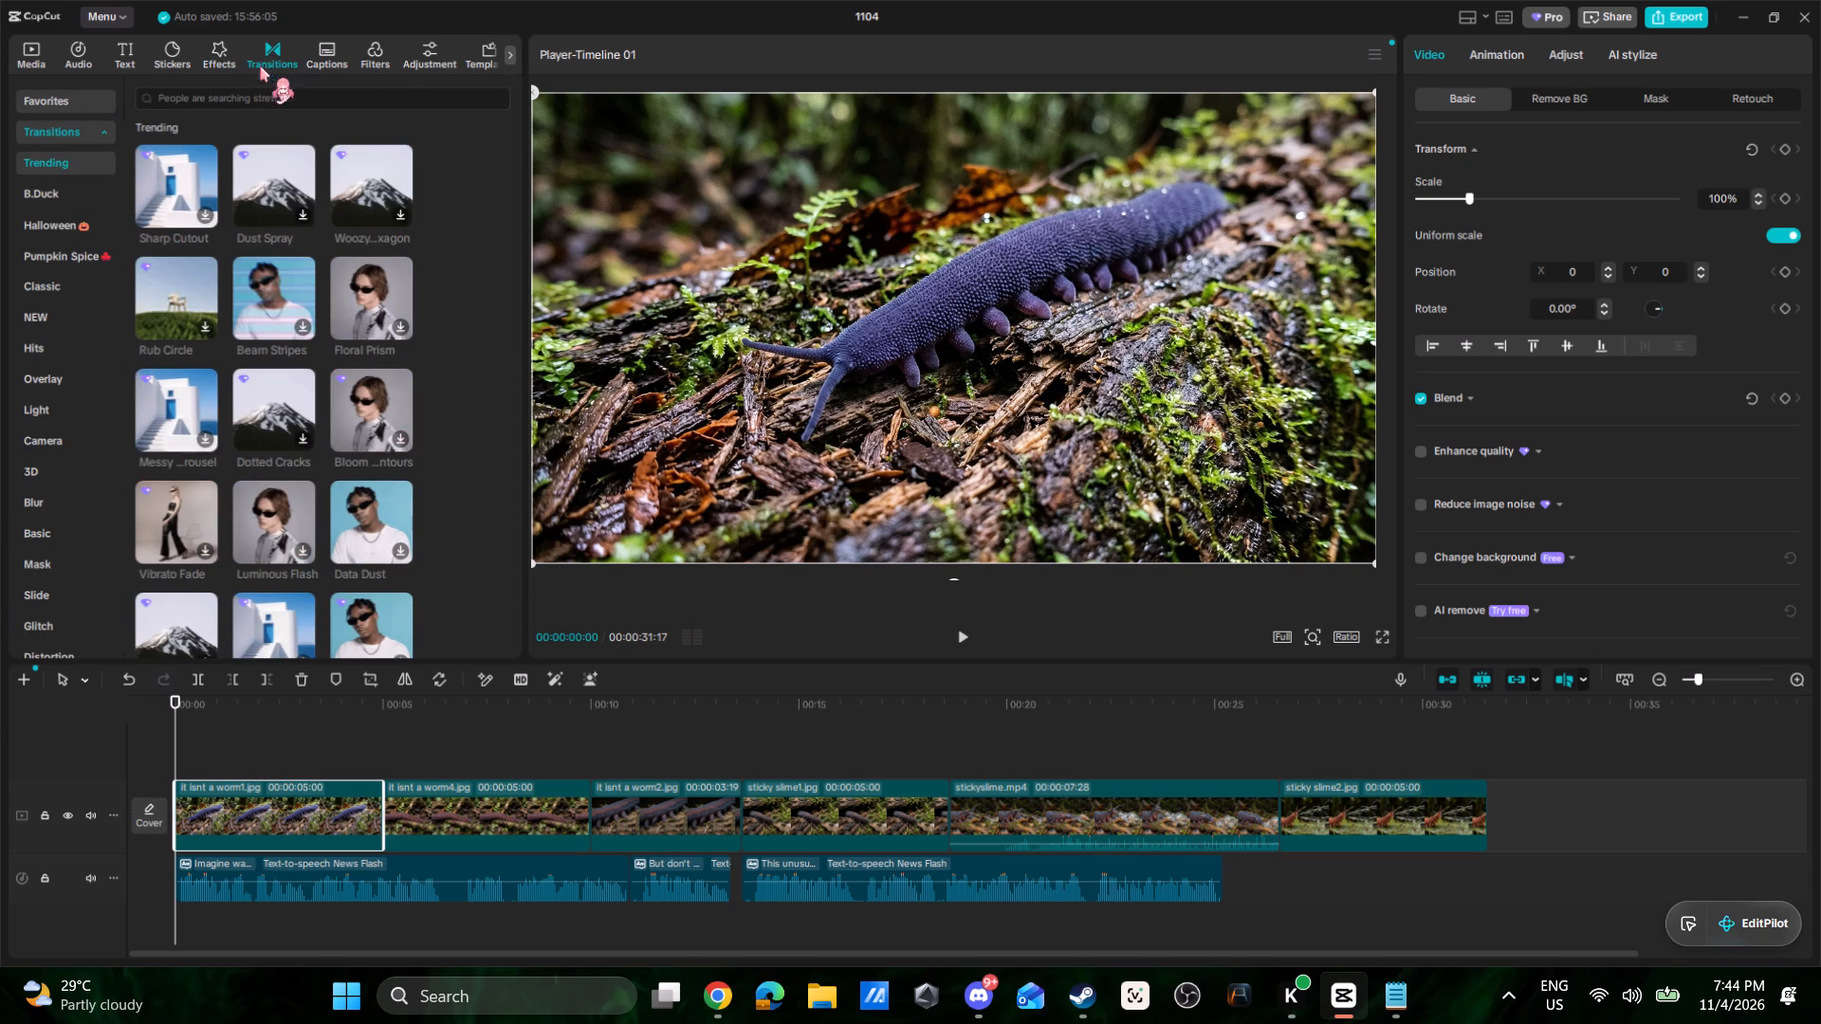
pyautogui.click(259, 171)
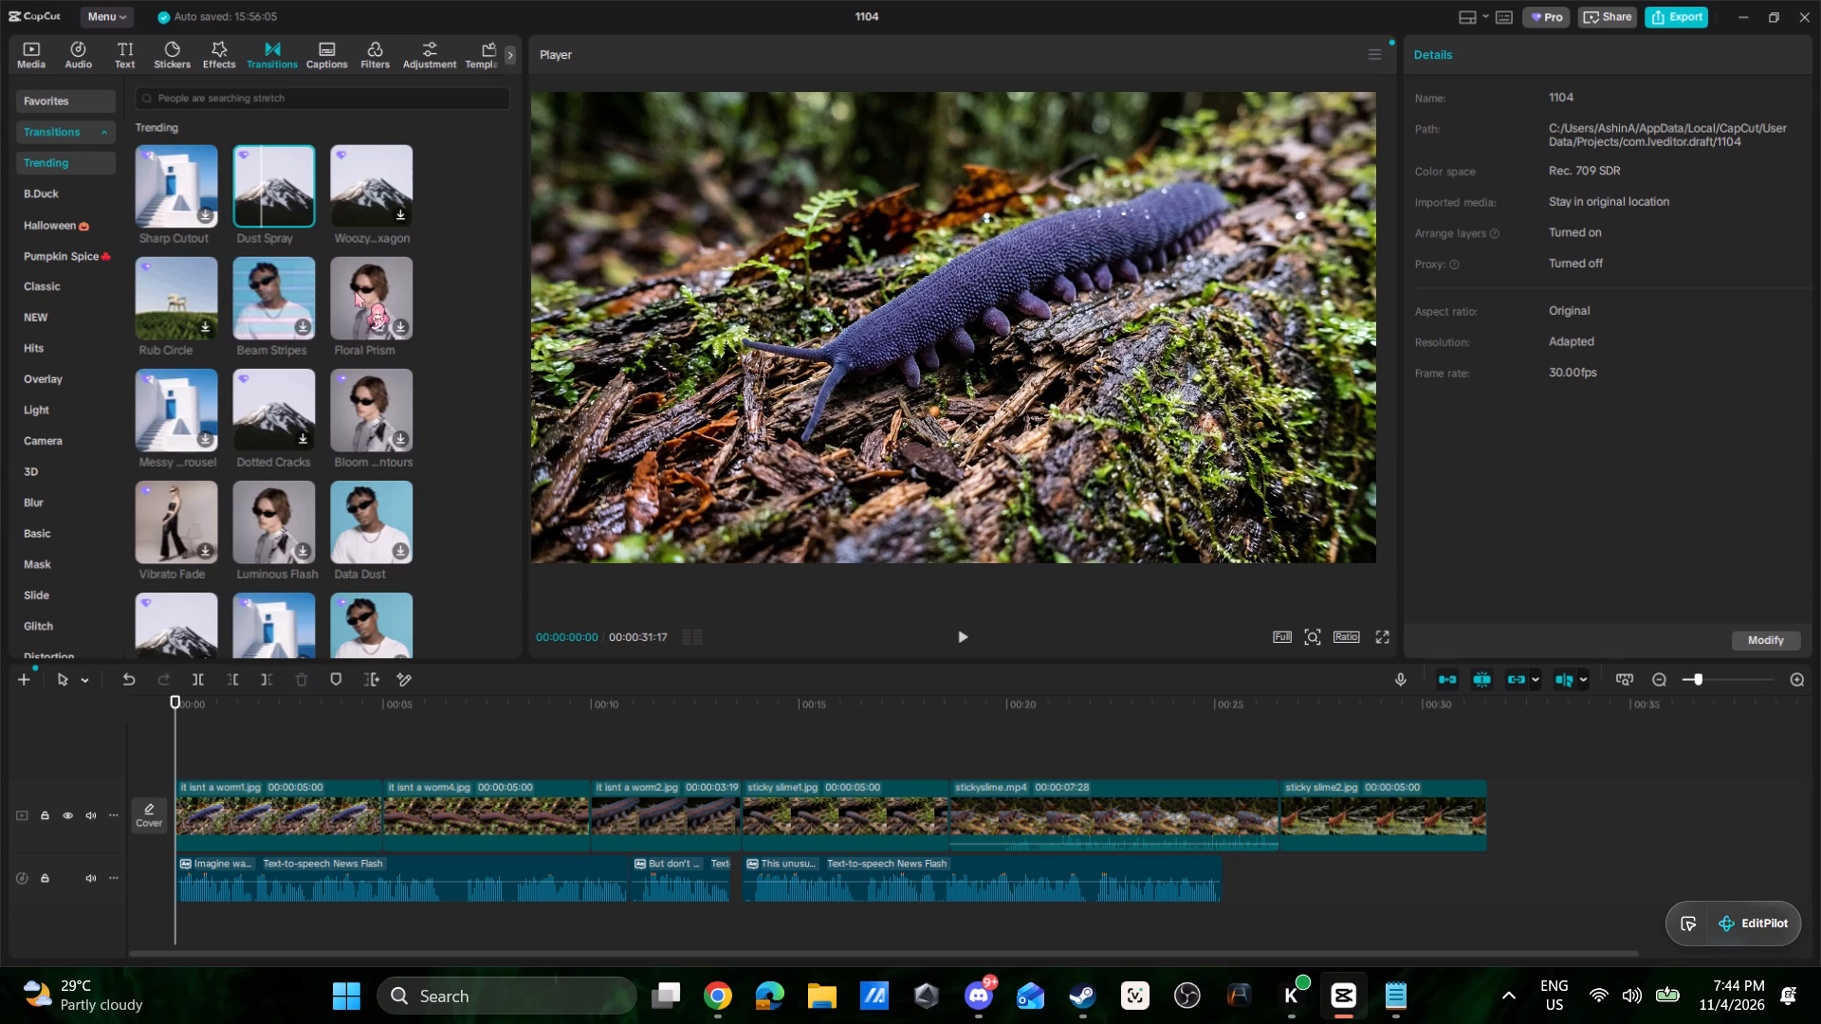
pyautogui.moveTo(368, 289); pyautogui.dragTo(356, 307)
pyautogui.moveTo(356, 307); pyautogui.dragTo(202, 745)
pyautogui.moveTo(376, 302); pyautogui.dragTo(168, 757)
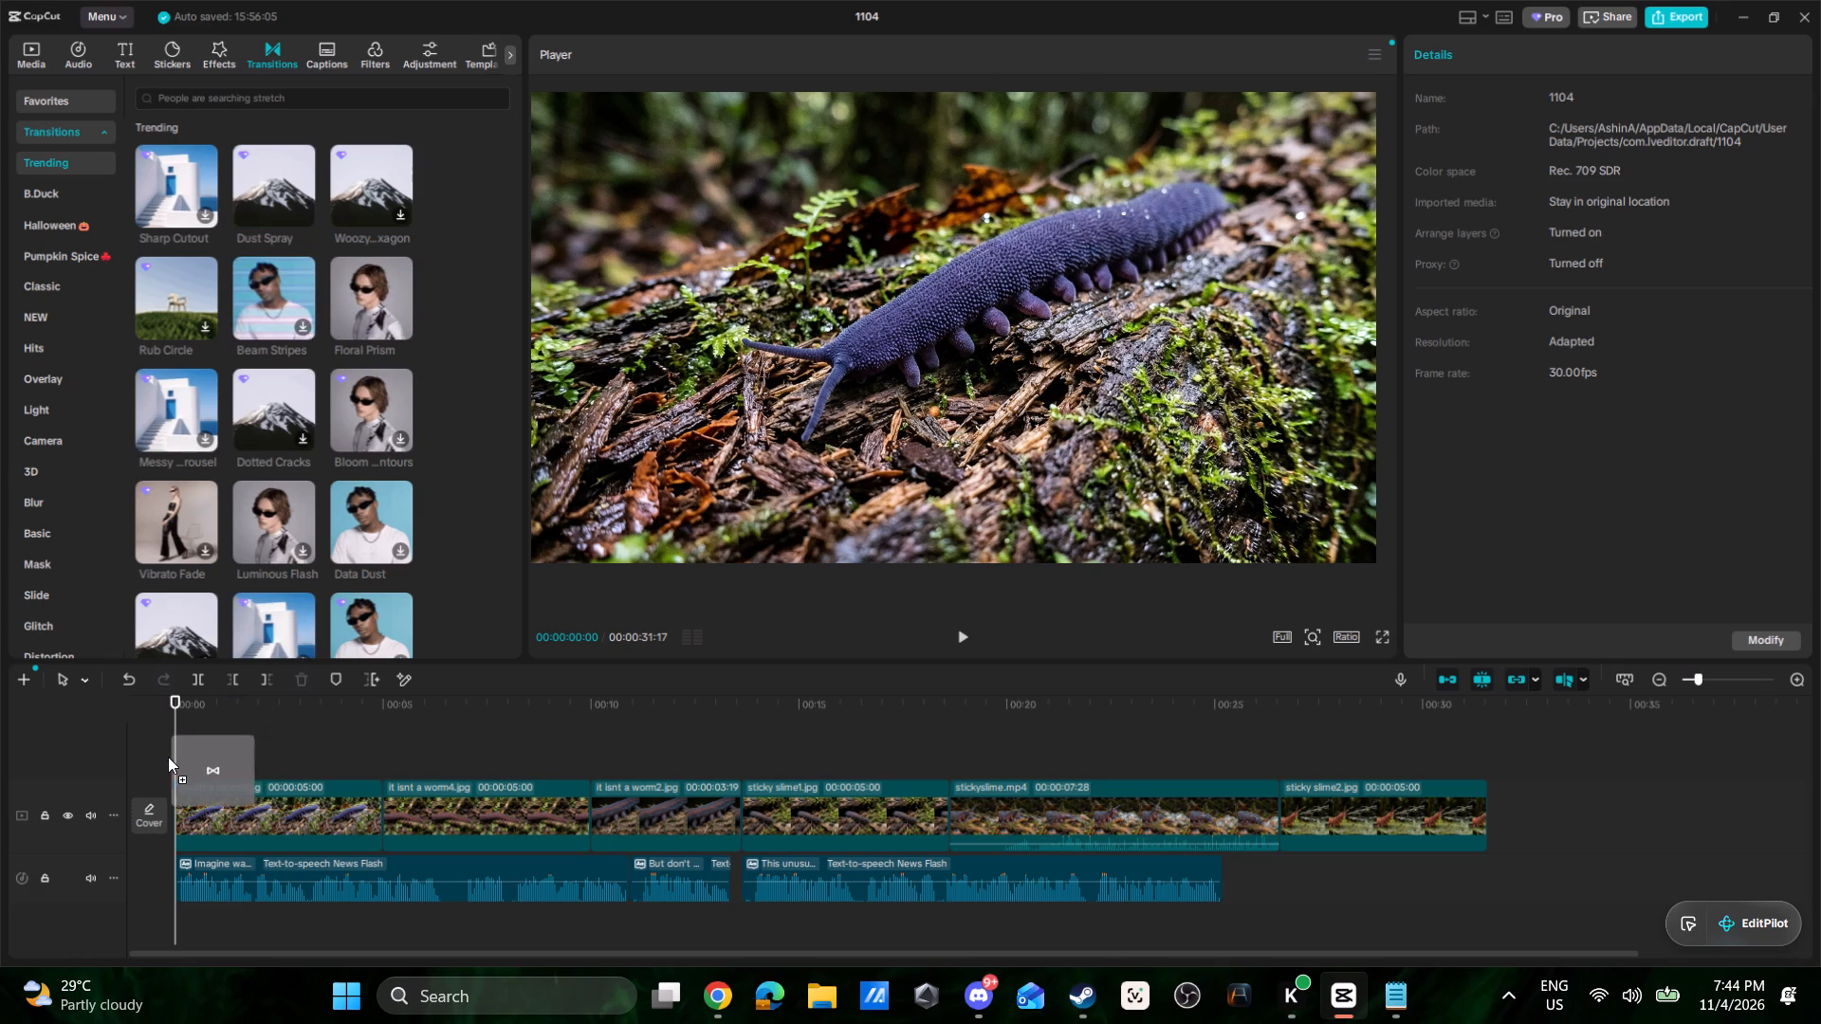
pyautogui.moveTo(168, 757); pyautogui.dragTo(170, 801)
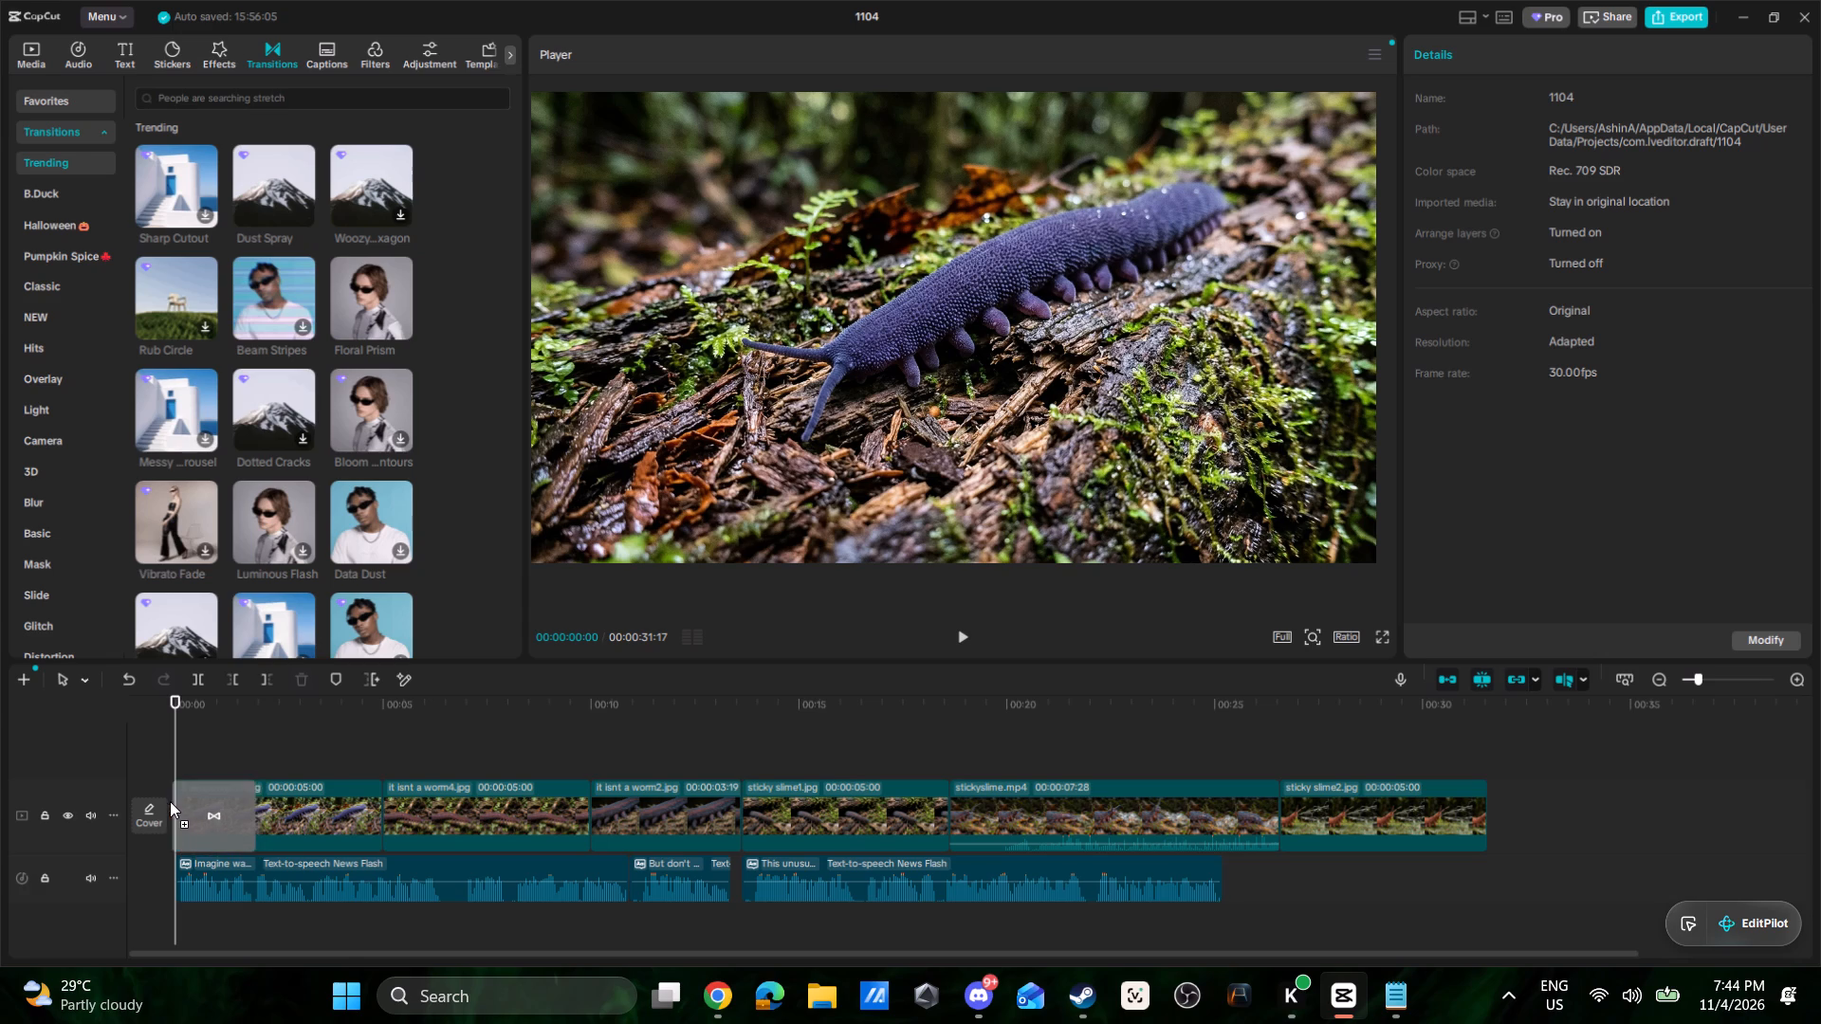
pyautogui.moveTo(170, 801); pyautogui.dragTo(169, 799)
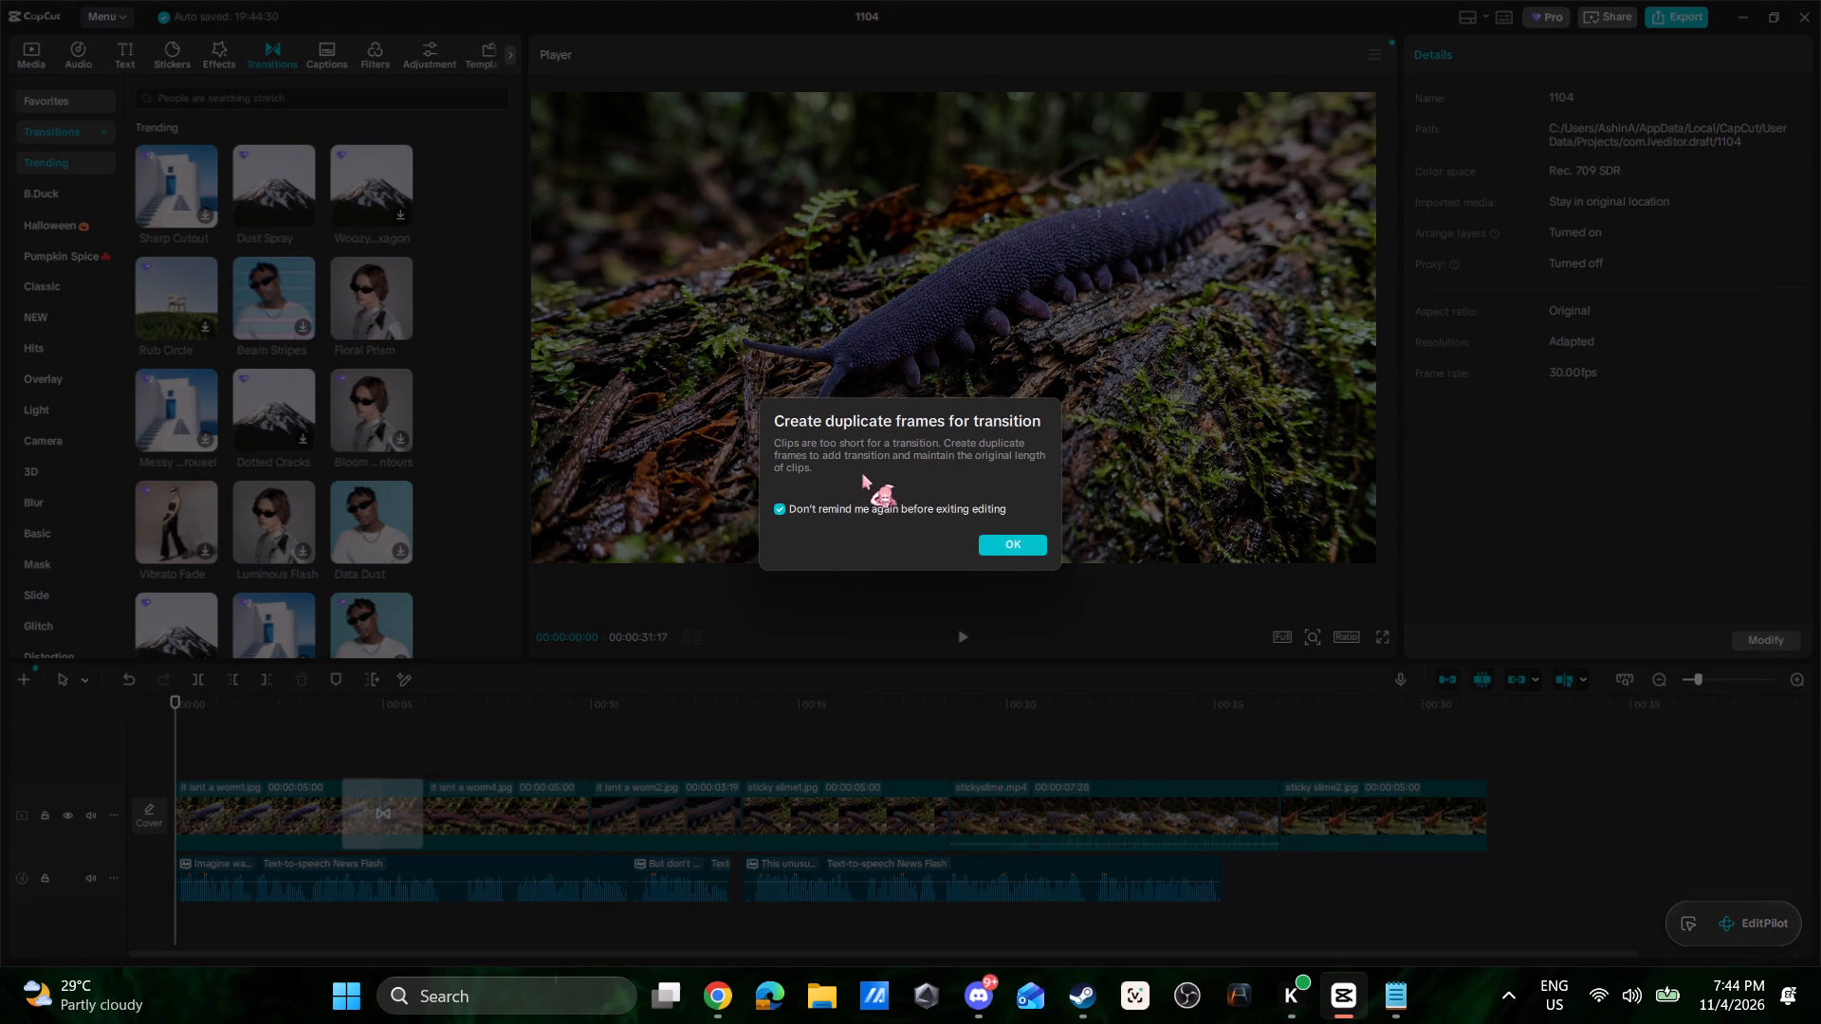
pyautogui.click(986, 542)
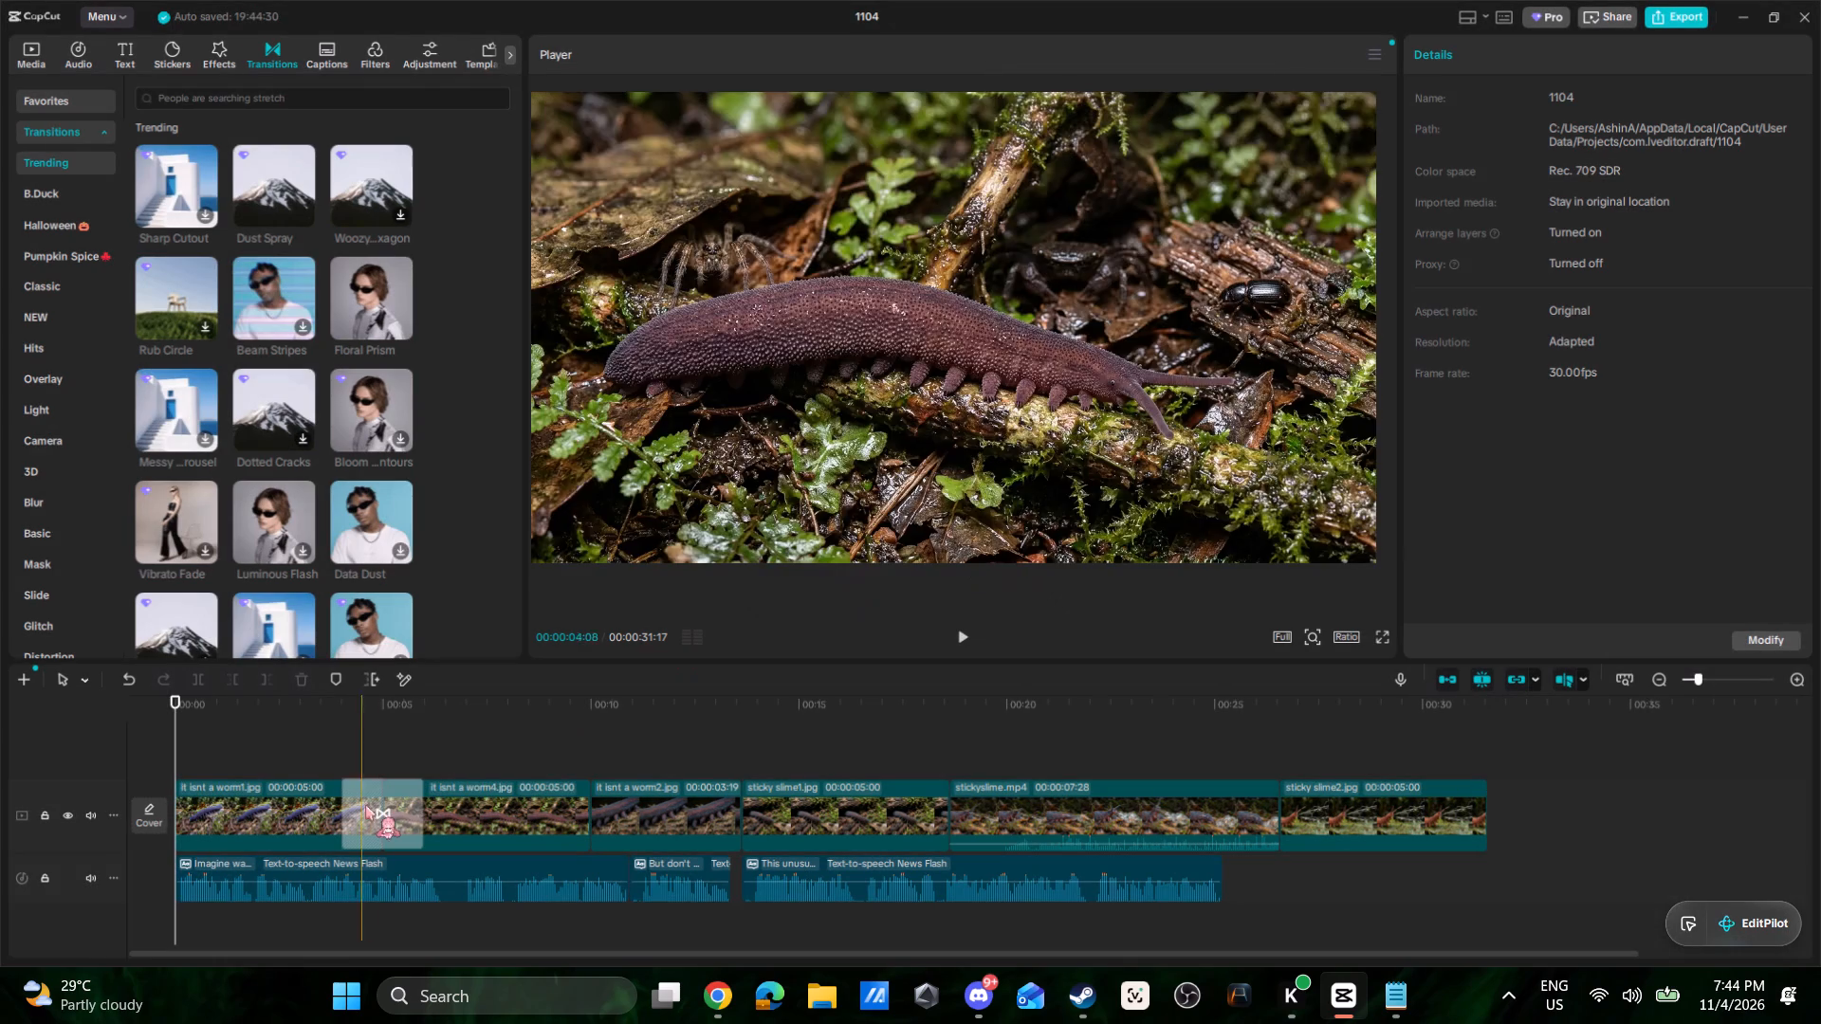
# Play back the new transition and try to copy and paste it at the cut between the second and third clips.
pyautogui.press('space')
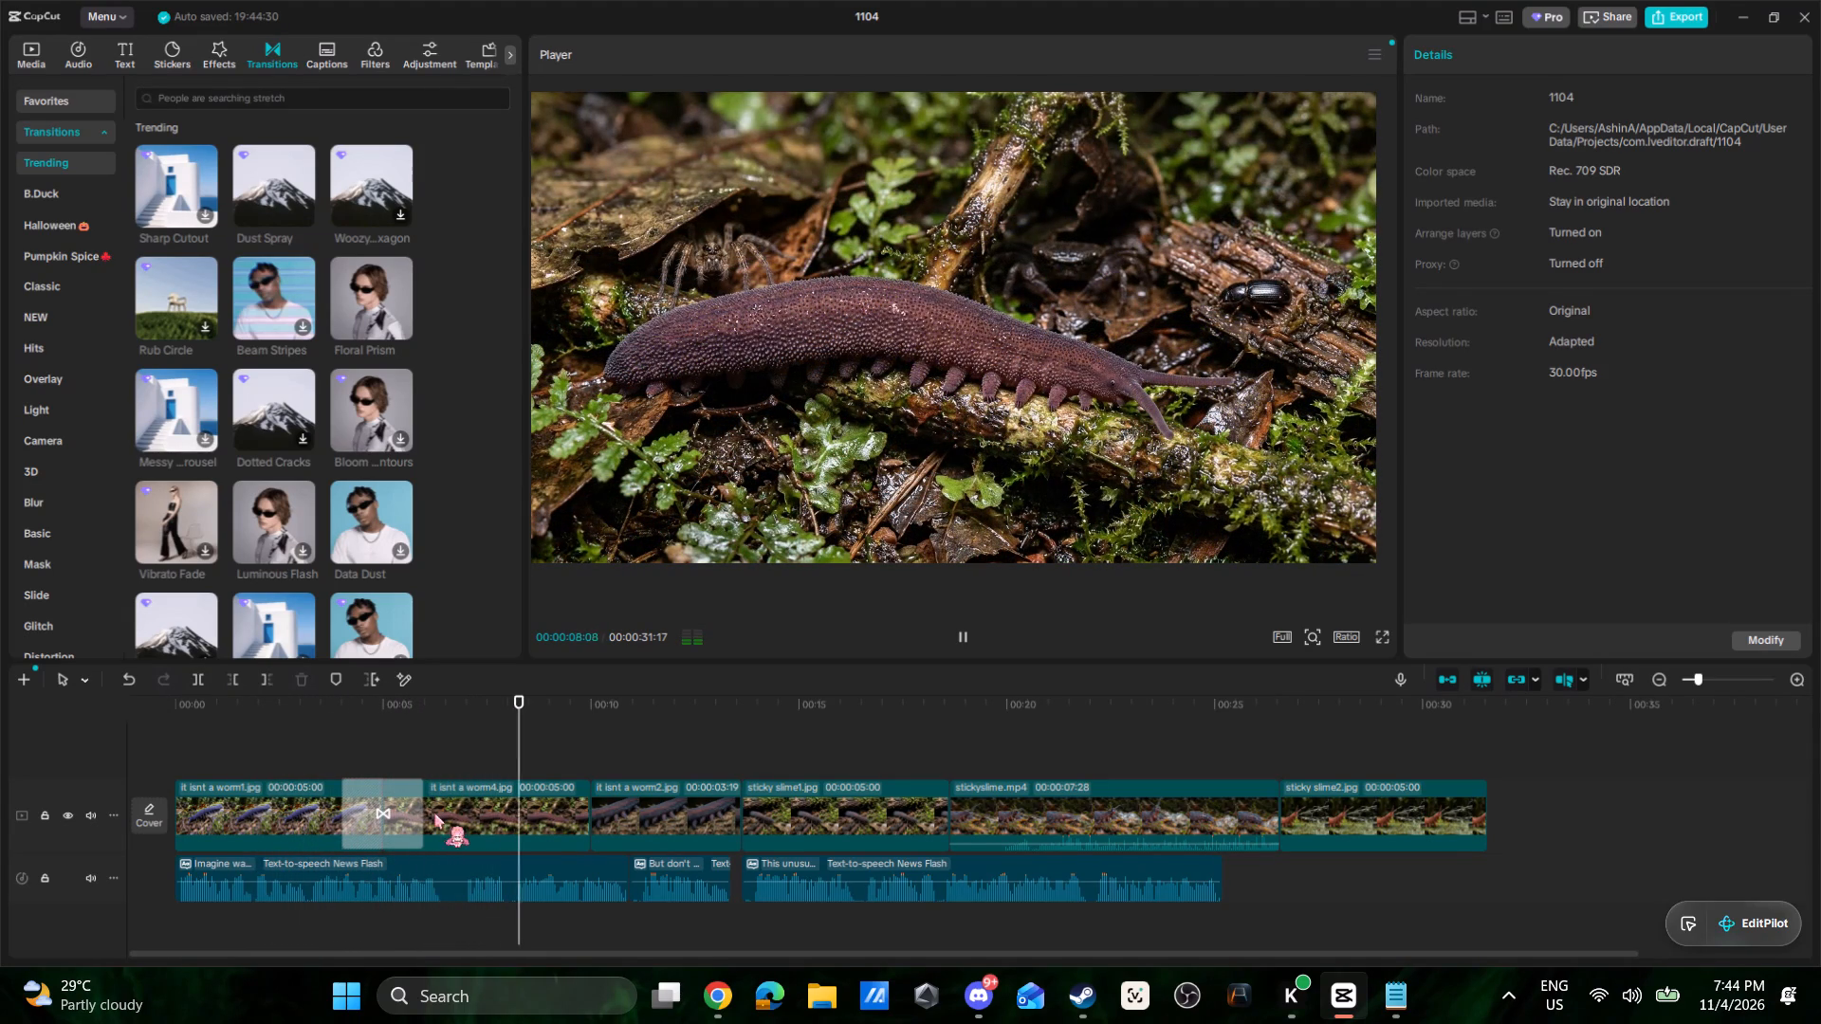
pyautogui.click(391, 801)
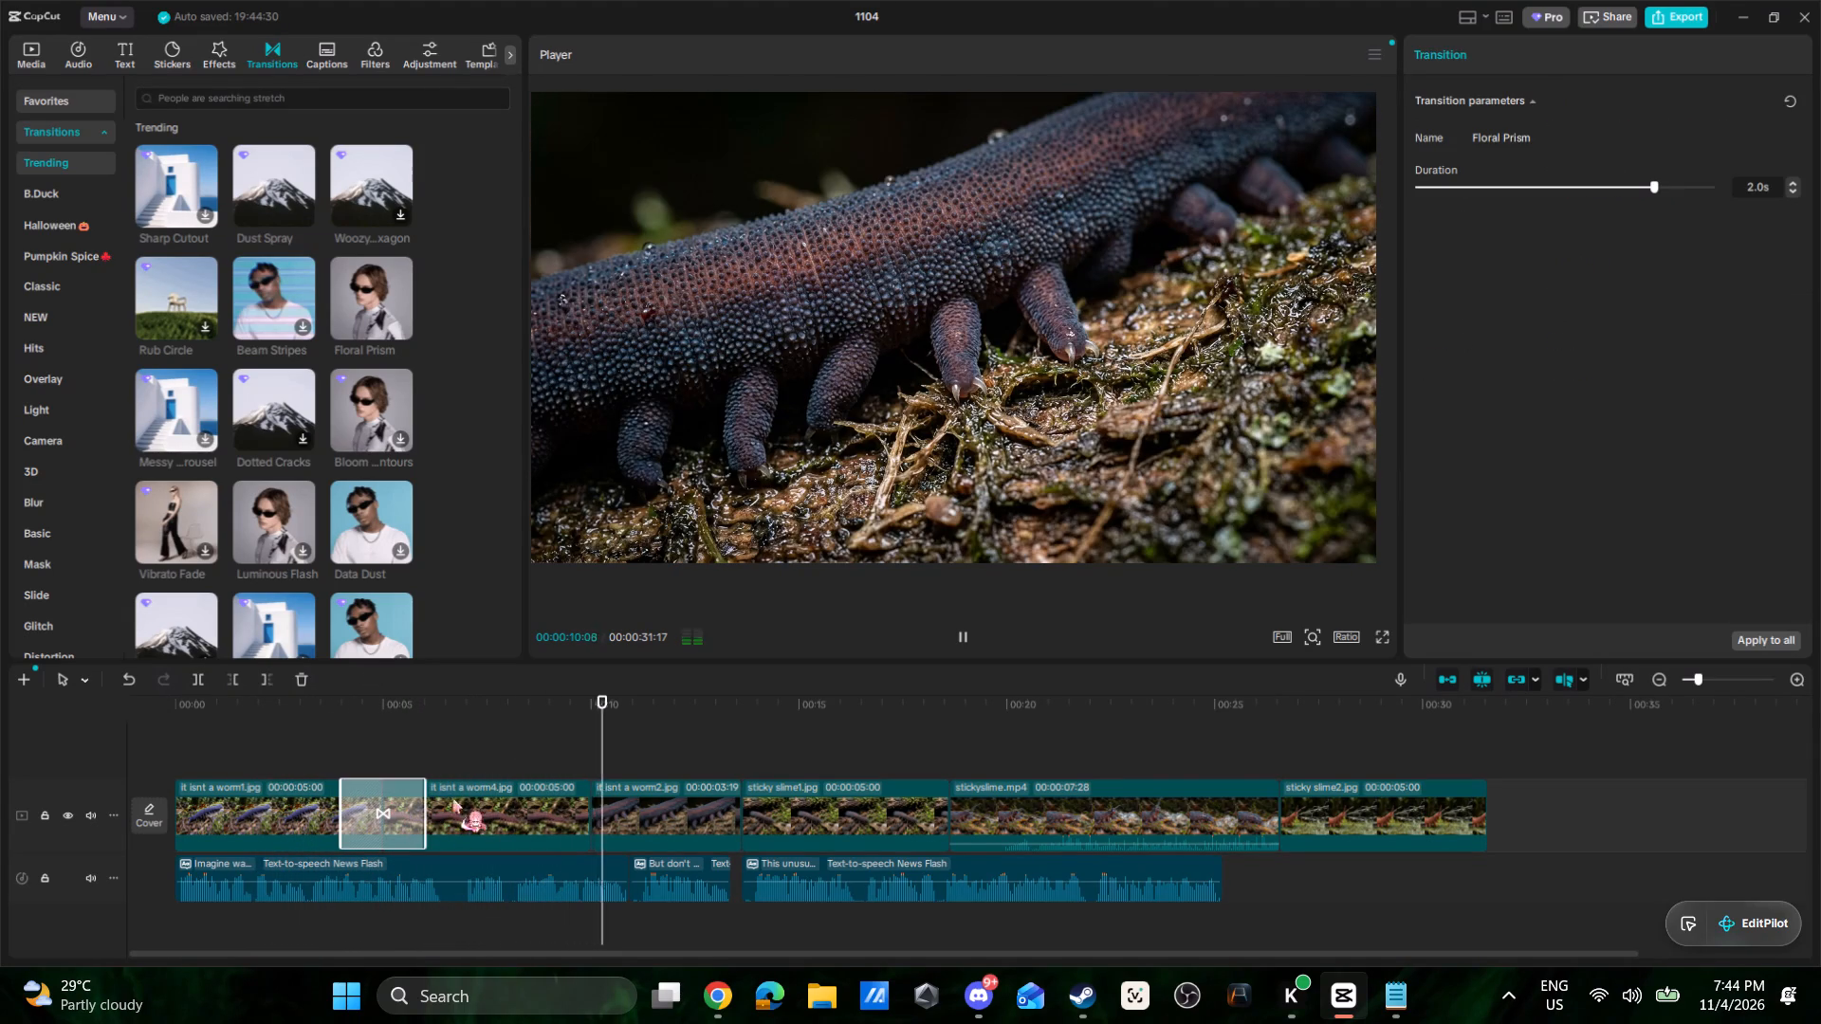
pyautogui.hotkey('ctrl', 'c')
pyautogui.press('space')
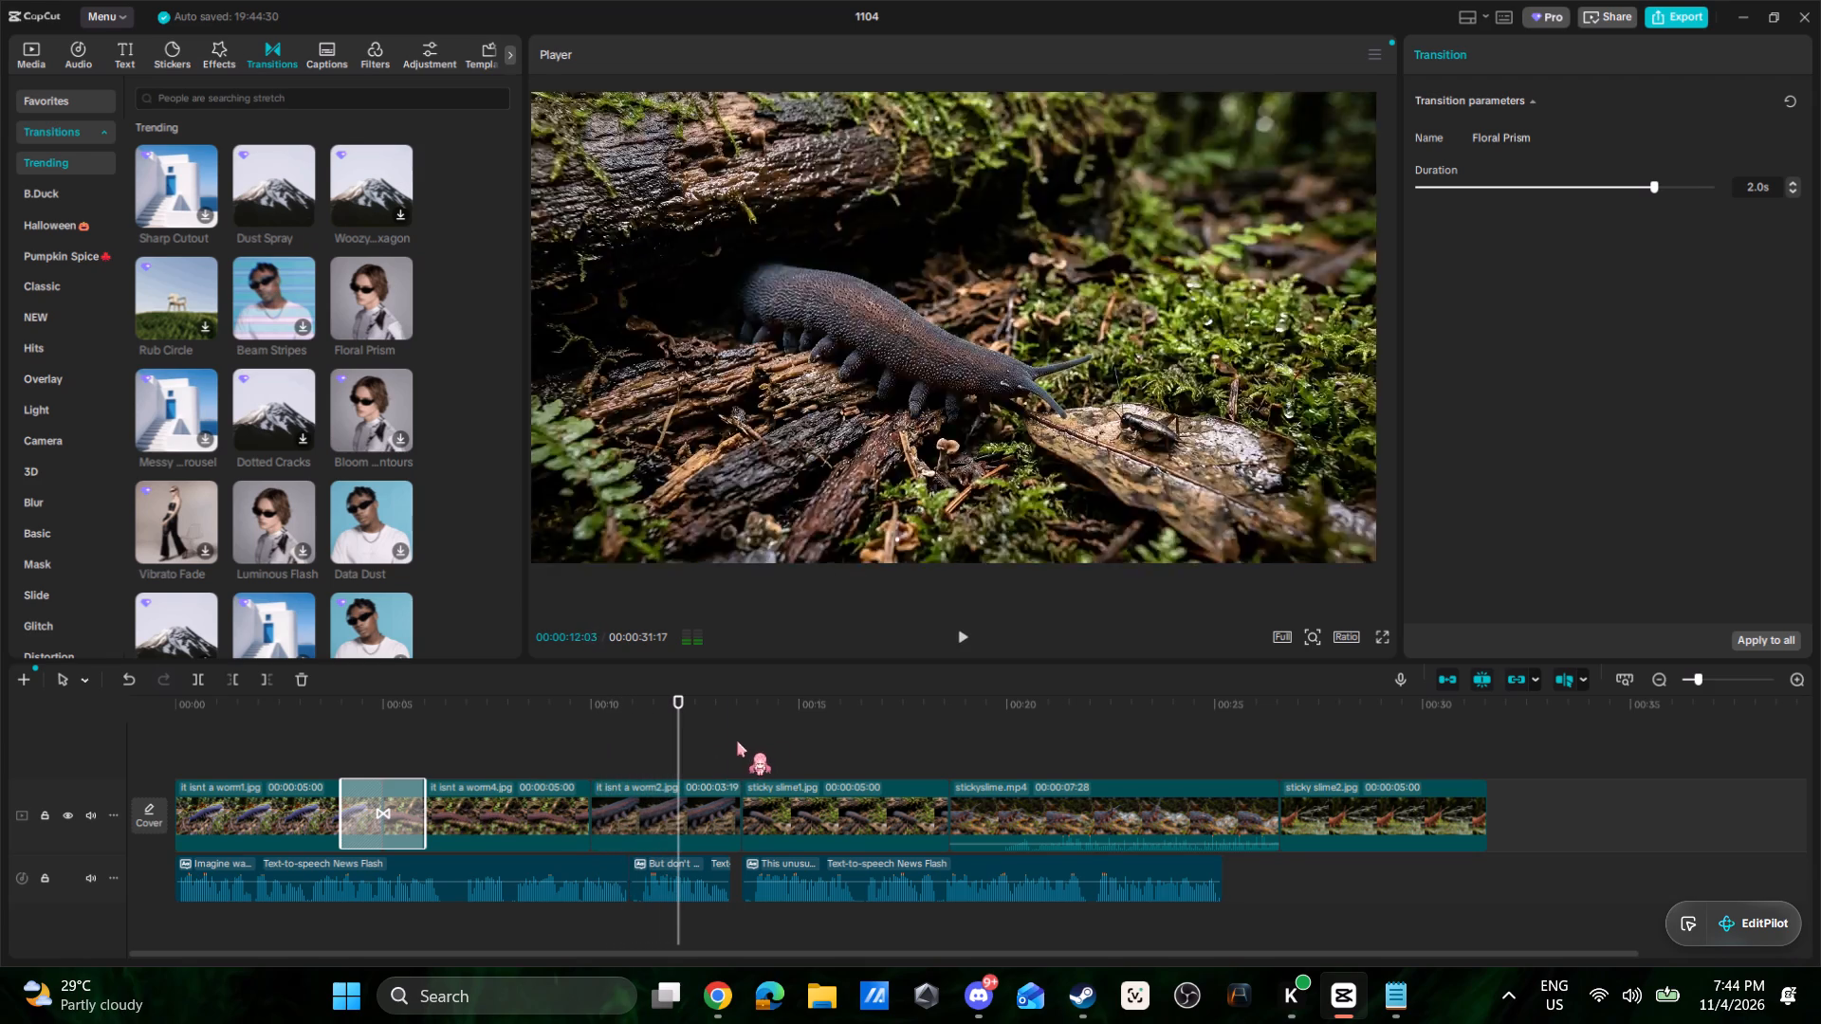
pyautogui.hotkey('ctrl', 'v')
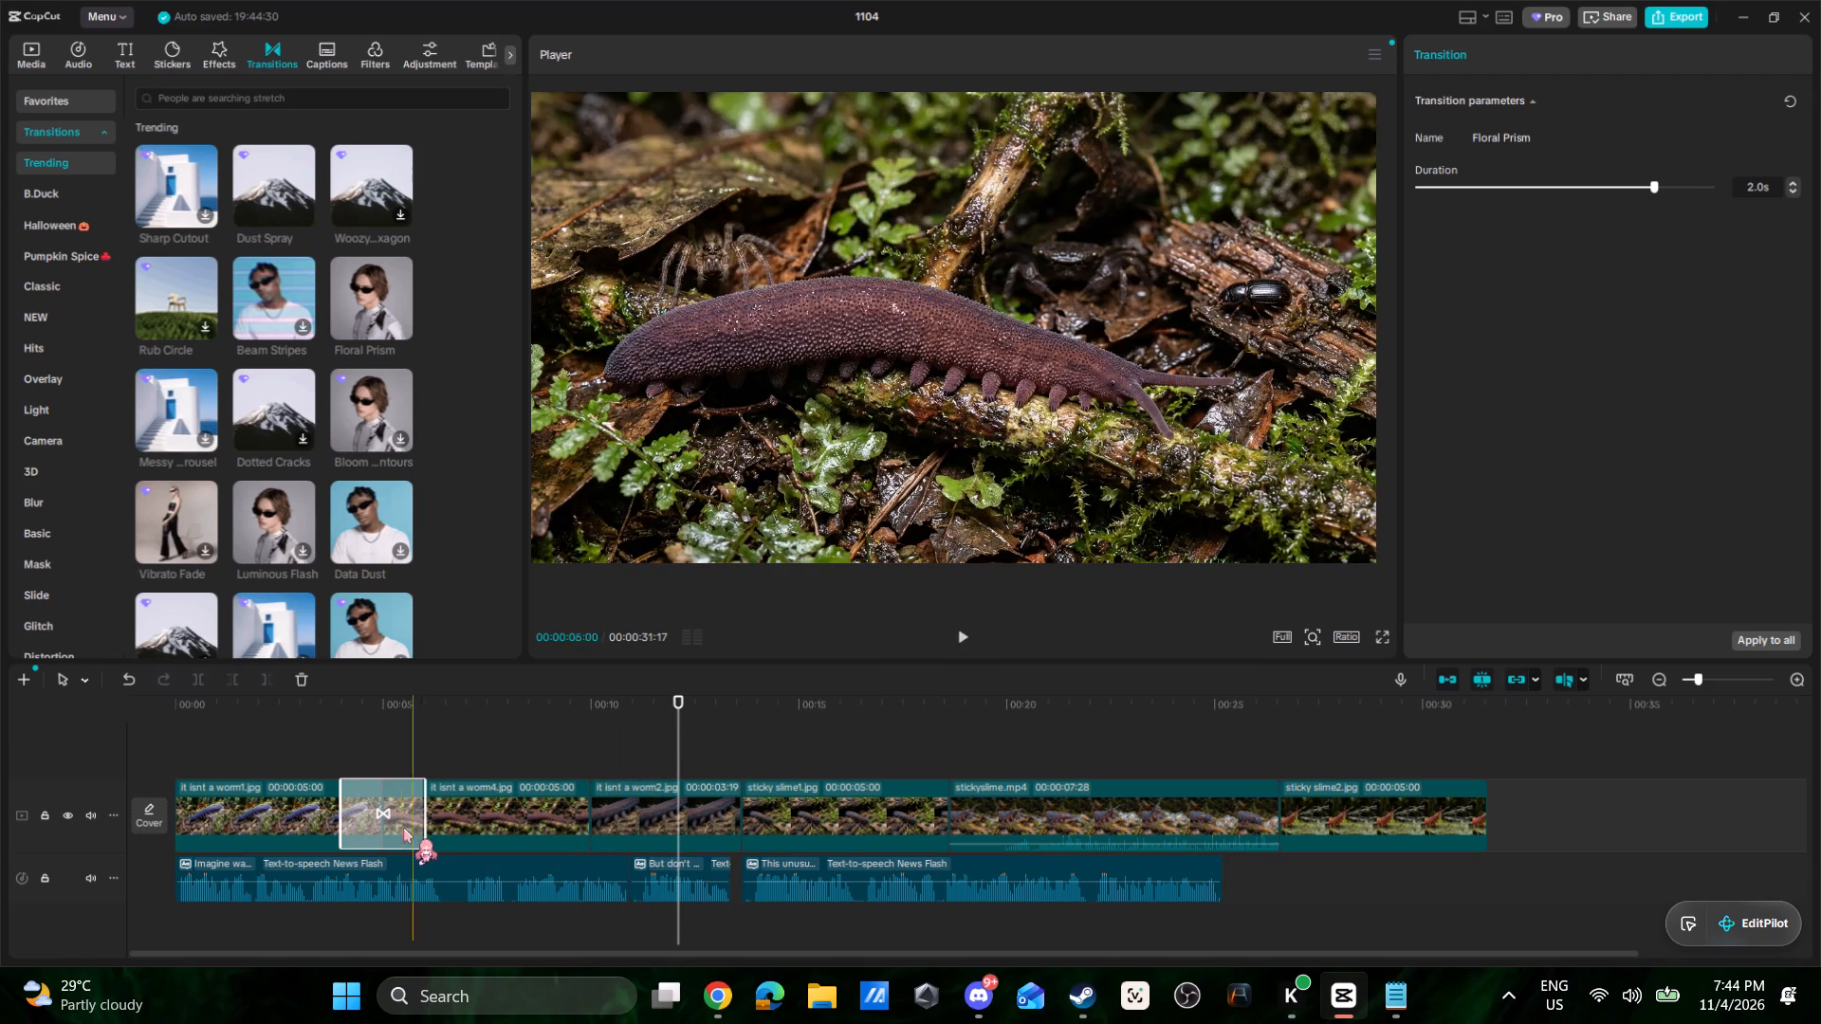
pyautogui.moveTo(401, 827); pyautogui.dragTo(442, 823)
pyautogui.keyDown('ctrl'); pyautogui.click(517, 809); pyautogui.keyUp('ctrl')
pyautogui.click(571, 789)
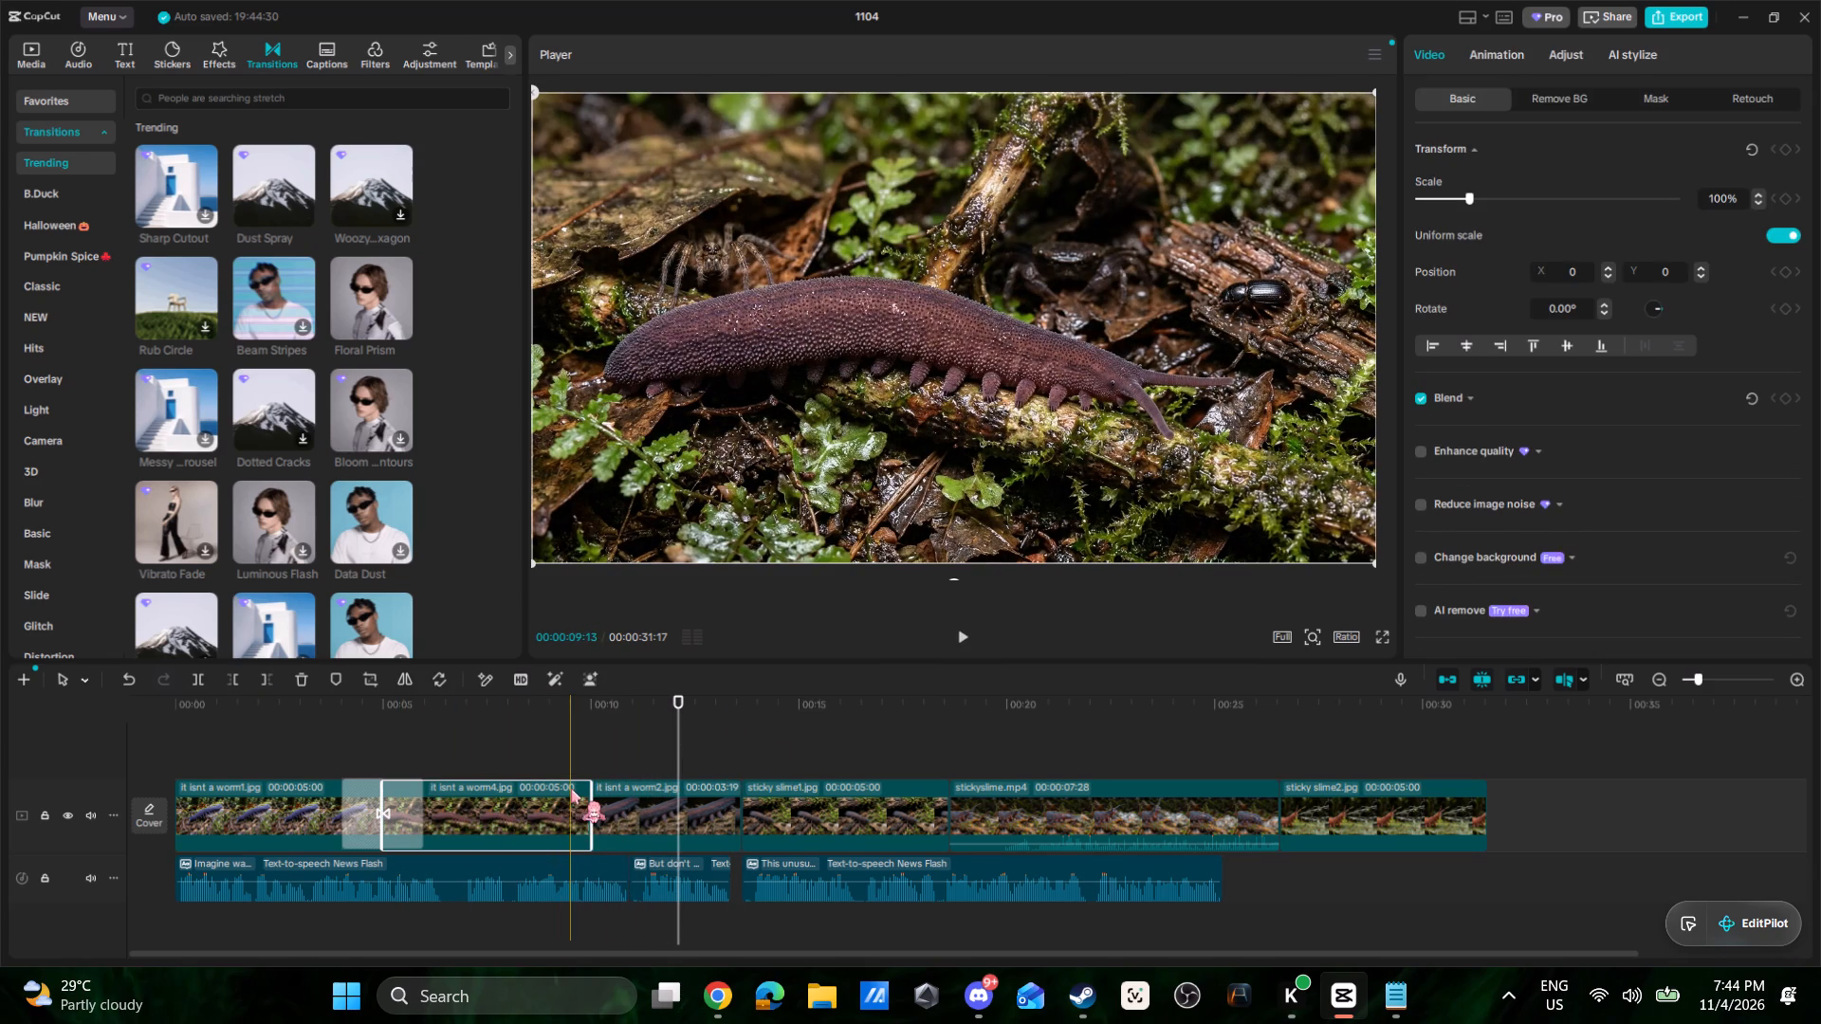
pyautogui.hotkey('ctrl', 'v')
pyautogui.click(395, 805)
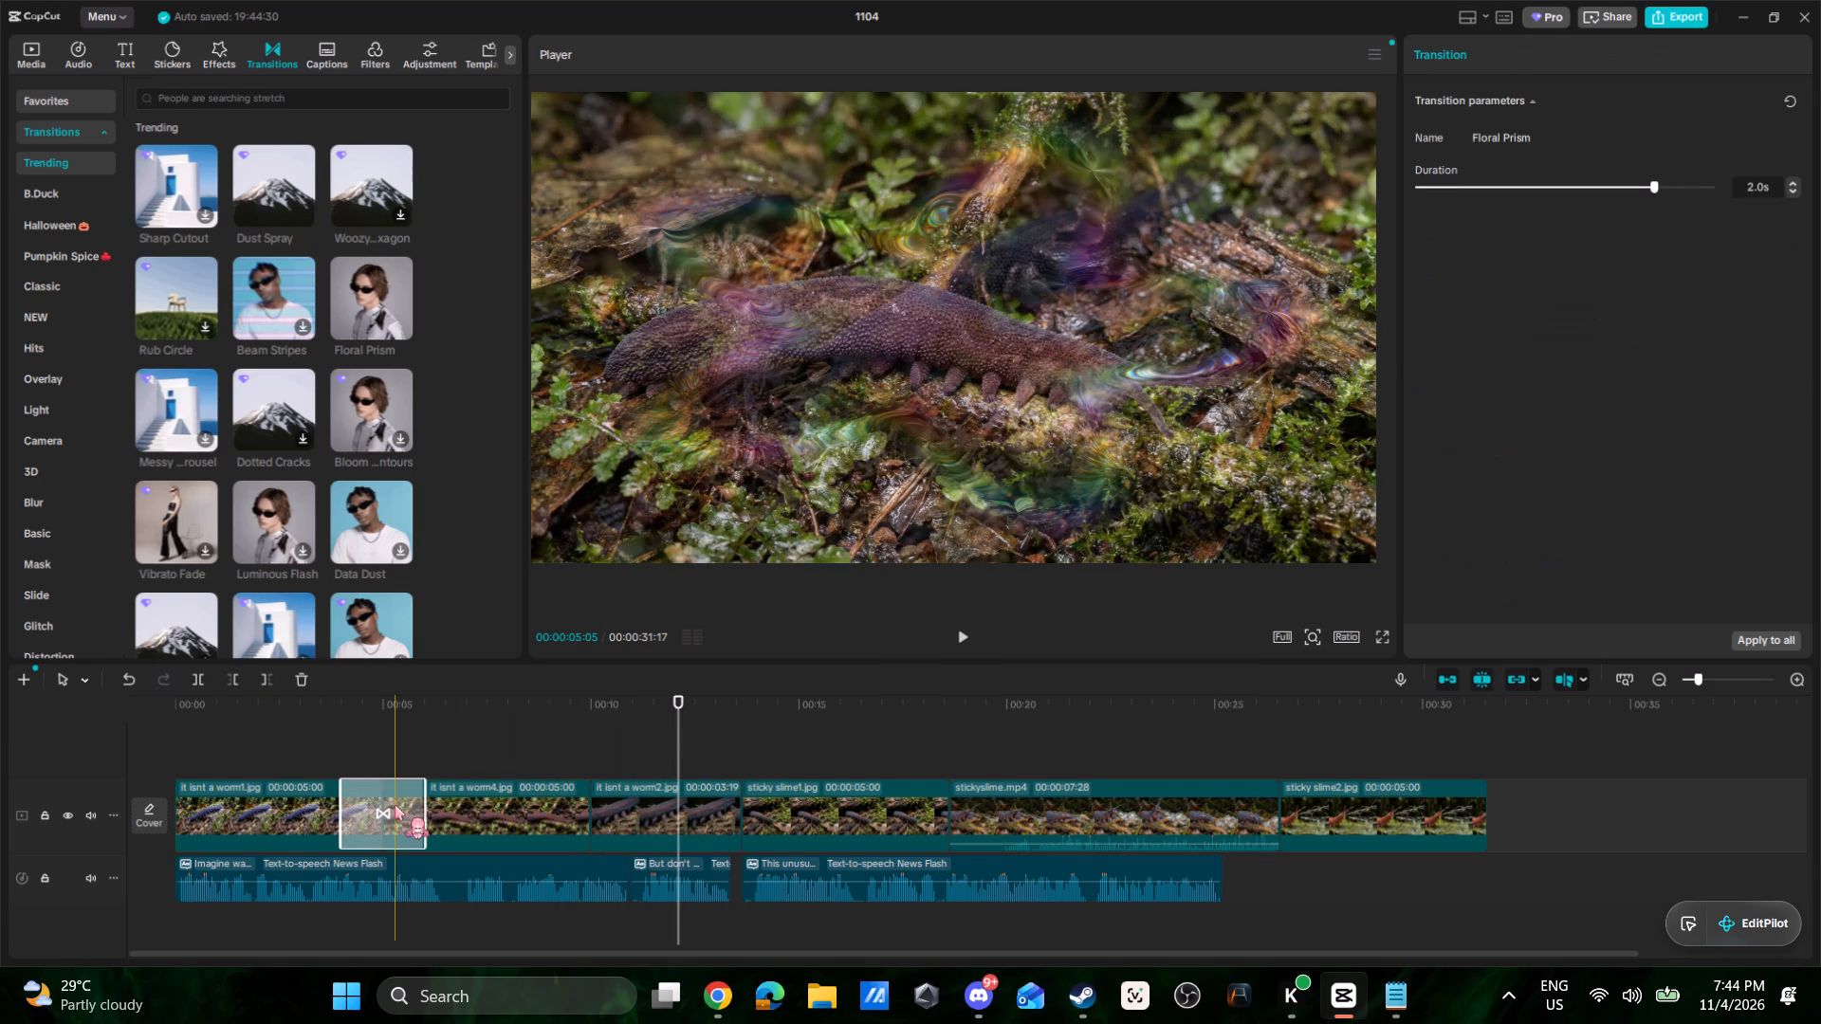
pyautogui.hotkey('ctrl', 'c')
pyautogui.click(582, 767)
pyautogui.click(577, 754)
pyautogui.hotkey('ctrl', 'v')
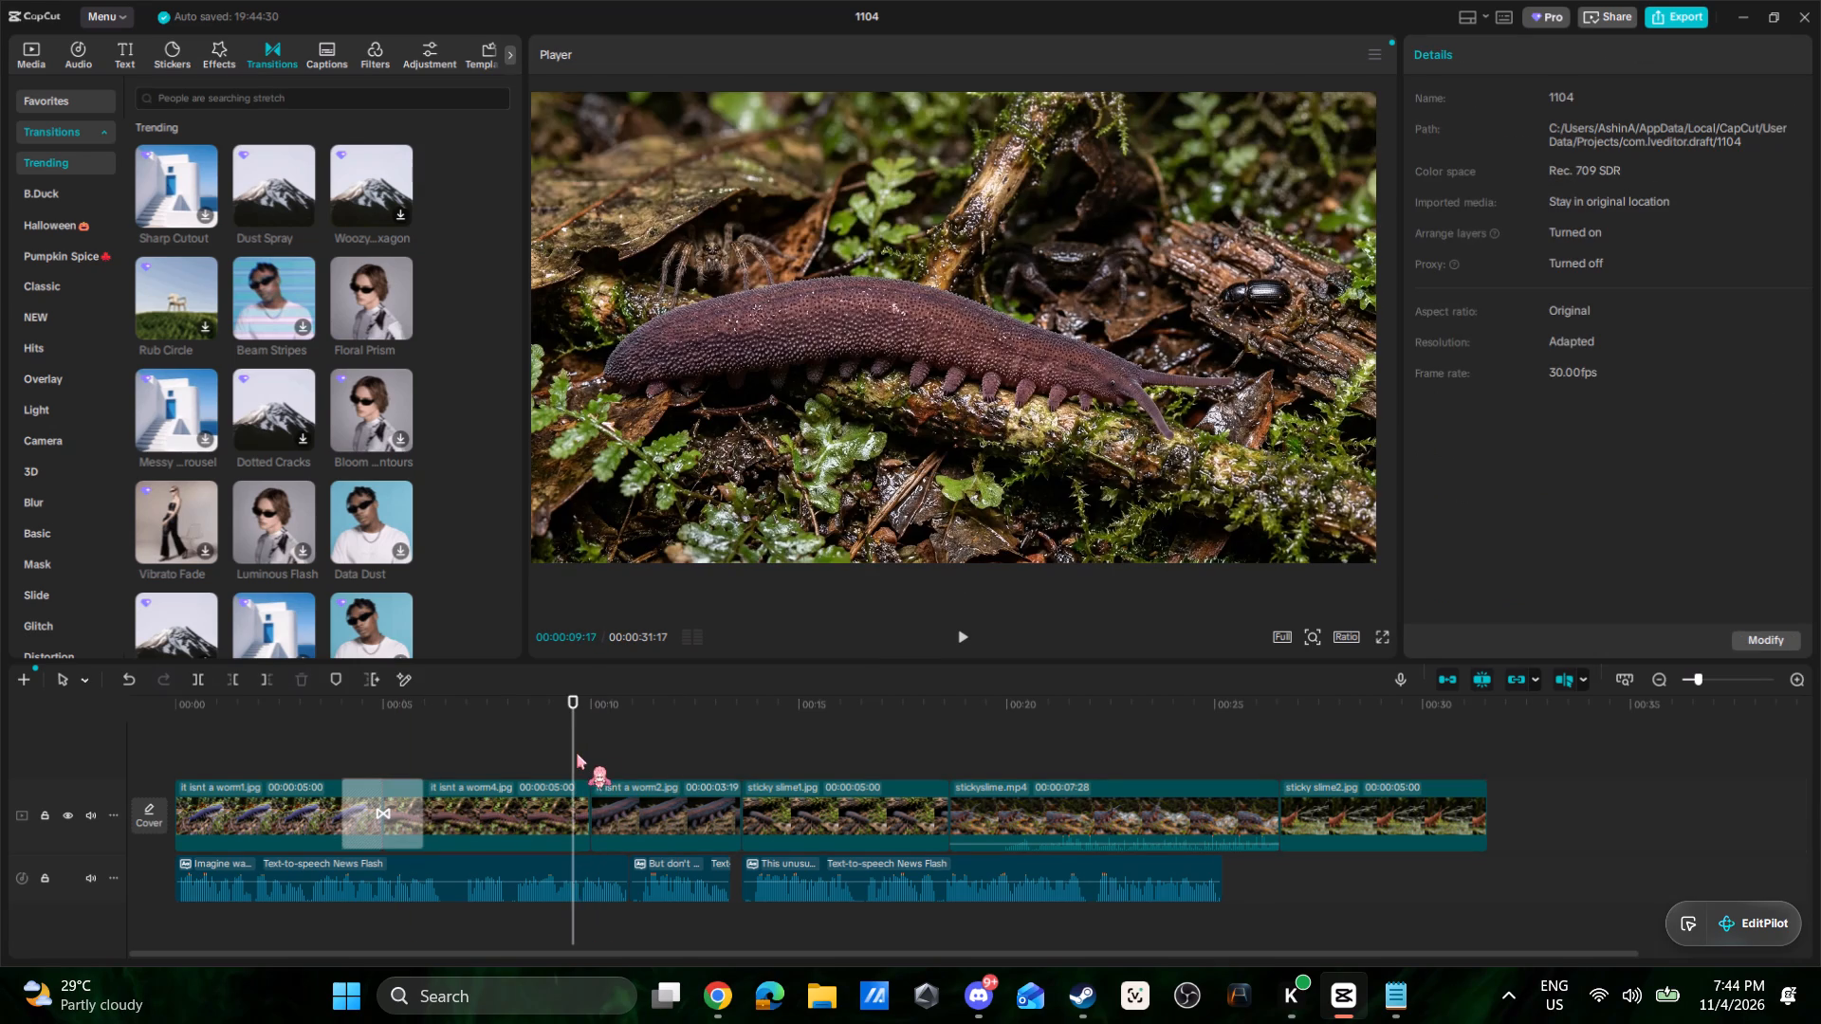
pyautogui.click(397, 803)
# Add Floral Prism transitions between the second and third clips and between the sticky slime1 image and the stickyslime.mp4 video.
pyautogui.moveTo(364, 303); pyautogui.dragTo(546, 804)
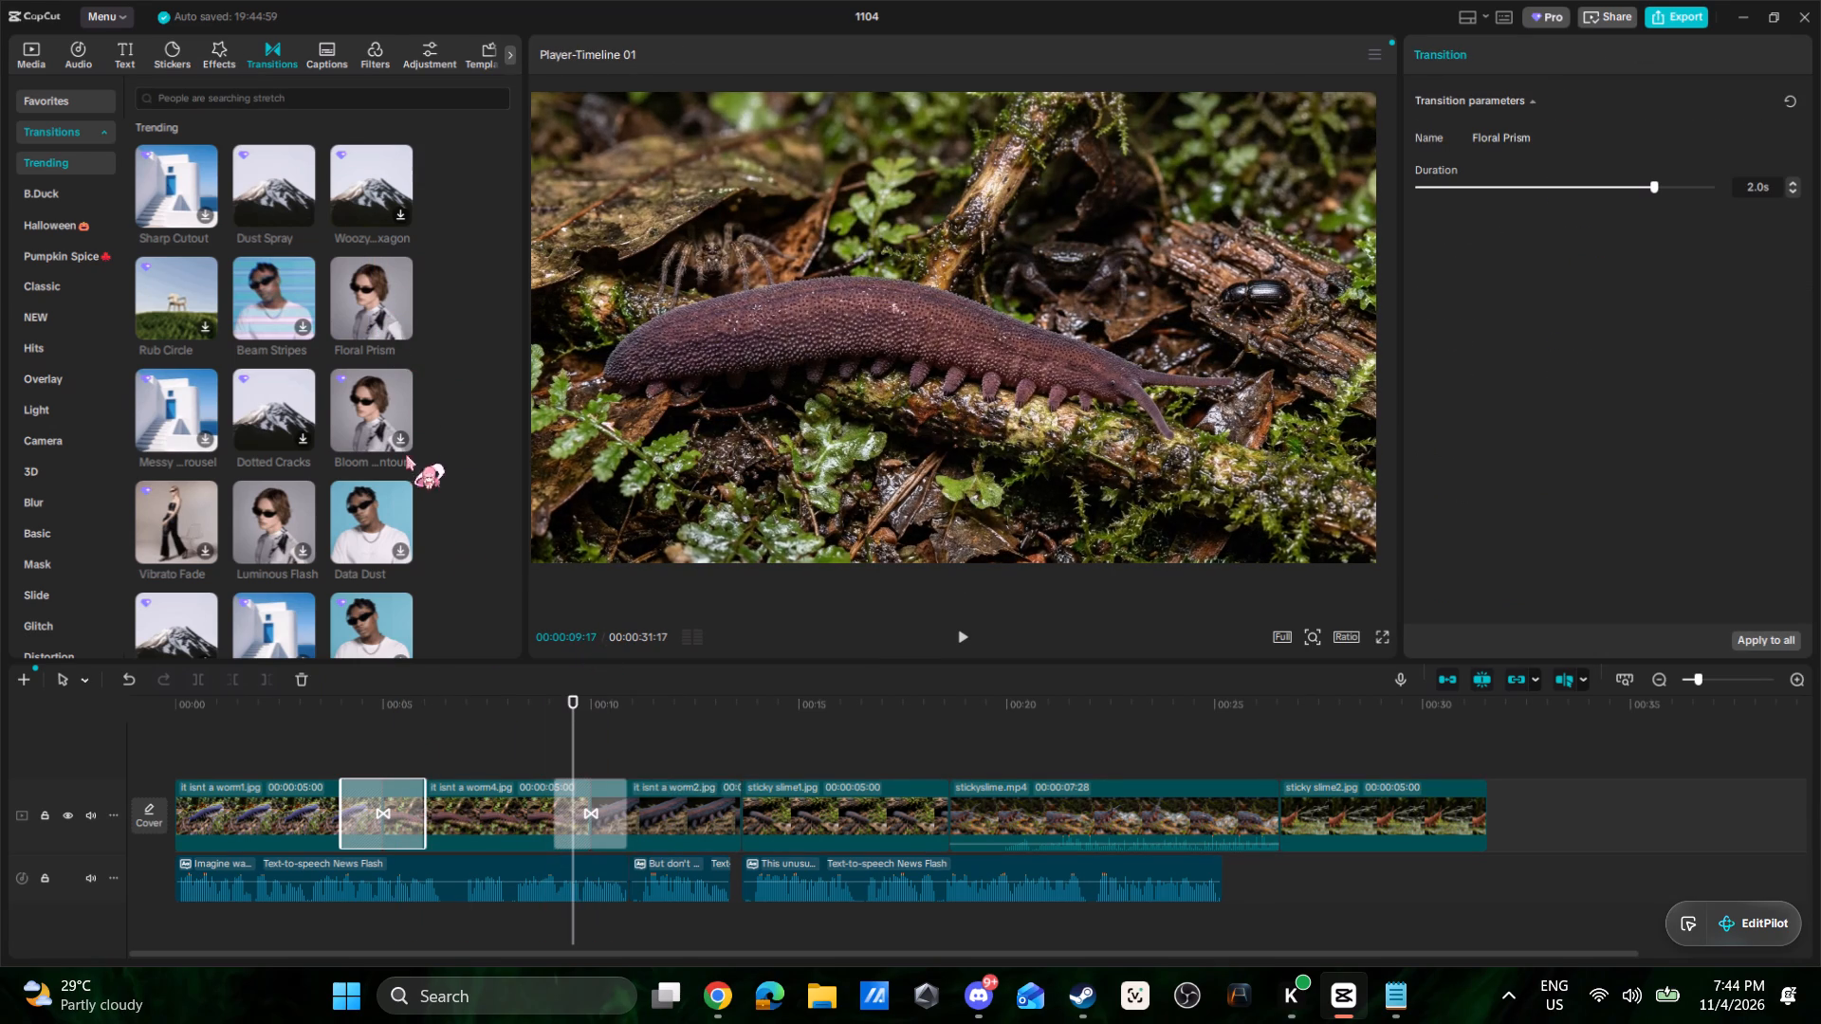
pyautogui.moveTo(357, 312); pyautogui.dragTo(711, 643)
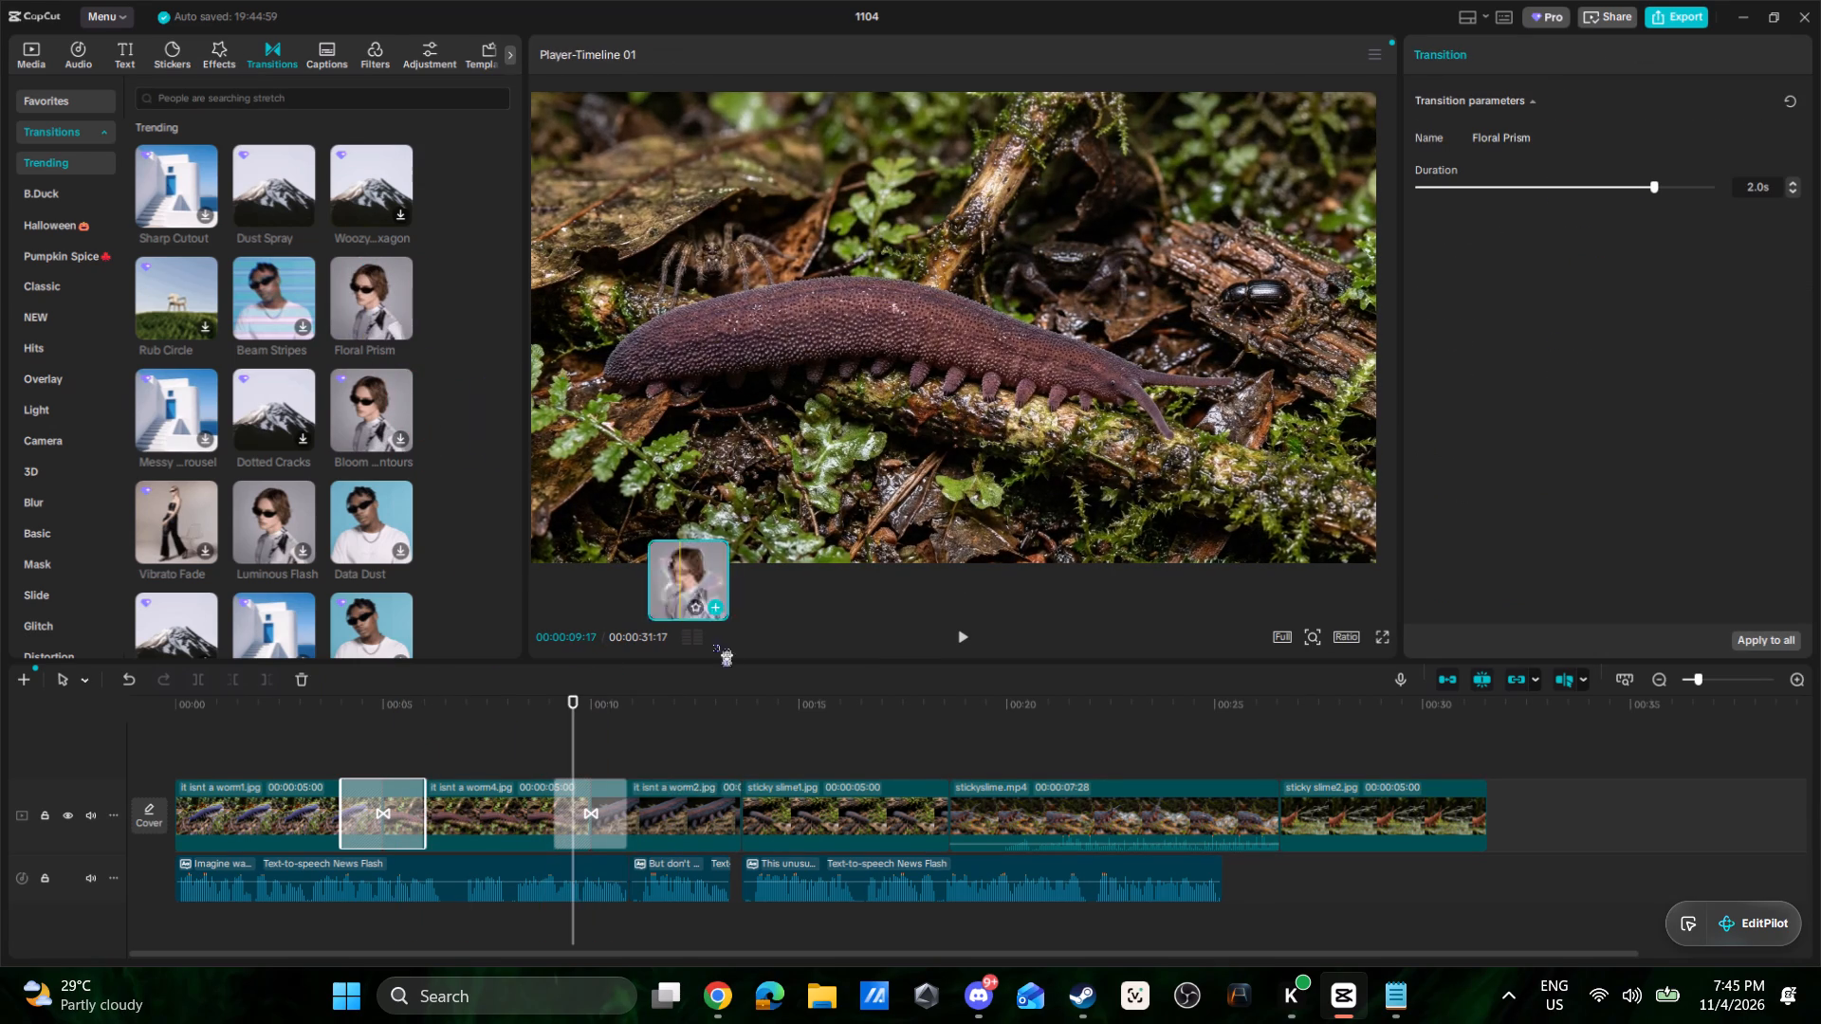
pyautogui.moveTo(711, 643); pyautogui.dragTo(905, 798)
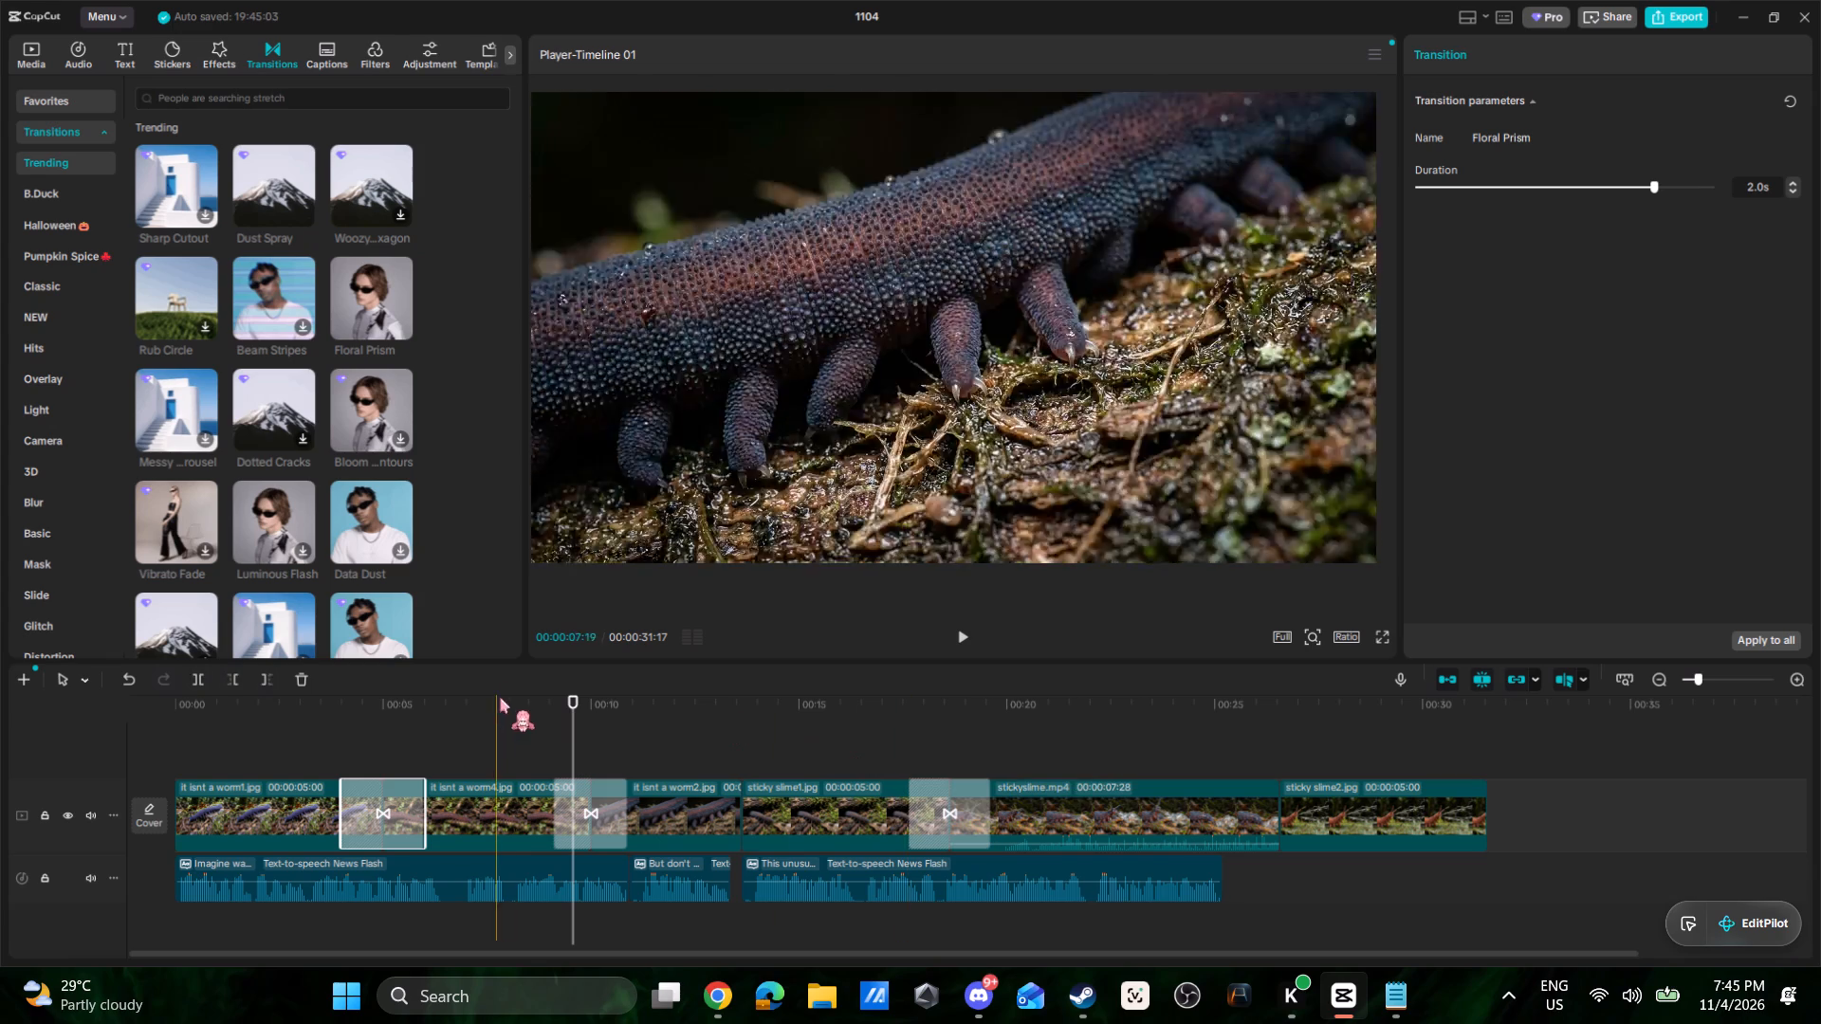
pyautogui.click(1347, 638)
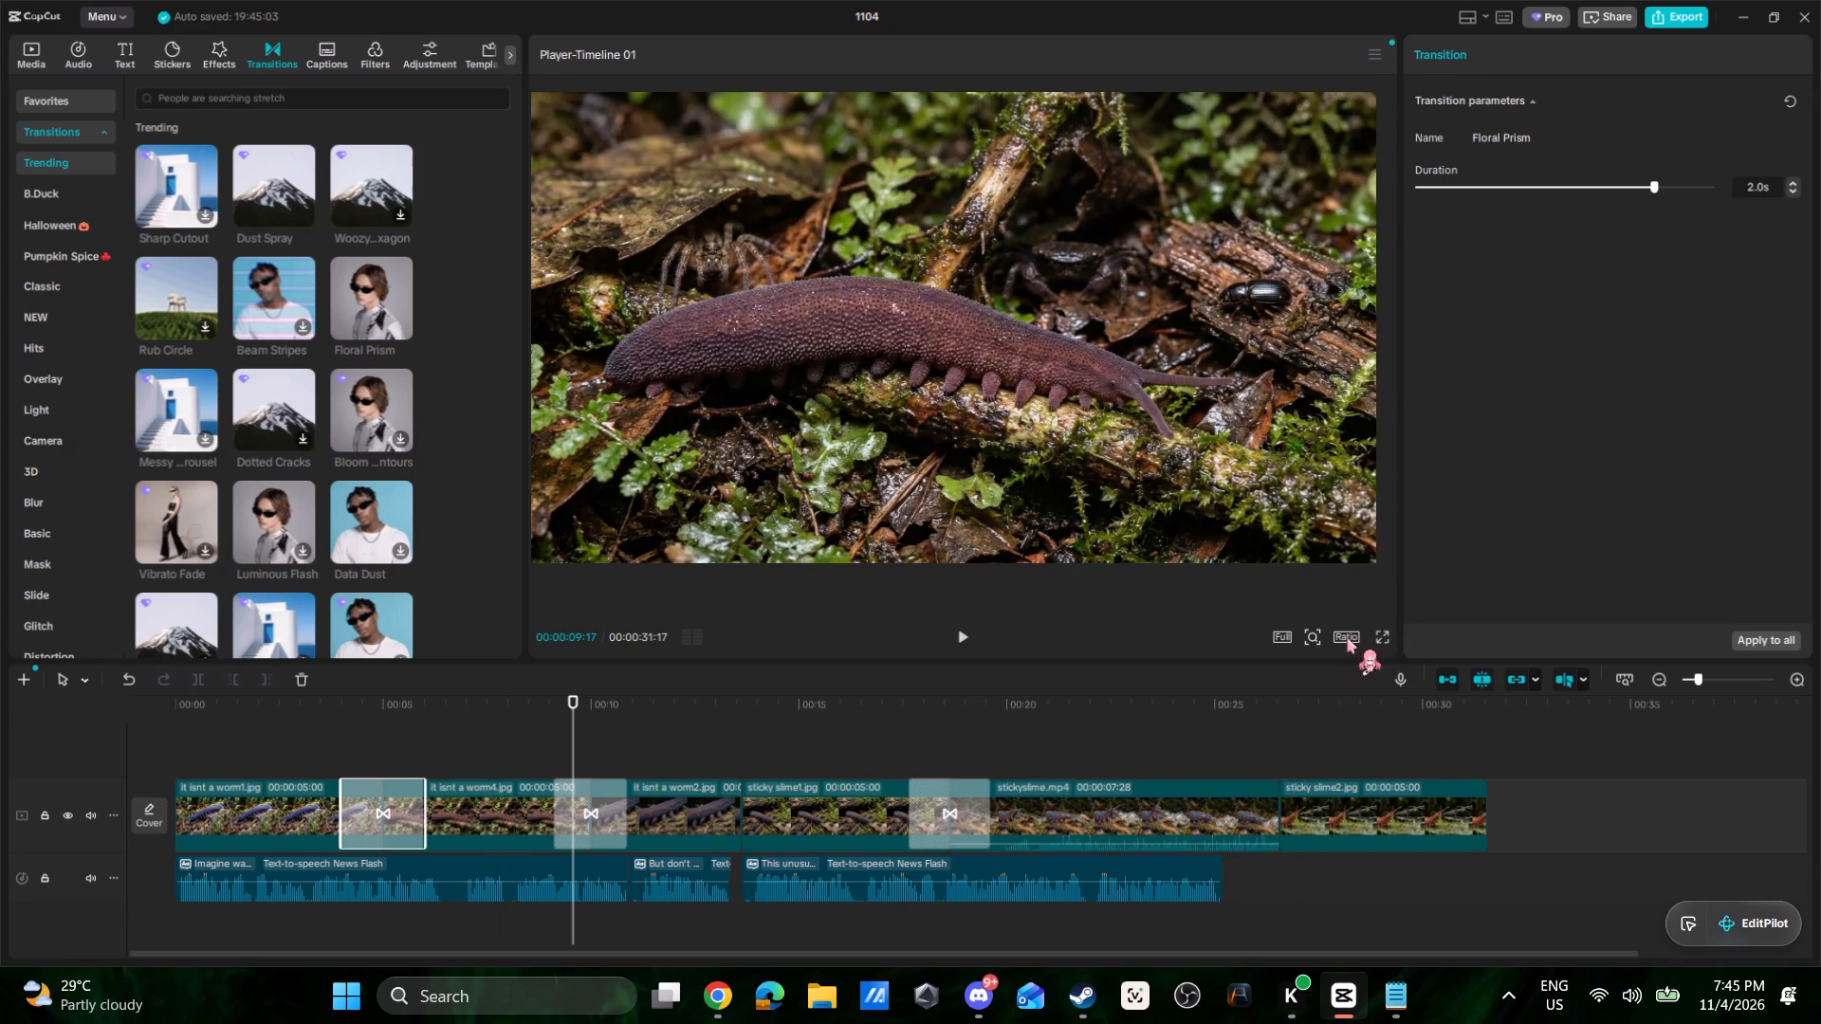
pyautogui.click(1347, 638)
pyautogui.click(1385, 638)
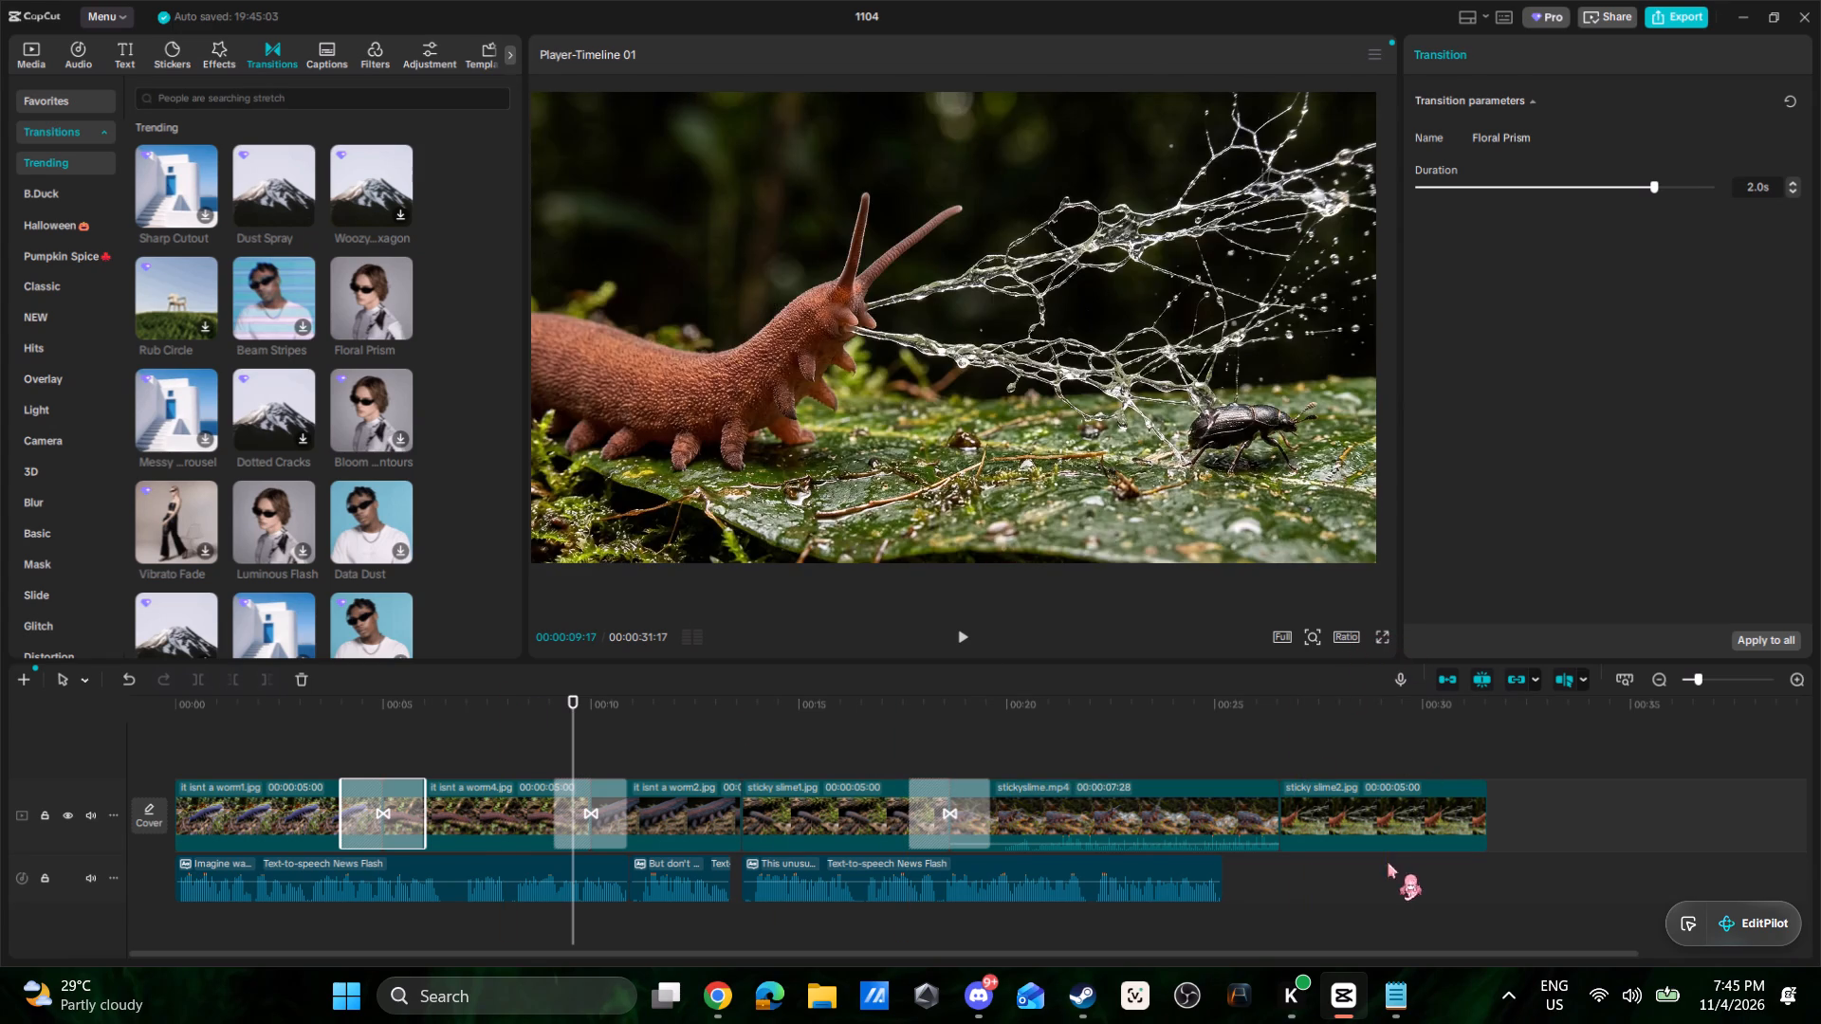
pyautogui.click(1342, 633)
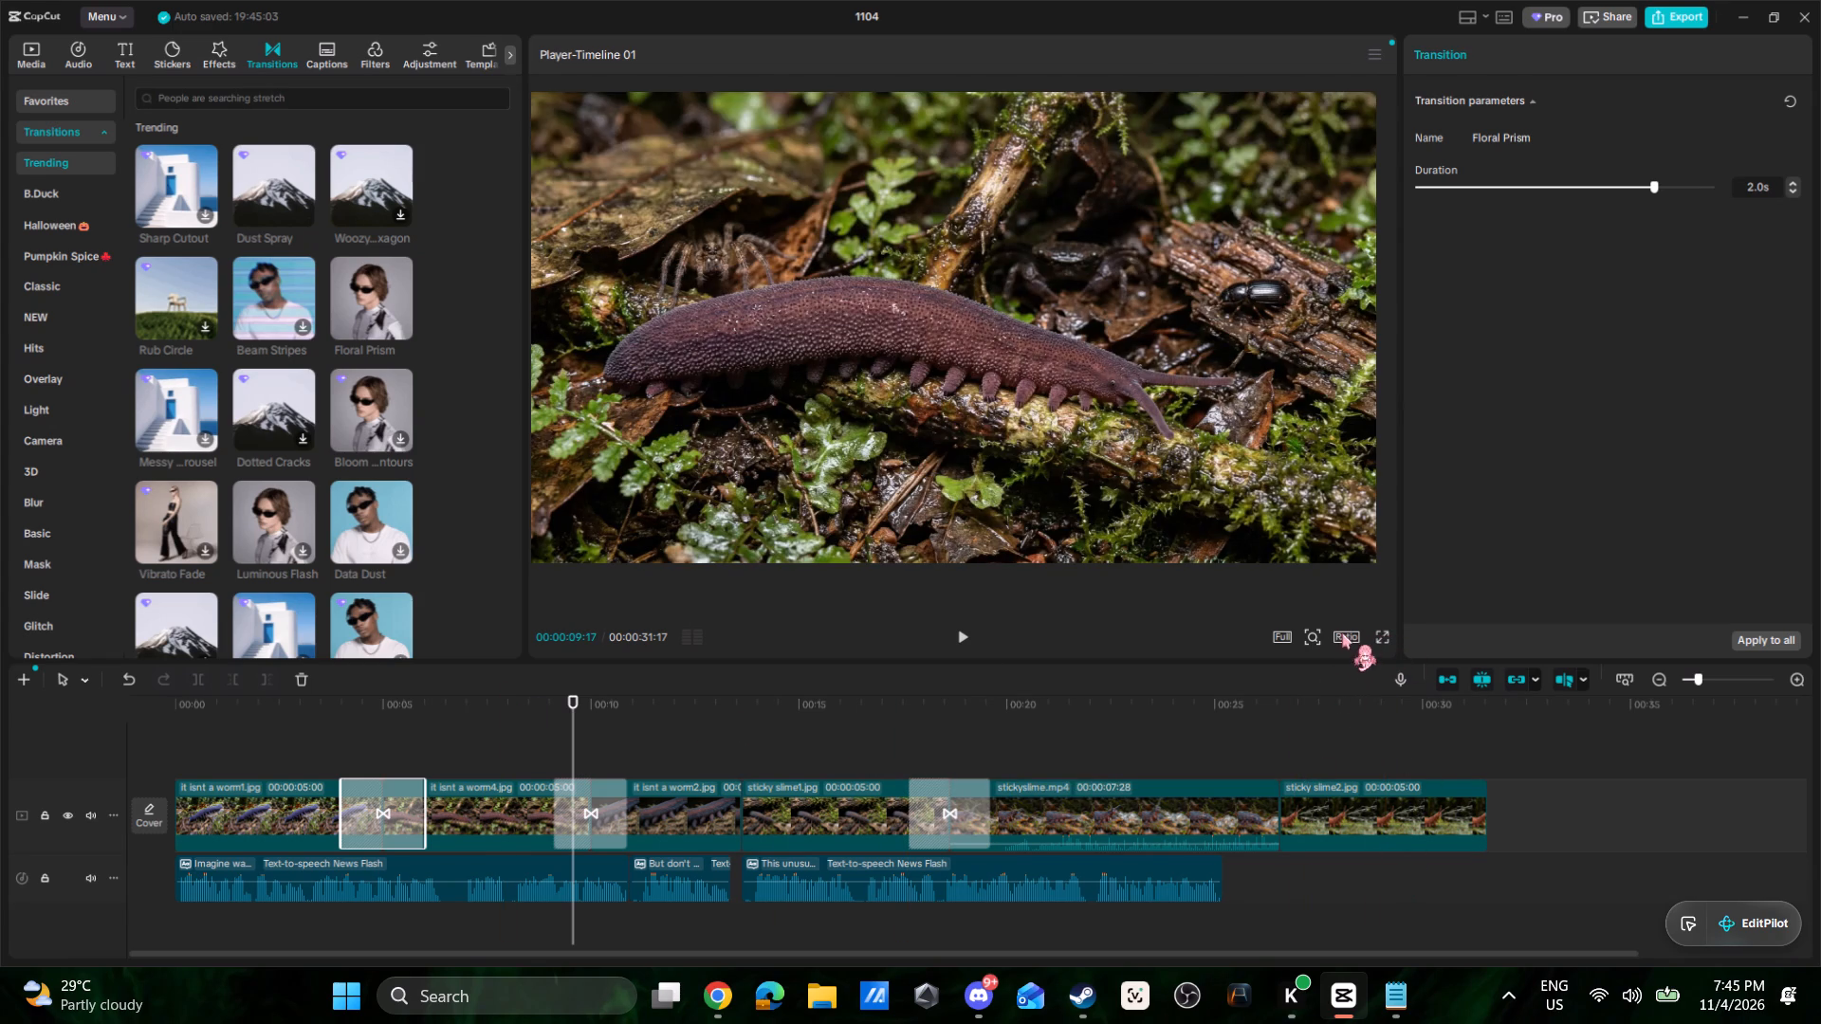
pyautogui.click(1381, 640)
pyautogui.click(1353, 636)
# Play the timeline from the start to review the transitions together with the narration.
pyautogui.moveTo(576, 702); pyautogui.dragTo(146, 707)
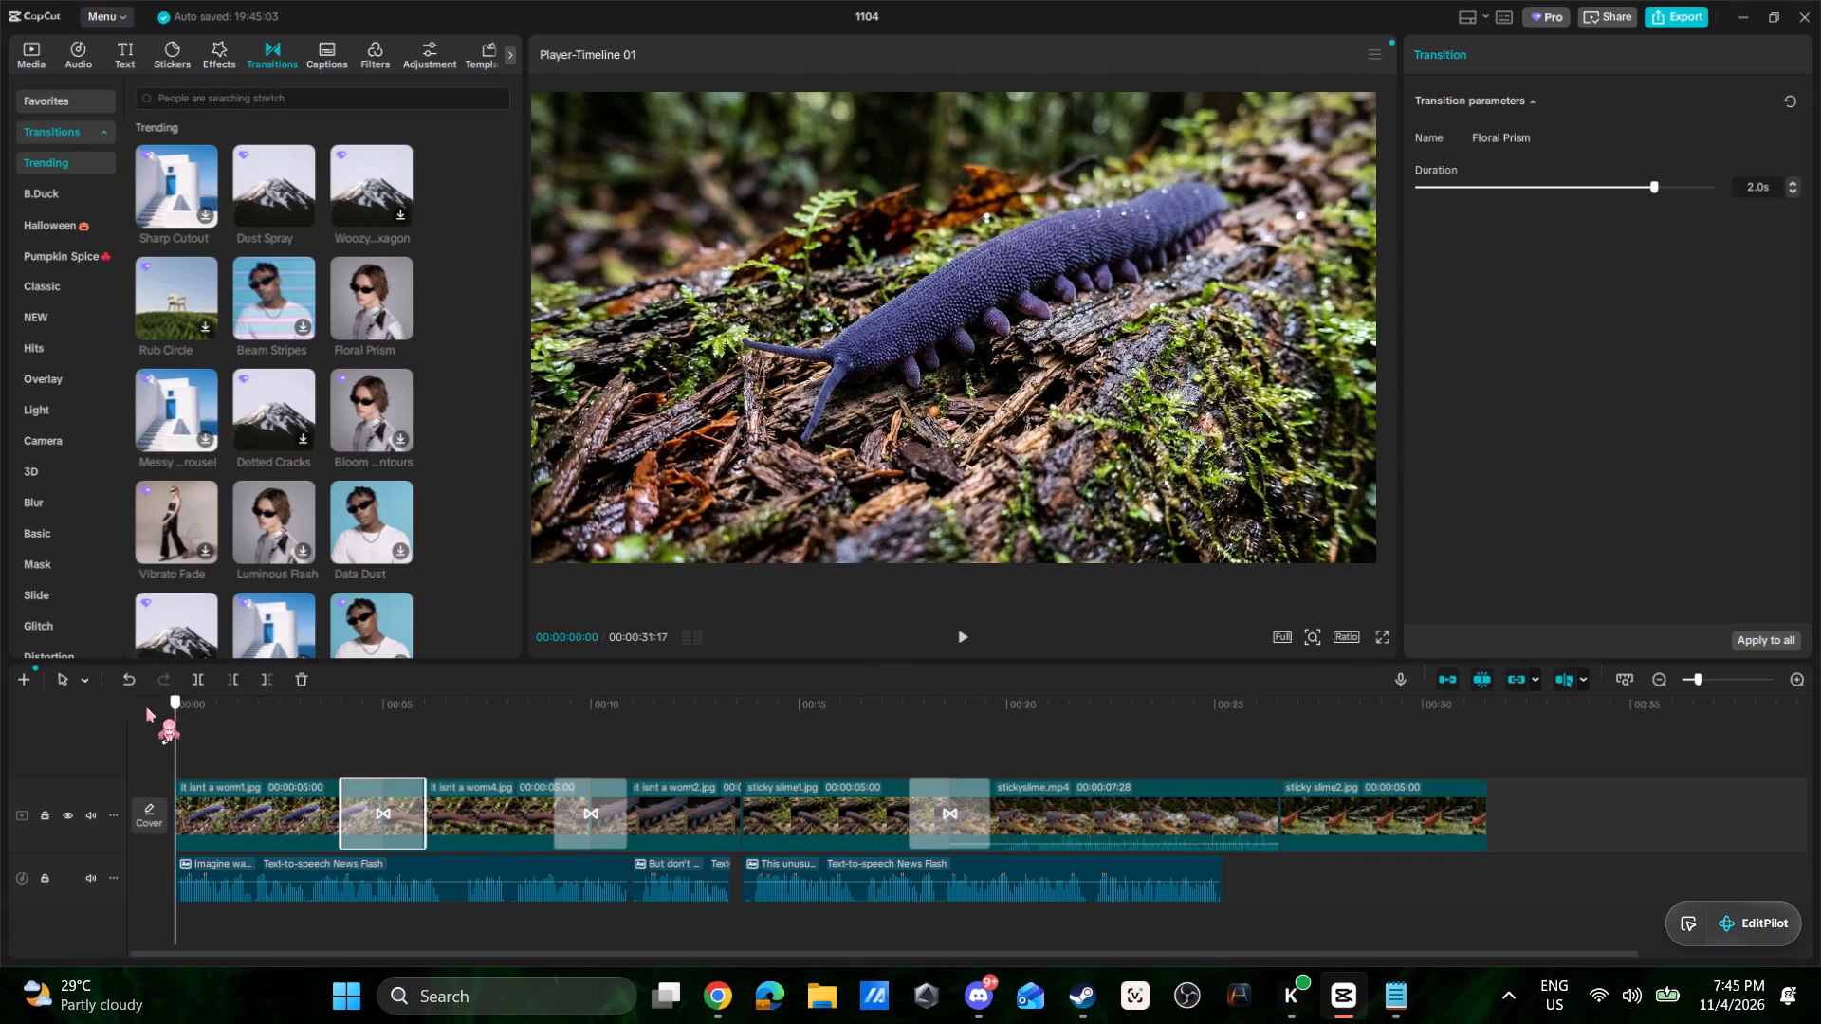
pyautogui.moveTo(146, 707); pyautogui.dragTo(148, 707)
pyautogui.press('space')
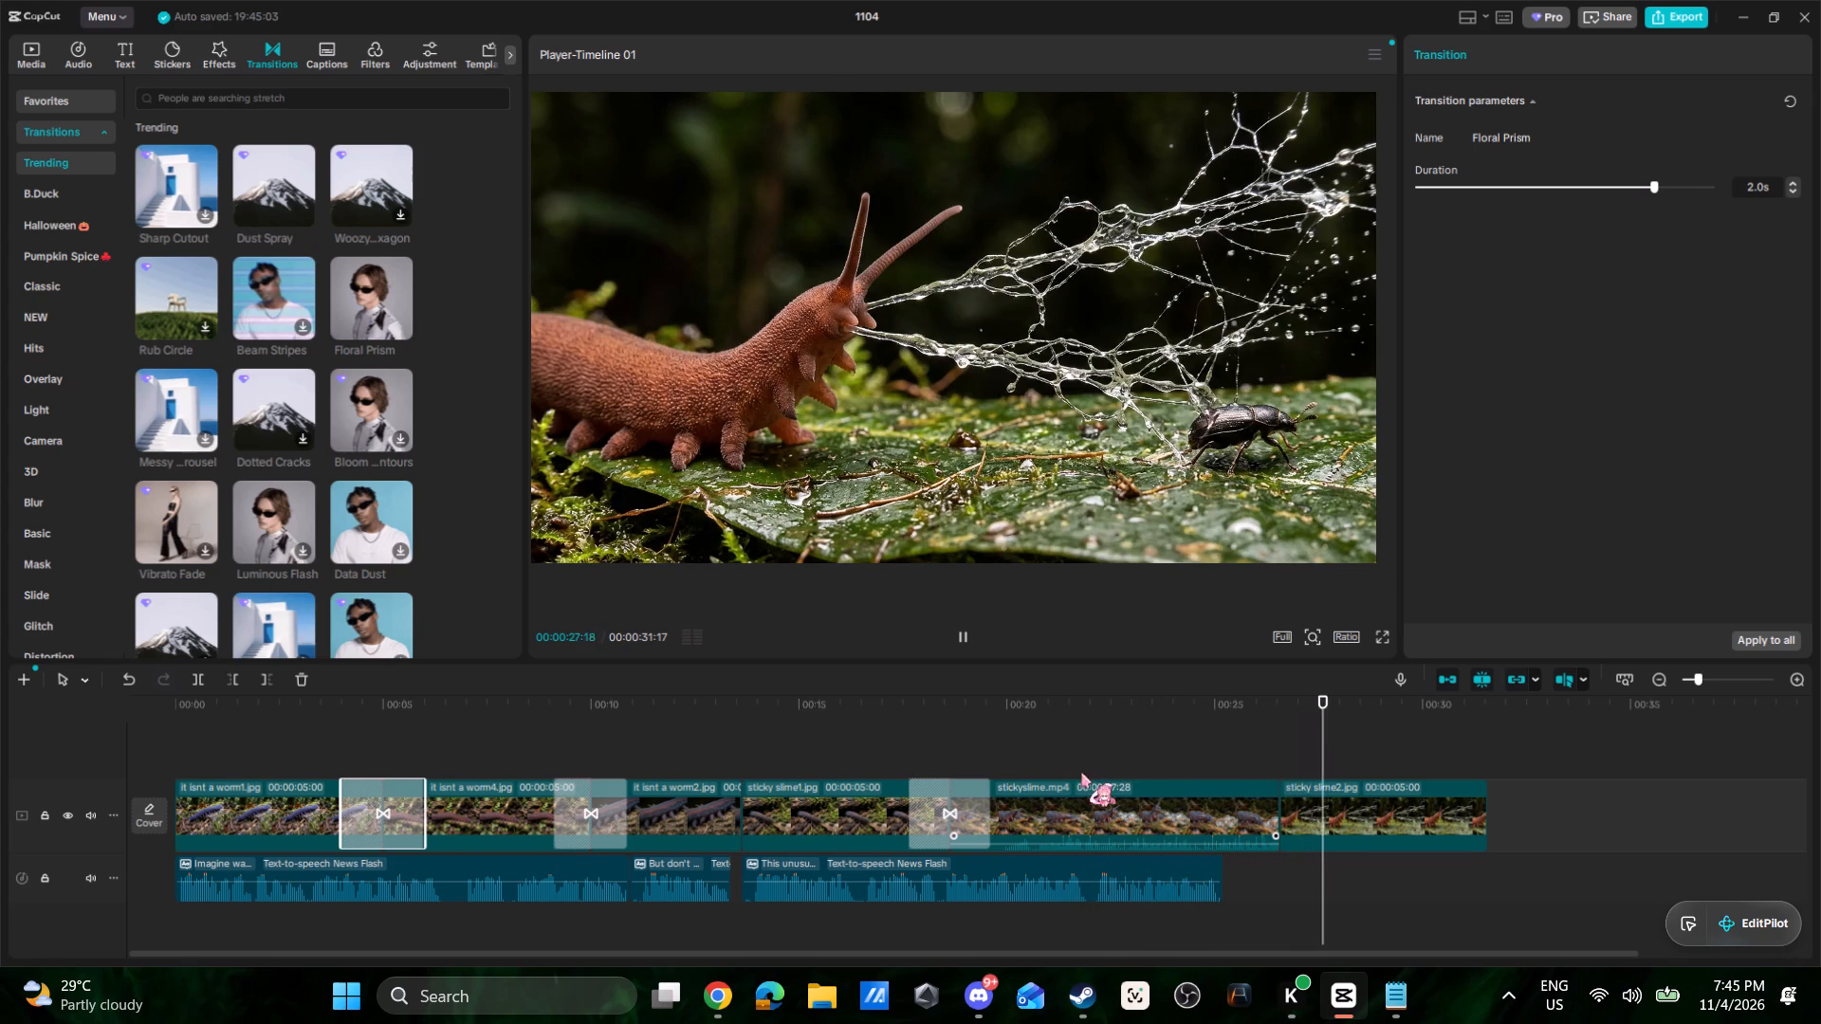
pyautogui.press('space')
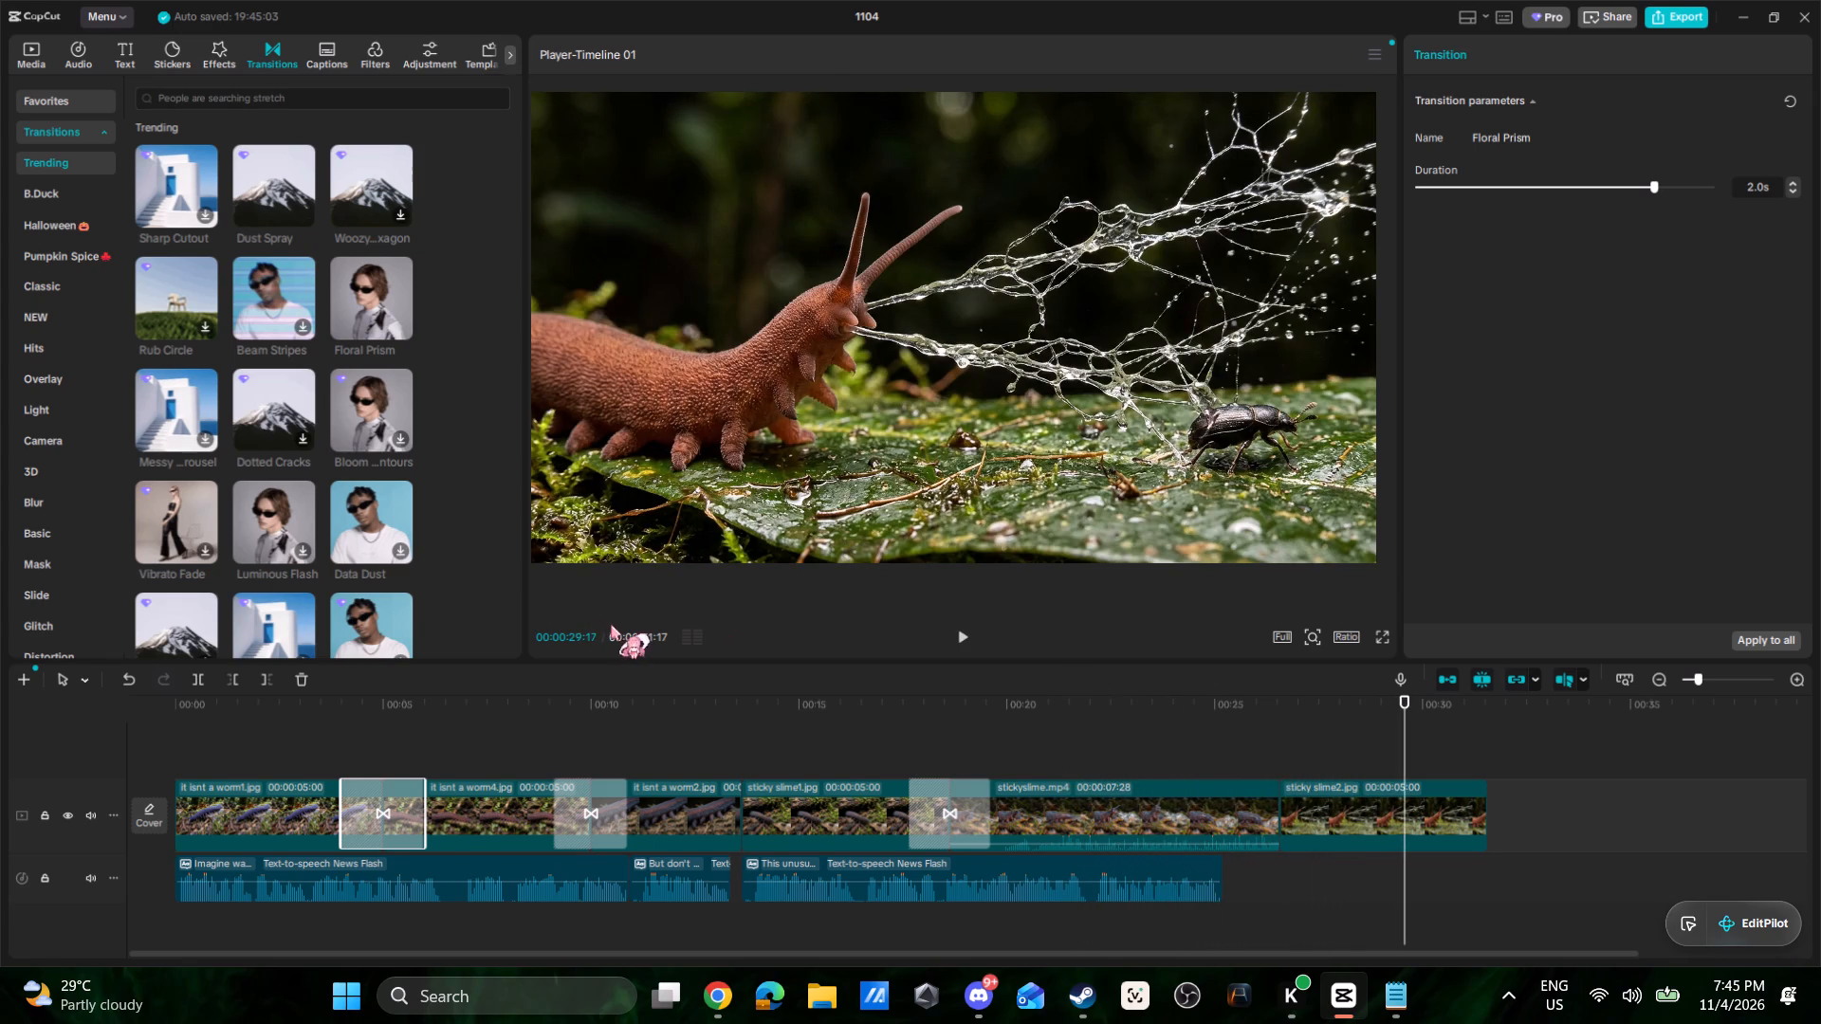
# Switch to the Velvet Worm script in Notepad and copy the paragraph from "And the strangest part?" to "hundreds of millions of years.".
pyautogui.click(110, 44)
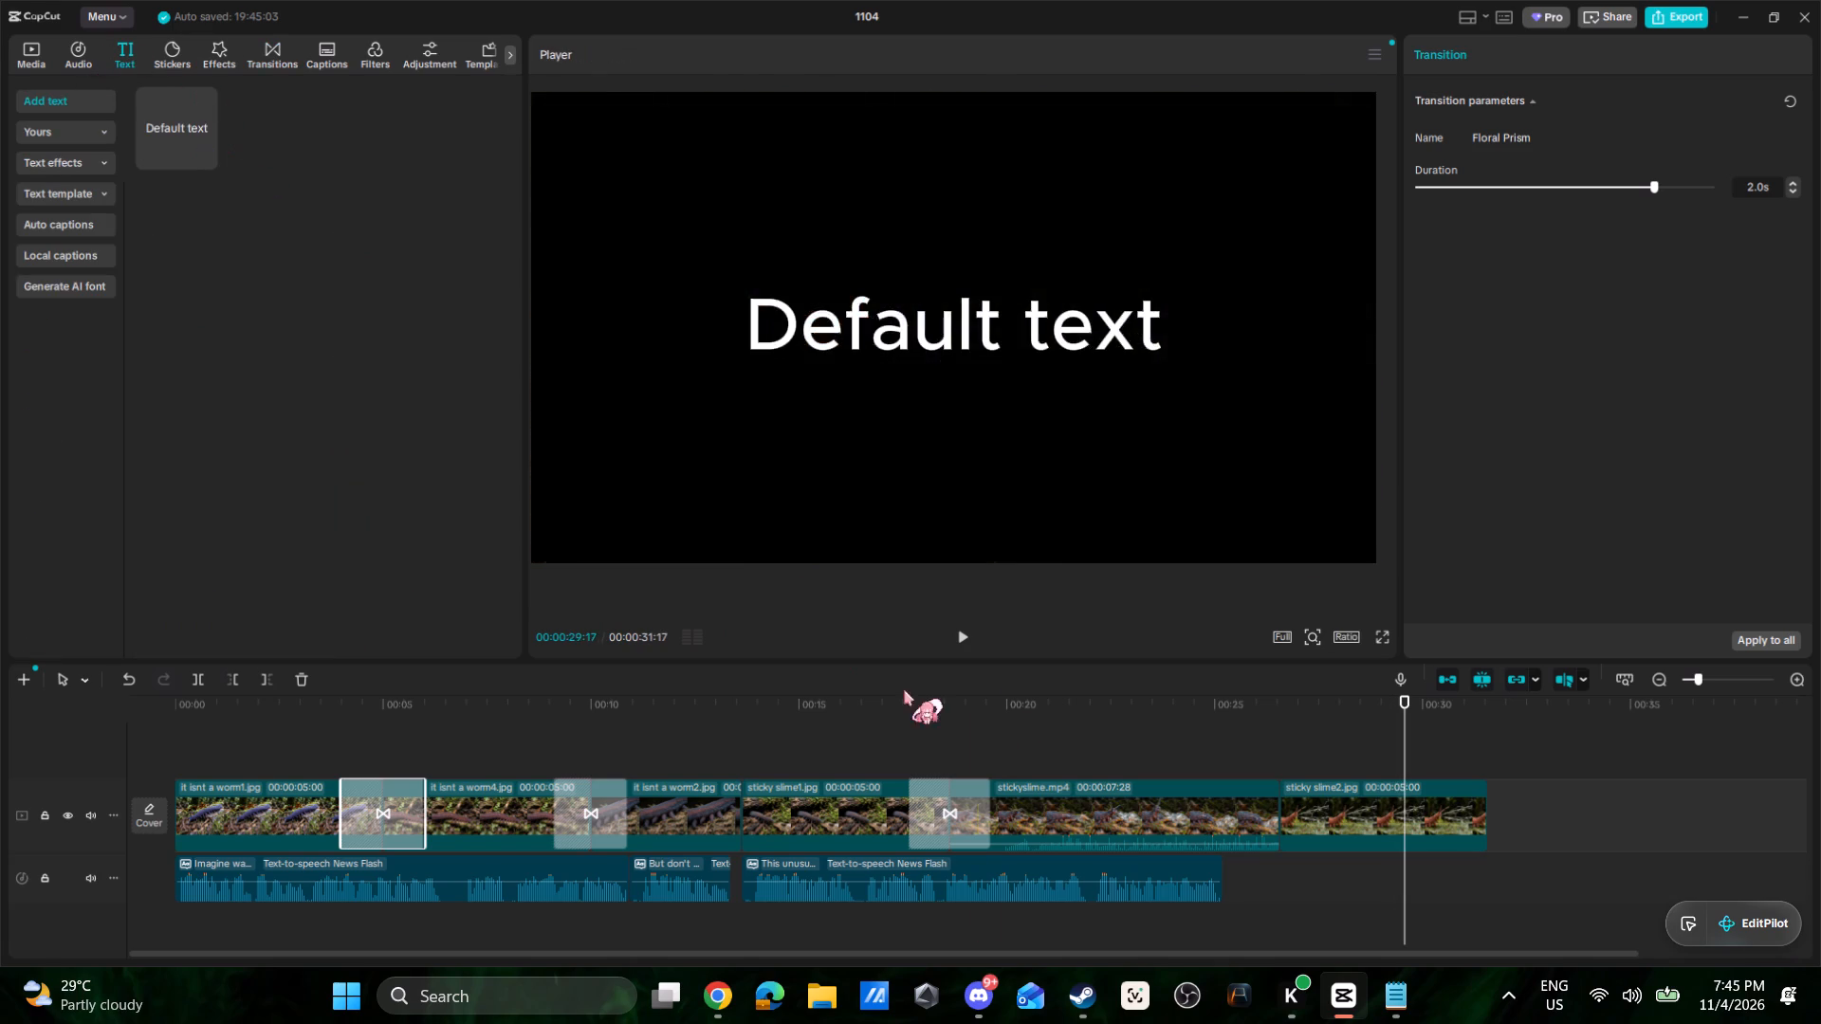
pyautogui.hotkey('alt', 'Tab')
pyautogui.hotkey('alt', 'Tab')
pyautogui.hotkey('alt', 'Tab')
pyautogui.hotkey('alt', 'Tab')
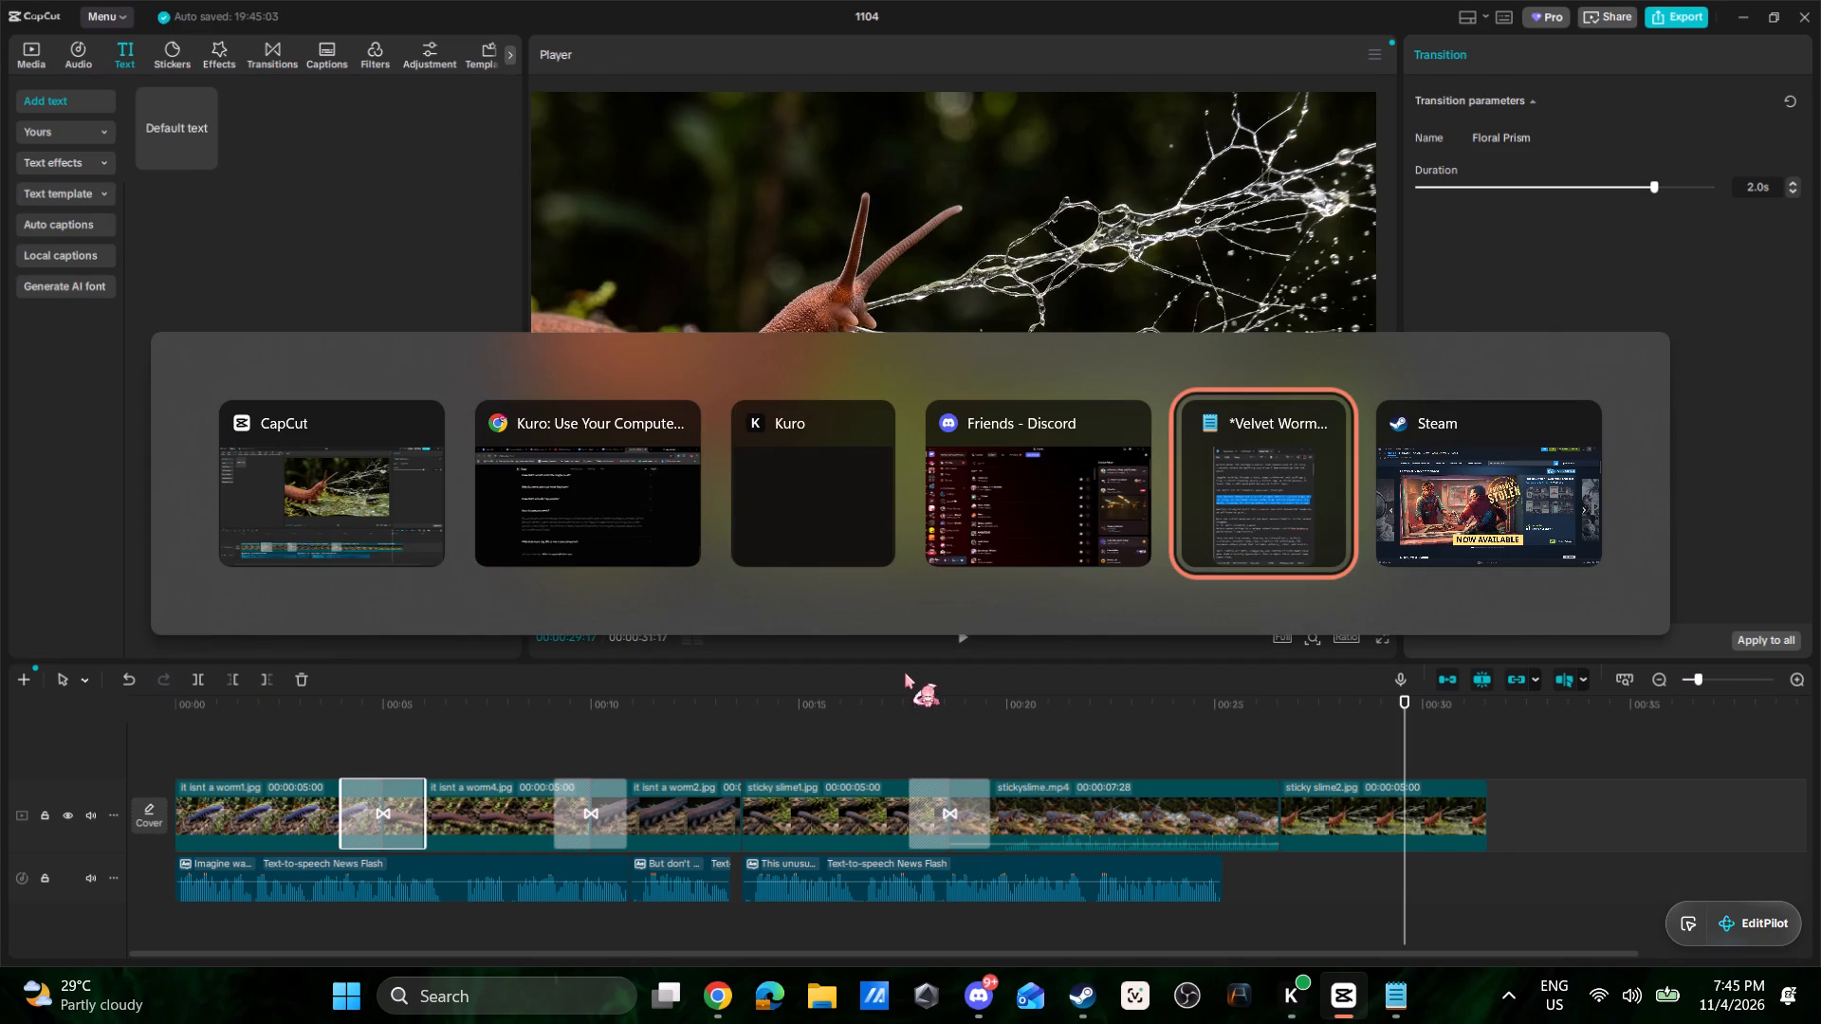
pyautogui.scroll(-1, 1344, 463)
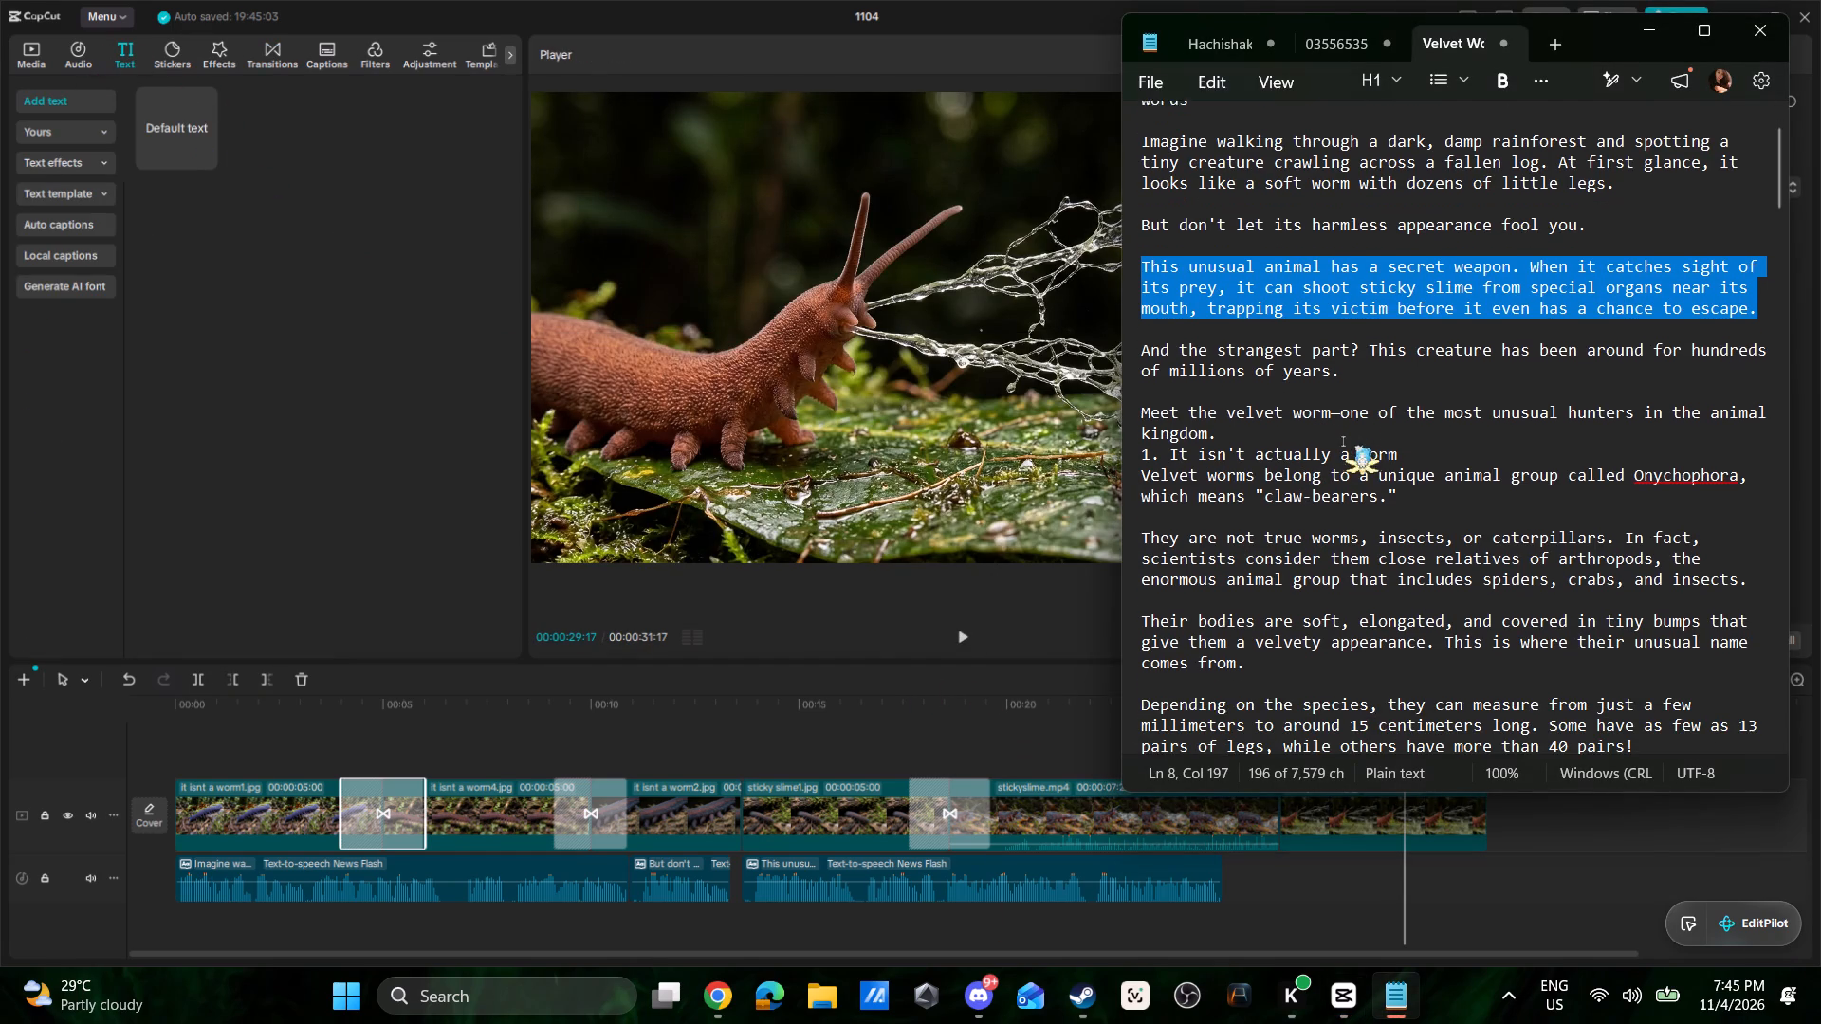
pyautogui.moveTo(1383, 366); pyautogui.dragTo(1137, 352)
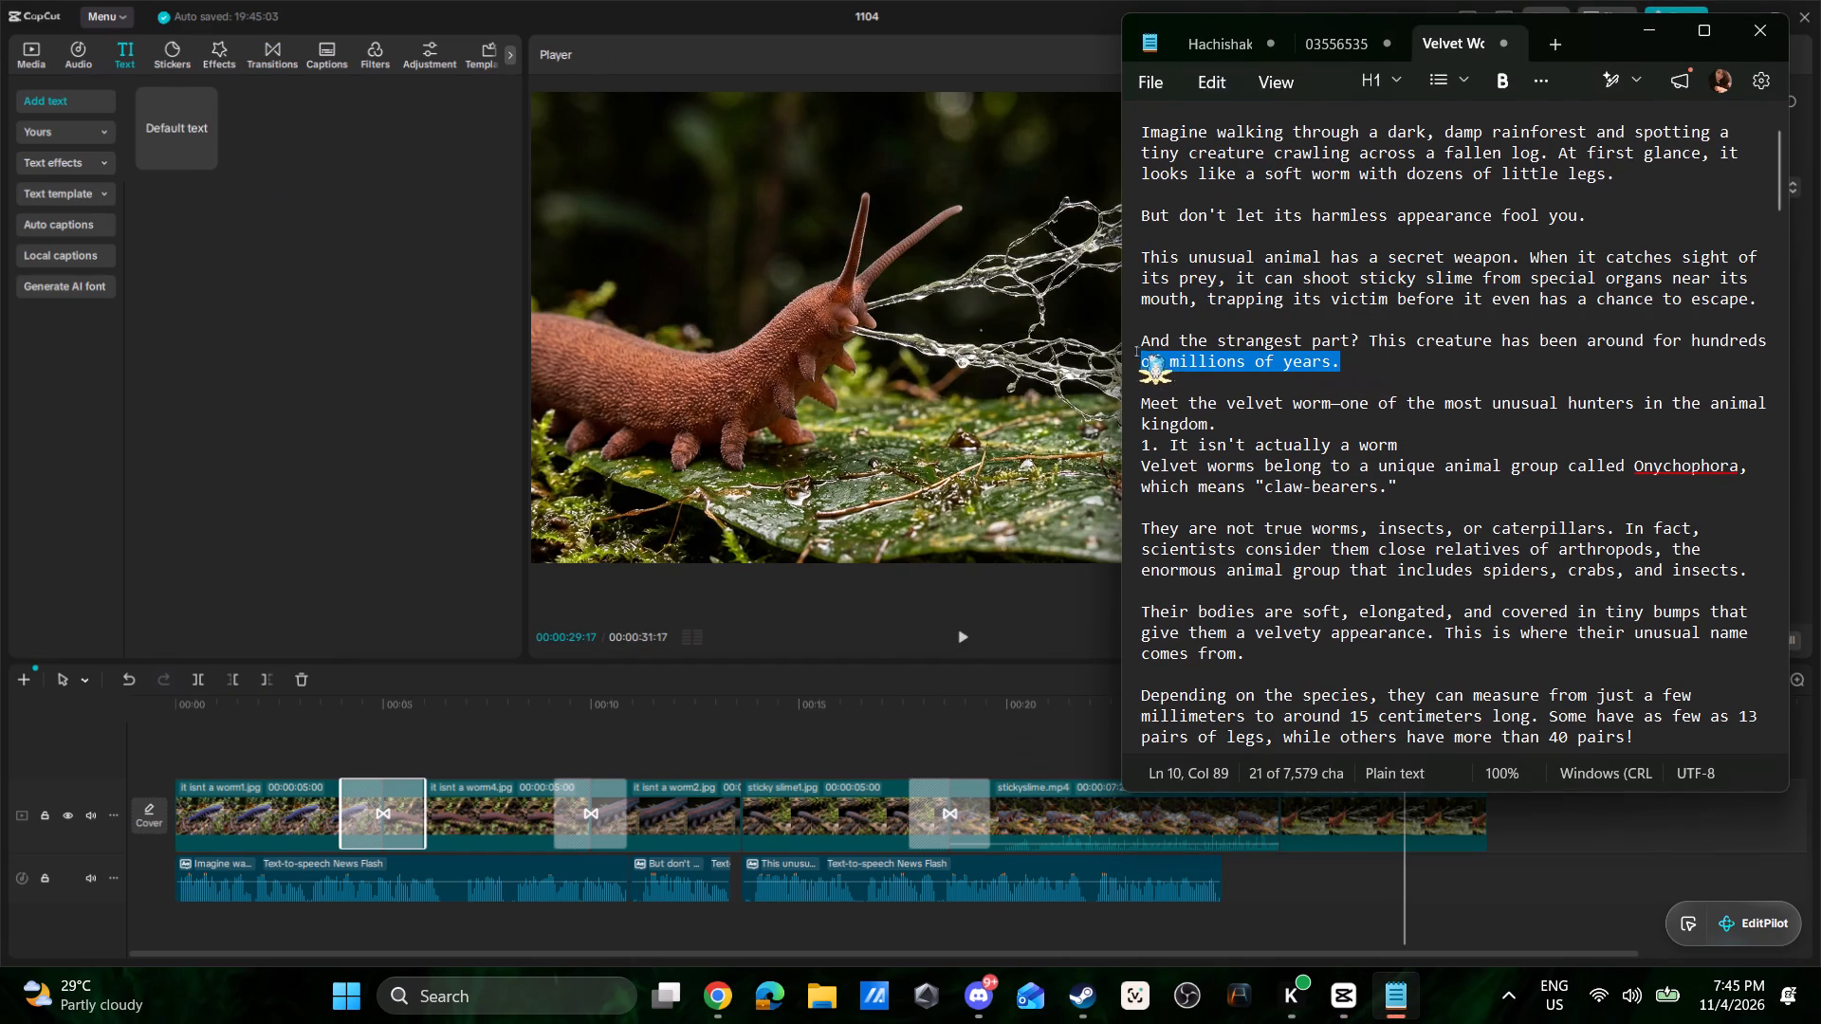
pyautogui.moveTo(1137, 352); pyautogui.dragTo(1134, 346)
pyautogui.hotkey('ctrl', 'c')
pyautogui.hotkey('ctrl', 'c')
pyautogui.hotkey('ctrl', 'c')
pyautogui.hotkey('ctrl', 'c')
pyautogui.hotkey('ctrl', 'c')
pyautogui.hotkey('ctrl', 'c')
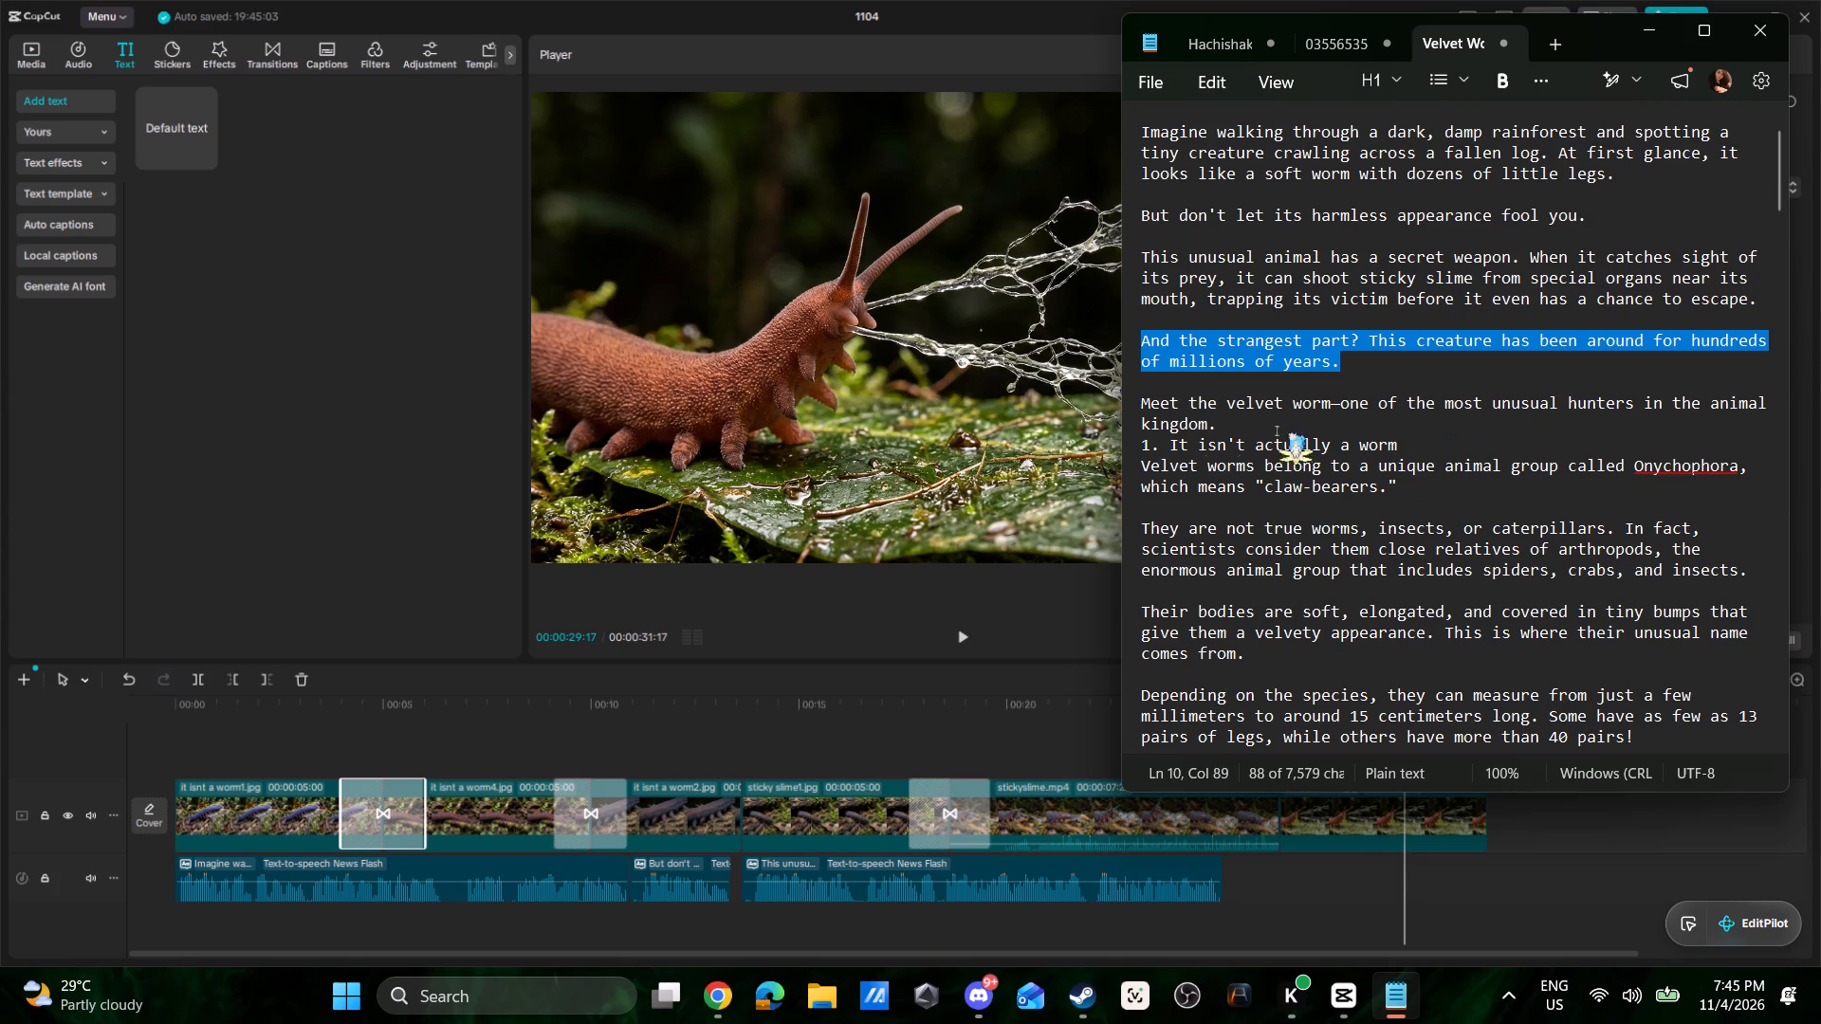
pyautogui.hotkey('ctrl', 'c')
pyautogui.hotkey('ctrl', 'c')
pyautogui.hotkey('ctrl', 'c')
# Back in CapCut, add a default text clip above the video track, starting where the last narration clip ends.
pyautogui.click(1035, 741)
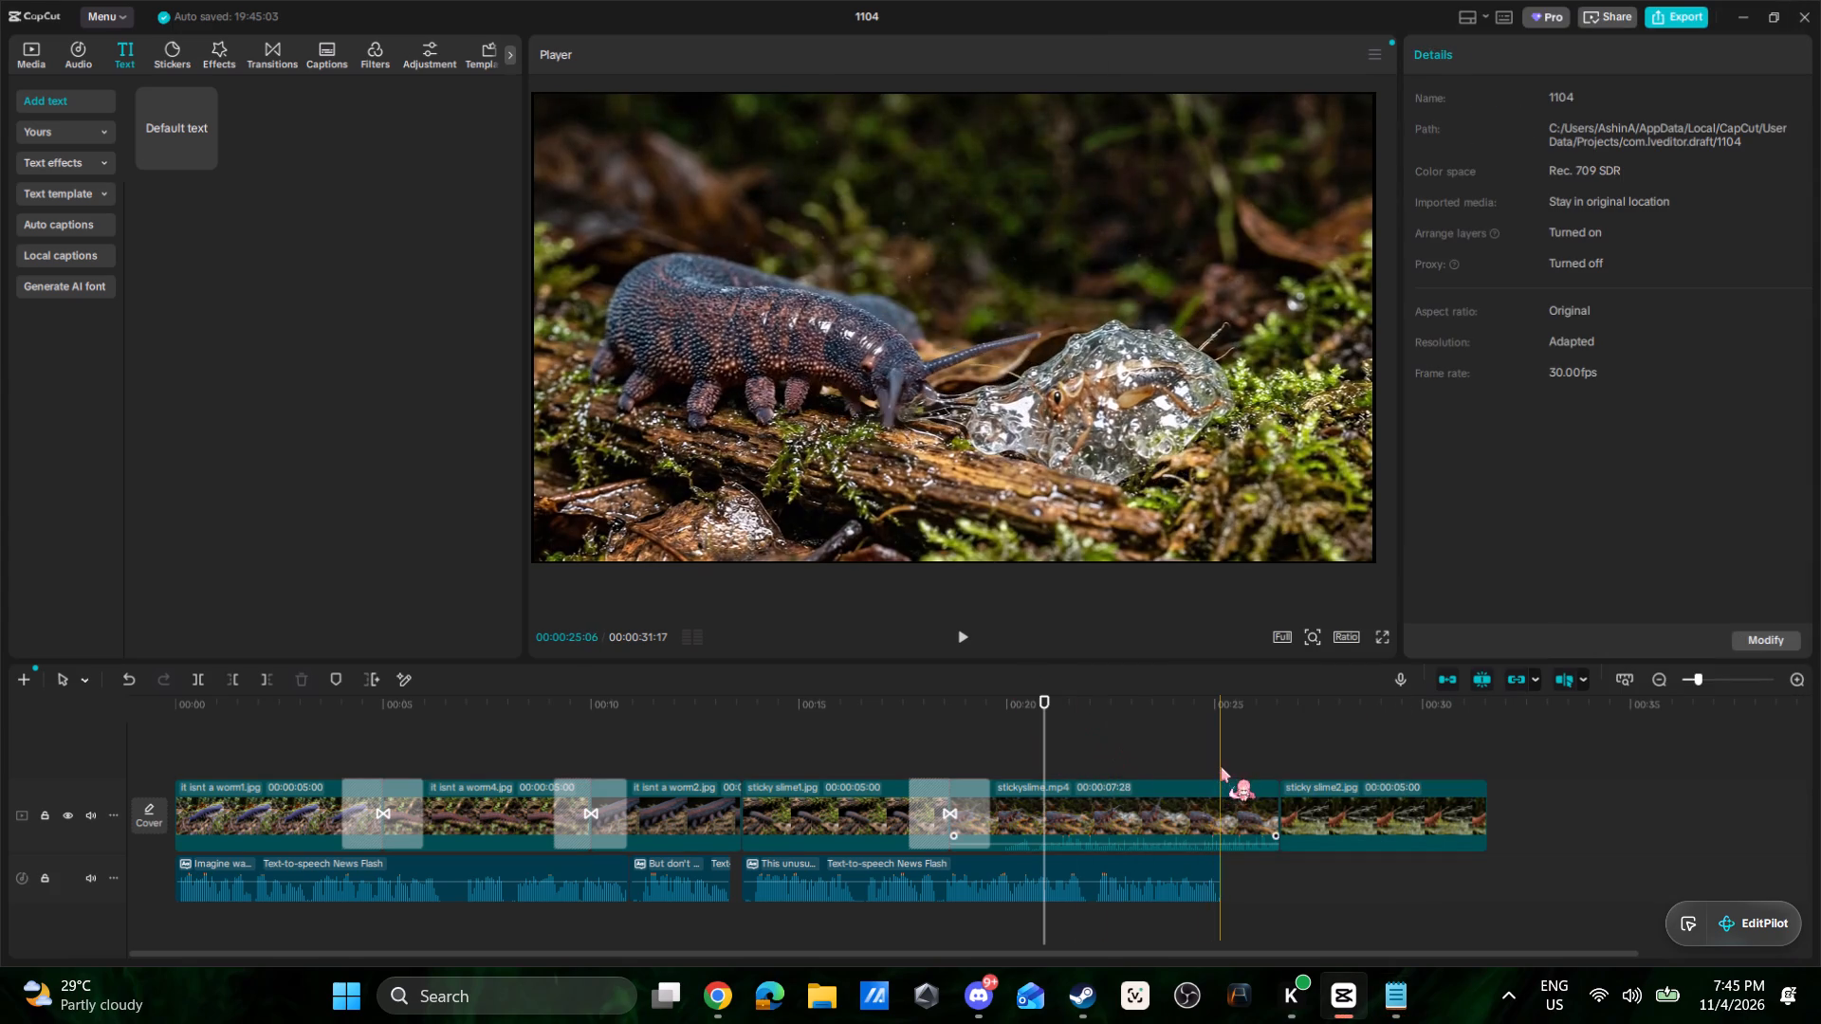
pyautogui.click(1221, 767)
pyautogui.moveTo(173, 94); pyautogui.dragTo(332, 204)
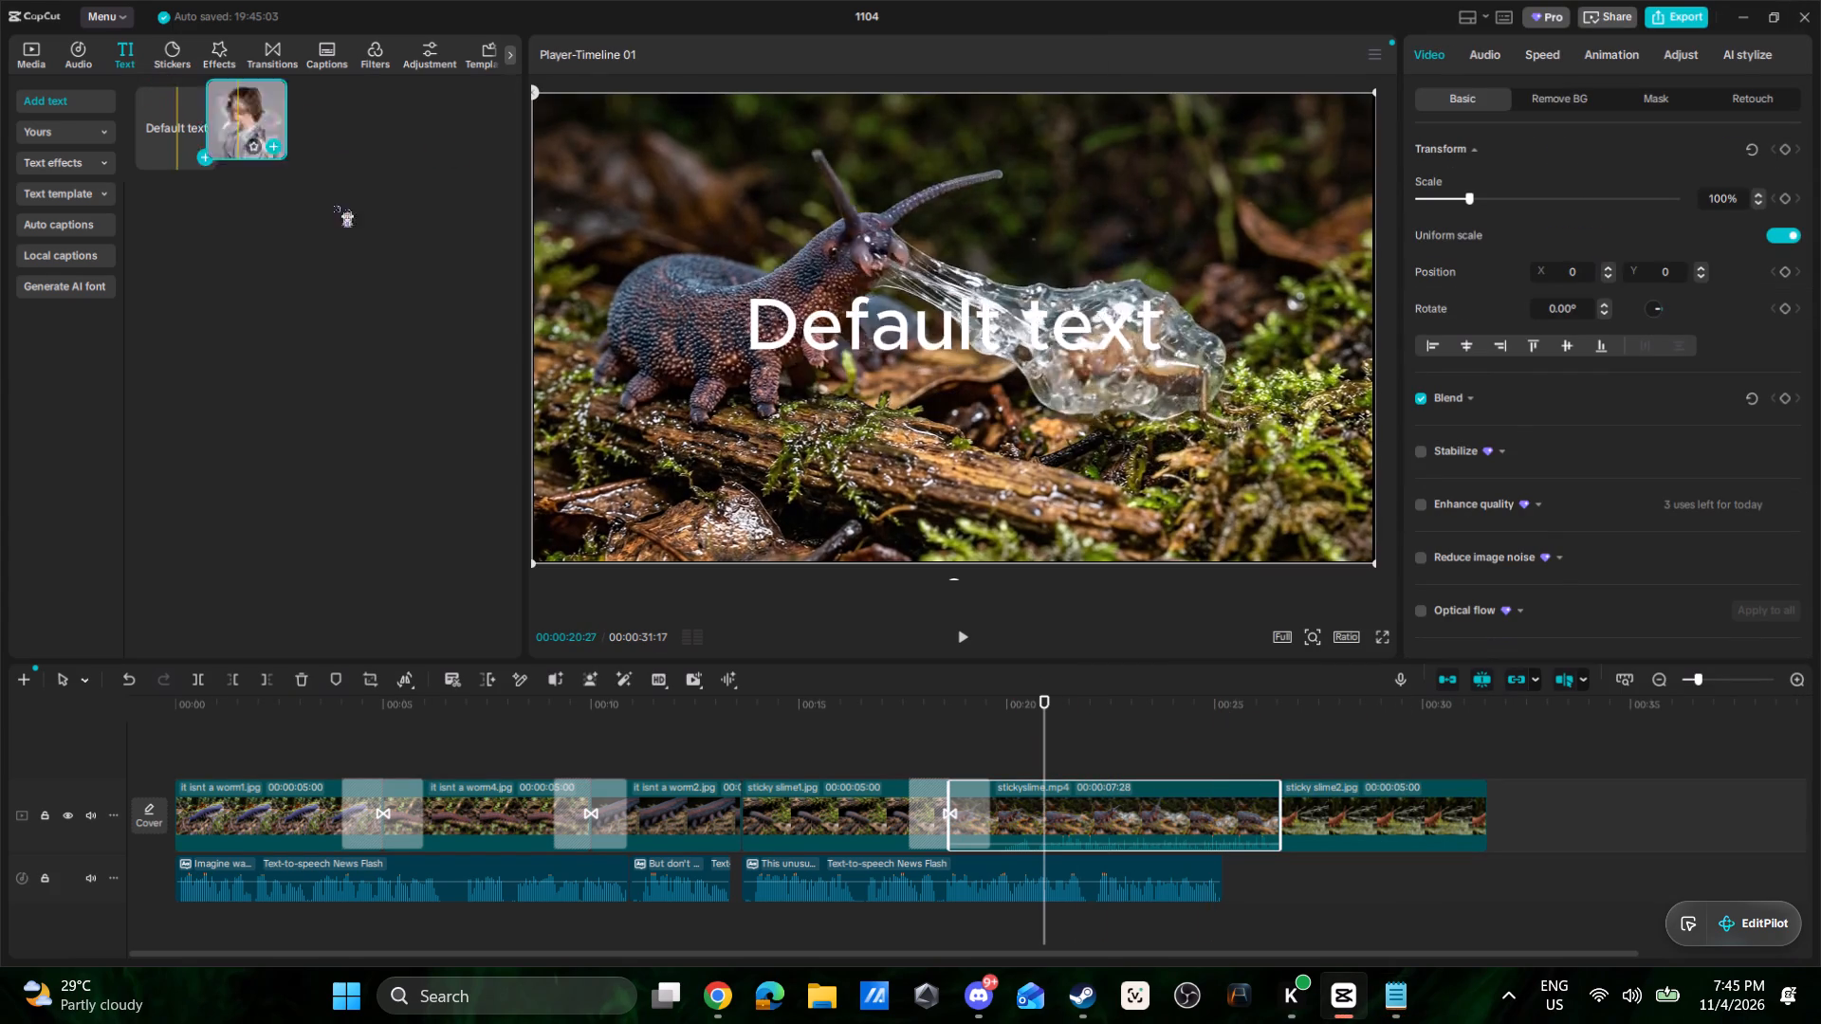
pyautogui.moveTo(332, 204); pyautogui.dragTo(1222, 741)
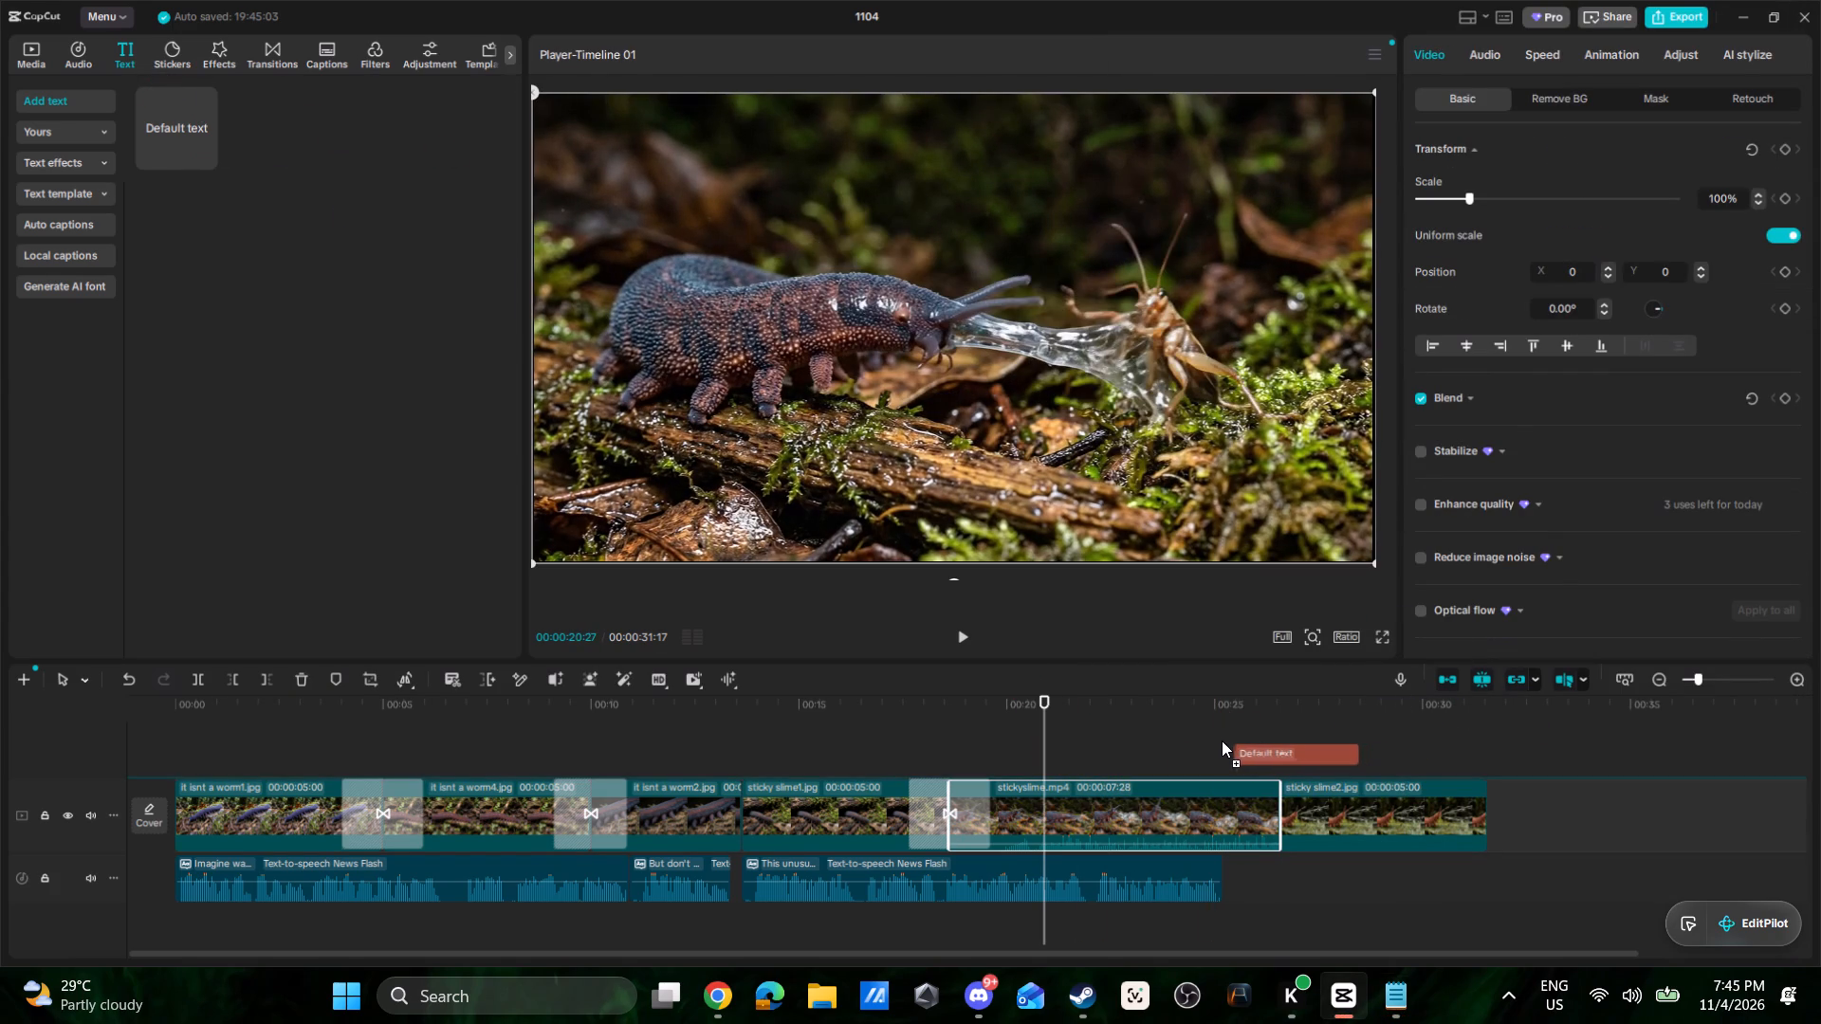
pyautogui.moveTo(1222, 741); pyautogui.dragTo(1212, 739)
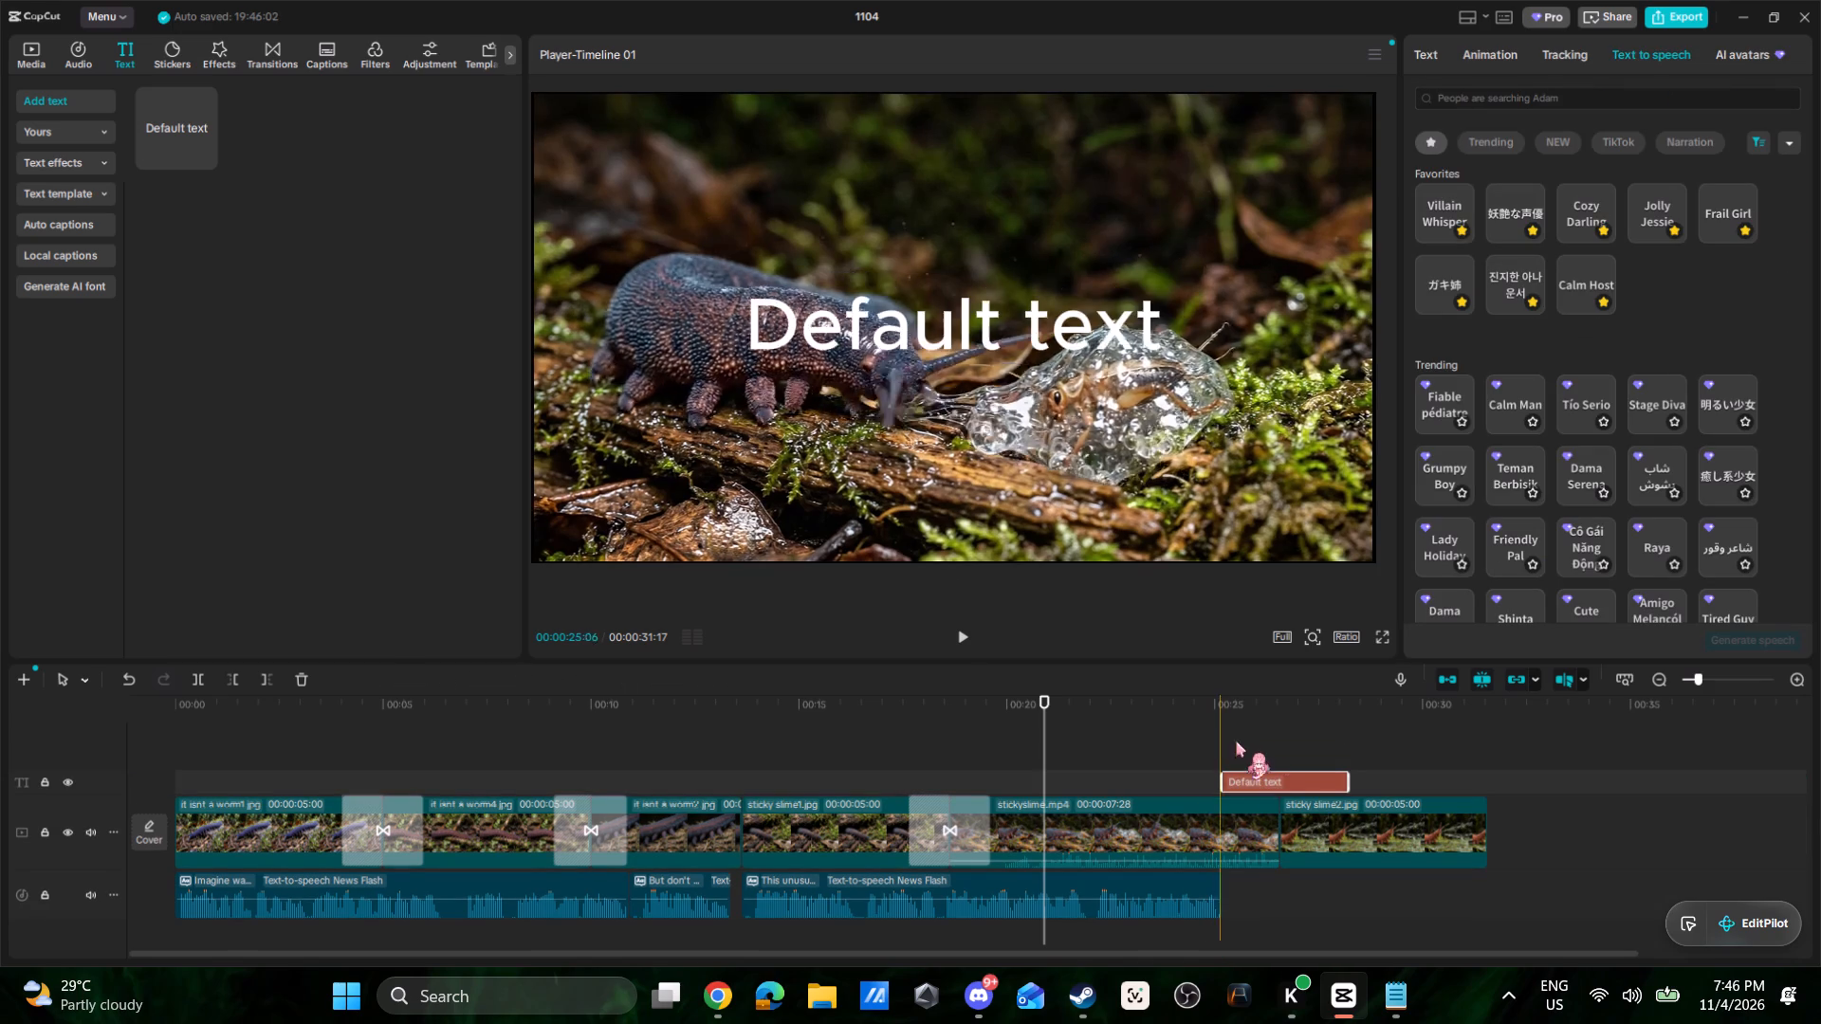
# Replace the default text with the copied "And the strangest part?" paragraph and generate its speech with the favourite voice 진지한 아나운서.
pyautogui.click(1426, 55)
pyautogui.moveTo(1528, 165); pyautogui.dragTo(1373, 145)
pyautogui.hotkey('ctrl', 'v')
pyautogui.click(1629, 53)
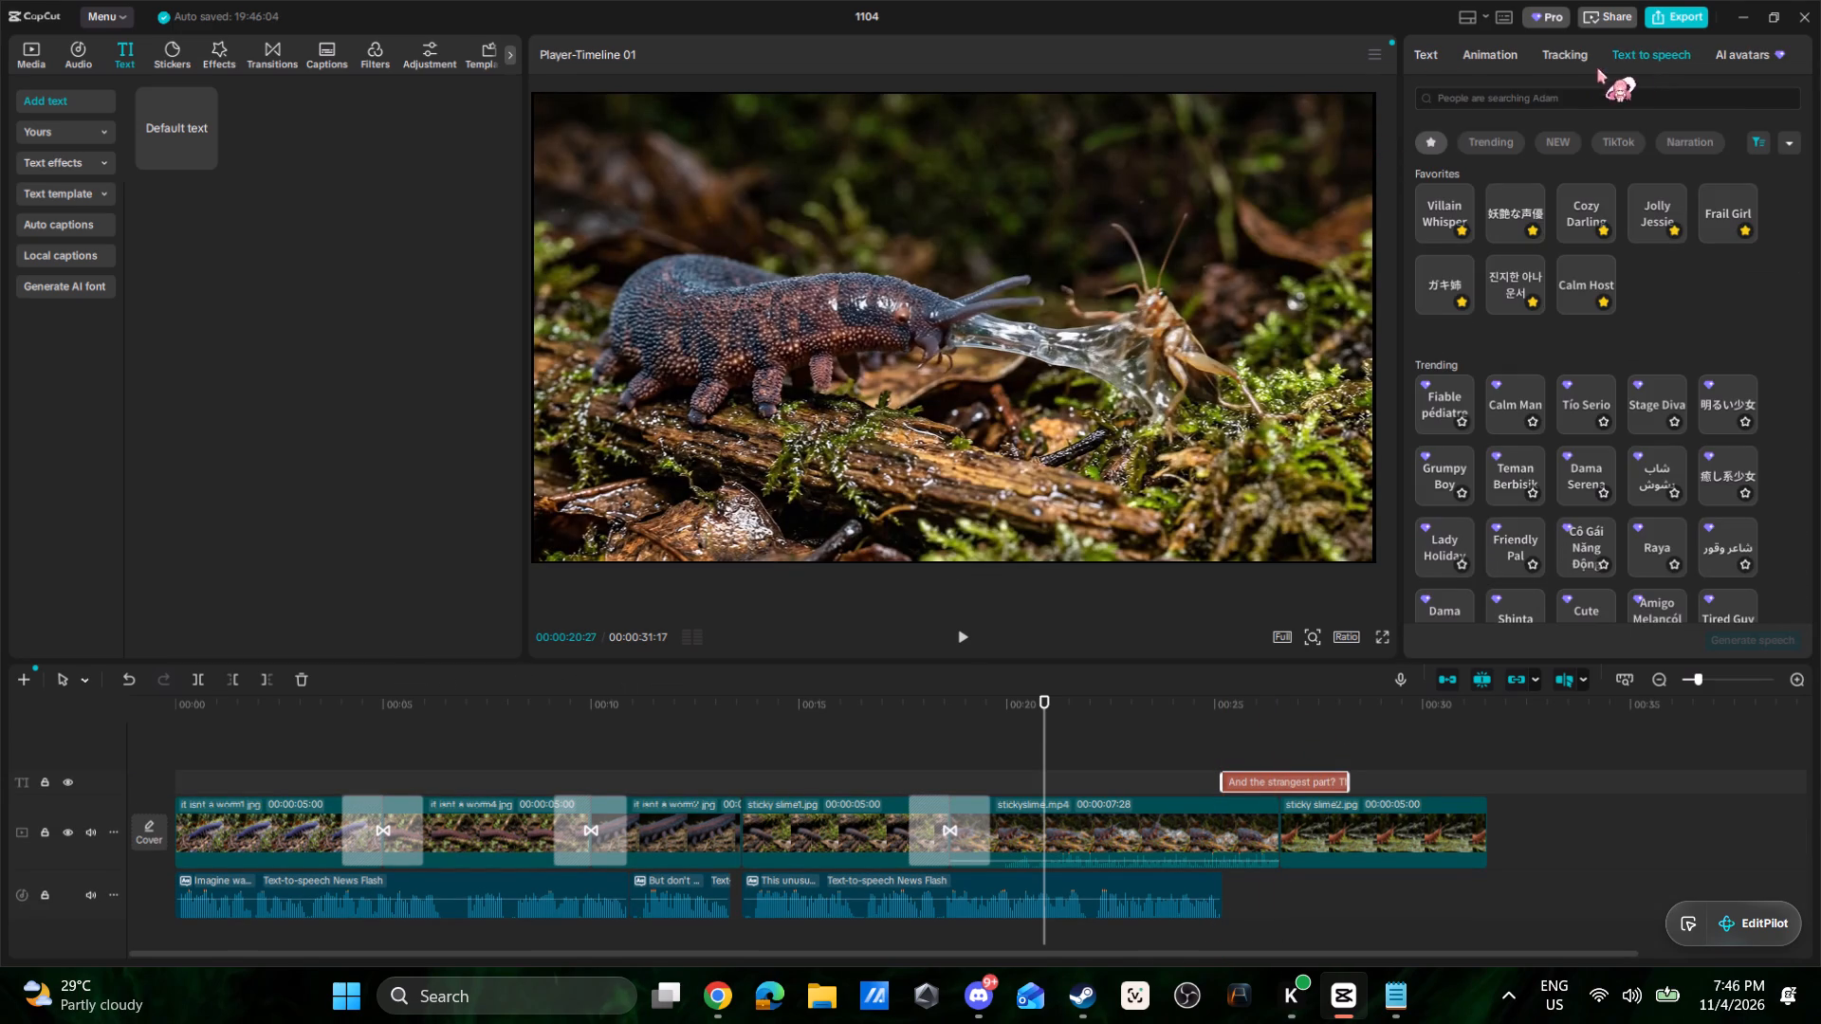
pyautogui.click(1504, 272)
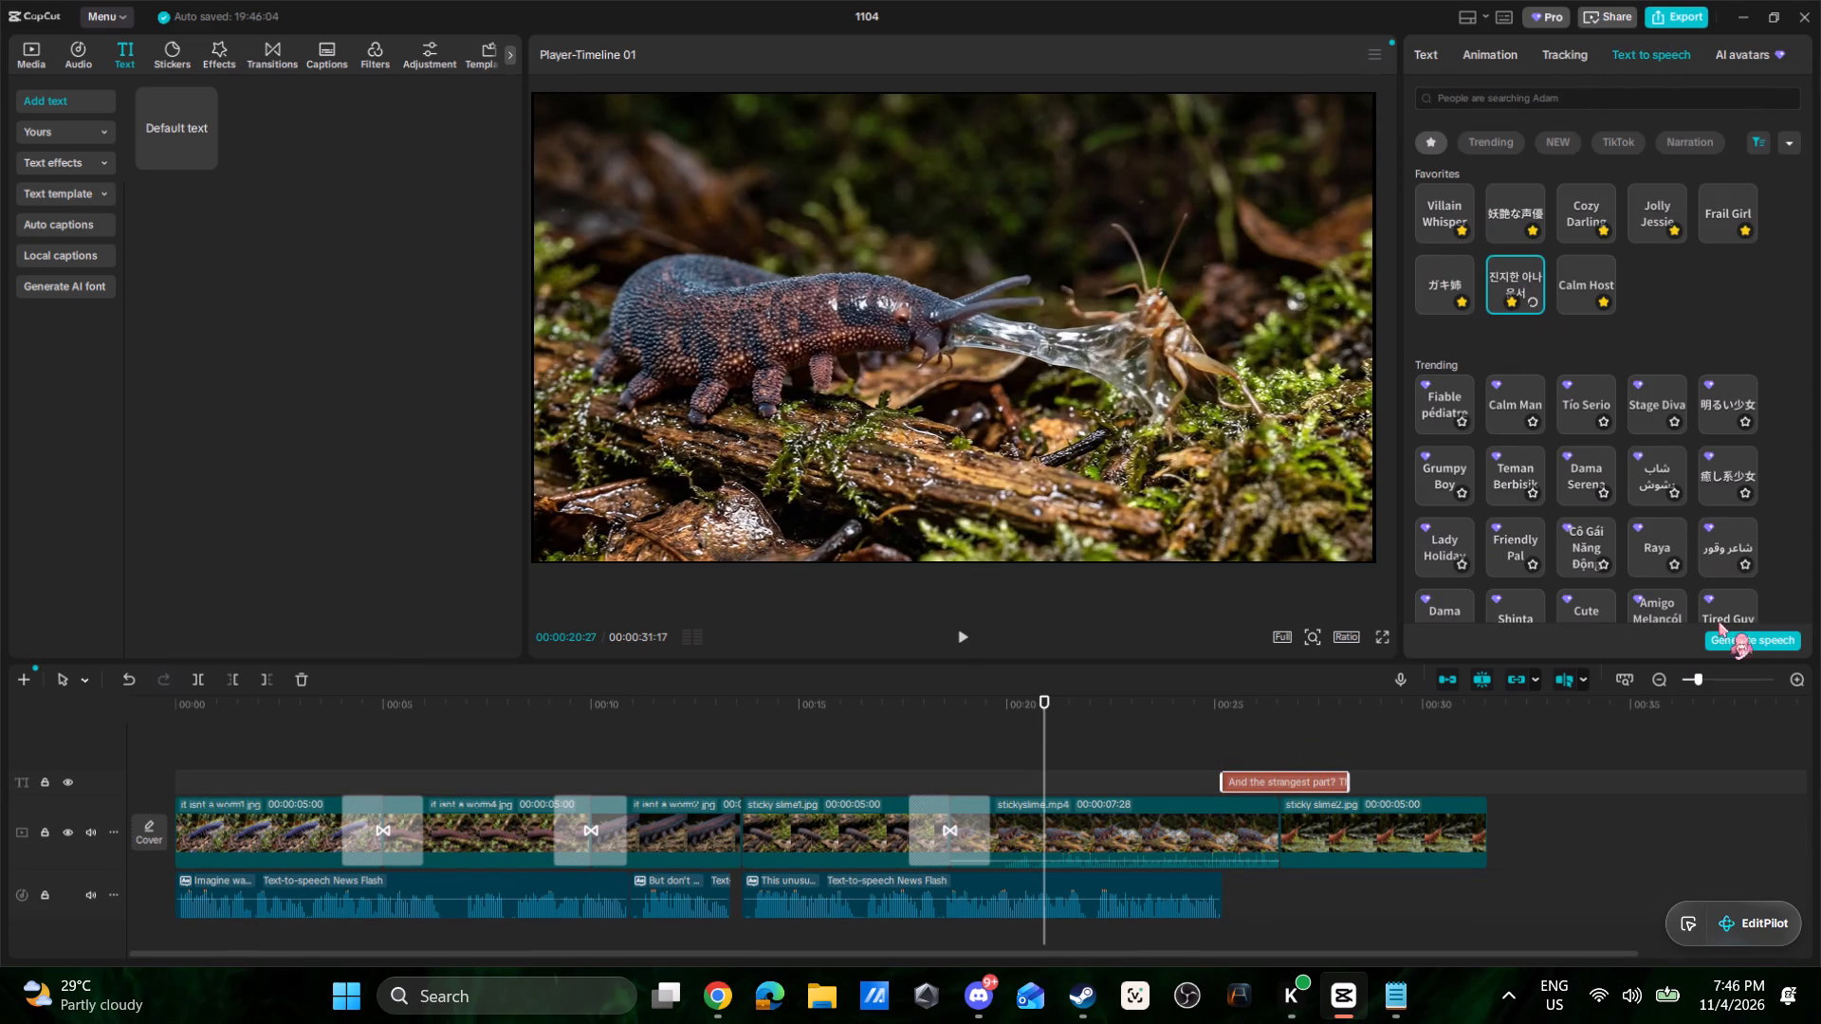
pyautogui.click(1736, 632)
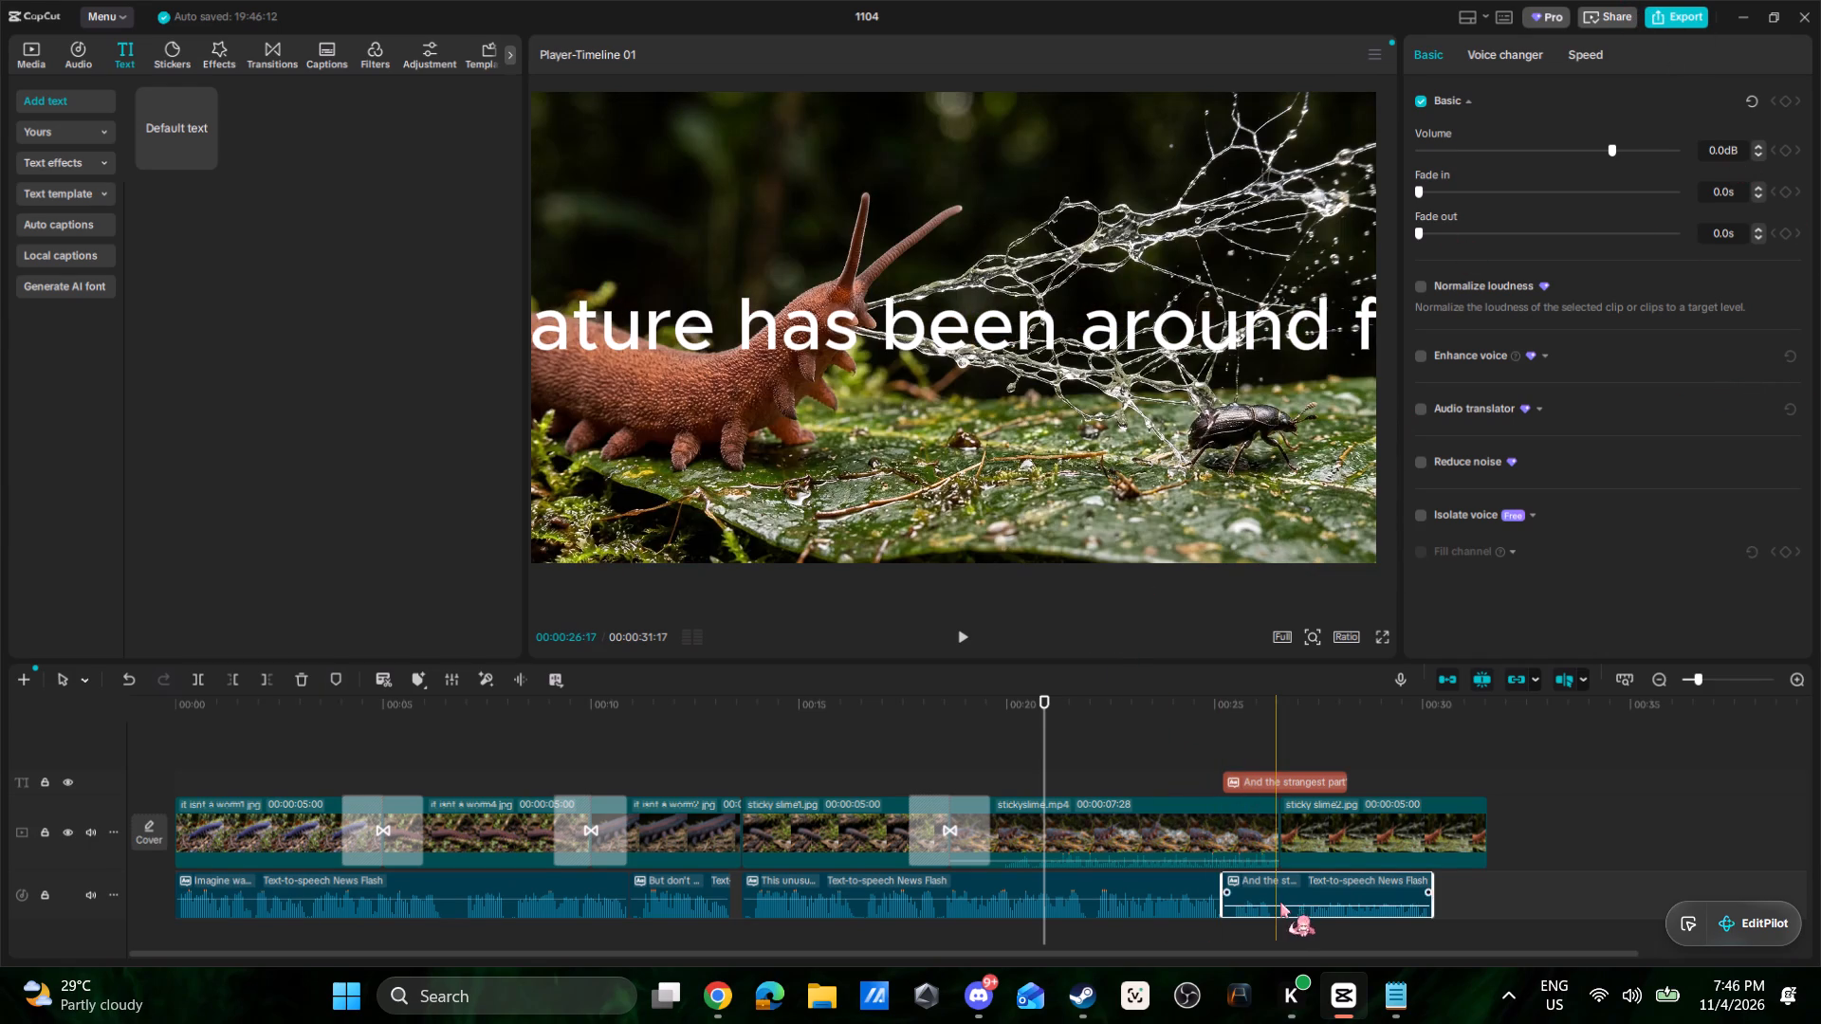
# Compare the volume of the new "And the strangest part?" narration clip with that of the preceding narration clip.
pyautogui.click(1318, 908)
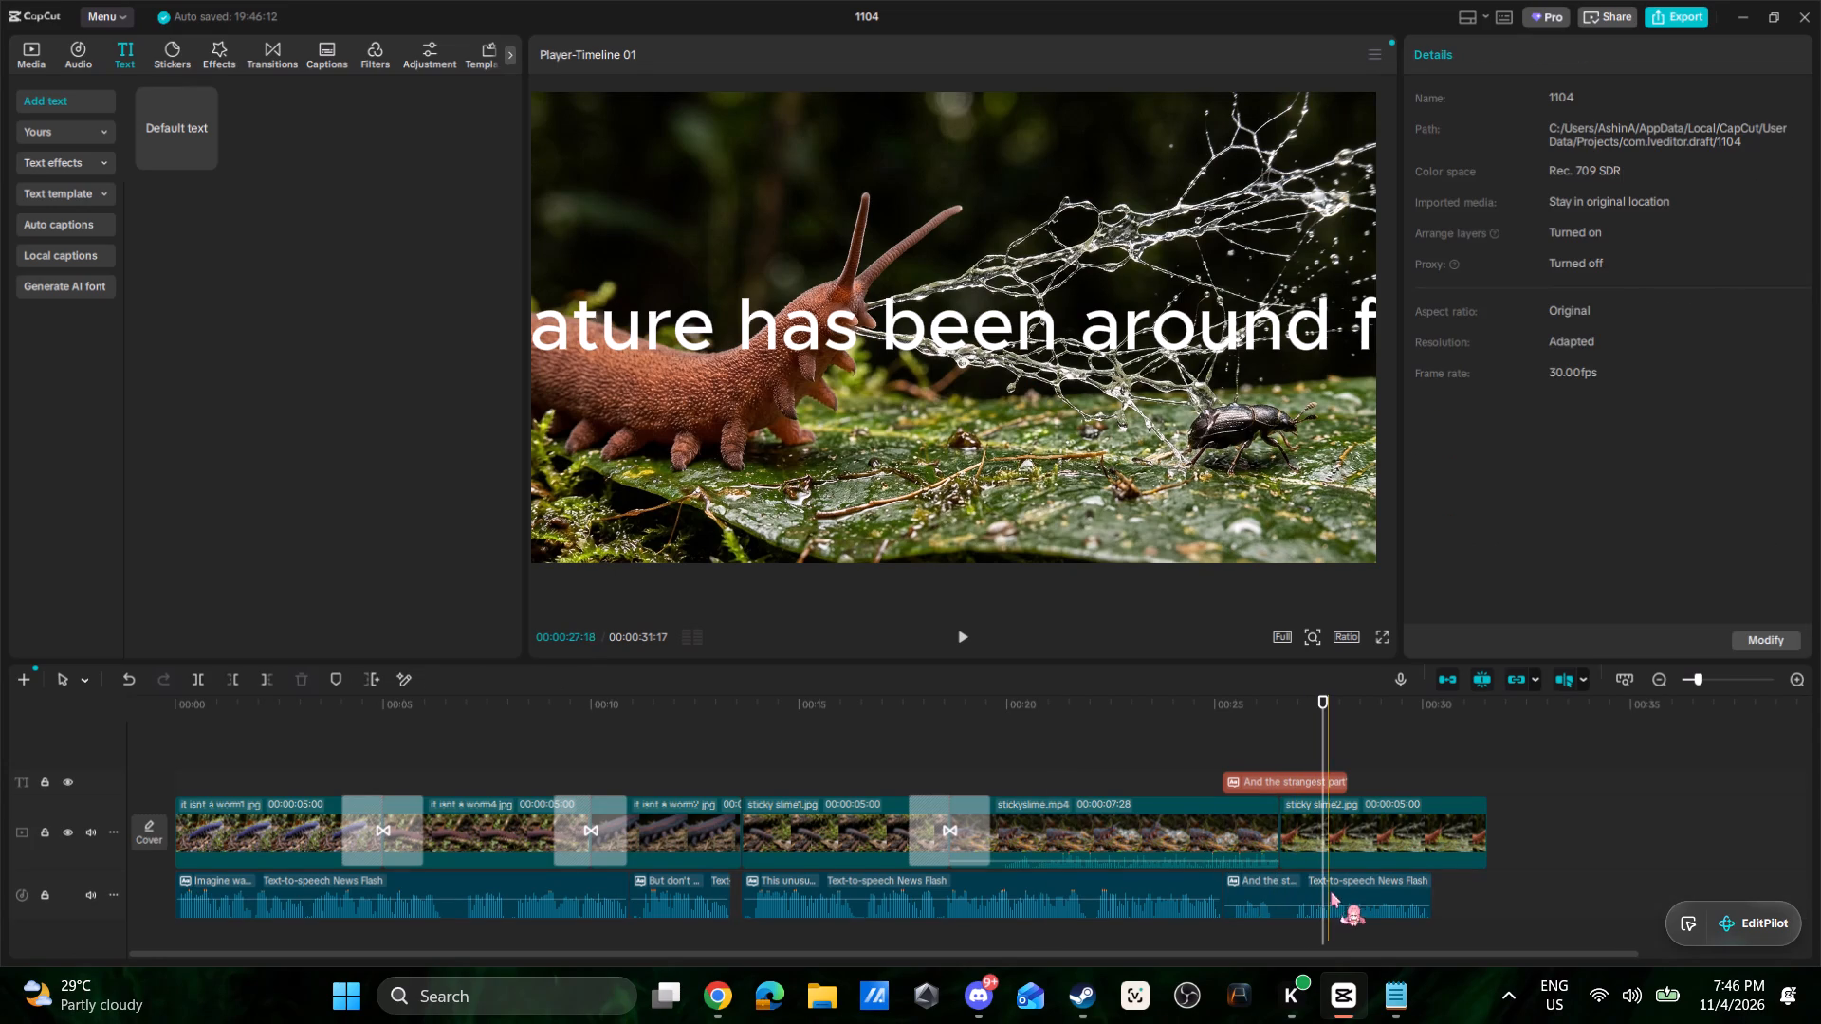
pyautogui.click(1237, 906)
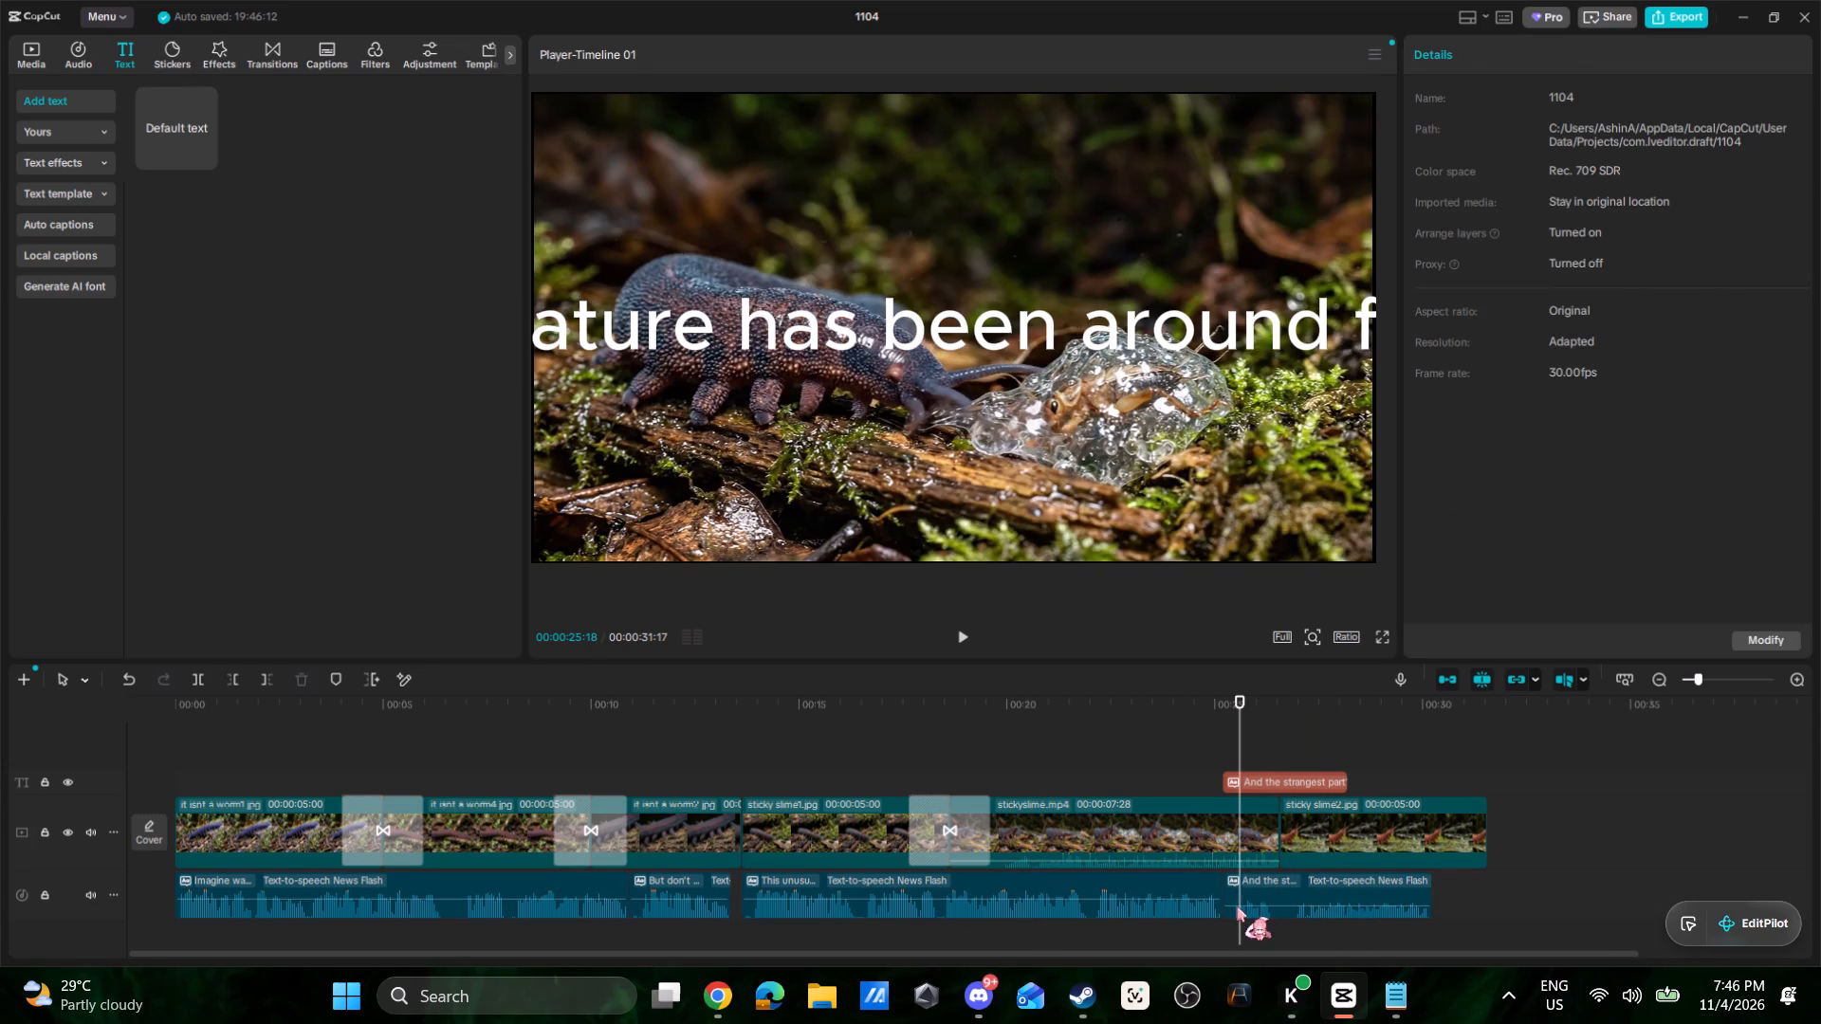
pyautogui.click(1269, 905)
pyautogui.click(1193, 891)
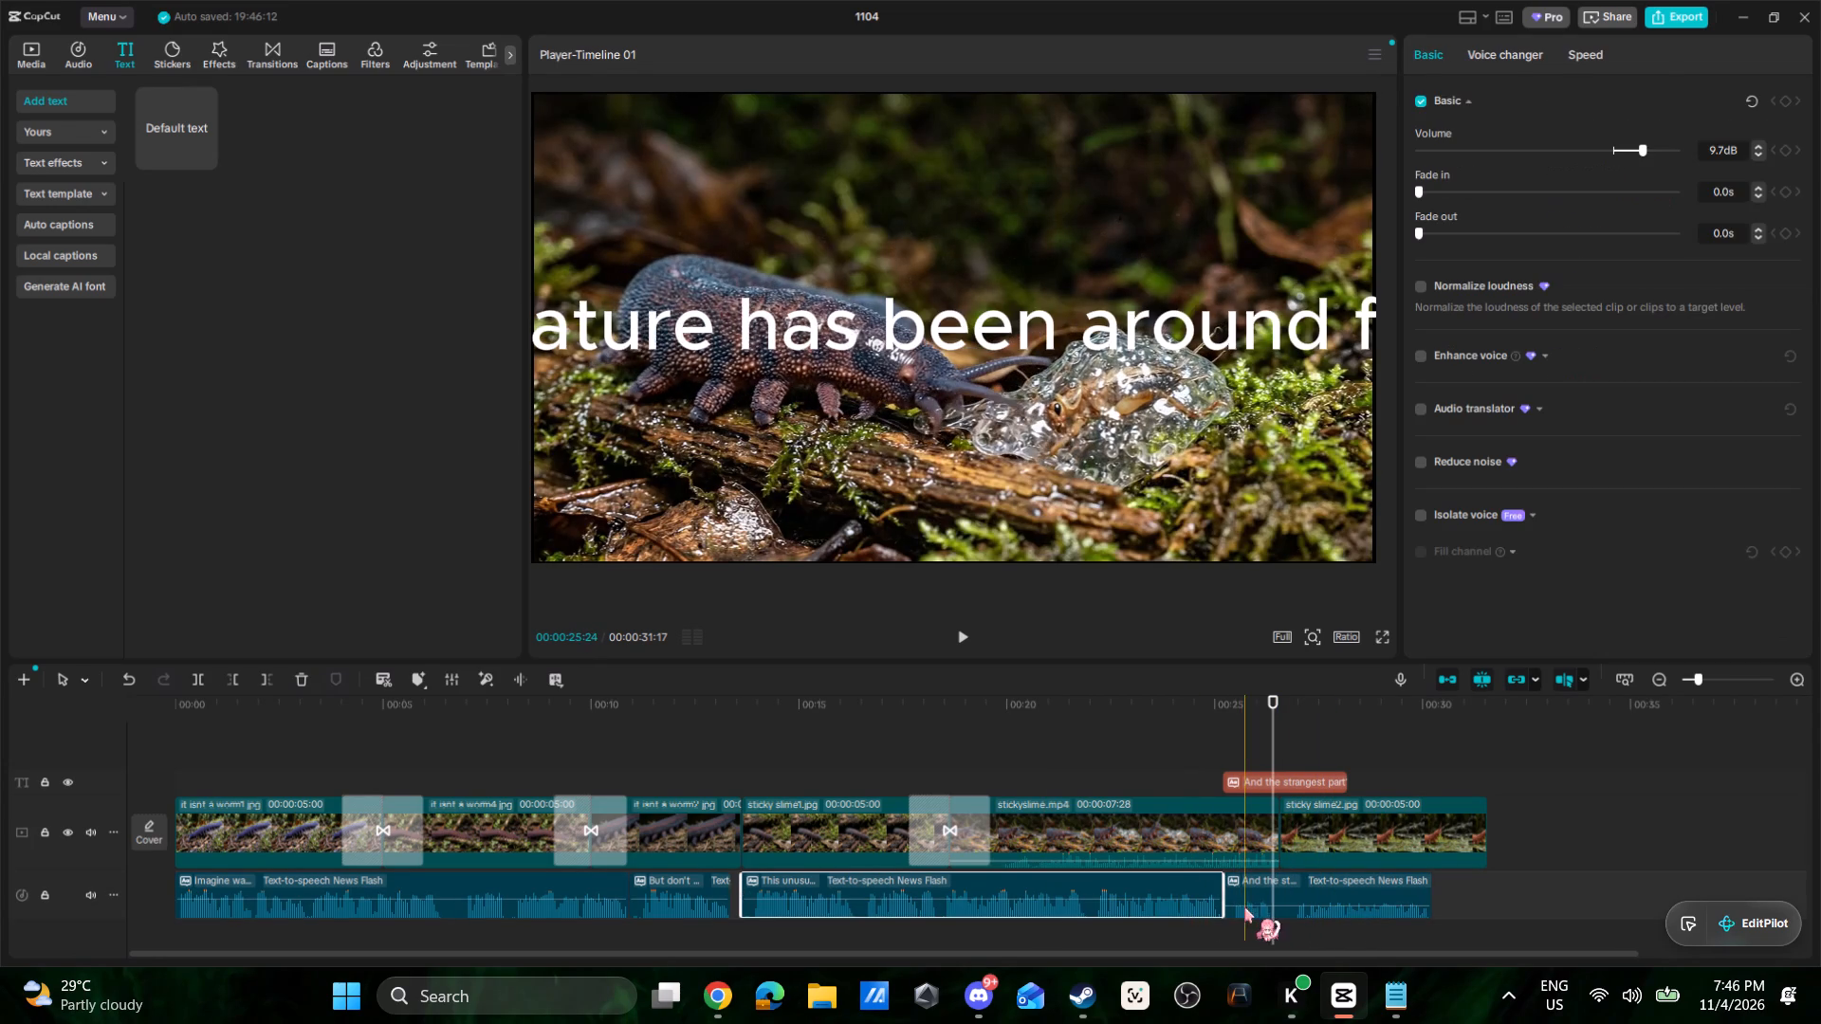
pyautogui.click(1231, 899)
pyautogui.click(1271, 903)
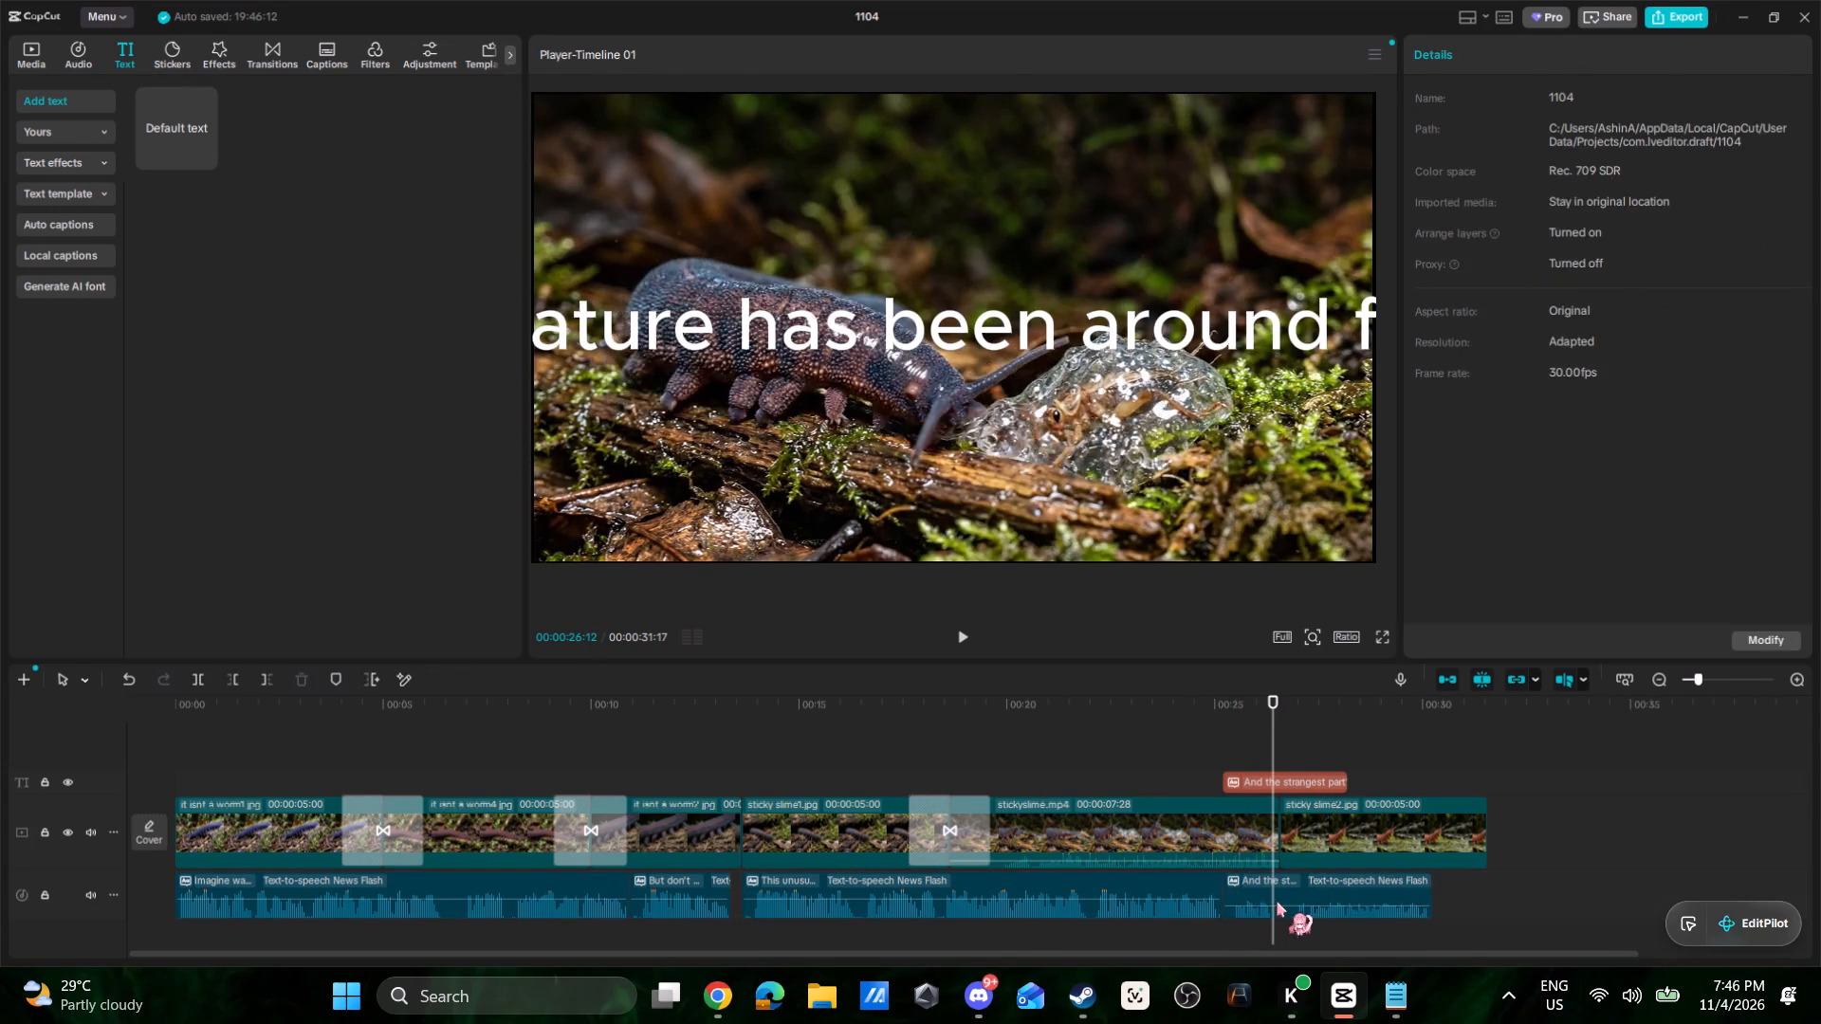
pyautogui.click(1277, 902)
pyautogui.click(1353, 692)
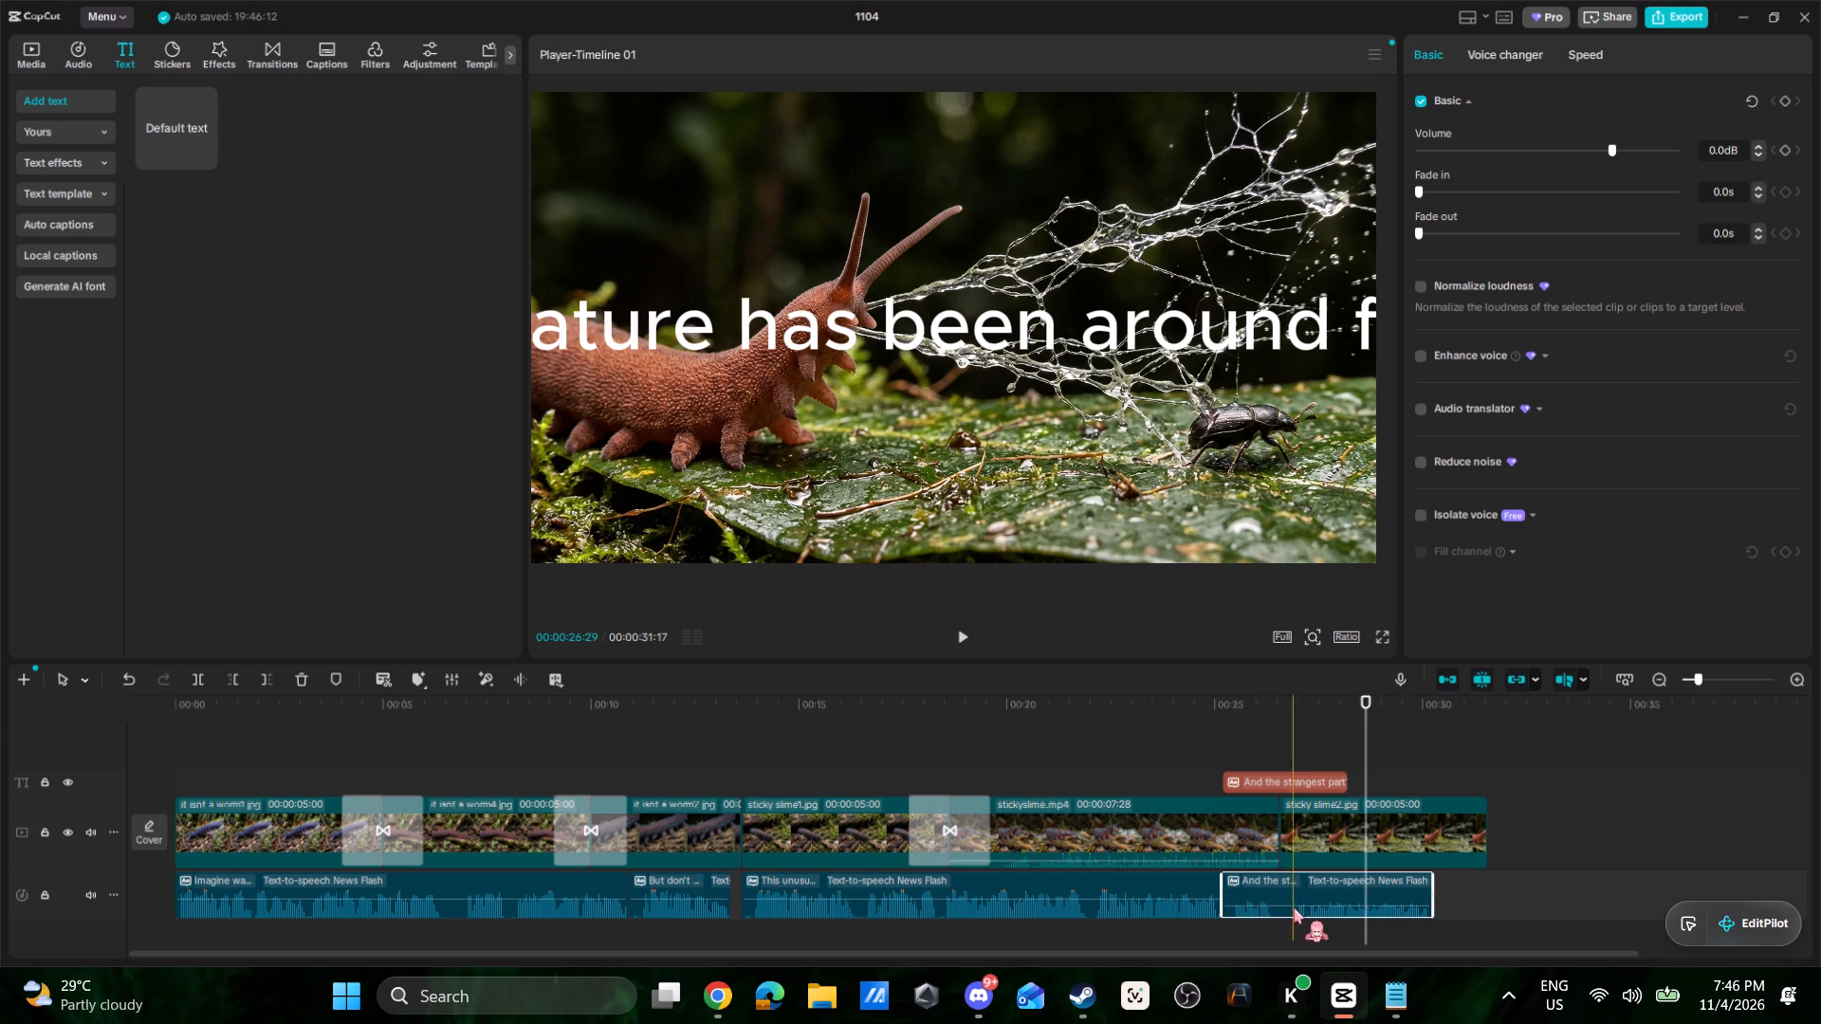
pyautogui.click(1309, 907)
pyautogui.moveTo(1311, 905); pyautogui.dragTo(1306, 891)
pyautogui.click(1278, 908)
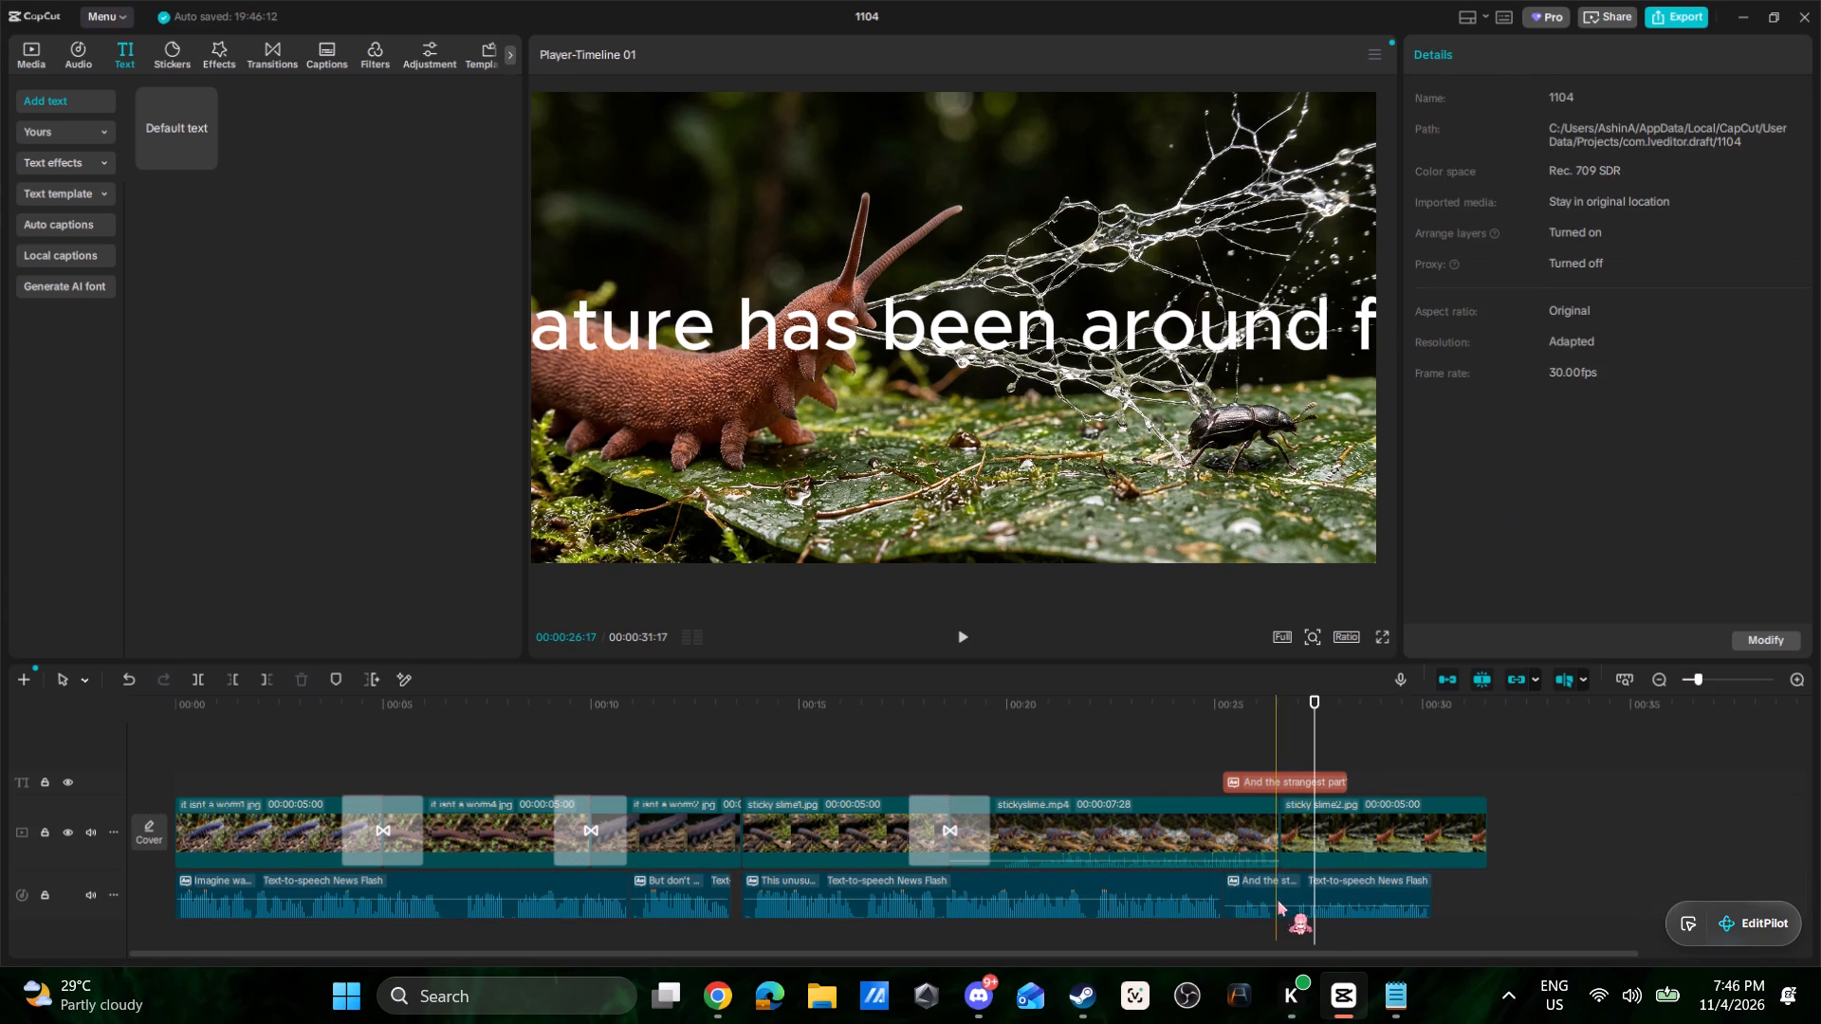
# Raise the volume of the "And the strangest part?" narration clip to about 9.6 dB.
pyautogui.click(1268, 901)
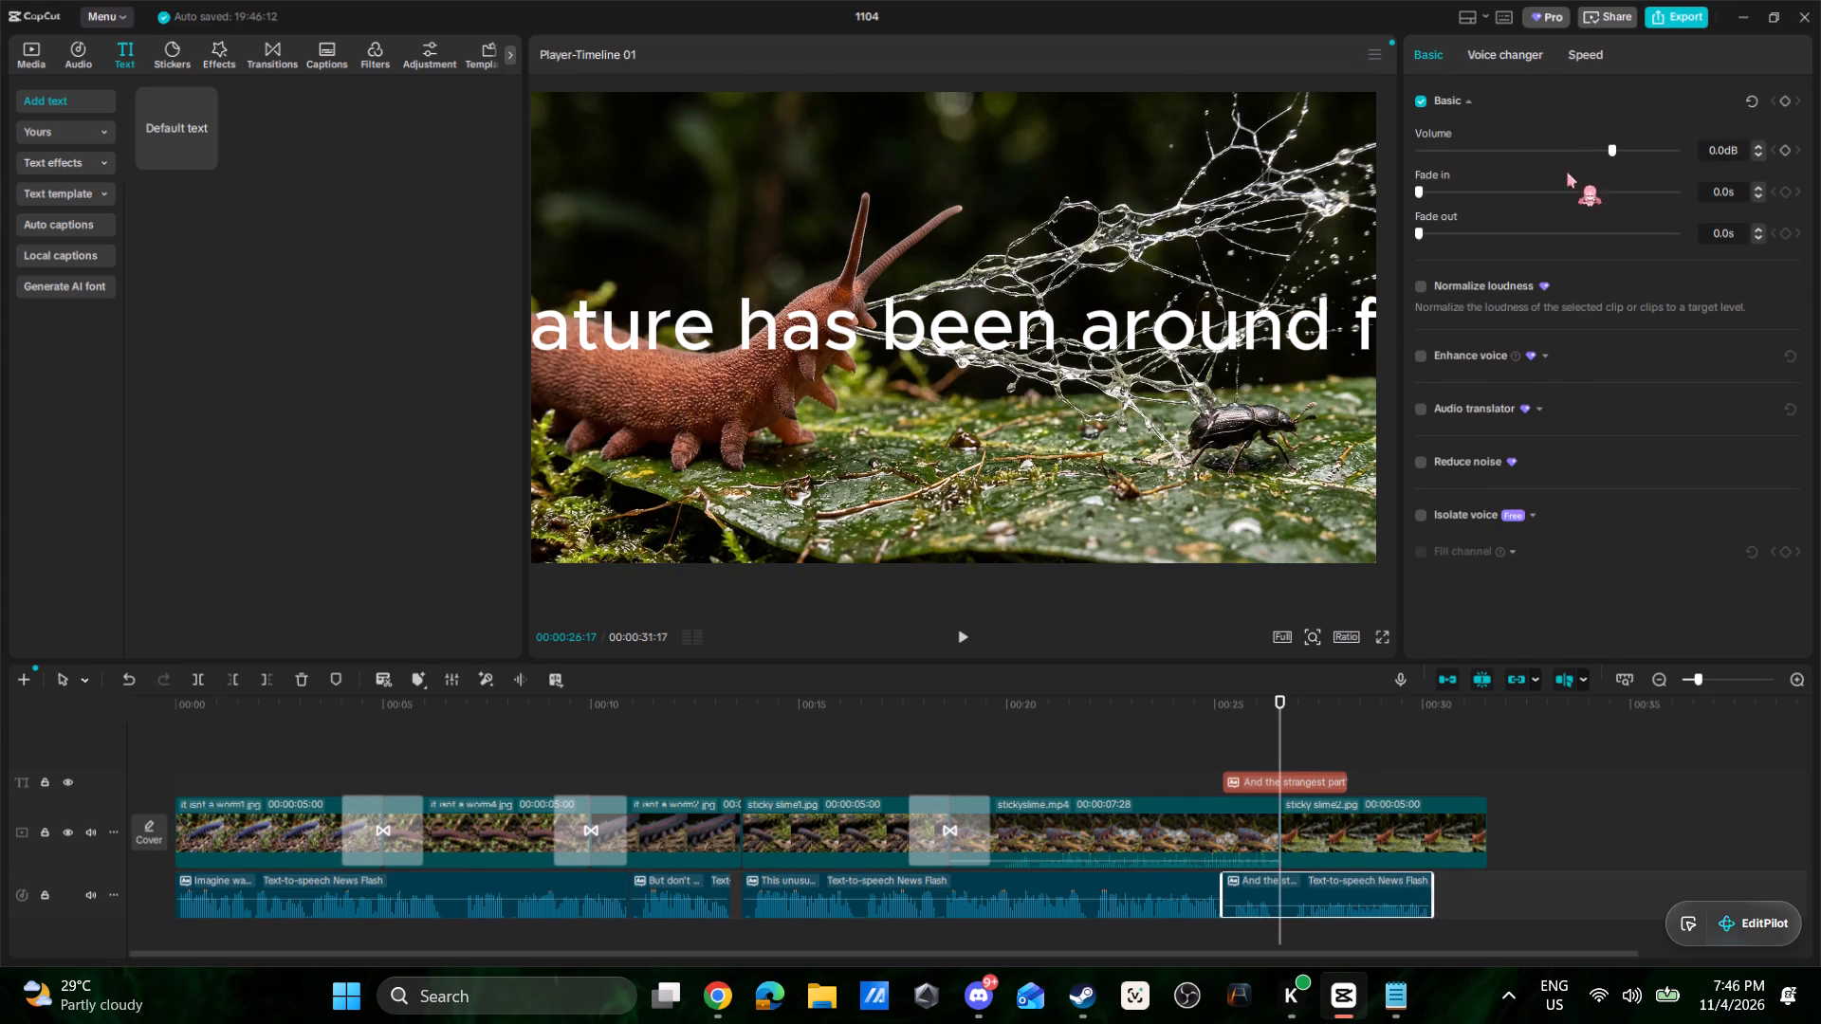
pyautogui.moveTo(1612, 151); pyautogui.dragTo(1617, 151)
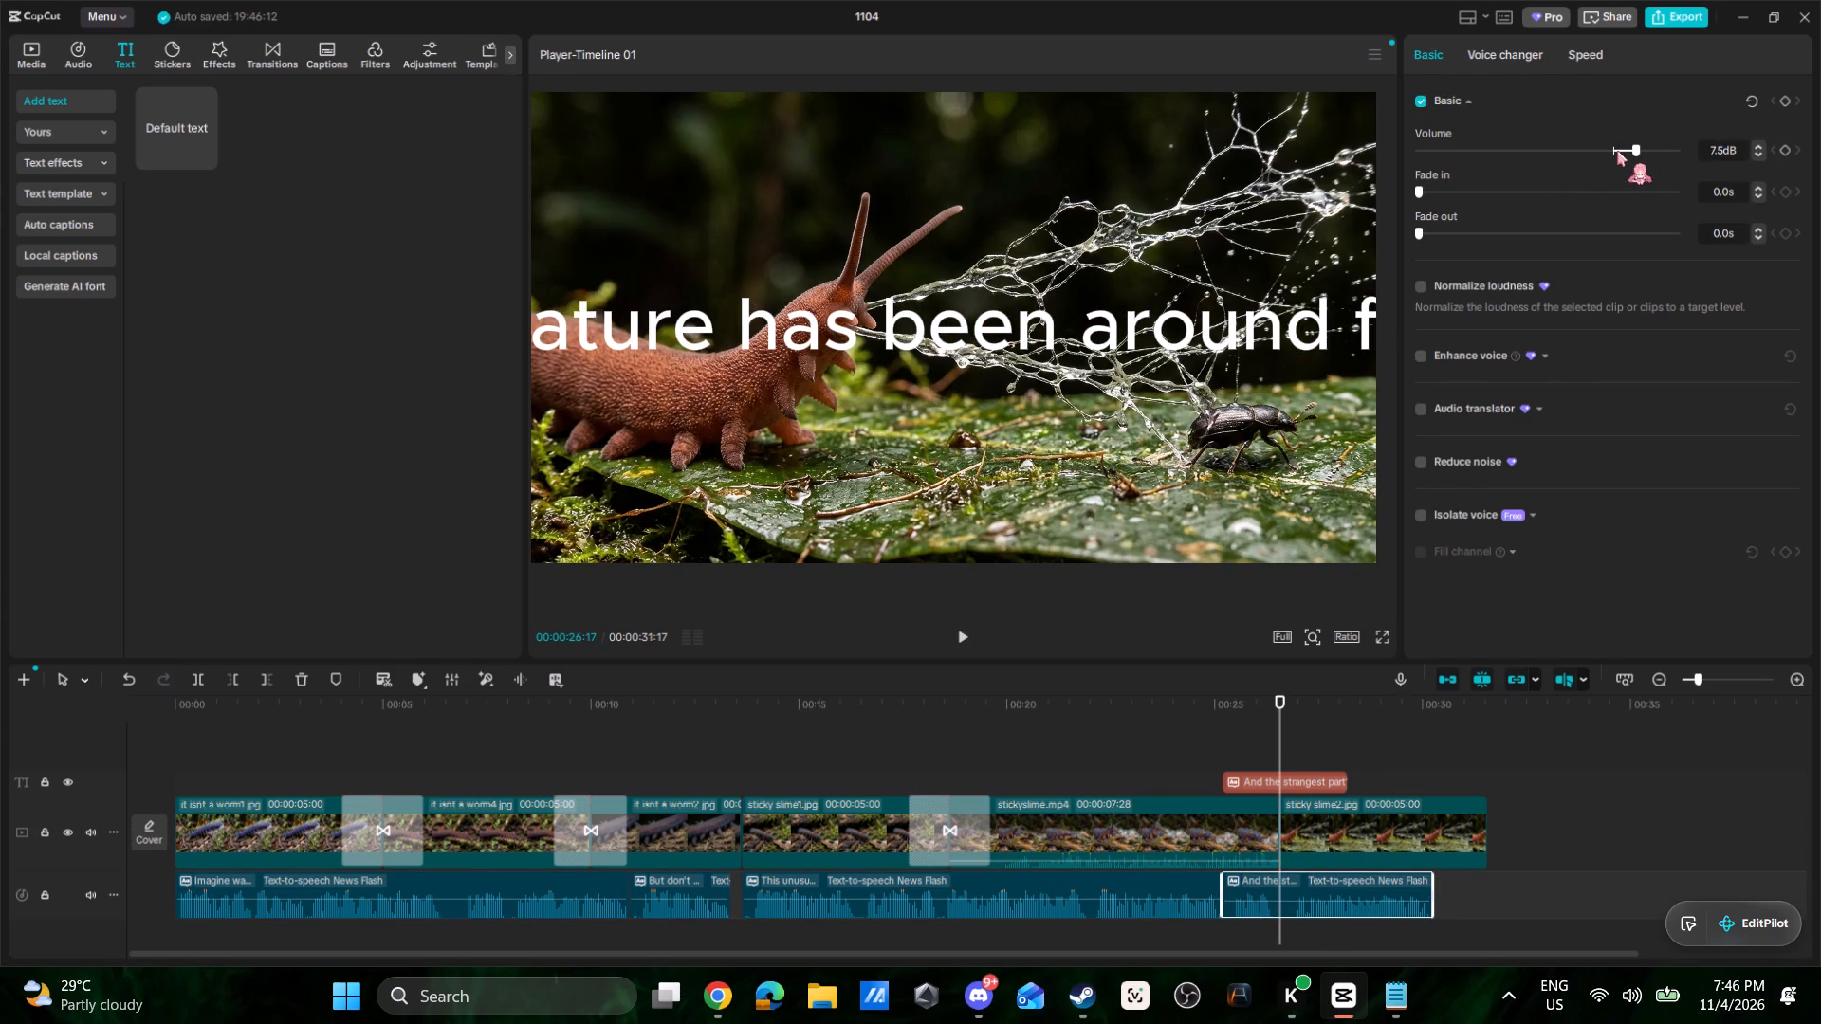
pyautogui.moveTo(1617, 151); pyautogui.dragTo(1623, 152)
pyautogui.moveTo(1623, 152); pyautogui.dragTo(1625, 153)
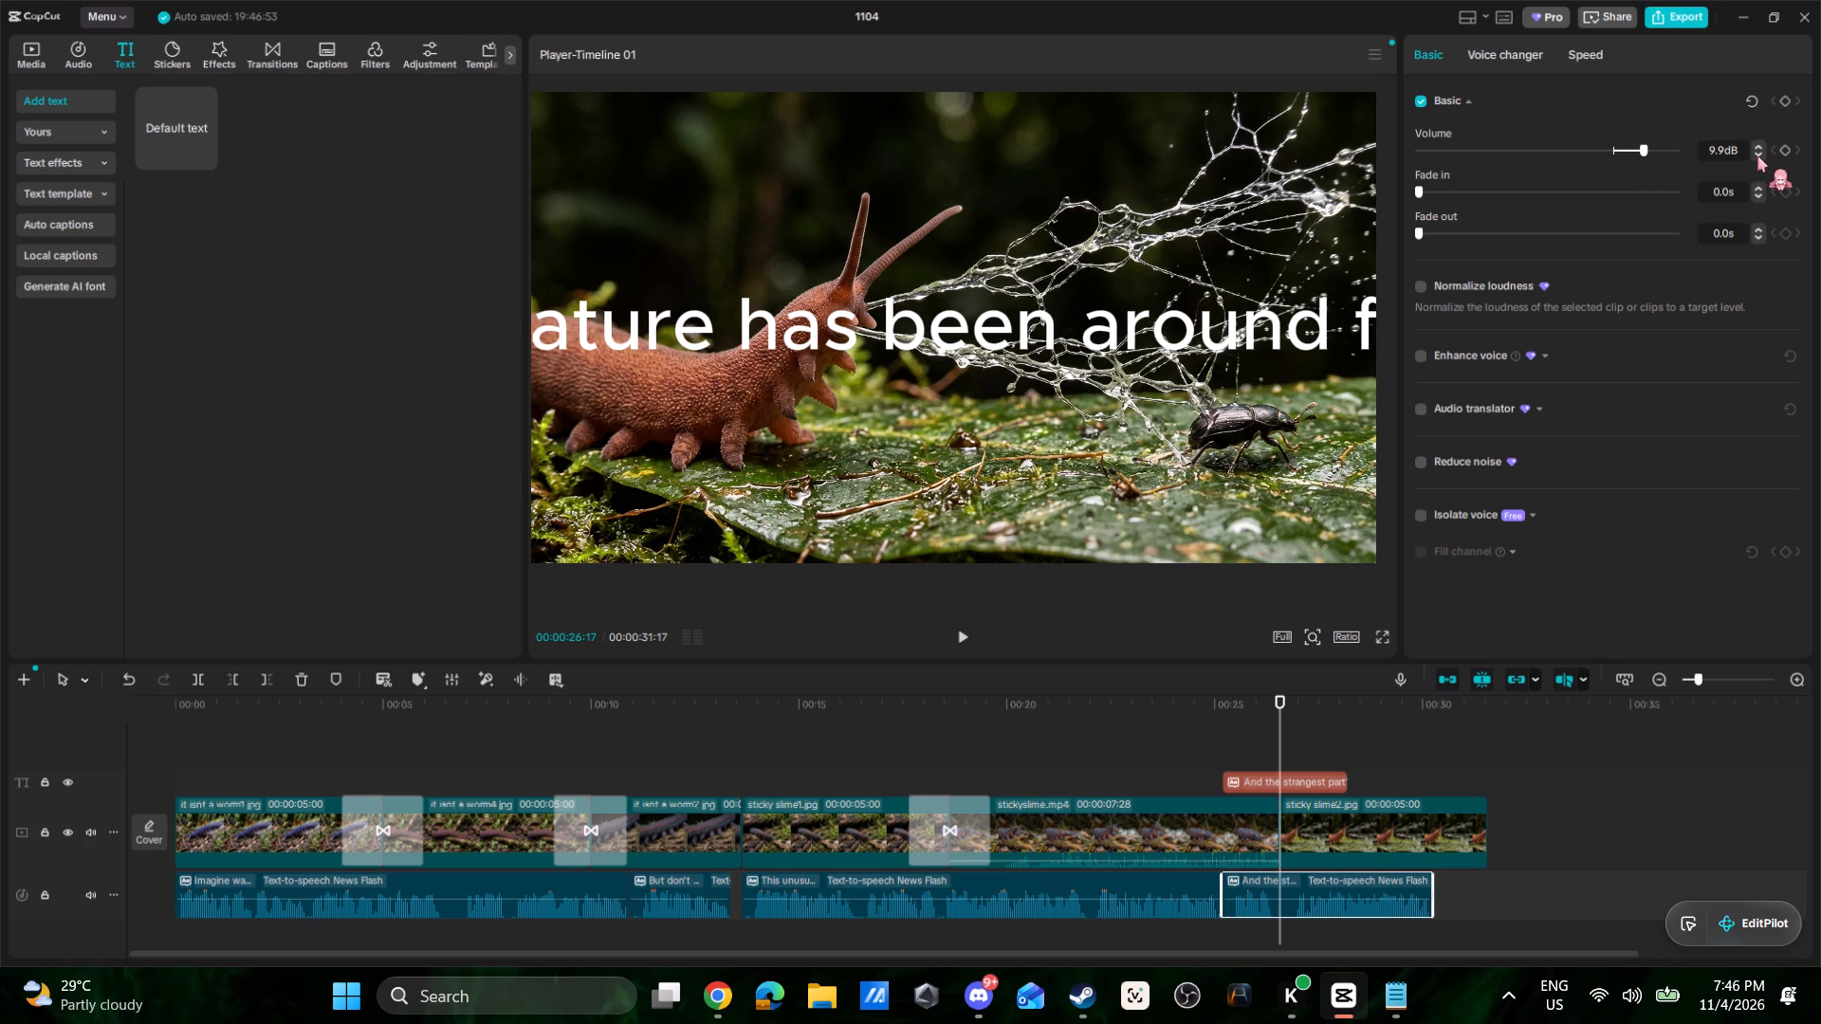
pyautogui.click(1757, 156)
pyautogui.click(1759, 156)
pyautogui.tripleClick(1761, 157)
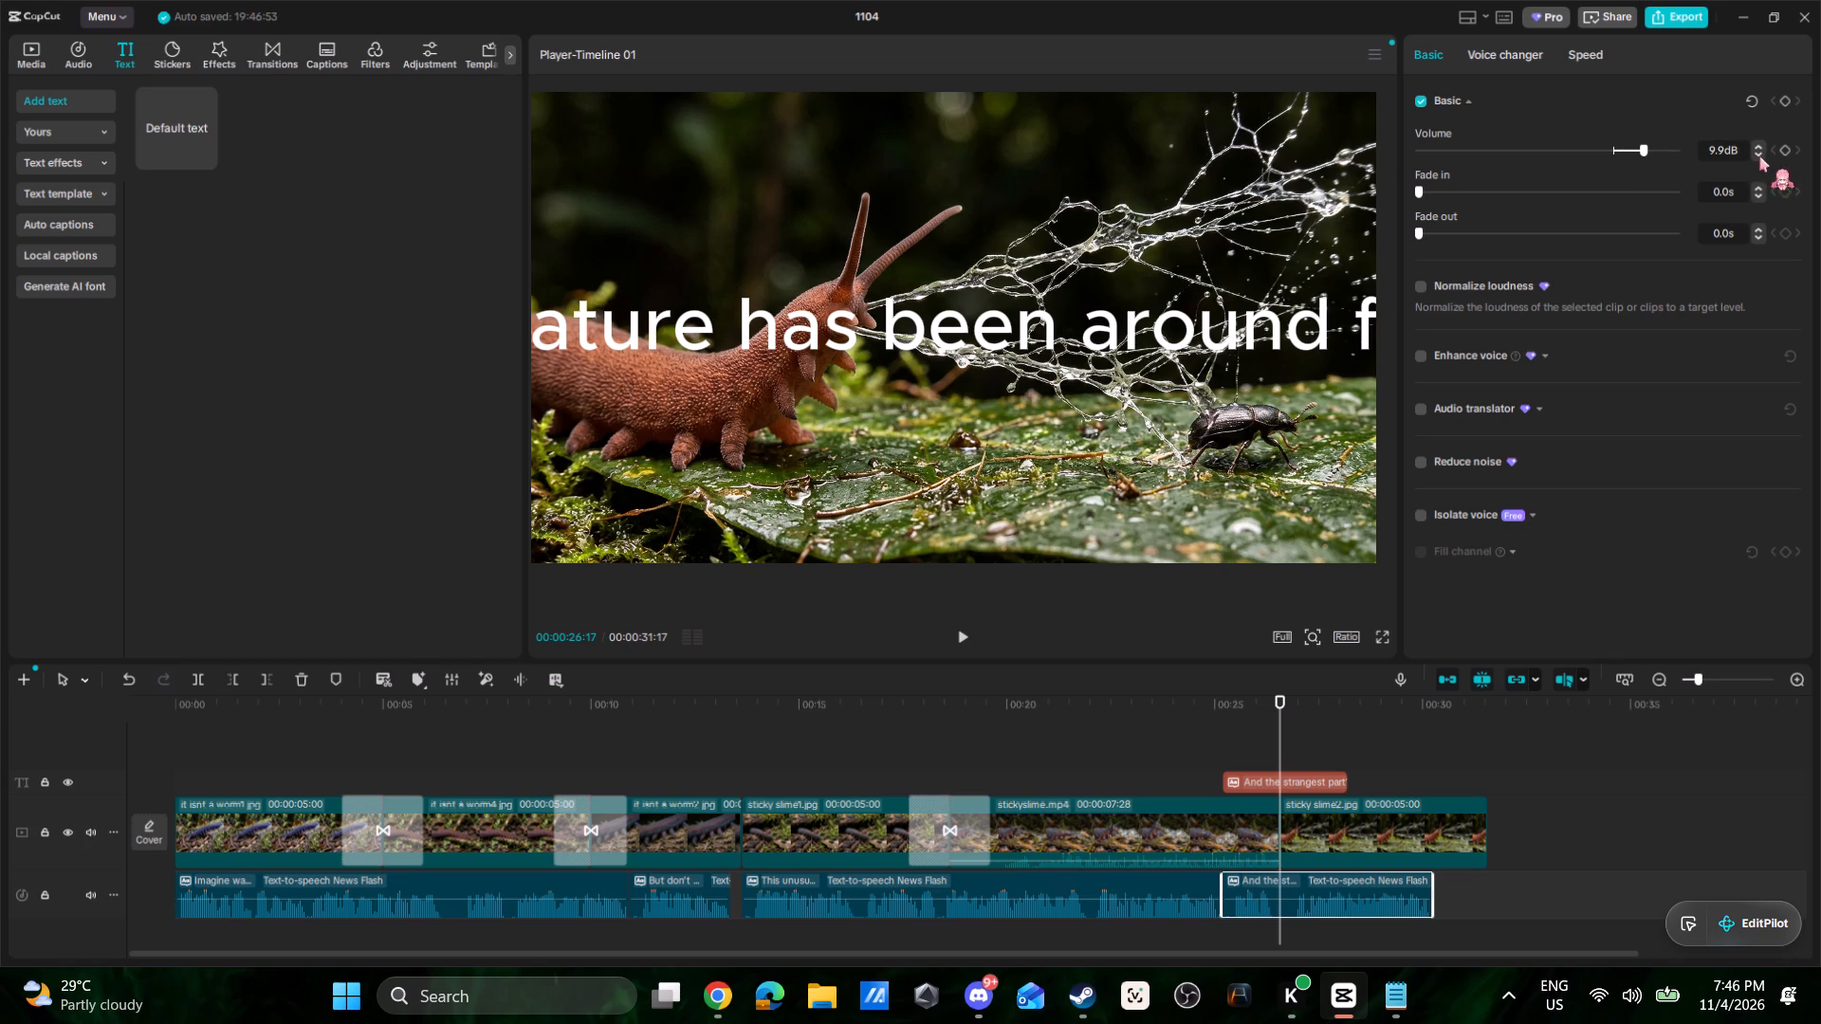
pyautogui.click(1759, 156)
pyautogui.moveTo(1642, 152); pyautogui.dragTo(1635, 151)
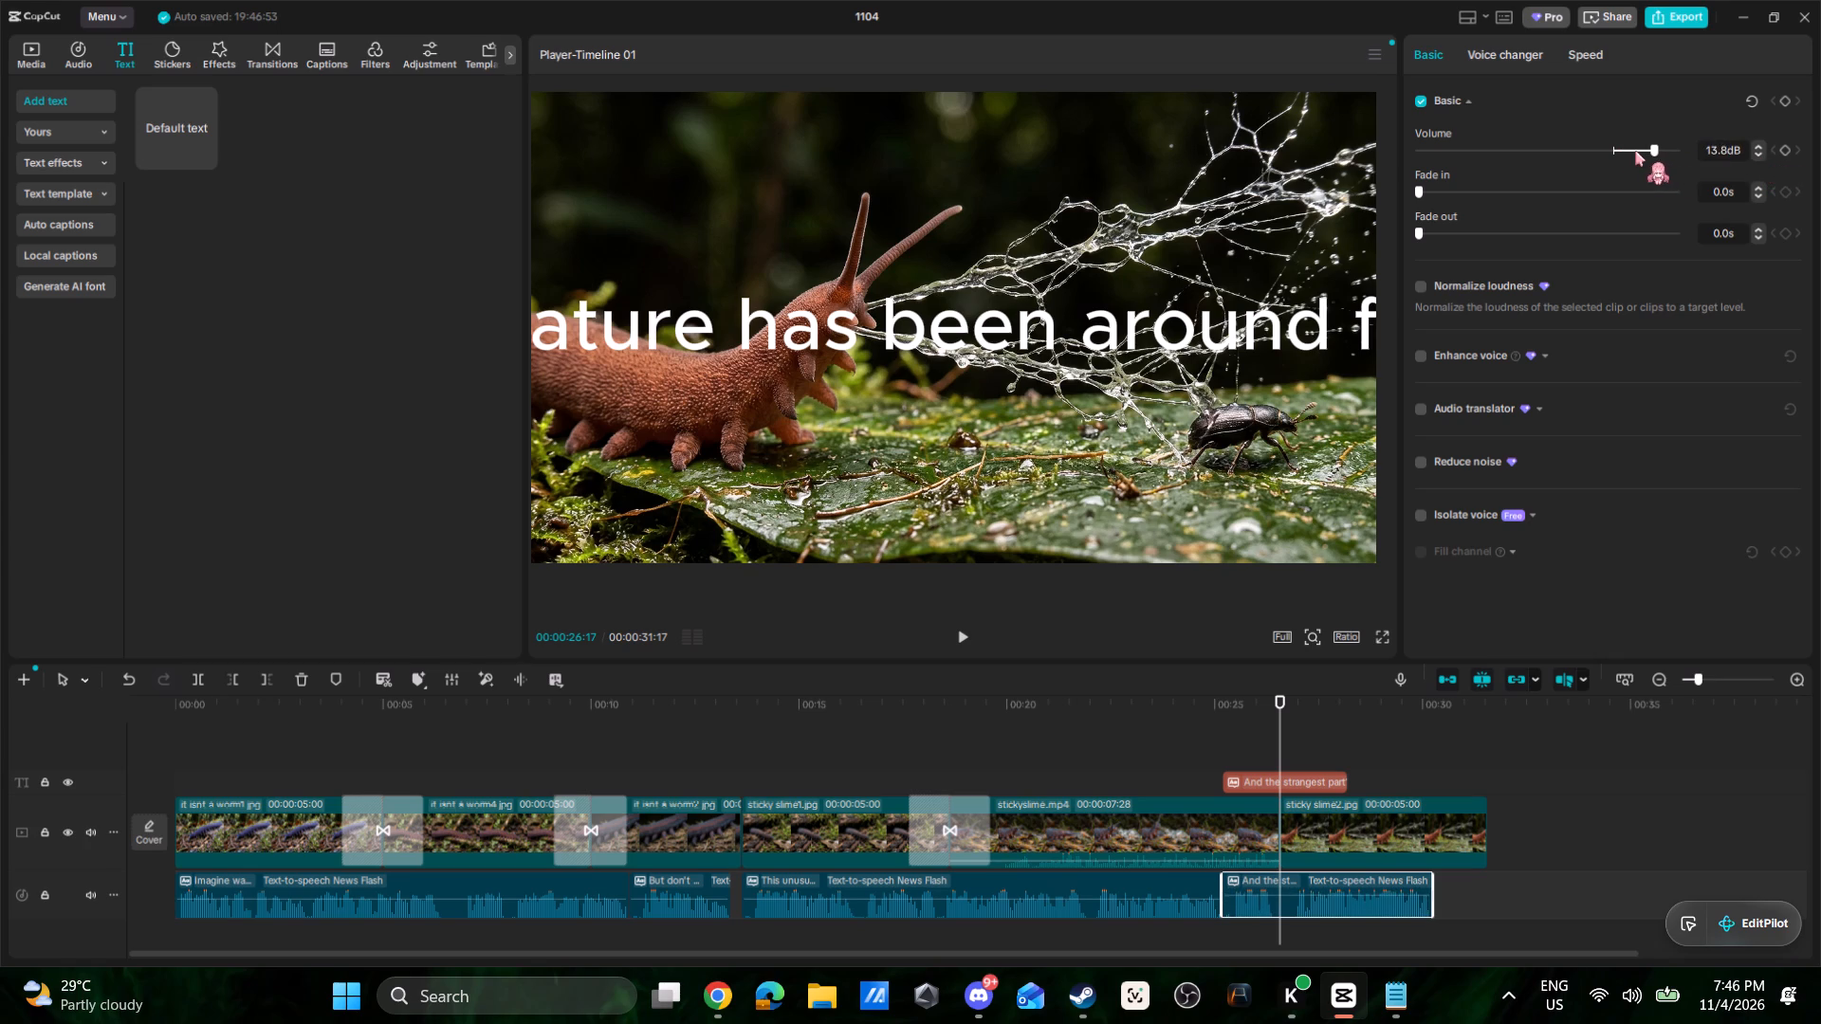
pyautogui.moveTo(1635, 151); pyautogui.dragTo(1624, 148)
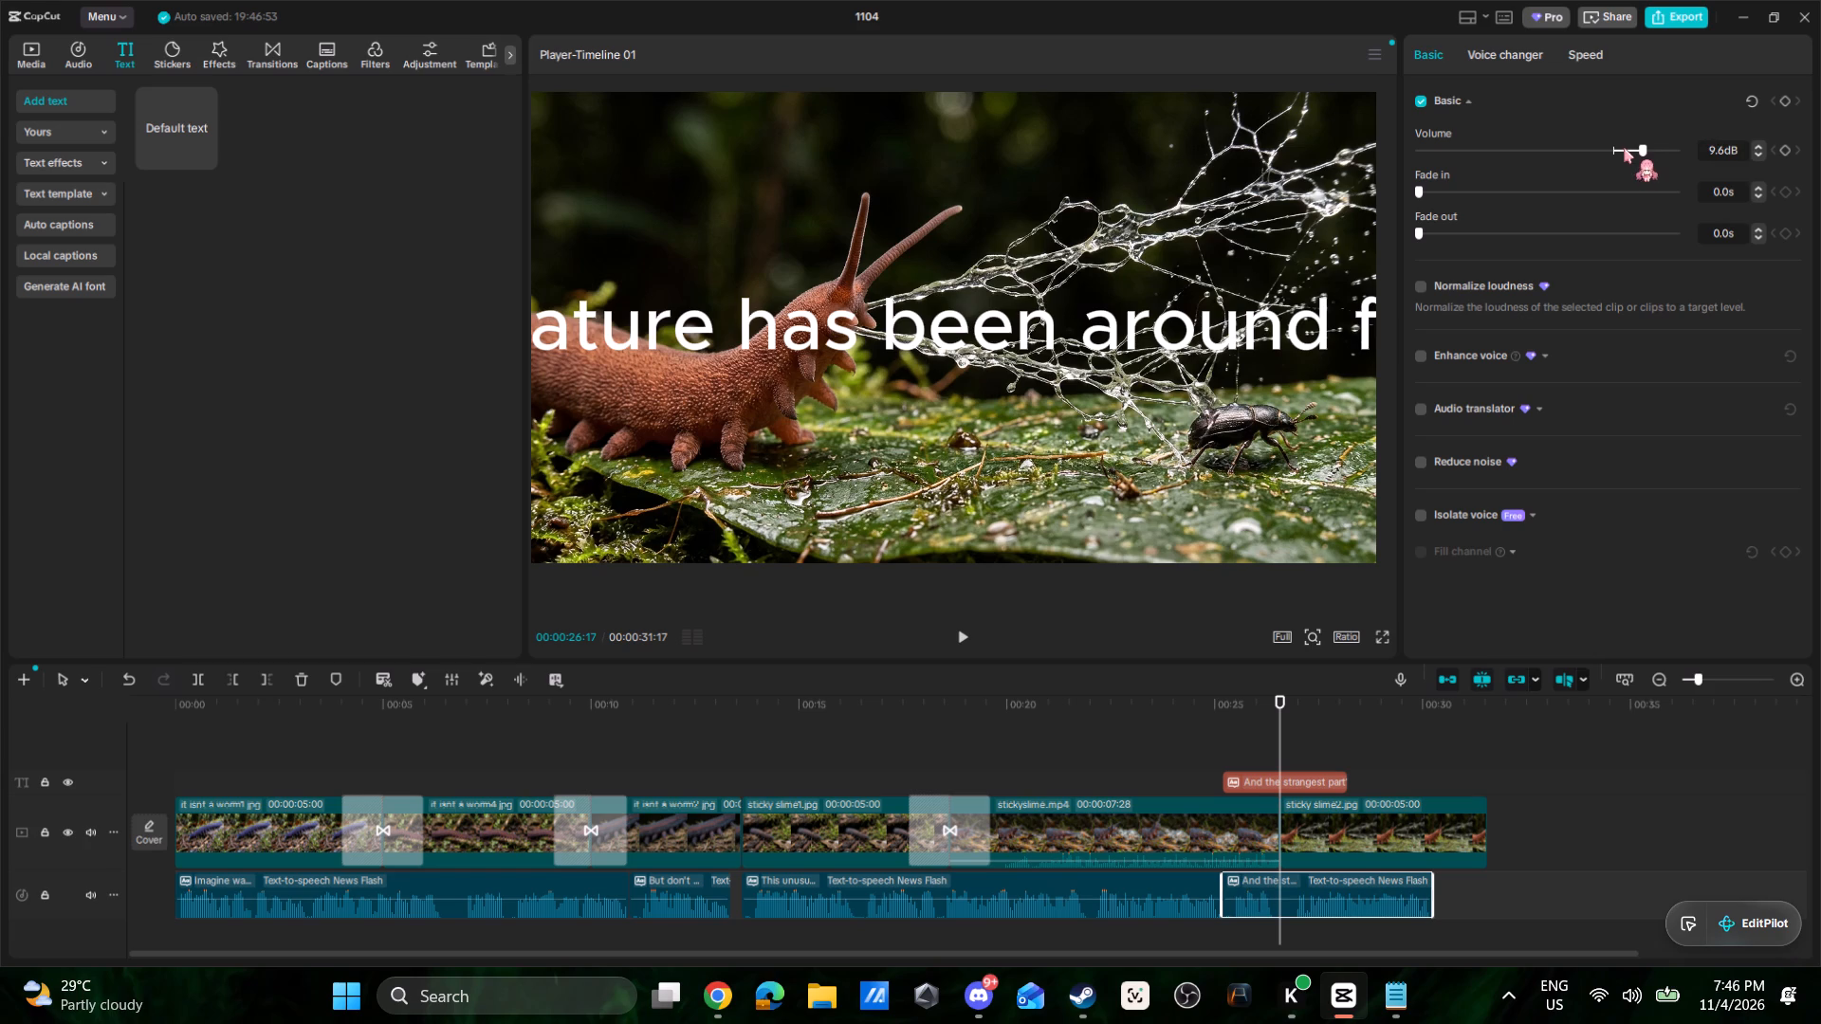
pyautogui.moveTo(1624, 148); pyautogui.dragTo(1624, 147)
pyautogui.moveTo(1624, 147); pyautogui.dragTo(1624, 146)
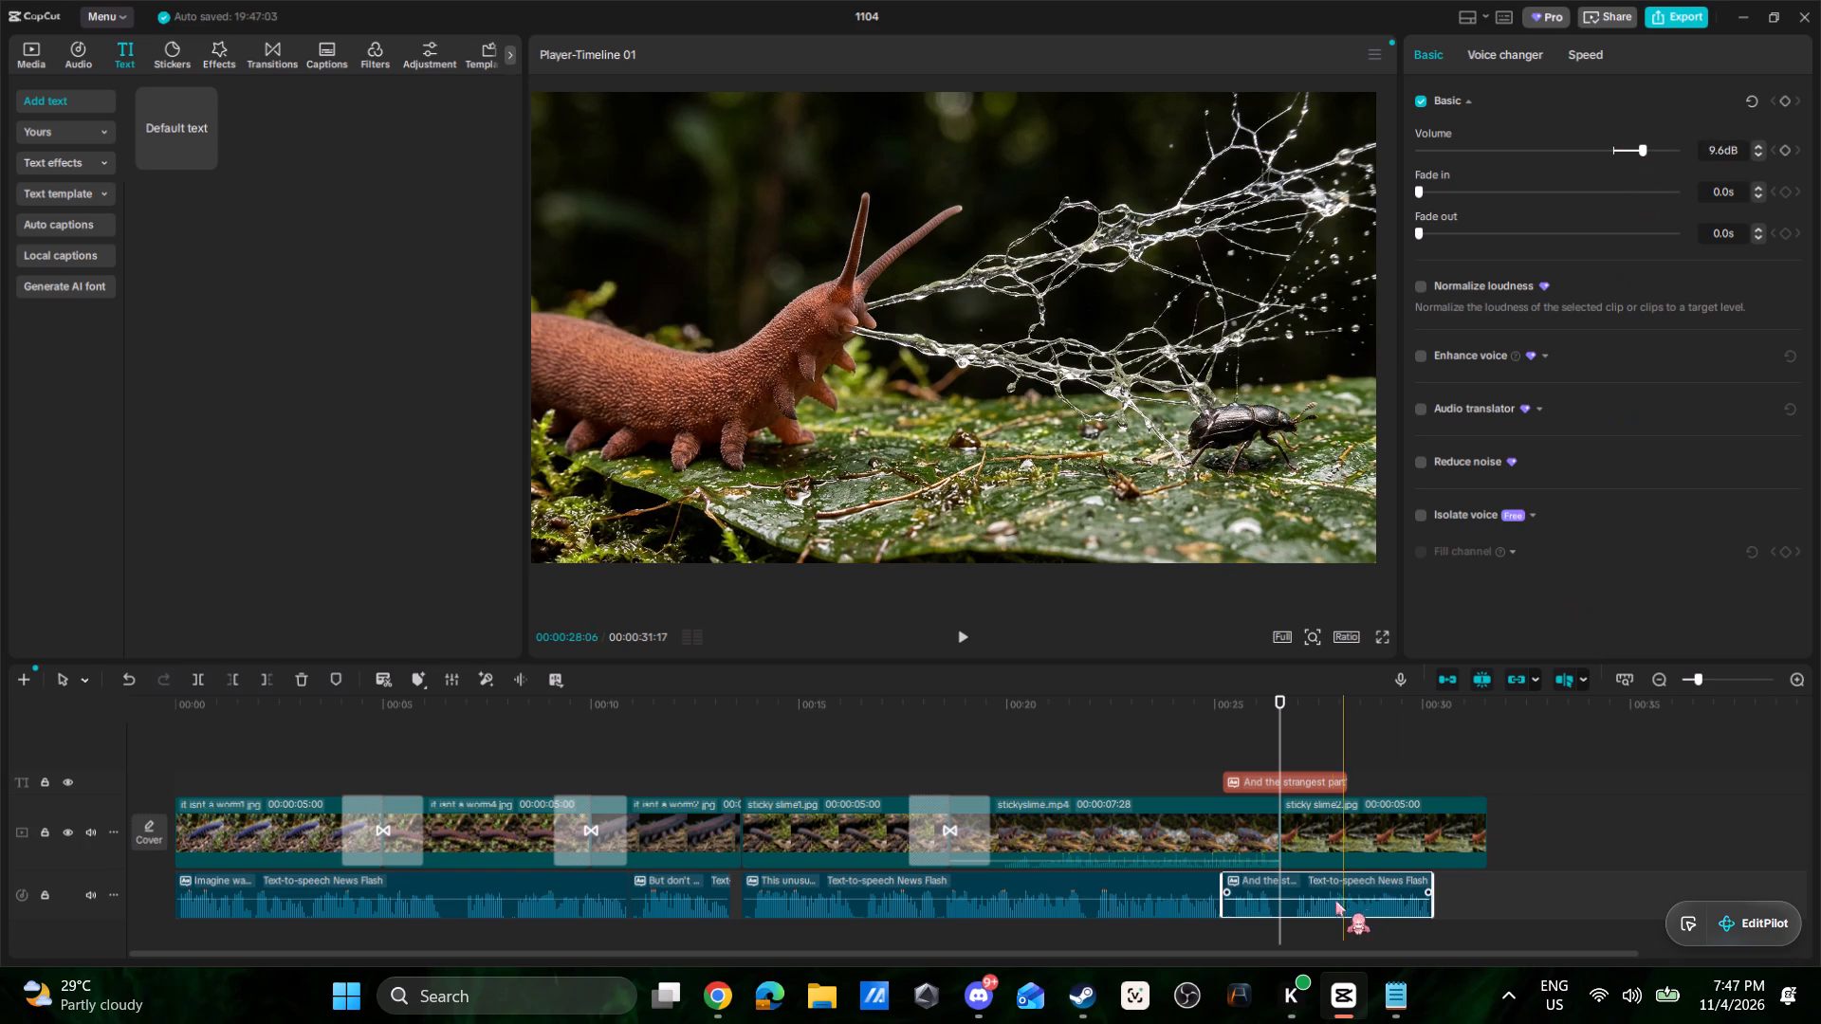
# Recheck the preceding narration clip's volume and set the "And the strangest part?" narration clip's volume to 9.7 dB.
pyautogui.click(1332, 896)
pyautogui.click(1113, 891)
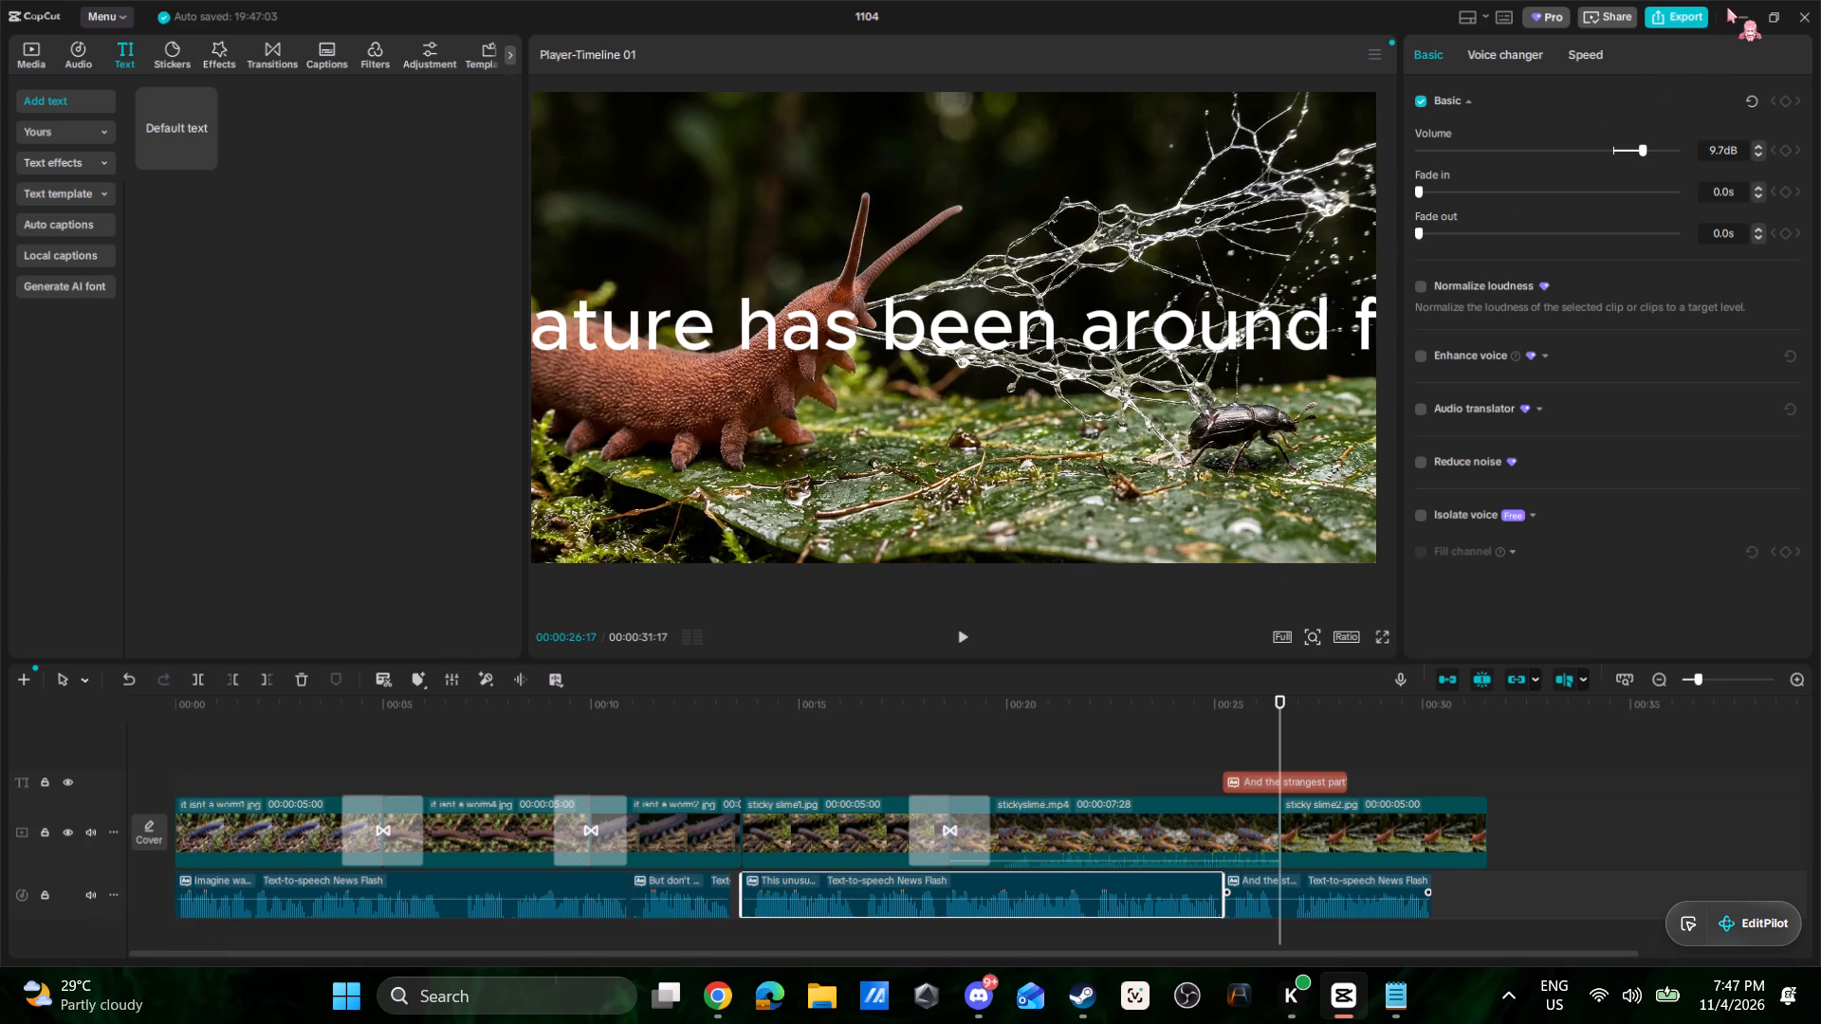
pyautogui.click(1737, 17)
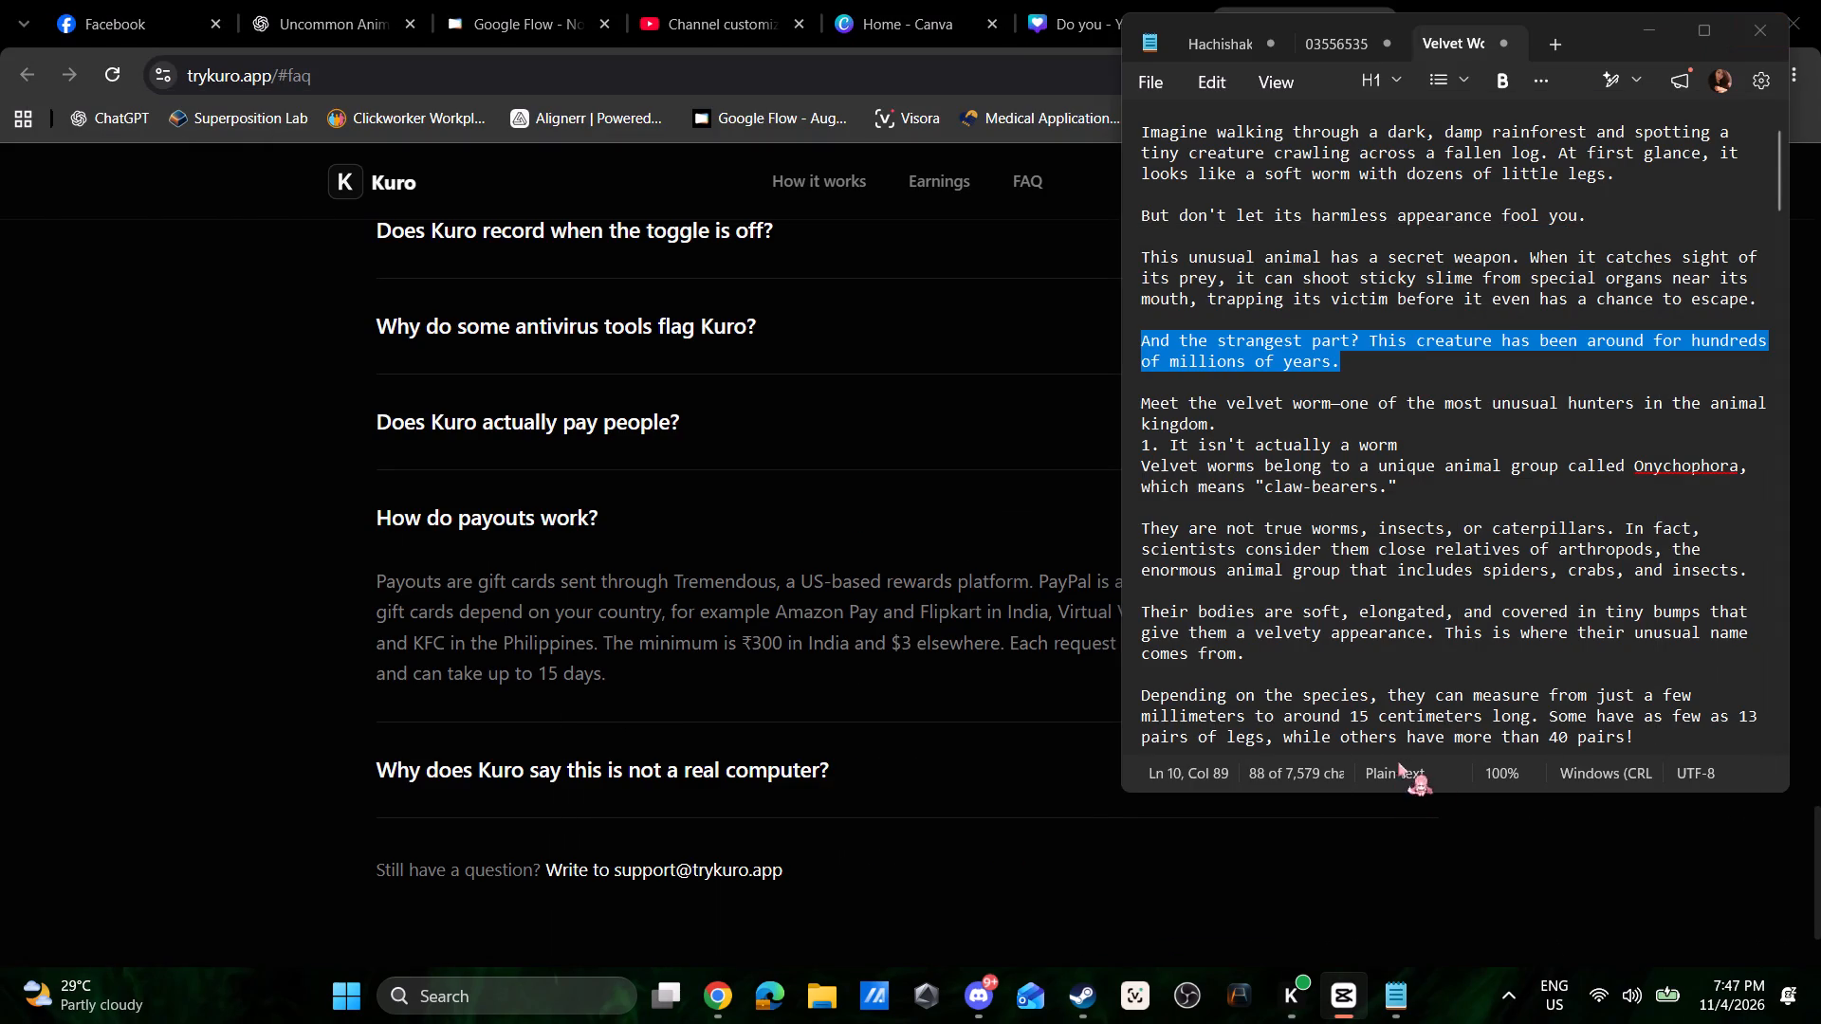
pyautogui.click(1342, 1000)
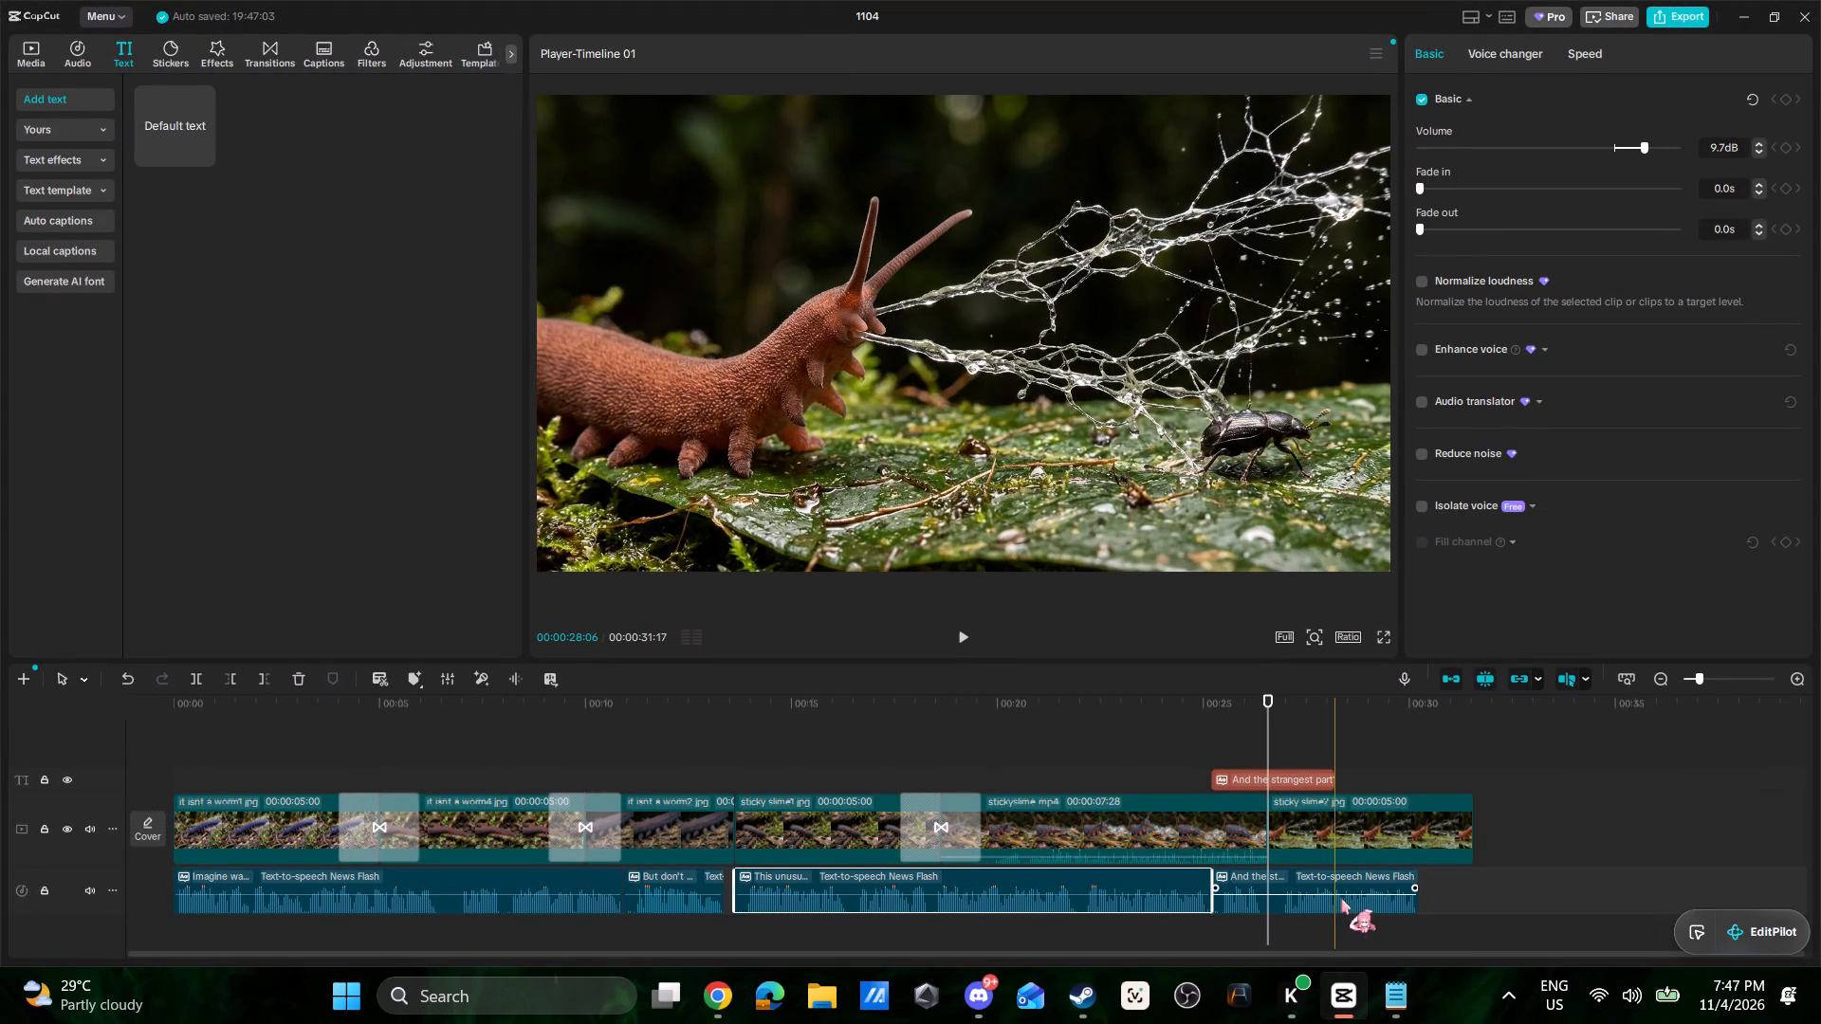
pyautogui.click(1341, 894)
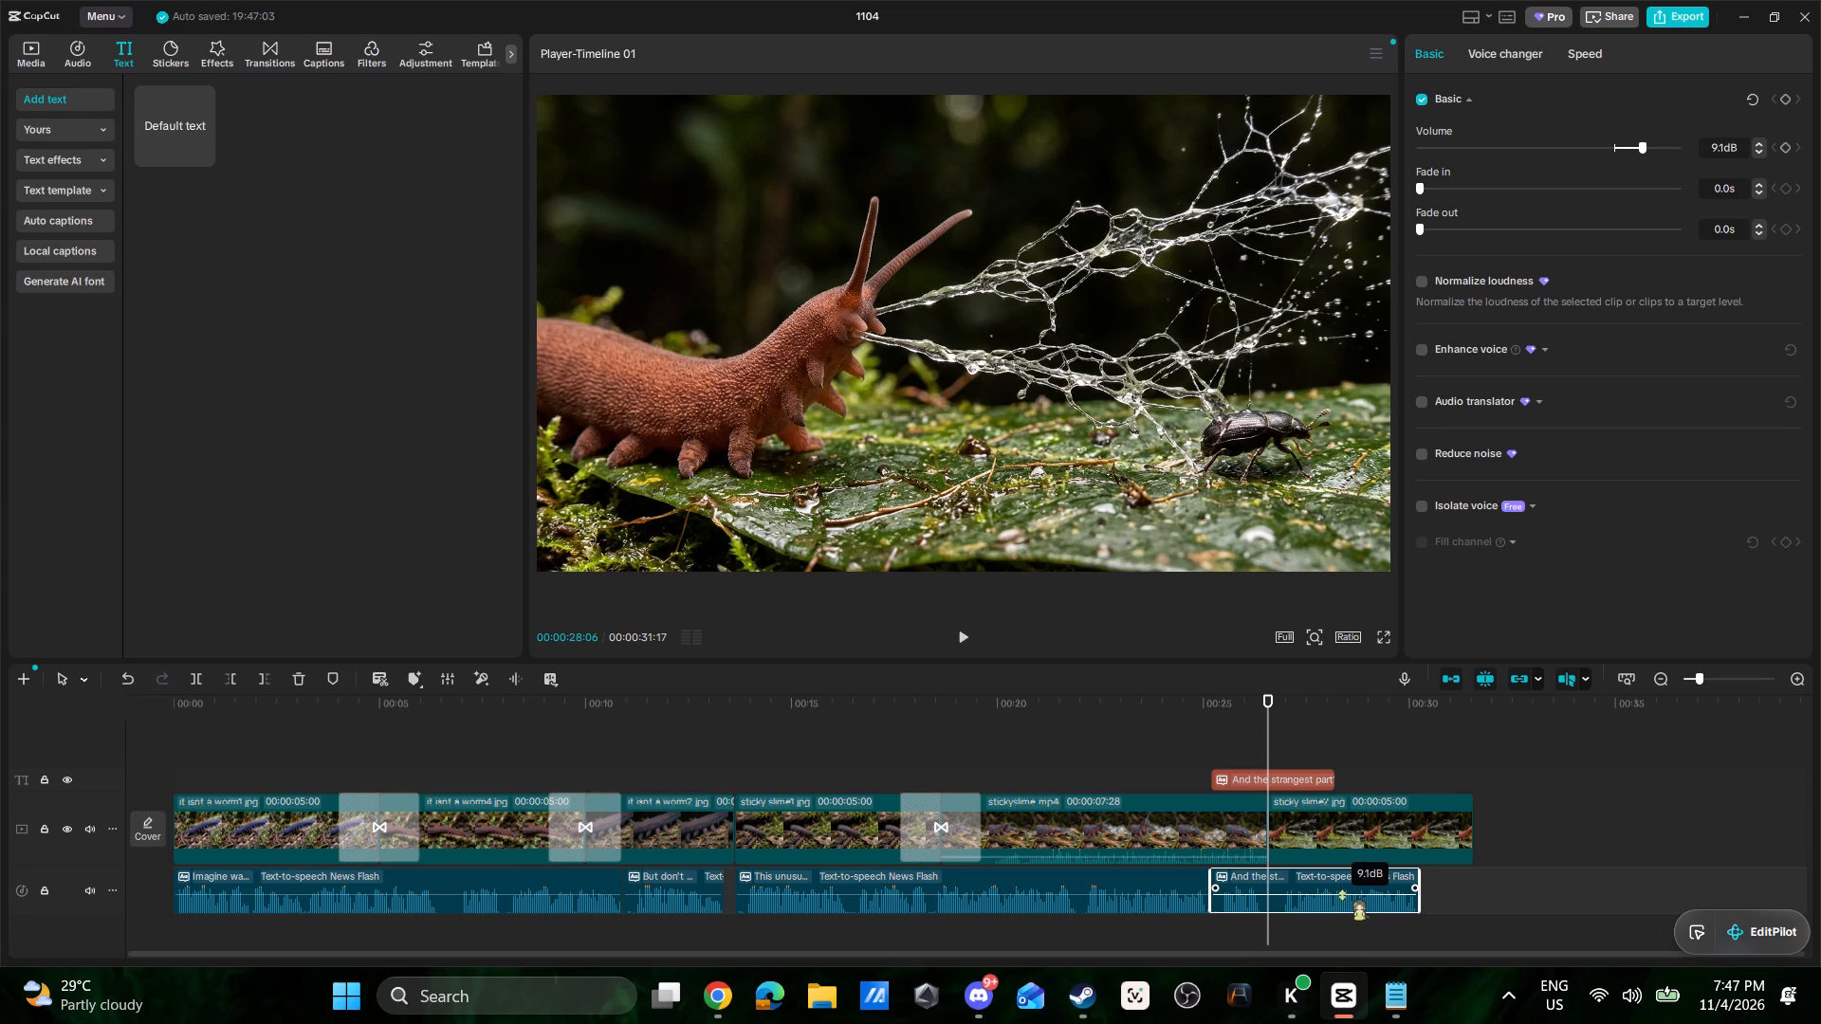
pyautogui.click(1757, 142)
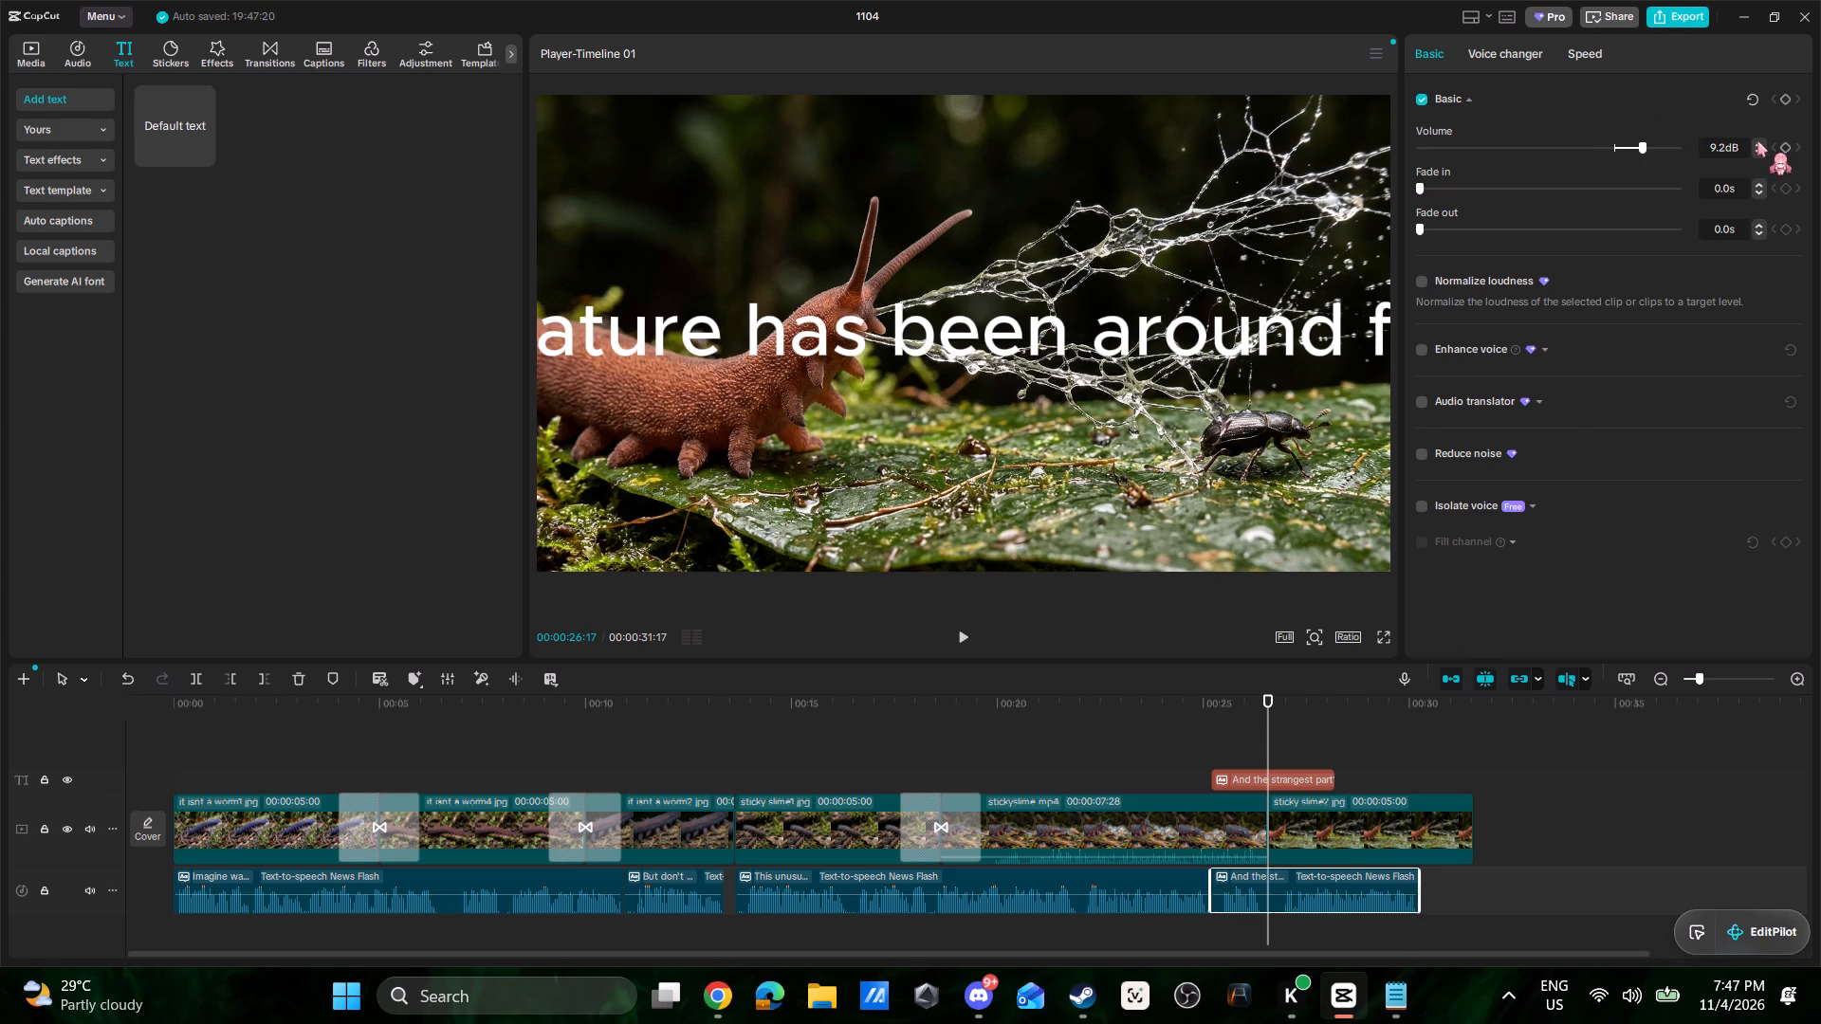
pyautogui.tripleClick(1757, 141)
pyautogui.doubleClick(1757, 141)
# Delete the "And the strangest part?" text clip above the video track, keeping its narration audio.
pyautogui.click(1560, 795)
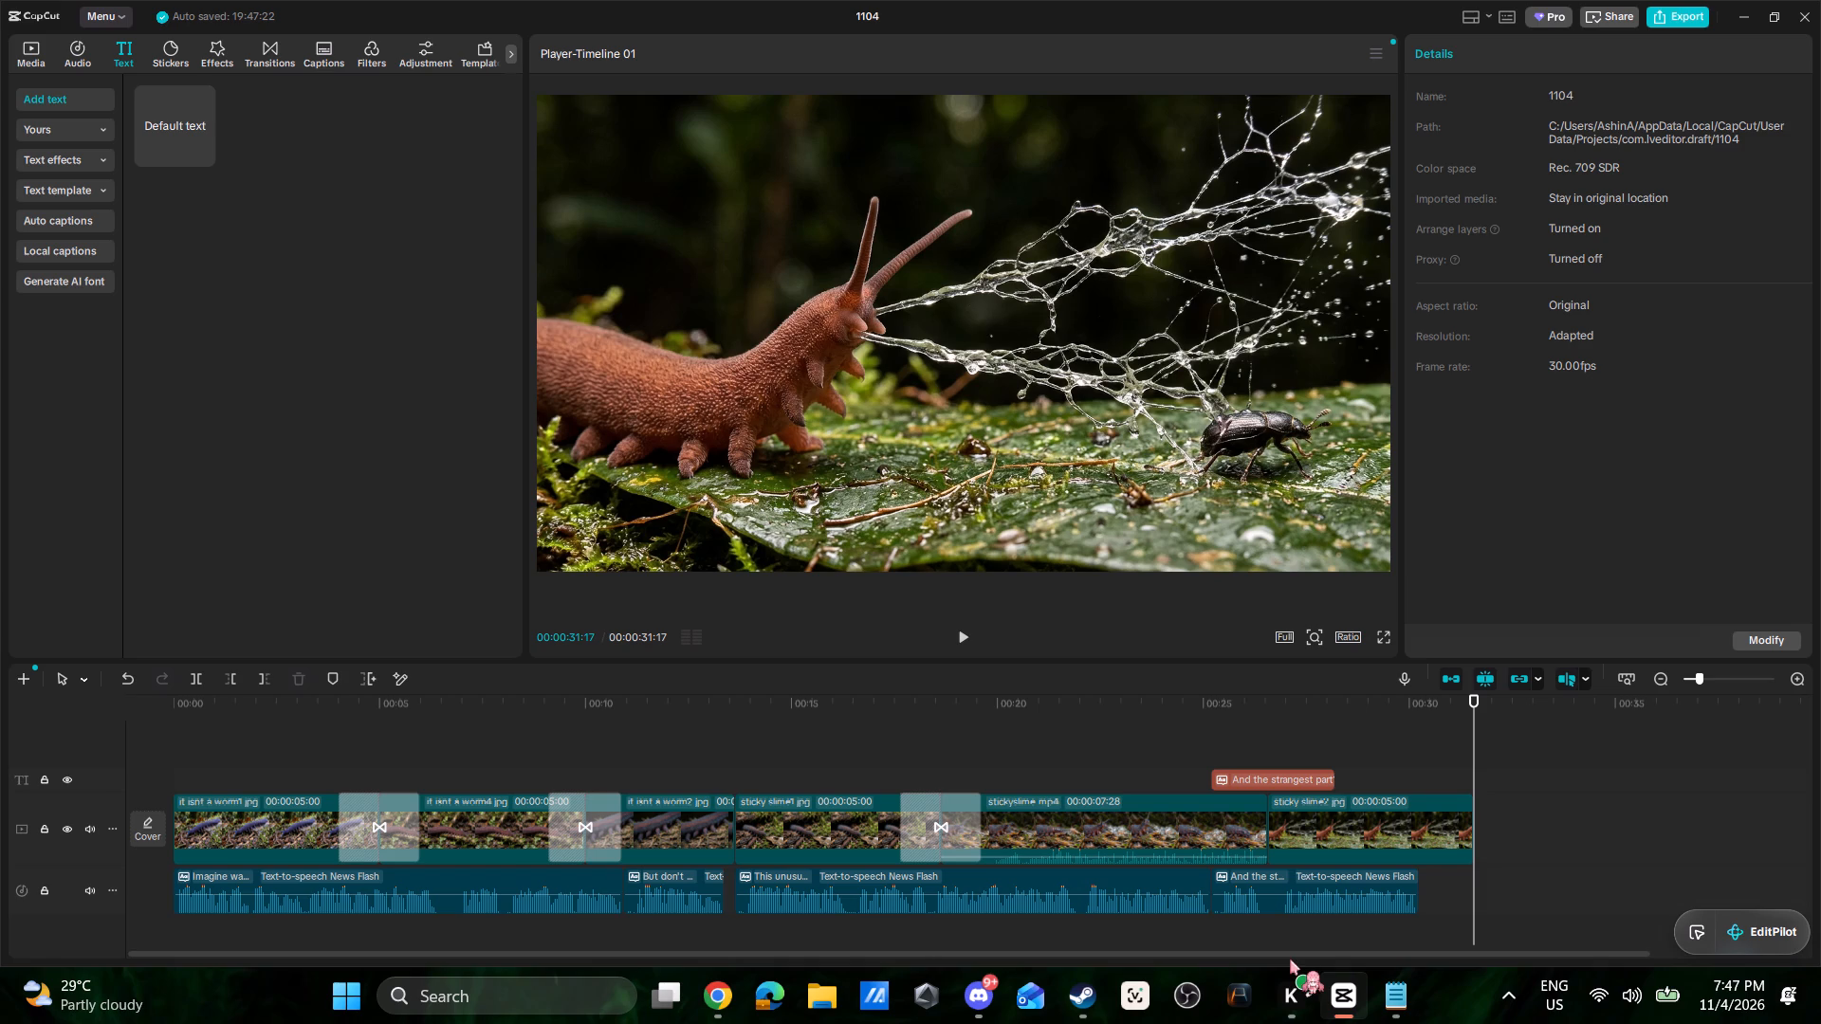
pyautogui.moveTo(1300, 953); pyautogui.dragTo(1650, 951)
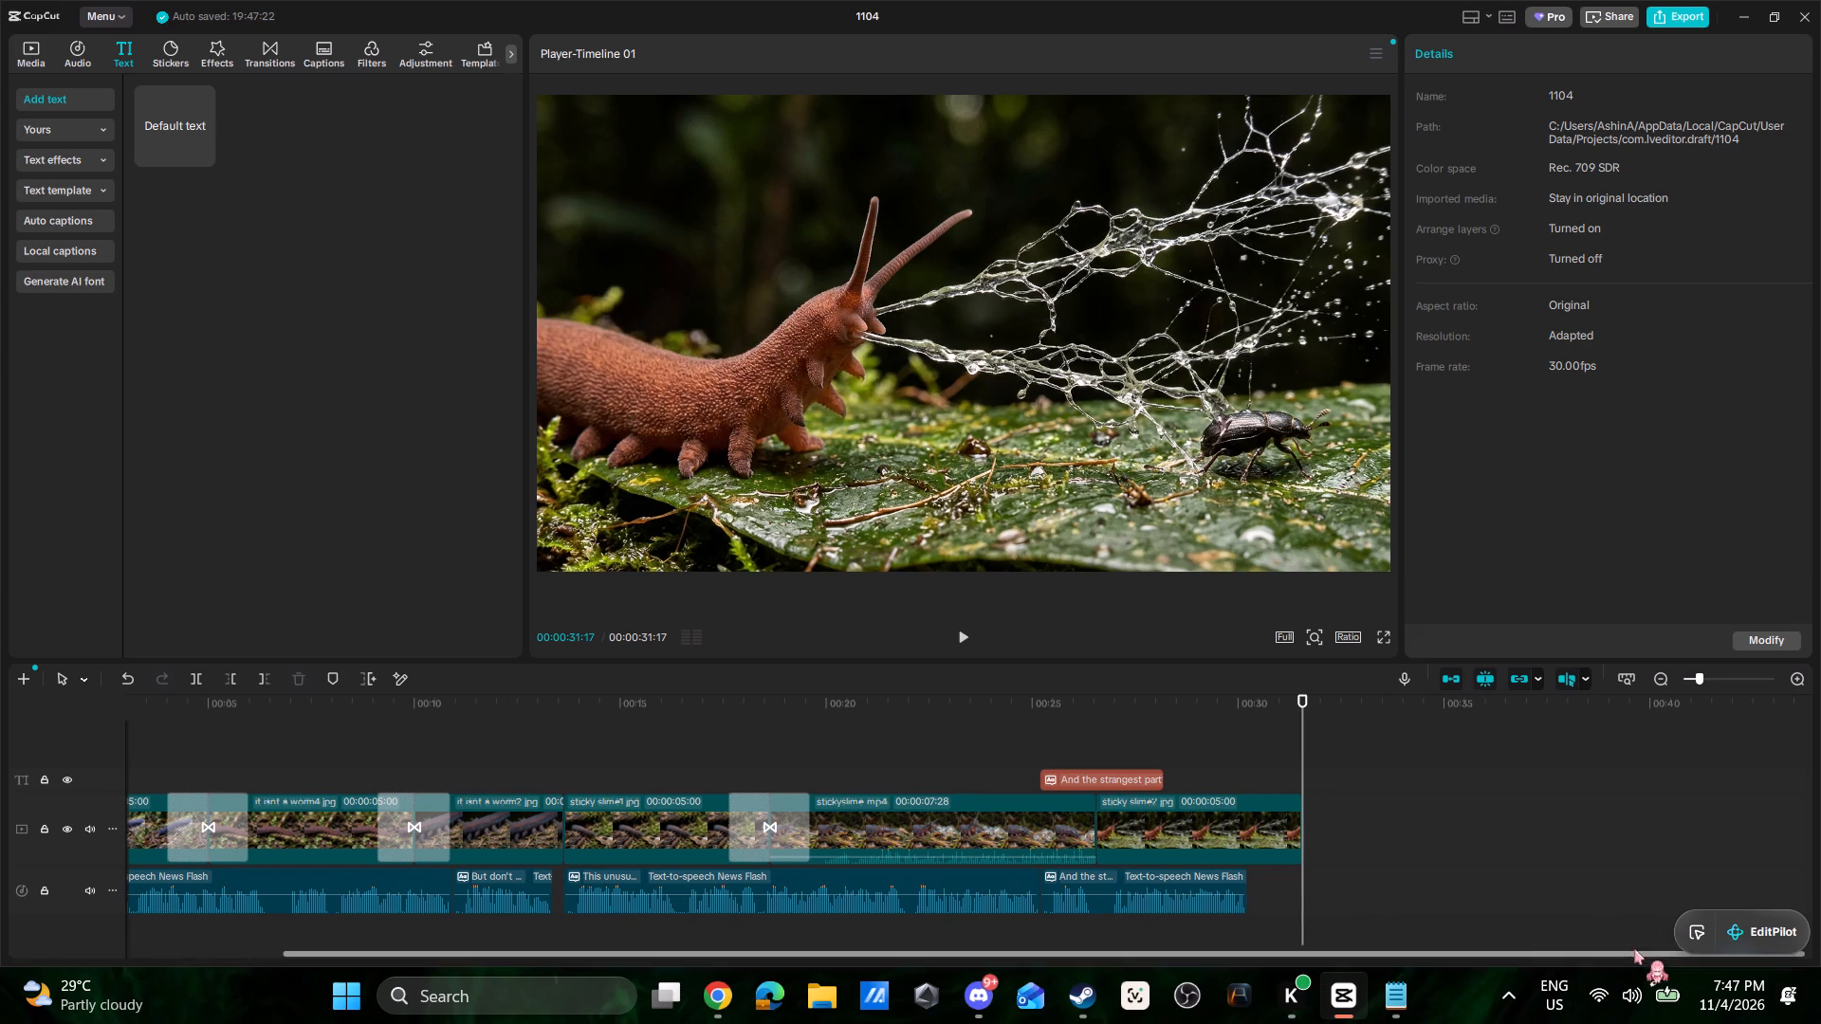
pyautogui.click(1129, 772)
pyautogui.press('Delete')
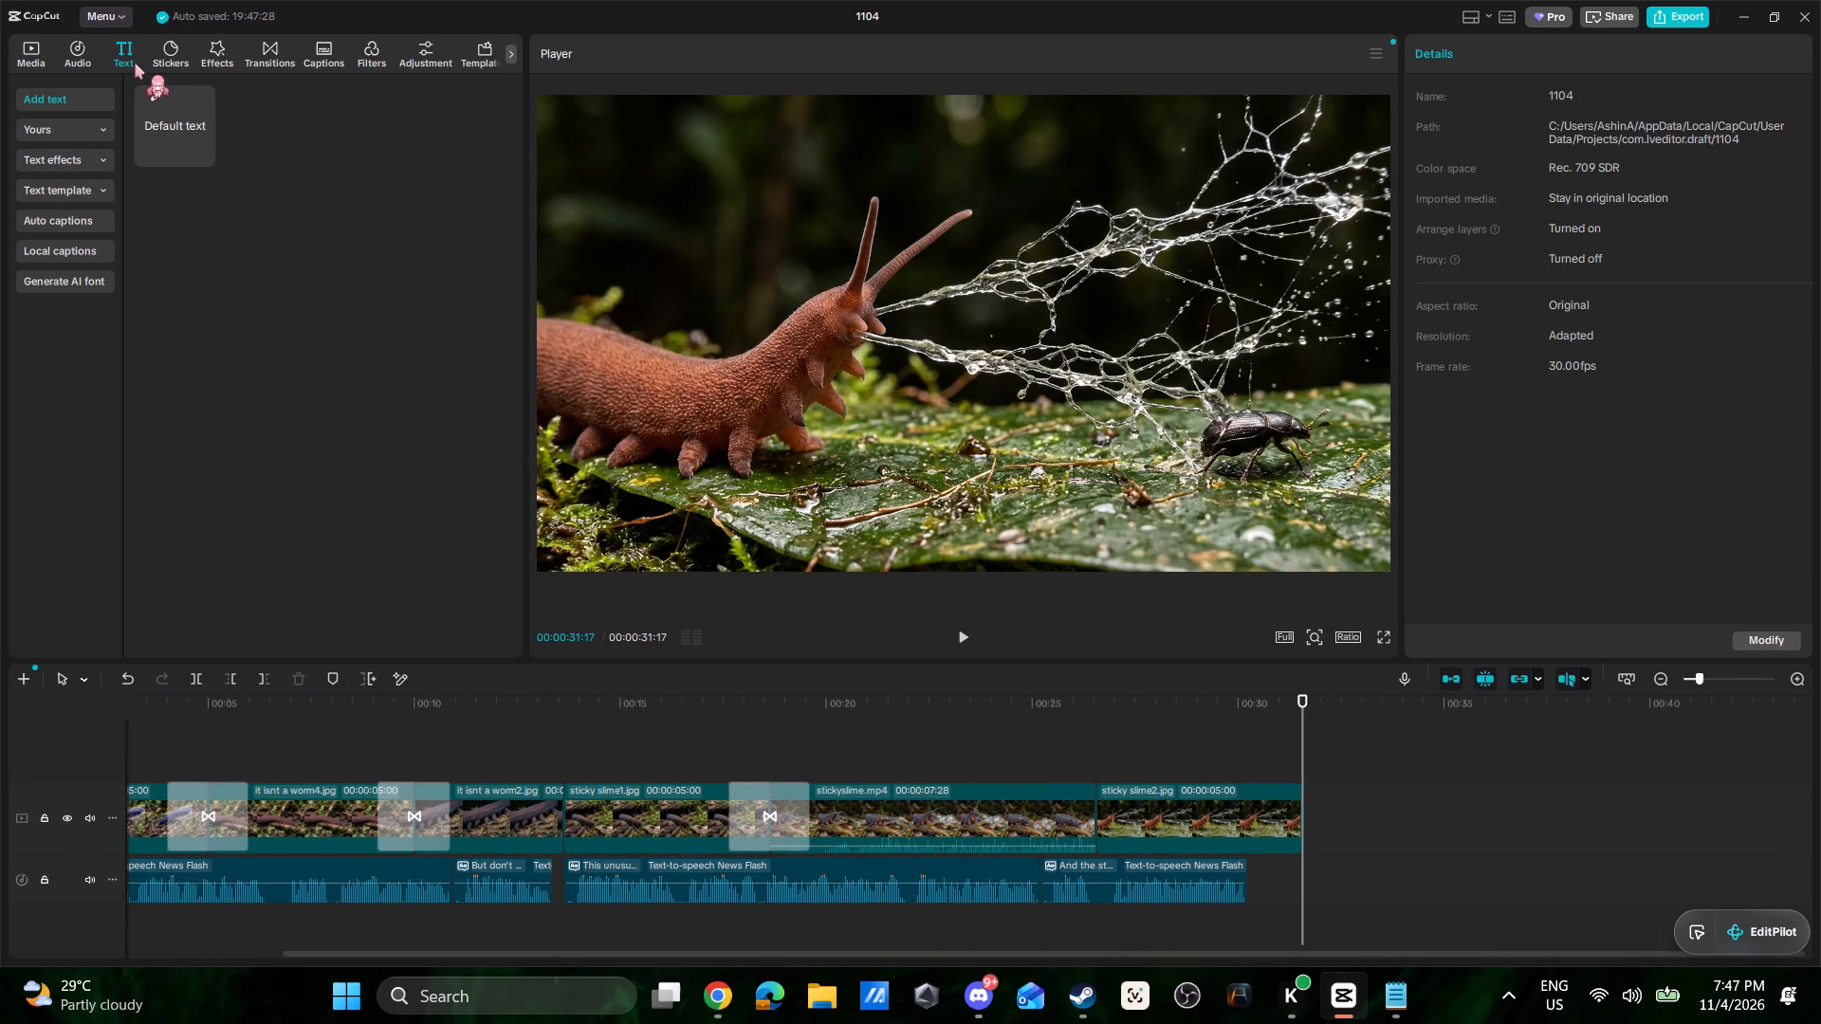
# Add a Floral Prism transition between the stickyslime.mp4 video and the sticky slime2.jpg image.
pyautogui.click(203, 49)
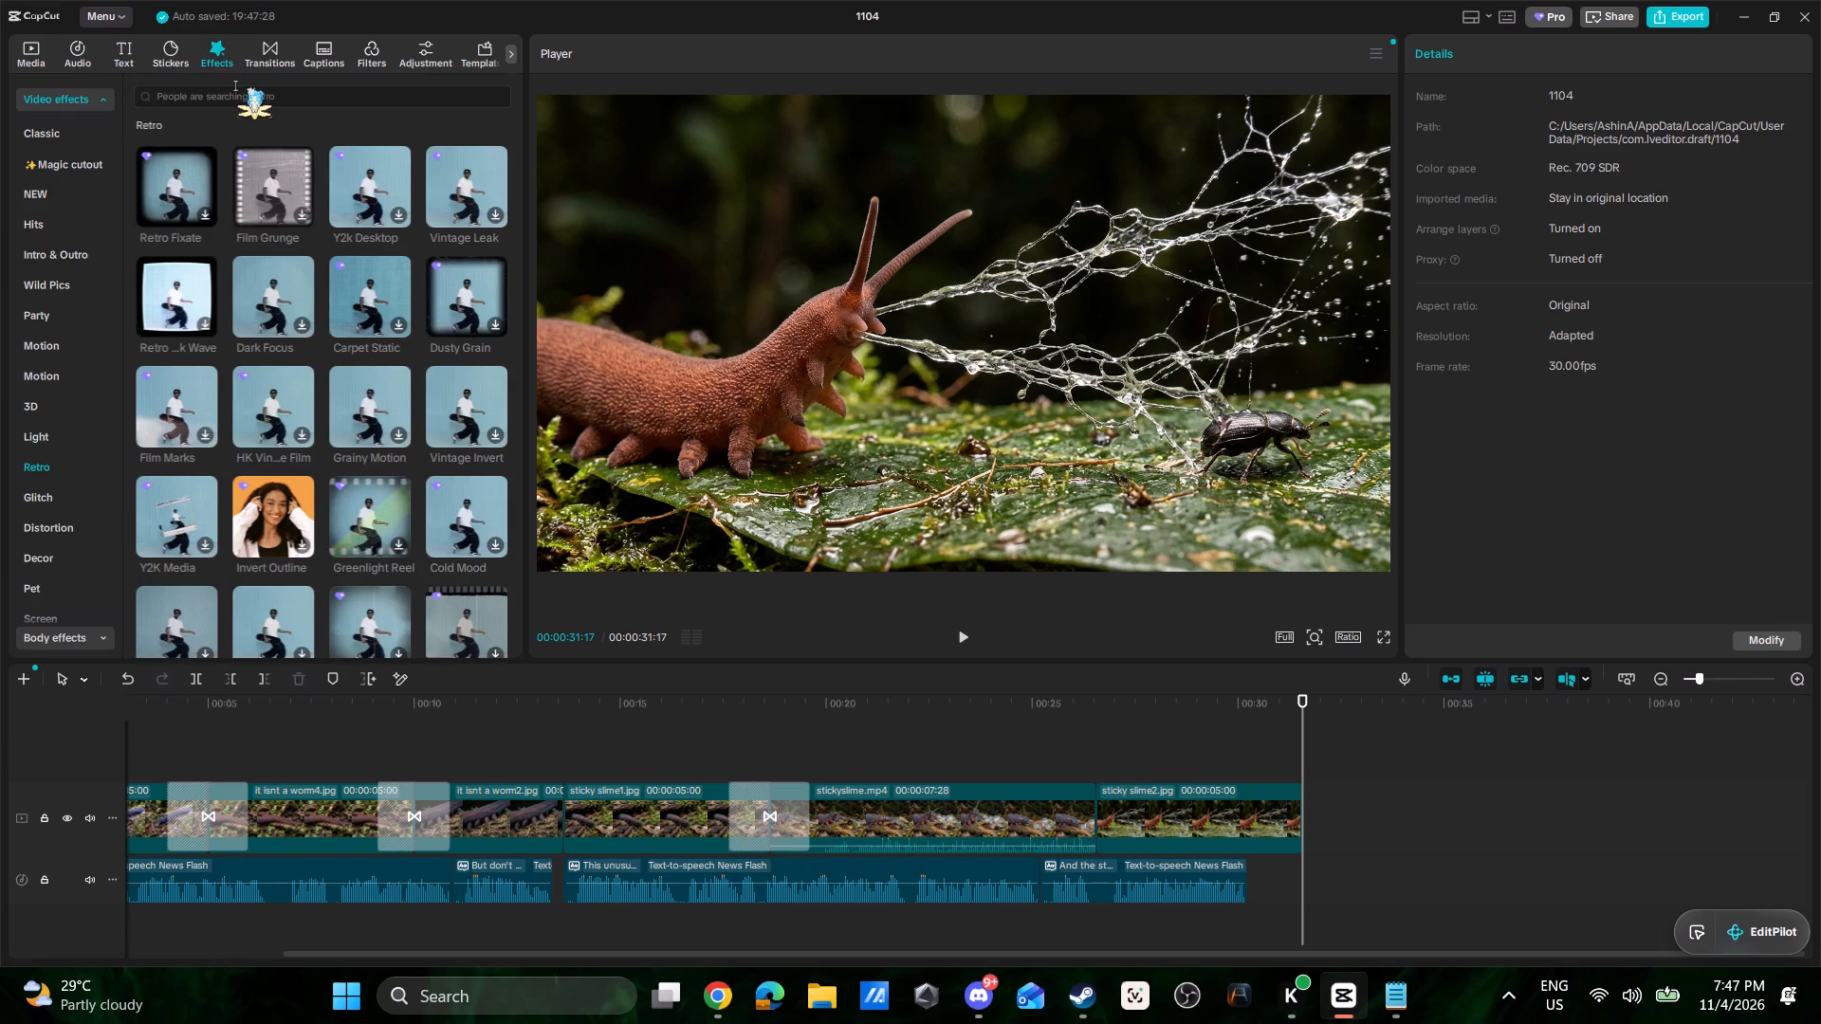
pyautogui.click(268, 52)
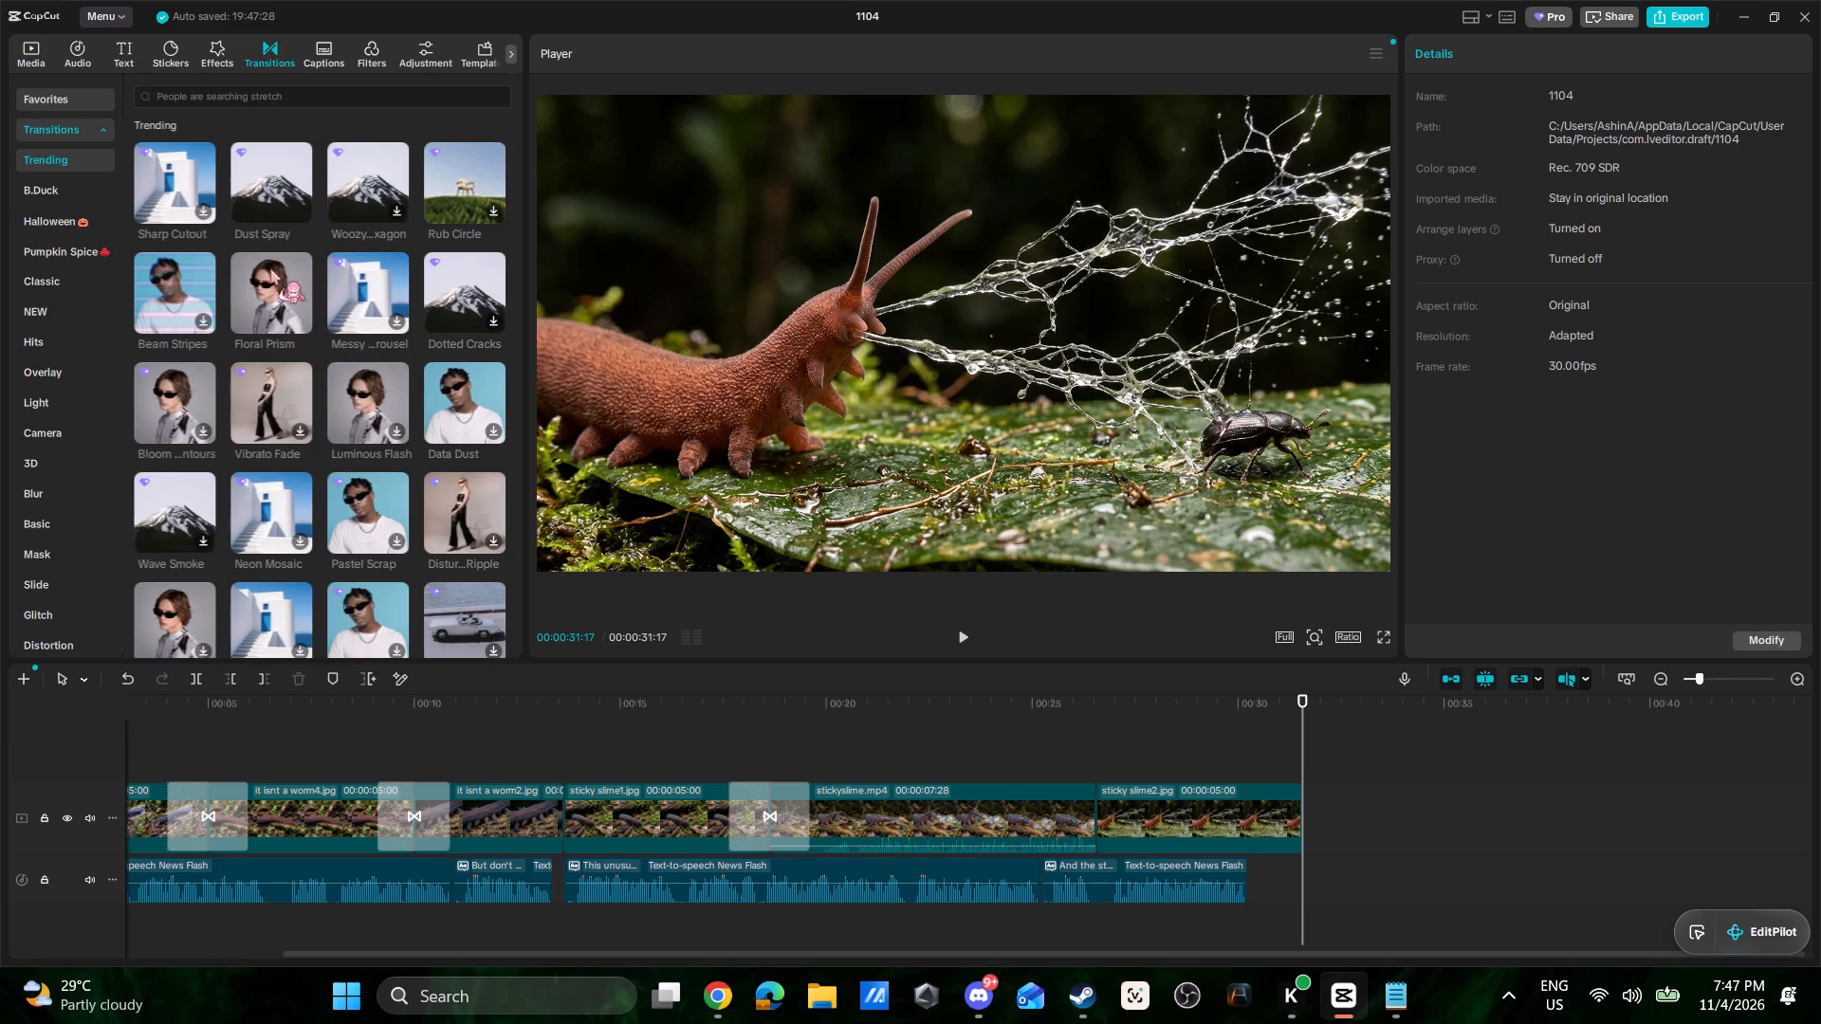
pyautogui.click(296, 318)
pyautogui.moveTo(278, 288); pyautogui.dragTo(1073, 739)
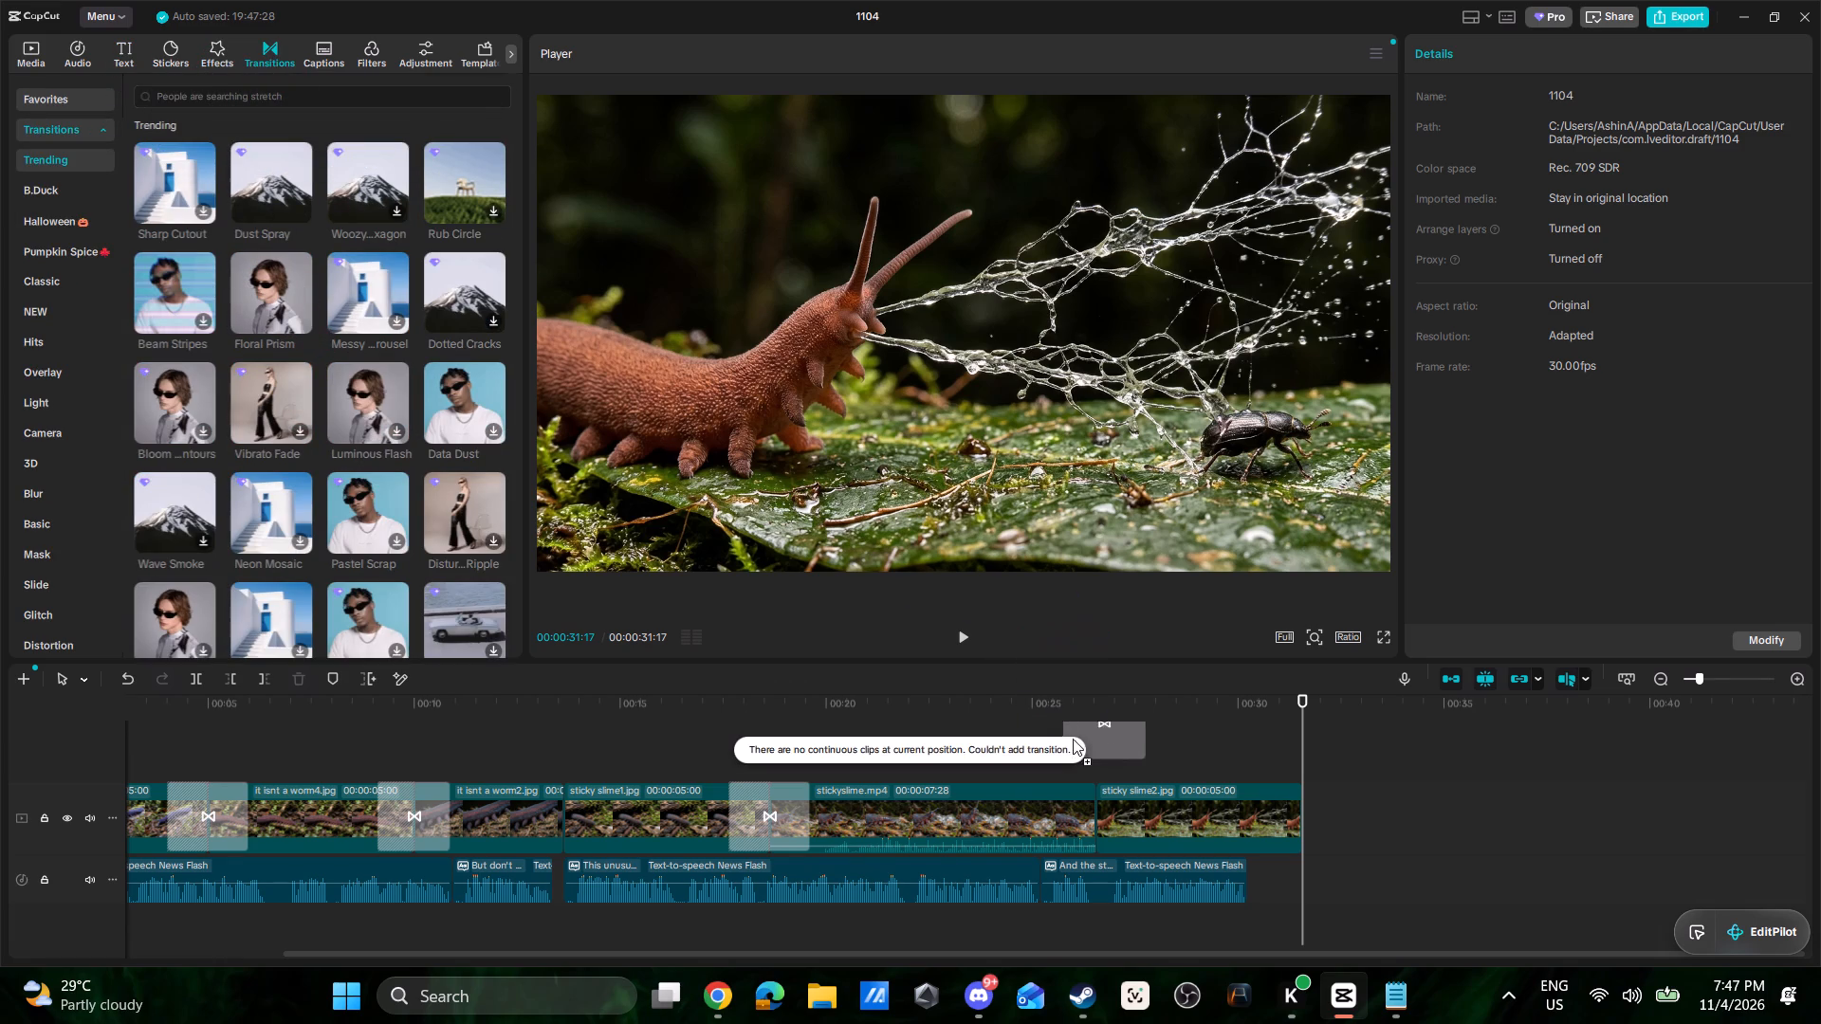
pyautogui.moveTo(1073, 739); pyautogui.dragTo(1056, 826)
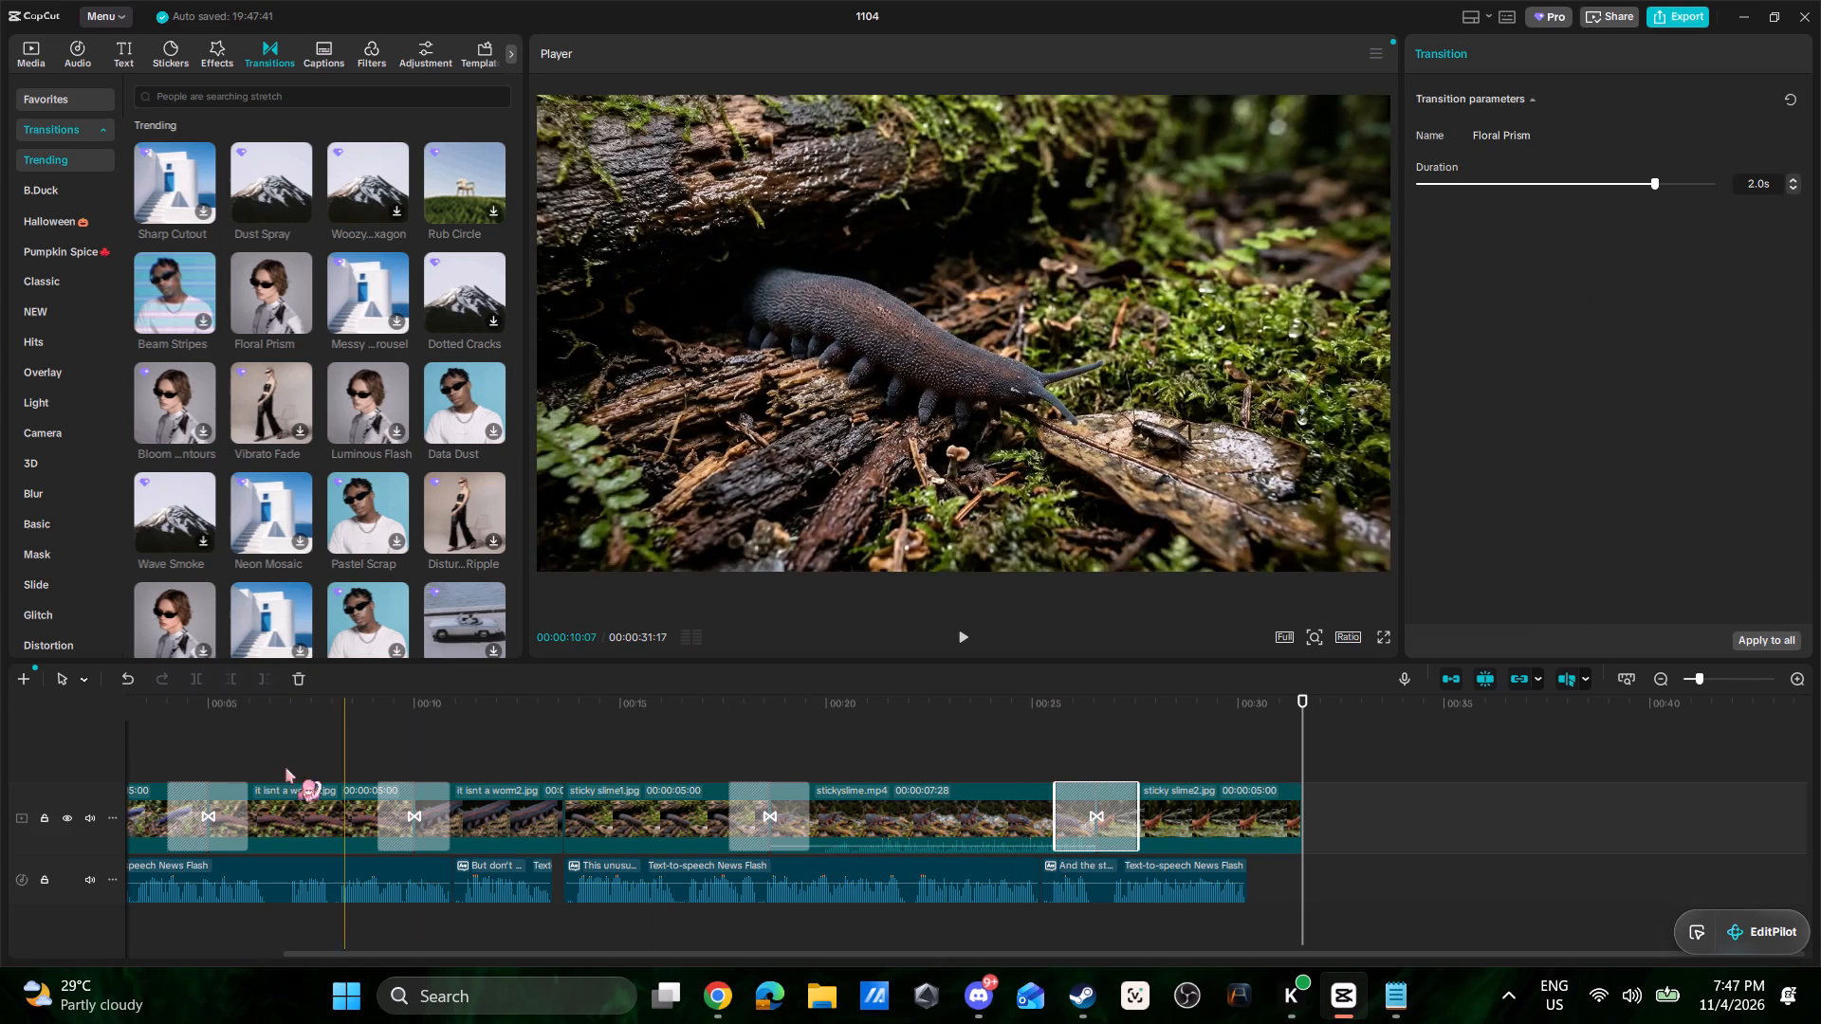
# Preview the video from the start in full screen, then exit full screen and pause playback.
pyautogui.click(1383, 640)
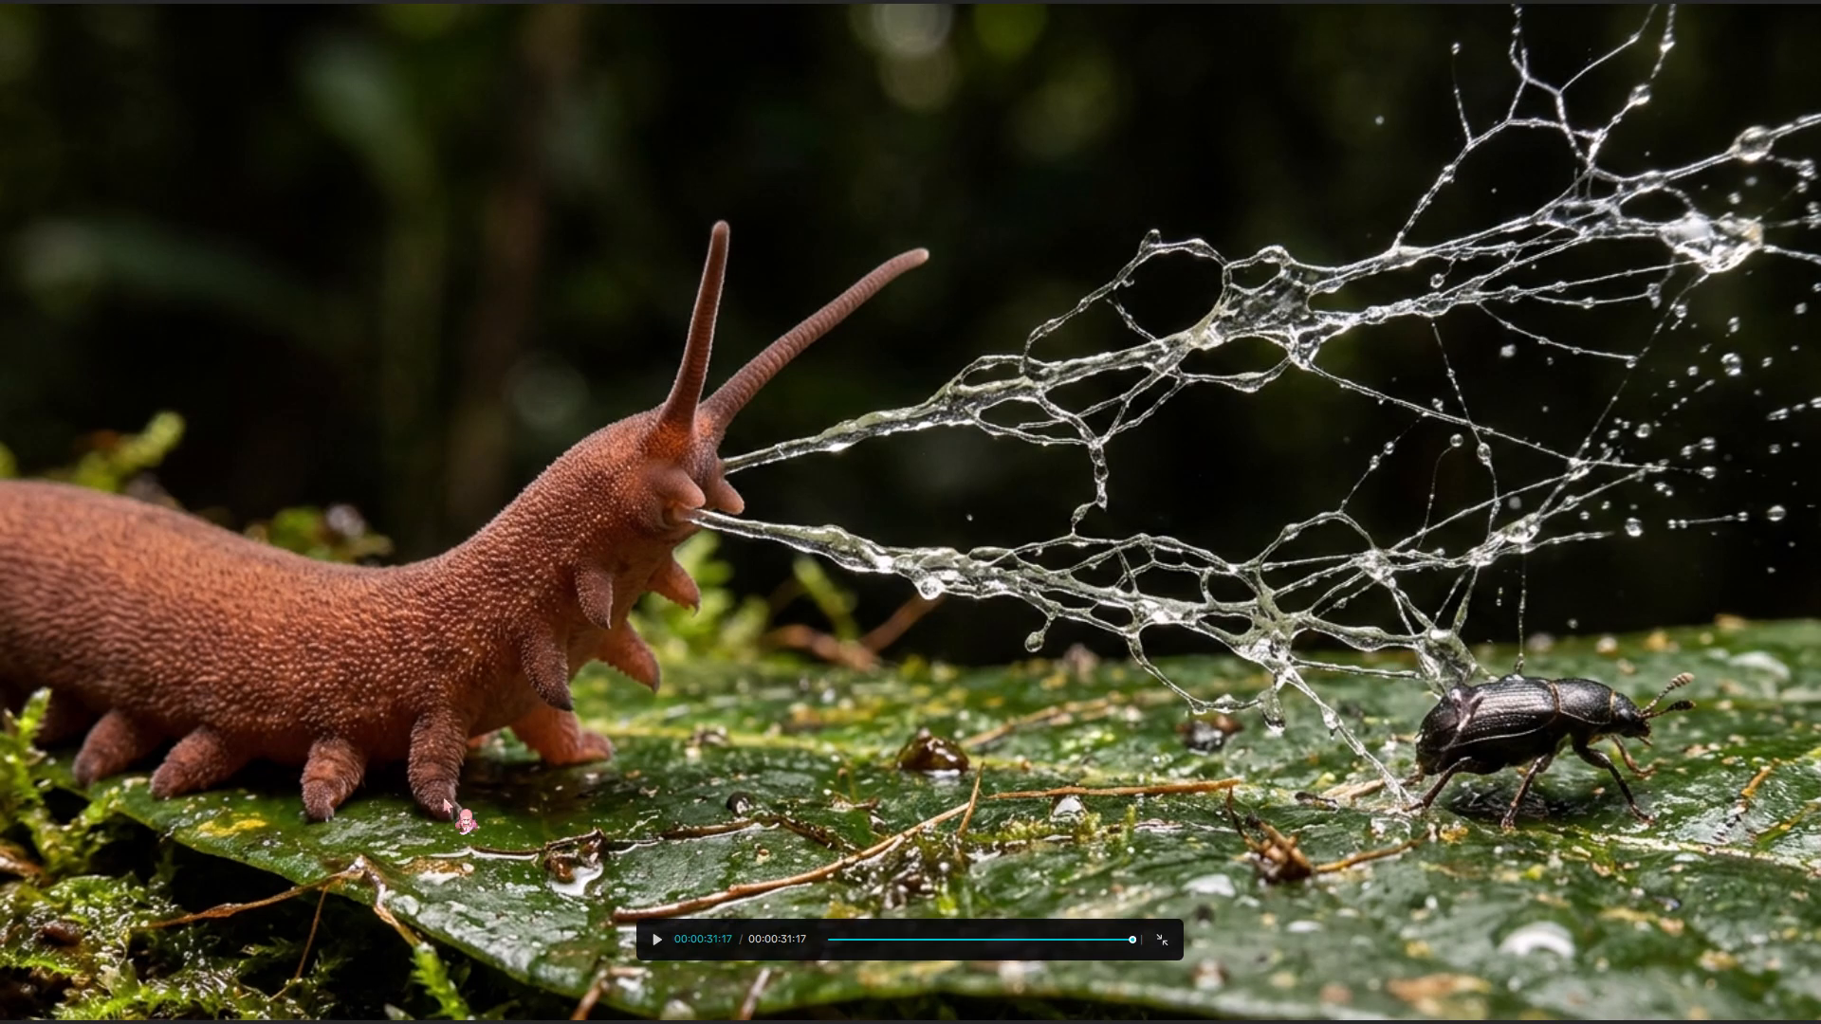
pyautogui.moveTo(849, 941); pyautogui.dragTo(600, 912)
pyautogui.press('space')
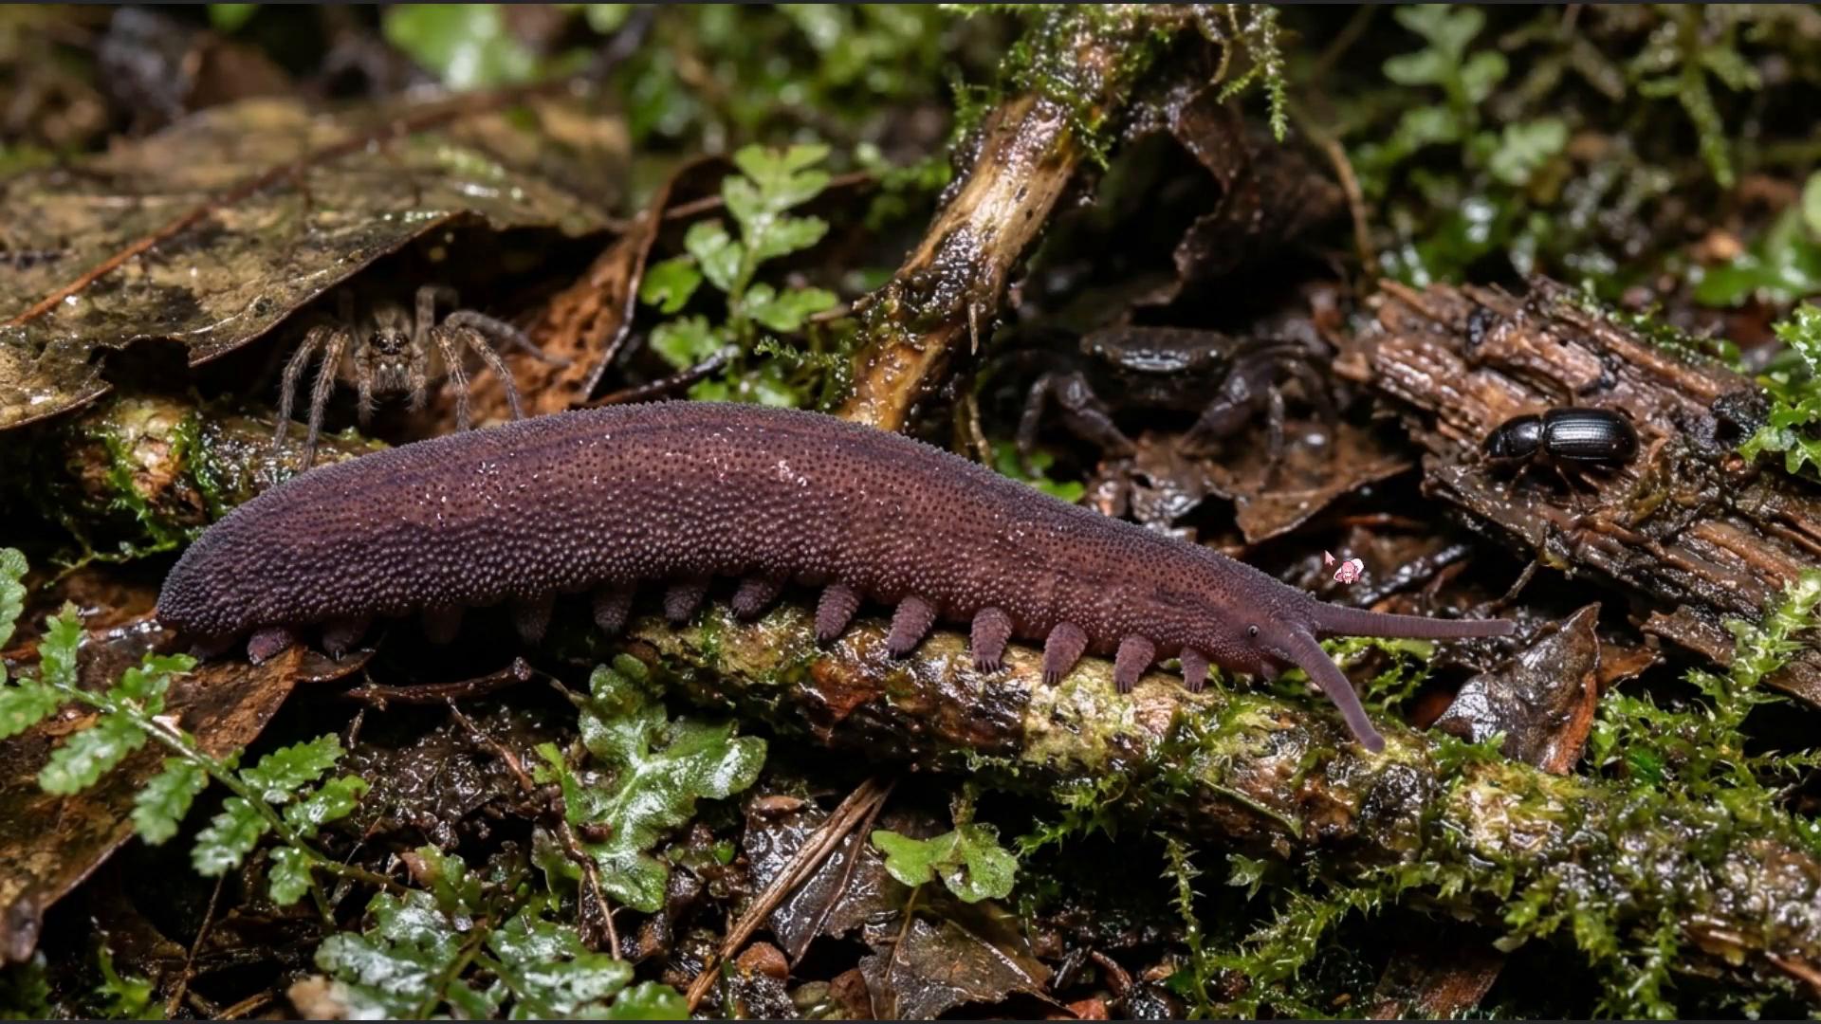
pyautogui.press('Escape')
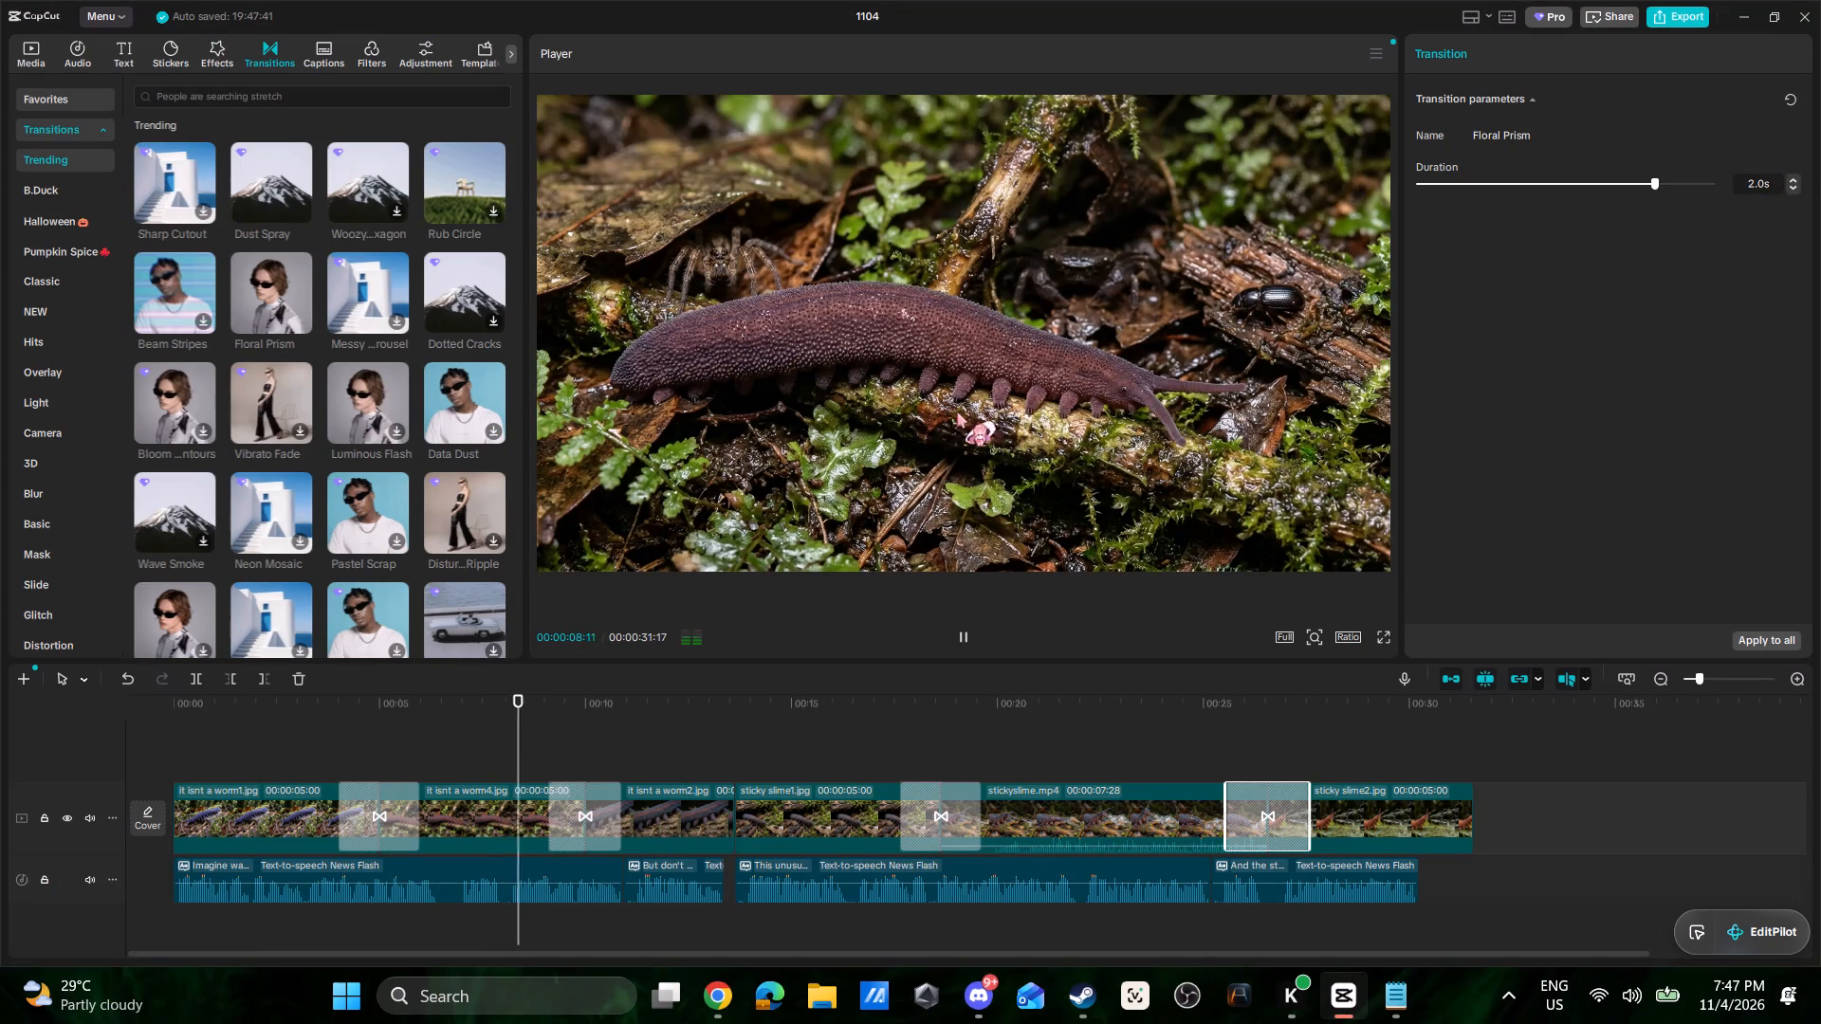
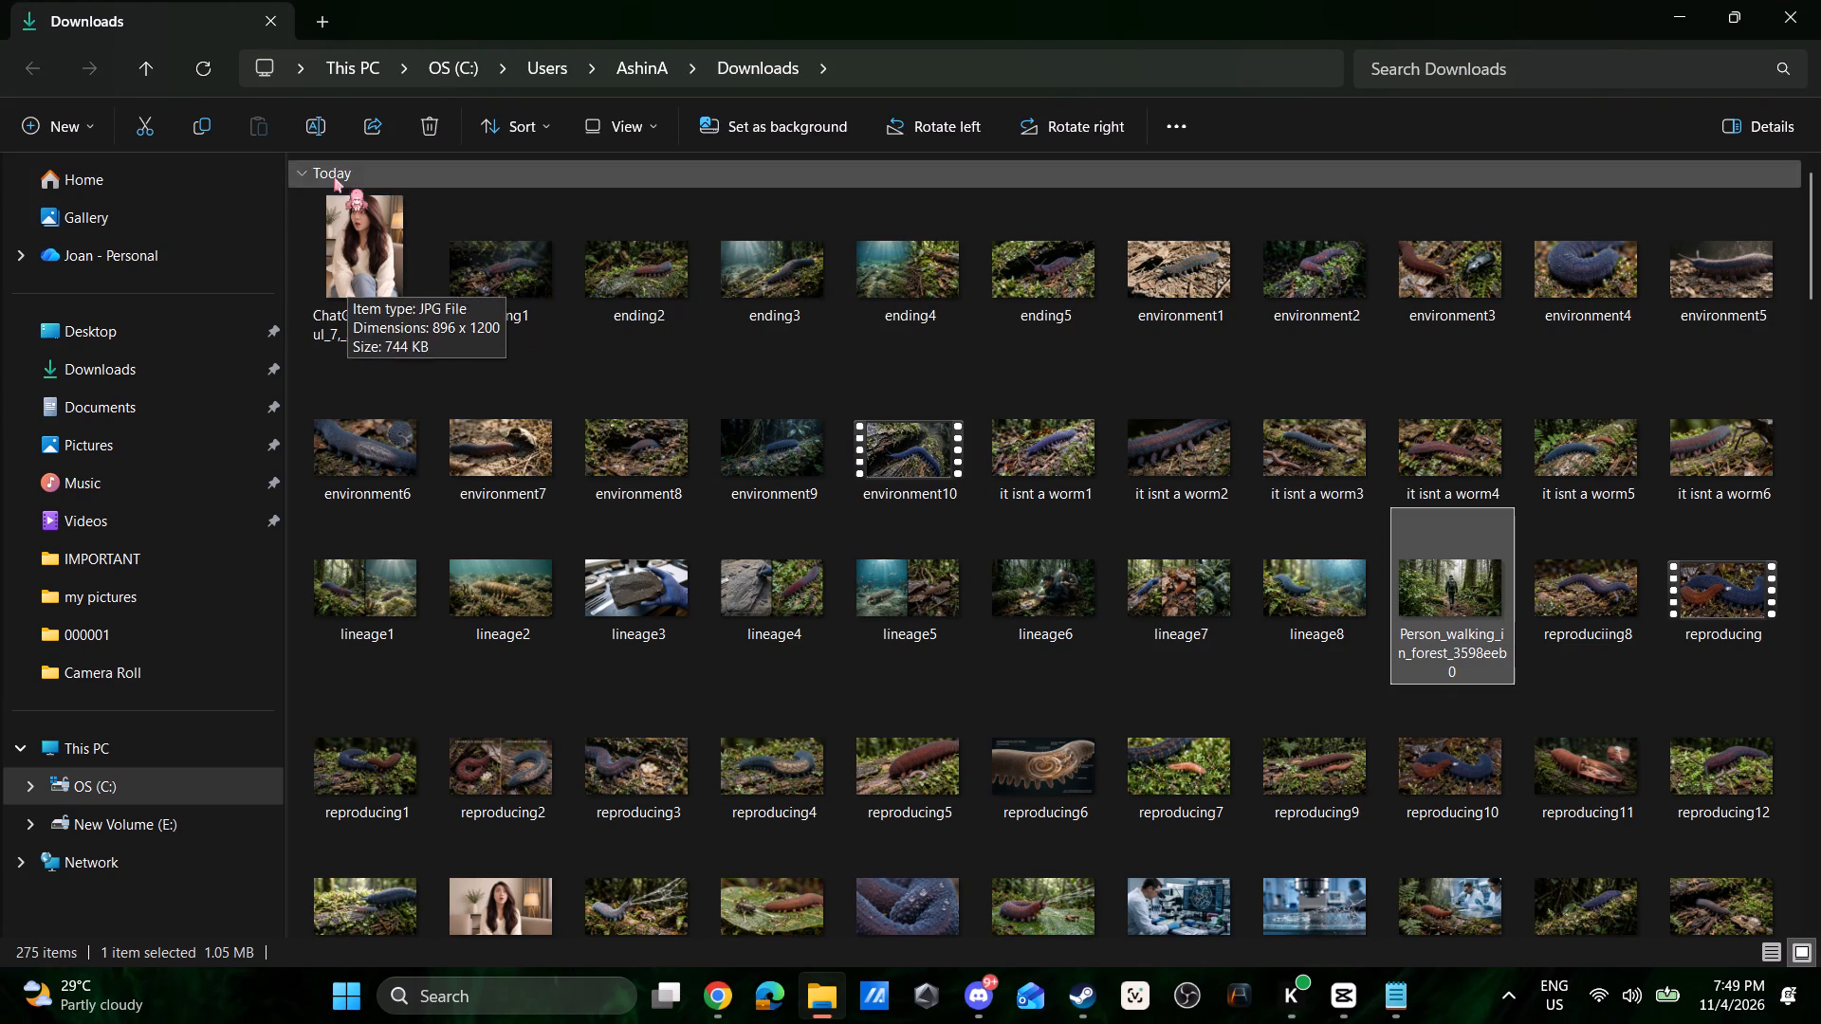
# Rename the downloaded forest image as walking.
pyautogui.click(324, 135)
pyautogui.write('walin')
pyautogui.press('BackSpace')
pyautogui.press('BackSpace')
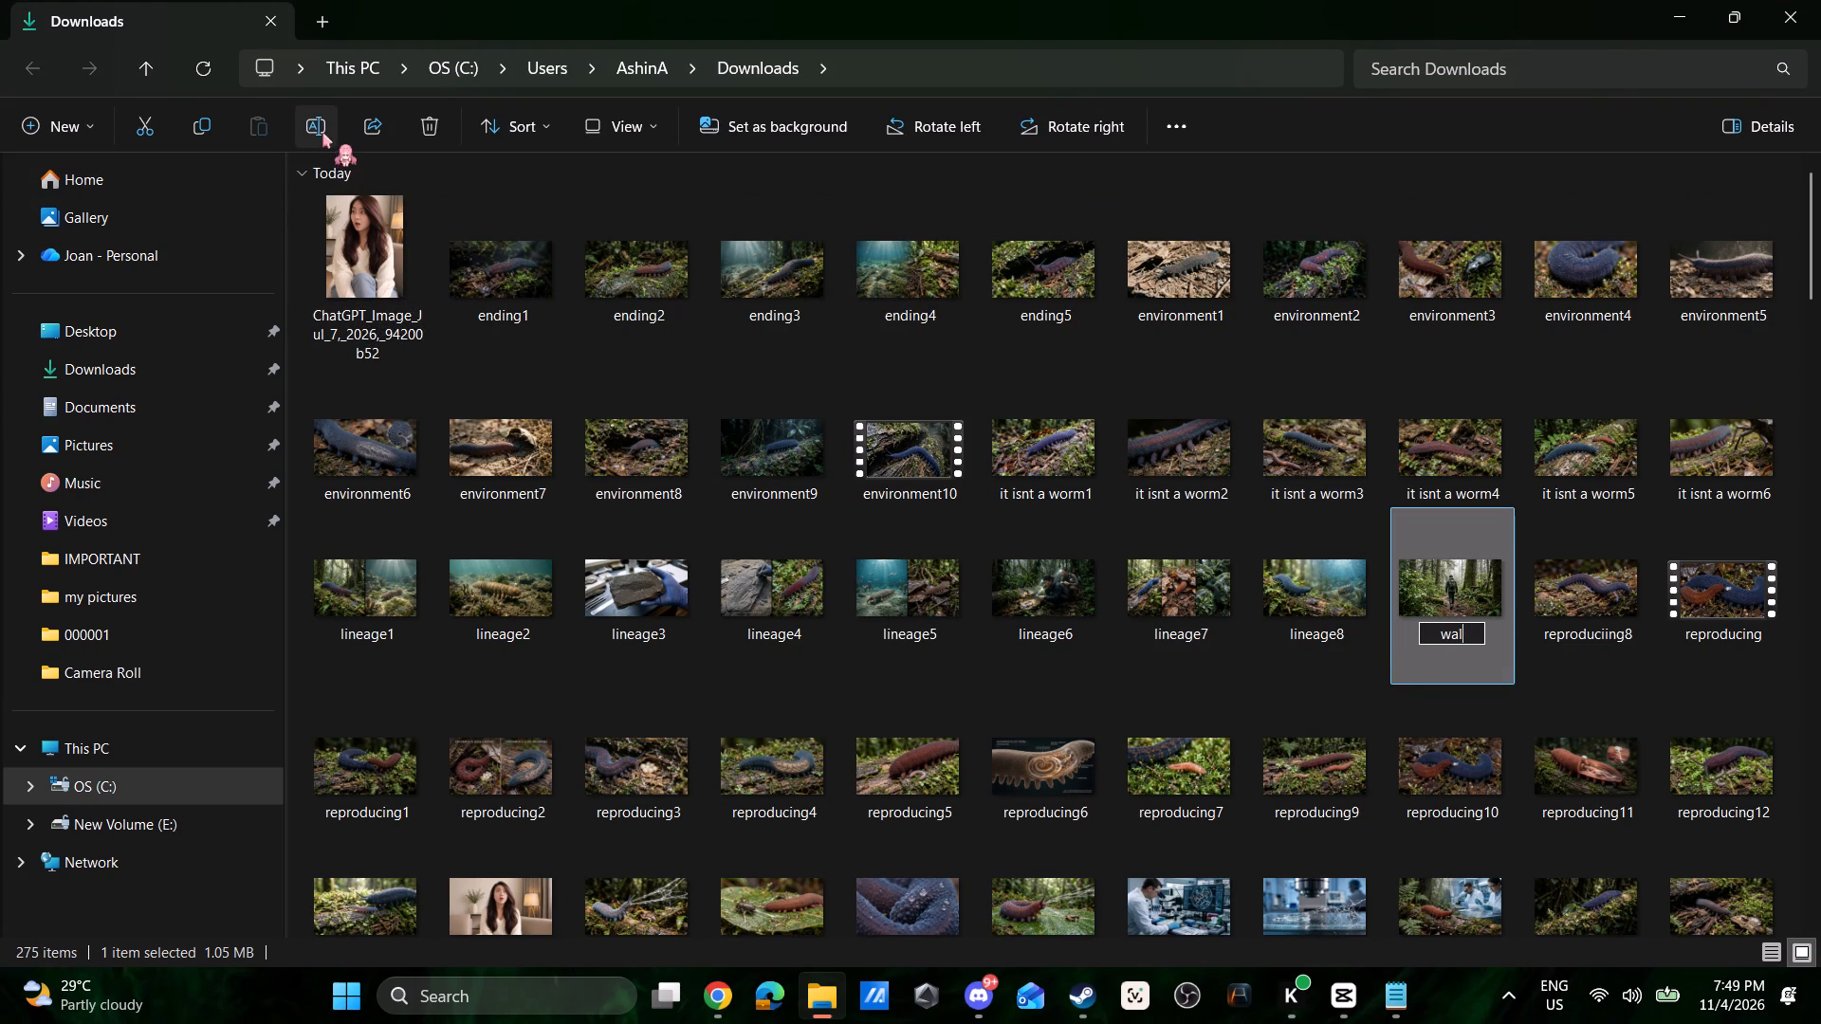
pyautogui.write('king')
pyautogui.press('Return')
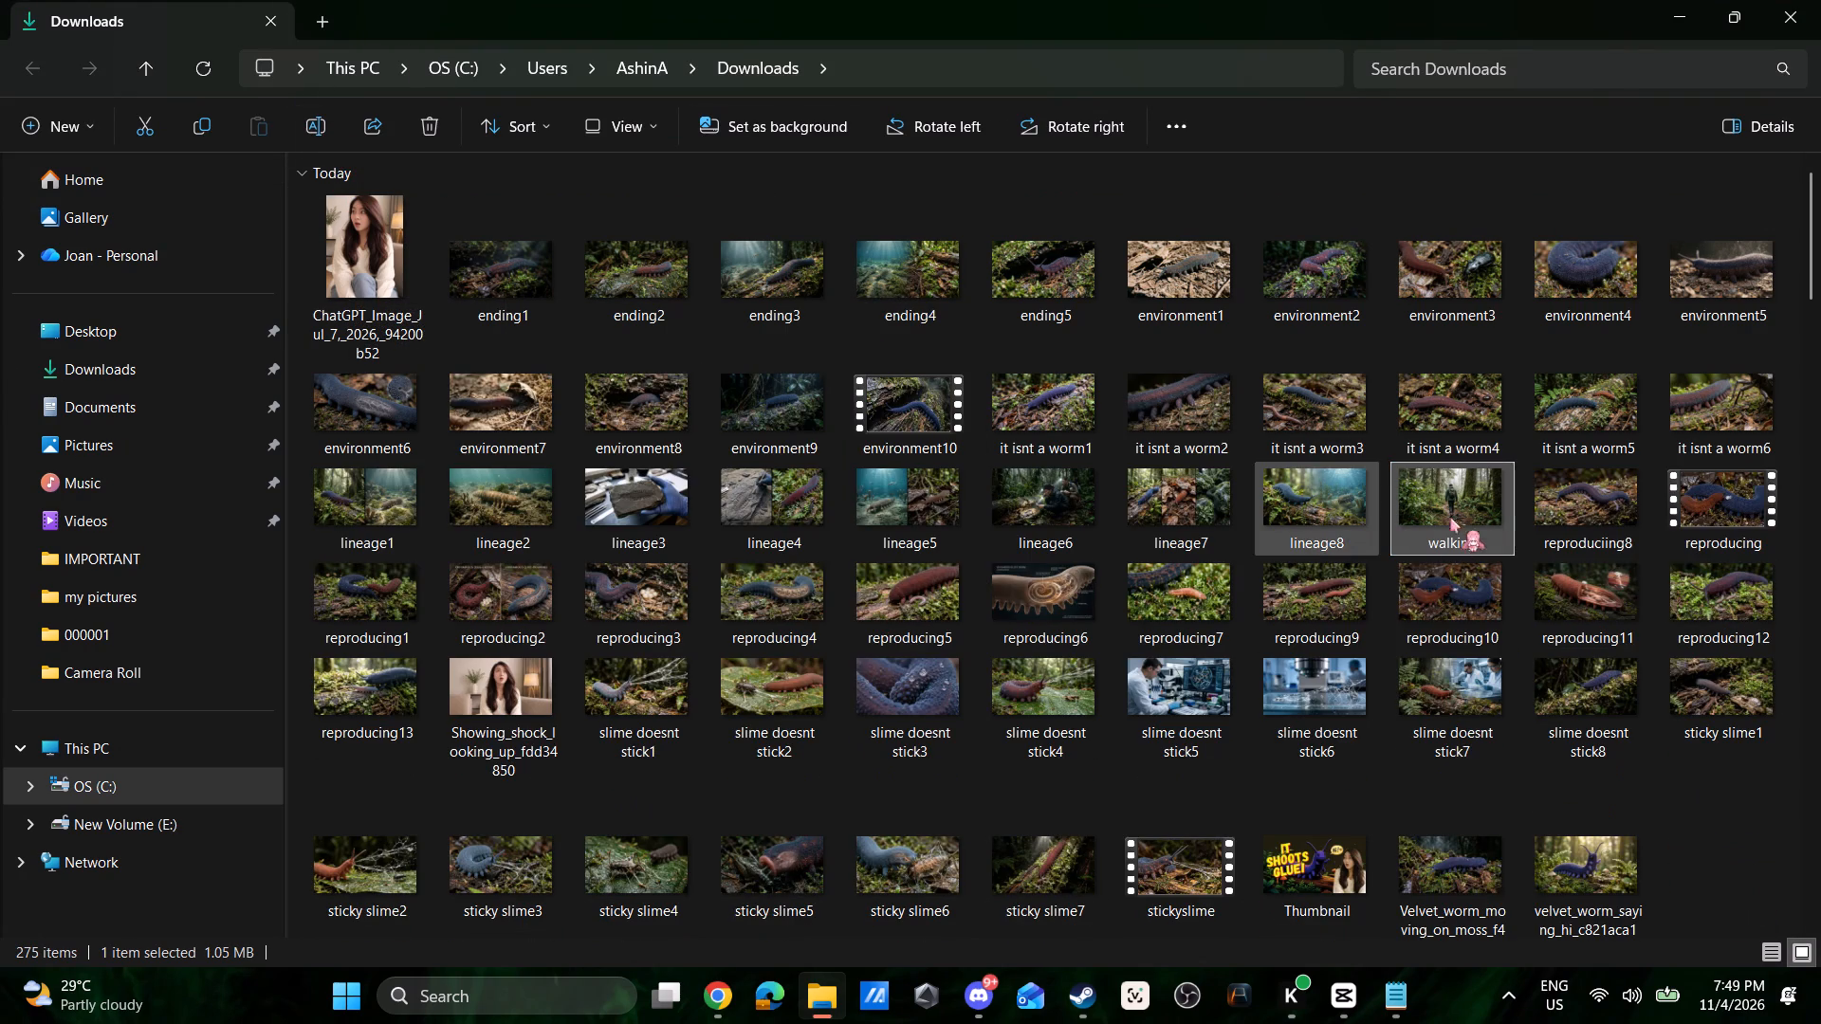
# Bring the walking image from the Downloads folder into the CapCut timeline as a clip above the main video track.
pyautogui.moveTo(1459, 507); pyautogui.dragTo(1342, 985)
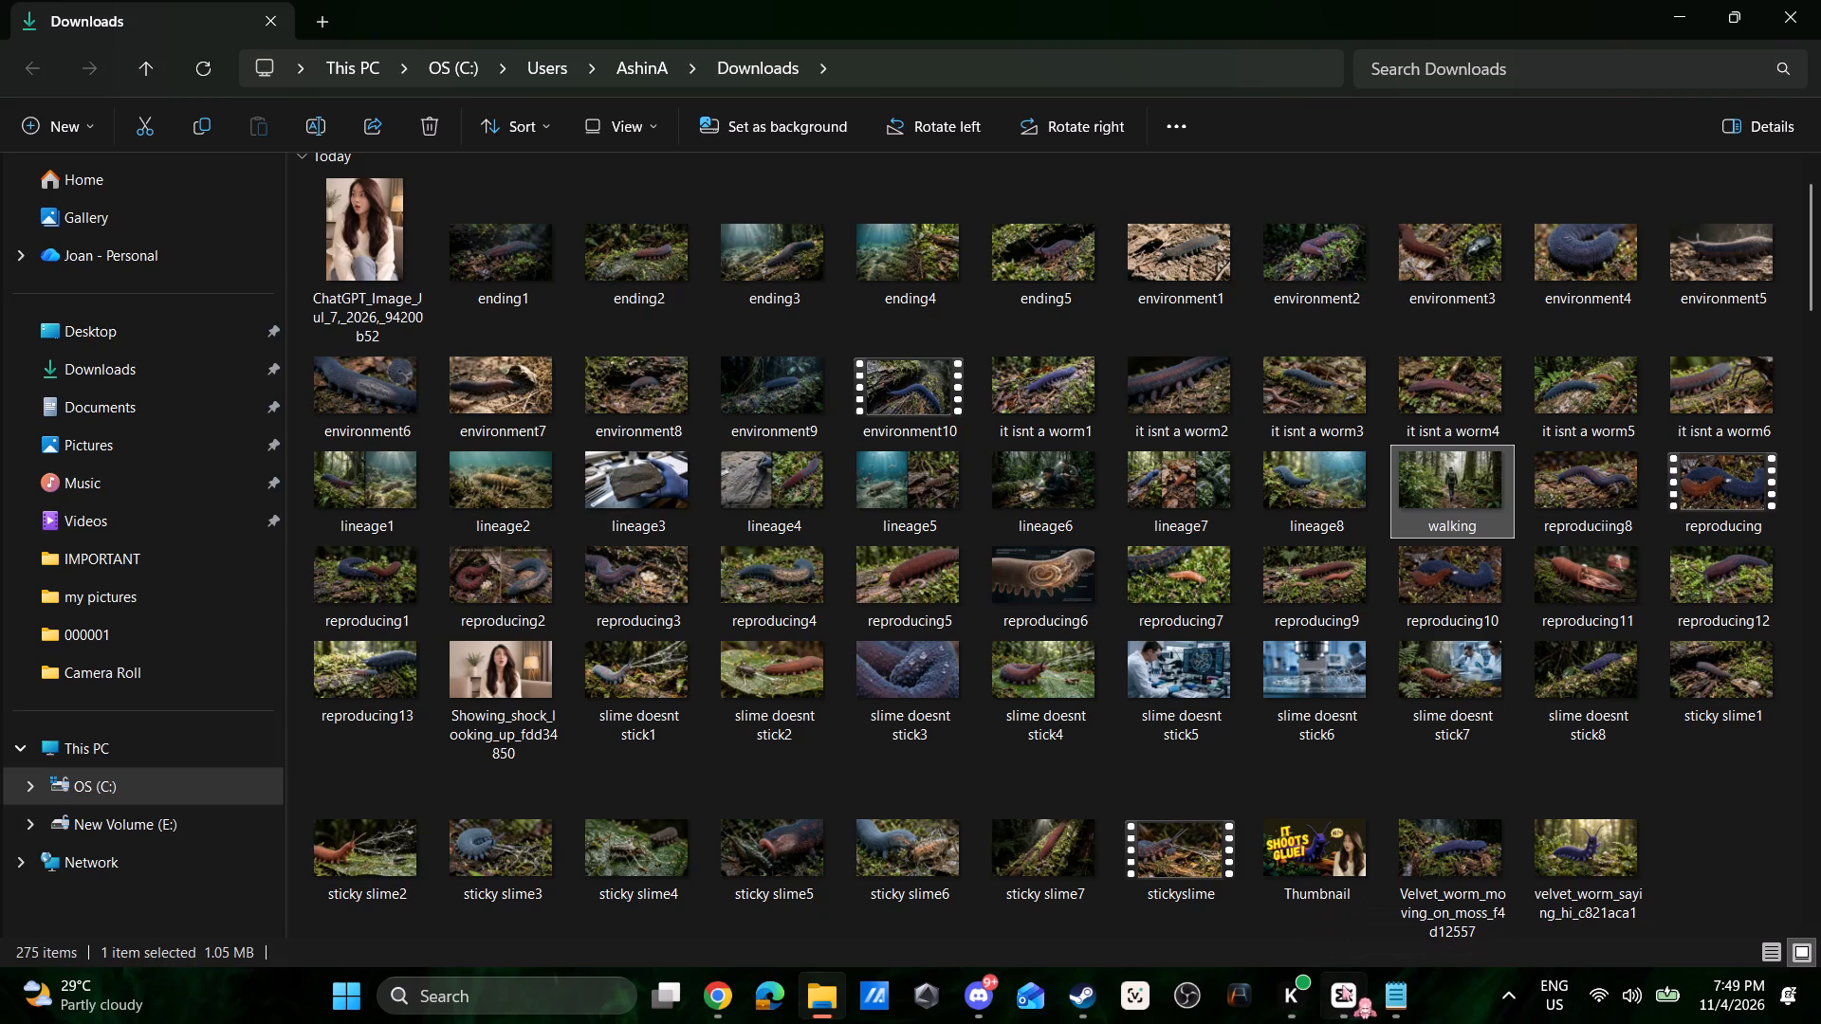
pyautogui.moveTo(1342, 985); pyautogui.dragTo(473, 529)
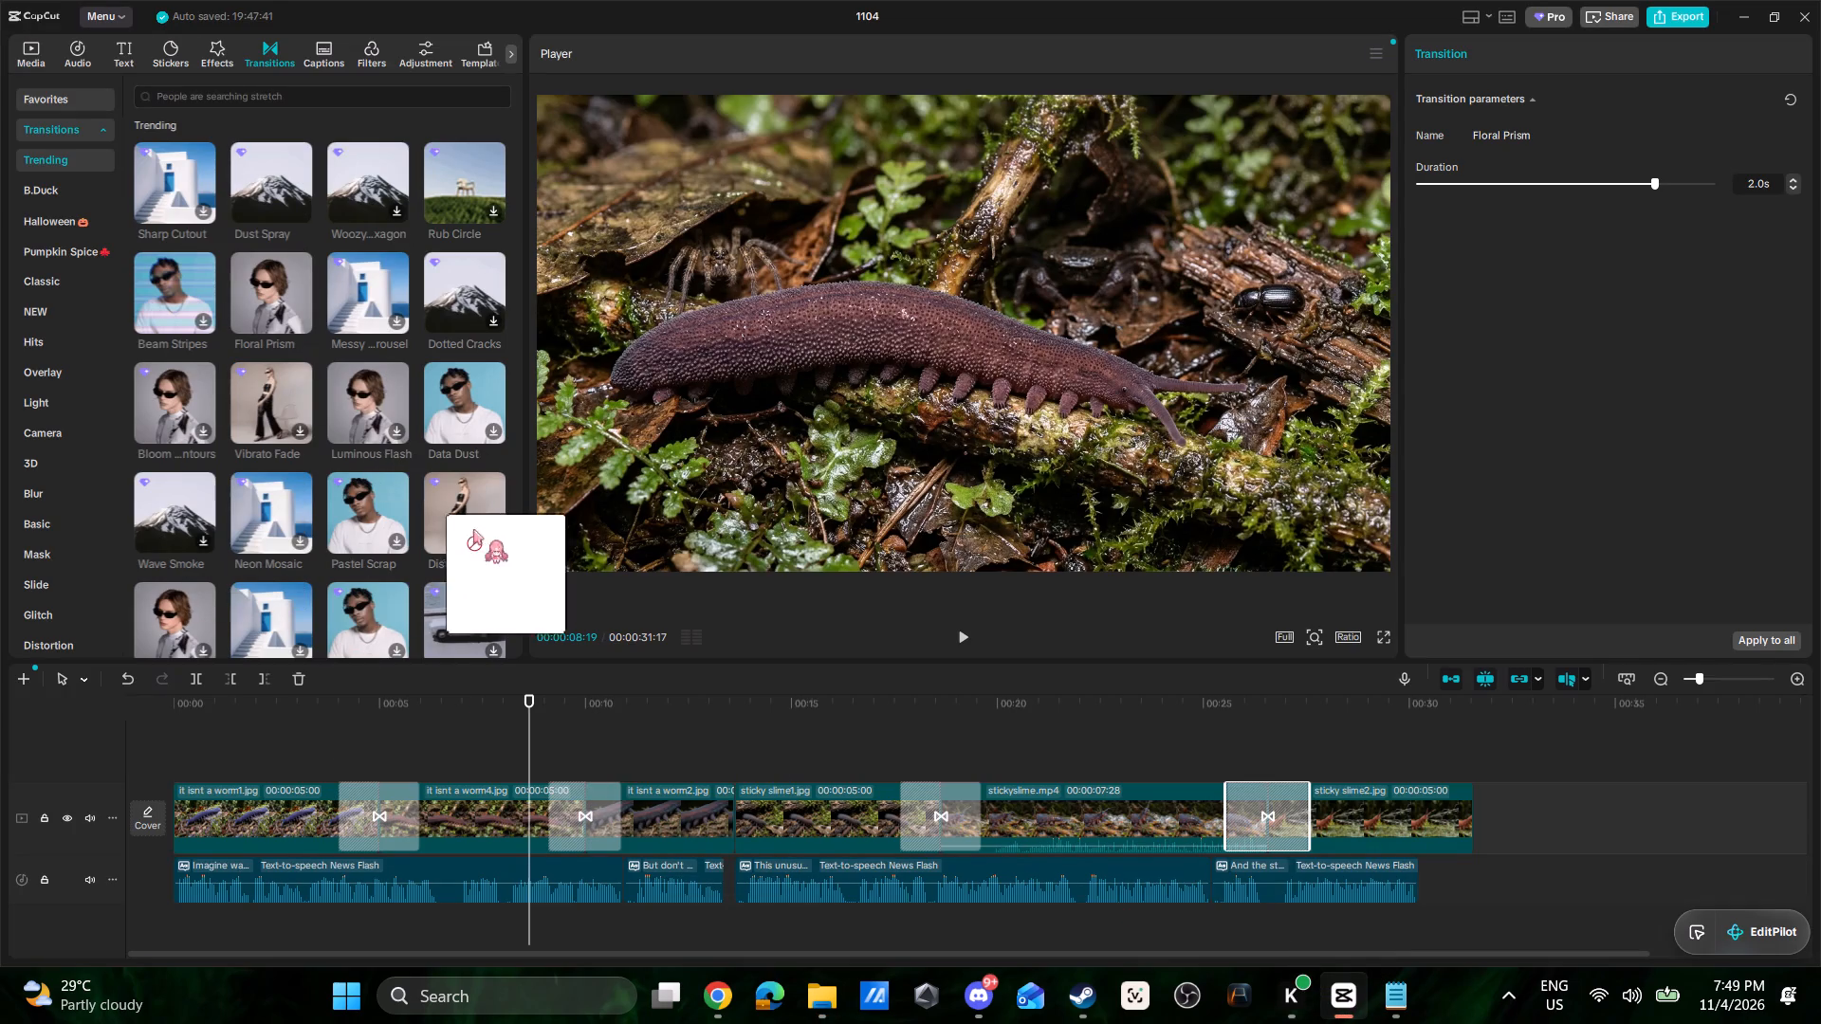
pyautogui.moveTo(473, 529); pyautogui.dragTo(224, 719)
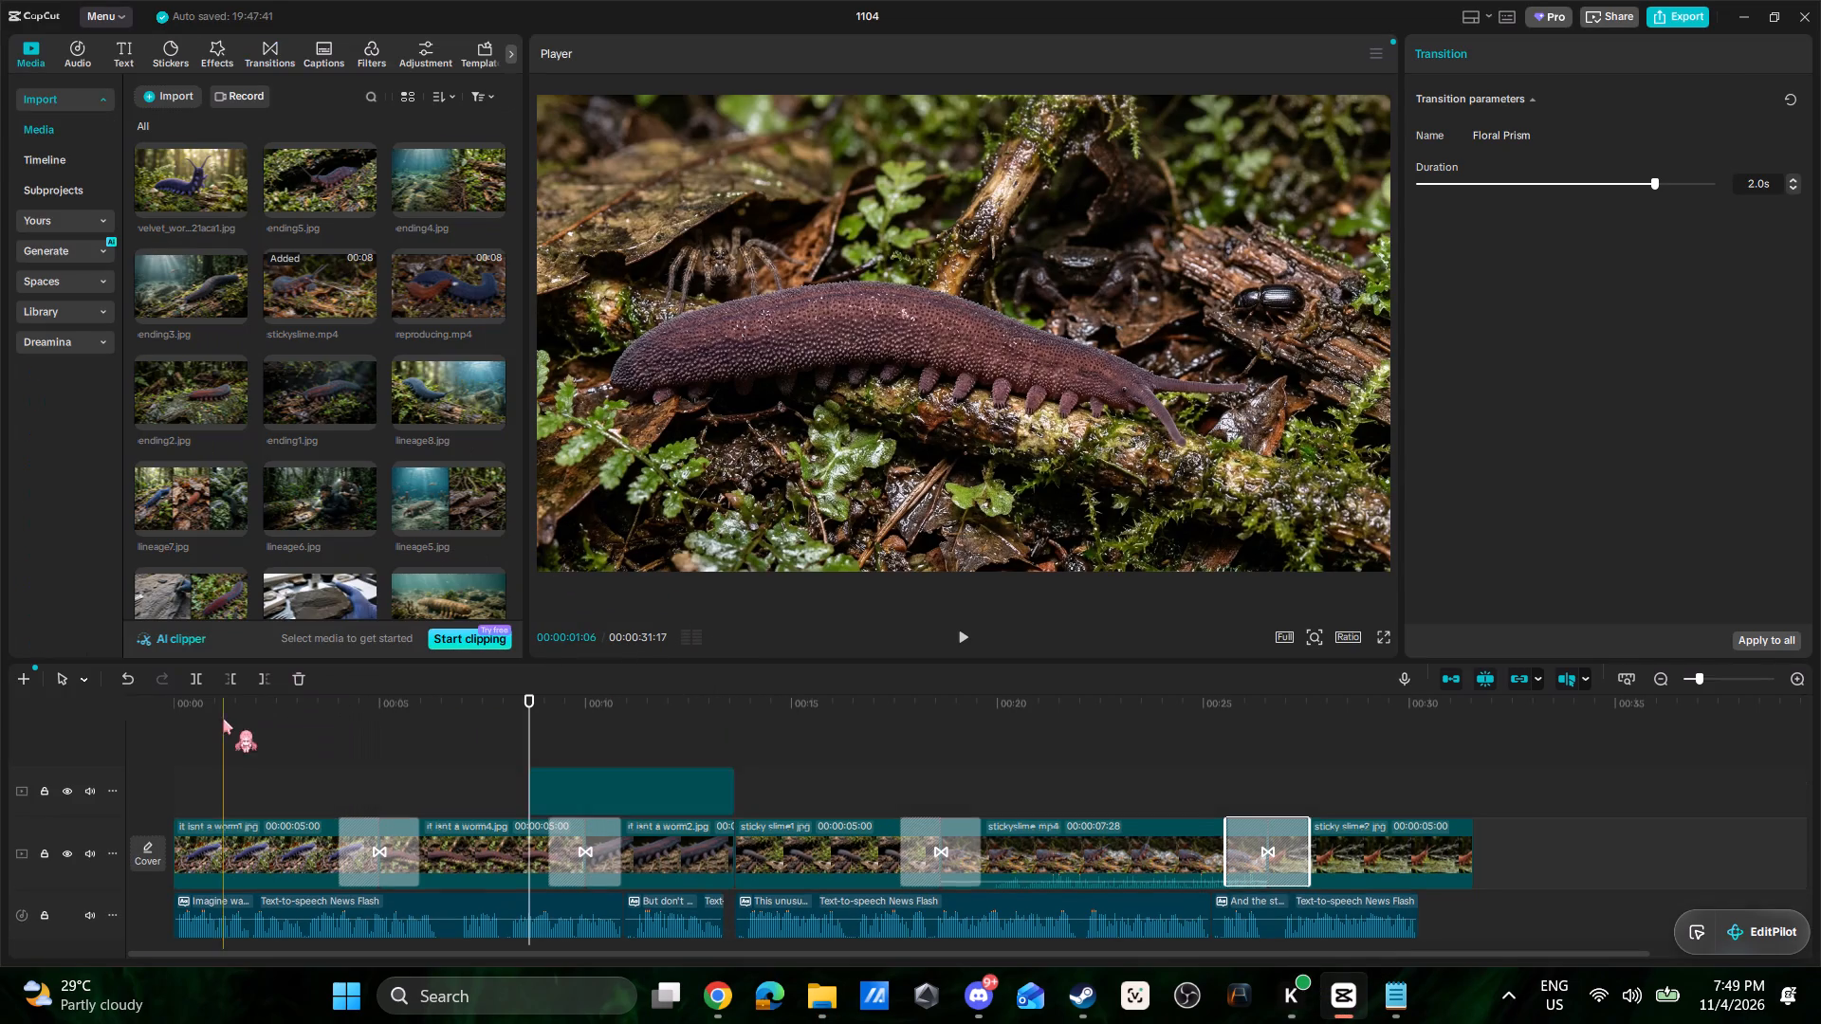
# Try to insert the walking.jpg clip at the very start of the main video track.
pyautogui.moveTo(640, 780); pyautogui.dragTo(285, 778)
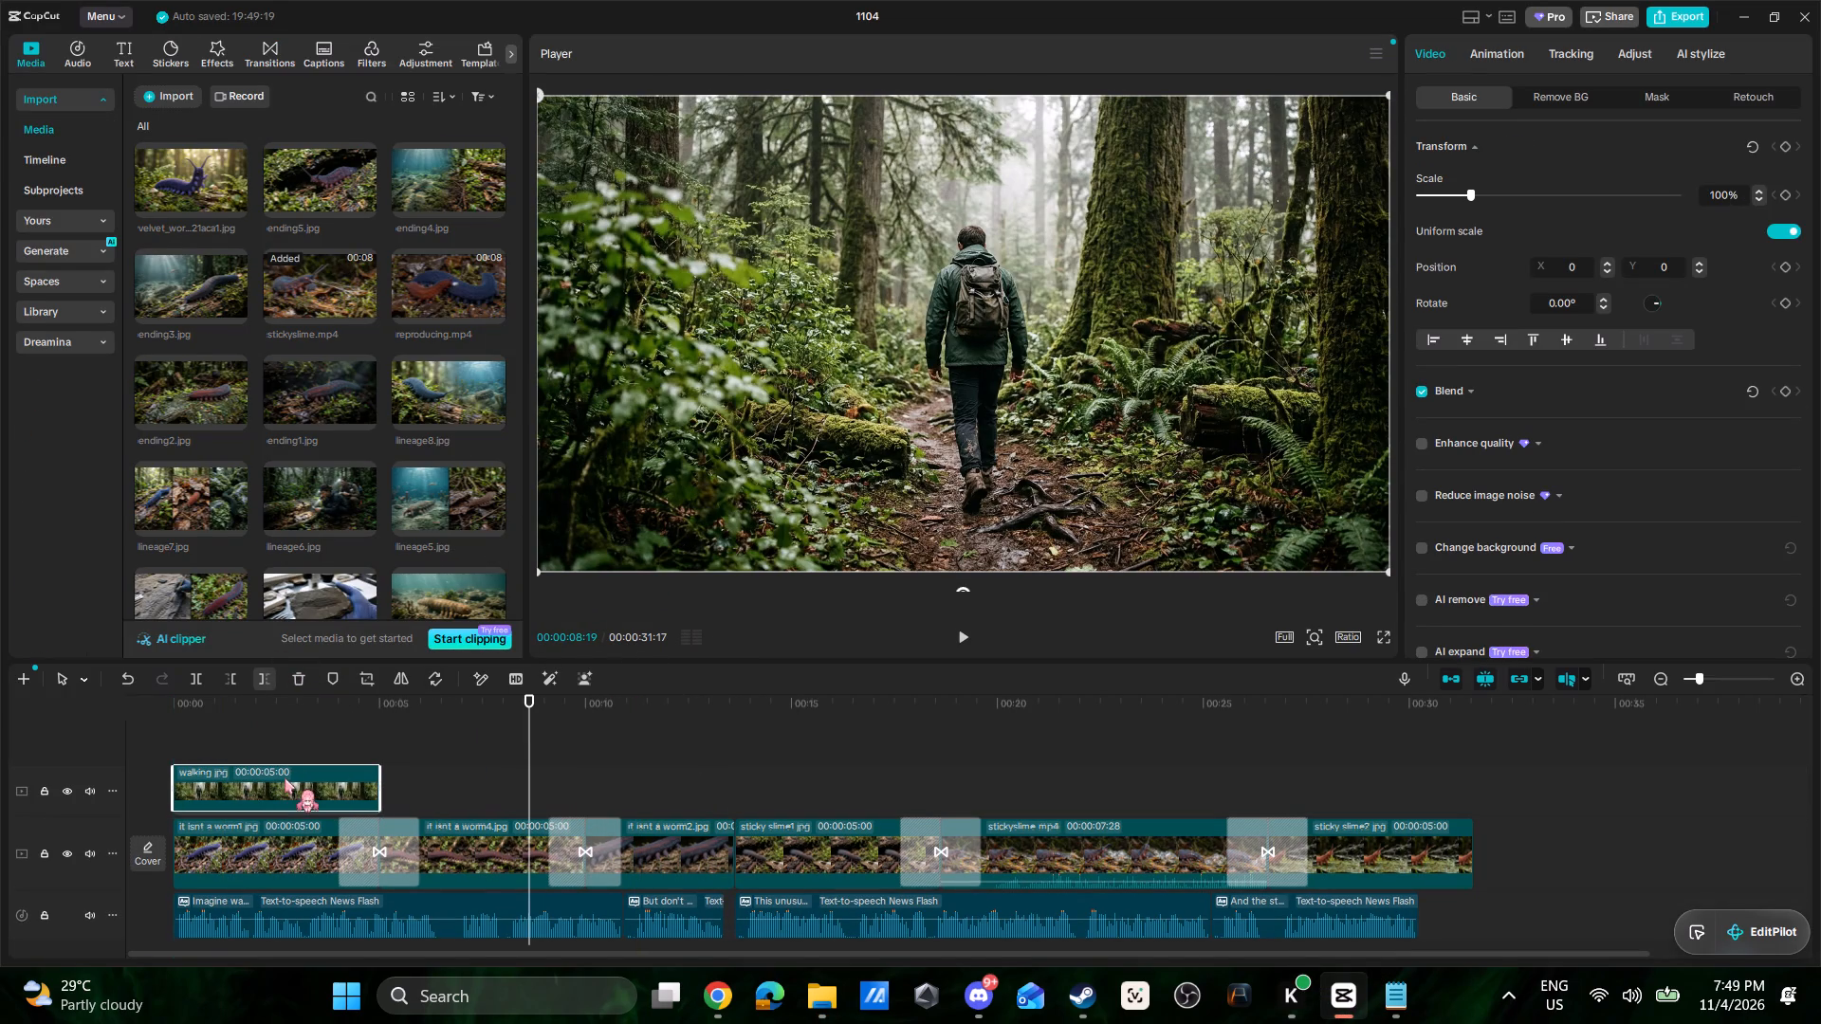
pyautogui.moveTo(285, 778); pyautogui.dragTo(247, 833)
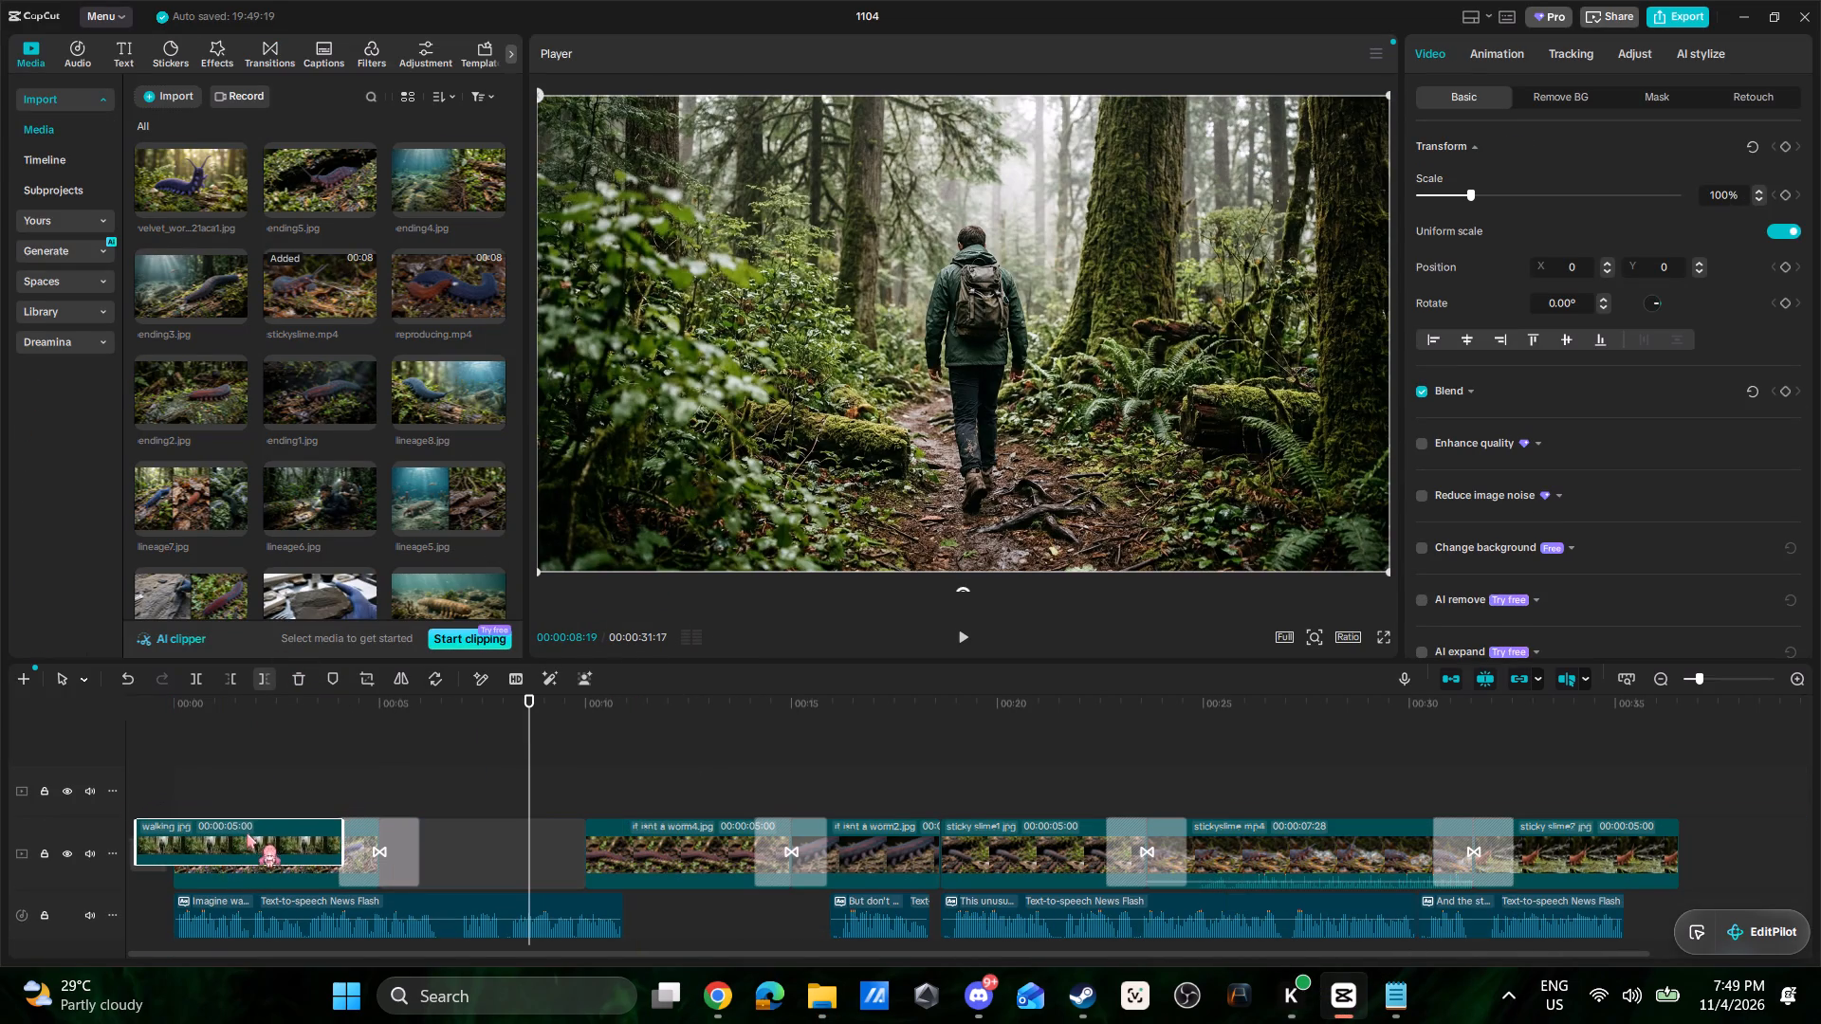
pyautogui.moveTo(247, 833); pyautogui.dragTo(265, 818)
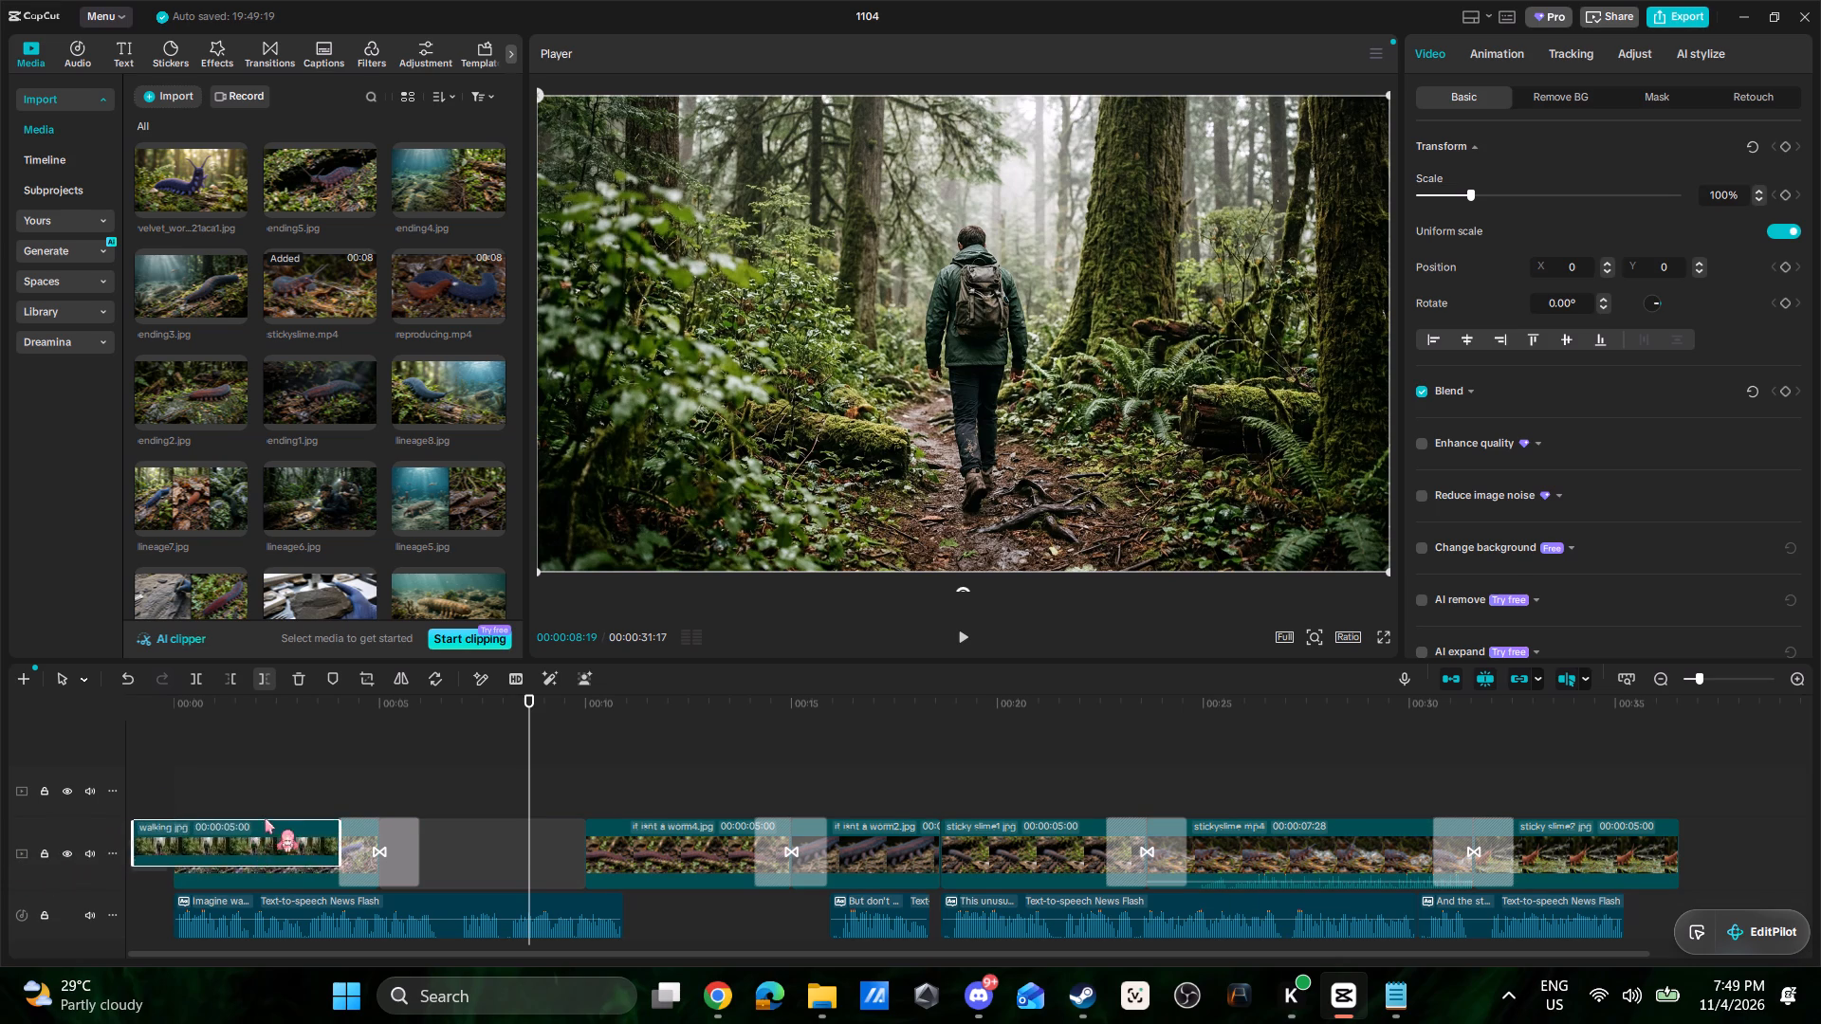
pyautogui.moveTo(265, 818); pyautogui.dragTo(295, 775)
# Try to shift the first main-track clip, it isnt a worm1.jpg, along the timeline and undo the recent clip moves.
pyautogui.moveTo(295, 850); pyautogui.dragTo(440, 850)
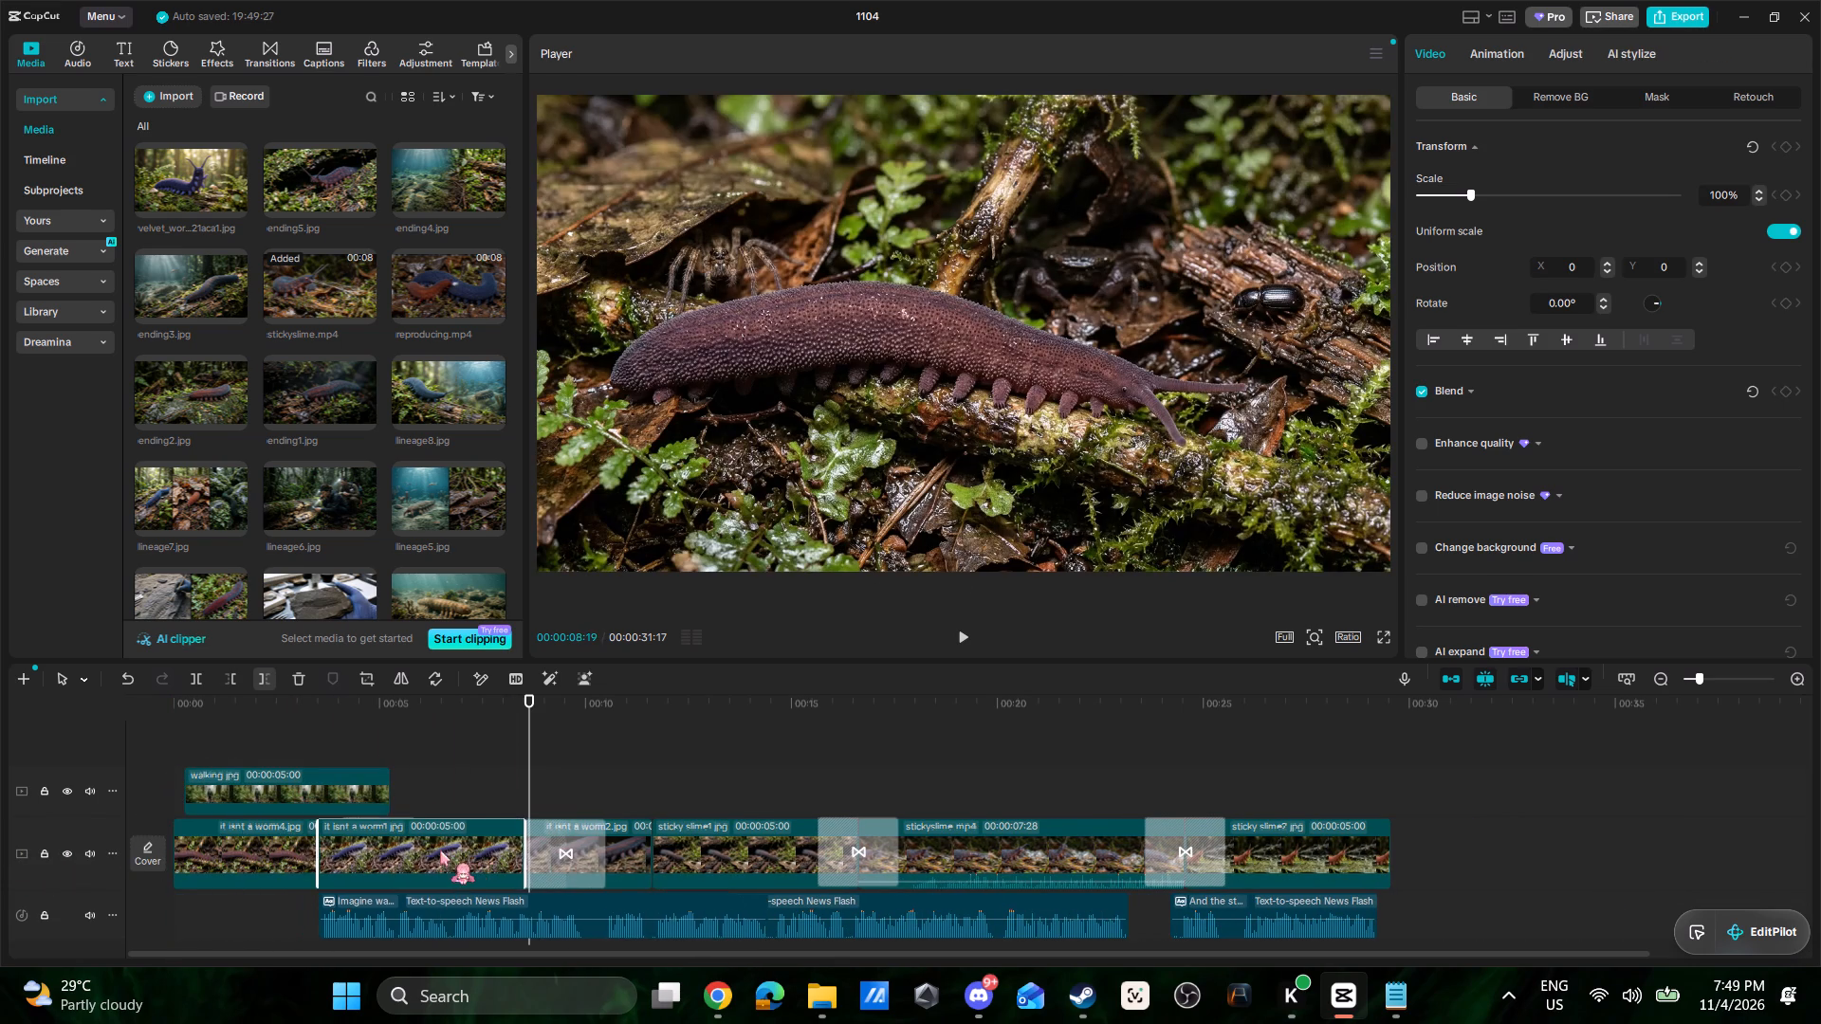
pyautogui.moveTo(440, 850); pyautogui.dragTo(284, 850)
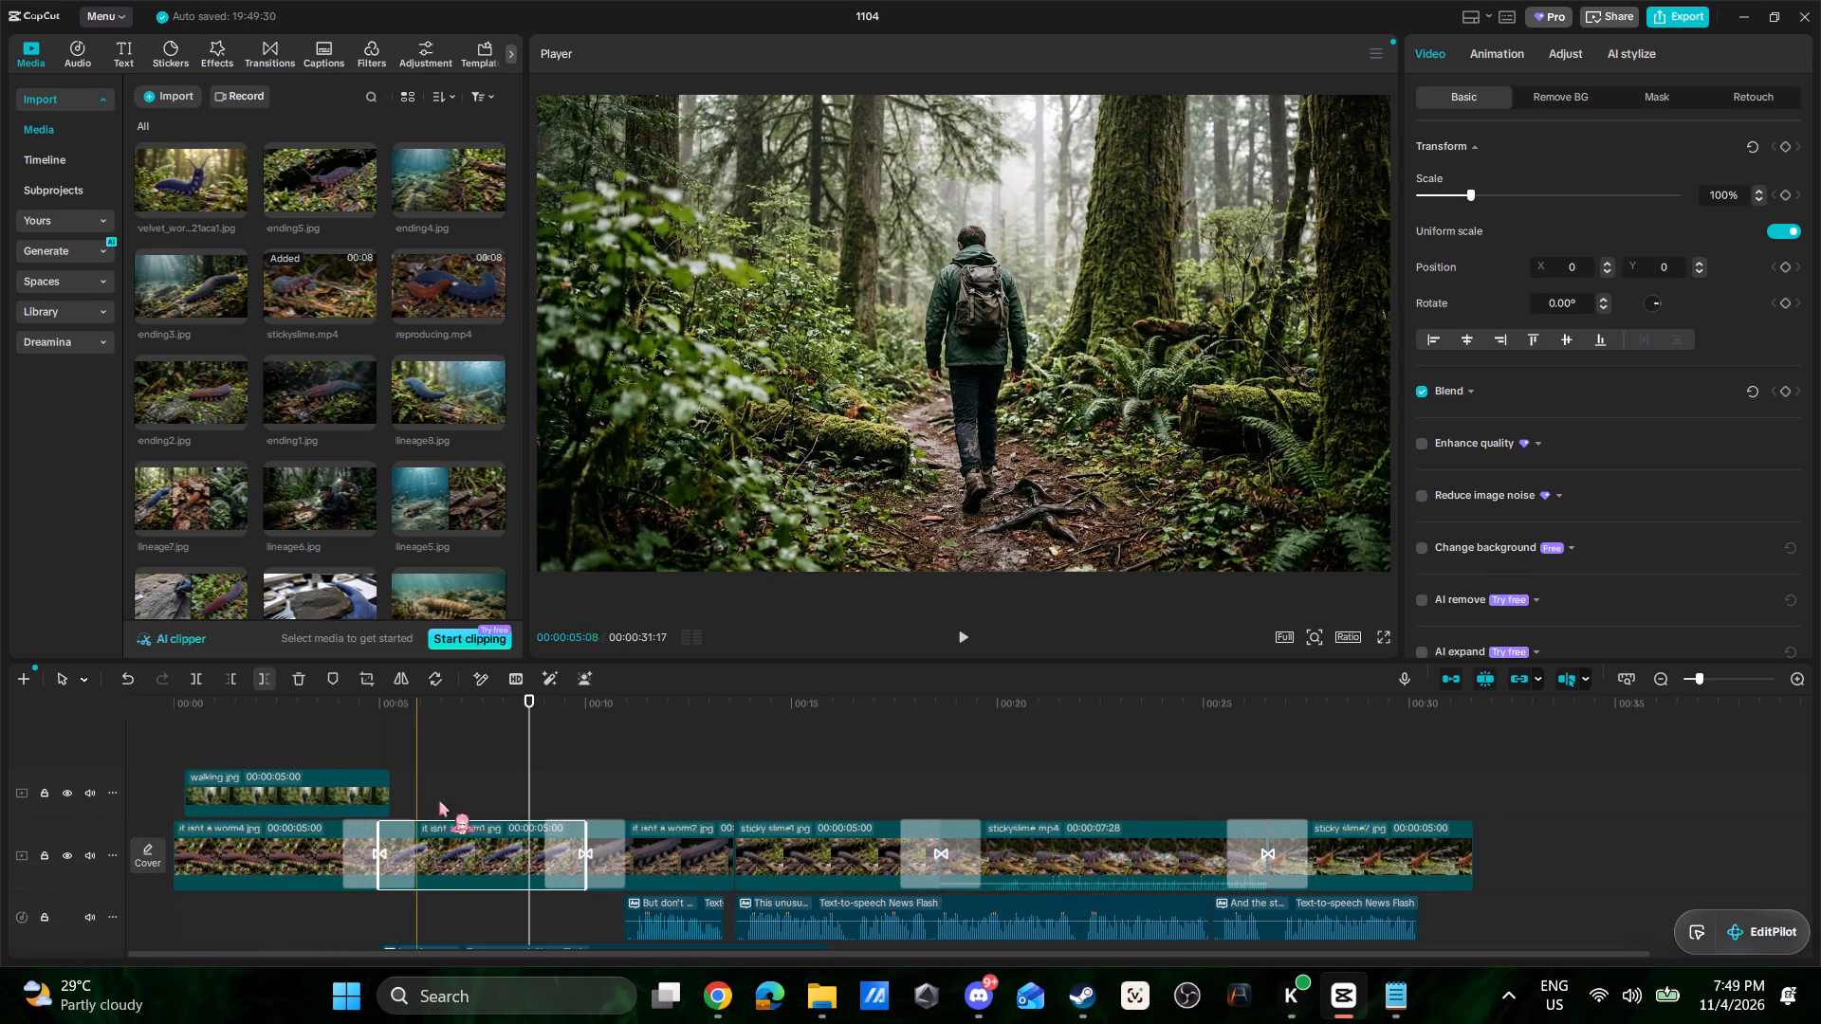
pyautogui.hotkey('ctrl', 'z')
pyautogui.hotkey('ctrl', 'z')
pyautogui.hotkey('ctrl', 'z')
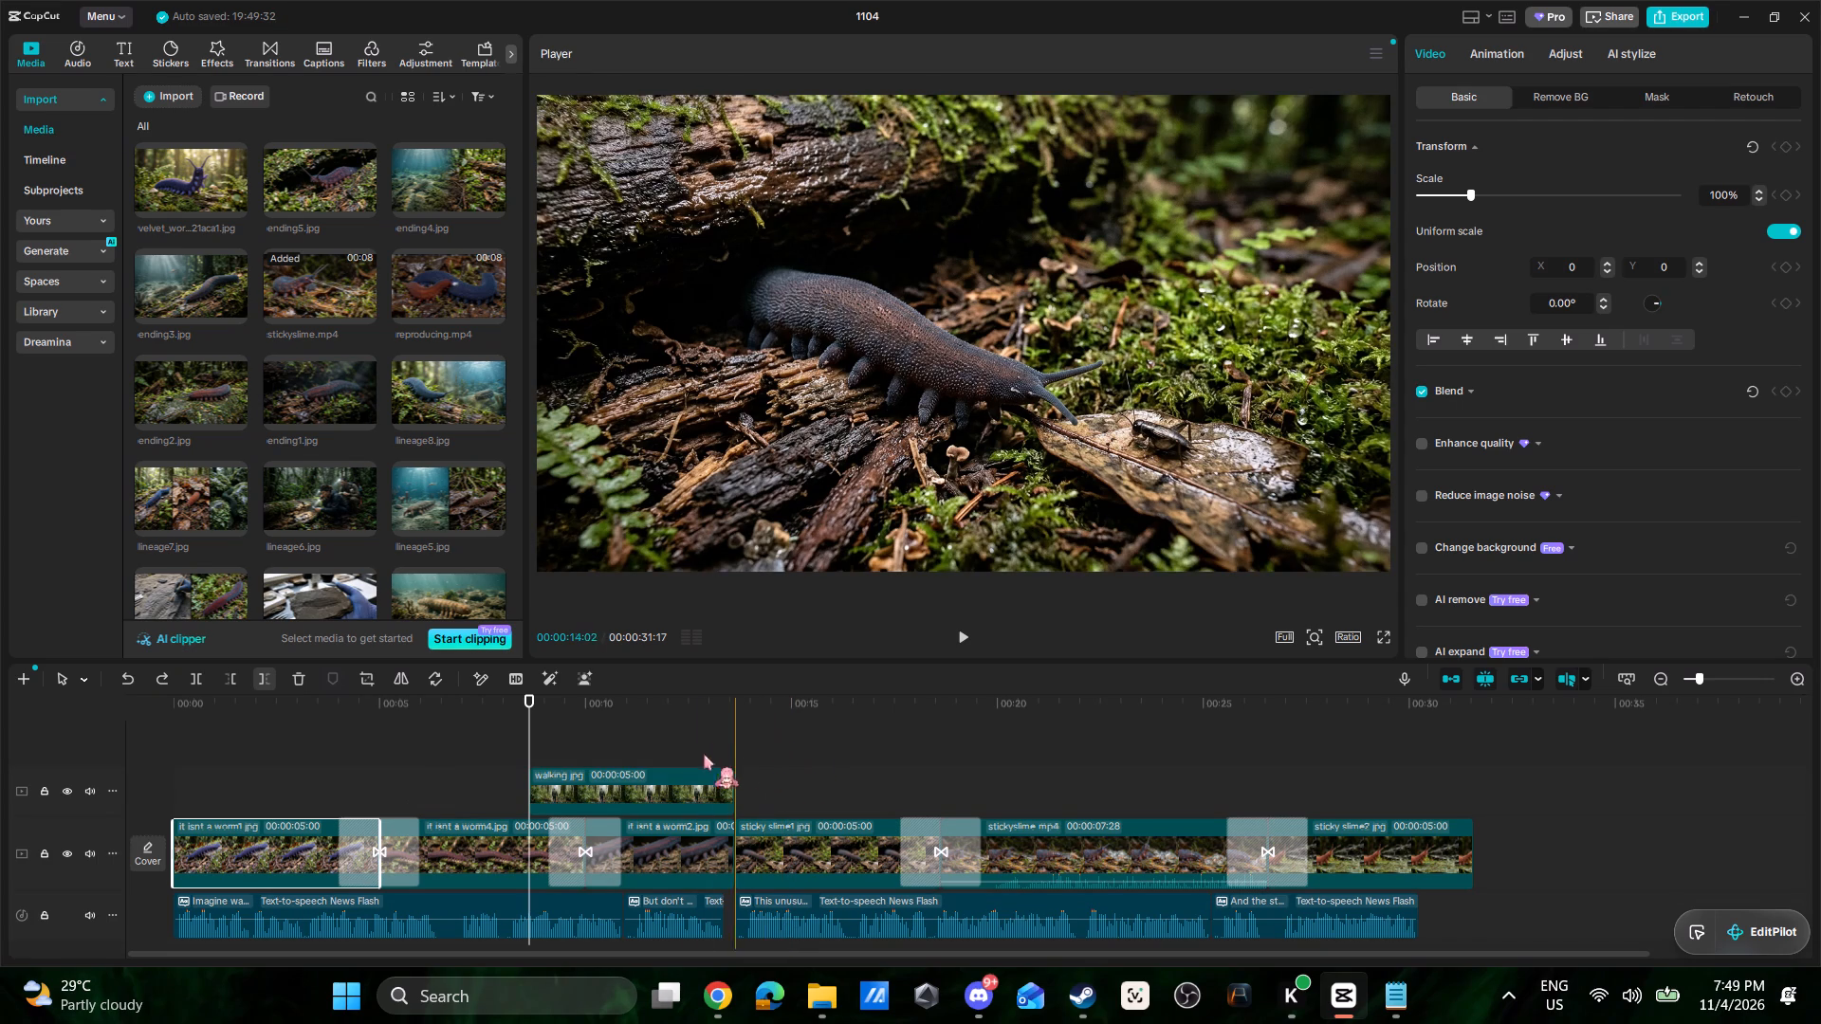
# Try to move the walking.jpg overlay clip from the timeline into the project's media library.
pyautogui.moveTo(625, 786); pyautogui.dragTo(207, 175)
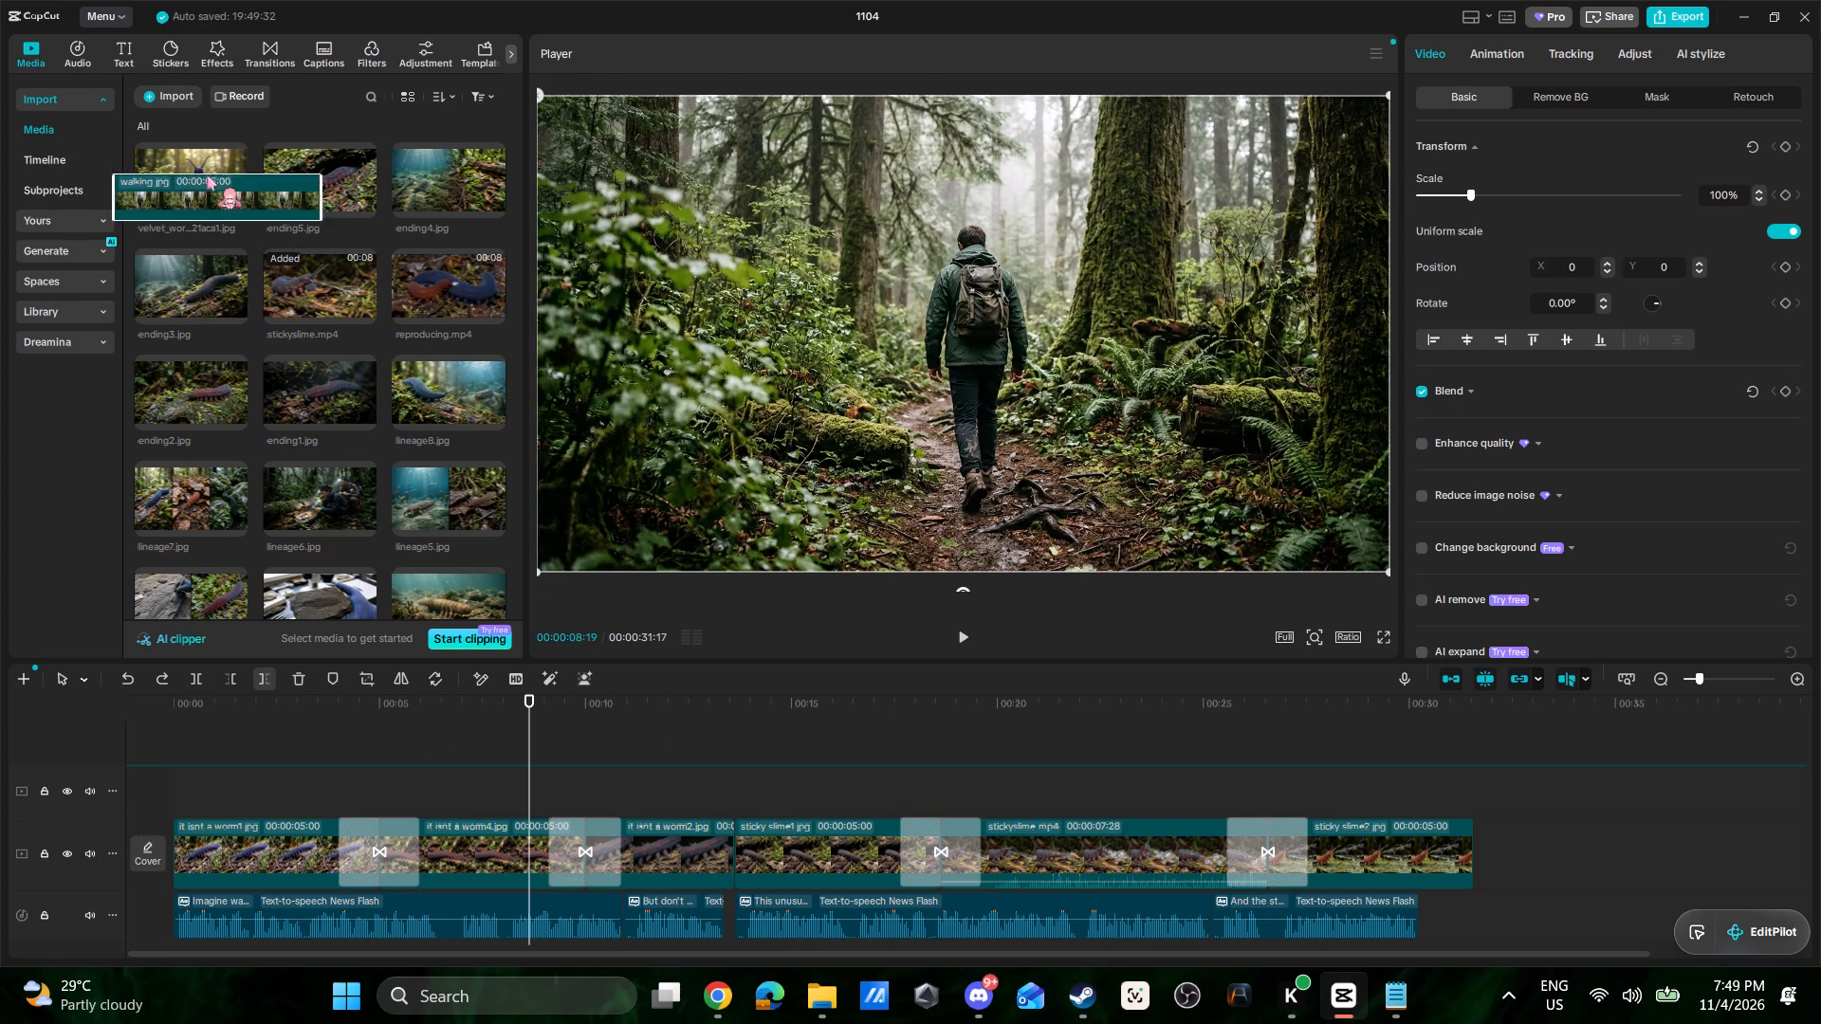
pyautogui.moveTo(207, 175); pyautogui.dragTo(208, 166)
# Look through the project's imported media for the walking image.
pyautogui.scroll(-20, 399, 477)
pyautogui.scroll(-1, 399, 477)
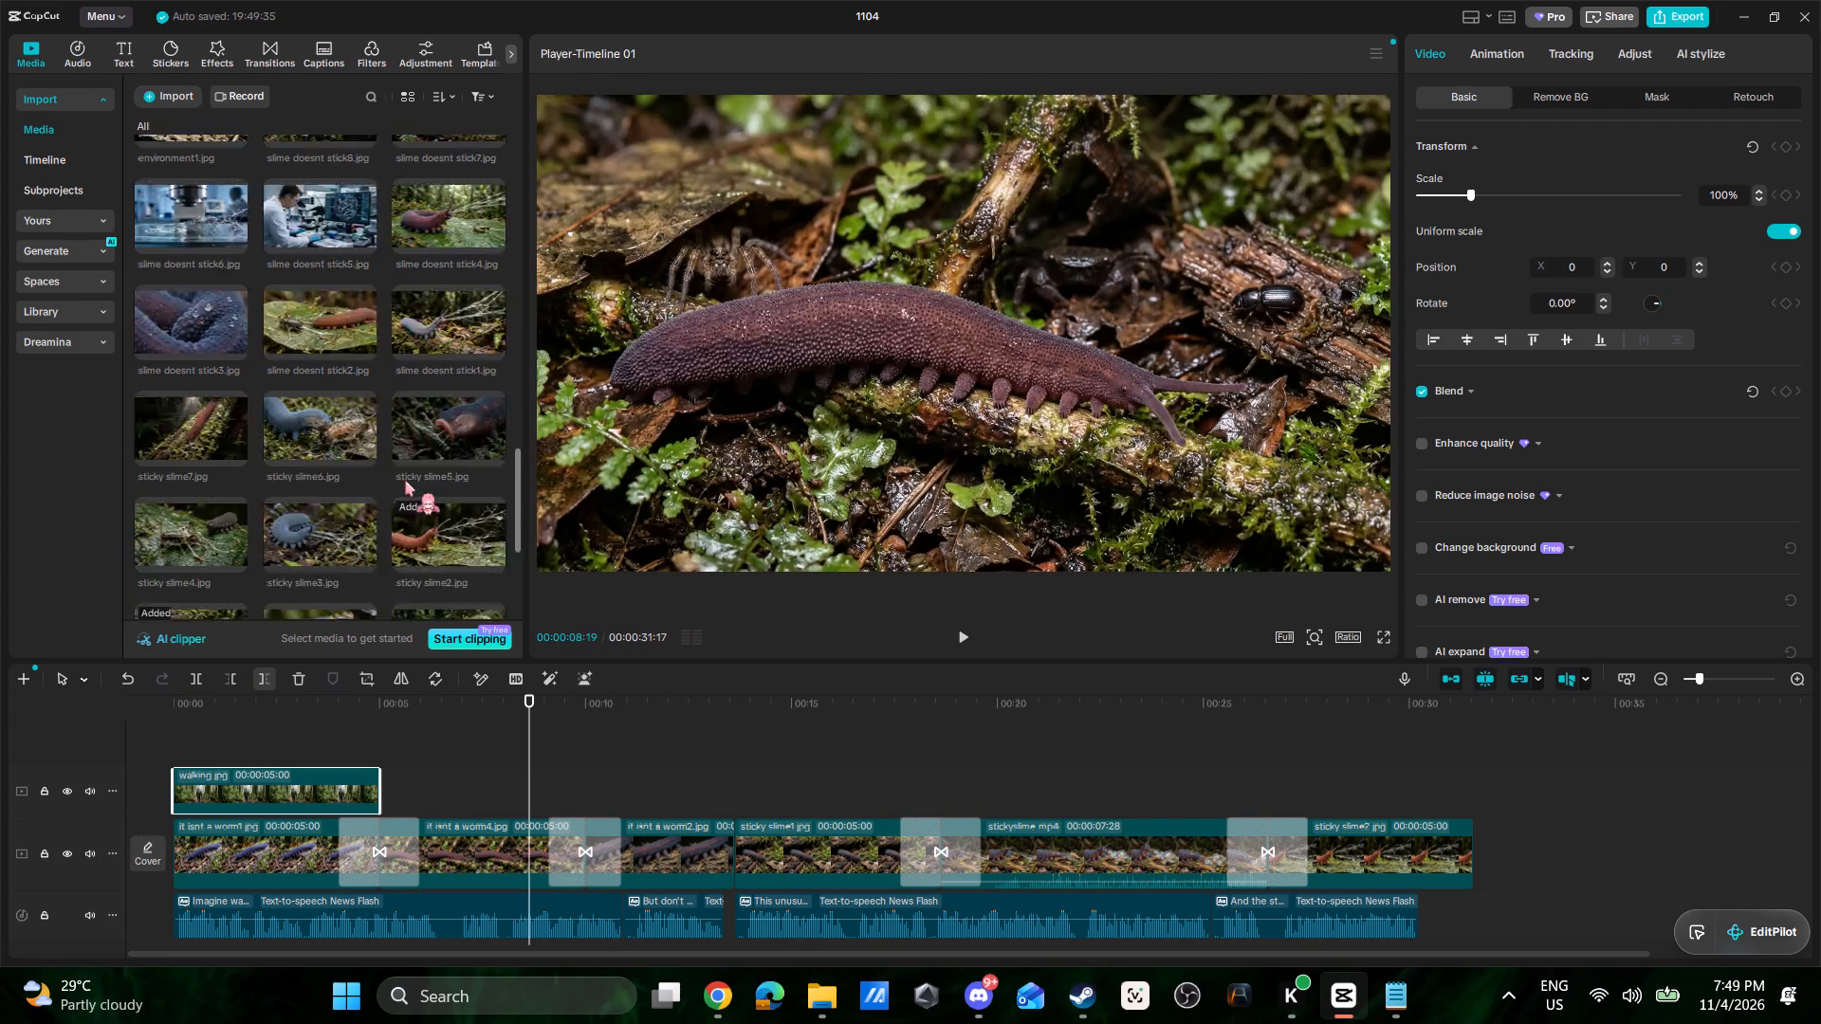
pyautogui.scroll(-9, 405, 481)
pyautogui.scroll(20, 401, 484)
pyautogui.scroll(7, 401, 484)
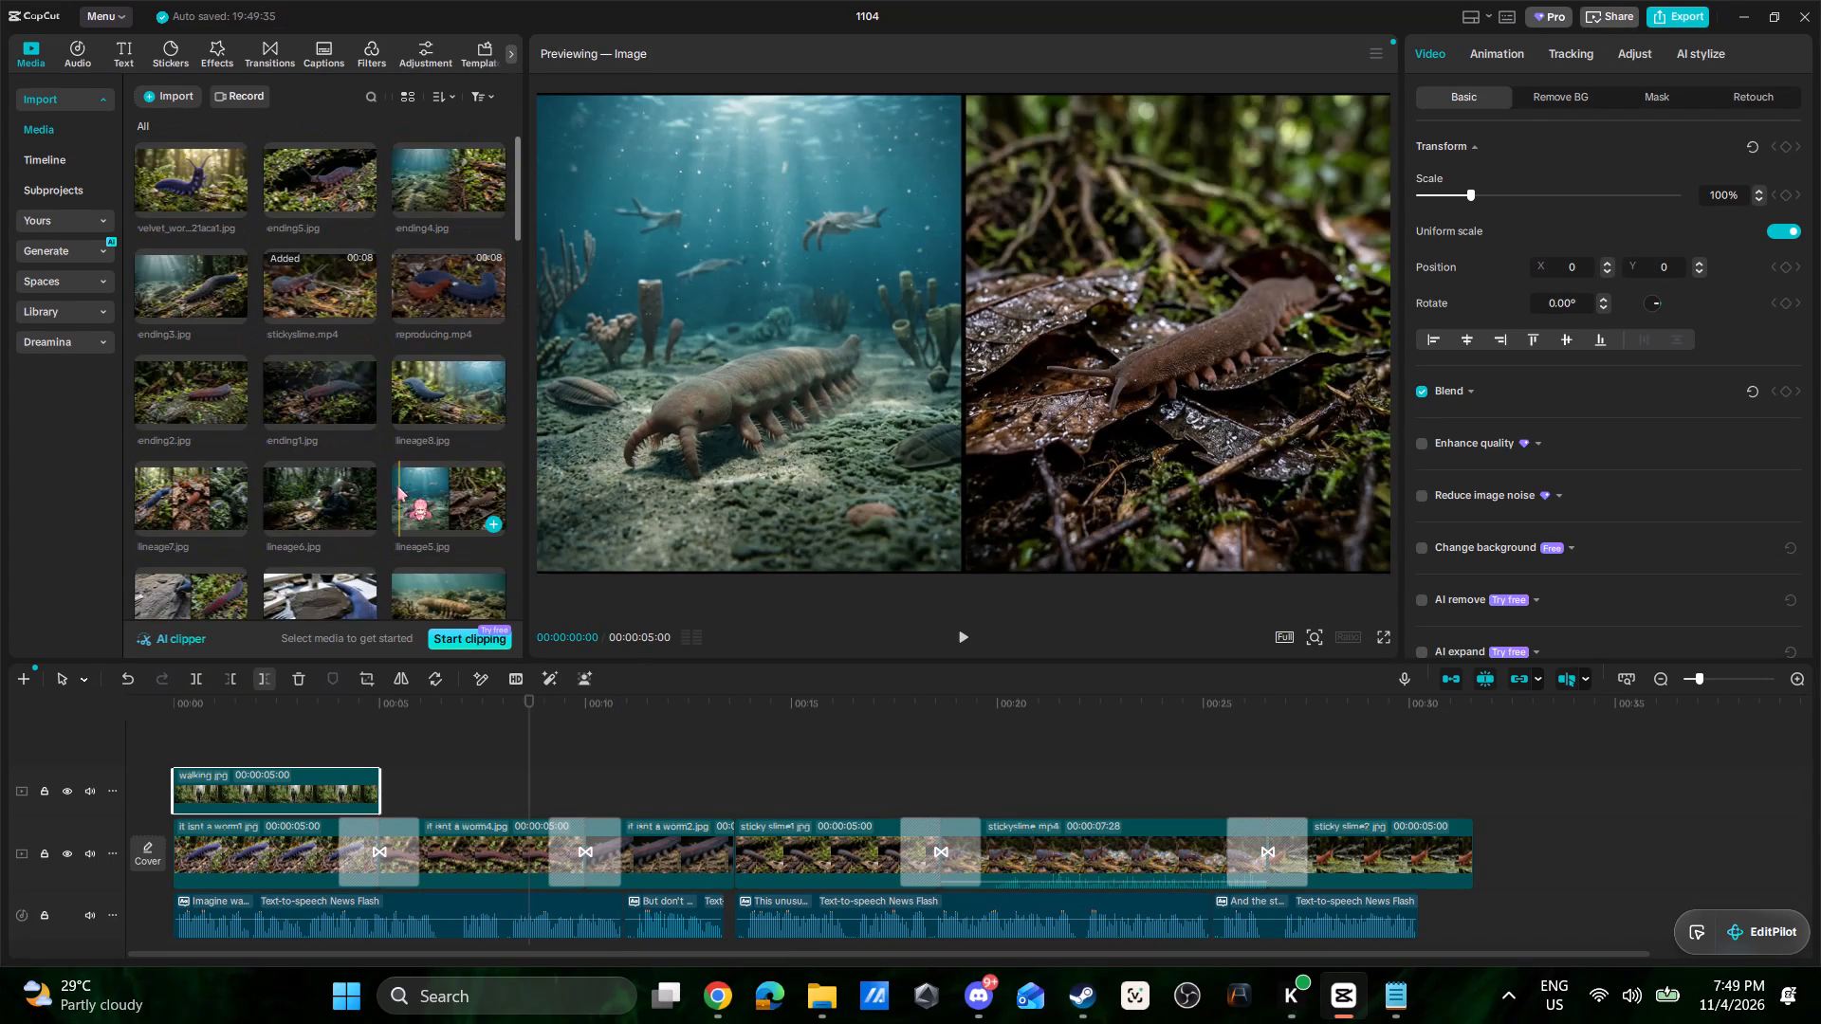
pyautogui.scroll(2, 397, 486)
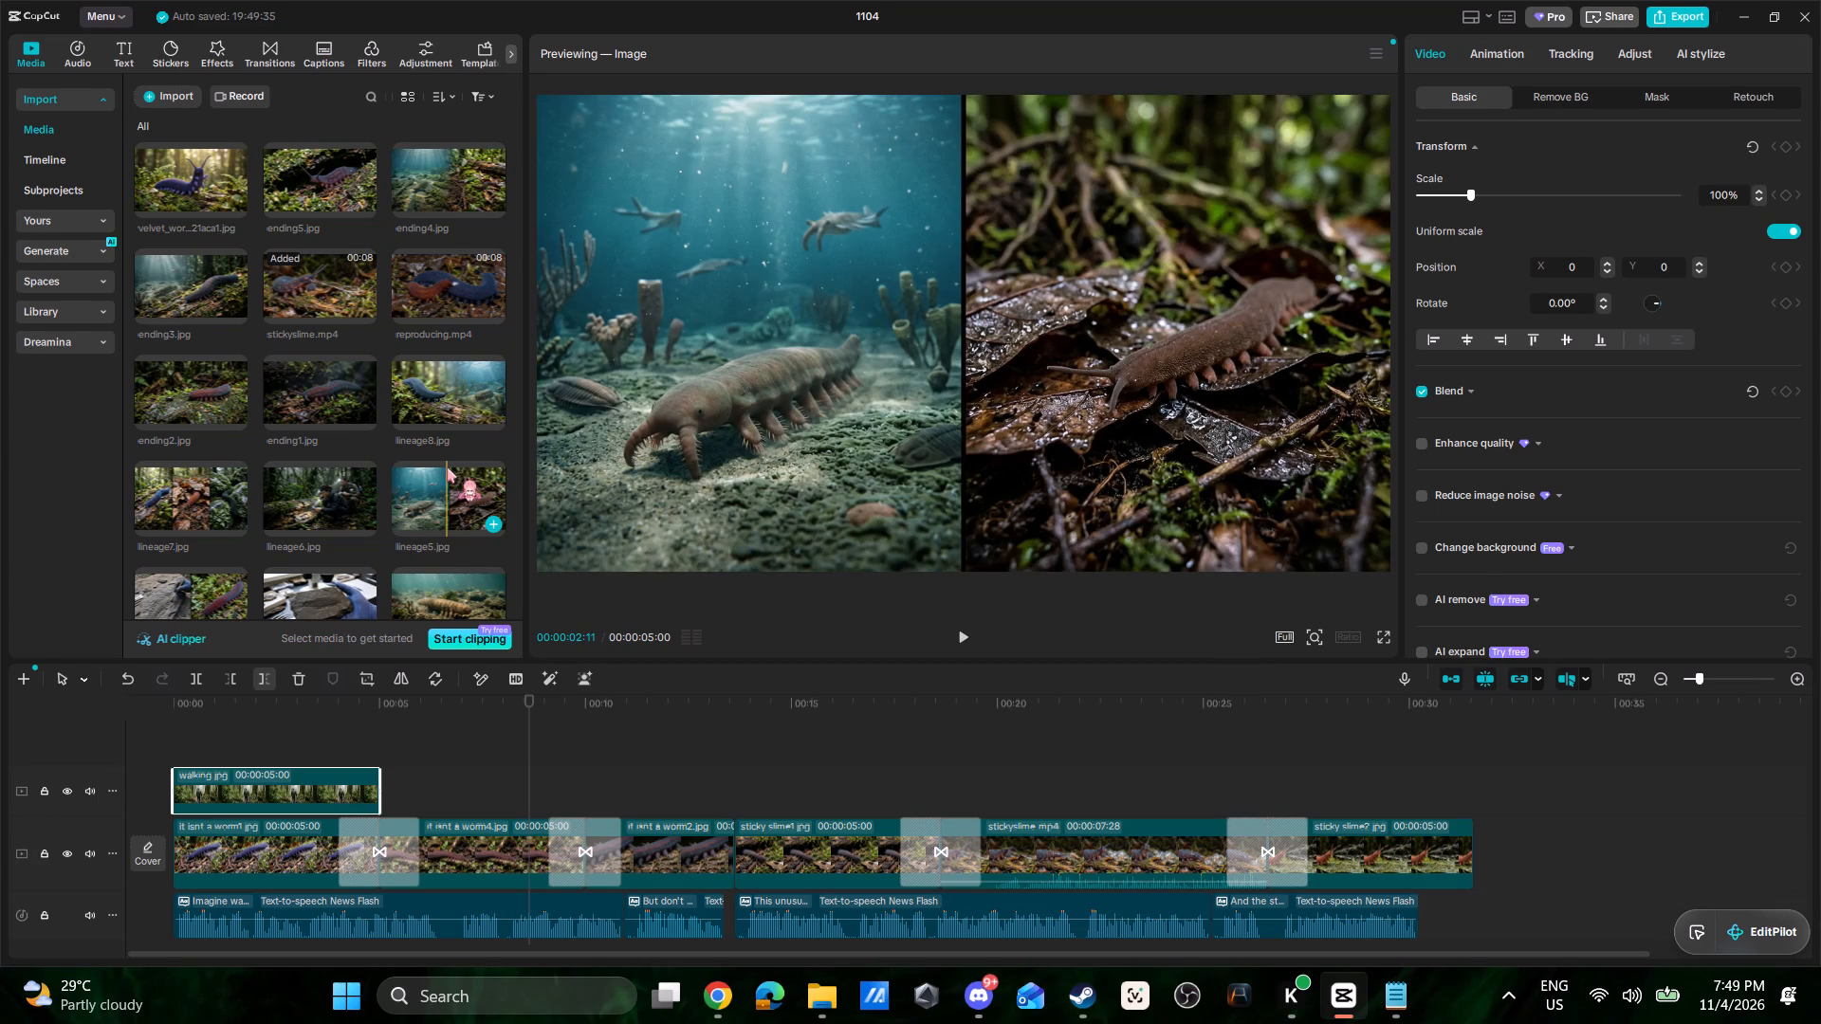
pyautogui.scroll(-4, 447, 467)
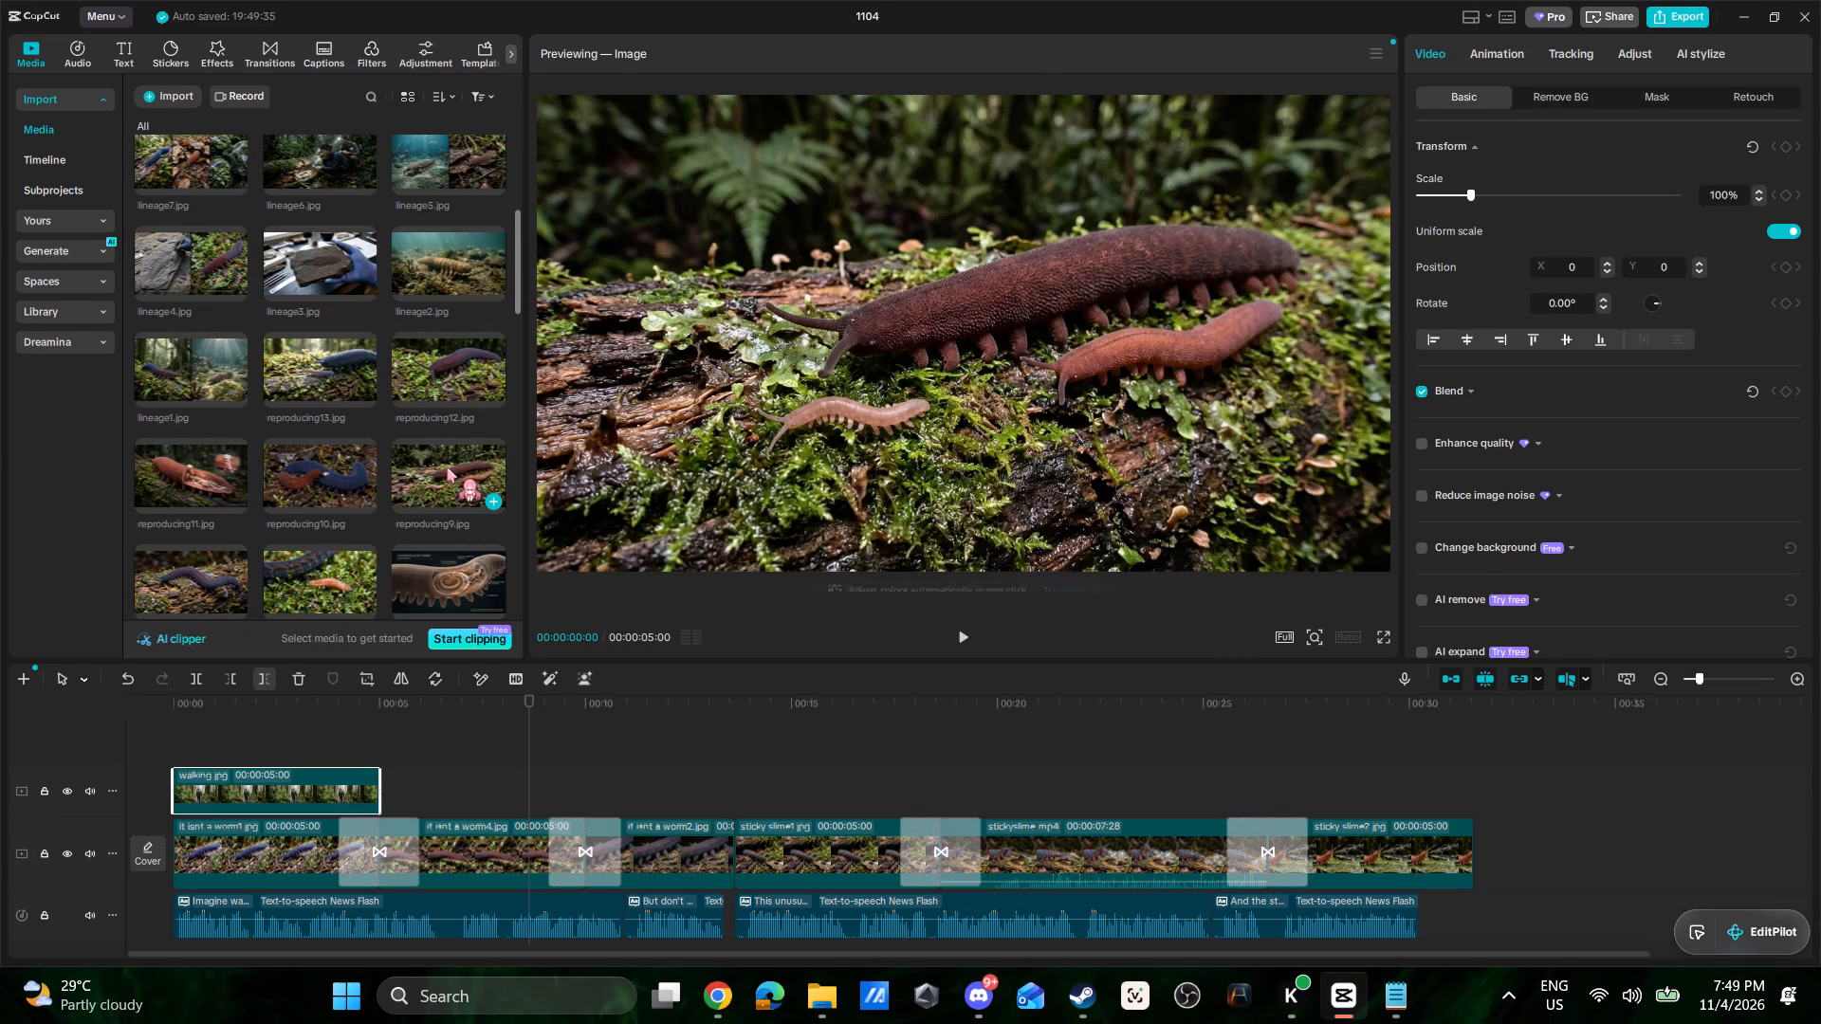
pyautogui.scroll(-12, 266, 470)
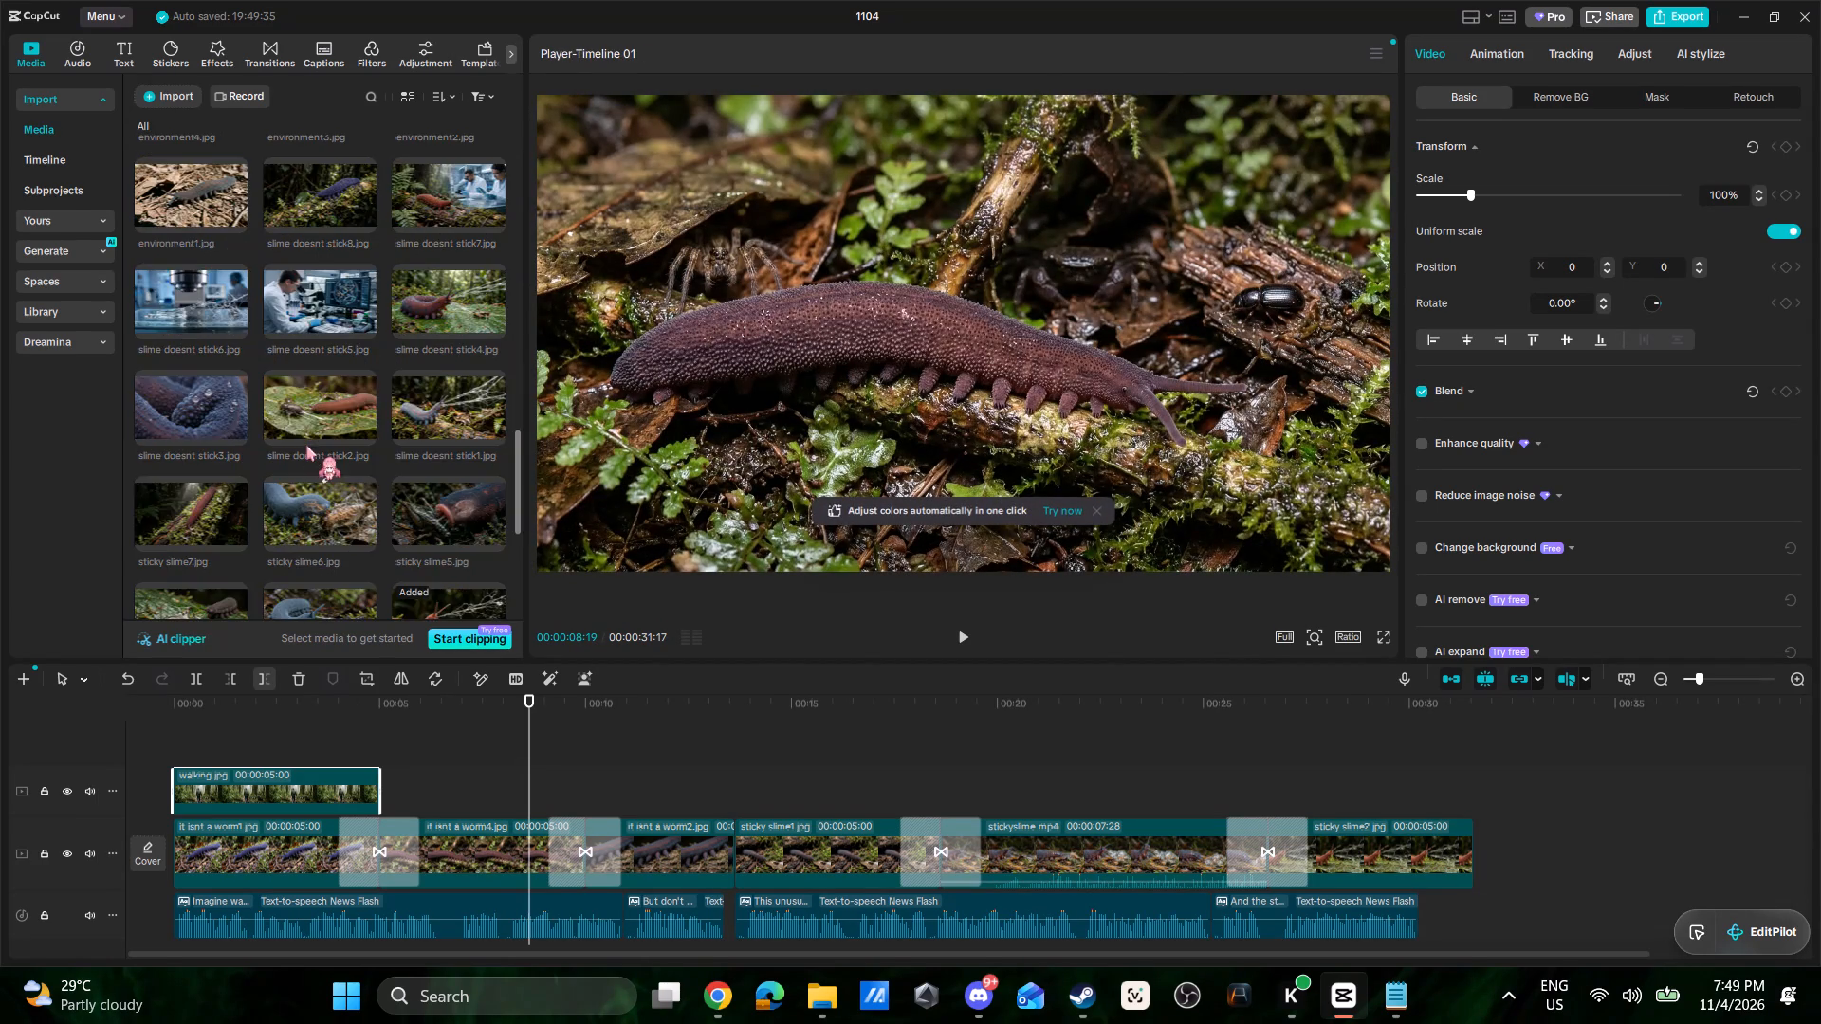
pyautogui.scroll(-7, 306, 446)
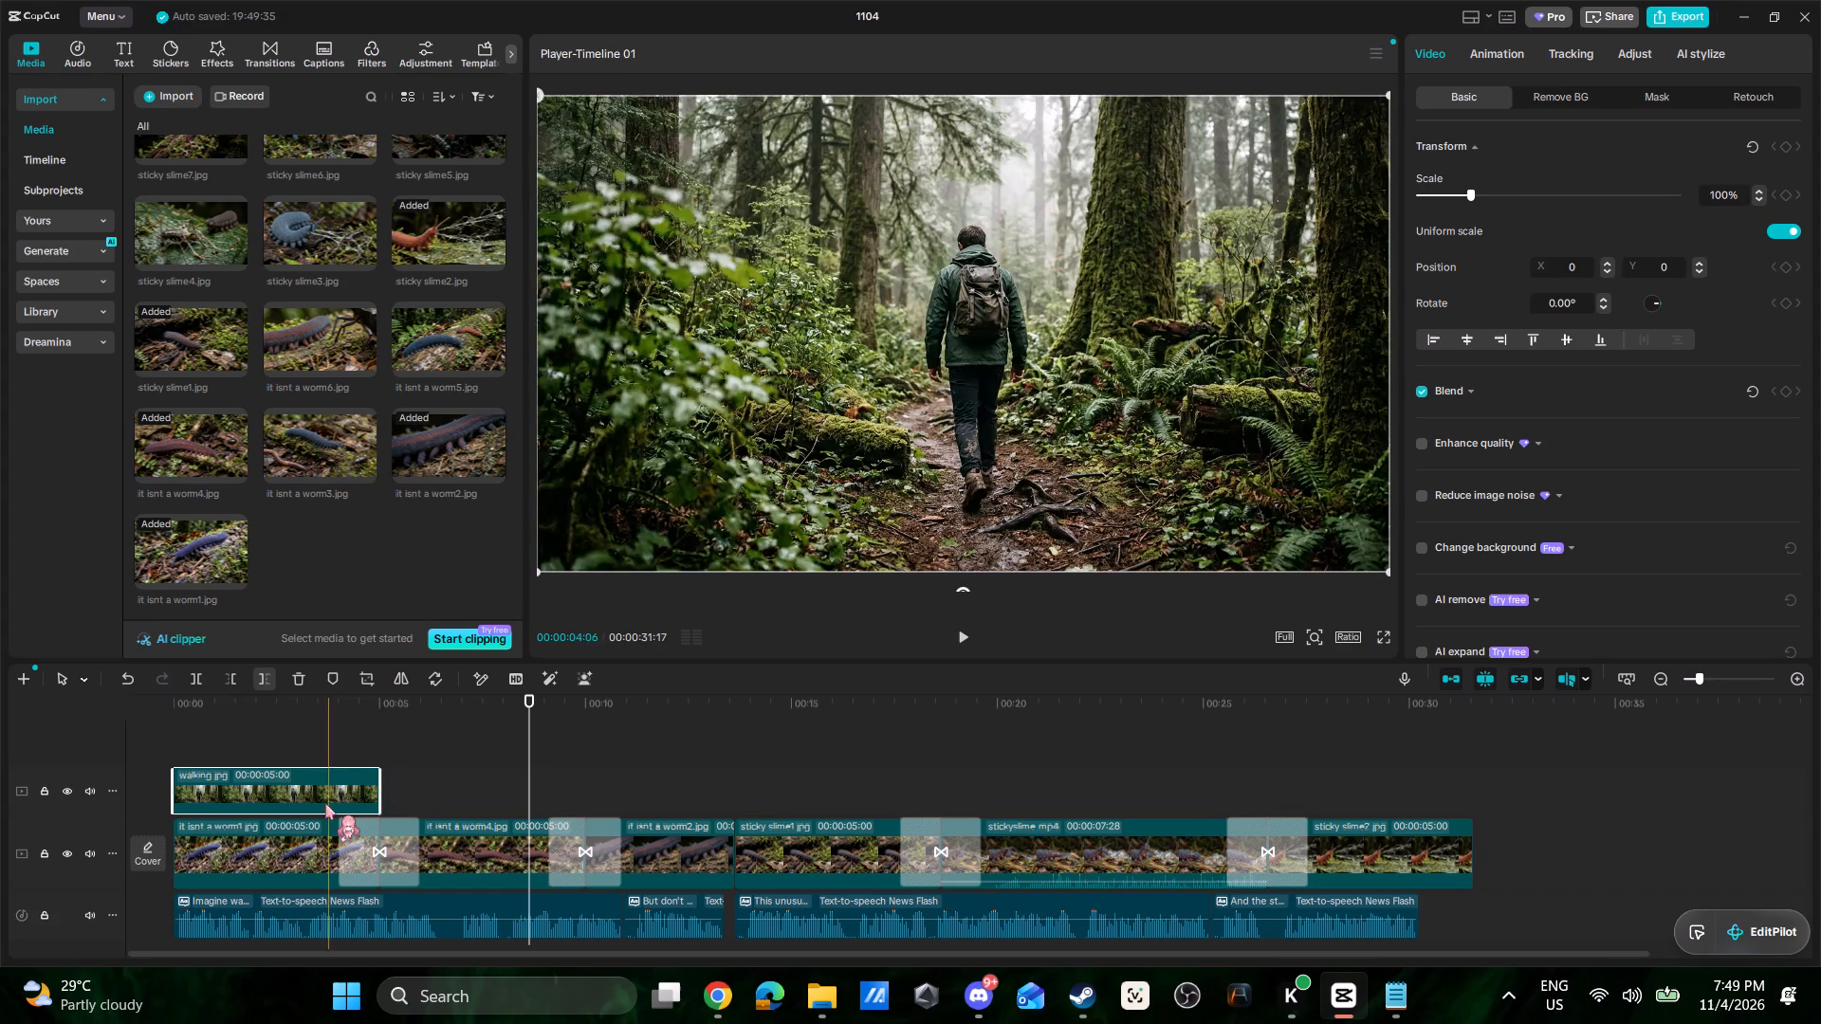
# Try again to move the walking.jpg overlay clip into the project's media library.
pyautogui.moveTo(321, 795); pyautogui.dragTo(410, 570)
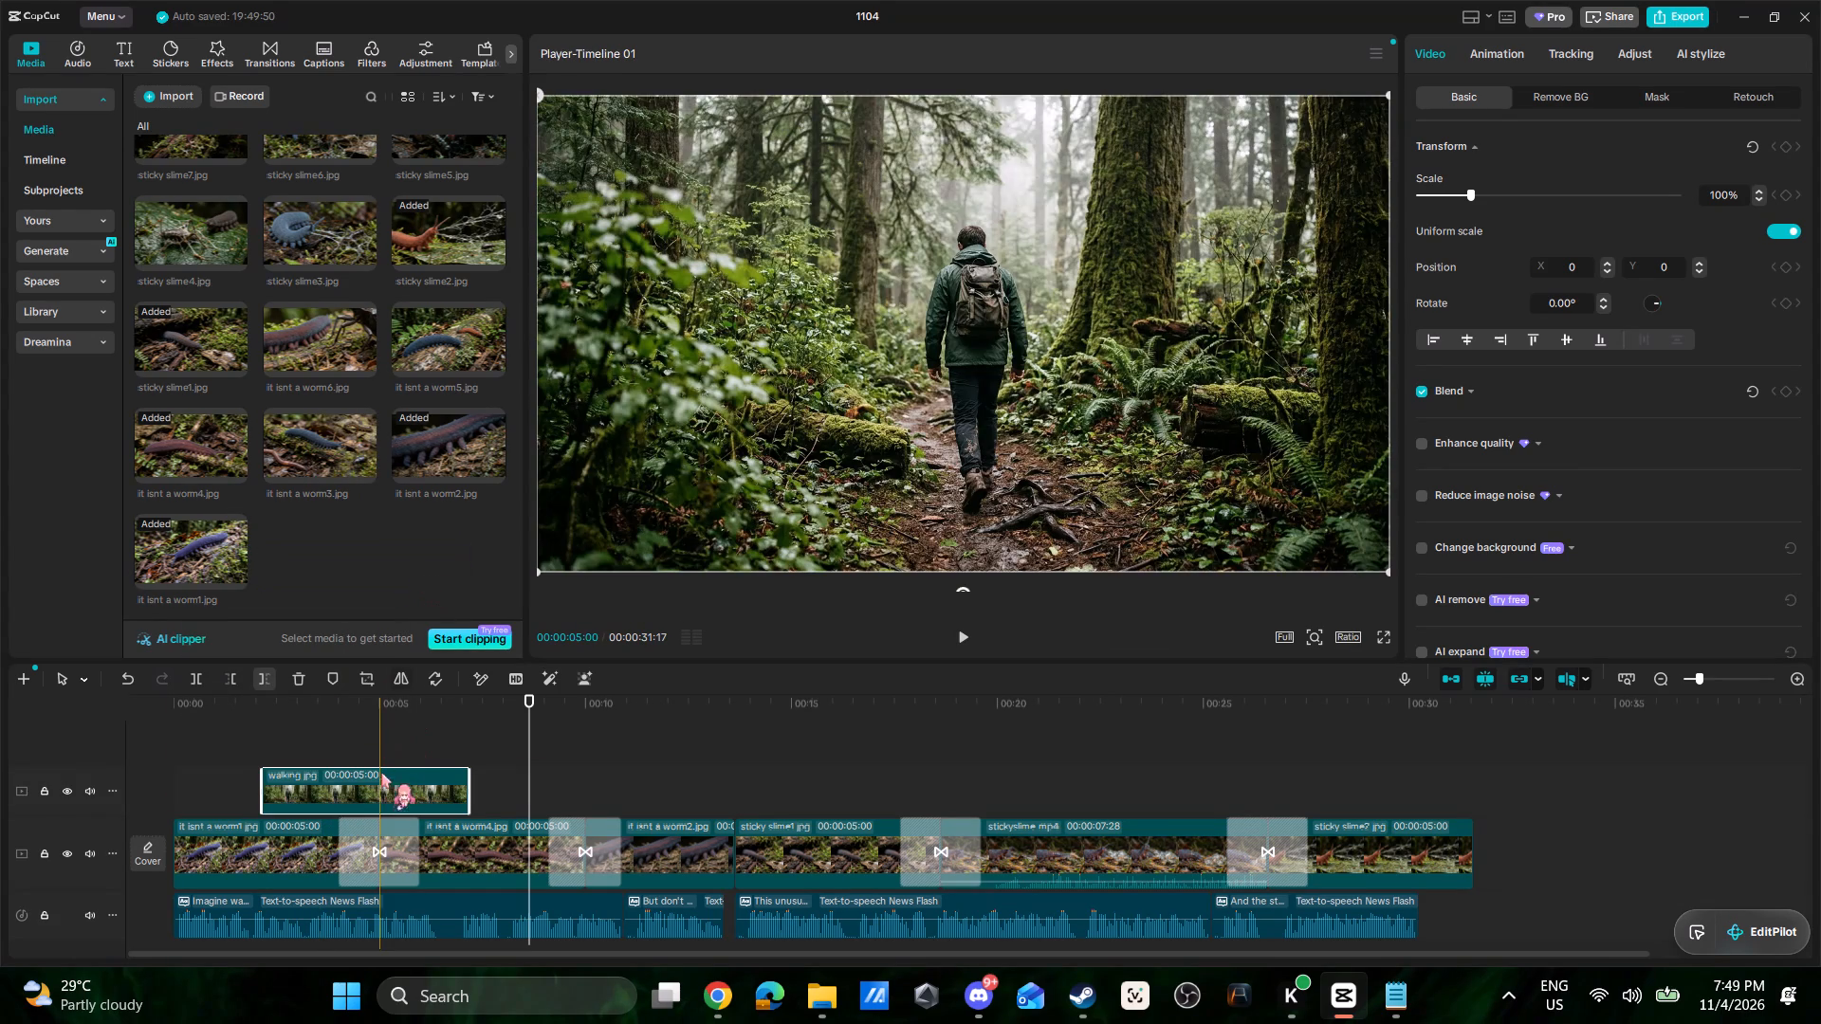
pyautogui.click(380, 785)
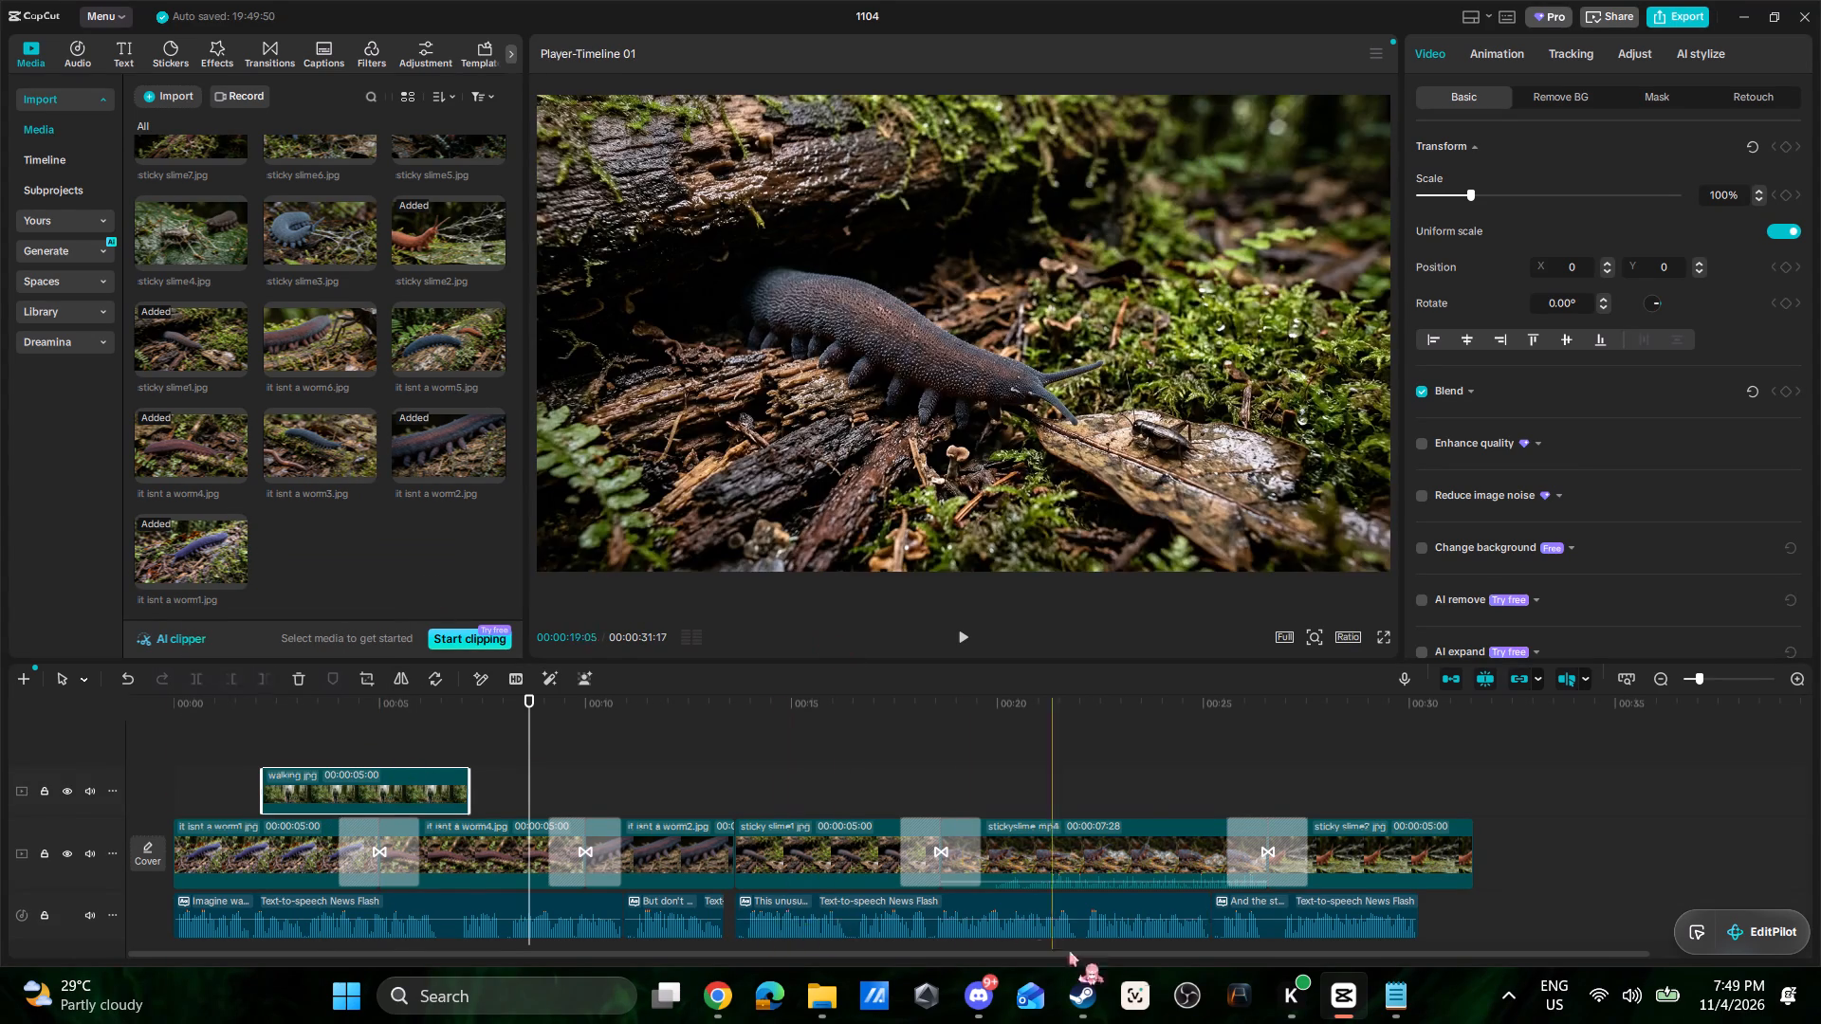
# Import the walking image from the Downloads folder into the project's media.
pyautogui.click(159, 95)
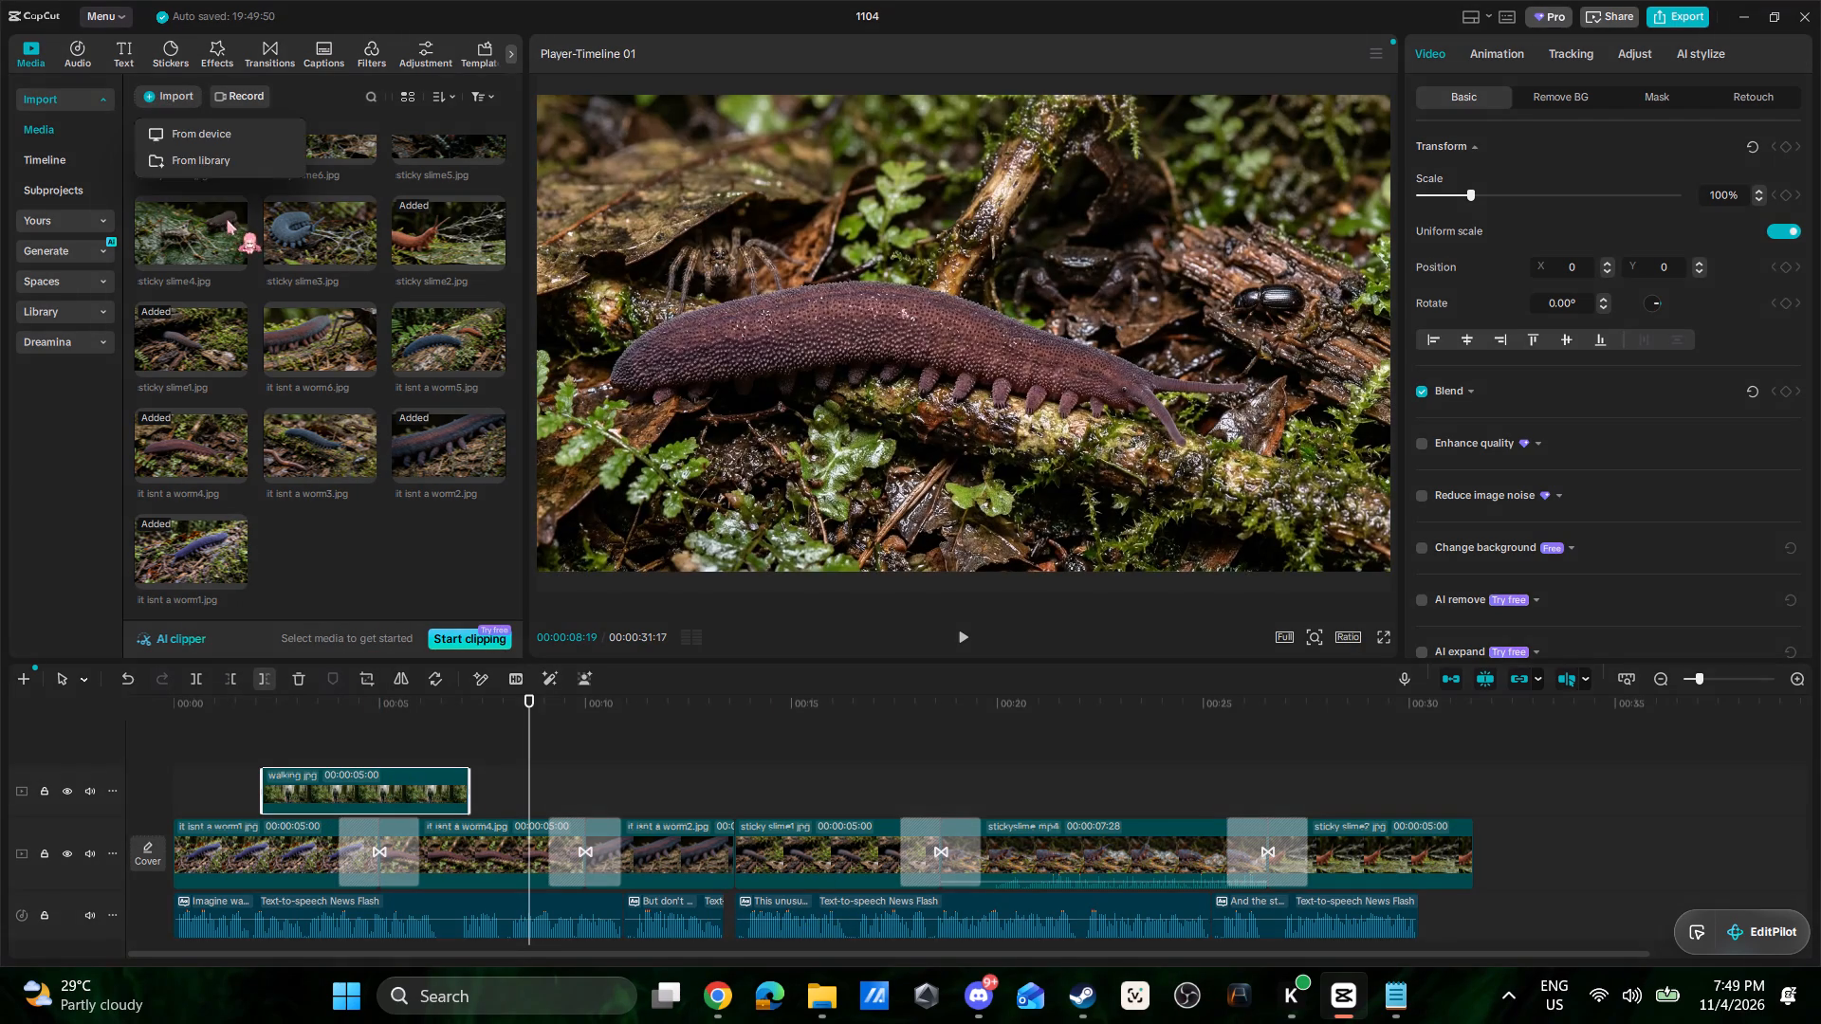
pyautogui.click(212, 139)
pyautogui.click(360, 388)
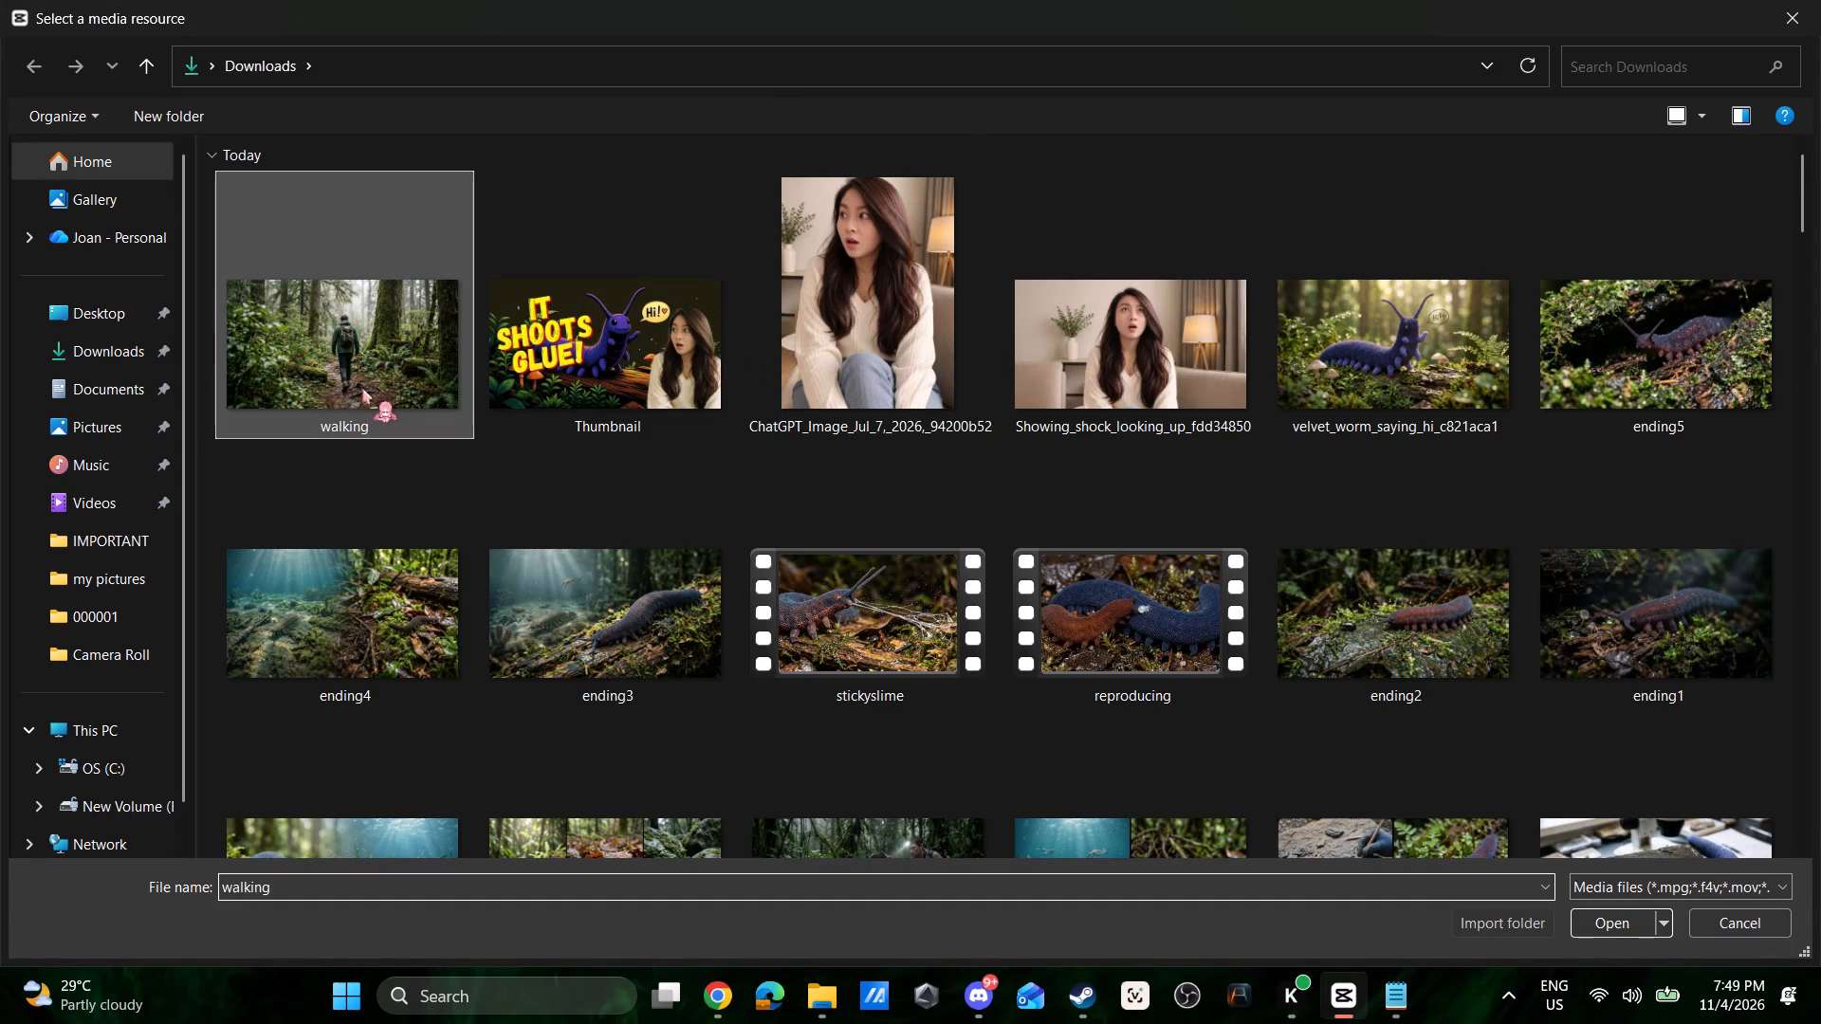
pyautogui.click(1619, 915)
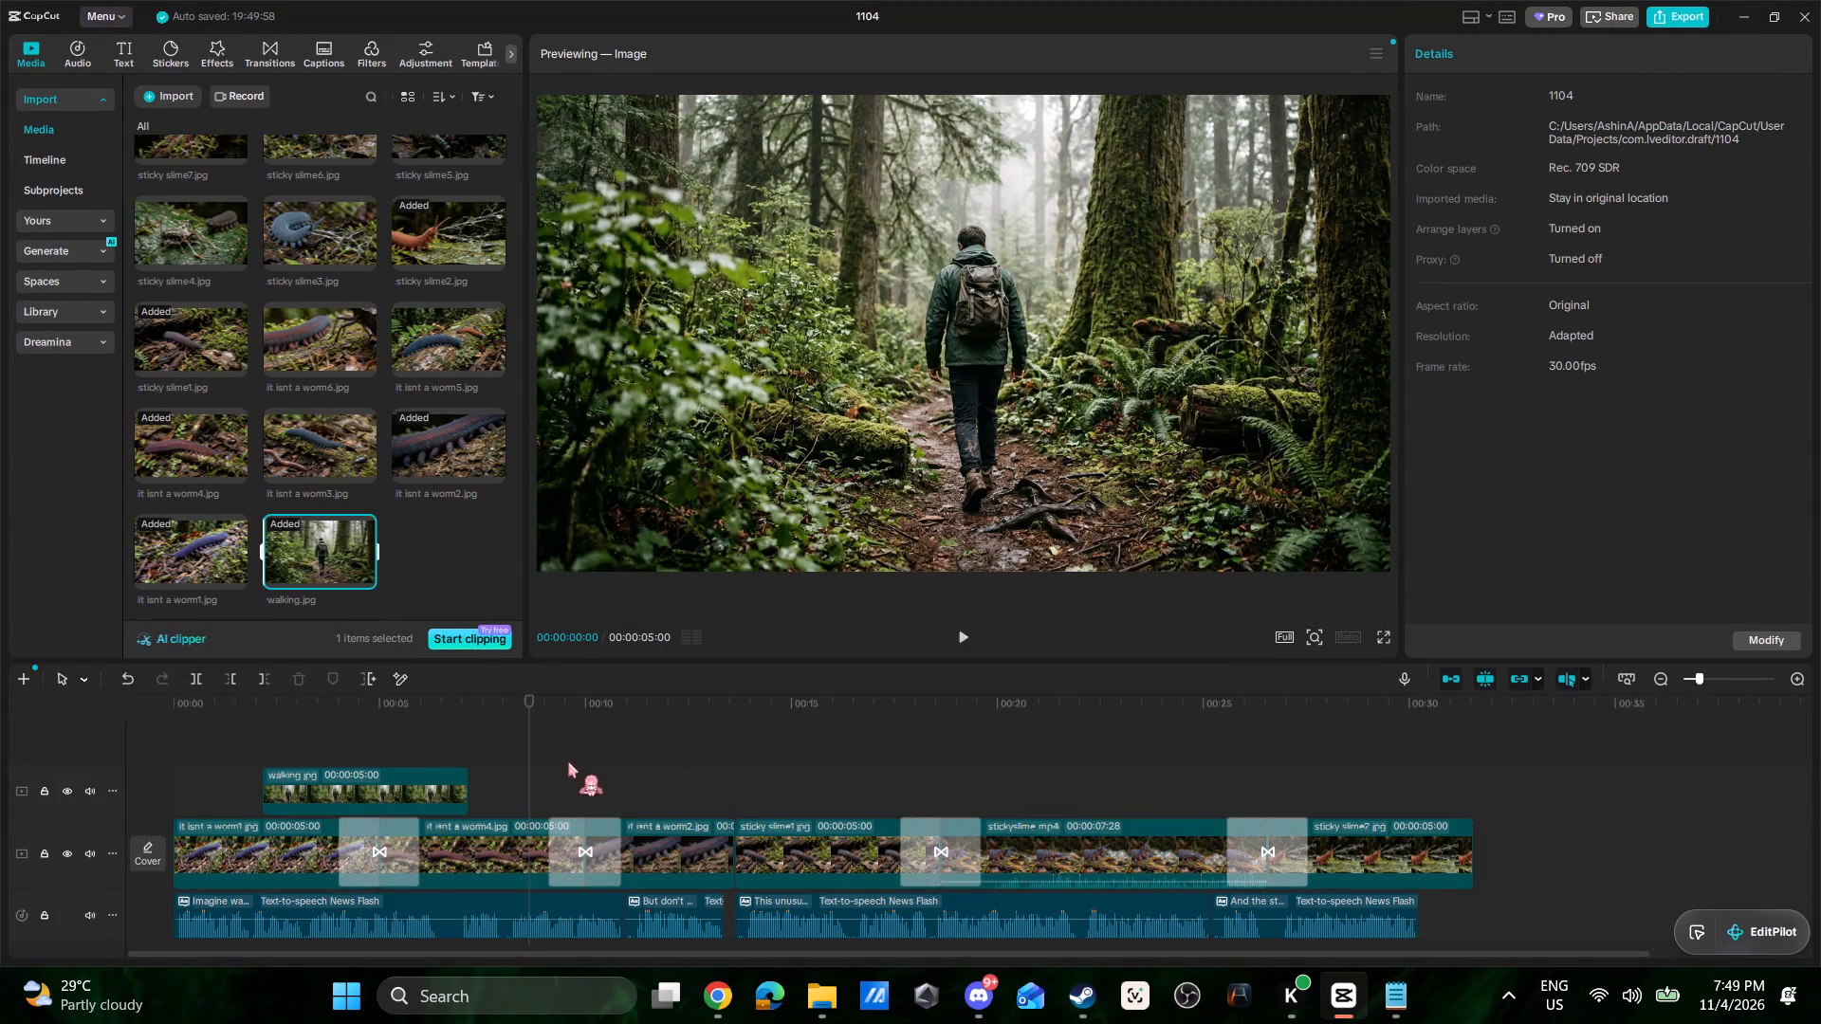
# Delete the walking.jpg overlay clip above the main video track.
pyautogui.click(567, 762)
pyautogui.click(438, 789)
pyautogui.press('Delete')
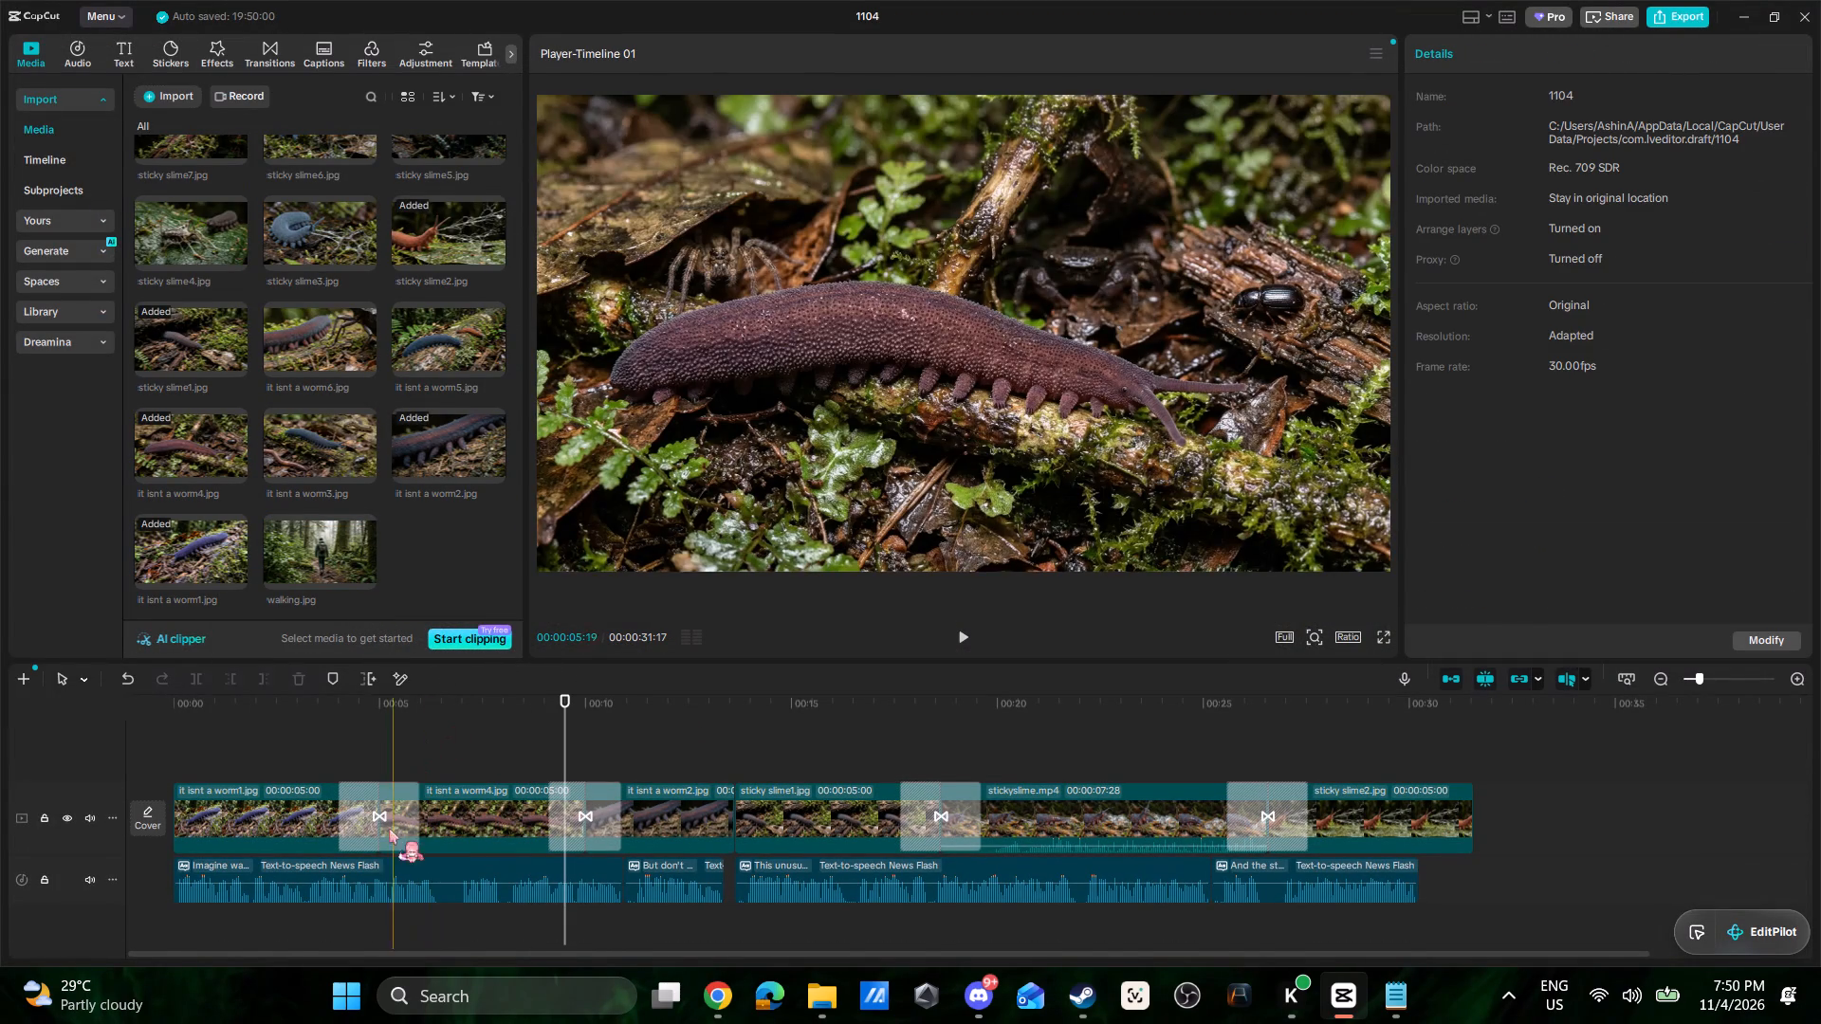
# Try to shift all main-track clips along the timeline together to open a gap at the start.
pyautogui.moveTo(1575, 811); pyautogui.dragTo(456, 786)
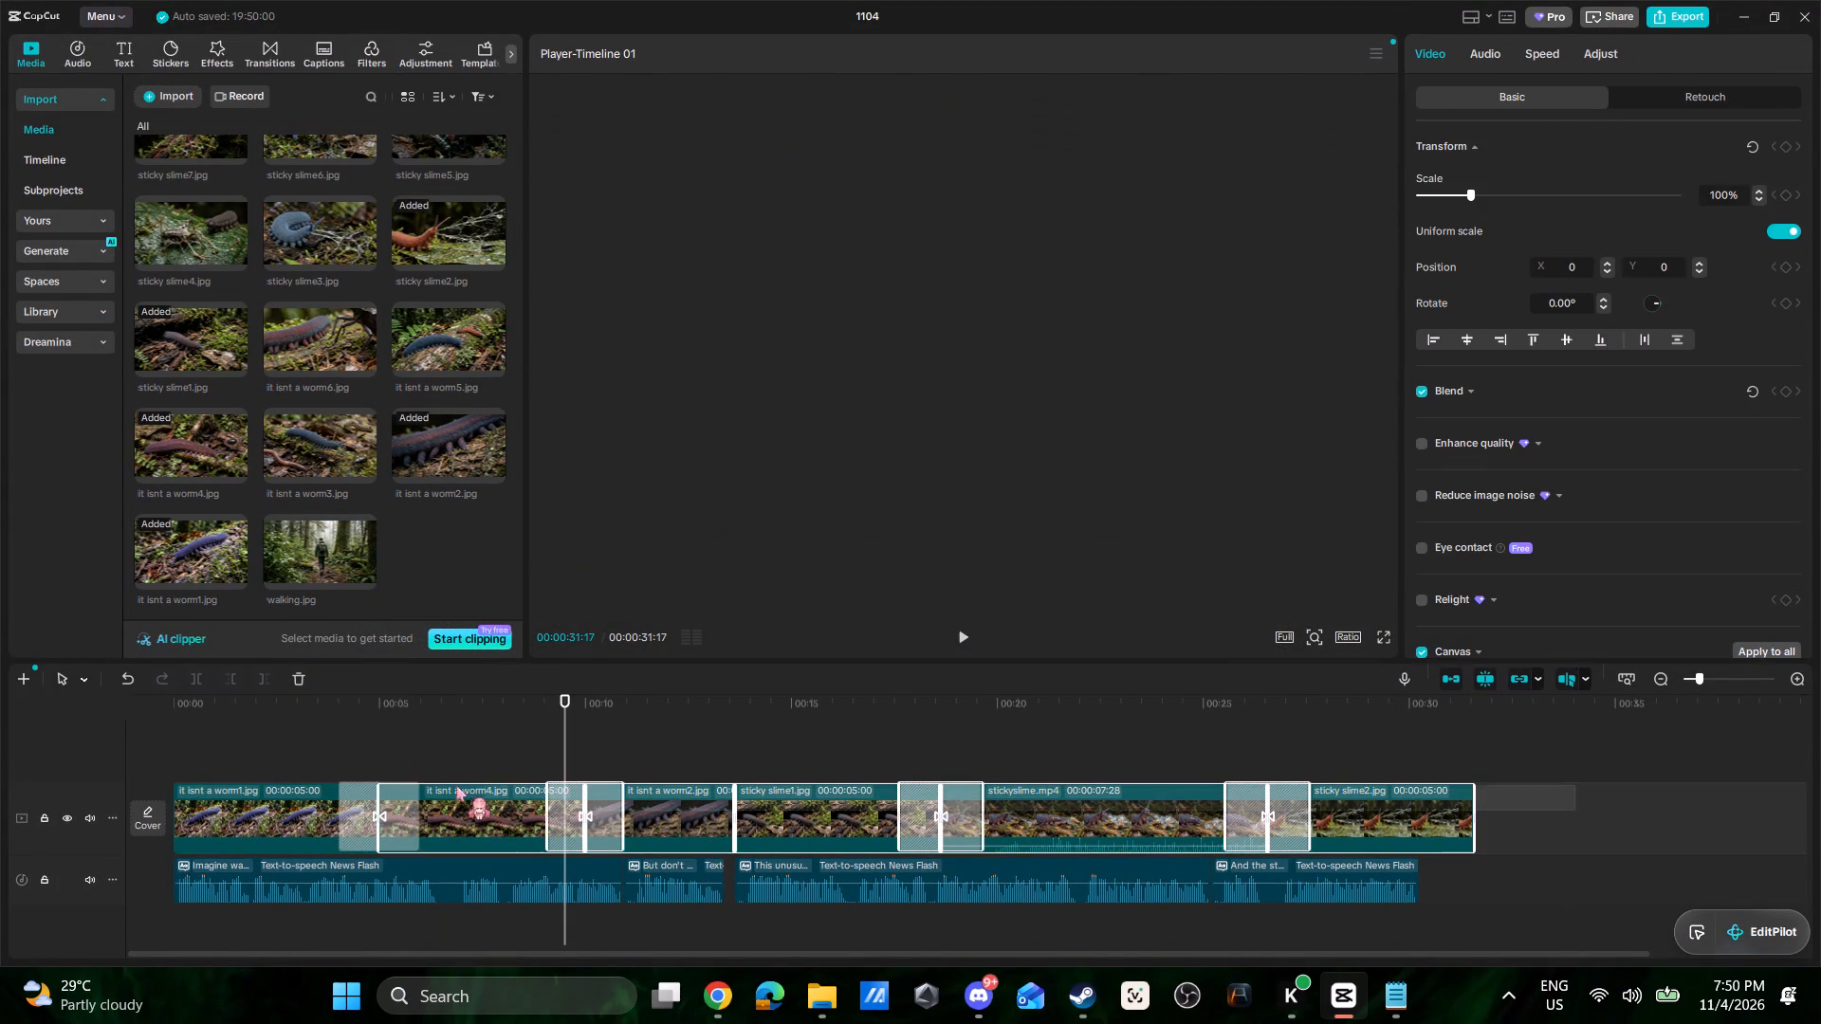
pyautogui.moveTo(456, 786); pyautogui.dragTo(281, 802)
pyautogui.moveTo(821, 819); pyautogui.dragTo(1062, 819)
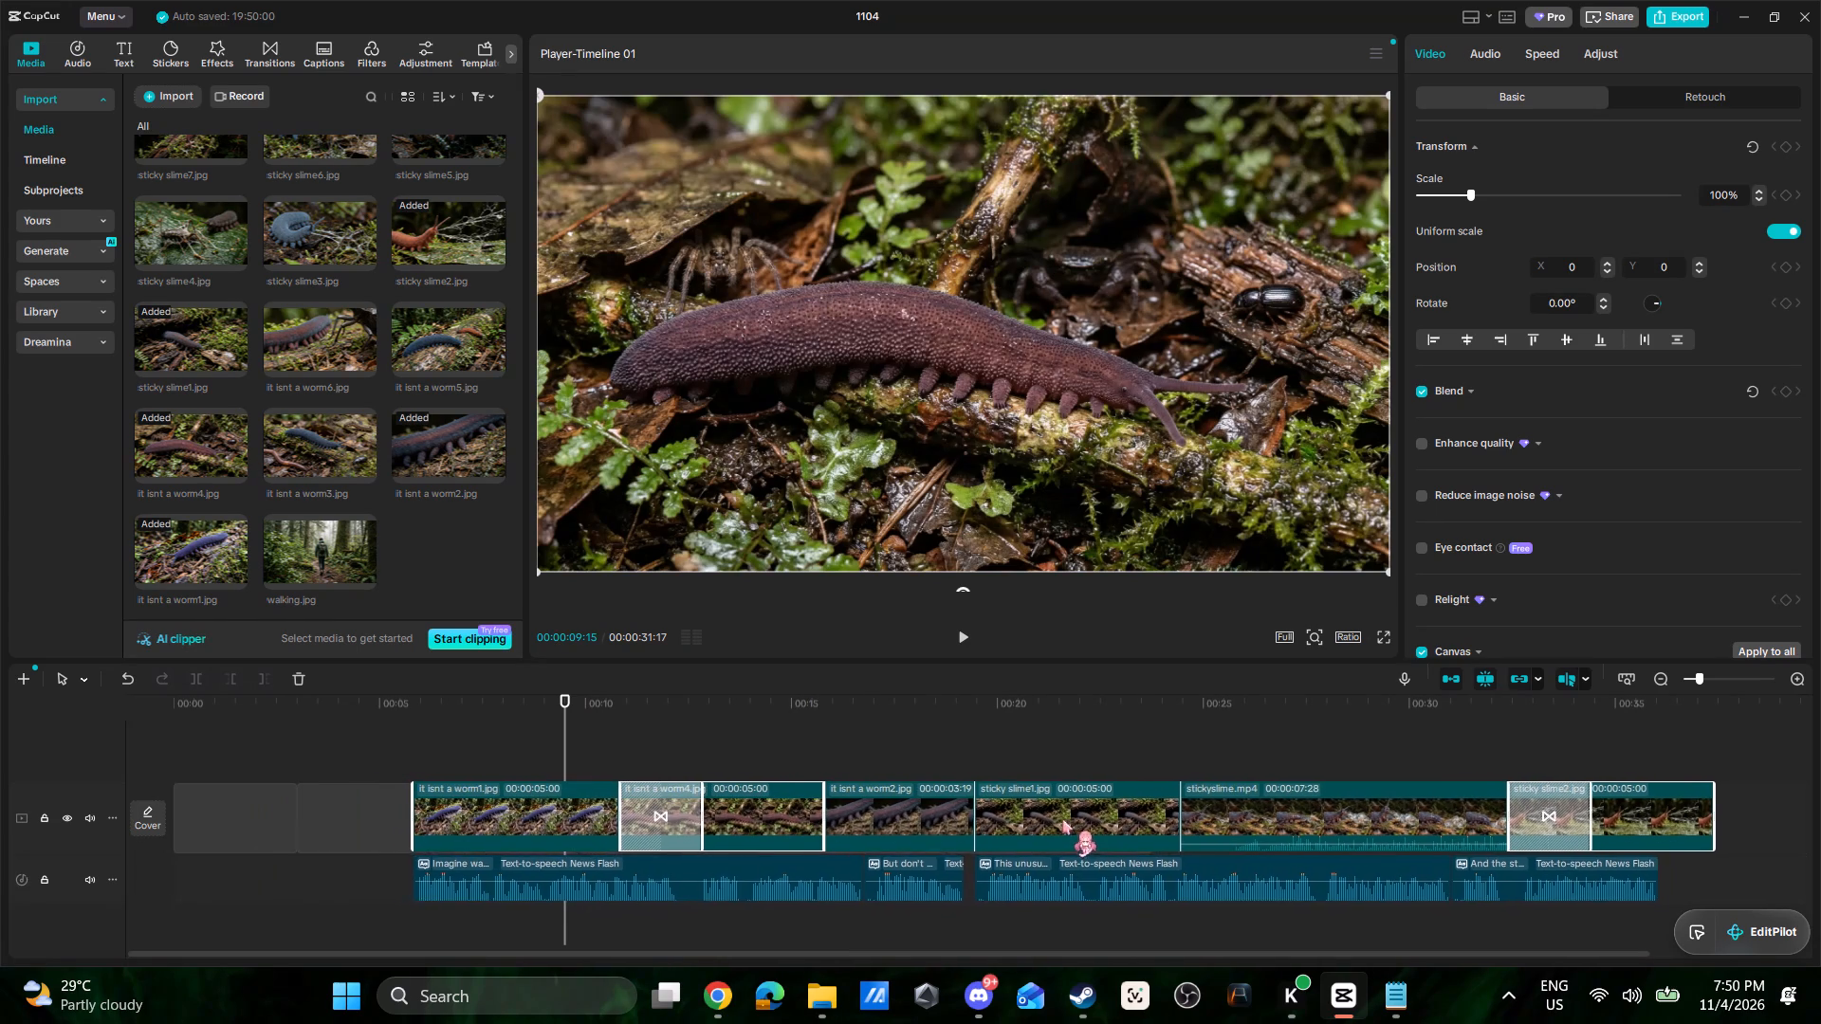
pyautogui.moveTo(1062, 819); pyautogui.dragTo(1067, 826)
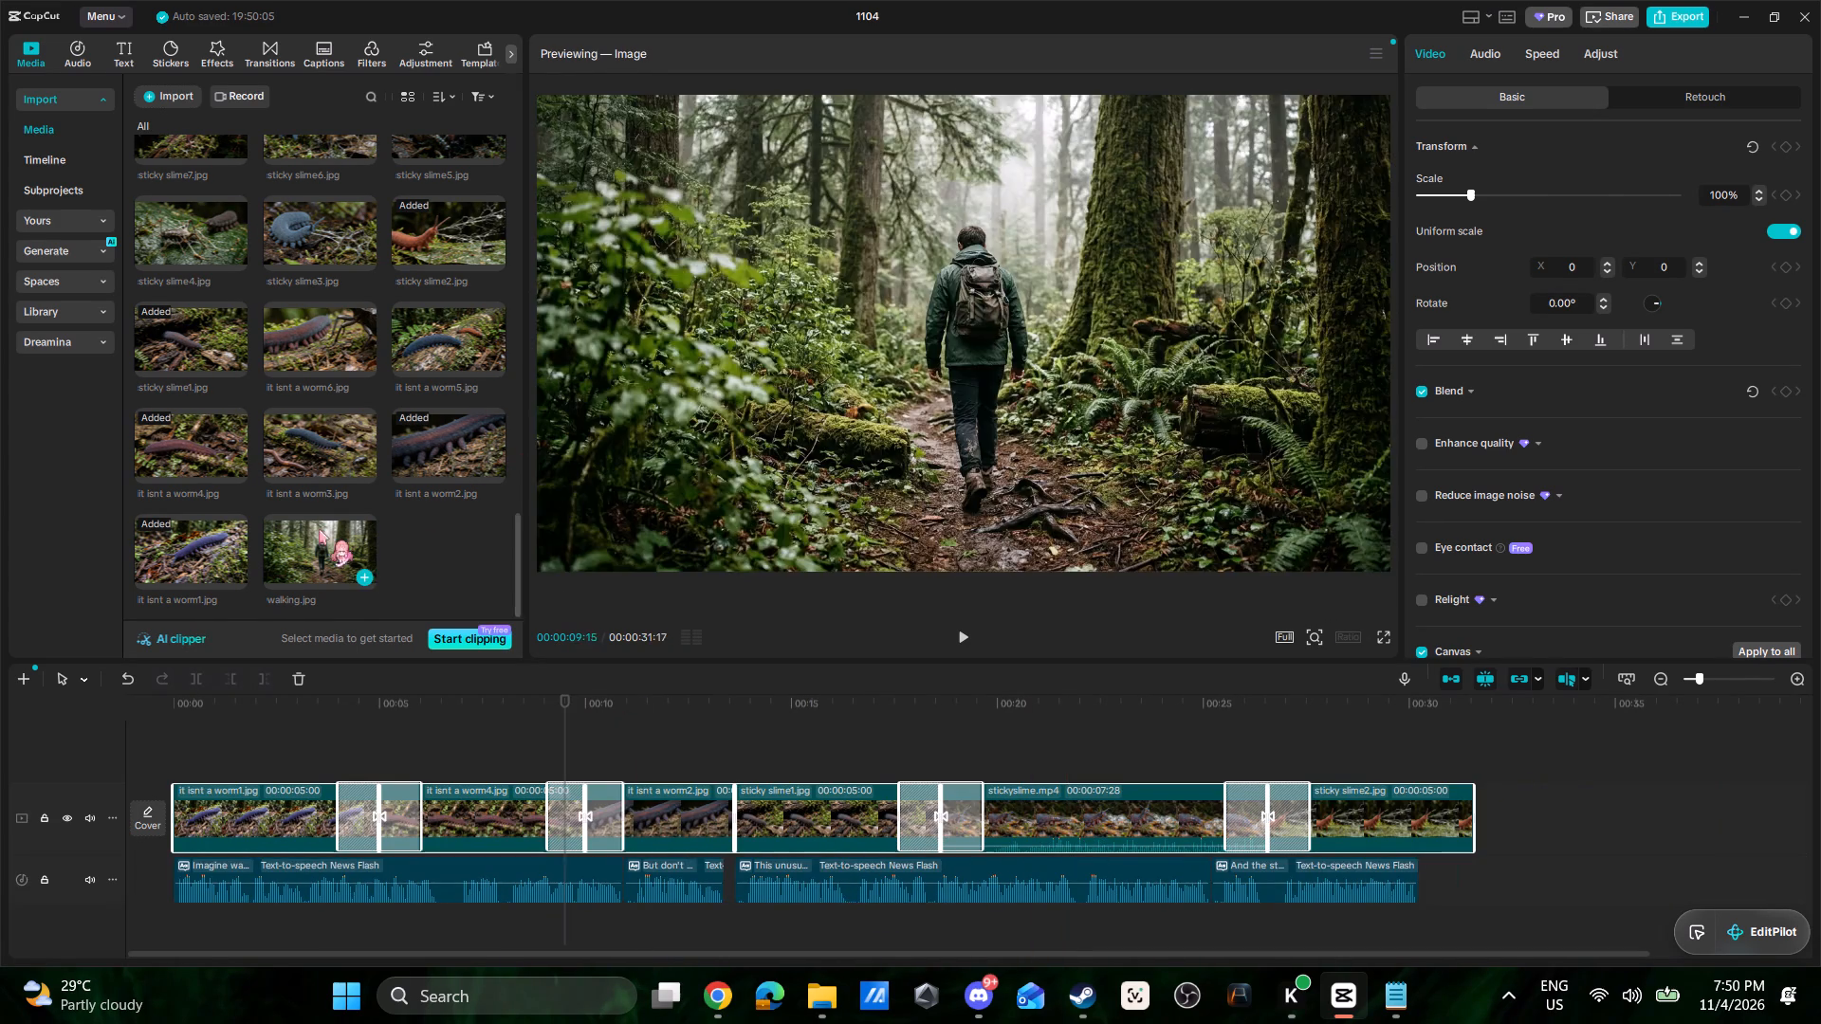
# Insert walking.jpg from the media library as the opening clip of the main video track.
pyautogui.moveTo(311, 534); pyautogui.dragTo(155, 805)
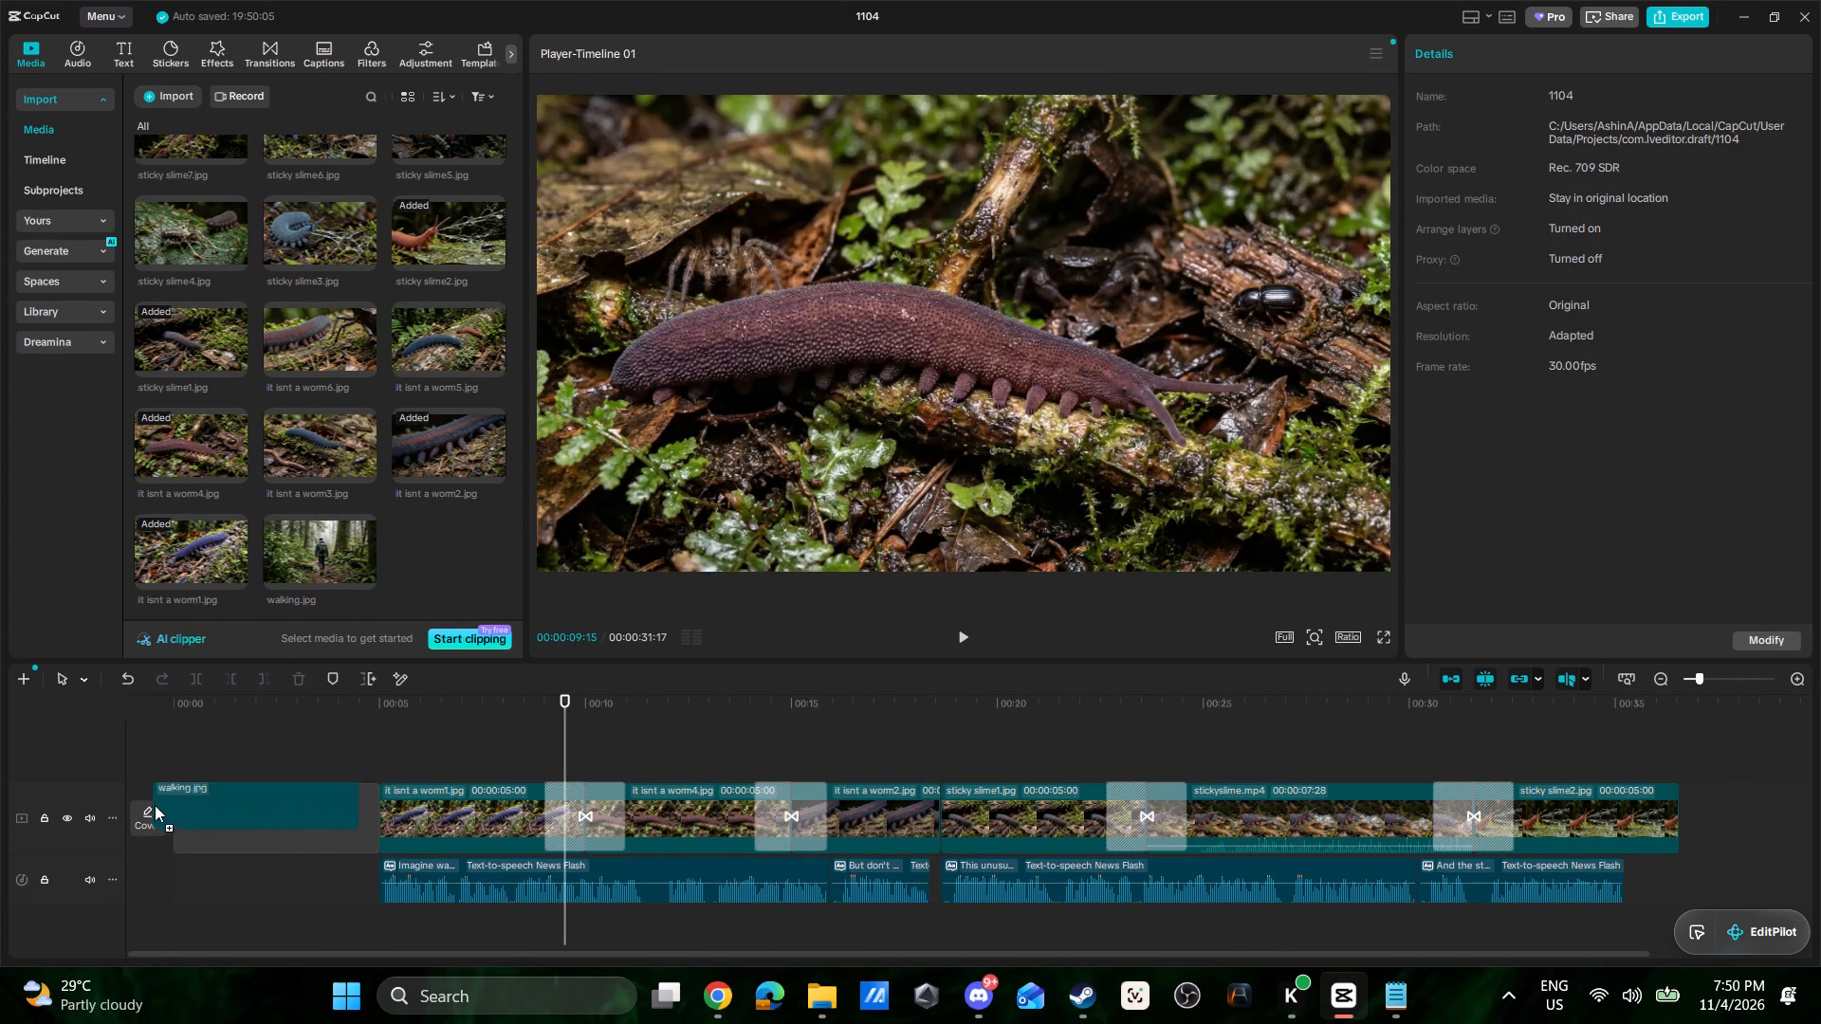
pyautogui.moveTo(155, 805); pyautogui.dragTo(156, 804)
# Shift all the text-to-speech narration clips together to the start of the timeline, under the walking.jpg clip.
pyautogui.moveTo(335, 878); pyautogui.dragTo(412, 881)
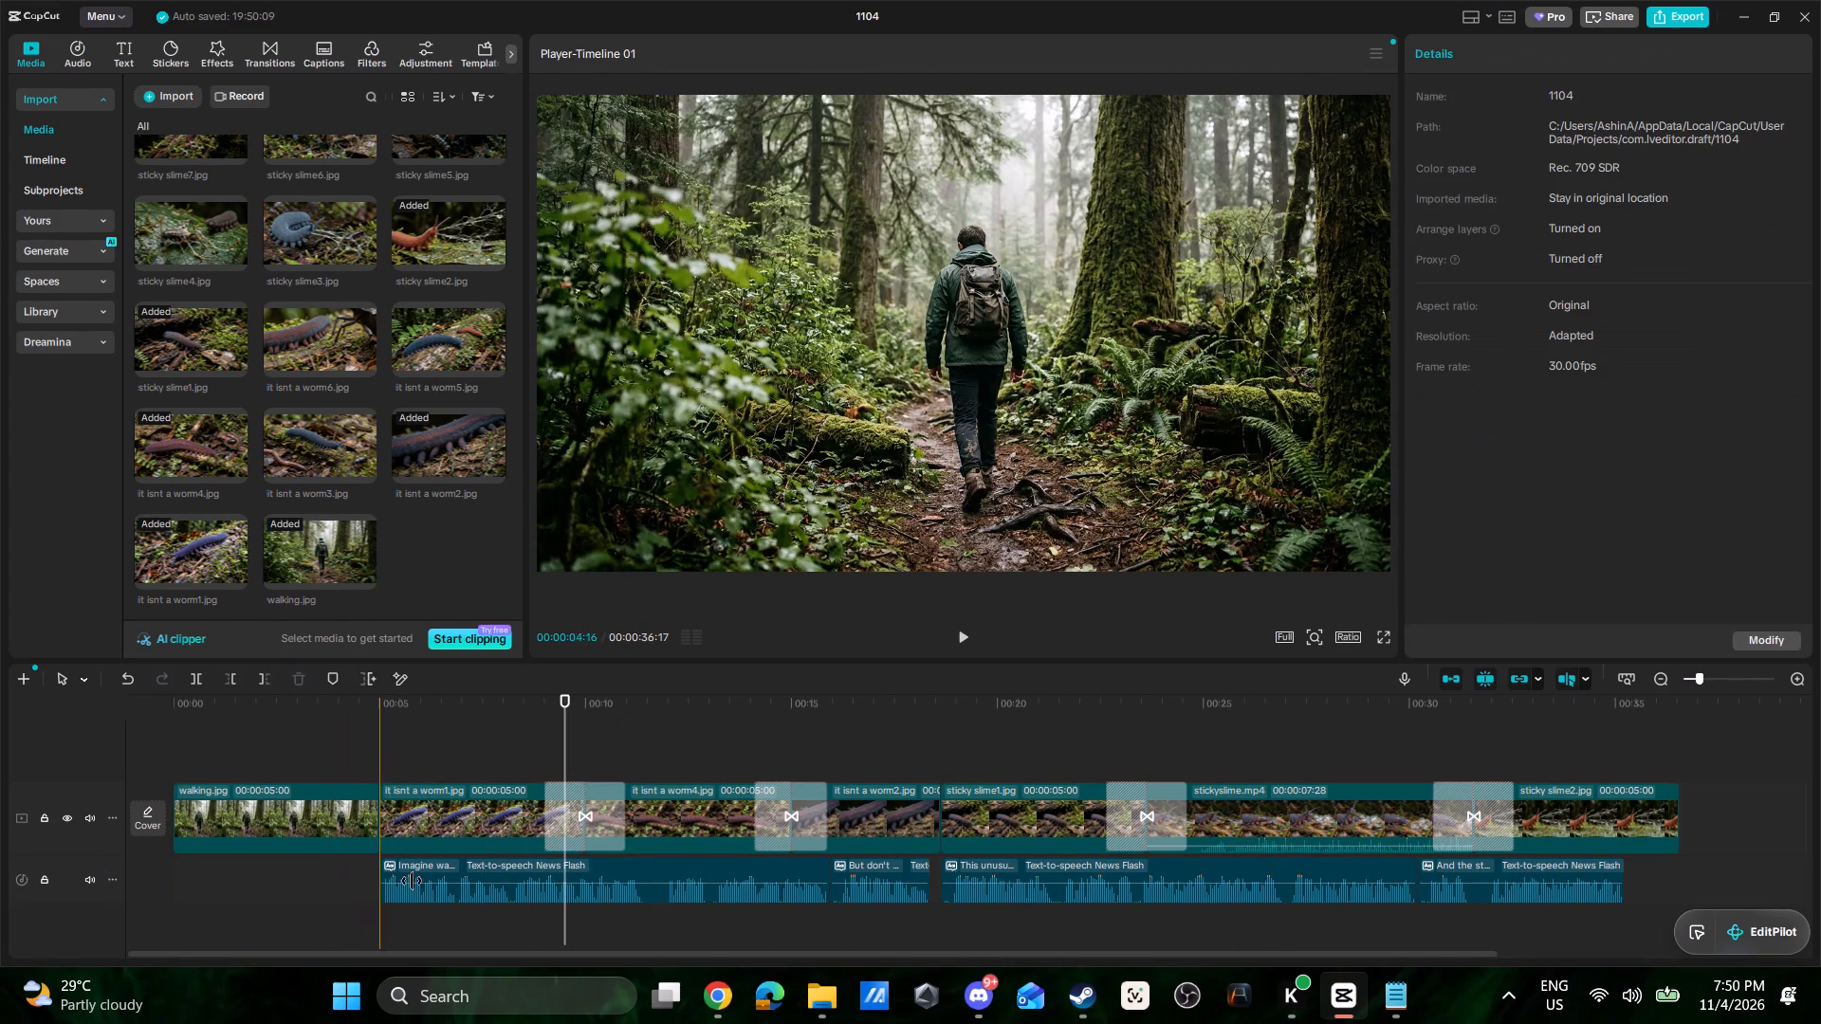
pyautogui.moveTo(412, 881); pyautogui.dragTo(1602, 871)
pyautogui.moveTo(1675, 869); pyautogui.dragTo(325, 887)
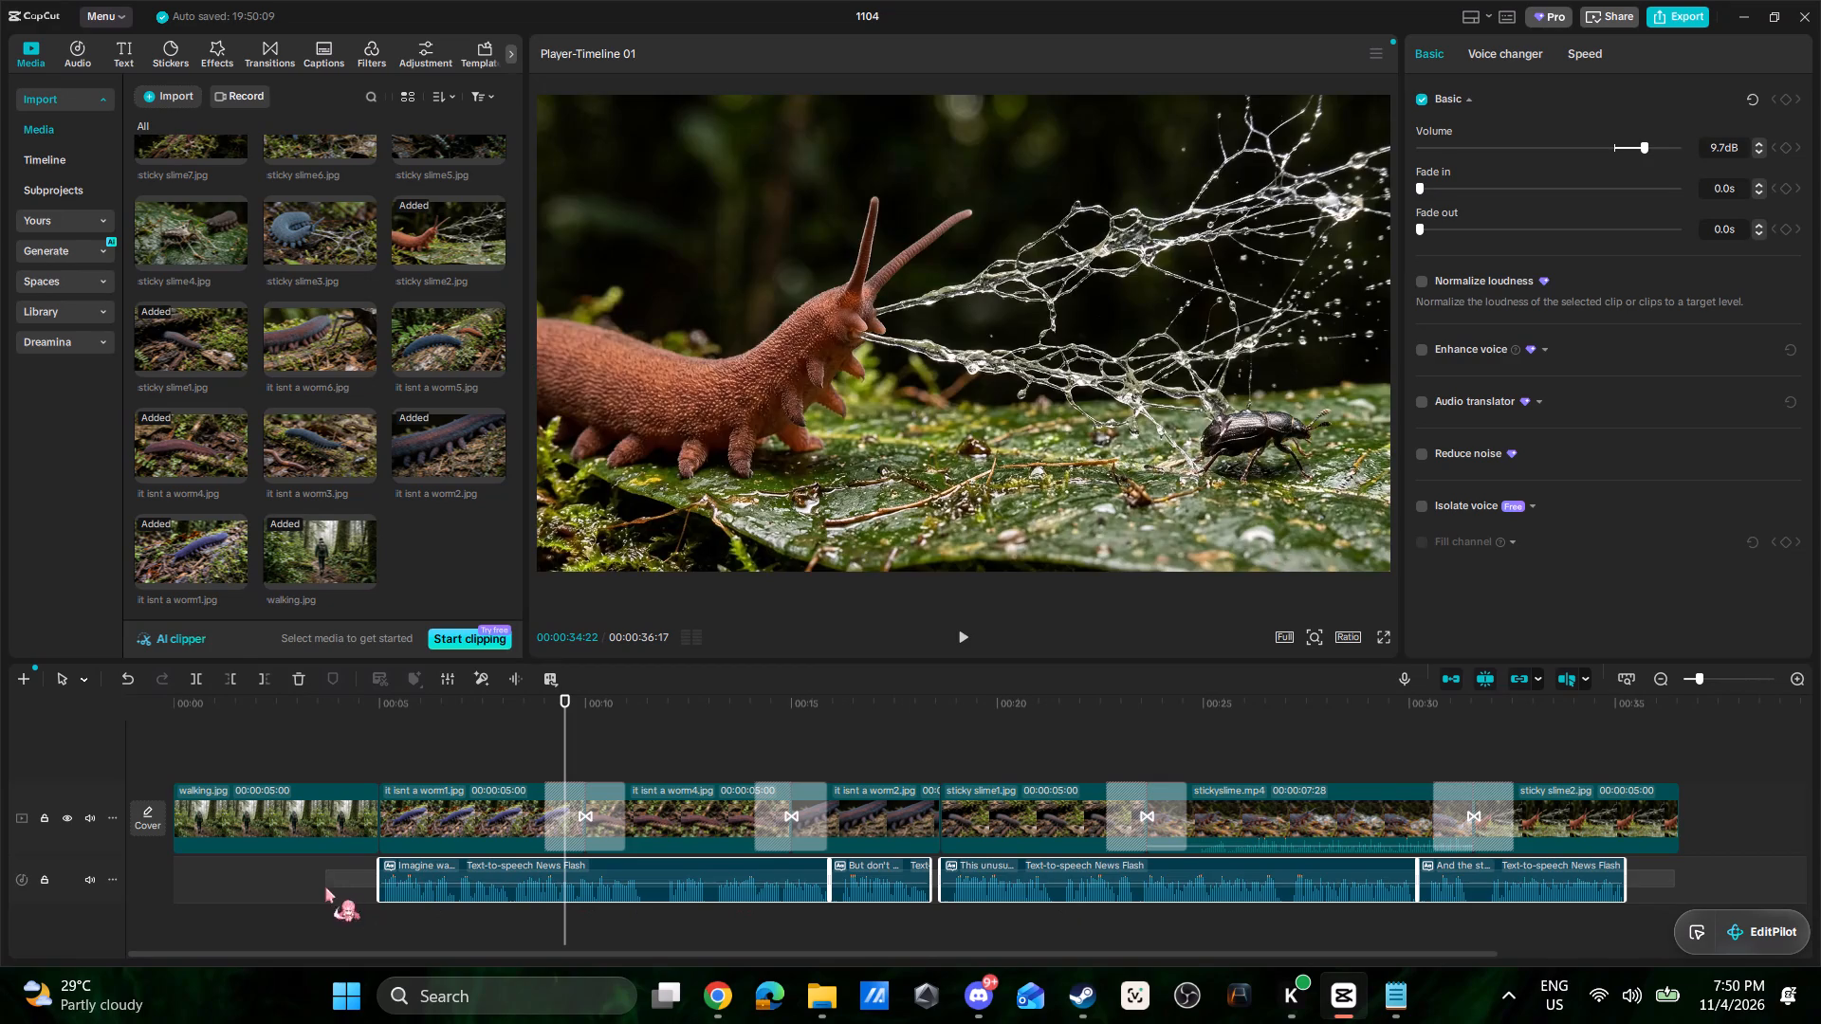
pyautogui.moveTo(325, 887); pyautogui.dragTo(333, 886)
pyautogui.moveTo(1106, 875); pyautogui.dragTo(893, 878)
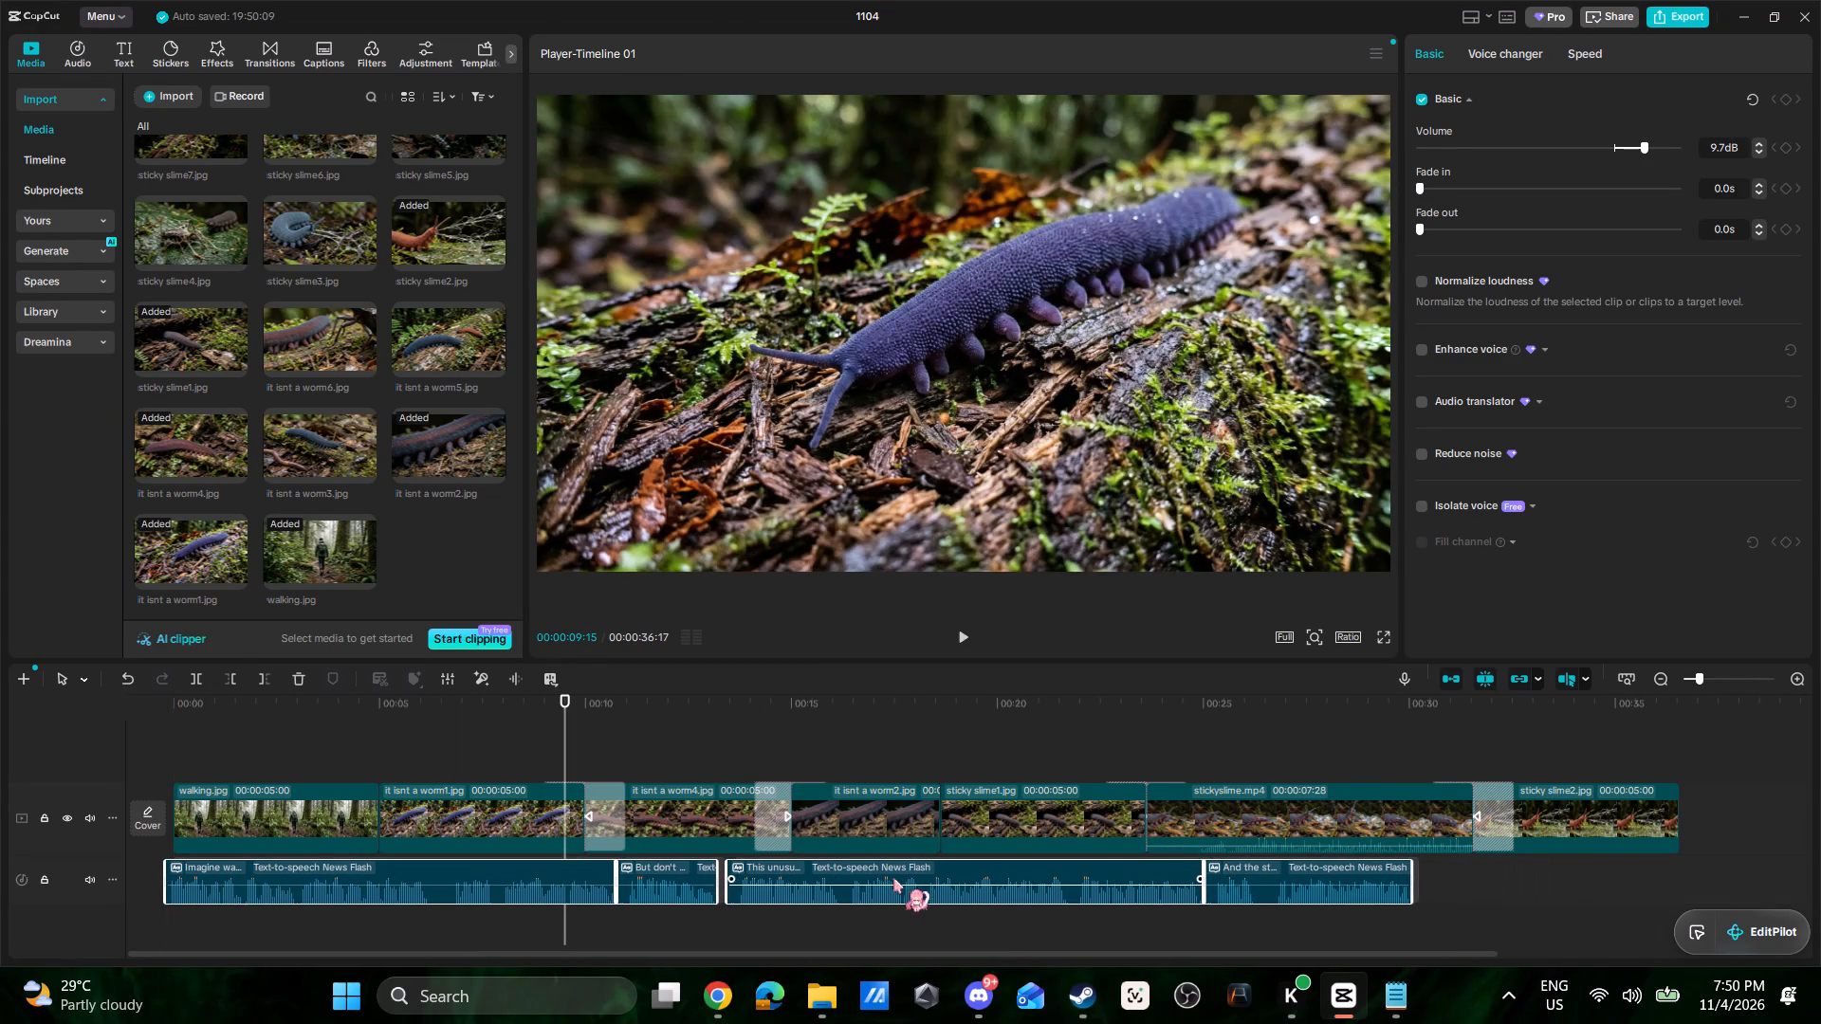
pyautogui.moveTo(893, 878); pyautogui.dragTo(902, 878)
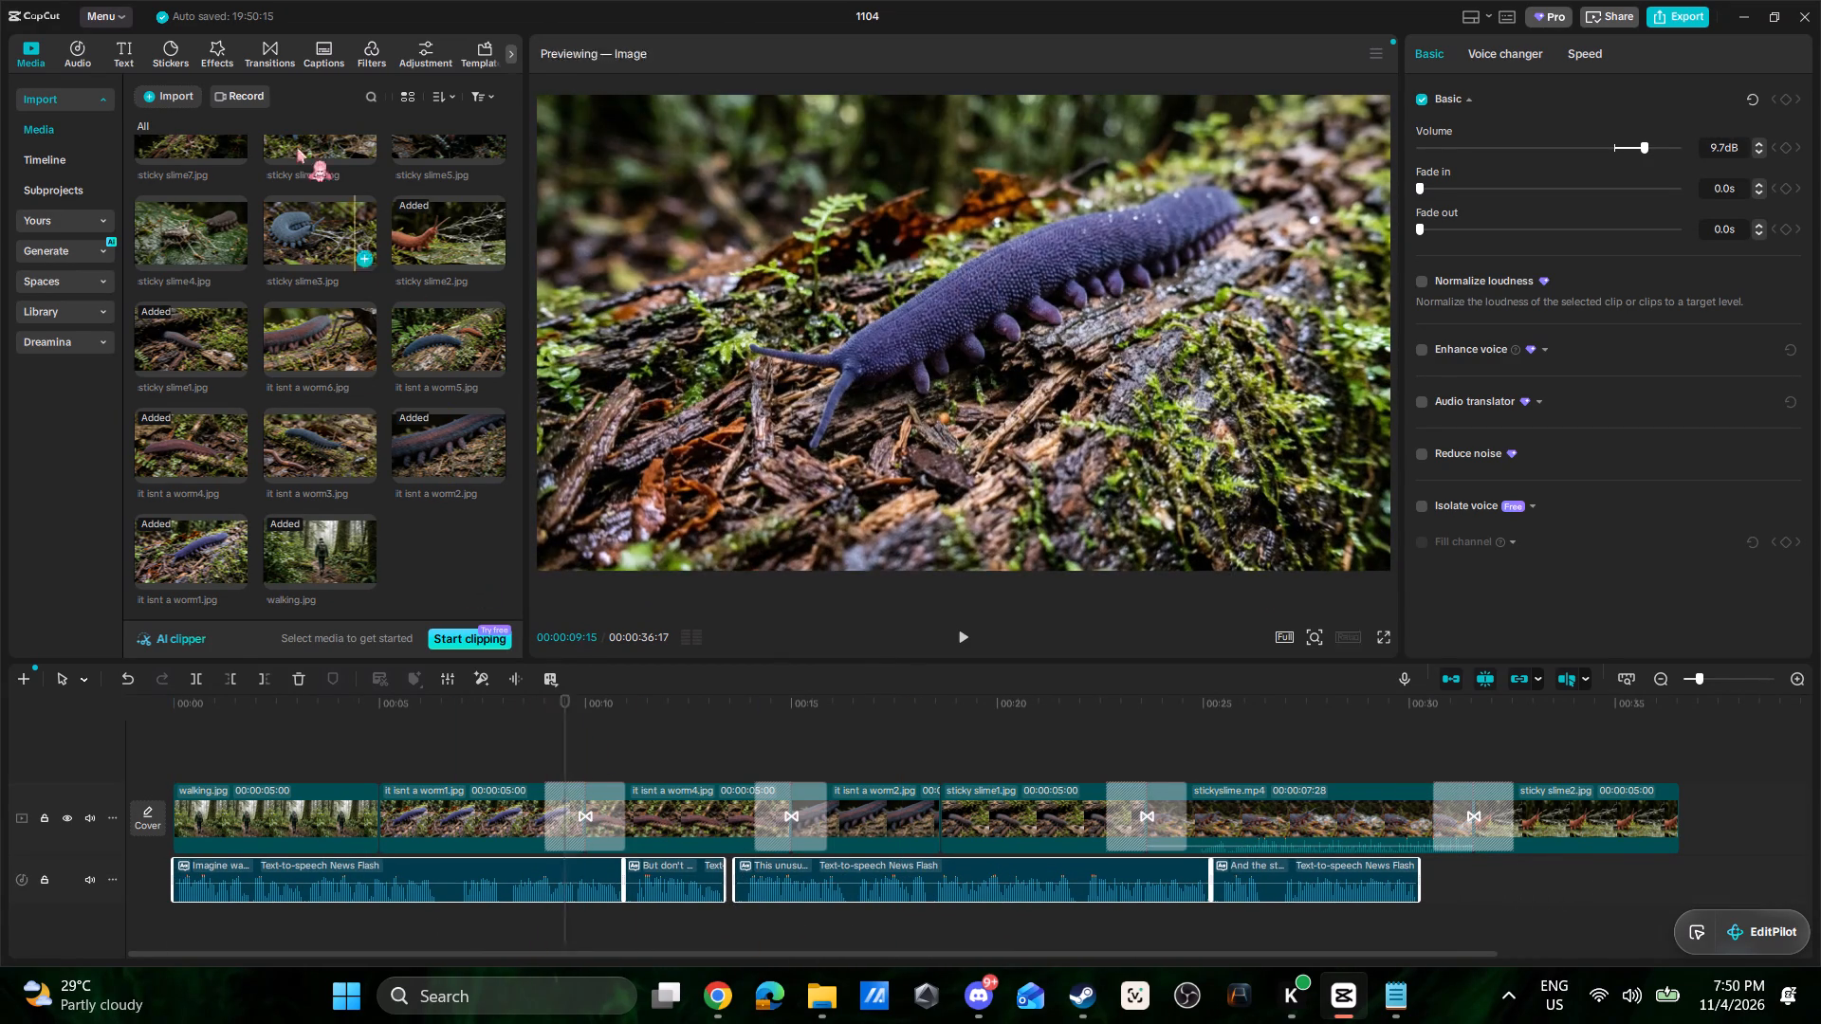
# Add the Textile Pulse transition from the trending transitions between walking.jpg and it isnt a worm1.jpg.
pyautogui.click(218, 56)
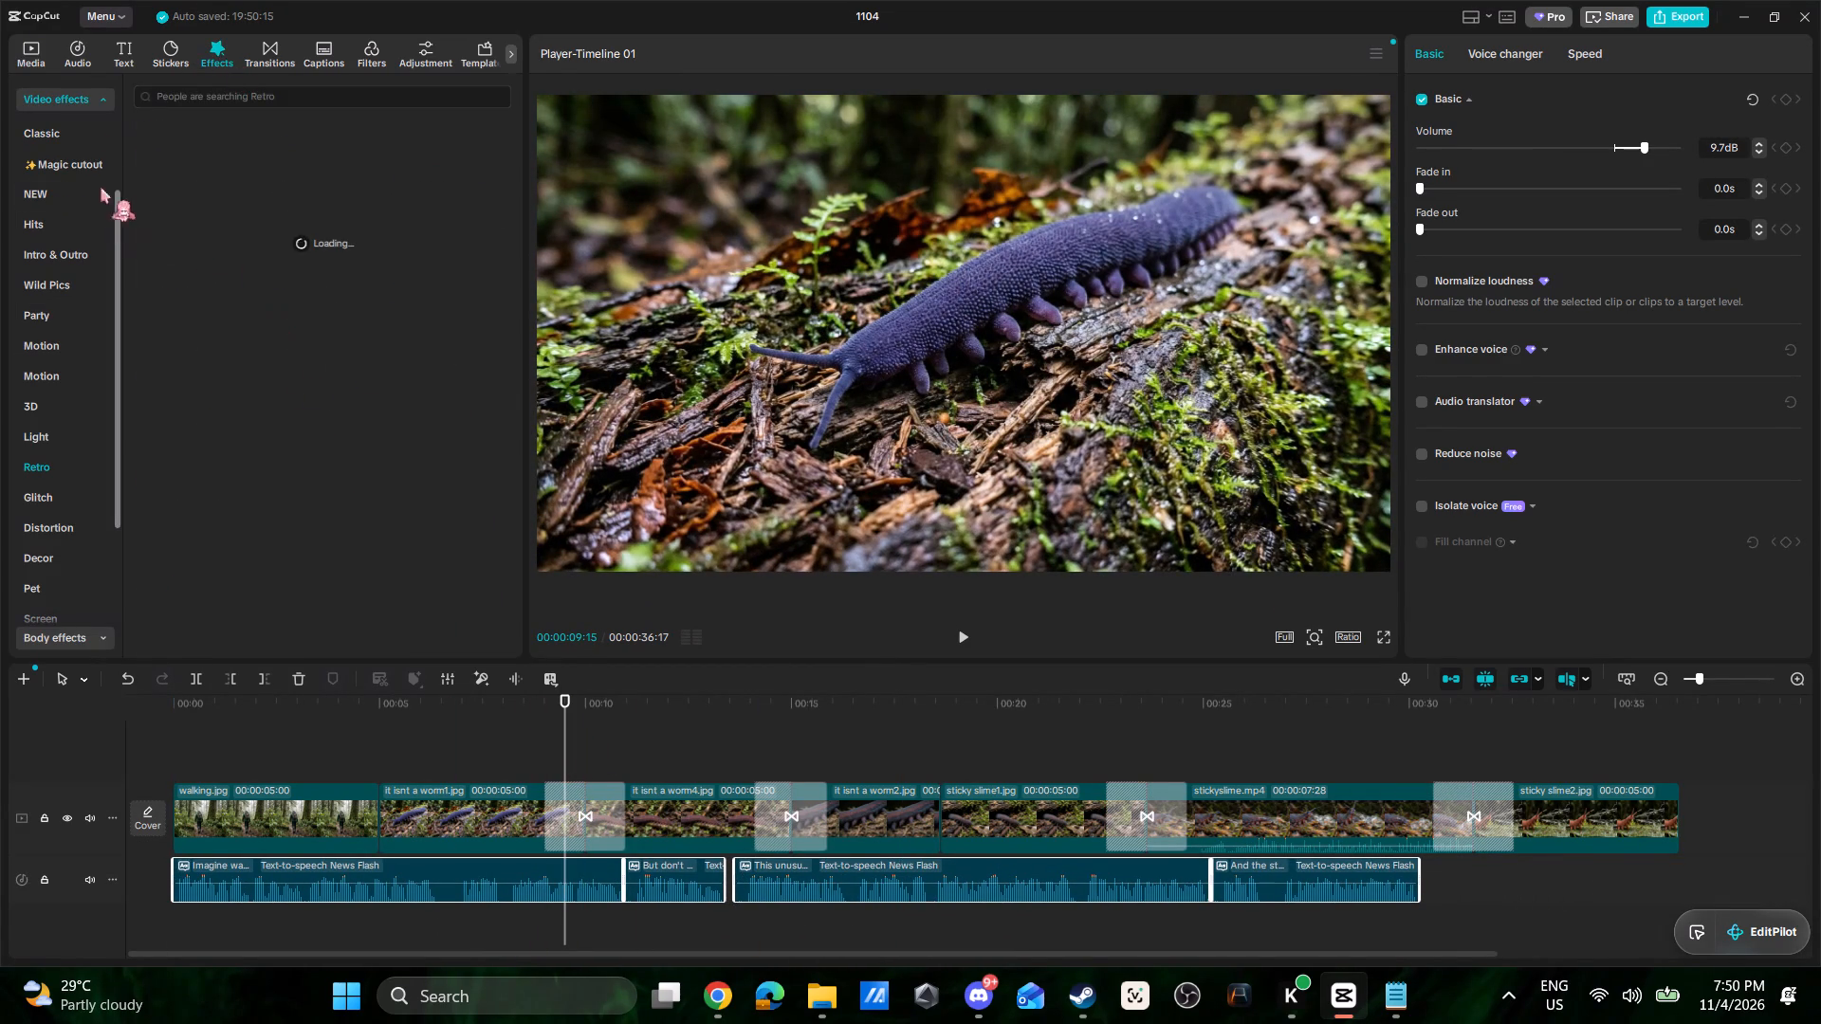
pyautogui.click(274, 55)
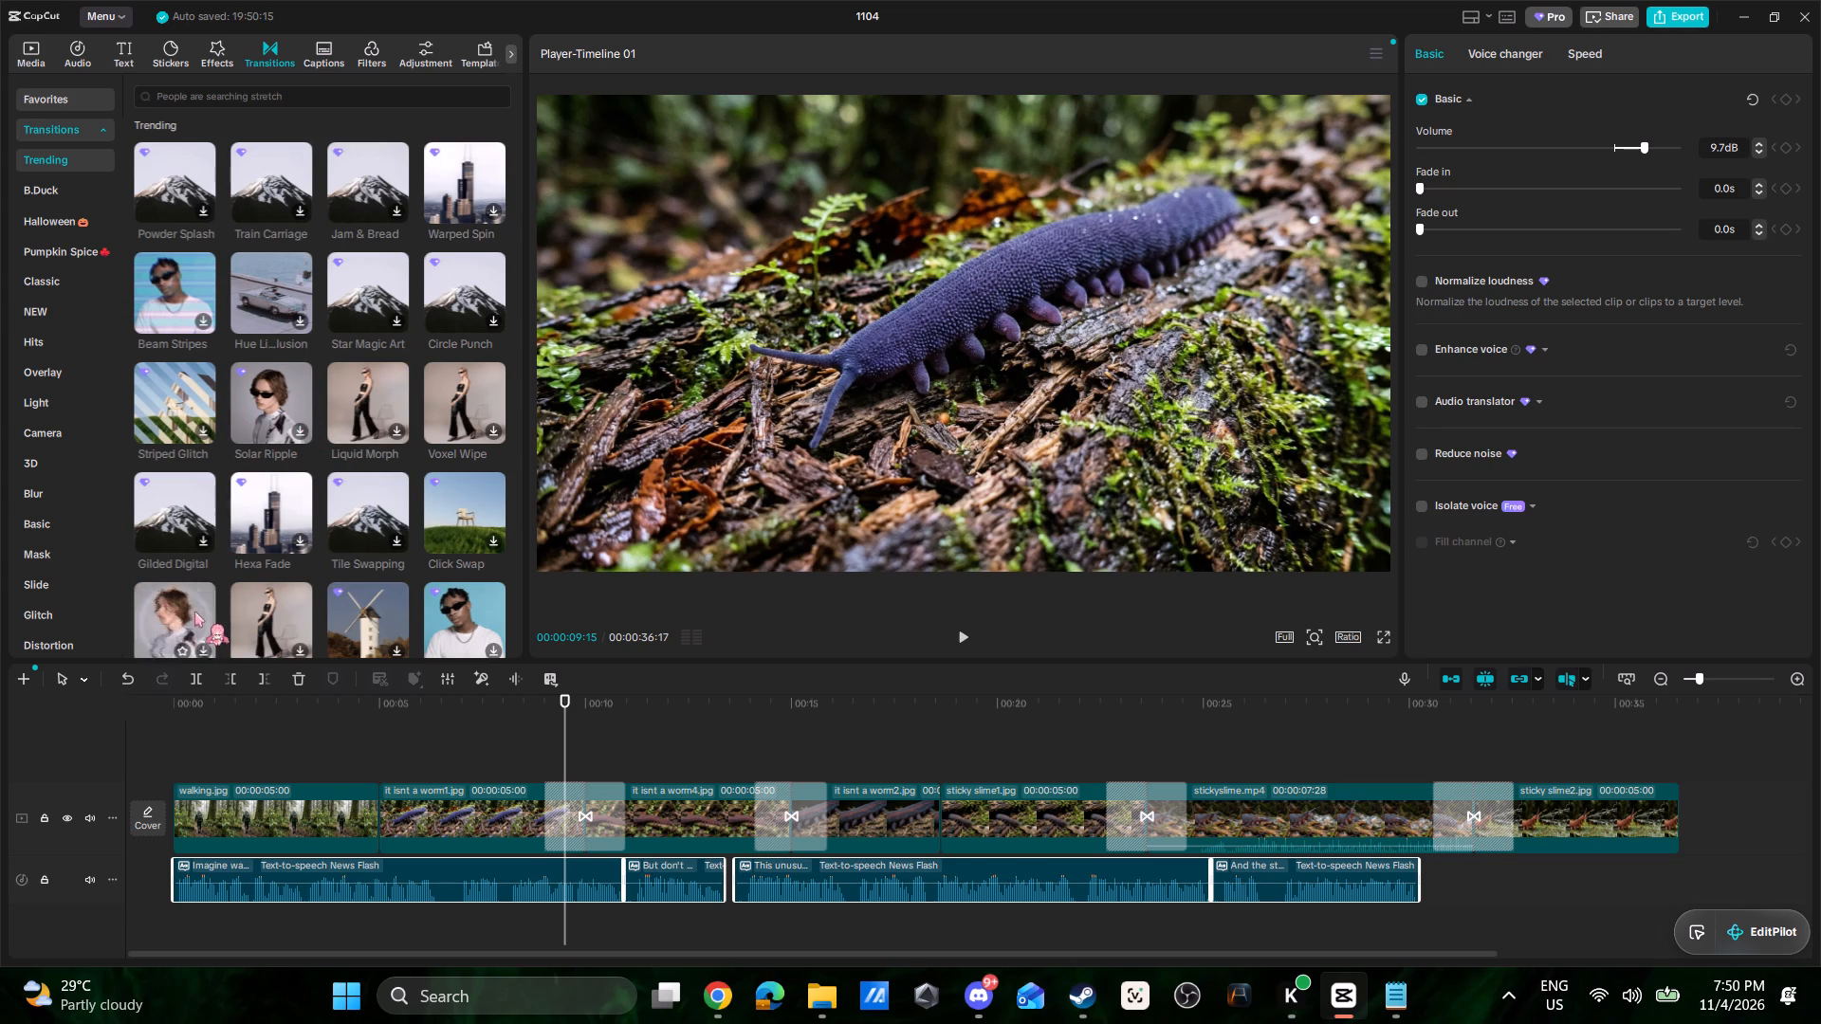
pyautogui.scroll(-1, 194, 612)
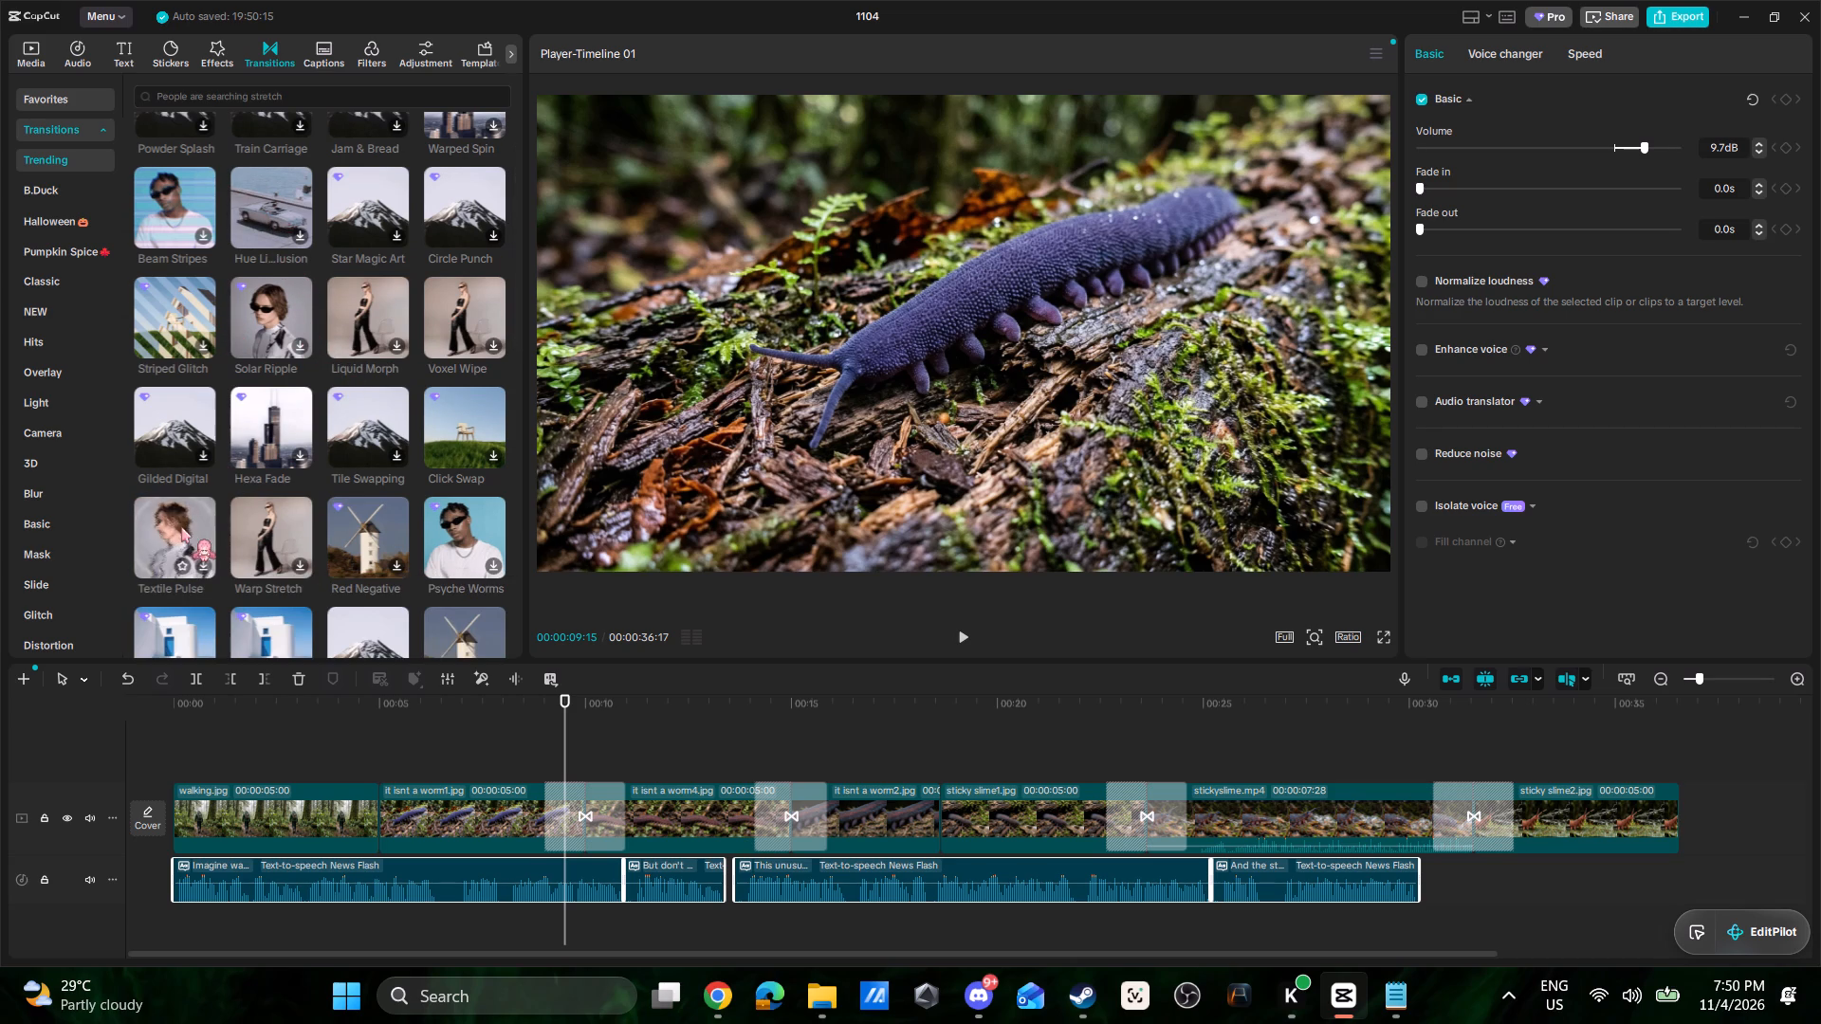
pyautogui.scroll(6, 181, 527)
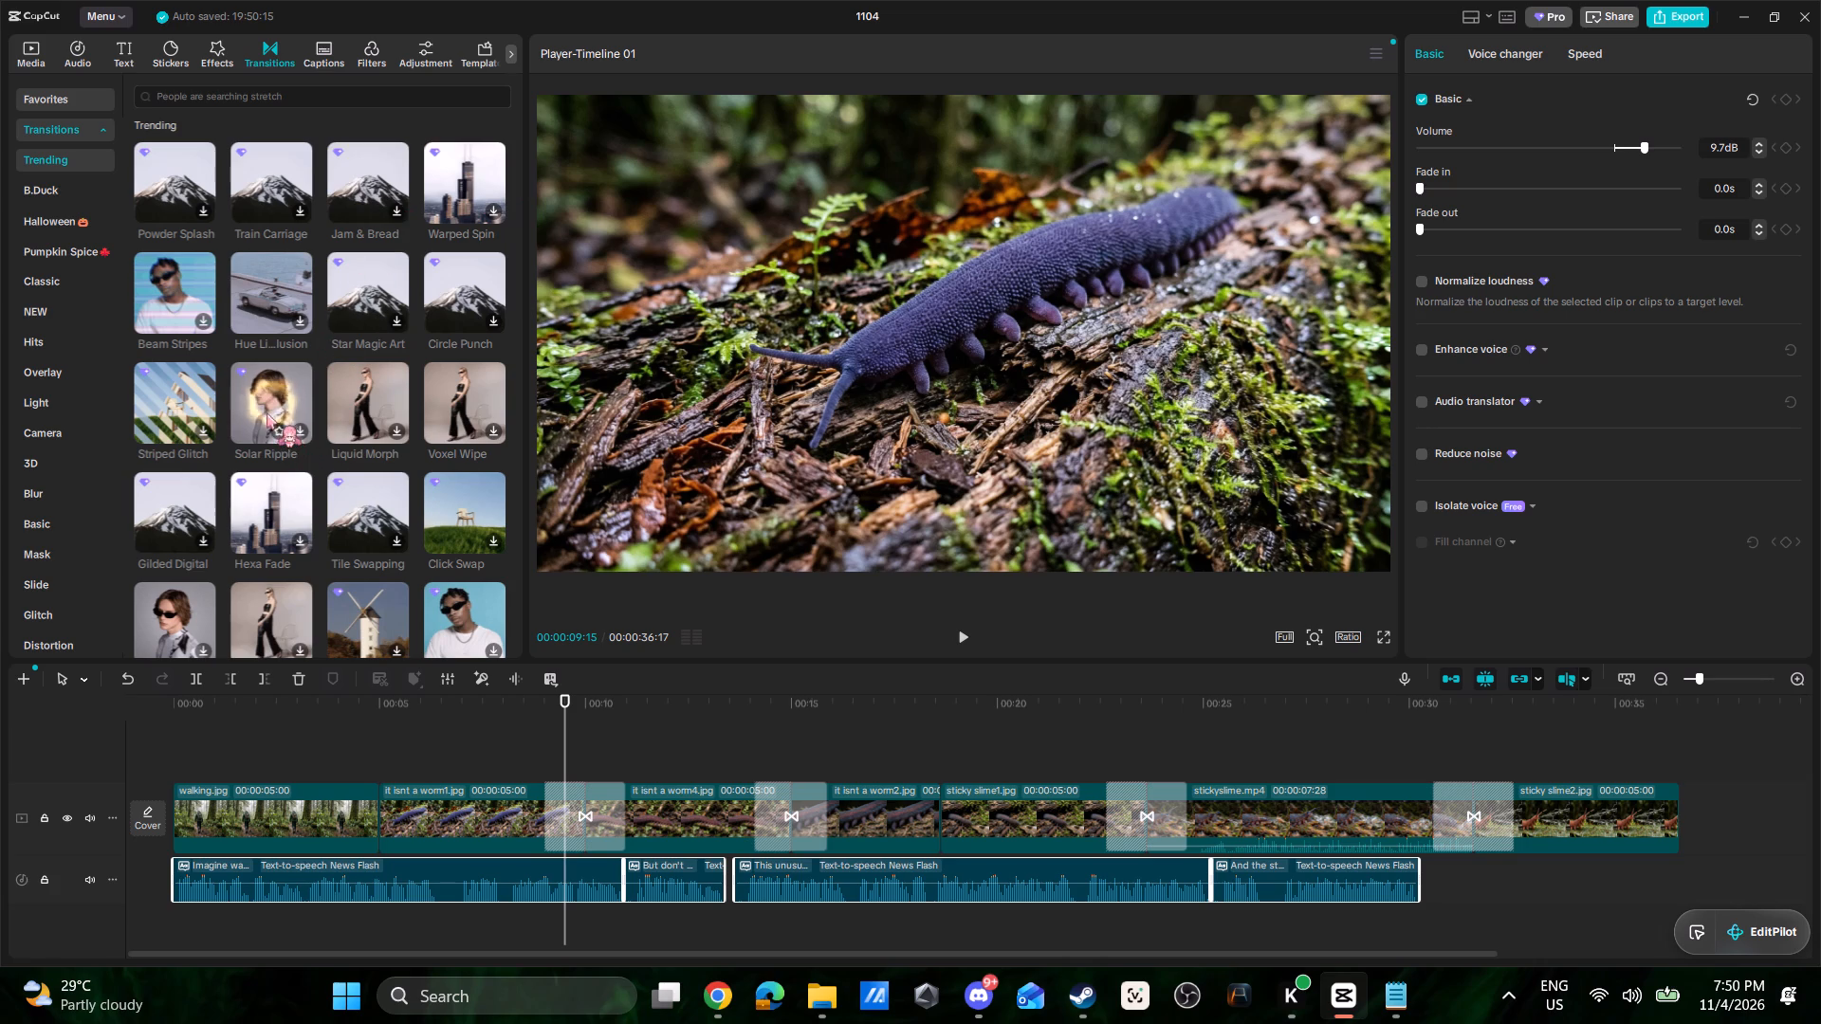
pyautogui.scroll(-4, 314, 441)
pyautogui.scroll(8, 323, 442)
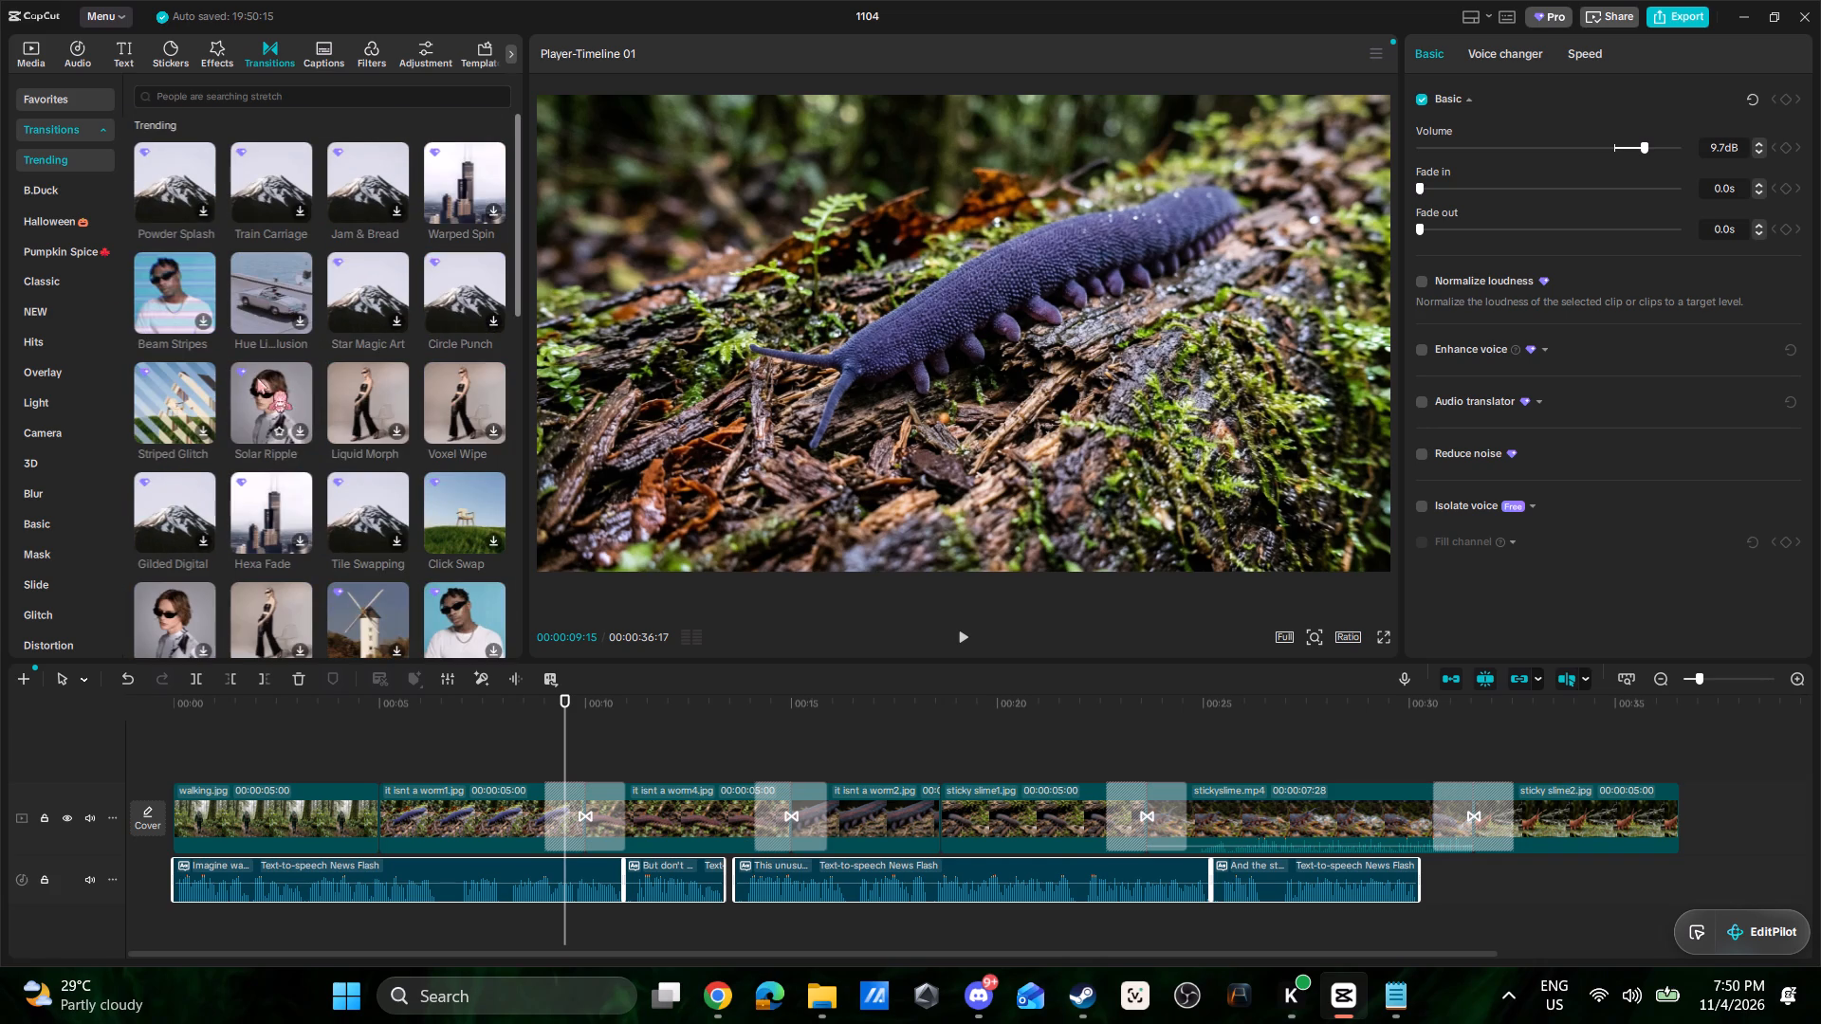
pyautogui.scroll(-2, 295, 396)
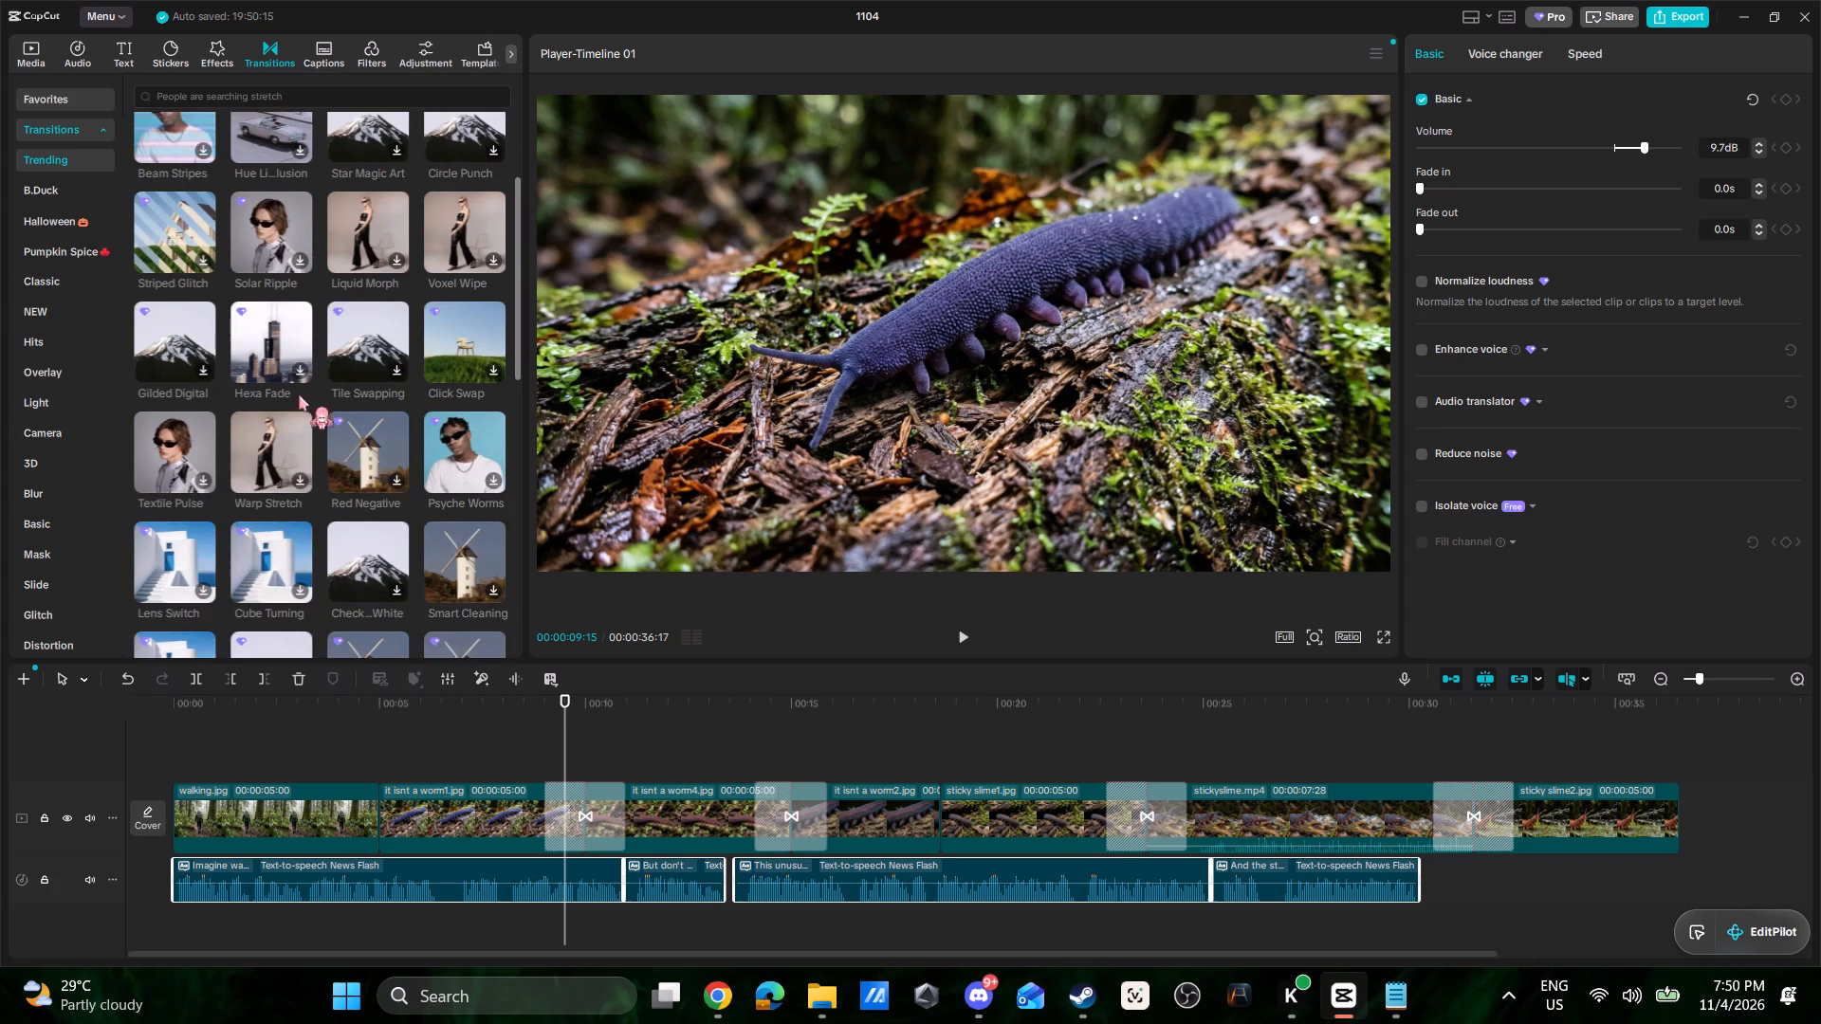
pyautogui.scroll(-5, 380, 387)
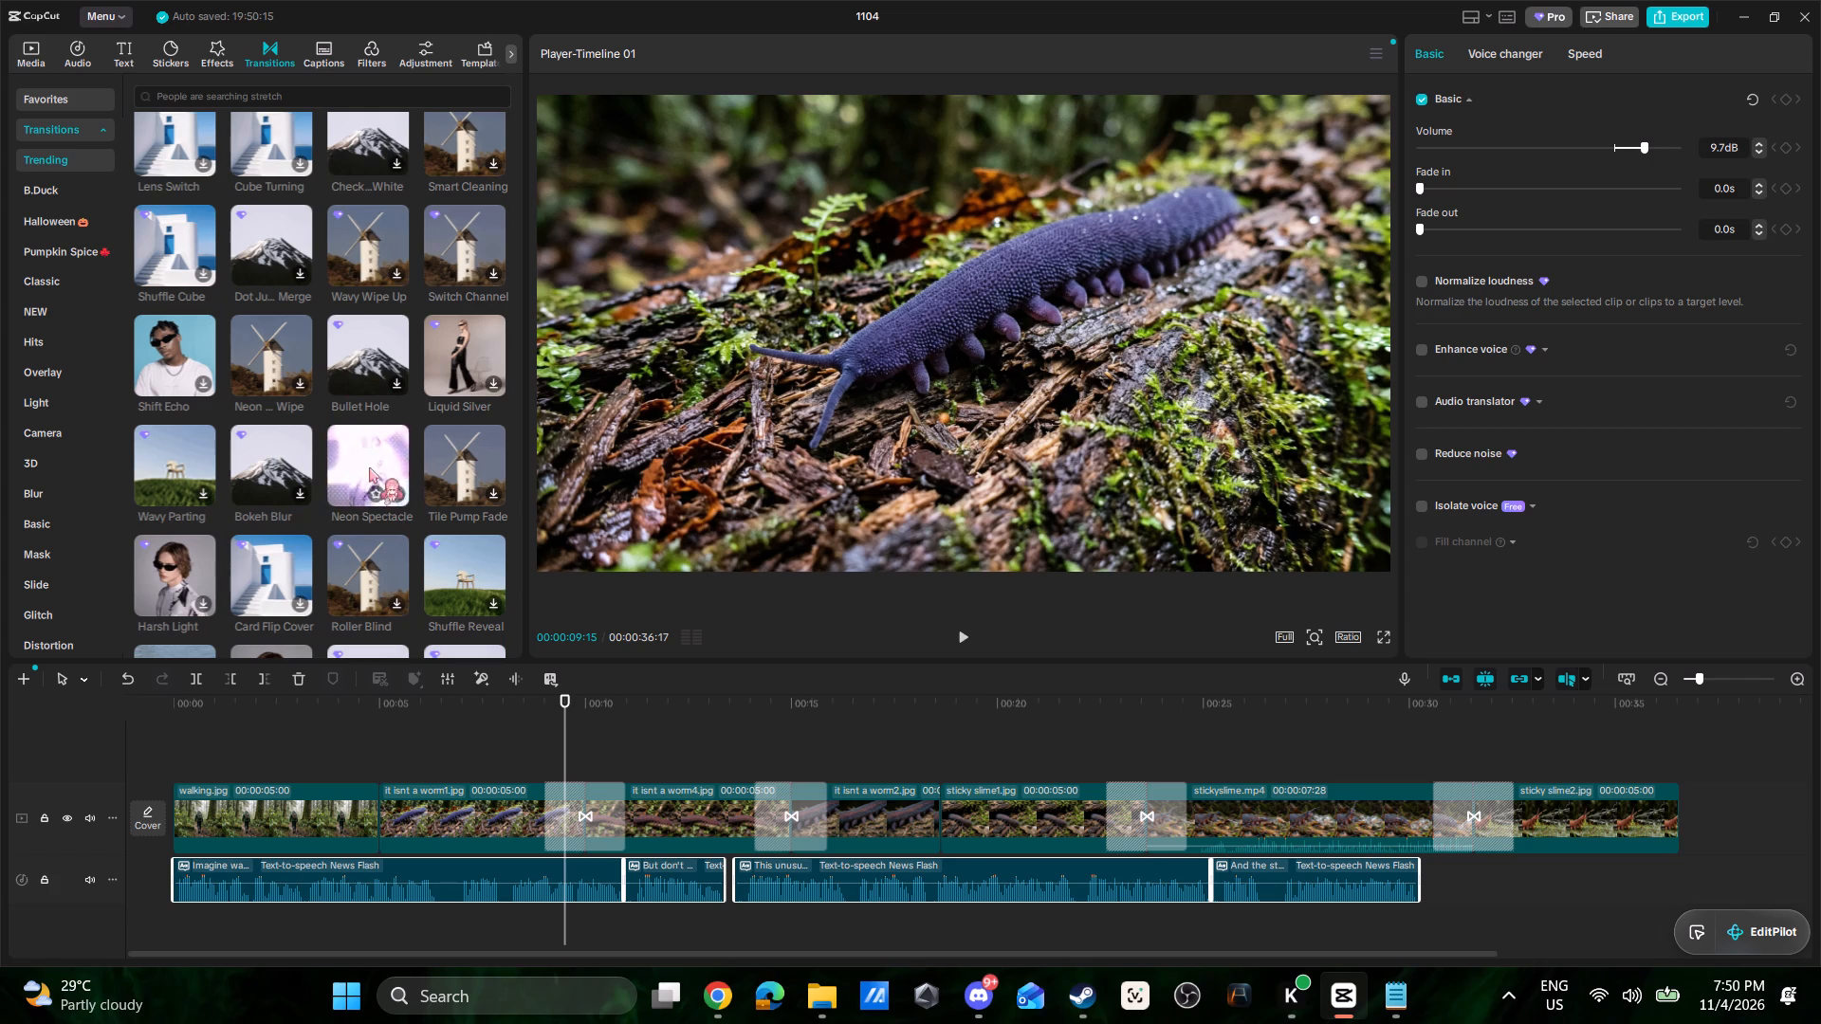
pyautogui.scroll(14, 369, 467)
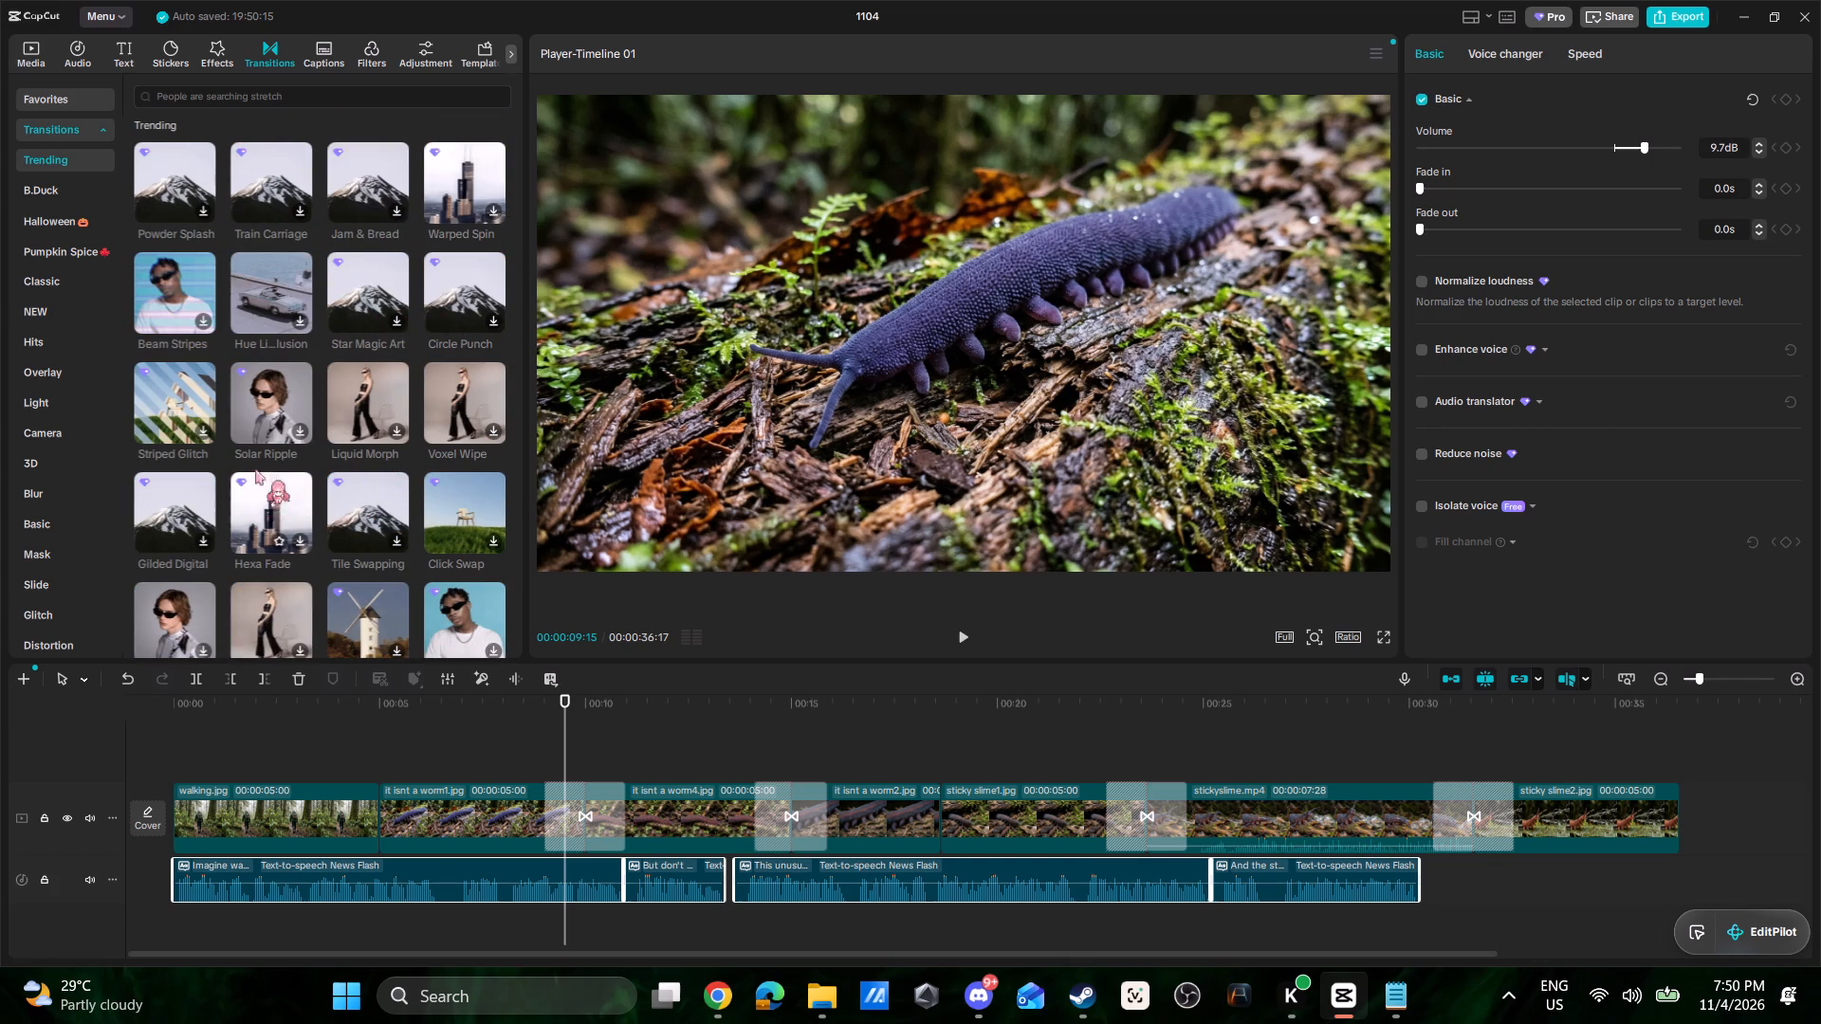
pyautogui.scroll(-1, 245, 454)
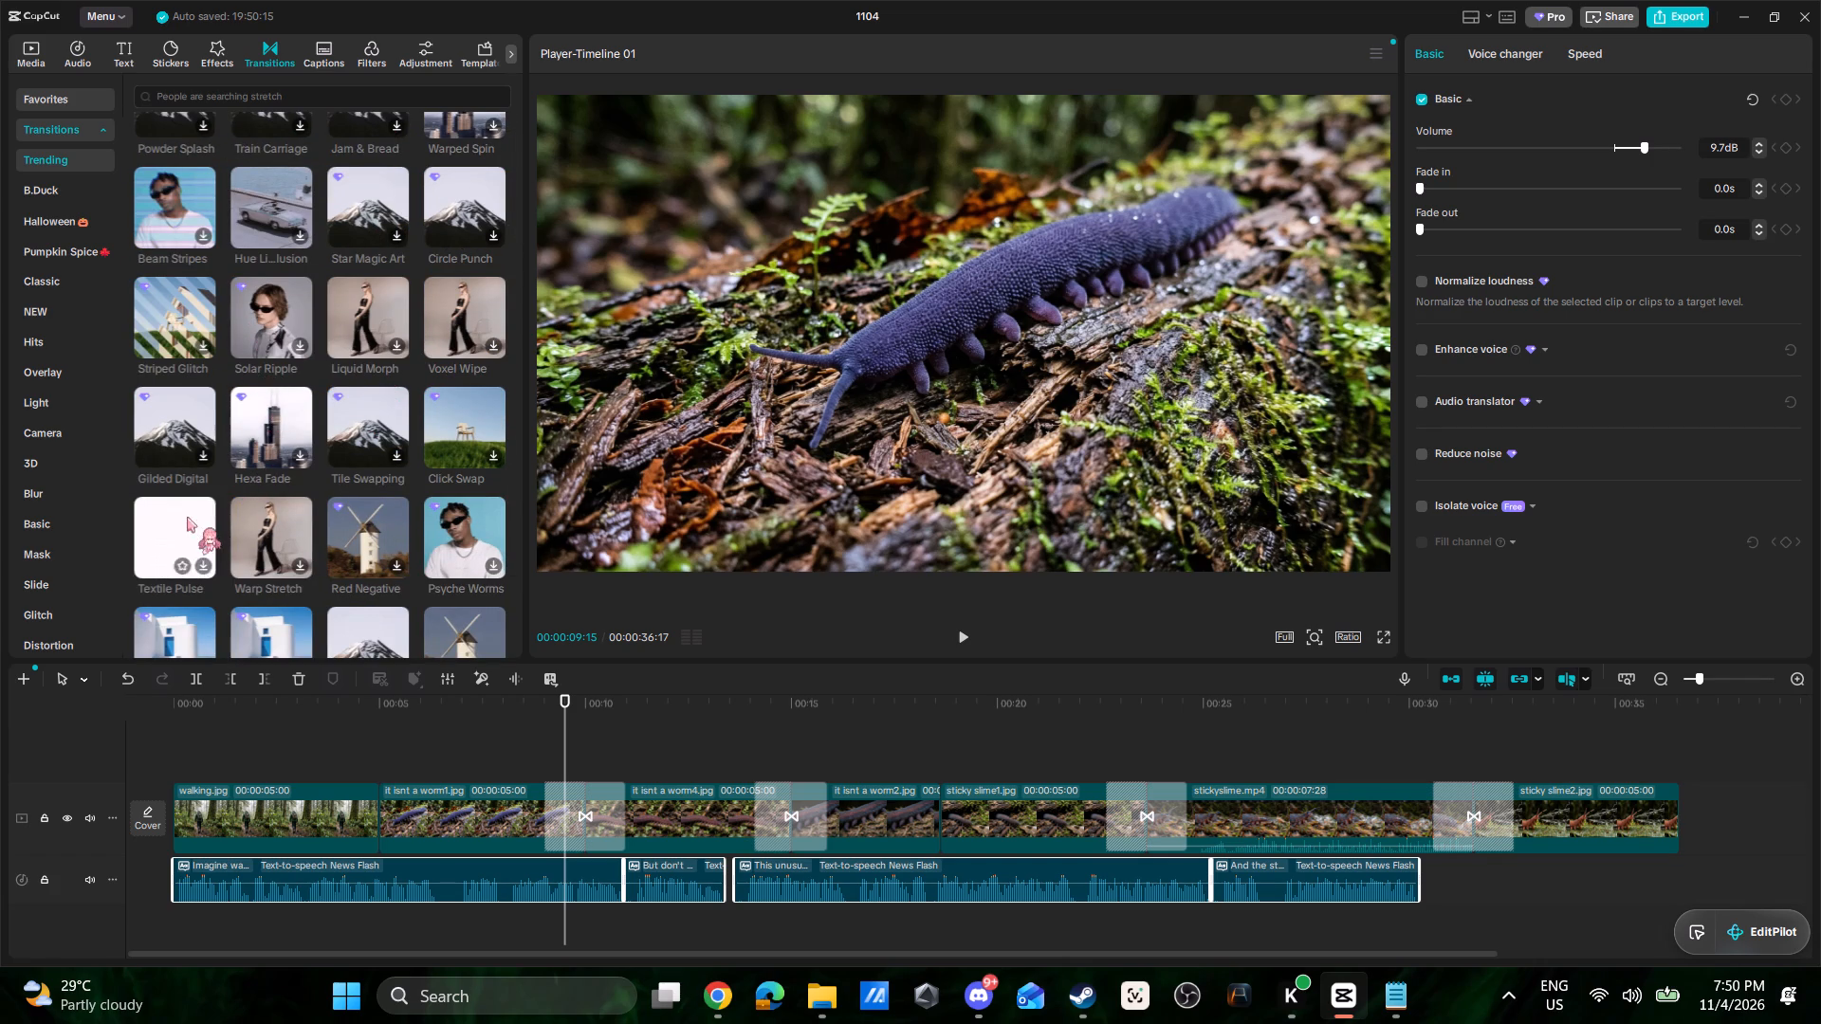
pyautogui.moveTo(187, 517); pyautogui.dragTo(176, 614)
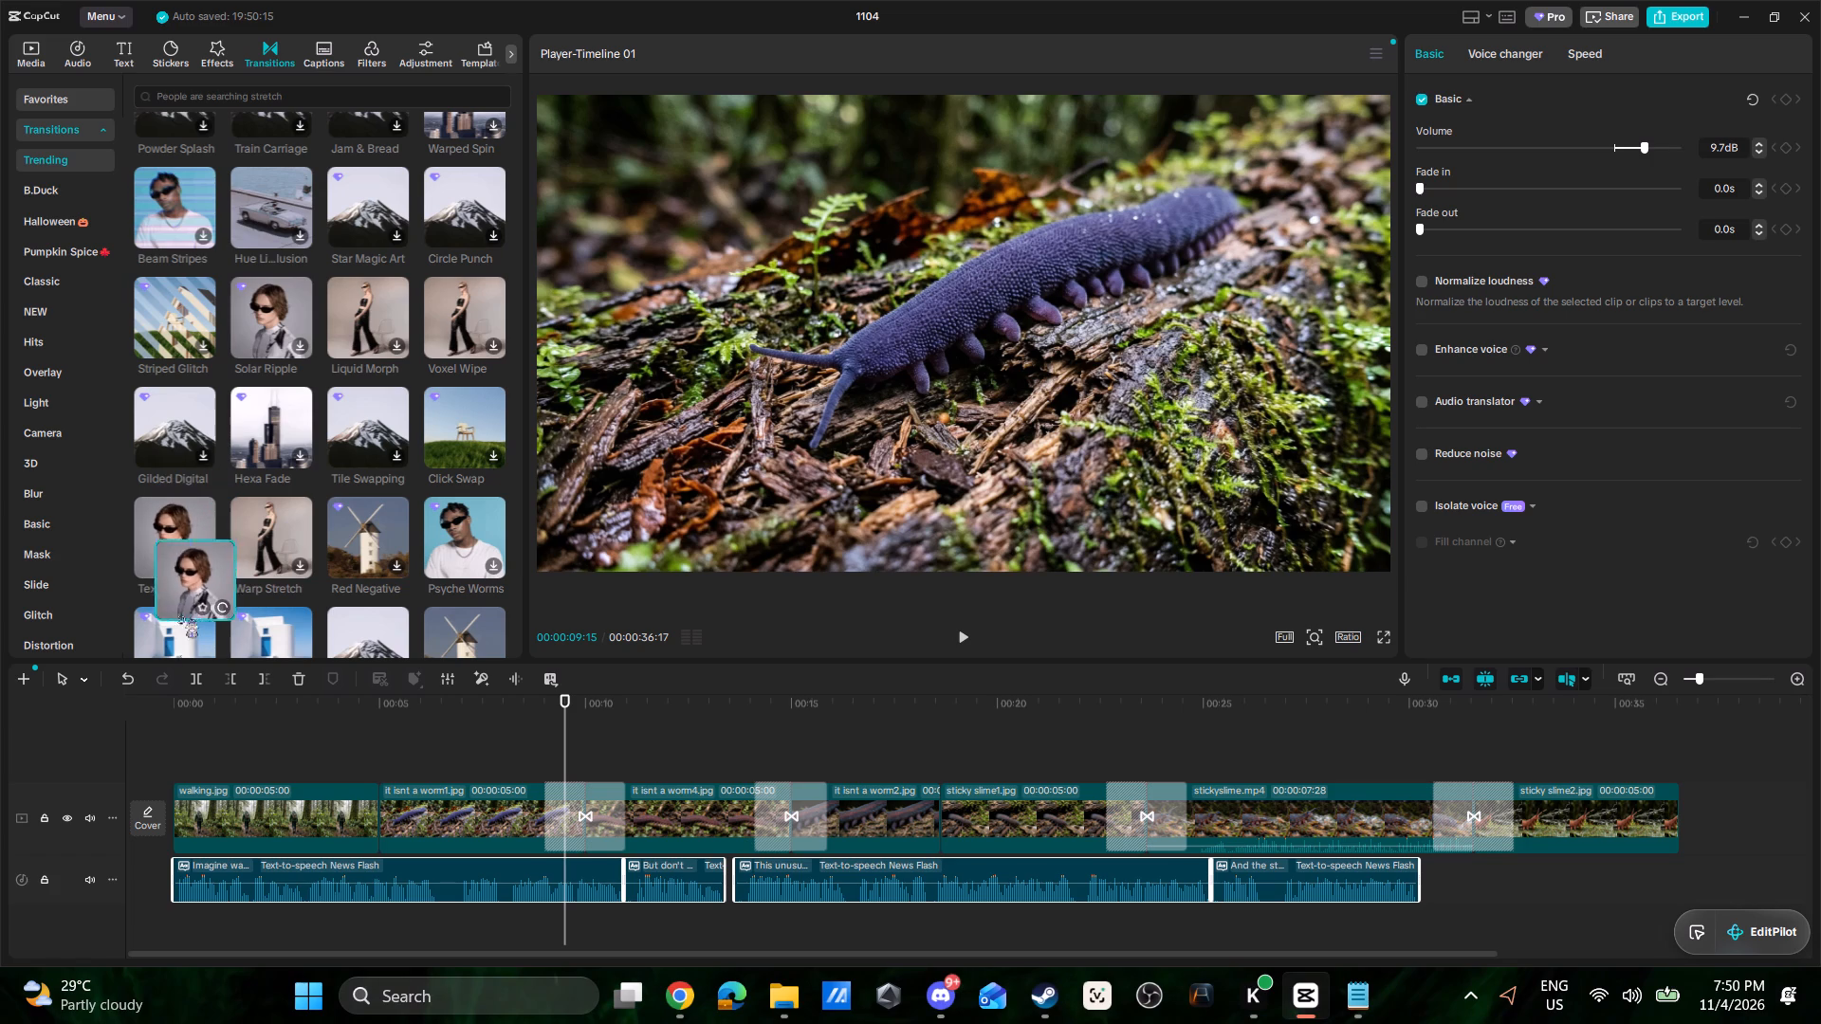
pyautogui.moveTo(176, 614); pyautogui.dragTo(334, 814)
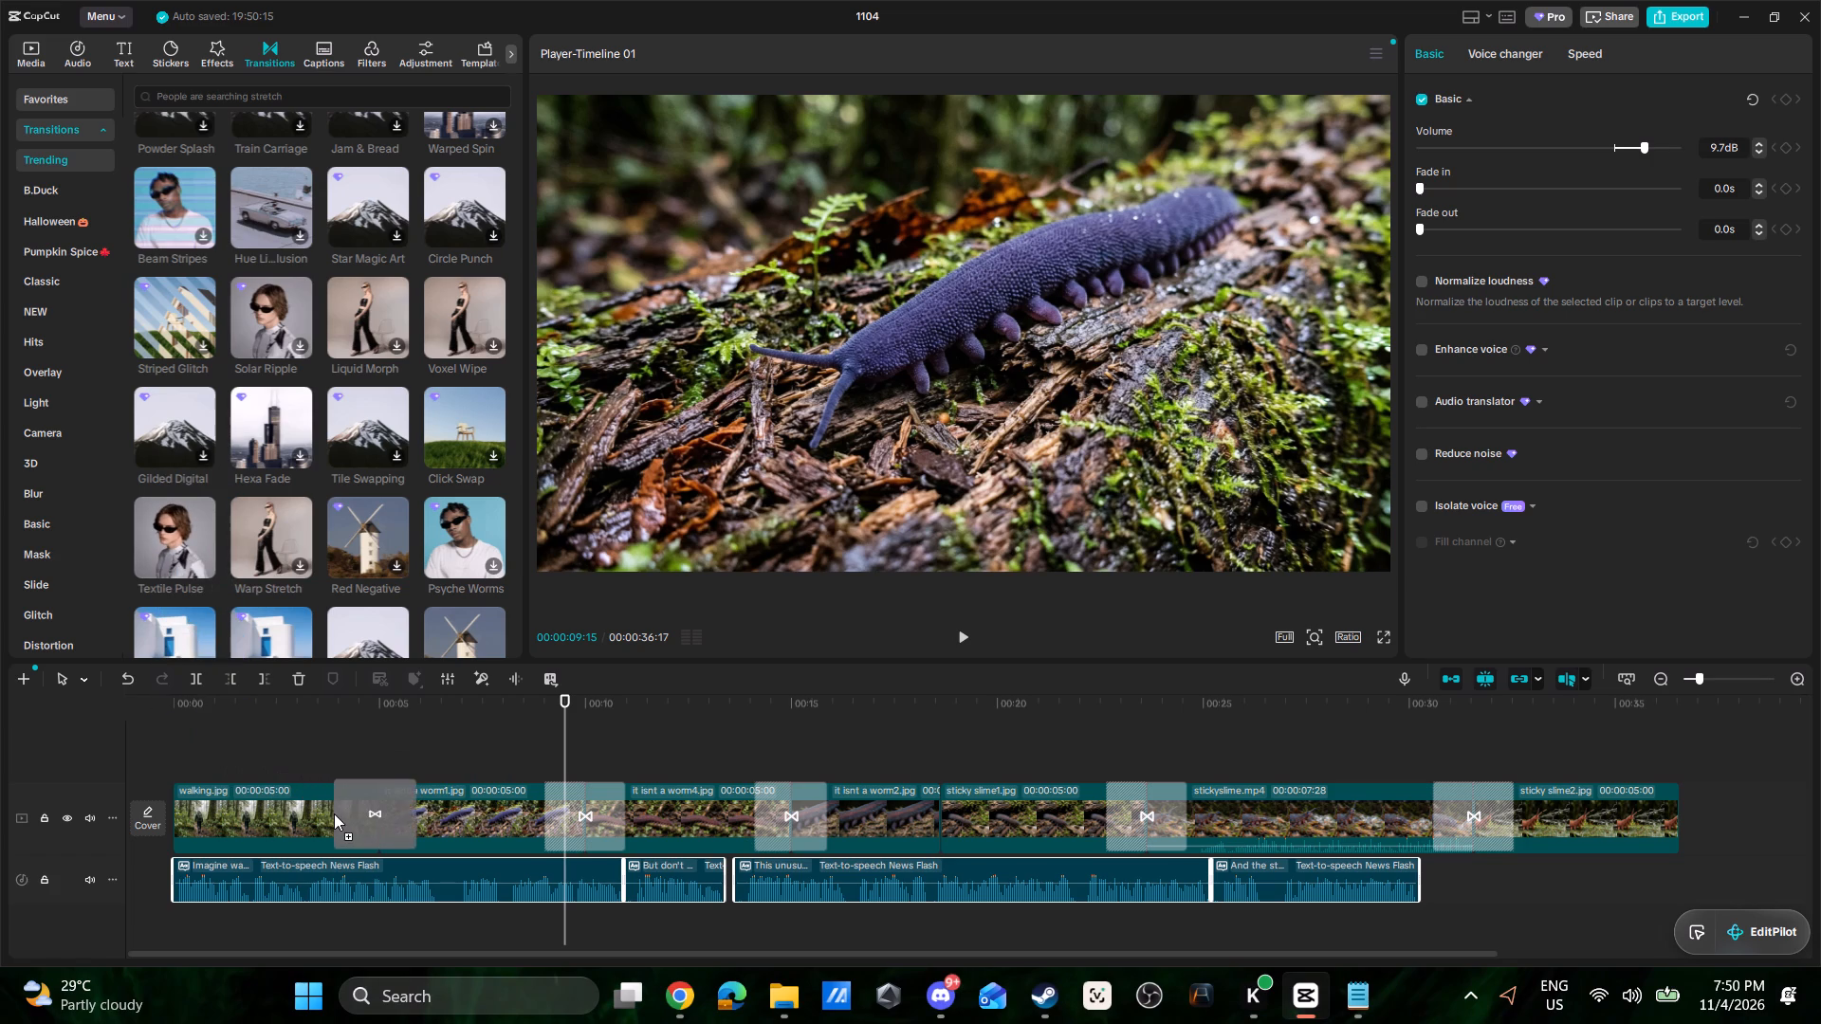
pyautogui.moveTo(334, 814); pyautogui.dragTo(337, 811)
# Play the opening of the timeline to review the walking.jpg clip, its transition and the narration.
pyautogui.press('space')
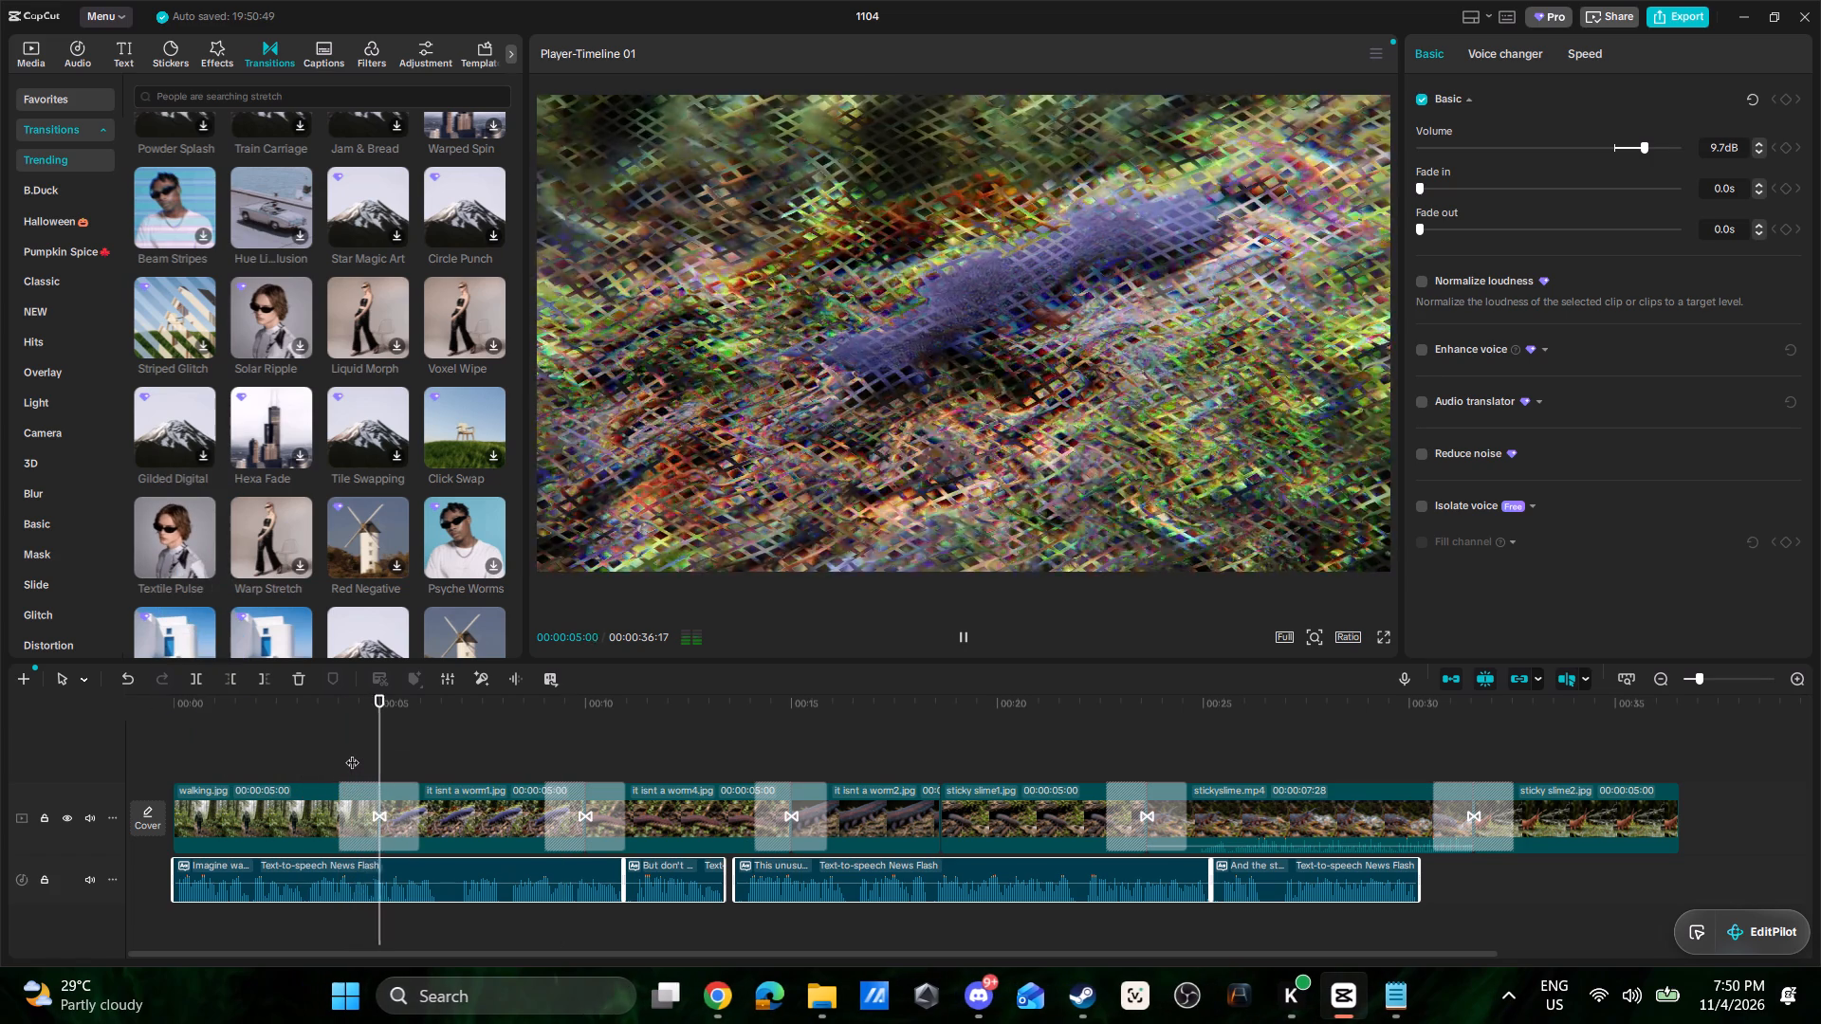
pyautogui.press('space')
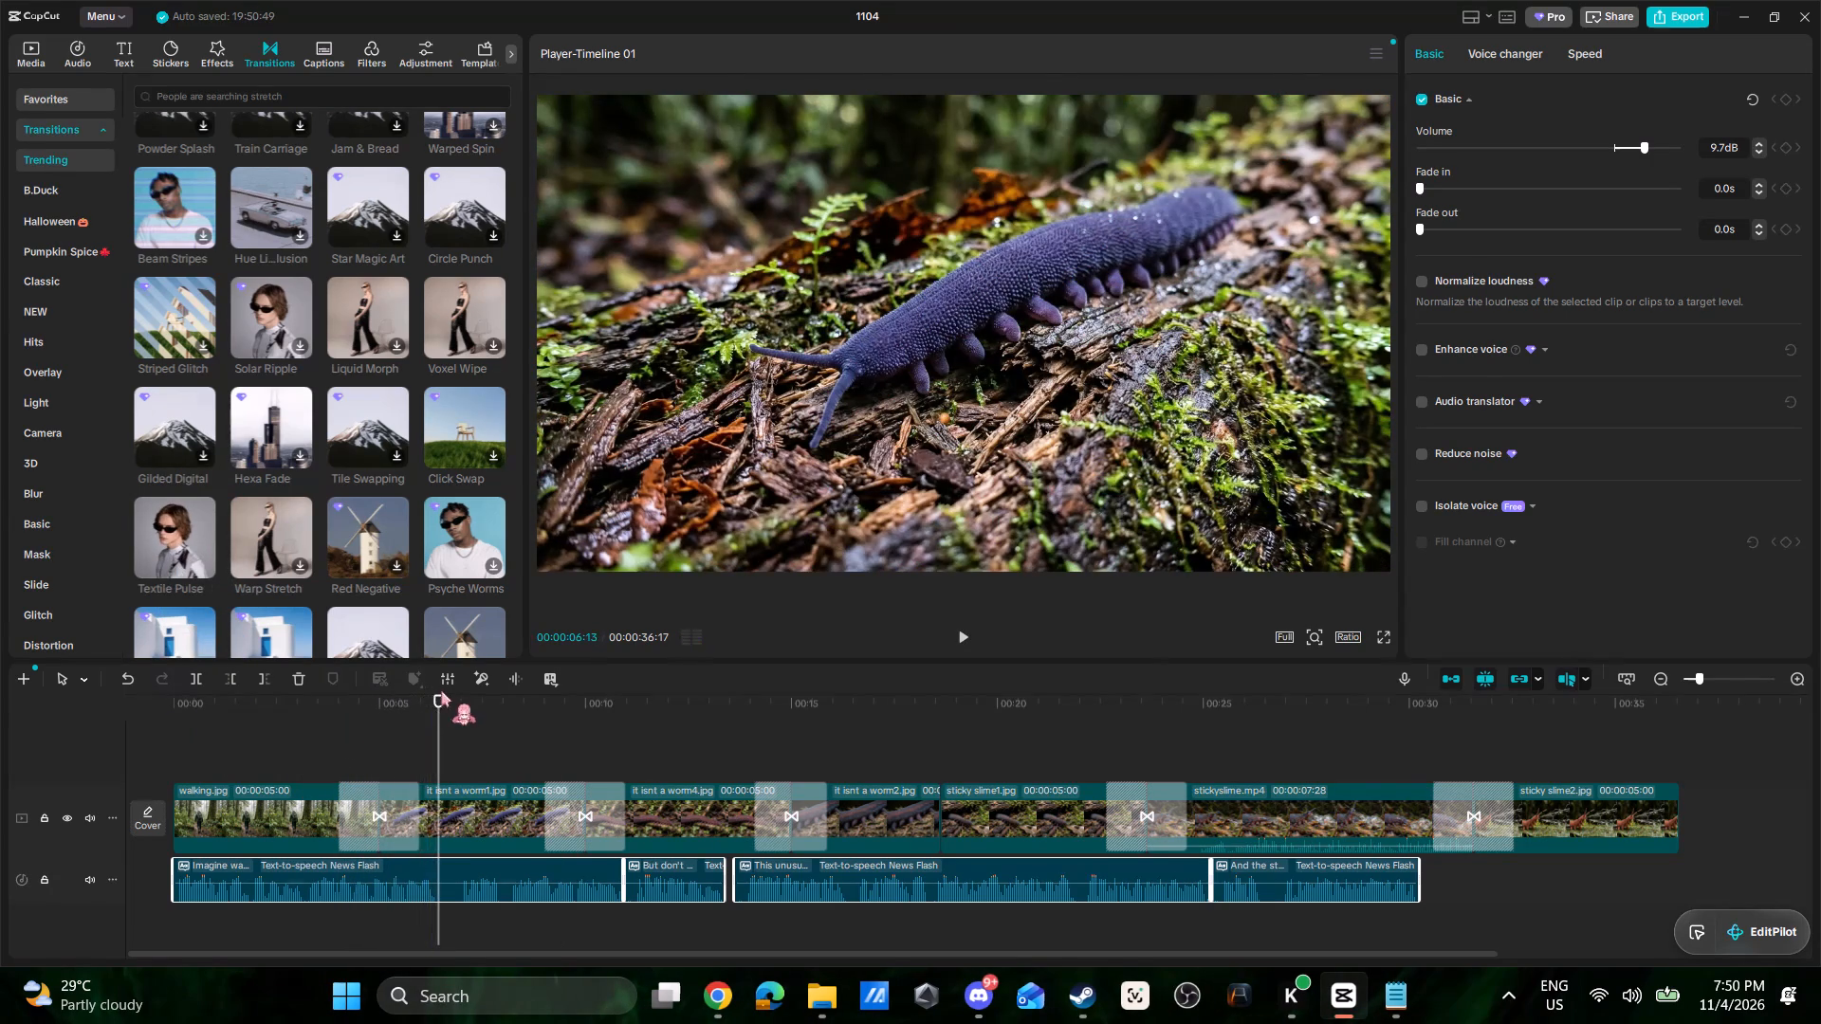
pyautogui.moveTo(440, 690); pyautogui.dragTo(288, 697)
pyautogui.moveTo(437, 702); pyautogui.dragTo(51, 721)
pyautogui.press('space')
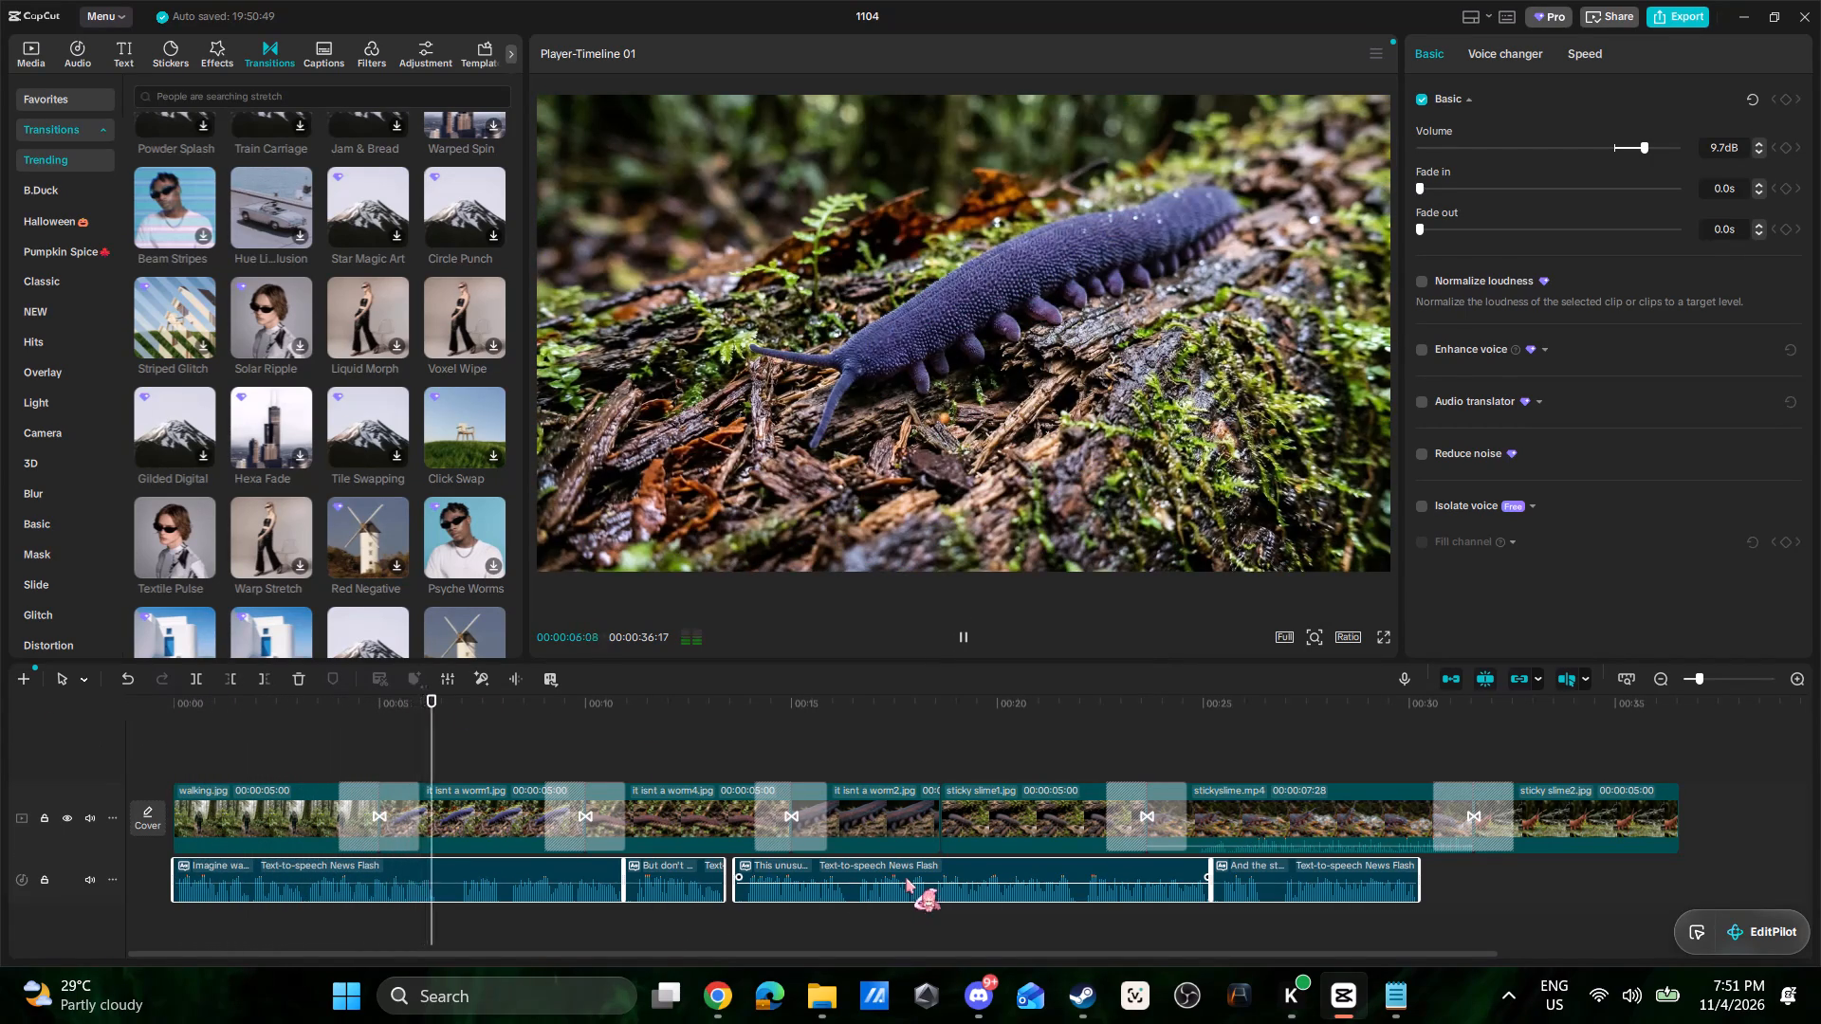
pyautogui.press('space')
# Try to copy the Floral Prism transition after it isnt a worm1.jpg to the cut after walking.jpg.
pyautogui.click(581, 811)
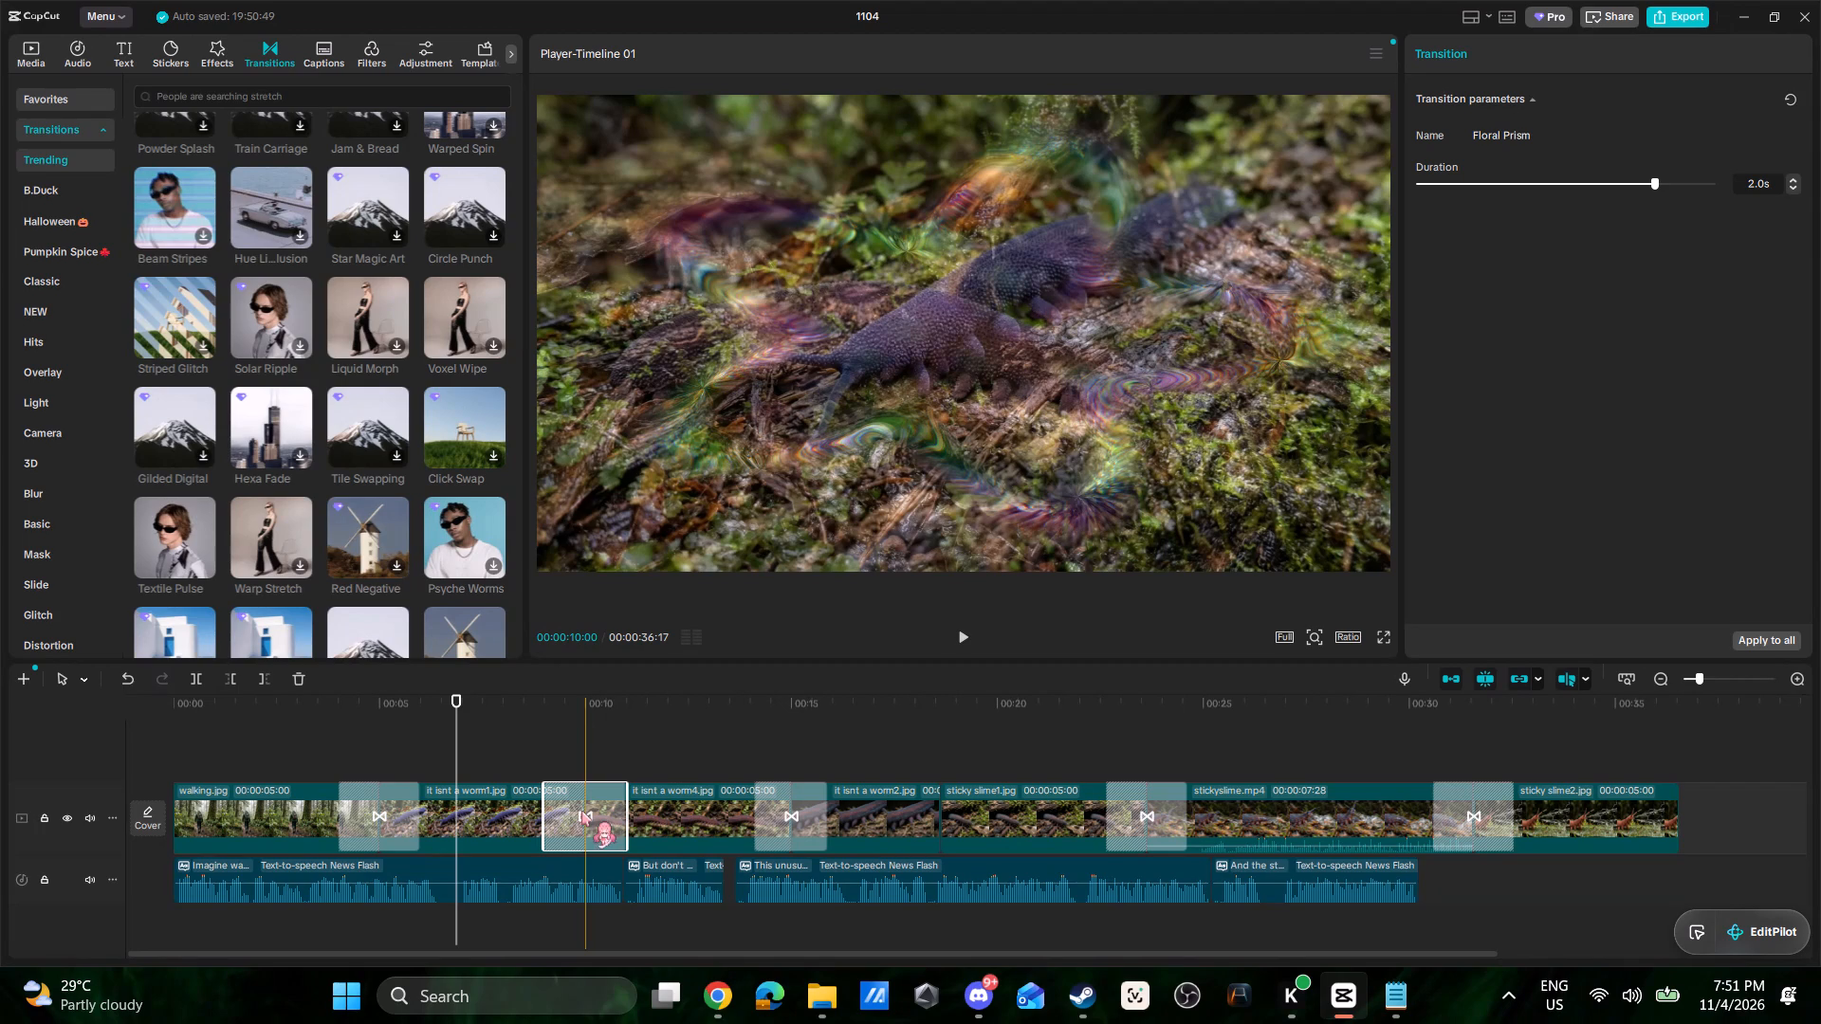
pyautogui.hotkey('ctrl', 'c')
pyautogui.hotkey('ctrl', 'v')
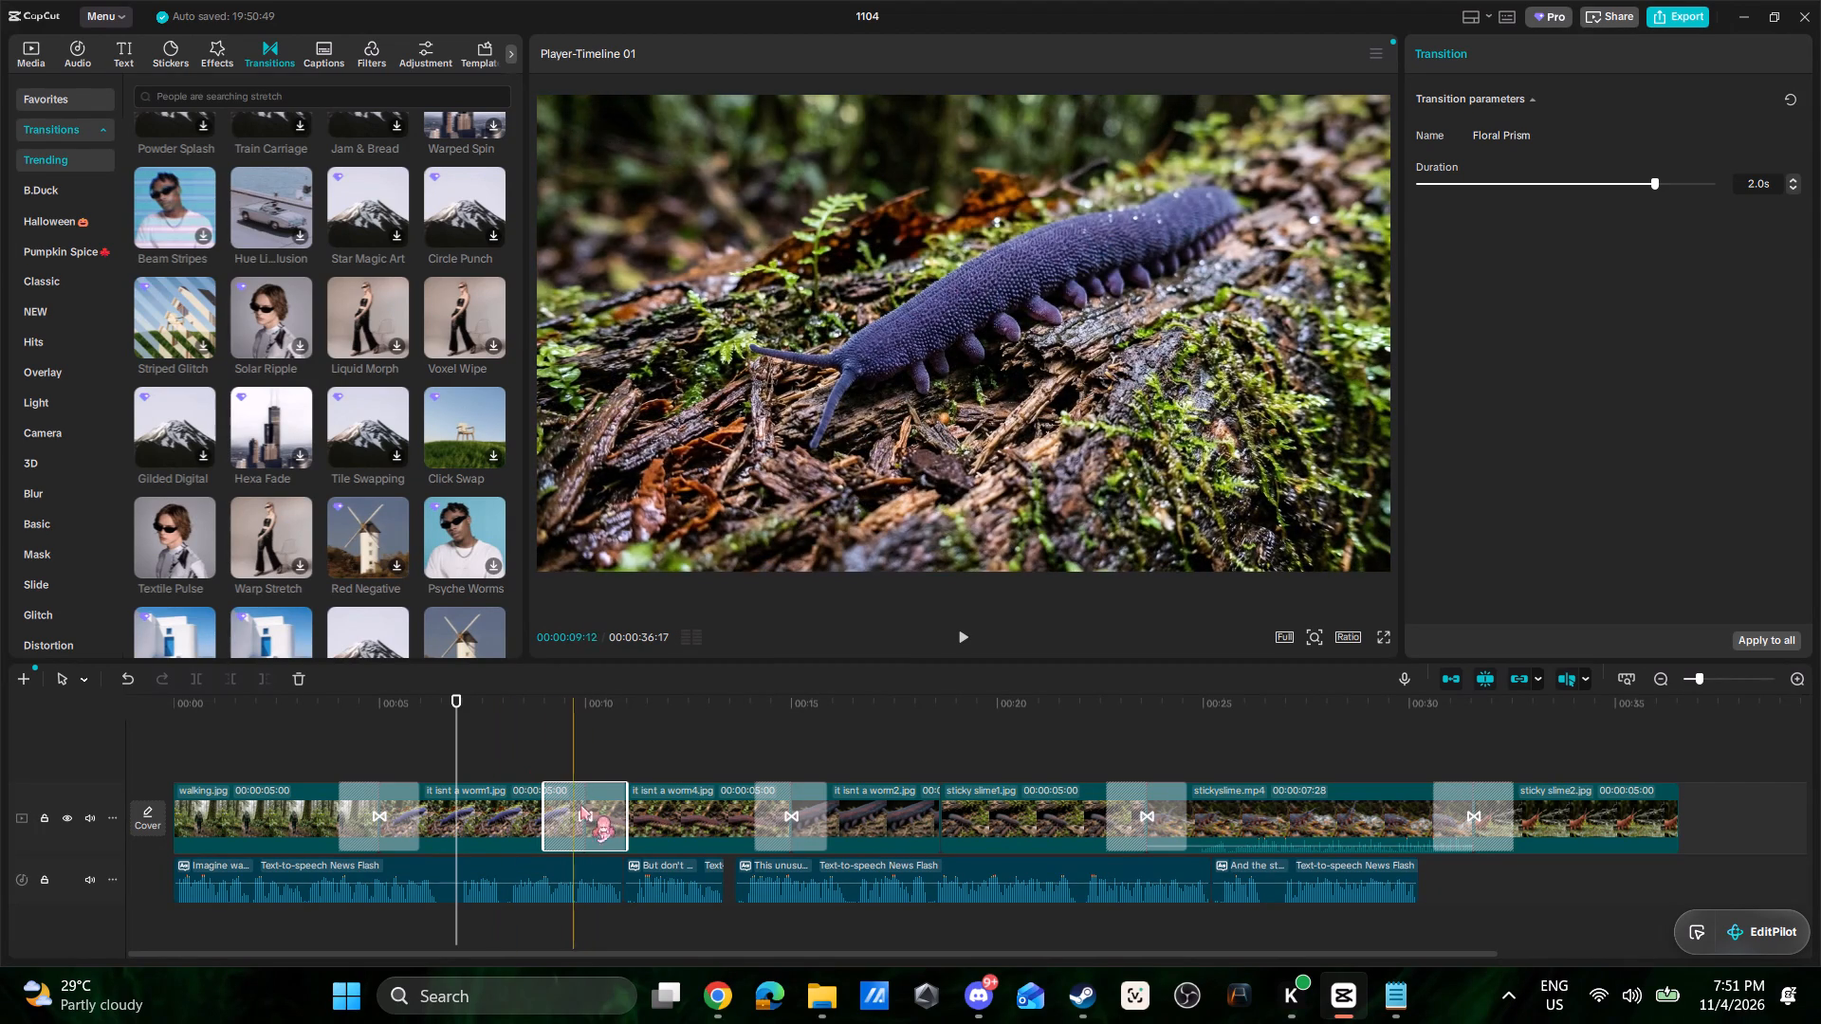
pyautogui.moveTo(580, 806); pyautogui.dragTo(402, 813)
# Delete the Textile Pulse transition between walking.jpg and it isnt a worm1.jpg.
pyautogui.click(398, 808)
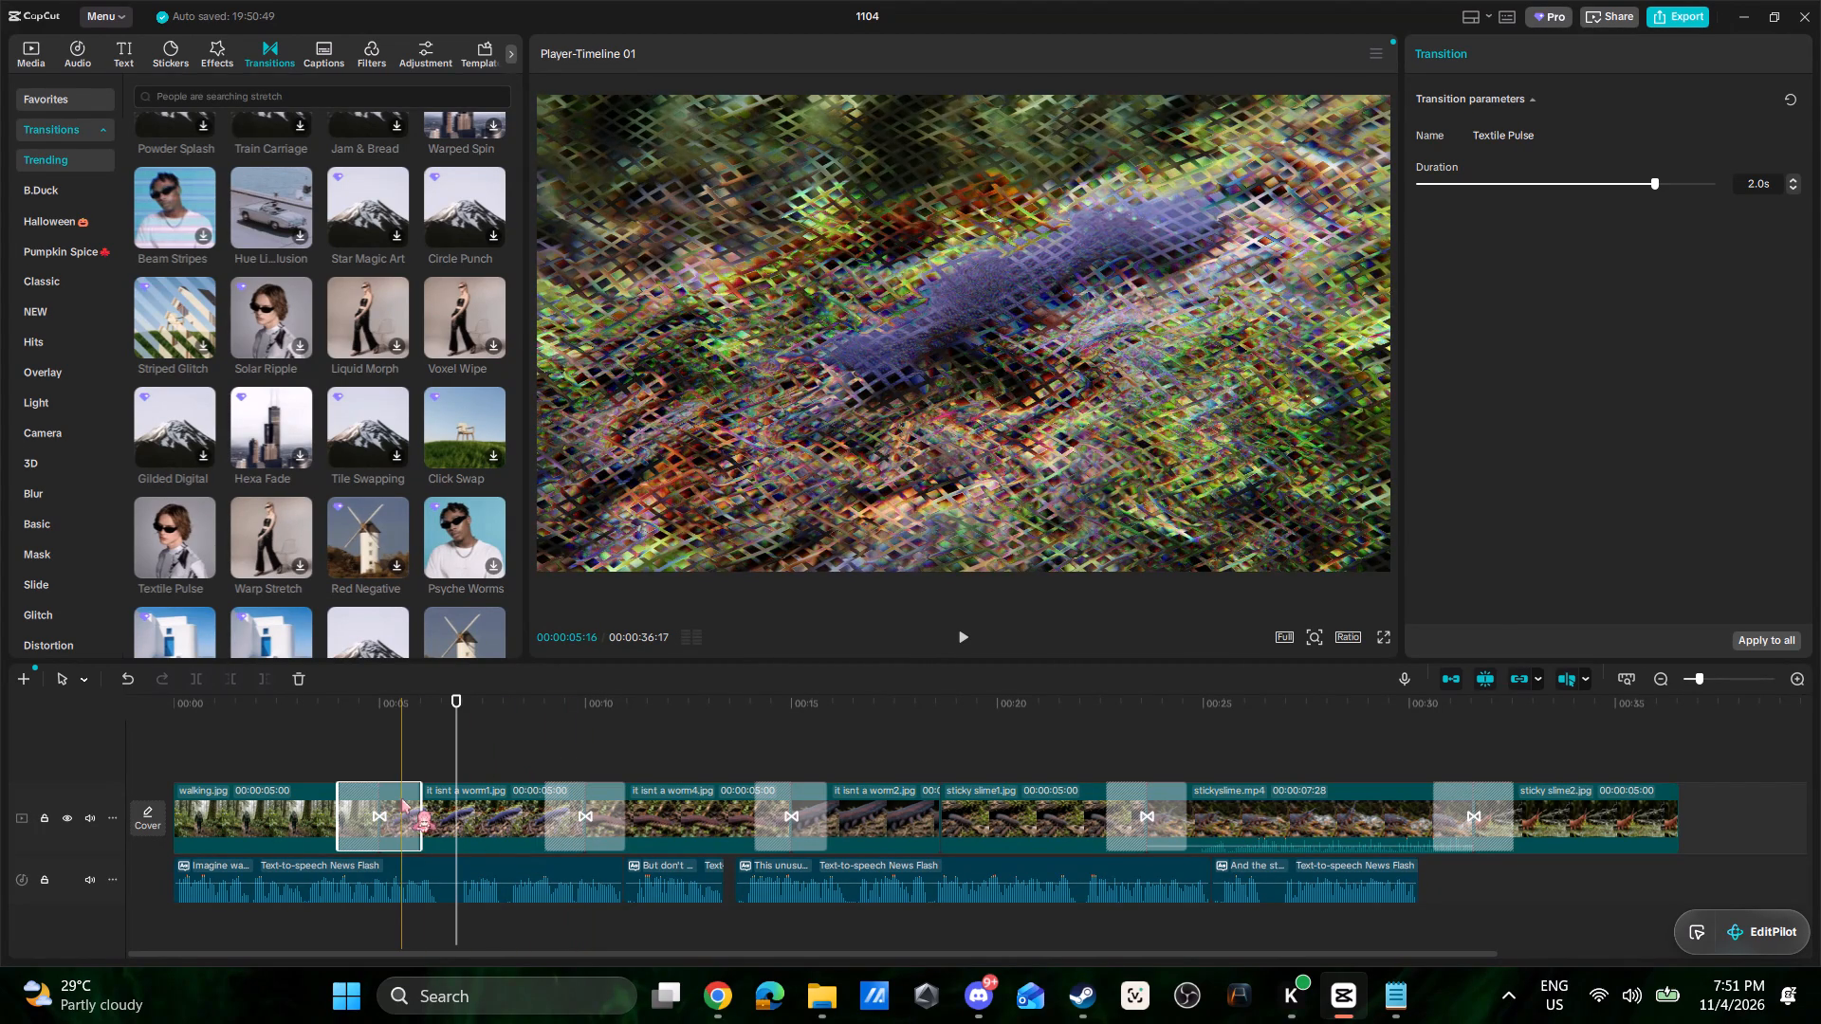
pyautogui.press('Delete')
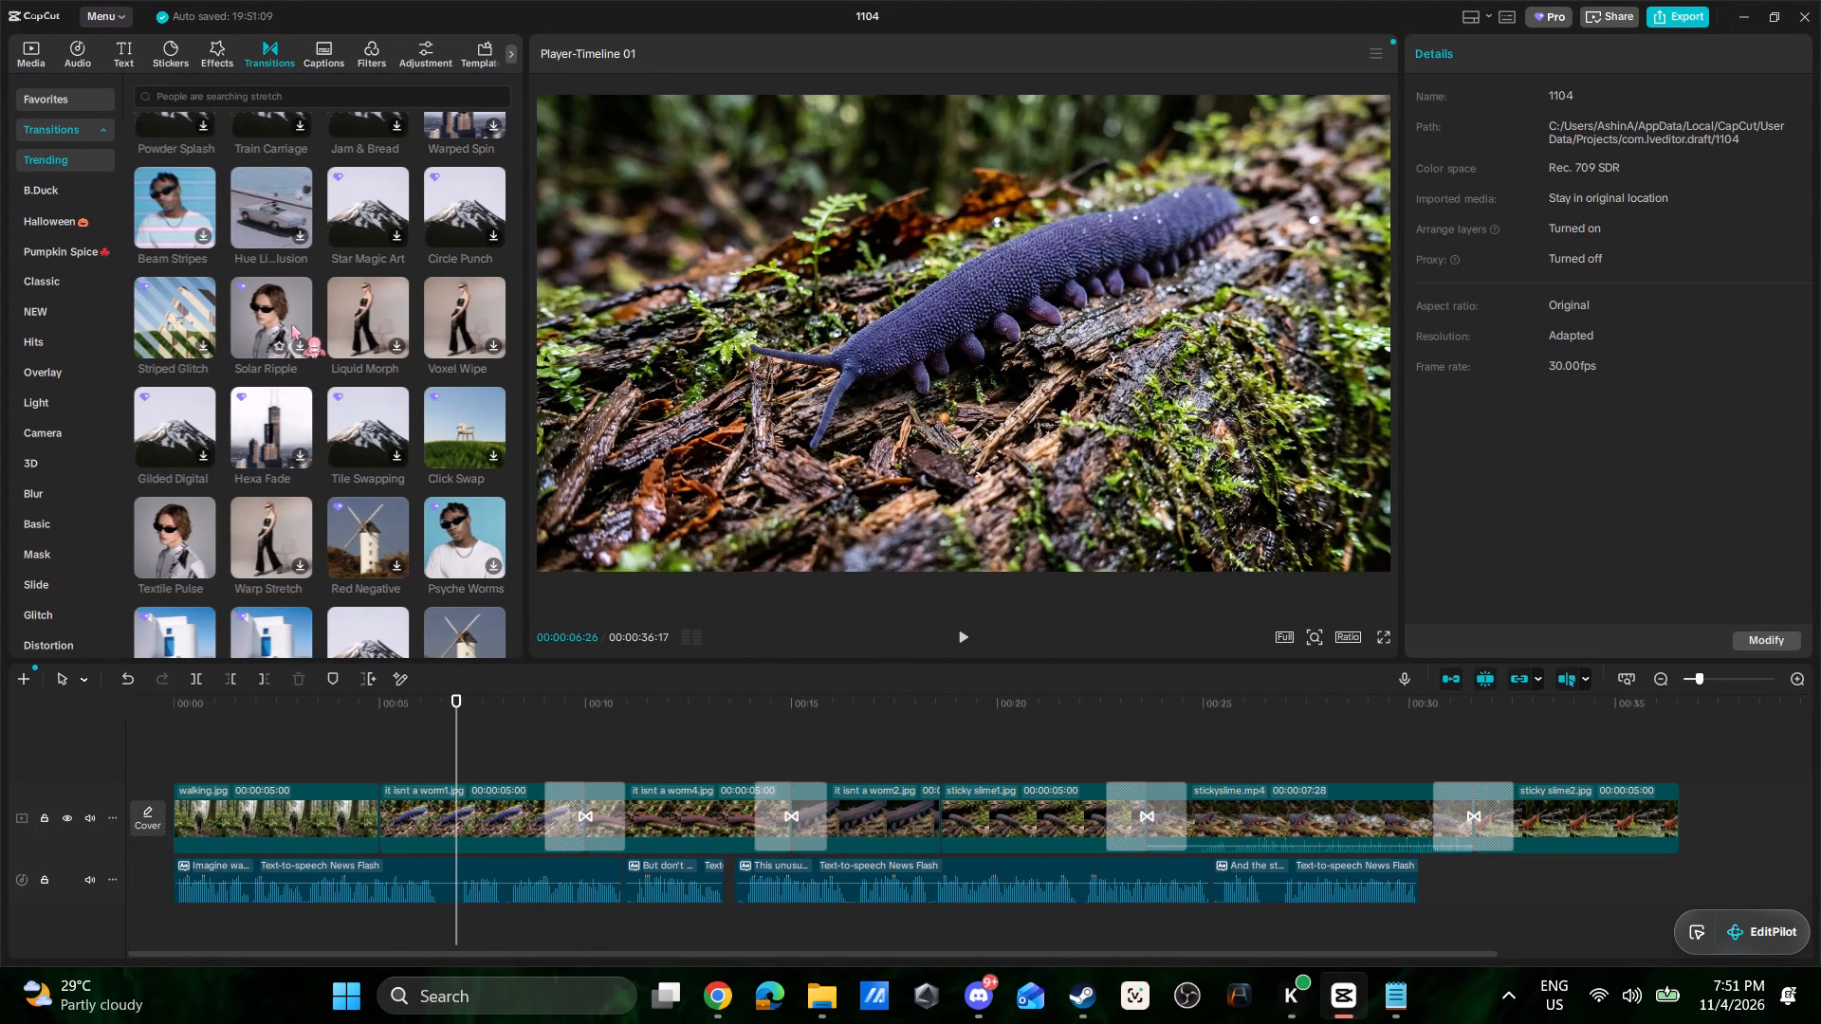
# Look through the trending transitions for one to use after walking.jpg.
pyautogui.scroll(3, 346, 495)
pyautogui.scroll(-2, 346, 495)
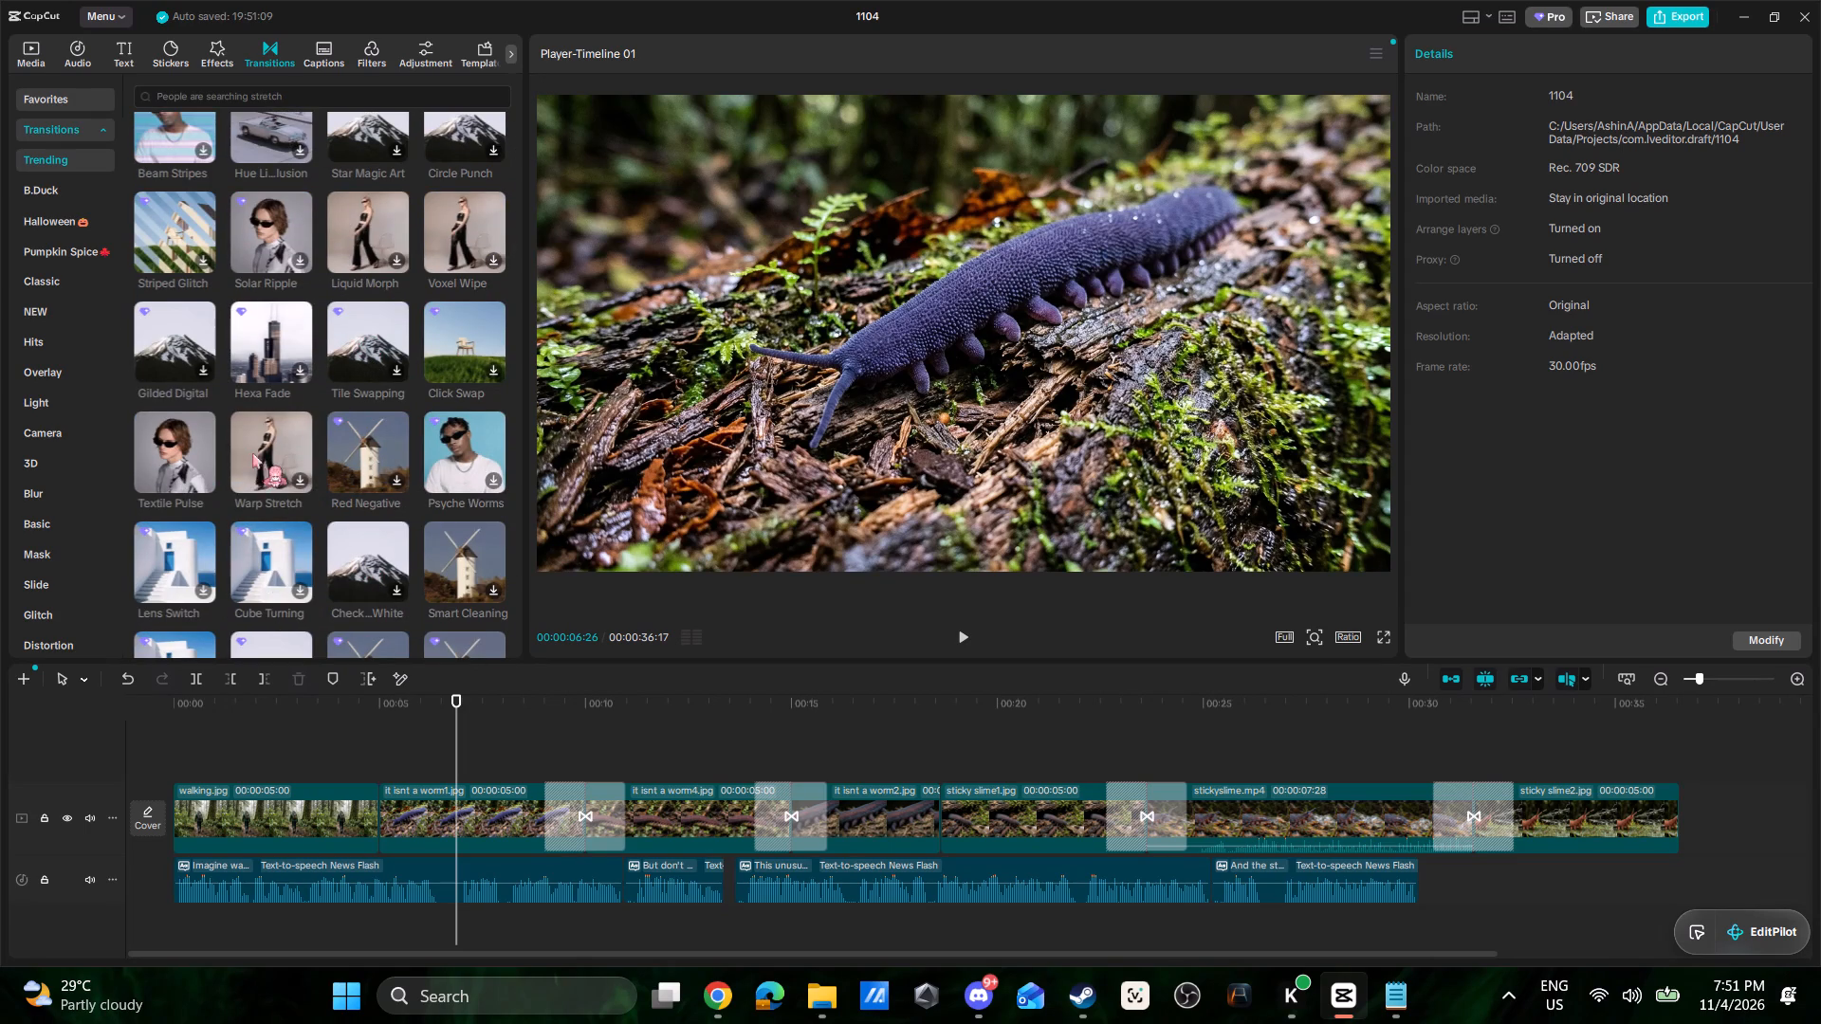
pyautogui.scroll(1, 317, 440)
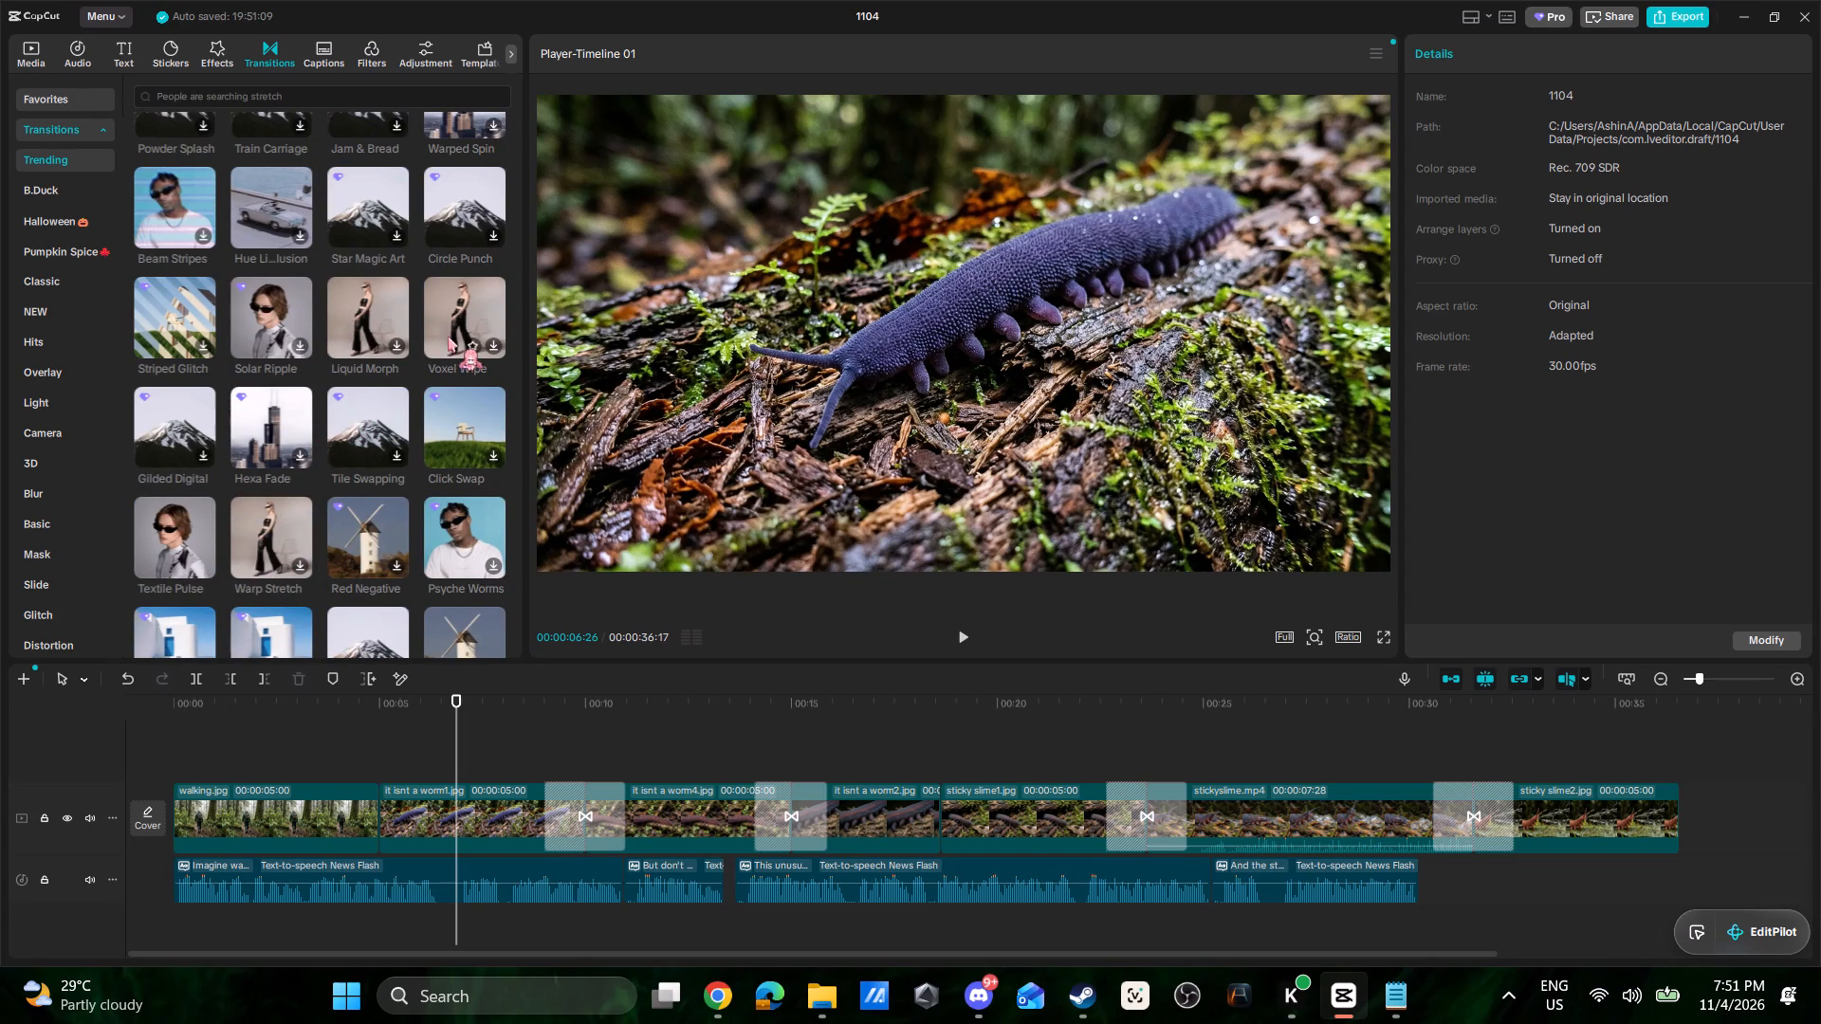
pyautogui.scroll(1, 452, 329)
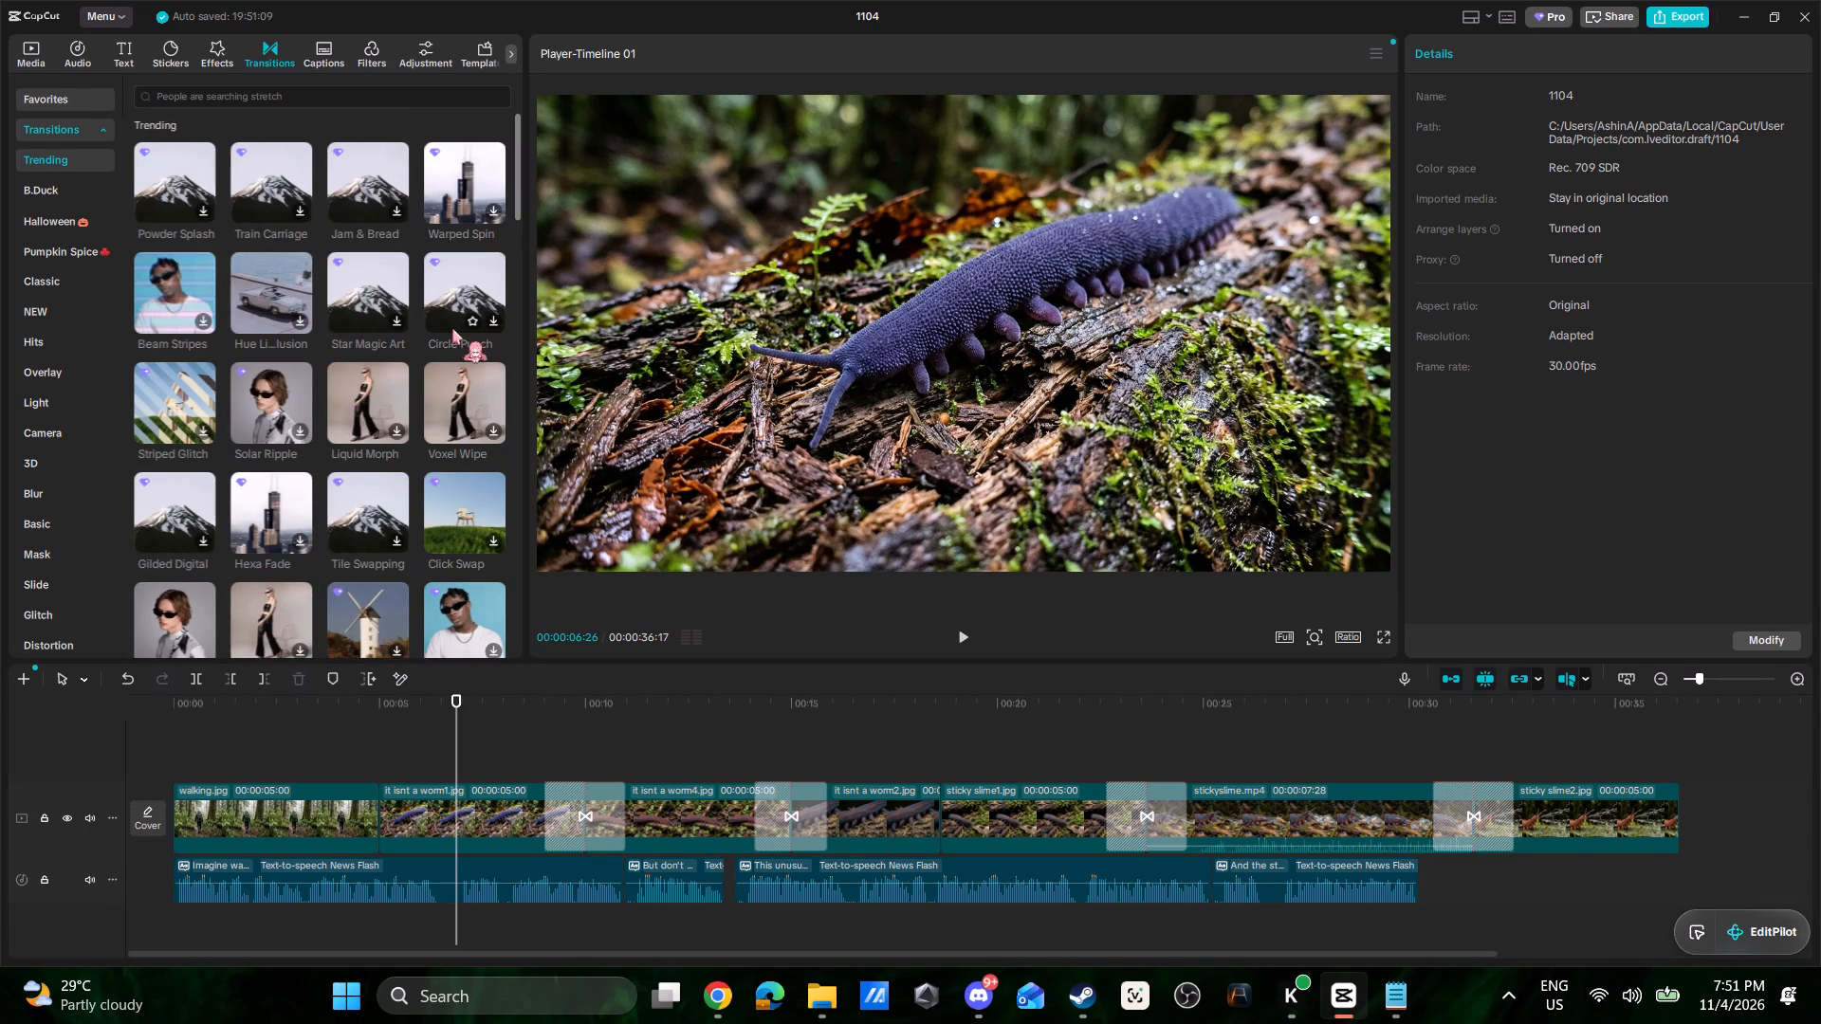
pyautogui.scroll(2, 452, 329)
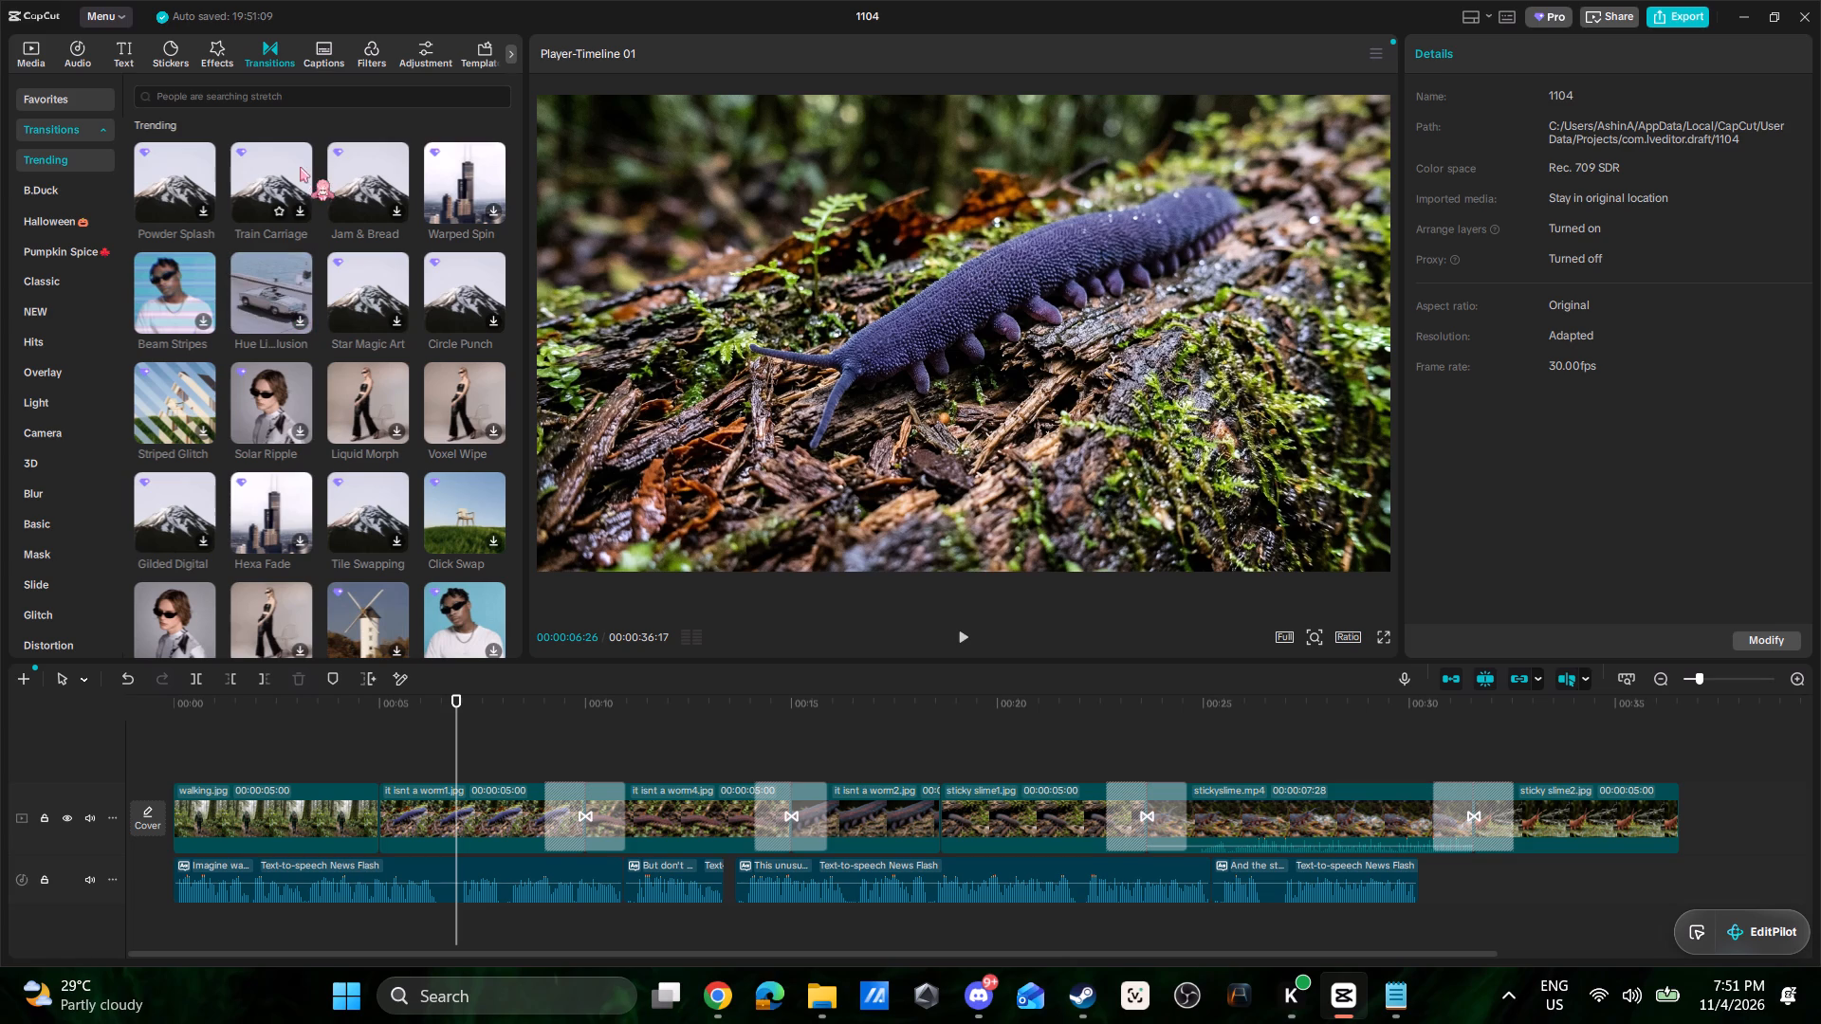
pyautogui.scroll(-3, 336, 474)
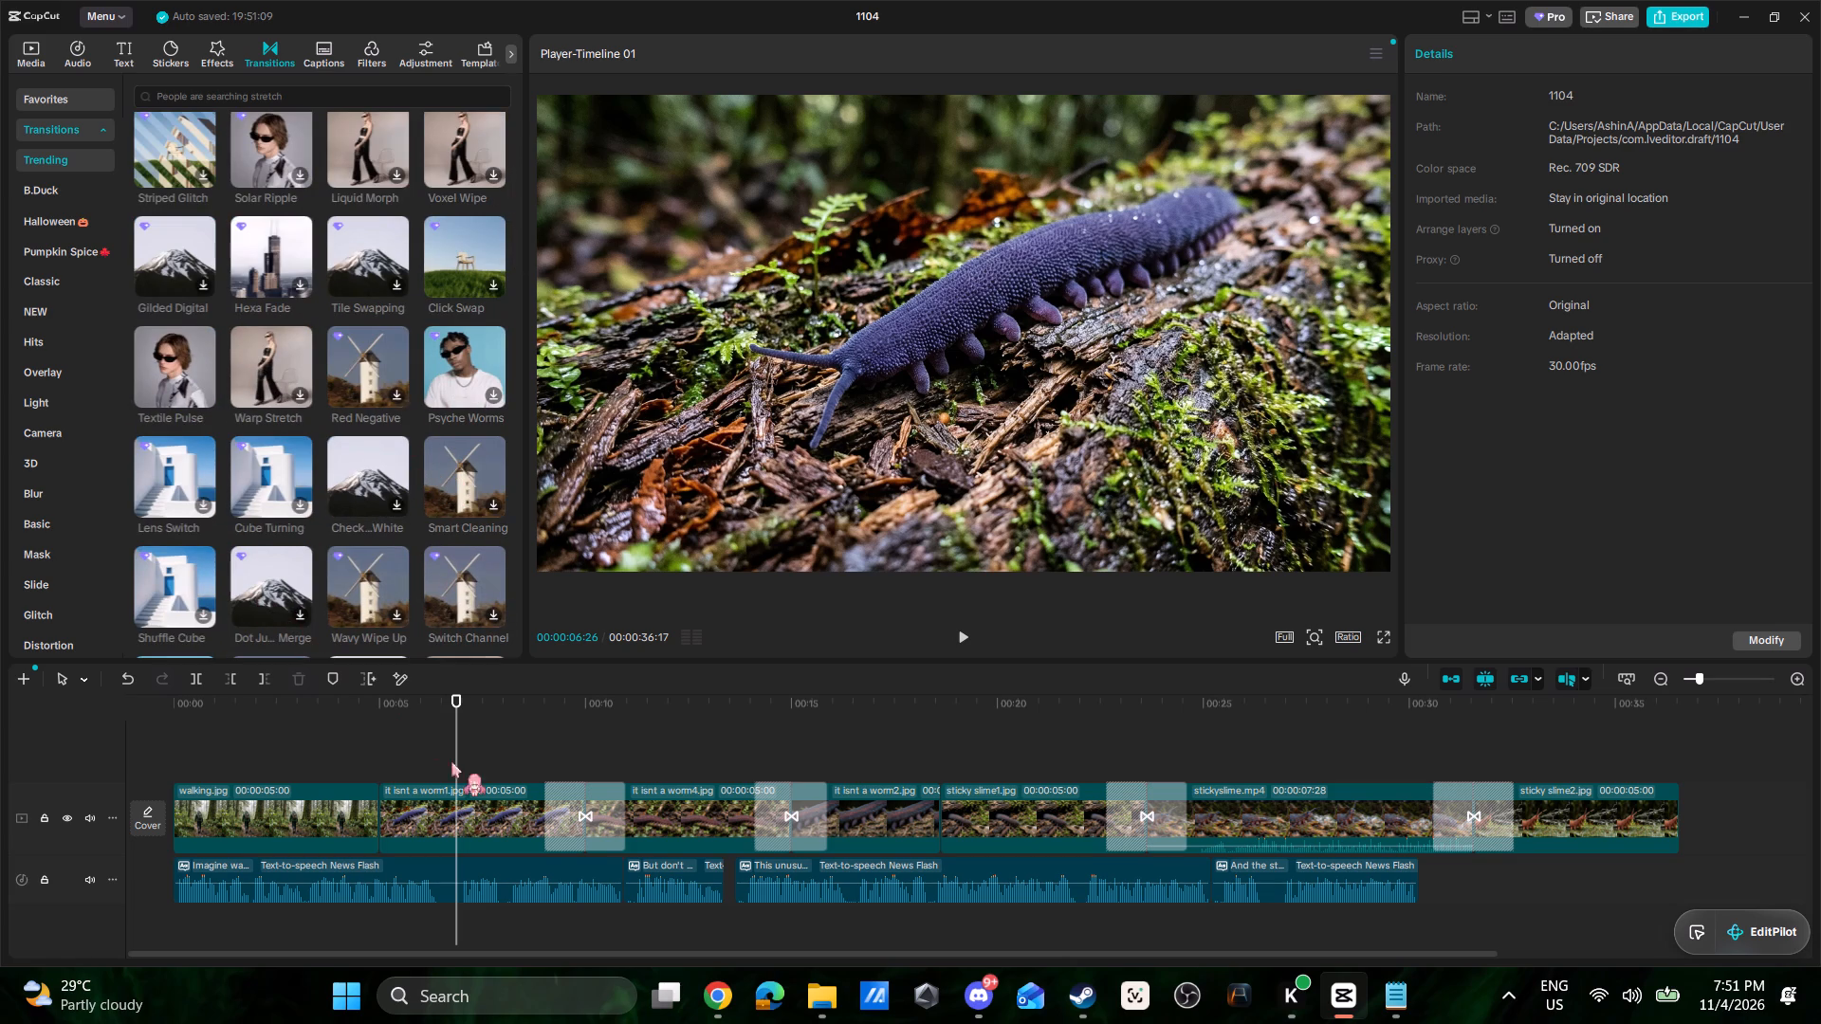
# Play the transition between it isnt a worm1.jpg and it isnt a worm4.jpg and check its name.
pyautogui.click(539, 754)
pyautogui.write('v')
pyautogui.press('space')
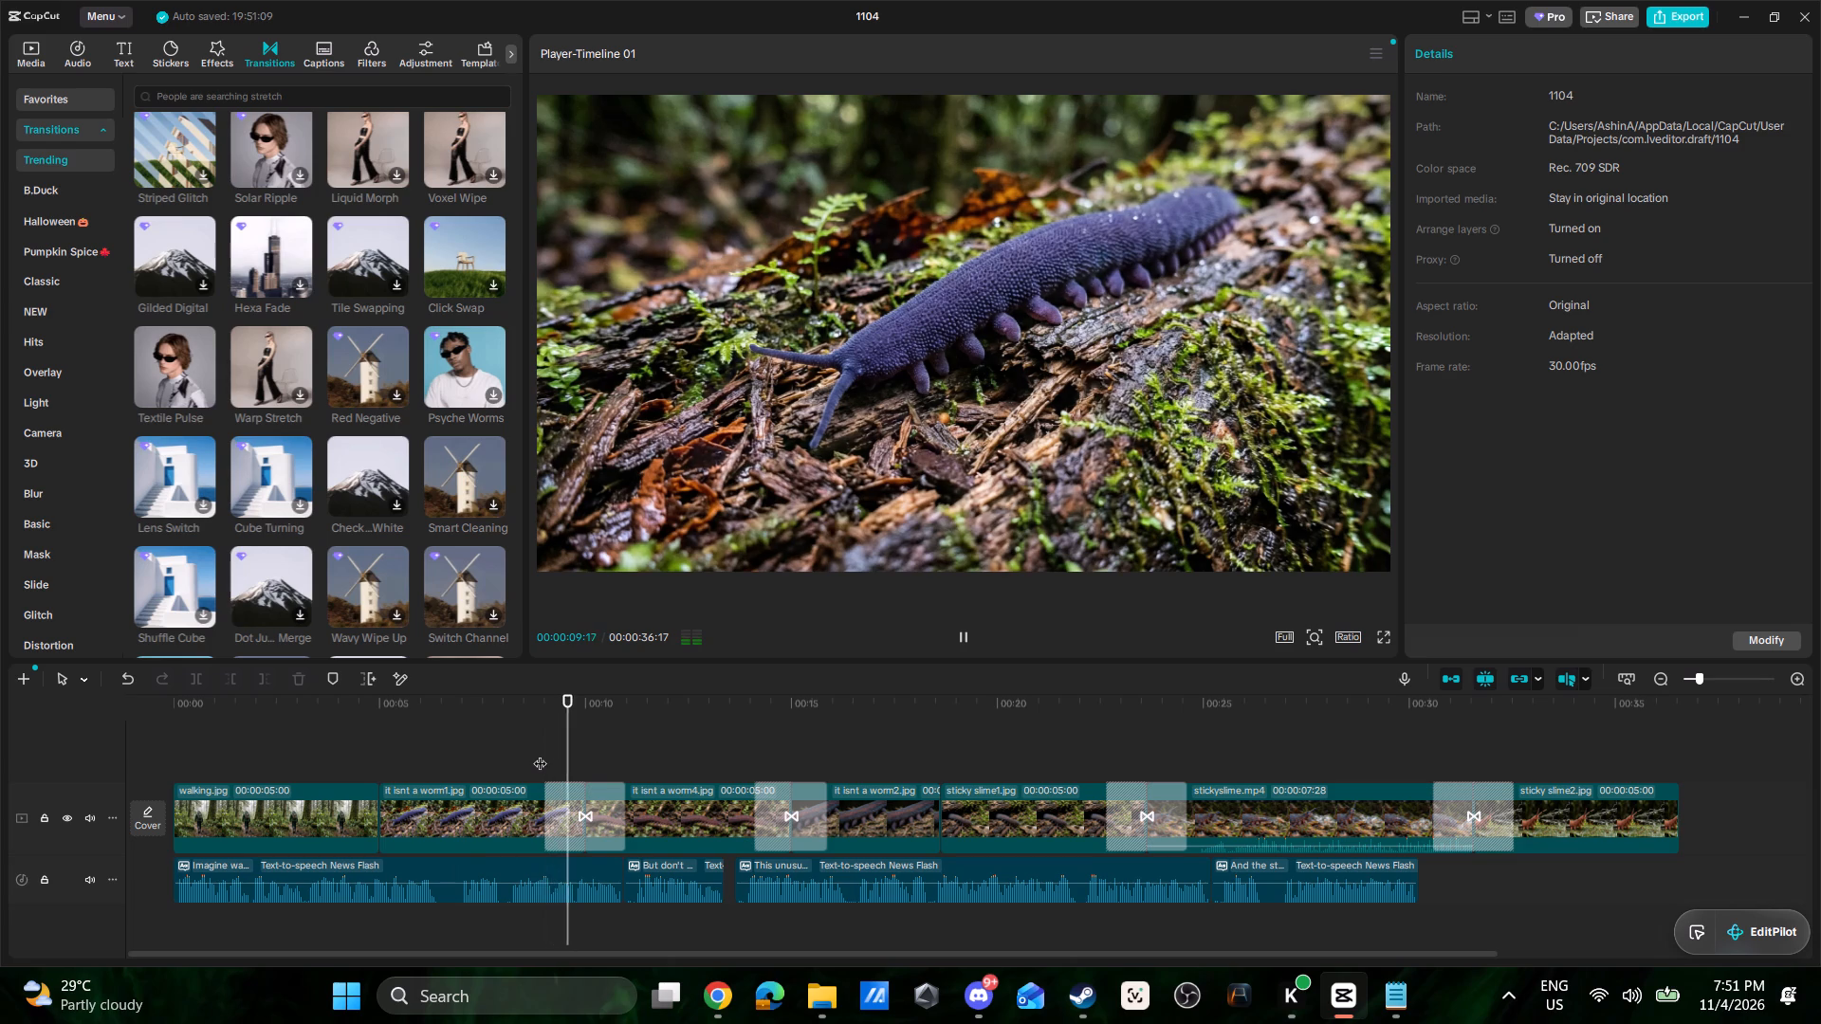
pyautogui.press('space')
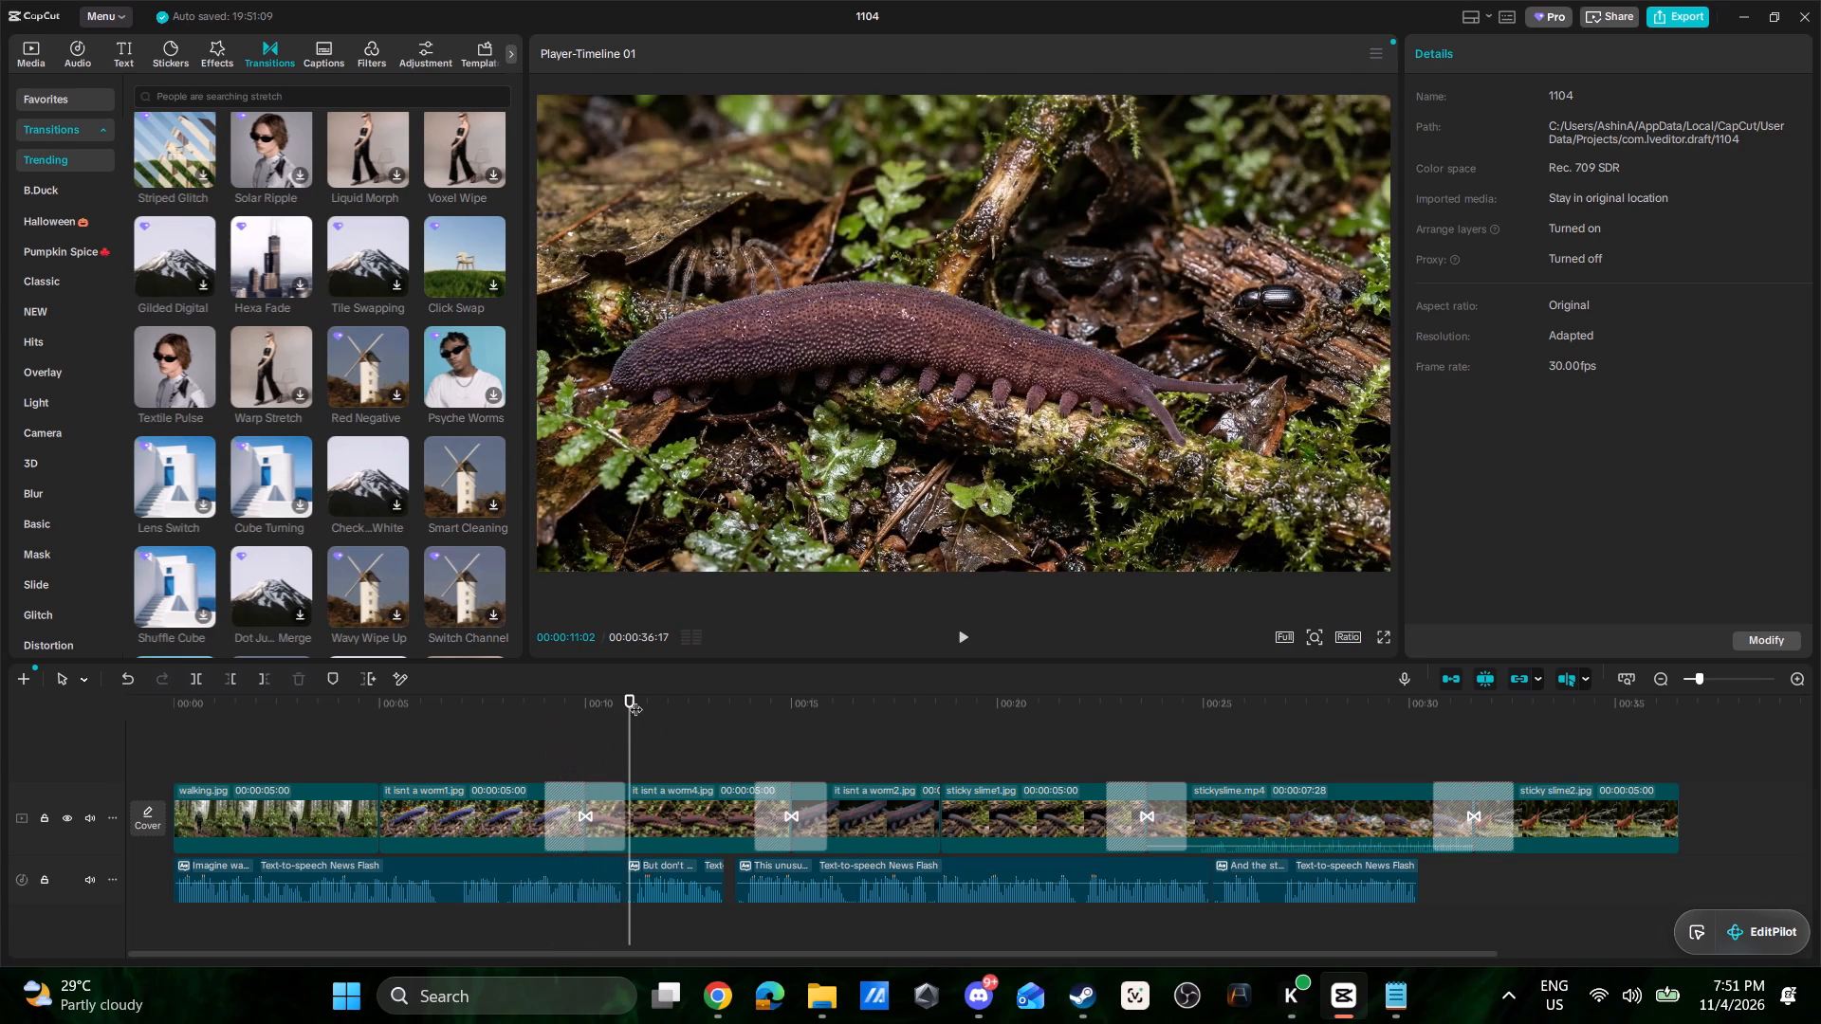
pyautogui.click(631, 692)
pyautogui.moveTo(630, 700); pyautogui.dragTo(467, 713)
pyautogui.click(561, 791)
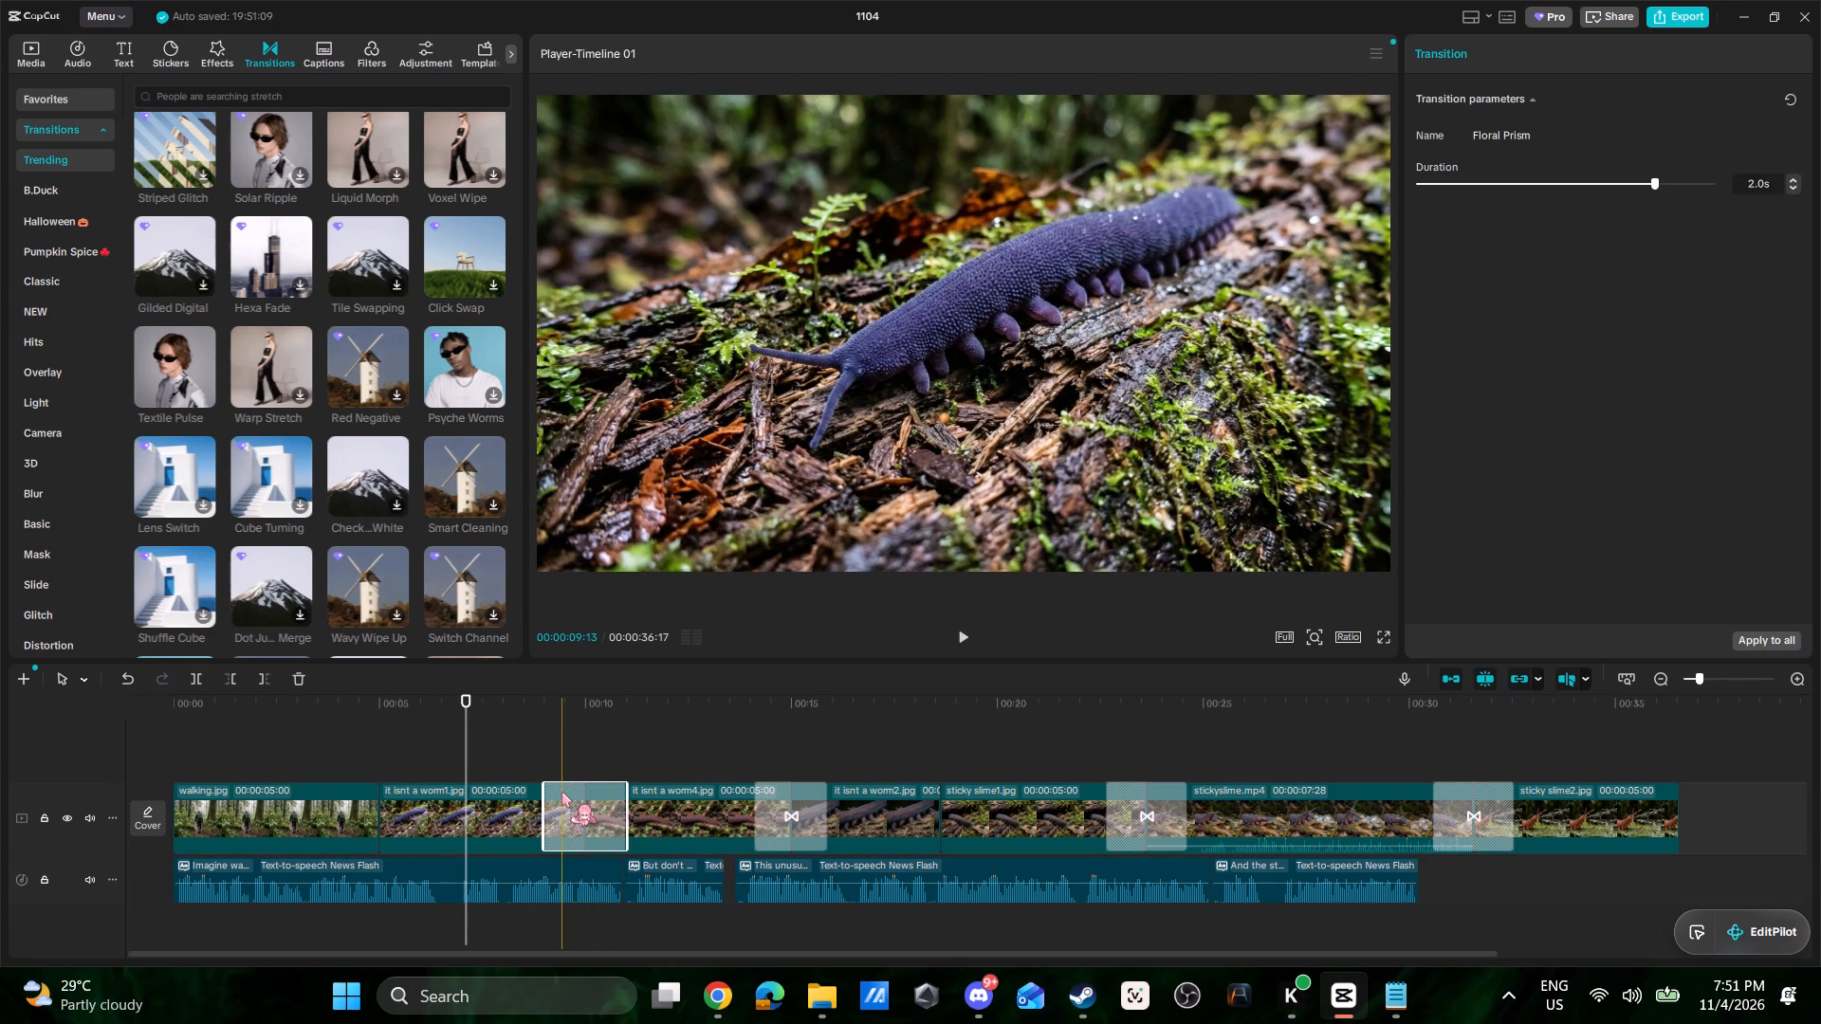
# Search the transitions library for "floral prism".
pyautogui.scroll(3, 254, 272)
pyautogui.click(267, 98)
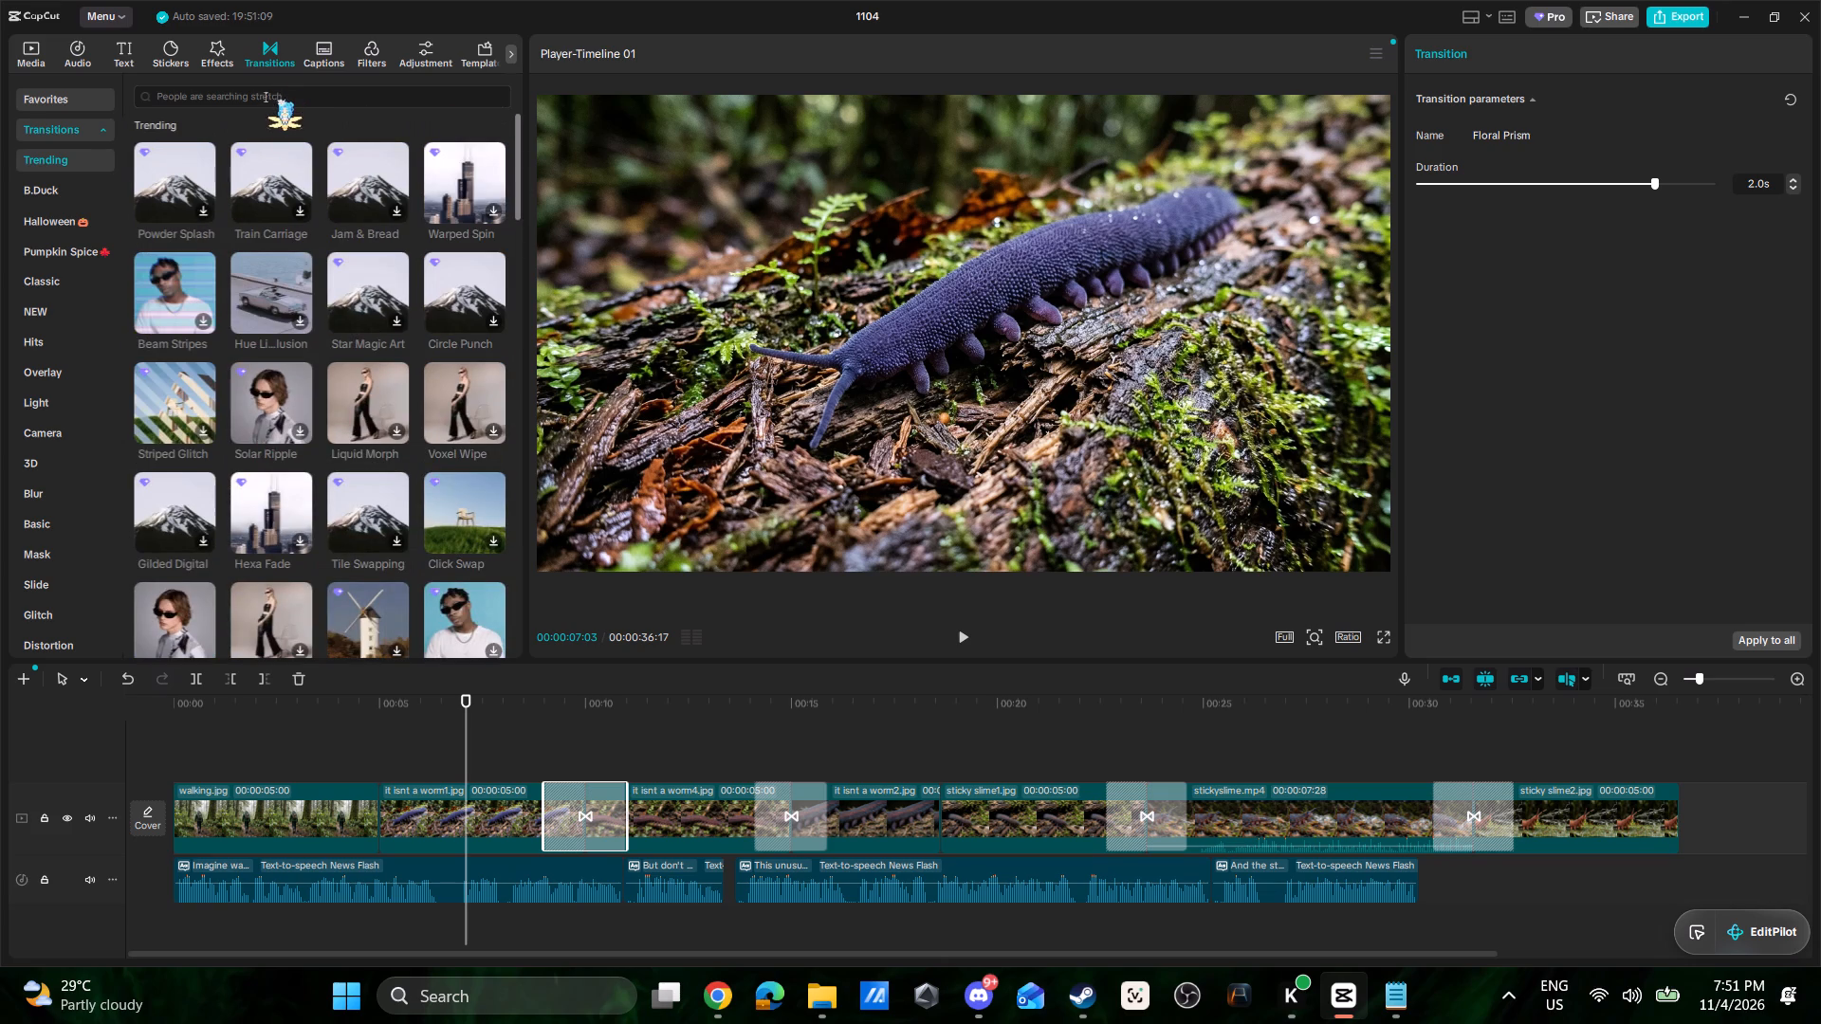
pyautogui.write('floral ri')
pyautogui.press('BackSpace')
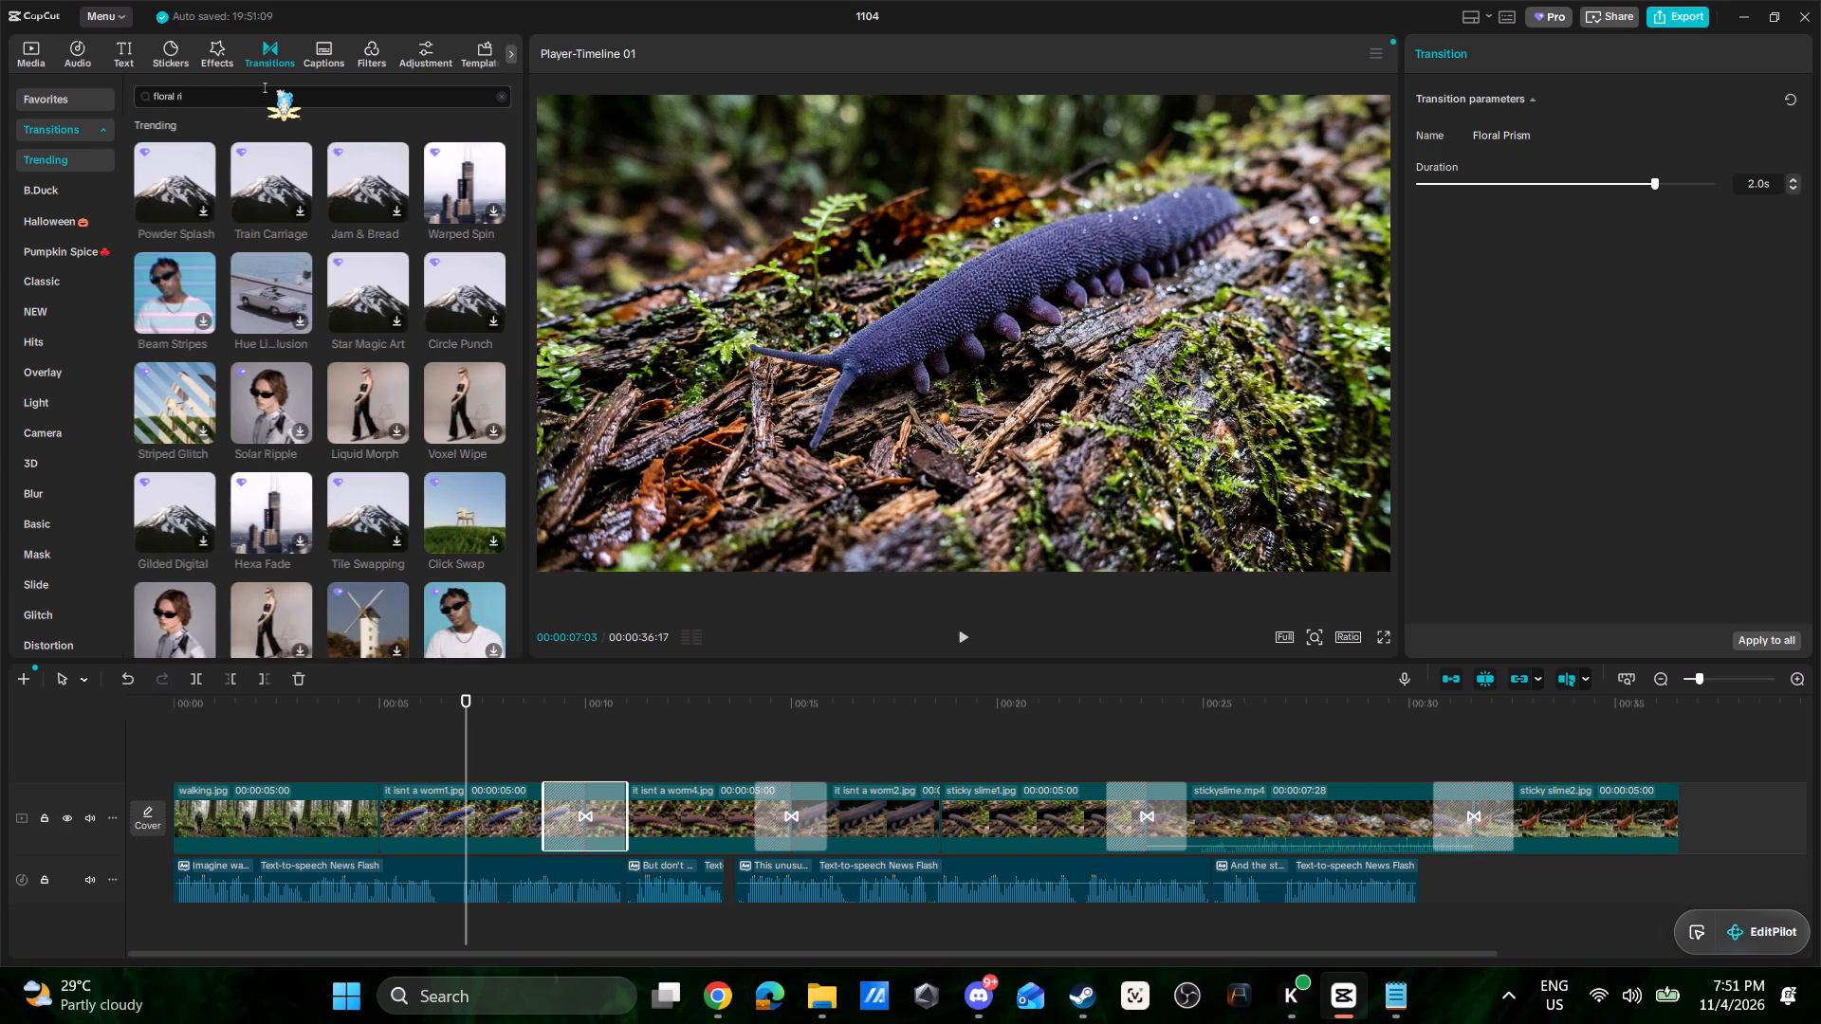
pyautogui.press('BackSpace')
pyautogui.write('prism')
pyautogui.press('Return')
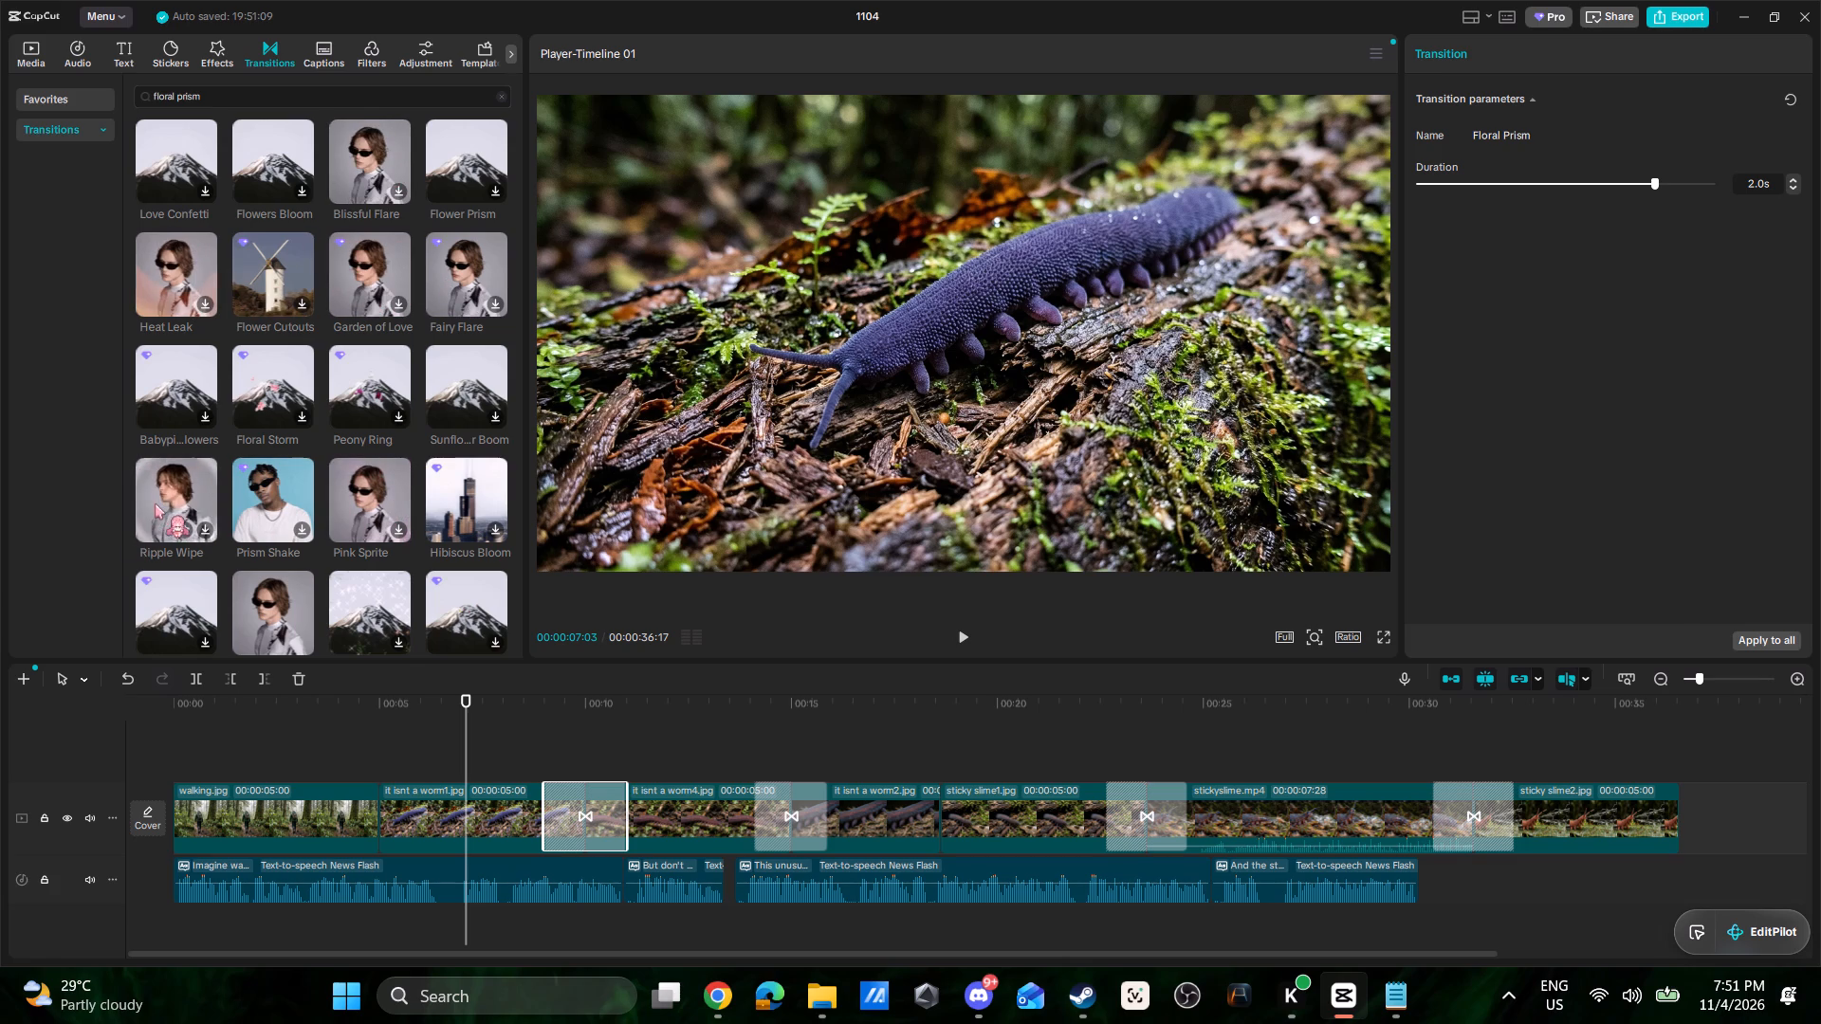
# Add the Floral Prism transition between walking.jpg and it isnt a worm1.jpg.
pyautogui.scroll(-1, 291, 612)
pyautogui.click(282, 558)
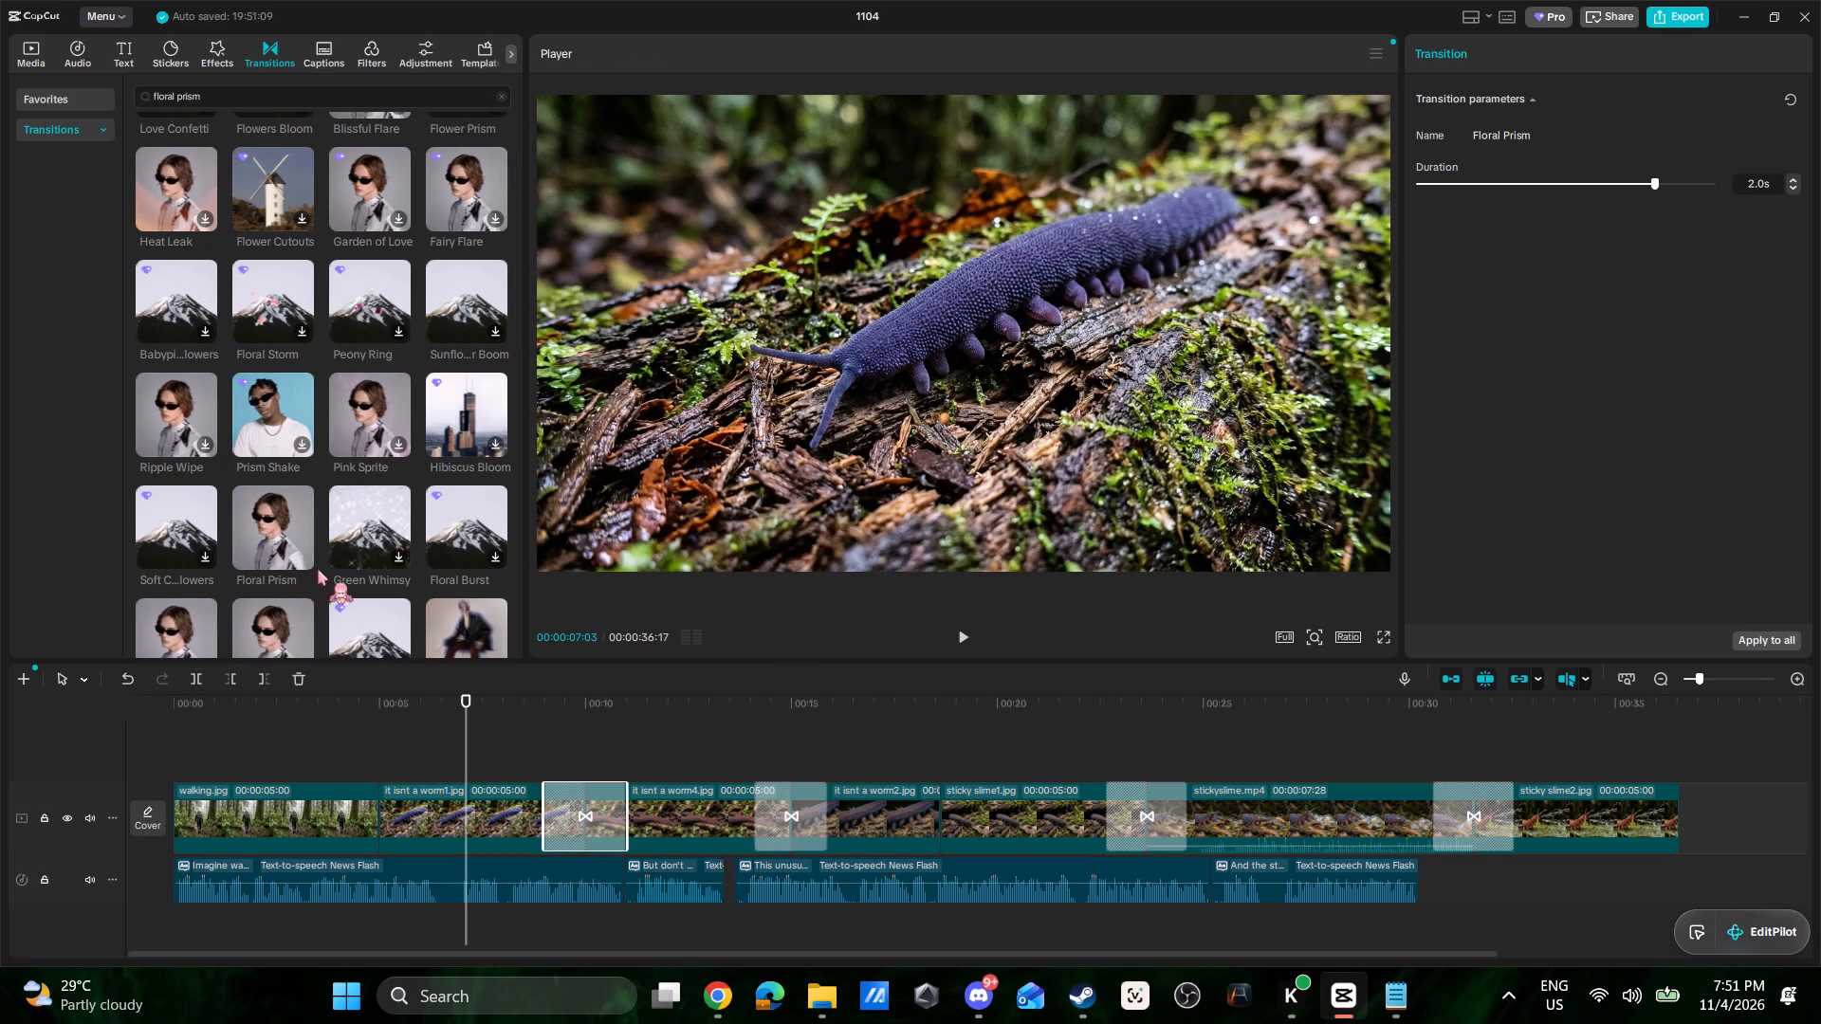
pyautogui.moveTo(282, 516); pyautogui.dragTo(328, 699)
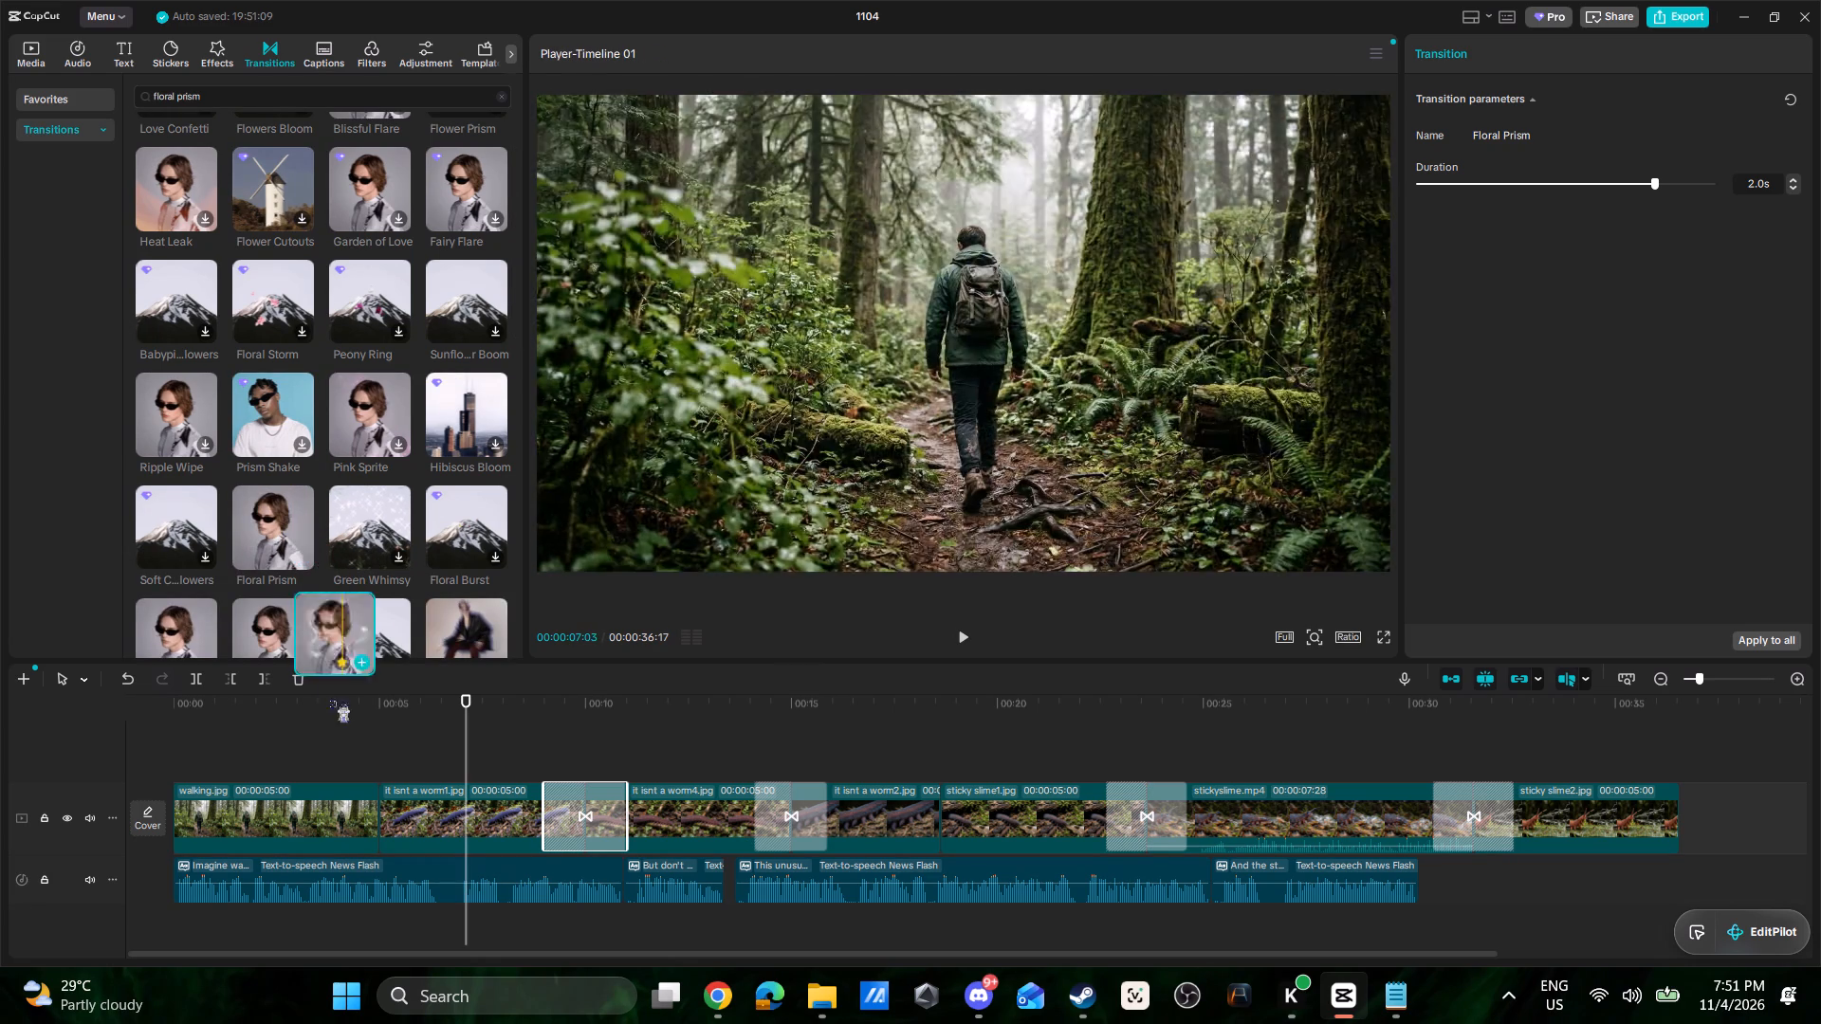
pyautogui.moveTo(328, 699); pyautogui.dragTo(339, 823)
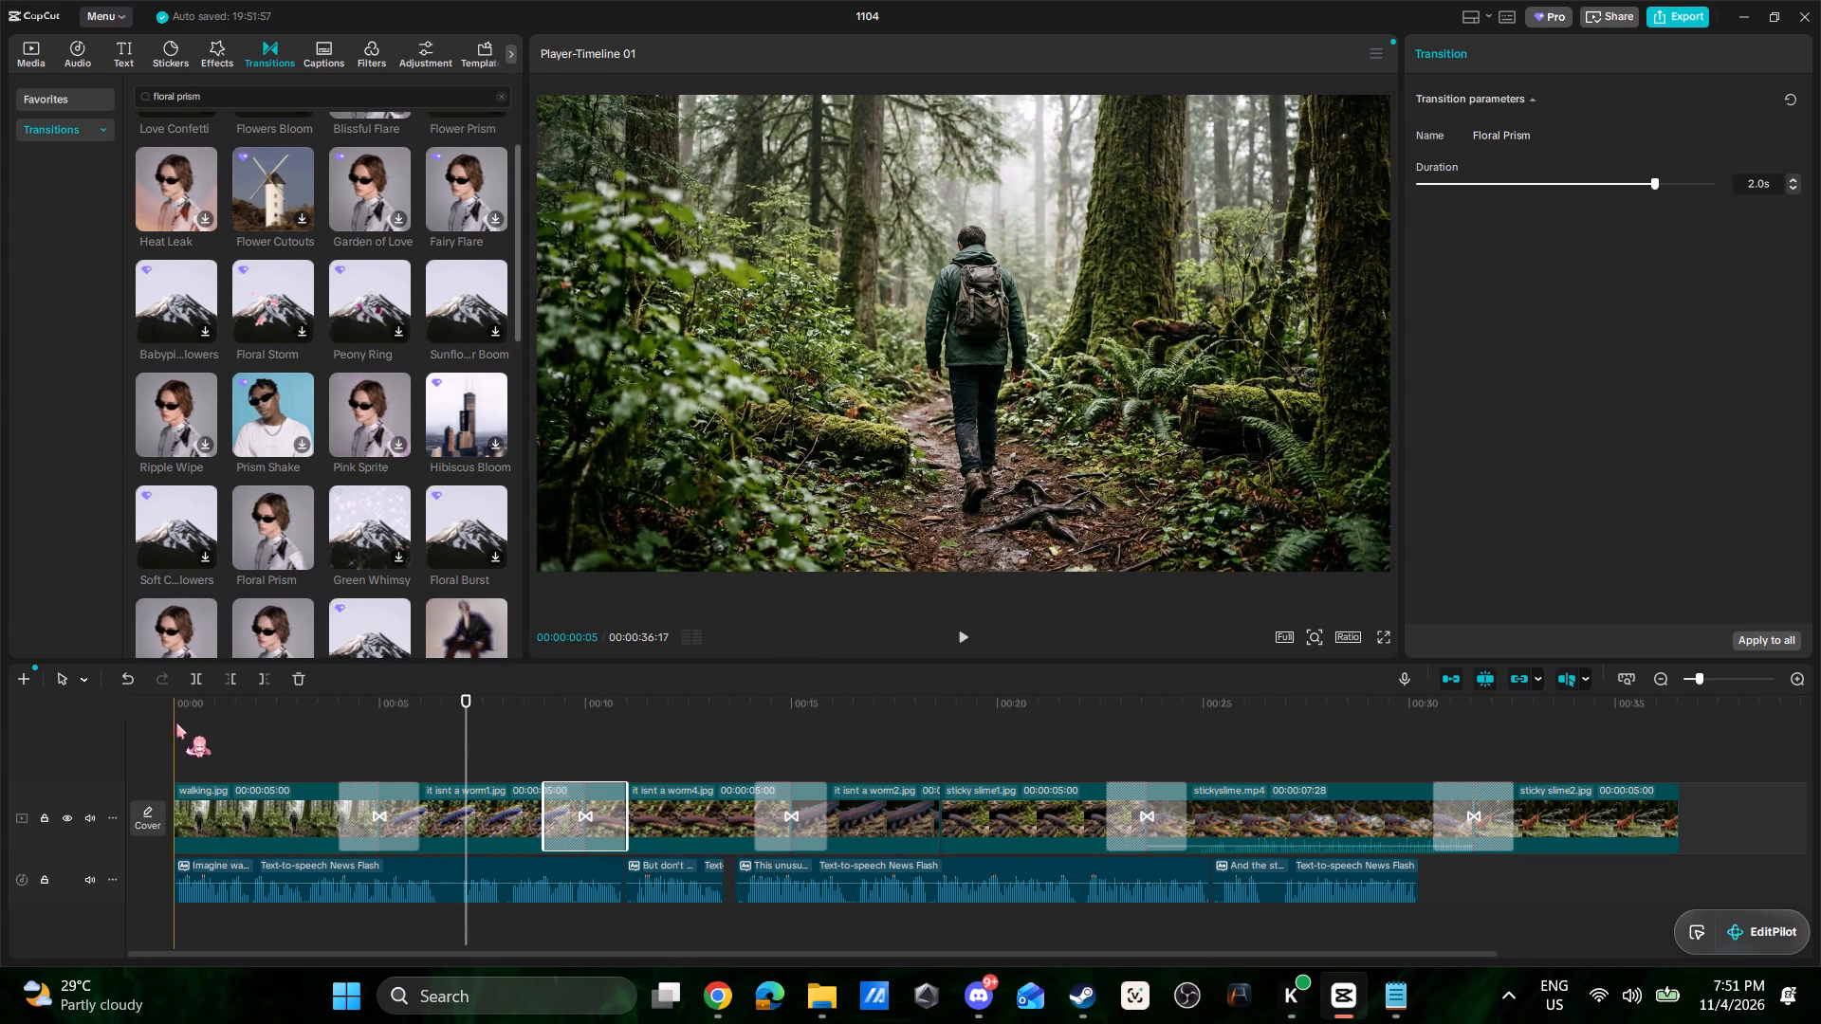
# Play the timeline from the start to check the new transition and the narration timing against the clips.
pyautogui.moveTo(463, 700); pyautogui.dragTo(152, 704)
pyautogui.press('space')
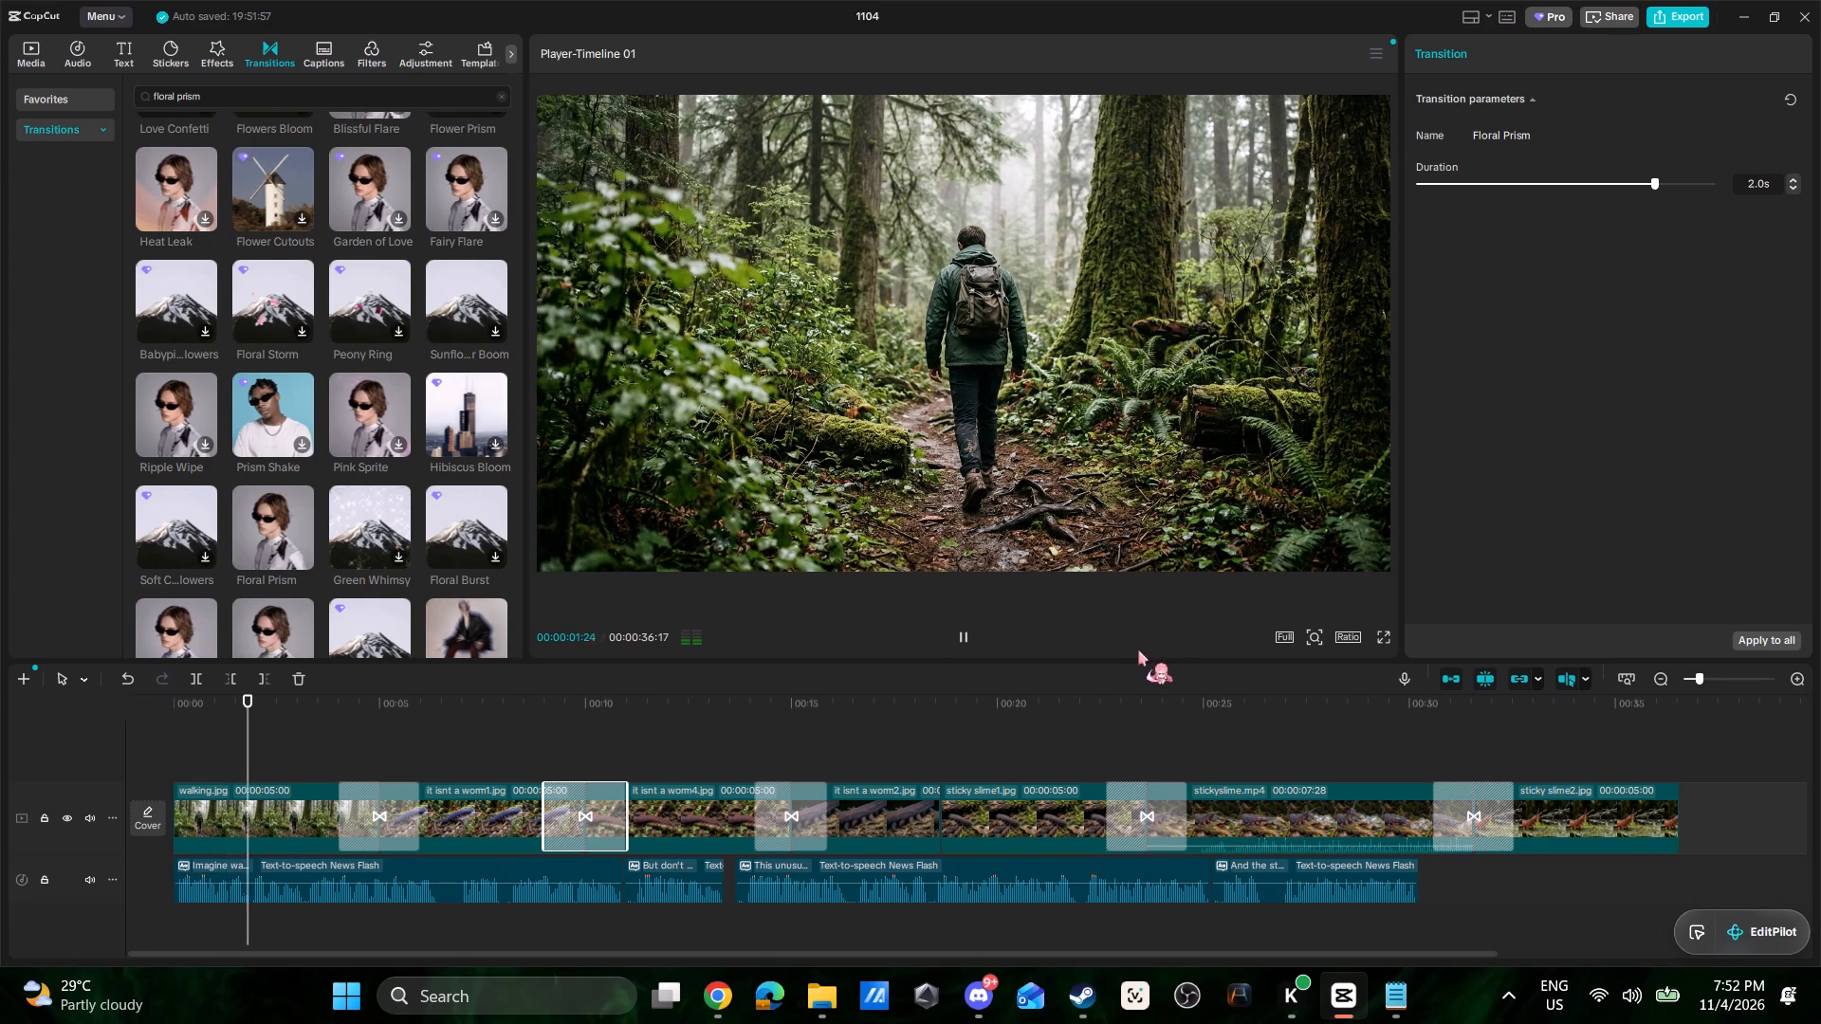
pyautogui.press('space')
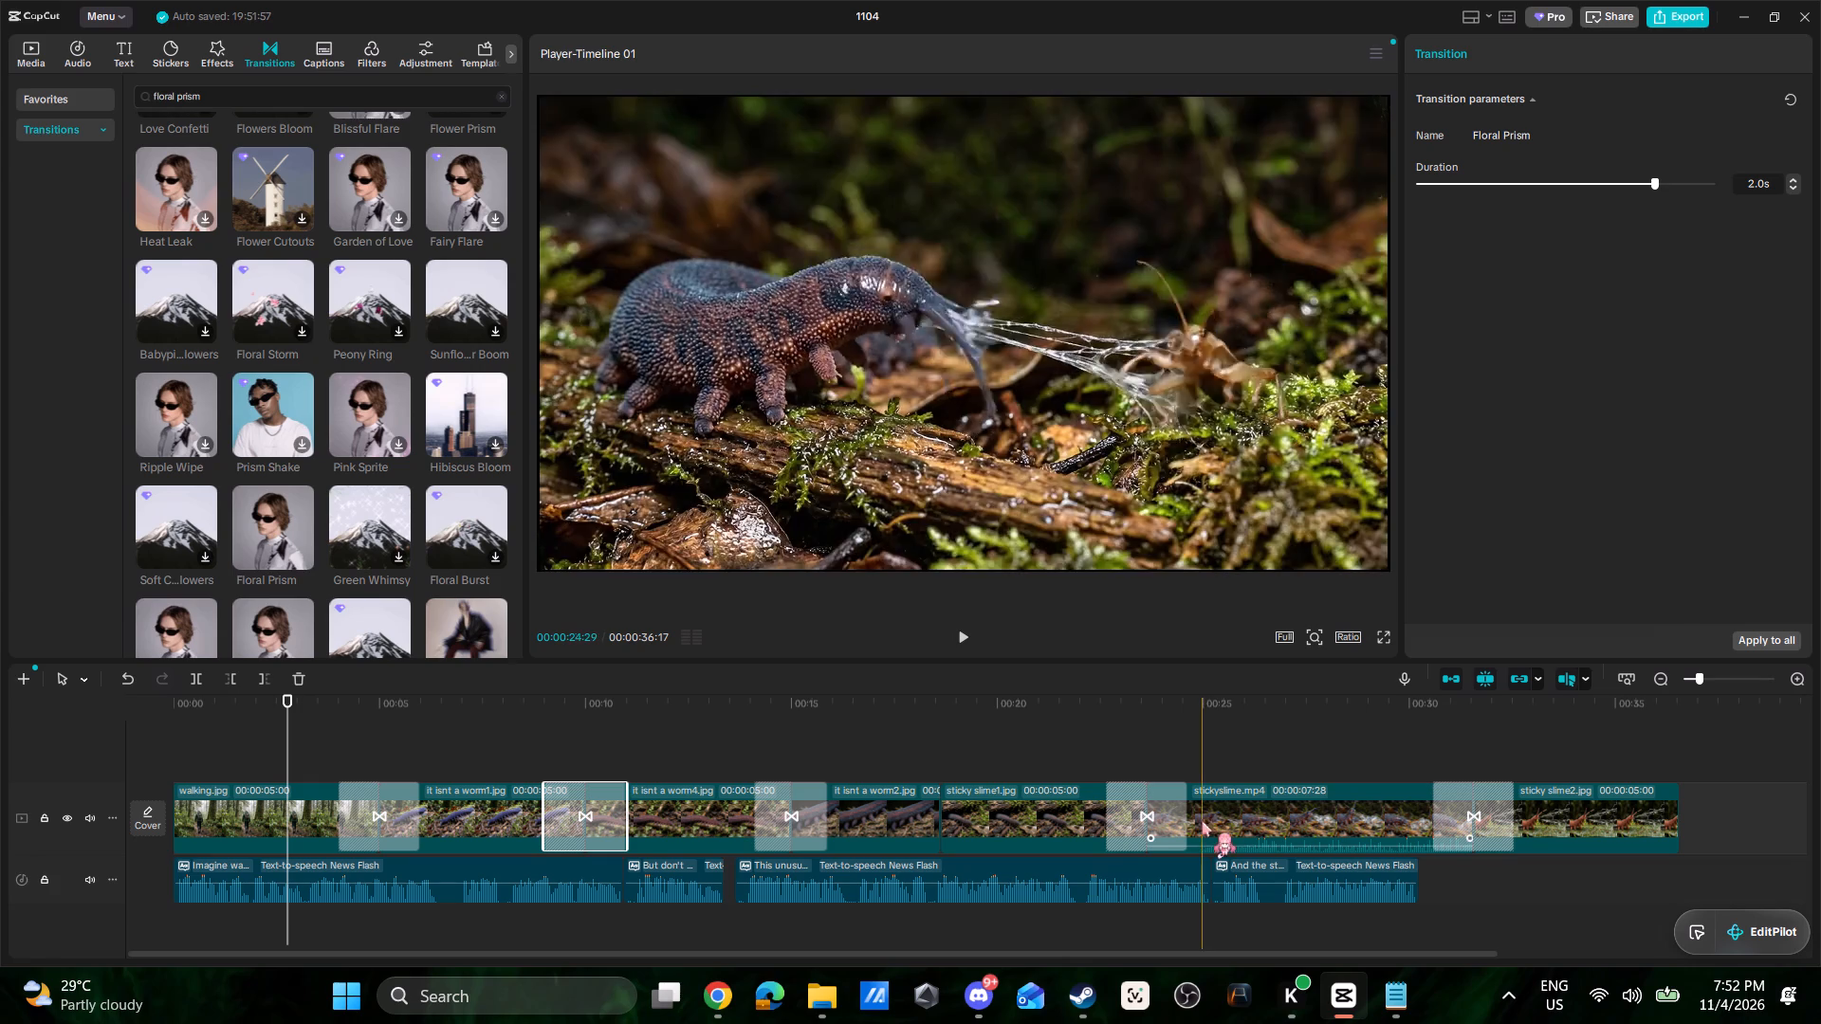
pyautogui.moveTo(288, 697); pyautogui.dragTo(177, 703)
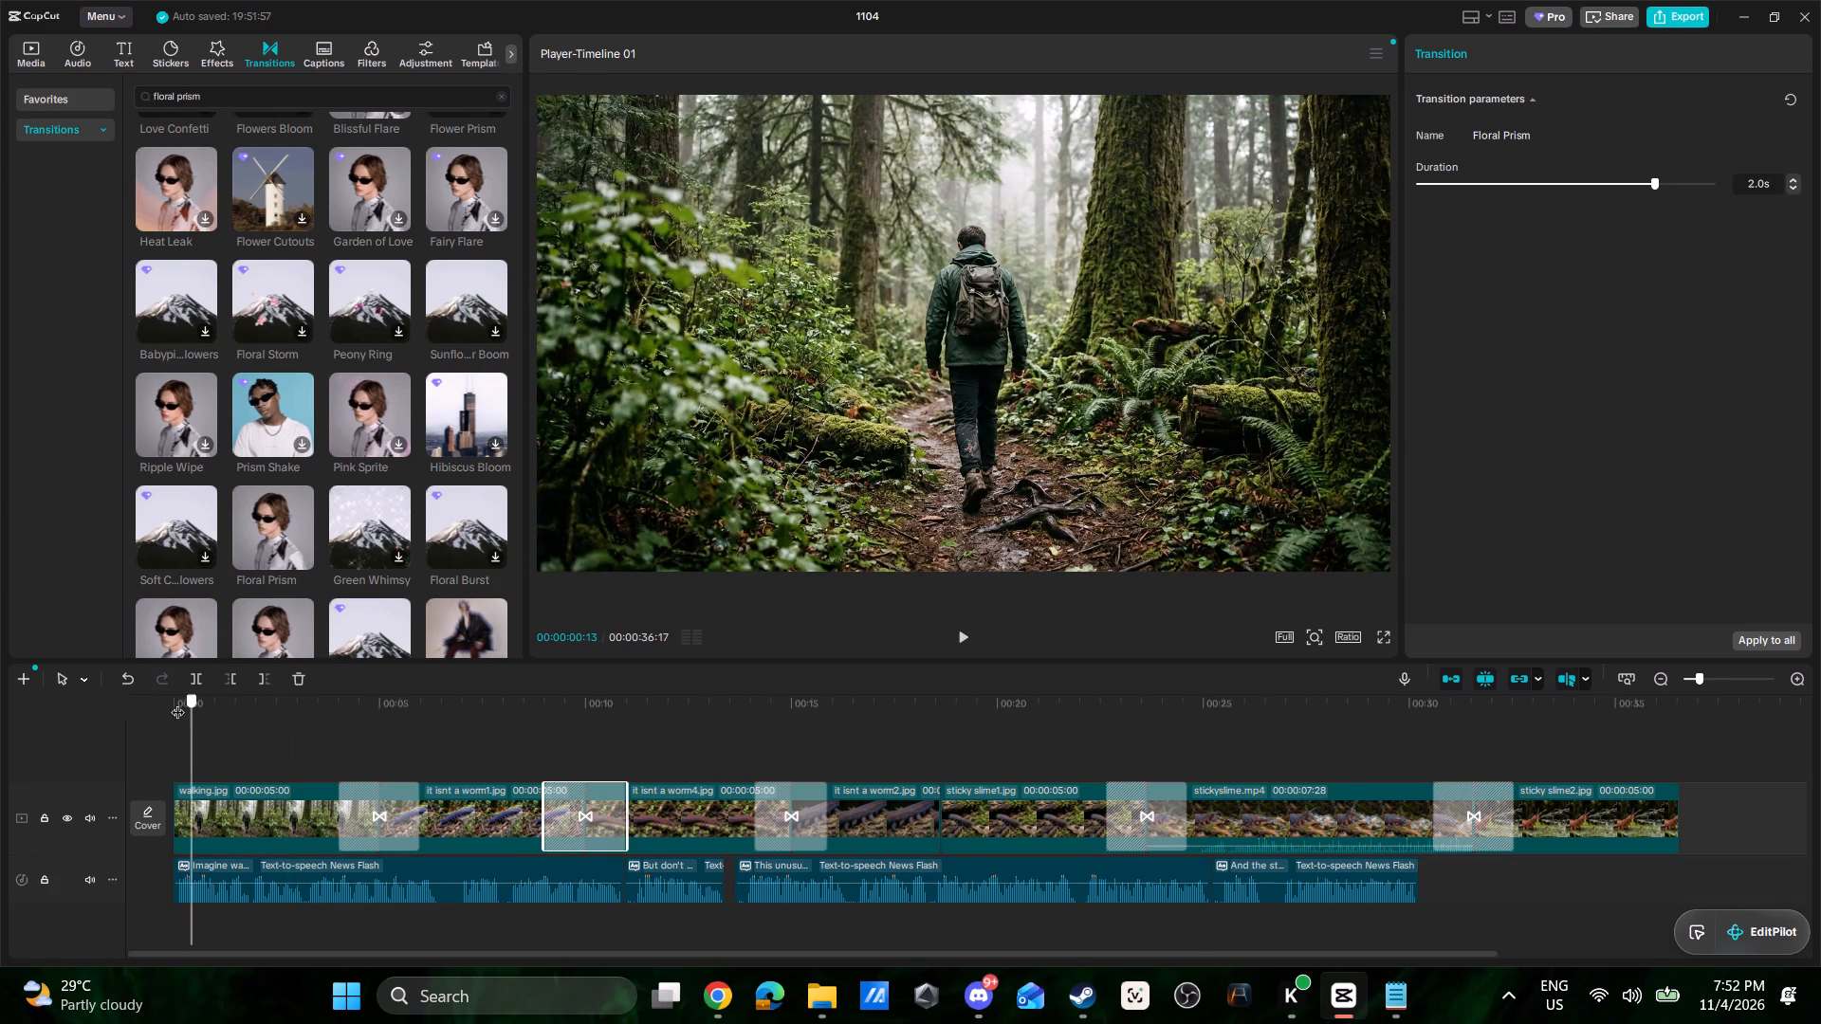
pyautogui.moveTo(177, 703); pyautogui.dragTo(163, 700)
pyautogui.press('space')
pyautogui.press('space')
pyautogui.moveTo(203, 695); pyautogui.dragTo(163, 696)
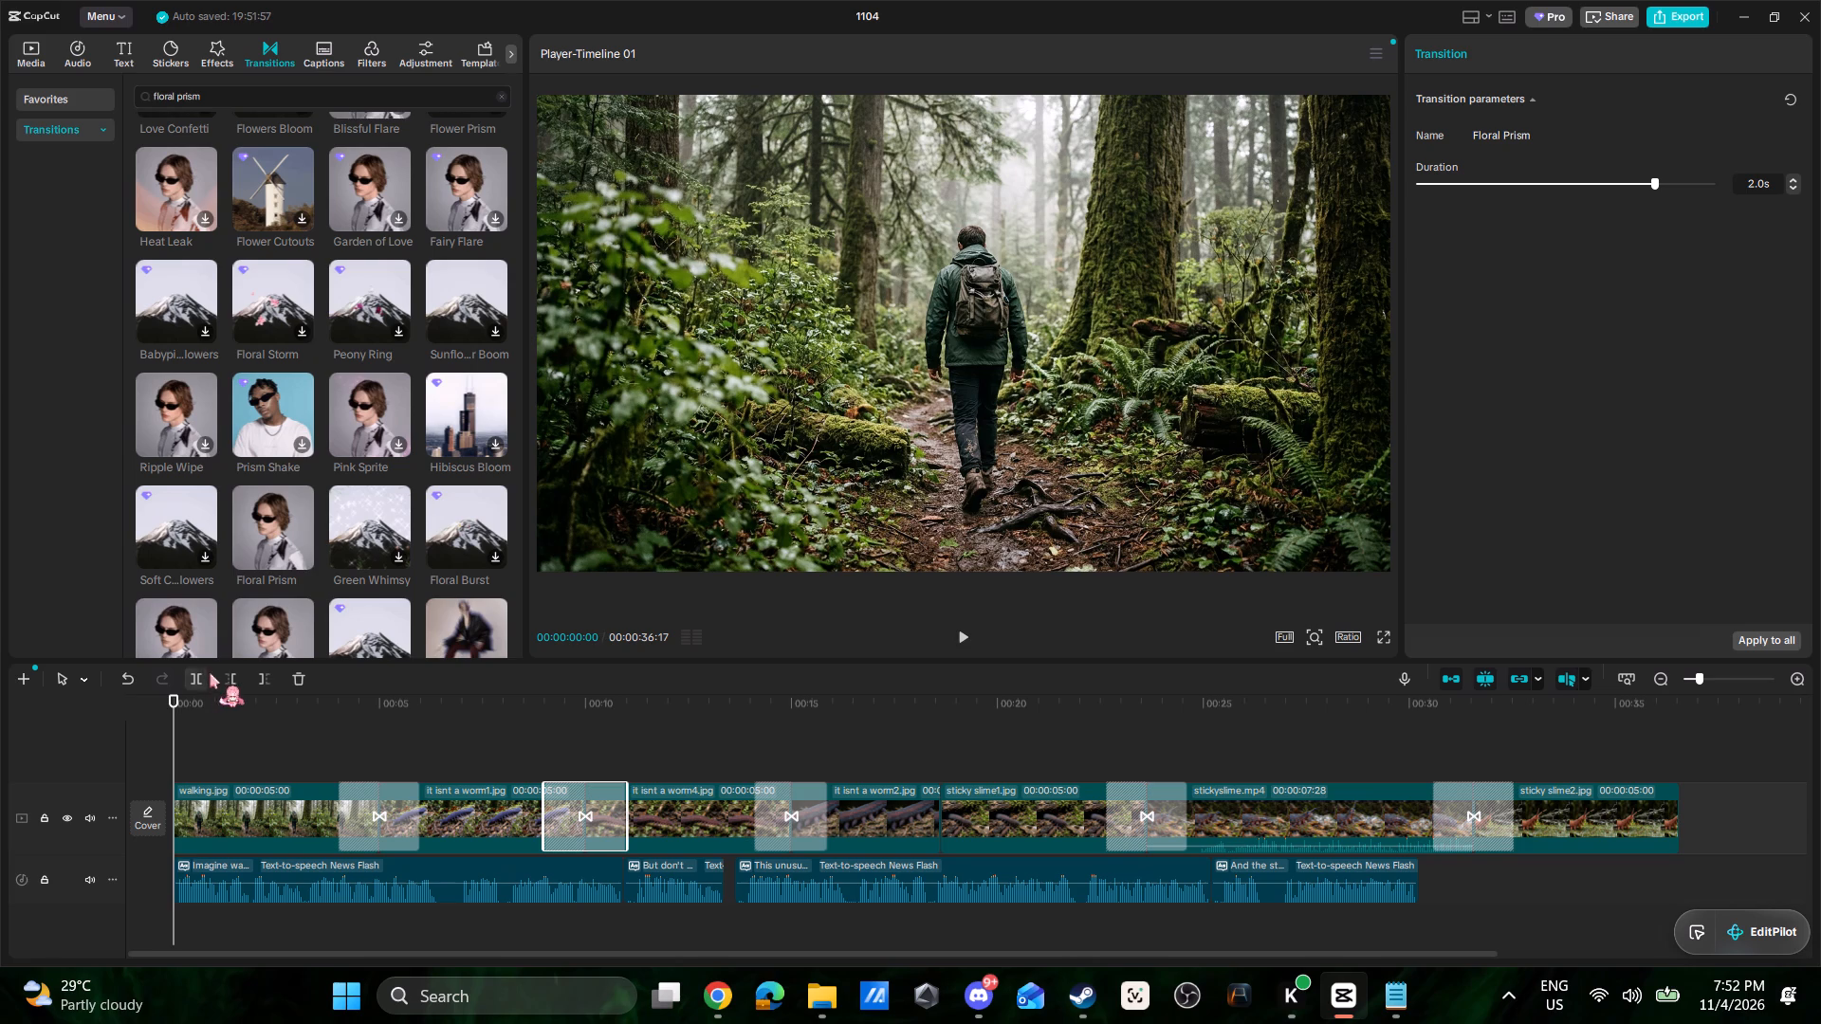
pyautogui.press('space')
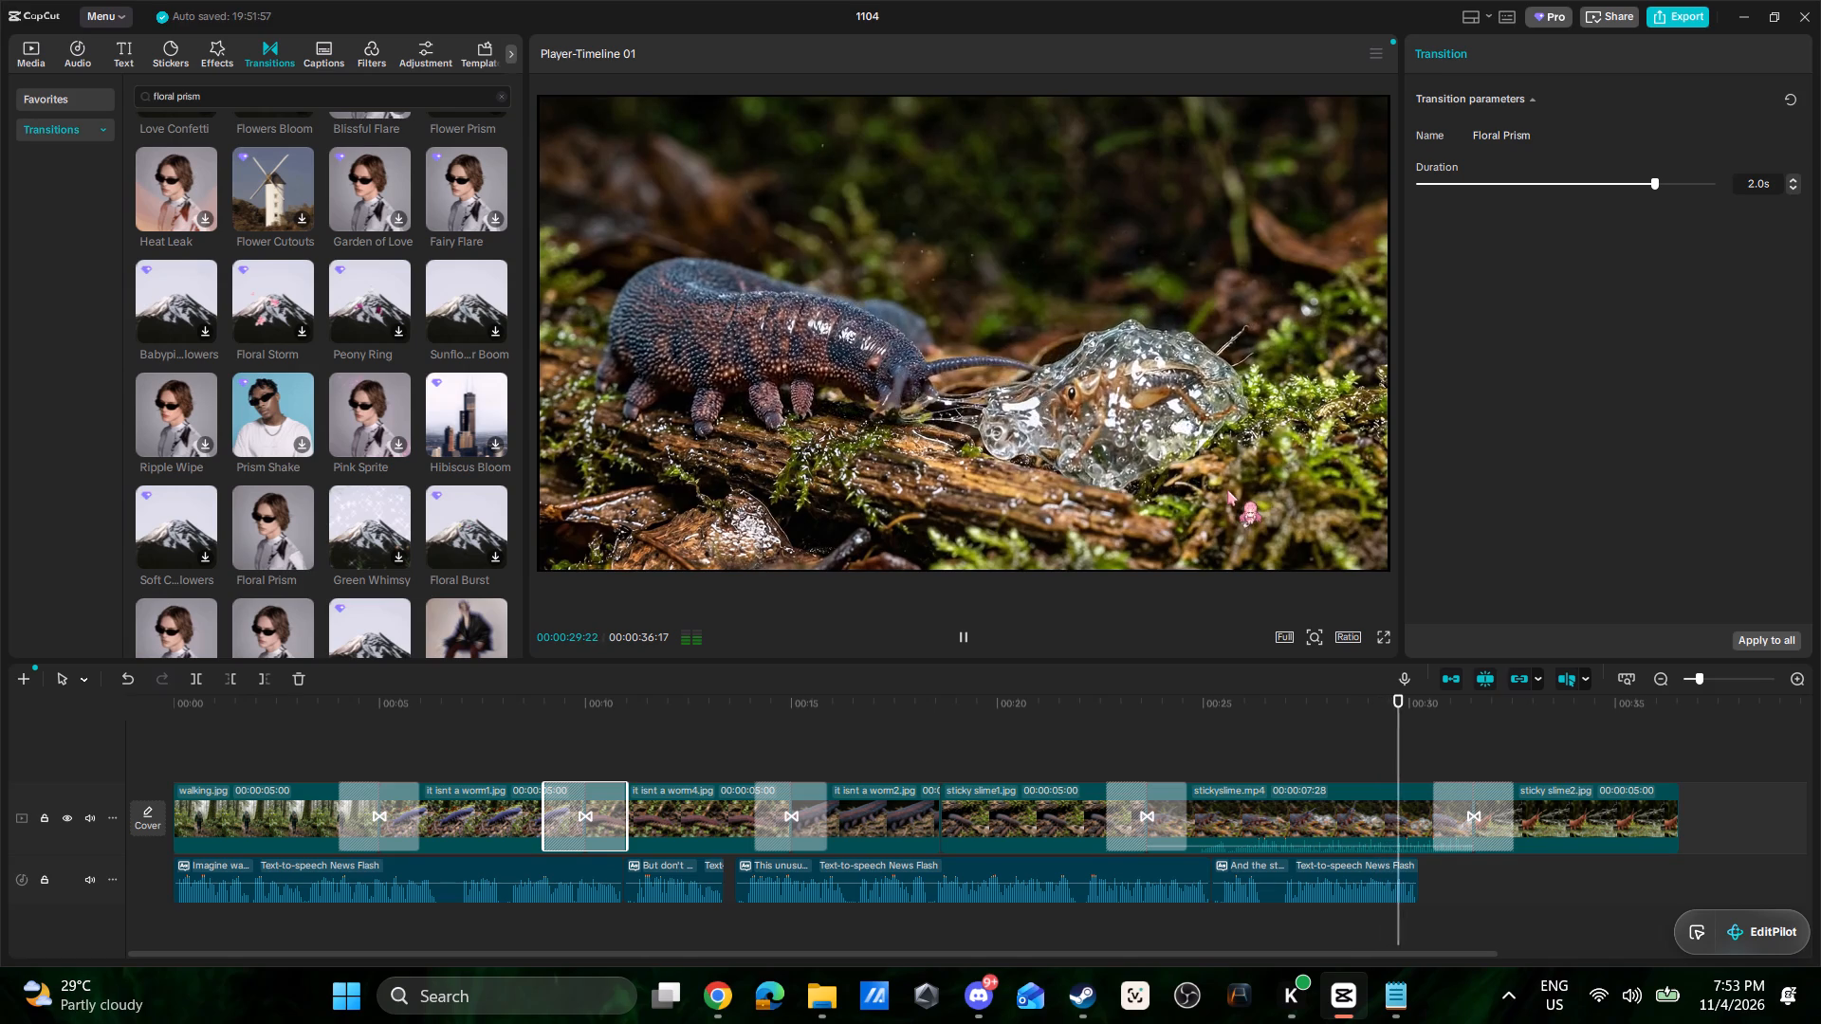
pyautogui.press('space')
# Move the last two narration clips, "This unusu..." and "And the st...", together so that the first starts at about 00:15.
pyautogui.moveTo(1499, 883); pyautogui.dragTo(1214, 897)
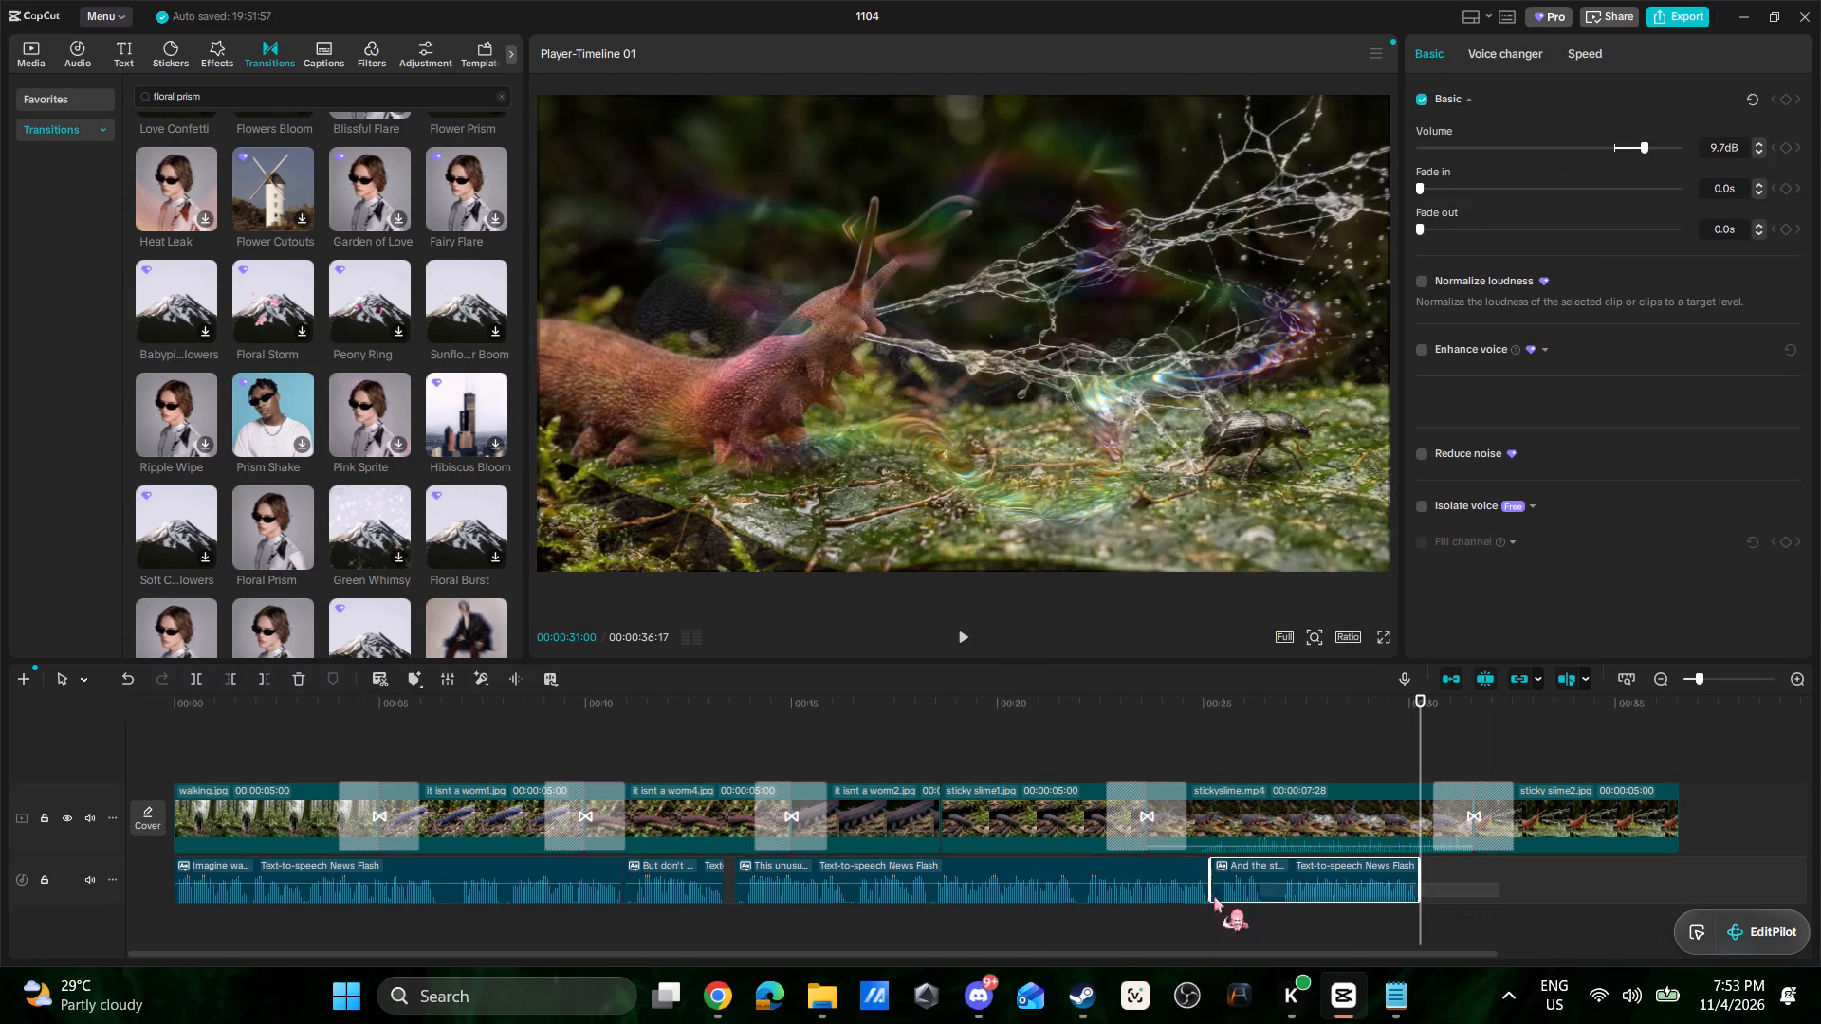
pyautogui.moveTo(1214, 897); pyautogui.dragTo(800, 868)
pyautogui.moveTo(892, 873); pyautogui.dragTo(896, 873)
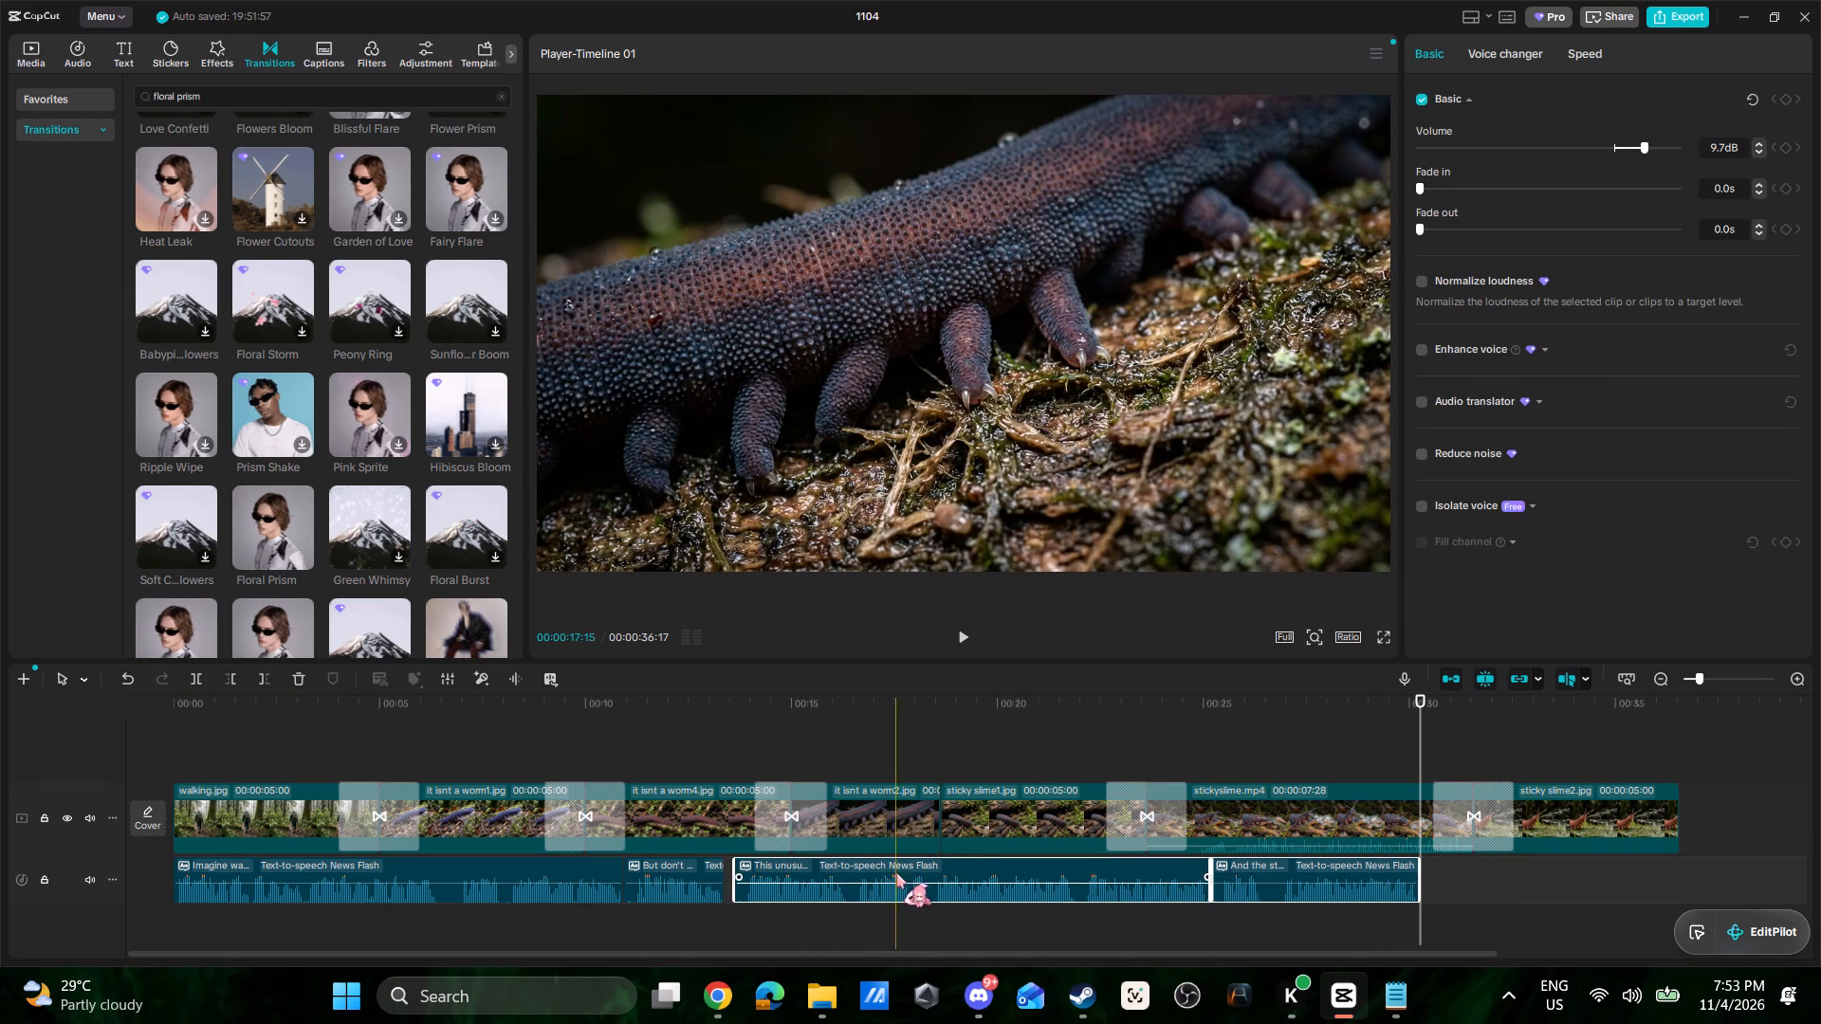
pyautogui.moveTo(896, 873); pyautogui.dragTo(950, 877)
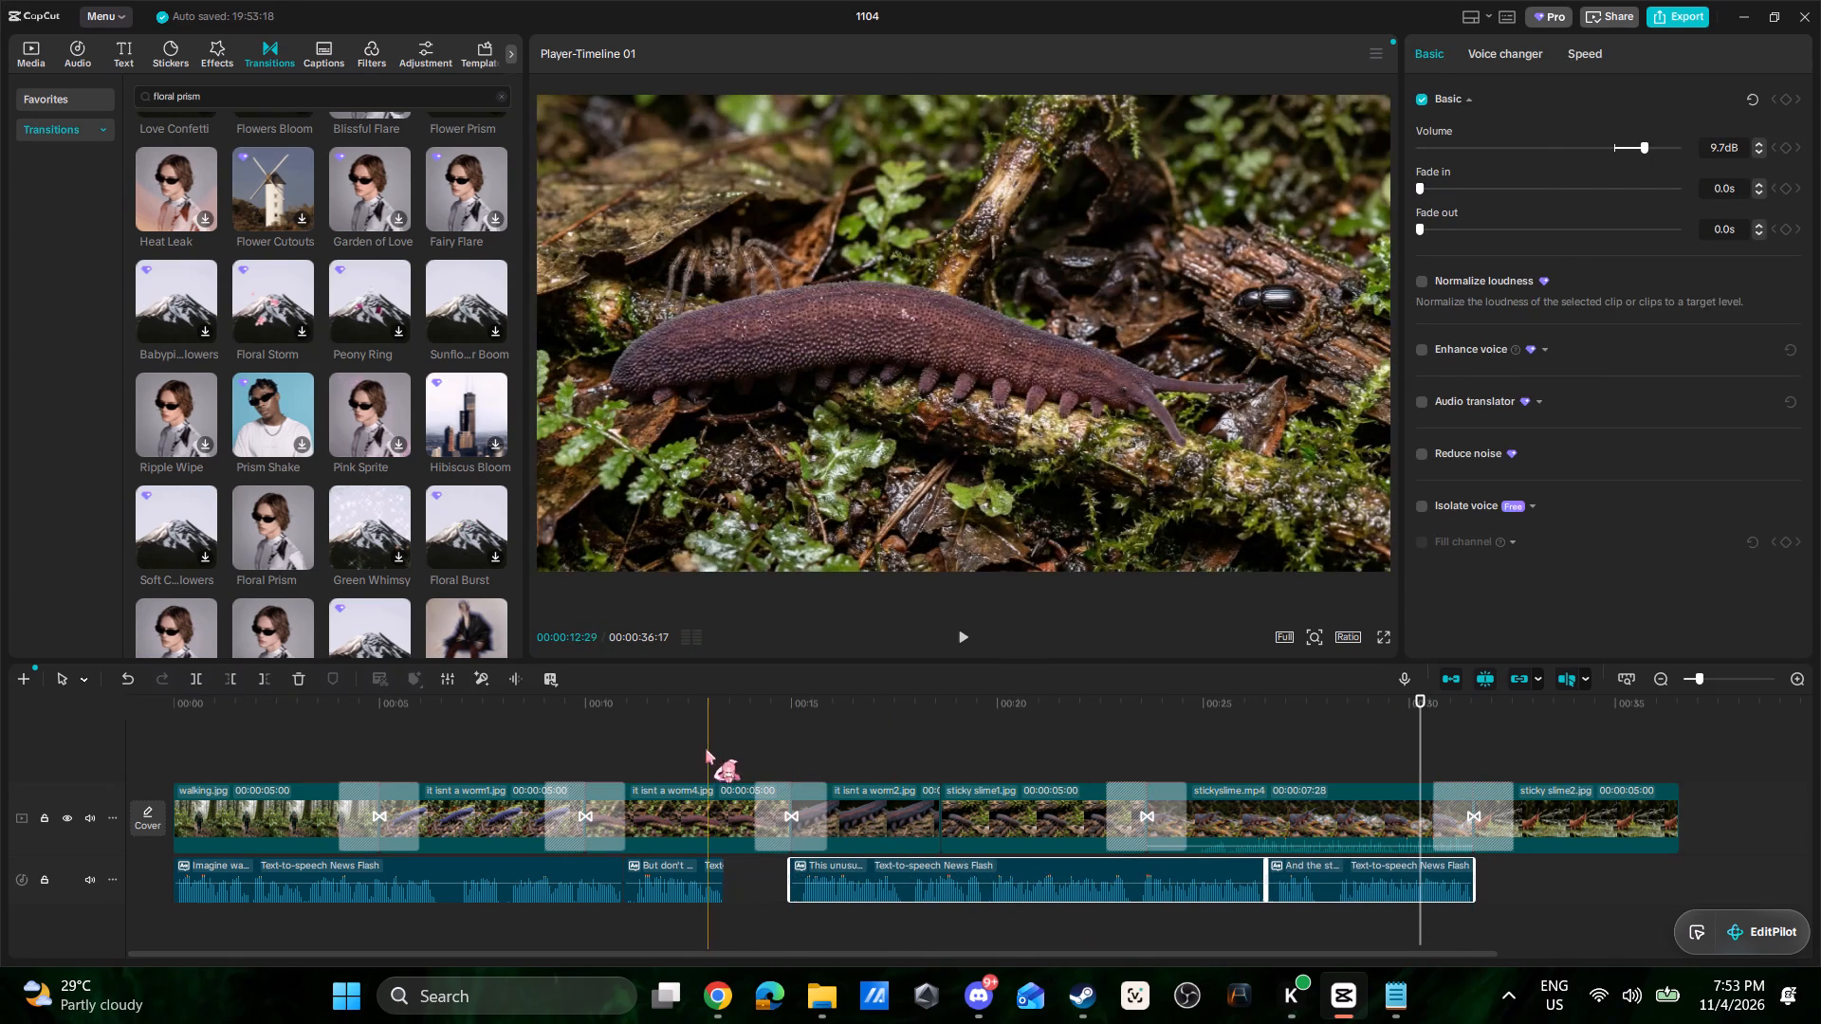
# Review the moved narration, playing the video from the start in full screen.
pyautogui.click(681, 741)
pyautogui.press('space')
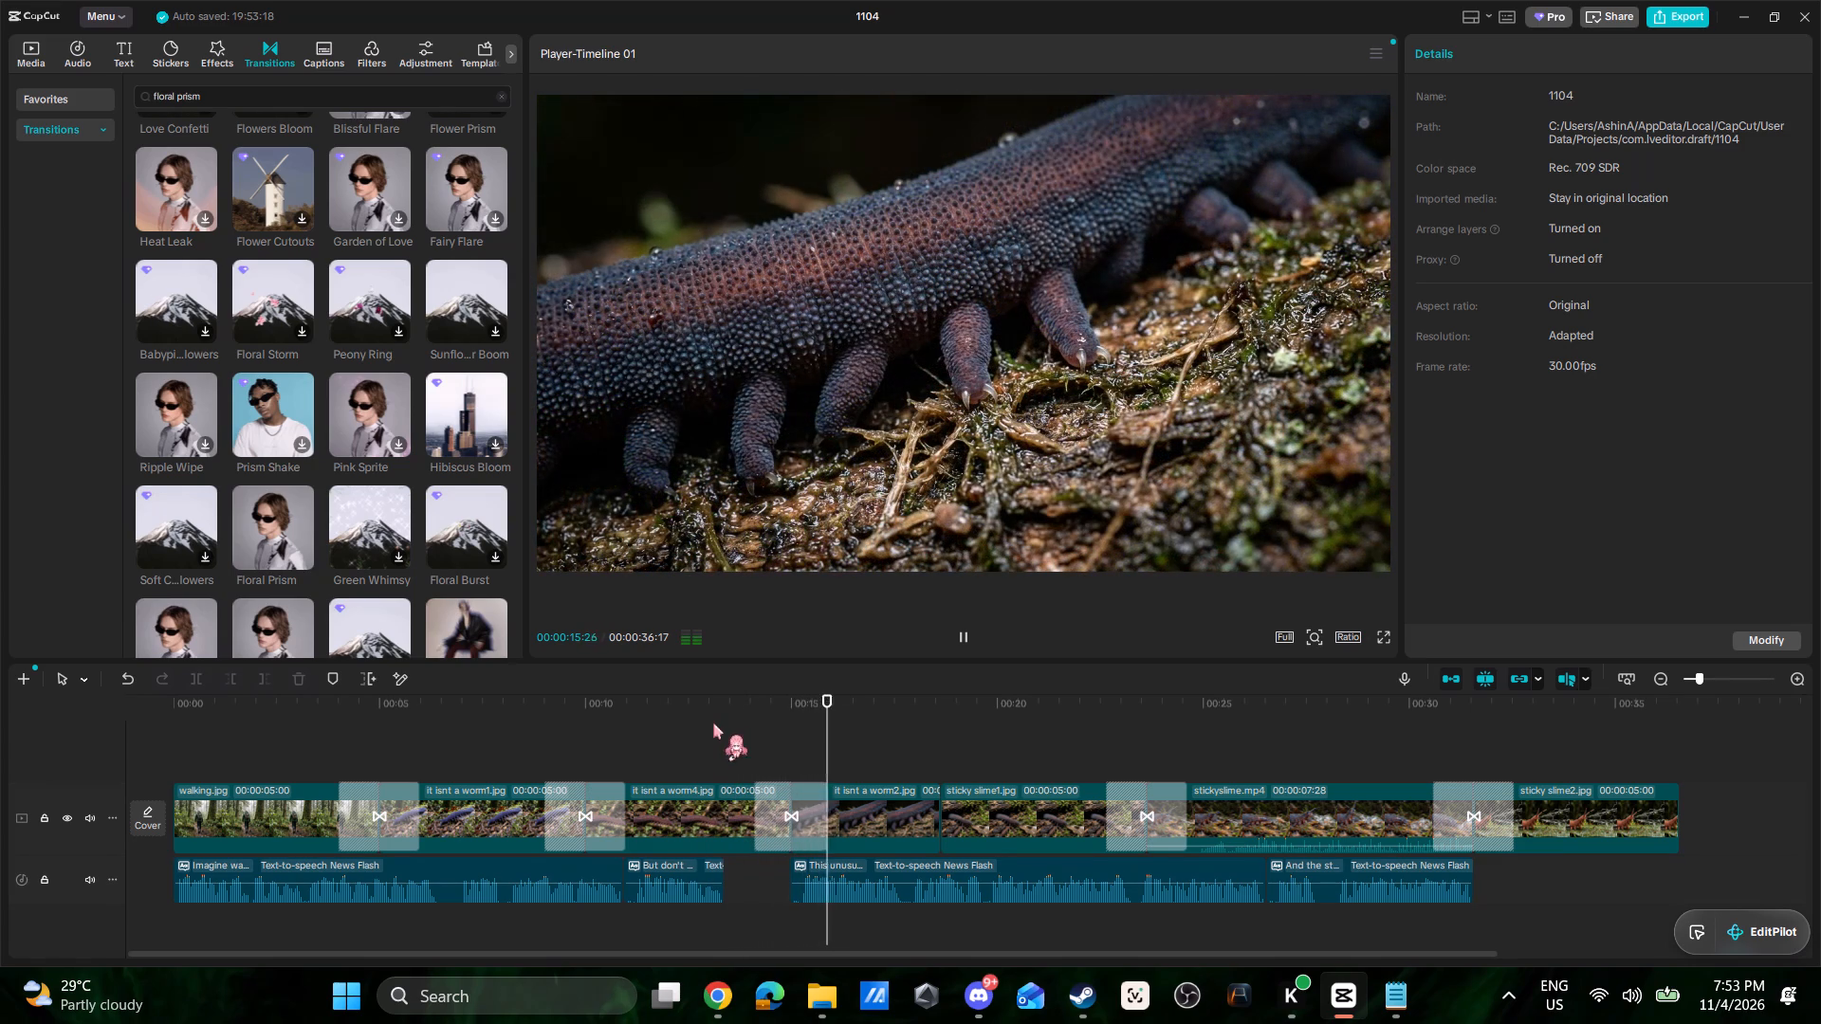
pyautogui.press('space')
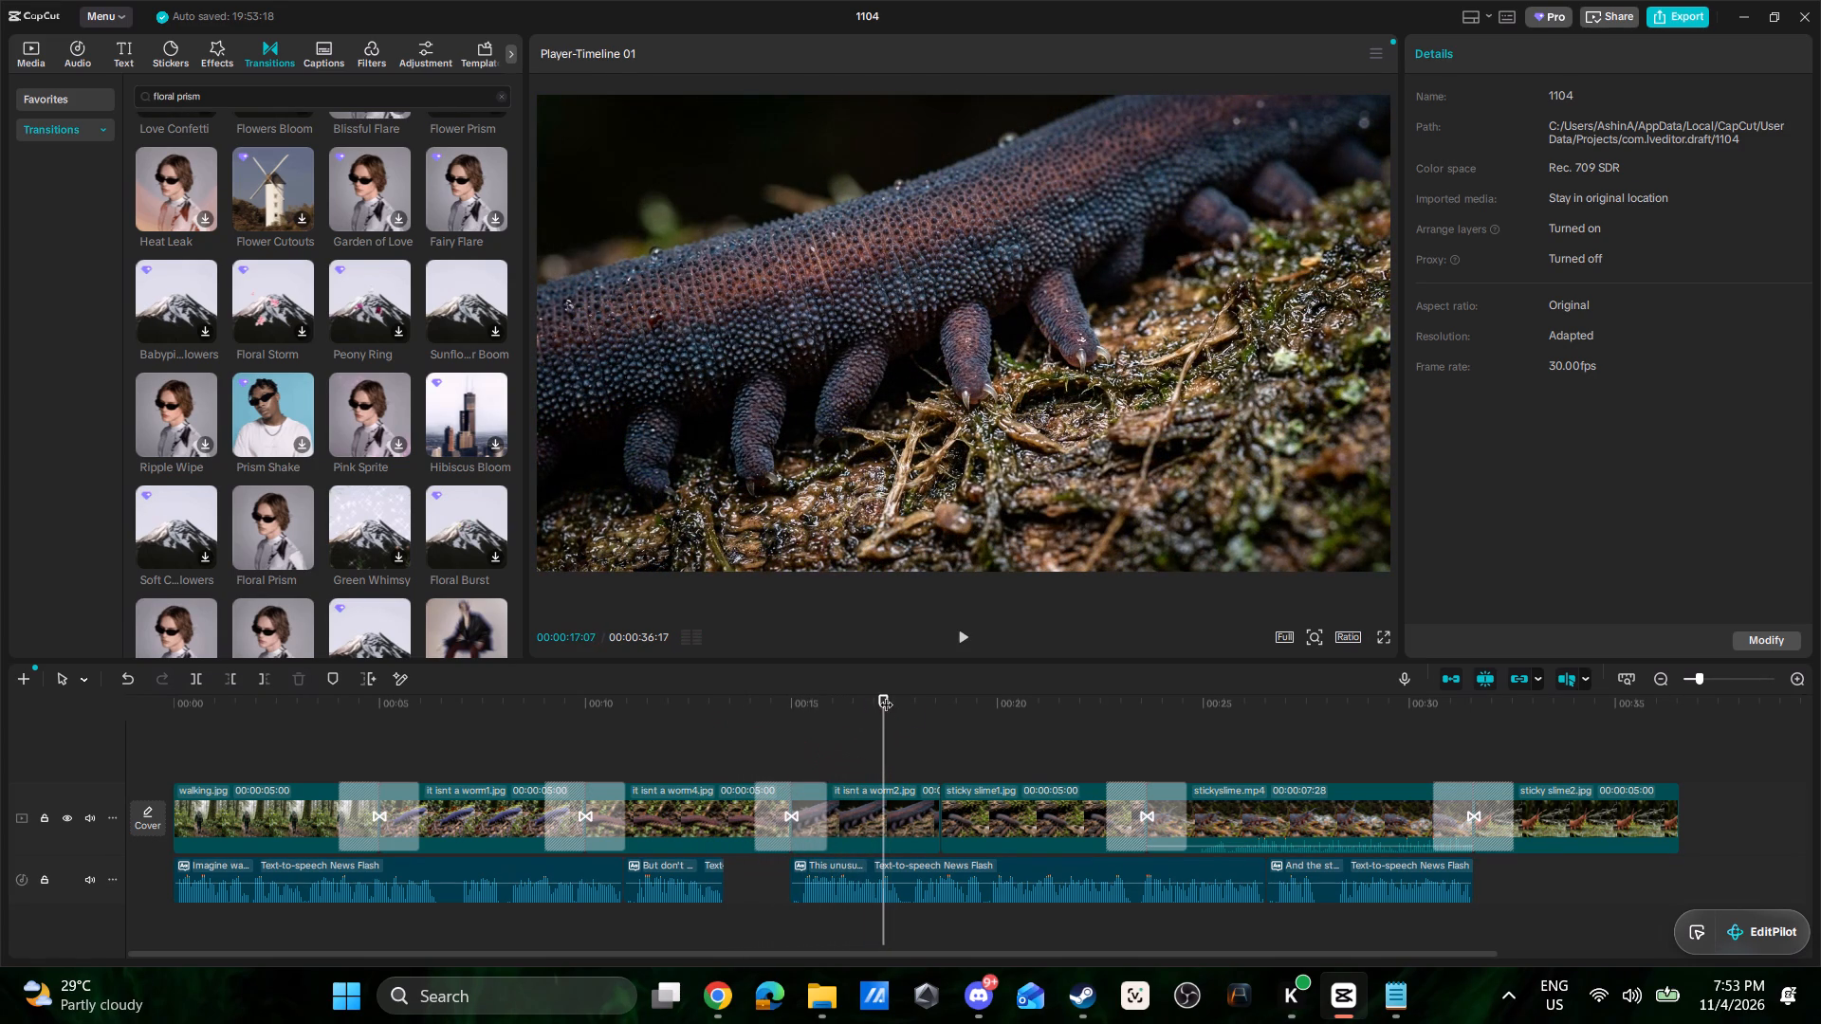
pyautogui.click(883, 693)
pyautogui.moveTo(884, 696); pyautogui.dragTo(116, 745)
pyautogui.press('space')
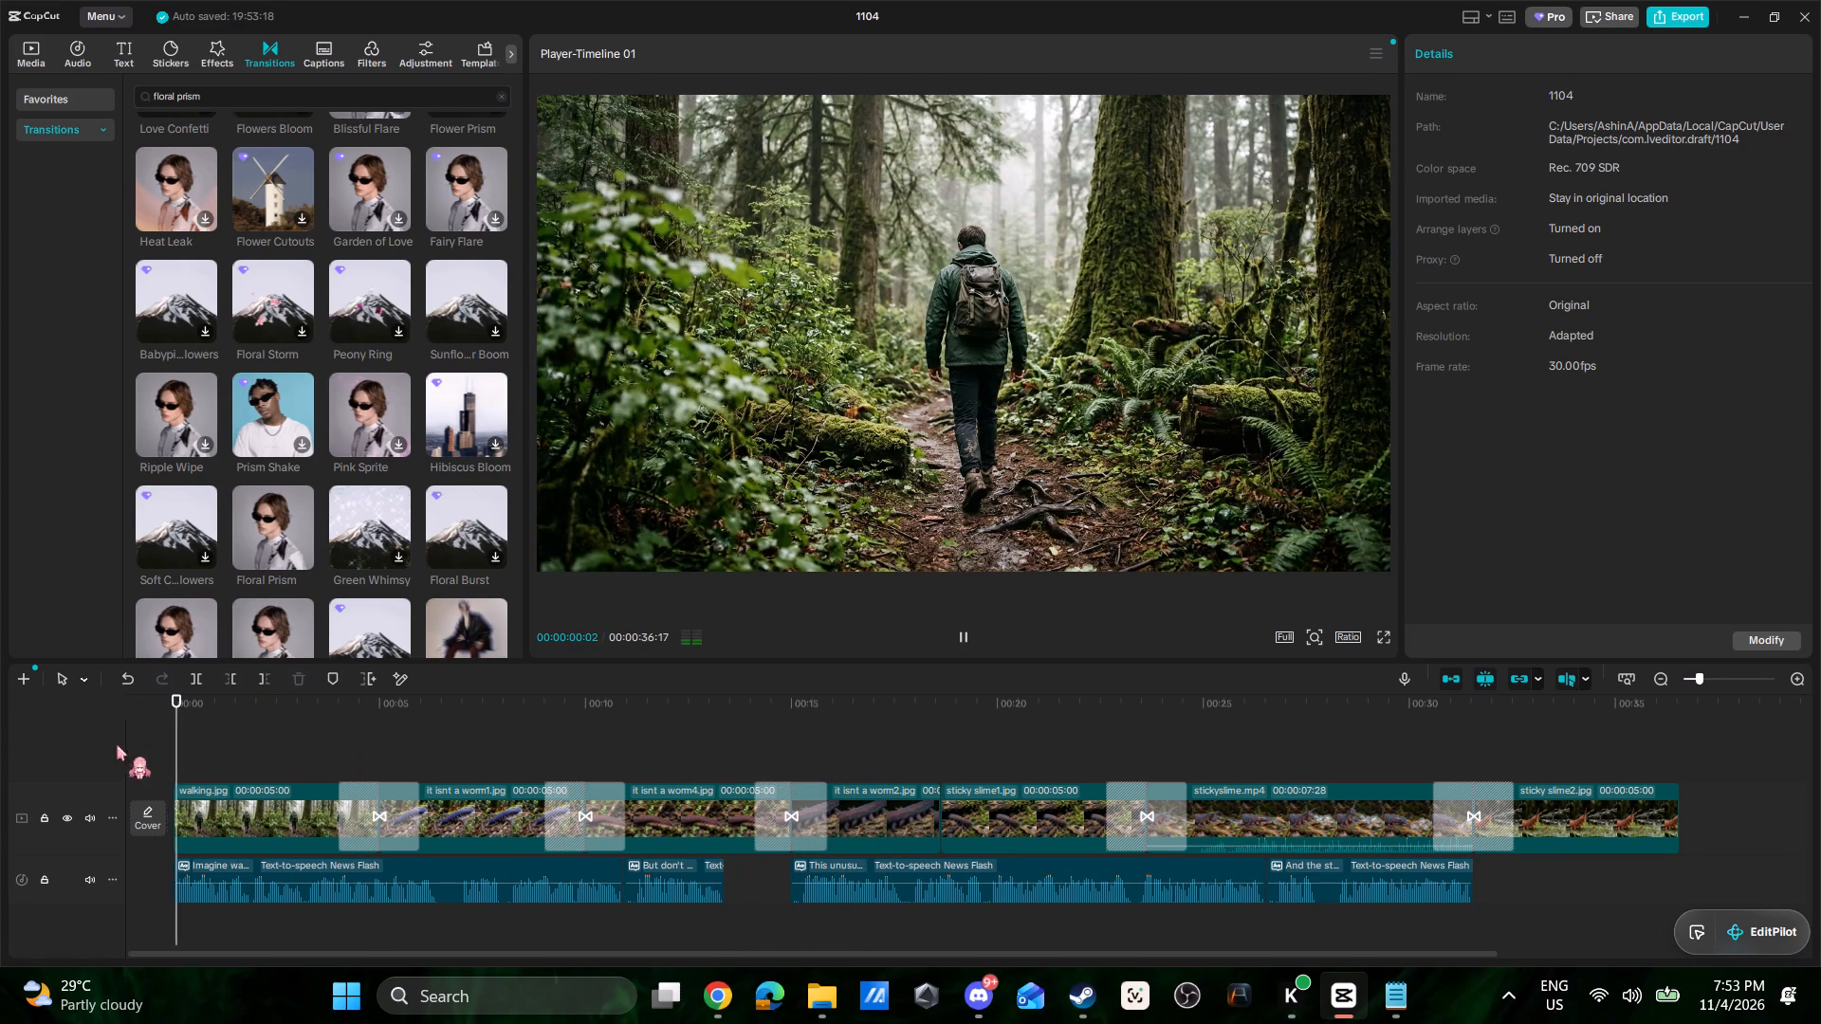
pyautogui.click(1385, 637)
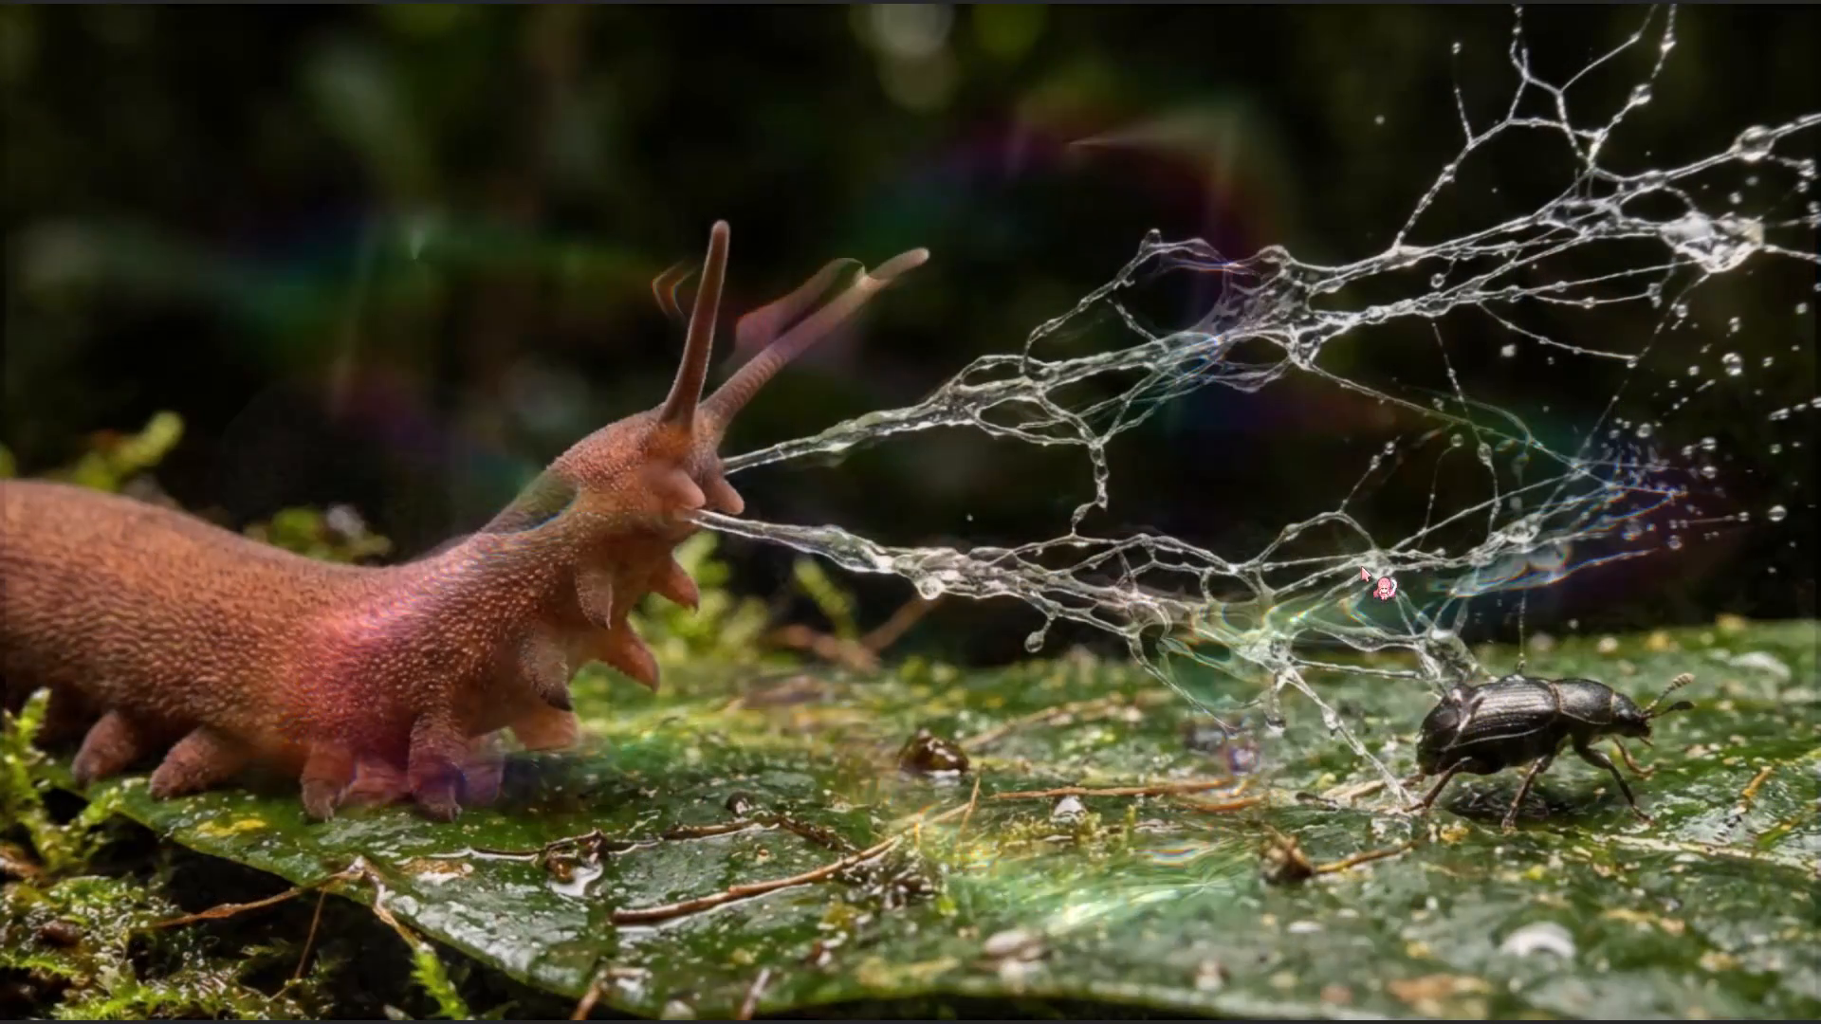
pyautogui.press('space')
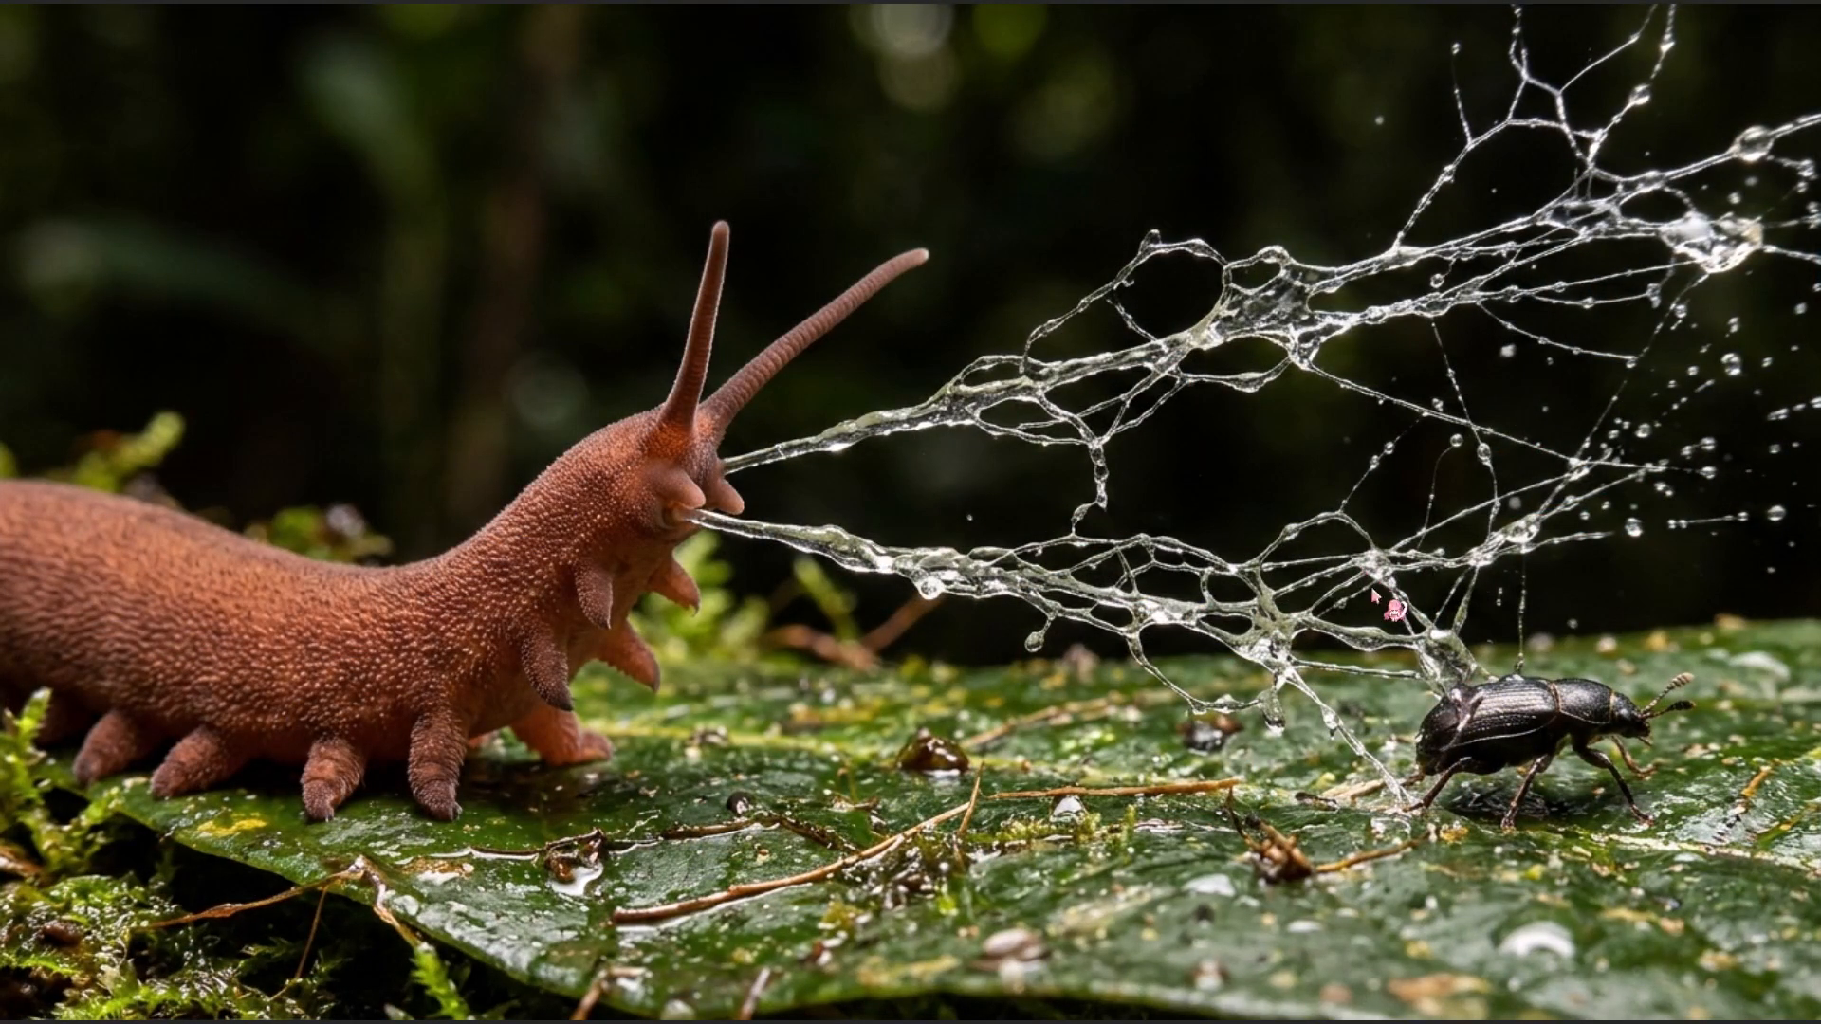
pyautogui.press('Escape')
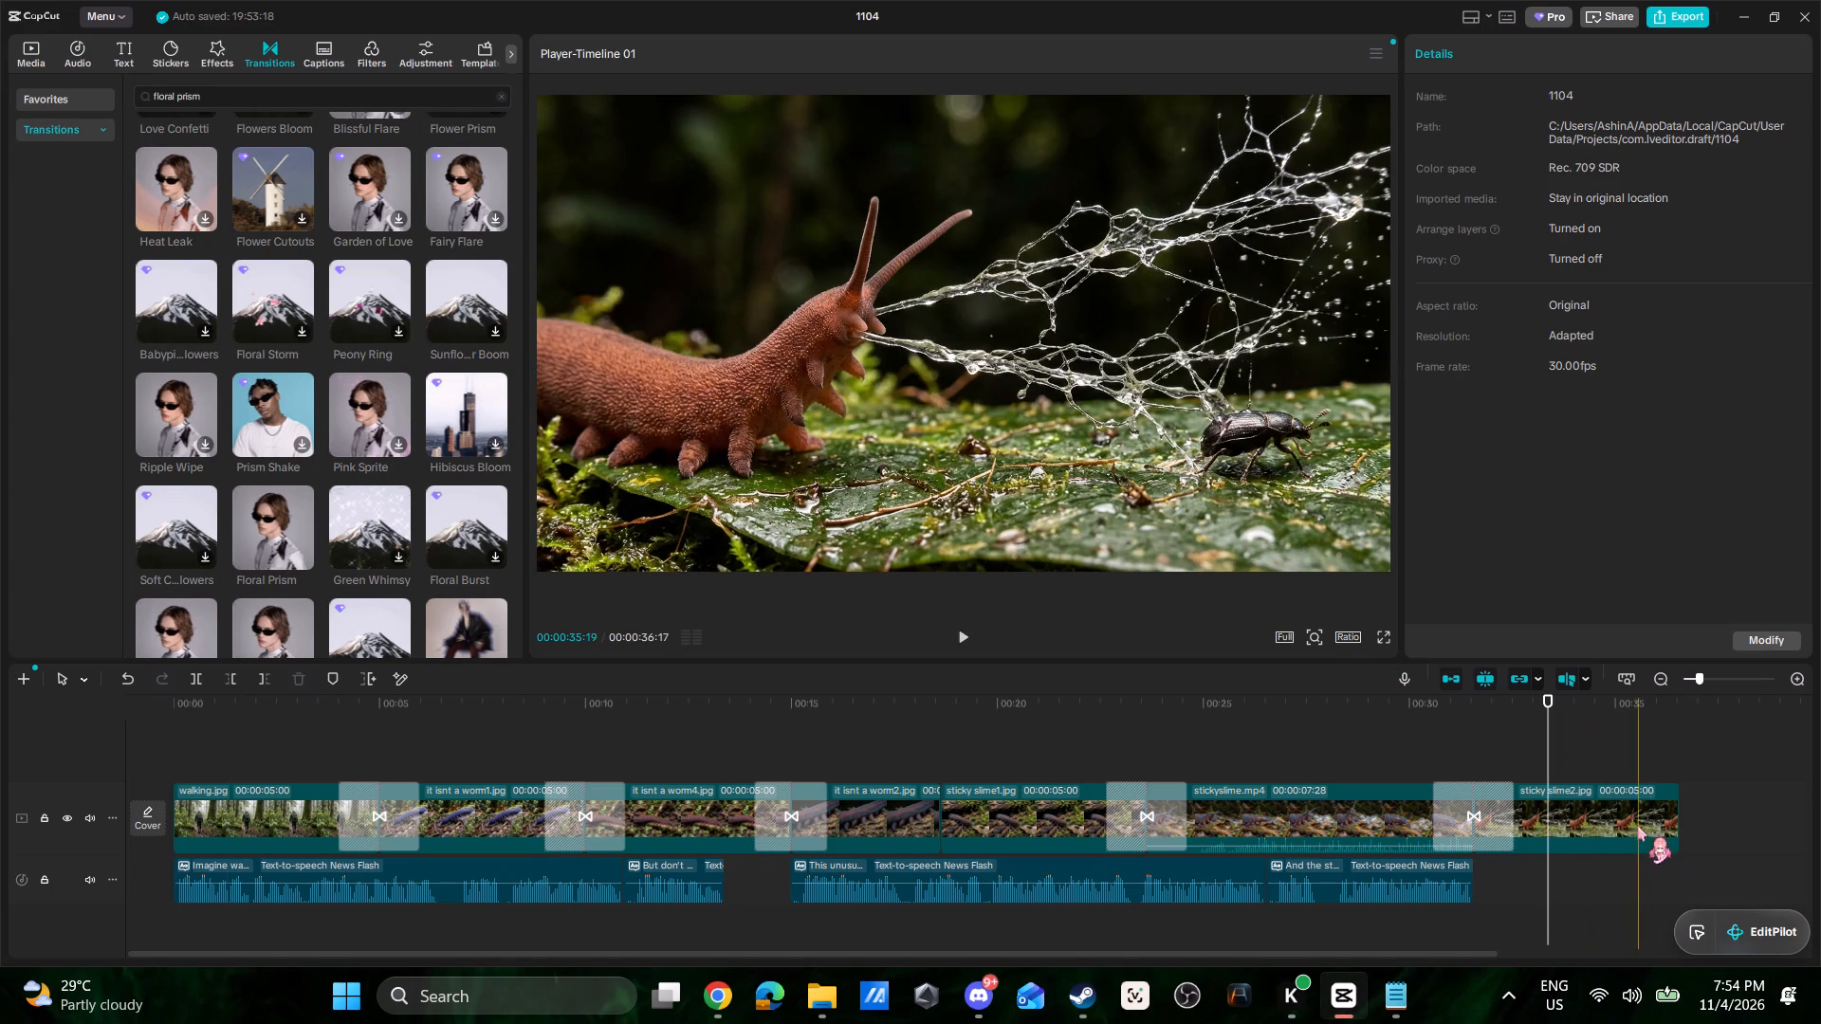
# Switch to the Velvet Worm script in Notepad, read the narration around "And the strangest part?", and return to CapCut.
pyautogui.click(126, 58)
pyautogui.hotkey('alt', 'Tab')
pyautogui.hotkey('alt', 'Tab')
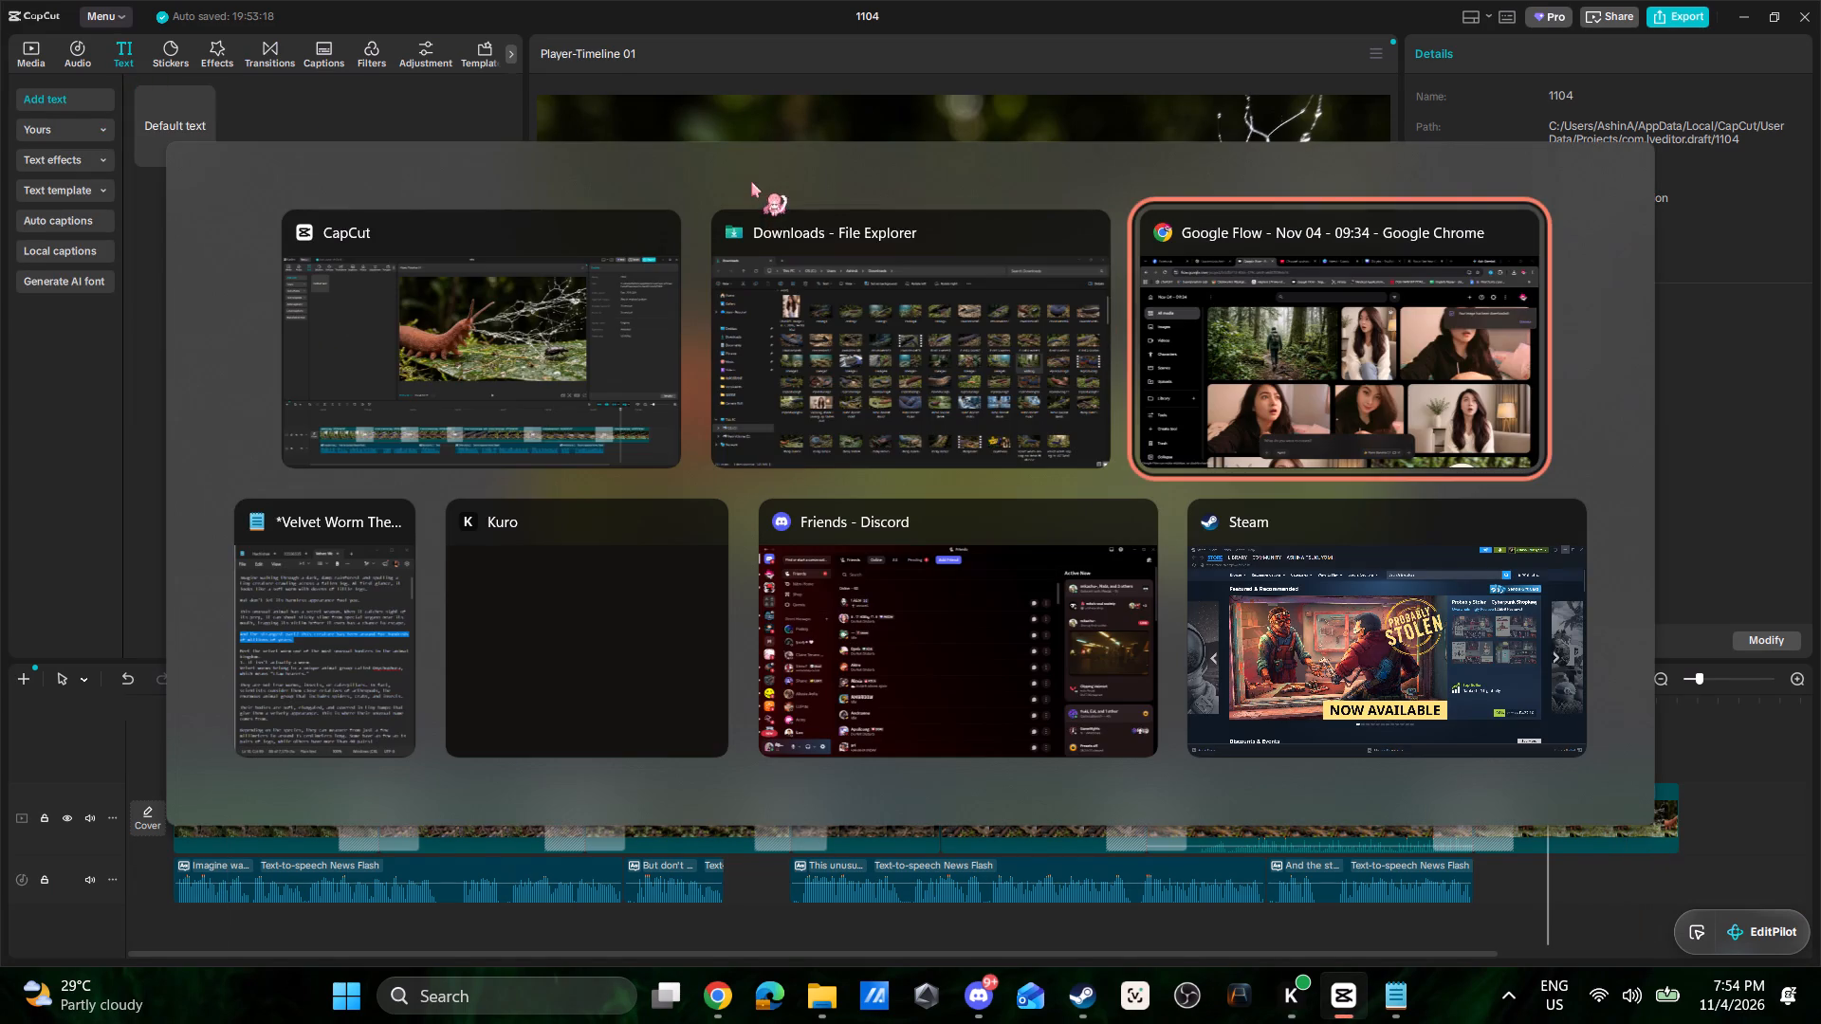
pyautogui.hotkey('alt', 'Tab')
pyautogui.scroll(-1, 1302, 490)
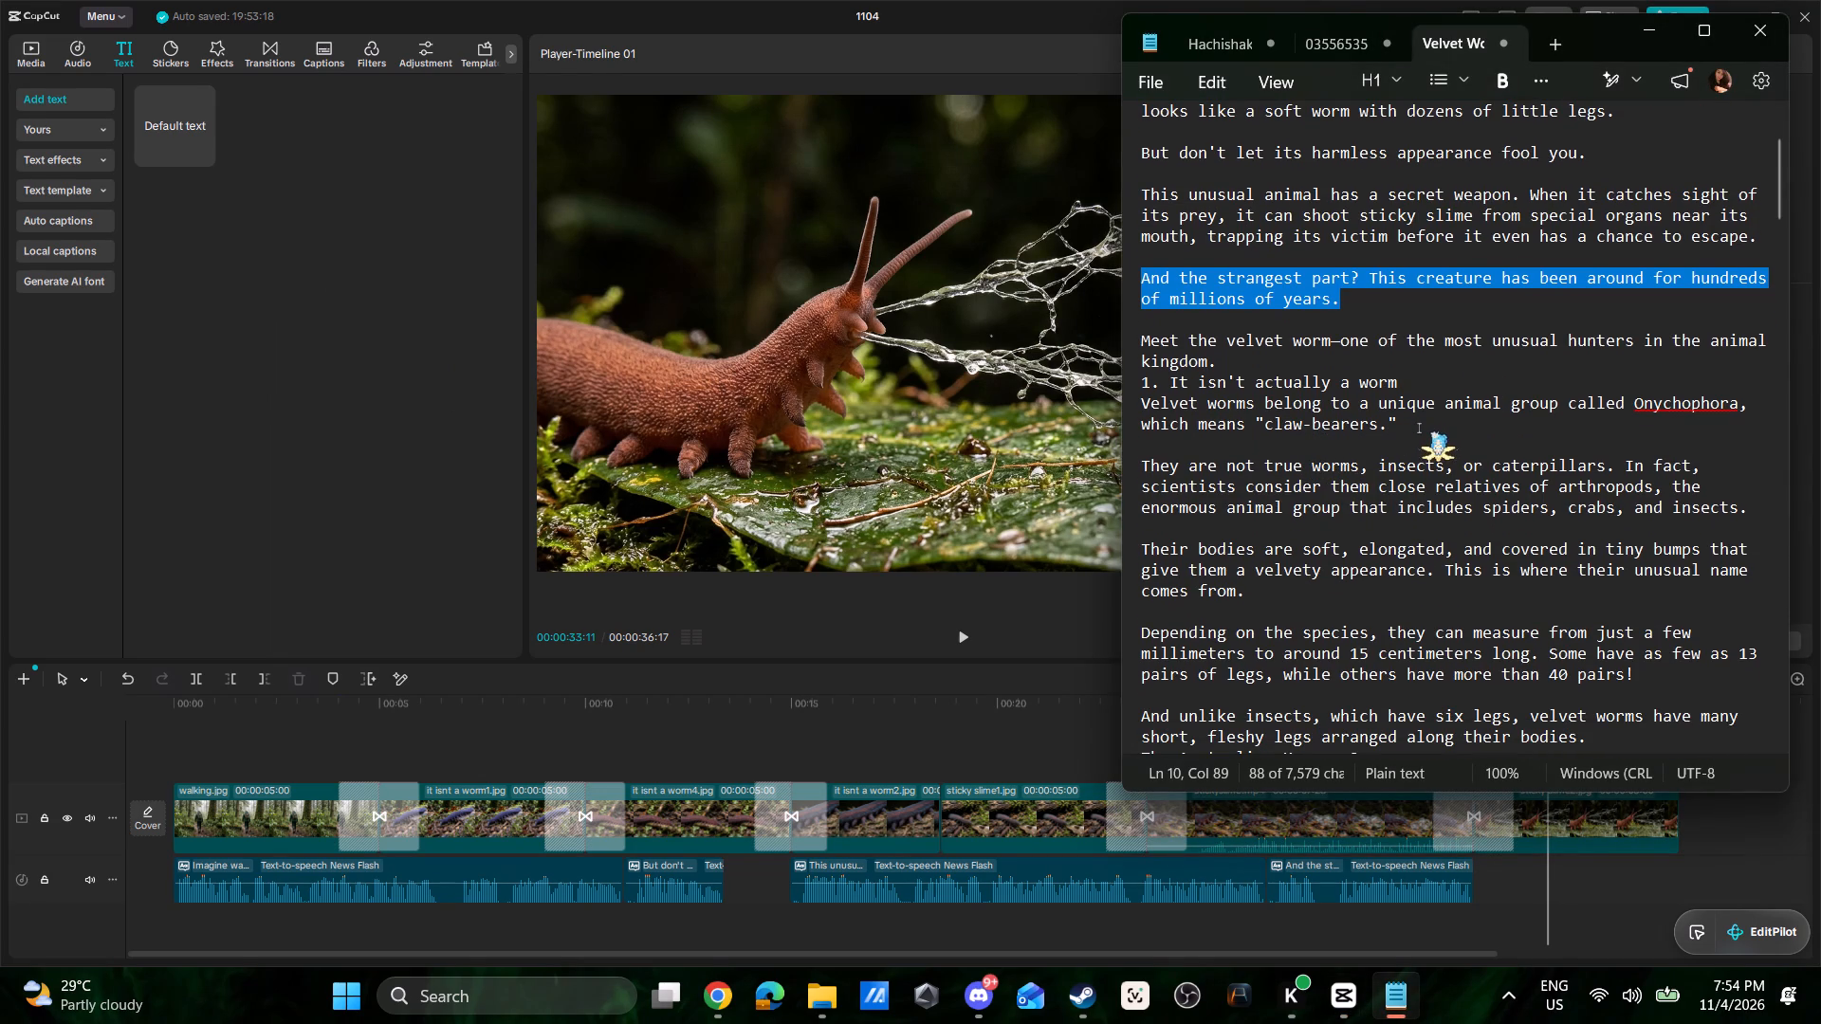
pyautogui.click(944, 725)
# Trim the end of sticky slime1.jpg so the clip lasts about 3 seconds.
pyautogui.click(1039, 814)
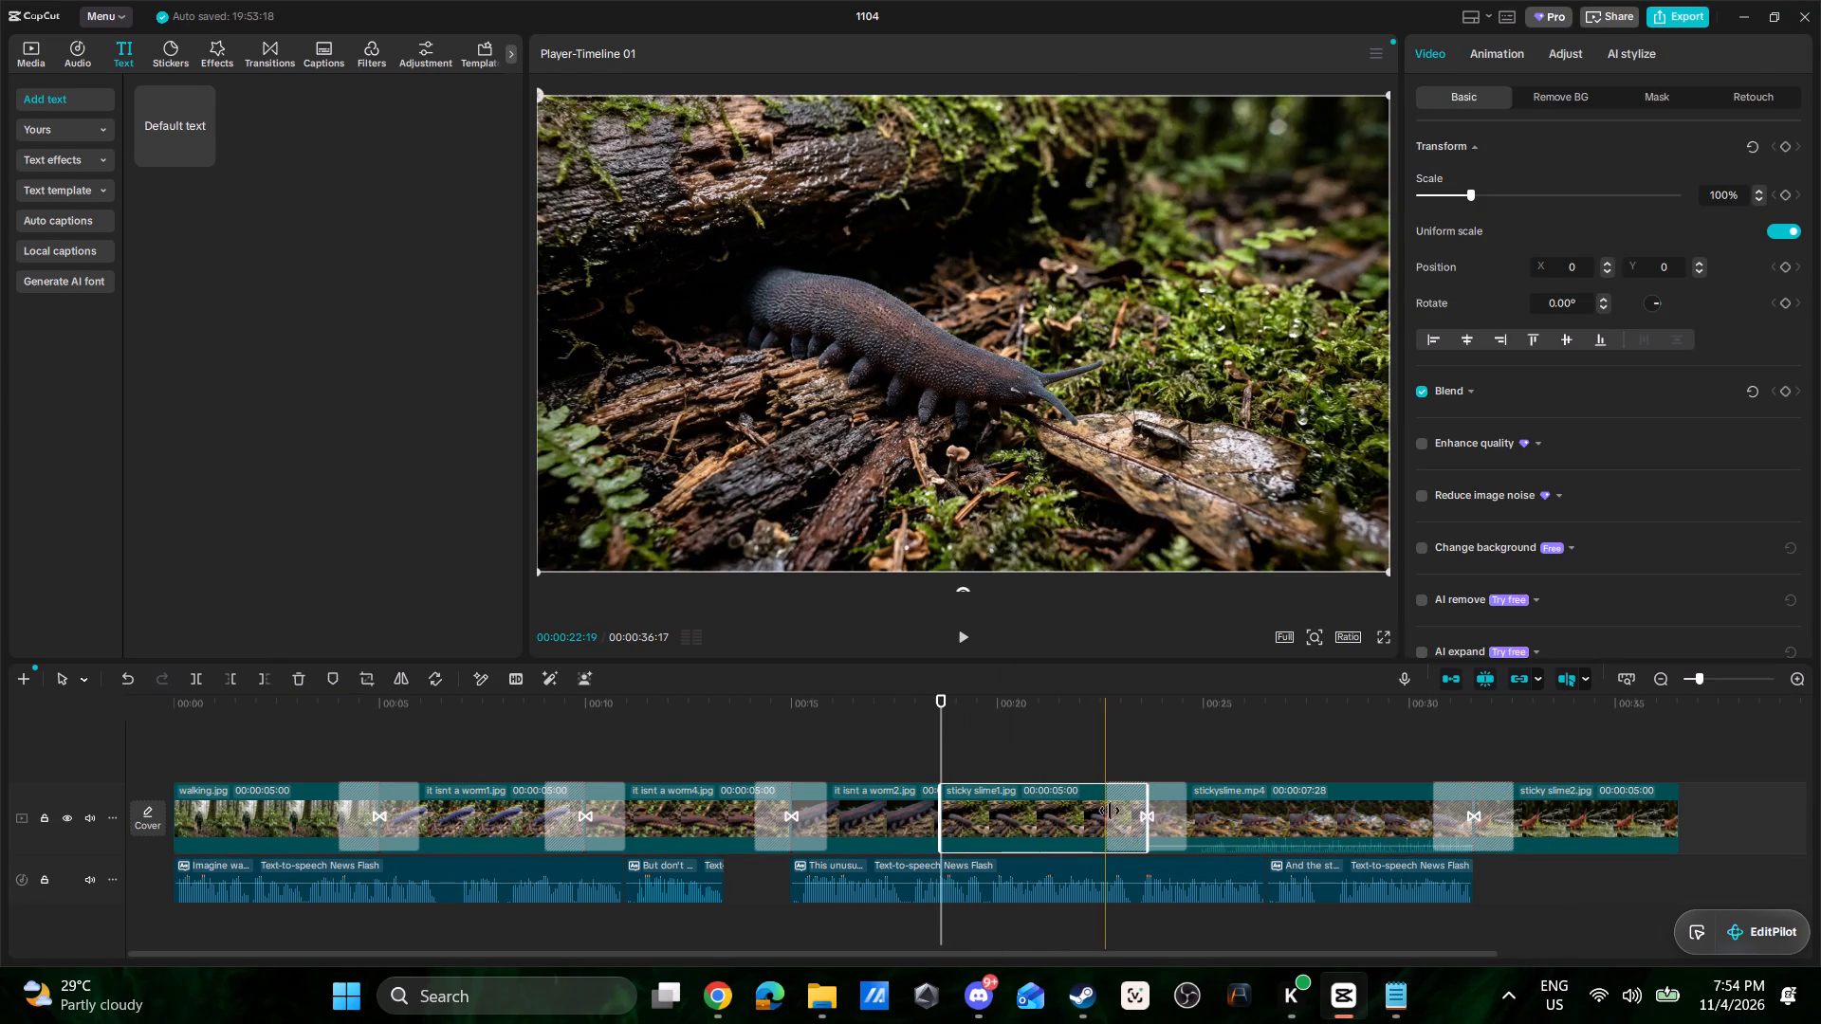
pyautogui.moveTo(1147, 803); pyautogui.dragTo(1054, 797)
# Move the "And the st..." narration clip back onto the first audio track, directly after the "This unusu..." clip.
pyautogui.moveTo(1309, 905); pyautogui.dragTo(1328, 899)
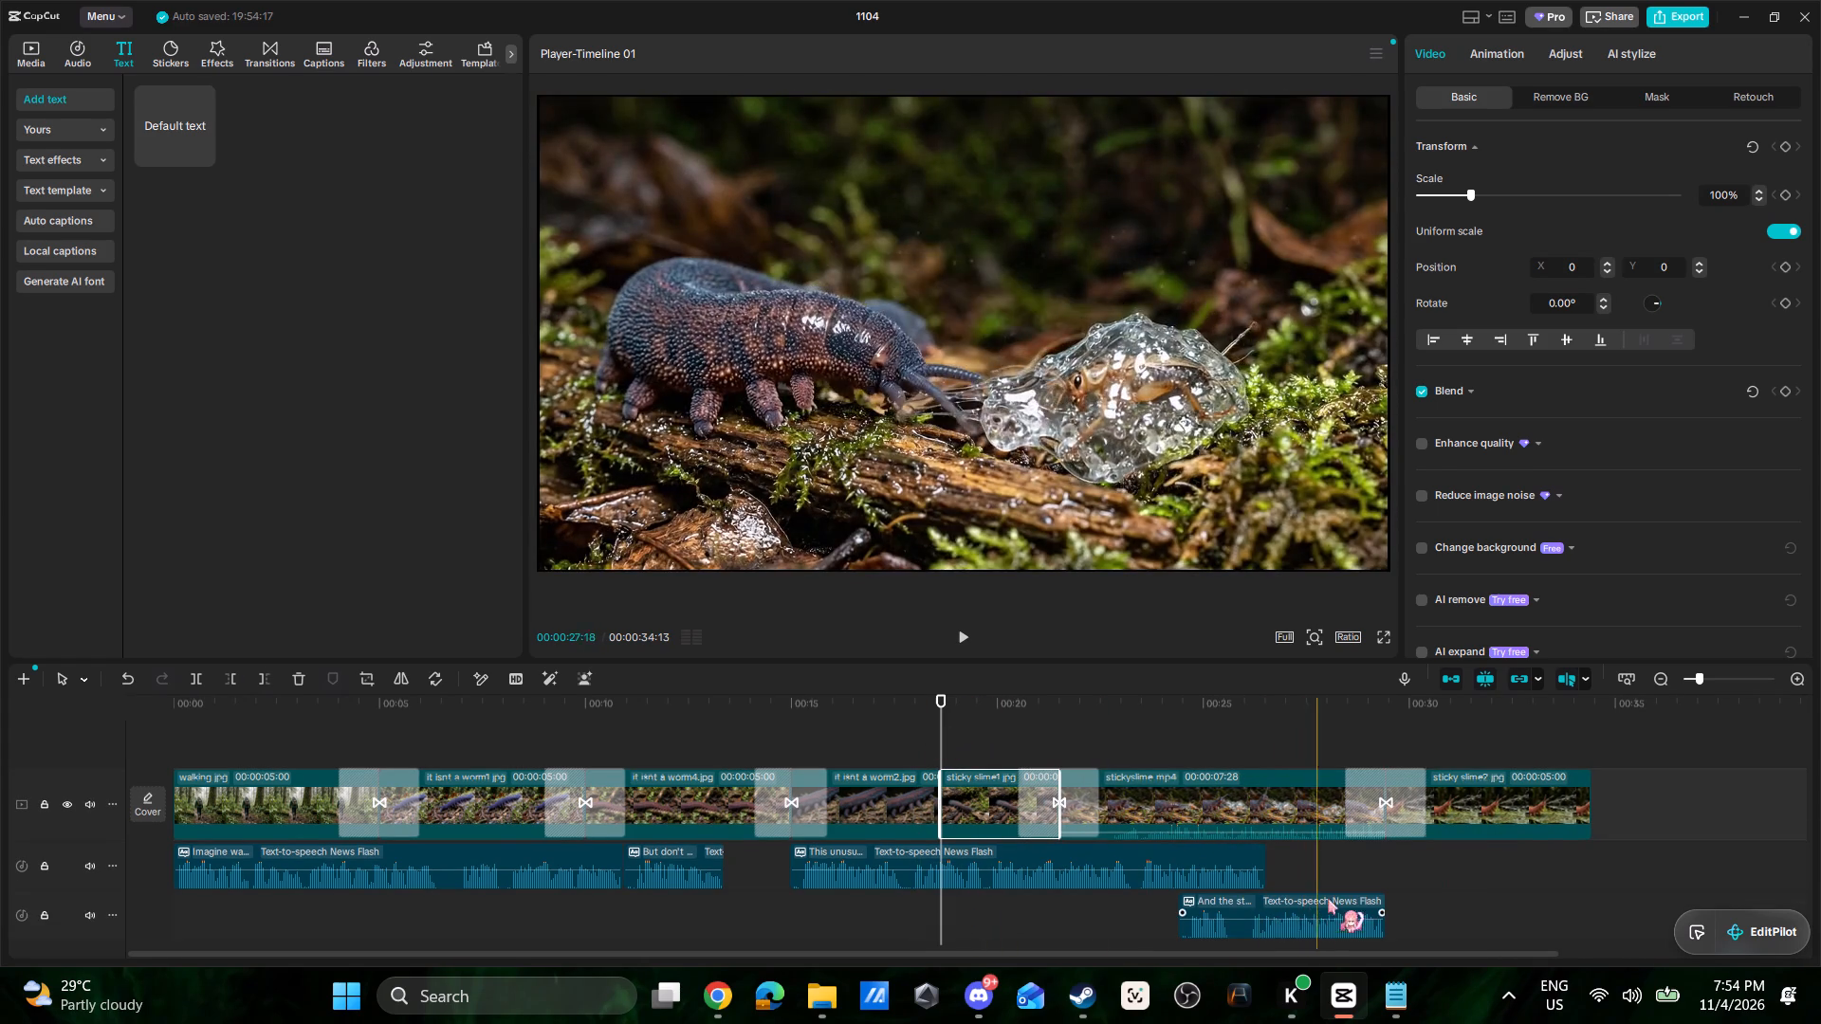
pyautogui.moveTo(1328, 899); pyautogui.dragTo(1408, 859)
pyautogui.moveTo(1398, 865); pyautogui.dragTo(1391, 867)
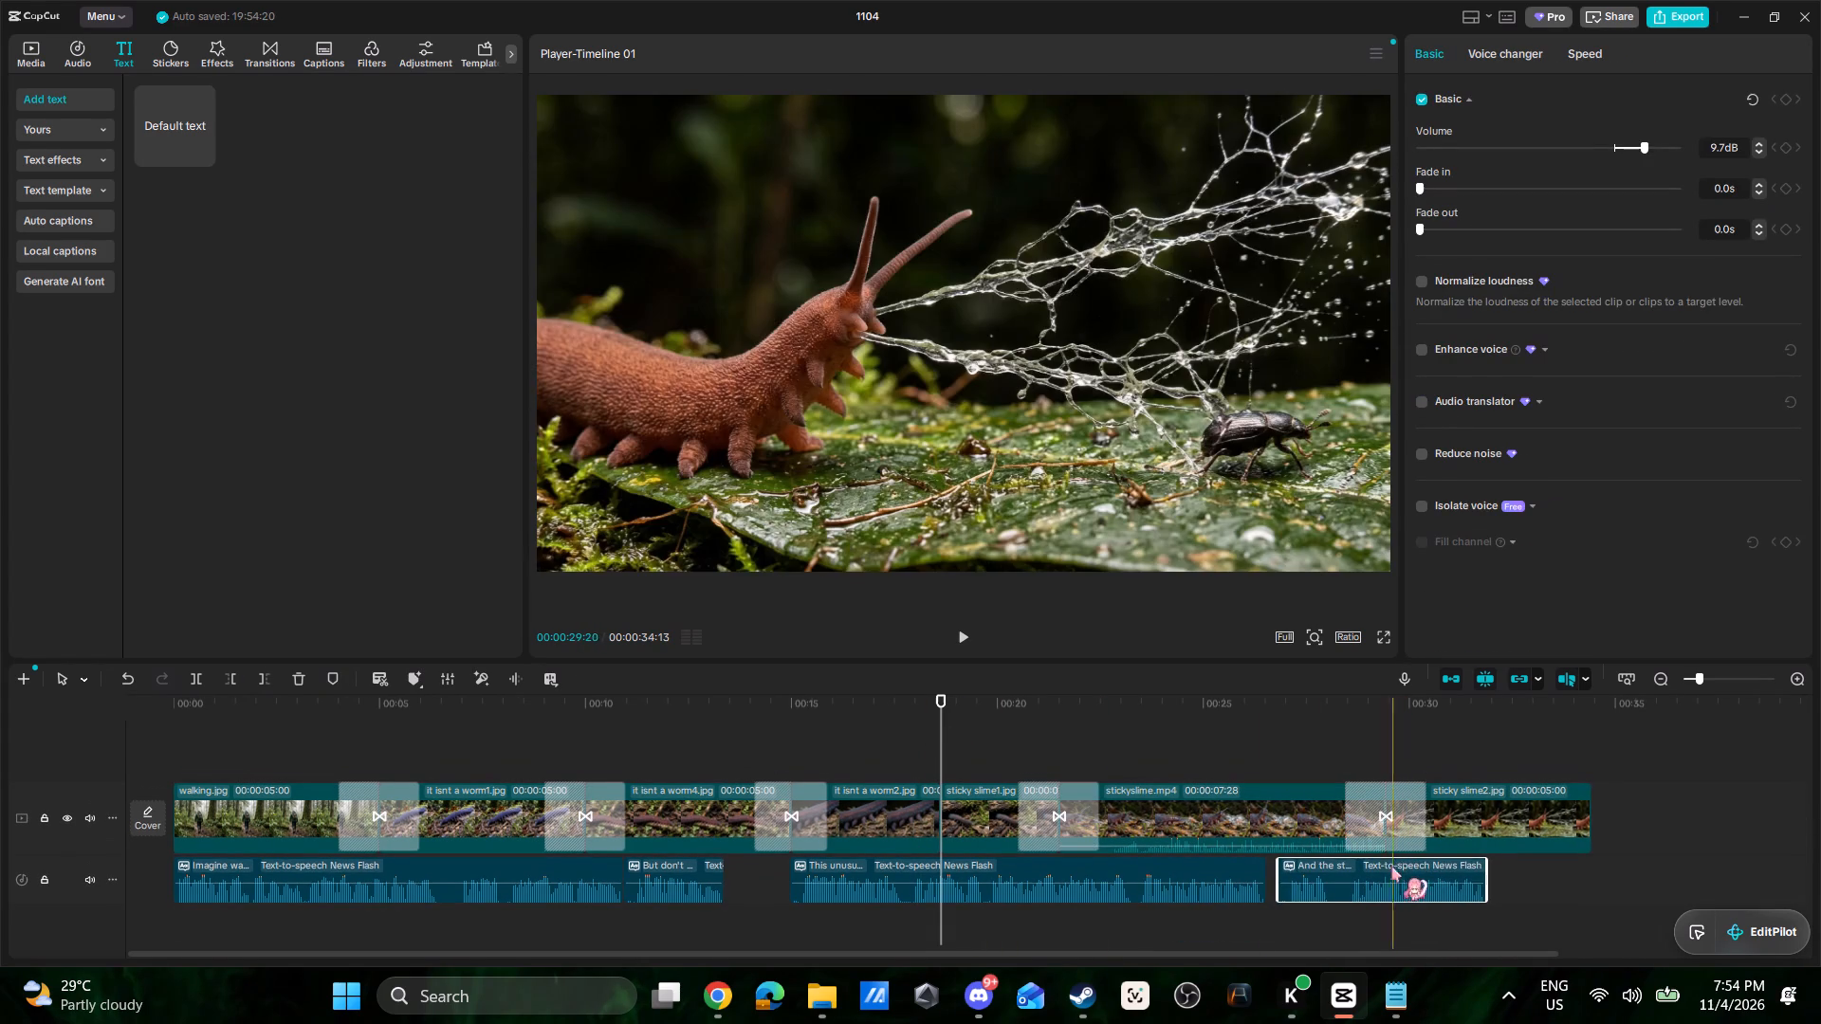
pyautogui.moveTo(1391, 867); pyautogui.dragTo(1389, 866)
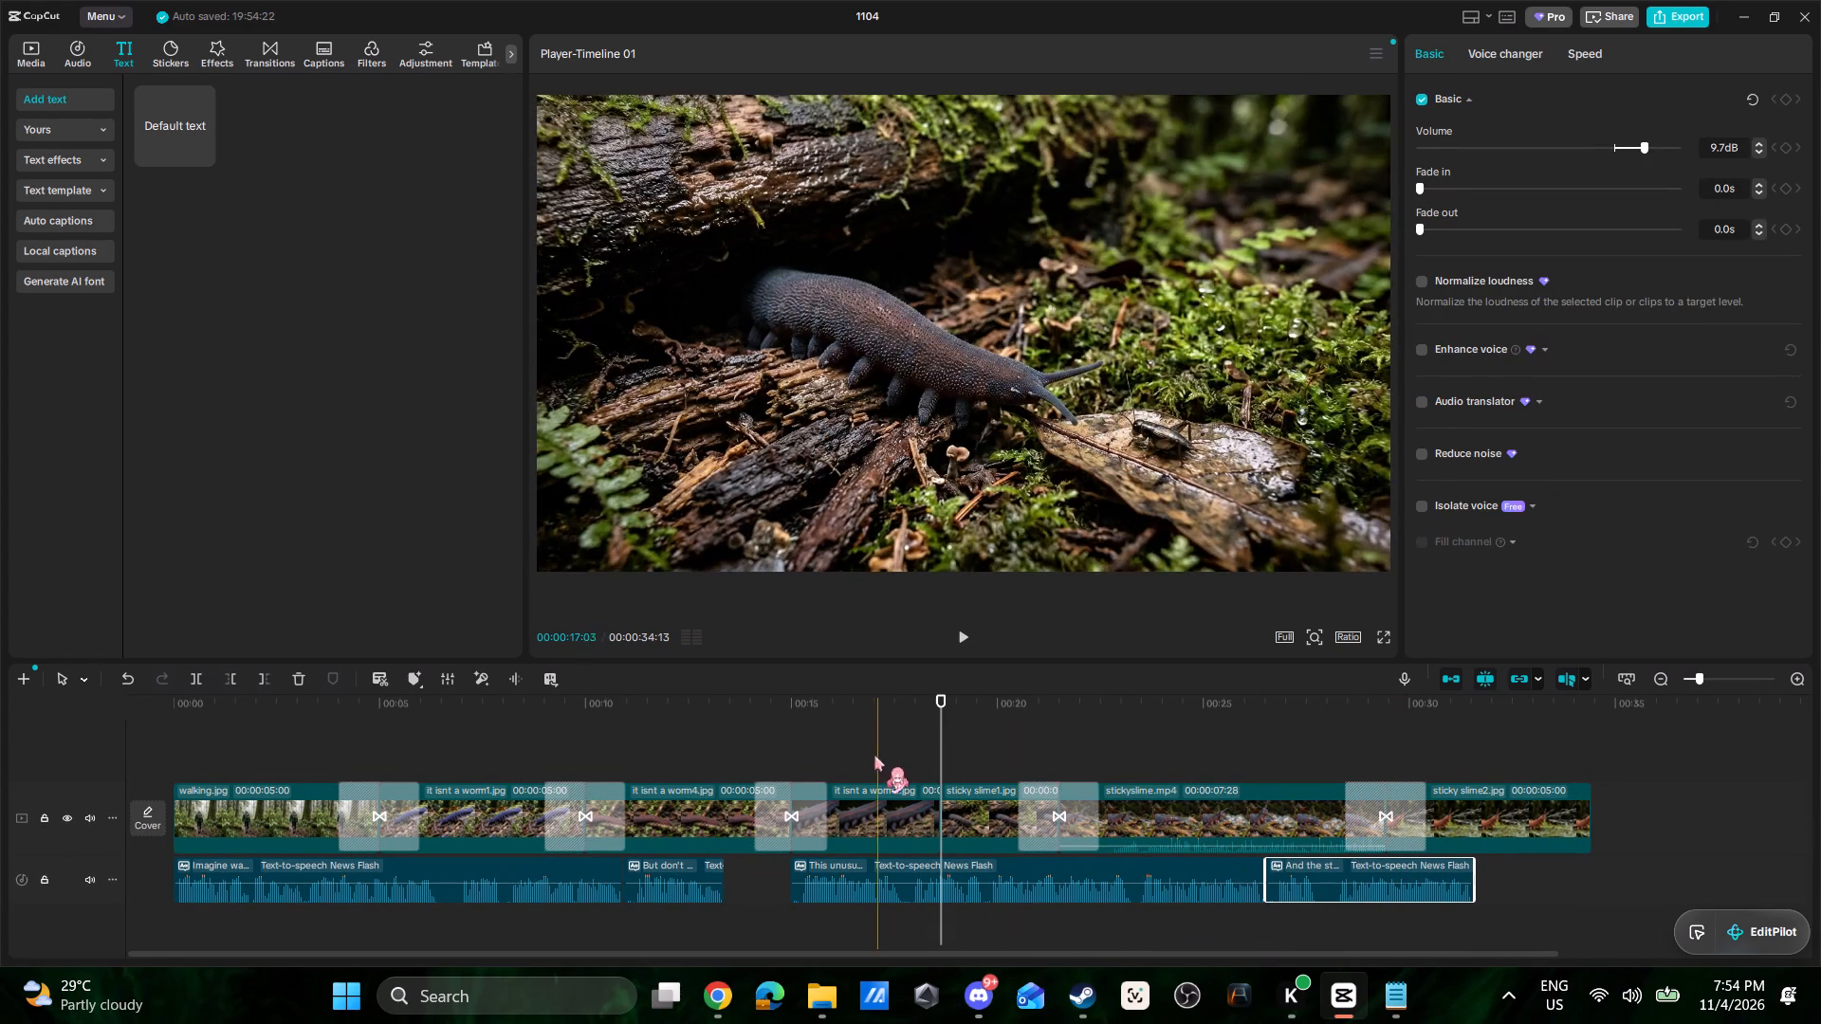
# Play the timeline from about 00:16 to check the shortened clip against the narration.
pyautogui.click(823, 753)
pyautogui.press('space')
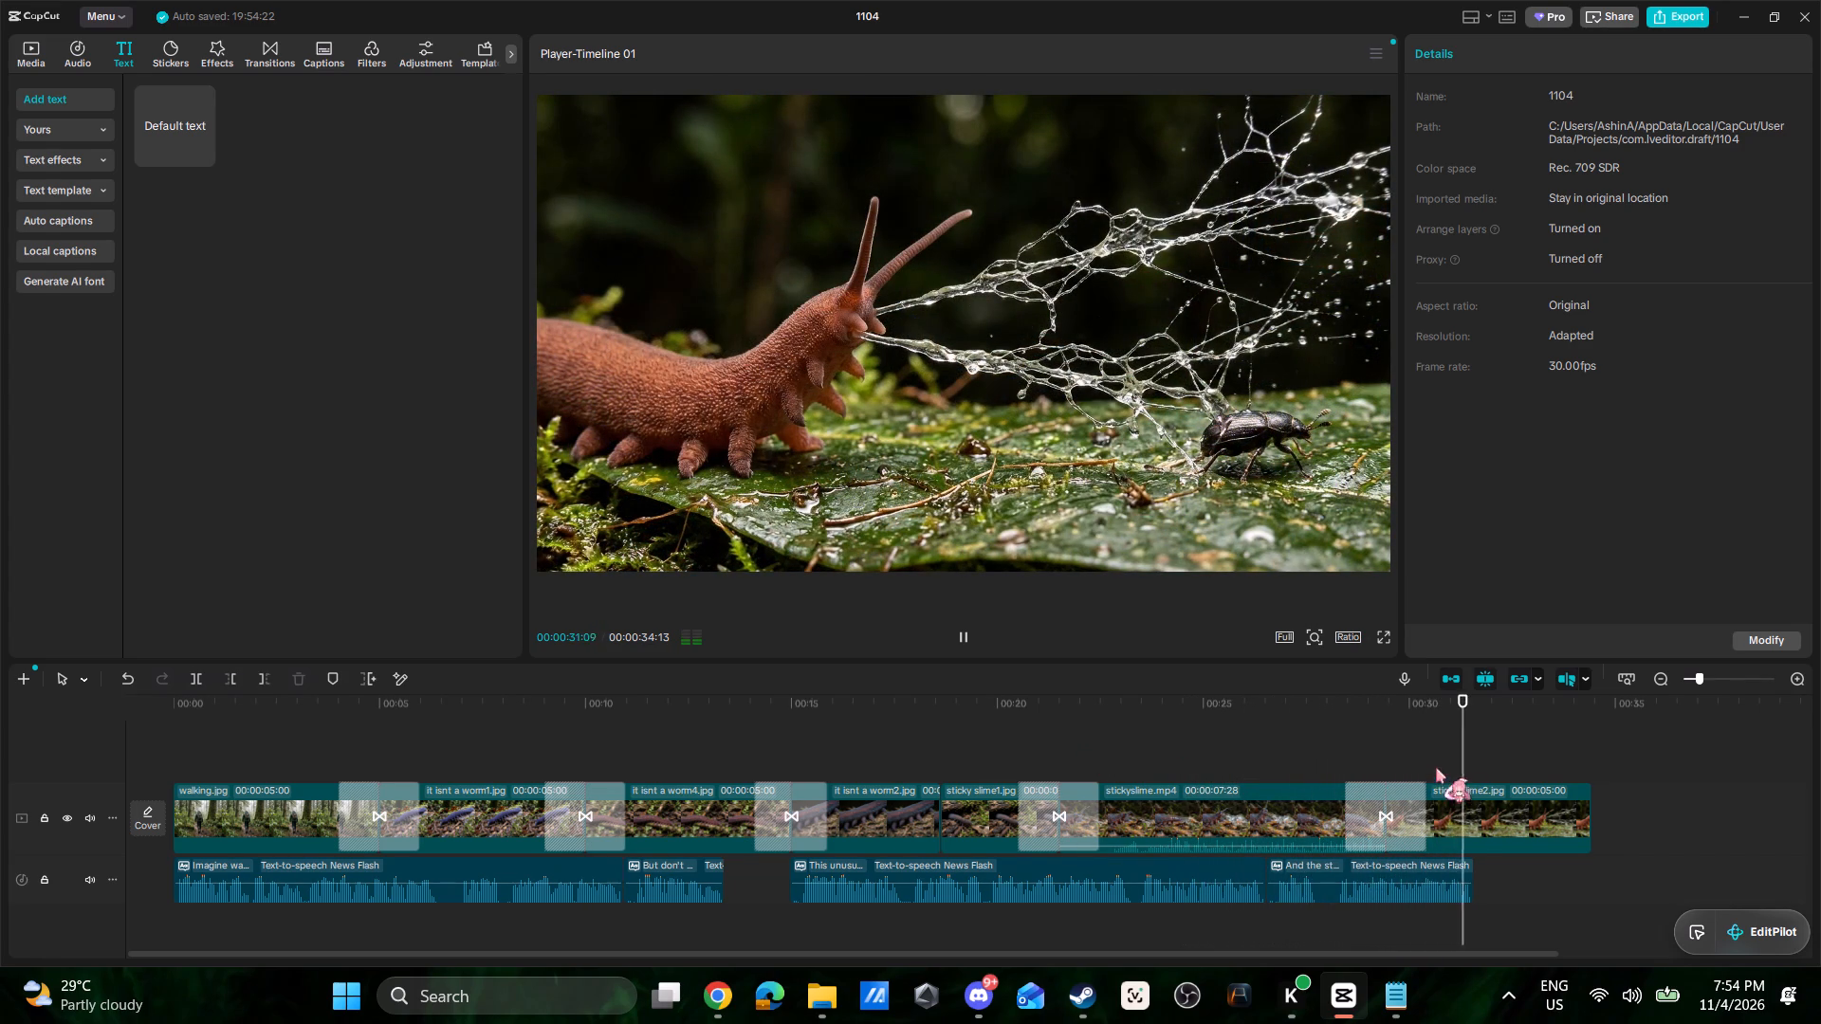
pyautogui.press('space')
# Delete sticky slime2.jpg from the end of the video track.
pyautogui.click(1535, 815)
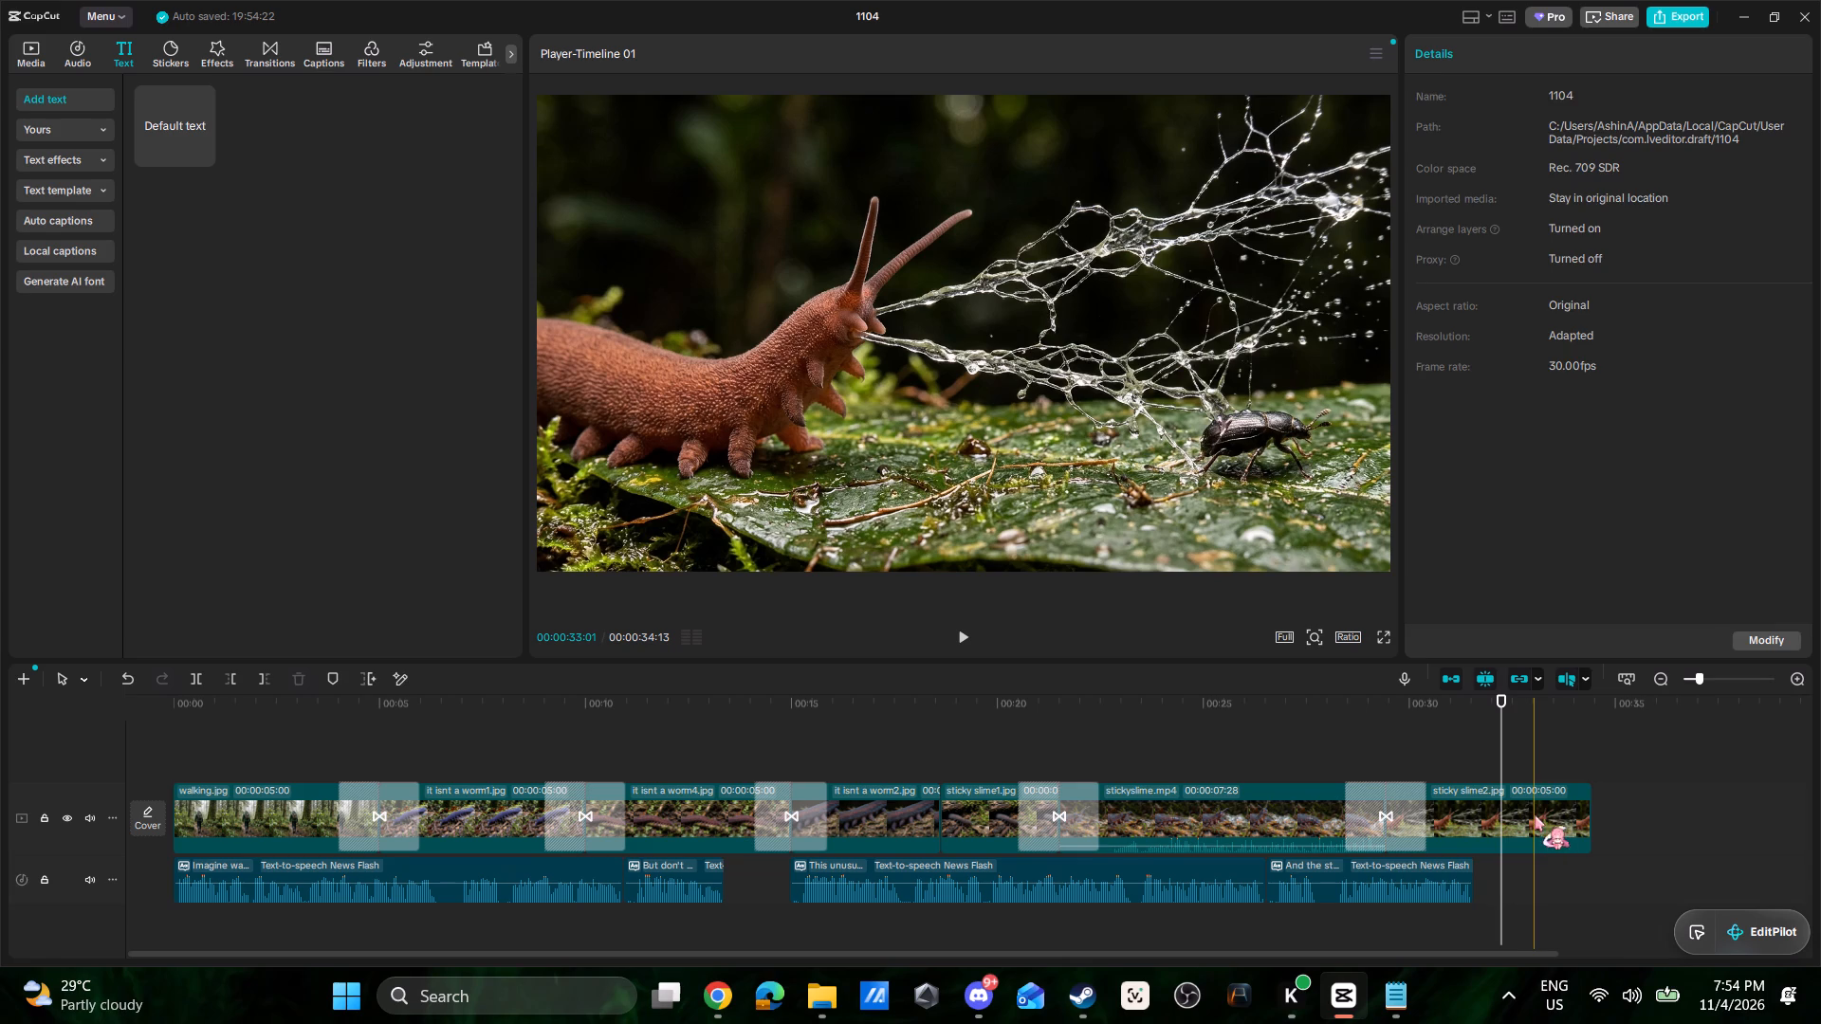
pyautogui.press('Delete')
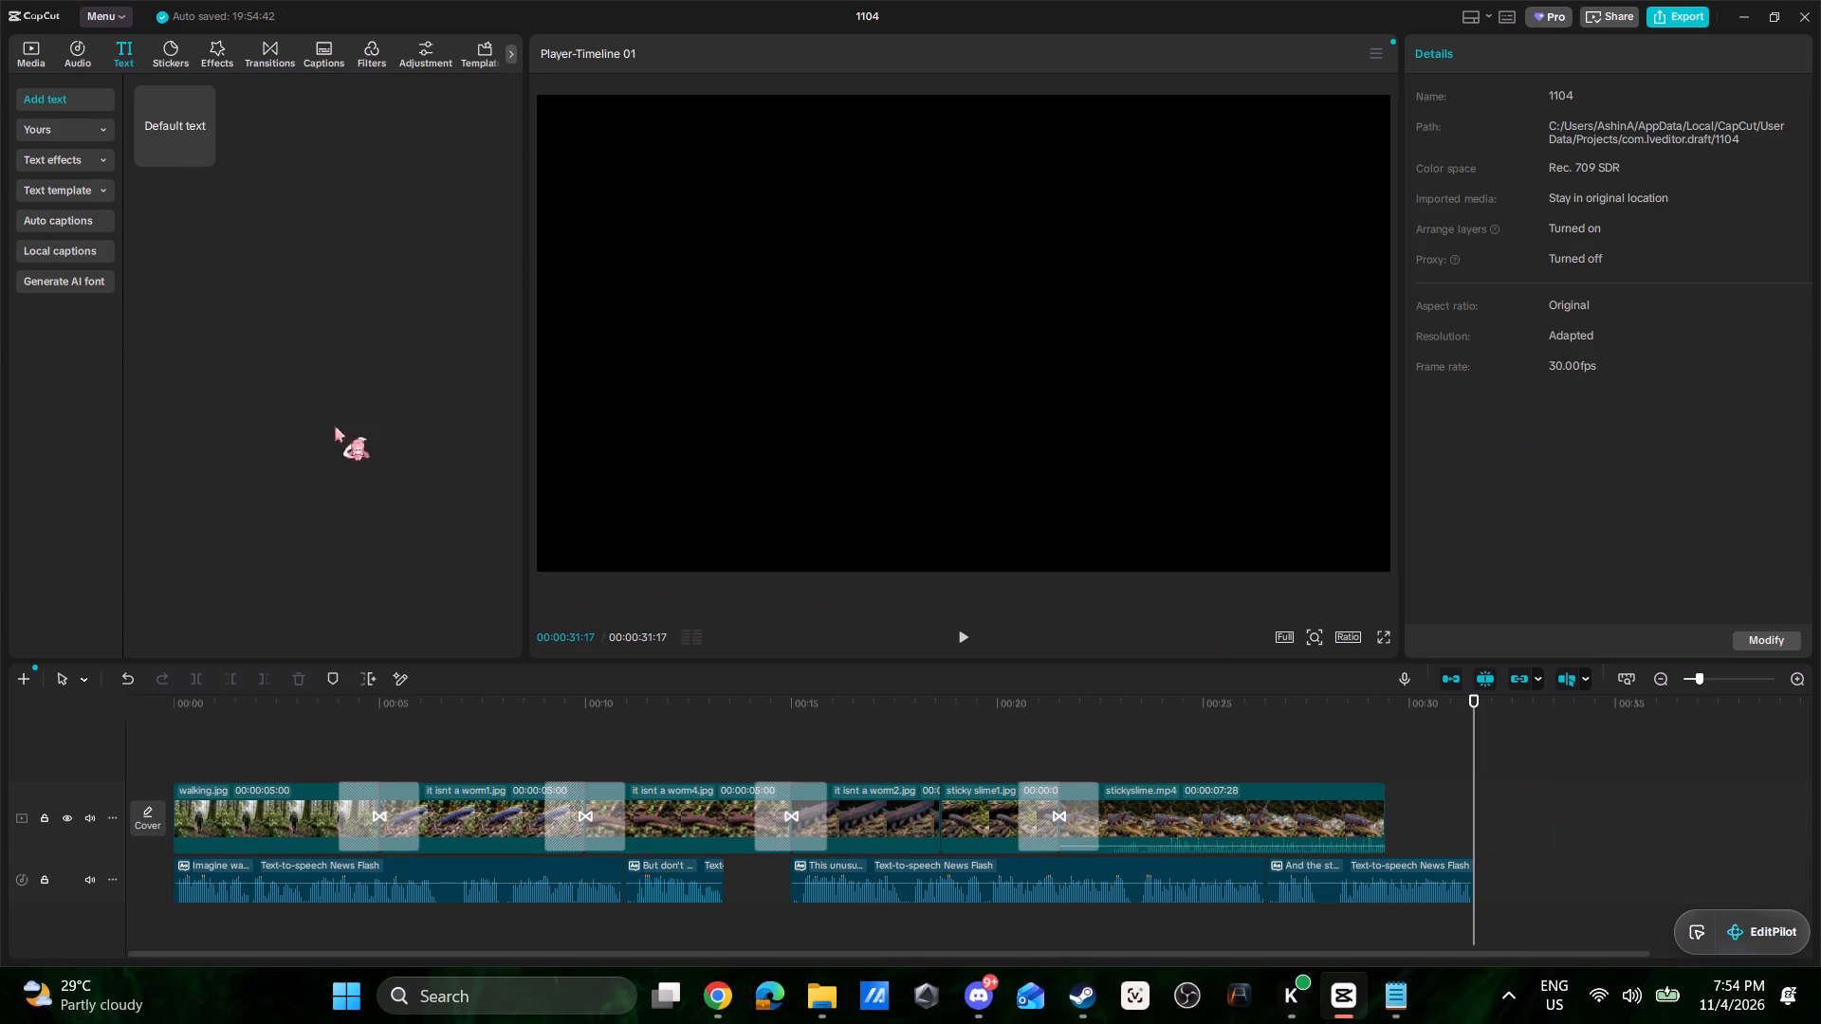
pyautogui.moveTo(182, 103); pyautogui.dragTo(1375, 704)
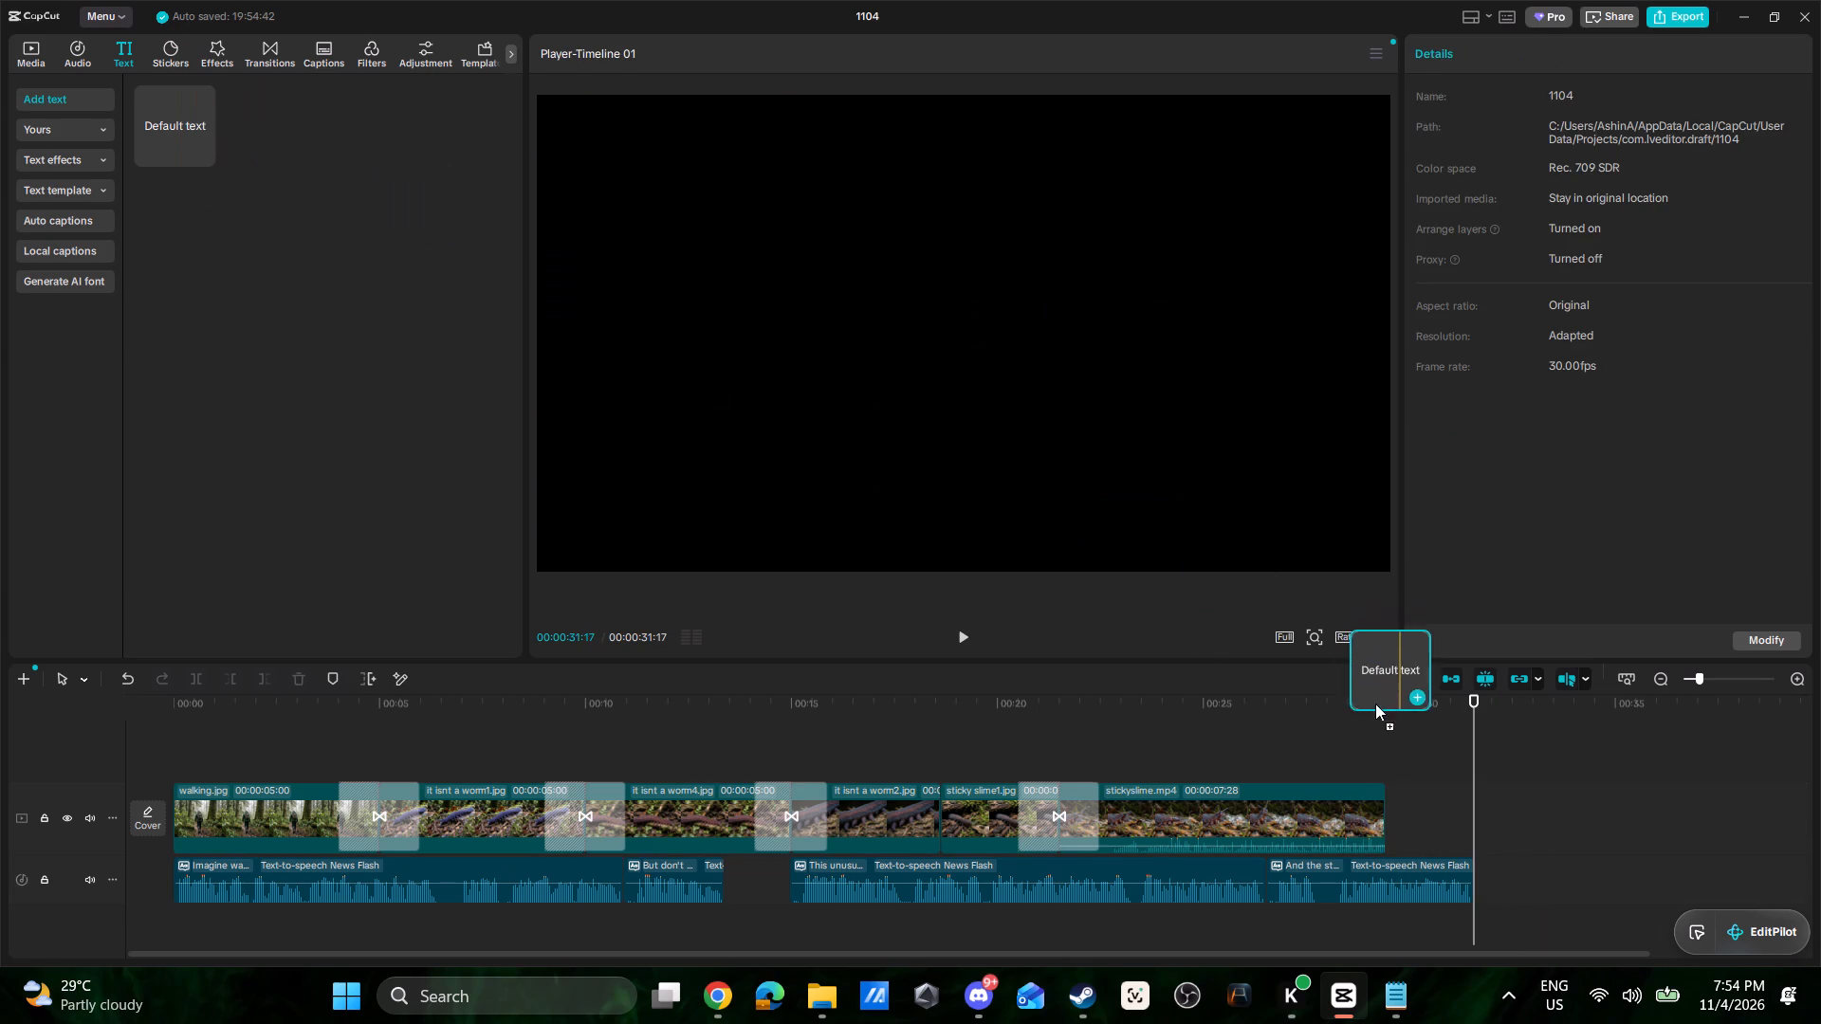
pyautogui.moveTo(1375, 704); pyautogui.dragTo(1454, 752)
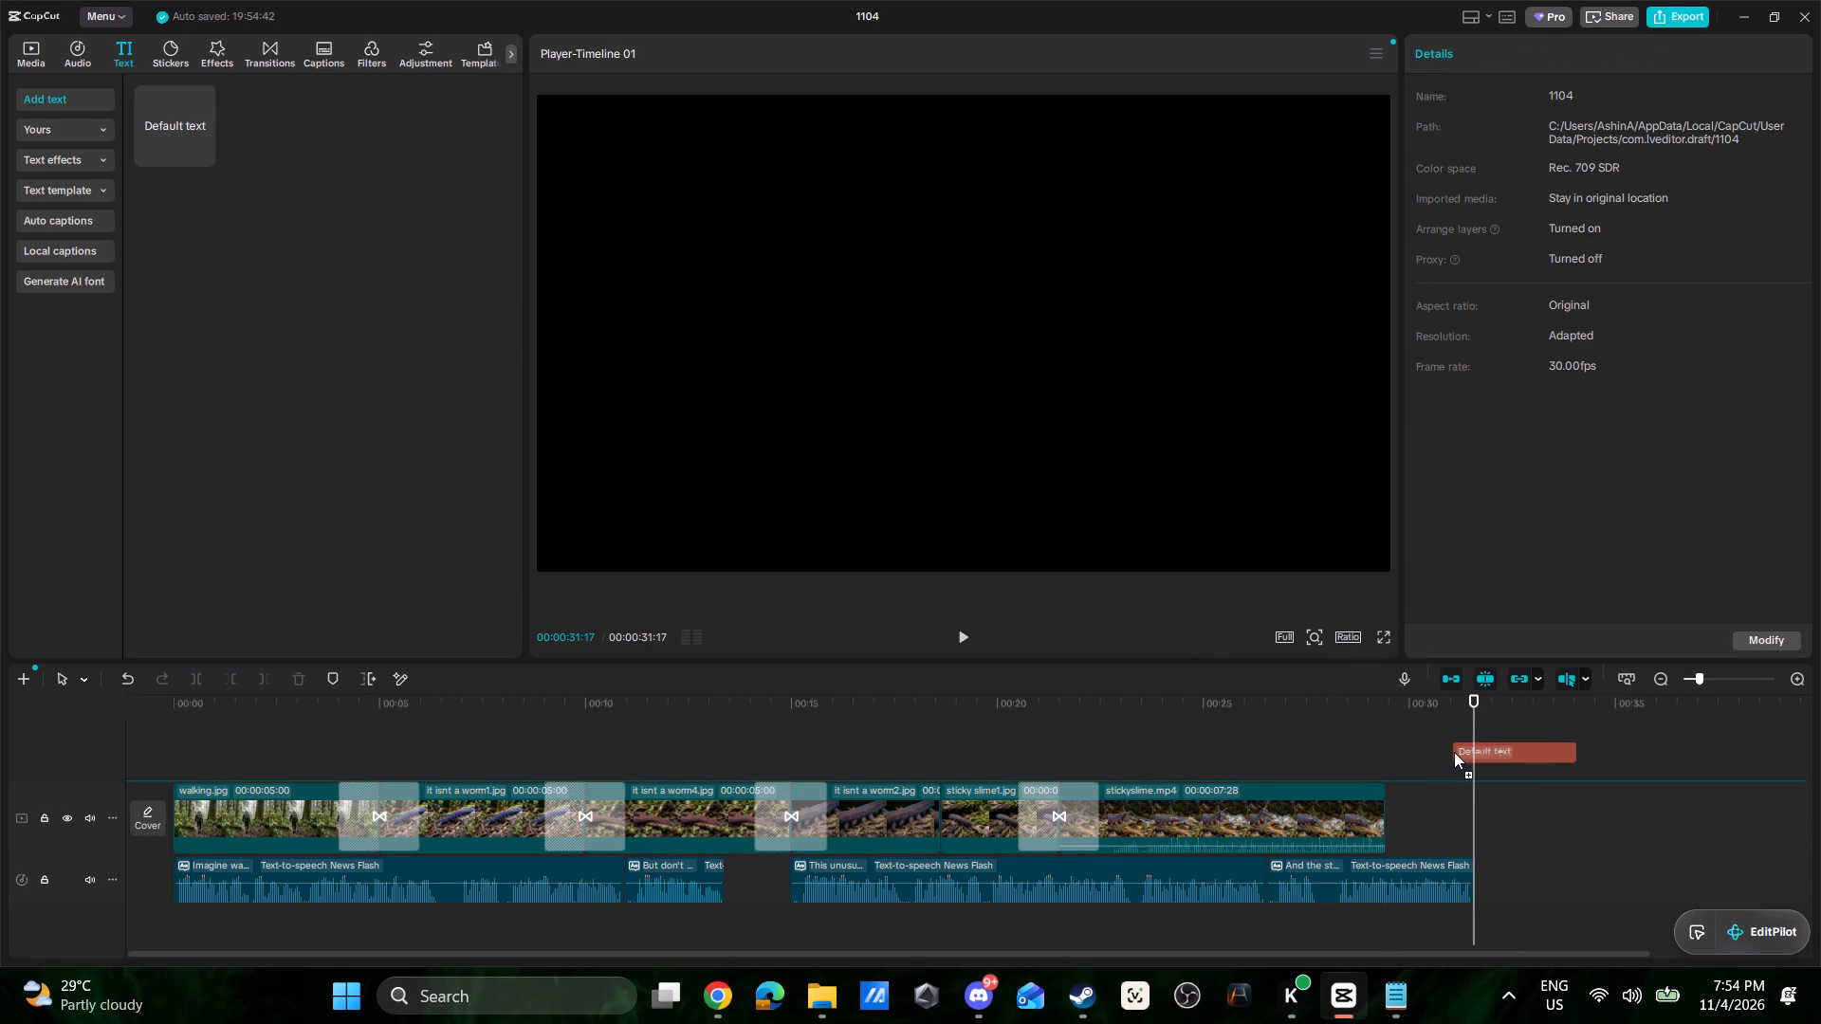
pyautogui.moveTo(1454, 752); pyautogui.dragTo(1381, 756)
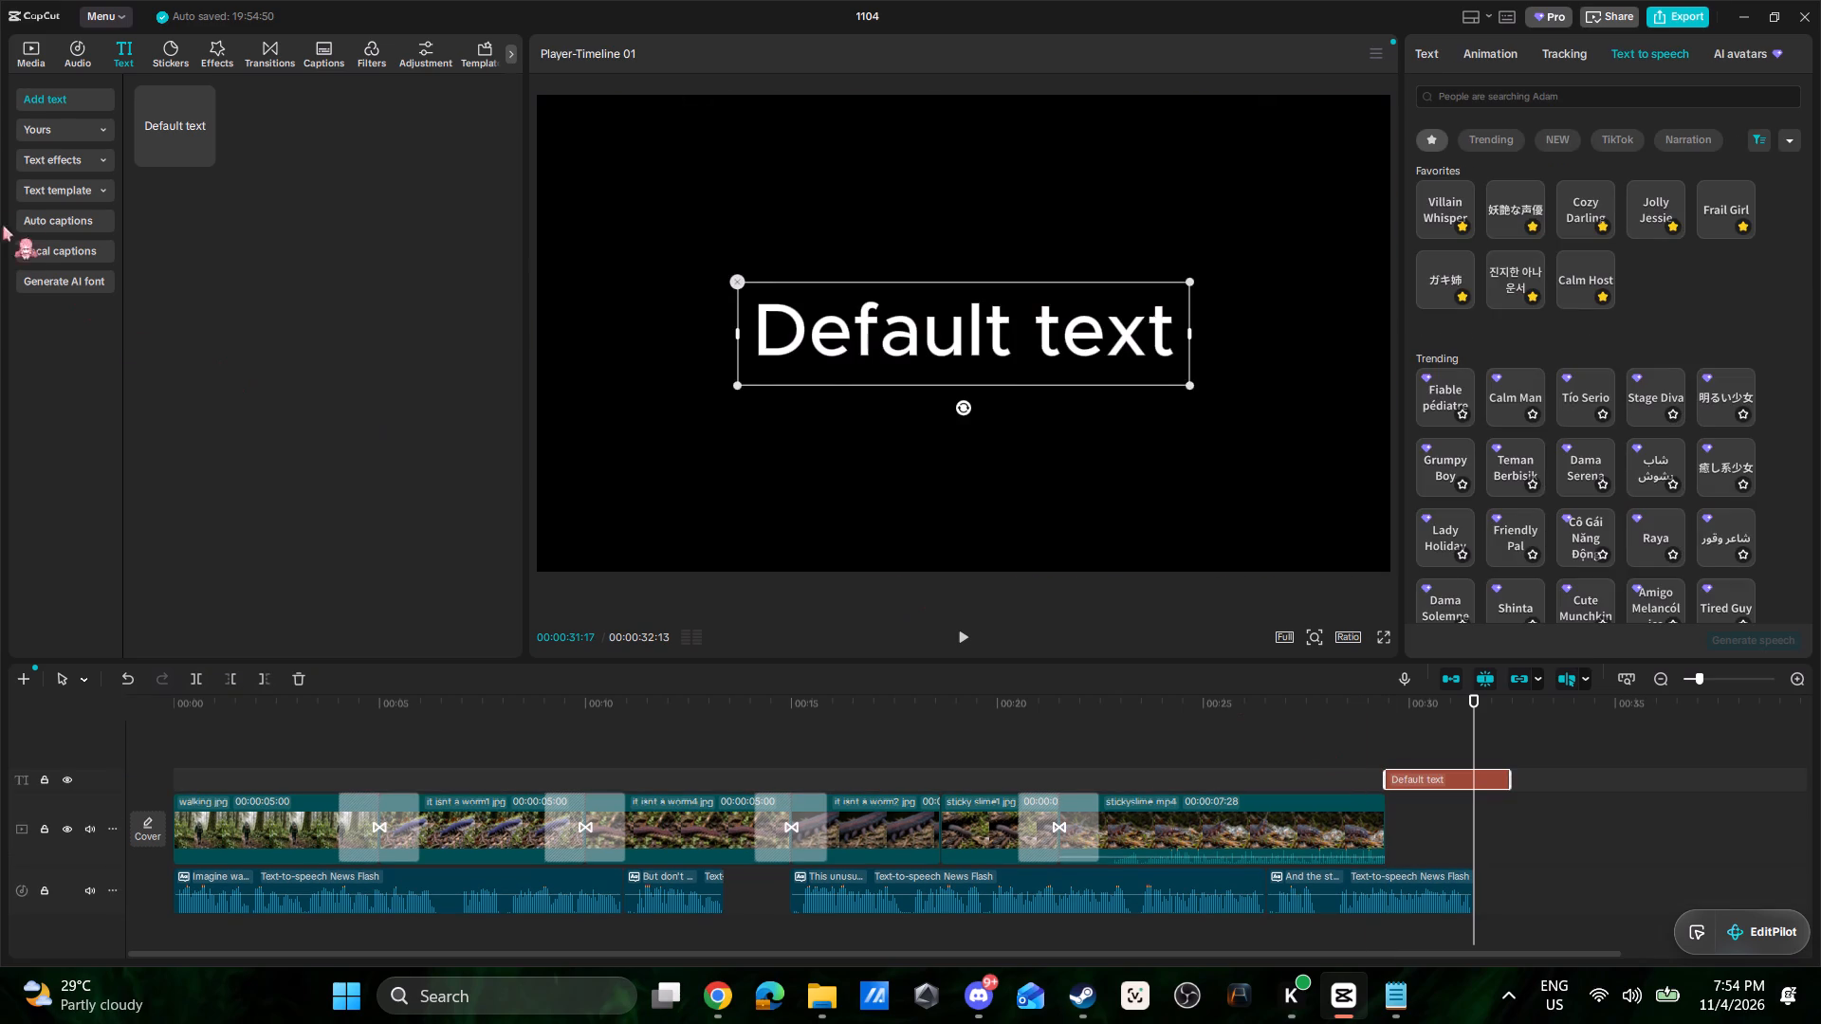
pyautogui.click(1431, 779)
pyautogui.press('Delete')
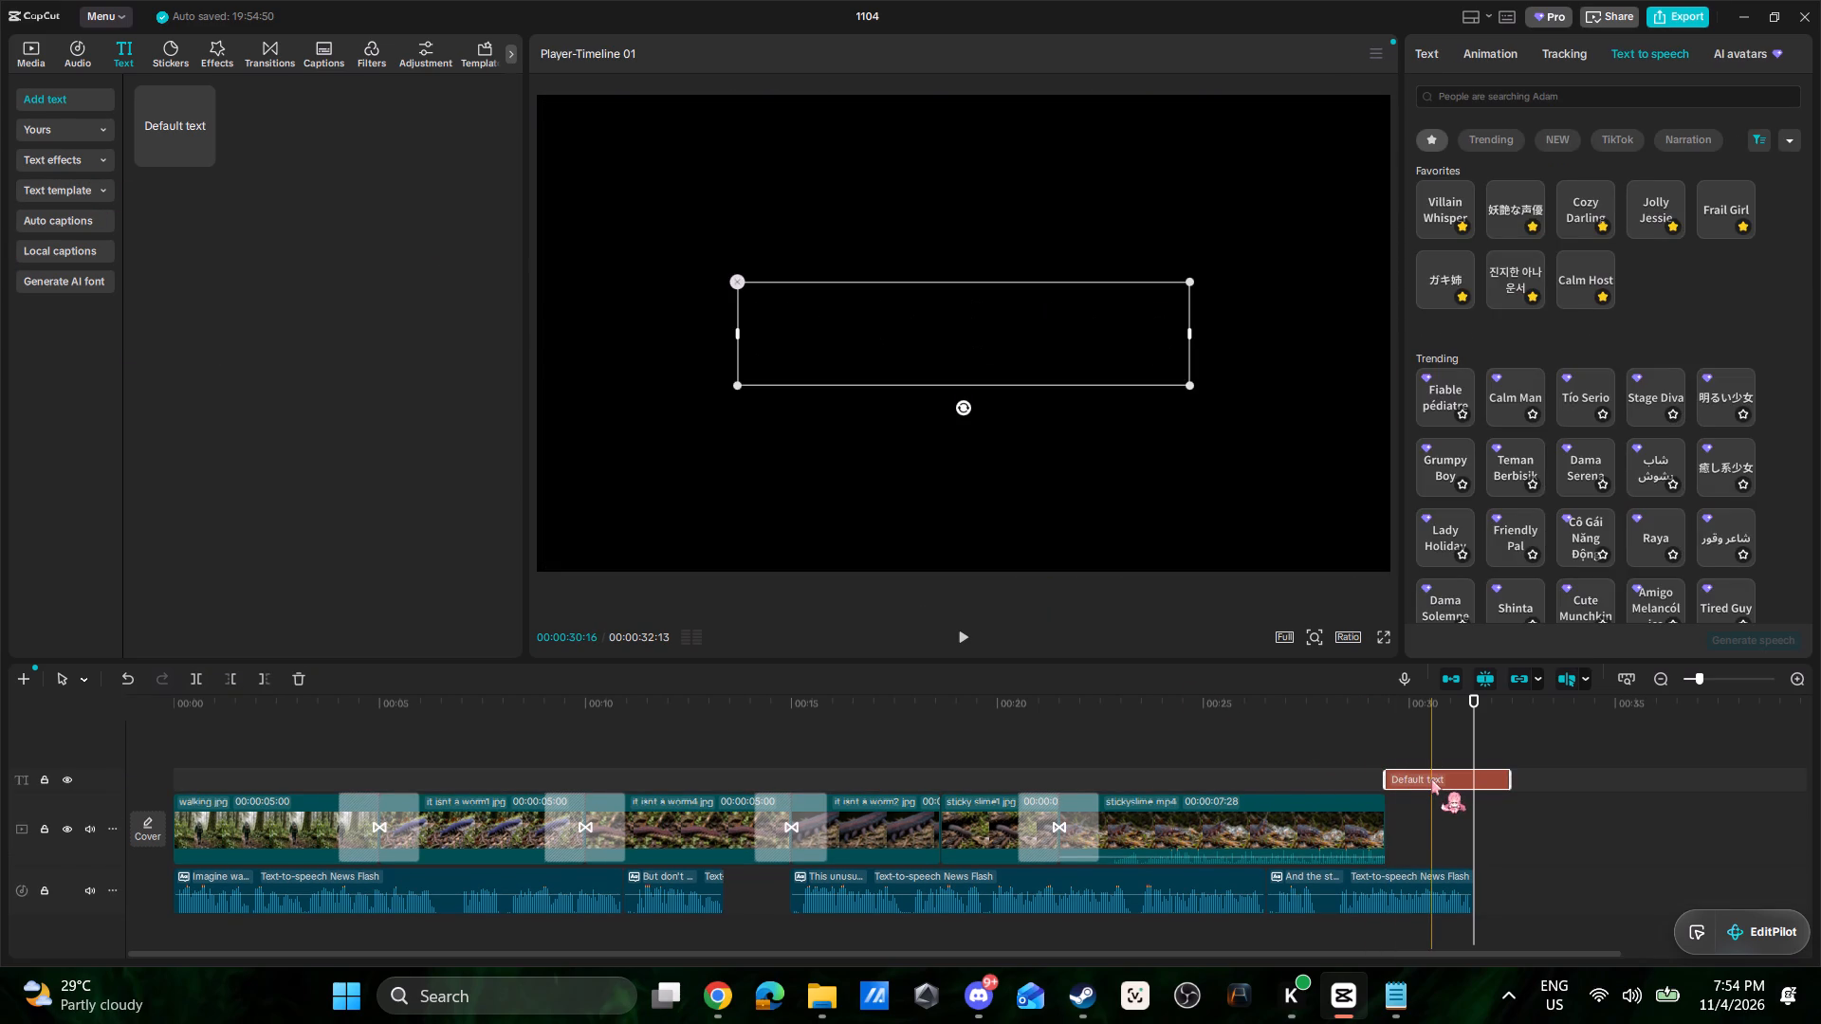
# Add sticky slime4.jpg to the end of the video track, directly after stickyslime.mp4.
pyautogui.click(35, 53)
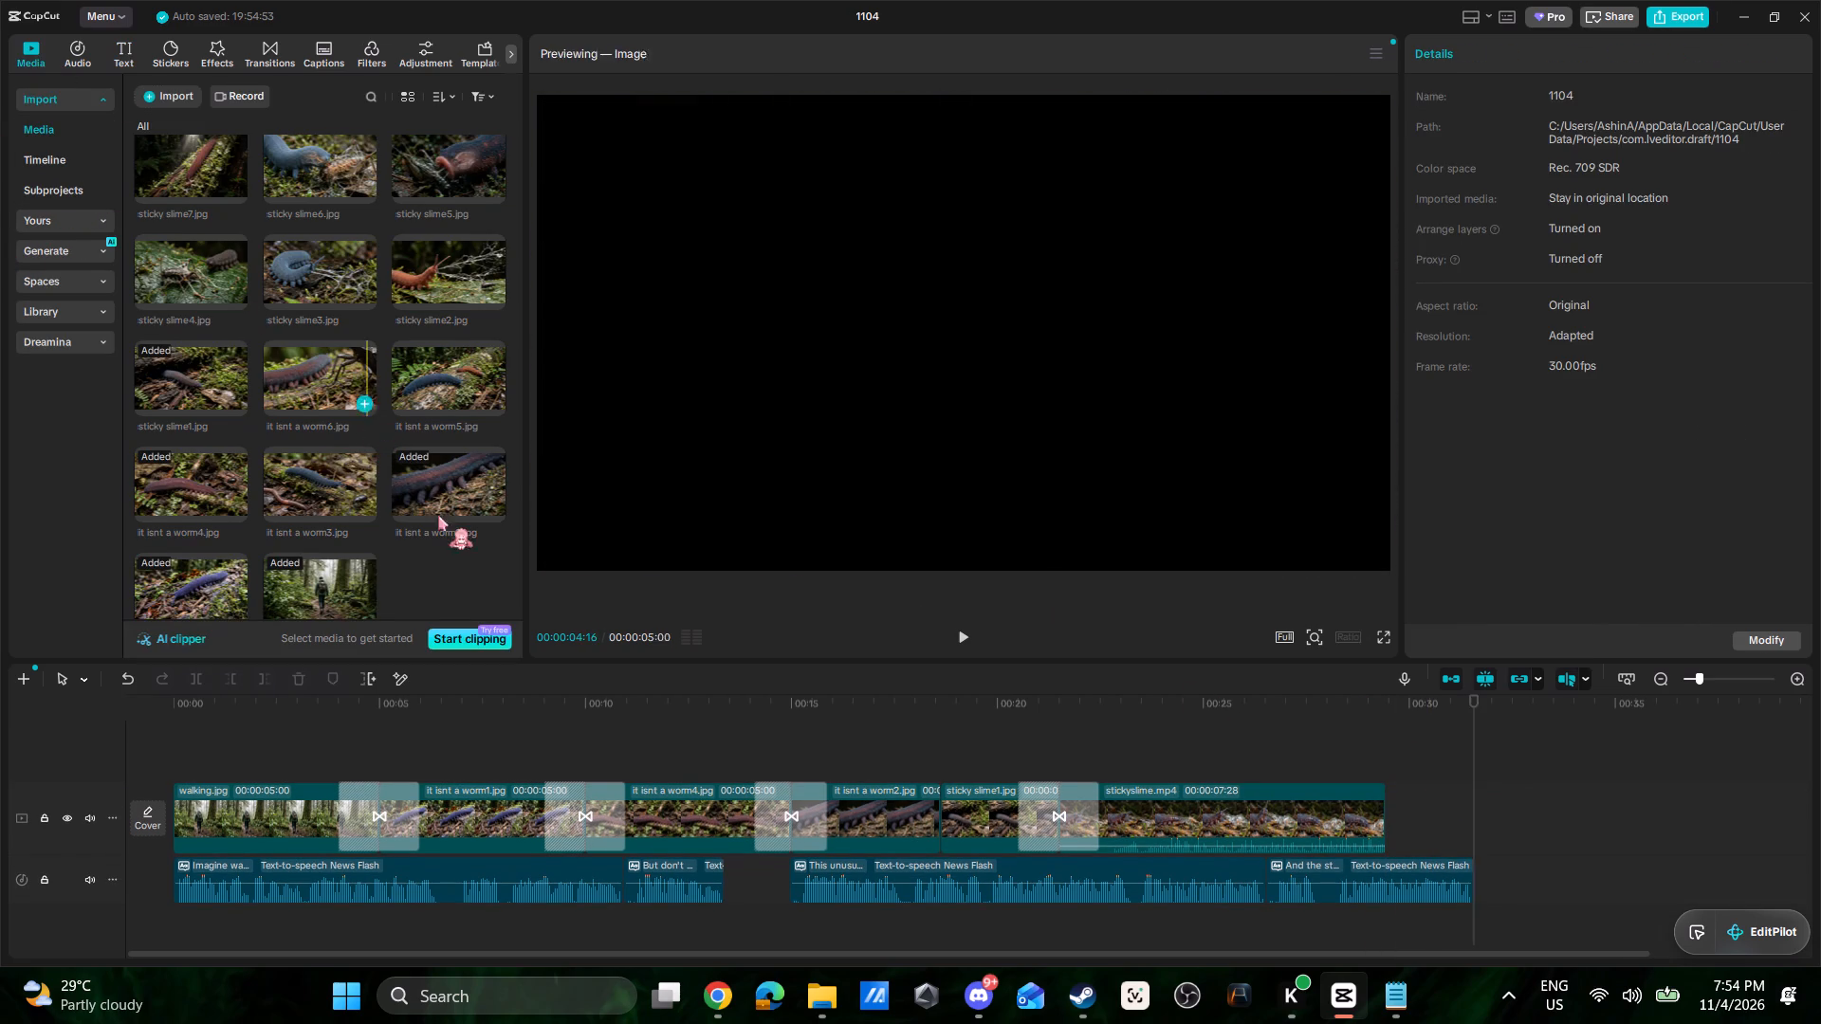
pyautogui.scroll(-3, 434, 563)
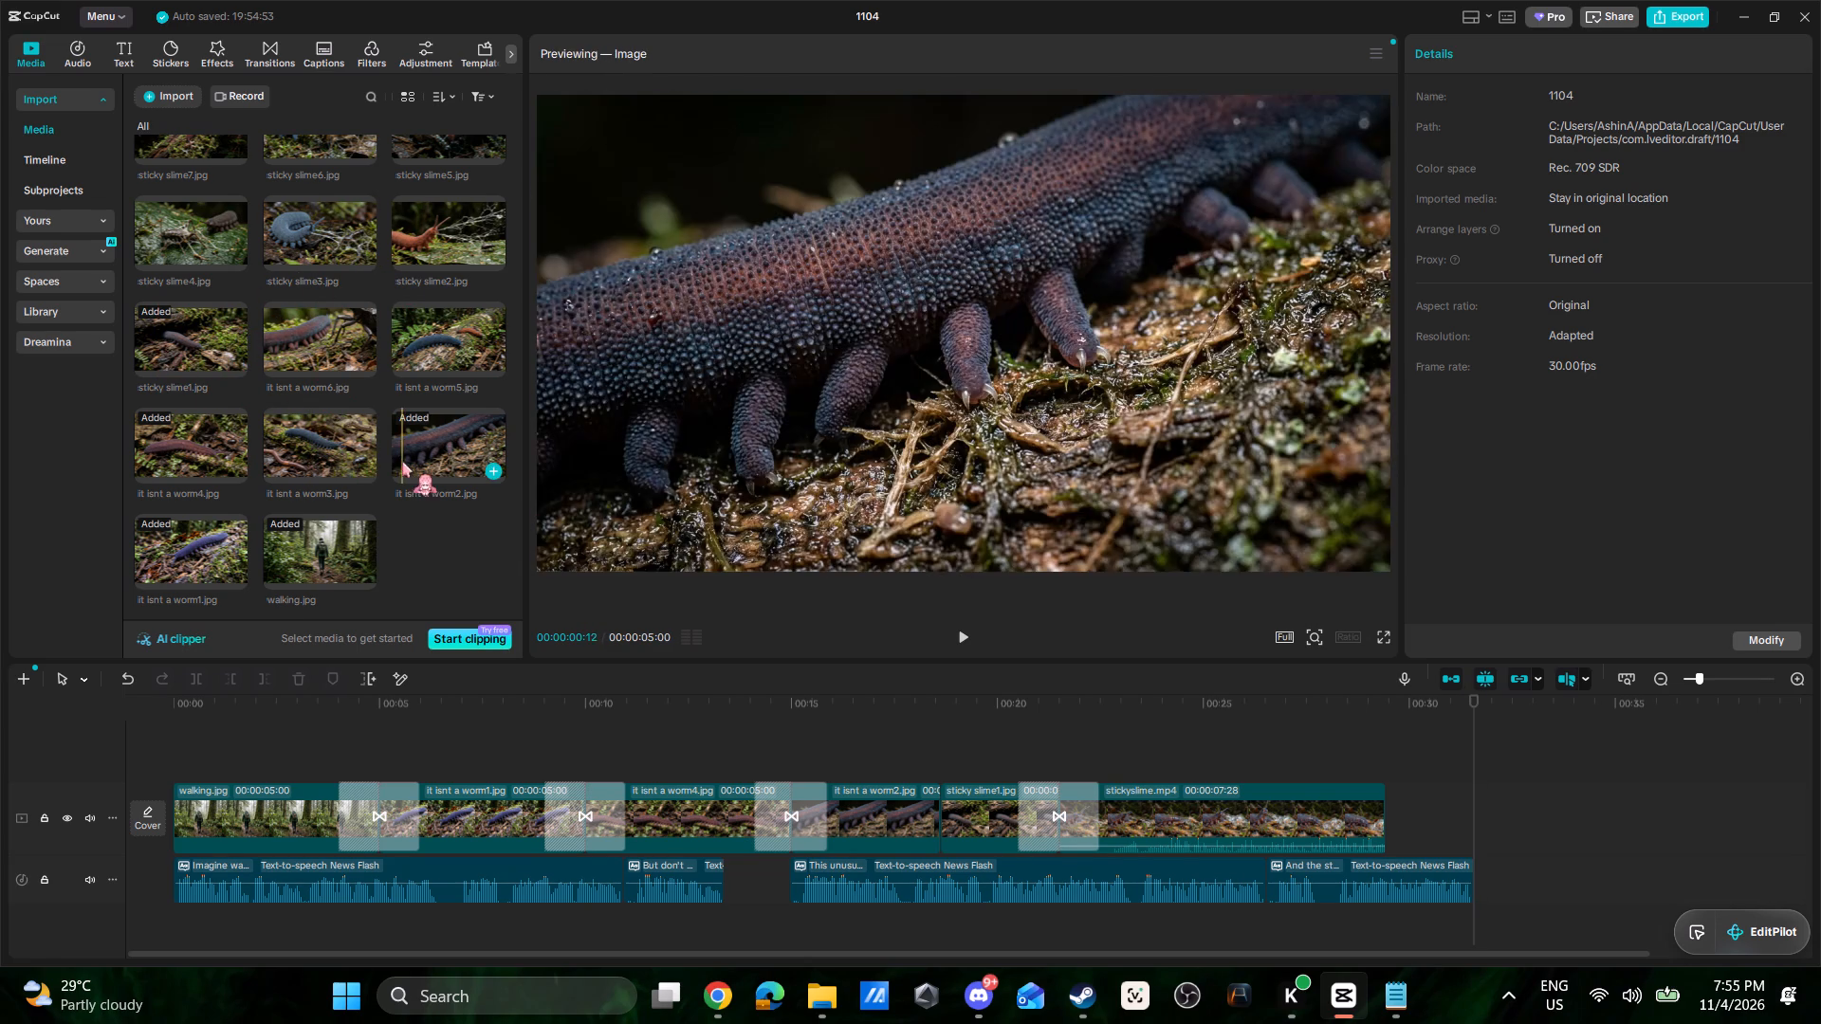
pyautogui.scroll(1, 402, 462)
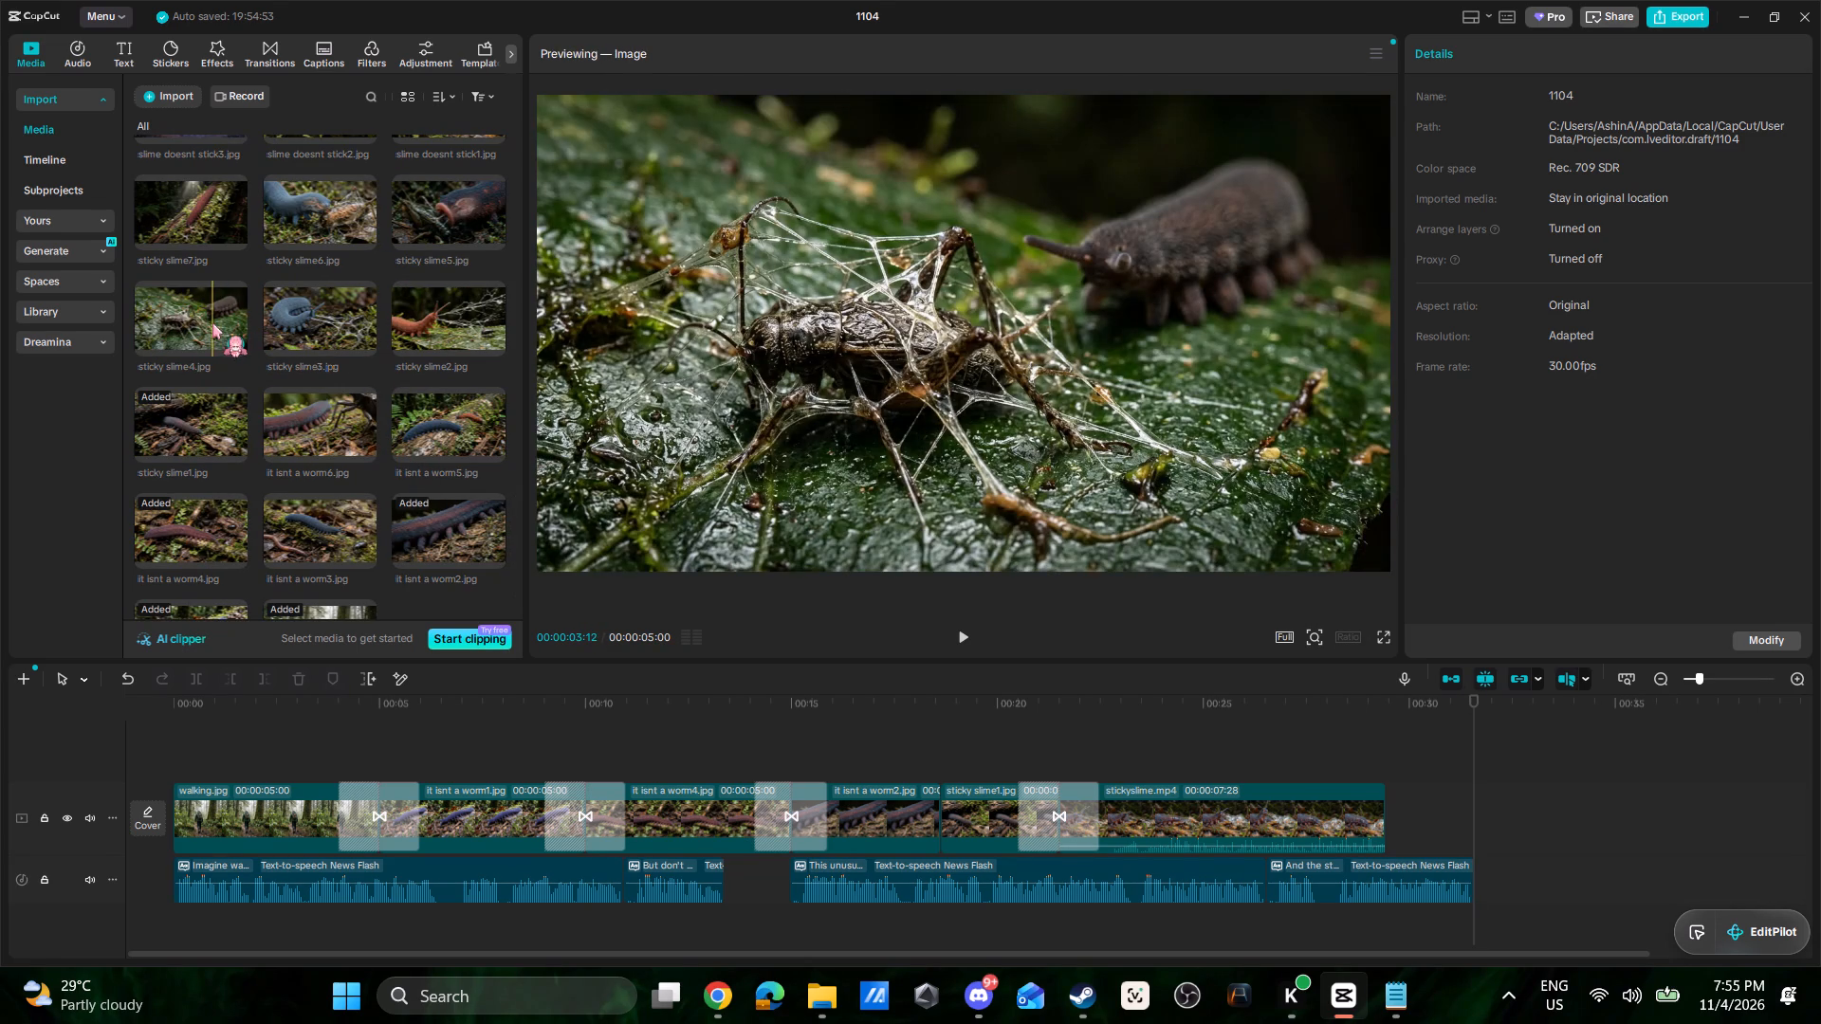
pyautogui.moveTo(212, 323); pyautogui.dragTo(1392, 814)
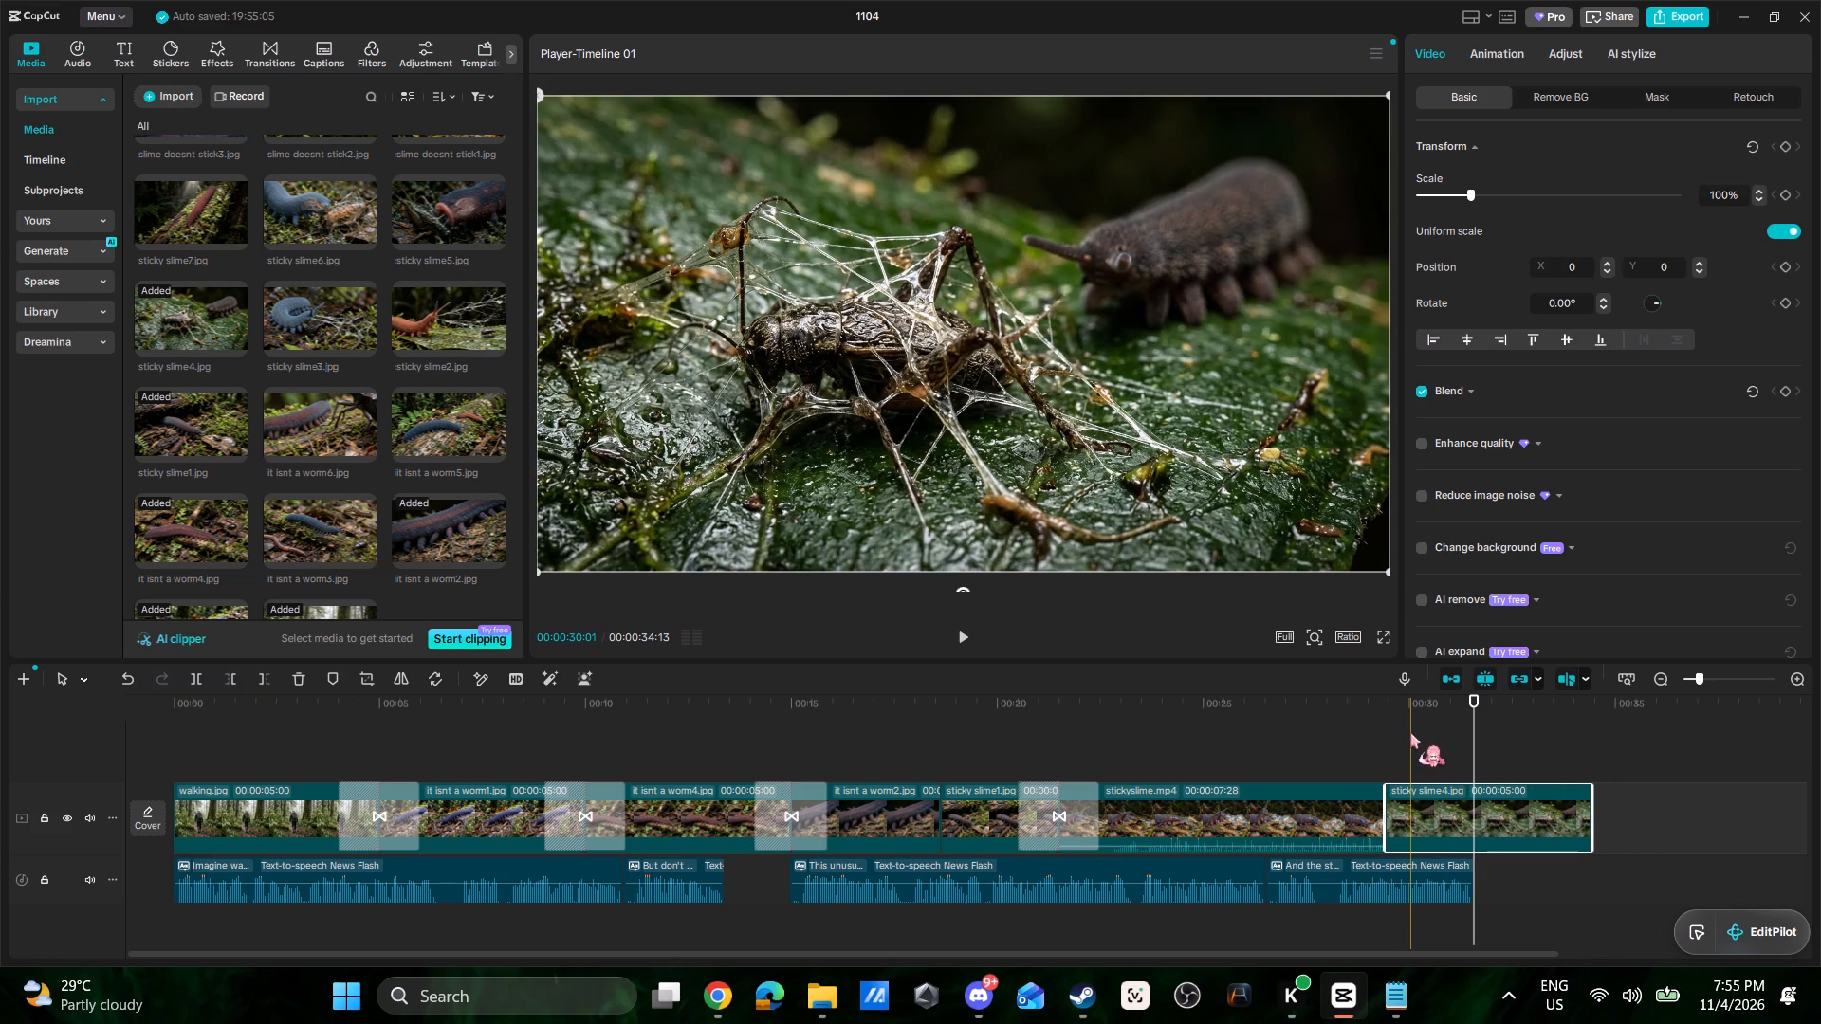
# In the Notepad script, copy the sentence "Meet the velvet worm—one of the most unusual hunters in the animal kingdom.".
pyautogui.hotkey('alt', 'Tab')
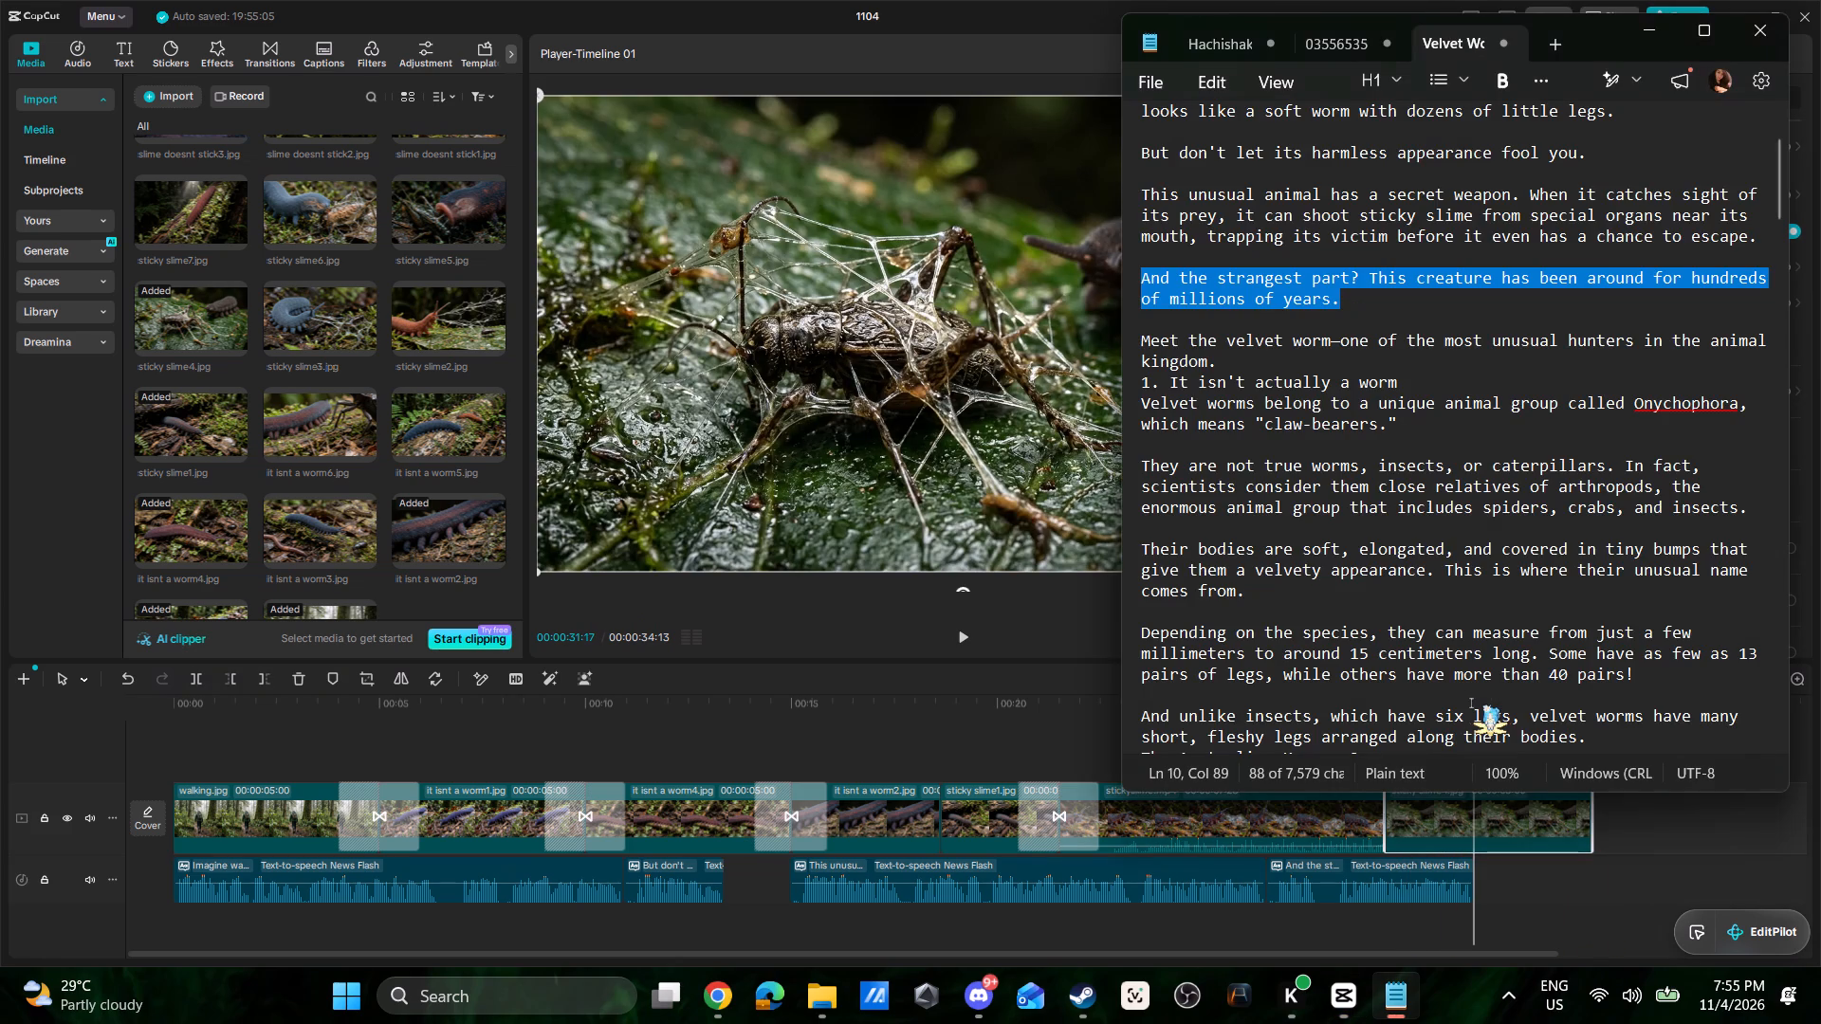
pyautogui.scroll(-1, 1397, 600)
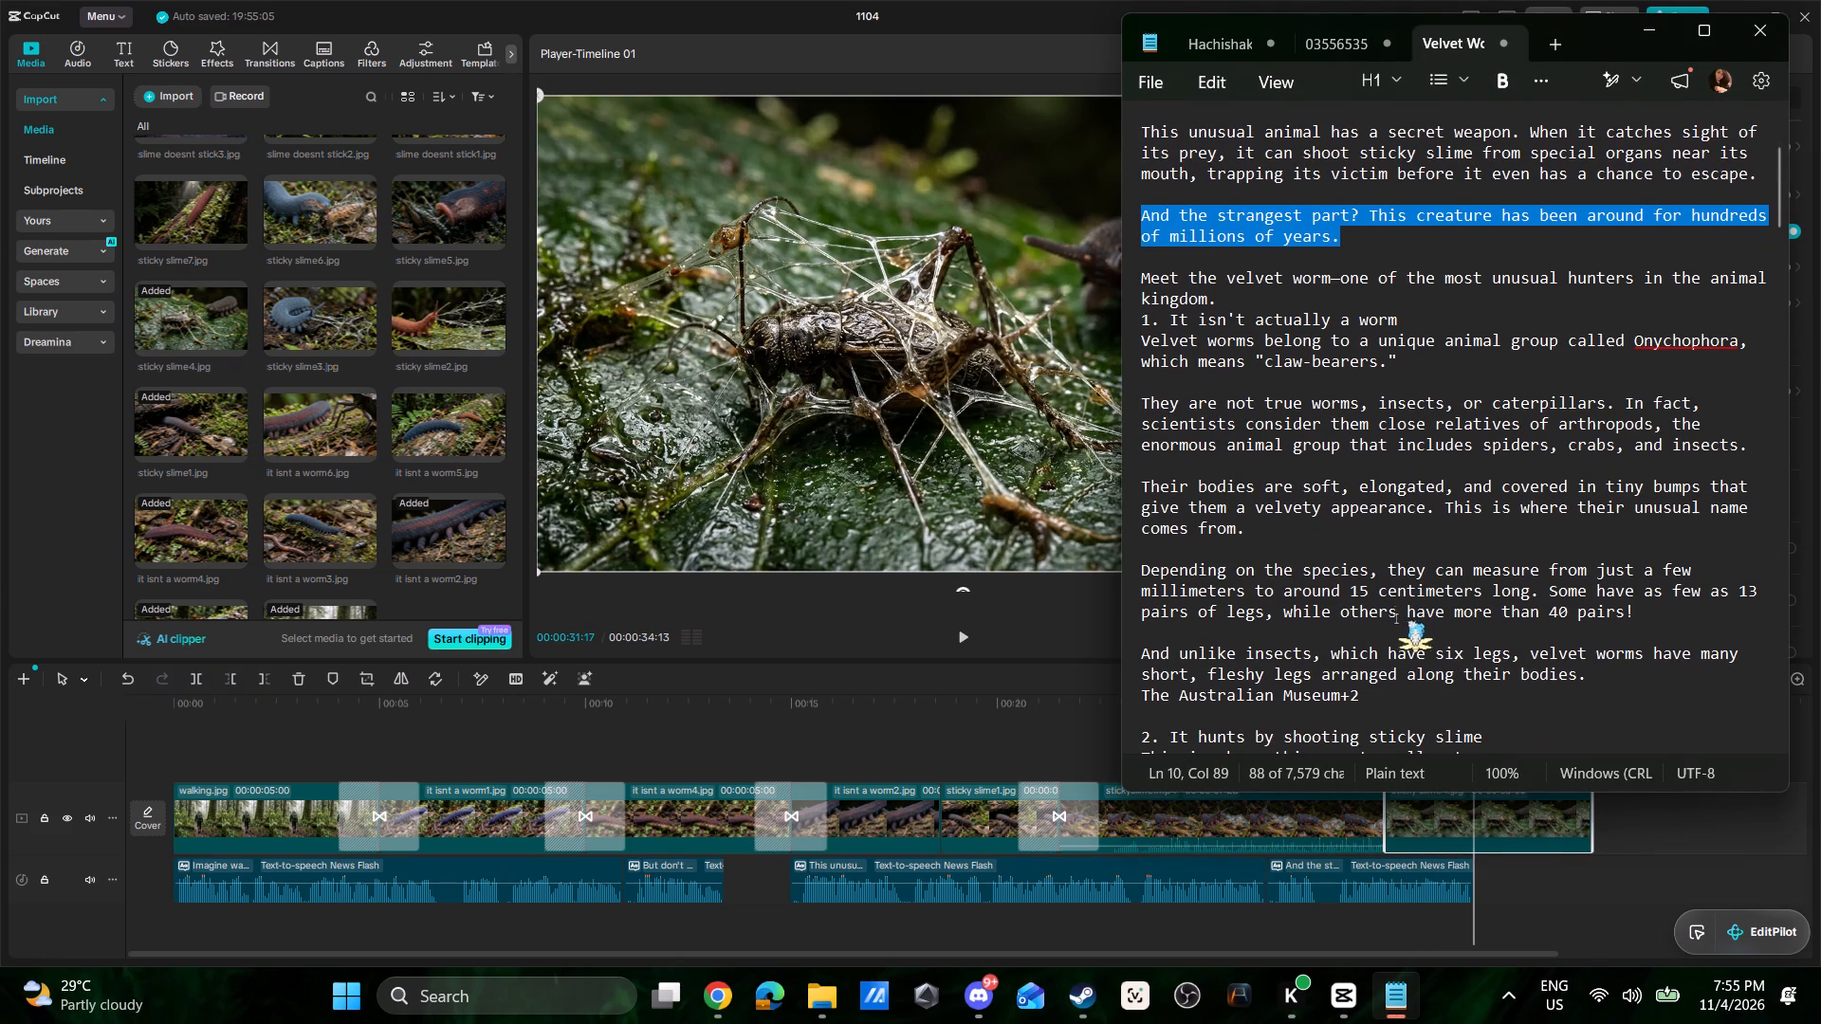
pyautogui.scroll(-2, 1389, 618)
pyautogui.scroll(1, 1389, 618)
pyautogui.hotkey('alt', 'Tab')
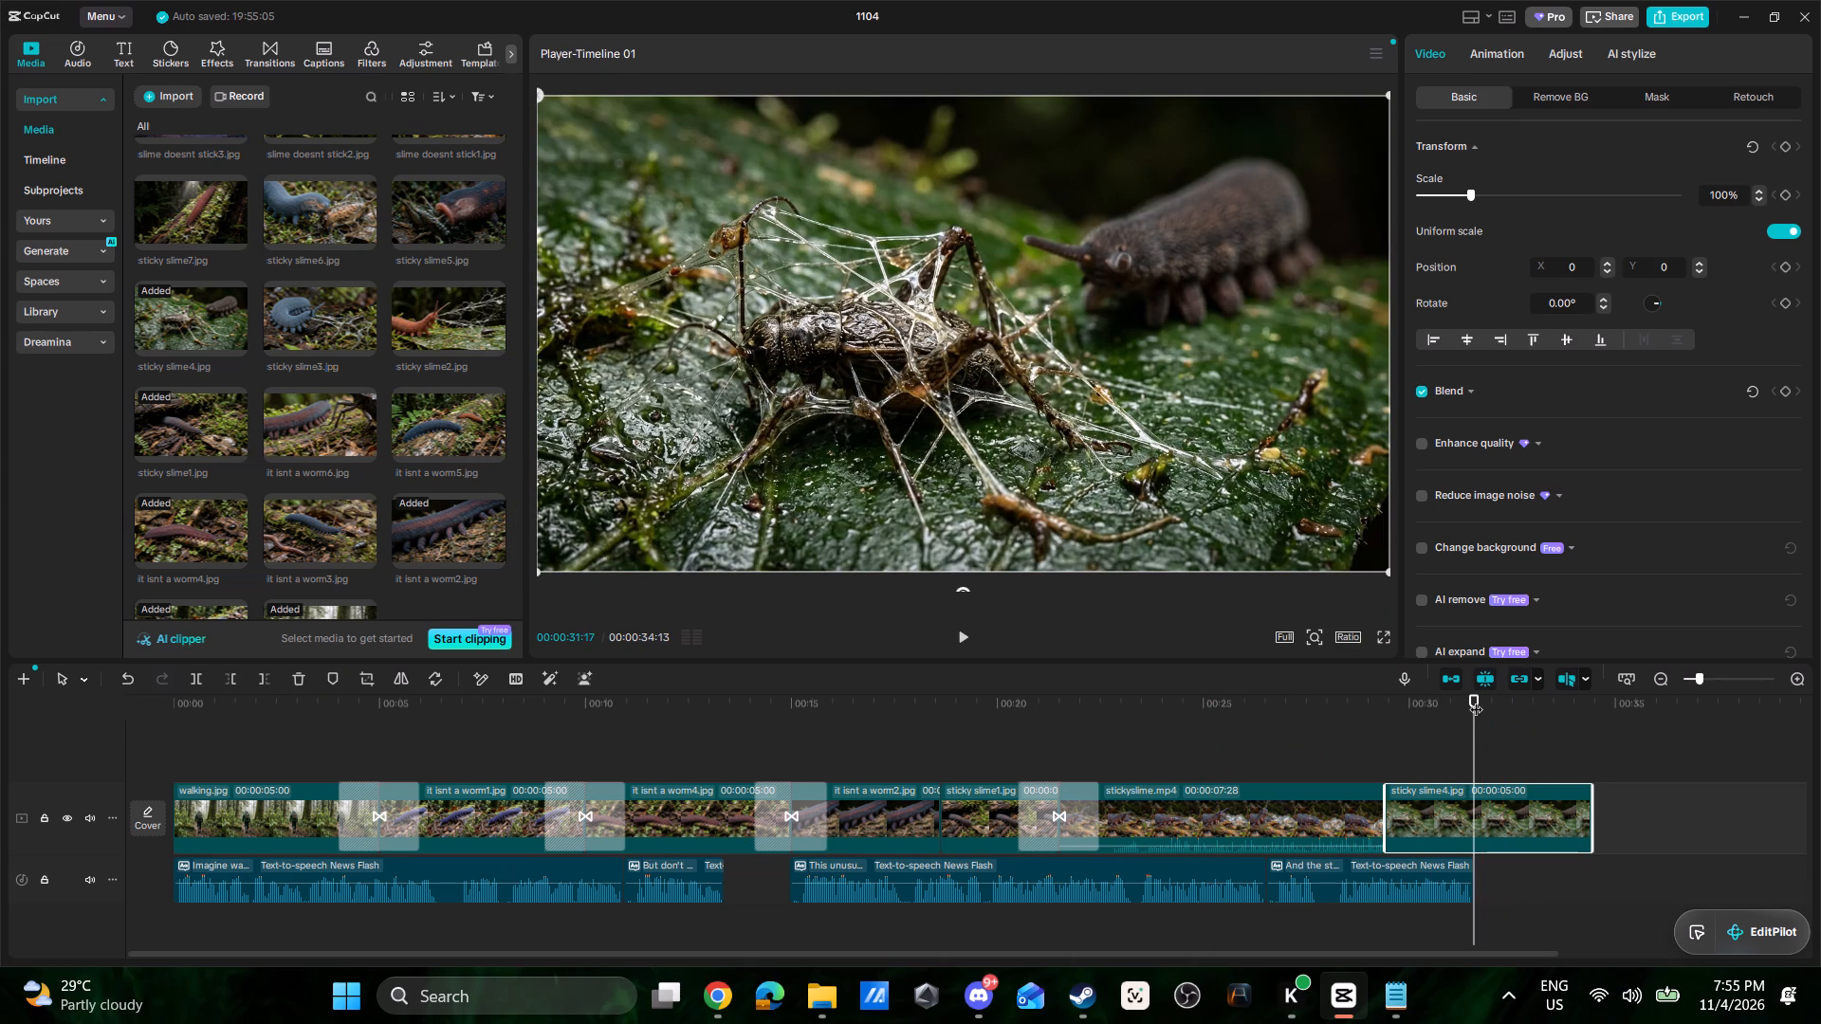
pyautogui.hotkey('alt', 'Tab')
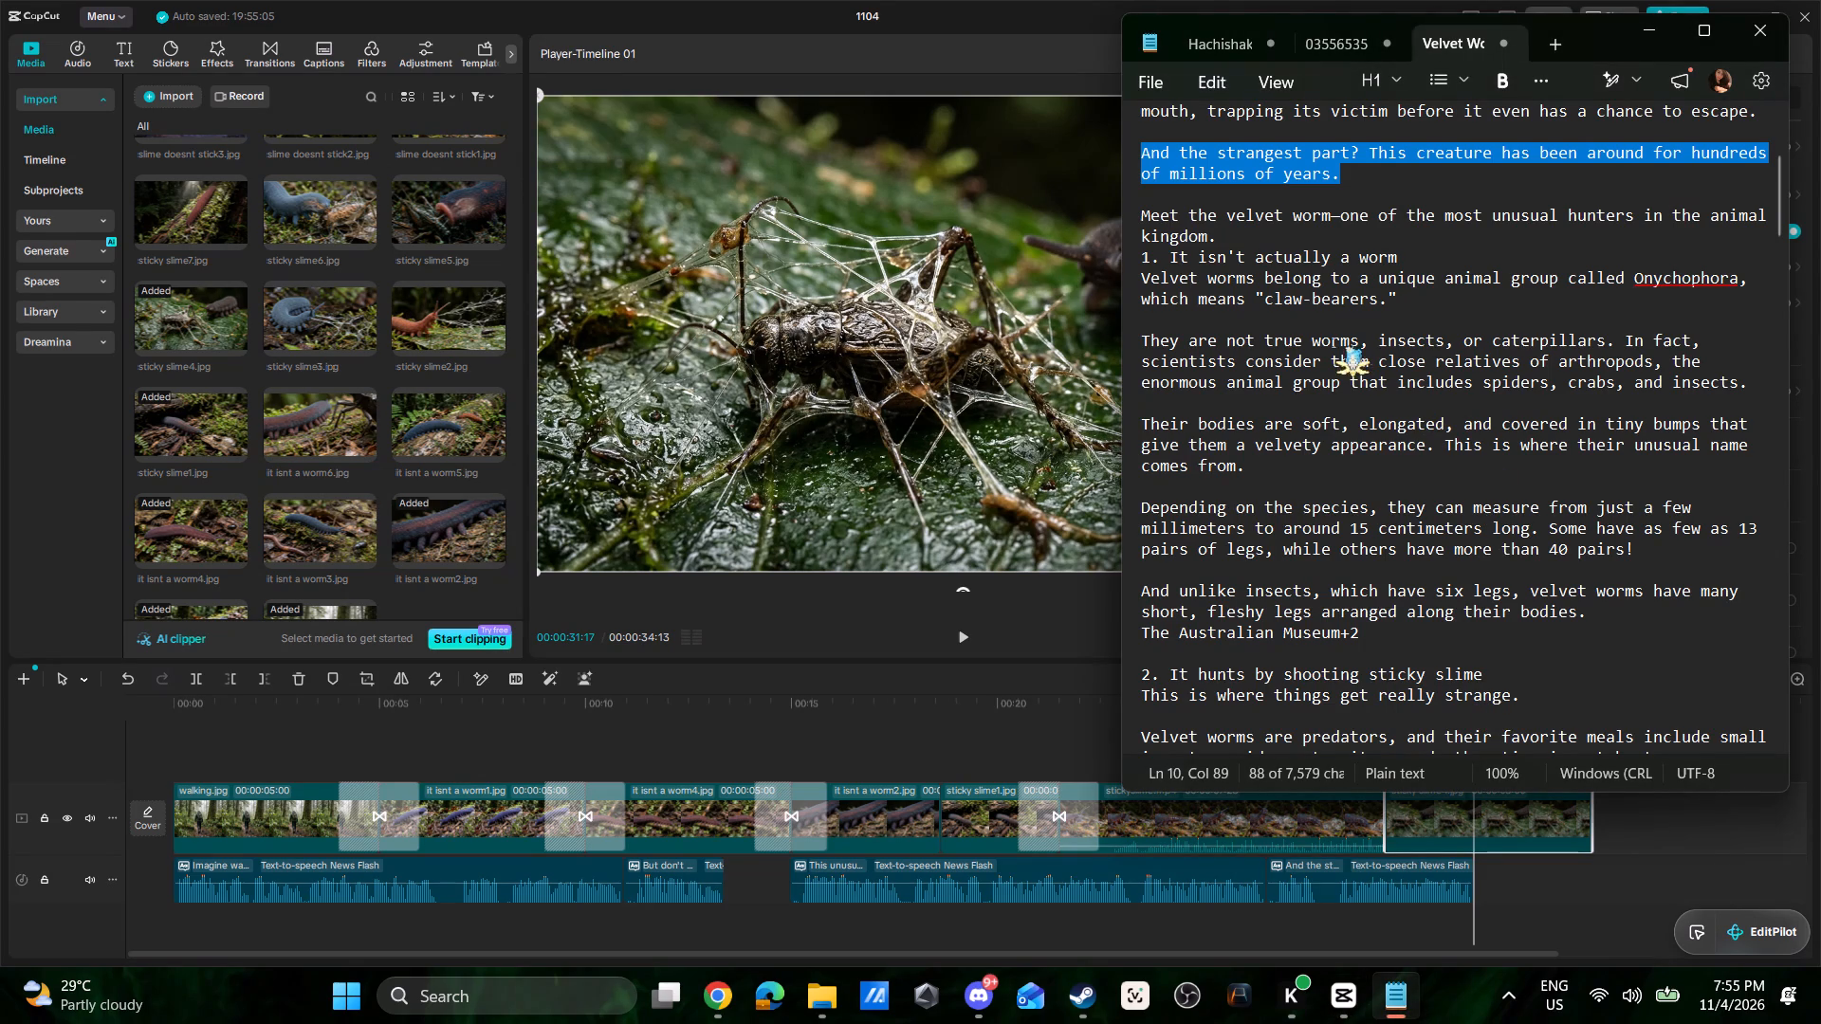
pyautogui.moveTo(1444, 302); pyautogui.dragTo(1214, 236)
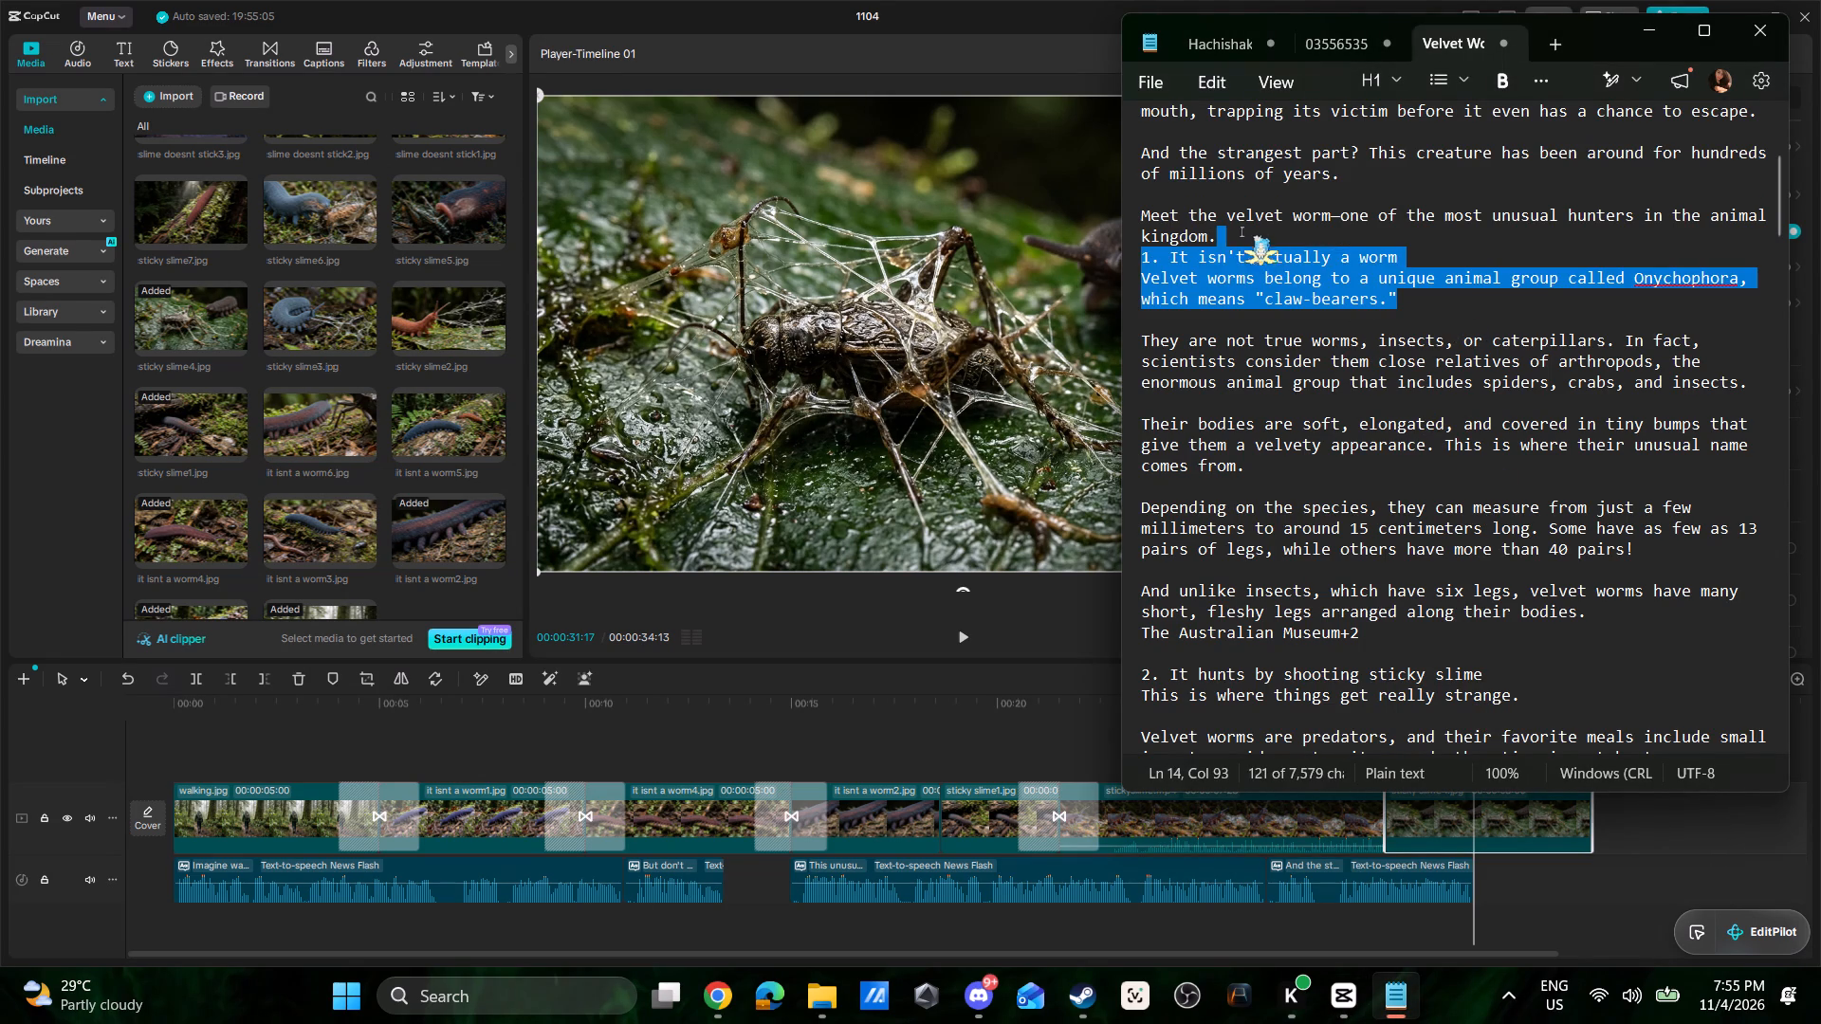
pyautogui.click(1255, 229)
pyautogui.moveTo(1268, 229); pyautogui.dragTo(1142, 212)
pyautogui.hotkey('ctrl', 'c')
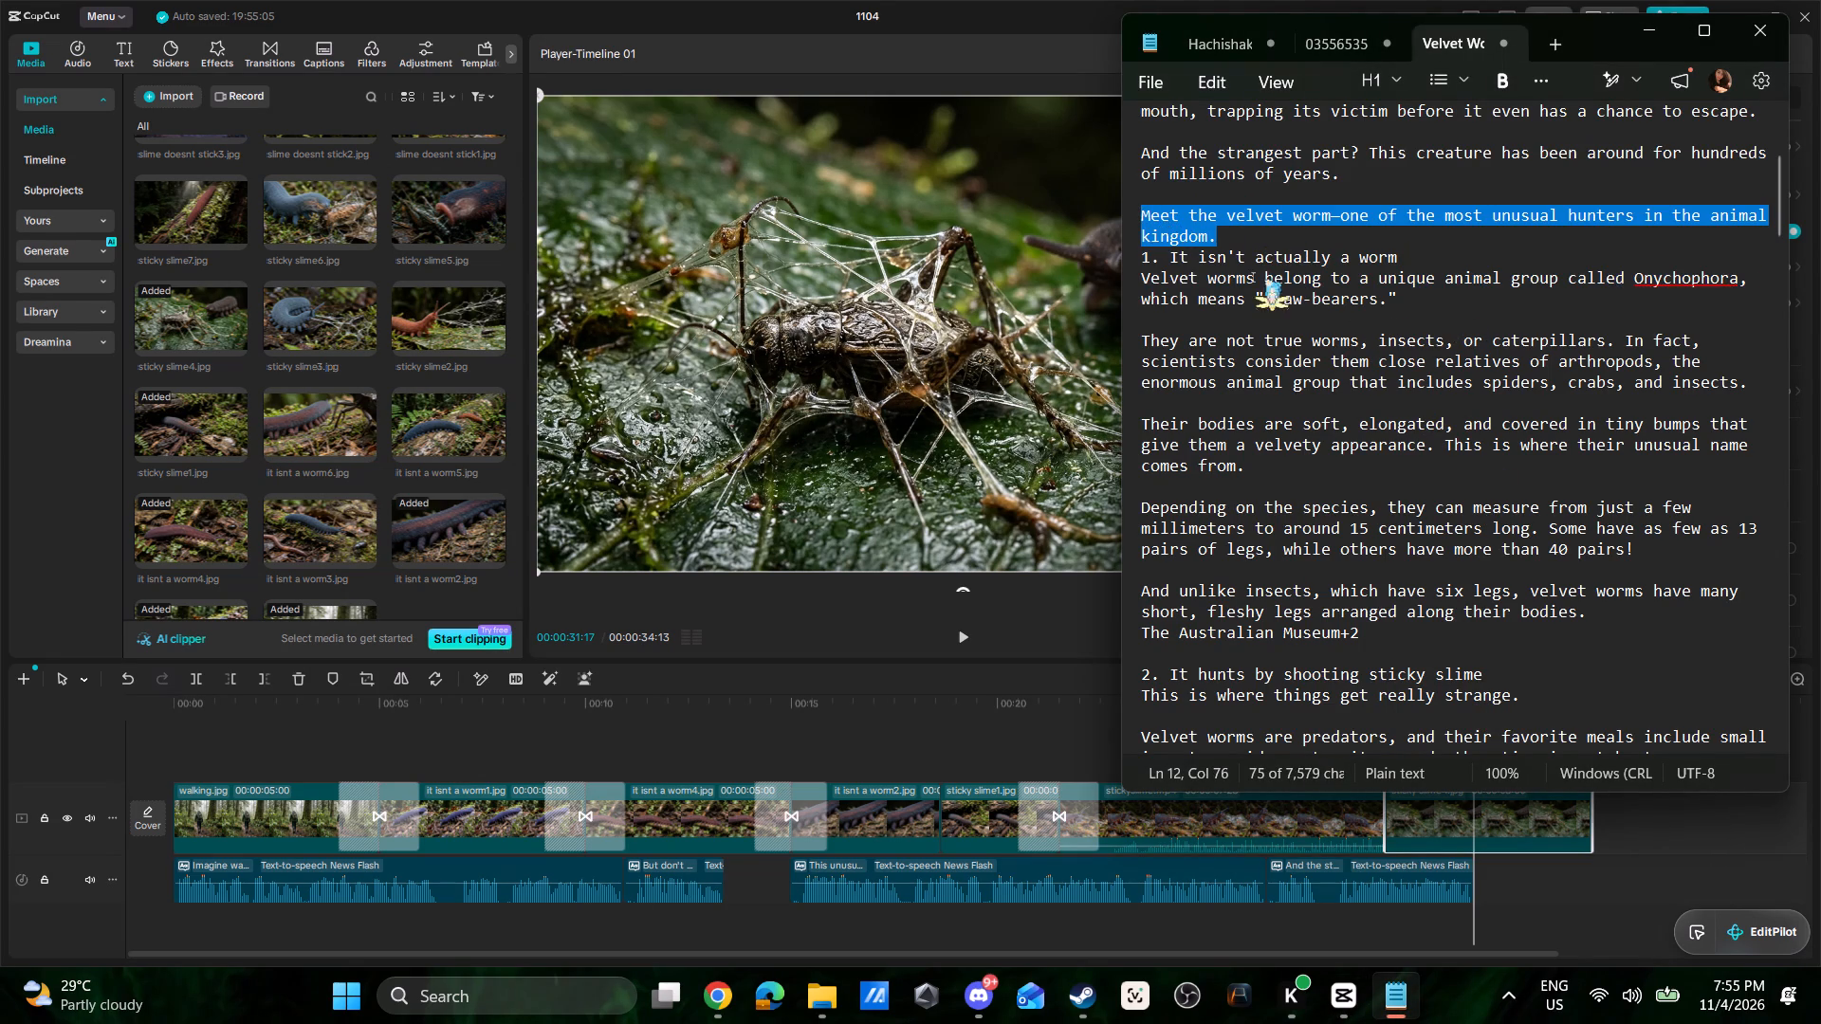
pyautogui.hotkey('ctrl', 'c')
pyautogui.hotkey('ctrl', 'c')
pyautogui.hotkey('ctrl', 'c')
pyautogui.hotkey('ctrl', 'c')
# Back in CapCut, place a default text clip where the narration ends, at about 00:31, and replace its wording with the copied sentence.
pyautogui.hotkey('alt', 'Tab')
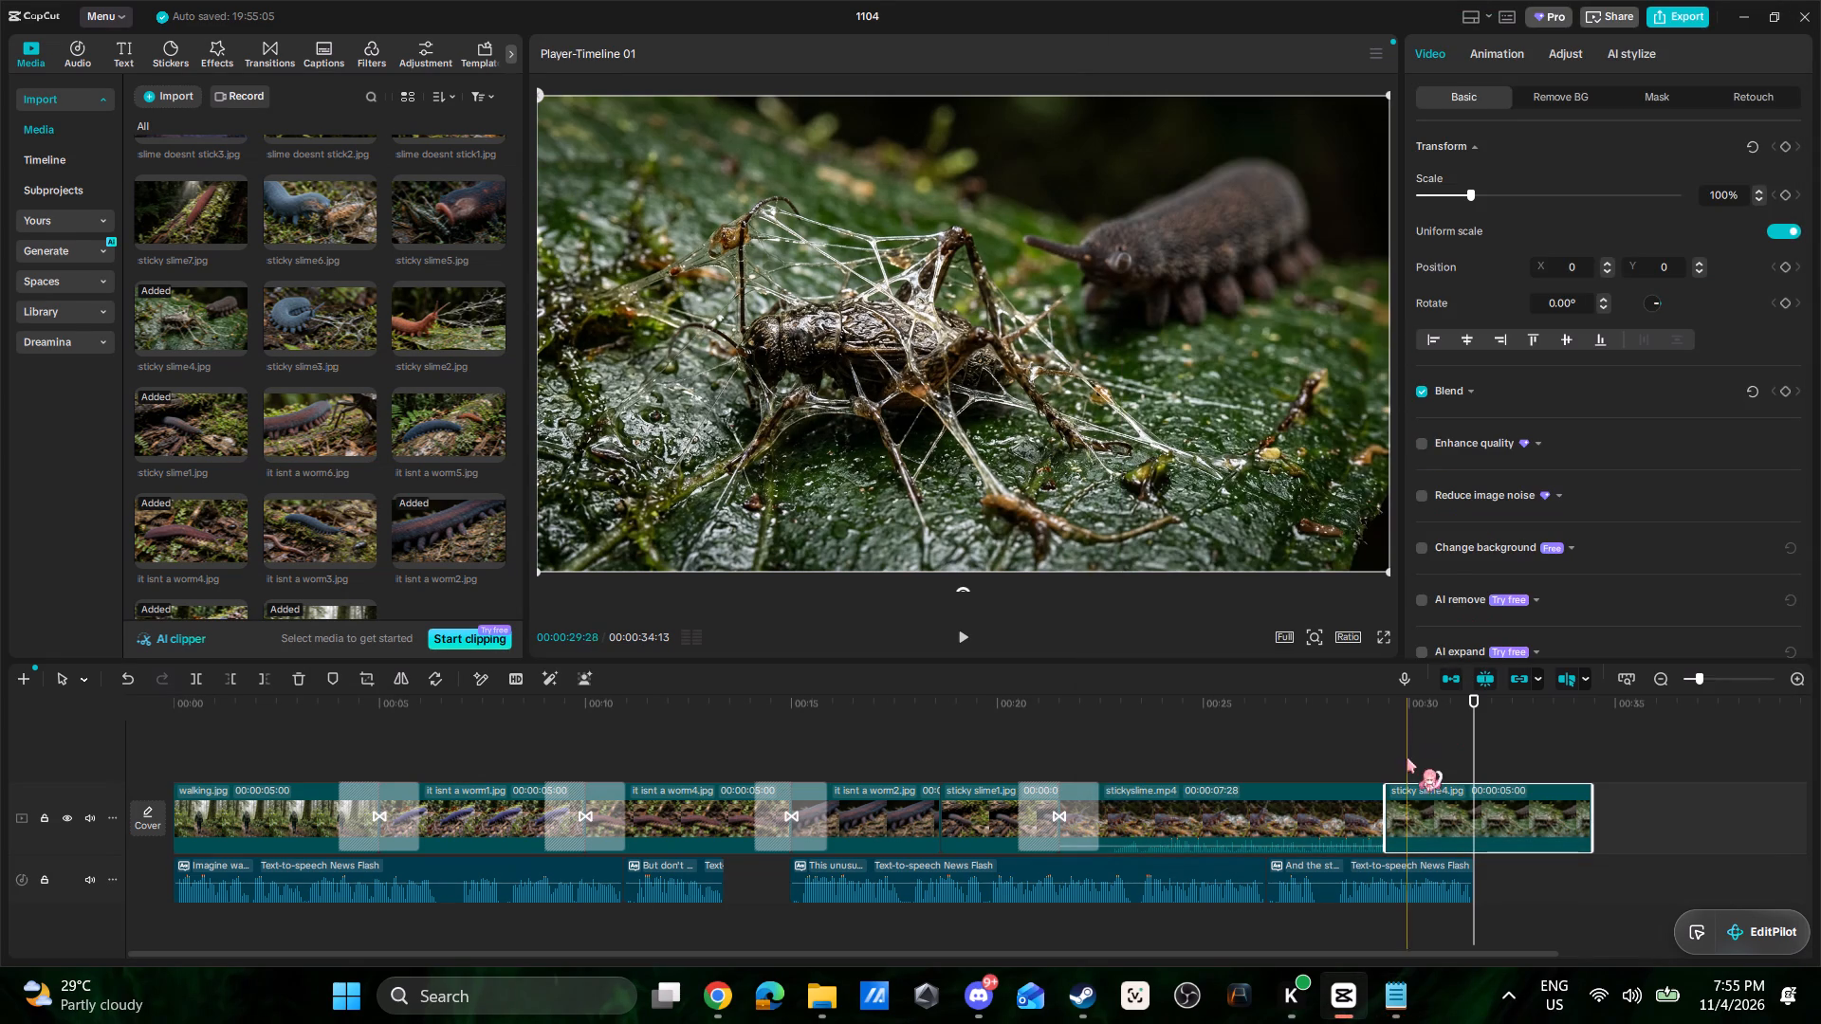
pyautogui.moveTo(124, 53); pyautogui.dragTo(176, 90)
pyautogui.click(125, 57)
pyautogui.moveTo(164, 101); pyautogui.dragTo(1400, 749)
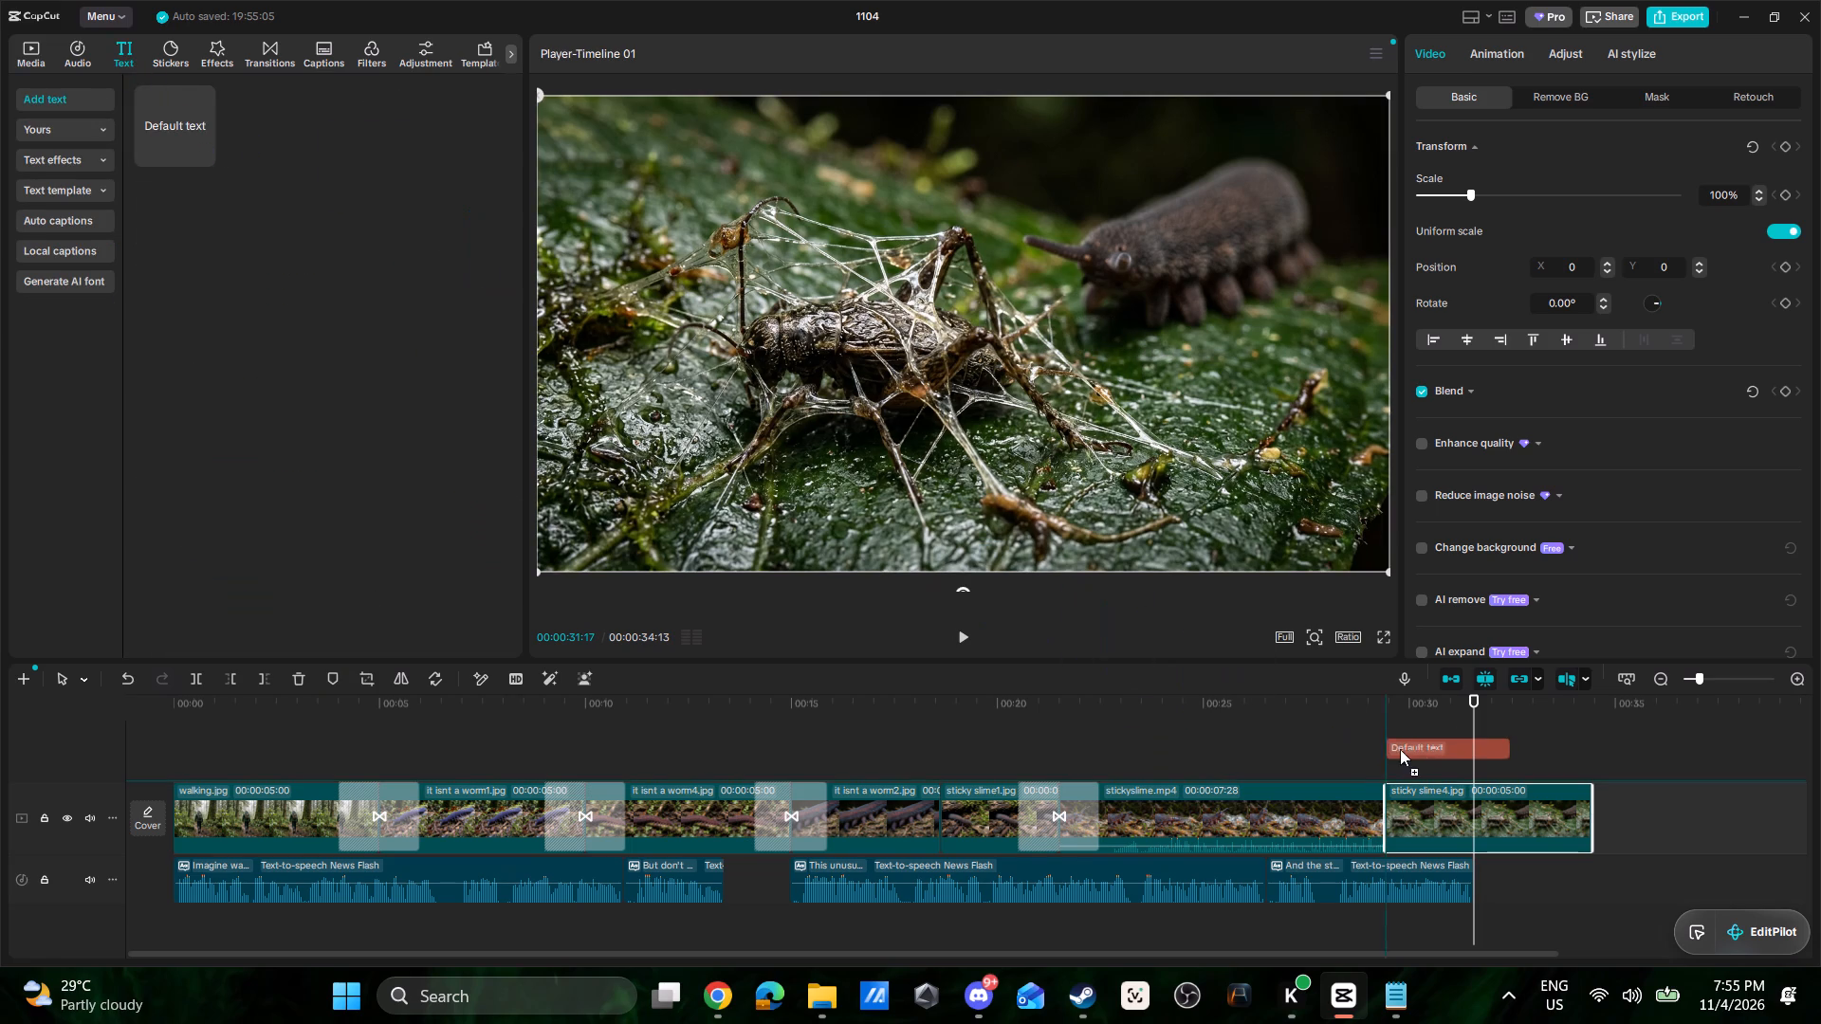
pyautogui.moveTo(1400, 749); pyautogui.dragTo(1472, 760)
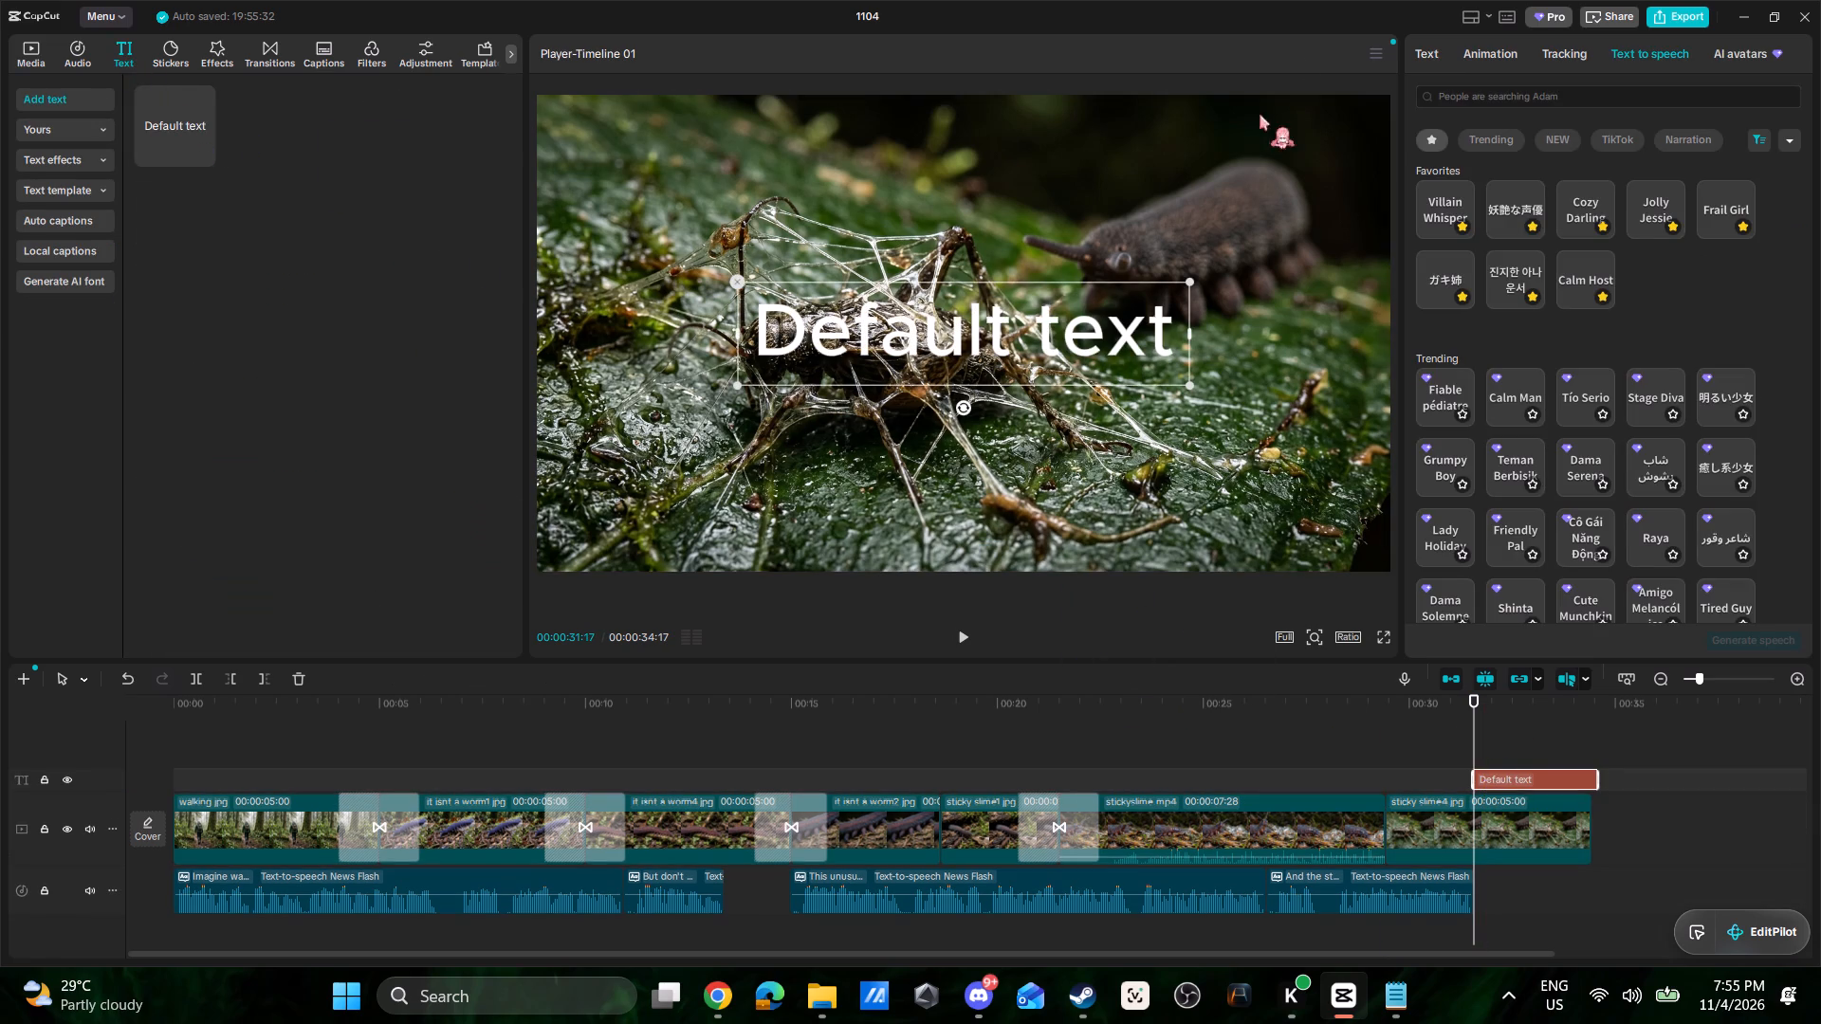
pyautogui.click(1422, 57)
pyautogui.moveTo(1523, 155); pyautogui.dragTo(1329, 126)
pyautogui.hotkey('ctrl', 'v')
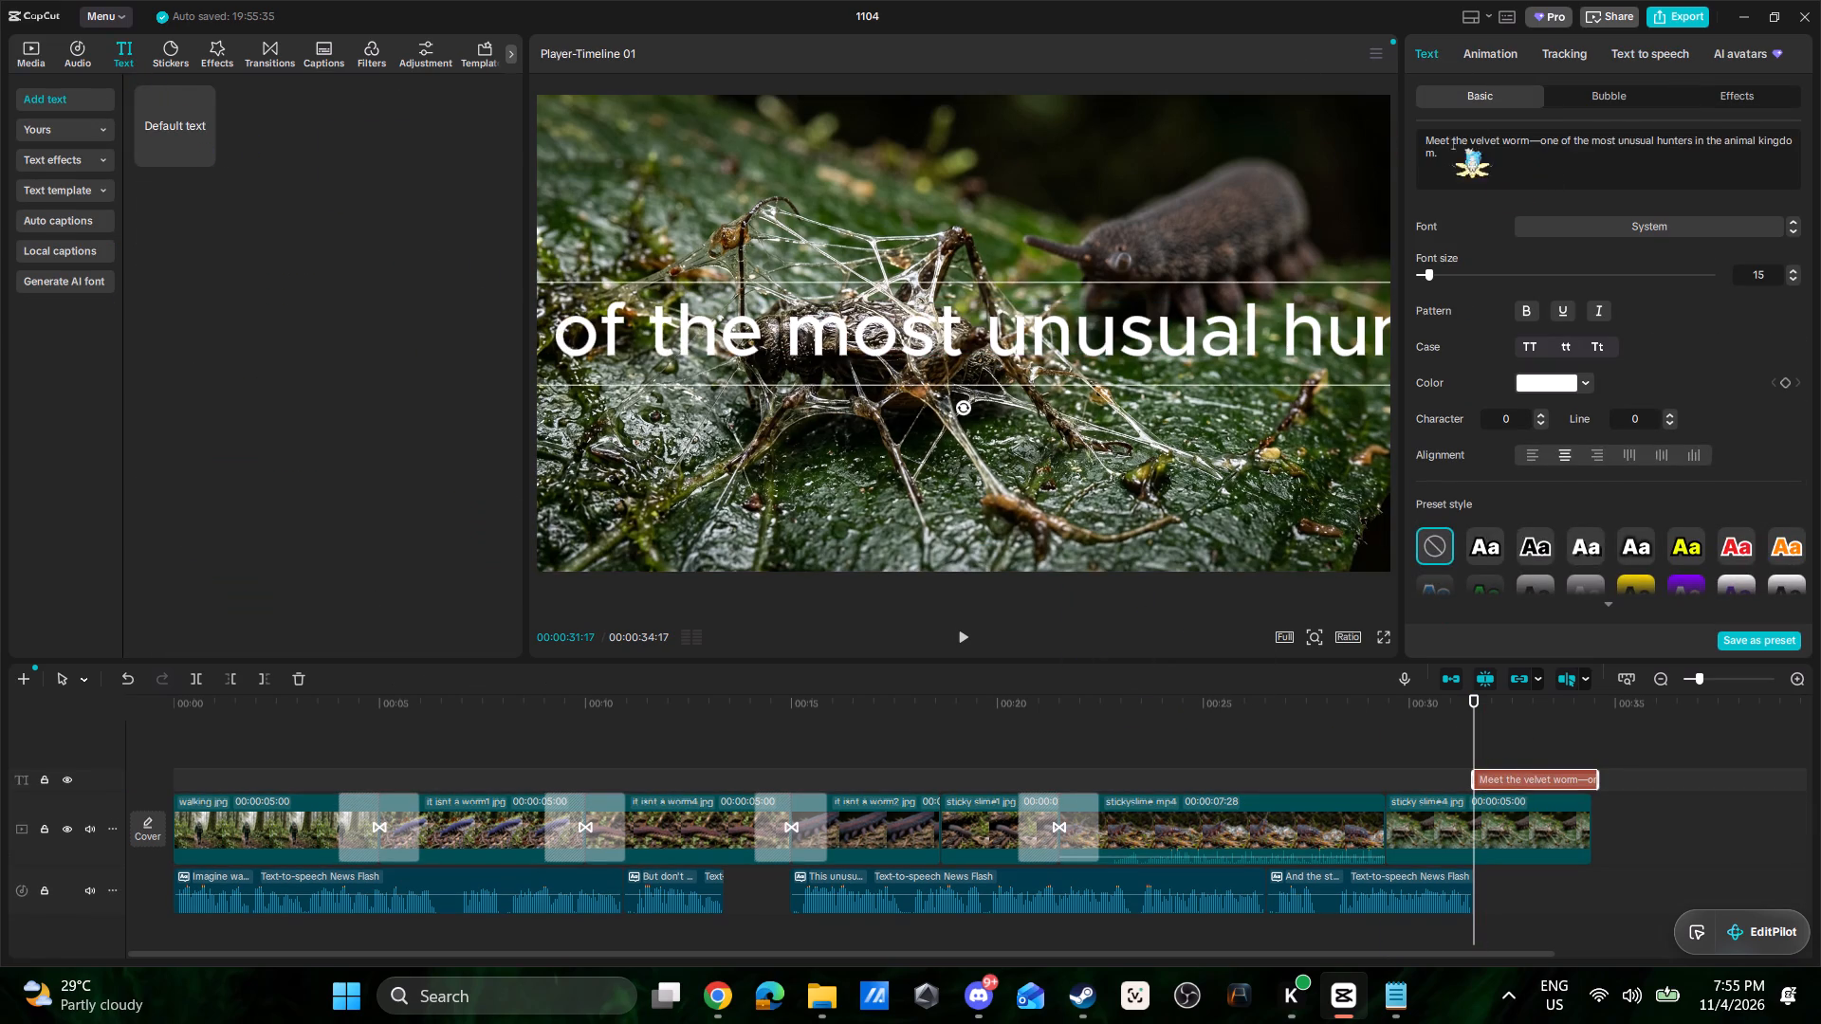
# Generate text-to-speech from the "Meet the velvet worm" text with the favorite voice 진지한 아나운서.
pyautogui.click(1647, 51)
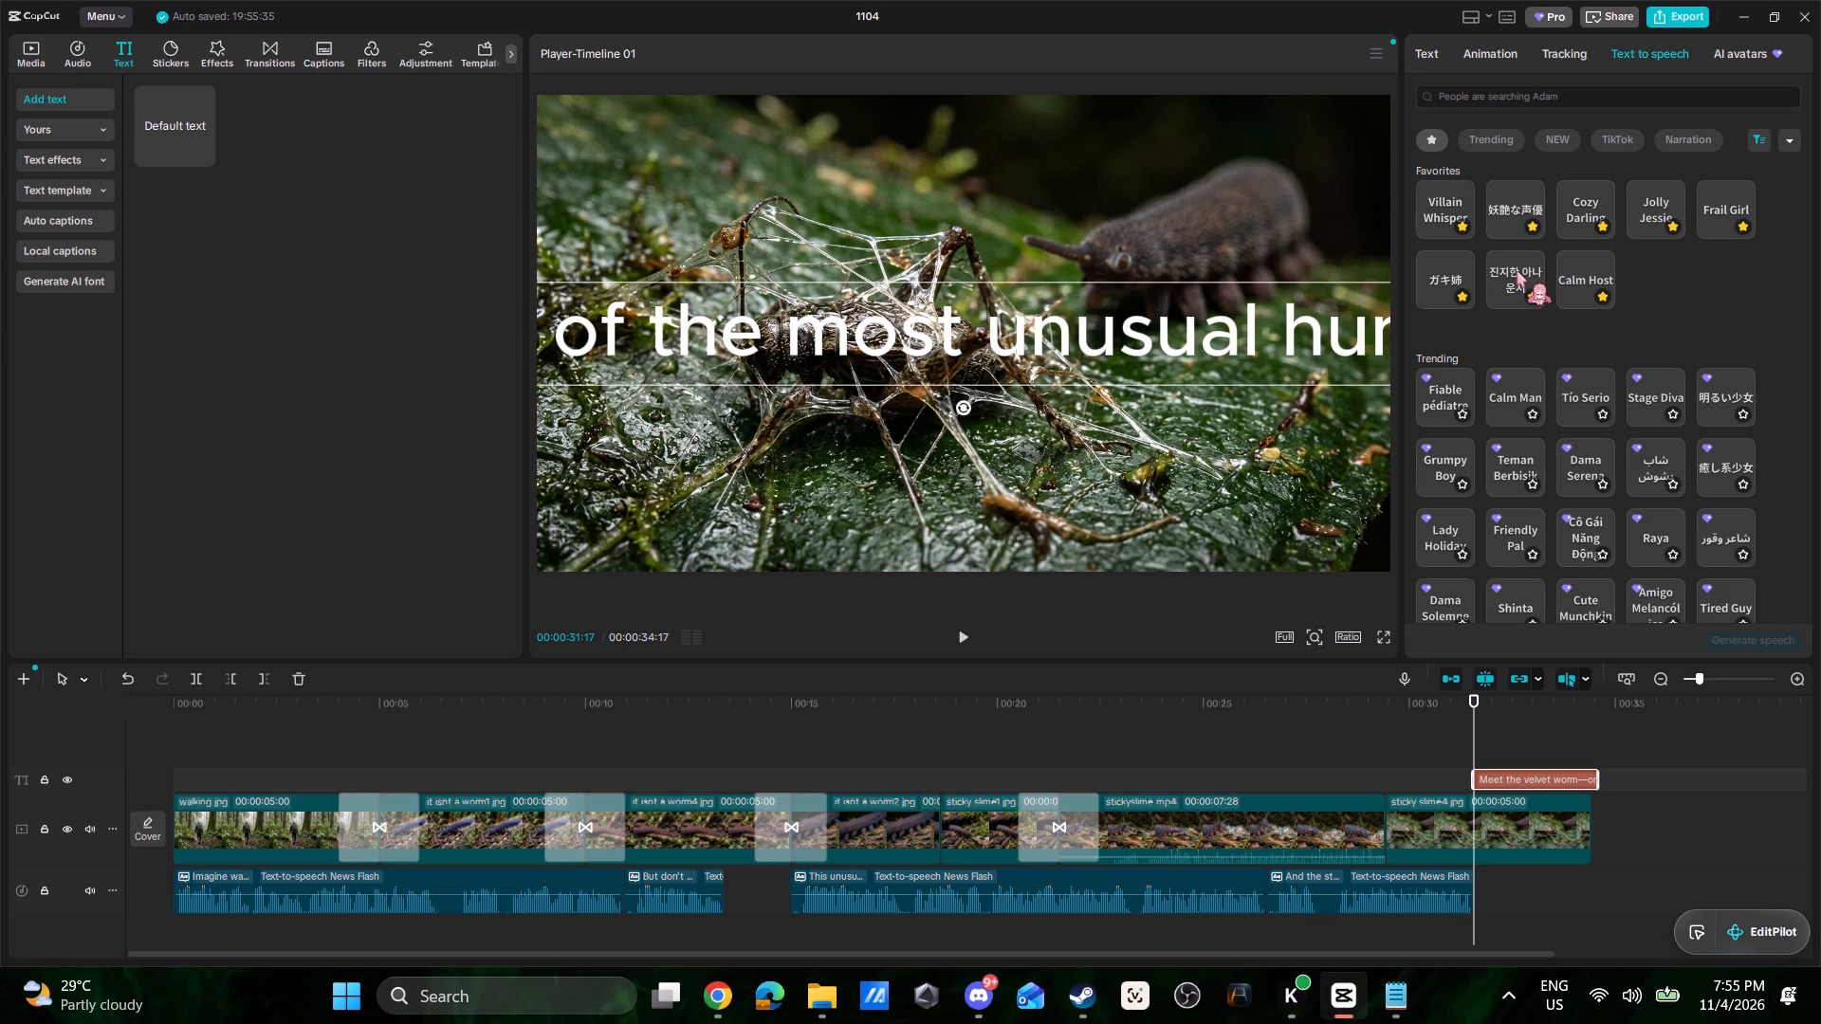
pyautogui.click(1517, 271)
pyautogui.click(1735, 636)
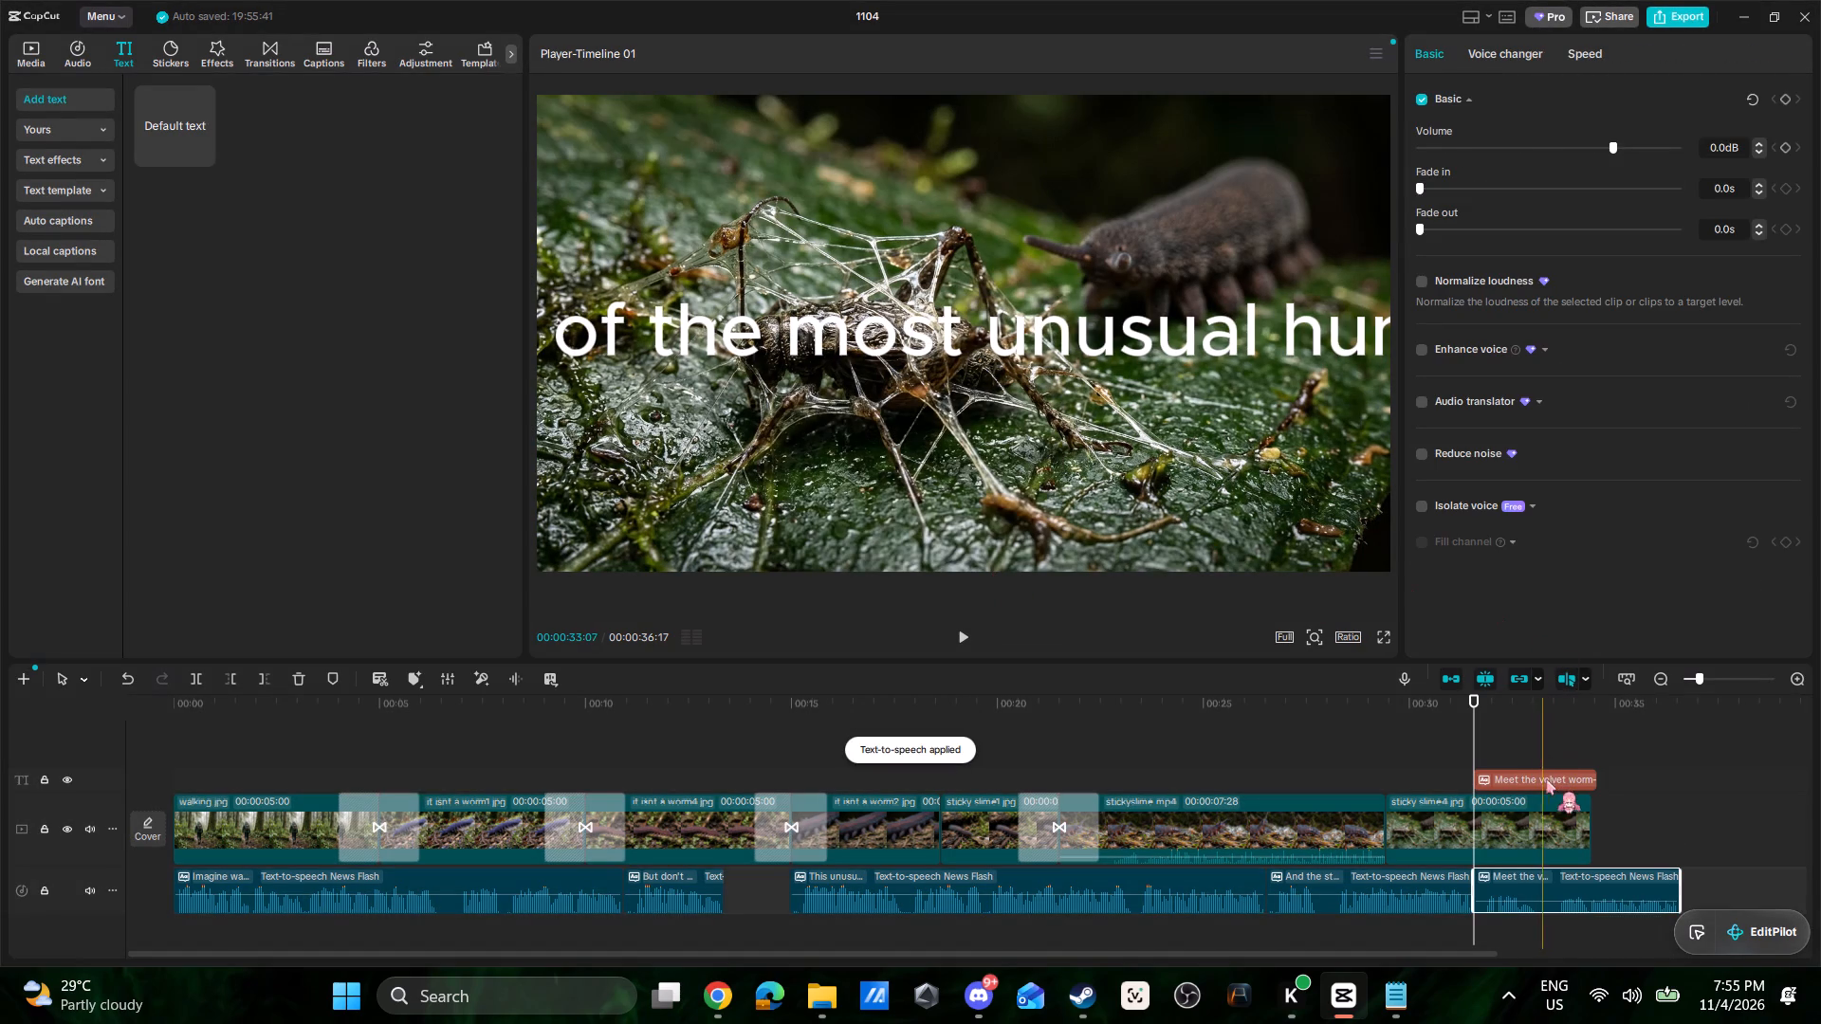
# Delete the "Meet the velvet worm" text clip from above the video track.
pyautogui.click(1546, 779)
pyautogui.press('Delete')
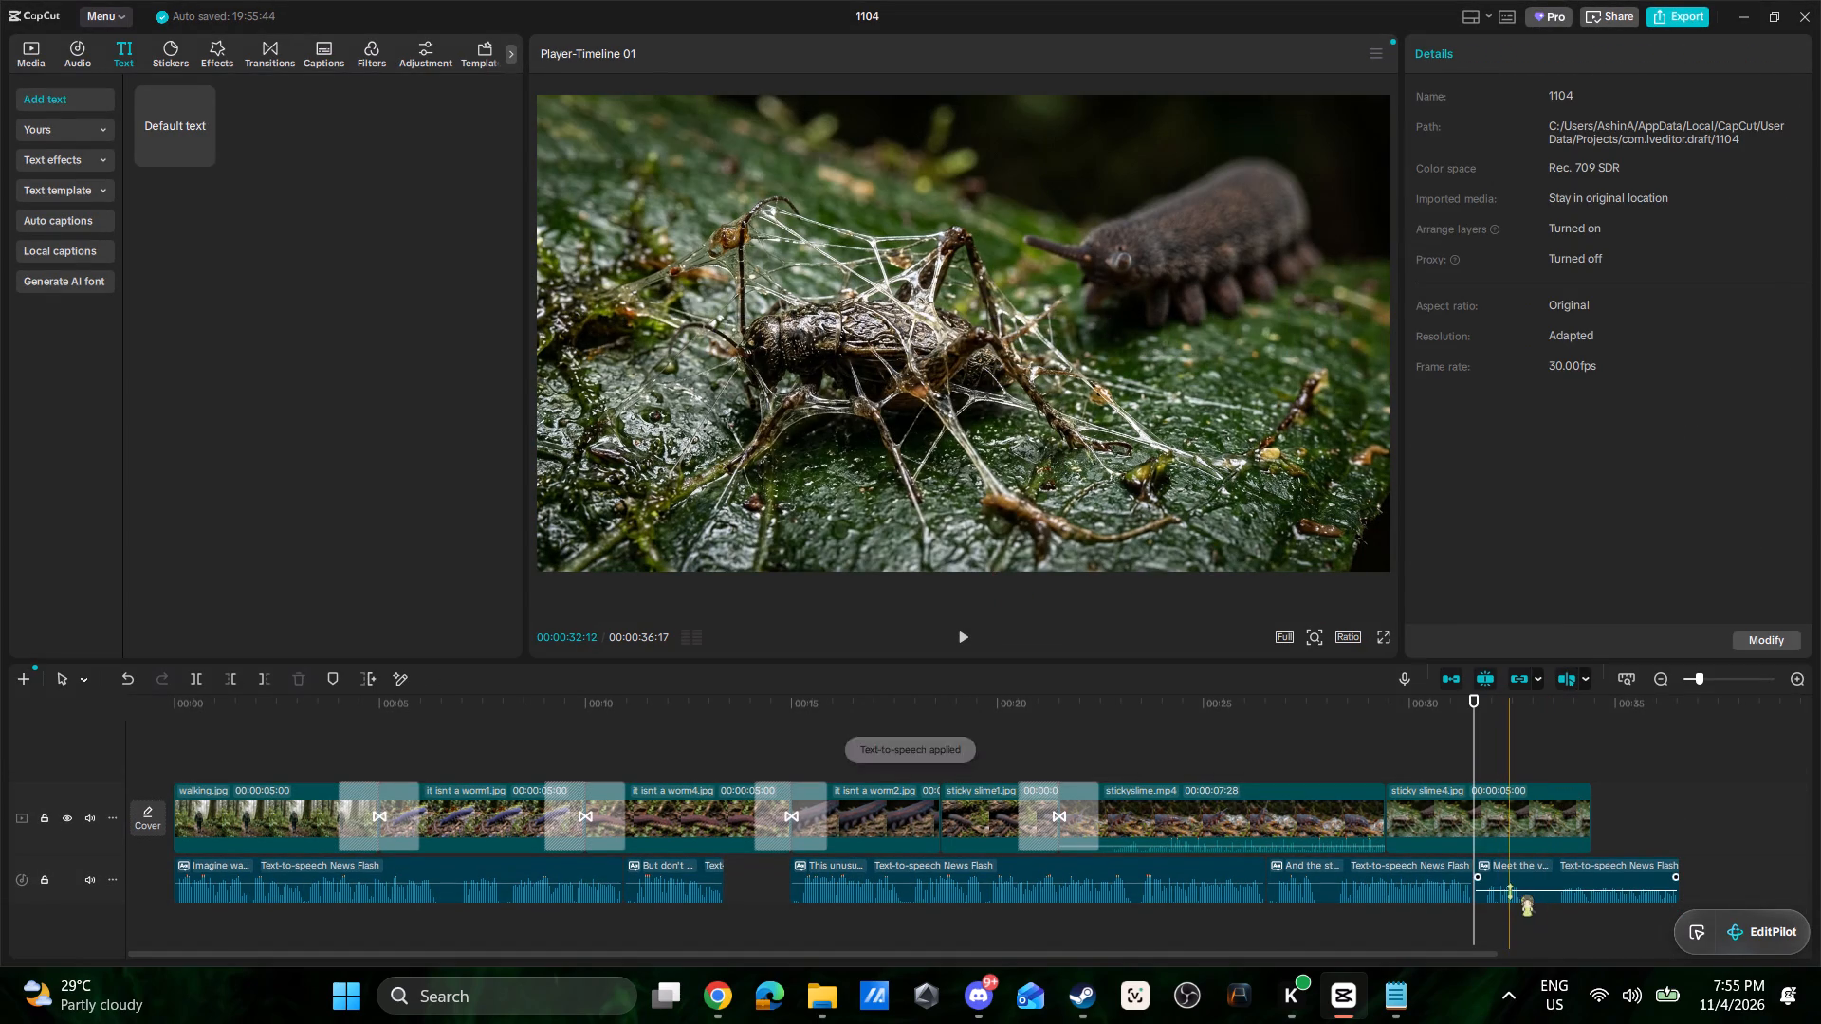
# Raise the volume of the "Meet the v..." narration clip to 9.7 dB.
pyautogui.click(1510, 891)
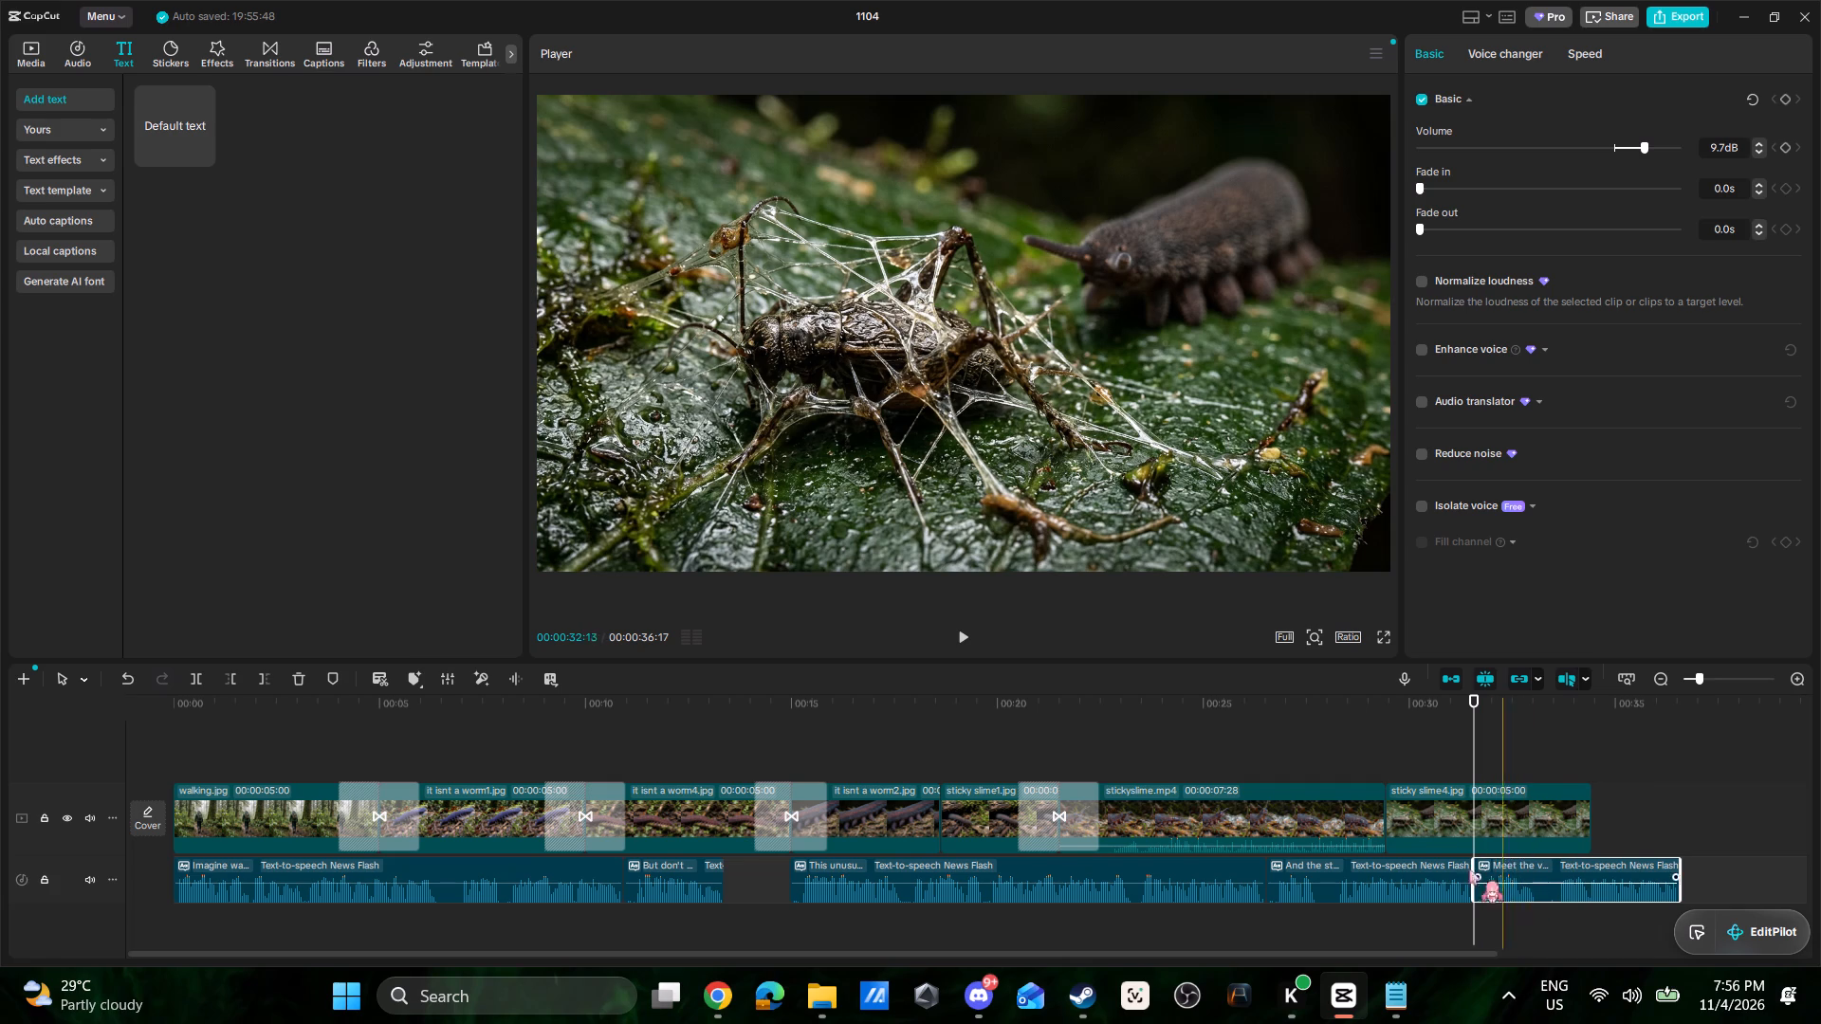
# Play the timeline from about 00:31 to check the "Meet the v..." narration against sticky slime4.jpg.
pyautogui.press('space')
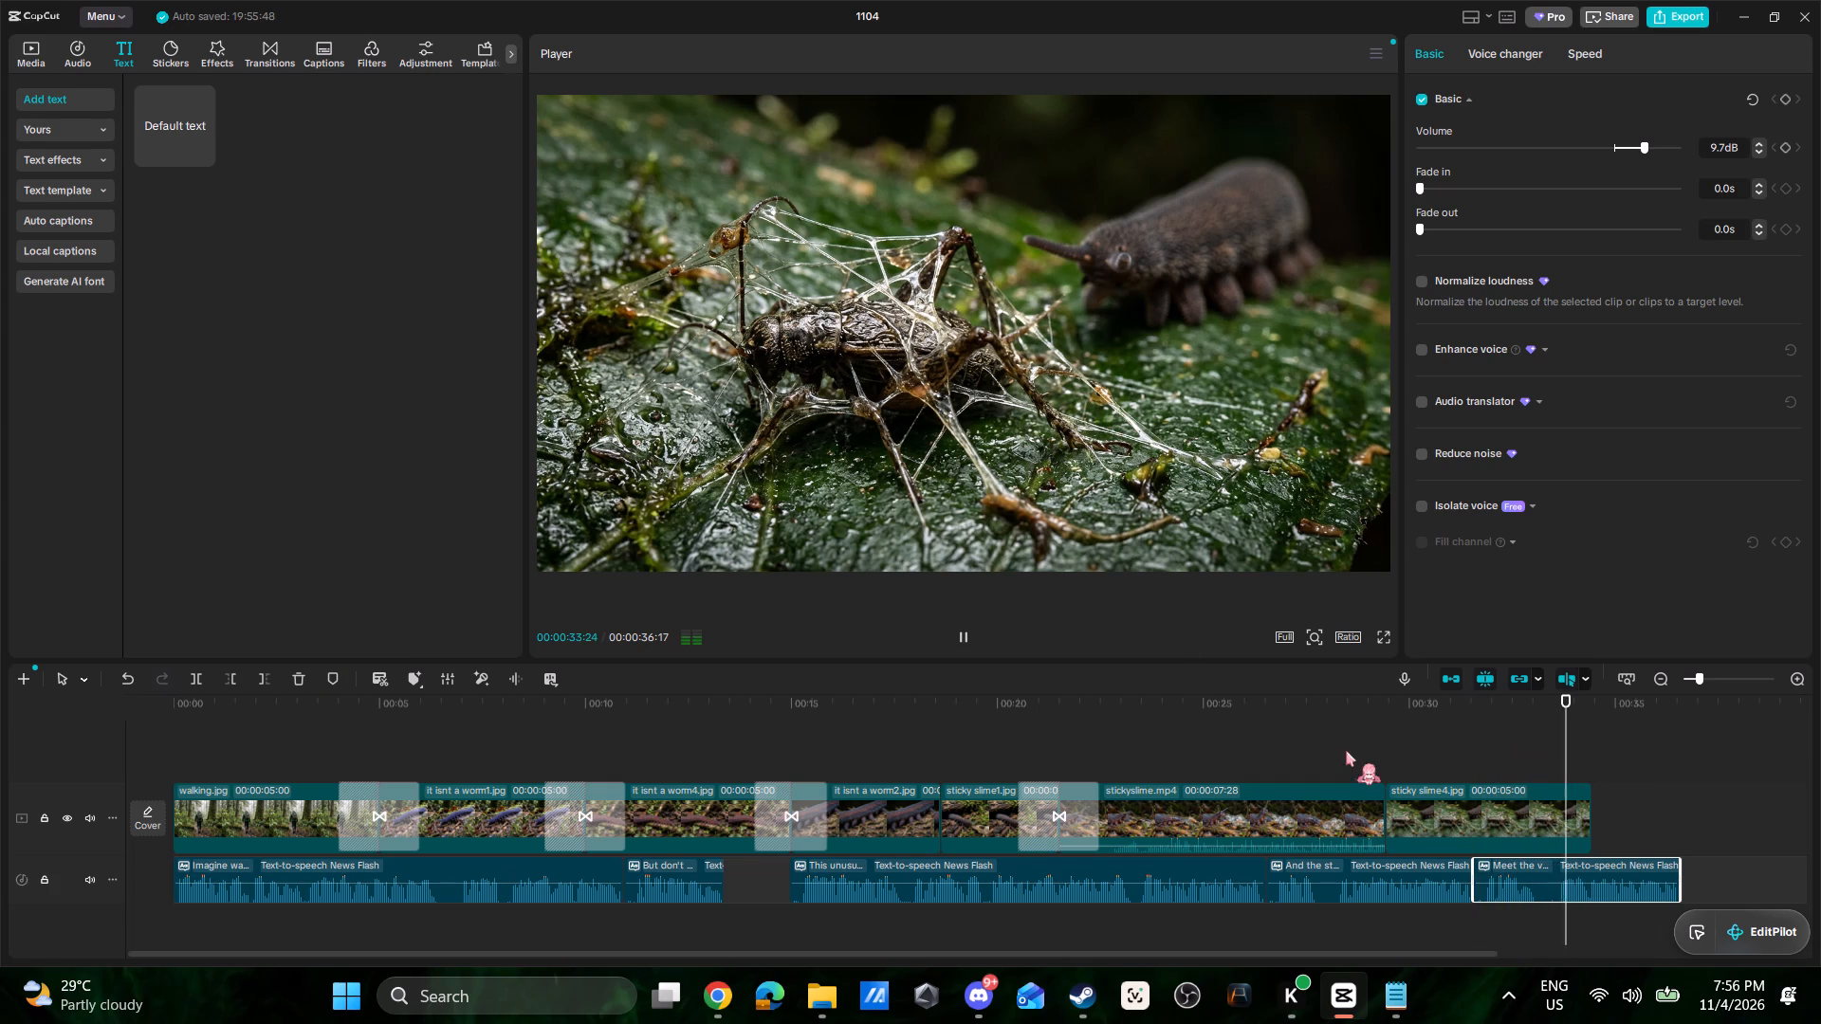
pyautogui.click(1346, 751)
pyautogui.press('space')
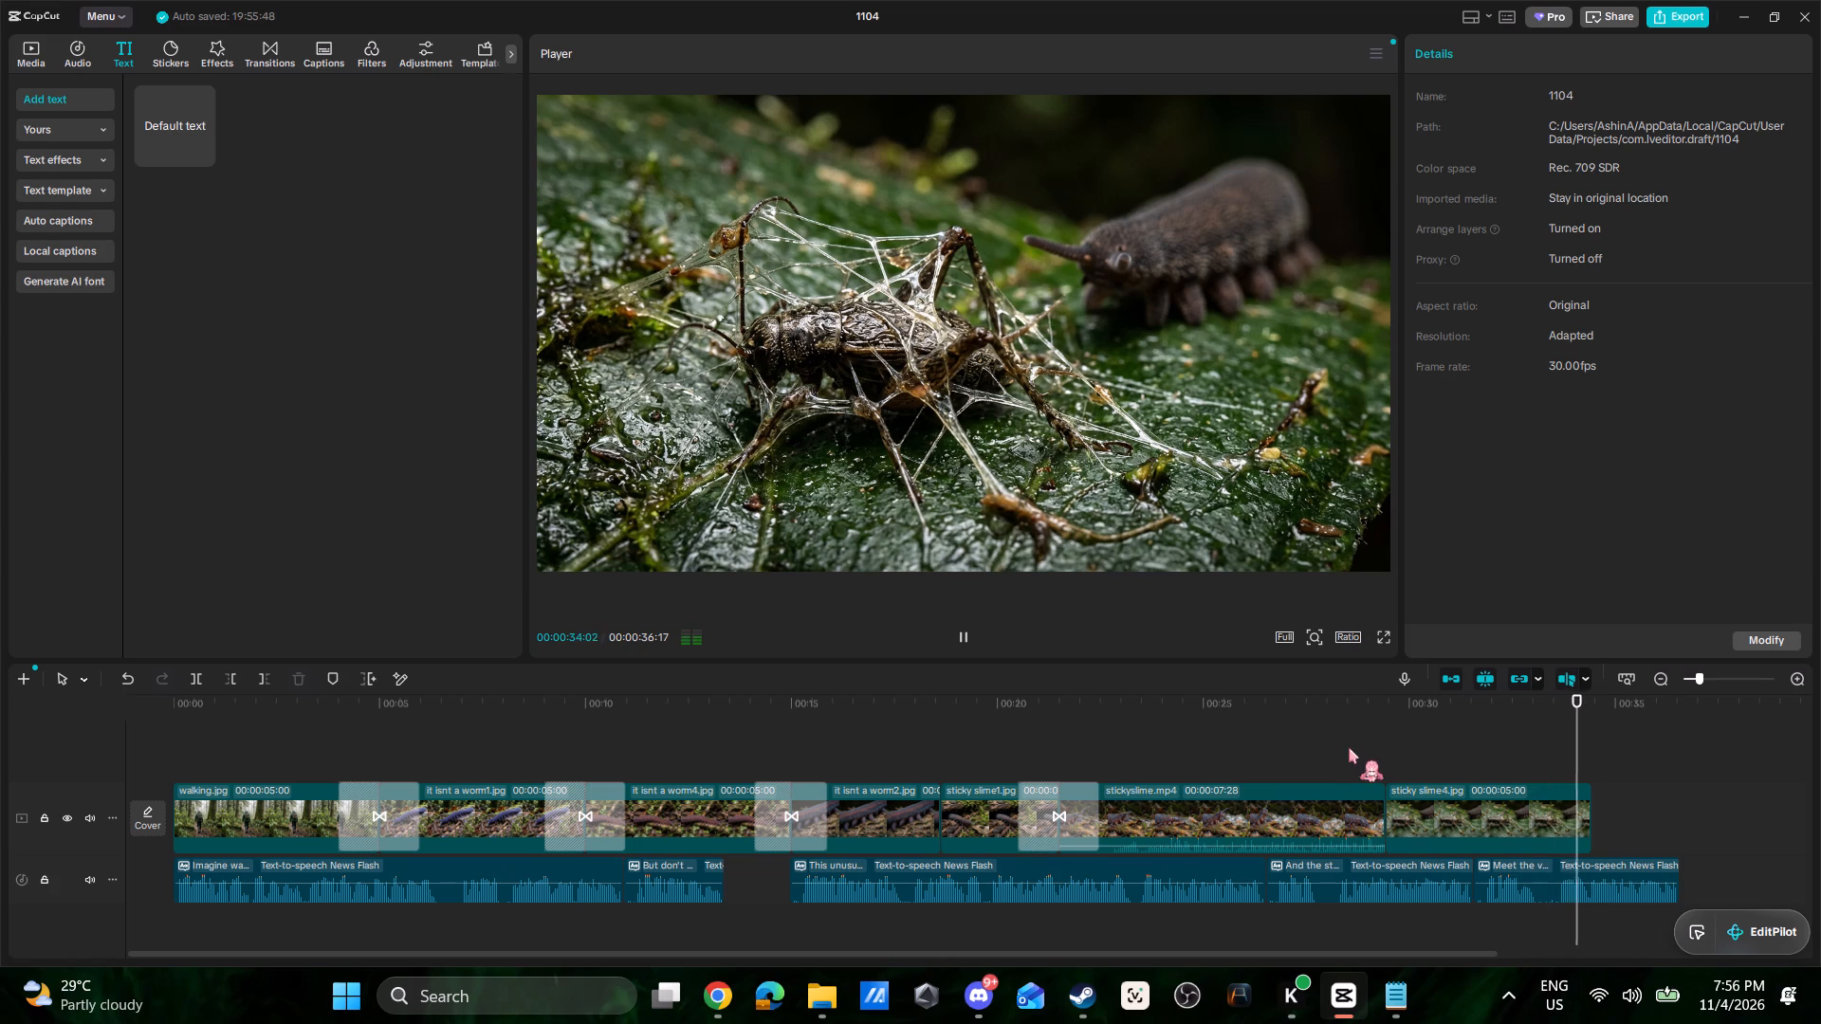
pyautogui.press('space')
# Add environment8.jpg to the end of the video track, directly after sticky slime4.jpg.
pyautogui.click(44, 50)
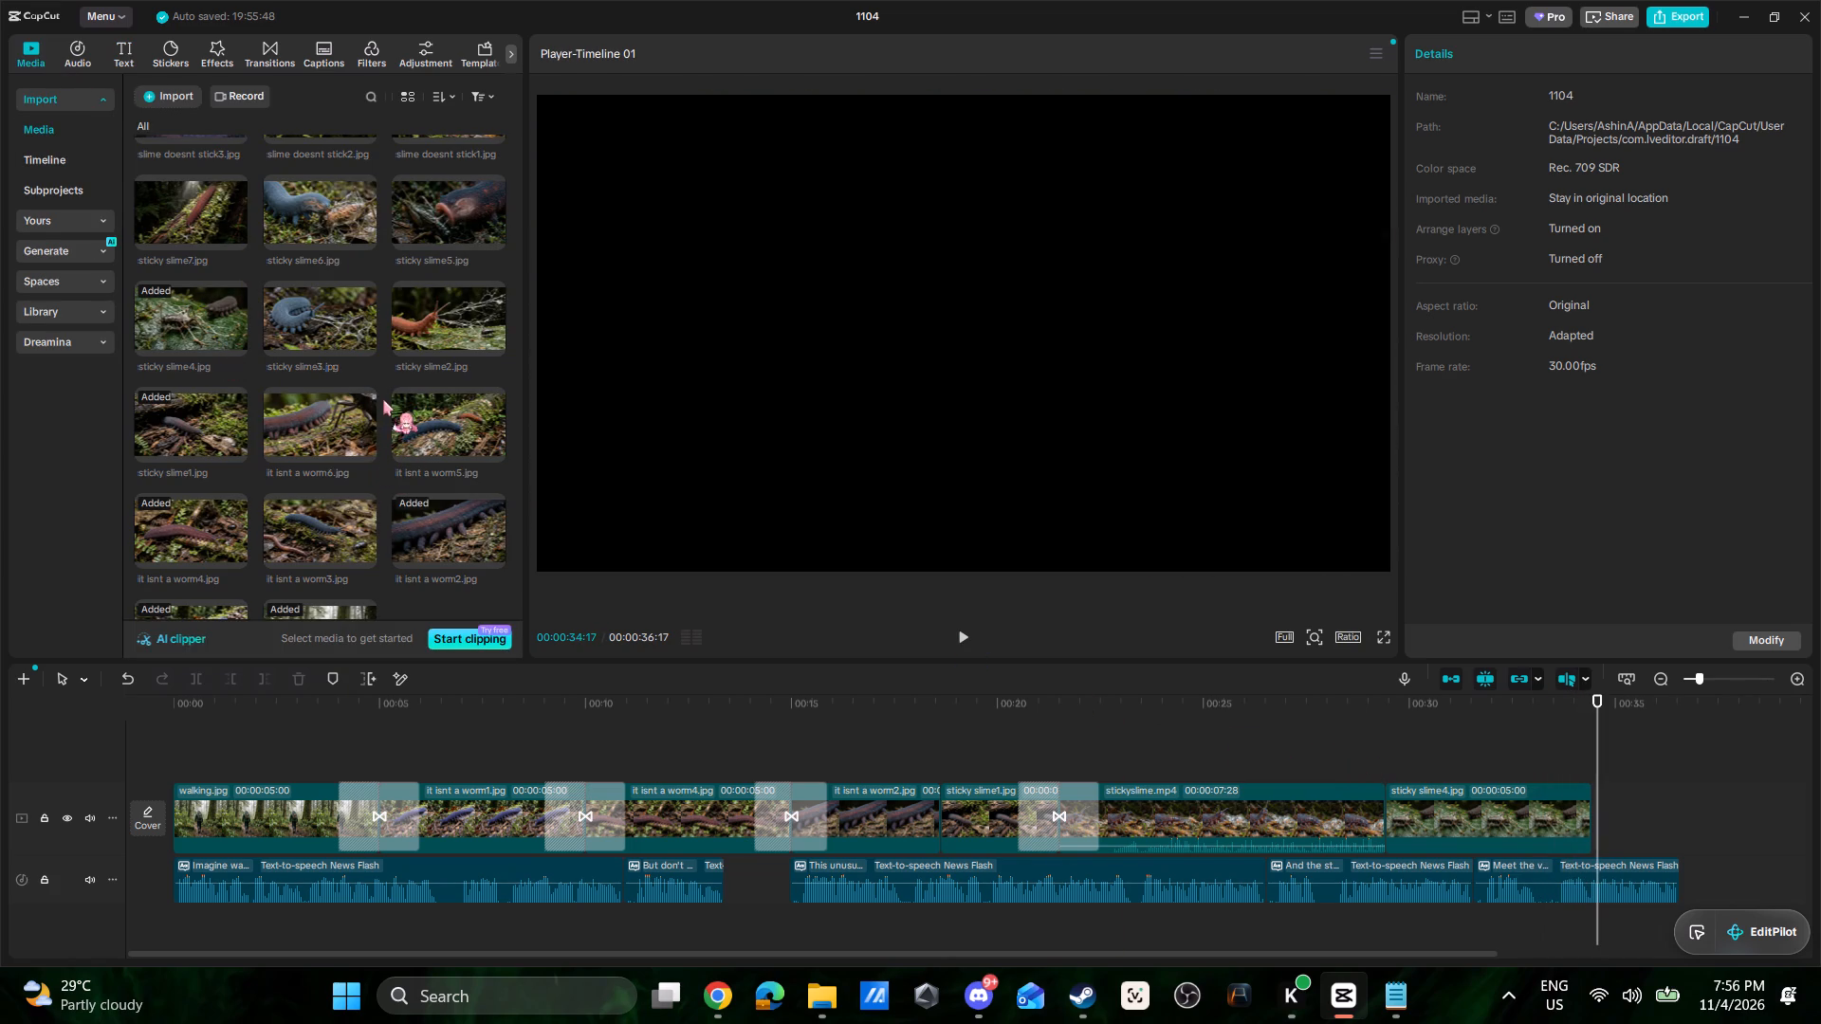
pyautogui.scroll(1, 380, 397)
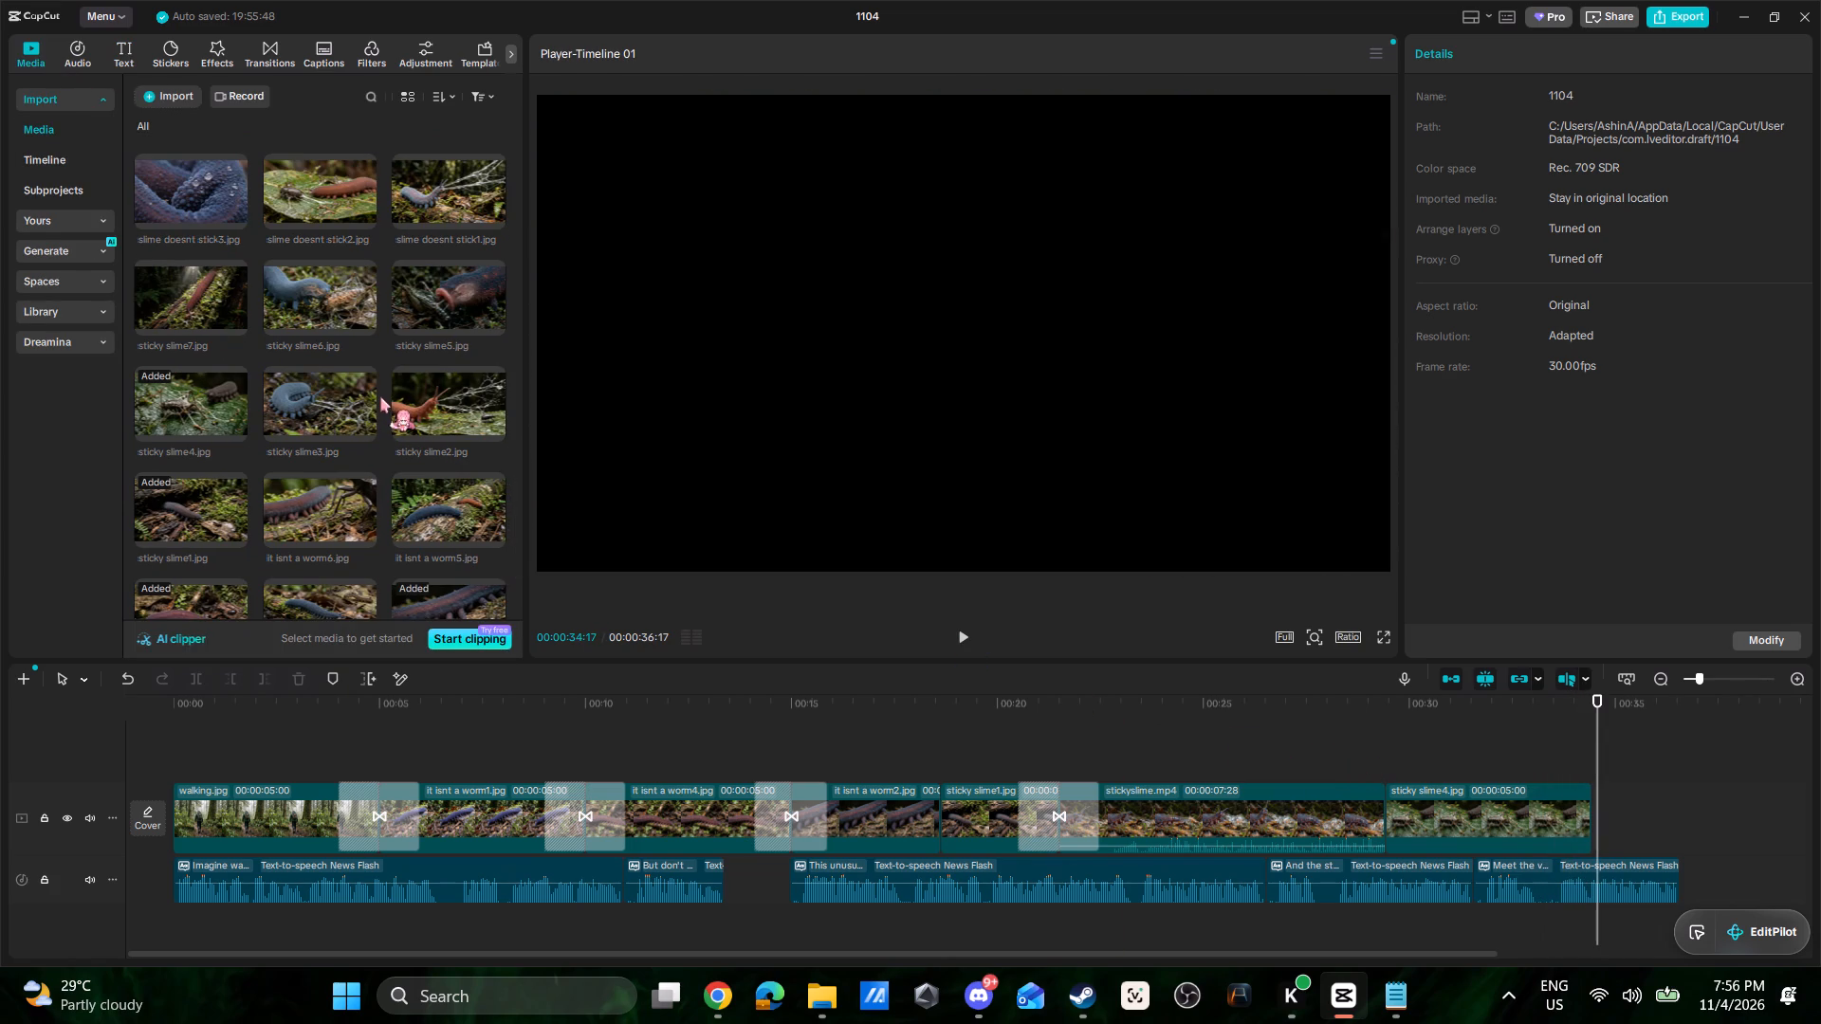
pyautogui.scroll(5, 380, 397)
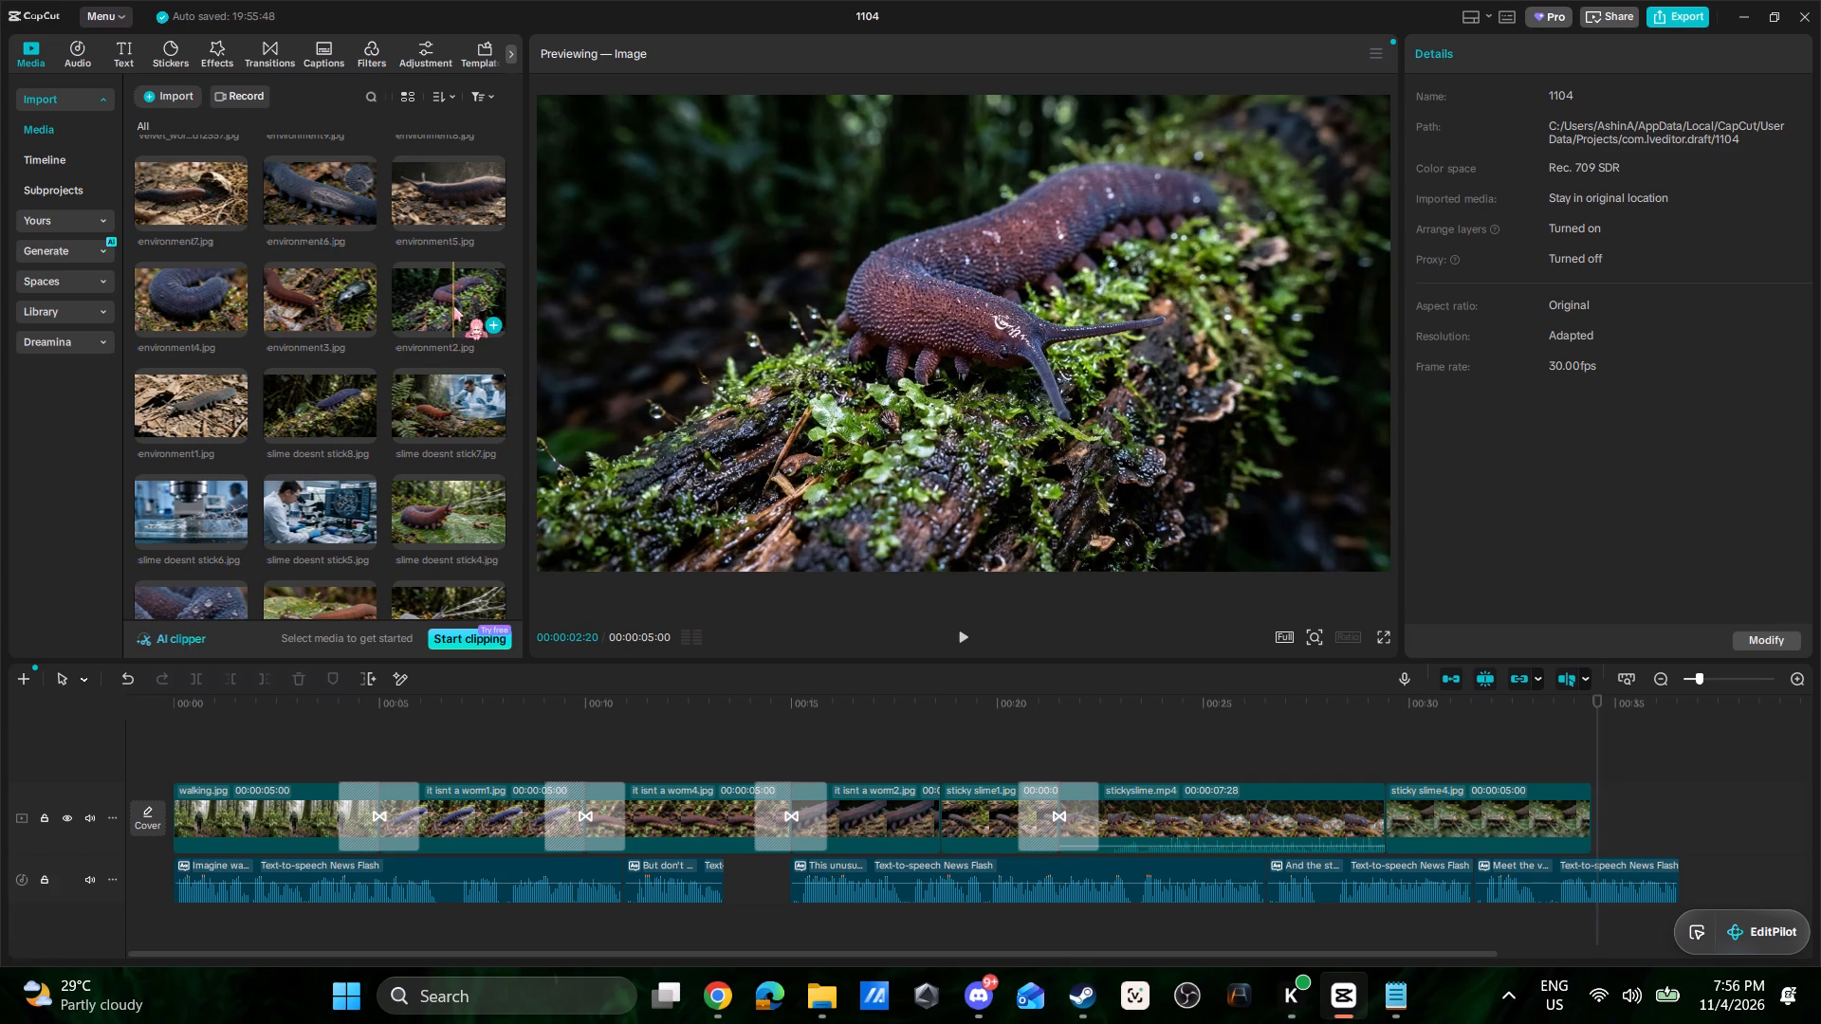
pyautogui.scroll(2, 396, 427)
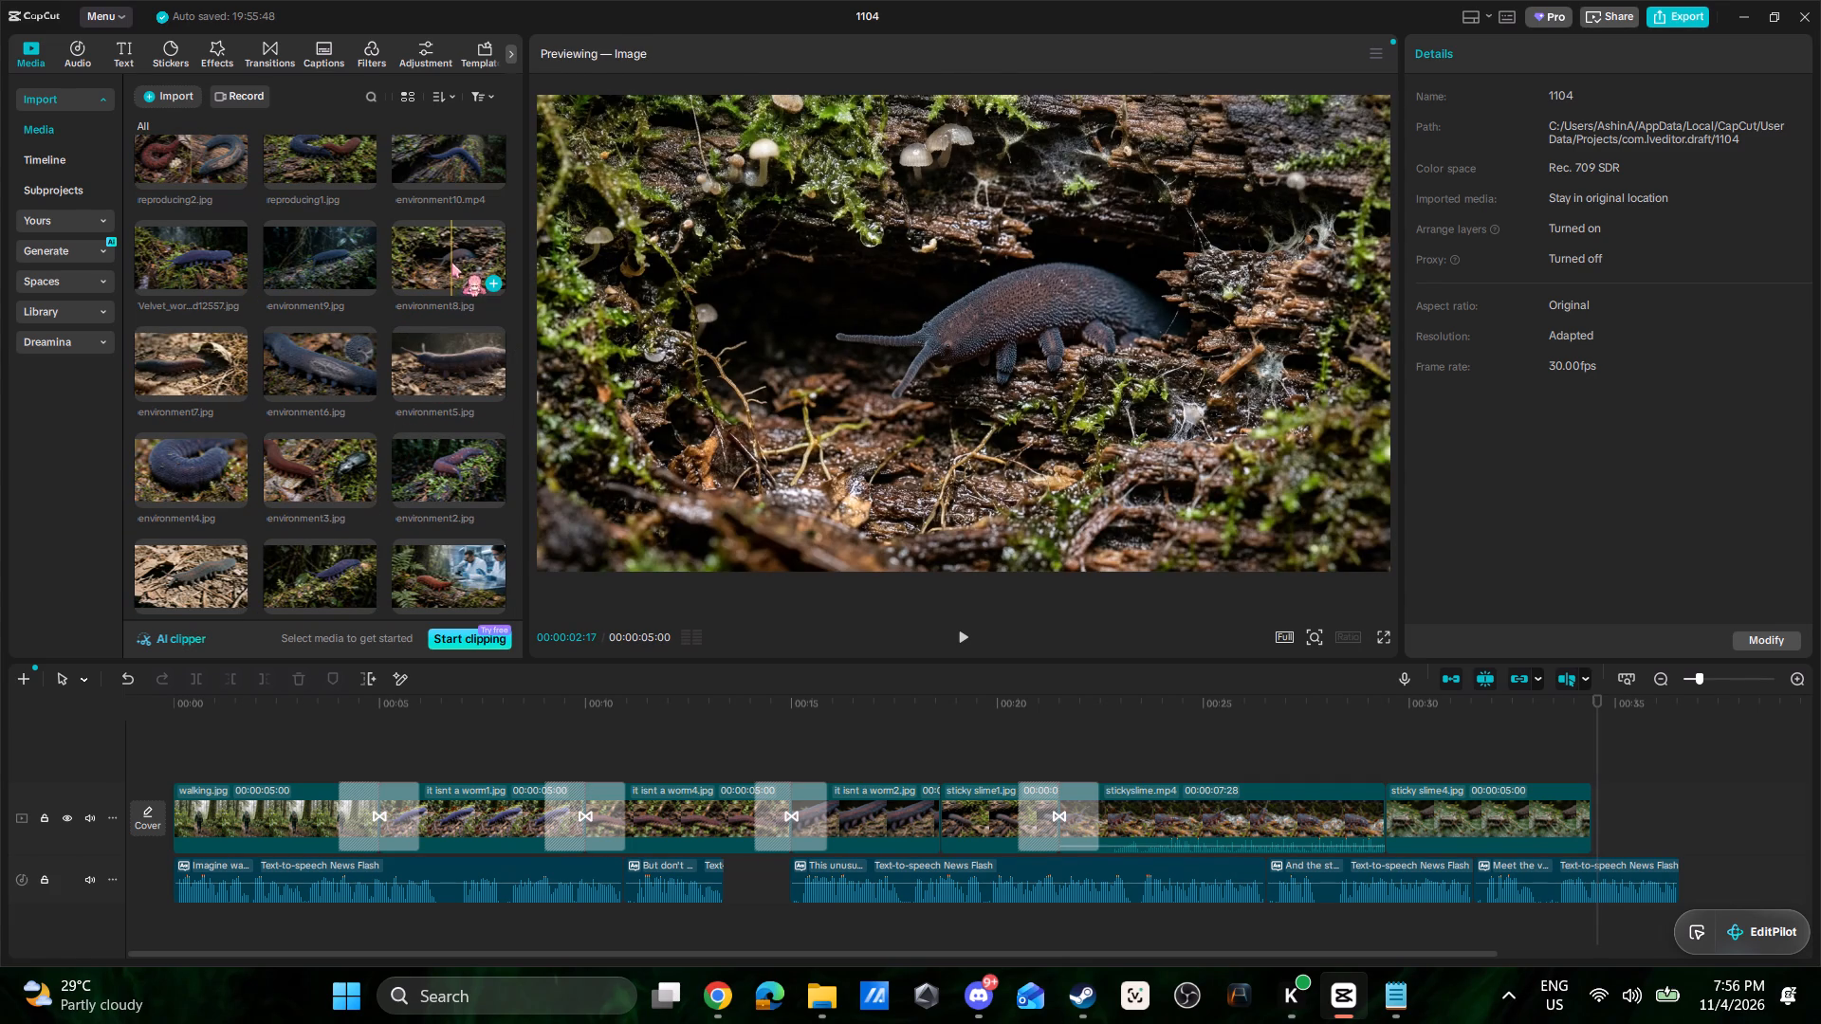
pyautogui.moveTo(451, 263); pyautogui.dragTo(1186, 621)
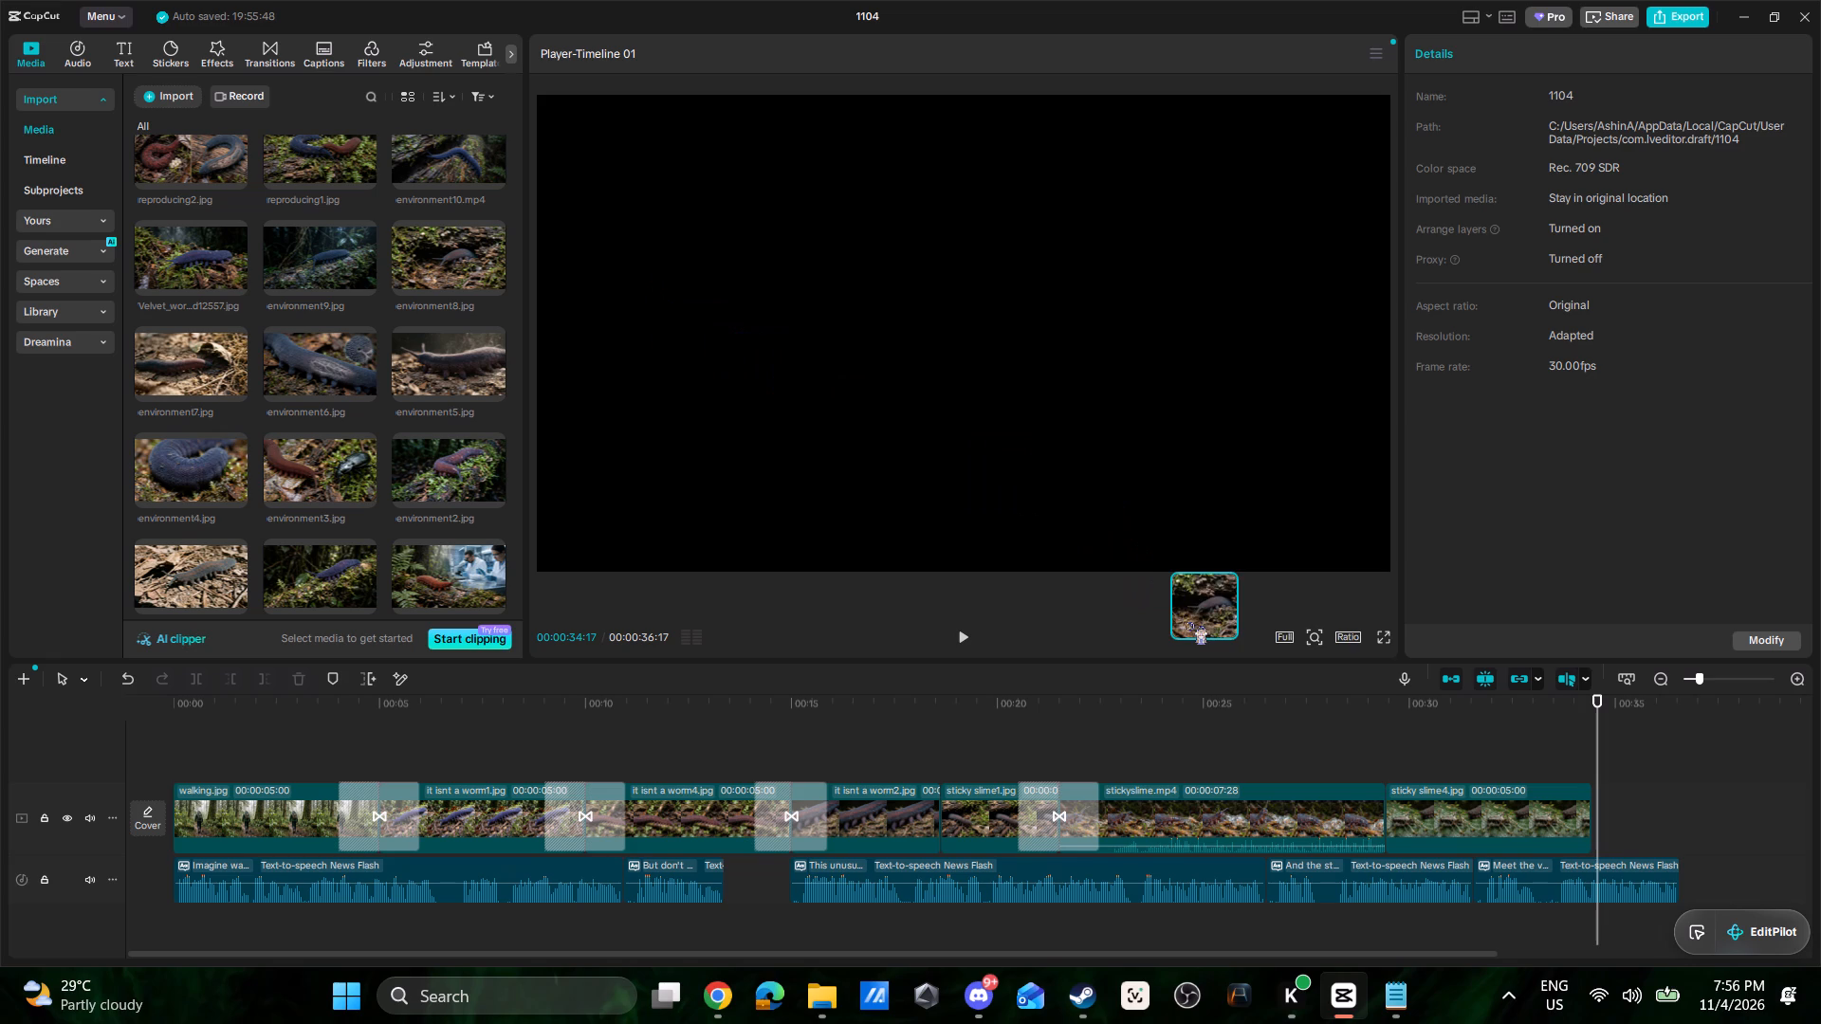
pyautogui.moveTo(1186, 621); pyautogui.dragTo(1601, 800)
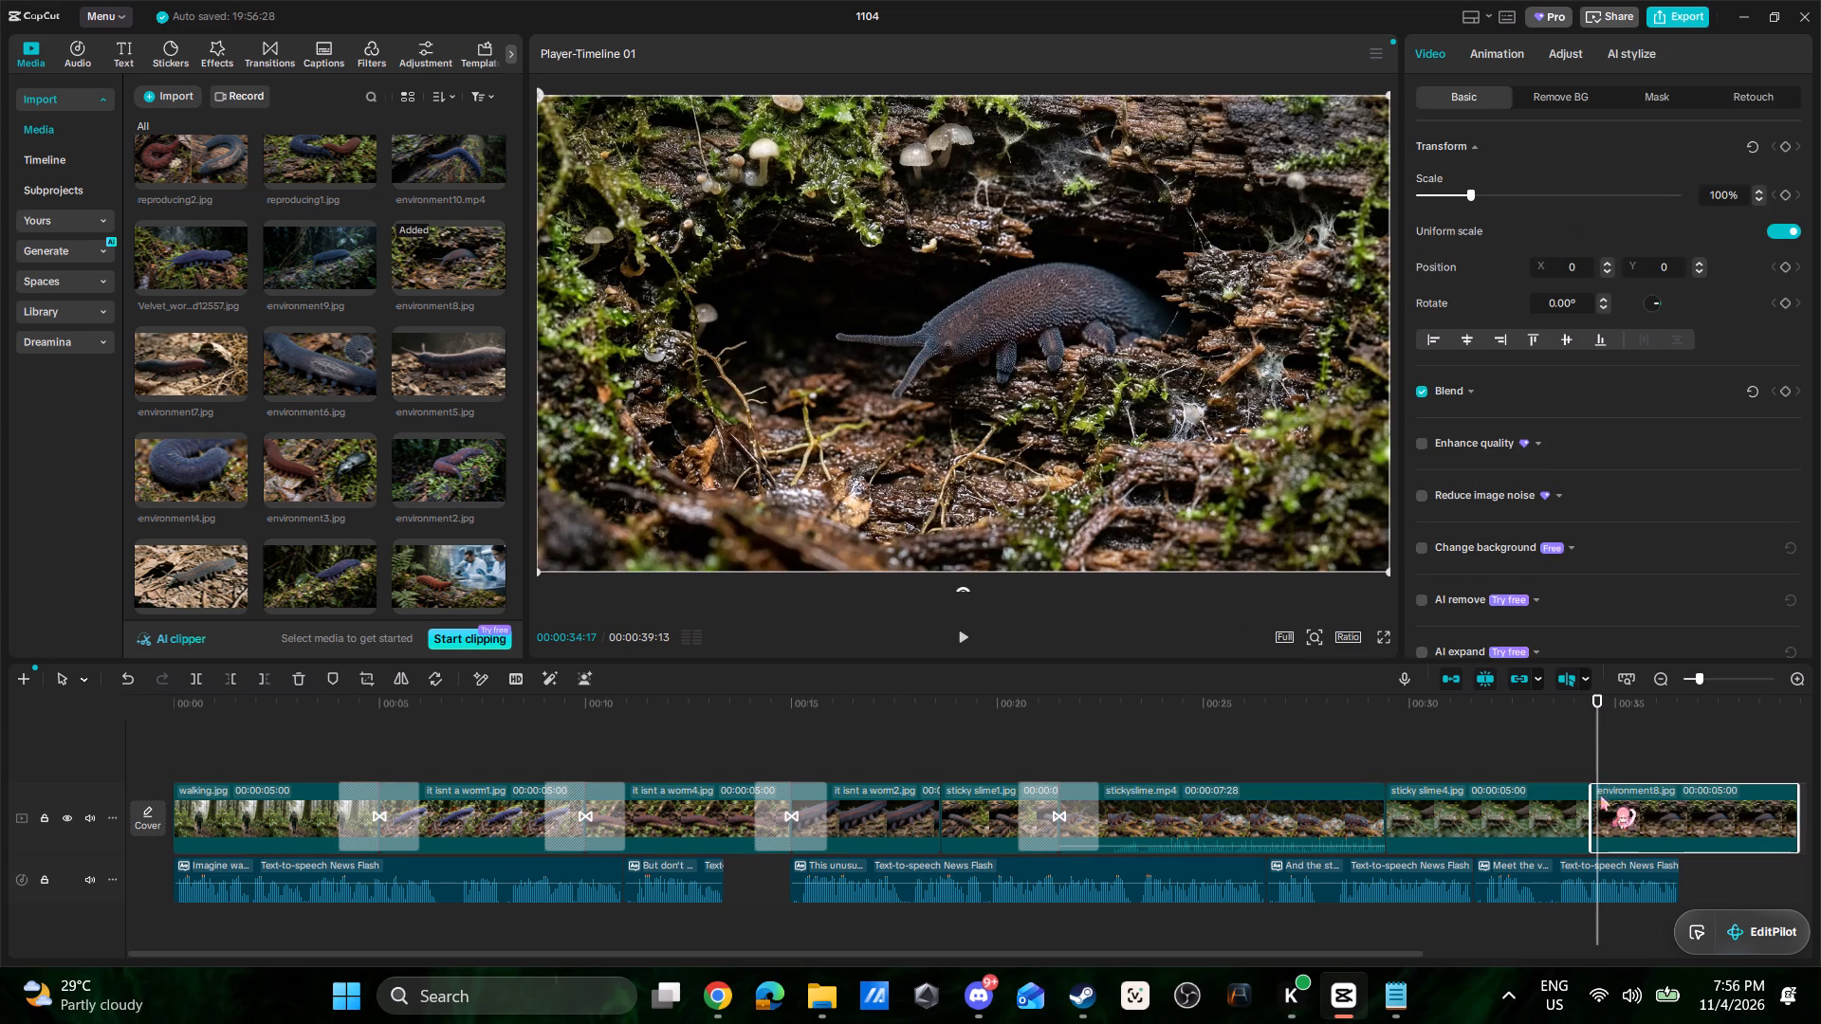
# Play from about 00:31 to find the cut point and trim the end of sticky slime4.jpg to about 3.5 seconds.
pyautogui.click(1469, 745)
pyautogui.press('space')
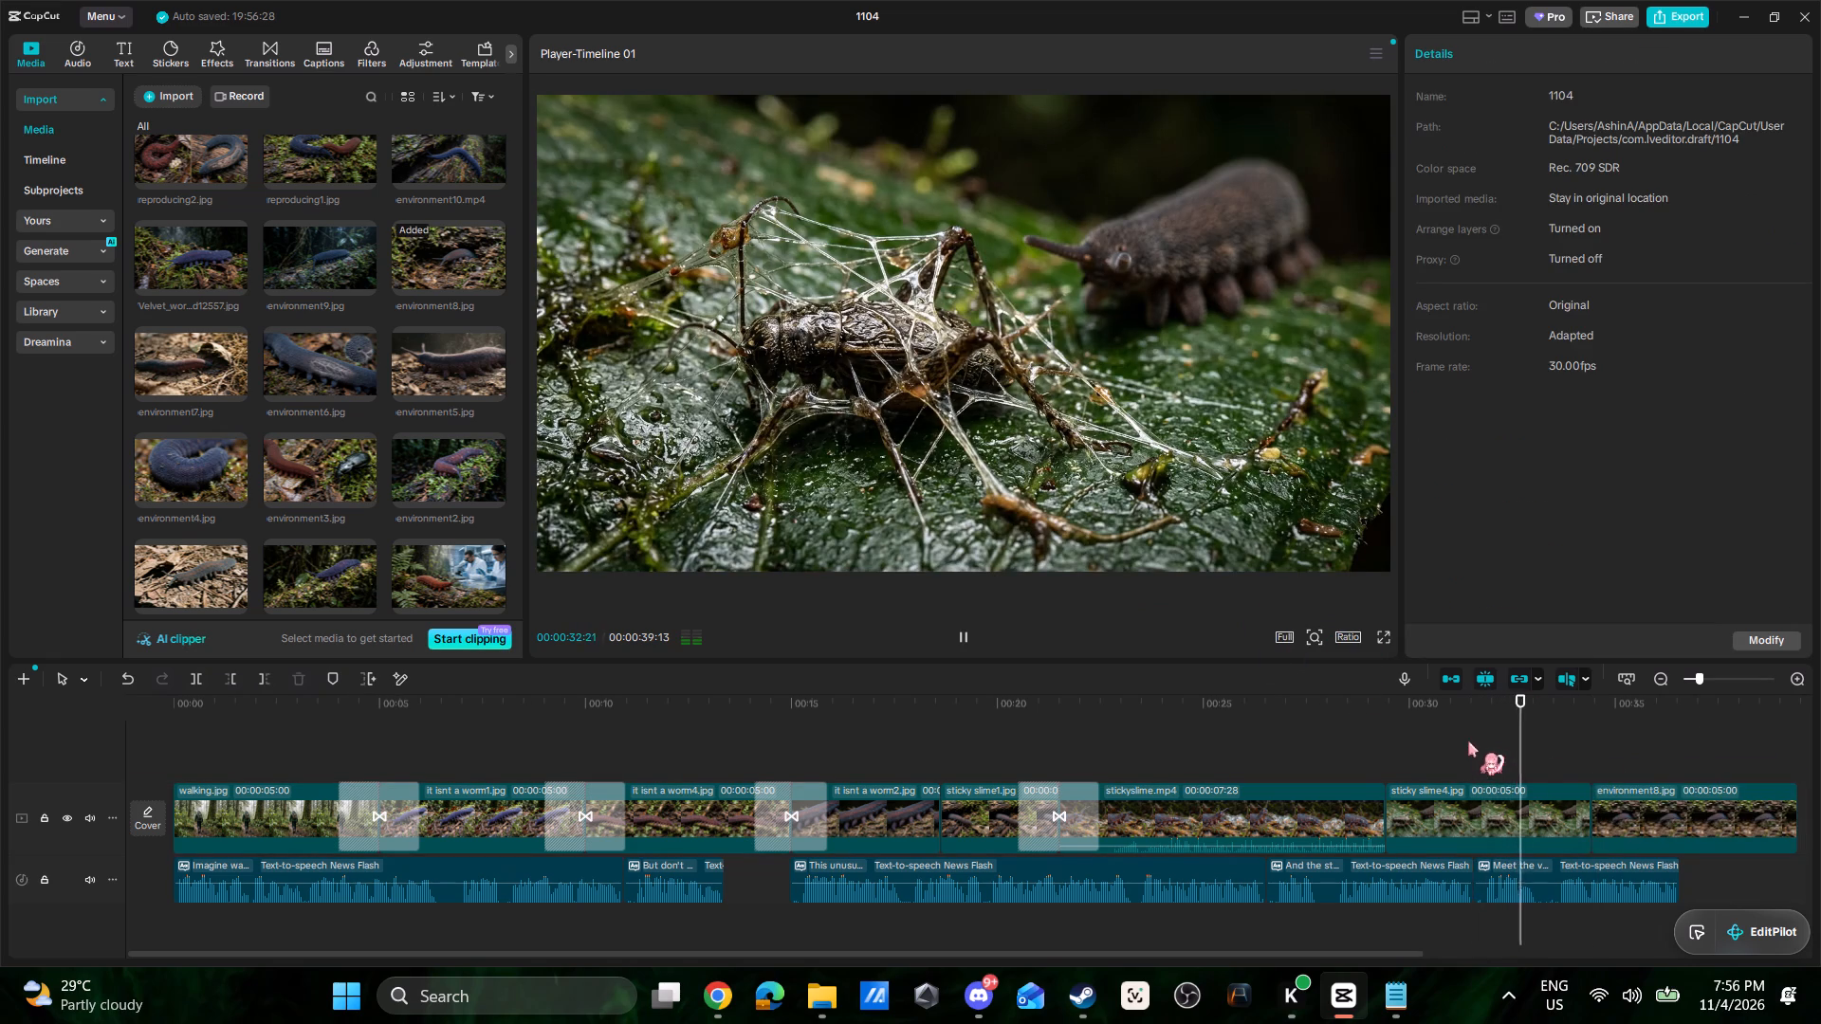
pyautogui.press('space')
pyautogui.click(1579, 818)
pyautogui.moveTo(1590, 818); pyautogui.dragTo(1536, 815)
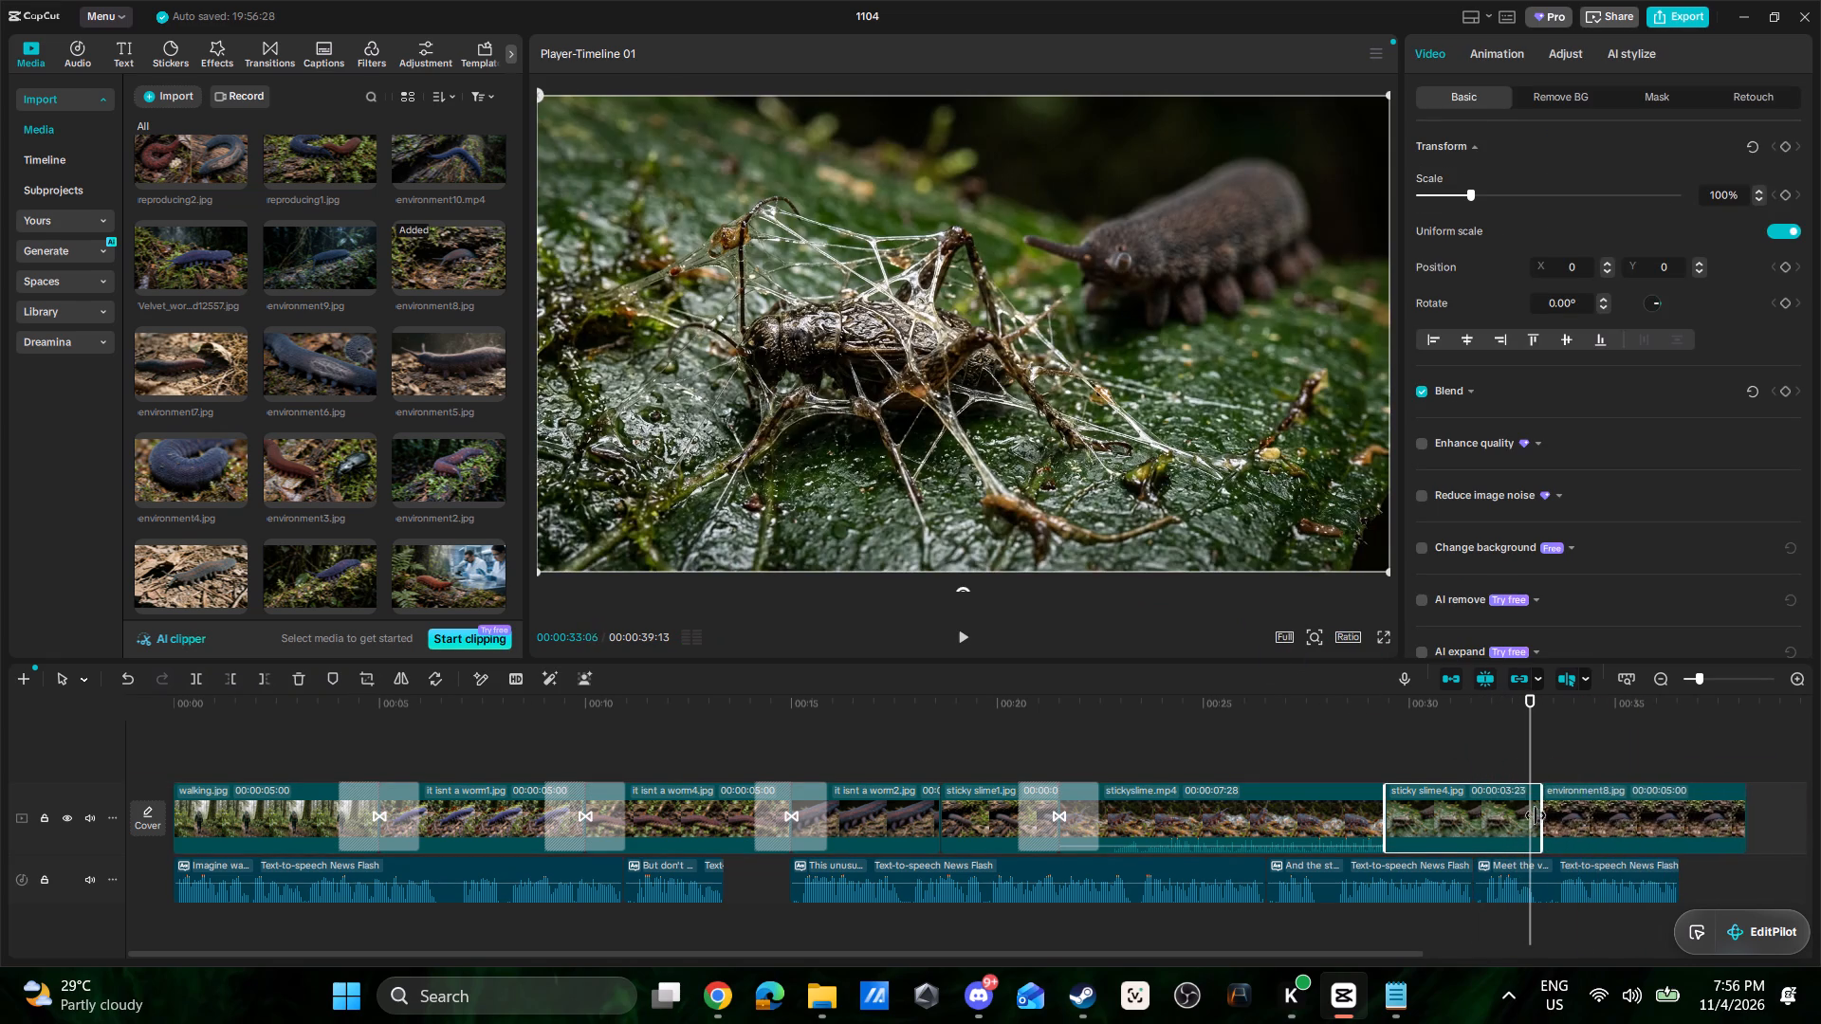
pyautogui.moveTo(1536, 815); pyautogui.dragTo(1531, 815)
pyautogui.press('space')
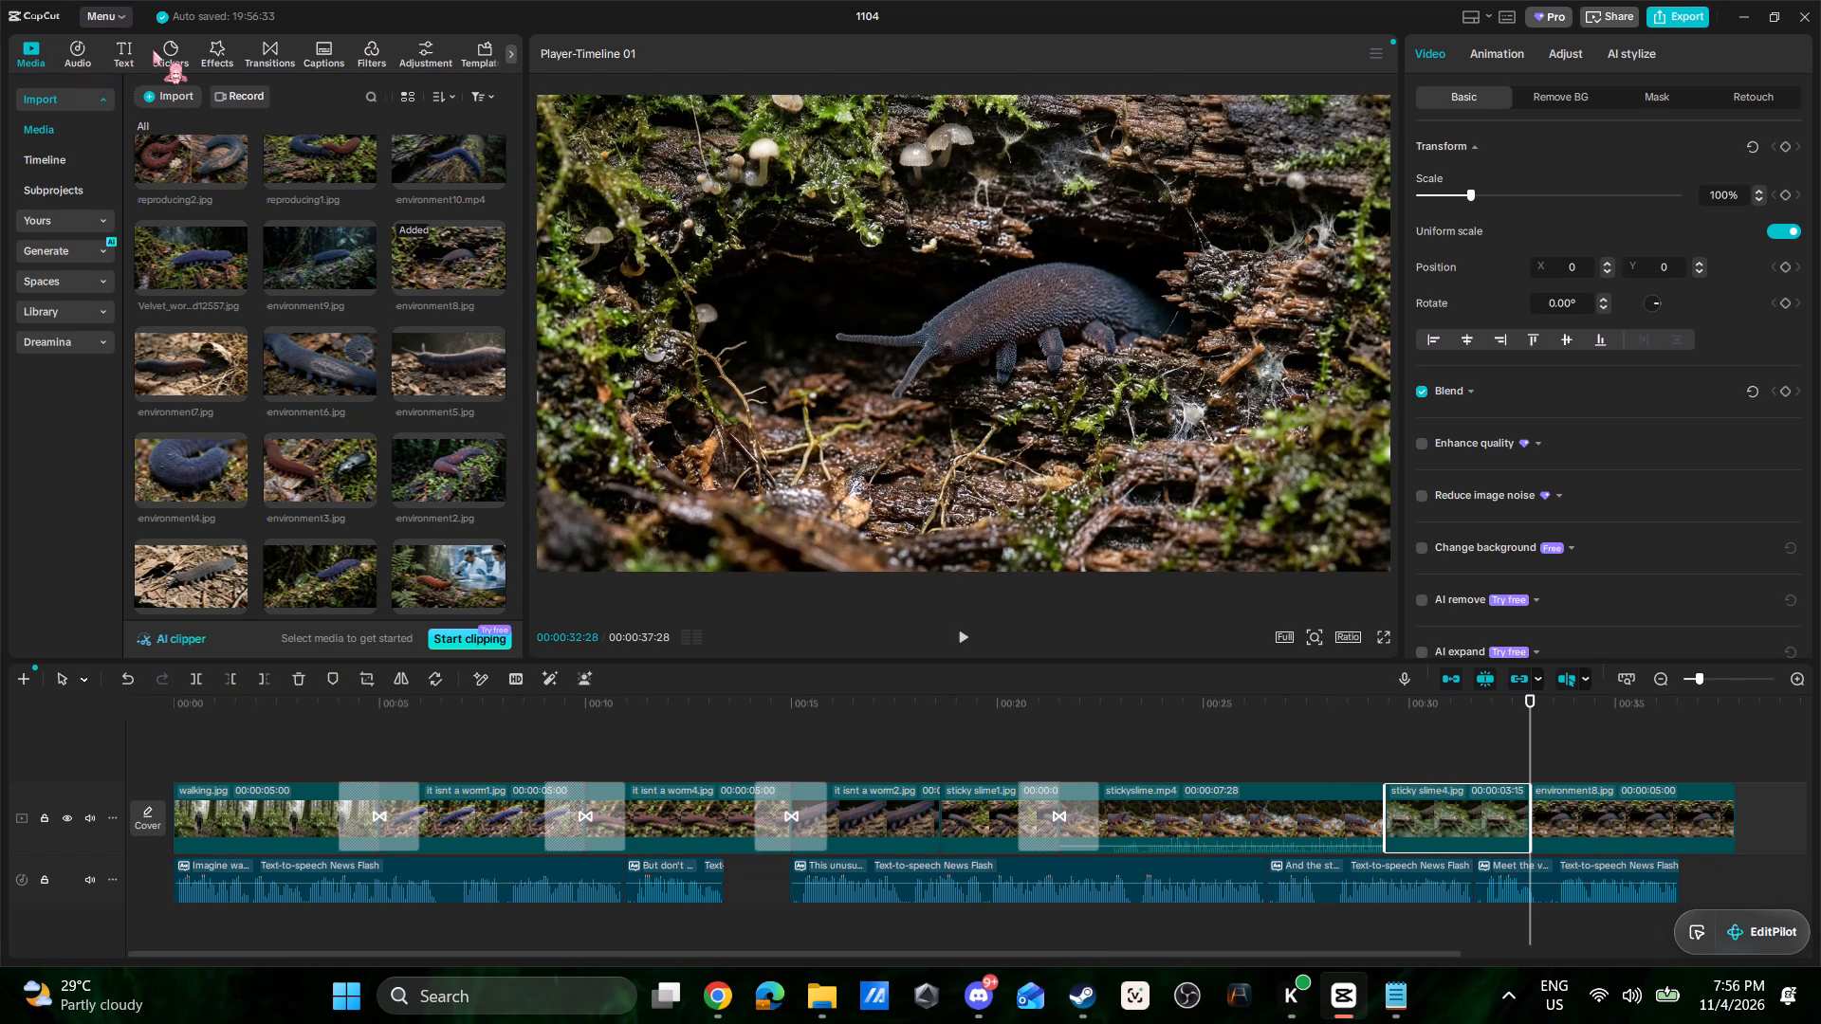
# Add the favorite Floral Prism transition between stickyslime.mp4 and sticky slime4.jpg.
pyautogui.click(267, 51)
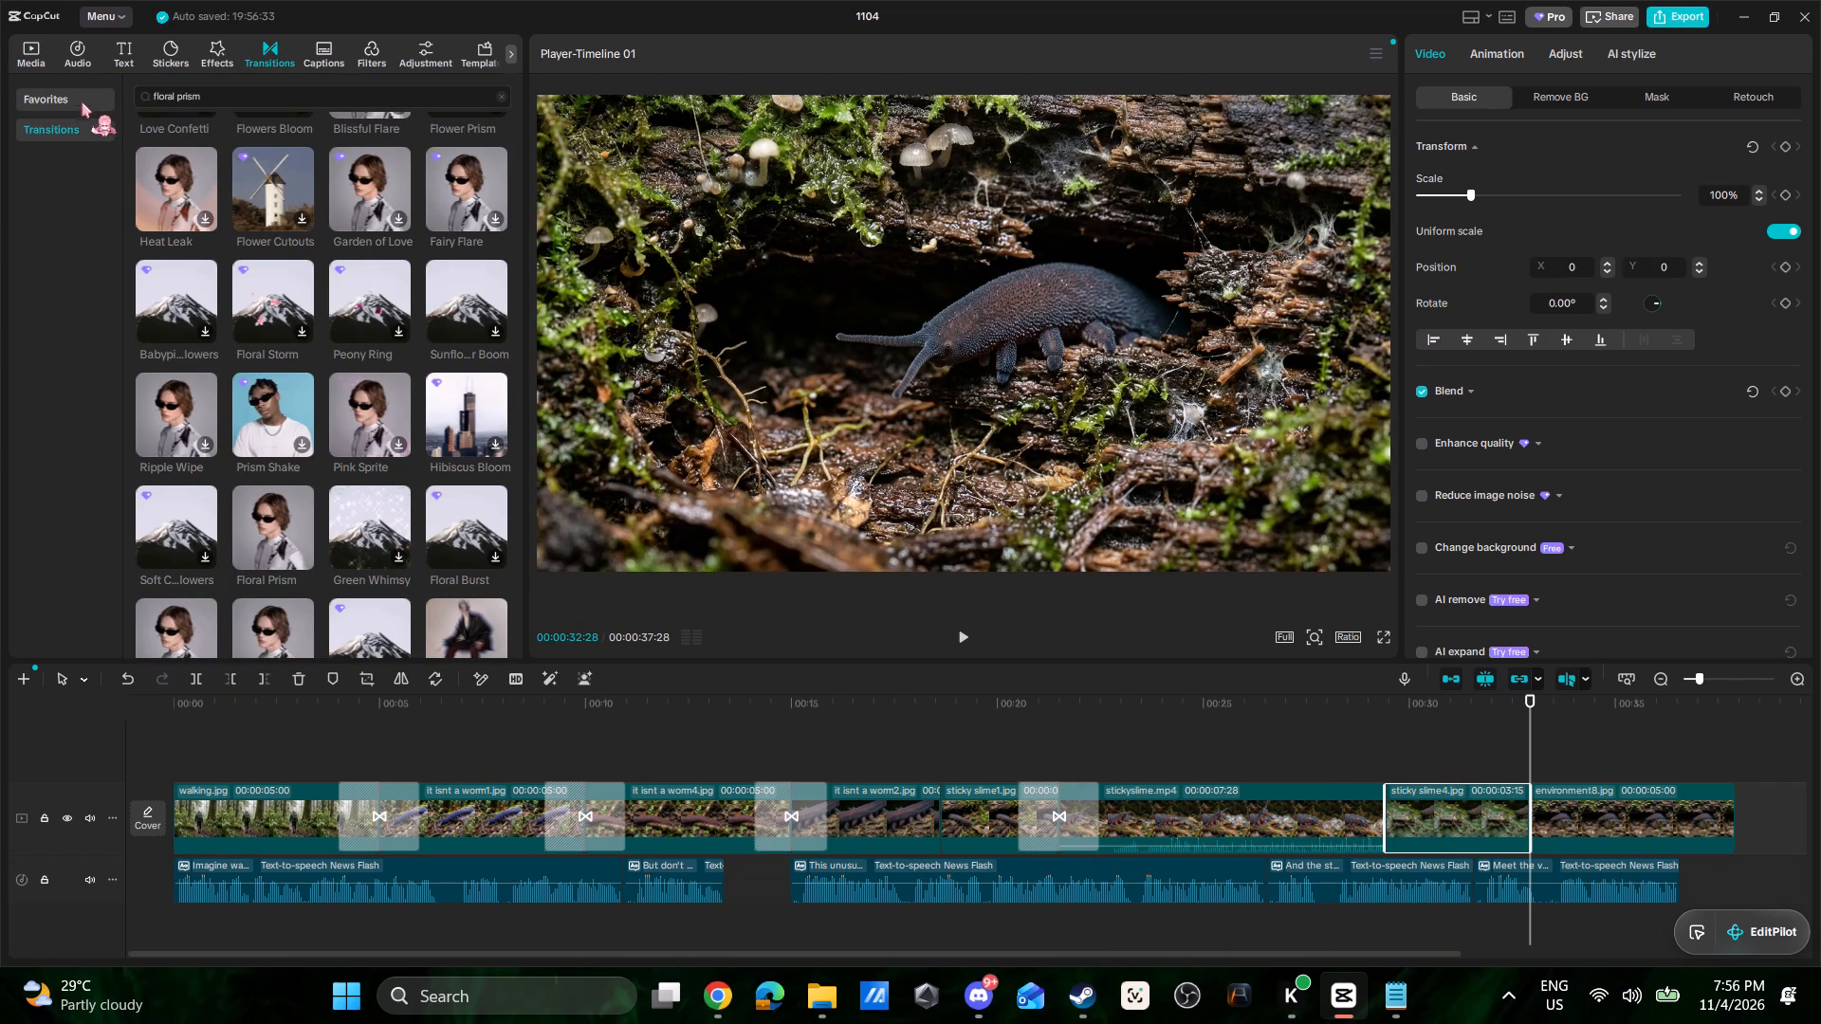
pyautogui.click(81, 99)
pyautogui.moveTo(173, 117); pyautogui.dragTo(1315, 766)
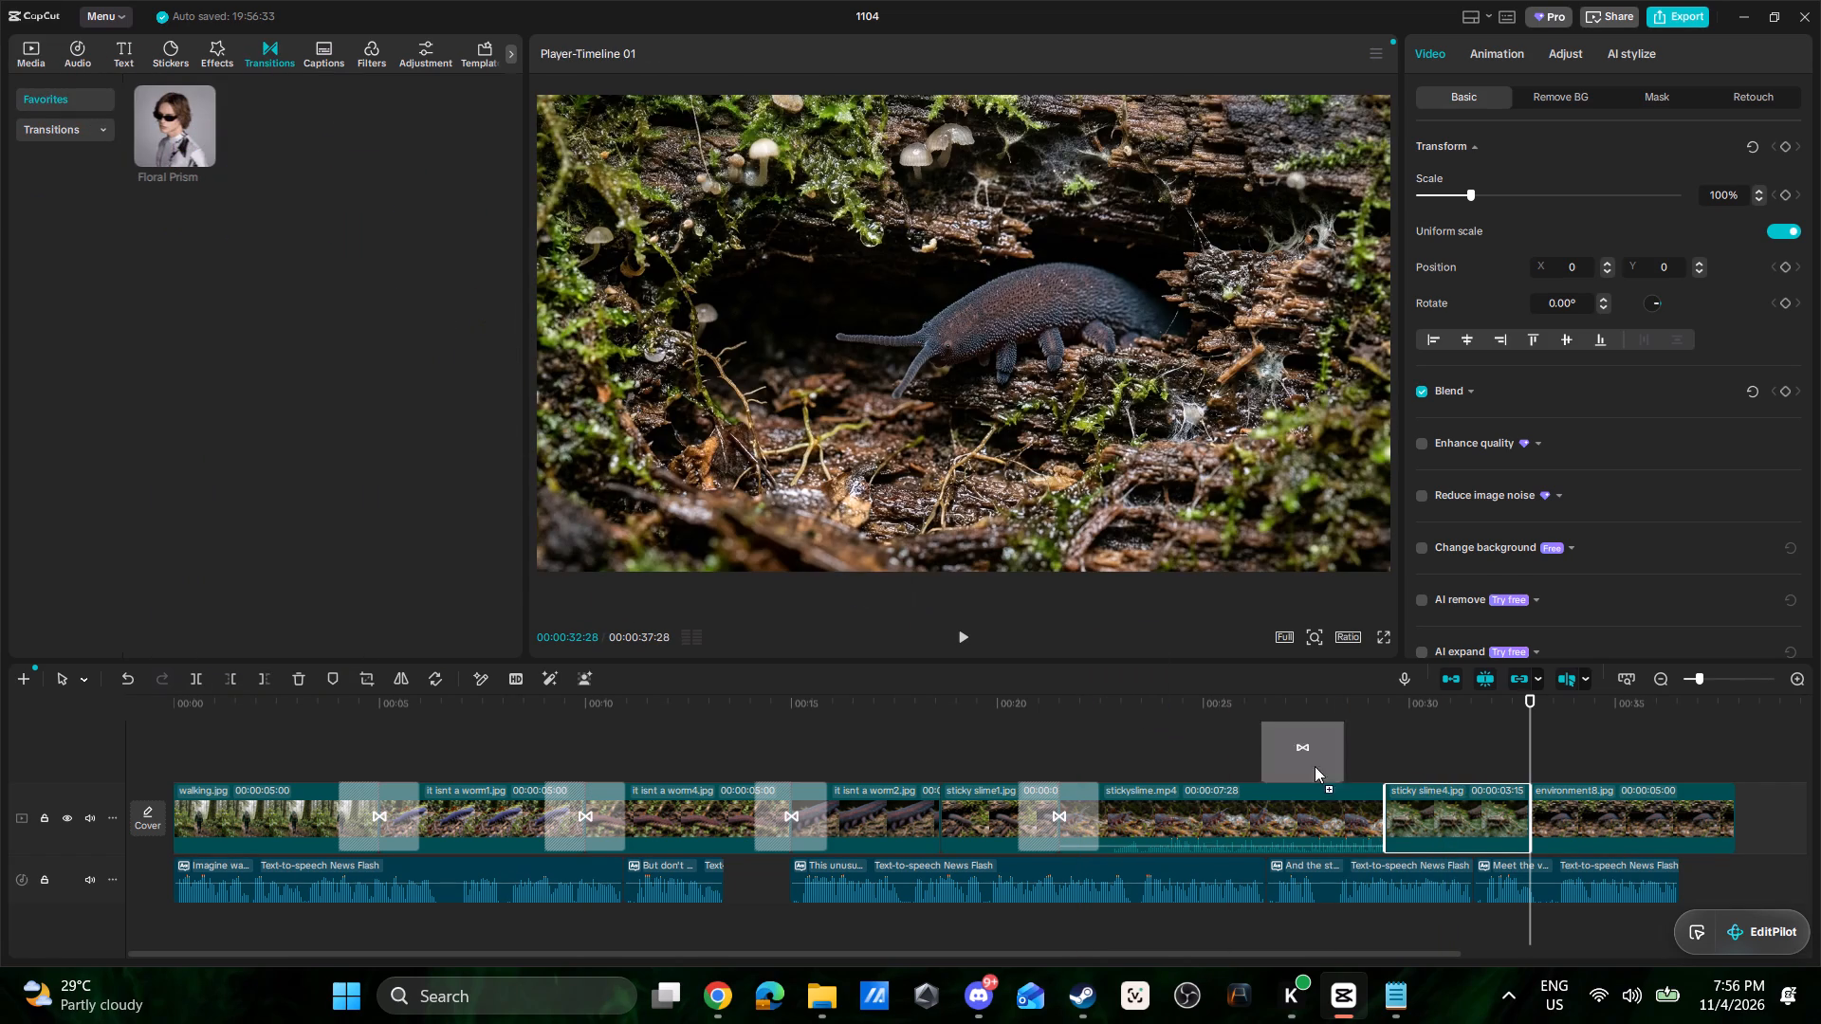
pyautogui.moveTo(1315, 766); pyautogui.dragTo(1359, 814)
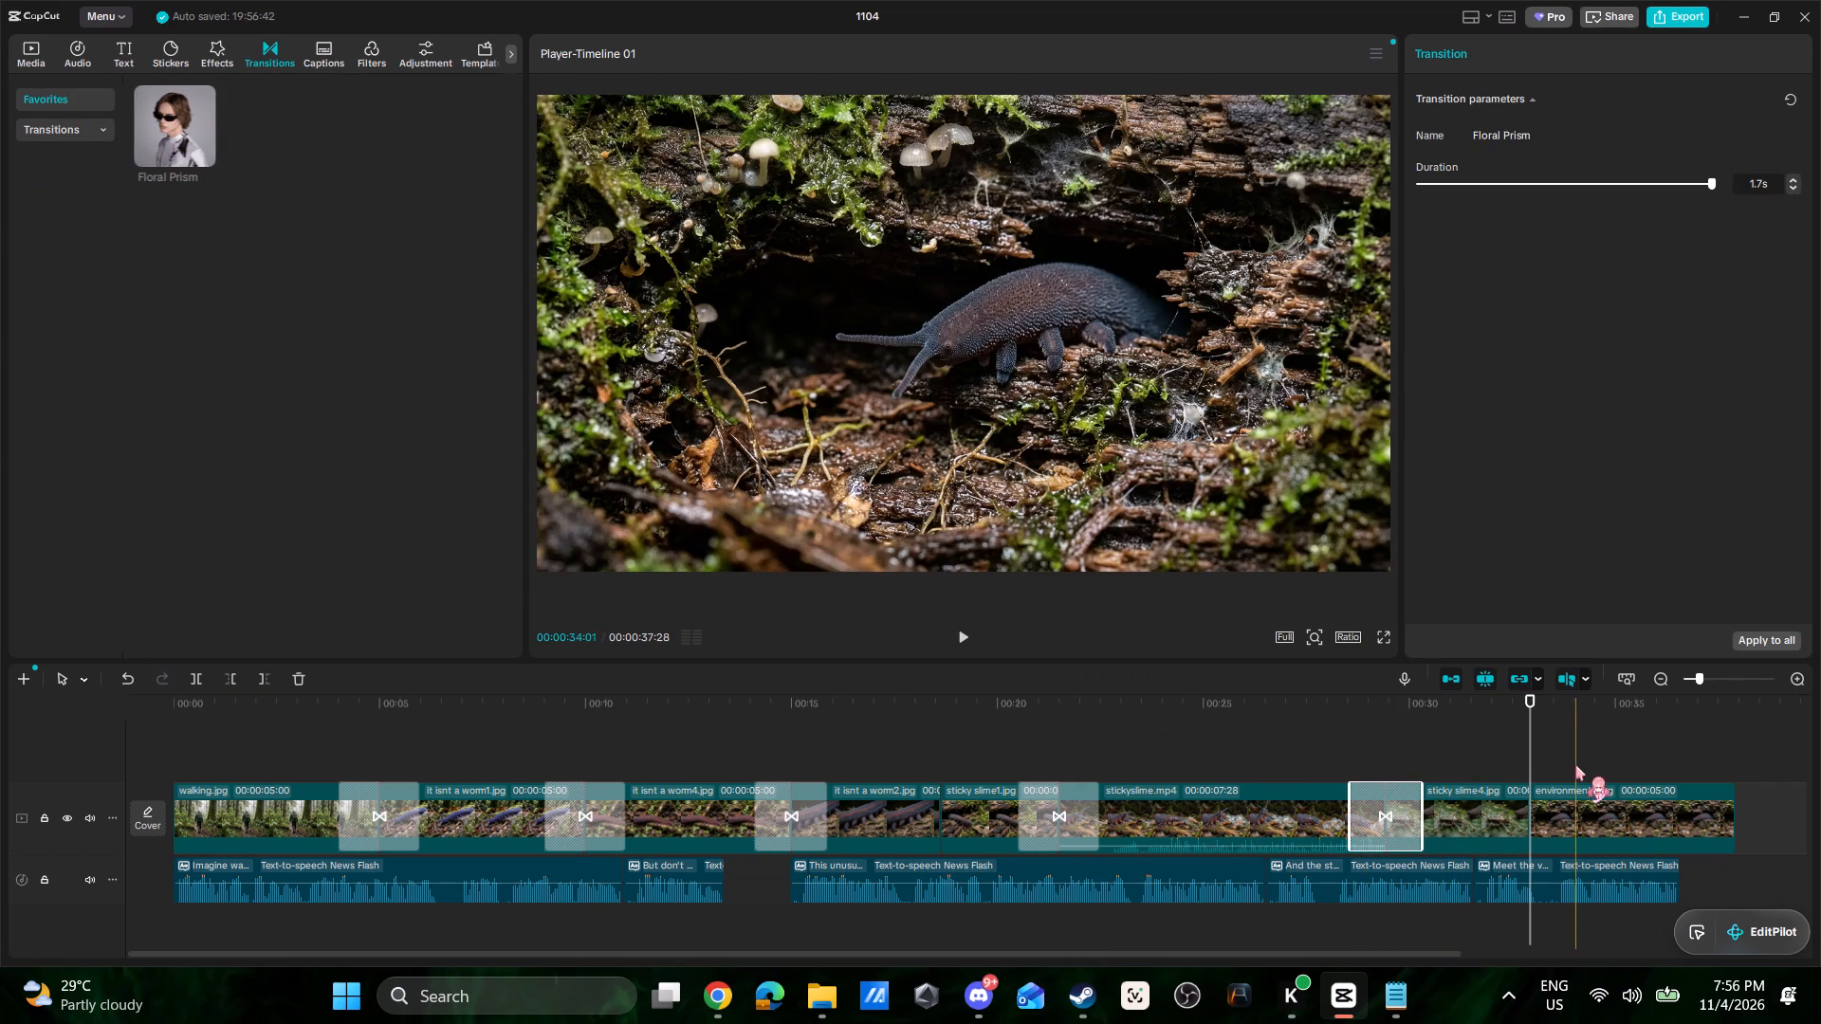
# Play the timeline from about 00:26 to check the new transition and the last clips against the narration.
pyautogui.moveTo(1533, 696); pyautogui.dragTo(1250, 695)
pyautogui.press('space')
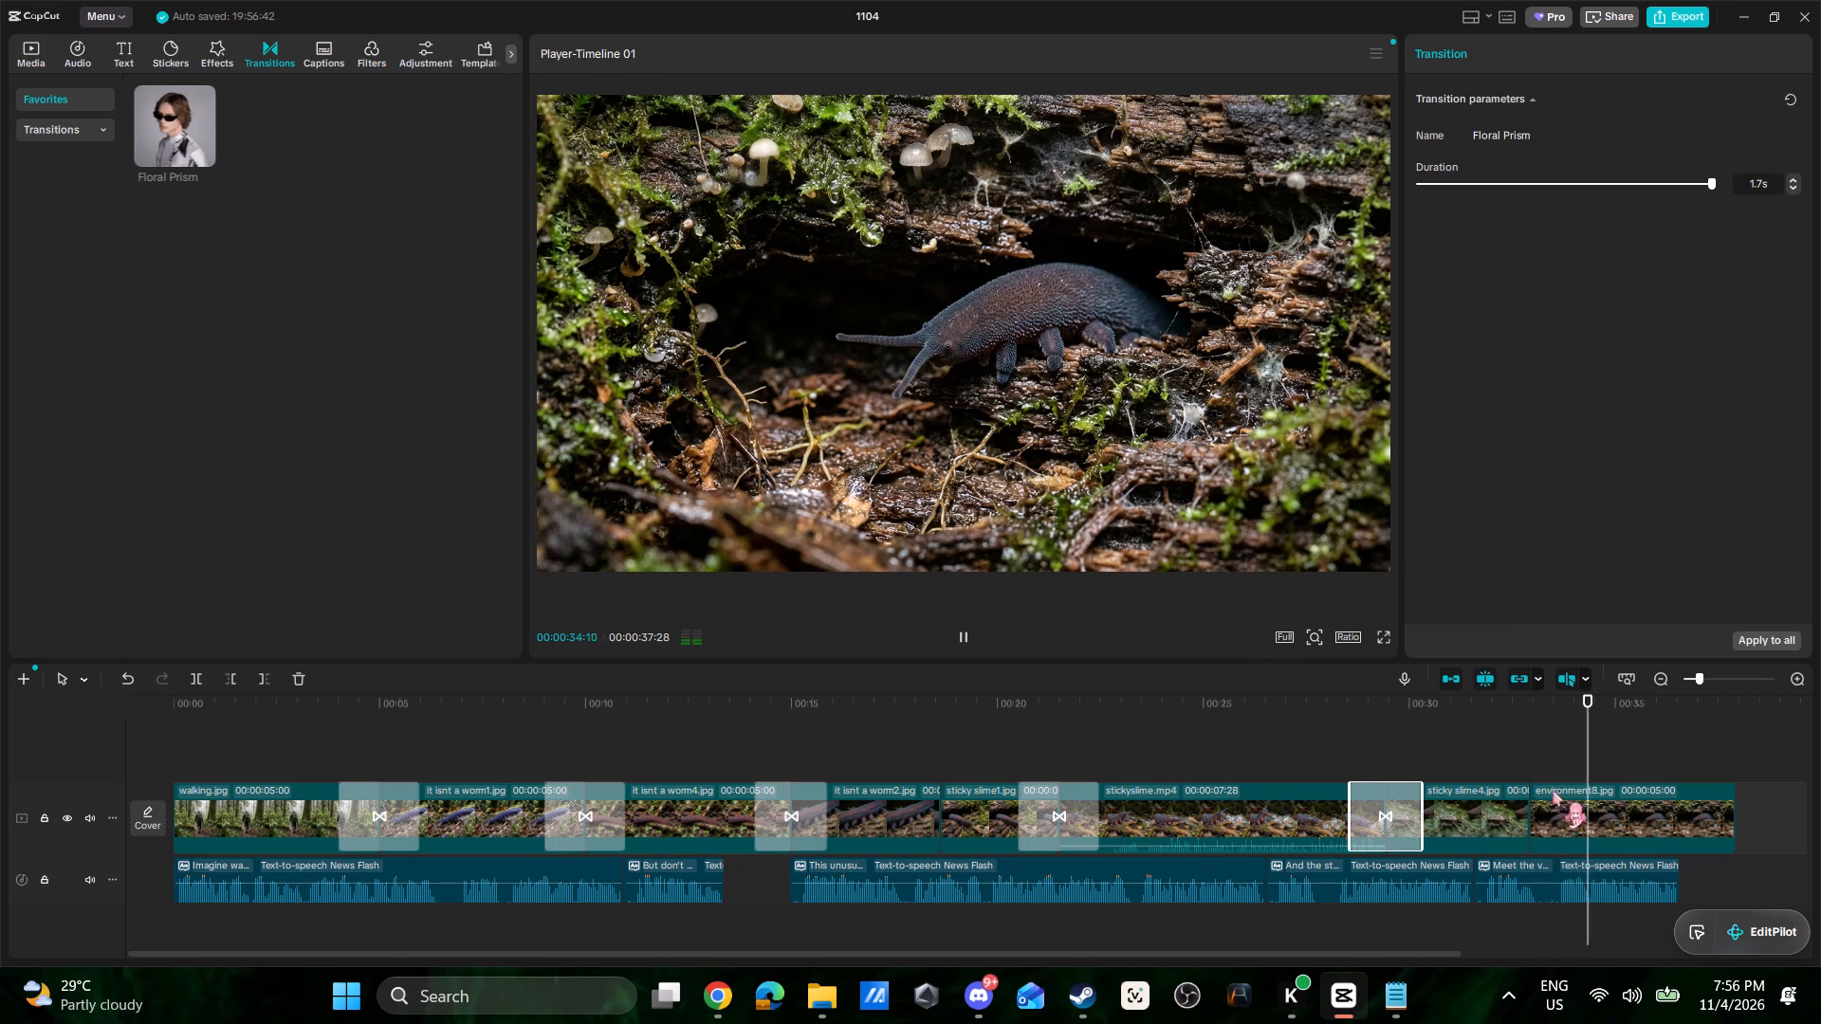
pyautogui.press('space')
# Trim the end of sticky slime4.jpg back to the start of the "Meet the v..." narration clip, at about 00:31.
pyautogui.click(1521, 824)
pyautogui.moveTo(1532, 824); pyautogui.dragTo(1477, 830)
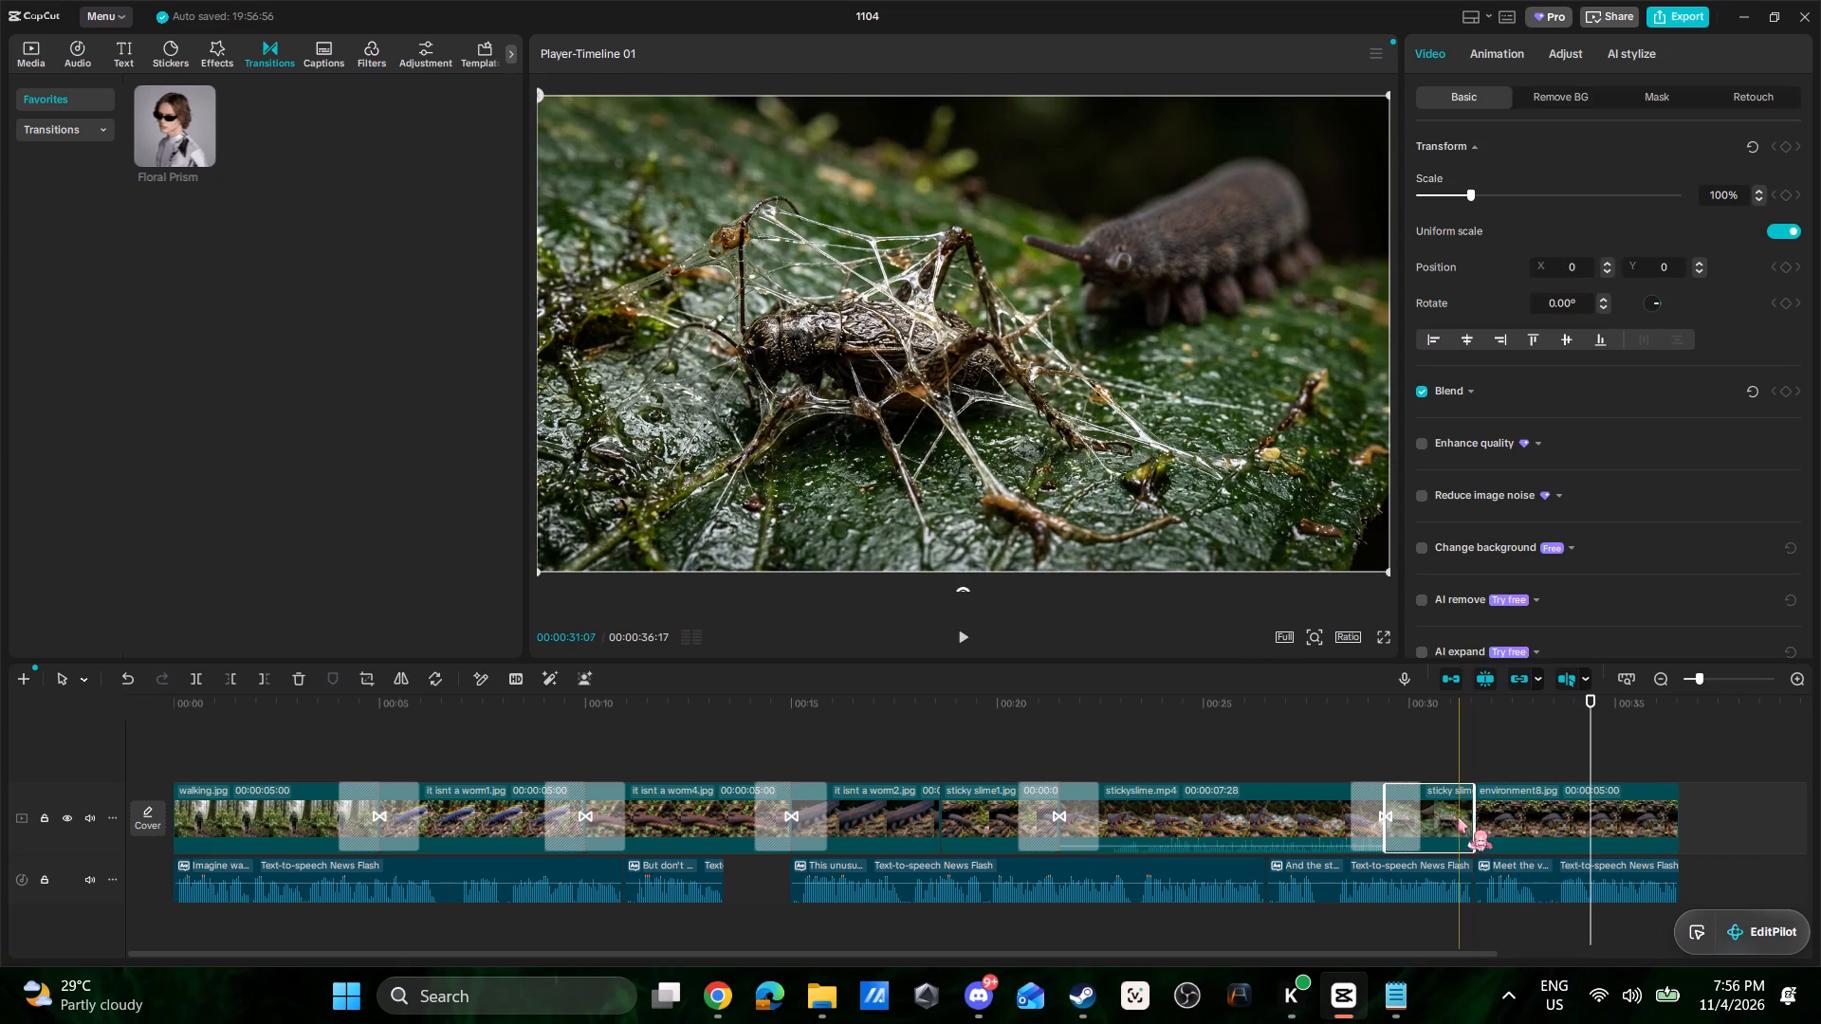
# Play the timeline from about 00:29 to the end, and reread the following script sections in Notepad.
pyautogui.click(1310, 818)
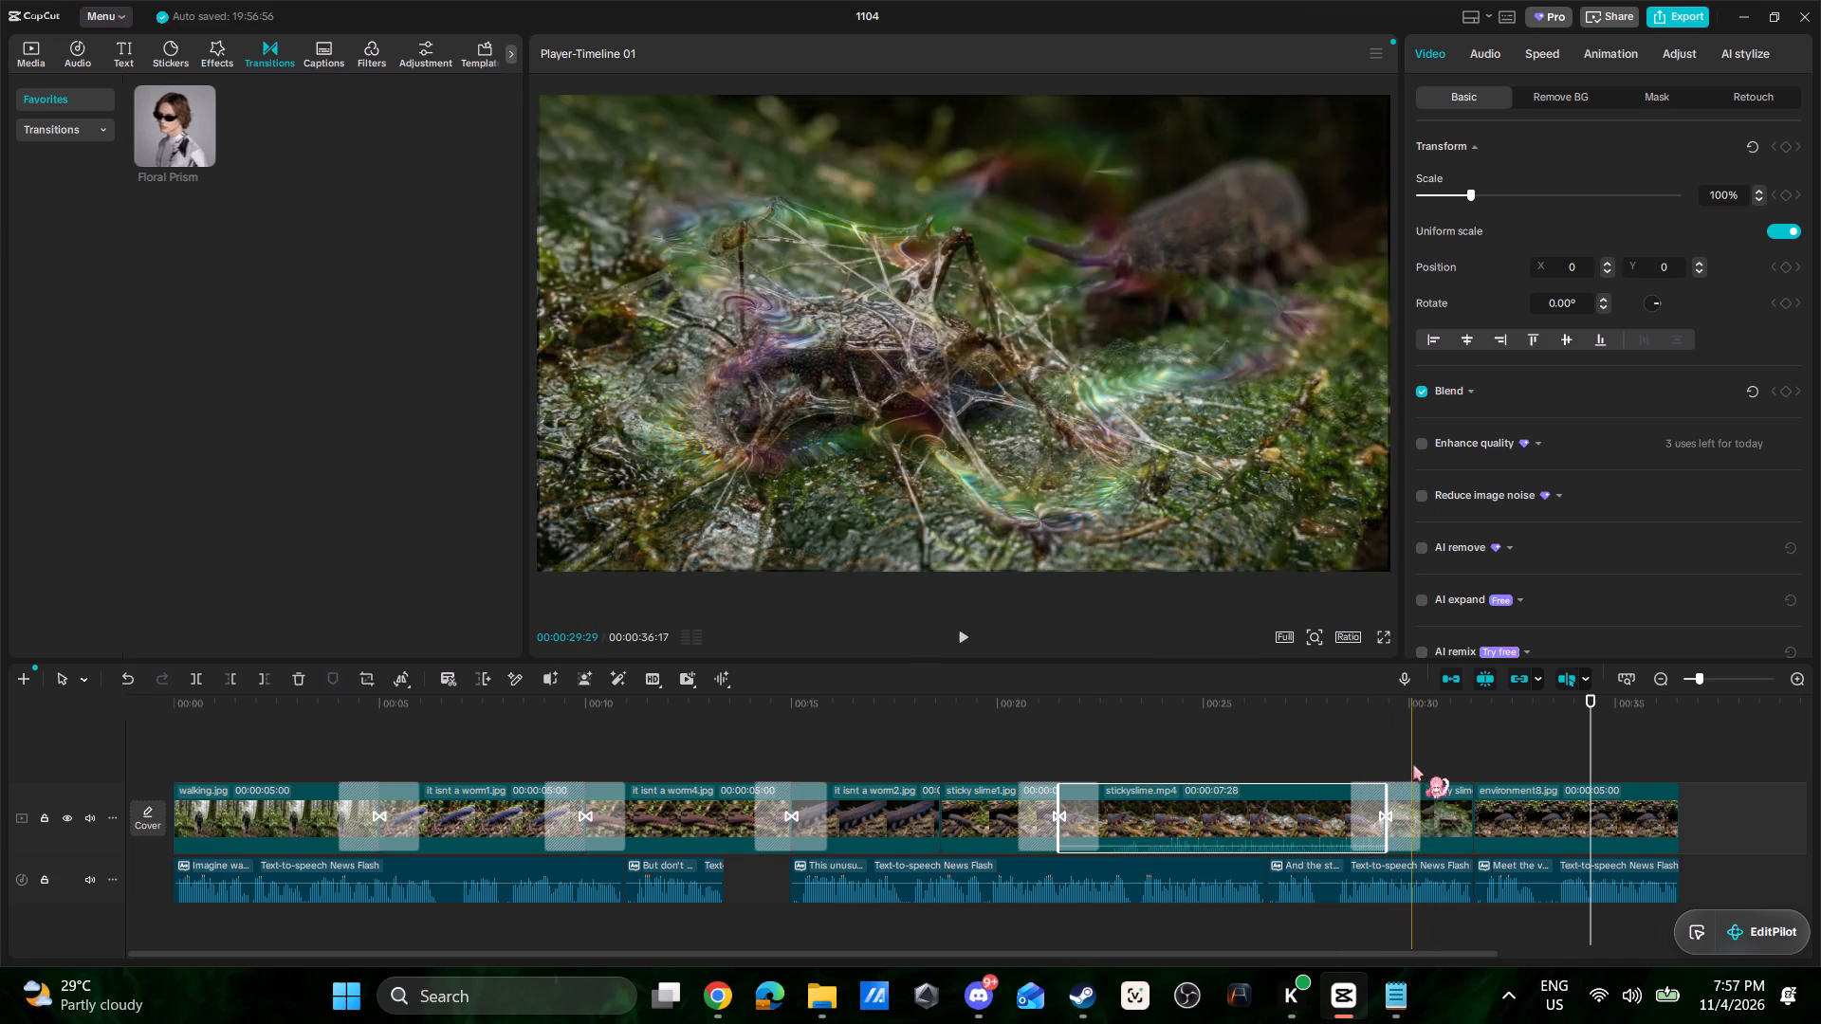
pyautogui.click(1372, 757)
pyautogui.press('space')
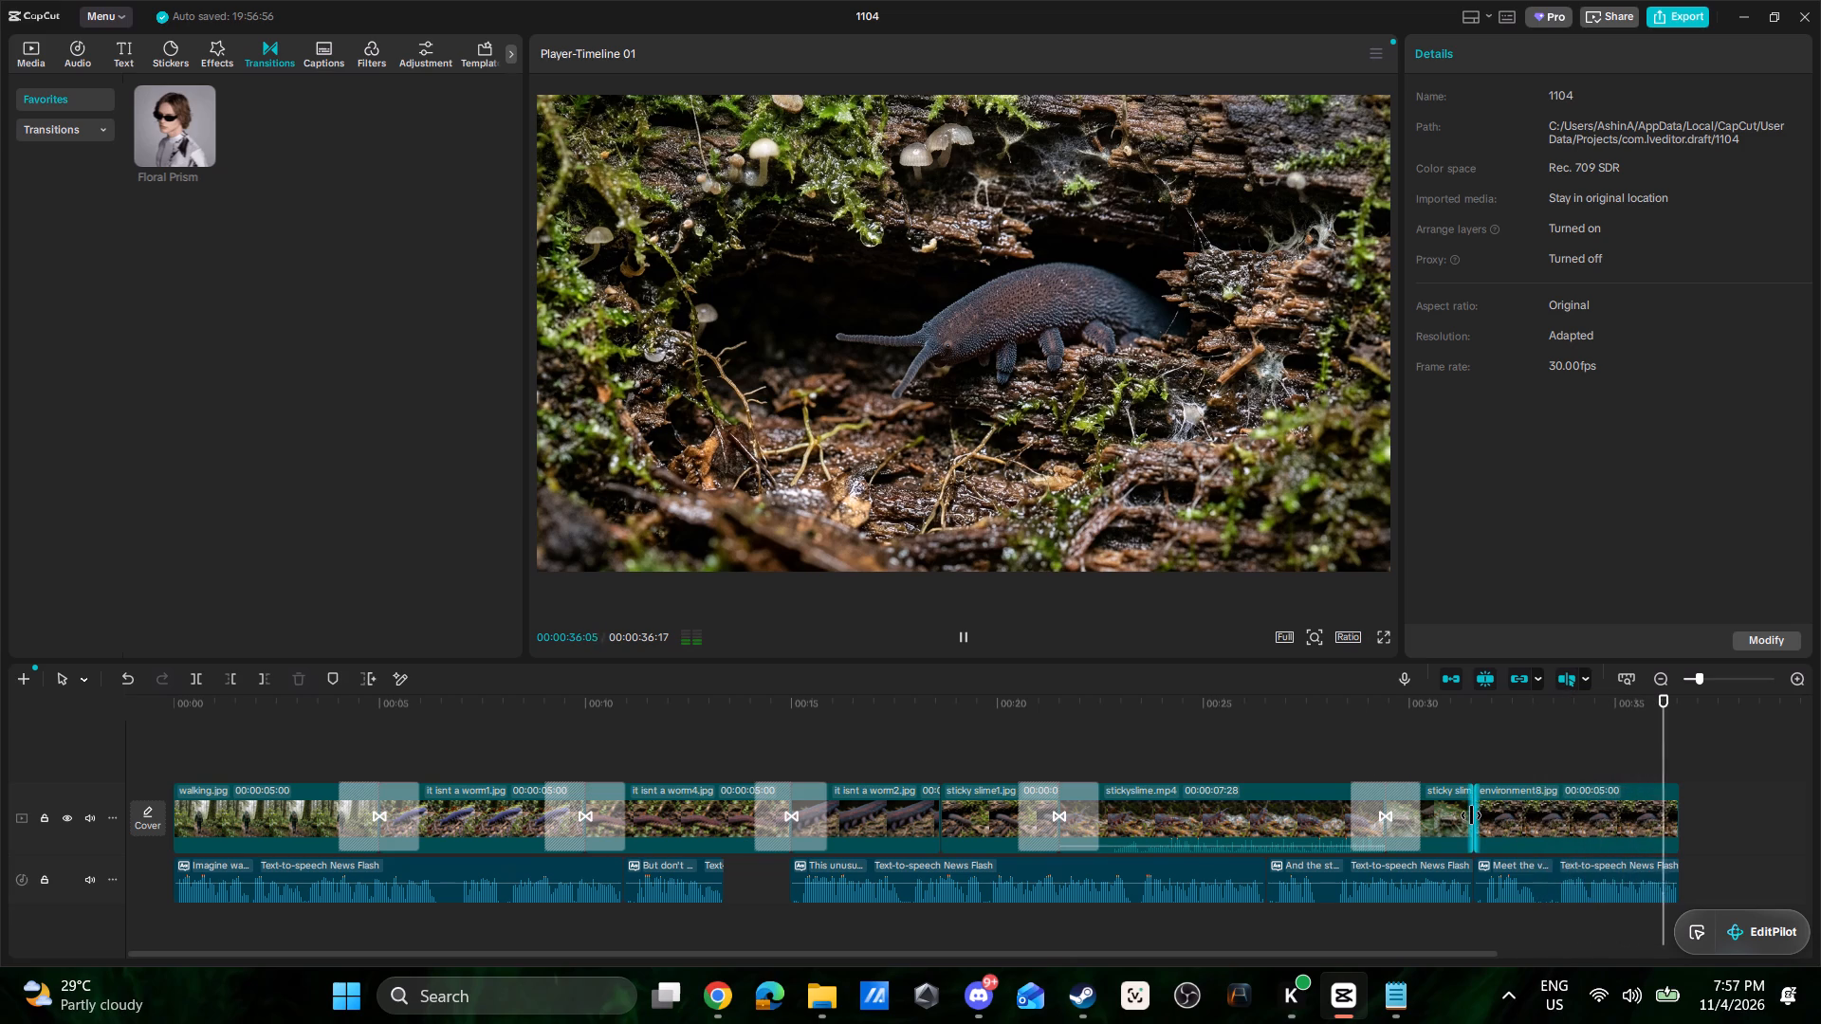
pyautogui.hotkey('alt', 'Tab')
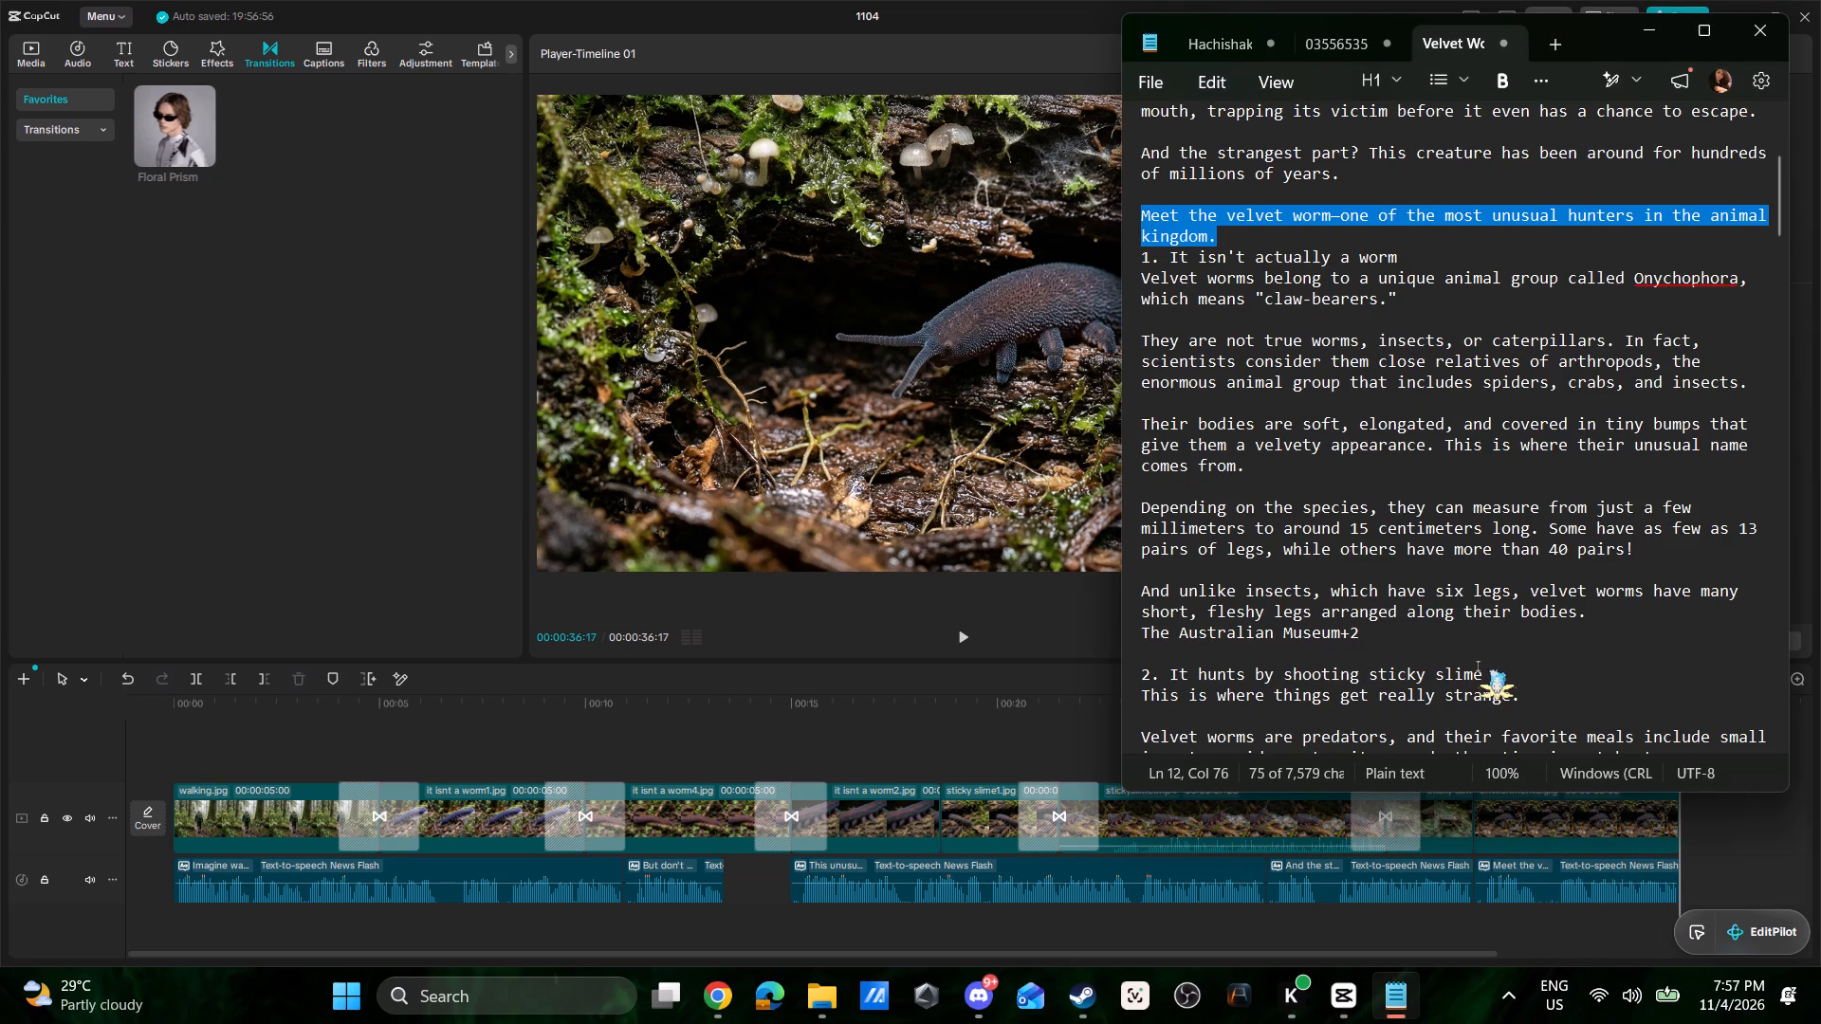
pyautogui.scroll(-3, 1400, 636)
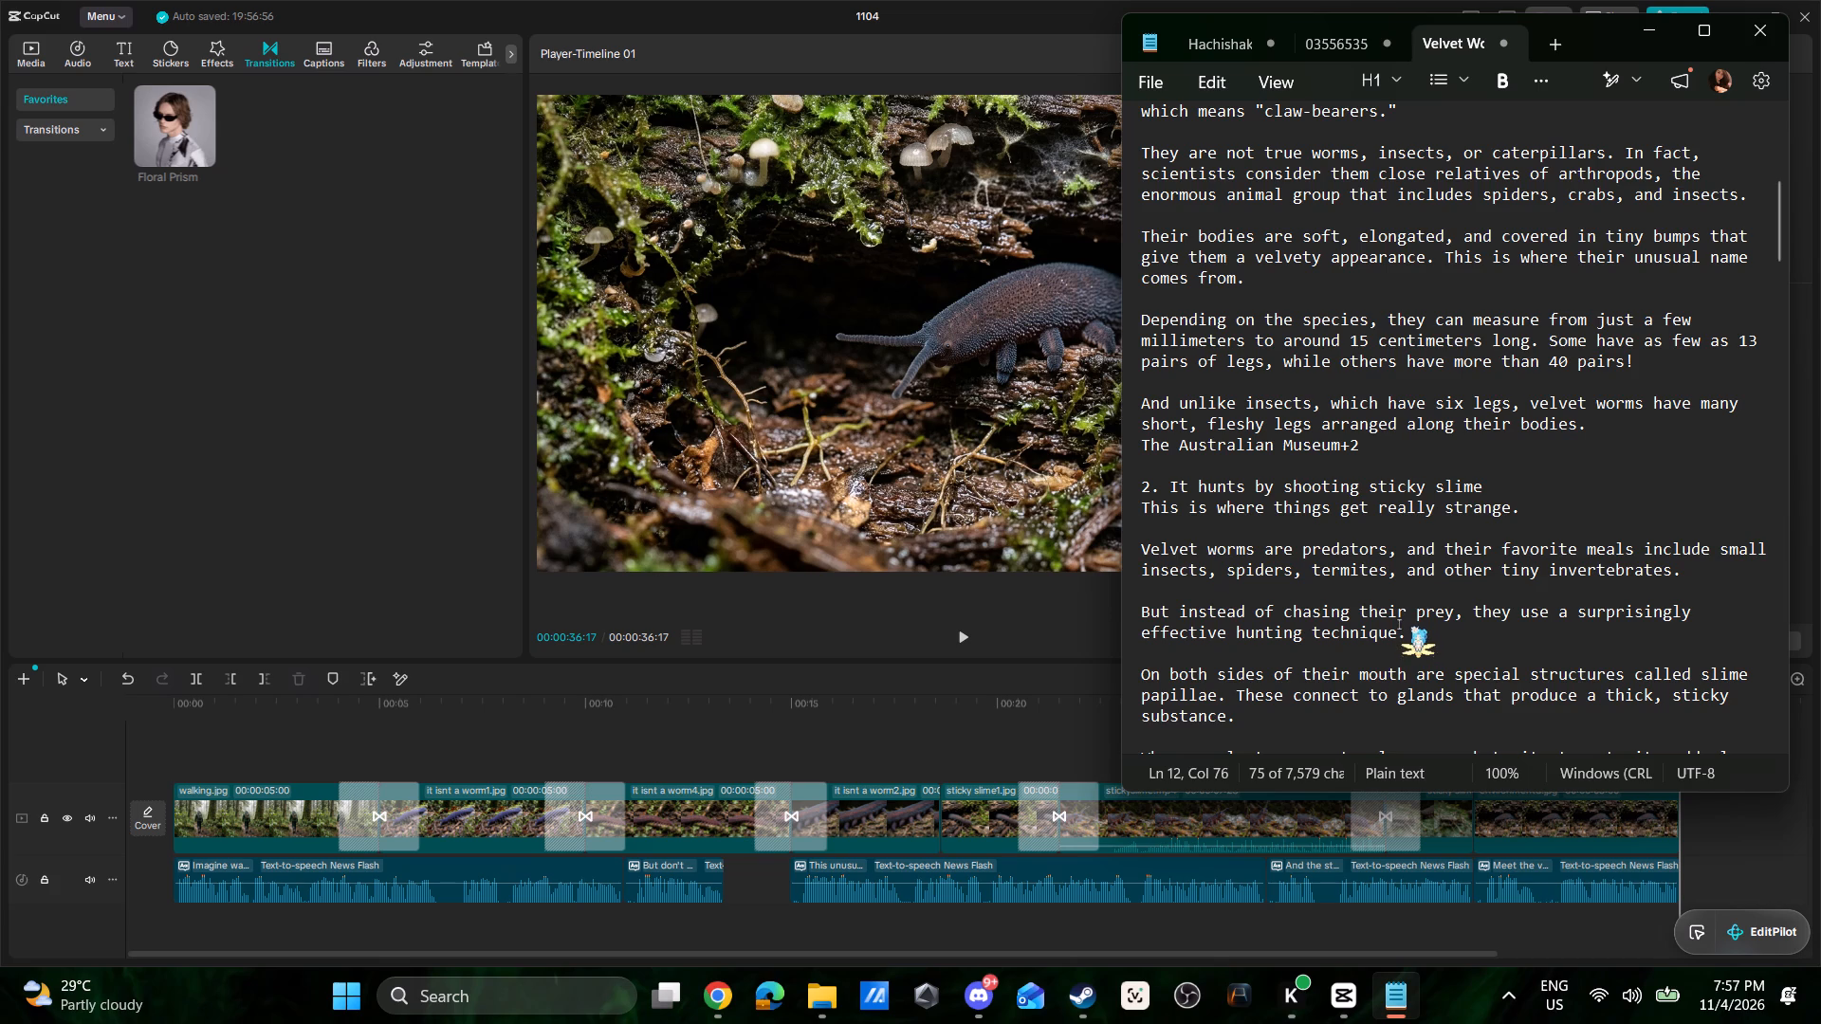
pyautogui.scroll(-1, 1400, 625)
pyautogui.scroll(2, 1400, 625)
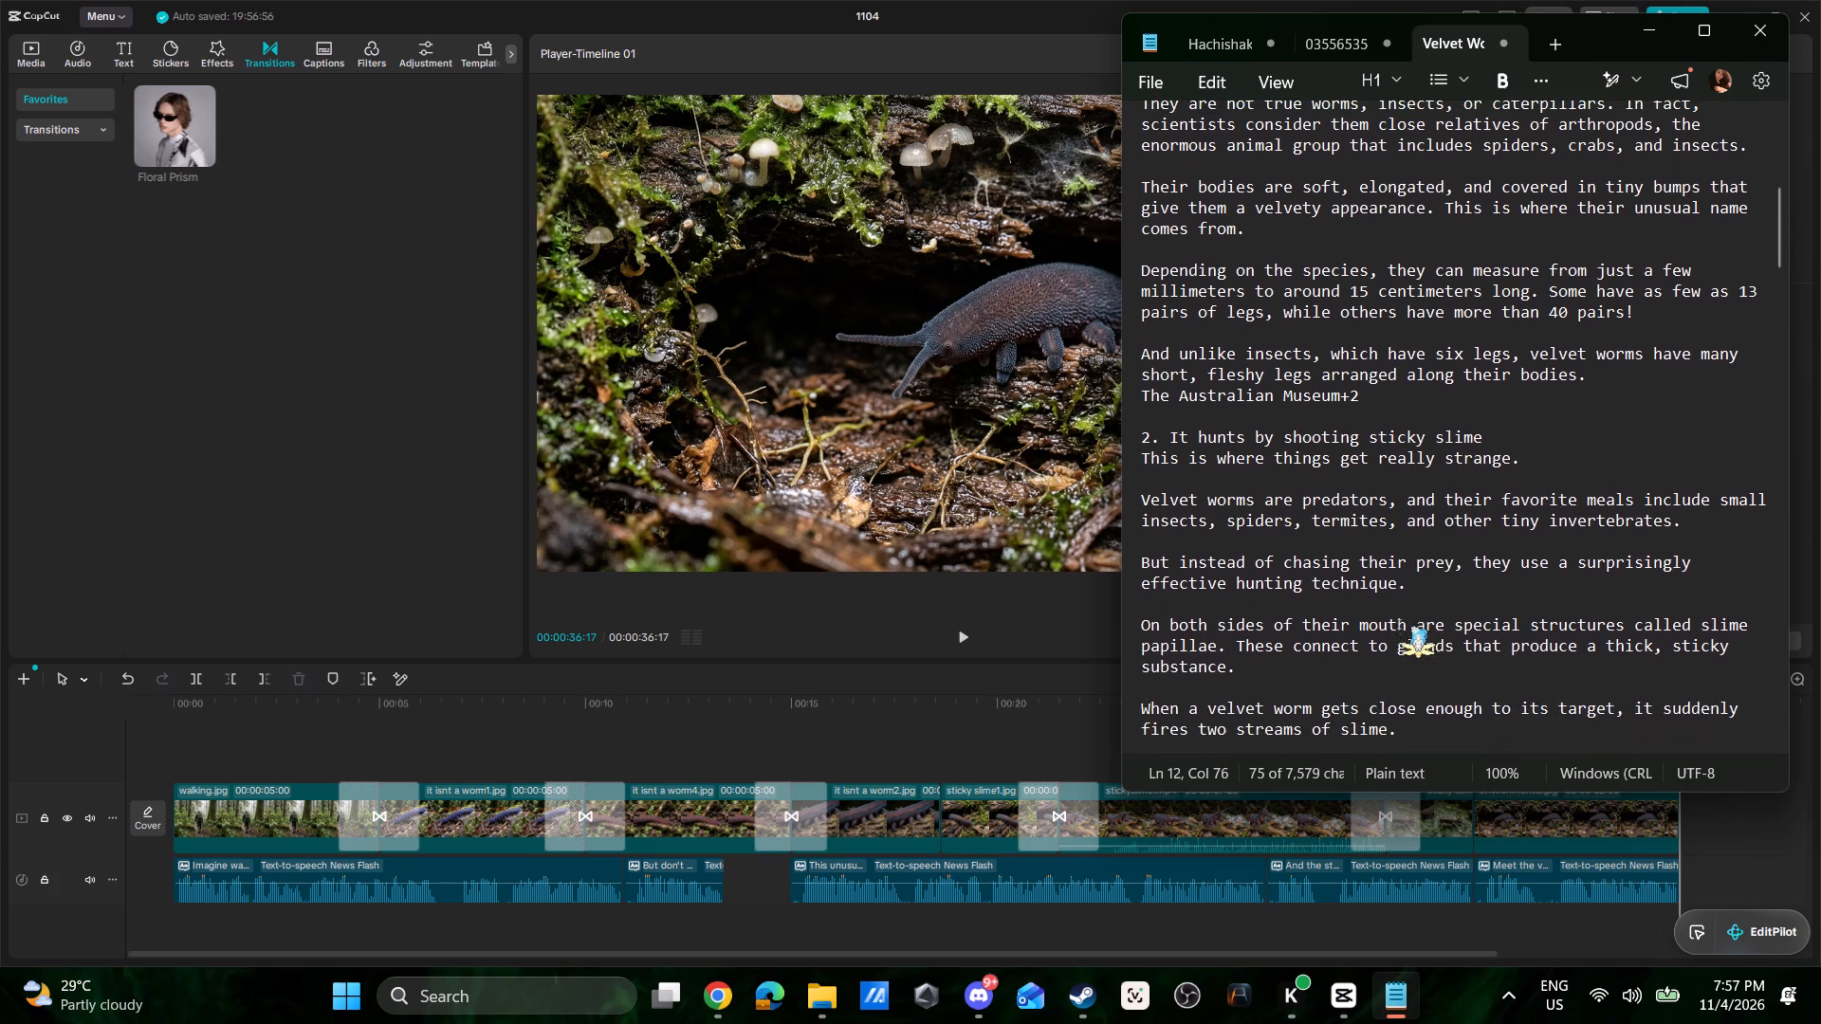
pyautogui.scroll(1, 1400, 624)
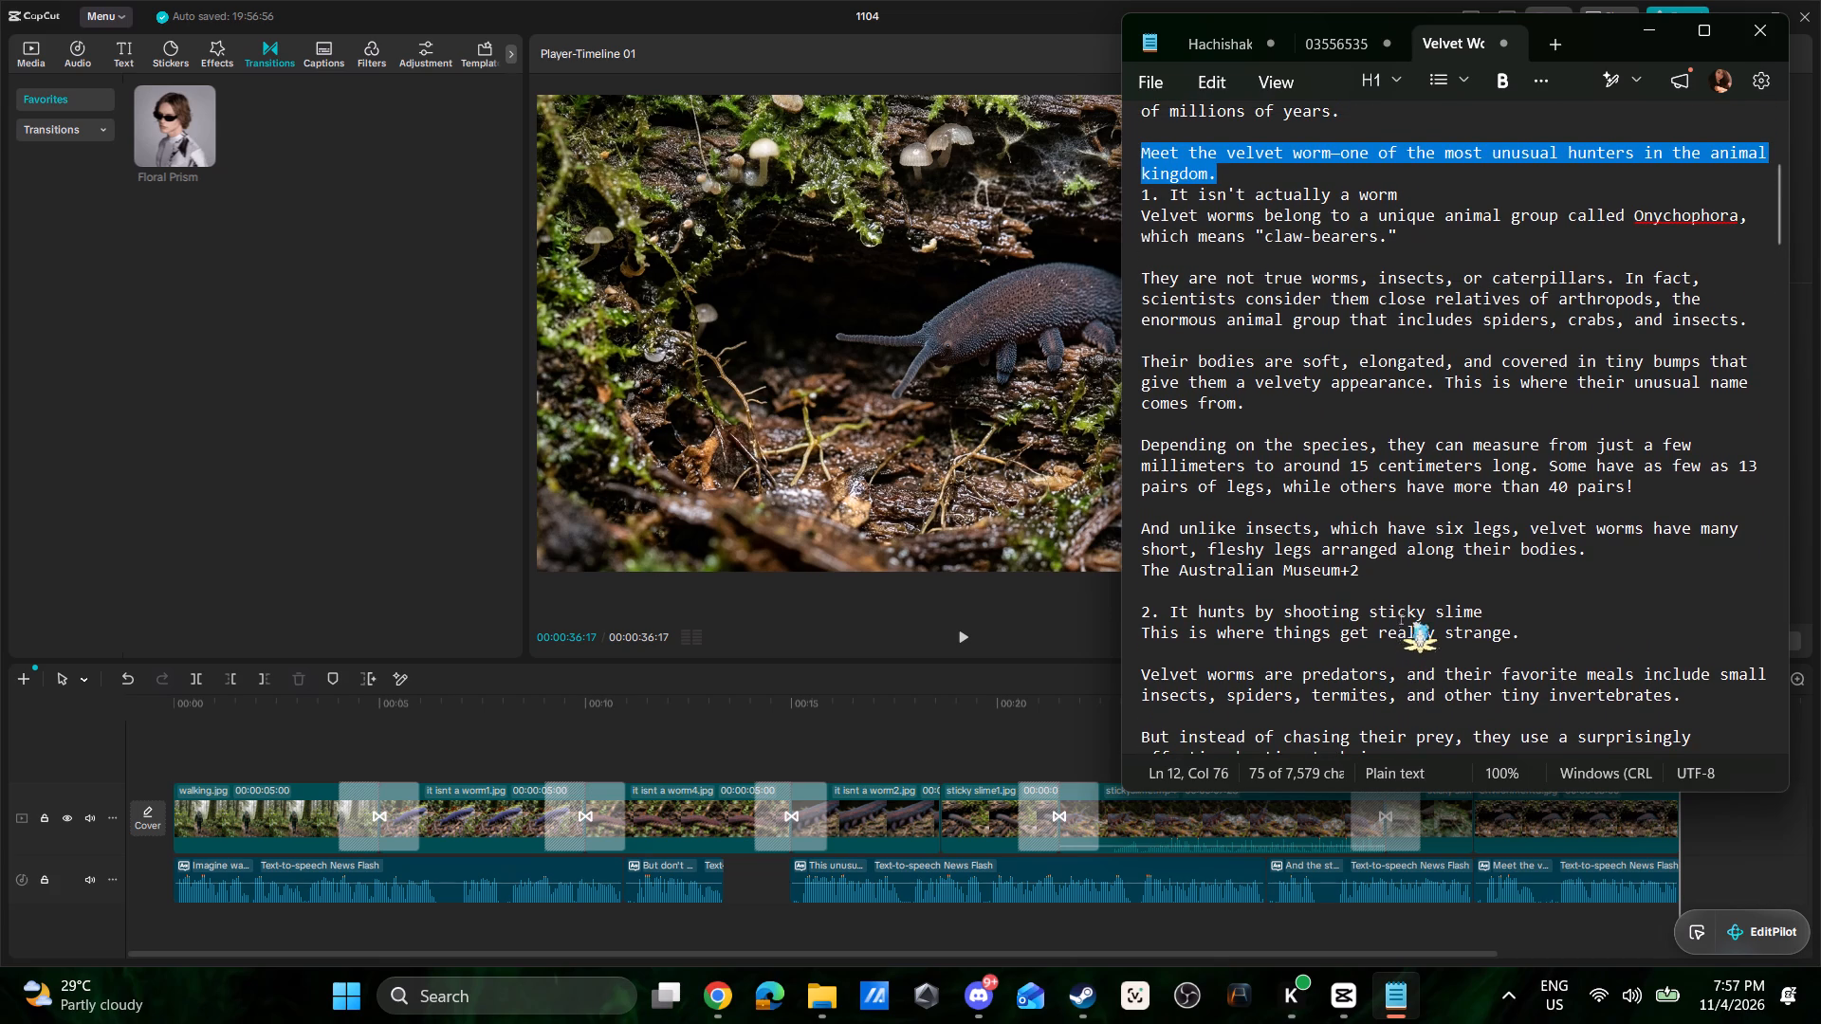
# Delete the stickyslime.mp4 clip from the timeline.
pyautogui.click(1048, 733)
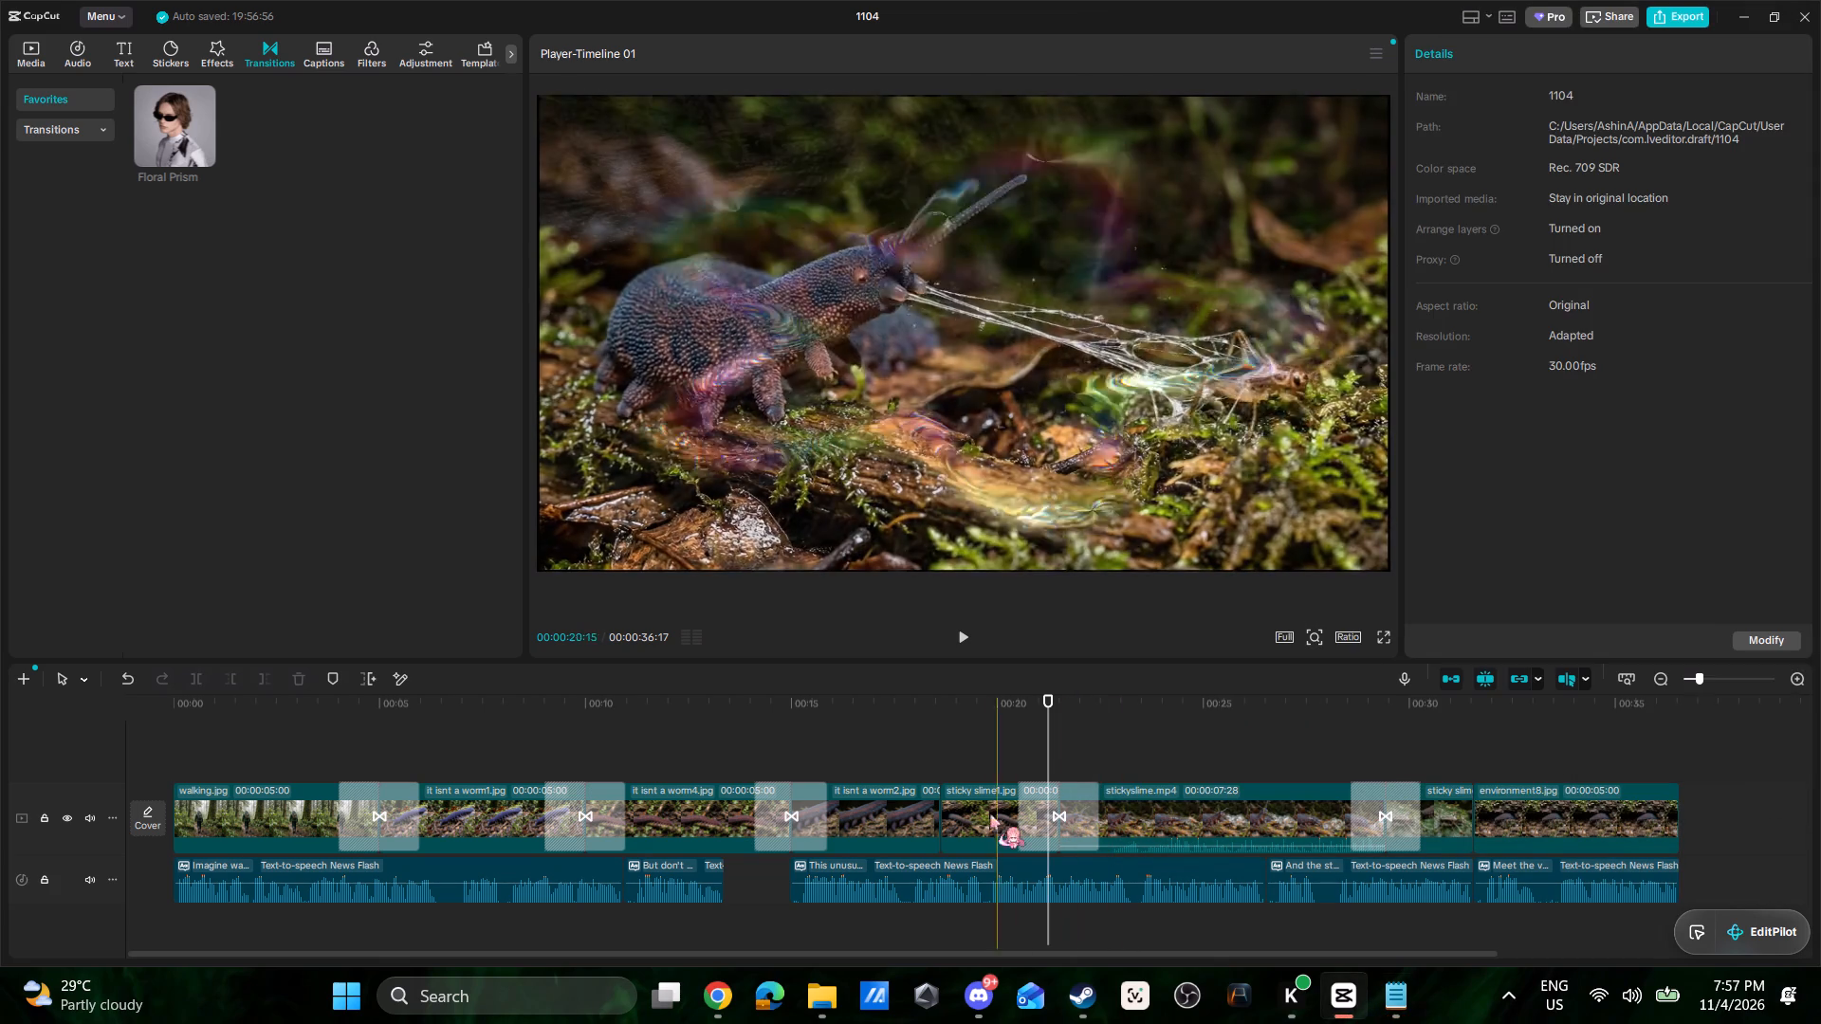
pyautogui.click(981, 814)
pyautogui.click(1142, 813)
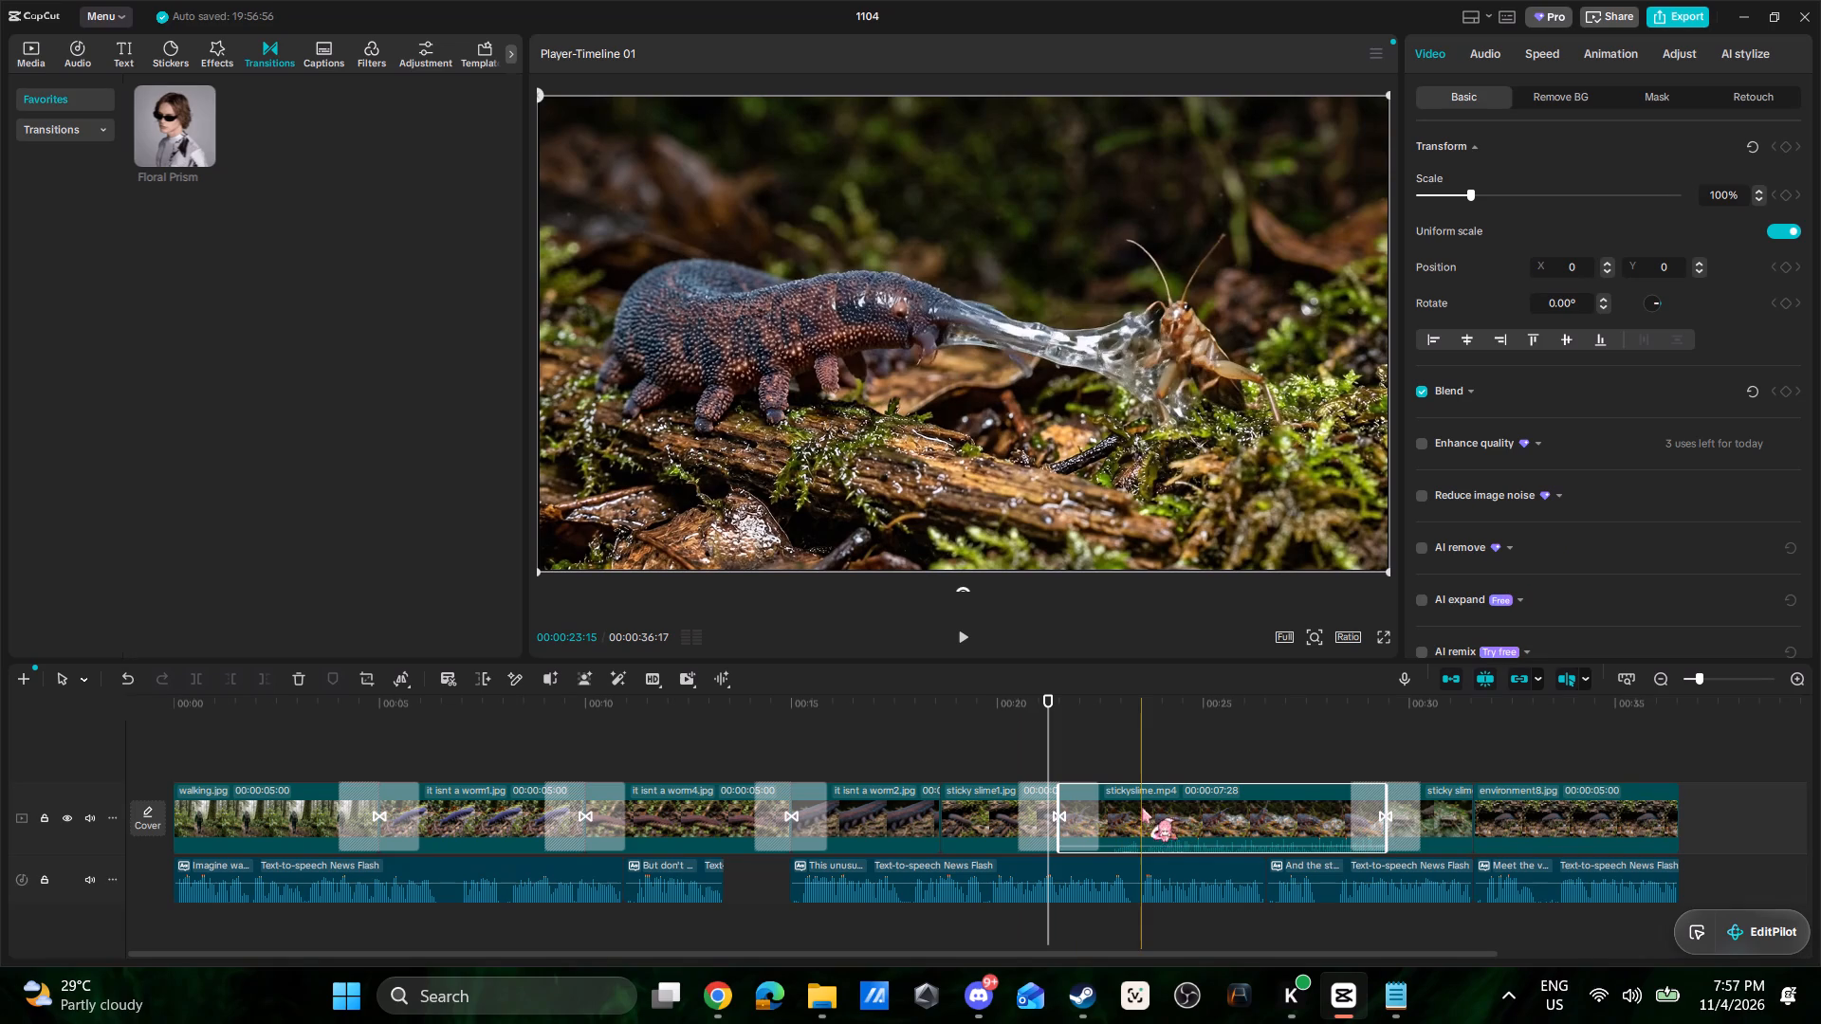
pyautogui.press('Delete')
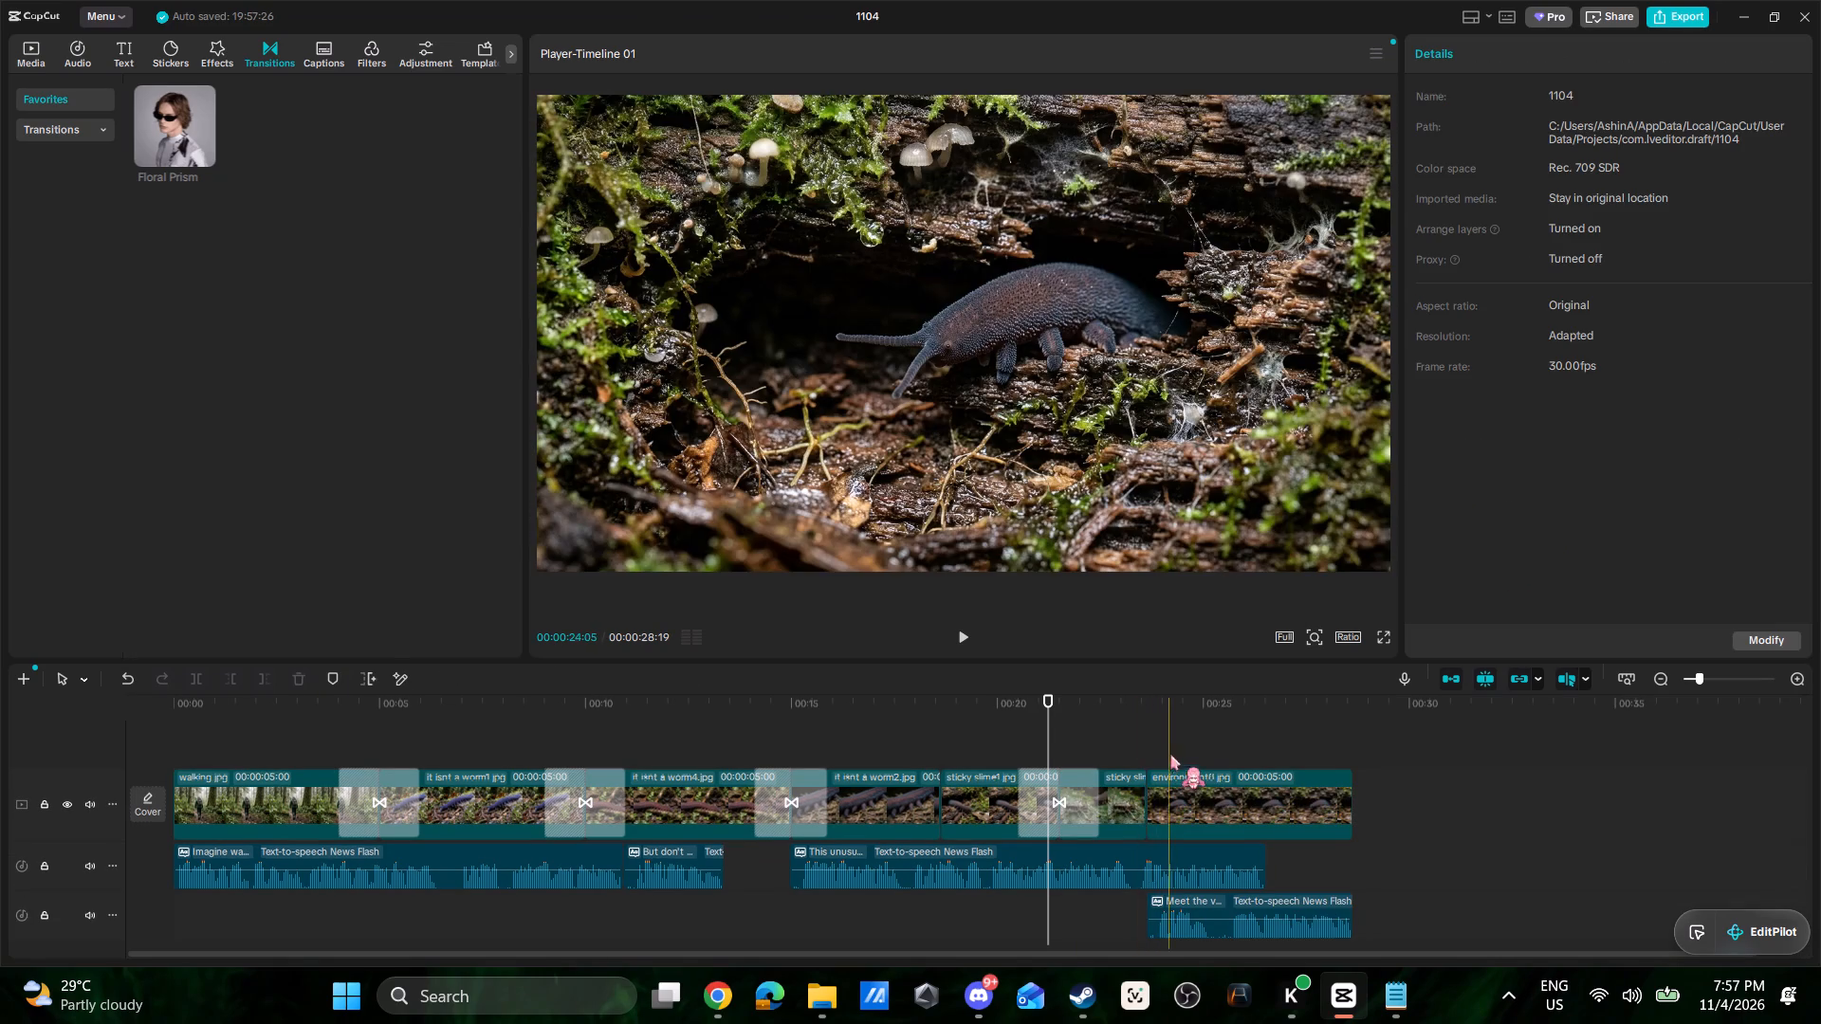
# Move the "Meet the v..." narration clip onto the main narration track at about 00:27 and lock that track.
pyautogui.moveTo(1250, 909); pyautogui.dragTo(1389, 855)
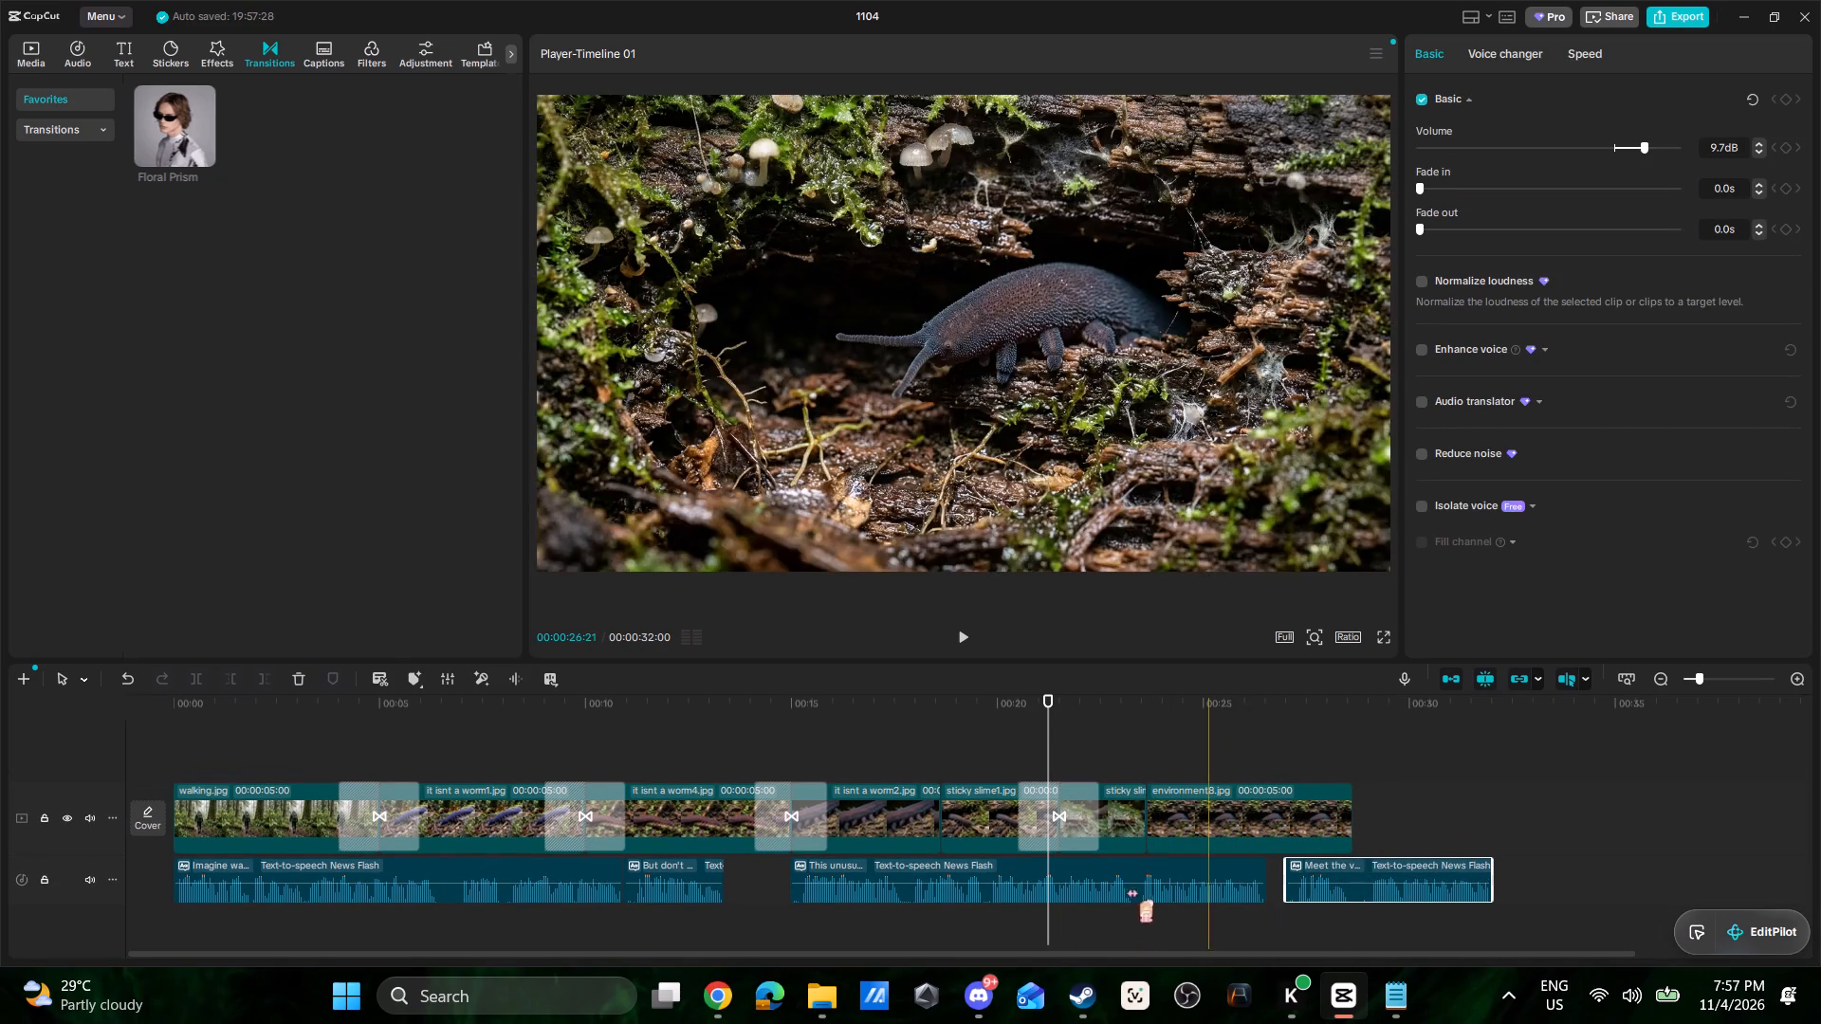
pyautogui.click(43, 882)
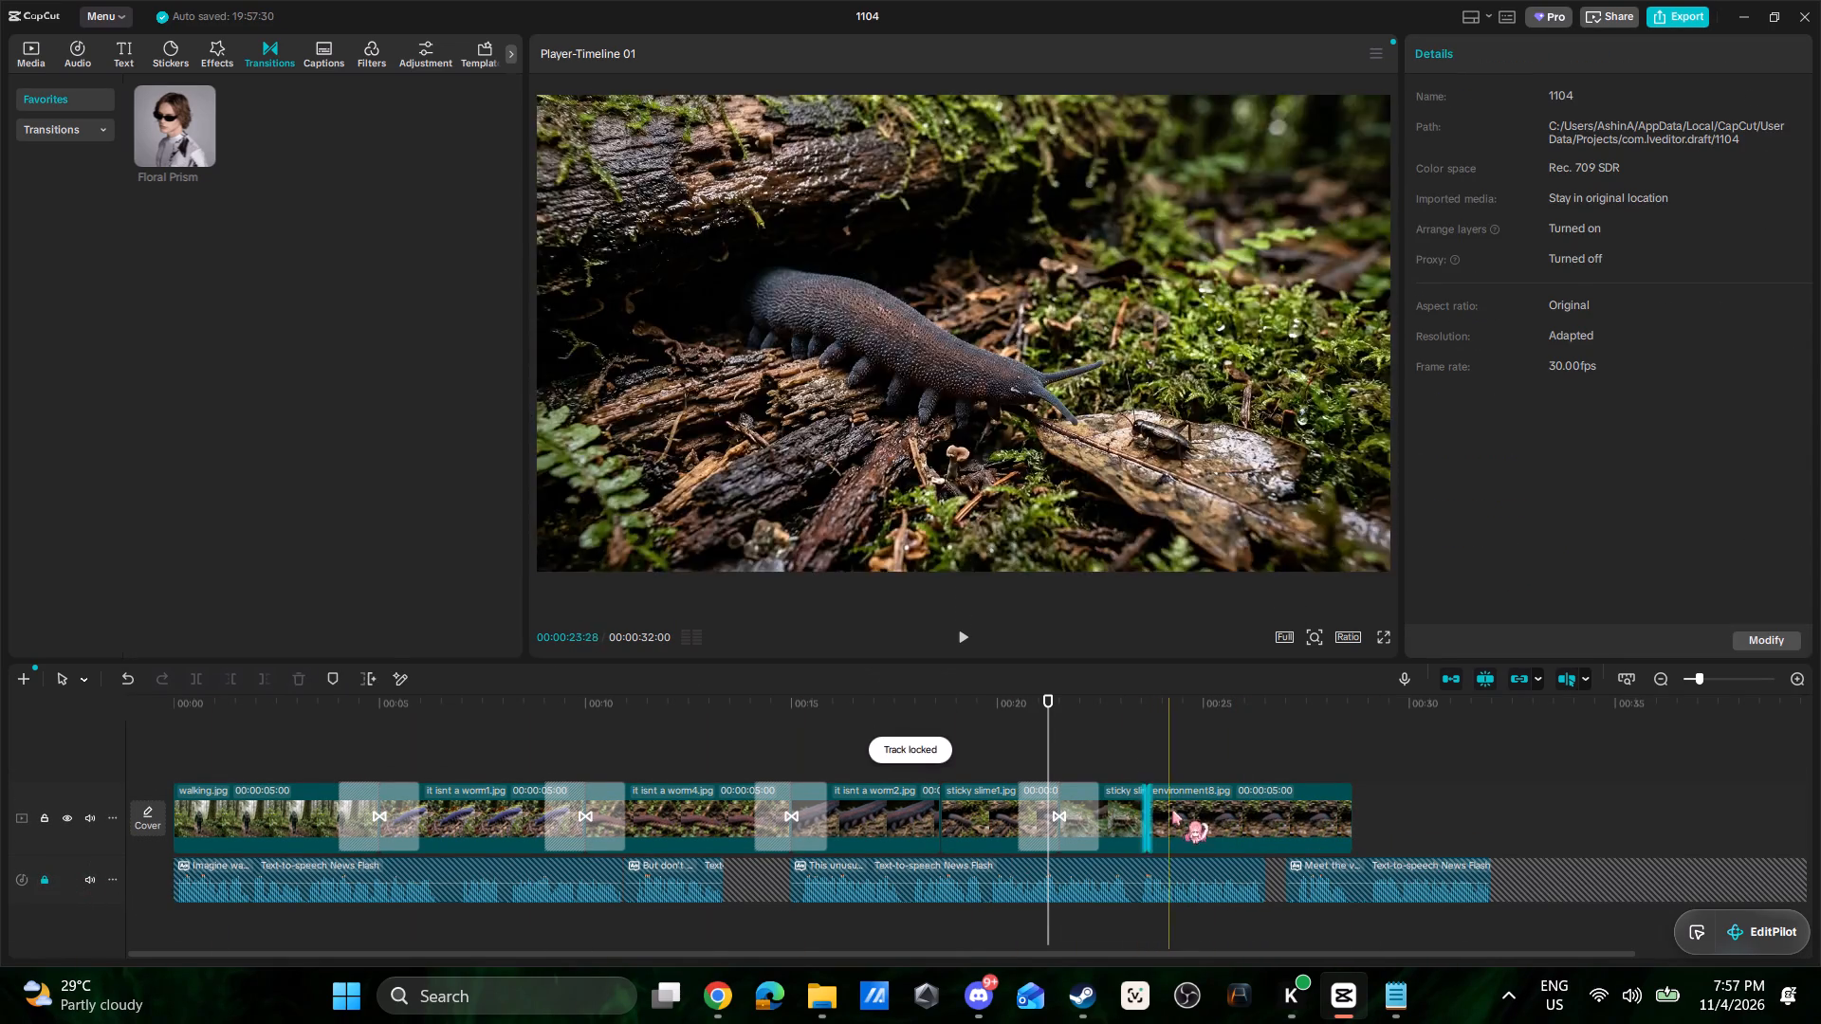
# Delete the sticky slime4.jpg clip from the timeline.
pyautogui.click(1172, 810)
pyautogui.click(1118, 814)
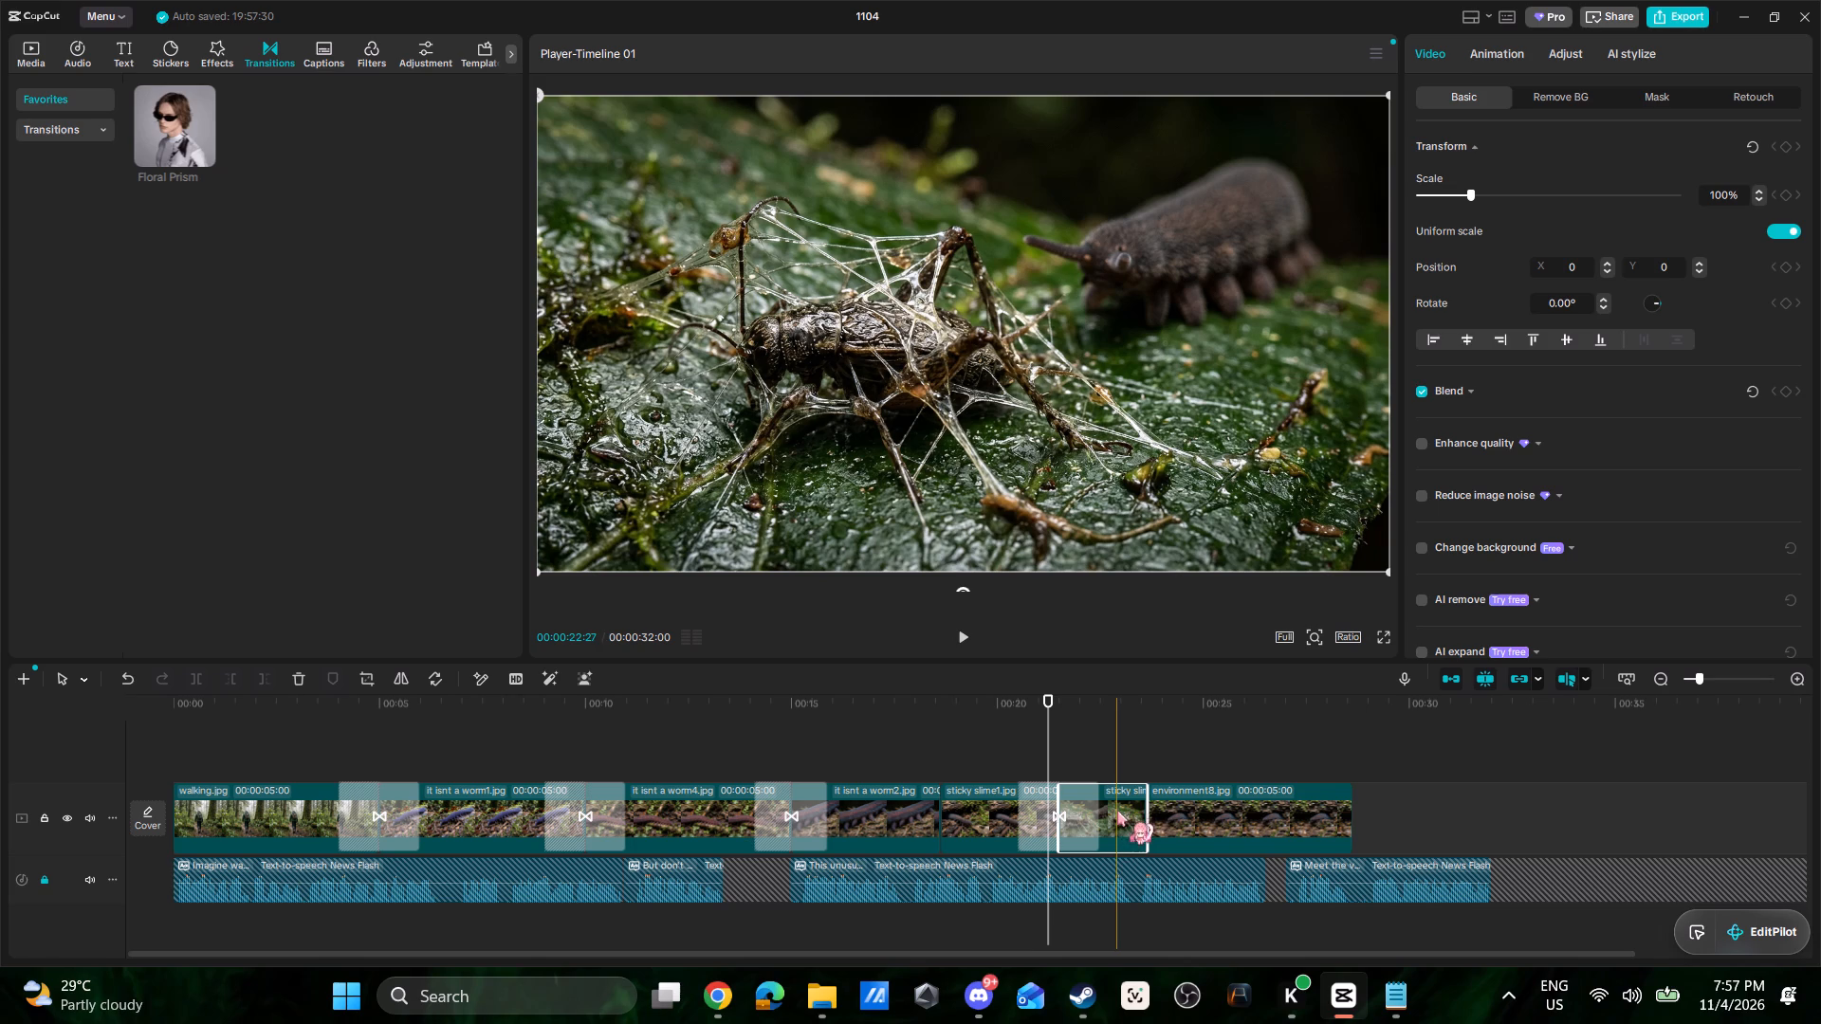
pyautogui.press('Delete')
# Find it isnt a worm3.jpg in the imported media and insert it between it isnt a worm1.jpg and it isnt a worm4.jpg.
pyautogui.click(23, 60)
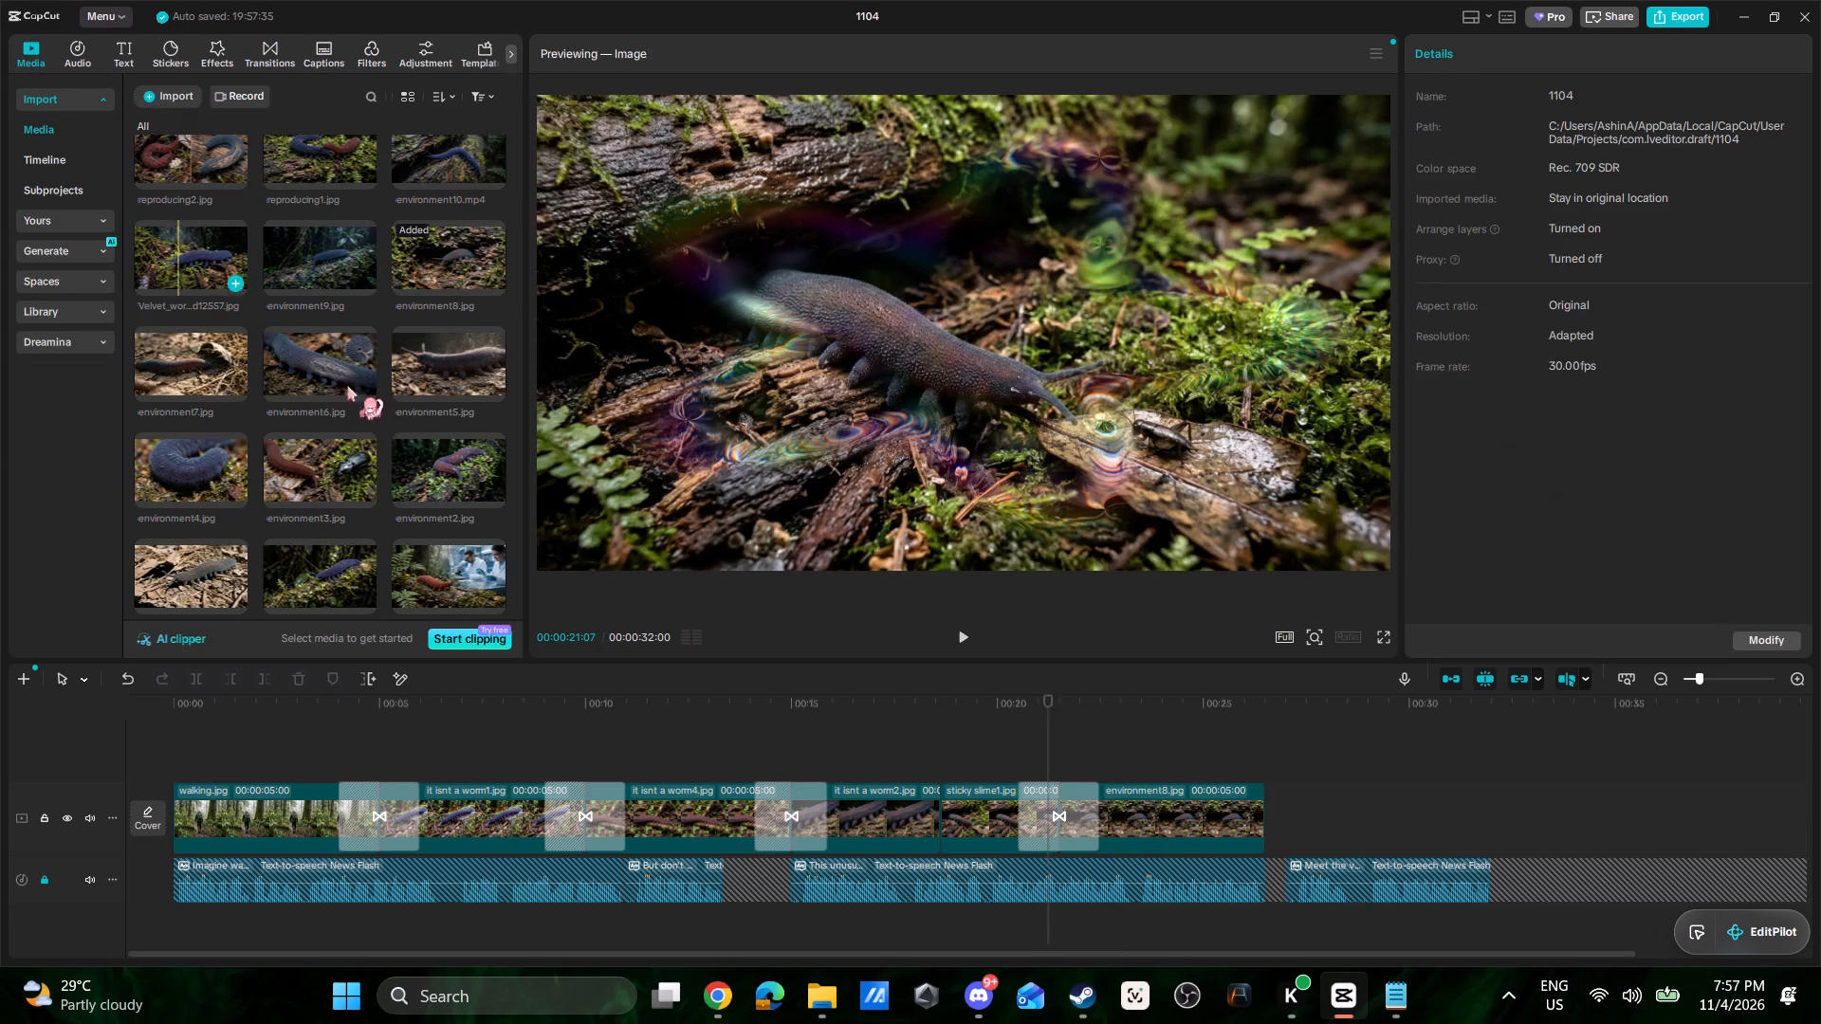
pyautogui.scroll(-3, 460, 506)
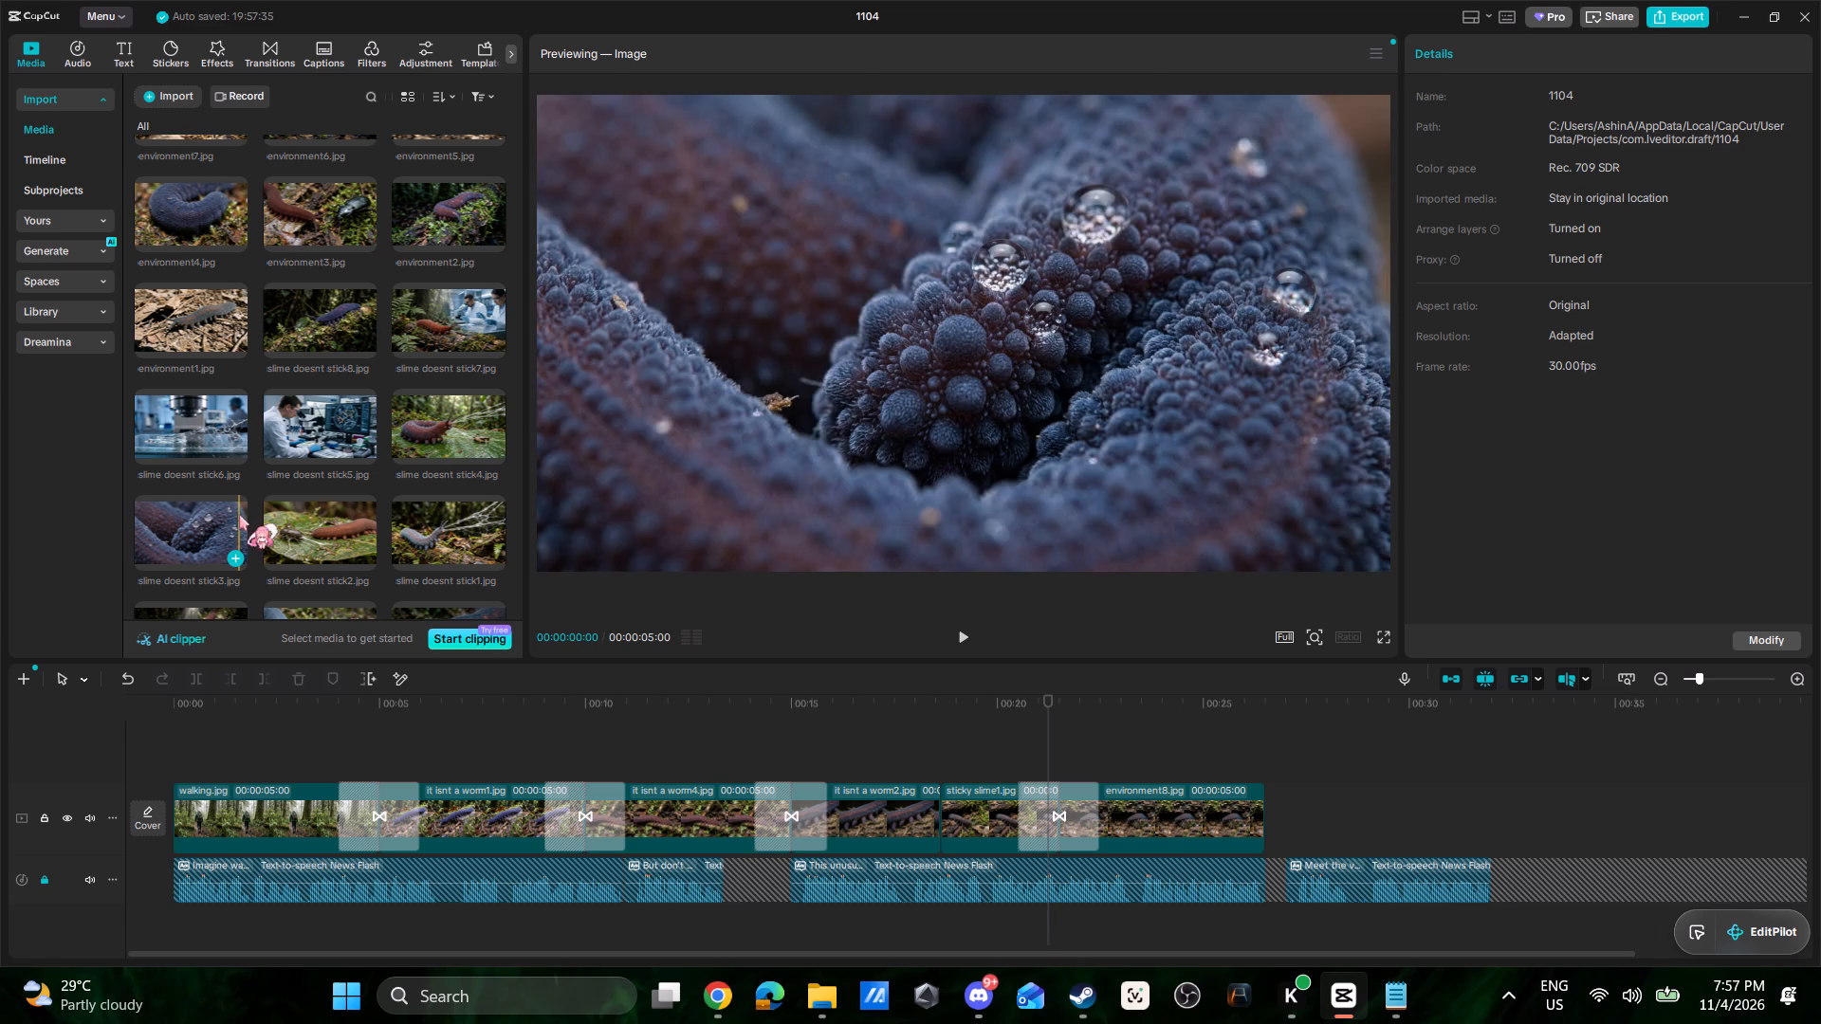
pyautogui.scroll(-3, 388, 498)
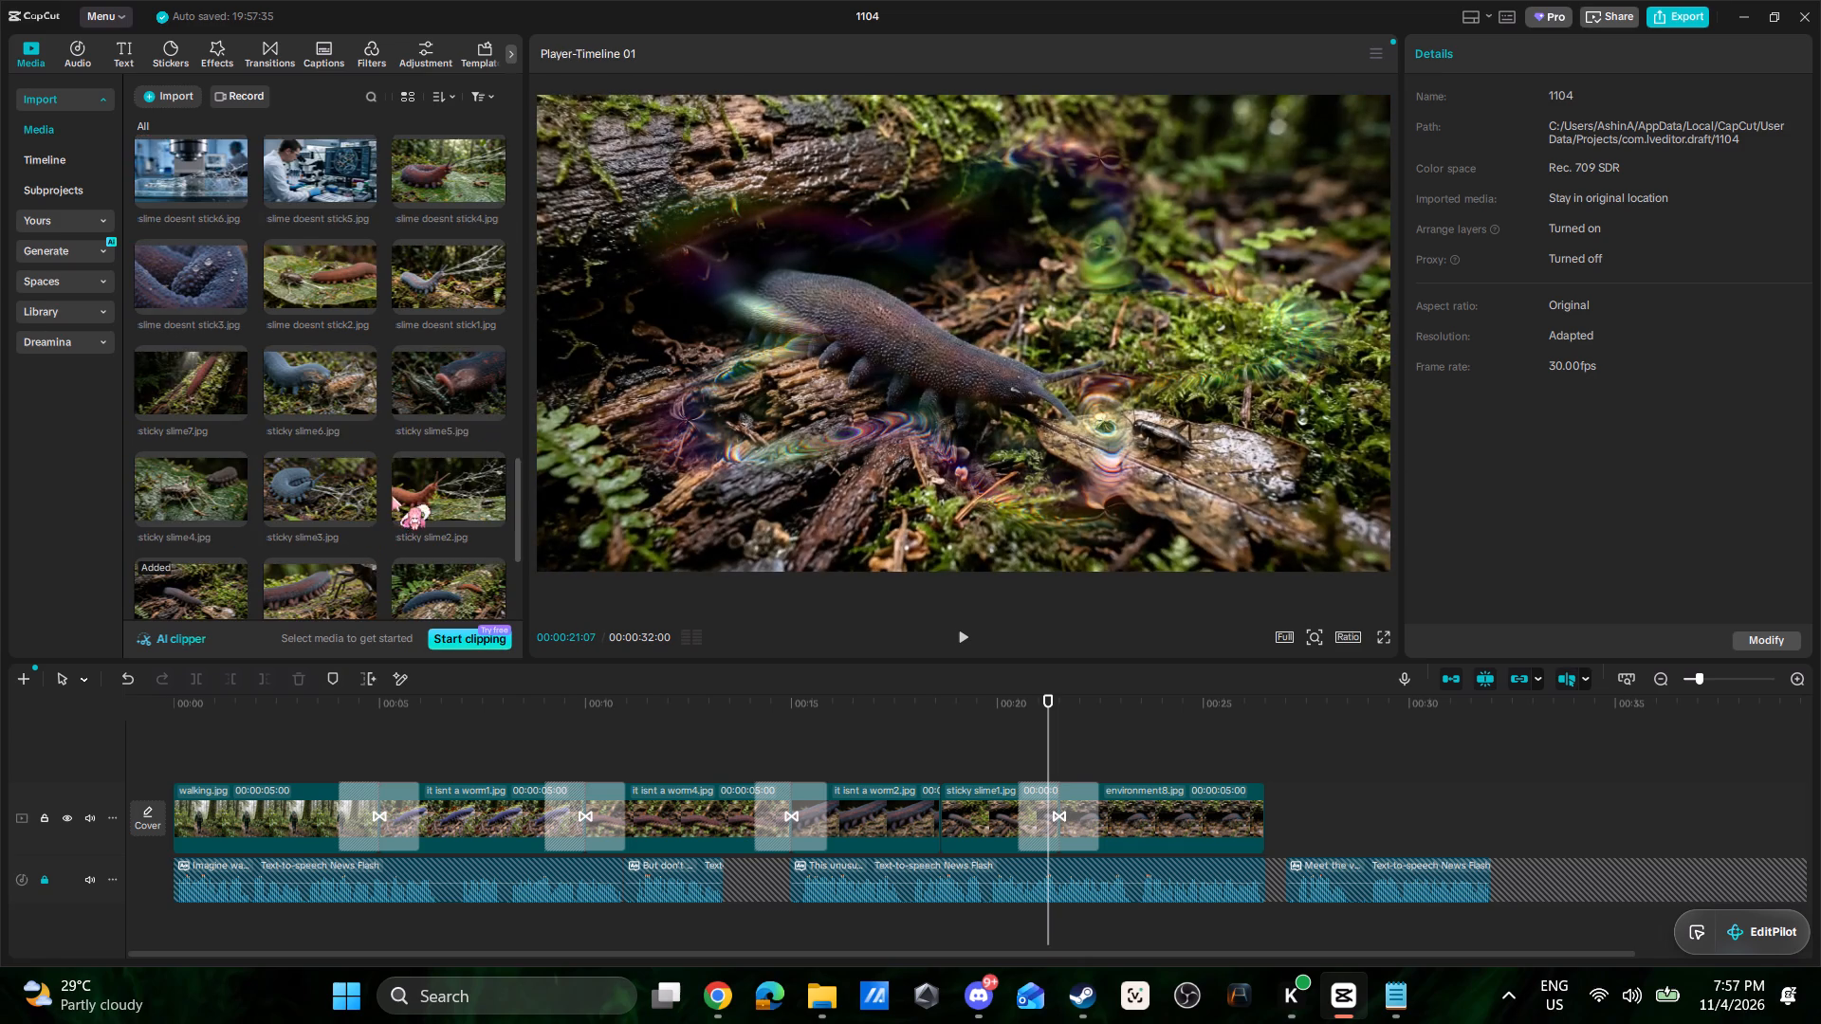
pyautogui.scroll(-2, 392, 496)
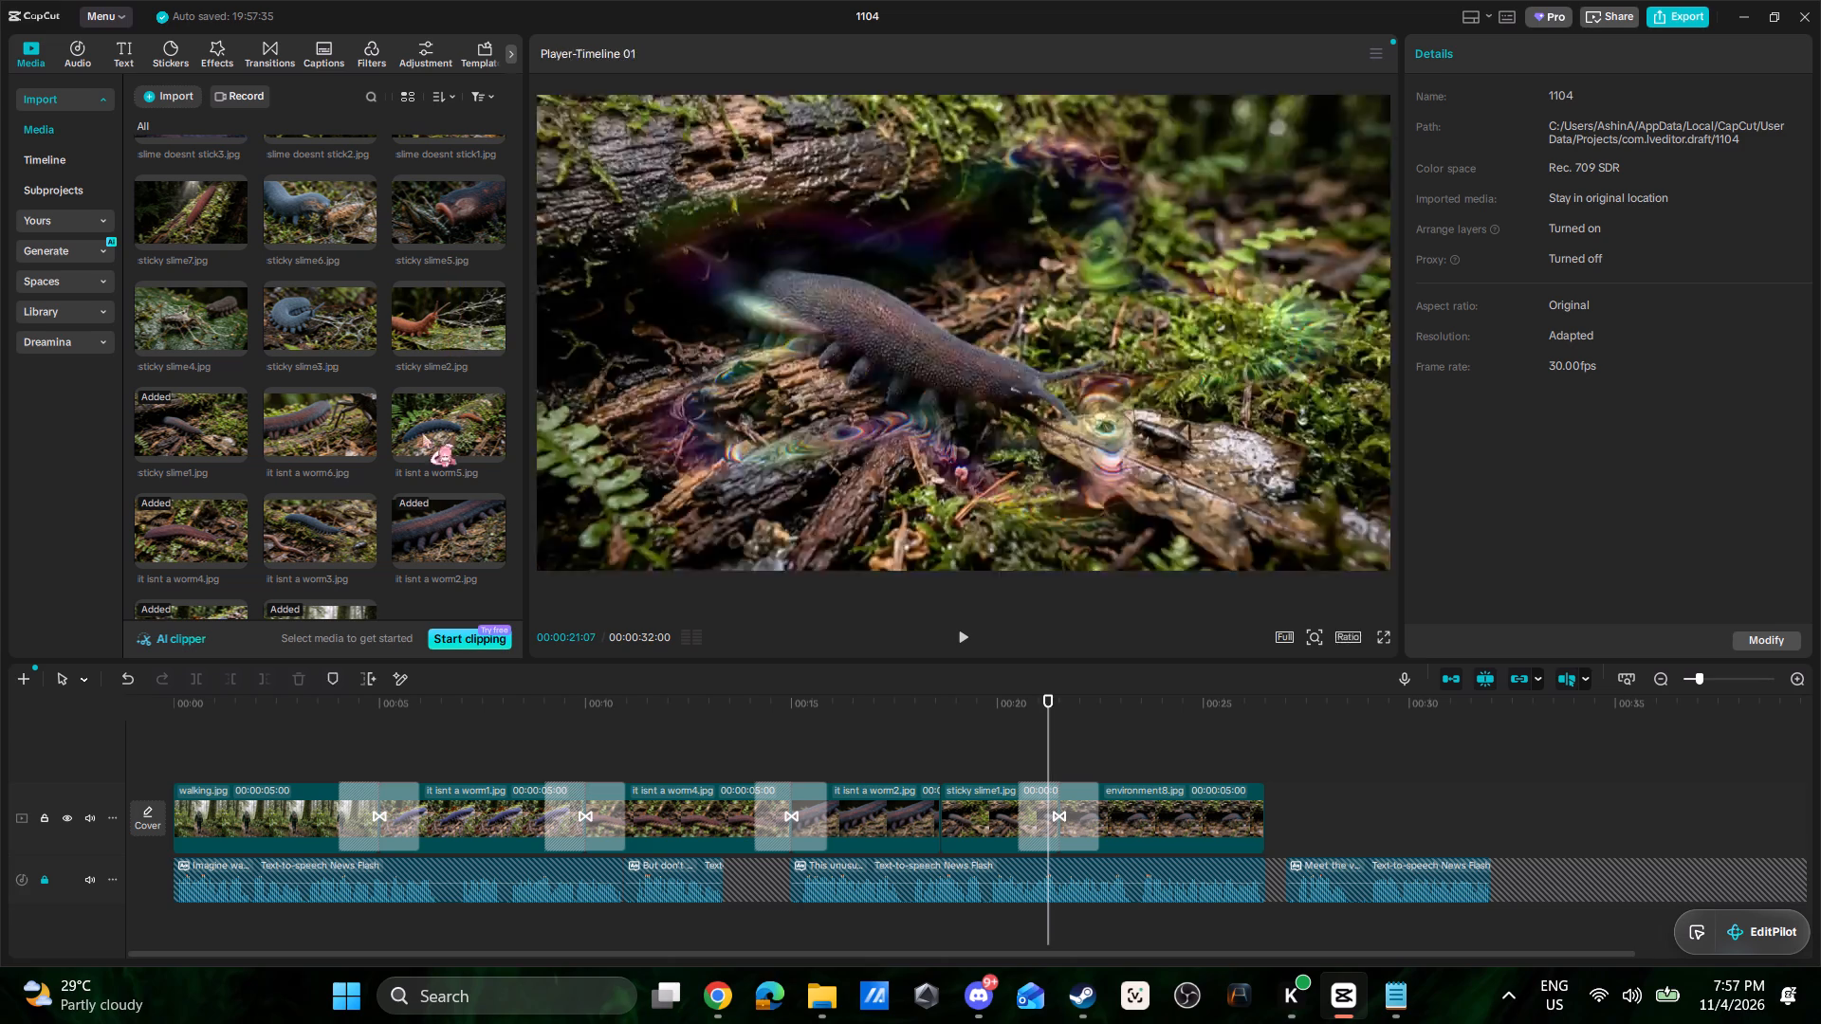
pyautogui.scroll(-1, 411, 466)
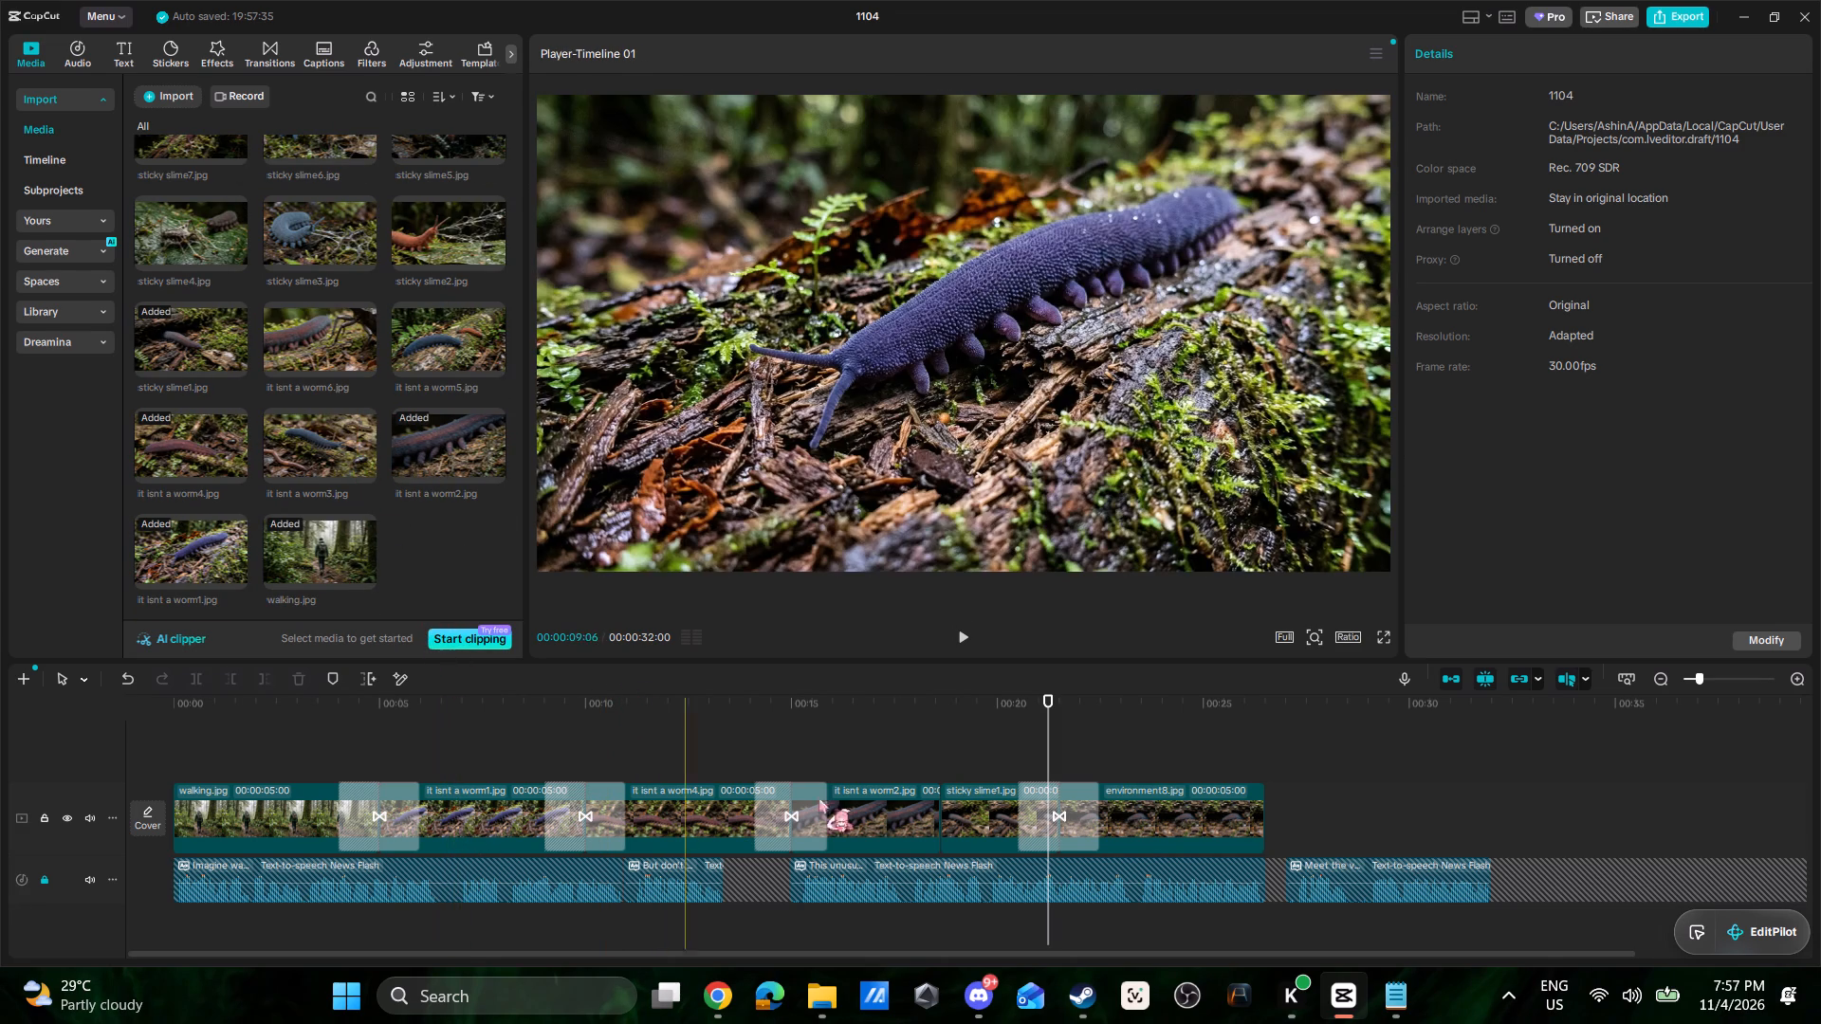
pyautogui.moveTo(1370, 814); pyautogui.dragTo(842, 807)
pyautogui.click(290, 821)
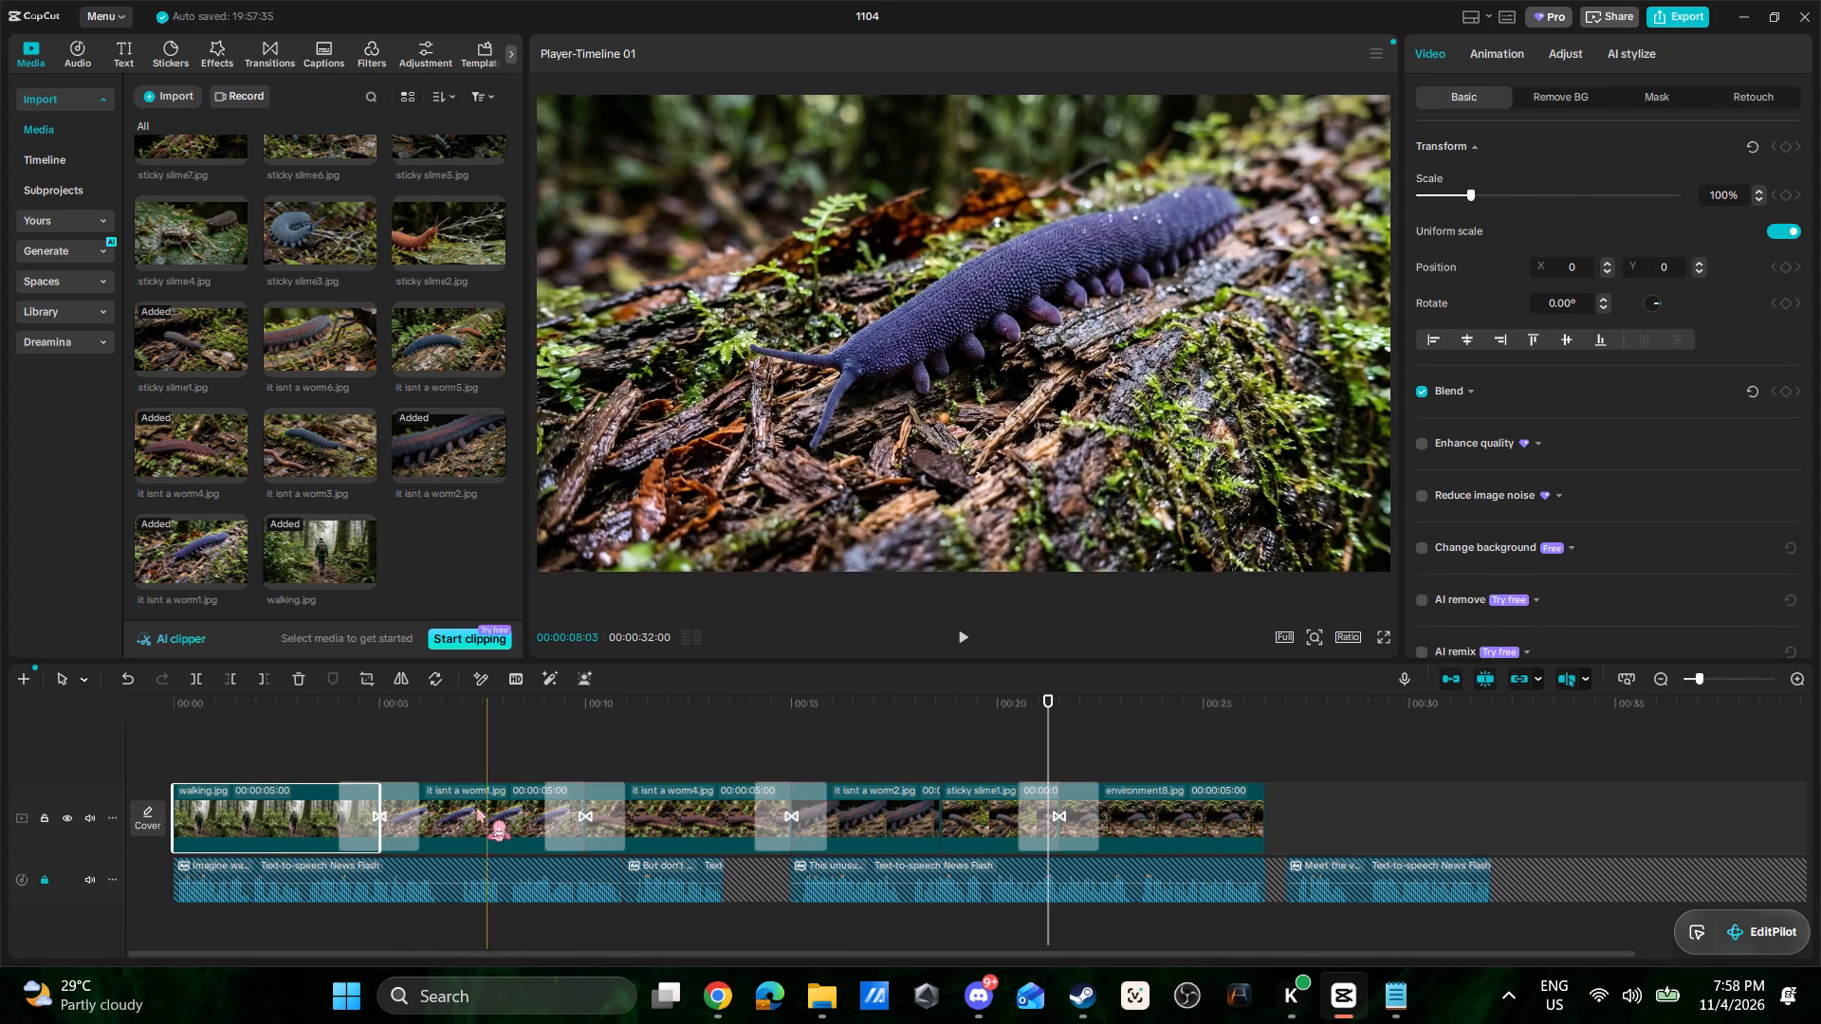
pyautogui.click(451, 804)
pyautogui.click(671, 814)
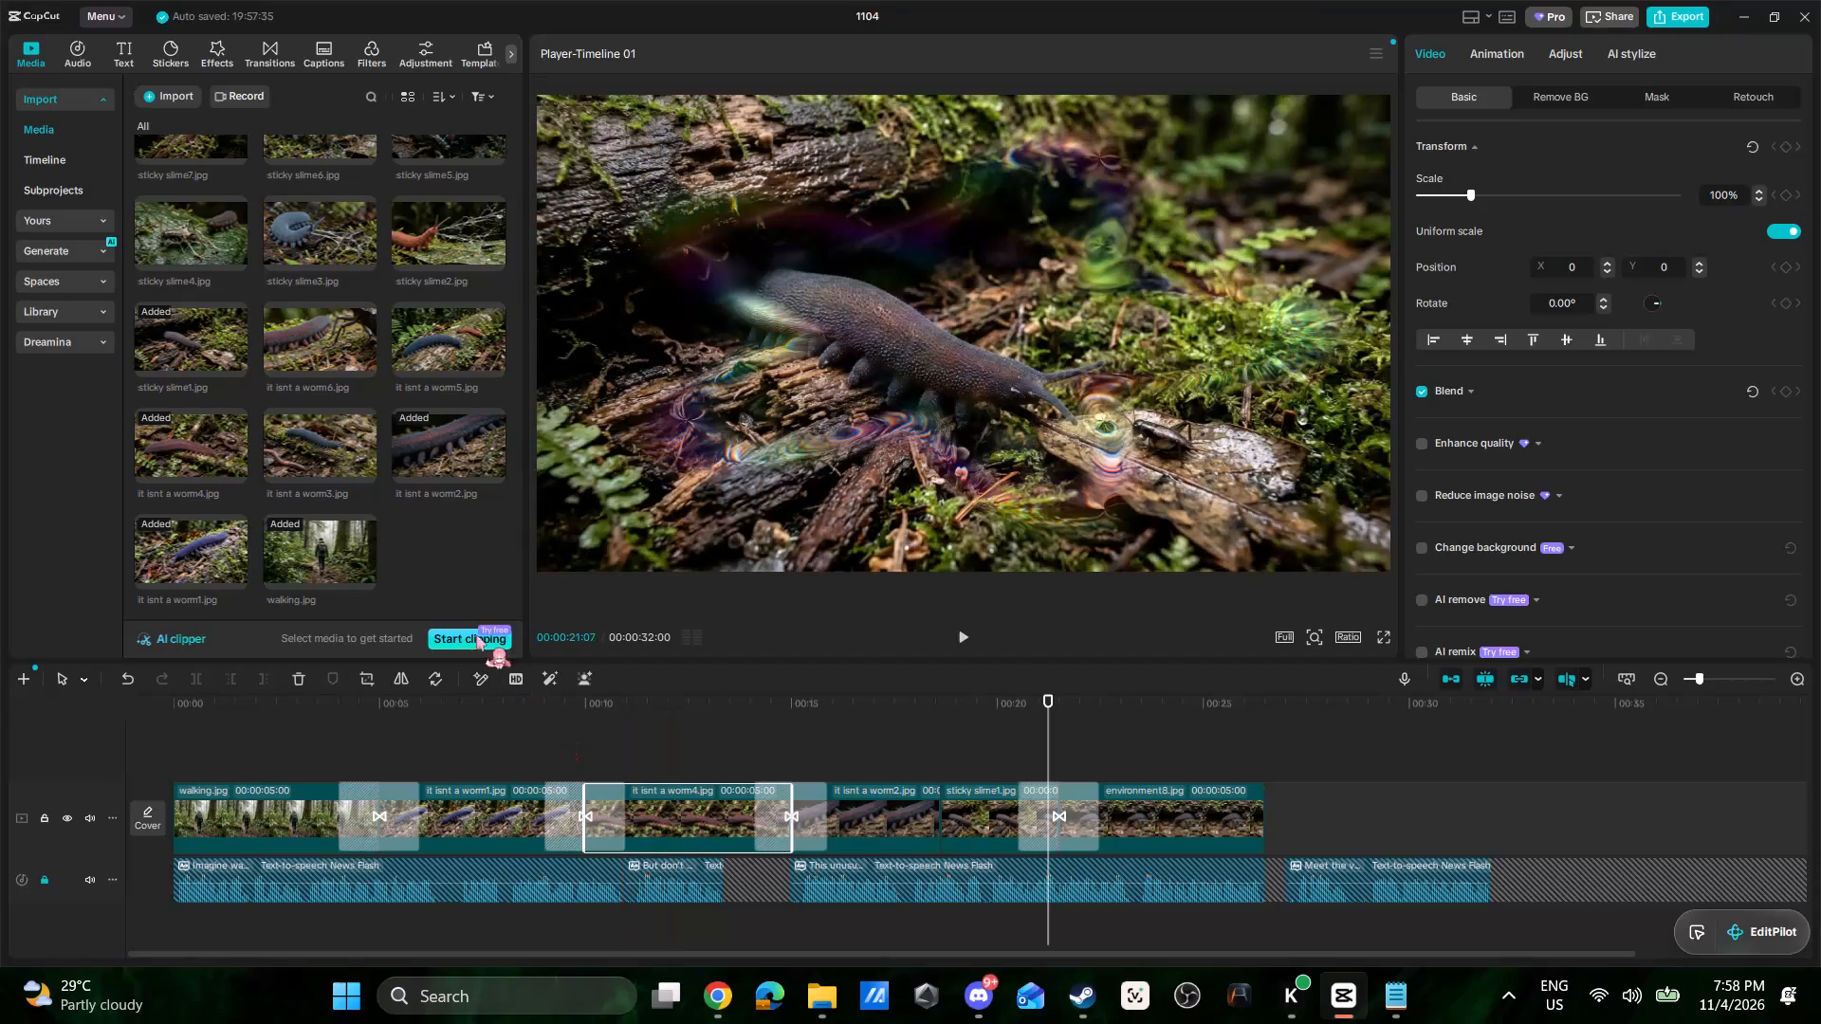
pyautogui.moveTo(339, 448); pyautogui.dragTo(571, 803)
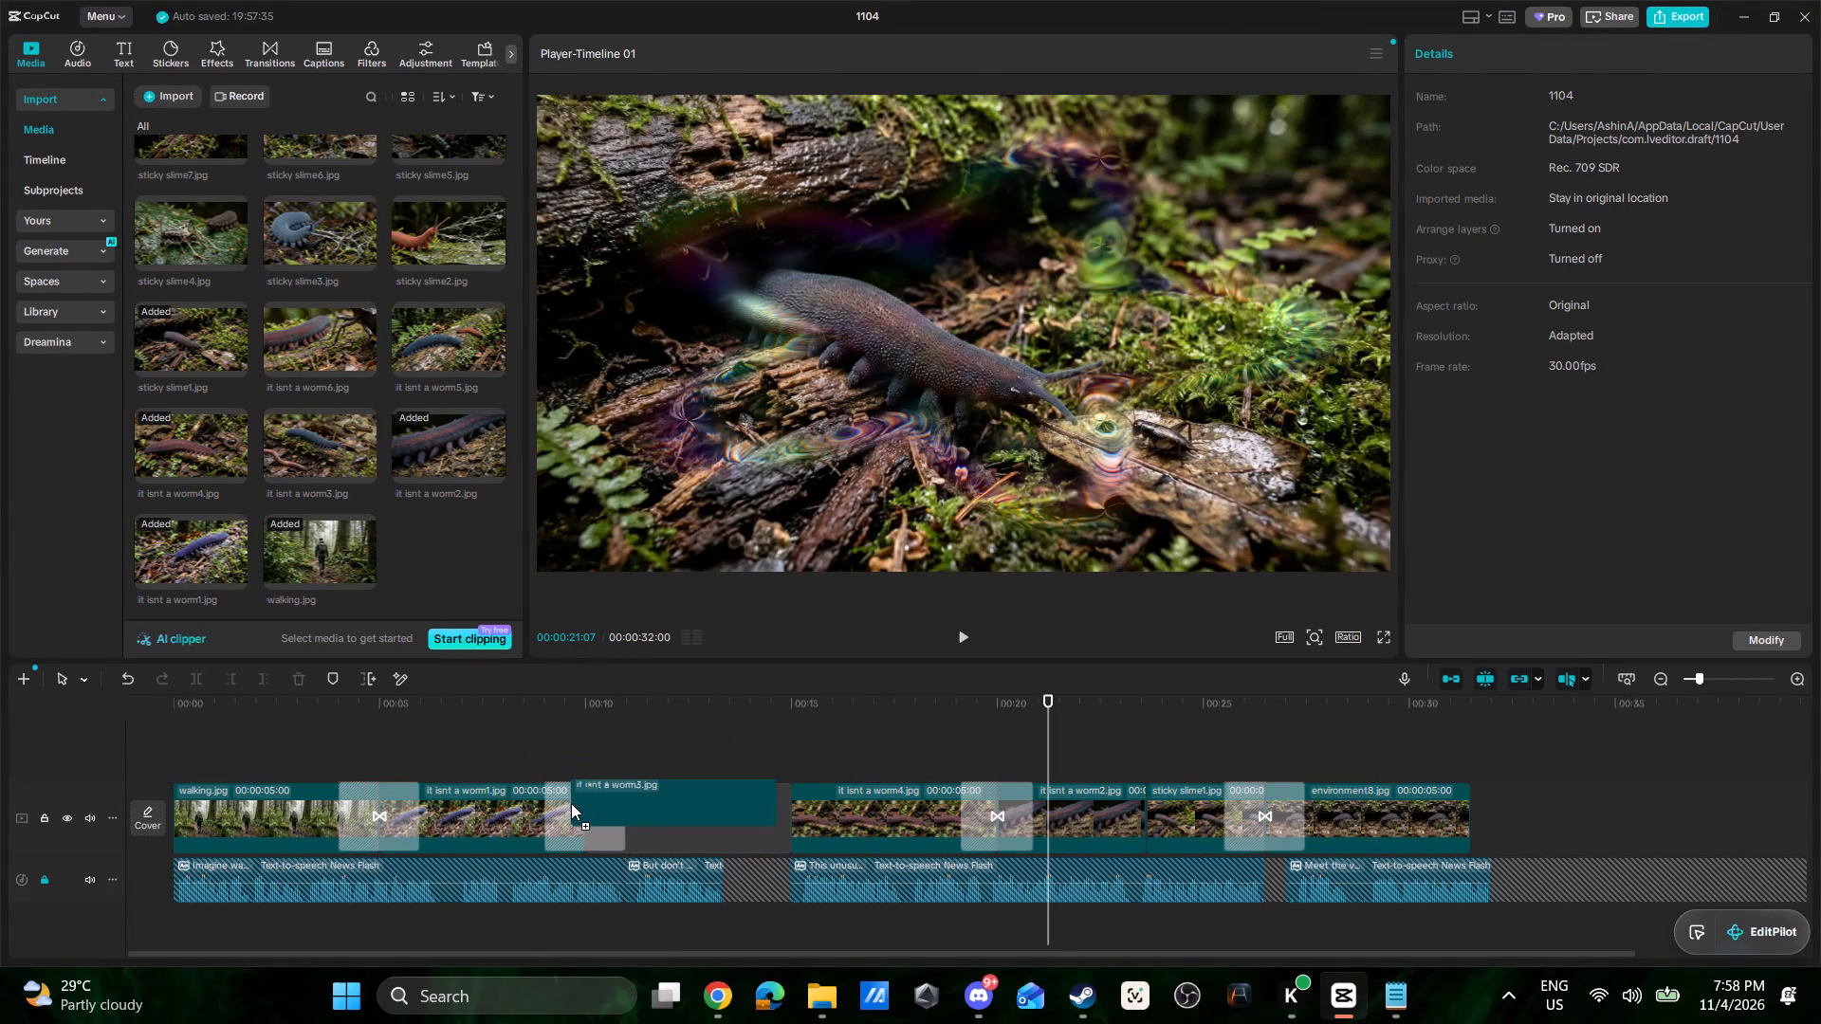
pyautogui.moveTo(571, 803); pyautogui.dragTo(573, 806)
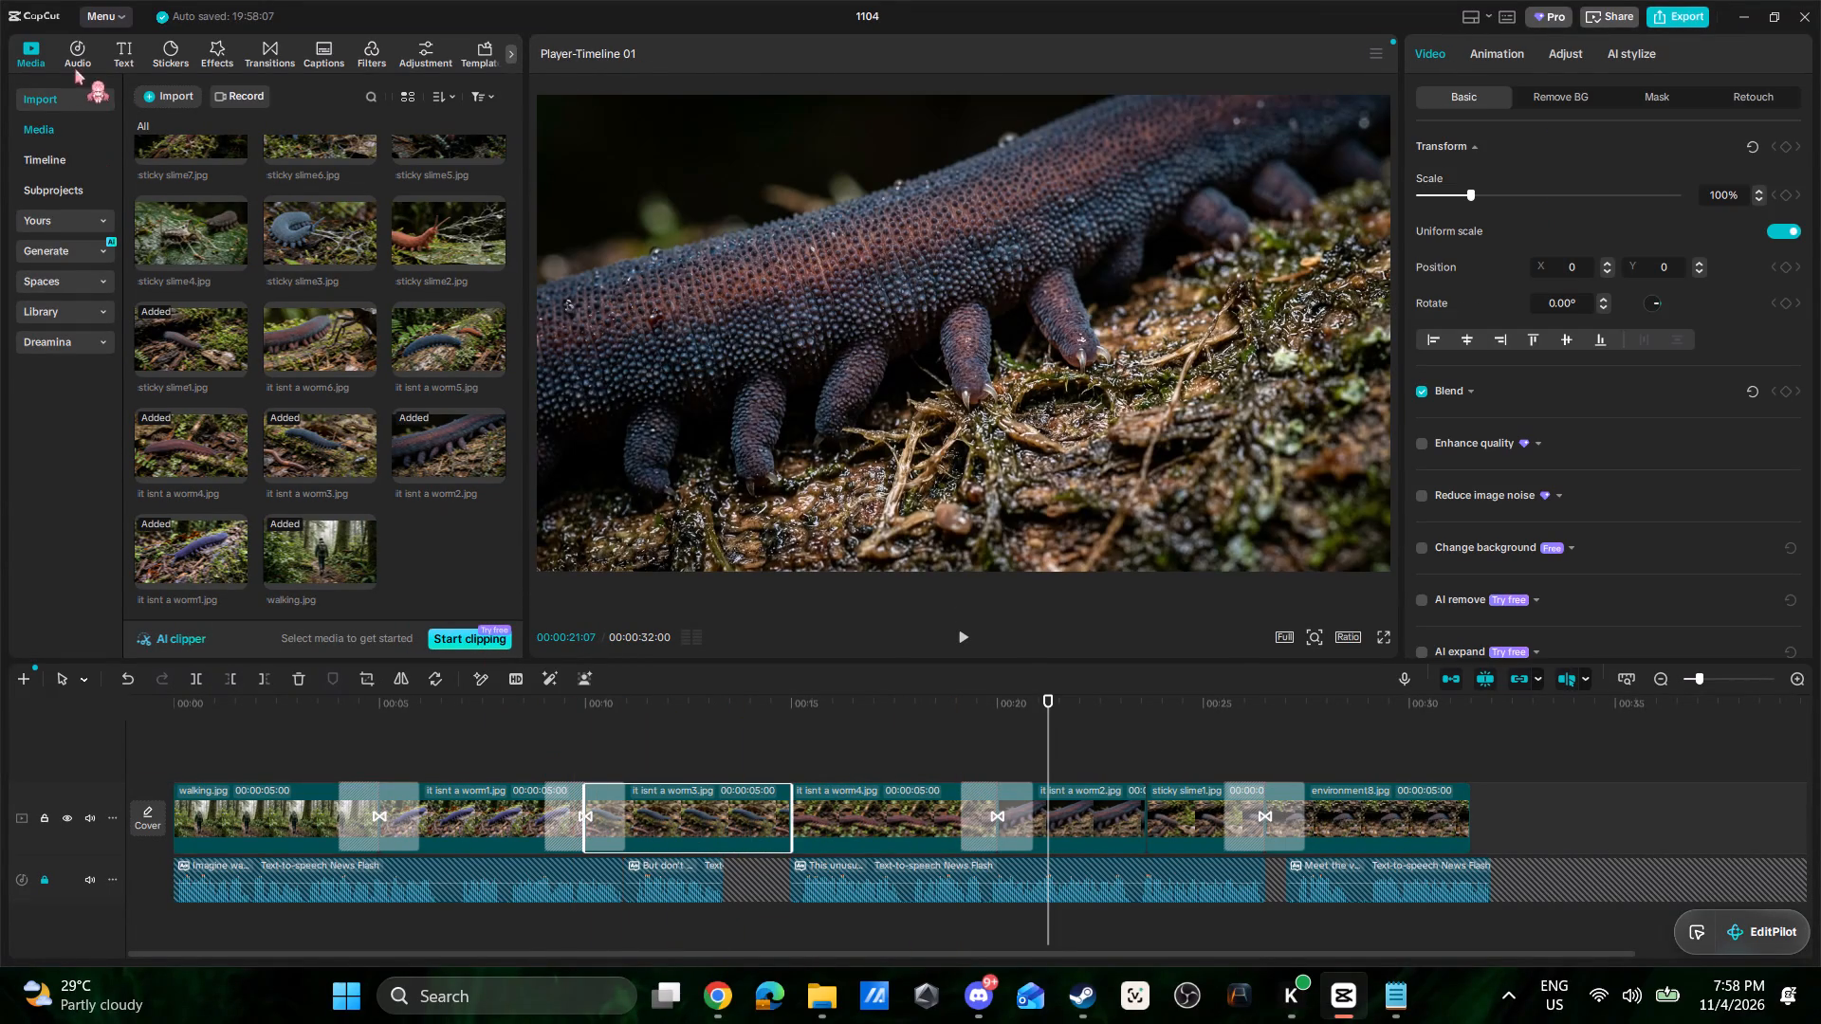
# Add the favorite Floral Prism transition between it isnt a worm3.jpg and it isnt a worm4.jpg.
pyautogui.click(269, 51)
pyautogui.moveTo(183, 116); pyautogui.dragTo(722, 802)
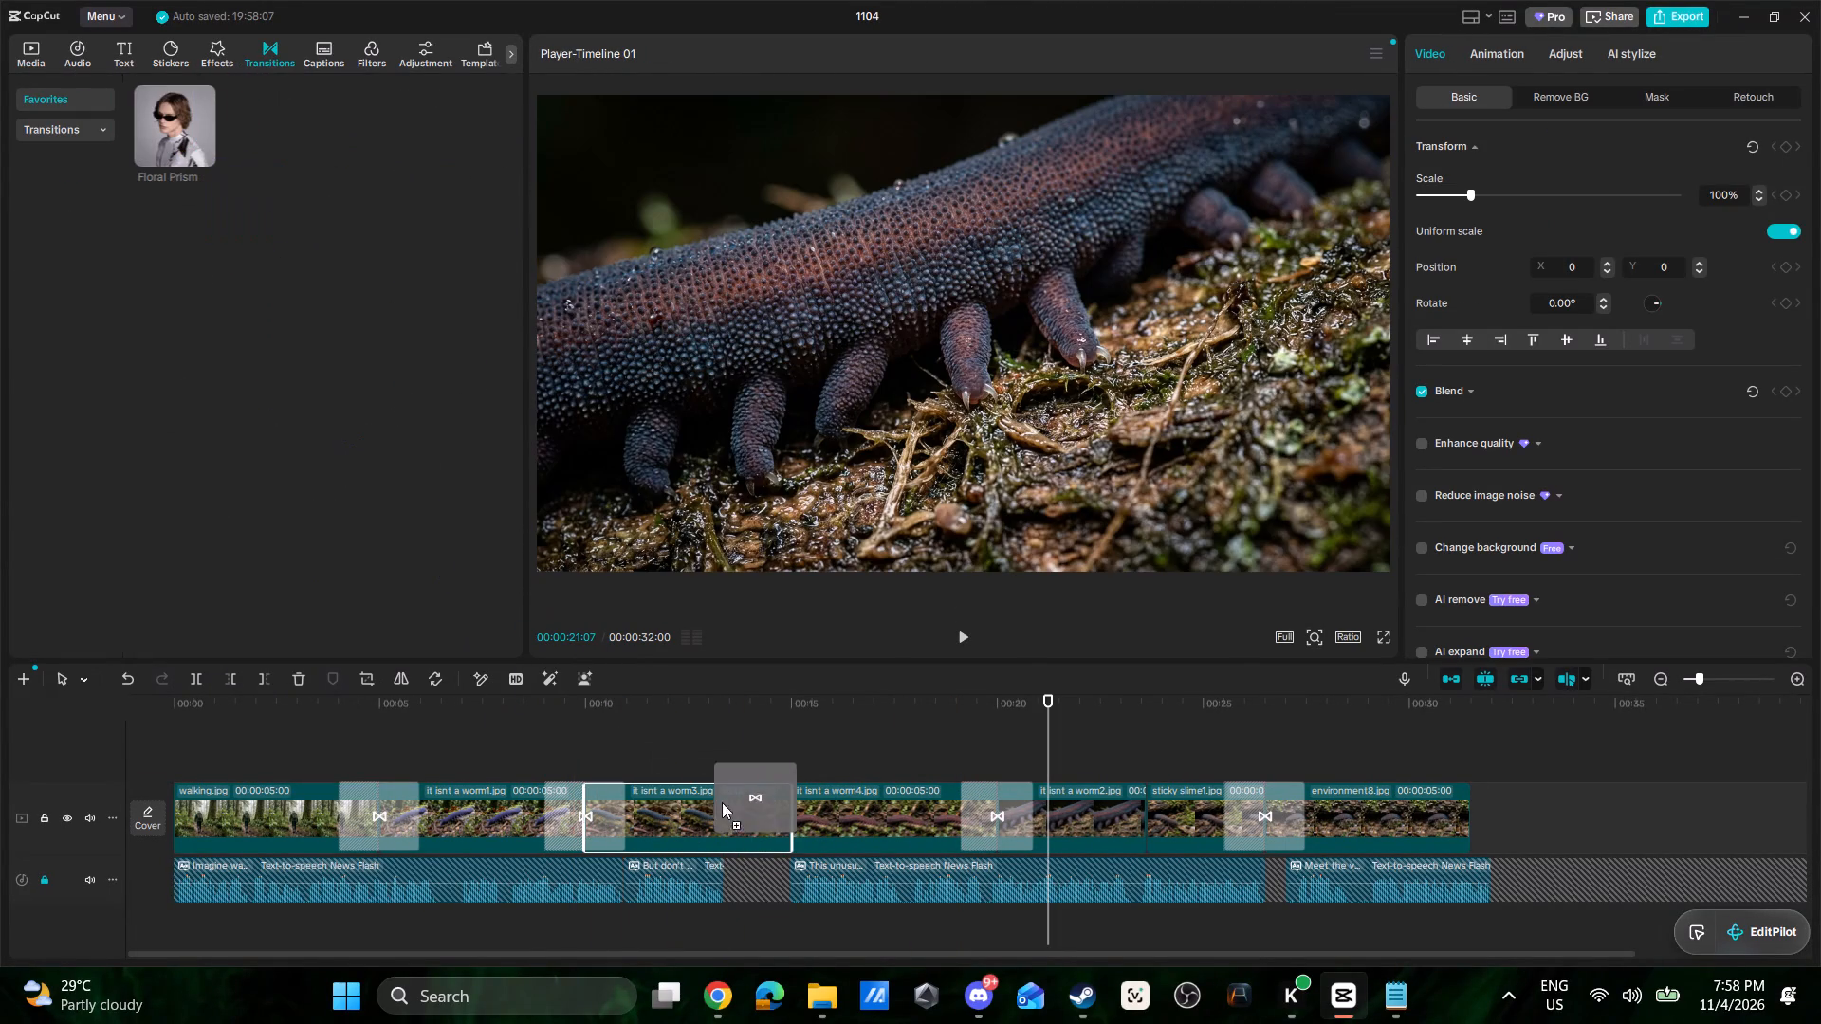
pyautogui.moveTo(722, 802); pyautogui.dragTo(748, 814)
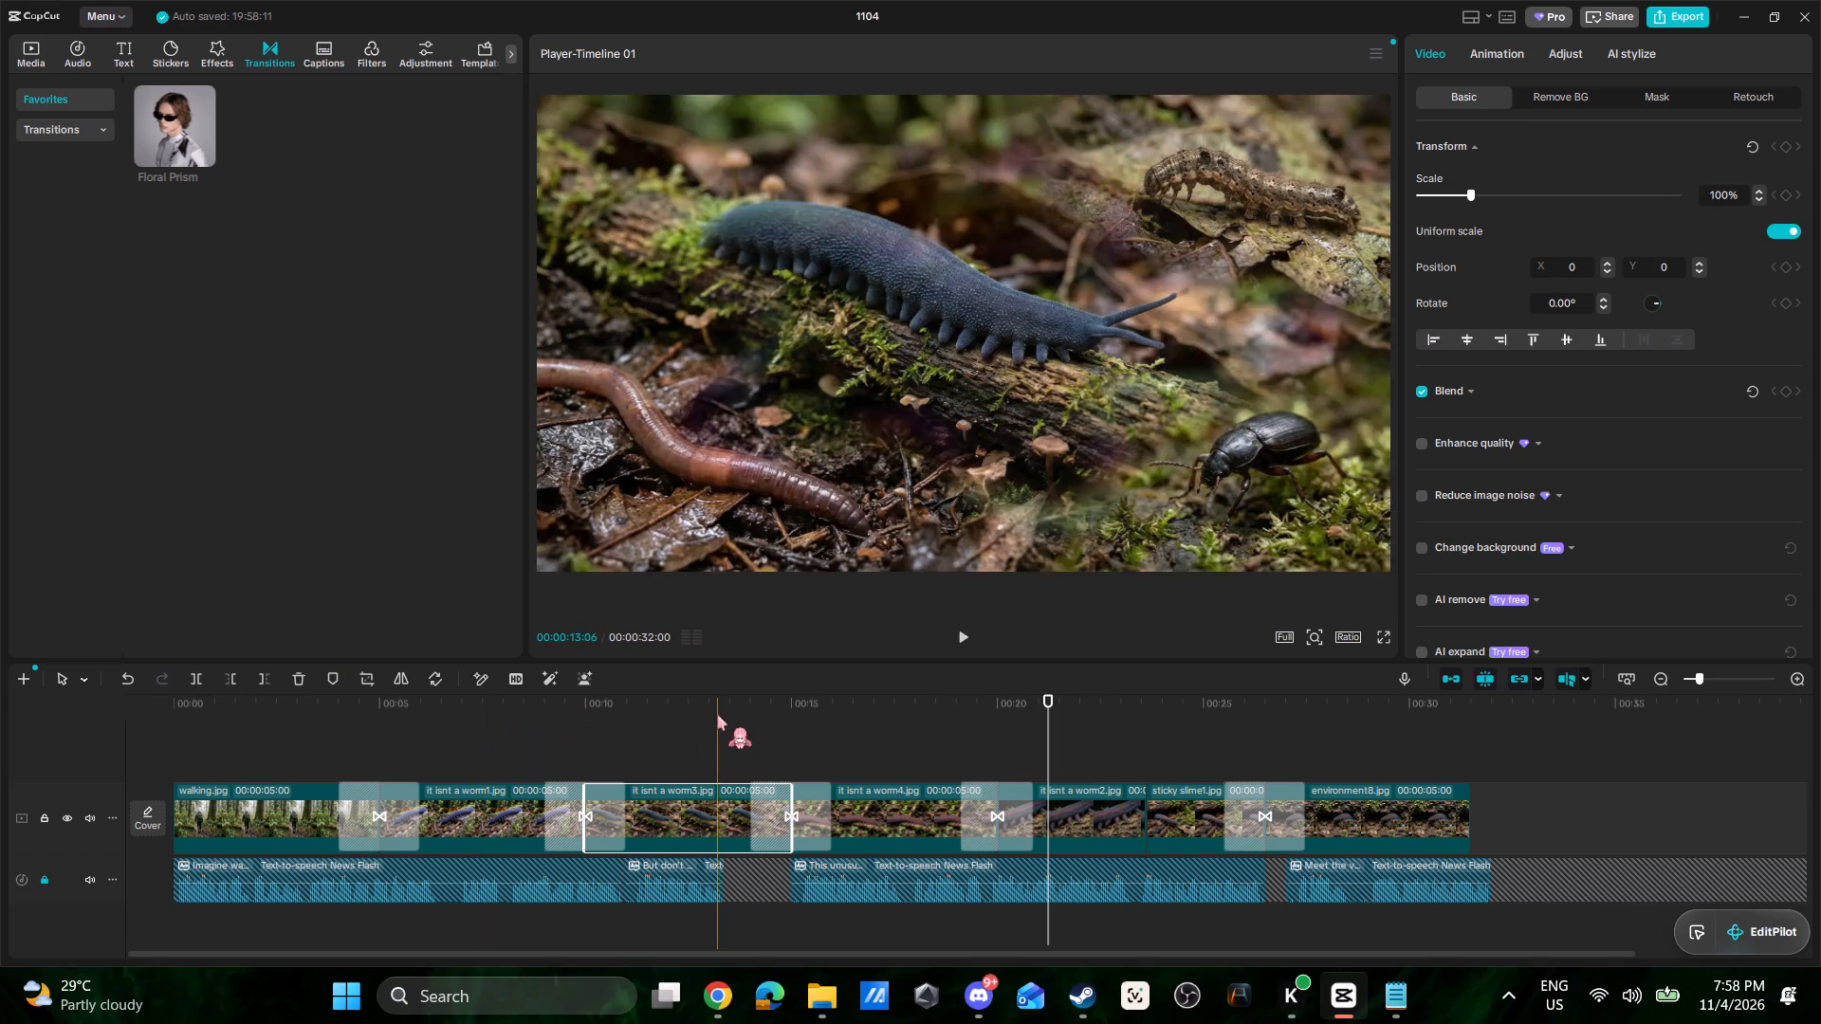
# Play the timeline from about 00:08 to check it isnt a worm3.jpg against the narration.
pyautogui.click(630, 737)
pyautogui.press('space')
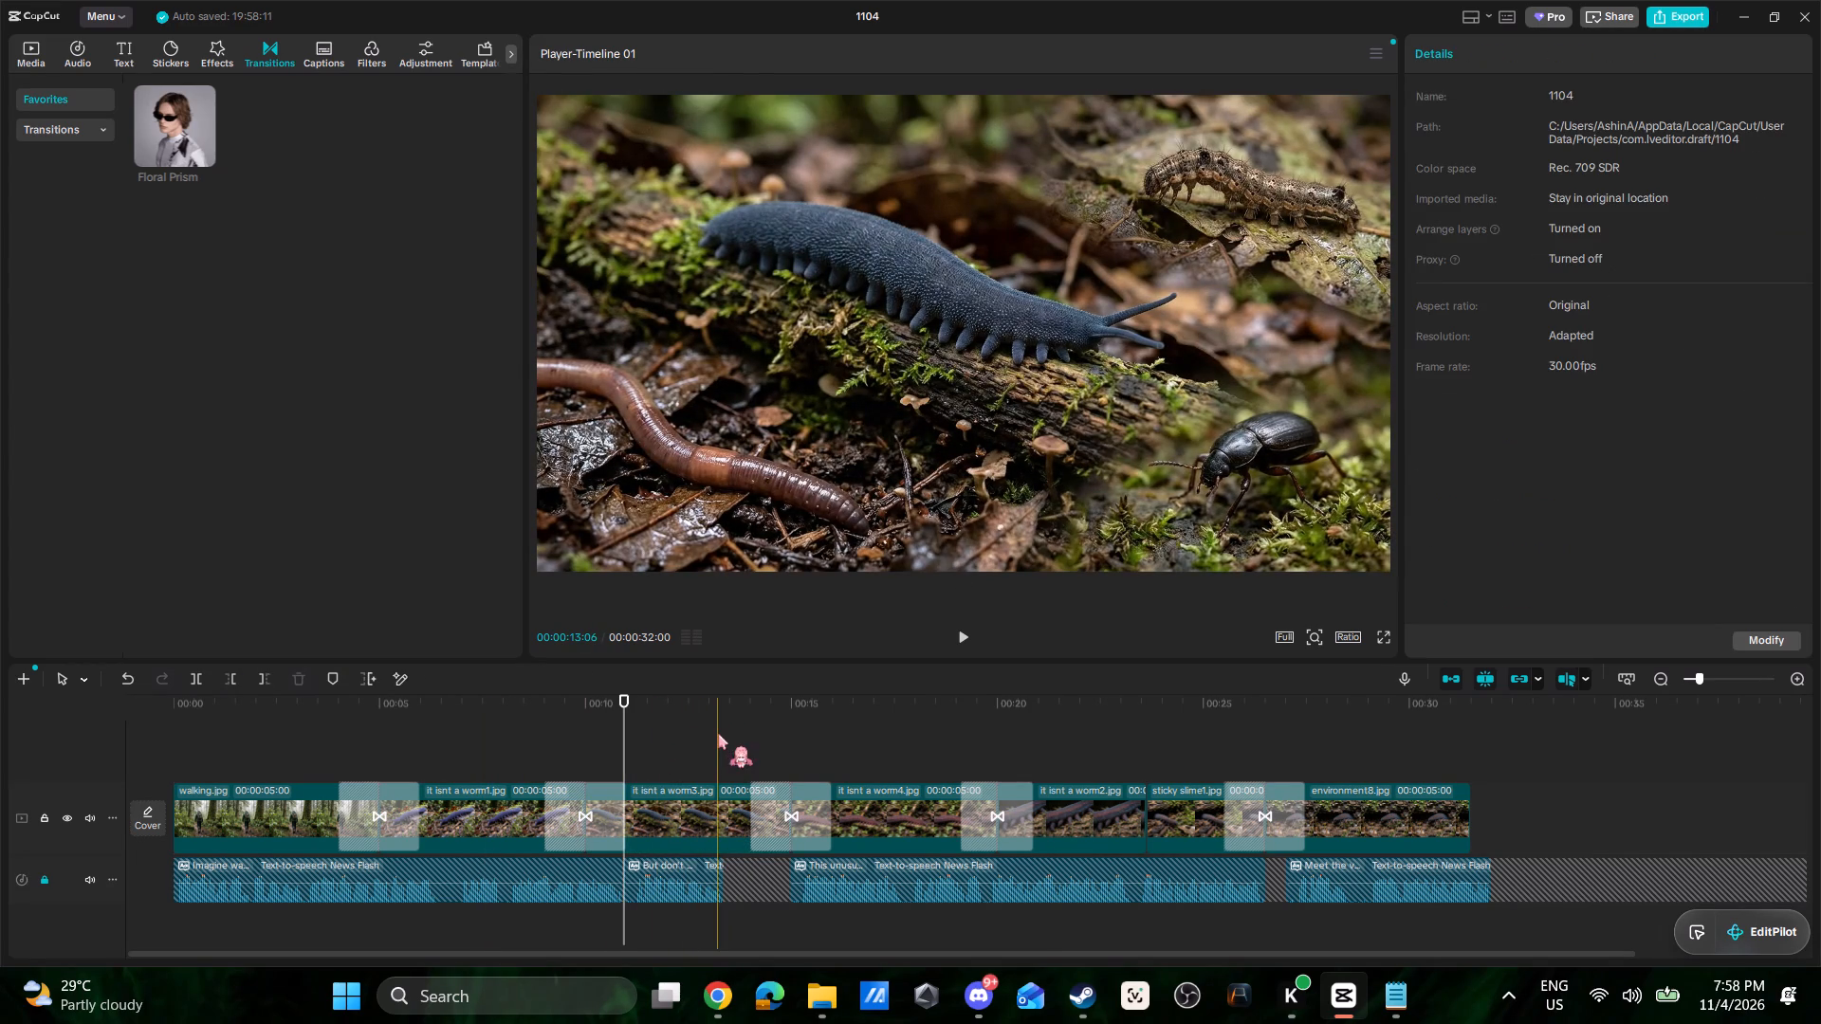
pyautogui.press('space')
pyautogui.click(499, 754)
pyautogui.press('space')
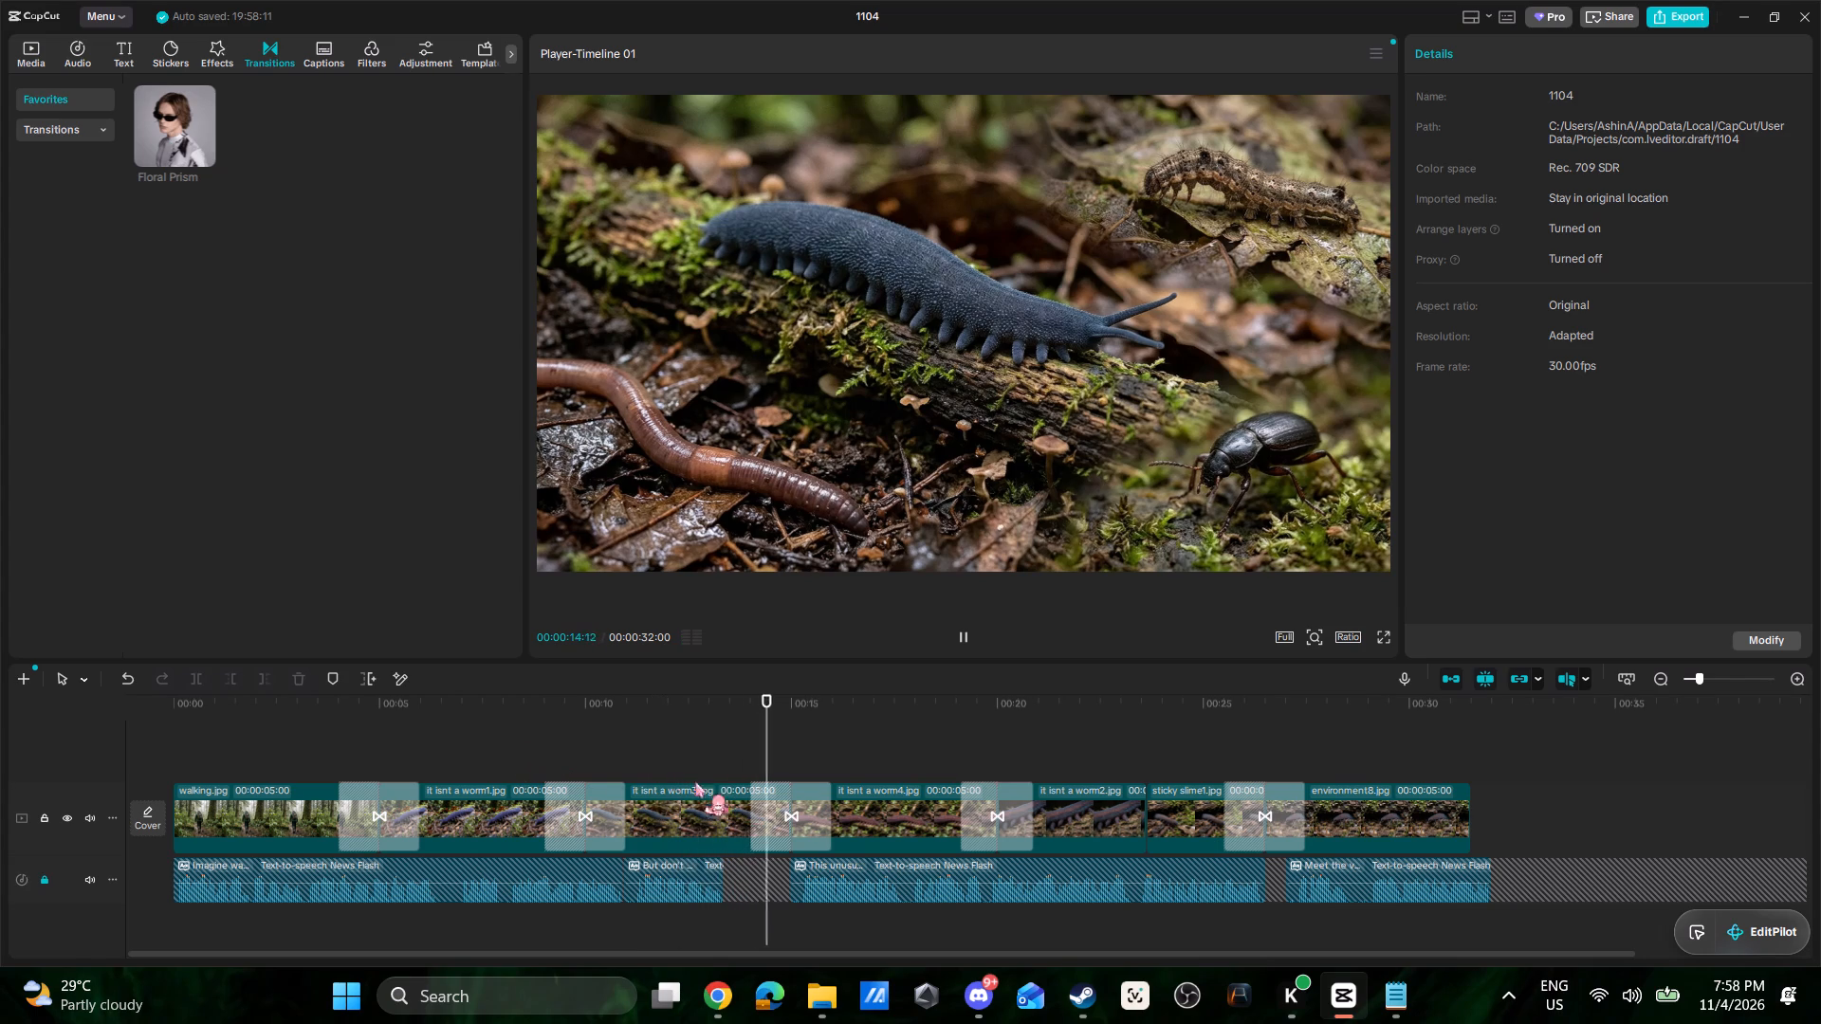
pyautogui.press('space')
# Move it isnt a worm3.jpg ahead of it isnt a worm1.jpg, directly after walking.jpg.
pyautogui.moveTo(686, 823); pyautogui.dragTo(531, 816)
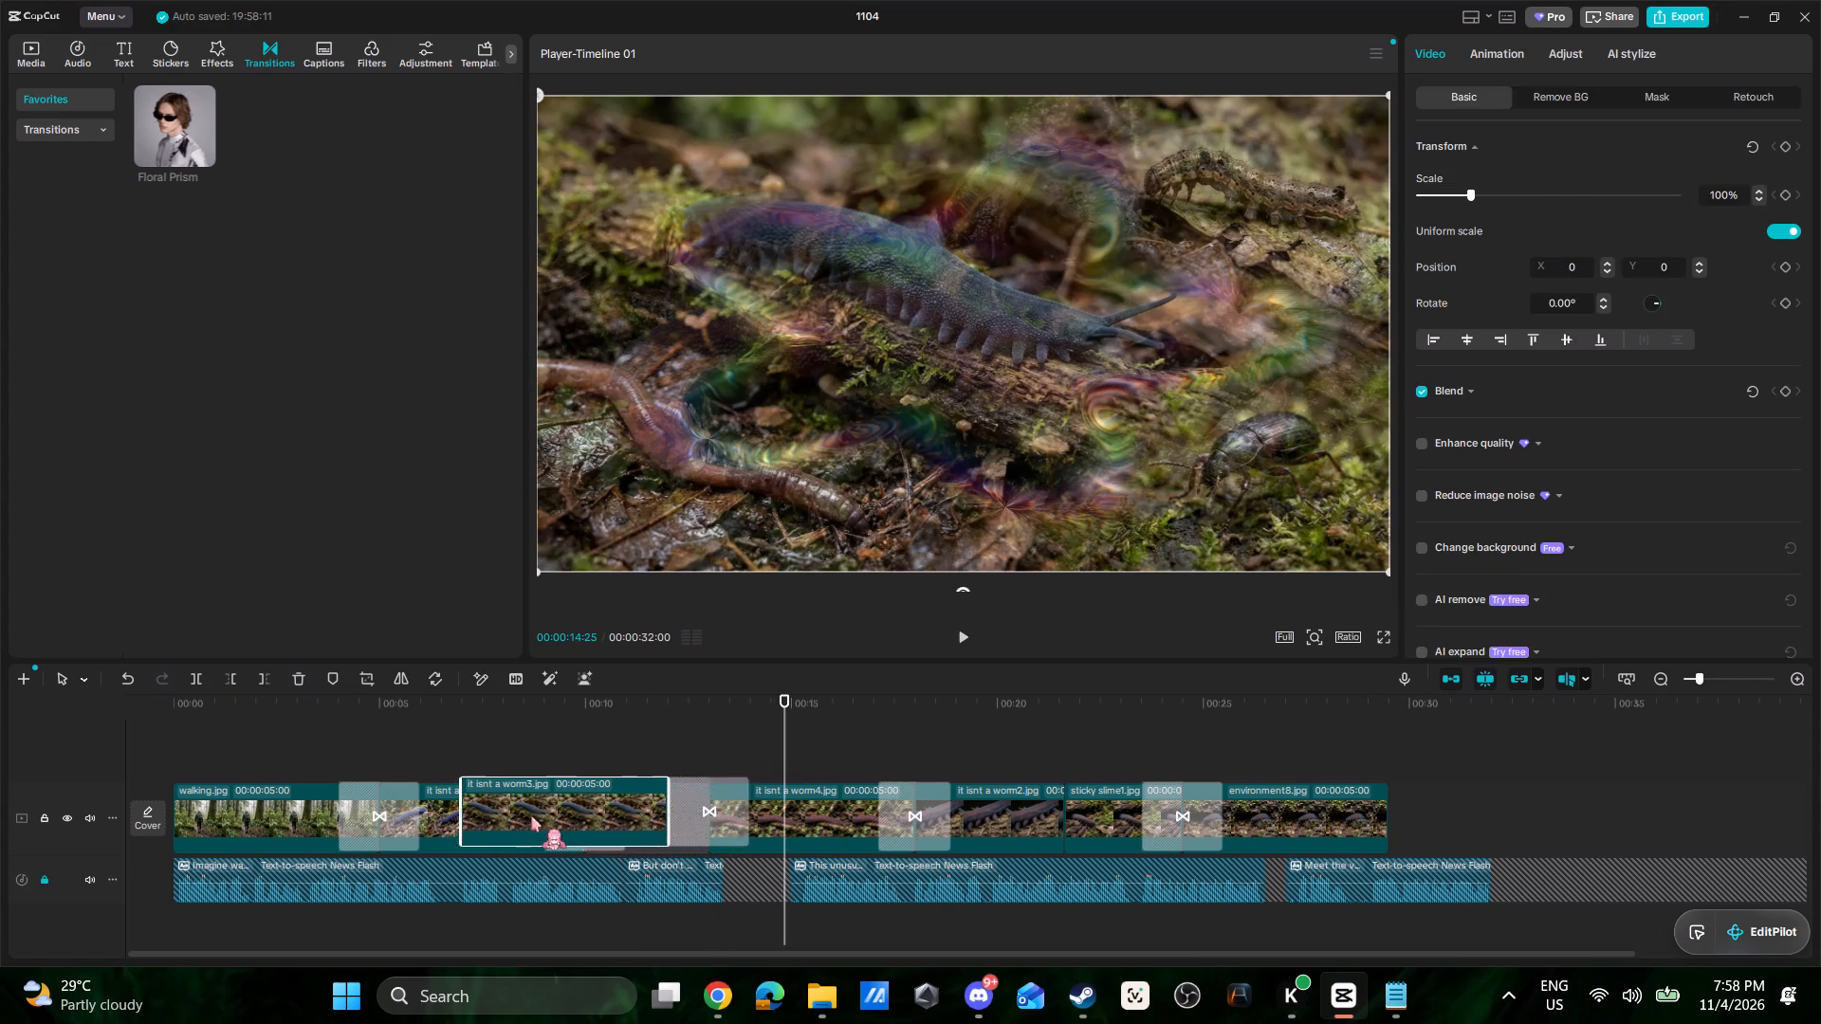
pyautogui.moveTo(531, 816); pyautogui.dragTo(440, 829)
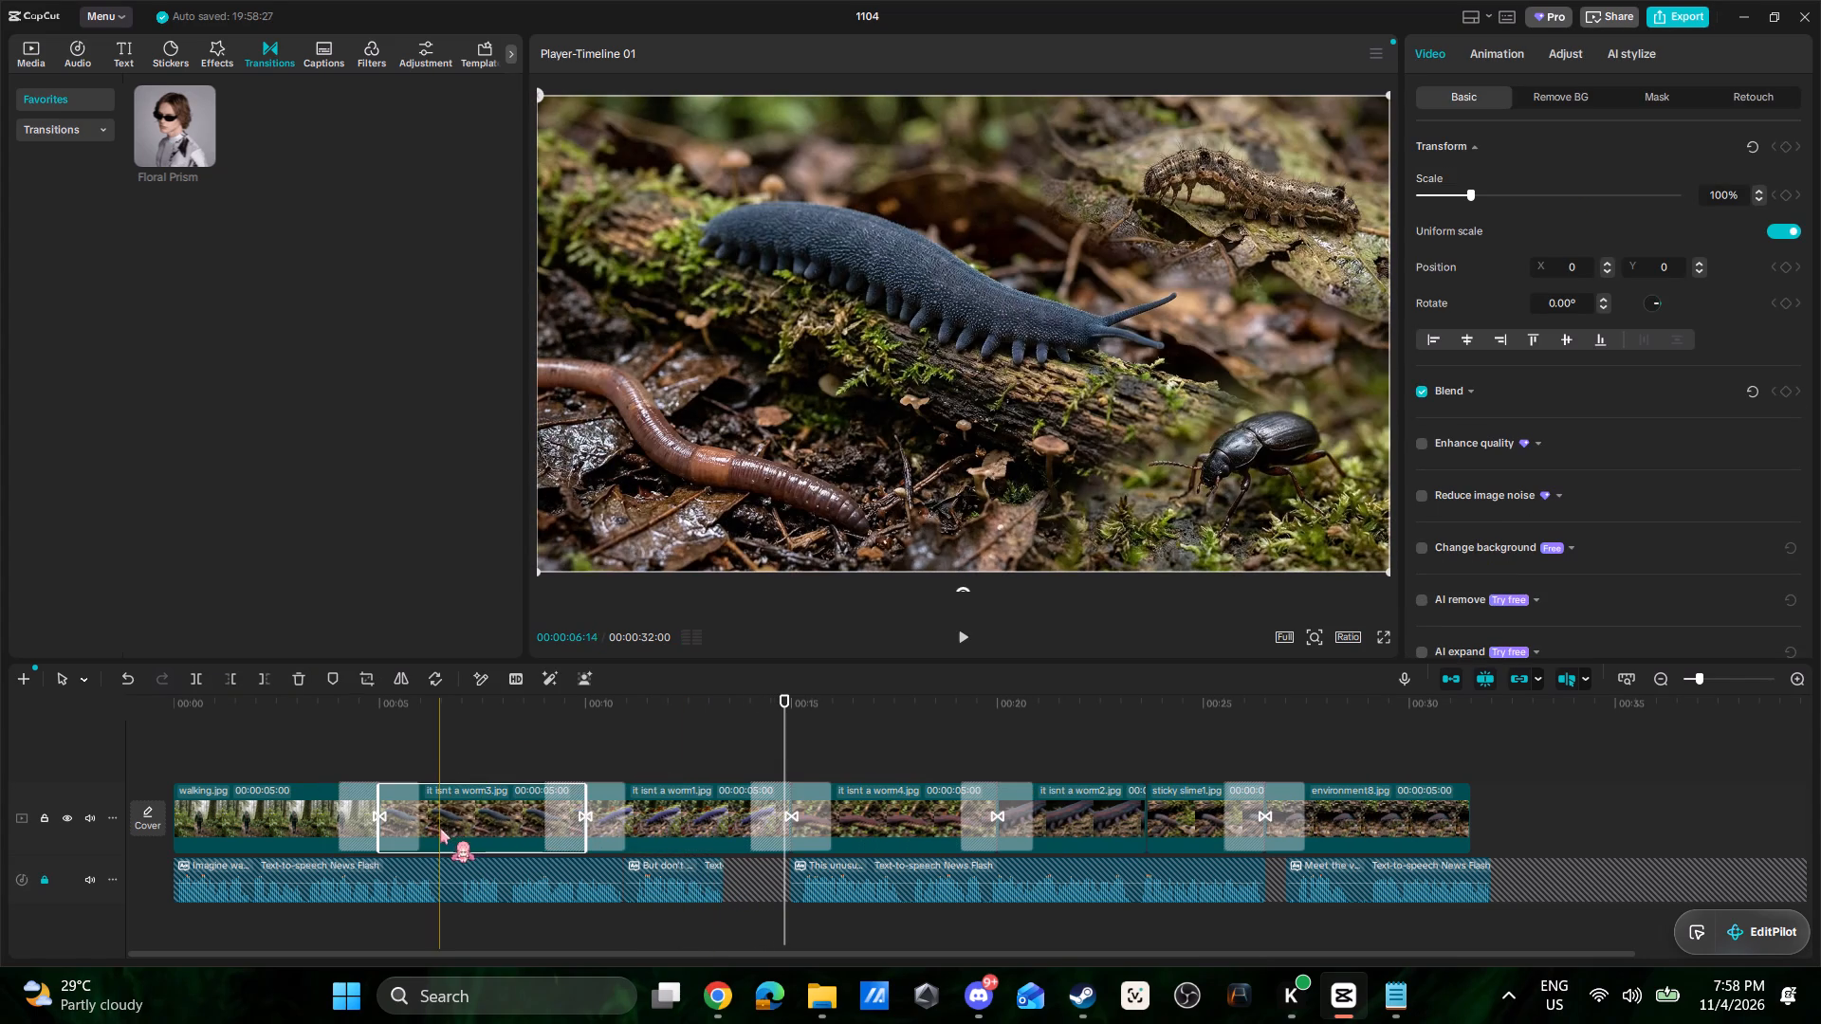
# Play the timeline from the start to check the reordered images against the narration.
pyautogui.click(167, 768)
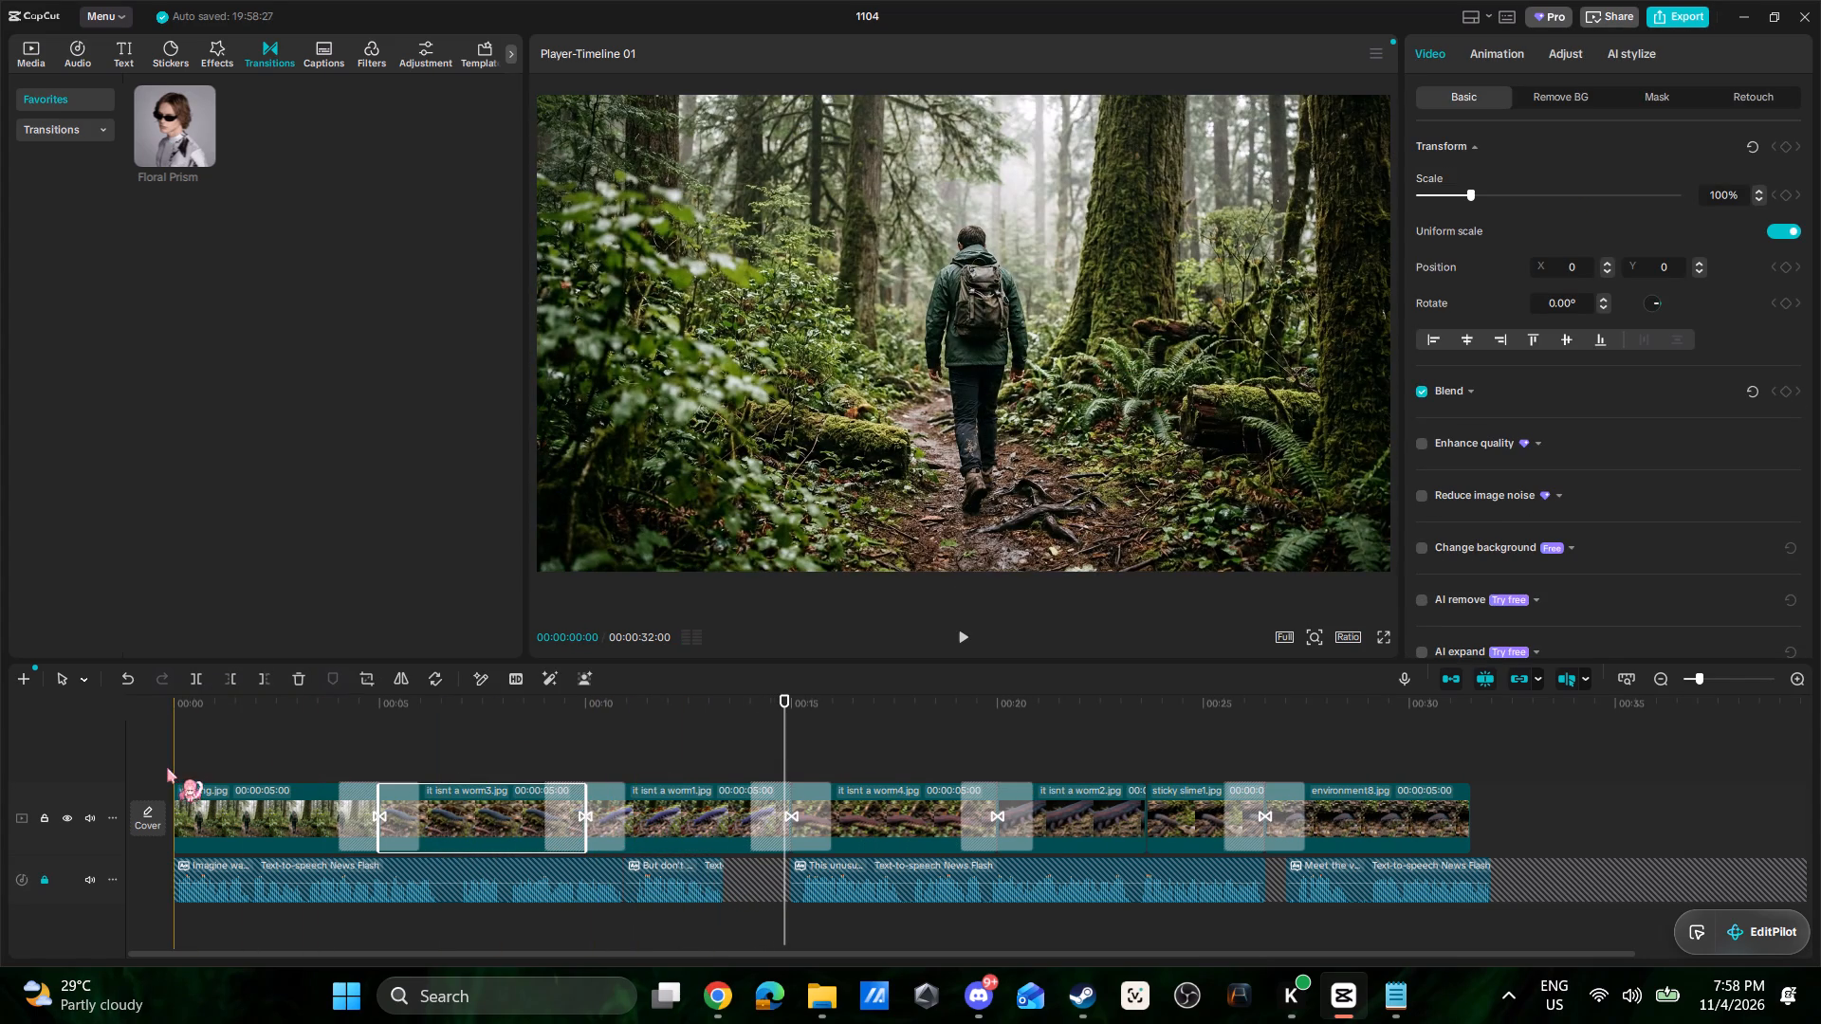
pyautogui.press('space')
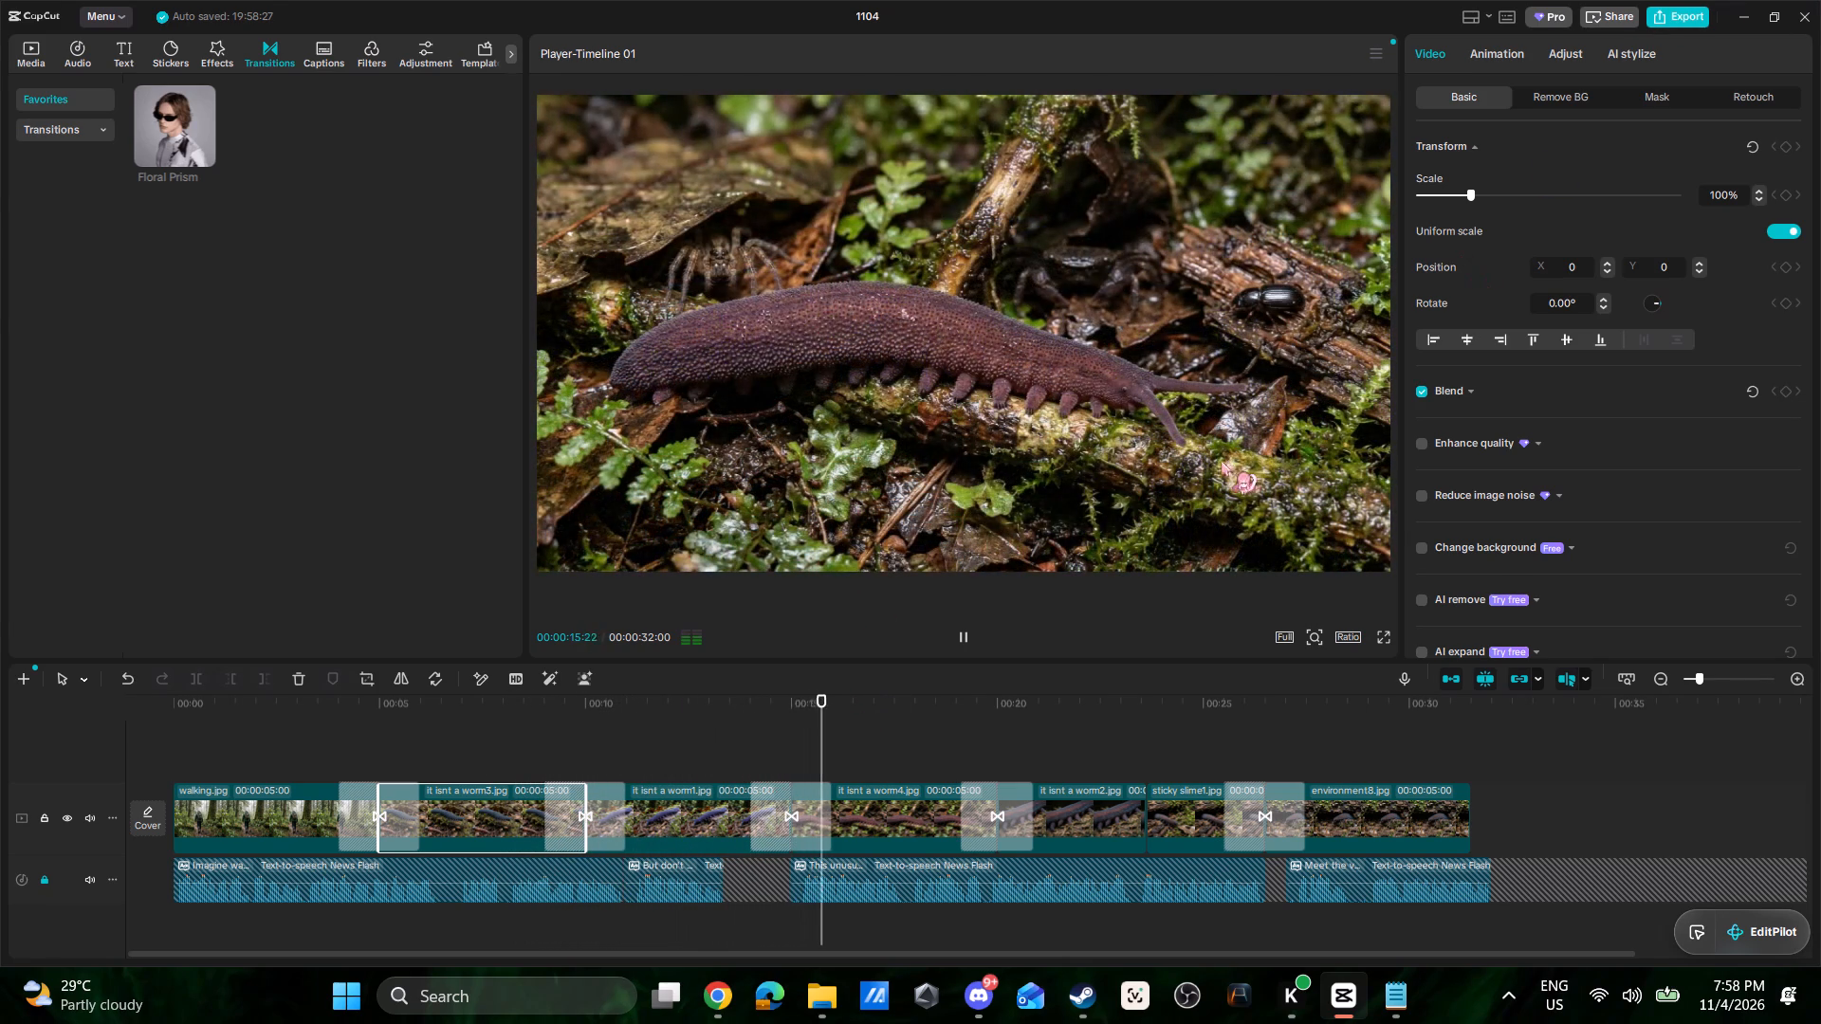
pyautogui.press('a')
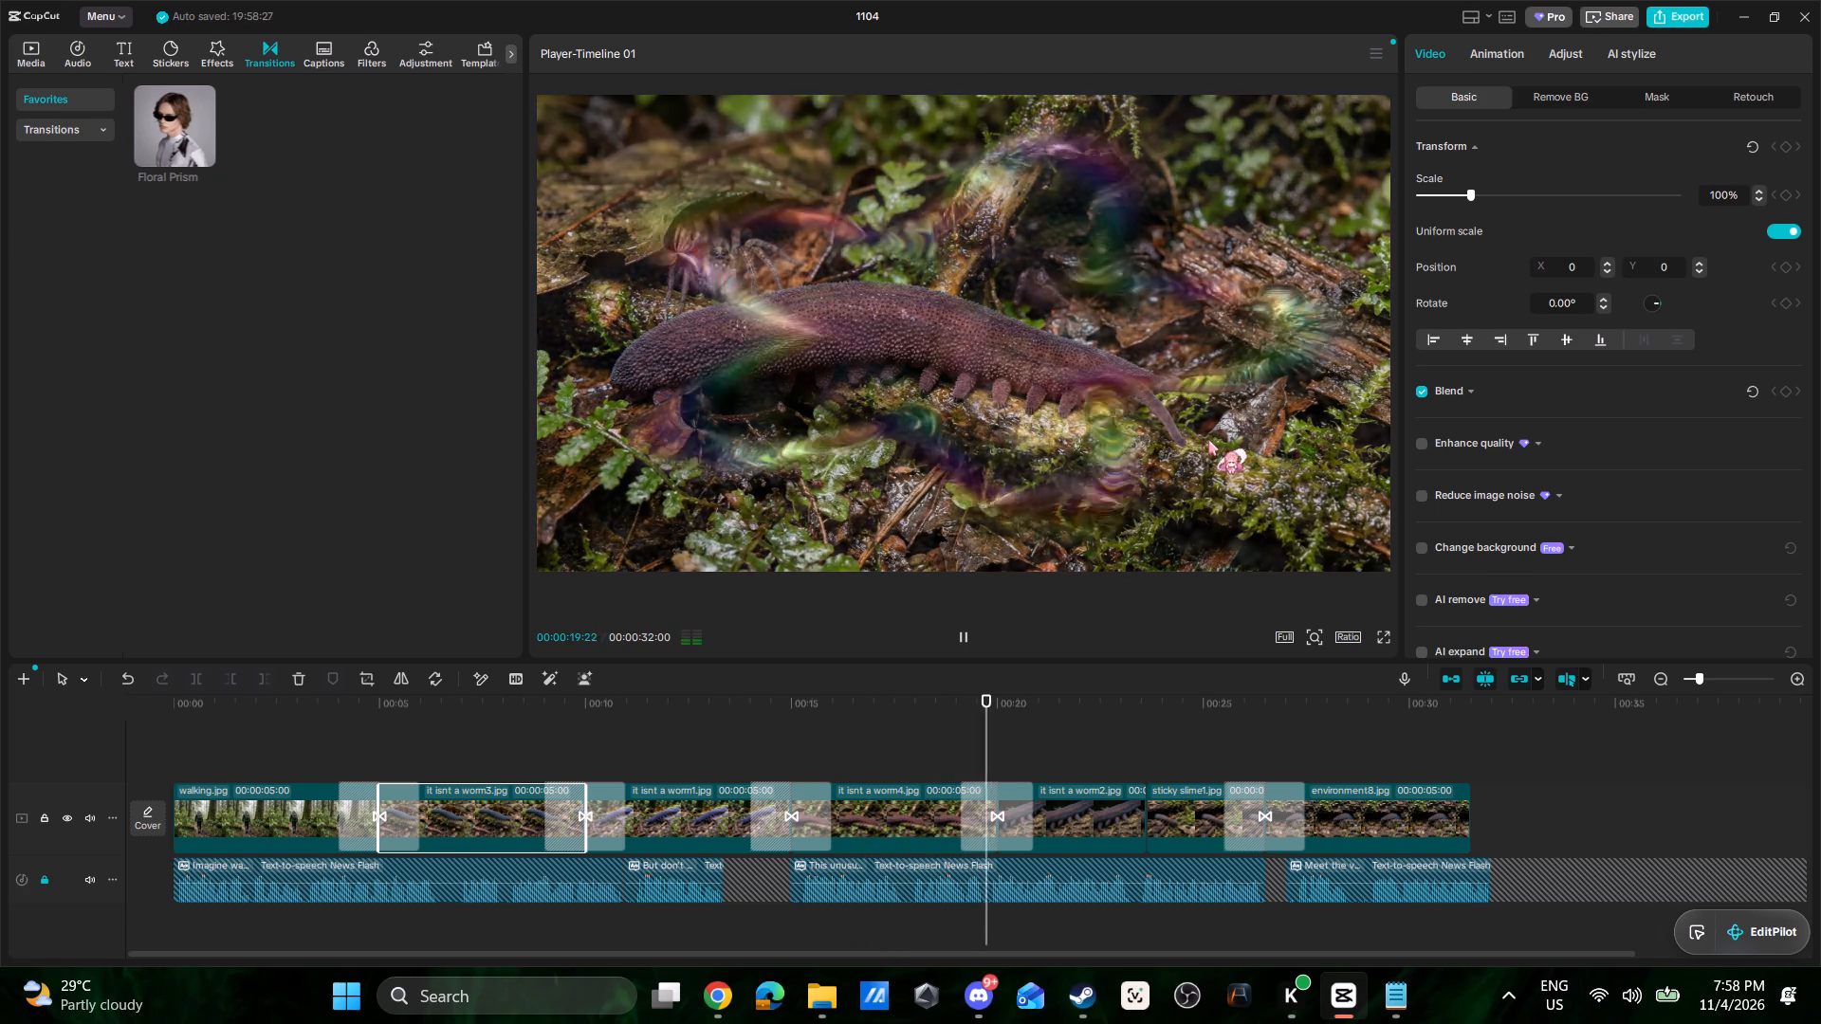
pyautogui.press('space')
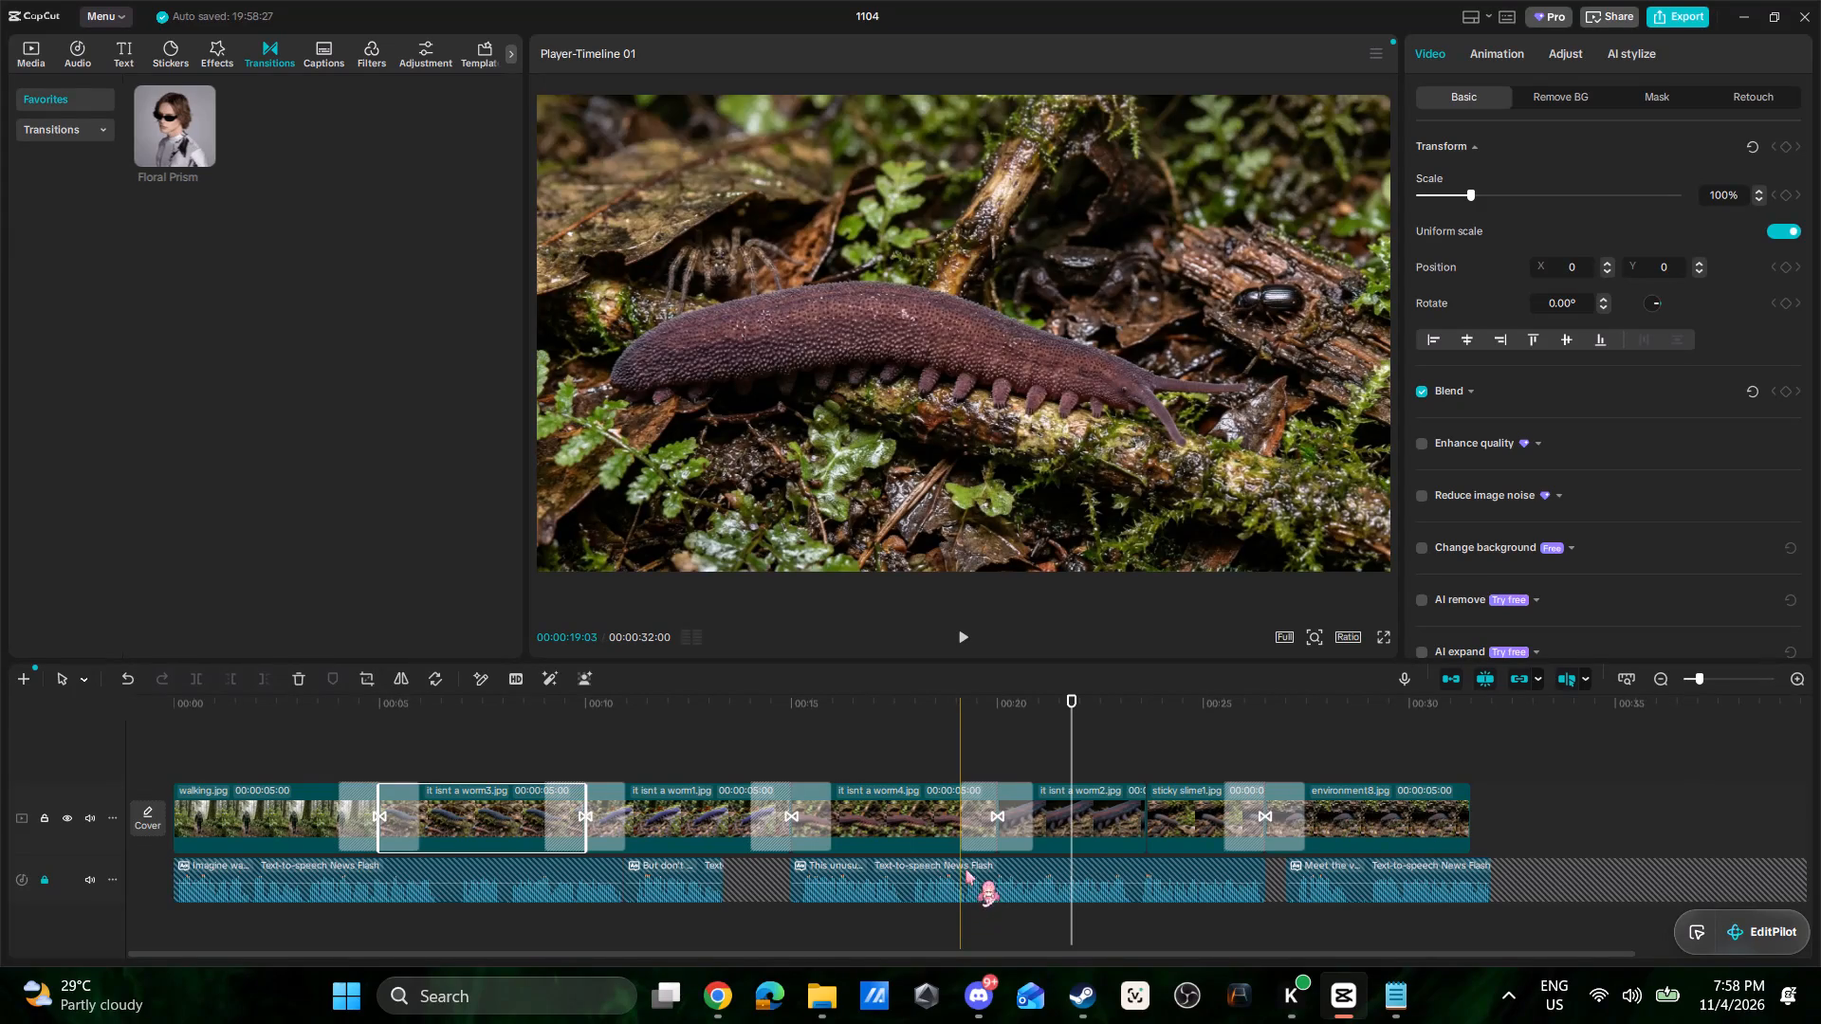
pyautogui.press('space')
pyautogui.press('space')
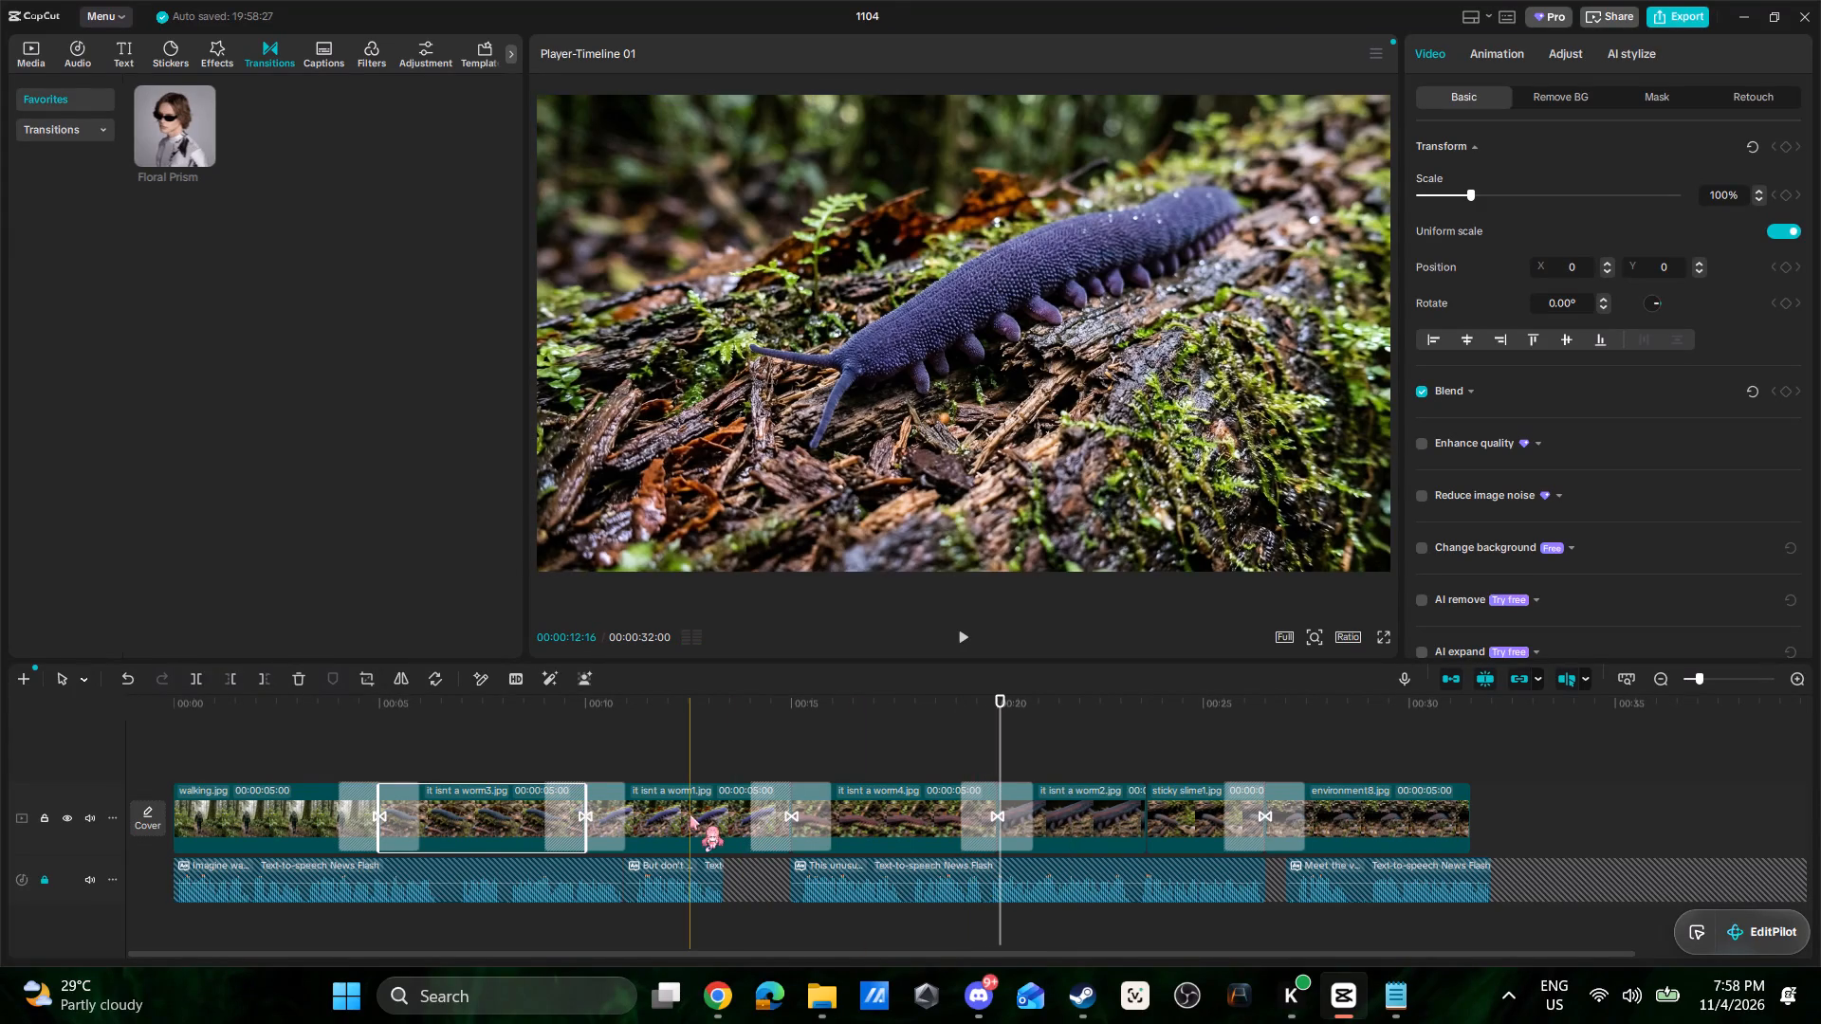
# Trim the end of it isnt a worm3.jpg back to about 00:07.5 on the timeline.
pyautogui.click(690, 814)
pyautogui.click(511, 821)
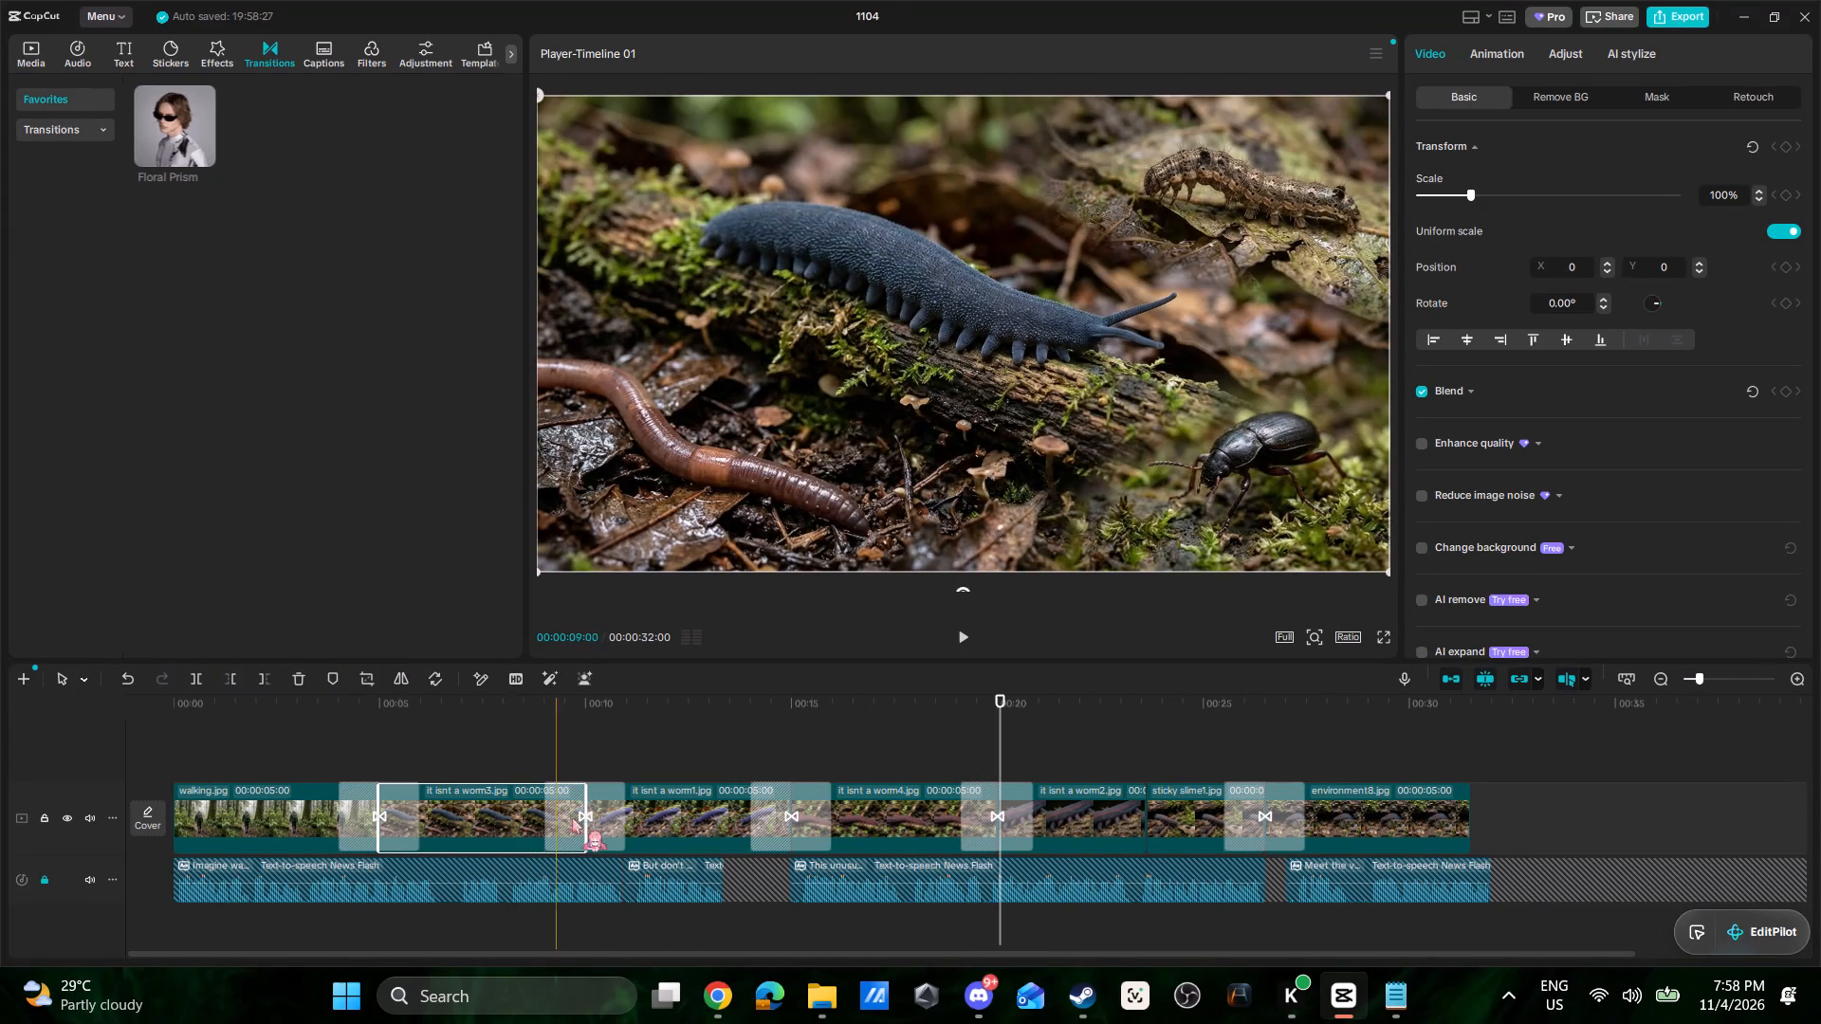
pyautogui.moveTo(586, 801); pyautogui.dragTo(482, 796)
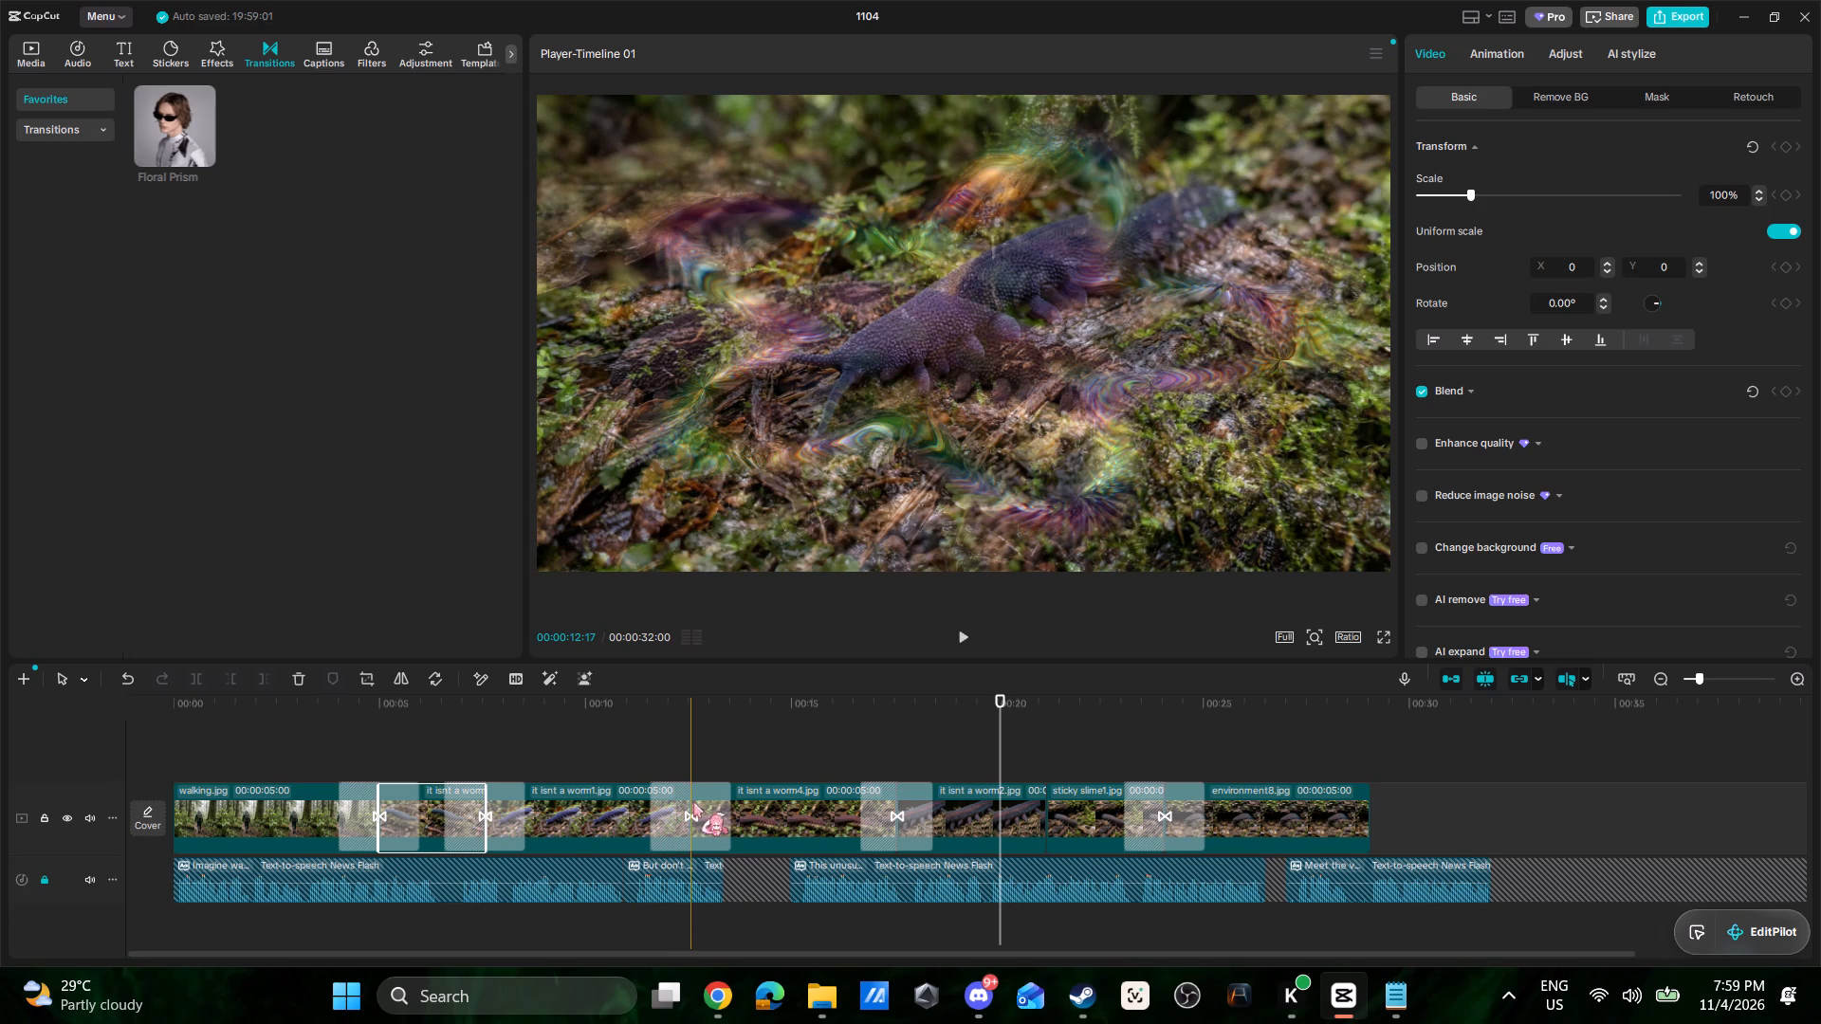
# Trim the end of it isnt a worm1.jpg back to about 00:10.7 on the timeline.
pyautogui.click(695, 802)
pyautogui.click(677, 795)
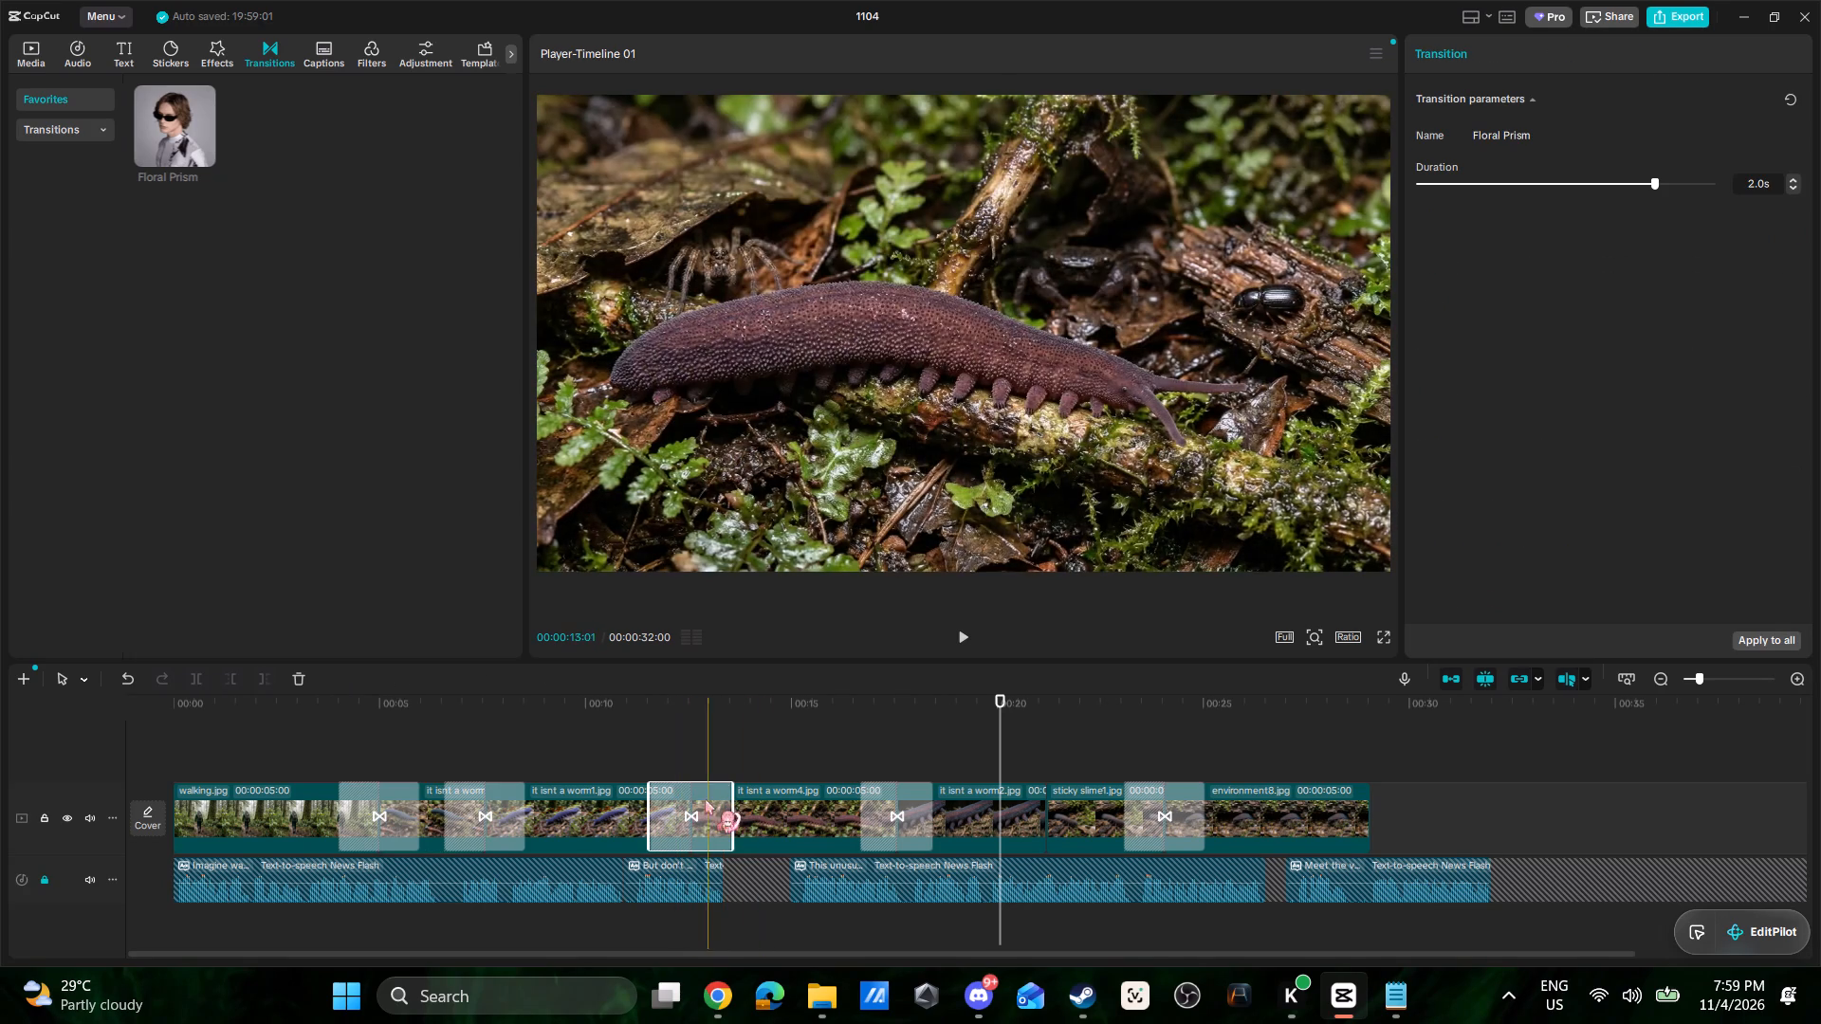
pyautogui.click(689, 796)
pyautogui.click(676, 796)
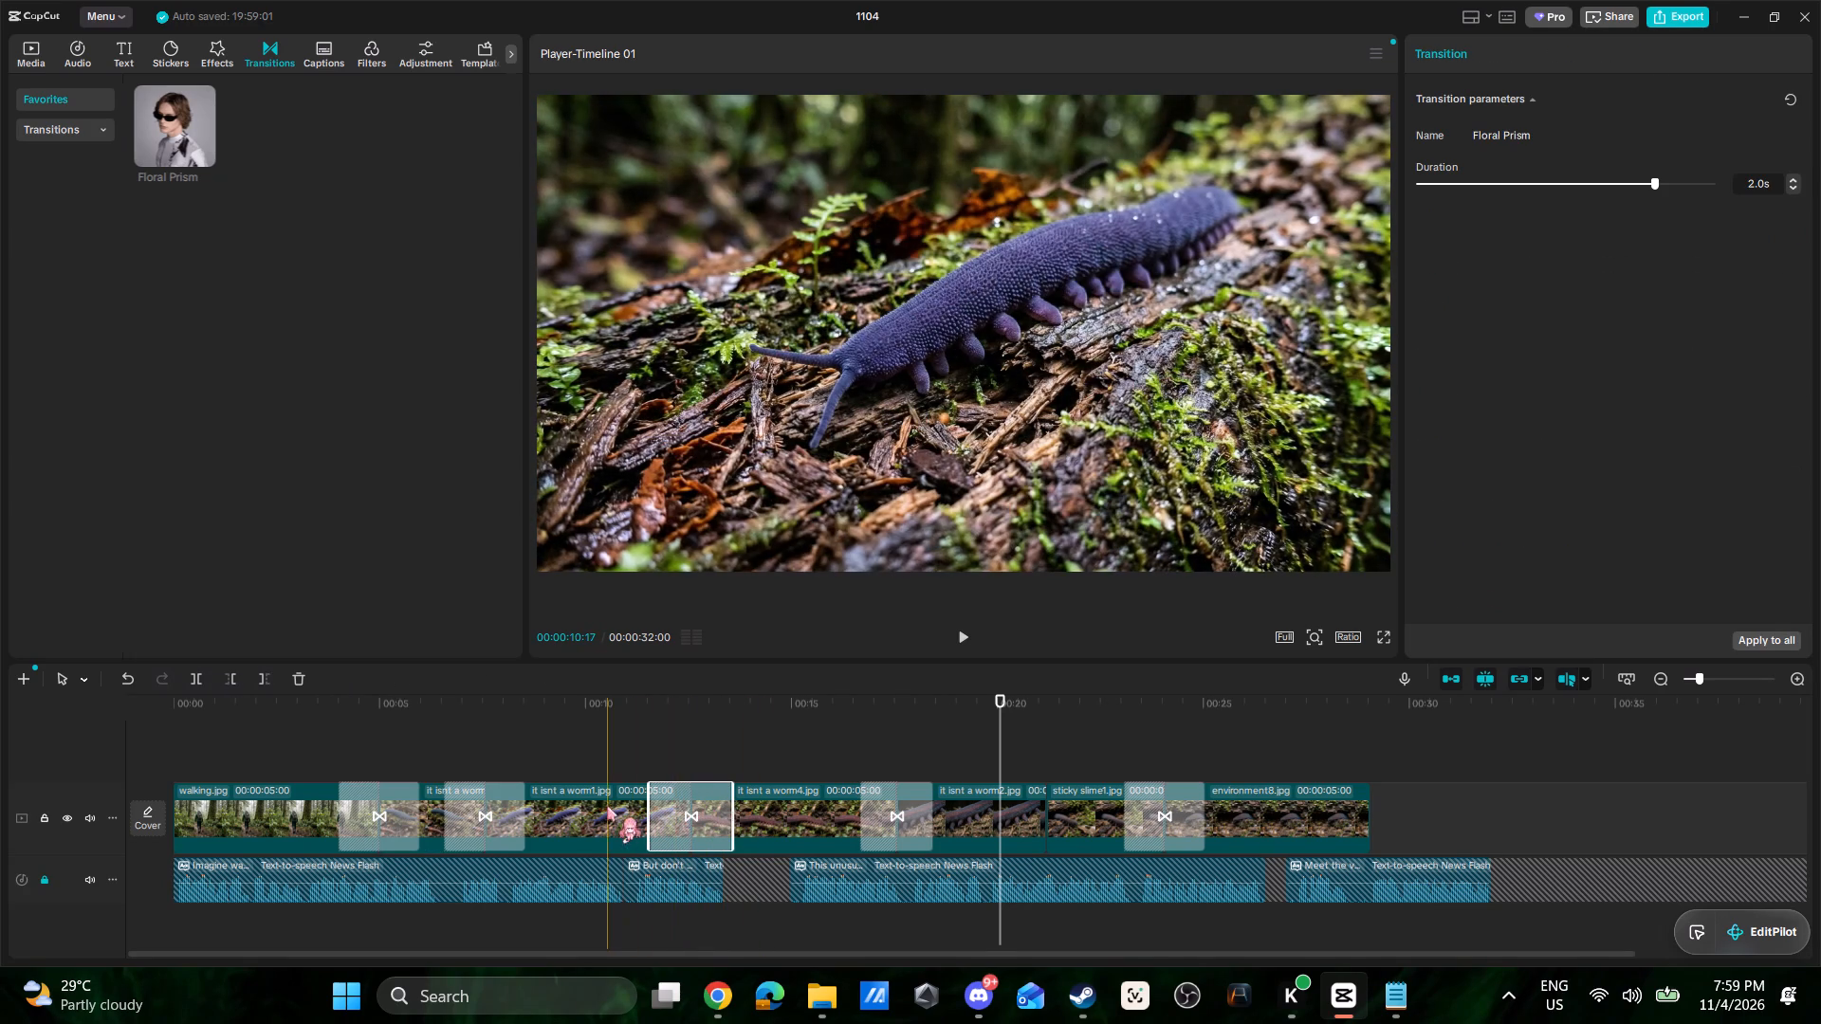
pyautogui.click(607, 806)
pyautogui.moveTo(694, 789); pyautogui.dragTo(682, 791)
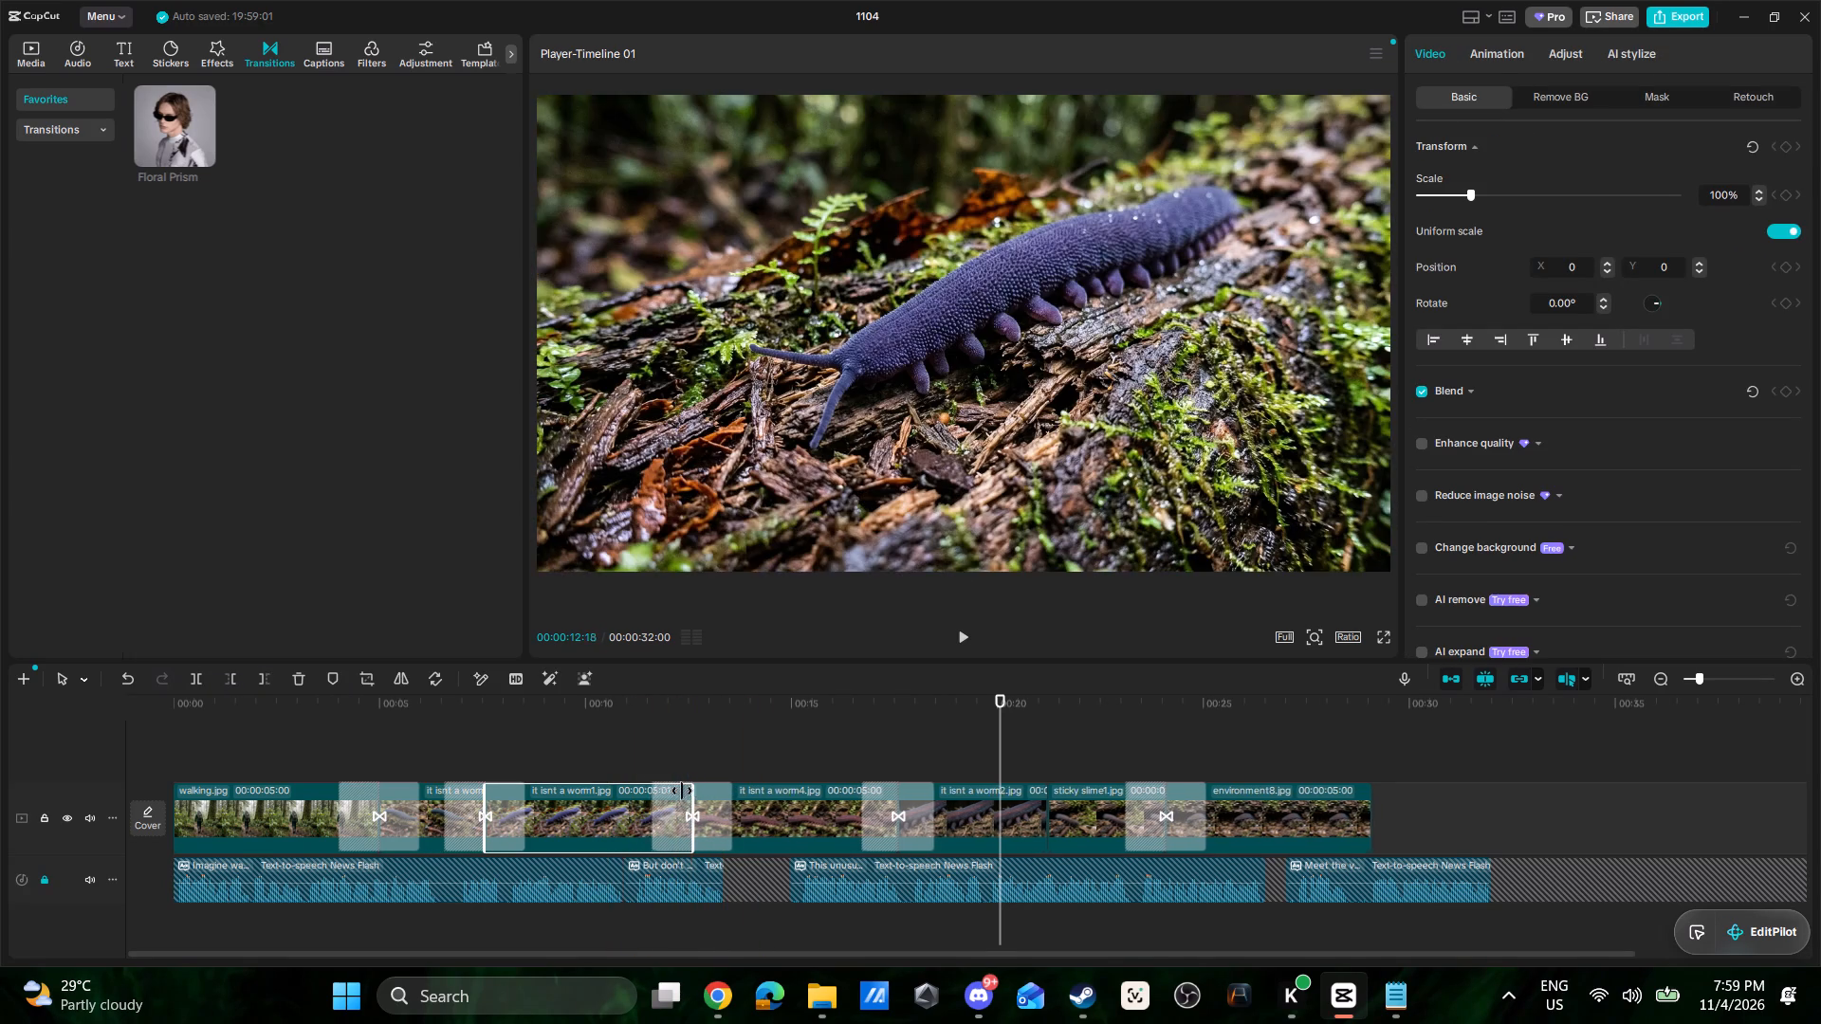
pyautogui.moveTo(682, 791); pyautogui.dragTo(615, 794)
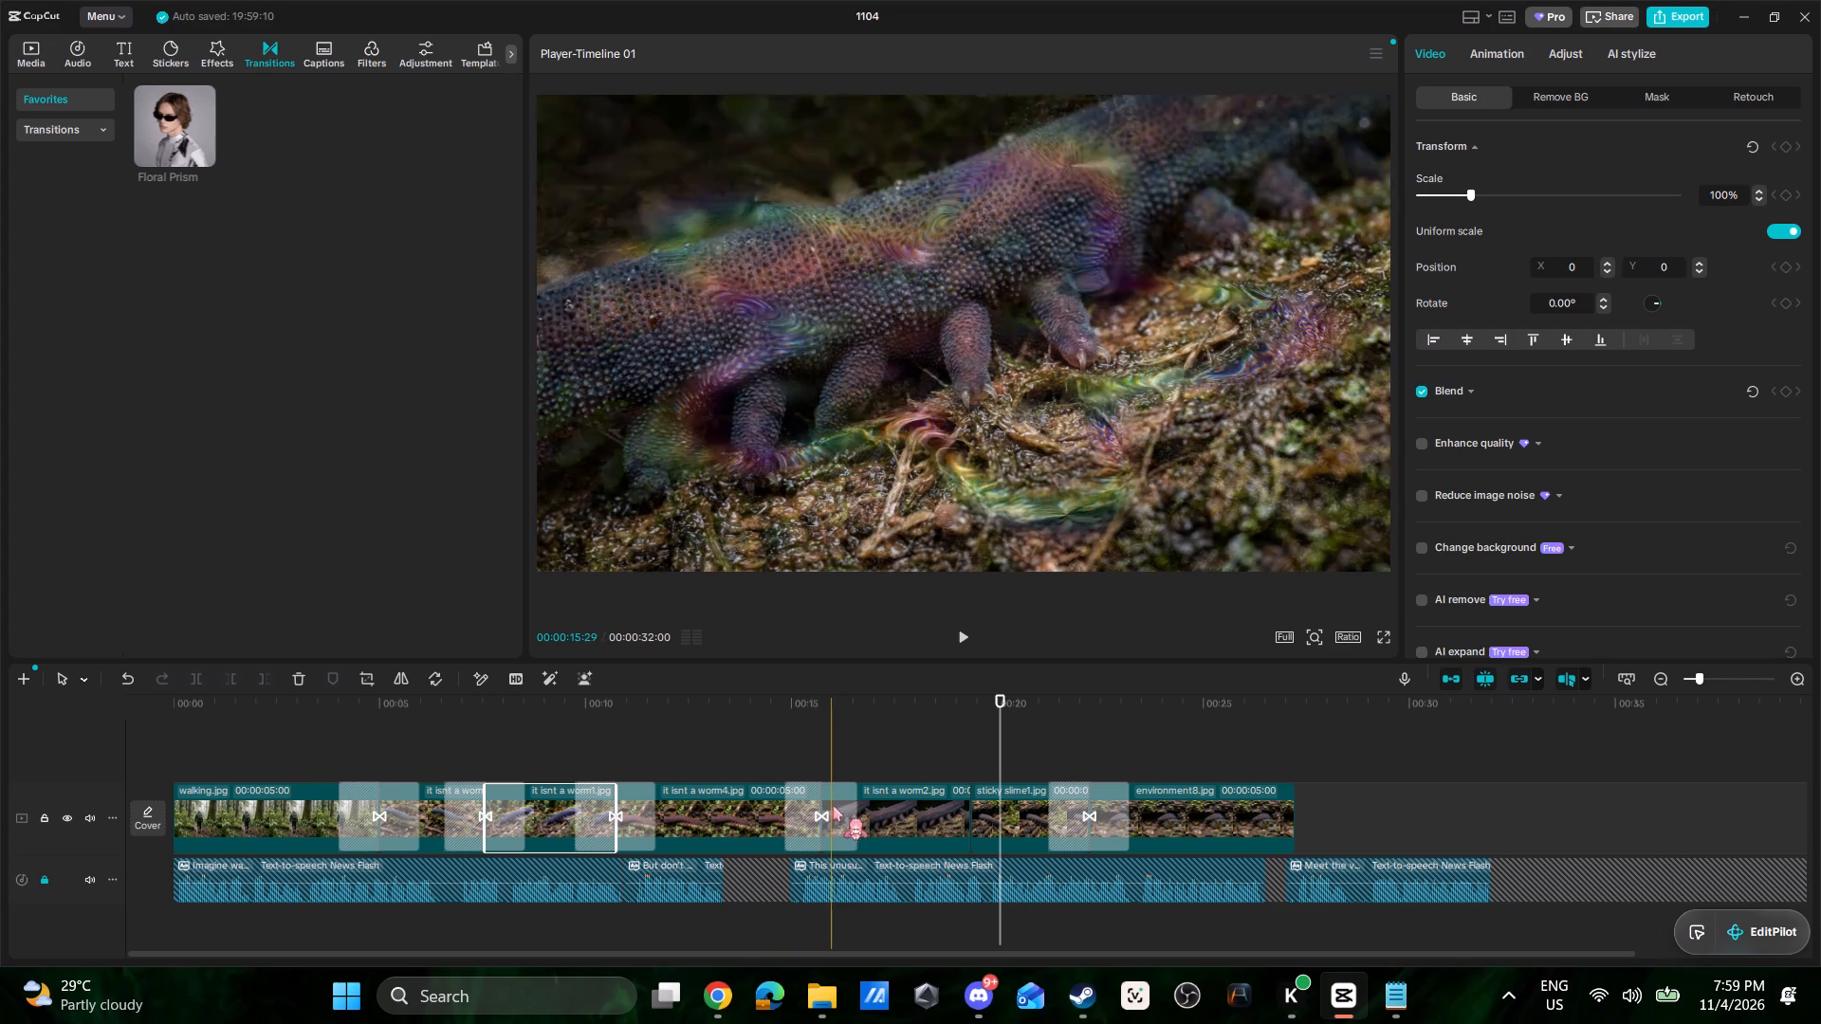
# Trim the end of it isnt a worm4.jpg back to about 00:14 on the timeline.
pyautogui.click(855, 806)
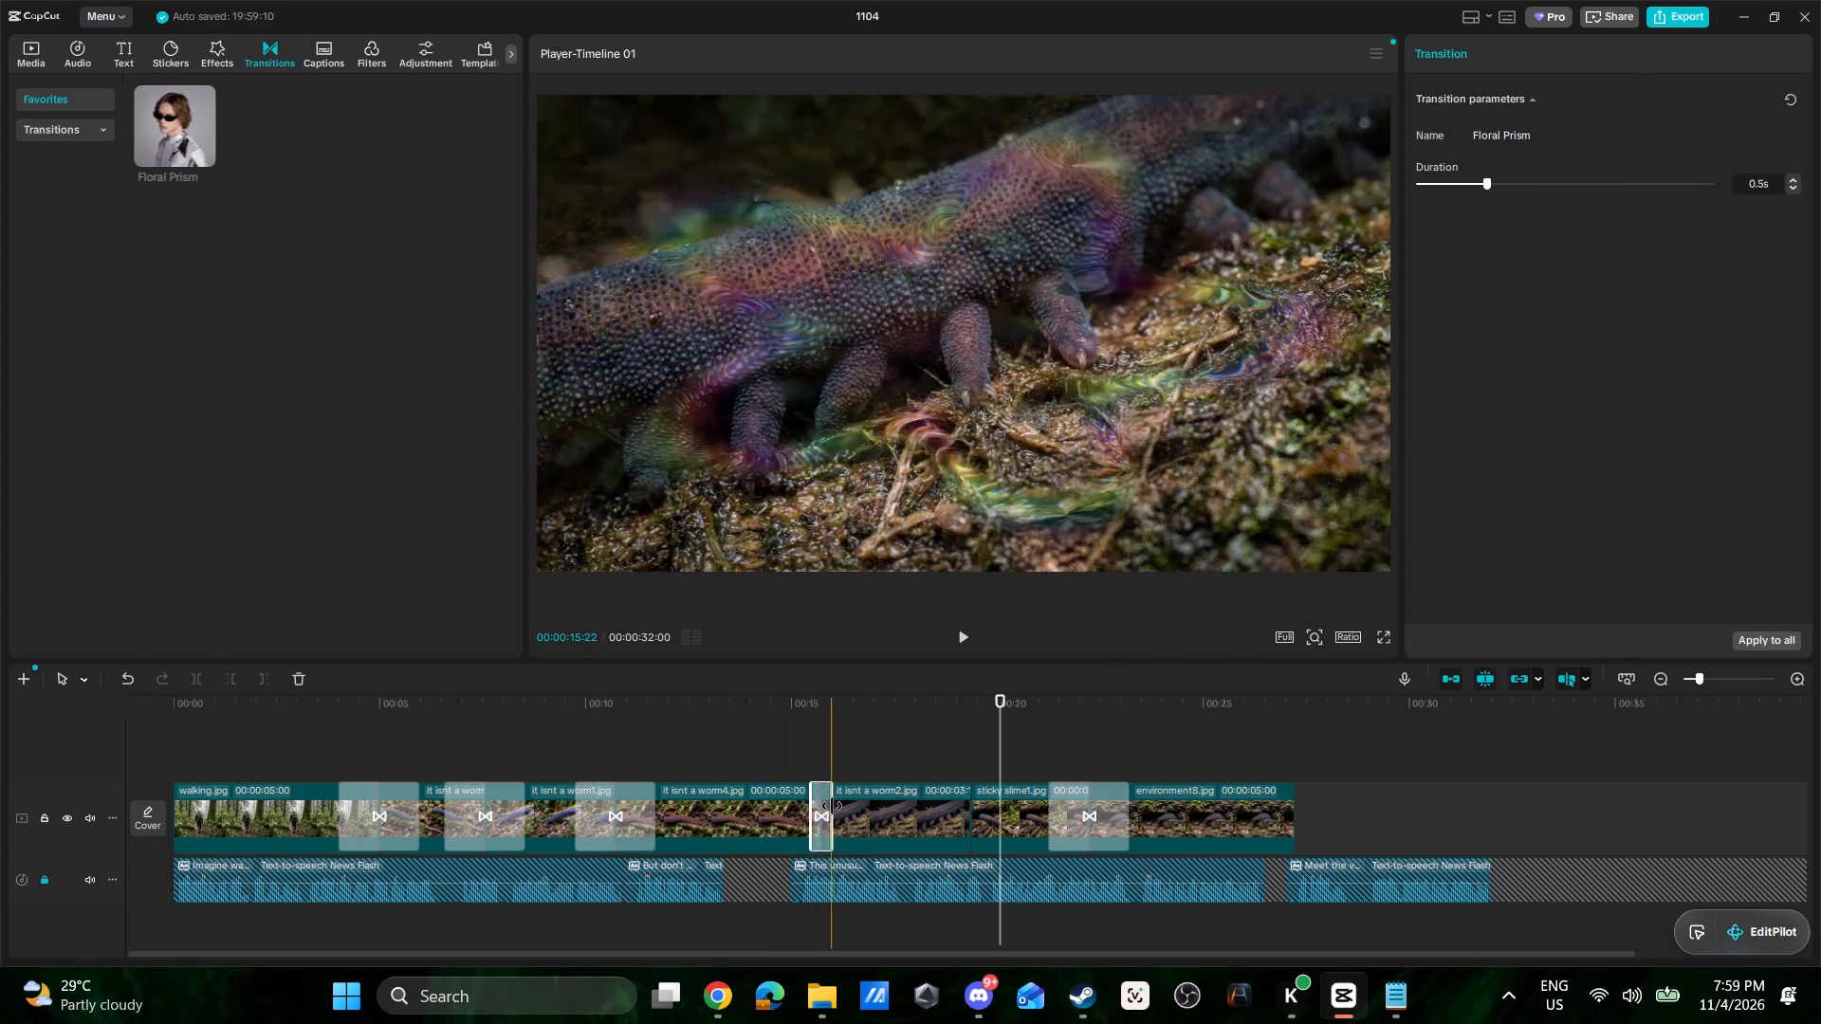
pyautogui.click(819, 767)
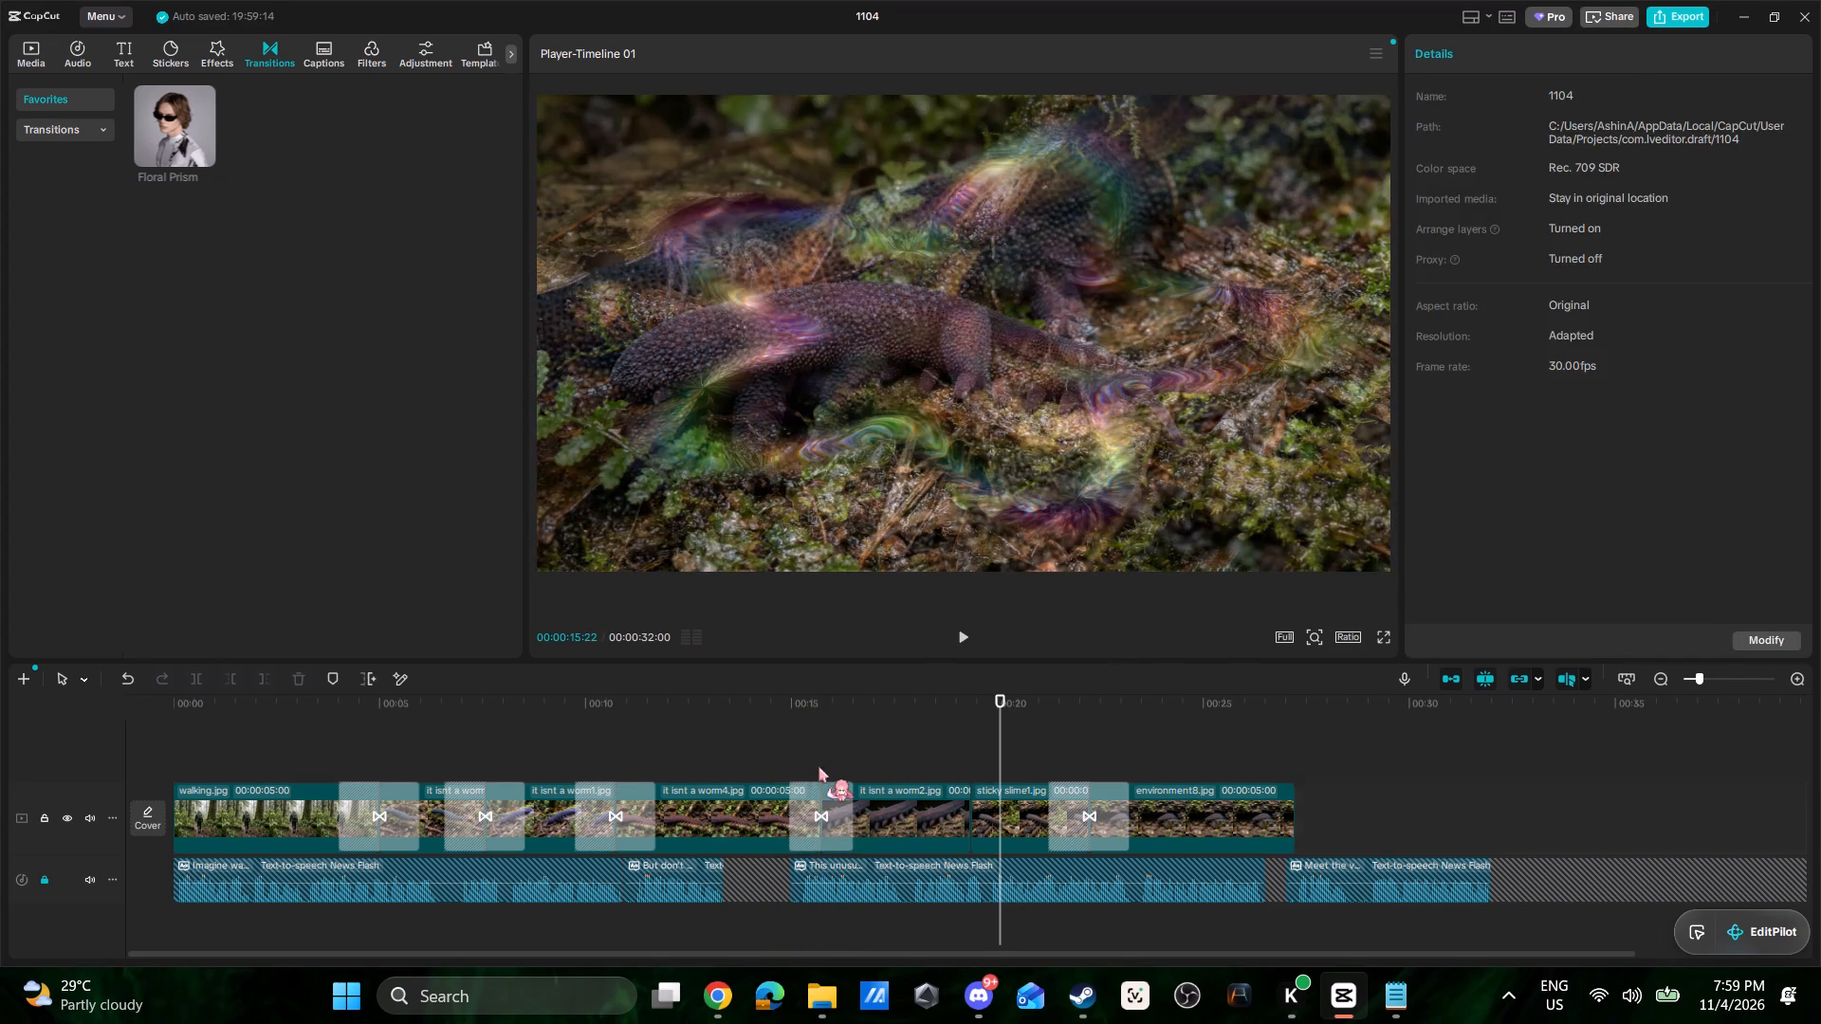
pyautogui.click(751, 799)
pyautogui.moveTo(824, 792); pyautogui.dragTo(763, 795)
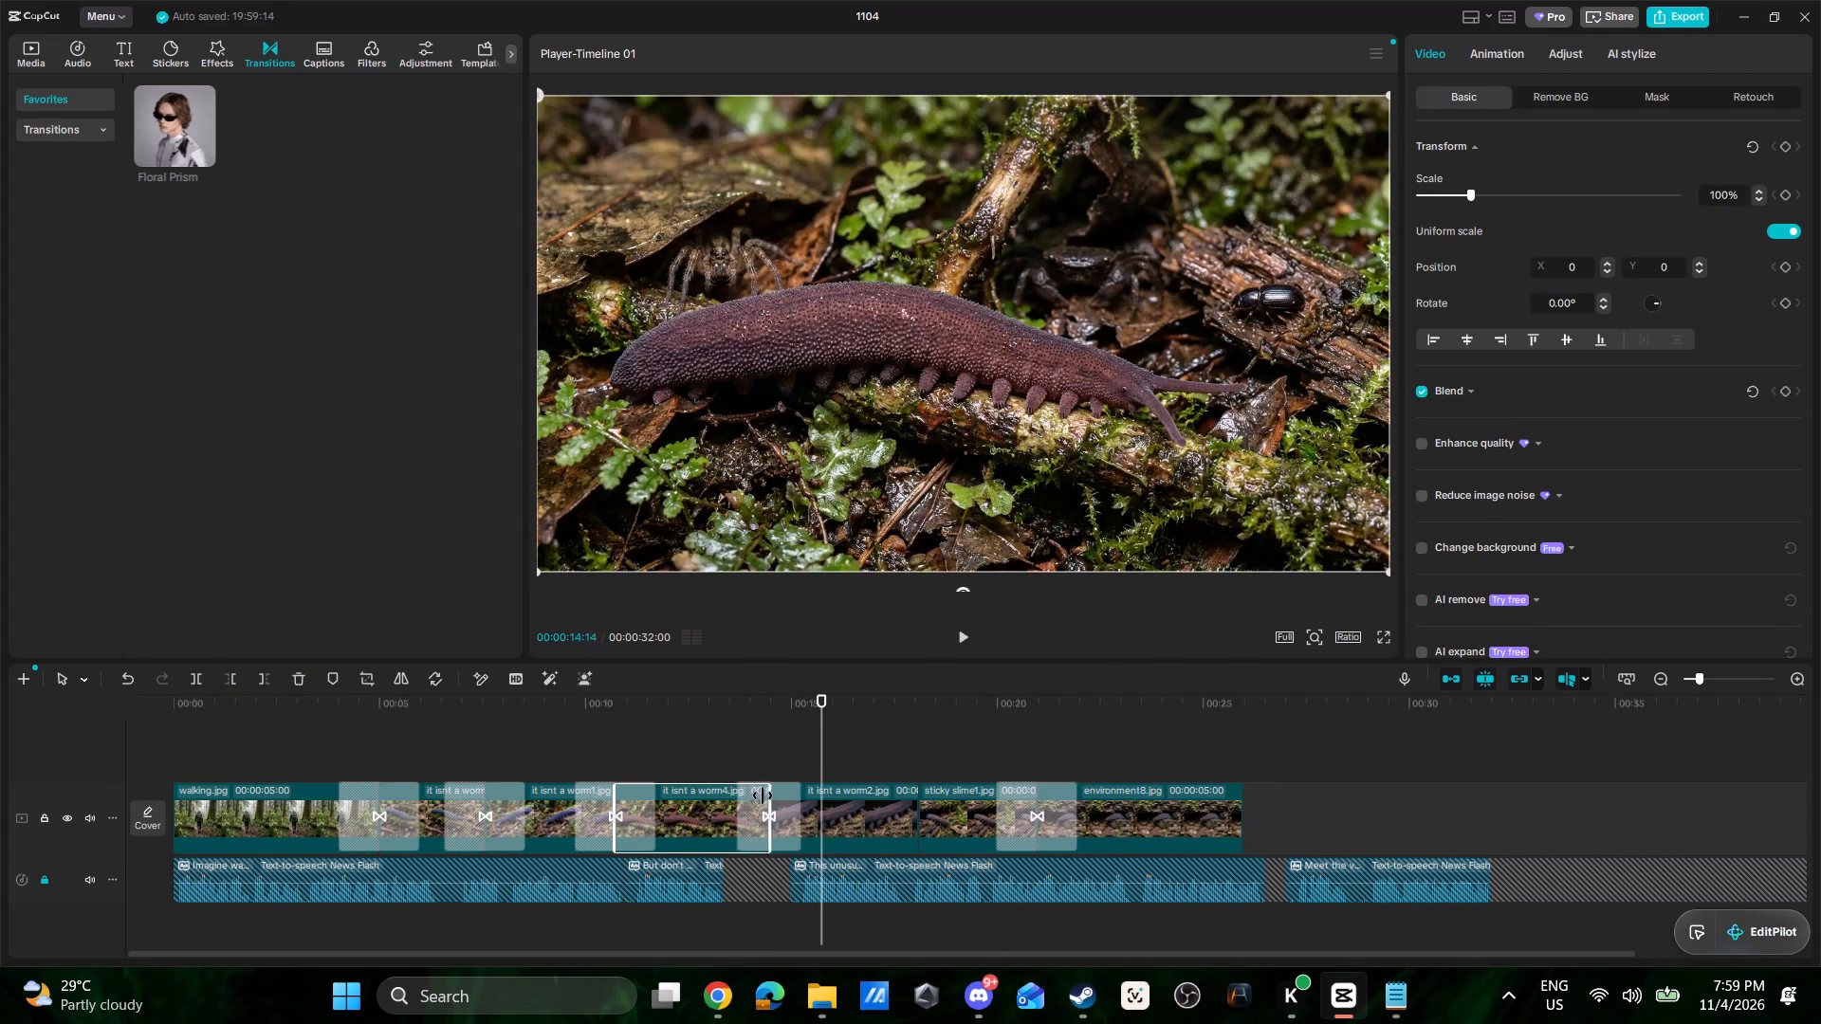
pyautogui.moveTo(763, 795); pyautogui.dragTo(754, 795)
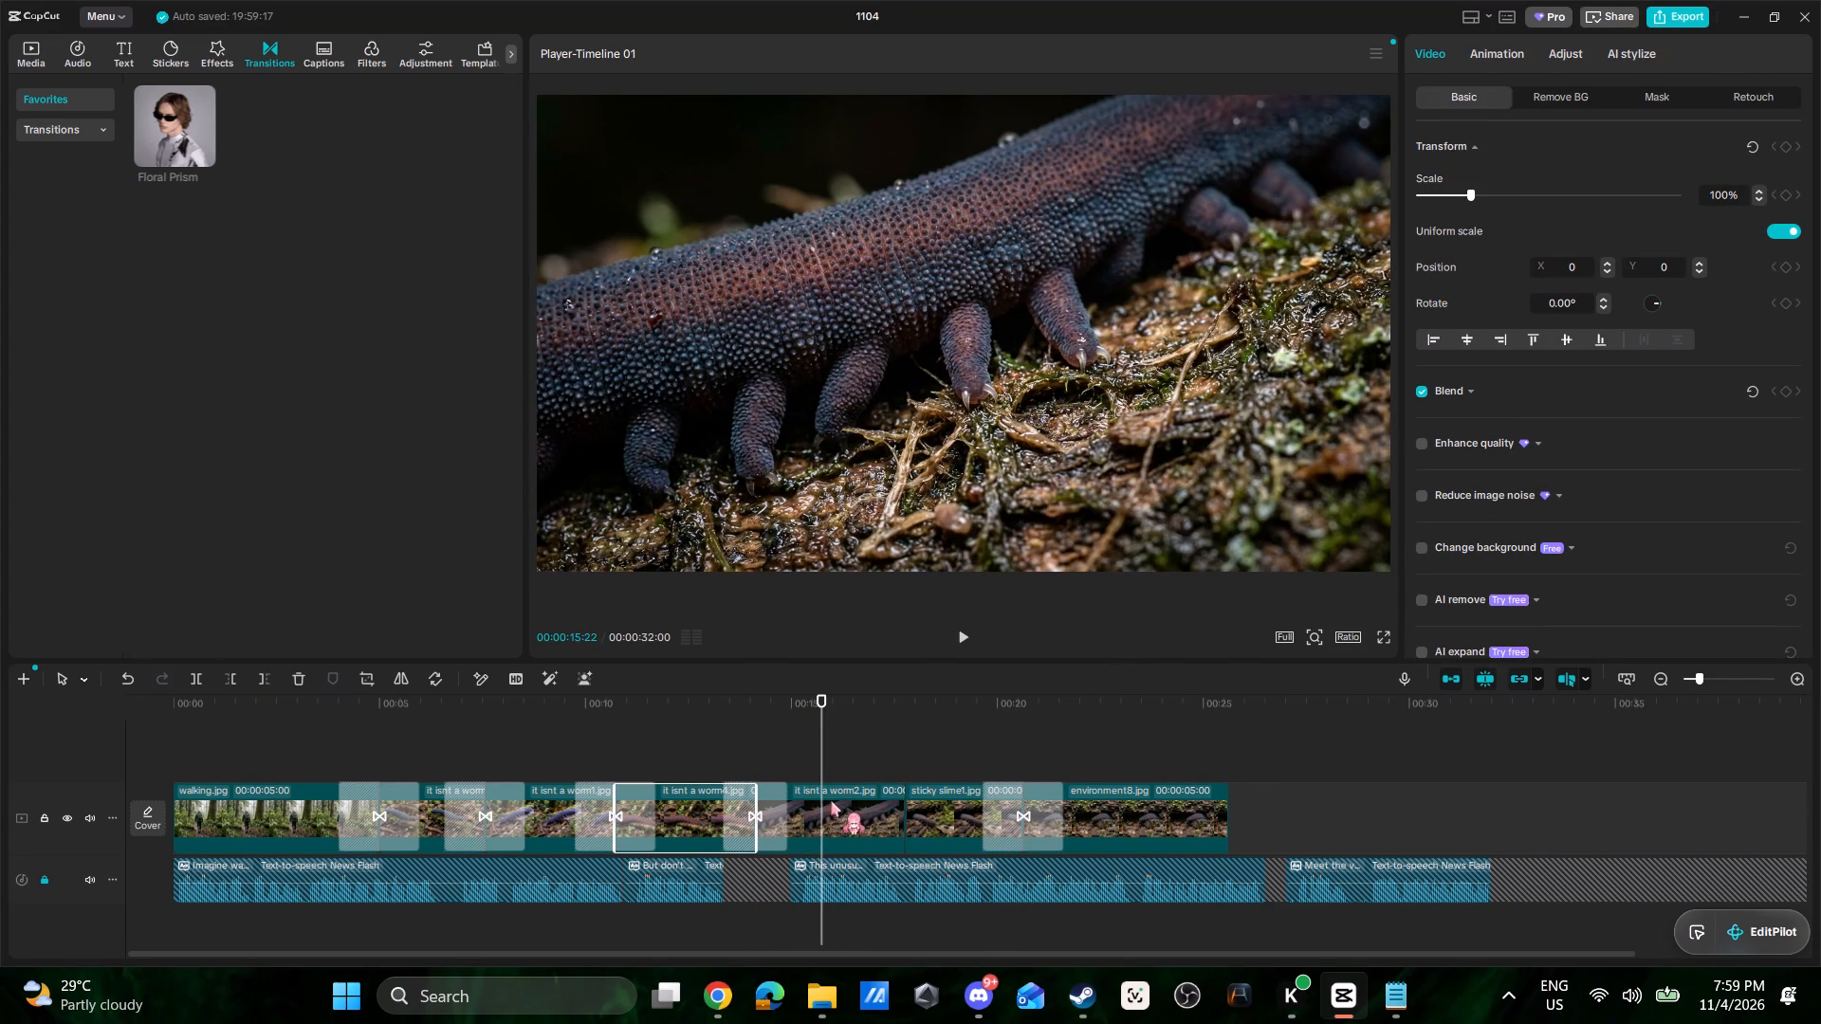
# Play the timeline from about 00:03 to check the trimmed images against the narration.
pyautogui.click(696, 807)
pyautogui.click(307, 782)
pyautogui.press('space')
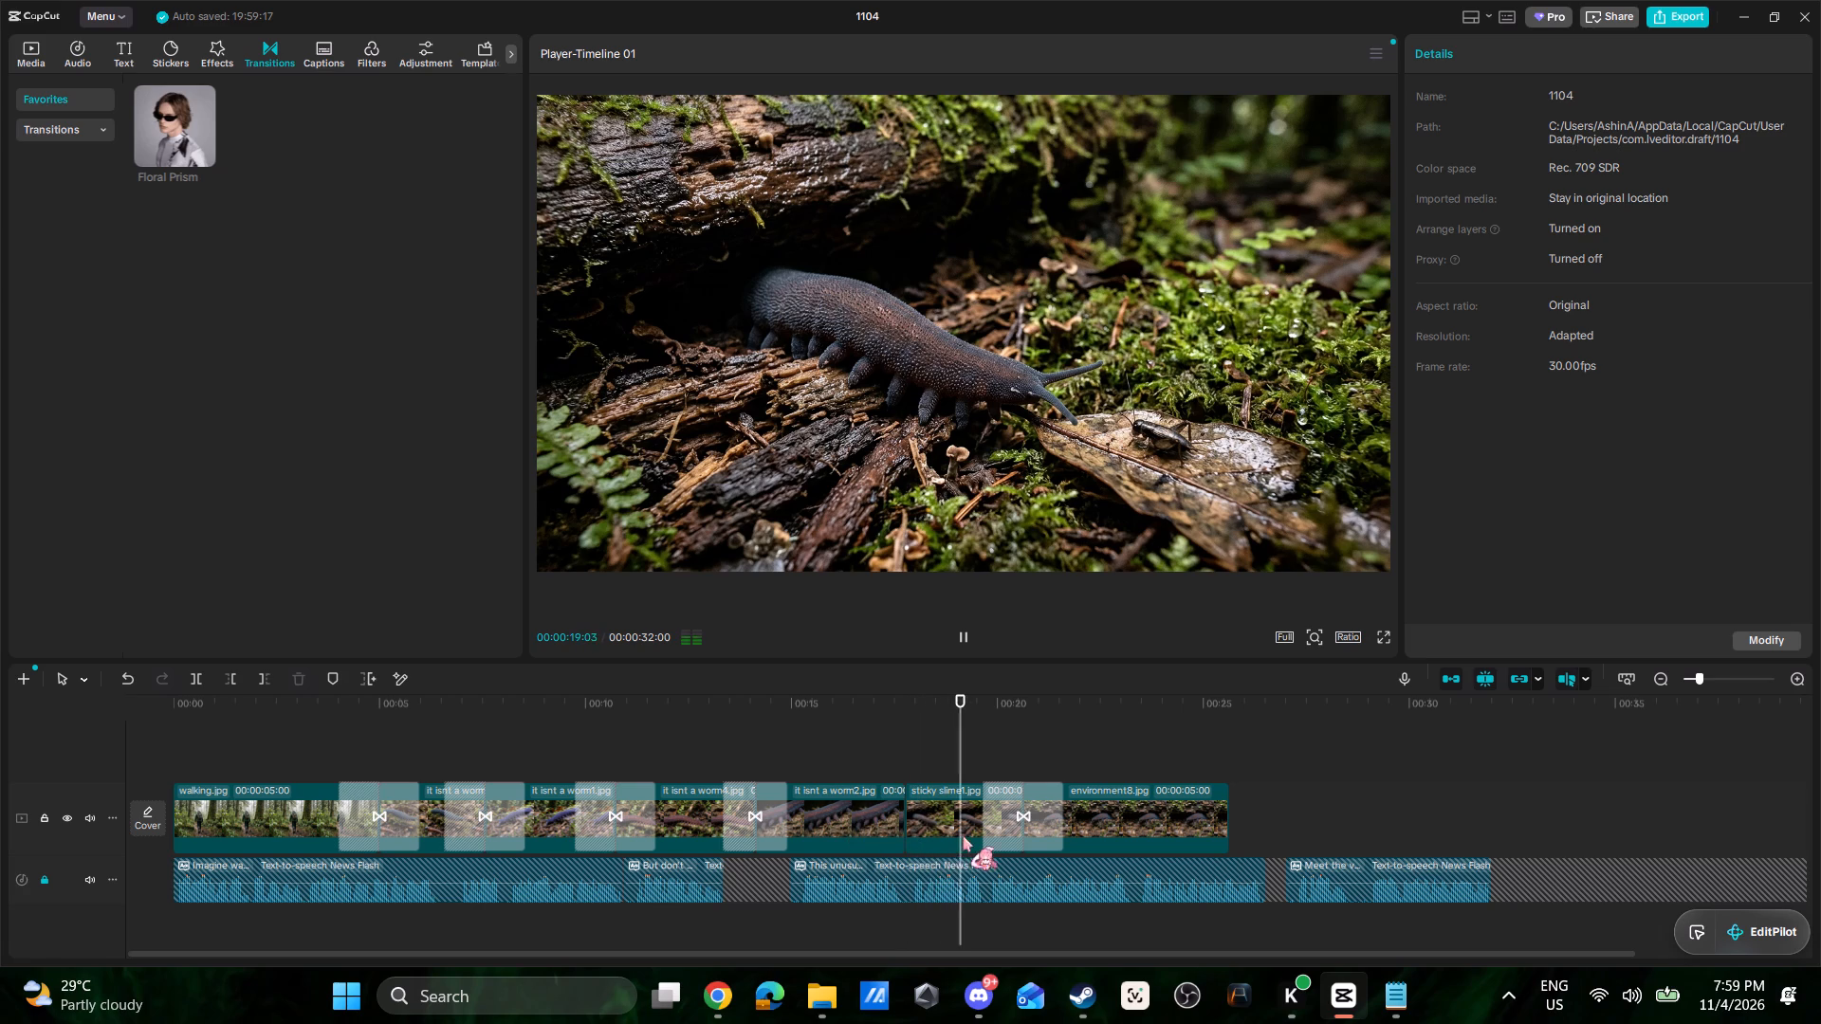
pyautogui.press('space')
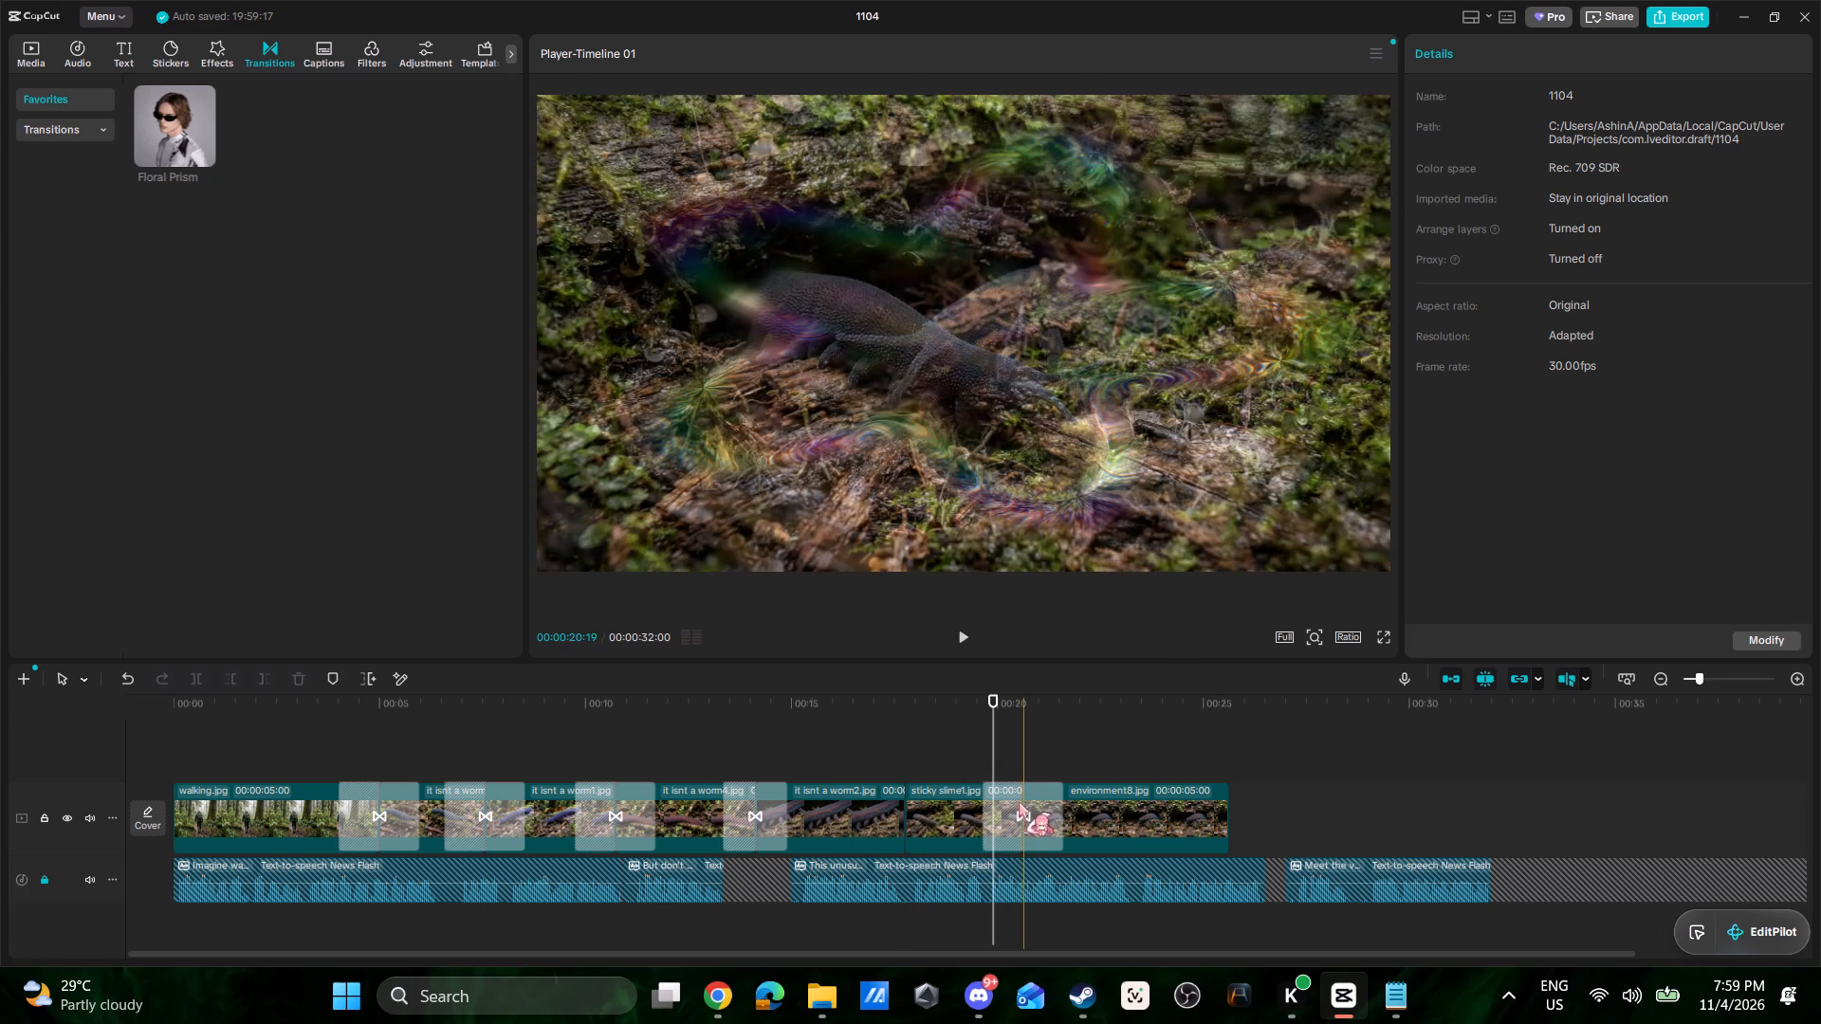
# Trim the end of sticky slime1.jpg back to about 00:20 on the timeline and briefly play from there.
pyautogui.click(1011, 796)
pyautogui.click(943, 805)
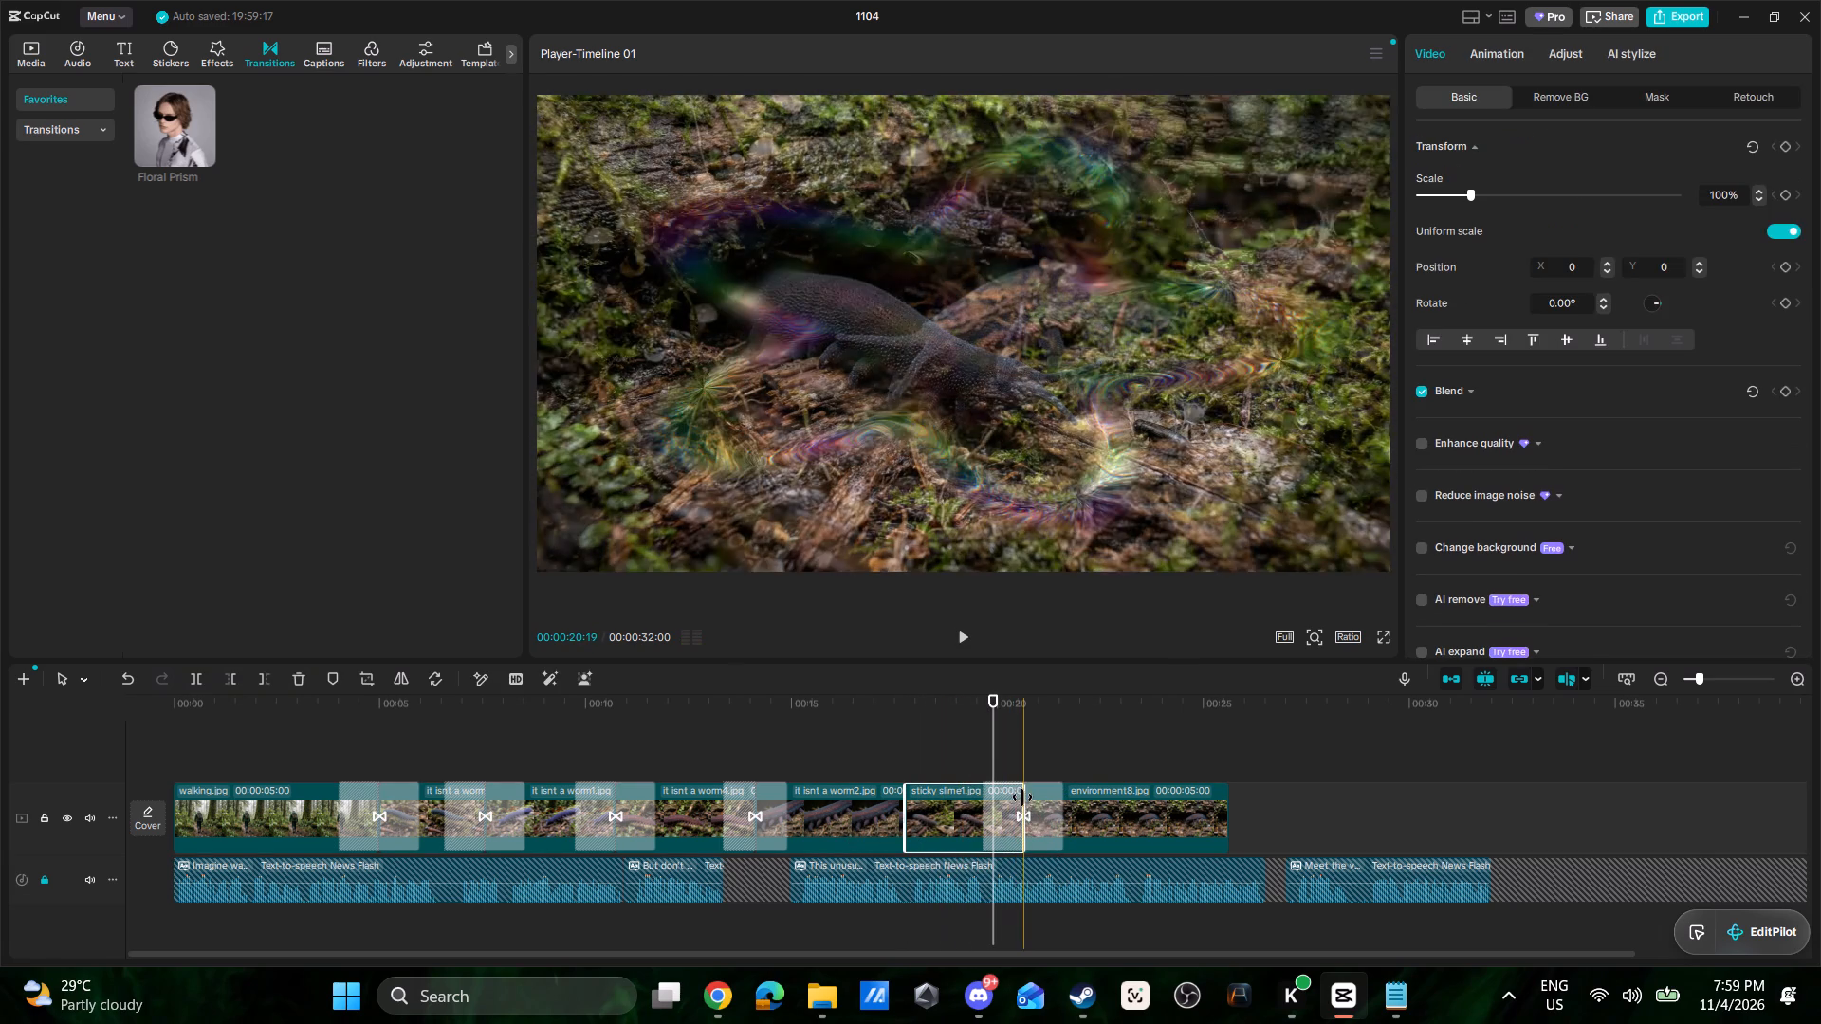
pyautogui.moveTo(1022, 797); pyautogui.dragTo(996, 796)
pyautogui.press('space')
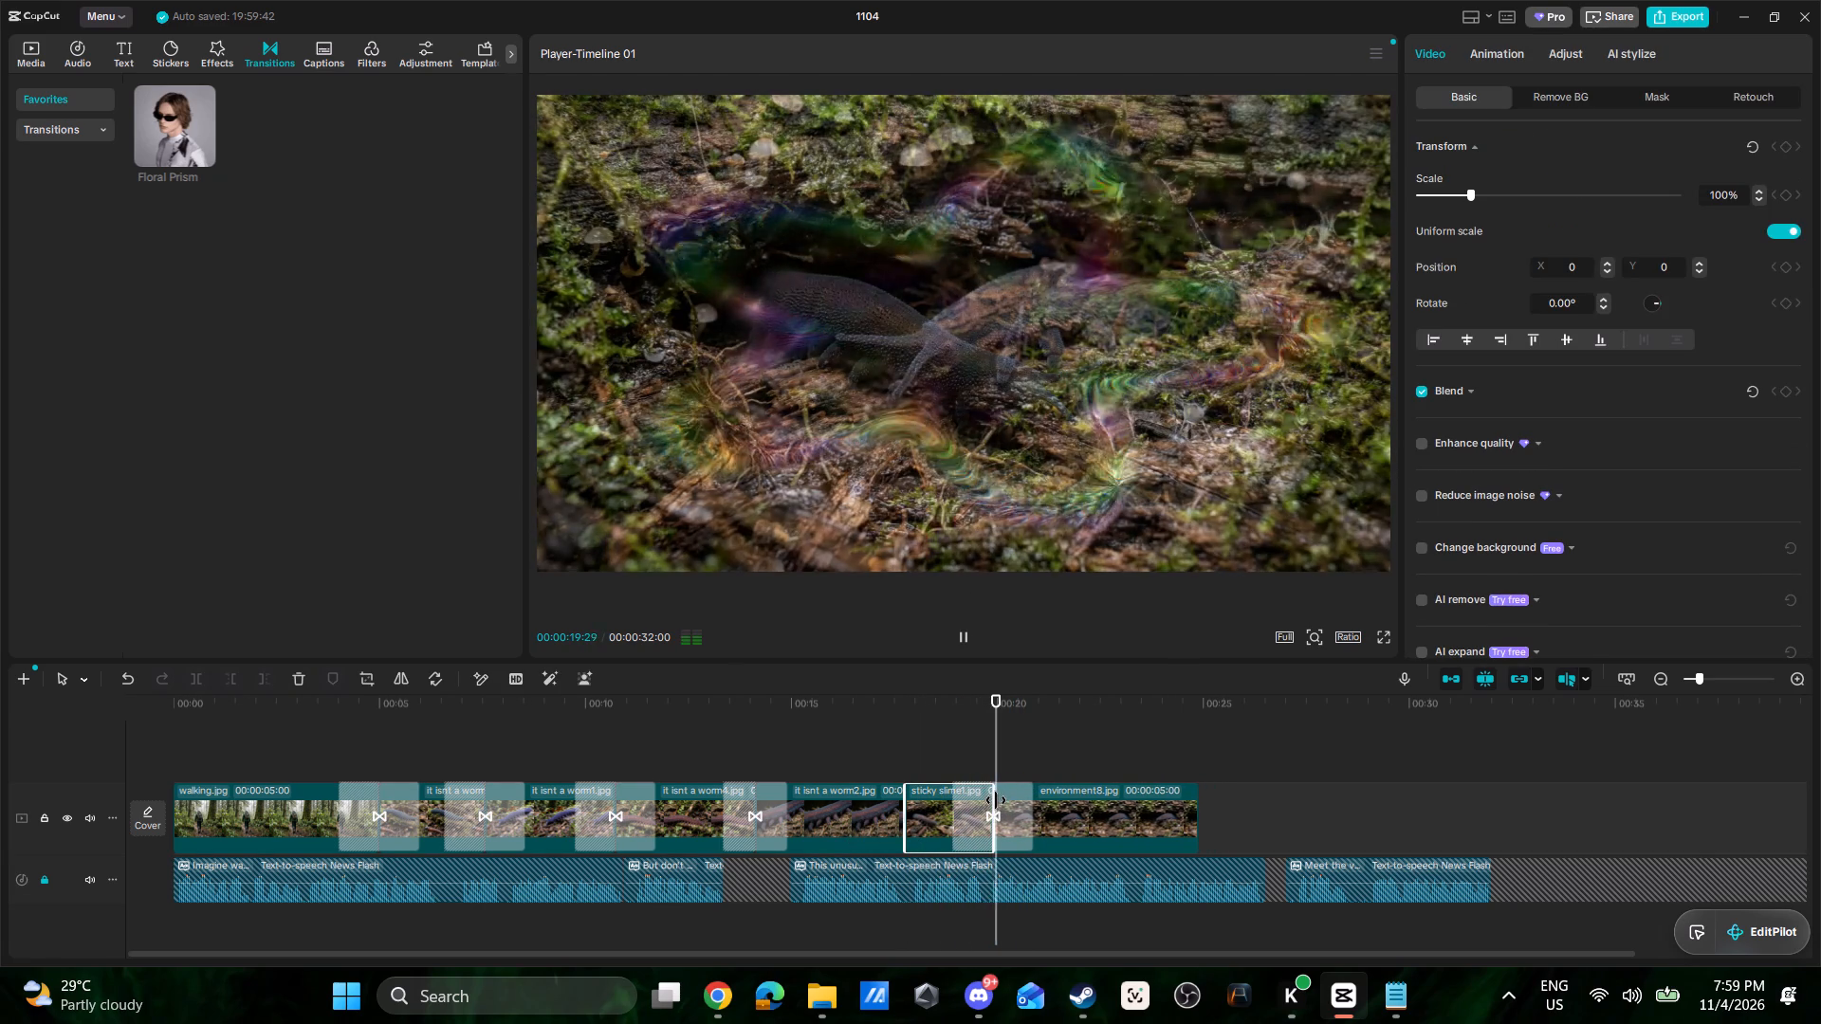
pyautogui.press('space')
# Delete environment8.jpg from the end of the video track.
pyautogui.click(1093, 807)
pyautogui.press('Delete')
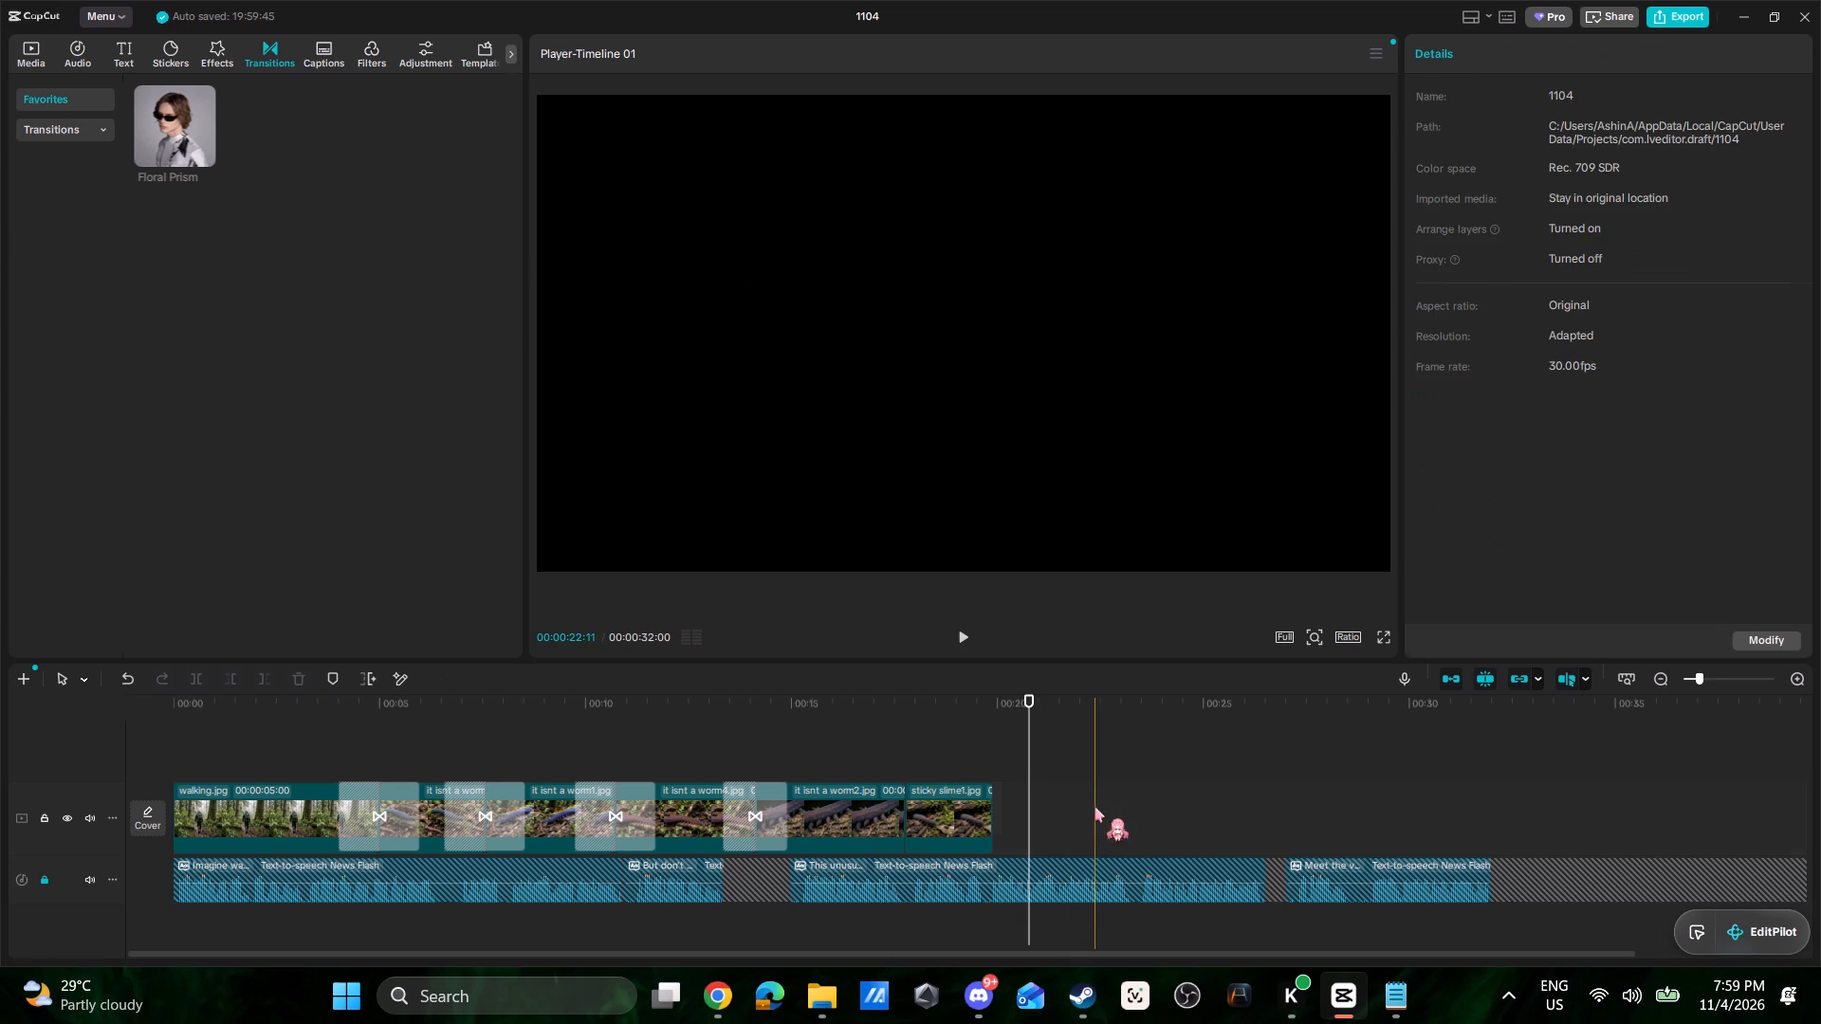
# Add sticky slime2.jpg from the imported media to the video track directly after sticky slime1.jpg.
pyautogui.click(27, 48)
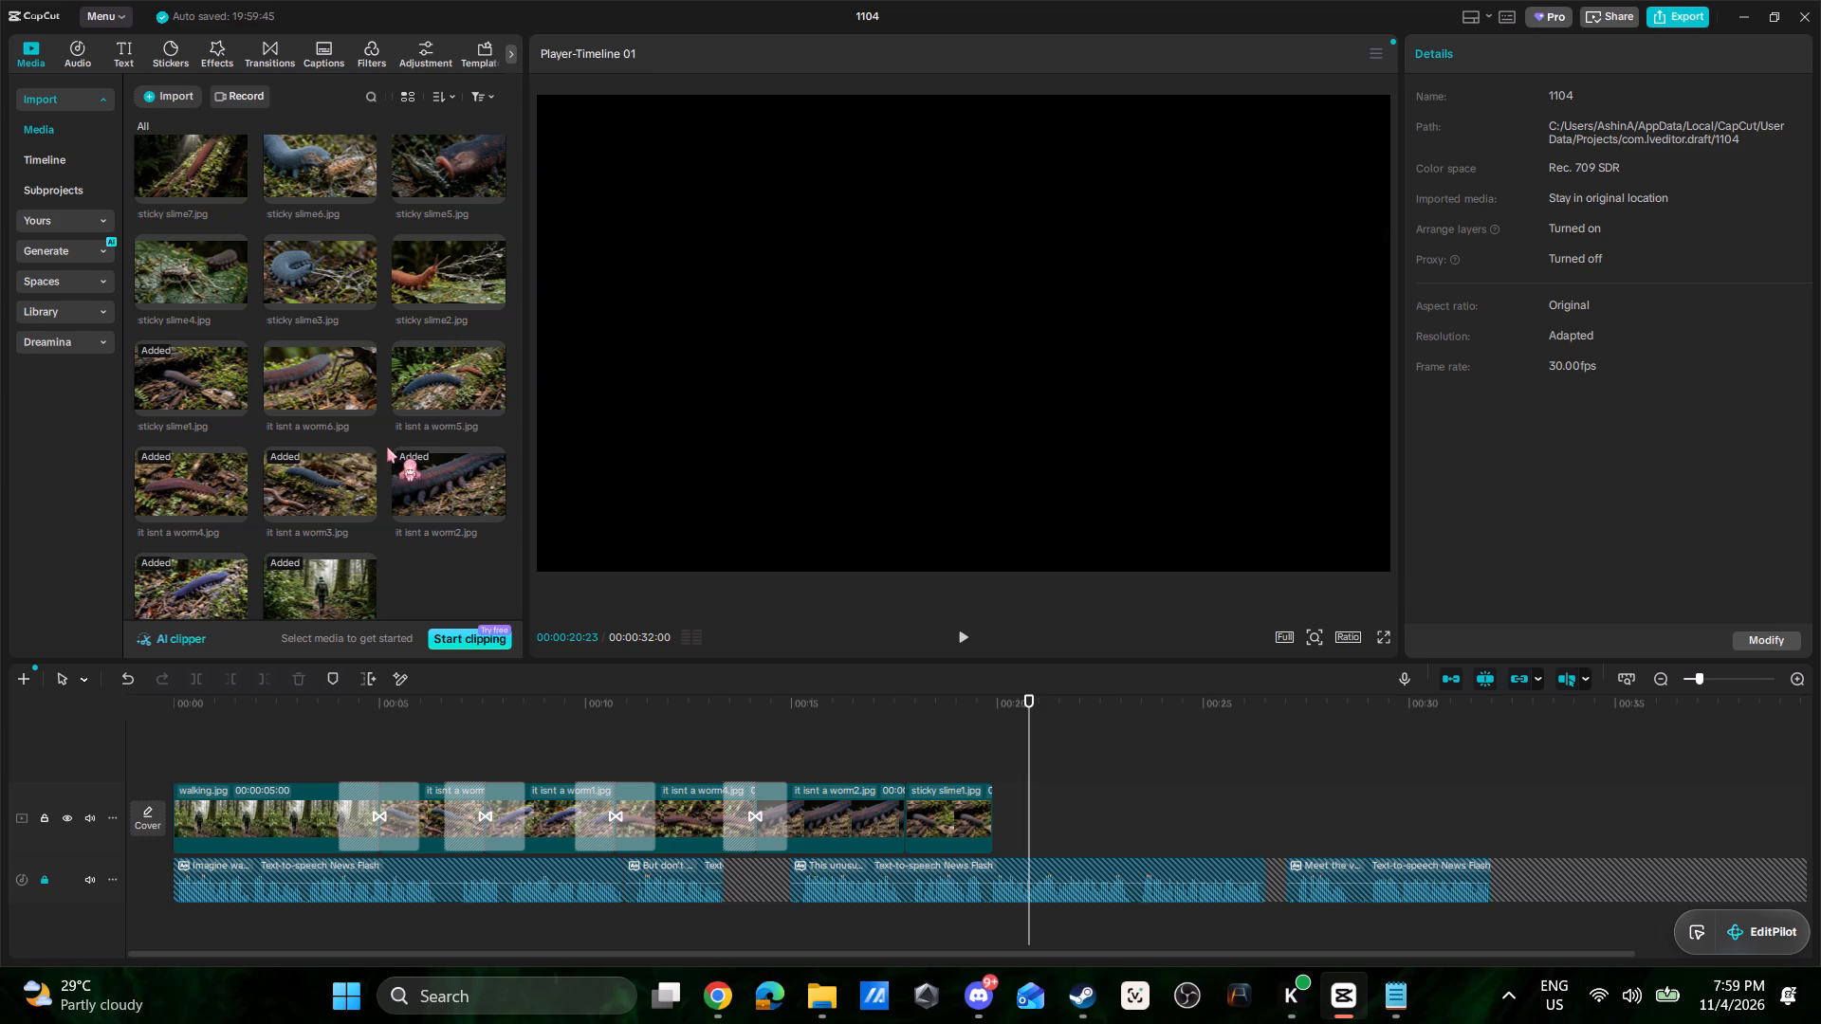
pyautogui.scroll(-1, 378, 448)
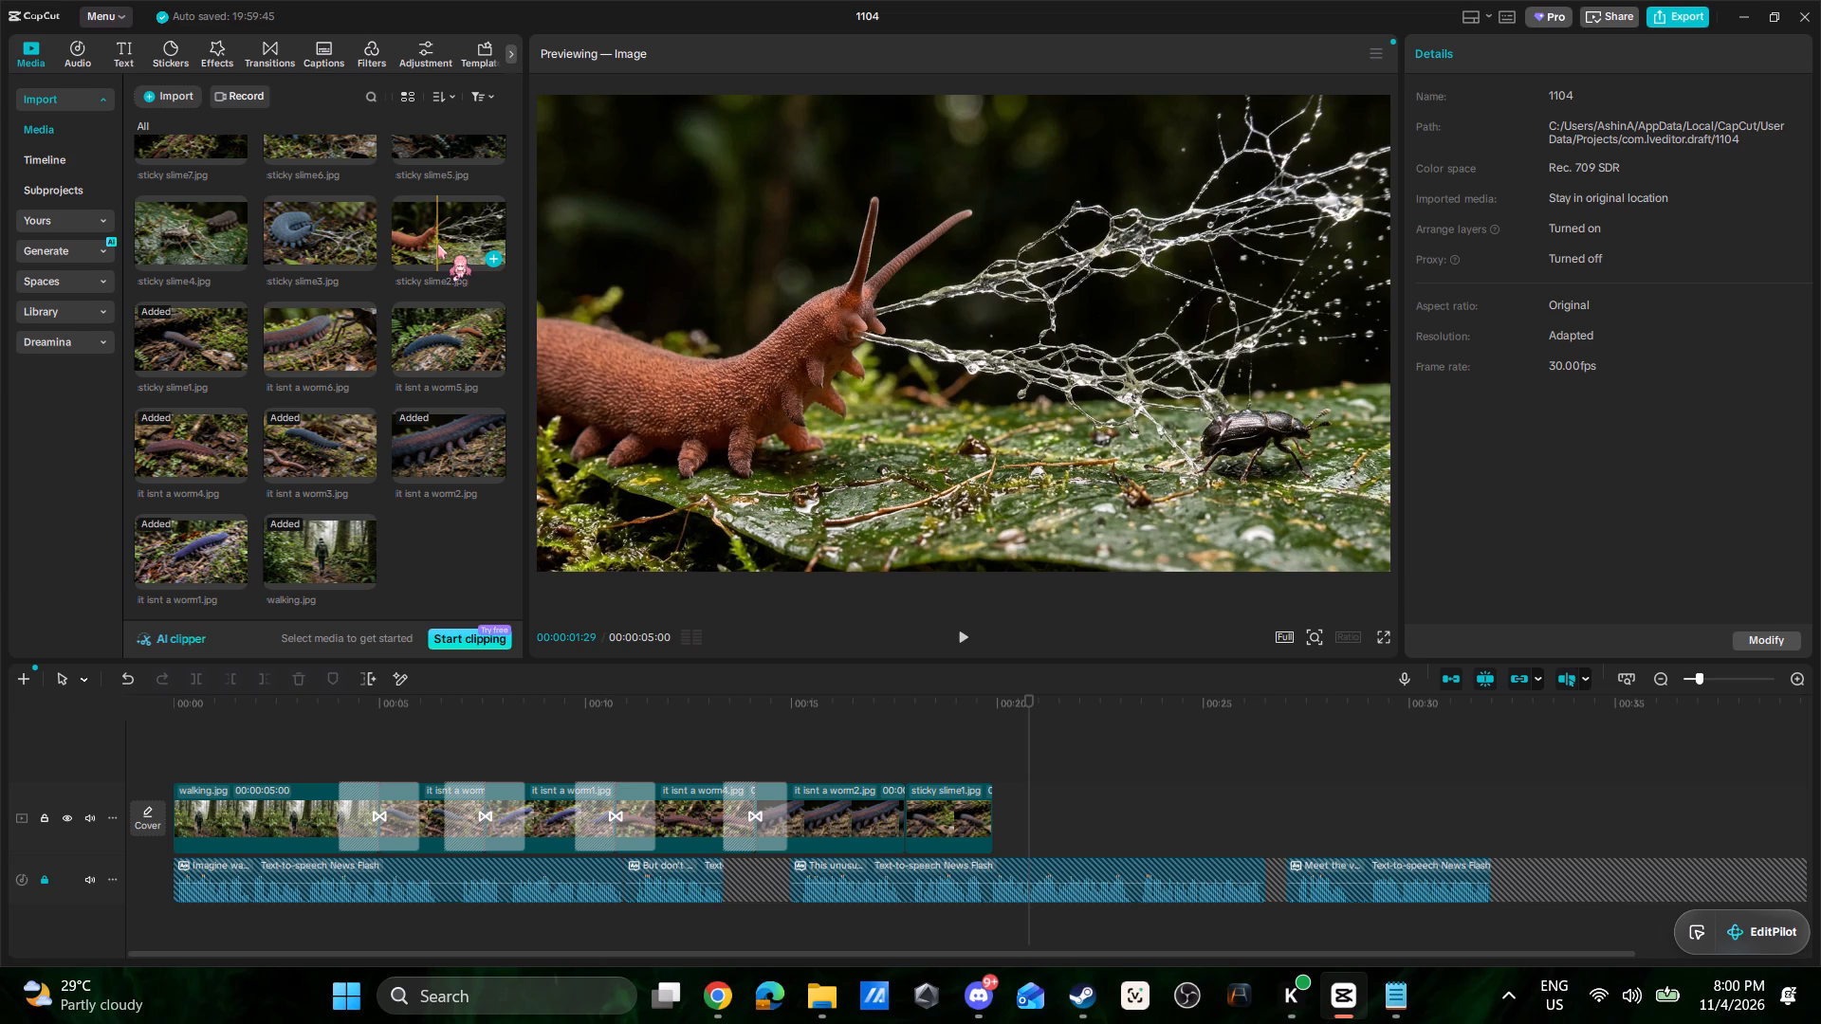
pyautogui.moveTo(436, 236); pyautogui.dragTo(998, 817)
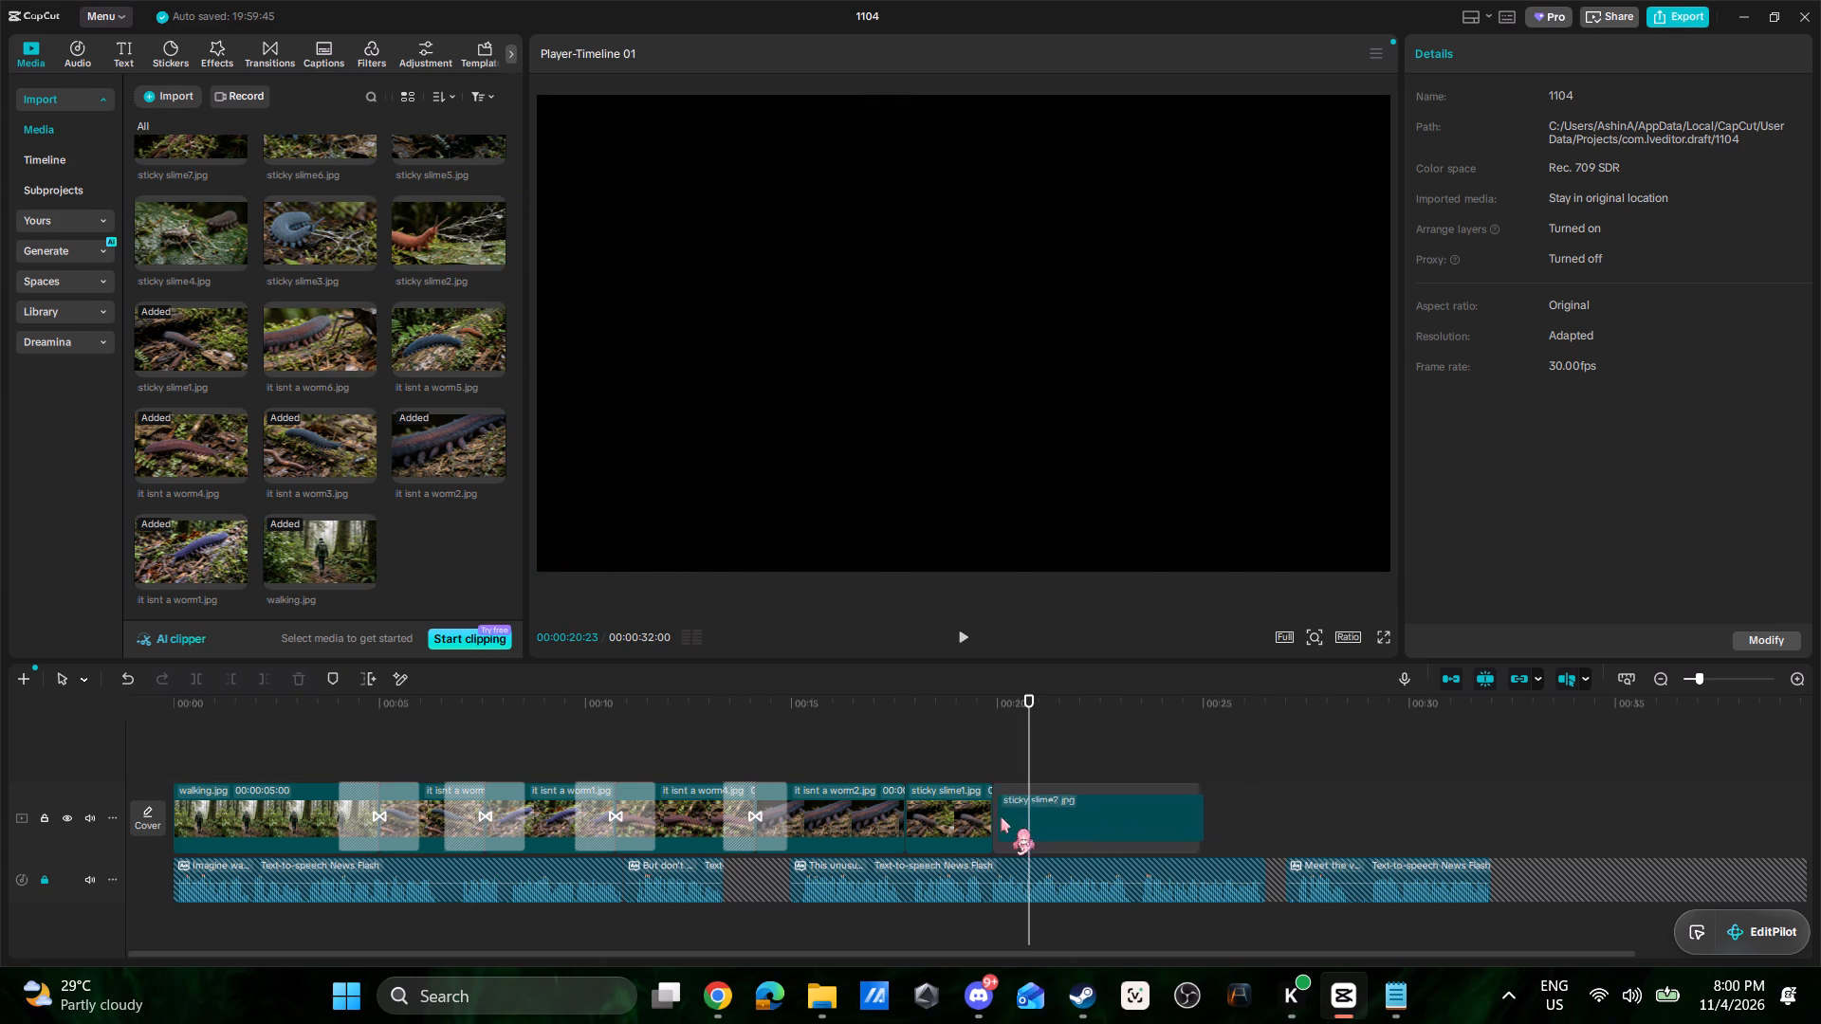
# Play the timeline from about 00:18 to check sticky slime2.jpg against the narration.
pyautogui.press('space')
pyautogui.press('space')
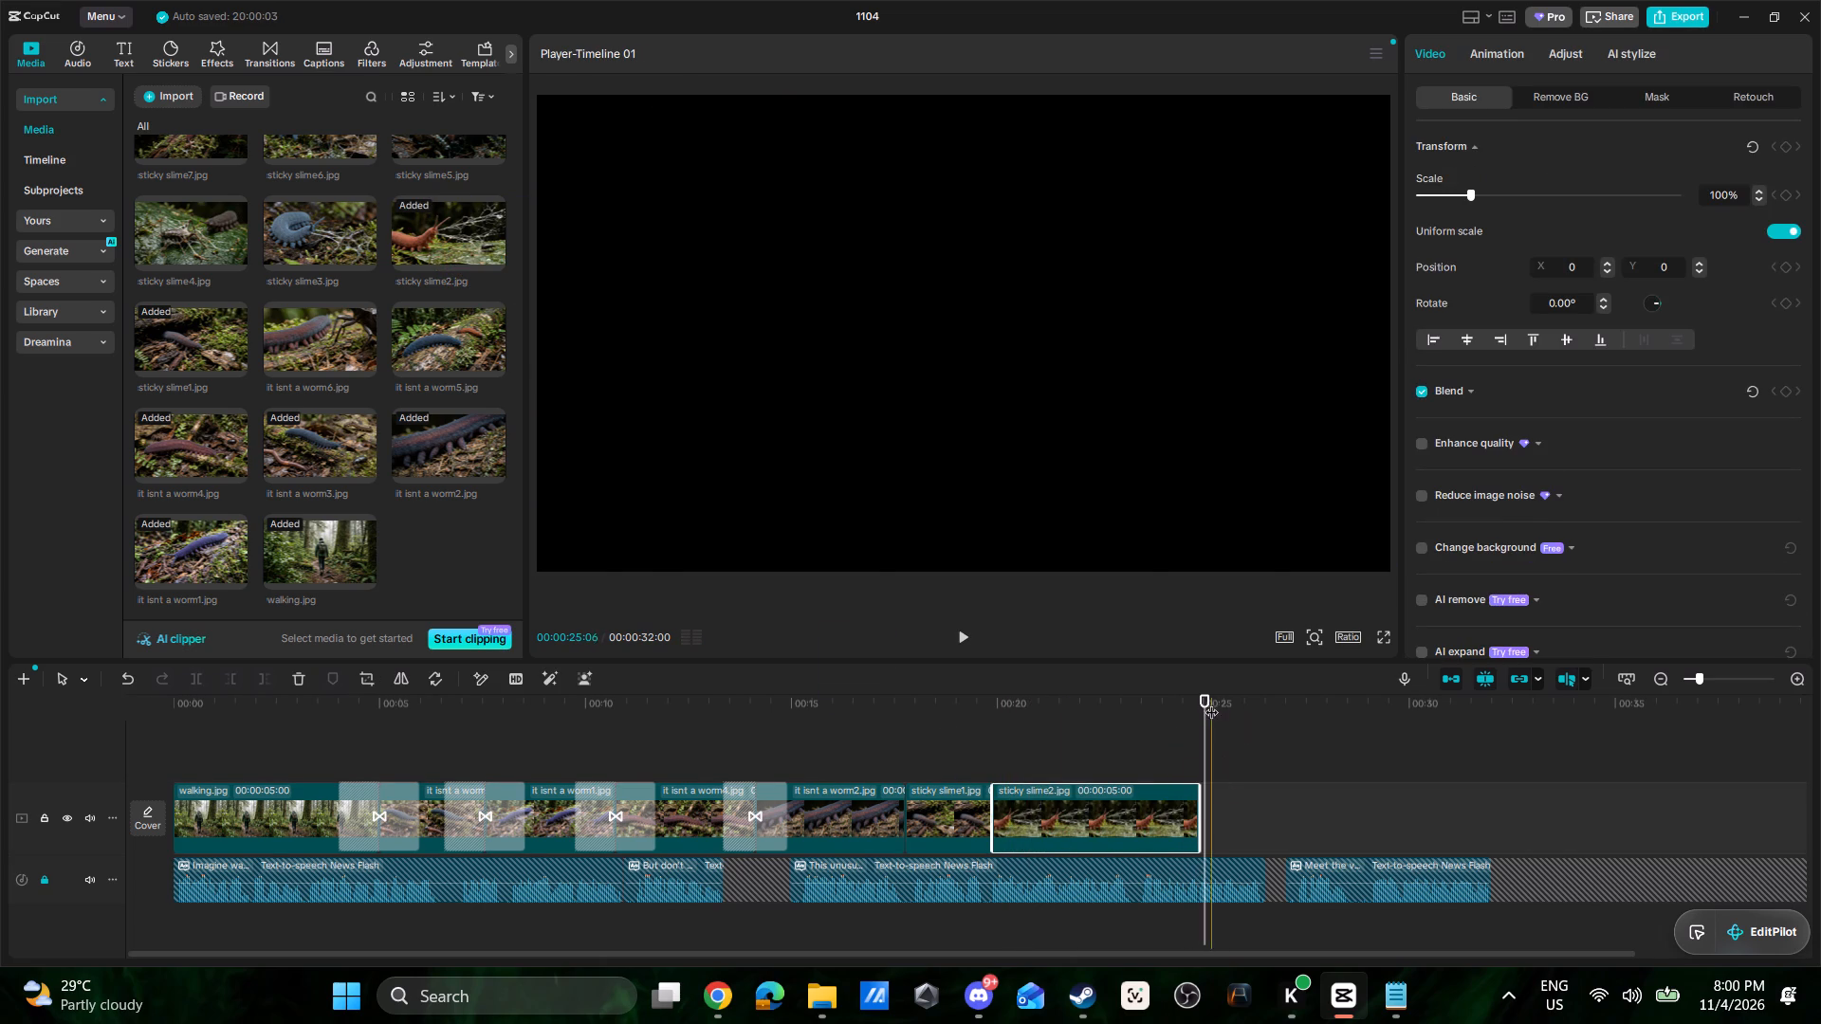
pyautogui.moveTo(1208, 697); pyautogui.dragTo(916, 747)
pyautogui.press('space')
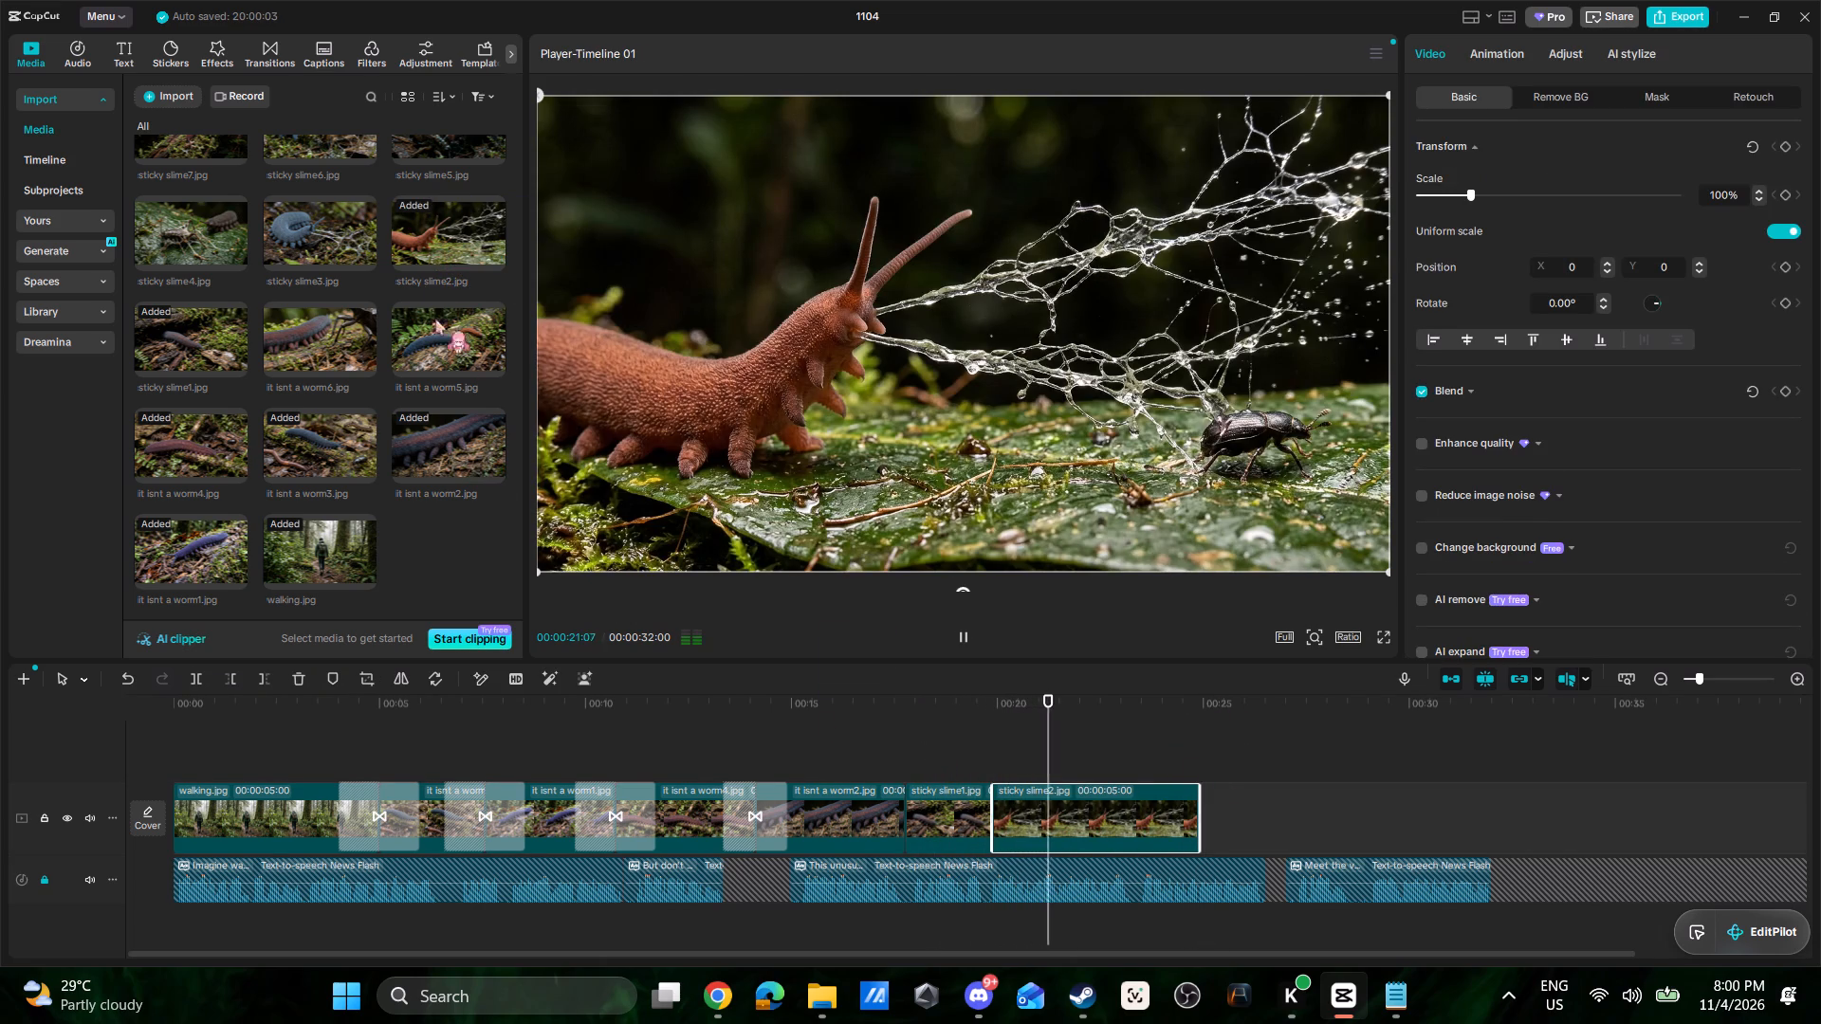
pyautogui.press('space')
# Add sticky slime3.jpg from the imported media to the video track directly after sticky slime2.jpg.
pyautogui.moveTo(325, 223); pyautogui.dragTo(1172, 782)
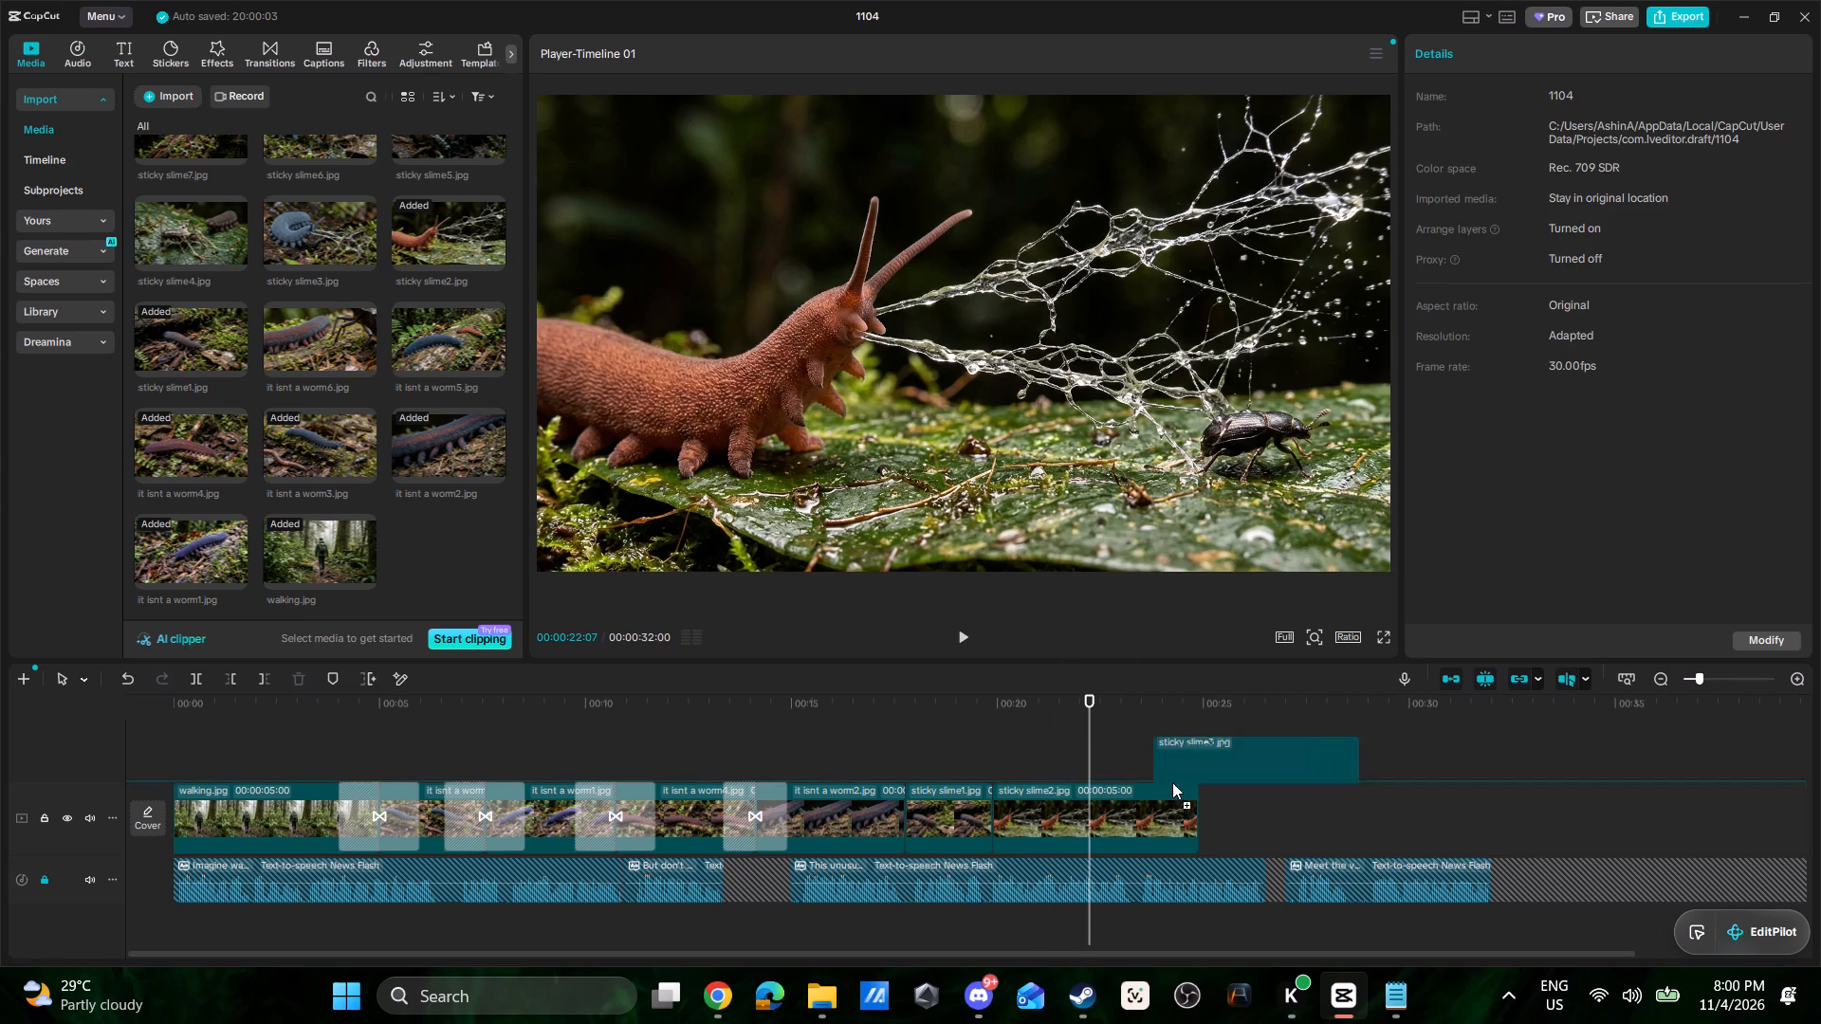
pyautogui.moveTo(1172, 782); pyautogui.dragTo(1231, 813)
pyautogui.click(1200, 815)
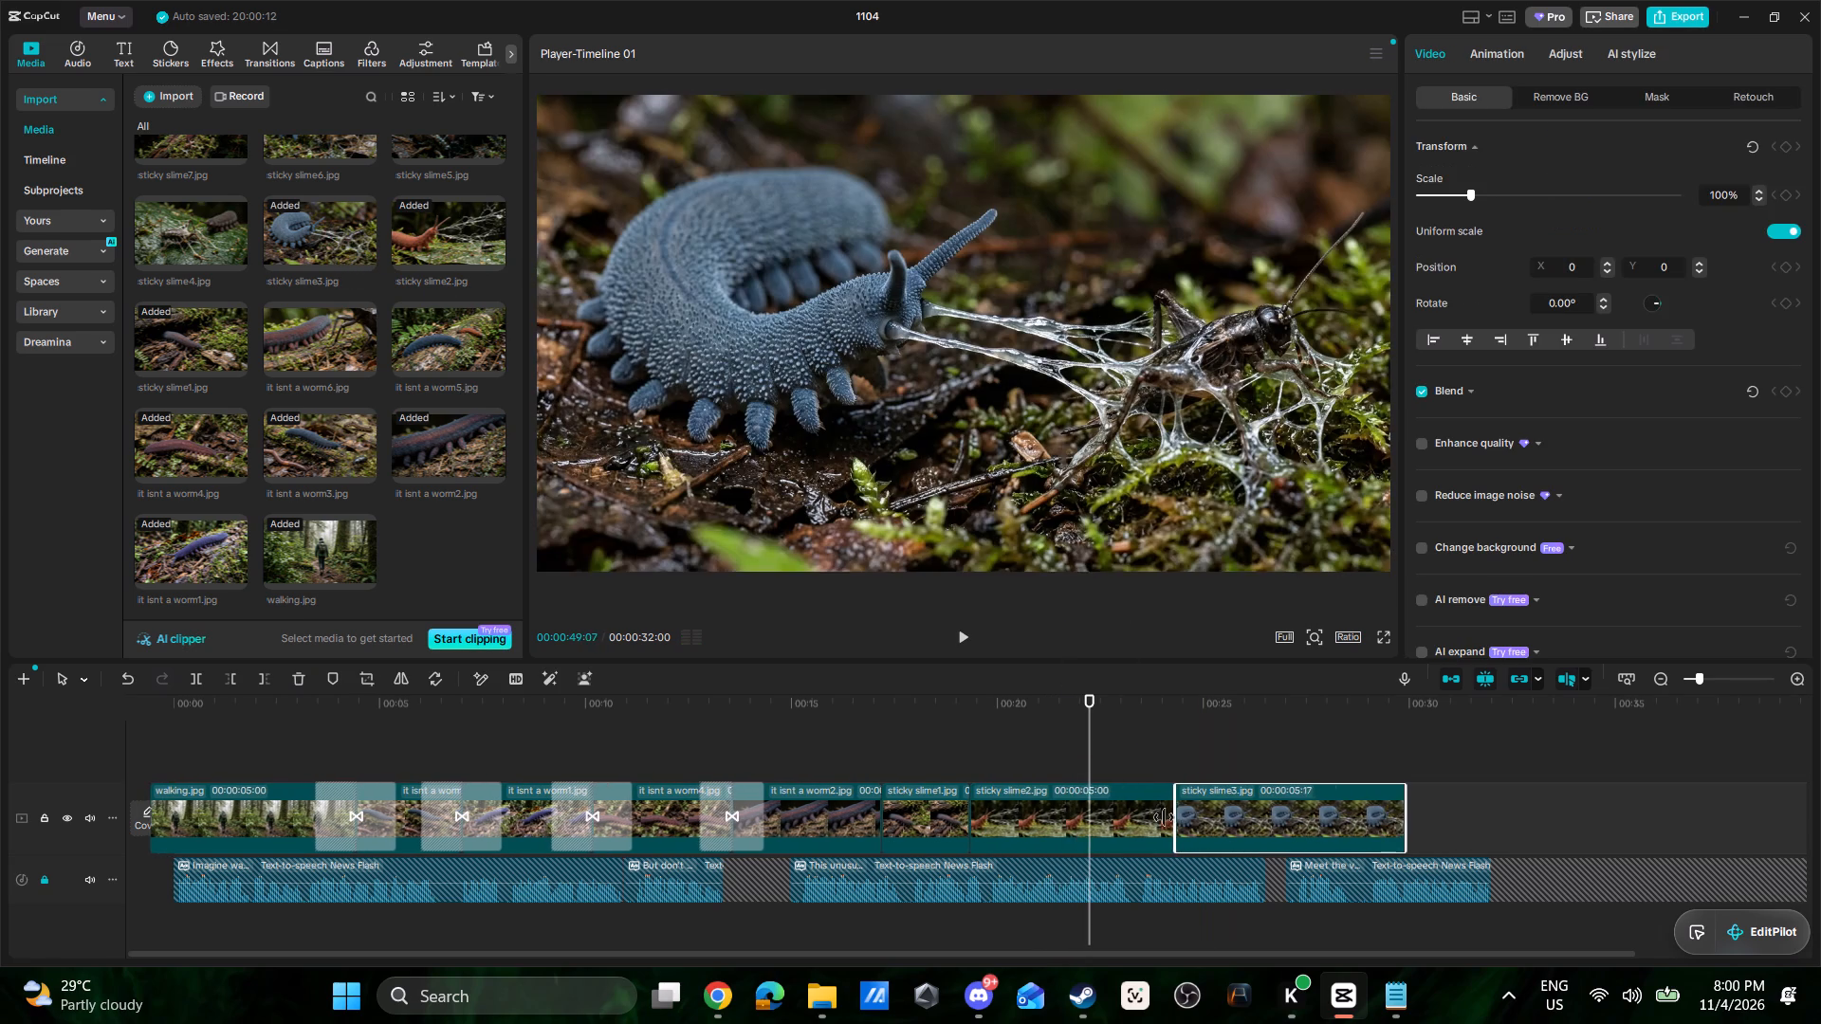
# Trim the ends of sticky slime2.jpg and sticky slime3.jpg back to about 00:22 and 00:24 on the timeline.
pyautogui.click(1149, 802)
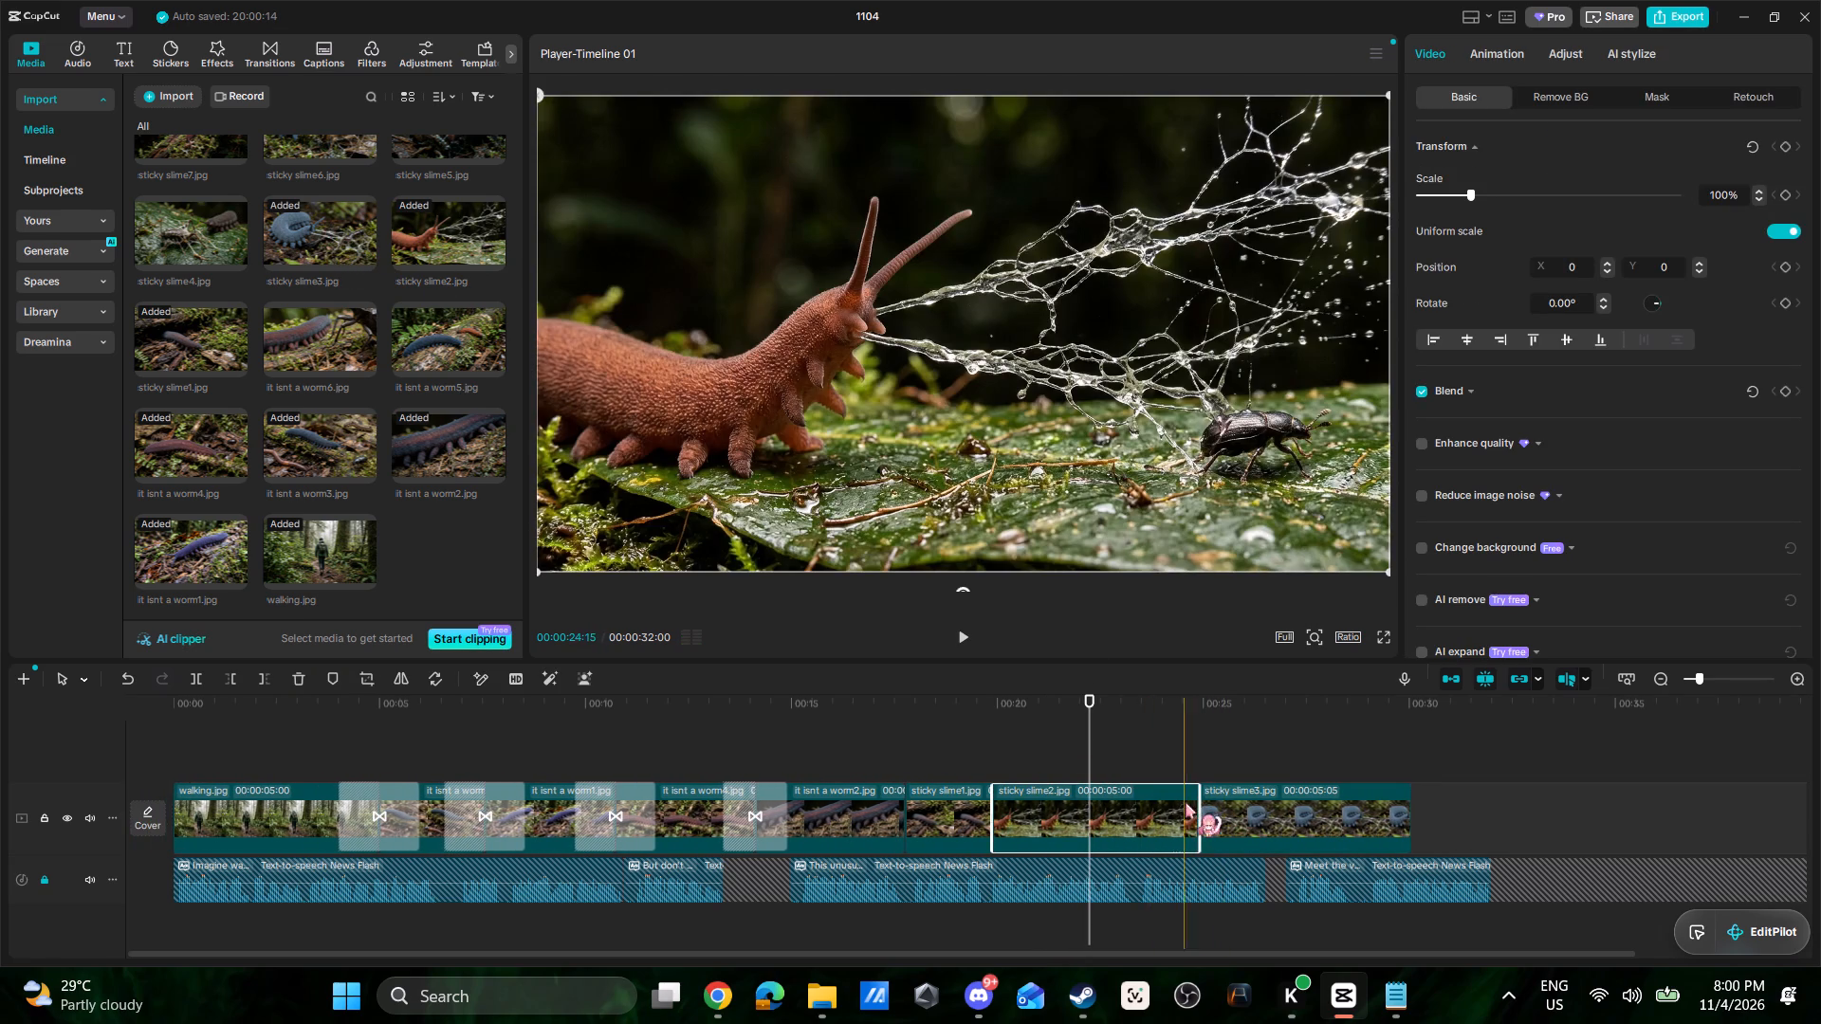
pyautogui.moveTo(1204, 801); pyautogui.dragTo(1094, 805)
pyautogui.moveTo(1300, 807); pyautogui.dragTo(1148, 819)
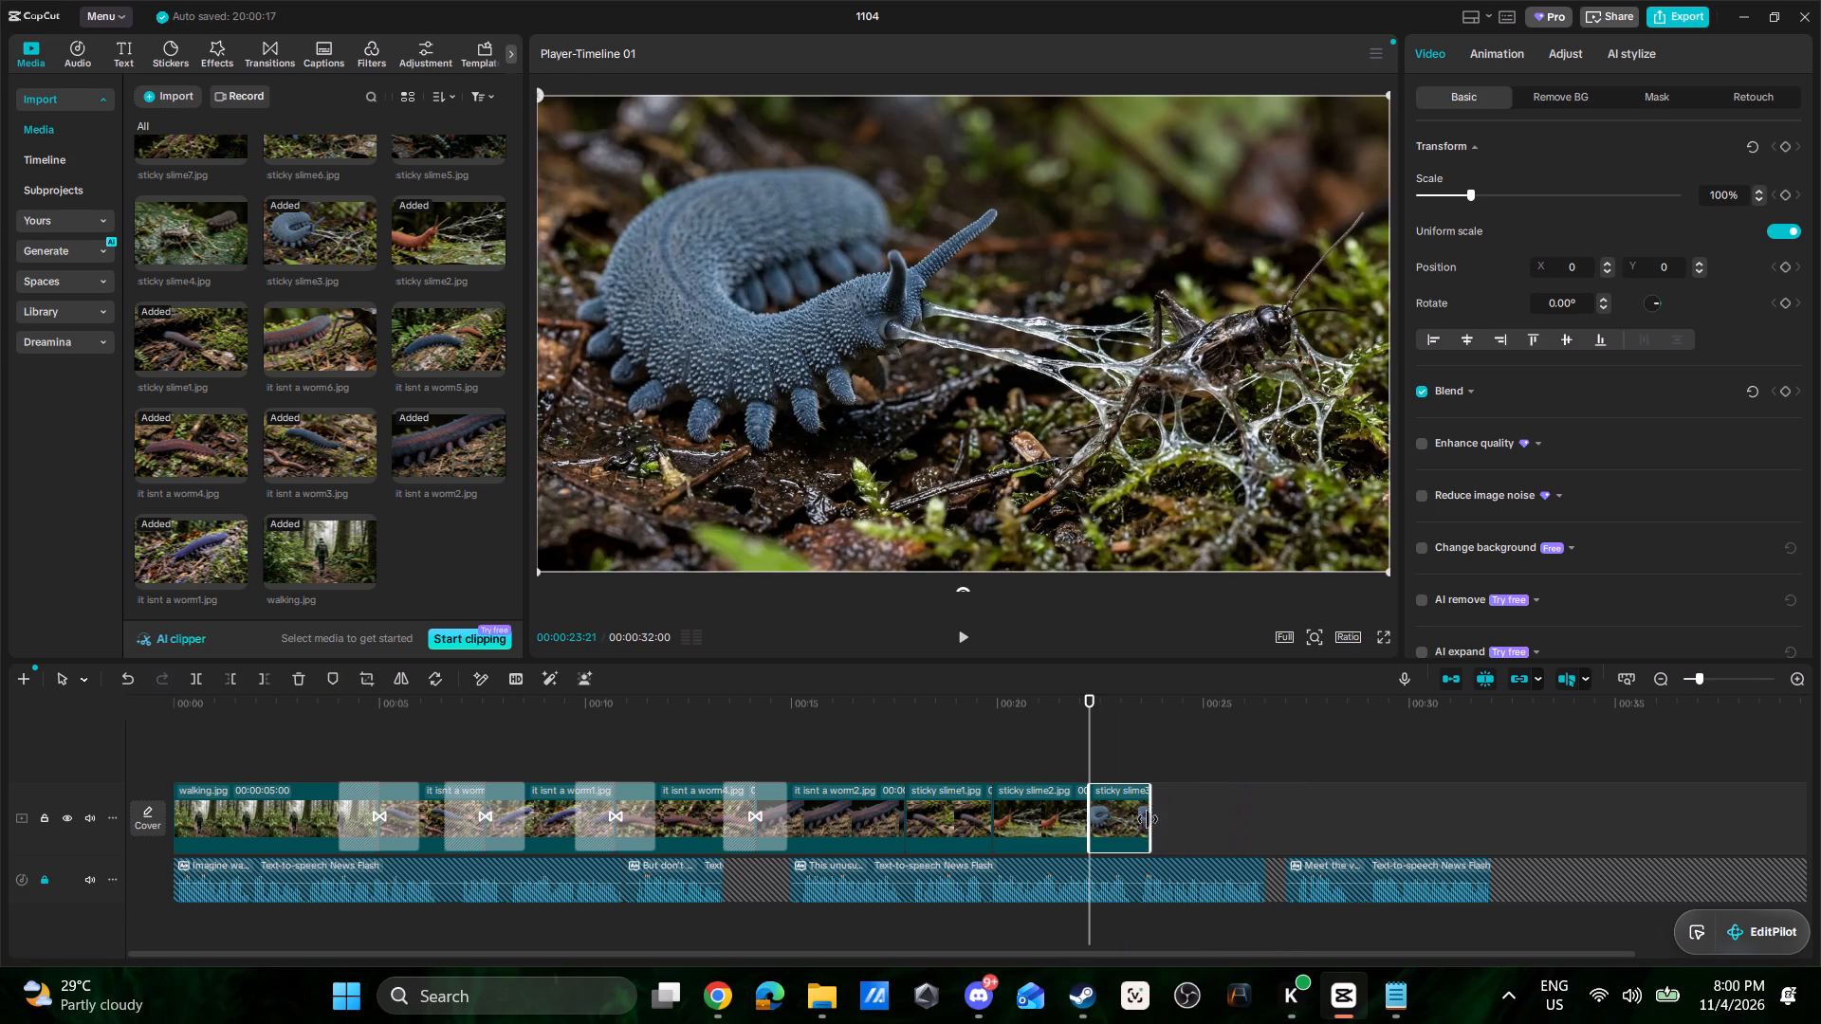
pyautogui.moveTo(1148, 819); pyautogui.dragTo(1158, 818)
# Play the timeline from about 00:22 to check sticky slime2.jpg and sticky slime3.jpg against the narration.
pyautogui.press('space')
pyautogui.click(1069, 762)
pyautogui.press('space')
pyautogui.press('space')
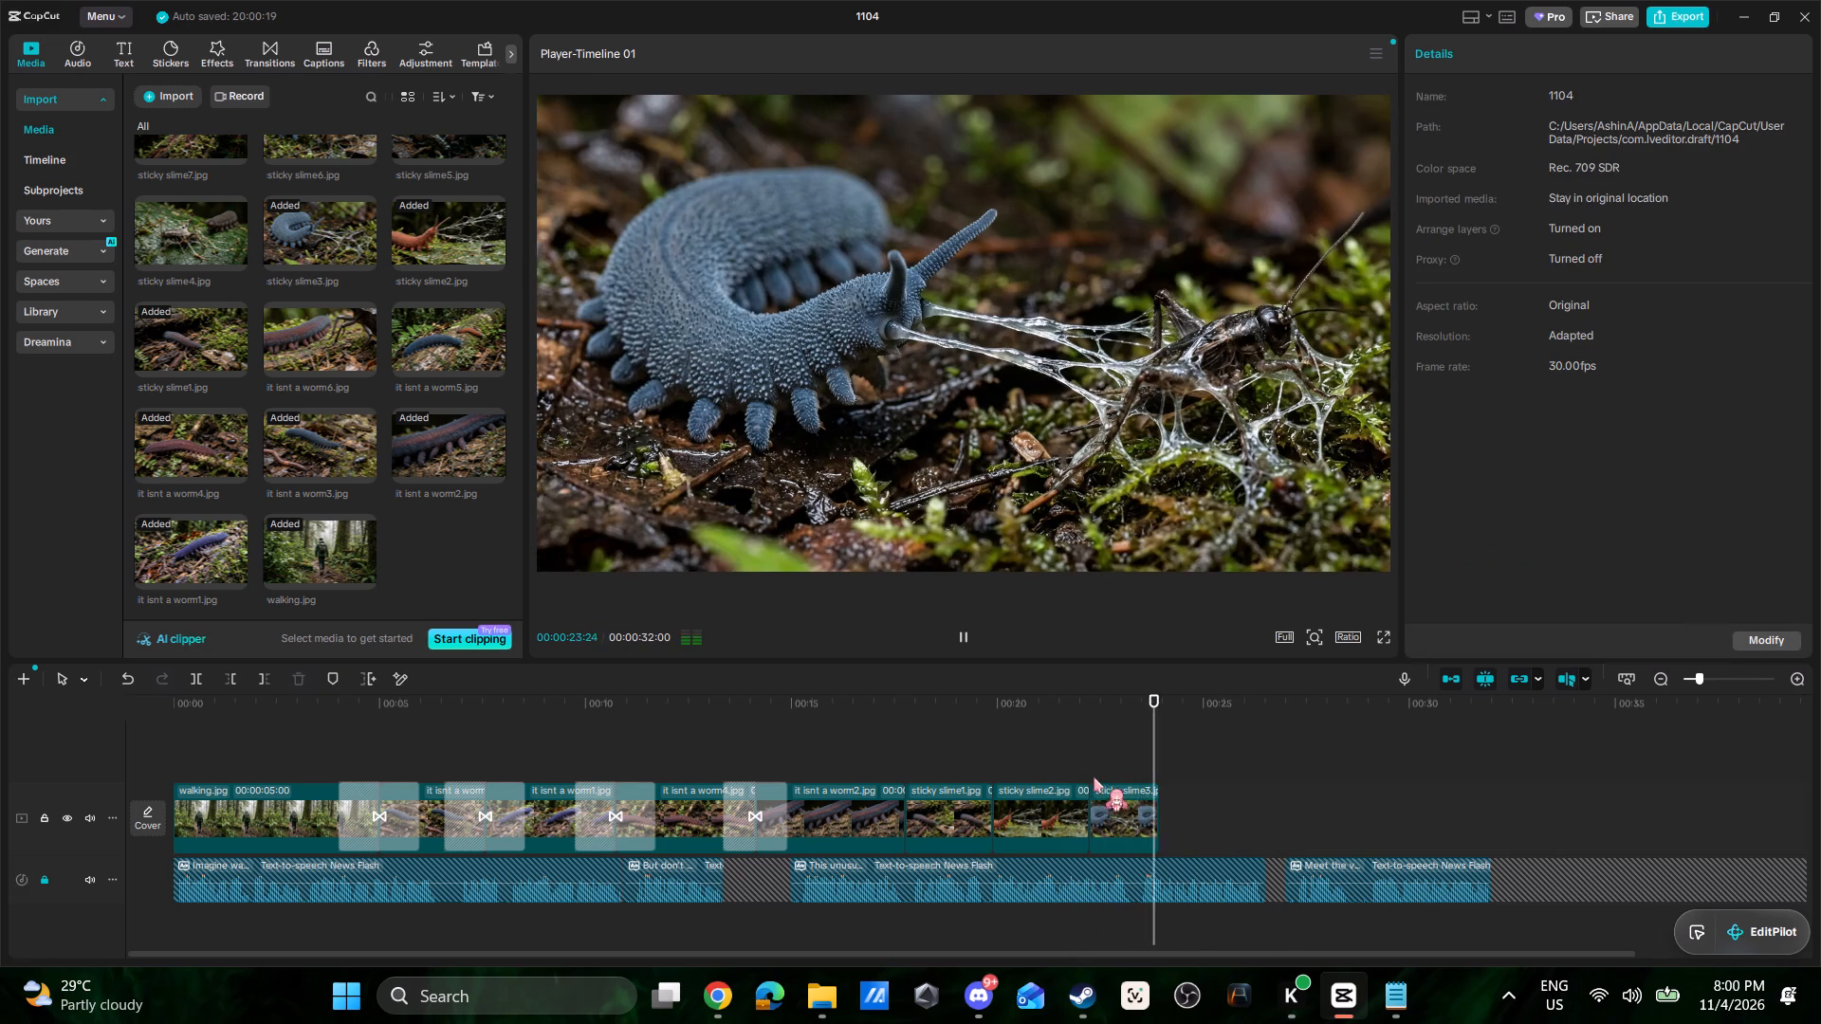
pyautogui.press('space')
# Extend the end of sticky slime2.jpg to about 00:23 on the timeline.
pyautogui.click(1136, 816)
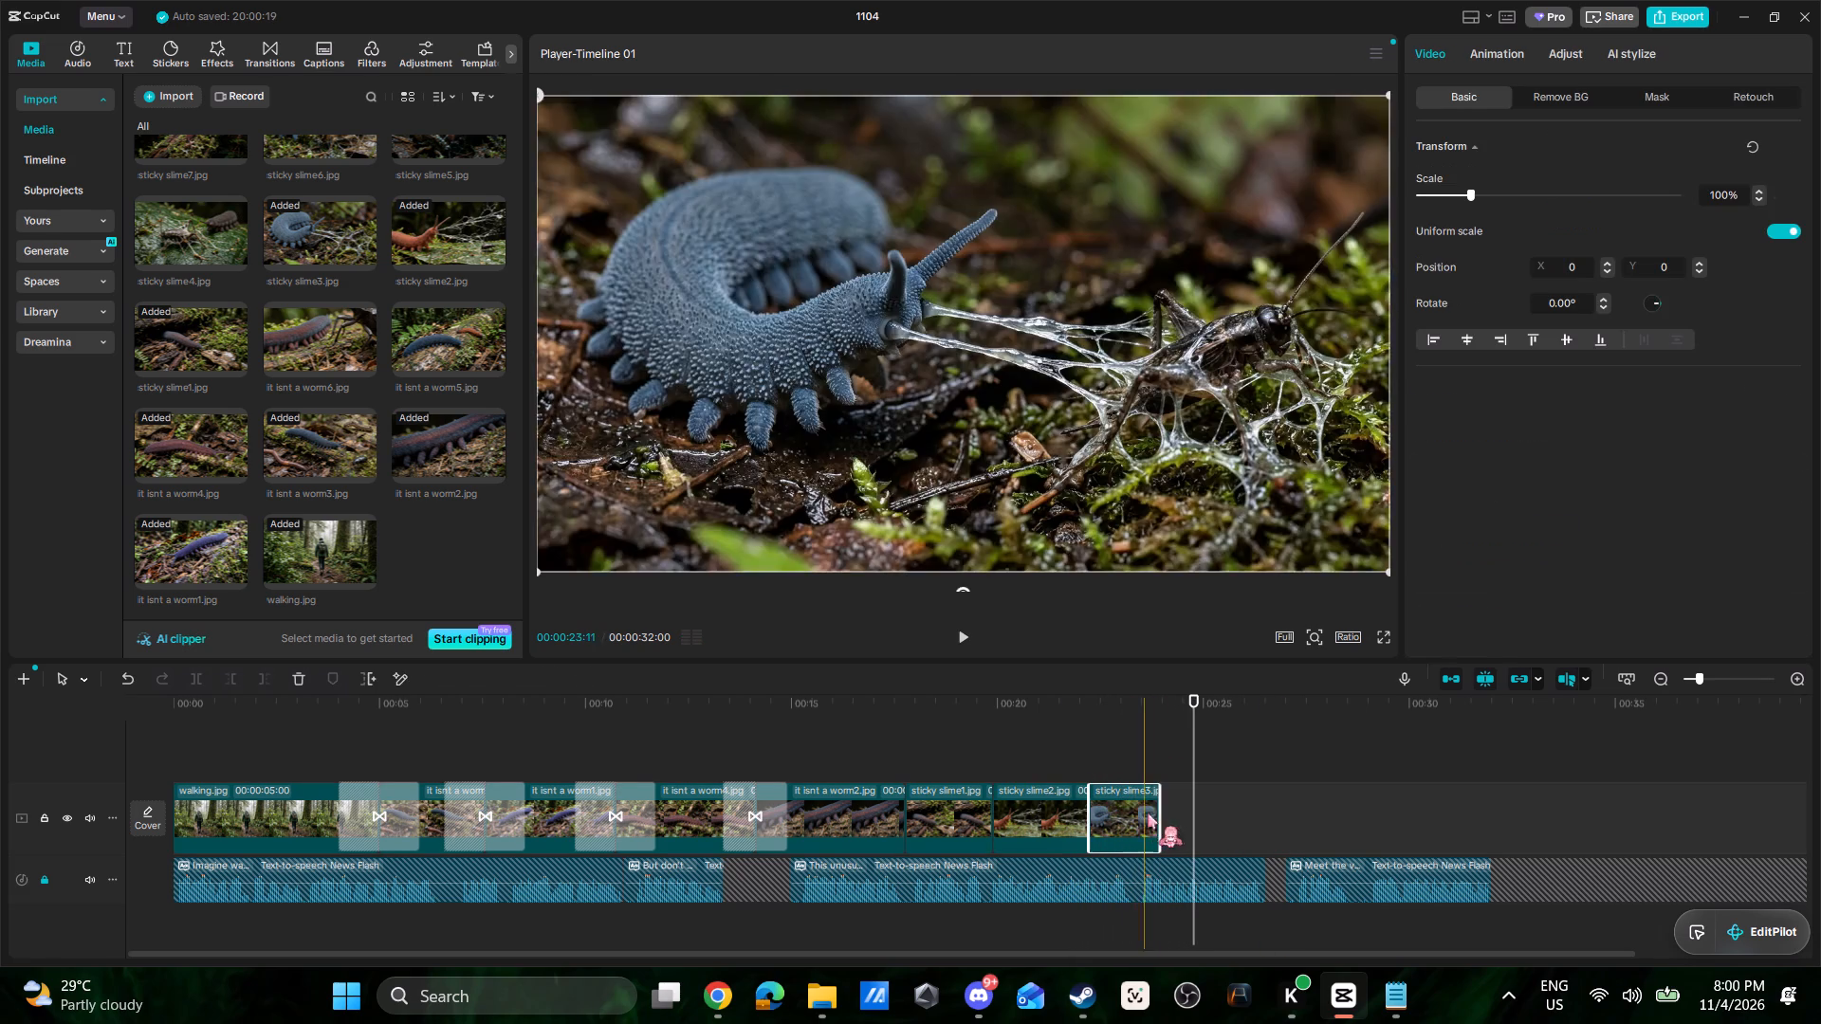
pyautogui.click(1067, 811)
pyautogui.moveTo(1092, 808); pyautogui.dragTo(1119, 810)
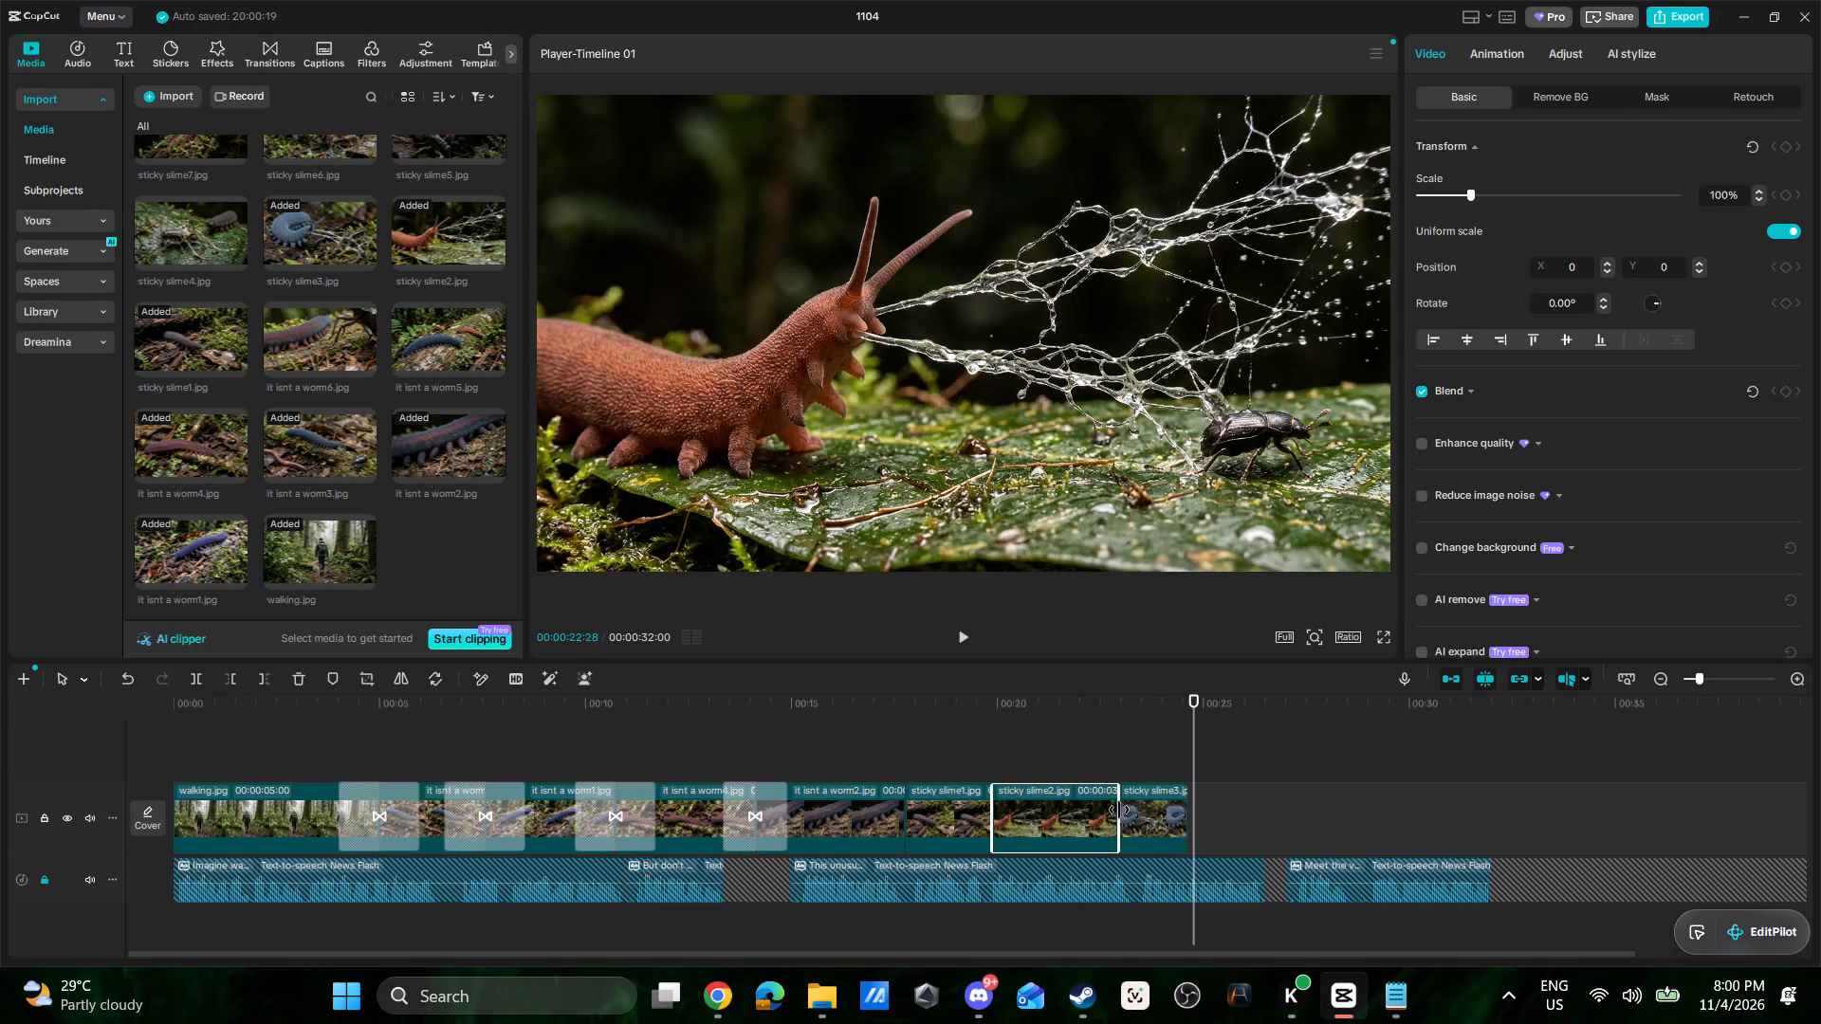
pyautogui.moveTo(1119, 810); pyautogui.dragTo(1125, 810)
# Extend the end of sticky slime3.jpg to about 00:26.5, level with the end of the third narration clip.
pyautogui.click(1192, 807)
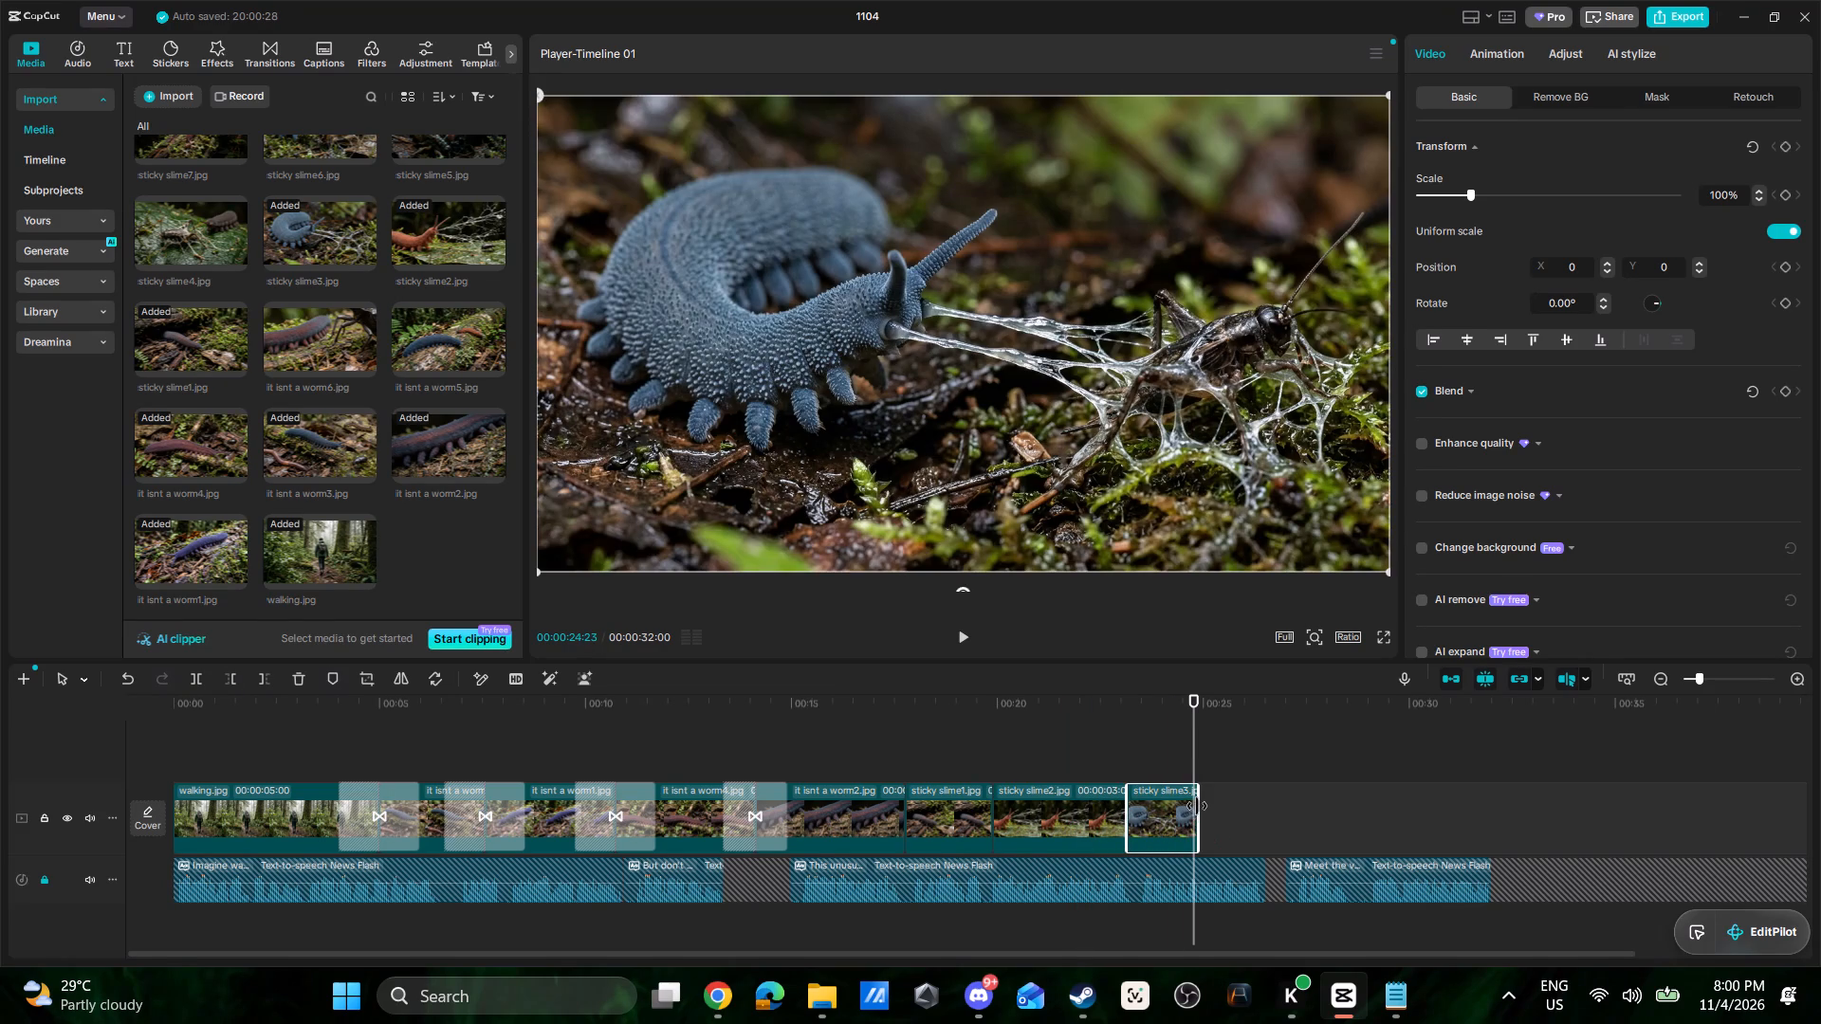
pyautogui.moveTo(1197, 806); pyautogui.dragTo(1259, 807)
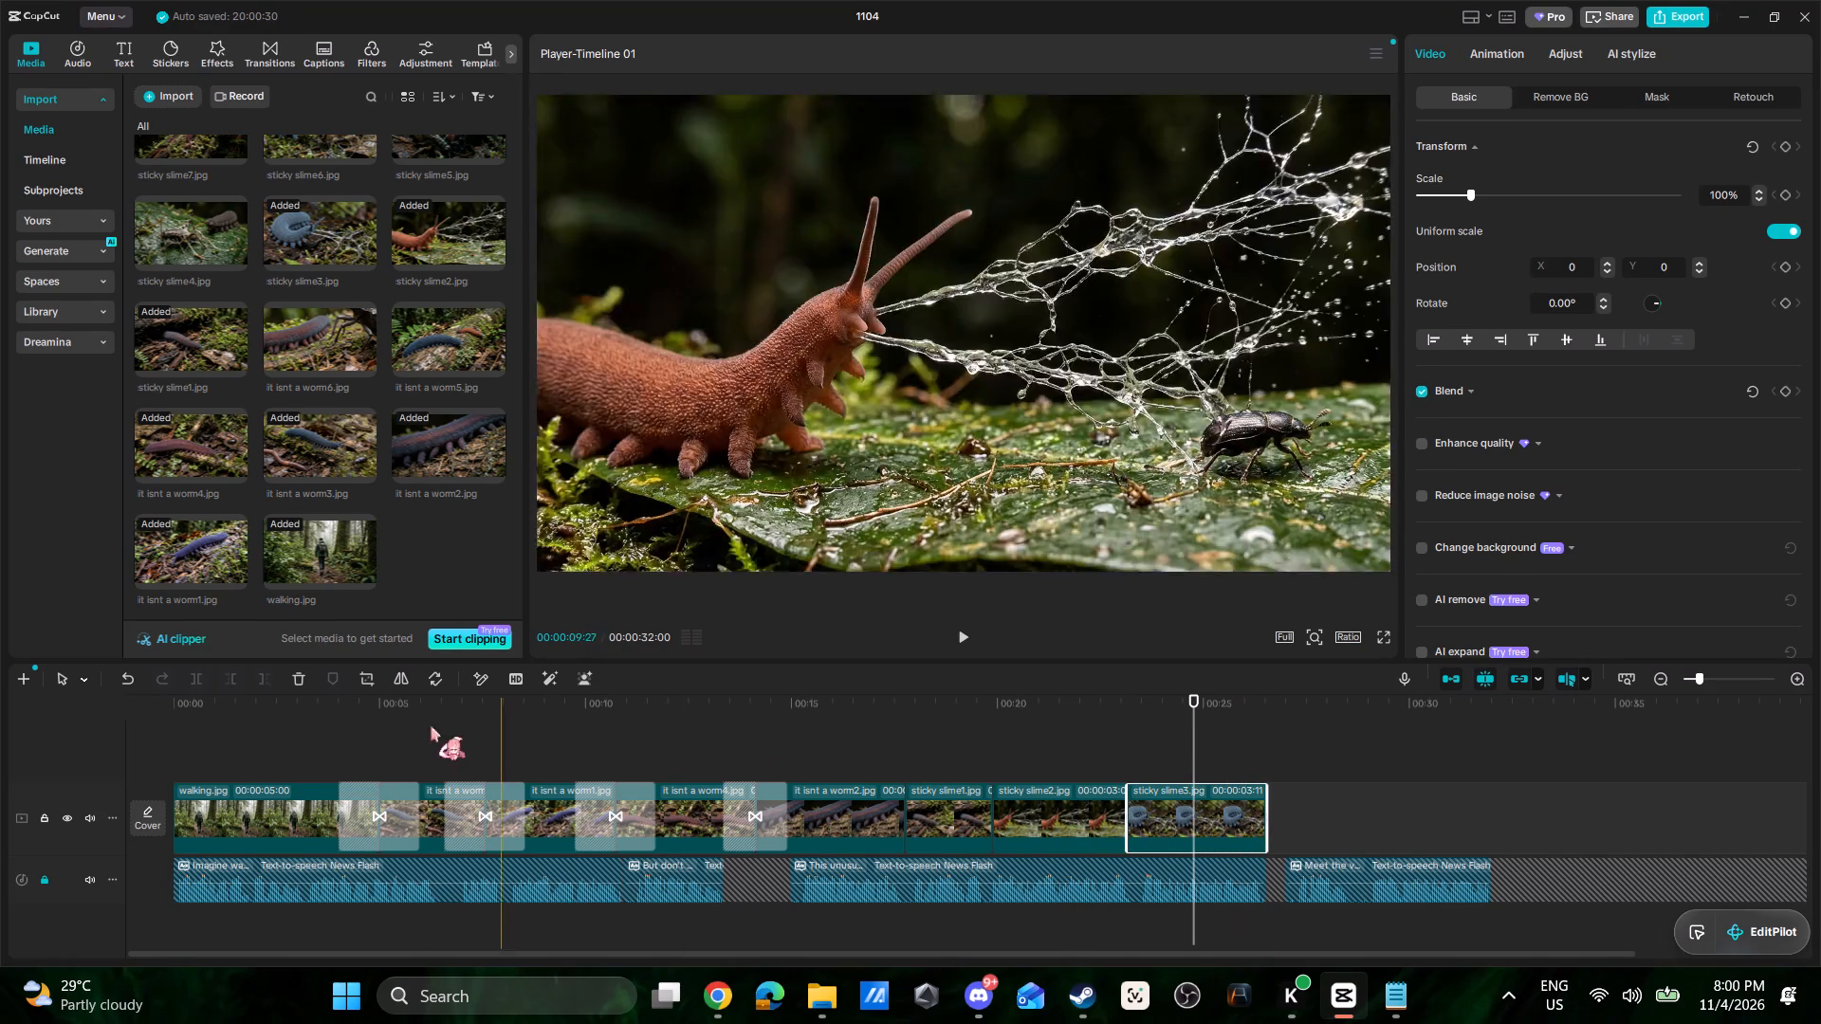
# Add Floral Prism transitions at the three cuts between it isnt a worm2.jpg, sticky slime1.jpg, sticky slime2.jpg and sticky slime3.jpg.
pyautogui.click(260, 52)
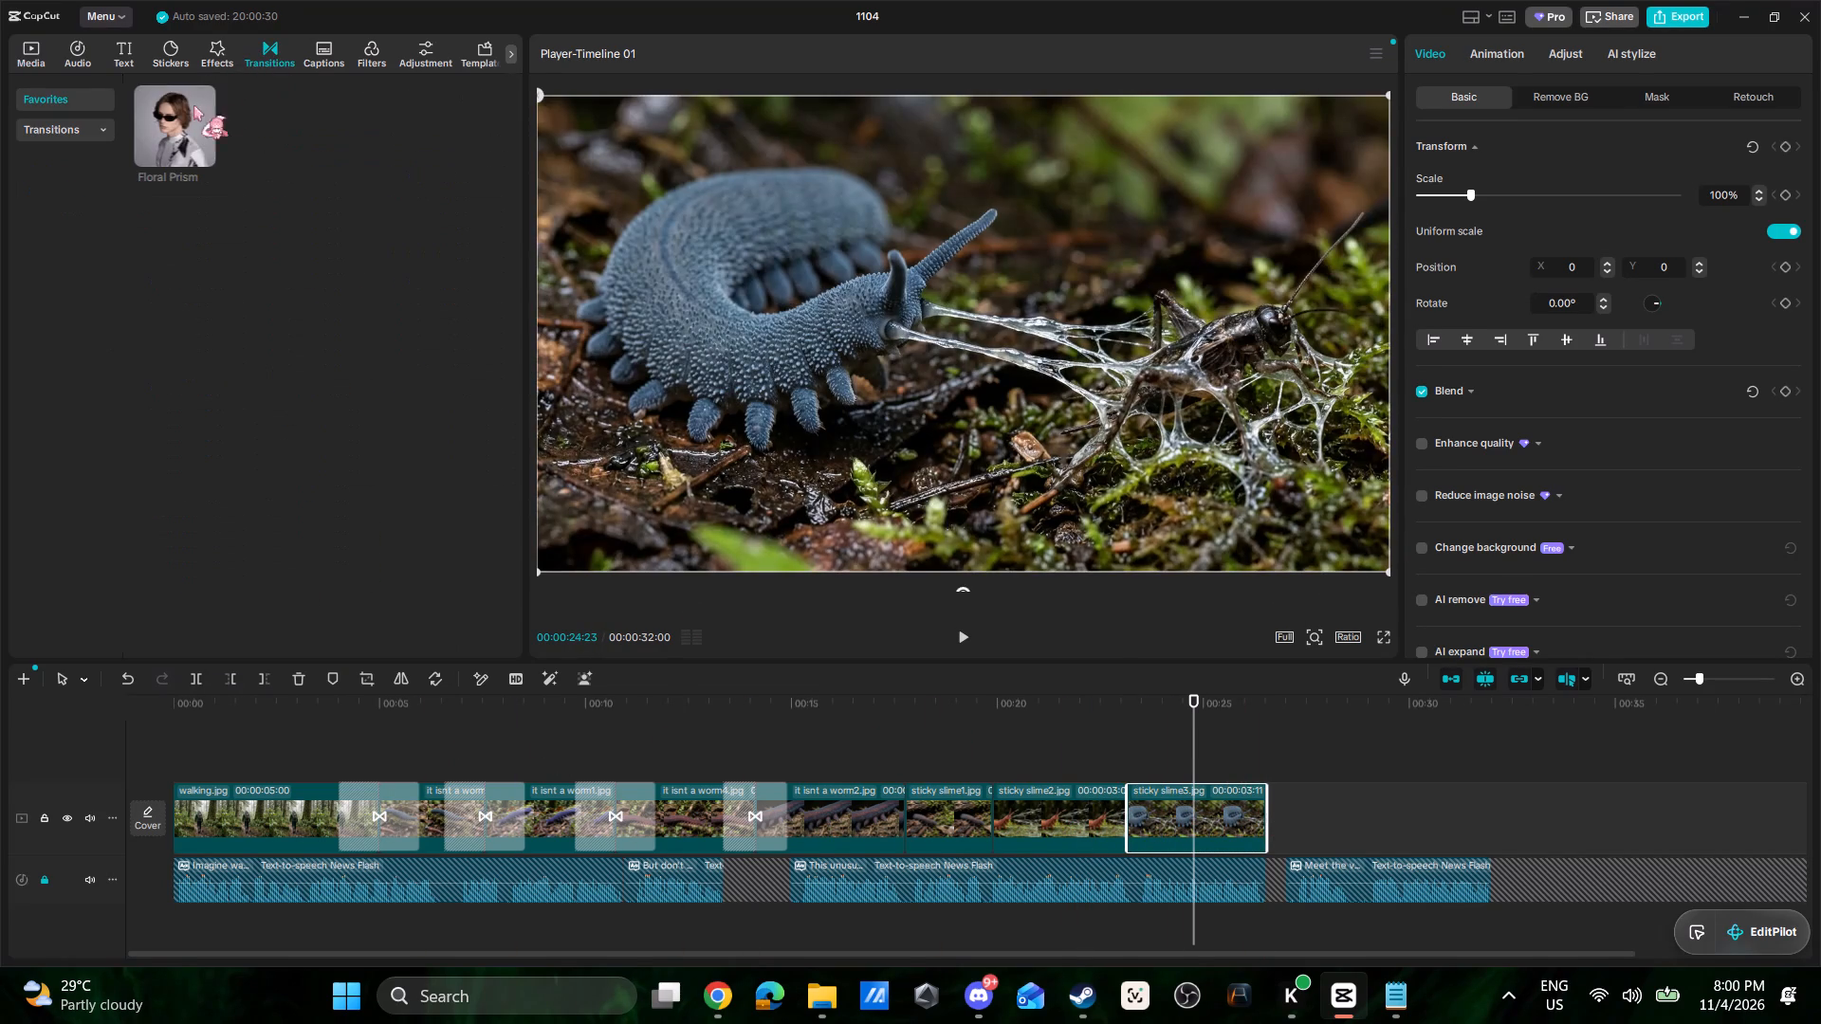
pyautogui.moveTo(172, 116); pyautogui.dragTo(875, 822)
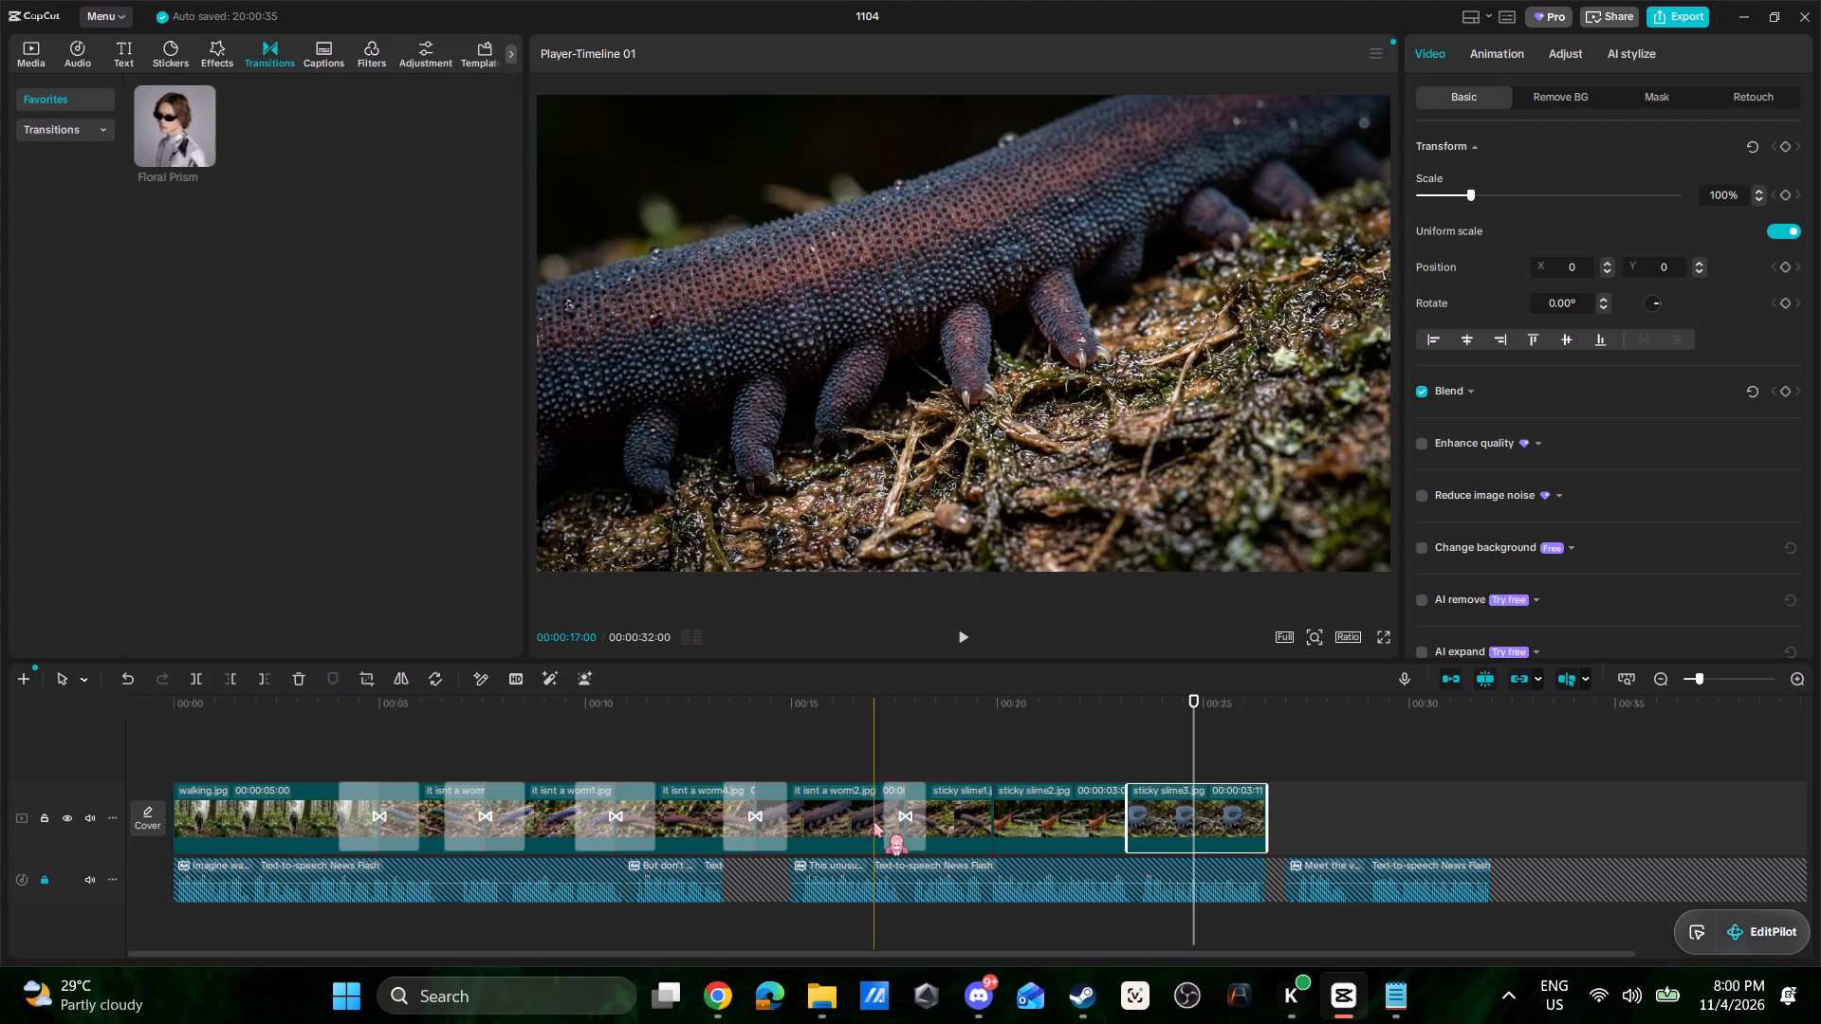
pyautogui.moveTo(184, 104); pyautogui.dragTo(960, 814)
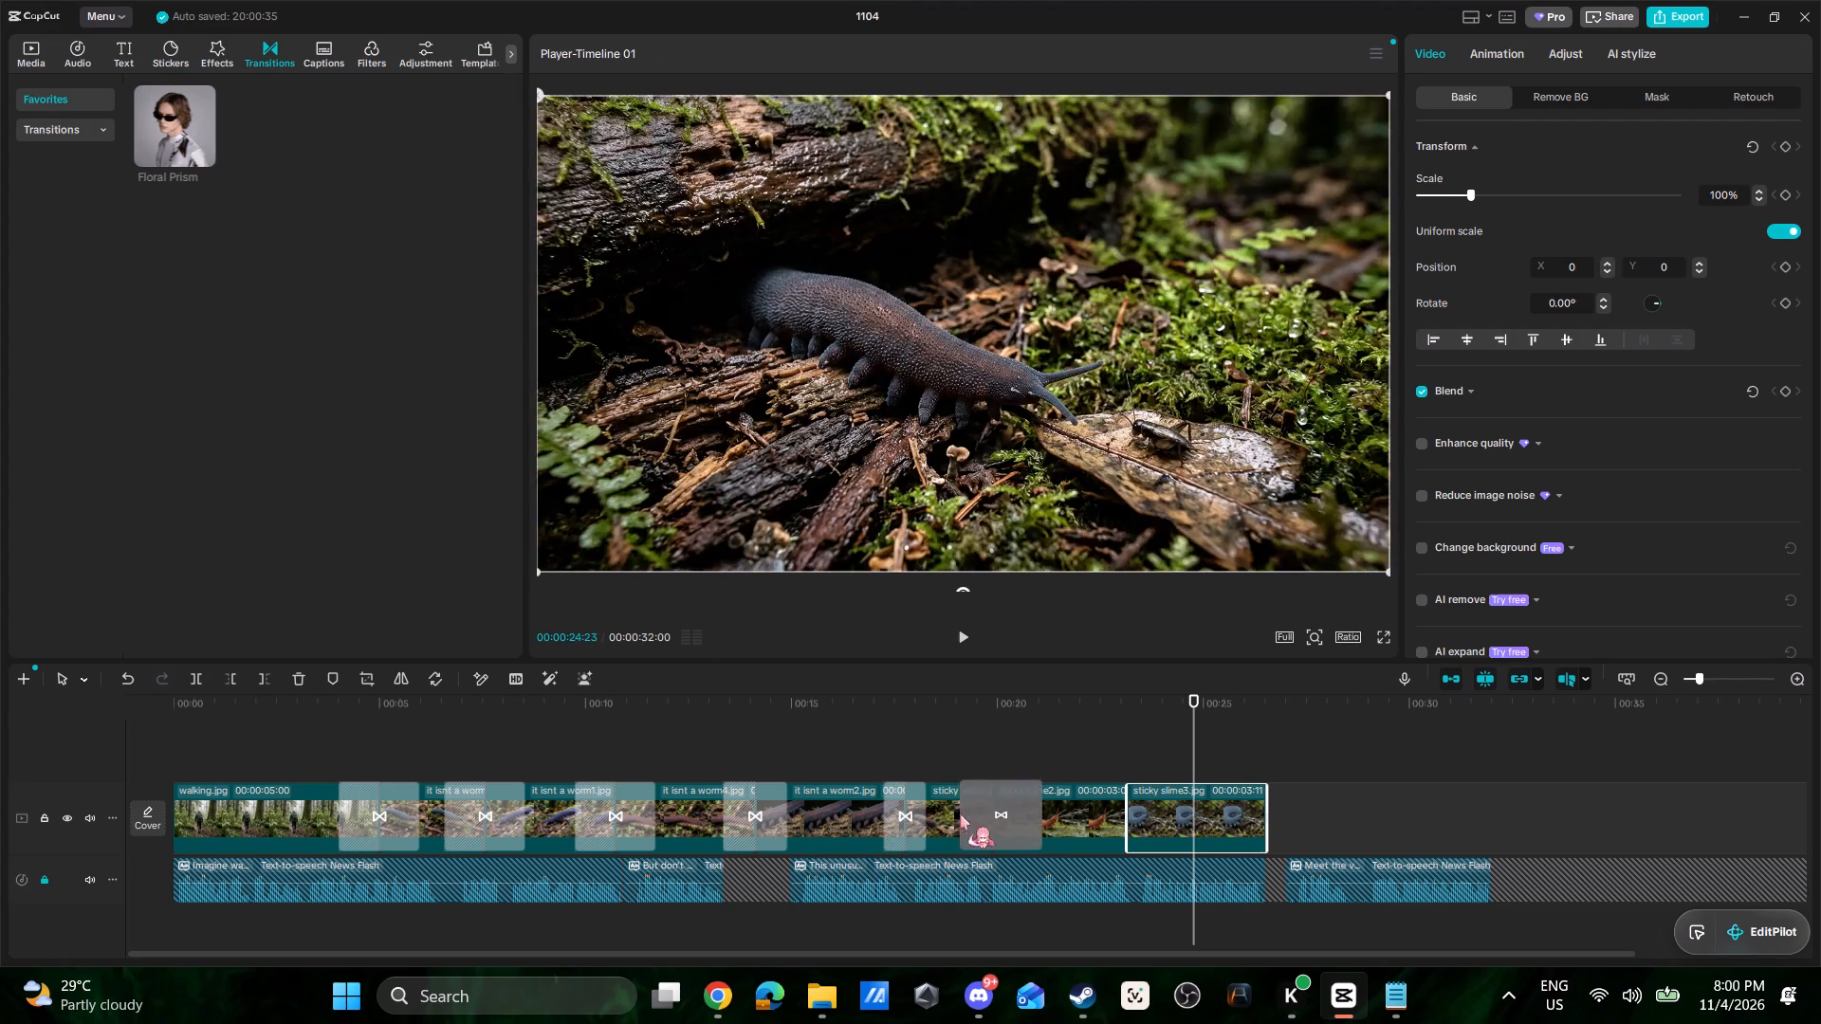
pyautogui.moveTo(190, 110); pyautogui.dragTo(1102, 820)
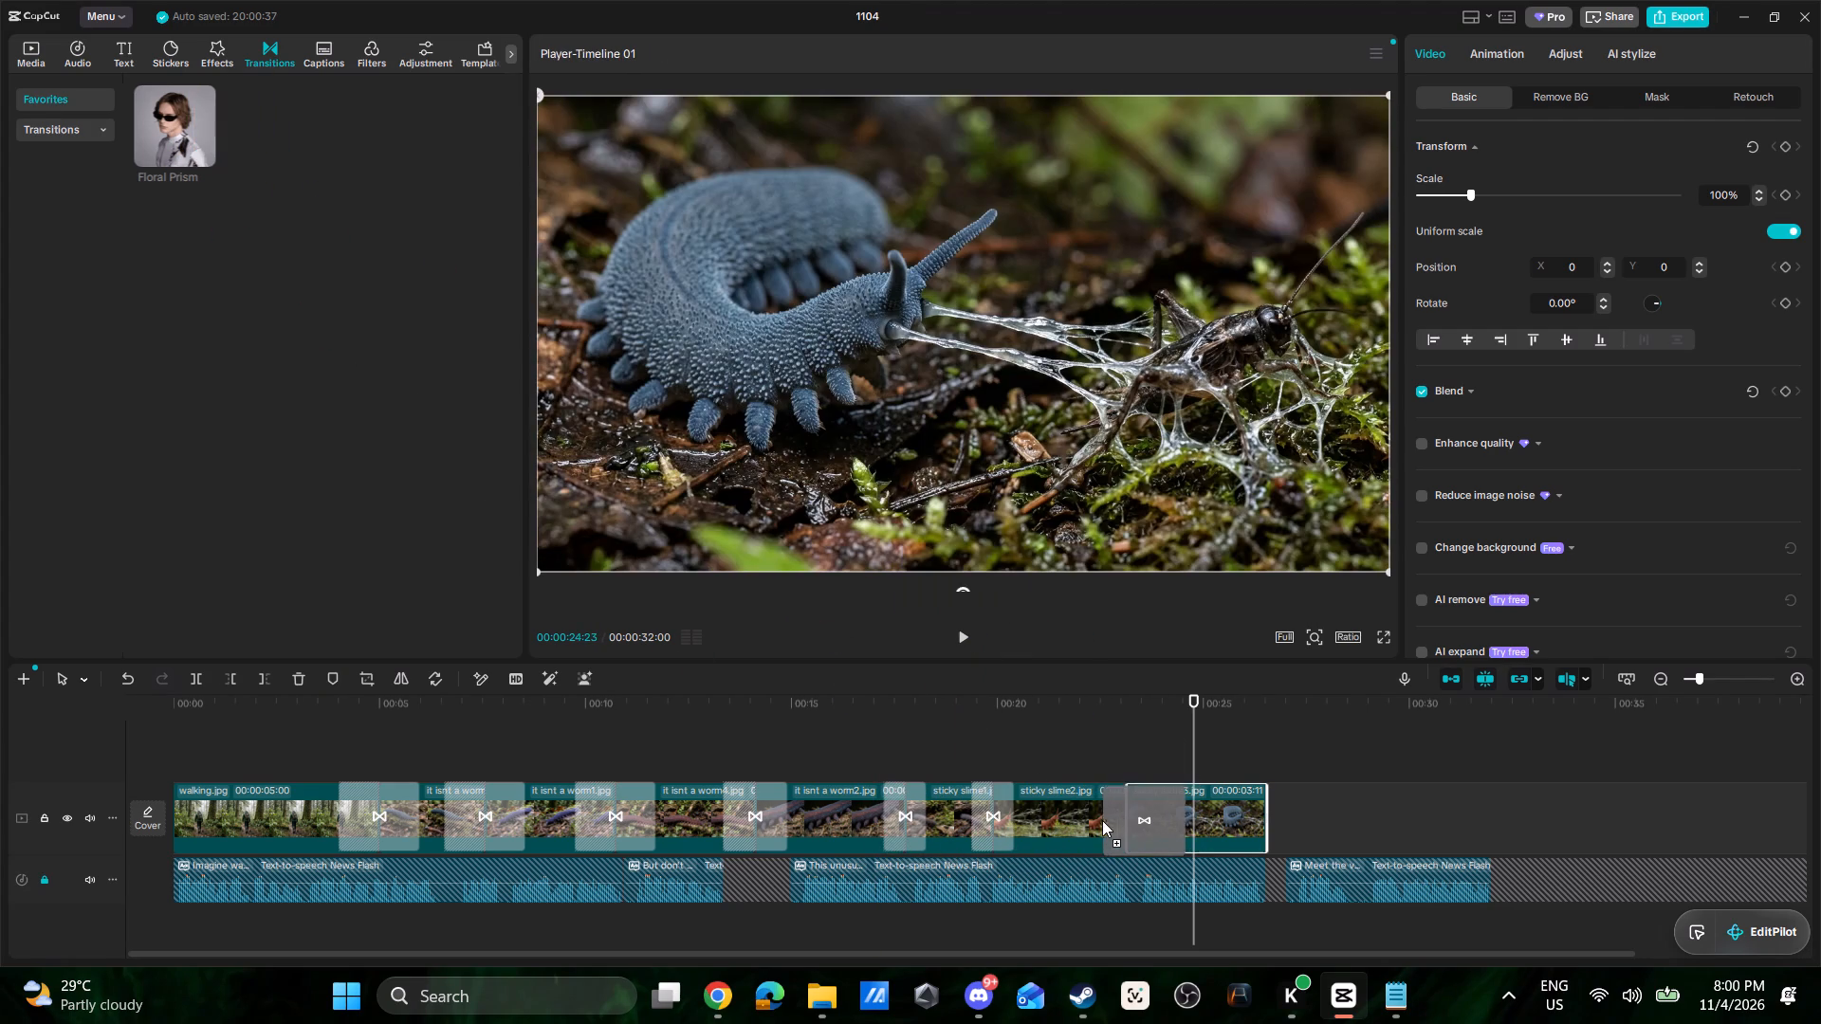
pyautogui.moveTo(1102, 820); pyautogui.dragTo(1100, 817)
# Play the timeline from the start to check all images and transitions against the narration.
pyautogui.moveTo(1196, 697); pyautogui.dragTo(98, 695)
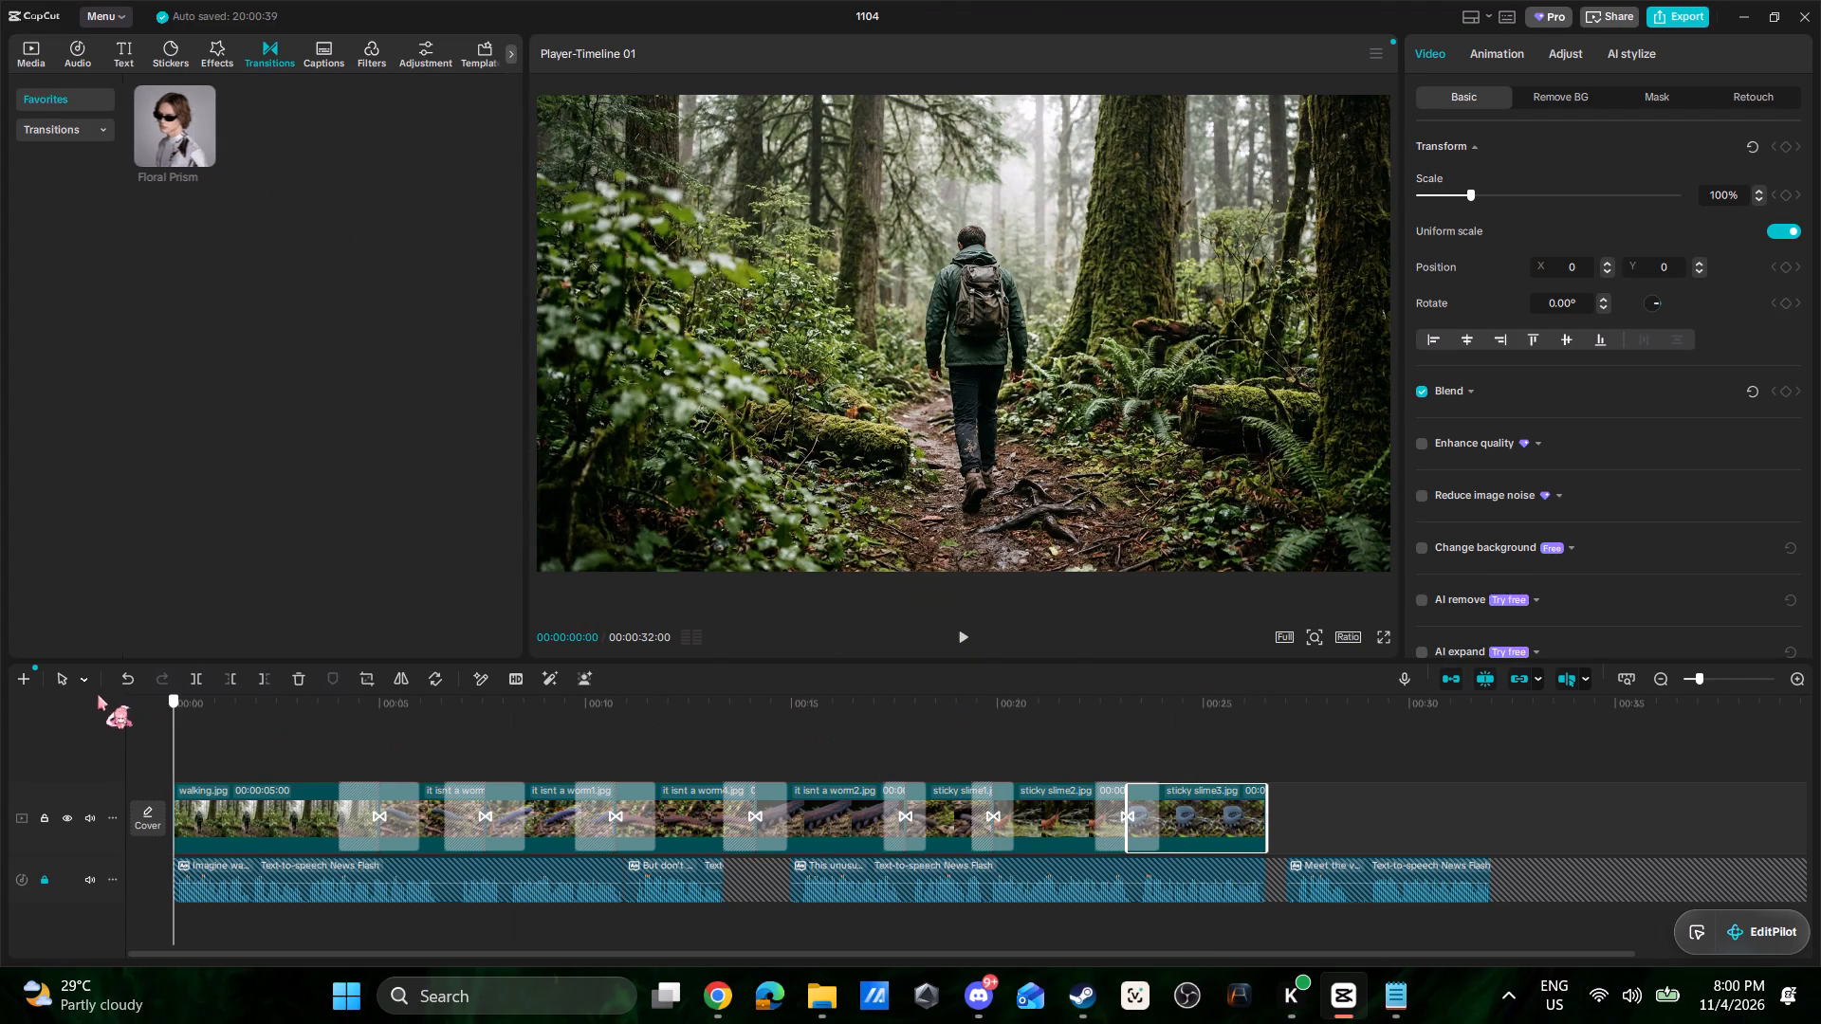
pyautogui.moveTo(98, 695); pyautogui.dragTo(100, 697)
pyautogui.press('space')
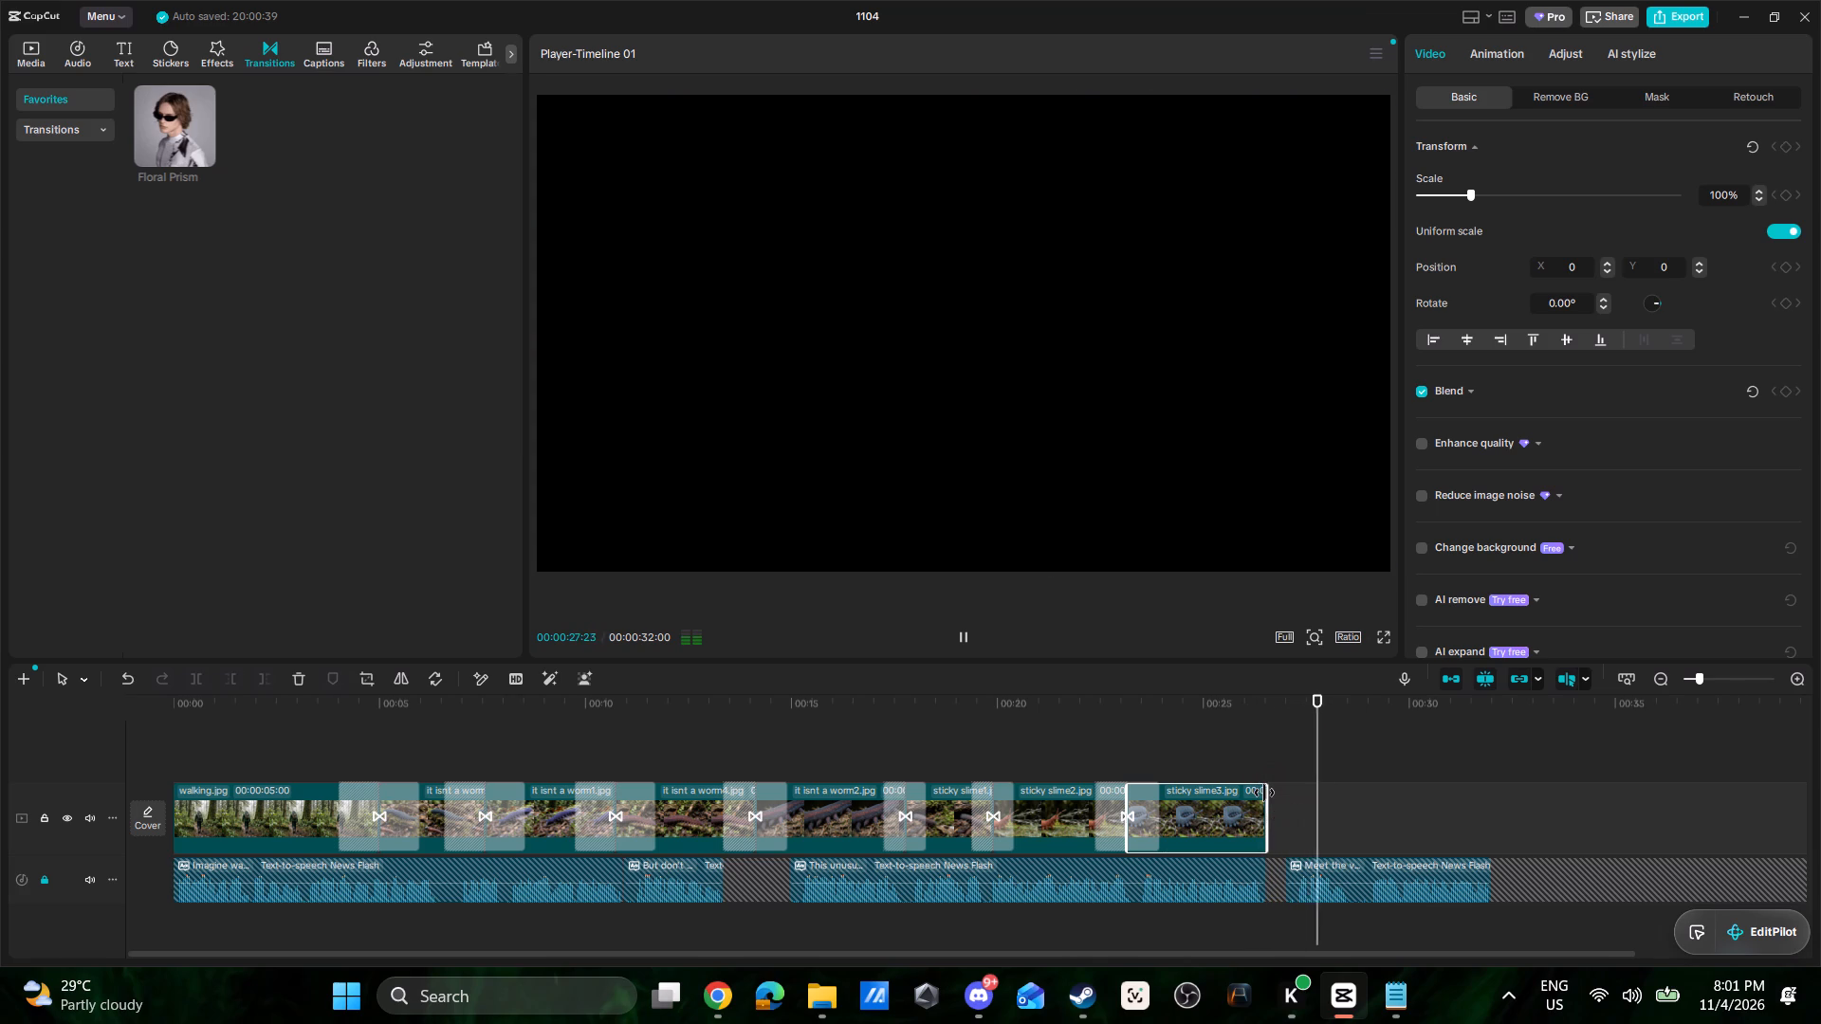
pyautogui.press('space')
# Shorten sticky slime2.jpg on the timeline so that it ends at about 00:22.3.
pyautogui.click(30, 57)
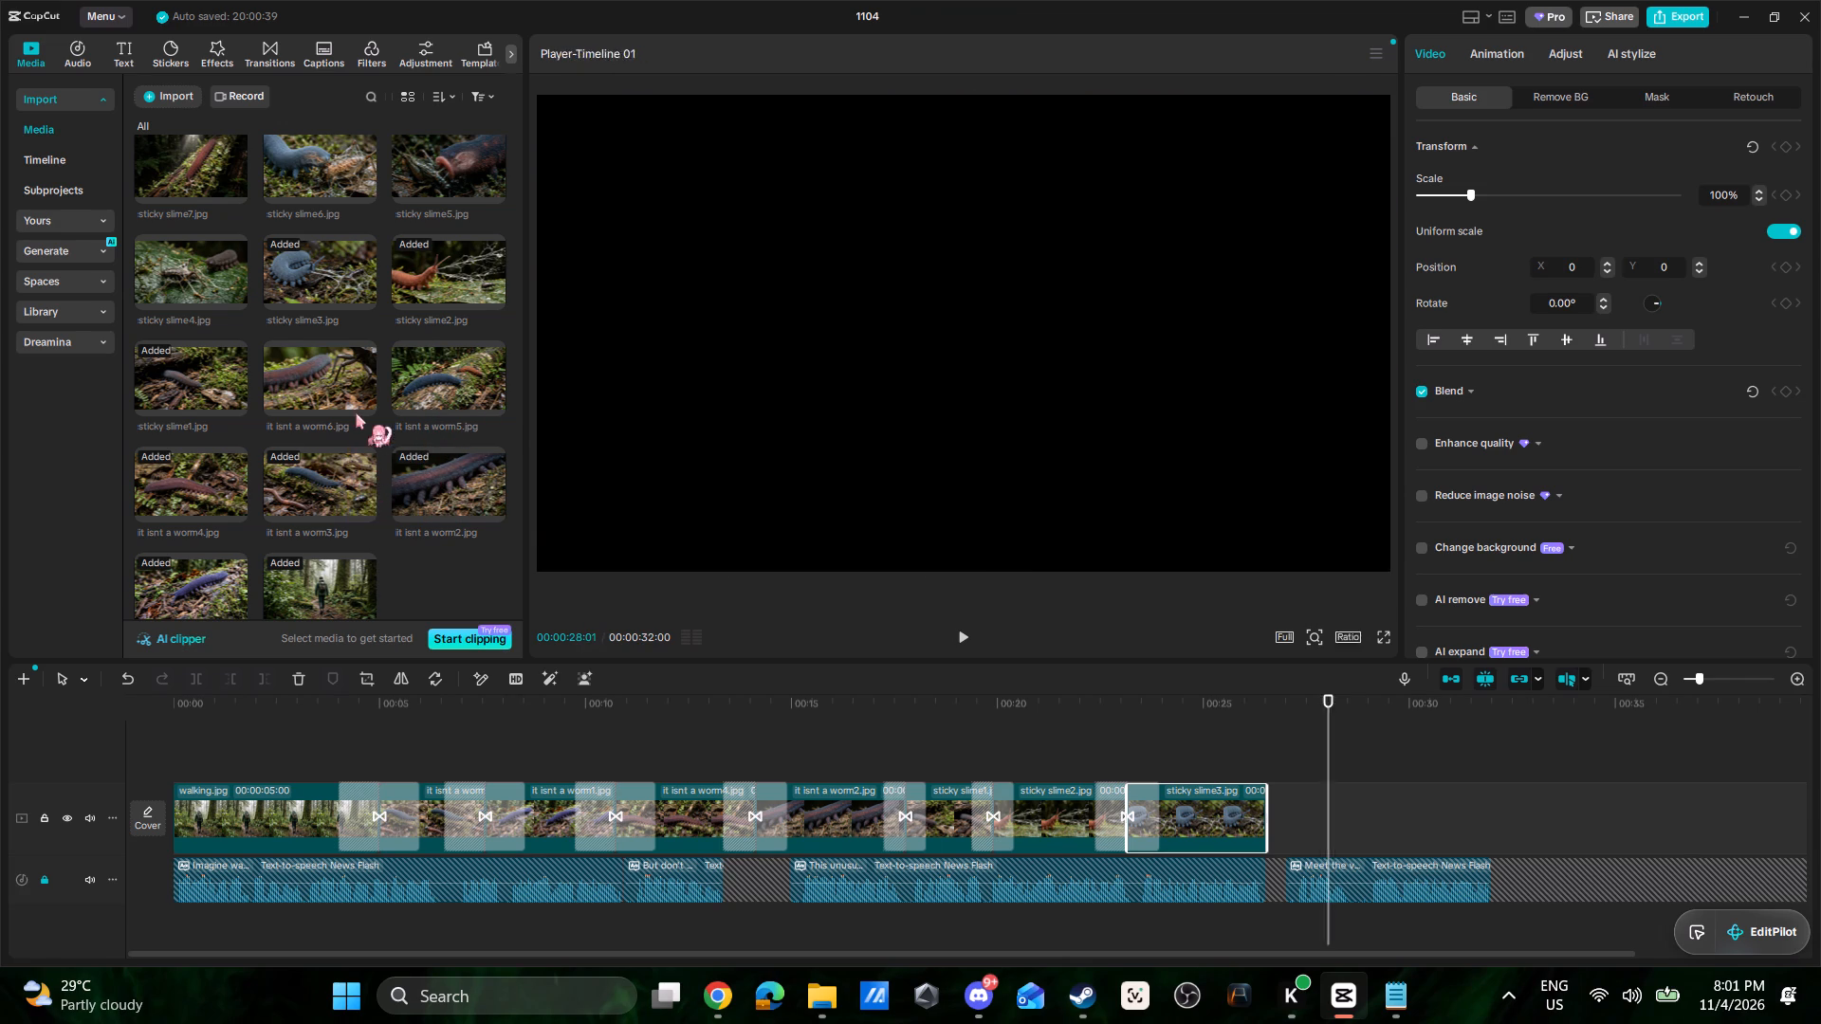
pyautogui.scroll(1, 357, 412)
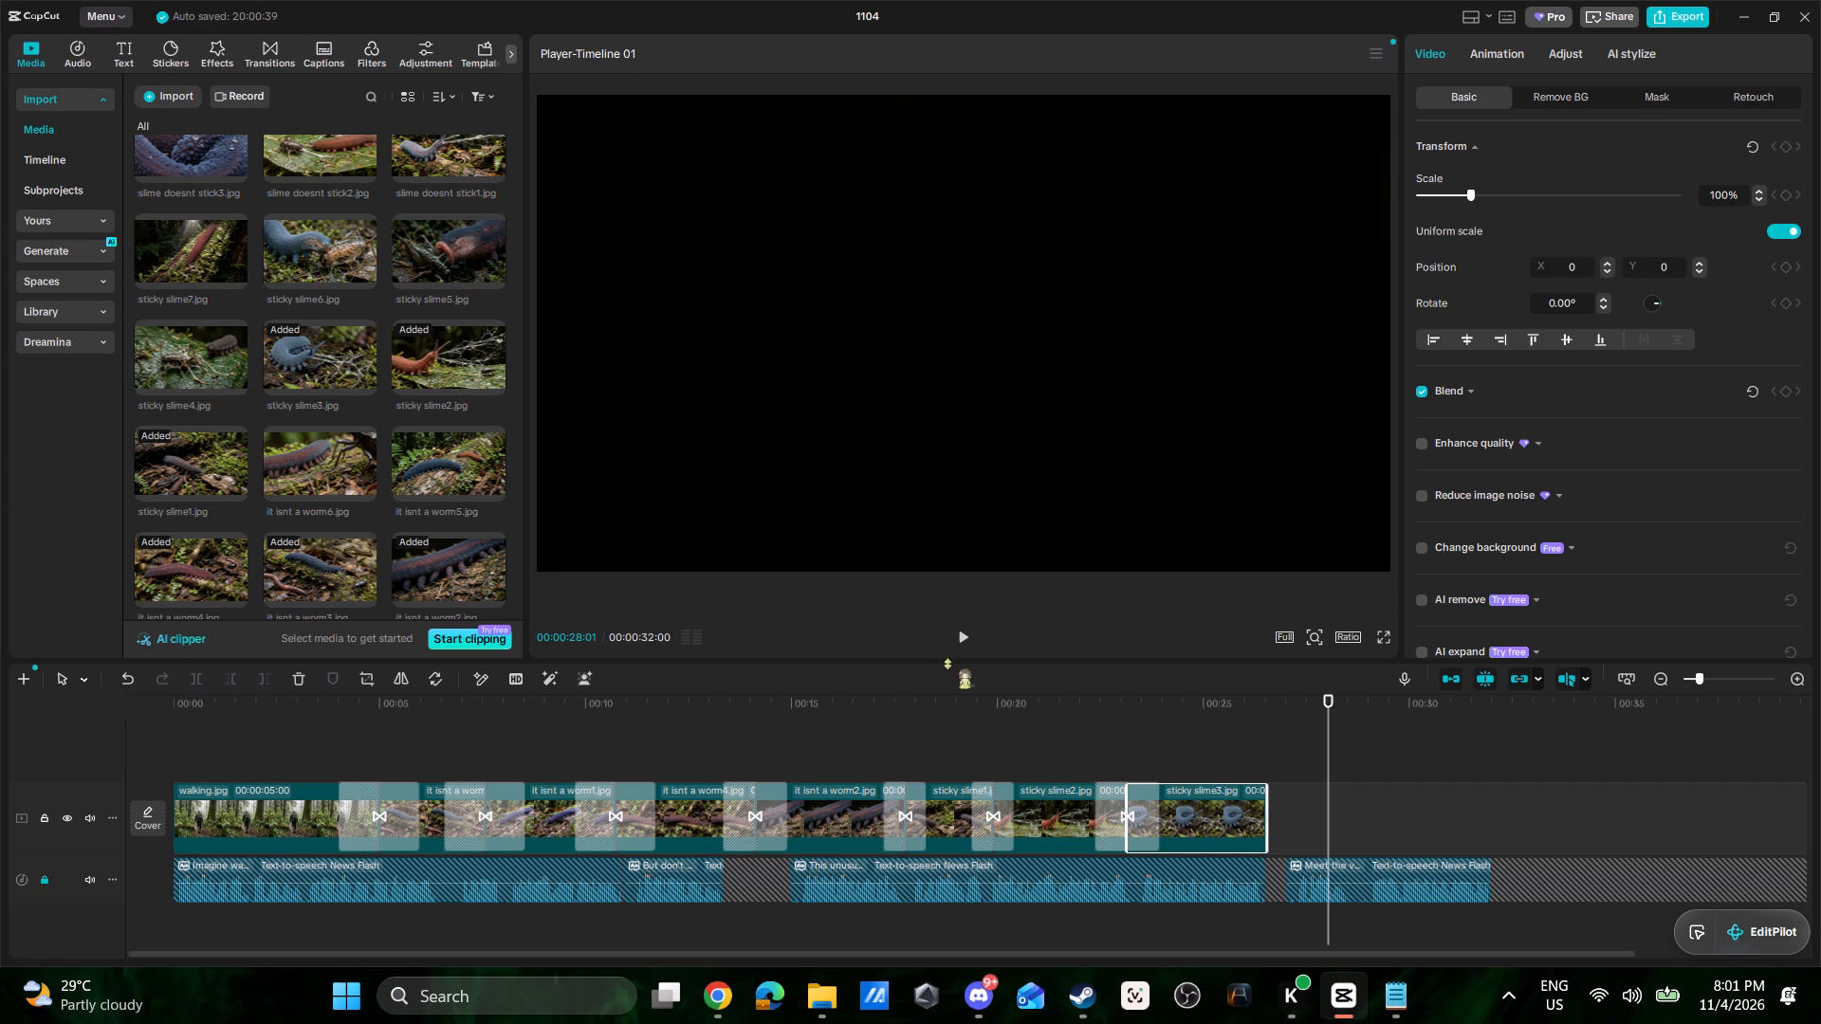
pyautogui.click(1060, 813)
pyautogui.moveTo(1131, 805); pyautogui.dragTo(1113, 806)
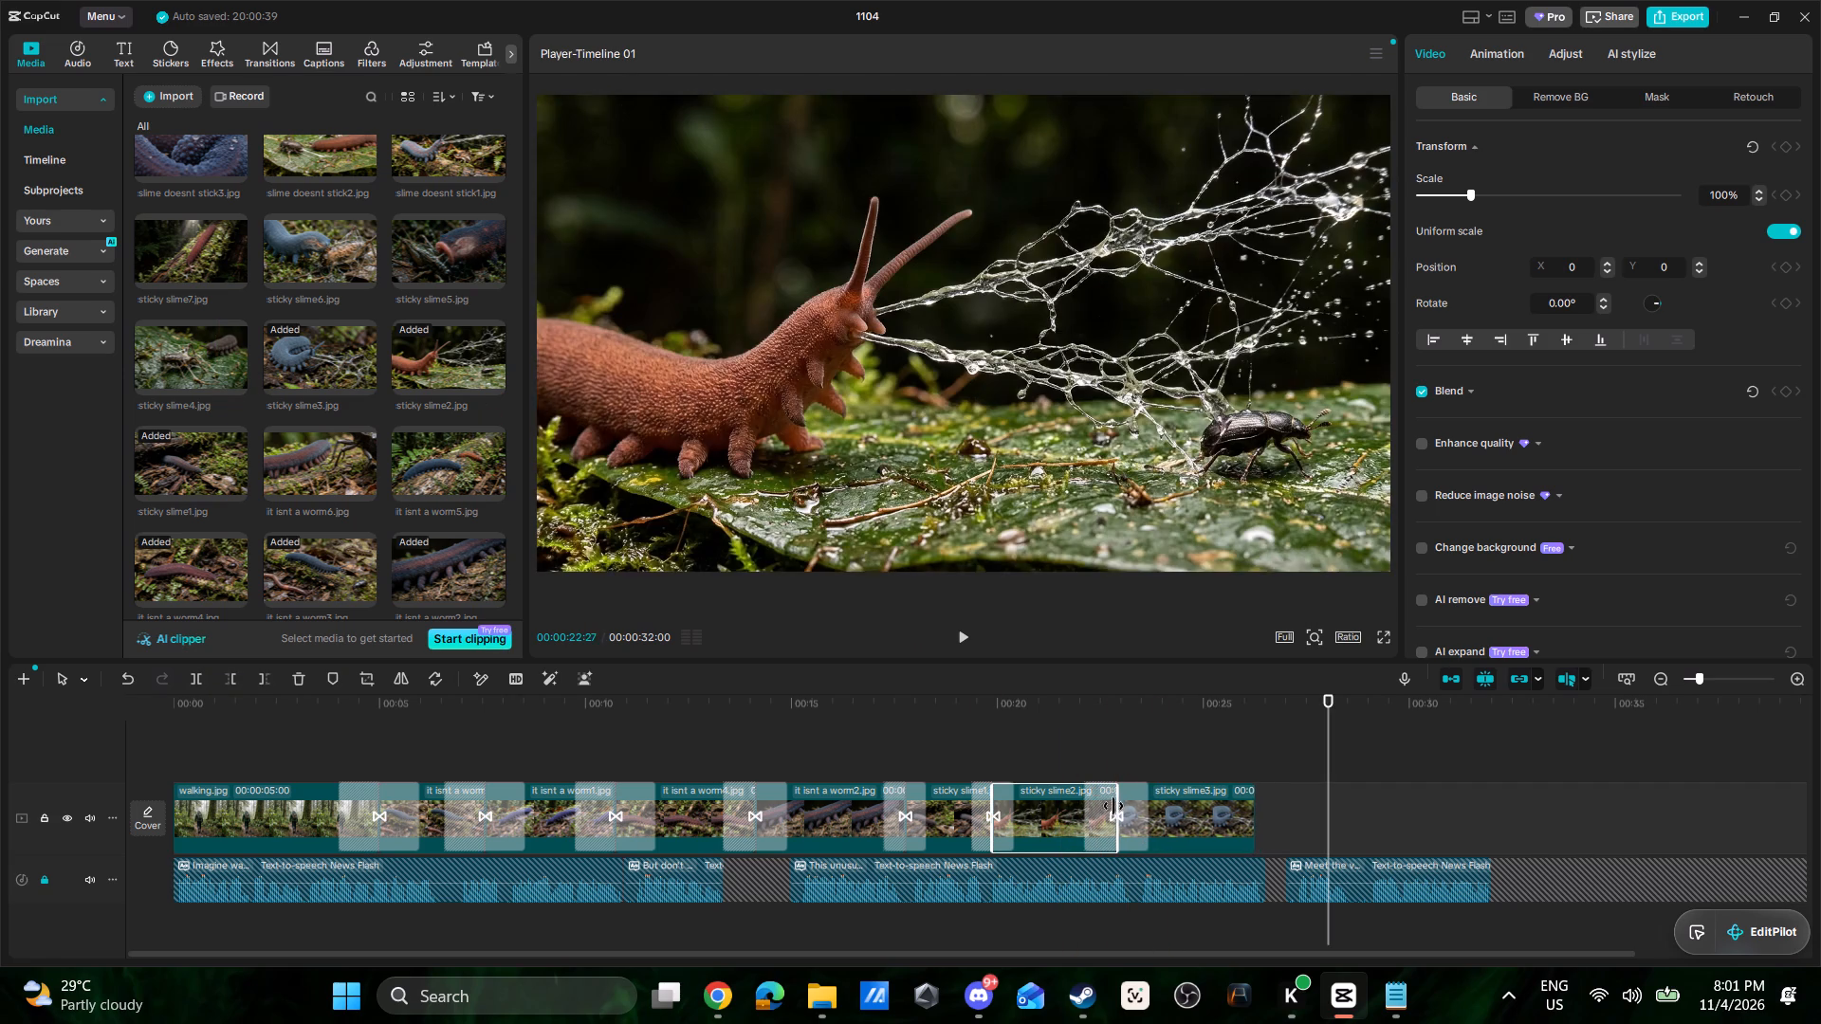
pyautogui.moveTo(1113, 806); pyautogui.dragTo(1093, 807)
# Shorten sticky slime3.jpg on the timeline so that it ends at about 00:24.8.
pyautogui.click(1222, 808)
pyautogui.moveTo(1233, 808); pyautogui.dragTo(1191, 812)
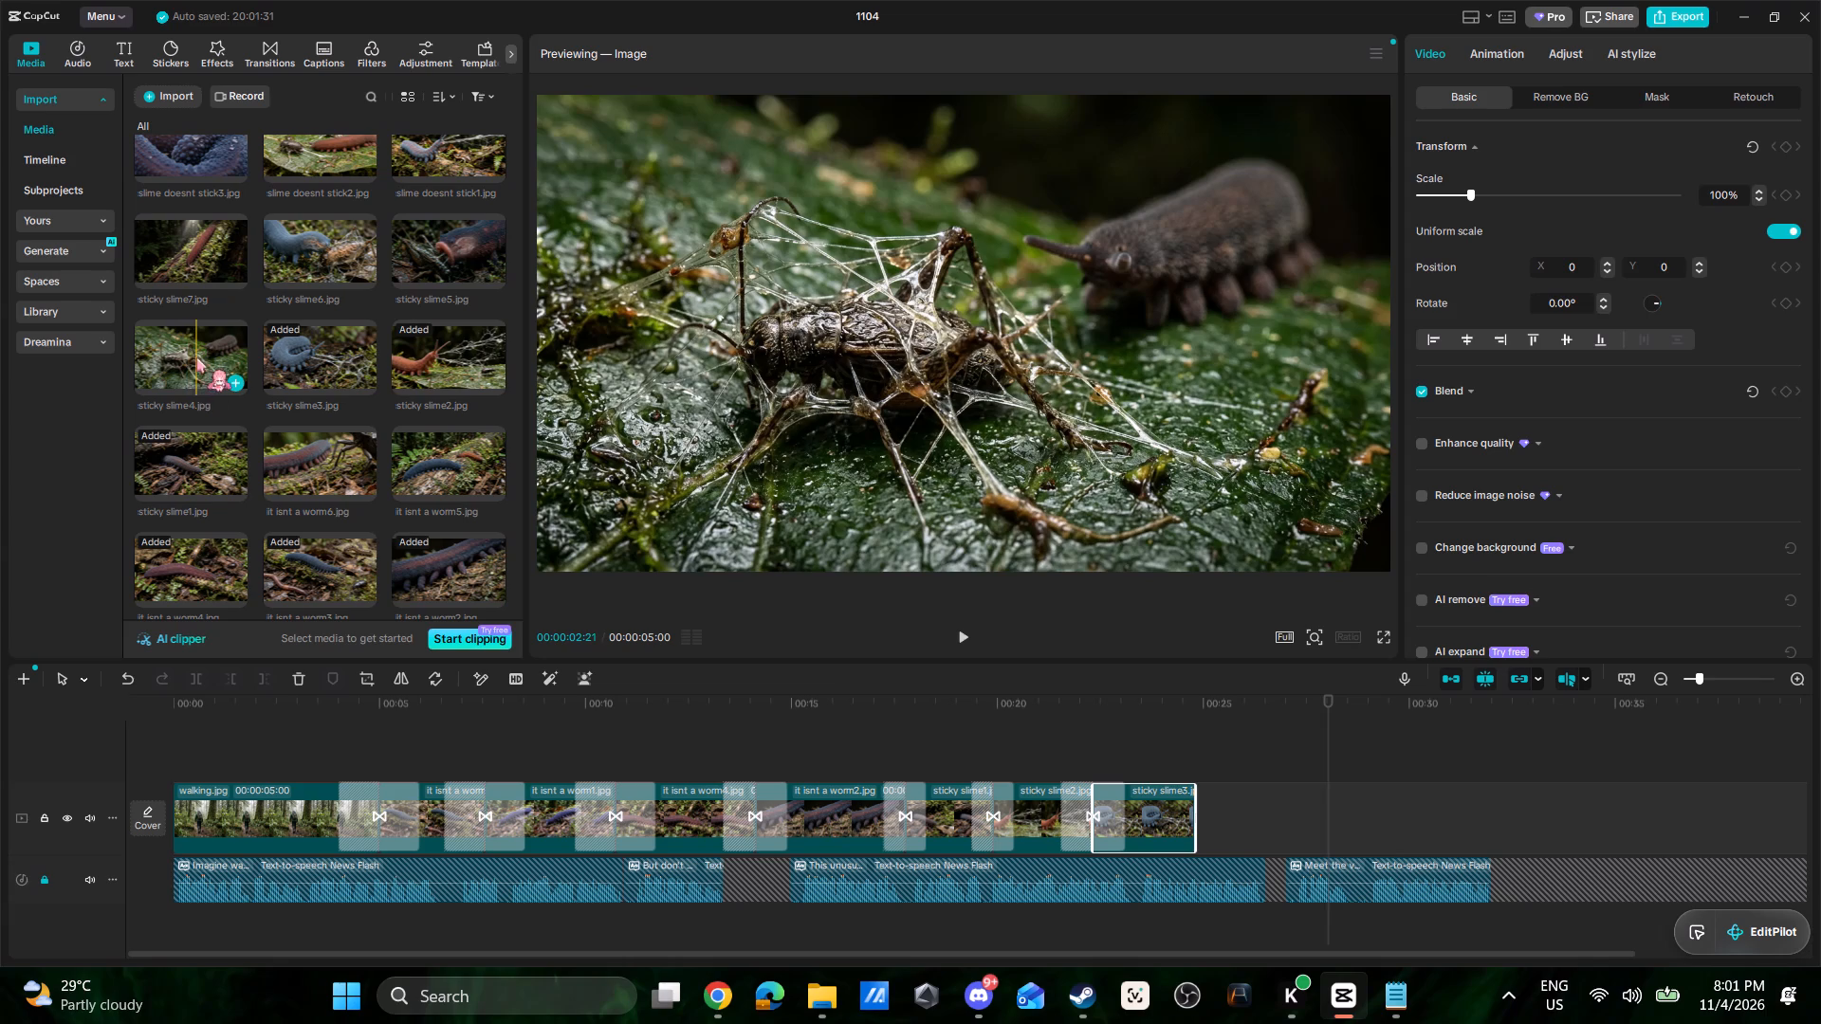
# Add sticky slime4.jpg directly after sticky slime3.jpg and trim its end to about 00:27, where the fourth narration clip begins.
pyautogui.moveTo(196, 357); pyautogui.dragTo(1209, 814)
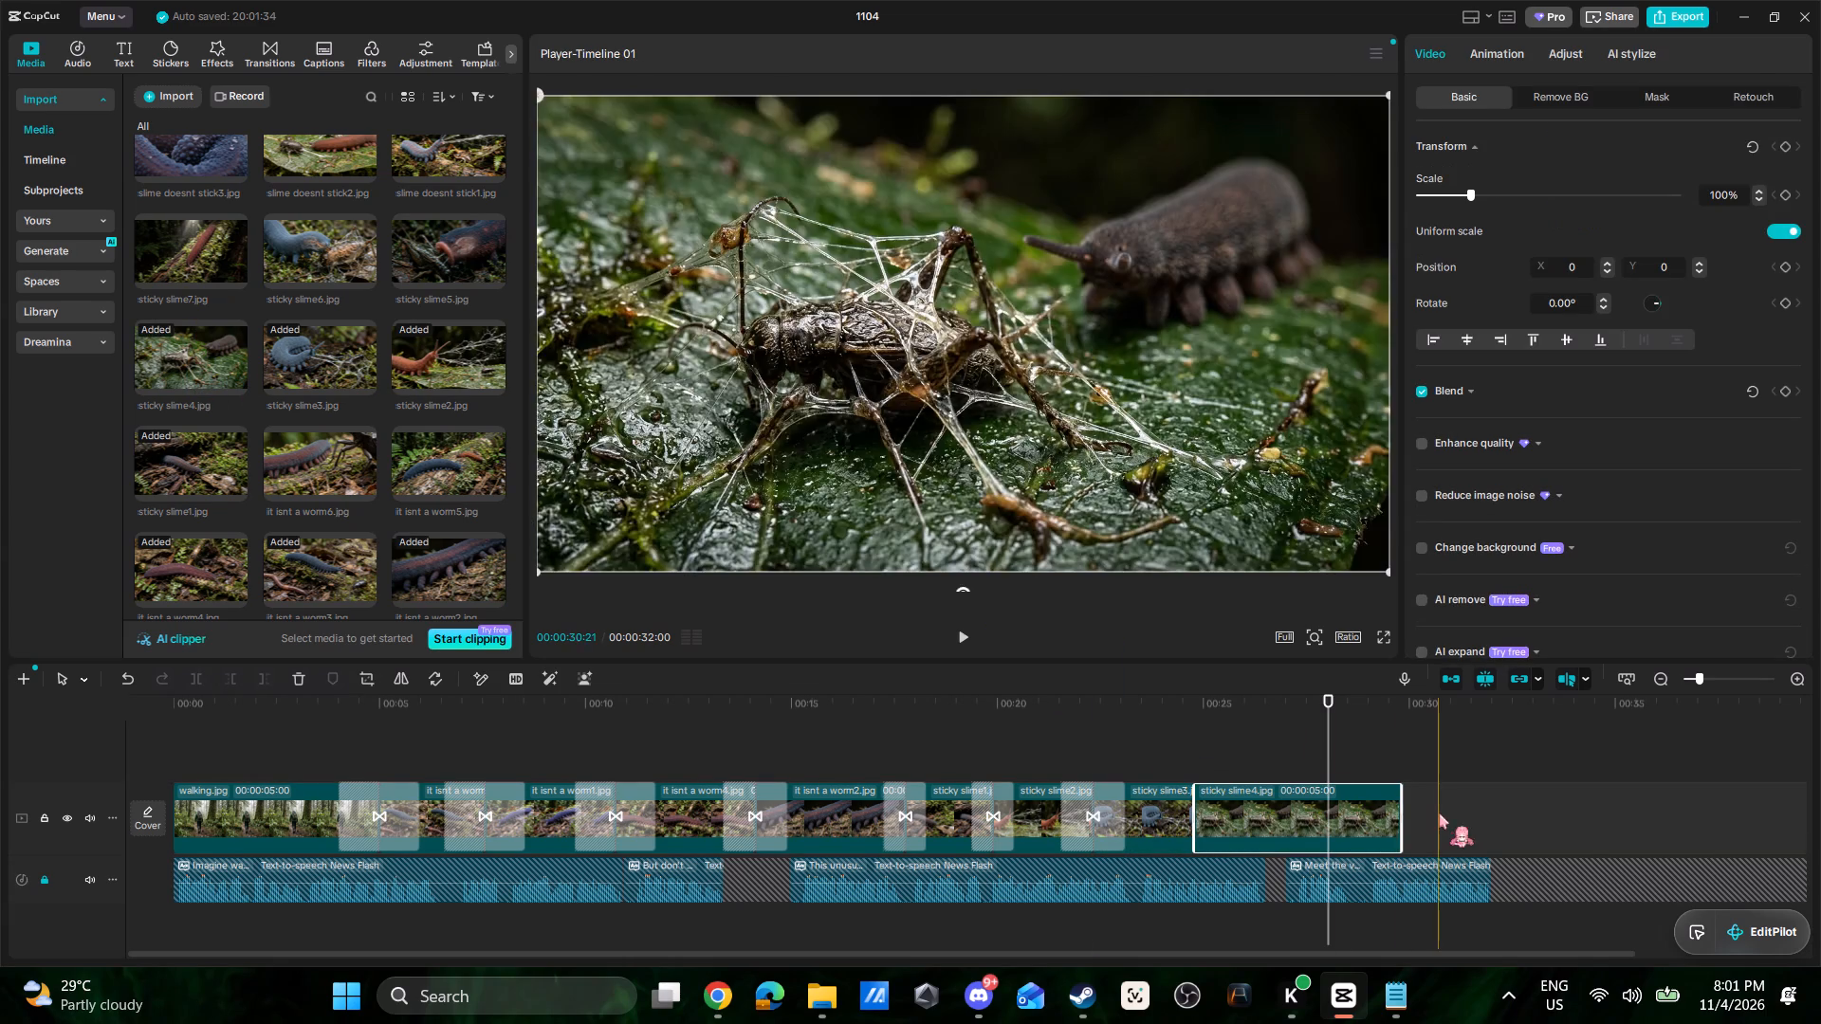
pyautogui.moveTo(1404, 814); pyautogui.dragTo(1285, 831)
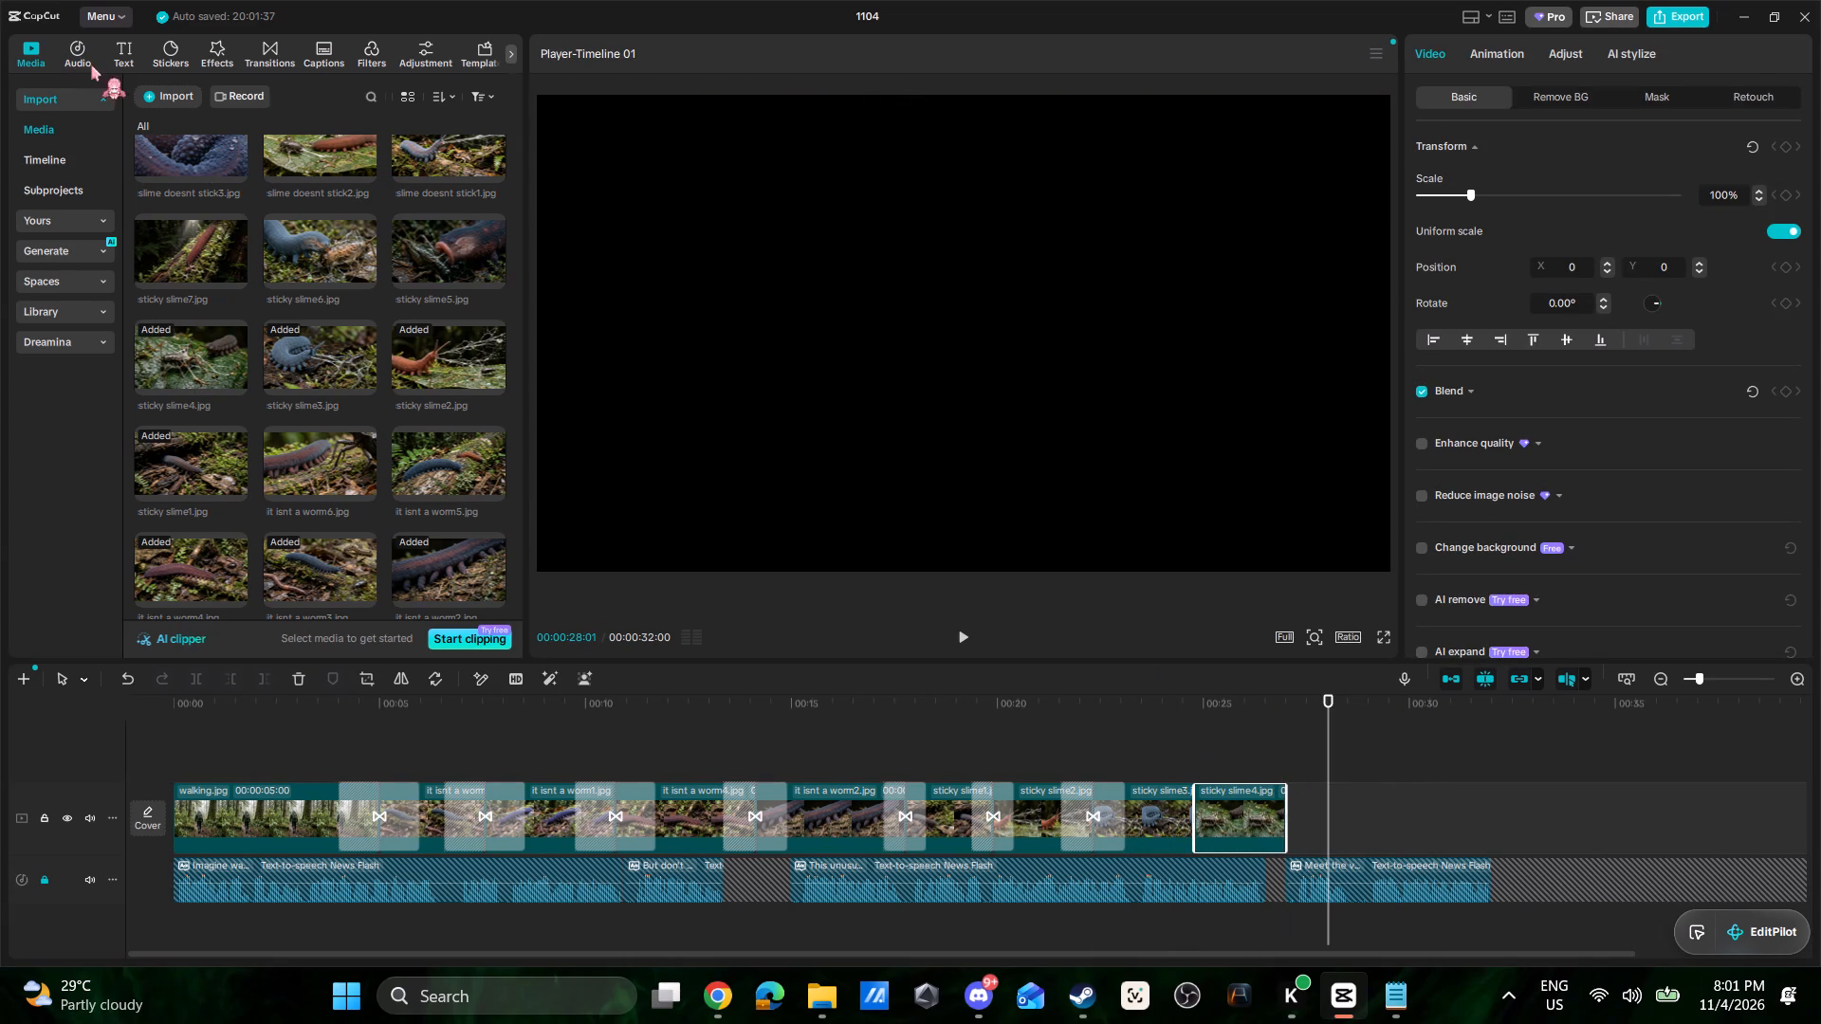
# Add a Floral Prism transition at the cut between sticky slime3.jpg and sticky slime4.jpg.
pyautogui.click(262, 58)
pyautogui.moveTo(171, 110); pyautogui.dragTo(1163, 807)
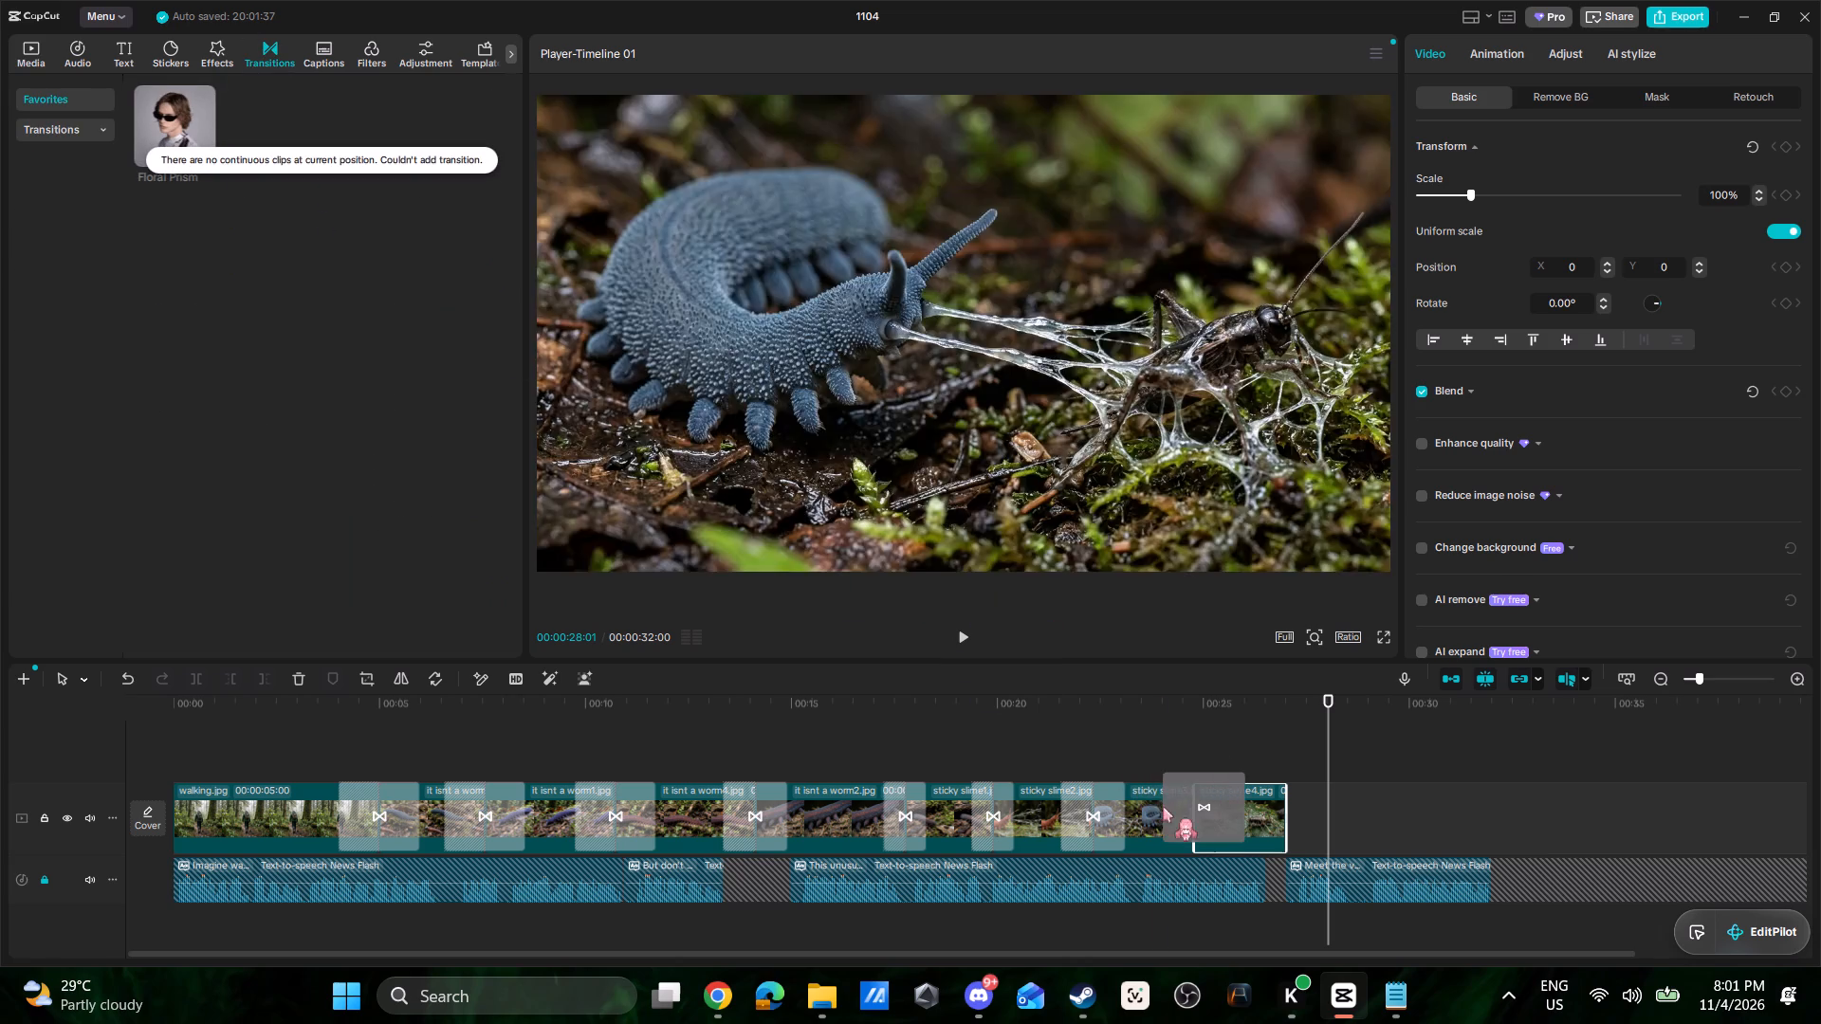
# Play the timeline from about 00:23.5 to check the new transition and sticky slime4.jpg against the narration.
pyautogui.moveTo(1330, 696); pyautogui.dragTo(1205, 712)
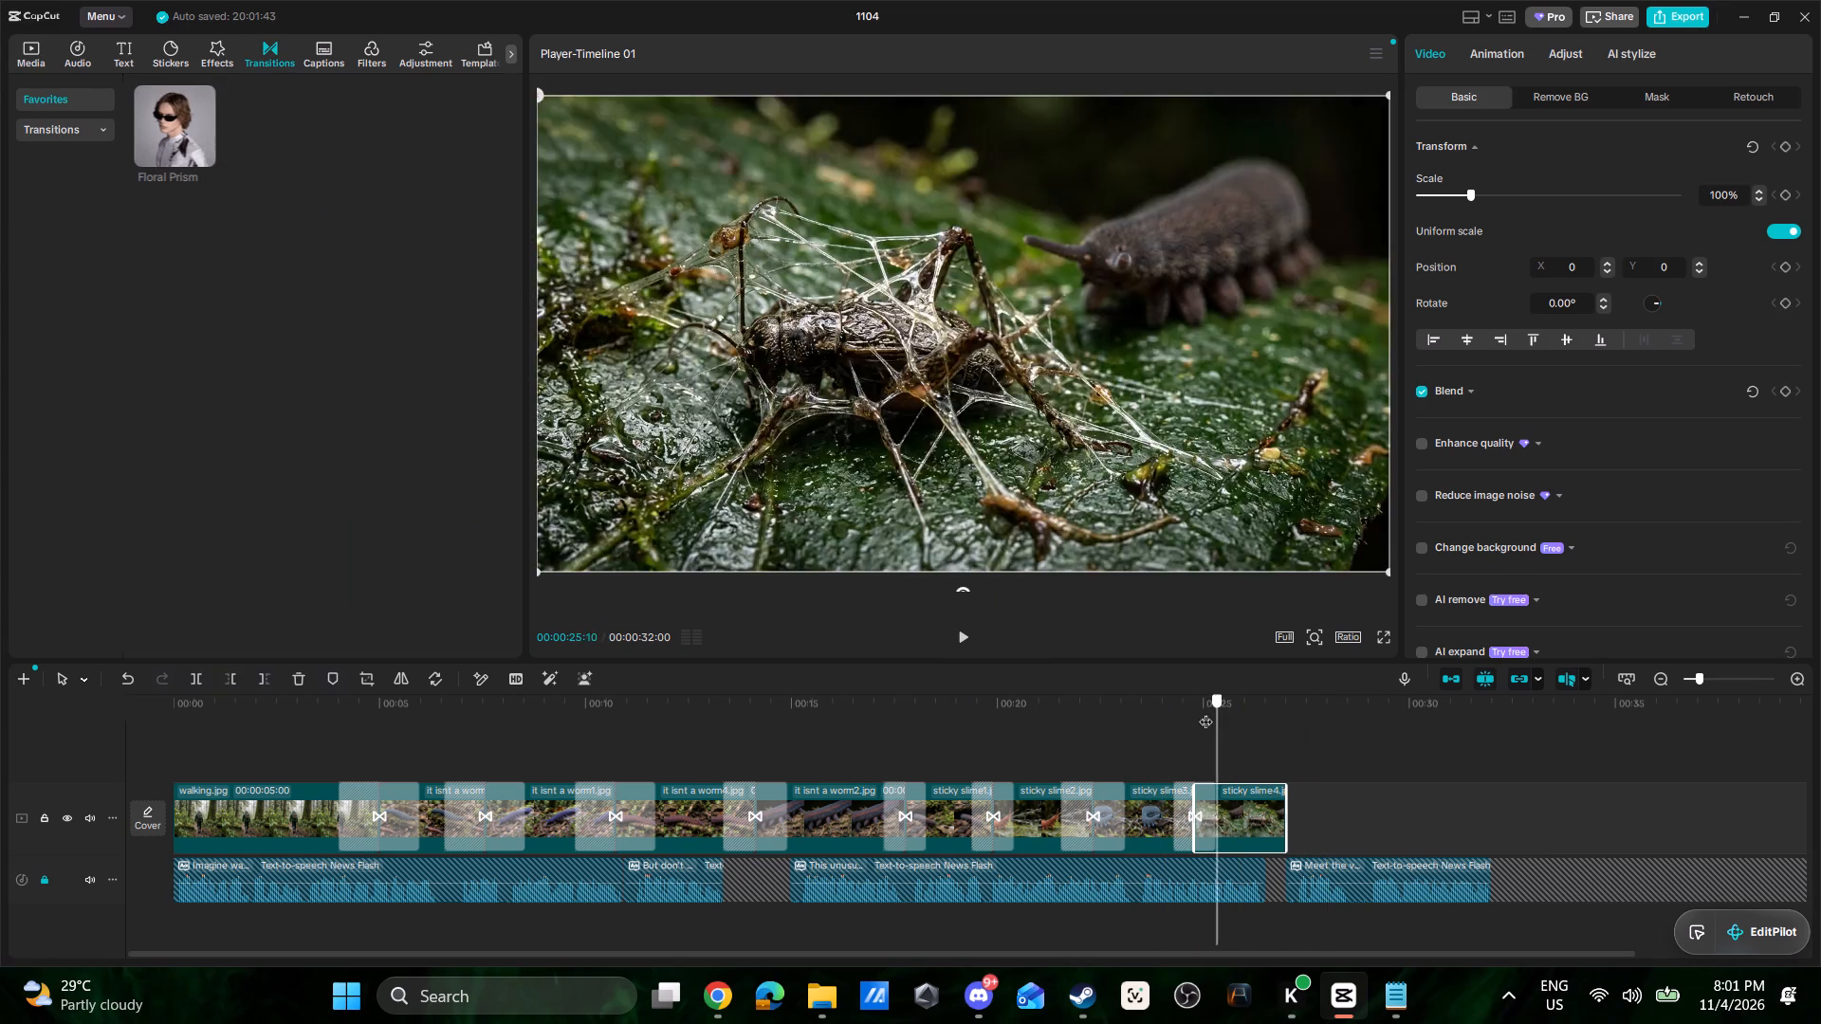
pyautogui.moveTo(1205, 712); pyautogui.dragTo(1139, 714)
pyautogui.press('space')
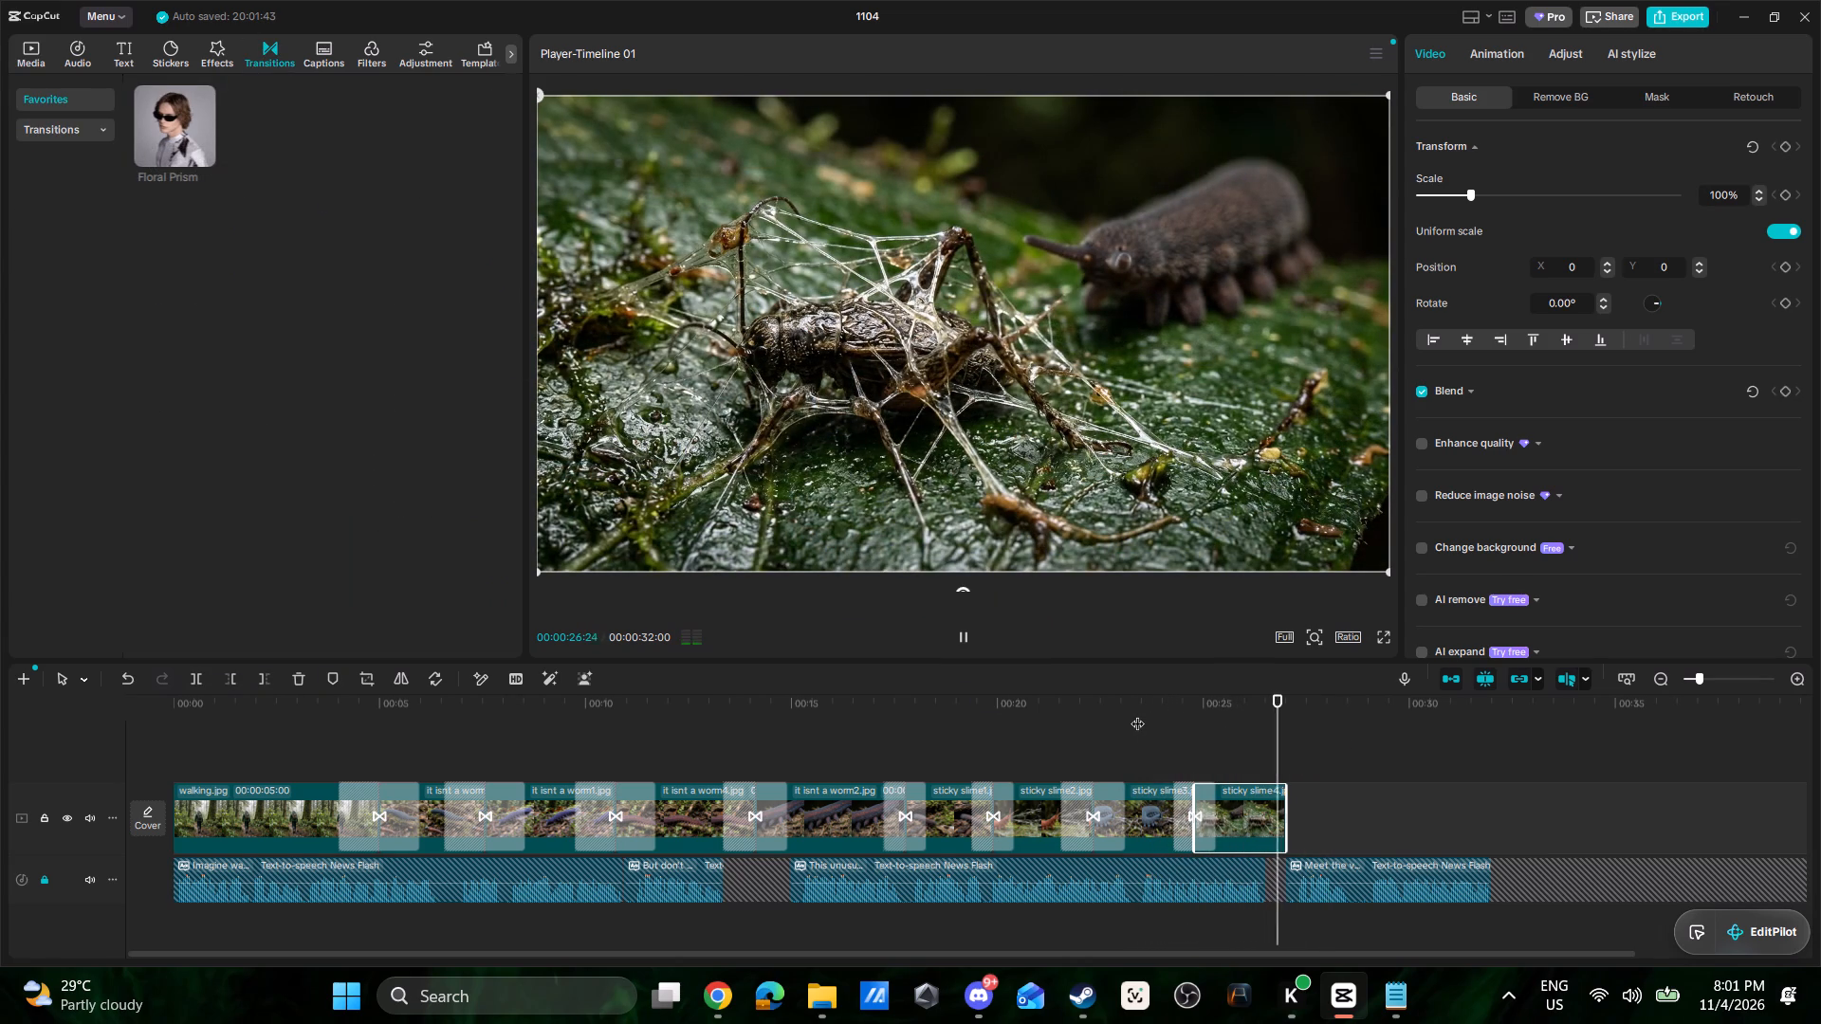
pyautogui.press('space')
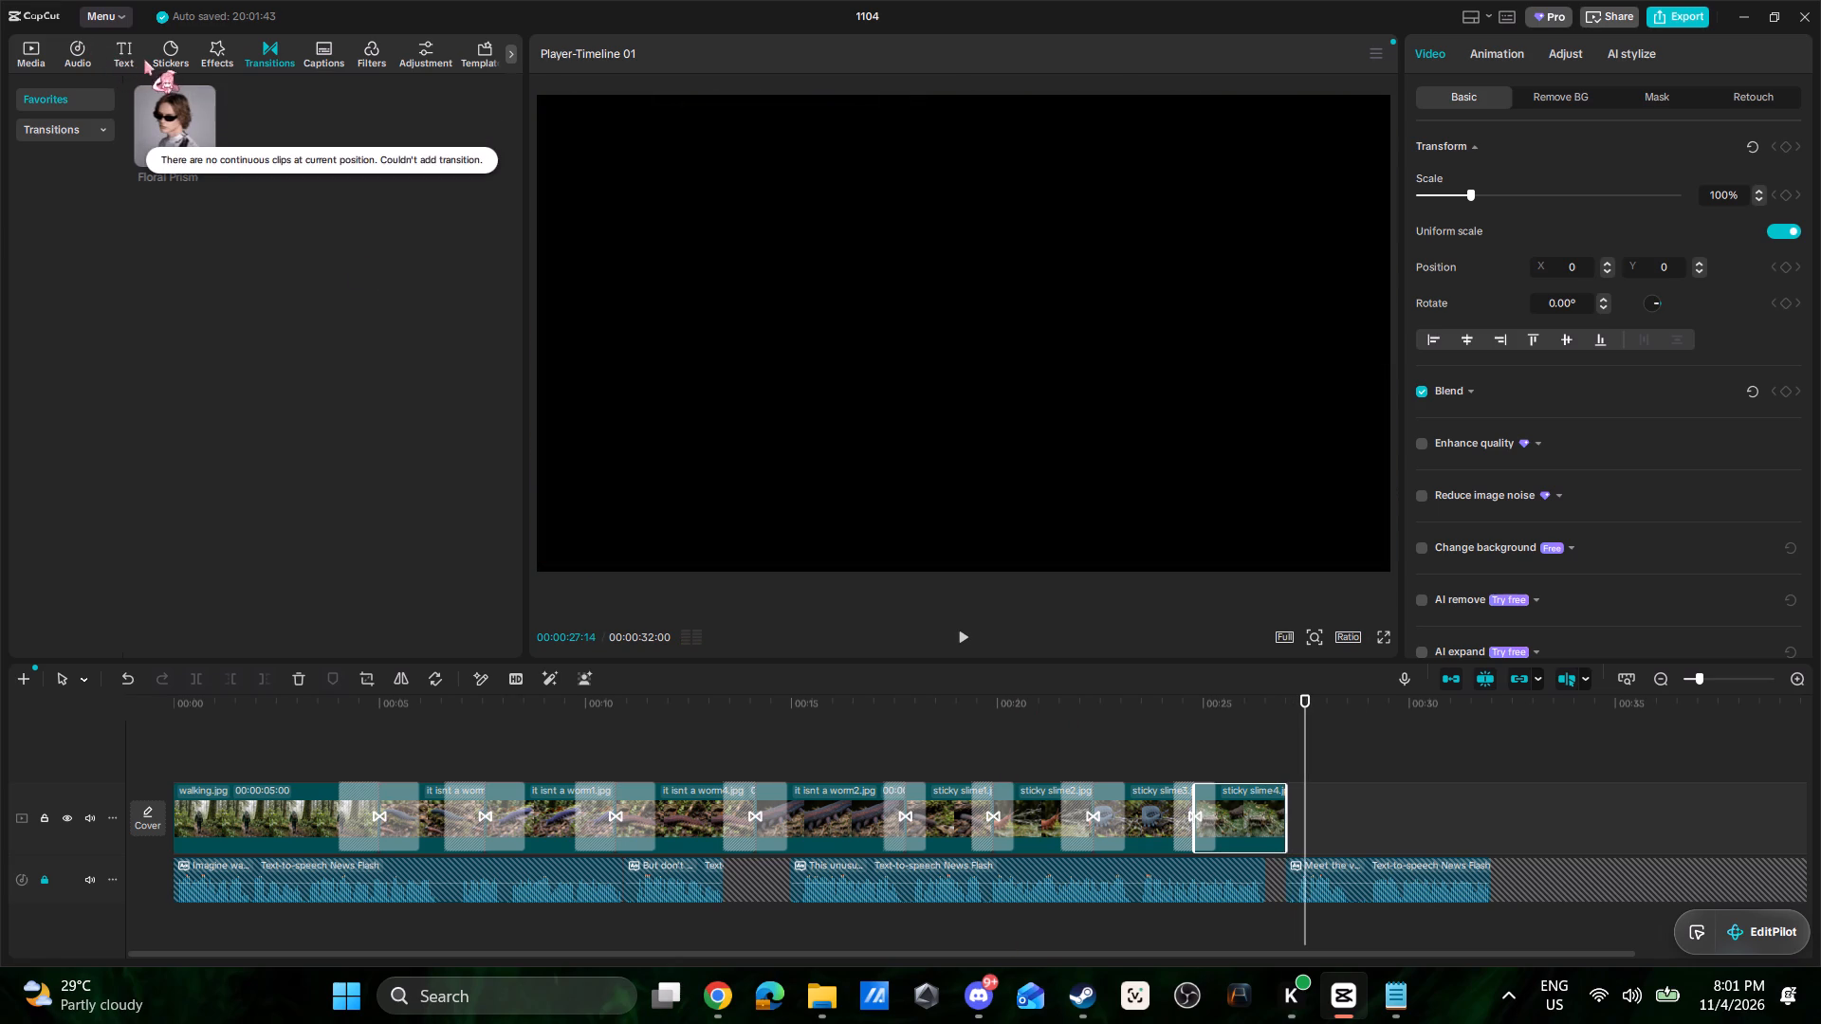
# Browse the imported media from the walking image up to the ending images for one suiting the "Meet the v..." narration clip.
pyautogui.click(30, 54)
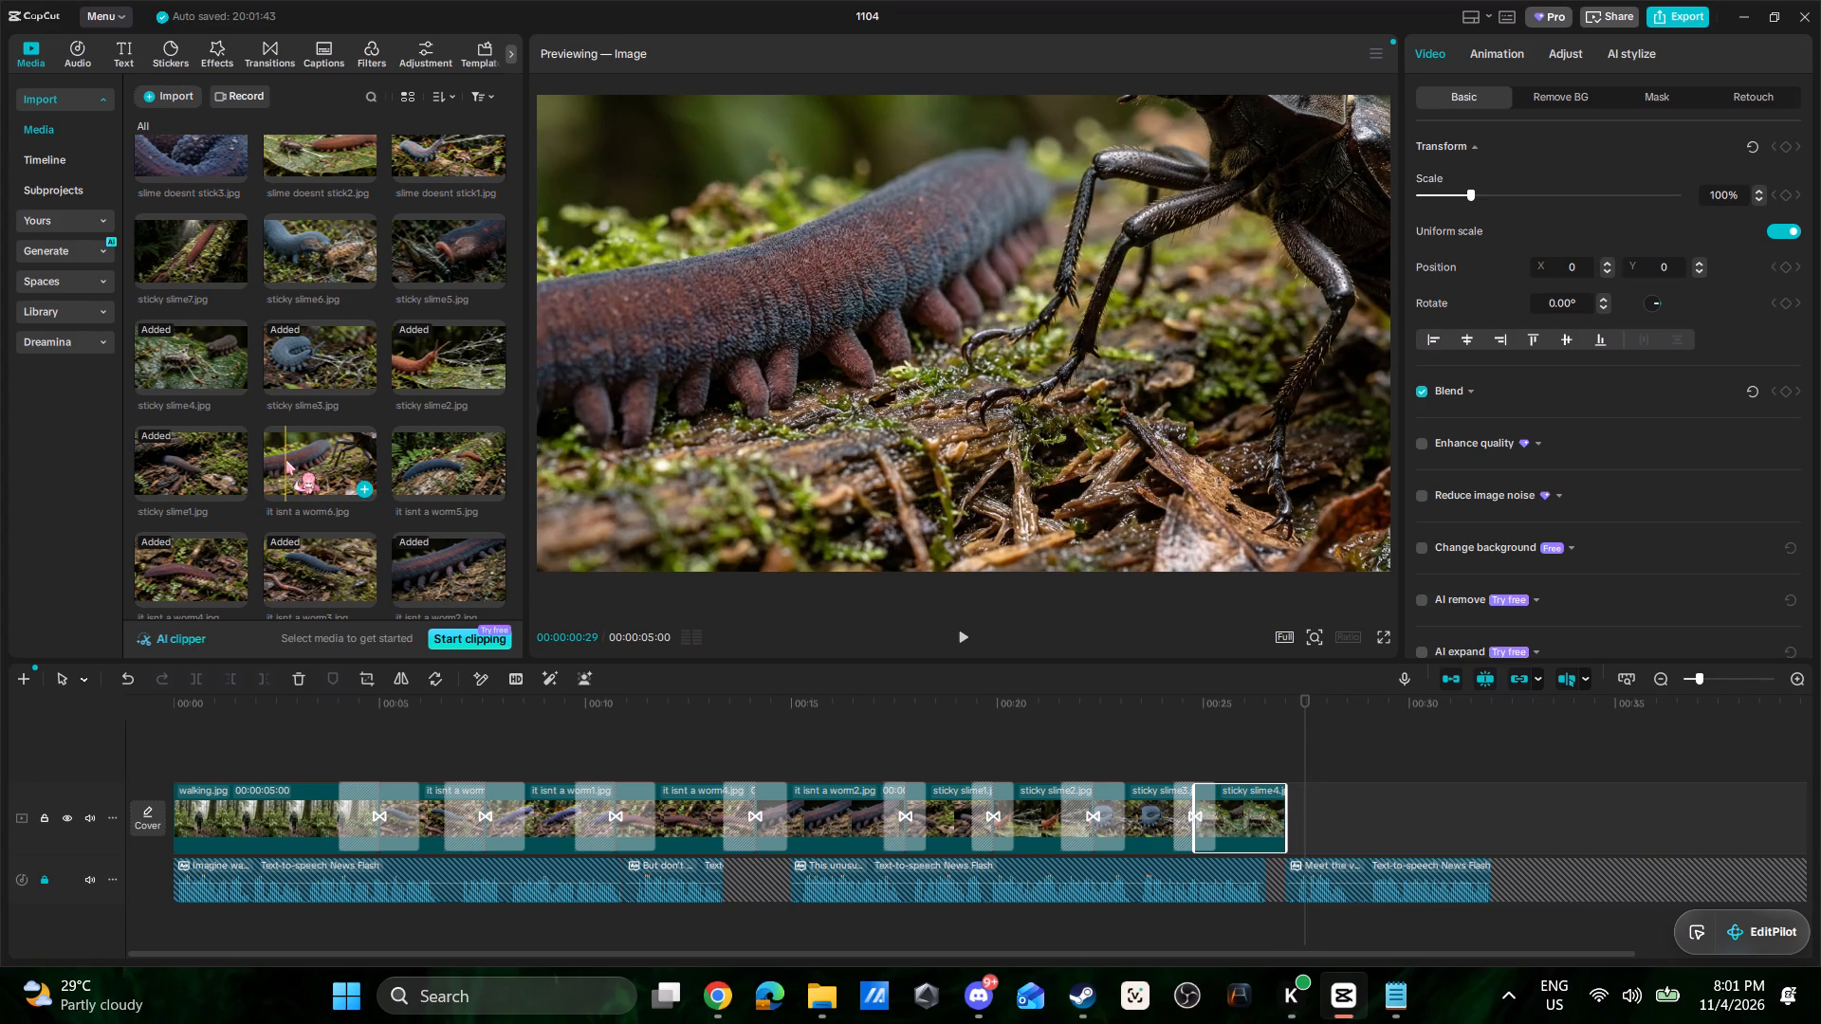
pyautogui.scroll(-3, 286, 460)
pyautogui.scroll(1, 287, 459)
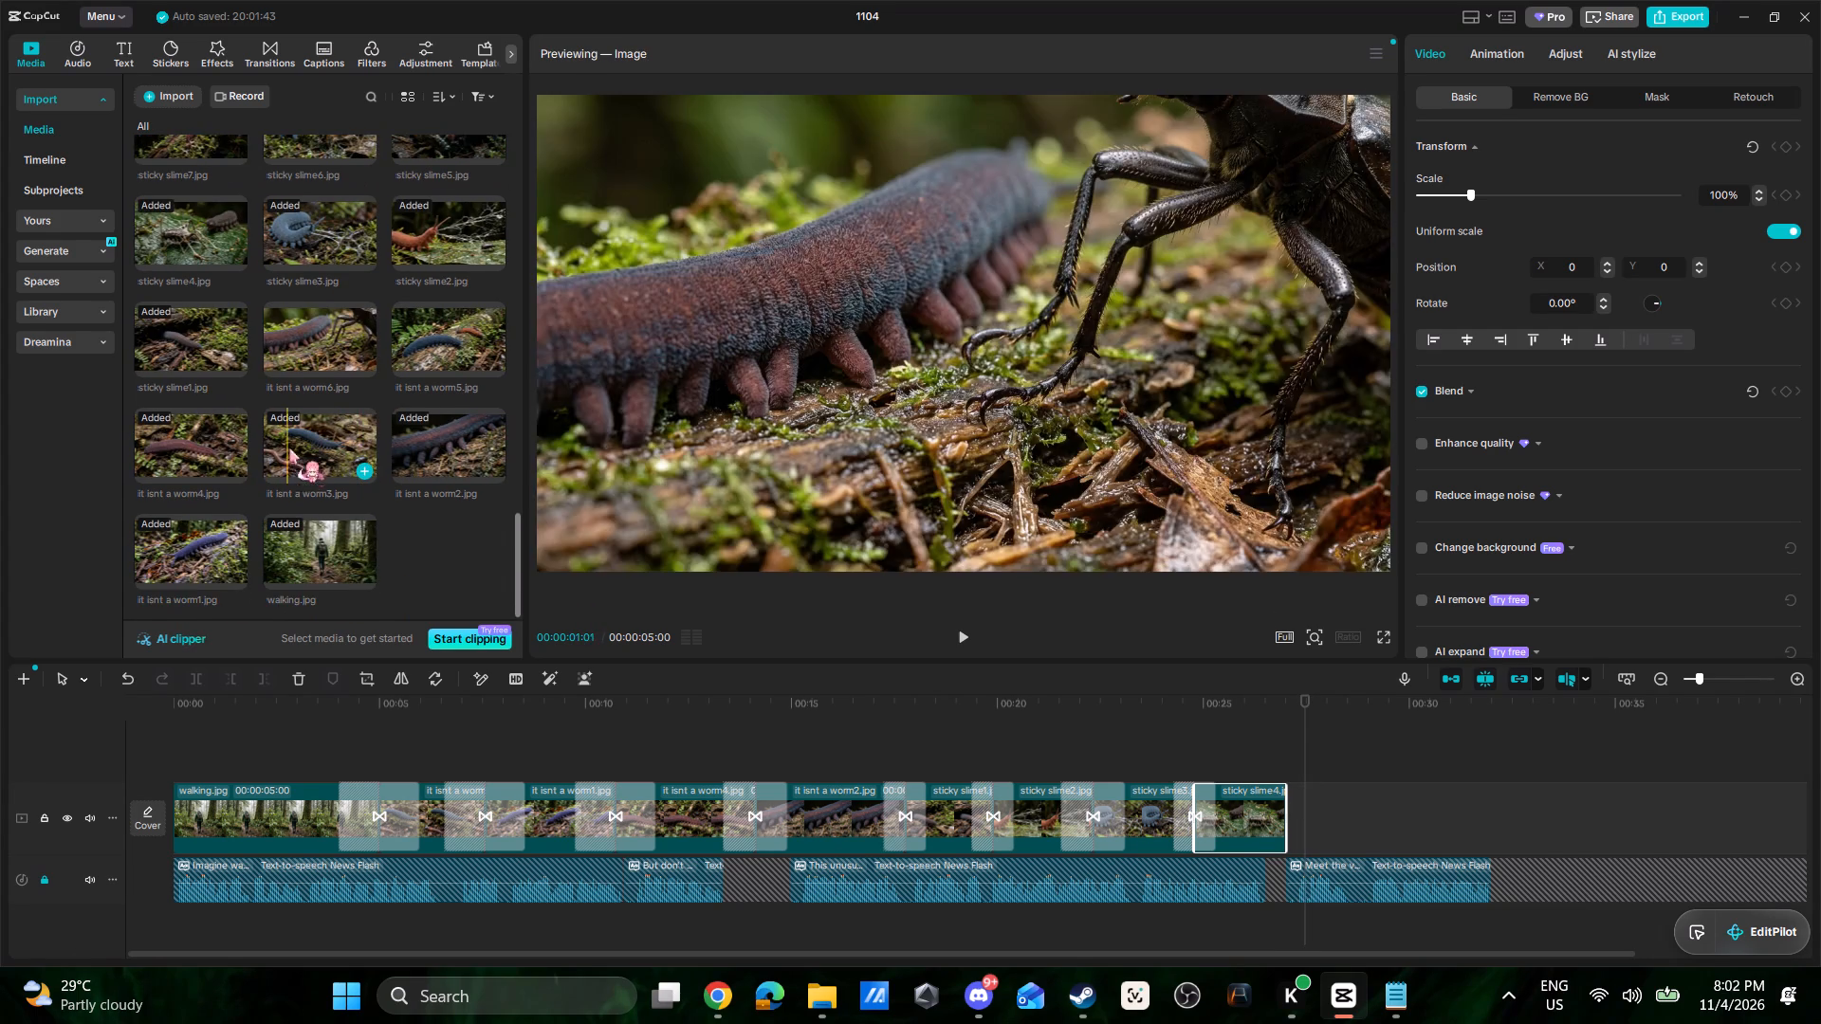
pyautogui.scroll(3, 289, 448)
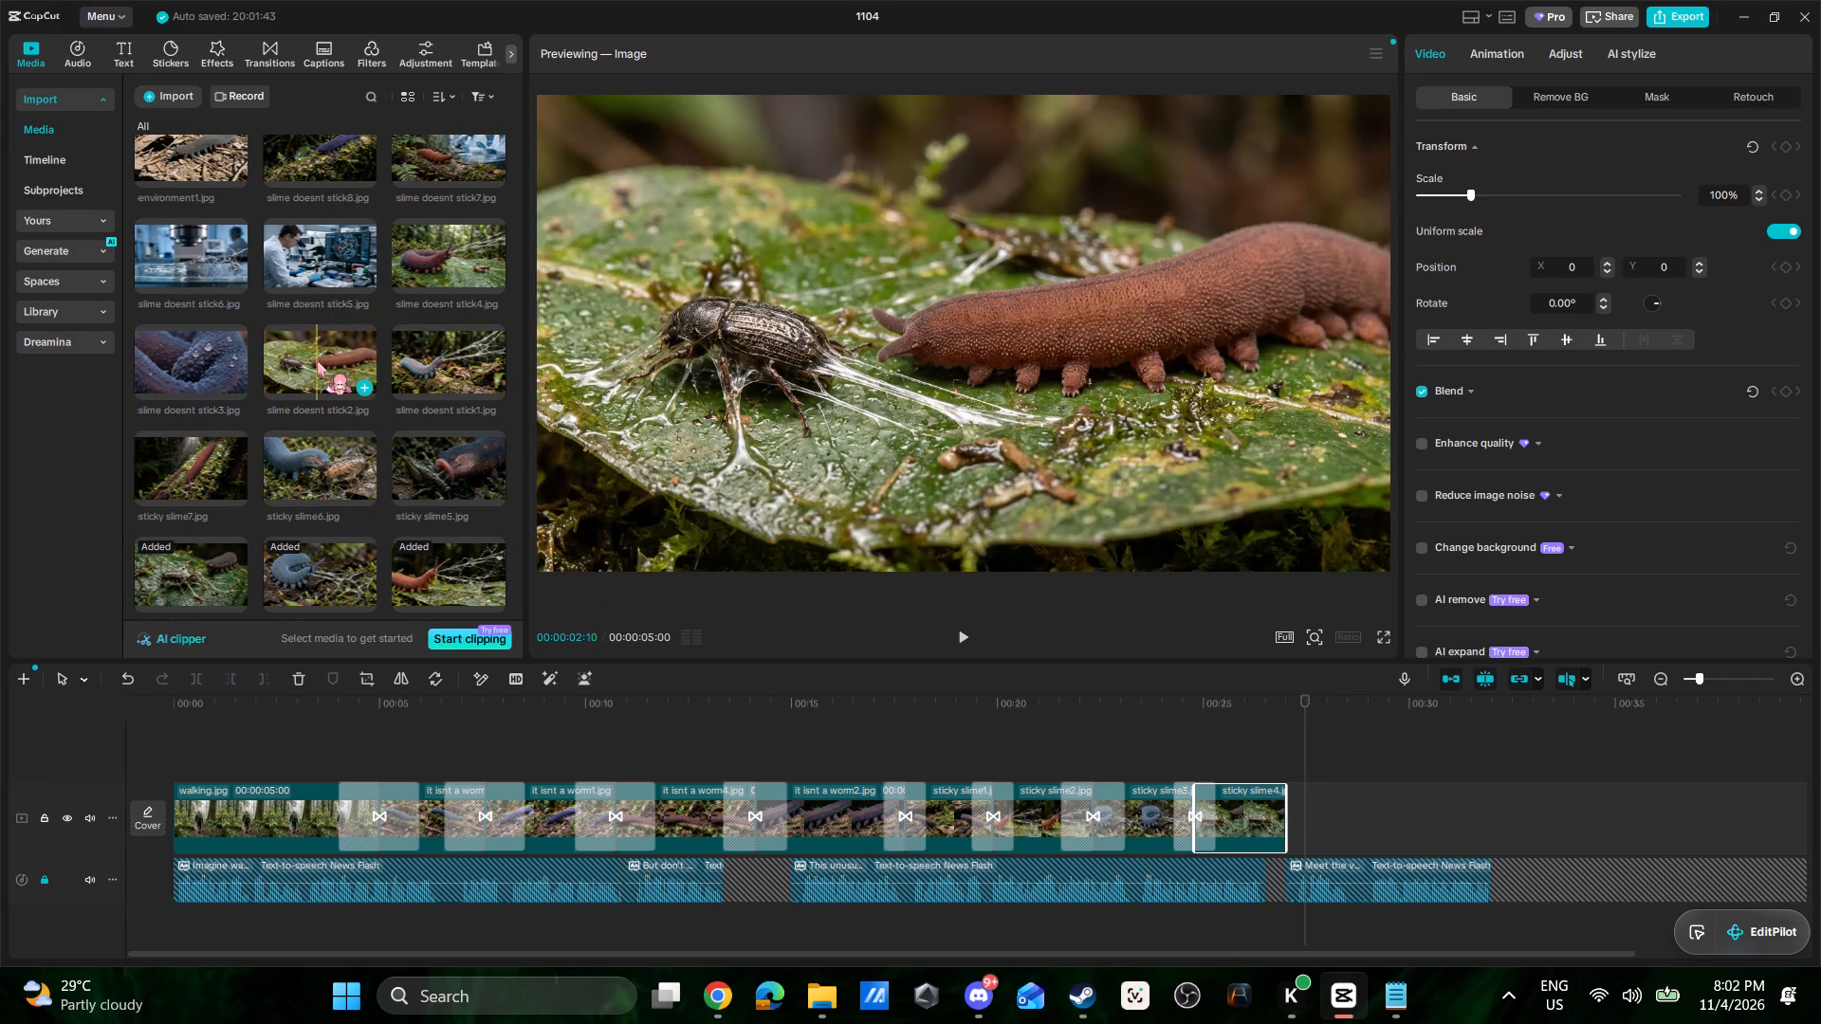
pyautogui.scroll(3, 338, 441)
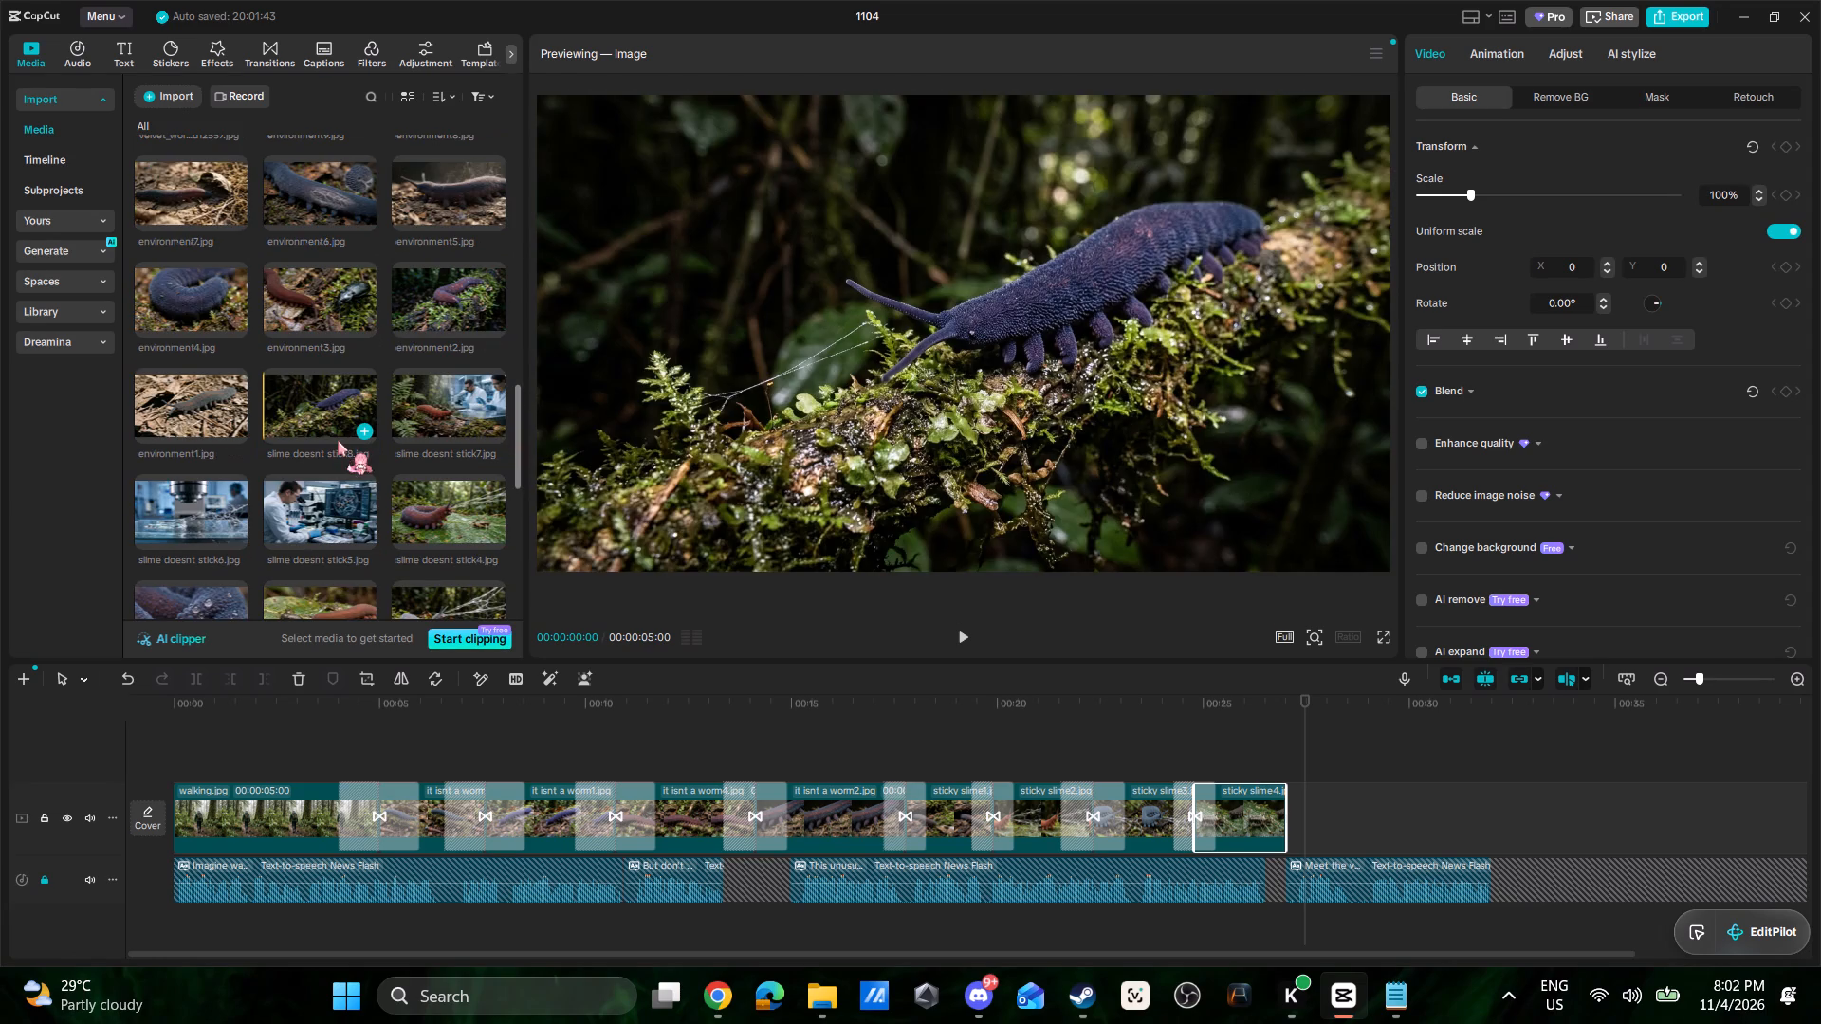
pyautogui.scroll(11, 338, 441)
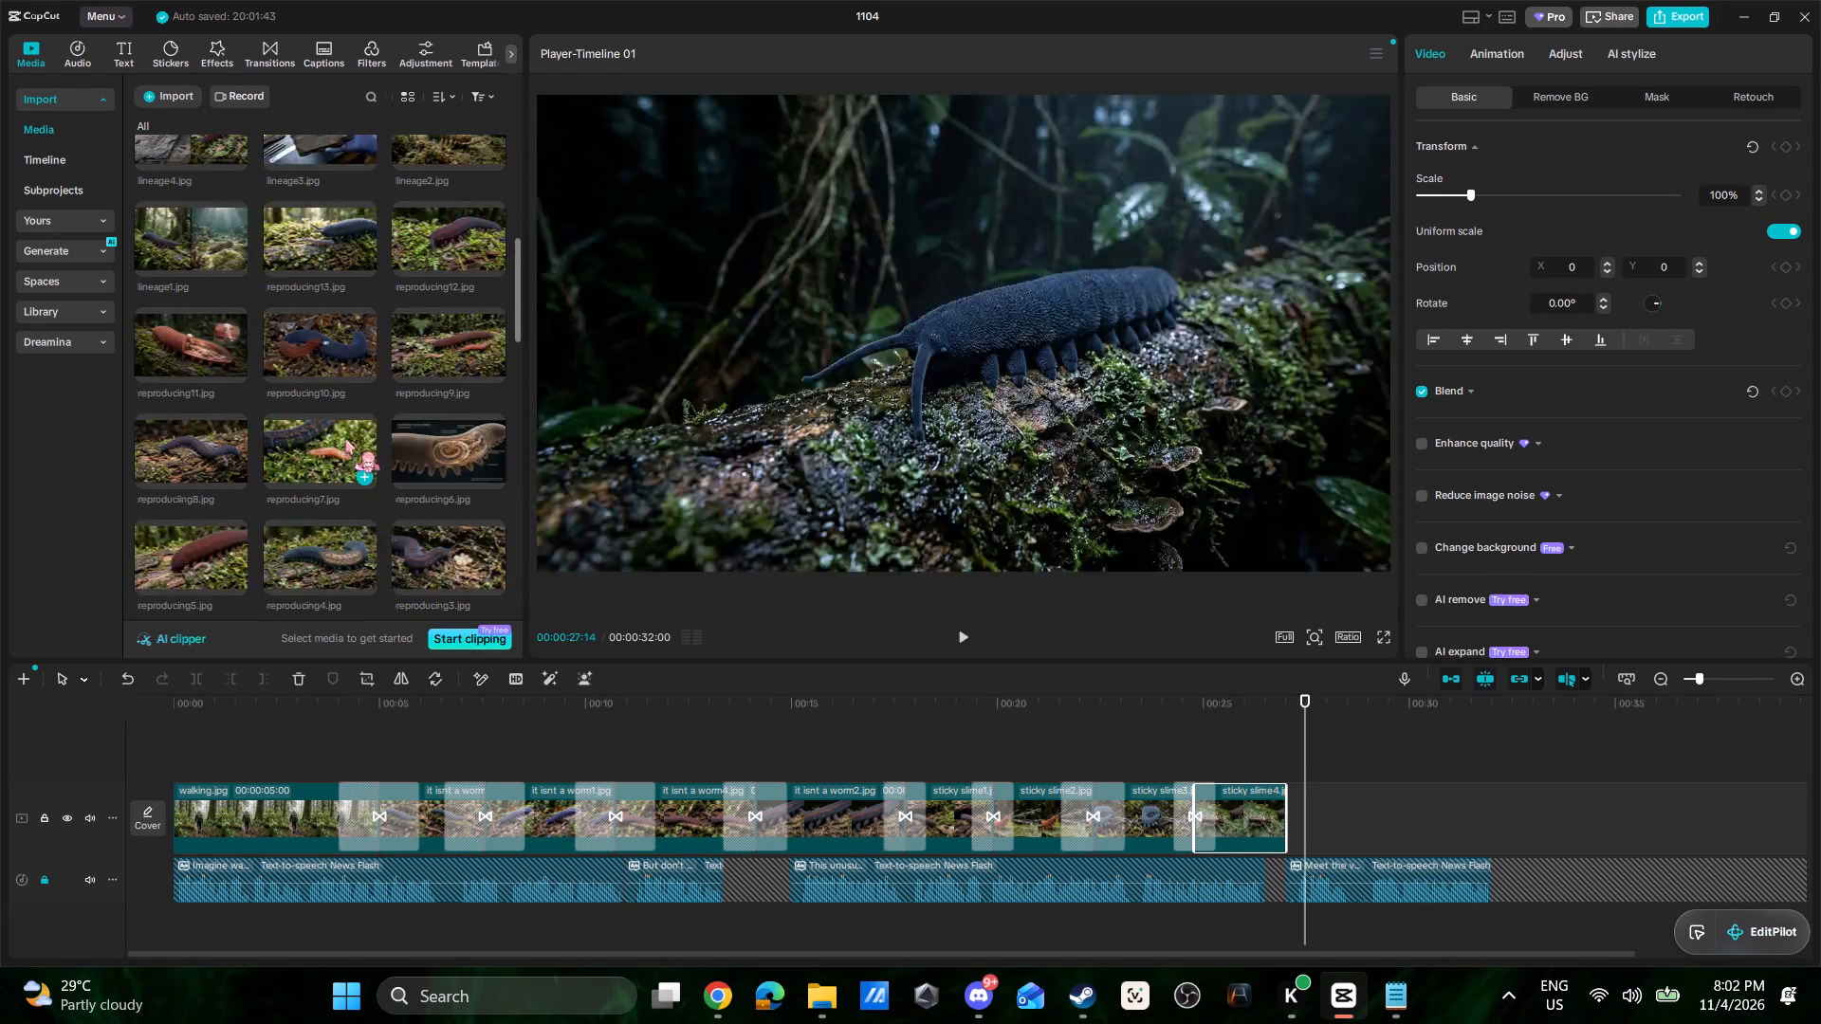
pyautogui.scroll(13, 345, 439)
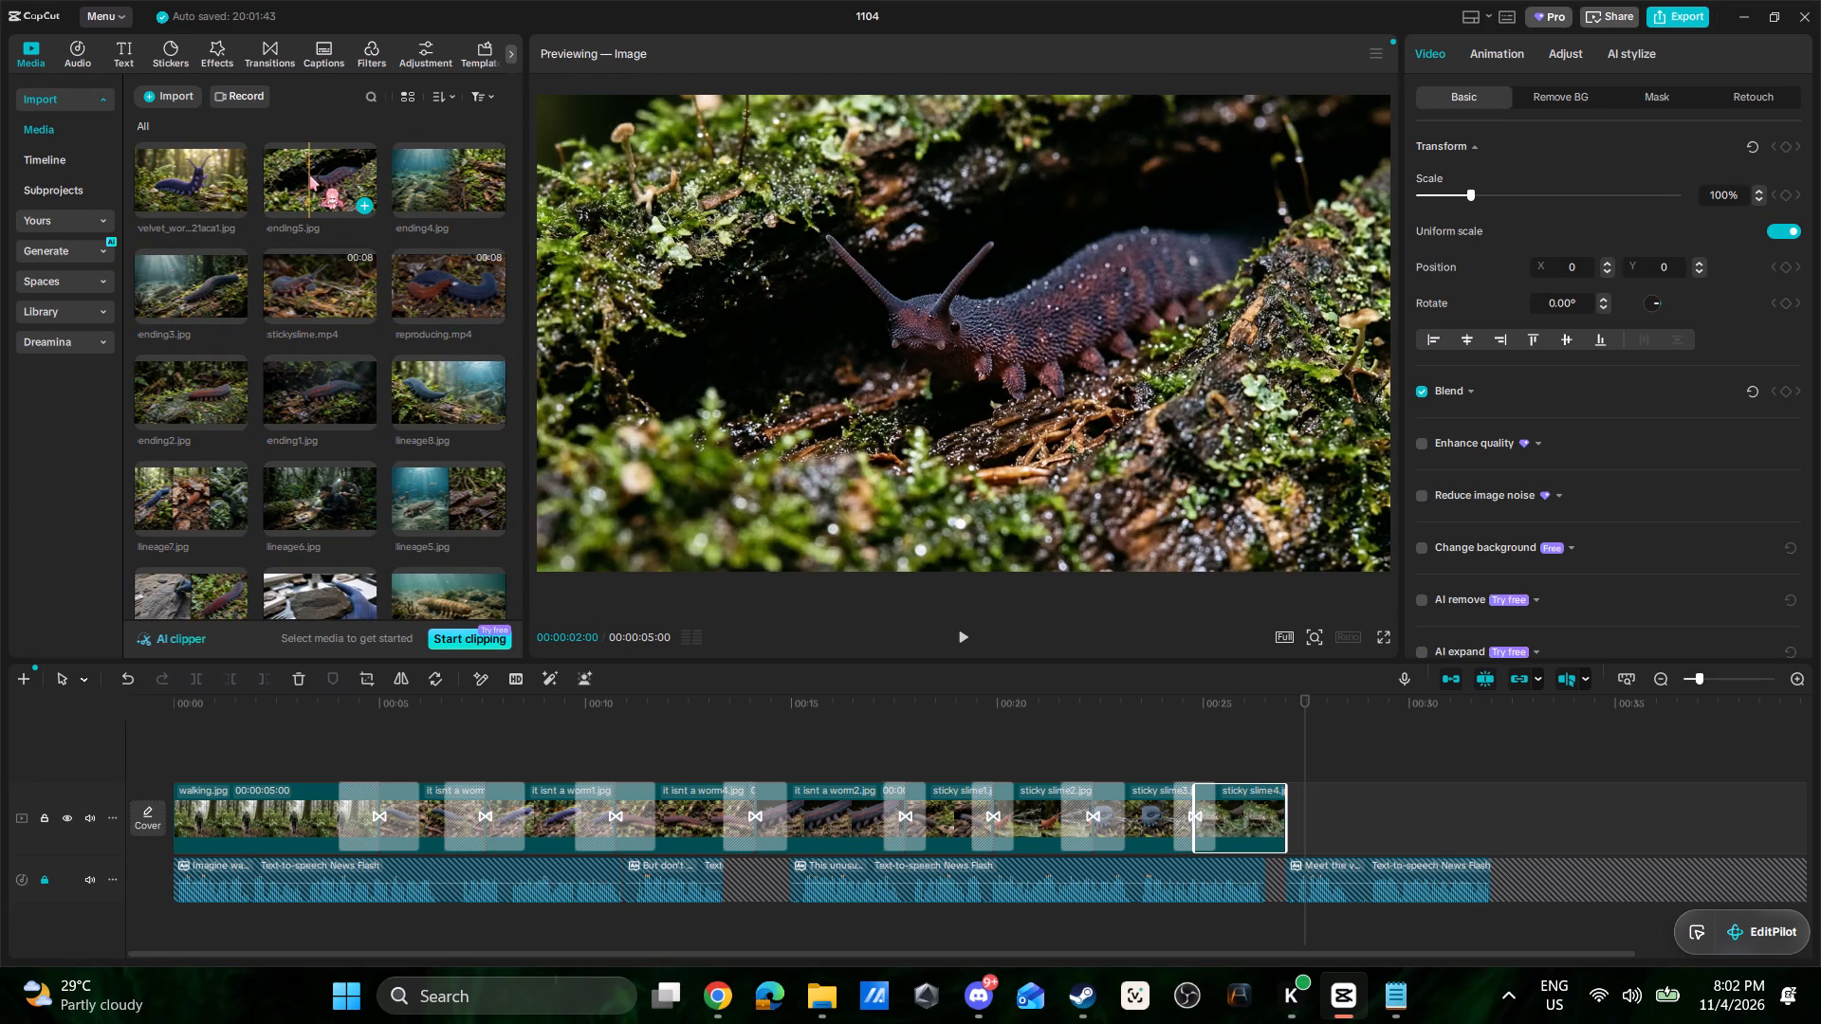
pyautogui.click(318, 169)
pyautogui.click(422, 167)
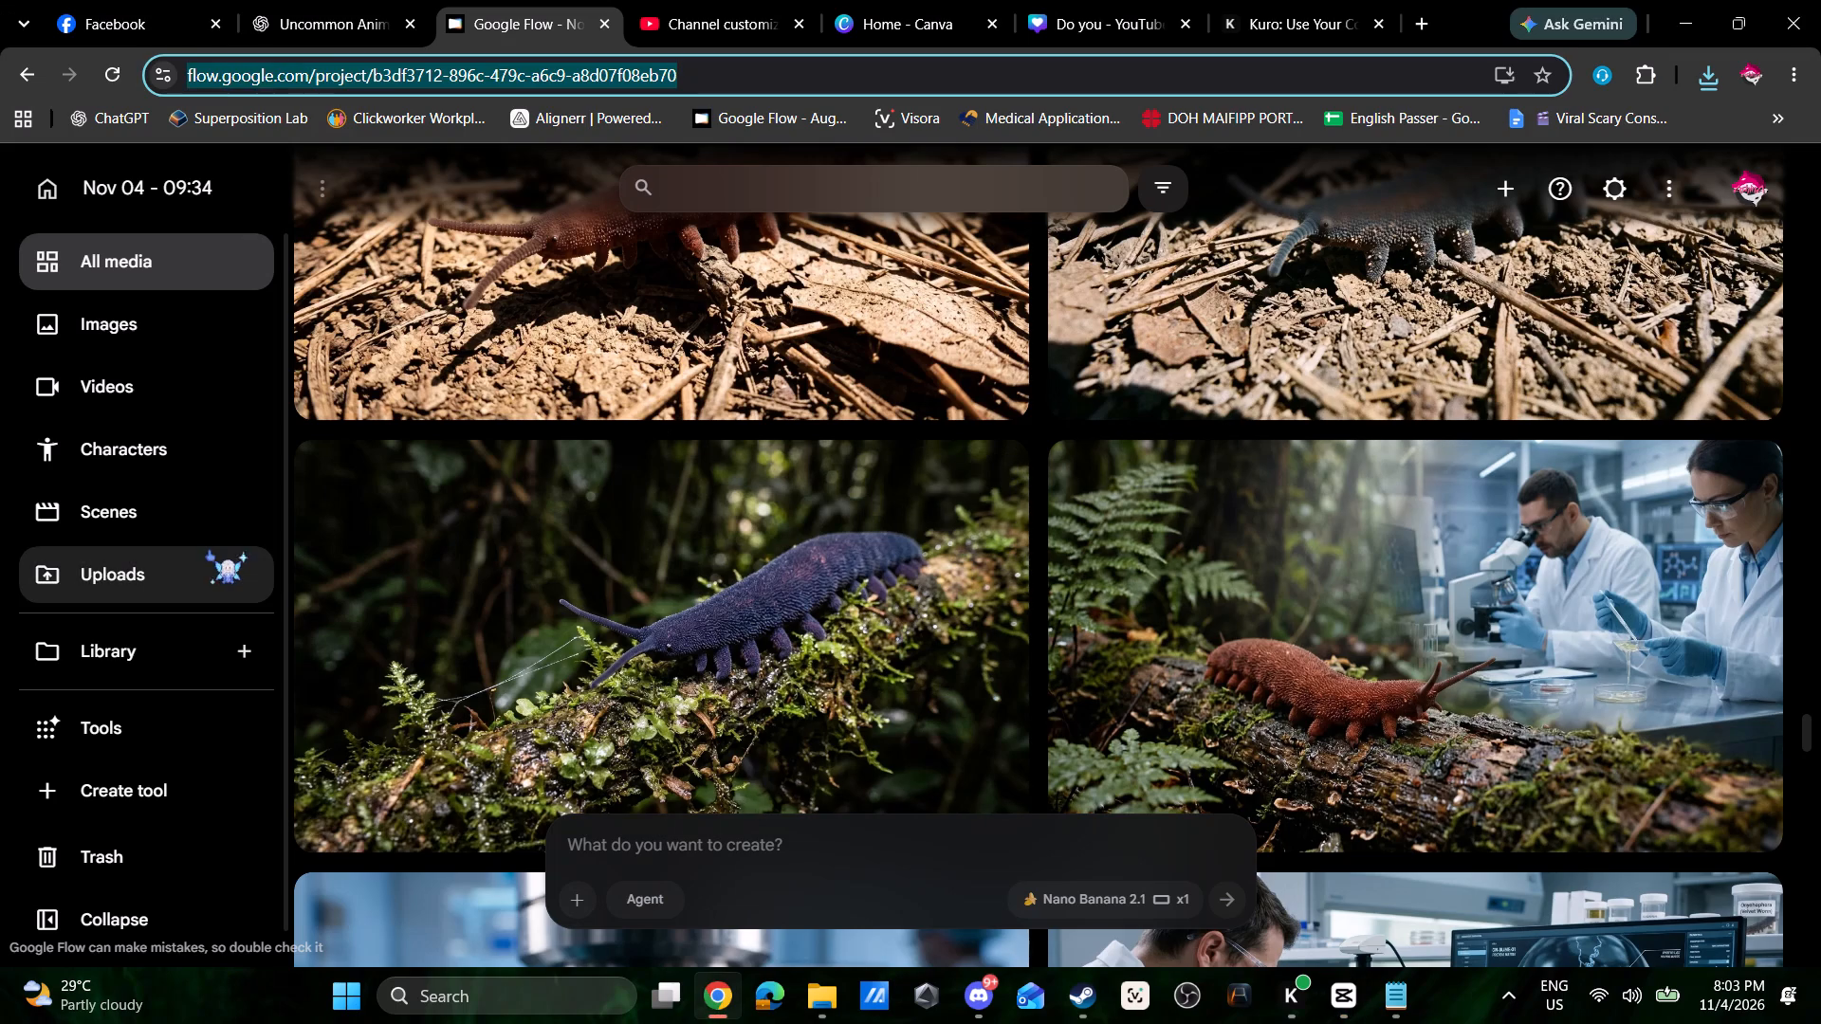
pyautogui.hotkey('alt', 'Tab')
pyautogui.scroll(4, 257, 497)
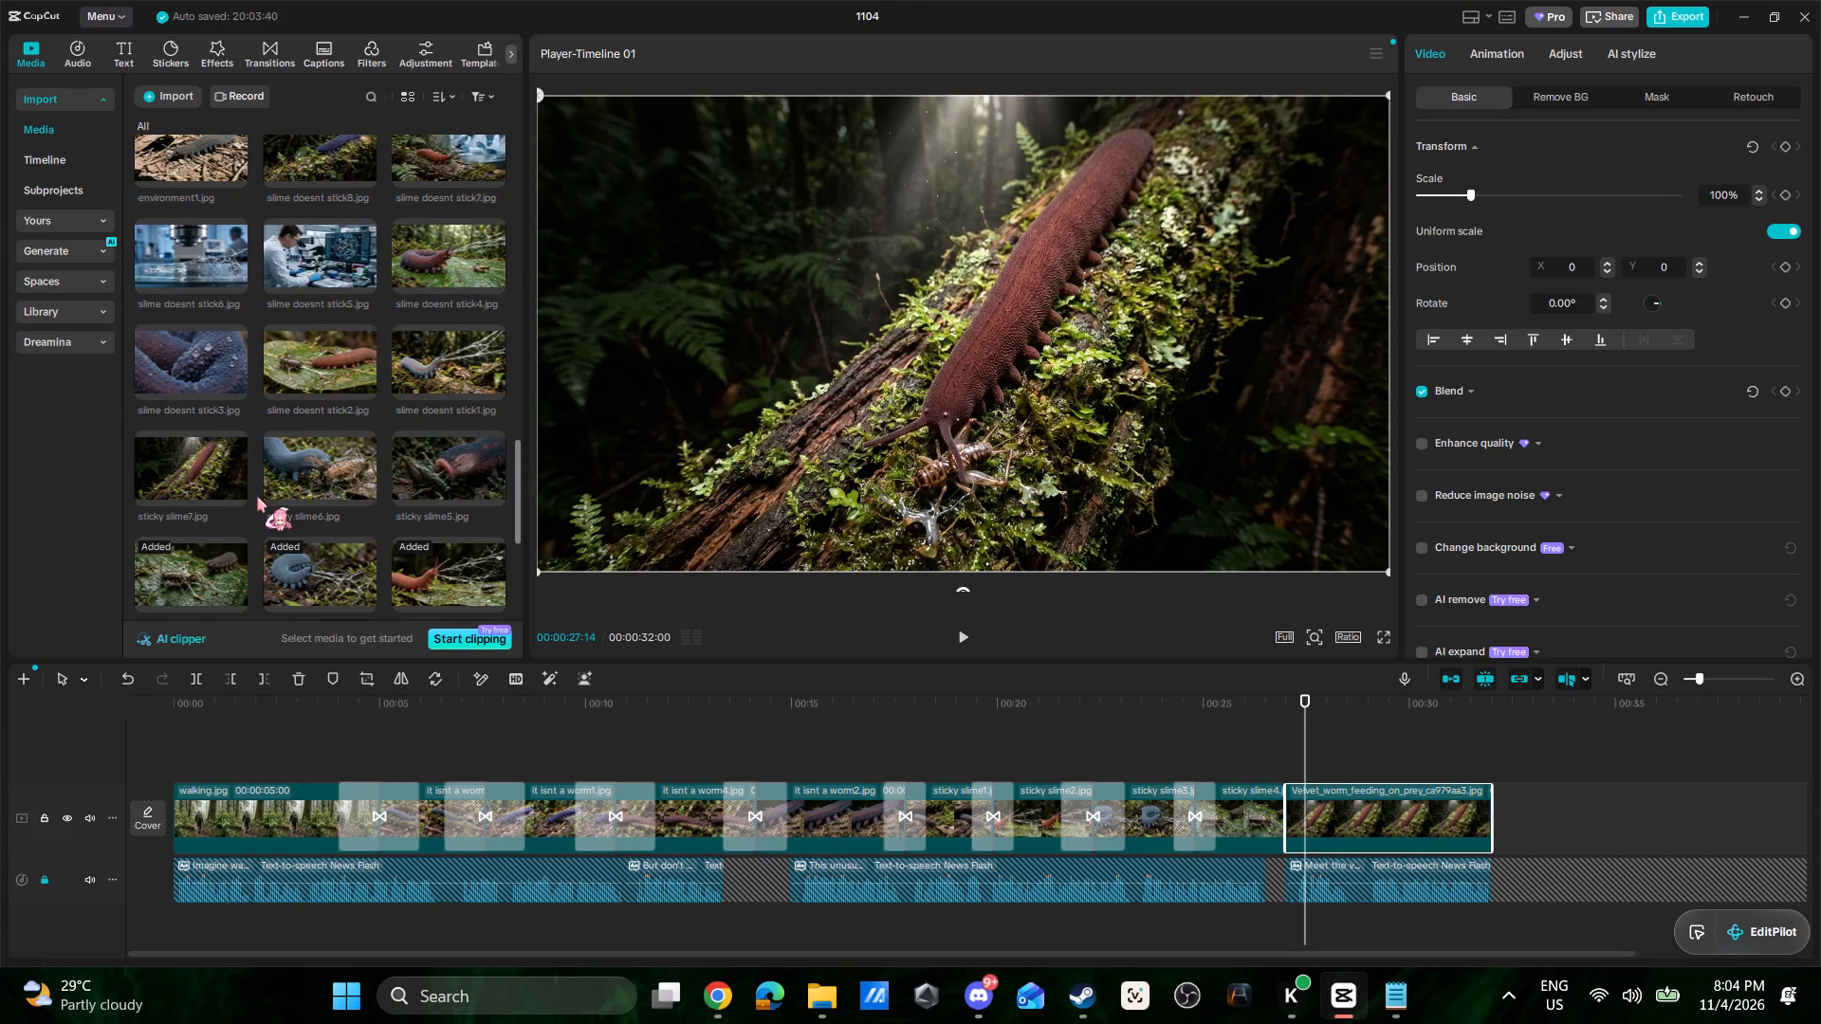
pyautogui.scroll(1, 257, 497)
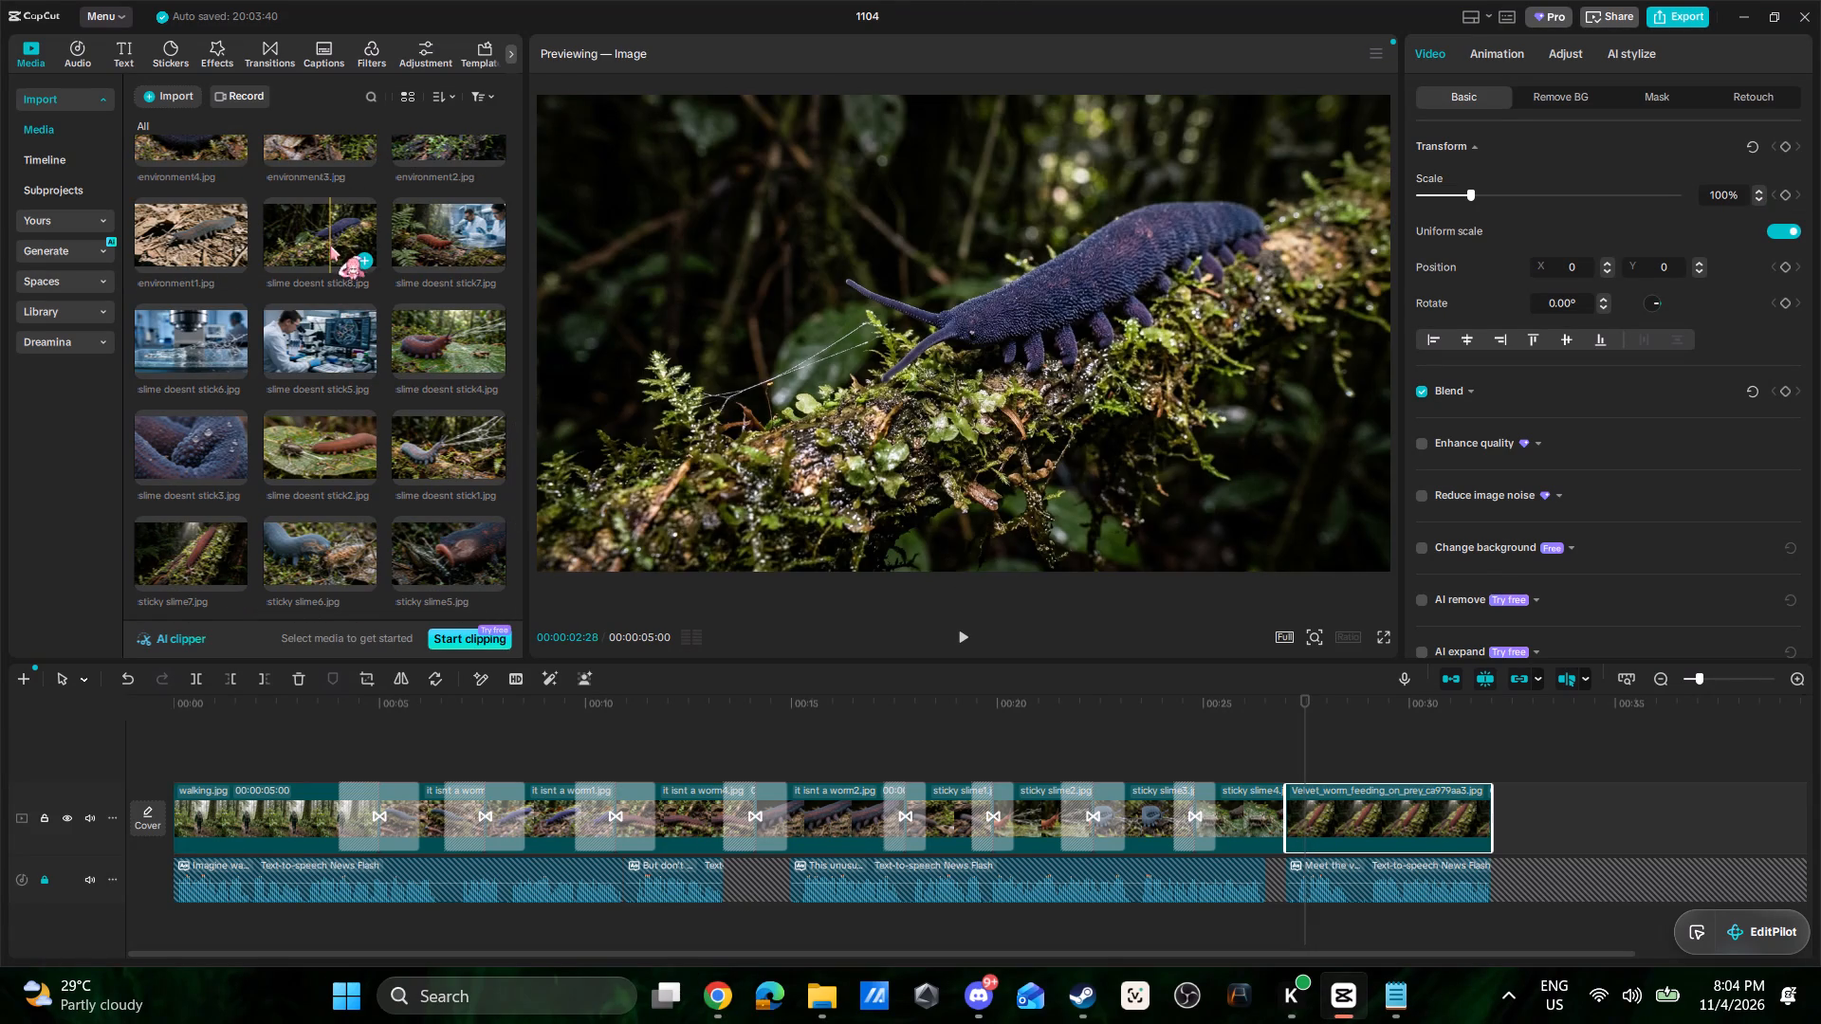
pyautogui.scroll(3, 360, 418)
pyautogui.scroll(-11, 404, 471)
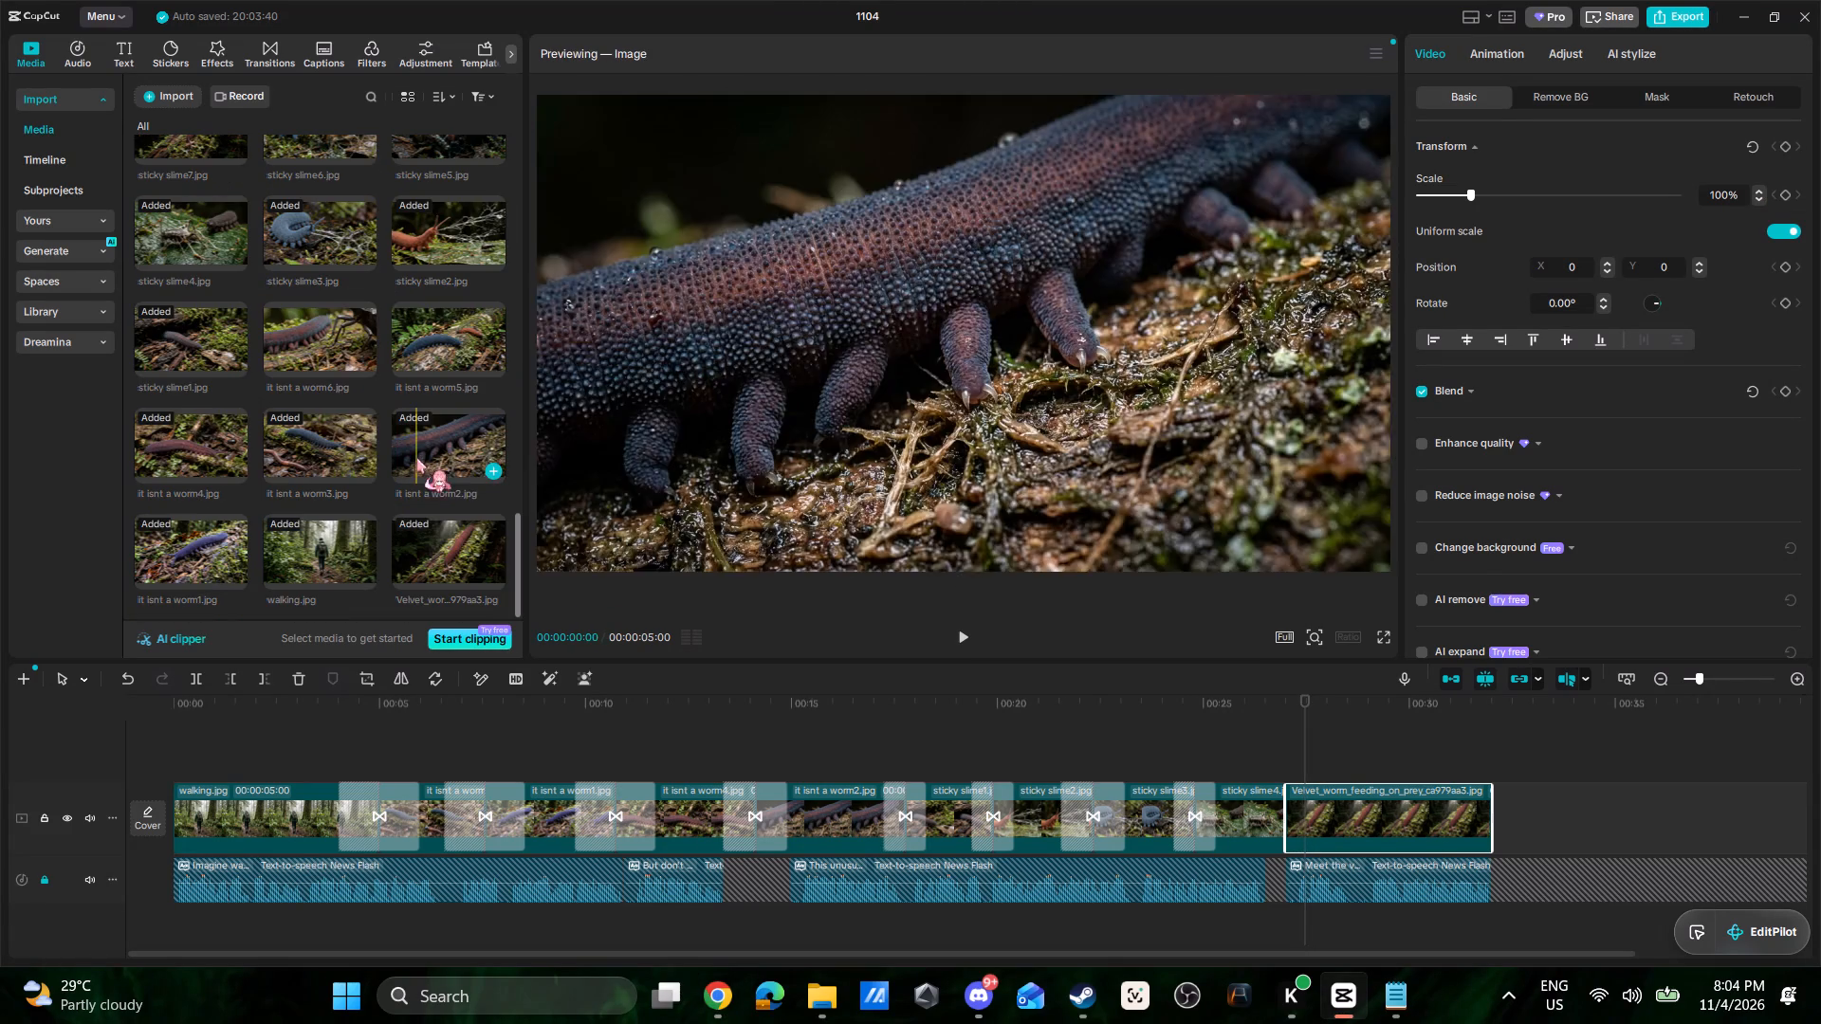
# Play the timeline from the end of sticky slime4.jpg through the velvet worm feeding on prey clip.
pyautogui.moveTo(1301, 699); pyautogui.dragTo(1278, 704)
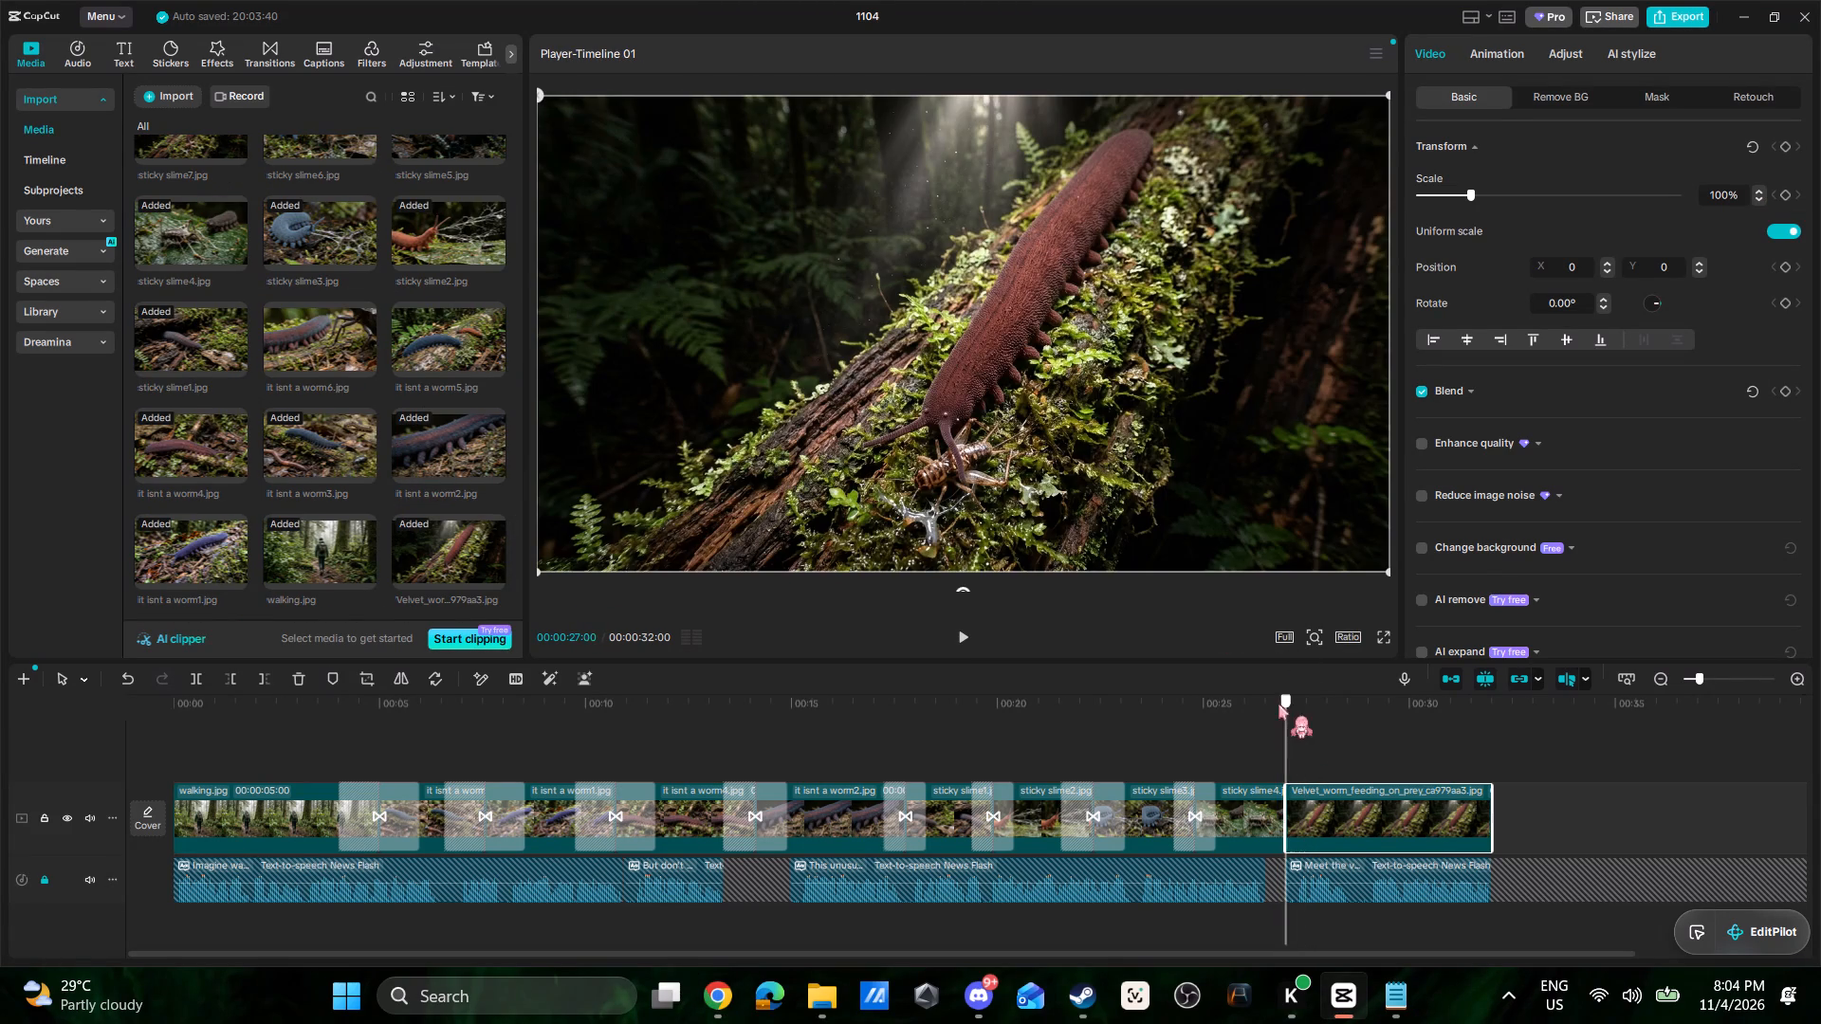
pyautogui.moveTo(1278, 704); pyautogui.dragTo(1265, 705)
pyautogui.press('space')
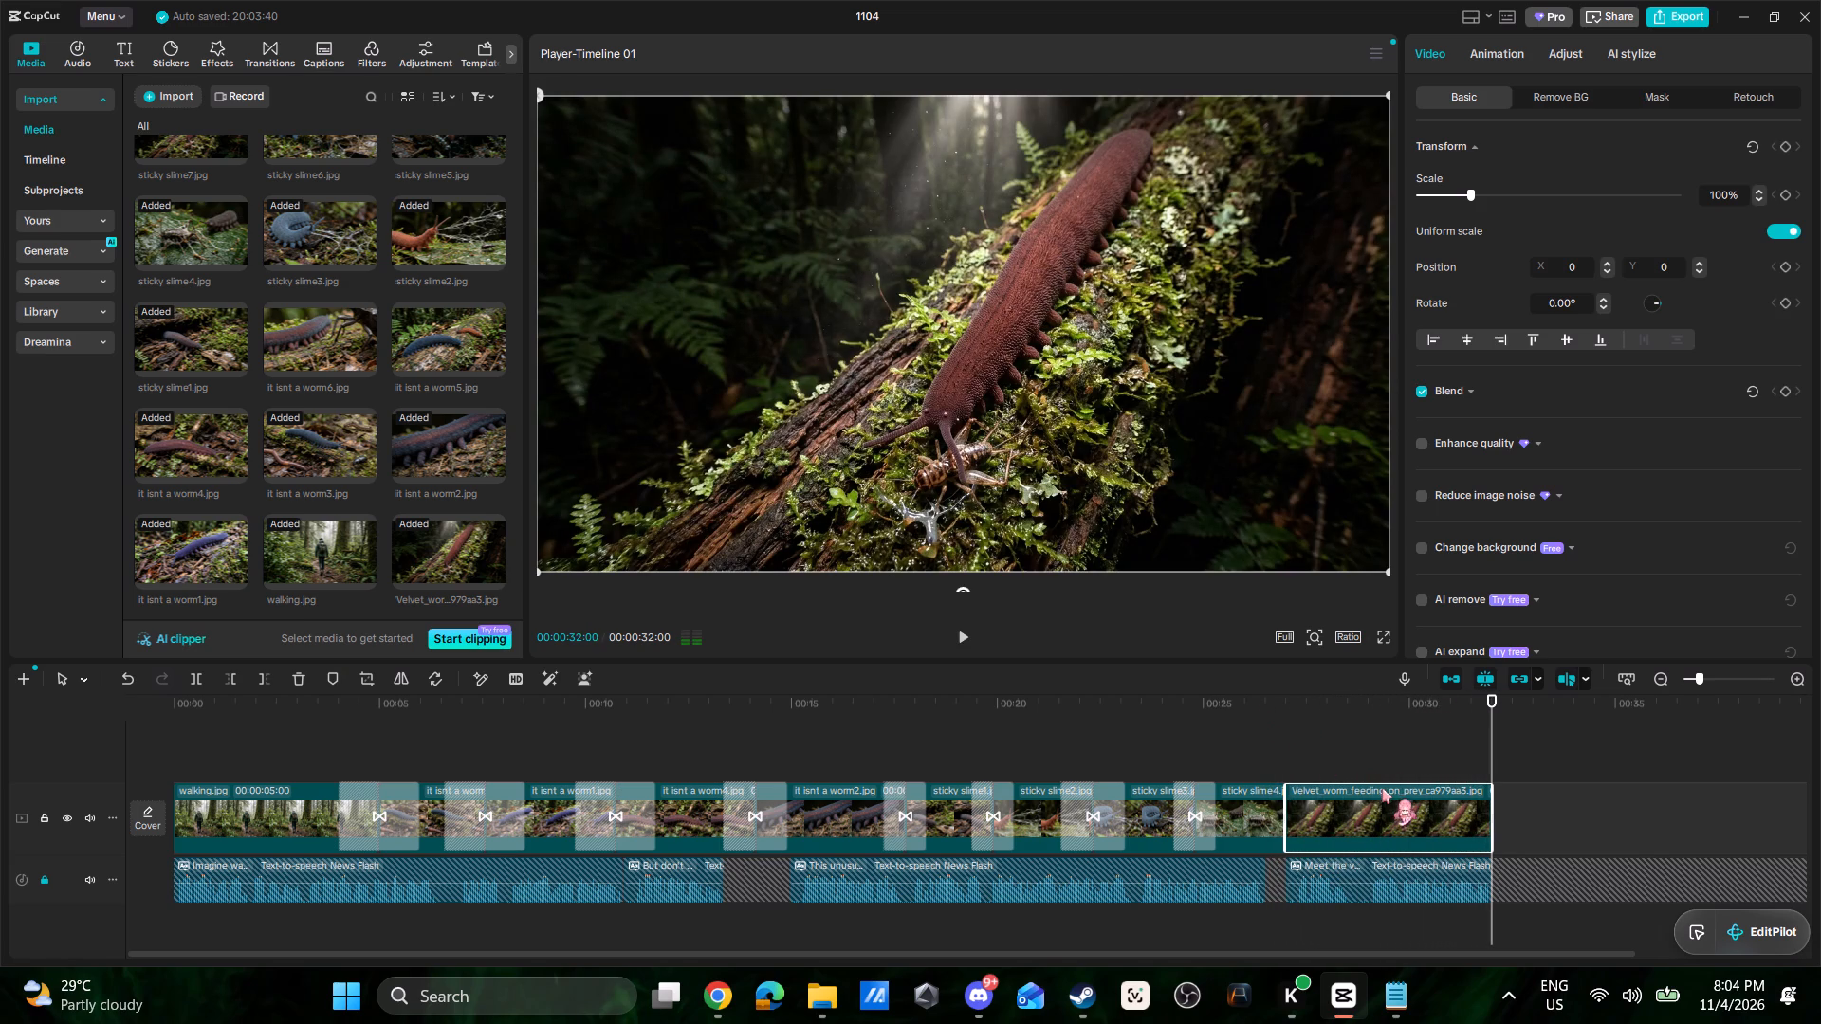
# Unlock the narration audio track.
pyautogui.click(44, 878)
# Apply the Floral Prism transition between sticky slime4.jpg and the velvet worm feeding on prey clip.
pyautogui.moveTo(940, 955); pyautogui.dragTo(969, 950)
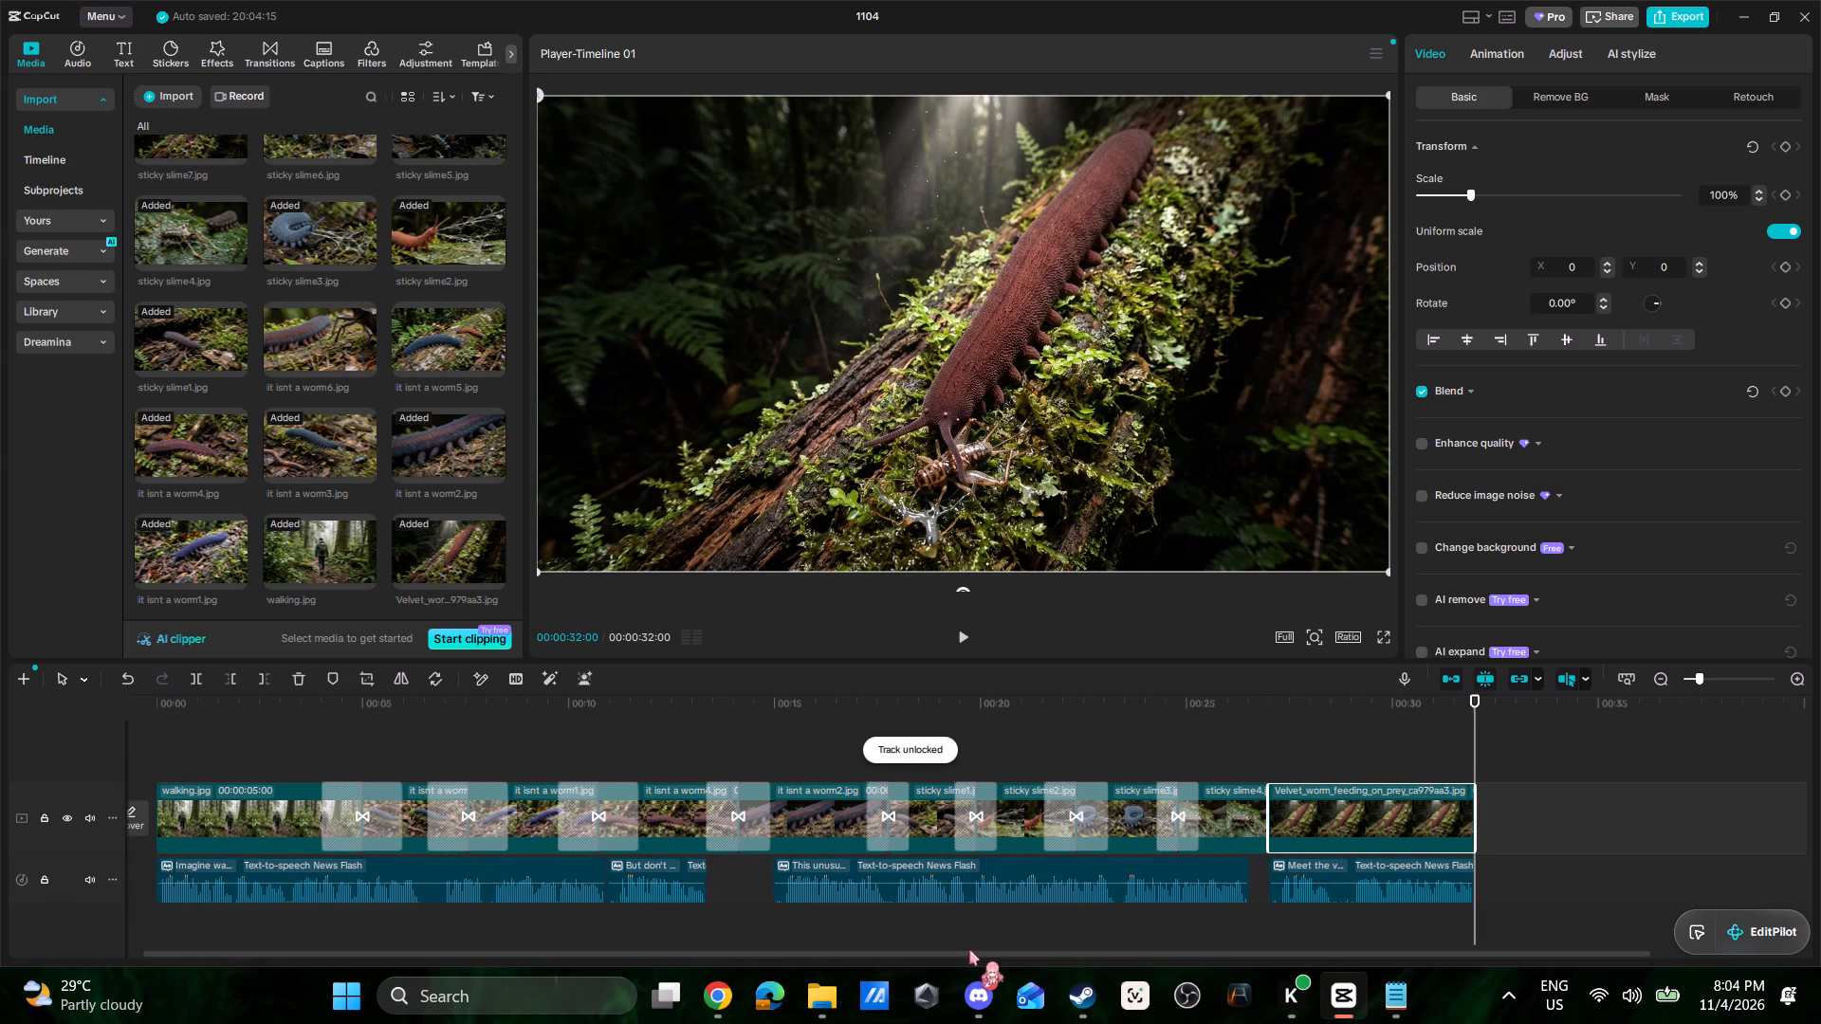
pyautogui.moveTo(969, 950); pyautogui.dragTo(1186, 959)
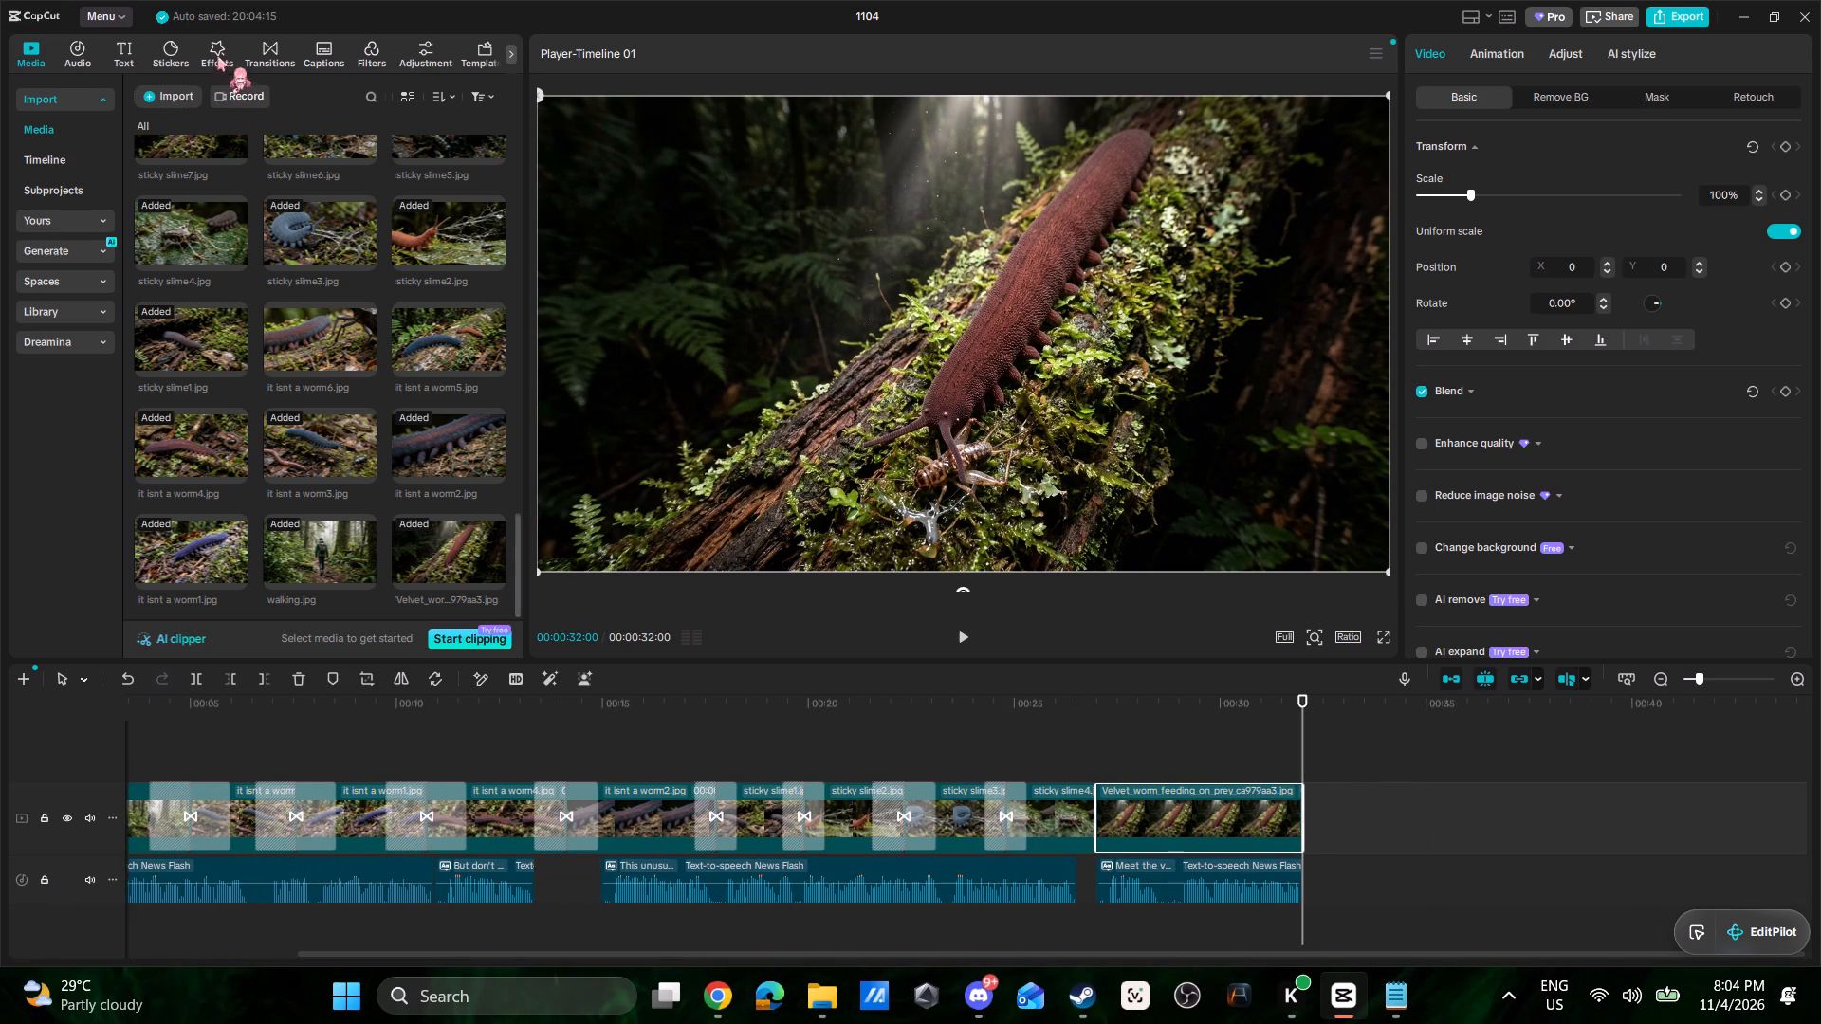
pyautogui.click(267, 51)
pyautogui.moveTo(175, 110); pyautogui.dragTo(1074, 816)
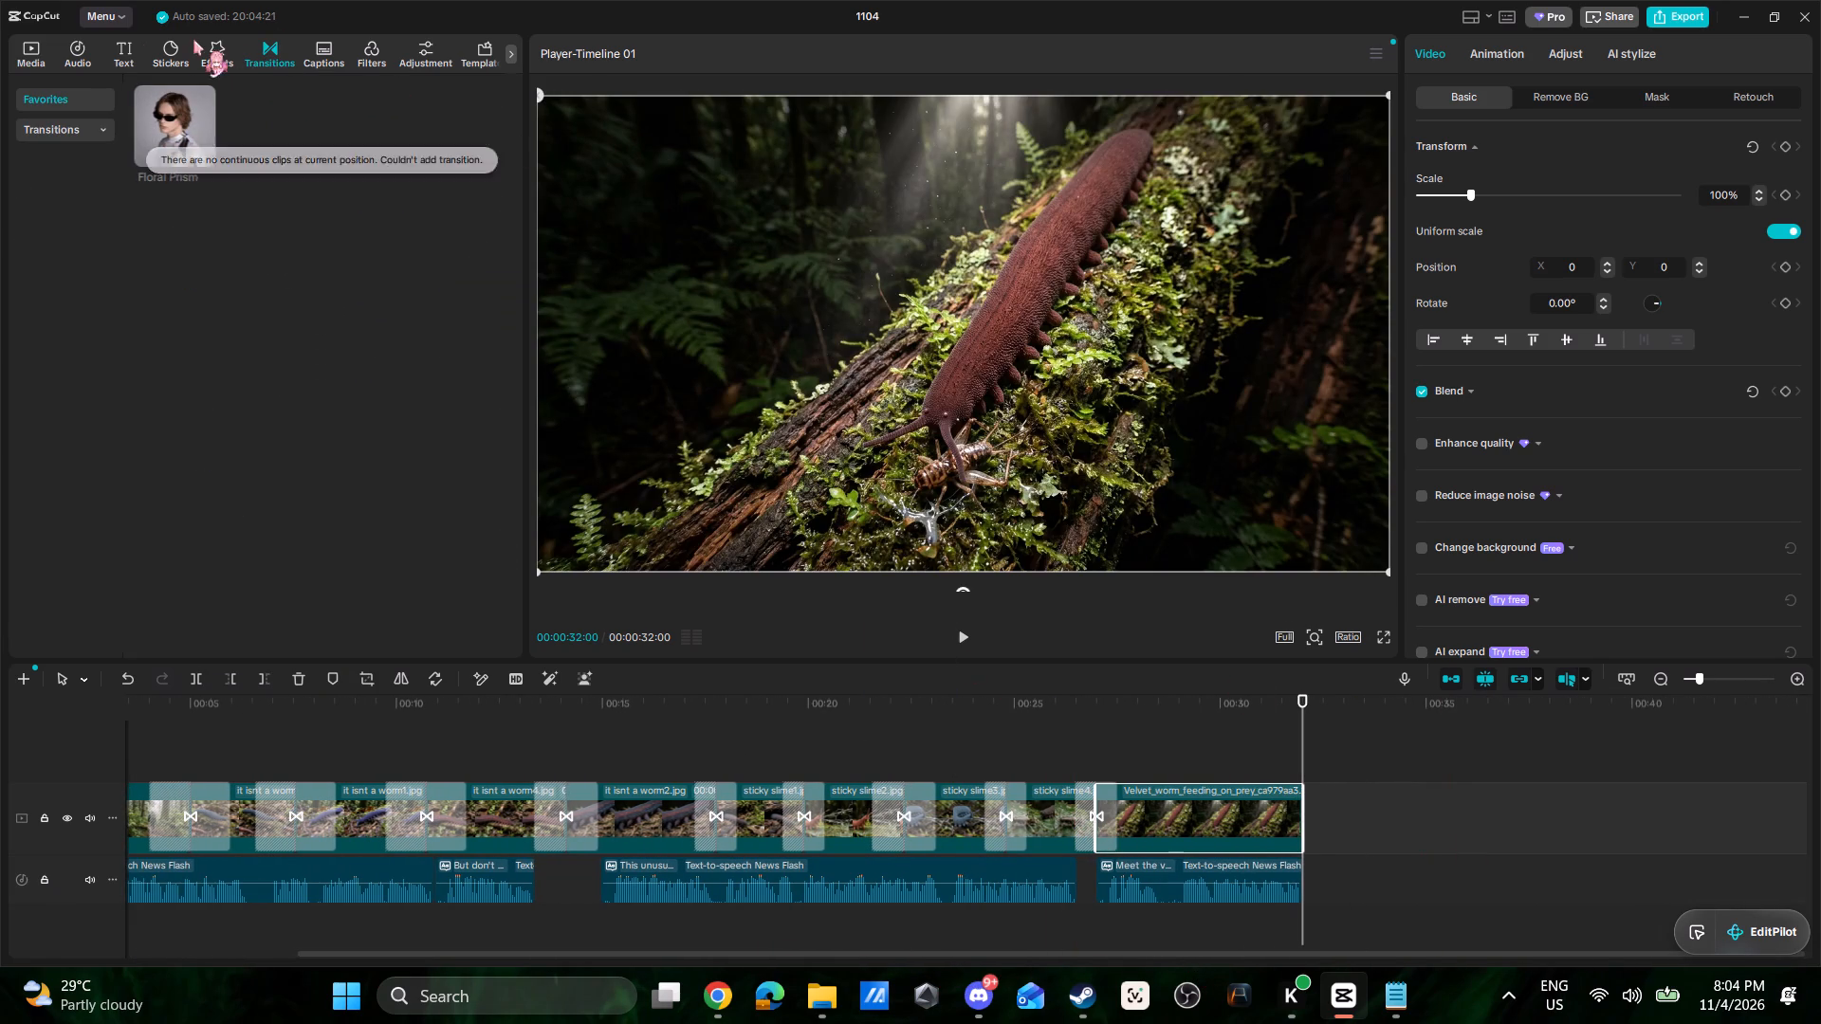
# Add a default text clip to the timeline at 00:32, starting where the last image ends.
pyautogui.click(115, 49)
pyautogui.moveTo(165, 111); pyautogui.dragTo(1308, 760)
# Switch to the Notepad script and copy the passage from "It isn't actually a worm" through "claw-bearers", without its number.
pyautogui.hotkey('alt', 'Tab')
pyautogui.hotkey('alt', 'Tab')
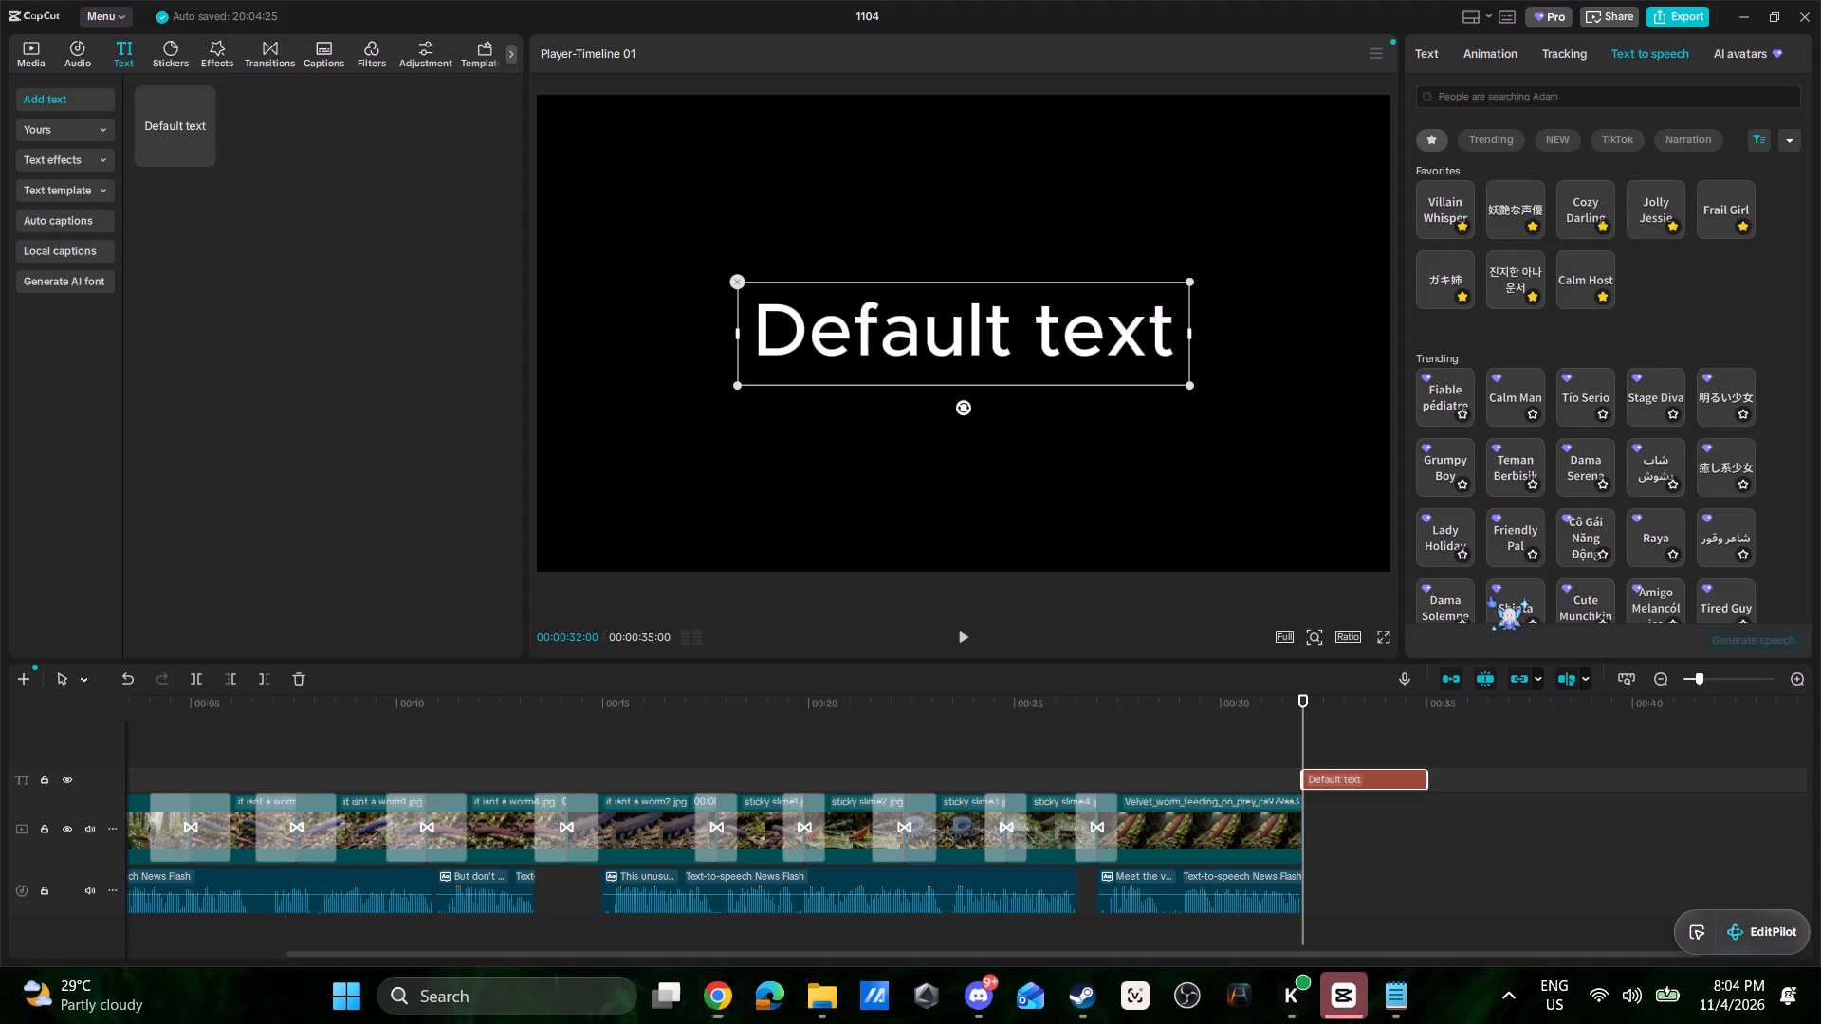
pyautogui.hotkey('alt', 'Tab')
pyautogui.hotkey('alt', 'Tab')
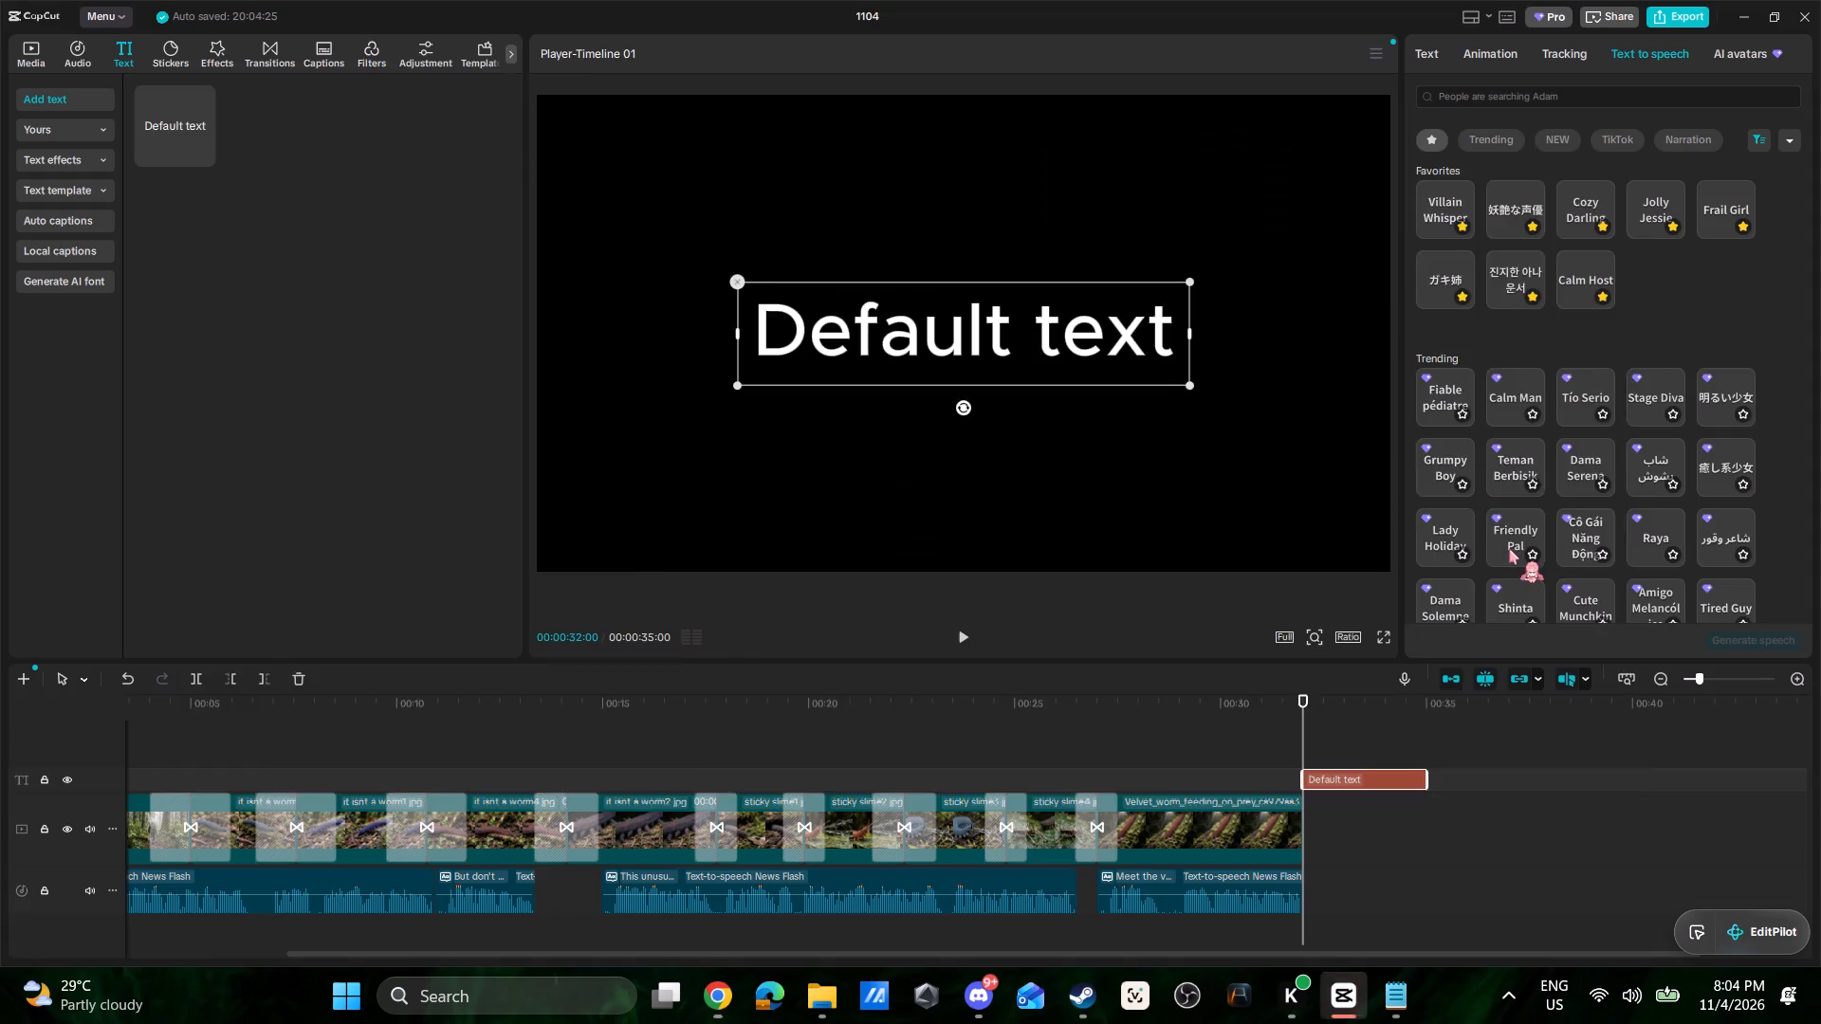
pyautogui.hotkey('alt', 'Tab')
pyautogui.hotkey('alt', 'Tab')
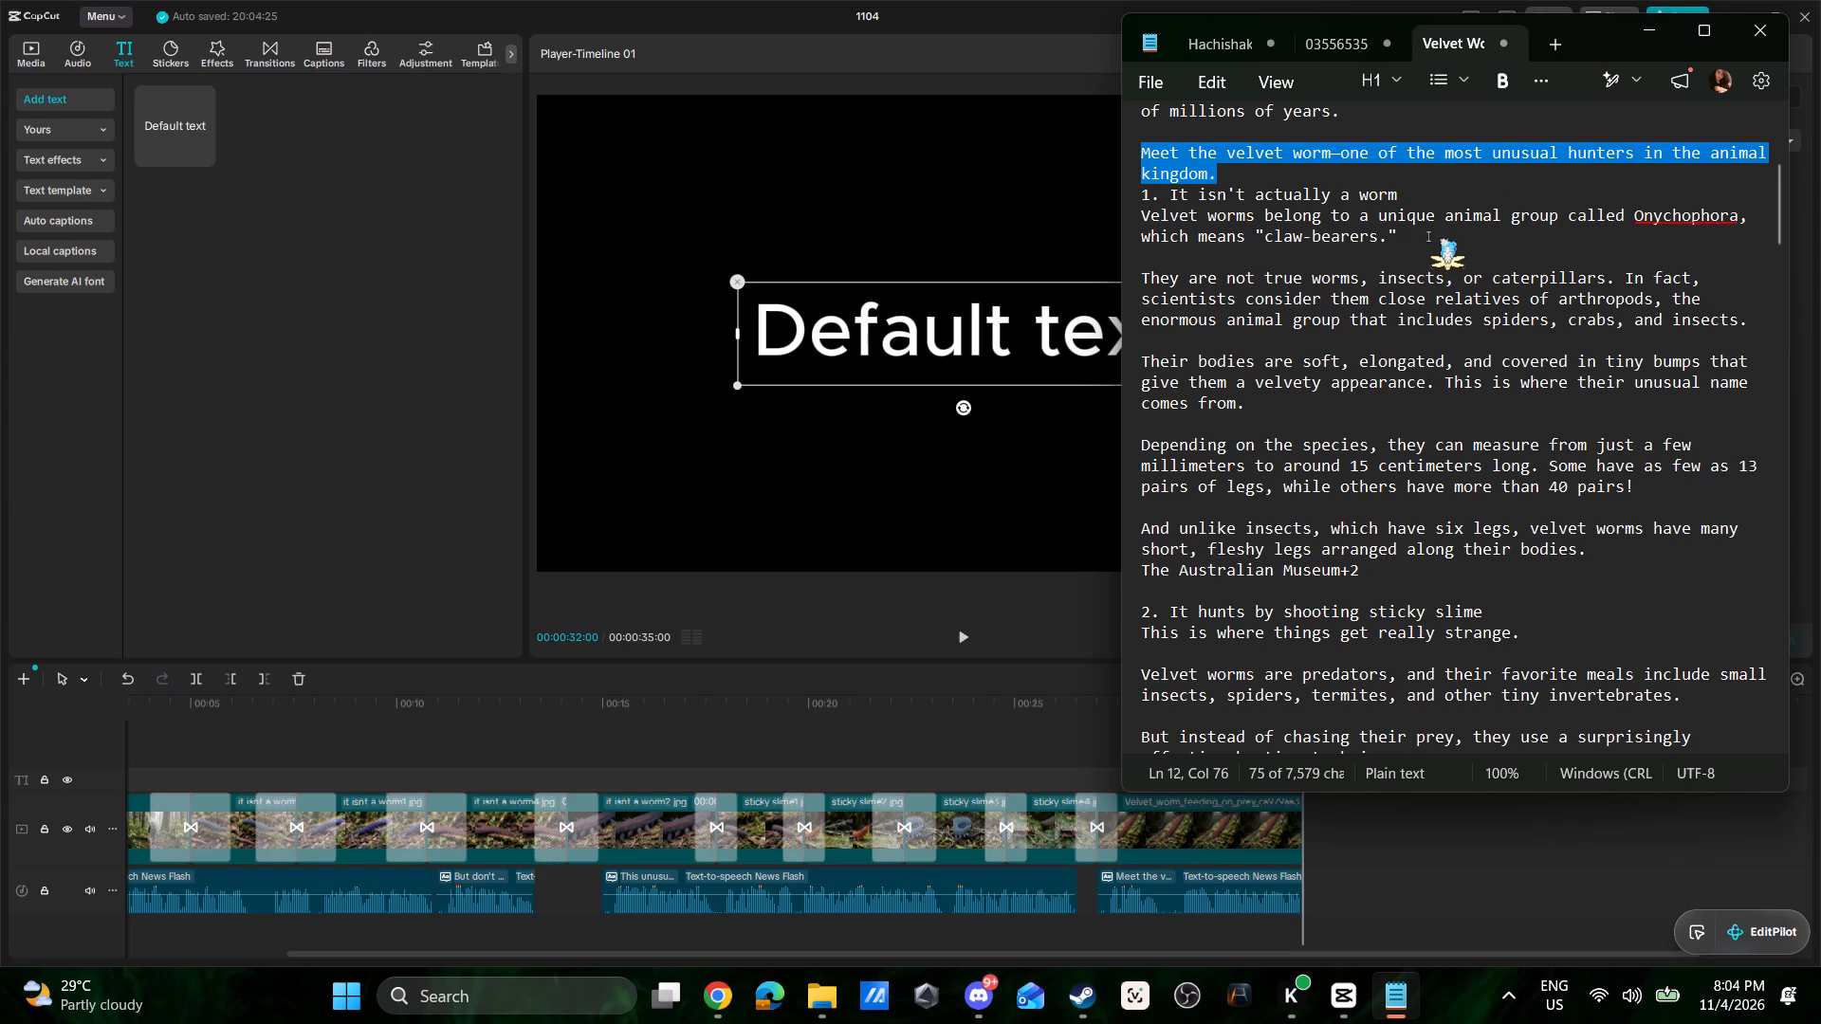
pyautogui.moveTo(1429, 237); pyautogui.dragTo(1219, 210)
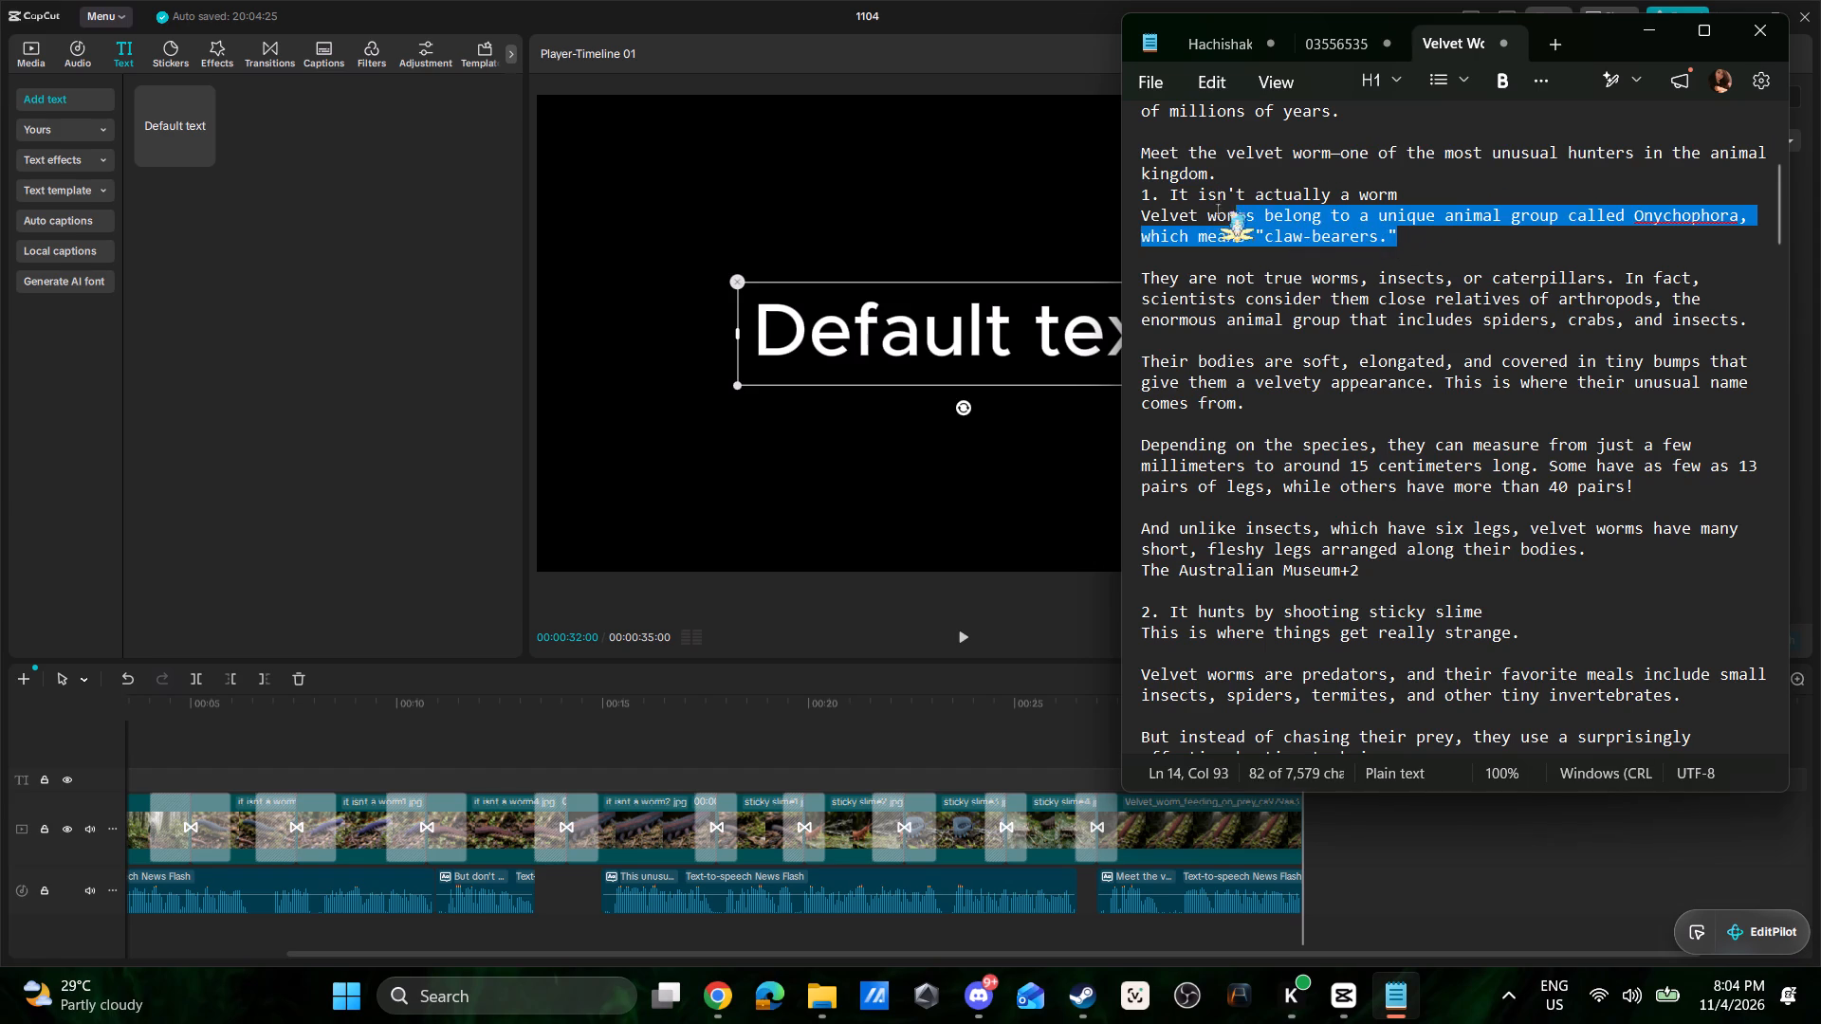
pyautogui.moveTo(1219, 210); pyautogui.dragTo(1138, 200)
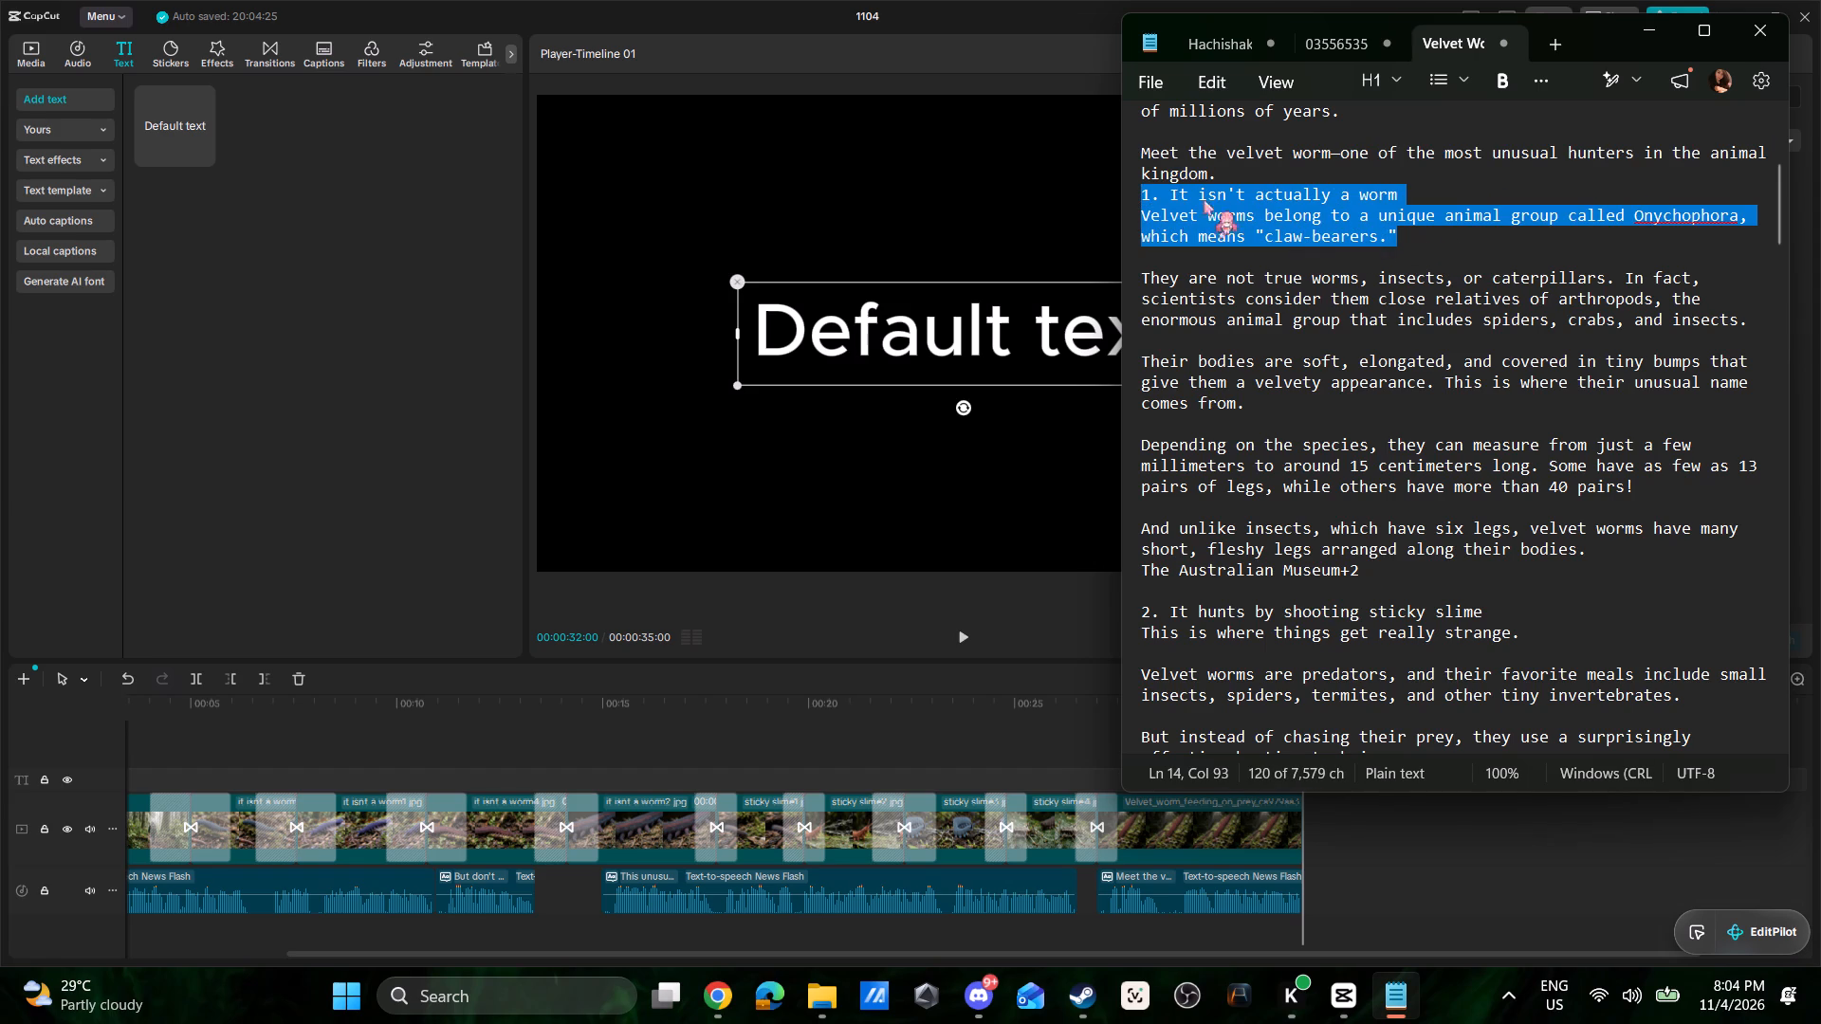
pyautogui.click(1219, 205)
pyautogui.moveTo(1424, 234); pyautogui.dragTo(1168, 199)
pyautogui.hotkey('ctrl', 'c')
pyautogui.hotkey('ctrl', 'c')
pyautogui.hotkey('ctrl', 'c')
pyautogui.hotkey('ctrl', 'c')
pyautogui.hotkey('ctrl', 'c')
# In CapCut, replace the default text with "Here are facts about them:" and paste the copied passage on the line below.
pyautogui.click(1029, 340)
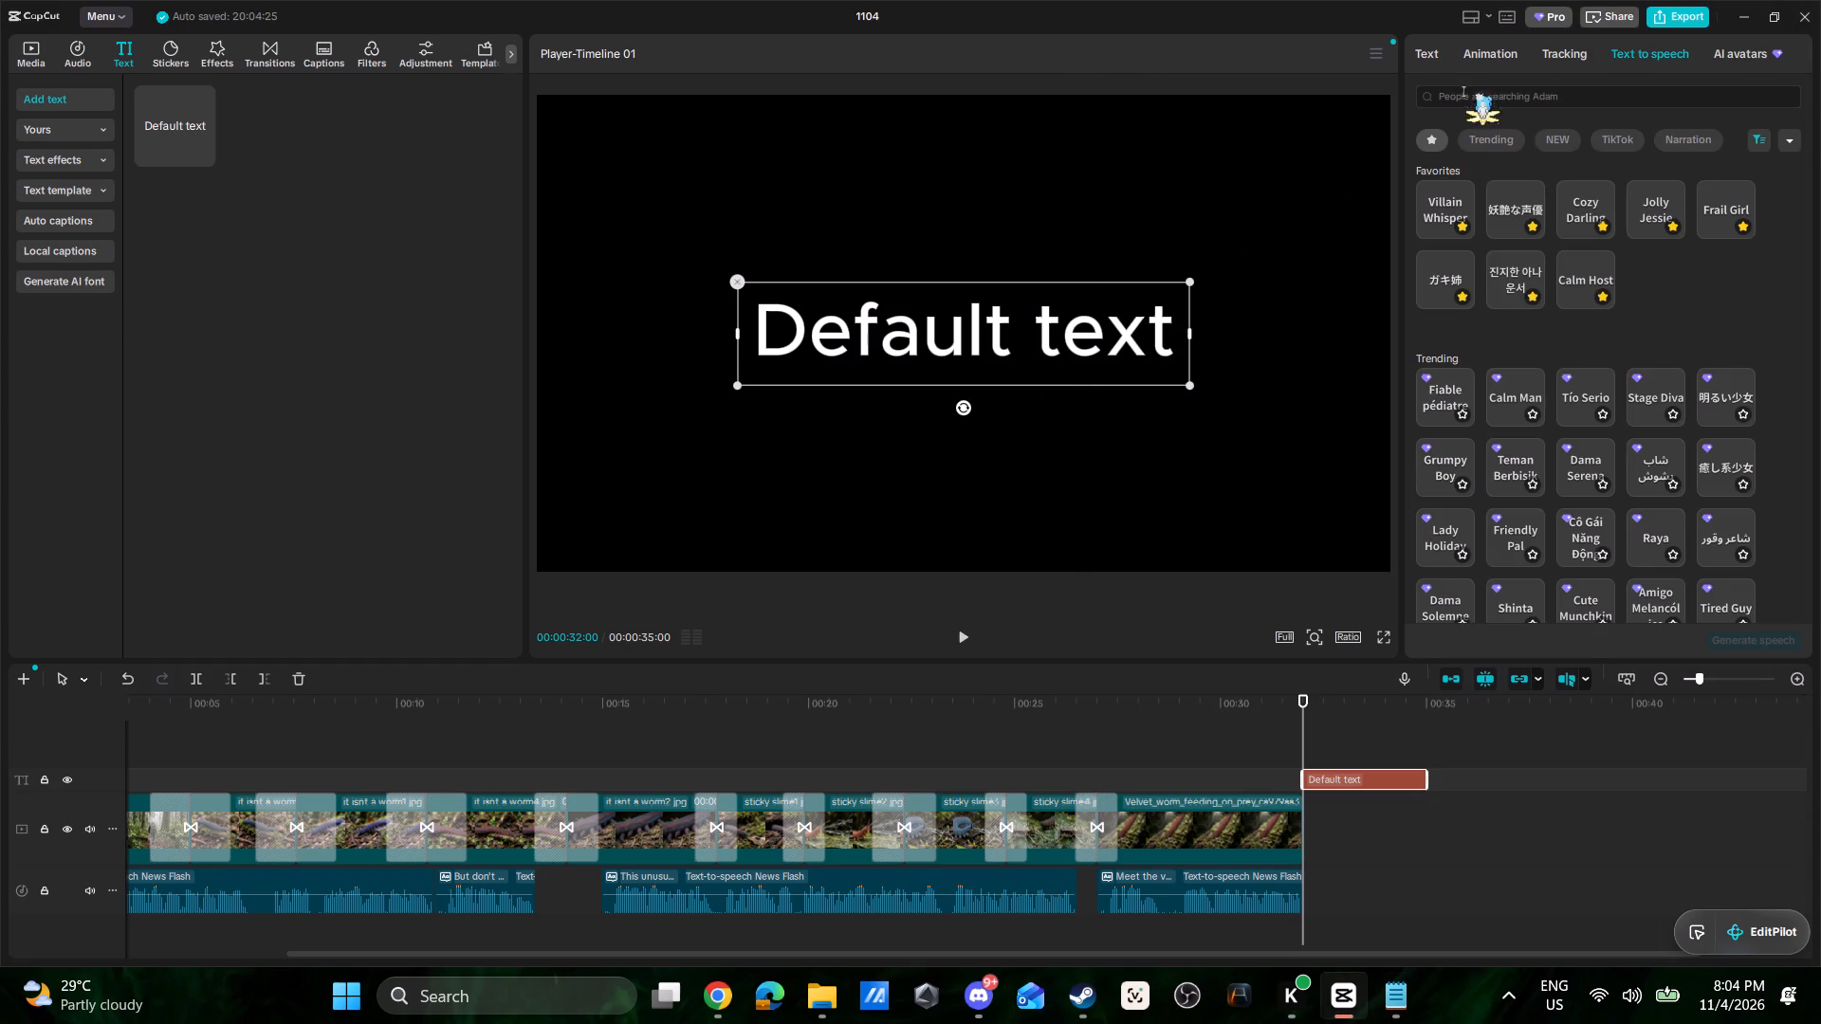
pyautogui.click(1426, 50)
pyautogui.moveTo(1546, 141); pyautogui.dragTo(1319, 124)
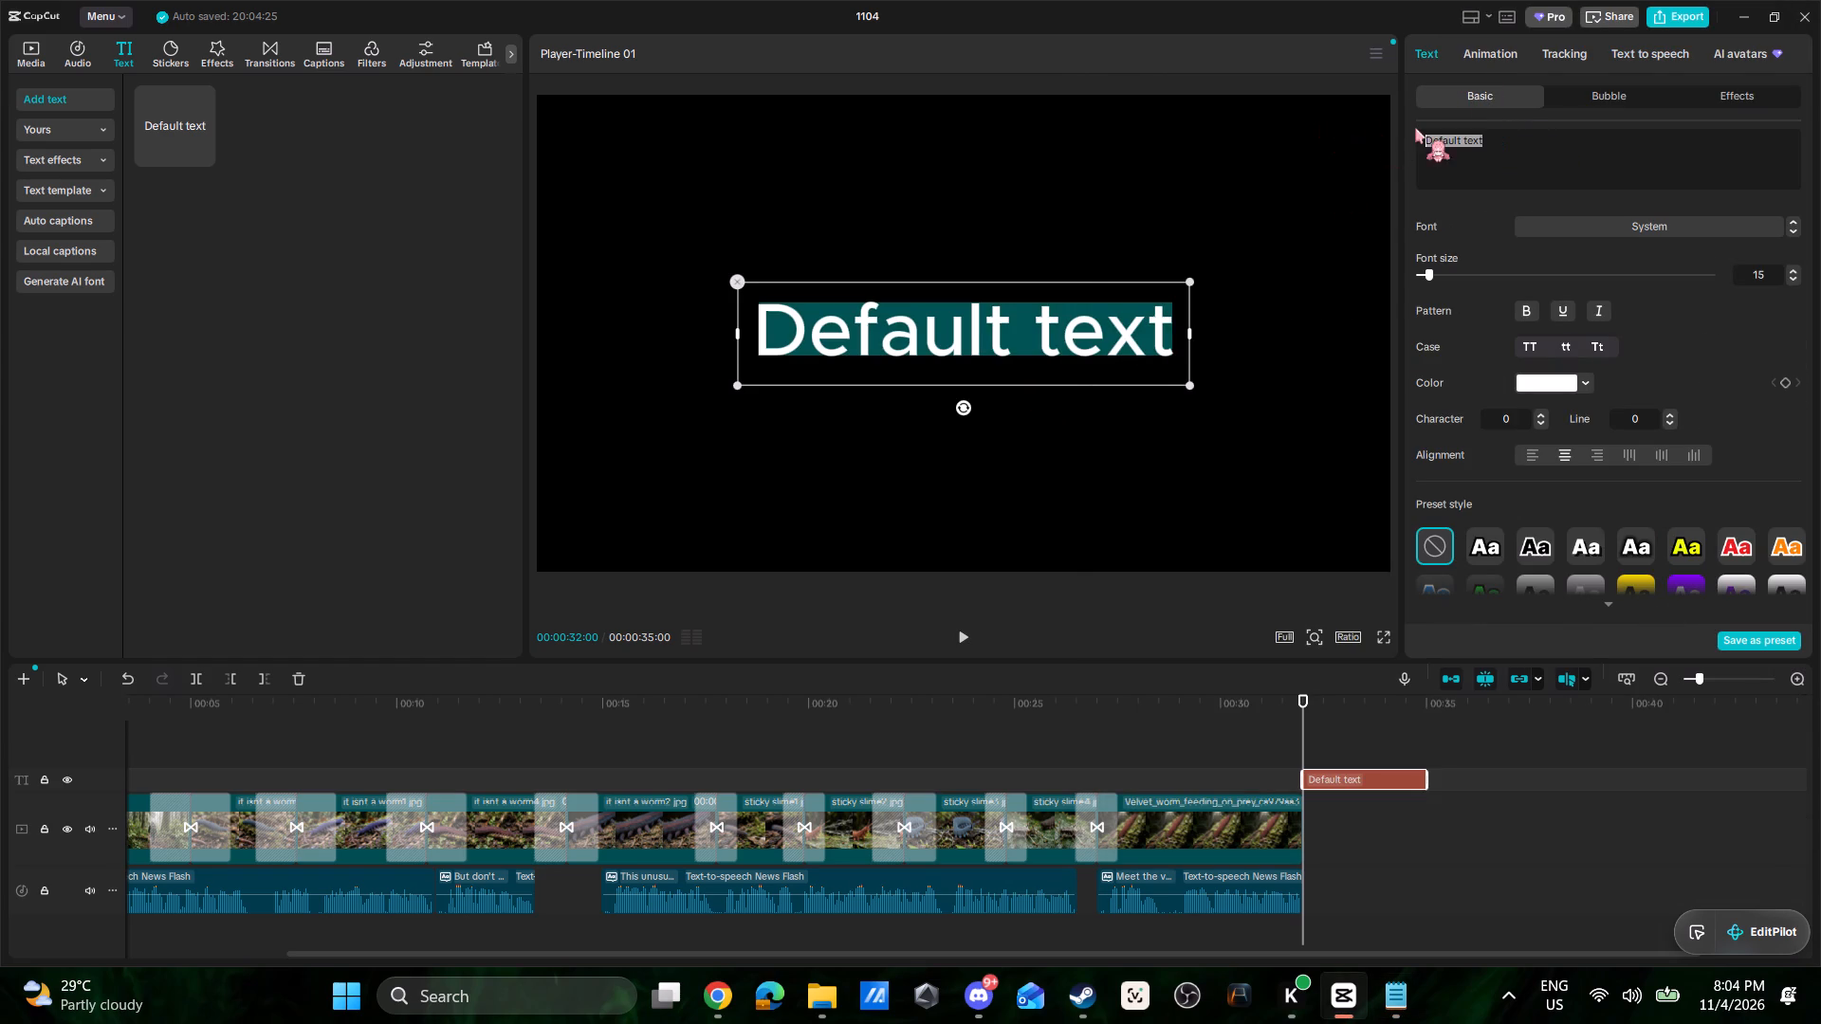
pyautogui.write('Here are facts b')
pyautogui.press('BackSpace')
pyautogui.write('about them:')
pyautogui.press('space')
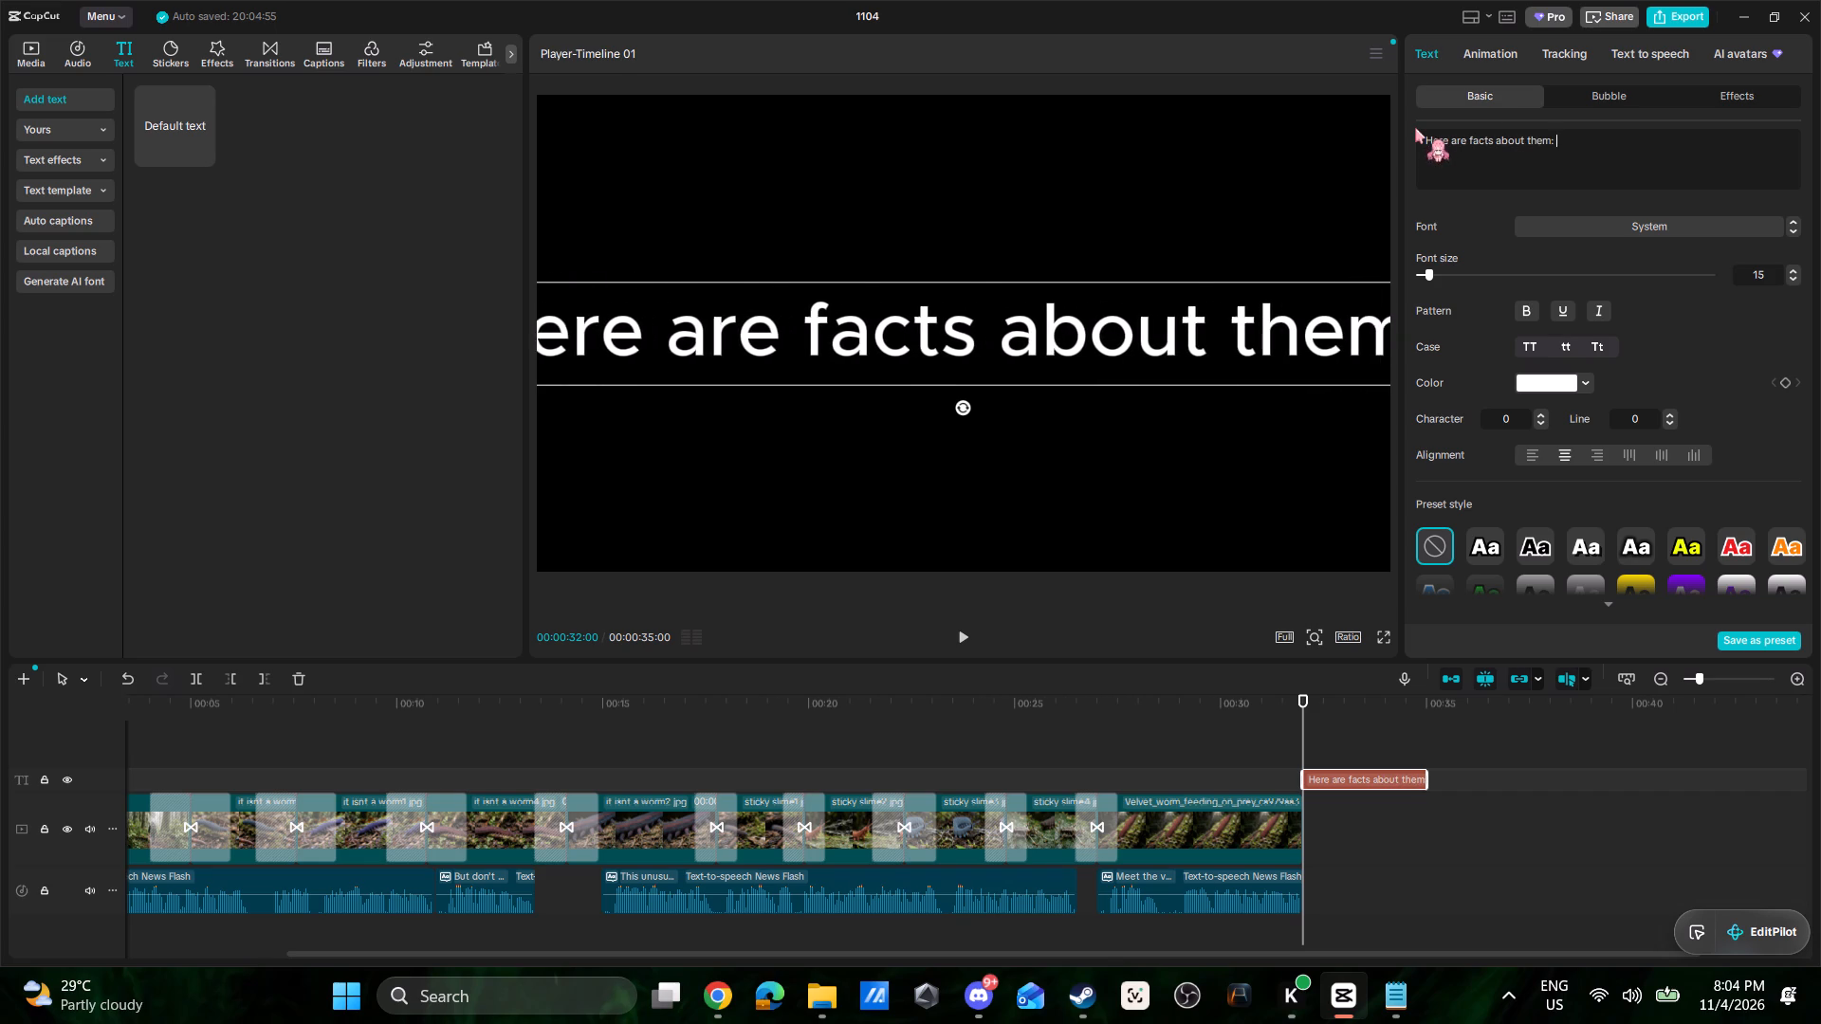
pyautogui.hotkey('shift', 'Return')
pyautogui.hotkey('ctrl', 'v')
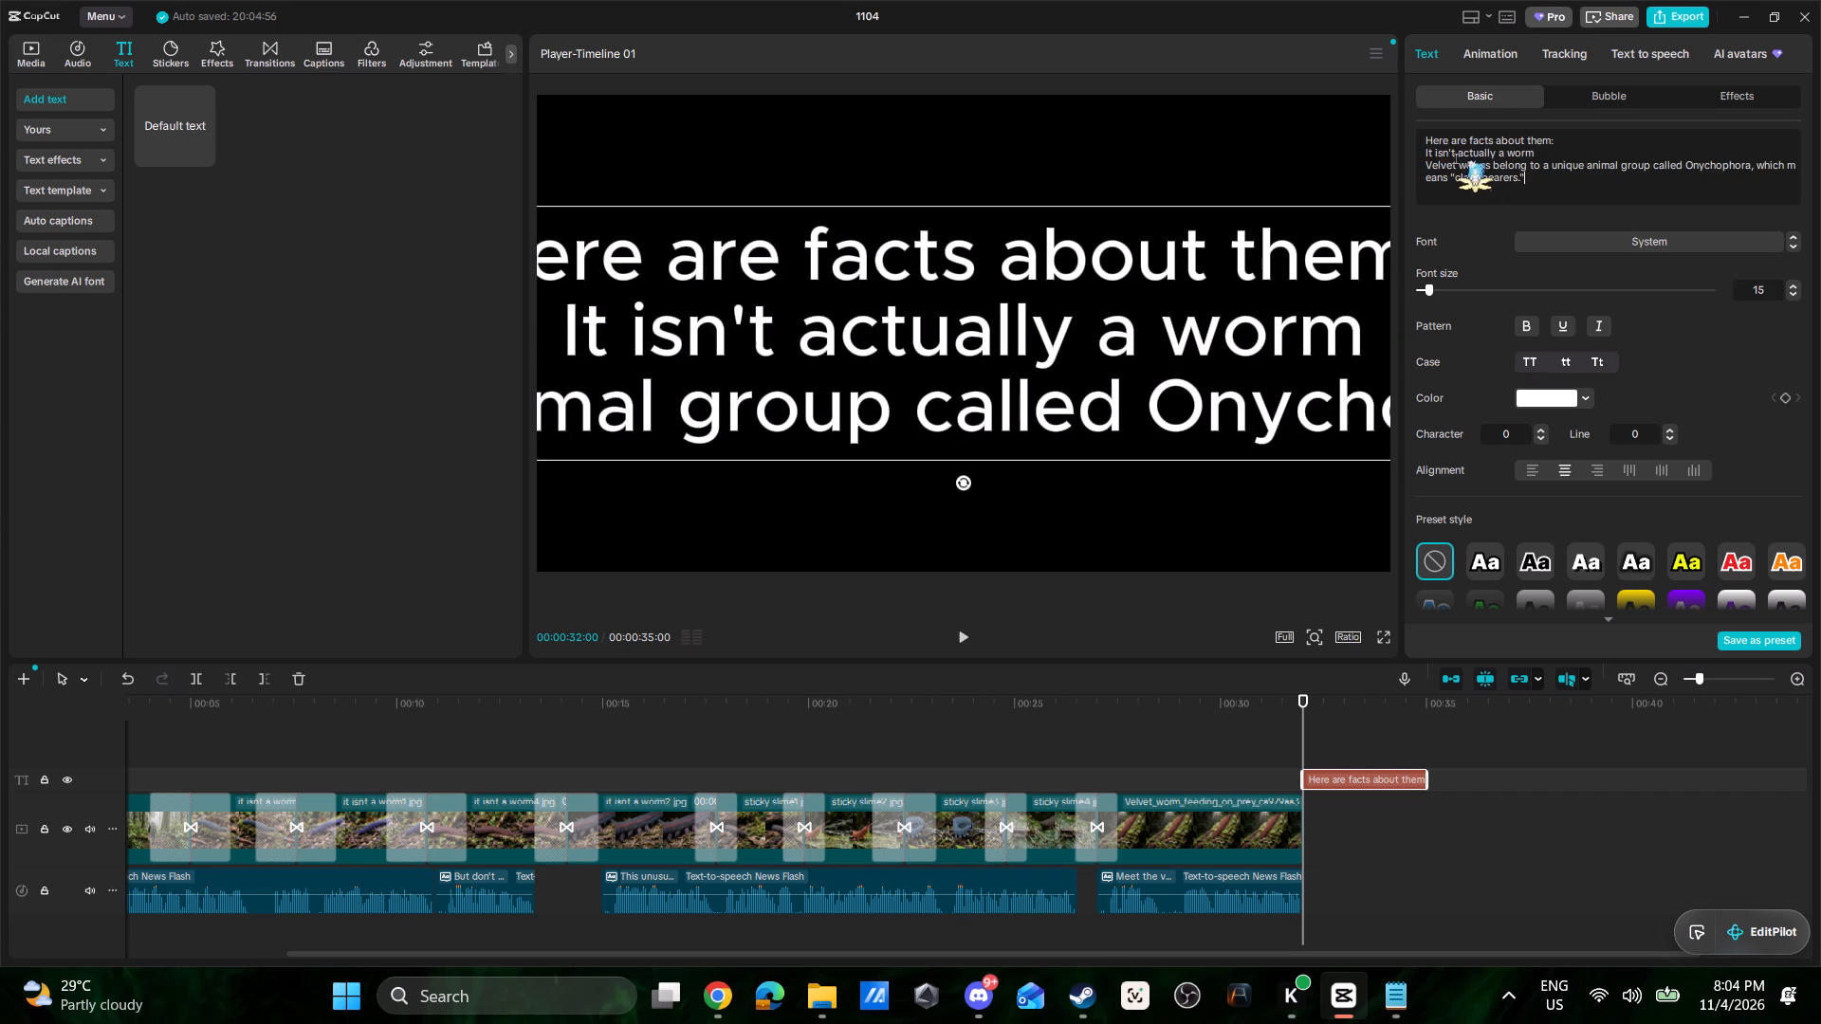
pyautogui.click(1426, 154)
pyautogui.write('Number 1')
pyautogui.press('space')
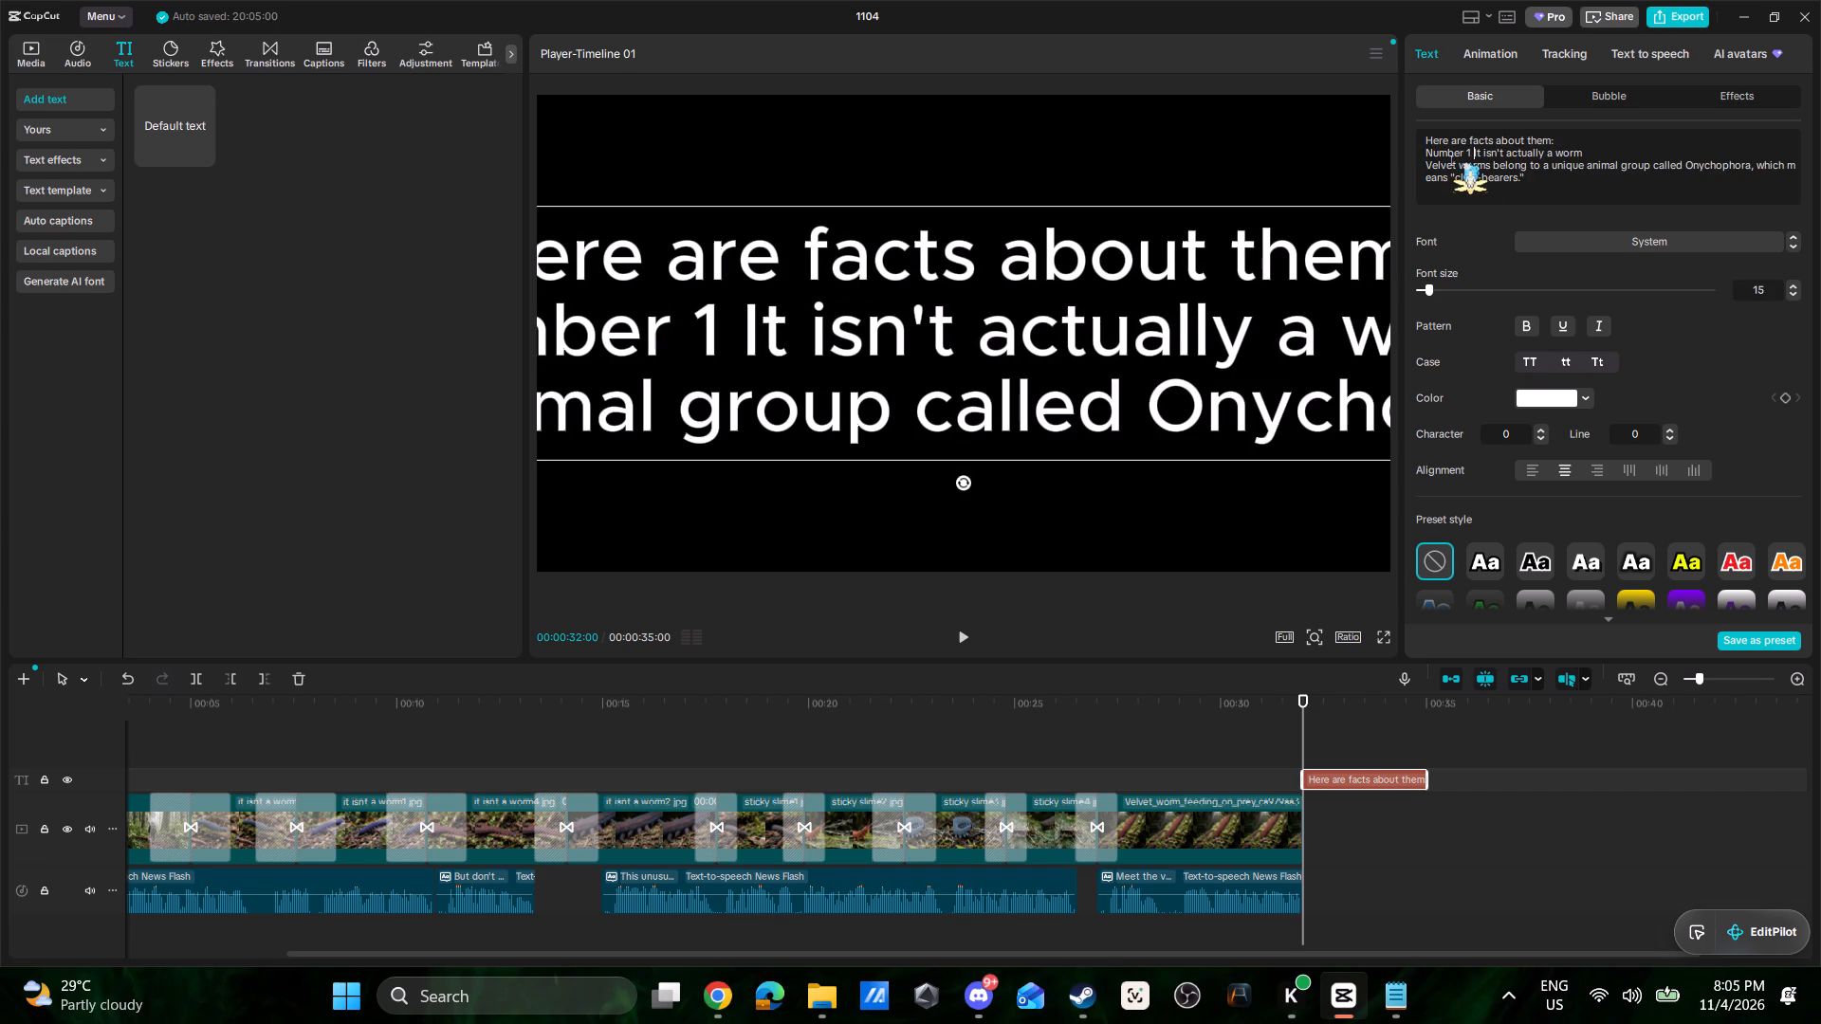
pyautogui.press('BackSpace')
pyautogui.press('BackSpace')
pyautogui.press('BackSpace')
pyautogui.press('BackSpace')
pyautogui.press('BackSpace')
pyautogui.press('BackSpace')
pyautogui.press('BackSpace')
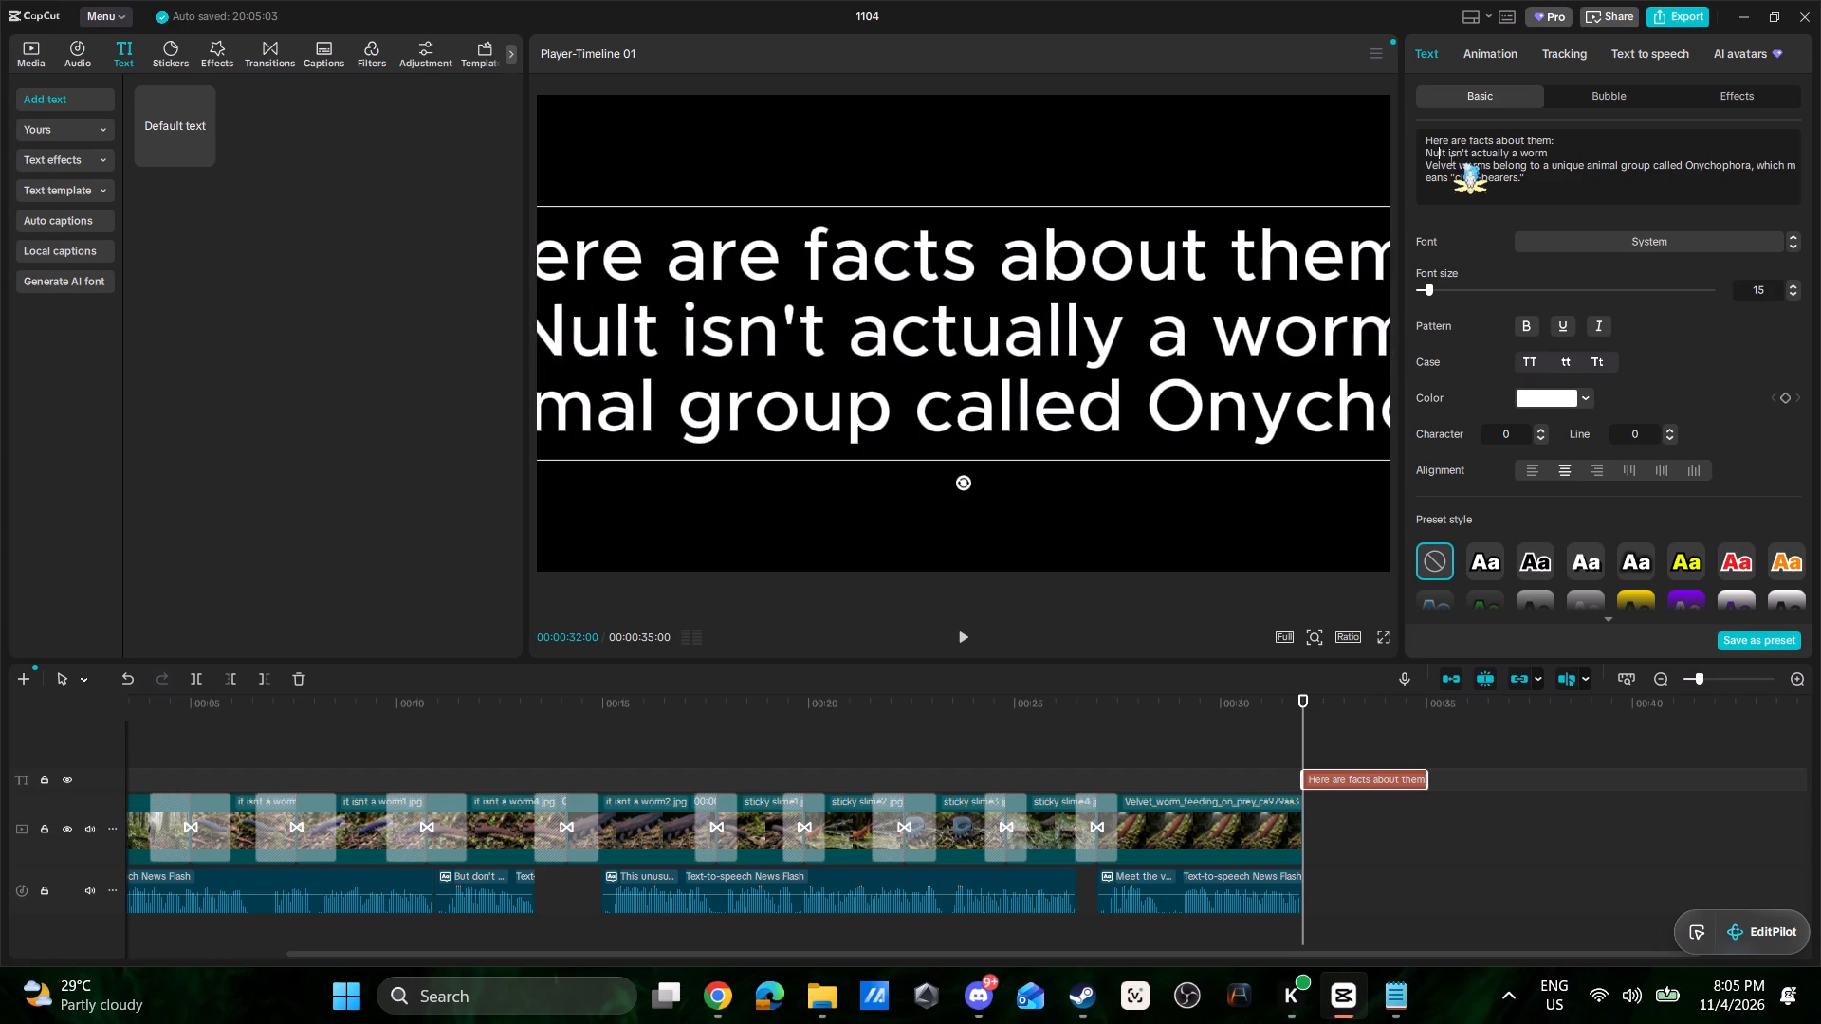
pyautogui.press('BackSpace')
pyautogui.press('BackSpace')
# Insert "ONE," before "It isn't actually a worm" in the text clip.
pyautogui.write('ONE,')
pyautogui.press('space')
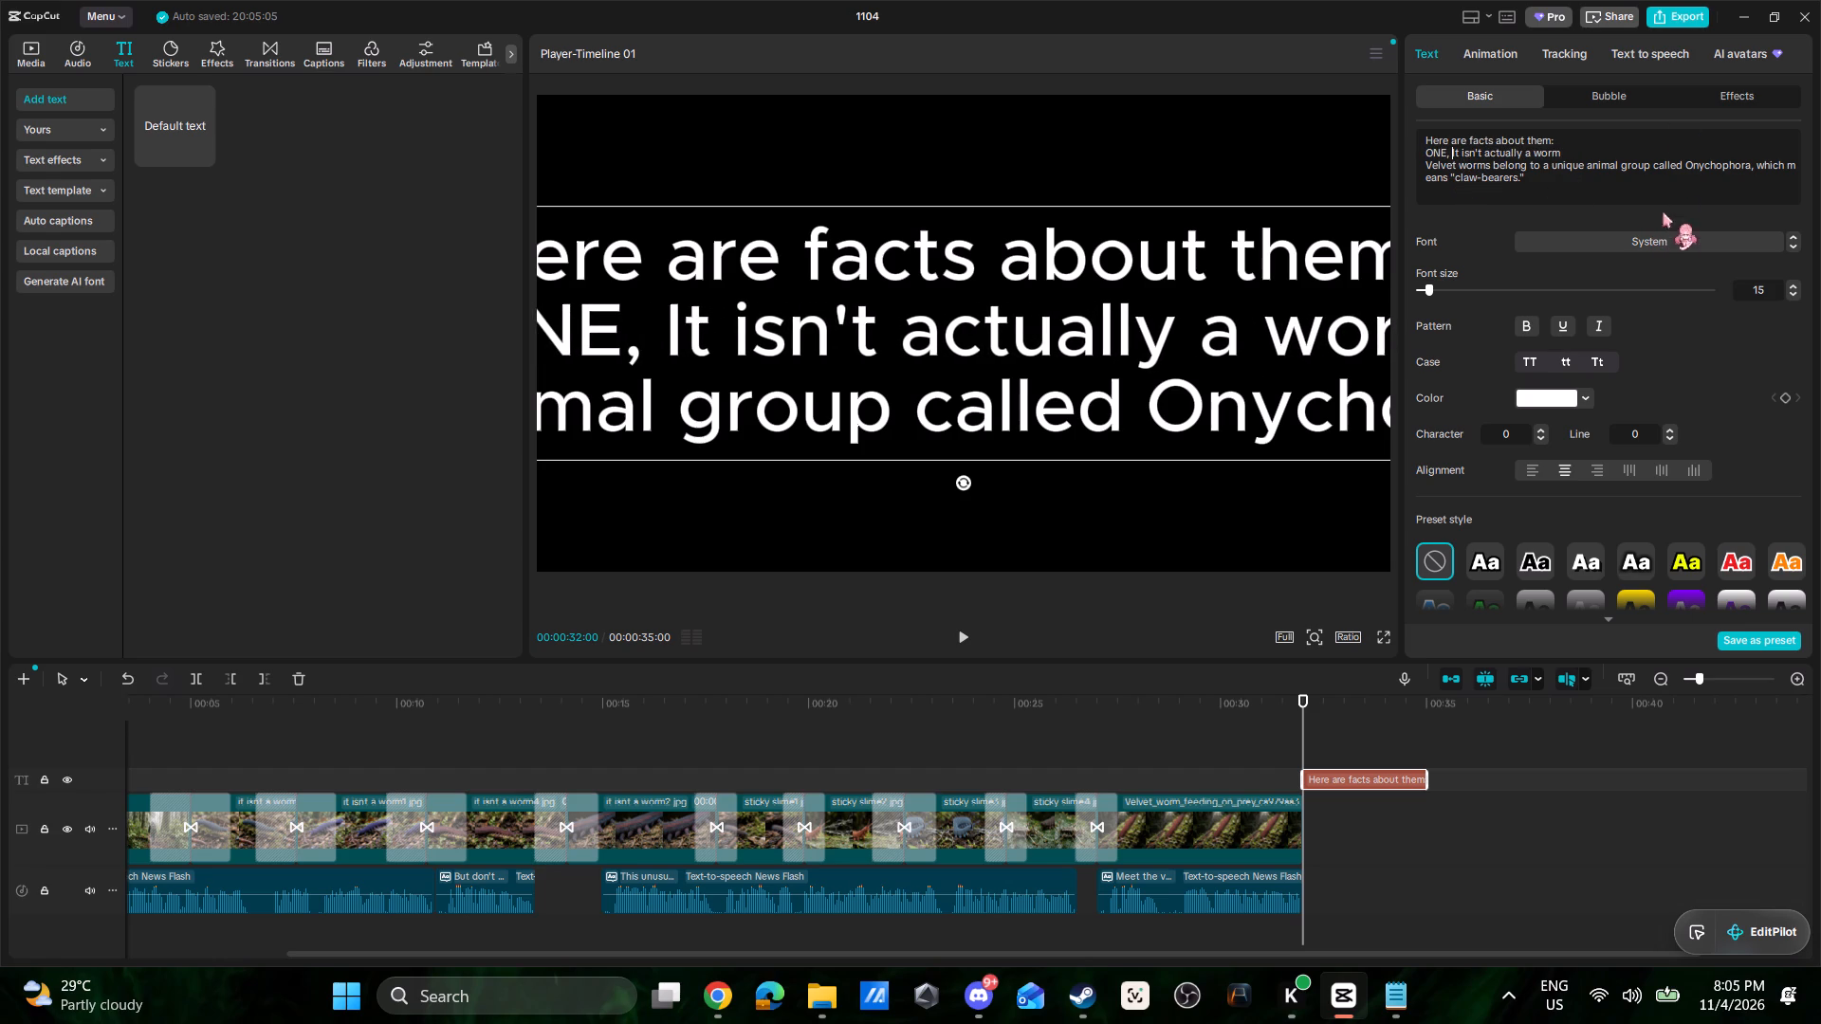
# Generate speech from the text clip with the favorite voice 진지한 아나운서, glancing at the Notepad script beforehand.
pyautogui.click(1659, 54)
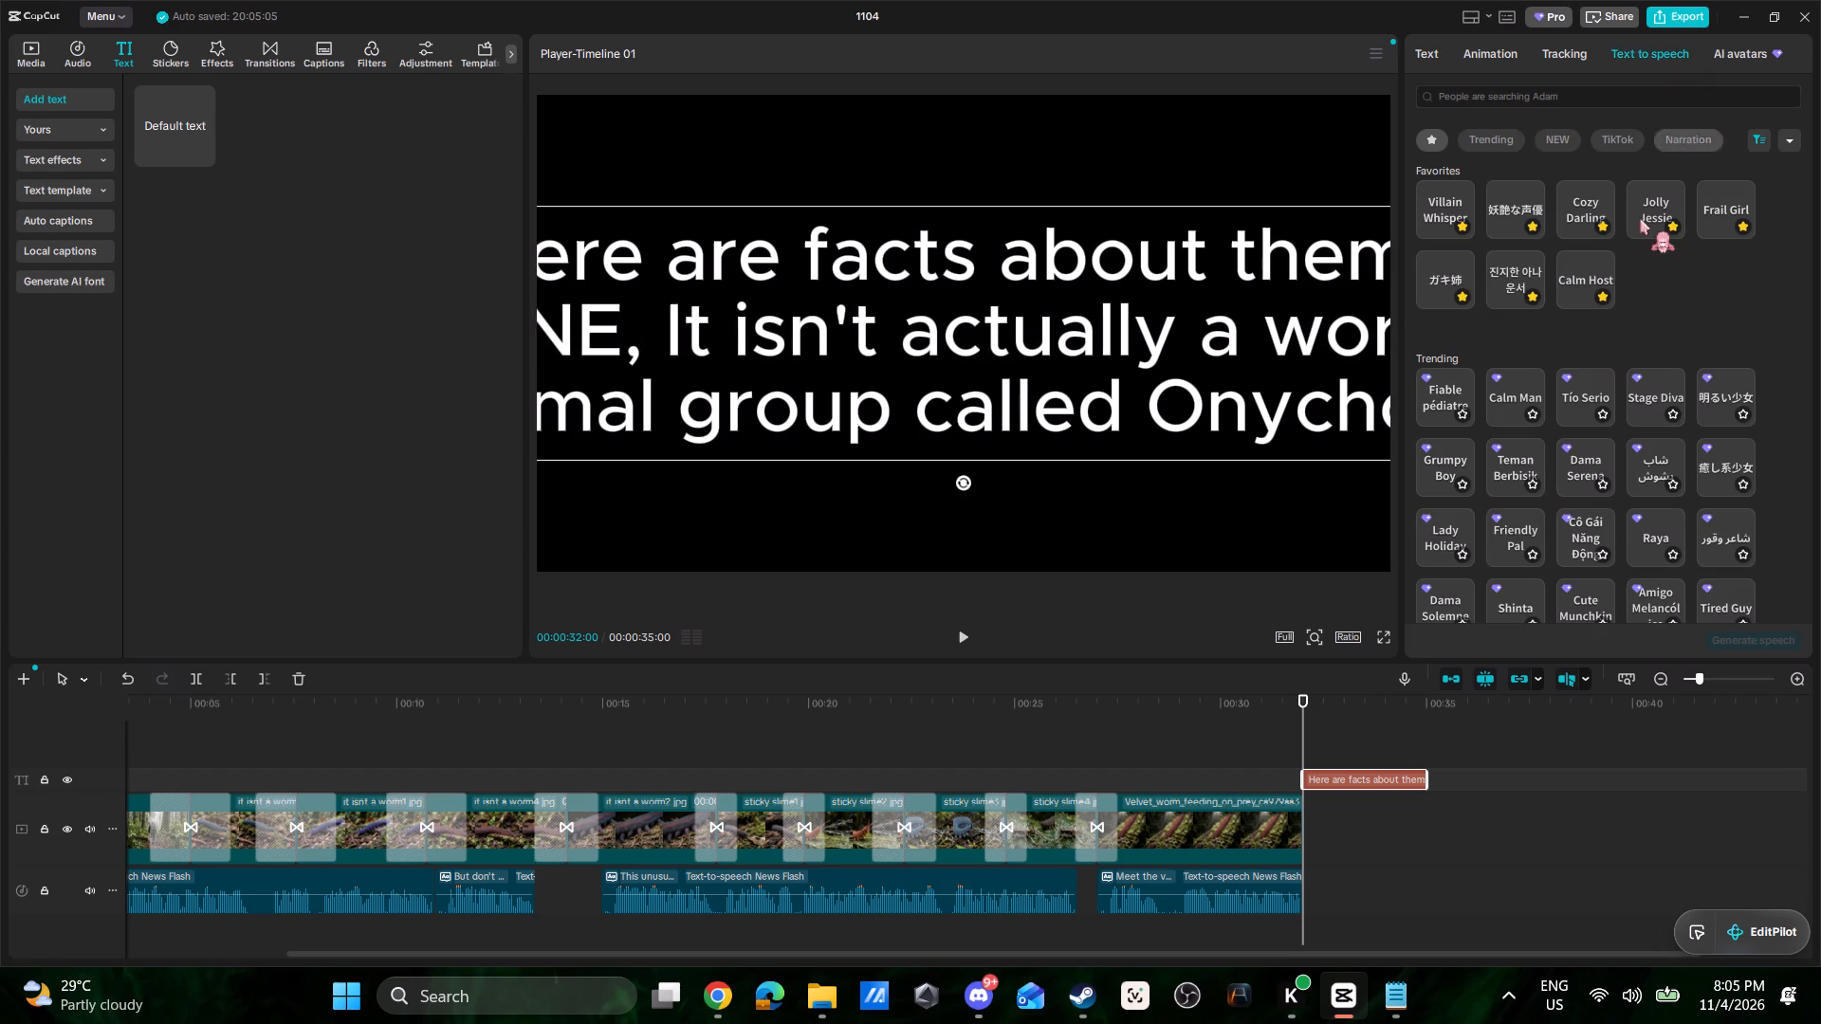
pyautogui.click(1393, 1018)
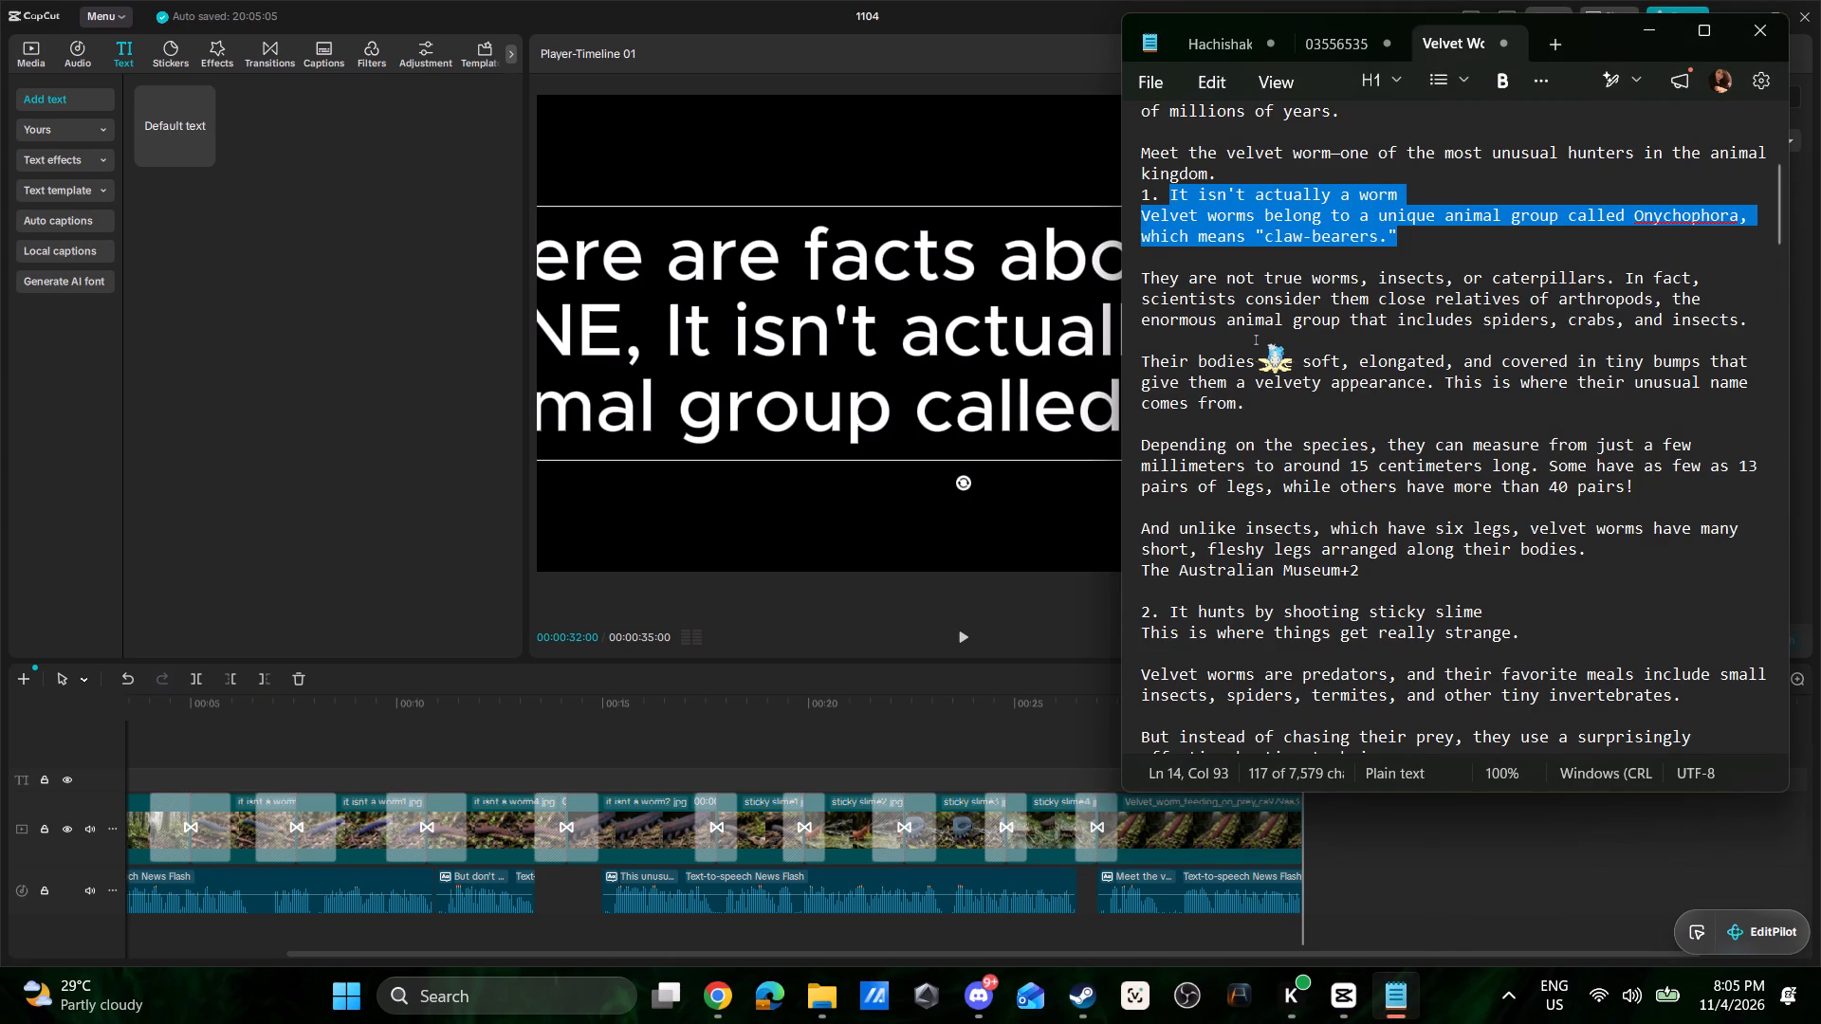
pyautogui.hotkey('alt', 'Tab')
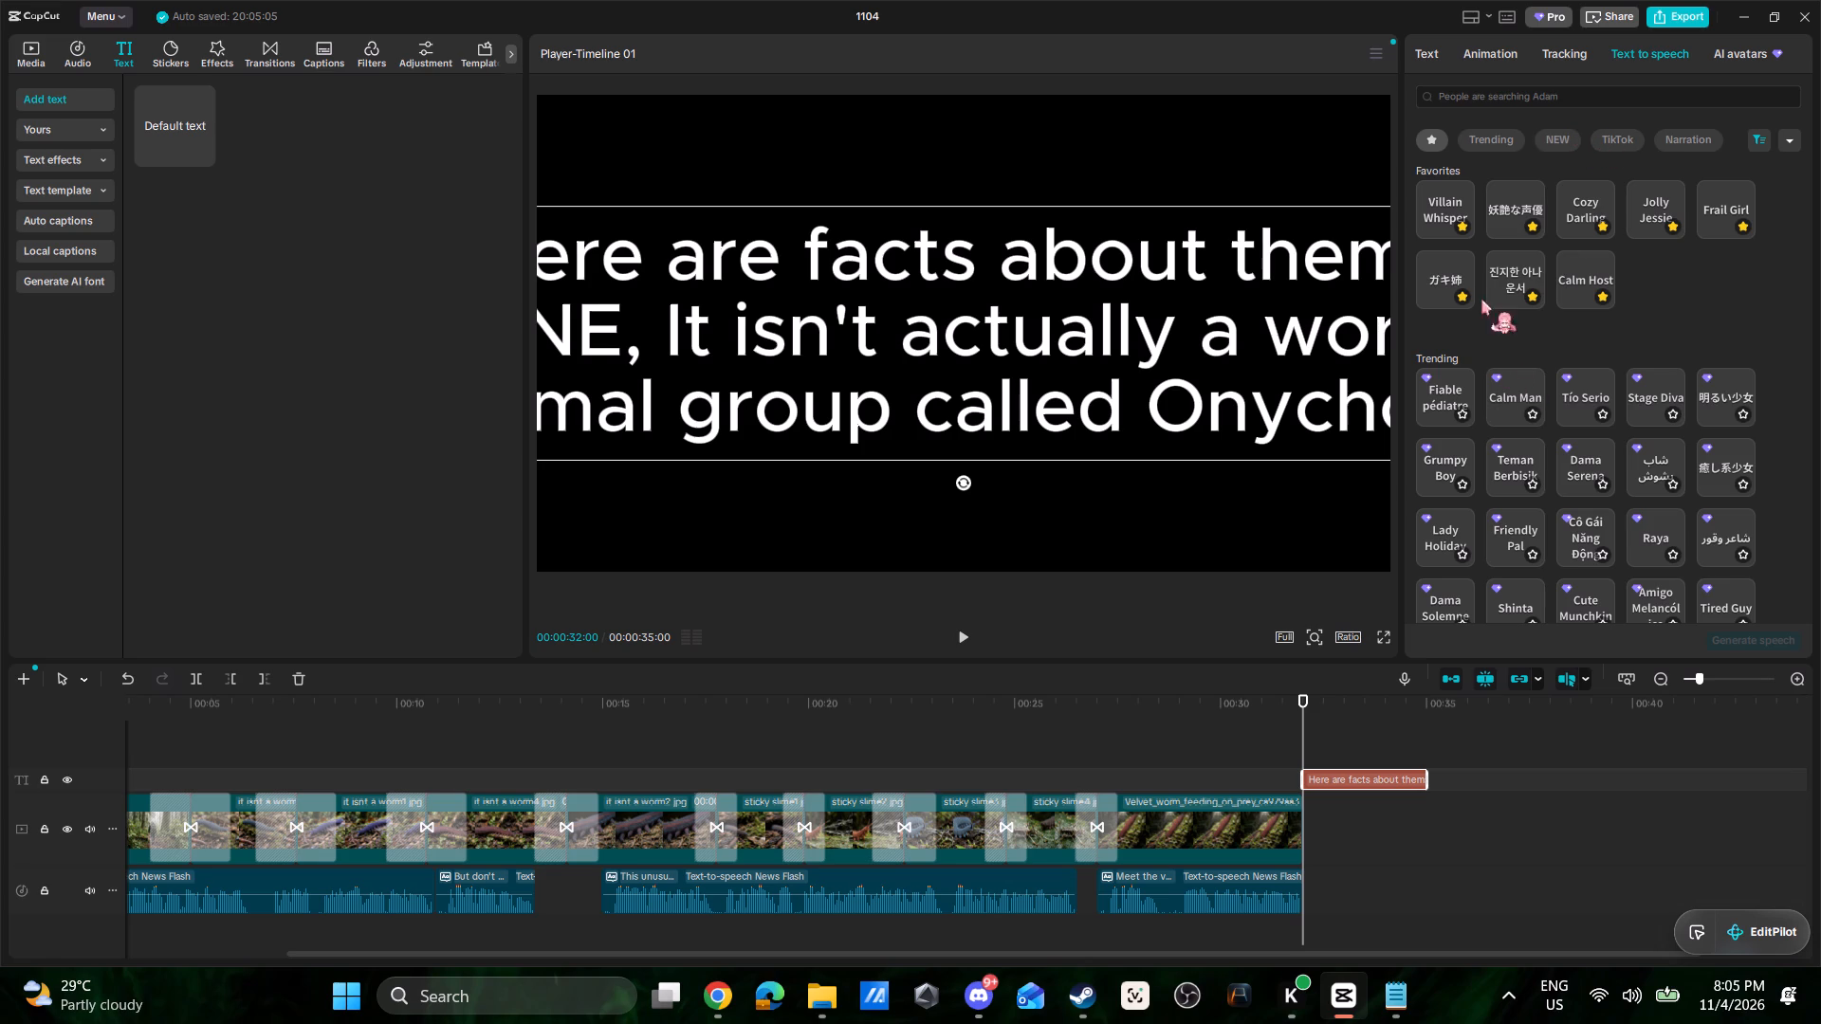
pyautogui.click(1504, 273)
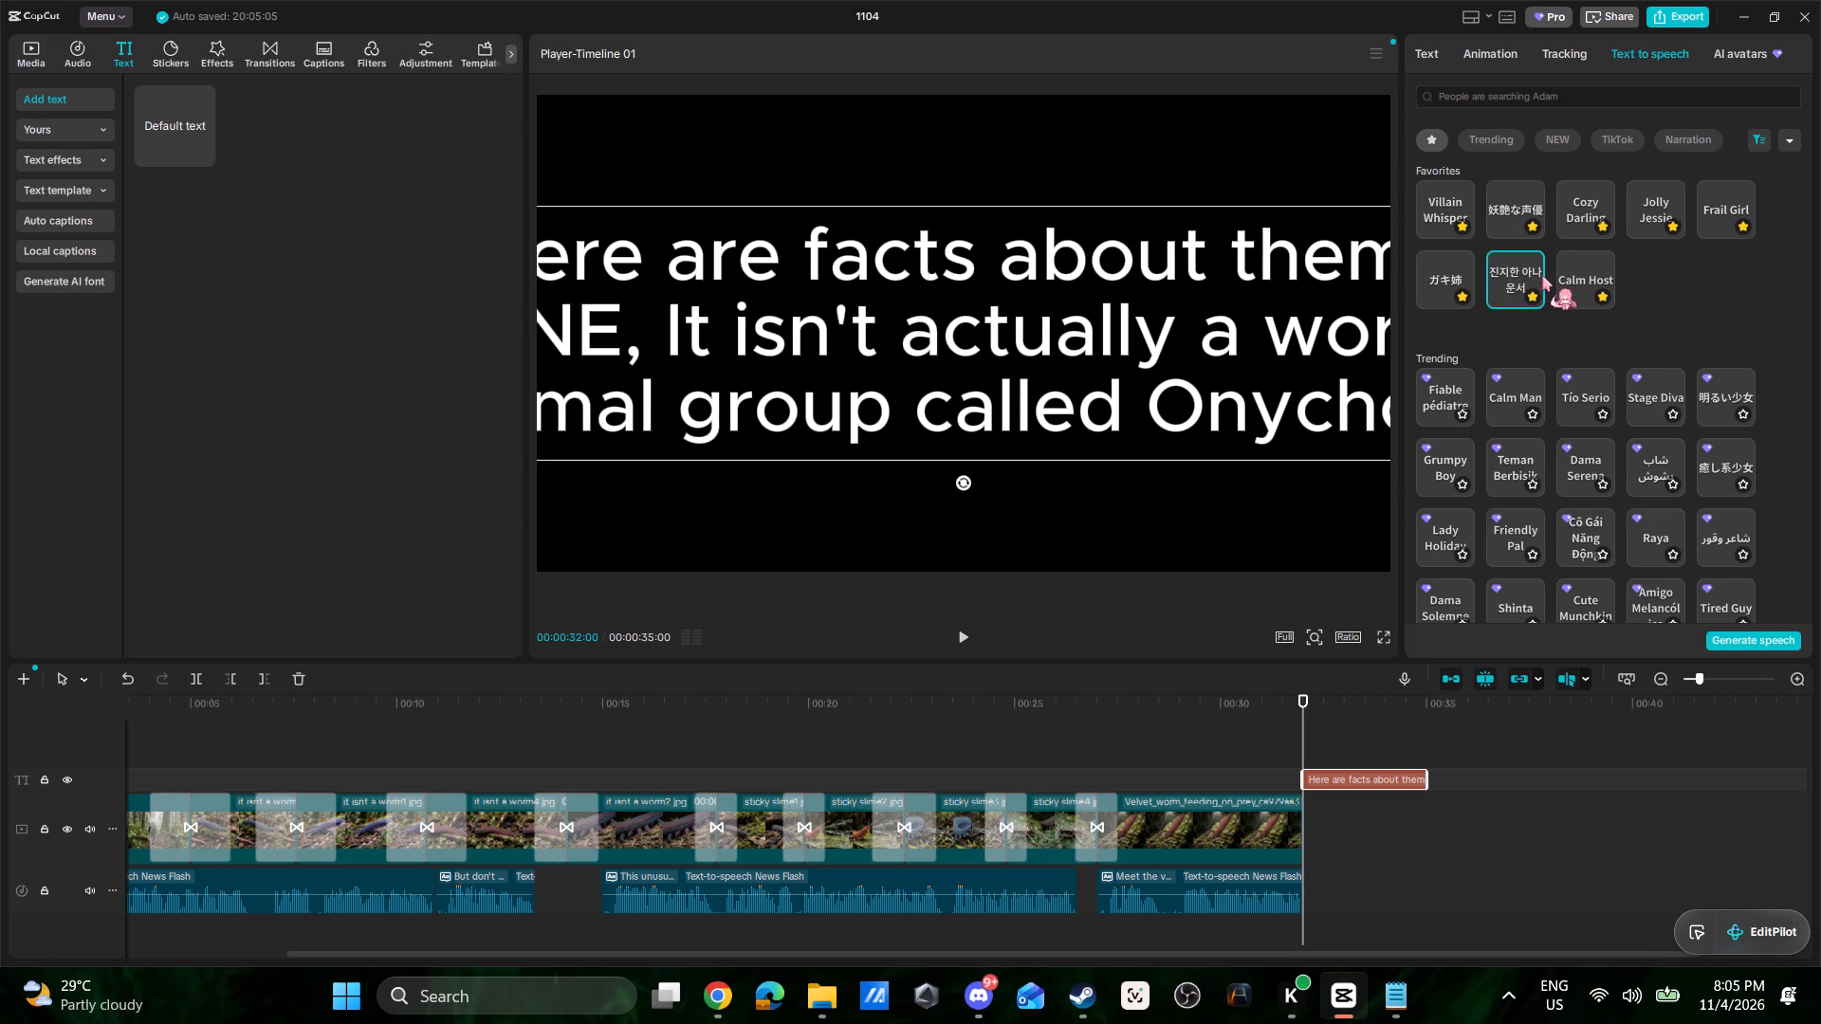
pyautogui.click(1732, 638)
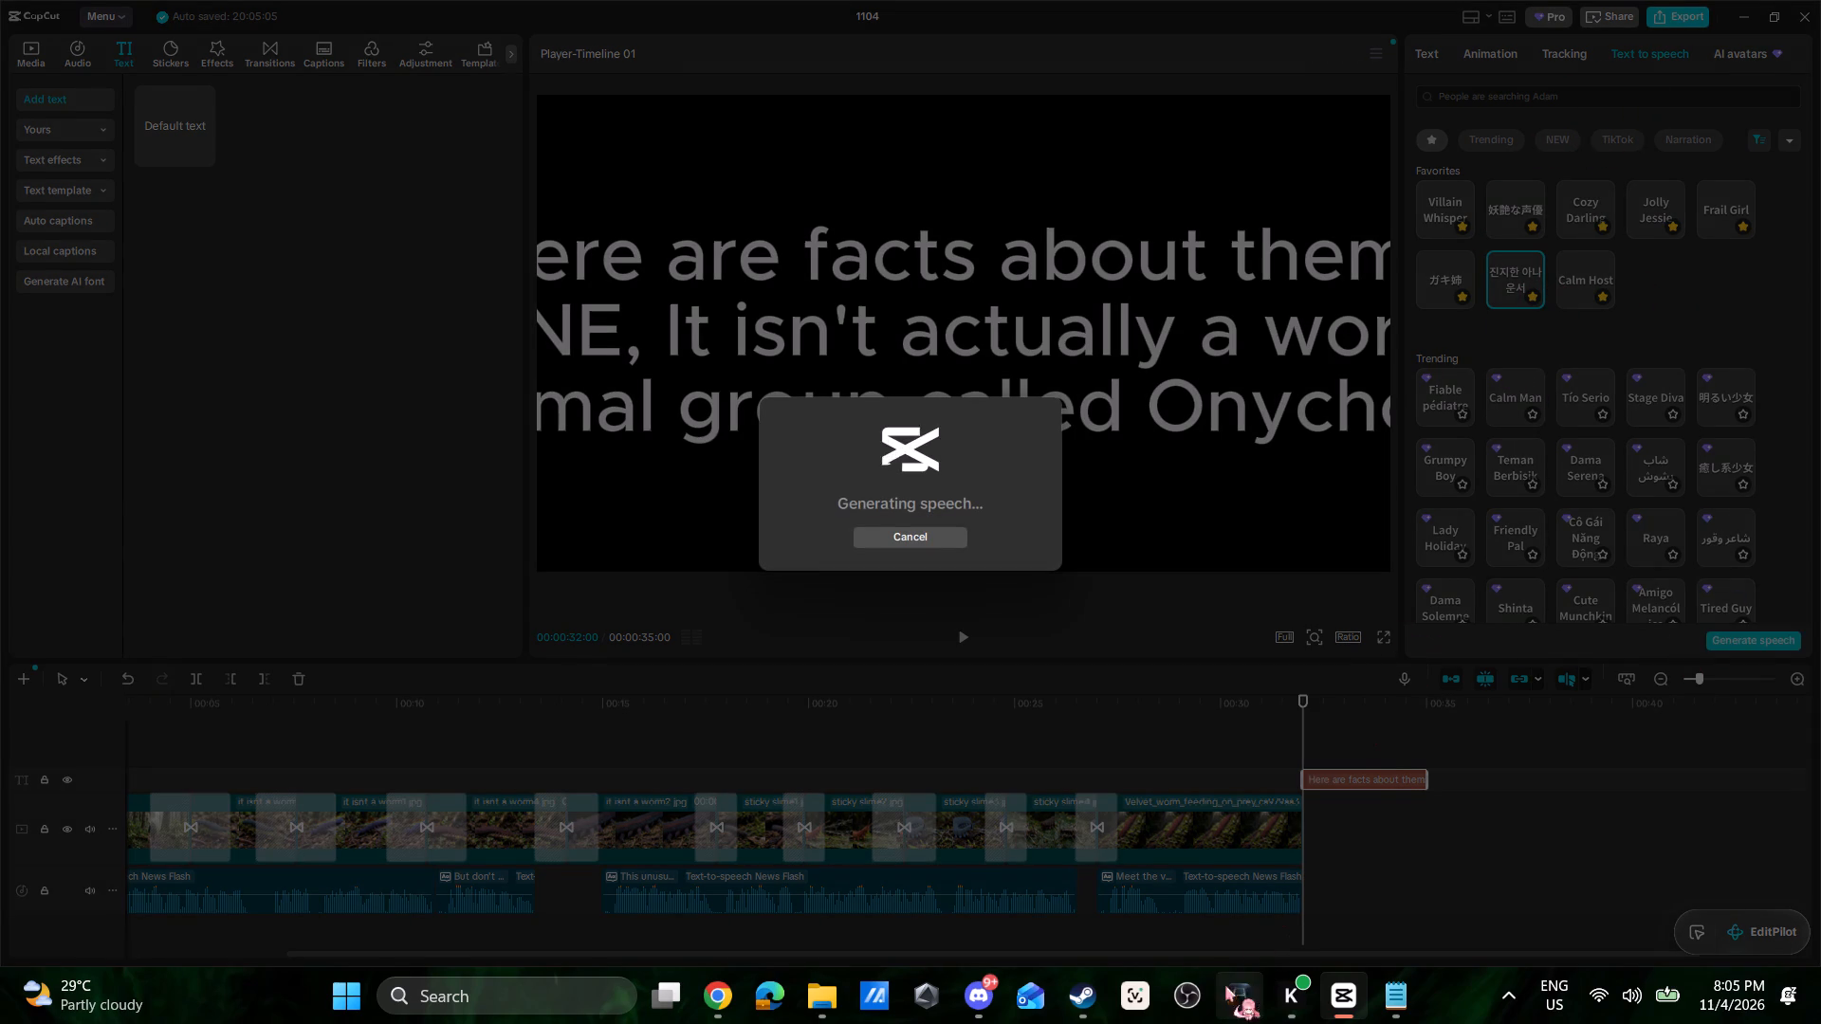
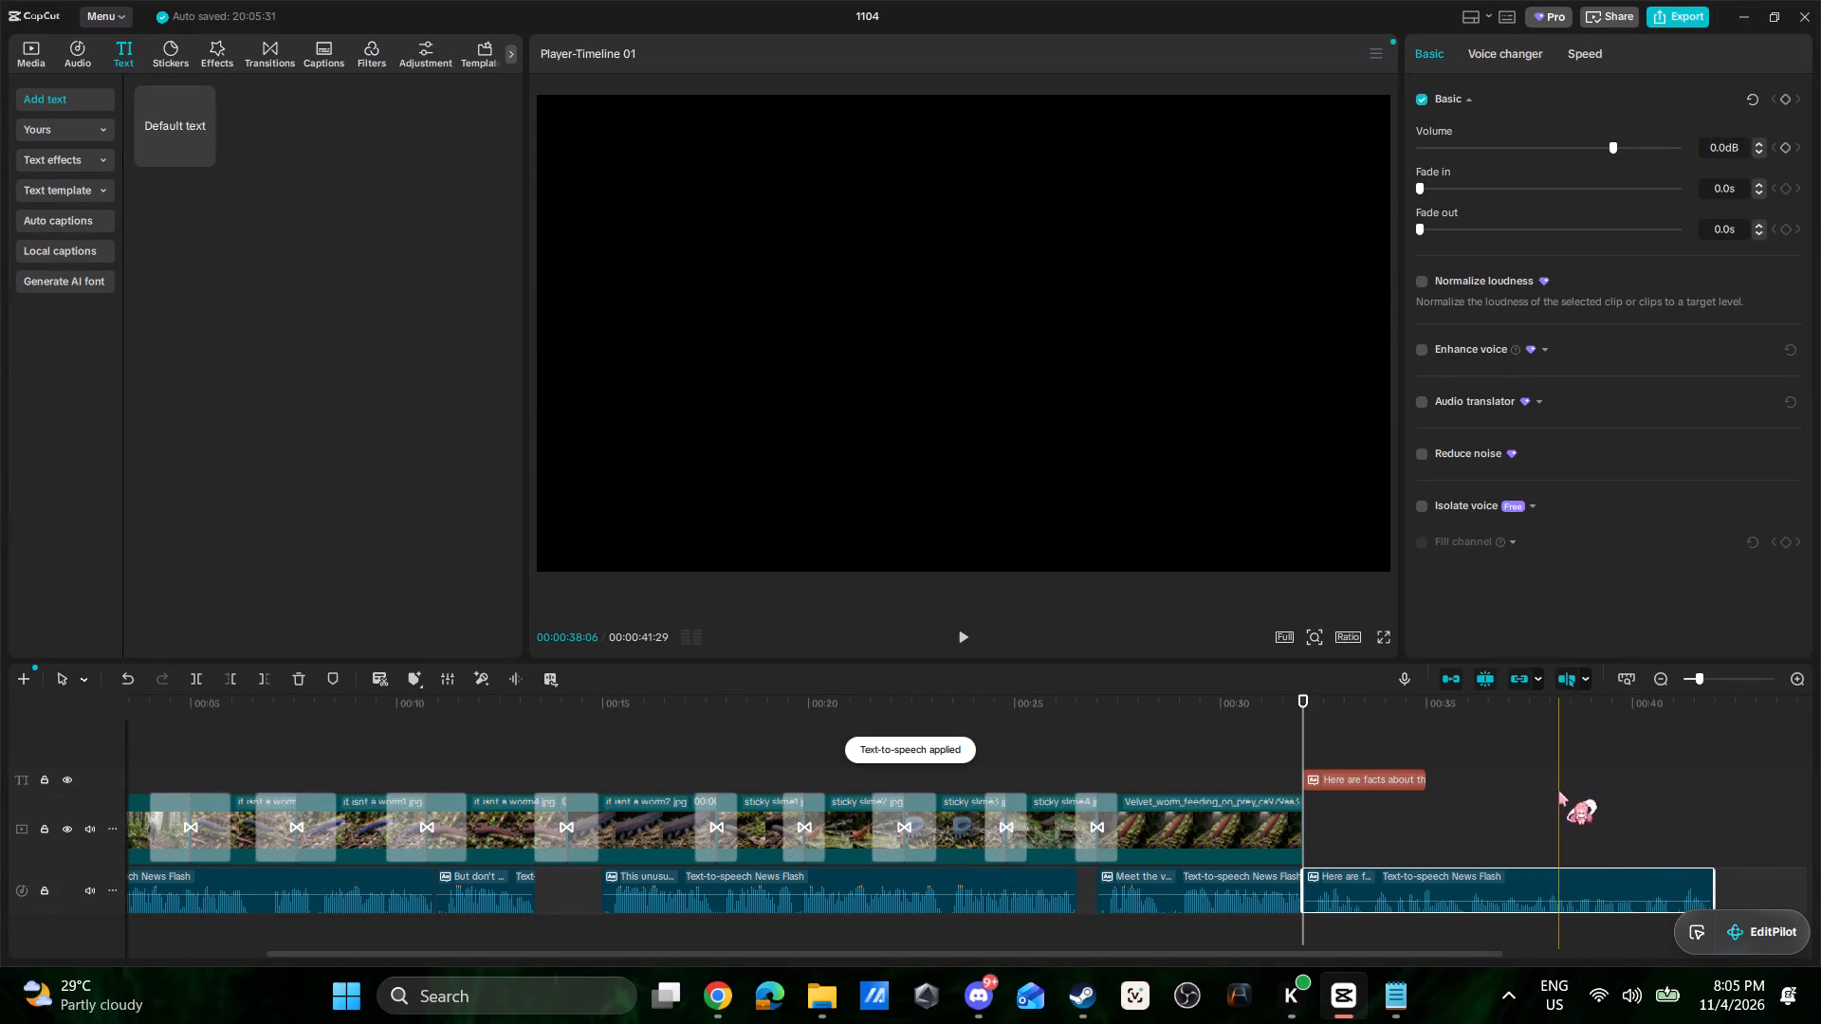
# Delete the "Here are facts about them" text clip from the timeline, keeping its generated speech audio.
pyautogui.click(1388, 786)
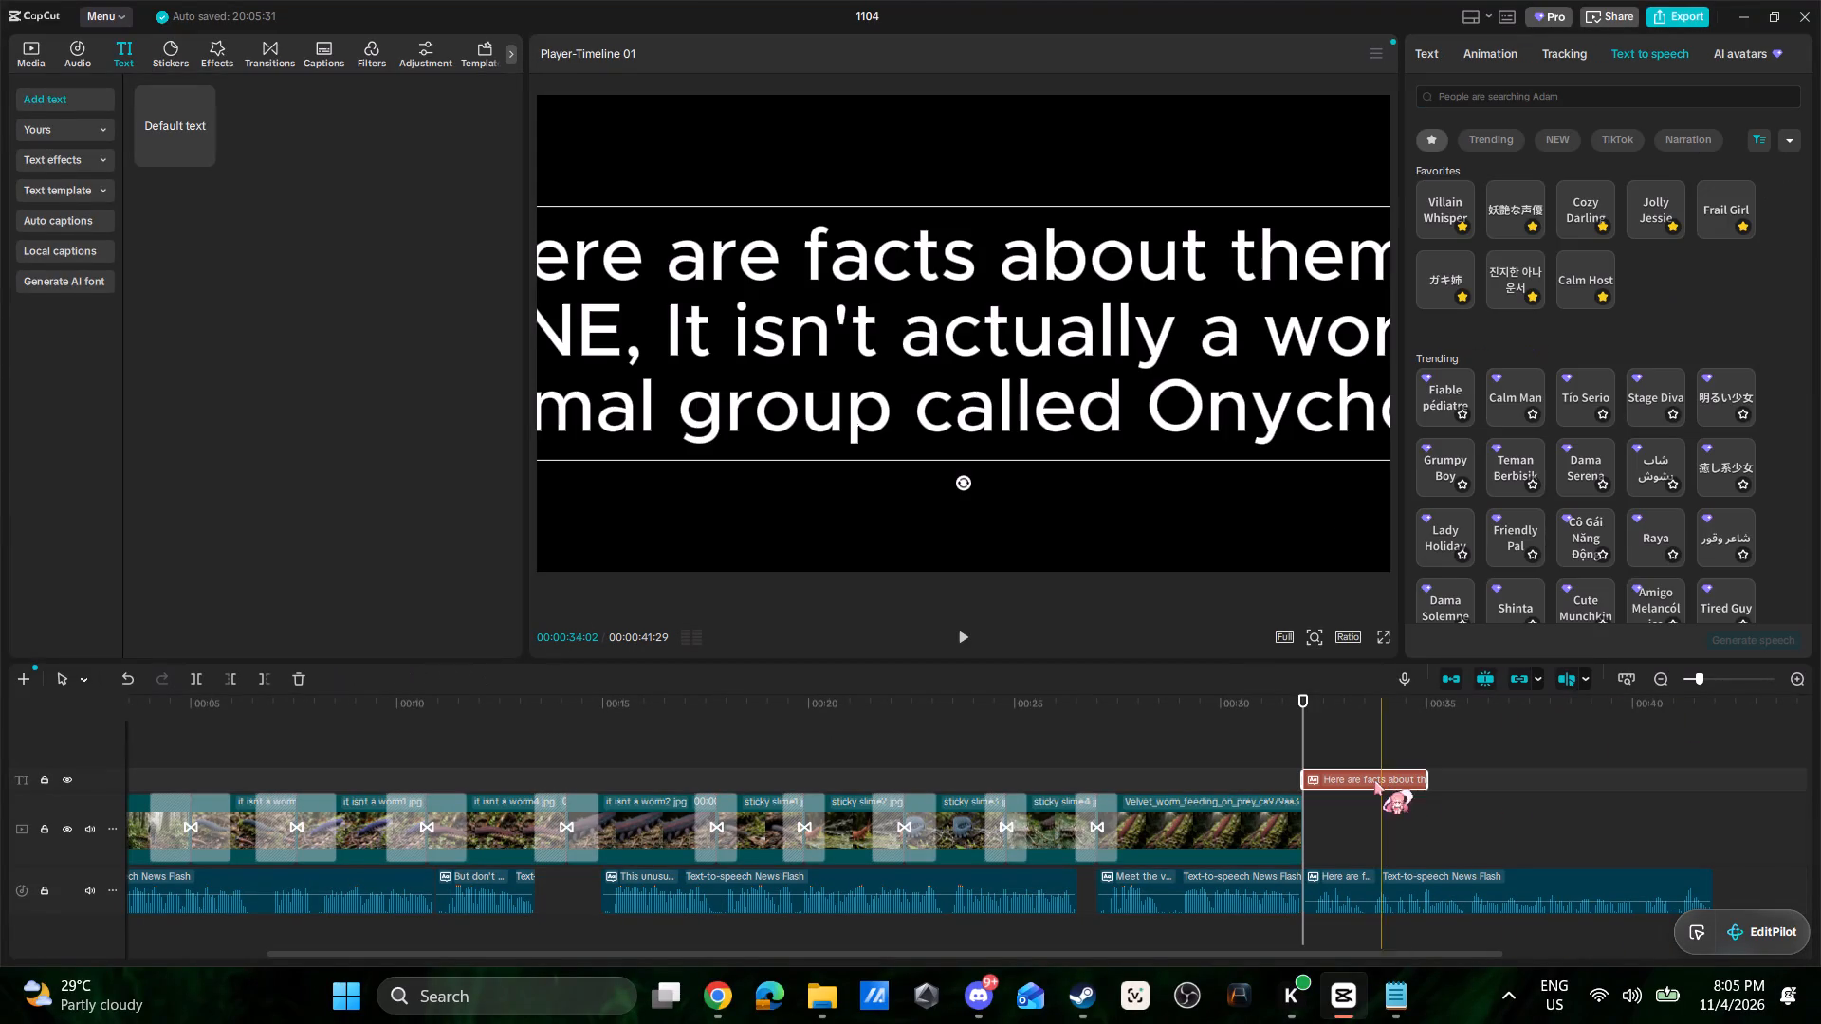
pyautogui.press('Delete')
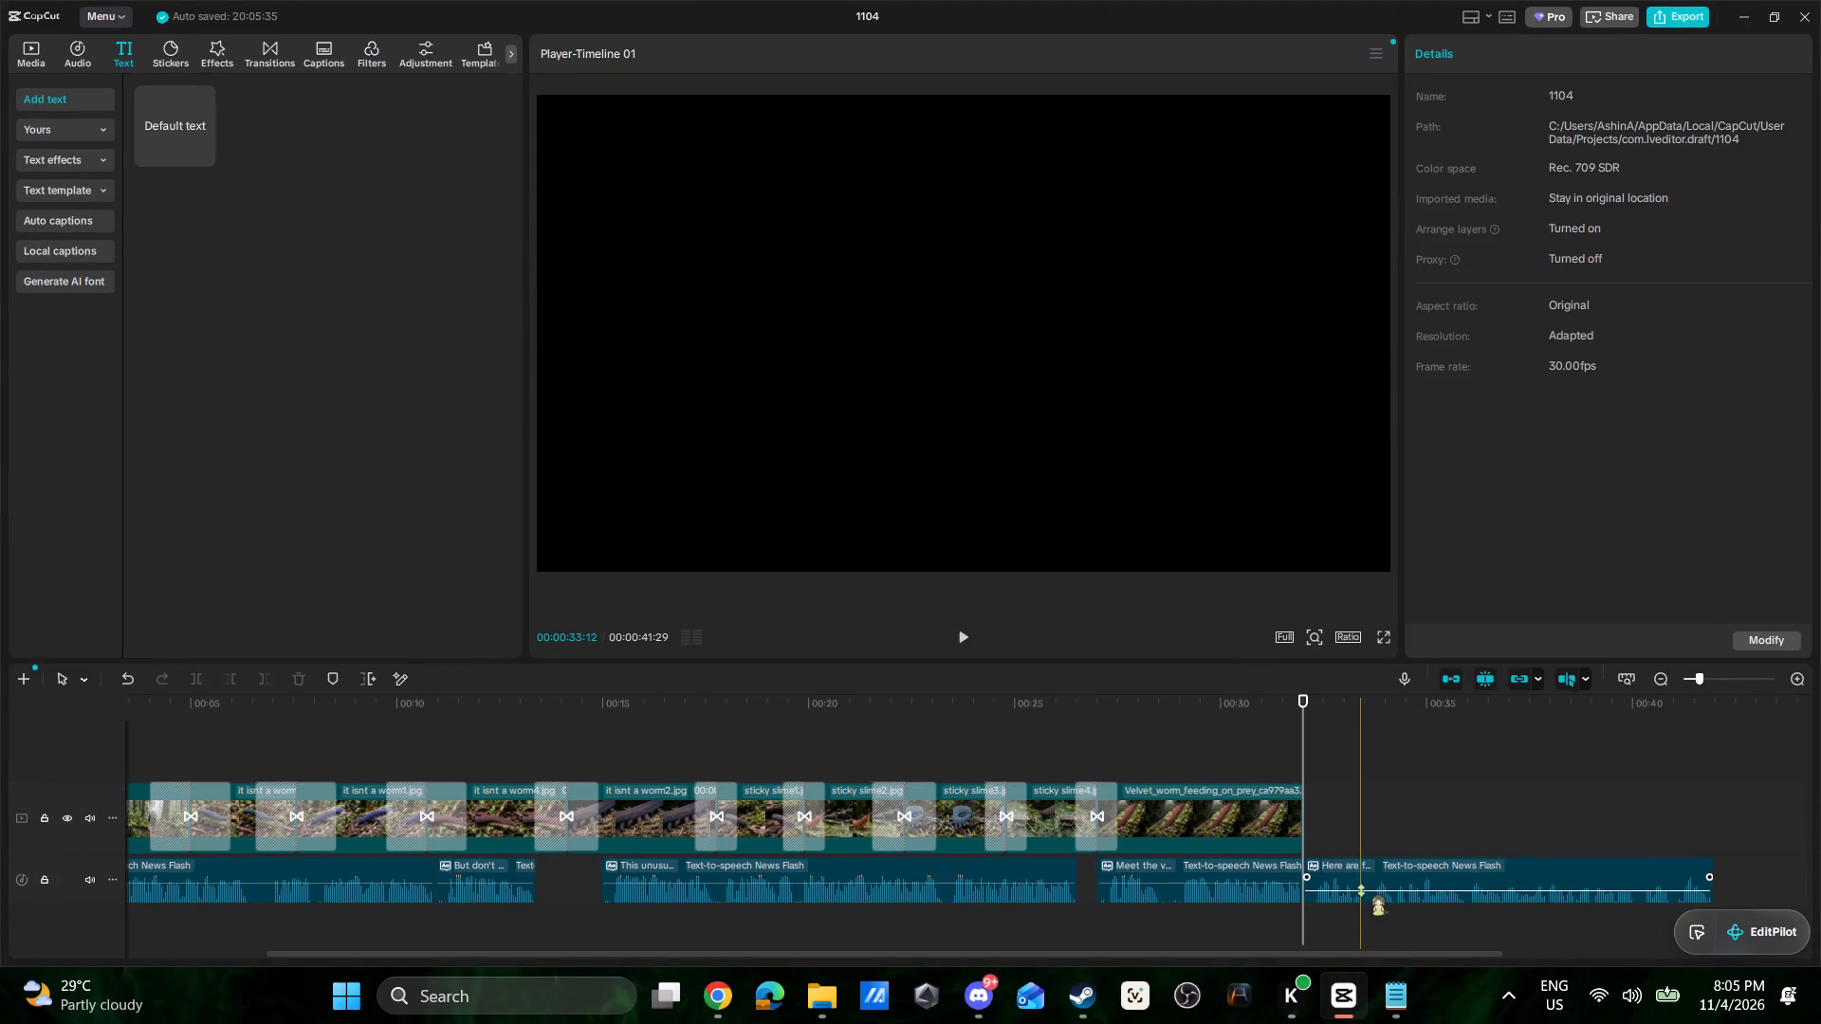
# Raise the volume of the new "Here are facts" speech clip to about 9.7 dB.
pyautogui.click(1362, 890)
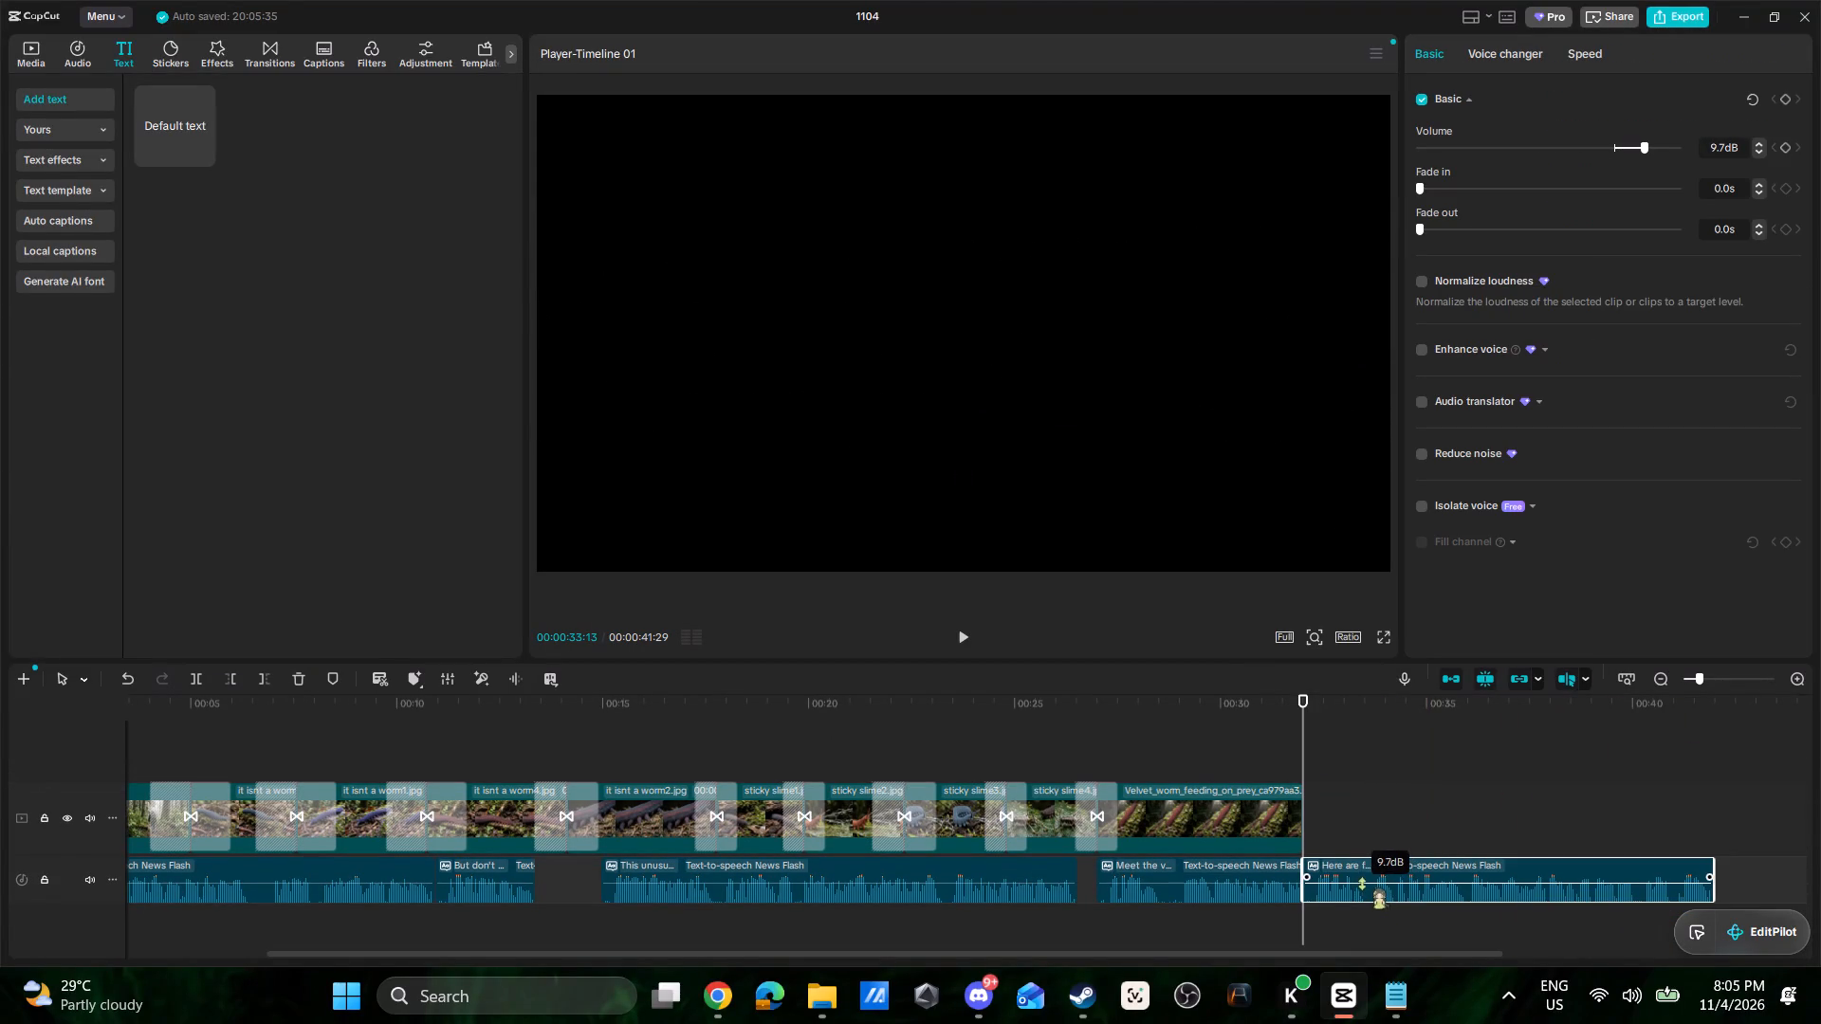
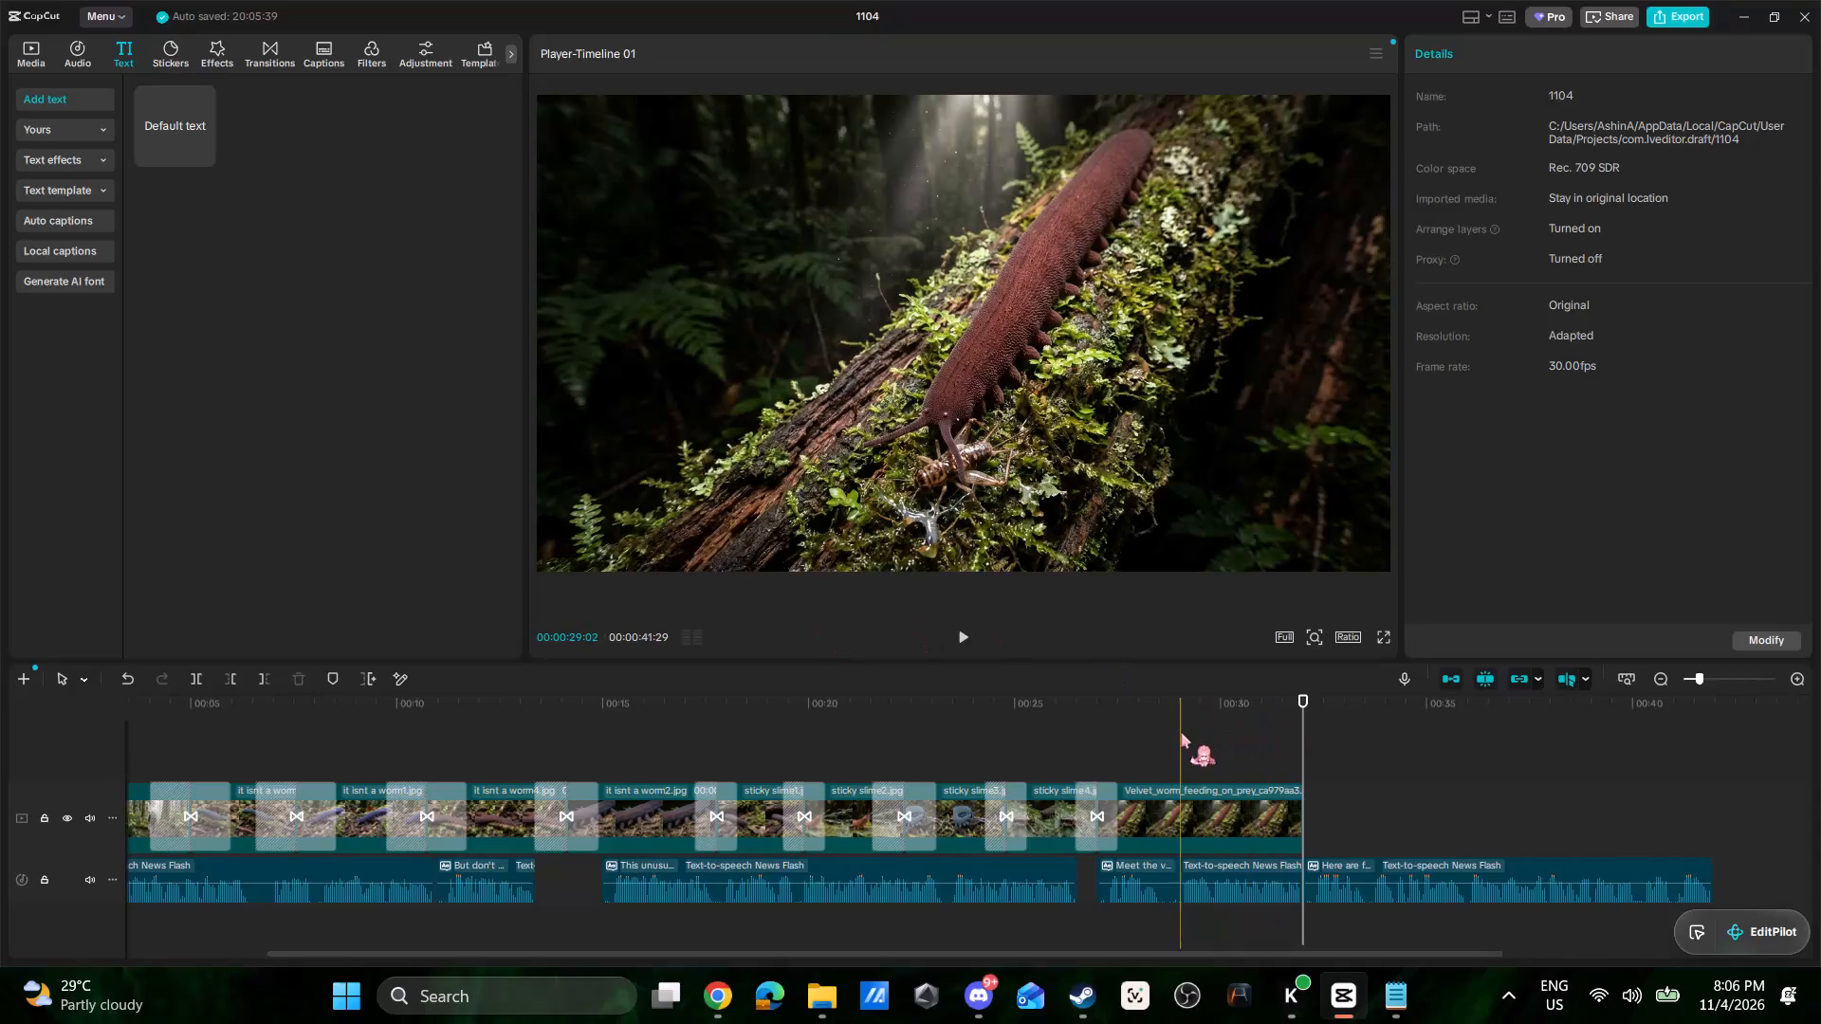
# Play back the end of the feeding image, and append it isnt a worm5.jpg and it isnt a worm6.jpg after it over the "Here are facts" speech.
pyautogui.click(1181, 733)
pyautogui.press('space')
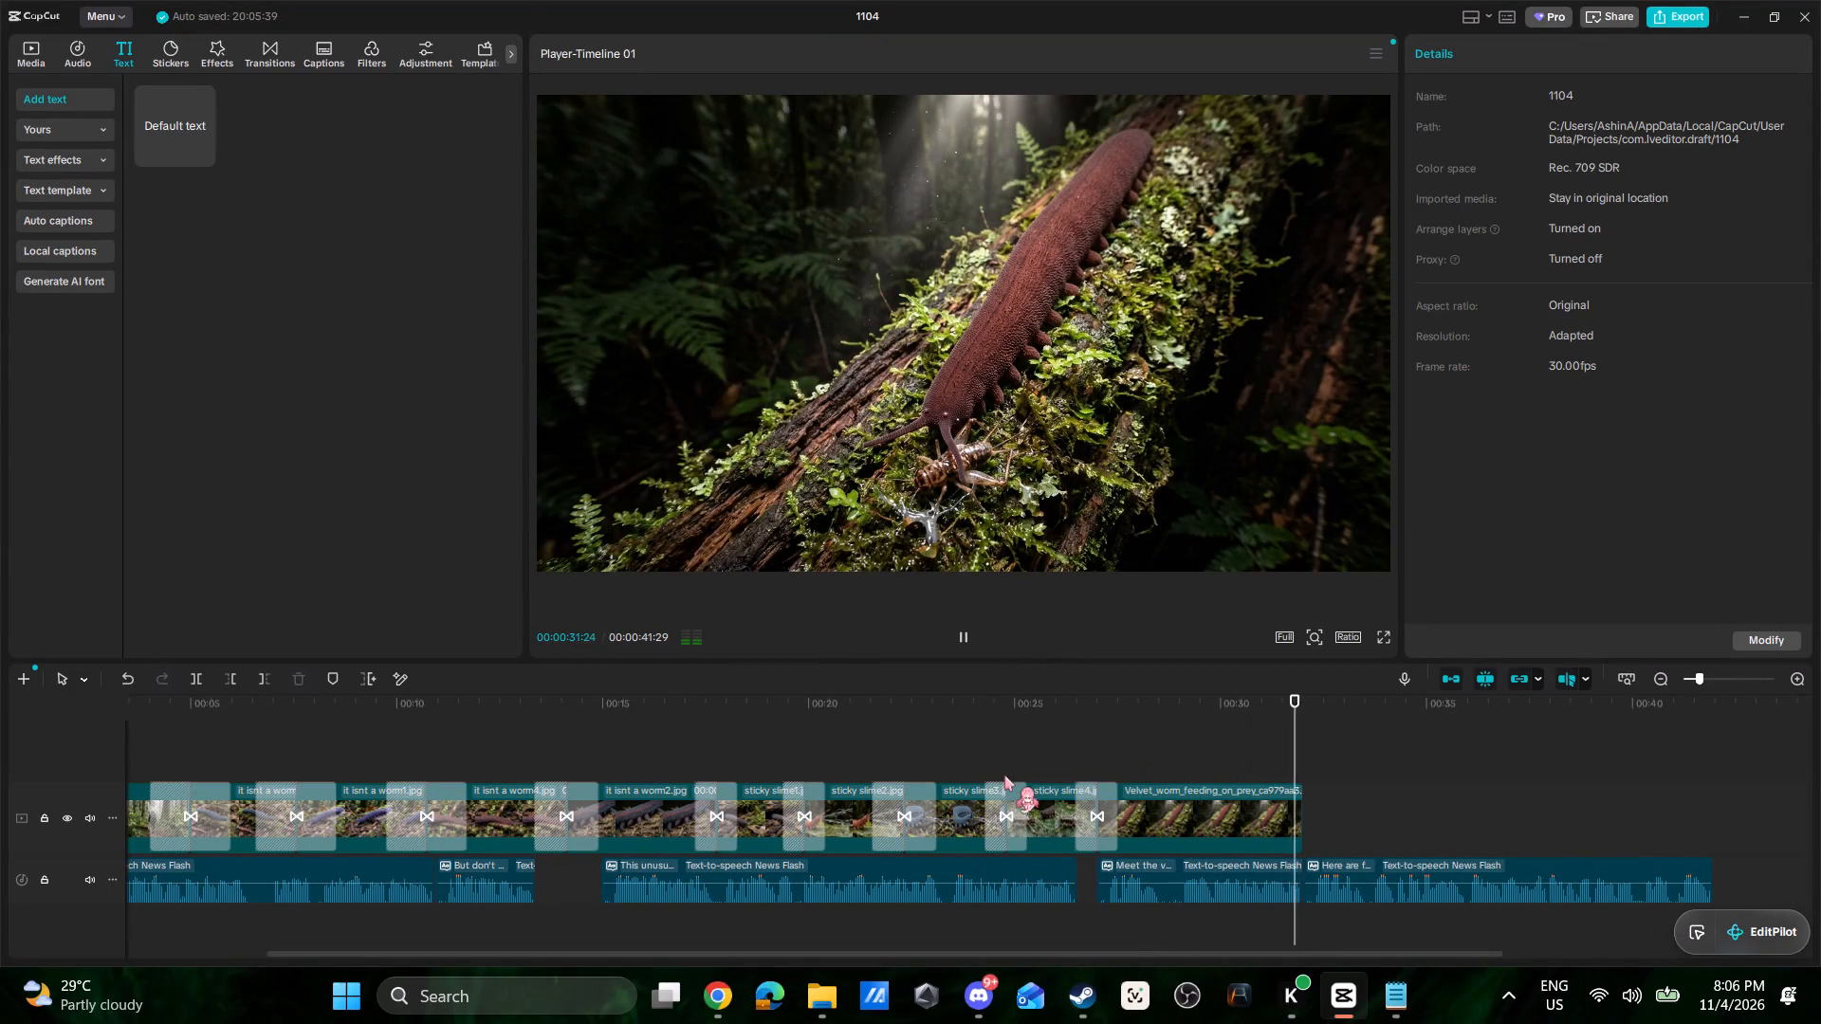
pyautogui.press('space')
pyautogui.click(31, 55)
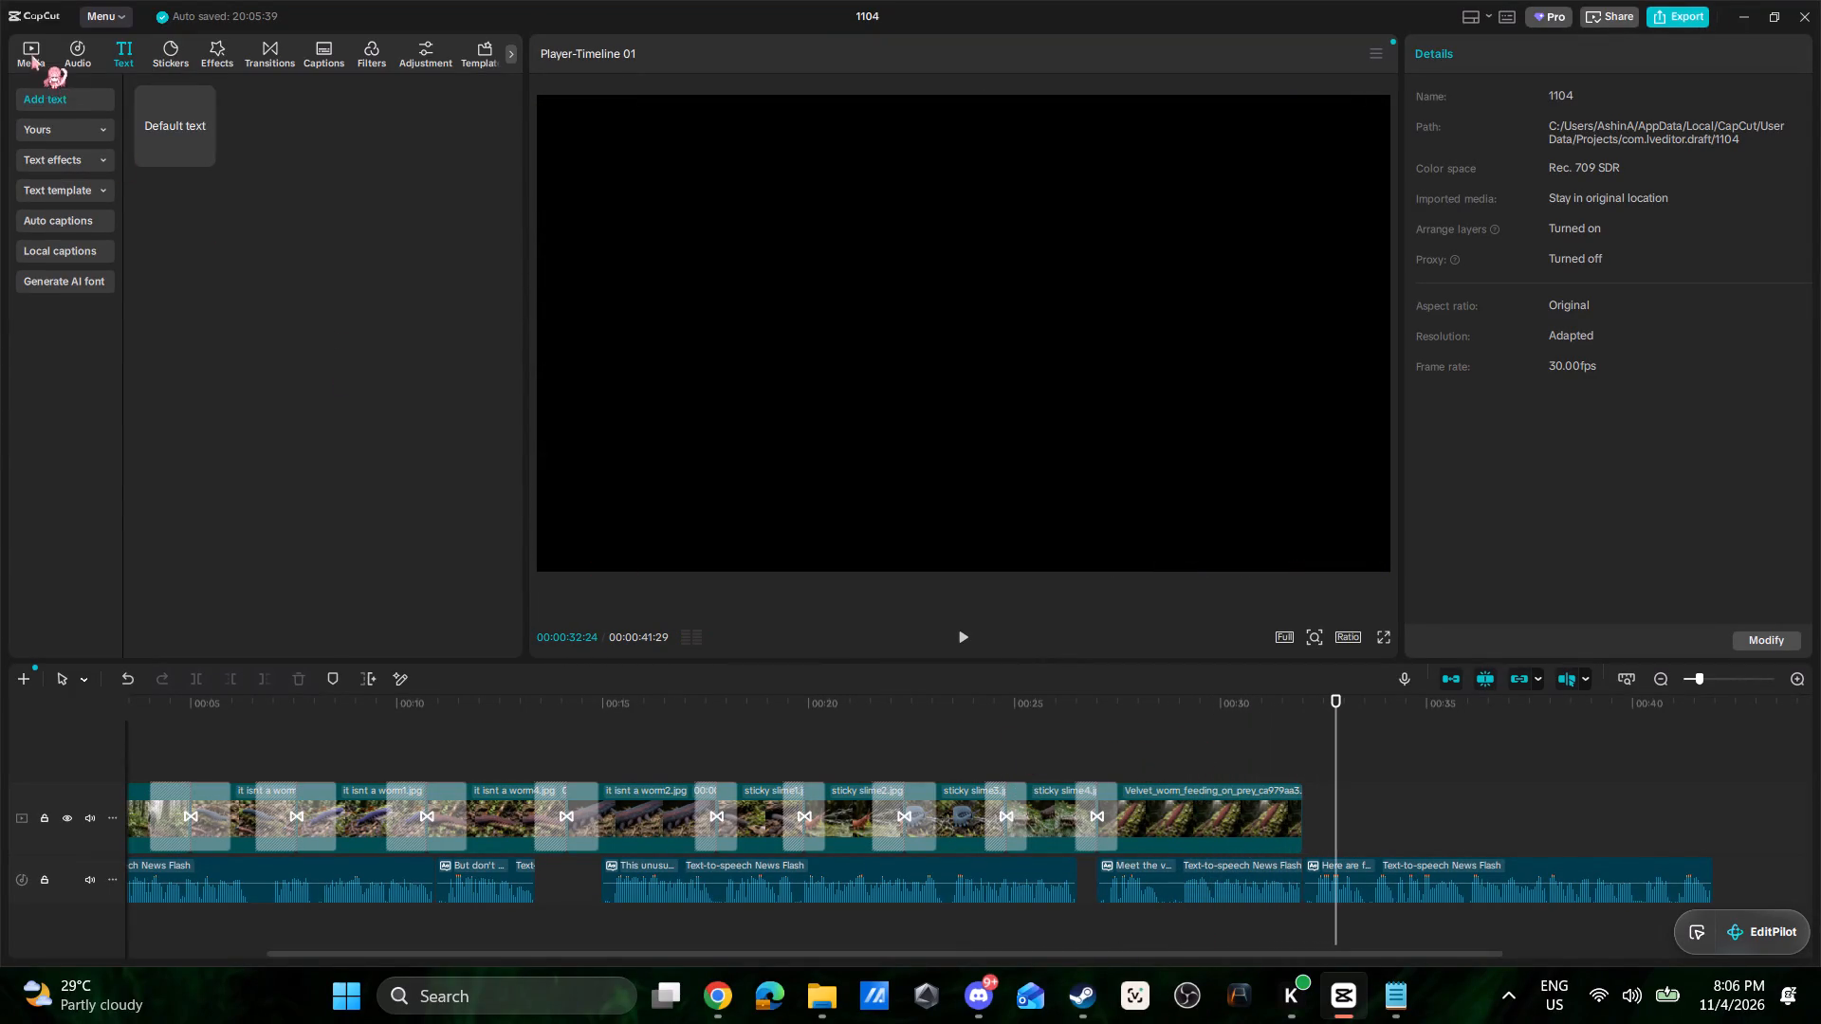
pyautogui.scroll(-2, 415, 519)
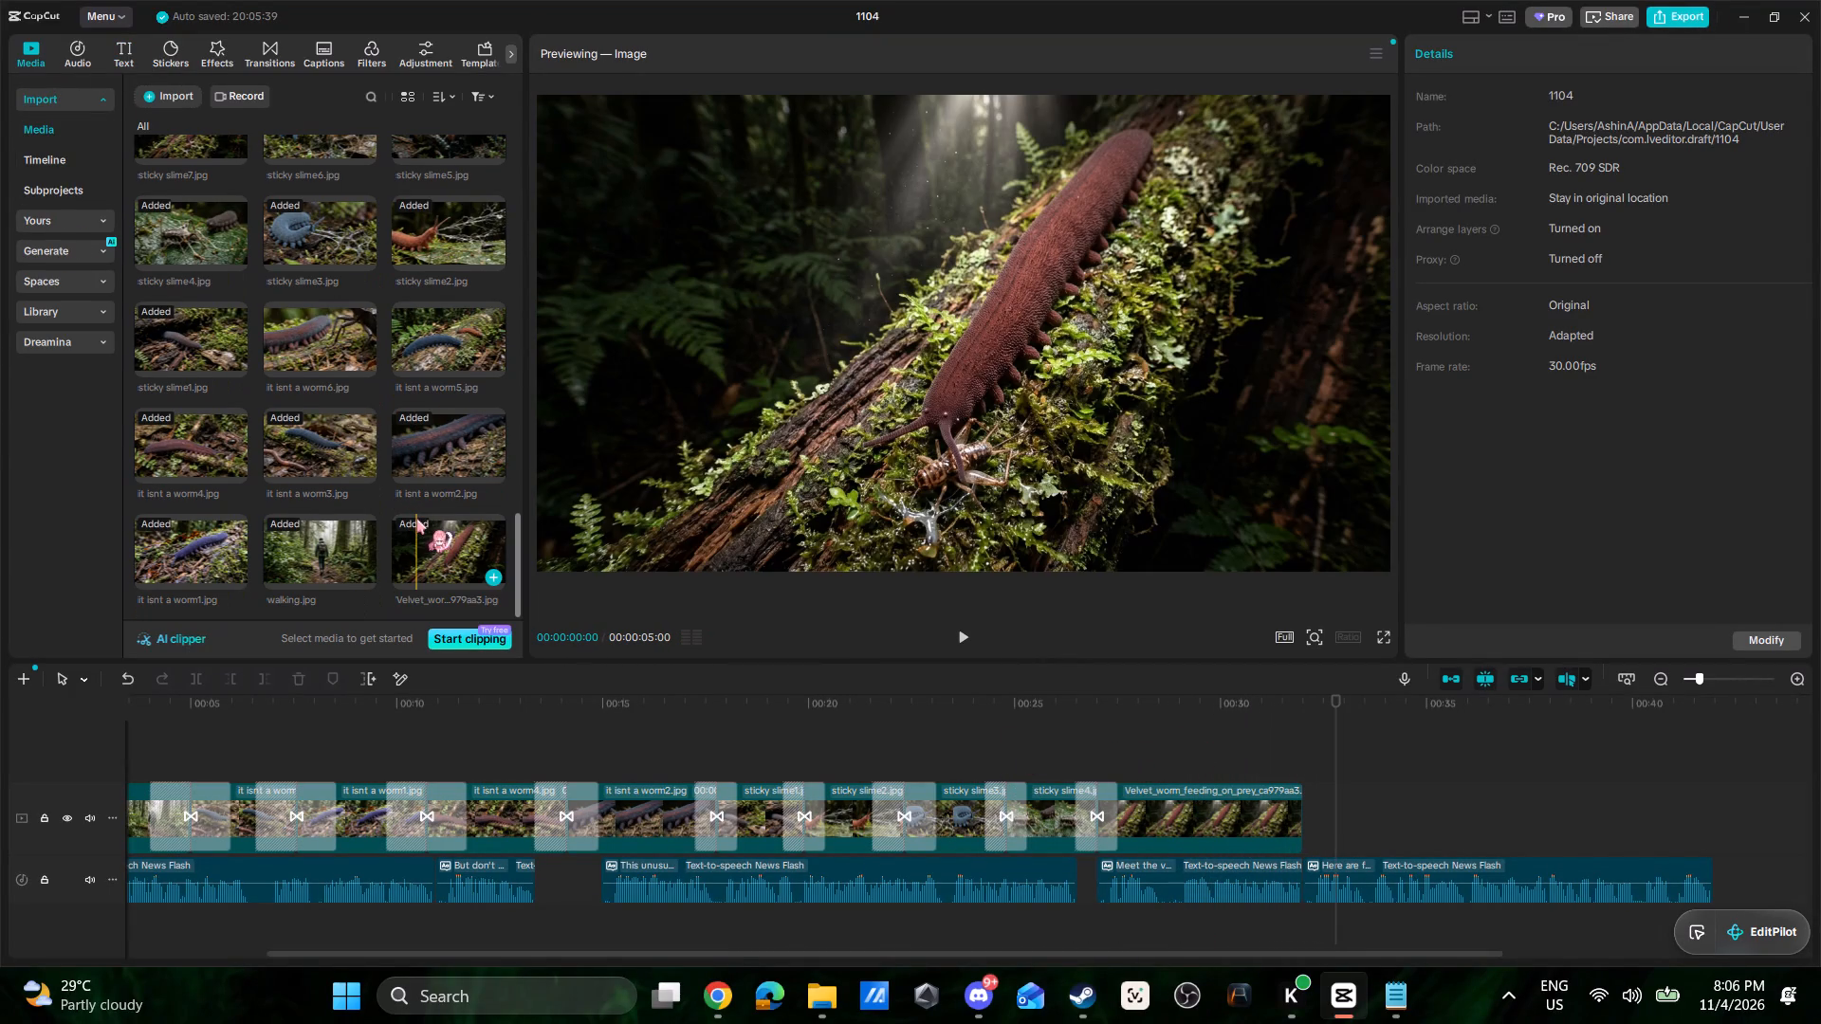
pyautogui.scroll(1, 417, 519)
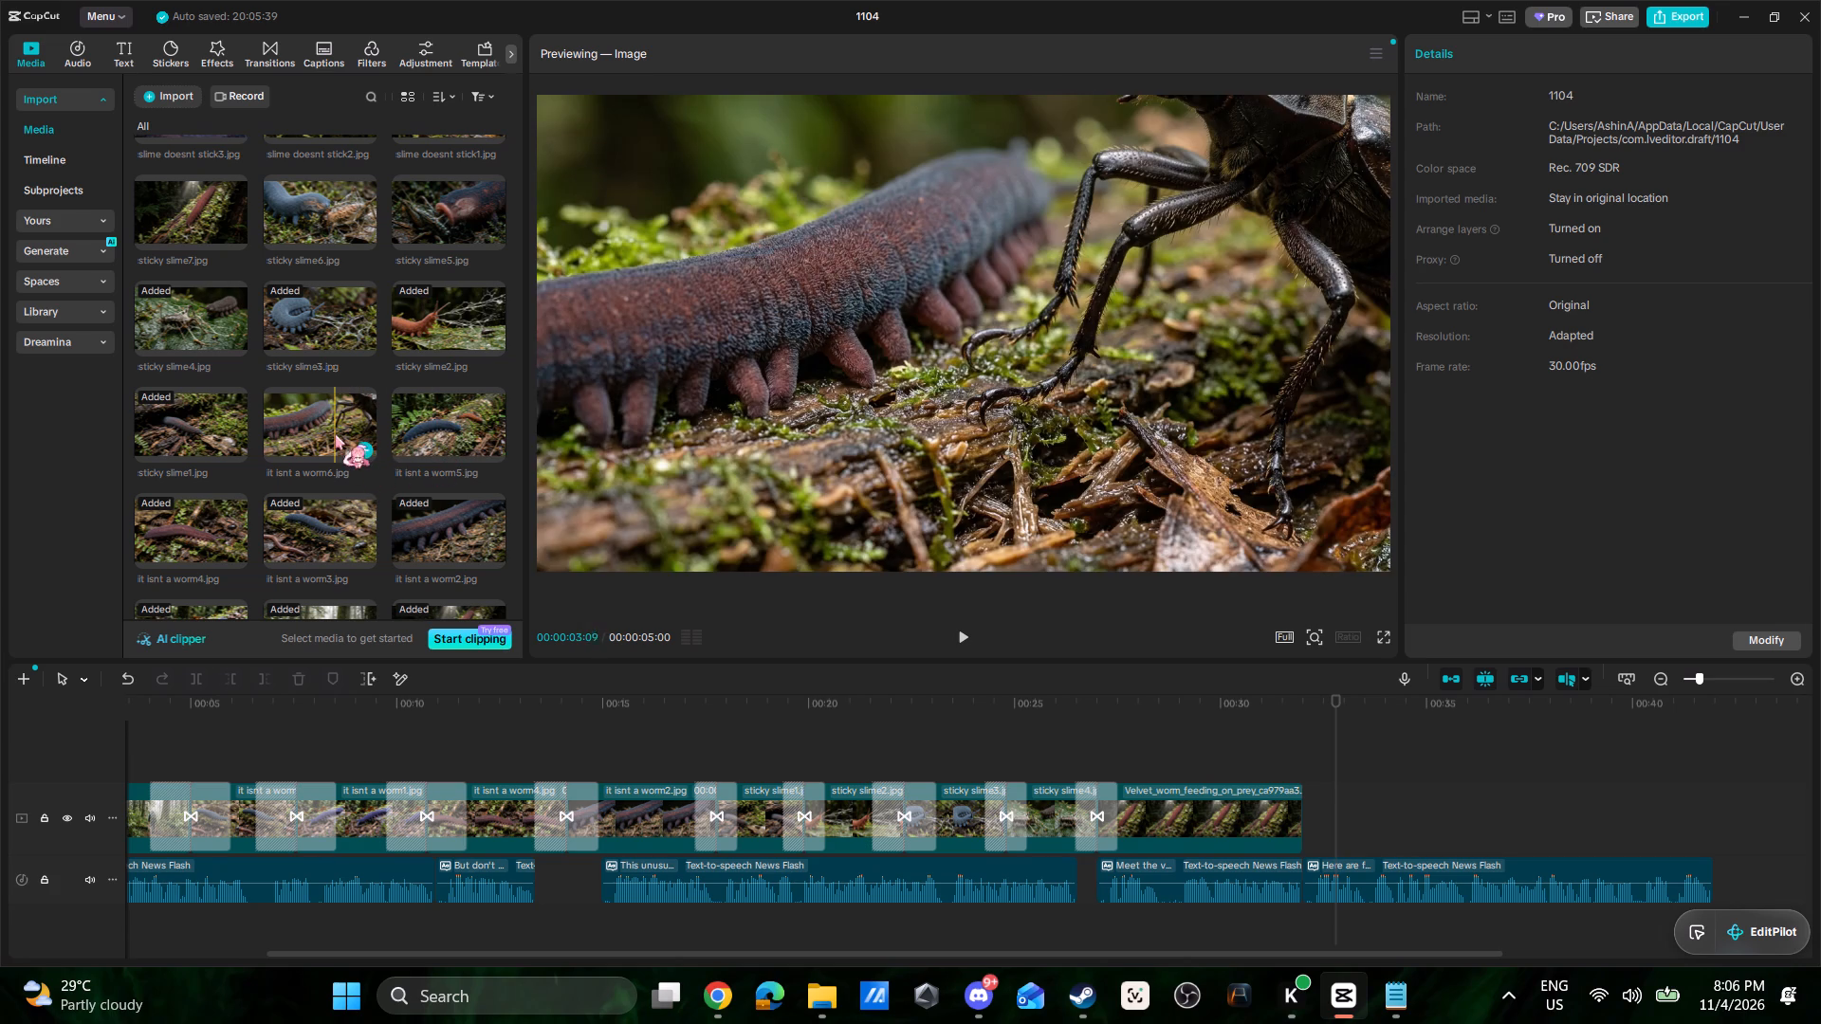
pyautogui.scroll(-3, 300, 516)
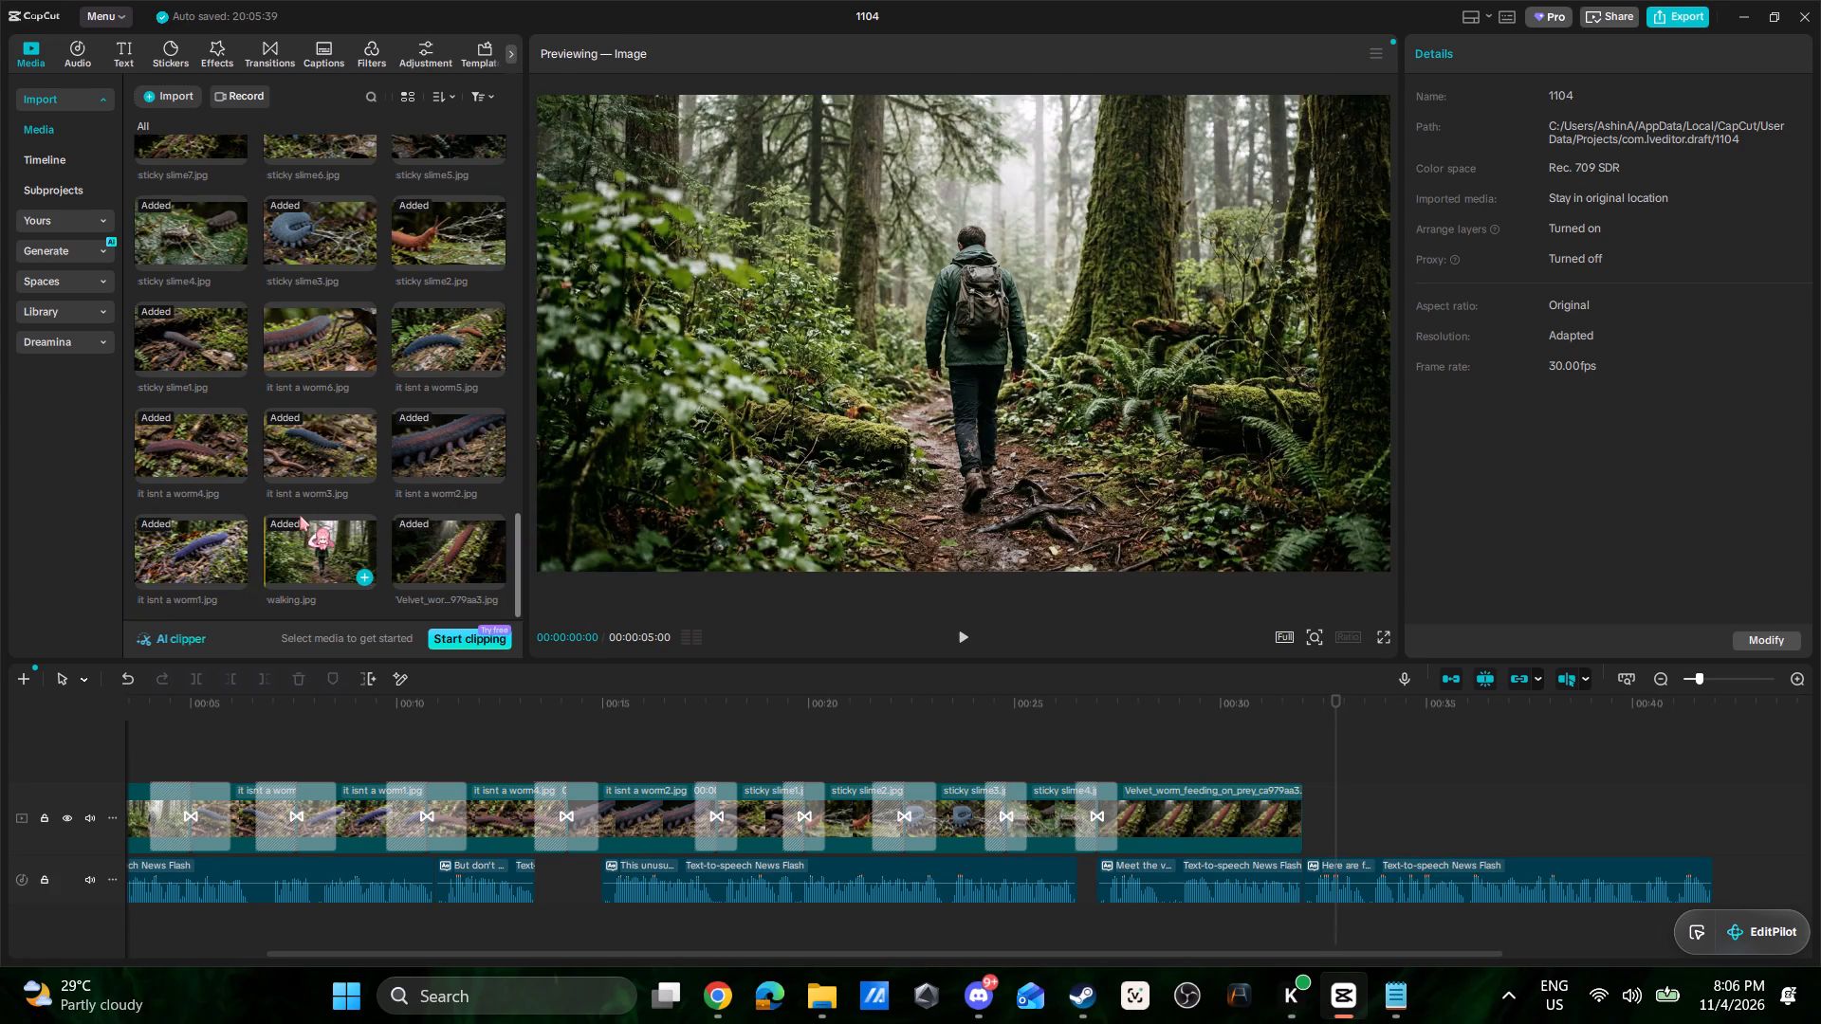
pyautogui.scroll(-2, 399, 473)
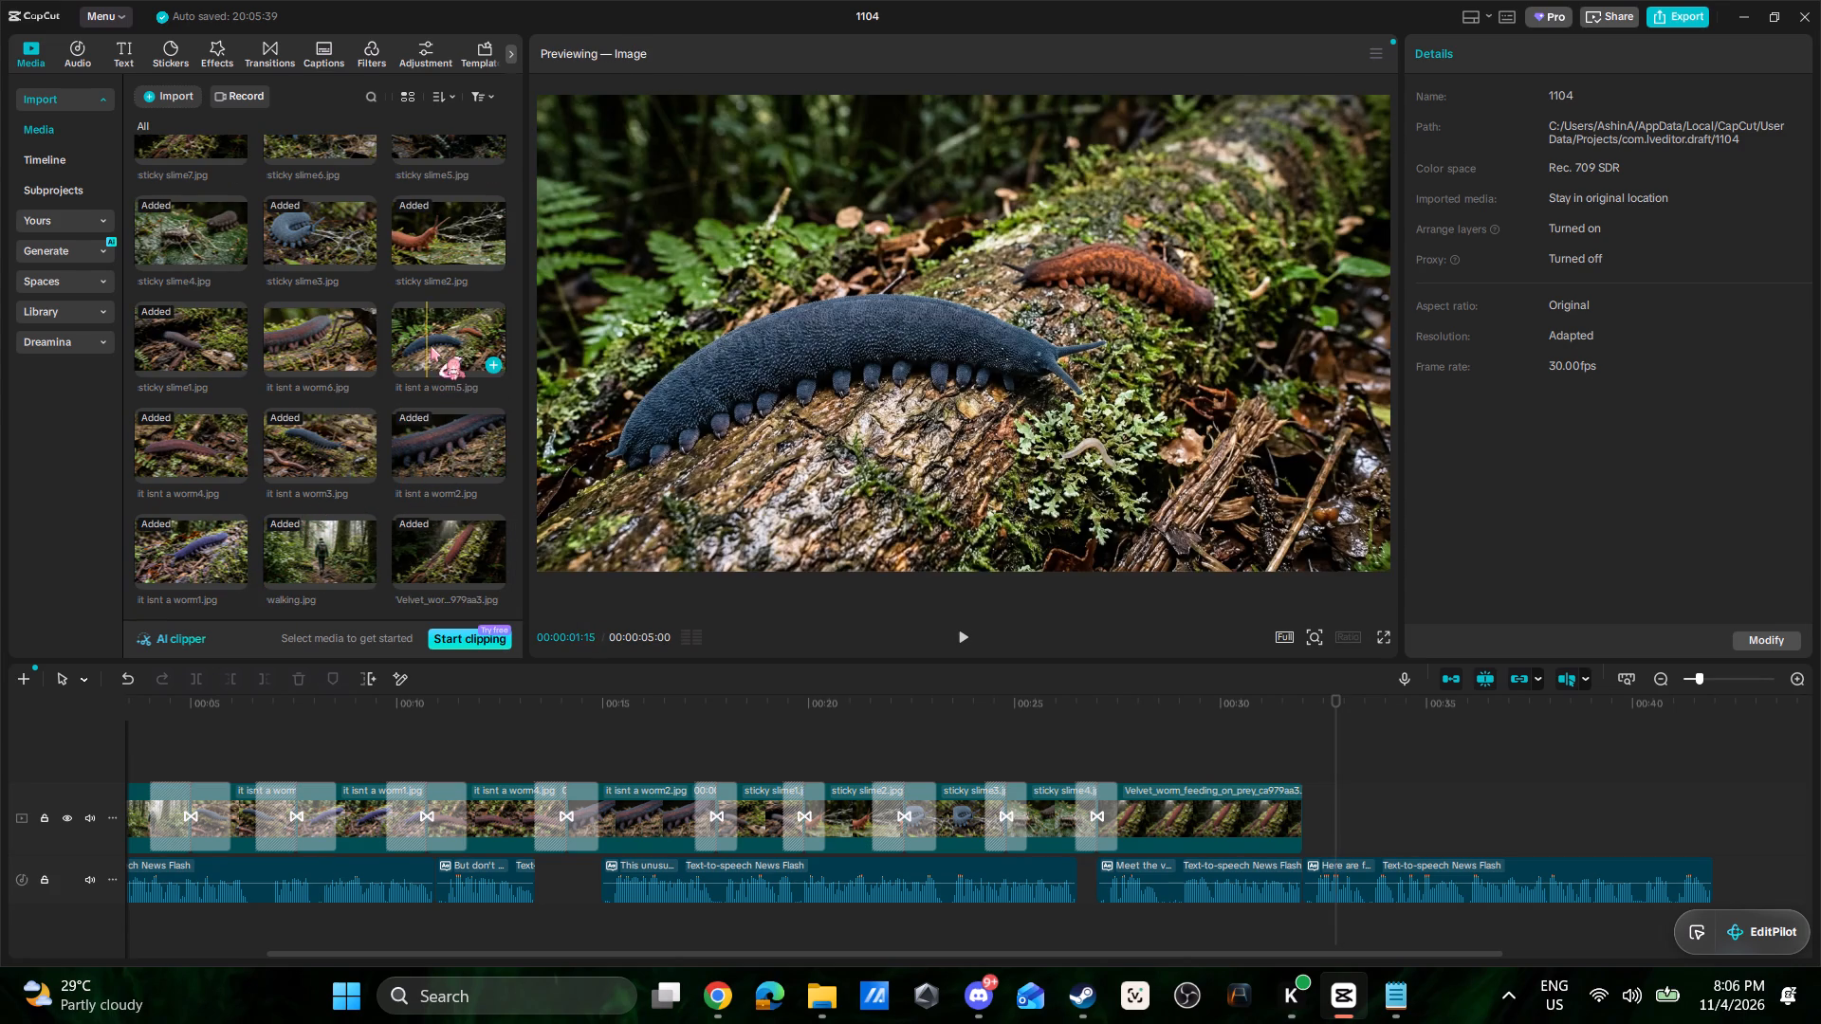
pyautogui.moveTo(431, 345); pyautogui.dragTo(1315, 819)
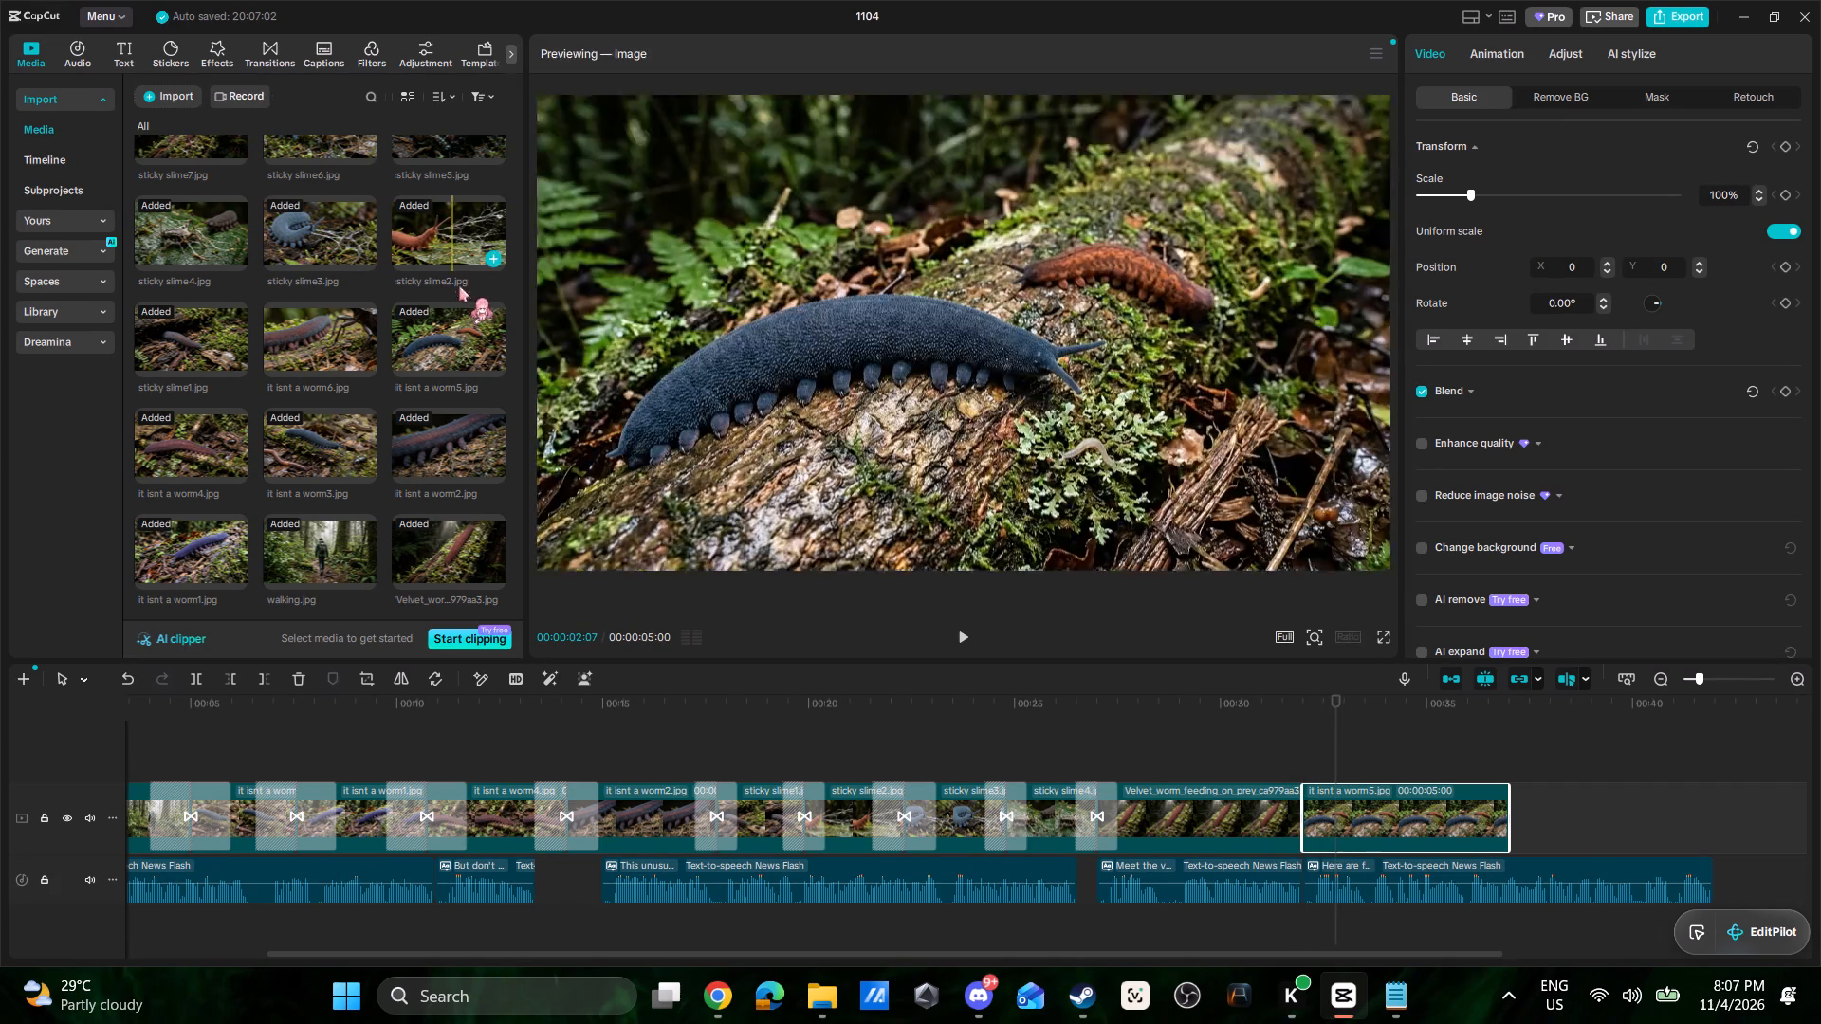
pyautogui.moveTo(322, 329); pyautogui.dragTo(615, 437)
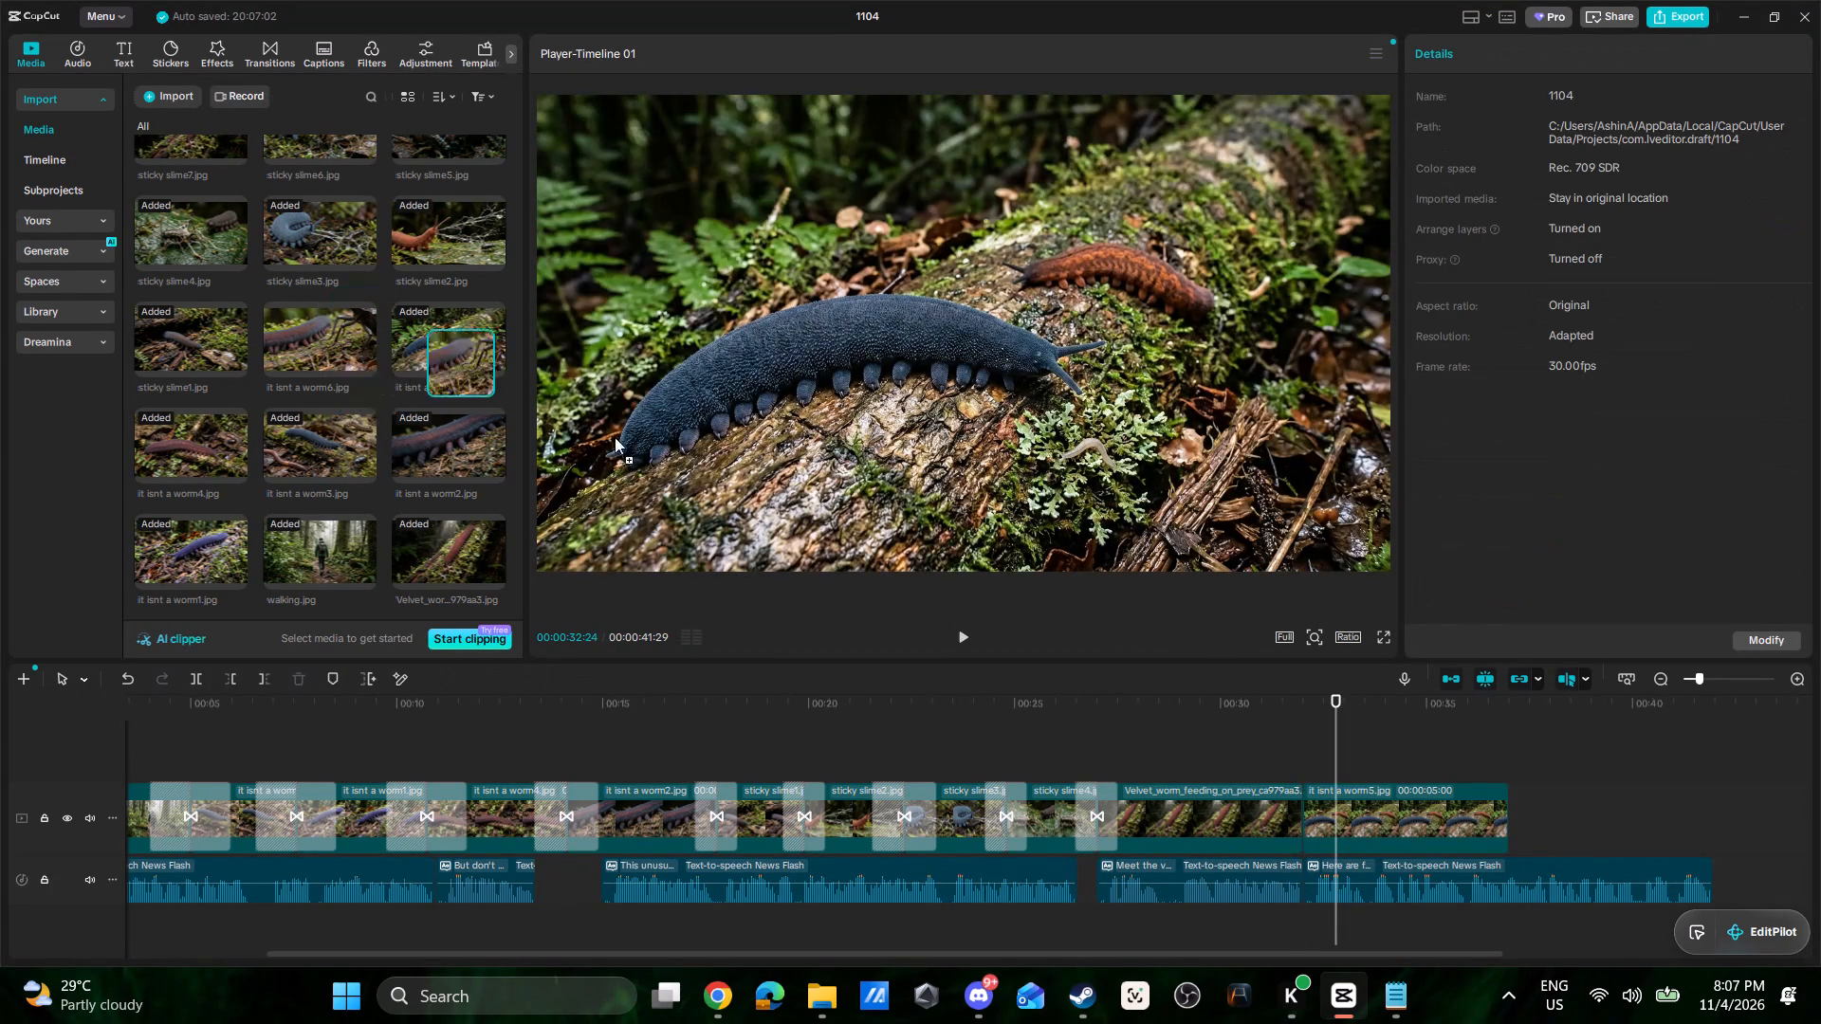
pyautogui.moveTo(615, 437); pyautogui.dragTo(1523, 803)
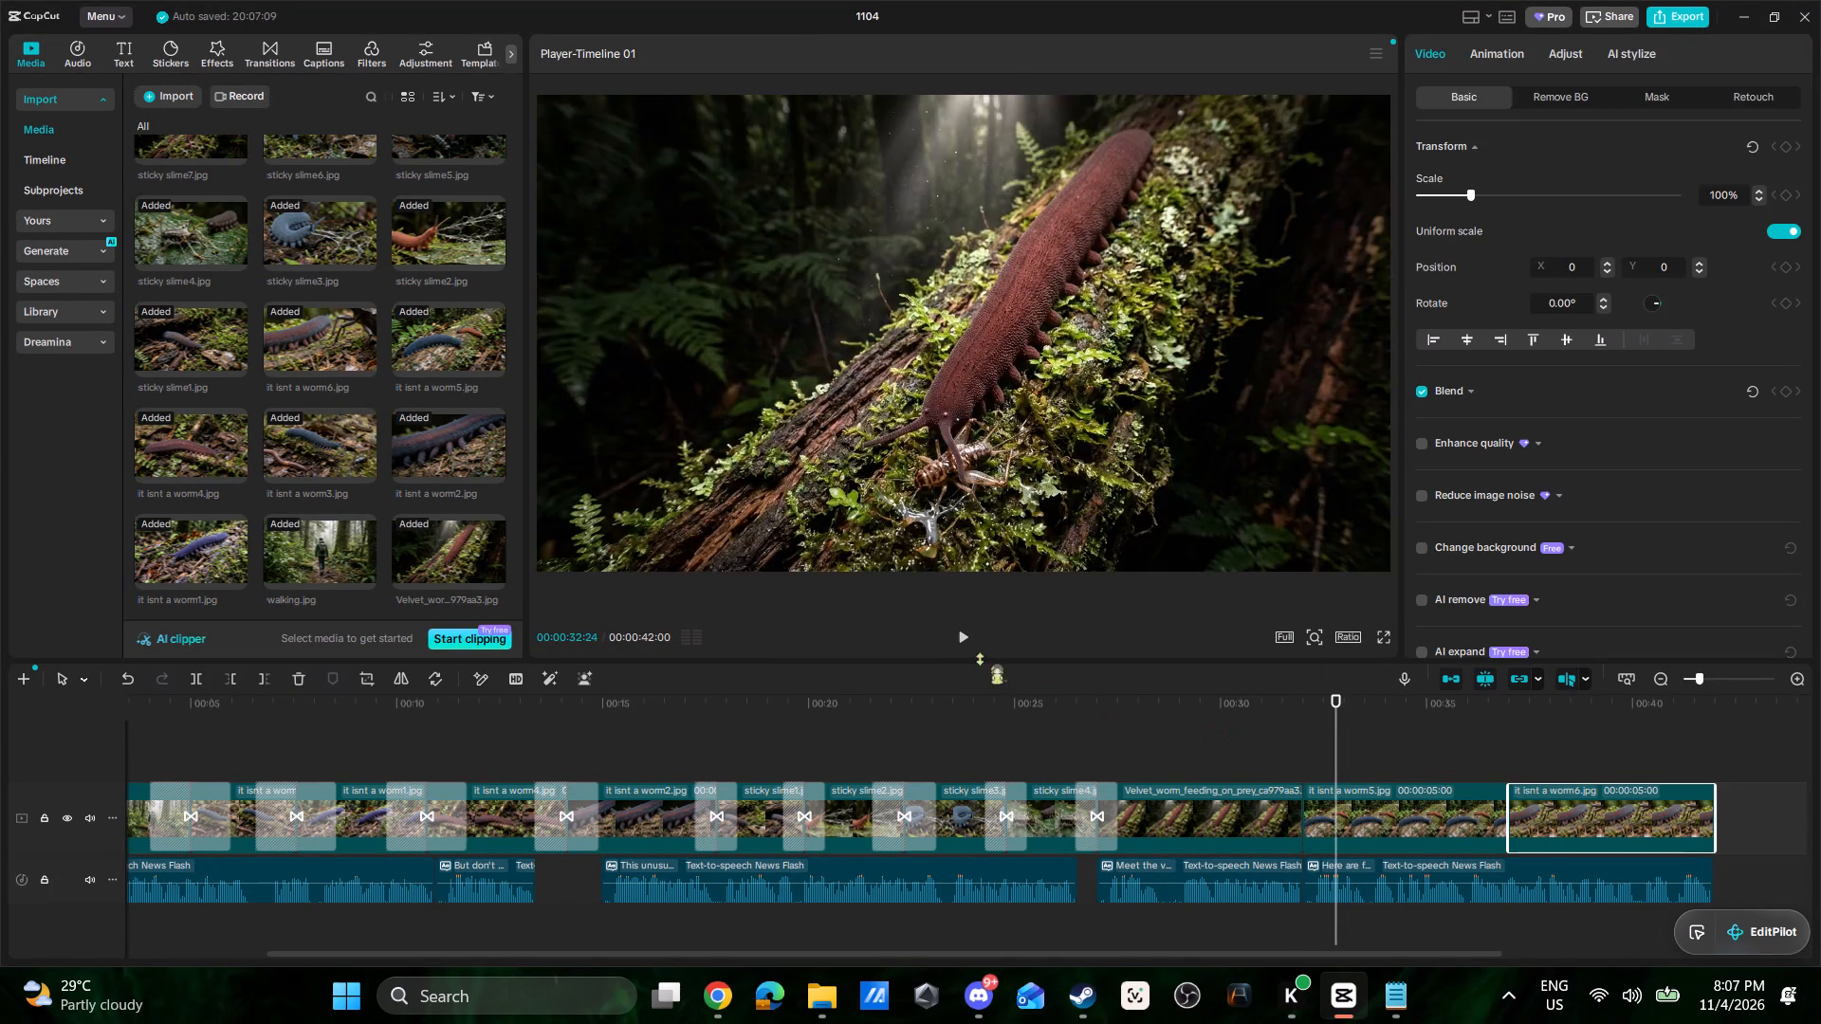
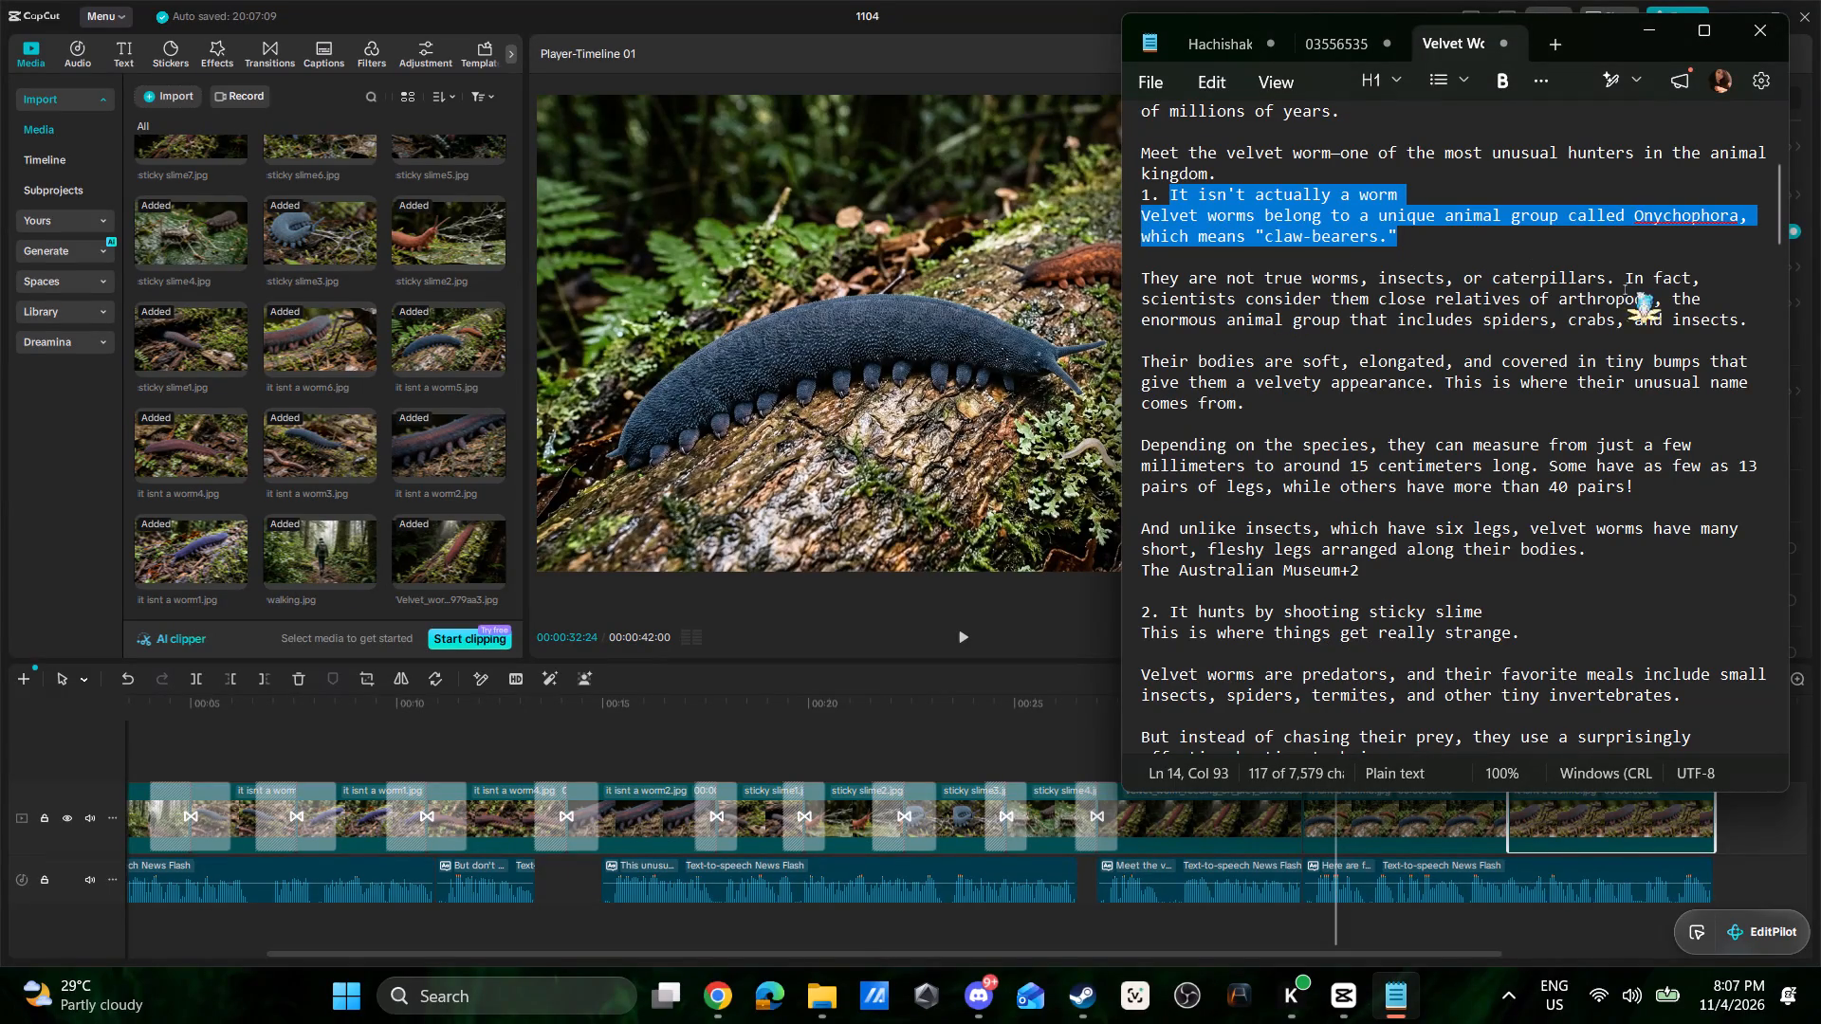
# Copy the script paragraph from "They are not true worms" to "crabs, and insects." in Notepad.
pyautogui.click(1689, 303)
pyautogui.moveTo(1757, 321); pyautogui.dragTo(1127, 277)
pyautogui.hotkey('ctrl', 'c')
pyautogui.hotkey('ctrl', 'c')
pyautogui.hotkey('ctrl', 'c')
pyautogui.hotkey('ctrl', 'c')
pyautogui.hotkey('ctrl', 'c')
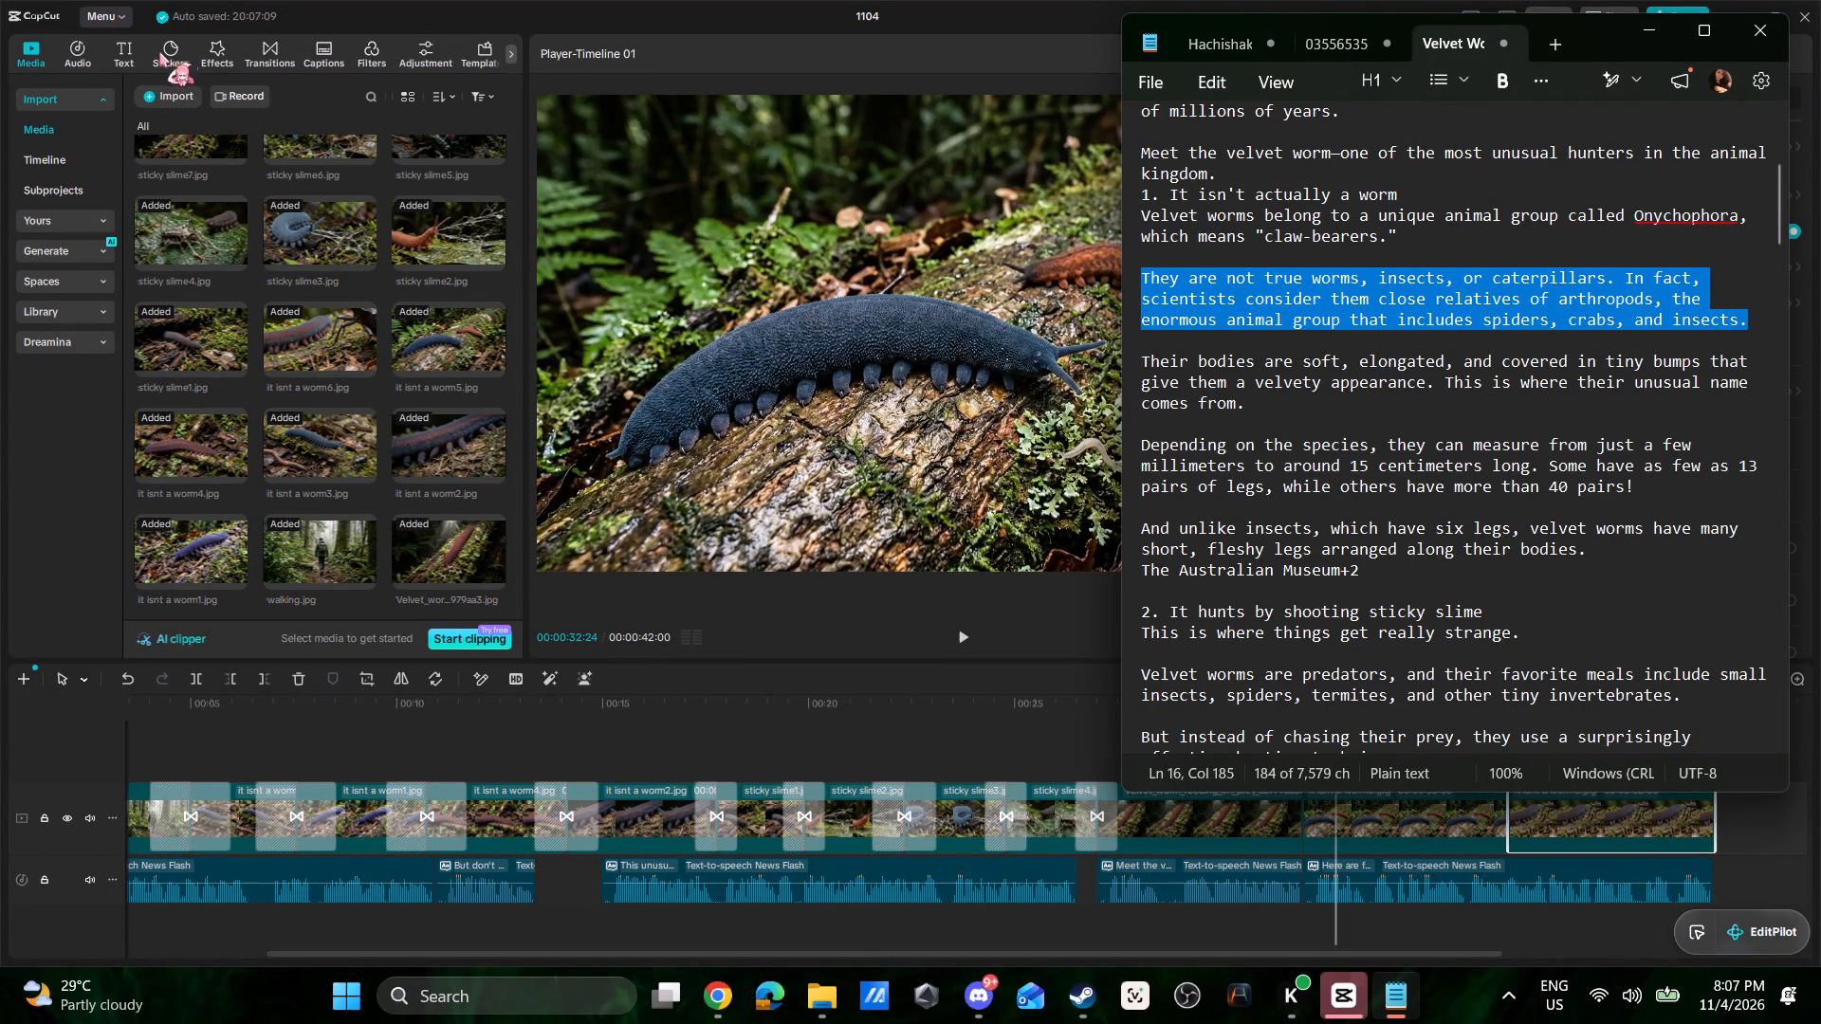
# In CapCut, add a default text clip after the last image and replace its wording with the copied paragraph.
pyautogui.click(126, 51)
pyautogui.moveTo(169, 98); pyautogui.dragTo(1589, 741)
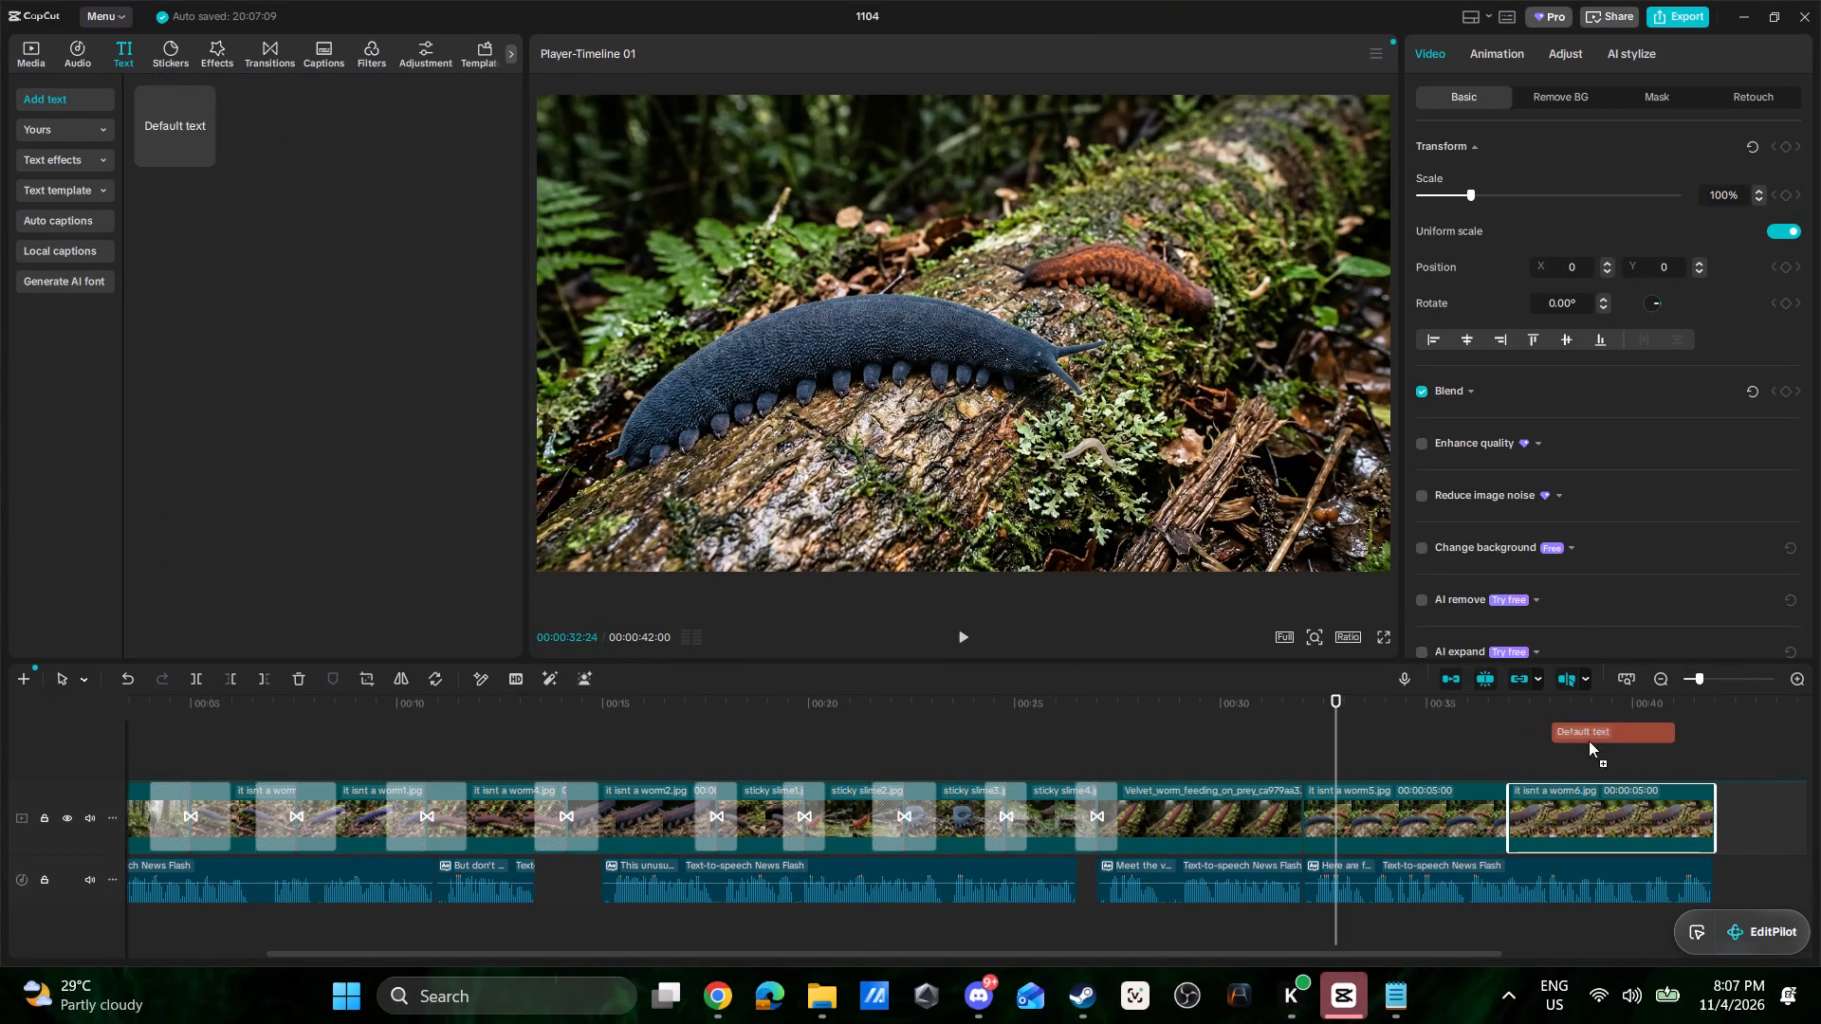
pyautogui.moveTo(1589, 741); pyautogui.dragTo(1717, 768)
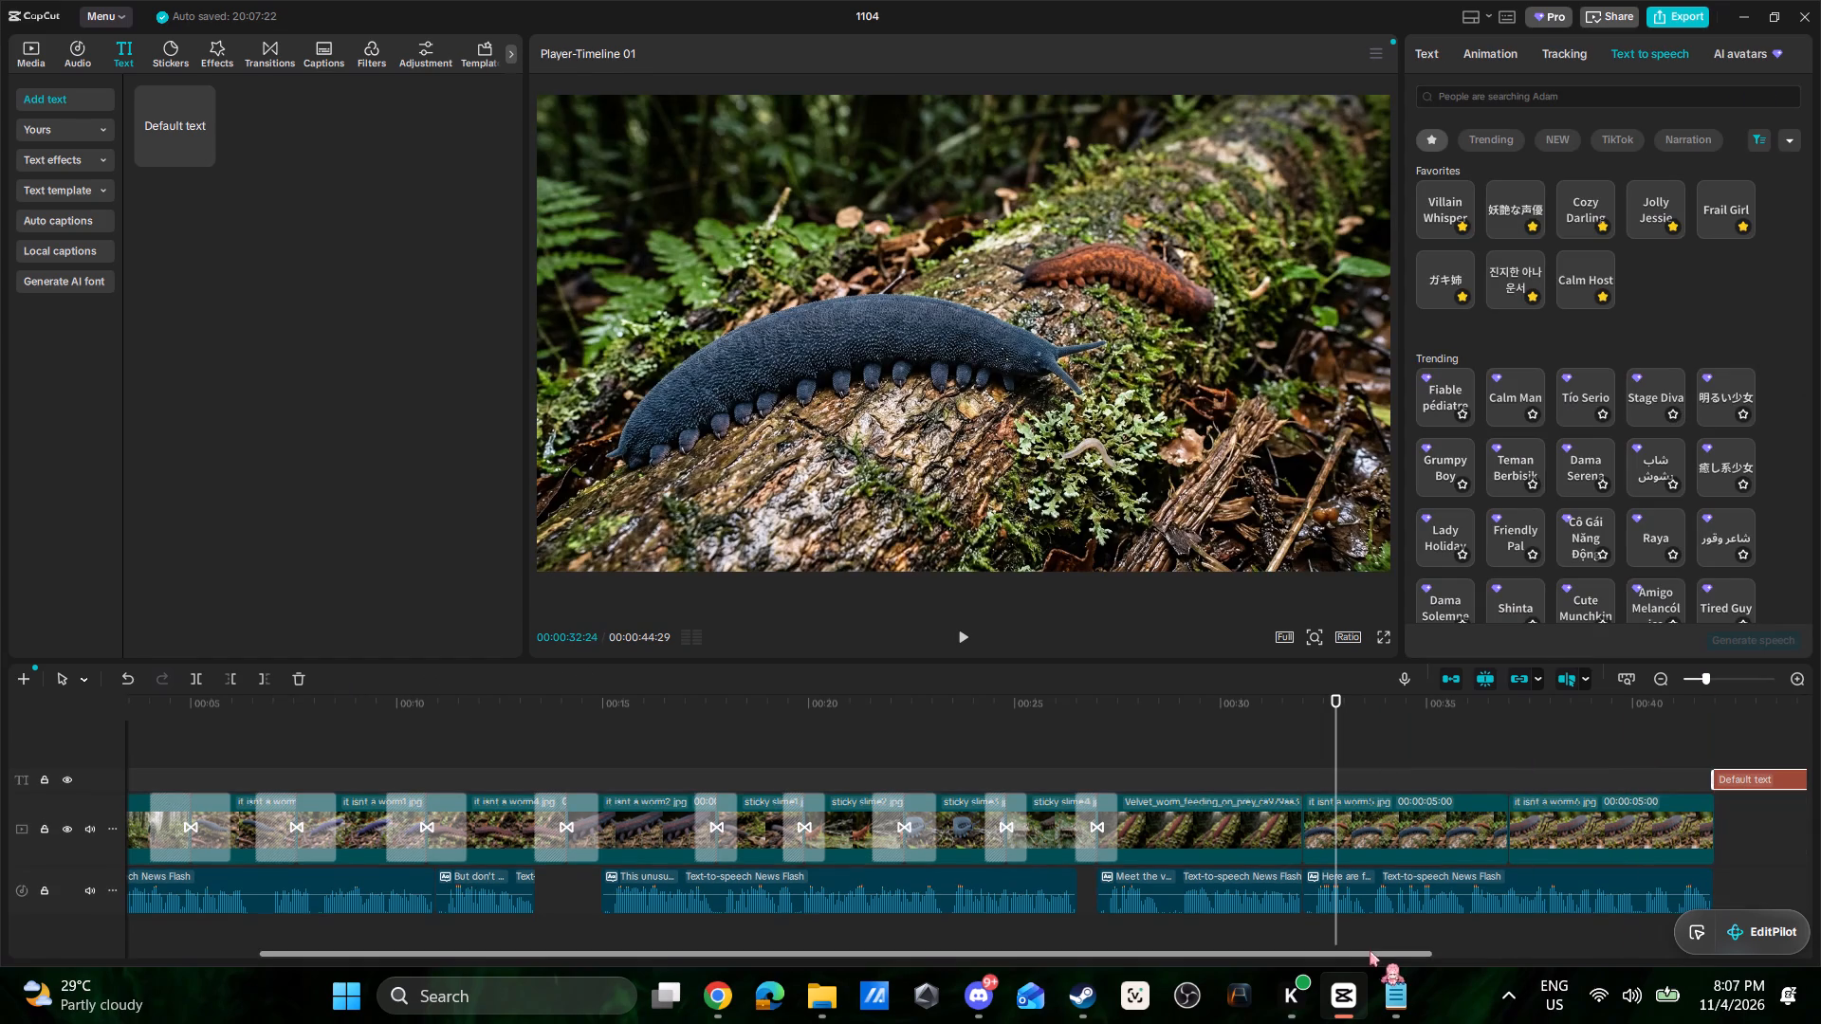
pyautogui.moveTo(1371, 953); pyautogui.dragTo(1820, 972)
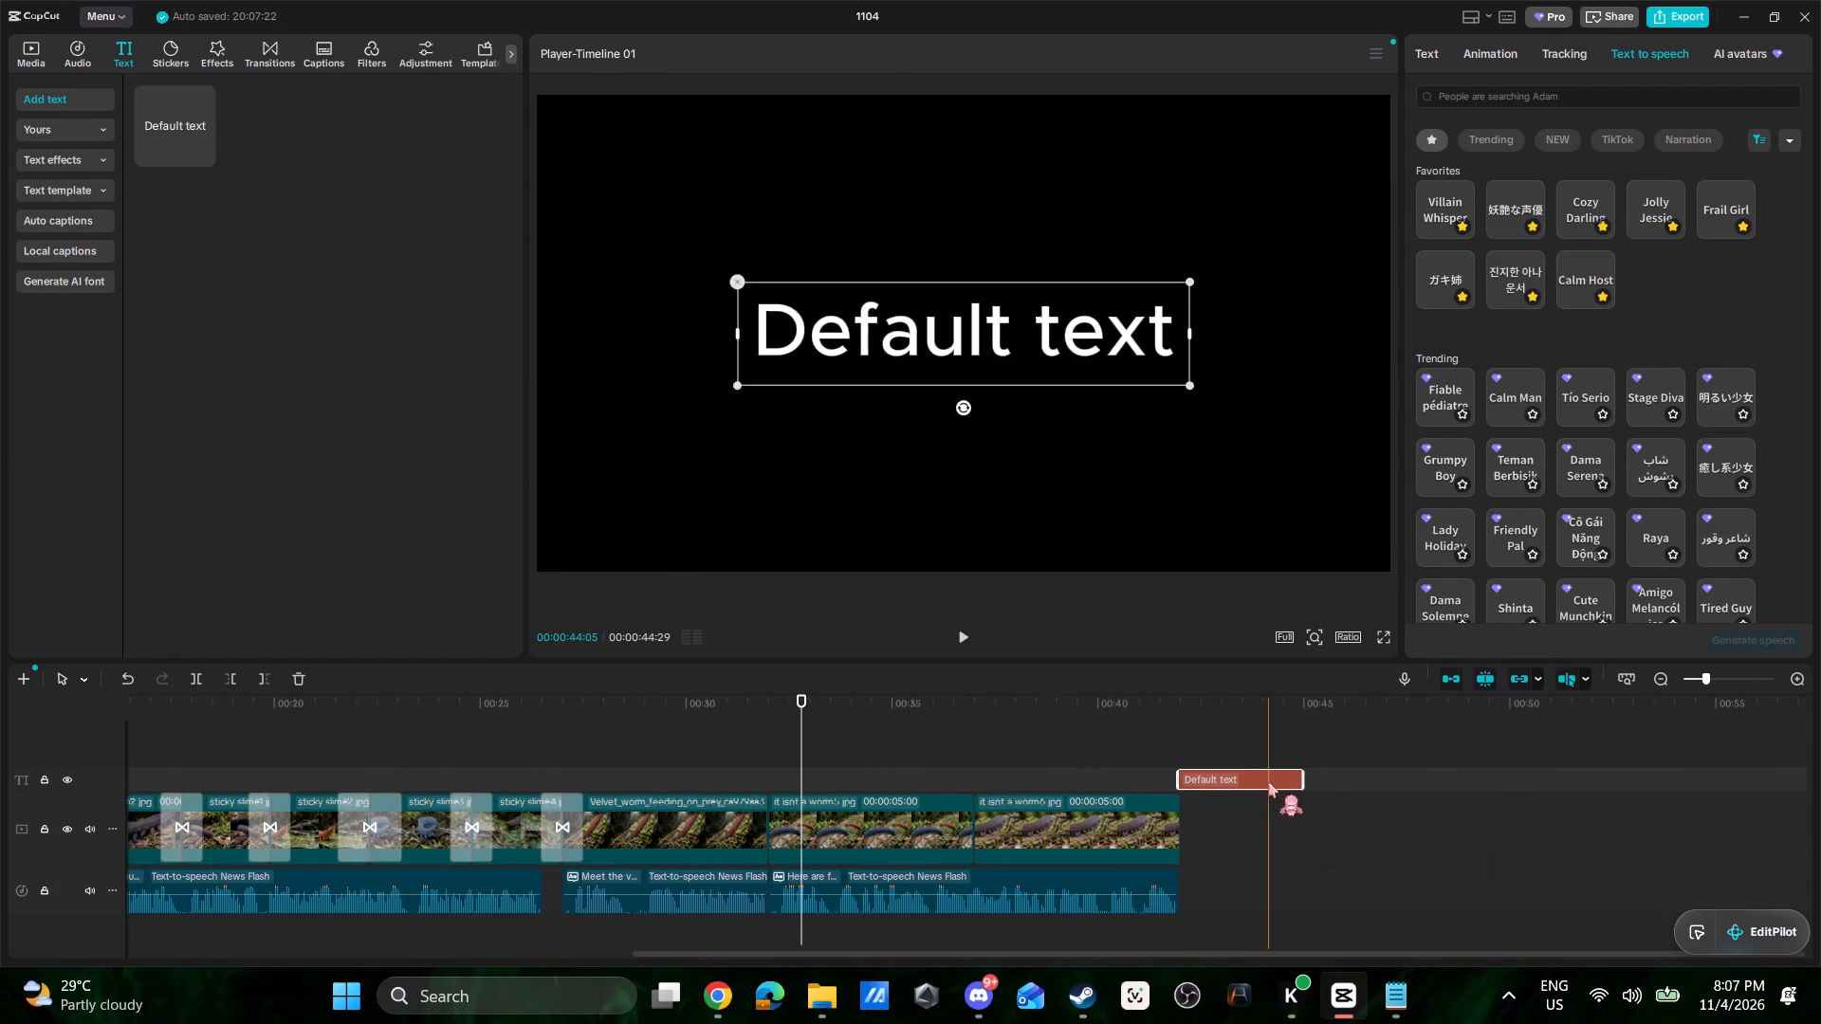
pyautogui.click(1428, 46)
pyautogui.click(1429, 57)
pyautogui.moveTo(1554, 152); pyautogui.dragTo(1463, 140)
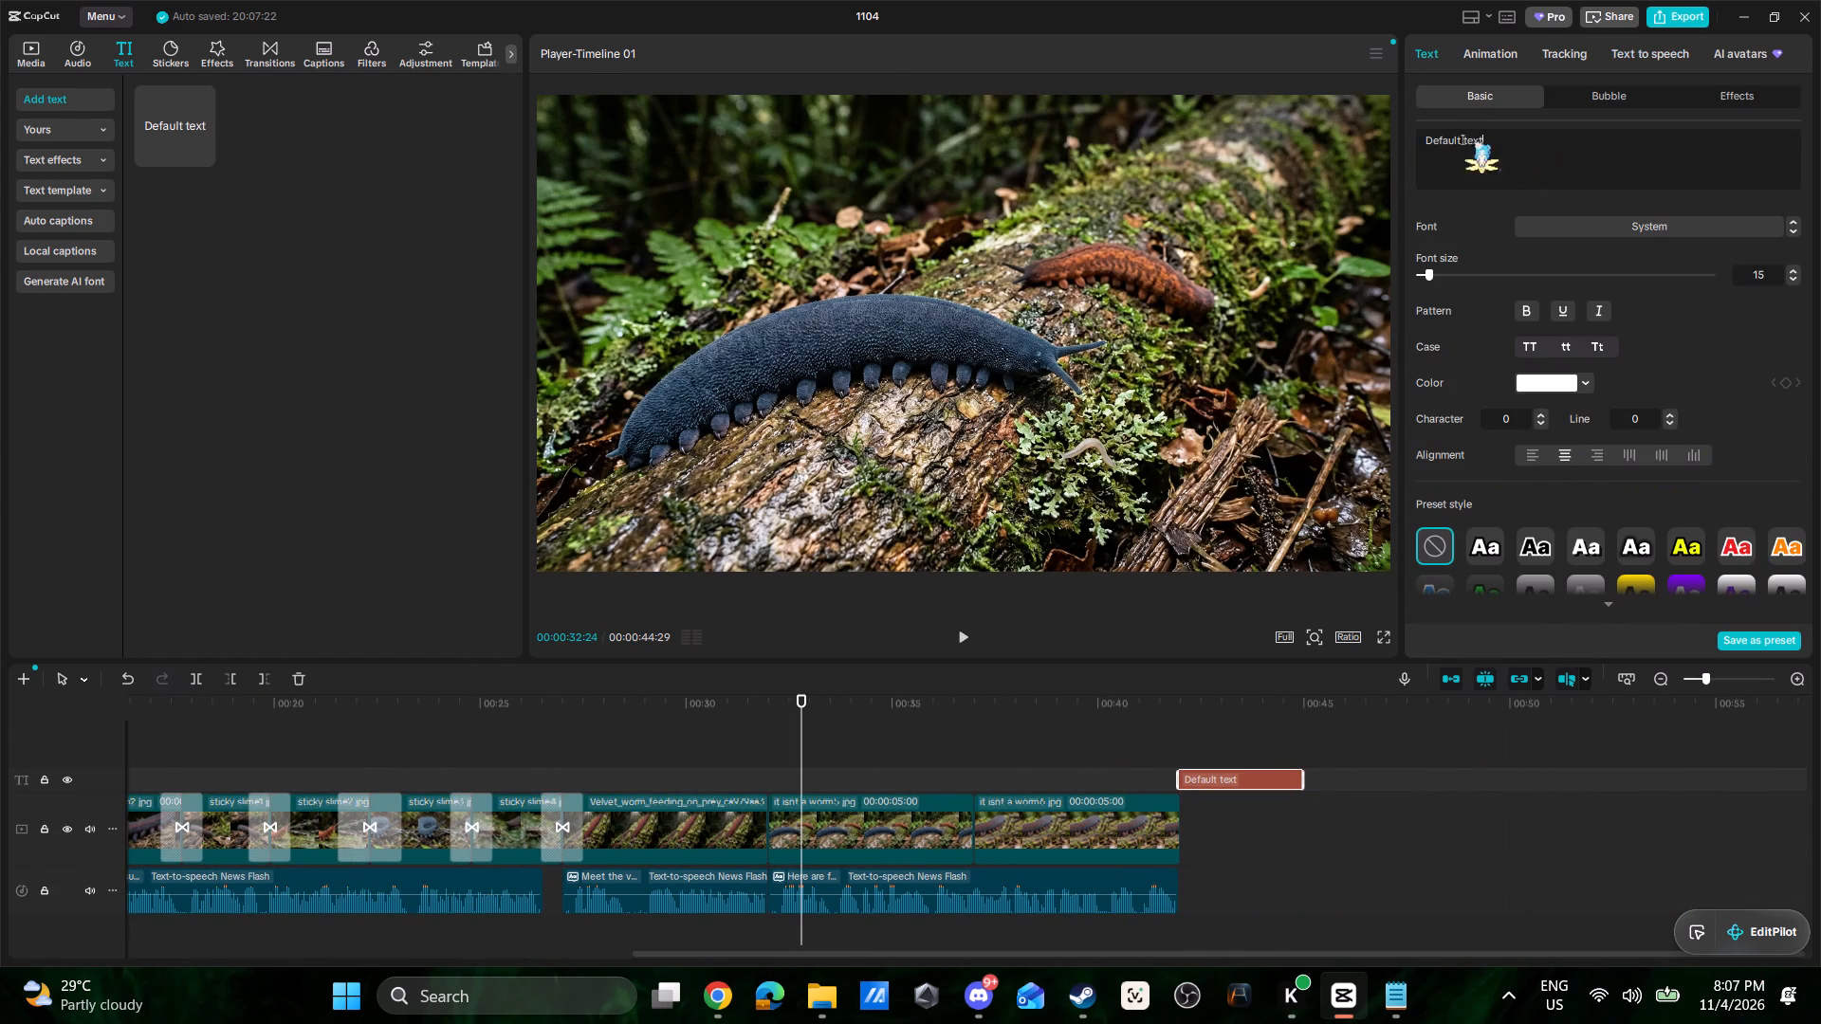
pyautogui.moveTo(1463, 140); pyautogui.dragTo(1368, 135)
pyautogui.hotkey('ctrl', 'v')
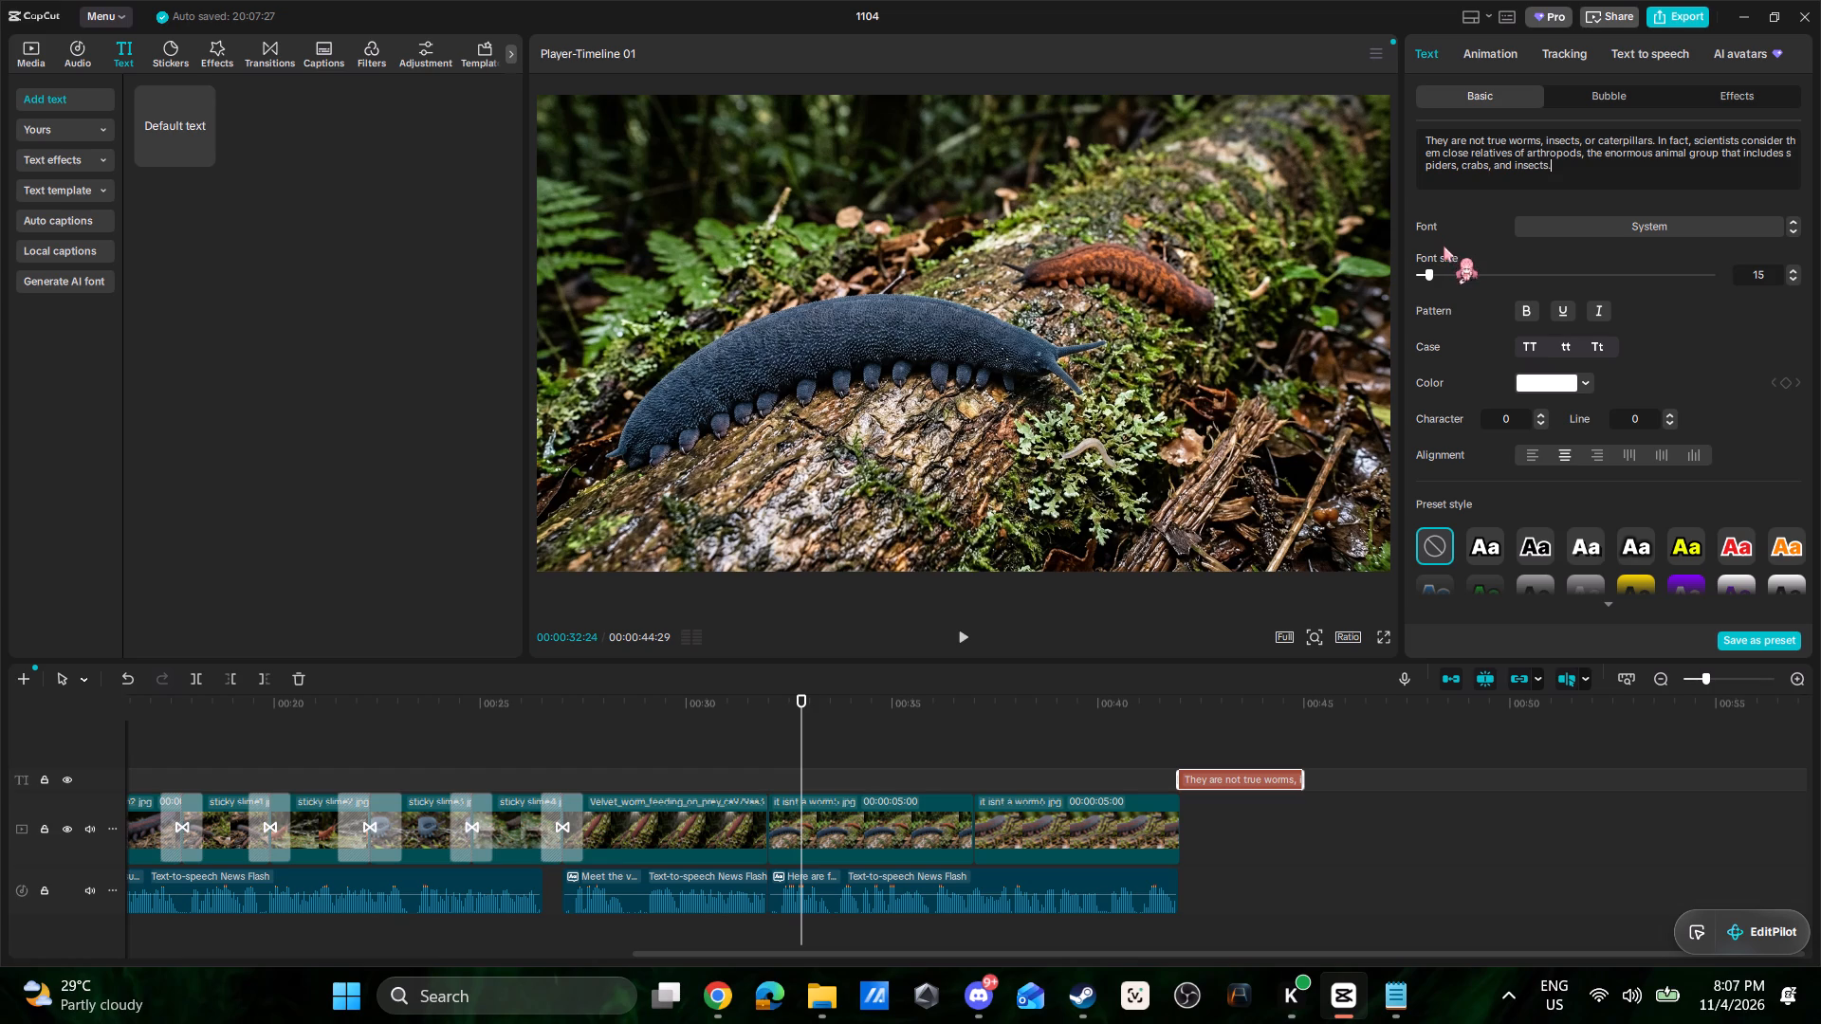
# Generate speech from the "They are not true worms" text with the favourite voice 진지한 아나운서.
pyautogui.click(1653, 50)
pyautogui.click(1518, 278)
pyautogui.click(1750, 641)
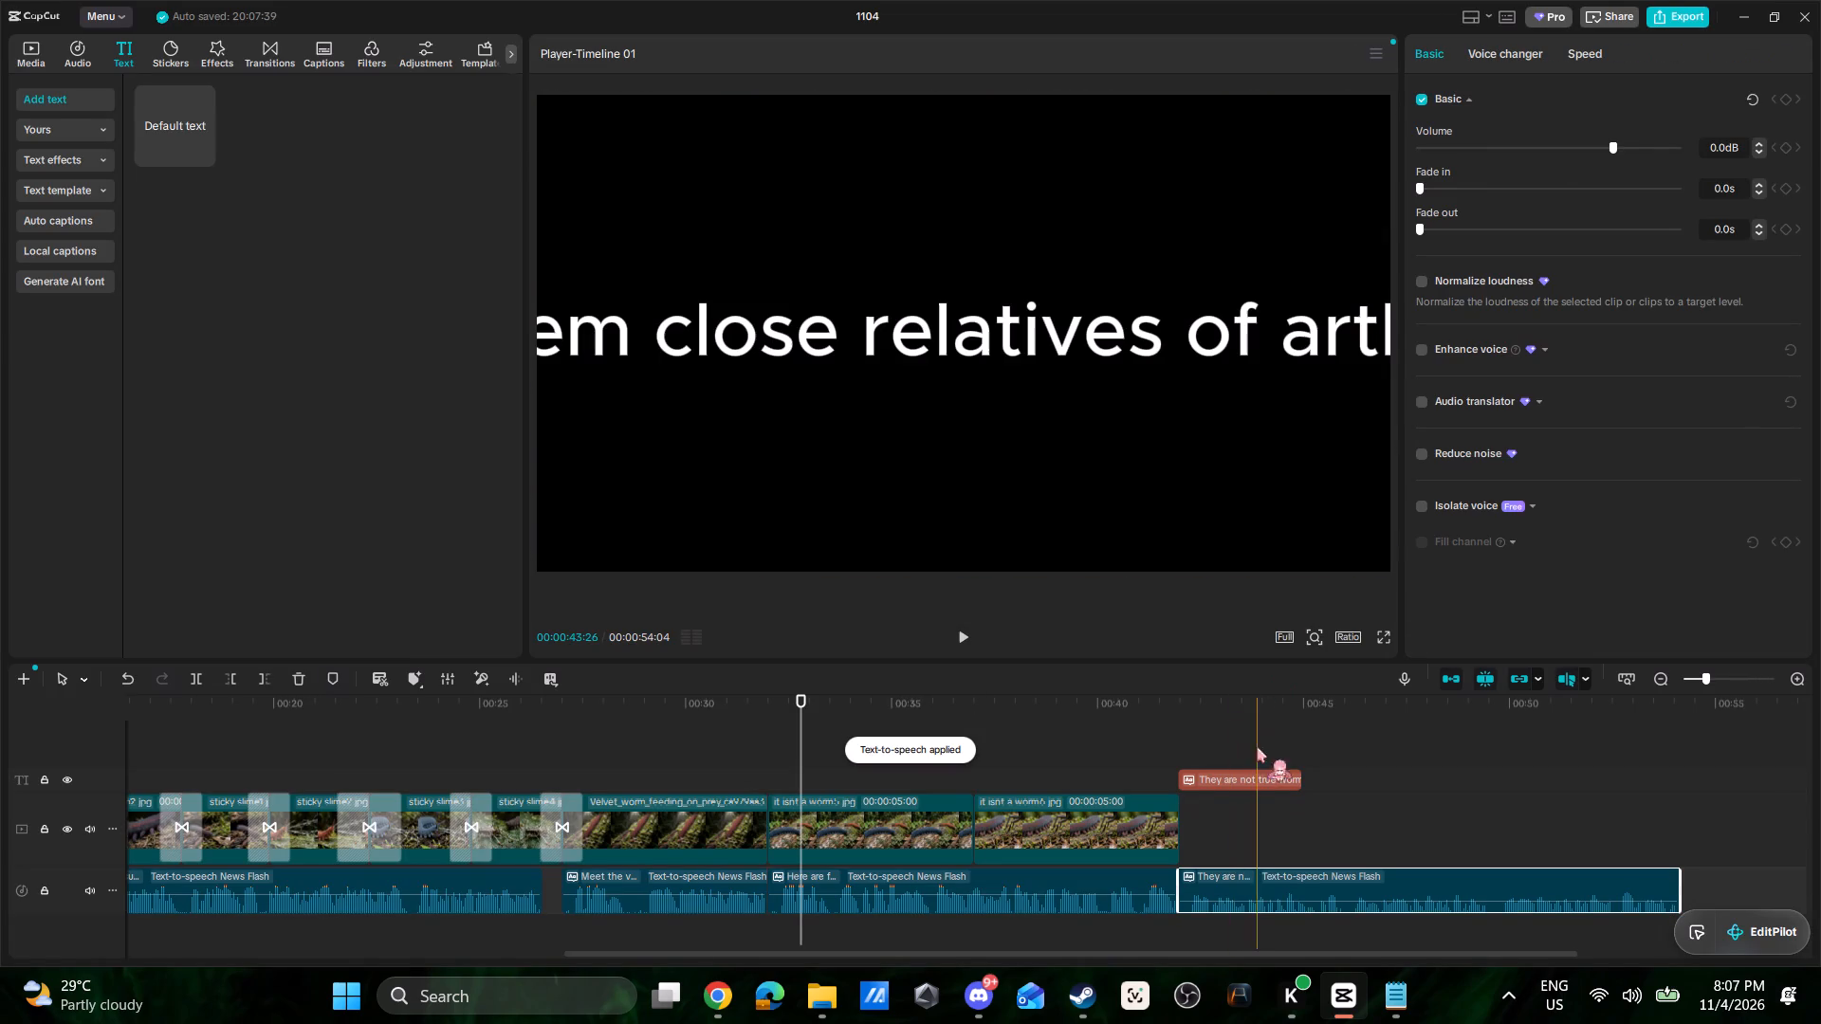
# Raise the volume of the "They are not true worms" speech clip to 9.7 dB.
pyautogui.click(1209, 901)
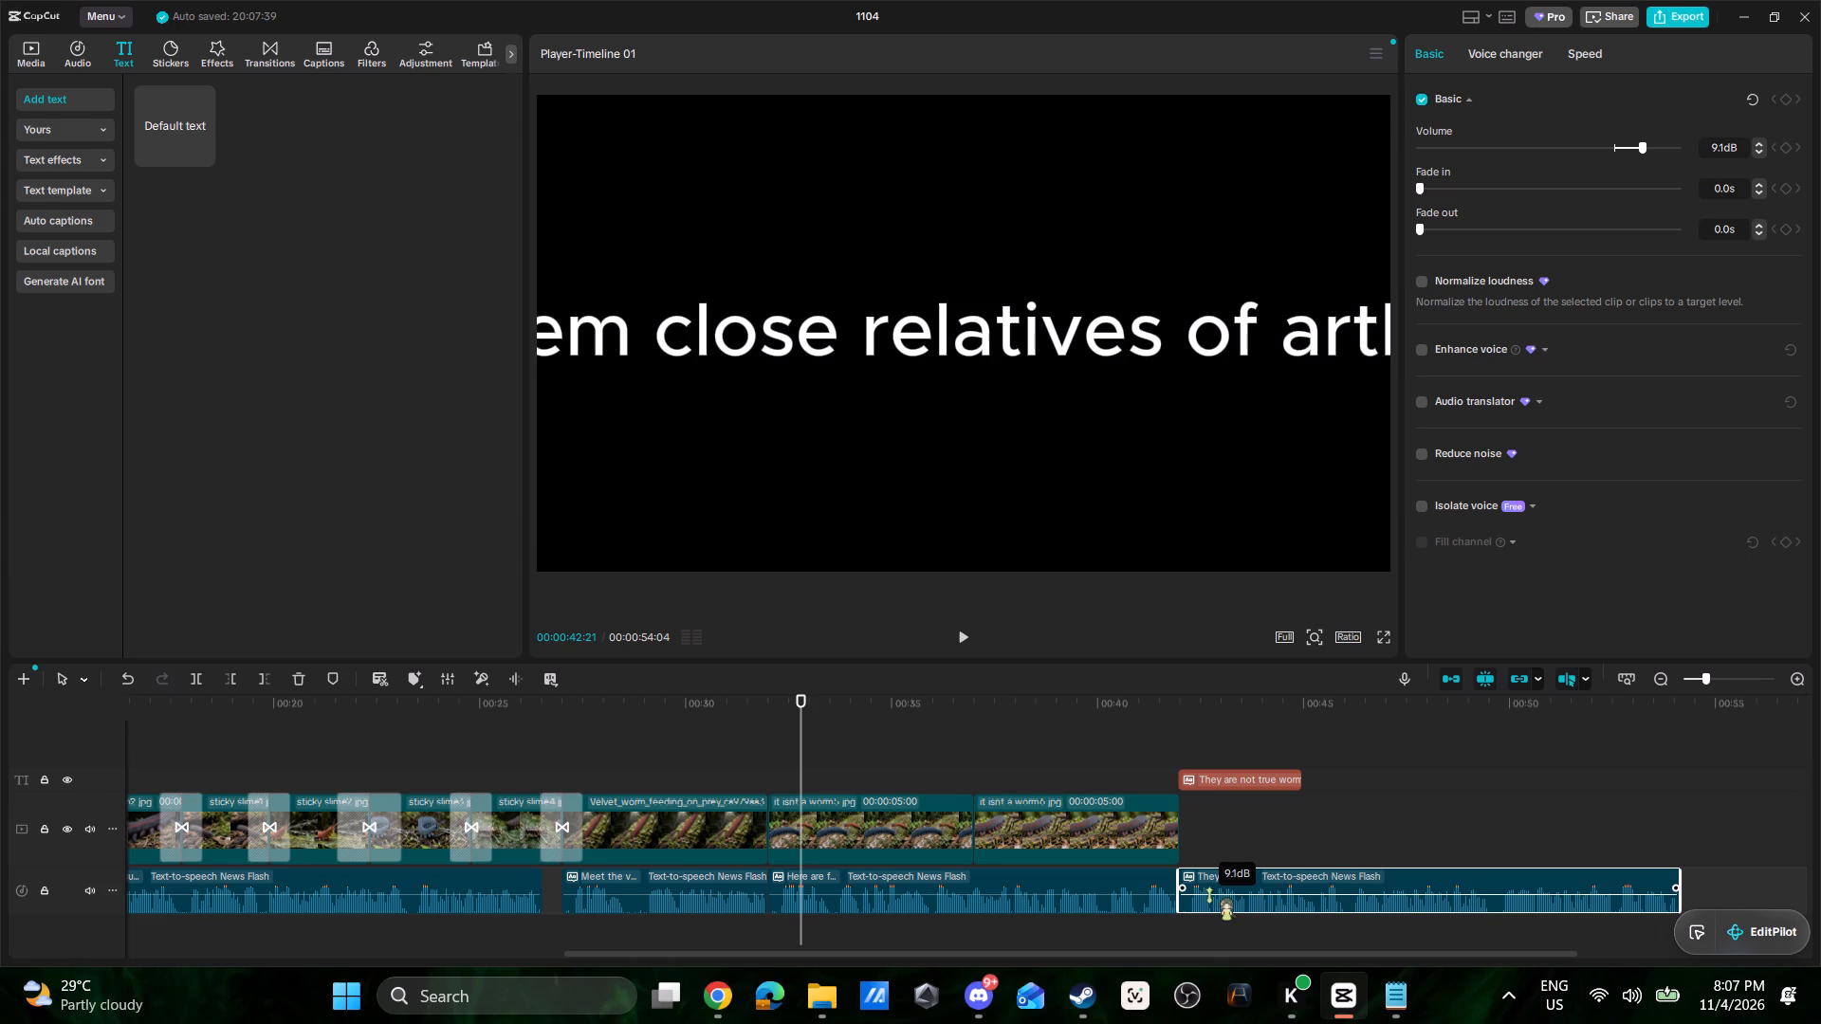
pyautogui.tripleClick(1759, 143)
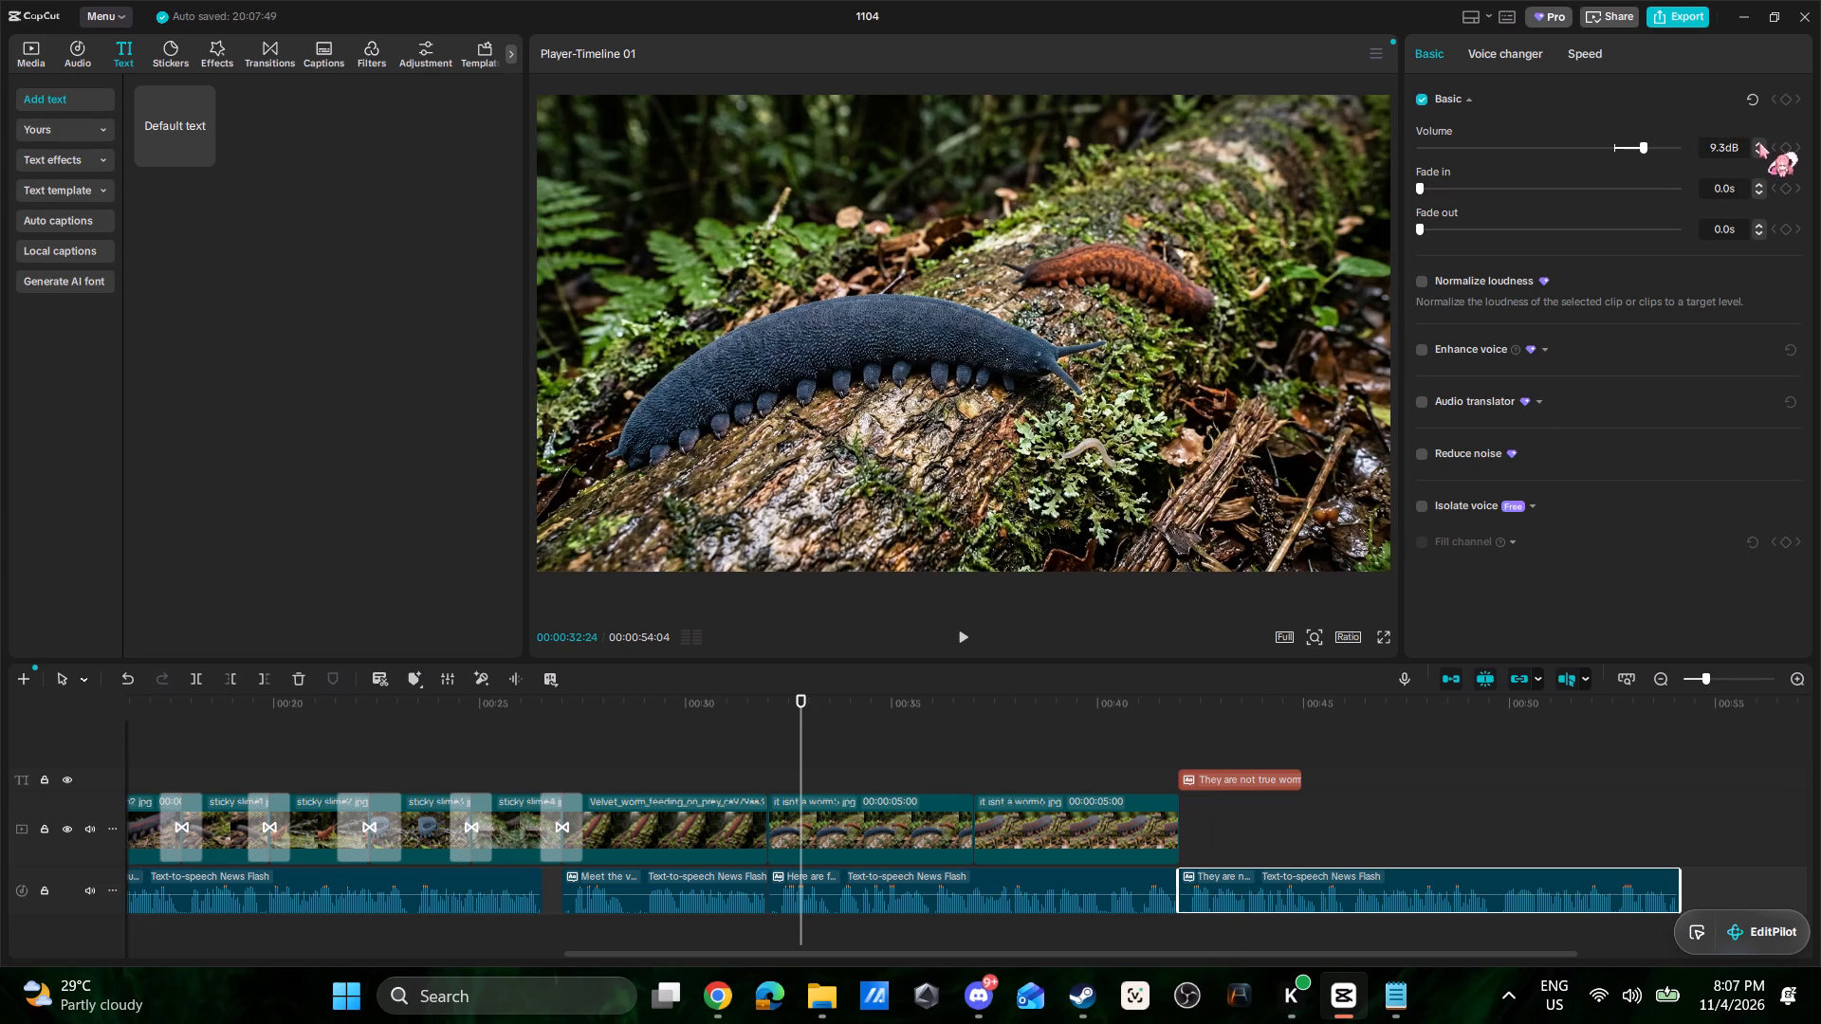
pyautogui.tripleClick(1759, 143)
# Delete the "They are not true worms" text clip, keeping its speech audio.
pyautogui.click(1263, 775)
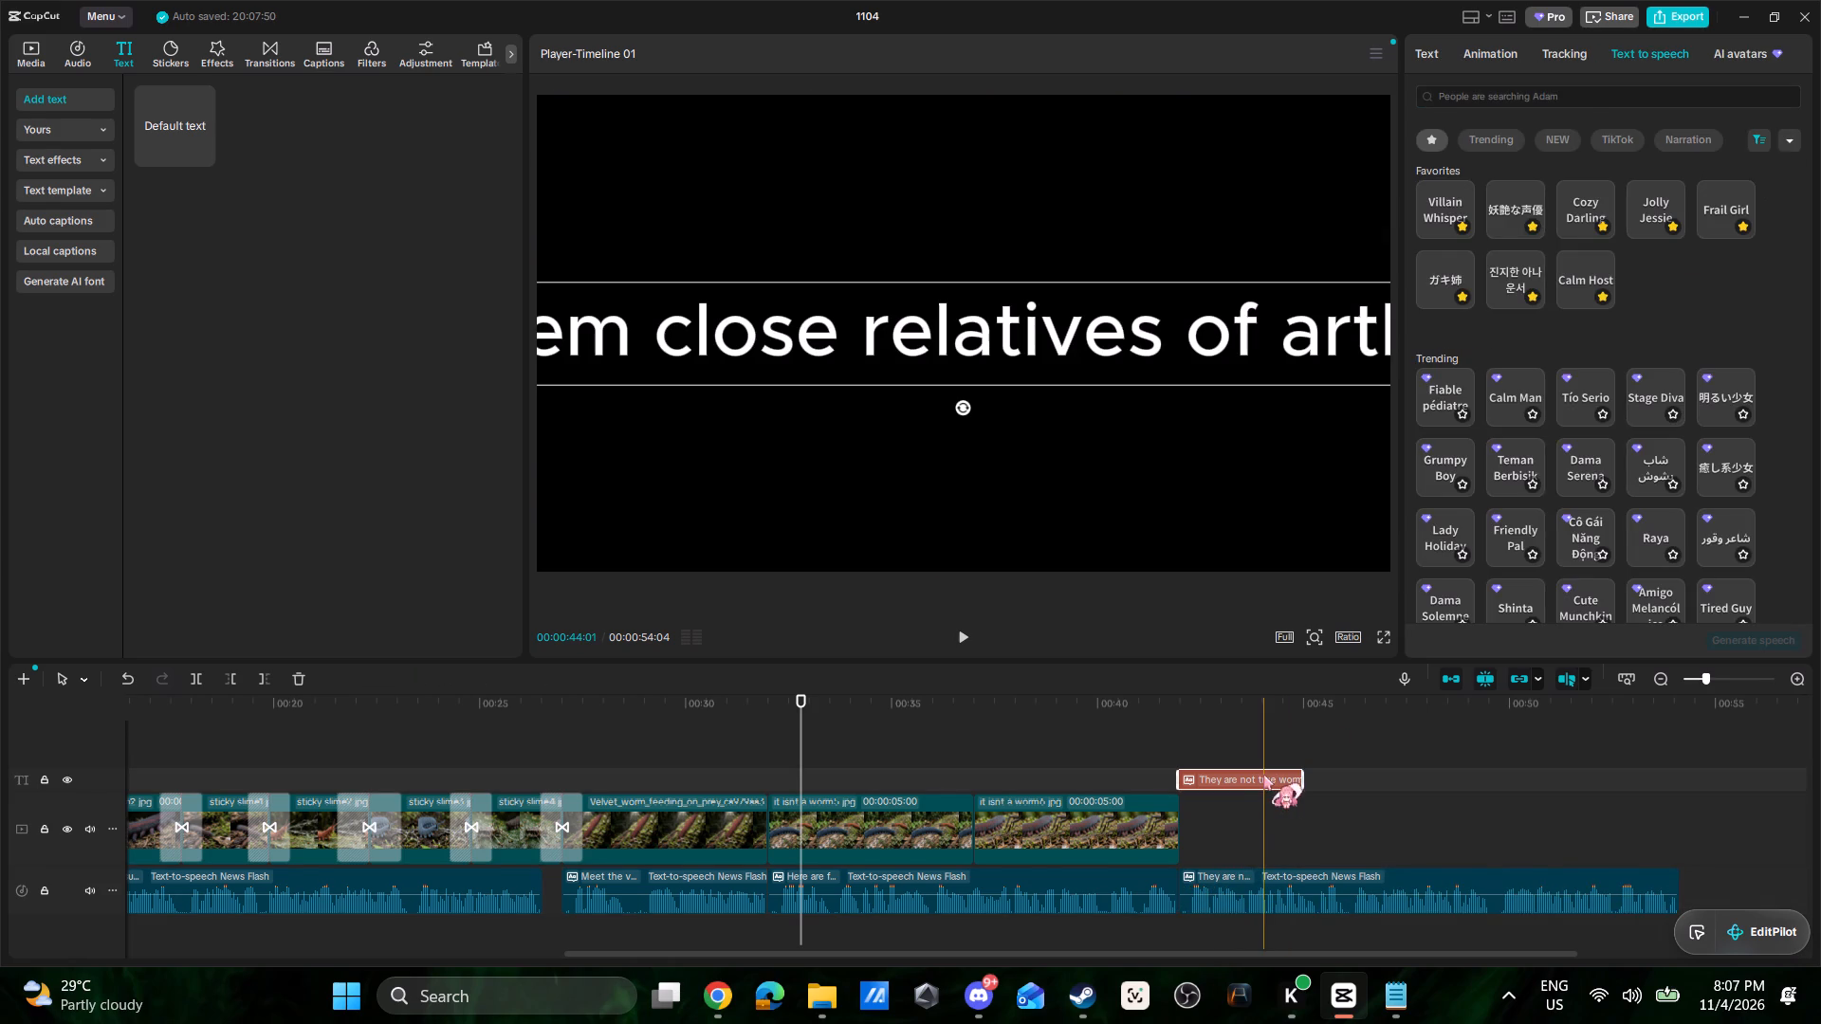
pyautogui.press('Delete')
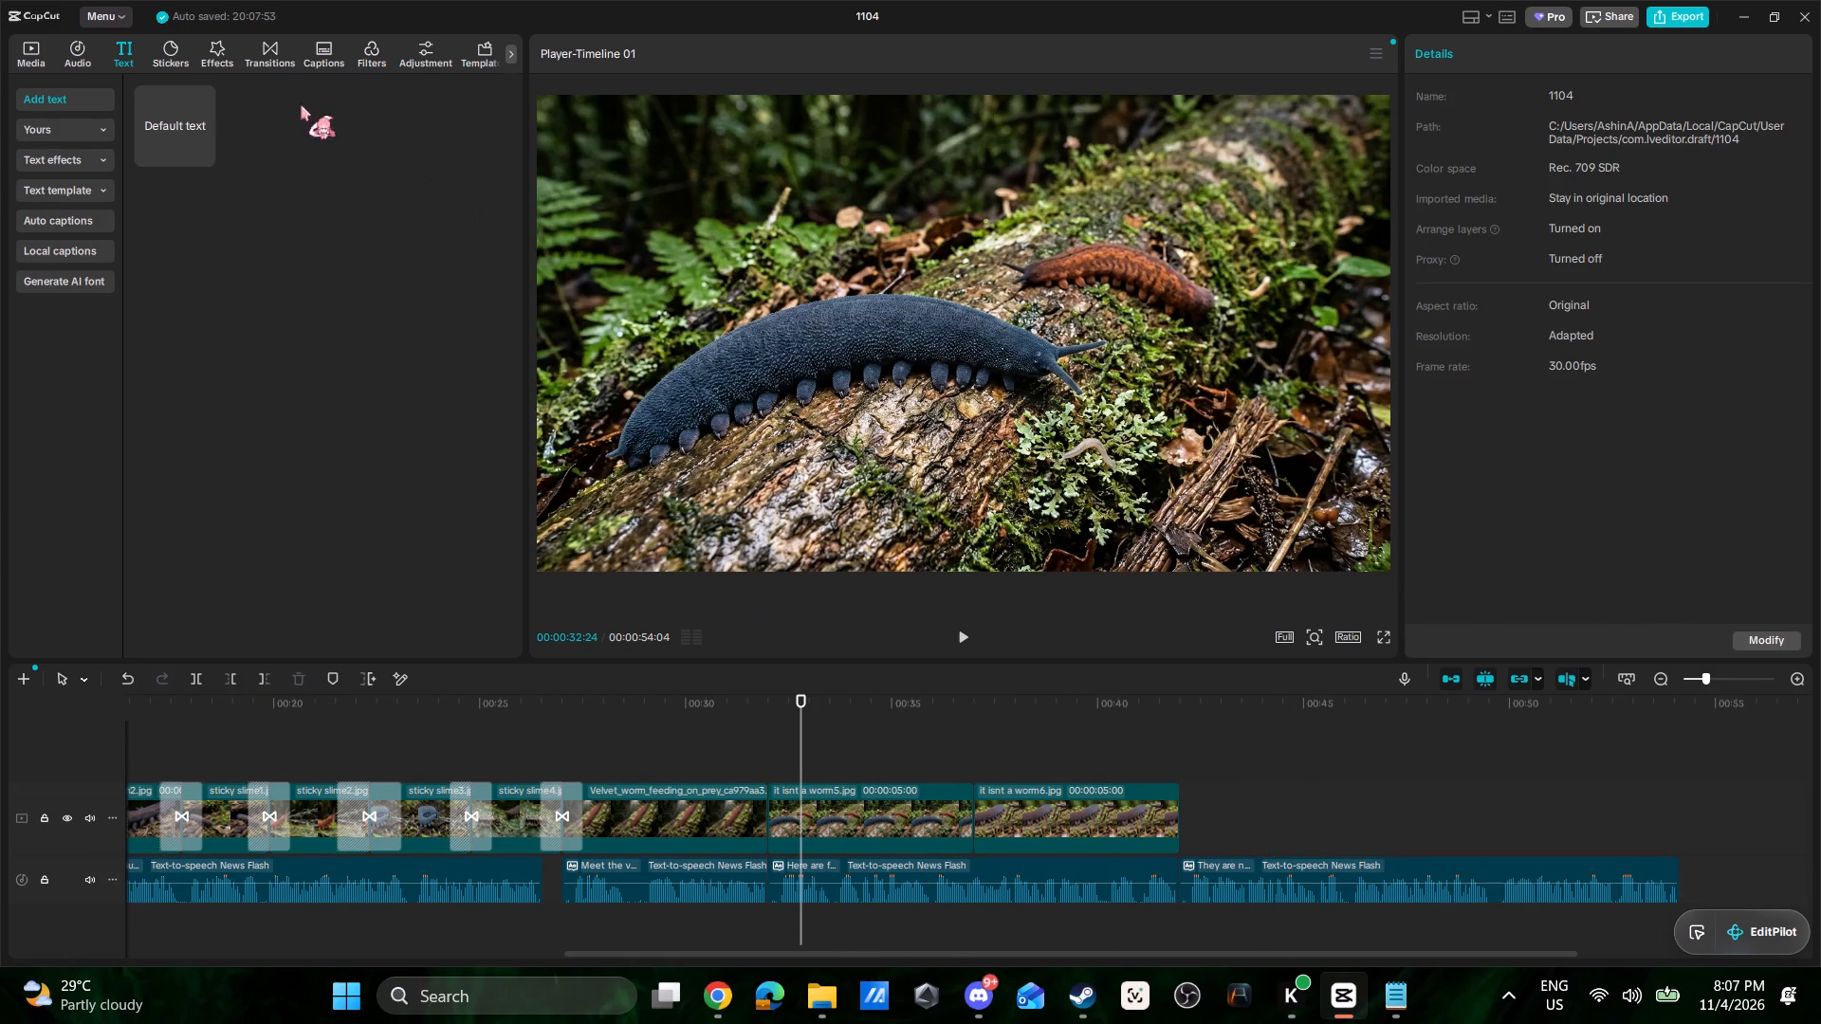
# Add Floral Prism transitions between the feeding image and it isnt a worm5.jpg, and between it isnt a worm5.jpg and it isnt a worm6.jpg.
pyautogui.click(271, 50)
pyautogui.moveTo(163, 104); pyautogui.dragTo(730, 811)
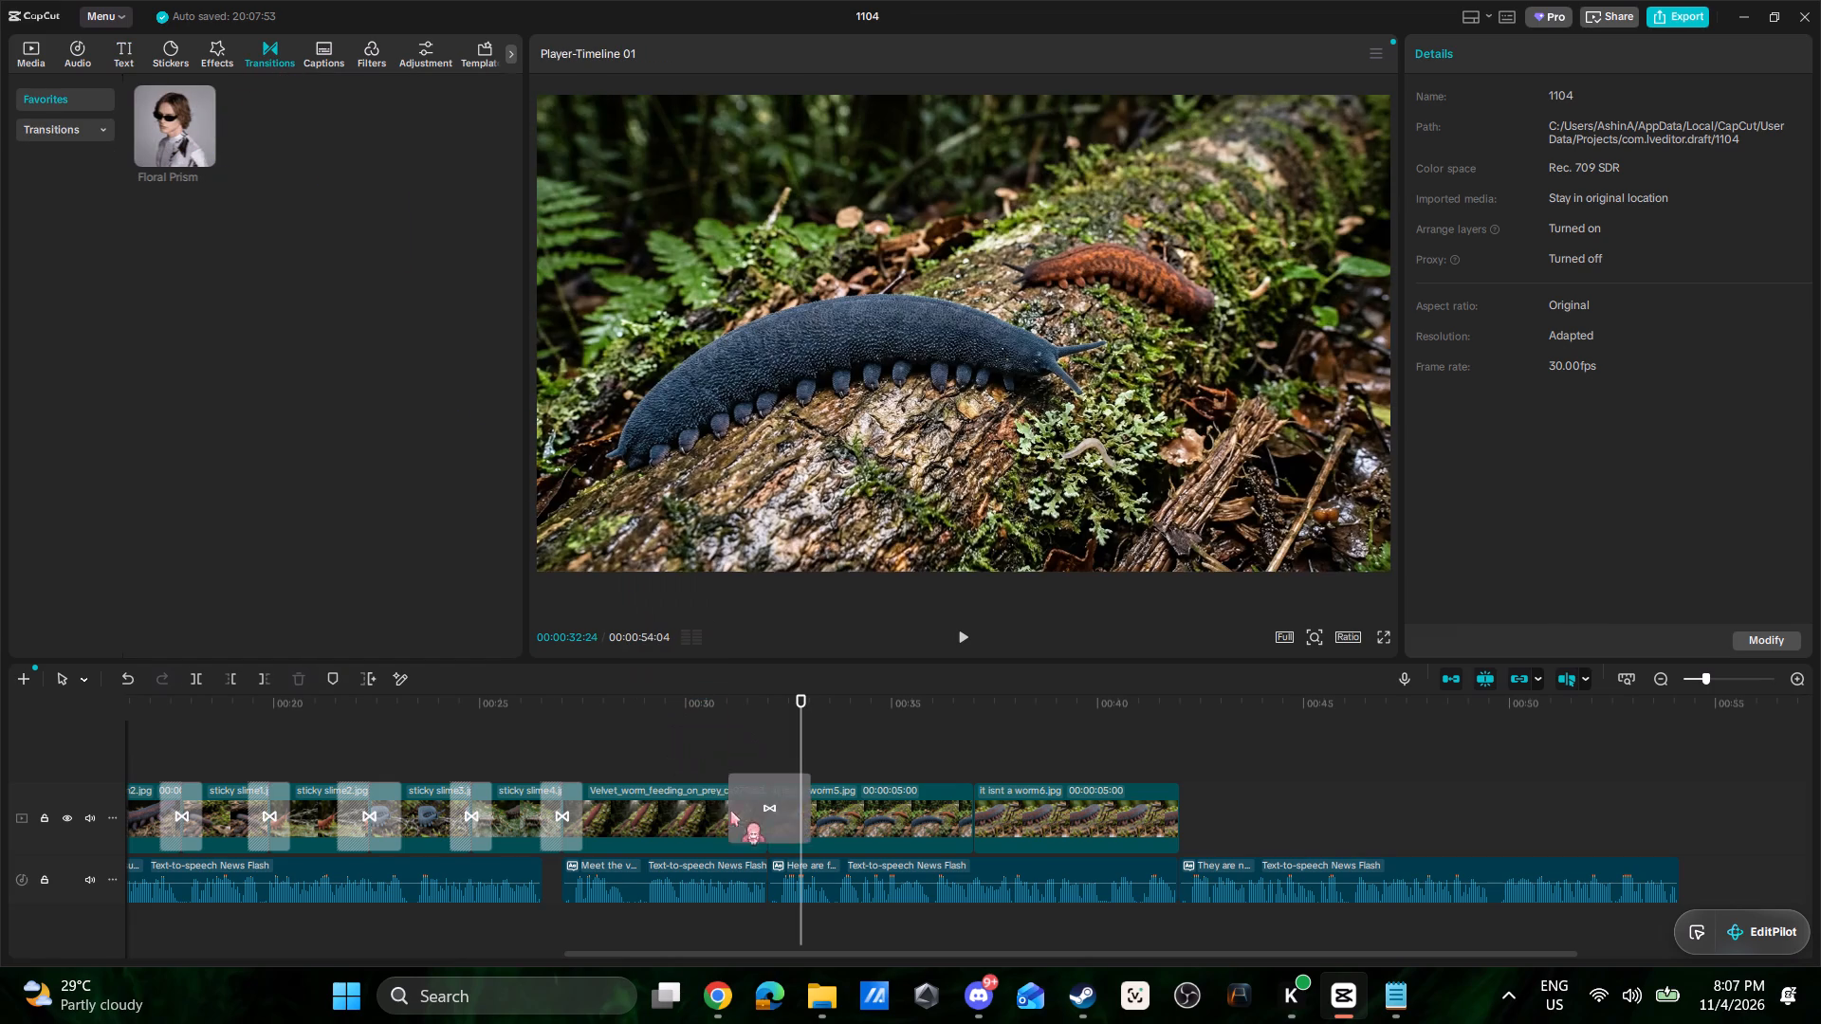
pyautogui.moveTo(177, 119); pyautogui.dragTo(947, 826)
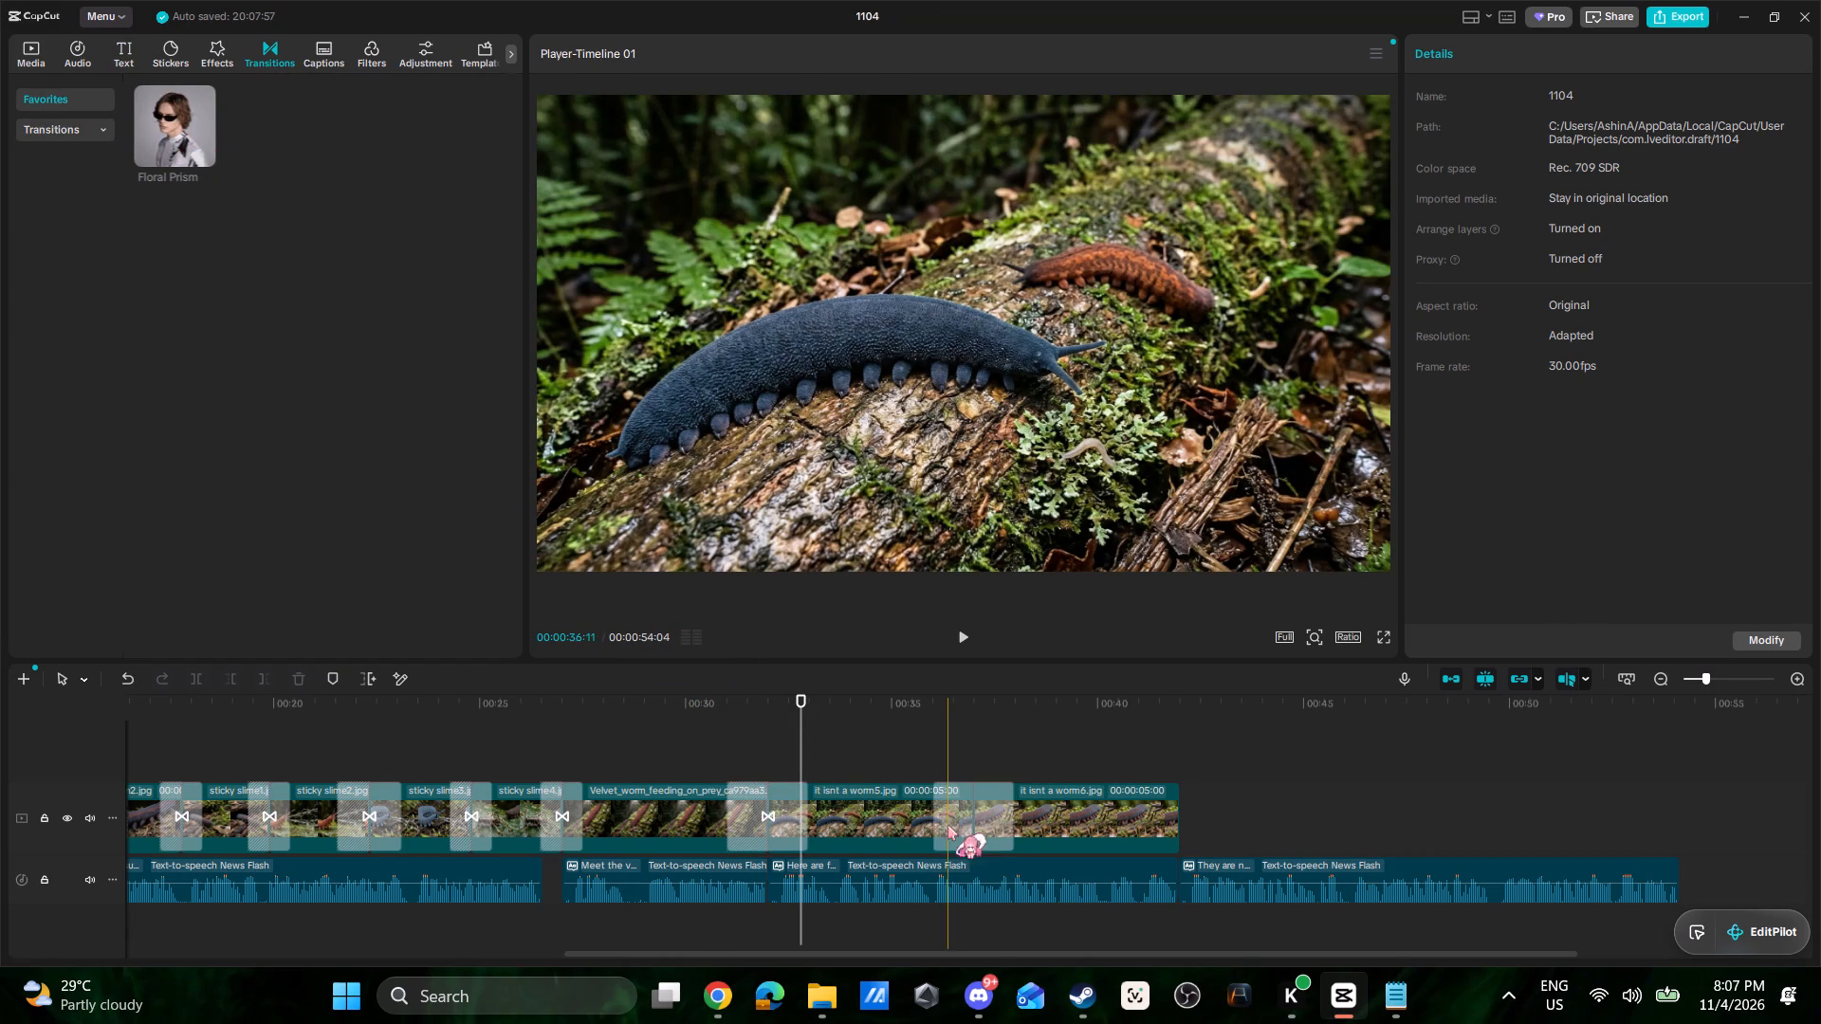
# Play back the feeding, it isnt a worm5.jpg and it isnt a worm6.jpg section to check its new transitions and speech.
pyautogui.click(611, 749)
pyautogui.press('space')
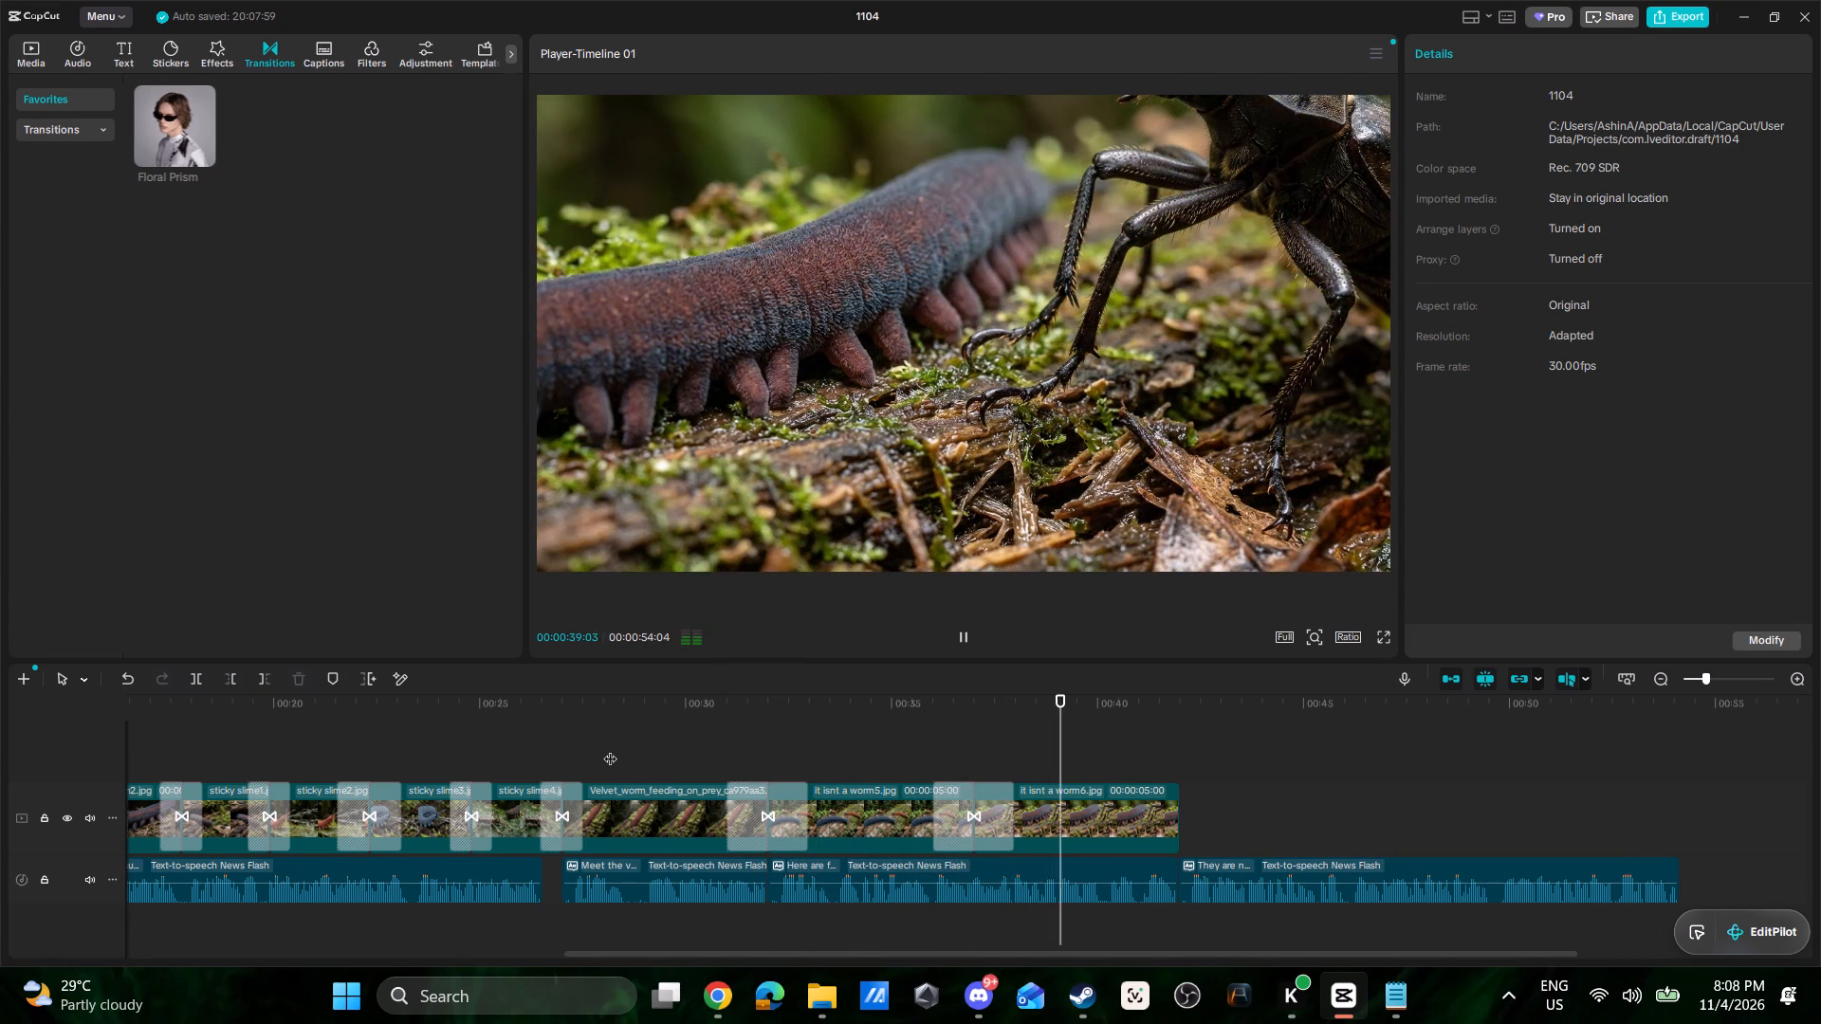
pyautogui.press('space')
pyautogui.press('space')
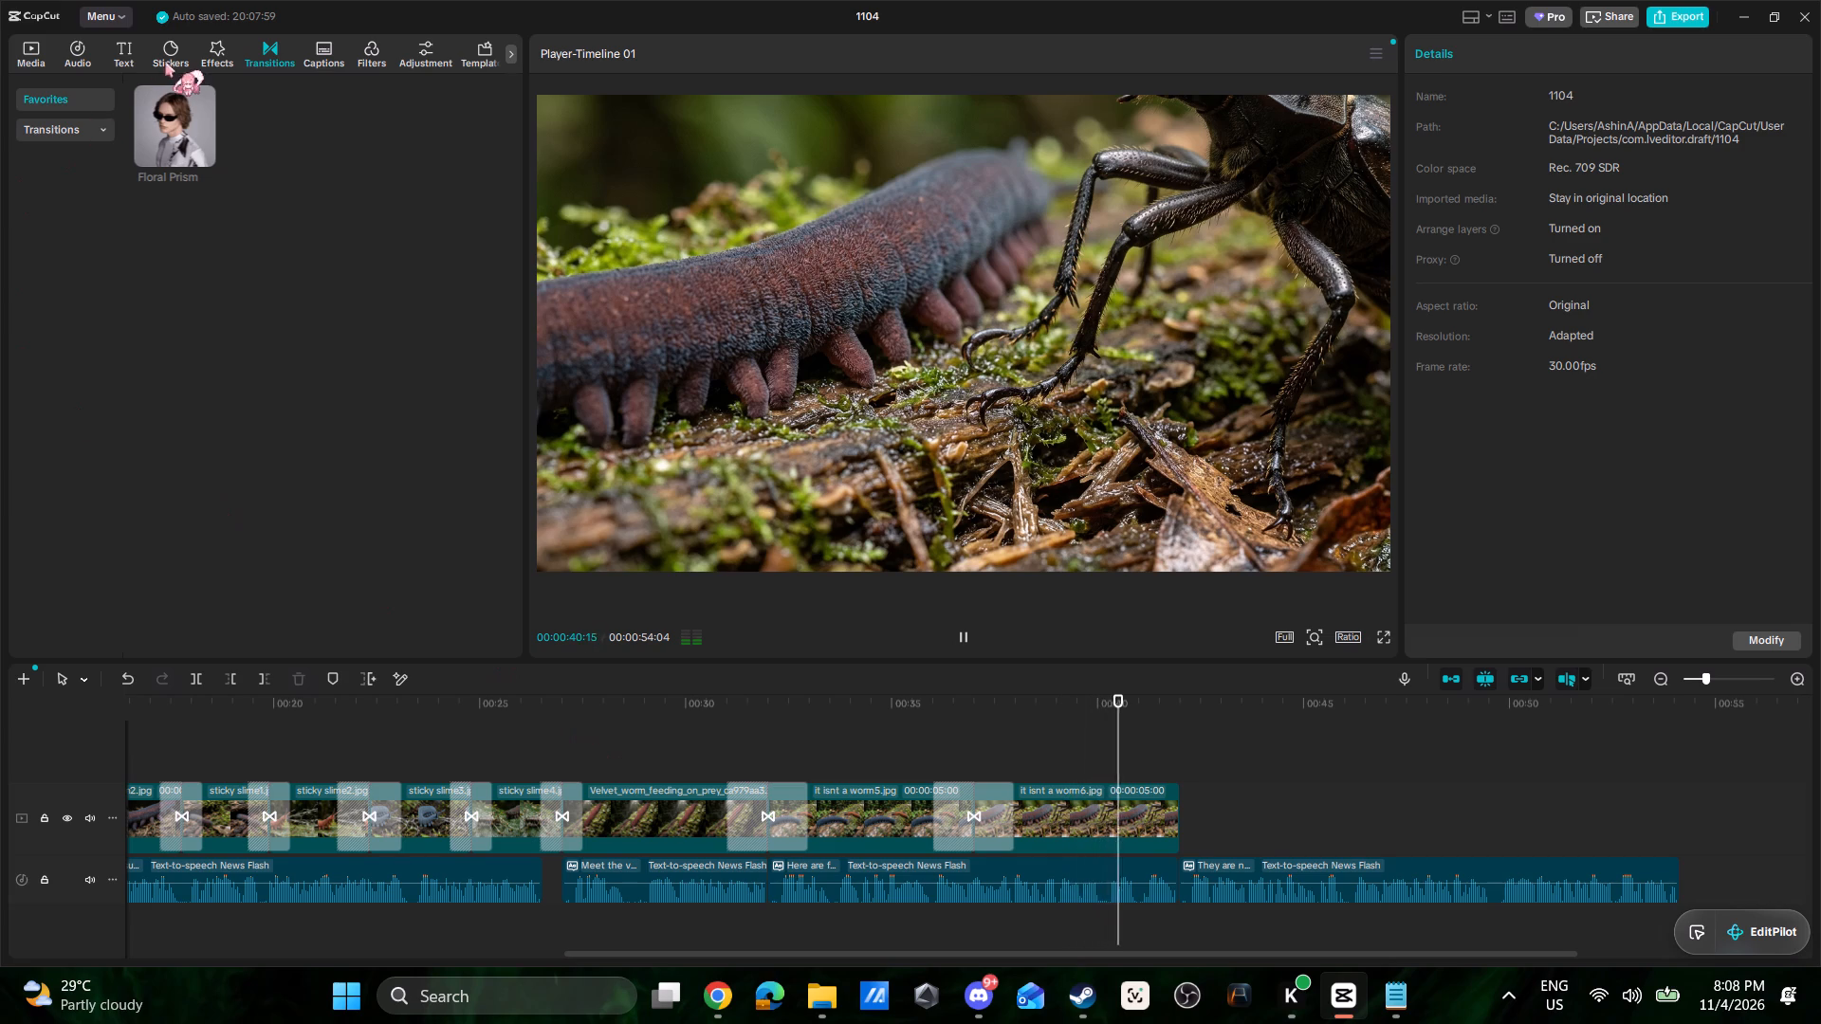
pyautogui.press('space')
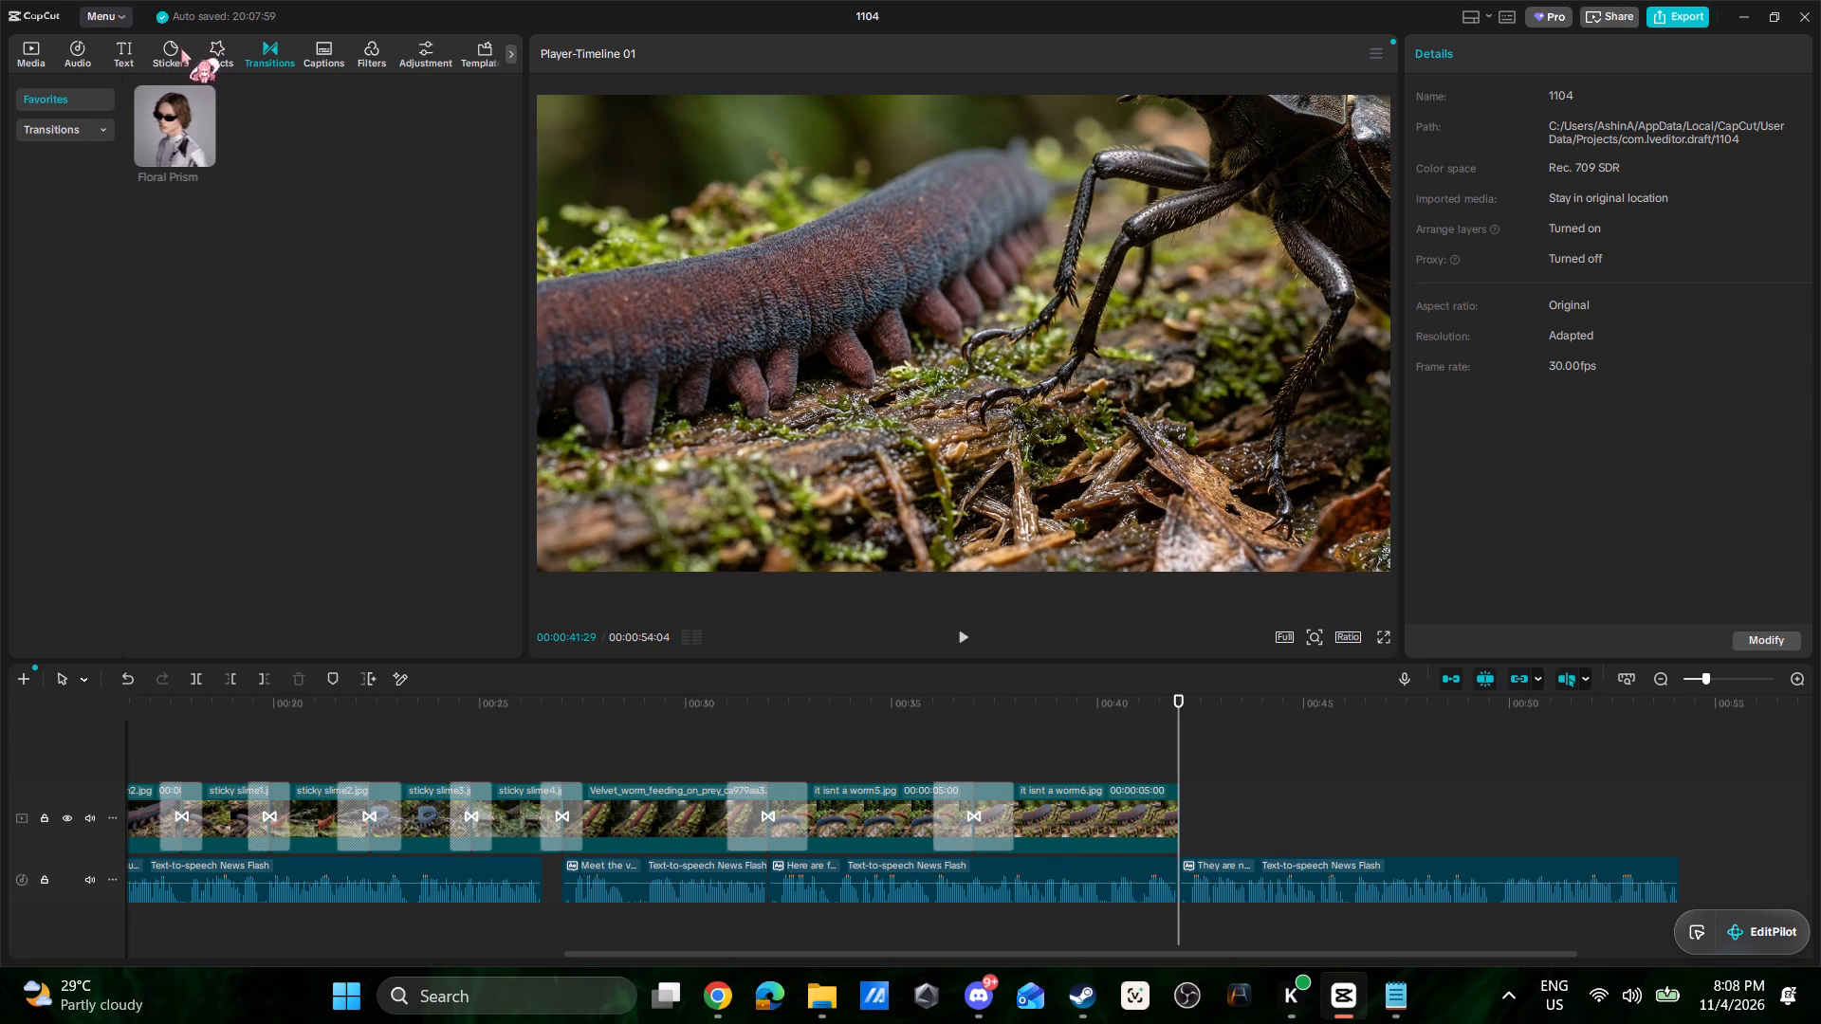
pyautogui.click(32, 57)
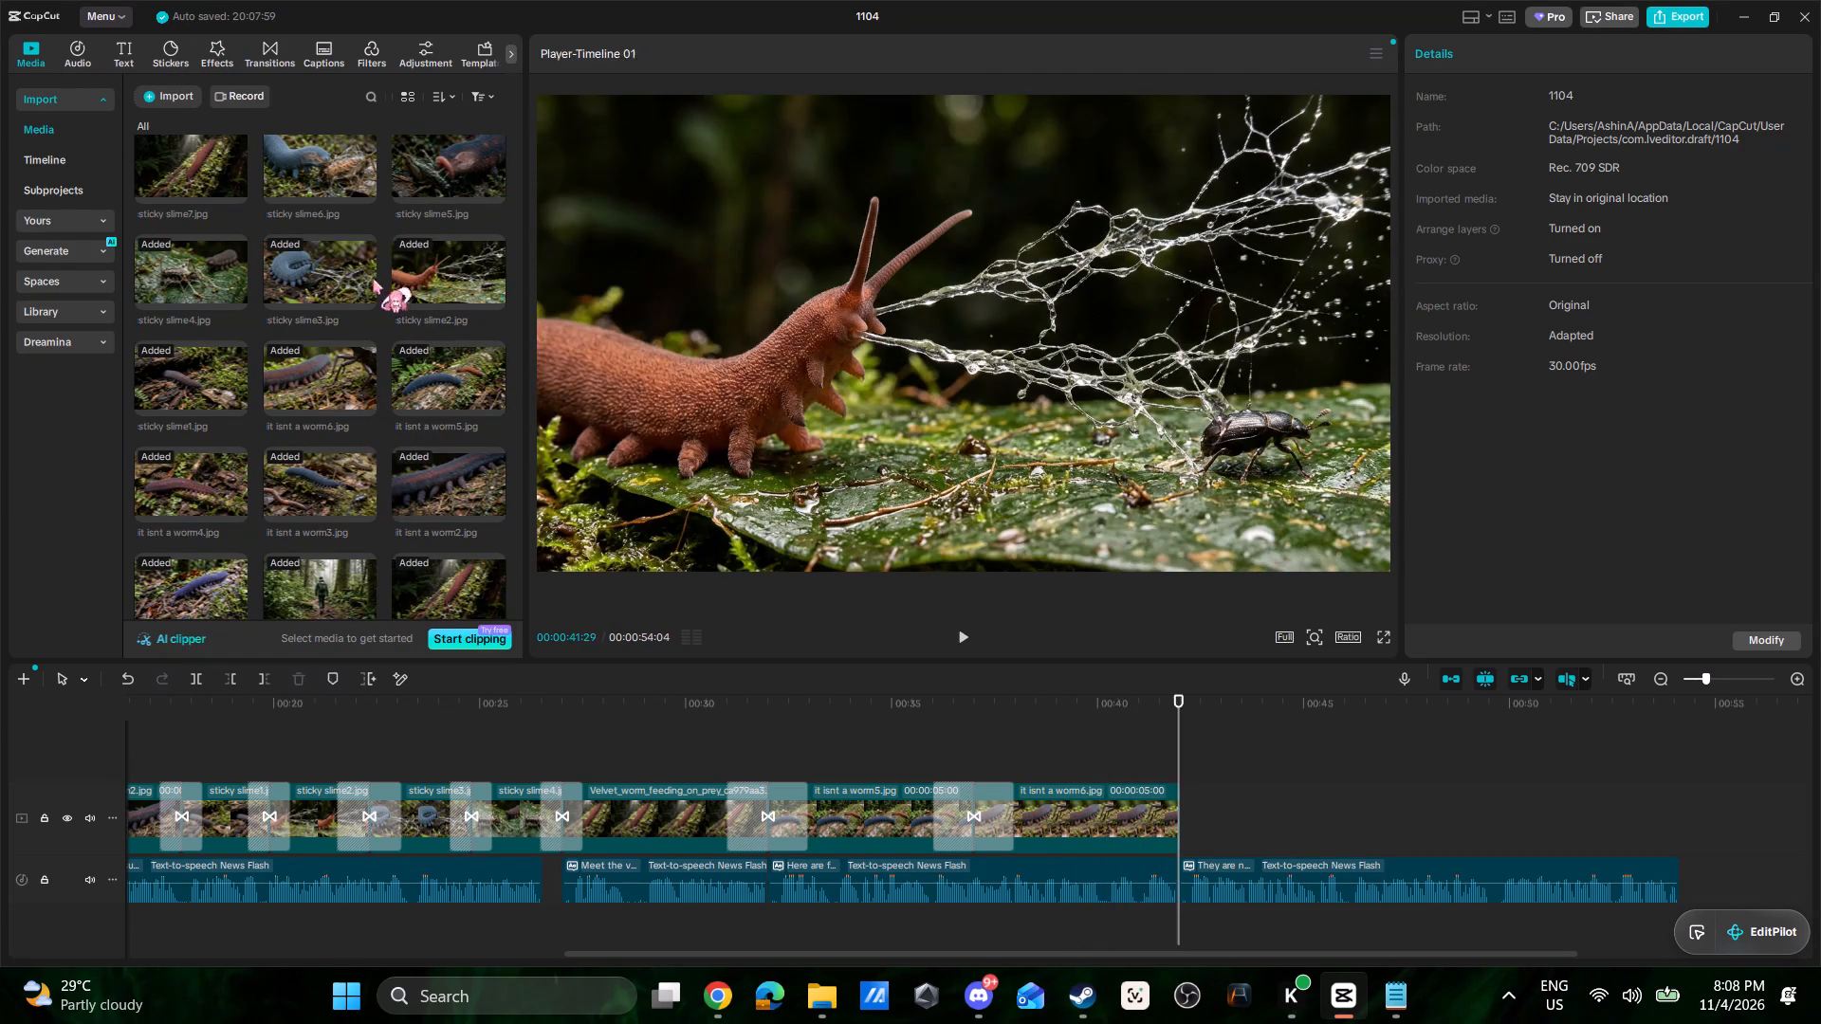
pyautogui.scroll(2, 348, 395)
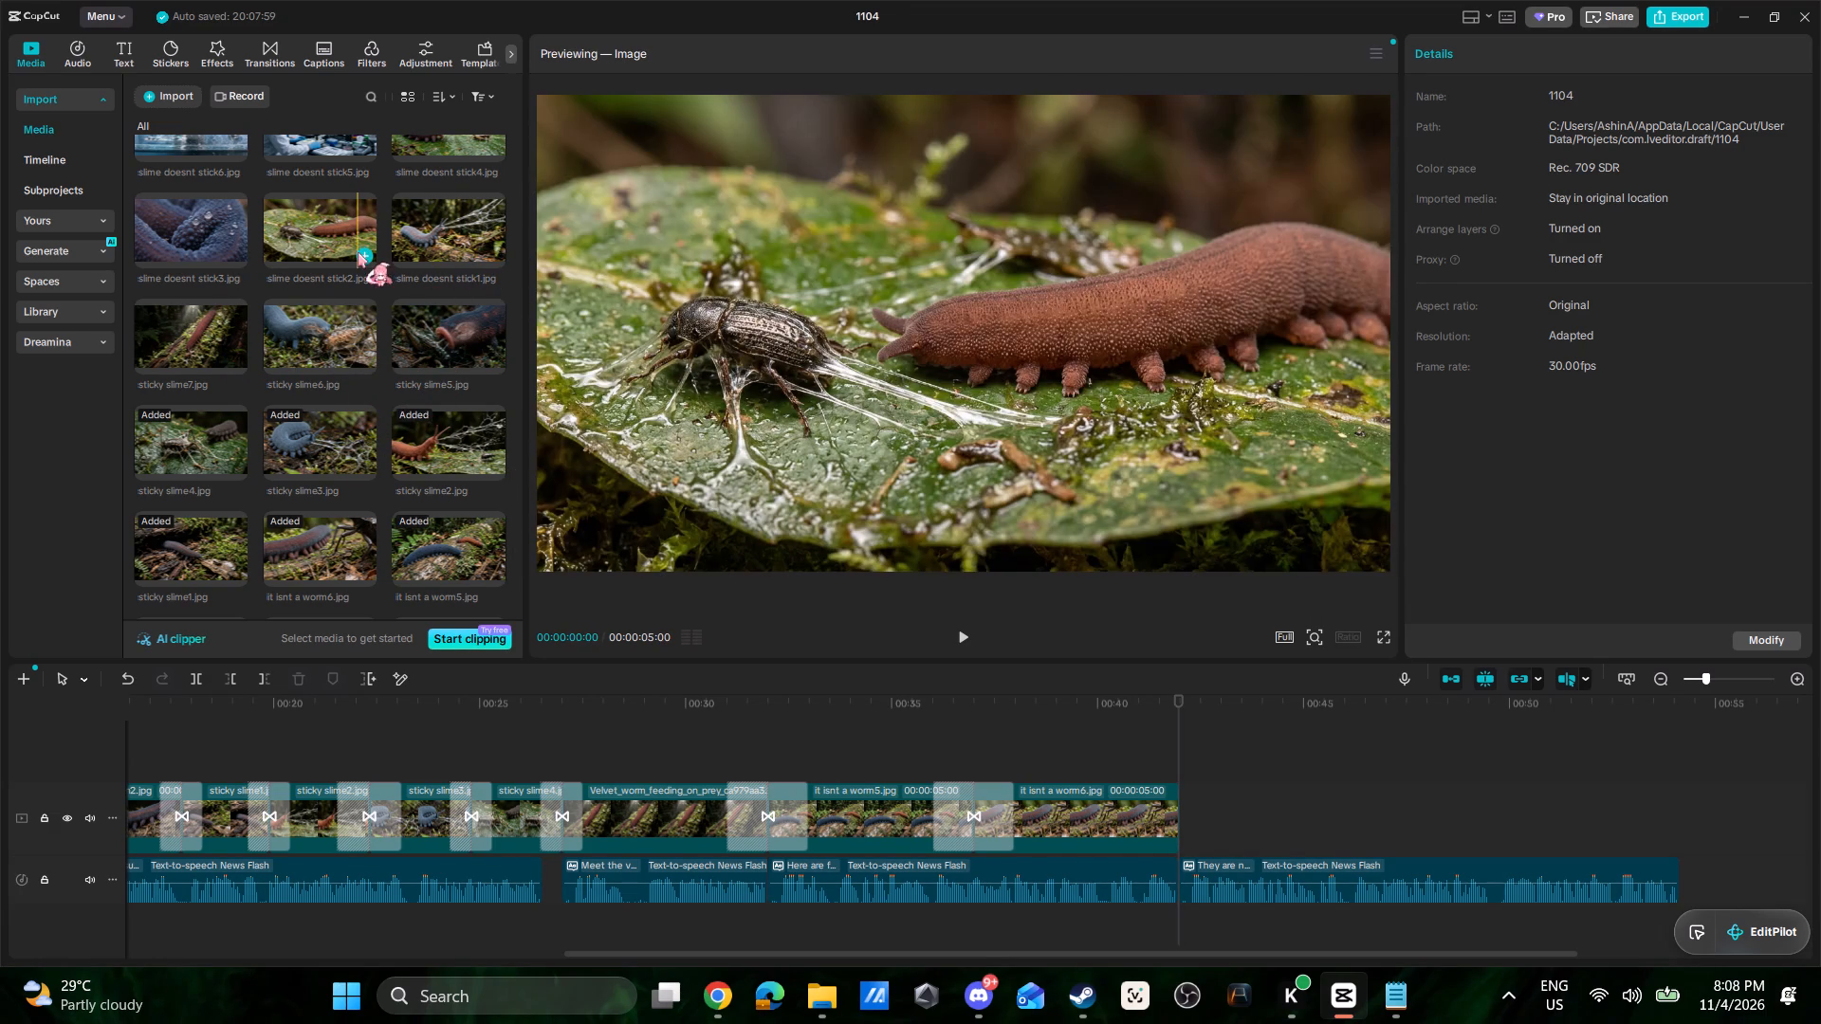
pyautogui.scroll(2, 425, 373)
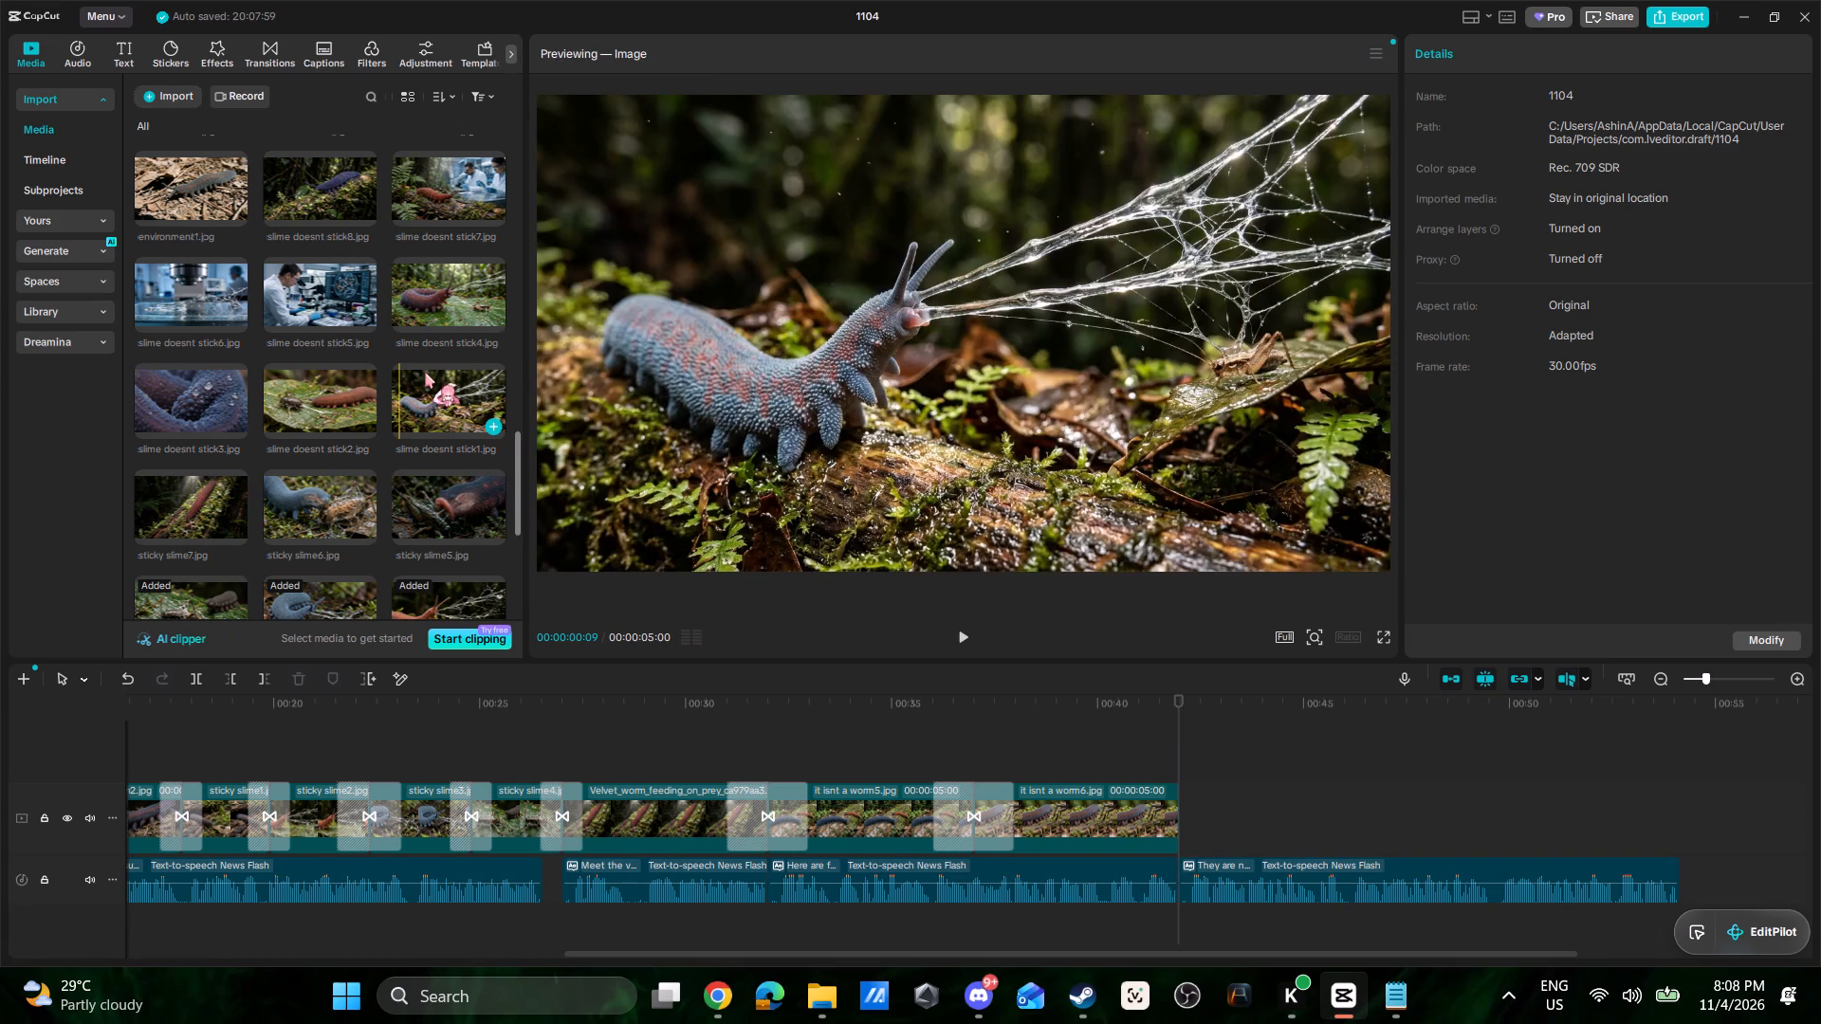
pyautogui.hotkey('alt', 'Tab')
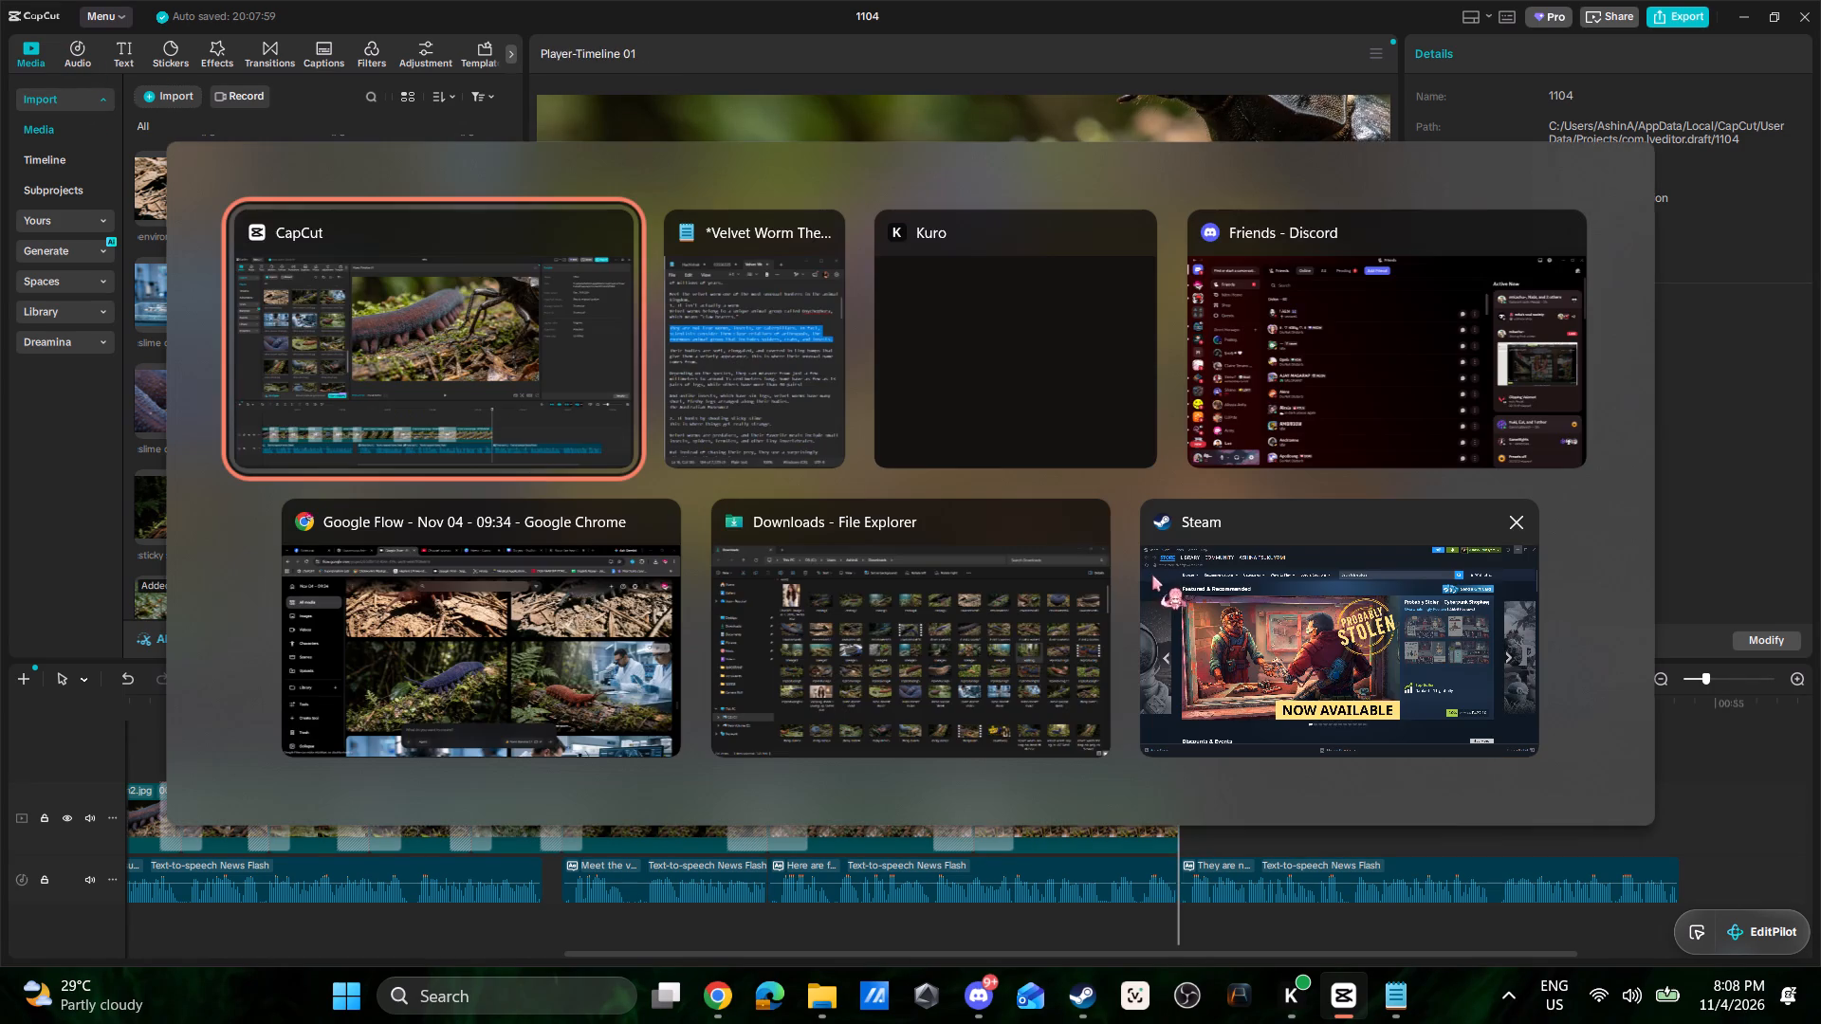
pyautogui.keyDown('alt'); pyautogui.click(500, 603); pyautogui.keyUp('alt')
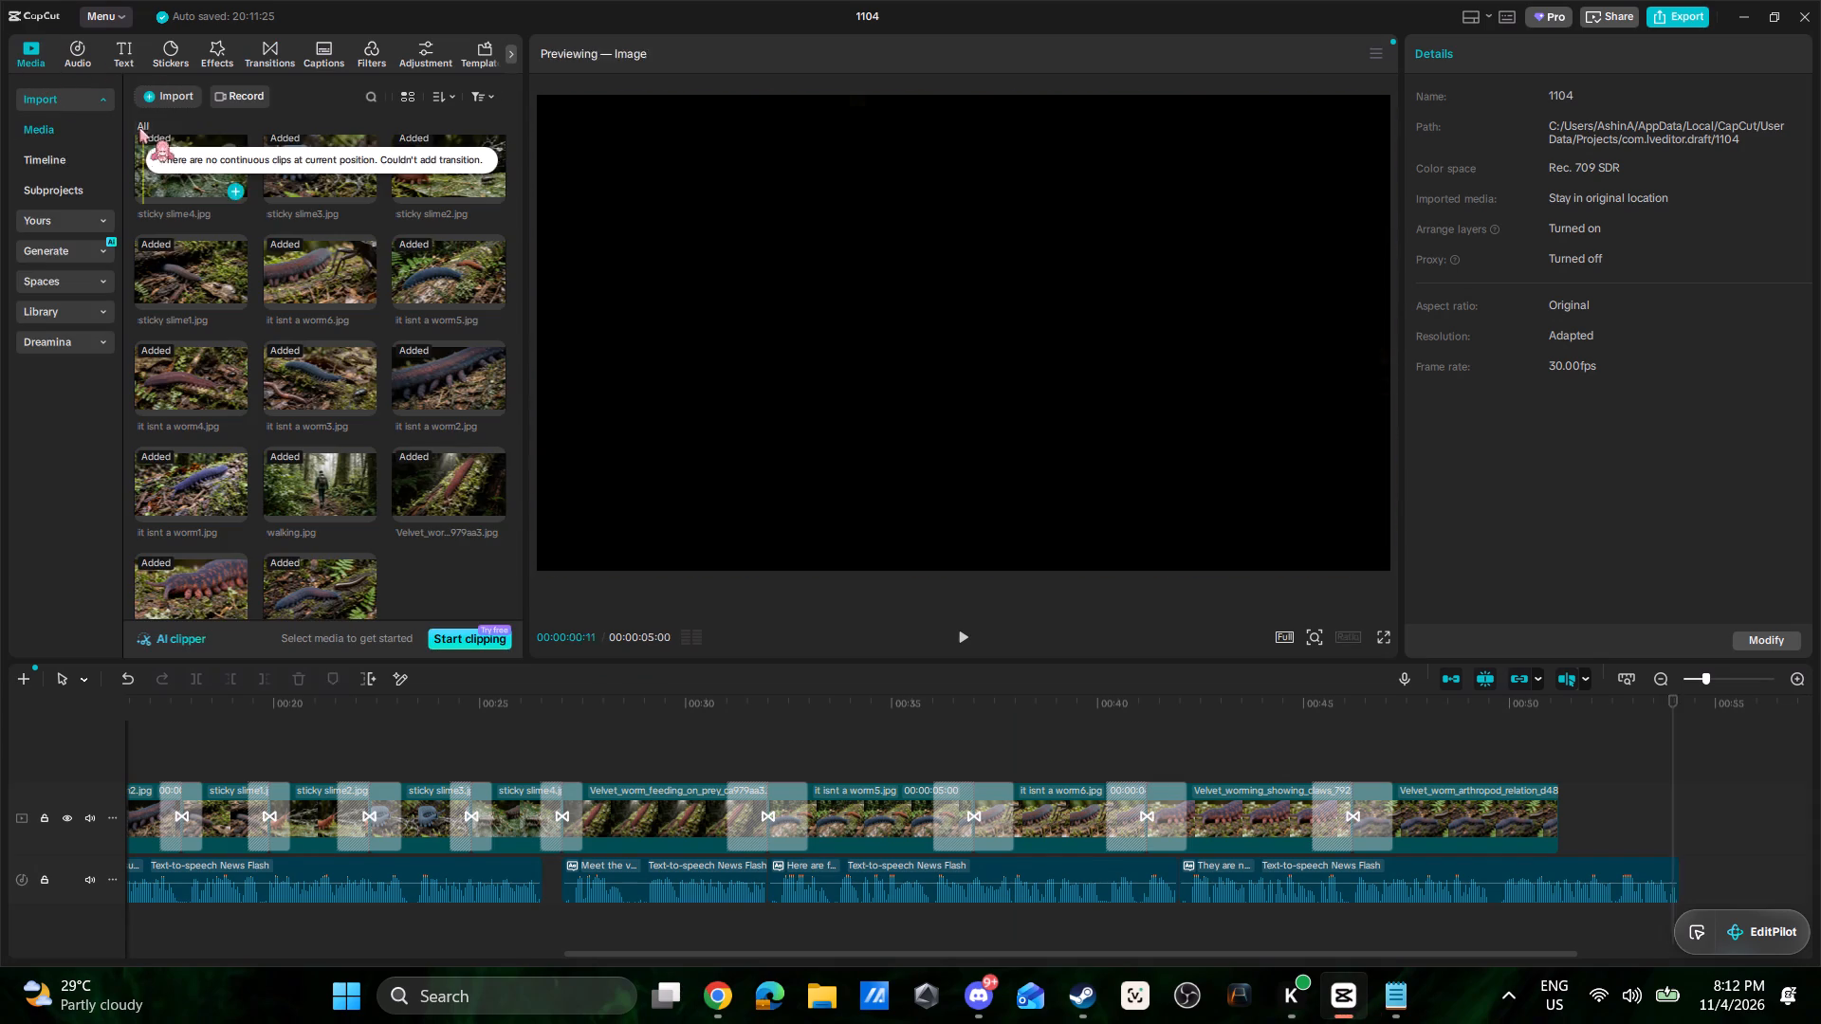
pyautogui.click(169, 93)
pyautogui.click(209, 127)
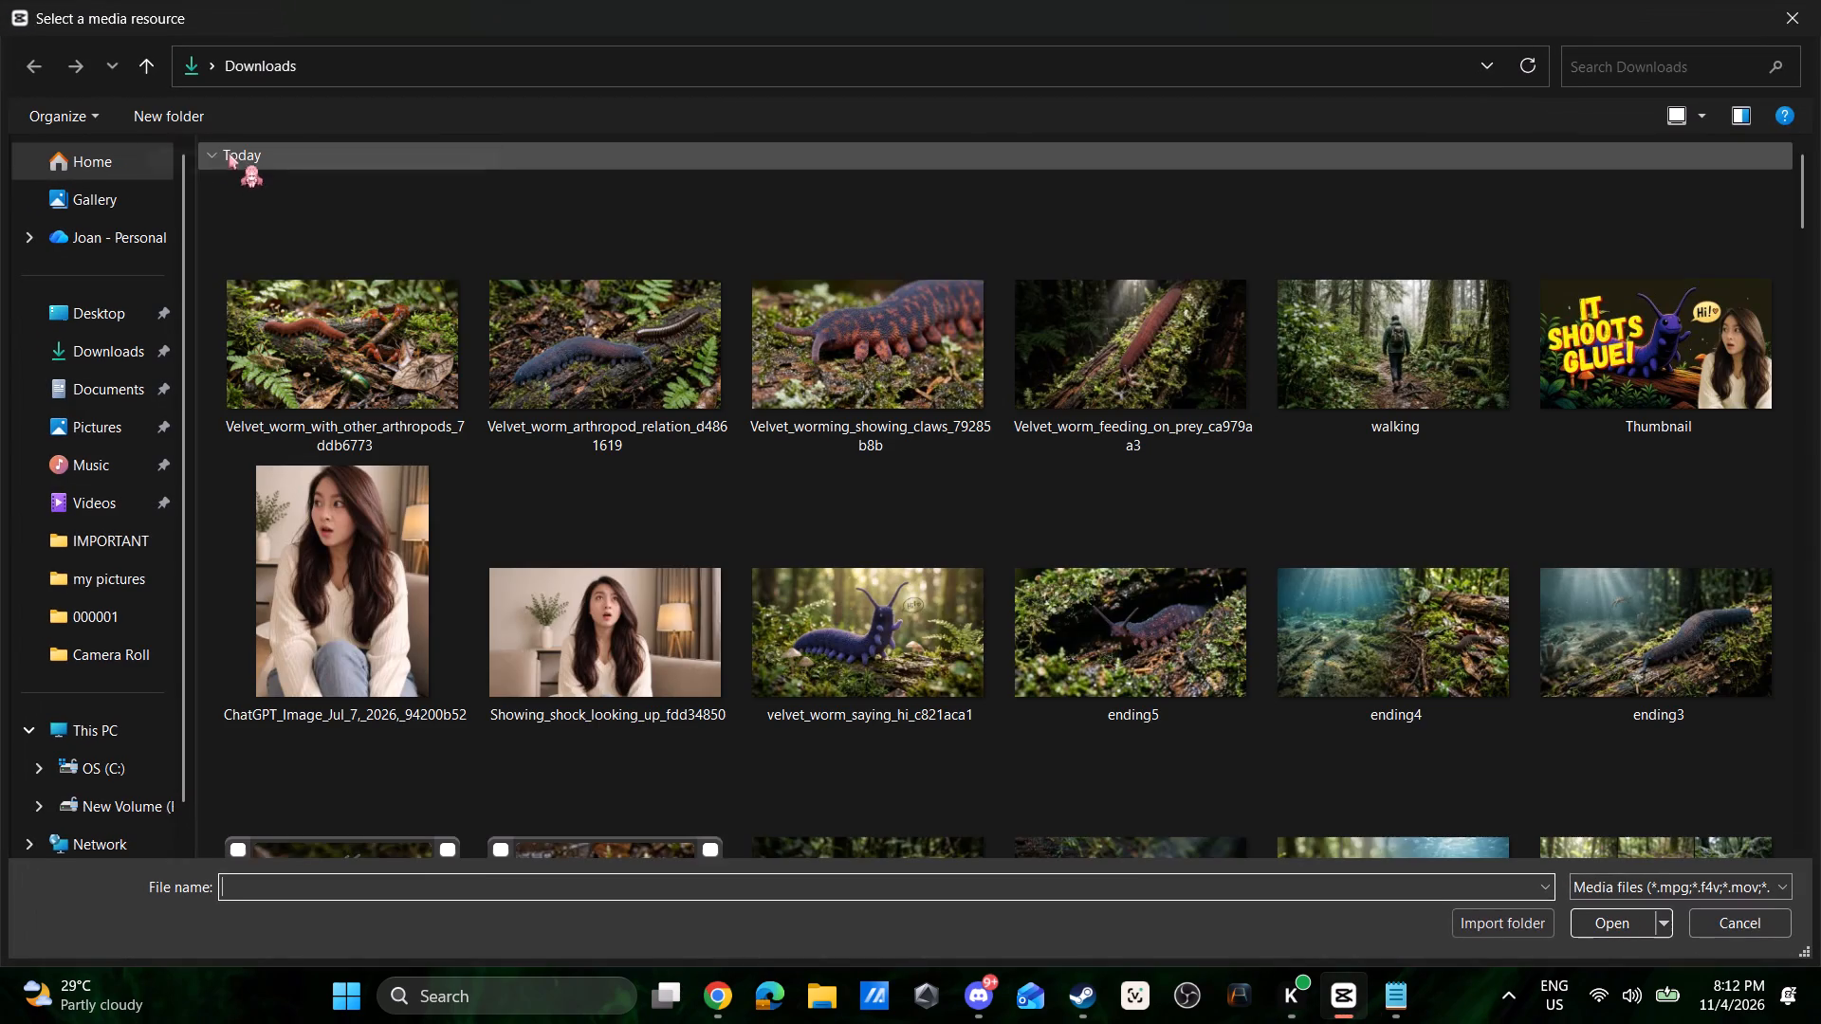
pyautogui.click(353, 326)
pyautogui.click(1594, 928)
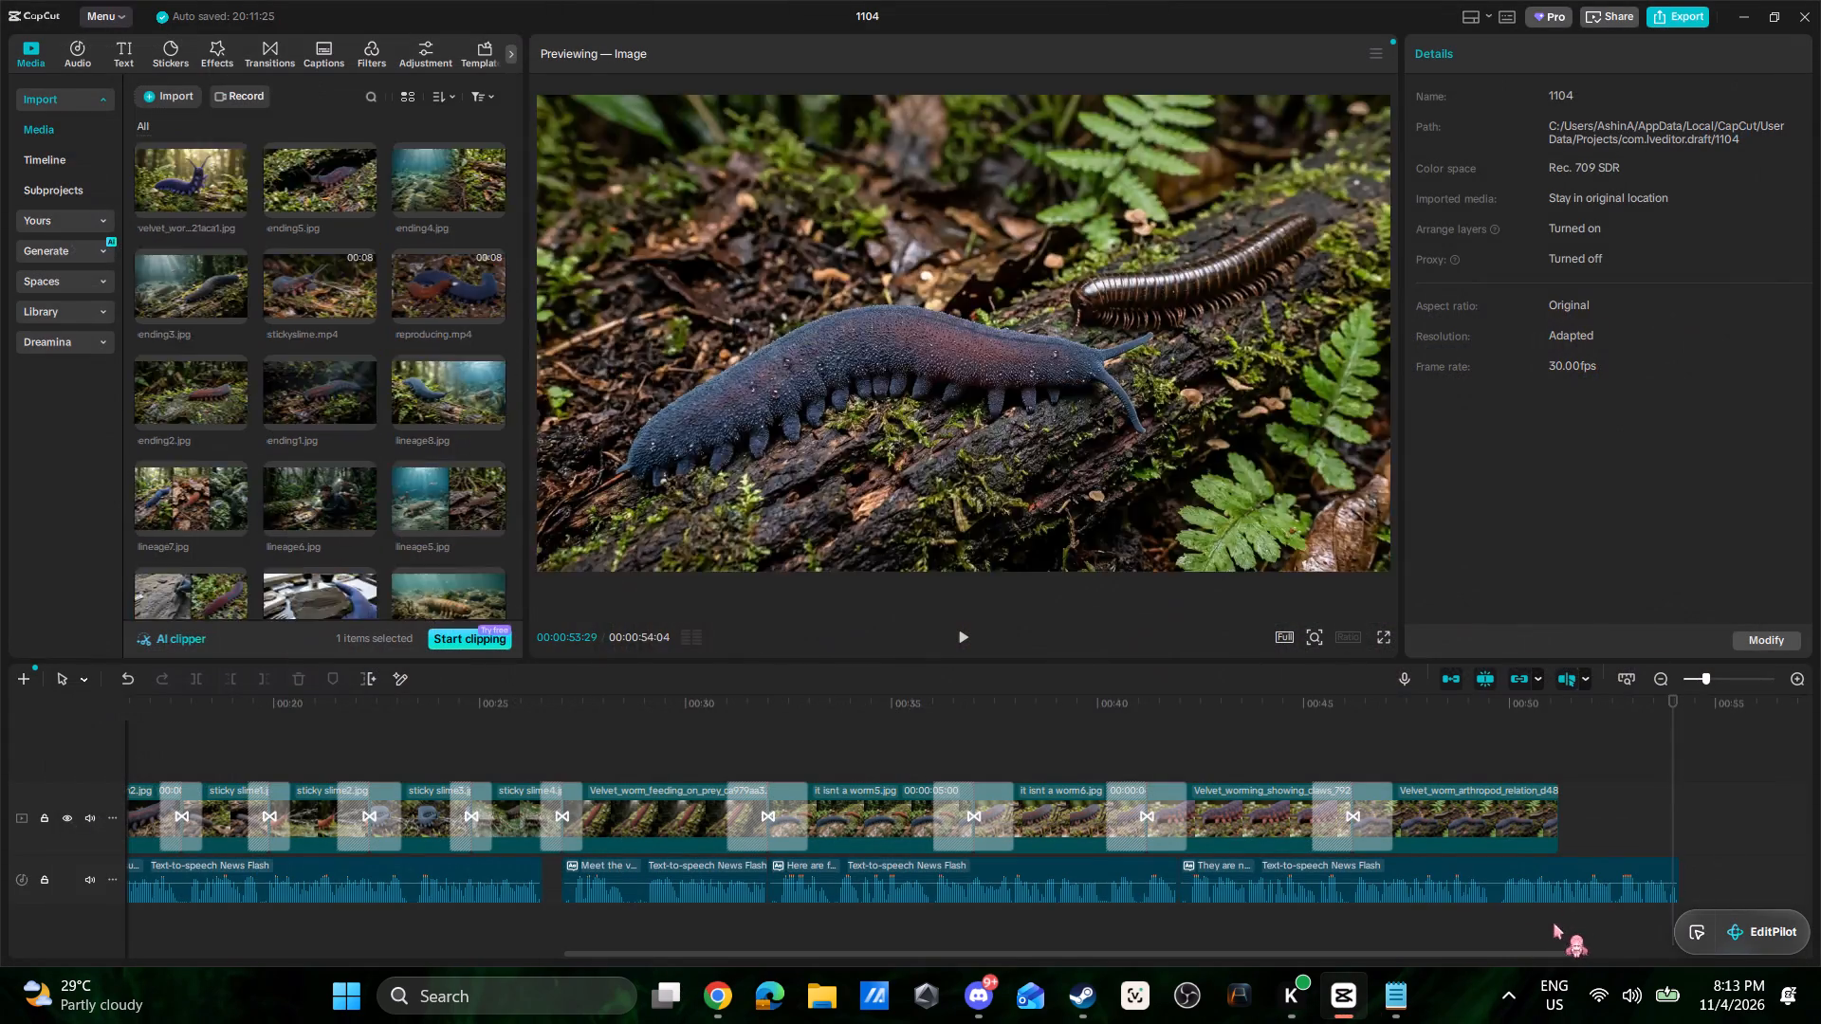
pyautogui.moveTo(437, 550); pyautogui.dragTo(1571, 828)
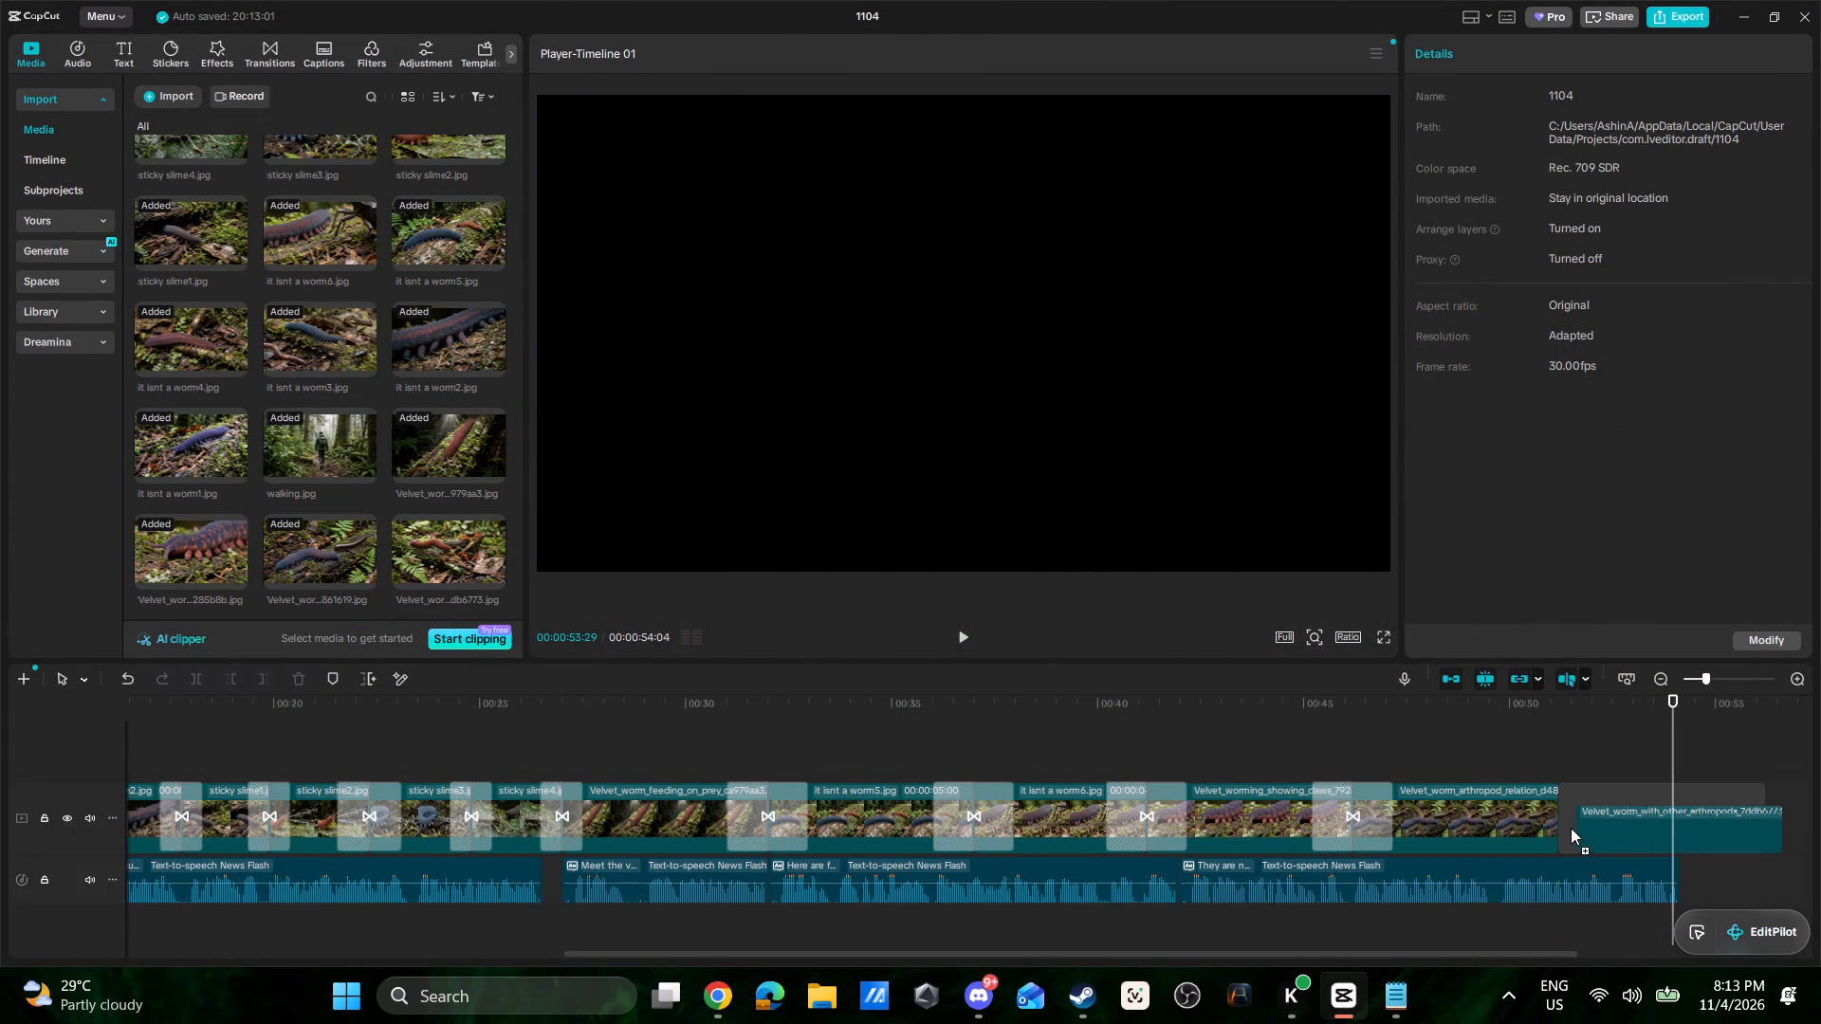
pyautogui.moveTo(1571, 828); pyautogui.dragTo(1570, 828)
# Shorten the arthropod-relation clip slightly and trim the other-arthropods clip to end with the narration, playing the section back to check.
pyautogui.moveTo(1764, 819); pyautogui.dragTo(1677, 825)
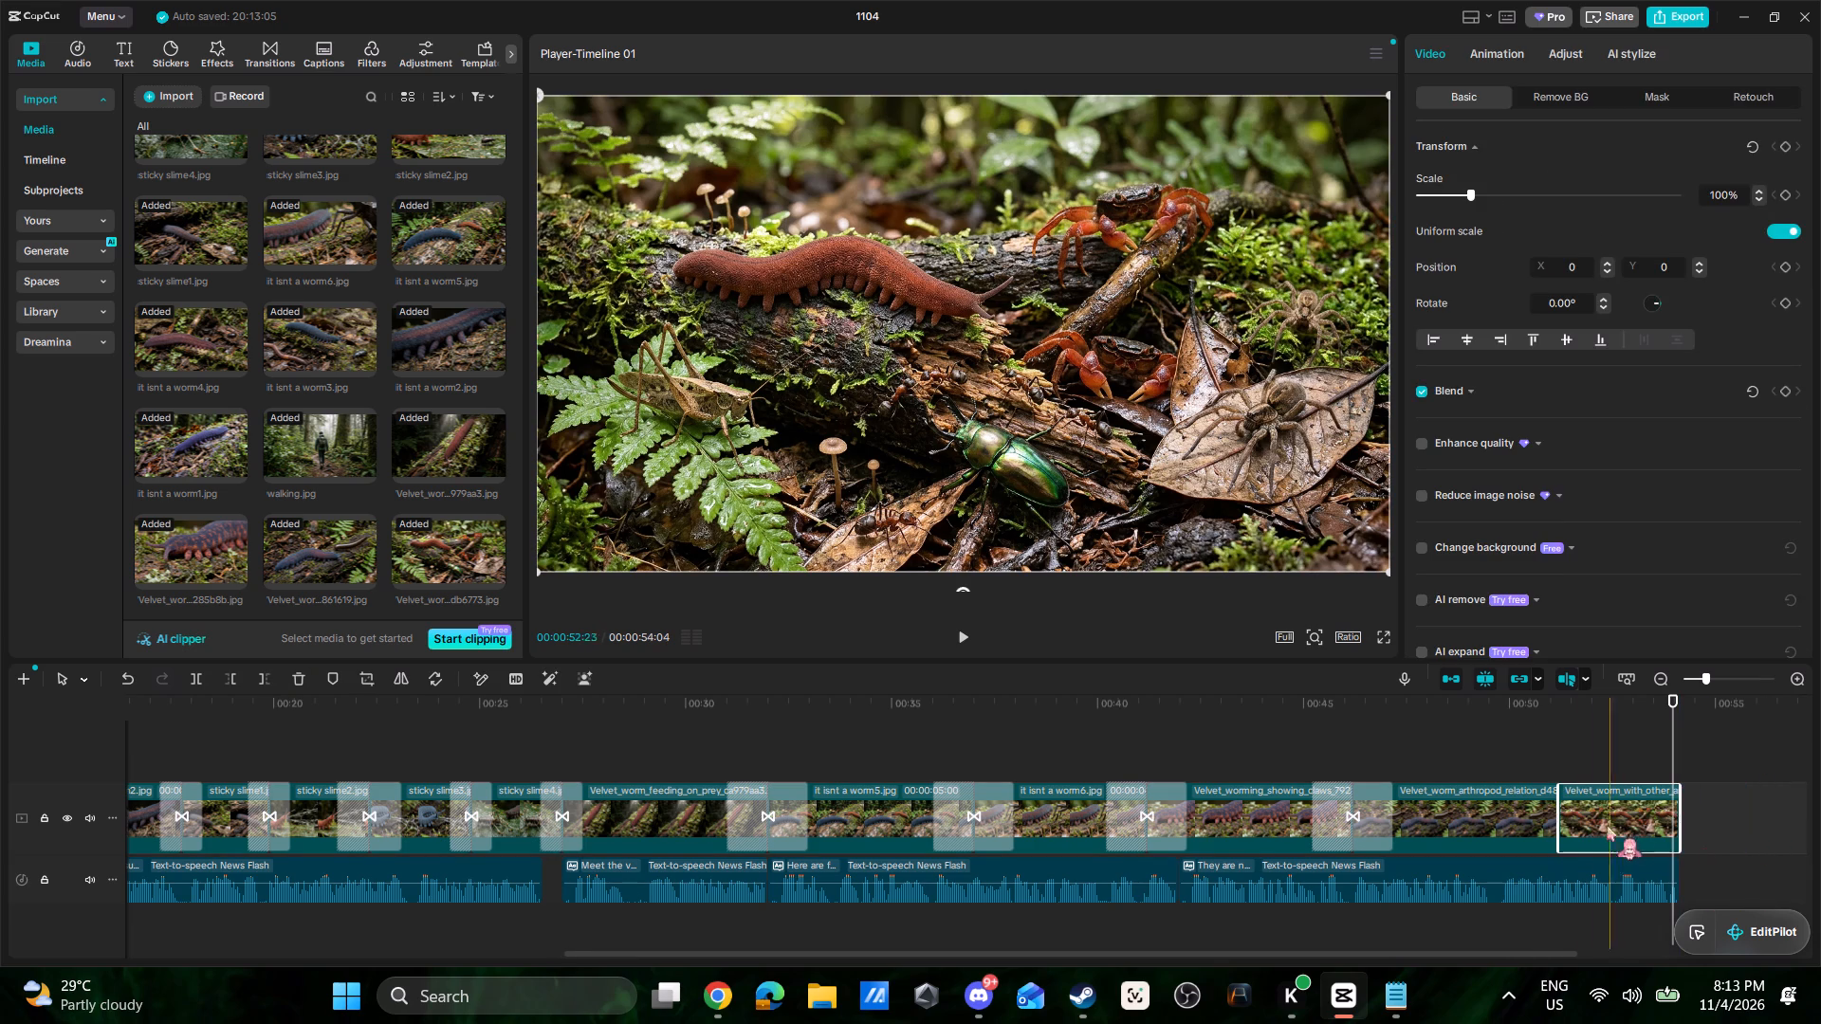
pyautogui.click(1537, 812)
pyautogui.moveTo(1556, 810); pyautogui.dragTo(1538, 808)
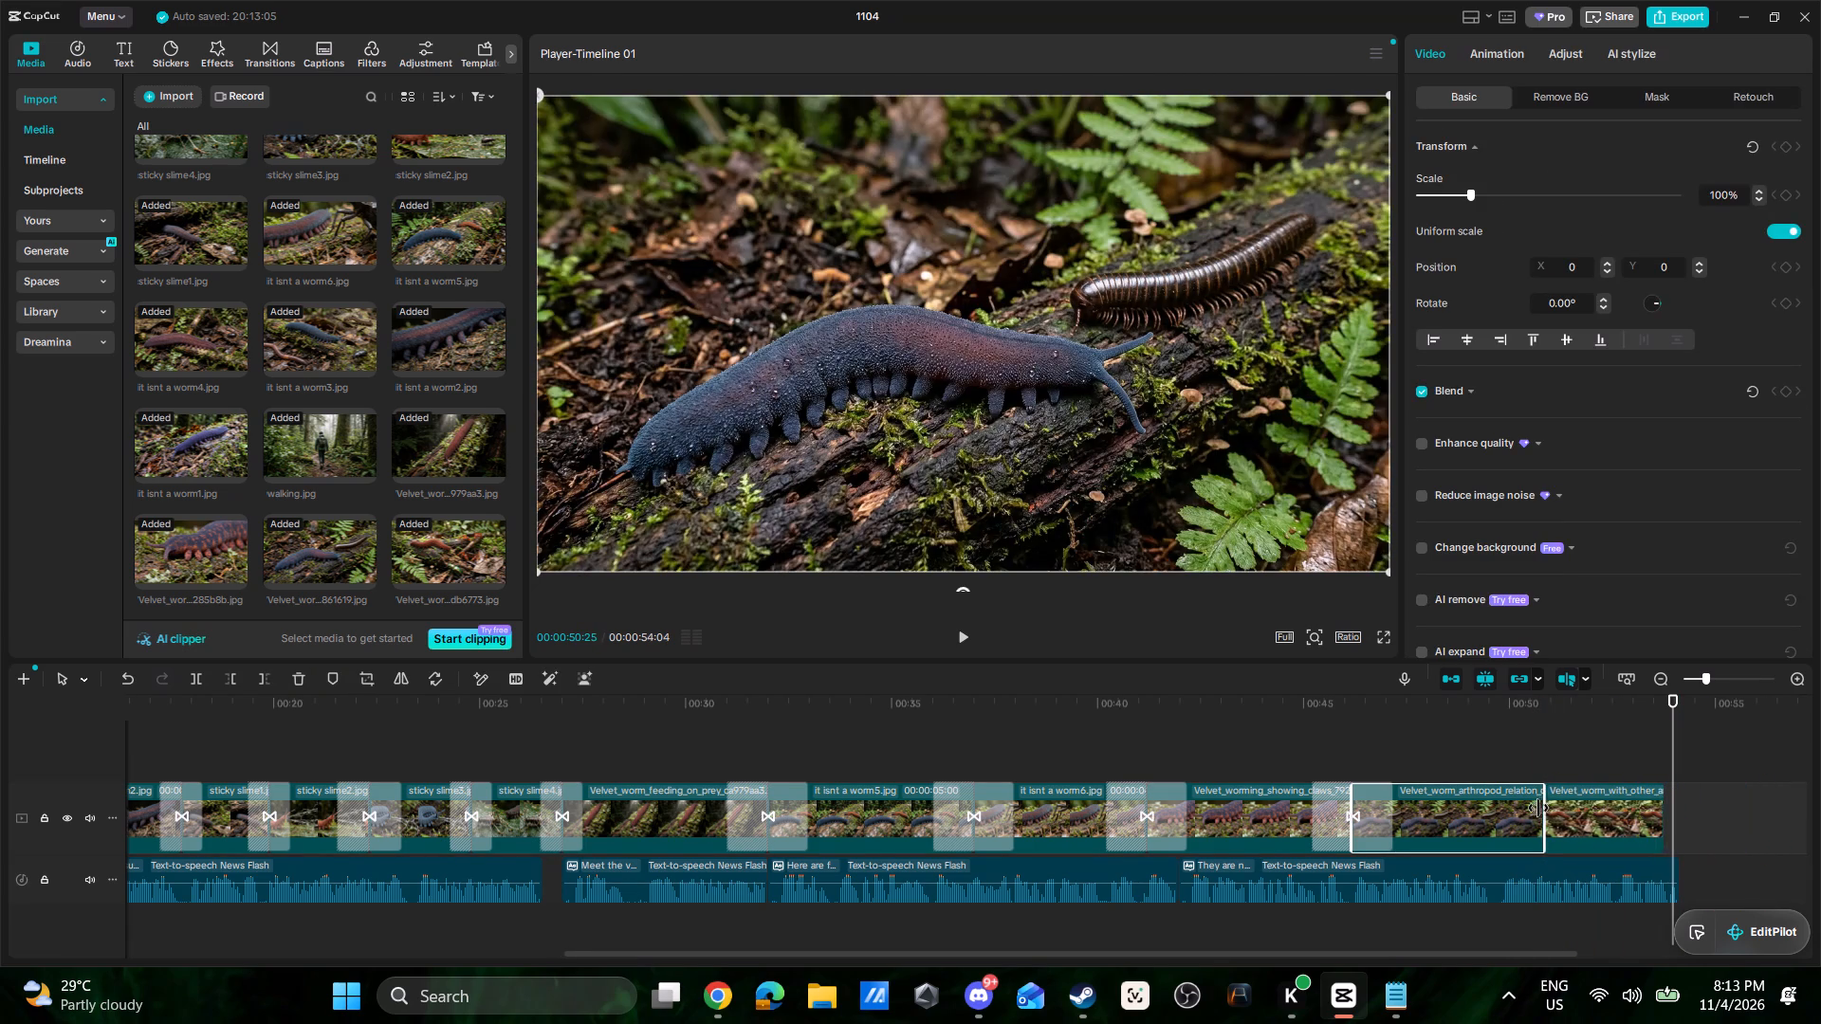
pyautogui.moveTo(1538, 808); pyautogui.dragTo(1536, 808)
pyautogui.click(1649, 814)
pyautogui.moveTo(1659, 815); pyautogui.dragTo(1667, 815)
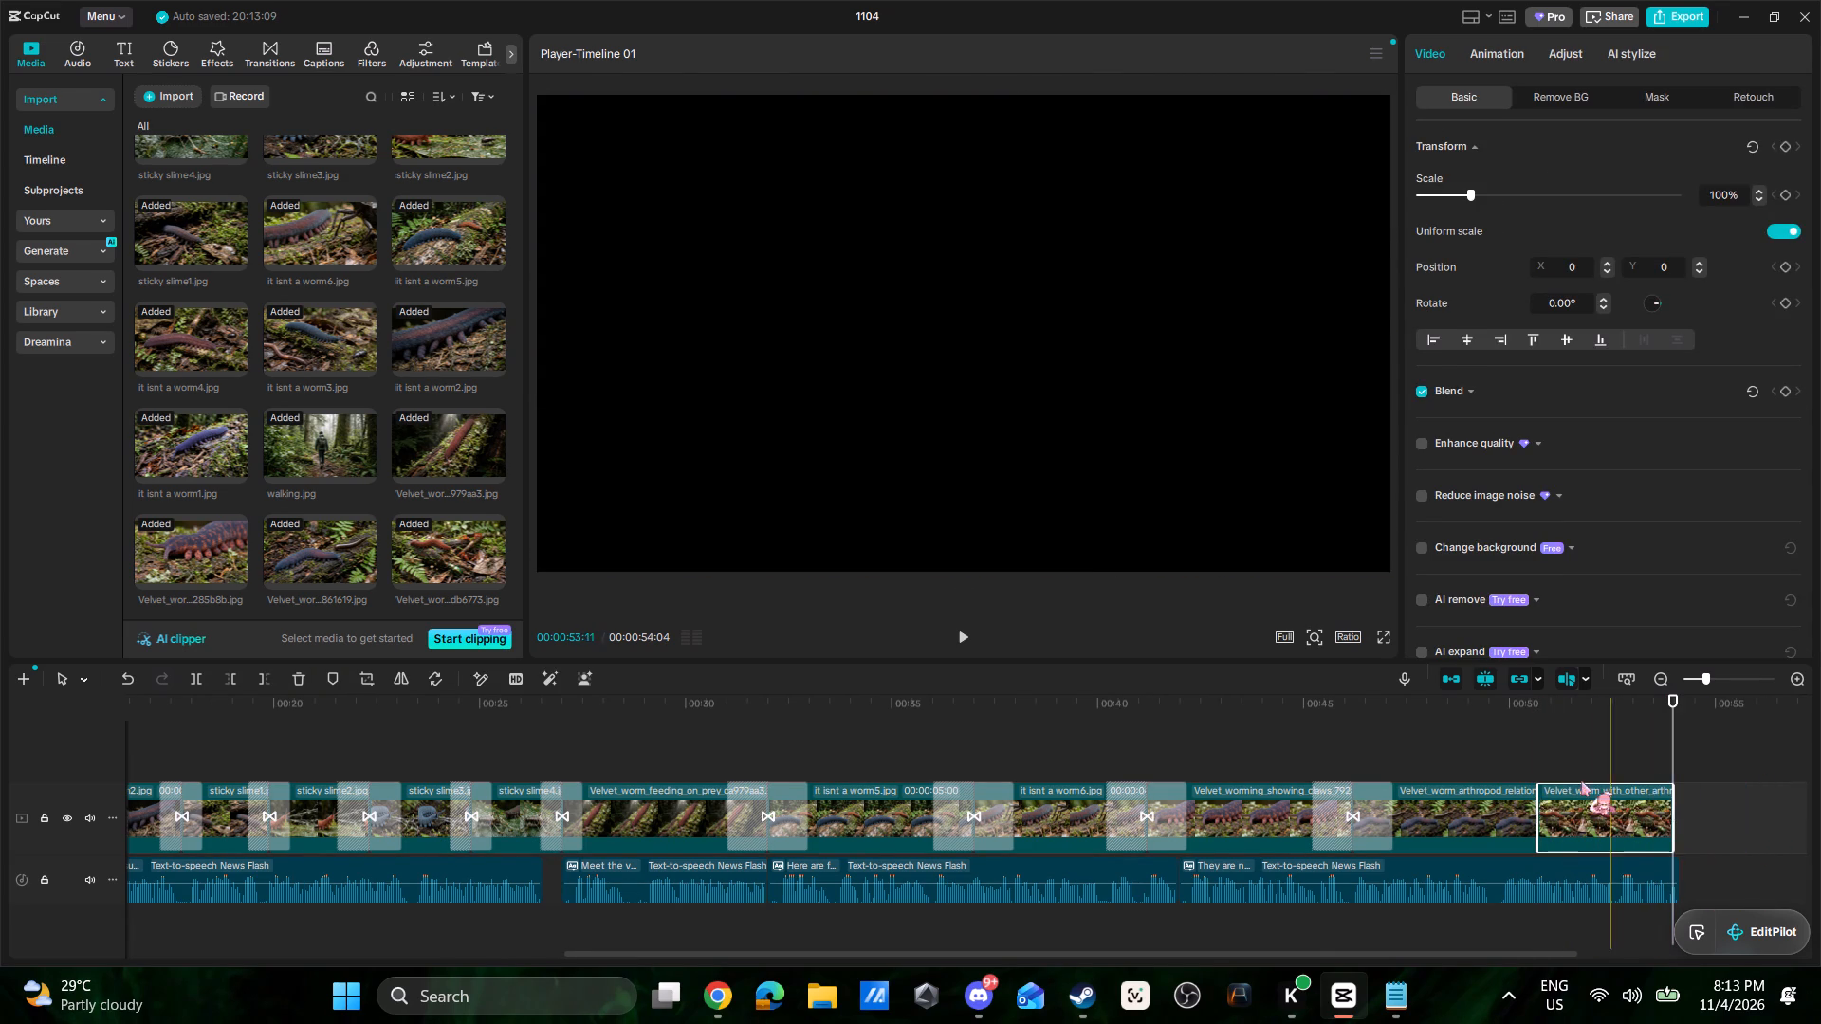
pyautogui.click(1267, 754)
pyautogui.press('space')
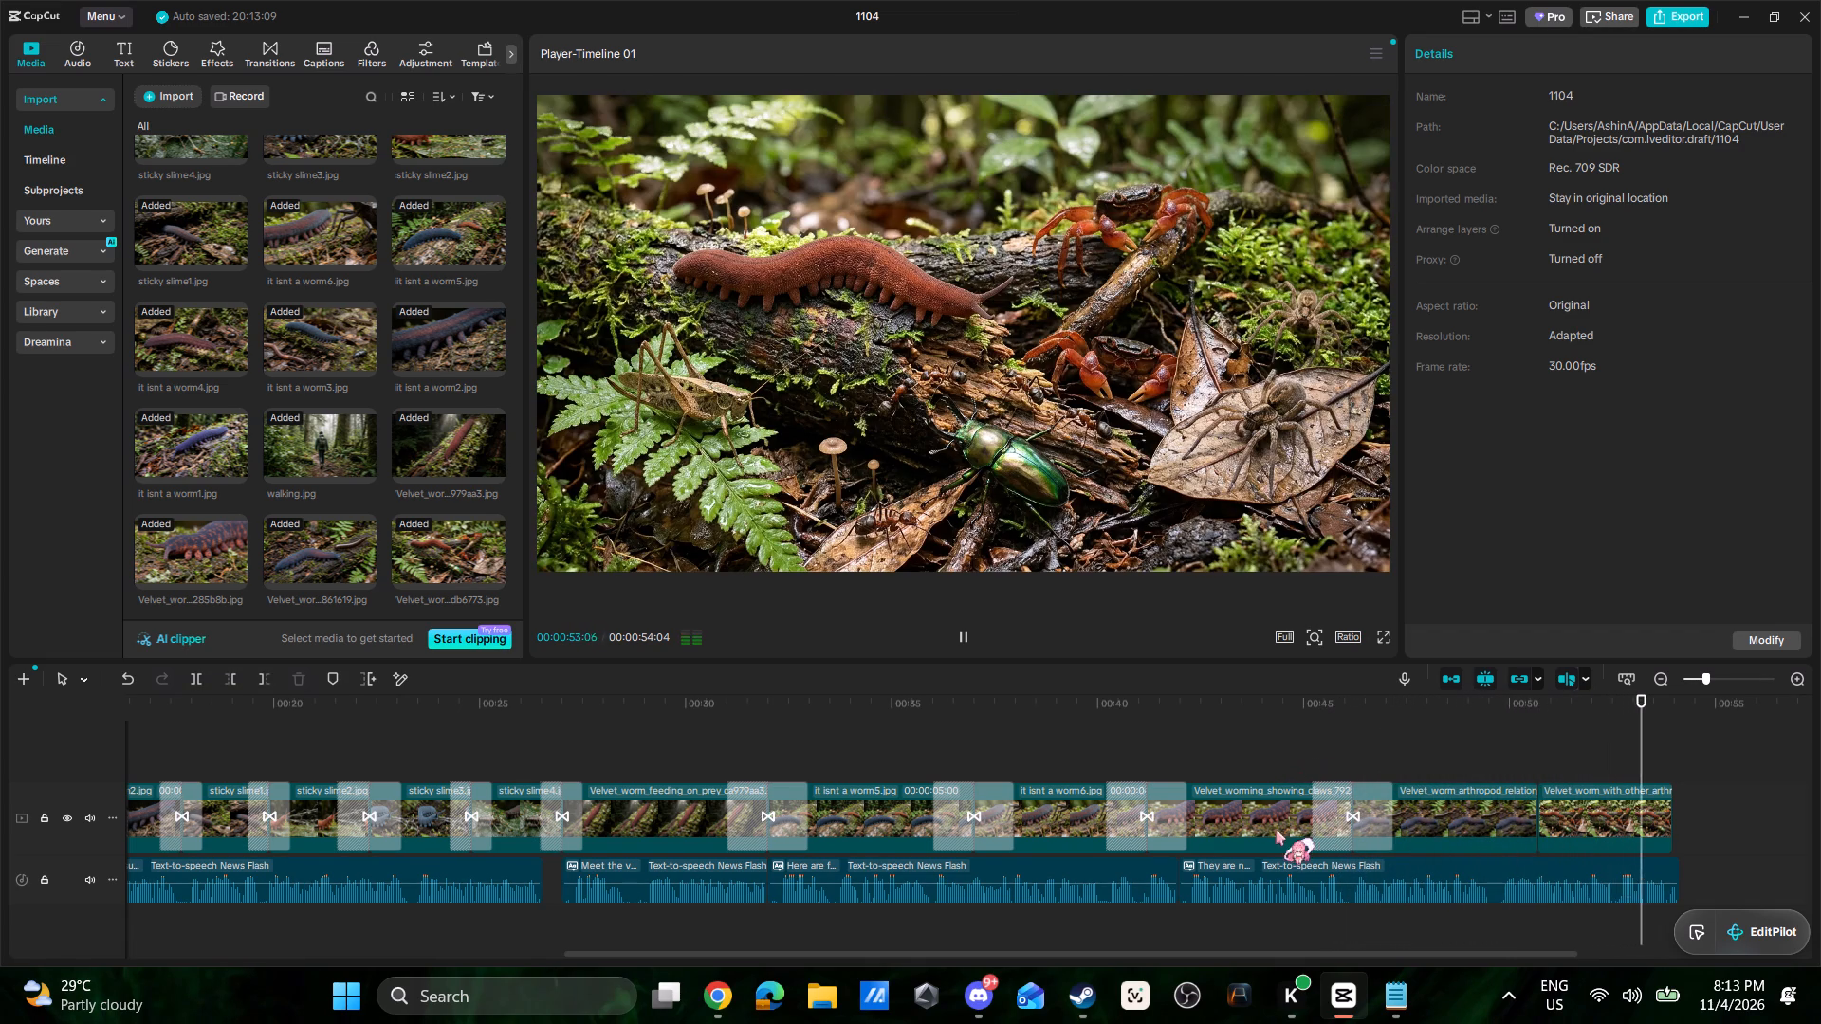
pyautogui.click(1667, 825)
pyautogui.click(1673, 825)
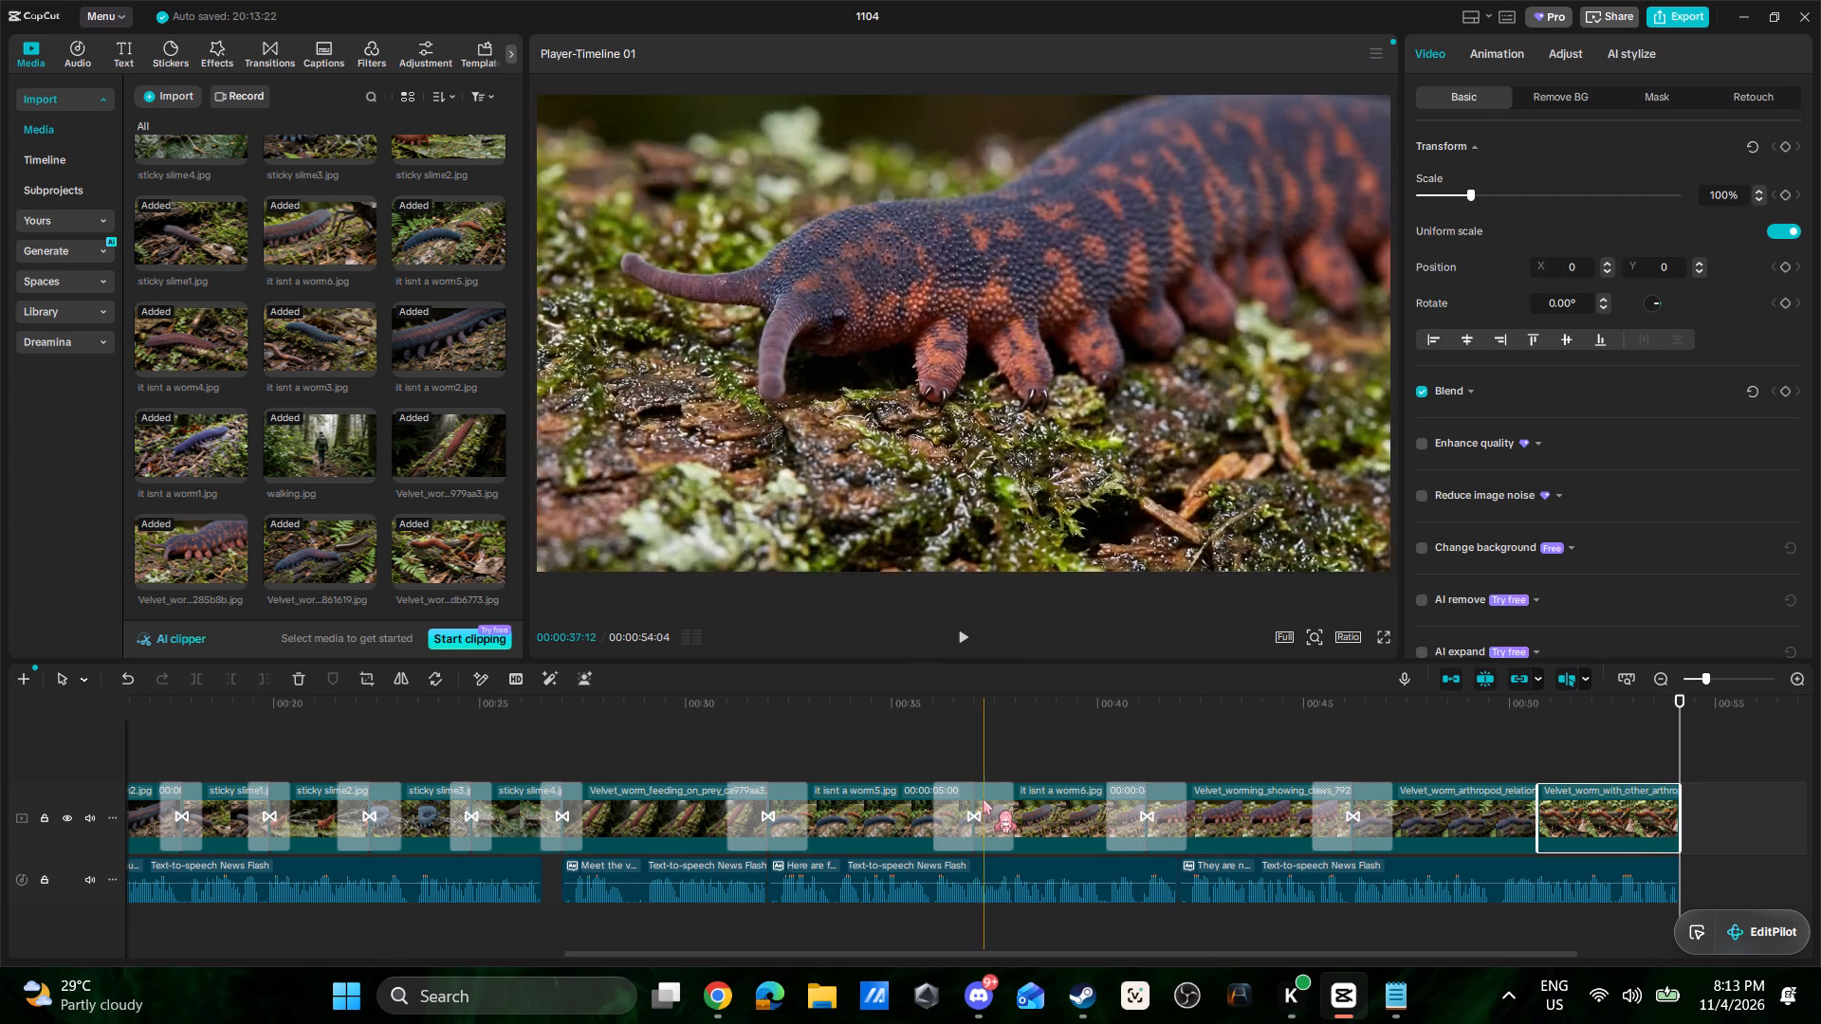
# Add a Floral Prism transition between the arthropod-relation and other-arthropods clips.
pyautogui.moveTo(1309, 953); pyautogui.dragTo(1609, 948)
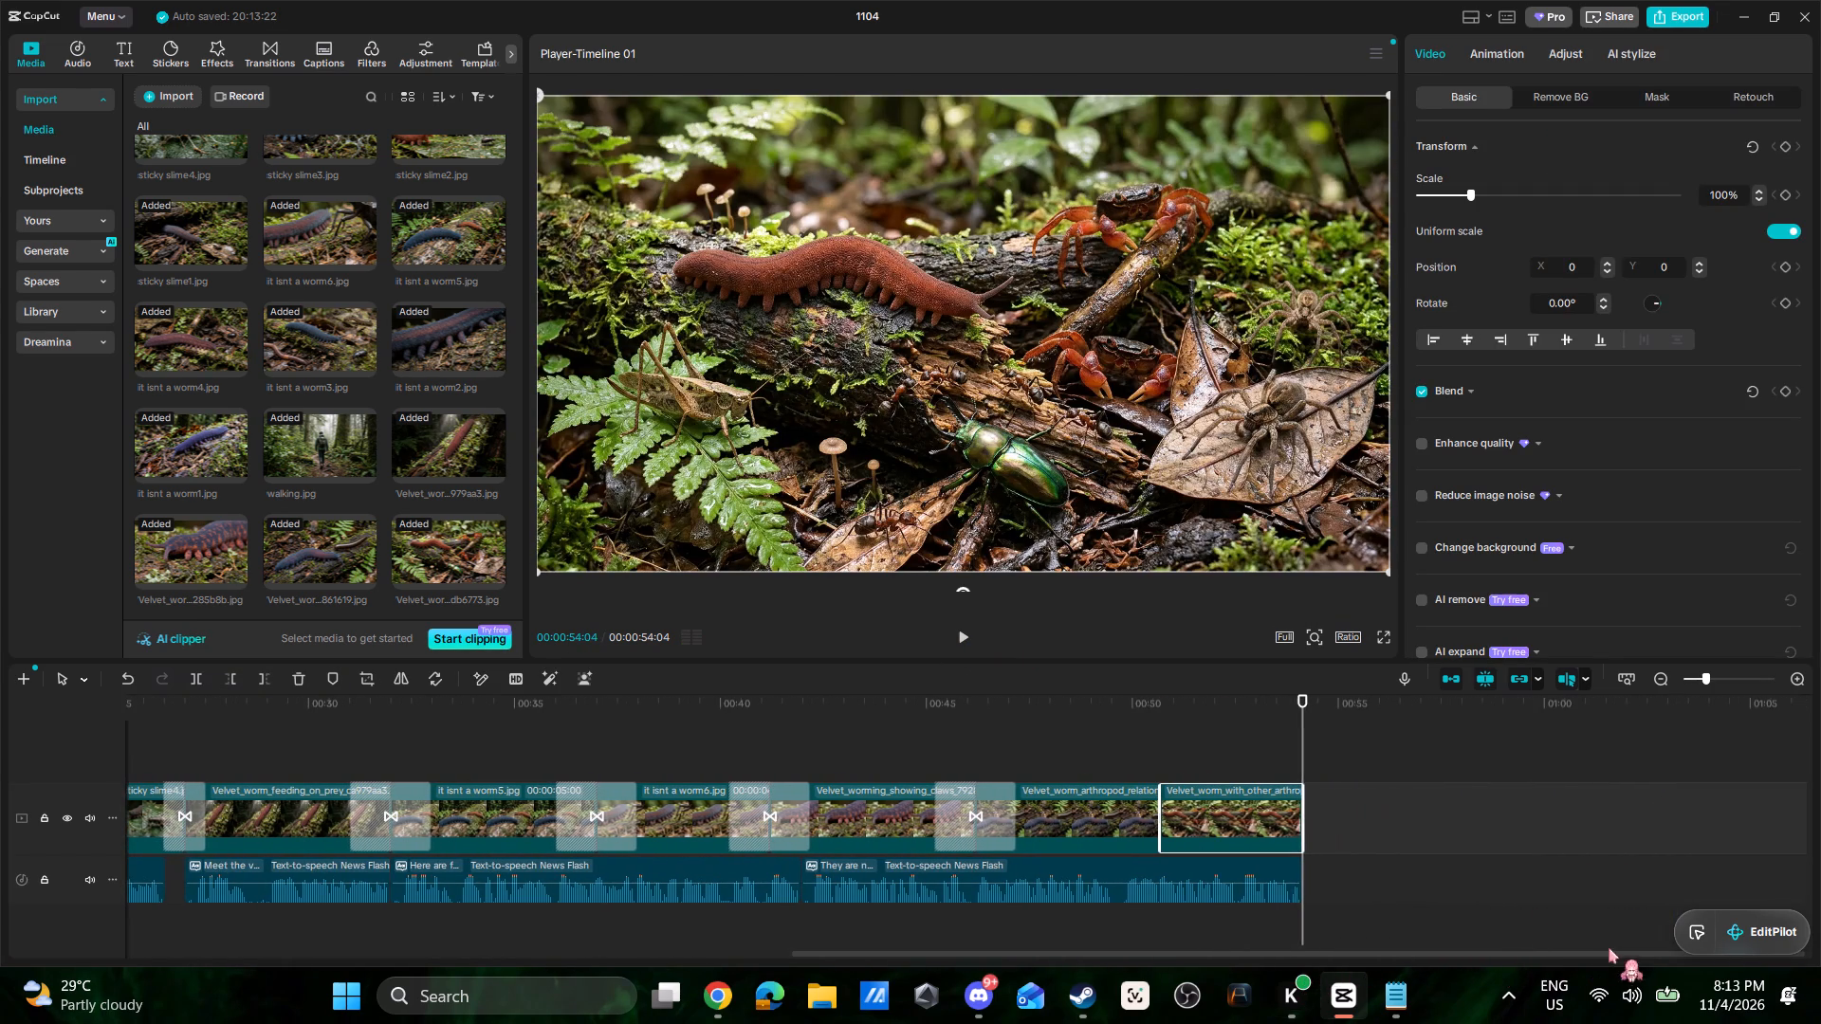
pyautogui.moveTo(1609, 948); pyautogui.dragTo(1610, 951)
pyautogui.click(272, 52)
pyautogui.moveTo(181, 113); pyautogui.dragTo(206, 138)
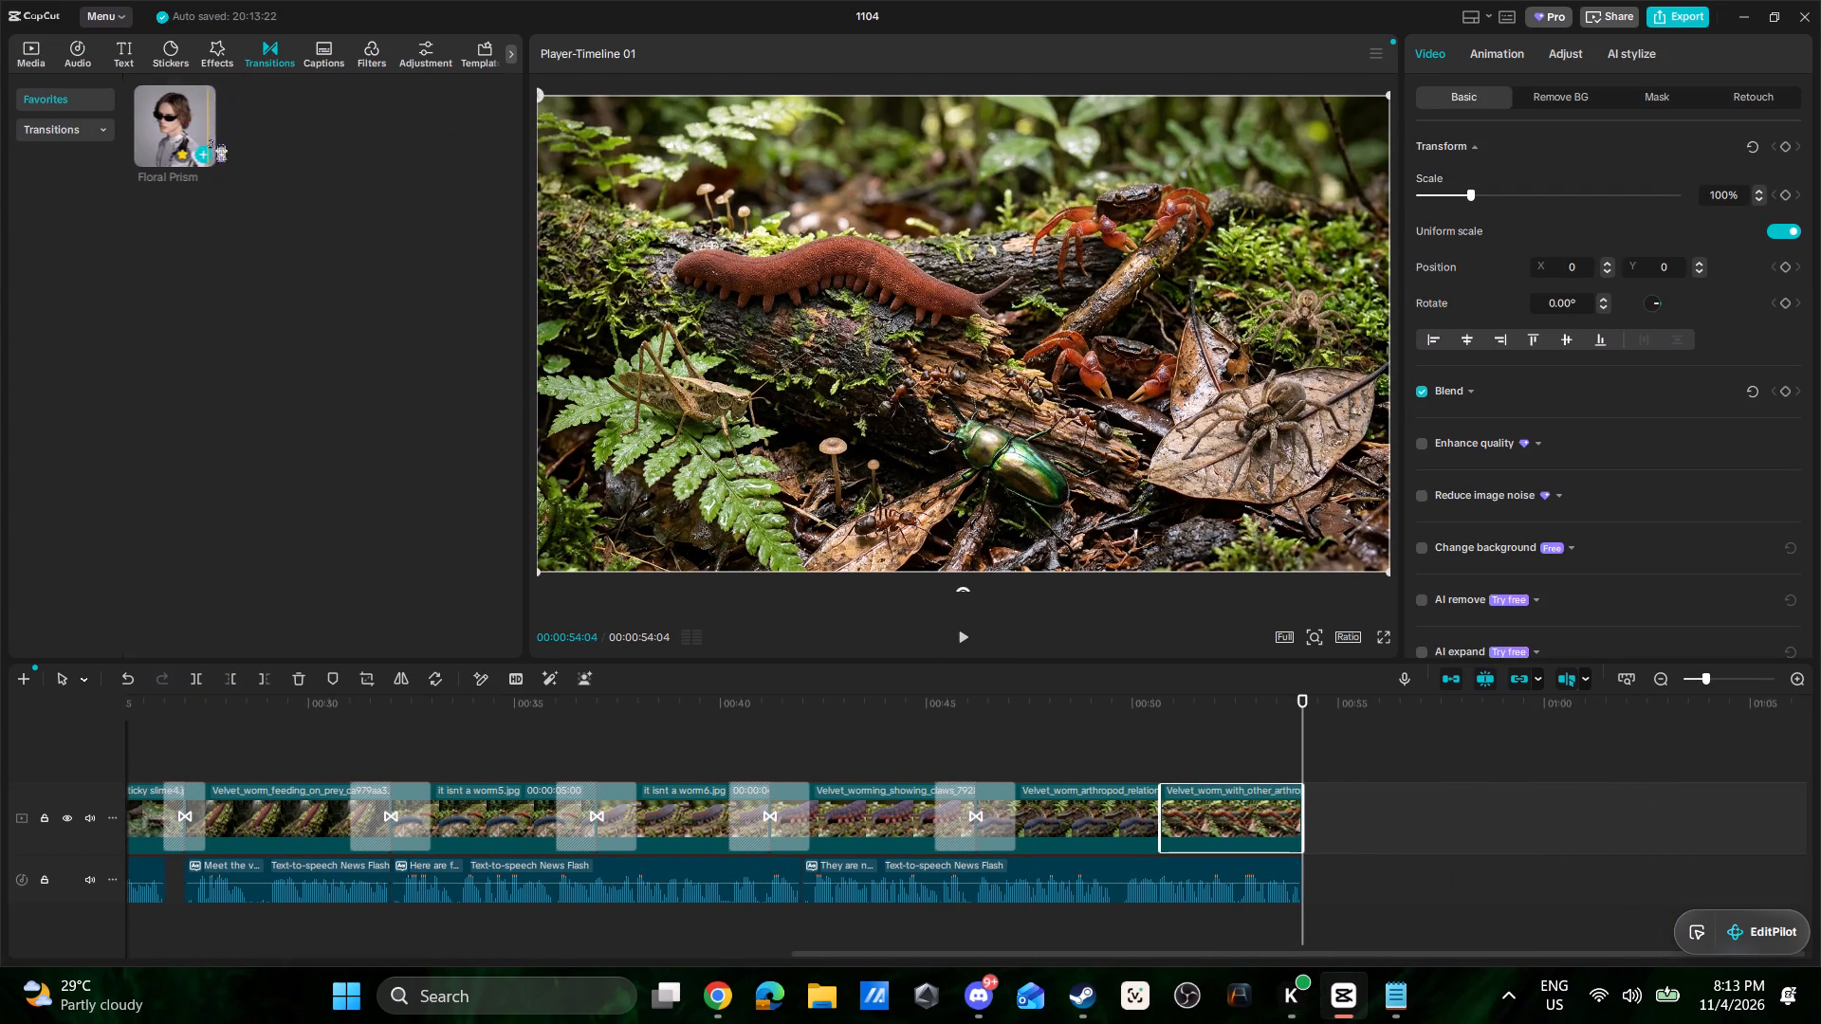
pyautogui.moveTo(206, 138); pyautogui.dragTo(1118, 815)
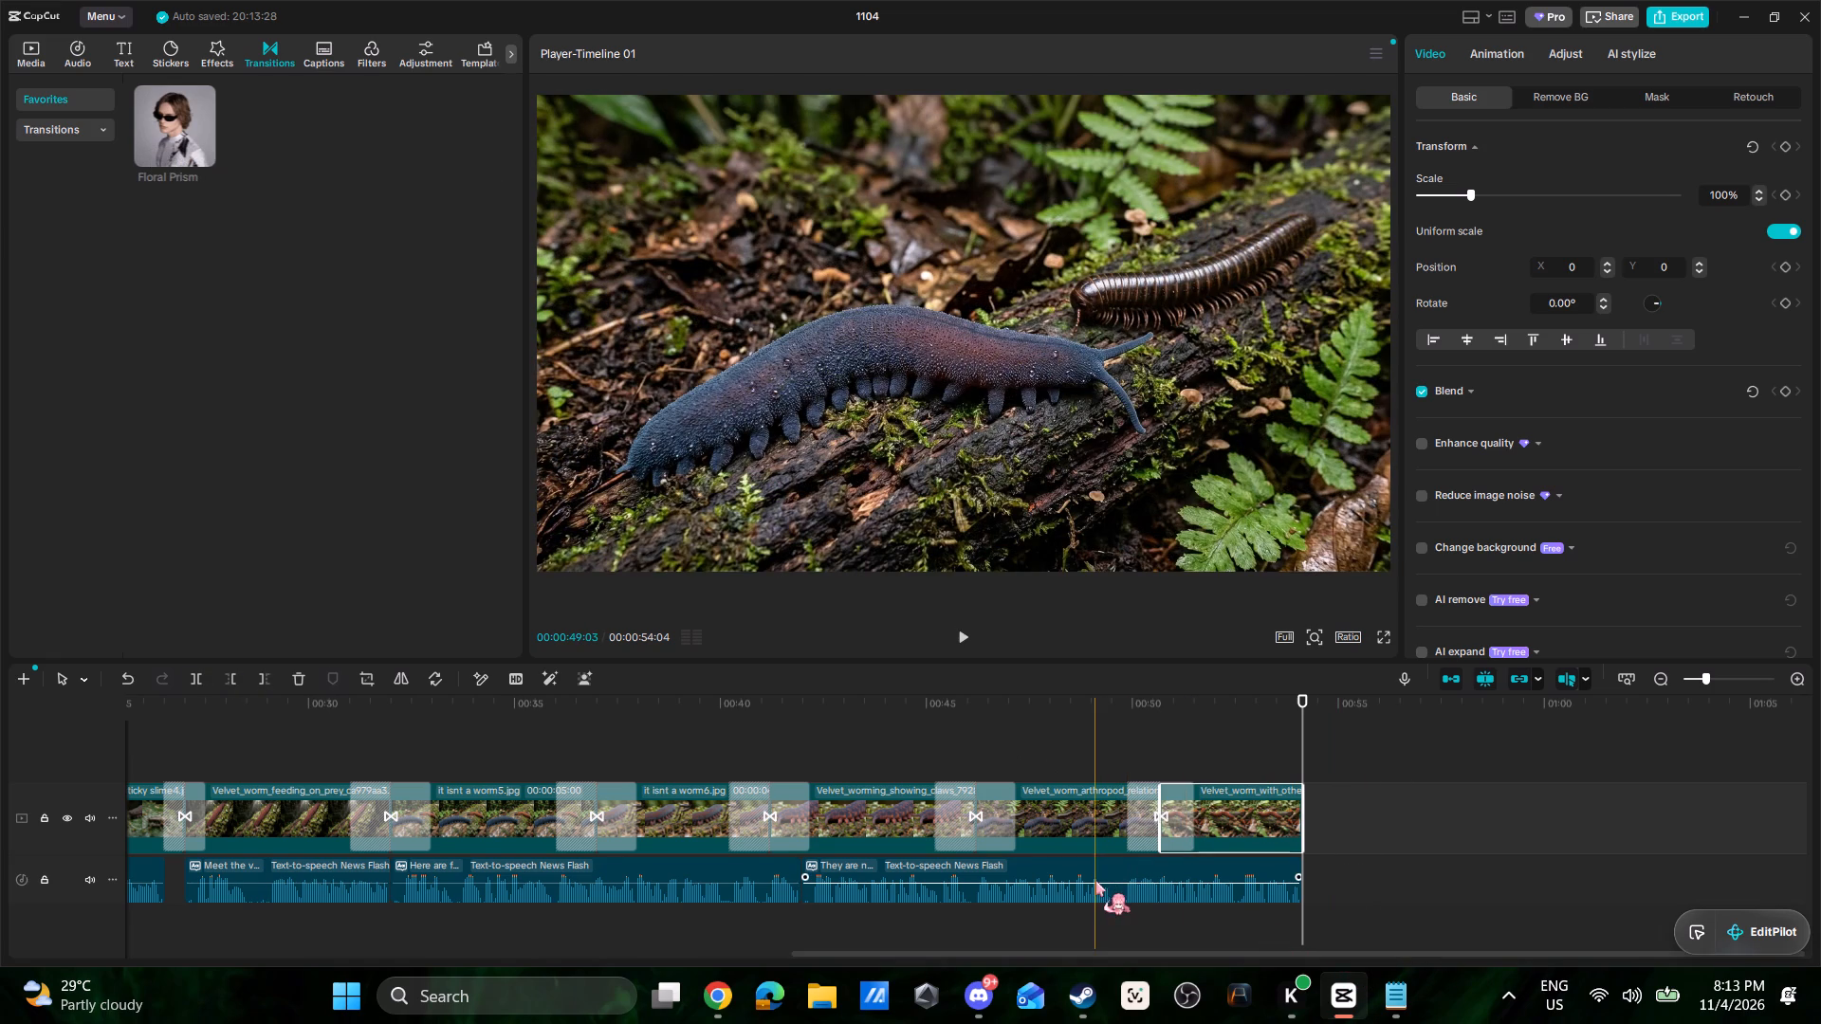
pyautogui.click(1096, 883)
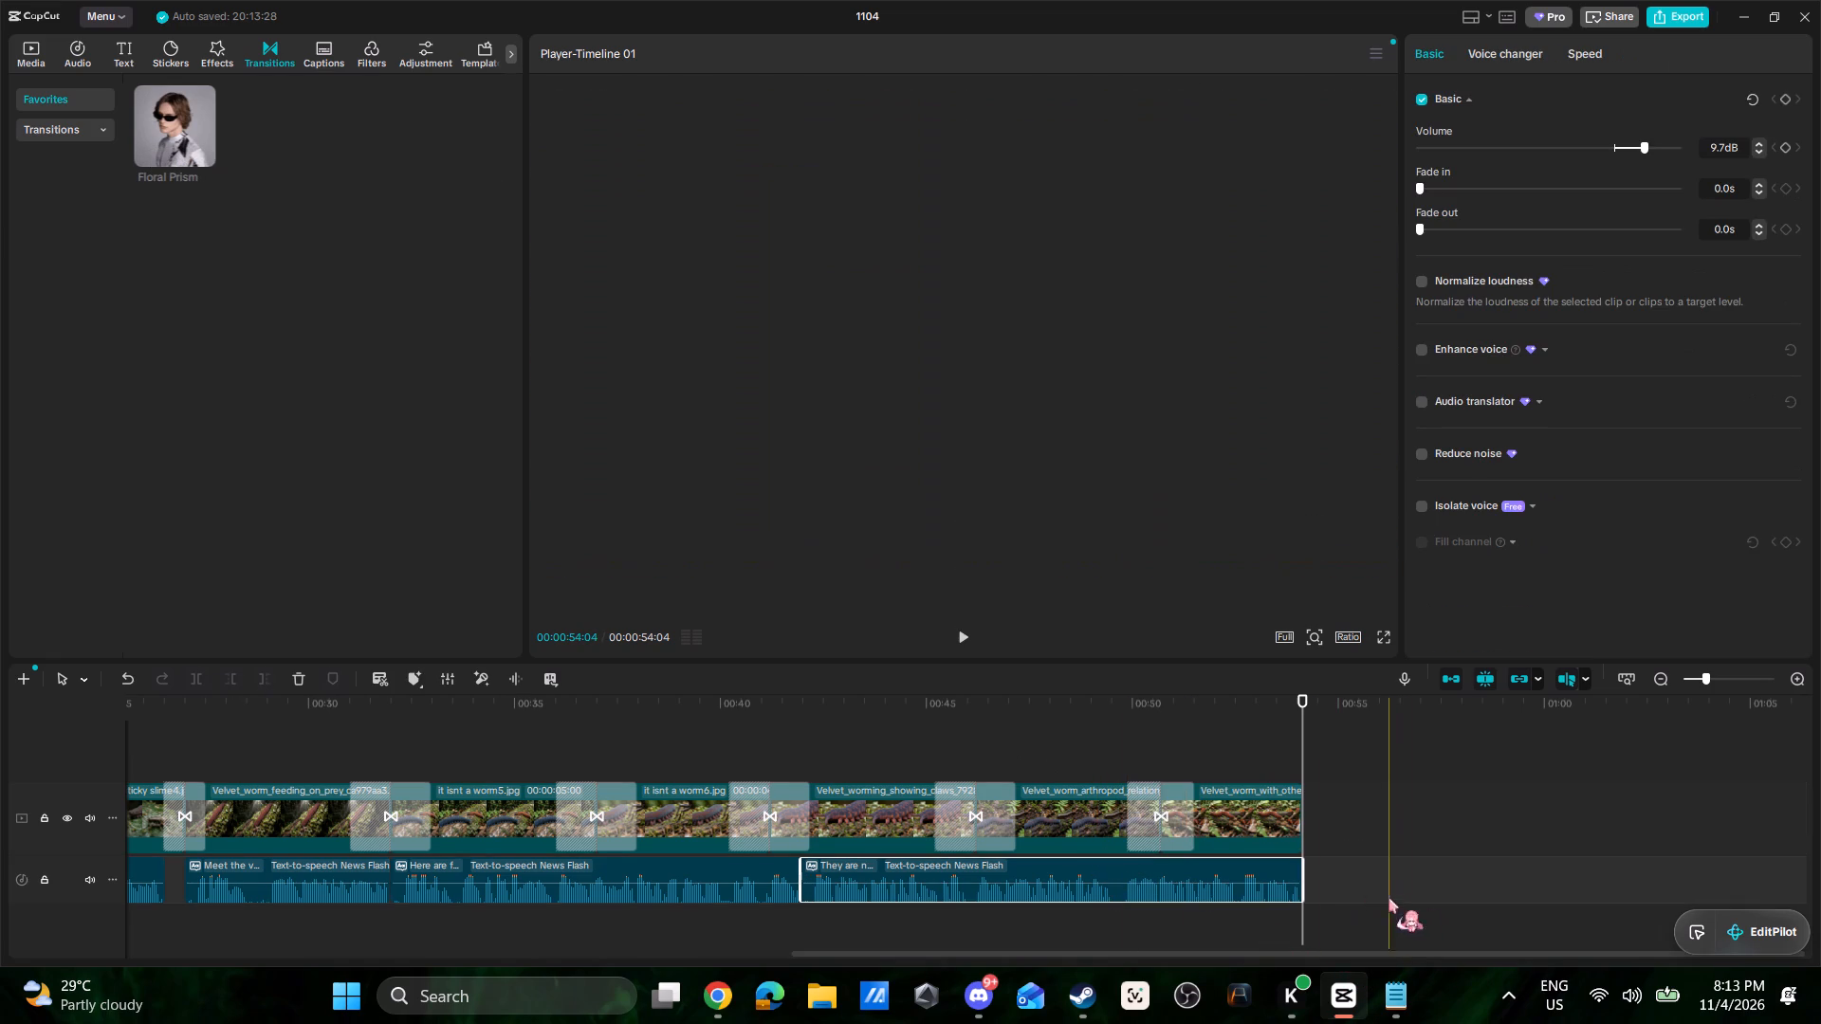
pyautogui.moveTo(1335, 955); pyautogui.dragTo(1366, 954)
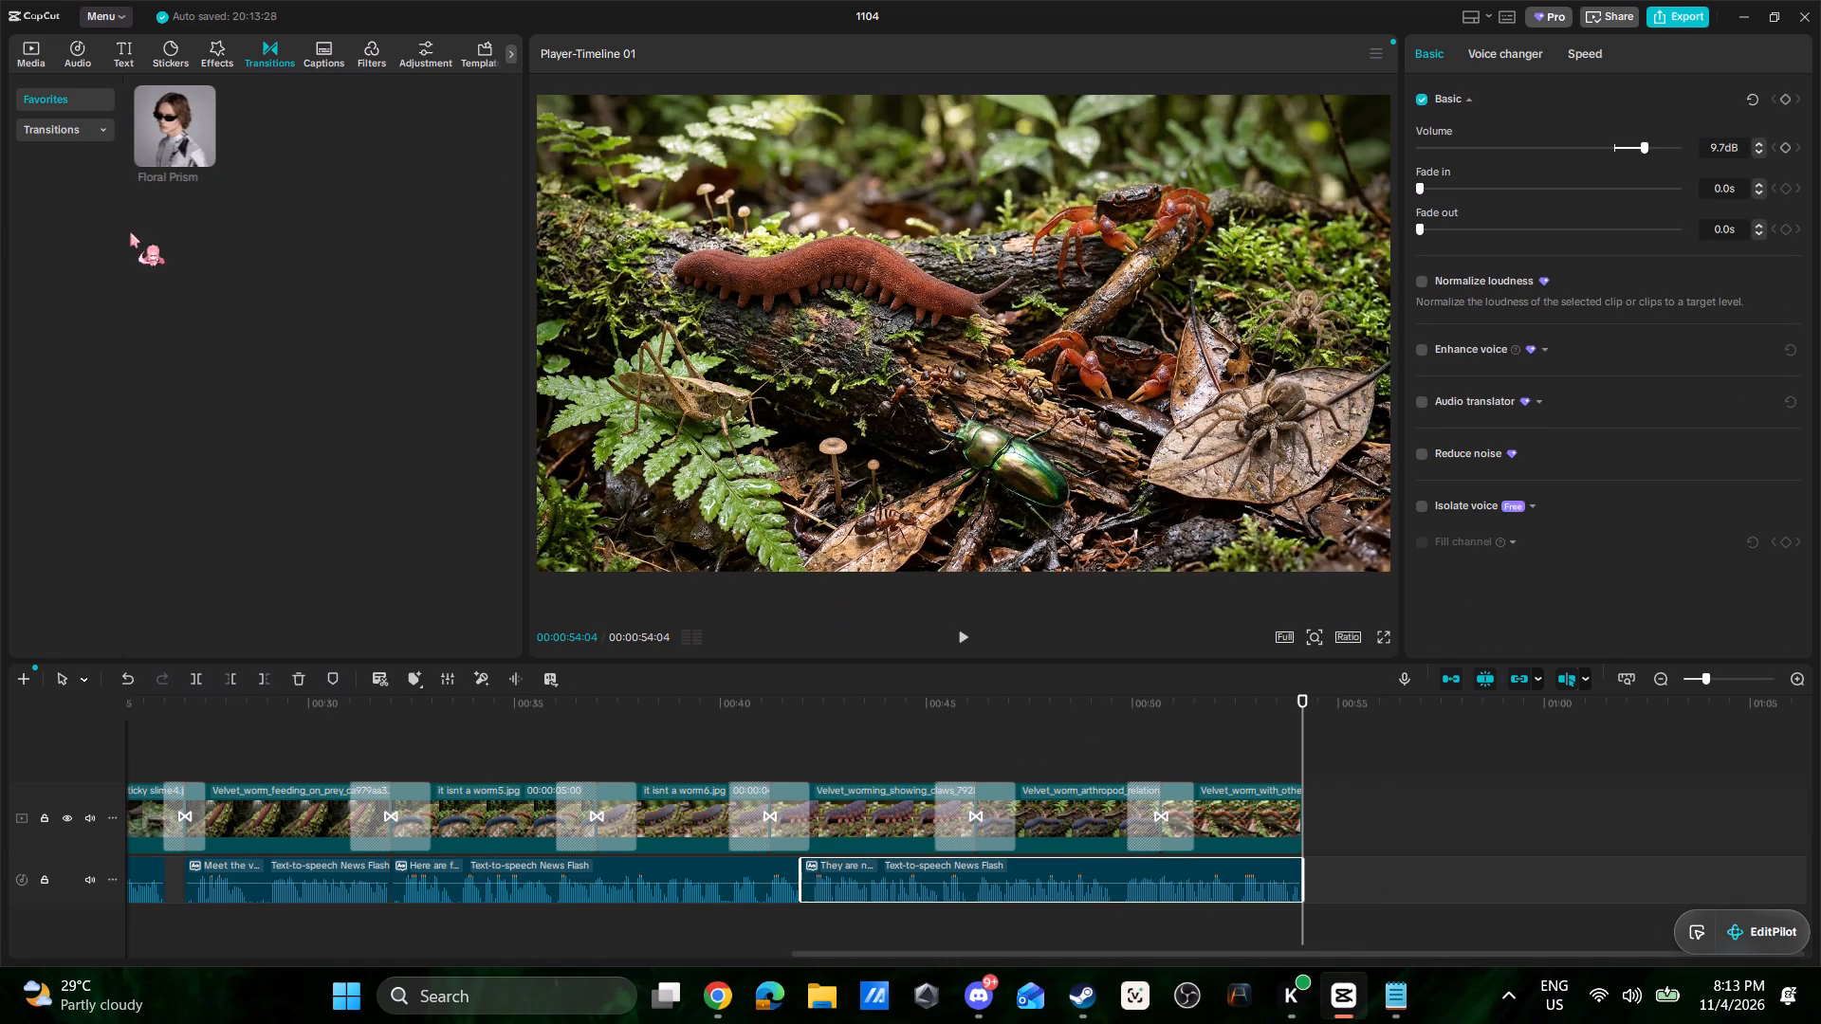
# Switch to the Notepad script and copy the paragraph from "Their bodies are soft, elongated" to "unusual name comes from.".
pyautogui.hotkey('alt', 'Tab')
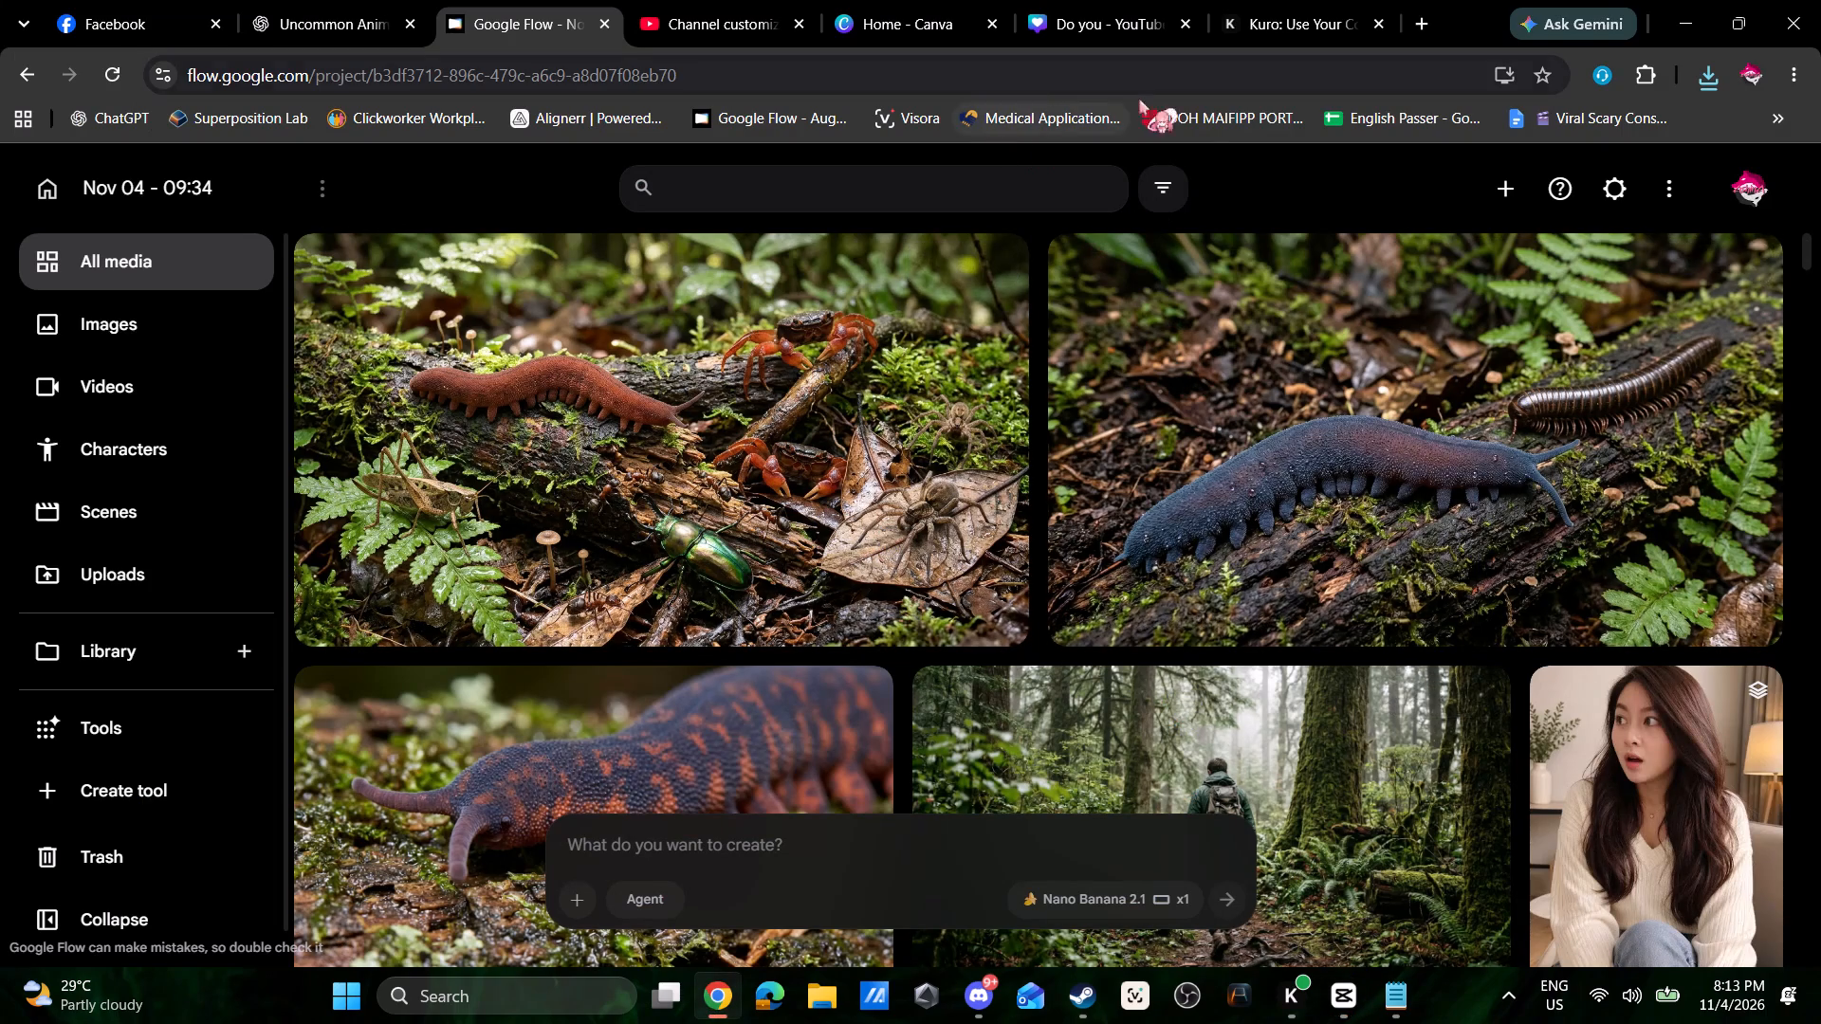
pyautogui.hotkey('alt', 'Tab')
pyautogui.hotkey('alt', 'Tab')
pyautogui.hotkey('alt', 'Tab')
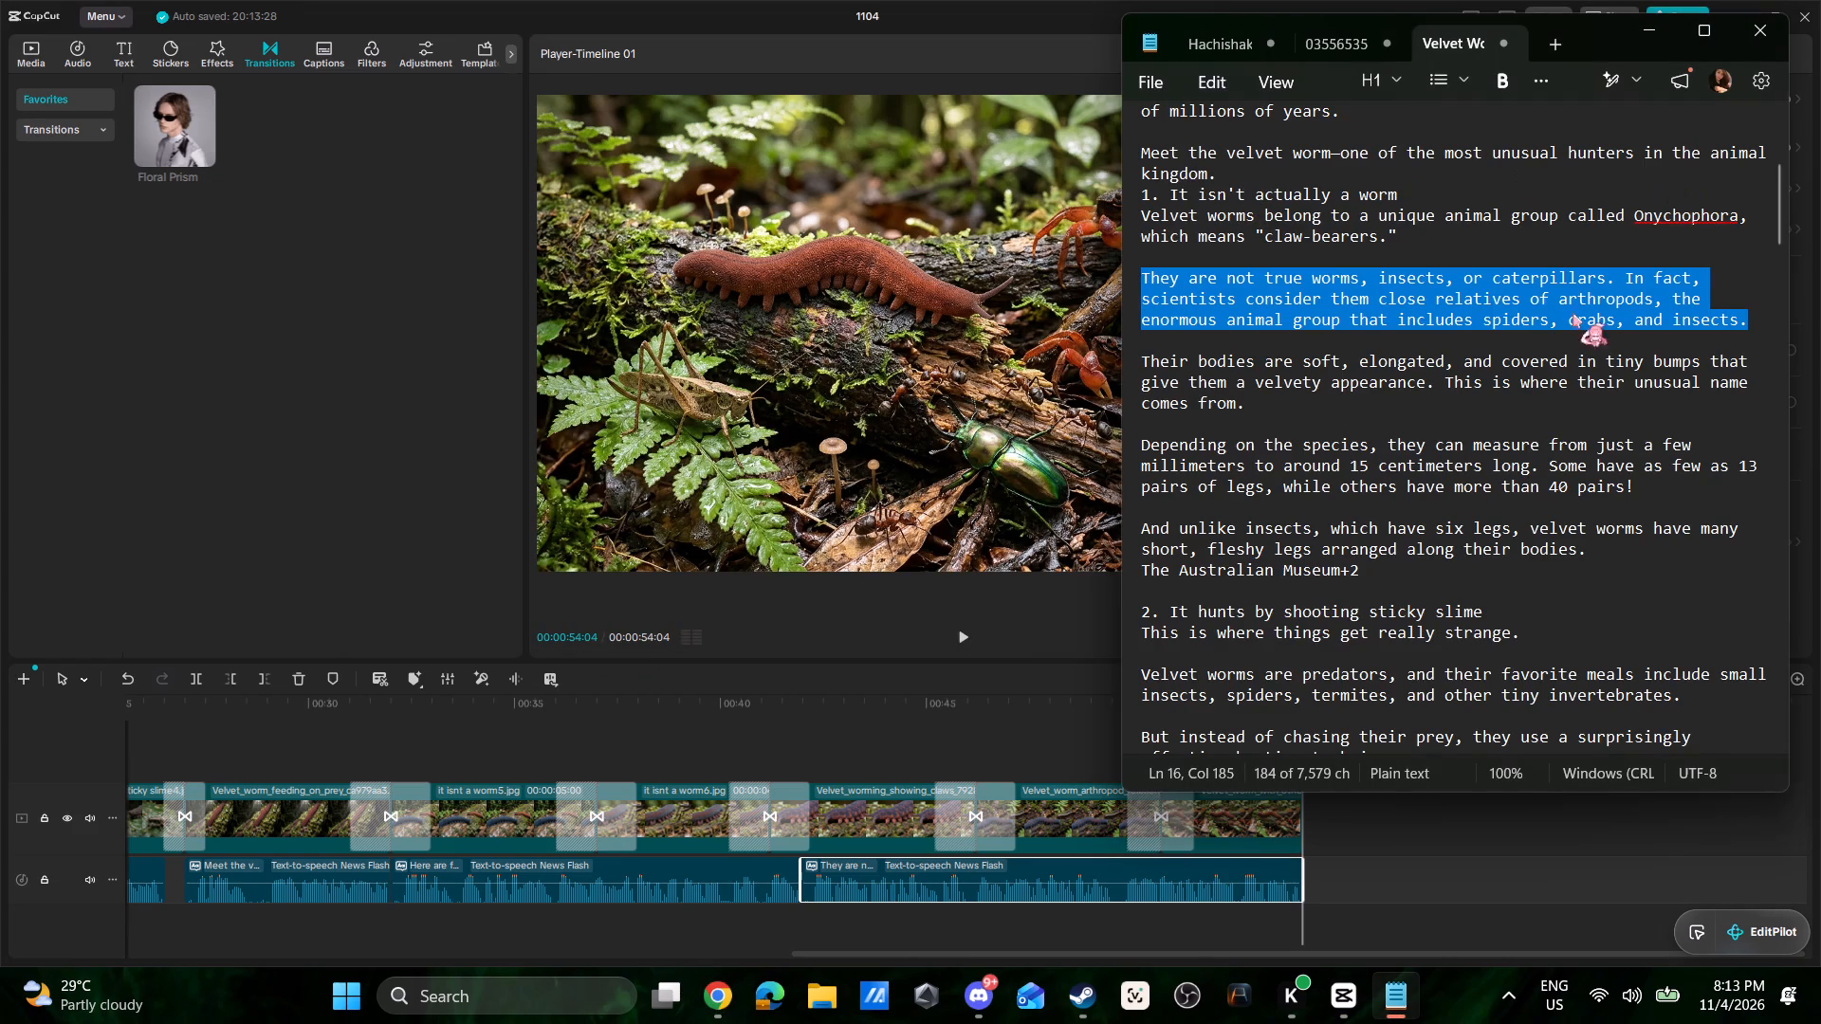
pyautogui.moveTo(1272, 402); pyautogui.dragTo(1133, 365)
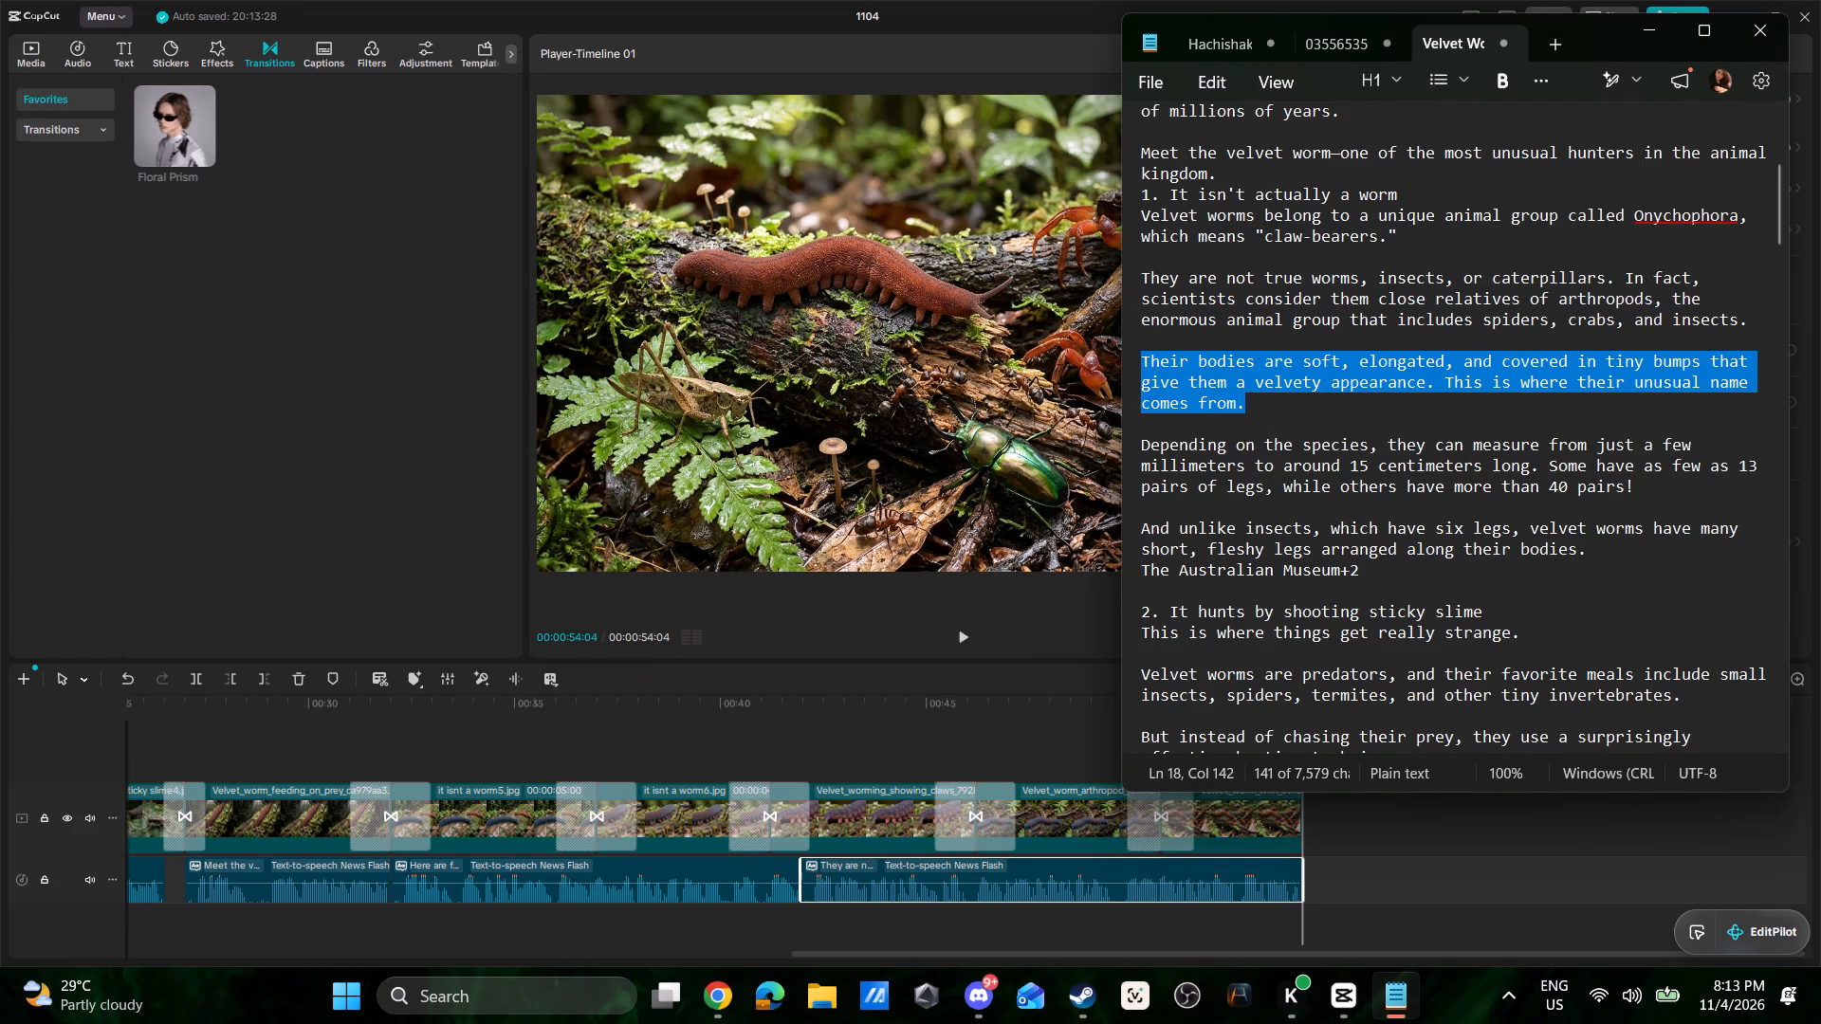
pyautogui.hotkey('ctrl', 'c')
pyautogui.hotkey('ctrl', 'c')
pyautogui.hotkey('ctrl', 'c')
pyautogui.hotkey('ctrl', 'c')
# Back in CapCut, add a default text clip at the end of the last image and replace its text with the copied paragraph.
pyautogui.click(378, 547)
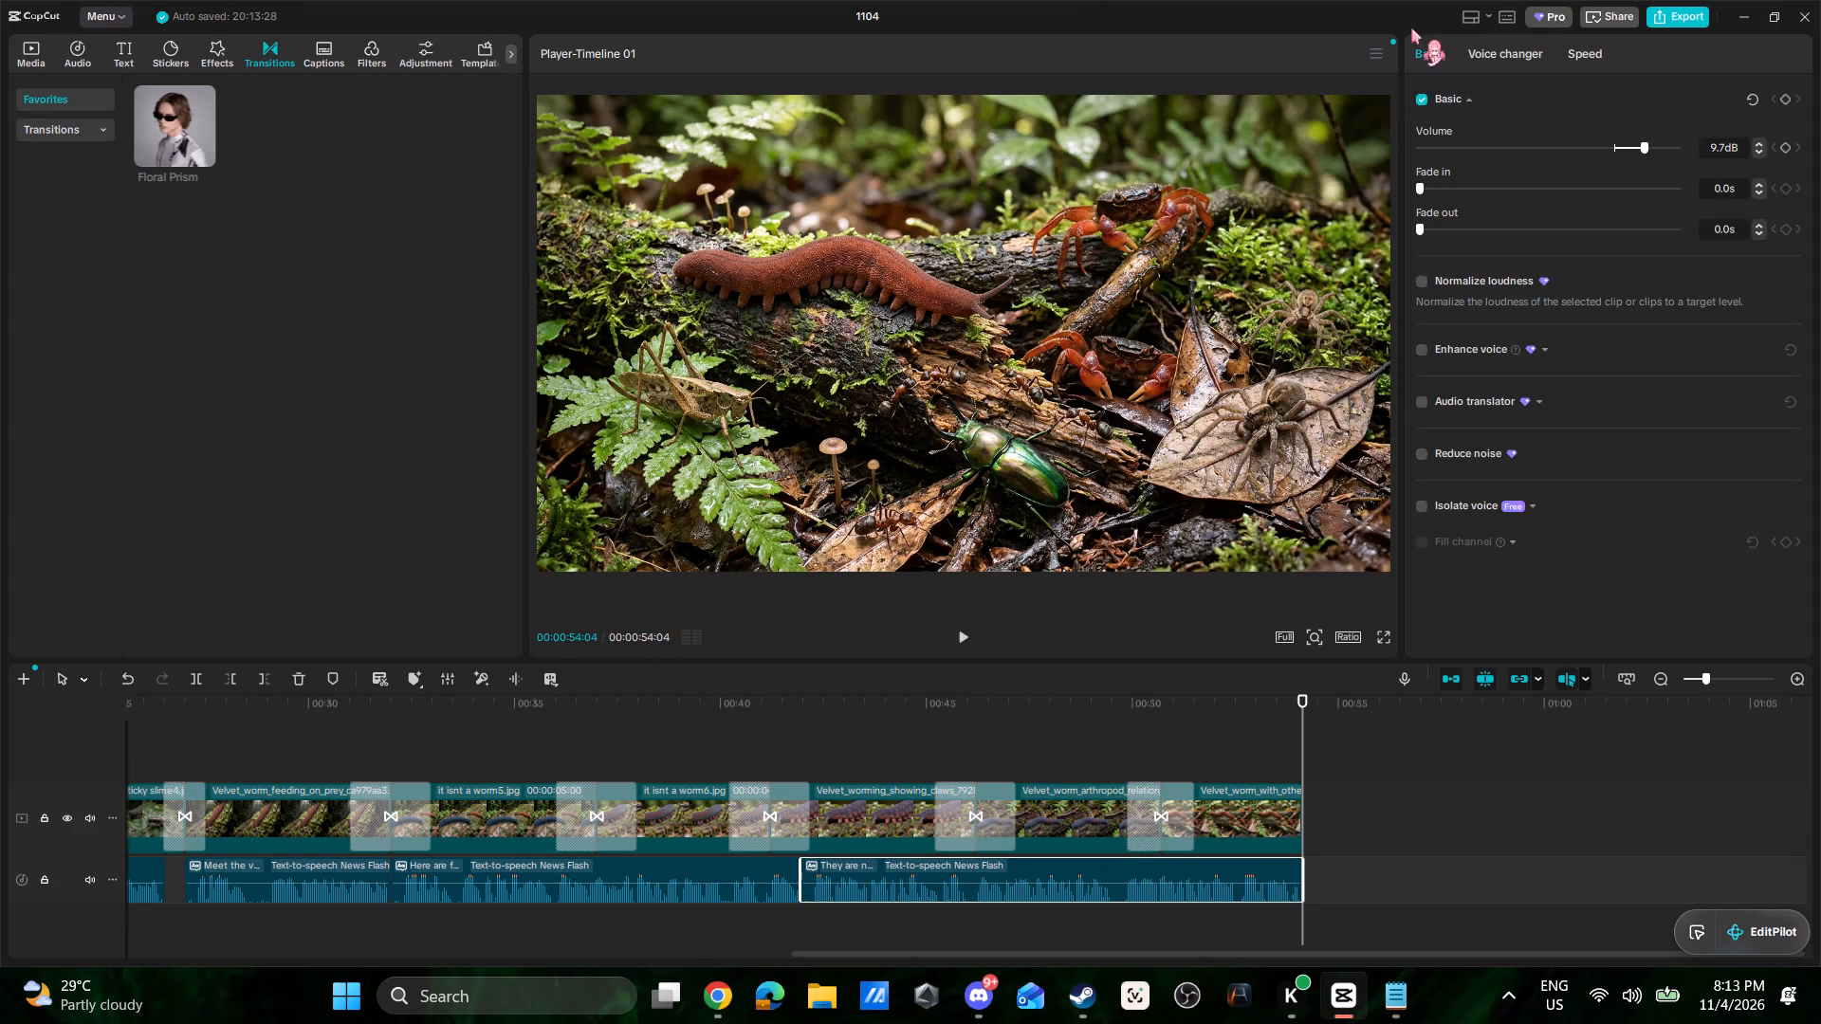
pyautogui.click(122, 46)
pyautogui.moveTo(180, 104); pyautogui.dragTo(903, 197)
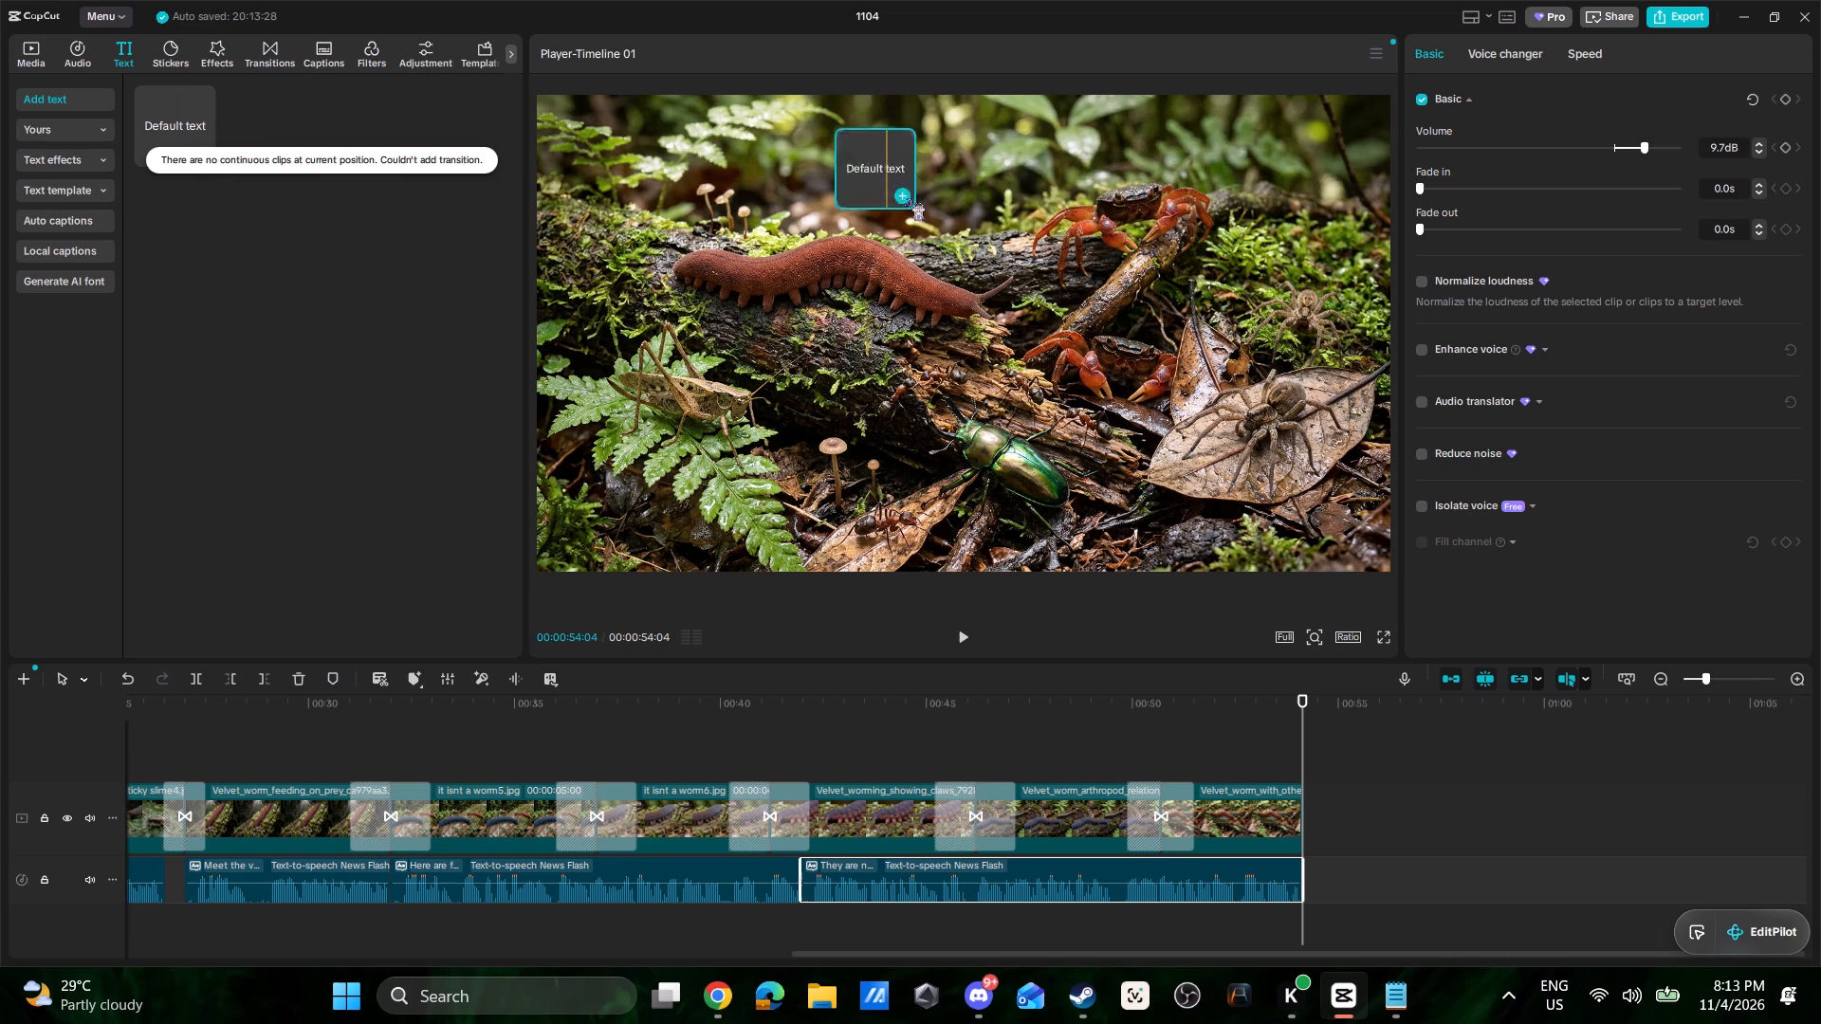
pyautogui.moveTo(903, 197); pyautogui.dragTo(1457, 187)
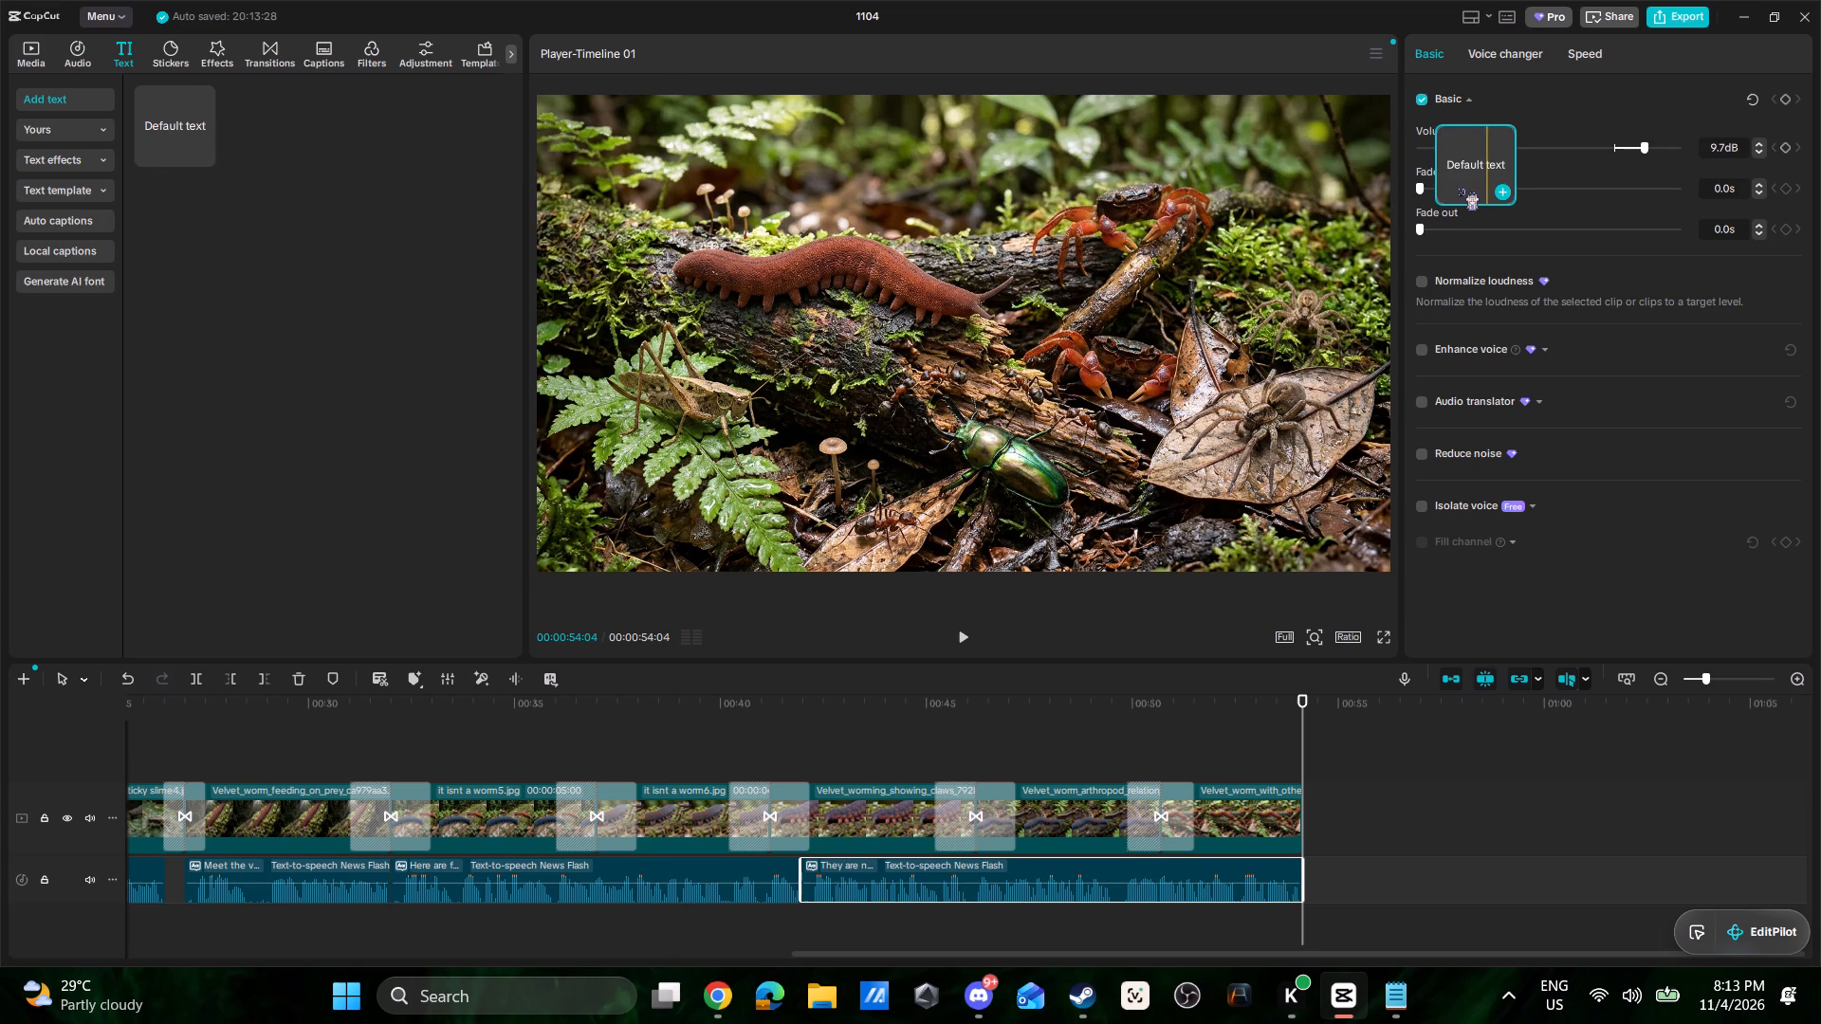
pyautogui.moveTo(1457, 187); pyautogui.dragTo(1460, 184)
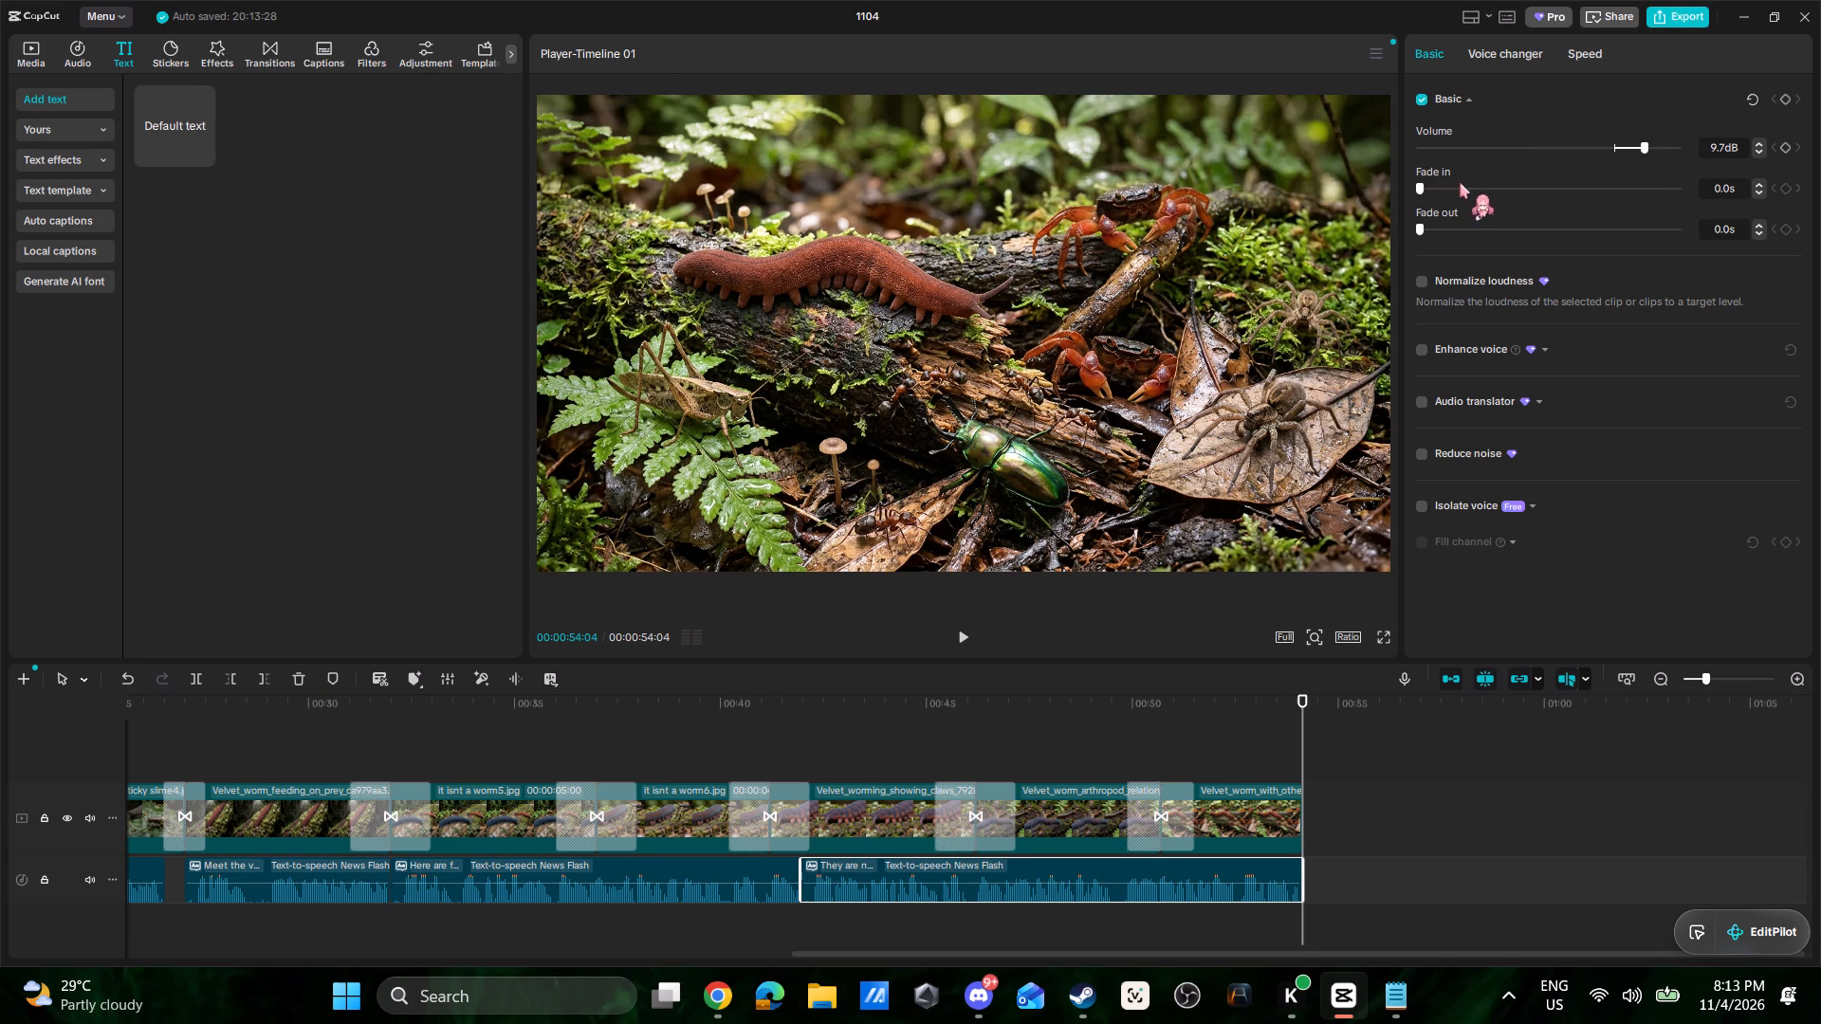
pyautogui.moveTo(162, 126); pyautogui.dragTo(1308, 757)
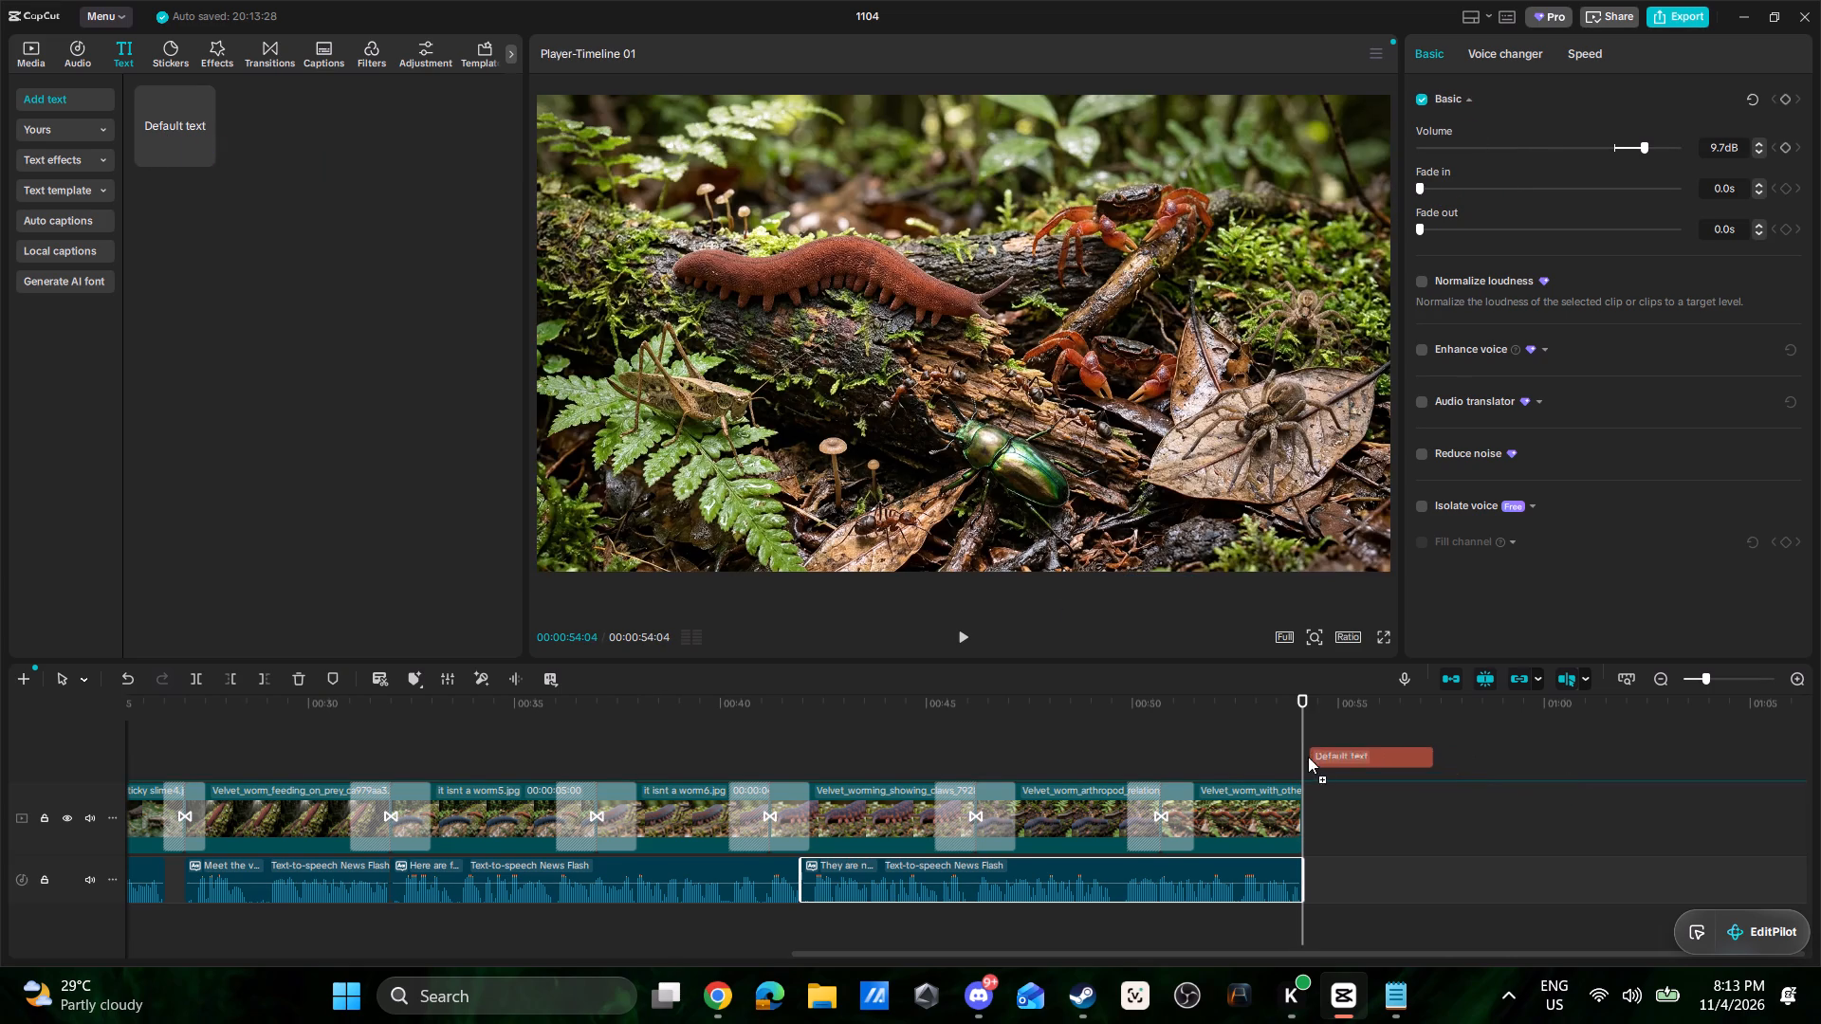
pyautogui.moveTo(1308, 757); pyautogui.dragTo(1302, 757)
pyautogui.moveTo(1322, 954); pyautogui.dragTo(1508, 943)
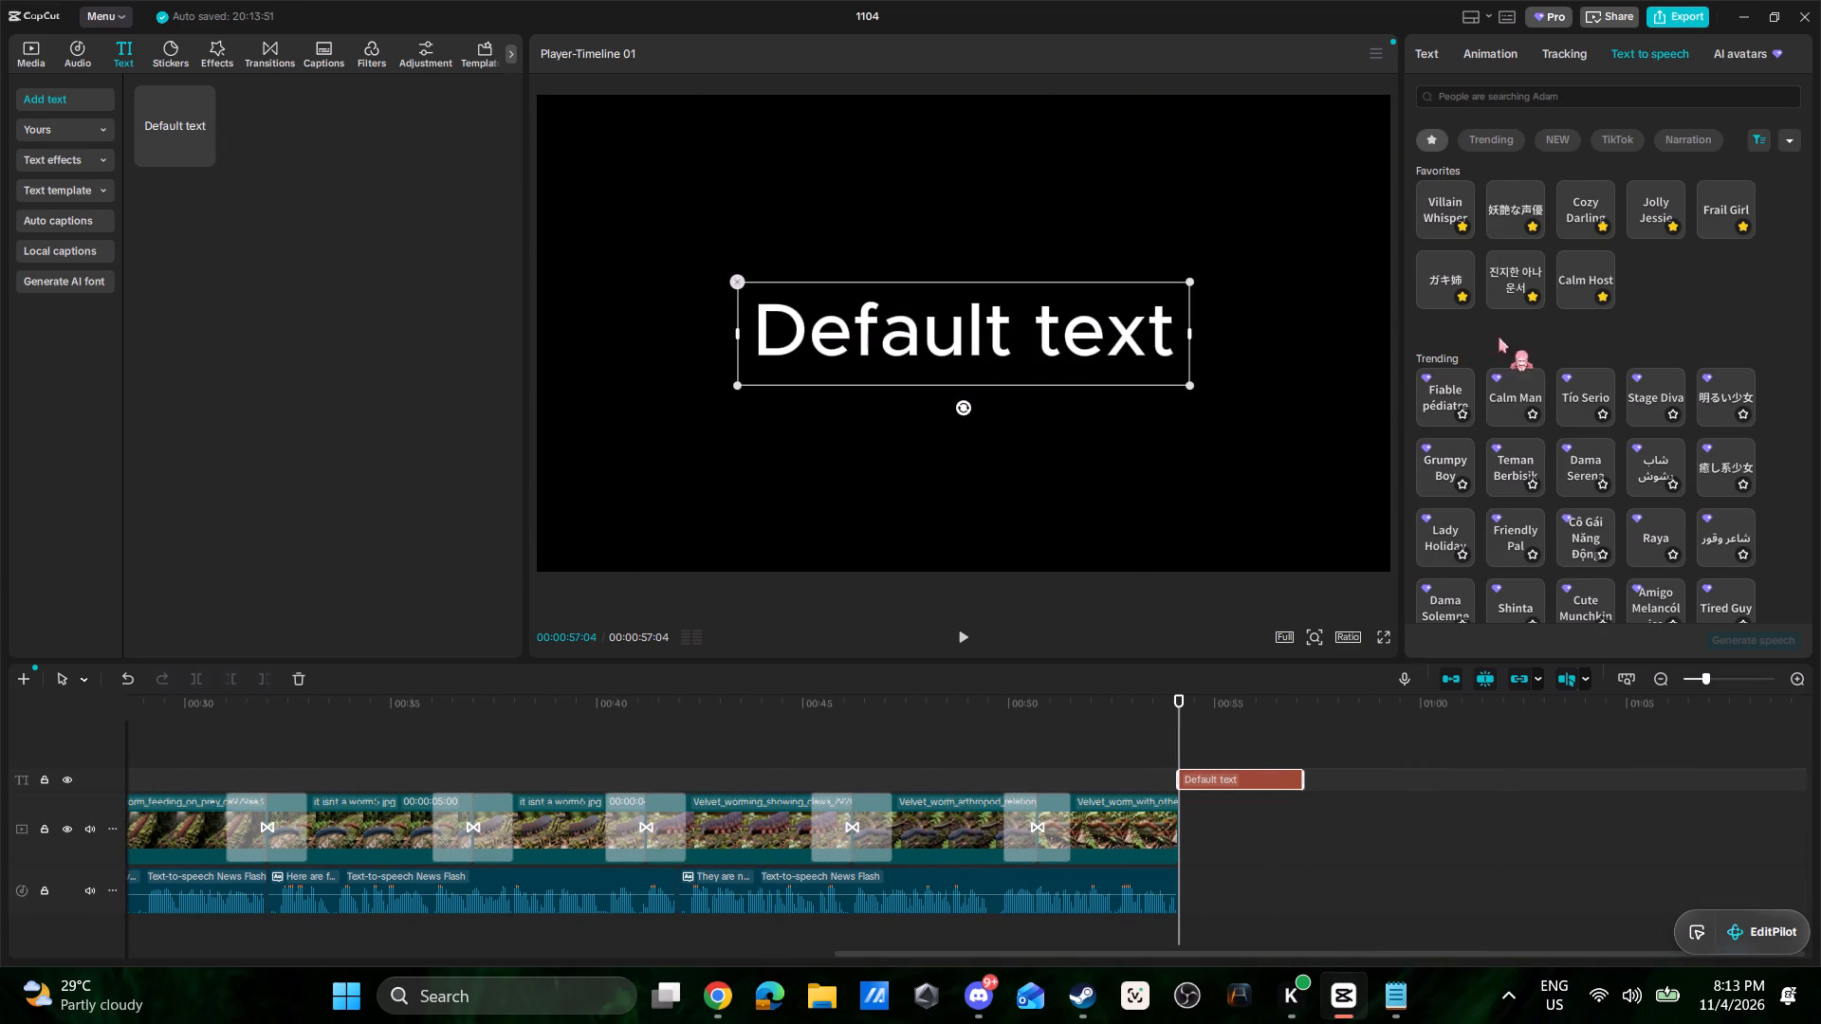
pyautogui.click(1426, 52)
pyautogui.moveTo(1558, 147); pyautogui.dragTo(1368, 122)
pyautogui.hotkey('ctrl', 'v')
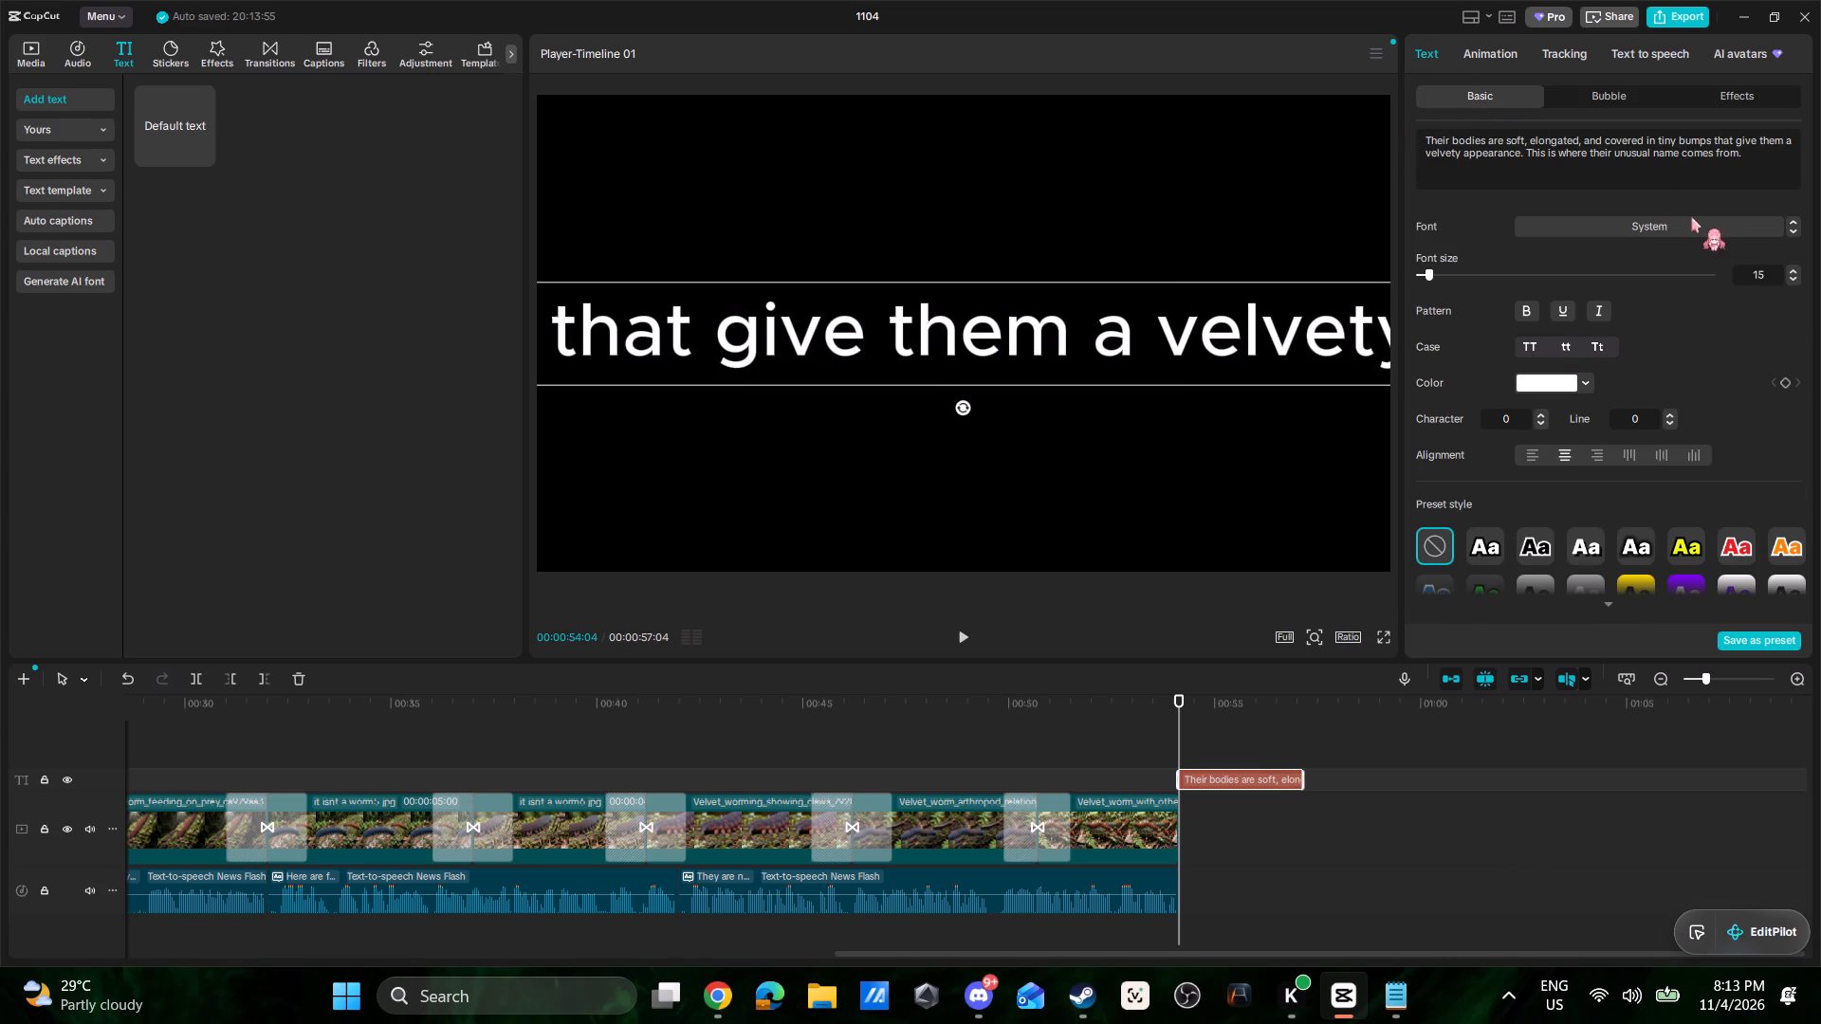
# Generate text-to-speech narration from the new text clip with the favourite voice 진지한 아나운서.
pyautogui.click(1657, 49)
pyautogui.click(1513, 273)
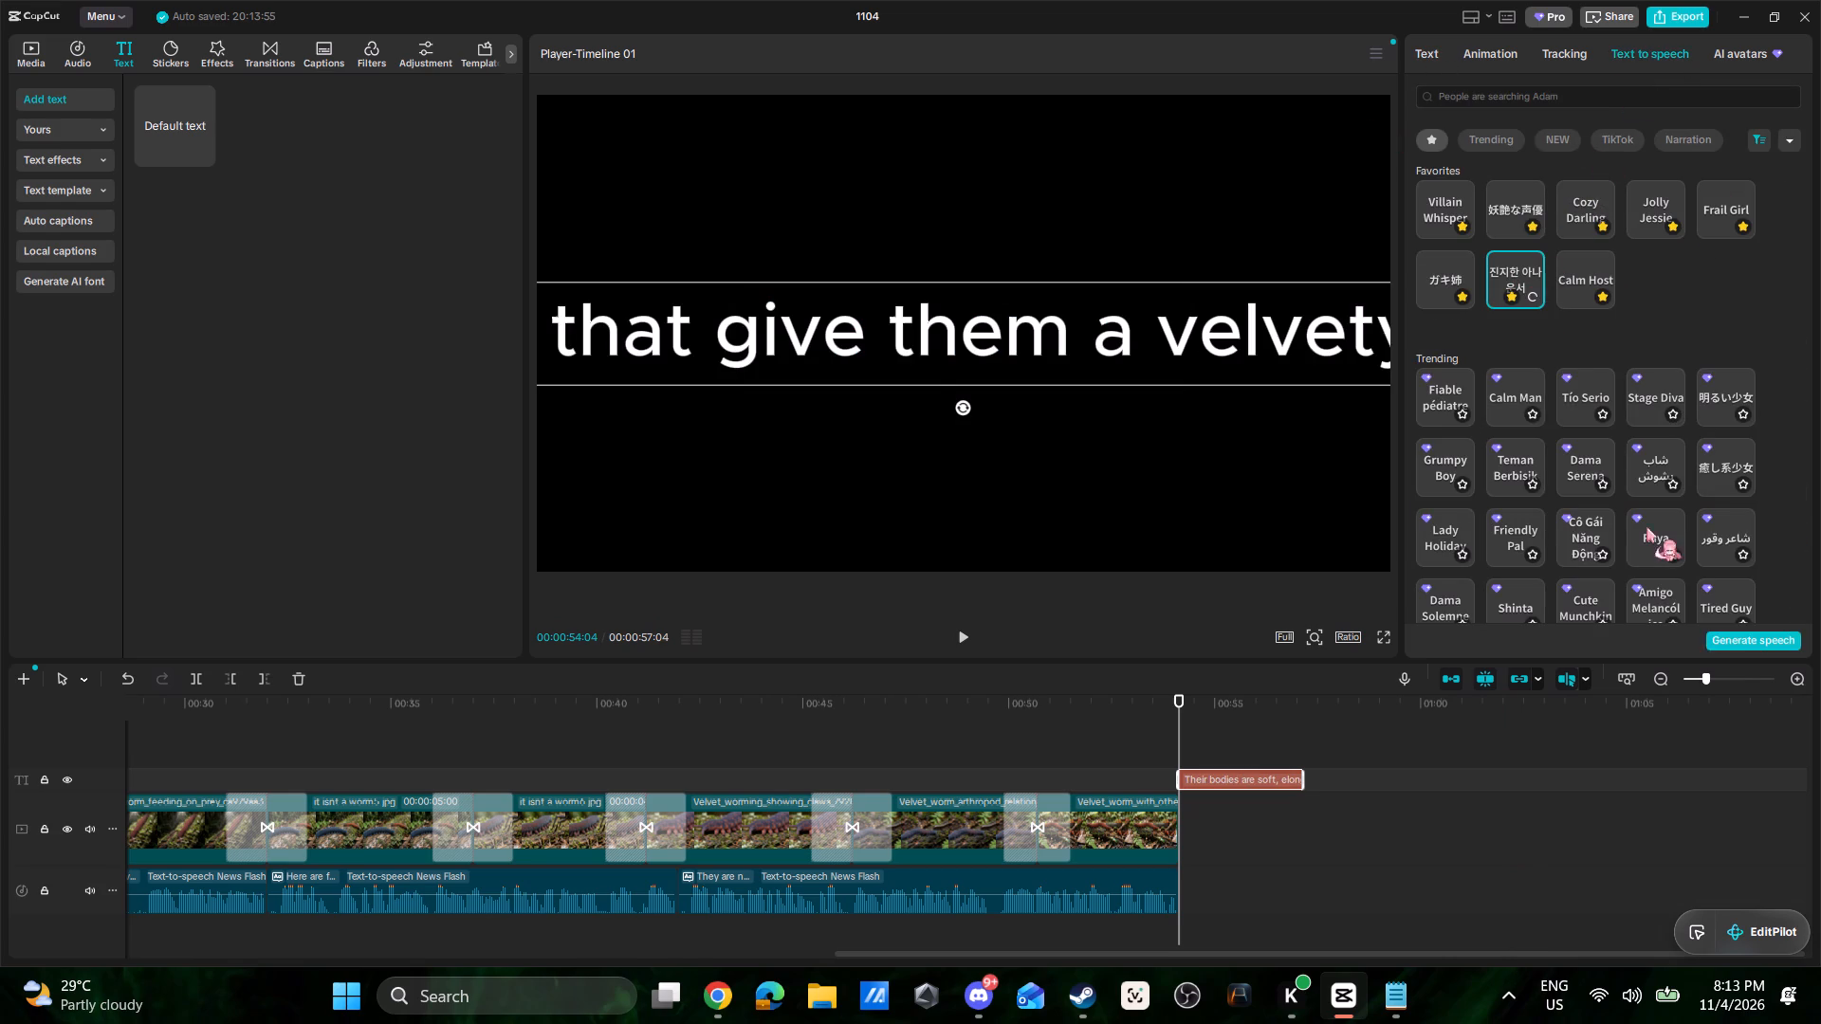
pyautogui.click(1726, 639)
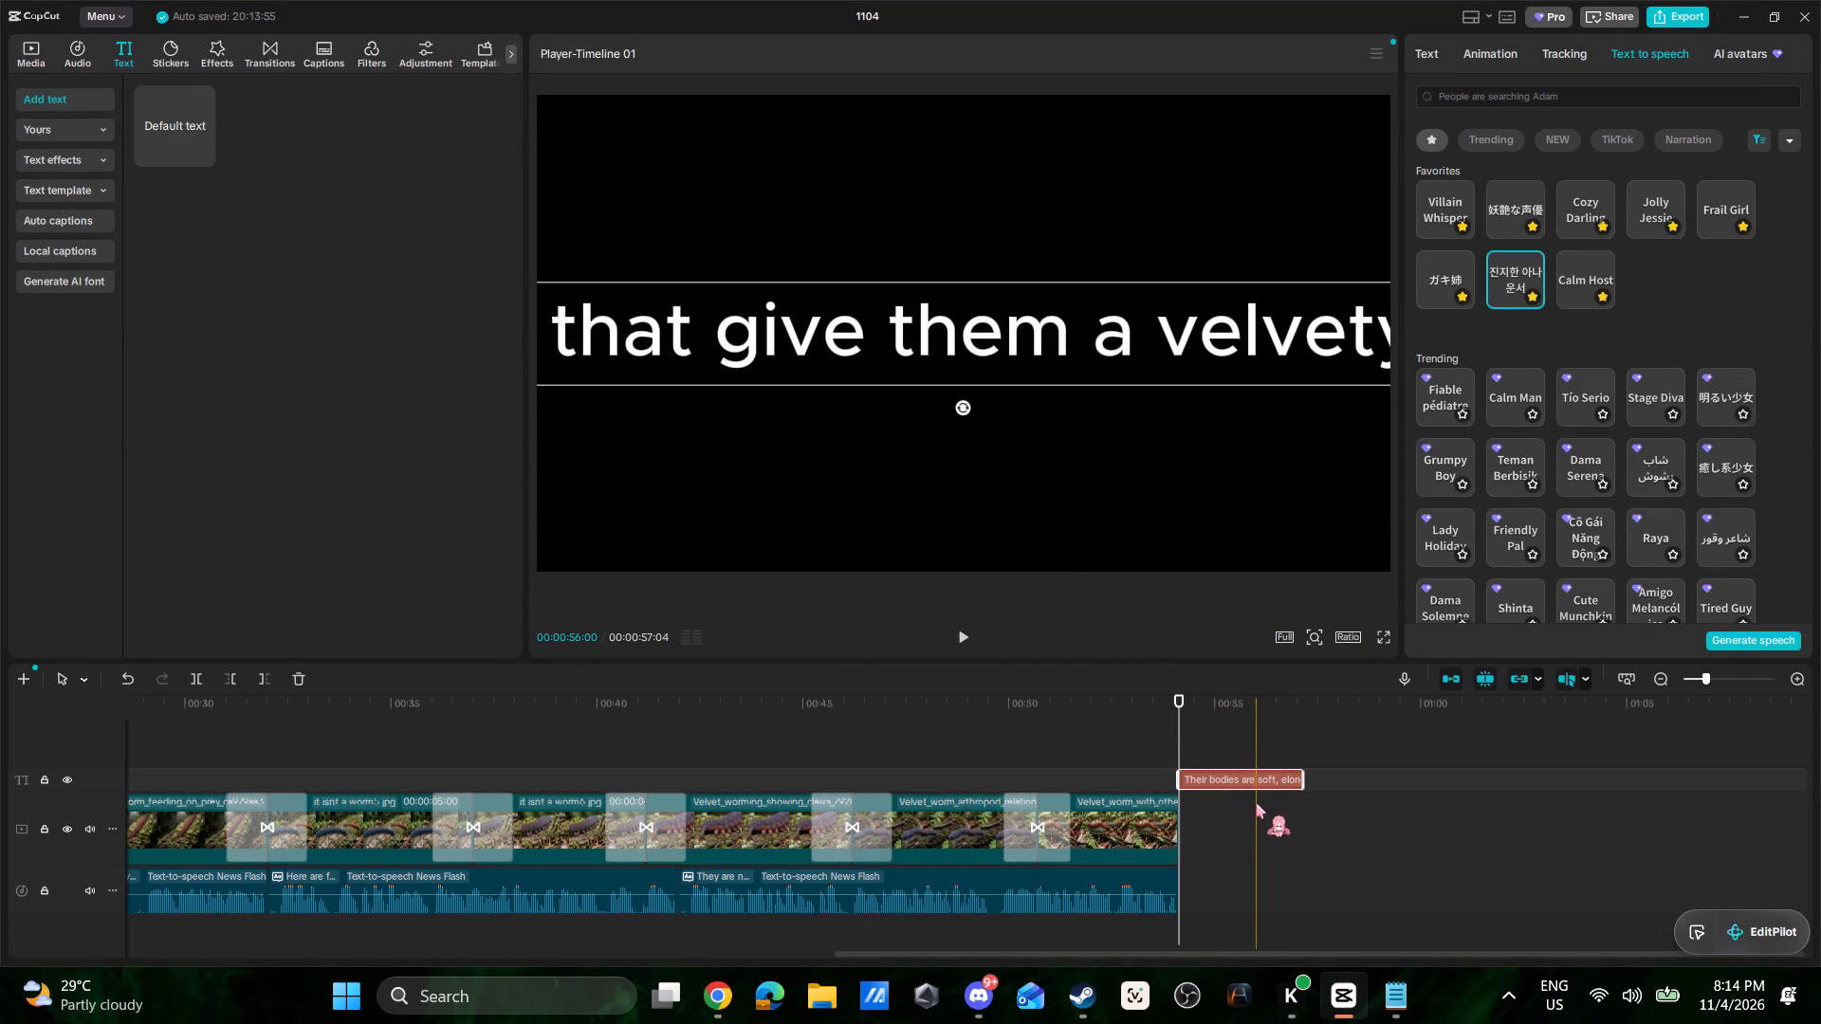
# Generate the speech for the "Their bodies are soft" text clip with the favourite voice 진지한 아나운서.
pyautogui.click(1714, 639)
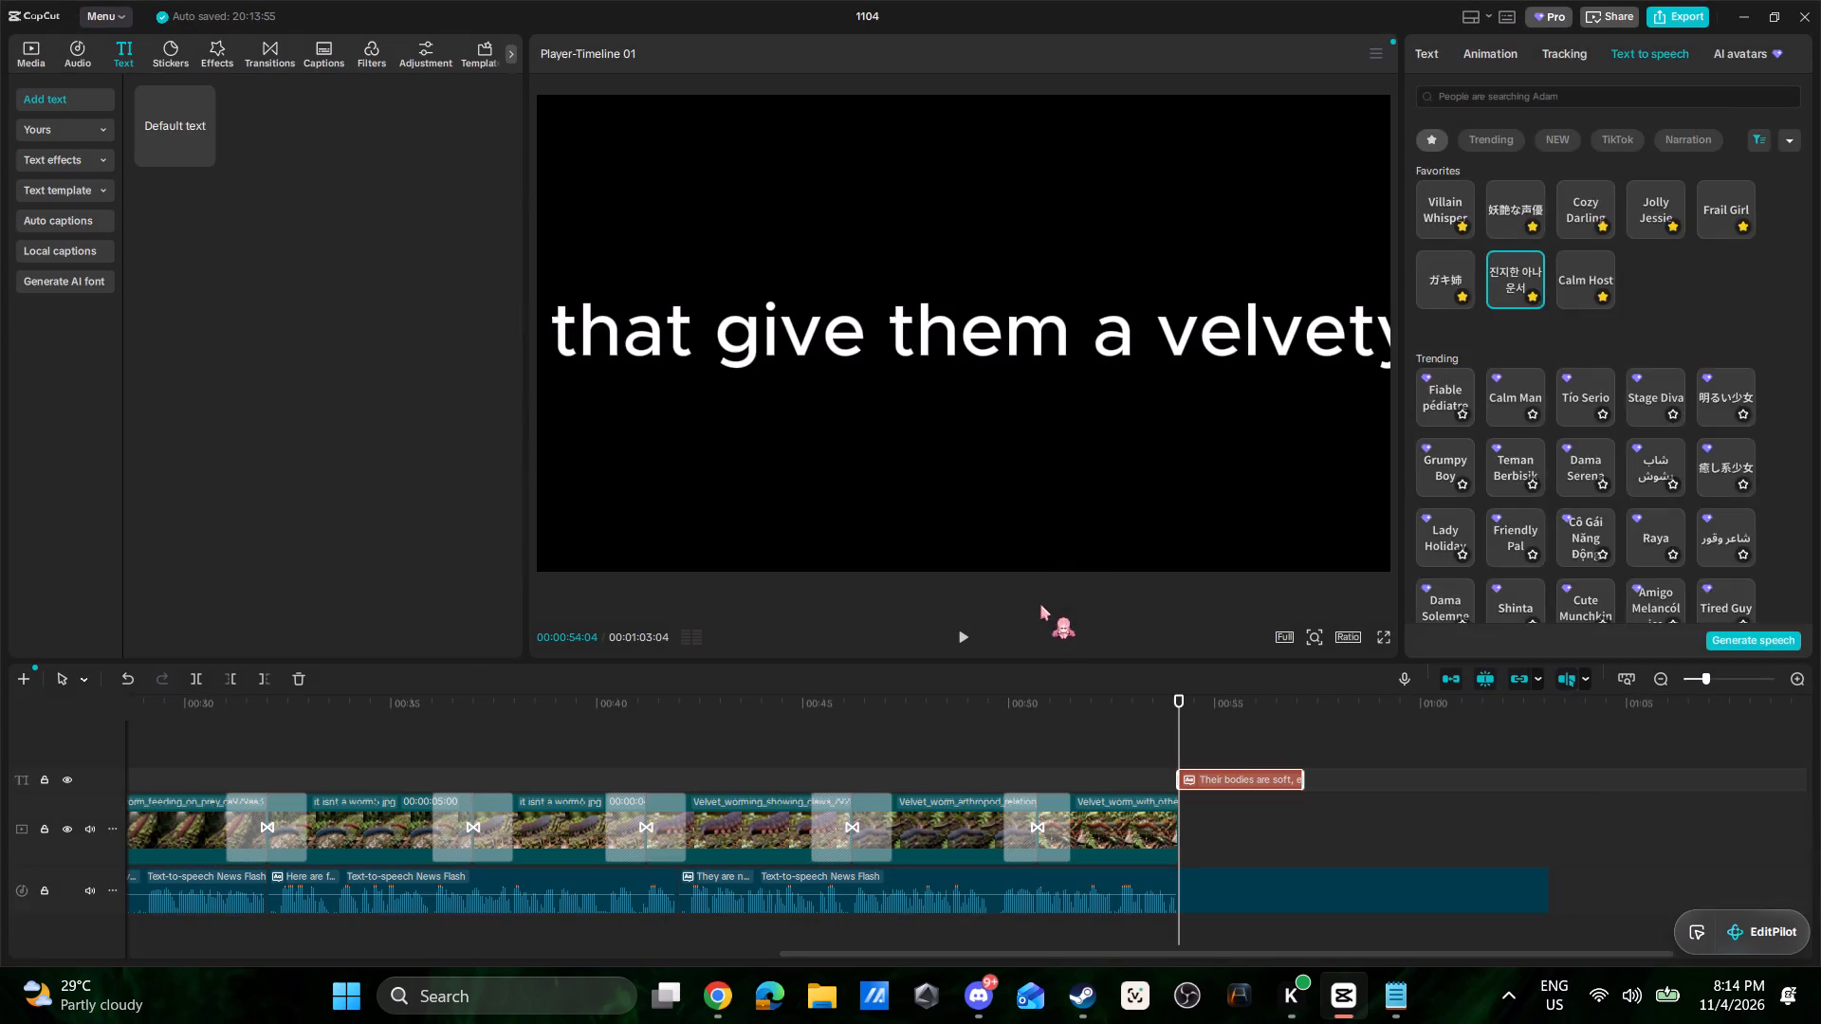
# Raise the volume of the new "Their bodies" narration clip to 9.7 dB.
pyautogui.click(1237, 900)
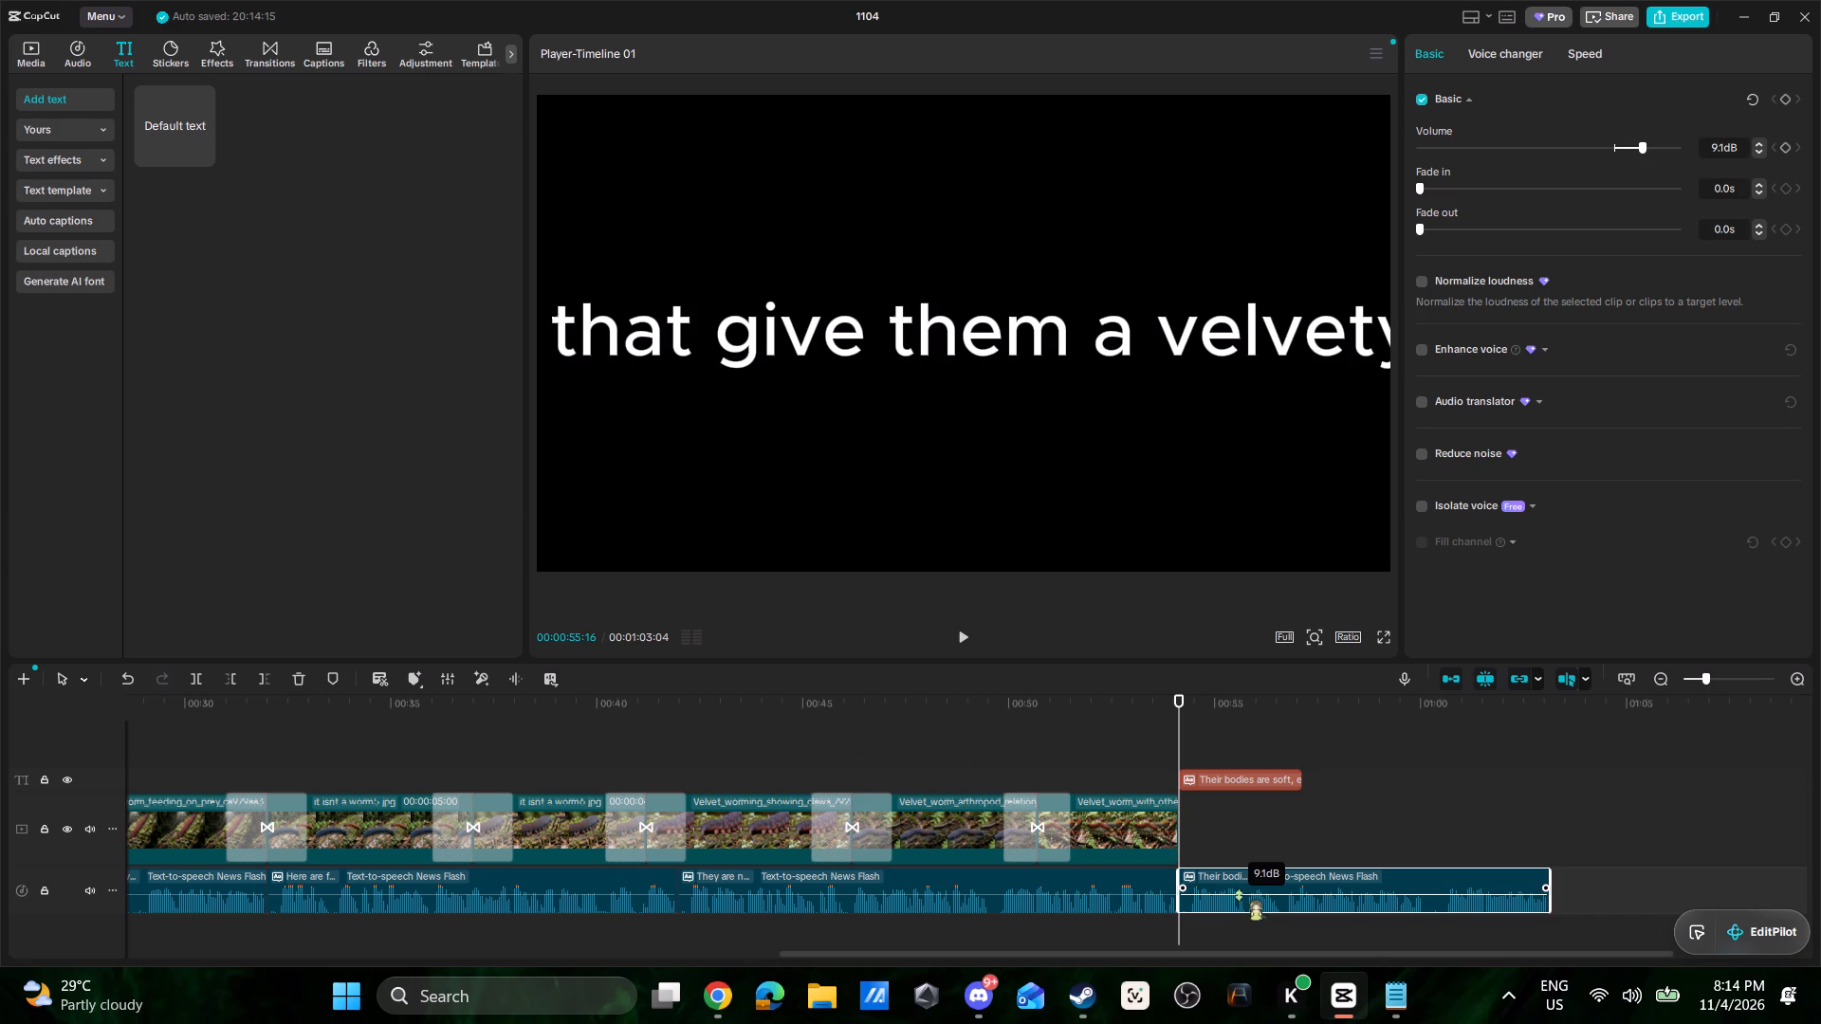
pyautogui.tripleClick(1759, 141)
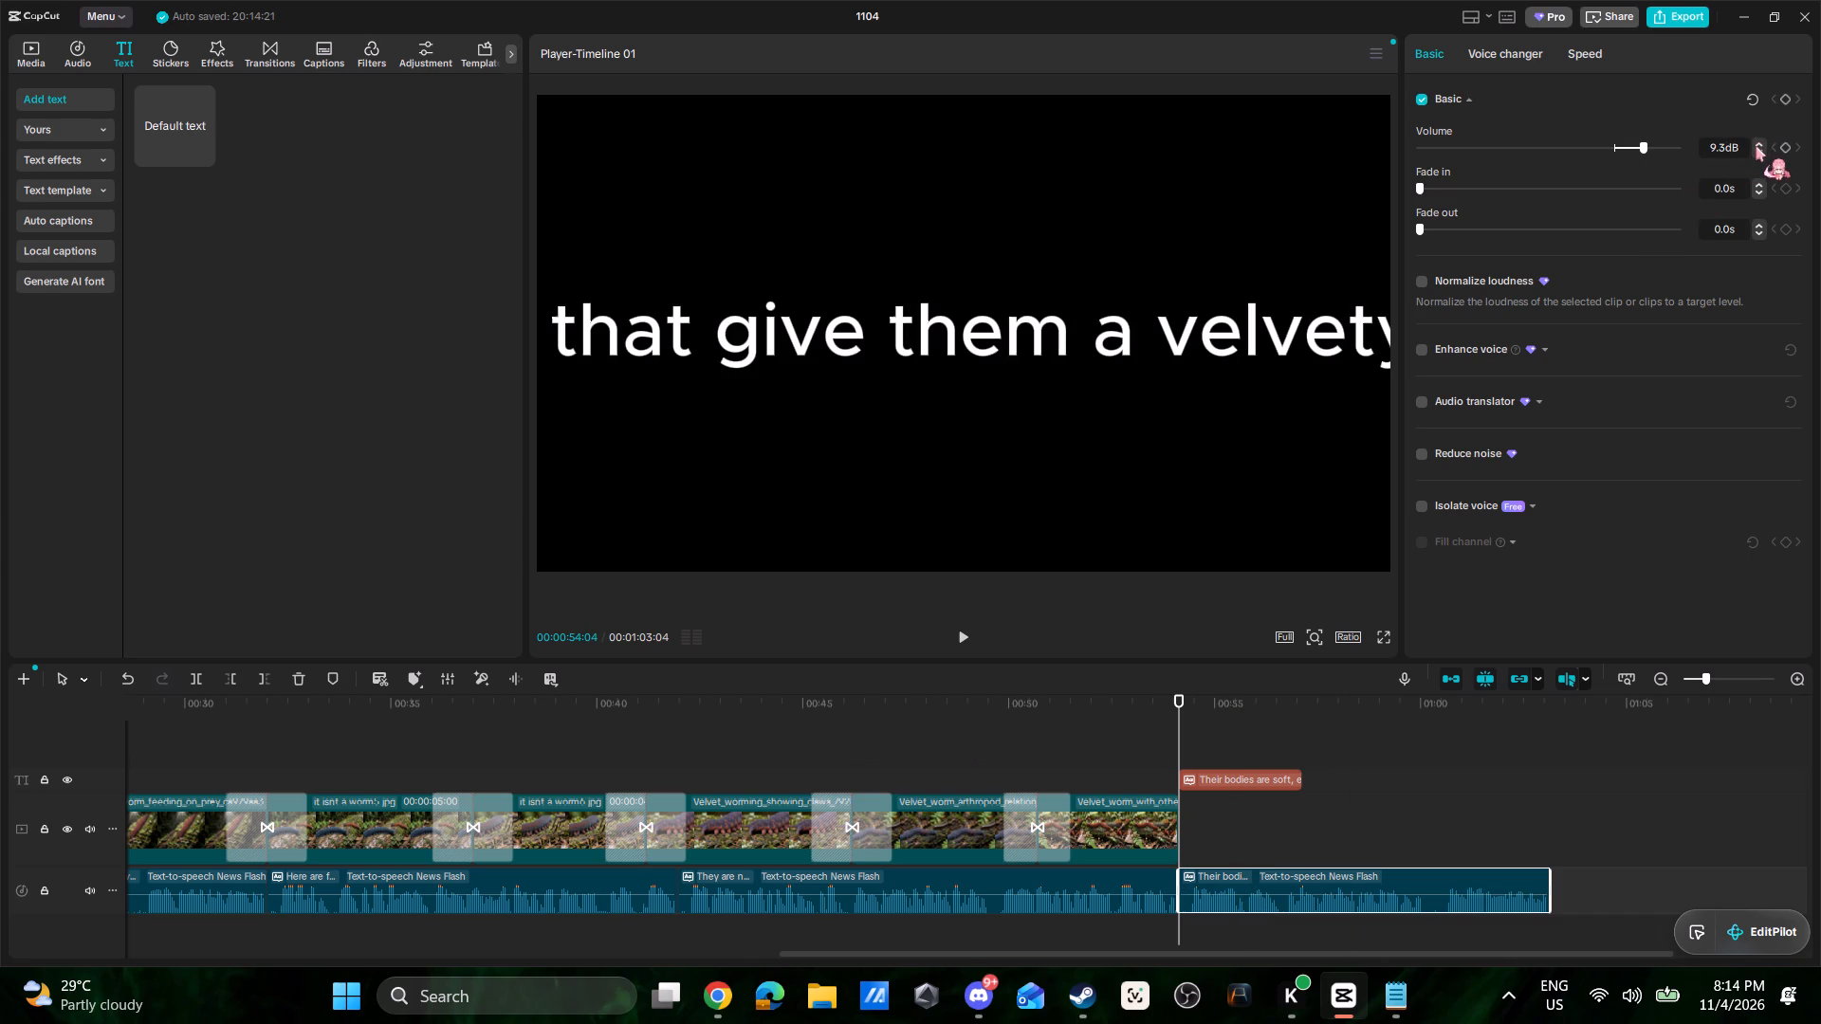
pyautogui.click(1756, 143)
pyautogui.doubleClick(1756, 143)
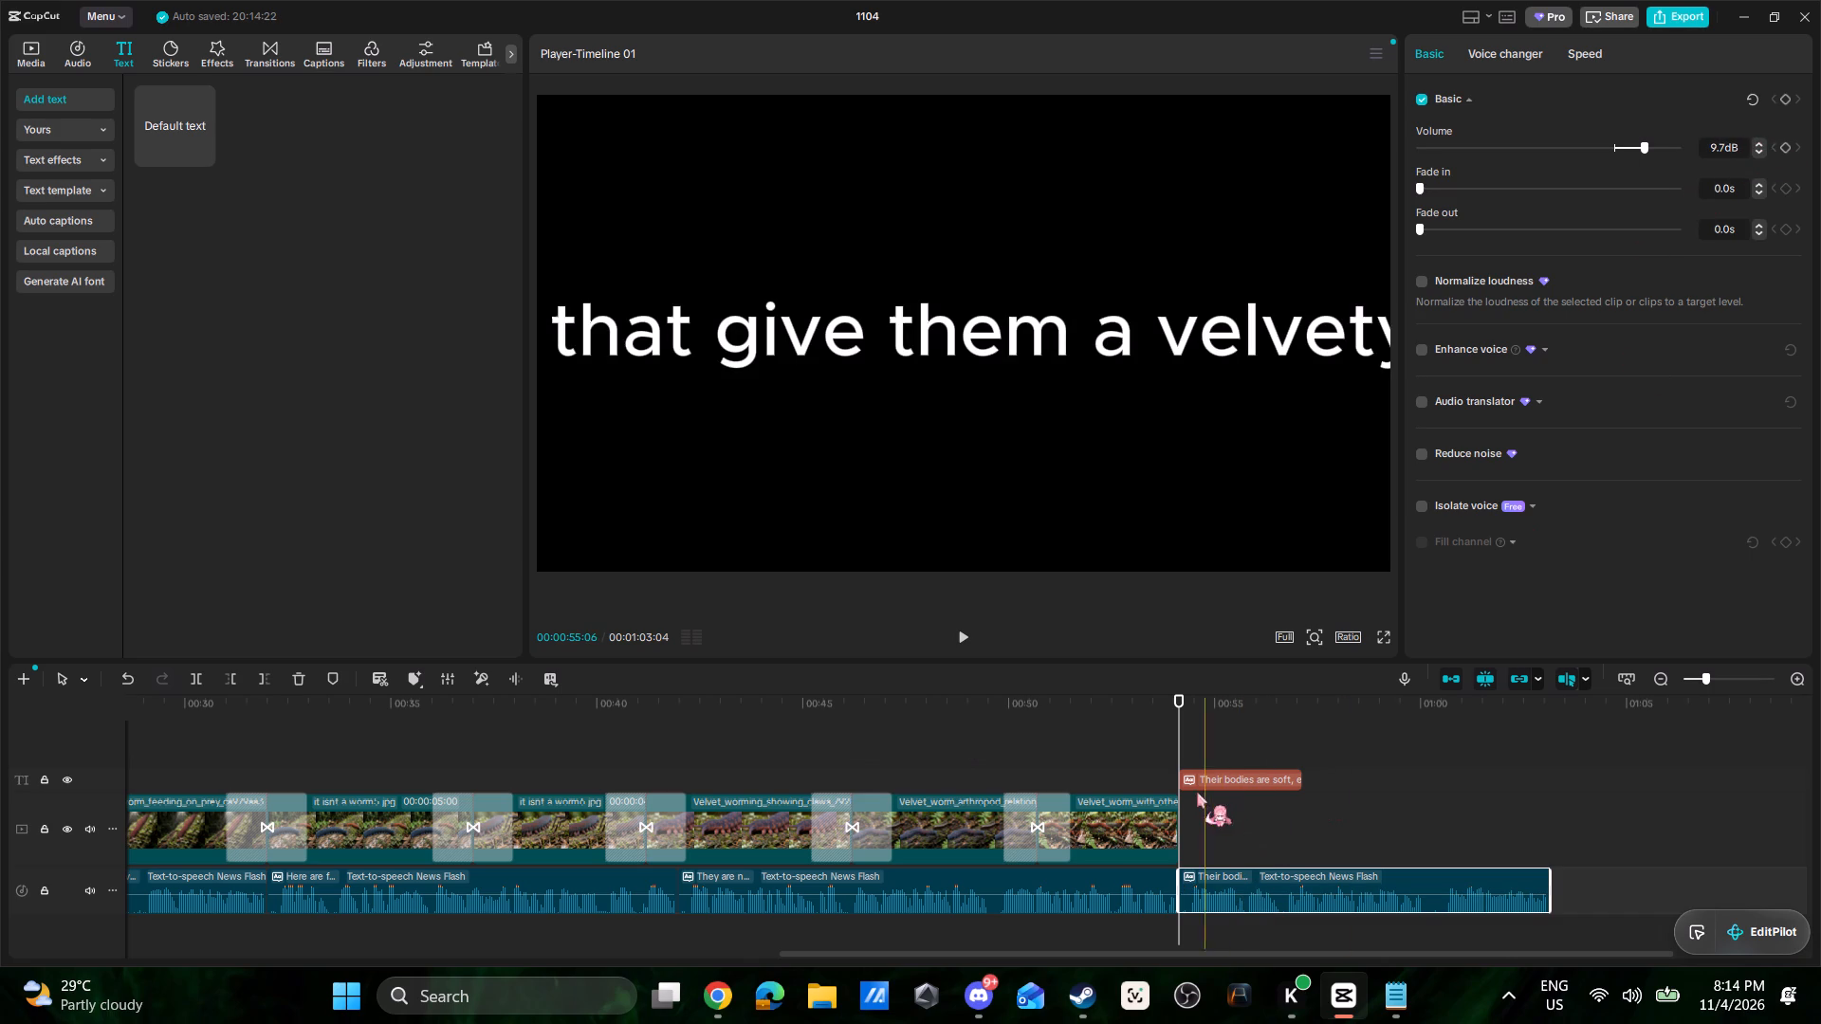
# Delete the "Their bodies are soft" text clip from the timeline, keeping its narration audio.
pyautogui.click(1206, 782)
pyautogui.press('Delete')
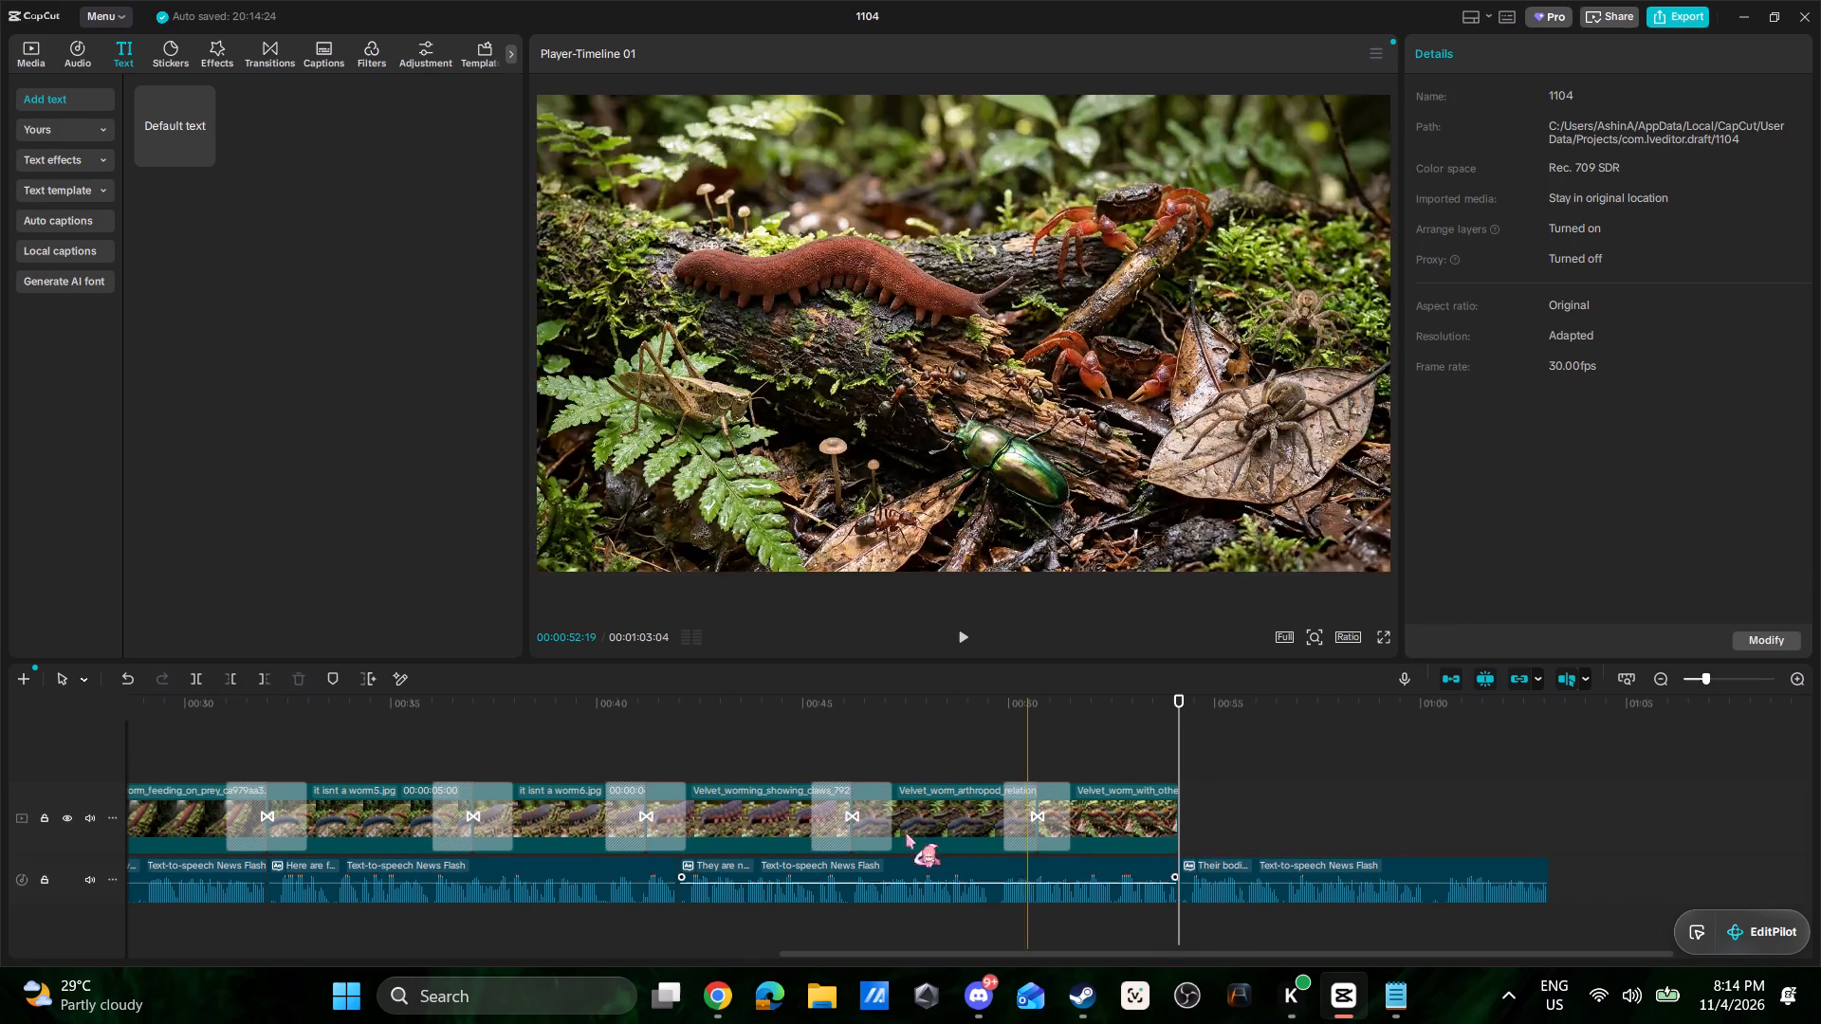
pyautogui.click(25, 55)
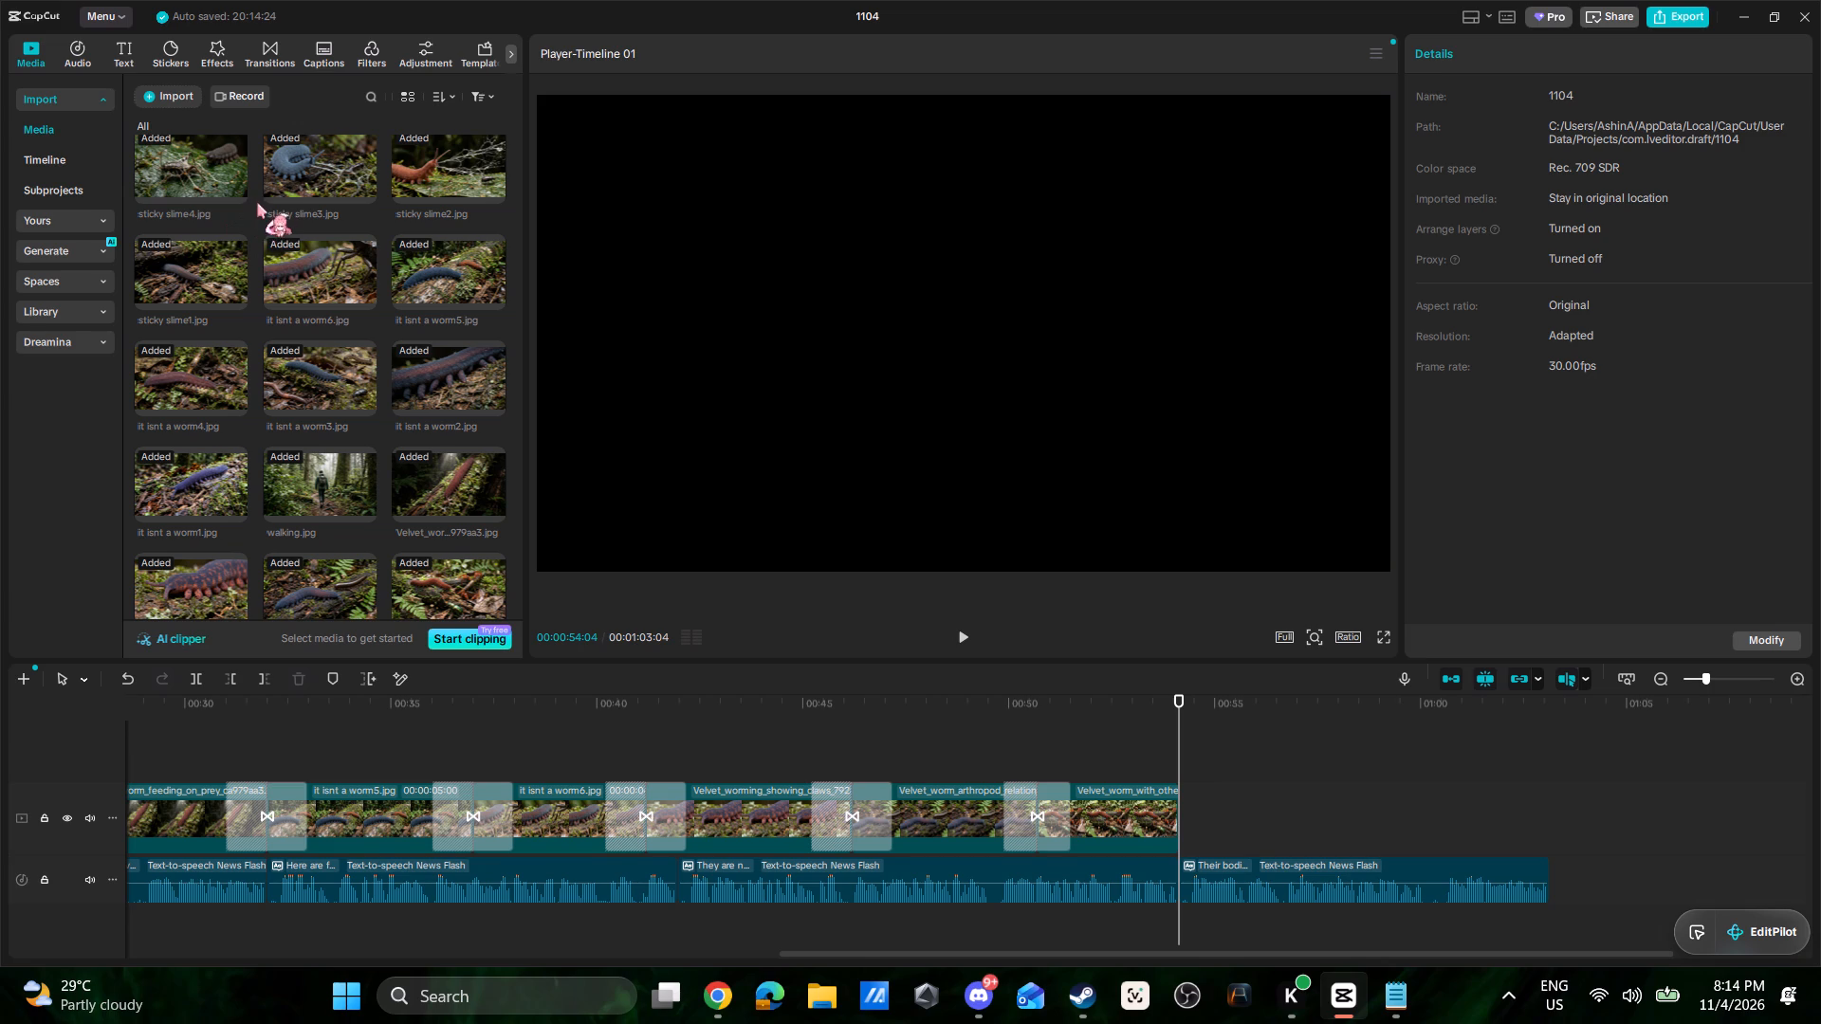
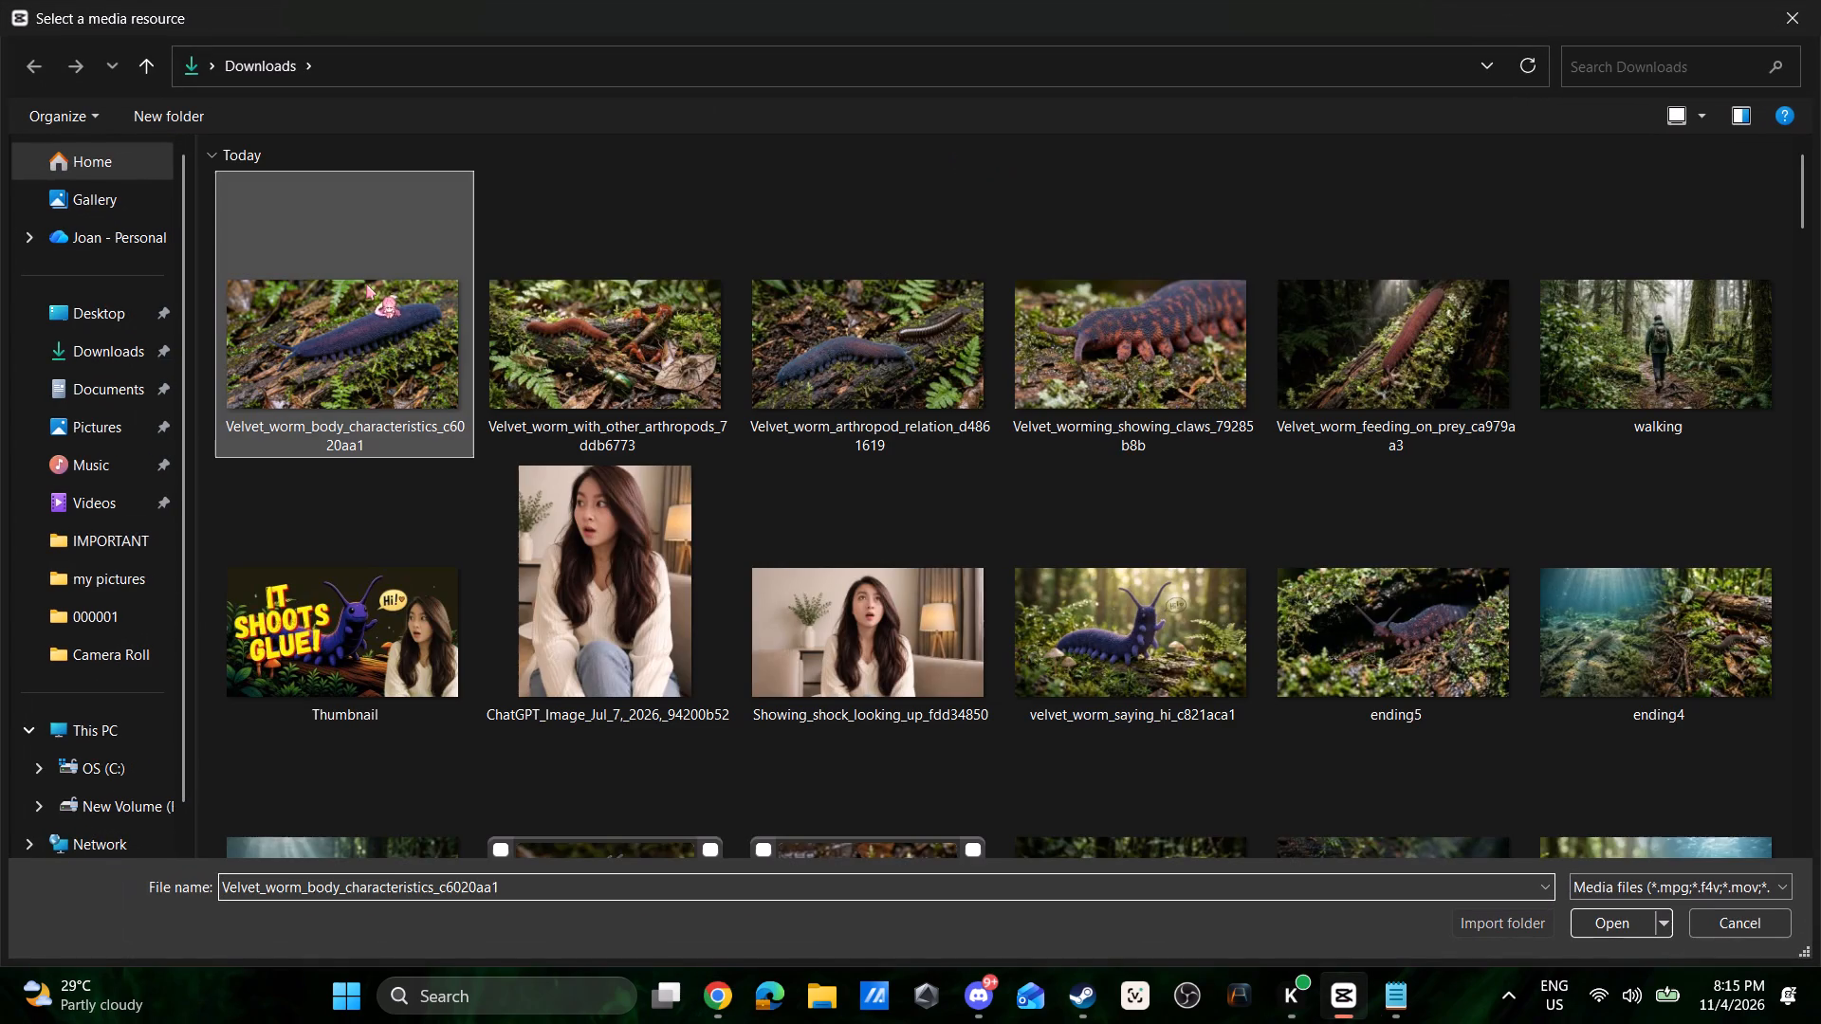
pyautogui.click(1609, 924)
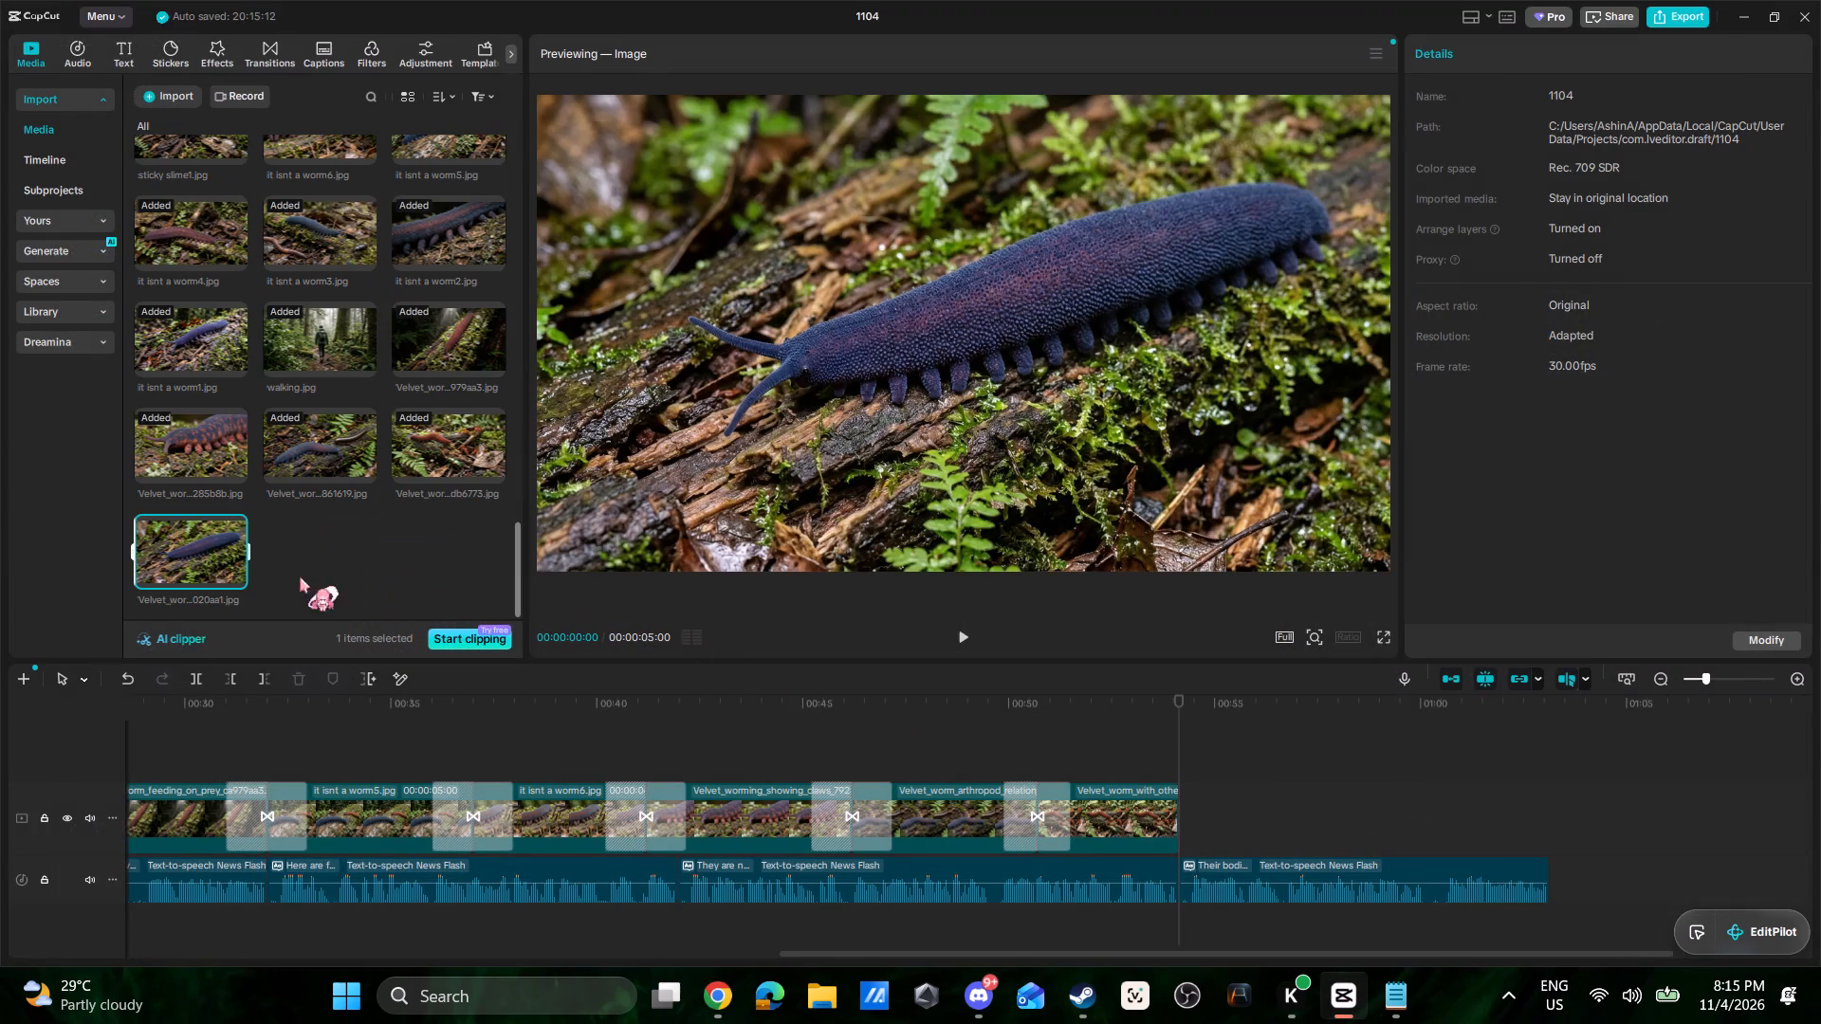
# Place the imported body characteristics image after the last clip on the video track and play it back with the narration.
pyautogui.moveTo(196, 556); pyautogui.dragTo(1179, 806)
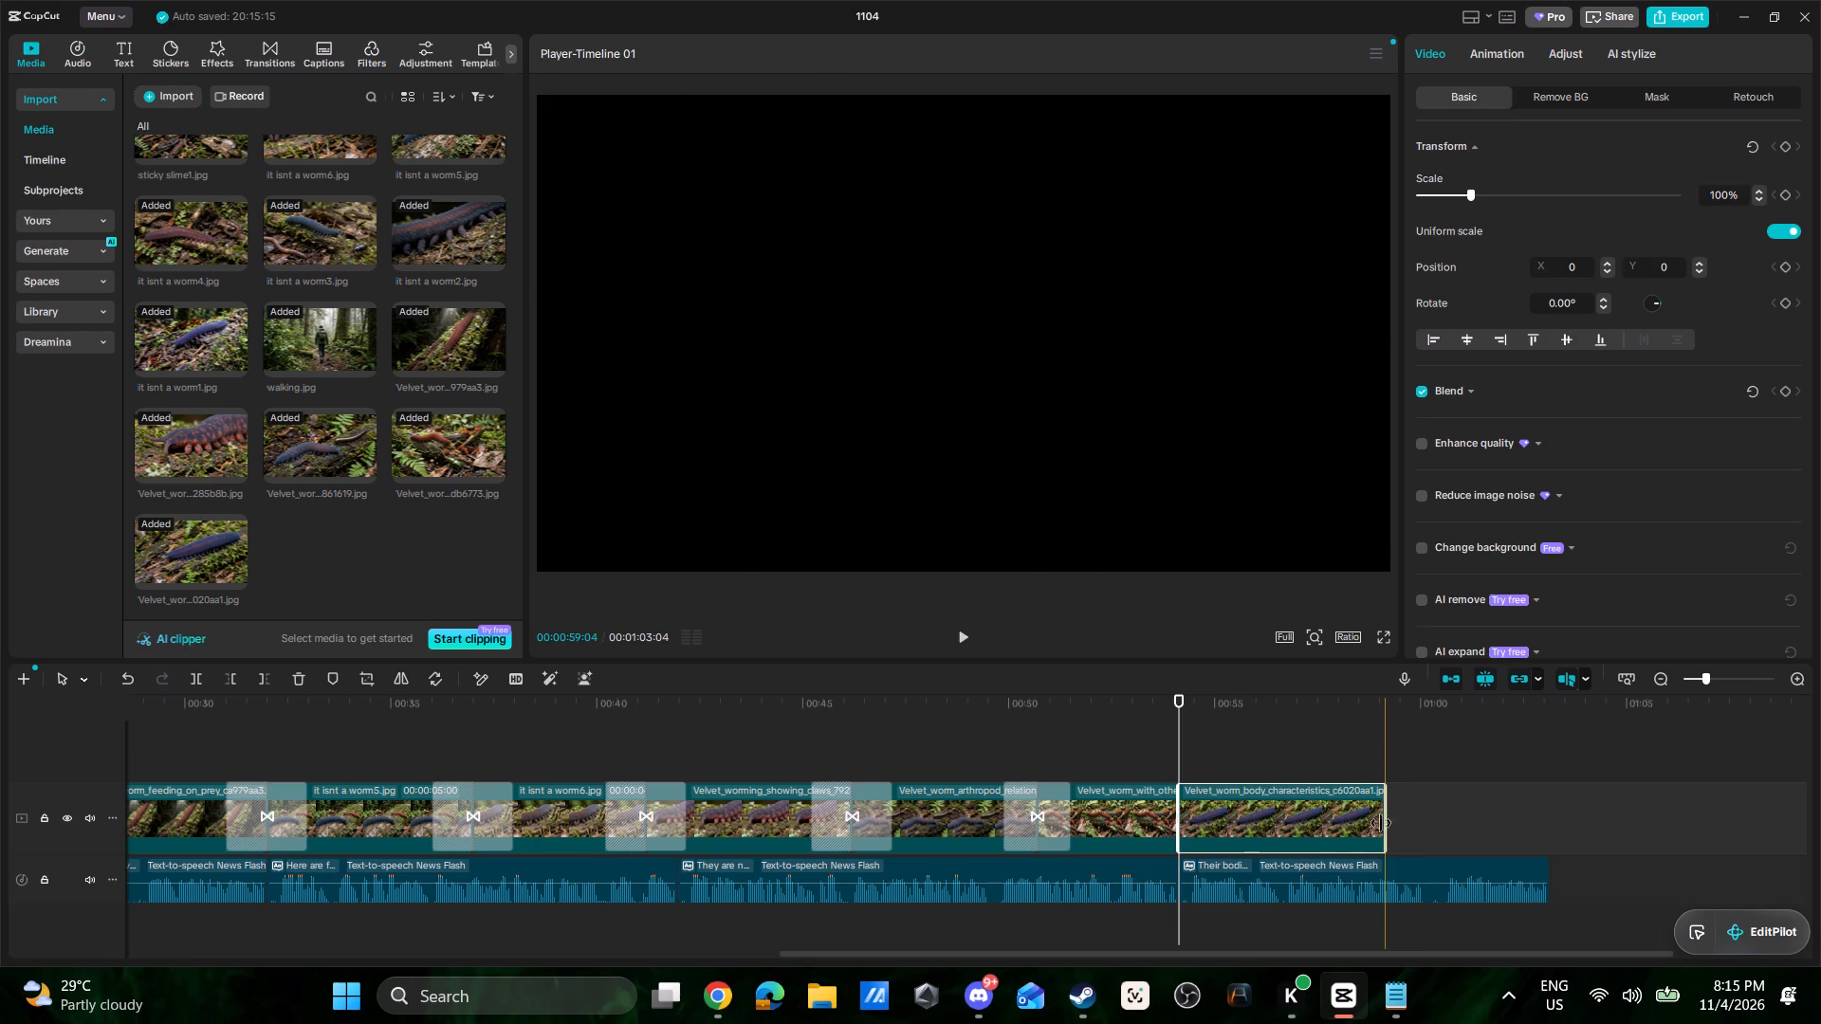
pyautogui.press('space')
pyautogui.click(1201, 761)
pyautogui.click(1113, 747)
pyautogui.press('space')
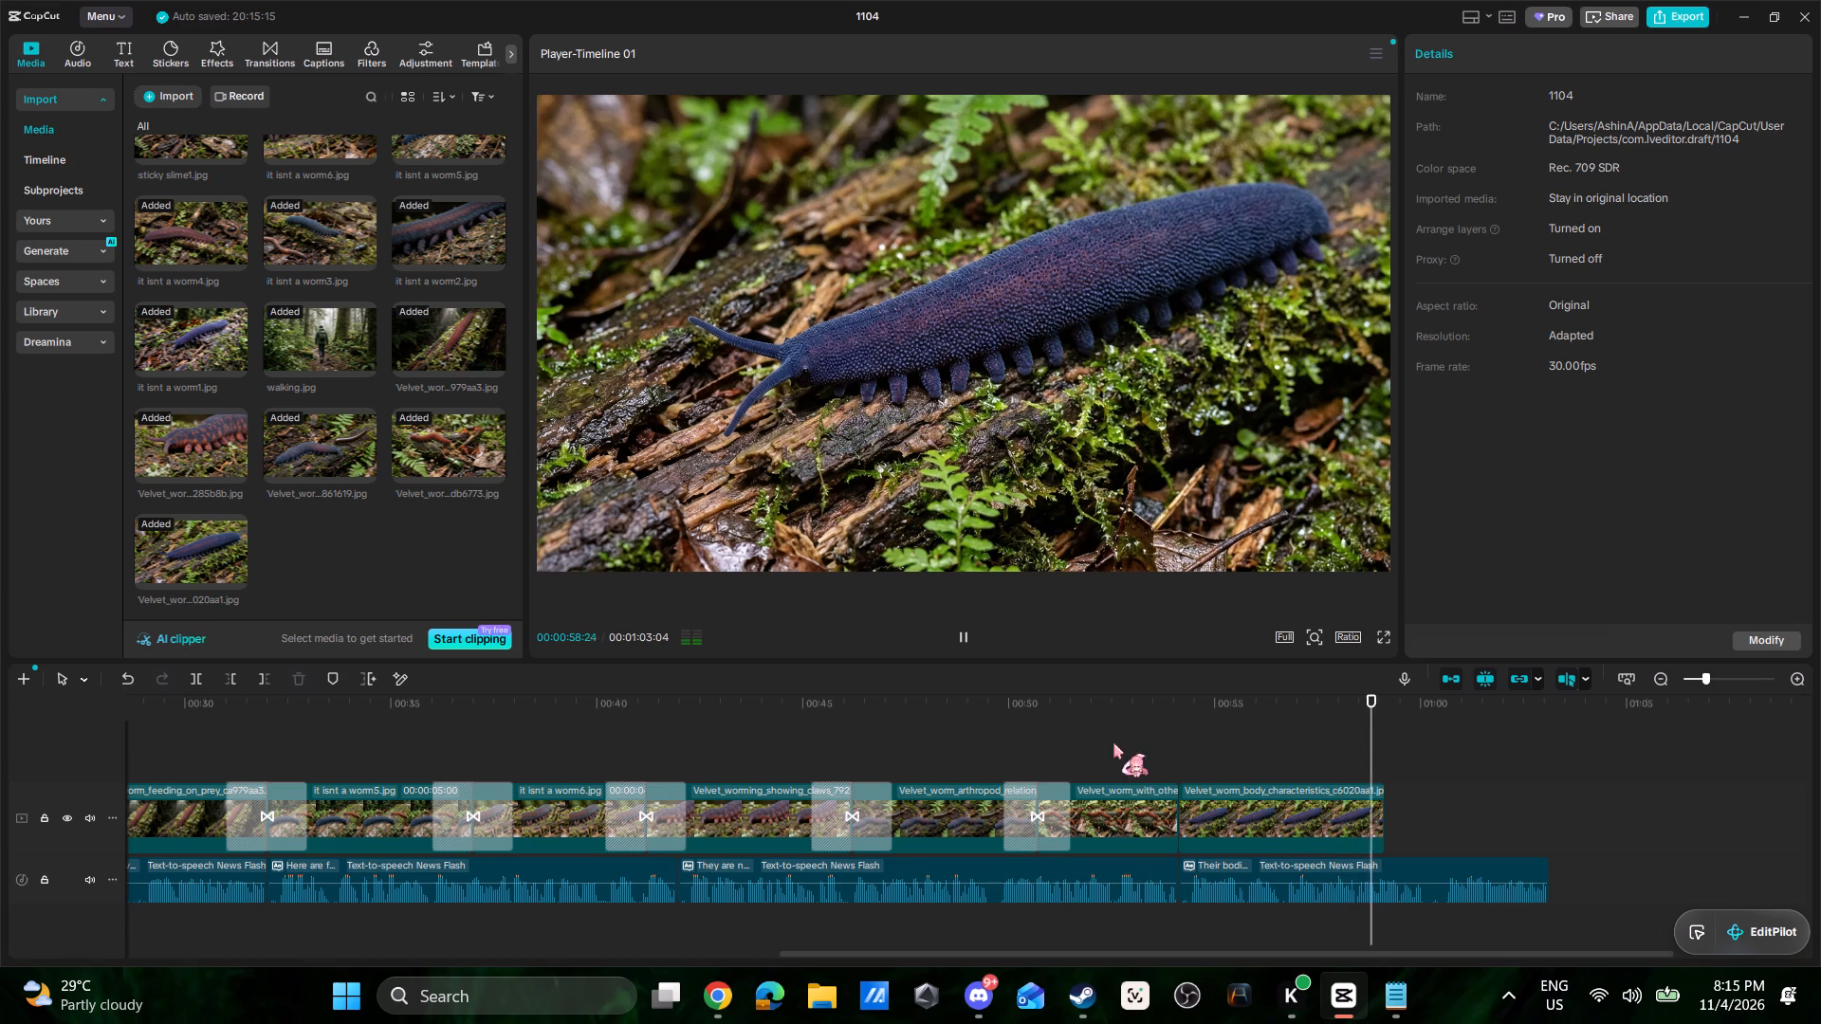
pyautogui.press('space')
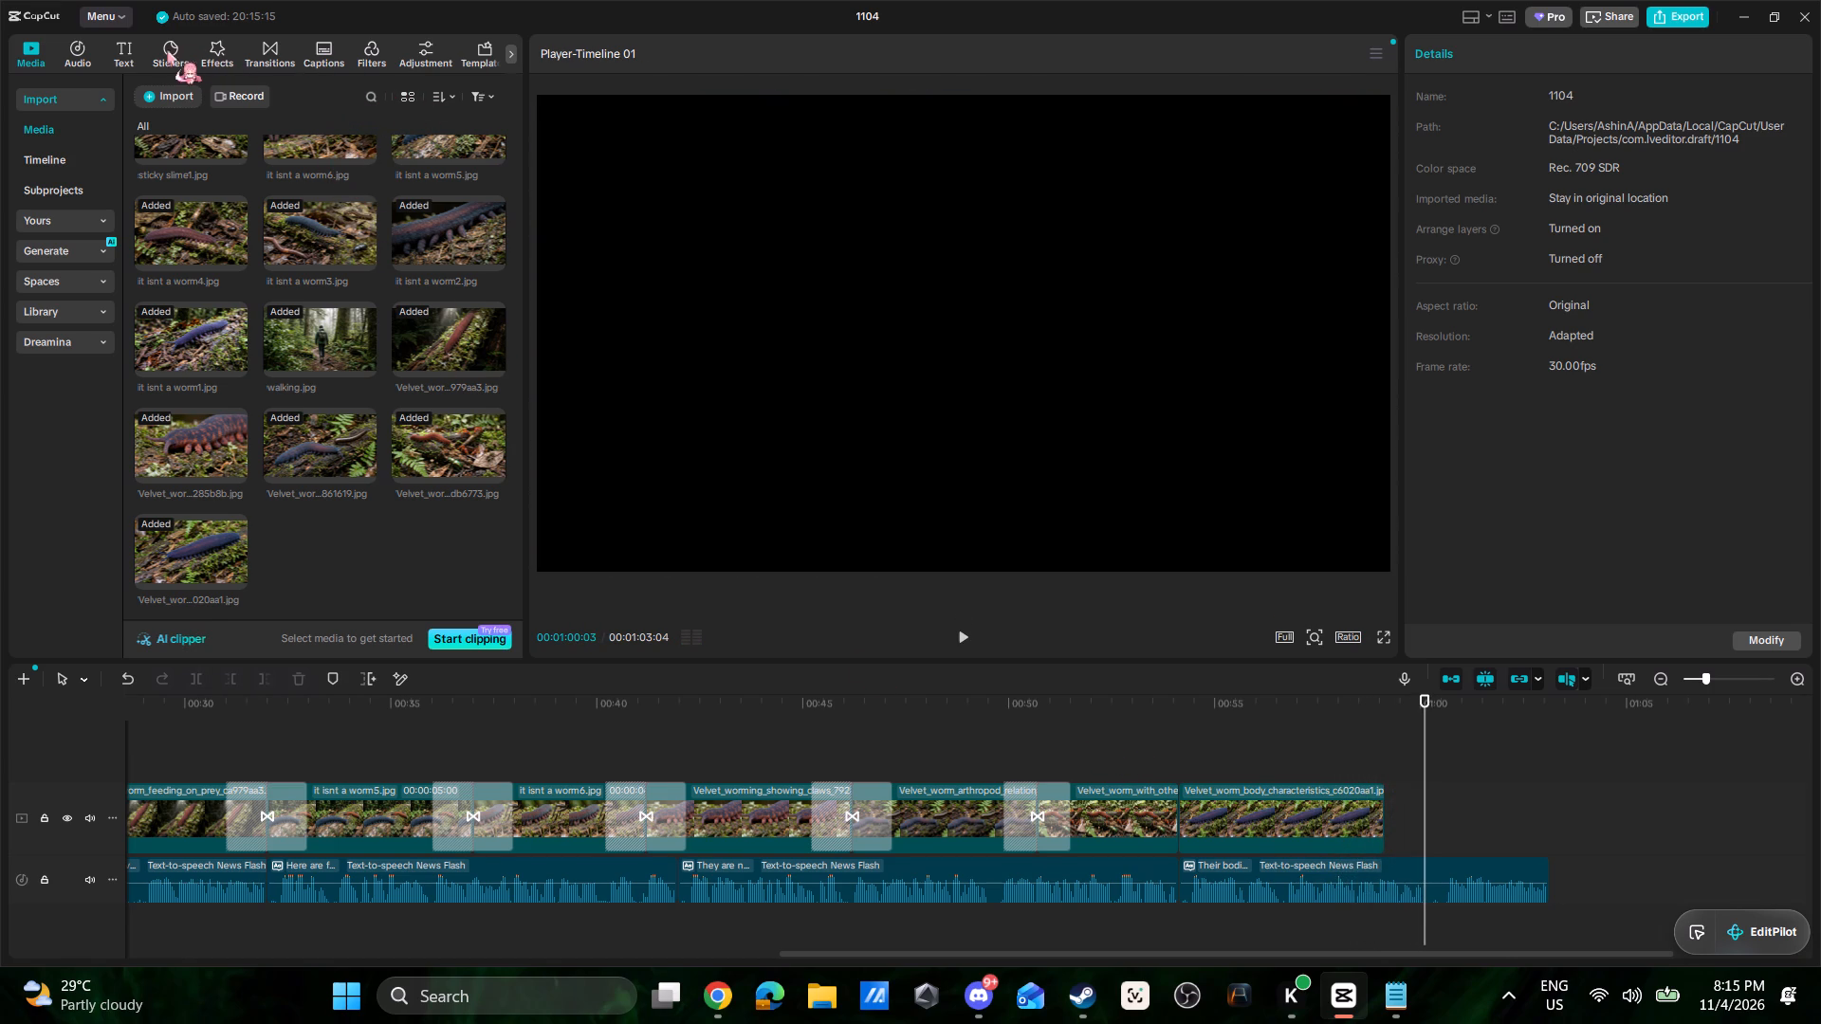
# Check the "Their bodies are soft" script paragraph and extend the body characteristics clip to 9 seconds, matching the narration's end.
pyautogui.hotkey('alt', 'Tab')
pyautogui.click(1382, 997)
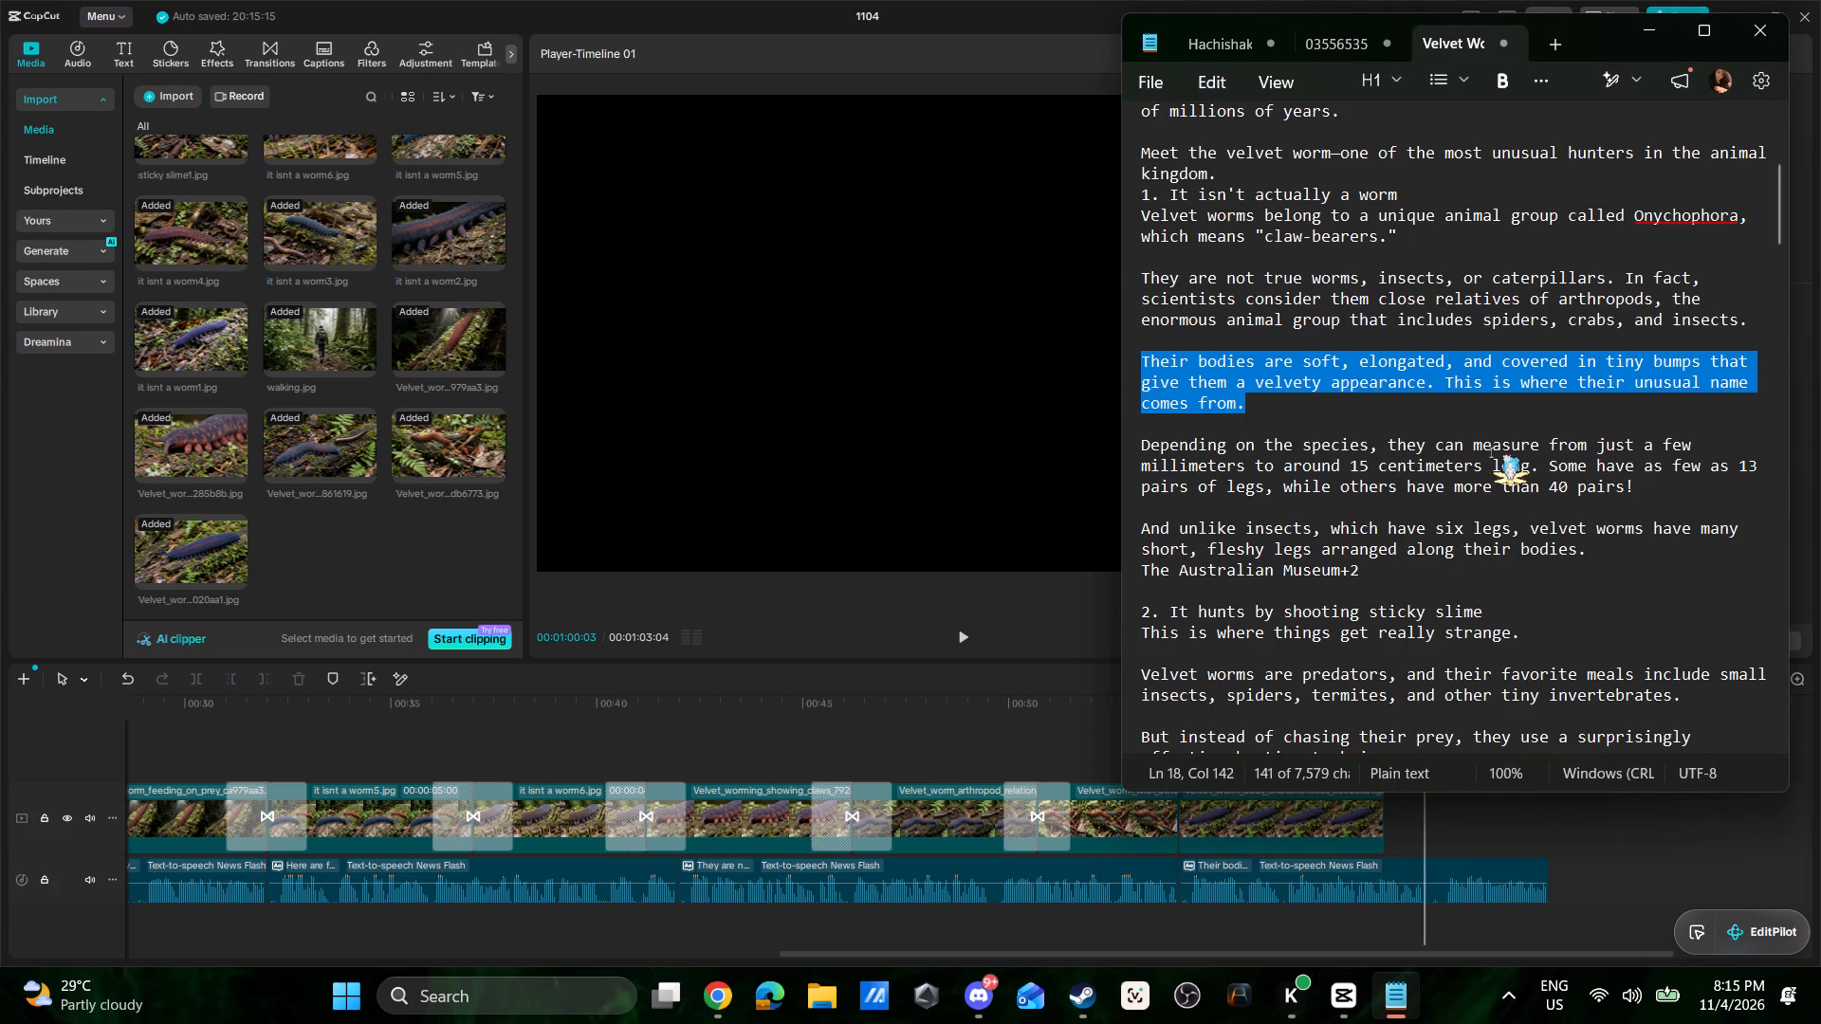
pyautogui.doubleClick(1367, 827)
pyautogui.moveTo(1382, 821); pyautogui.dragTo(1538, 835)
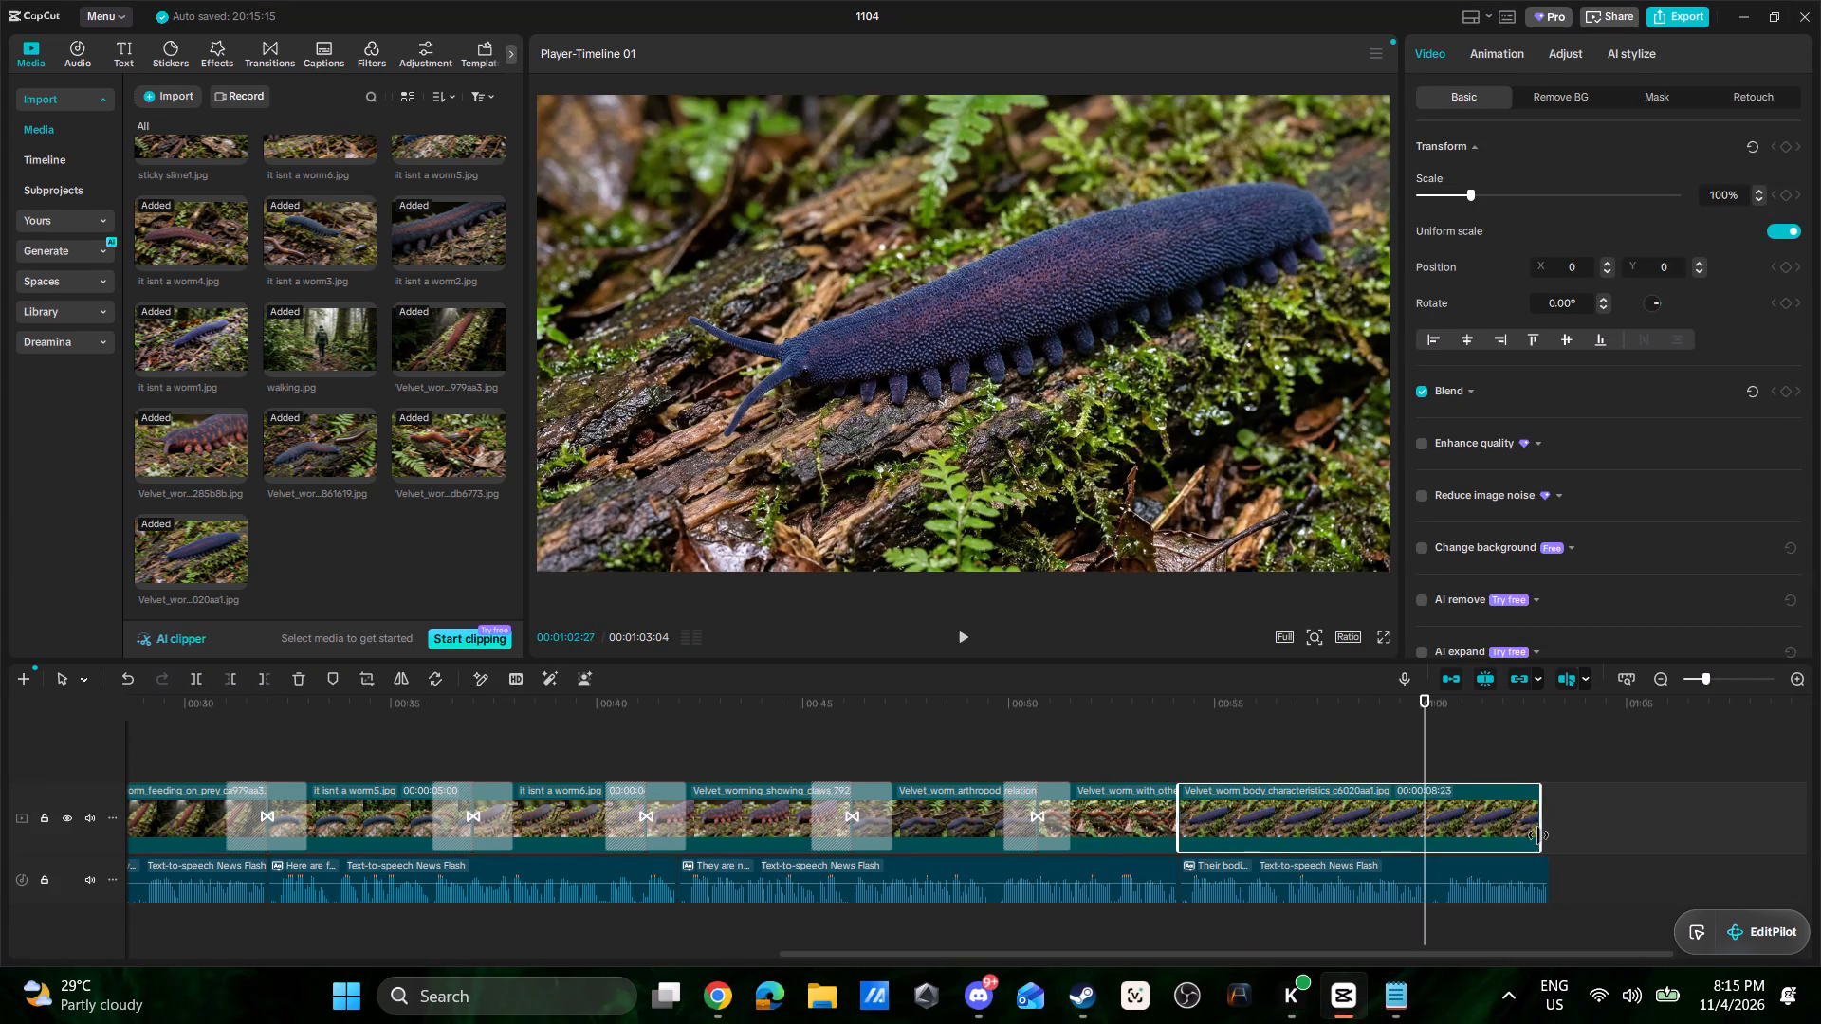
pyautogui.moveTo(1538, 835); pyautogui.dragTo(1542, 835)
pyautogui.click(1311, 768)
pyautogui.press('space')
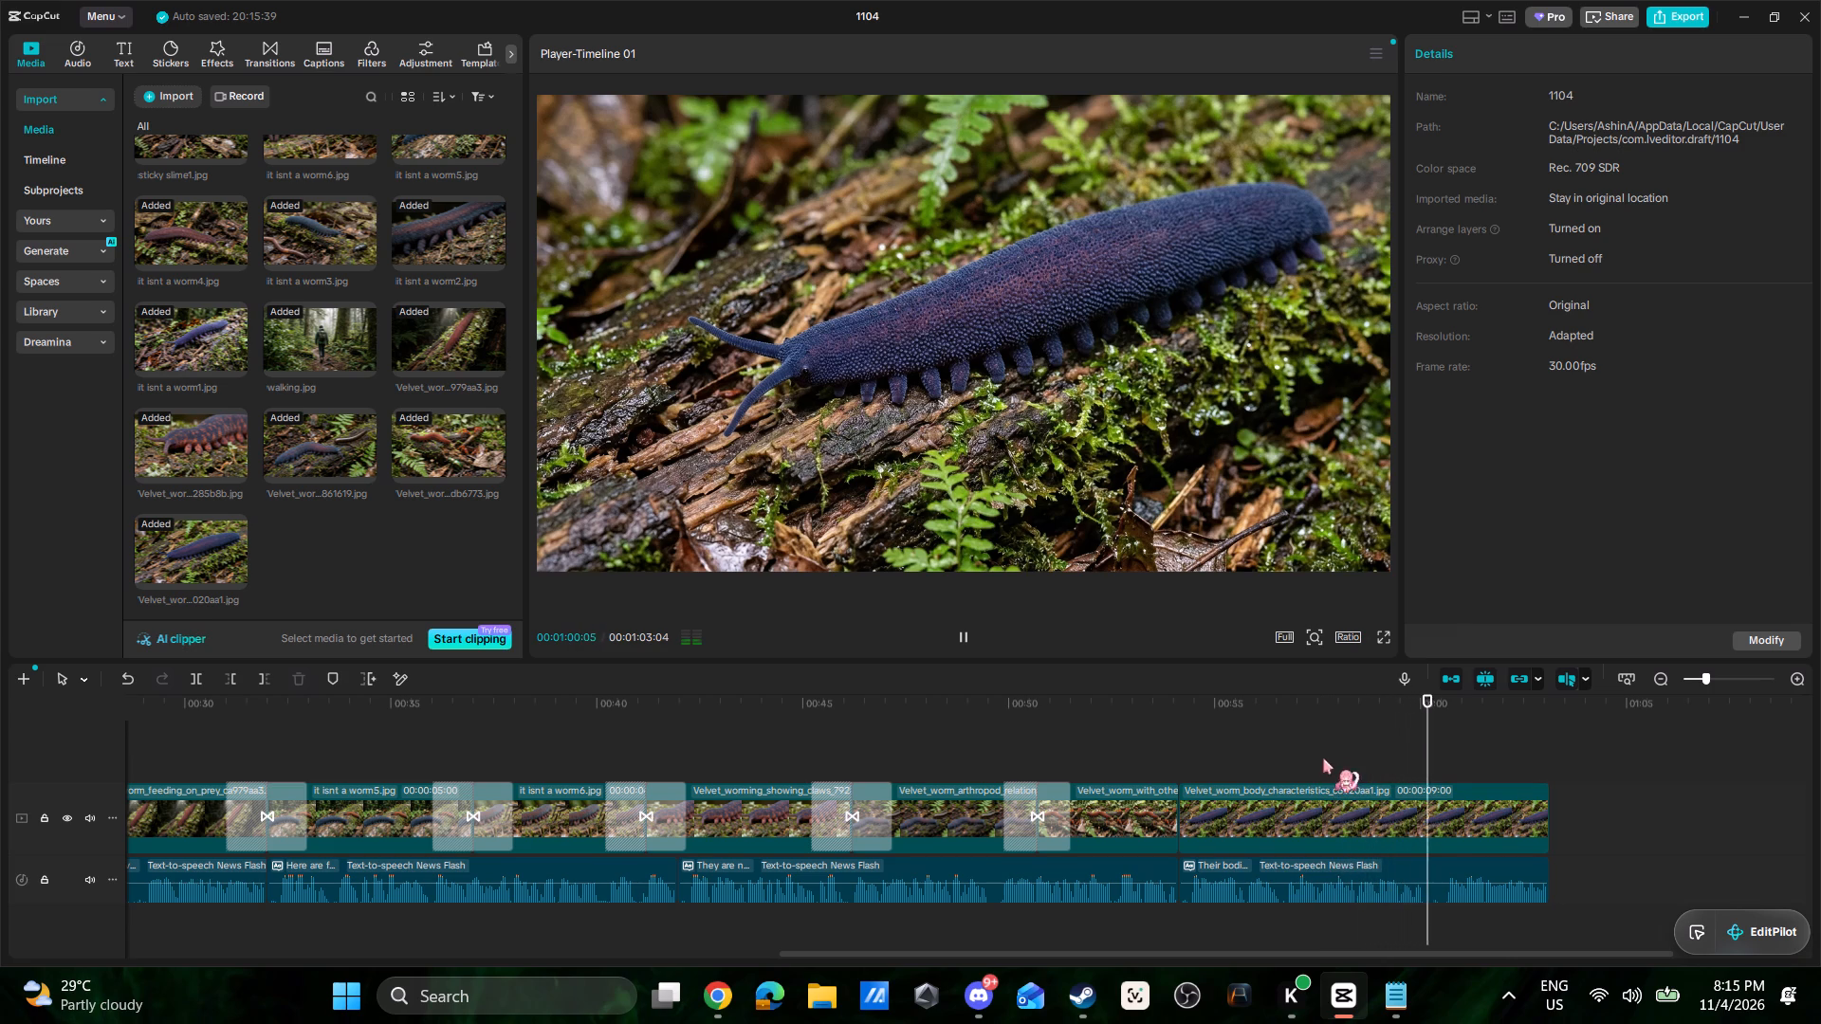
pyautogui.press('space')
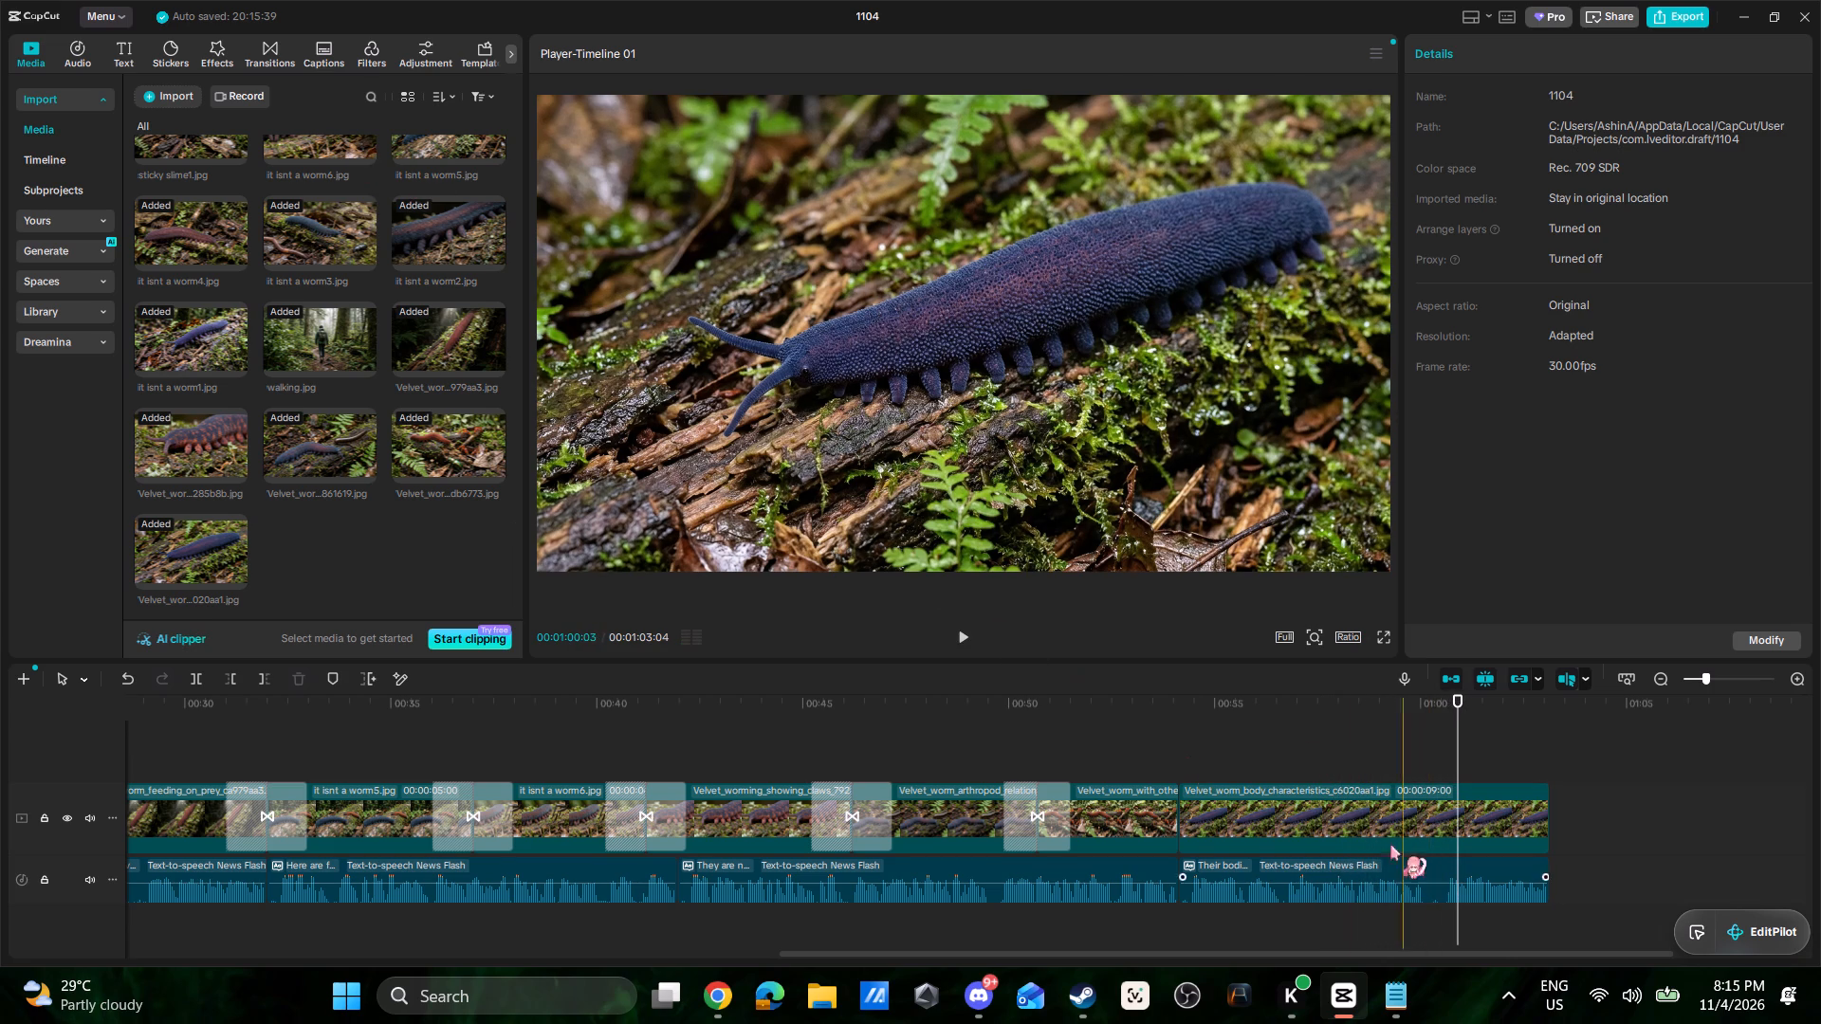
# Search the video effects library for "zoom" for the body characteristics clip.
pyautogui.click(1347, 814)
pyautogui.click(218, 52)
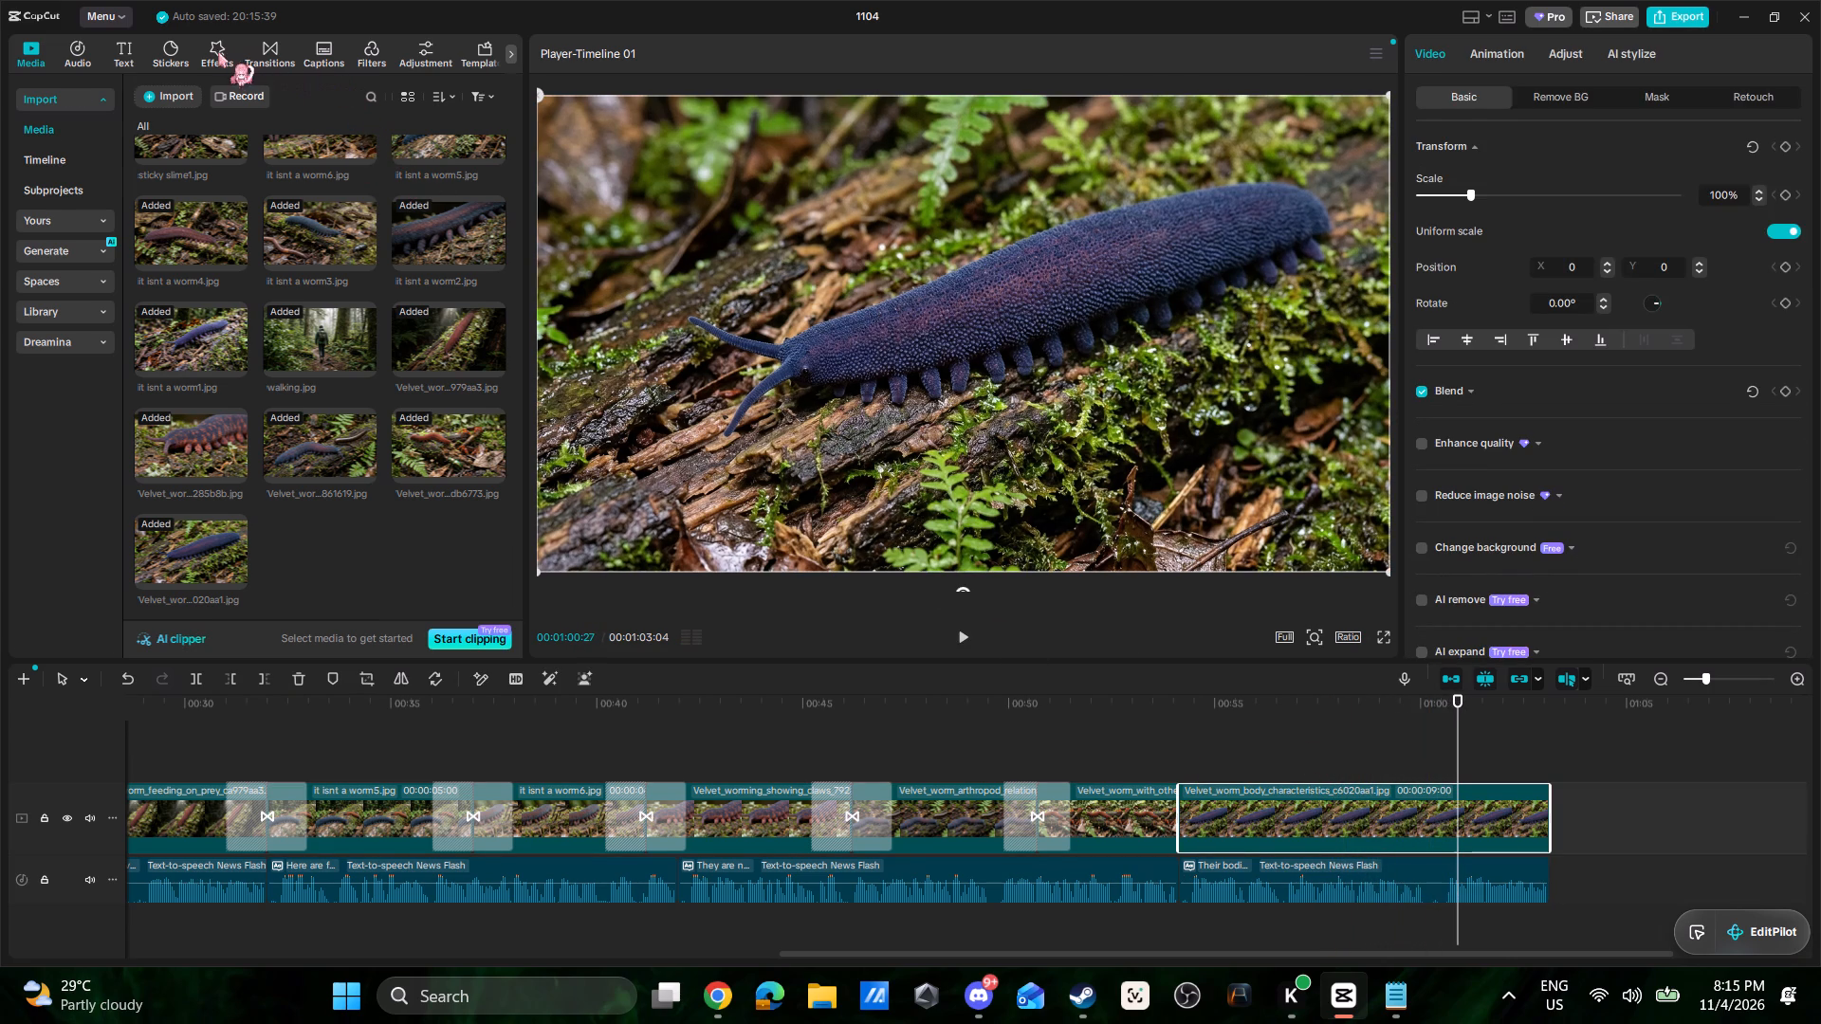
pyautogui.click(327, 101)
pyautogui.write('zoom')
pyautogui.press('Return')
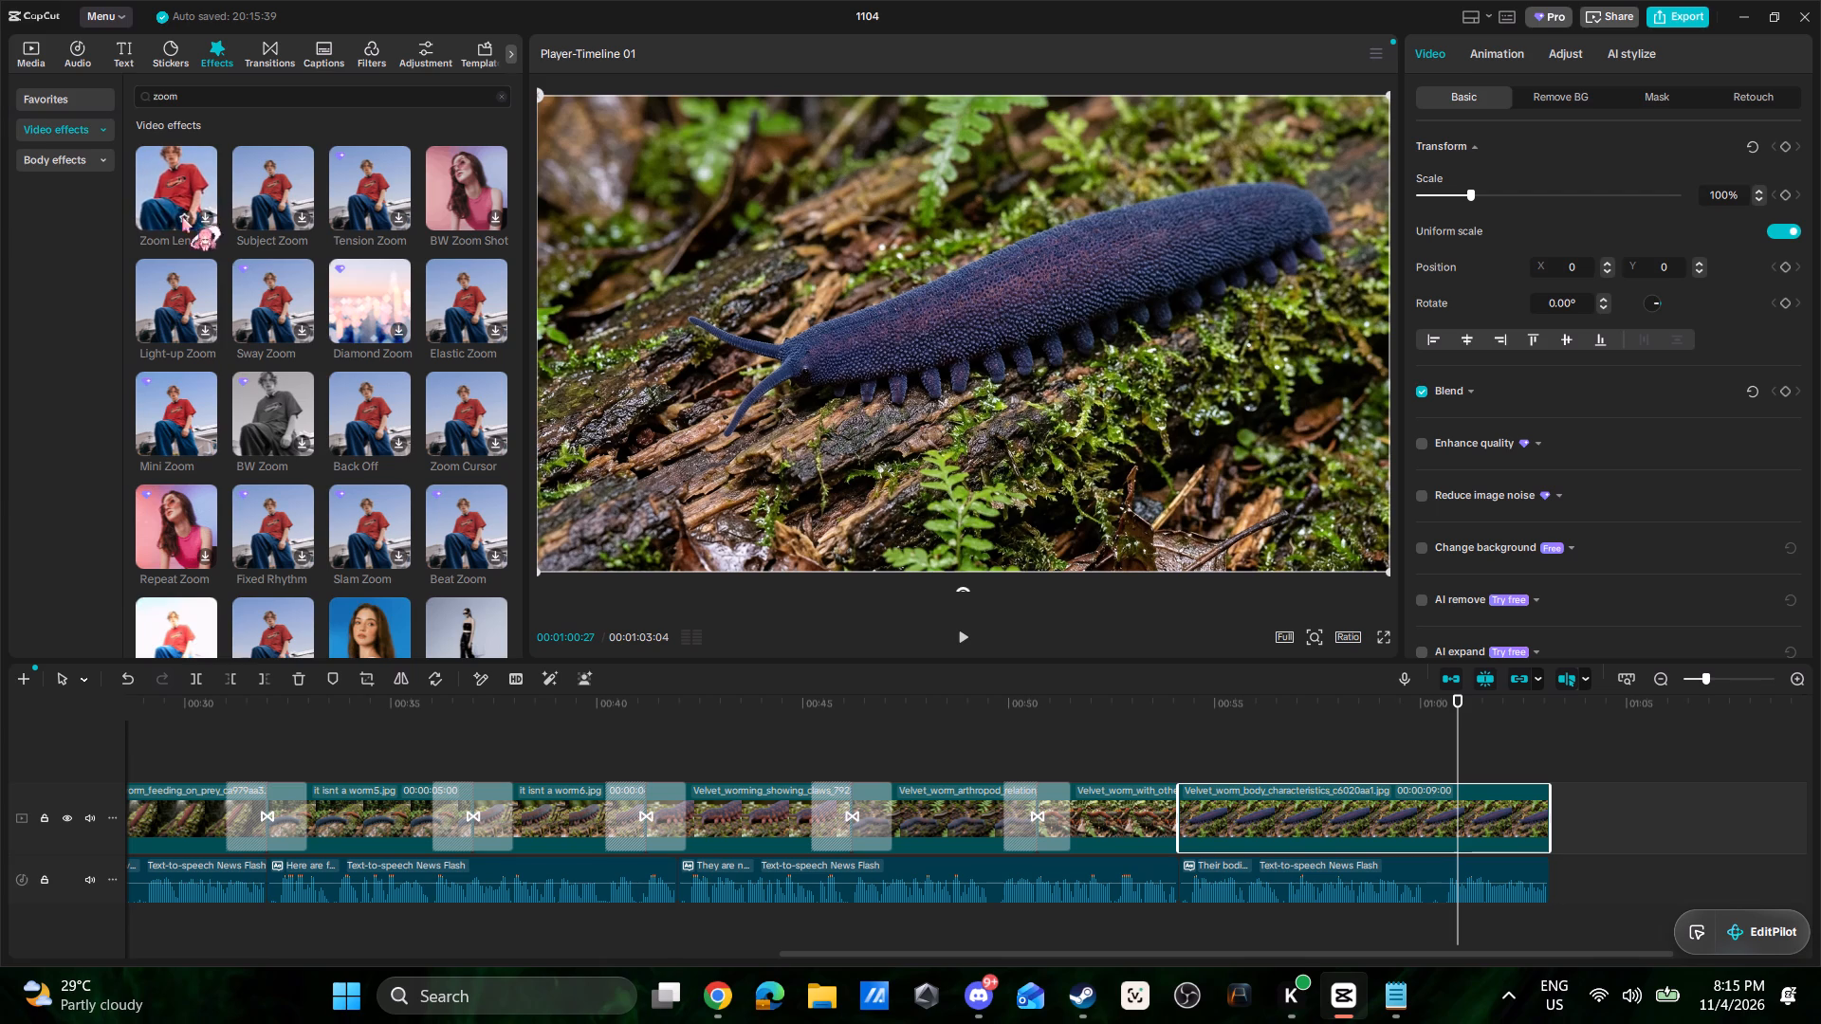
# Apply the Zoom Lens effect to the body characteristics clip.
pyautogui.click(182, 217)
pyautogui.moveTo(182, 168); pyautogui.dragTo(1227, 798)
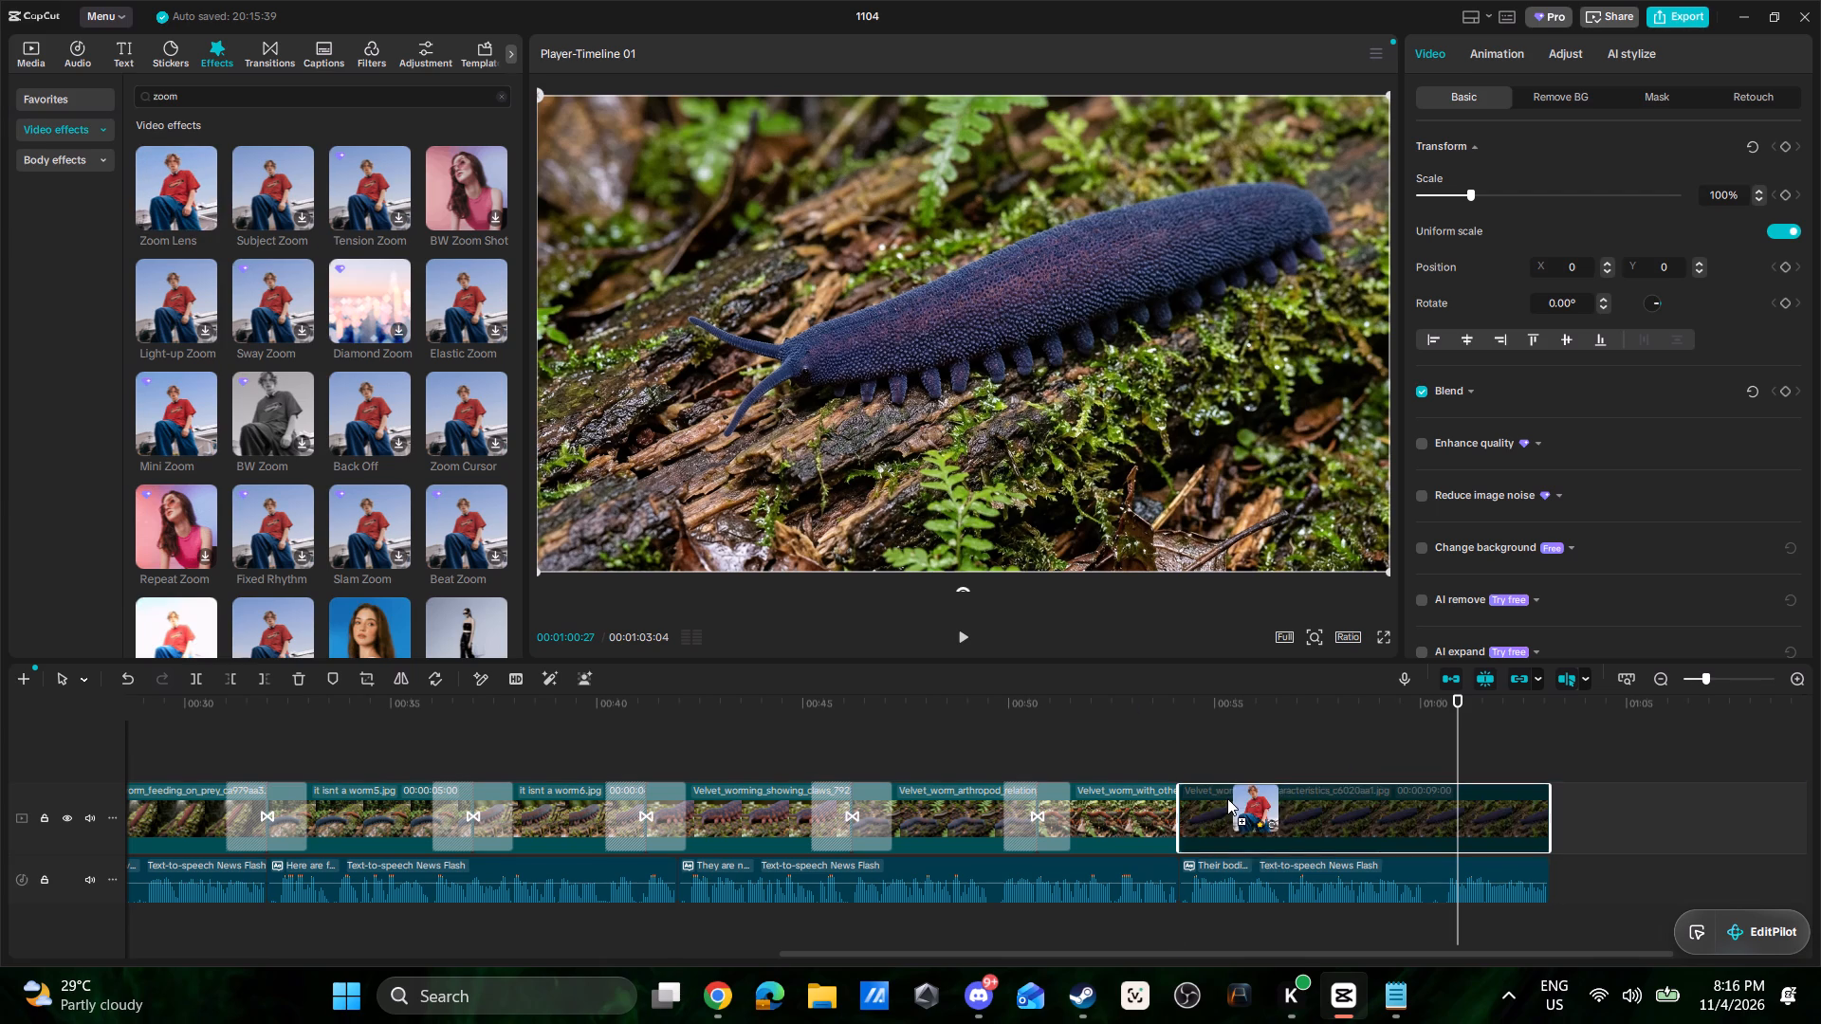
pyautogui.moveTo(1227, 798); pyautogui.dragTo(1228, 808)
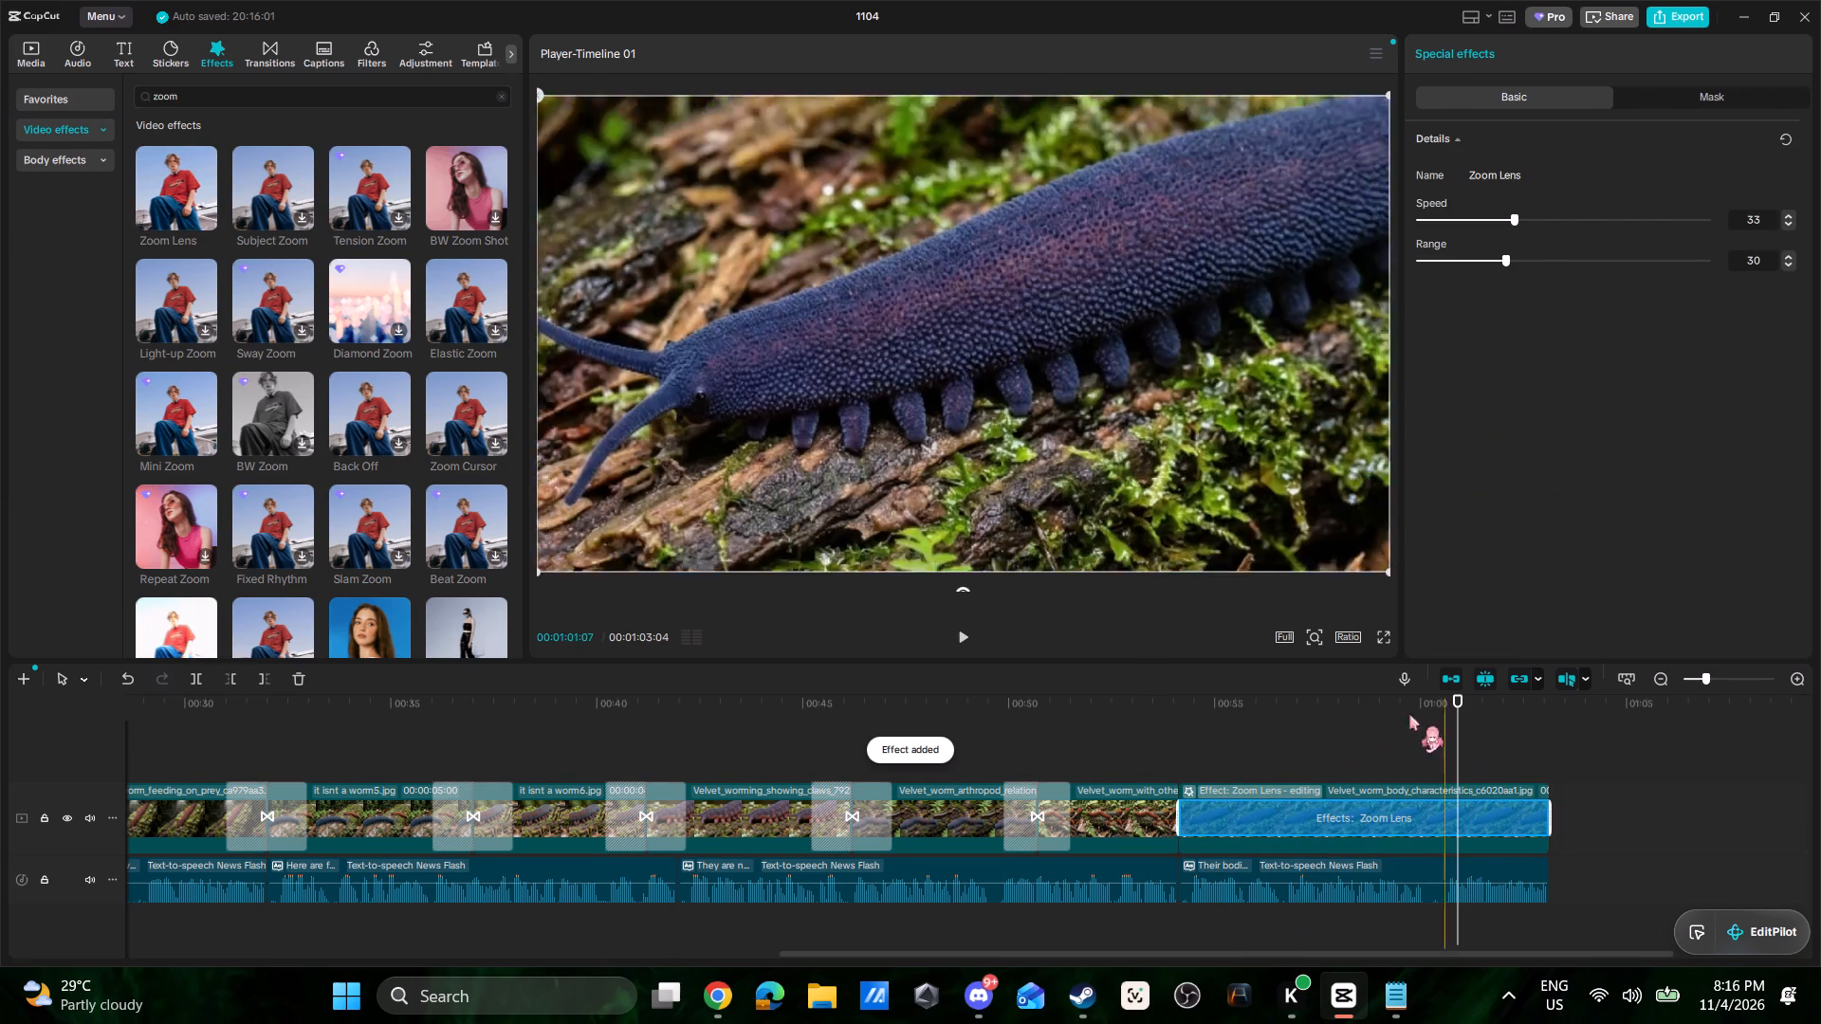
# Play back the body characteristics clip to examine how the Zoom Lens effect moves.
pyautogui.click(1167, 726)
pyautogui.press('space')
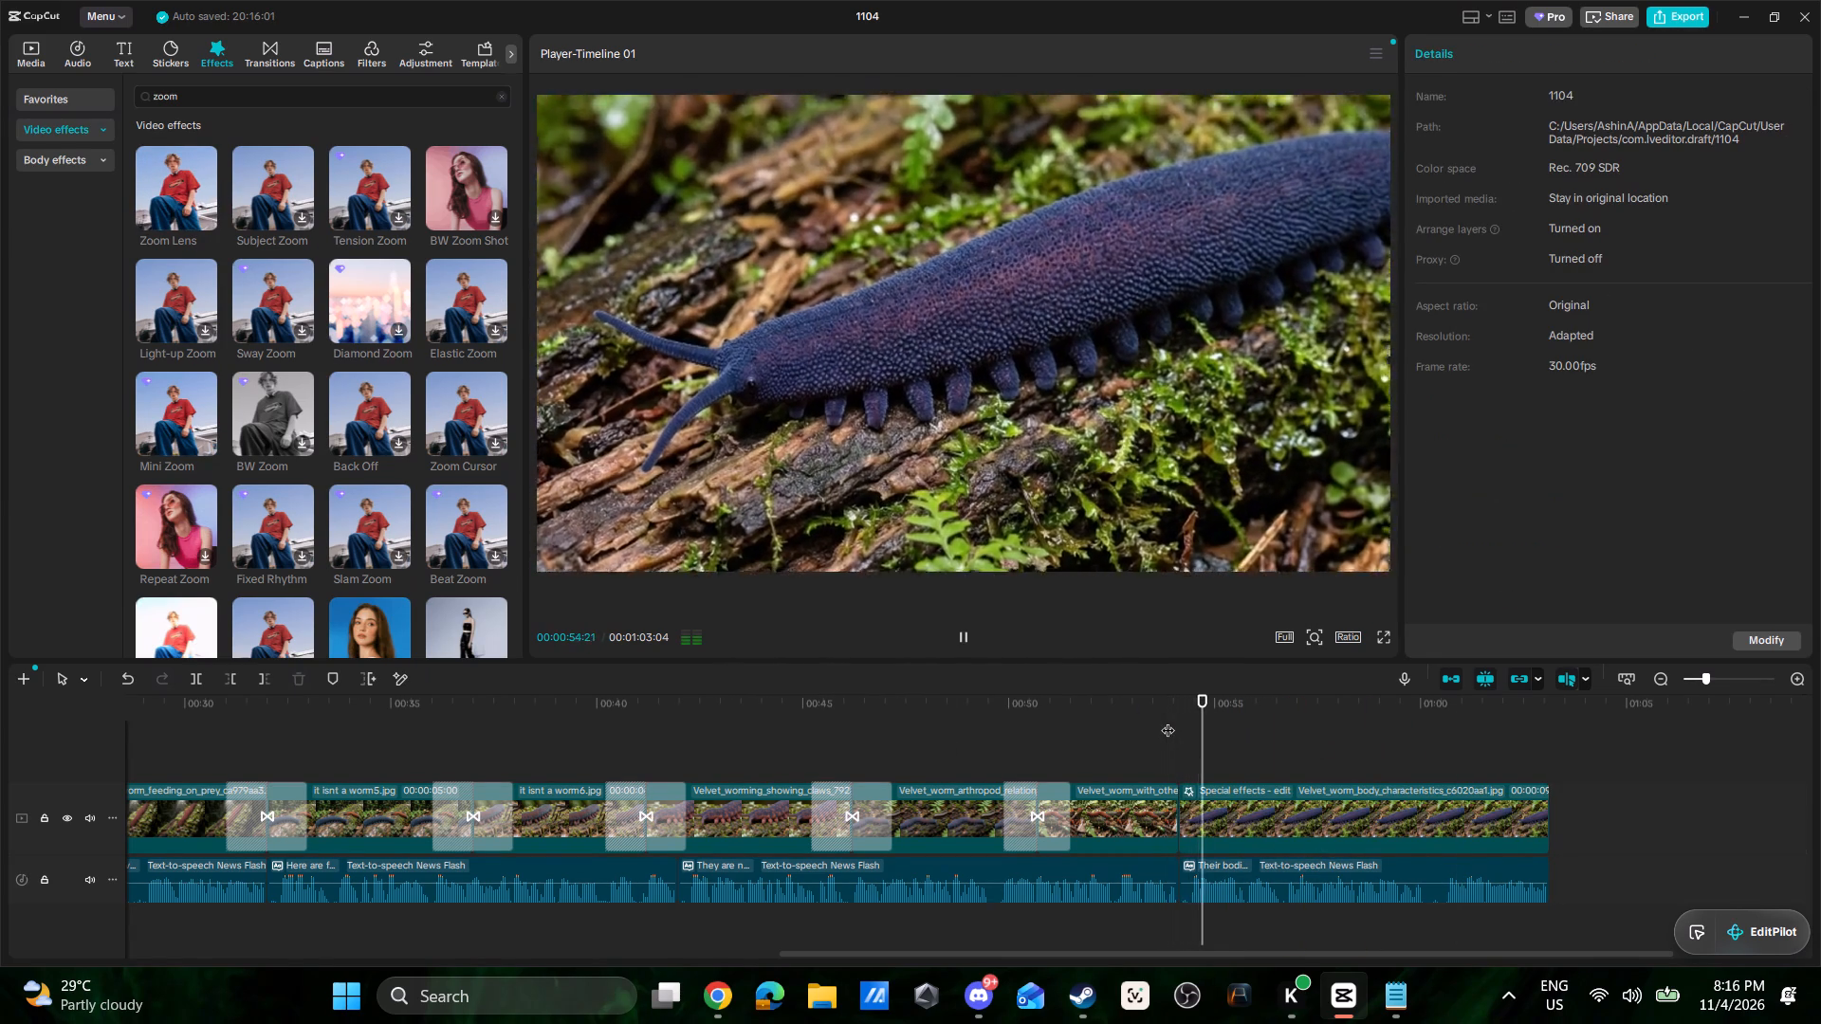
pyautogui.press('space')
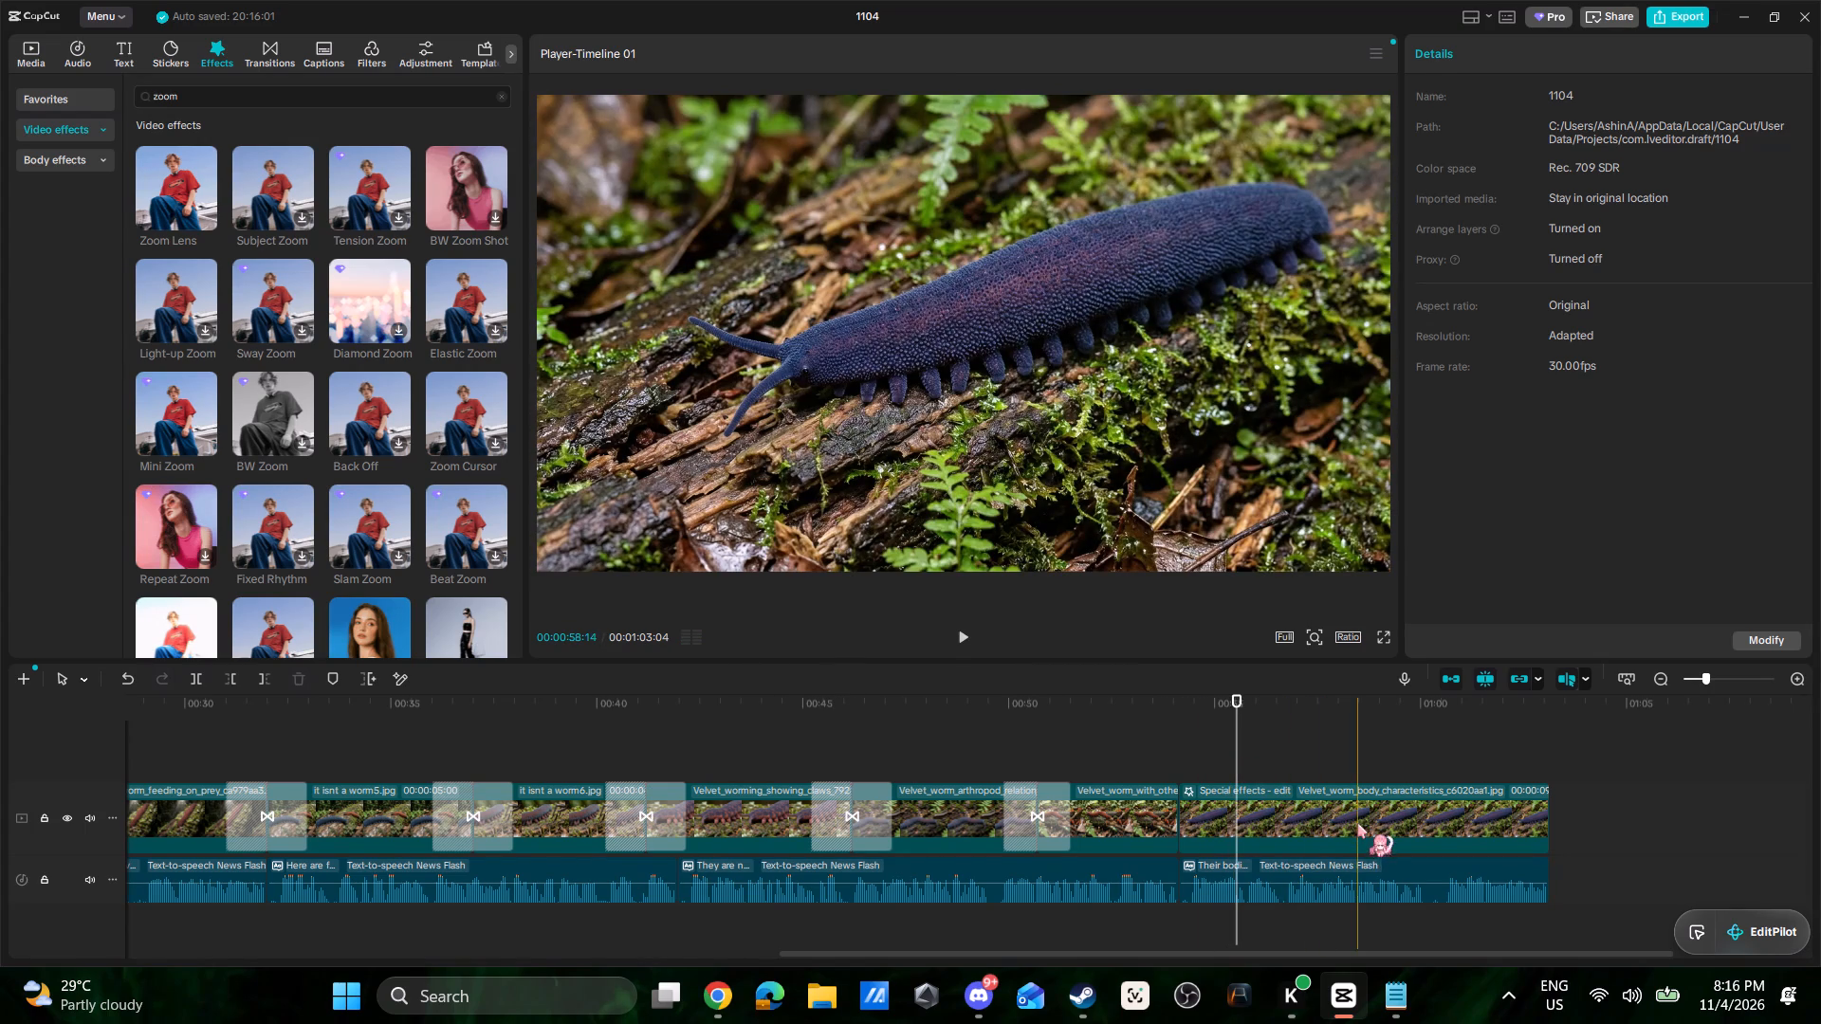
pyautogui.press('space')
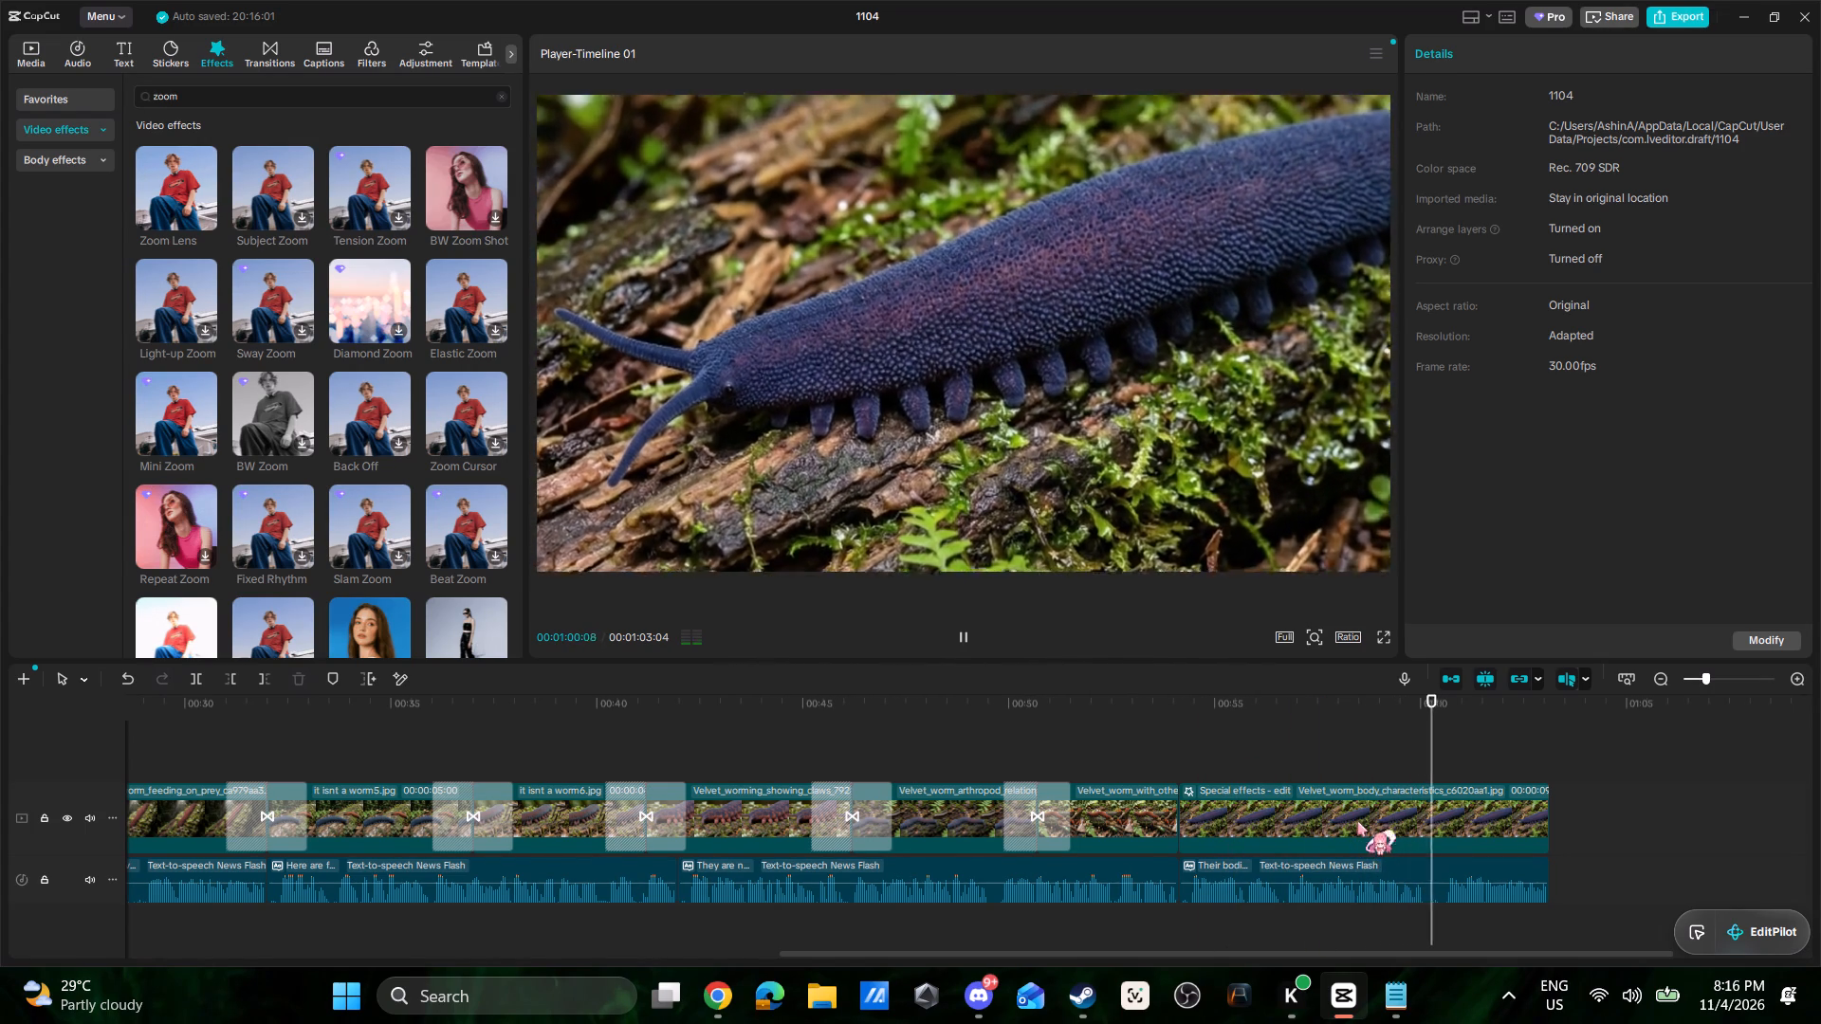
pyautogui.press('space')
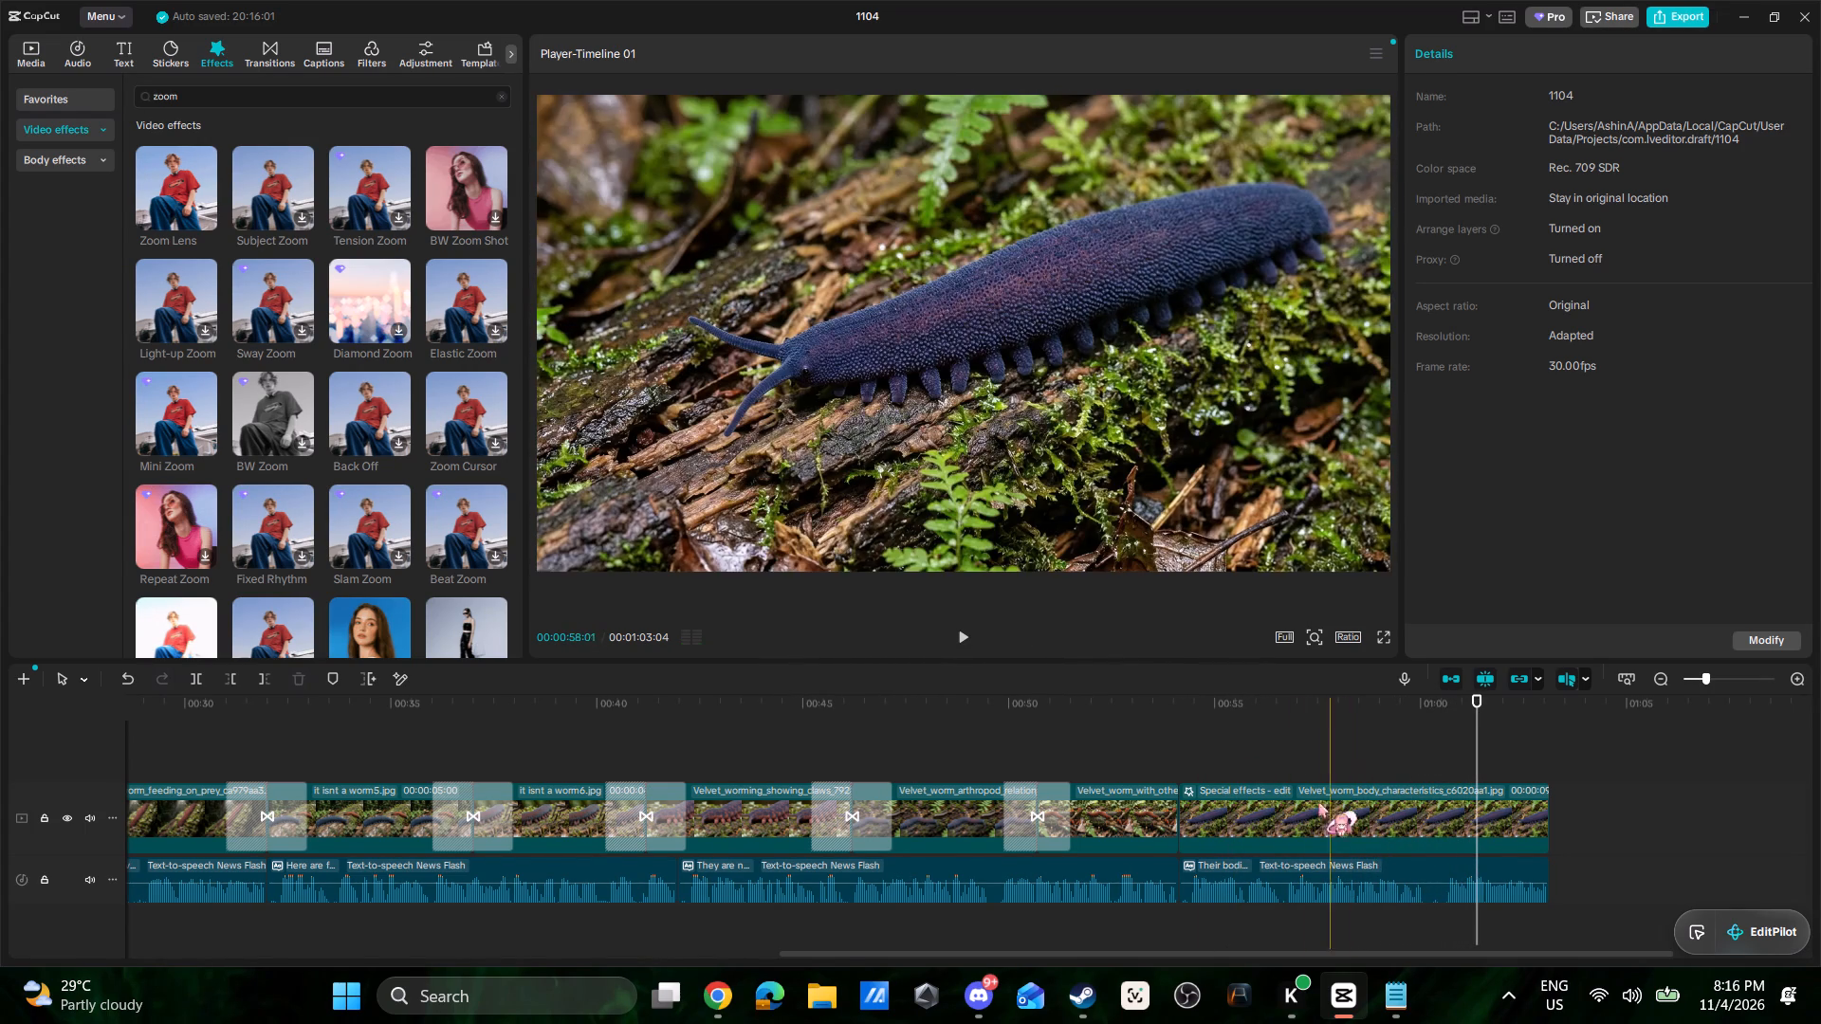
pyautogui.click(1144, 768)
pyautogui.press('space')
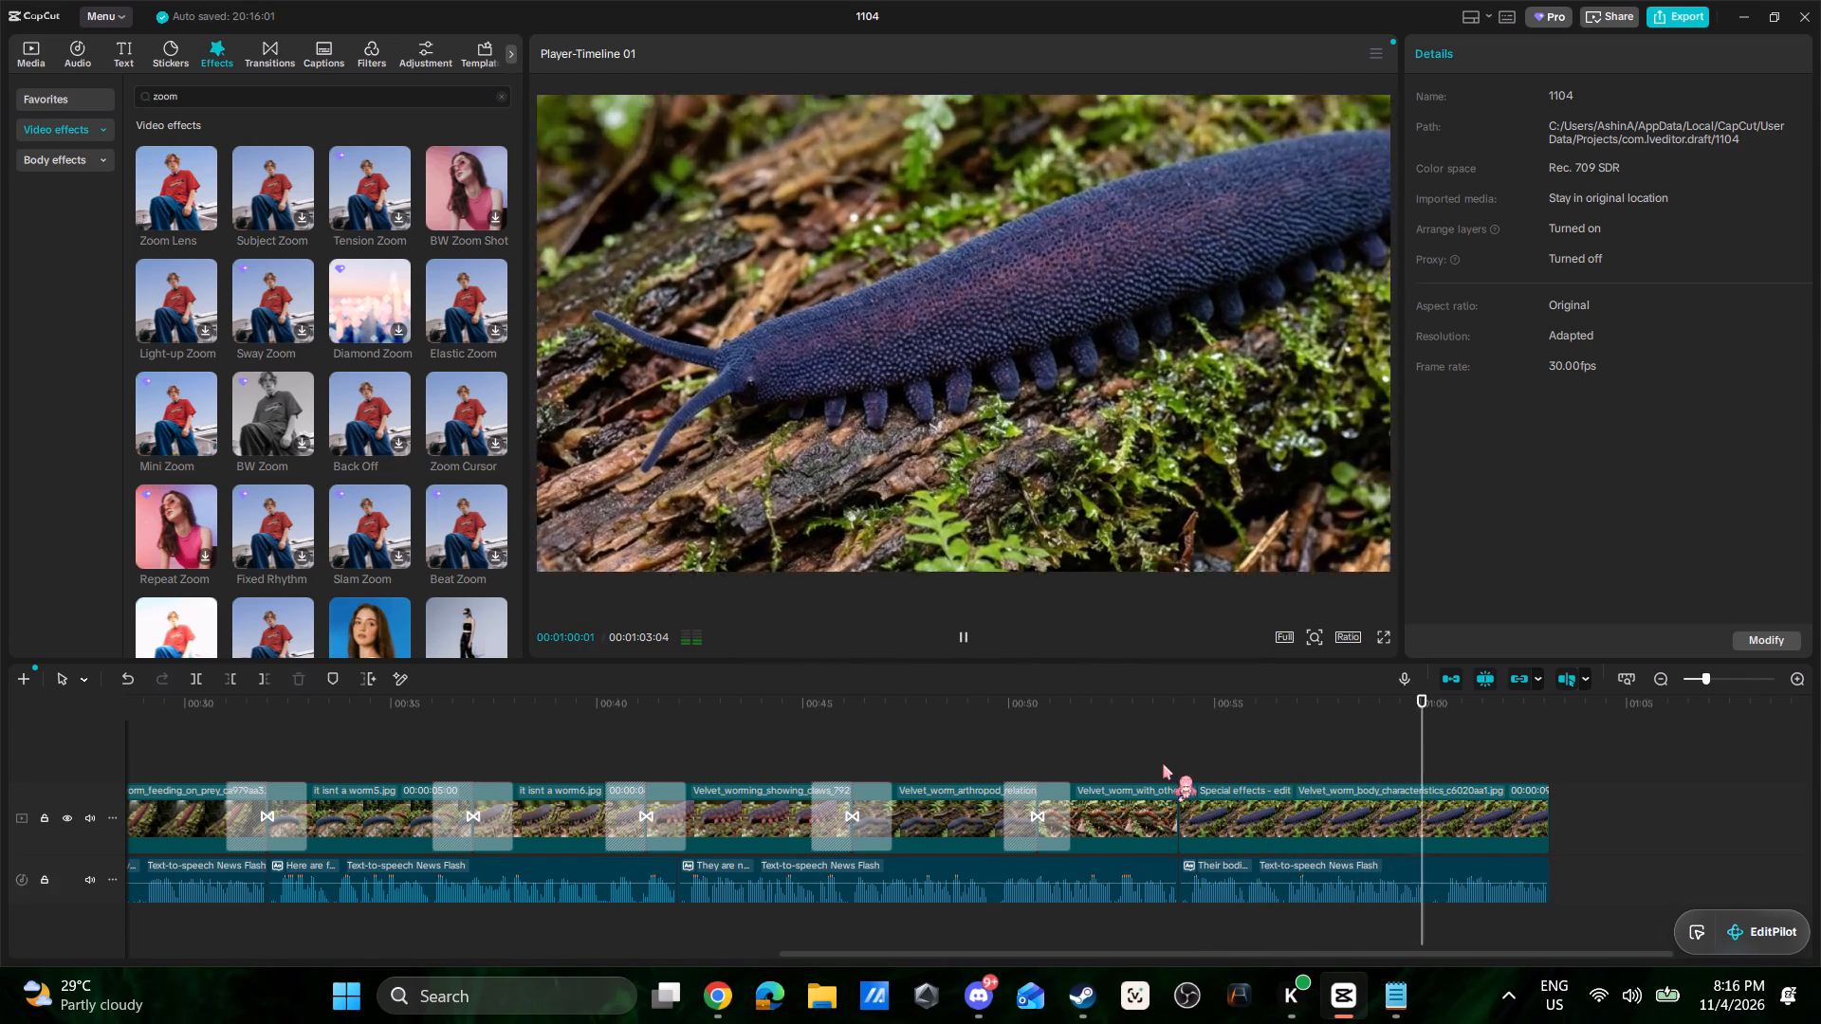
pyautogui.press('space')
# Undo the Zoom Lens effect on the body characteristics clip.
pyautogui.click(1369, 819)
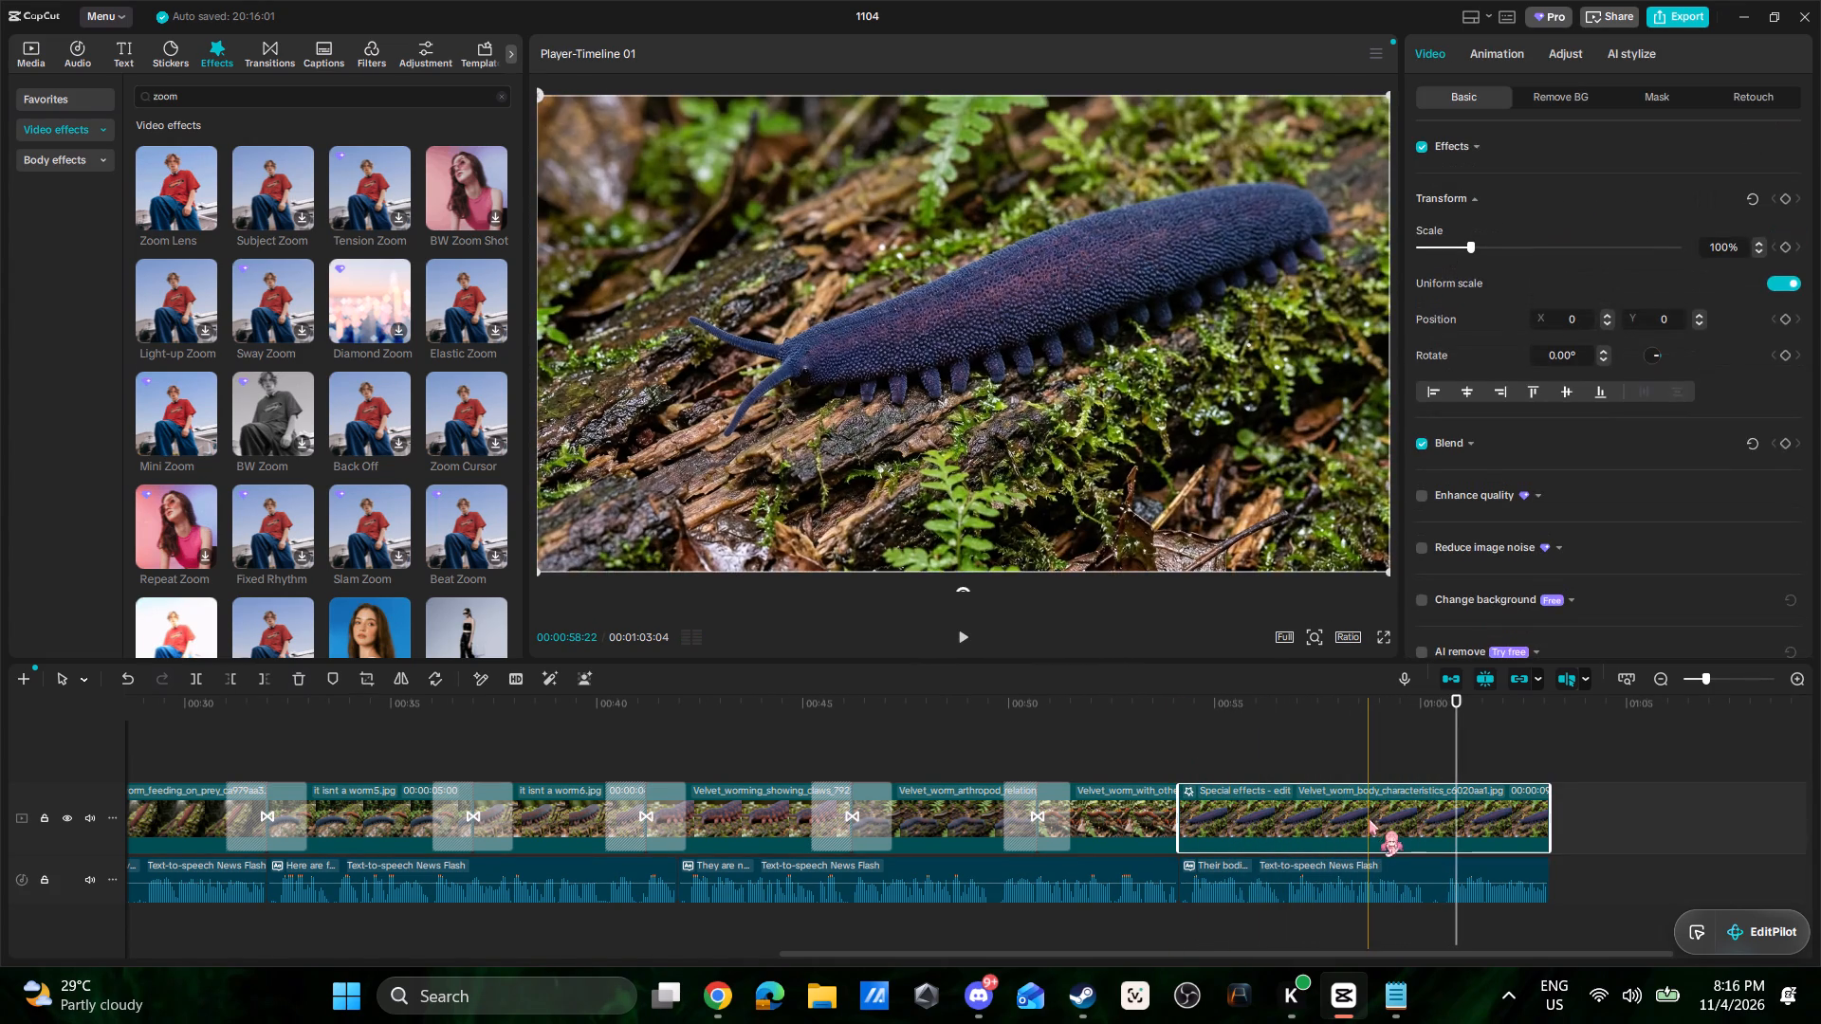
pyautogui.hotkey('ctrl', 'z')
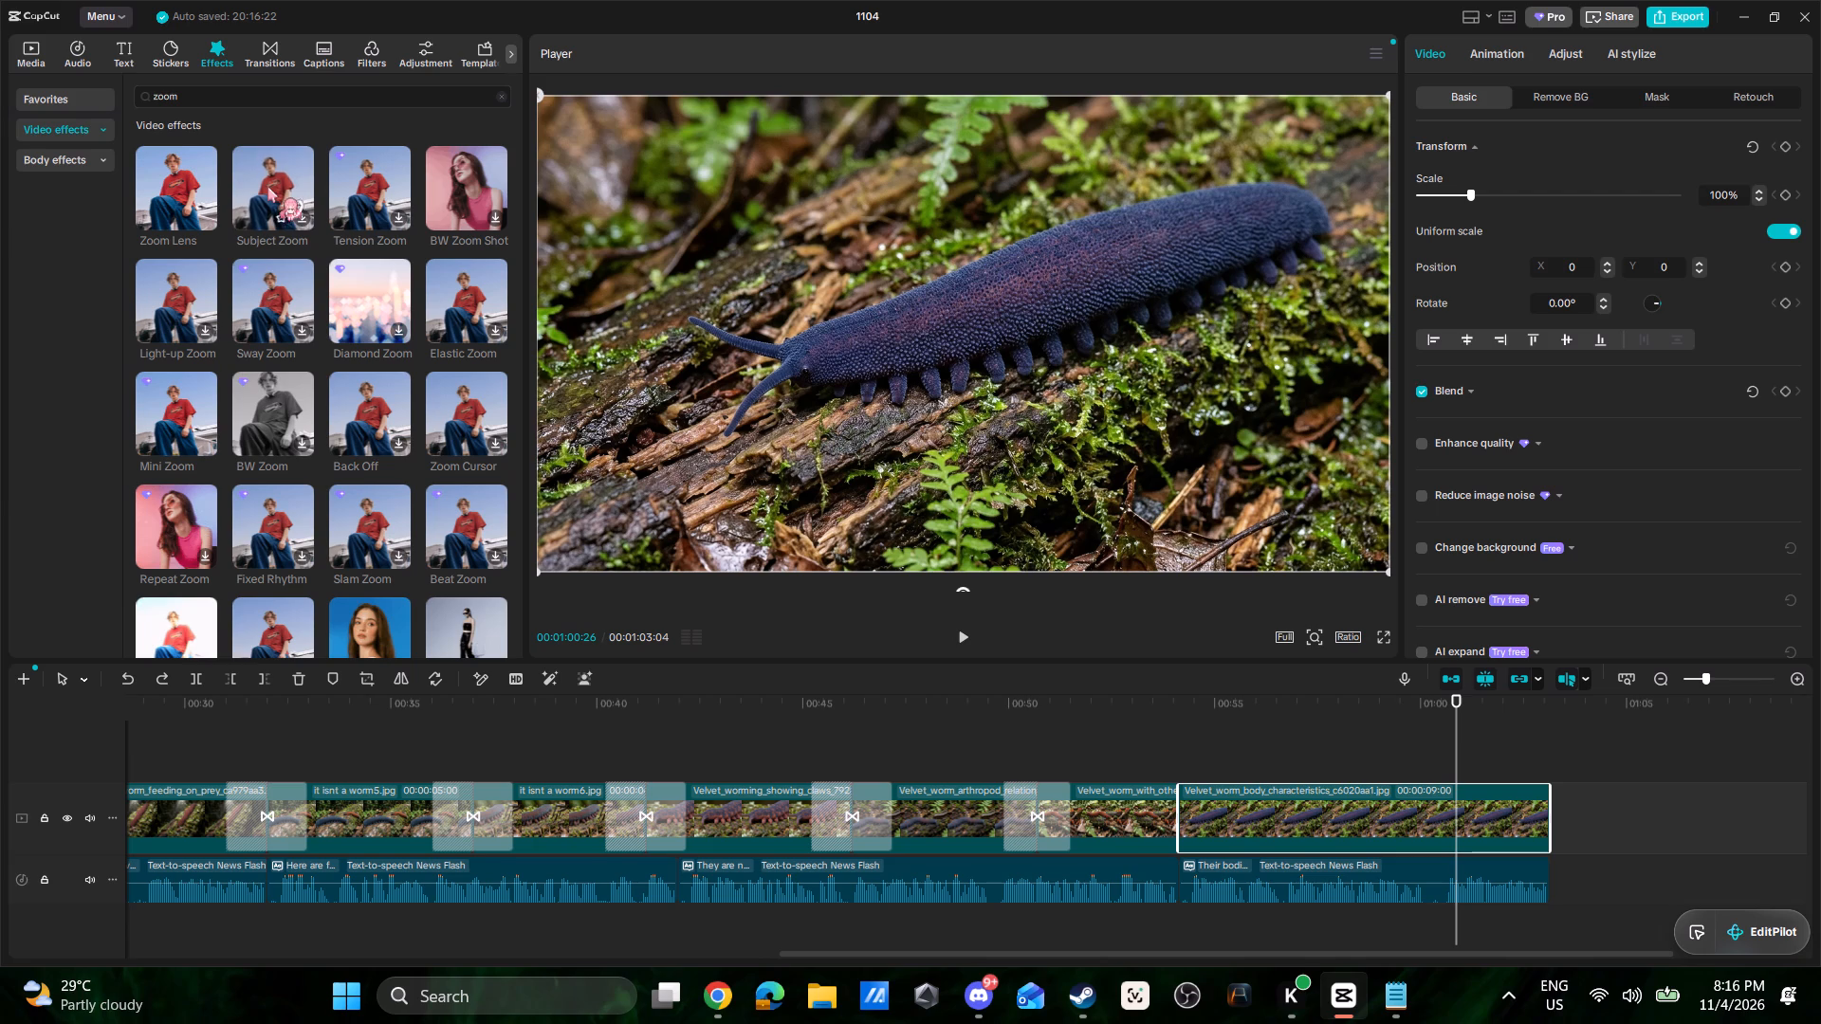
# Apply the Subject Zoom effect to the body characteristics clip.
pyautogui.click(267, 186)
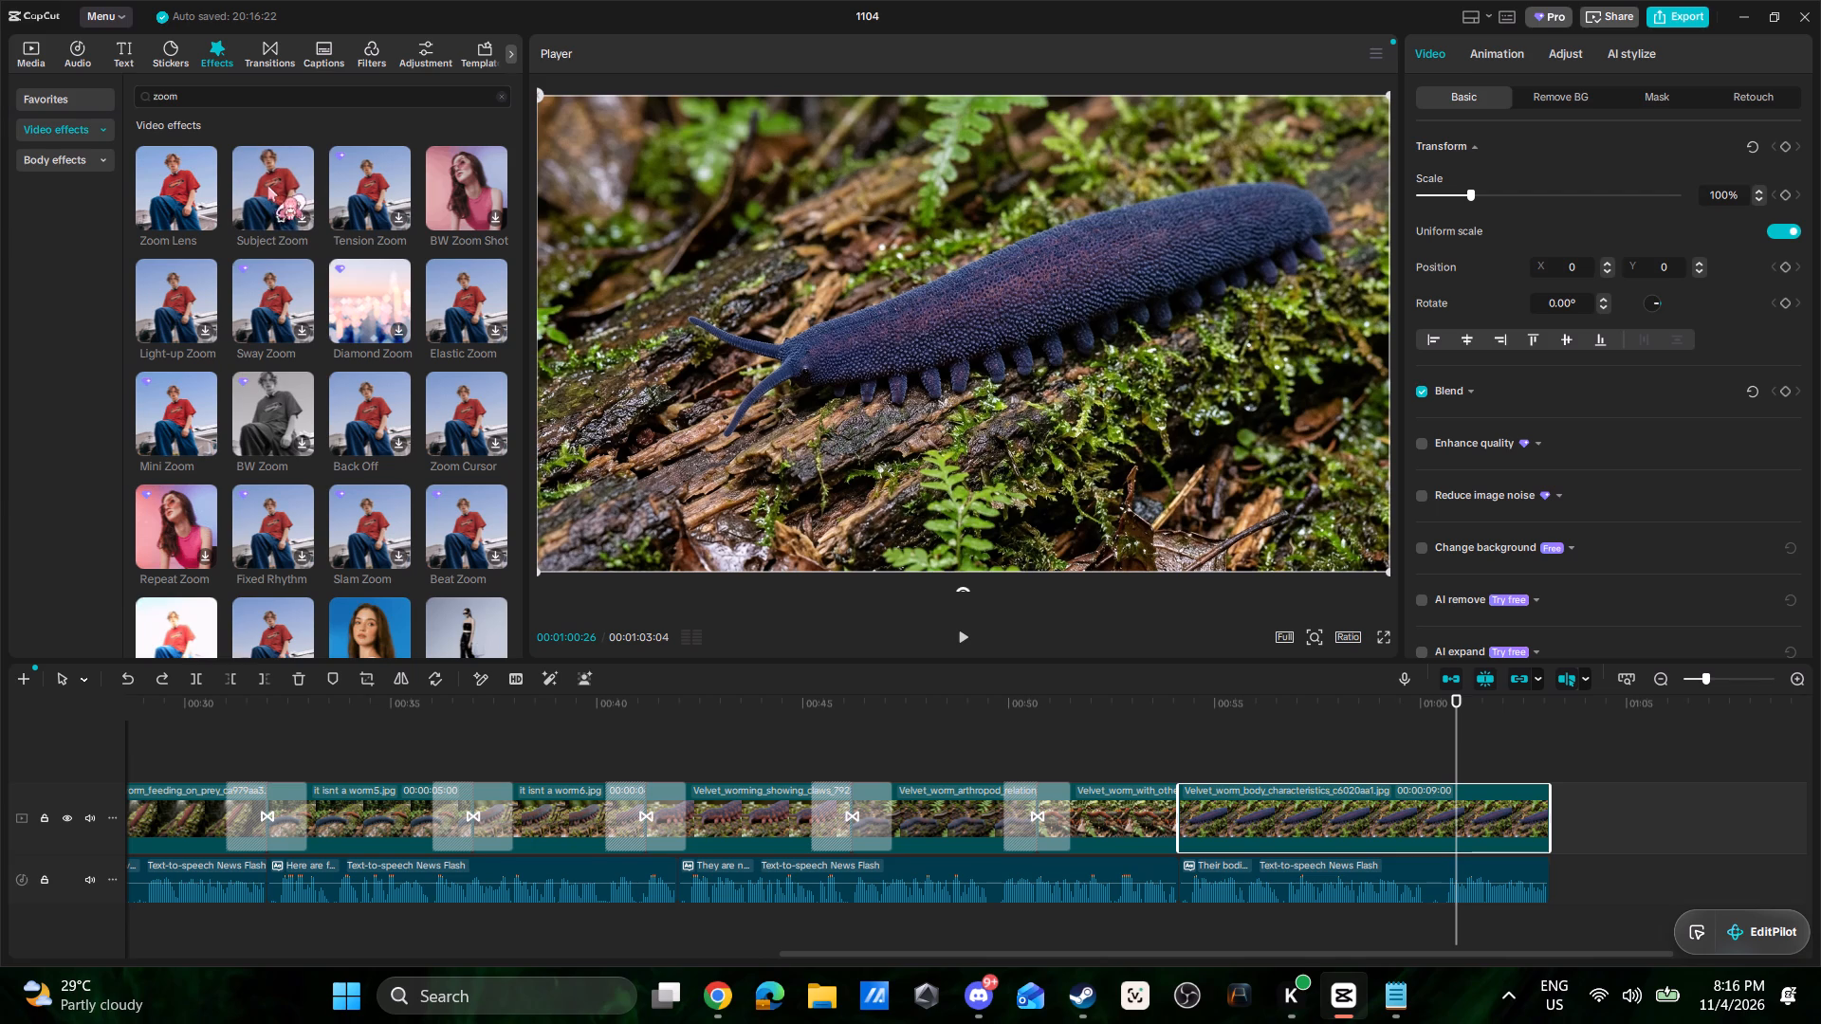
pyautogui.click(267, 186)
pyautogui.moveTo(267, 186); pyautogui.dragTo(469, 302)
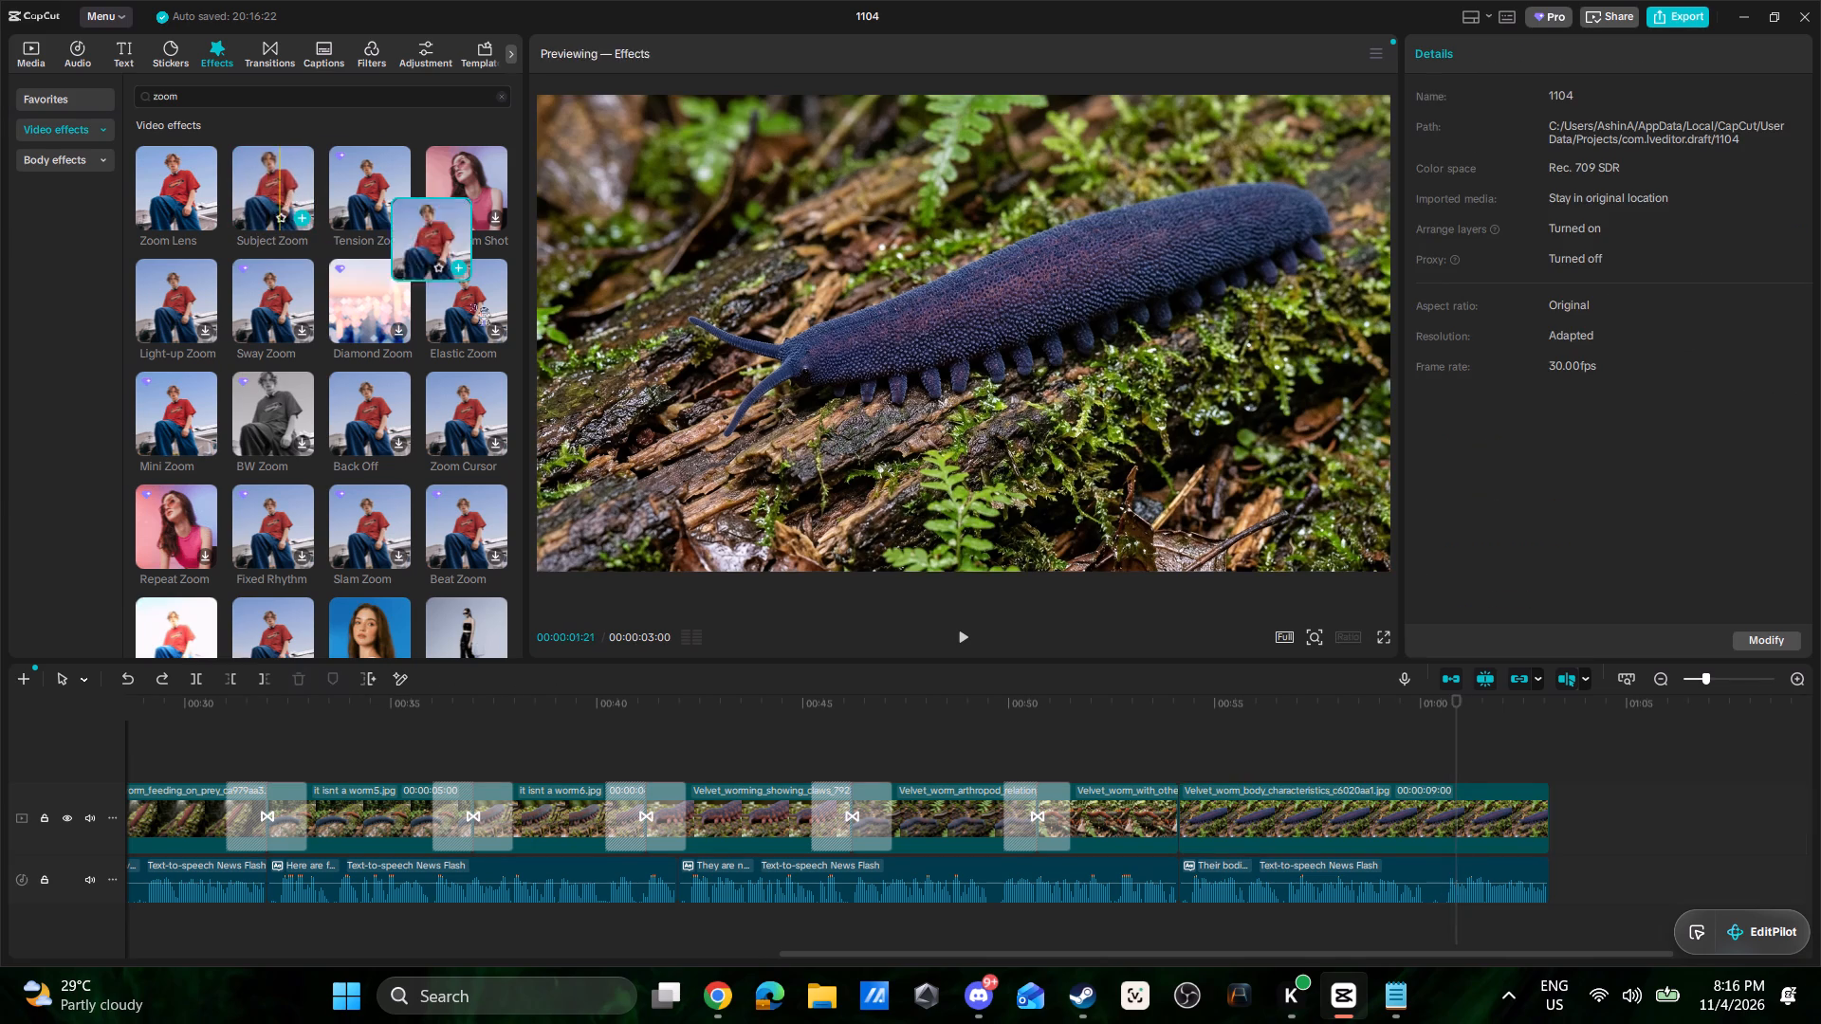
pyautogui.moveTo(469, 302); pyautogui.dragTo(1216, 814)
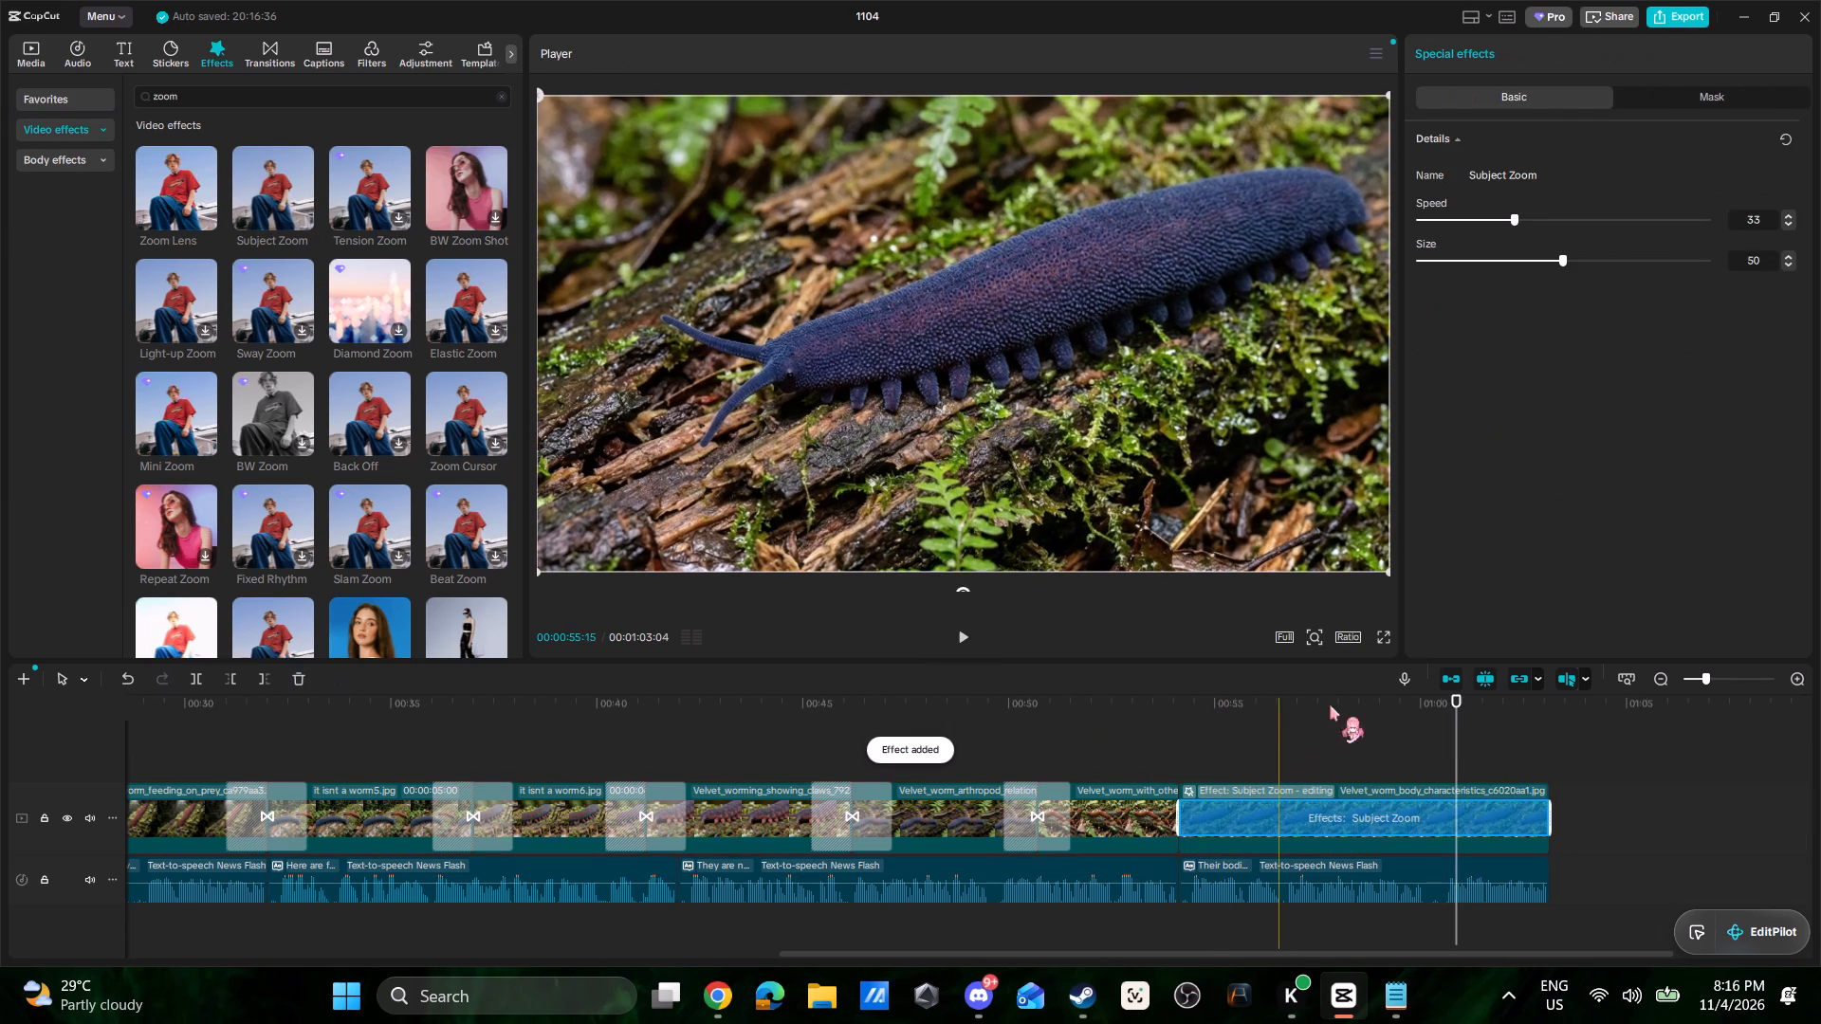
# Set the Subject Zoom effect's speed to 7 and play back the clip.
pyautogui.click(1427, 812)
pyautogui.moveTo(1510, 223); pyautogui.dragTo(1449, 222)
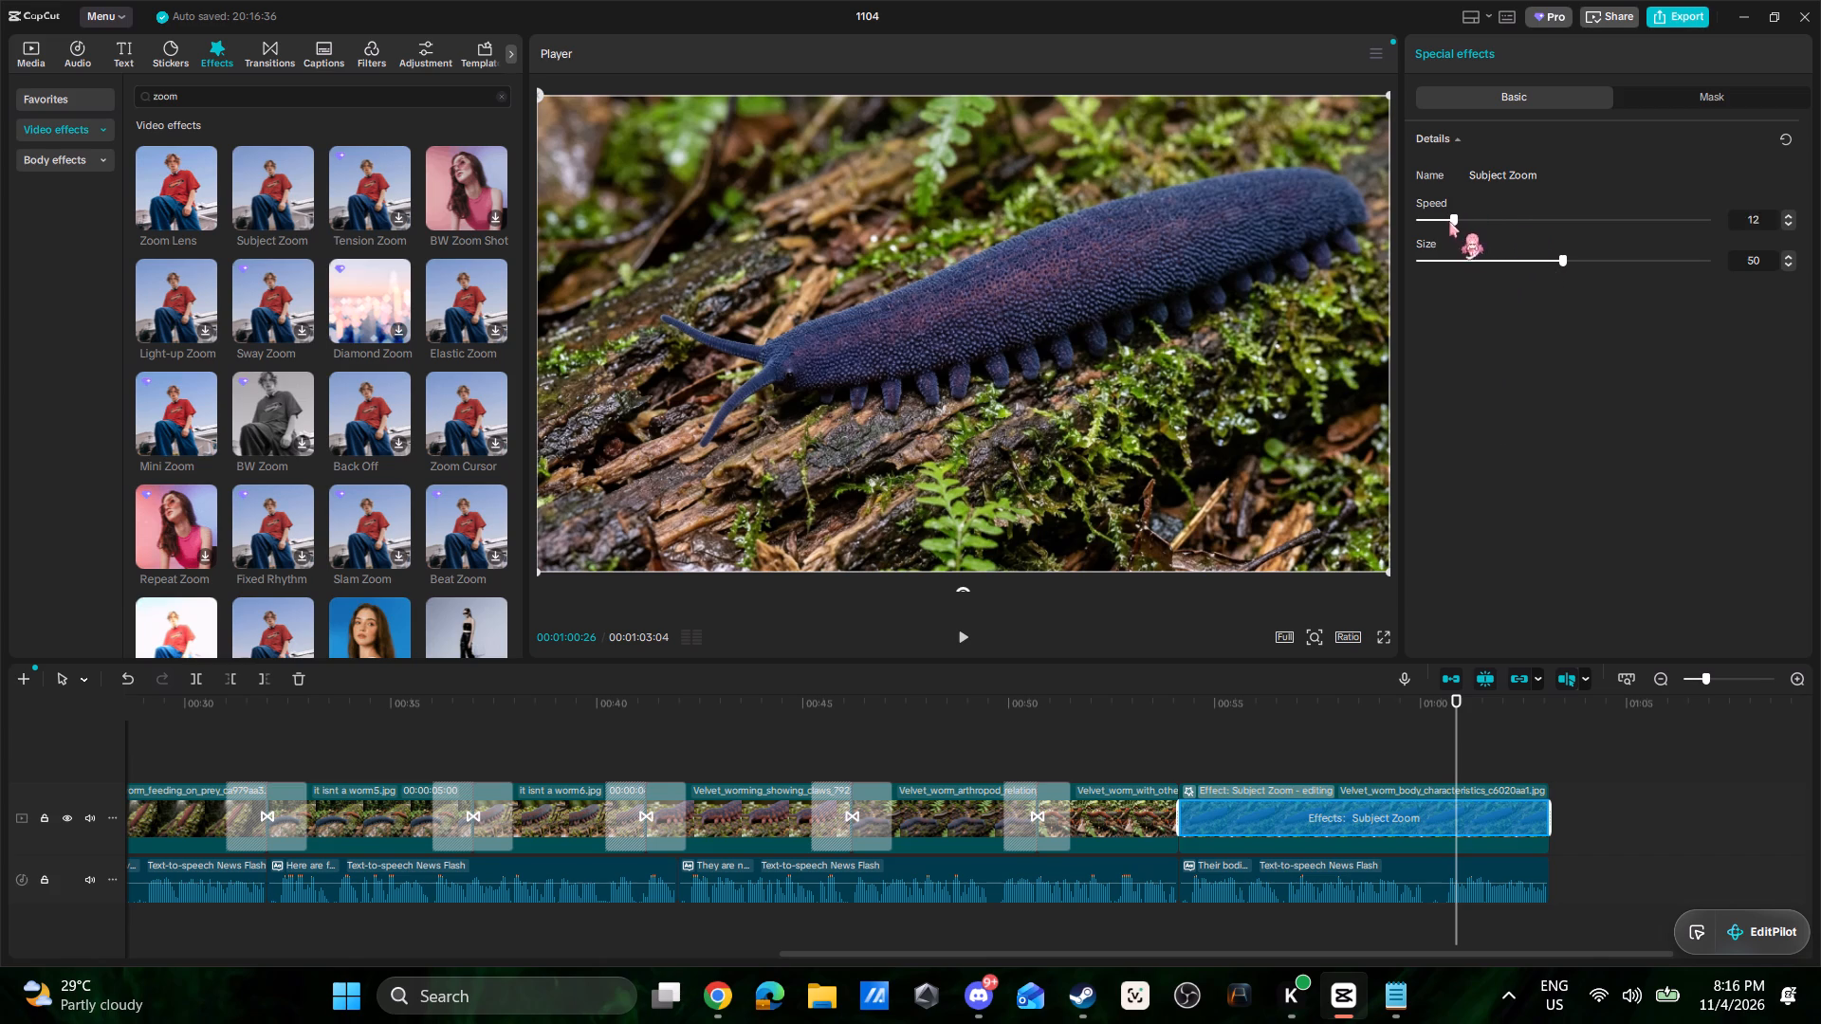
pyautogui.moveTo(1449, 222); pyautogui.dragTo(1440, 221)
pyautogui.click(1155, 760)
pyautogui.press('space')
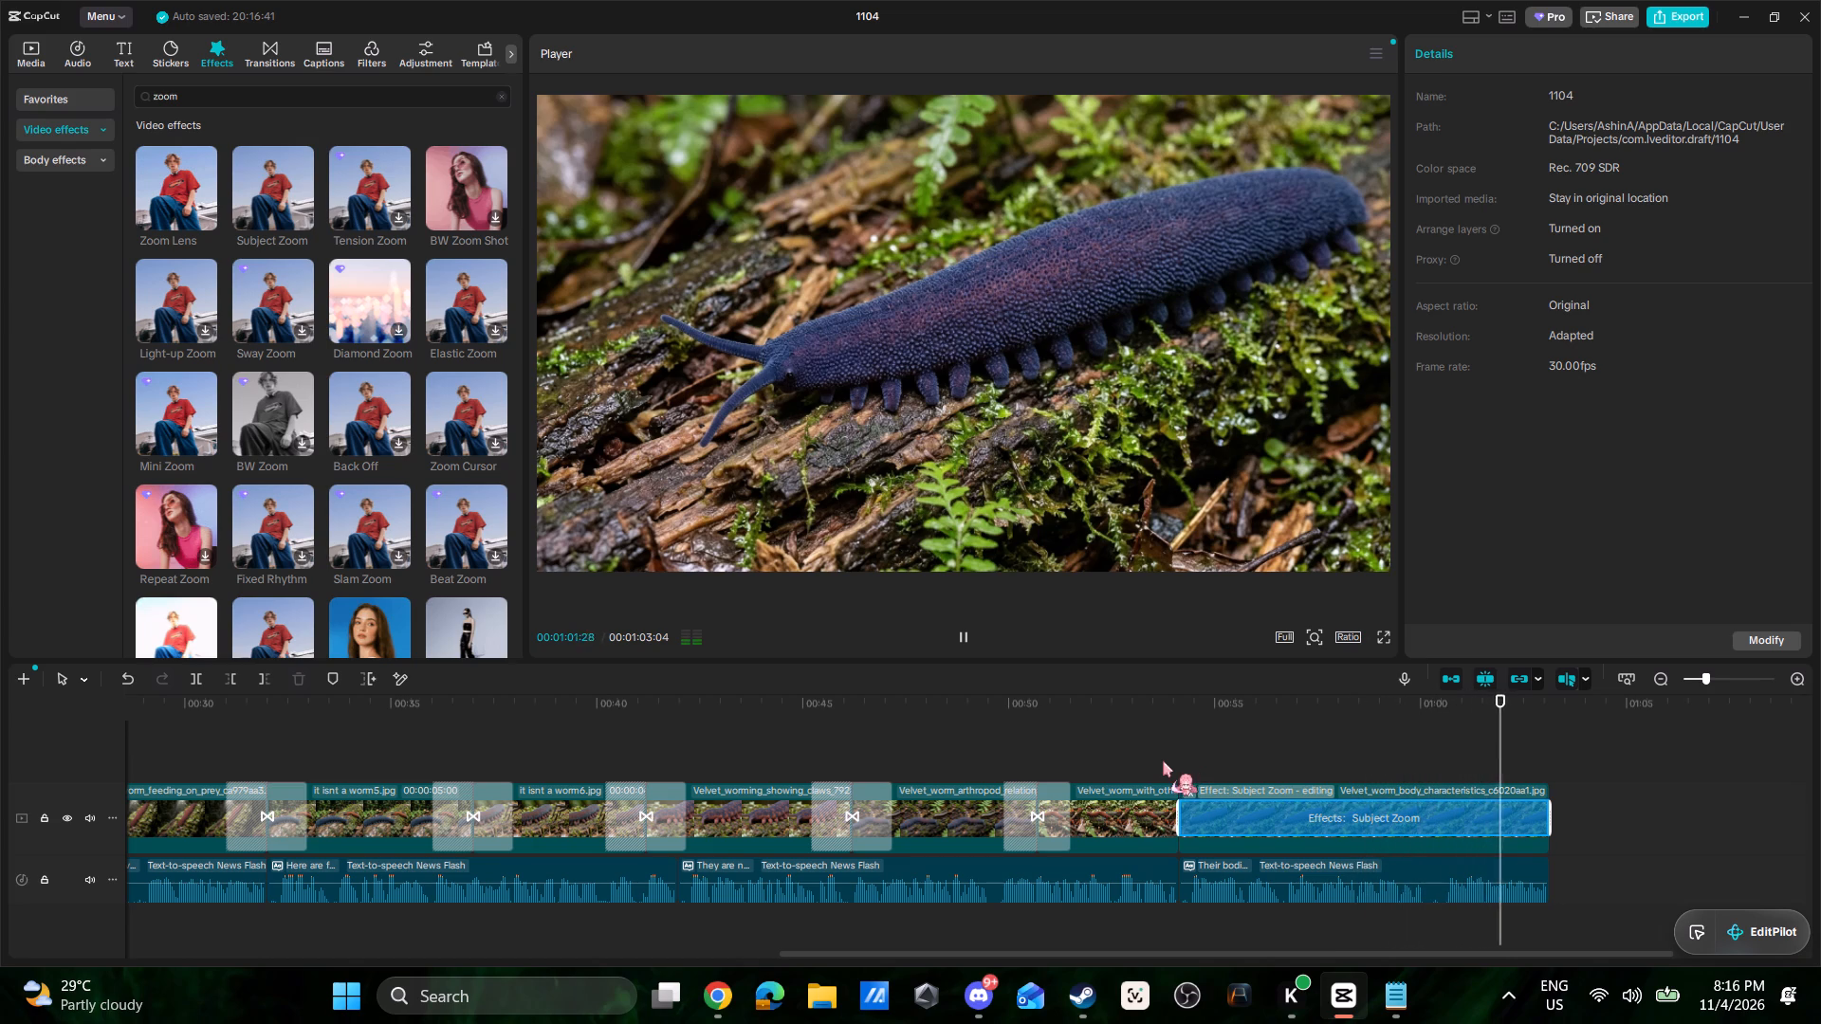
# Set the Subject Zoom effect's size to 100 and speed to 11, and play back the clip.
pyautogui.click(1448, 830)
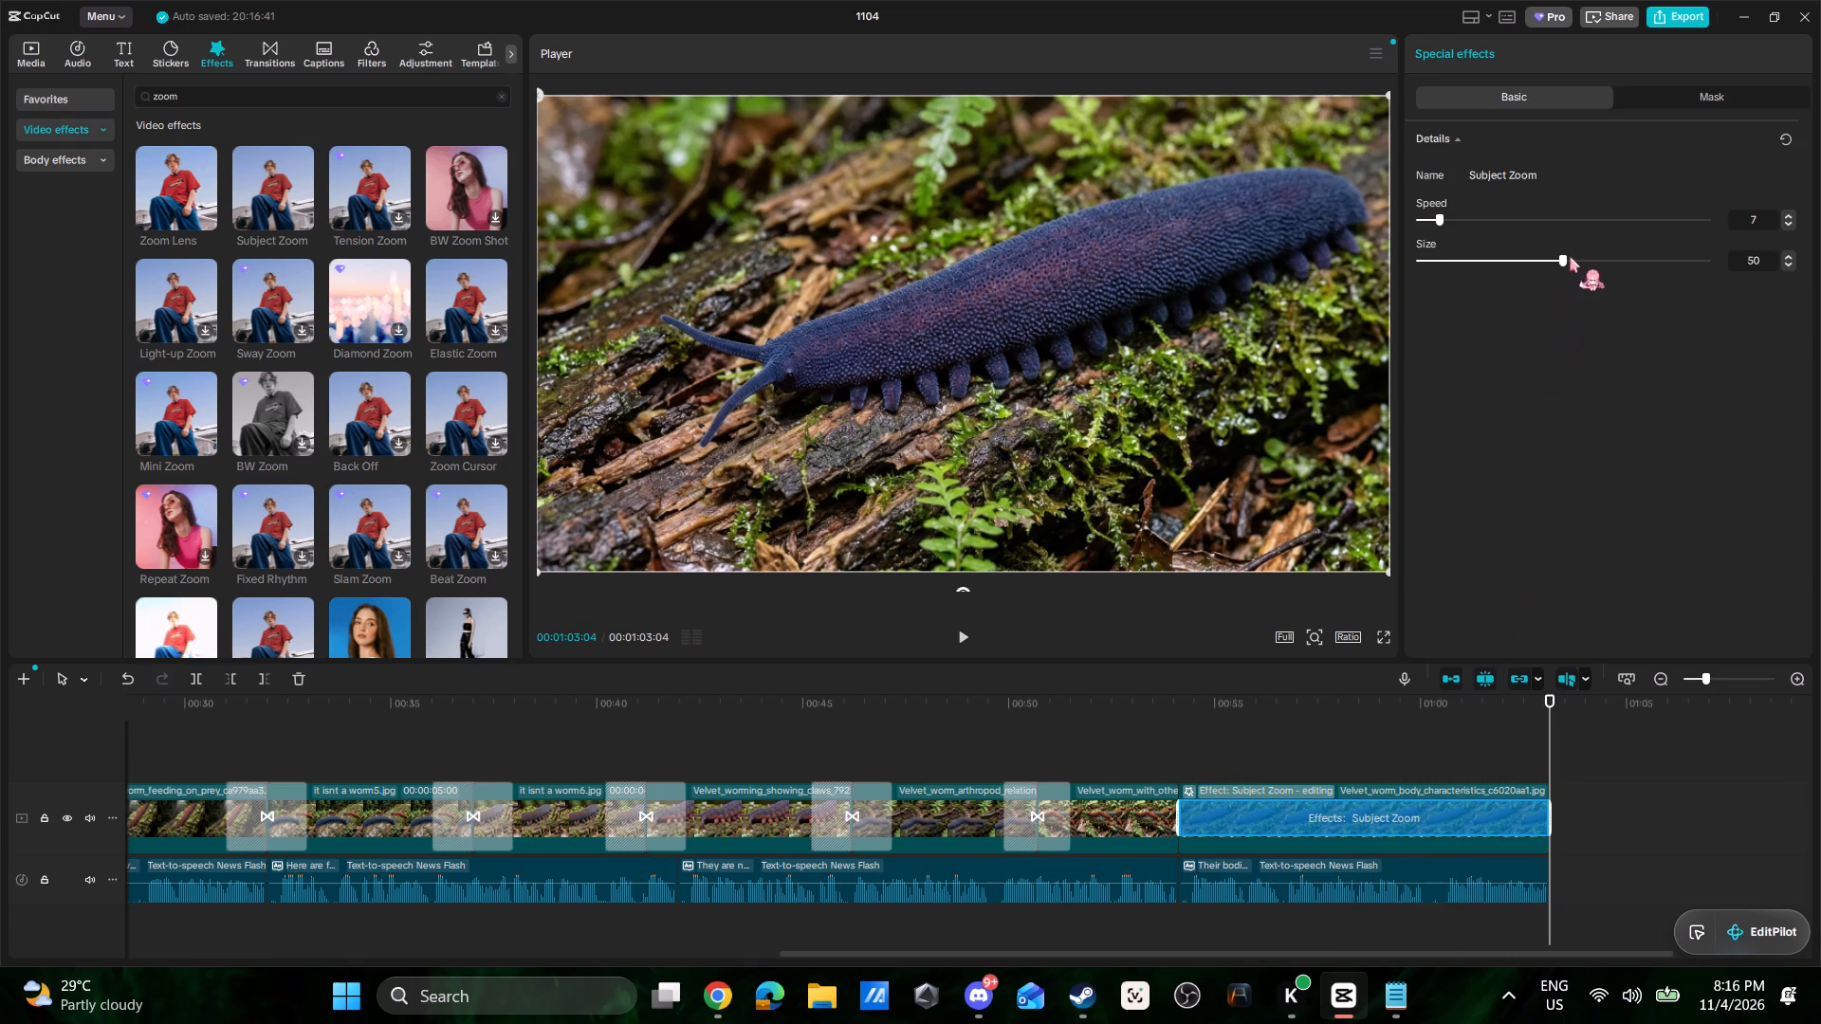
pyautogui.moveTo(1565, 260); pyautogui.dragTo(1663, 266)
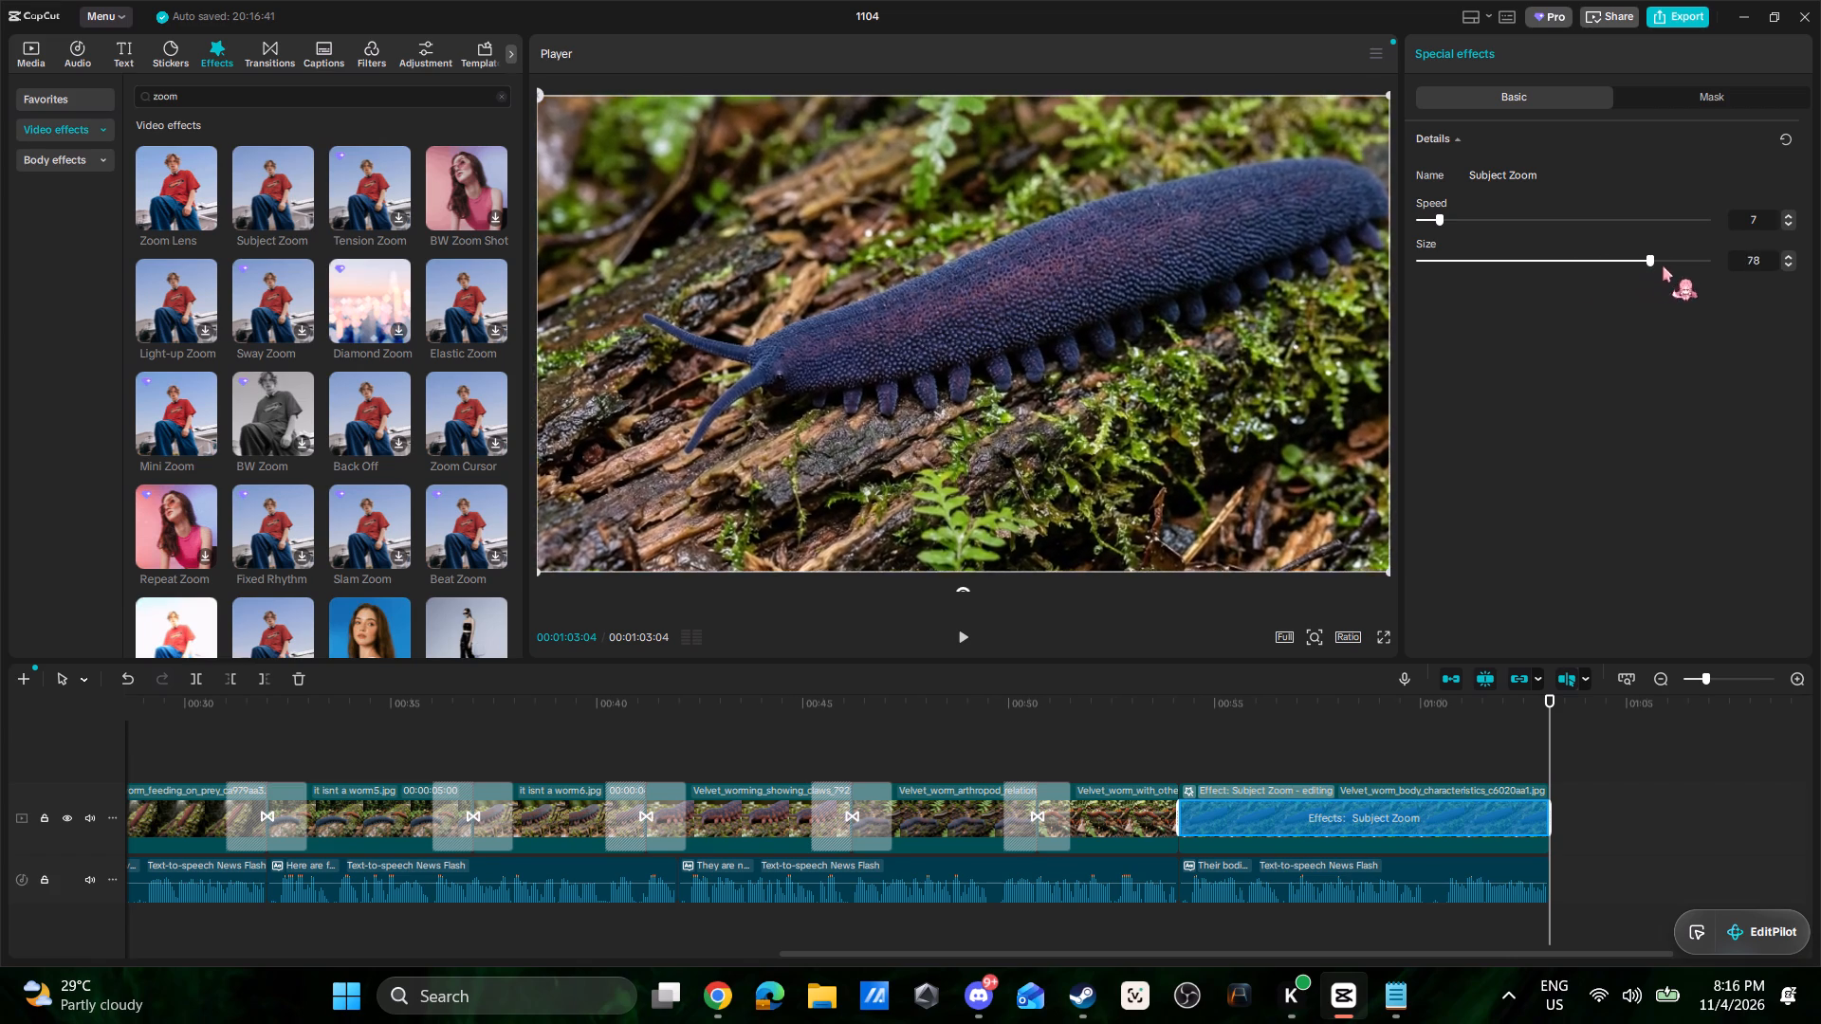
pyautogui.moveTo(1663, 266); pyautogui.dragTo(1737, 271)
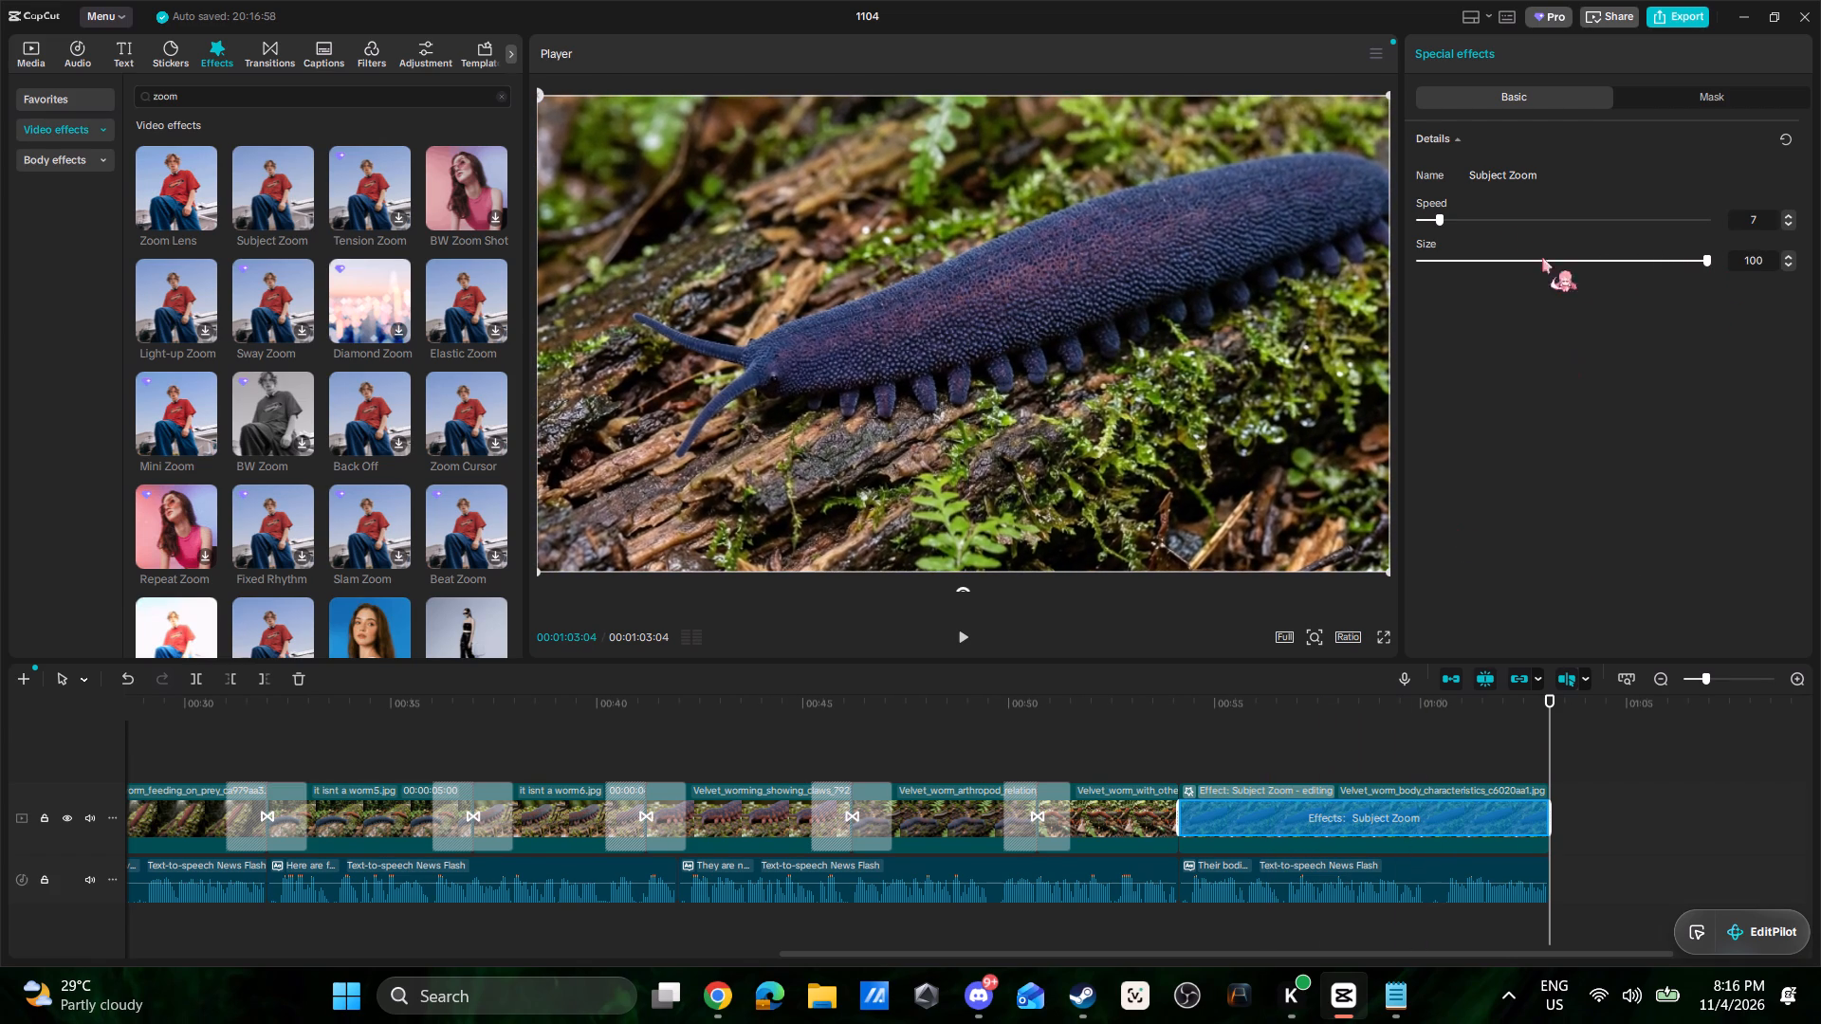
pyautogui.moveTo(1444, 218); pyautogui.dragTo(1455, 216)
pyautogui.click(1163, 724)
pyautogui.press('space')
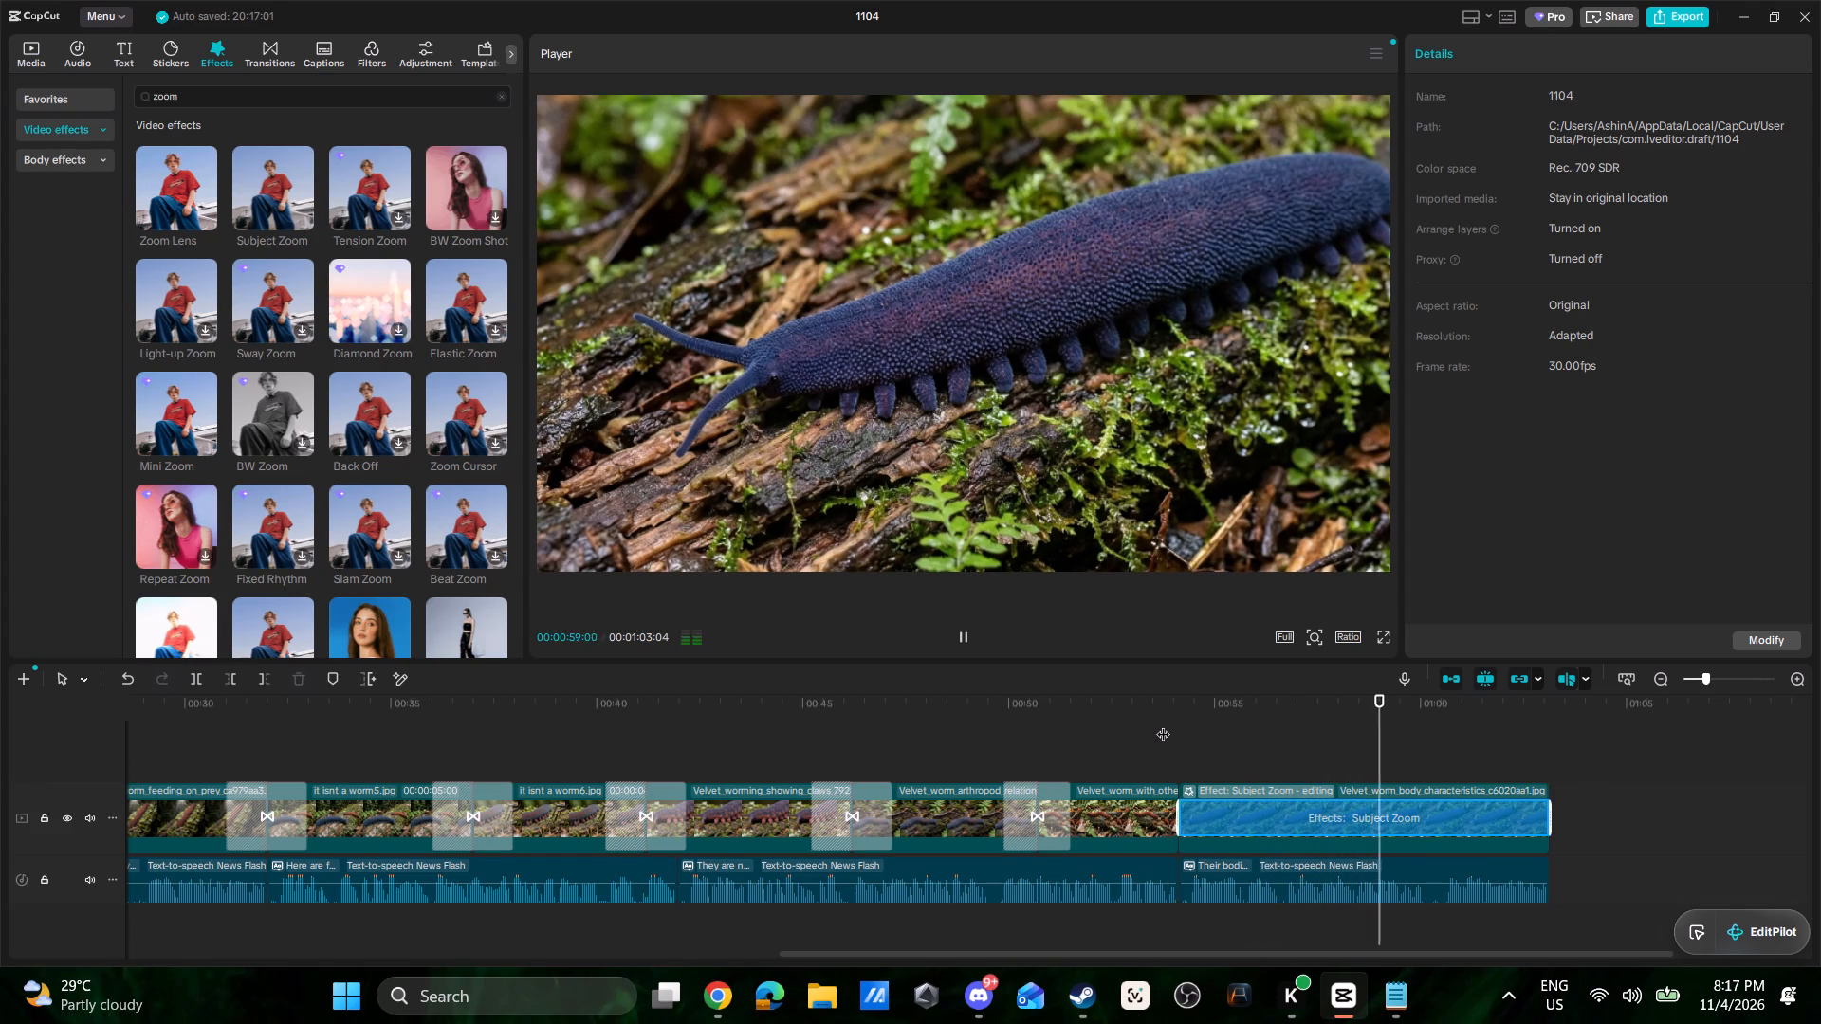
# Set the Subject Zoom effect's speed to 17 on the body characteristics clip and play it back.
pyautogui.press('space')
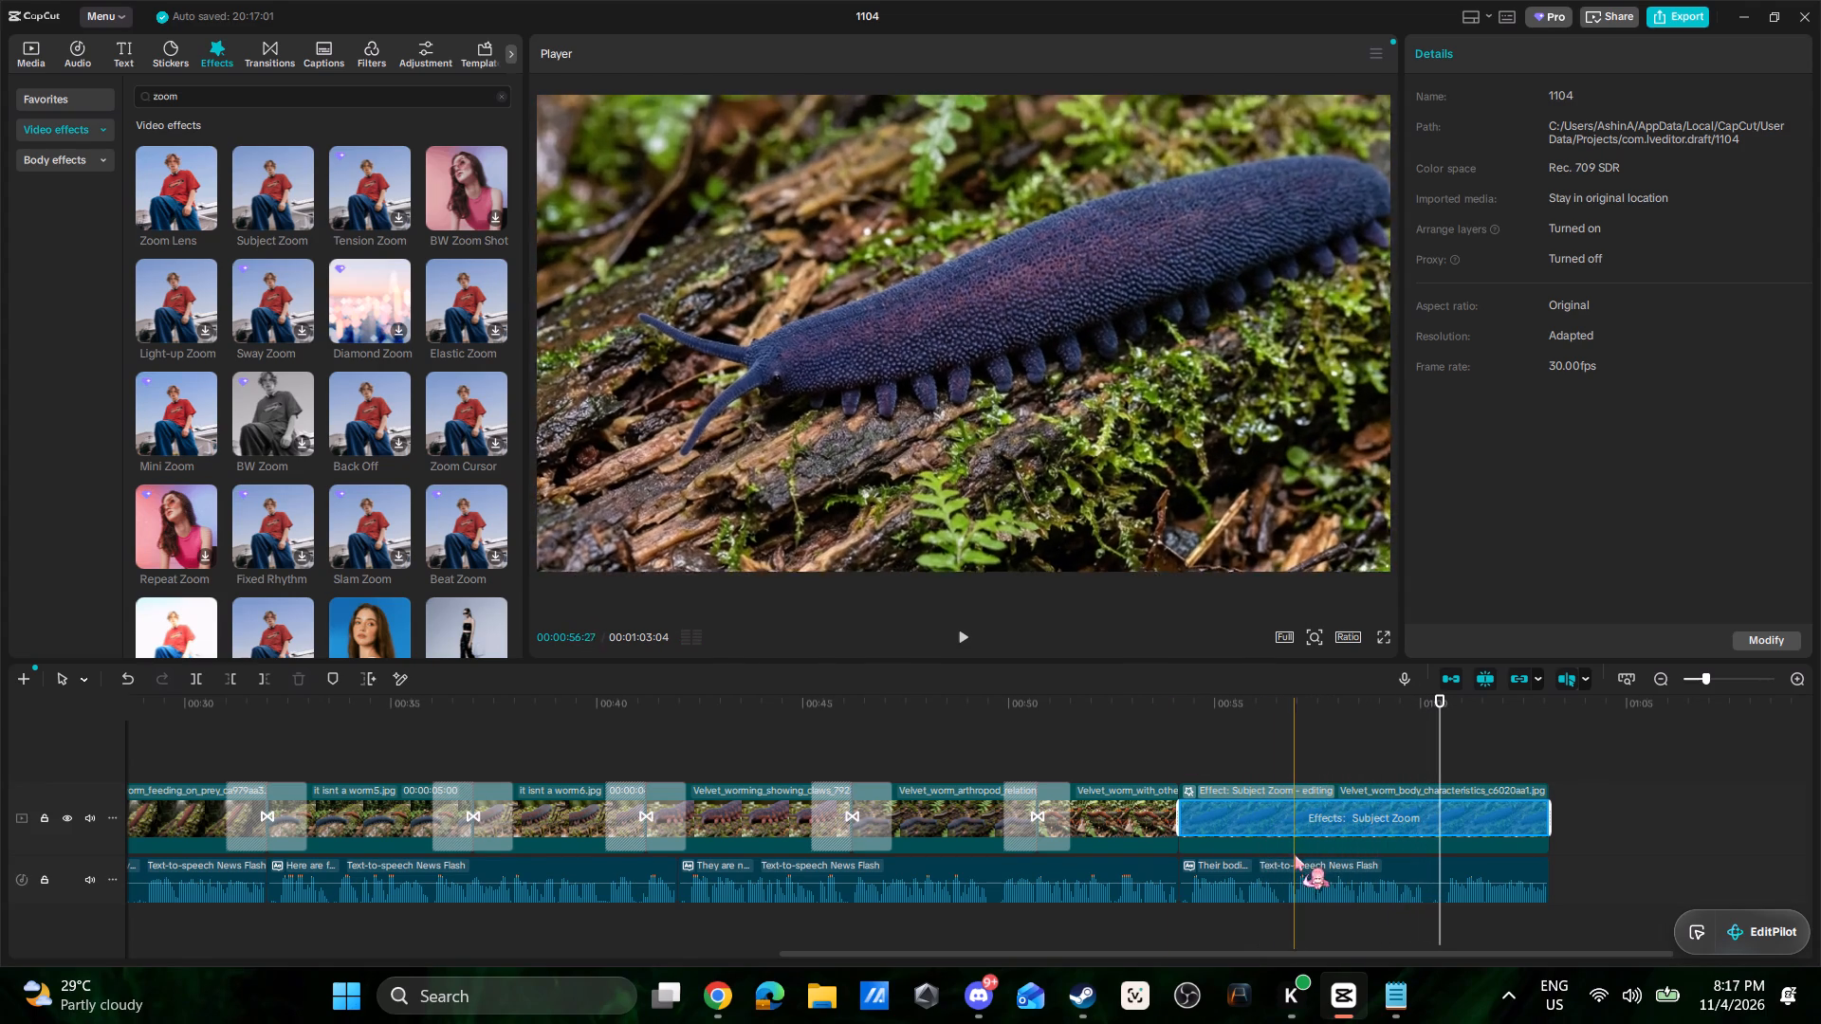
pyautogui.click(1312, 818)
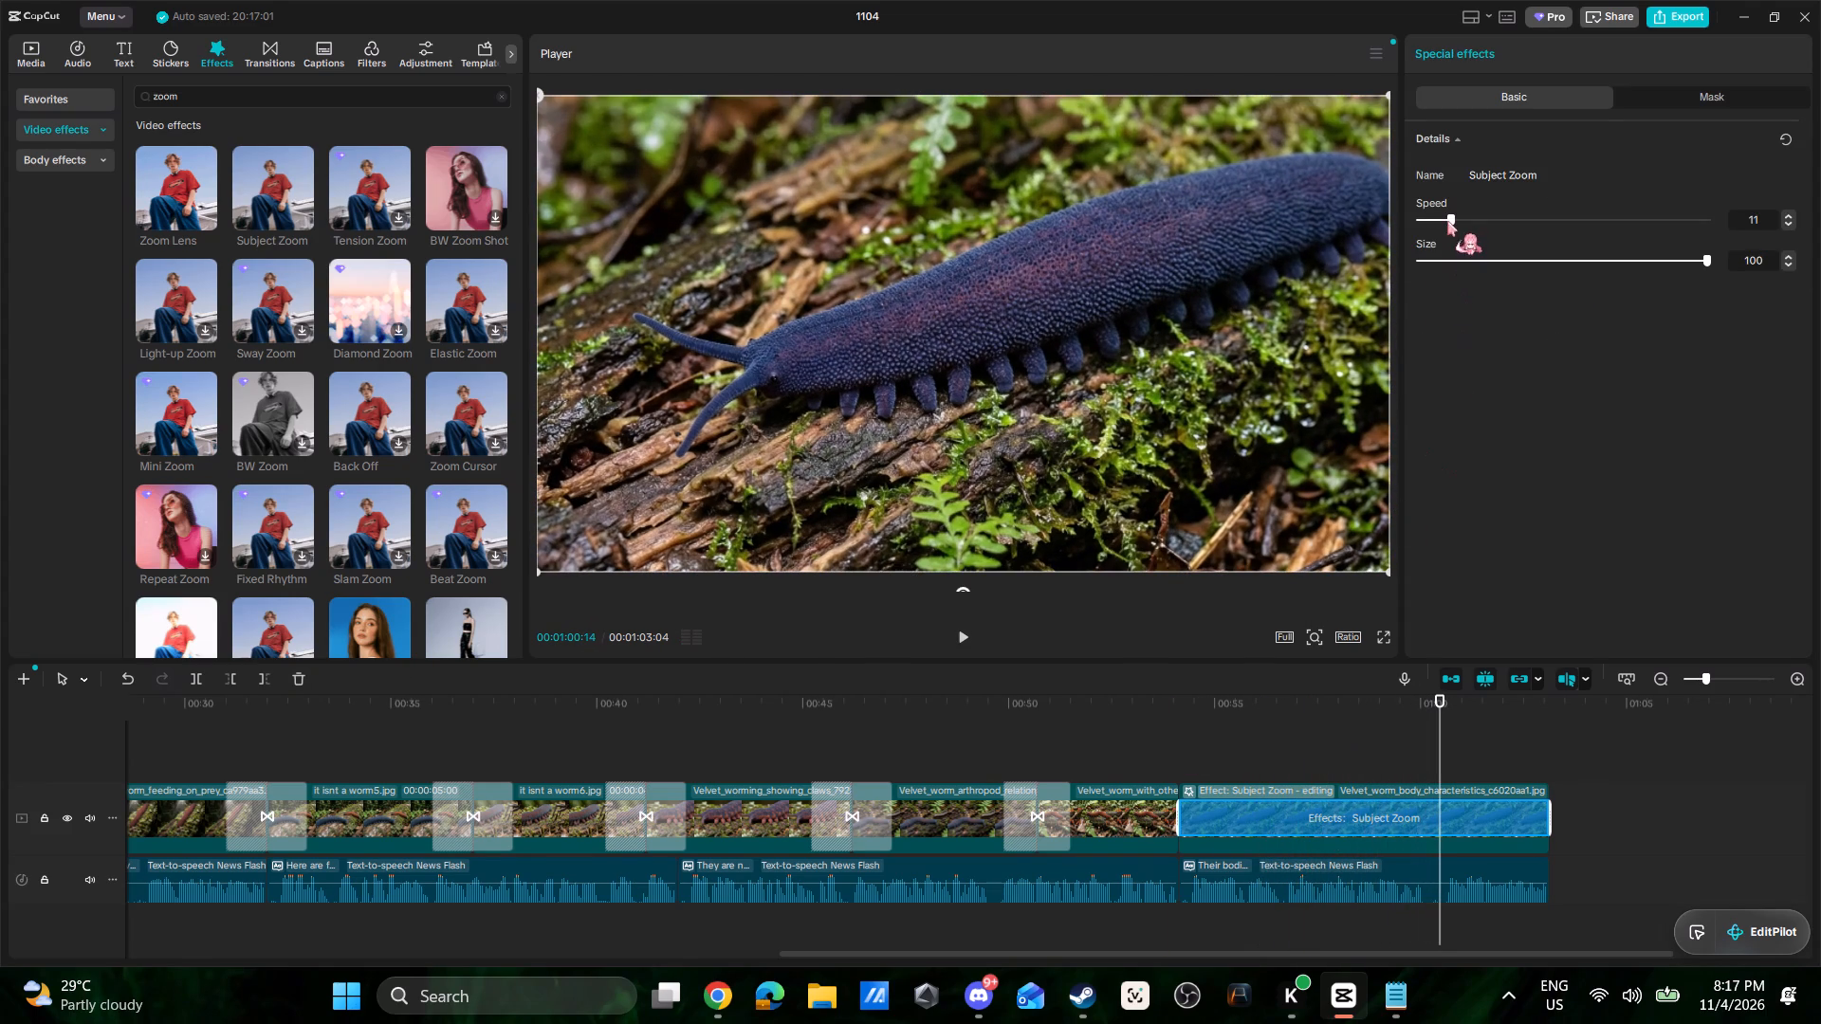
pyautogui.moveTo(1449, 221); pyautogui.dragTo(1466, 221)
pyautogui.click(1138, 759)
pyautogui.press('space')
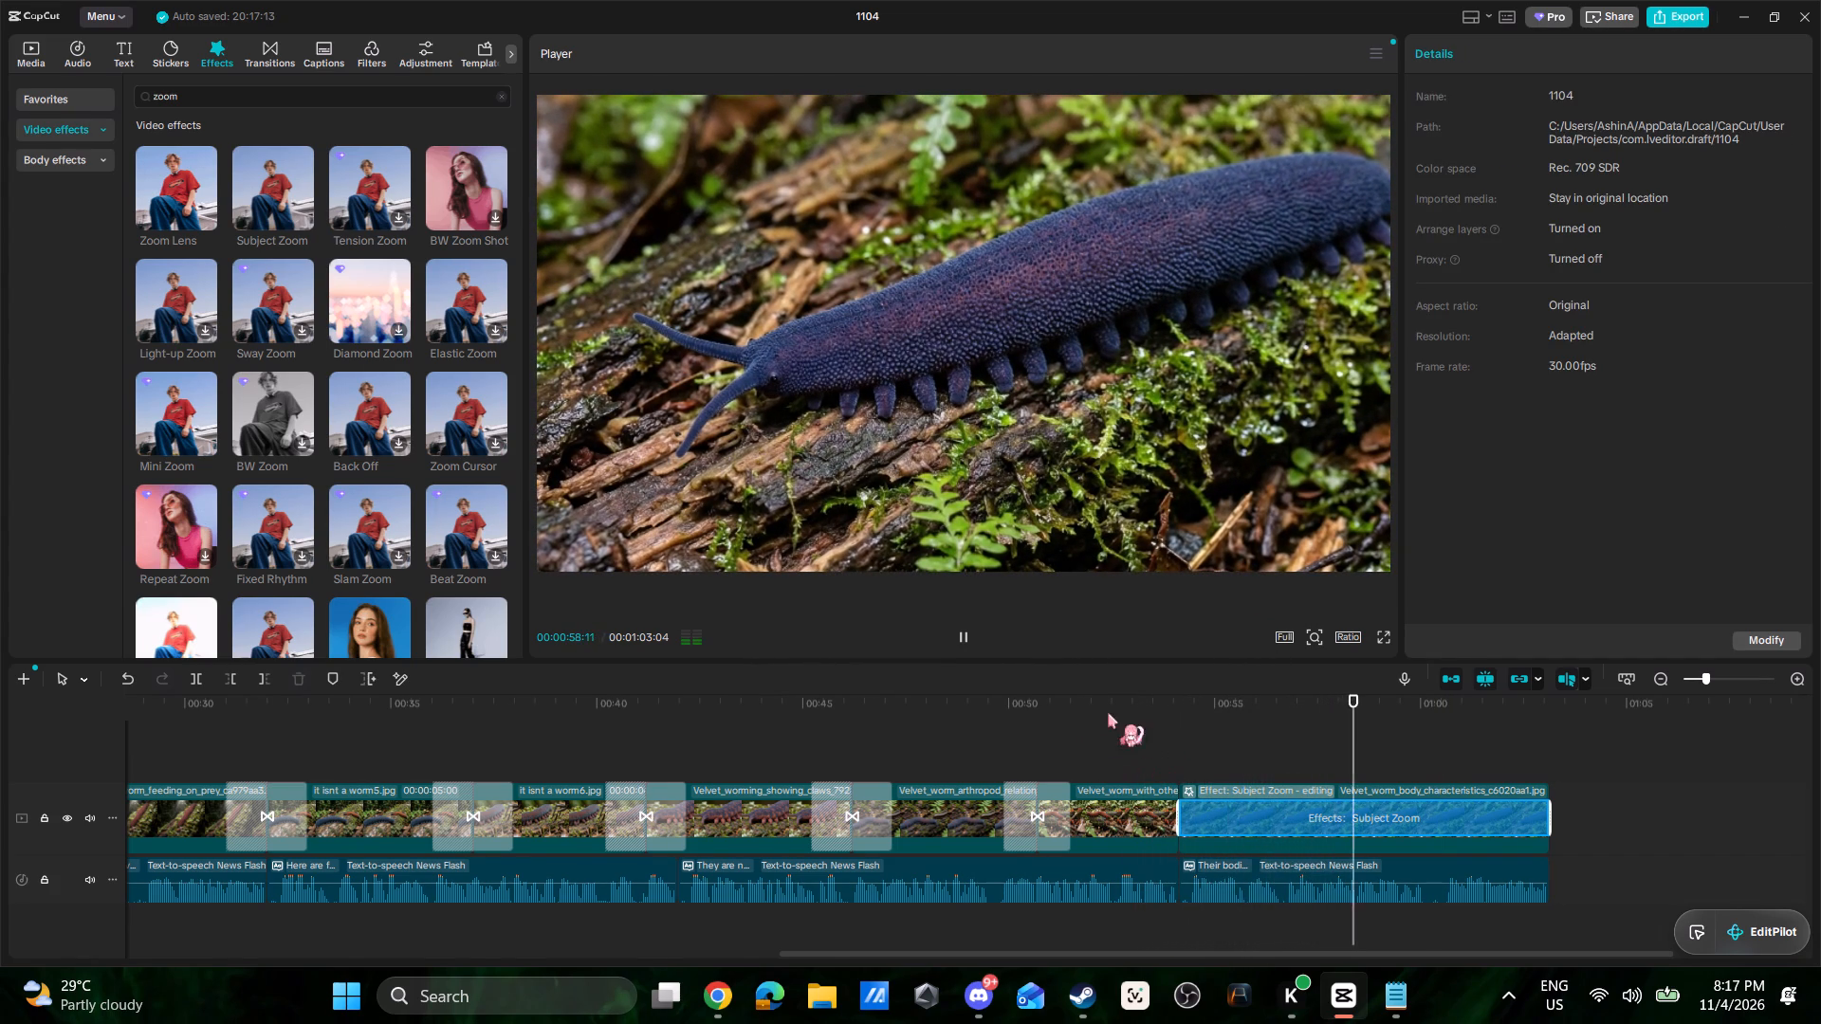
pyautogui.click(1055, 391)
pyautogui.click(1064, 381)
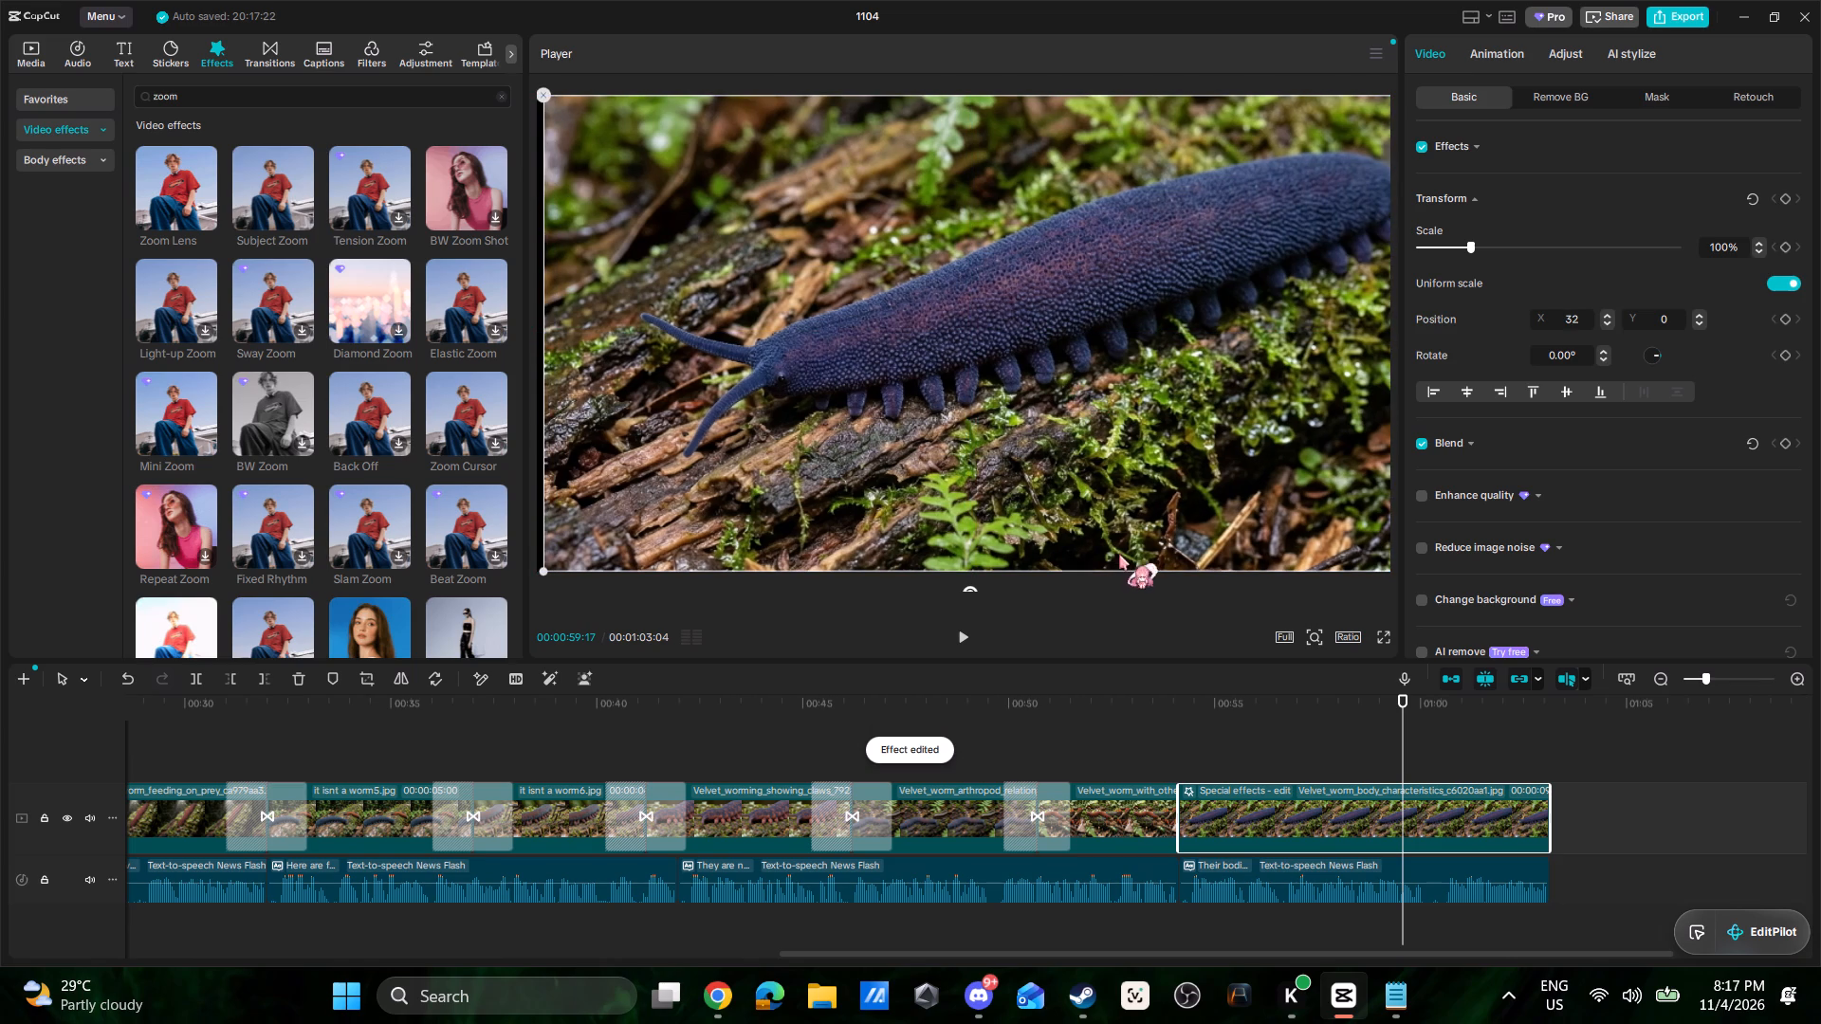
pyautogui.hotkey('ctrl', 'z')
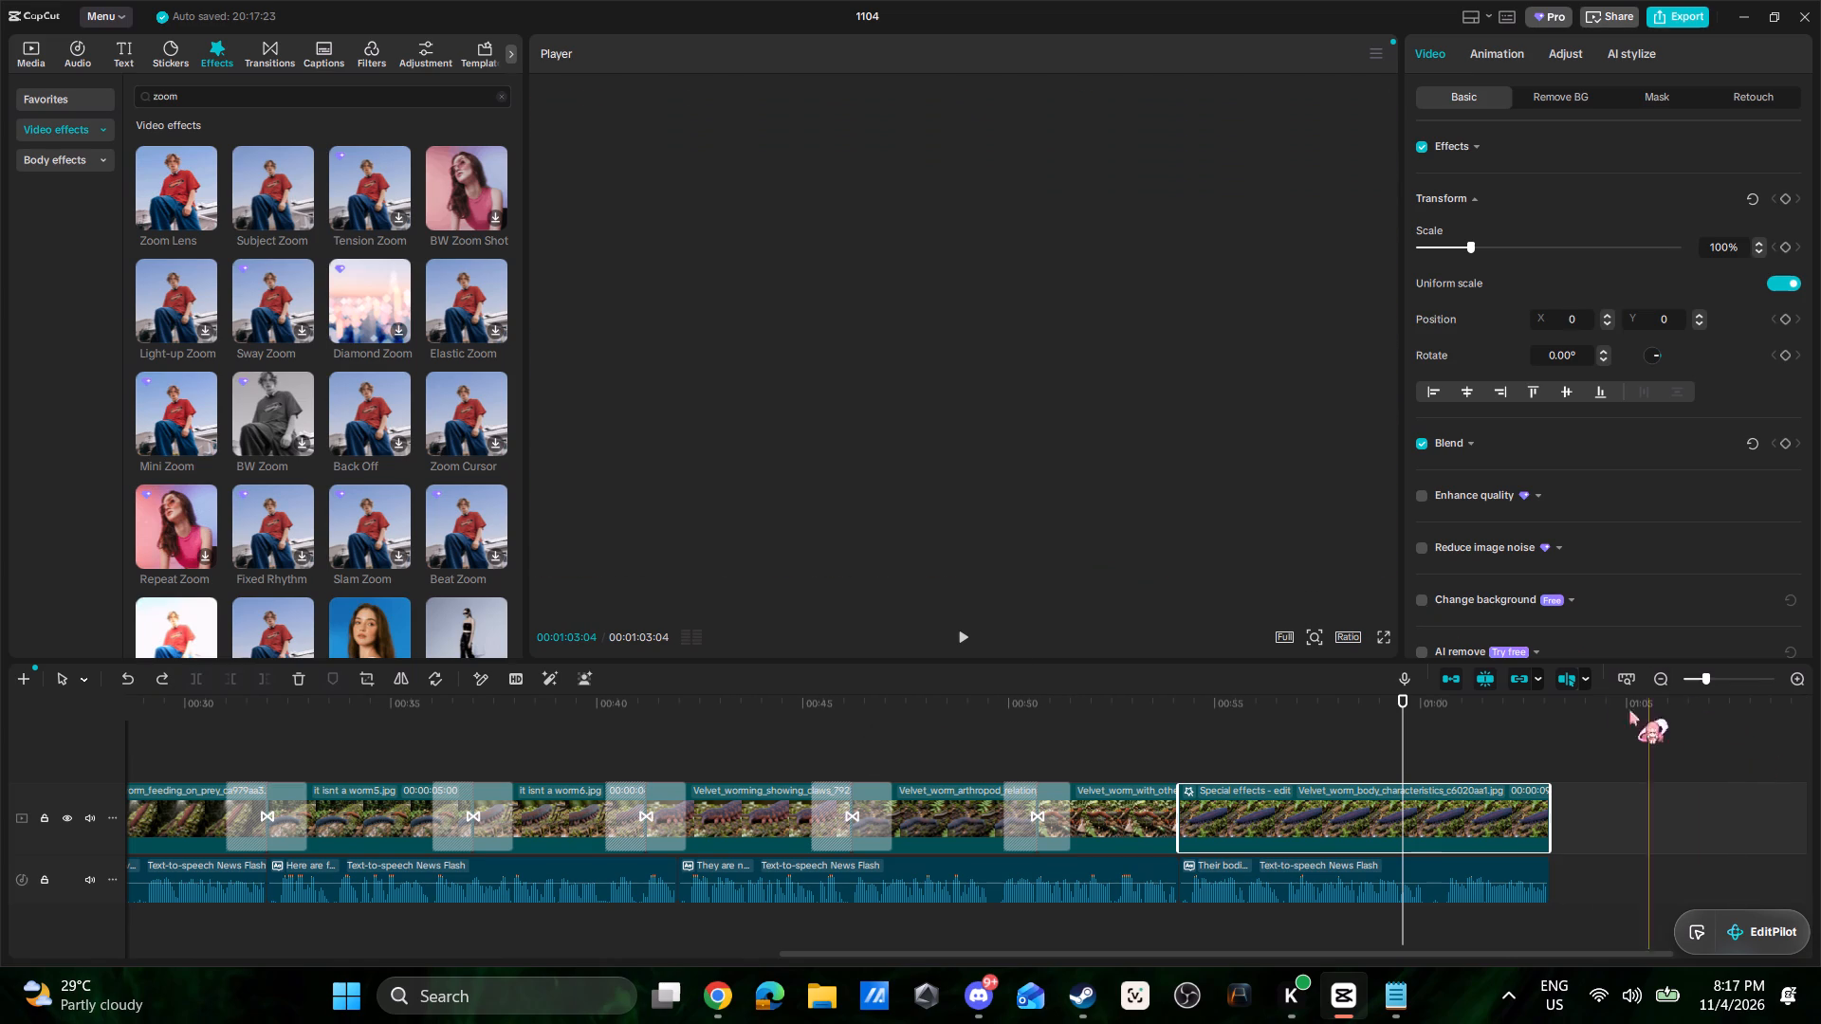
pyautogui.press('space')
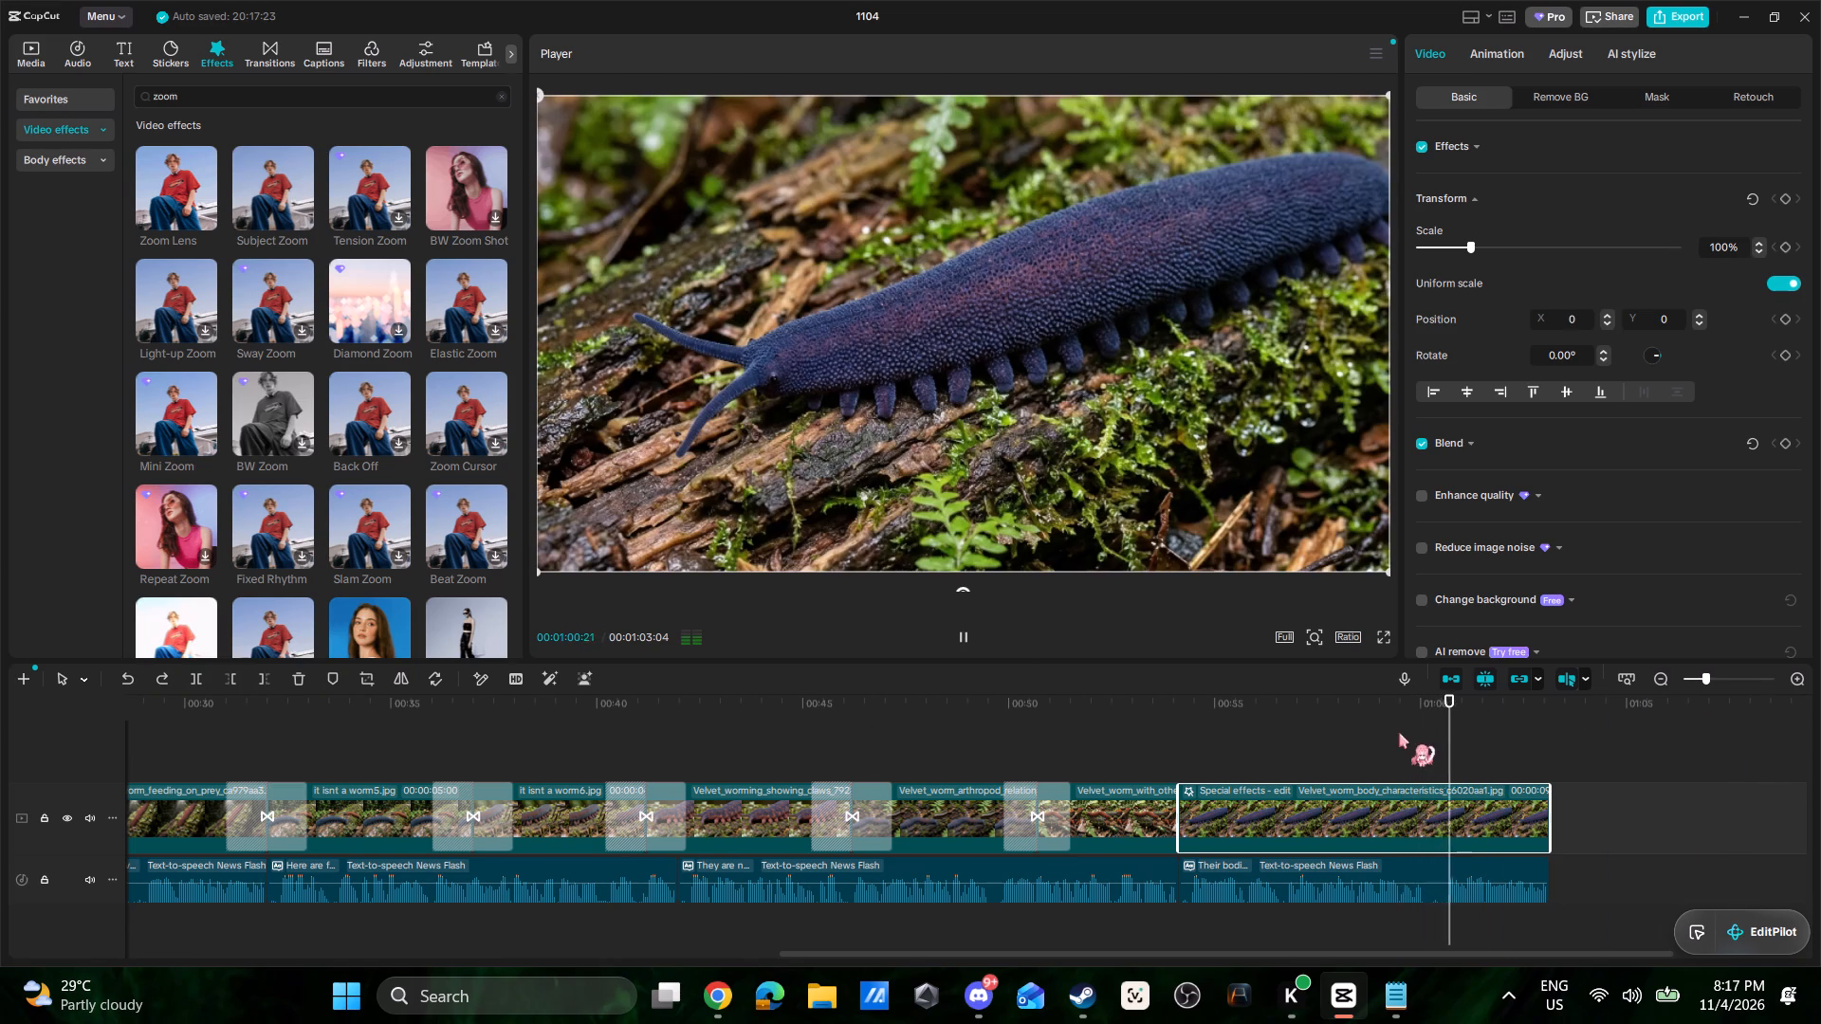
pyautogui.press('space')
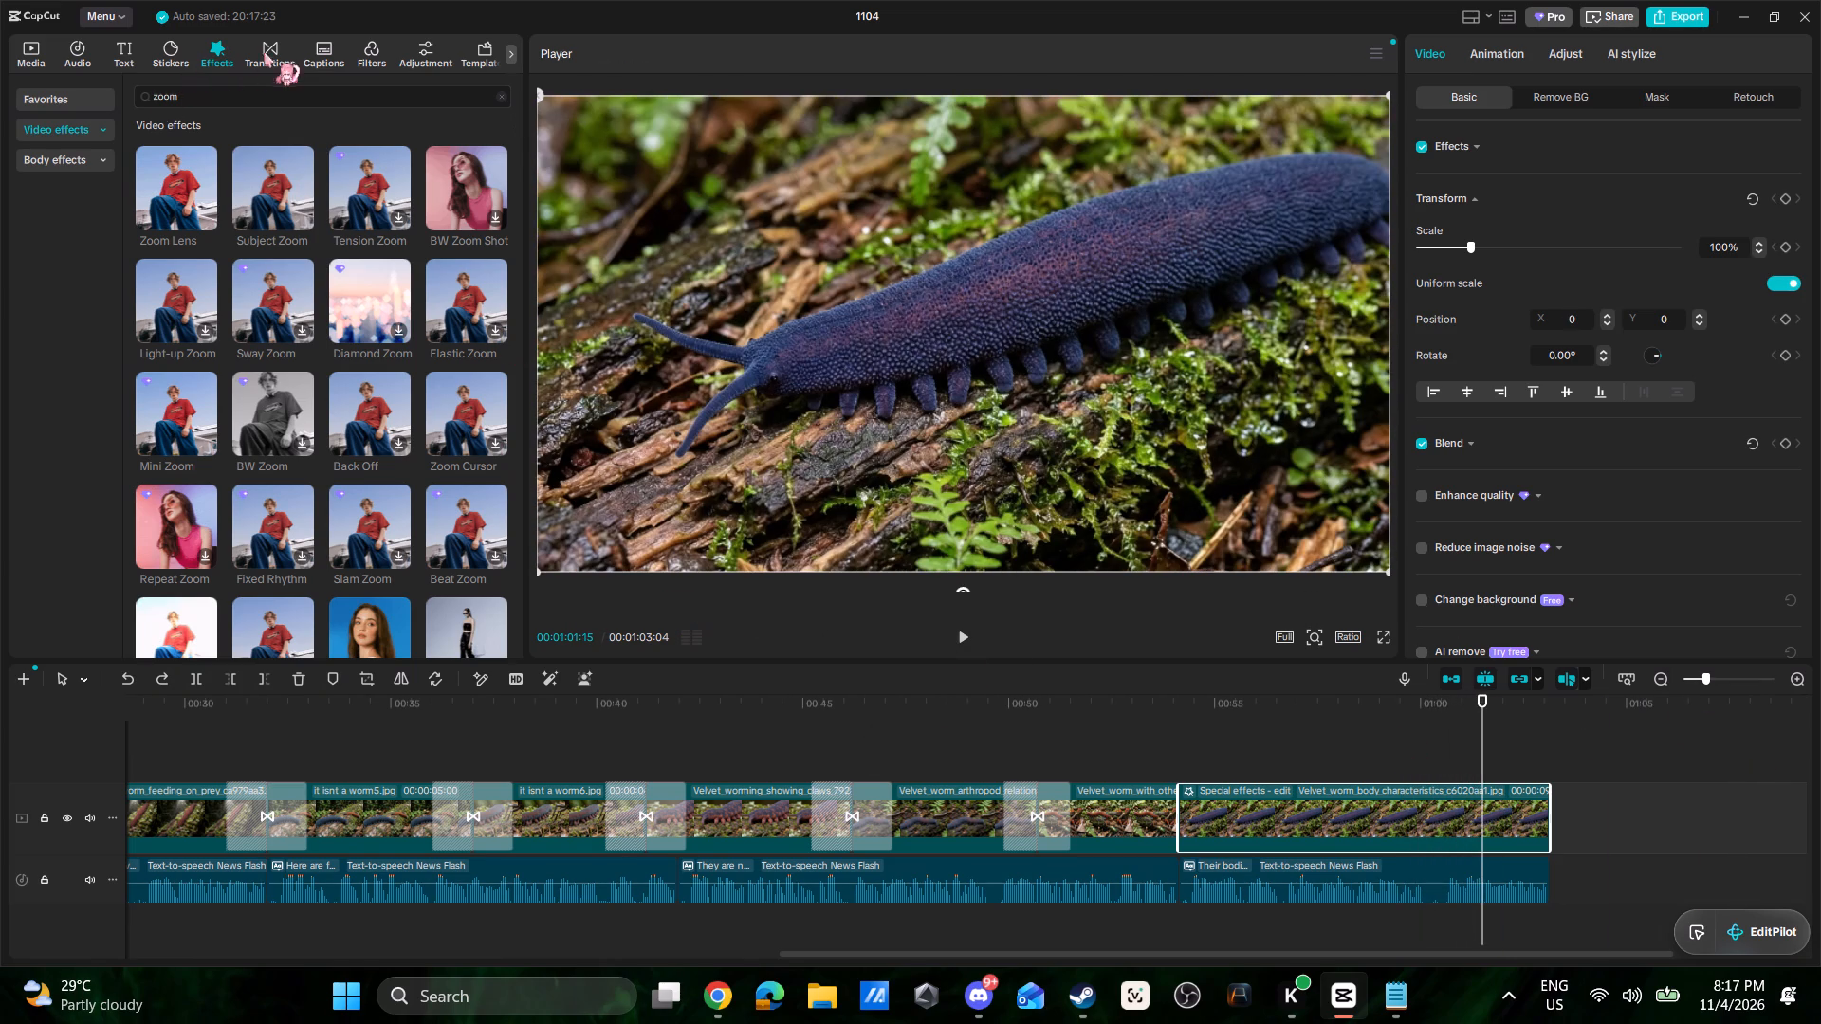
# Add the Floral Prism transition between the other-arthropods clip and the body characteristics clip, and play back to check it.
pyautogui.click(269, 51)
pyautogui.moveTo(143, 126); pyautogui.dragTo(1148, 824)
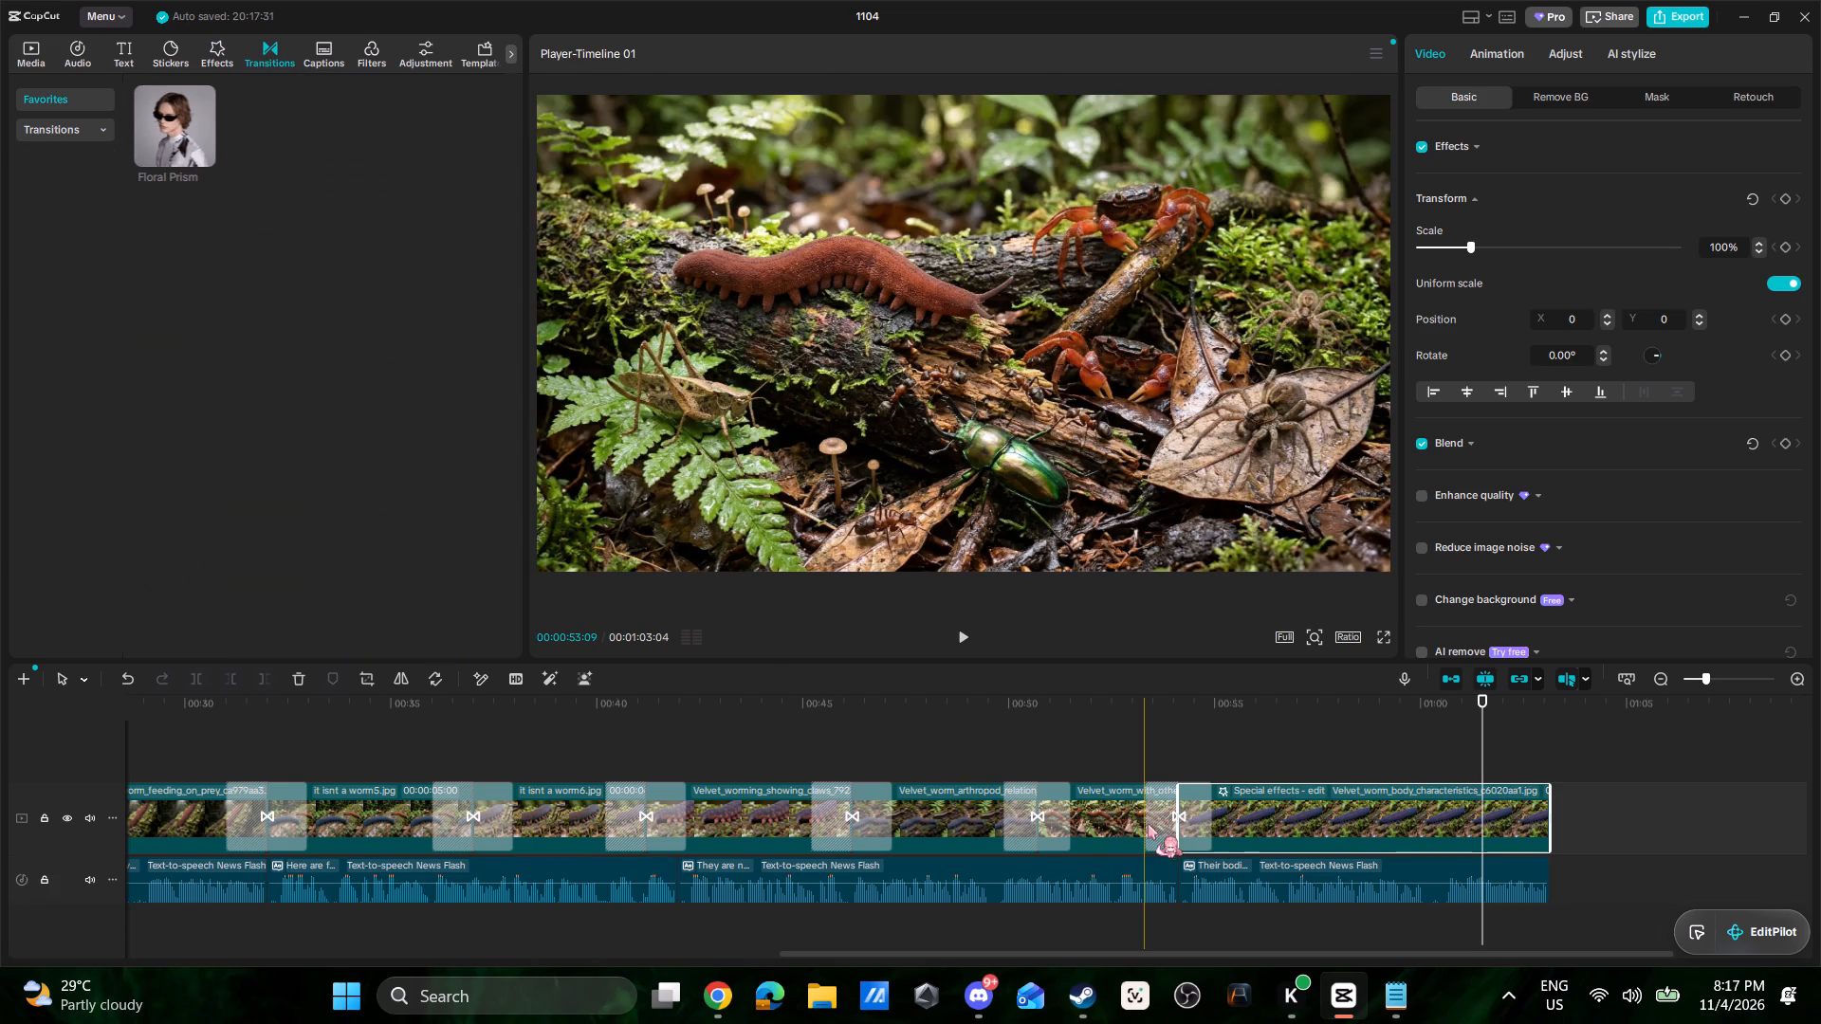
pyautogui.click(1071, 728)
pyautogui.press('space')
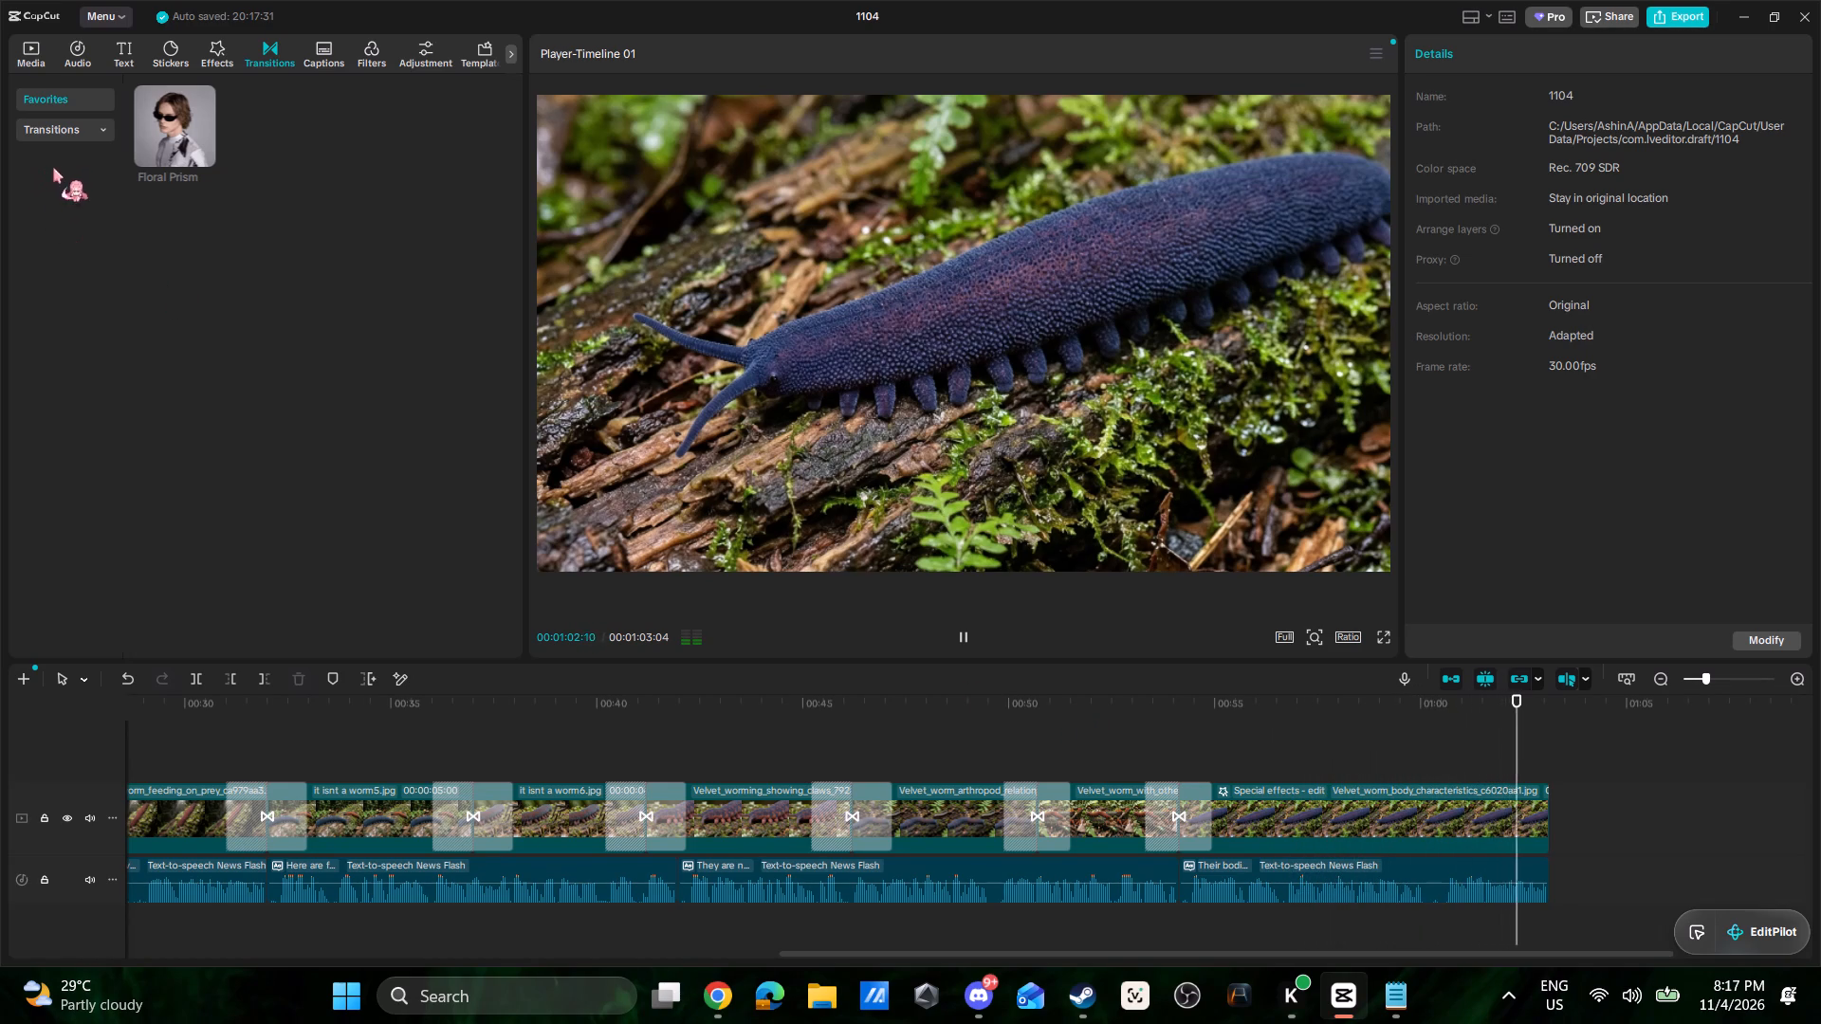
# Switch to the Notepad script and copy the paragraph from "Depending on the species" to "more than 40 pairs!".
pyautogui.click(31, 46)
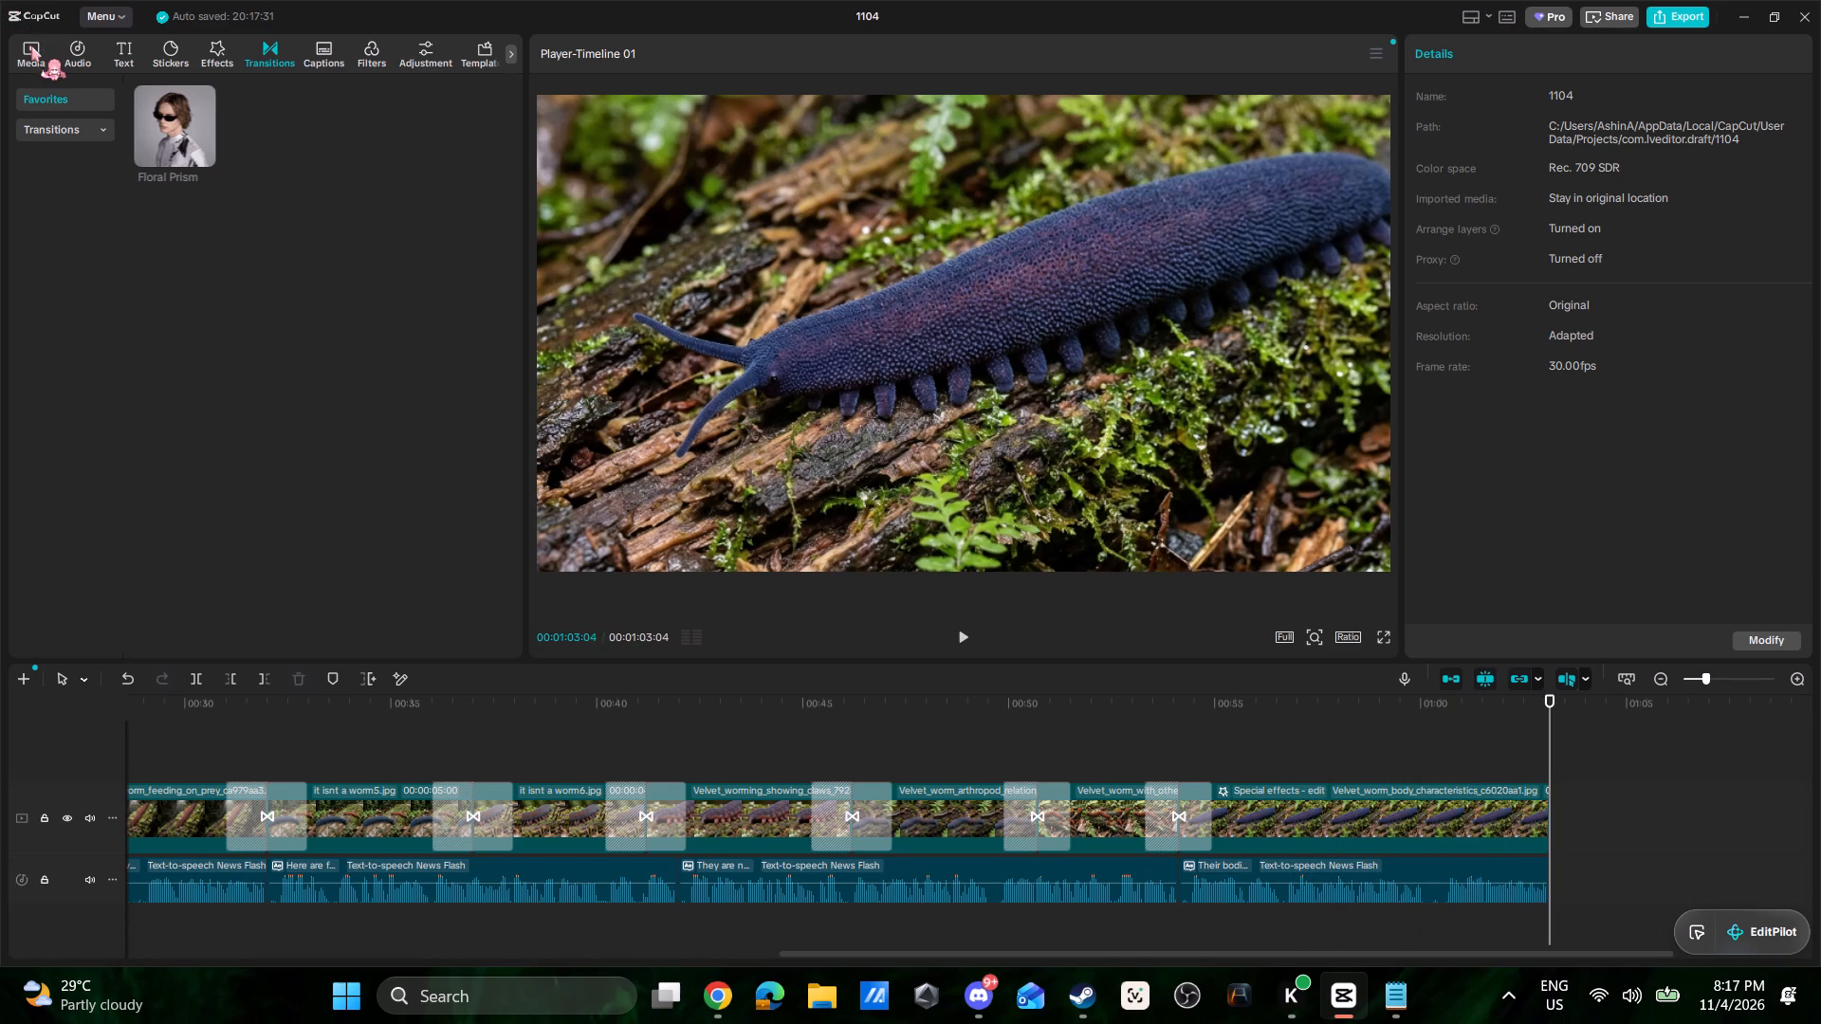
pyautogui.hotkey('alt', 'Tab')
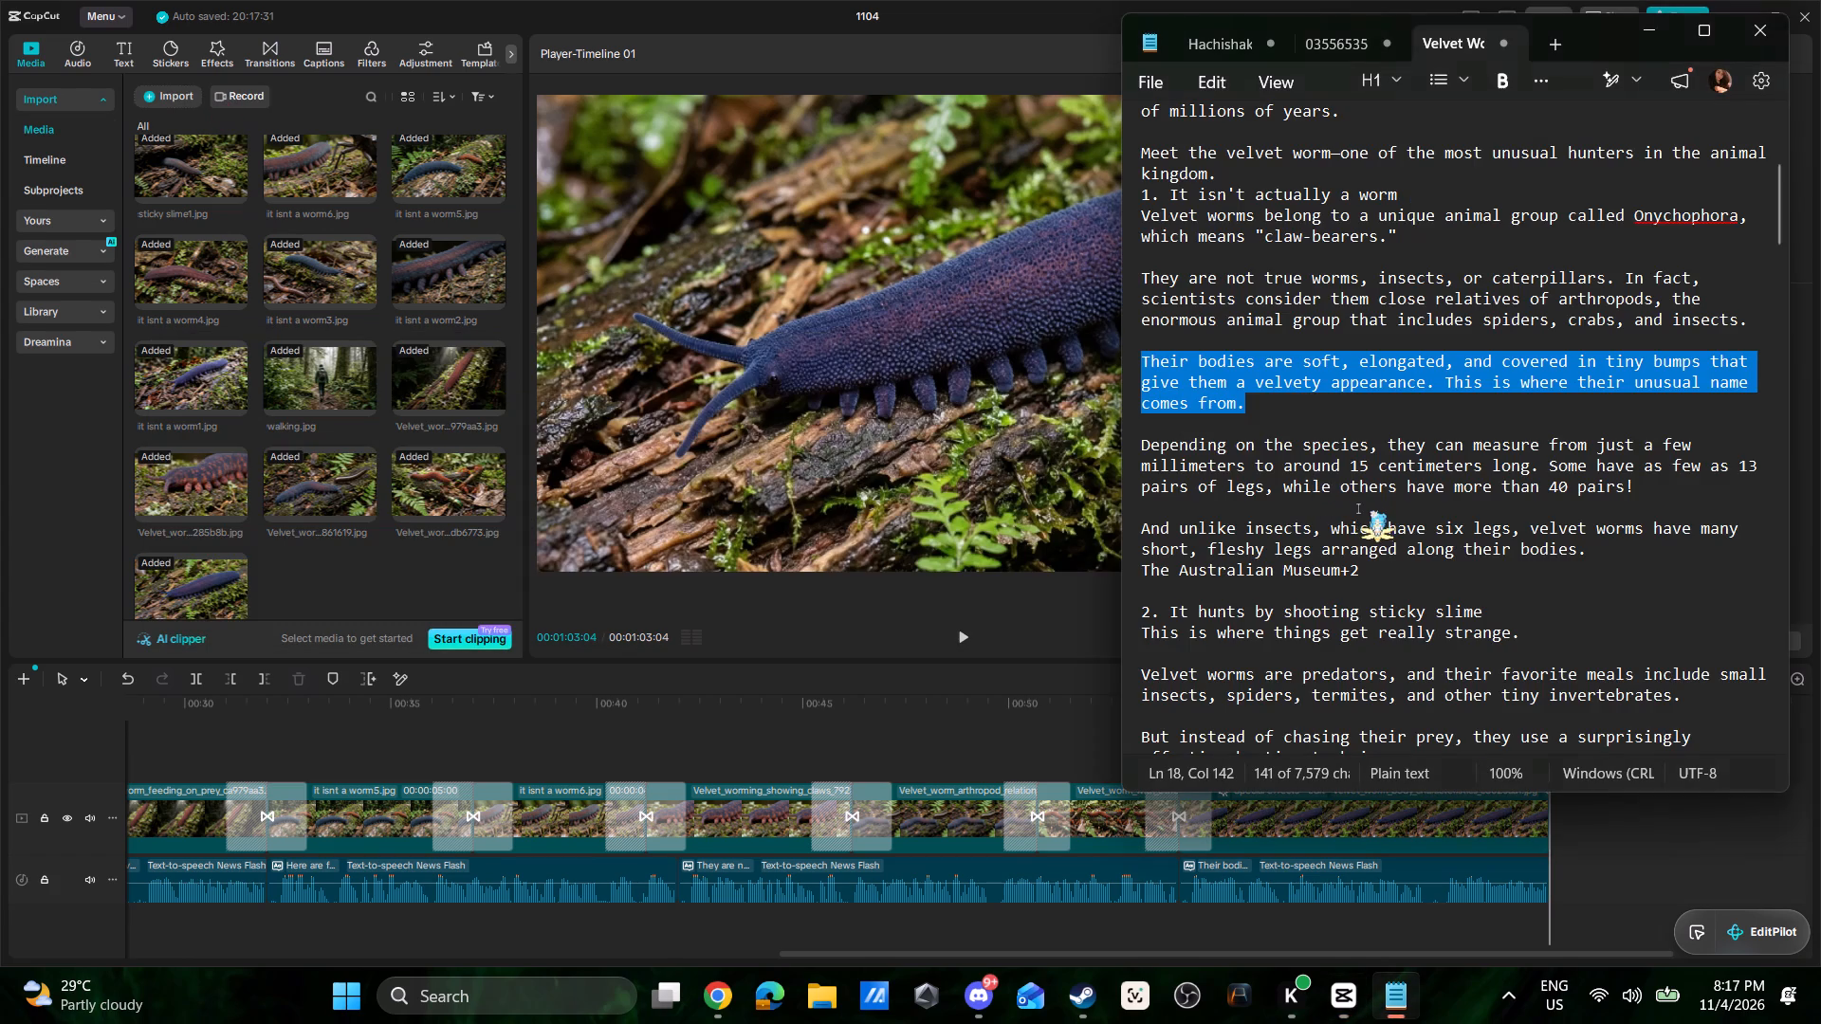
pyautogui.scroll(-2, 1336, 503)
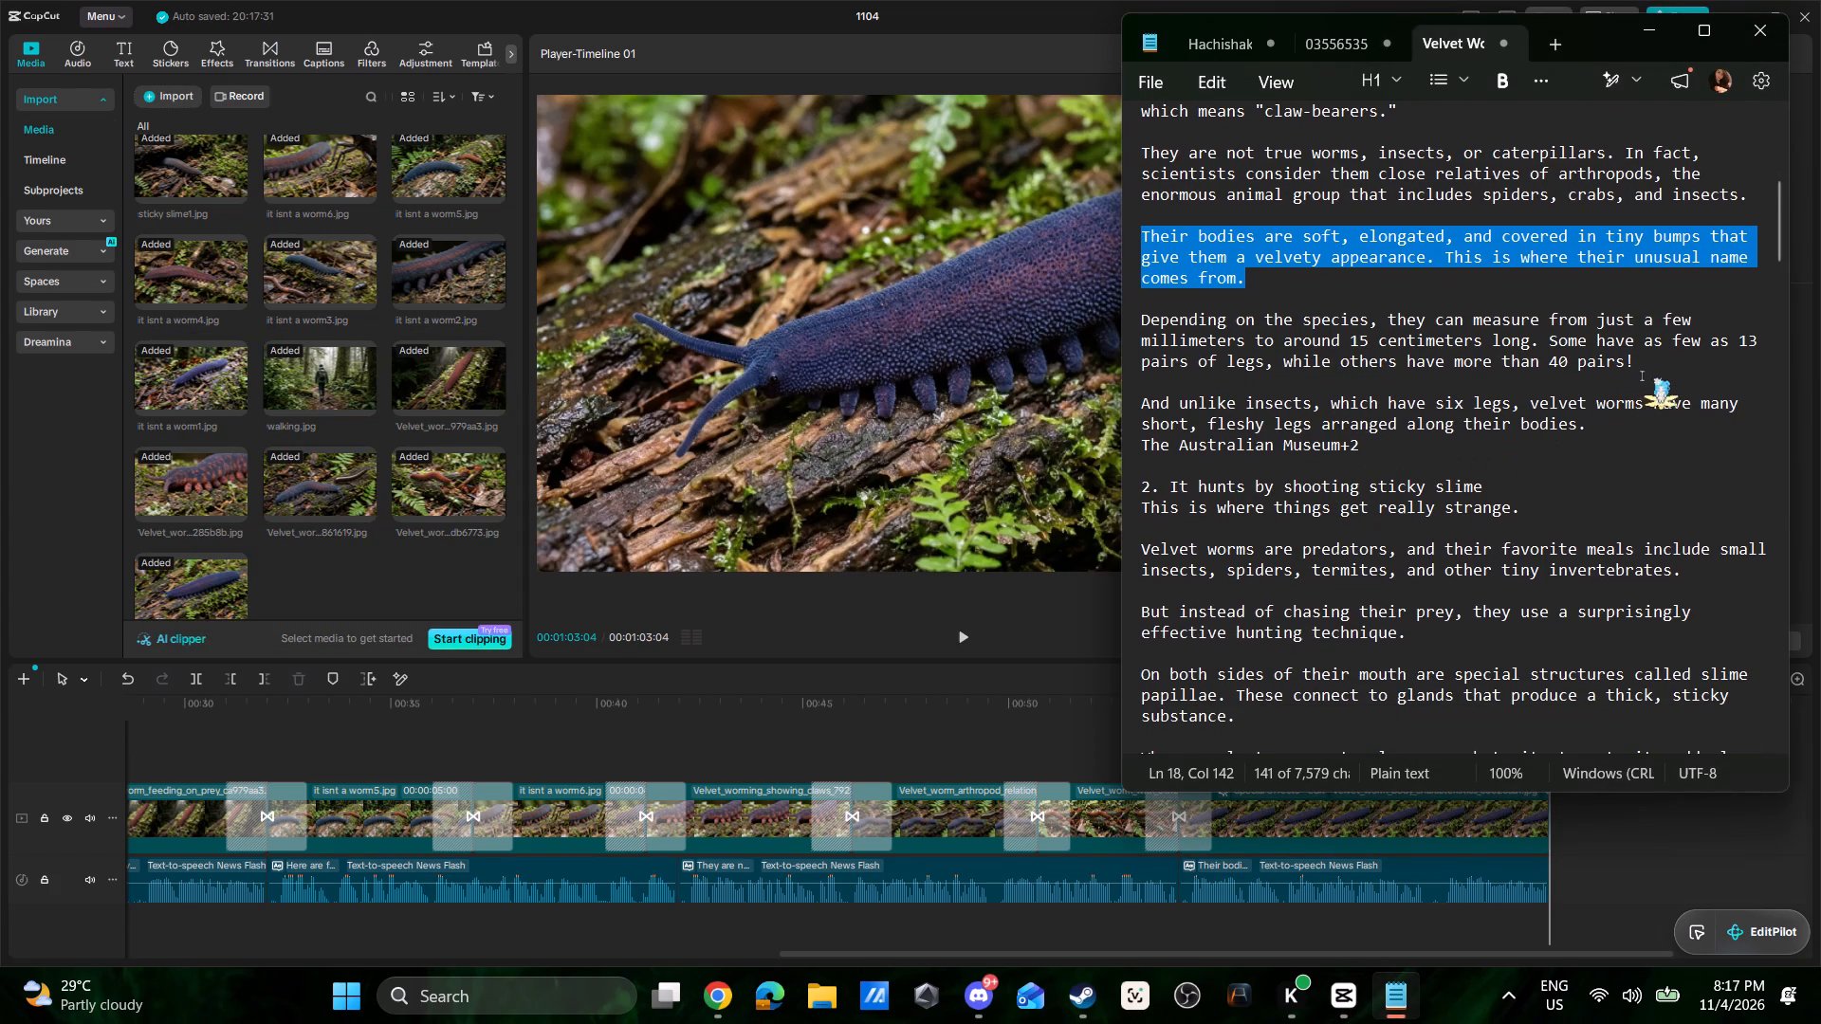
pyautogui.moveTo(1673, 366); pyautogui.dragTo(1117, 320)
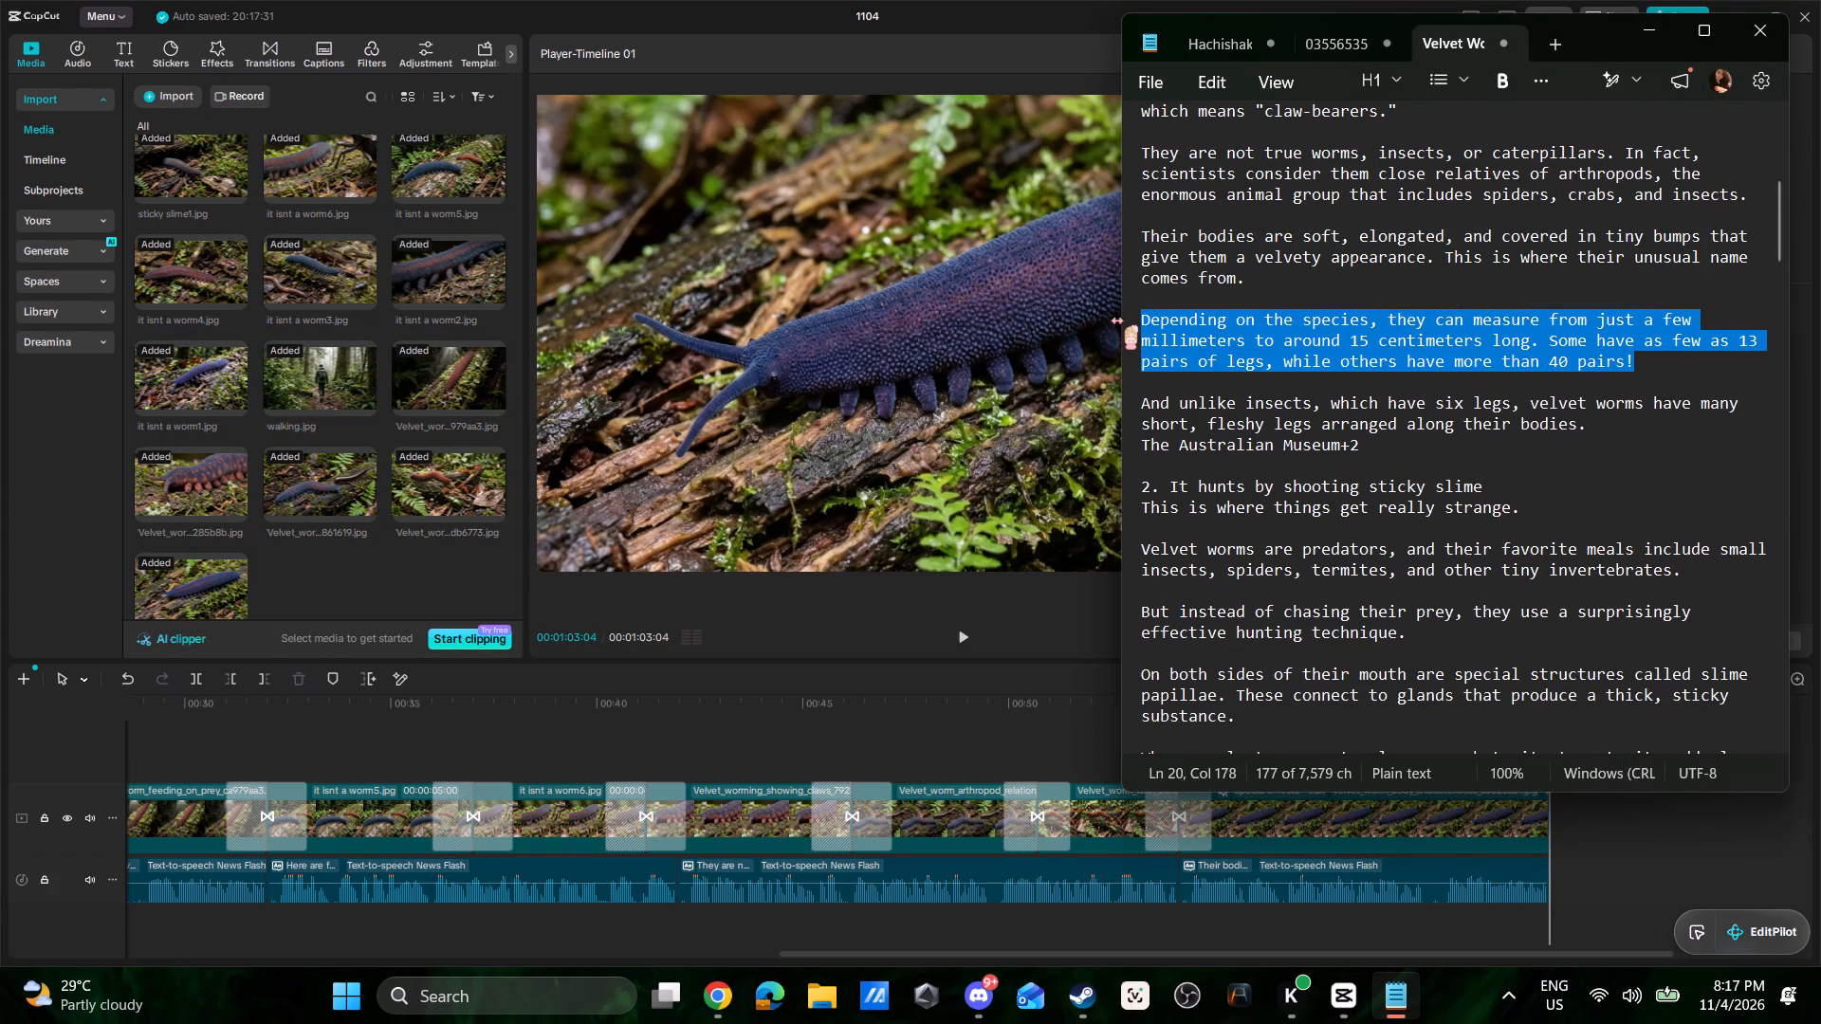
pyautogui.hotkey('ctrl', 'c')
pyautogui.hotkey('ctrl', 'c')
pyautogui.hotkey('ctrl', 'c')
pyautogui.hotkey('ctrl', 'c')
# In CapCut, add a text clip at the end of the video, paste the copied paragraph, and generate its News Flash speech.
pyautogui.click(1586, 823)
pyautogui.moveTo(1487, 952); pyautogui.dragTo(1618, 940)
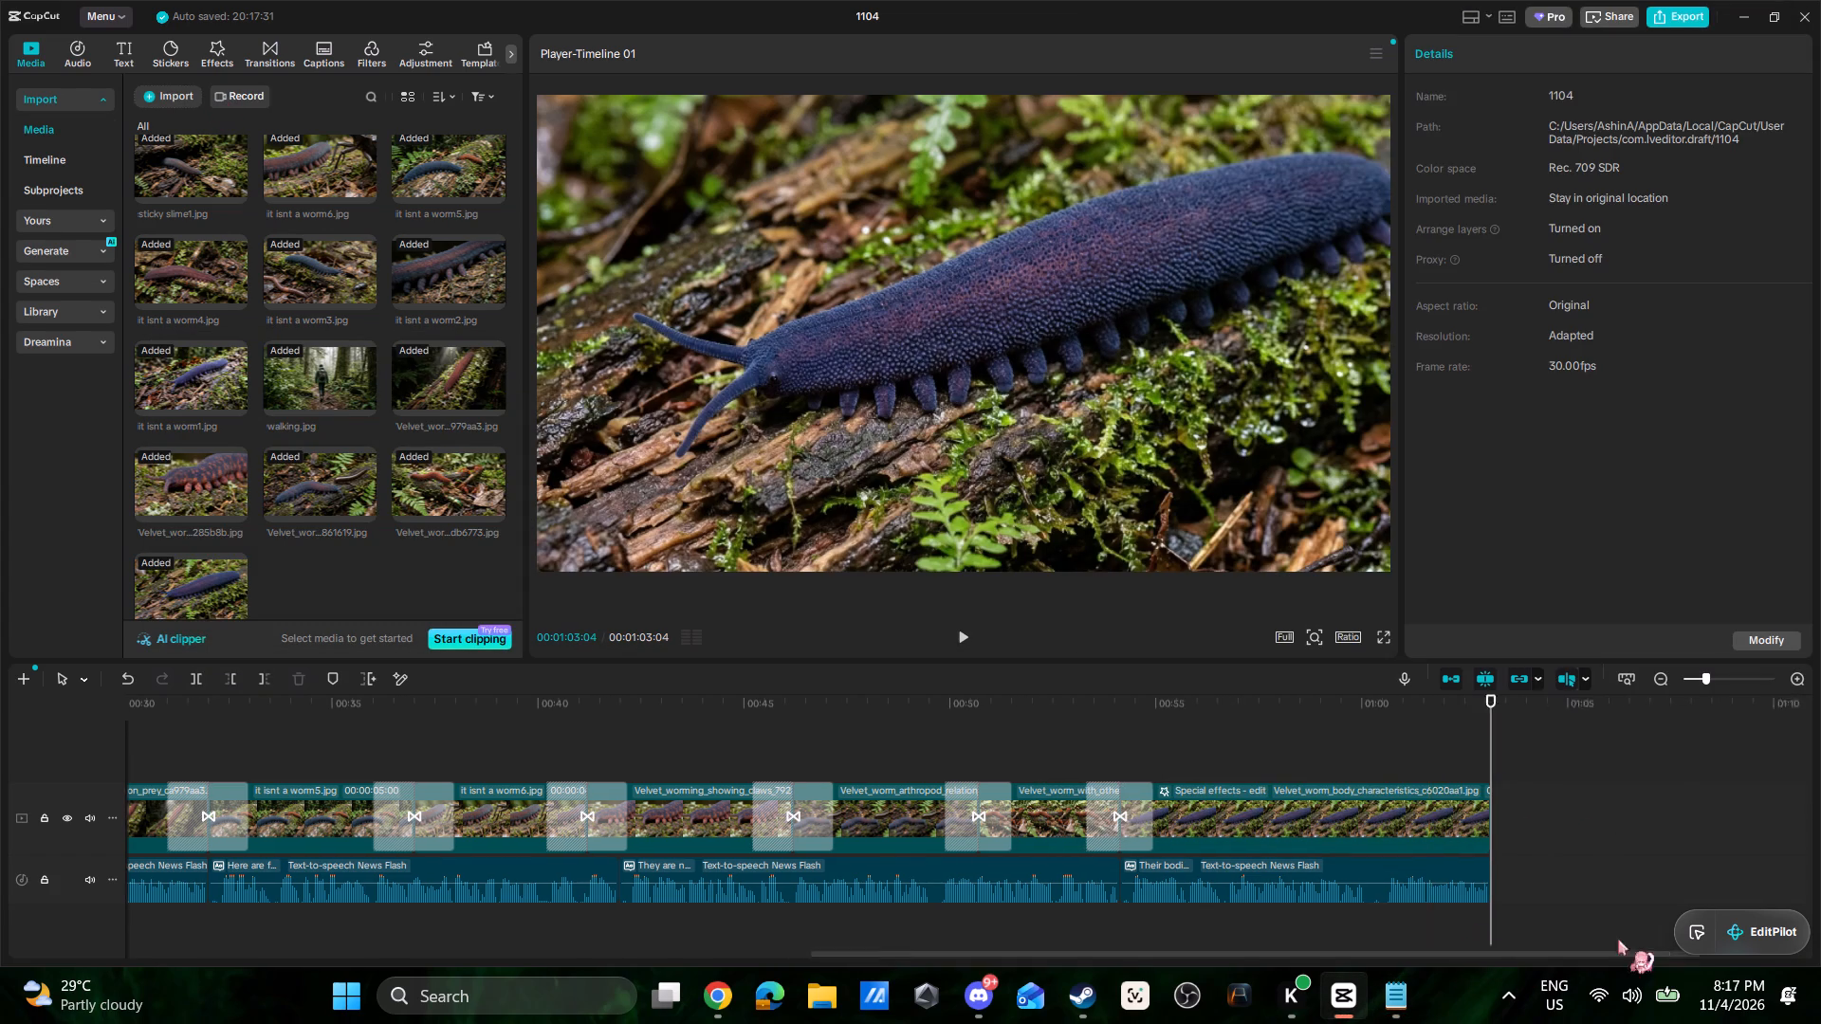
pyautogui.moveTo(1618, 940); pyautogui.dragTo(1800, 929)
pyautogui.click(122, 58)
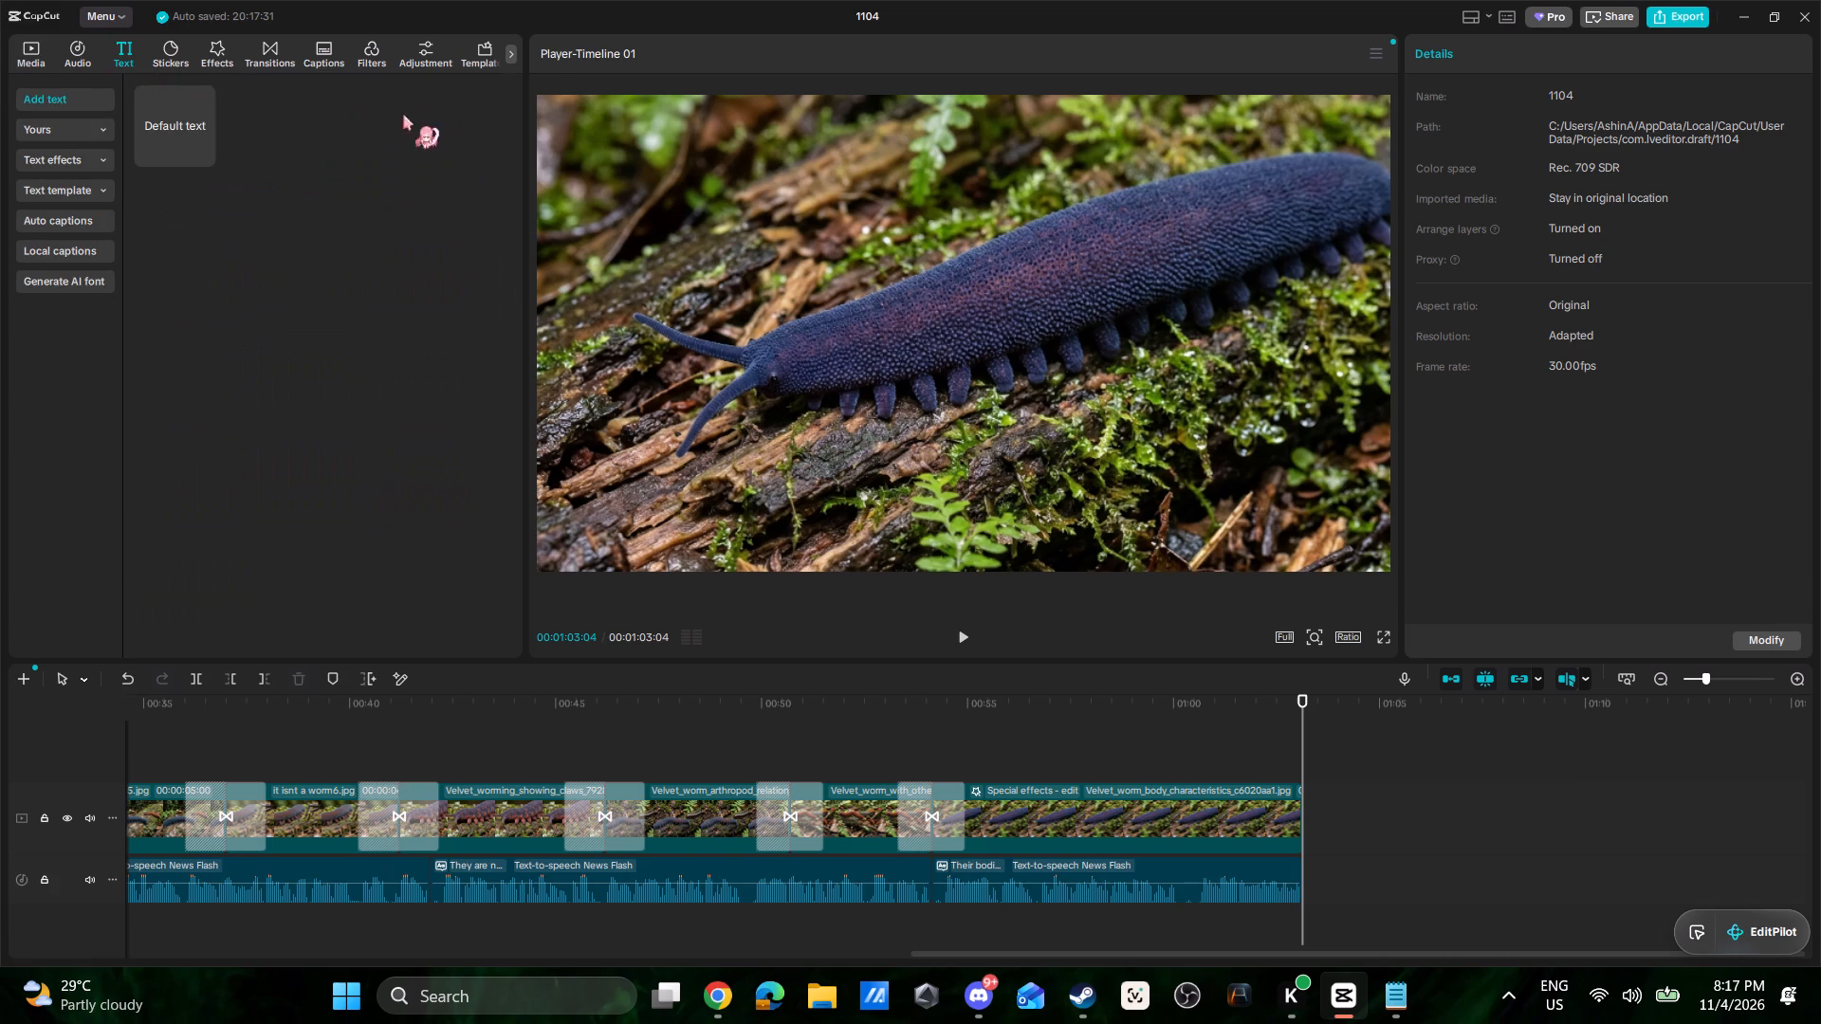
pyautogui.moveTo(187, 116); pyautogui.dragTo(1300, 767)
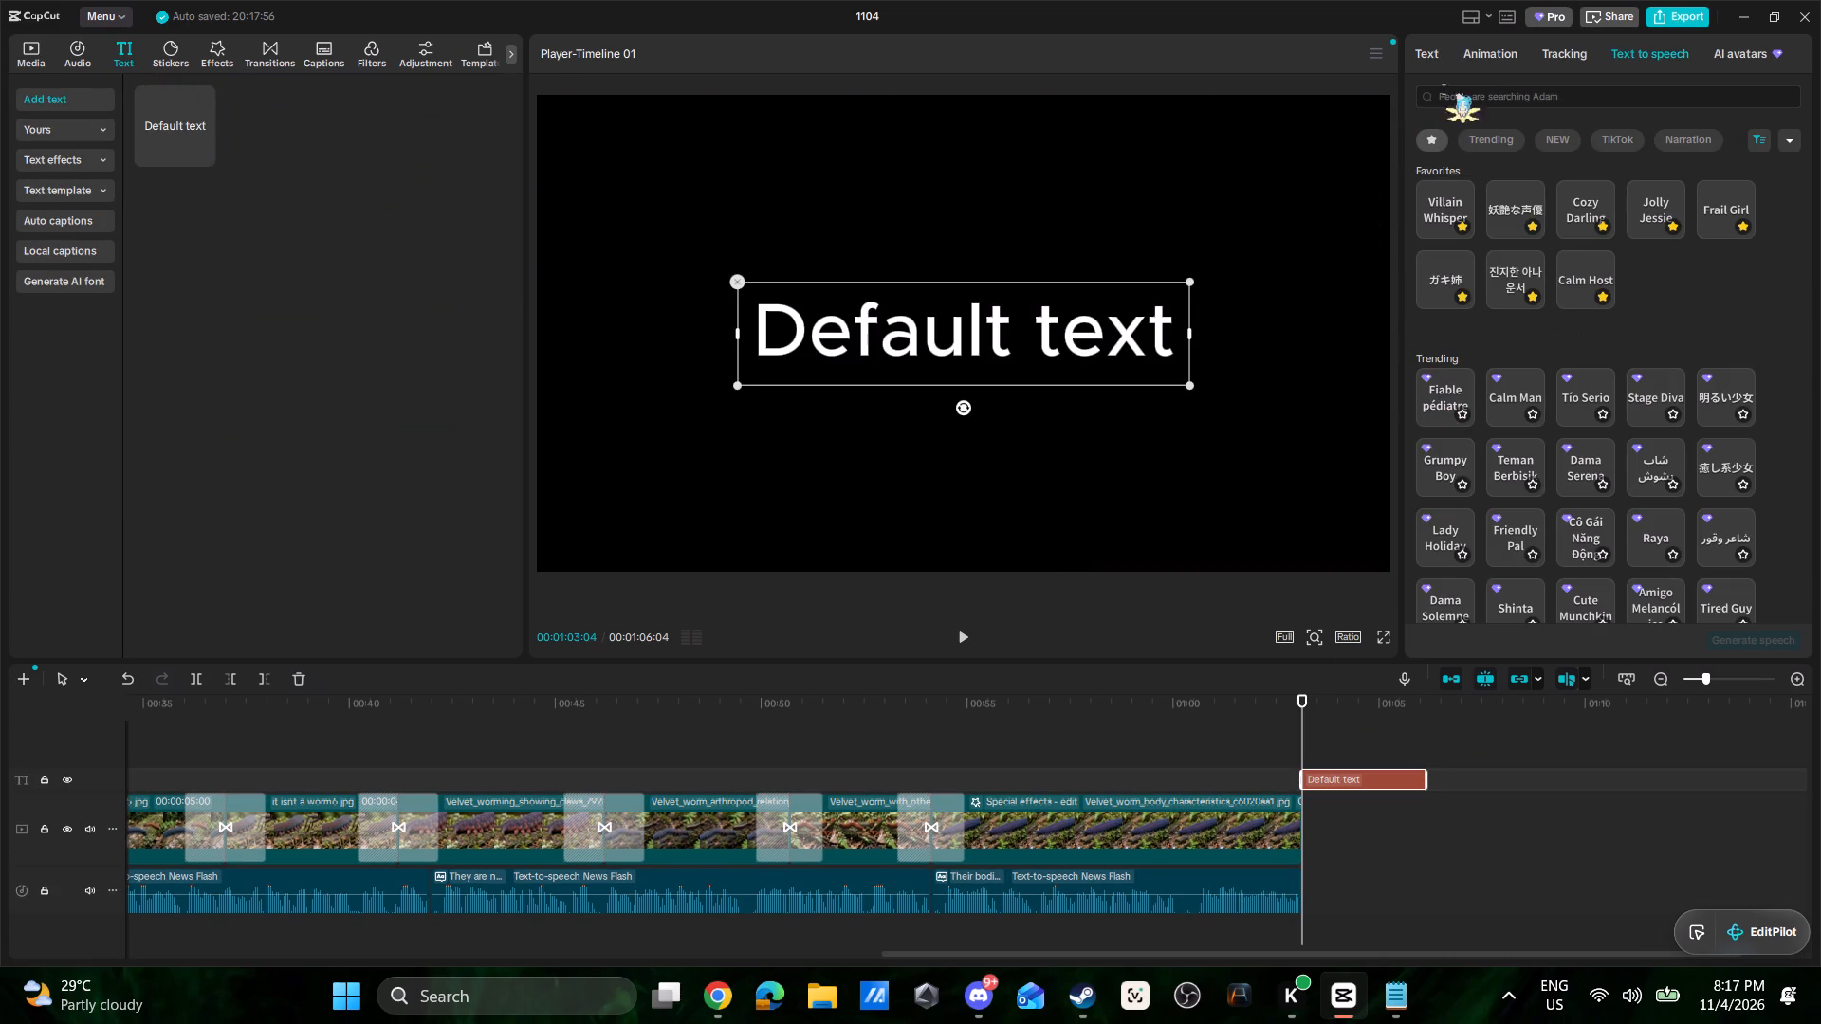
pyautogui.click(1424, 56)
pyautogui.moveTo(1524, 142); pyautogui.dragTo(1362, 140)
pyautogui.hotkey('ctrl', 'v')
pyautogui.click(1640, 60)
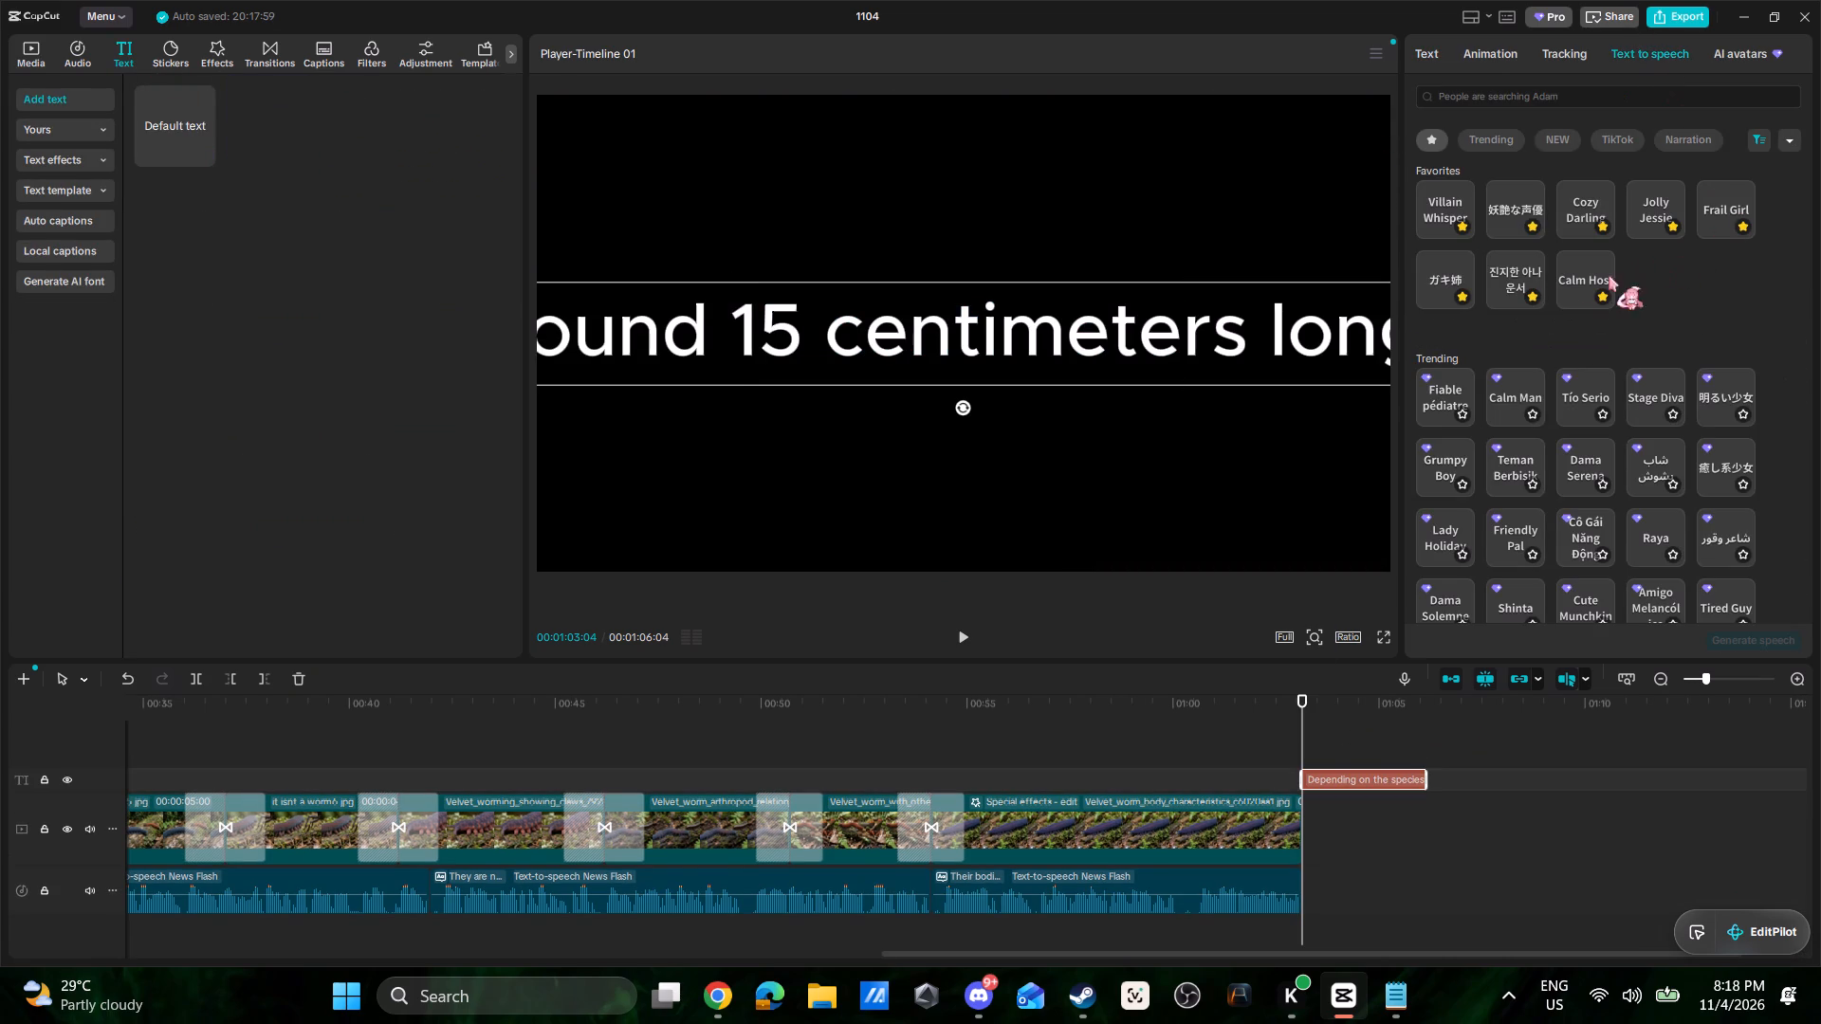
pyautogui.click(1502, 279)
pyautogui.click(1759, 640)
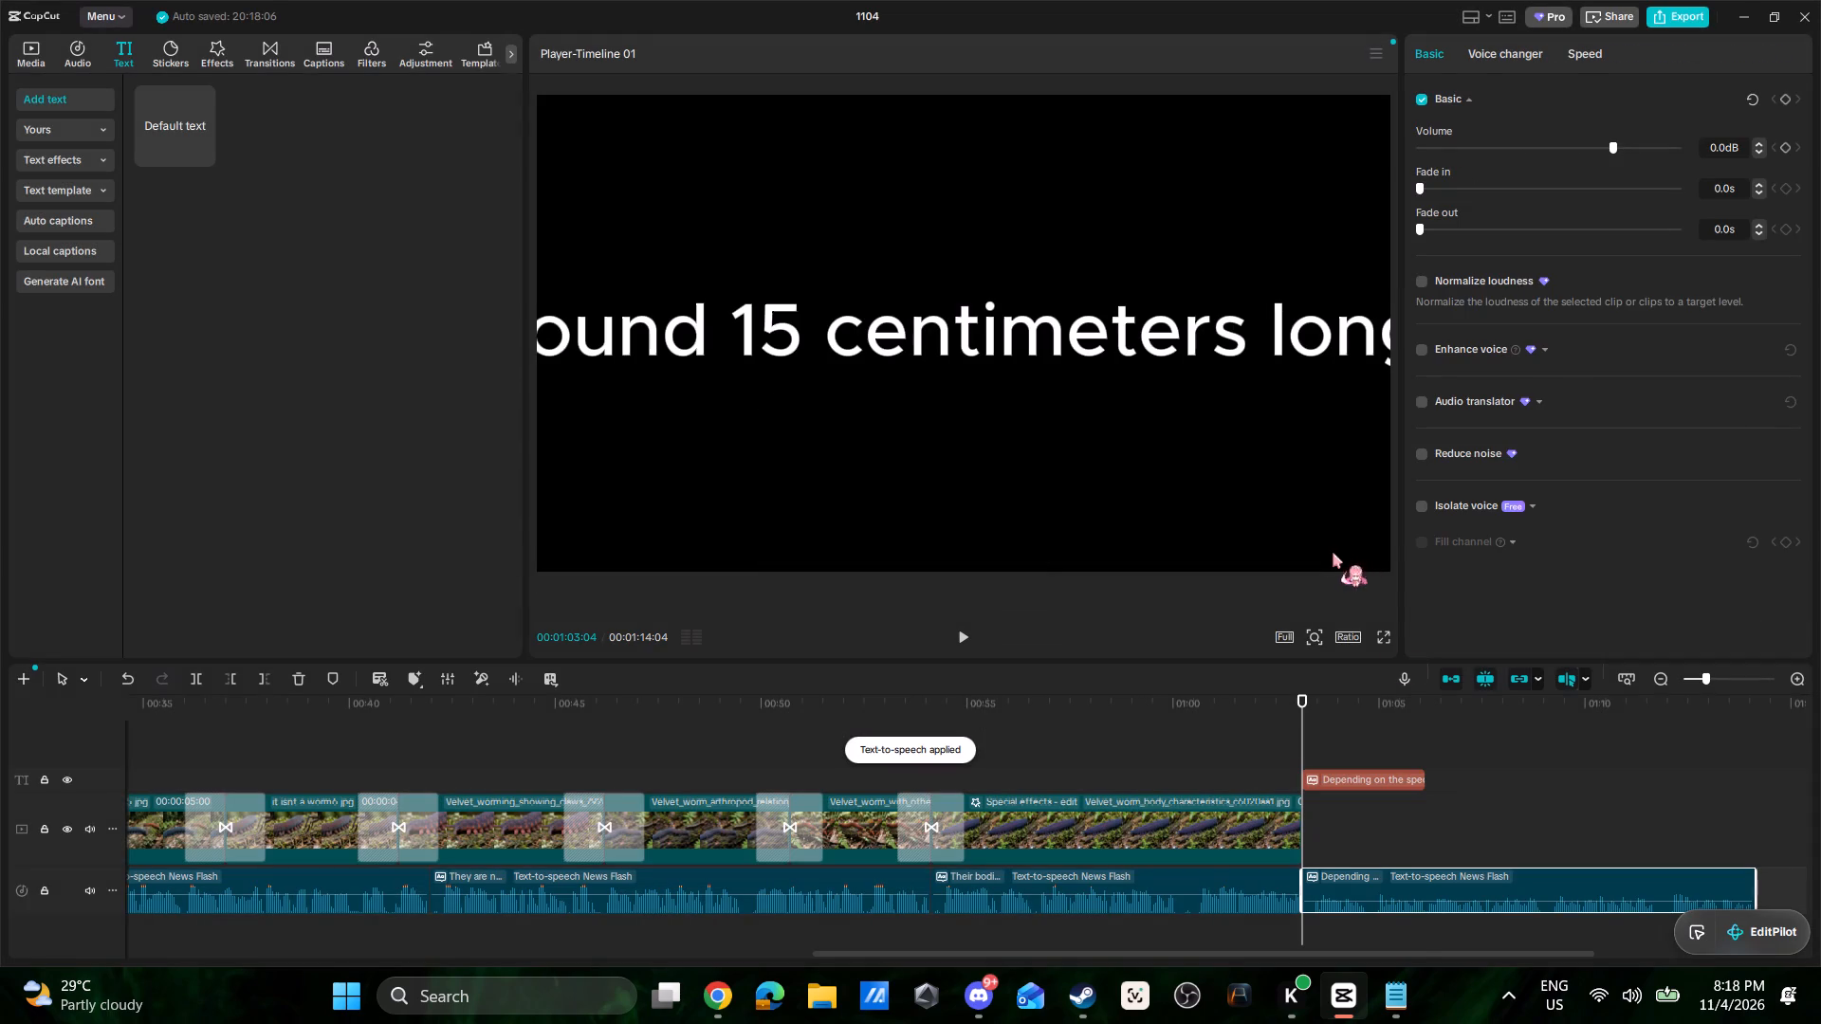
# Set the volume of the "Depending on the species" narration clip to 9.7 dB.
pyautogui.click(1390, 904)
pyautogui.click(1391, 901)
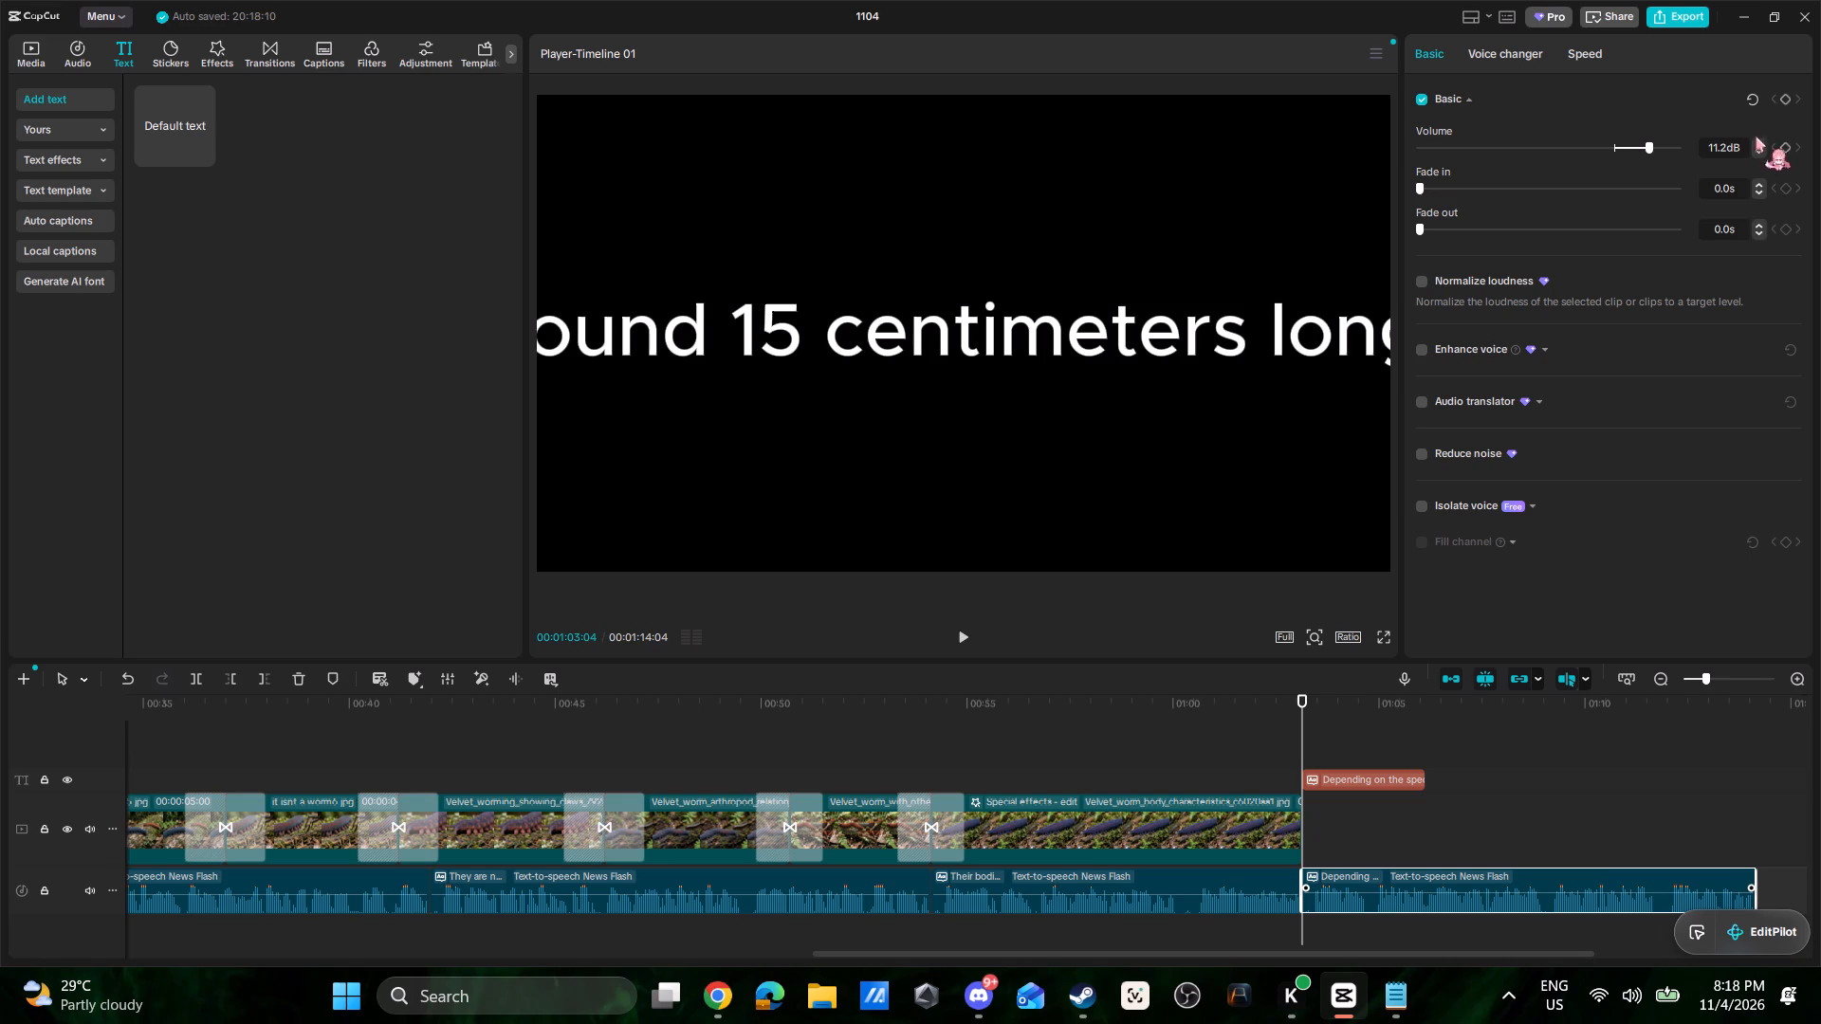
pyautogui.click(1575, 878)
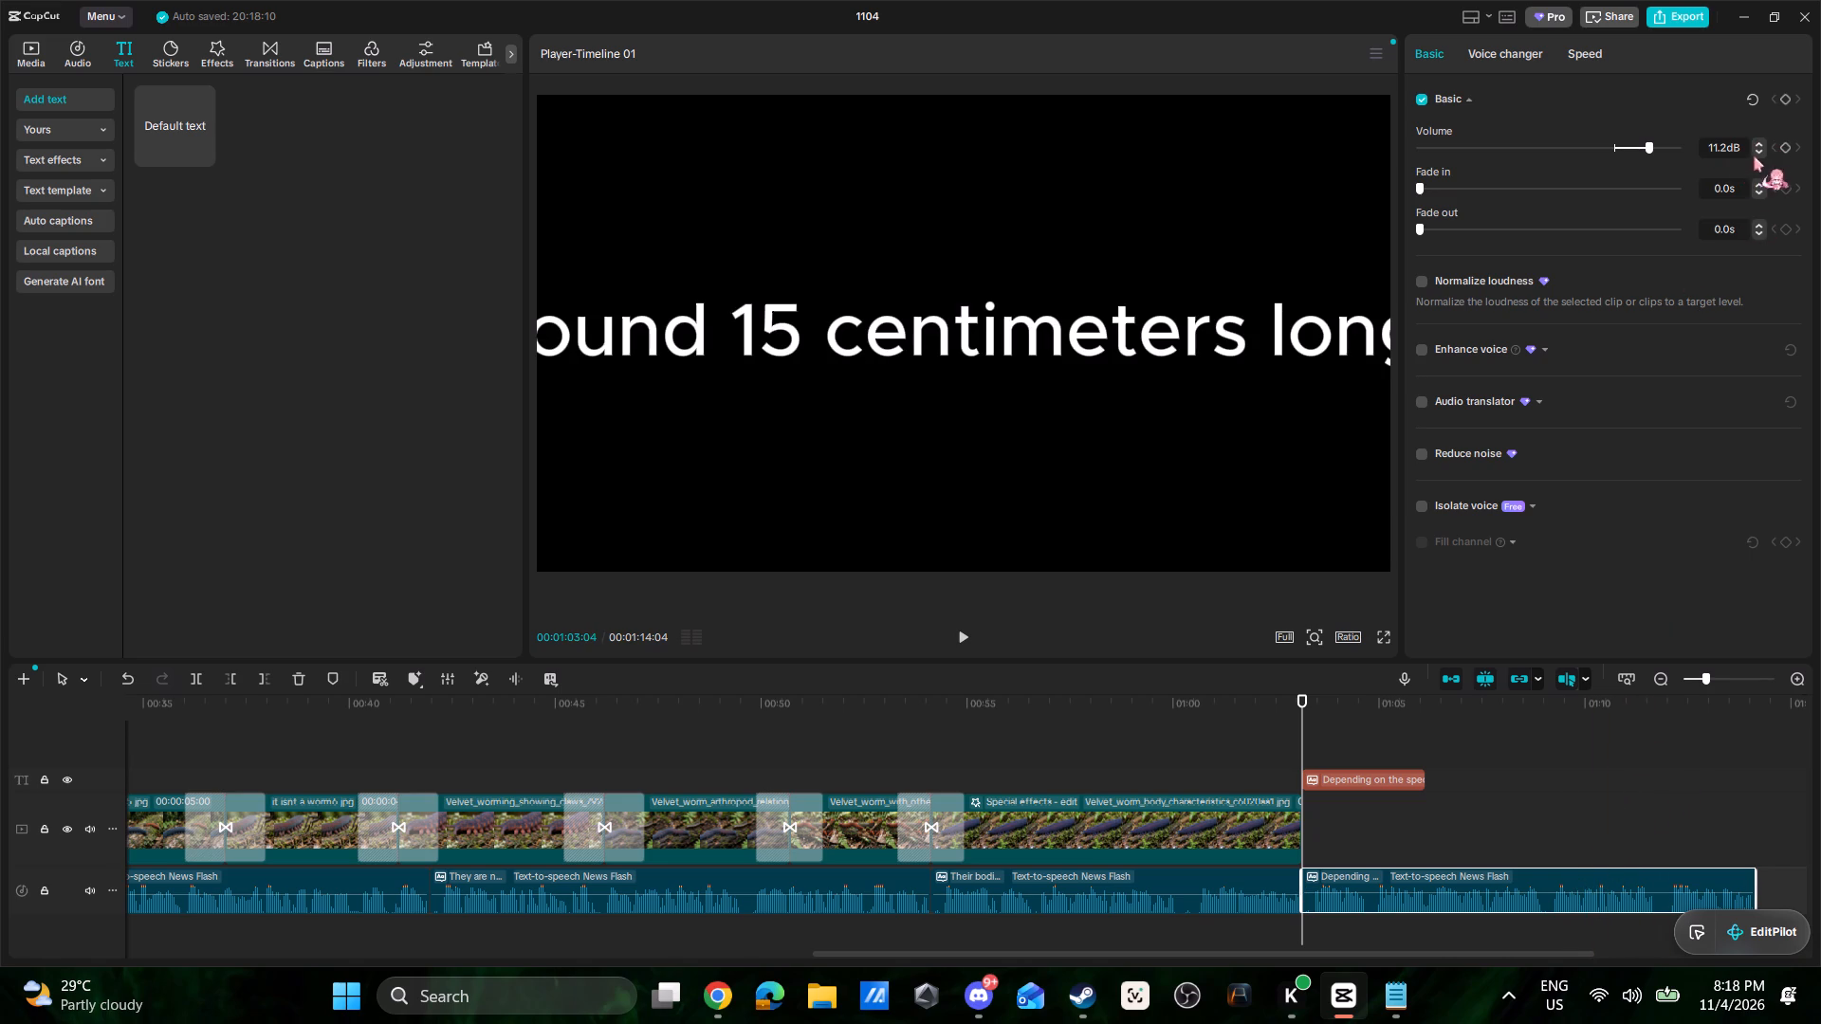
pyautogui.tripleClick(1760, 151)
pyautogui.tripleClick(1760, 153)
pyautogui.tripleClick(1760, 153)
pyautogui.tripleClick(1760, 153)
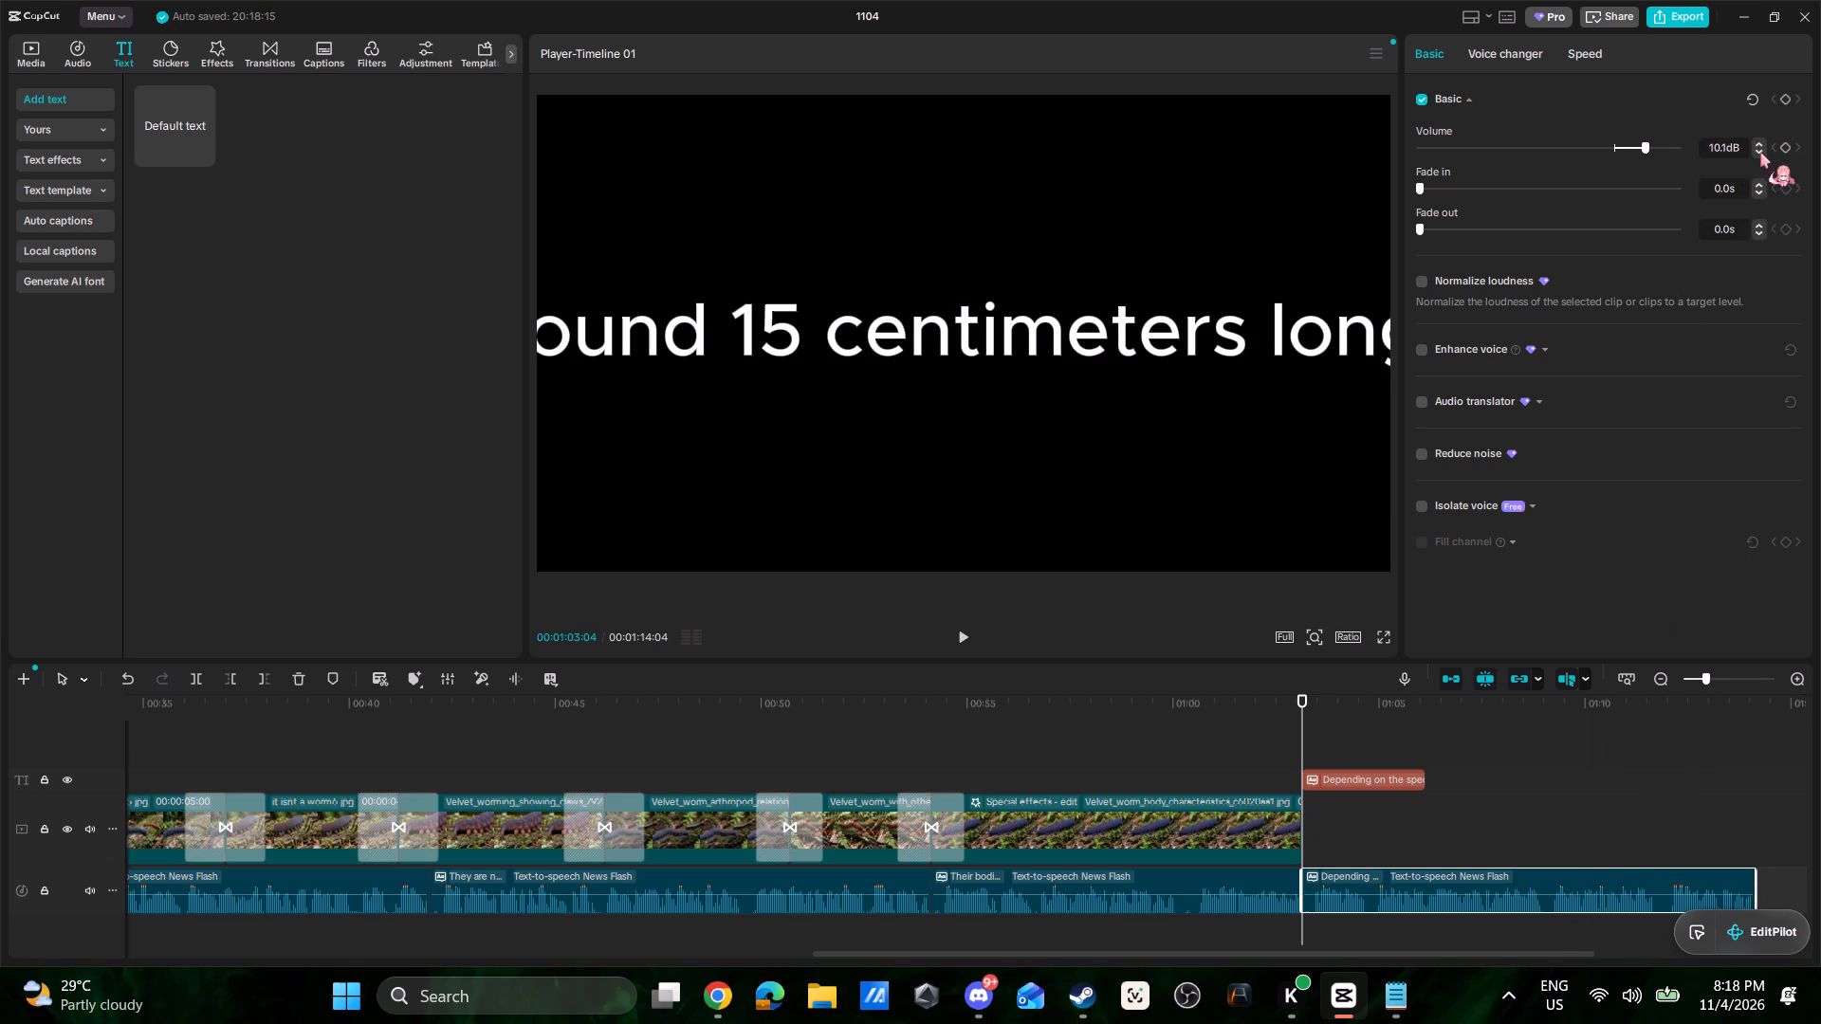
pyautogui.doubleClick(1759, 153)
pyautogui.click(1759, 153)
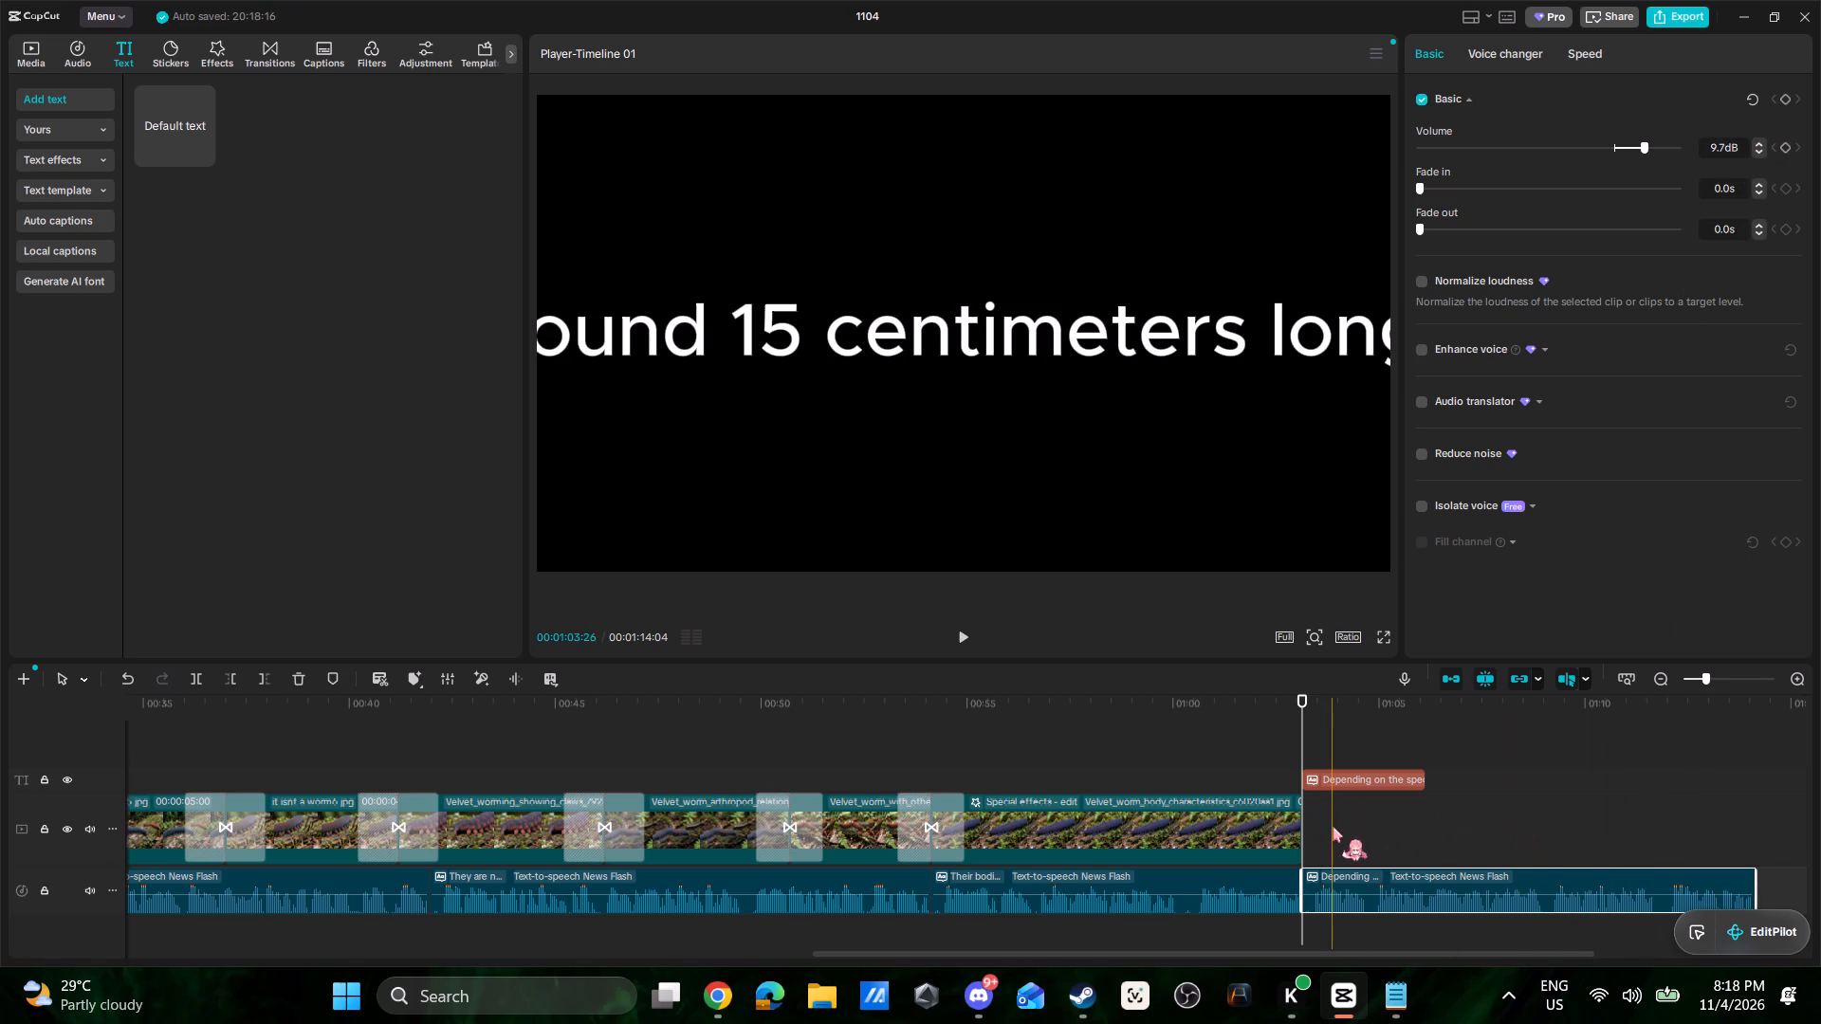
# Delete the "Depending on the species" text clip above the narration and play back the new narration.
pyautogui.click(1334, 827)
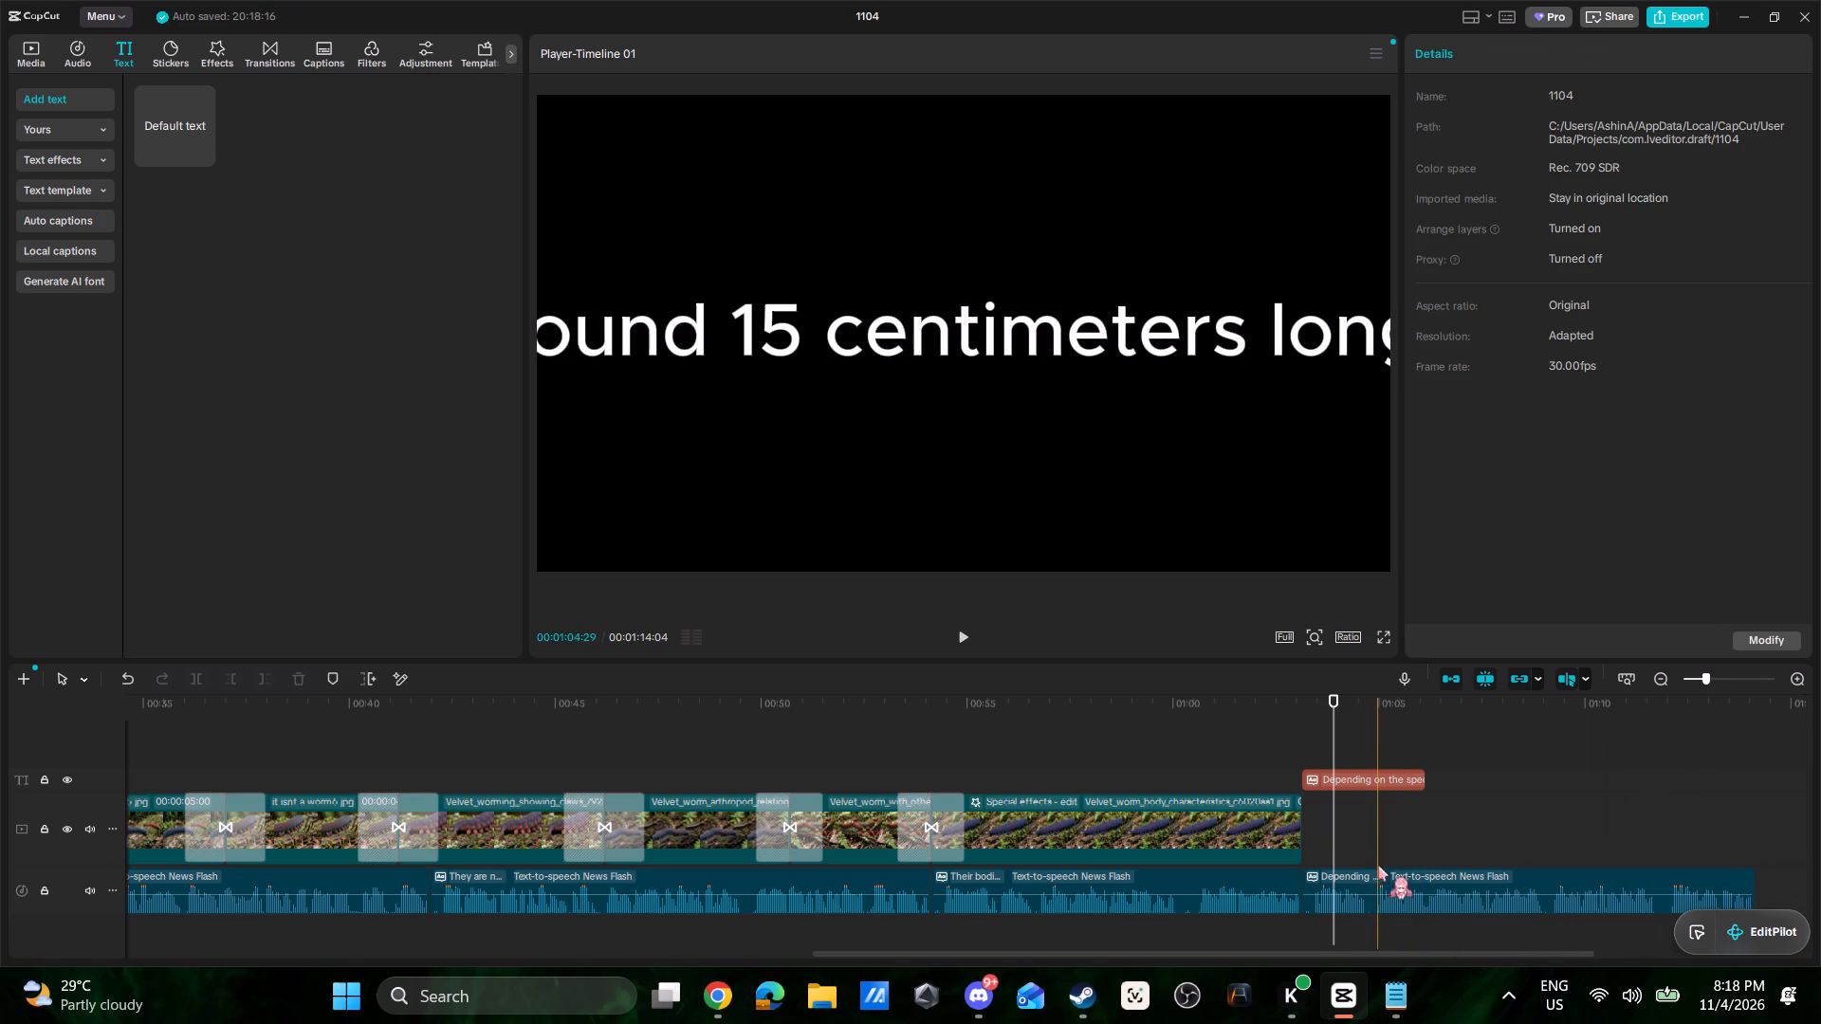
pyautogui.click(1354, 780)
pyautogui.press('Delete')
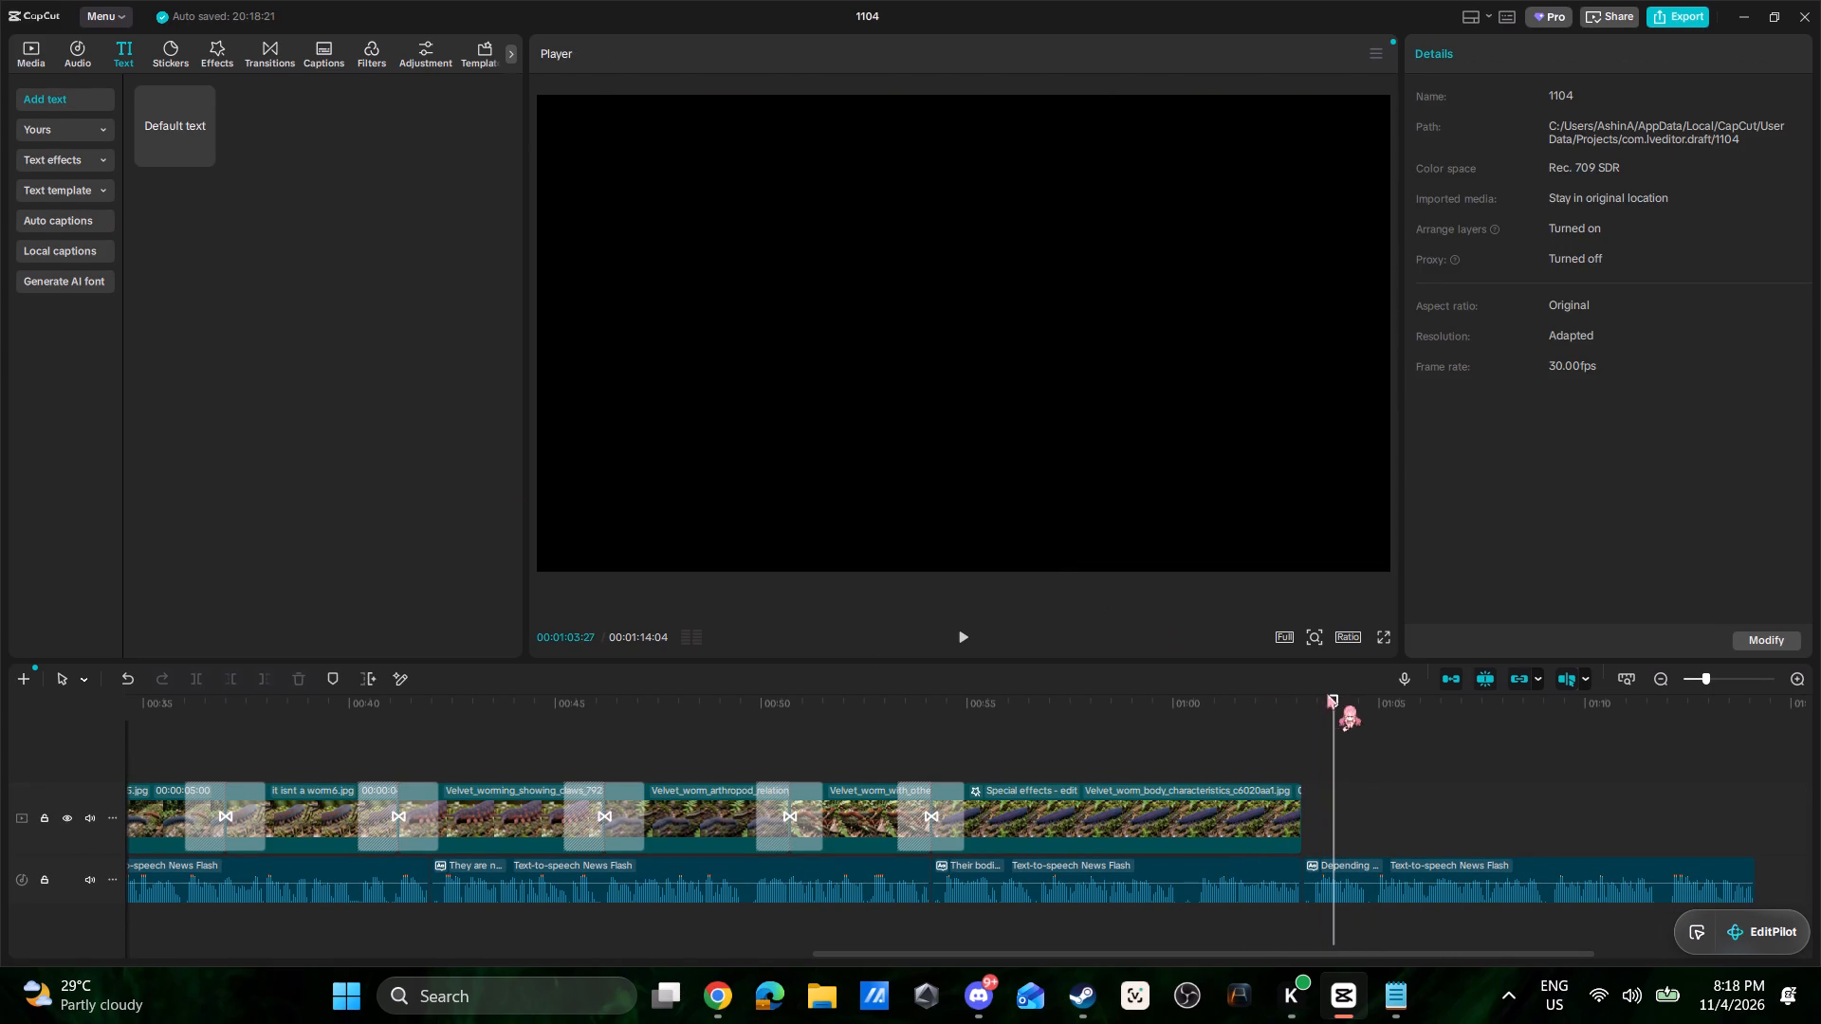
pyautogui.moveTo(1330, 696); pyautogui.dragTo(1288, 701)
pyautogui.press('space')
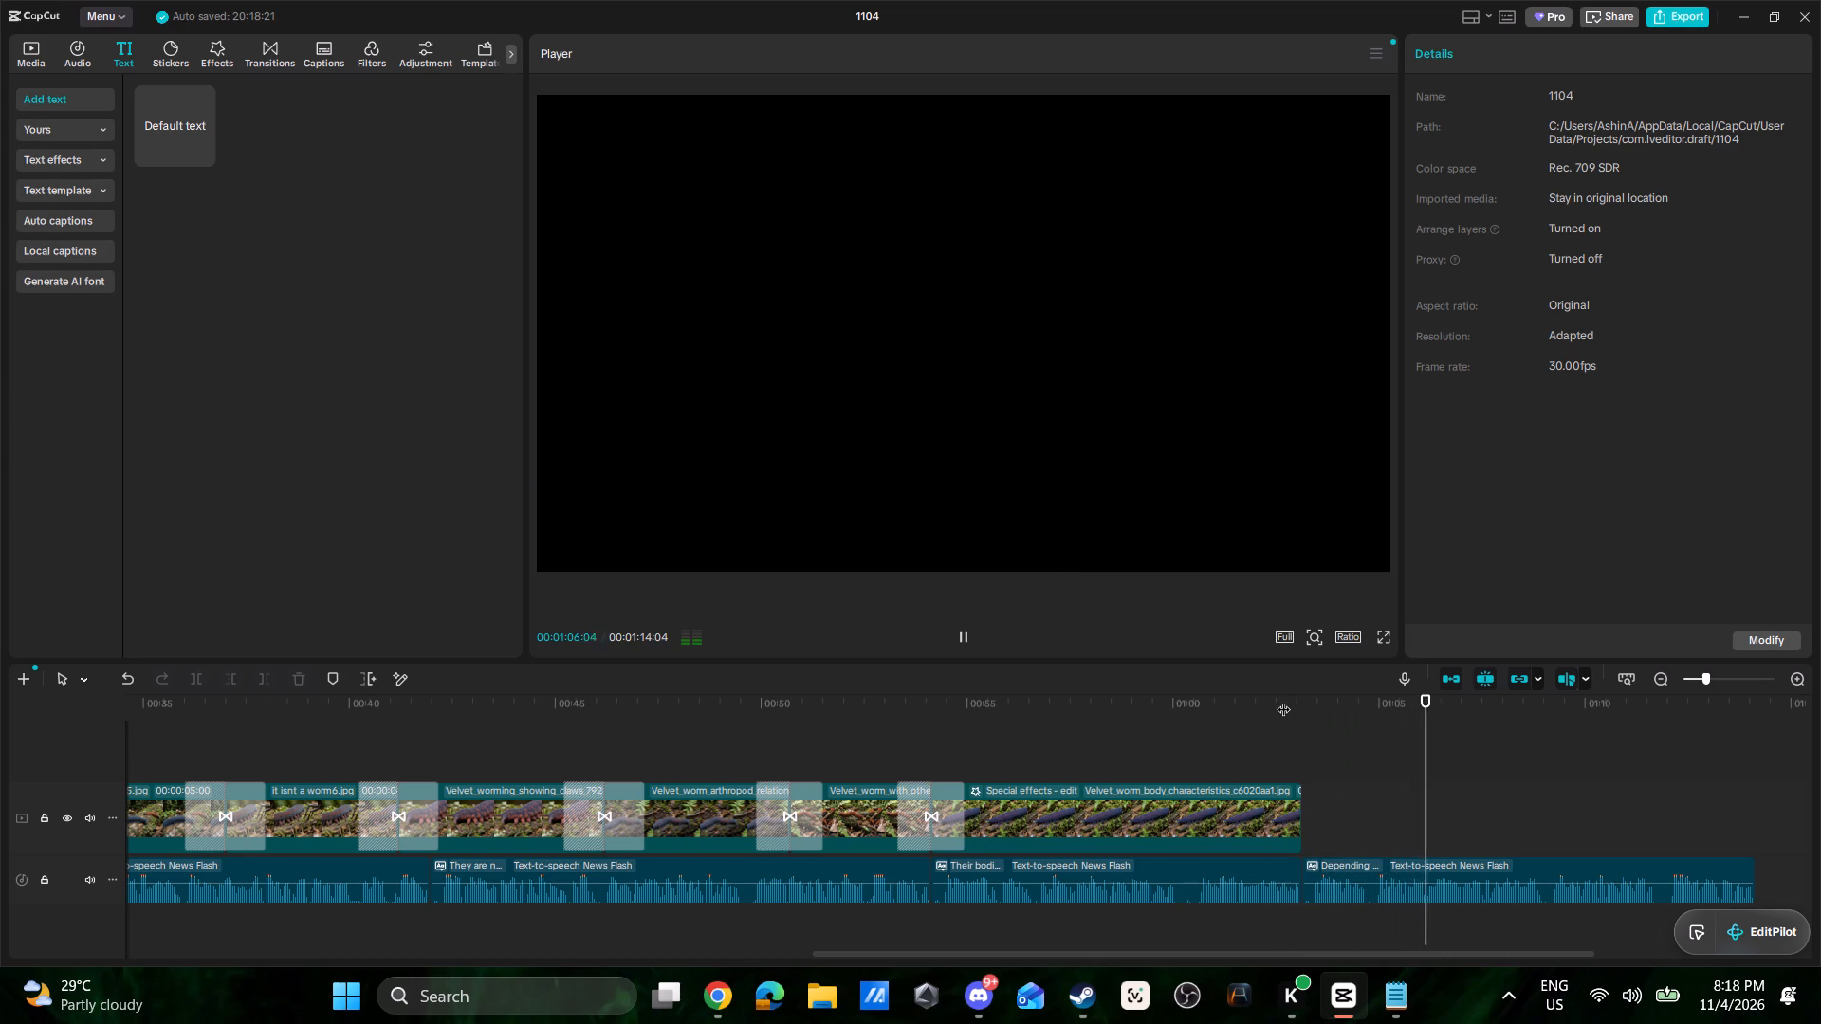
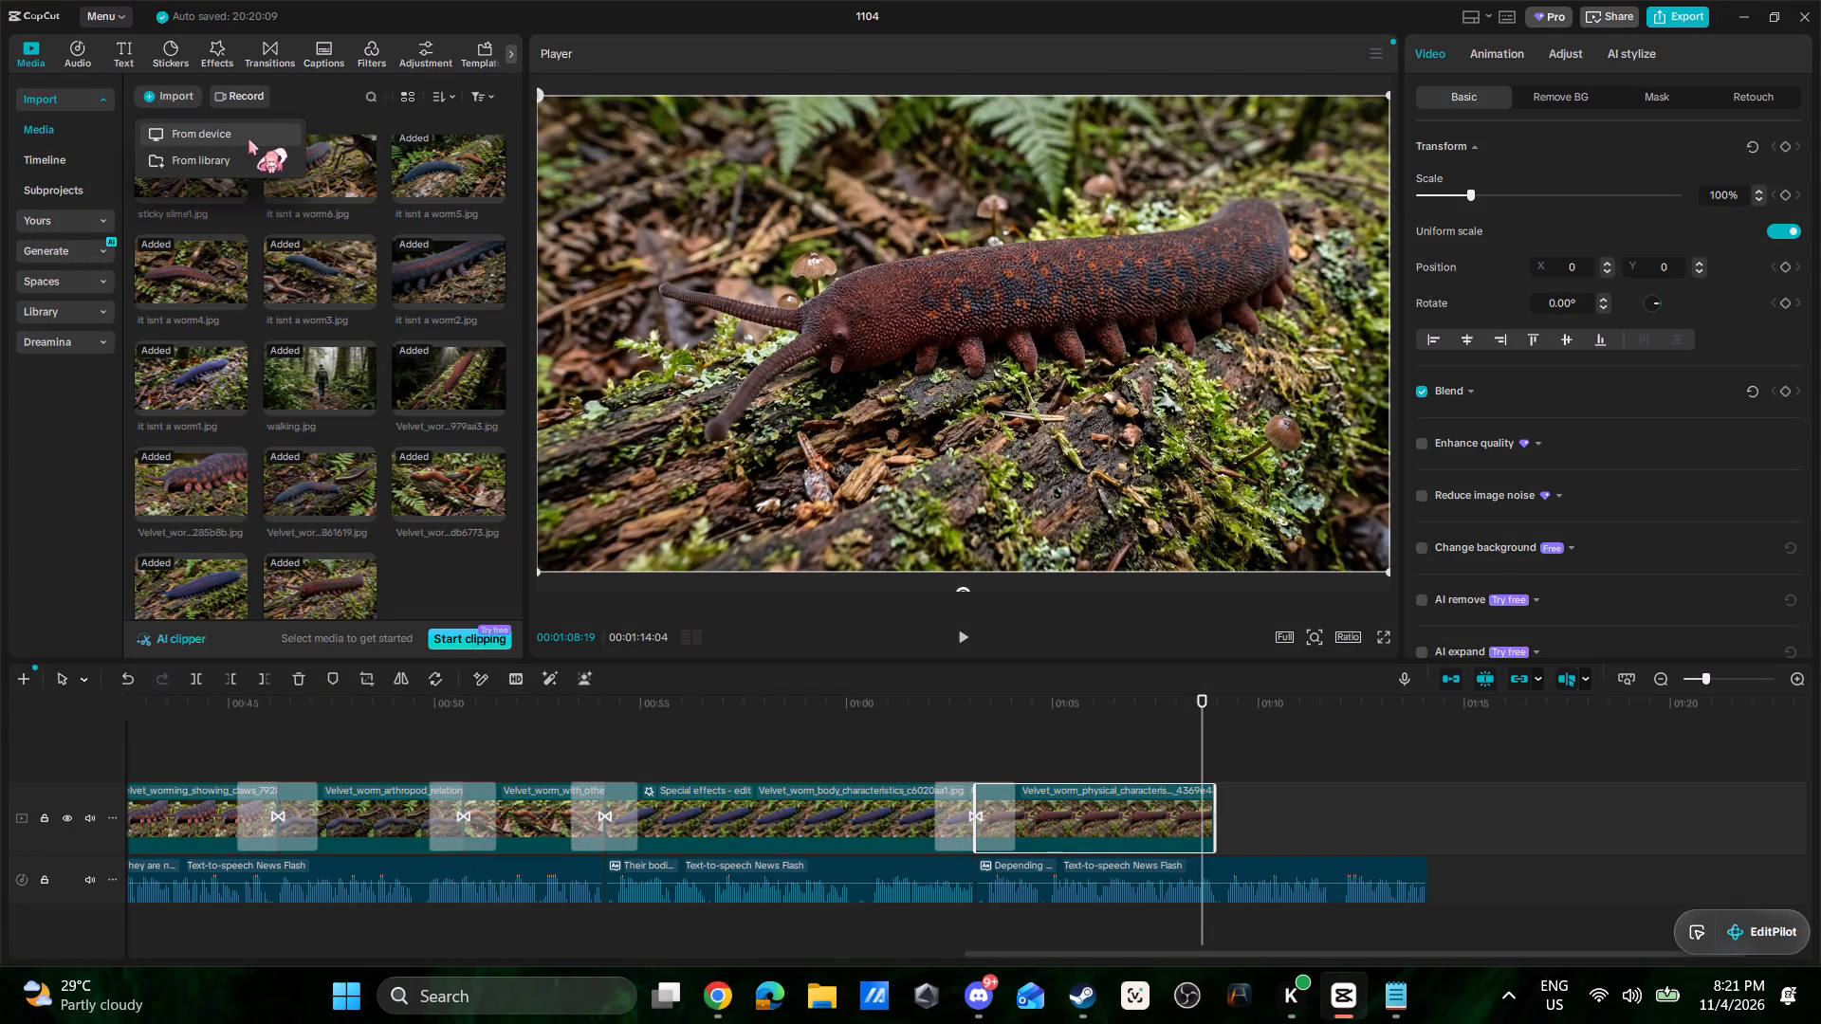
pyautogui.click(251, 134)
pyautogui.click(338, 360)
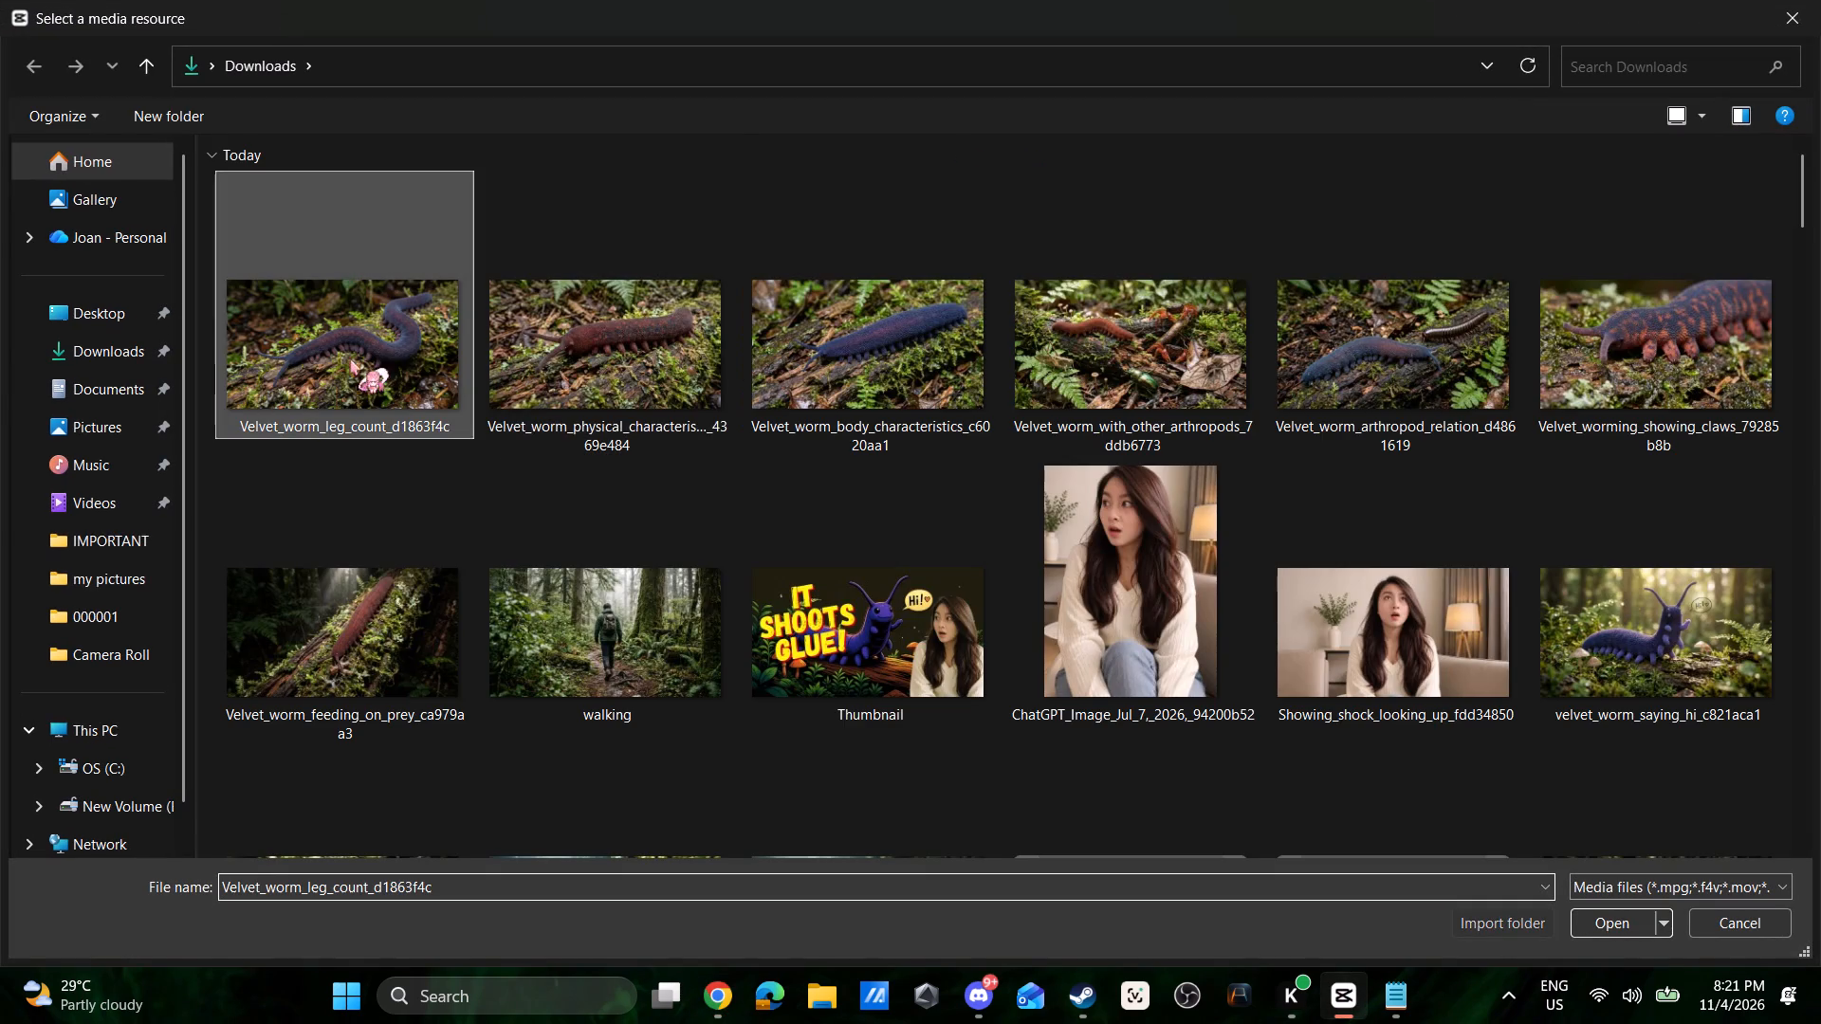
pyautogui.click(1615, 924)
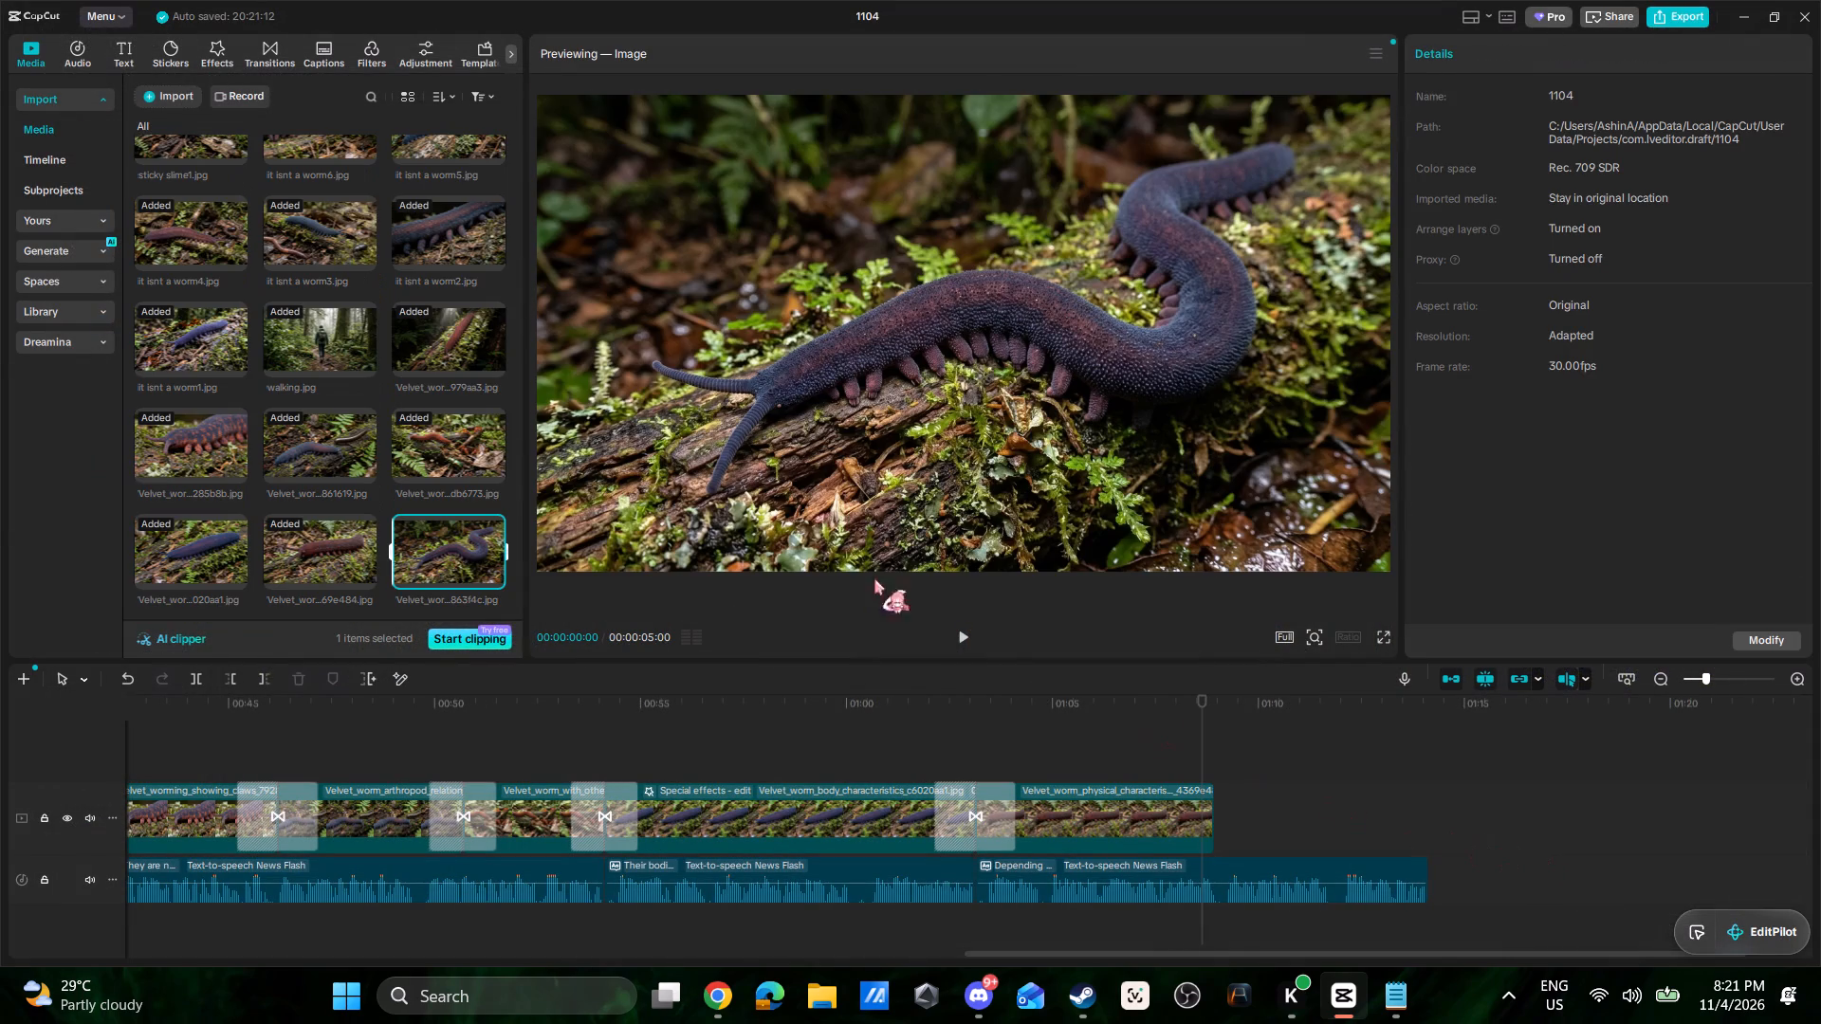
pyautogui.moveTo(445, 555); pyautogui.dragTo(1221, 829)
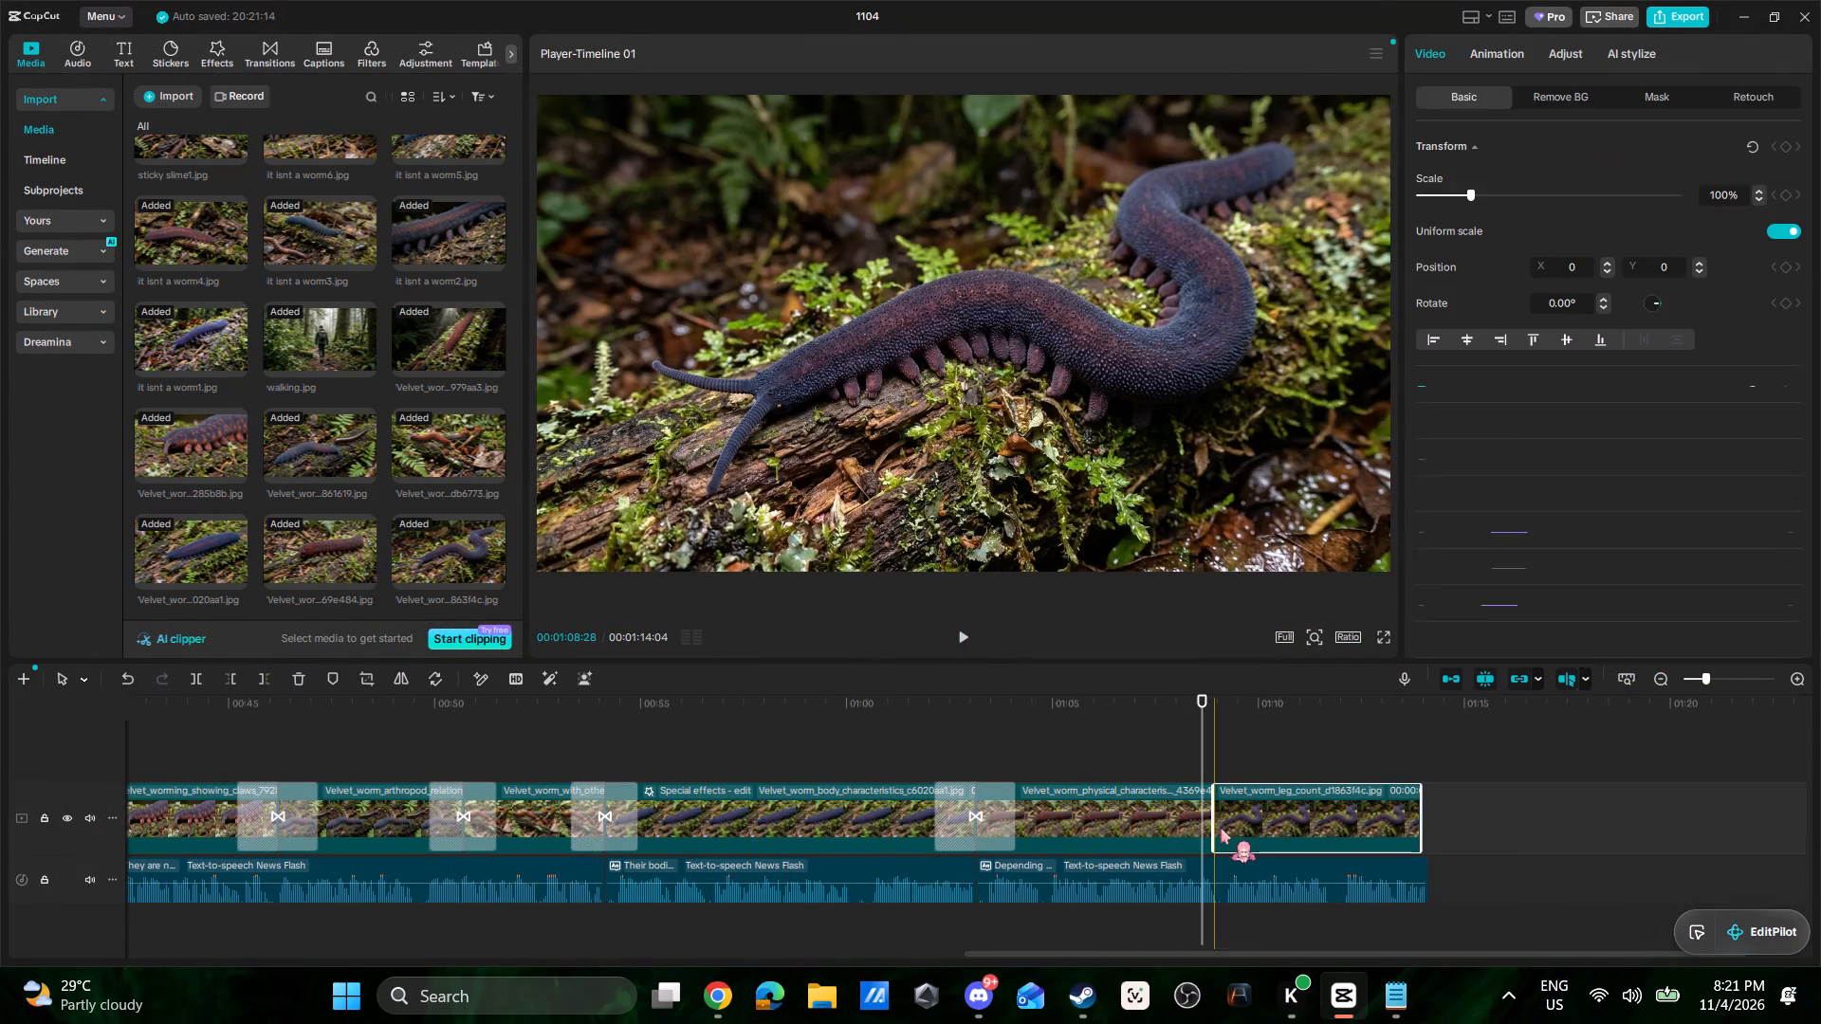
# Play back the narration around the leg count image and extend the physical characteristics clip's end to about 00:01:09.
pyautogui.press('space')
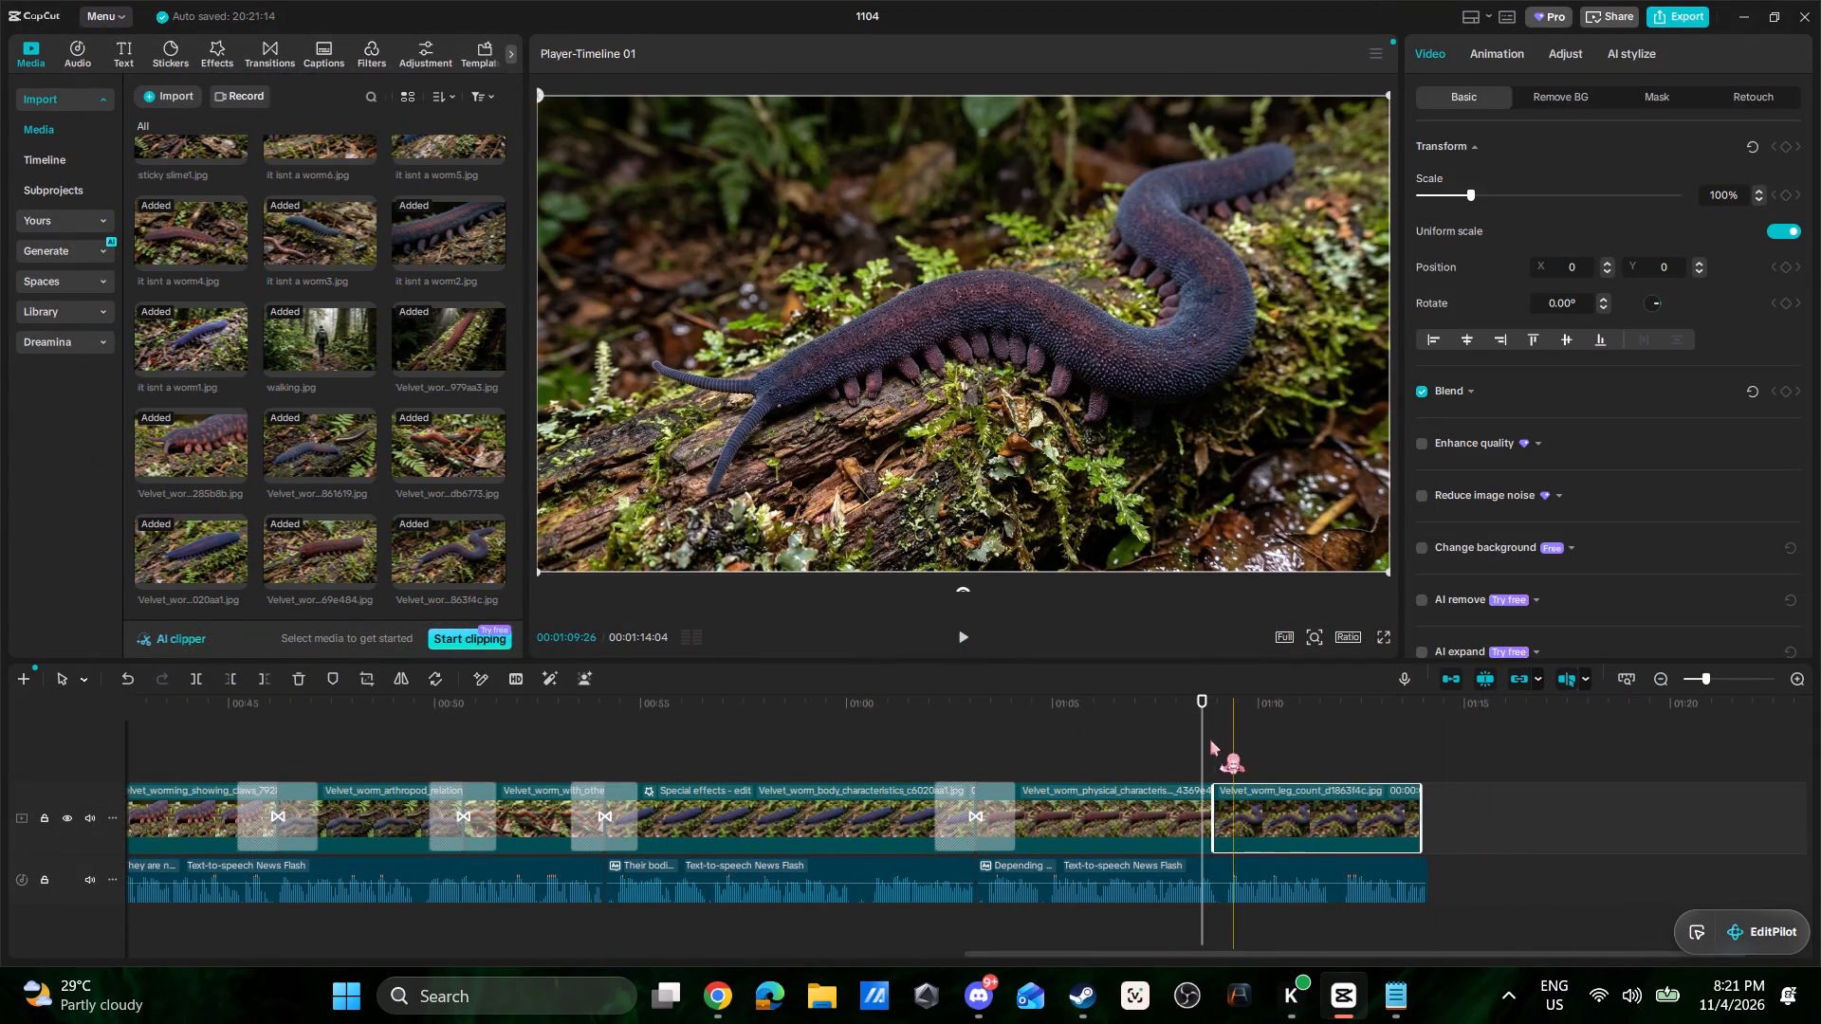
pyautogui.click(1190, 730)
pyautogui.press('space')
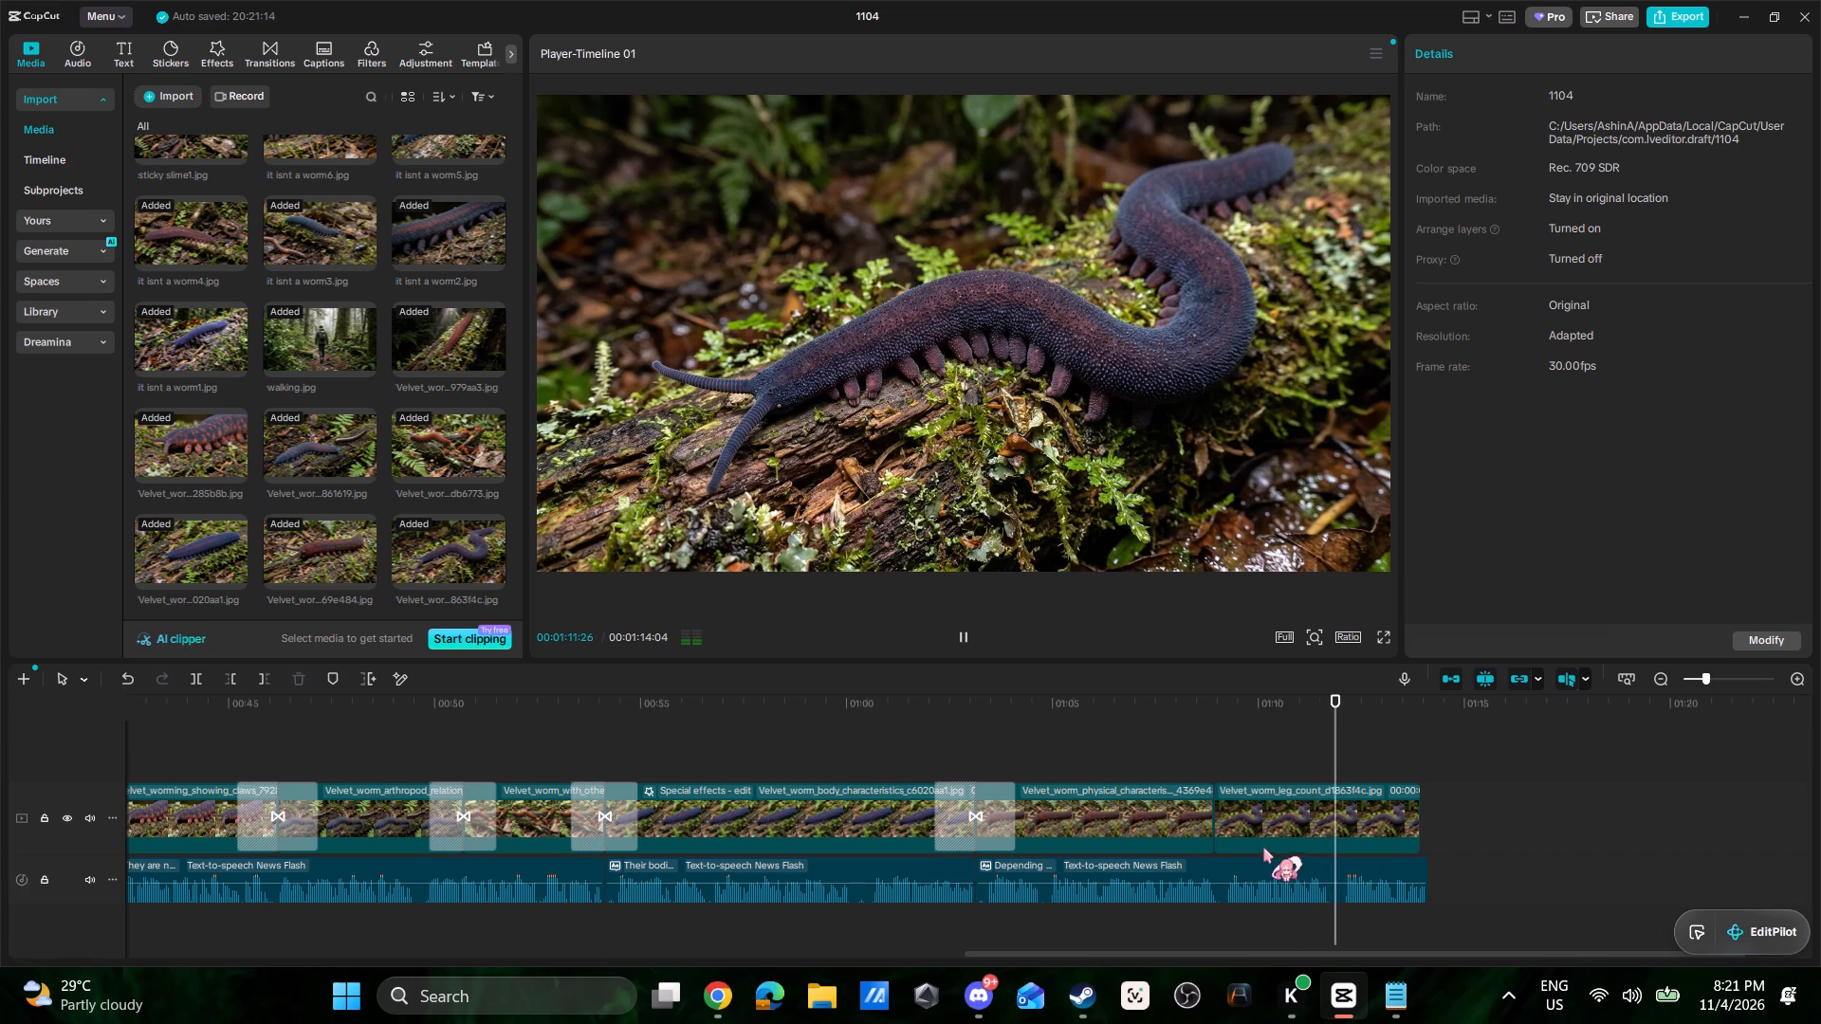
pyautogui.click(1201, 826)
pyautogui.moveTo(1213, 819); pyautogui.dragTo(1223, 819)
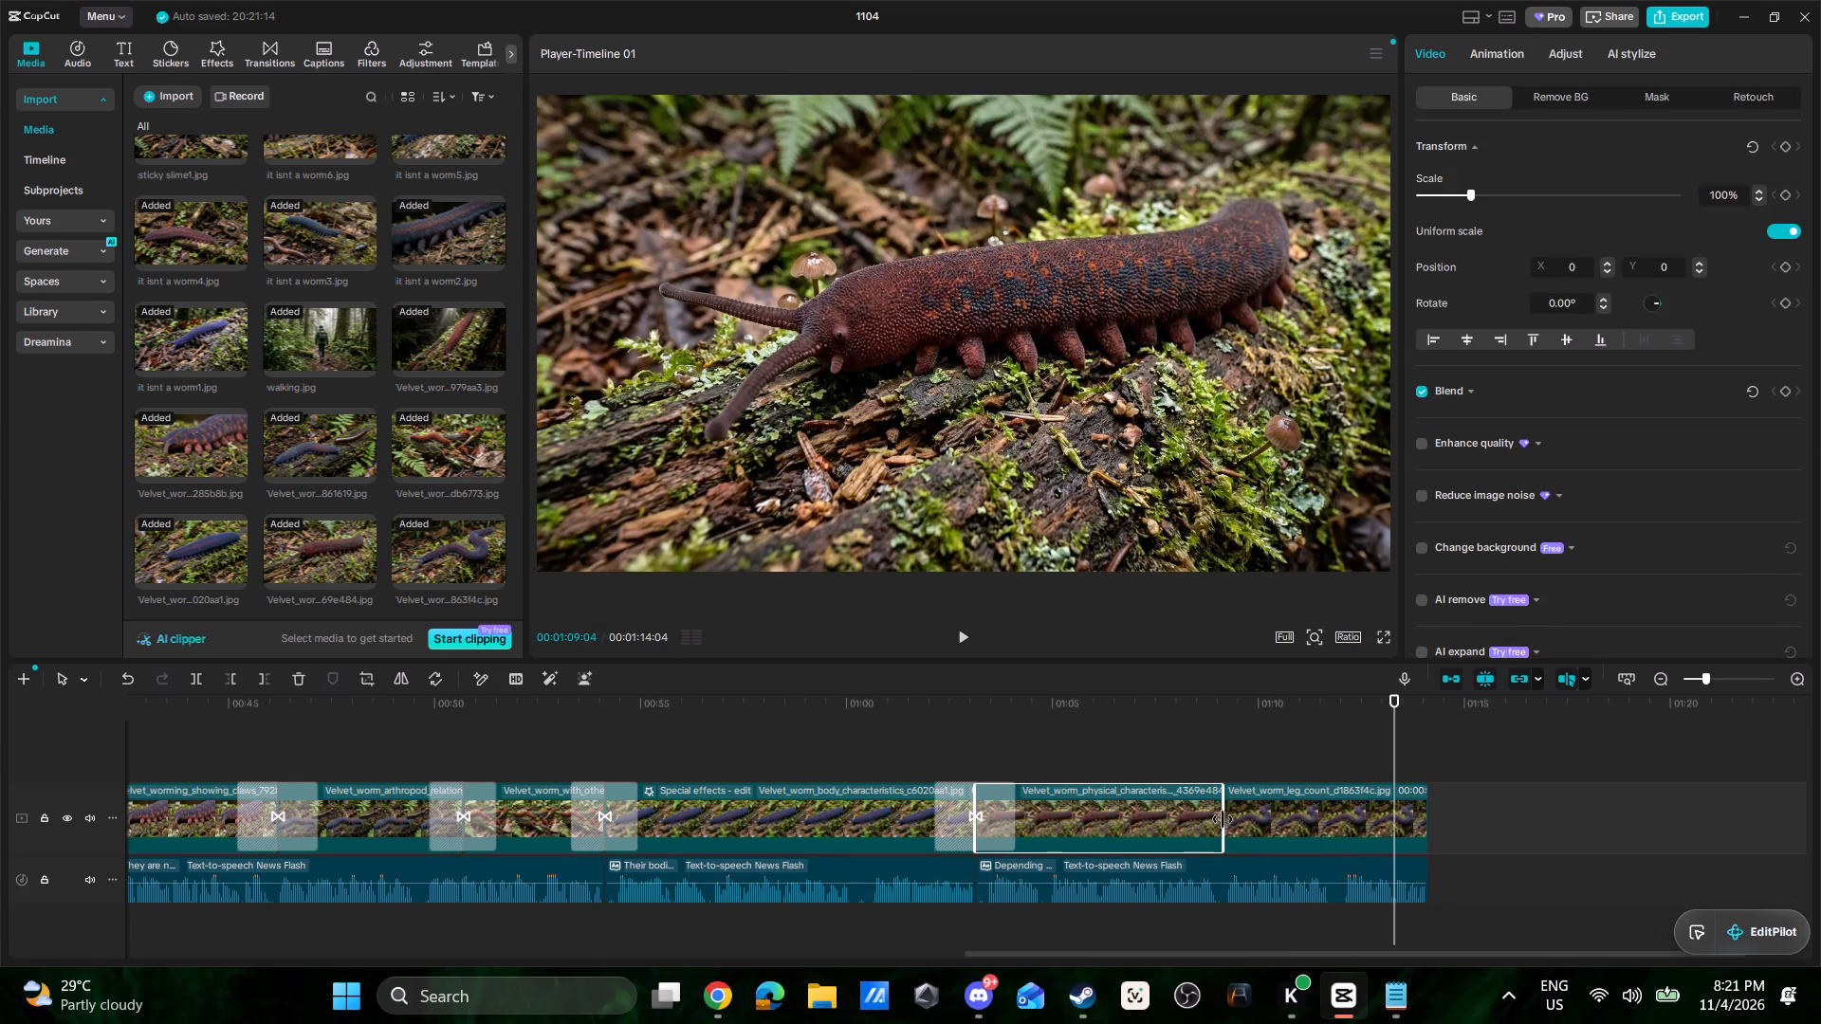
pyautogui.moveTo(1223, 819); pyautogui.dragTo(1224, 819)
pyautogui.click(1170, 795)
pyautogui.press('space')
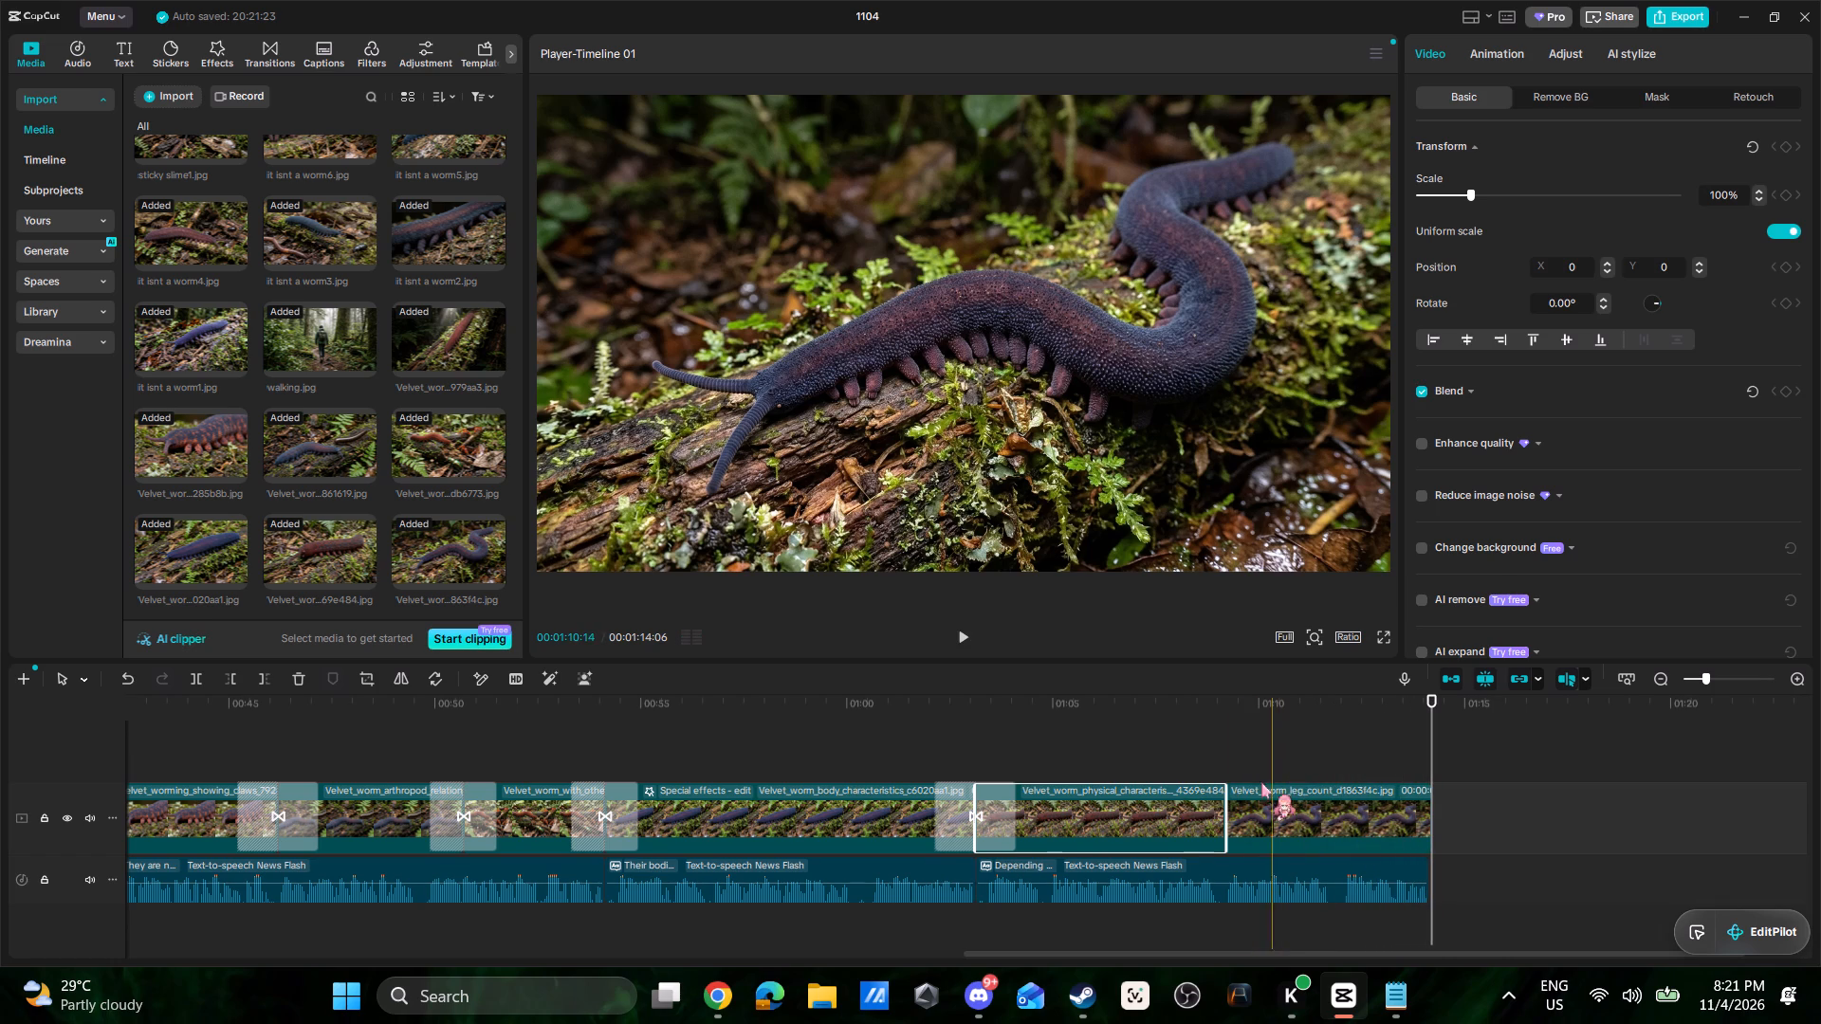
pyautogui.click(1222, 806)
pyautogui.moveTo(1226, 809); pyautogui.dragTo(1218, 810)
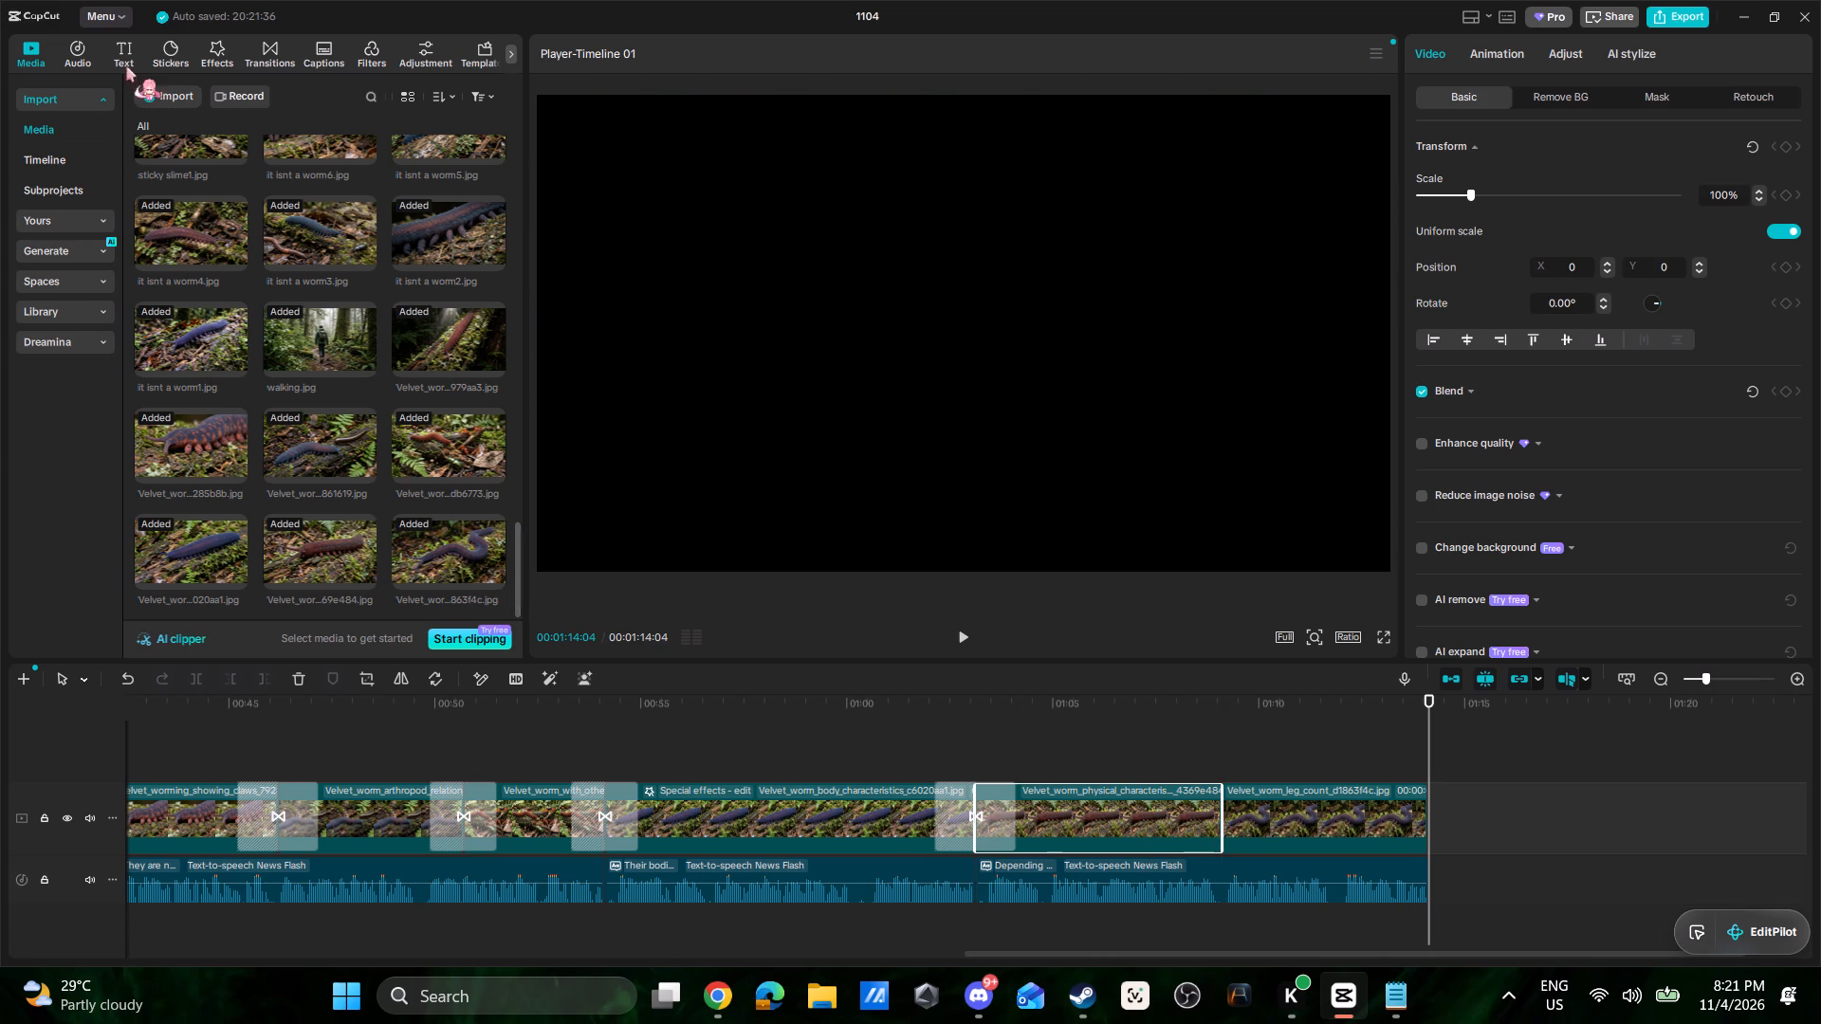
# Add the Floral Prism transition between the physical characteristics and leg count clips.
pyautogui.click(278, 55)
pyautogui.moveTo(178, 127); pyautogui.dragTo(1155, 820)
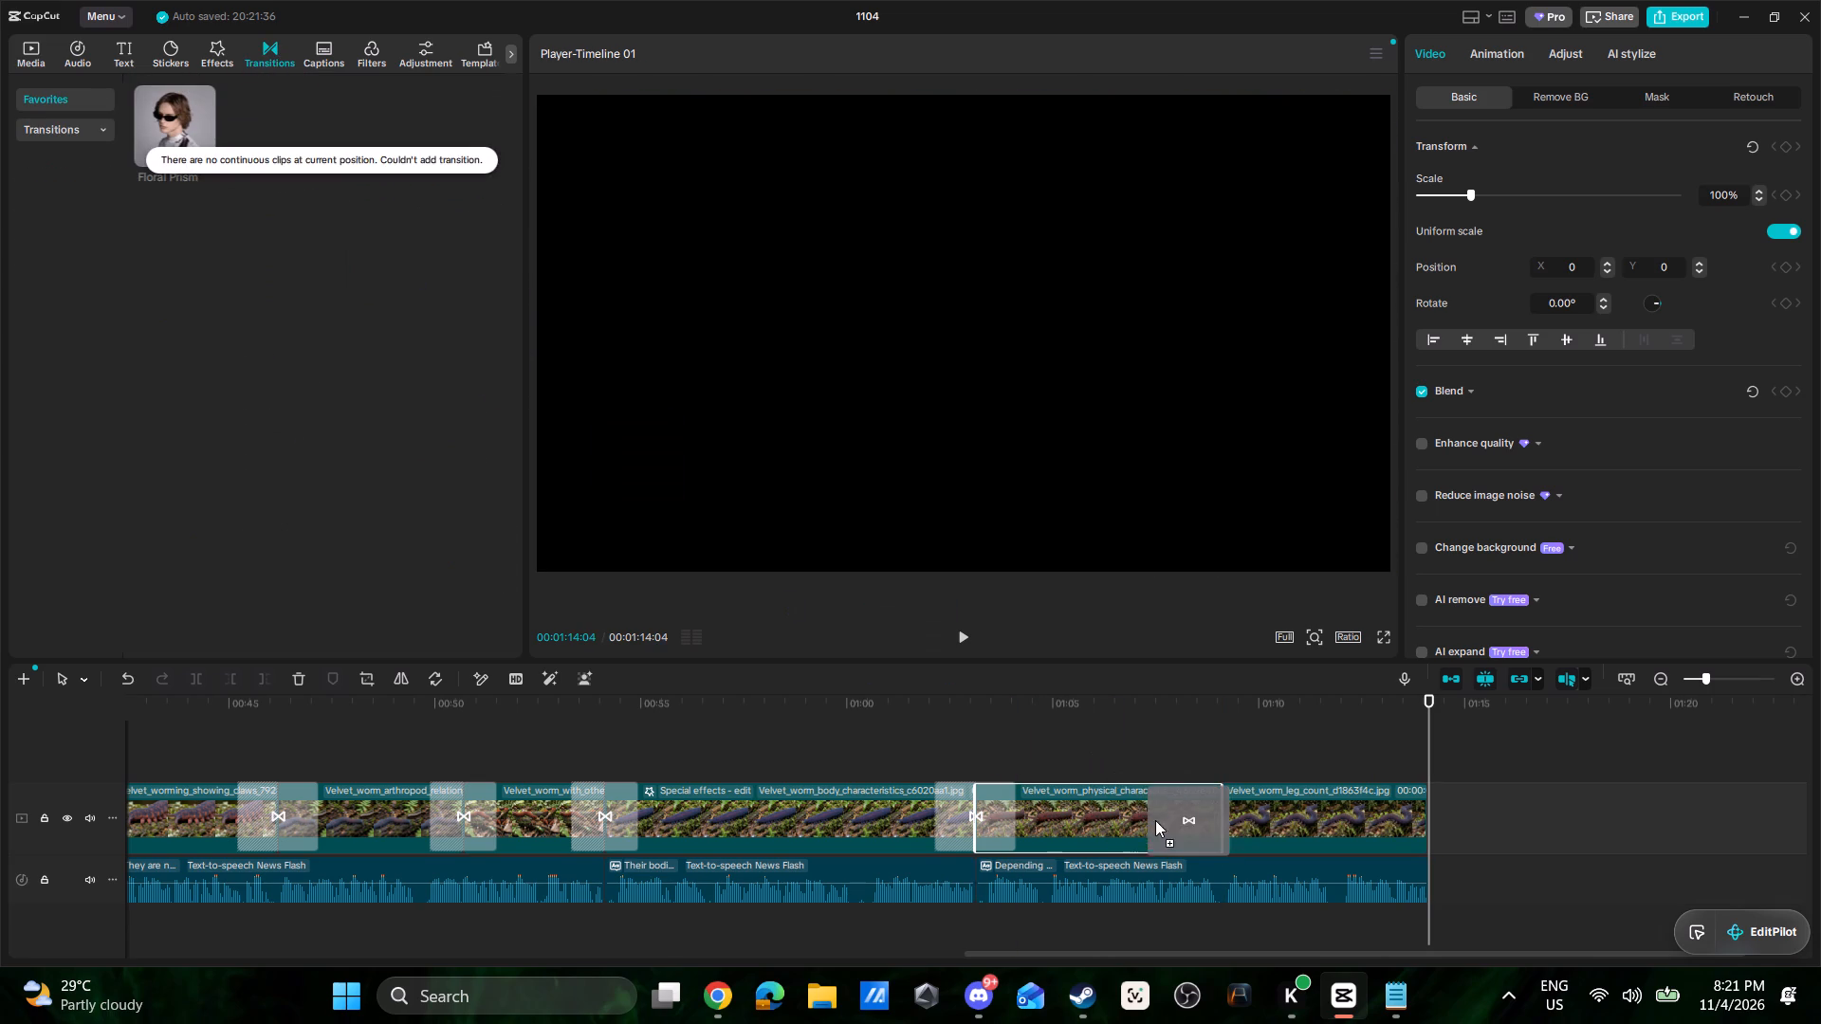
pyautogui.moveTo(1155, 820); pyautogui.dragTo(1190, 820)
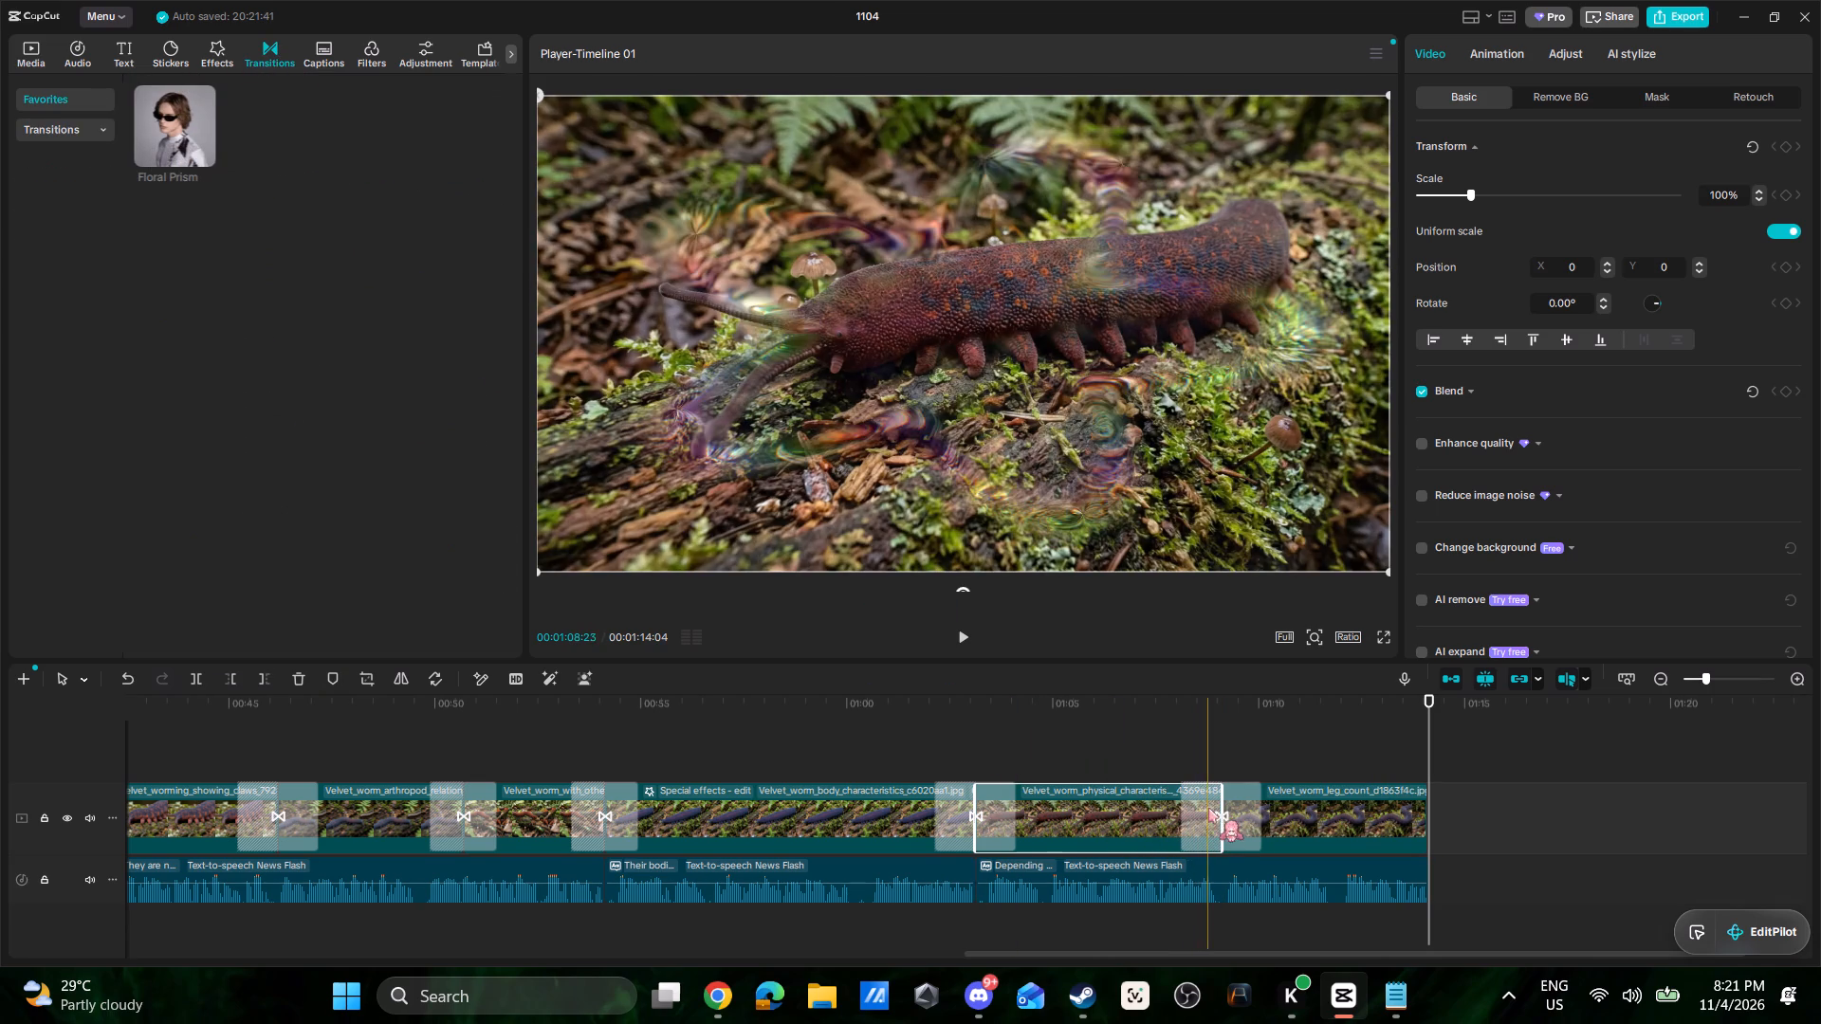
# Play the video from its beginning in full screen to review the images, narration and Floral Prism transitions.
pyautogui.click(1029, 768)
pyautogui.press('space')
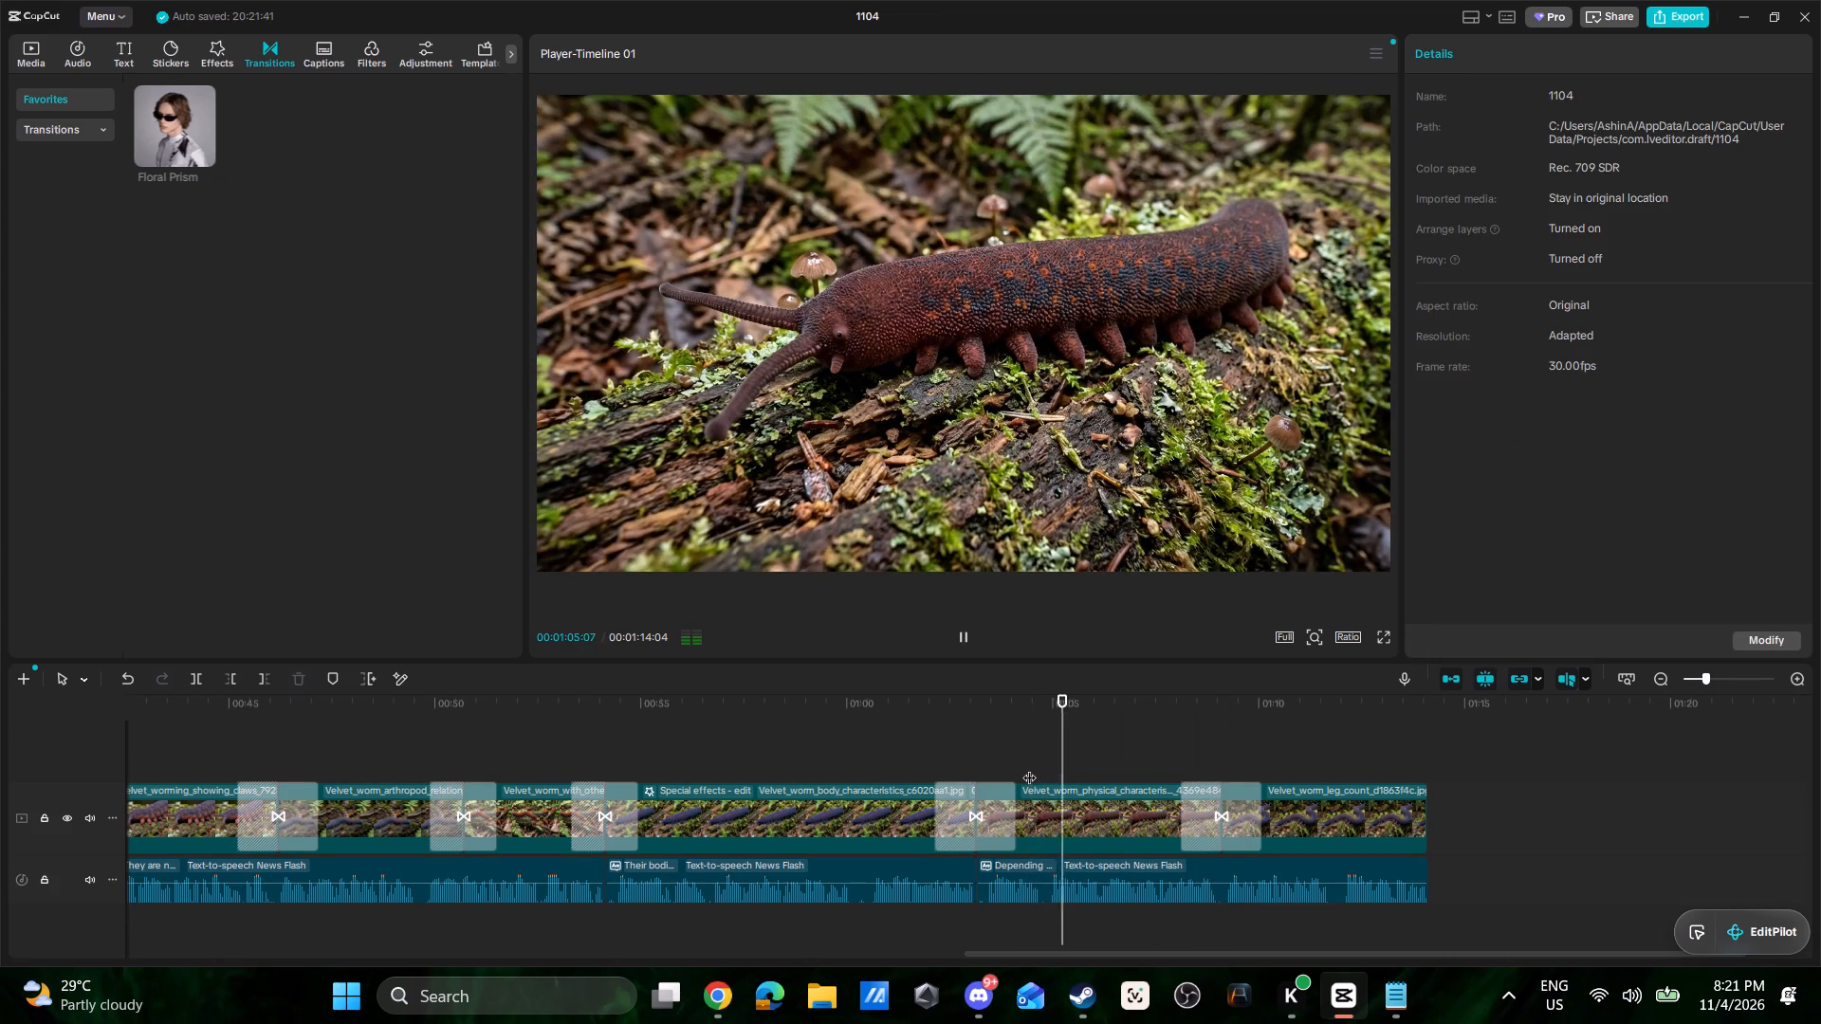
pyautogui.press('space')
pyautogui.click(1374, 633)
pyautogui.click(1381, 636)
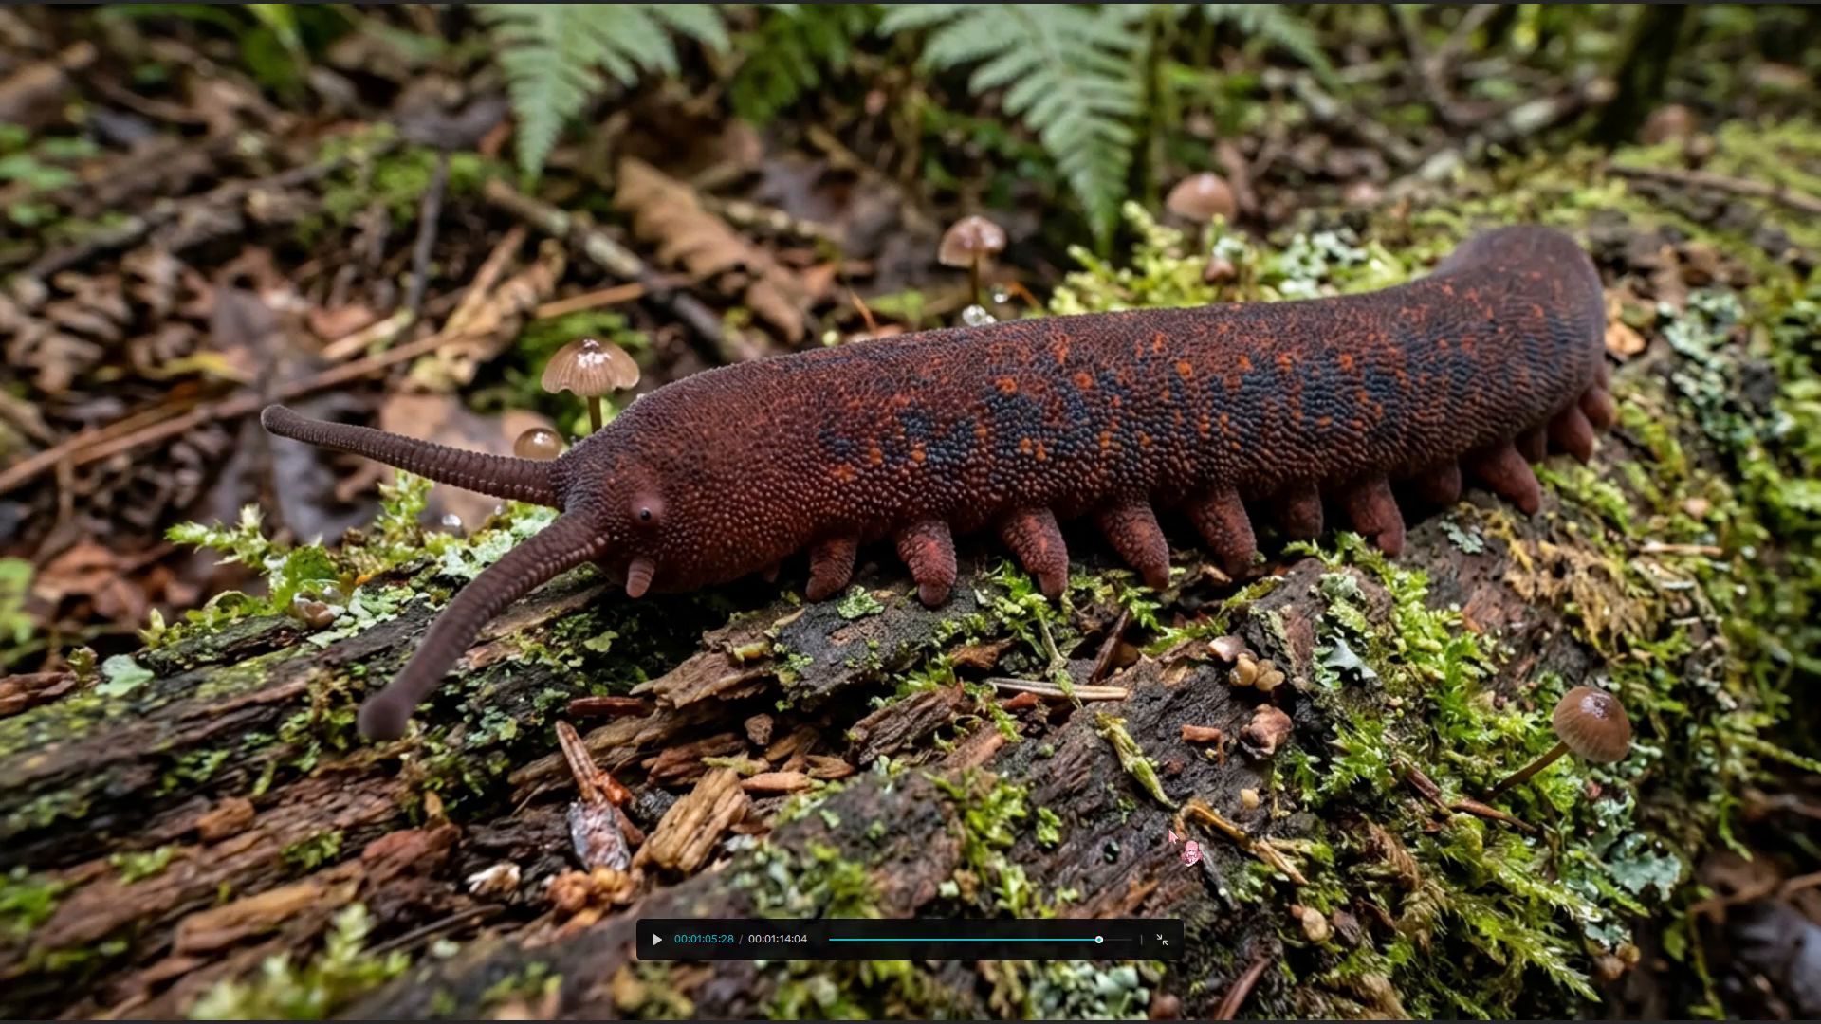
pyautogui.moveTo(838, 941); pyautogui.dragTo(656, 930)
pyautogui.click(651, 935)
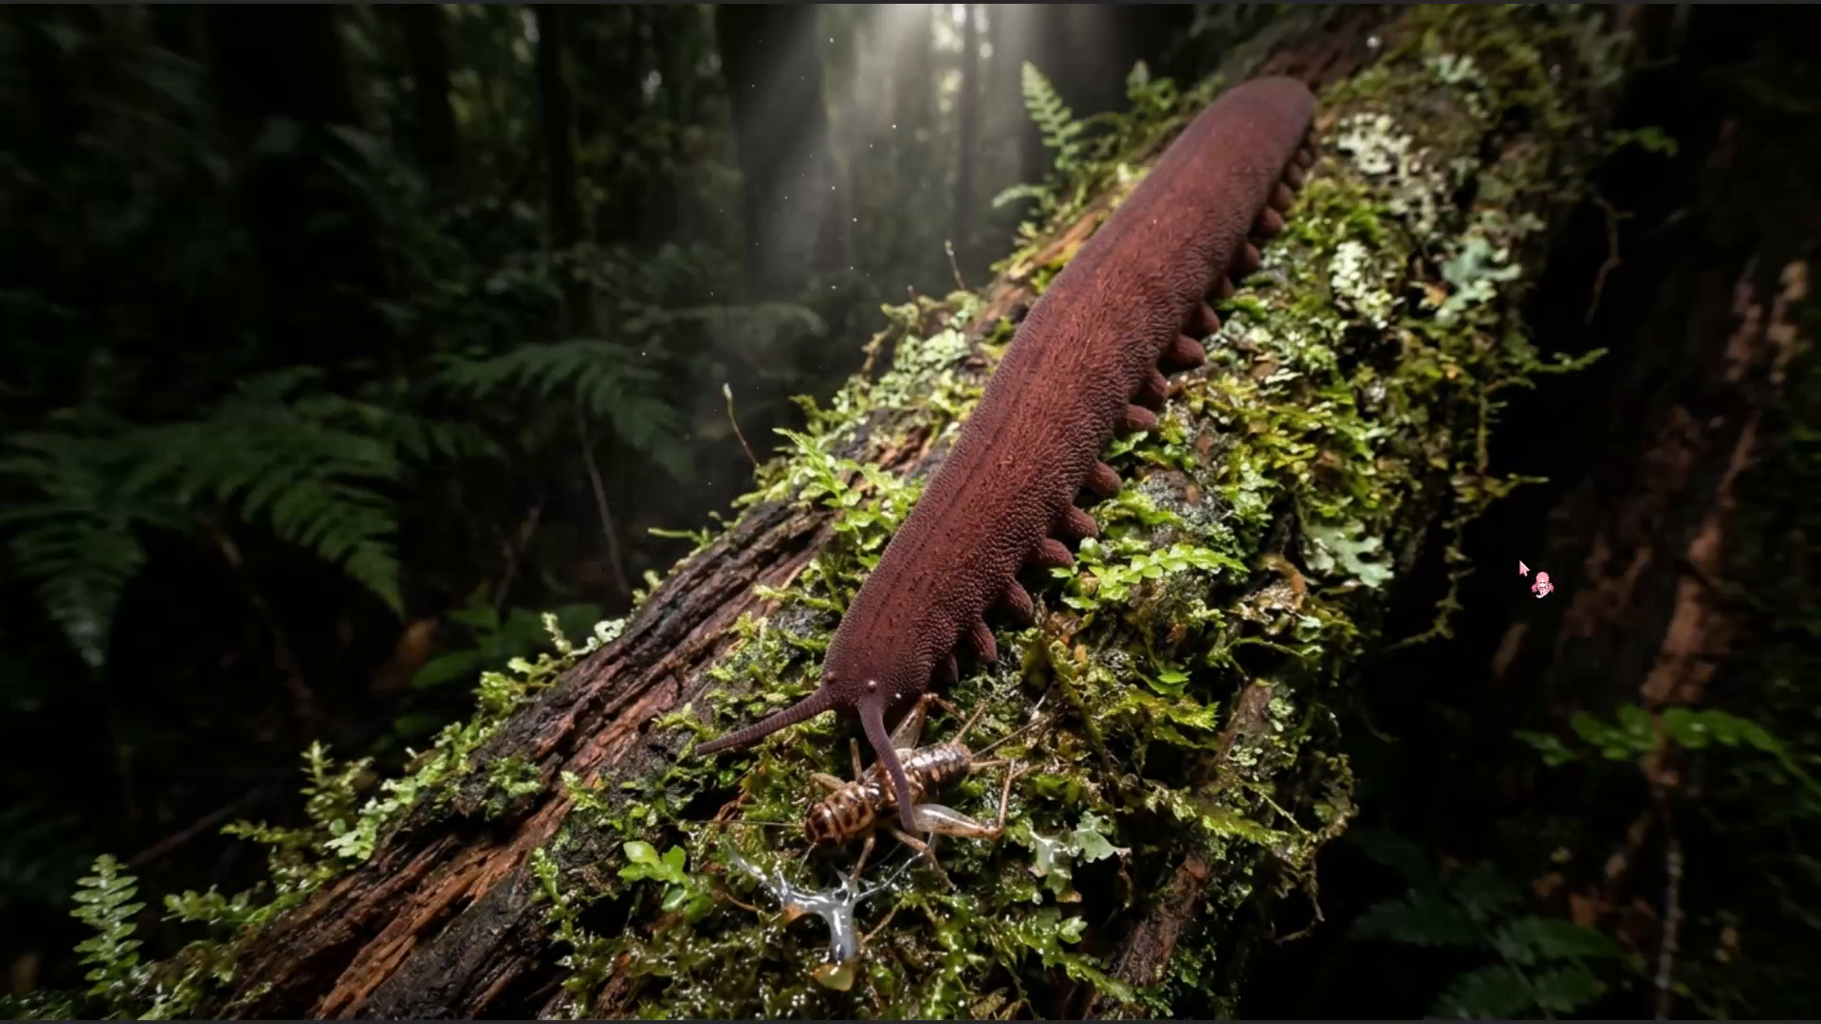
pyautogui.press('space')
pyautogui.press('Escape')
# Delete the four Floral Prism transitions joining the opening clips, from walking.jpg through it isnt a worm2.jpg.
pyautogui.click(395, 831)
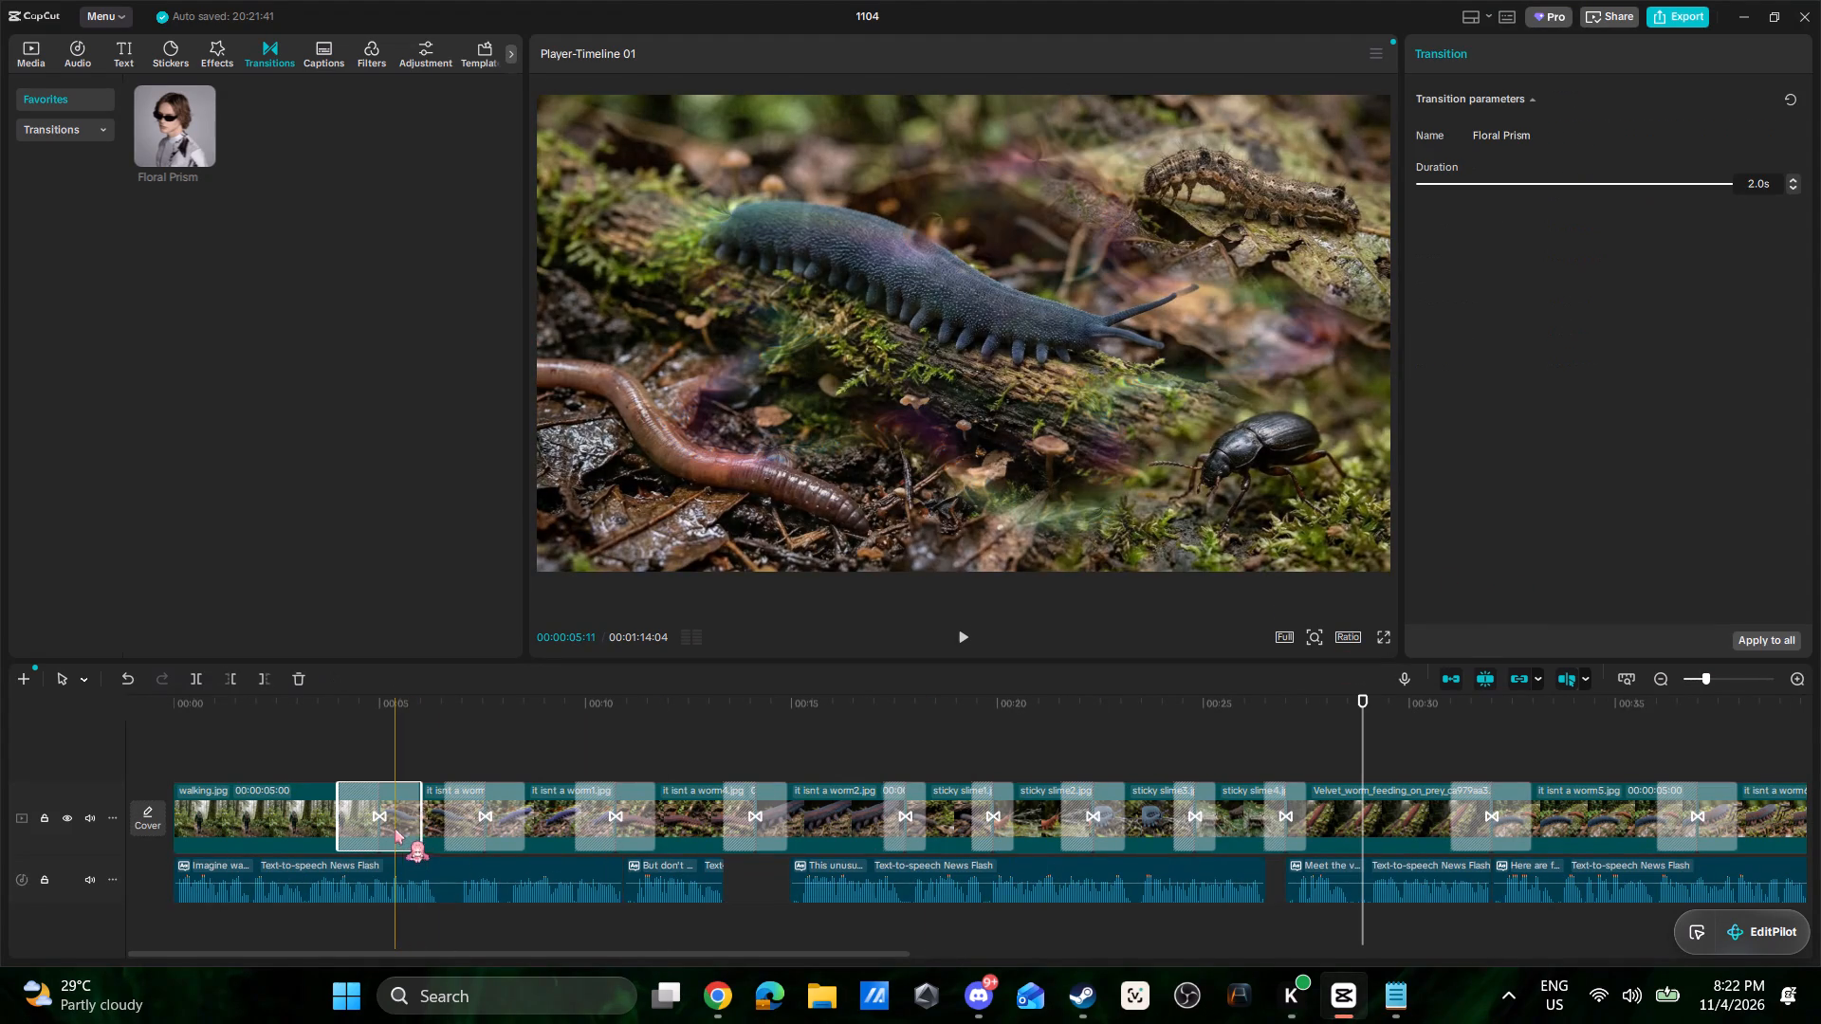
pyautogui.press('Delete')
pyautogui.click(493, 800)
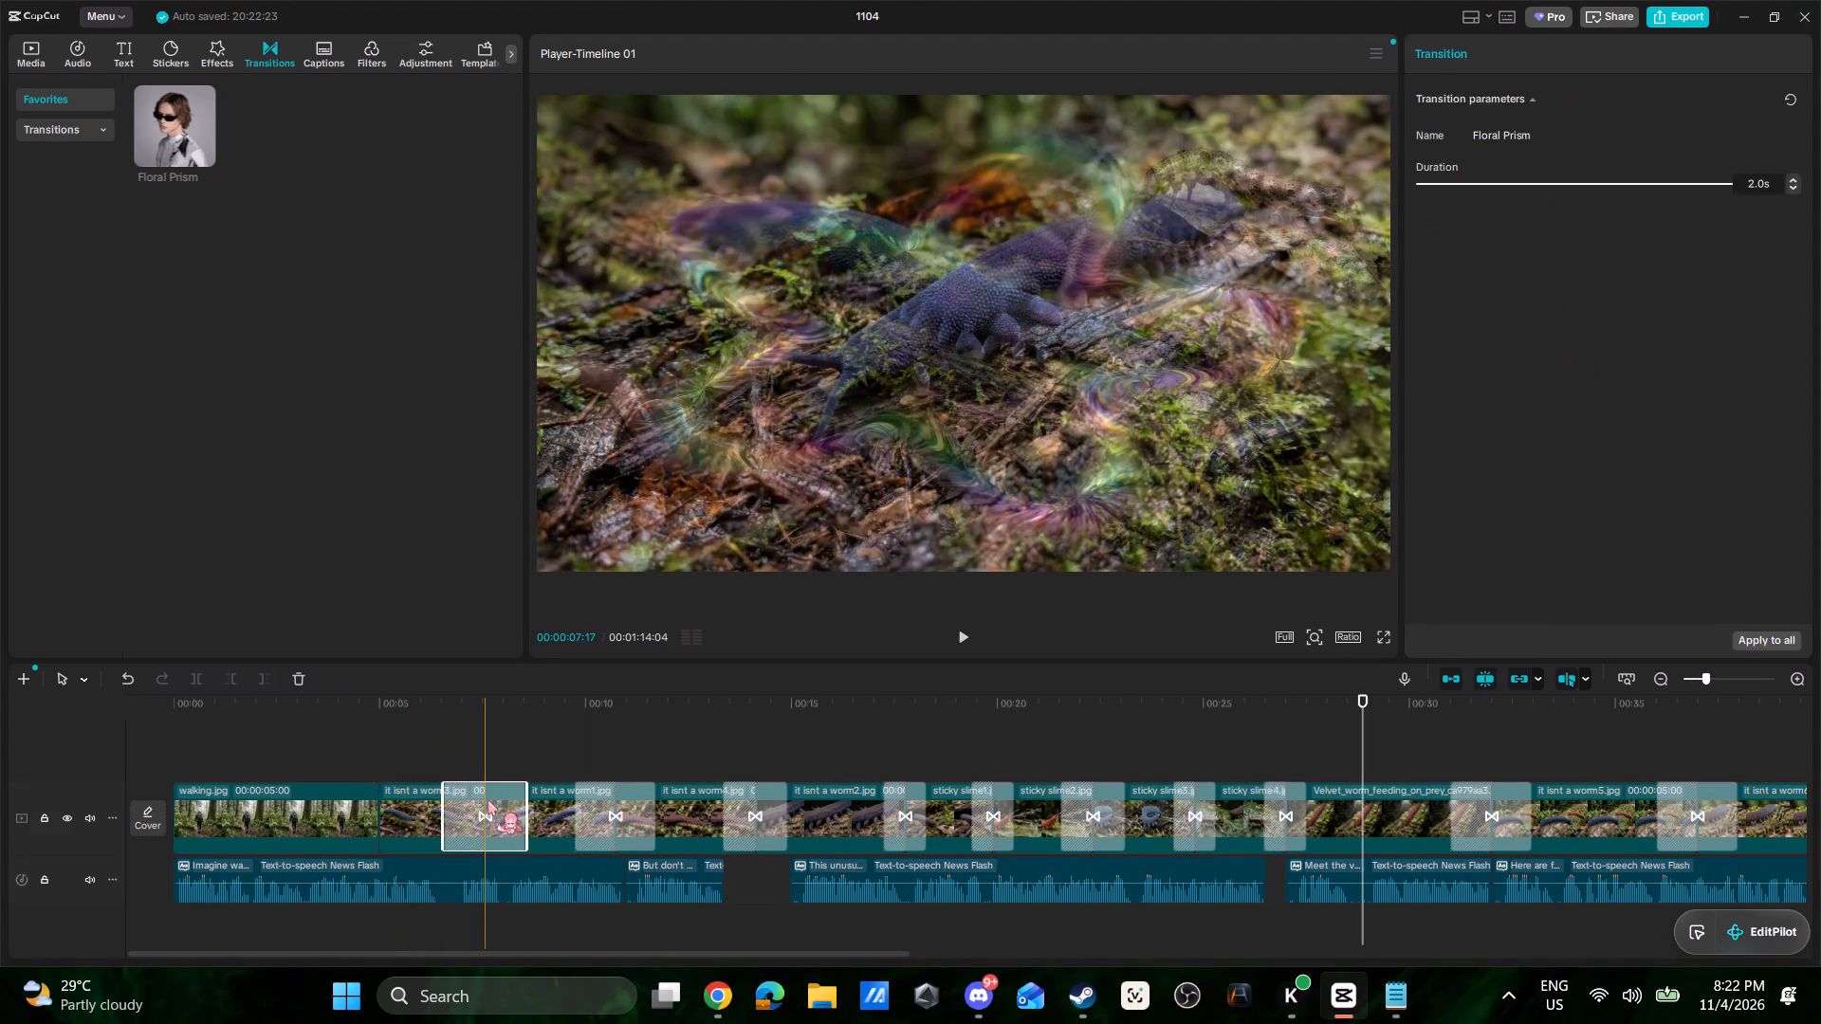
pyautogui.press('Delete')
pyautogui.click(599, 820)
pyautogui.press('Delete')
pyautogui.click(760, 822)
pyautogui.press('Delete')
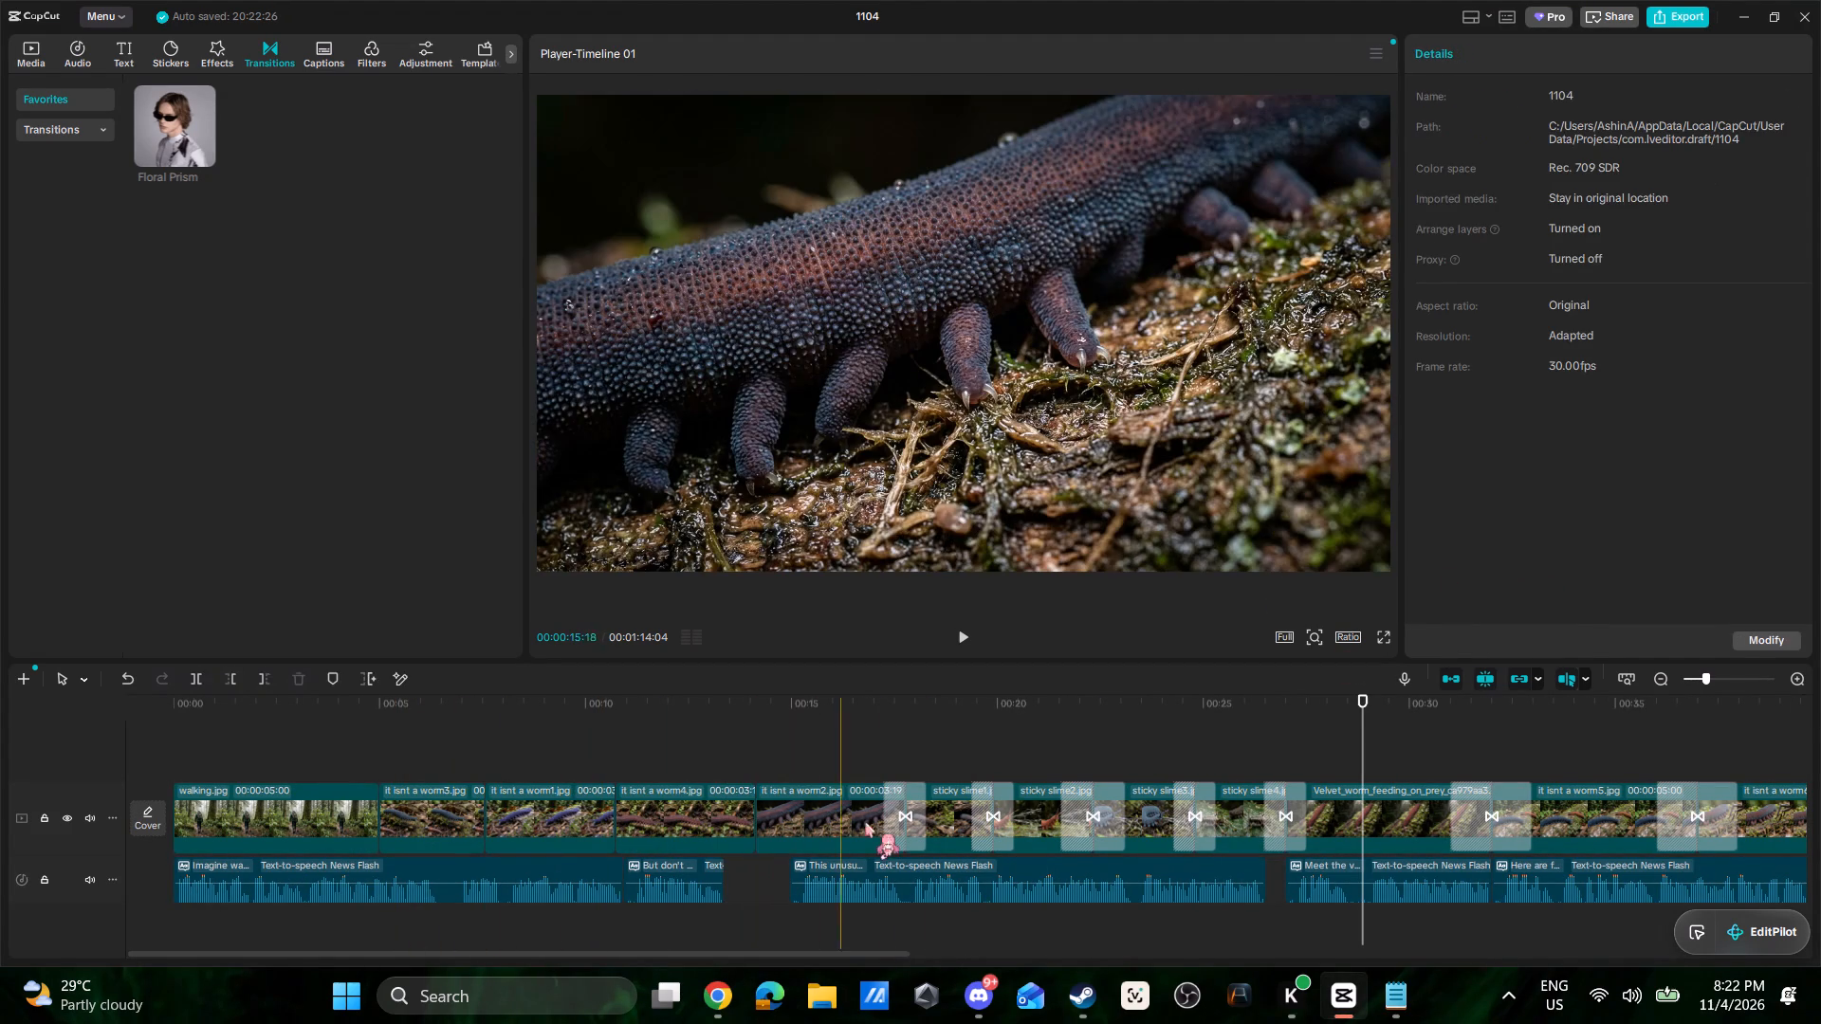
# Delete the five Floral Prism transitions before, between and after the sticky slime clips, up to the feeding-on-prey clip.
pyautogui.click(895, 822)
pyautogui.press('Delete')
pyautogui.click(987, 821)
pyautogui.press('Delete')
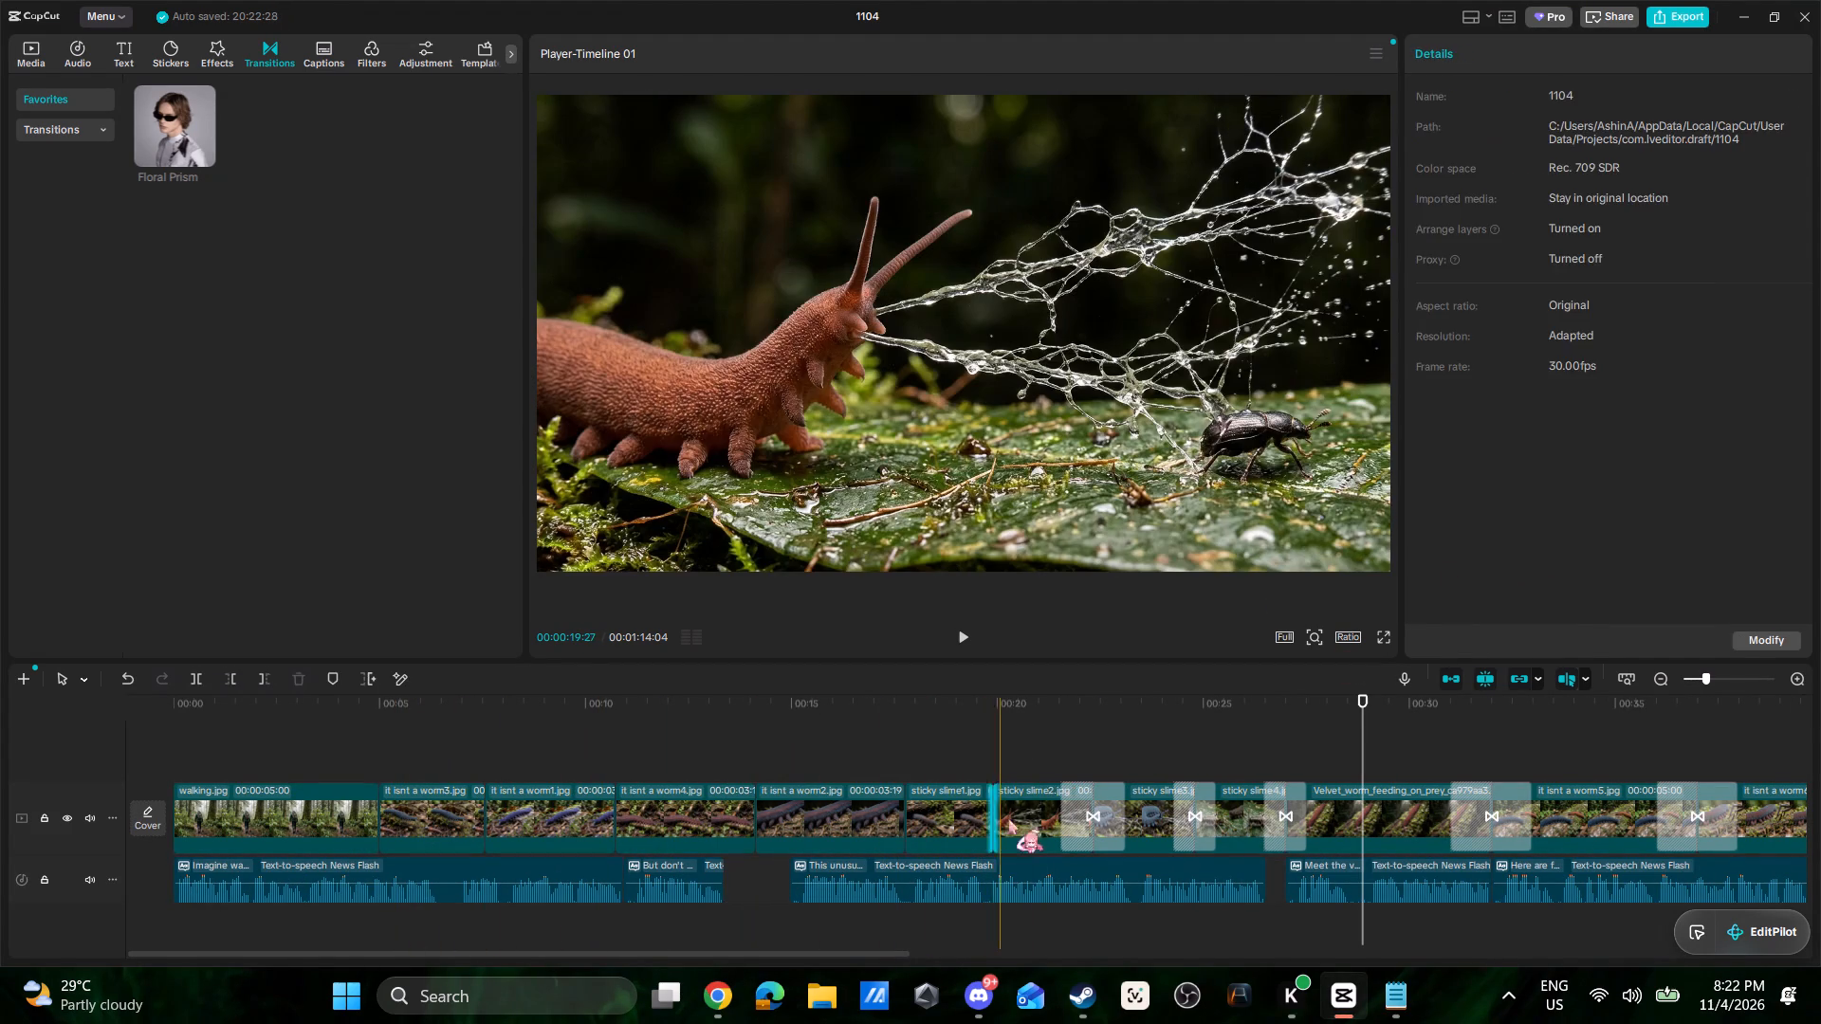
pyautogui.click(1074, 817)
pyautogui.press('Delete')
pyautogui.click(1214, 812)
pyautogui.click(1202, 816)
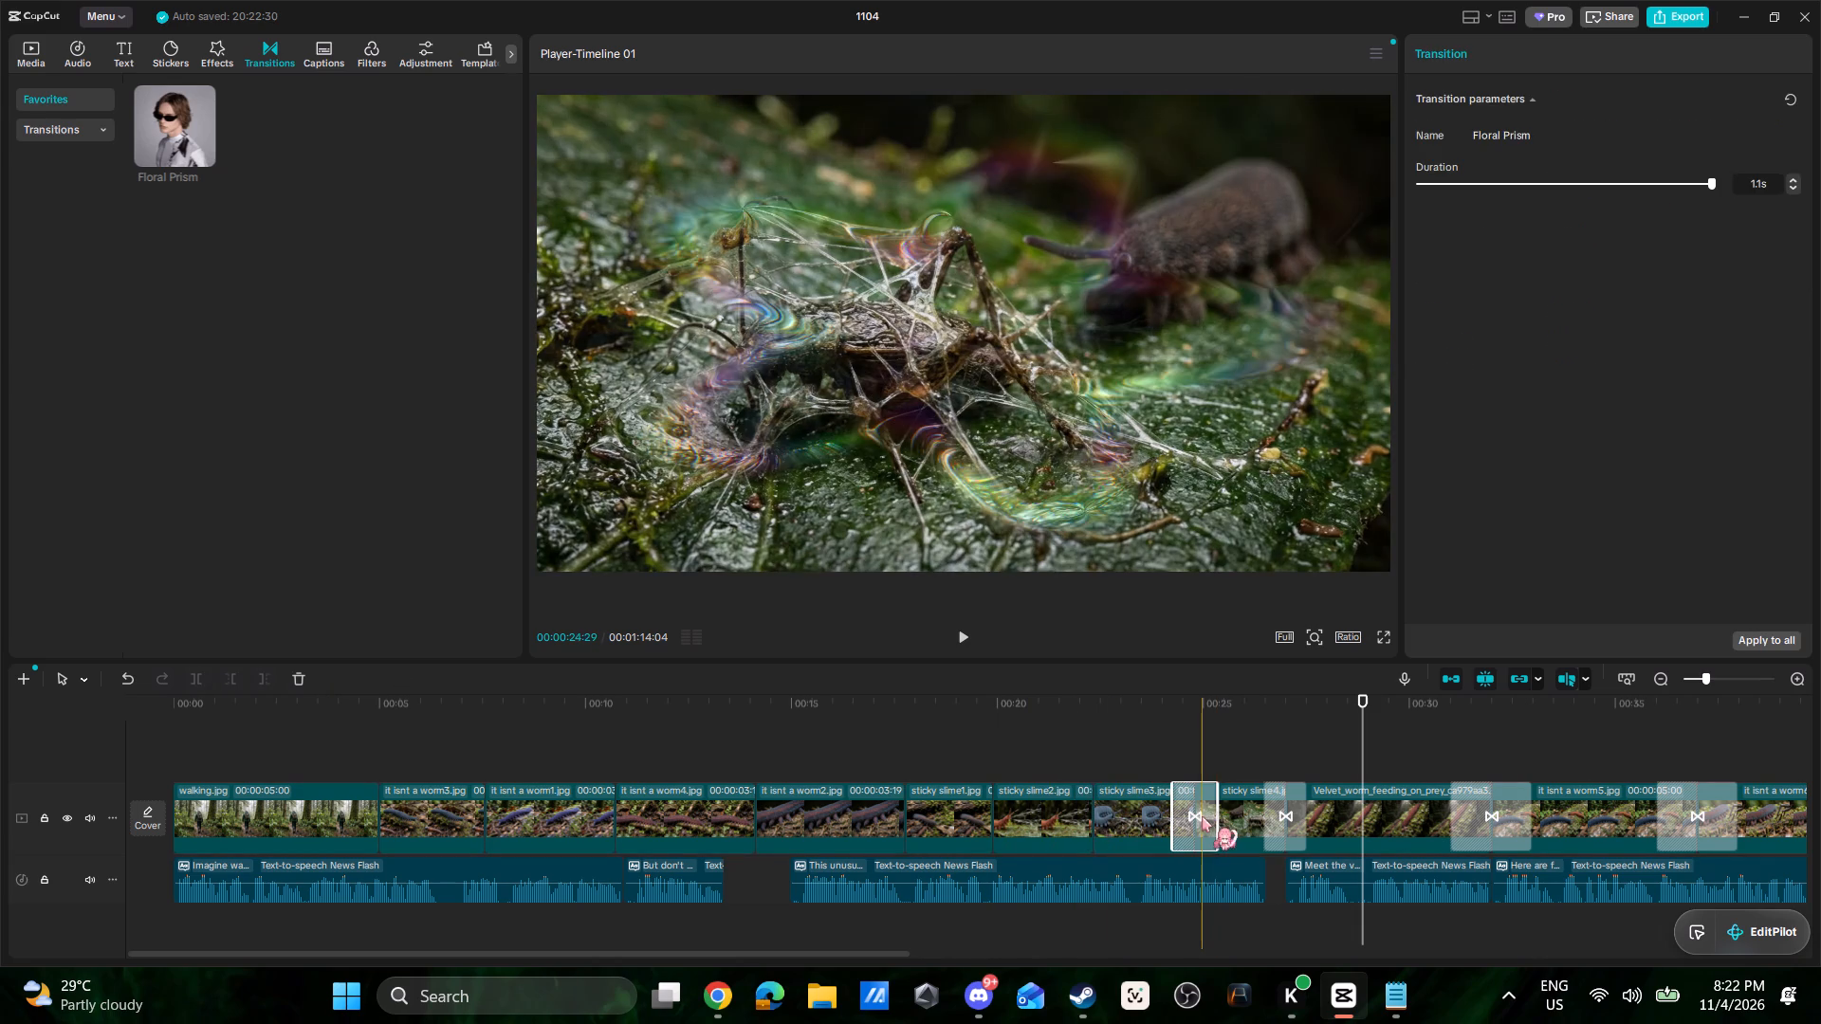
pyautogui.press('Delete')
pyautogui.click(1281, 815)
pyautogui.press('Delete')
# Delete the three Floral Prism transitions between the feeding-on-prey, it isnt a worm5, it isnt a worm6 and showing-claws clips.
pyautogui.click(1460, 824)
pyautogui.press('Delete')
pyautogui.click(1690, 829)
pyautogui.press('Delete')
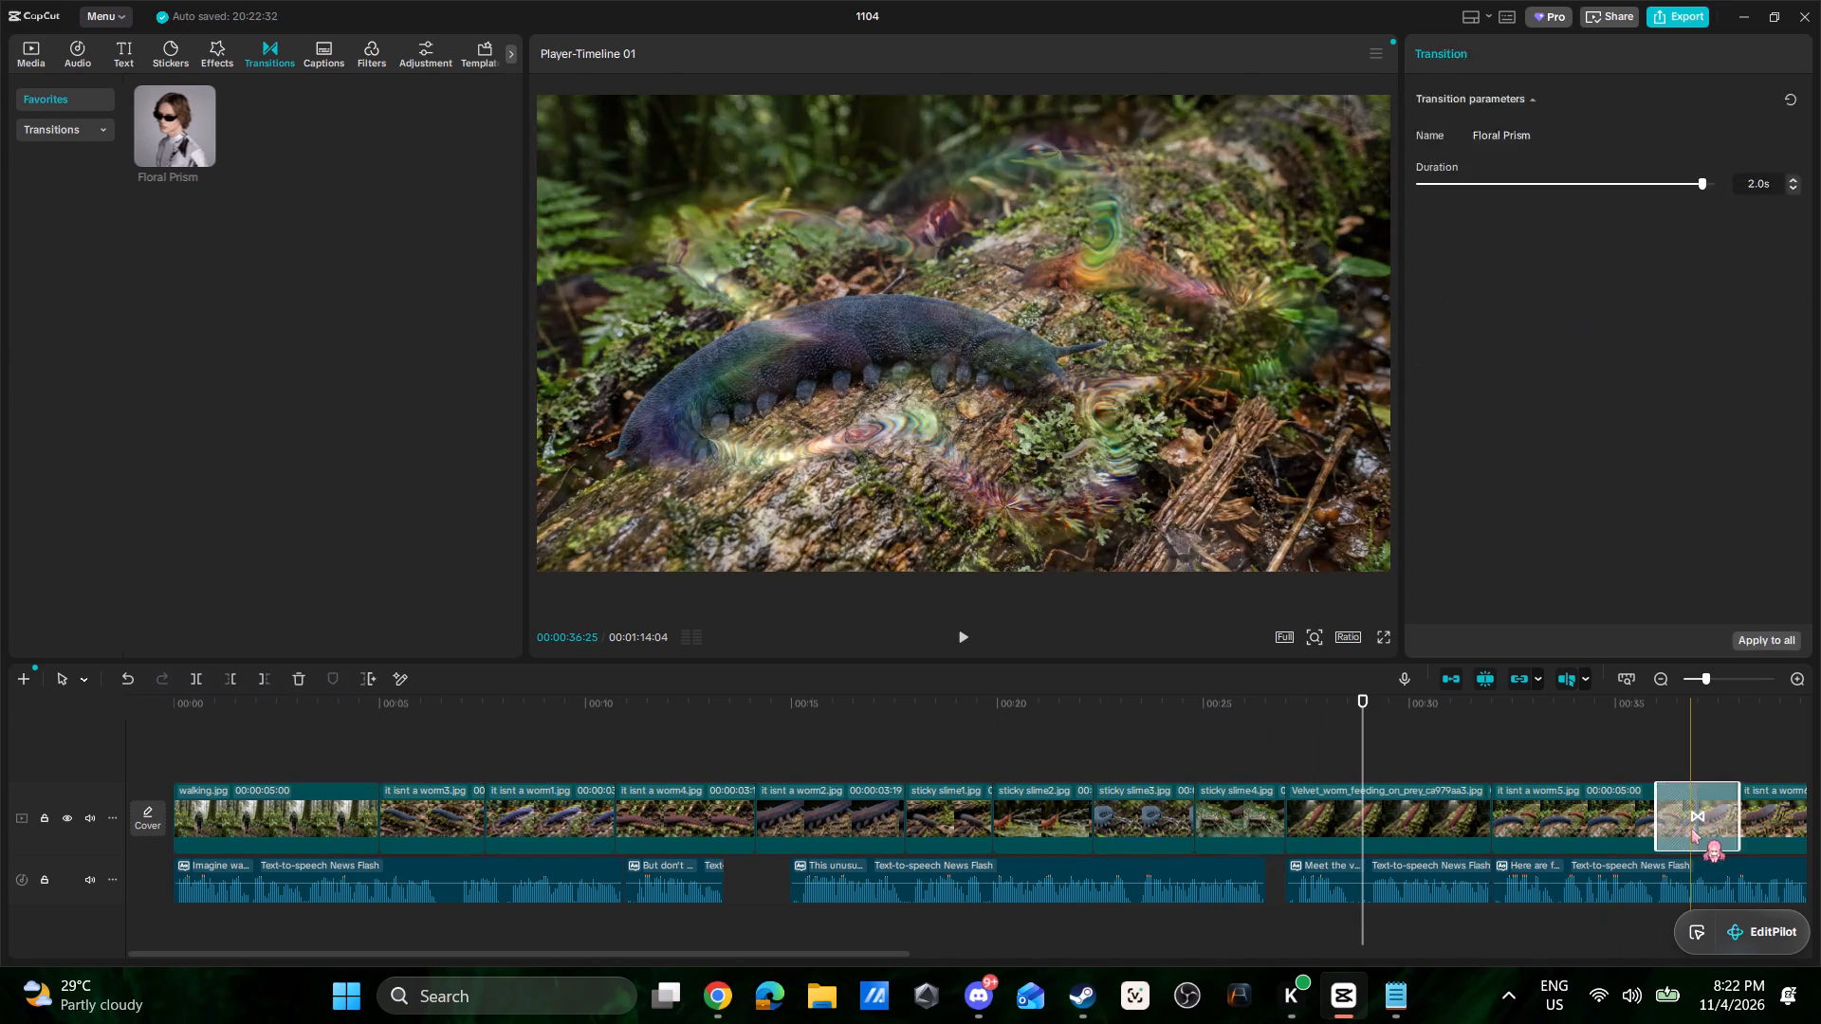
pyautogui.moveTo(884, 955); pyautogui.dragTo(1256, 969)
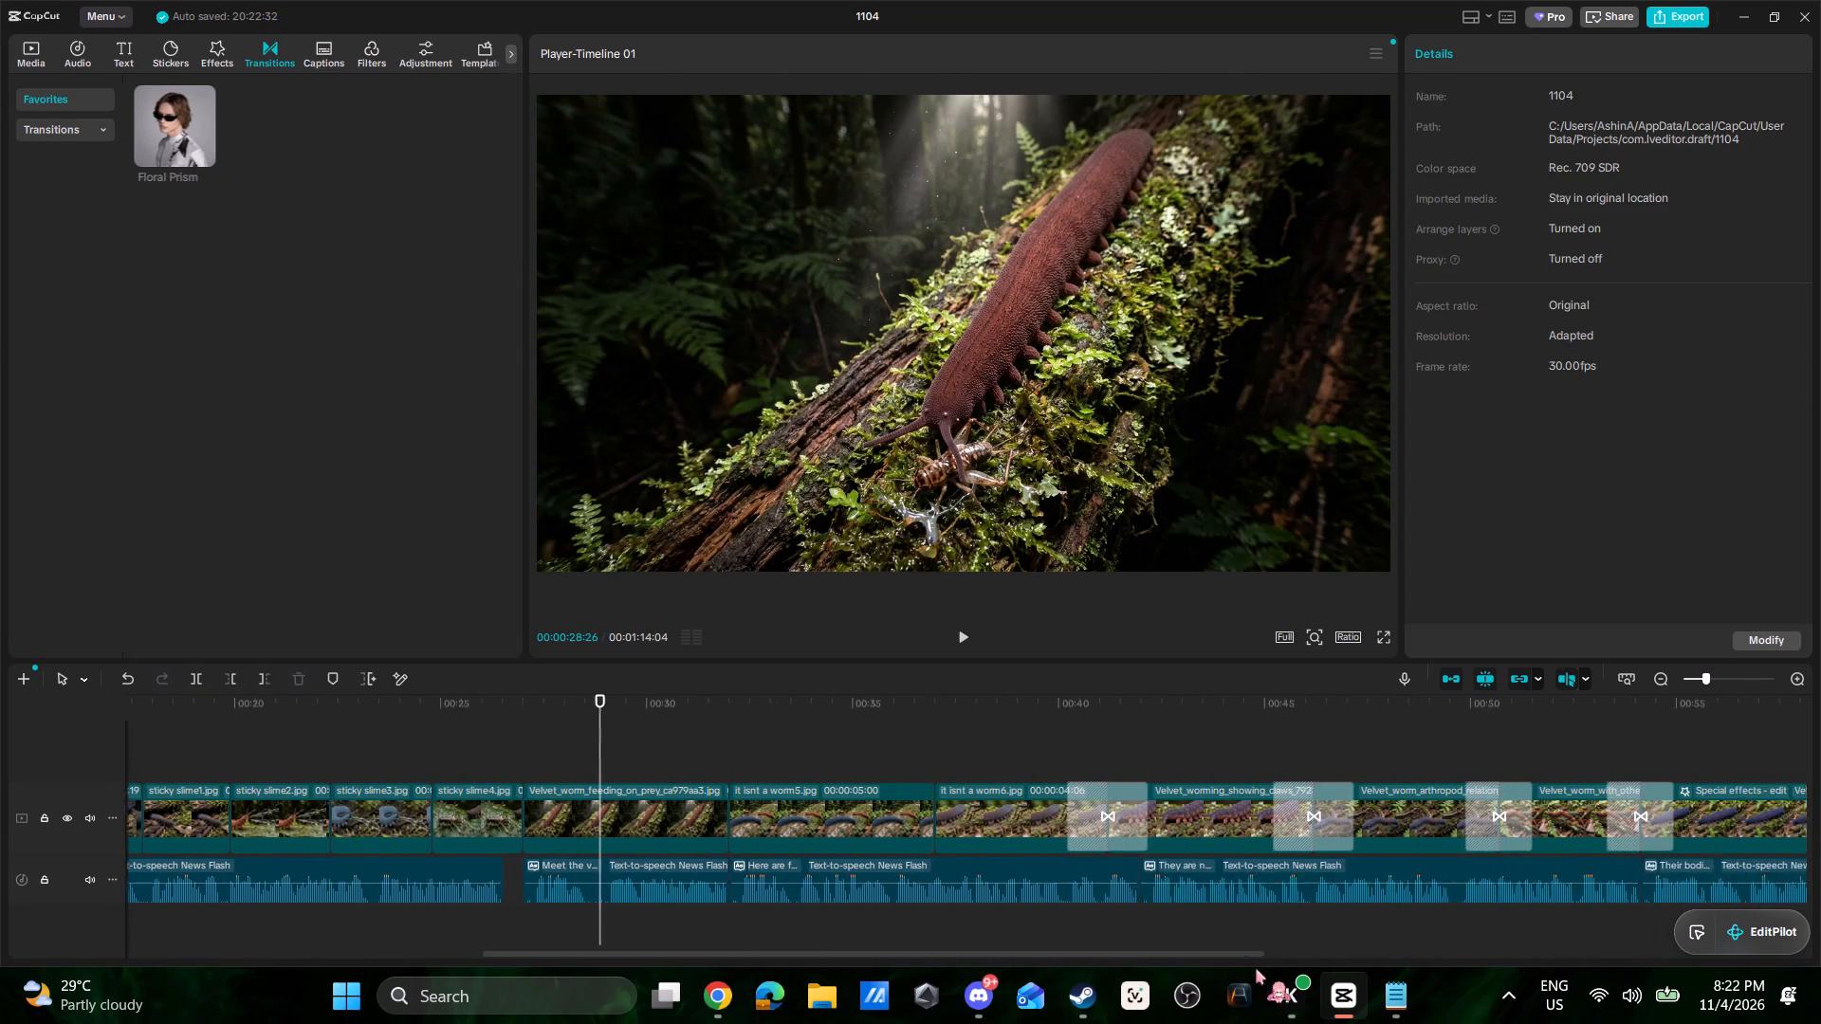
pyautogui.moveTo(1256, 969); pyautogui.dragTo(1375, 964)
pyautogui.click(820, 827)
pyautogui.press('Delete')
# Delete the remaining five Floral Prism transitions, from the showing-claws clip through to the leg count clip.
pyautogui.click(994, 815)
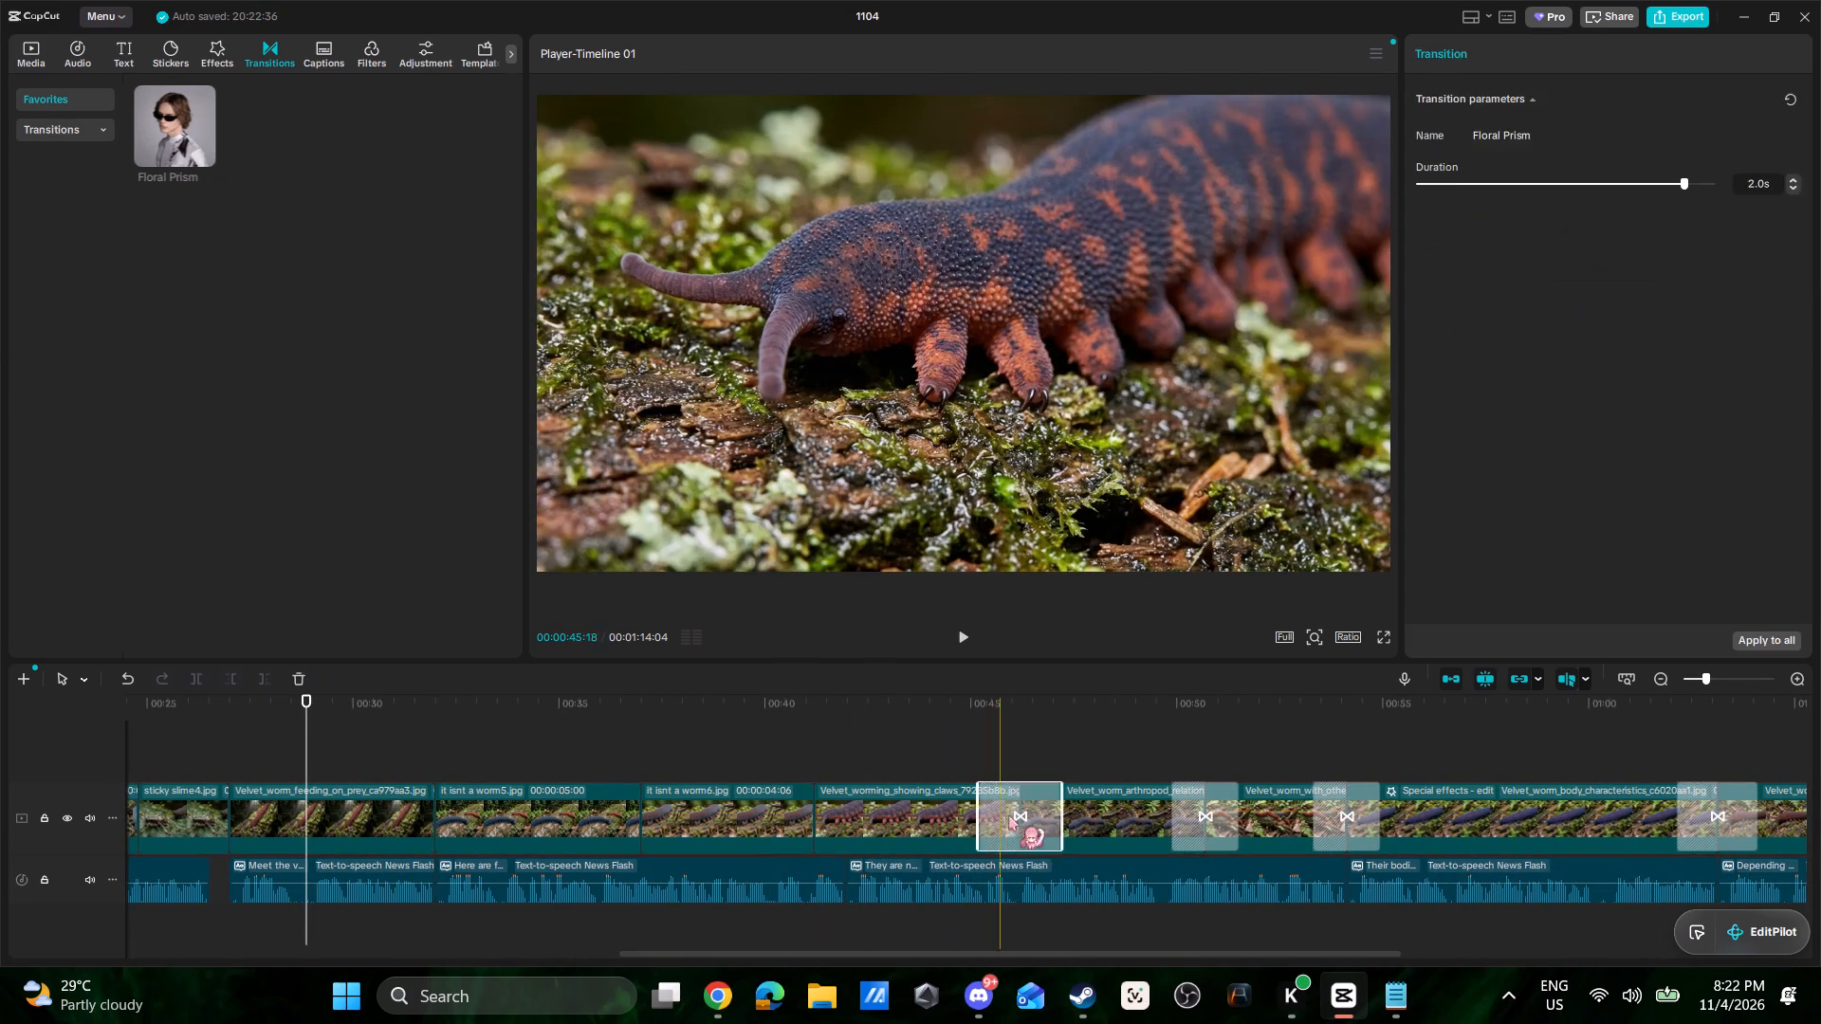
pyautogui.press('Delete')
pyautogui.click(1211, 815)
pyautogui.press('Delete')
pyautogui.click(1343, 821)
pyautogui.press('Delete')
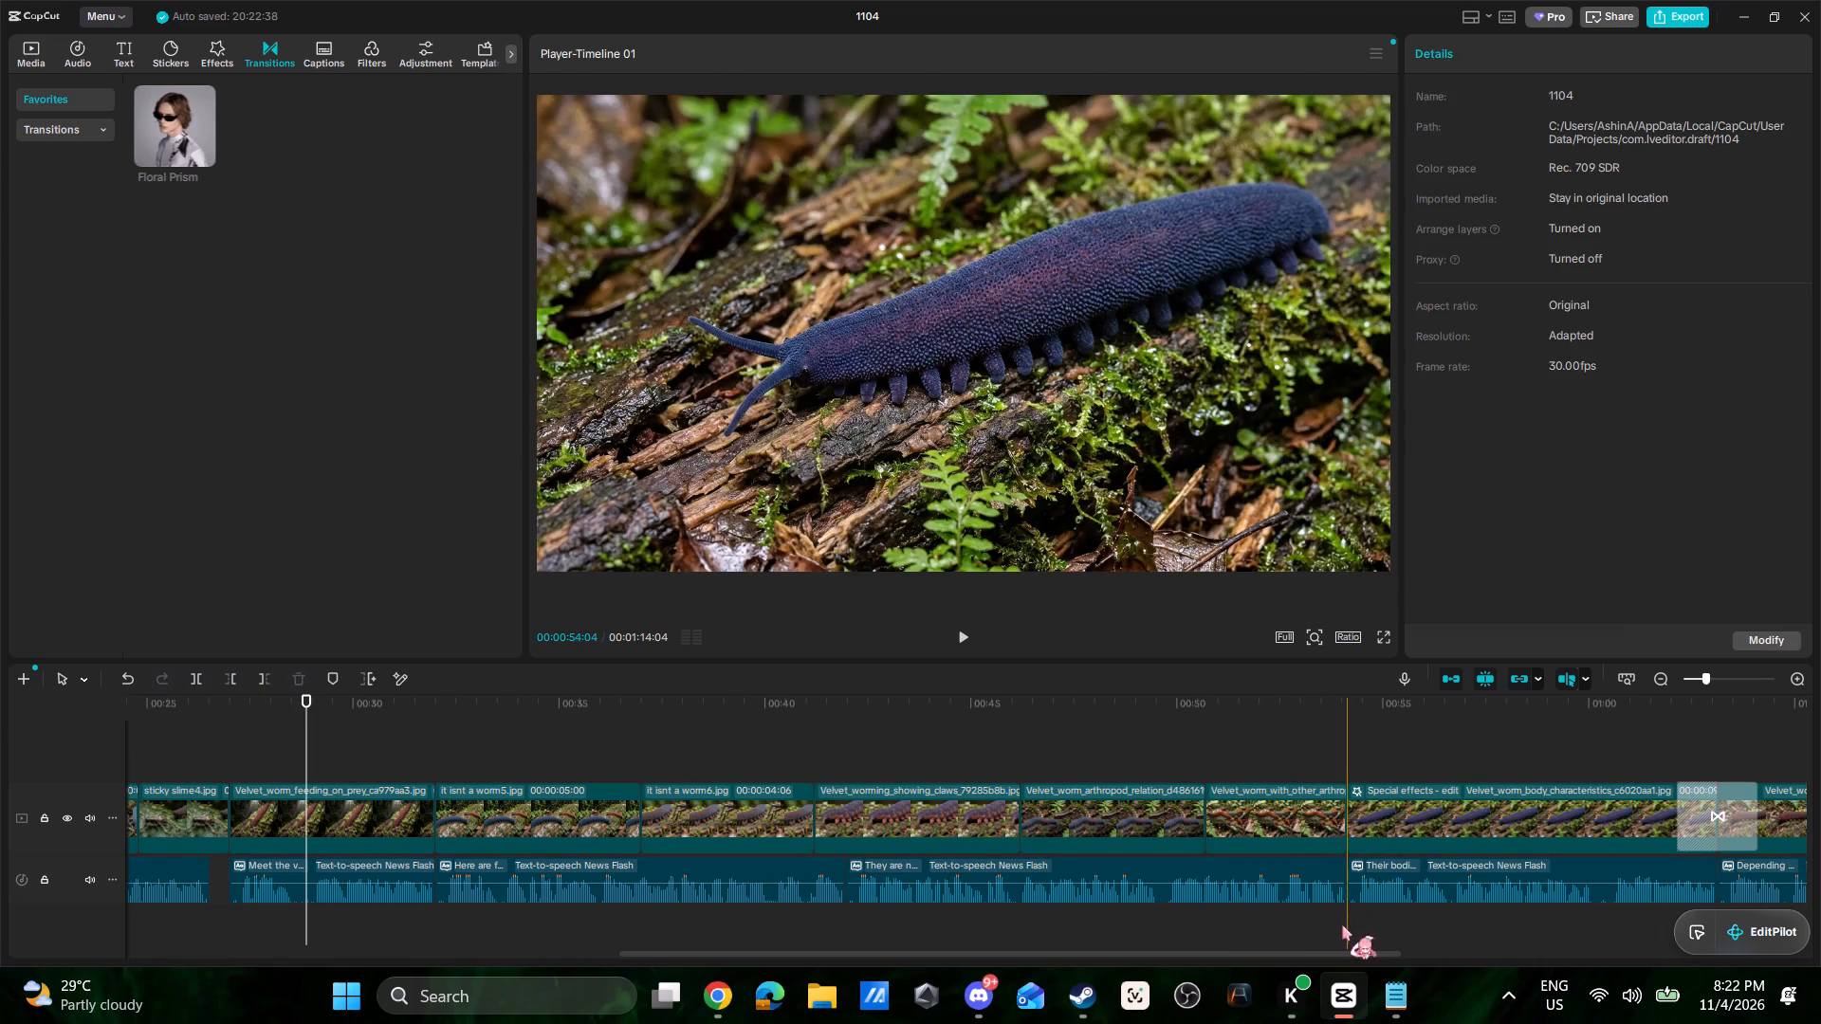
pyautogui.moveTo(1344, 951); pyautogui.dragTo(1602, 948)
pyautogui.click(1157, 822)
pyautogui.press('Delete')
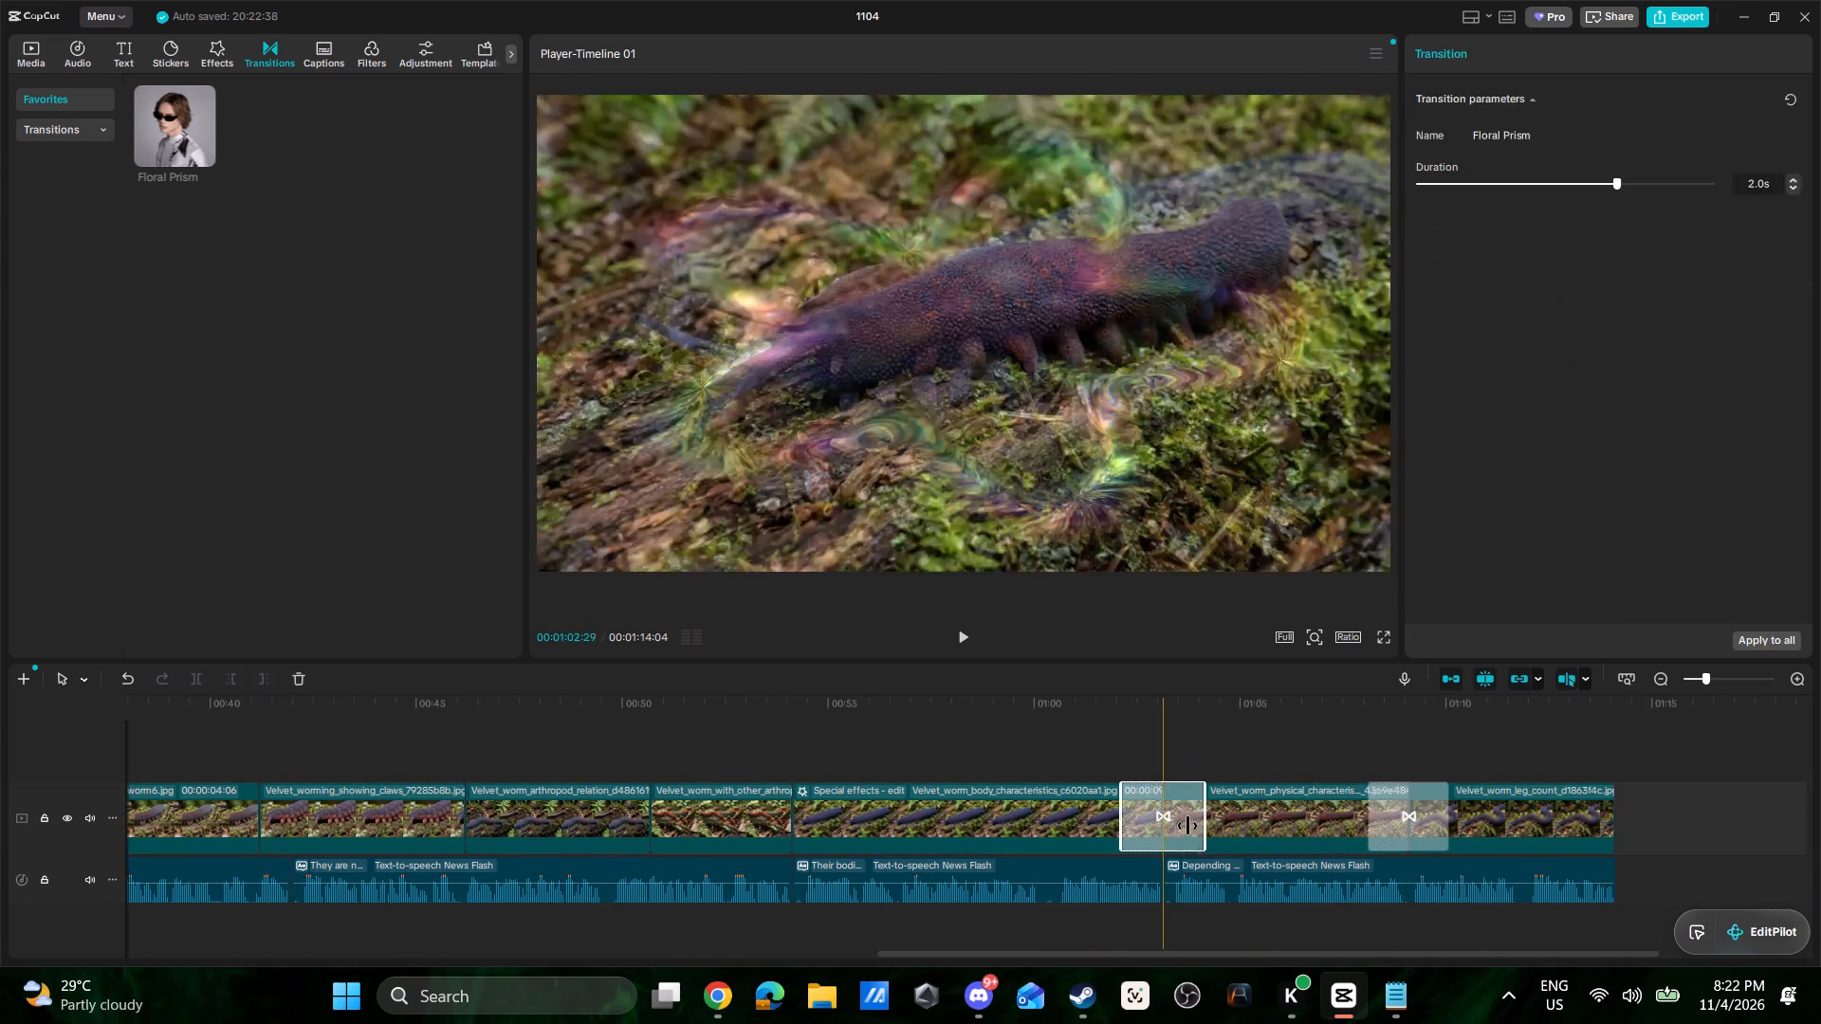
pyautogui.click(1407, 829)
pyautogui.press('Delete')
# Return to the start of the timeline and search the transitions library for "simple".
pyautogui.moveTo(1403, 953); pyautogui.dragTo(821, 953)
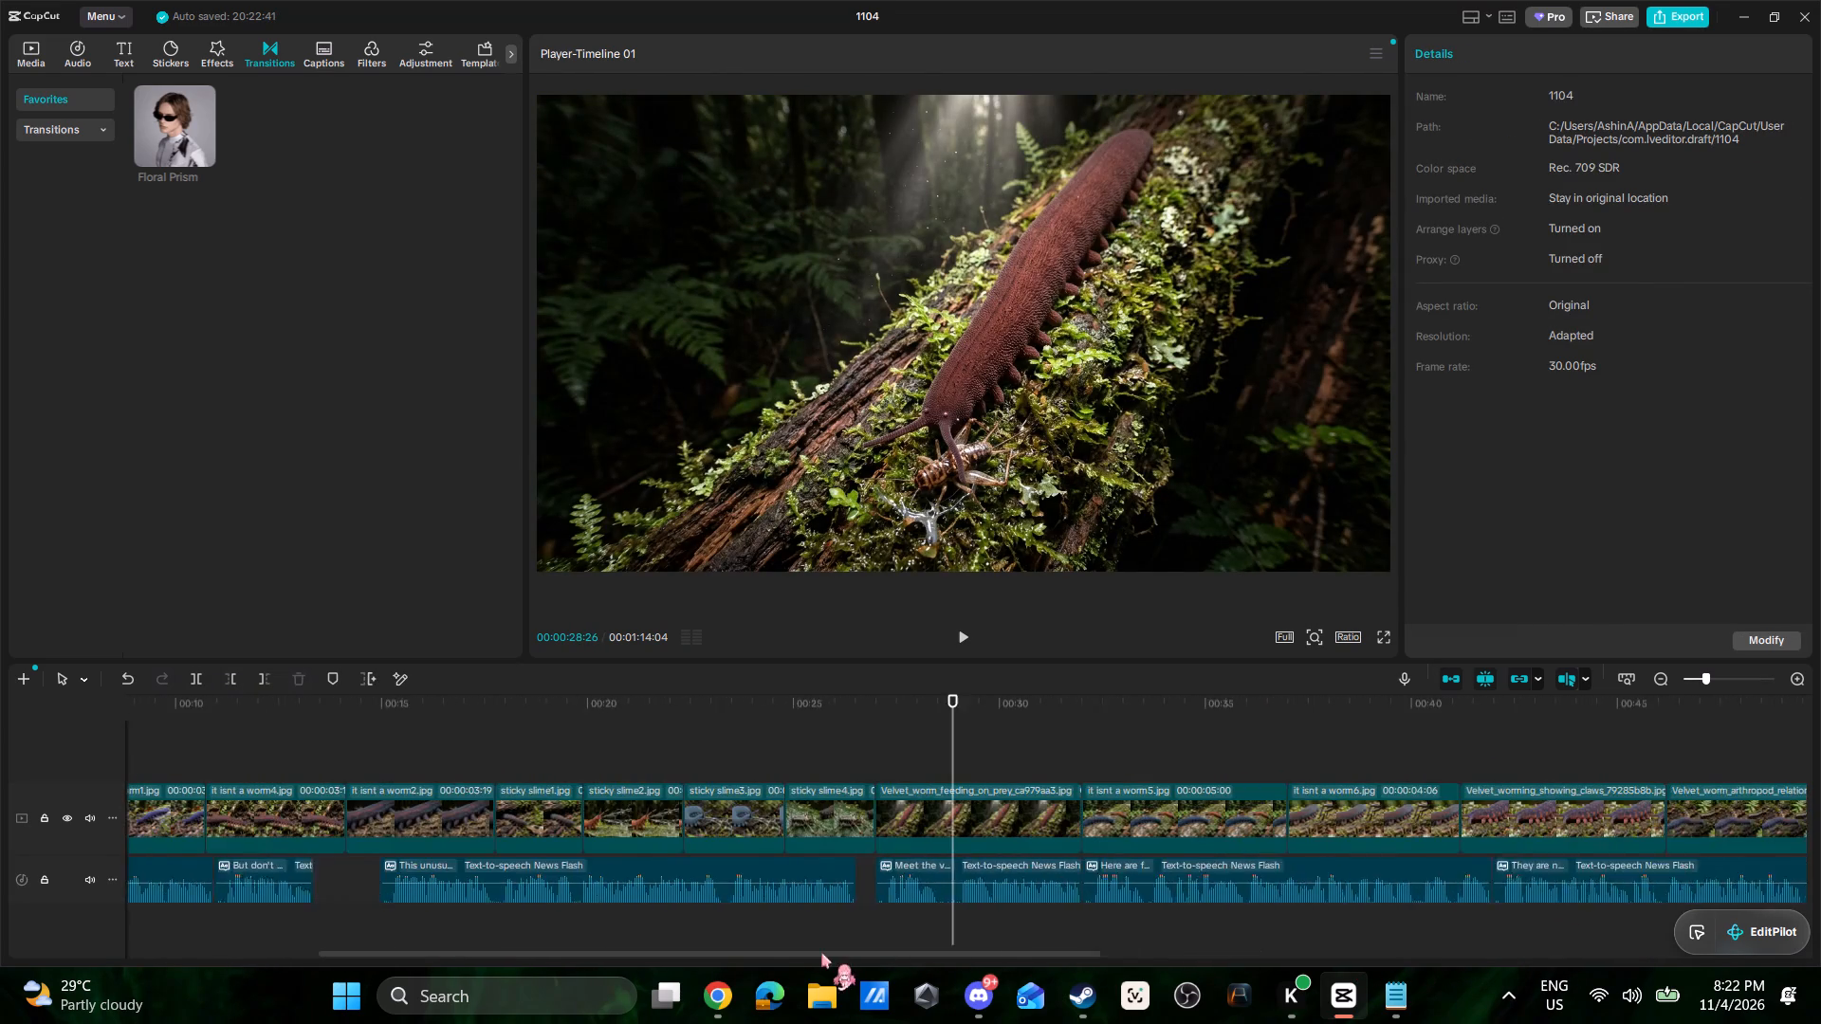
pyautogui.moveTo(821, 953); pyautogui.dragTo(620, 951)
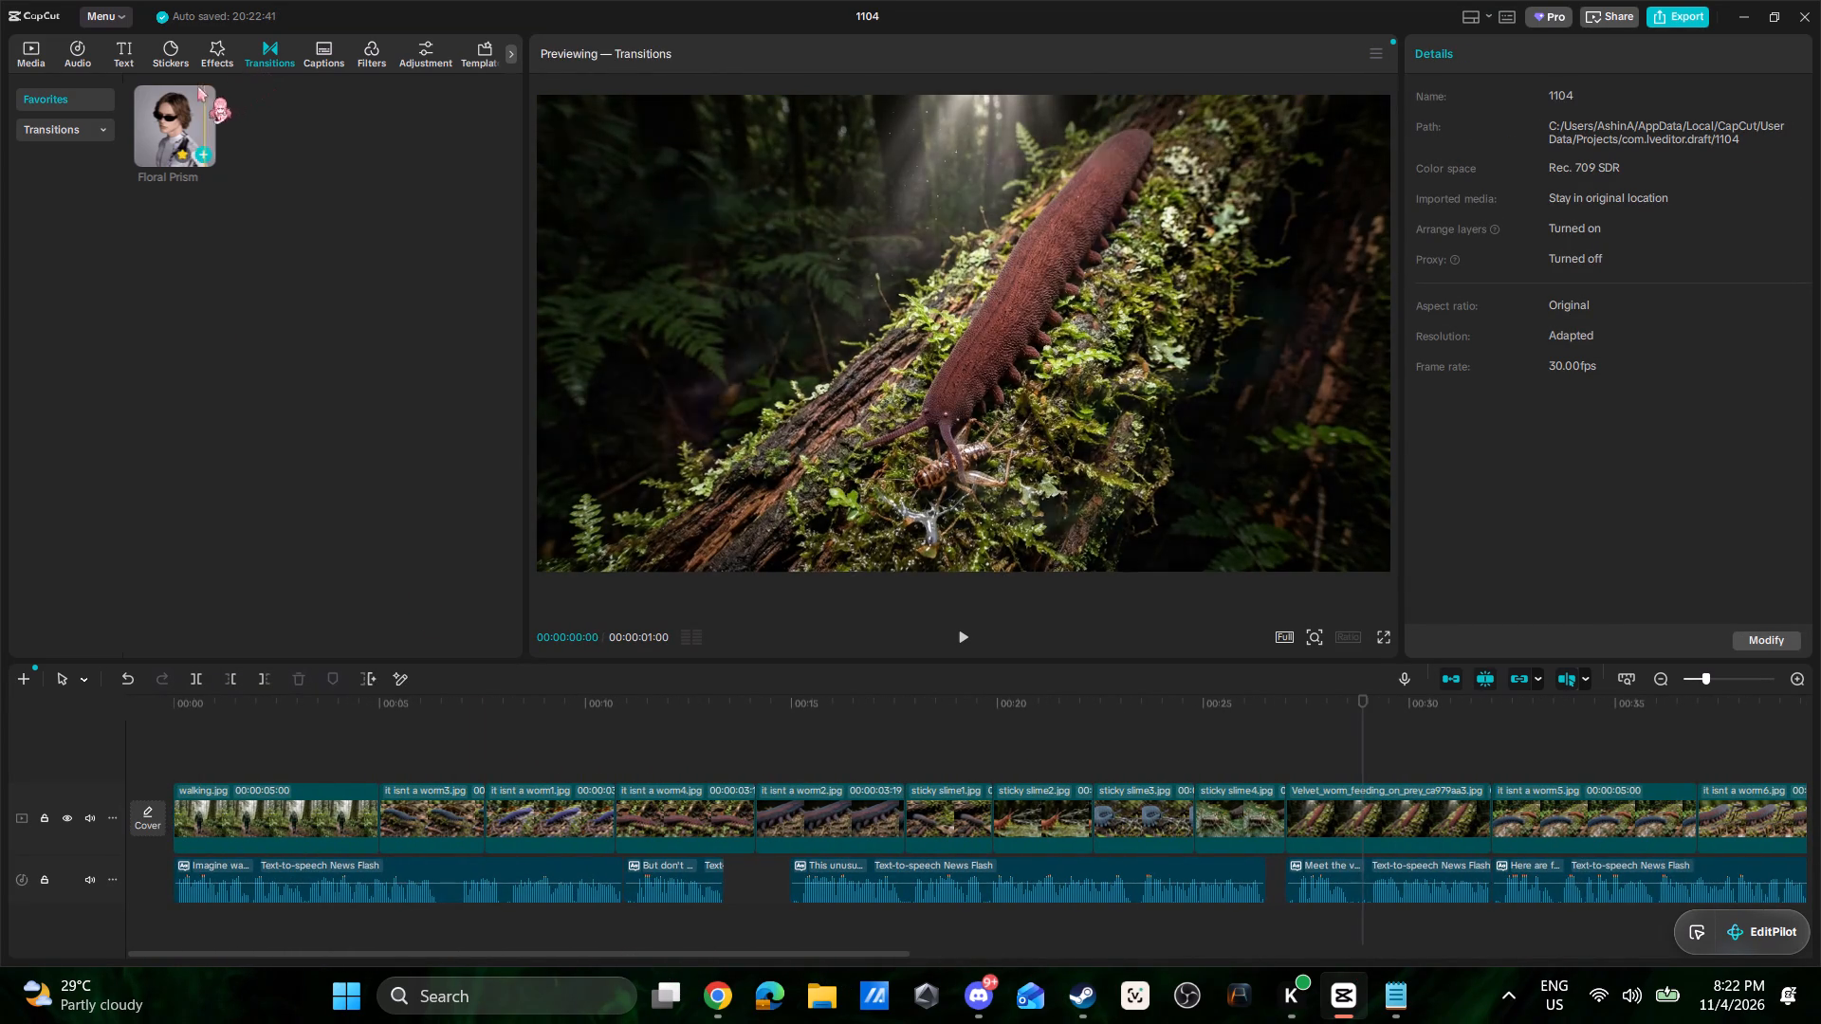
pyautogui.click(53, 130)
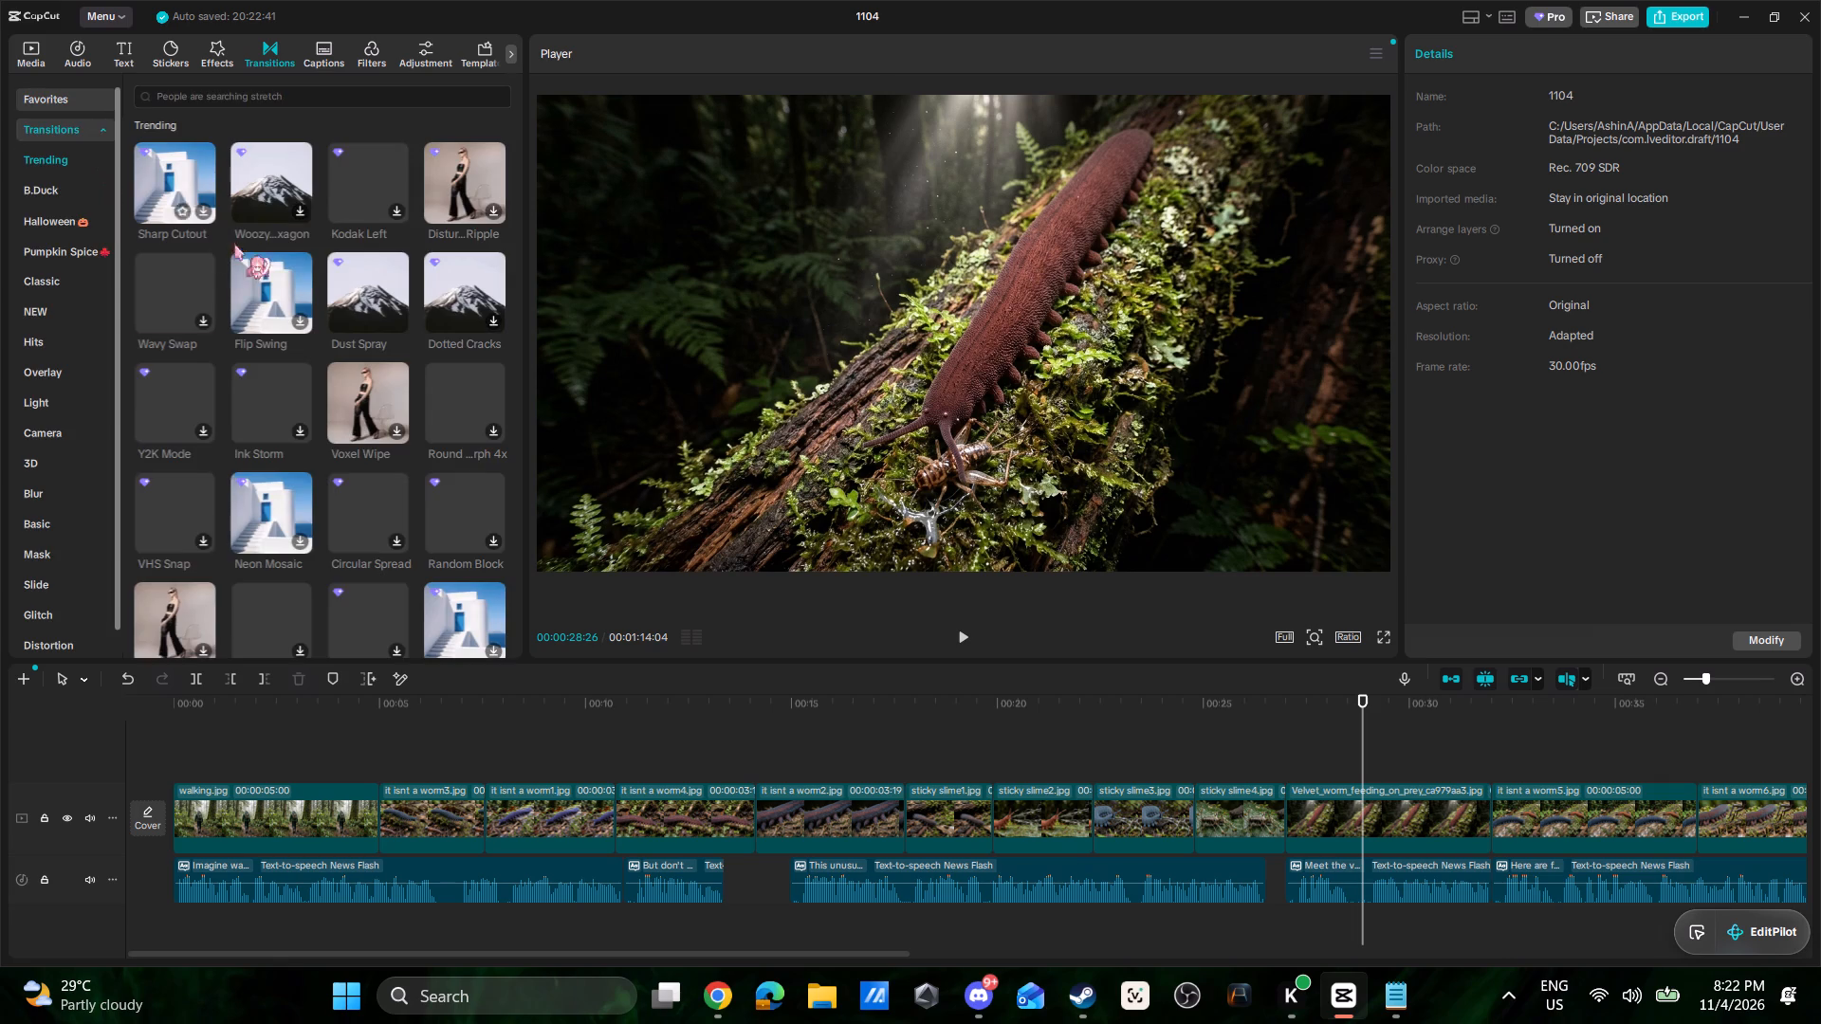
pyautogui.click(230, 97)
pyautogui.write('simple')
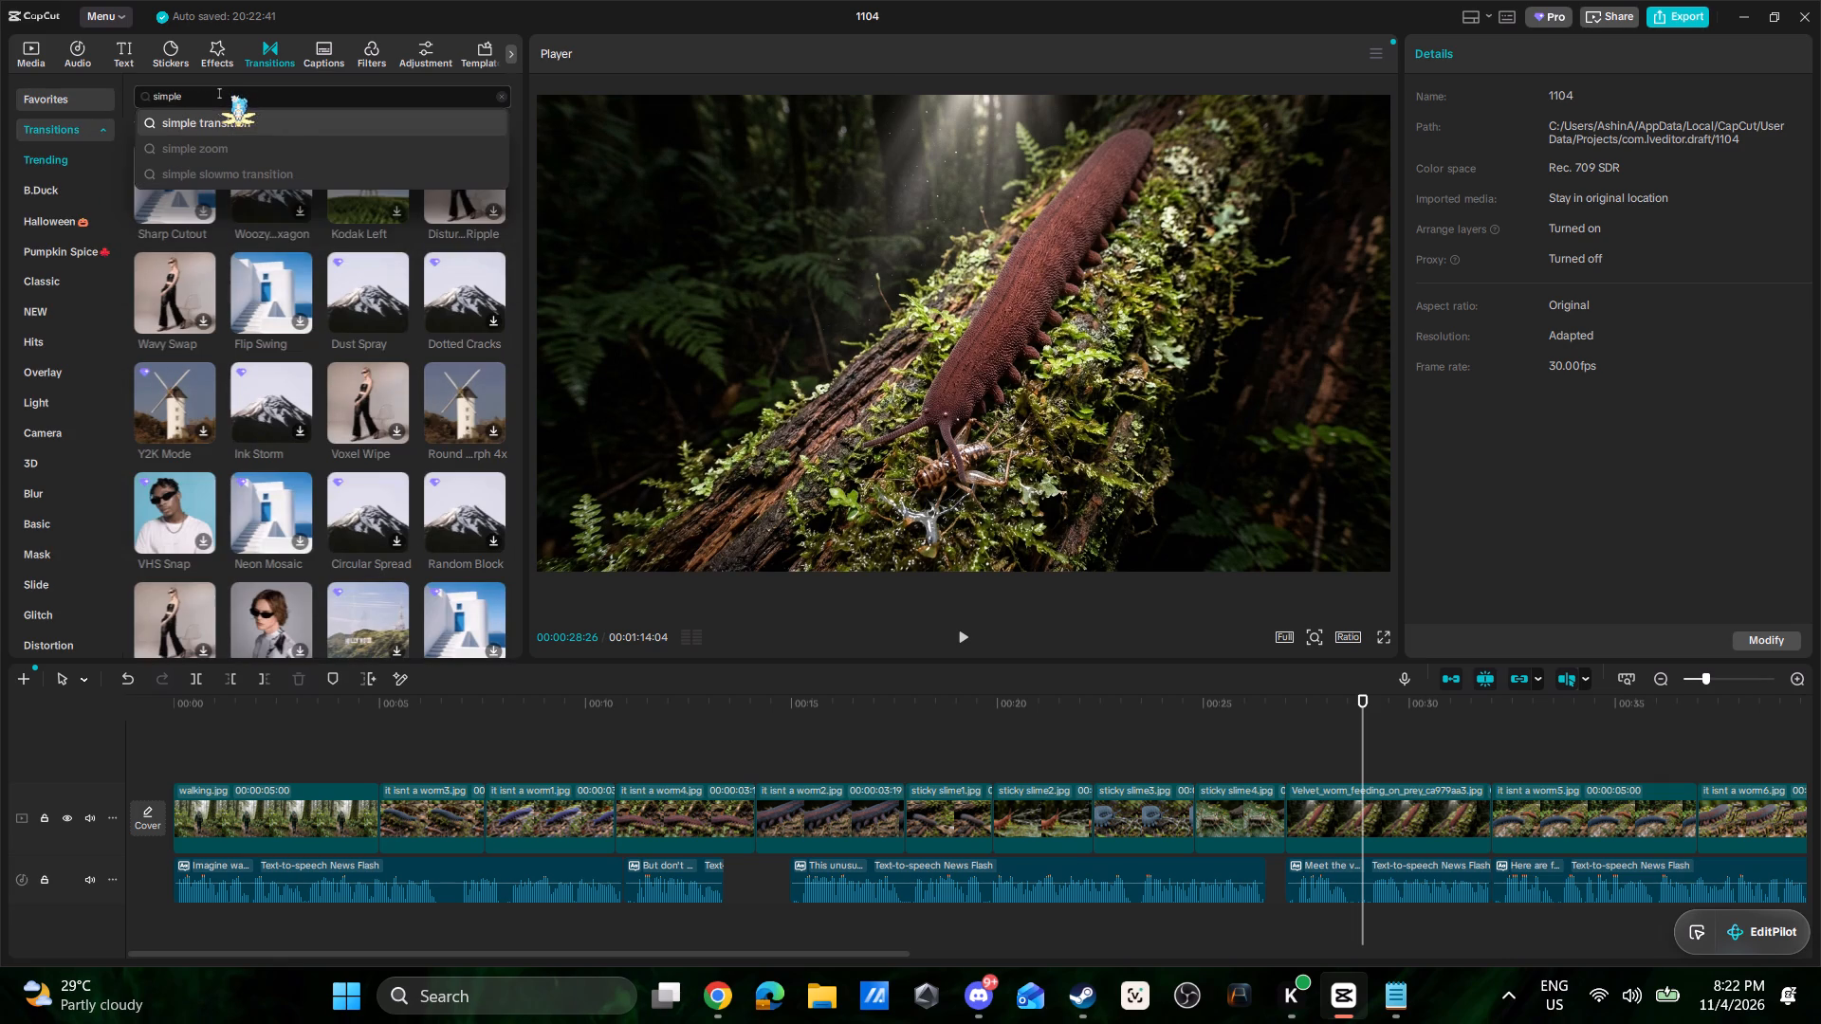
pyautogui.press('Return')
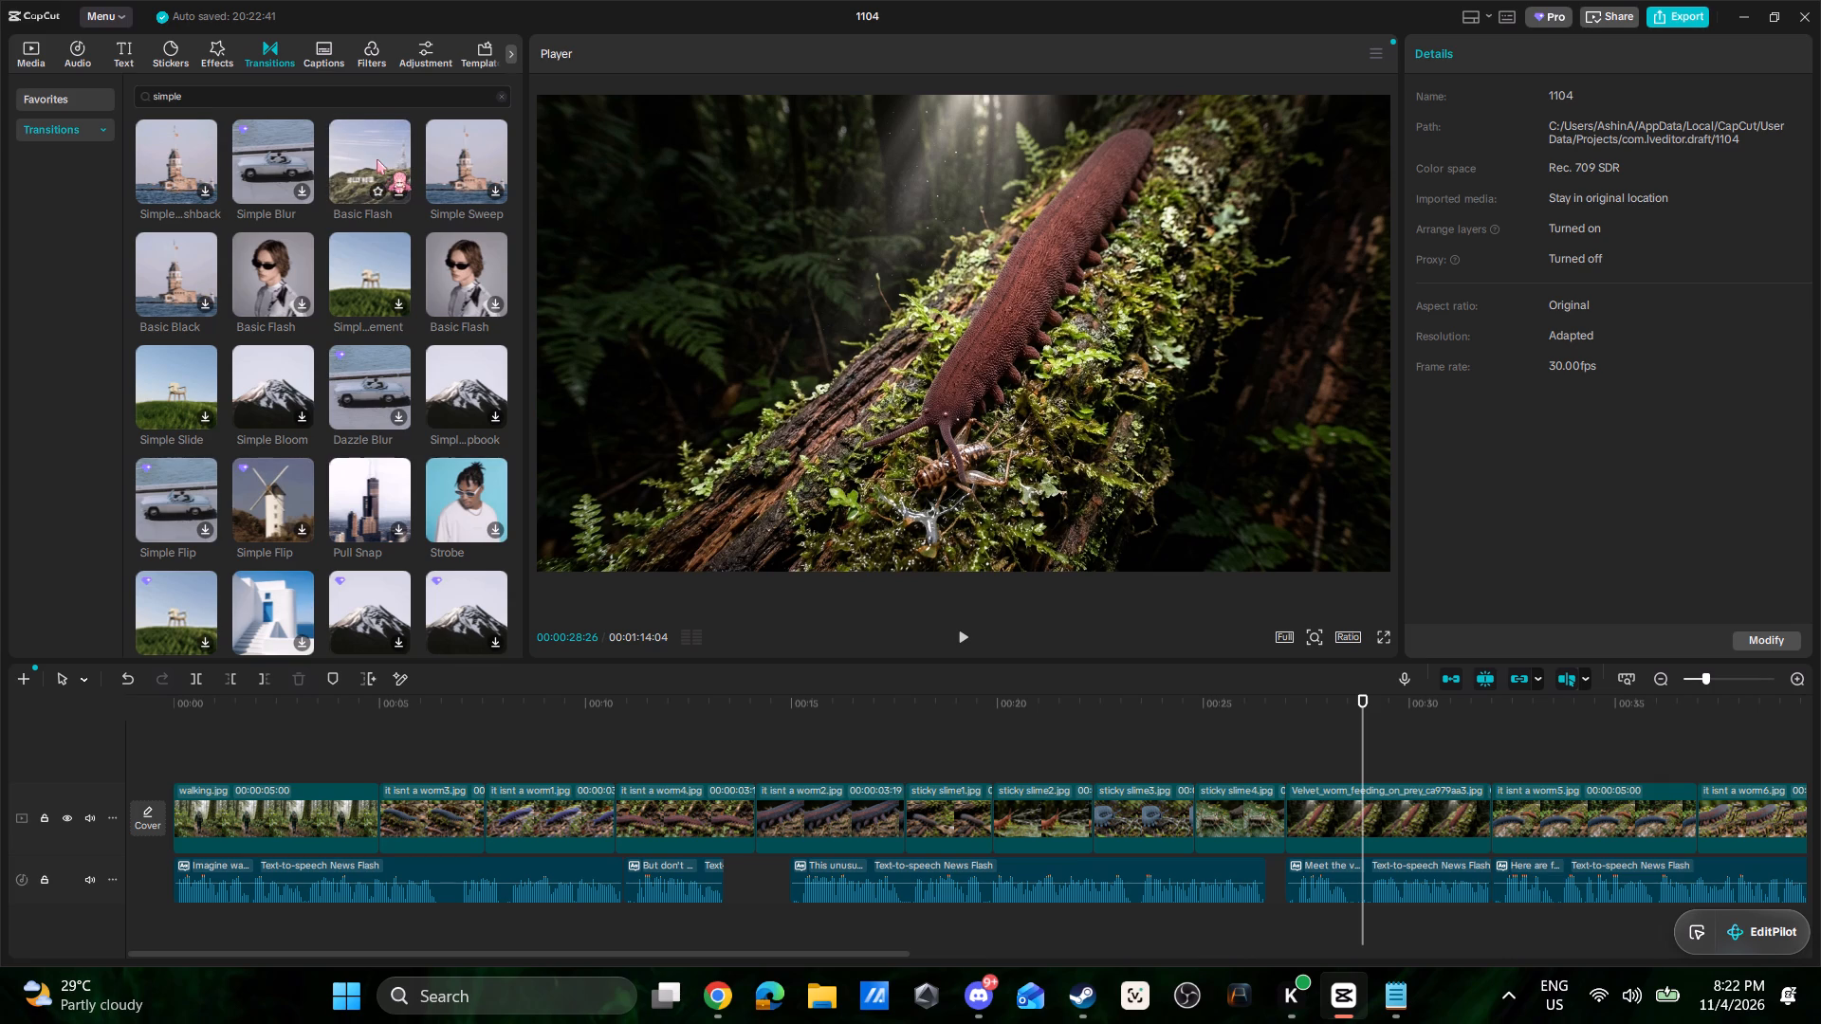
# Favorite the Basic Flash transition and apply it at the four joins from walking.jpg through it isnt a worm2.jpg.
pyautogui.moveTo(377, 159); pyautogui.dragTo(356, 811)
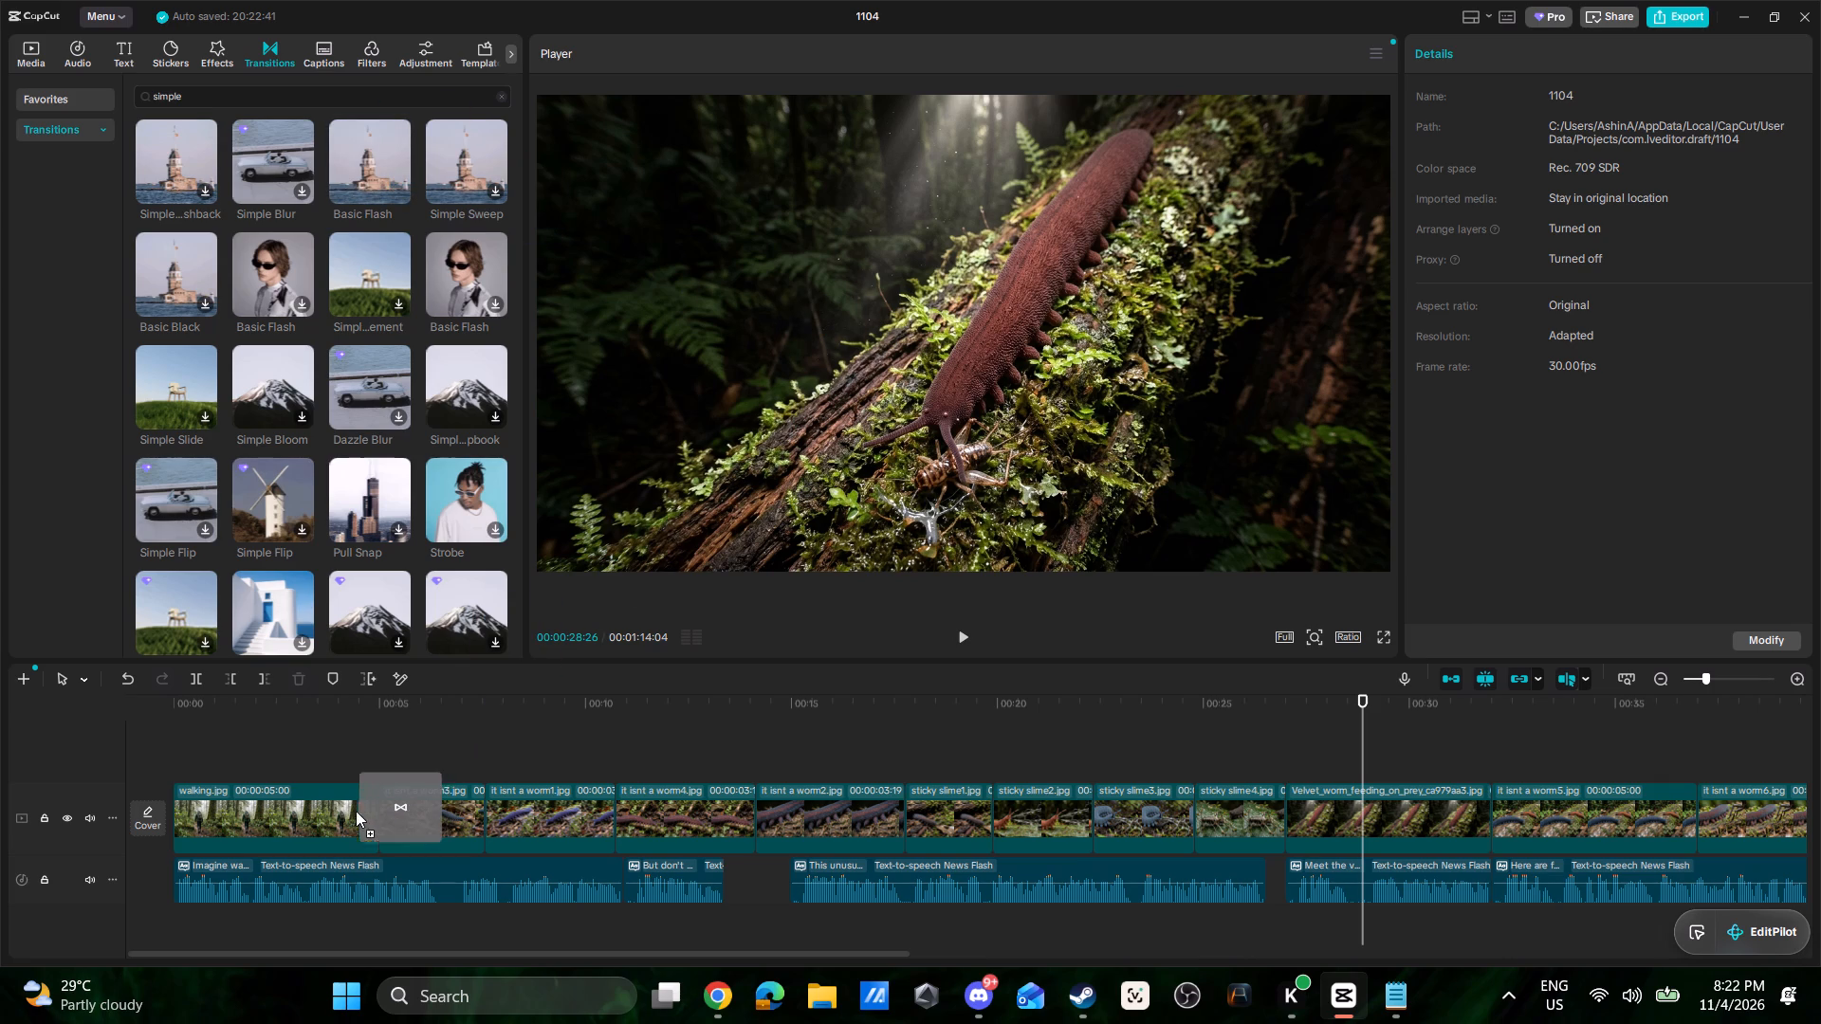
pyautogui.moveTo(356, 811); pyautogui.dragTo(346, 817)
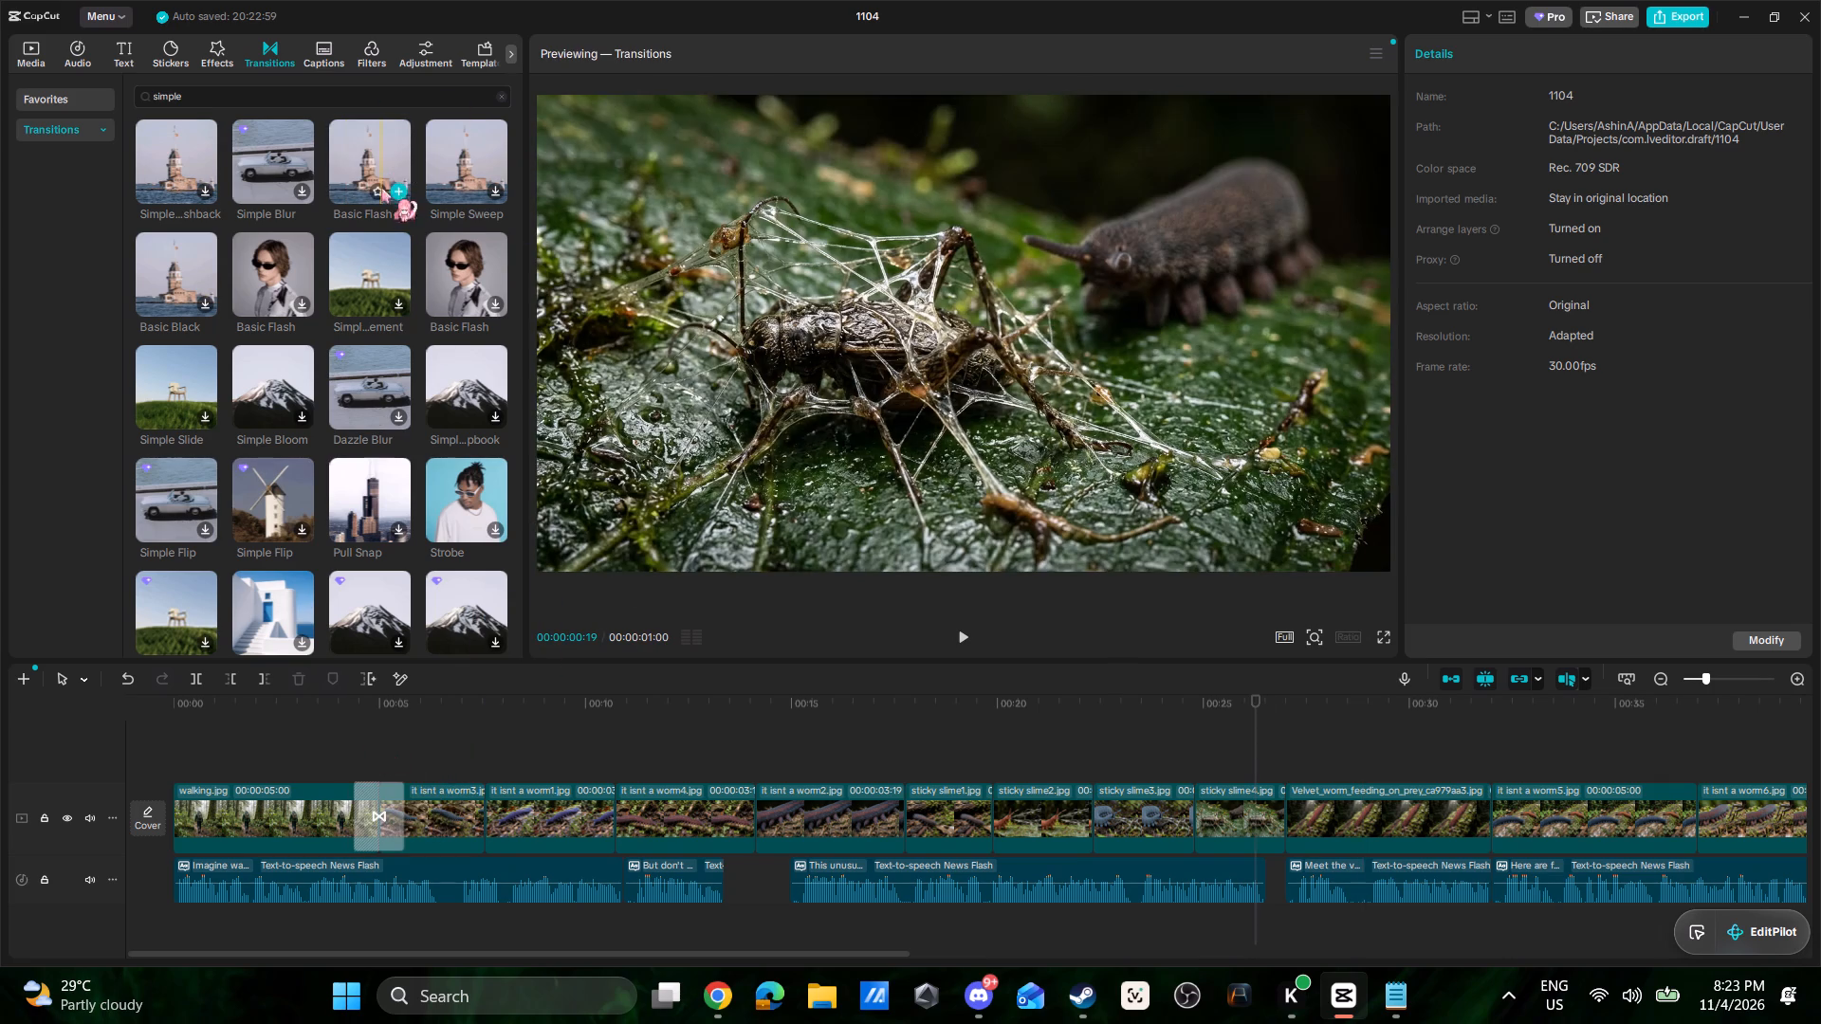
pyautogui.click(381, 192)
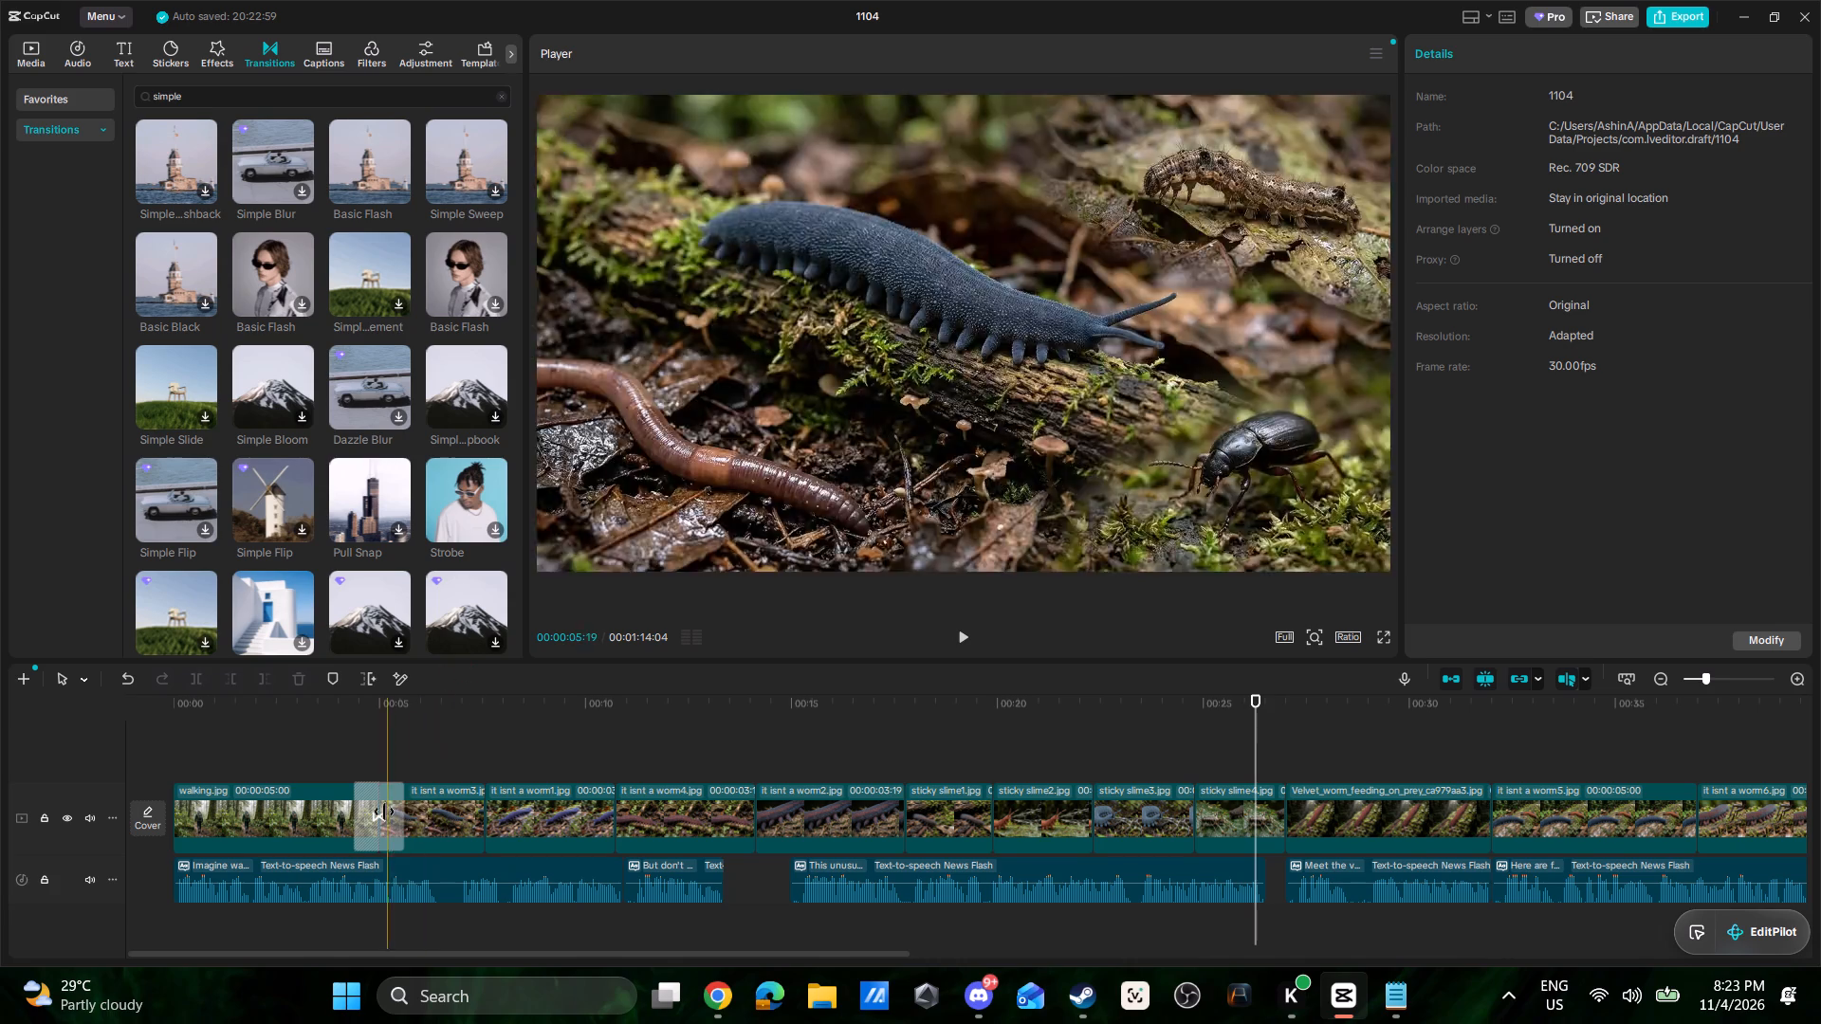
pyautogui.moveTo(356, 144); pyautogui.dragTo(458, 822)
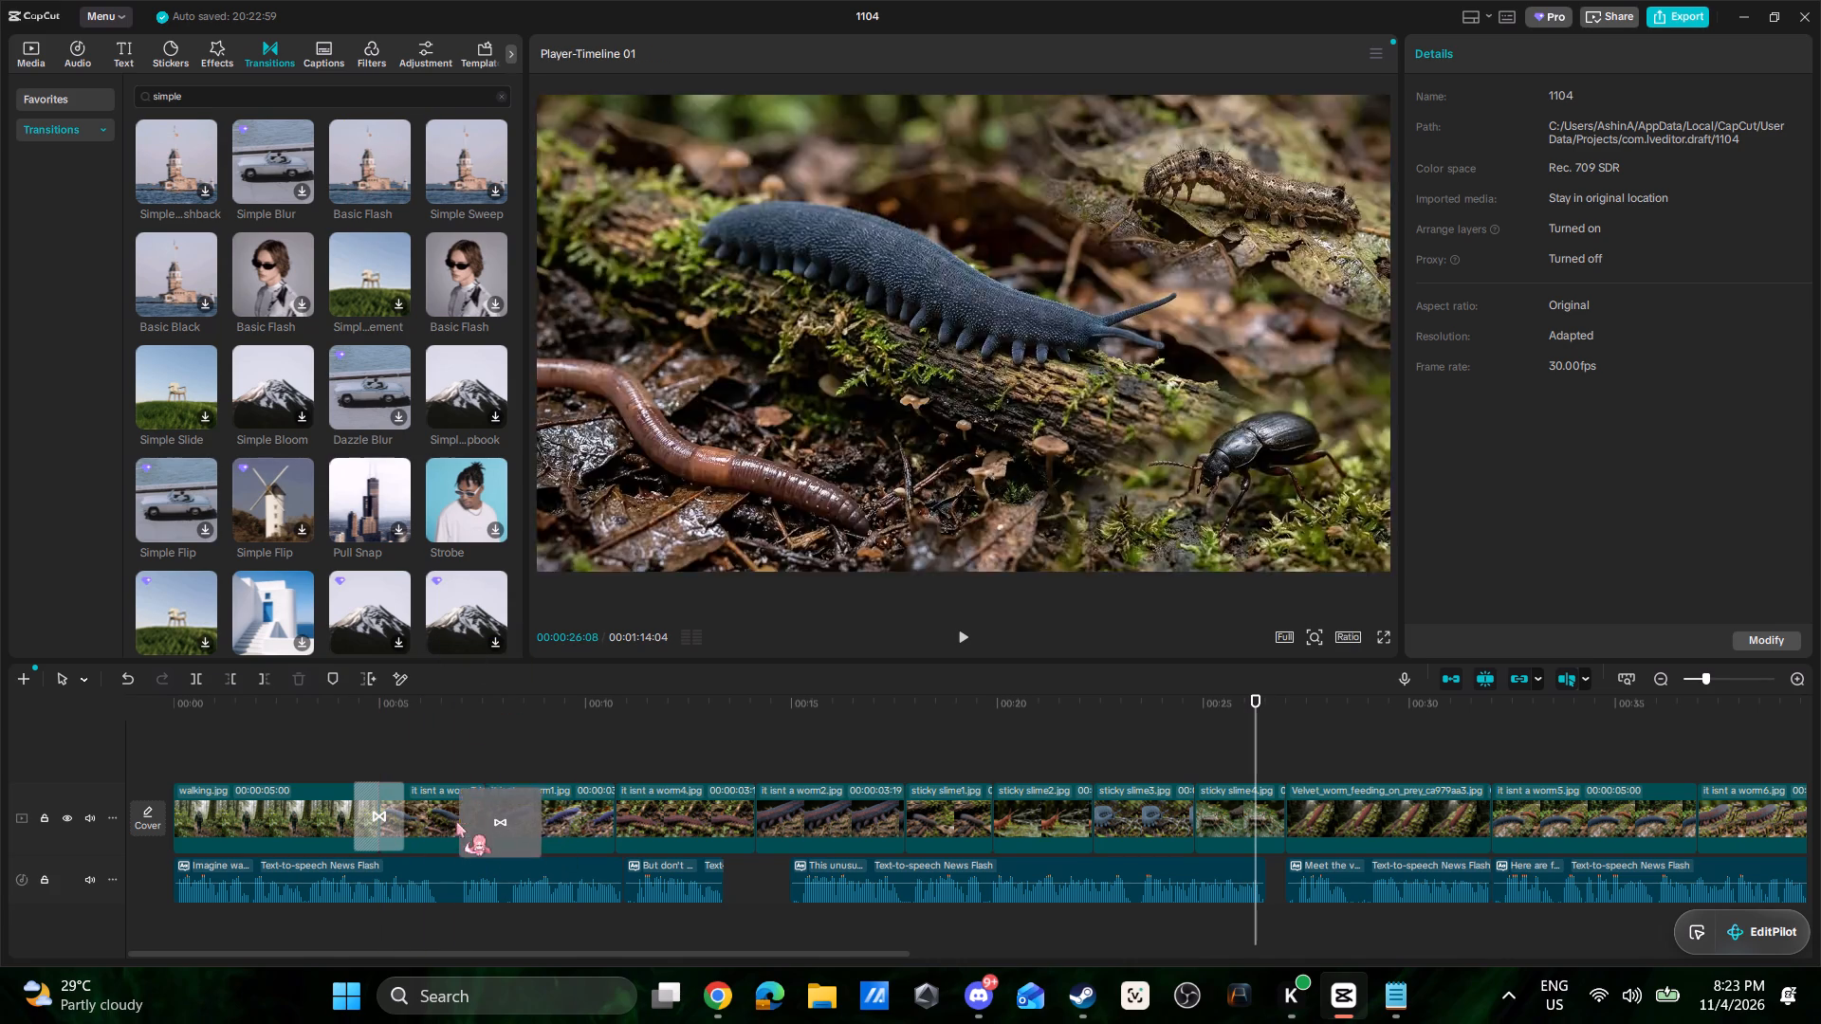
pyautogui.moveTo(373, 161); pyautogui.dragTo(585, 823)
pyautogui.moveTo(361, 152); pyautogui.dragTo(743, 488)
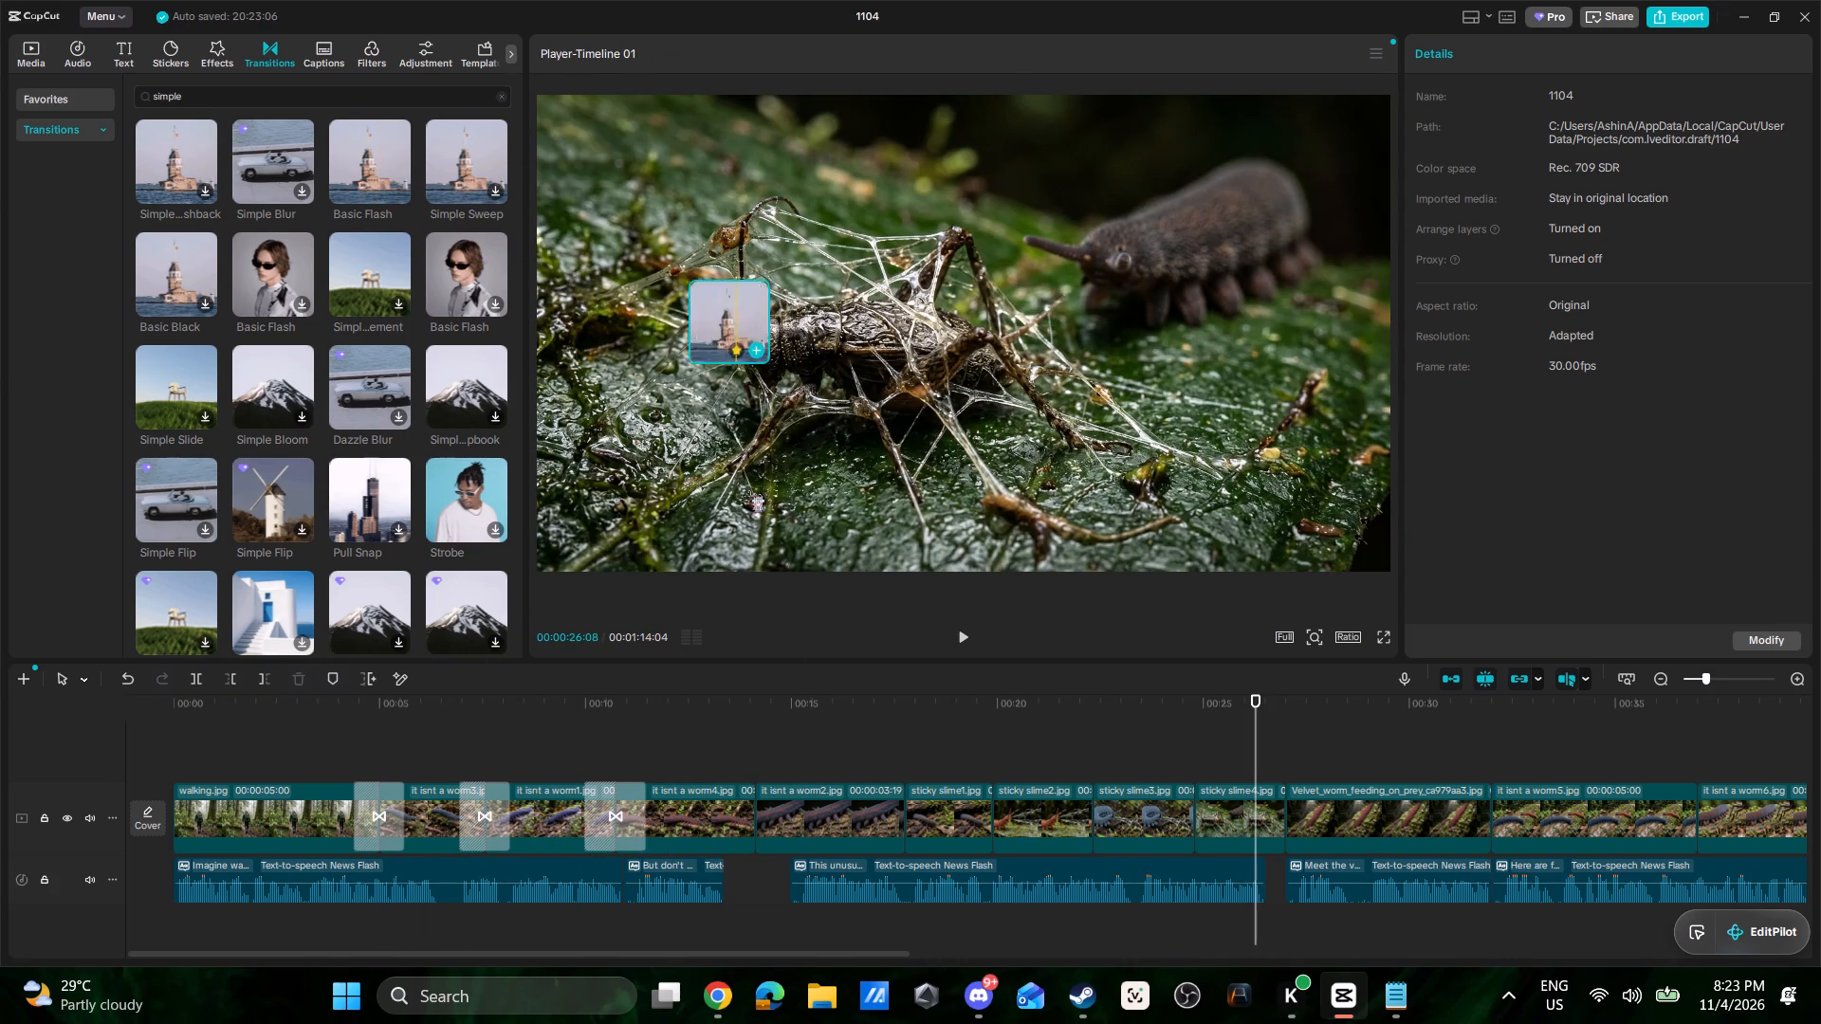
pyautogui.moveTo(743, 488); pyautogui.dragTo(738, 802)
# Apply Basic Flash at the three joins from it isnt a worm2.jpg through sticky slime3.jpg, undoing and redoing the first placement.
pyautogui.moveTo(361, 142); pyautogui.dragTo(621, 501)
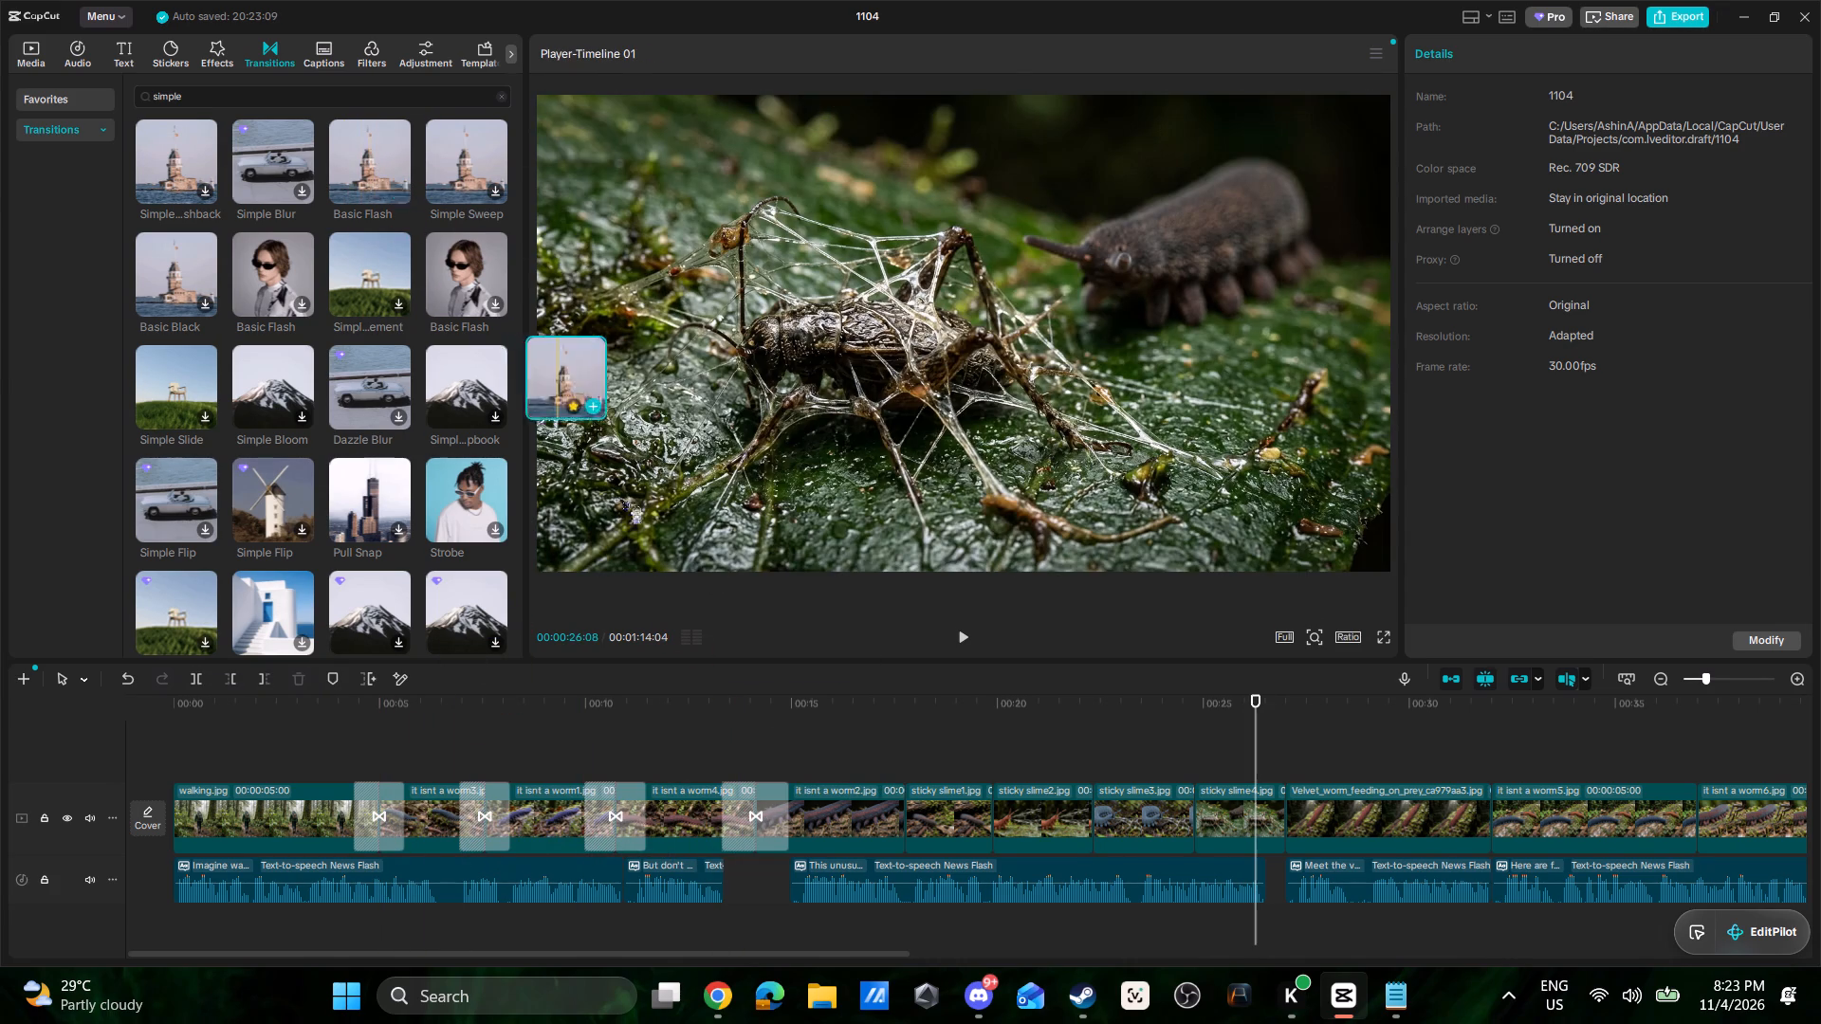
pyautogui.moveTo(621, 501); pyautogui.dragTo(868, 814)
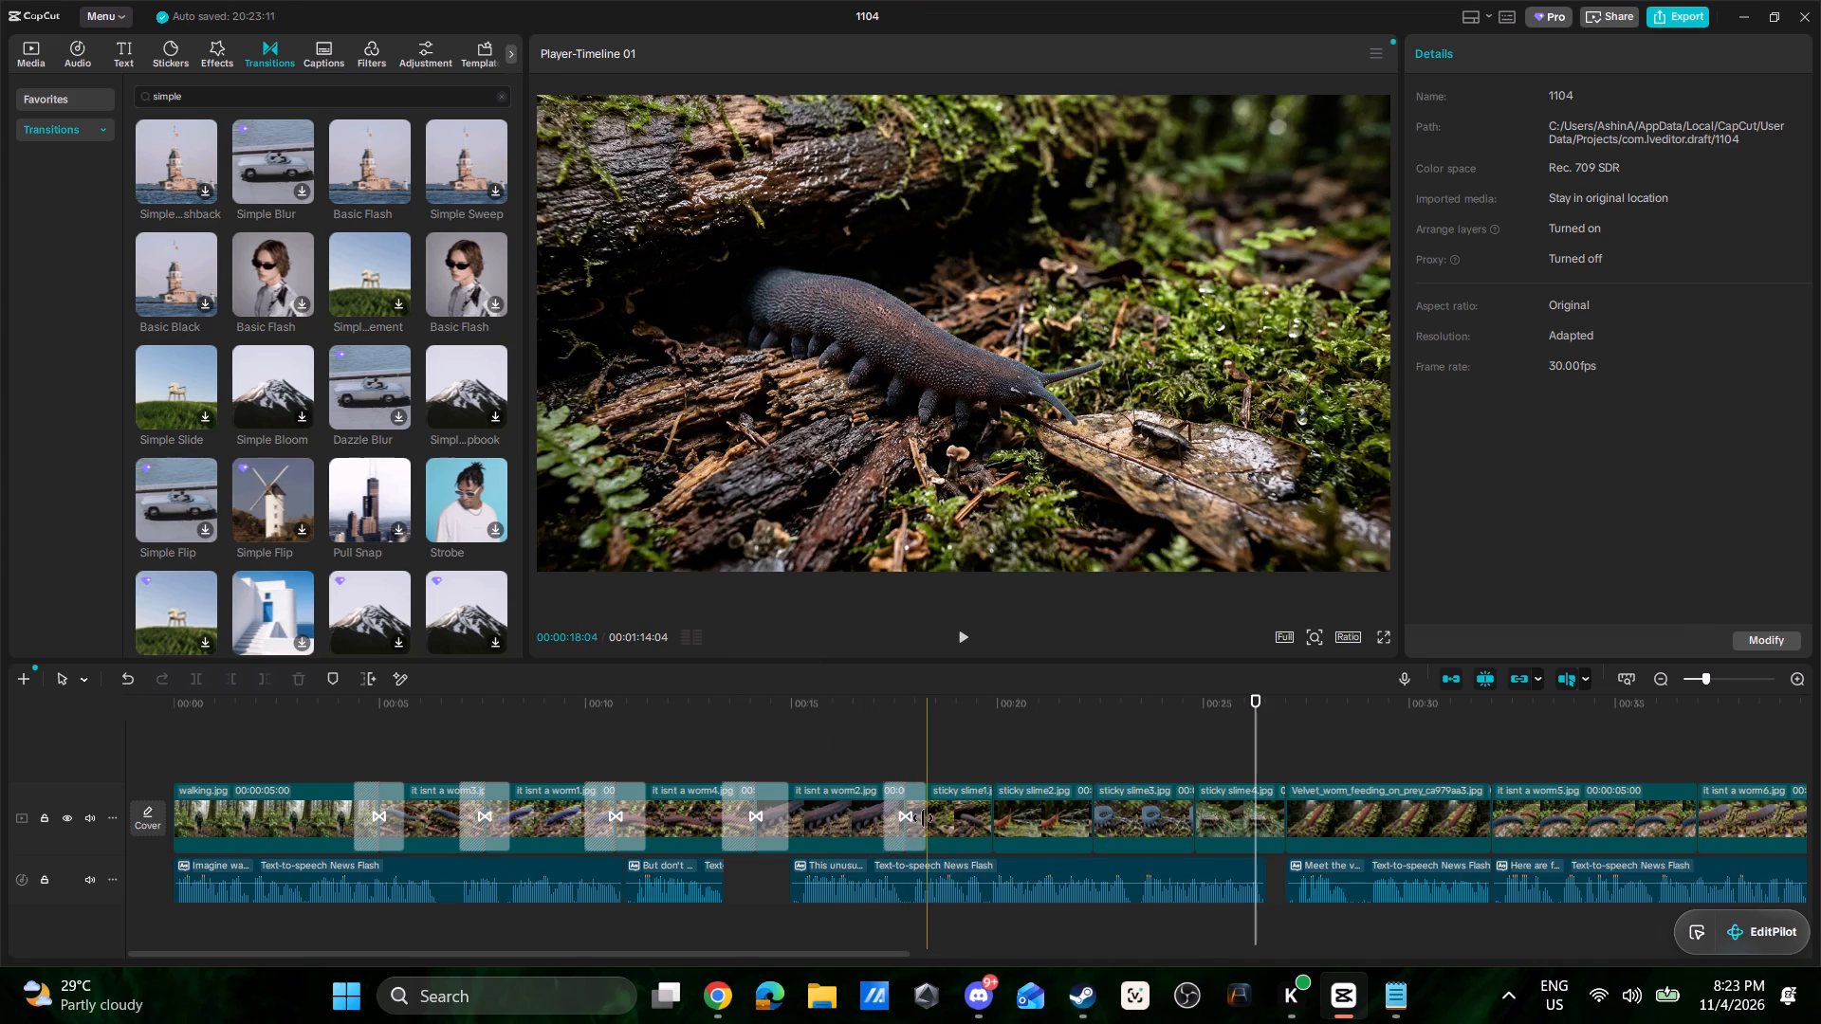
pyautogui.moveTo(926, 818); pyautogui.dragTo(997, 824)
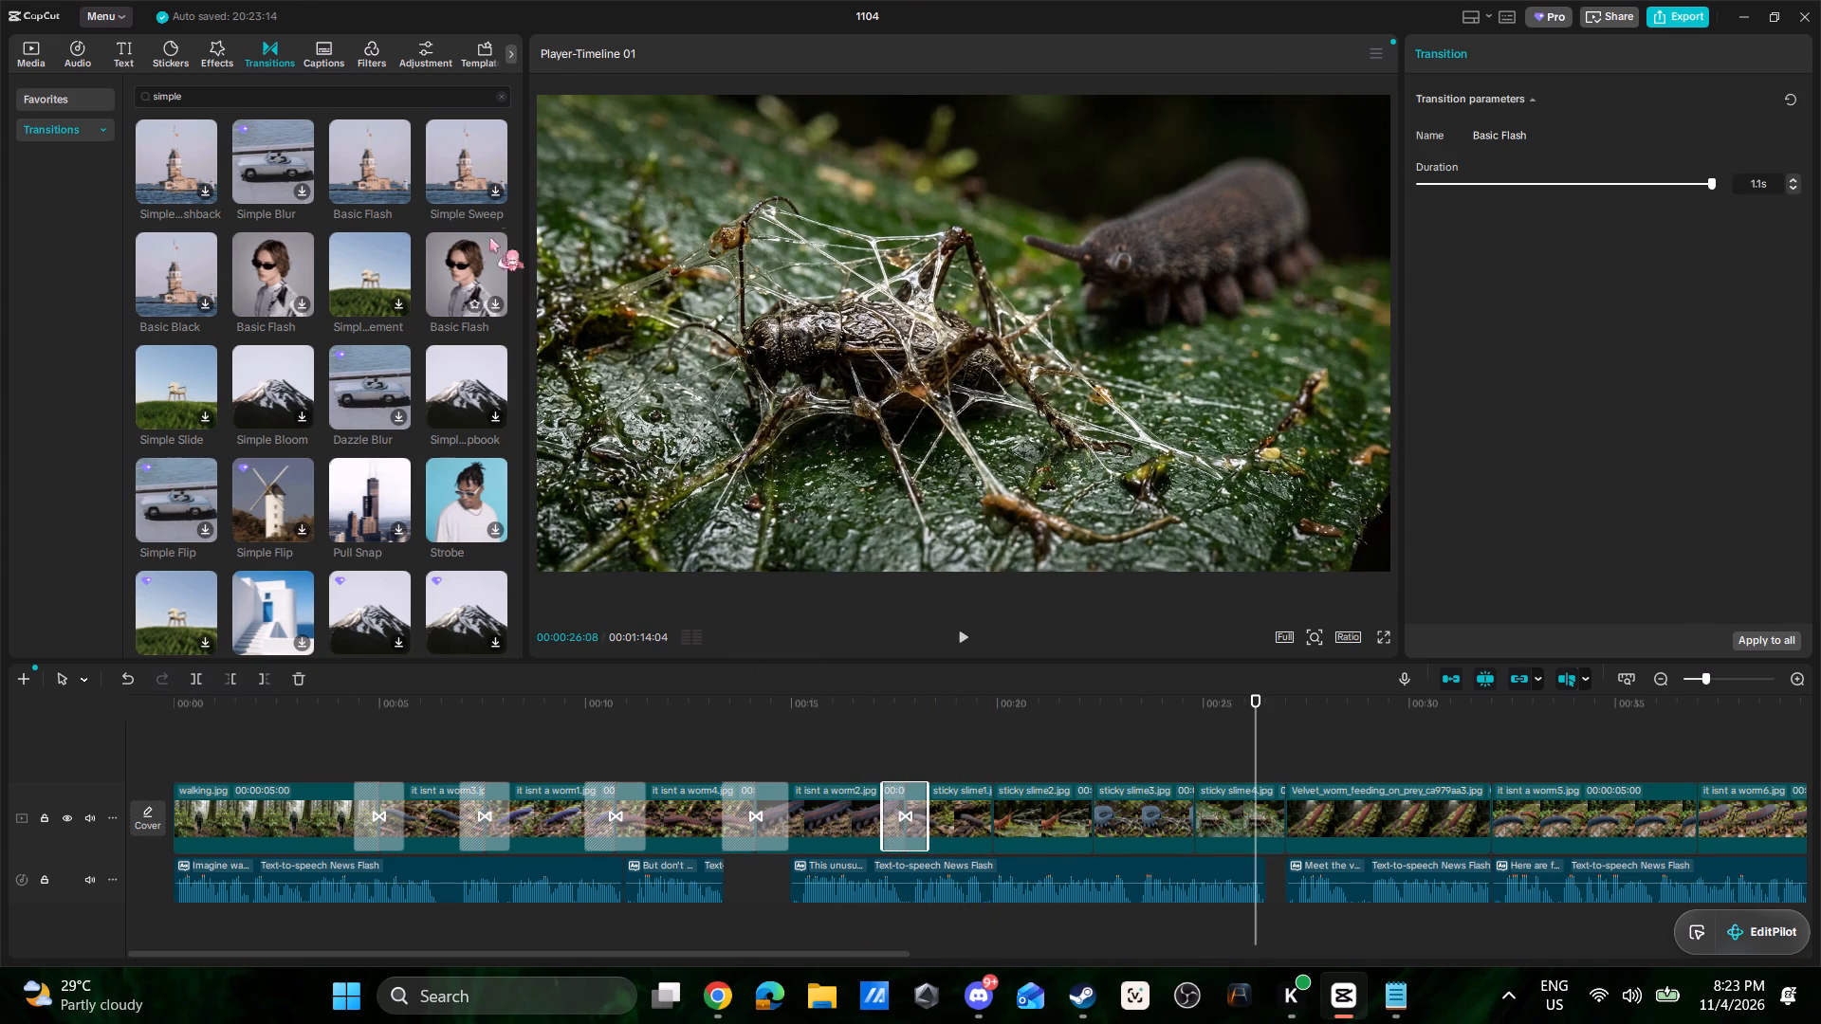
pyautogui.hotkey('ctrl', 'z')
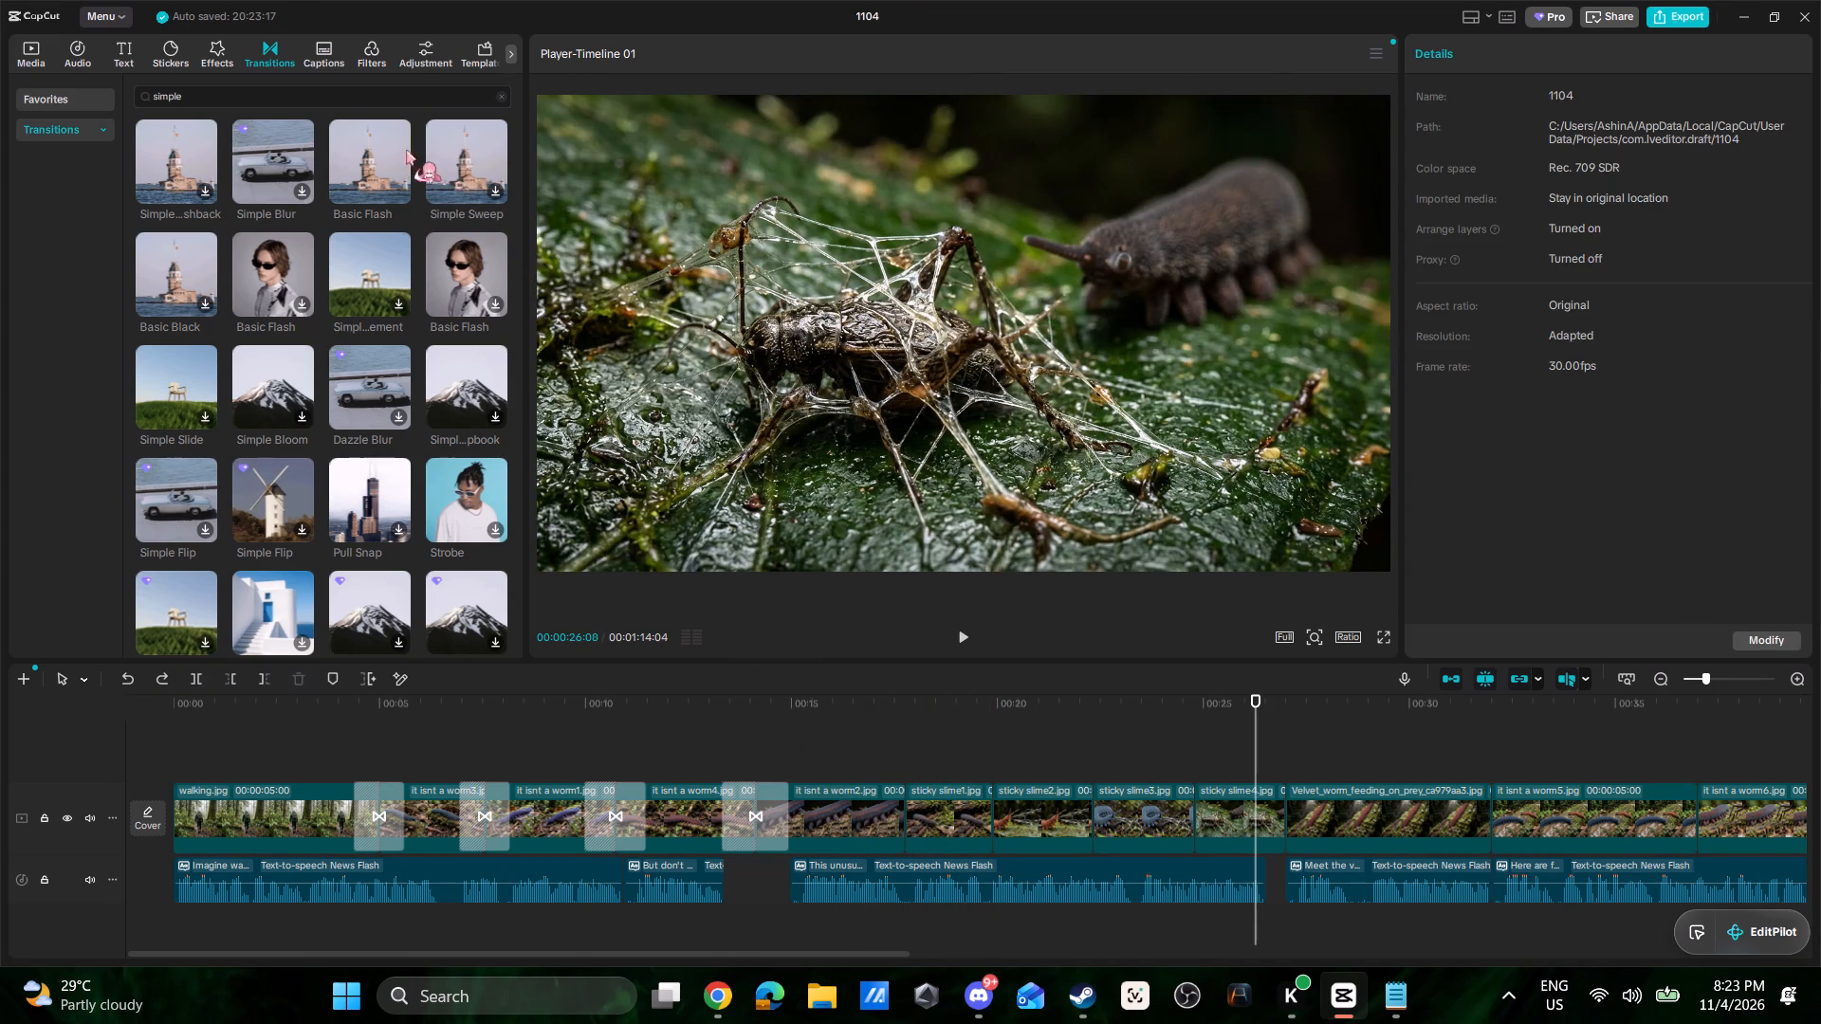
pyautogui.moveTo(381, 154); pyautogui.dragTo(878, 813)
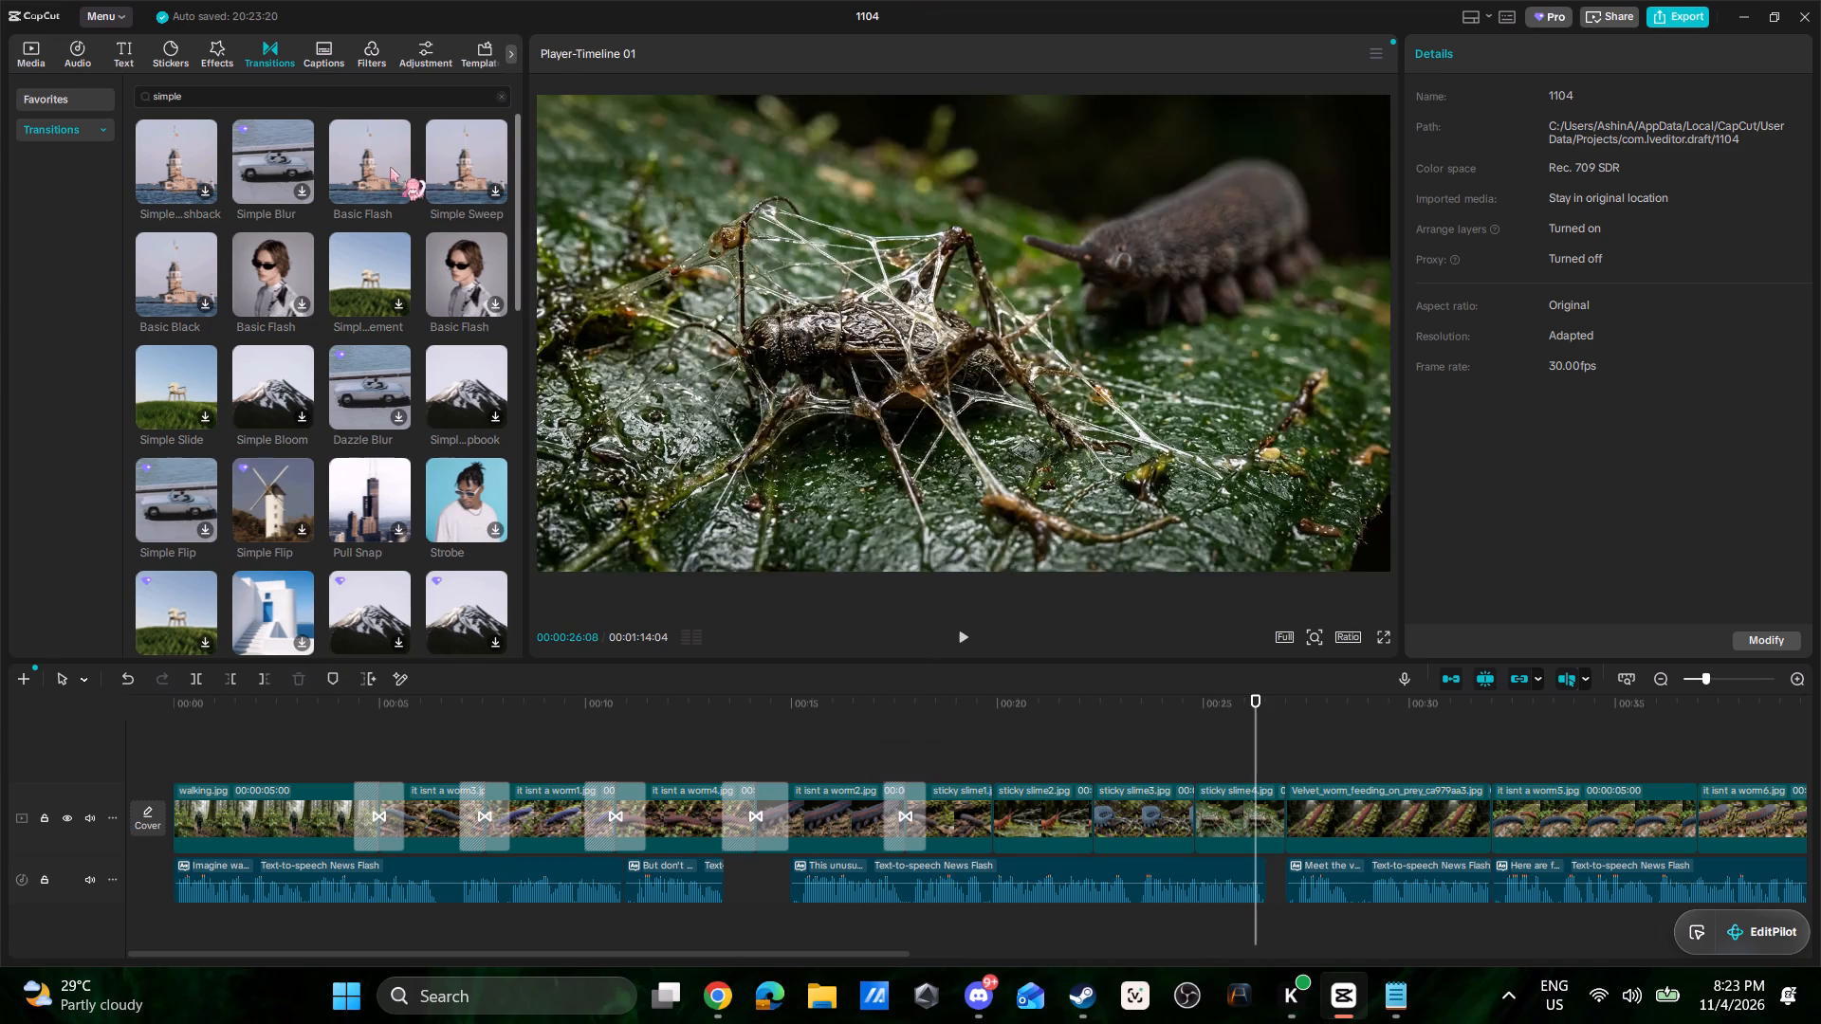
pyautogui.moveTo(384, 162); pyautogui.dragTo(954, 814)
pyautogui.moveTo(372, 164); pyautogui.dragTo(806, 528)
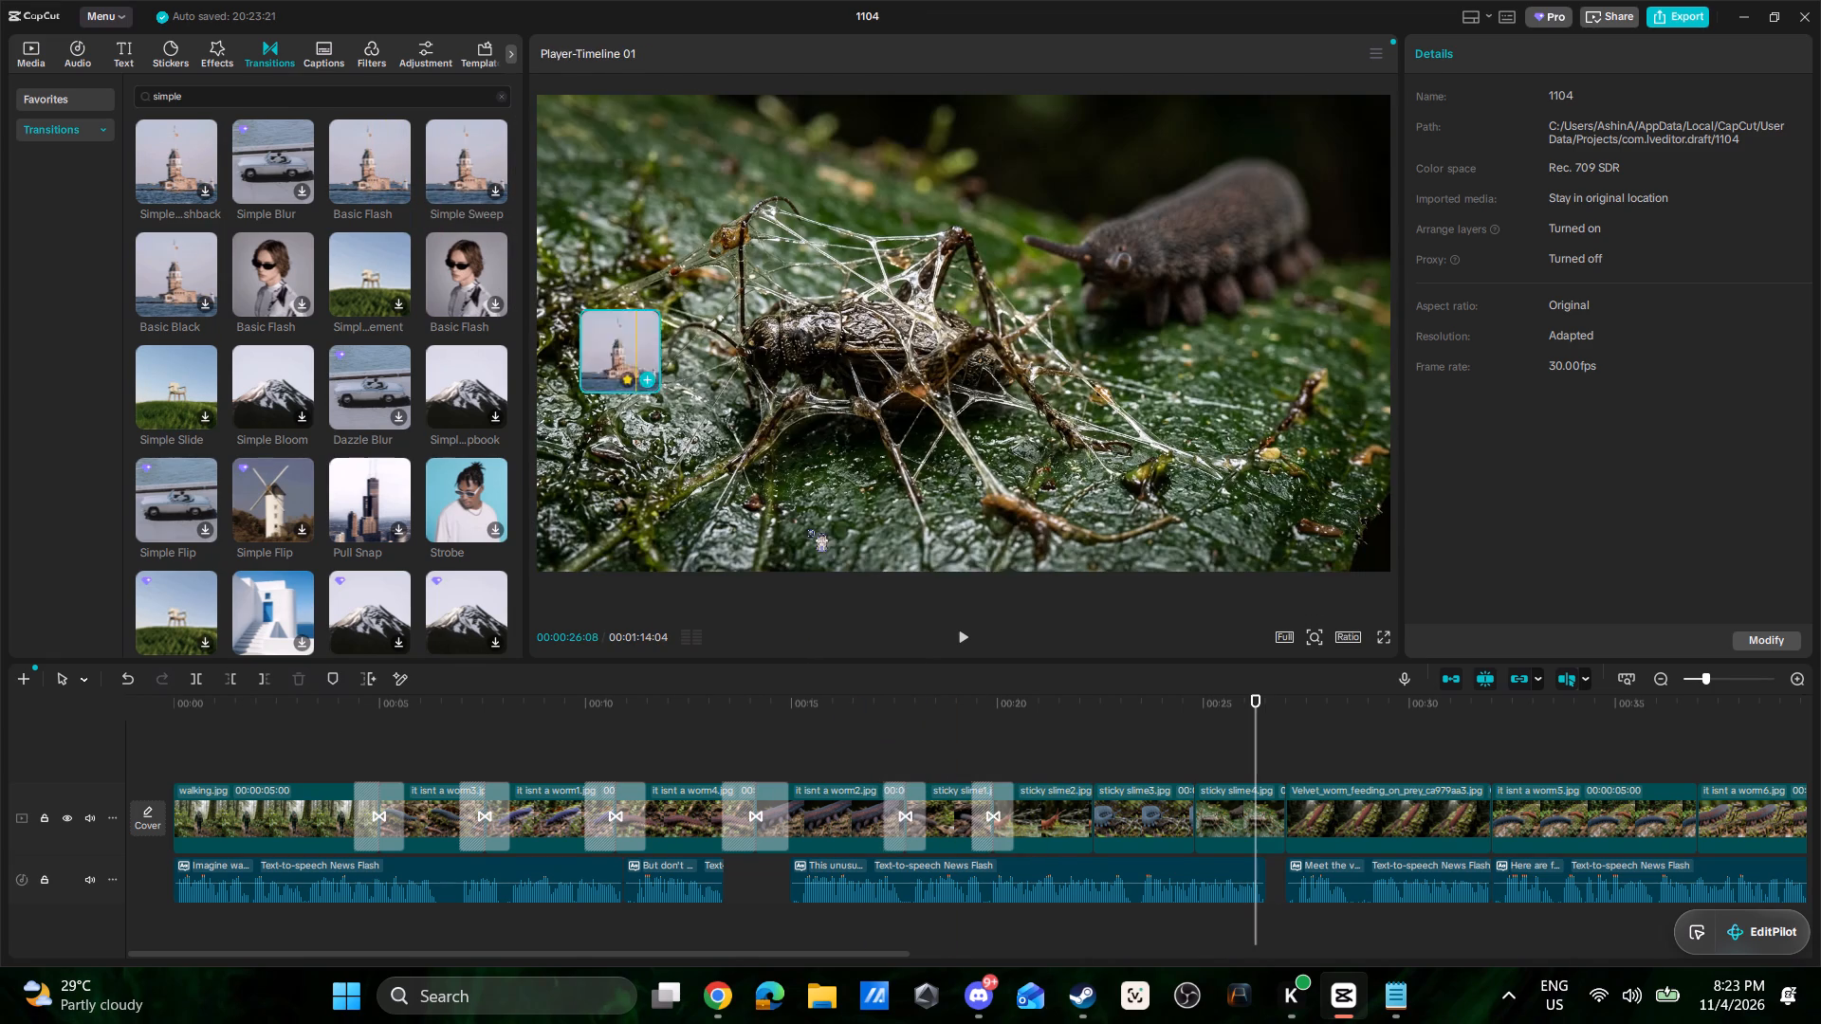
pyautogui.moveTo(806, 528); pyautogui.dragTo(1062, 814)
# Play the opening clips to preview the Basic Flash transitions.
pyautogui.click(311, 758)
pyautogui.press('space')
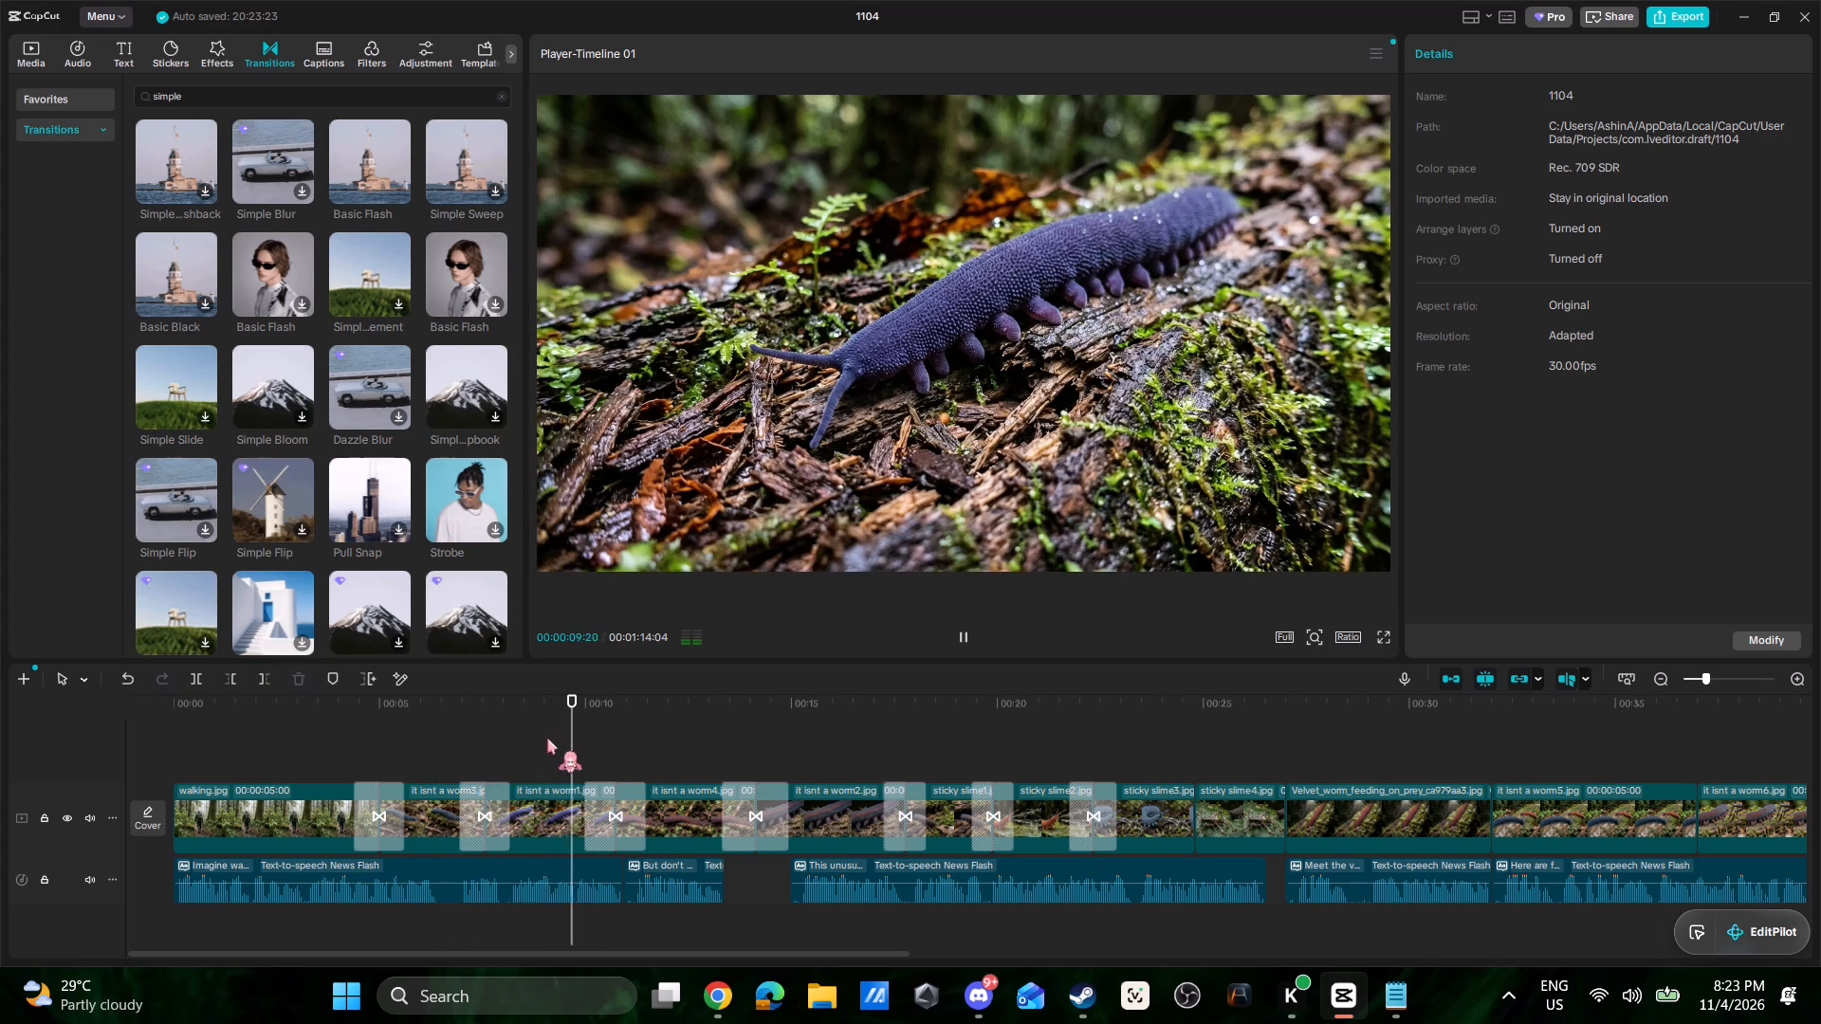
pyautogui.press('space')
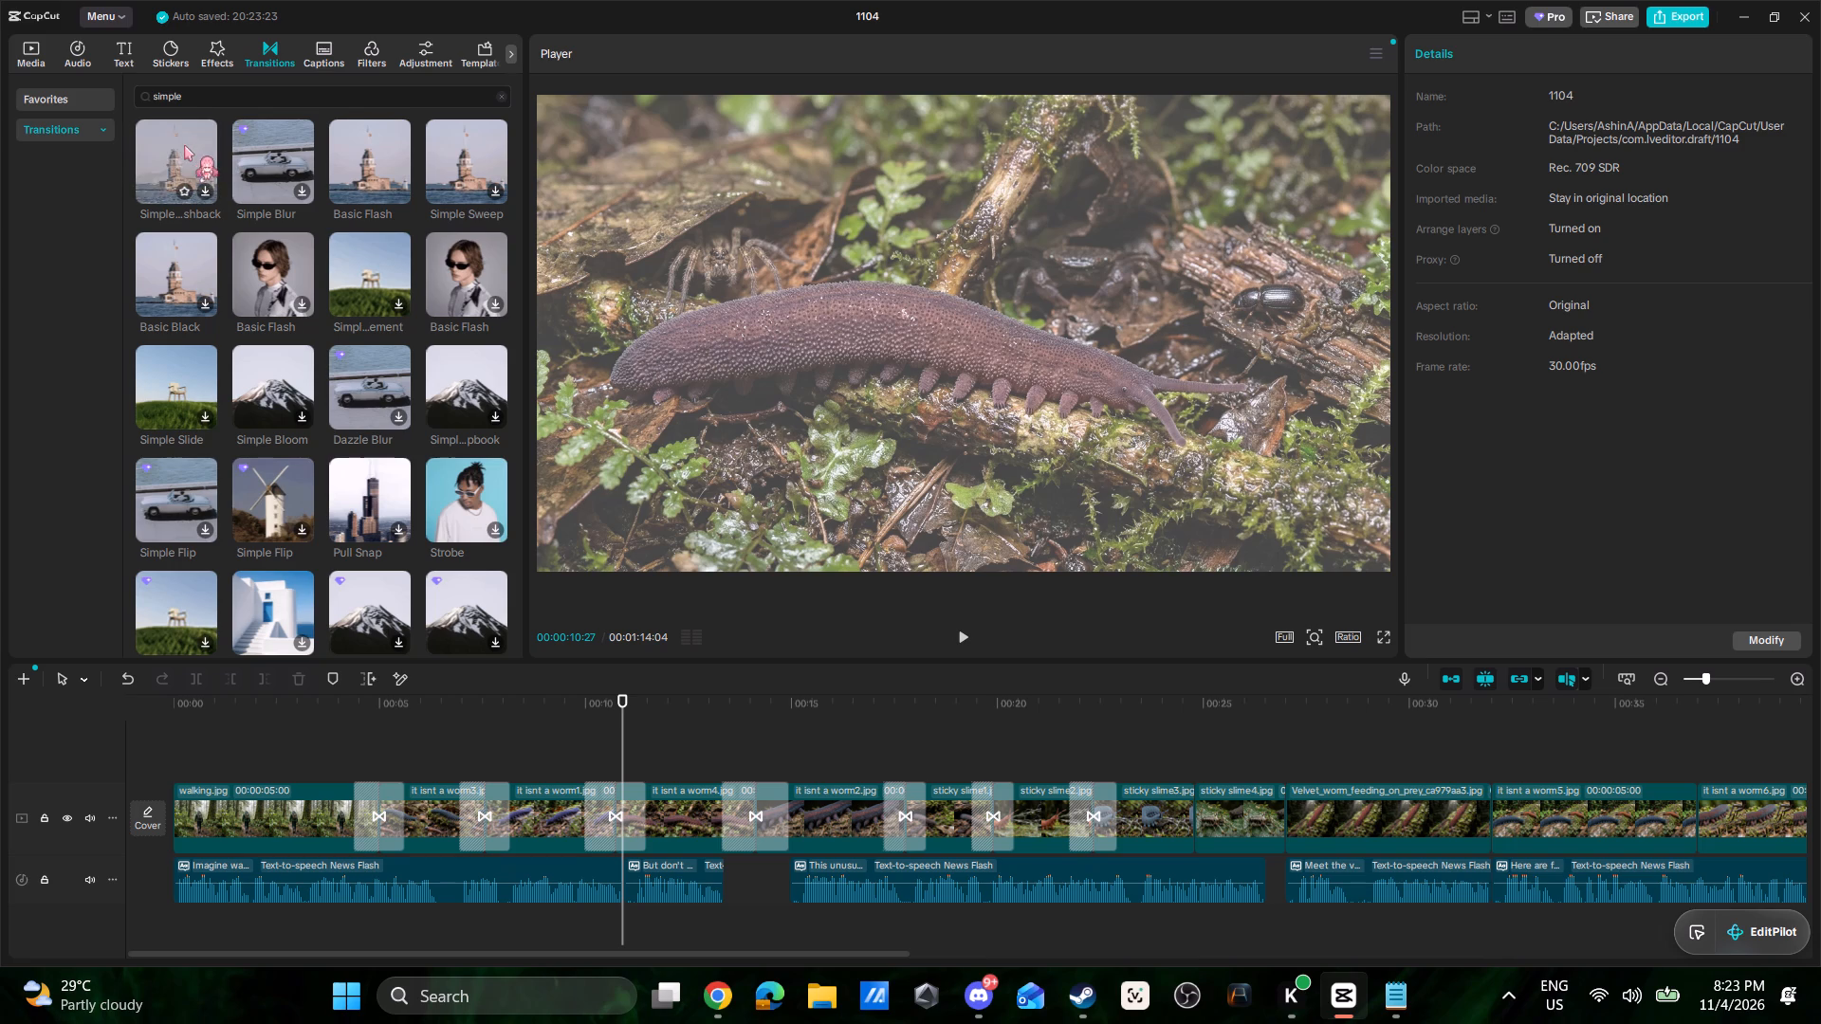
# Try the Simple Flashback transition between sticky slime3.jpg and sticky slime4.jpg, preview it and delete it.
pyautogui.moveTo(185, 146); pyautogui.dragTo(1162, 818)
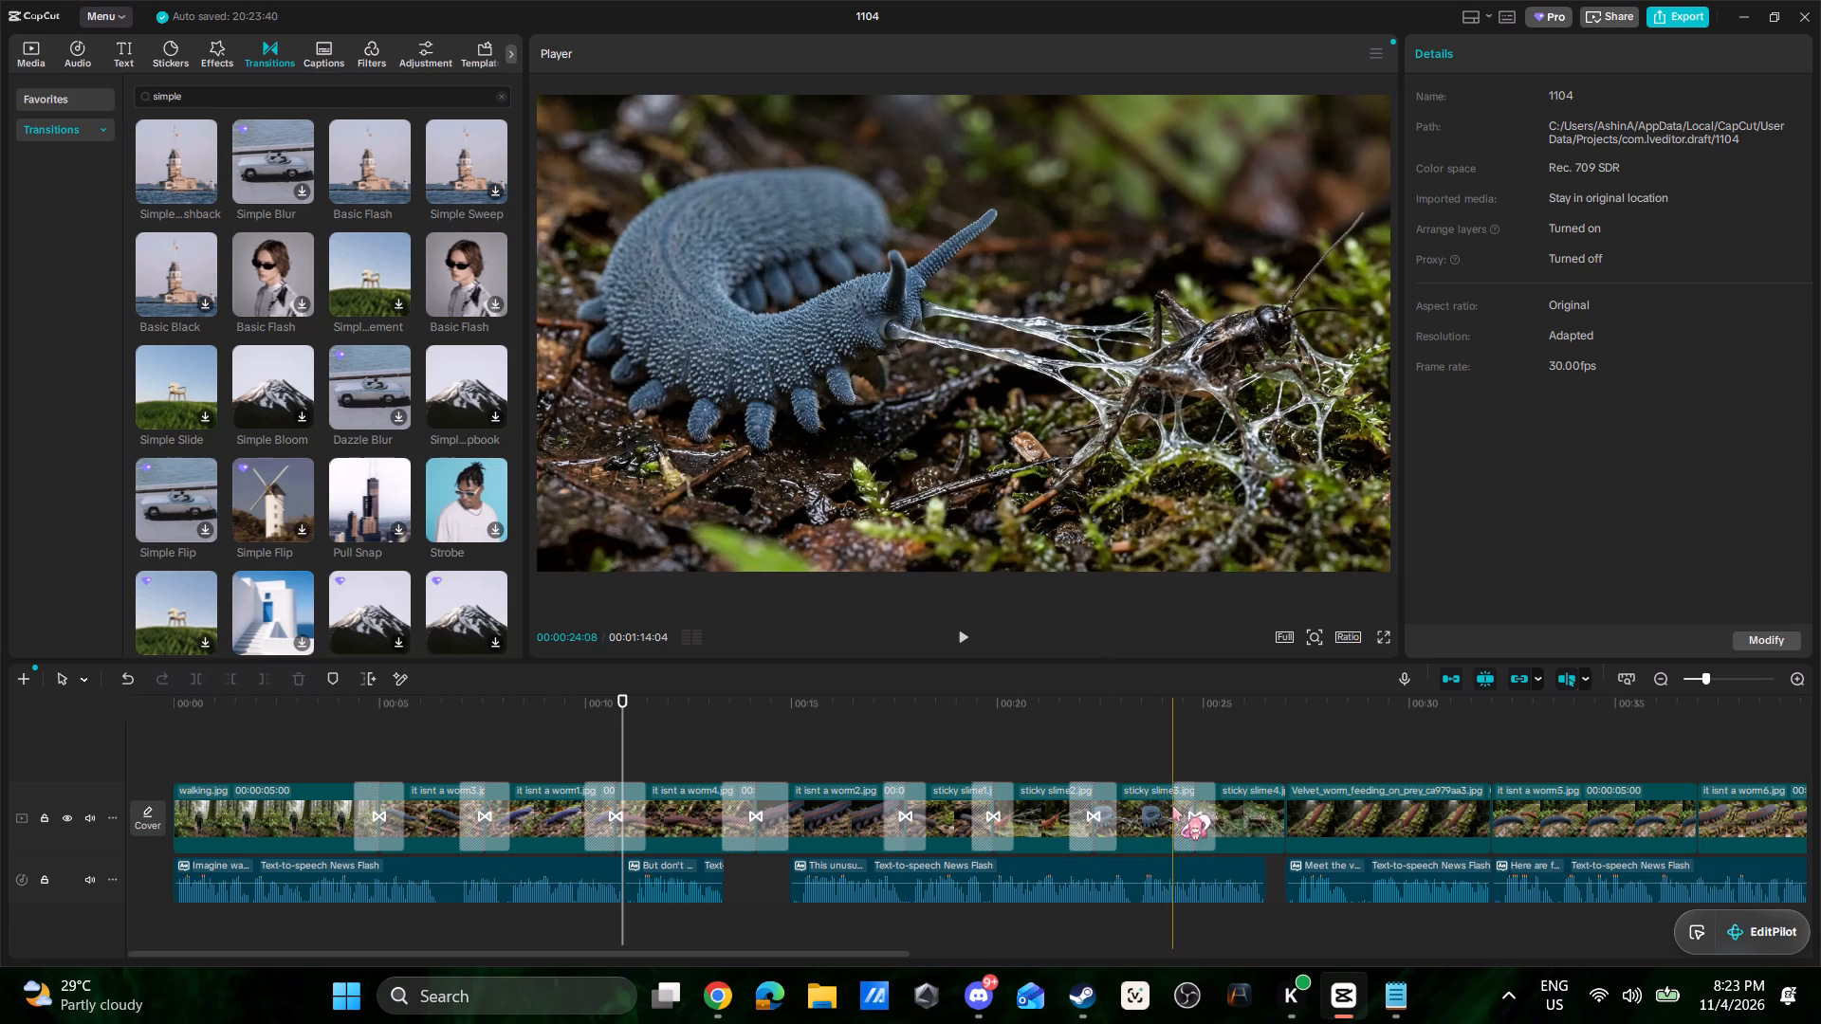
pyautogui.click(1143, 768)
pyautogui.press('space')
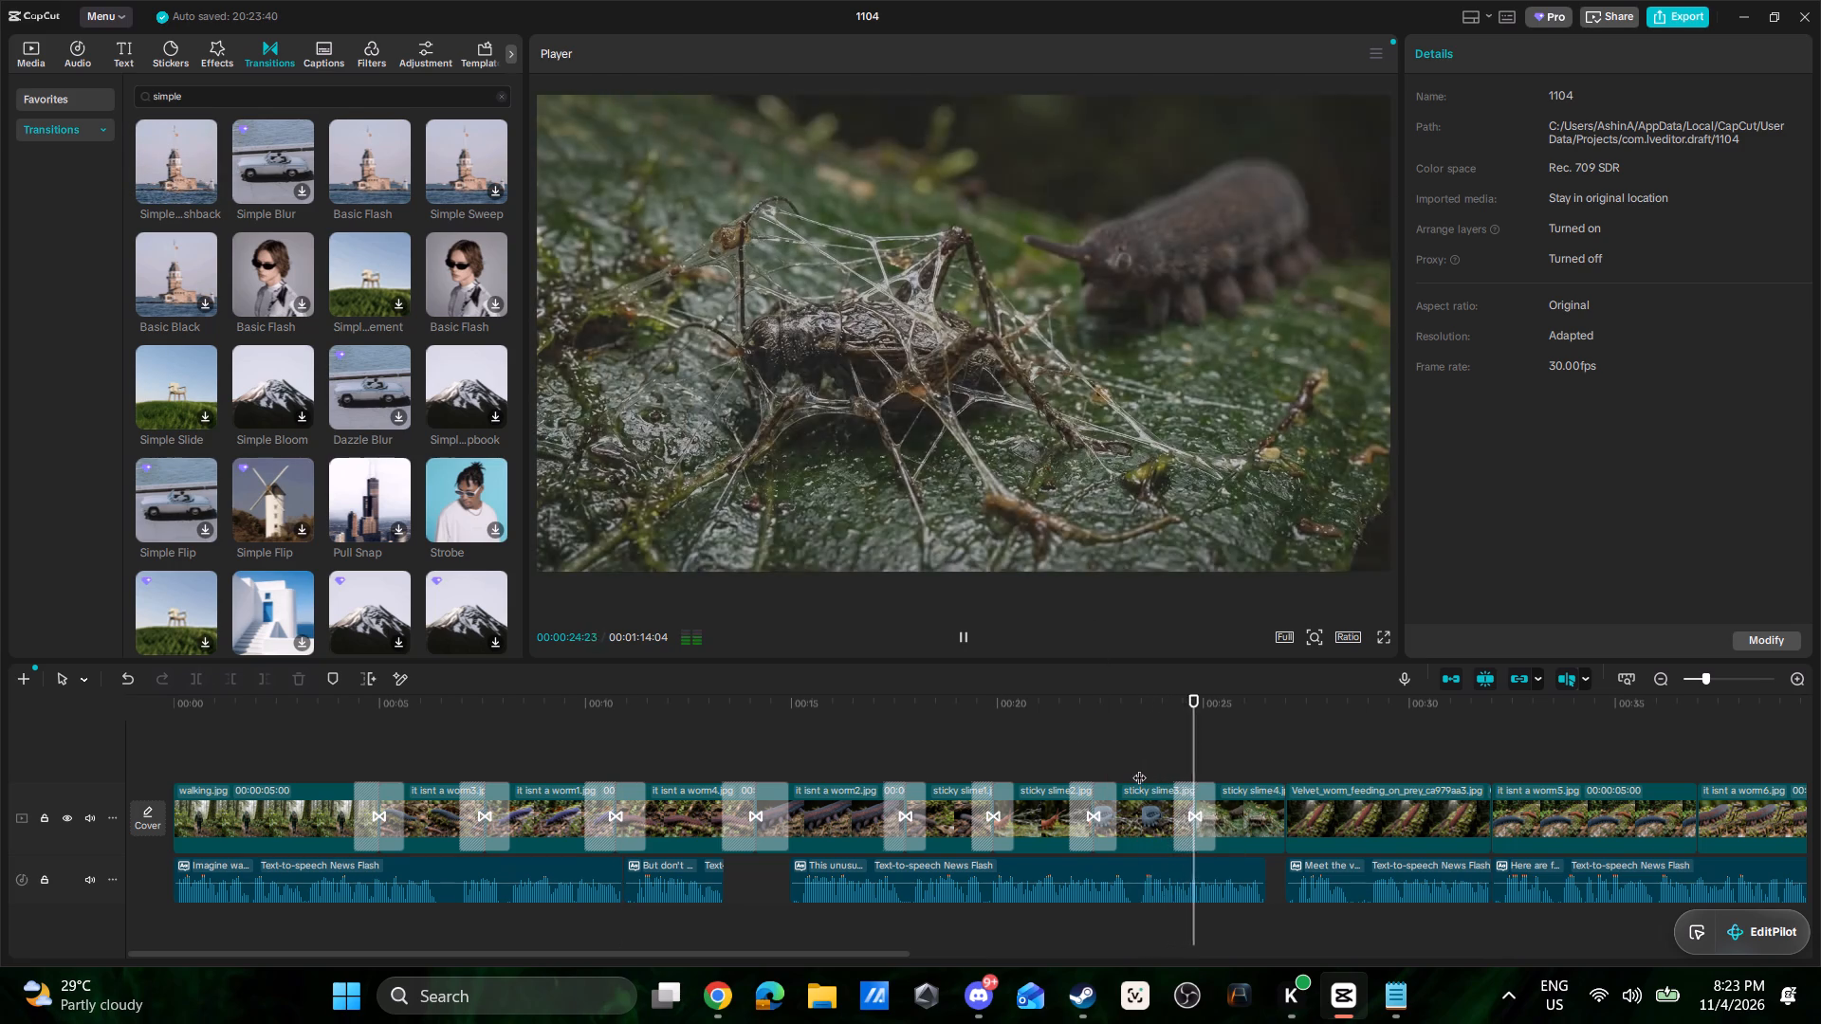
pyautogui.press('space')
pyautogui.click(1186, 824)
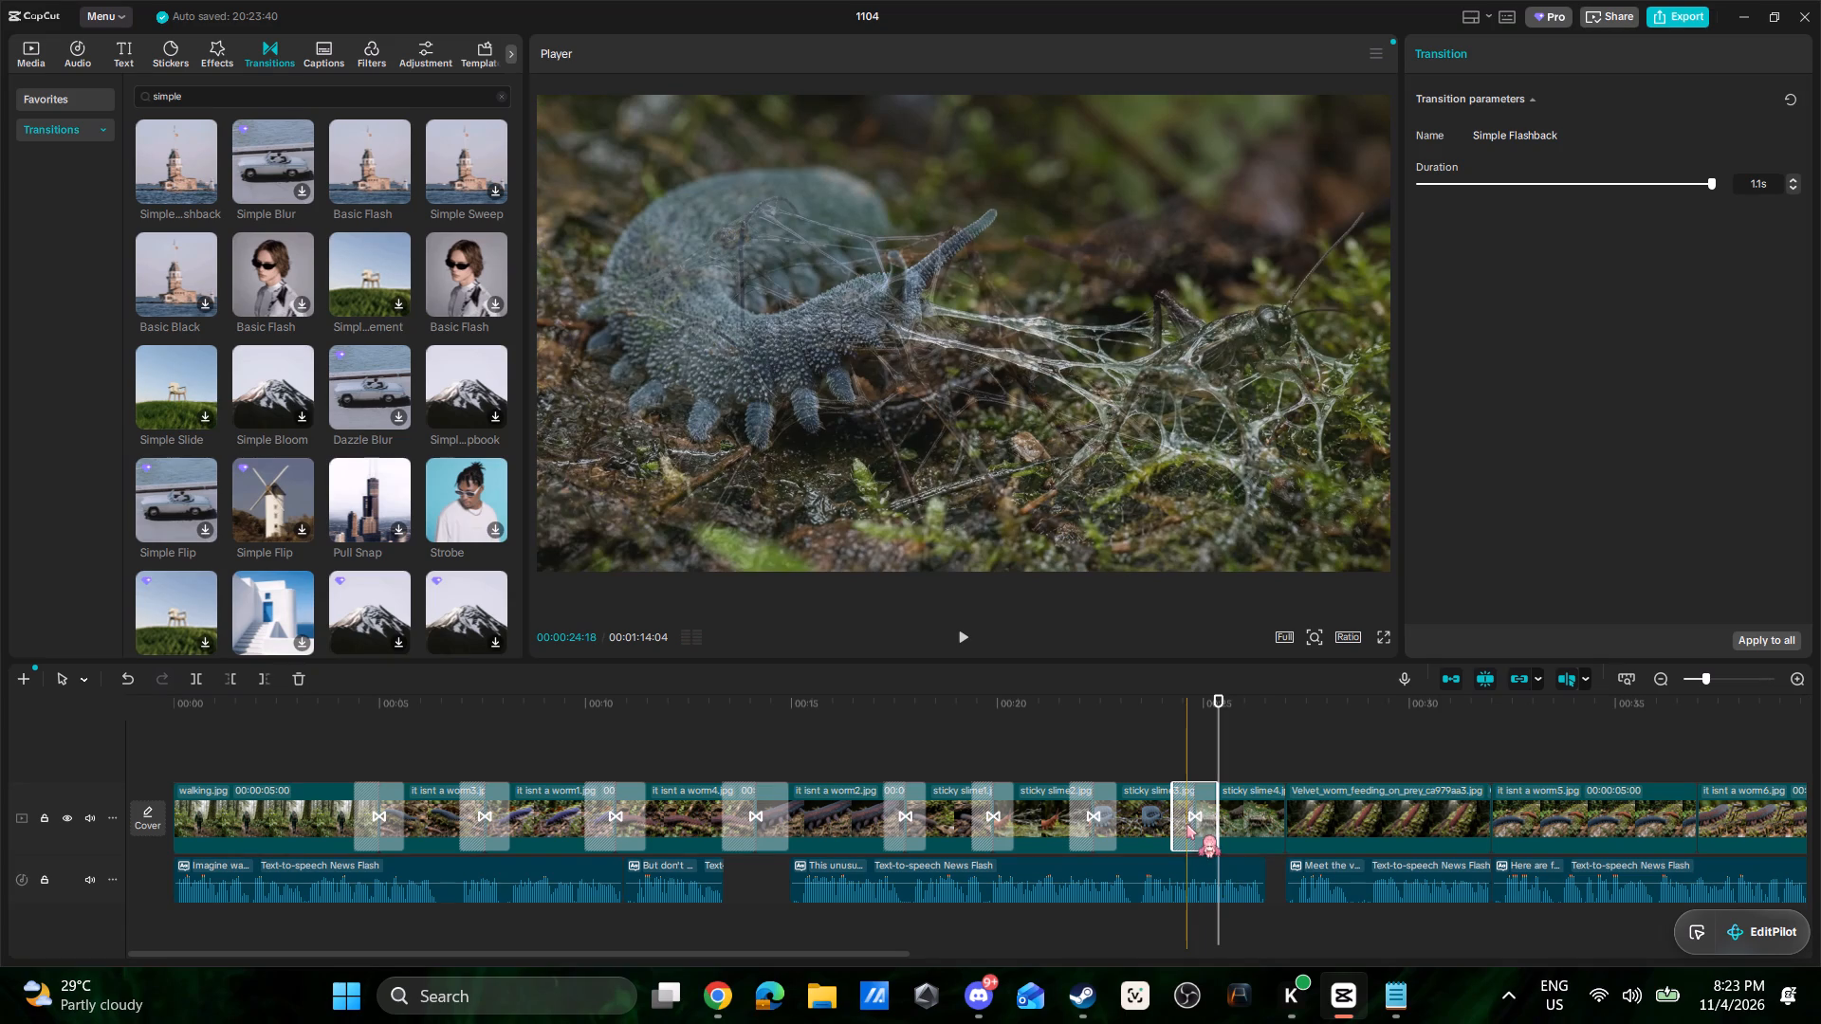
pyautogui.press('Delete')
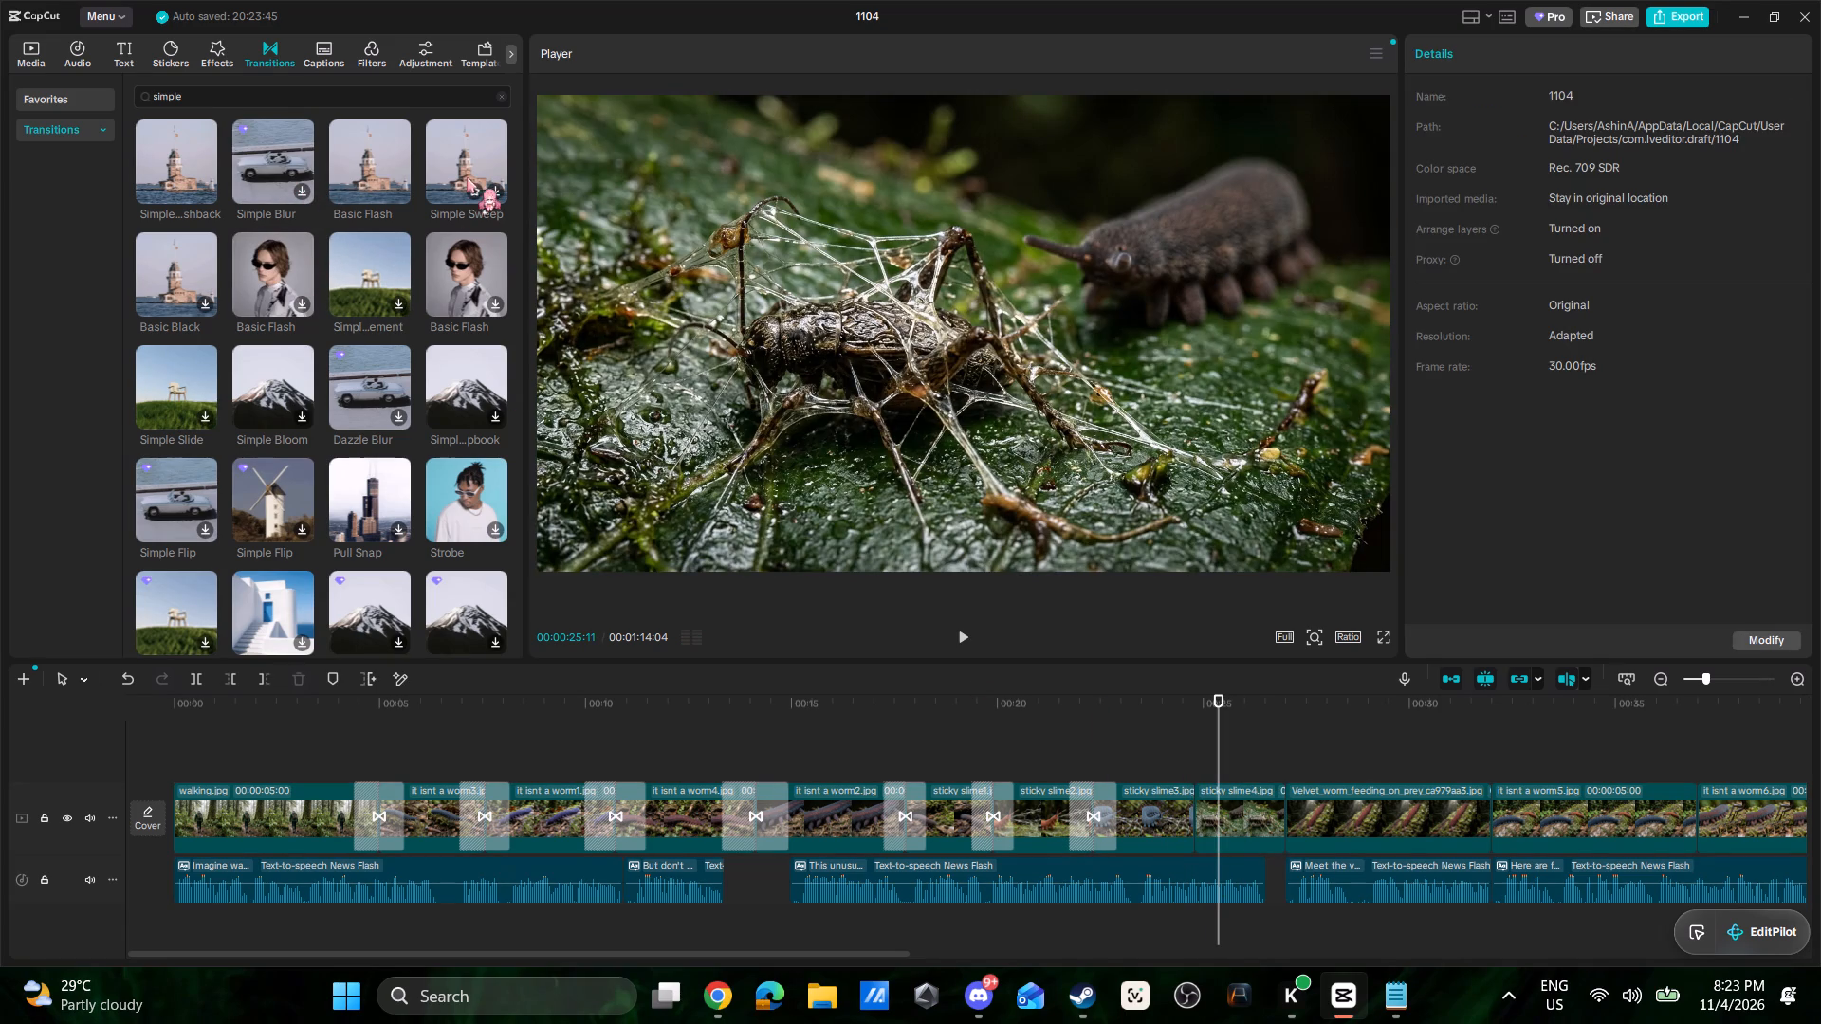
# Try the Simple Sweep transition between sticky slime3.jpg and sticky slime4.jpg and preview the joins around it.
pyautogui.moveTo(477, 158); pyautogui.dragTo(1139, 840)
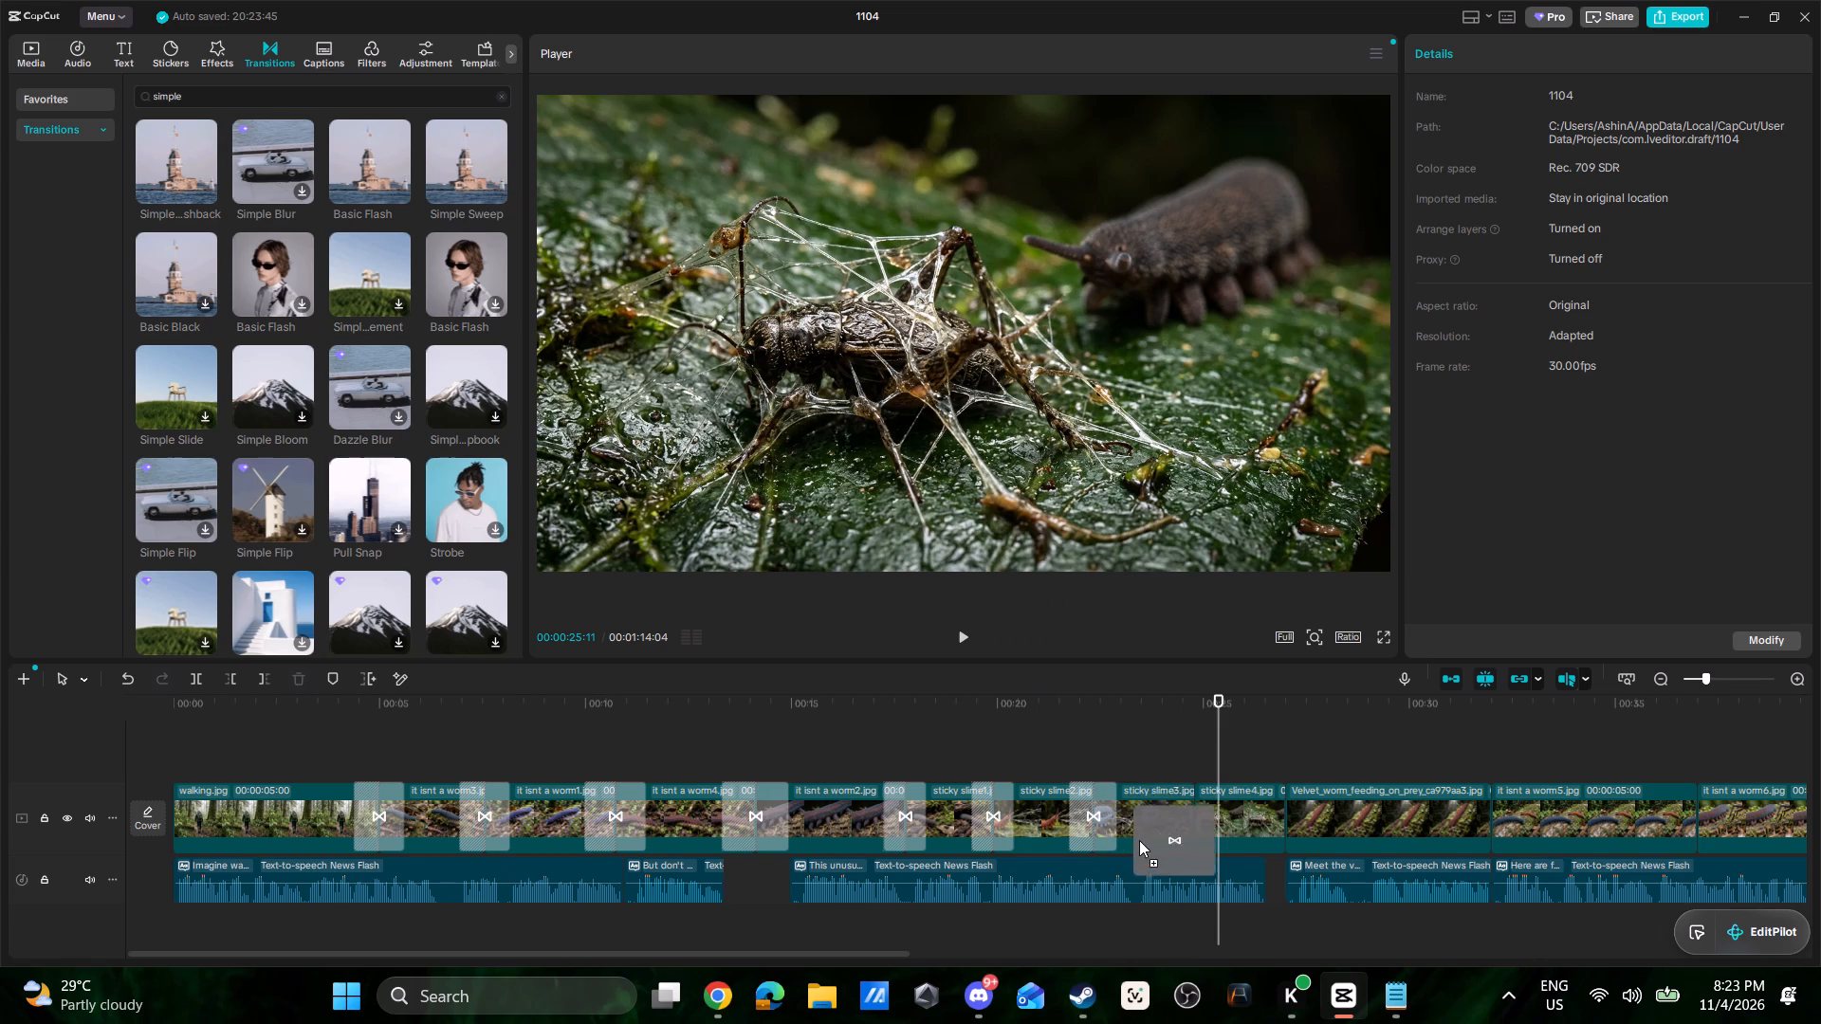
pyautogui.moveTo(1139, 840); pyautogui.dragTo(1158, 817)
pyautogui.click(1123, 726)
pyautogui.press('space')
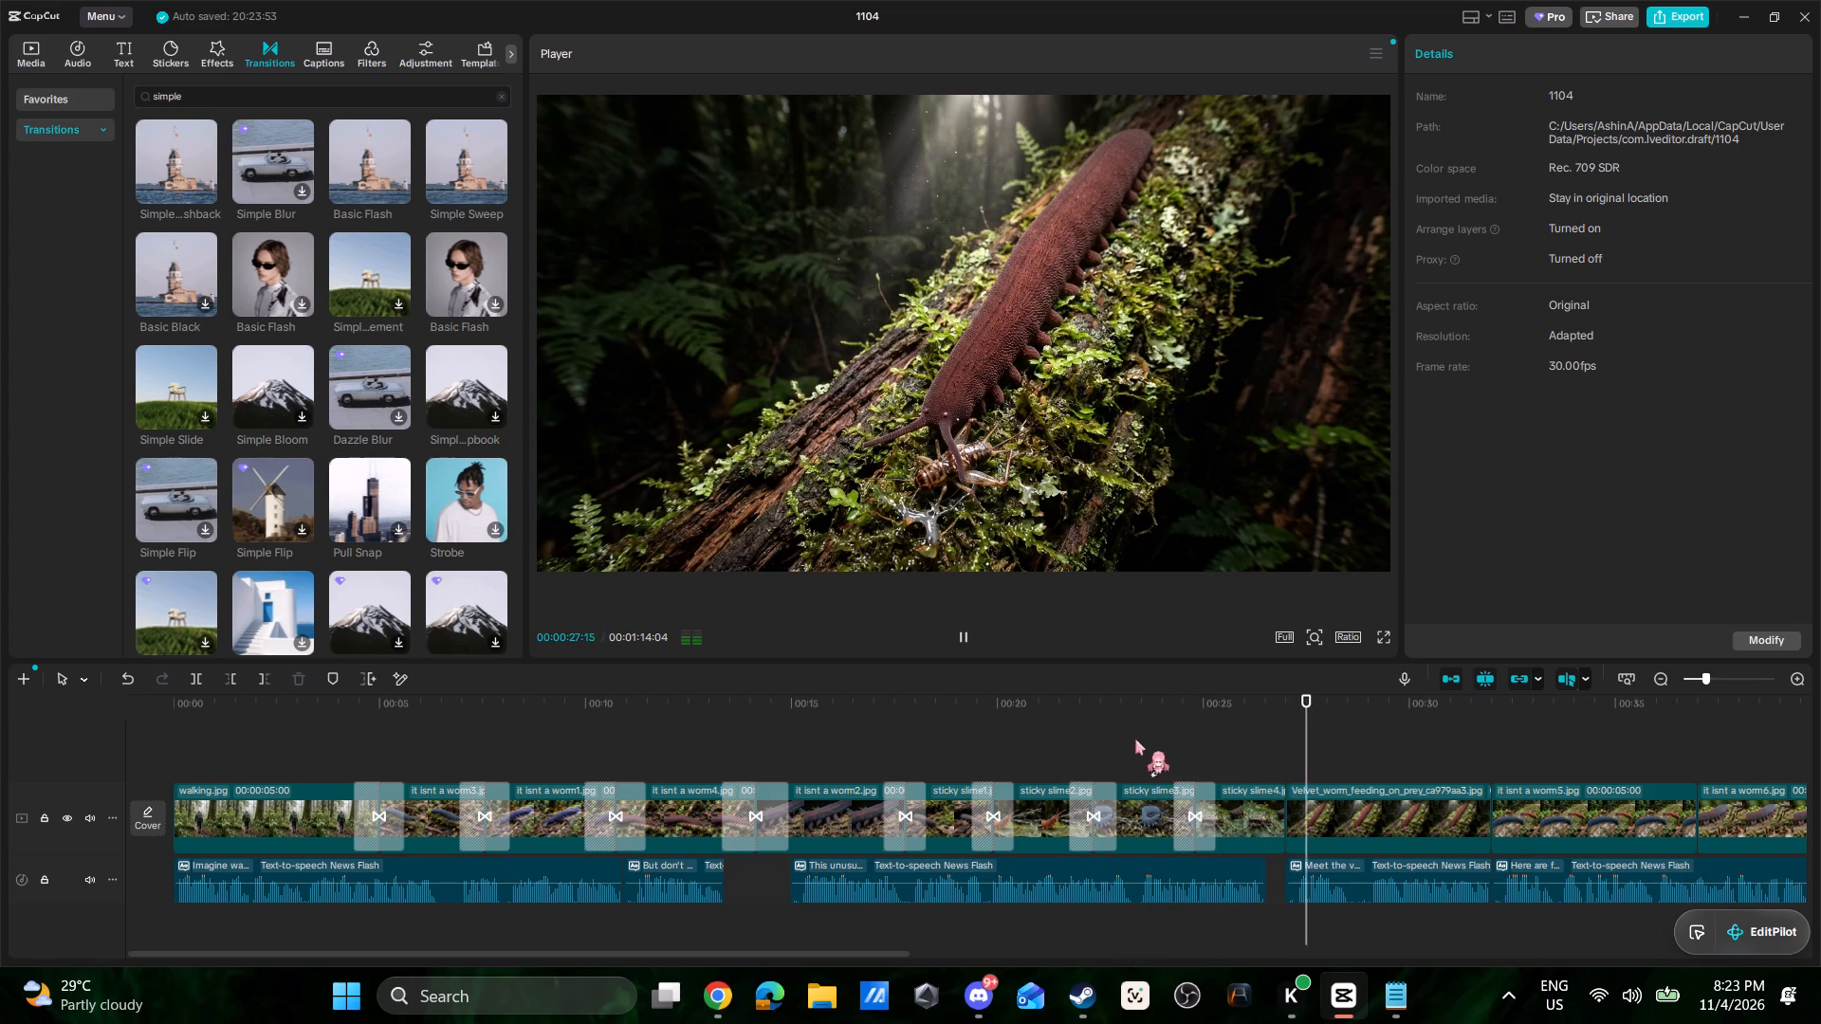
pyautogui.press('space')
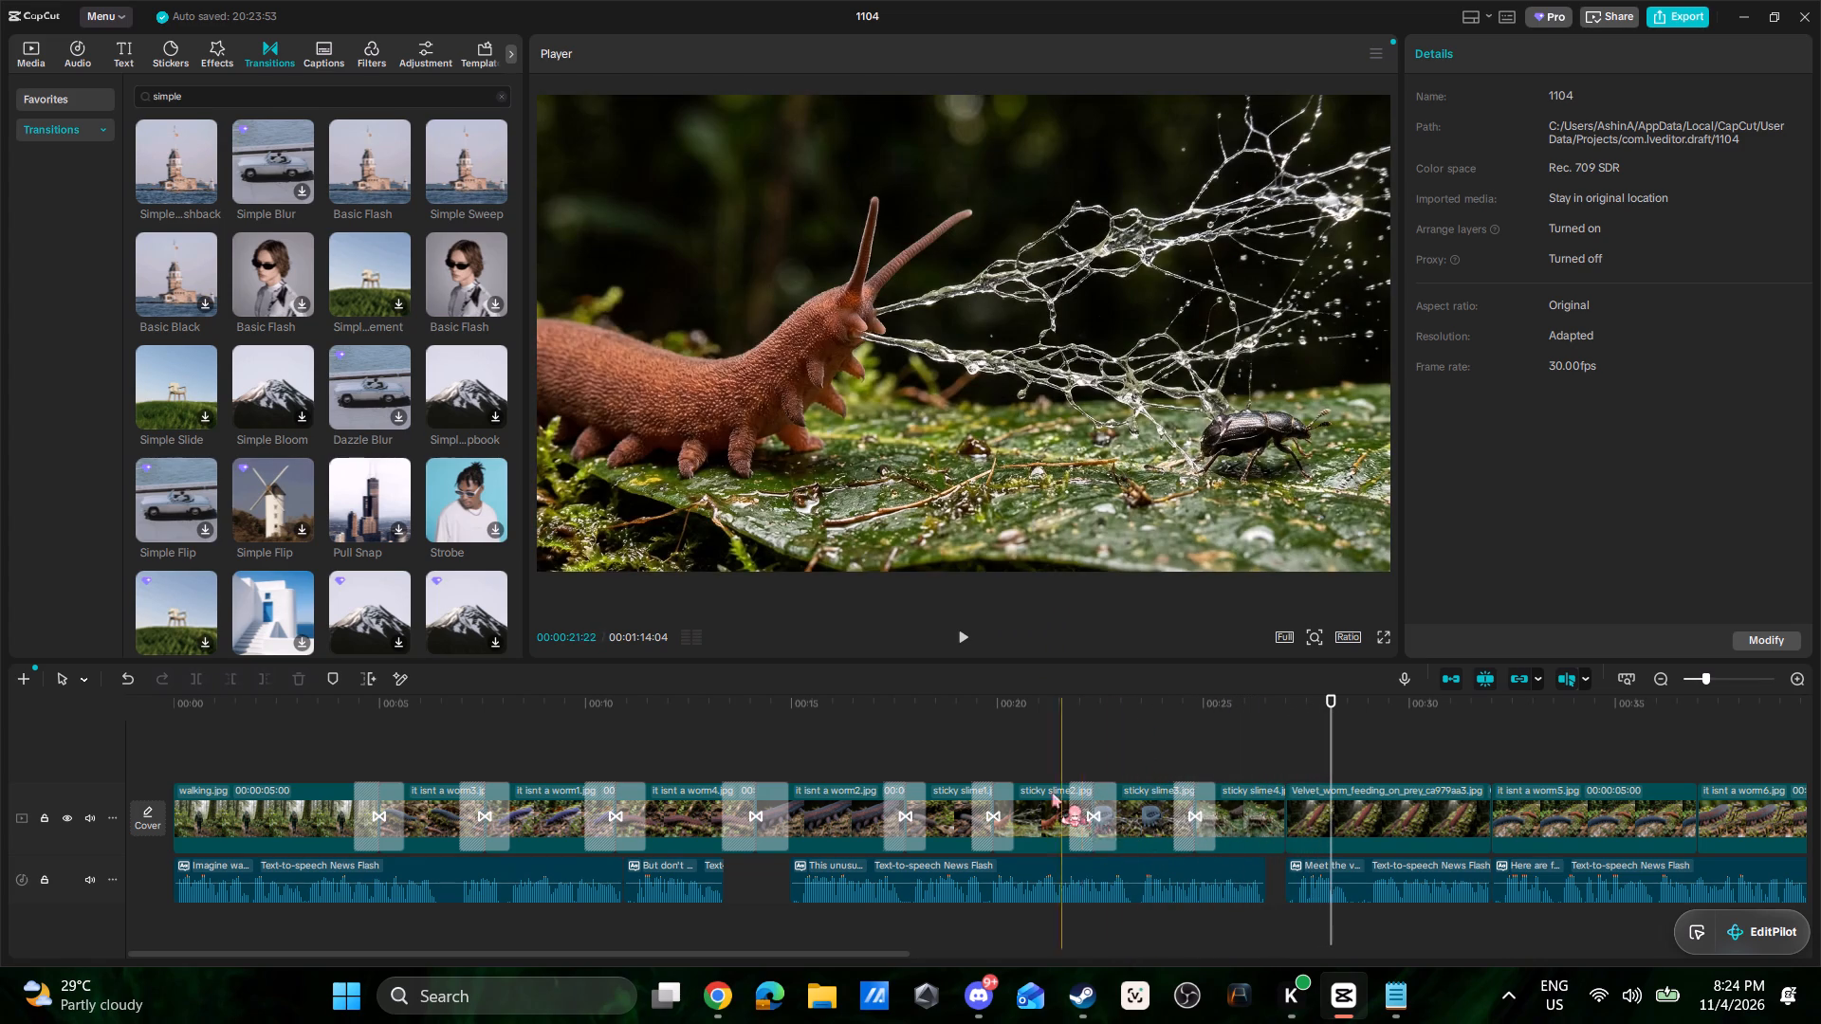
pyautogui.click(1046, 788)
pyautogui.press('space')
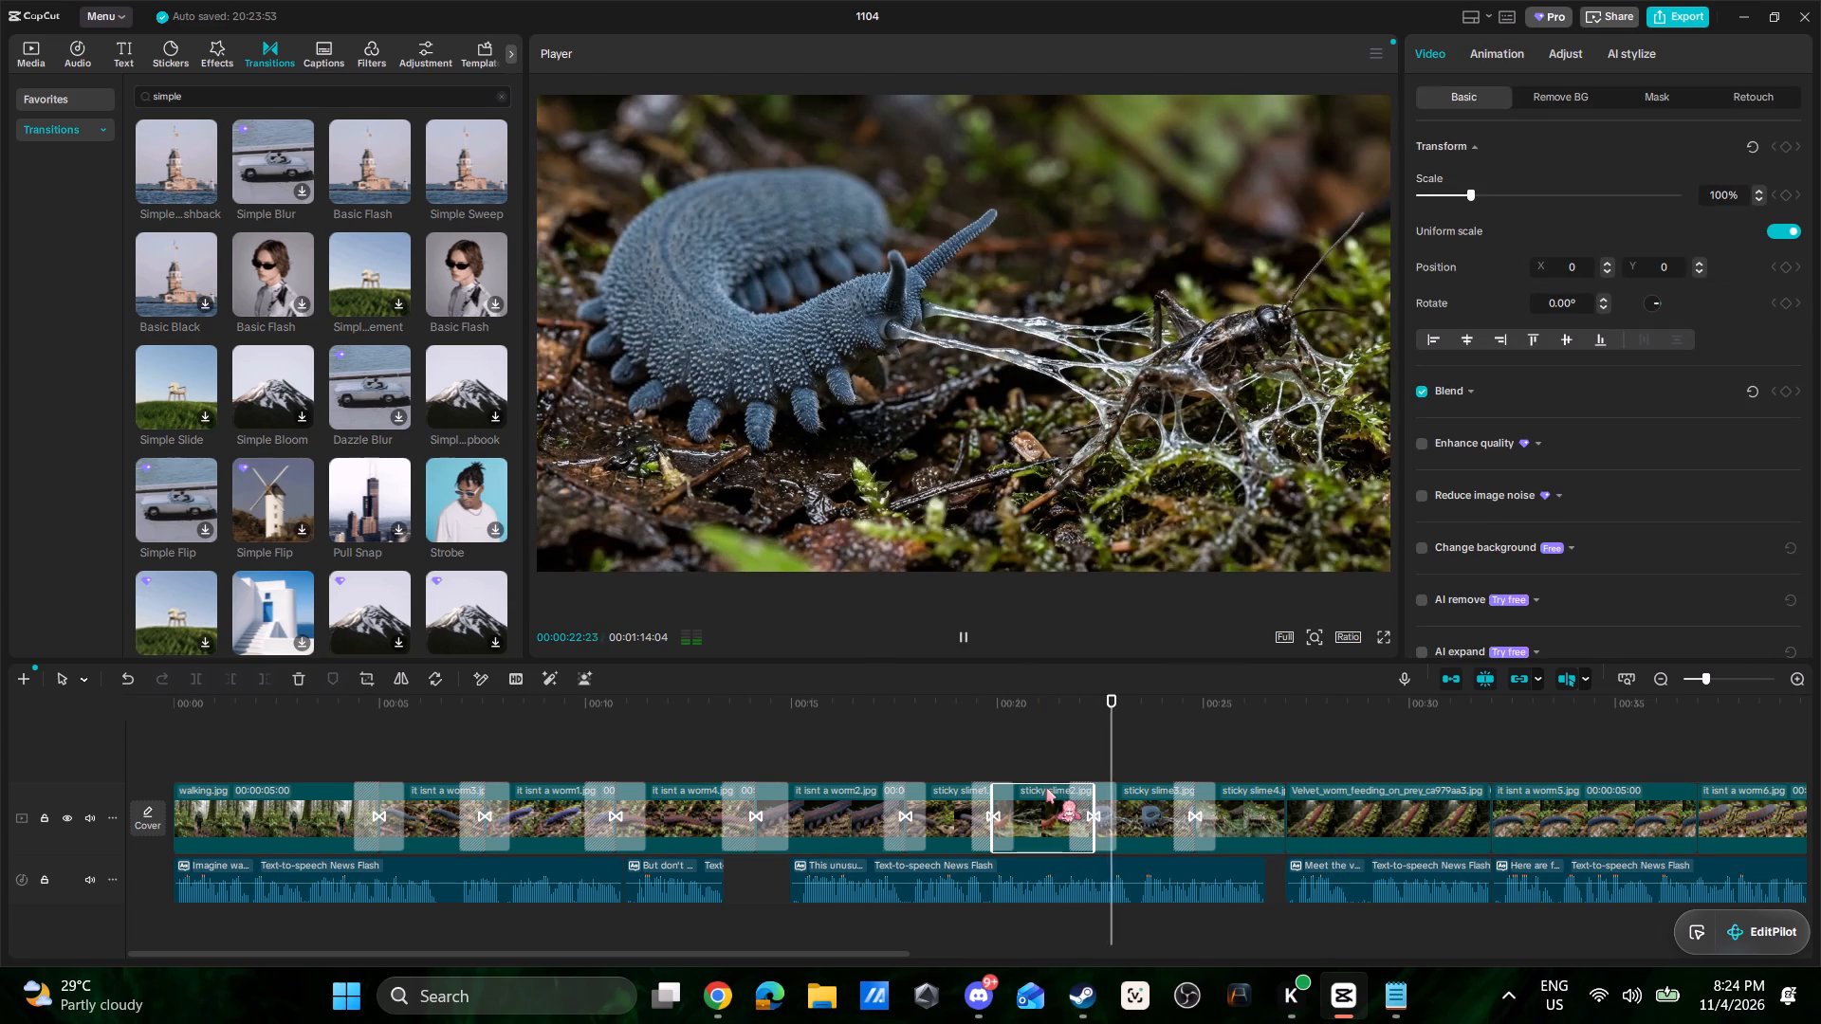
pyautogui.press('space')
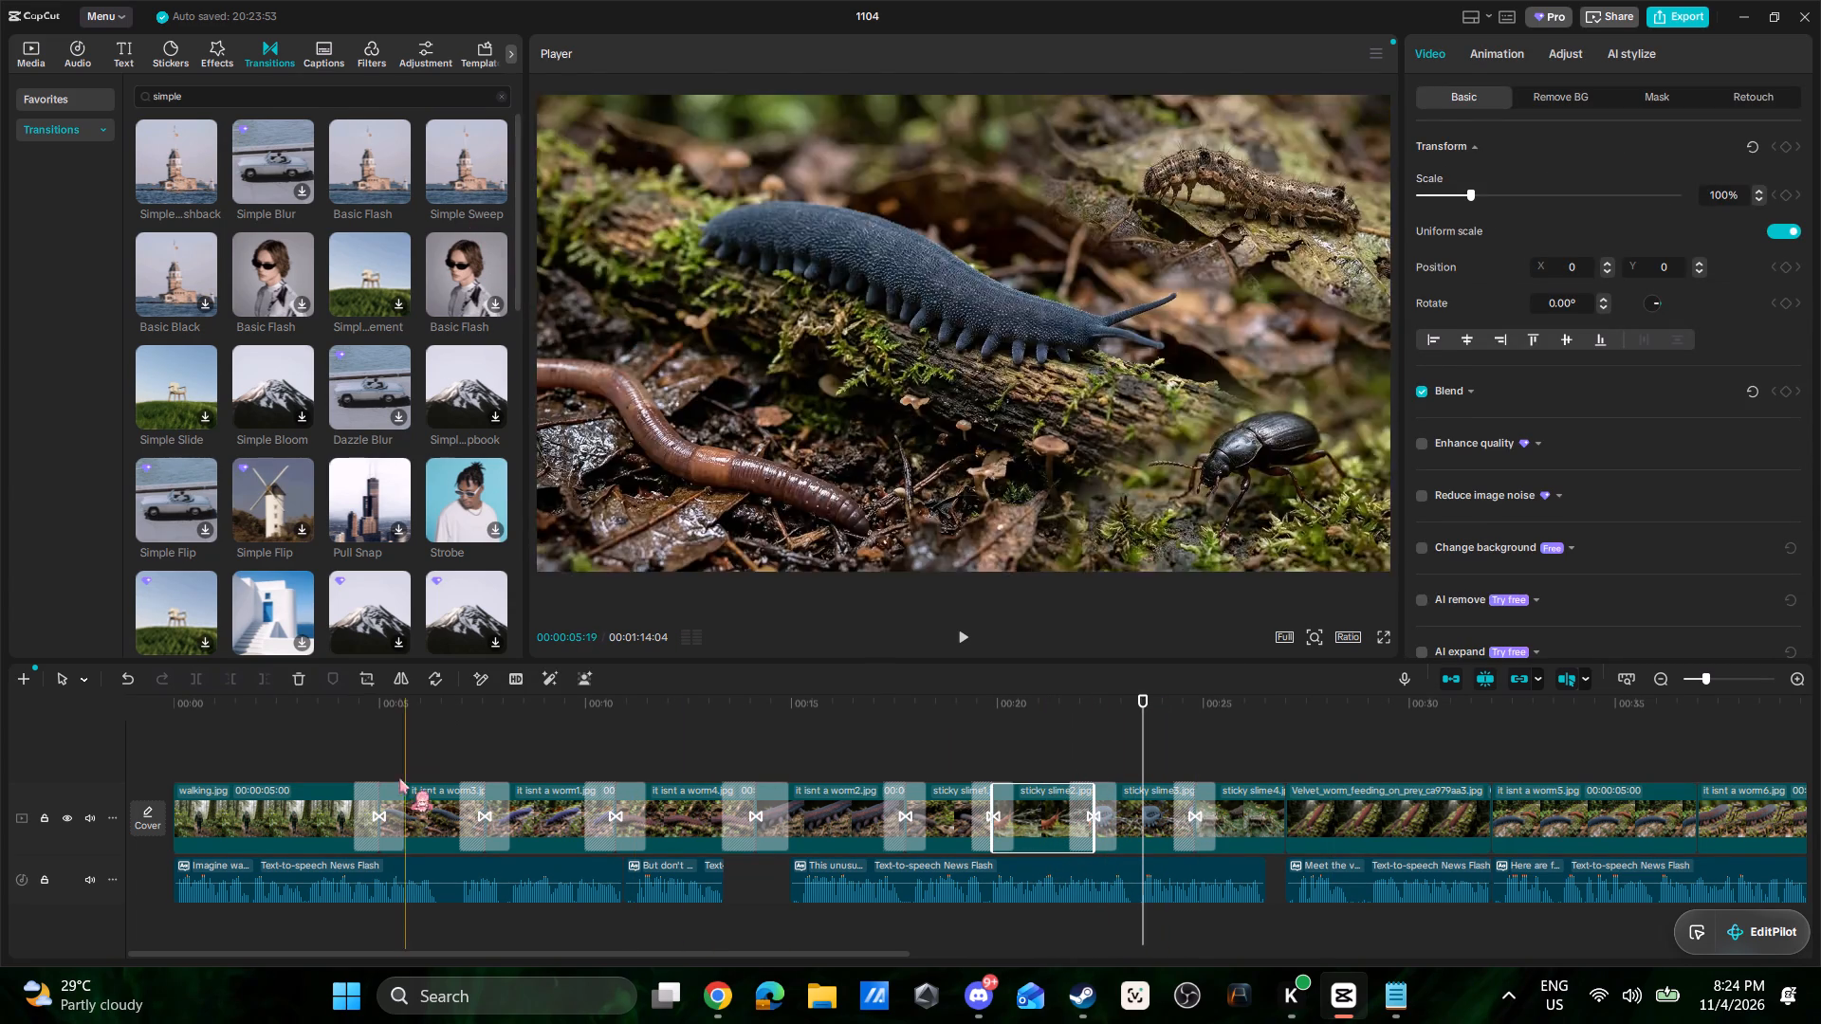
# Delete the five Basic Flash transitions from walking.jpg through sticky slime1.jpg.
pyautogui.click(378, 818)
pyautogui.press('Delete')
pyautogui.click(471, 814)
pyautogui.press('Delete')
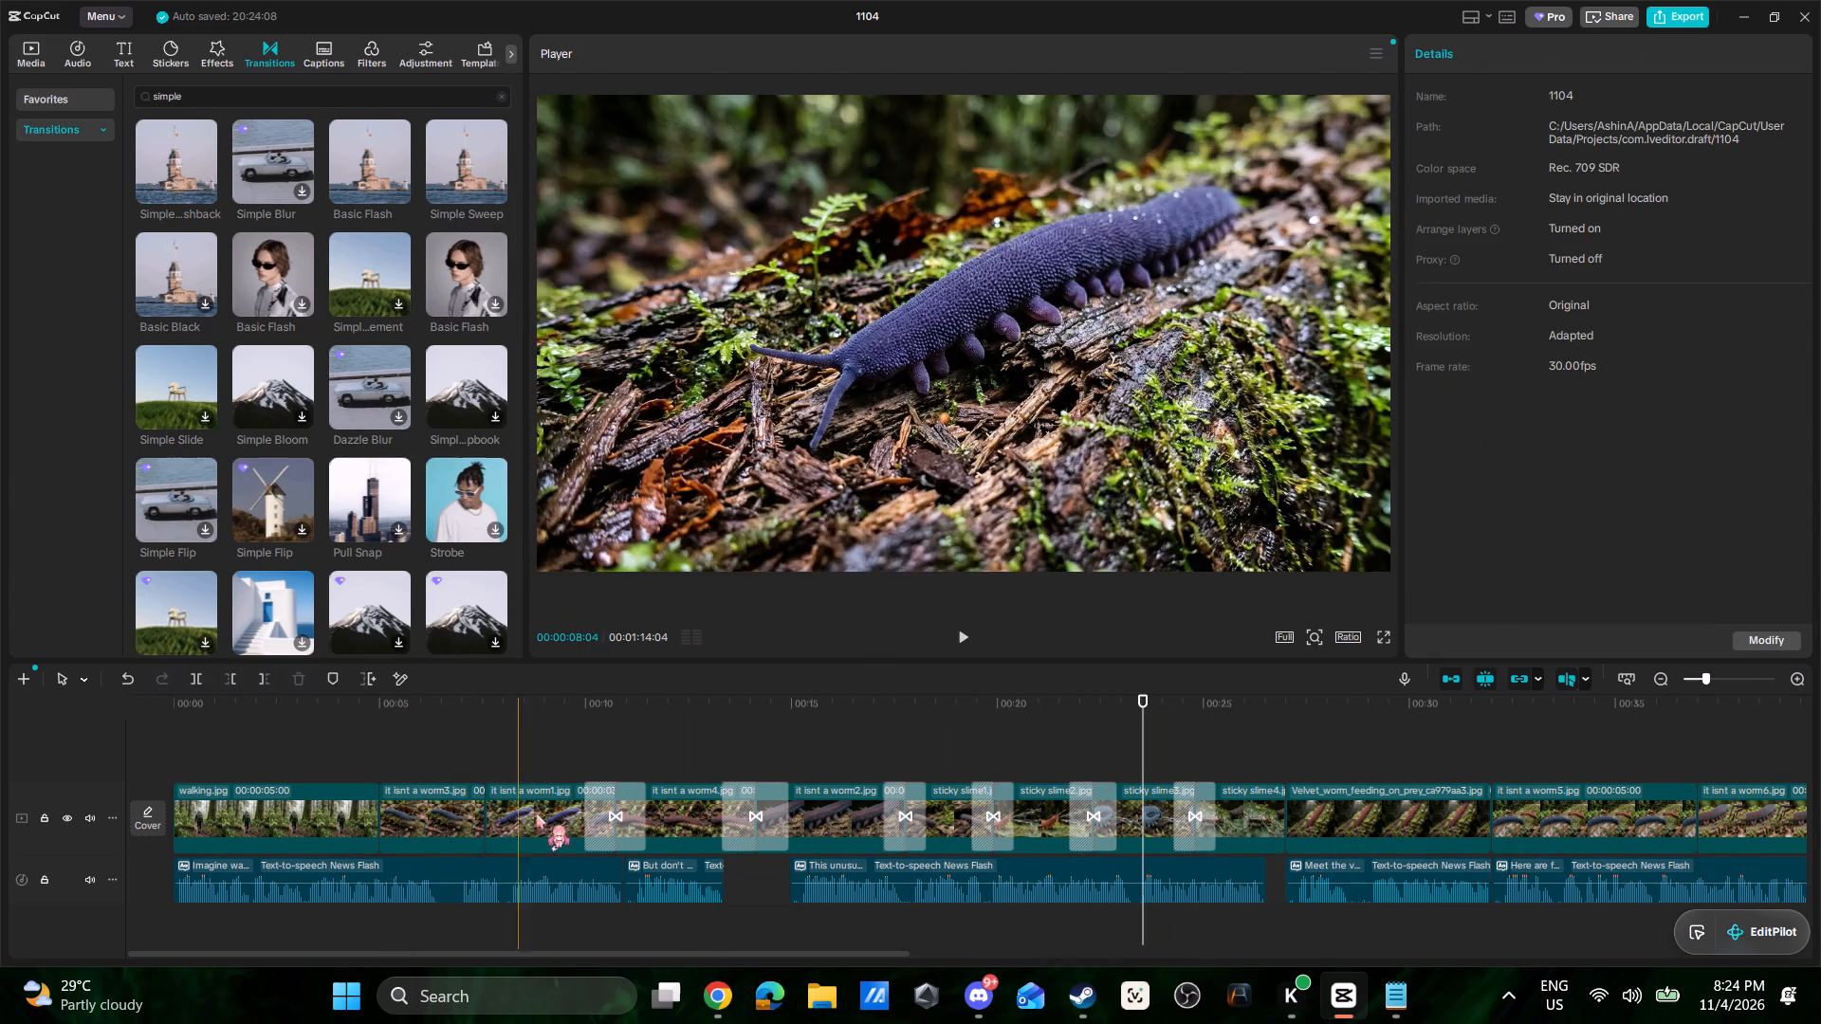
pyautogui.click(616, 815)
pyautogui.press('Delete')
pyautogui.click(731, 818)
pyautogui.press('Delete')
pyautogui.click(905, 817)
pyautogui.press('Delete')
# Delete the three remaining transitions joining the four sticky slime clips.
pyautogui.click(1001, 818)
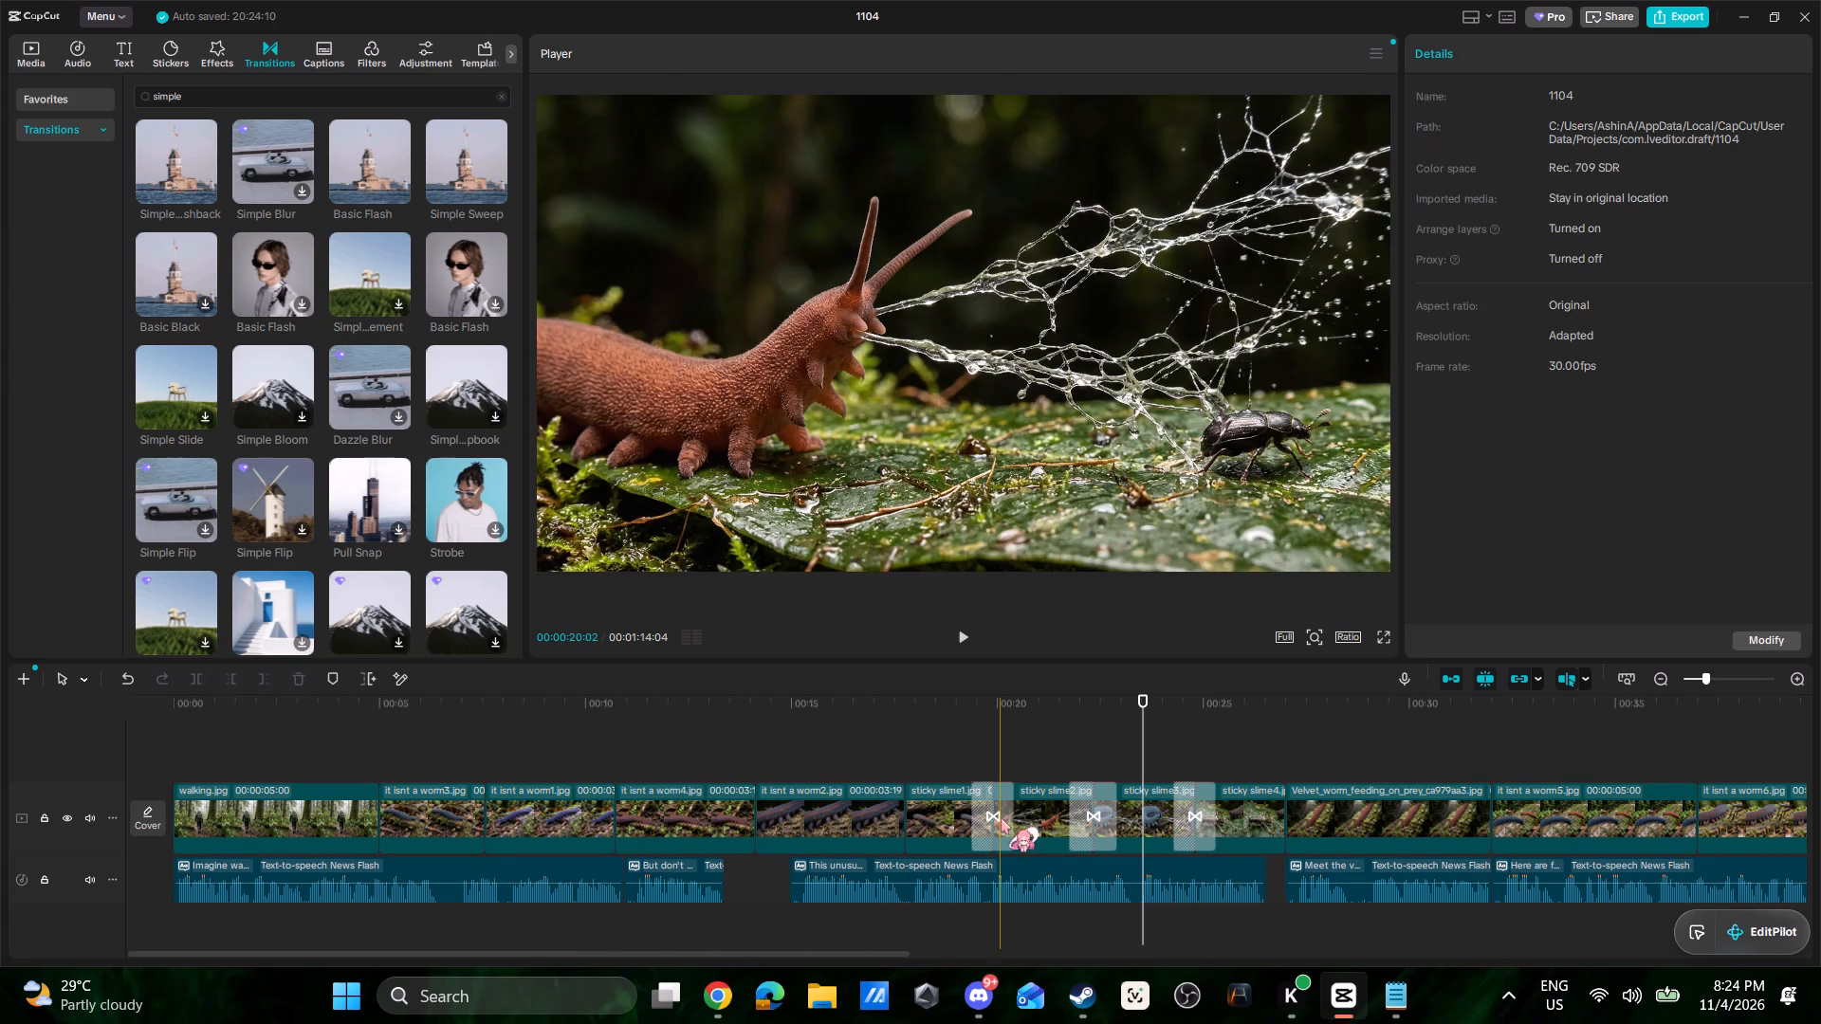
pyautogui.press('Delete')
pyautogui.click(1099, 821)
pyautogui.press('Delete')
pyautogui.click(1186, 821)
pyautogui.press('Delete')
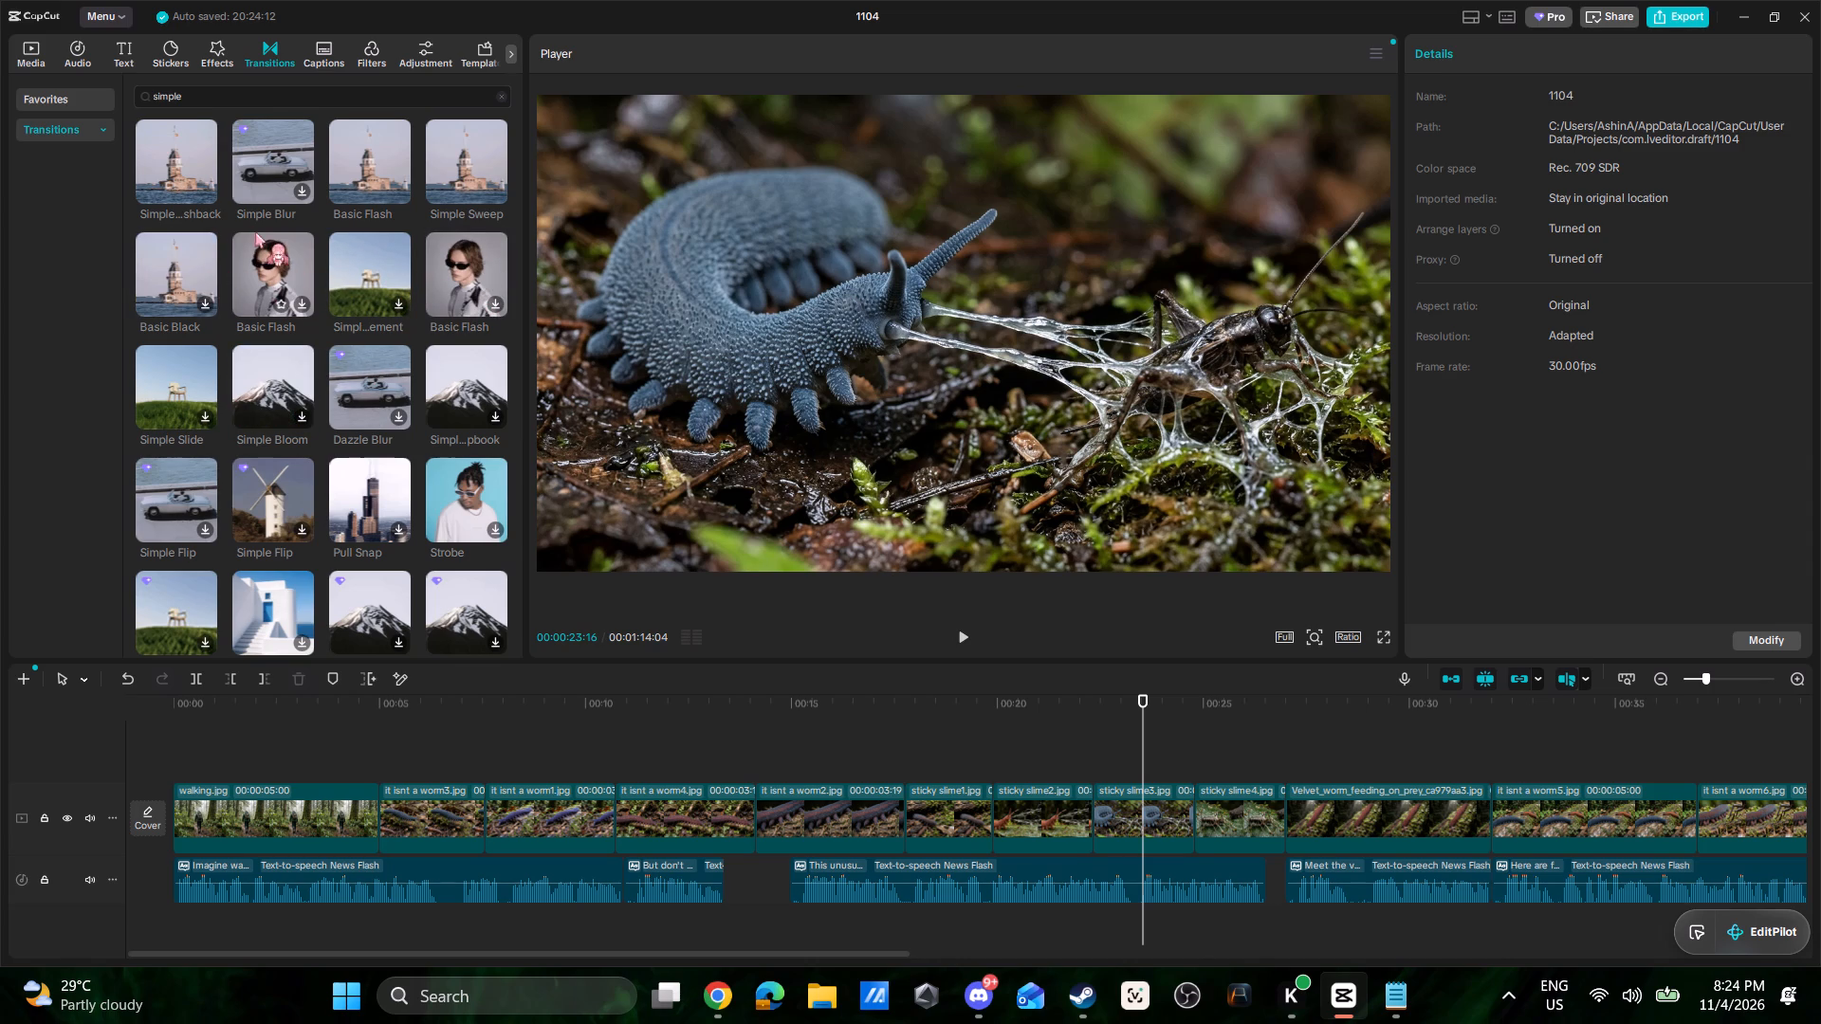
# Add the Basic Black transition between walking.jpg and it isnt a worm3.jpg and preview it.
pyautogui.moveTo(184, 258); pyautogui.dragTo(336, 808)
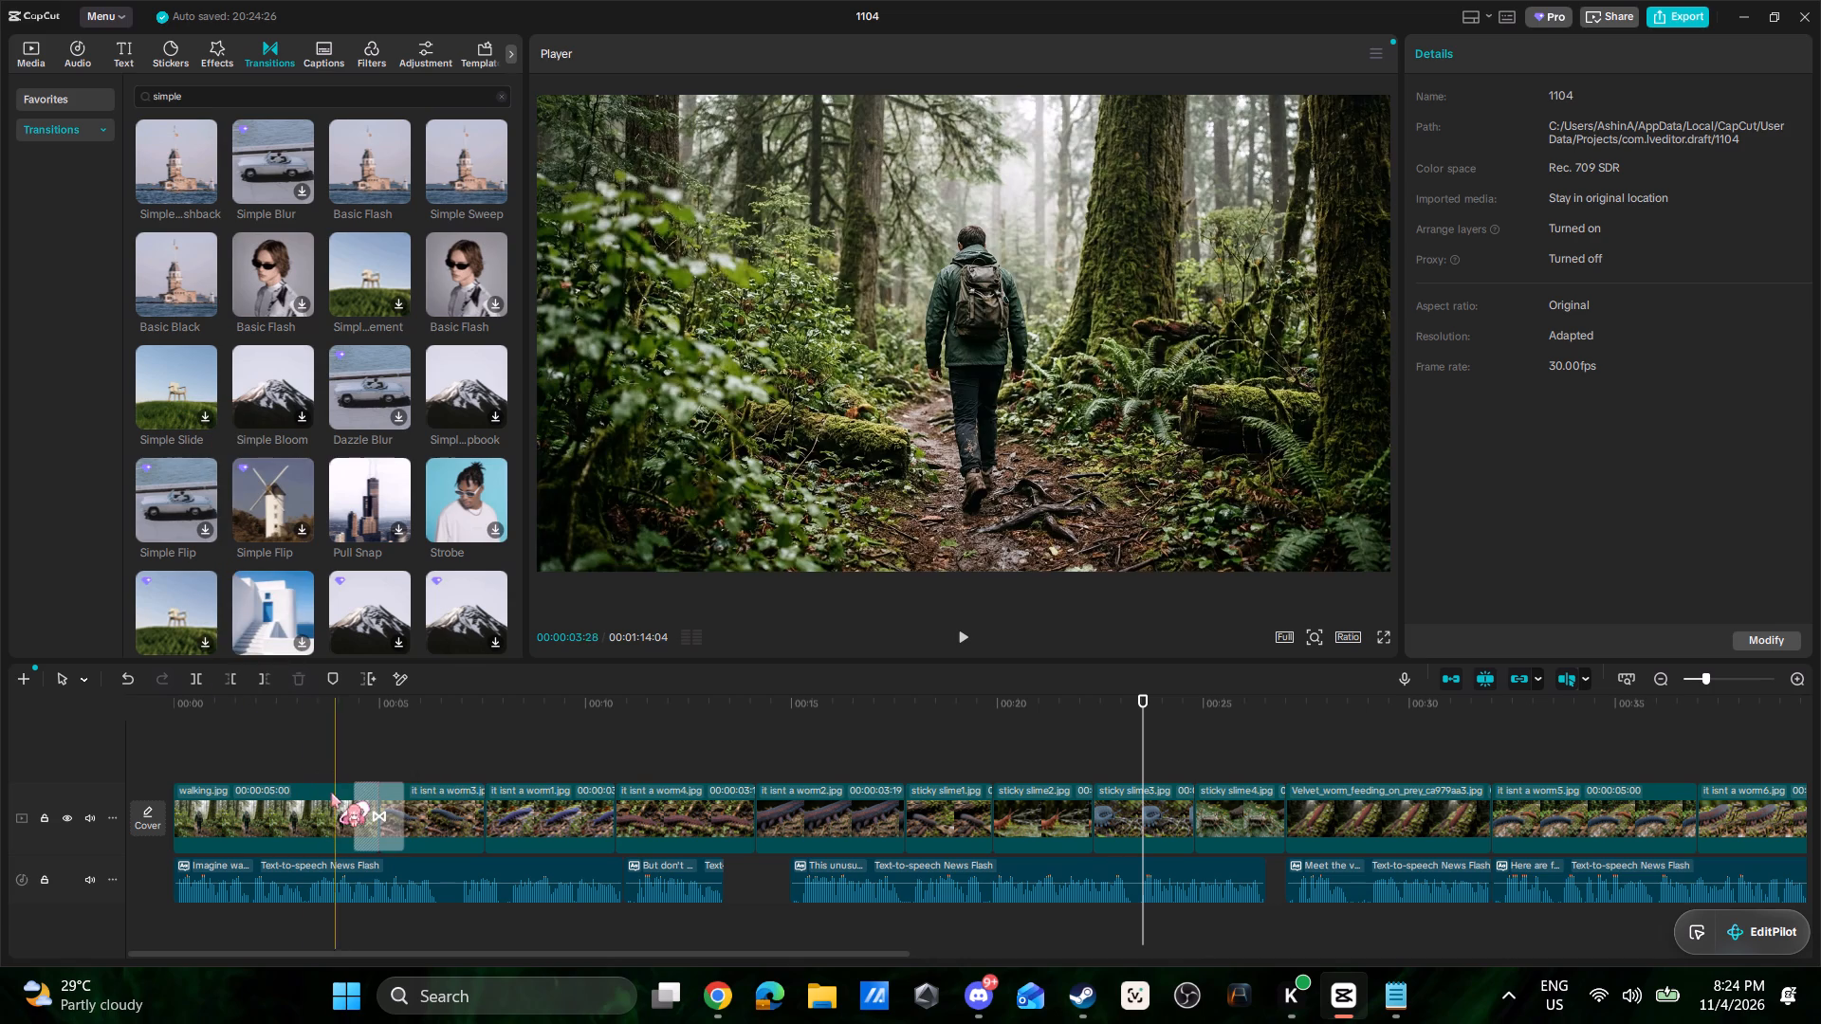
pyautogui.click(304, 753)
pyautogui.press('space')
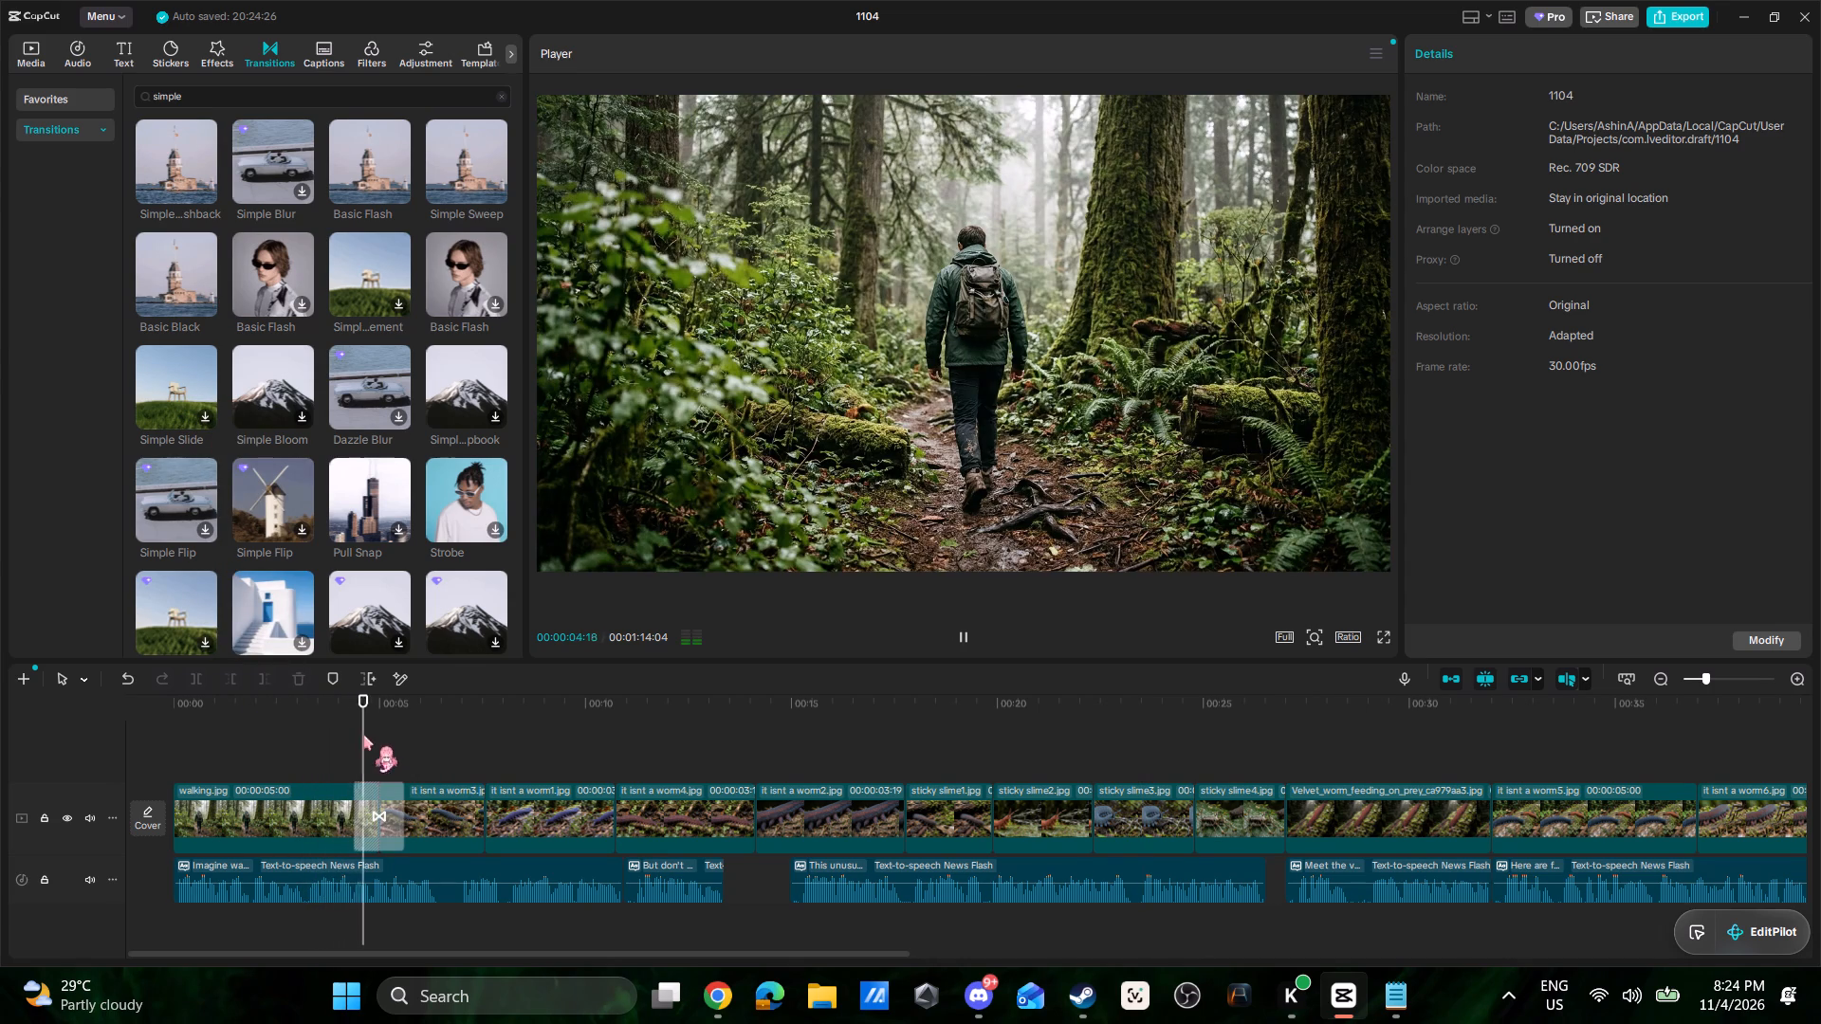
pyautogui.press('space')
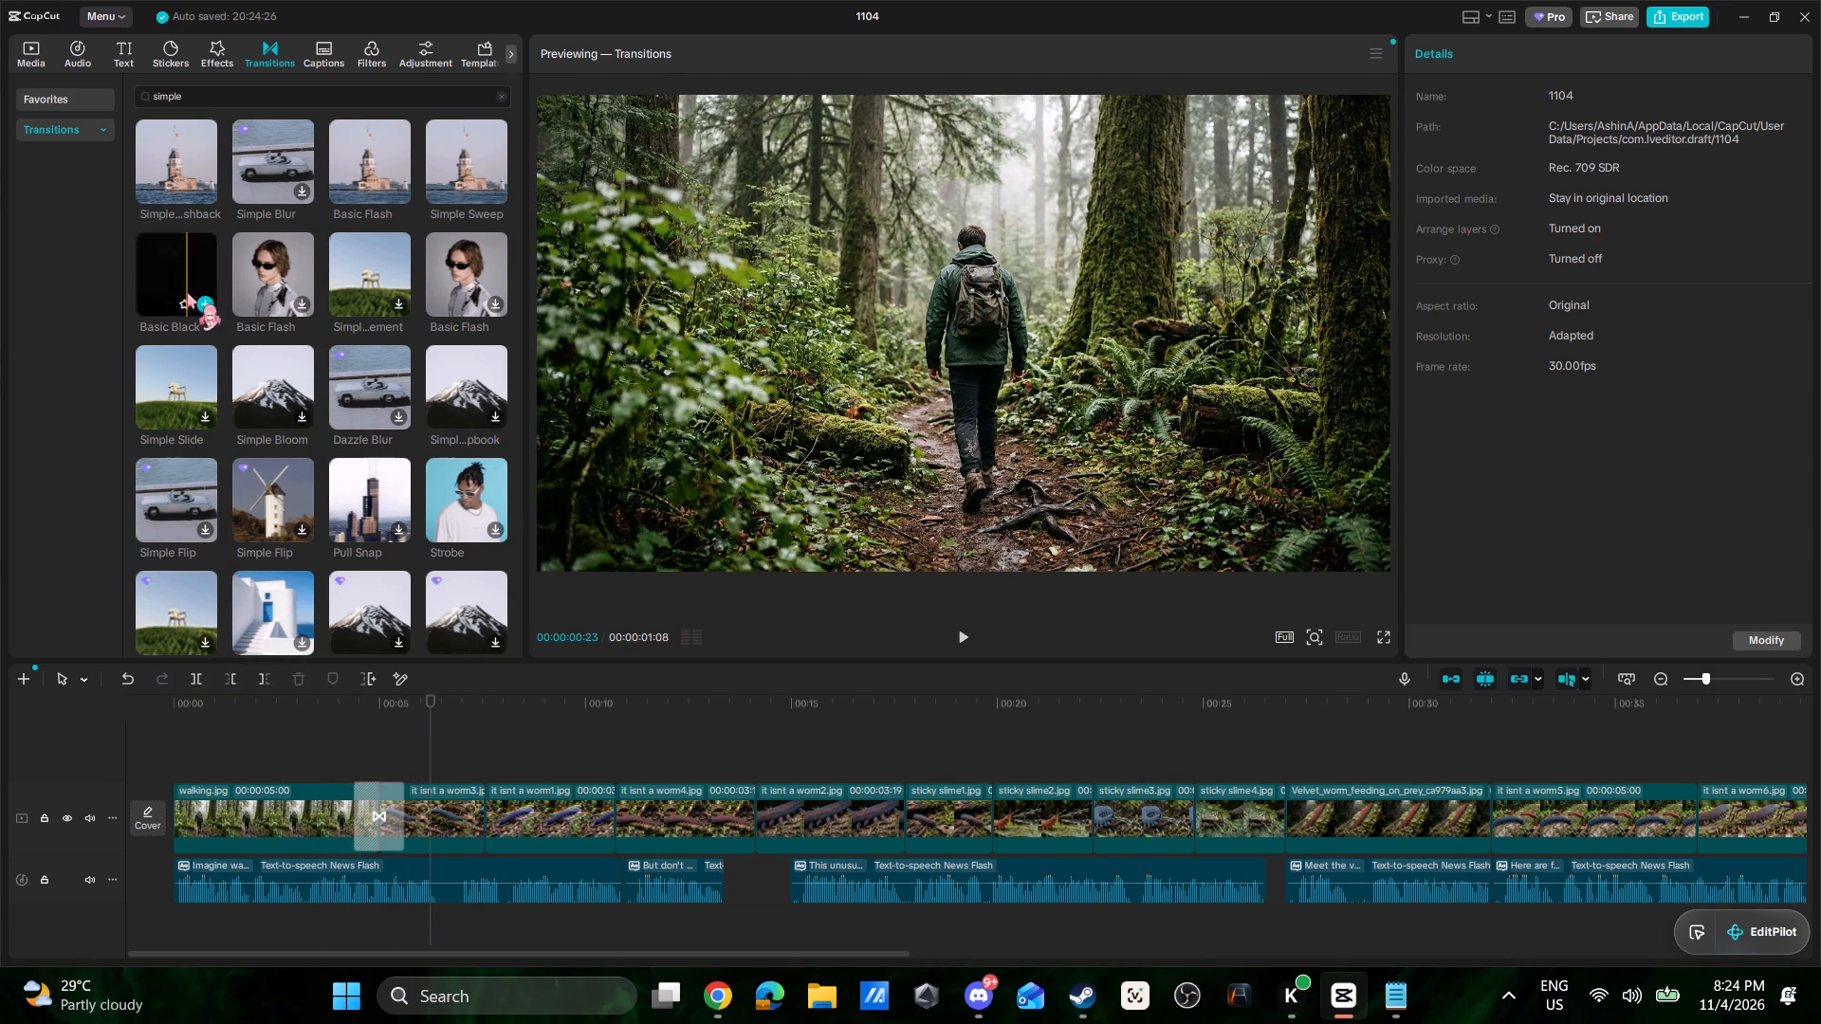
# Add Basic Black transitions at the six consecutive joins from it isnt a worm3.jpg through sticky slime3.jpg.
pyautogui.click(186, 304)
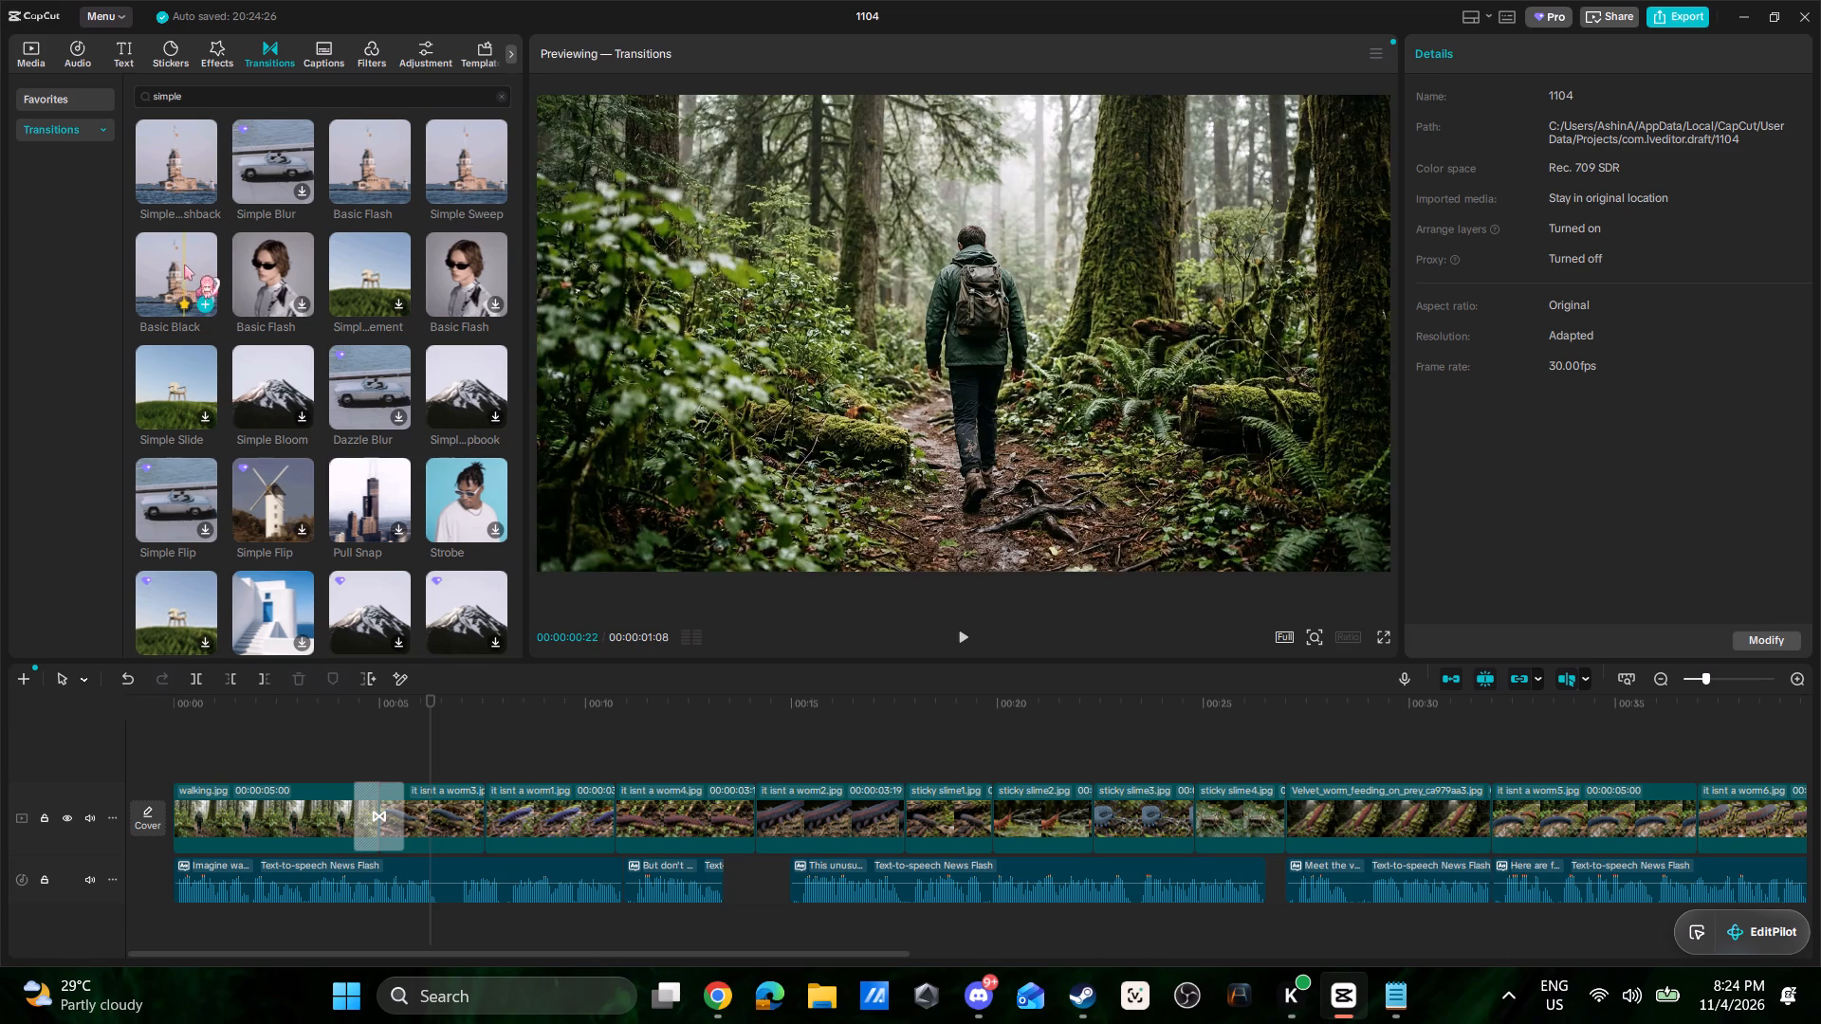
pyautogui.moveTo(184, 265); pyautogui.dragTo(460, 814)
pyautogui.moveTo(189, 258); pyautogui.dragTo(593, 812)
pyautogui.moveTo(178, 260); pyautogui.dragTo(740, 804)
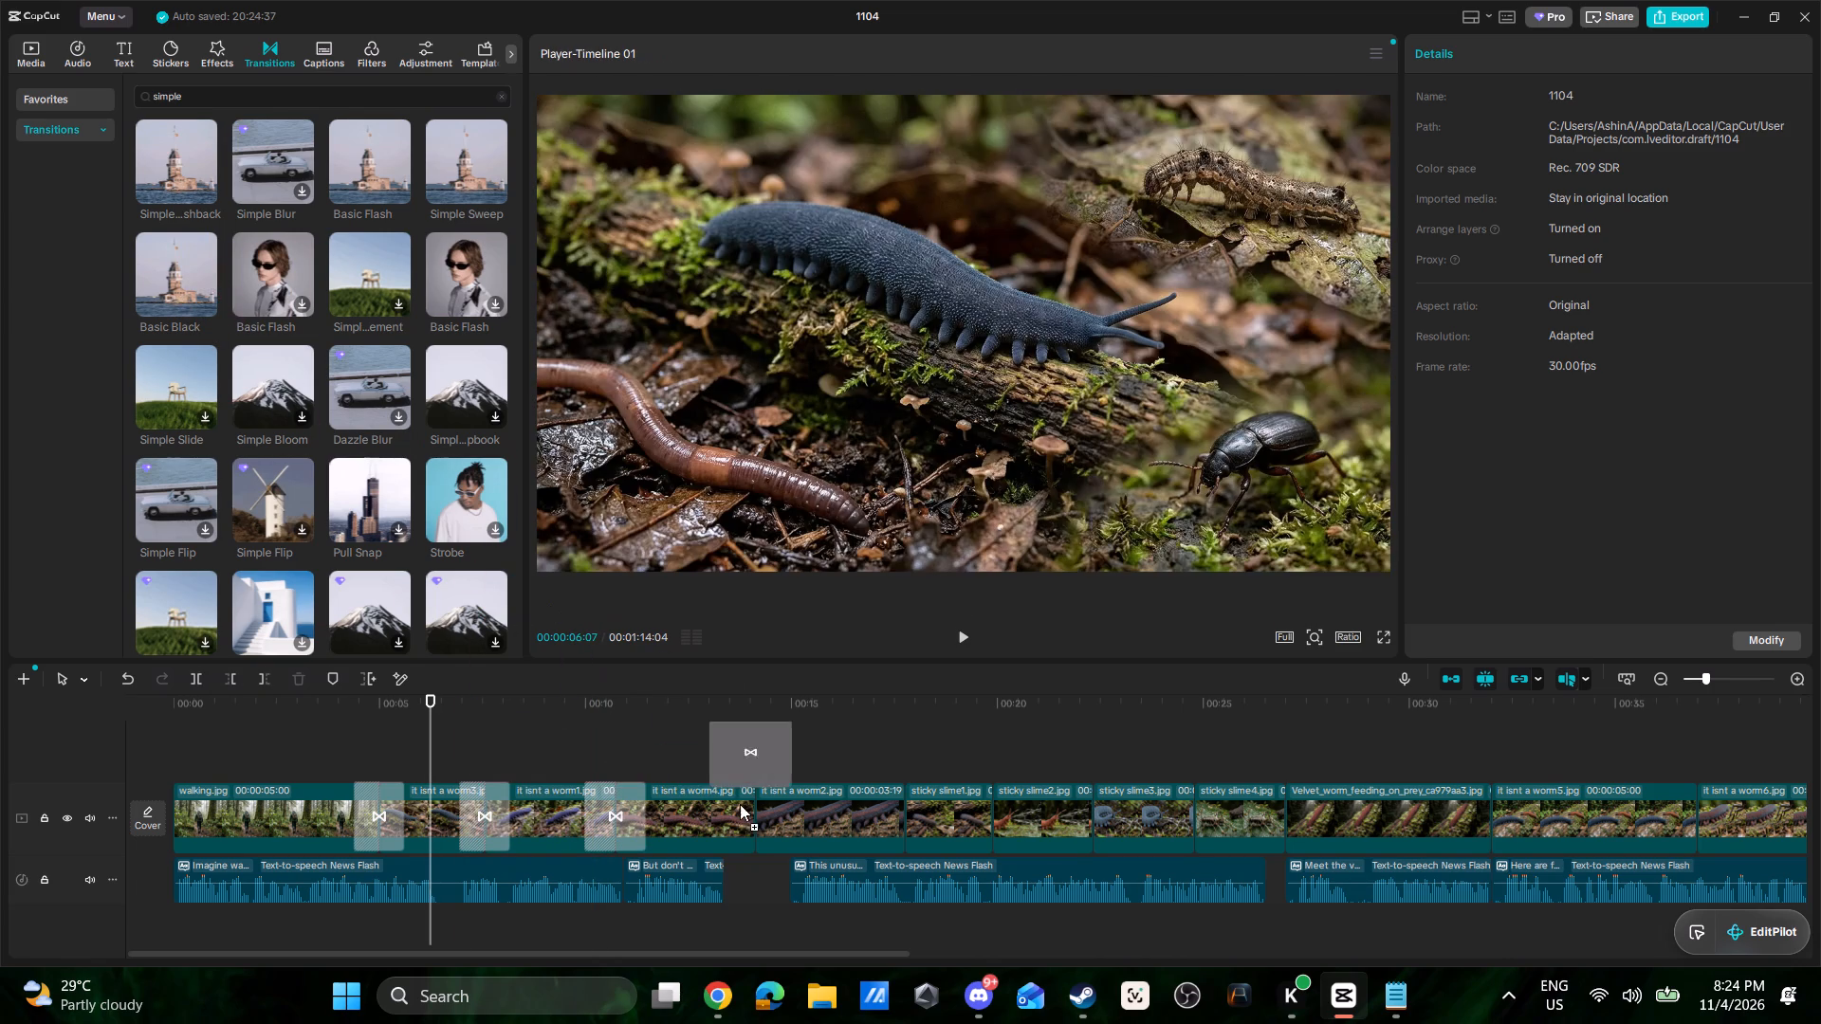
pyautogui.moveTo(740, 804); pyautogui.dragTo(727, 813)
pyautogui.moveTo(193, 275); pyautogui.dragTo(777, 790)
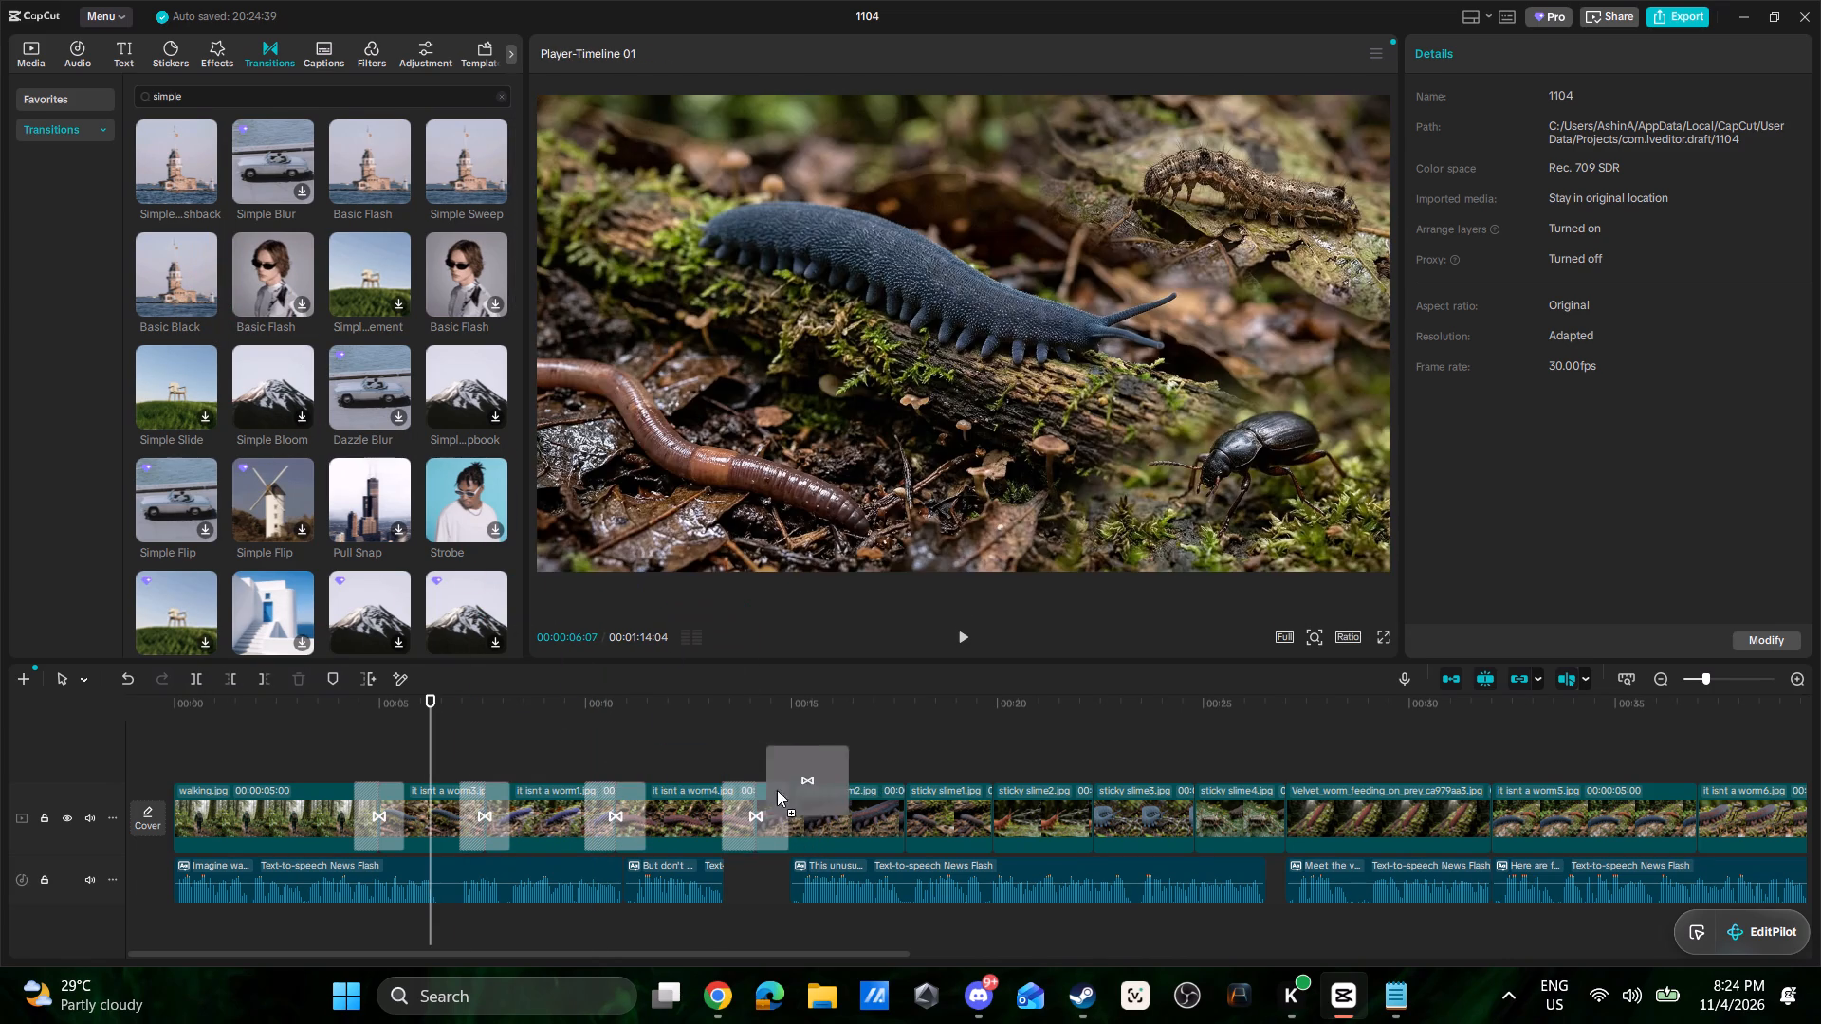
pyautogui.moveTo(777, 790); pyautogui.dragTo(867, 821)
pyautogui.moveTo(184, 259); pyautogui.dragTo(988, 779)
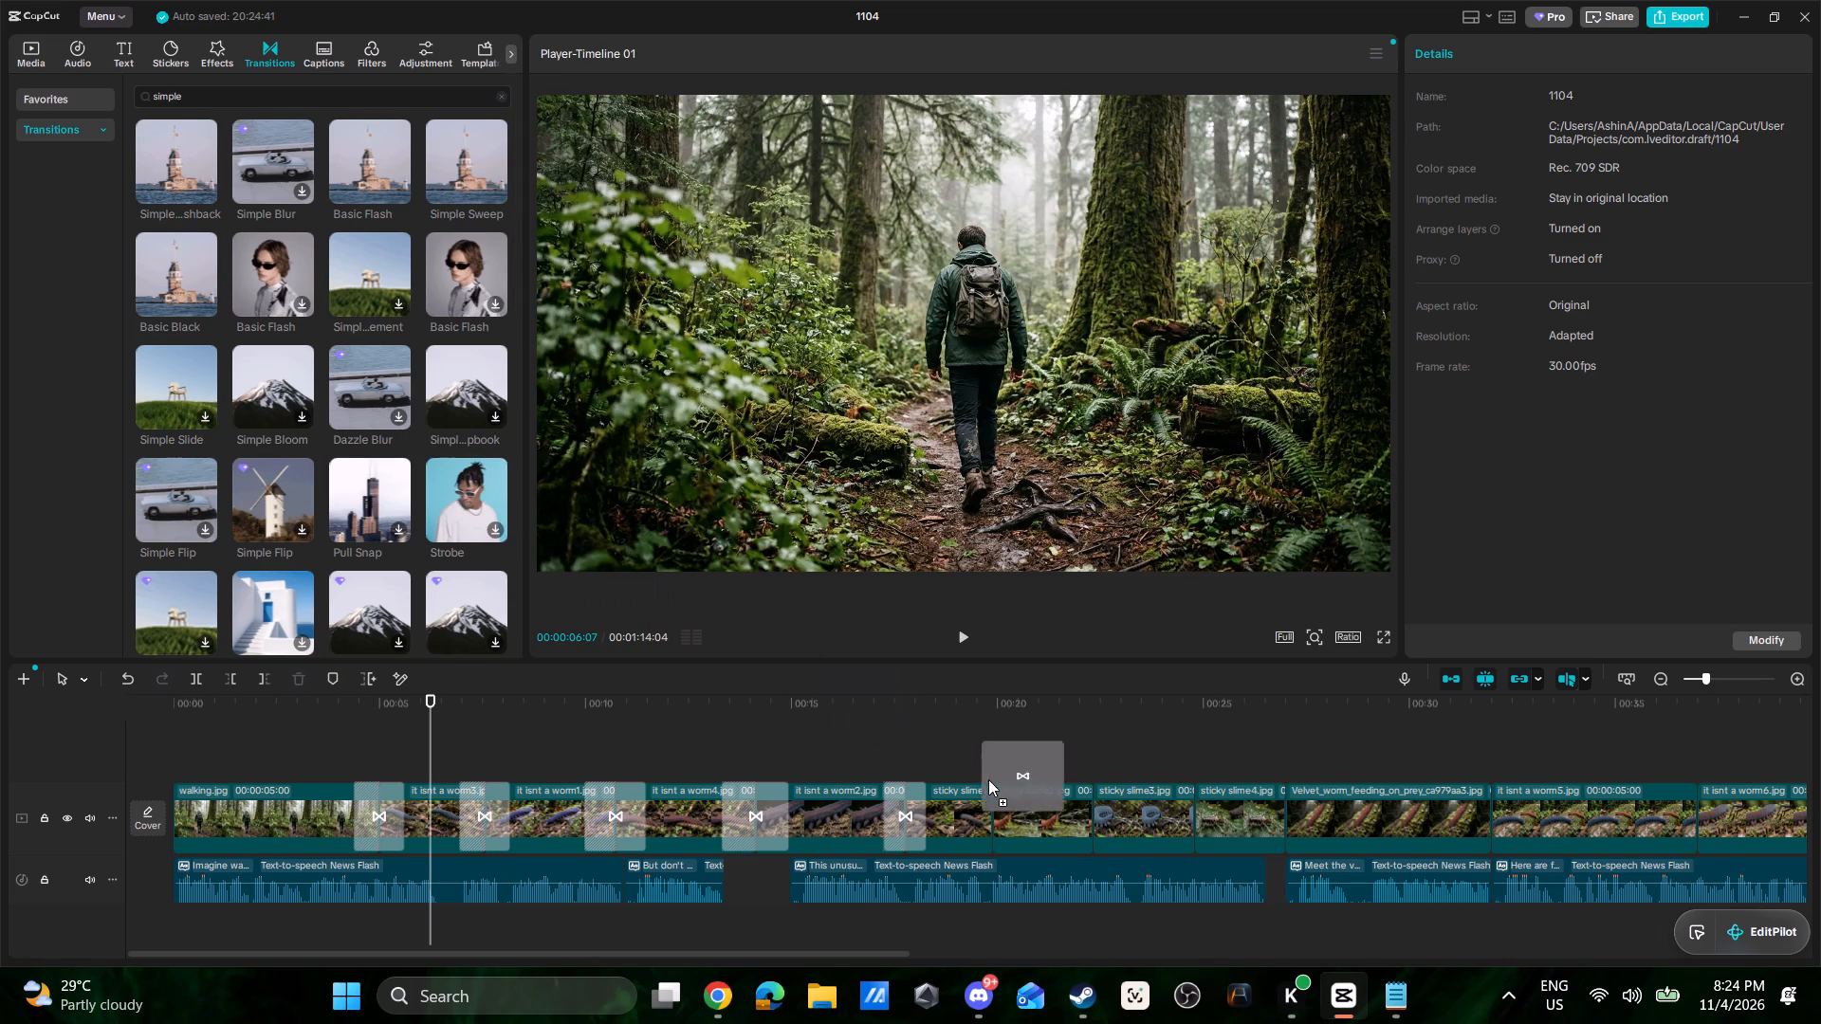
pyautogui.moveTo(988, 779); pyautogui.dragTo(964, 814)
pyautogui.moveTo(153, 261); pyautogui.dragTo(1058, 816)
# Preview the video full screen from the beginning, then replay the join between sticky slime2.jpg and sticky slime3.jpg.
pyautogui.click(1380, 637)
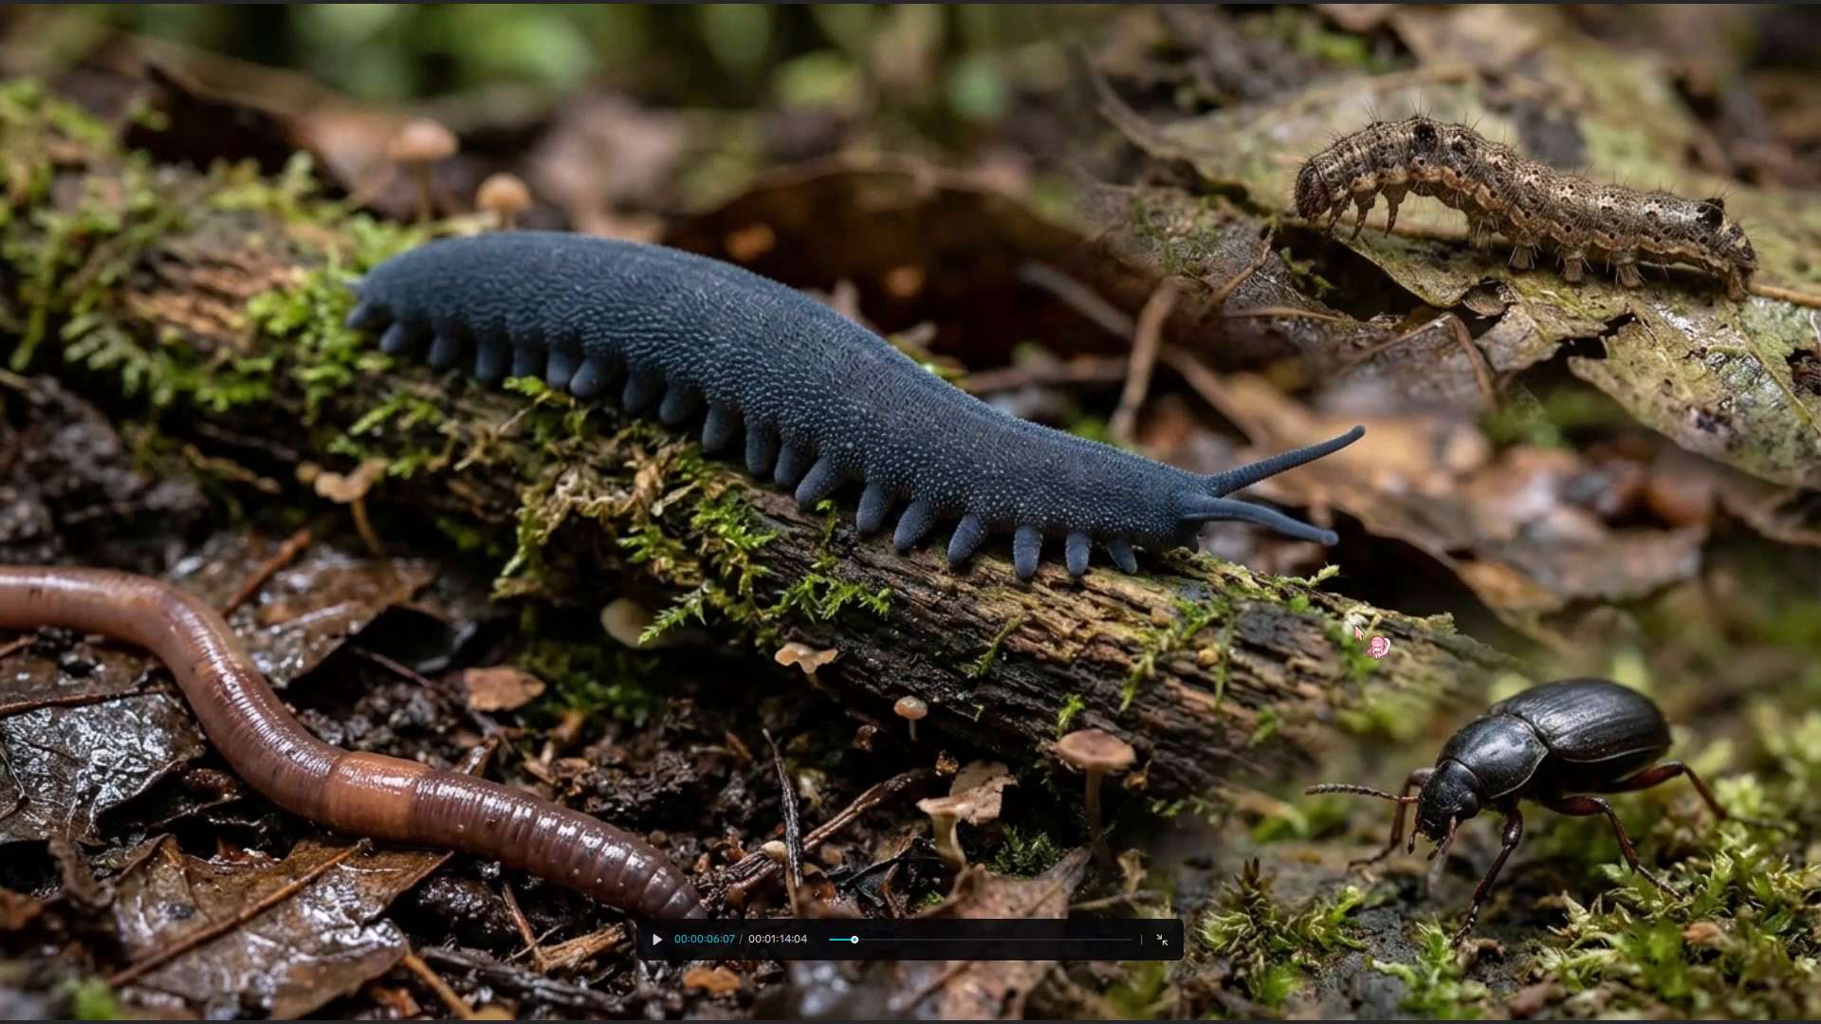
pyautogui.moveTo(855, 940); pyautogui.dragTo(685, 916)
pyautogui.press('space')
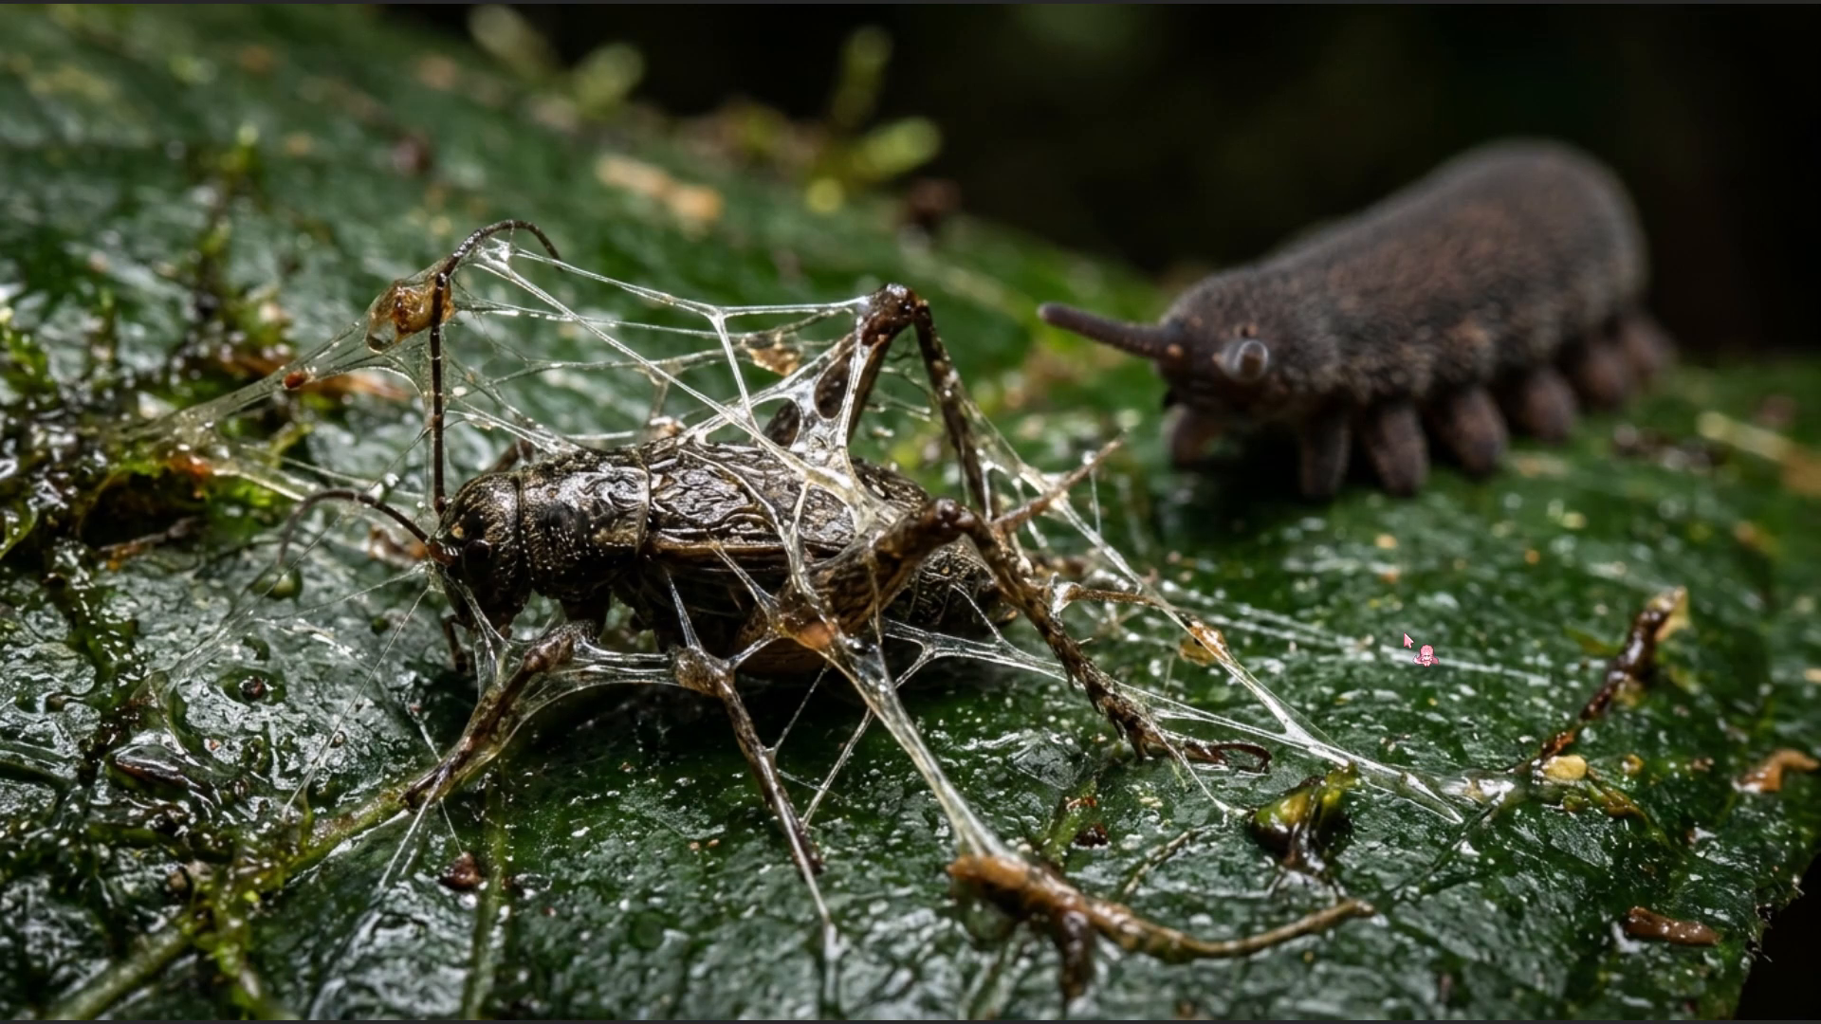
pyautogui.press('space')
pyautogui.press('Escape')
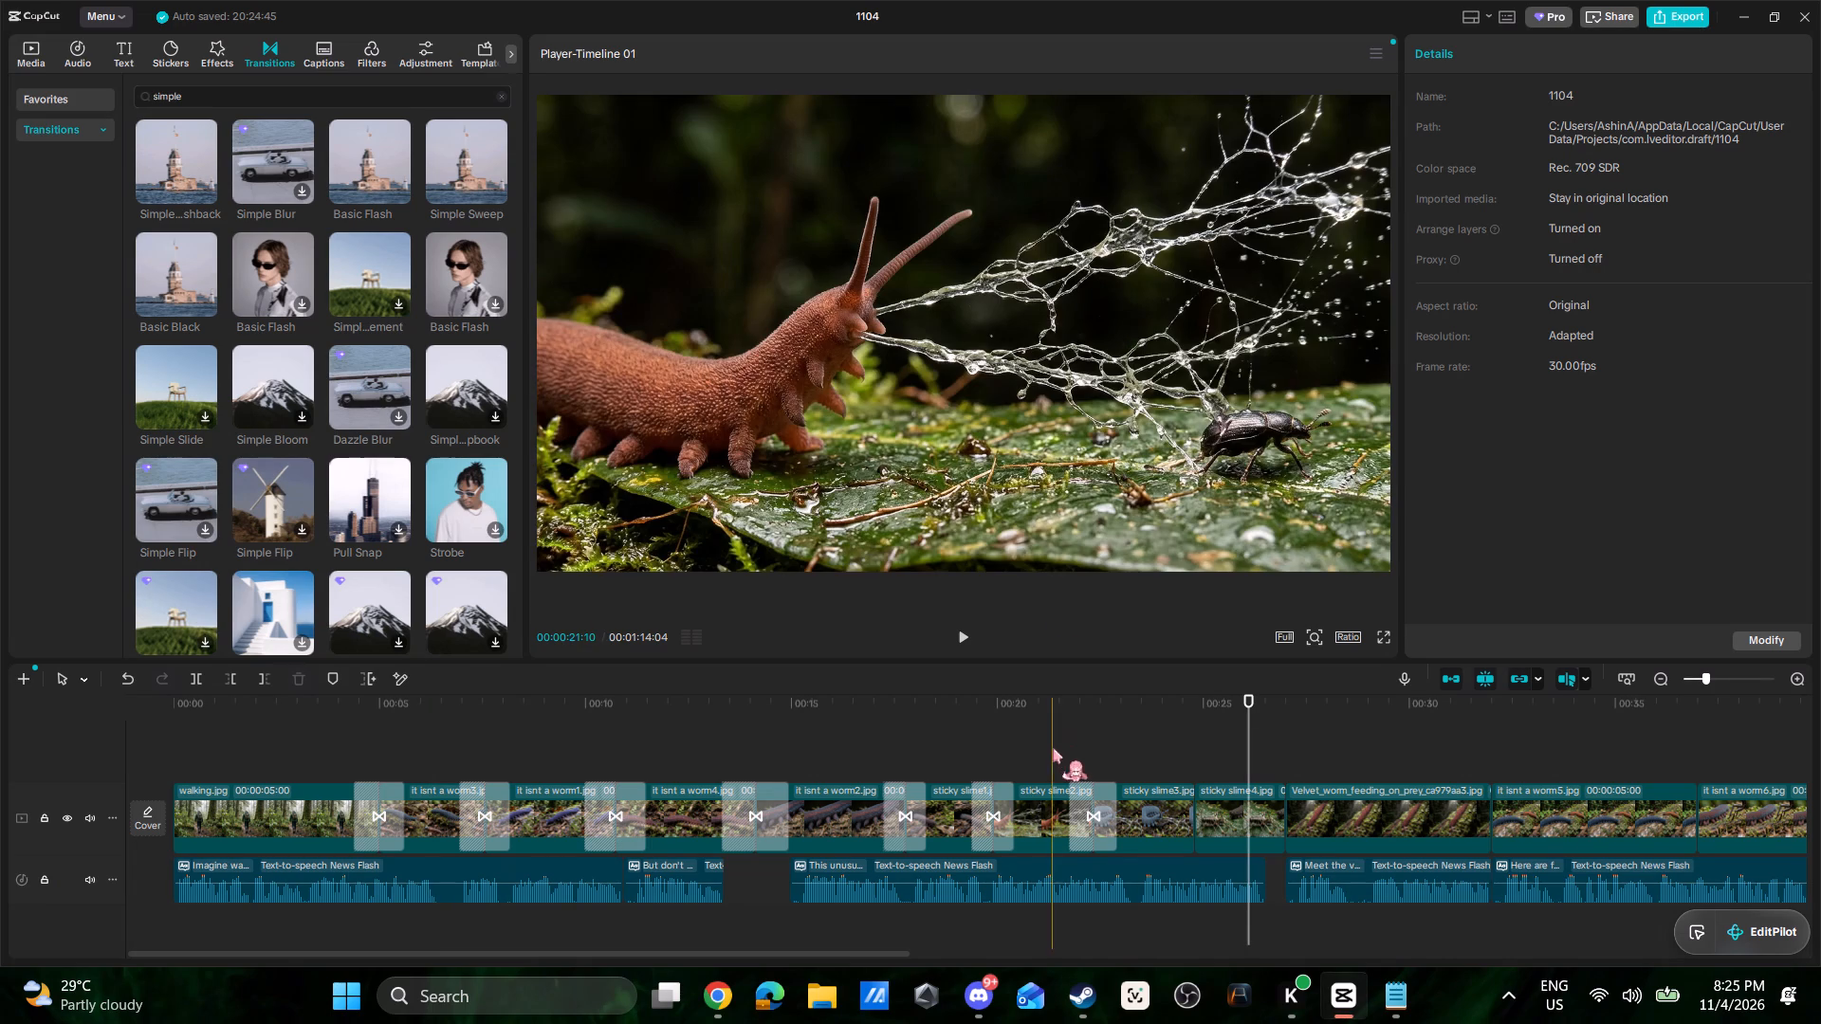
pyautogui.click(1083, 821)
pyautogui.click(1042, 782)
pyautogui.press('space')
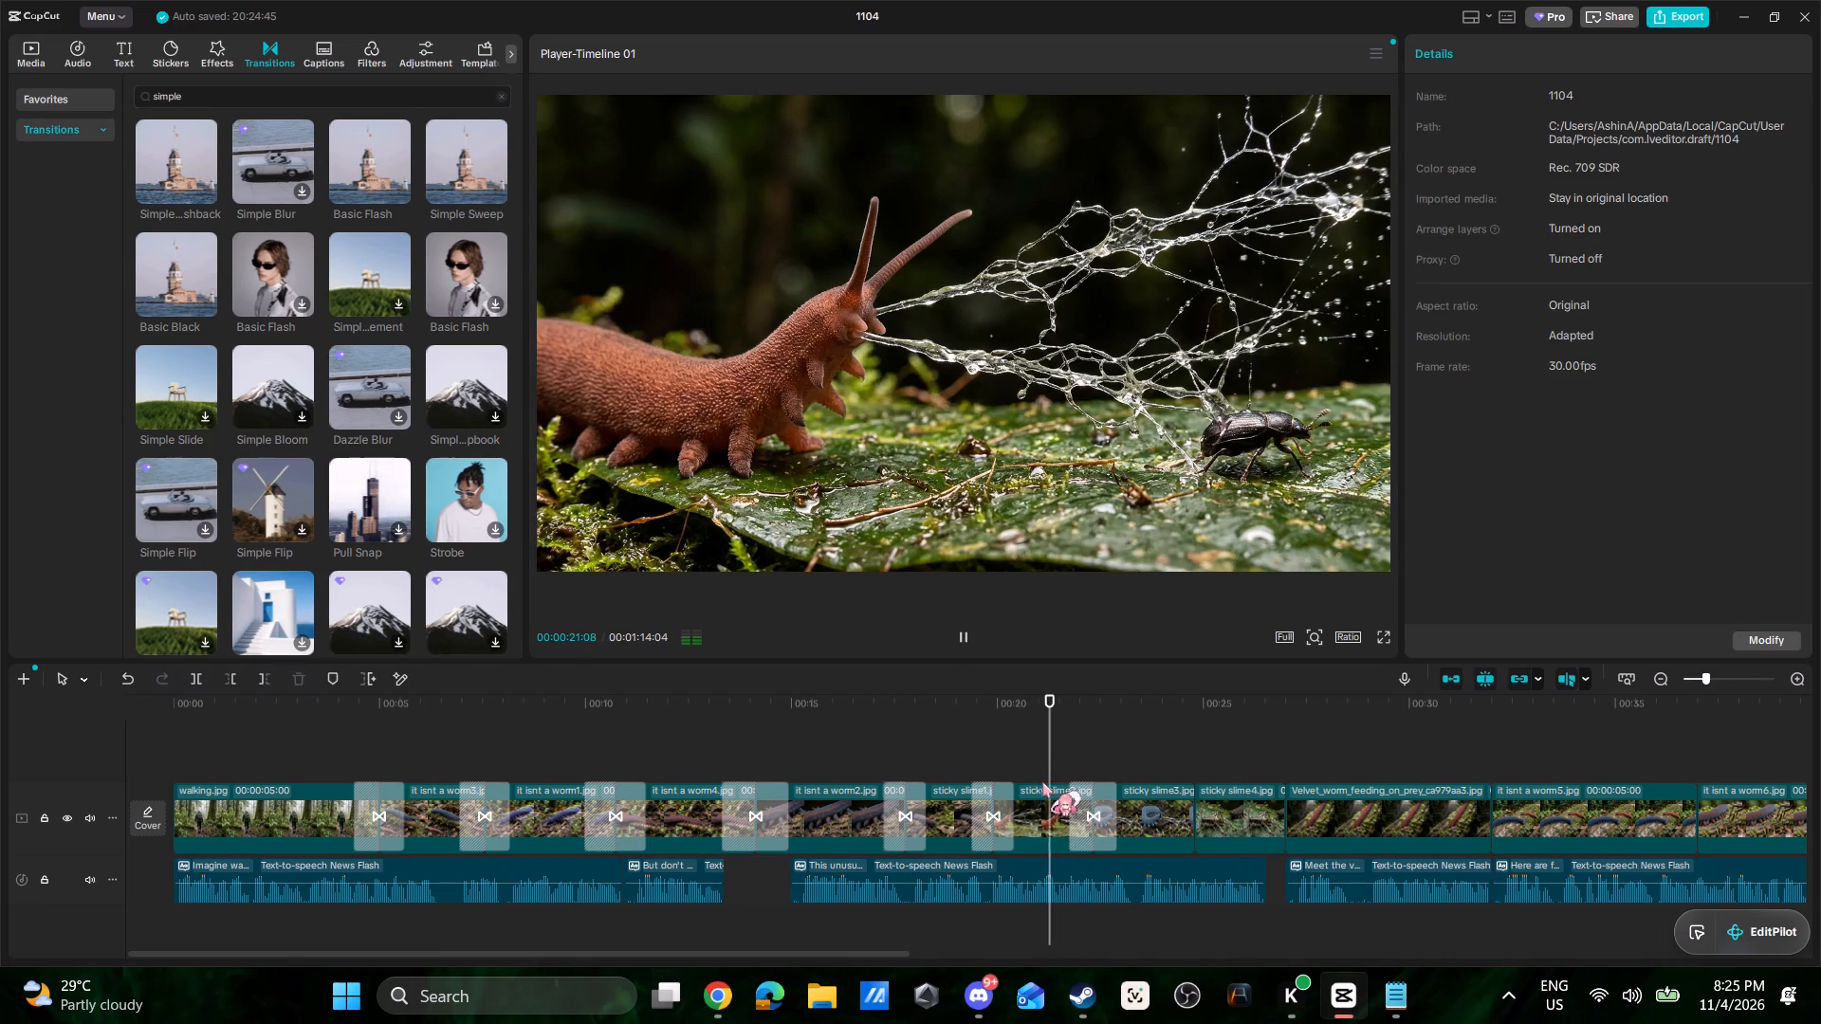
pyautogui.press('space')
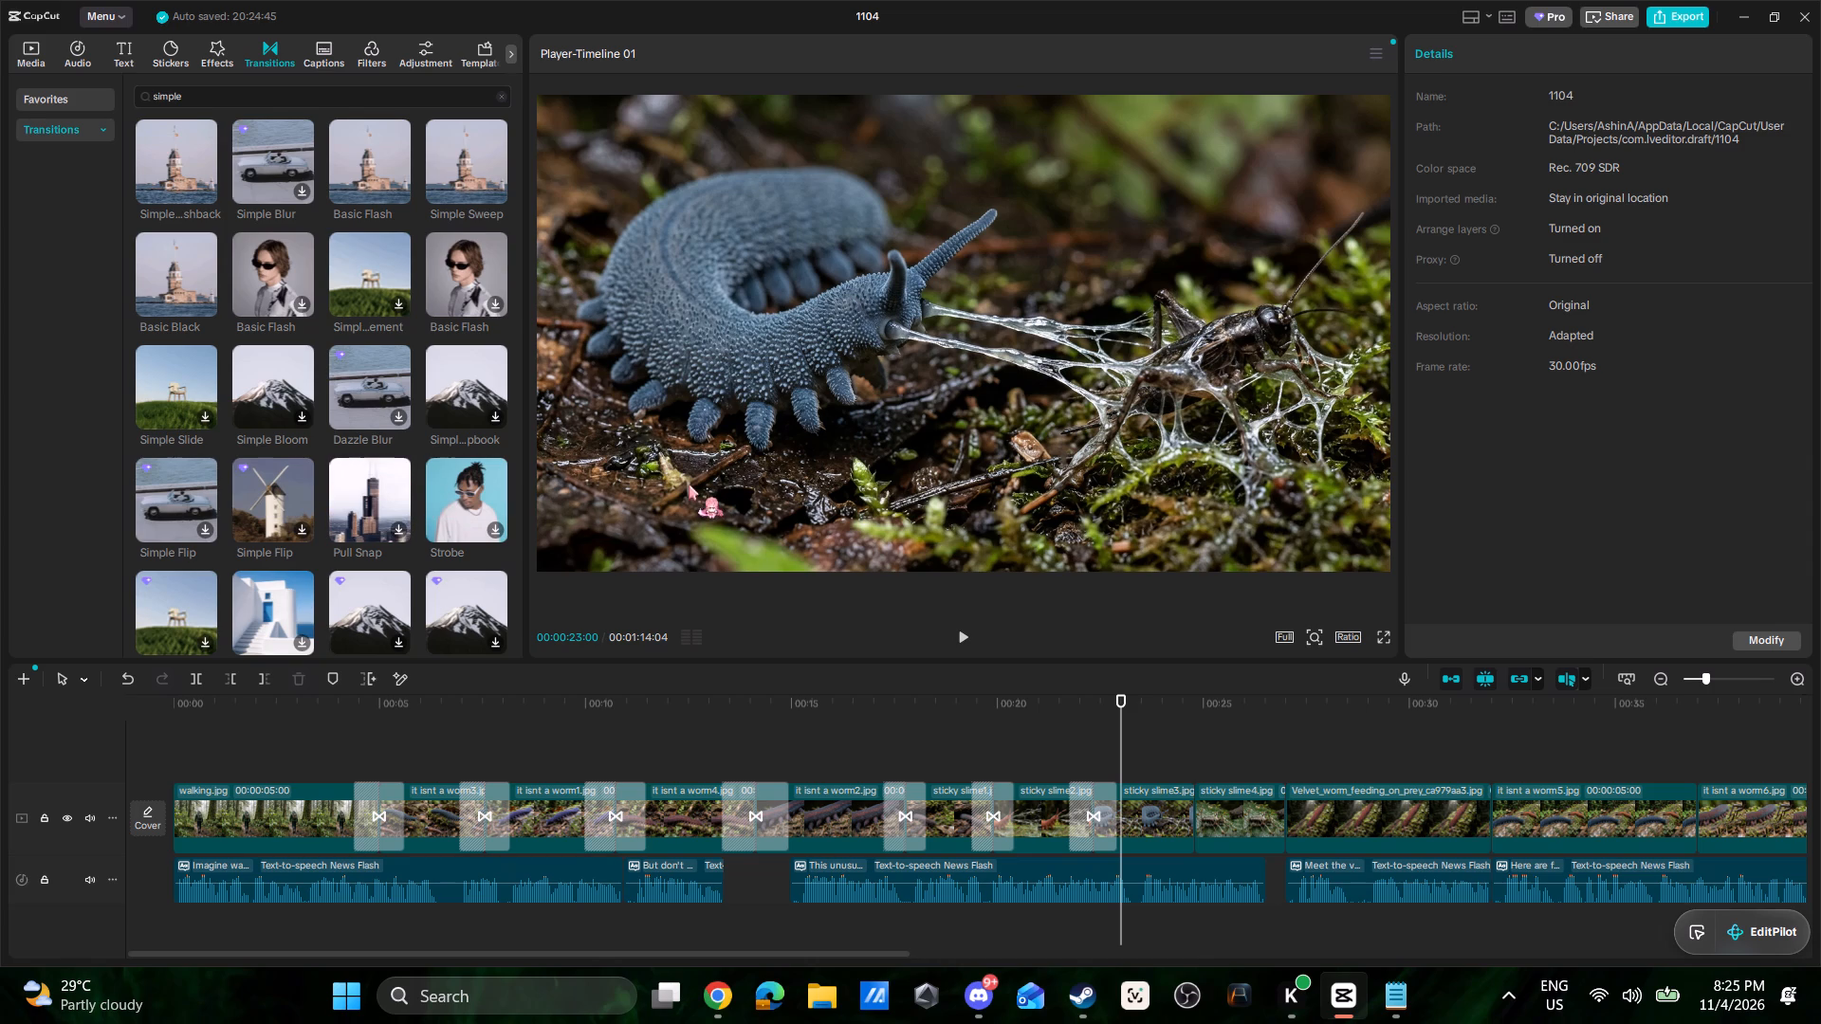
pyautogui.click(1028, 750)
pyautogui.press('space')
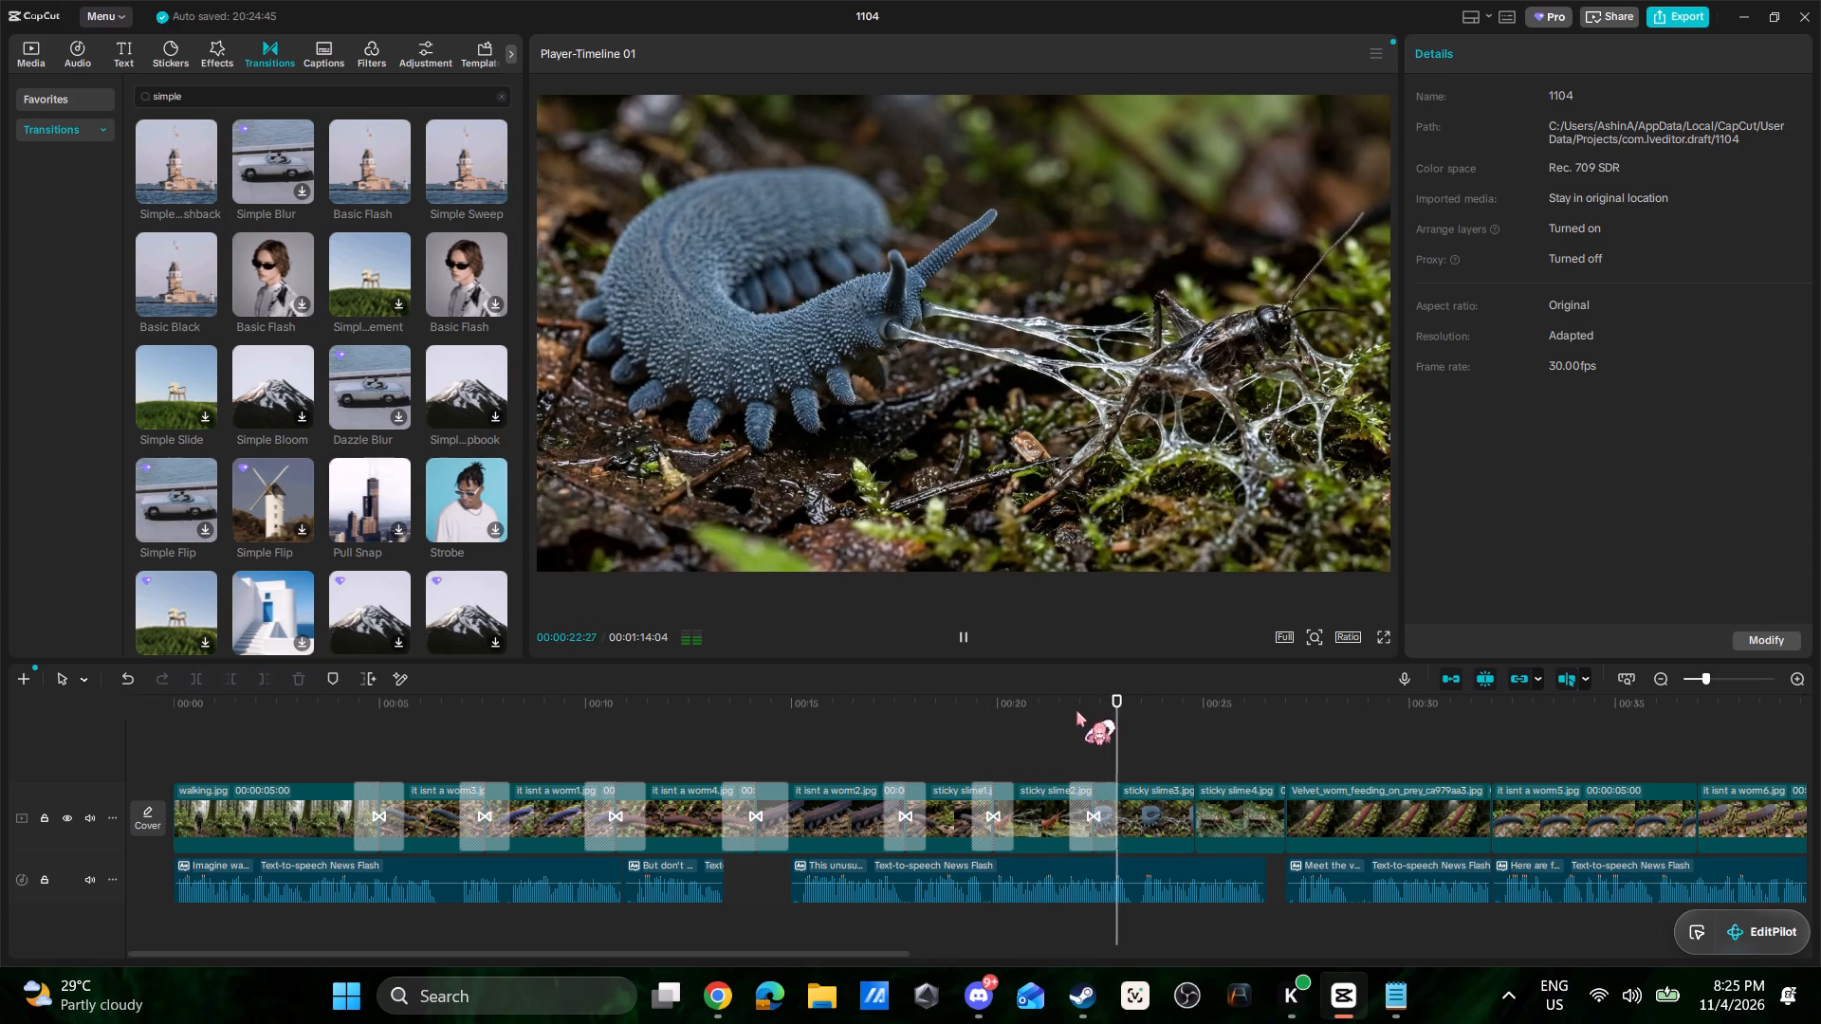
pyautogui.press('space')
# Add Basic Black transitions at the three joins from sticky slime3.jpg through the worm-feeding-on-prey clip to it isnt a worm5.jpg.
pyautogui.moveTo(181, 267); pyautogui.dragTo(630, 503)
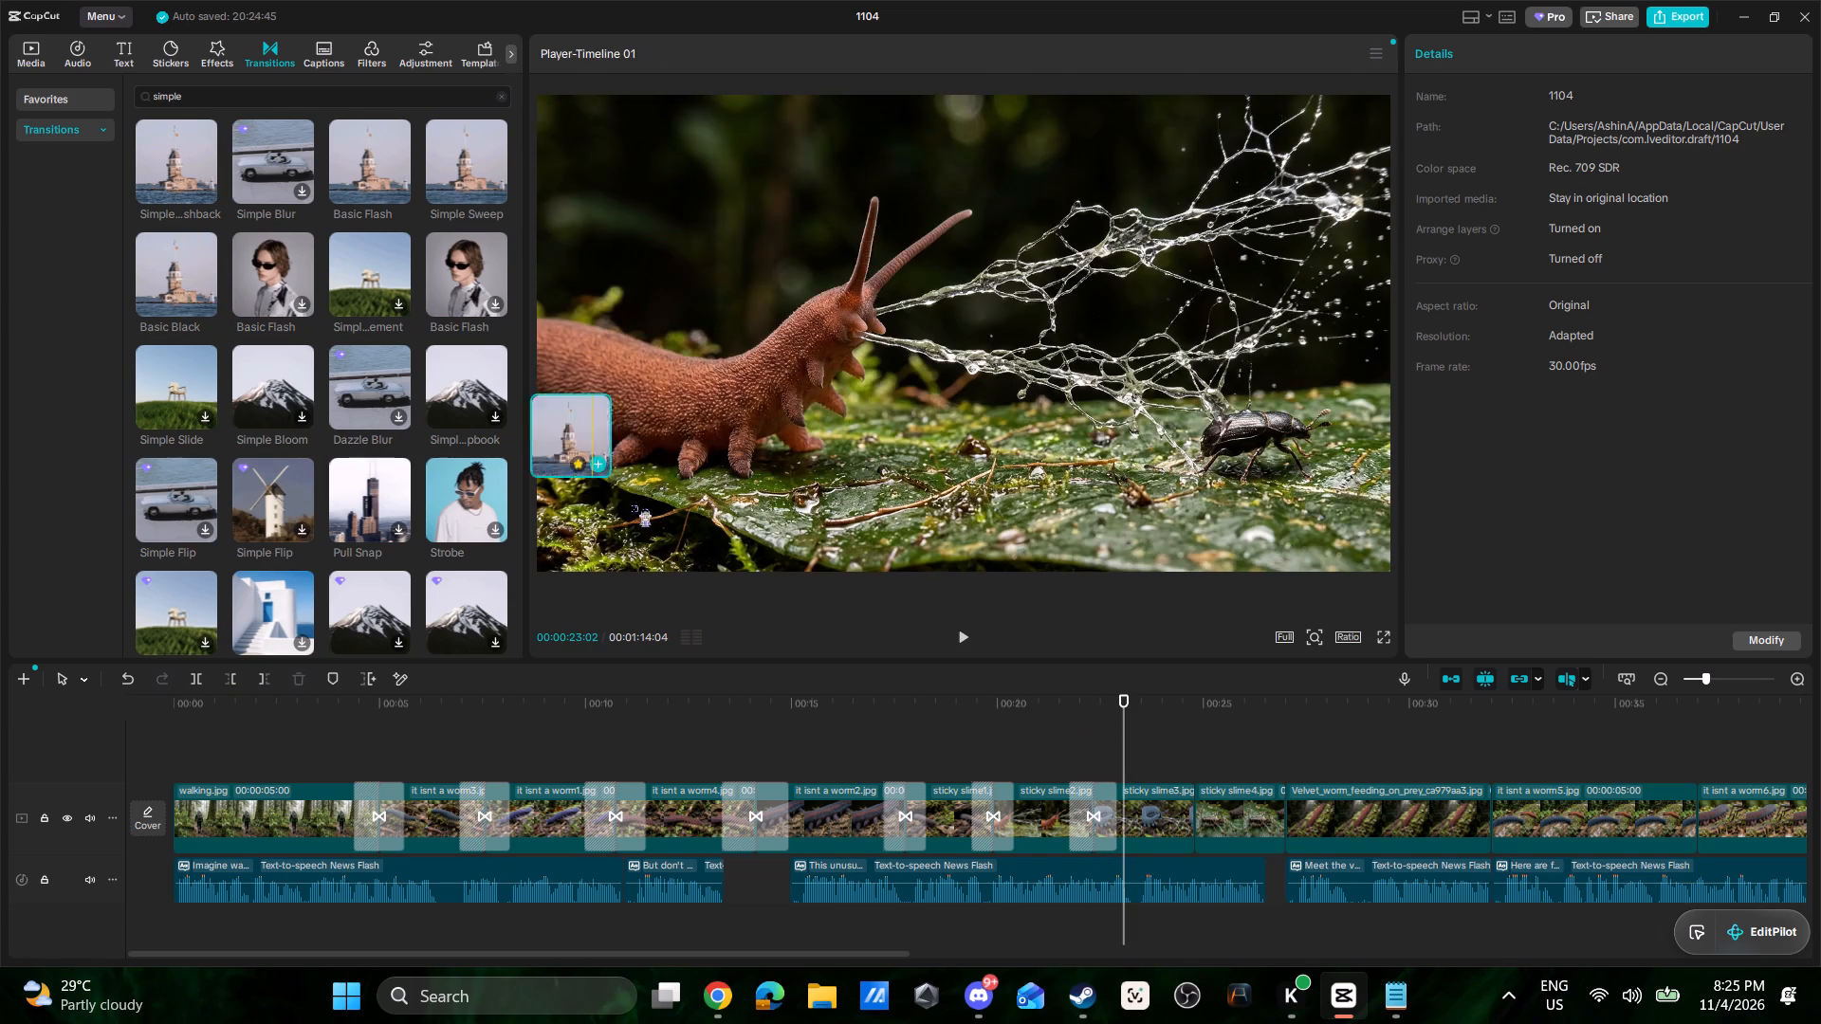
pyautogui.moveTo(630, 503); pyautogui.dragTo(1161, 800)
pyautogui.moveTo(179, 263); pyautogui.dragTo(1167, 785)
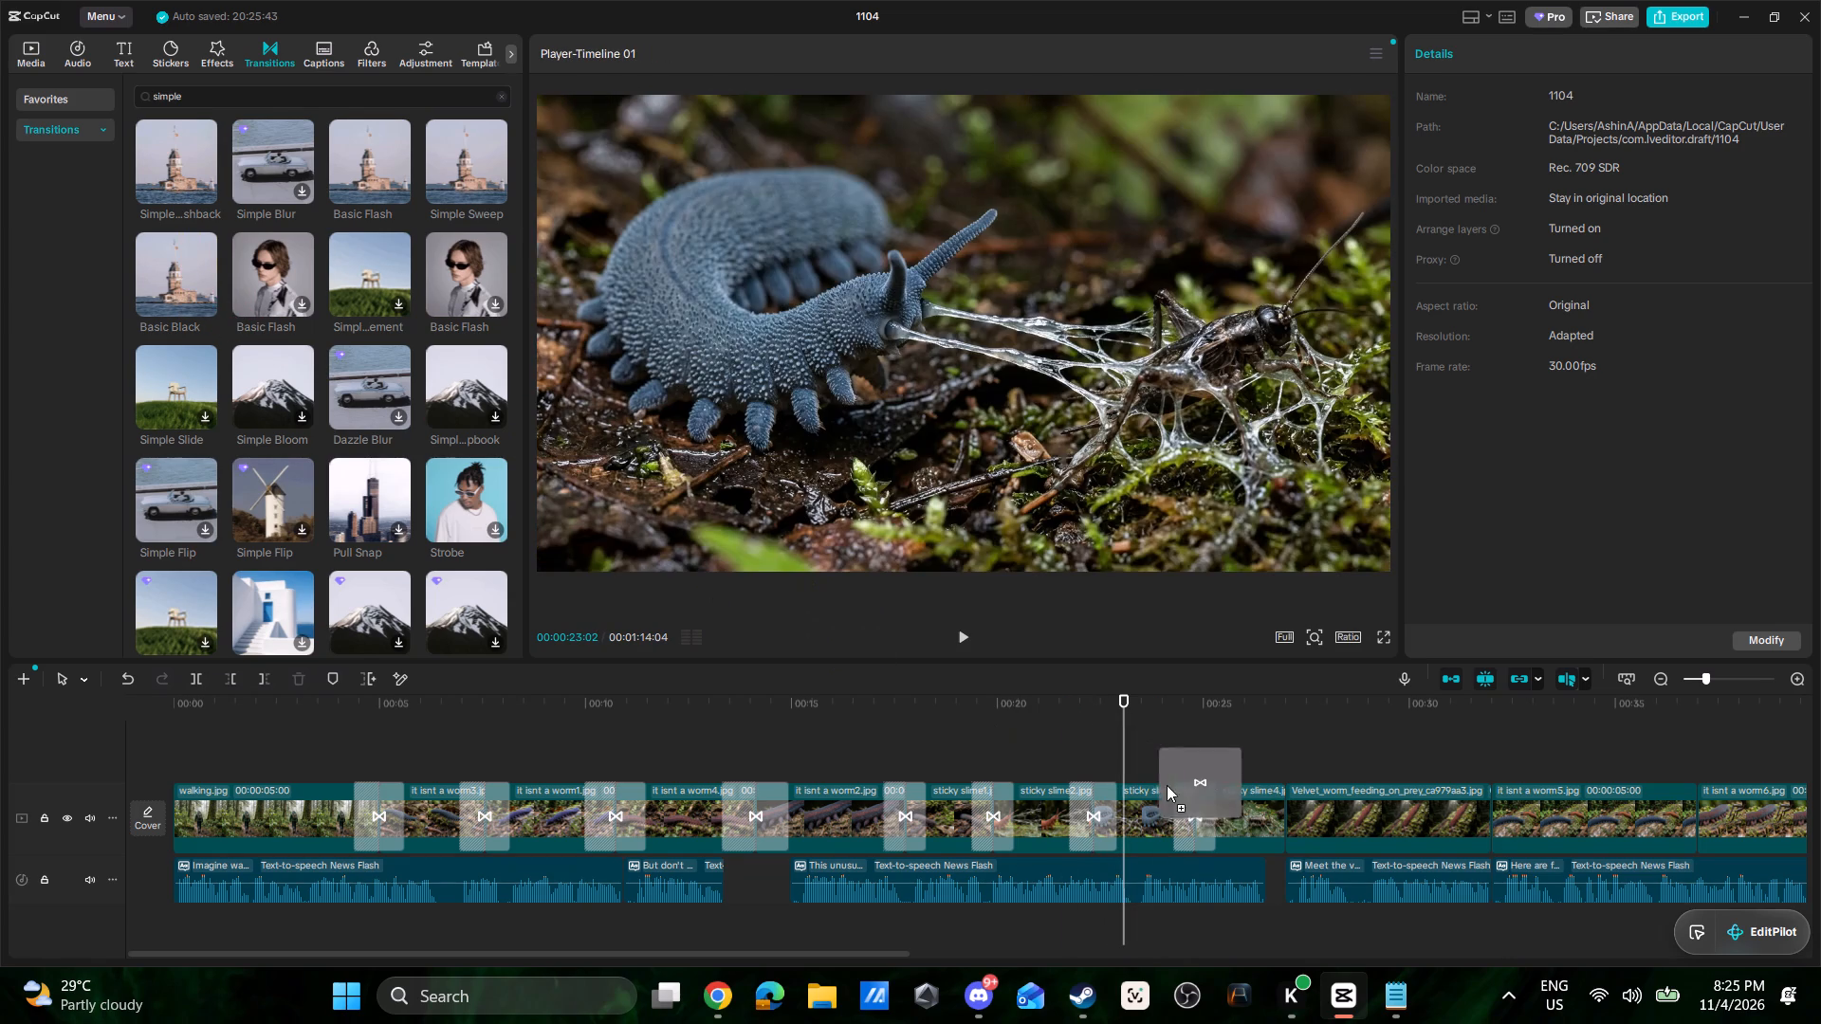
pyautogui.moveTo(1167, 785); pyautogui.dragTo(1248, 805)
pyautogui.moveTo(190, 265); pyautogui.dragTo(1441, 755)
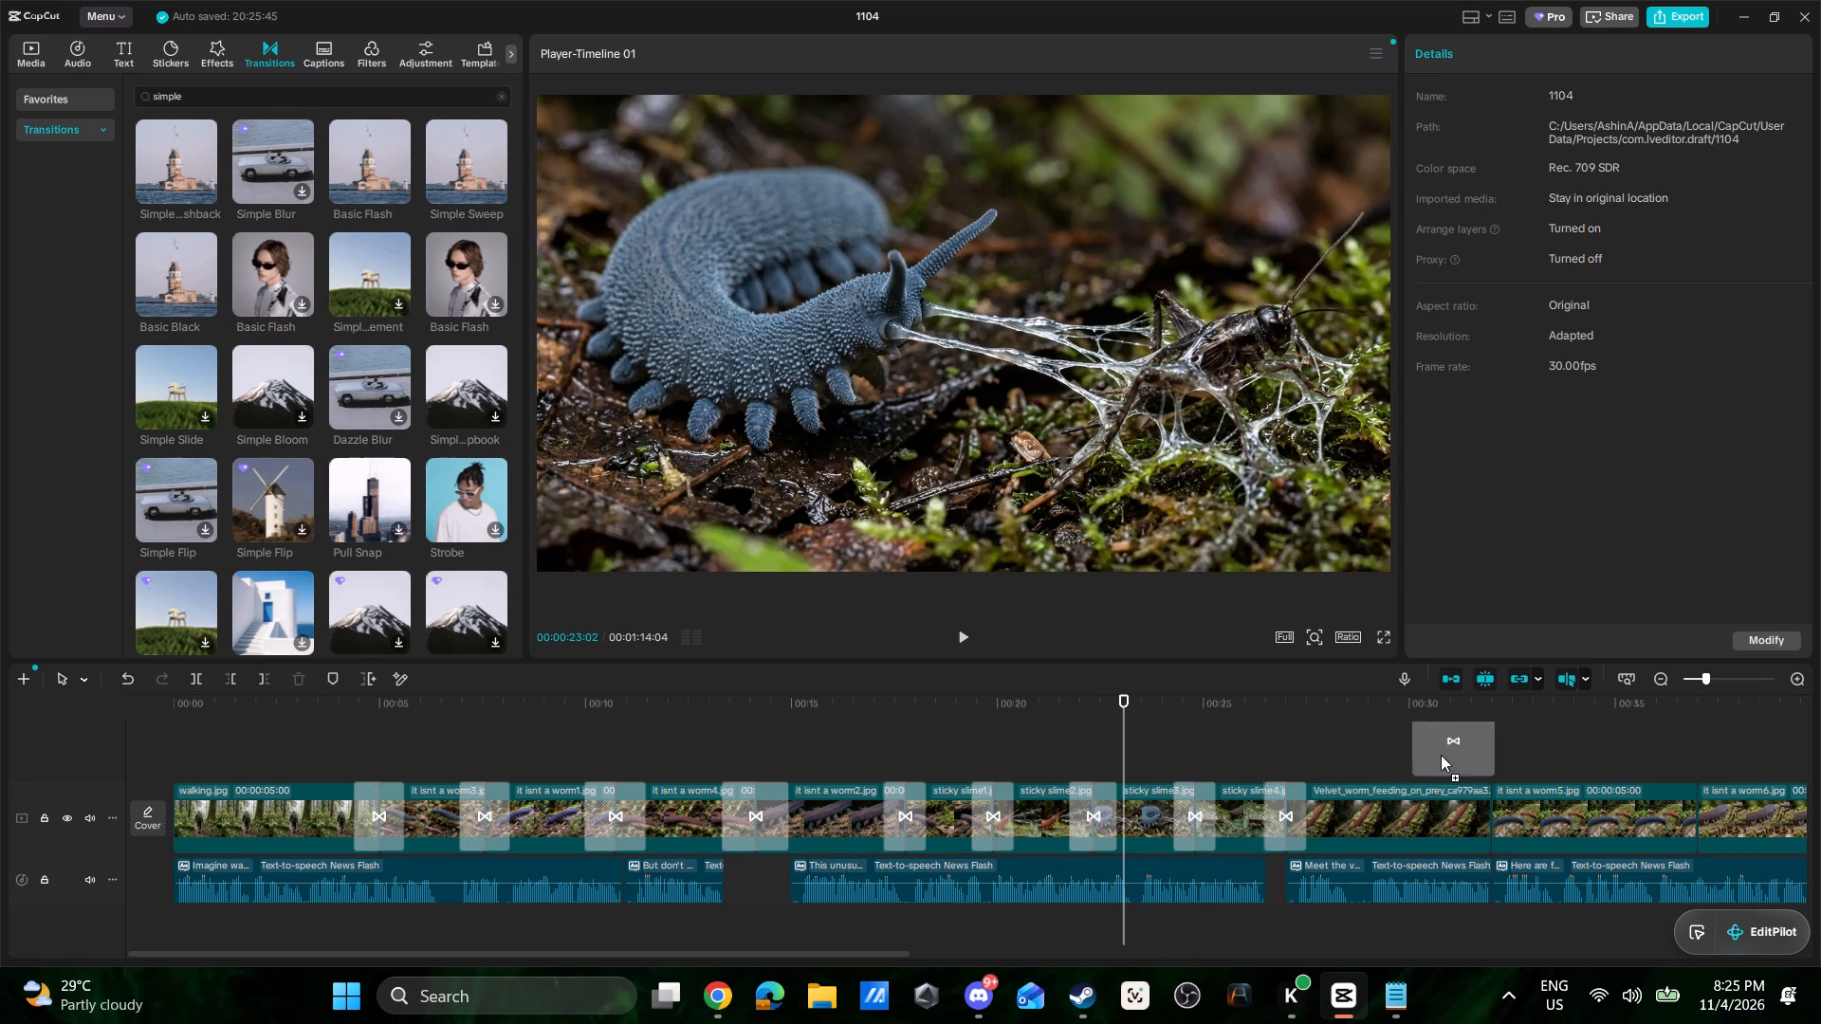
pyautogui.moveTo(1441, 755); pyautogui.dragTo(1459, 800)
# Add Basic Black transitions at the three joins from it isnt a worm5.jpg through the showing-claws clip to the arthropod-relation clip.
pyautogui.moveTo(865, 954); pyautogui.dragTo(902, 954)
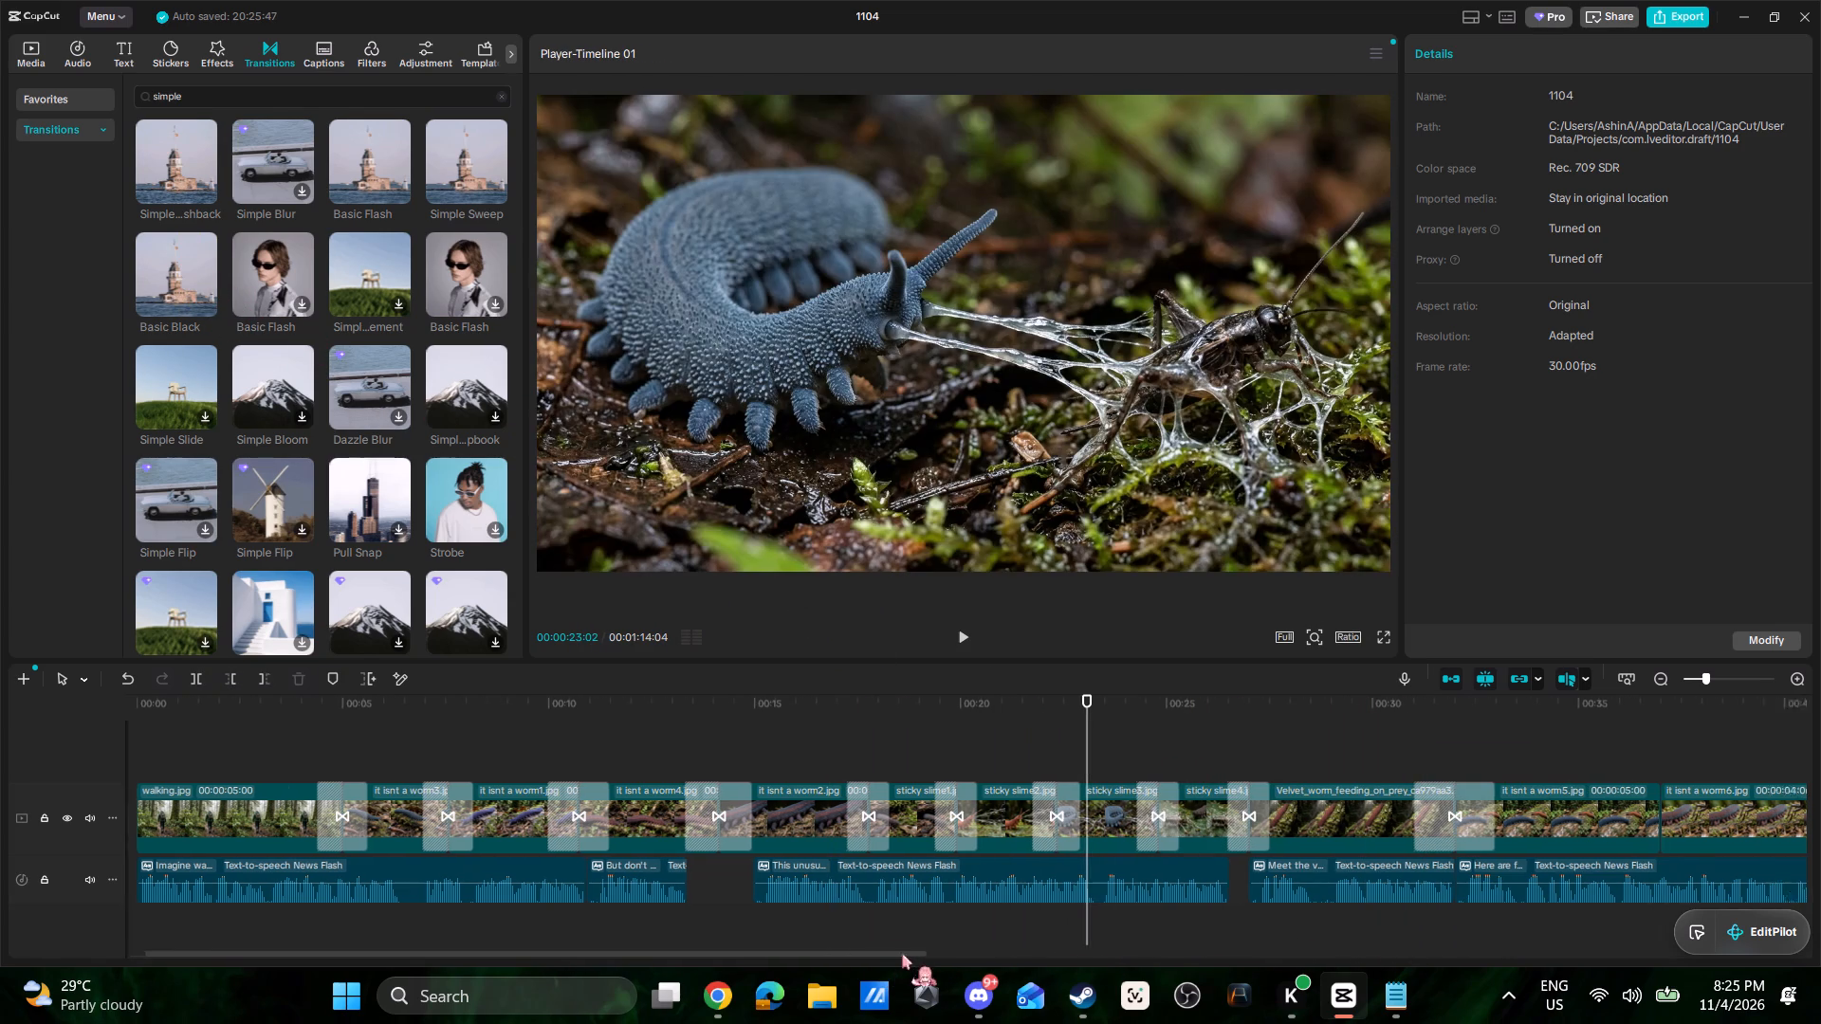
pyautogui.moveTo(902, 954); pyautogui.dragTo(1352, 976)
pyautogui.moveTo(179, 258); pyautogui.dragTo(611, 810)
pyautogui.moveTo(166, 266); pyautogui.dragTo(395, 432)
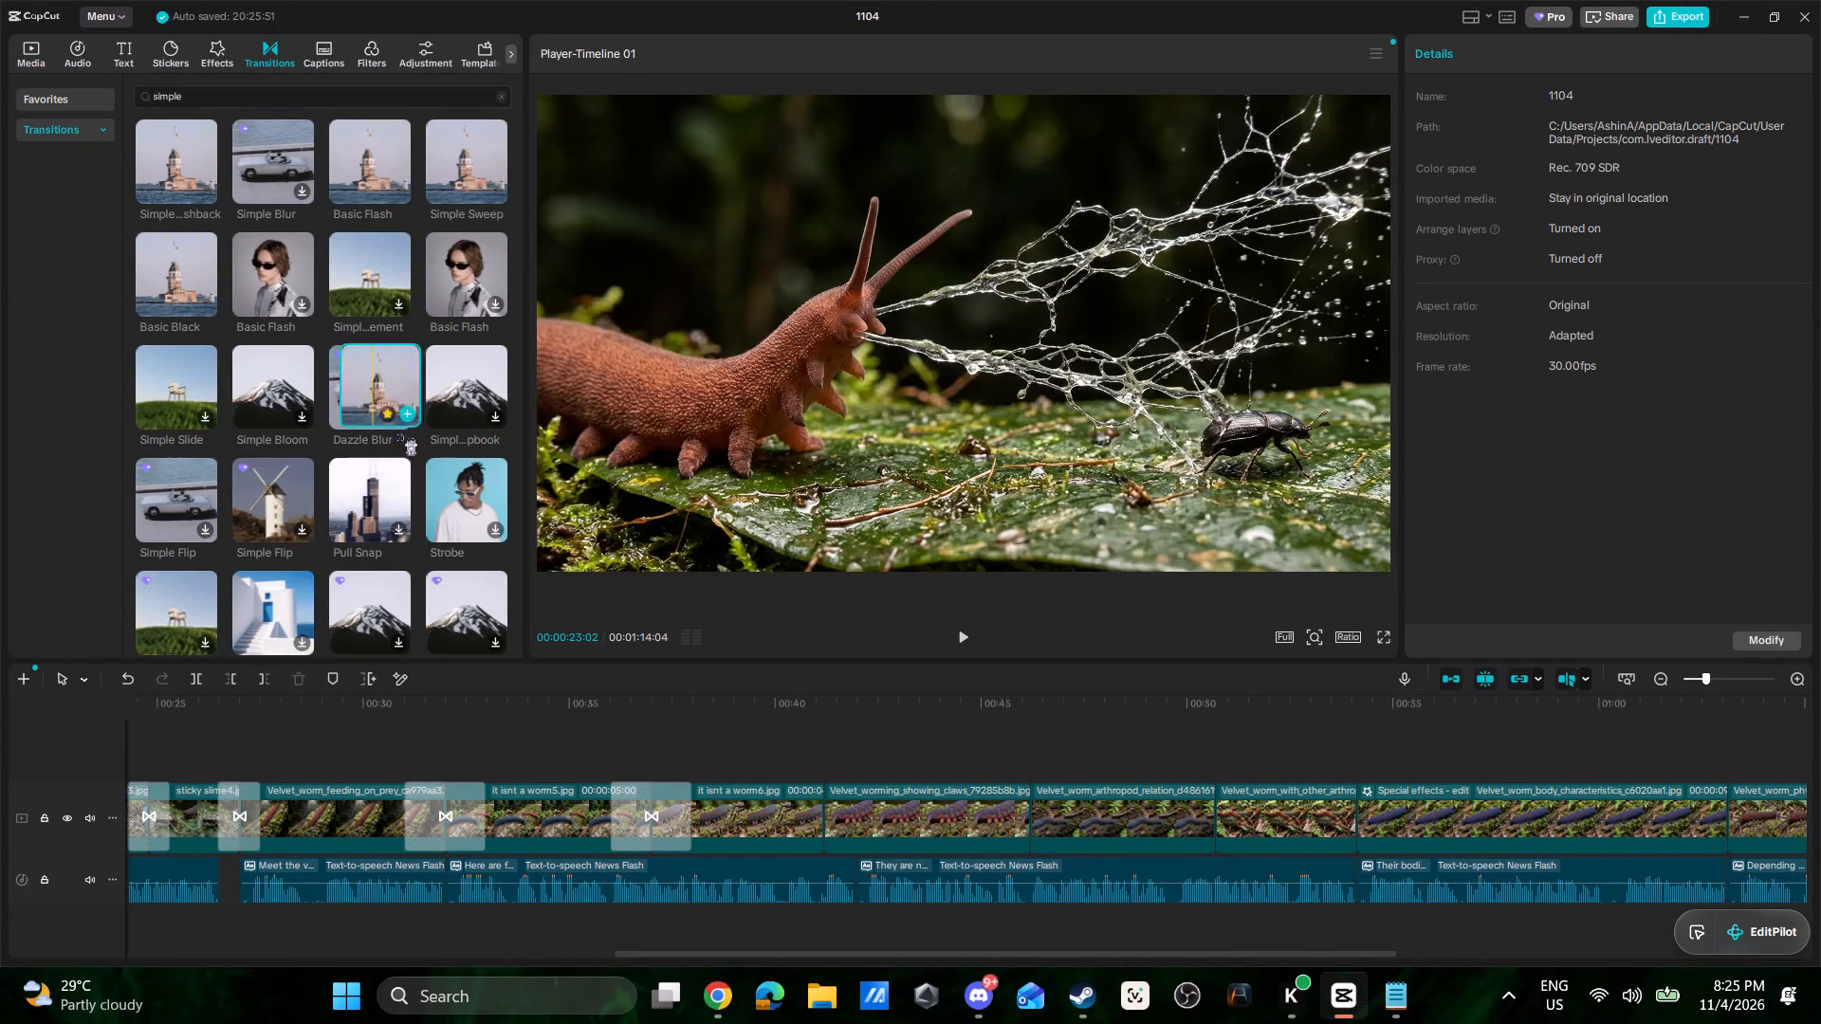
pyautogui.moveTo(395, 432); pyautogui.dragTo(791, 807)
pyautogui.moveTo(161, 267); pyautogui.dragTo(1034, 763)
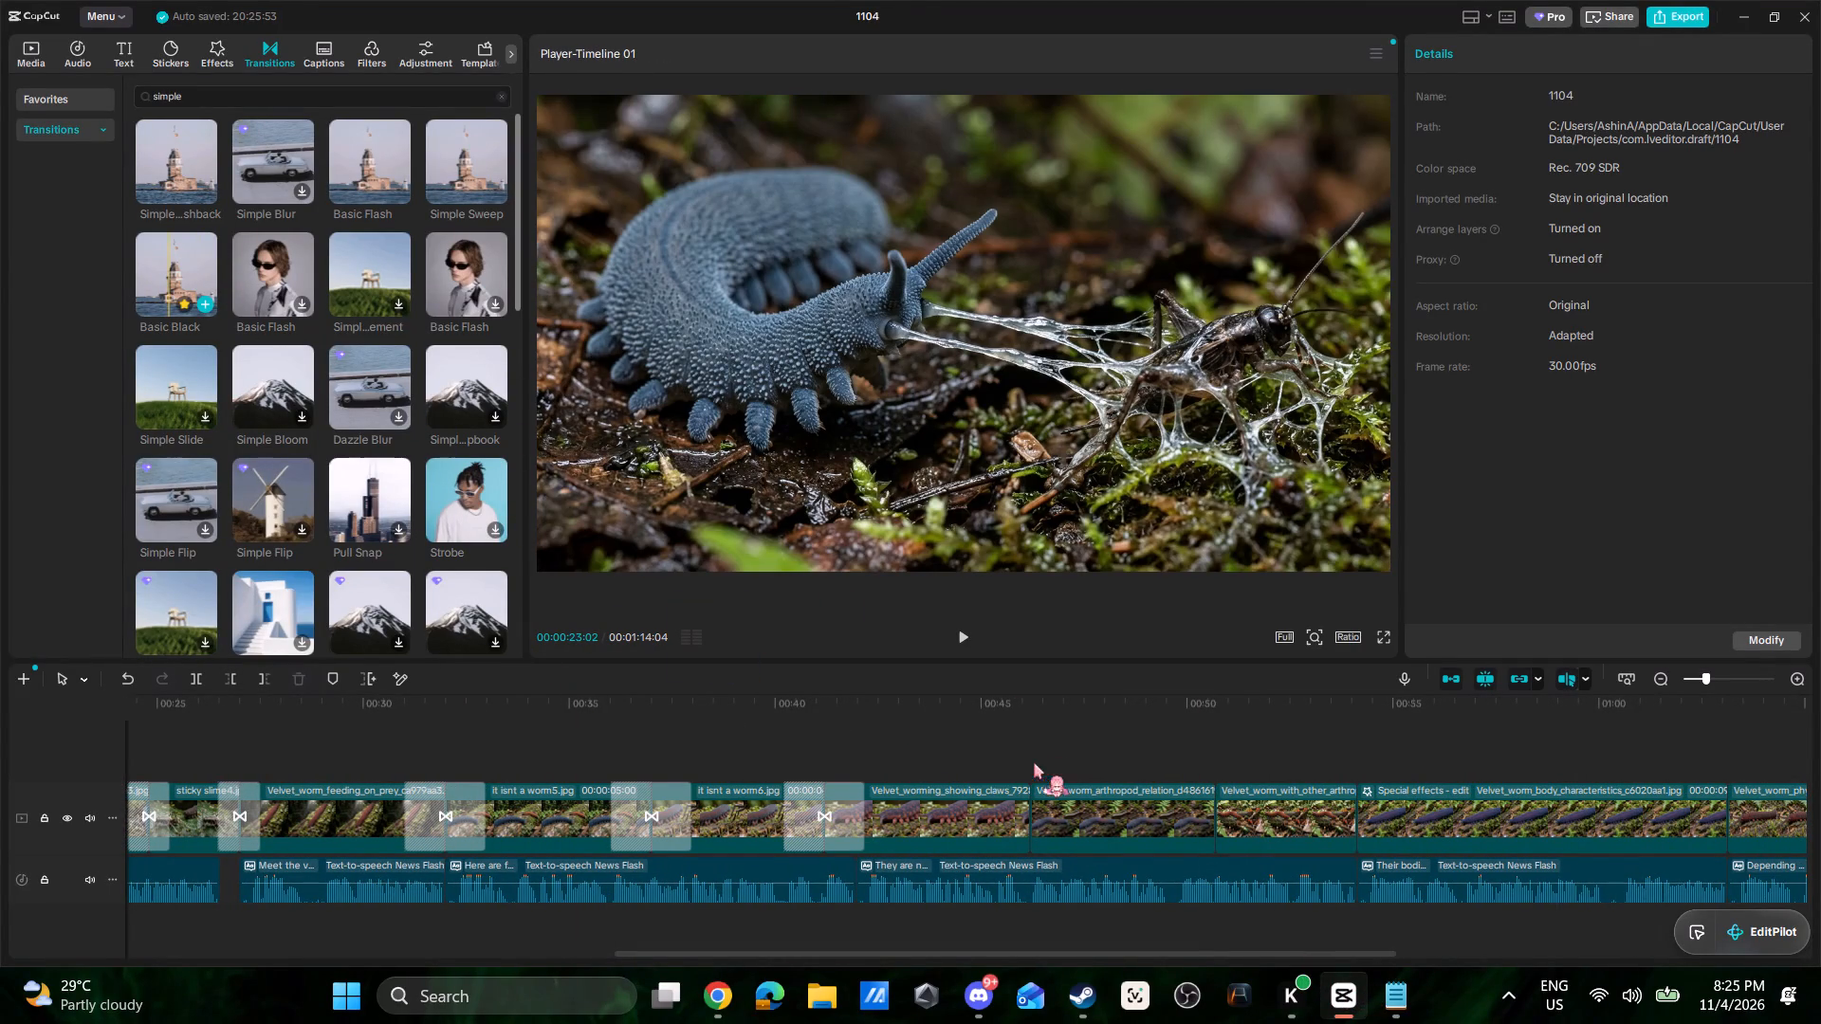
pyautogui.moveTo(1034, 763); pyautogui.dragTo(1021, 759)
pyautogui.moveTo(169, 250); pyautogui.dragTo(999, 814)
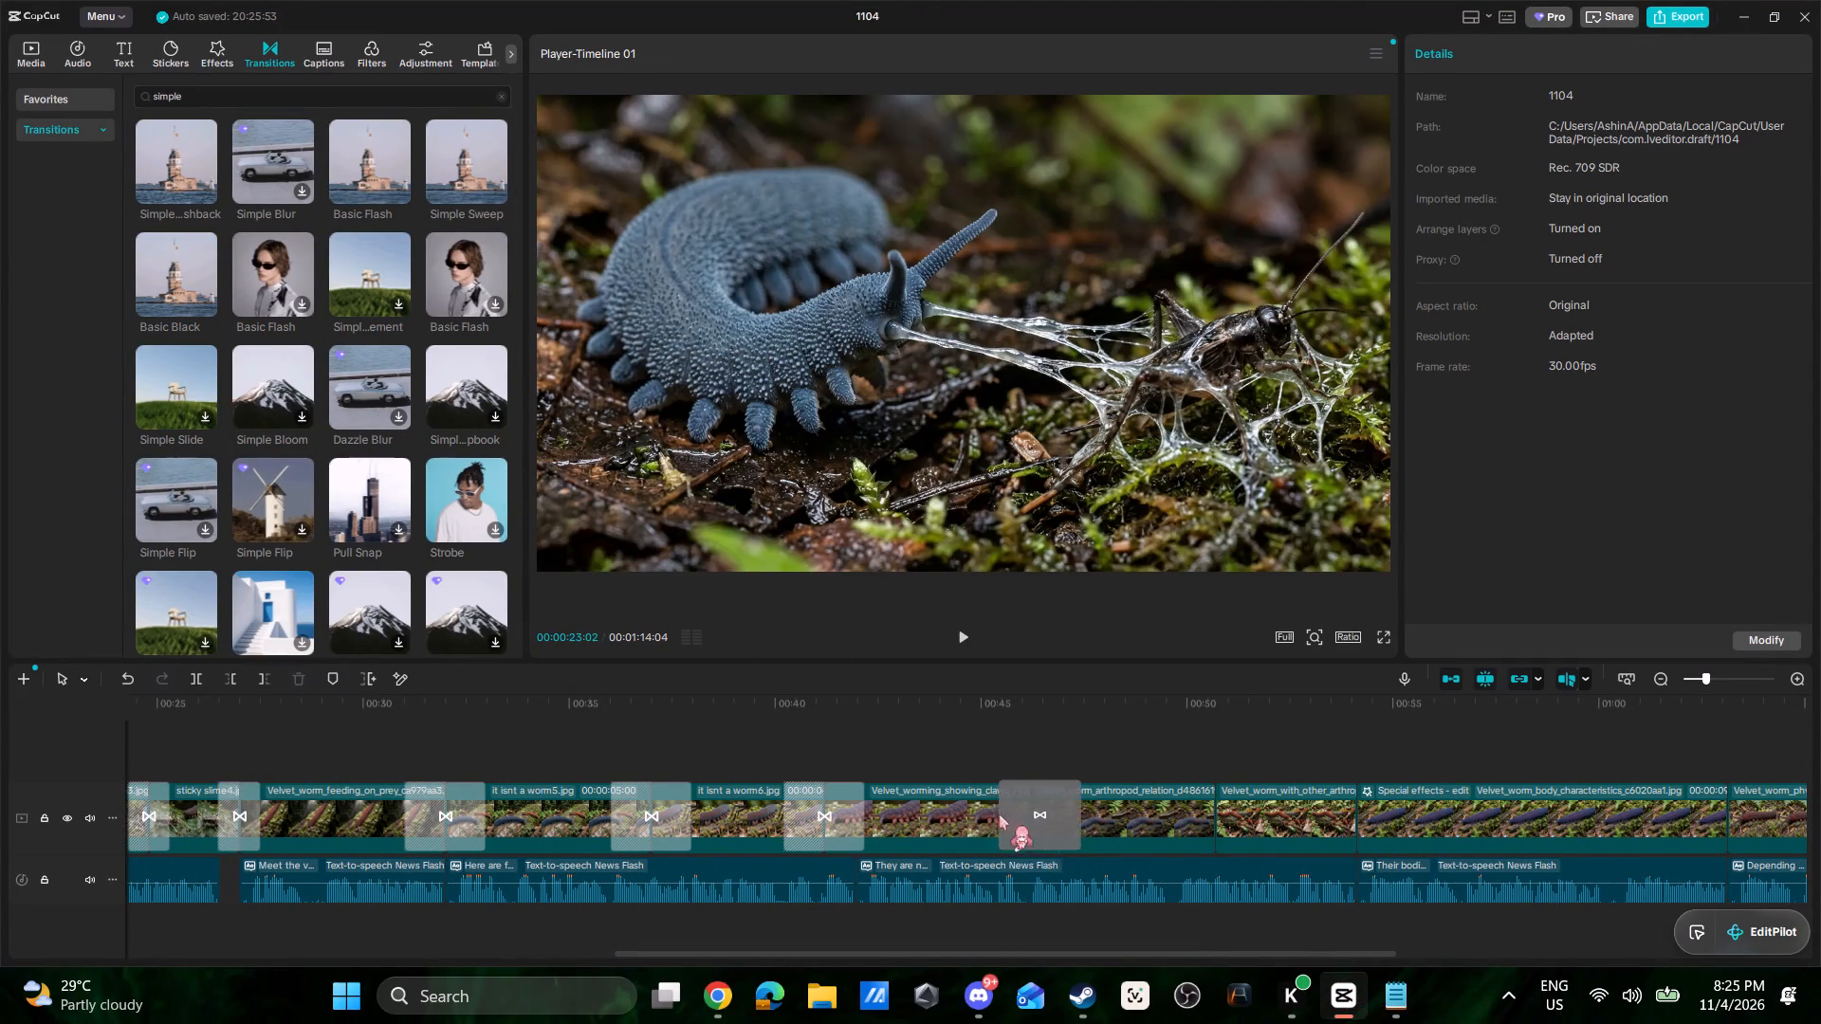
# Add Basic Black transitions on both sides of the velvet-worm-with-other-arthropods clip.
pyautogui.moveTo(1119, 953); pyautogui.dragTo(1415, 955)
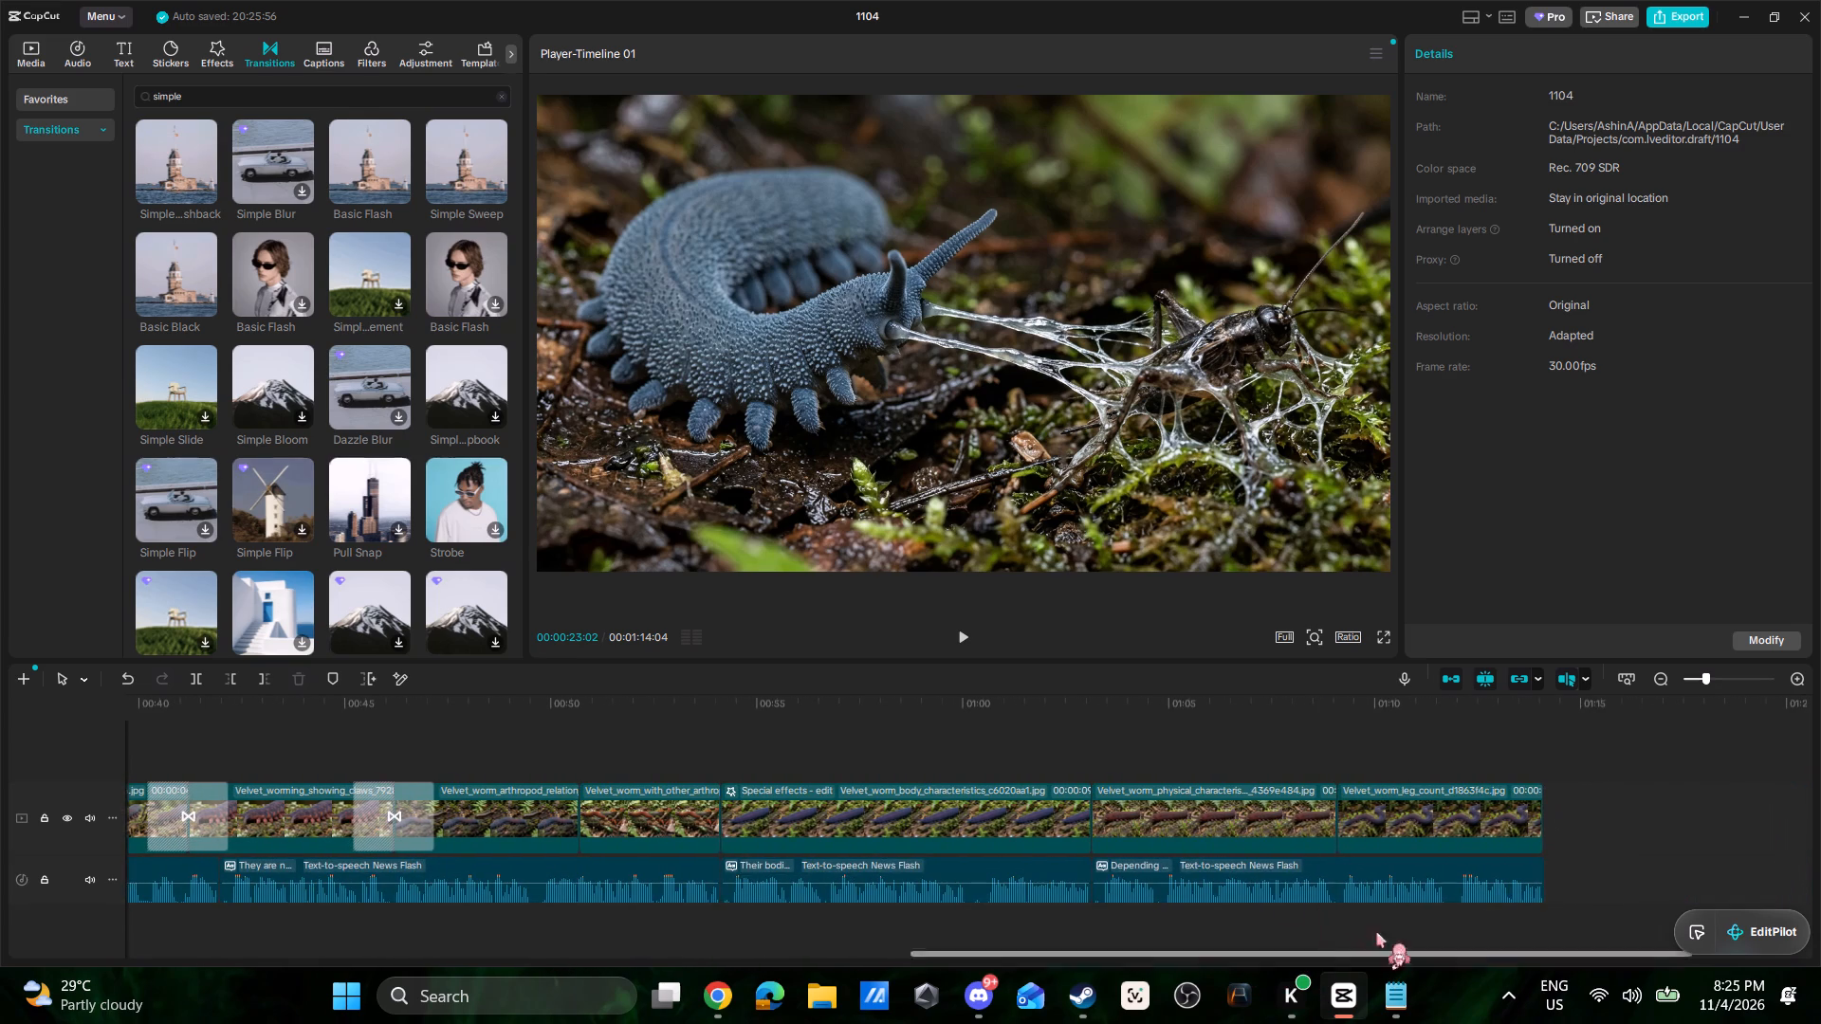
pyautogui.moveTo(191, 265); pyautogui.dragTo(539, 812)
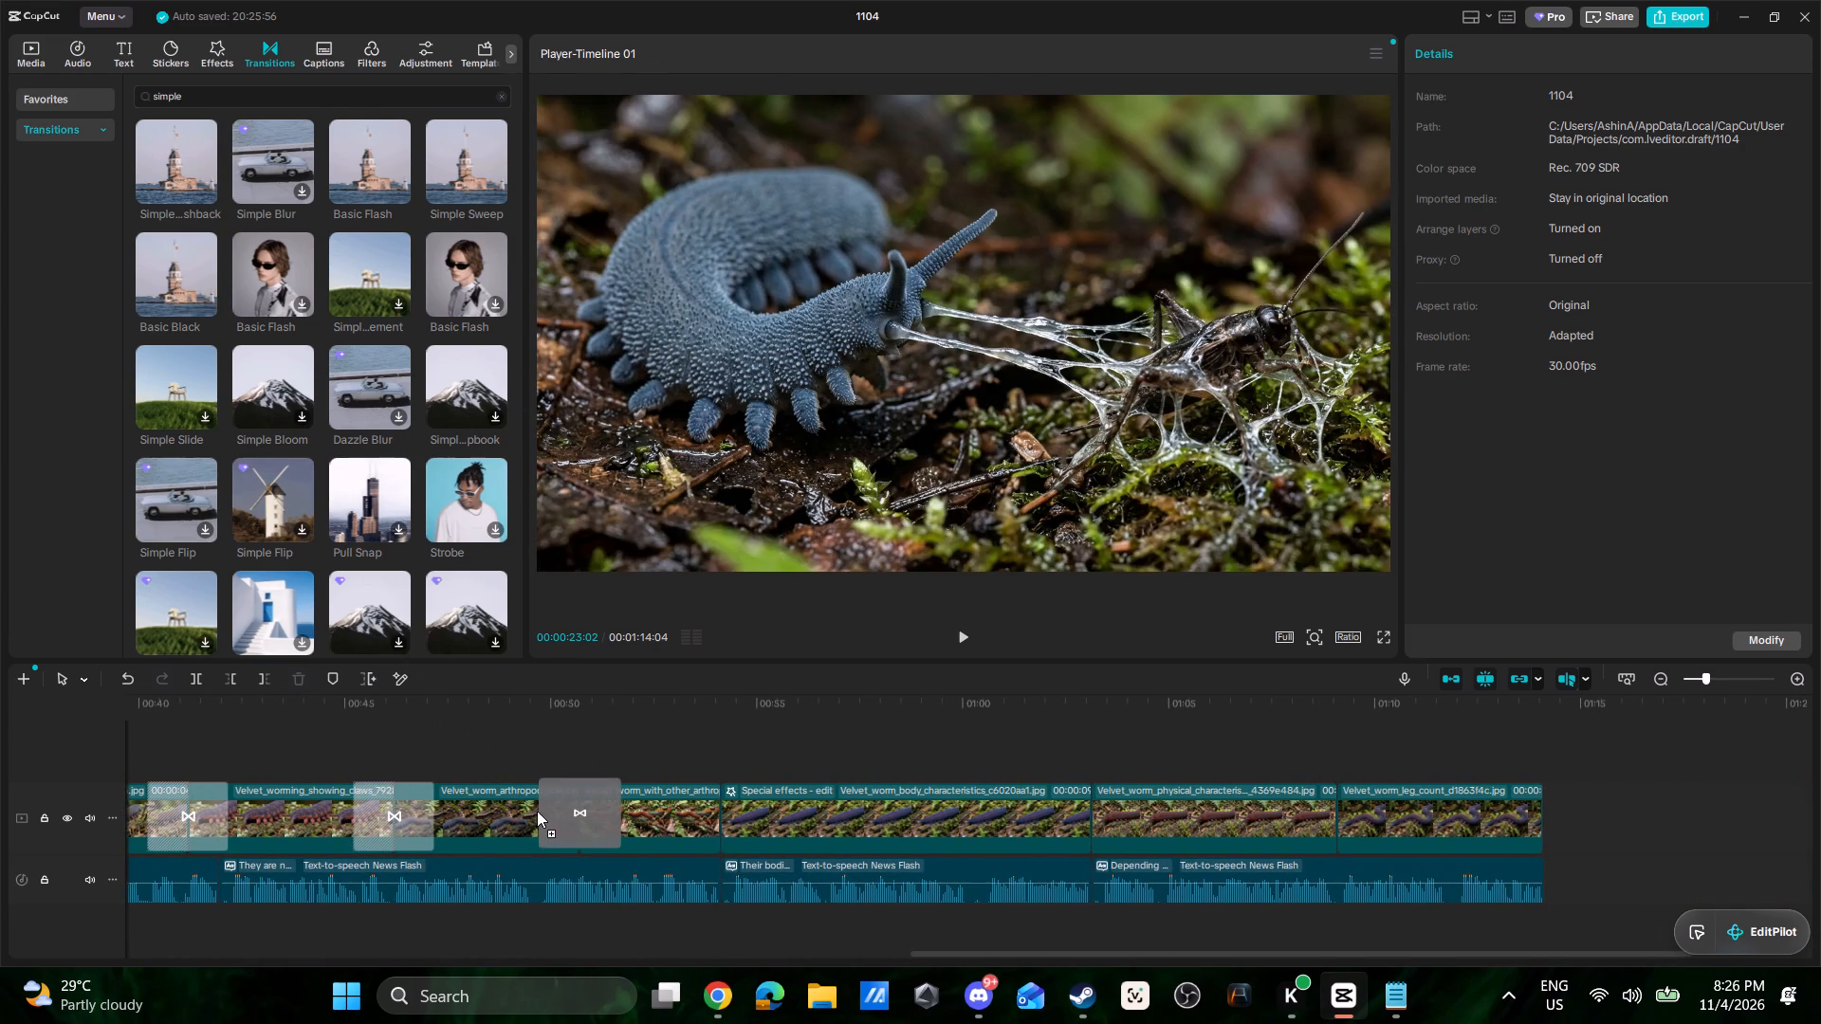
pyautogui.moveTo(180, 247); pyautogui.dragTo(655, 710)
pyautogui.moveTo(394, 509); pyautogui.dragTo(295, 411)
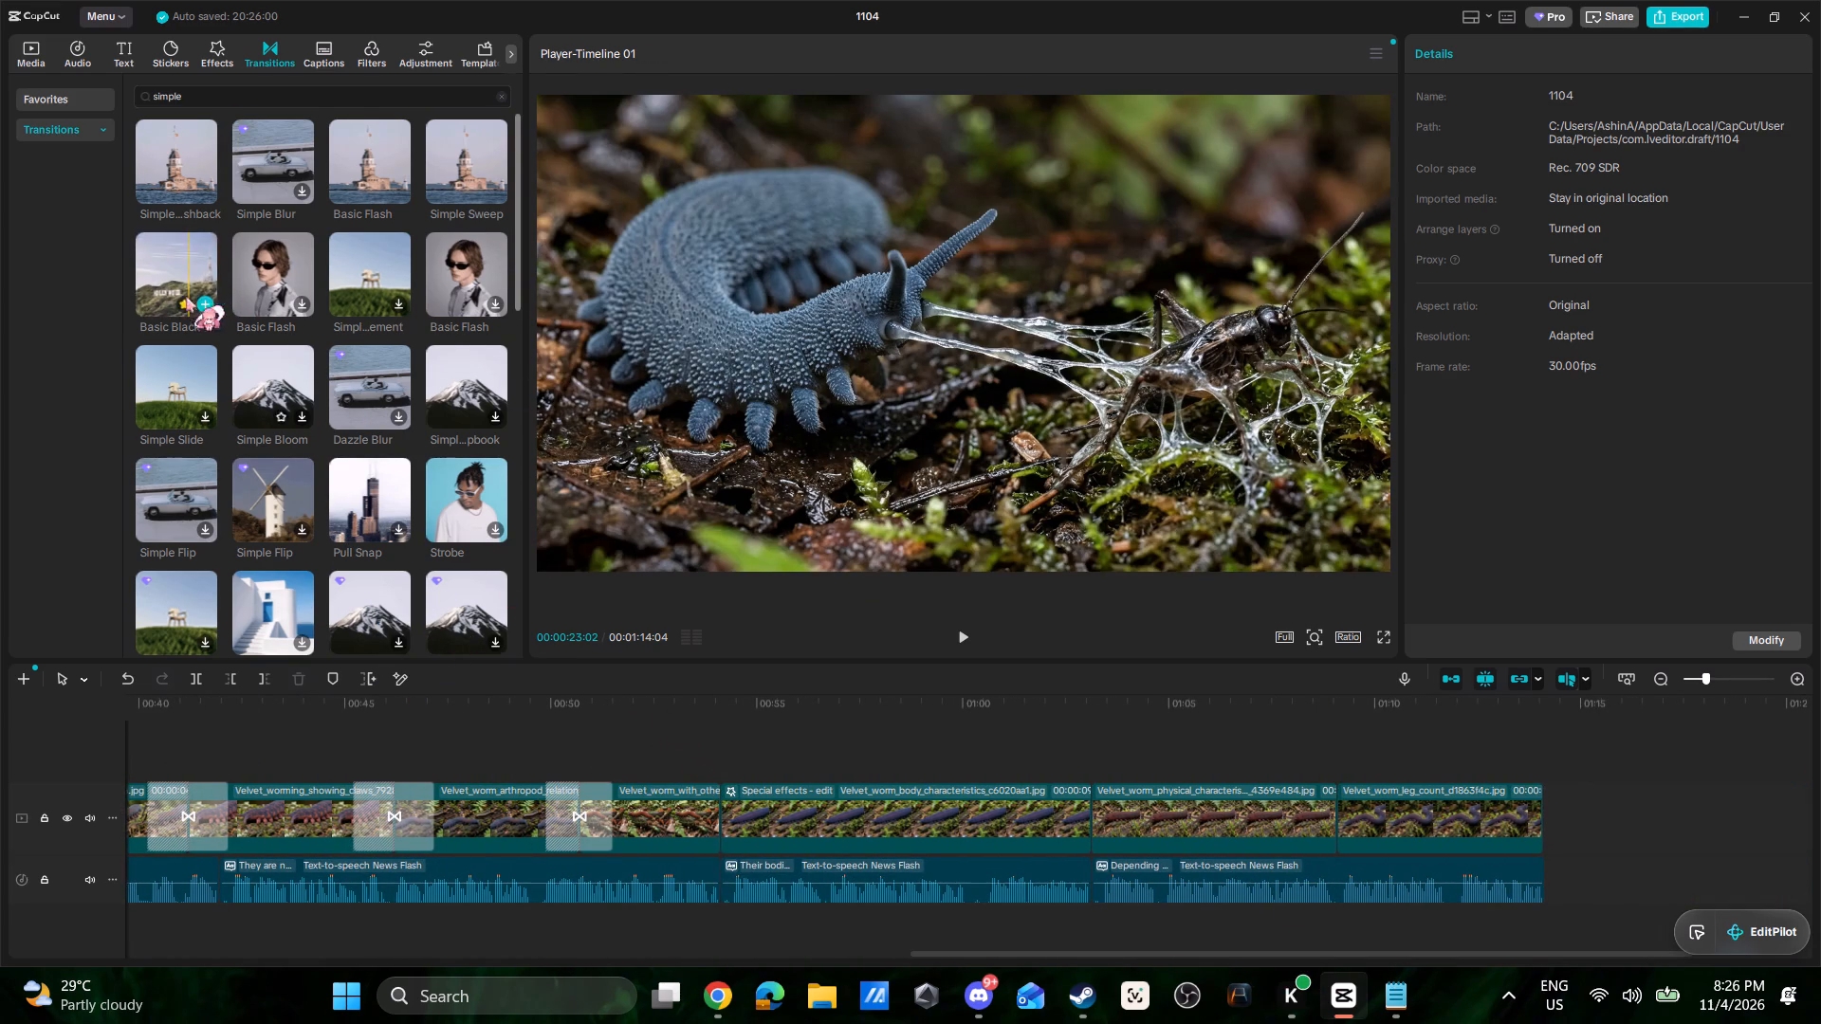
pyautogui.moveTo(156, 268); pyautogui.dragTo(191, 524)
pyautogui.moveTo(162, 283); pyautogui.dragTo(697, 813)
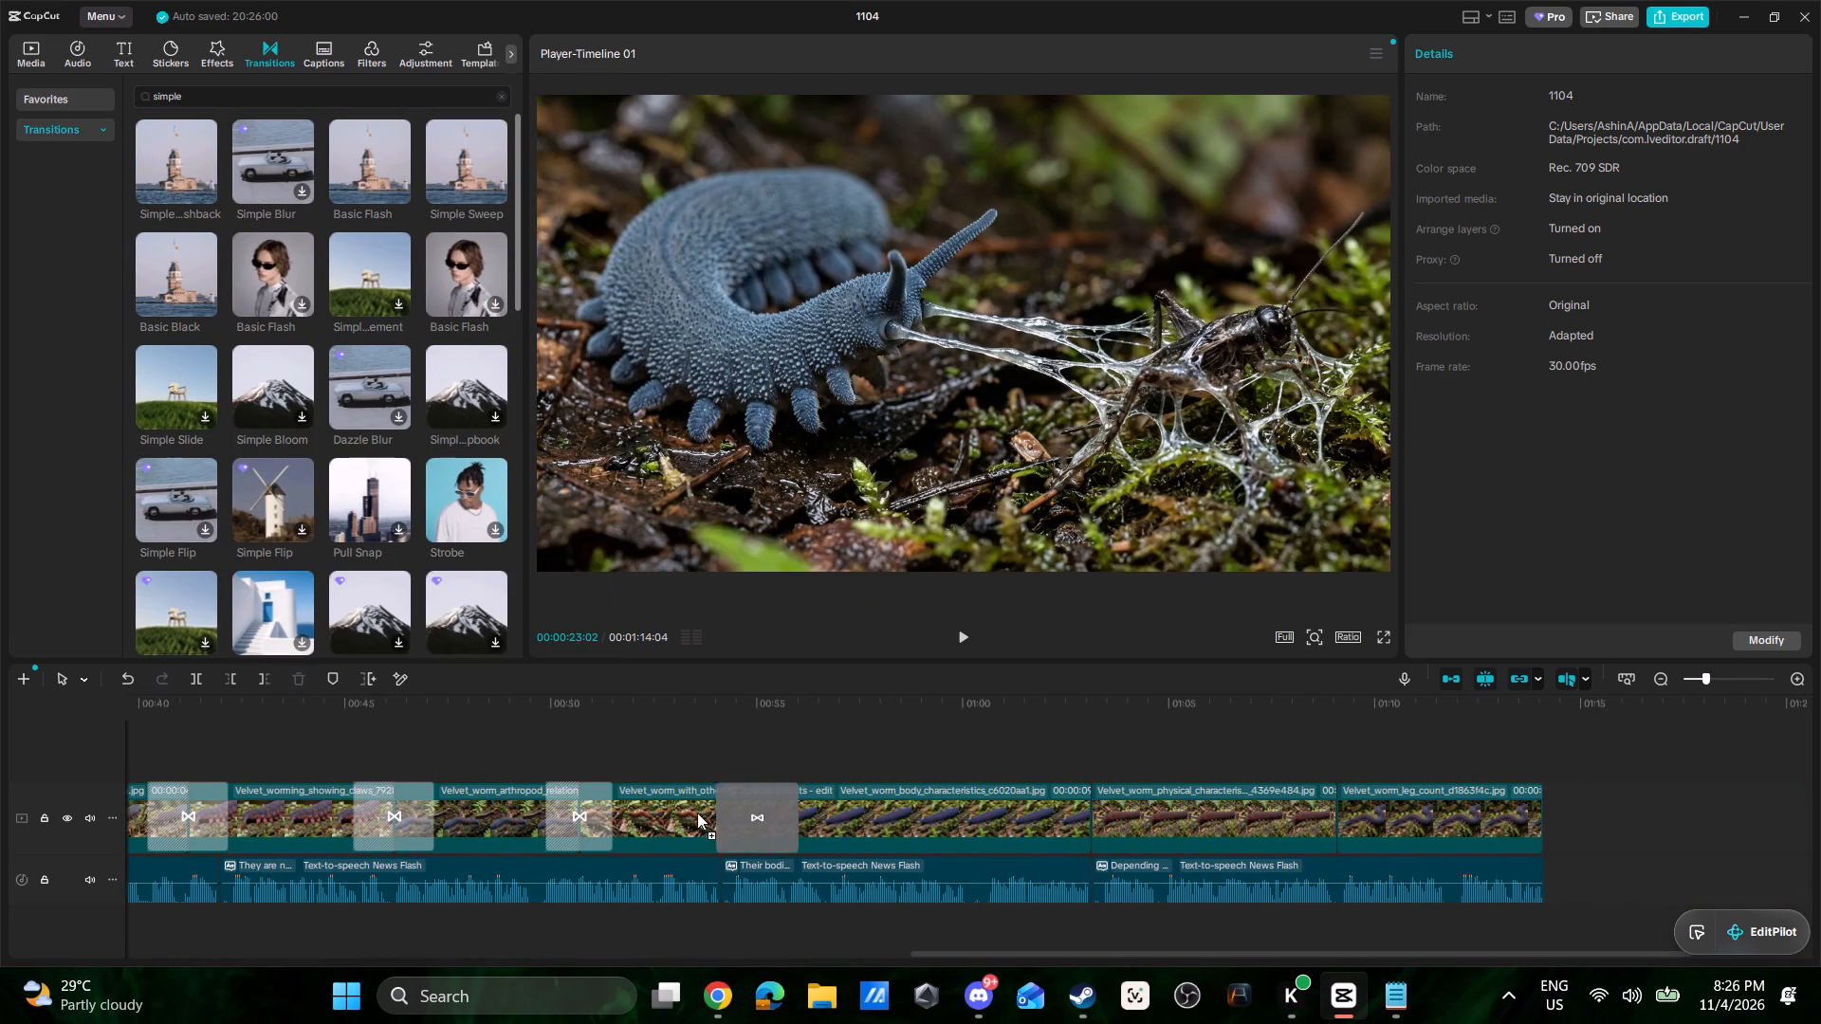
pyautogui.moveTo(697, 813); pyautogui.dragTo(689, 811)
# Add Basic Black transitions on both sides of the physical-characteristics clip and preview the video's ending.
pyautogui.moveTo(175, 269); pyautogui.dragTo(792, 711)
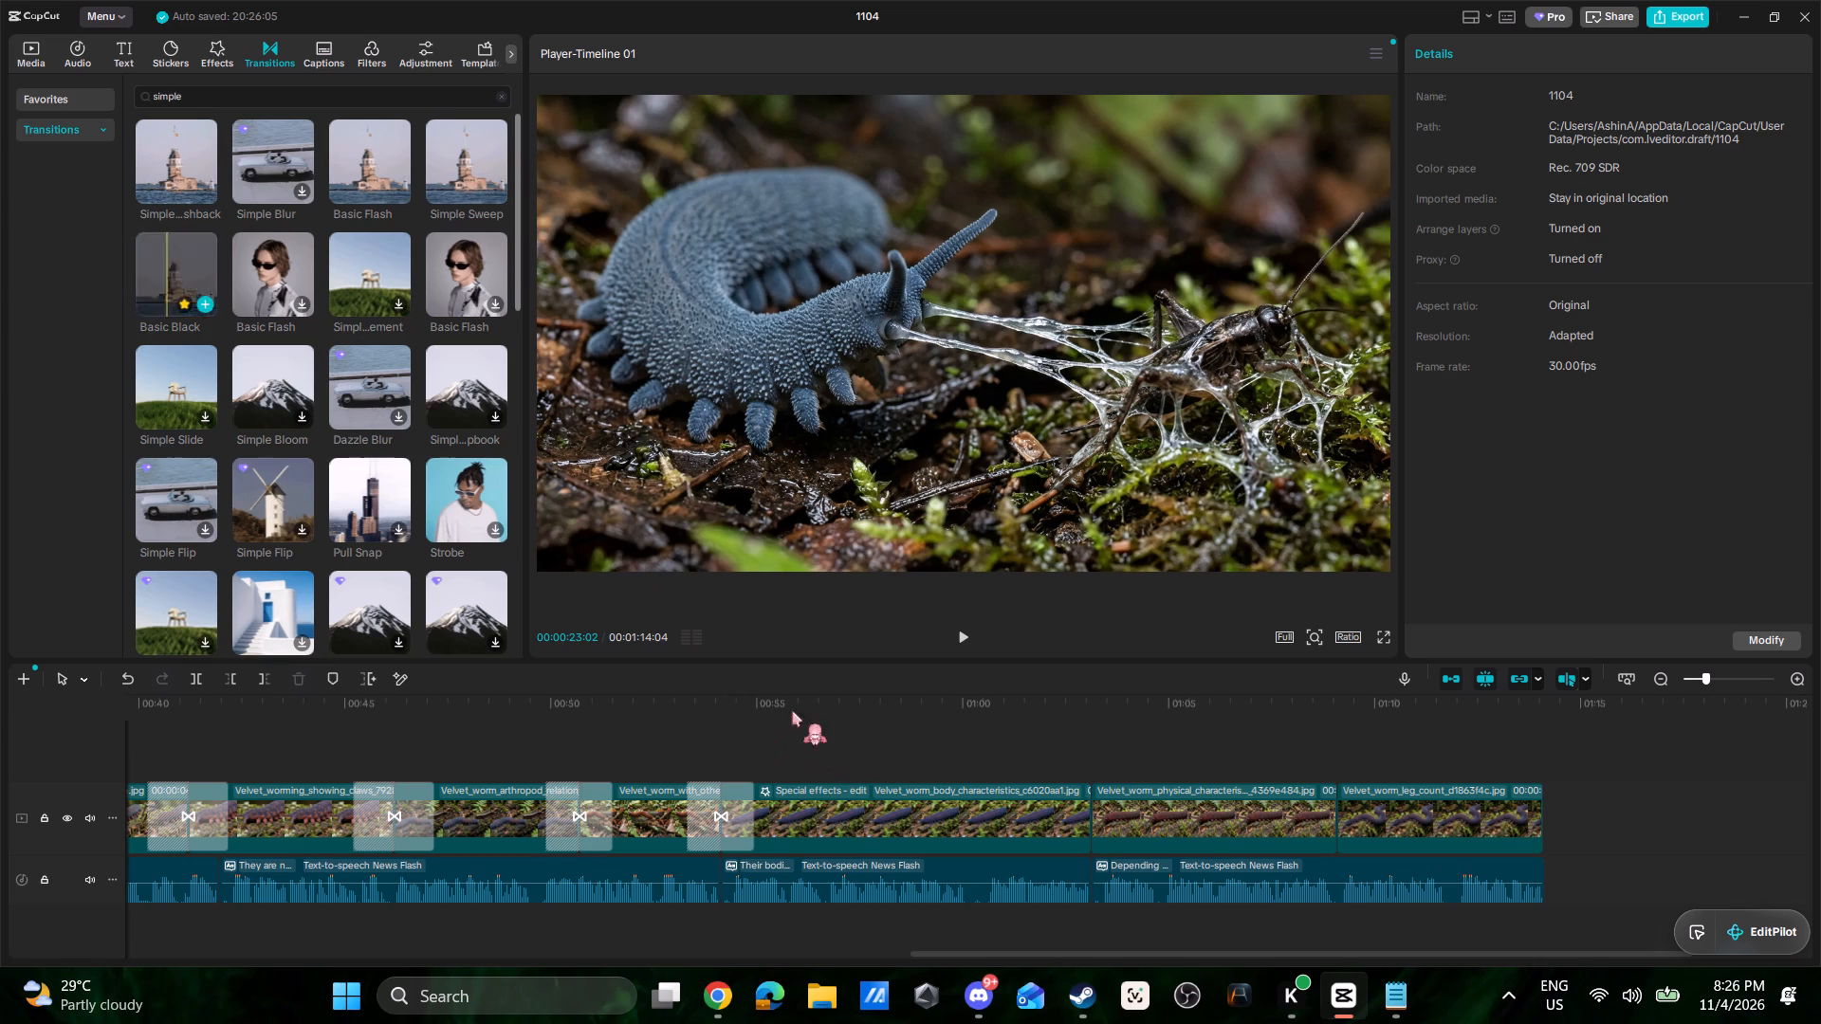
pyautogui.moveTo(792, 711); pyautogui.dragTo(730, 667)
pyautogui.moveTo(206, 238); pyautogui.dragTo(259, 613)
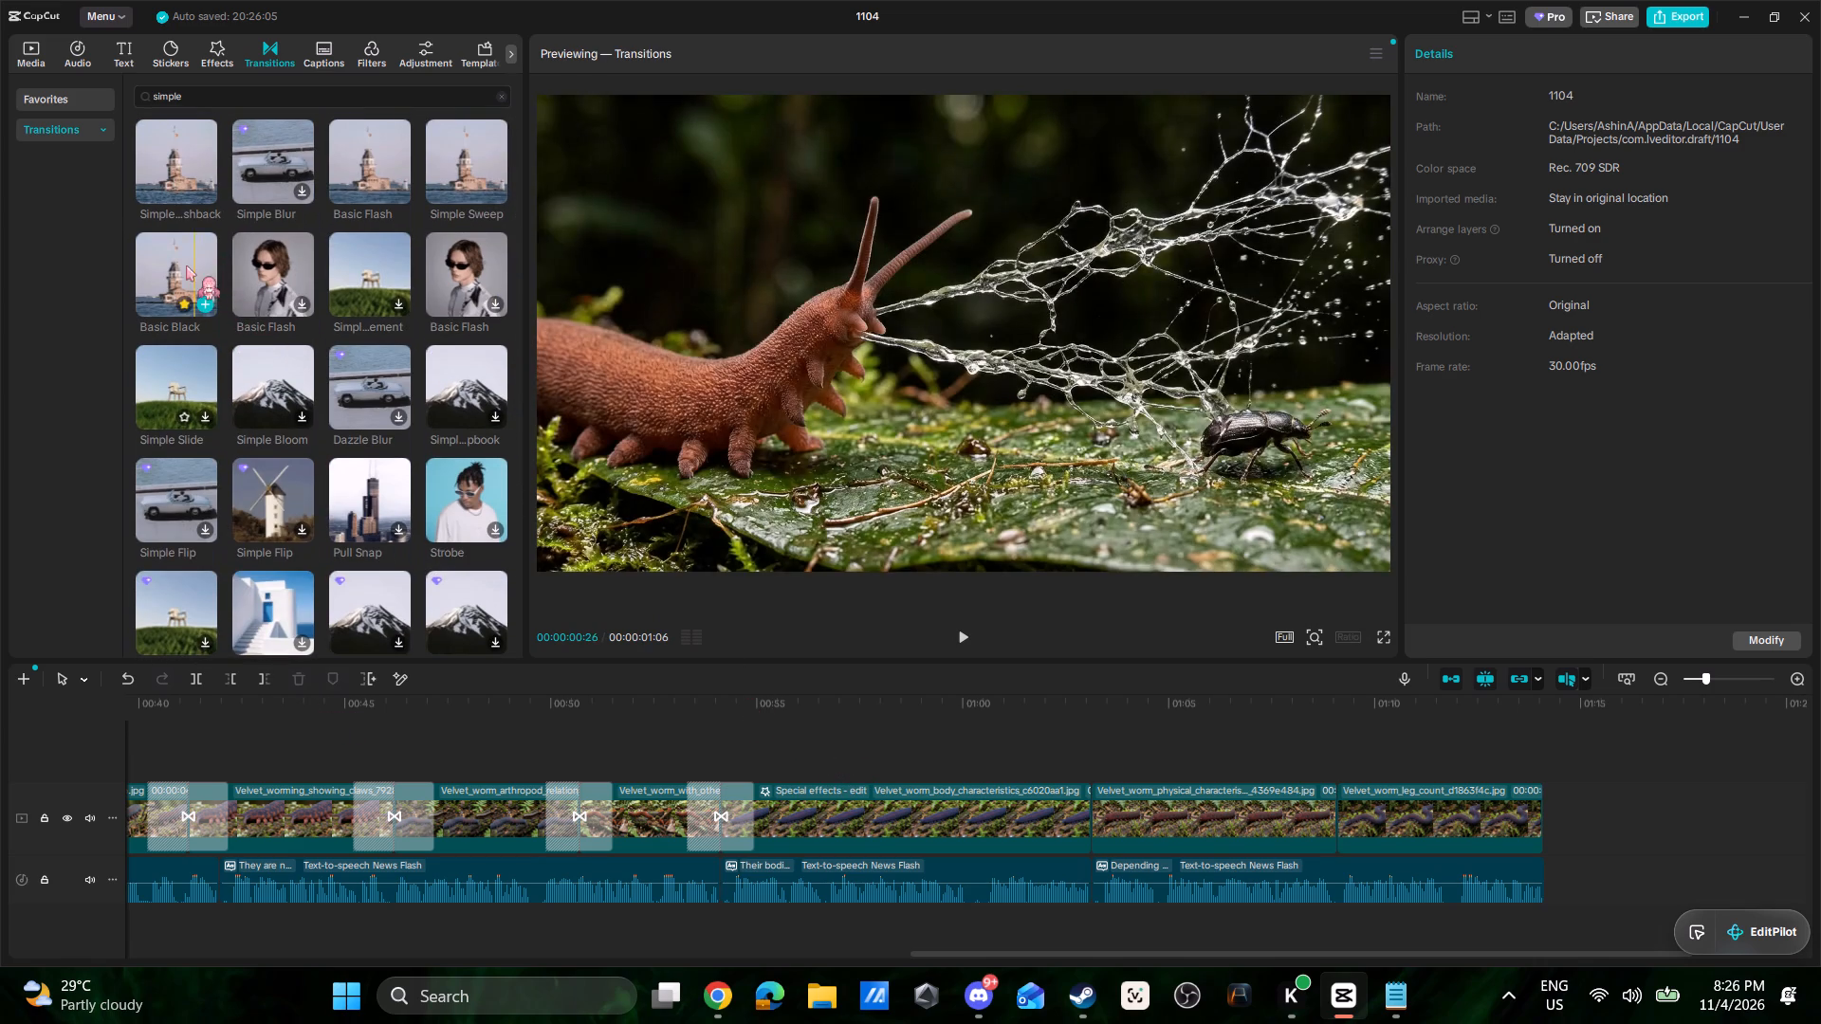
pyautogui.moveTo(185, 265); pyautogui.dragTo(1057, 815)
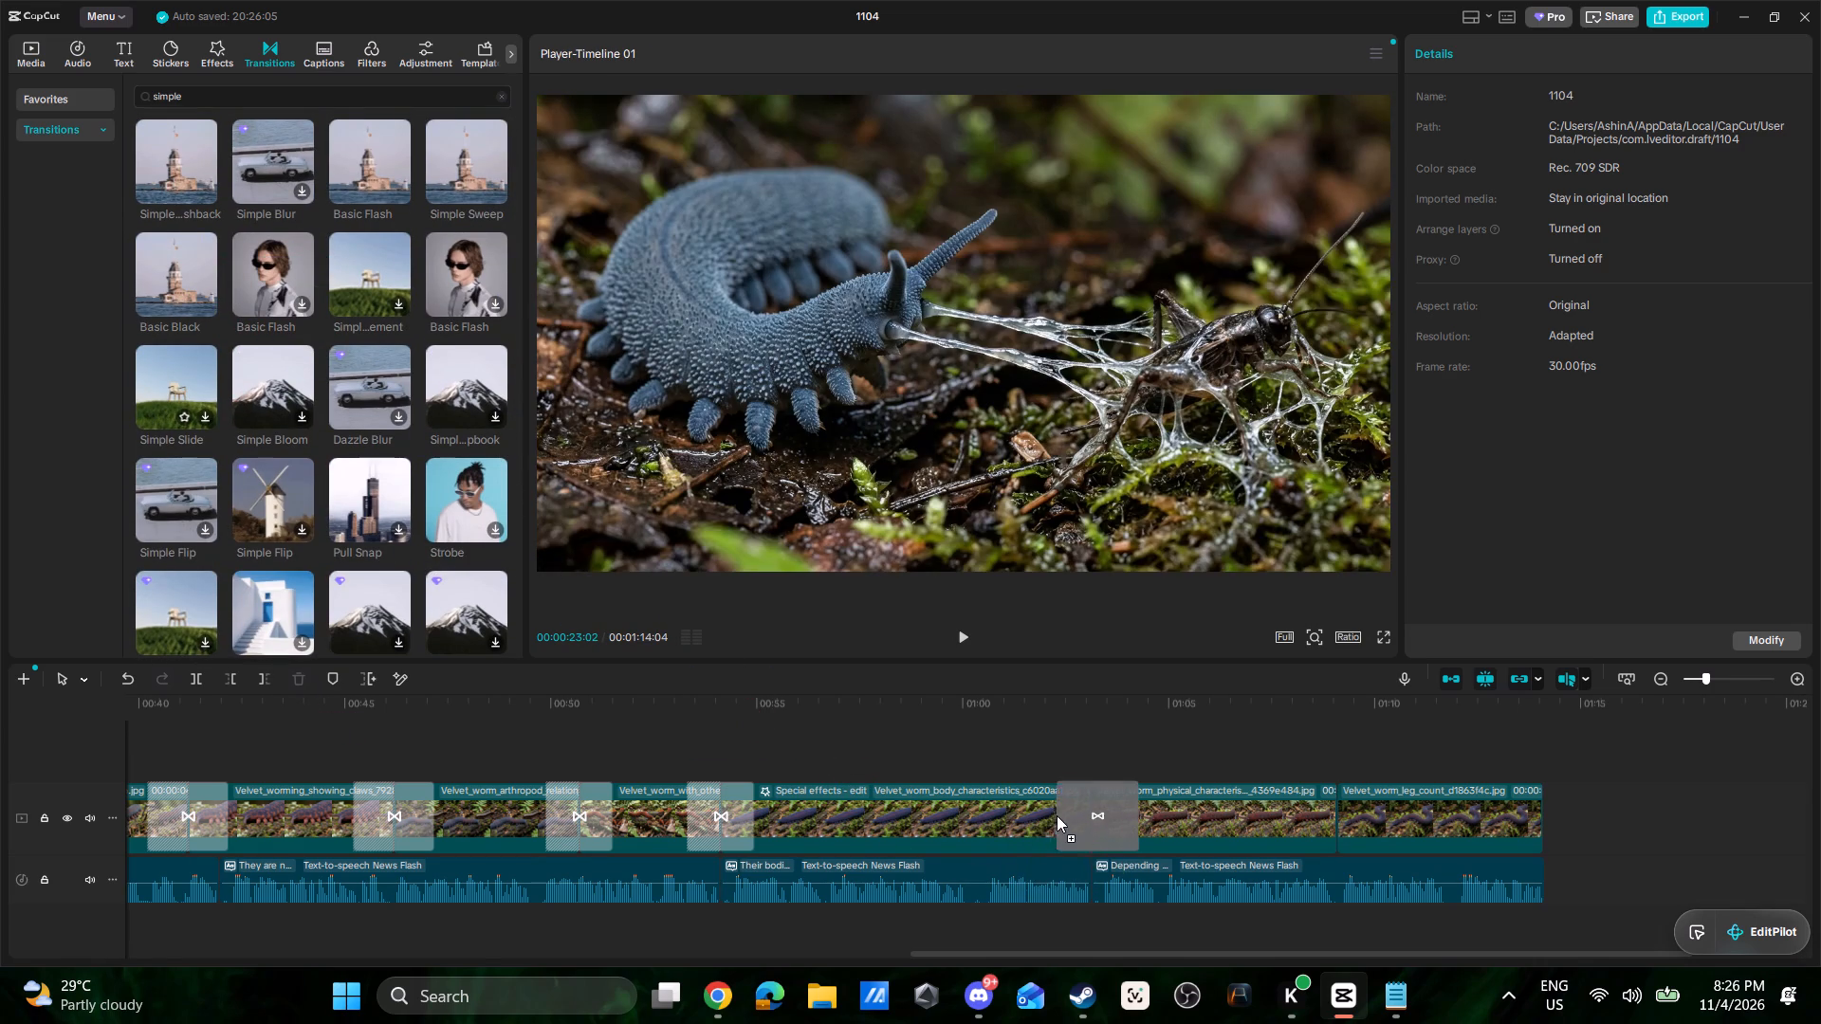
pyautogui.moveTo(169, 250); pyautogui.dragTo(712, 658)
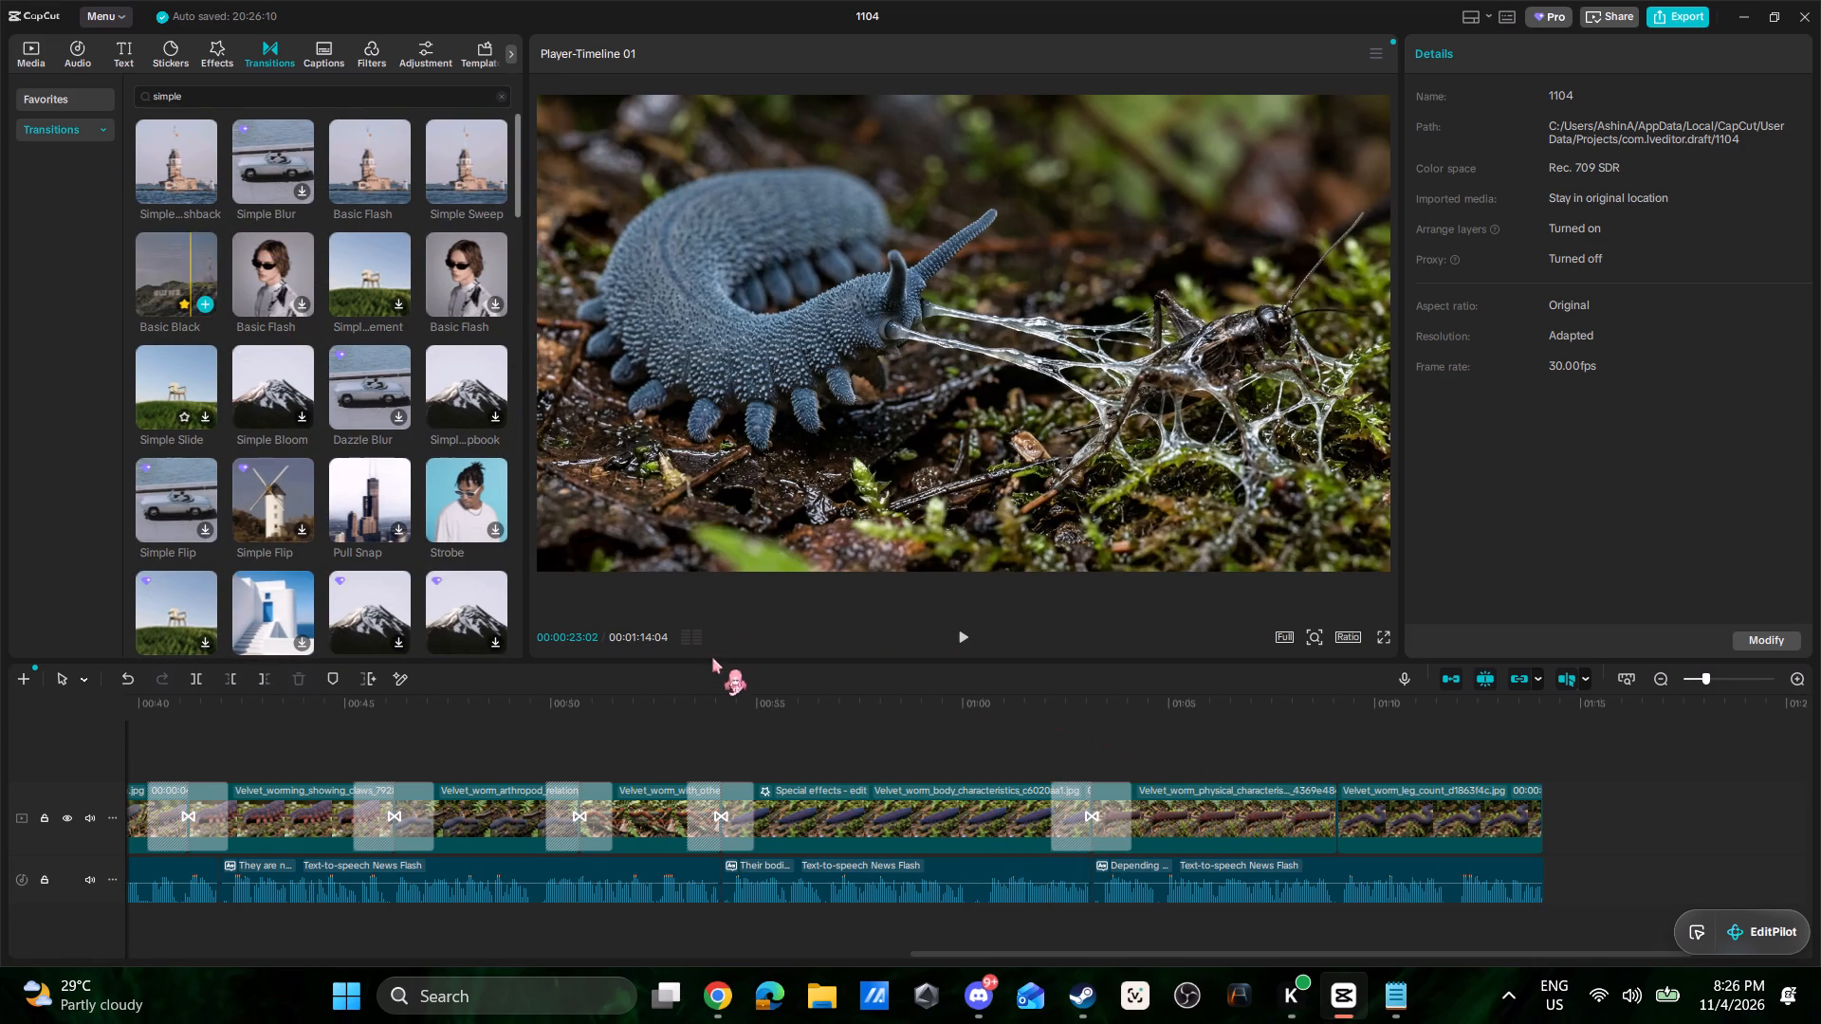
pyautogui.moveTo(712, 658); pyautogui.dragTo(700, 692)
pyautogui.moveTo(169, 266); pyautogui.dragTo(1327, 819)
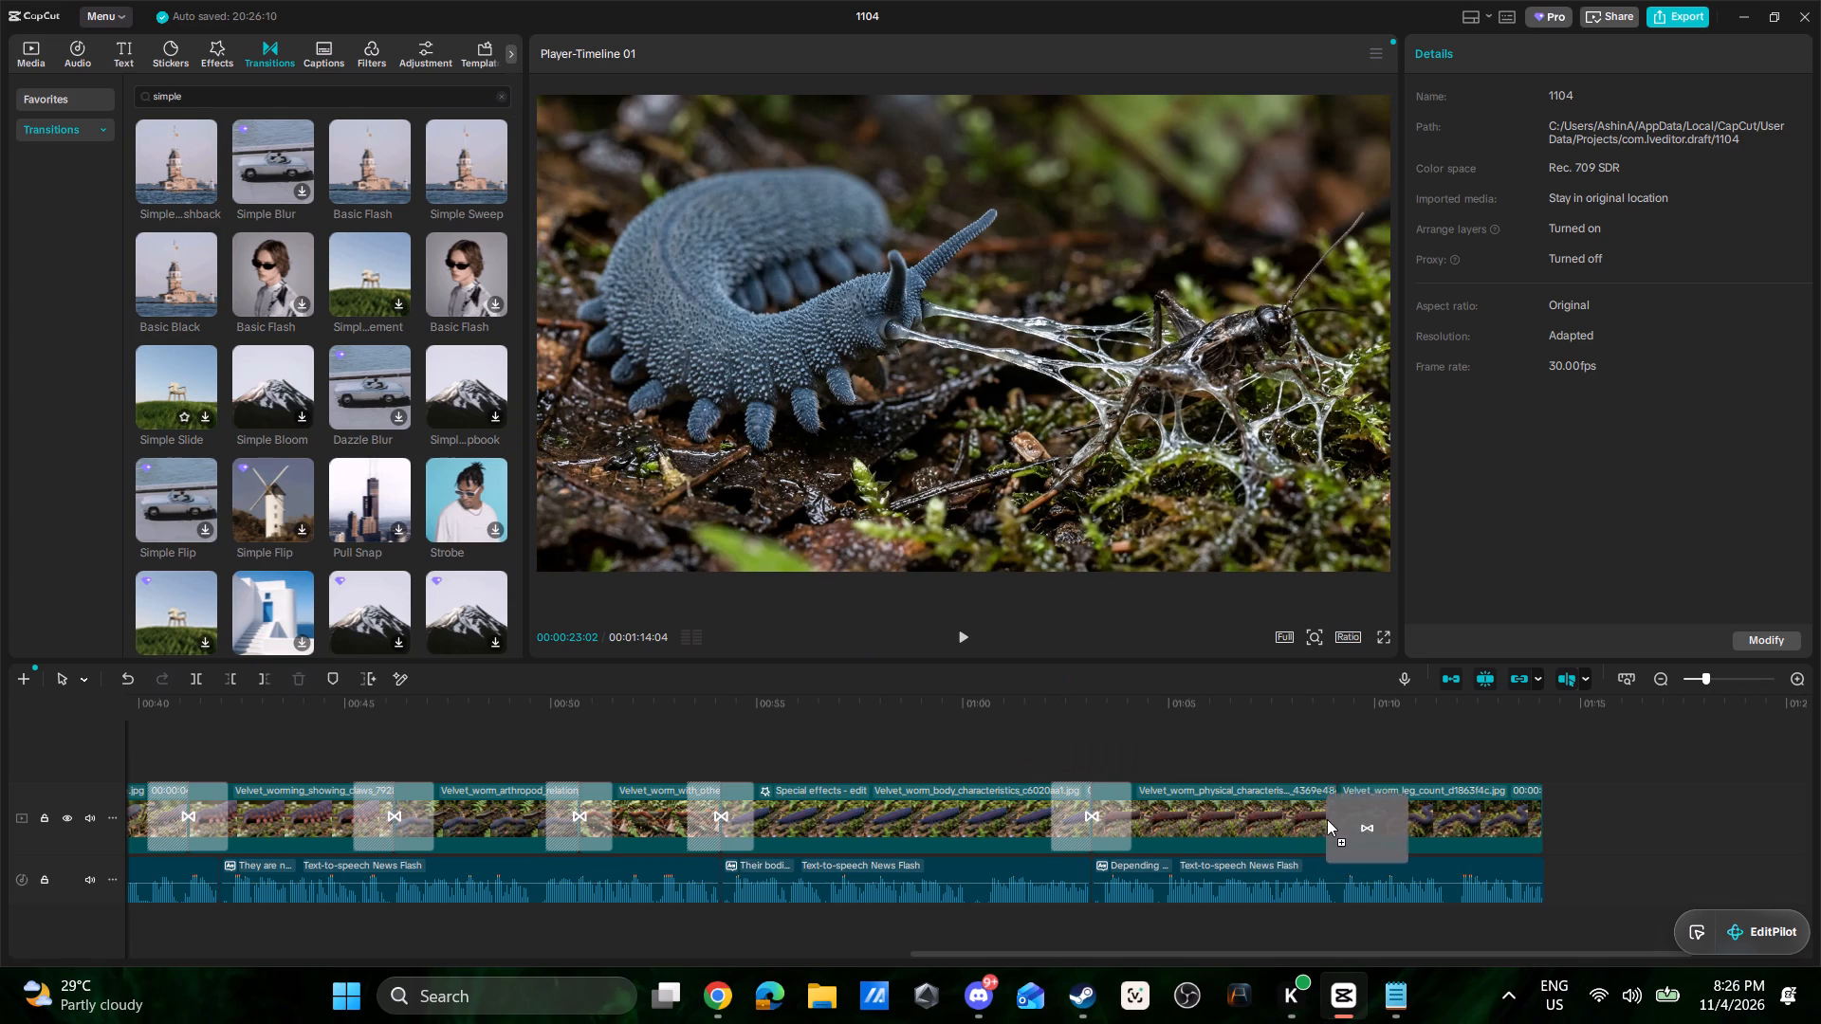
pyautogui.moveTo(1327, 819); pyautogui.dragTo(1314, 811)
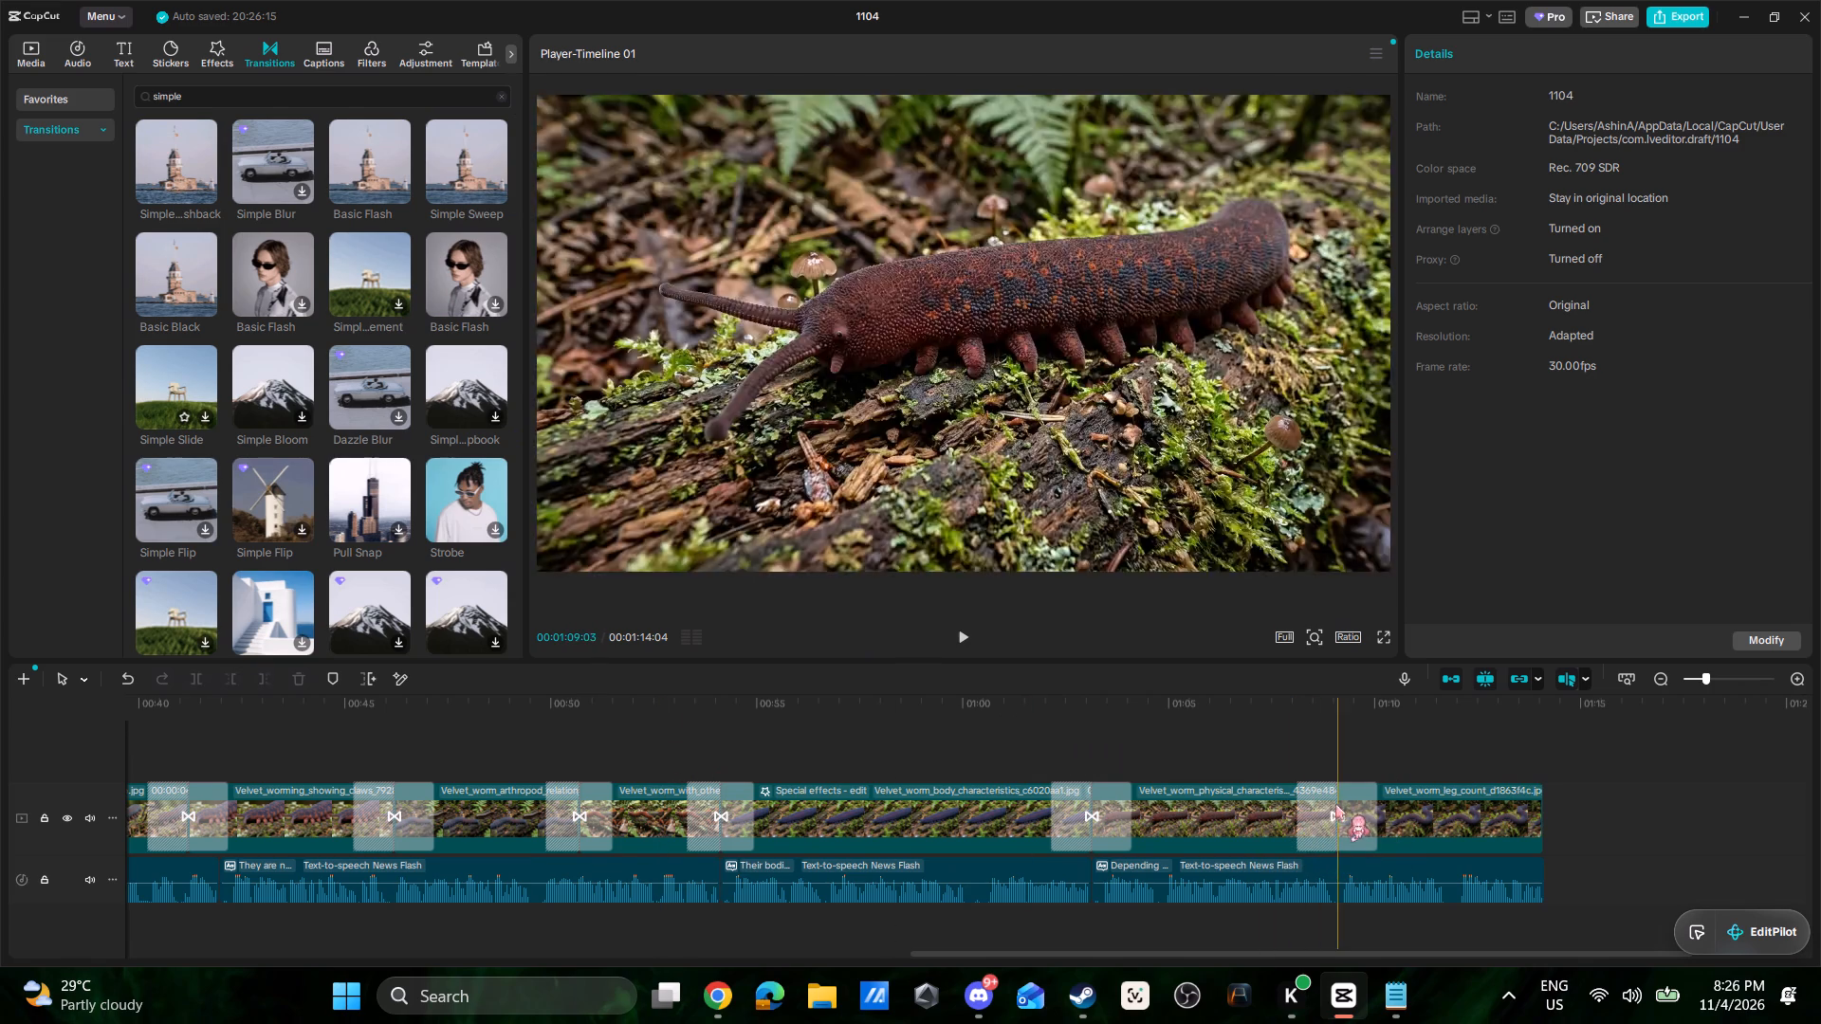
pyautogui.press('space')
pyautogui.click(1265, 765)
pyautogui.press('space')
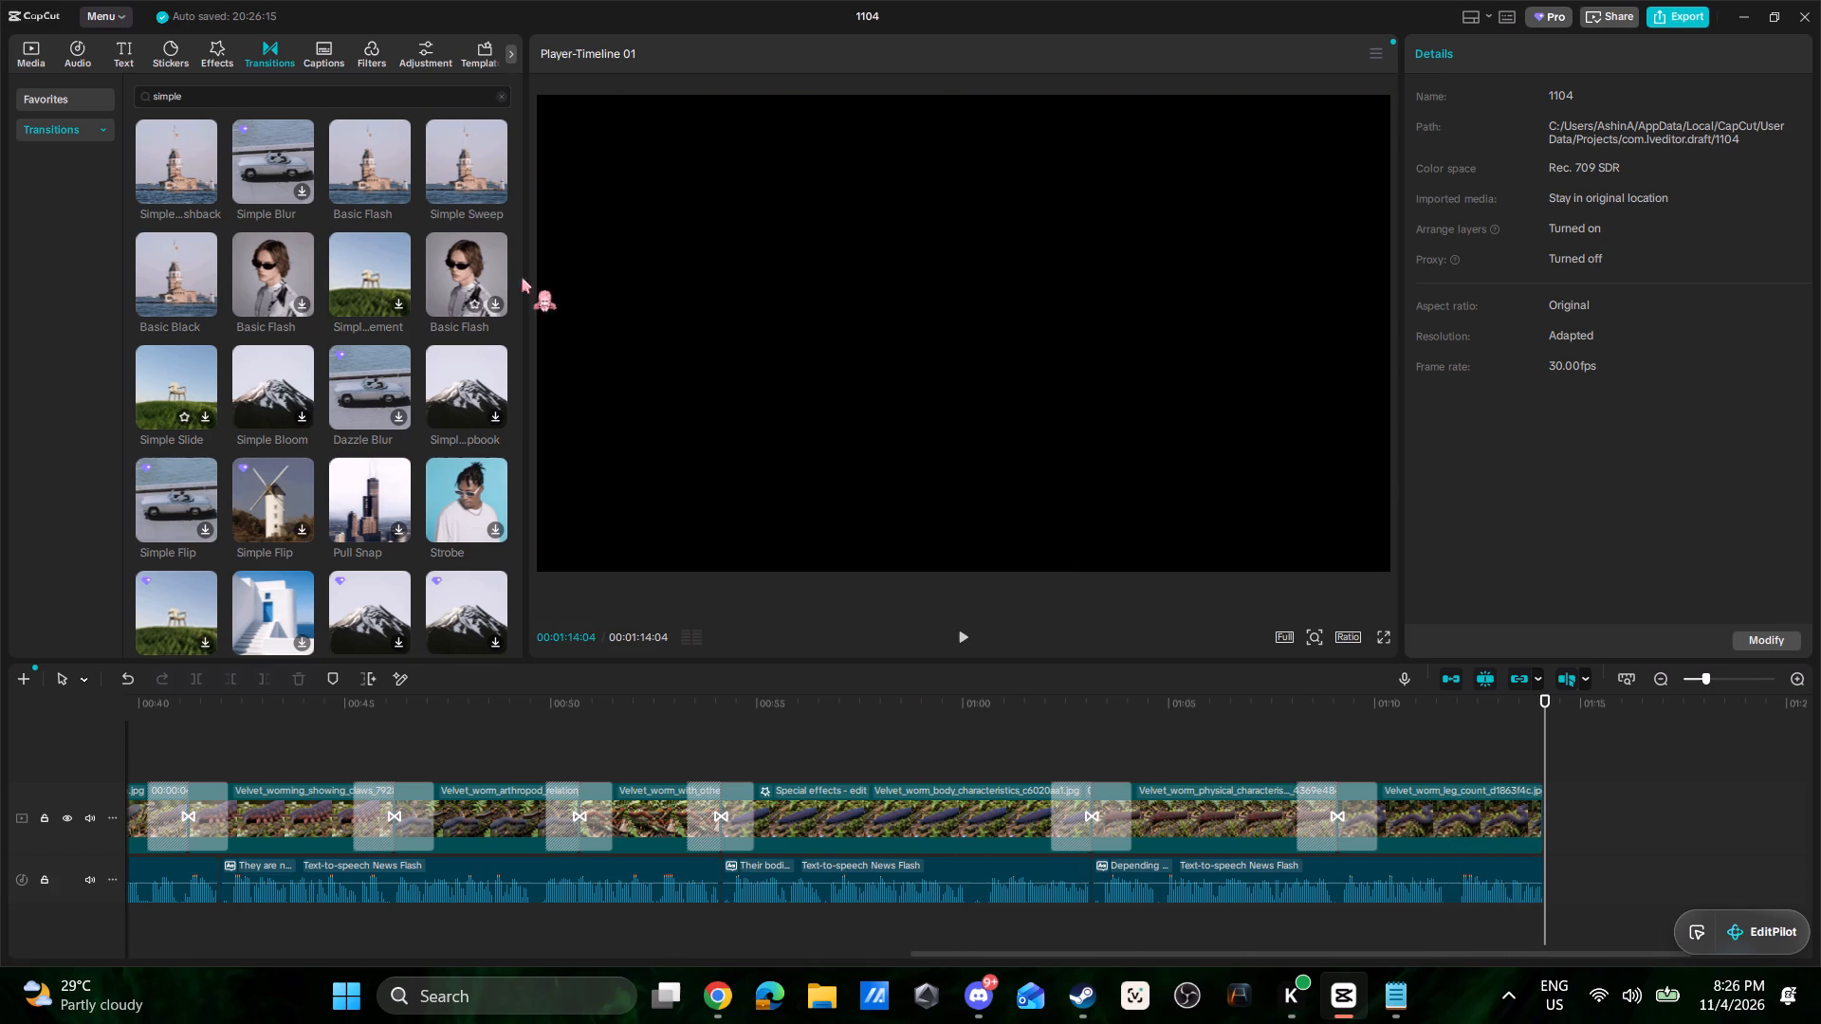
pyautogui.click(31, 50)
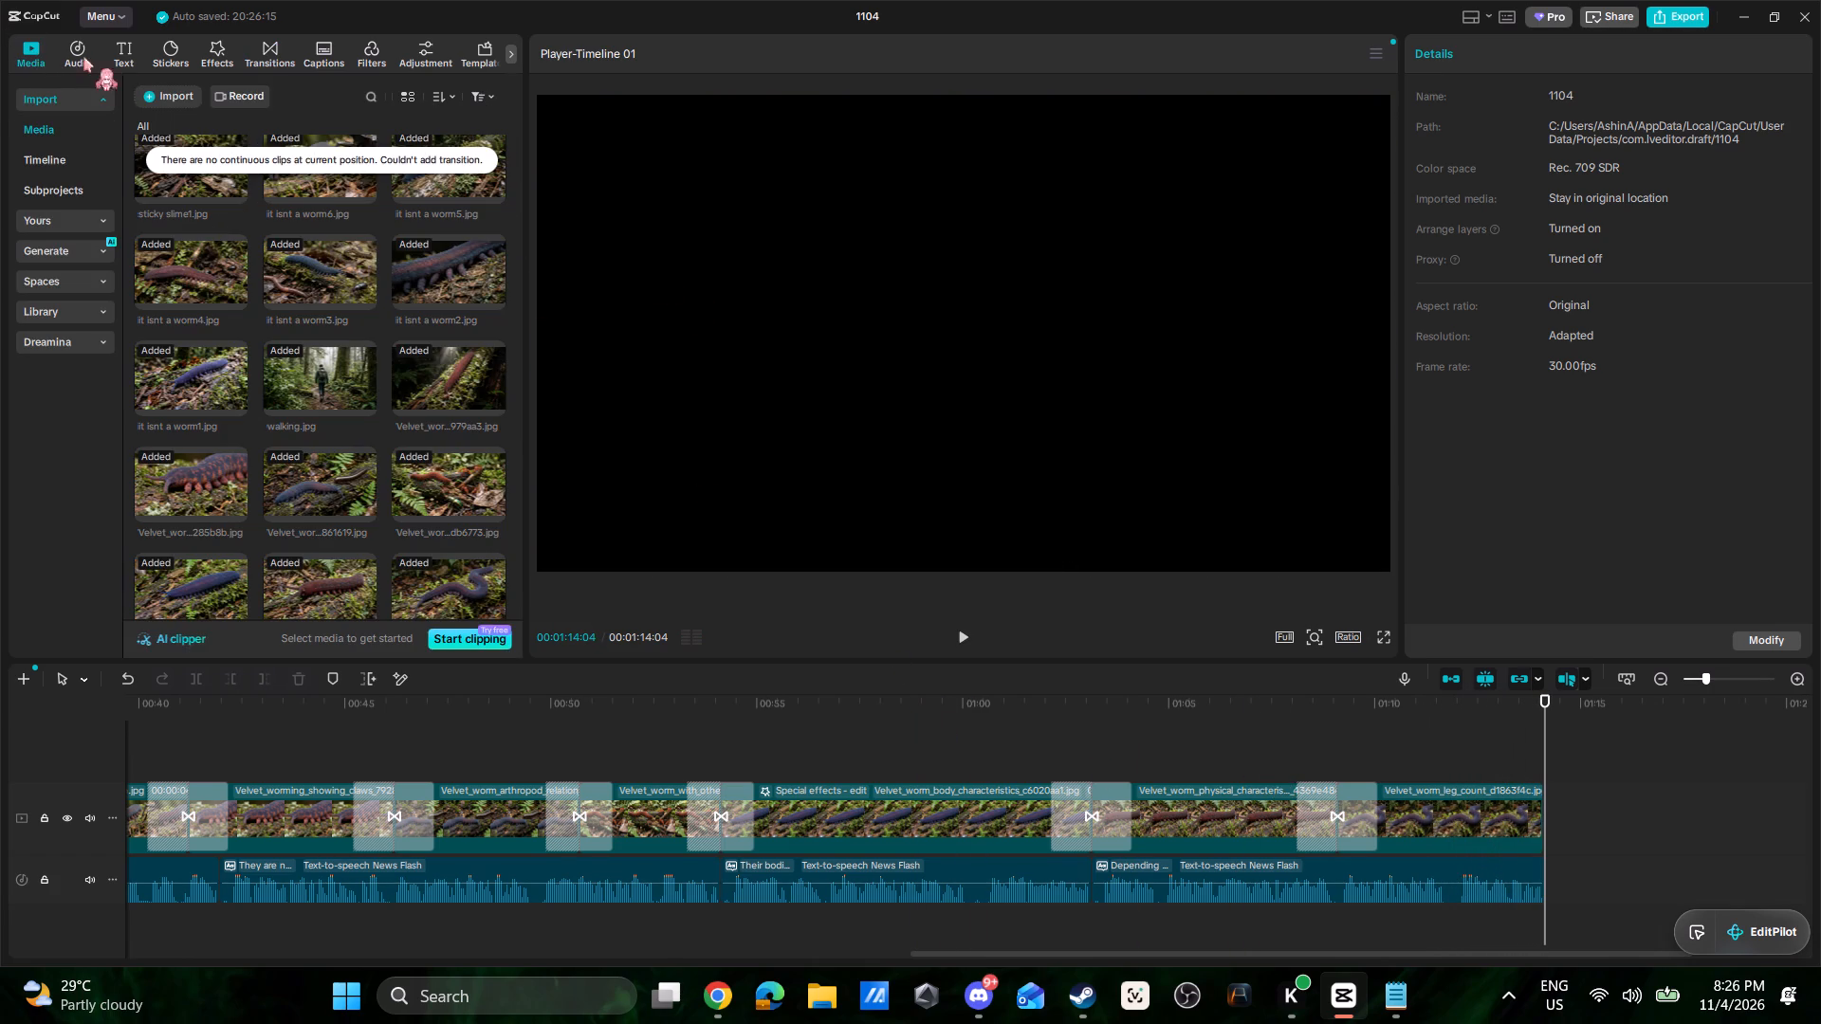
pyautogui.click(124, 53)
pyautogui.moveTo(162, 99); pyautogui.dragTo(1534, 754)
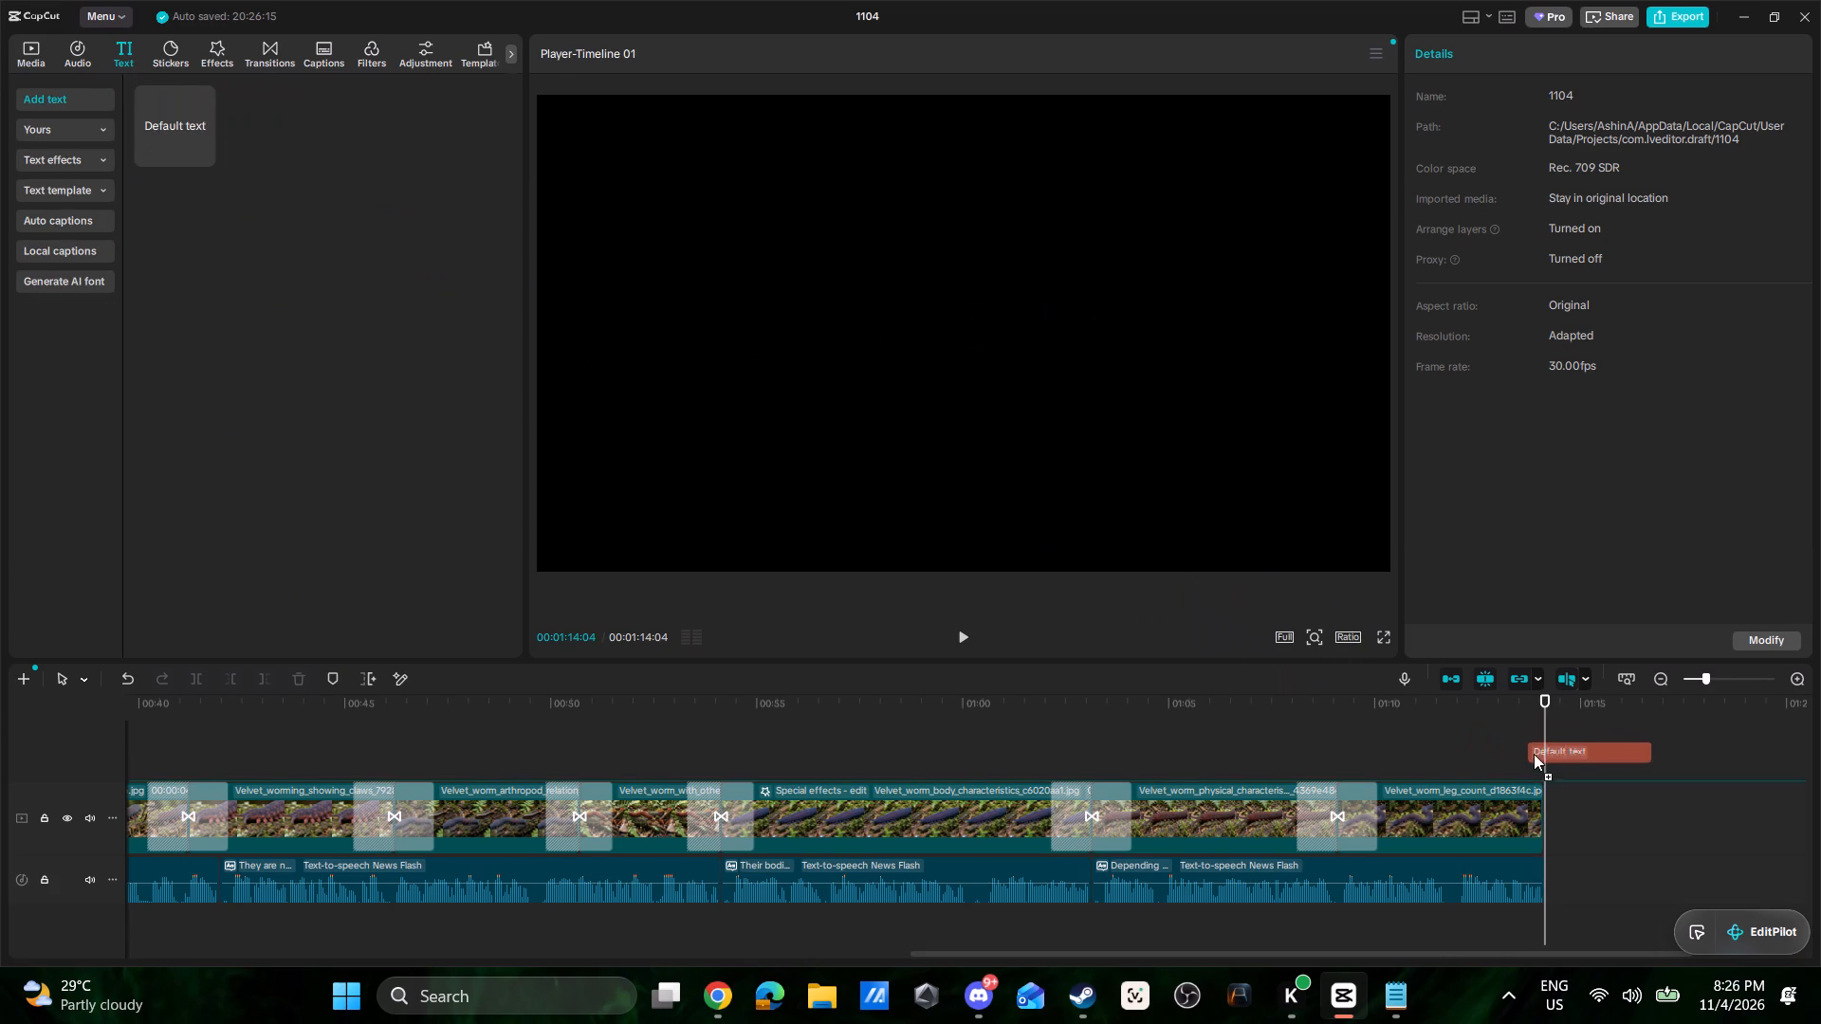
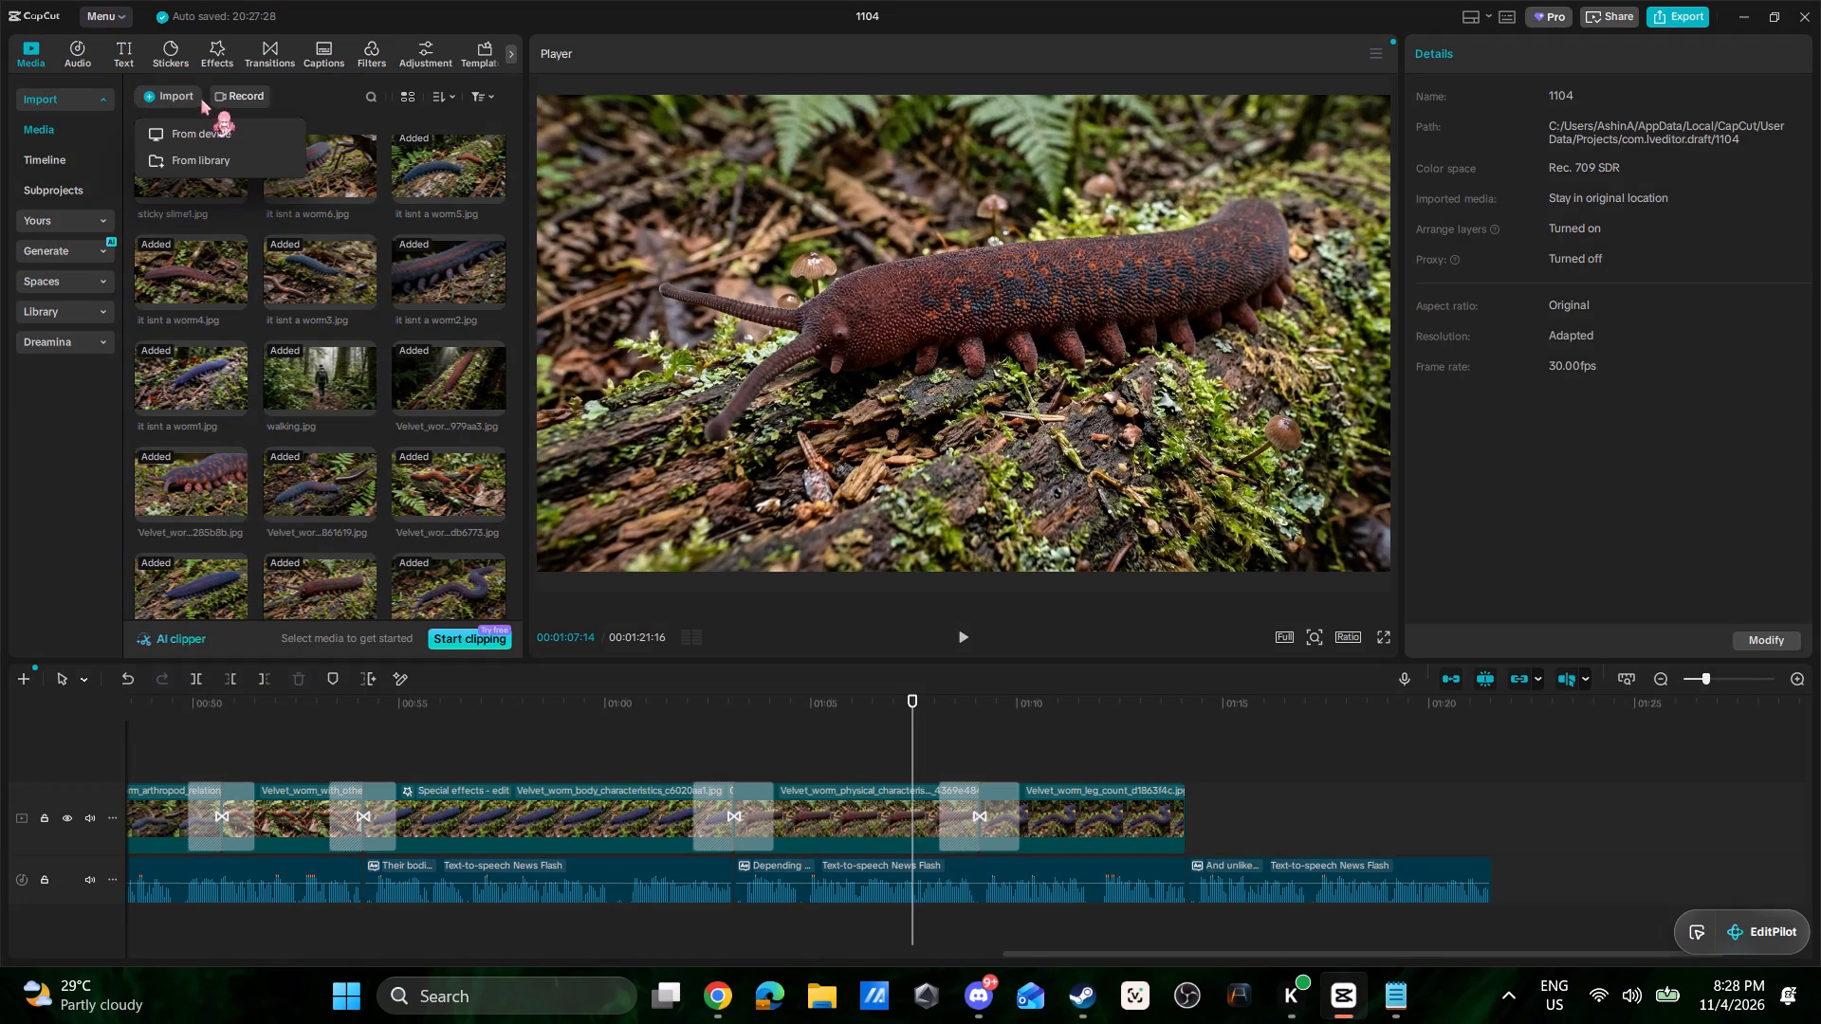
pyautogui.click(207, 131)
pyautogui.click(333, 348)
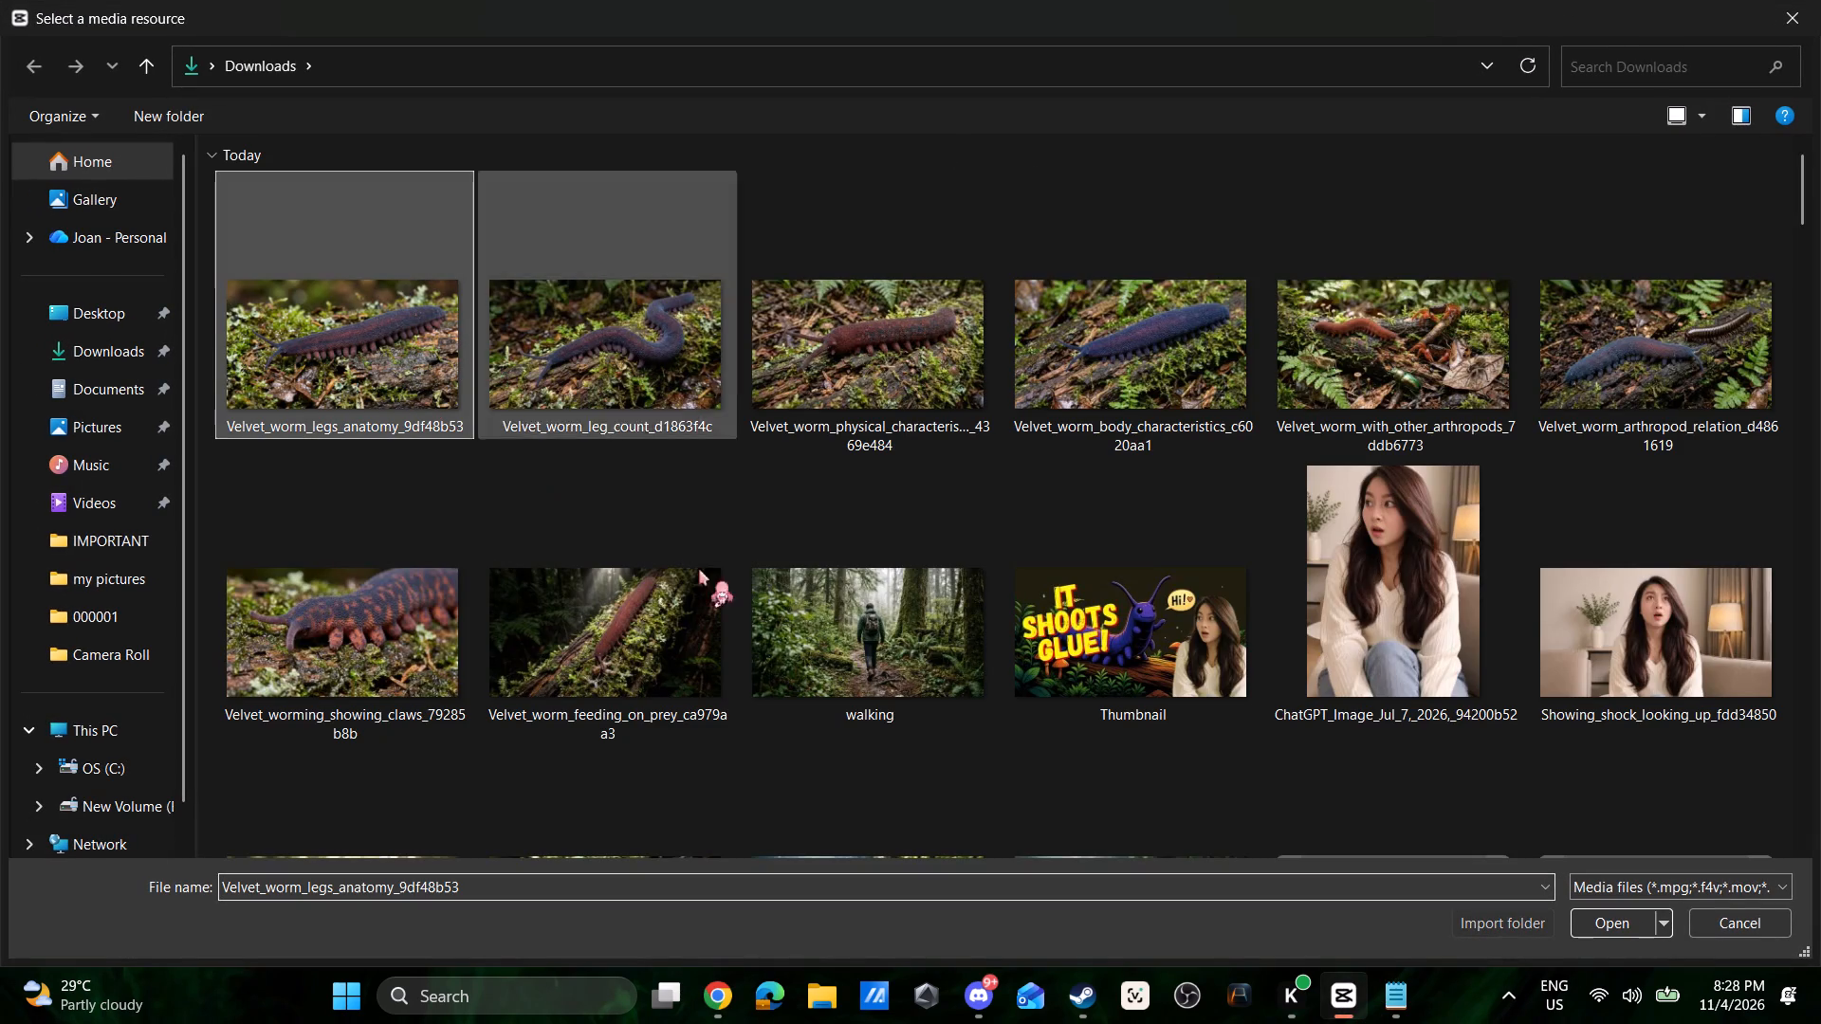
pyautogui.click(1596, 934)
# Place the legs anatomy image after the leg count clip on the main track and extend it to the "And unlike" narration's end.
pyautogui.moveTo(202, 549); pyautogui.dragTo(830, 750)
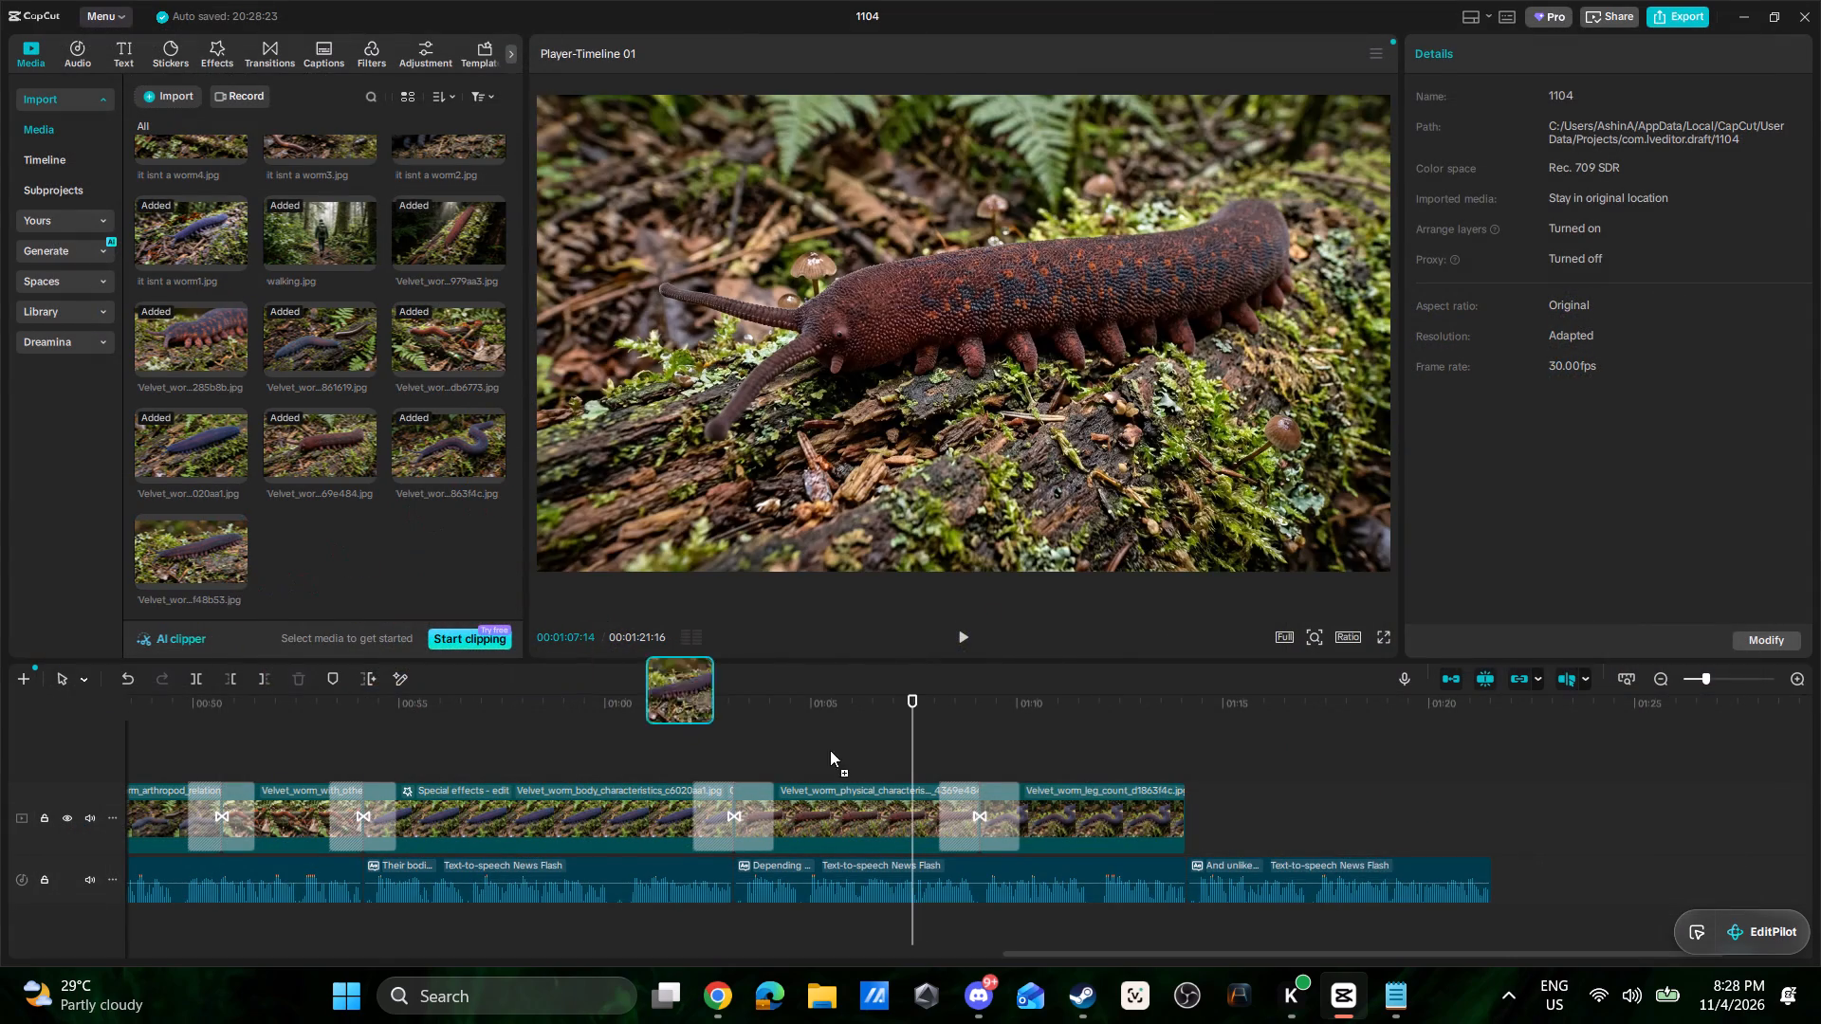
pyautogui.moveTo(830, 750); pyautogui.dragTo(1202, 820)
pyautogui.moveTo(1391, 820); pyautogui.dragTo(1442, 821)
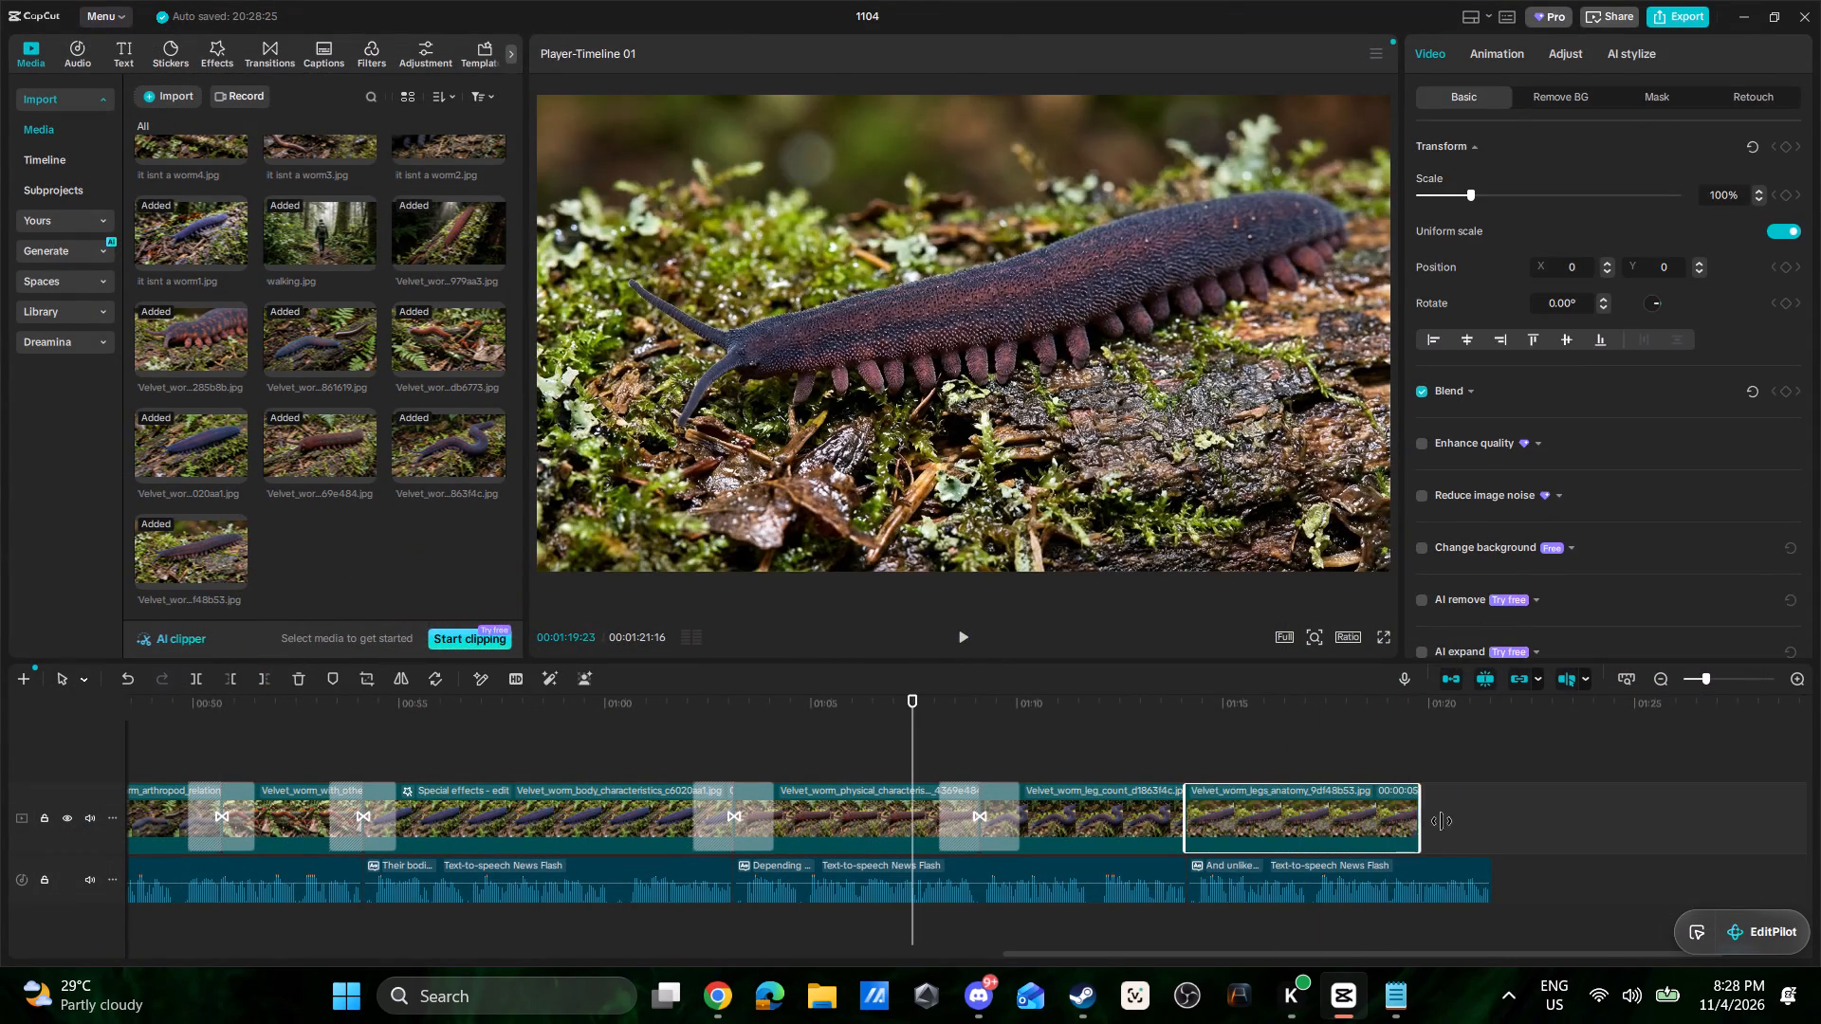
pyautogui.moveTo(1442, 821); pyautogui.dragTo(1483, 825)
pyautogui.hotkey('alt', 'Tab')
pyautogui.hotkey('alt', 'Tab')
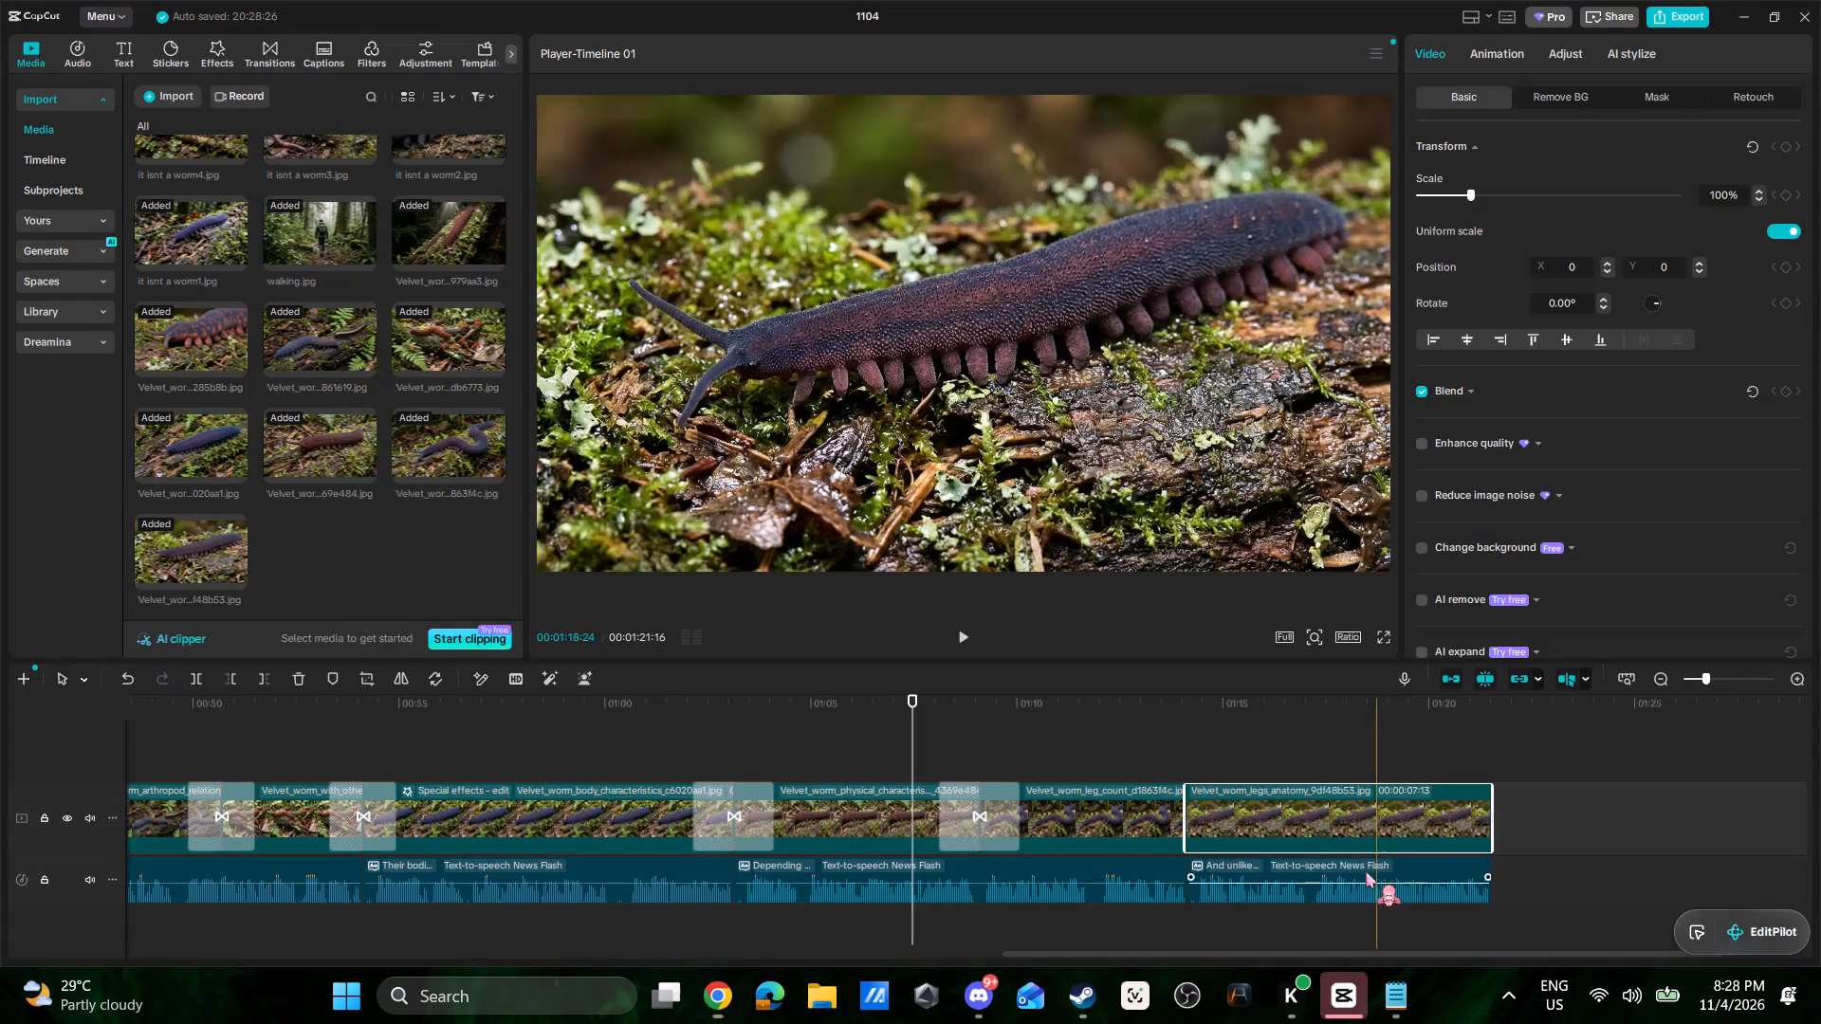
# Add the favorite Basic Flash transition between the leg count and legs anatomy clips and play it back.
pyautogui.click(1137, 767)
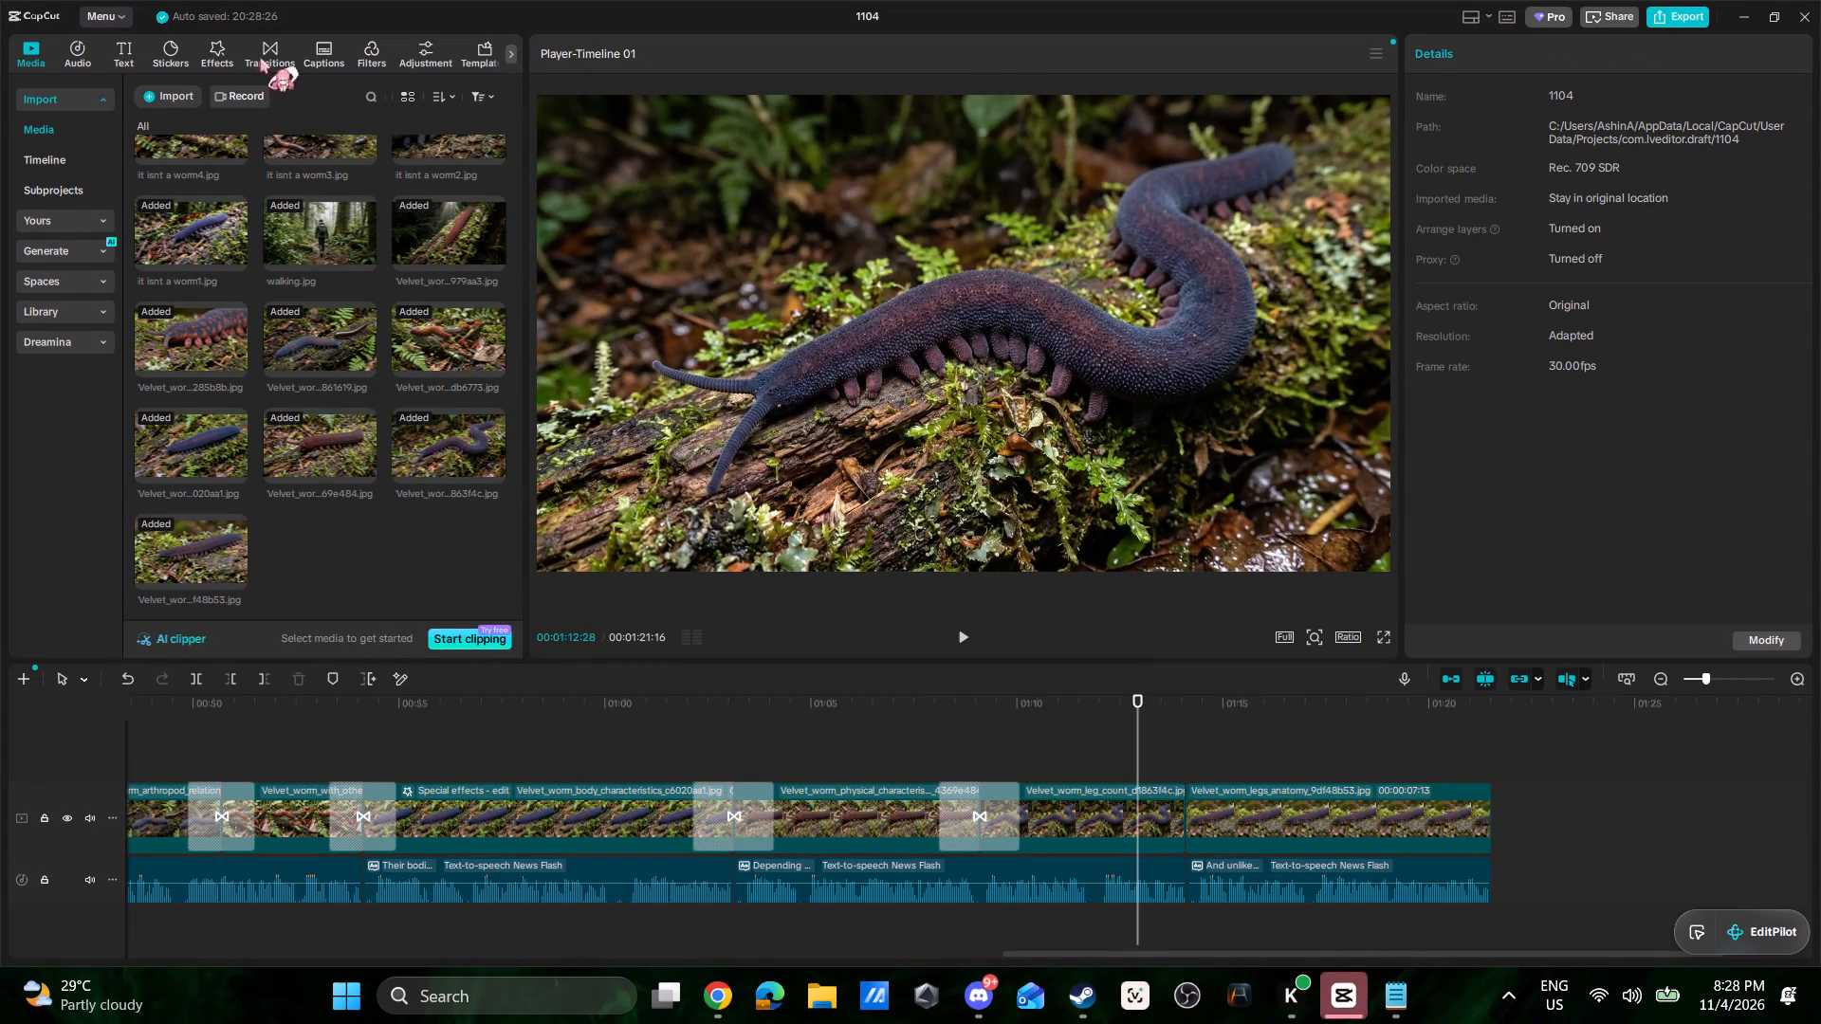
pyautogui.click(266, 56)
pyautogui.click(82, 99)
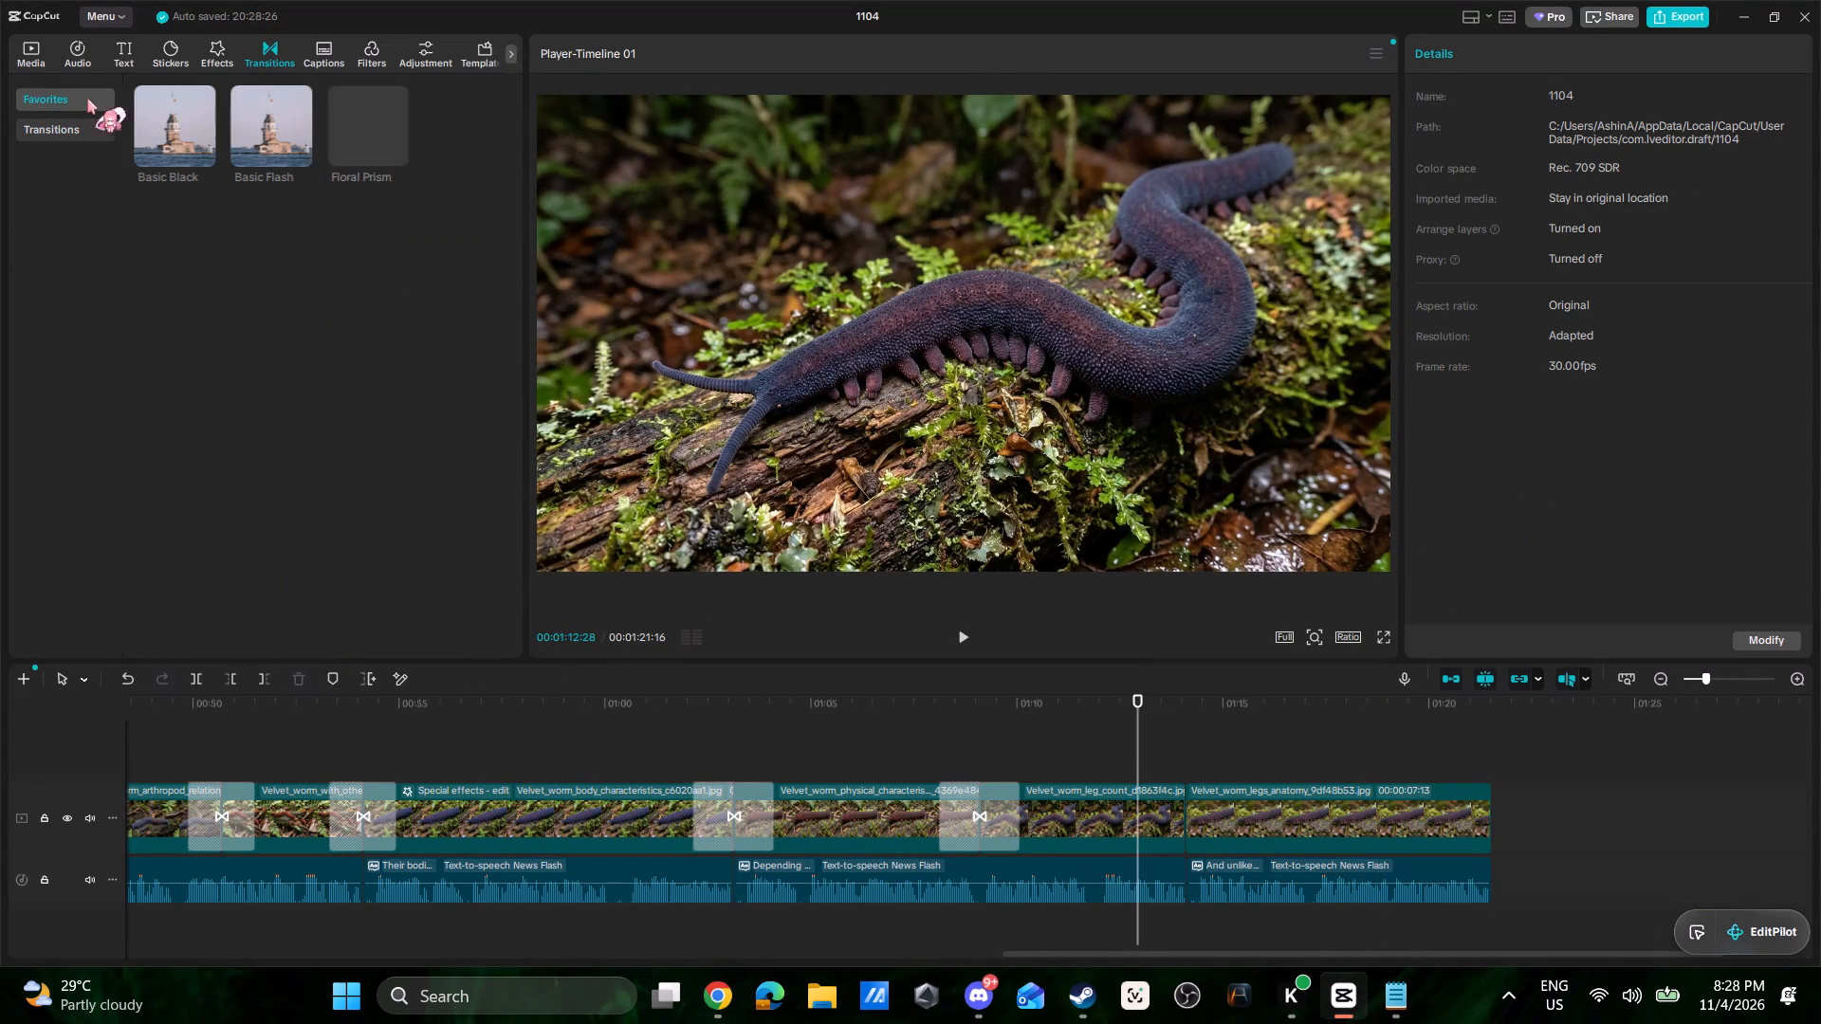
pyautogui.moveTo(260, 118); pyautogui.dragTo(1147, 816)
pyautogui.click(1082, 752)
pyautogui.press('space')
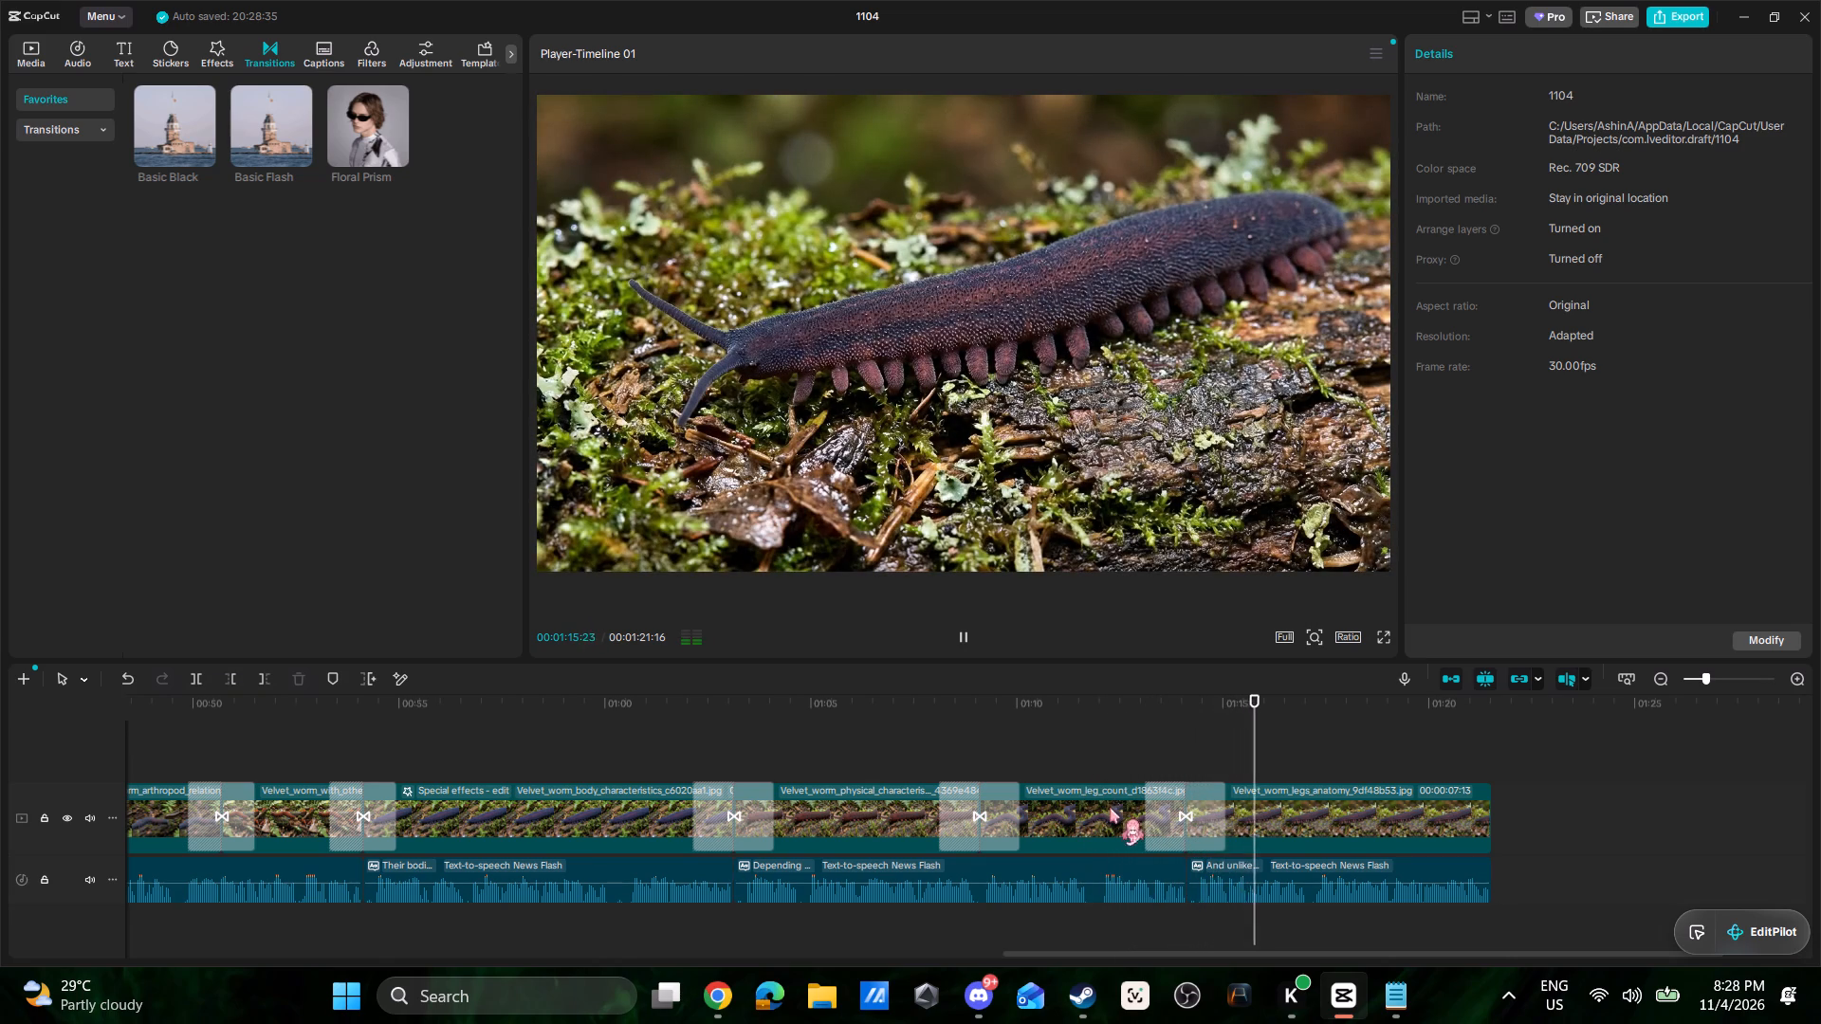
pyautogui.press('space')
# Lengthen the leg count image clip slightly past the end of the "Depending" narration and play the section back.
pyautogui.click(1110, 808)
pyautogui.moveTo(1186, 797); pyautogui.dragTo(1196, 797)
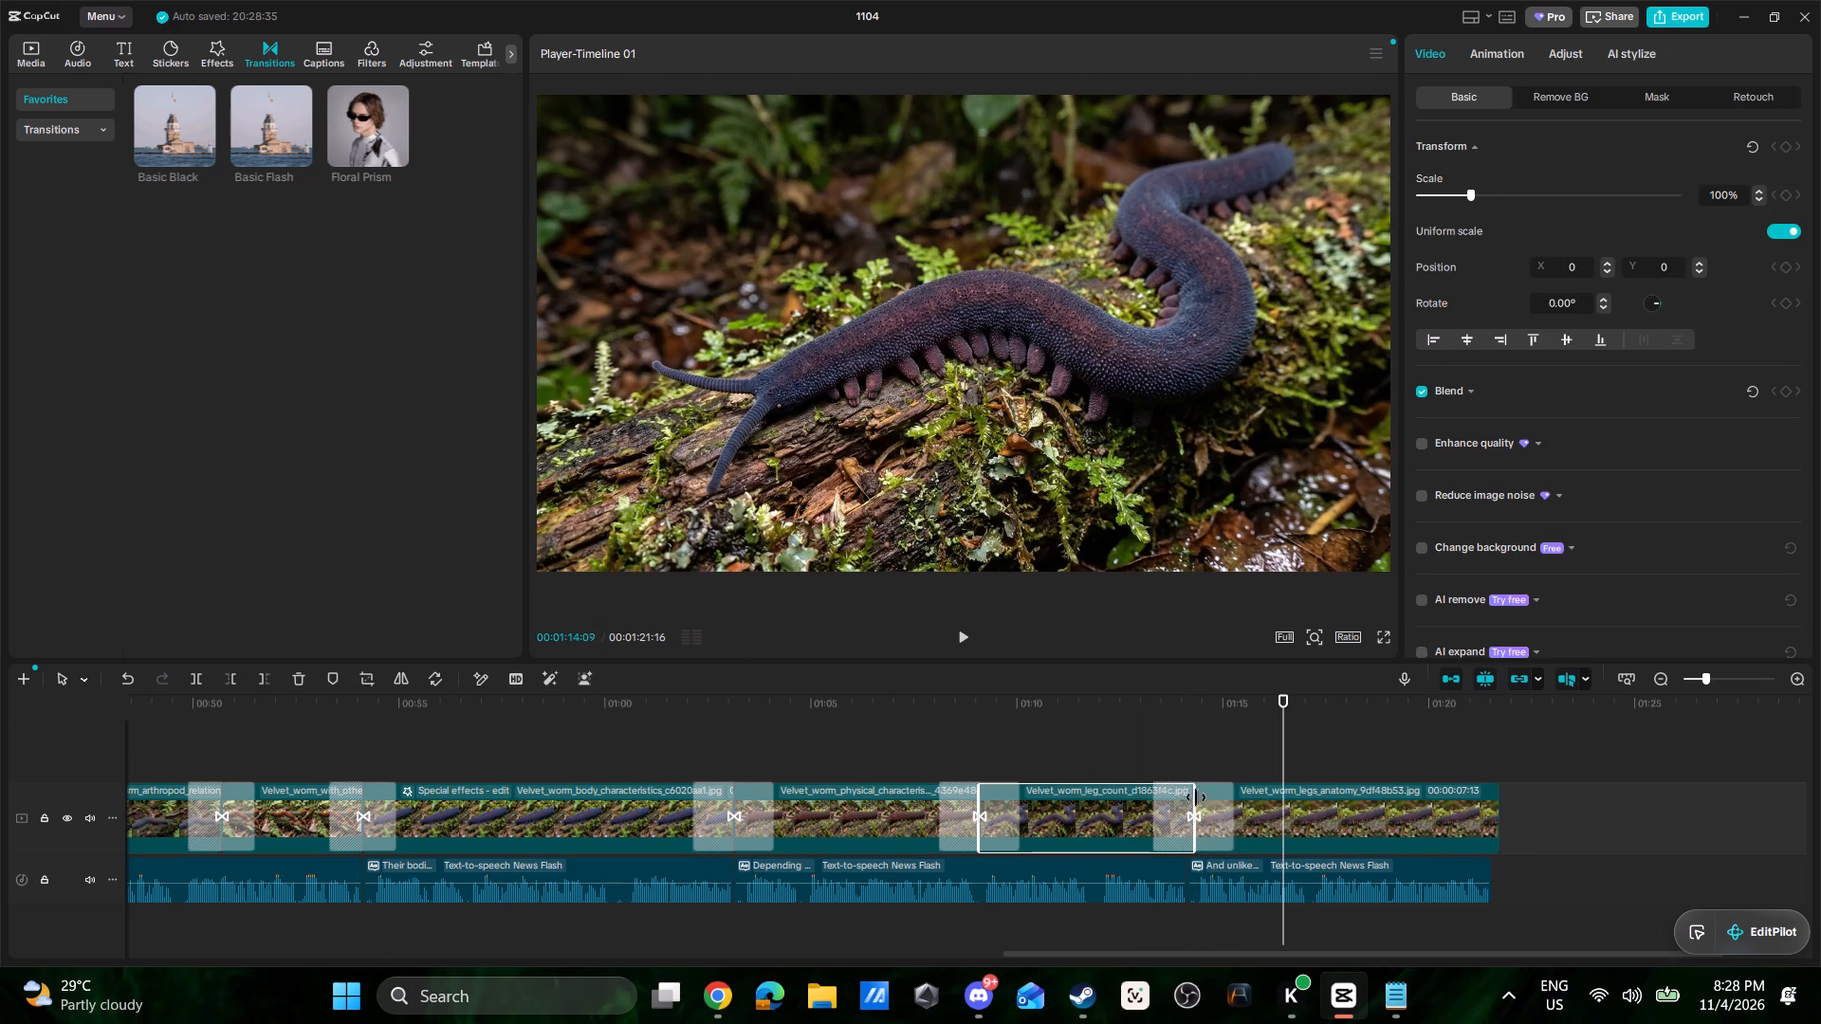
pyautogui.moveTo(1196, 797); pyautogui.dragTo(1212, 797)
pyautogui.click(1142, 759)
pyautogui.press('space')
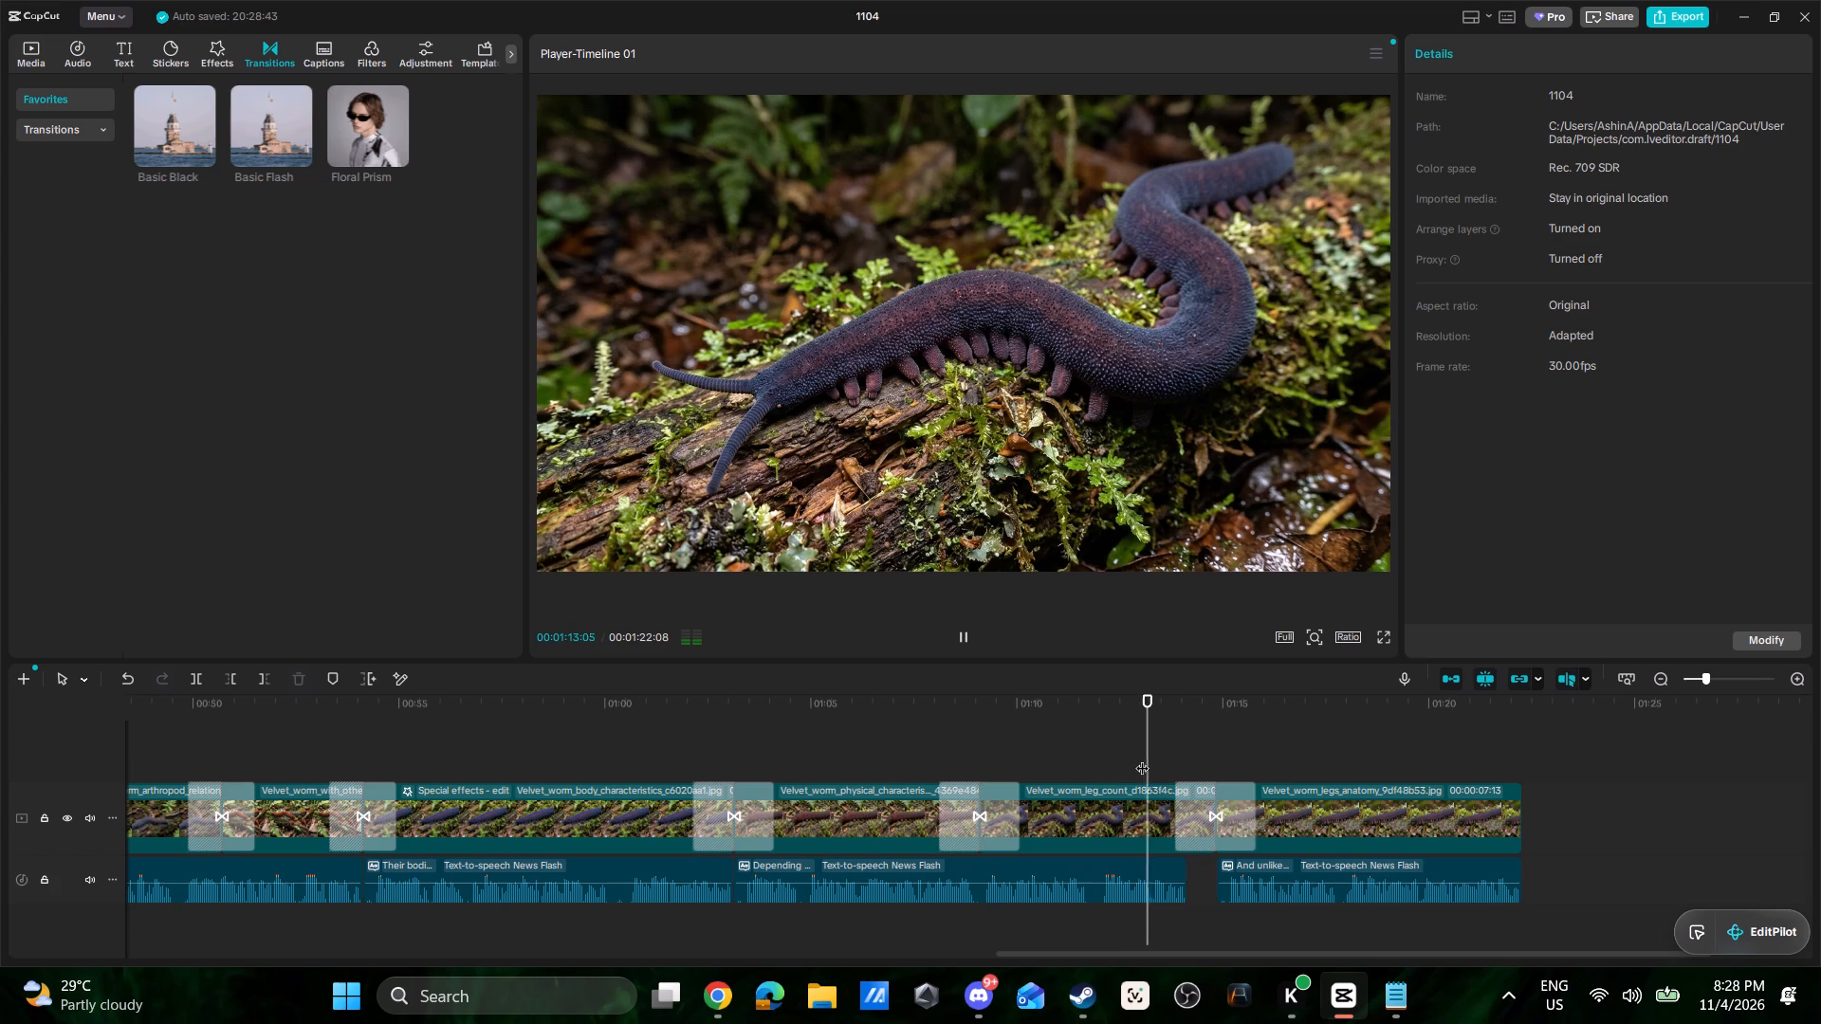
# Move the "And unlike" narration clip earlier, leaving only a tiny gap after the "Depending" narration, and play it back.
pyautogui.moveTo(1280, 869); pyautogui.dragTo(1259, 869)
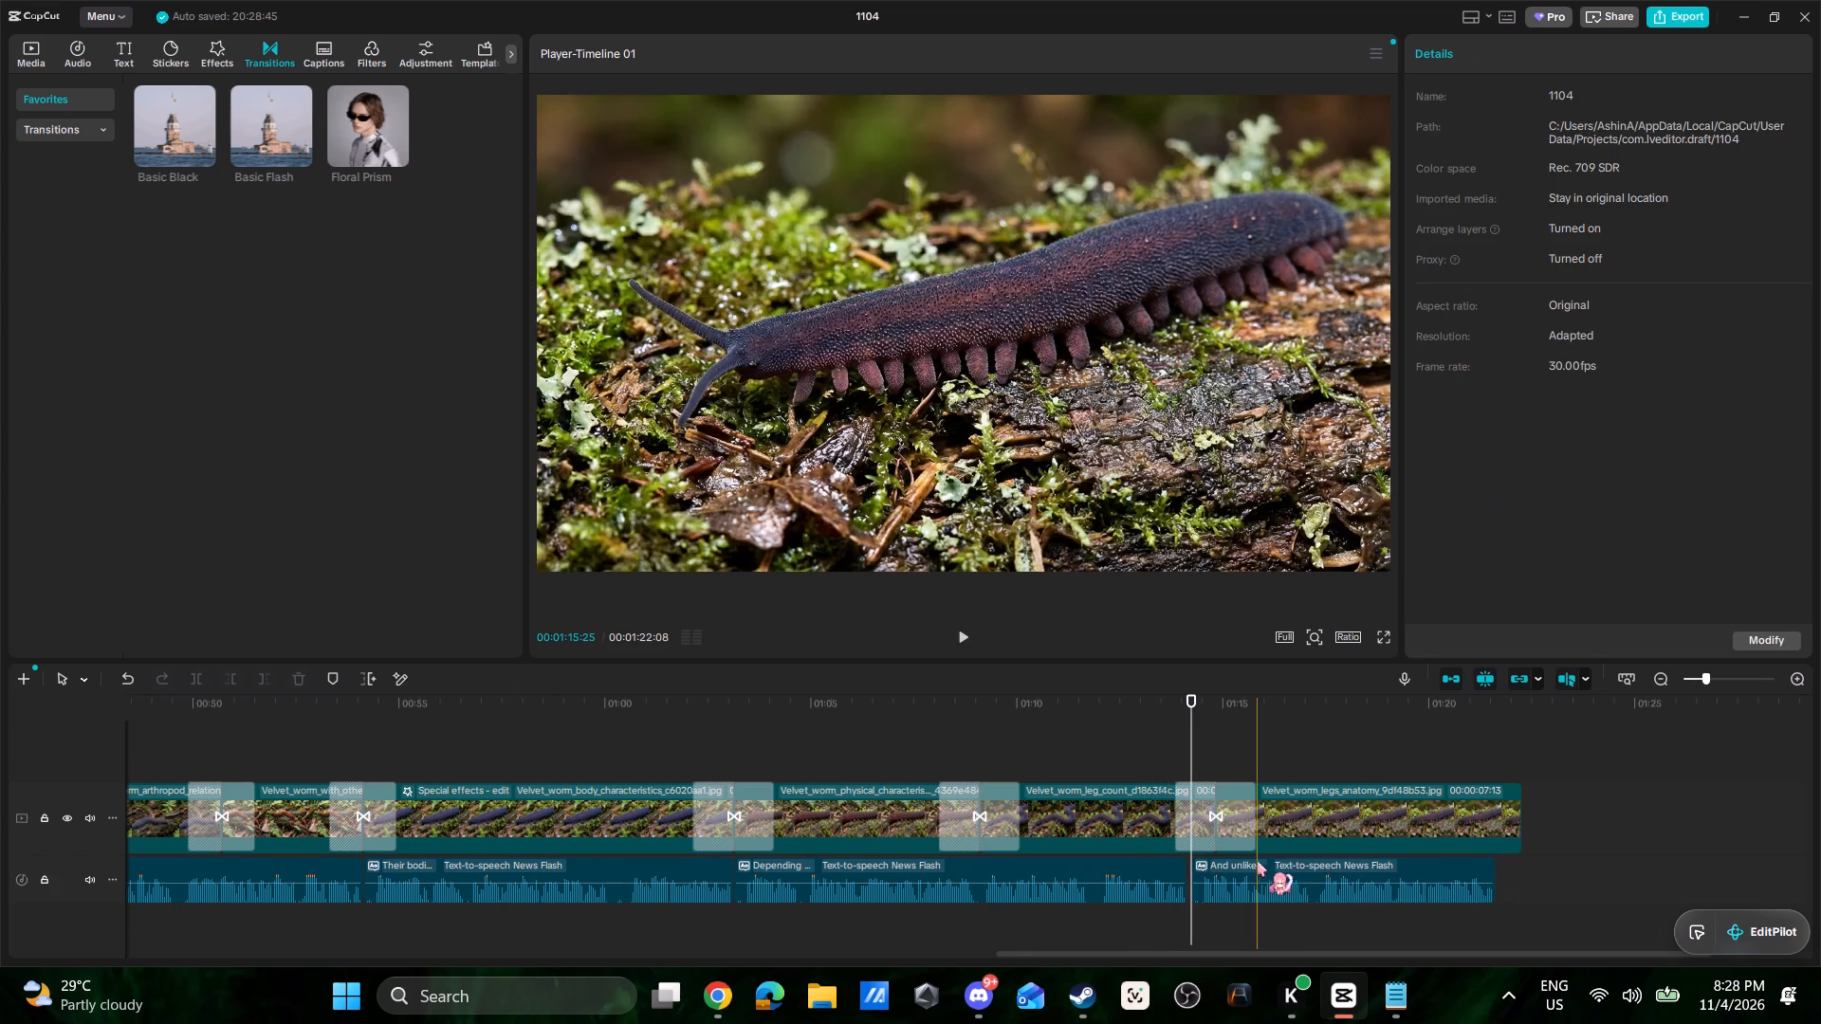
pyautogui.click(1125, 744)
pyautogui.press('space')
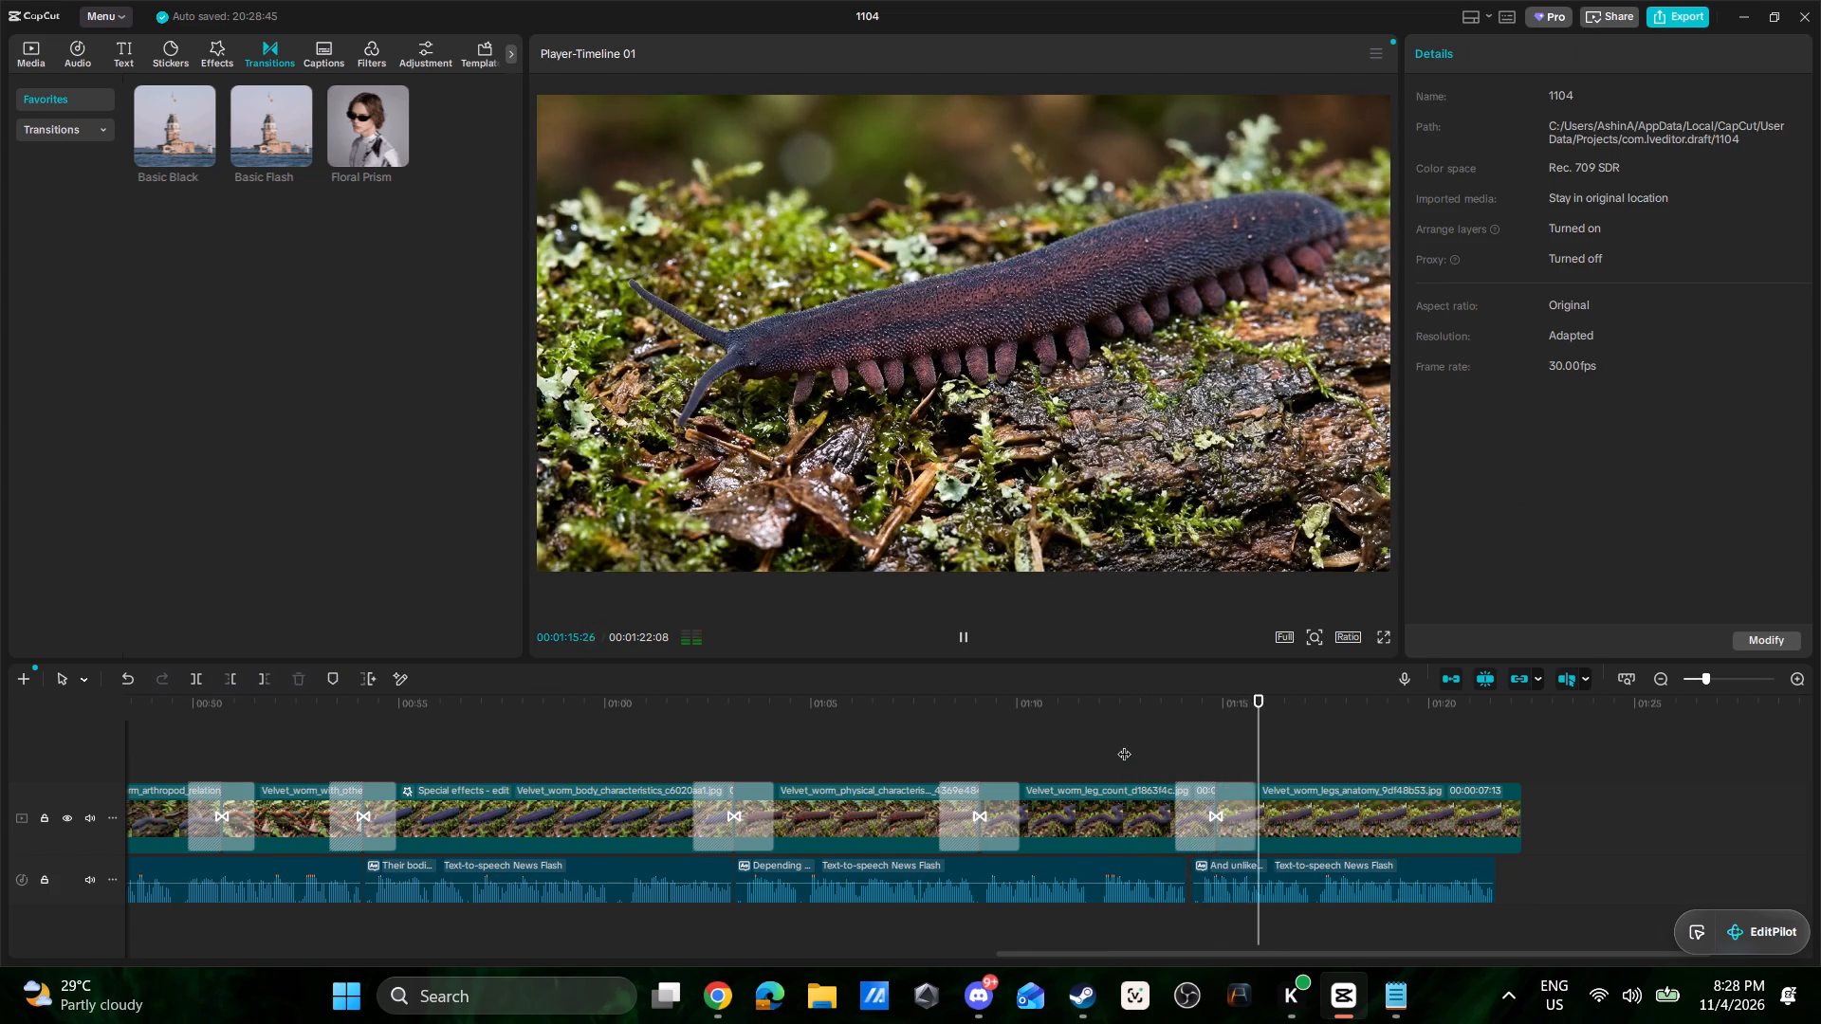
# Trim the end of the legs anatomy clip to the "And unlike" narration's end and play back the ending.
pyautogui.click(1508, 814)
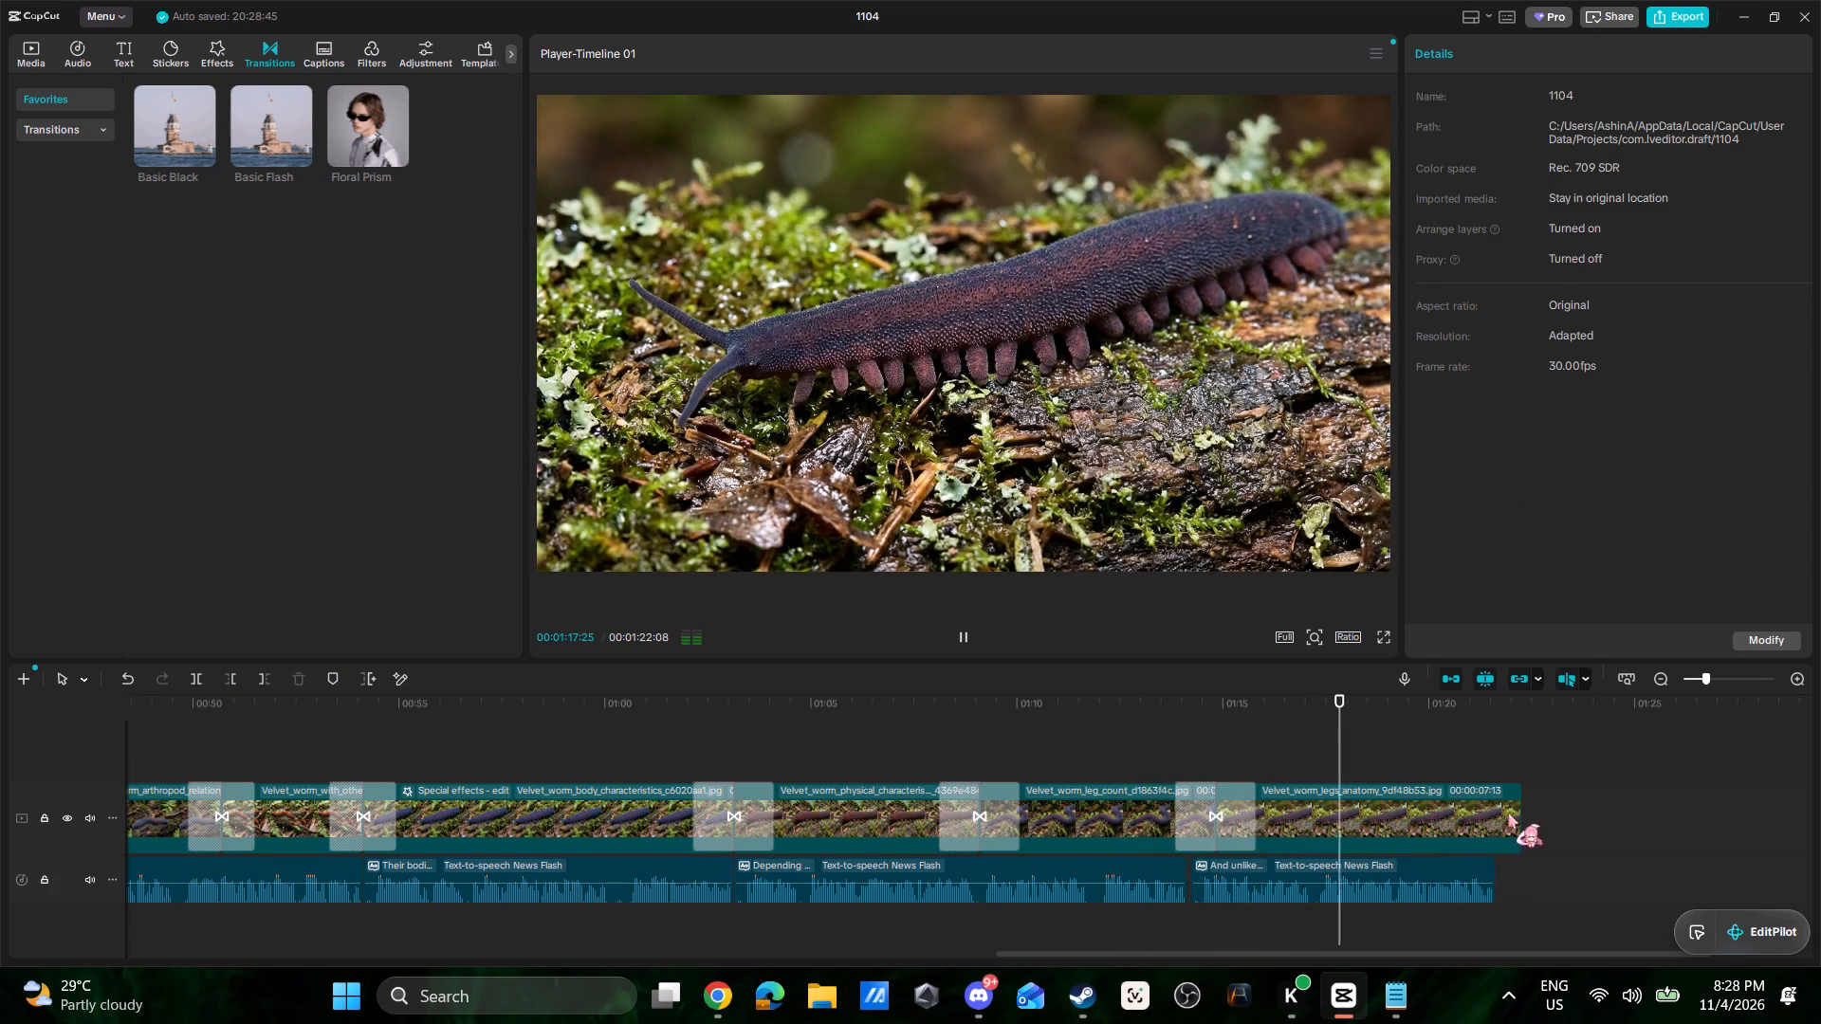
pyautogui.moveTo(1519, 814); pyautogui.dragTo(1491, 815)
pyautogui.press('space')
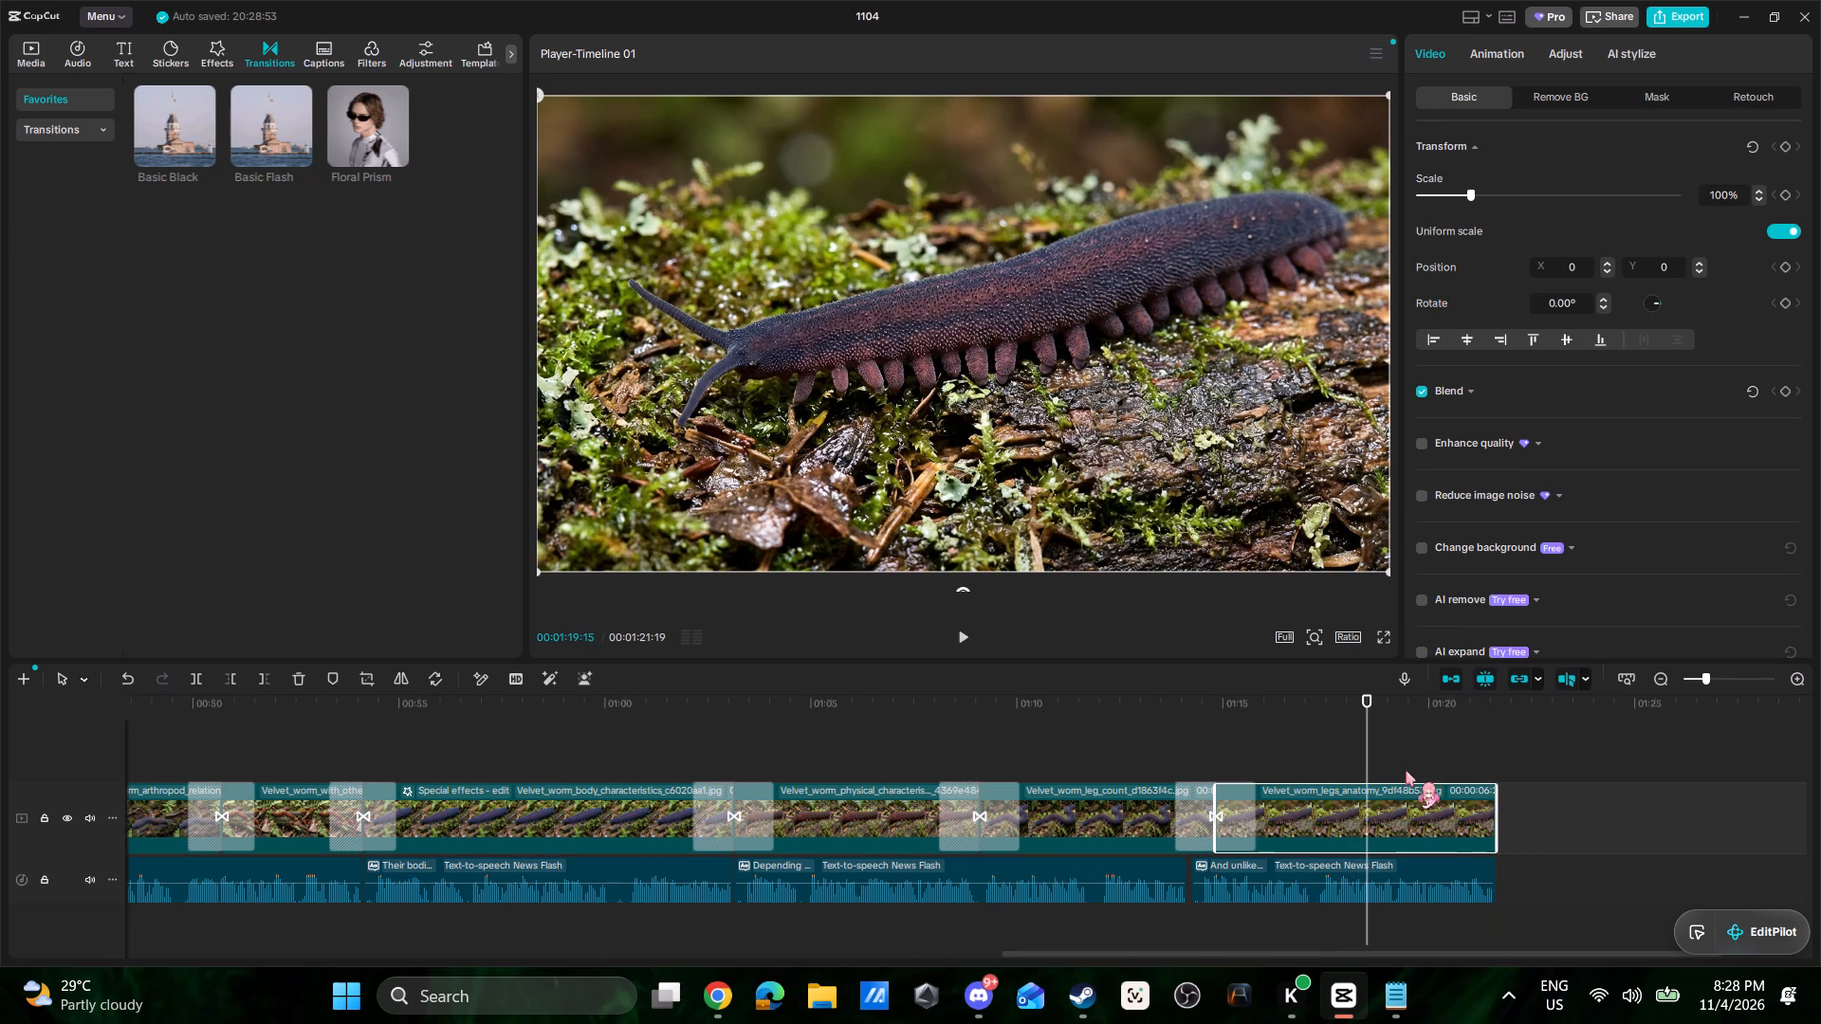
pyautogui.click(1366, 731)
pyautogui.press('space')
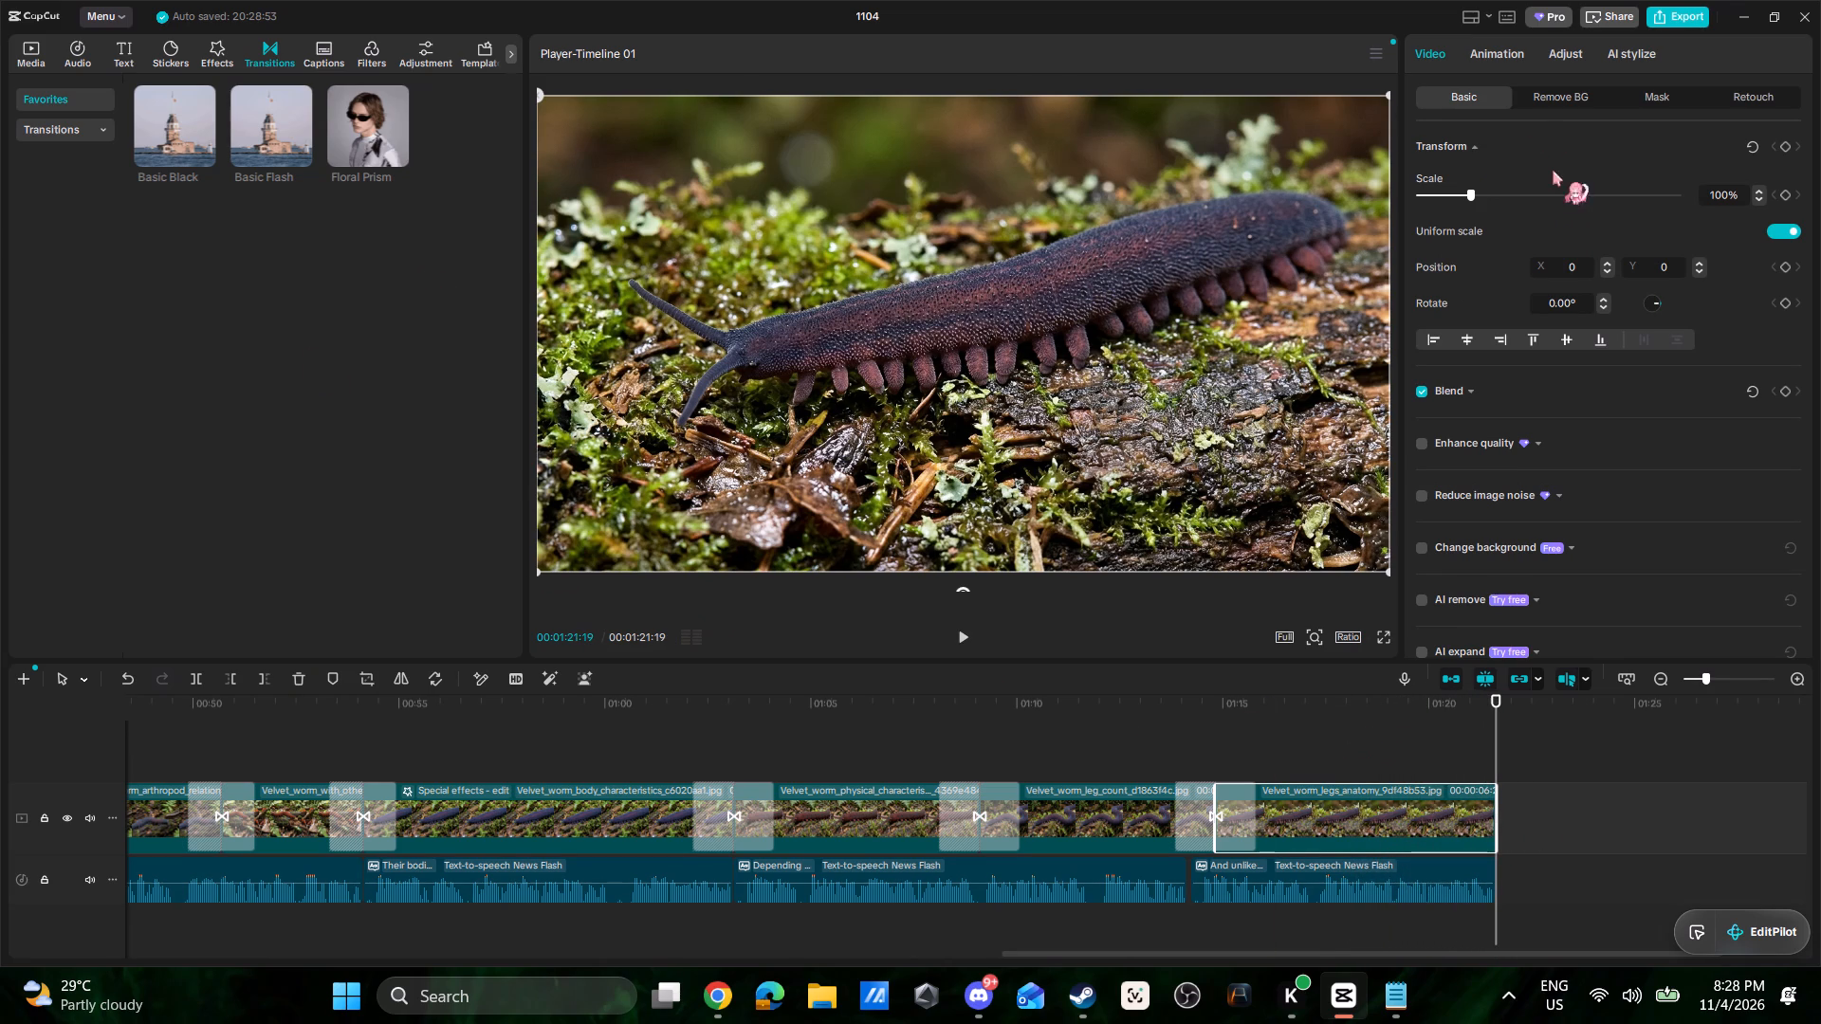
# Look through the imported images in the CapCut media library for one suited to the next script section.
pyautogui.moveTo(1151, 952); pyautogui.dragTo(1438, 968)
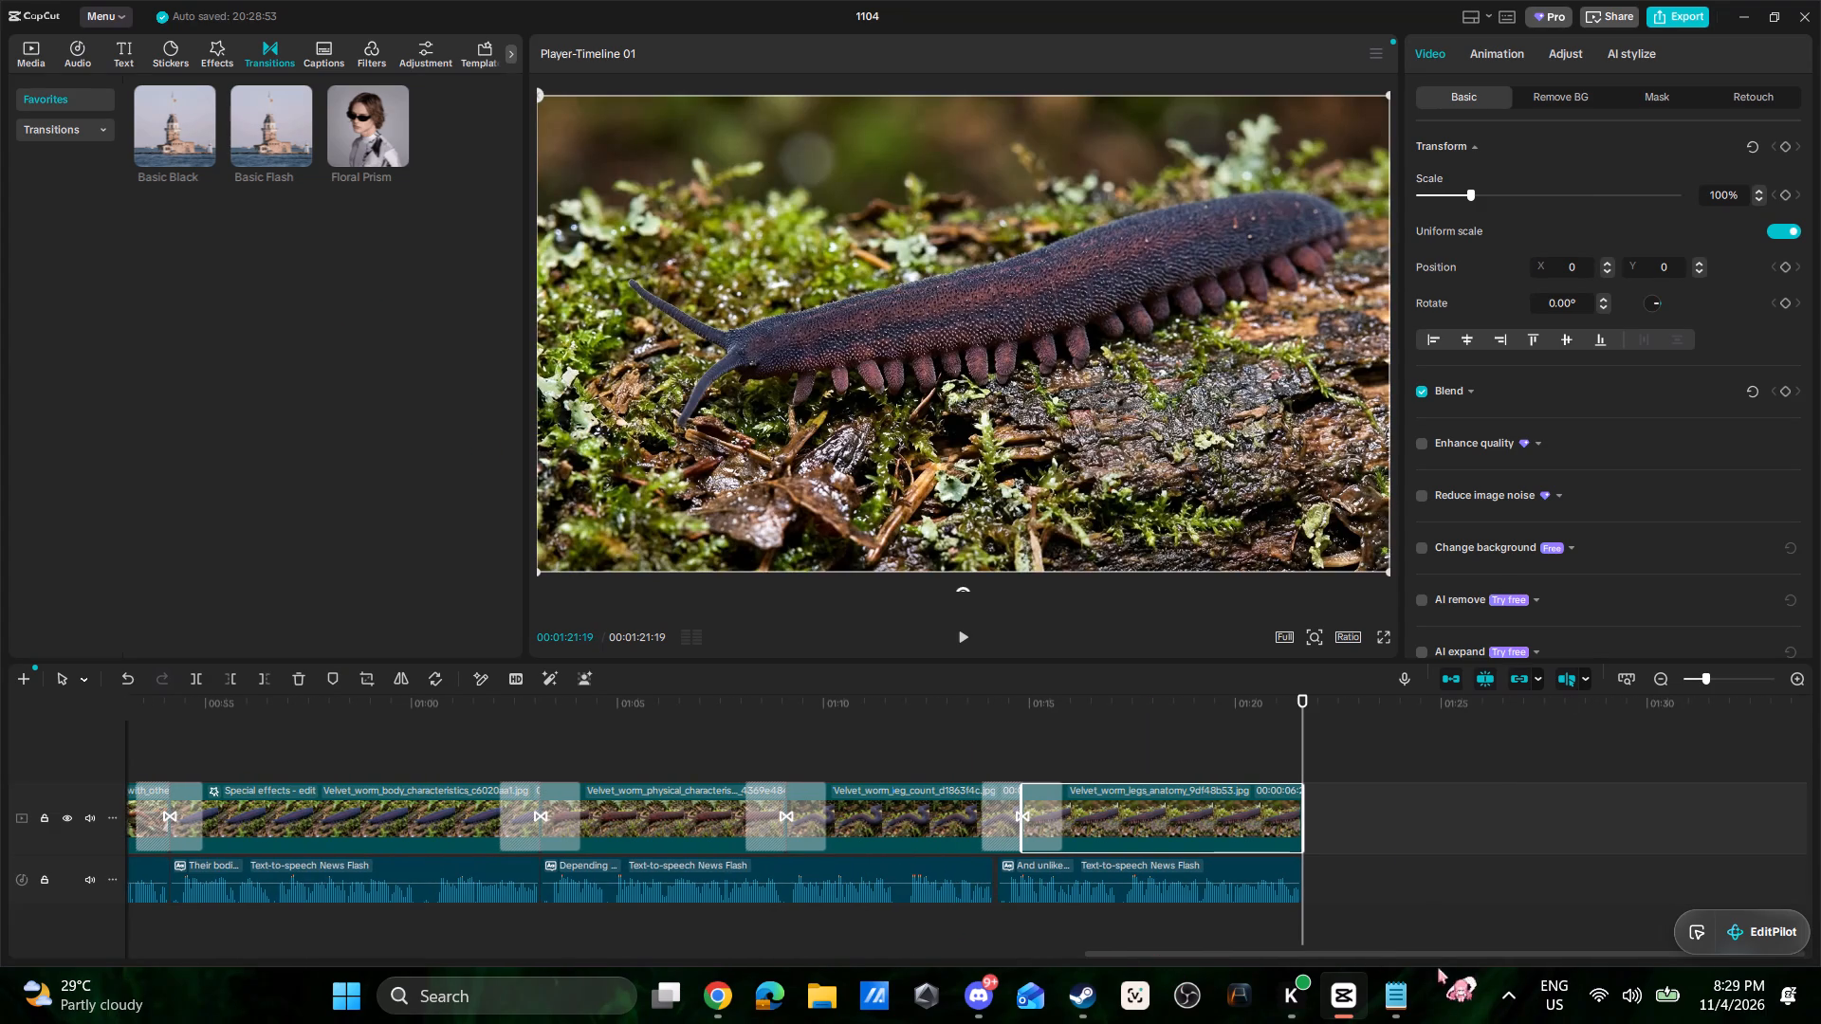
pyautogui.moveTo(1438, 968); pyautogui.dragTo(1438, 967)
pyautogui.click(35, 56)
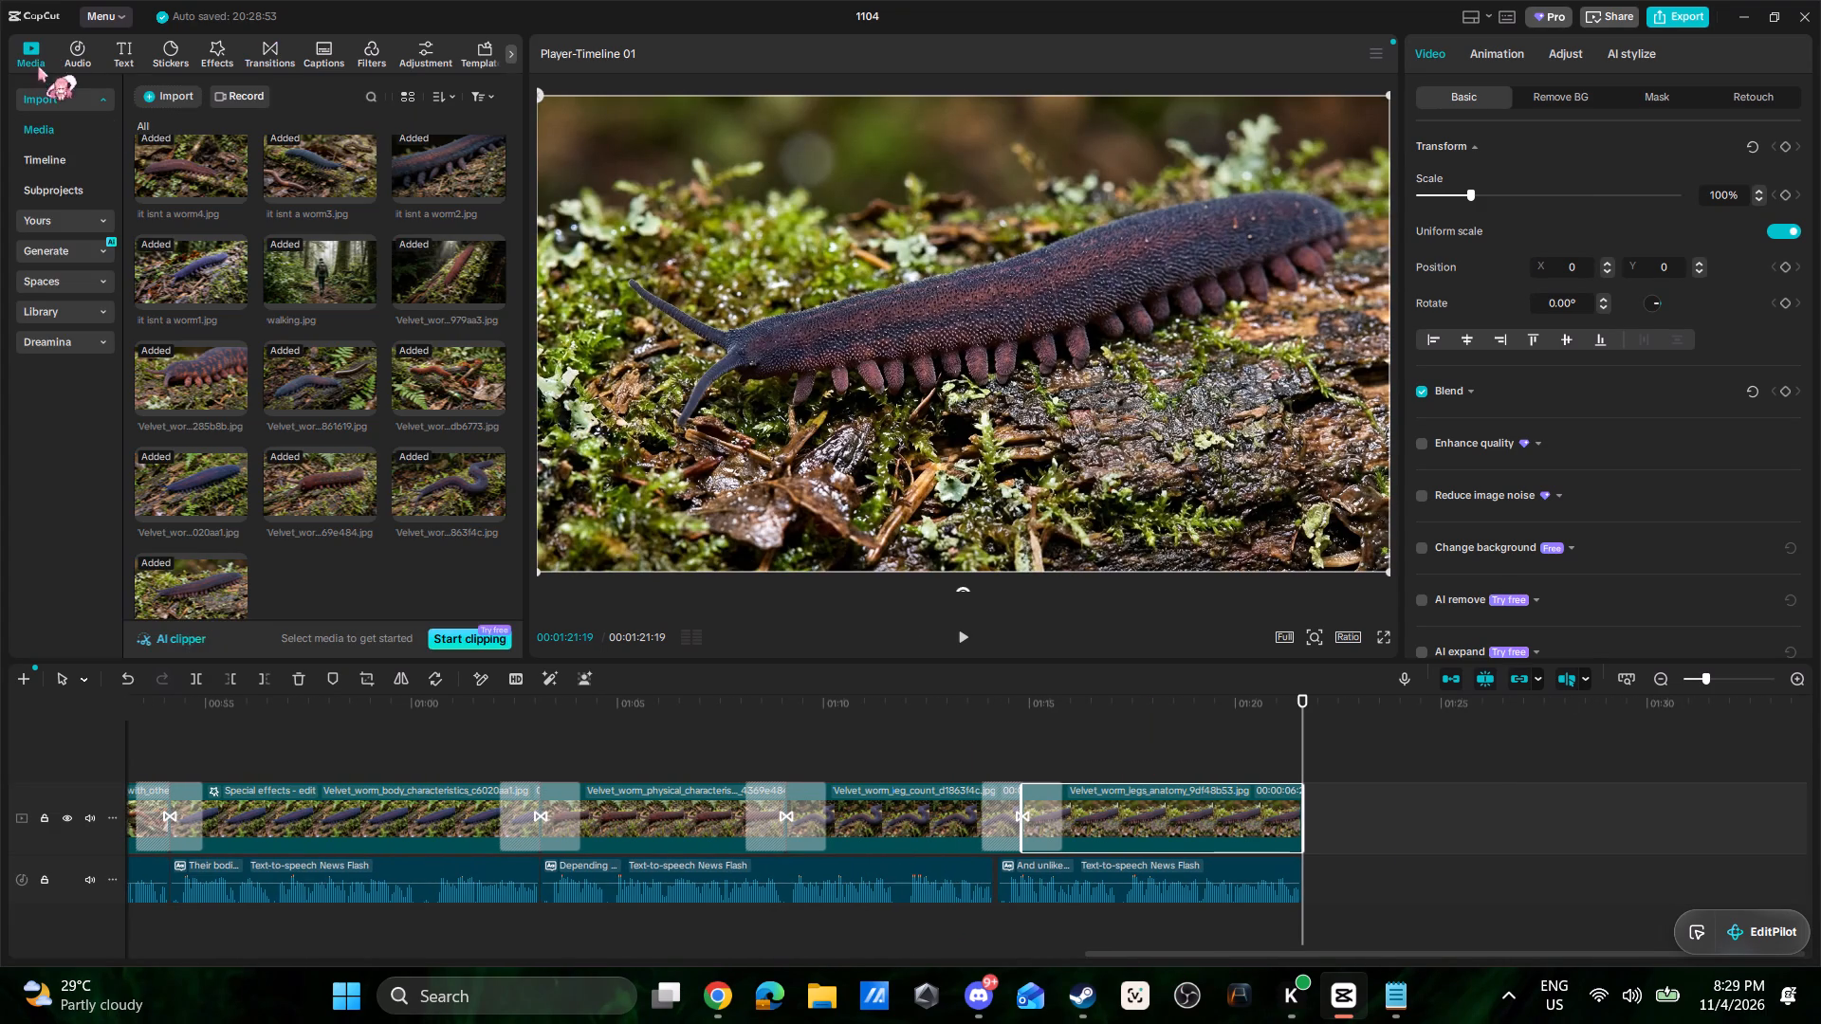
pyautogui.hotkey('alt', 'Tab')
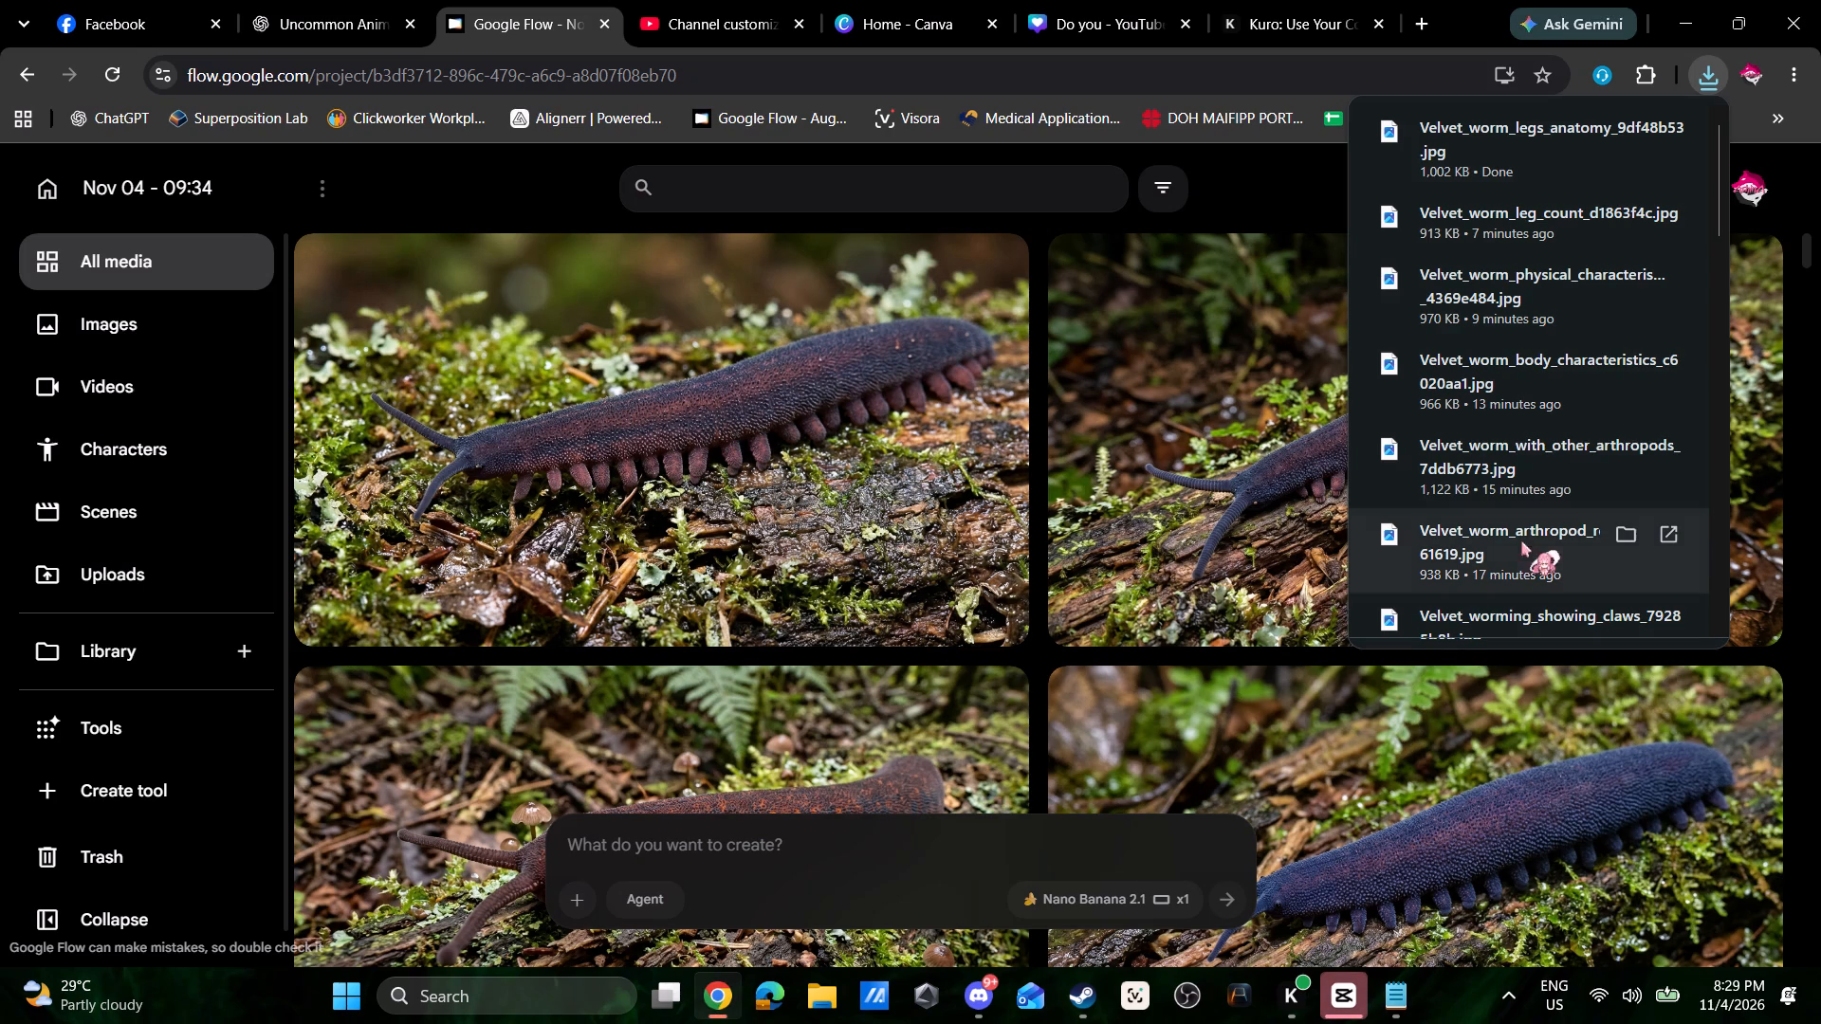
pyautogui.hotkey('alt', 'Tab')
pyautogui.scroll(2, 330, 425)
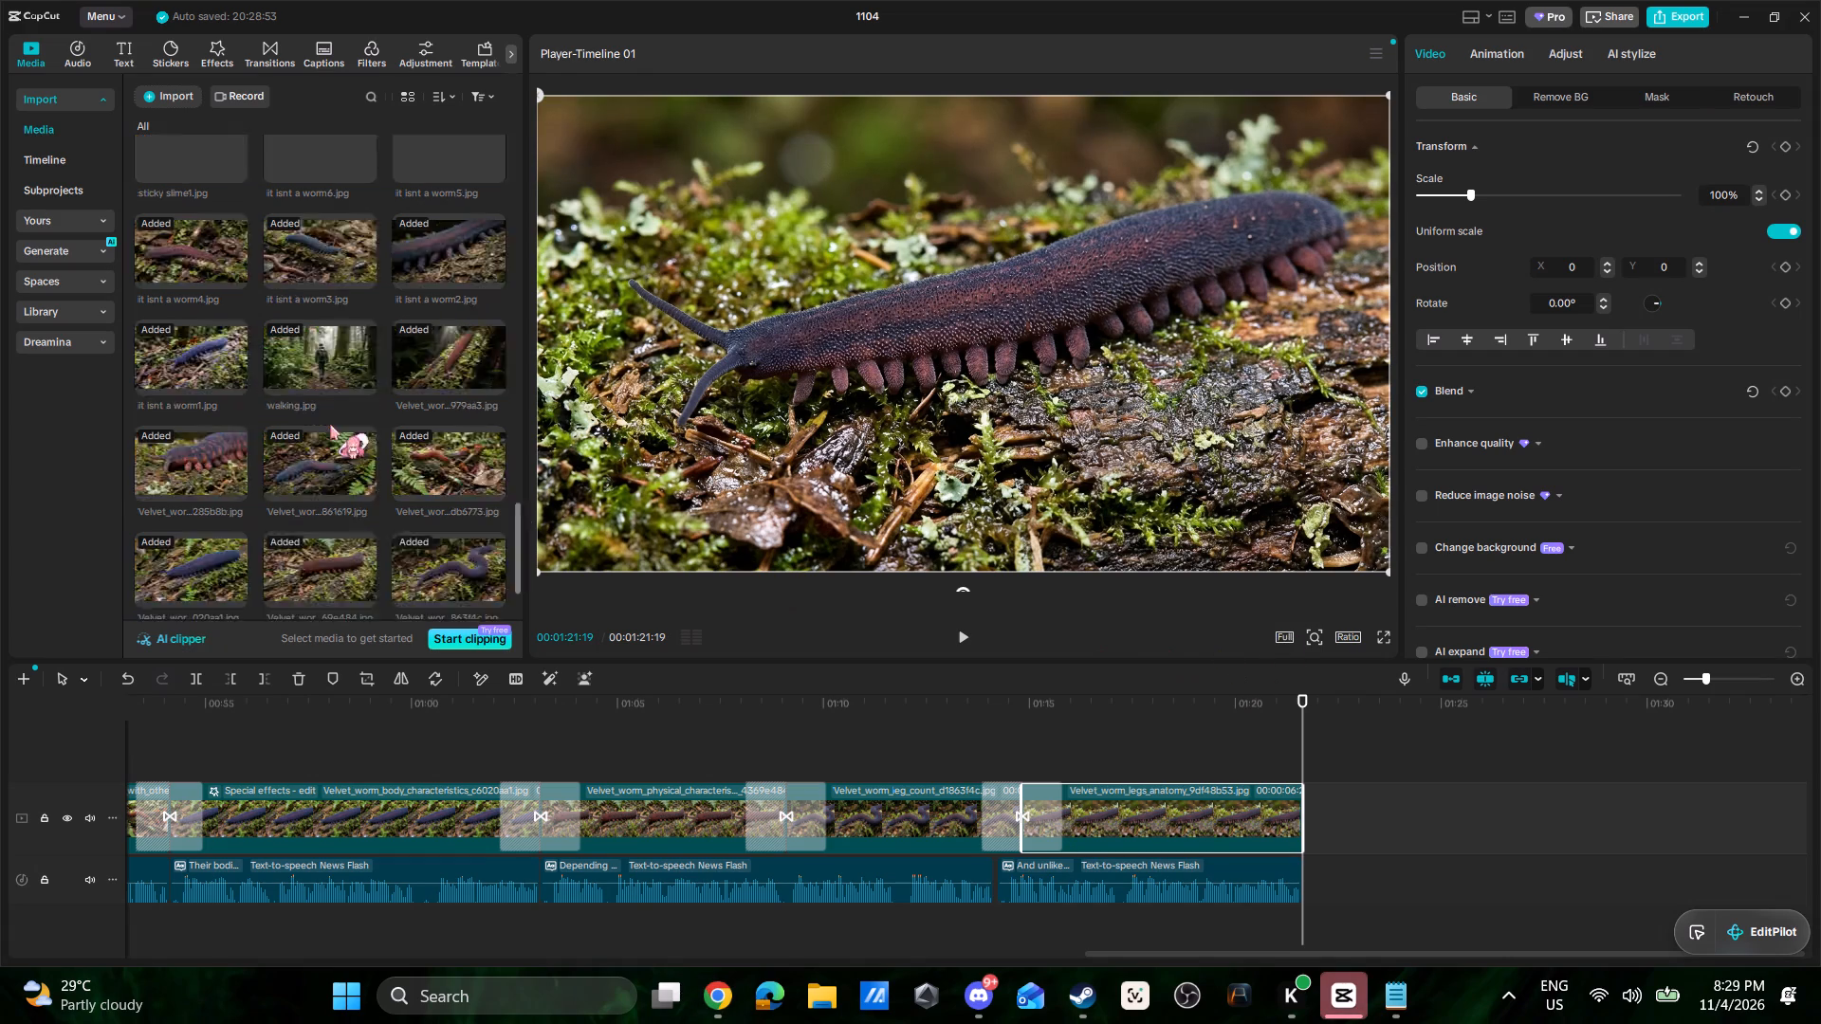
pyautogui.scroll(2, 330, 425)
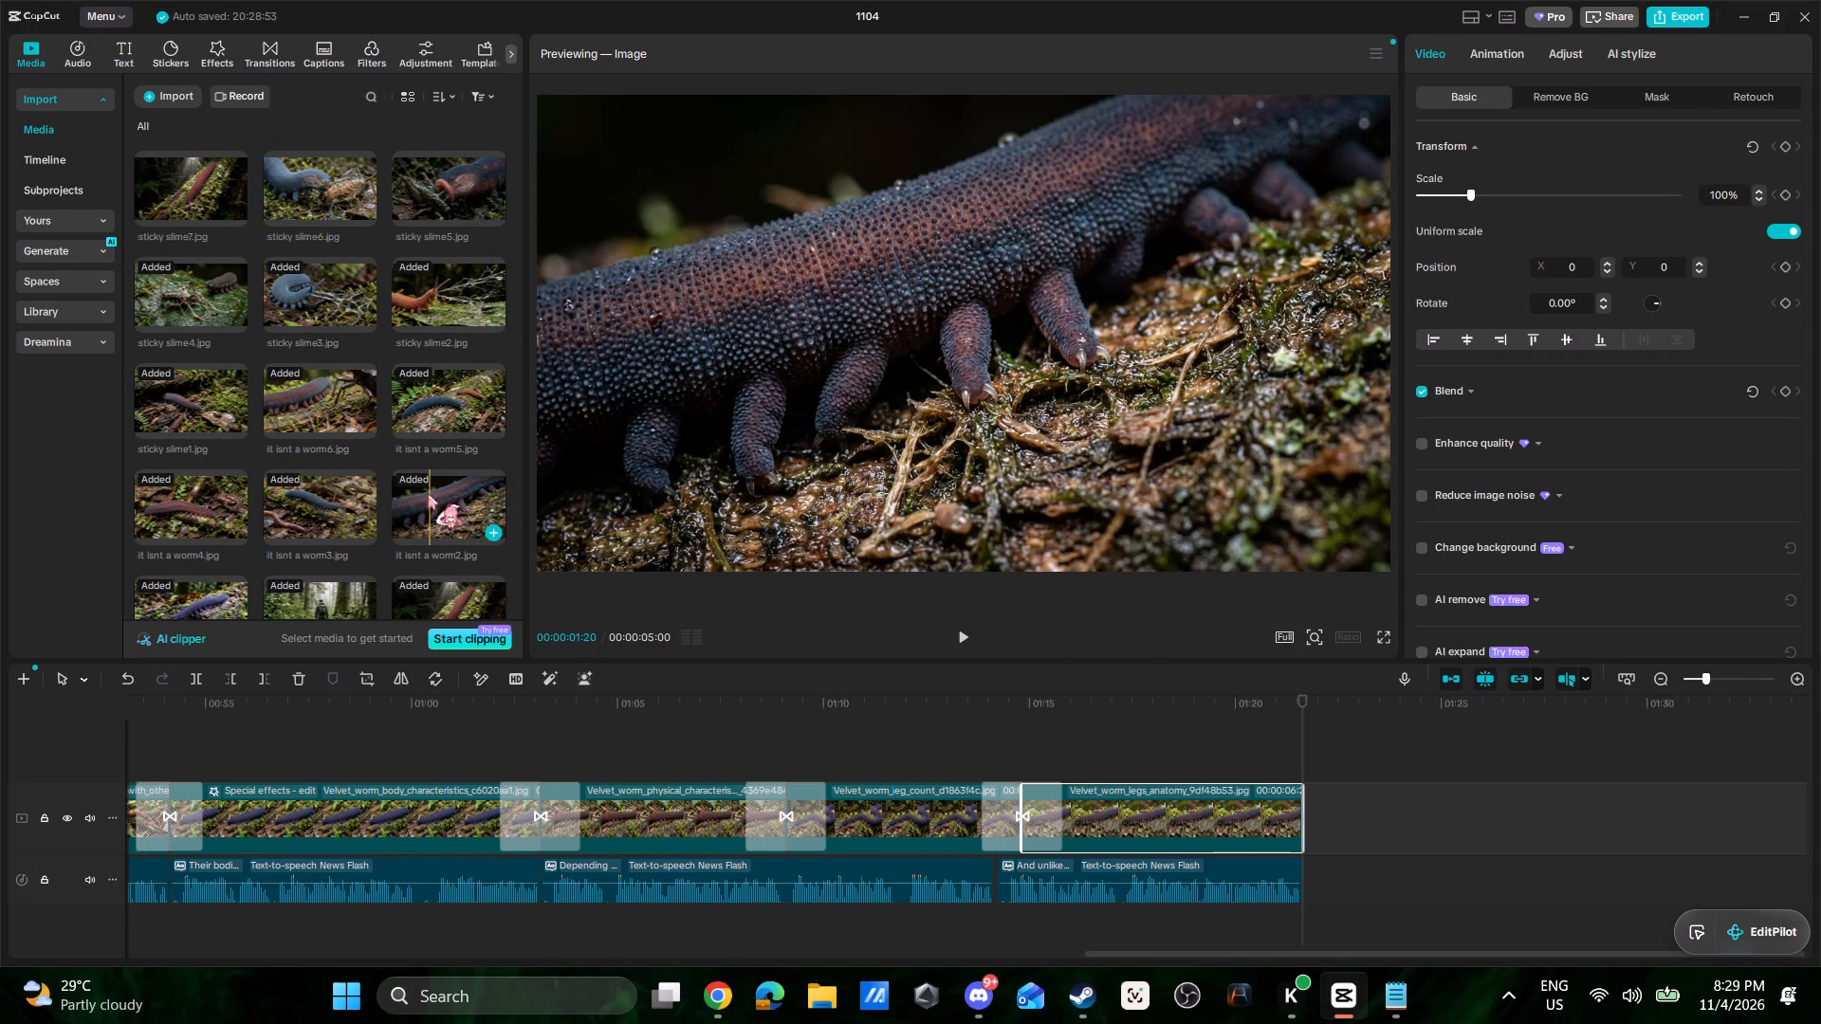
pyautogui.scroll(1, 333, 291)
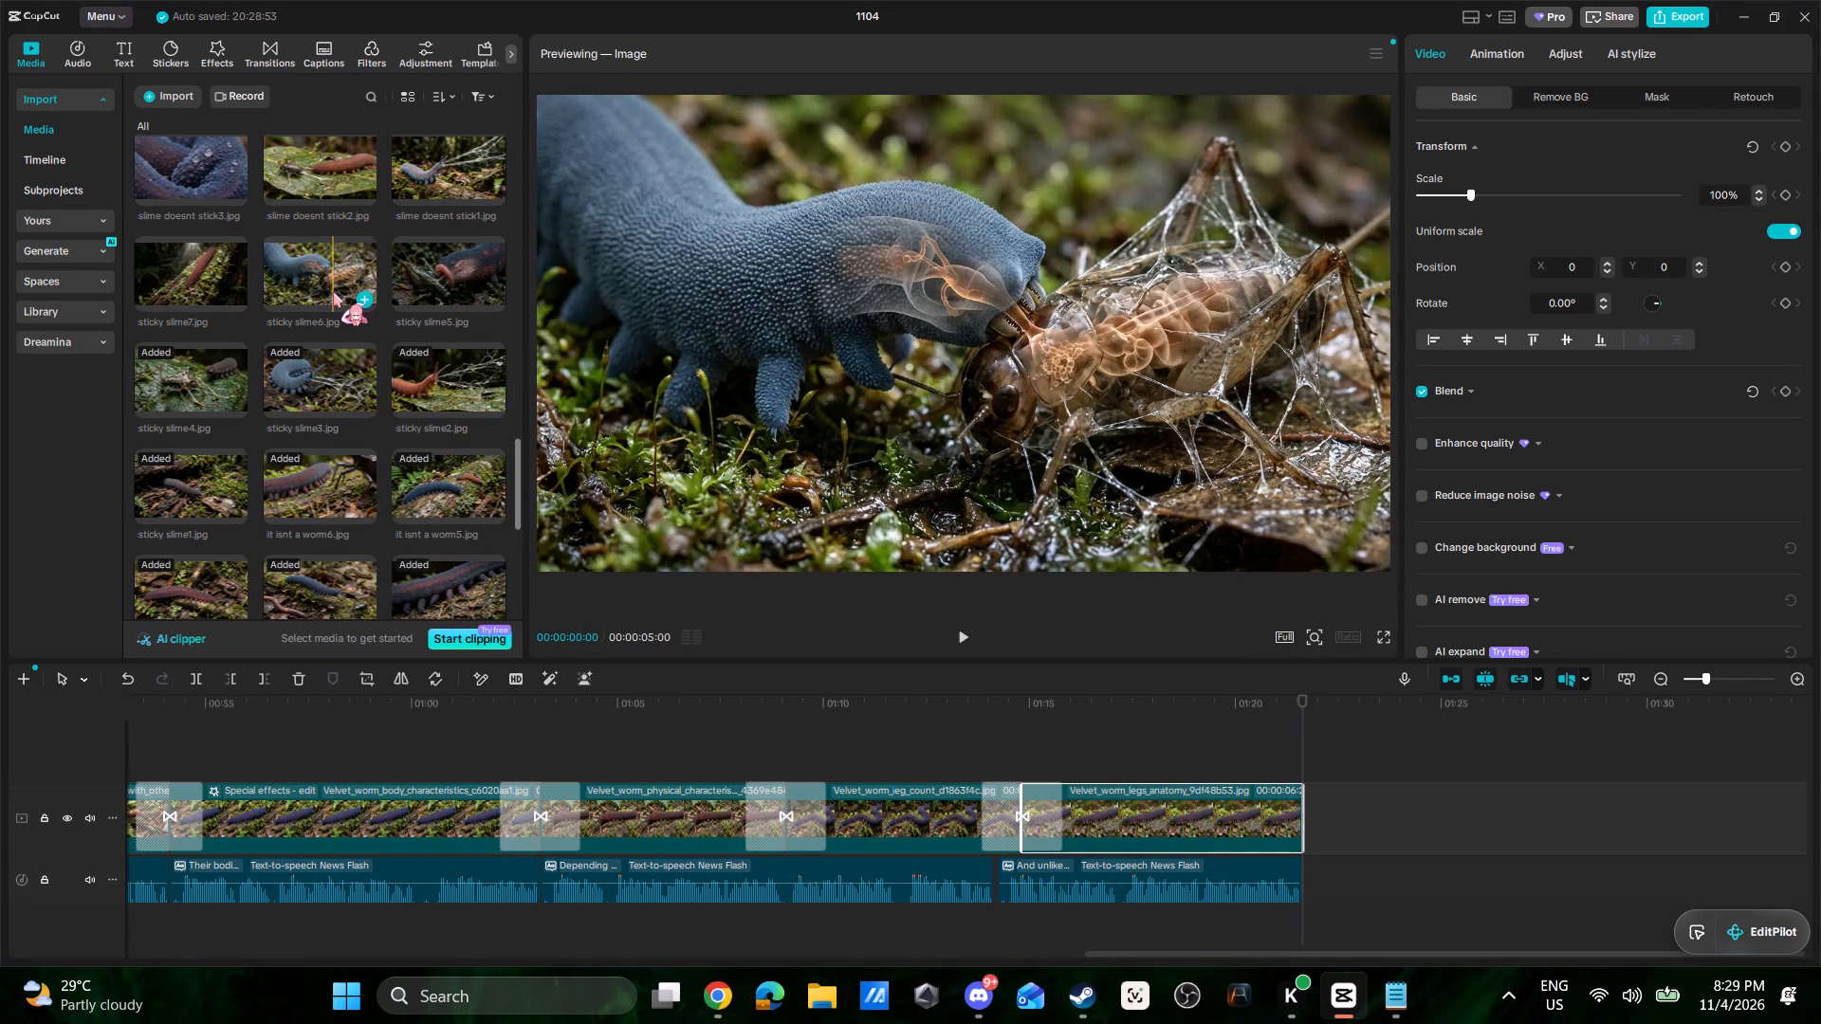
pyautogui.scroll(-1, 365, 380)
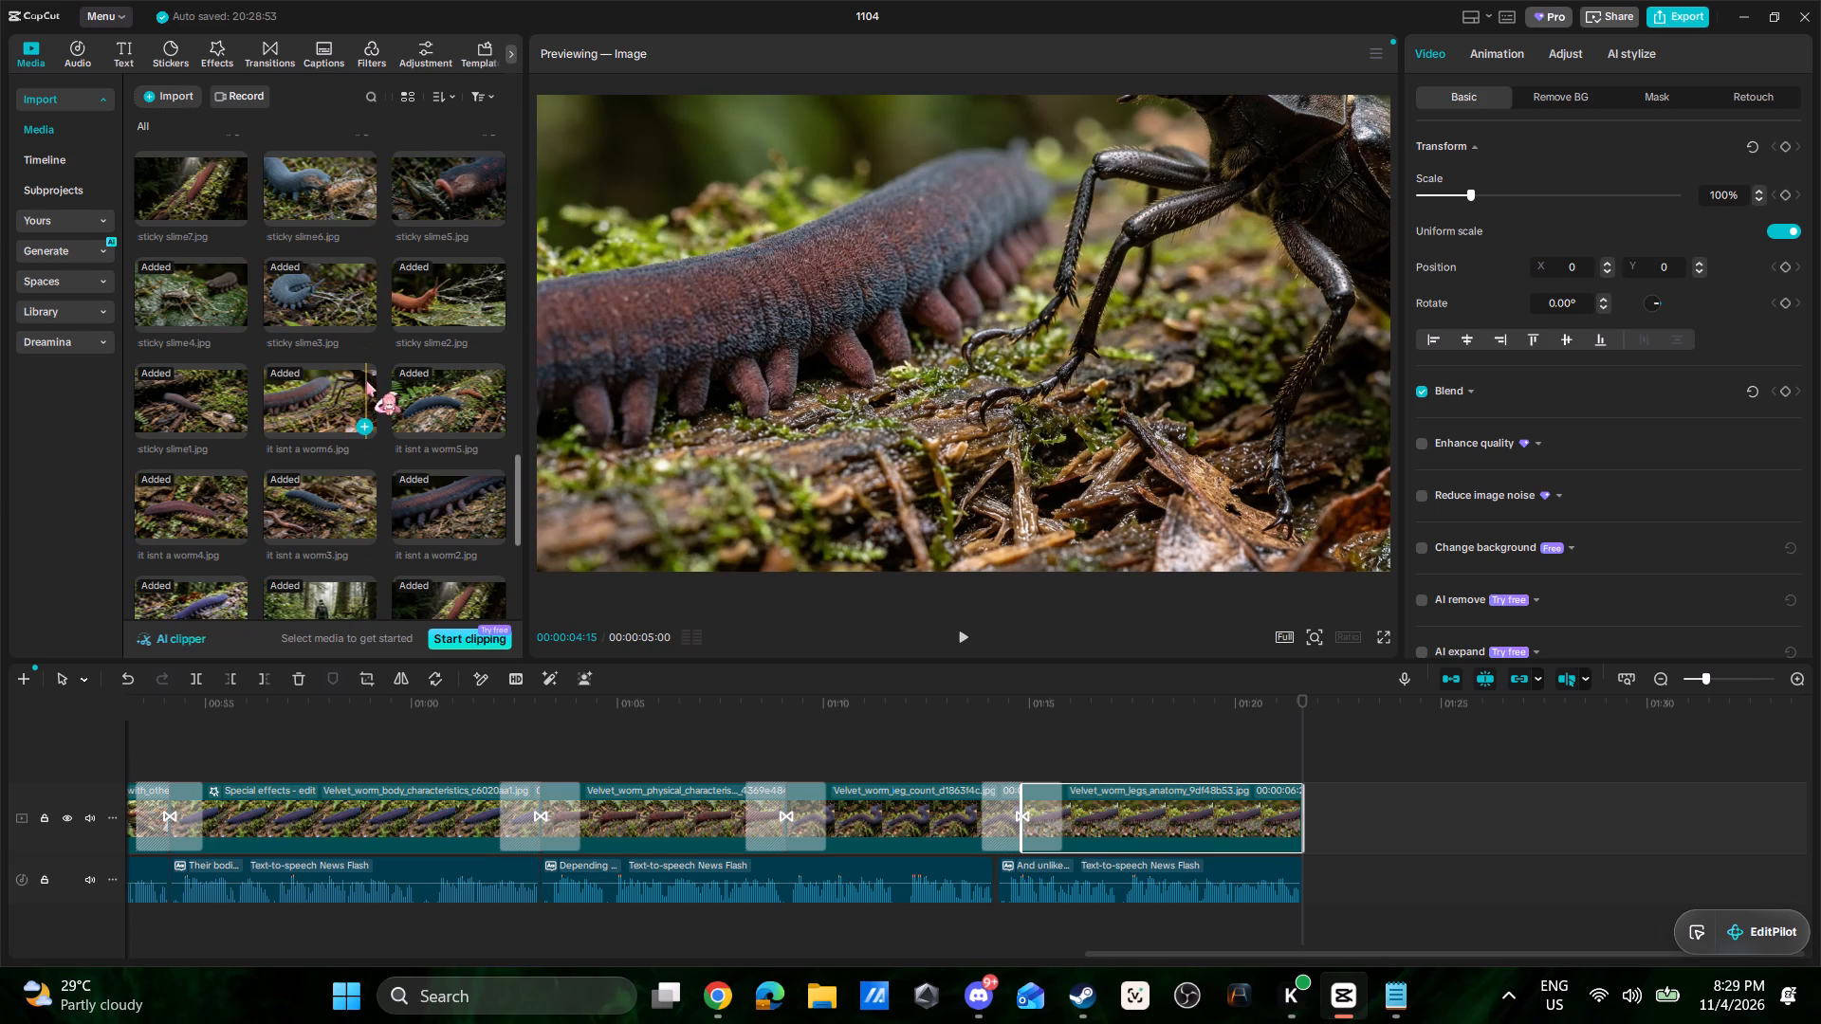
pyautogui.scroll(-1, 404, 523)
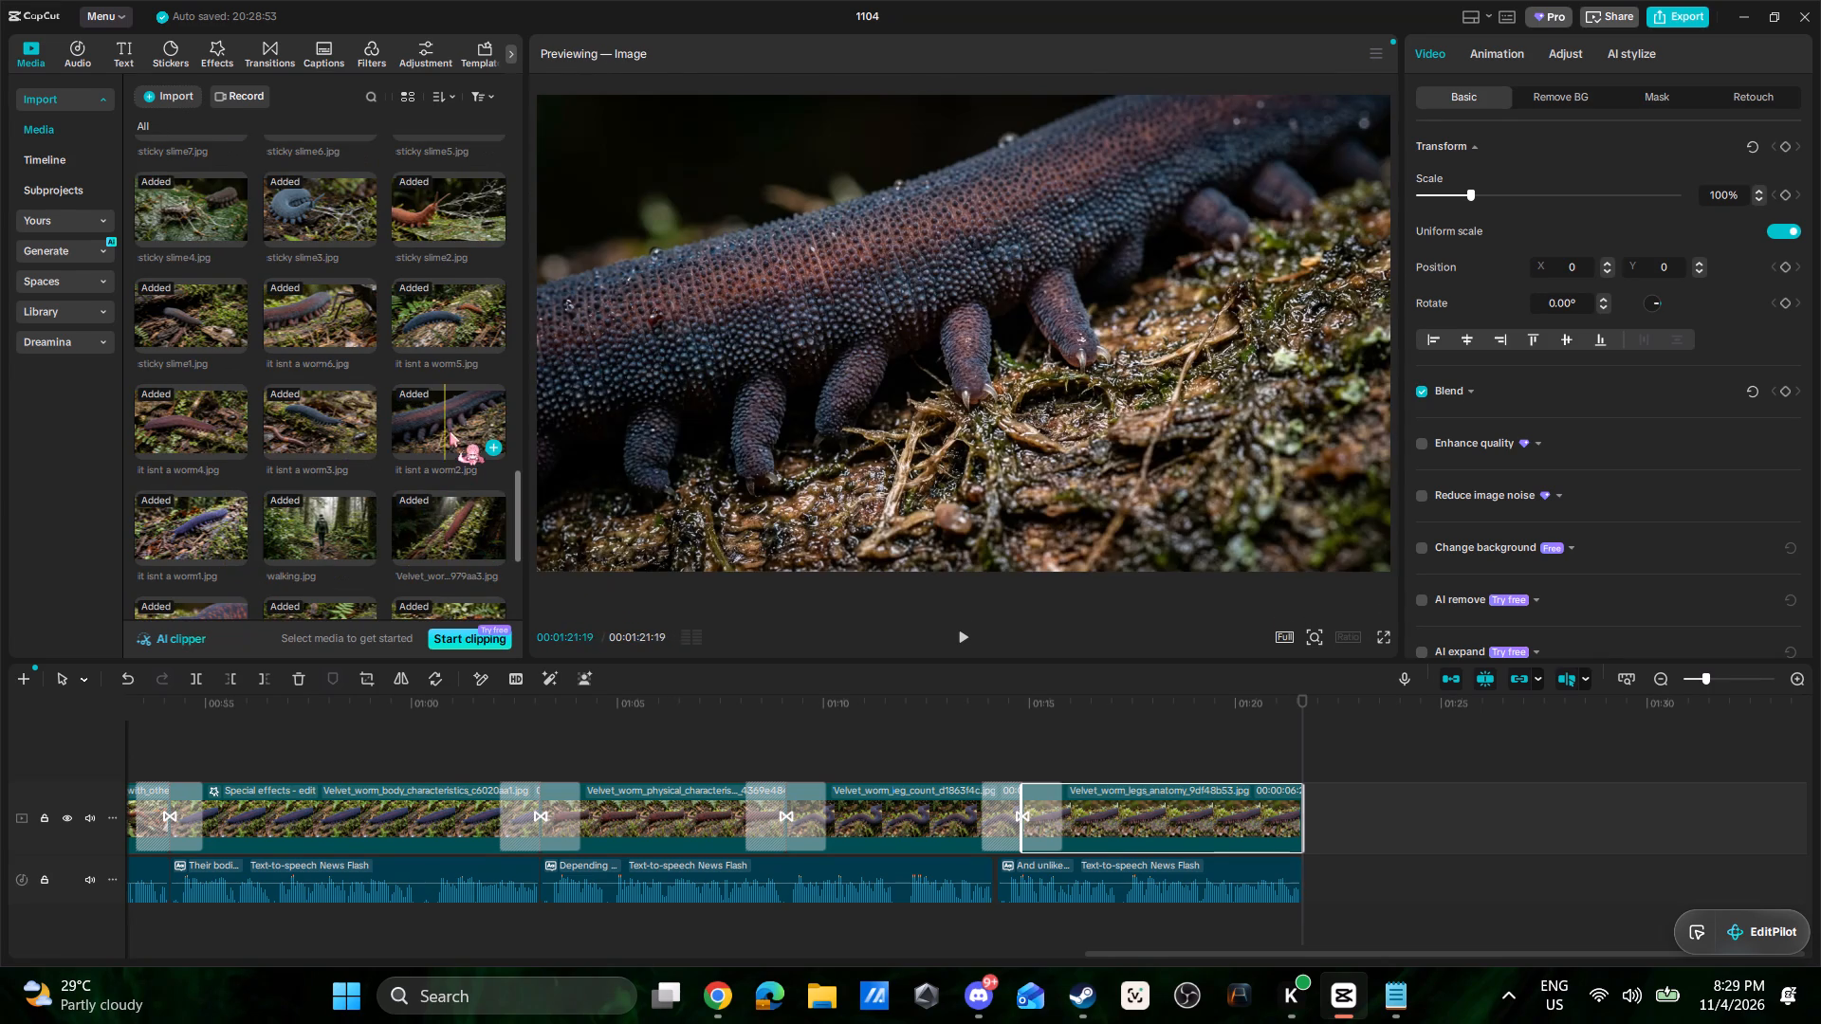
pyautogui.scroll(-1, 304, 508)
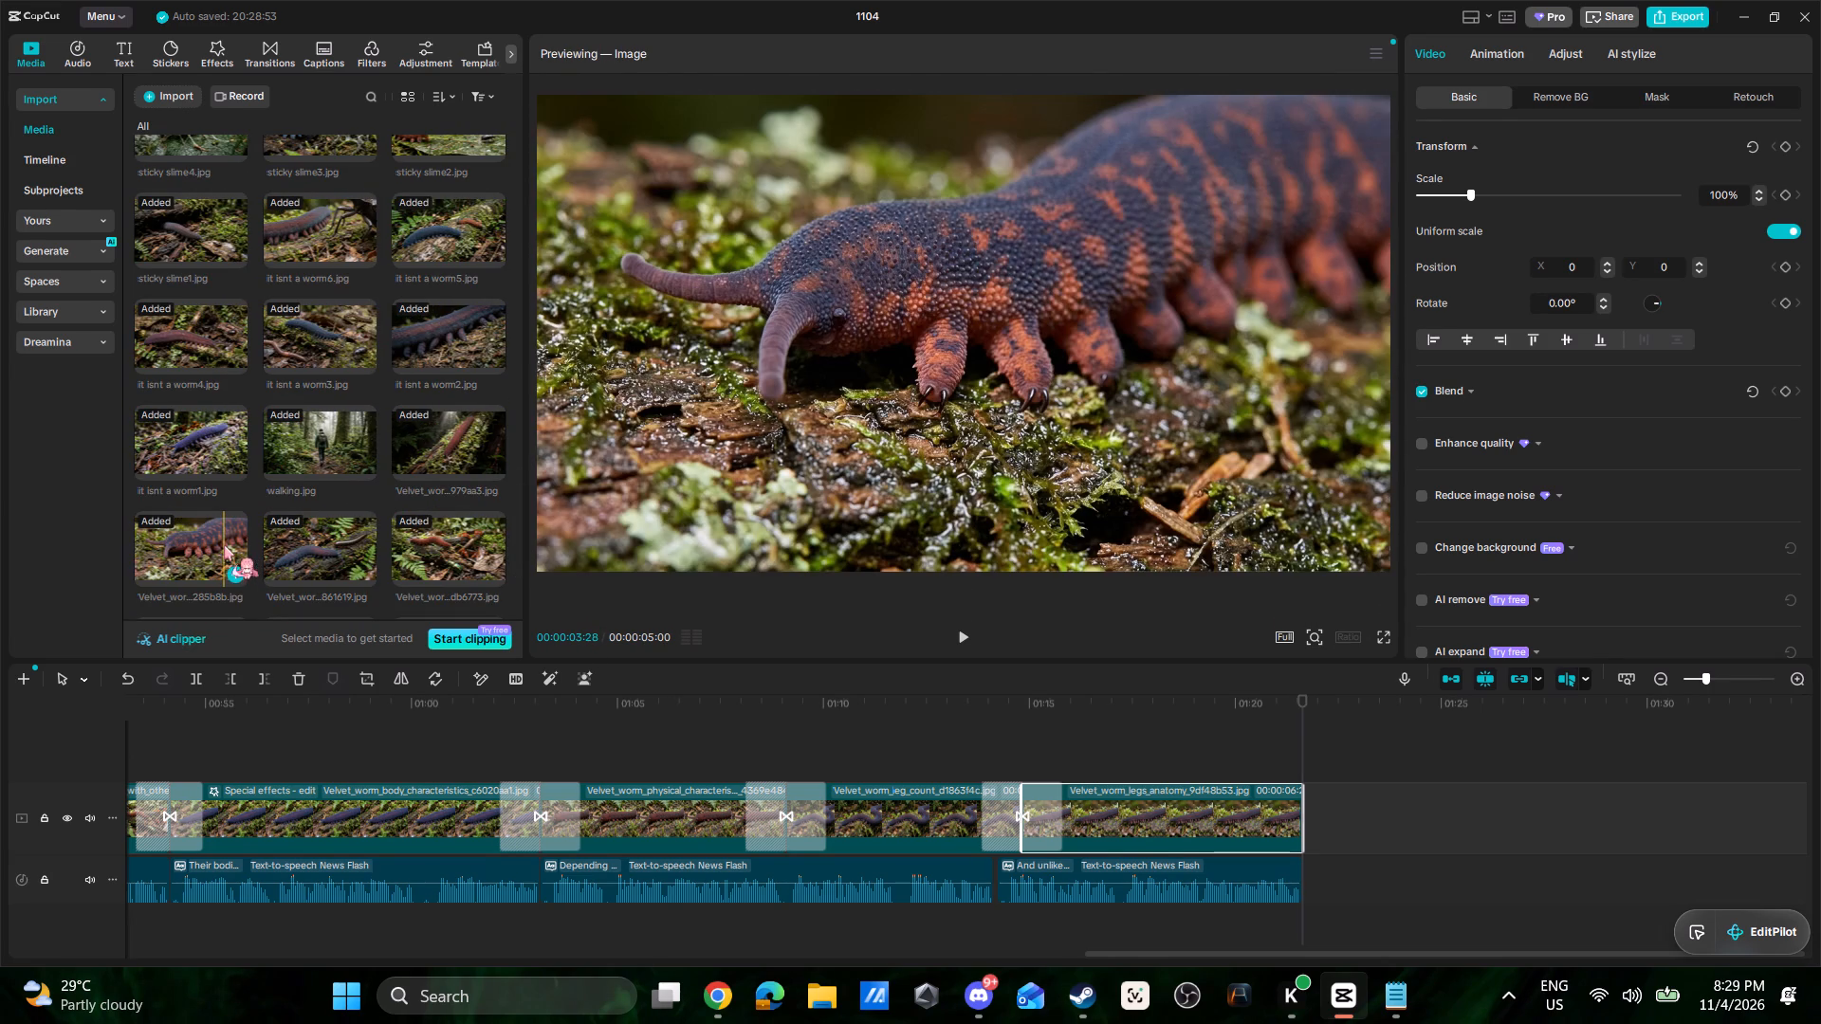
pyautogui.scroll(-2, 317, 504)
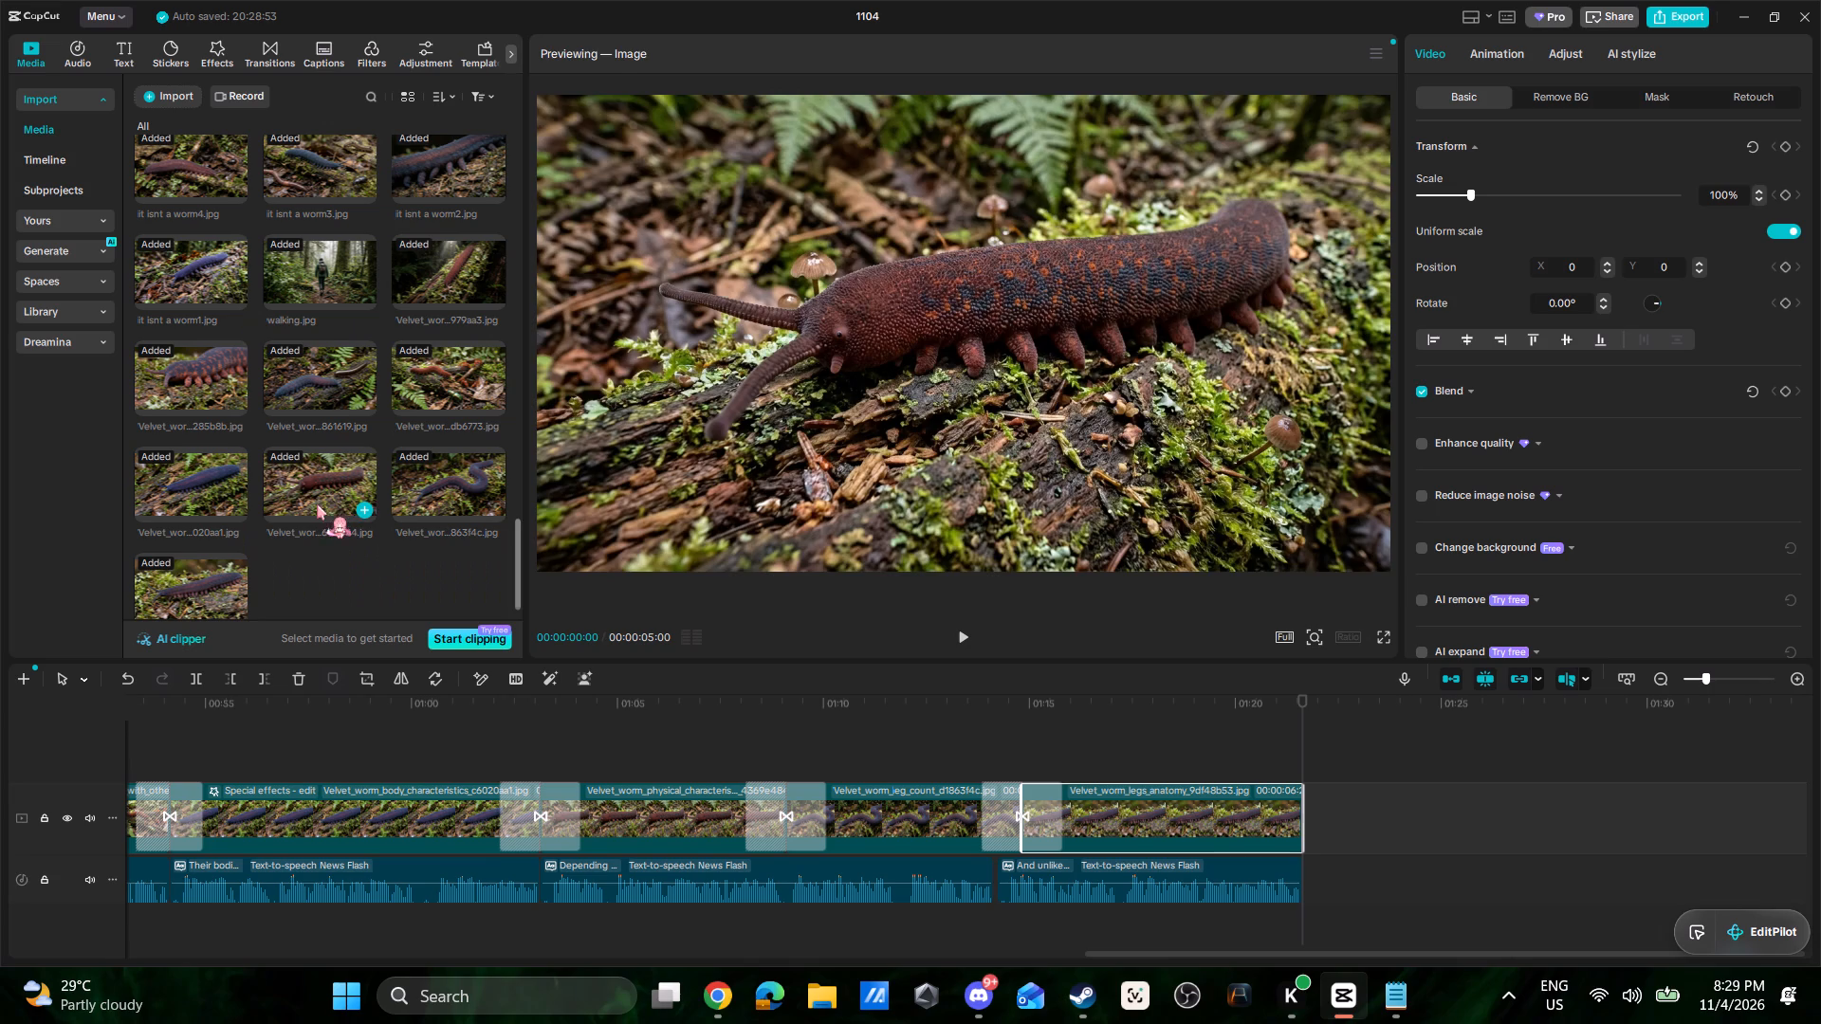
pyautogui.scroll(2, 265, 488)
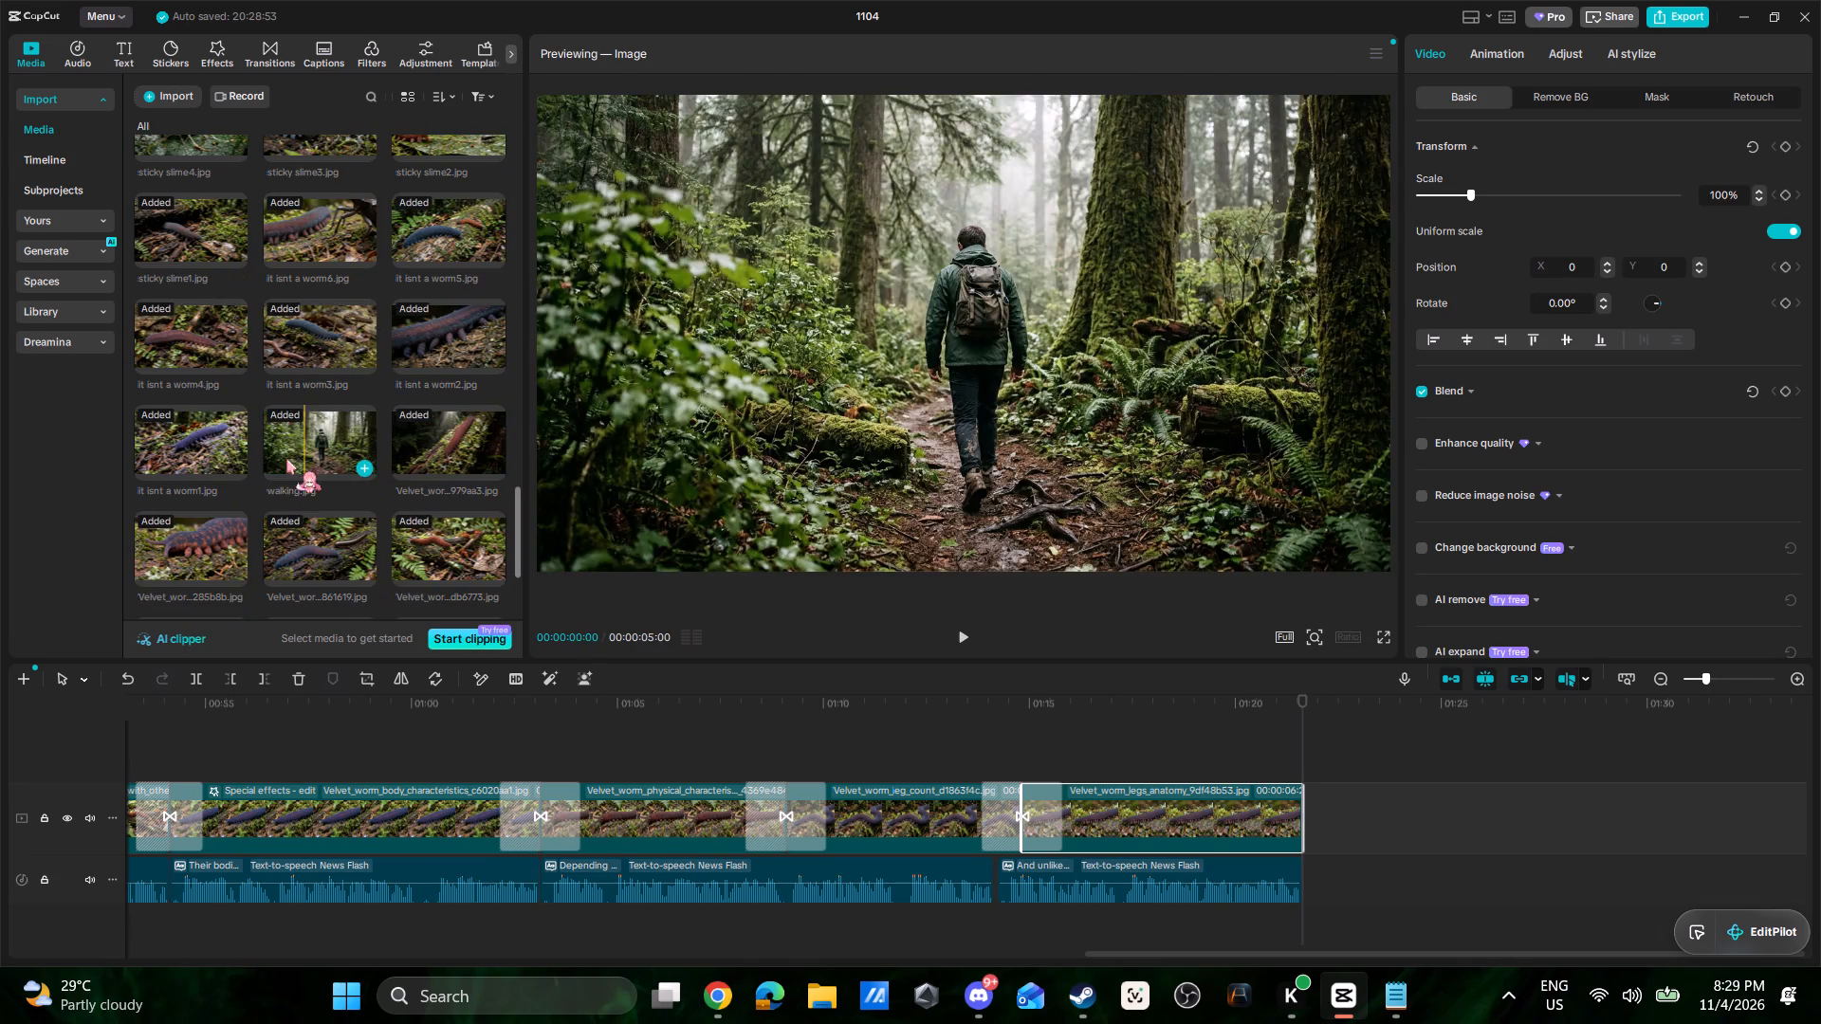
pyautogui.scroll(2, 294, 401)
pyautogui.scroll(1, 276, 316)
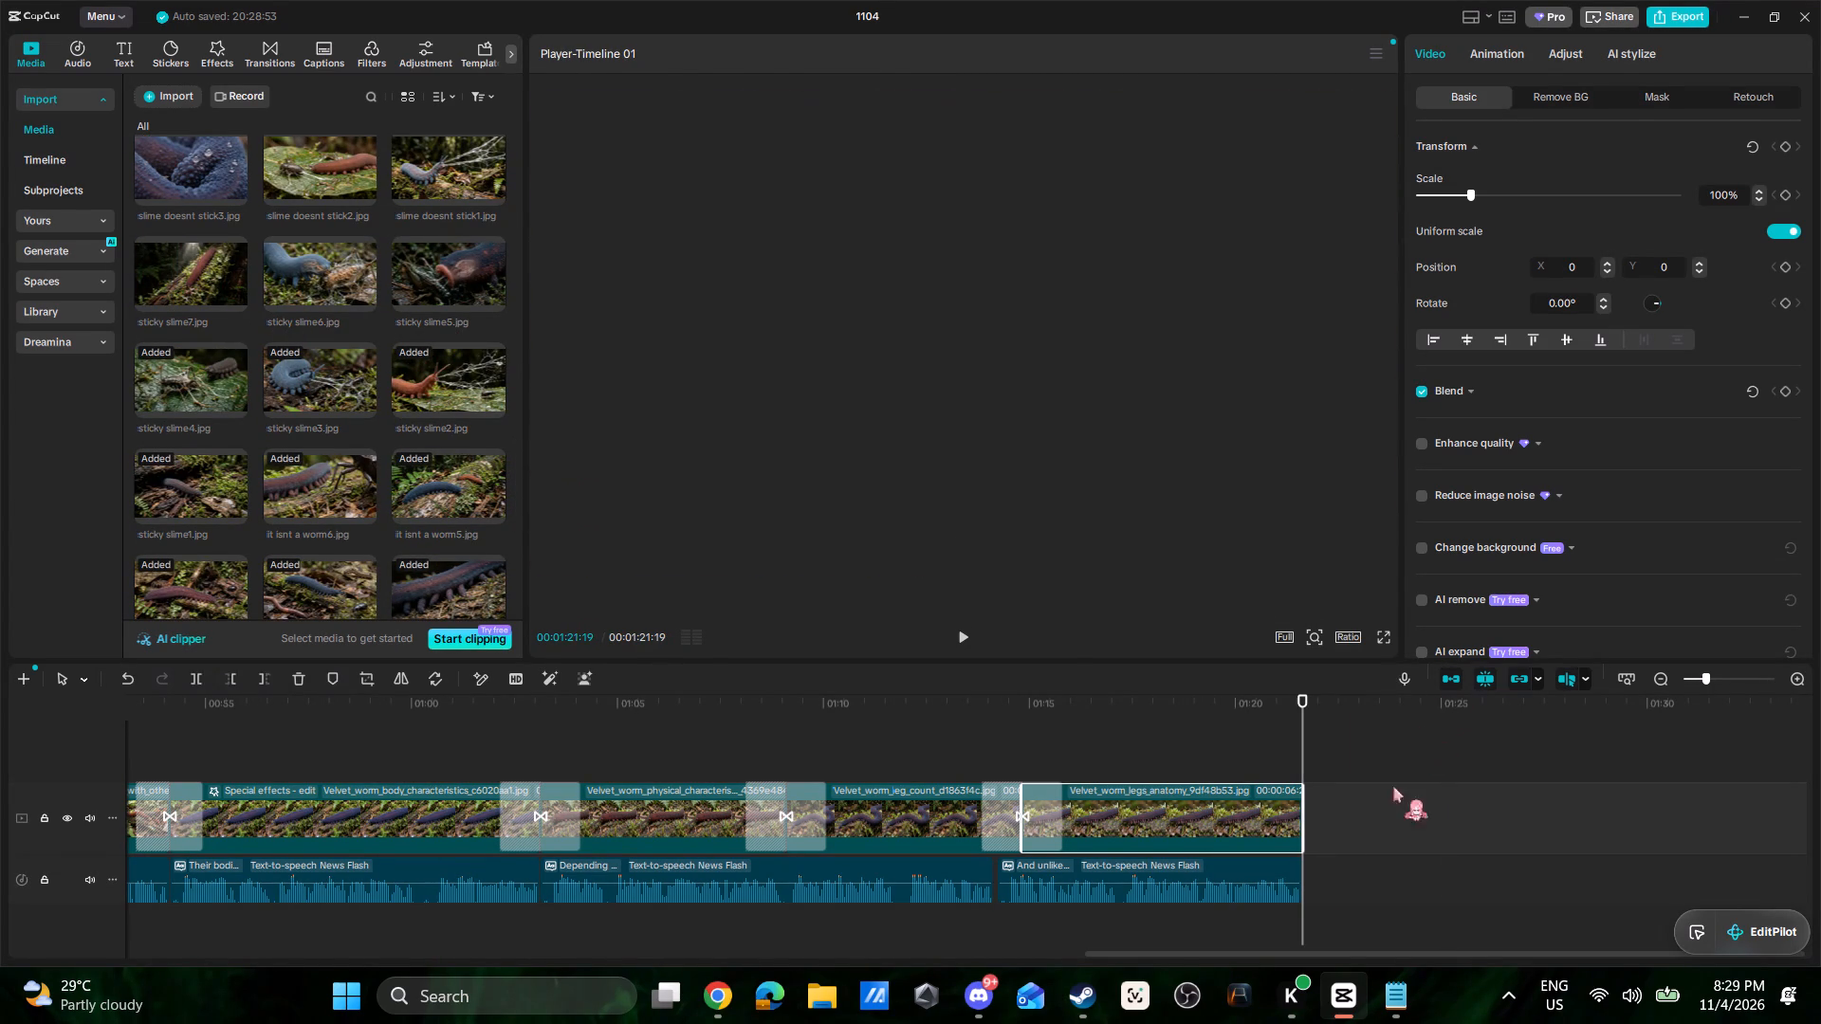
# Copy the script text from "This is where things get really strange." through "other tiny invertebrates." in the Notepad script.
pyautogui.moveTo(1333, 951); pyautogui.dragTo(1434, 956)
pyautogui.click(1404, 1000)
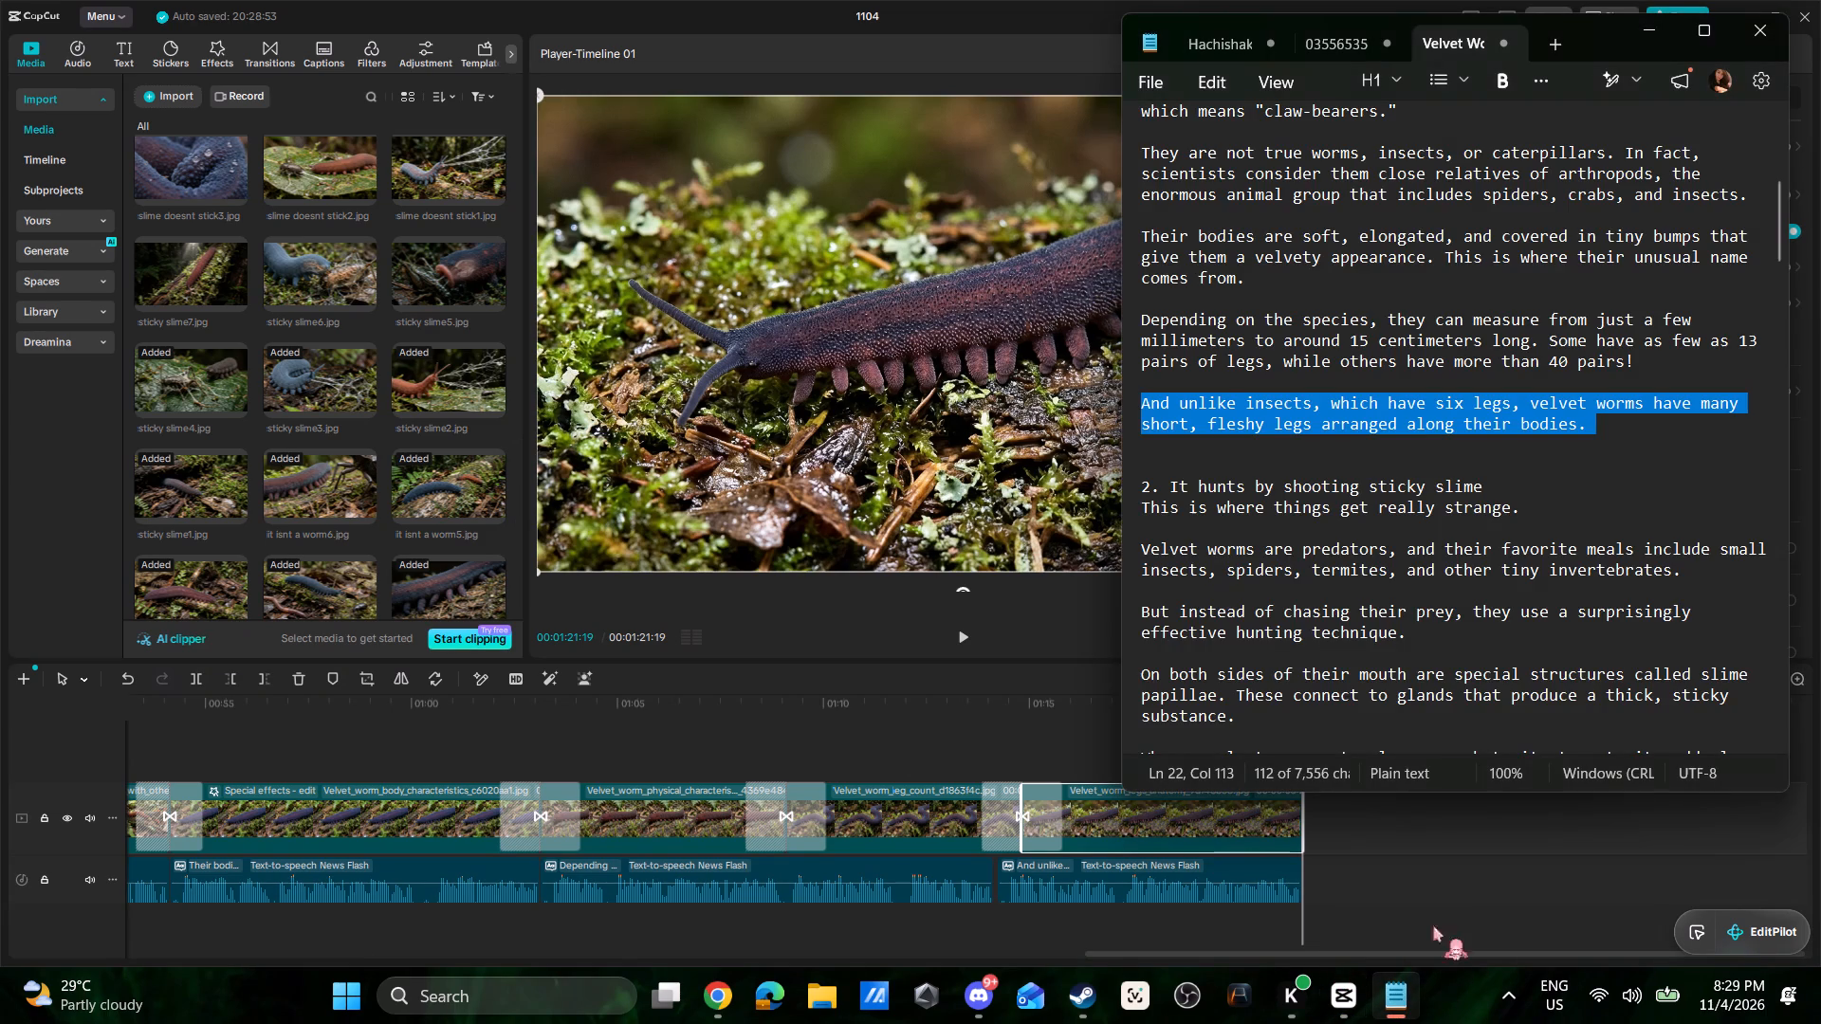
pyautogui.scroll(-3, 1386, 578)
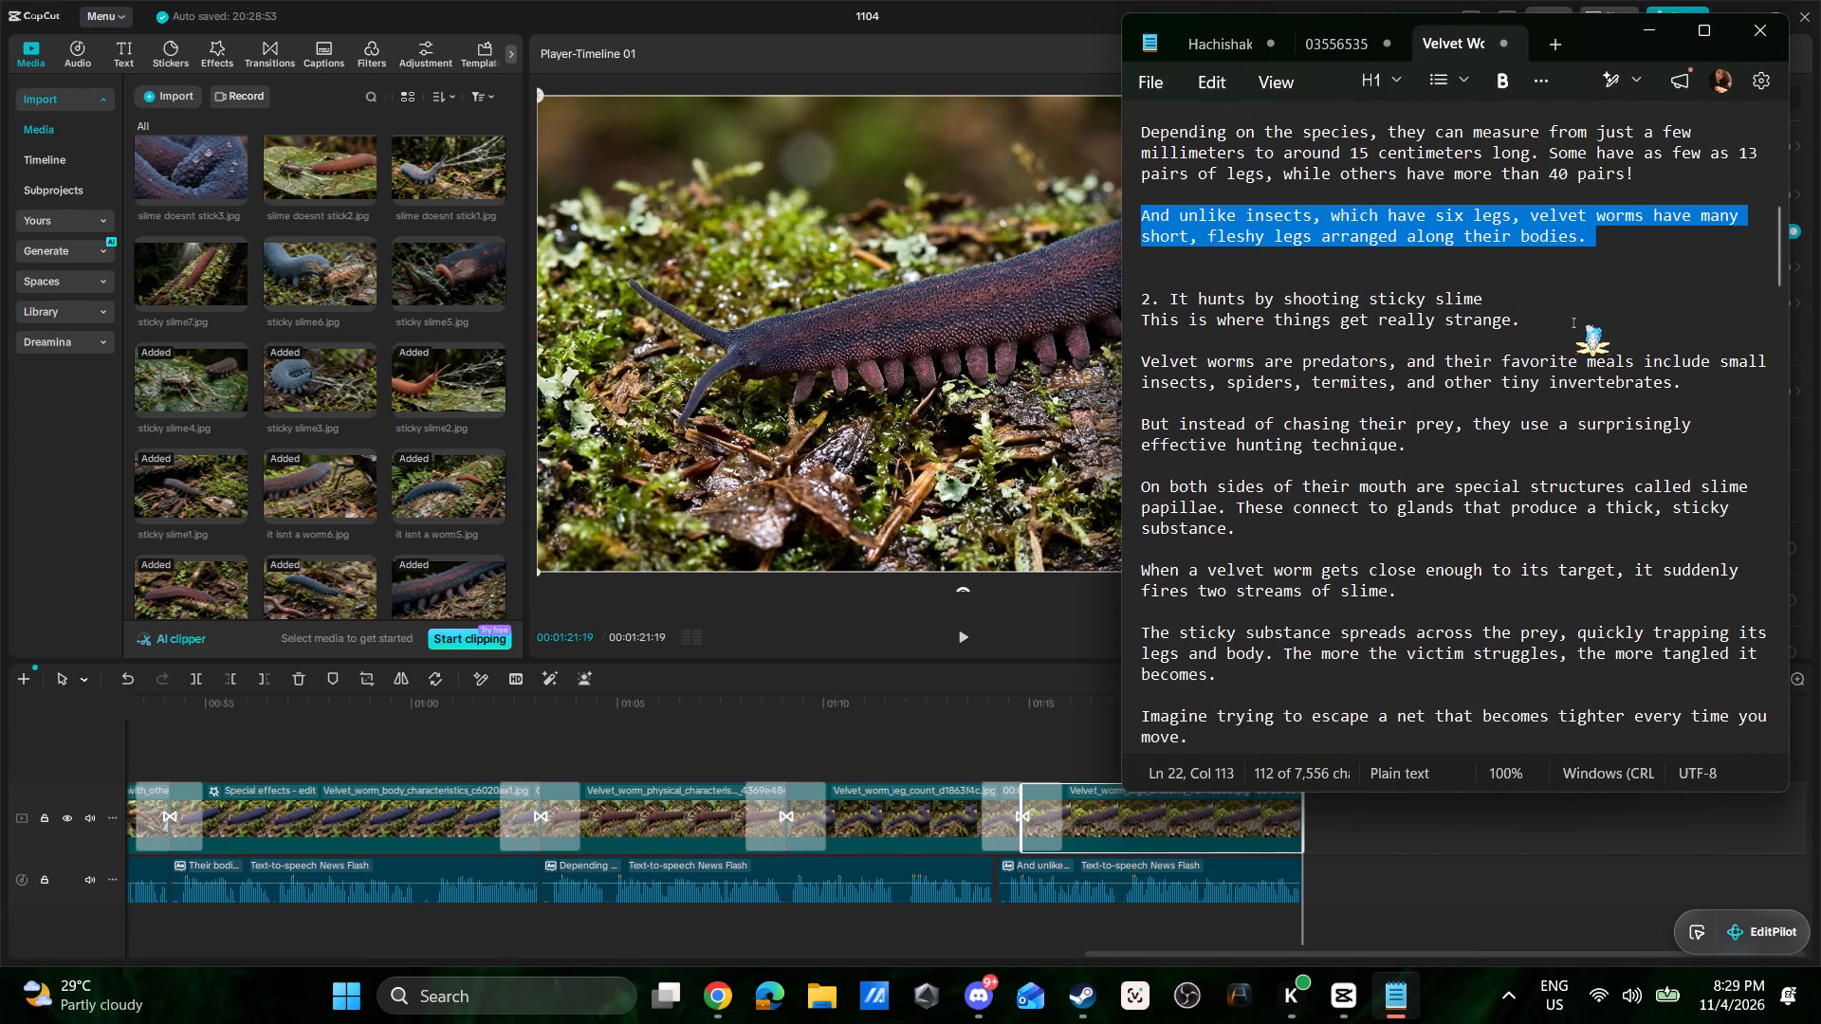
pyautogui.moveTo(1146, 328); pyautogui.dragTo(1223, 363)
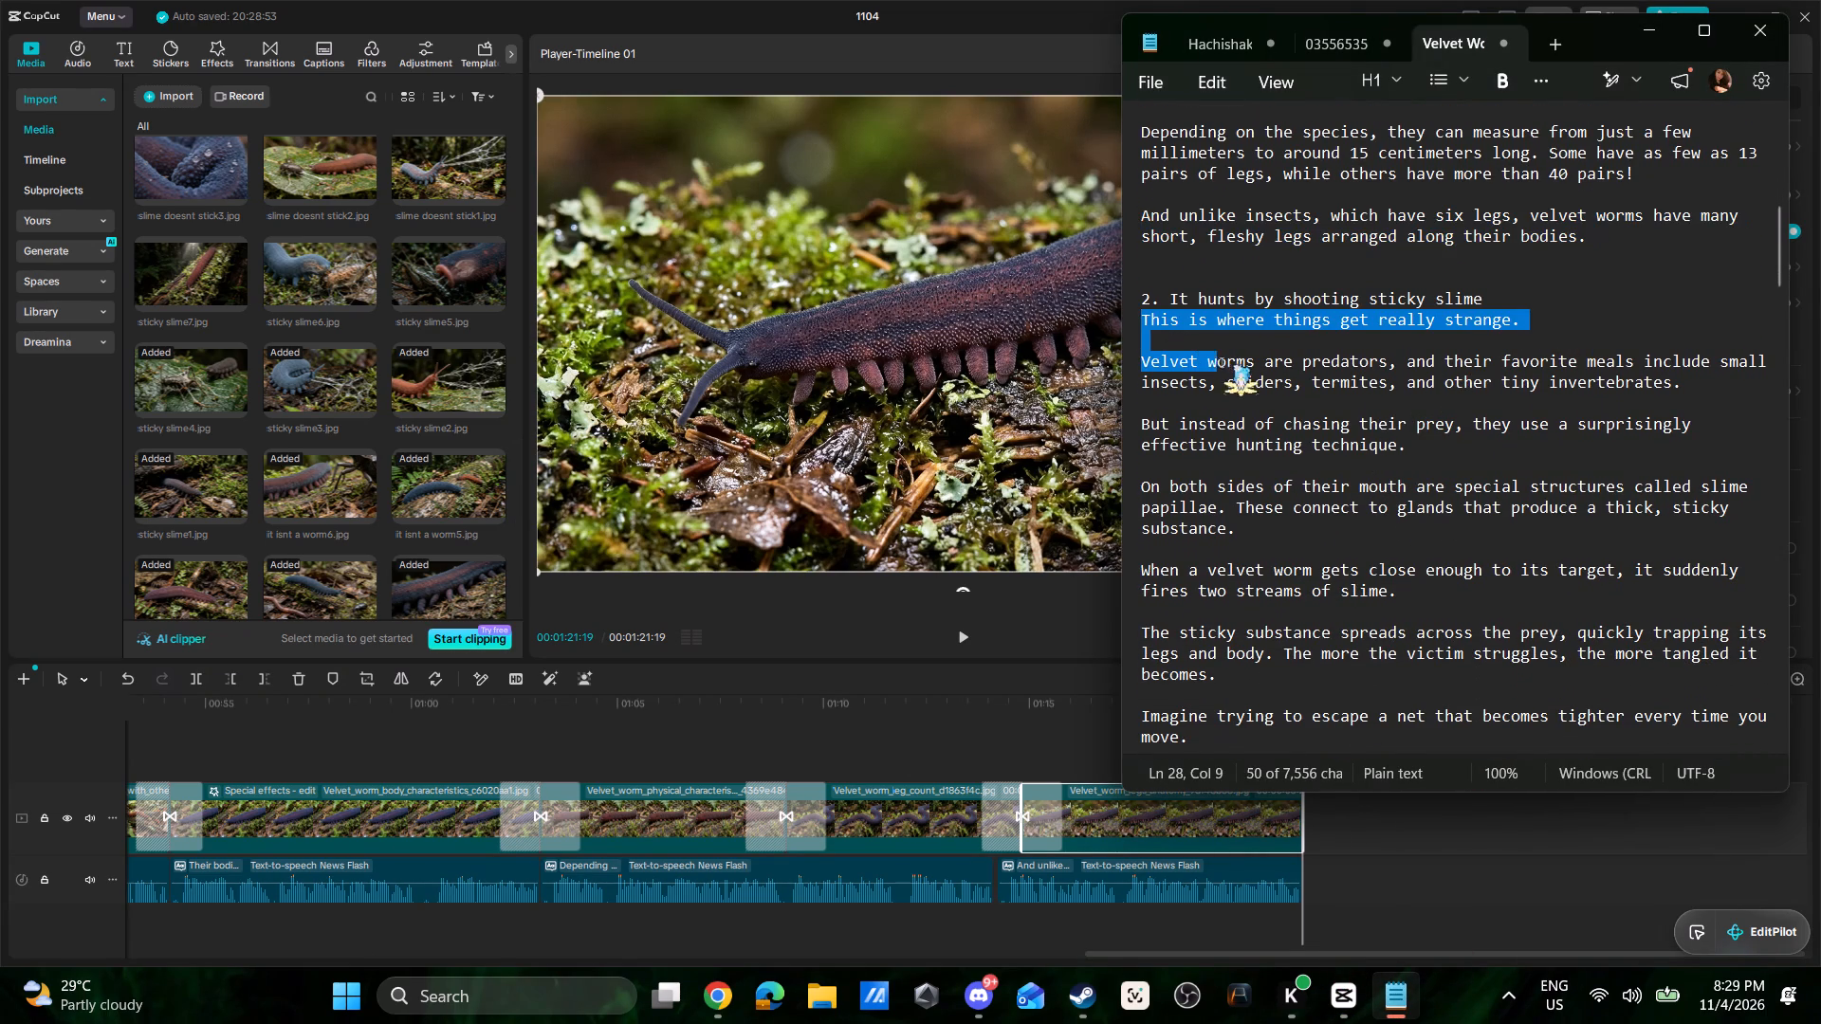
pyautogui.moveTo(1223, 363); pyautogui.dragTo(1717, 402)
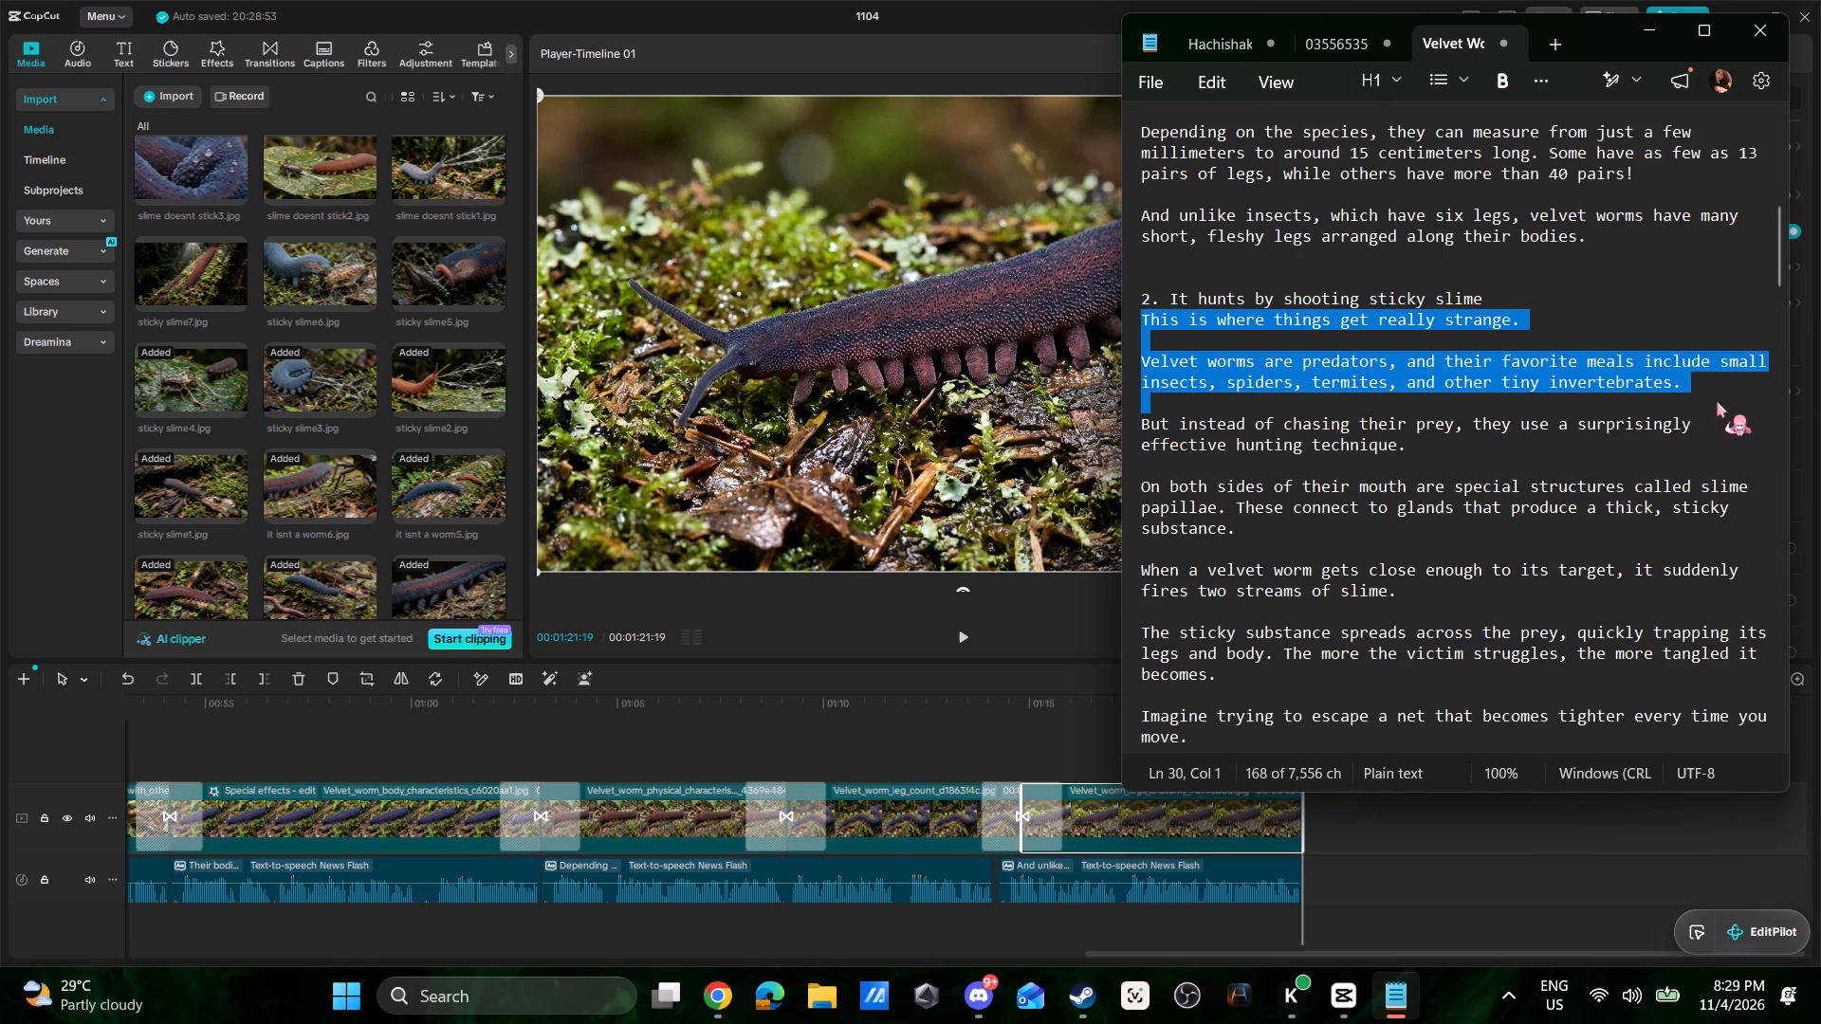
pyautogui.hotkey('ctrl', 'c')
pyautogui.hotkey('ctrl', 'c')
pyautogui.hotkey('ctrl', 'c')
pyautogui.hotkey('alt', 'Tab')
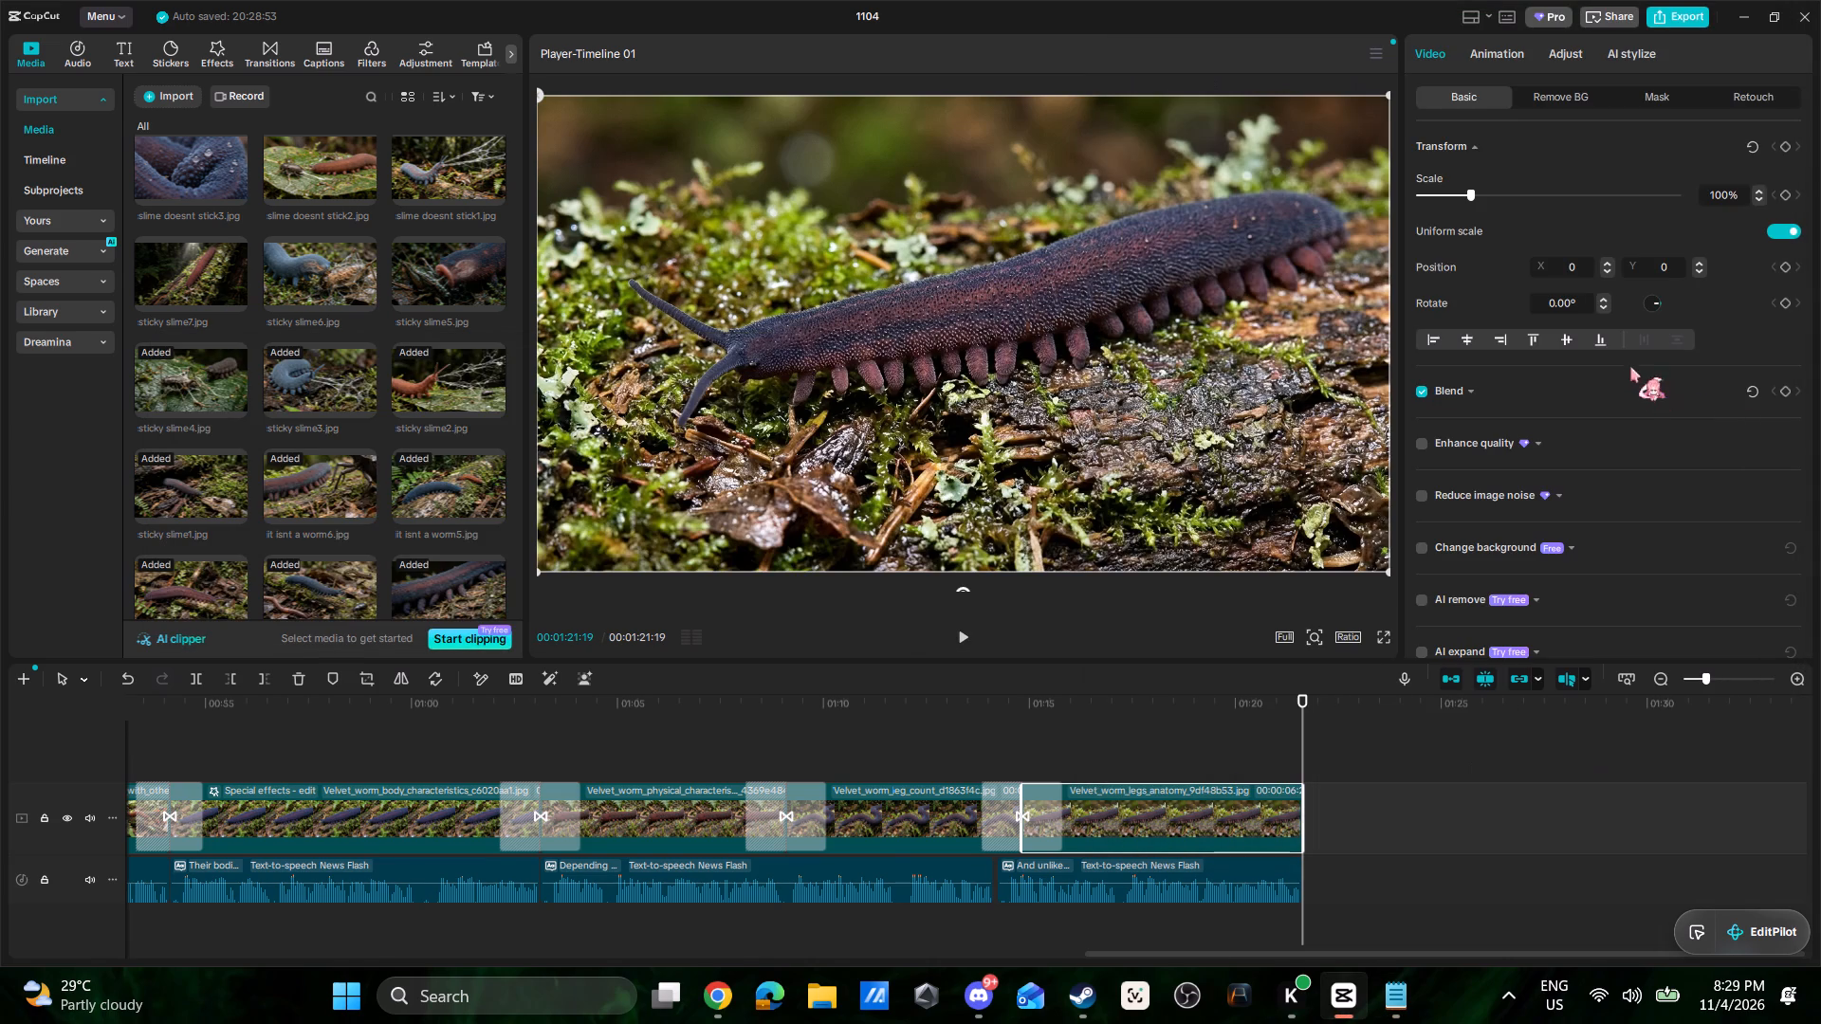
# Add a default text clip at the end of the CapCut timeline and replace its text with the copied script passage.
pyautogui.click(122, 51)
pyautogui.moveTo(192, 112); pyautogui.dragTo(788, 398)
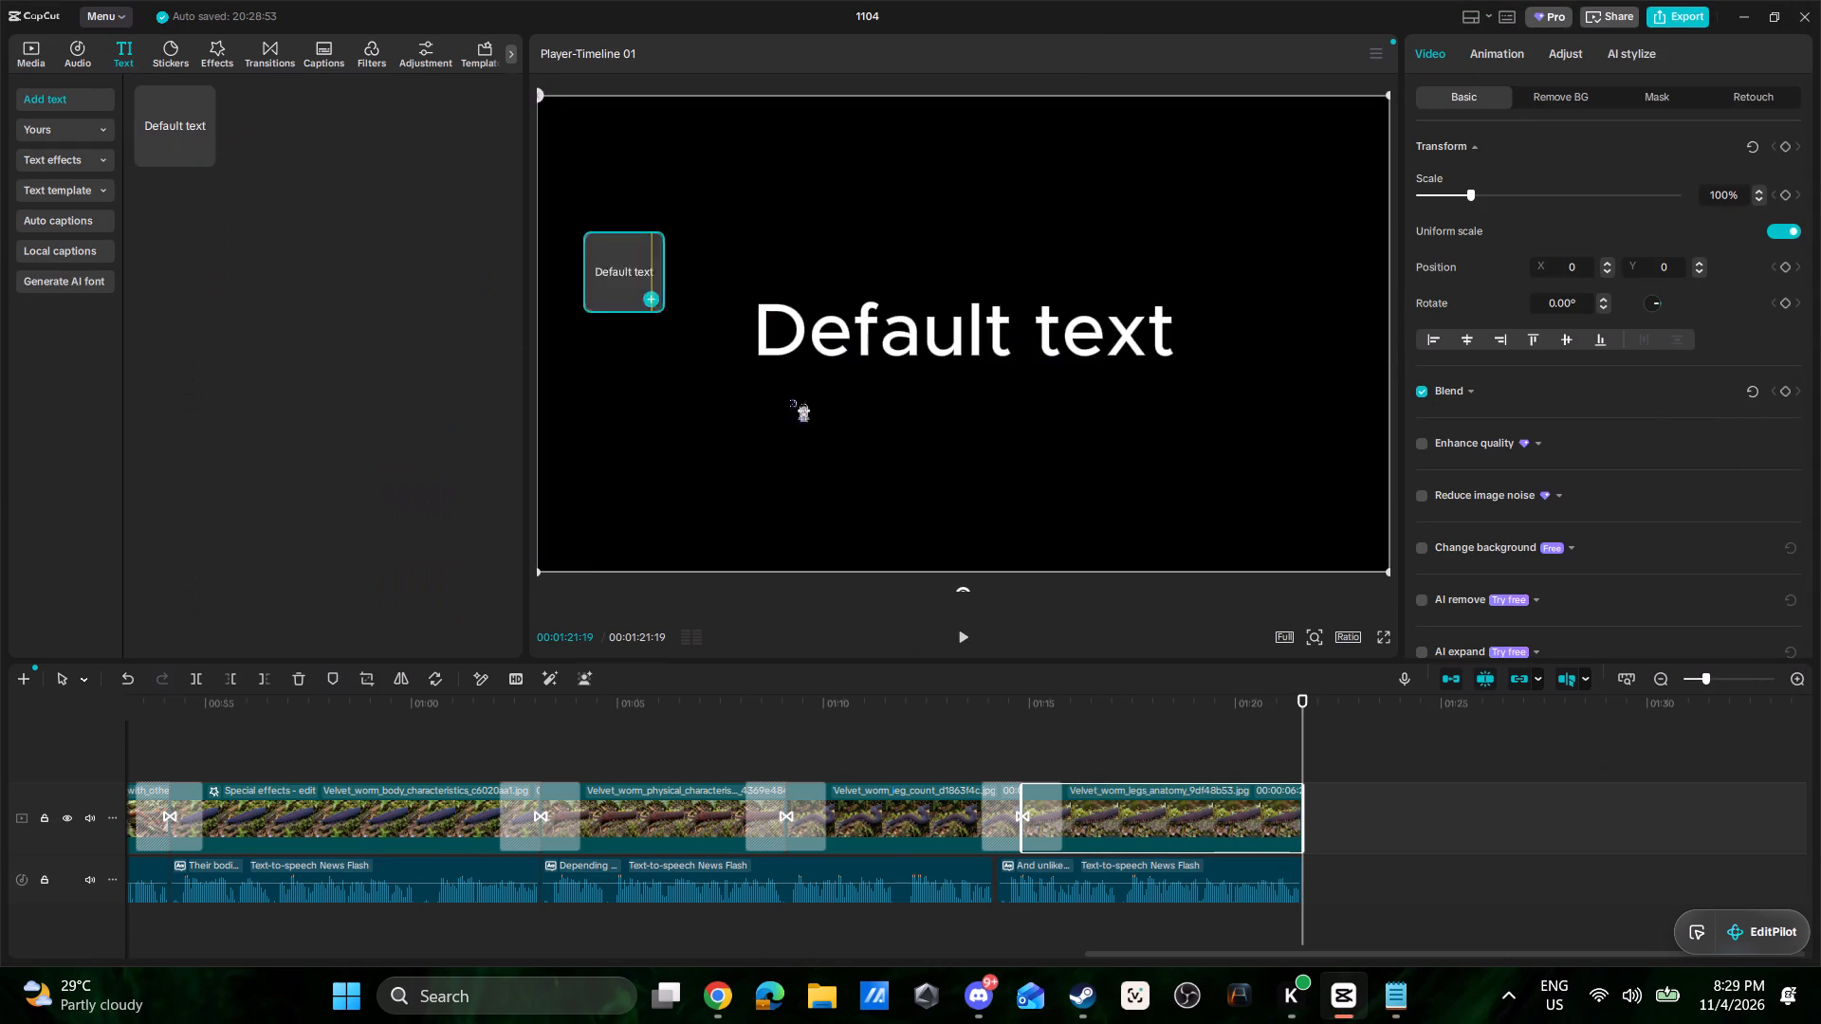
pyautogui.moveTo(788, 398); pyautogui.dragTo(1299, 749)
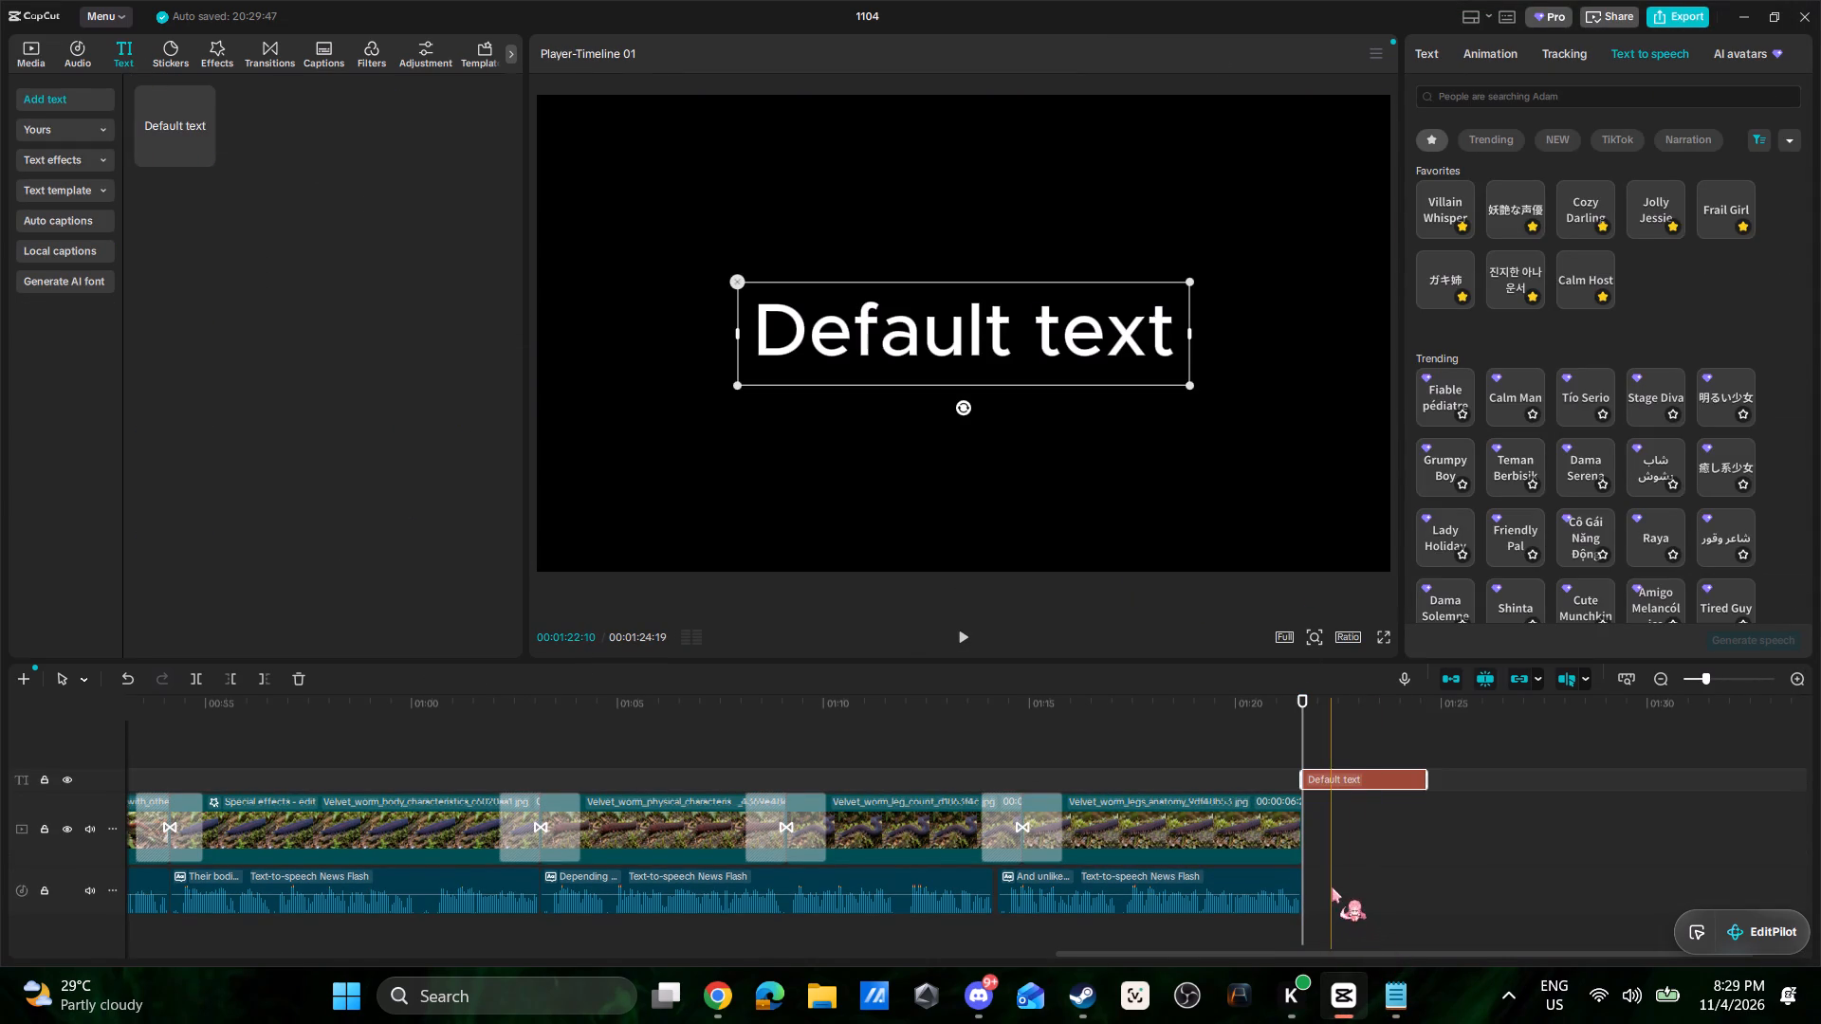
pyautogui.click(1423, 51)
pyautogui.moveTo(1550, 152); pyautogui.dragTo(1378, 140)
pyautogui.hotkey('ctrl', 'v')
# Generate text-to-speech narration for the new text clip with the favorite voice 진지한 아나운서.
pyautogui.click(1649, 58)
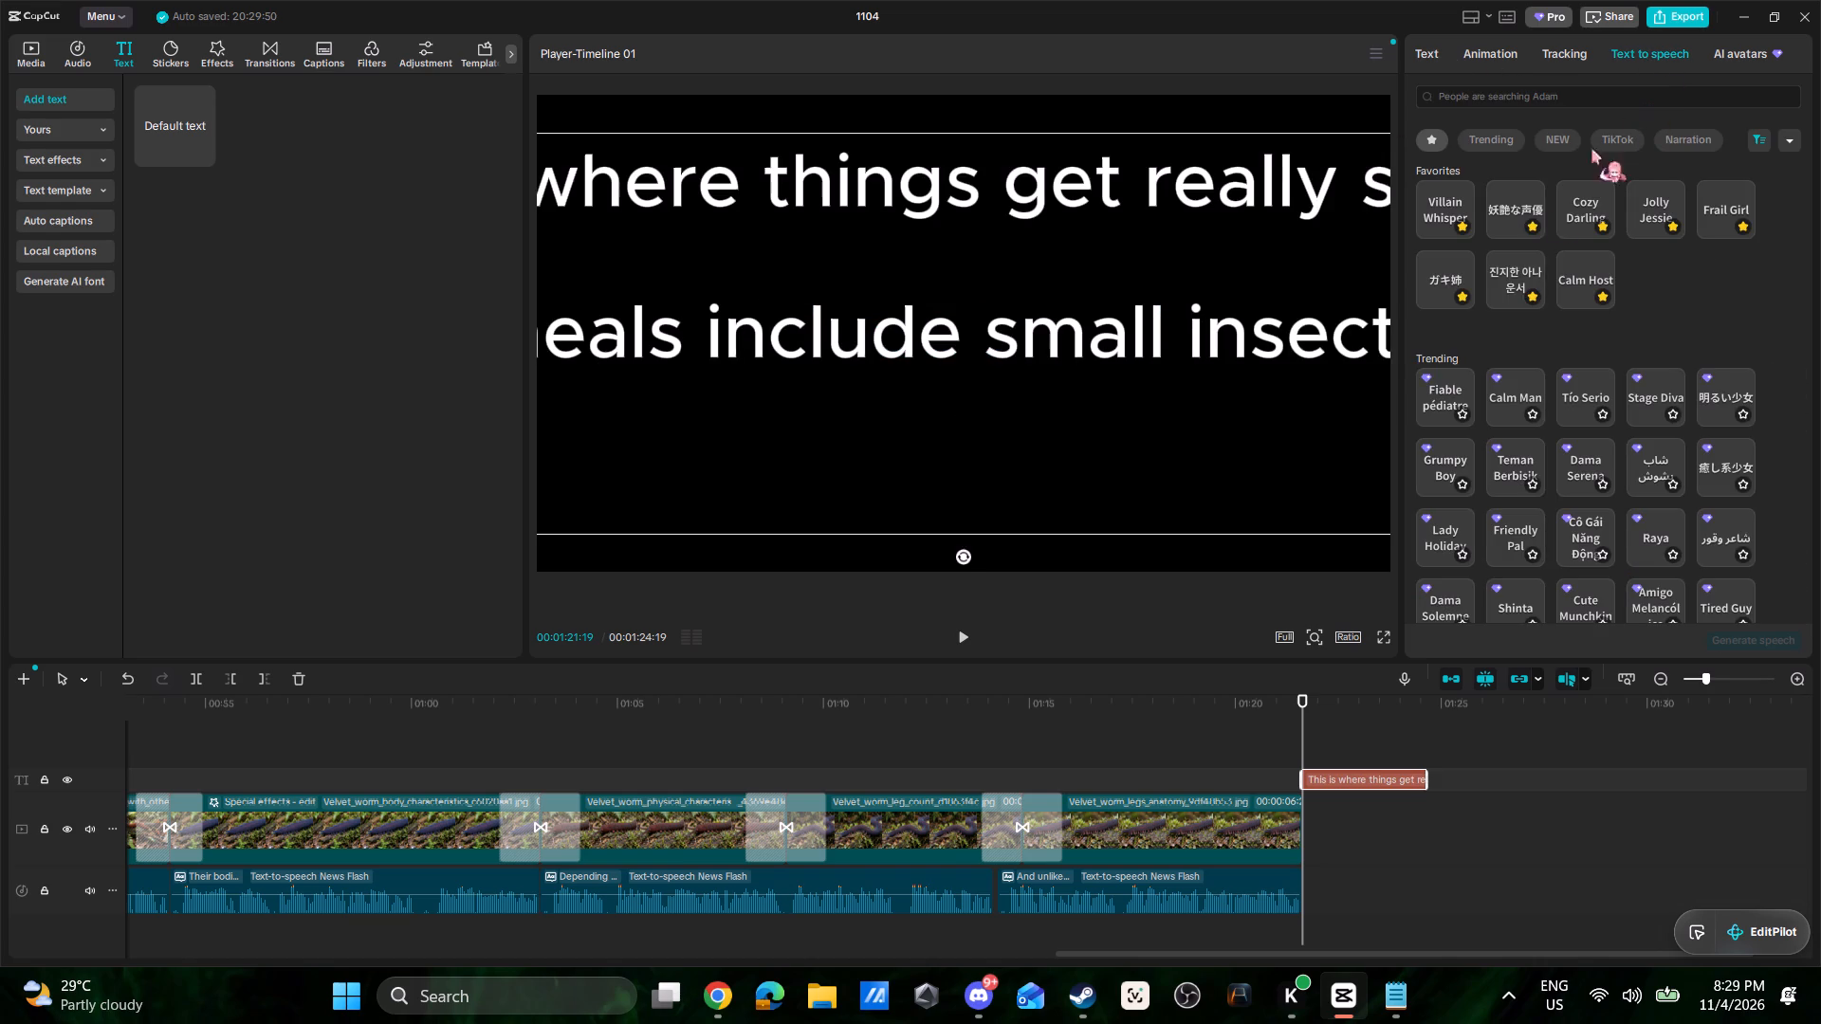
pyautogui.click(1502, 274)
pyautogui.click(1735, 645)
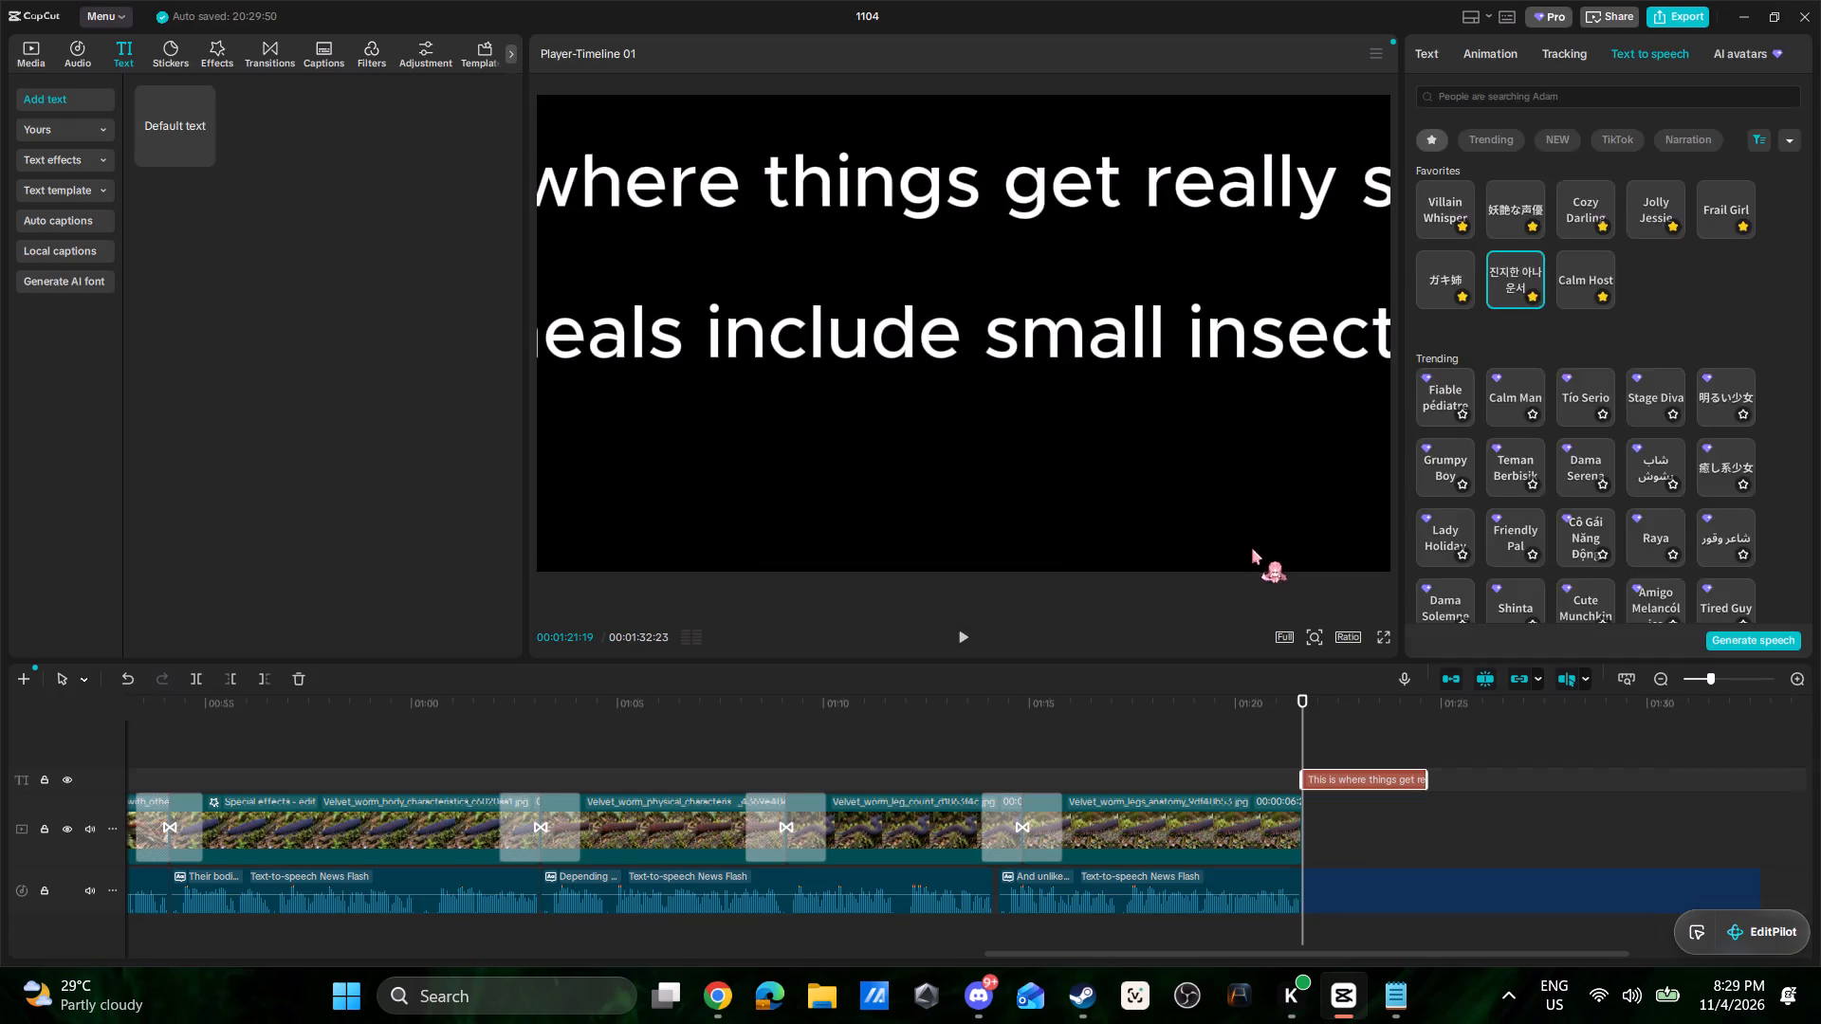
# Raise the volume of the new "This is where" narration clip to 9.7 dB.
pyautogui.click(1356, 900)
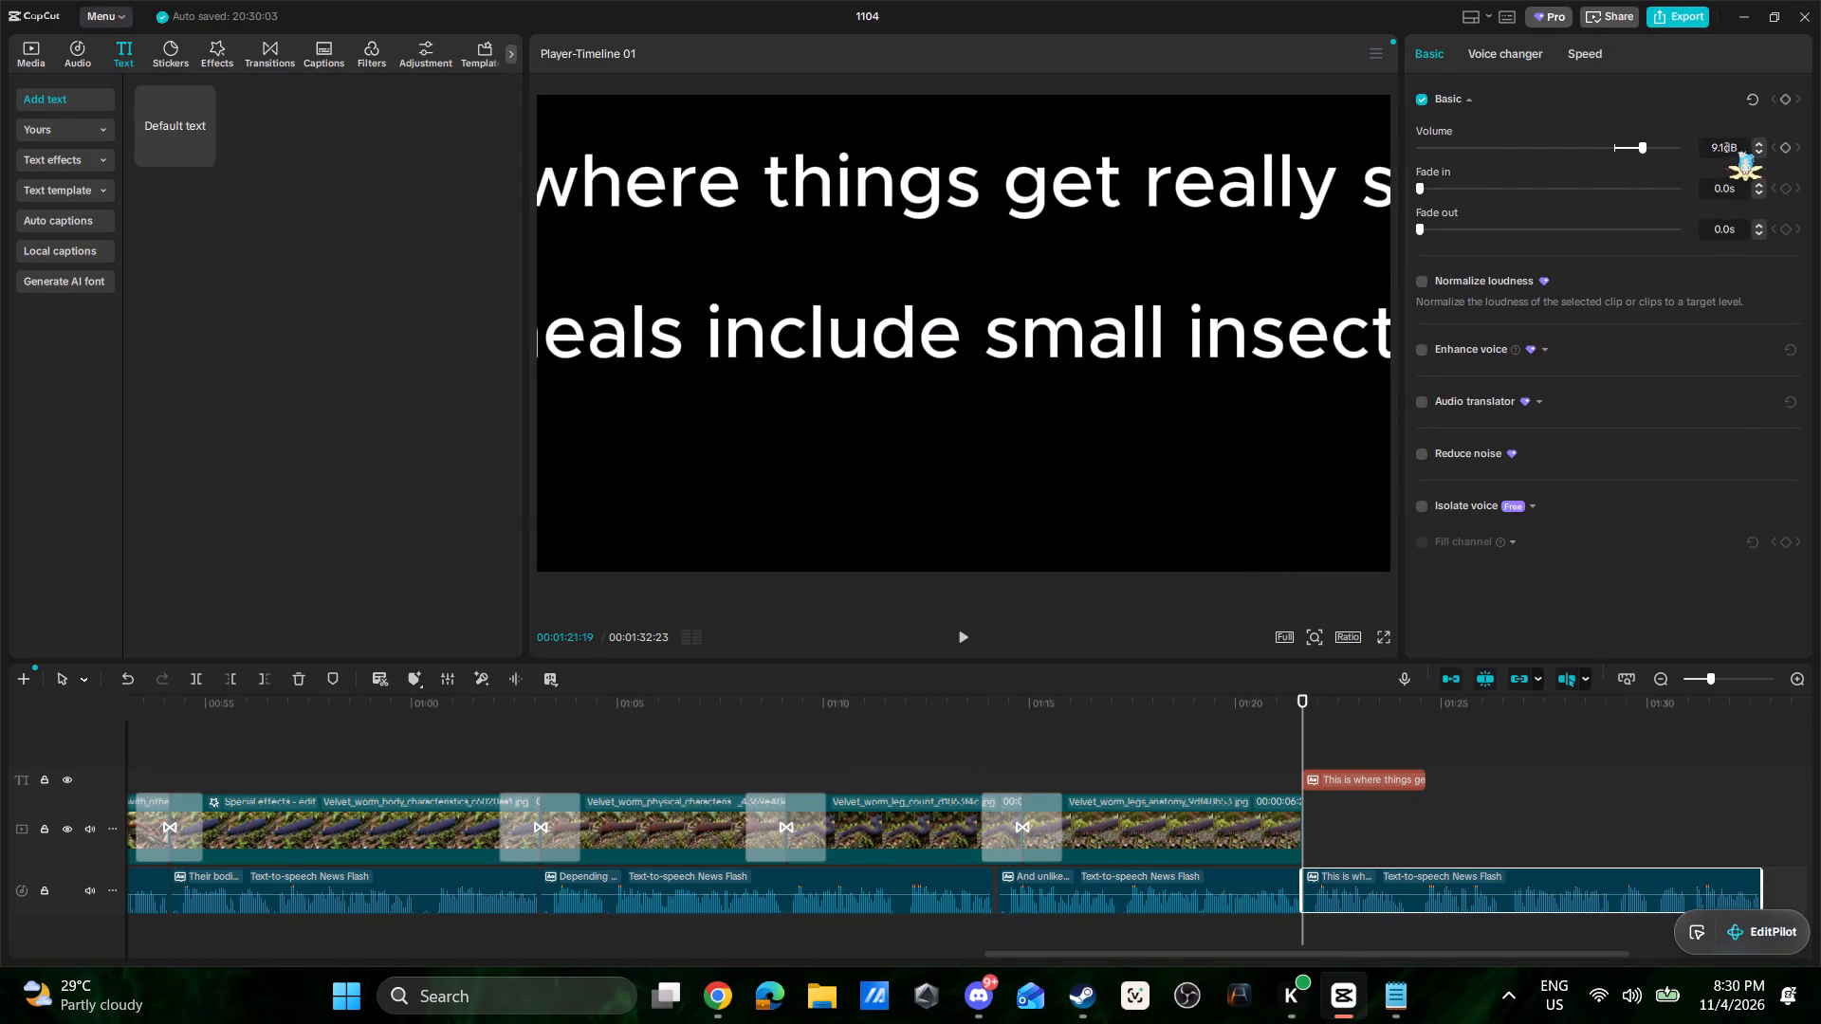
pyautogui.tripleClick(1759, 141)
pyautogui.click(1758, 143)
pyautogui.doubleClick(1758, 143)
# Delete the "This is where things get" text clip from the timeline, keeping its narration.
pyautogui.click(1388, 780)
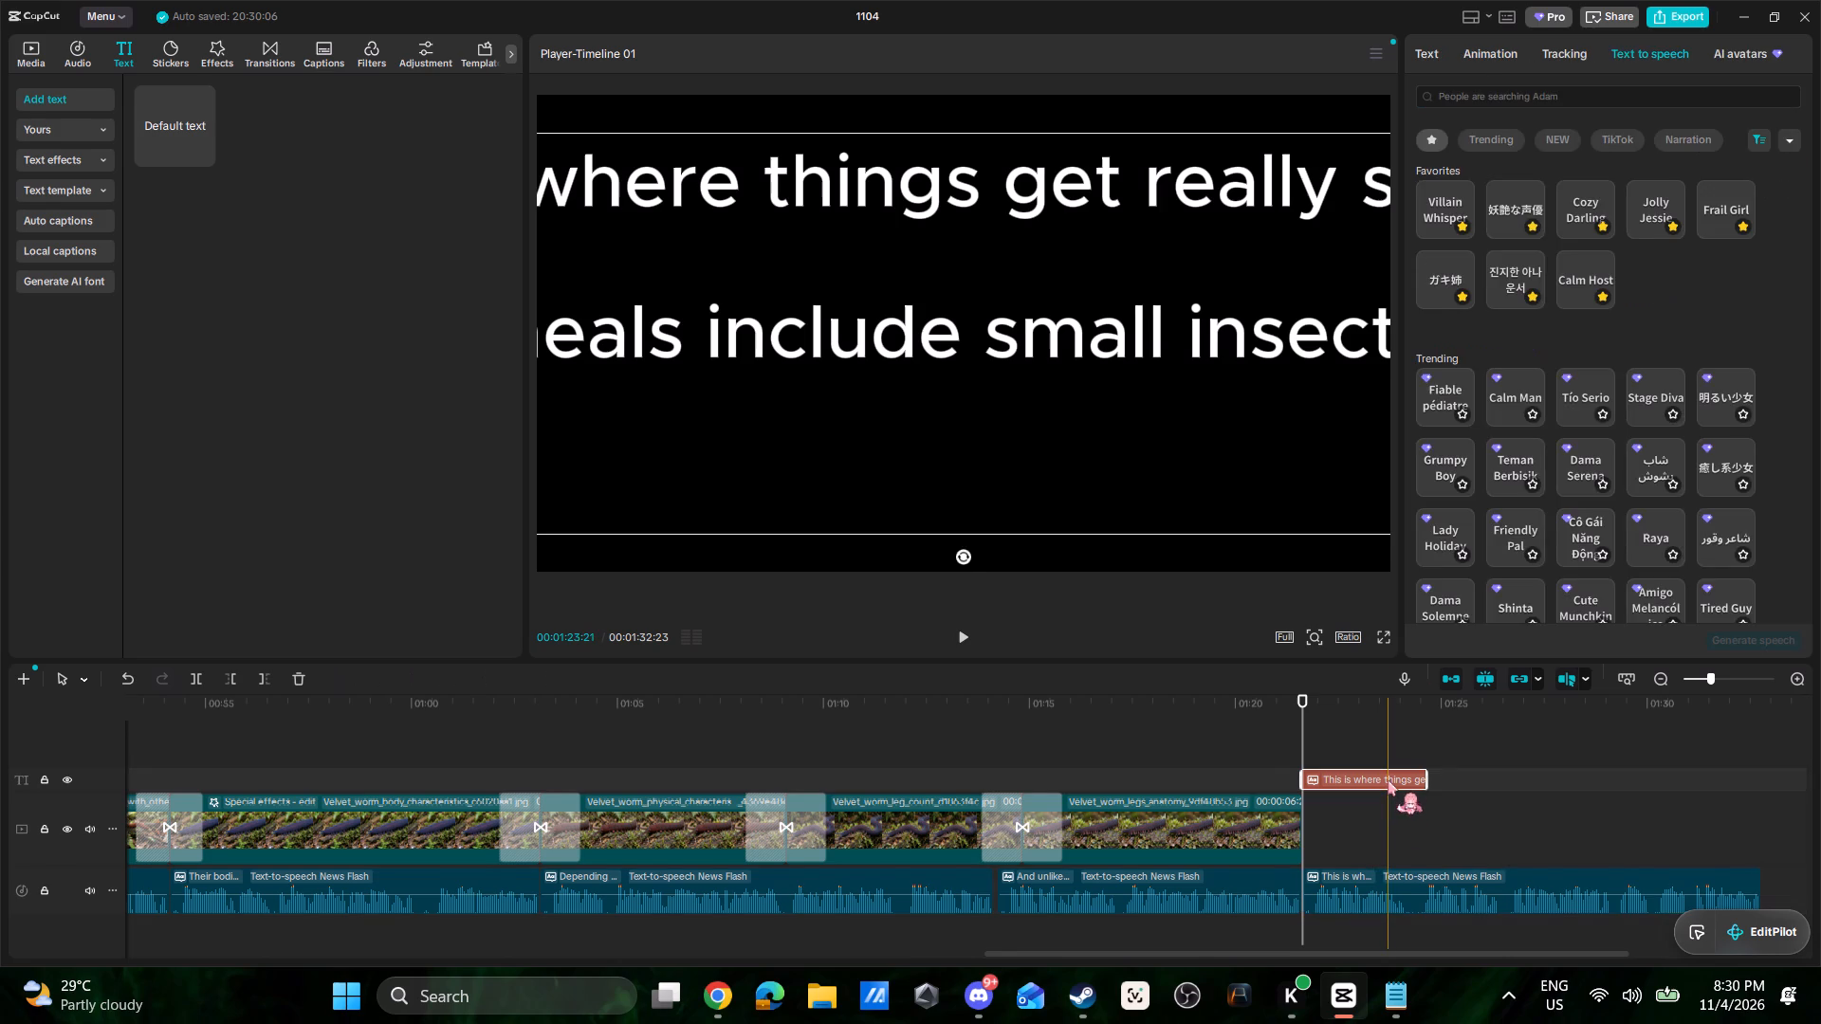
pyautogui.press('Delete')
# Play back the "This is where" narration while checking the media library for matching images.
pyautogui.moveTo(1242, 956); pyautogui.dragTo(1352, 958)
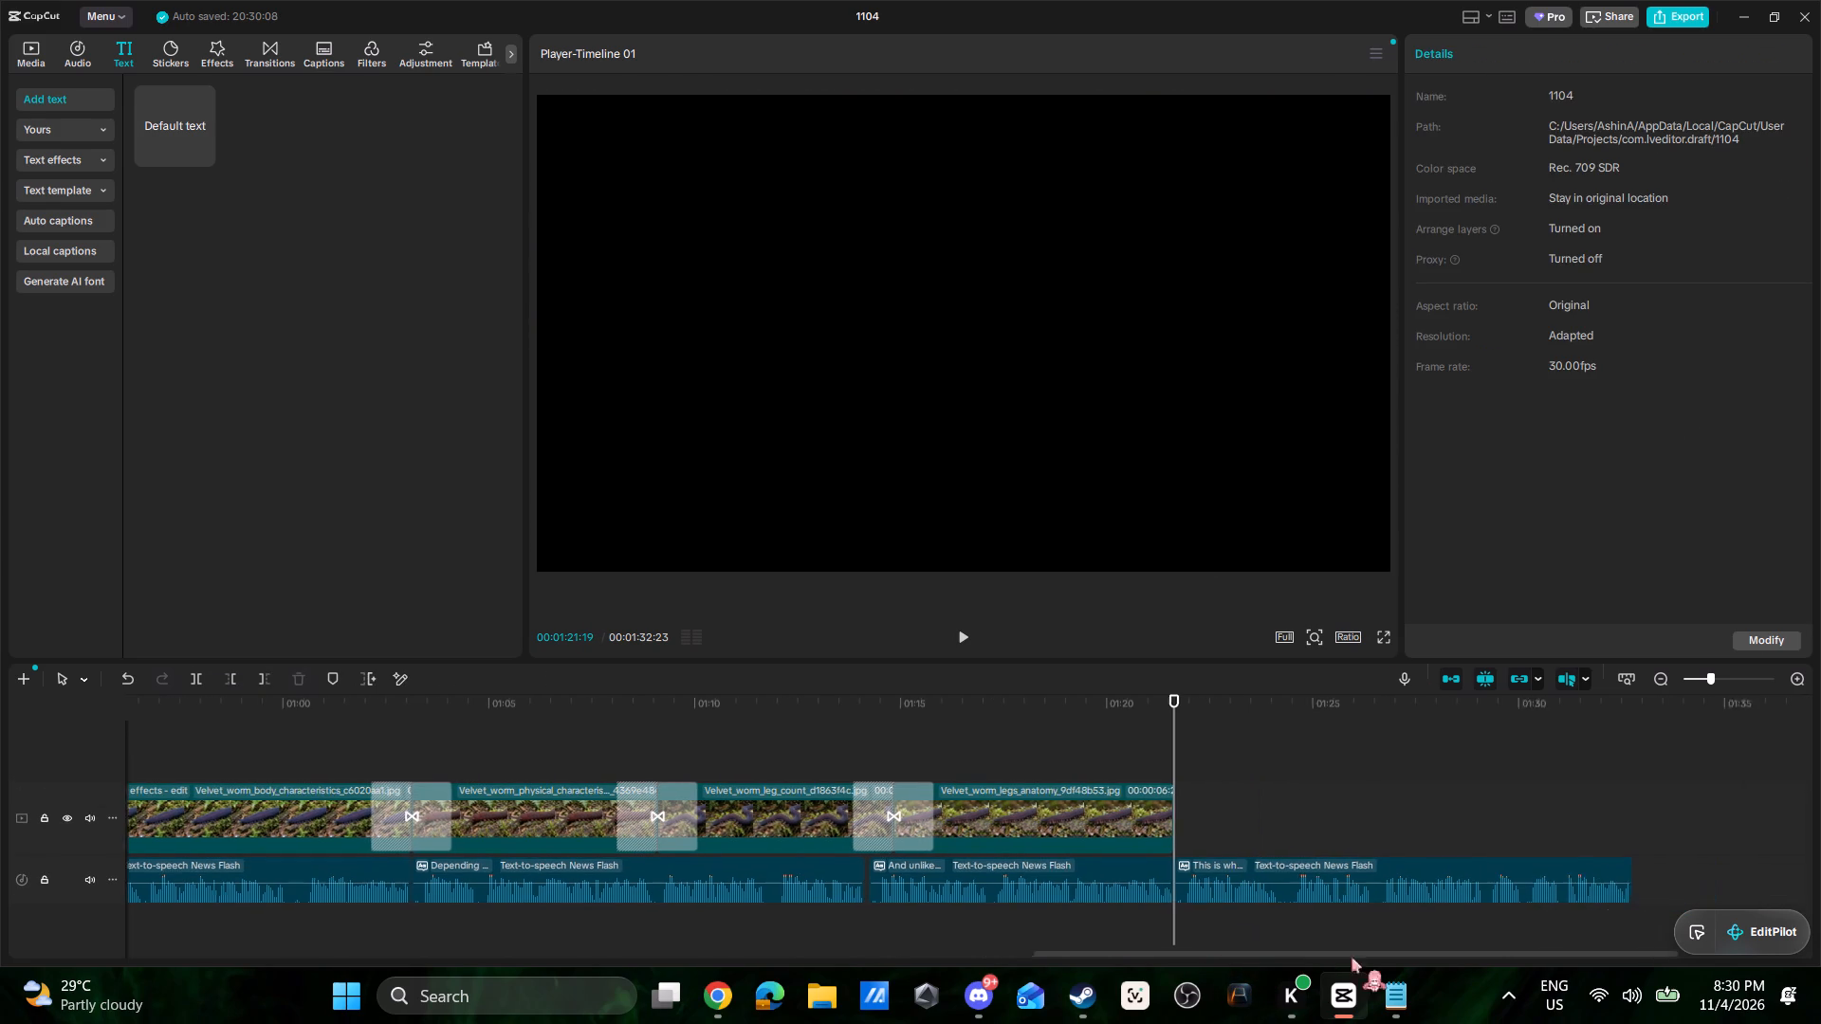
pyautogui.moveTo(1352, 958); pyautogui.dragTo(1463, 958)
pyautogui.press('space')
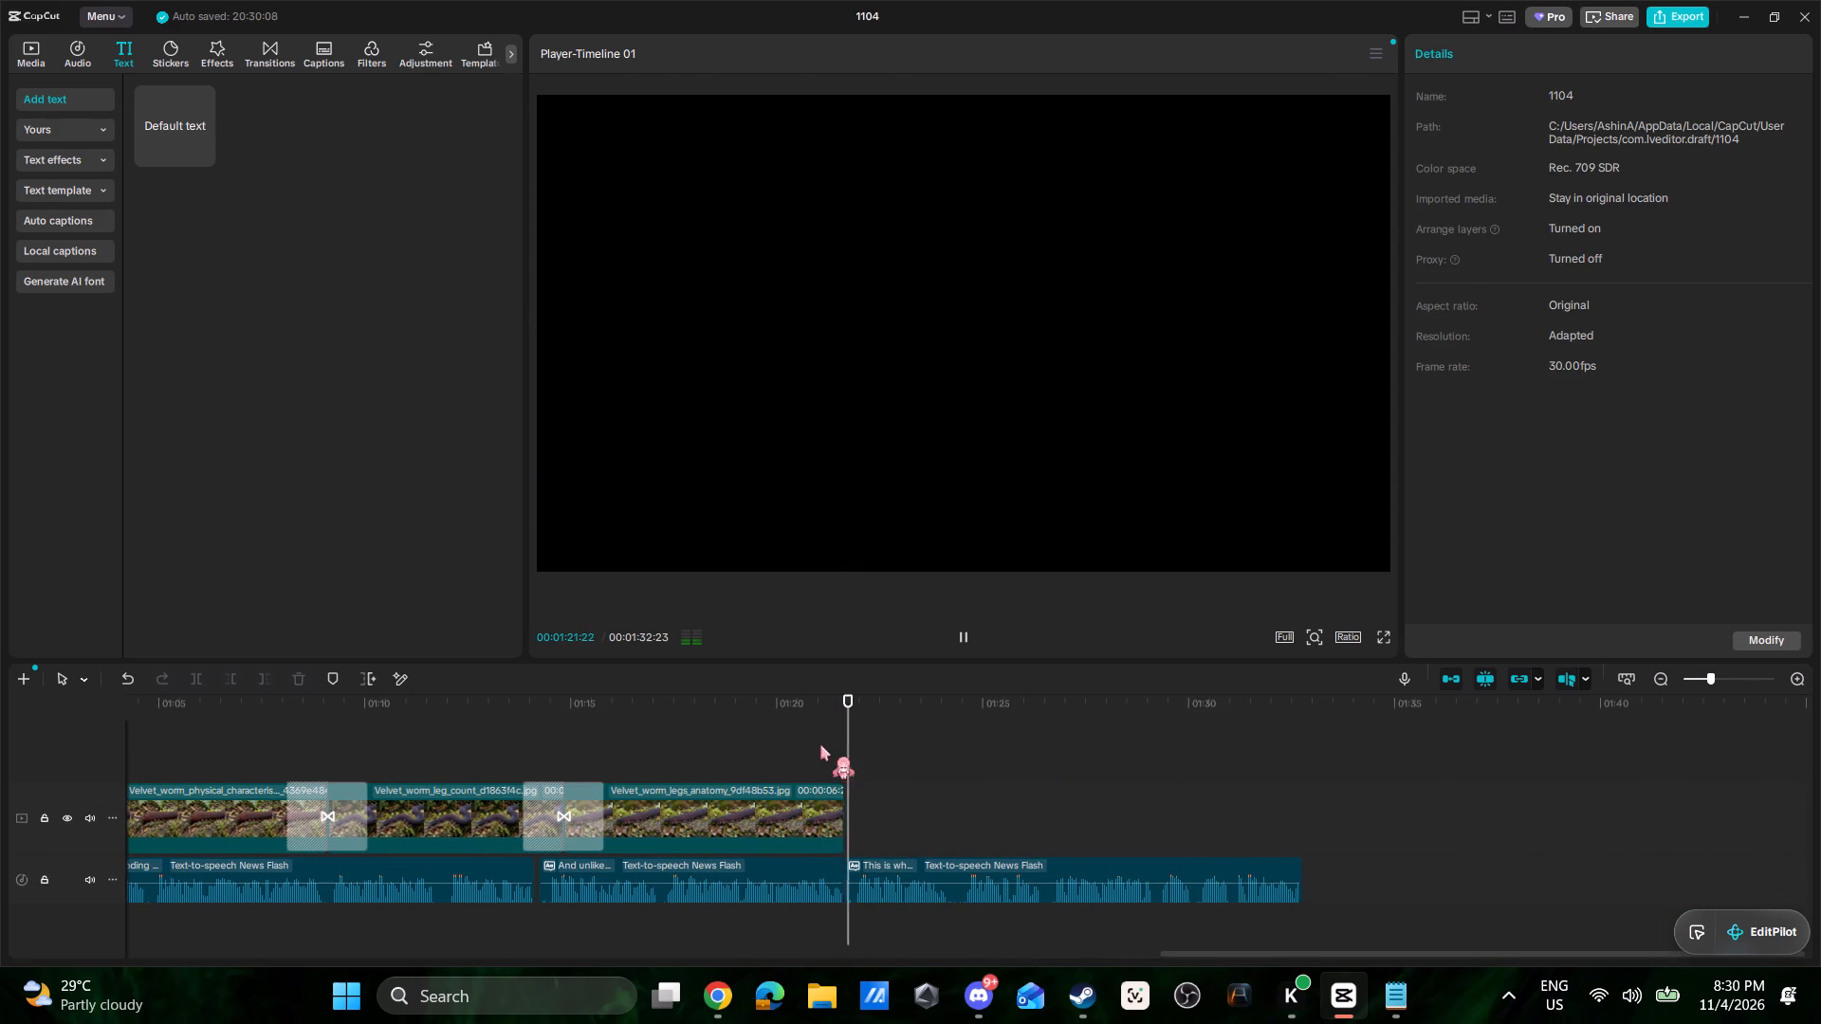
pyautogui.click(30, 49)
pyautogui.scroll(1, 389, 466)
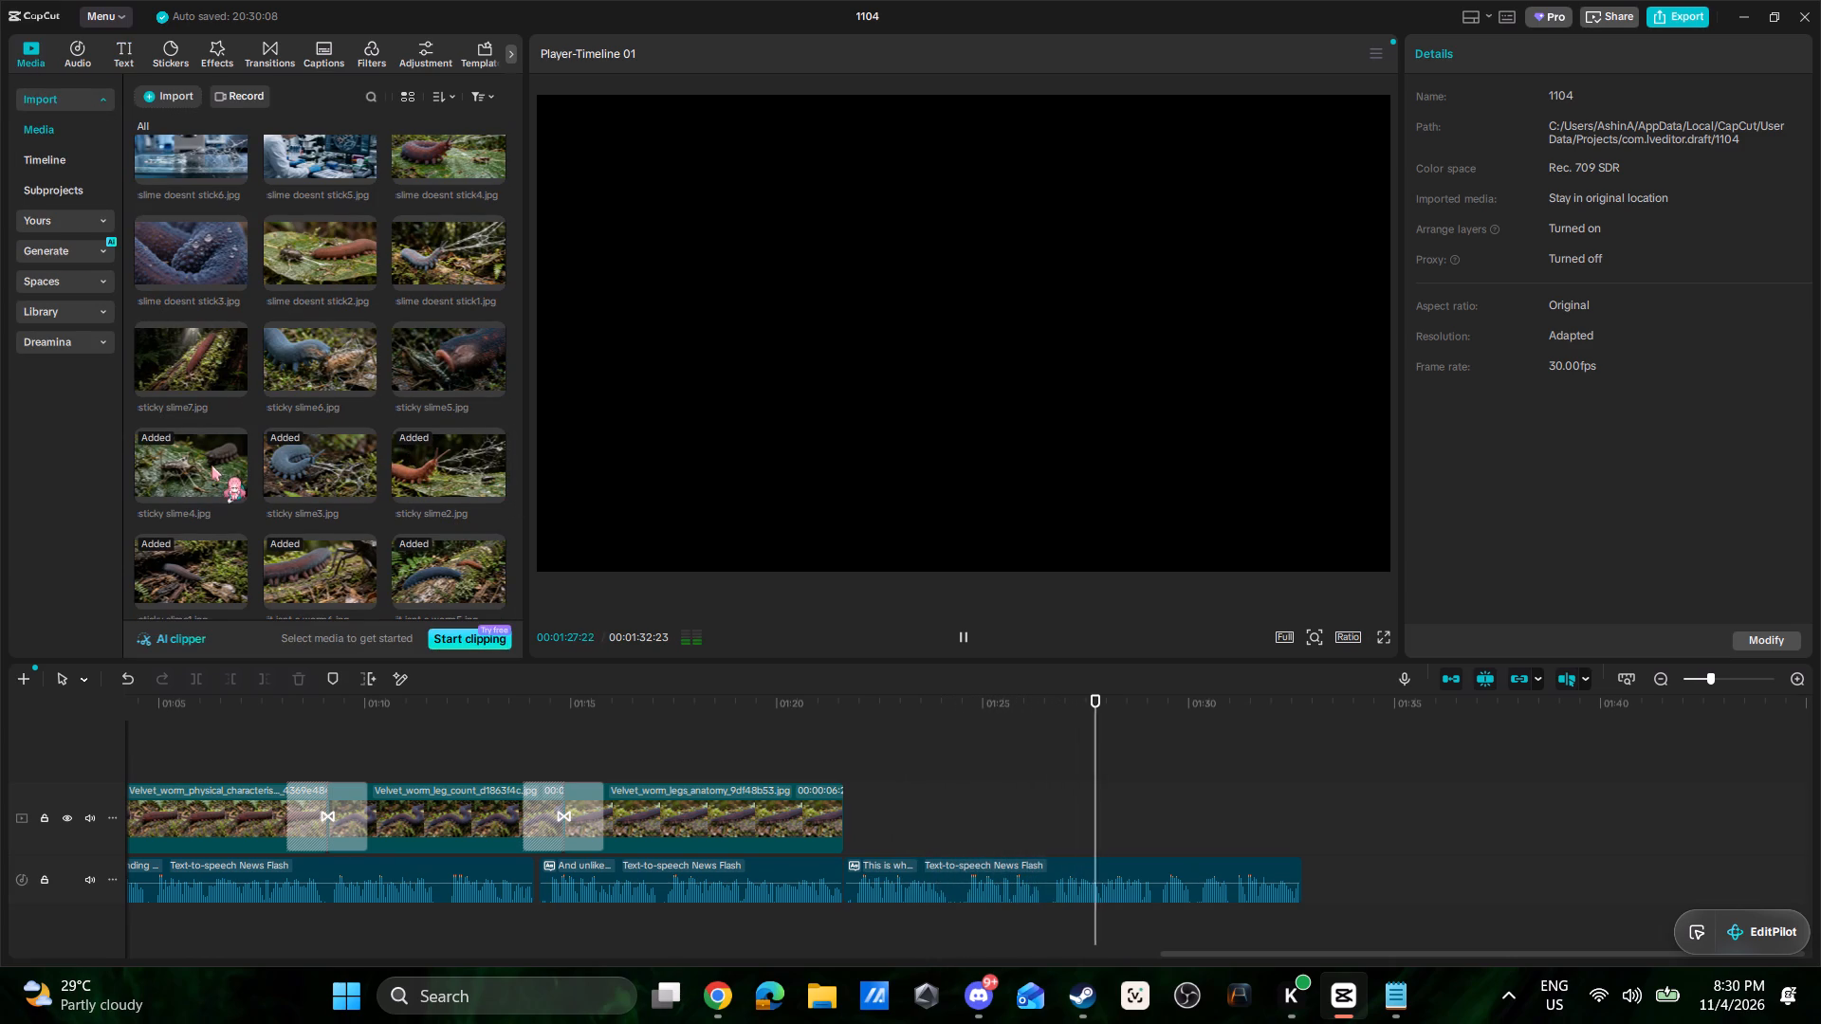
pyautogui.press('space')
pyautogui.press('space')
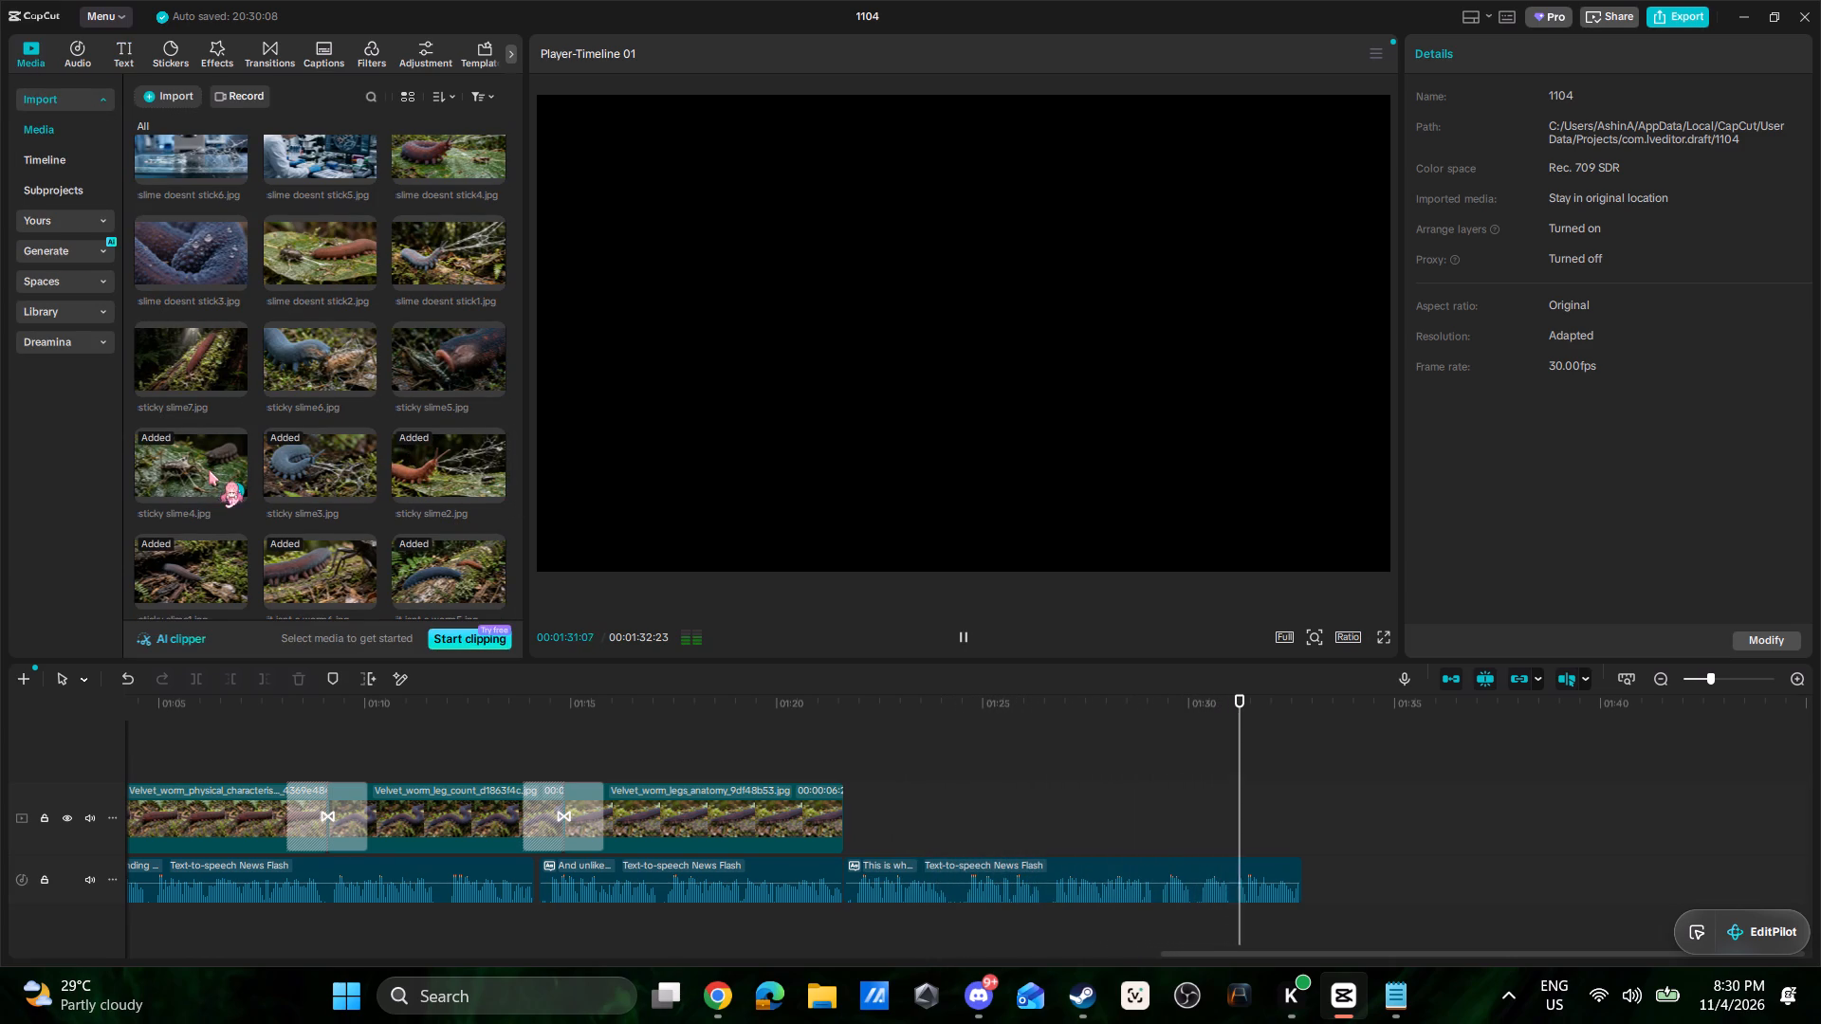
pyautogui.press('space')
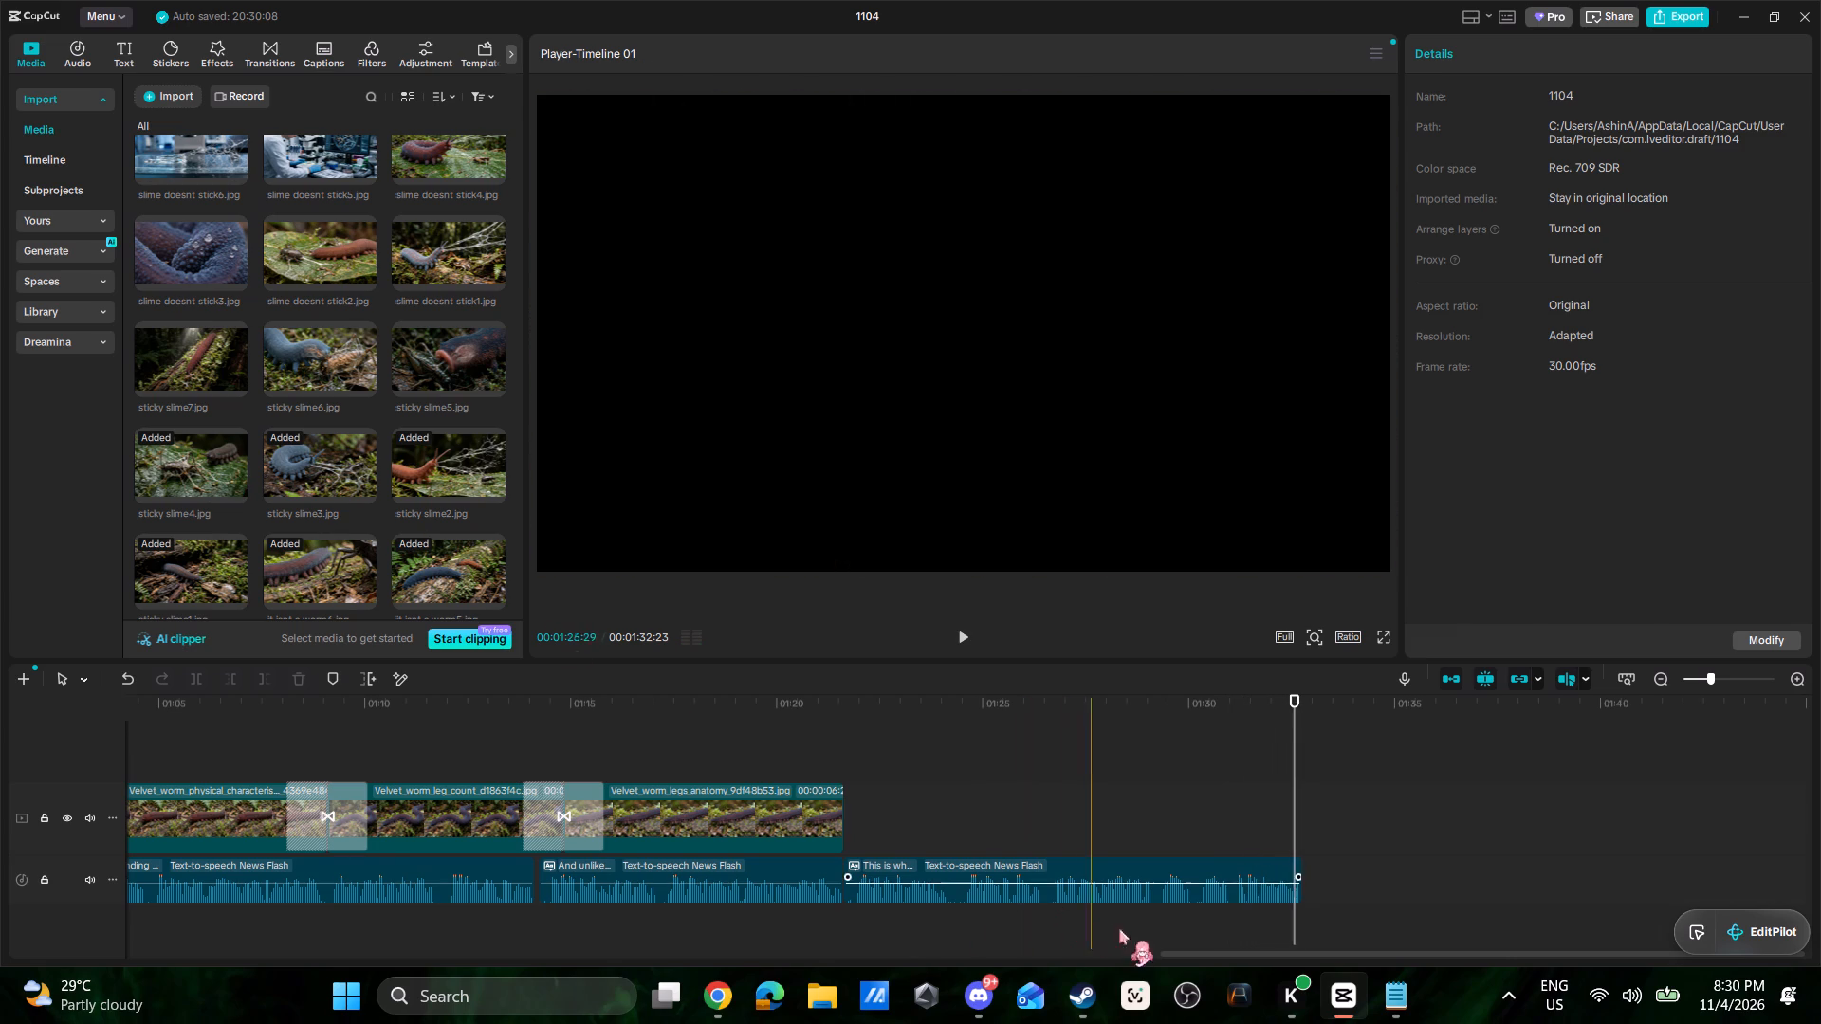
pyautogui.click(1394, 998)
pyautogui.click(1356, 385)
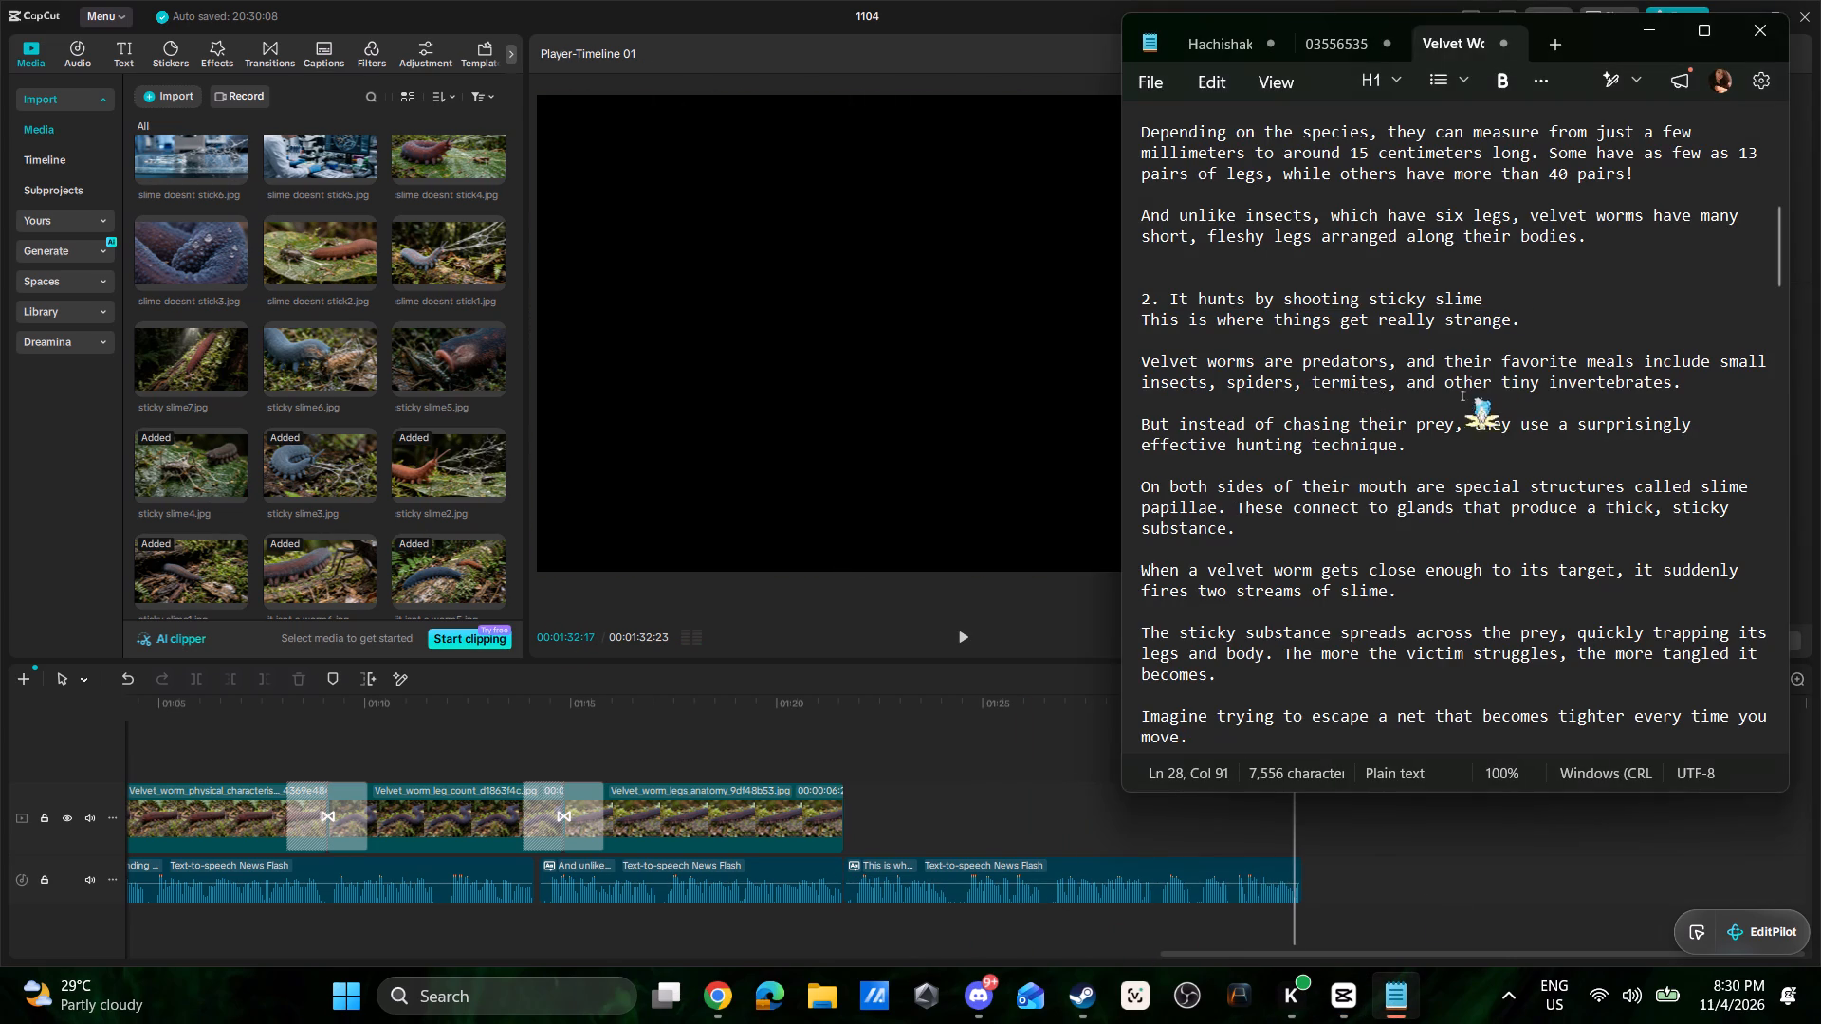
pyautogui.moveTo(1718, 388); pyautogui.dragTo(1447, 390)
pyautogui.click(1407, 358)
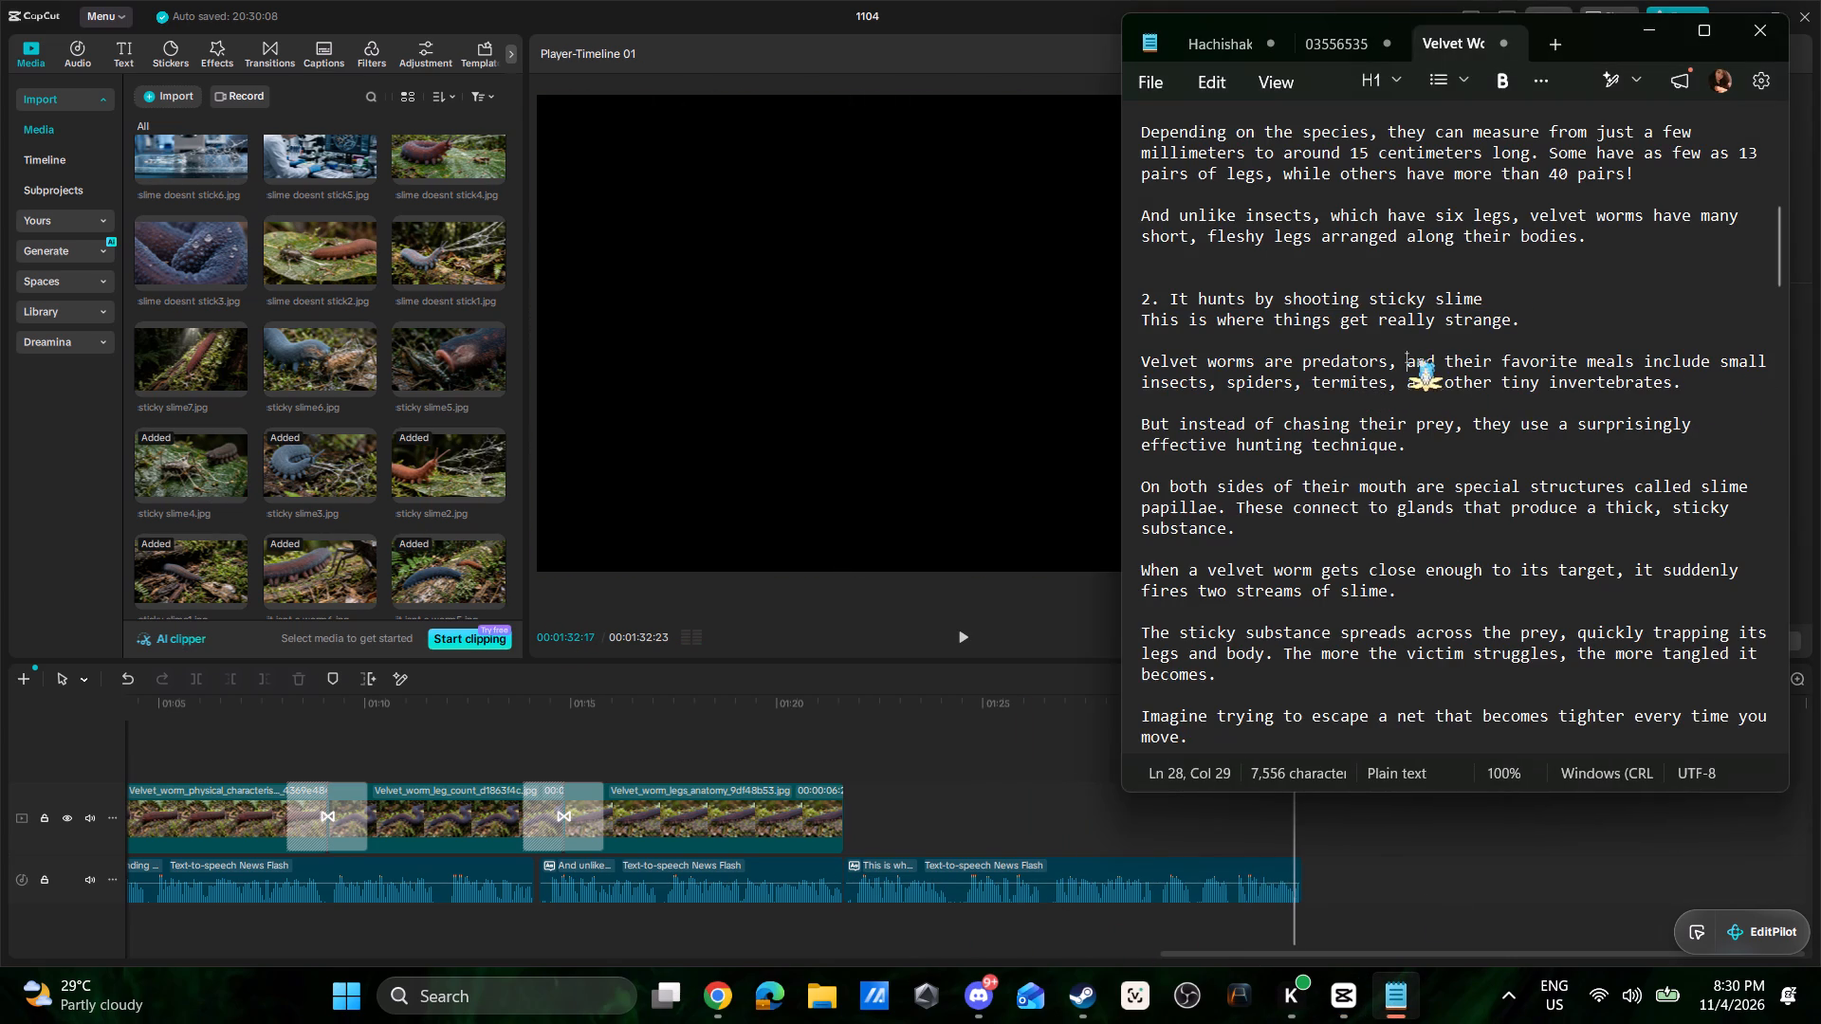
pyautogui.moveTo(1402, 363); pyautogui.dragTo(1266, 365)
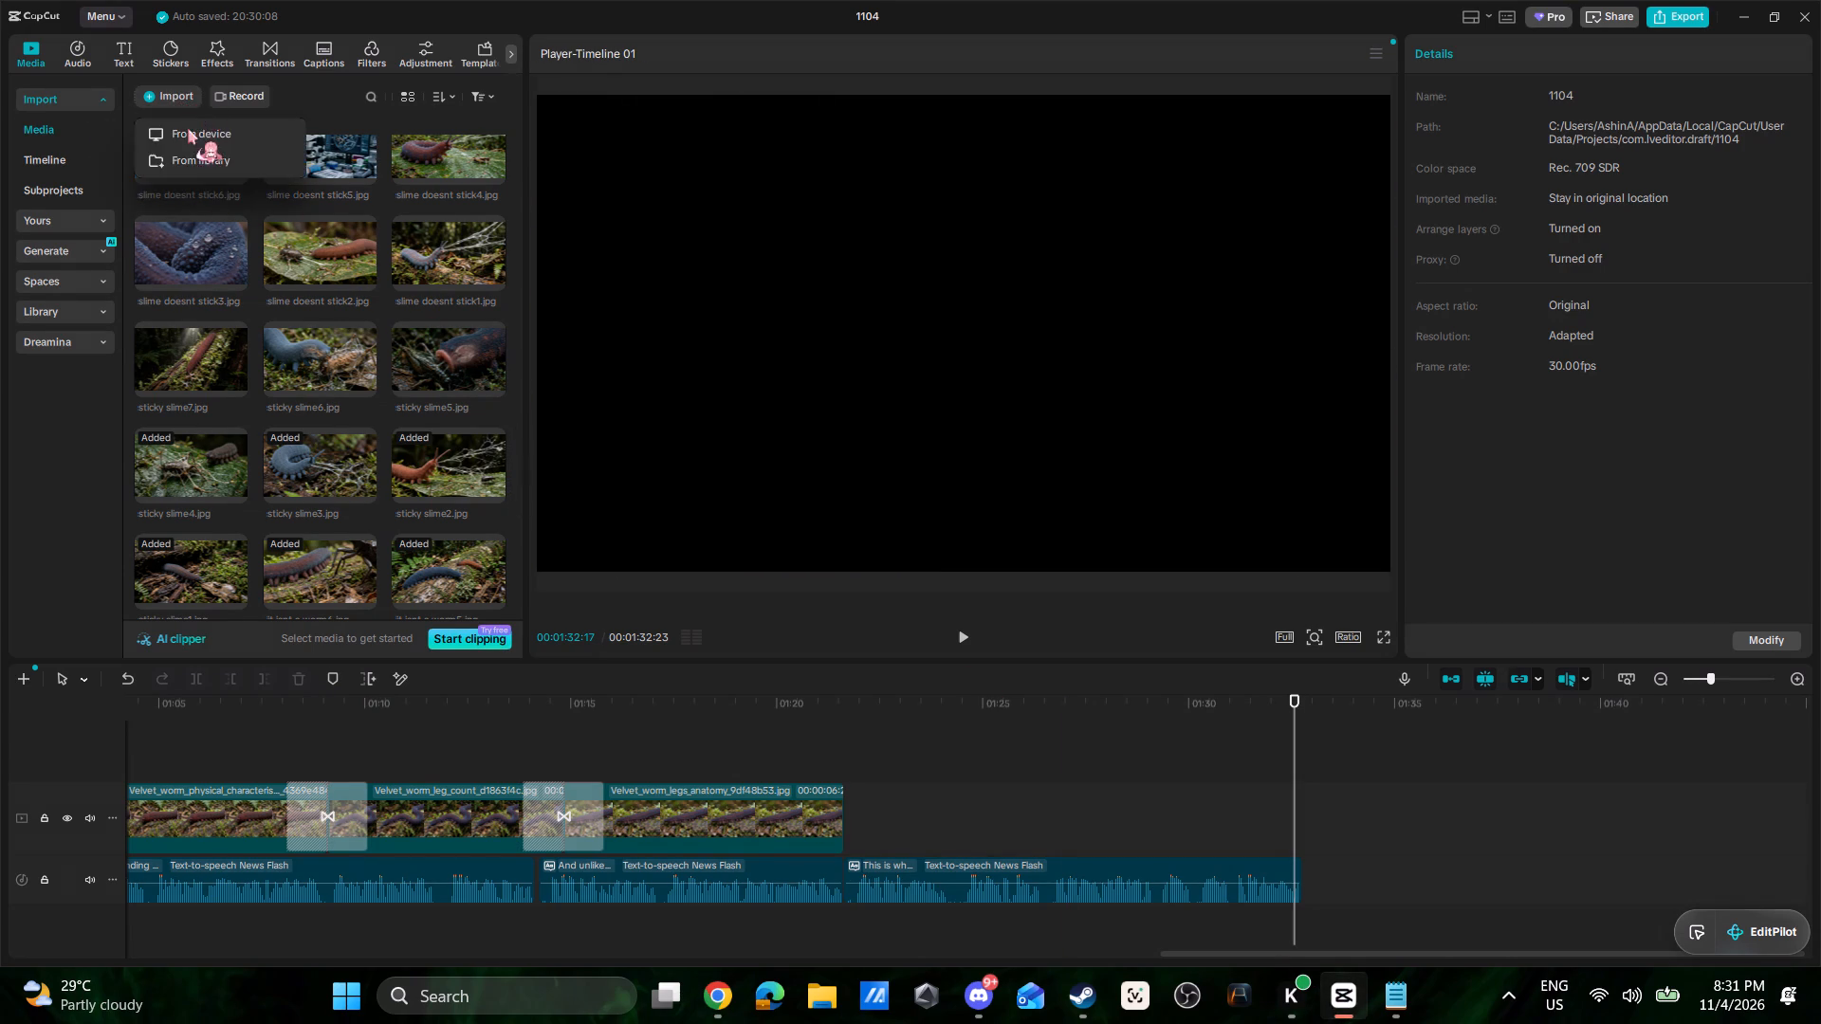
pyautogui.click(188, 129)
pyautogui.click(375, 376)
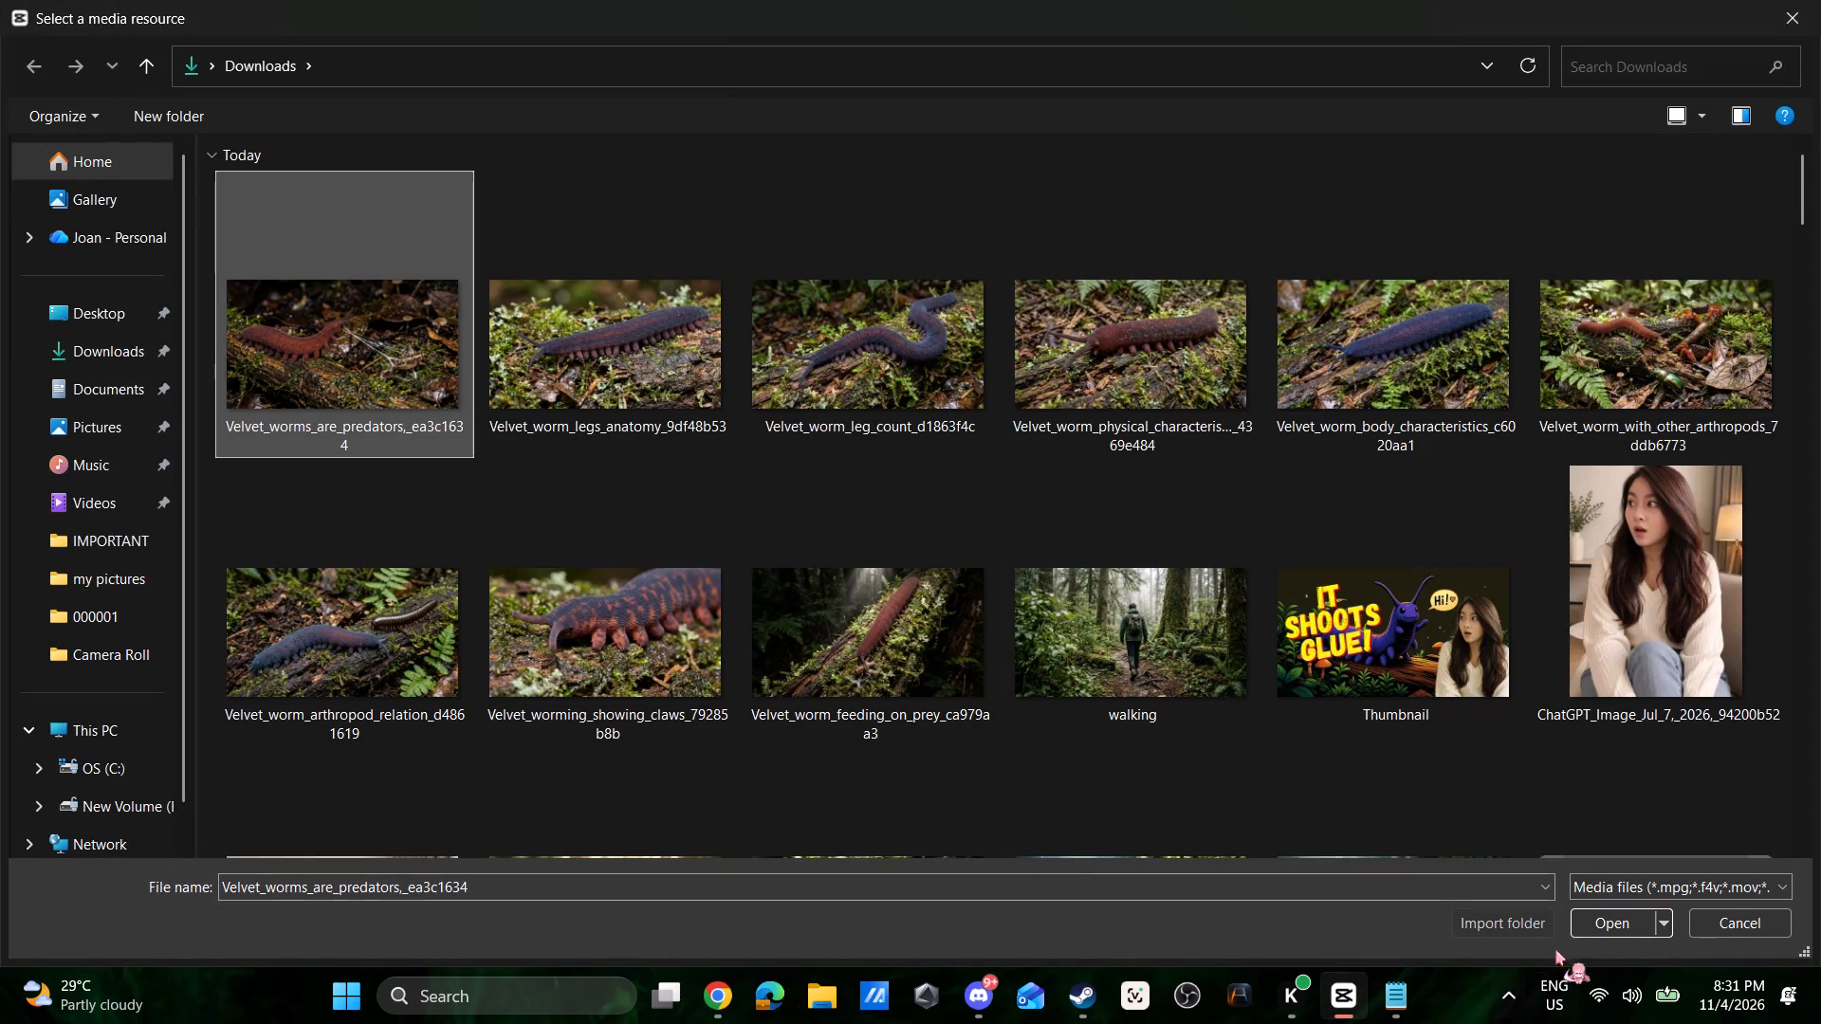
pyautogui.click(1619, 915)
# Place the predators image directly after the legs anatomy clip on the timeline and play back the lead-up to the cut.
pyautogui.moveTo(311, 558); pyautogui.dragTo(347, 563)
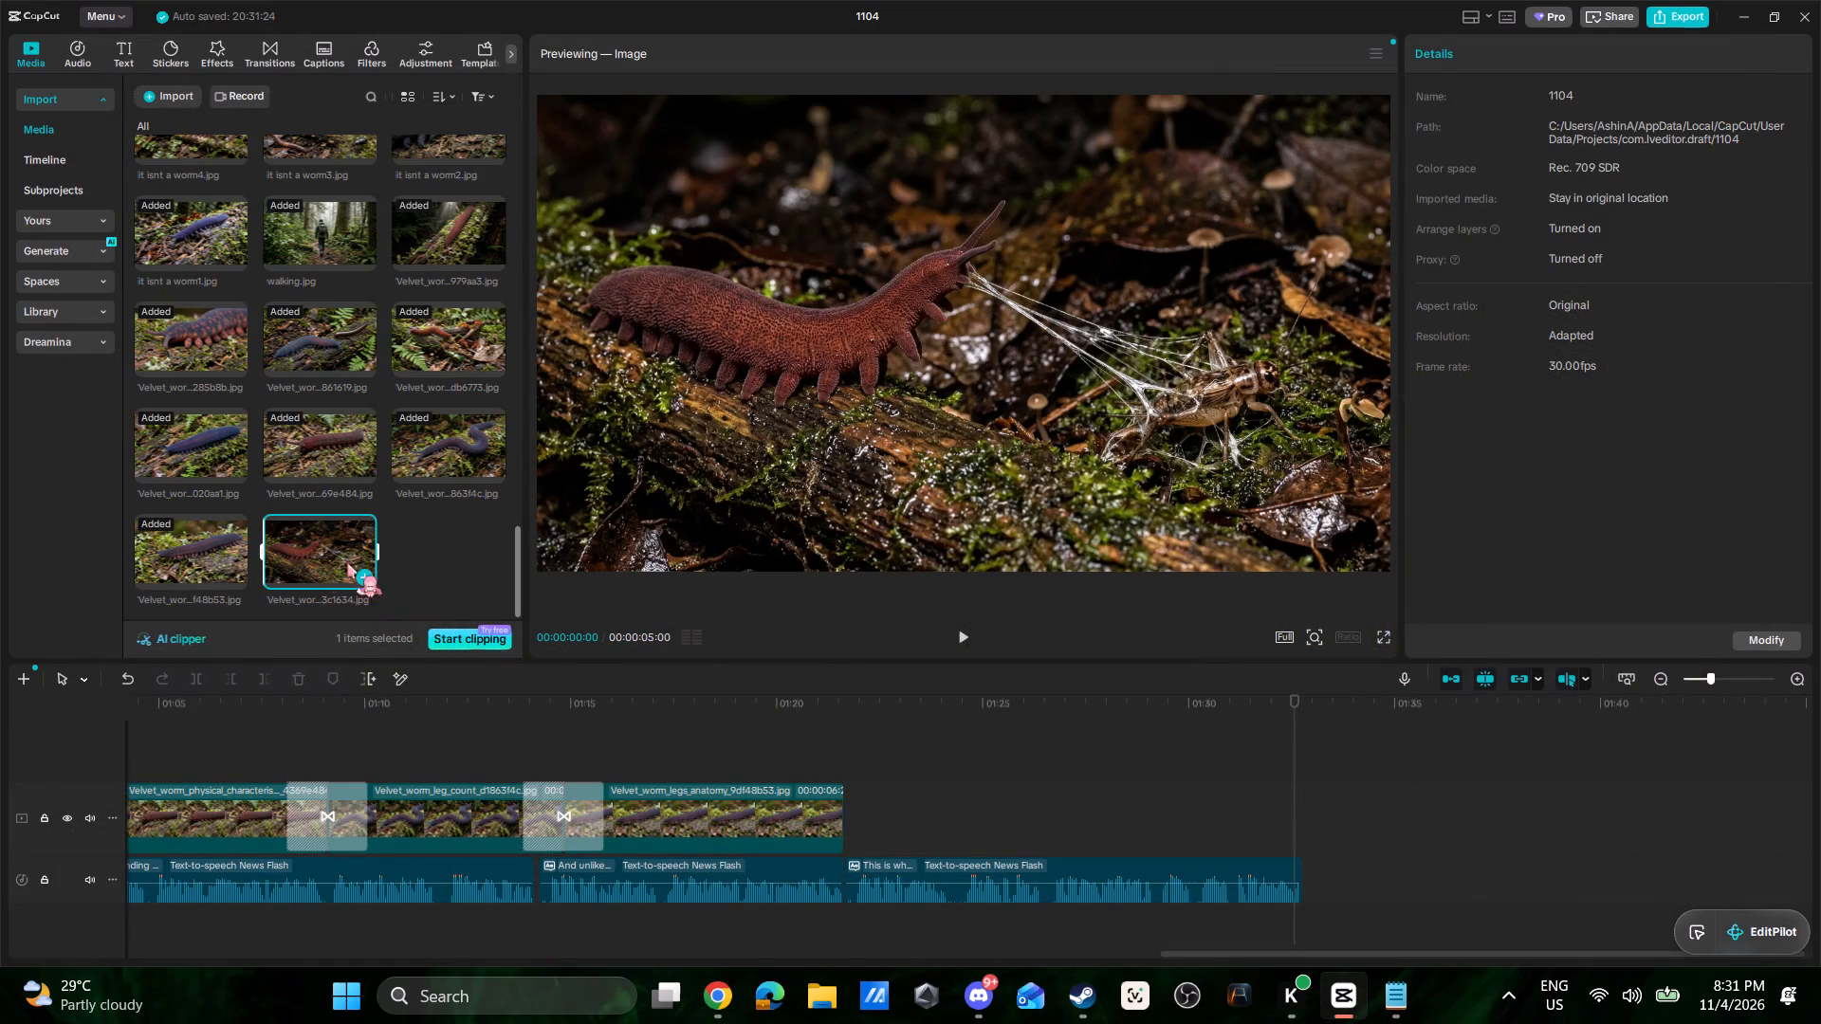
pyautogui.moveTo(347, 563); pyautogui.dragTo(842, 808)
pyautogui.click(796, 759)
pyautogui.press('space')
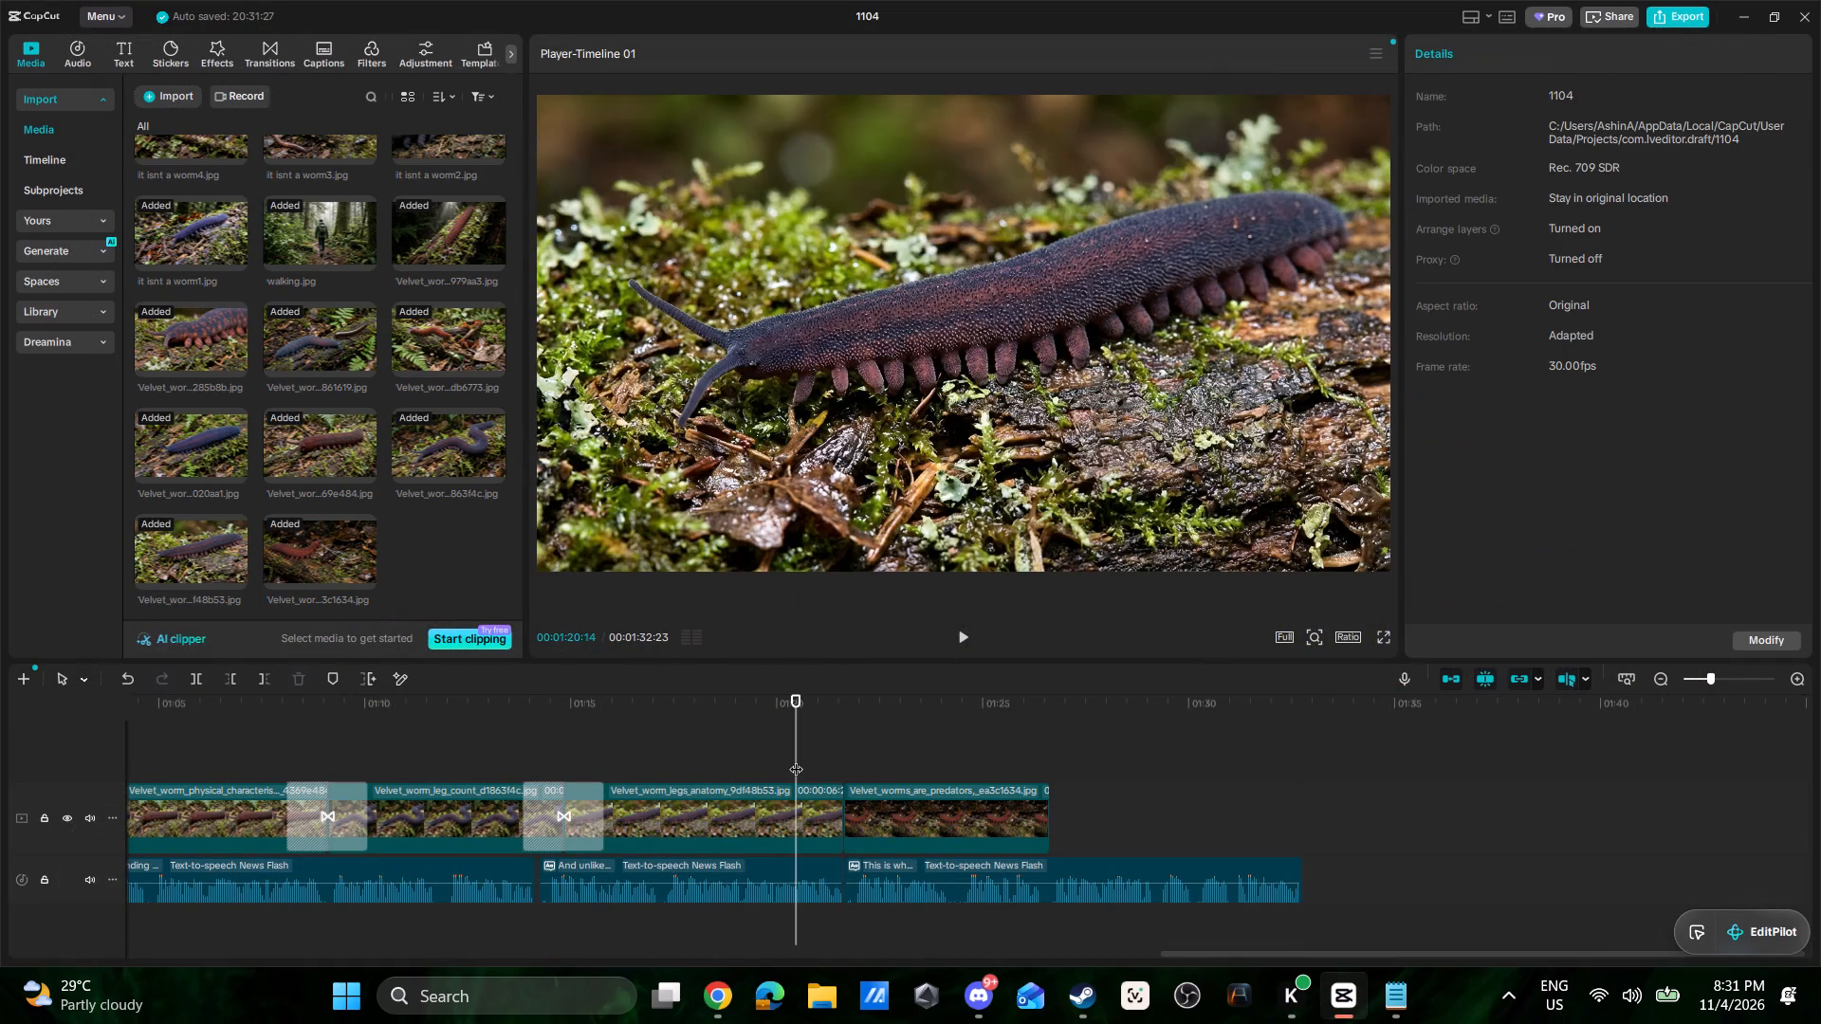
pyautogui.press('space')
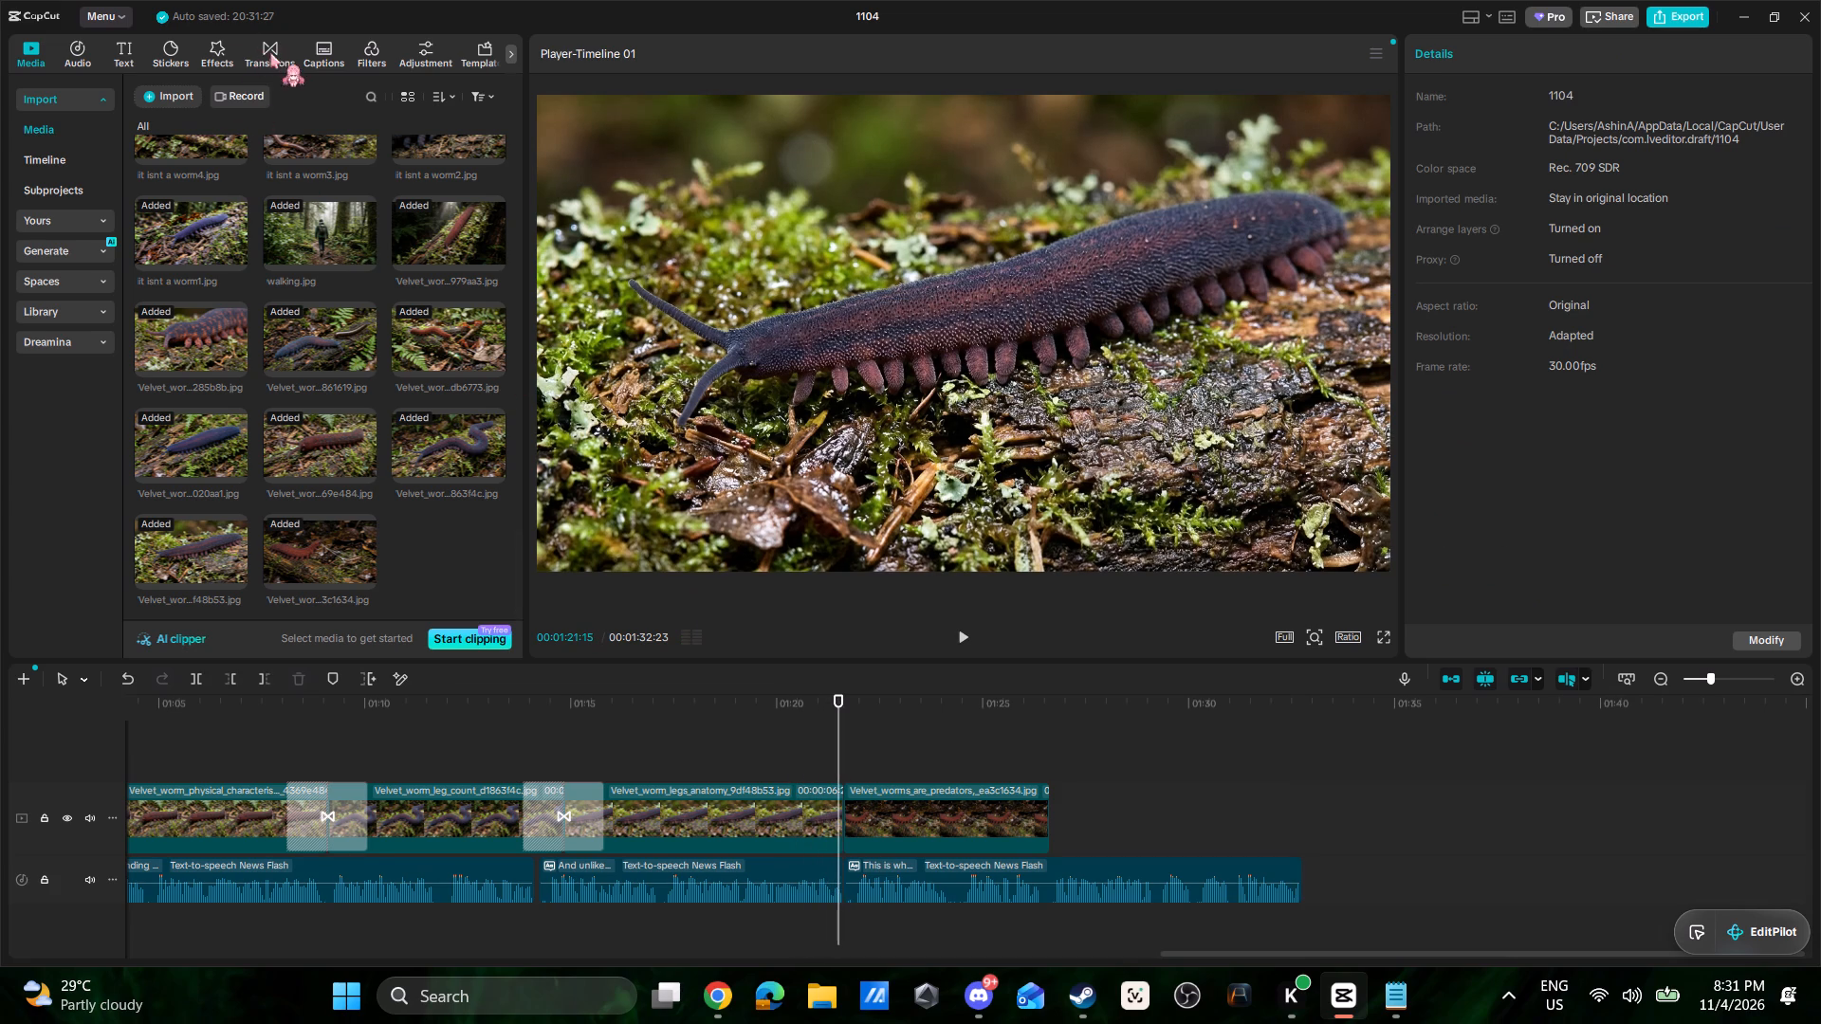
# Add a Basic Black transition at the cut between the legs anatomy clip and the predators clip.
pyautogui.click(270, 53)
pyautogui.moveTo(260, 117); pyautogui.dragTo(771, 854)
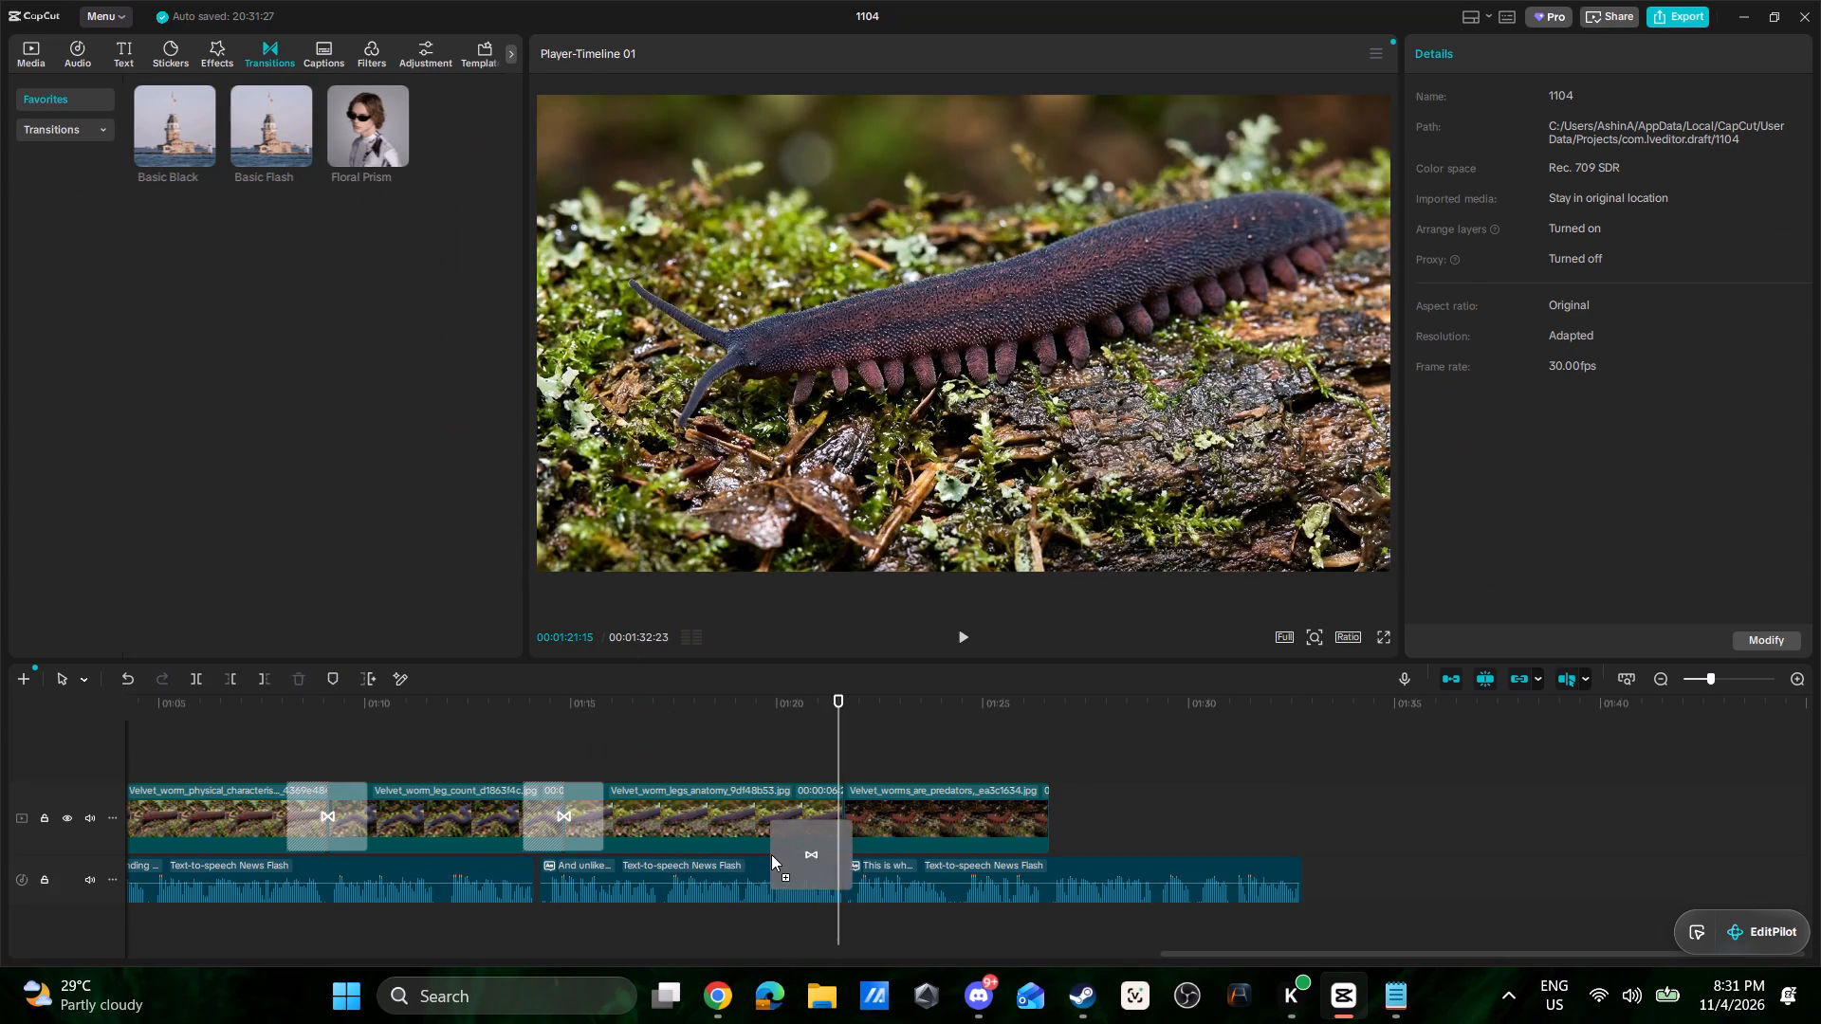
pyautogui.moveTo(771, 854); pyautogui.dragTo(298, 174)
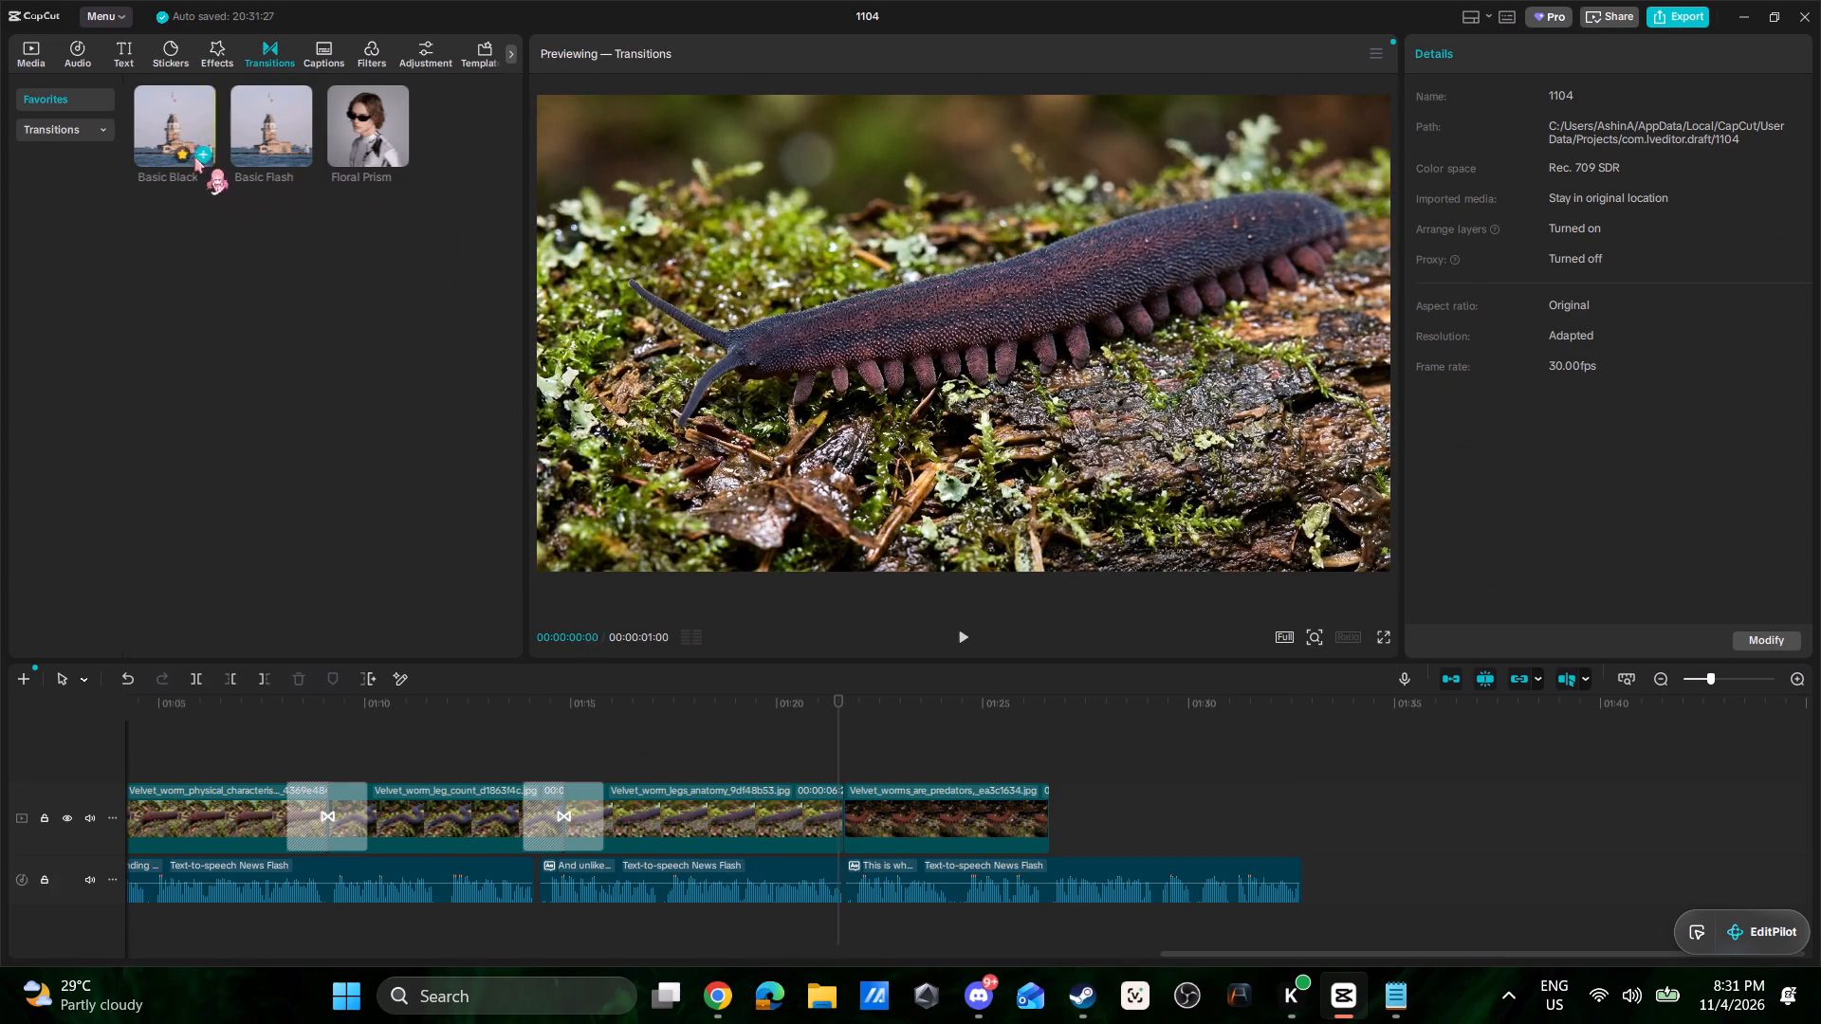
pyautogui.moveTo(183, 119); pyautogui.dragTo(677, 608)
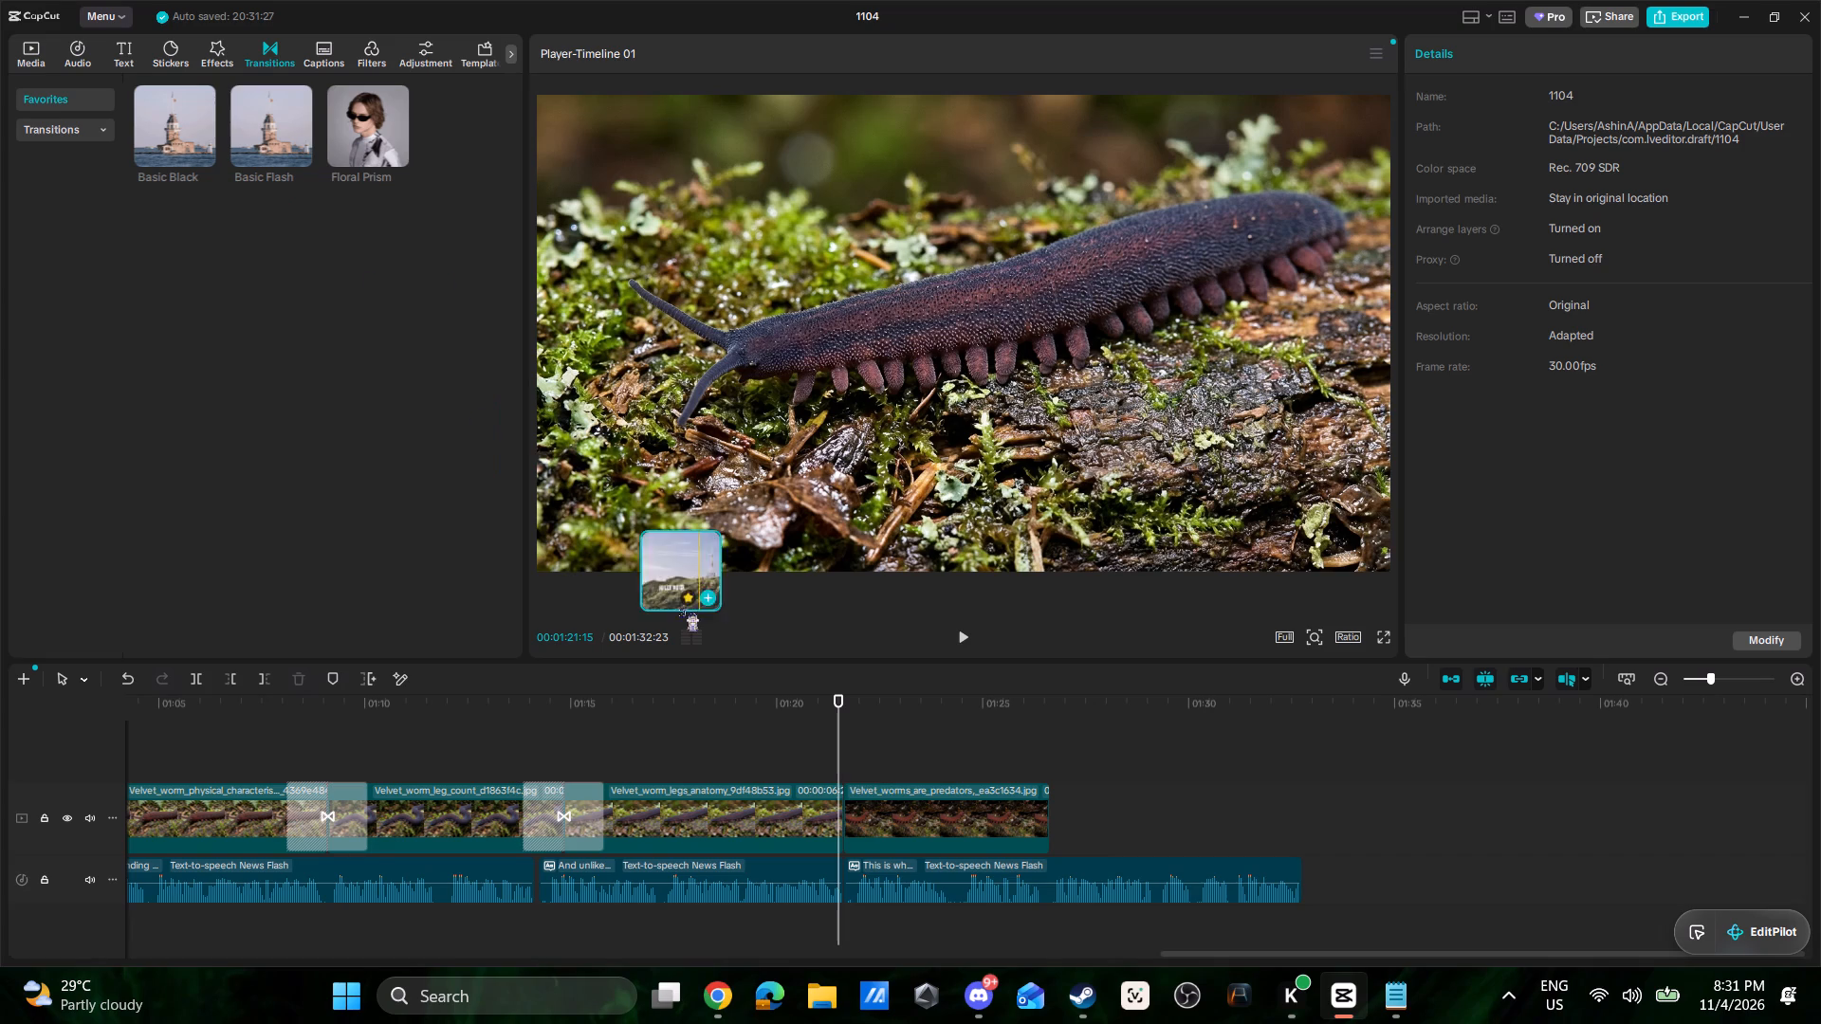
pyautogui.moveTo(677, 608); pyautogui.dragTo(809, 813)
# Replace the Basic Flash transition between the leg count and legs anatomy clips with Basic Black.
pyautogui.click(552, 795)
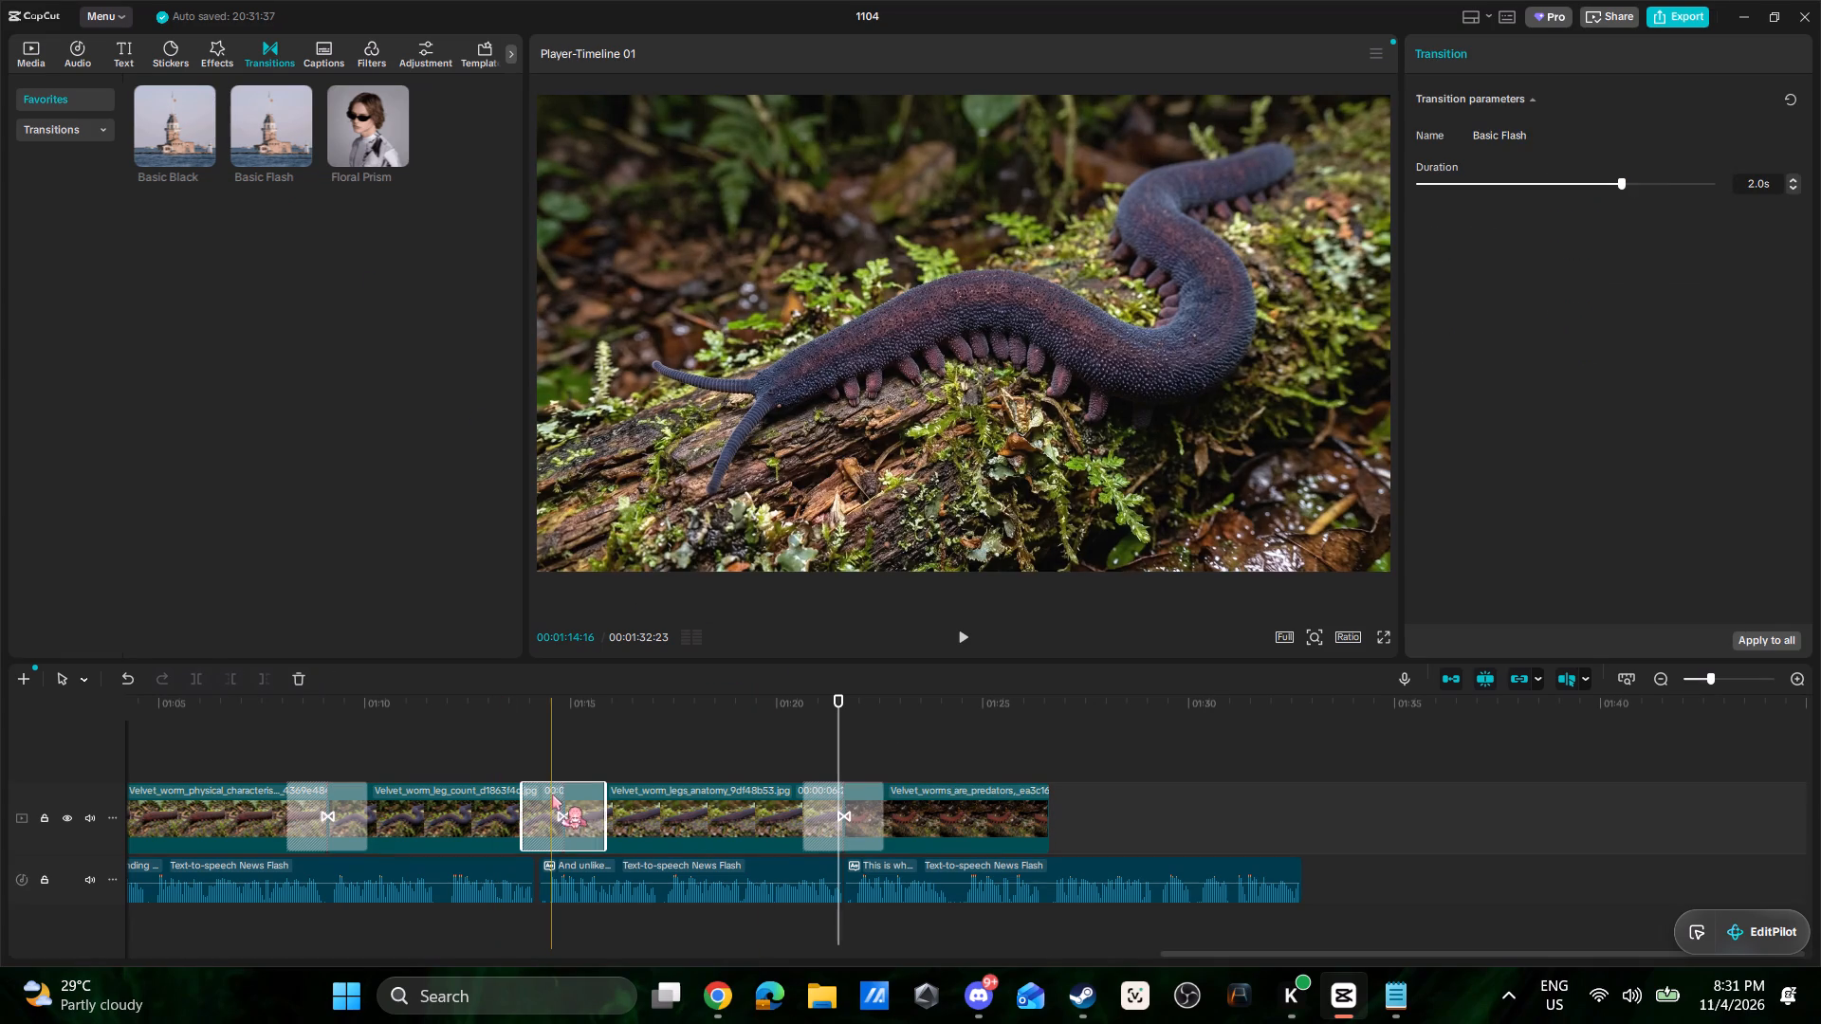
pyautogui.press('Delete')
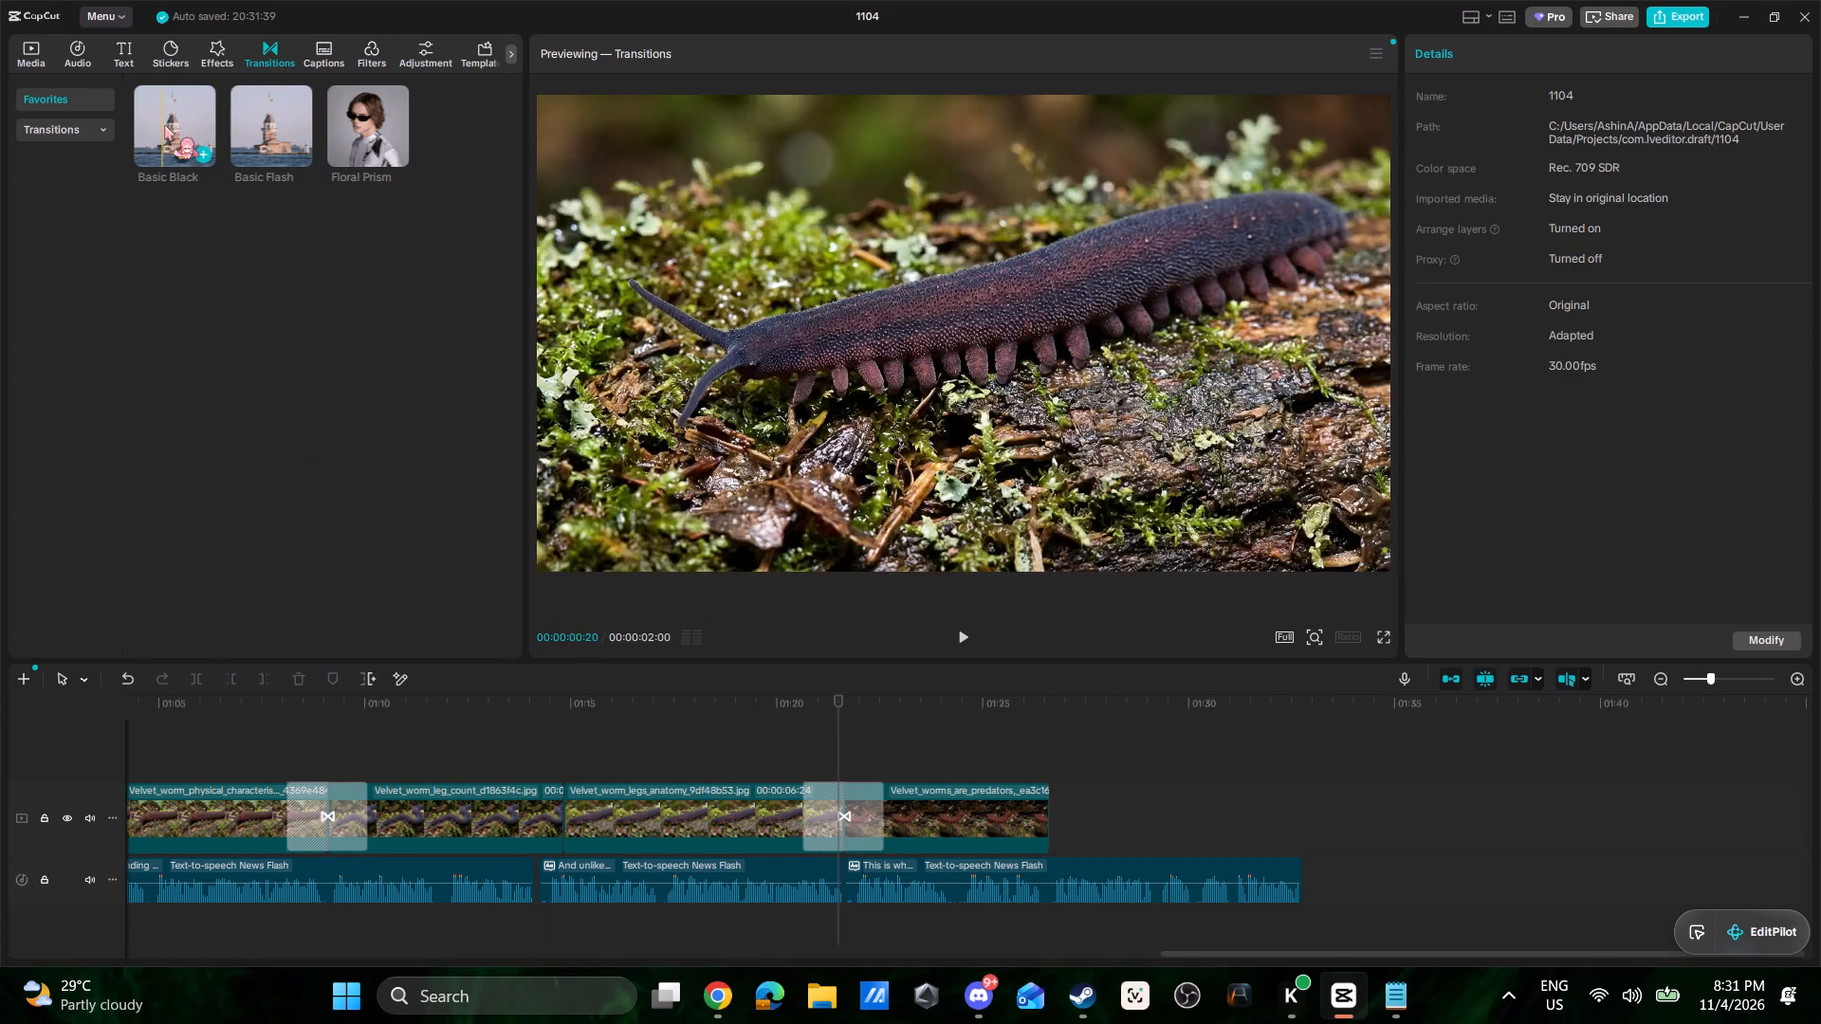
pyautogui.moveTo(164, 125); pyautogui.dragTo(531, 808)
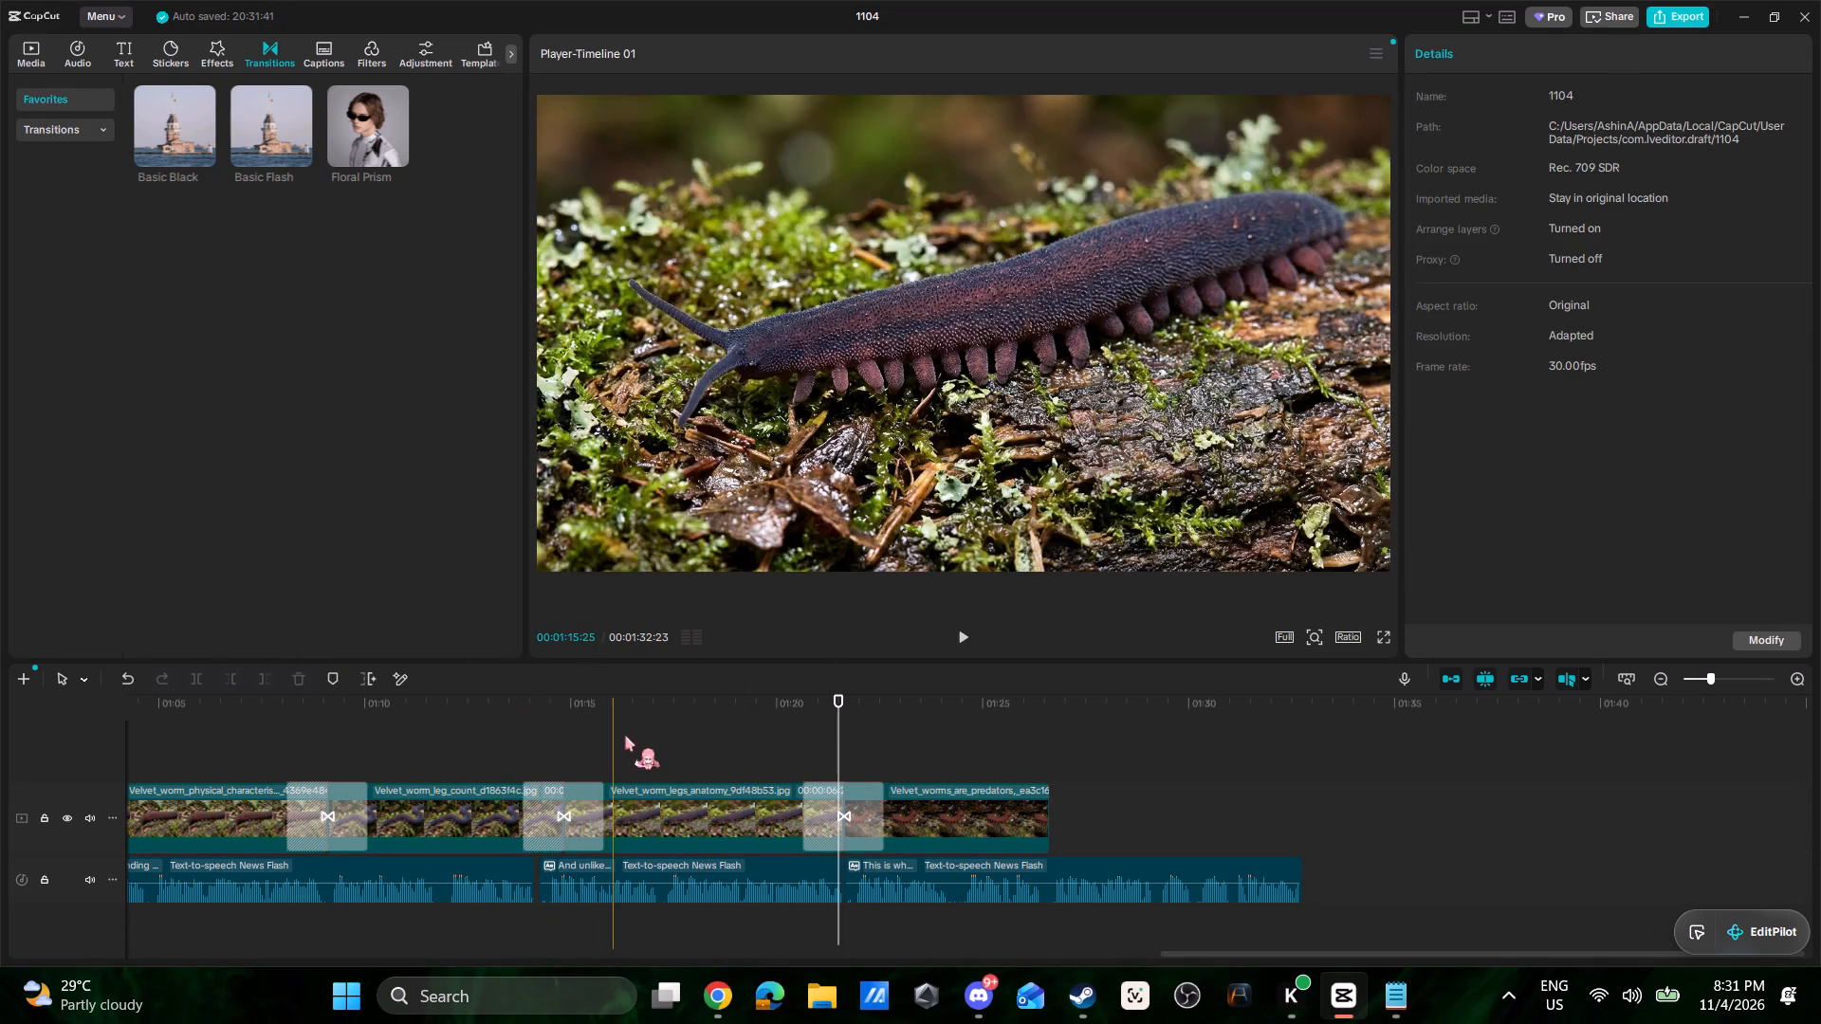
# Play back the new transition, extend the legs anatomy clip to 00:00:09:13, and extend the leg count clip to 00:00:06:25.
pyautogui.press('space')
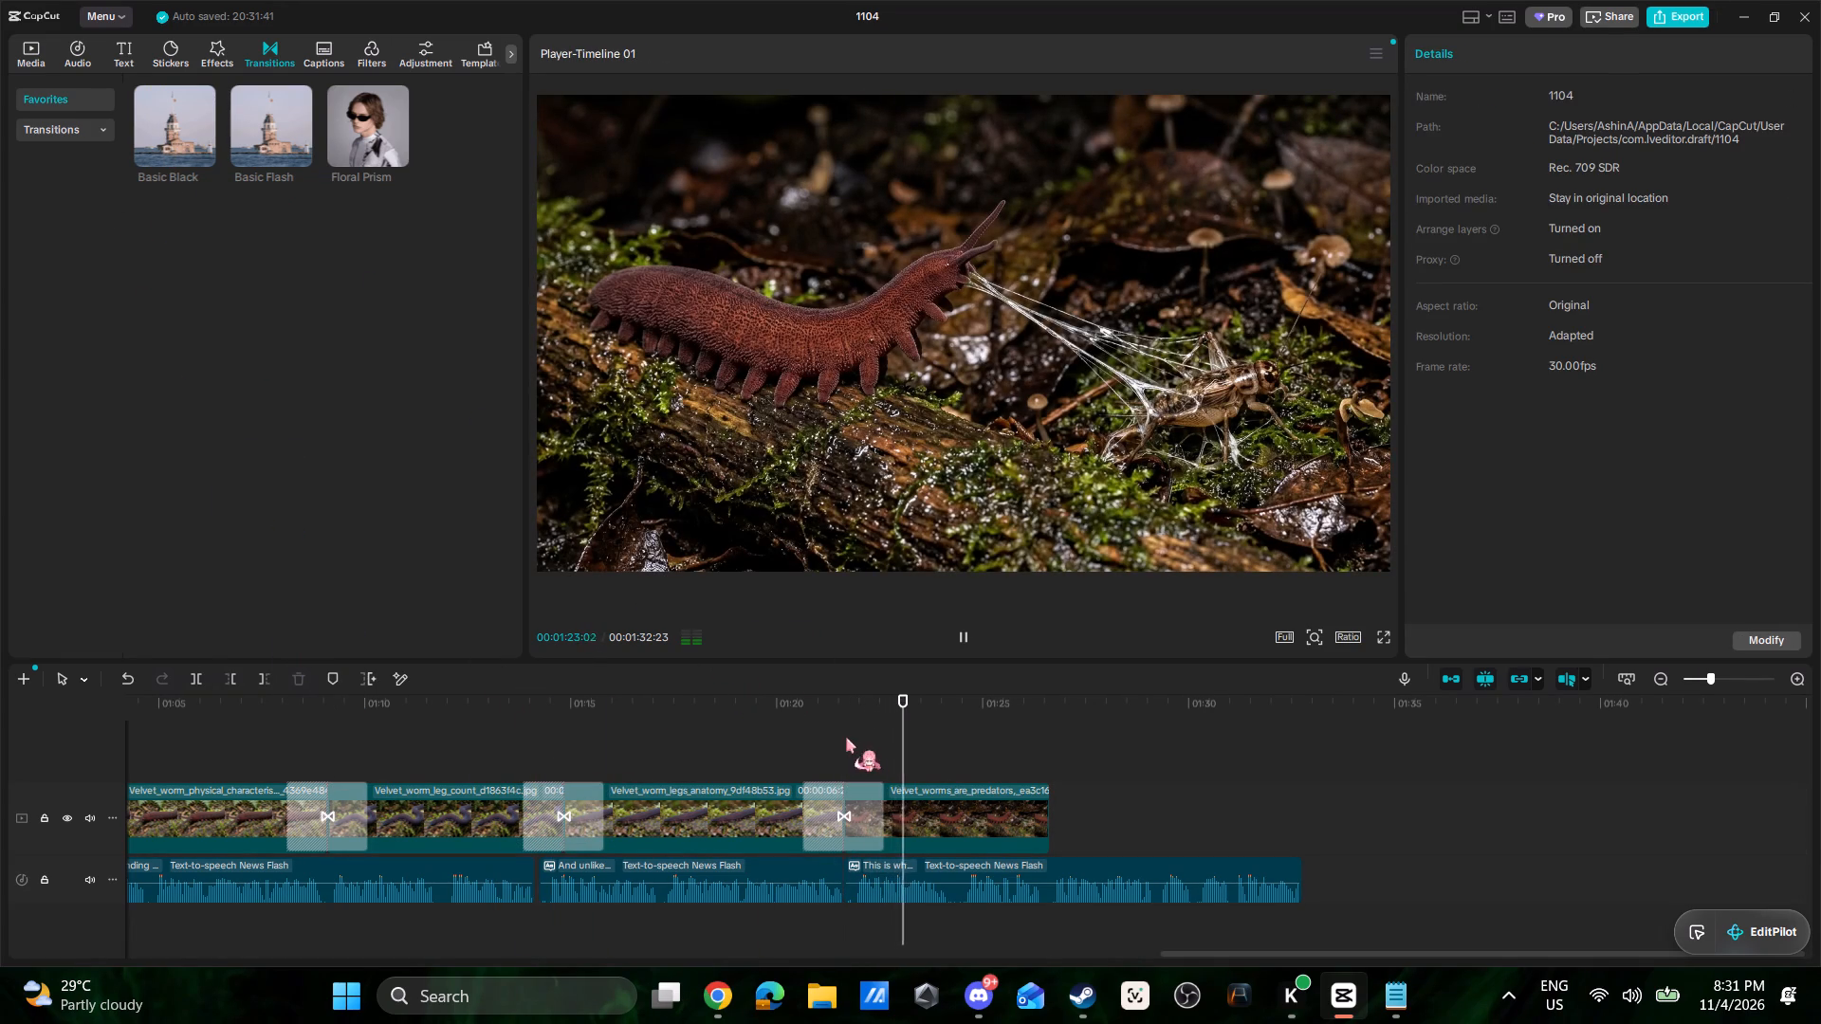
pyautogui.press('space')
pyautogui.click(762, 813)
pyautogui.moveTo(844, 805); pyautogui.dragTo(897, 806)
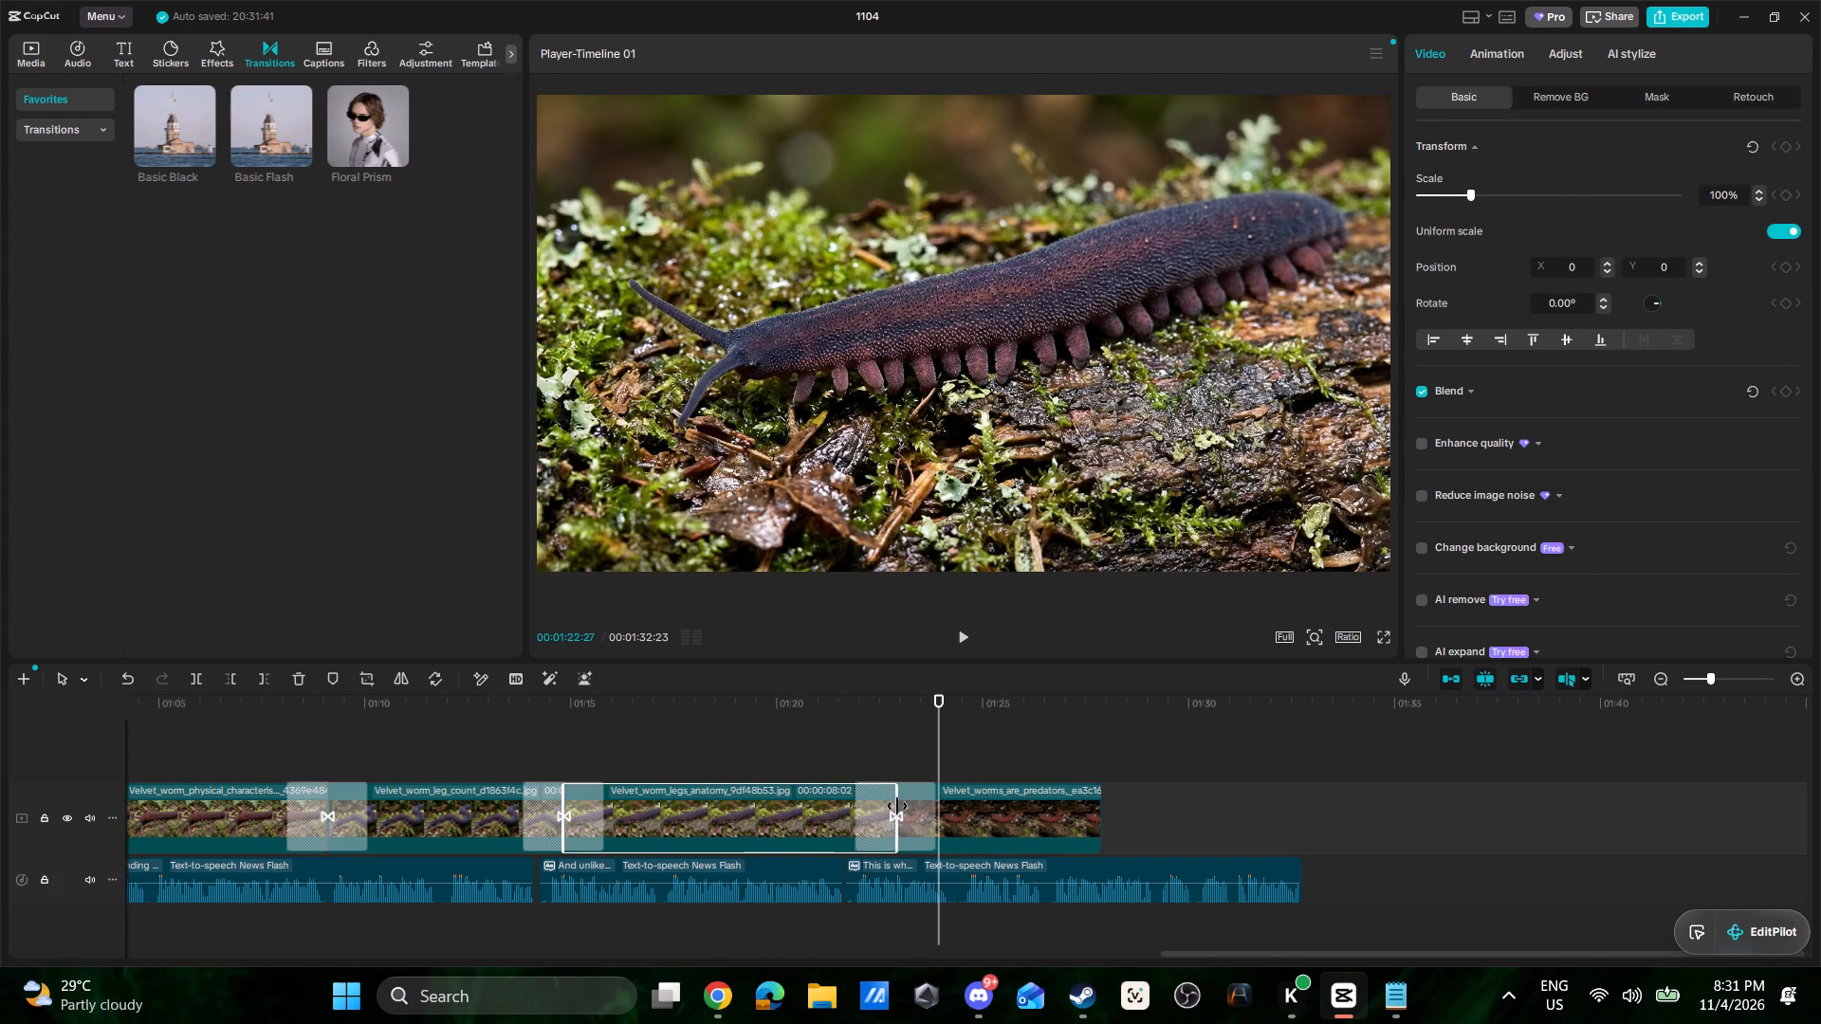
pyautogui.moveTo(897, 806); pyautogui.dragTo(947, 808)
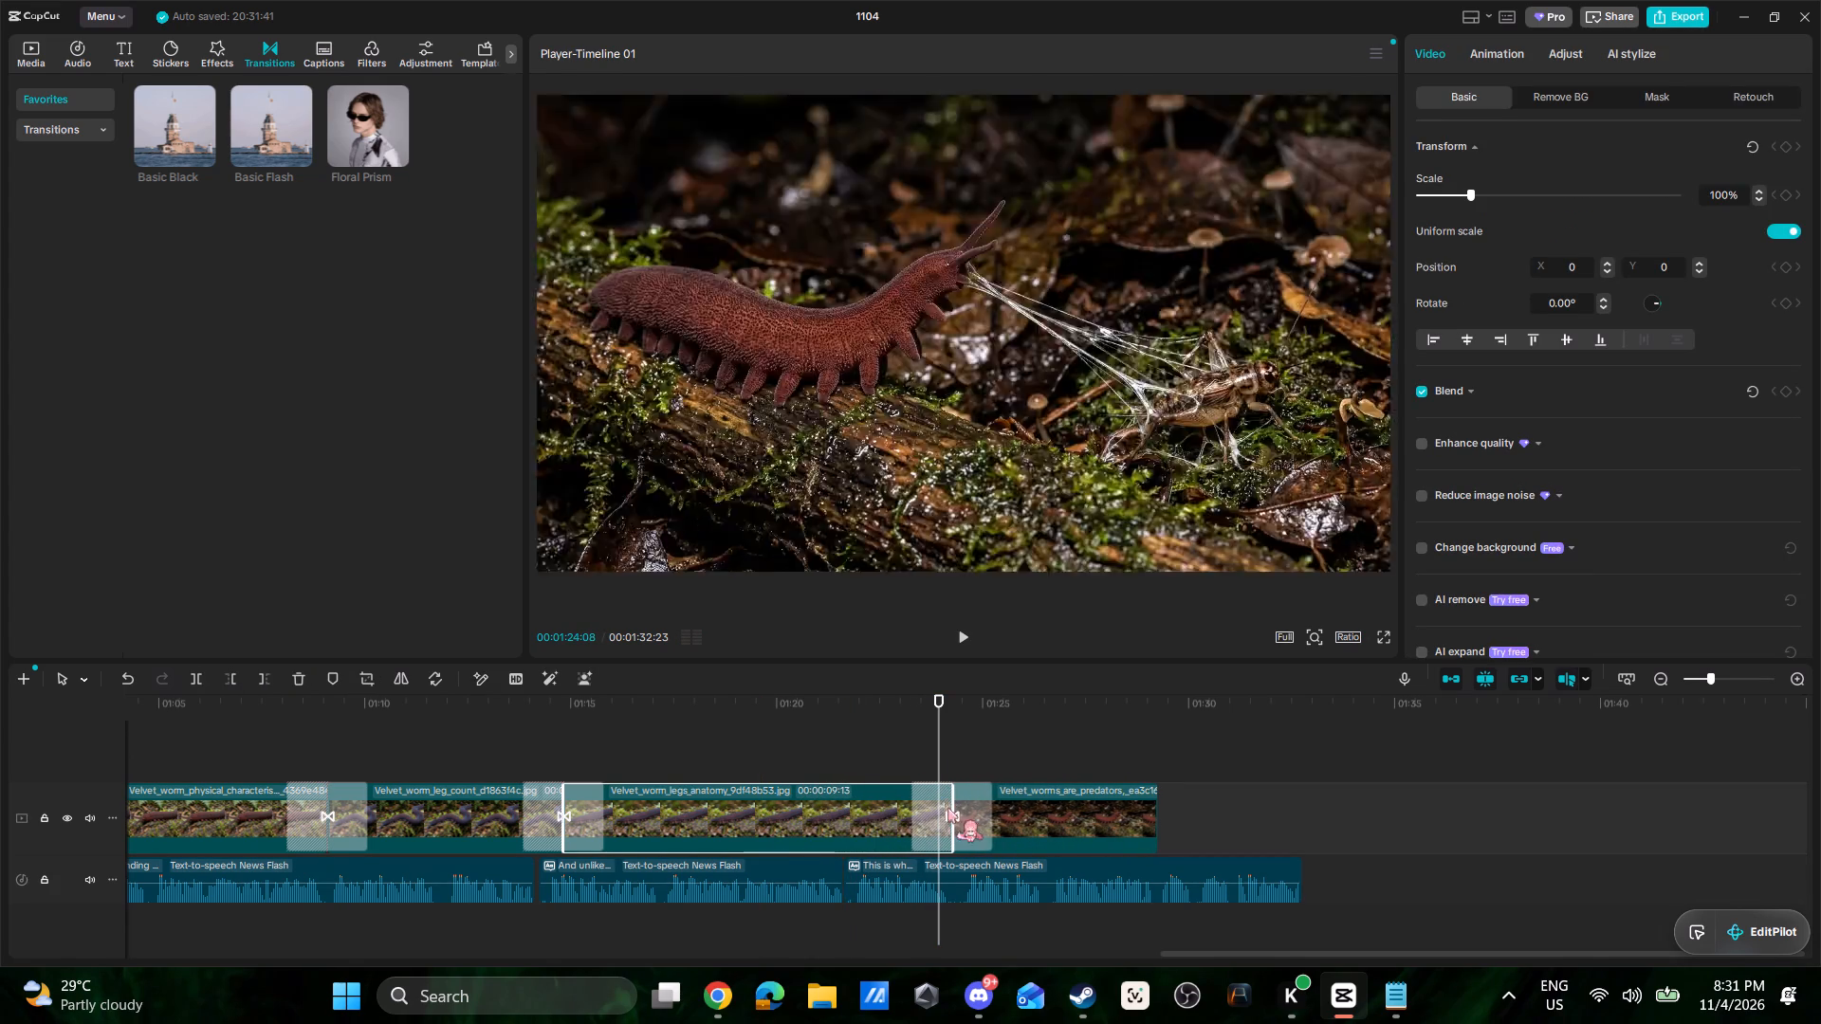
pyautogui.click(470, 806)
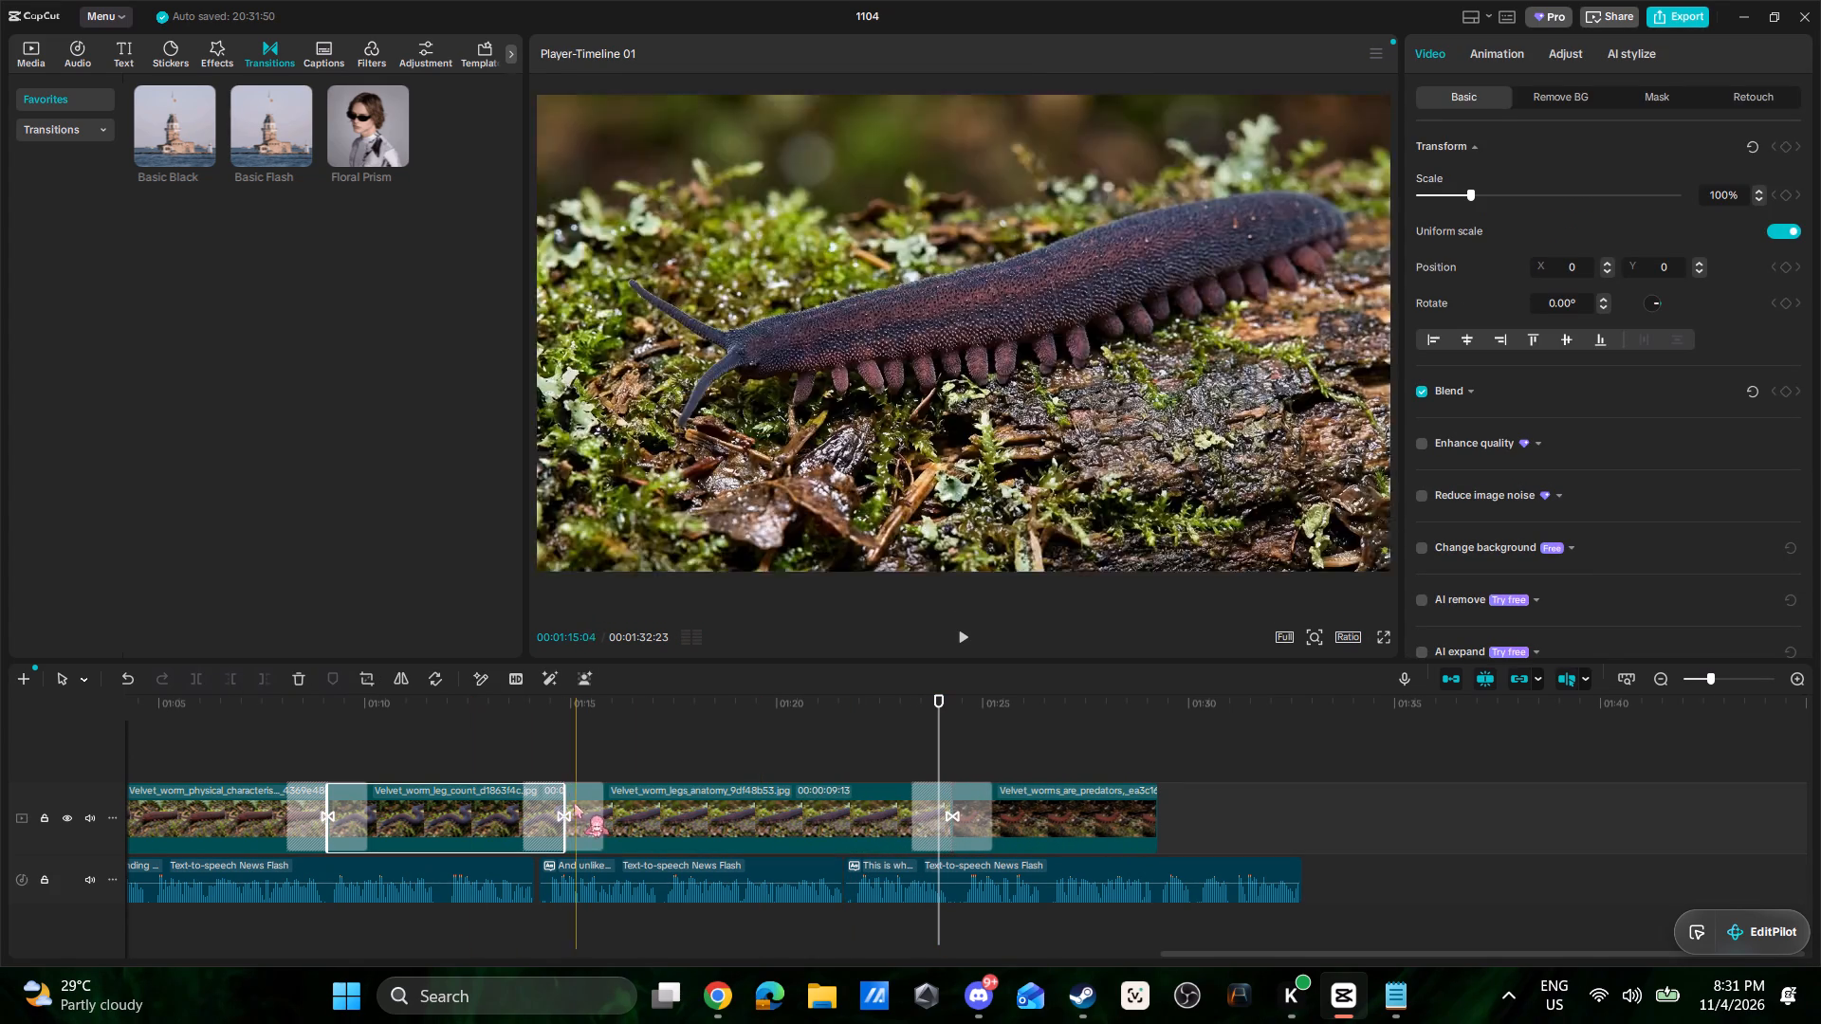
pyautogui.moveTo(562, 798); pyautogui.dragTo(608, 798)
# Play back the retimed clips against the narration and trim the predators clip to end at about 1:29.
pyautogui.click(493, 761)
pyautogui.press('space')
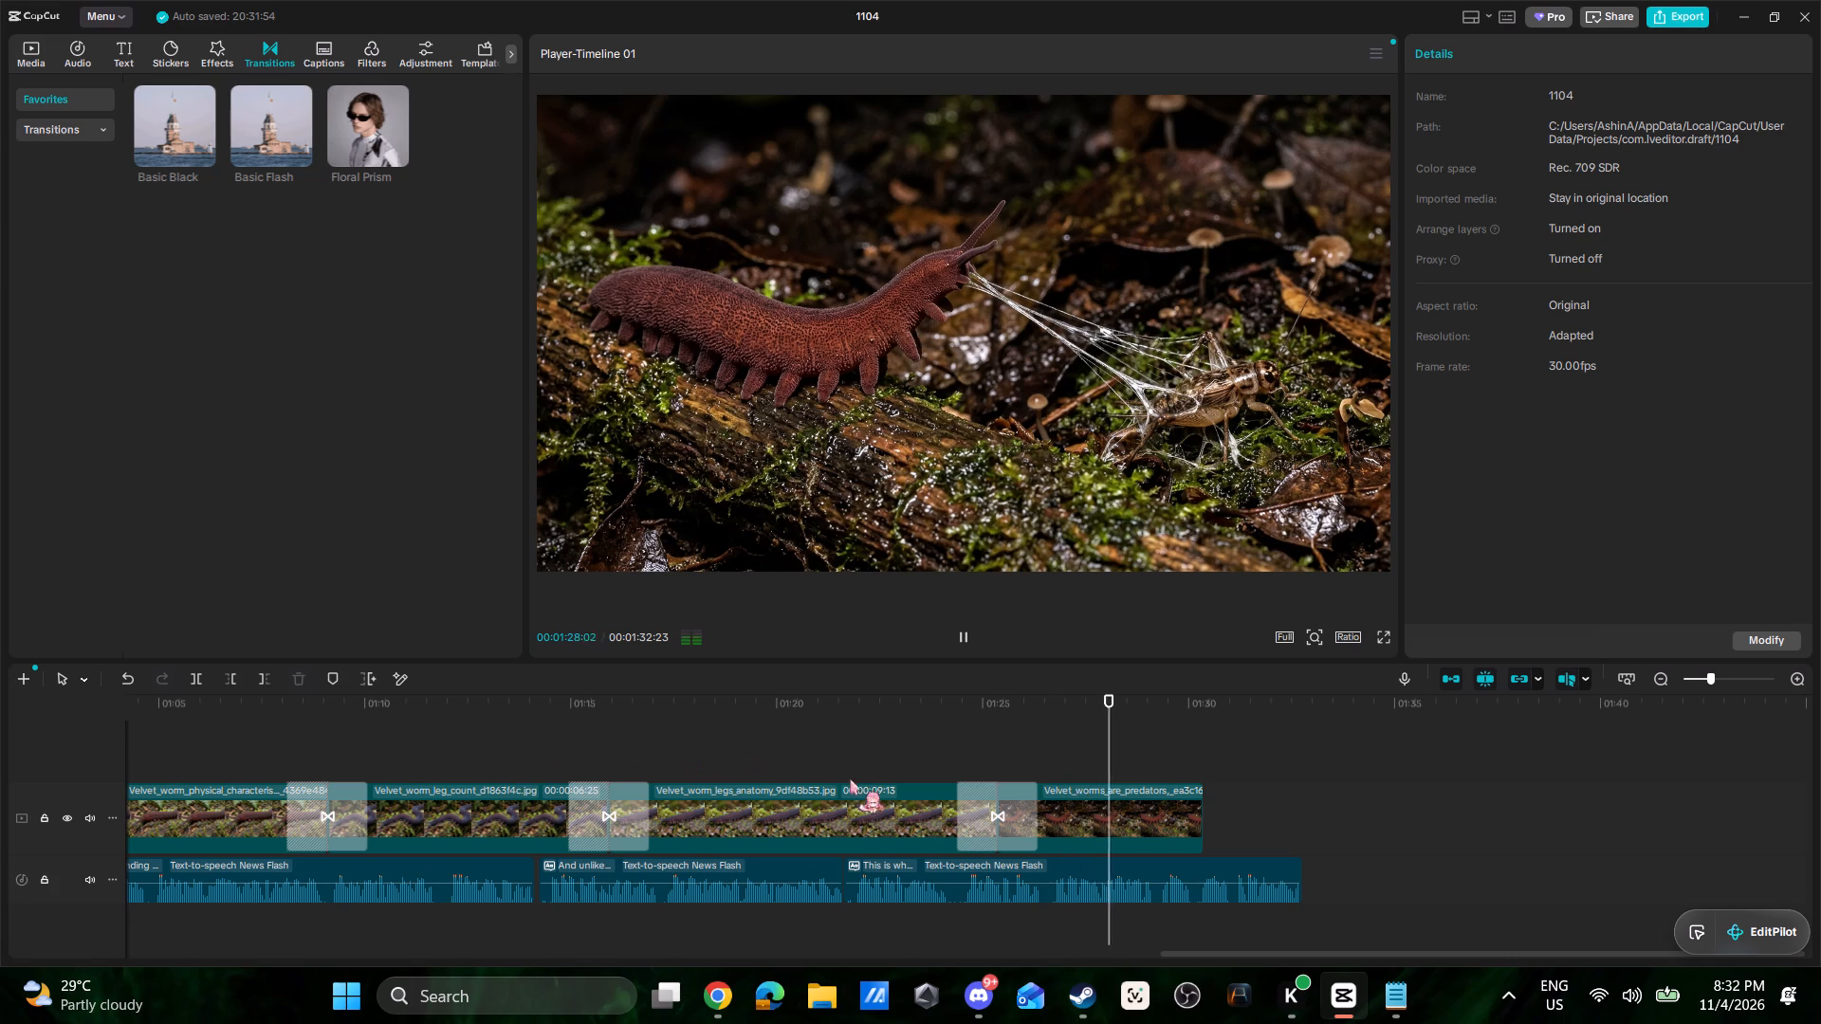
pyautogui.press('space')
pyautogui.press('space')
pyautogui.press('space')
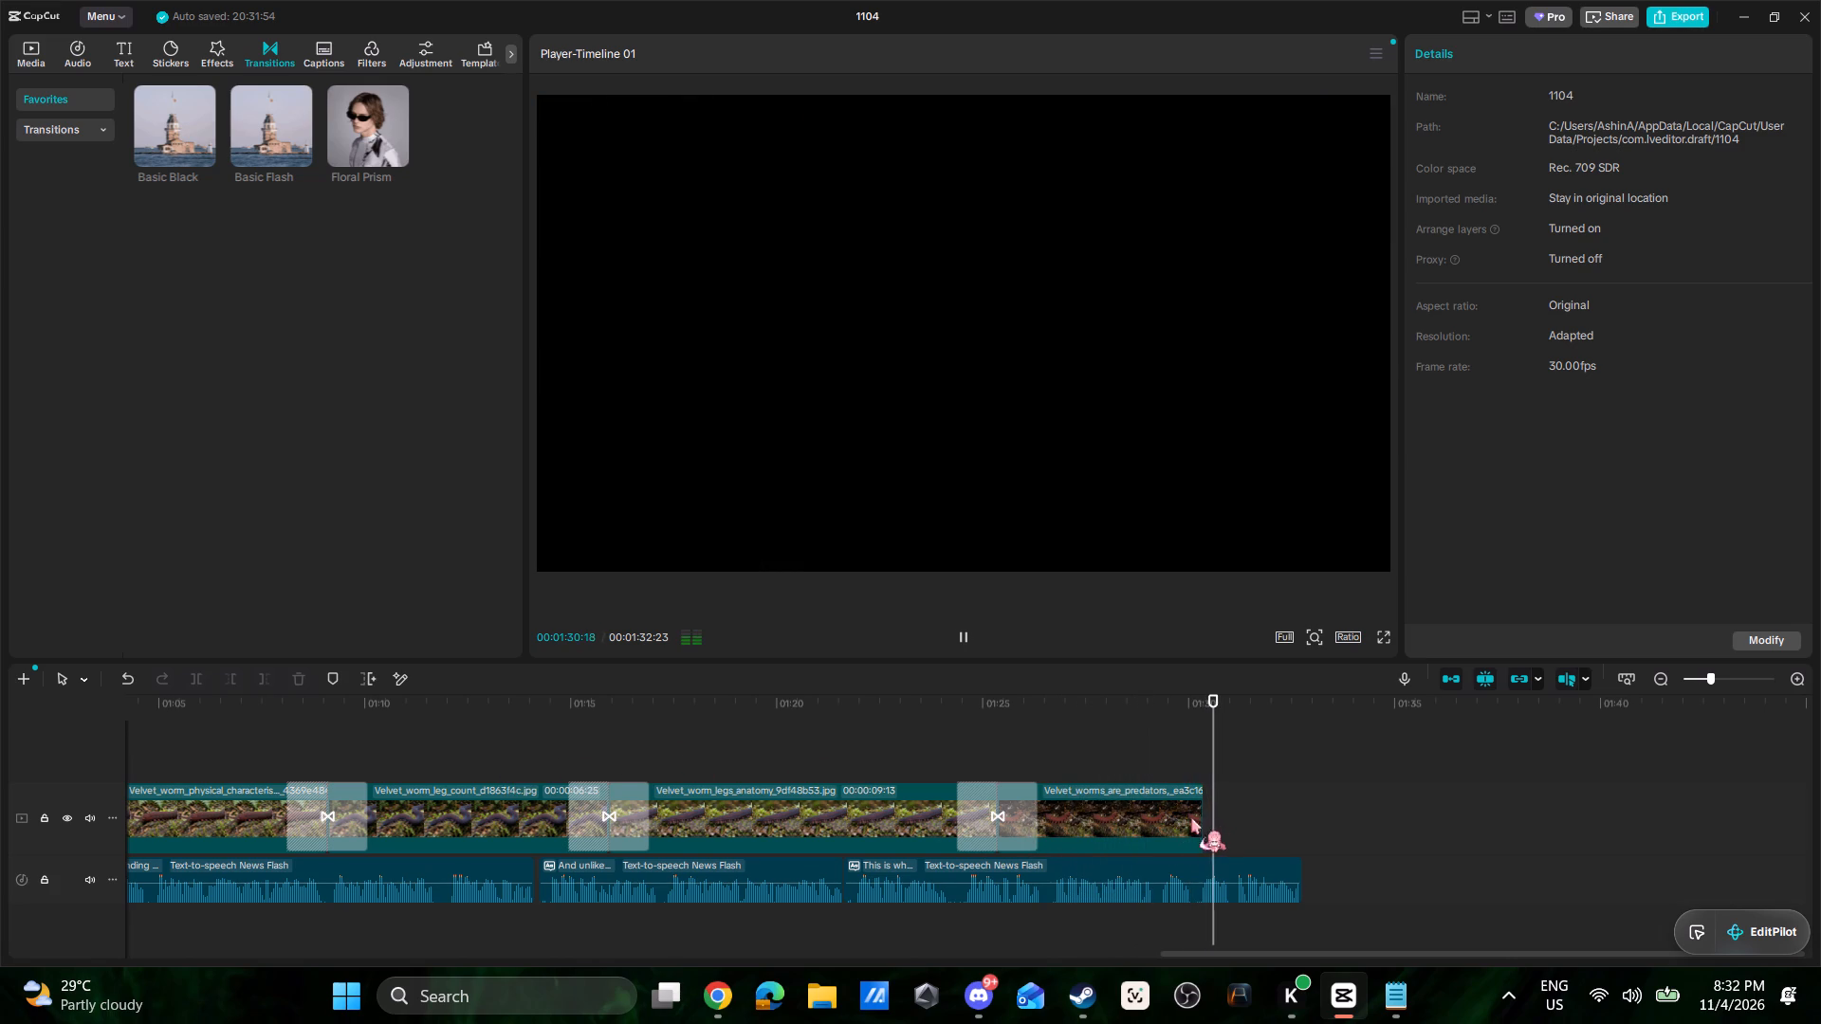
pyautogui.click(1196, 815)
pyautogui.moveTo(1204, 815); pyautogui.dragTo(1149, 814)
pyautogui.hotkey('alt', 'Tab')
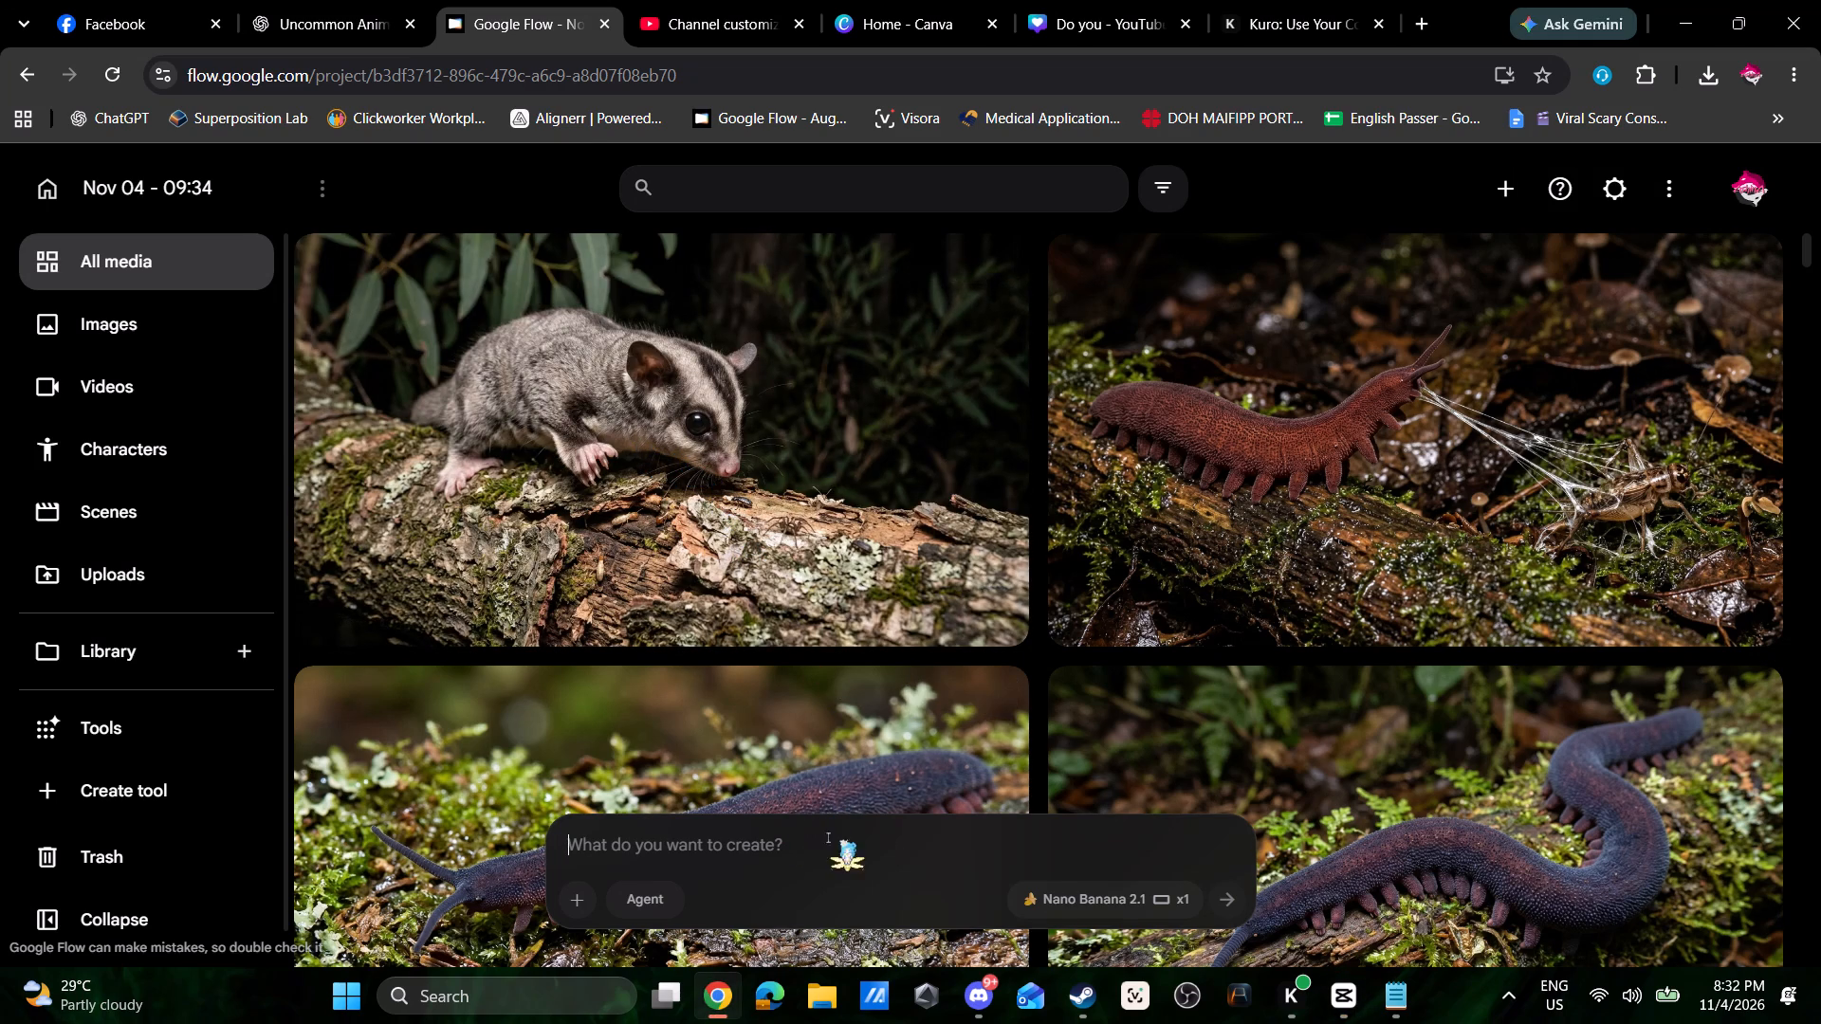
pyautogui.click(1393, 1004)
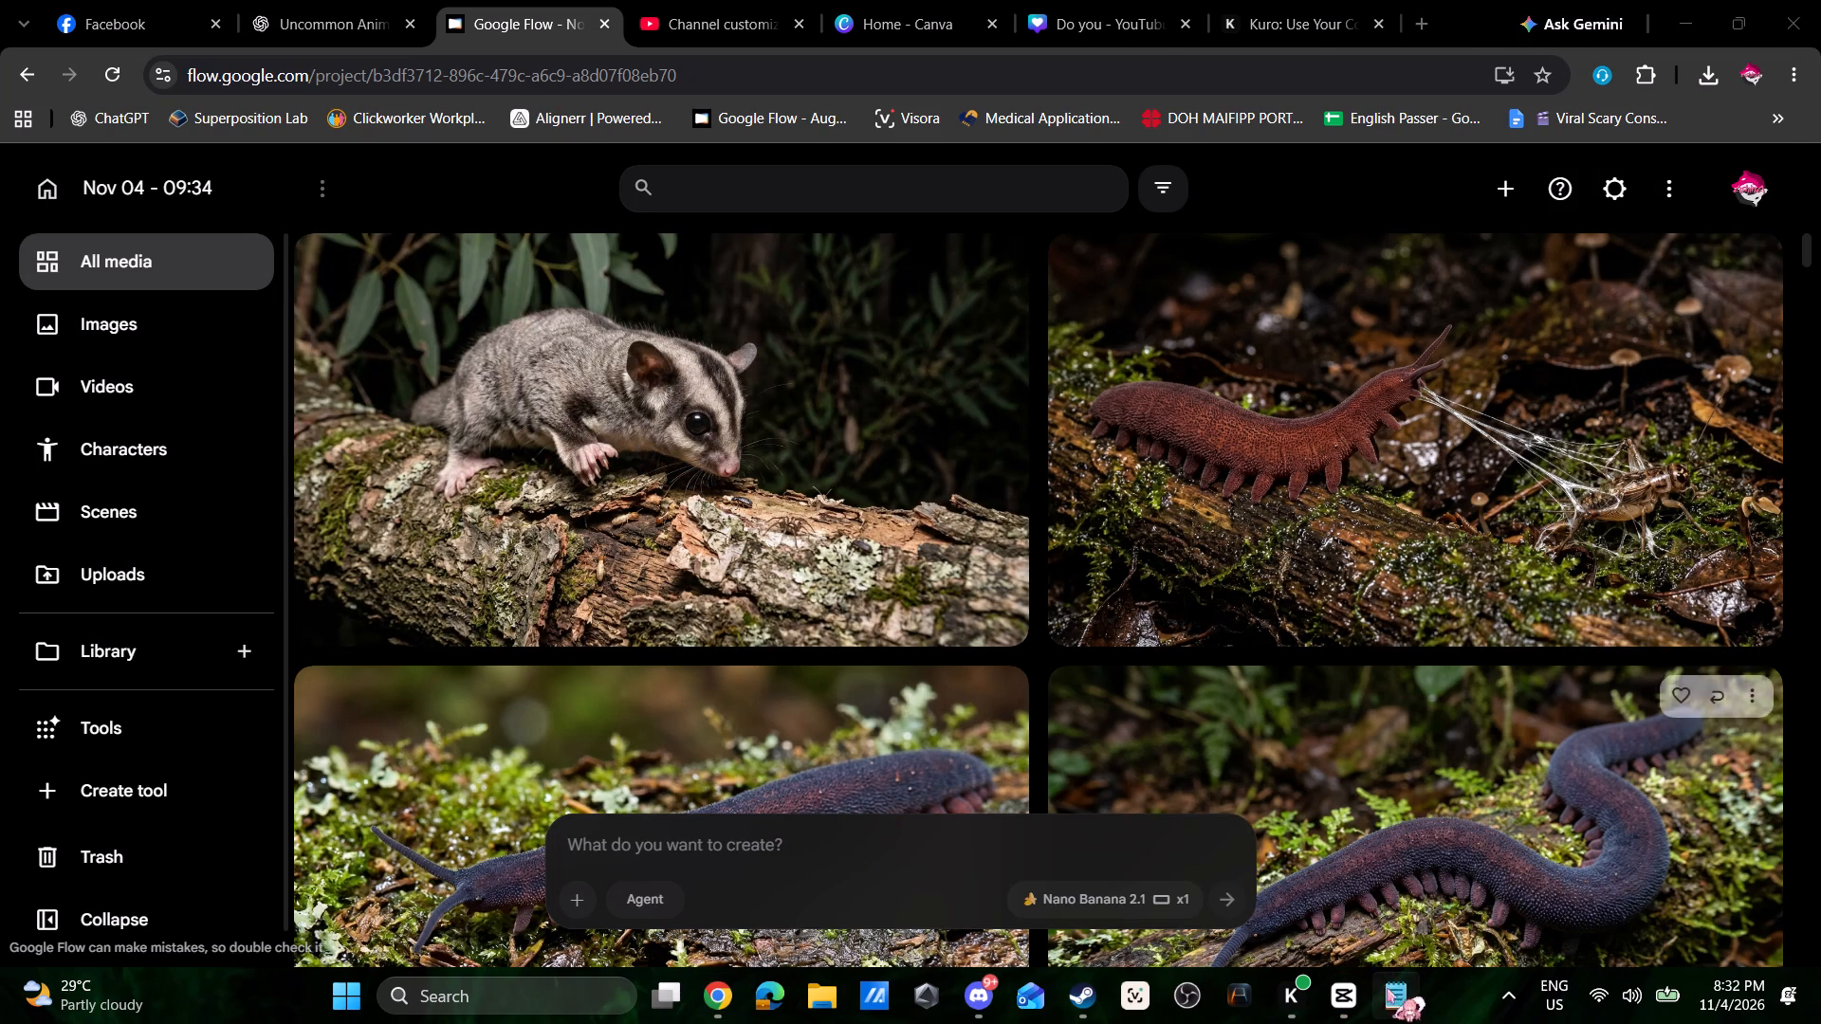
pyautogui.click(1389, 993)
pyautogui.click(1470, 449)
pyautogui.moveTo(1697, 387); pyautogui.dragTo(1462, 366)
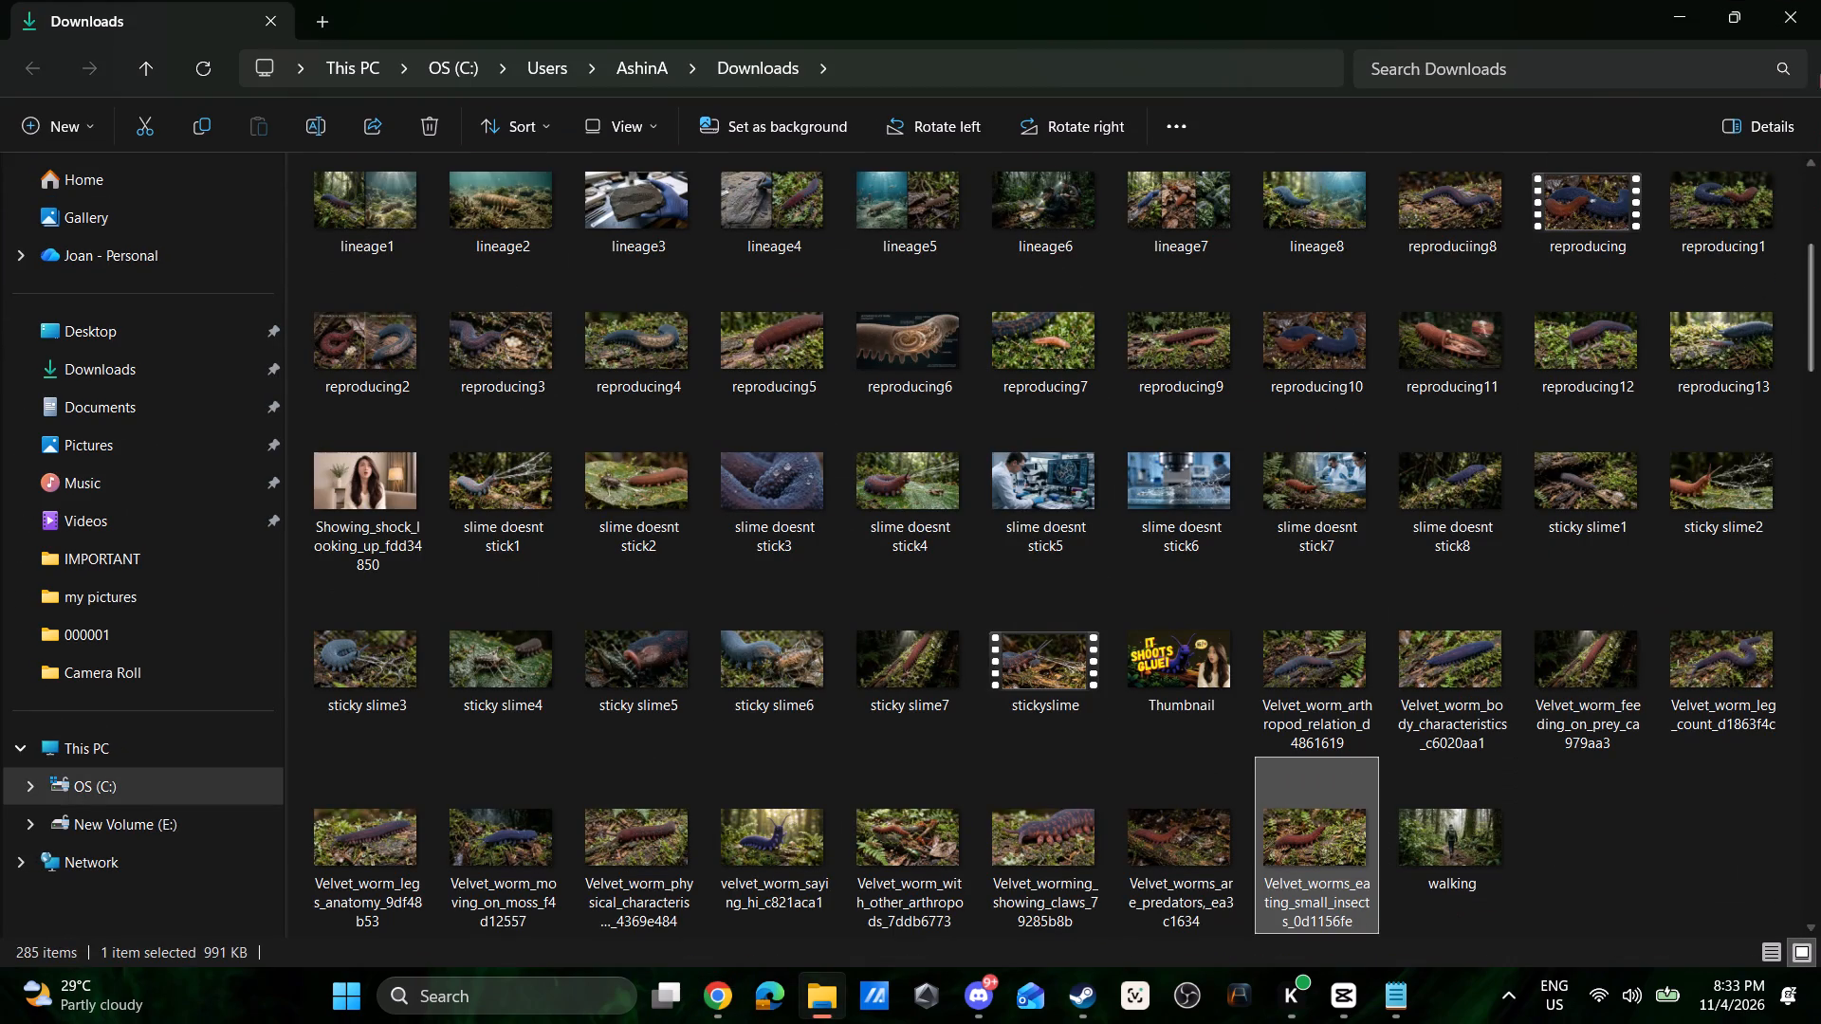
pyautogui.click(1805, 19)
# Import Velvet_worms_eating_small_insects_0d1156fe from the Downloads folder into the CapCut media library.
pyautogui.click(1345, 993)
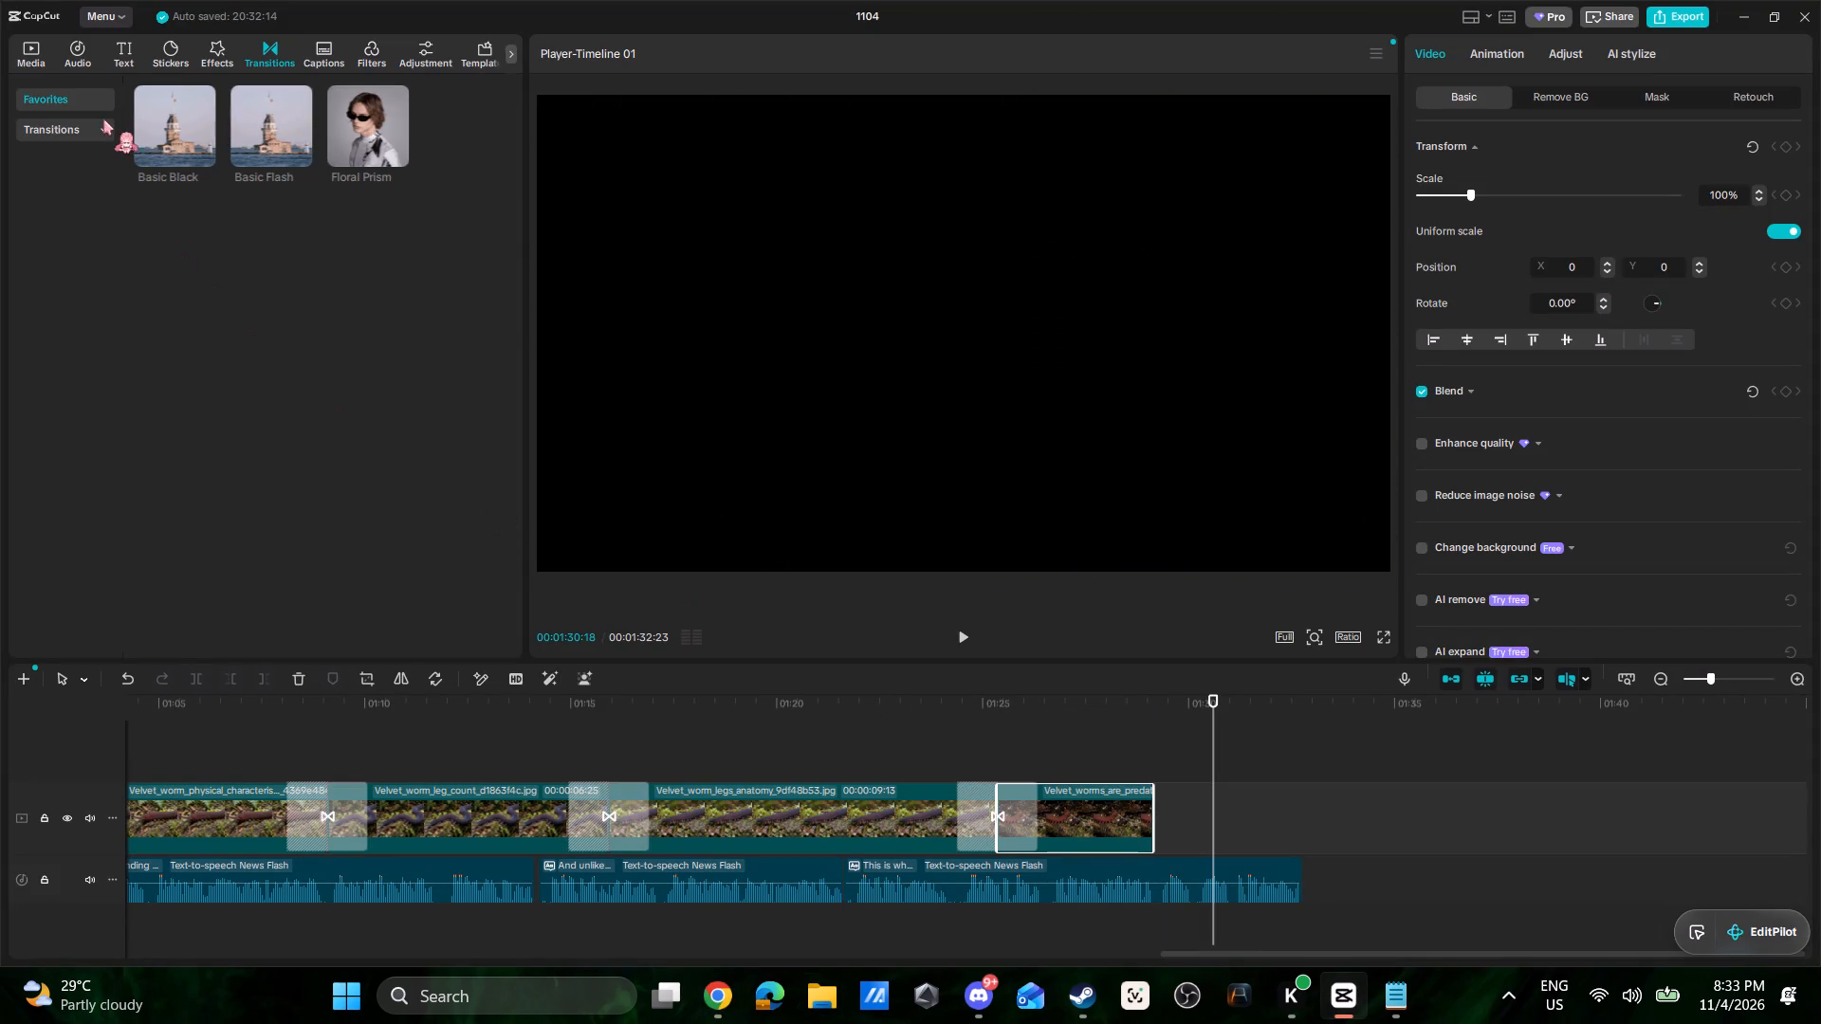
pyautogui.click(37, 64)
pyautogui.click(180, 94)
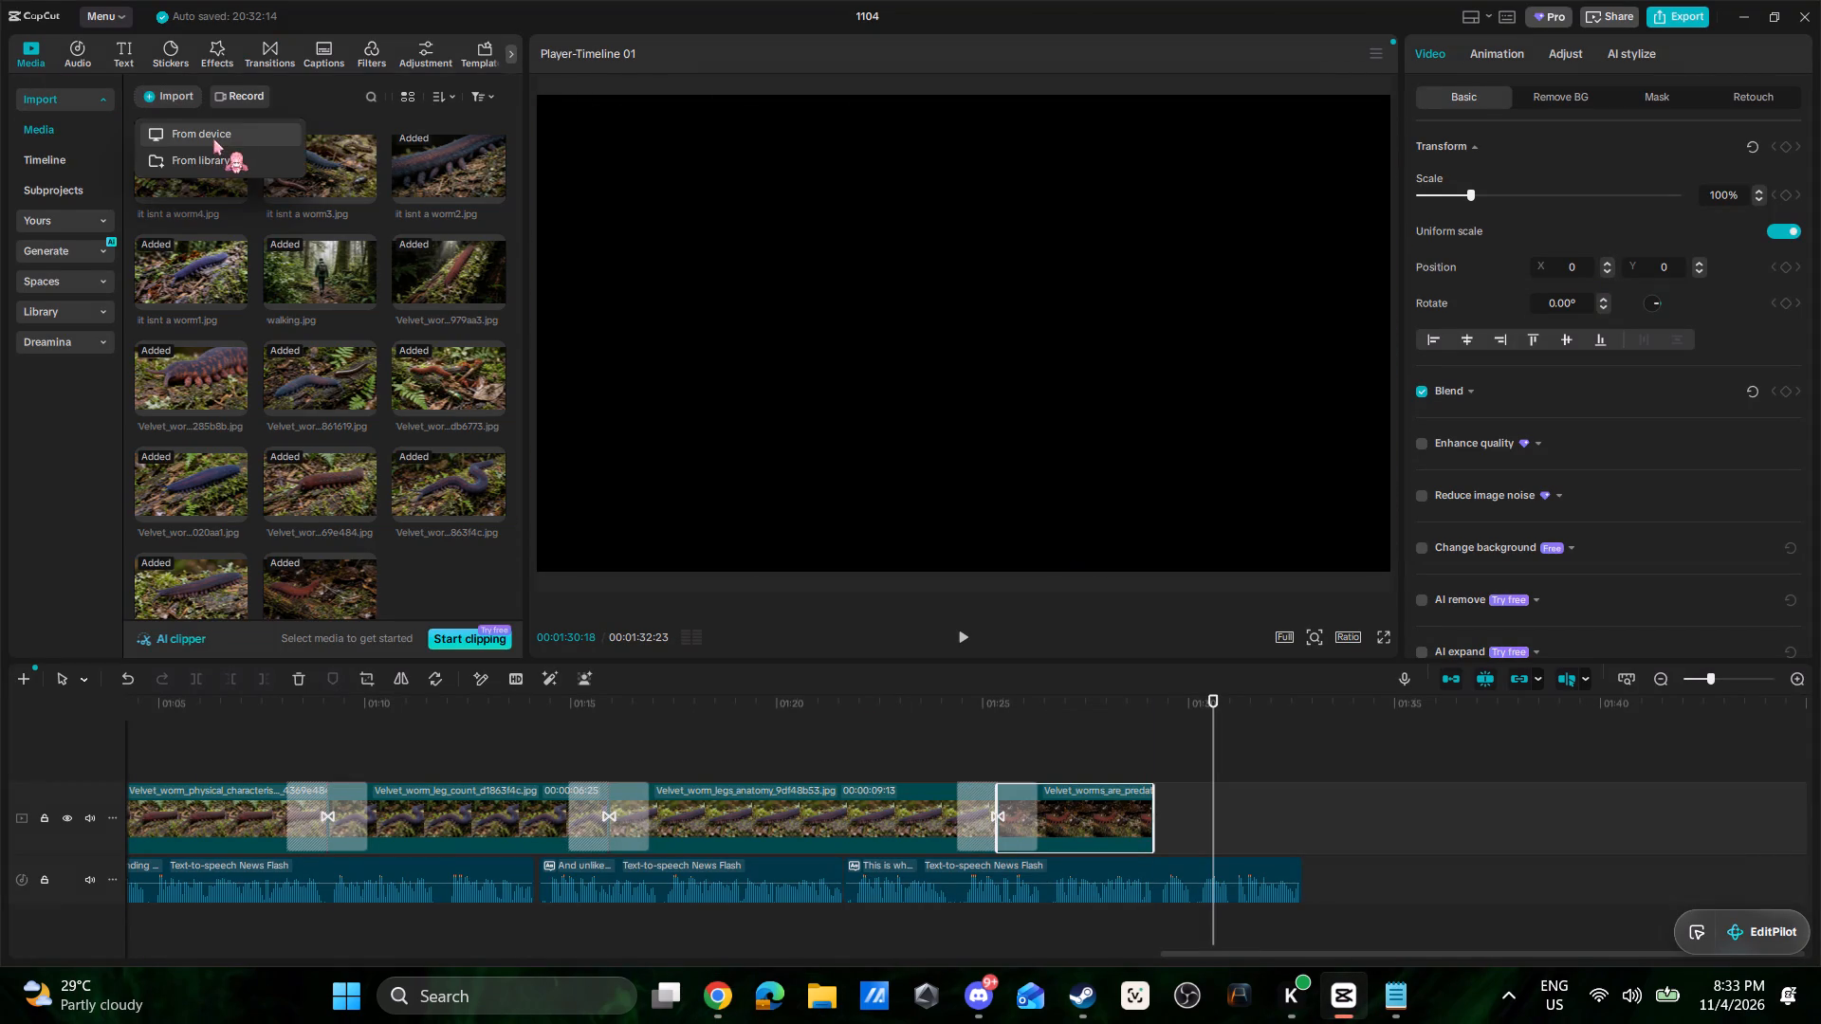
pyautogui.click(213, 139)
pyautogui.click(413, 336)
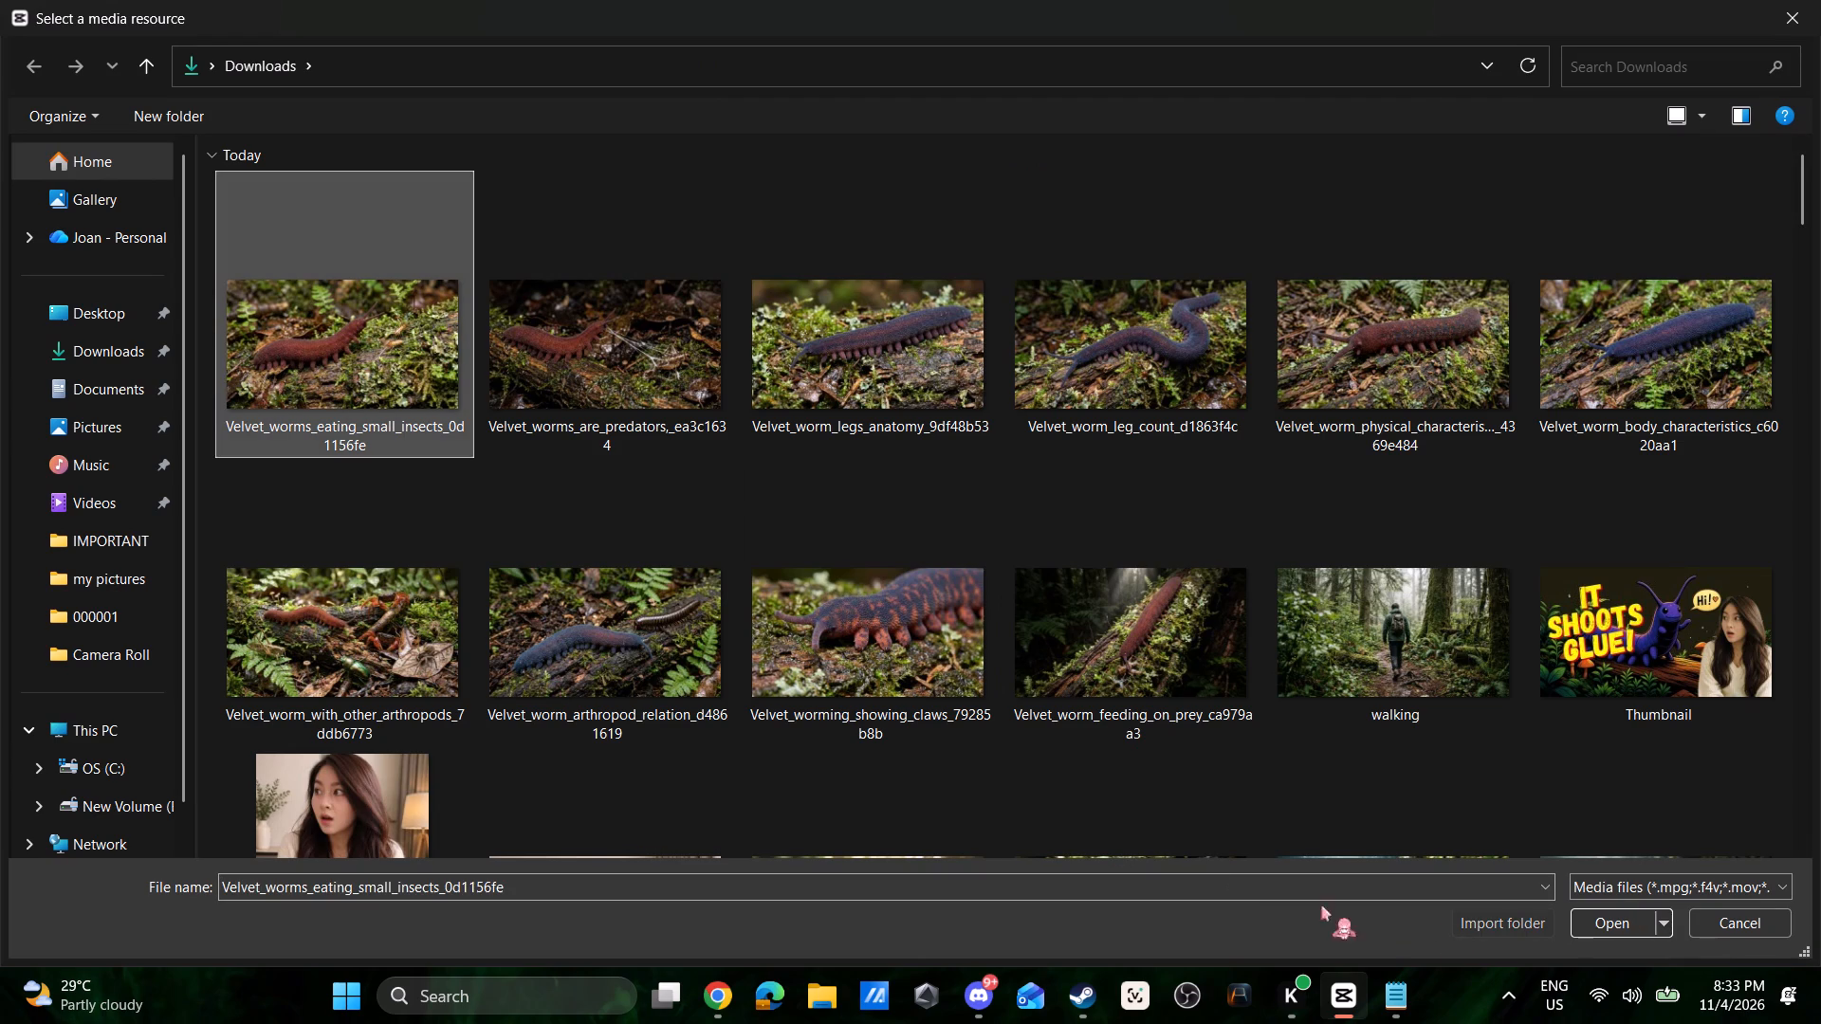
pyautogui.click(1597, 925)
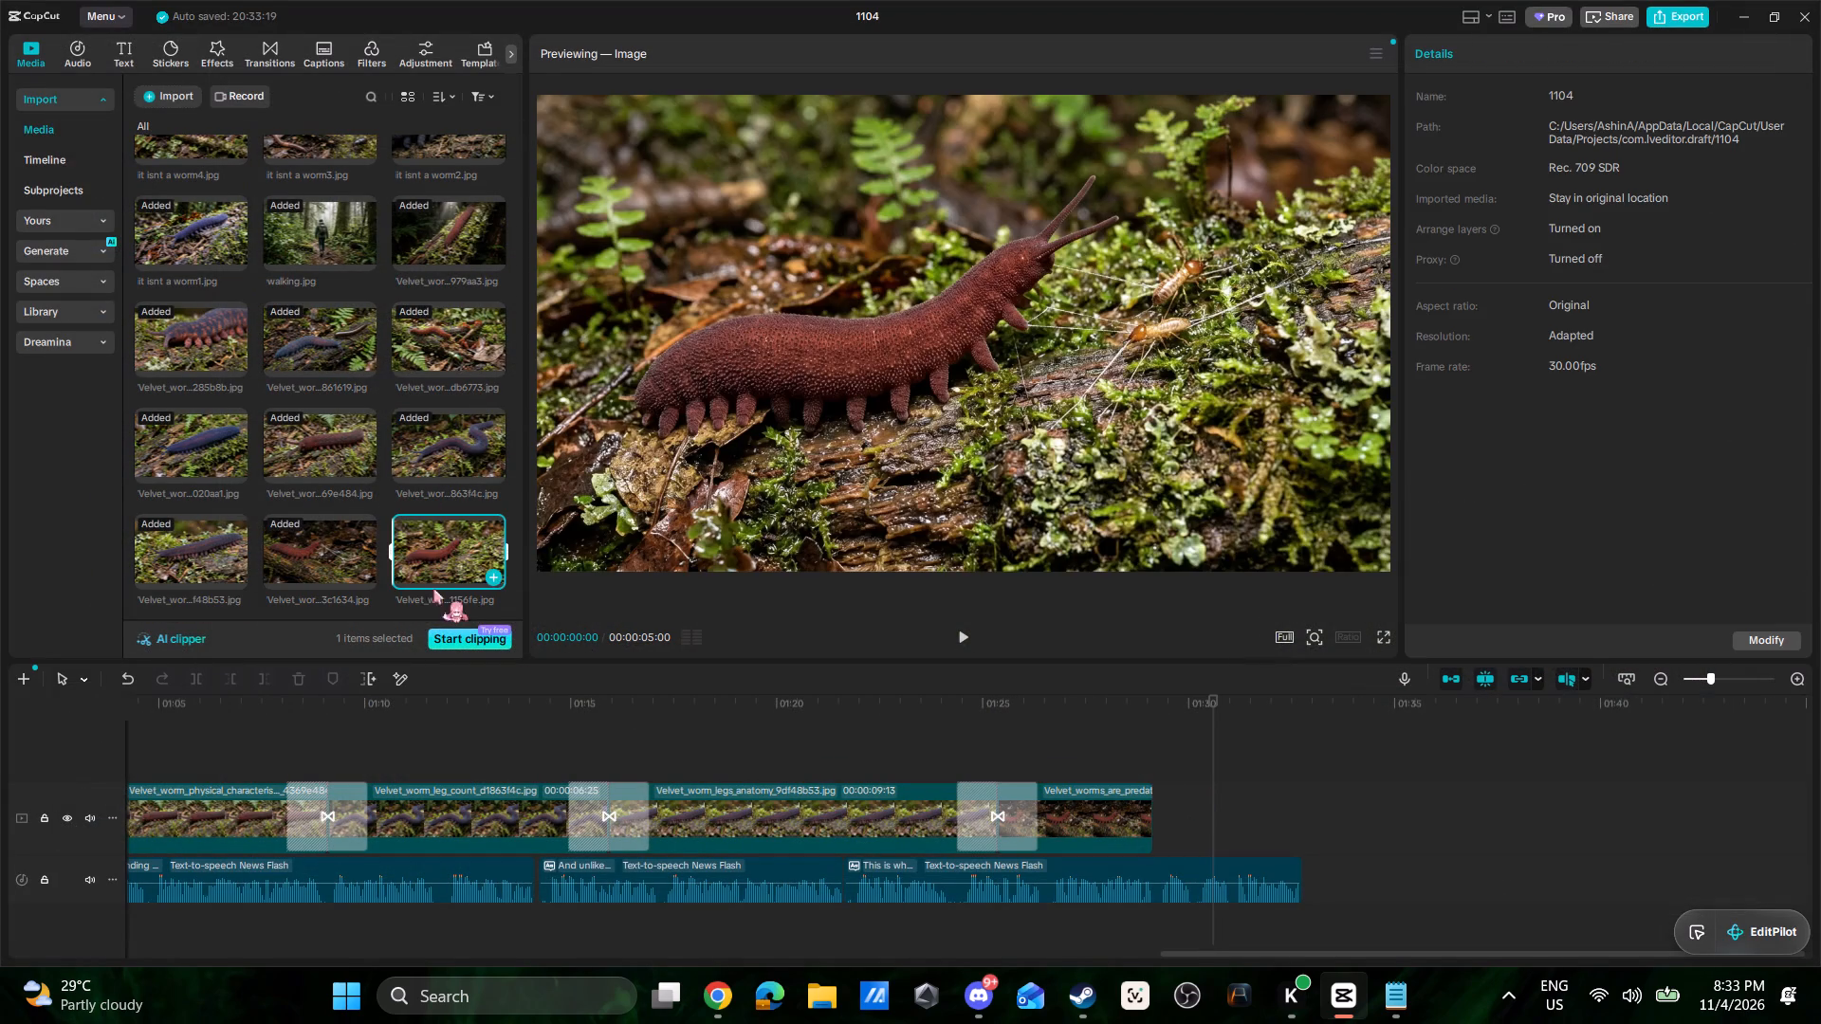
# Place the eating-small-insects image directly after the predators clip and trim it to the narration's end at 00:01:32:23.
pyautogui.moveTo(455, 554); pyautogui.dragTo(1157, 816)
pyautogui.moveTo(1357, 815); pyautogui.dragTo(1342, 817)
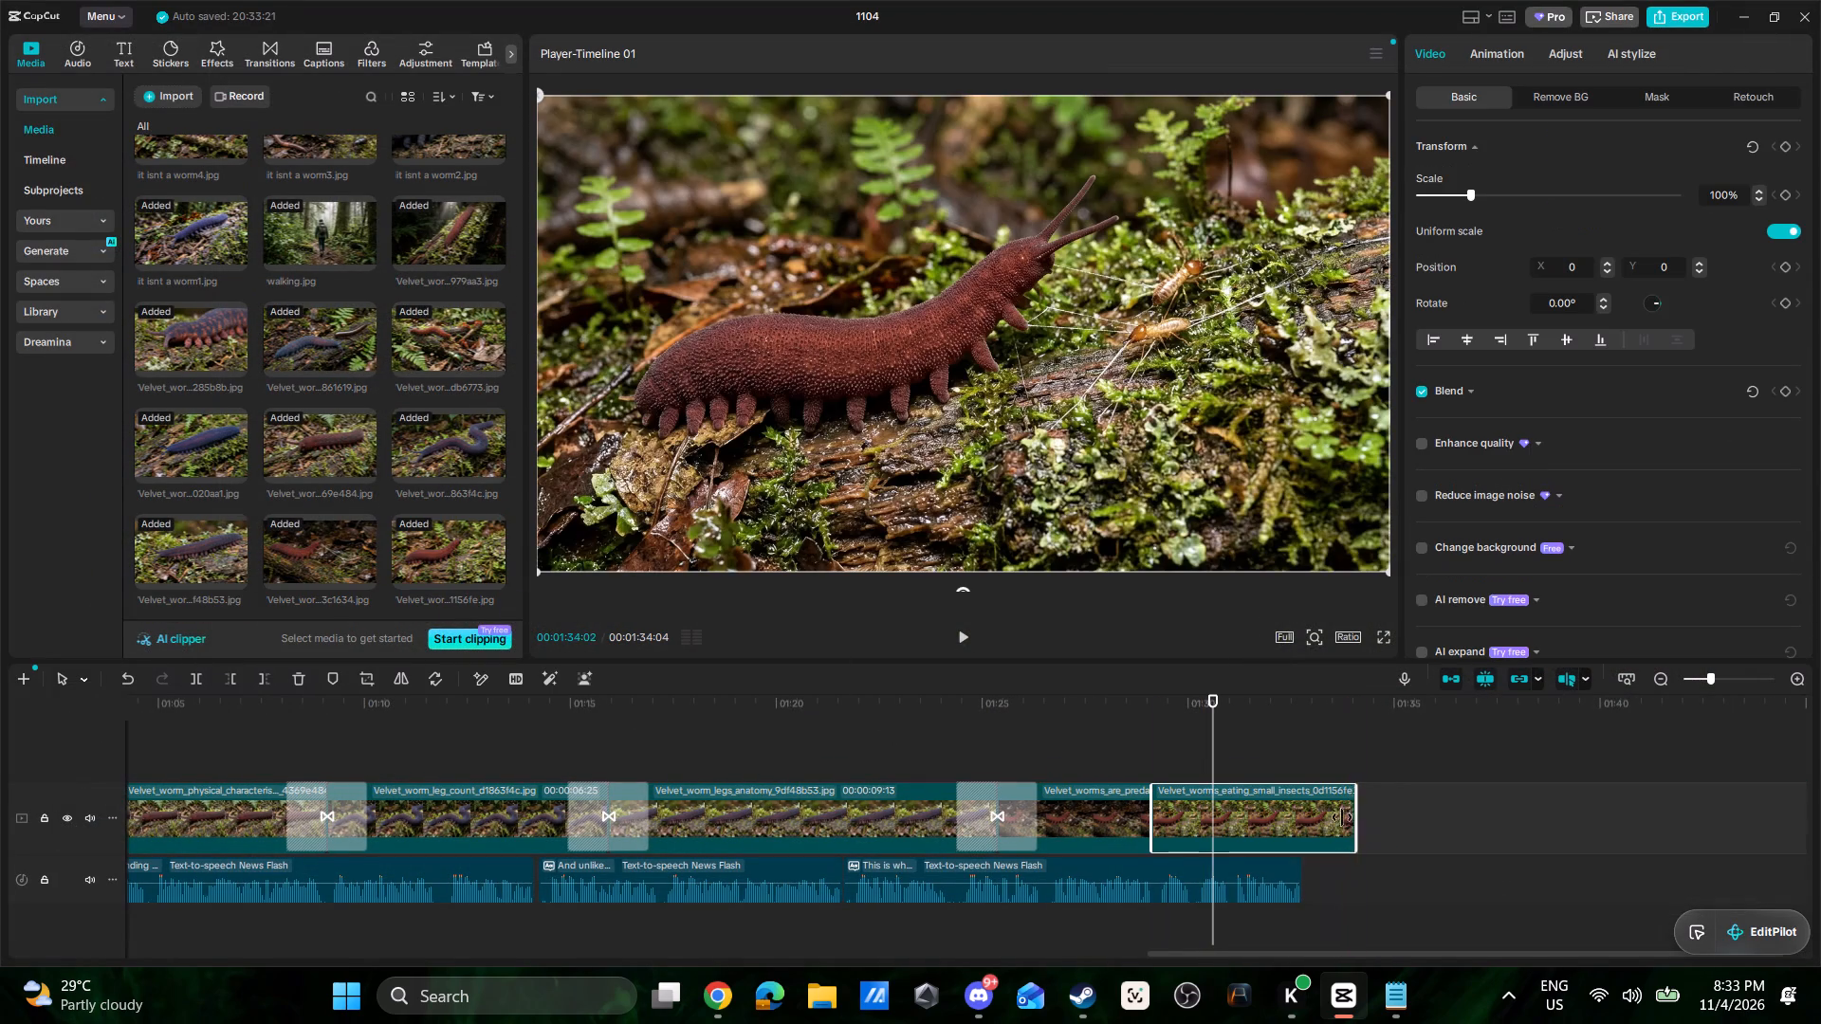
pyautogui.moveTo(1342, 817); pyautogui.dragTo(1305, 818)
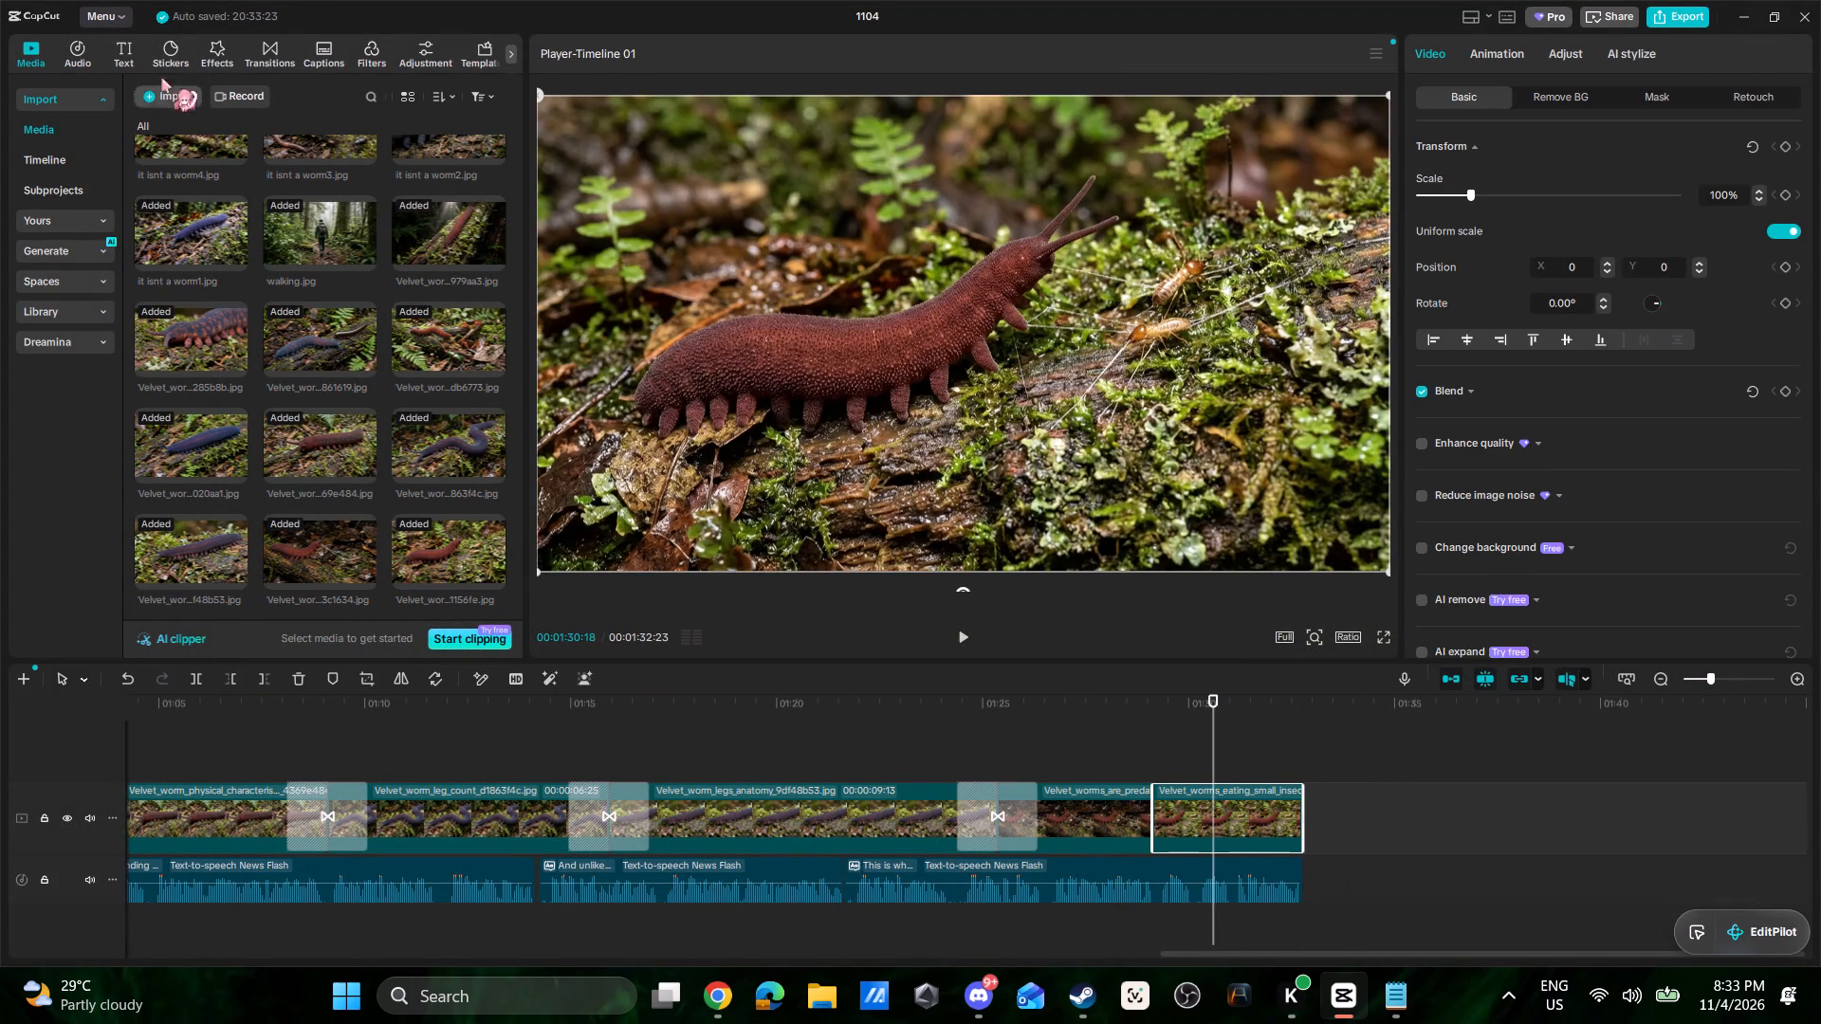
# Add a Basic Black transition between the predators and eating-small-insects clips and play back through the timeline's end.
pyautogui.click(262, 56)
pyautogui.moveTo(162, 114); pyautogui.dragTo(707, 569)
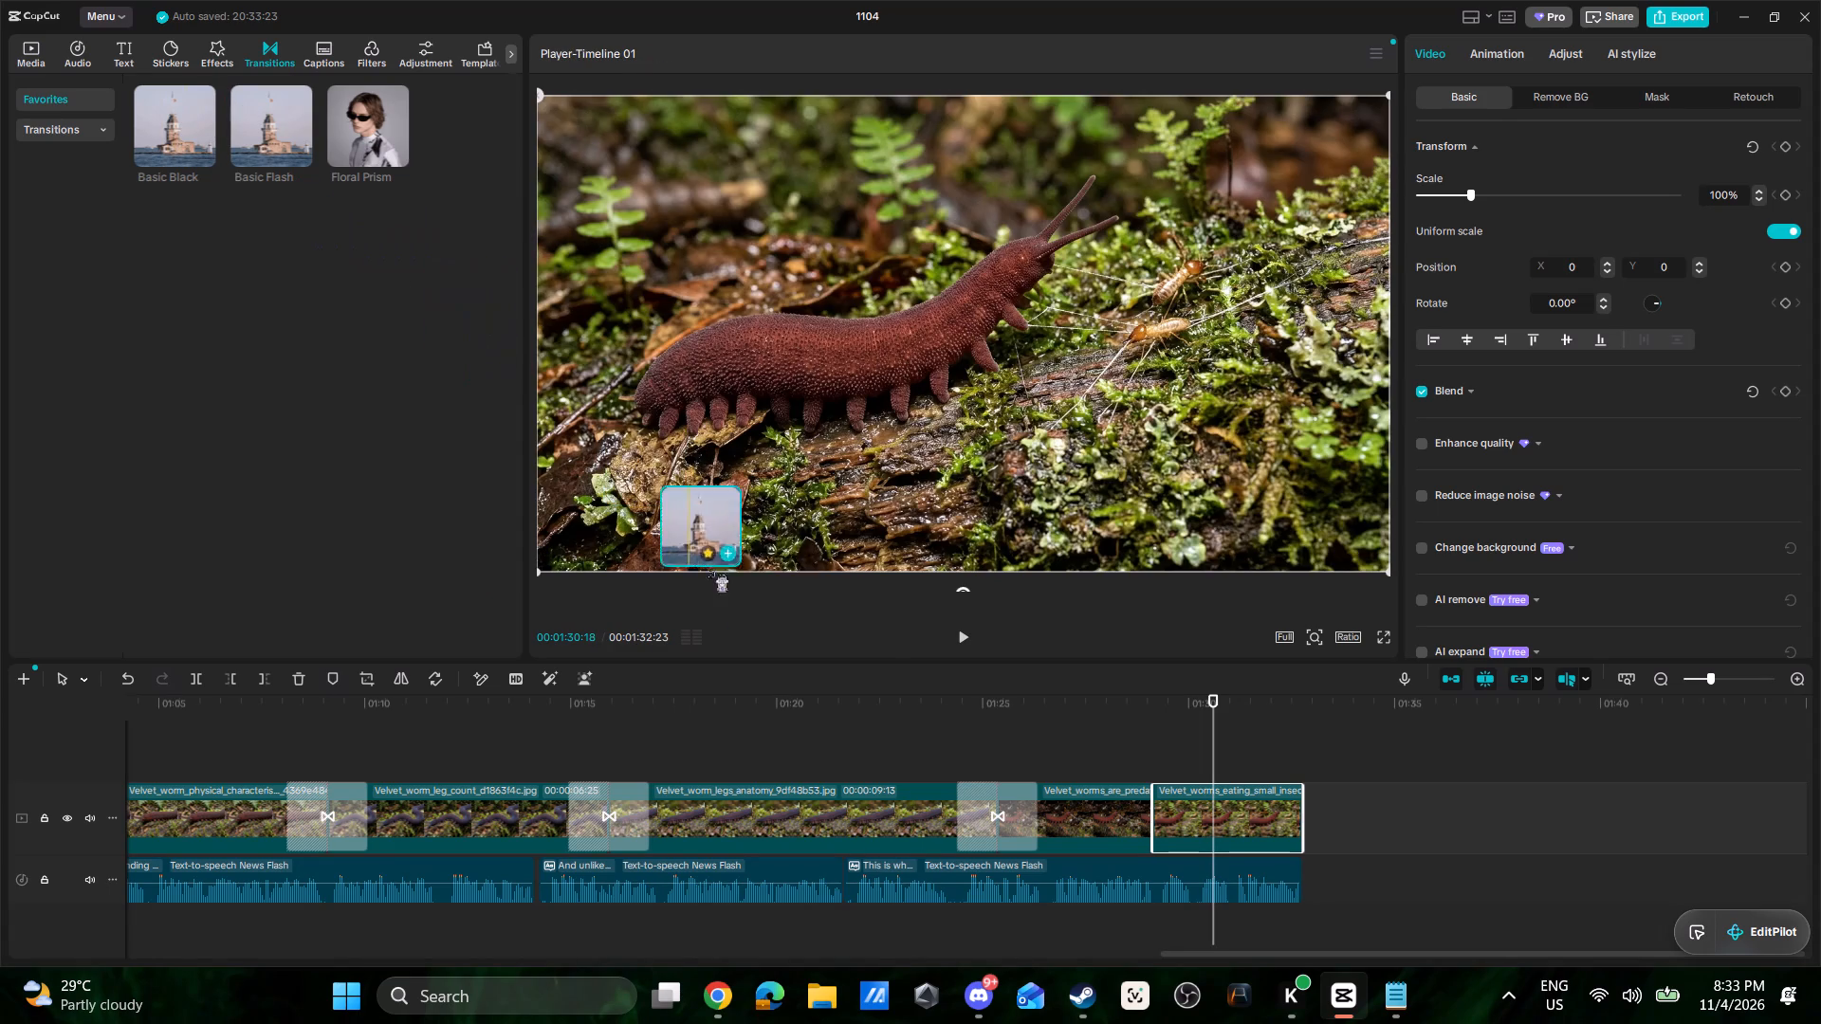
pyautogui.moveTo(707, 569); pyautogui.dragTo(1131, 813)
pyautogui.click(913, 745)
pyautogui.press('space')
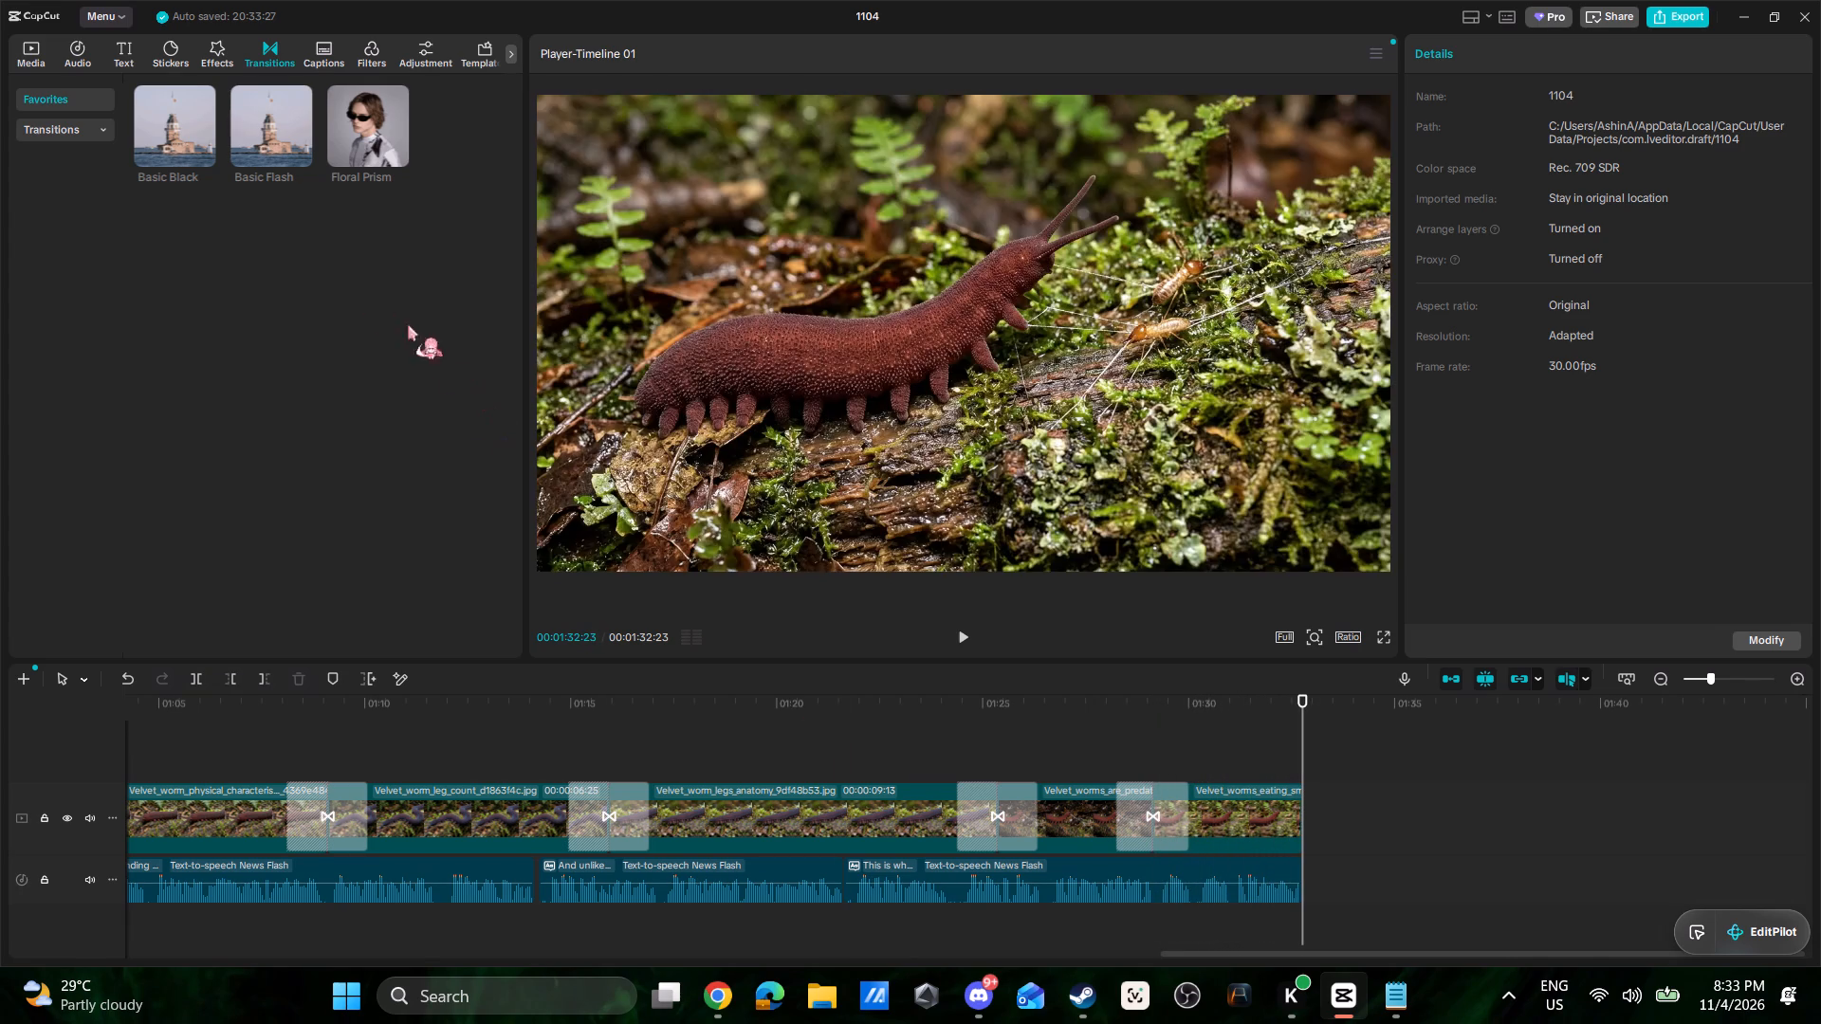
# Add a default text clip at the end of the timeline, at 00:01:32:23.
pyautogui.moveTo(1198, 950); pyautogui.dragTo(1422, 947)
pyautogui.click(127, 49)
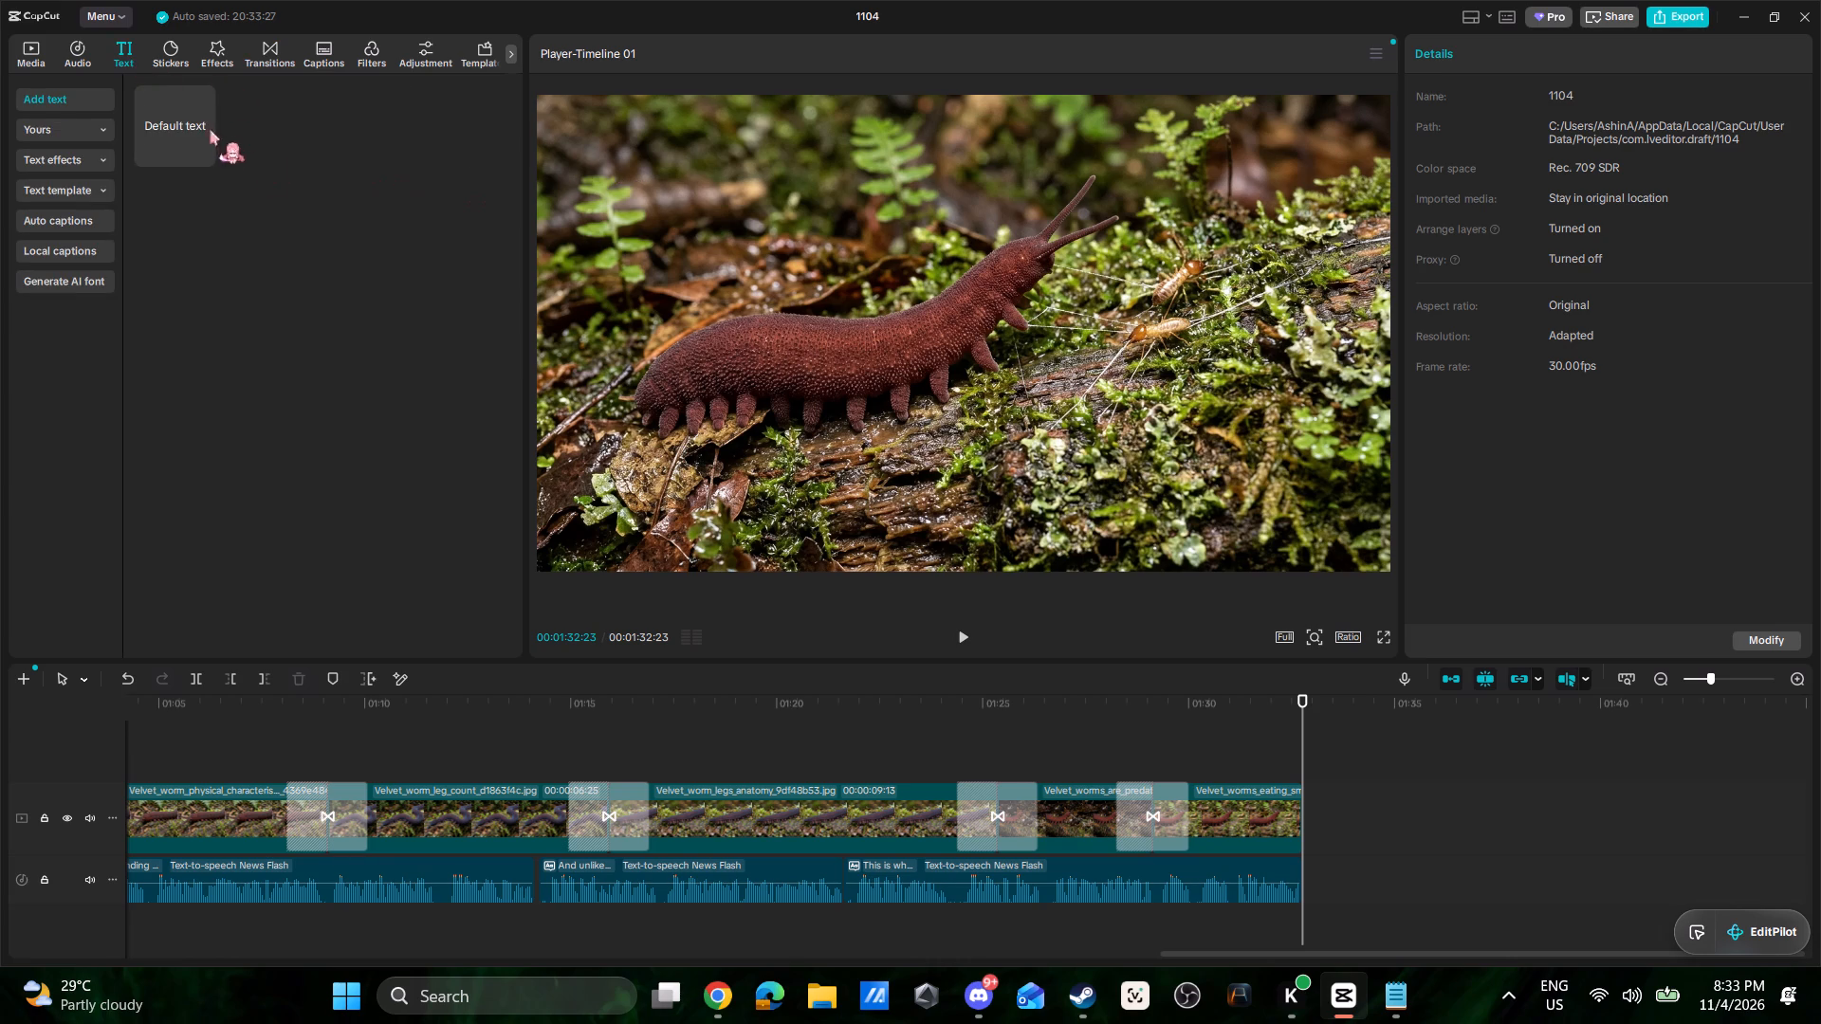
pyautogui.moveTo(178, 110); pyautogui.dragTo(180, 110)
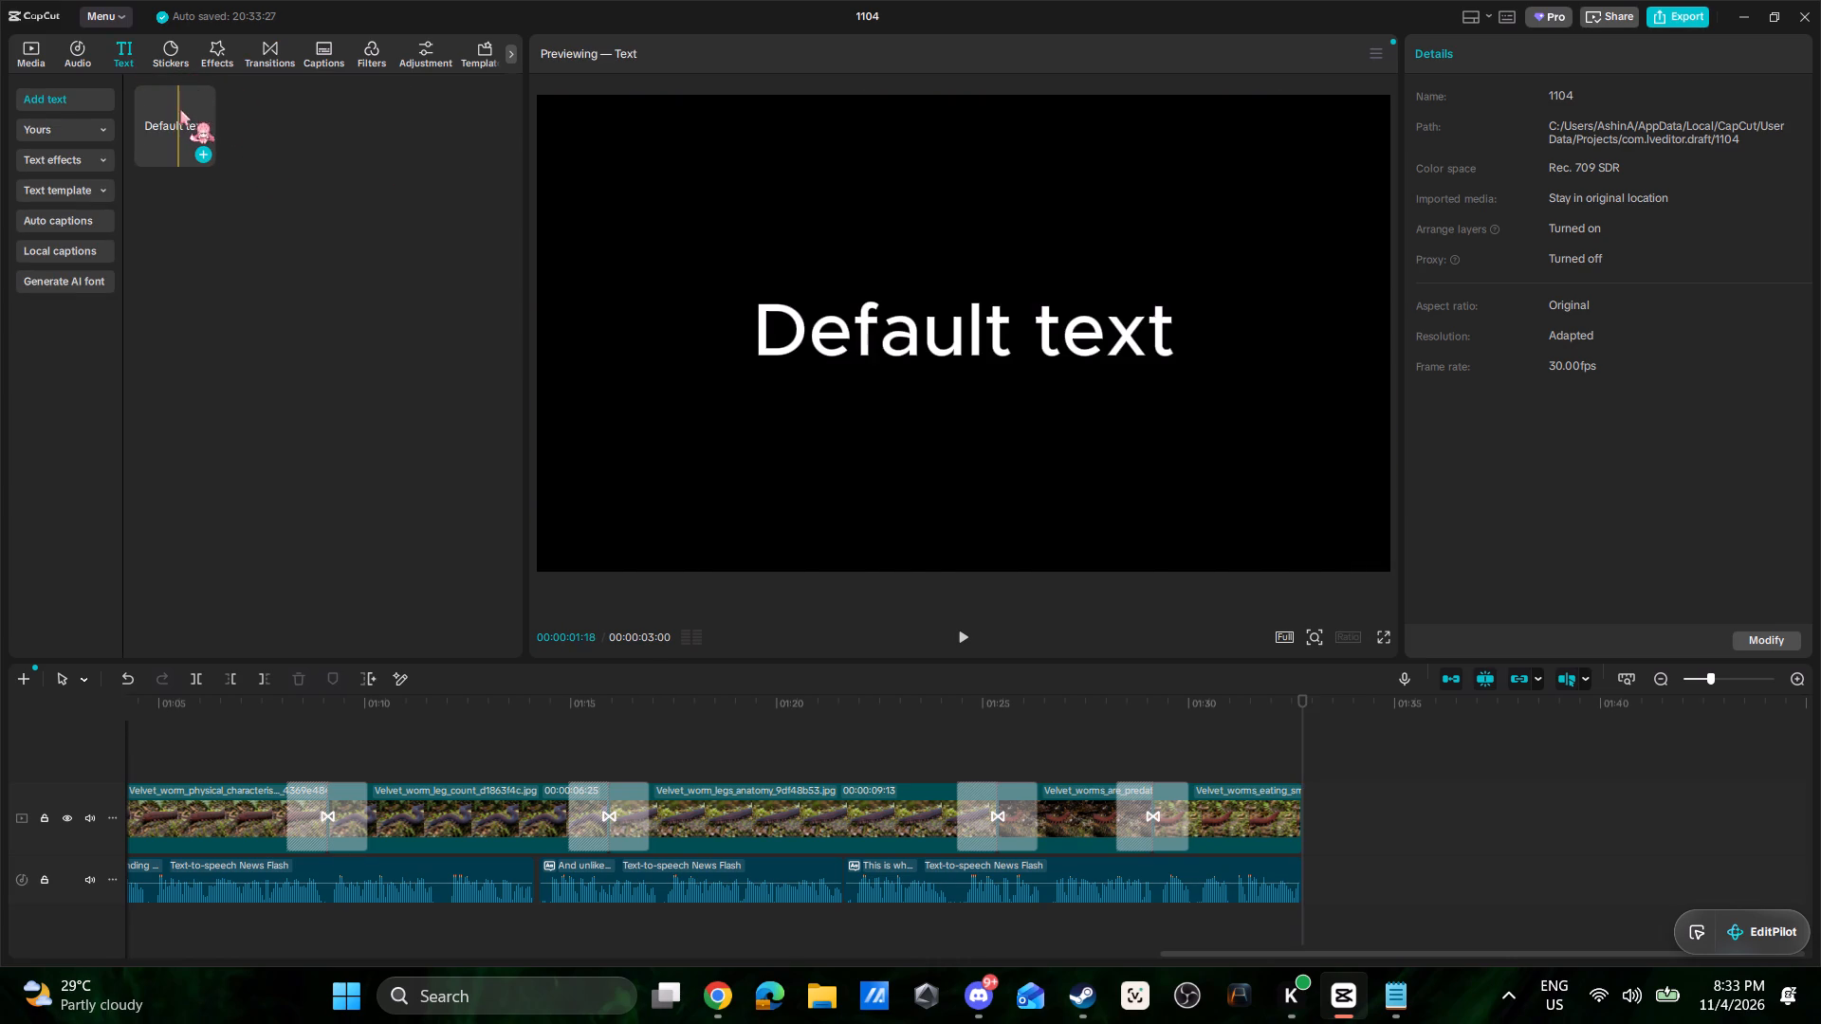
pyautogui.moveTo(180, 110); pyautogui.dragTo(1301, 759)
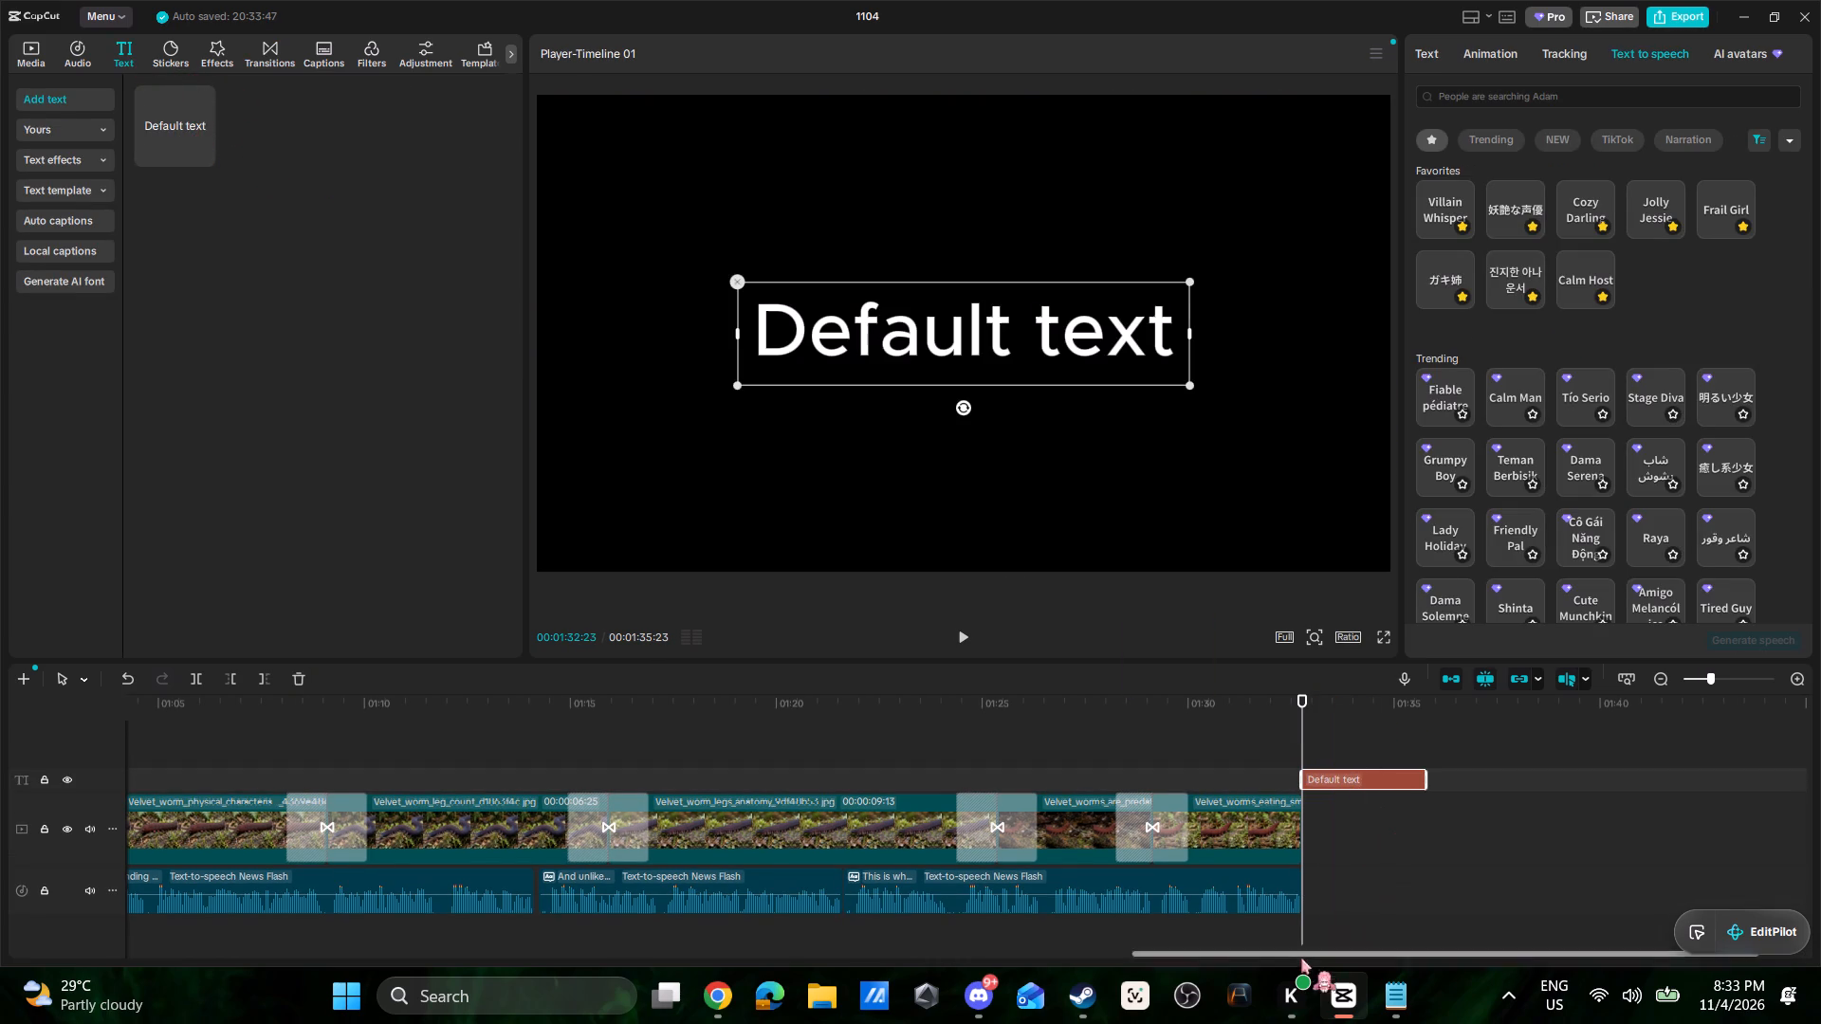
pyautogui.moveTo(1308, 949); pyautogui.dragTo(1524, 942)
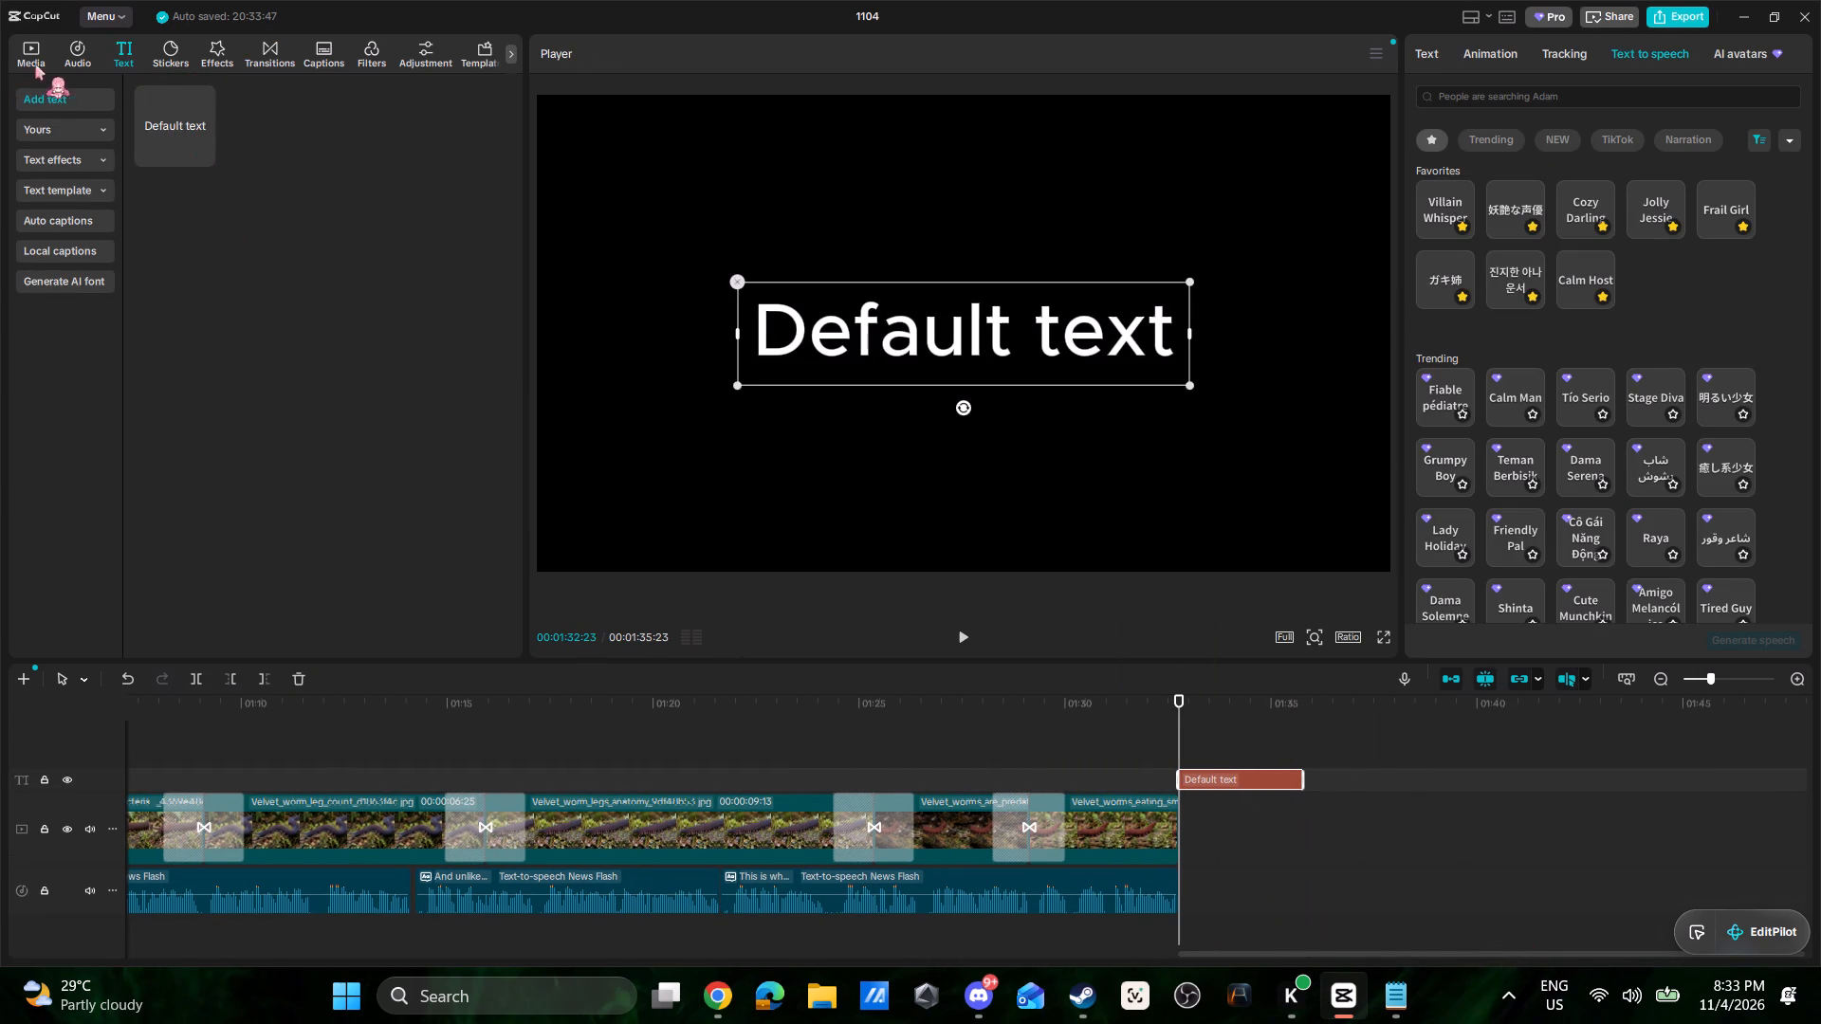
# Copy the script passage "But instead of chasing their prey, they use a surprisingly effective hunting technique." from the Notepad document.
pyautogui.hotkey('alt', 'Tab')
pyautogui.hotkey('alt', 'Tab')
pyautogui.hotkey('alt', 'Tab')
pyautogui.hotkey('alt', 'Tab')
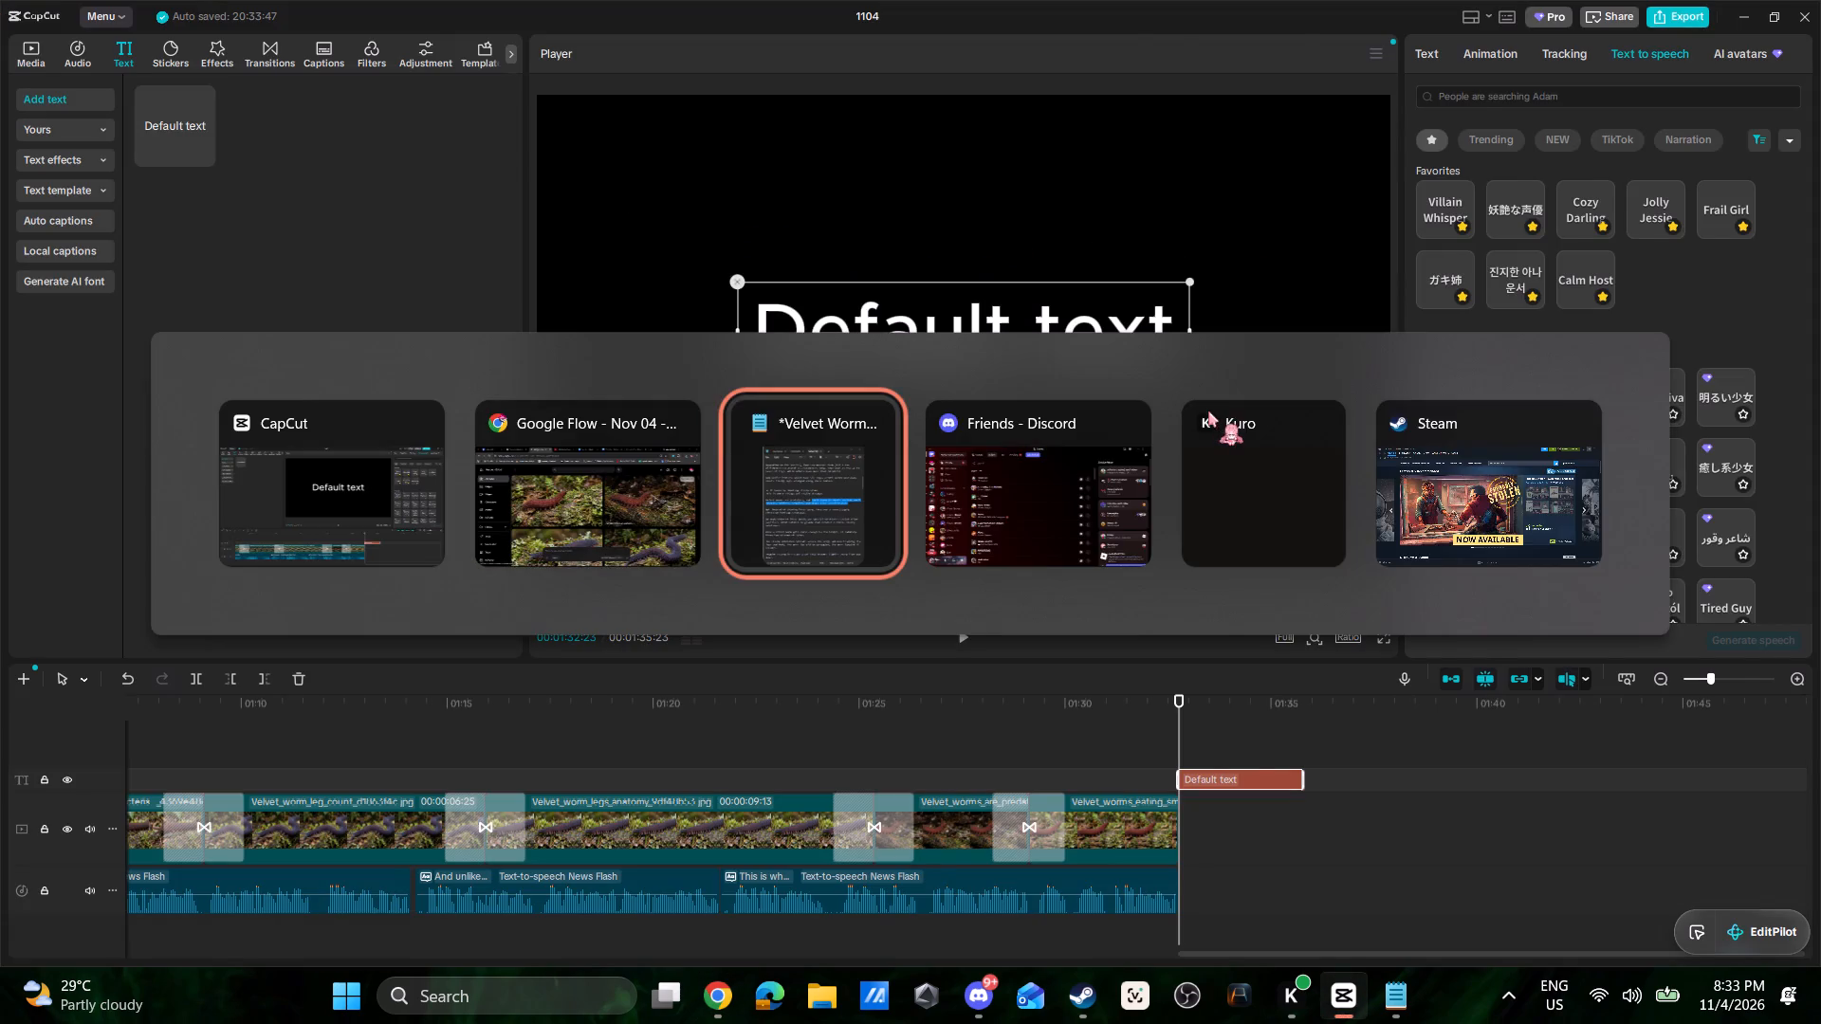
pyautogui.scroll(-1, 1530, 428)
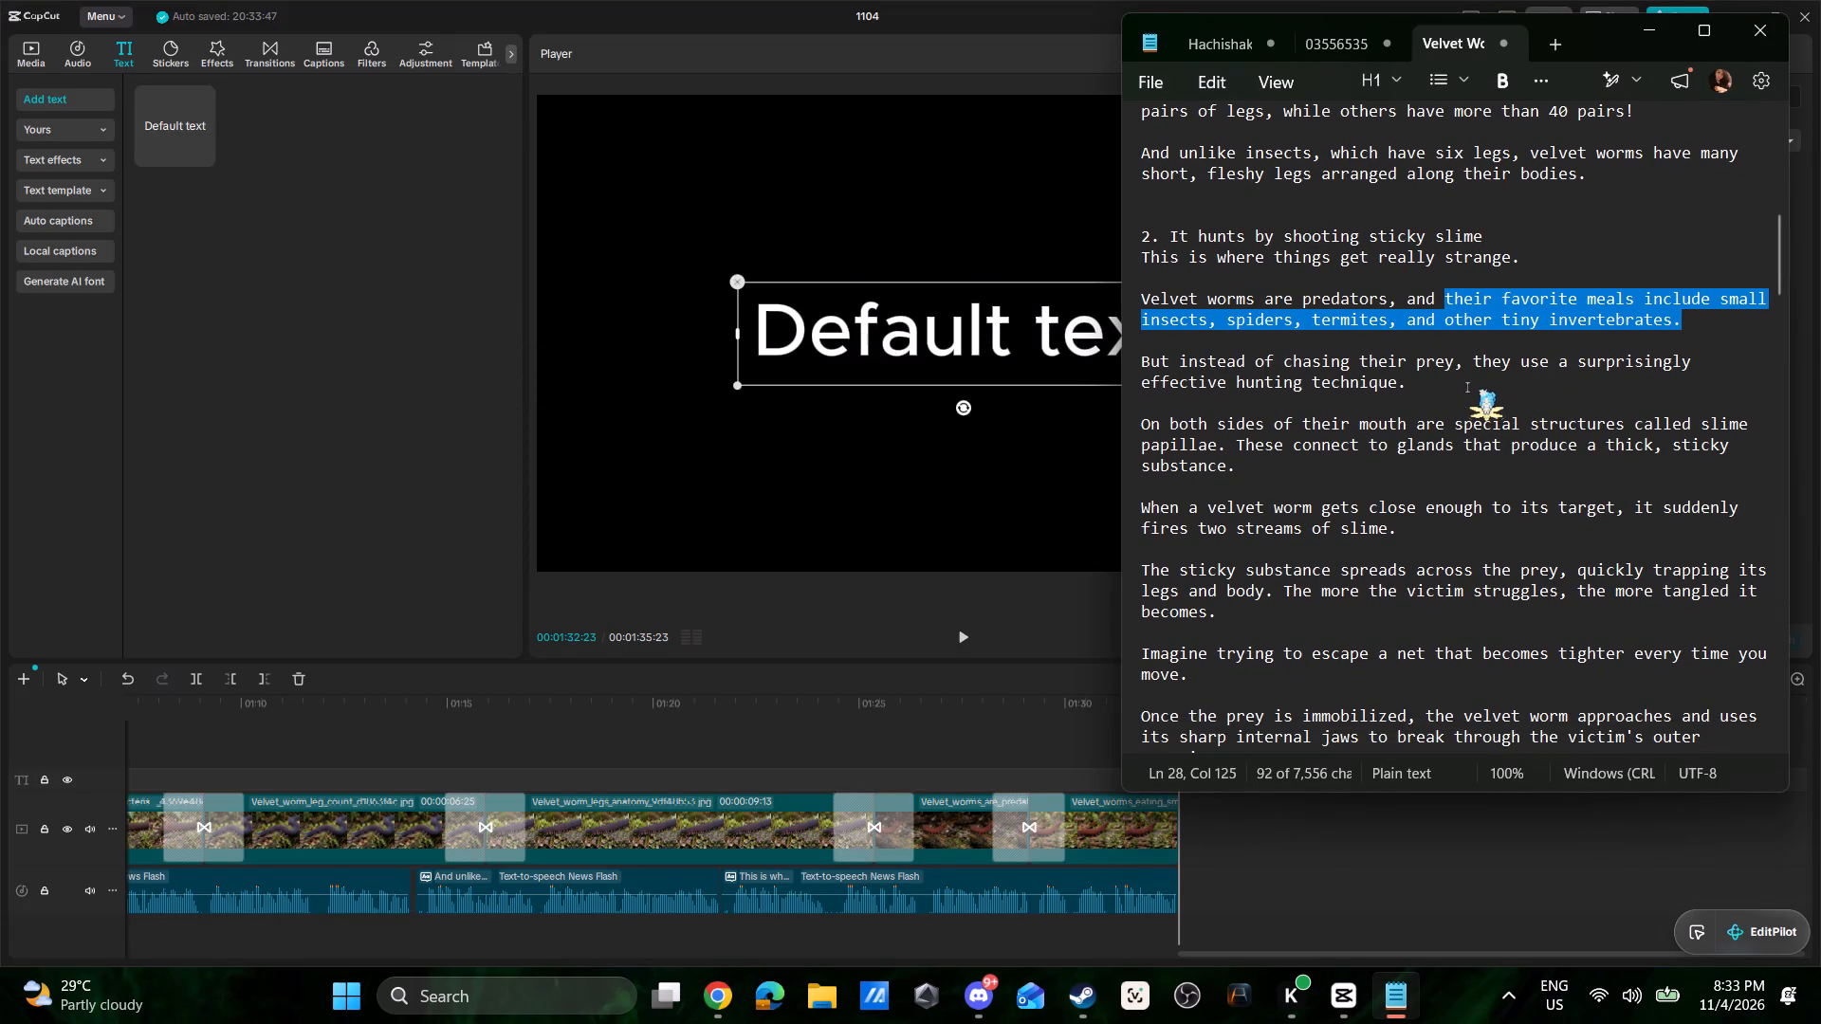
pyautogui.moveTo(1468, 392); pyautogui.dragTo(1134, 366)
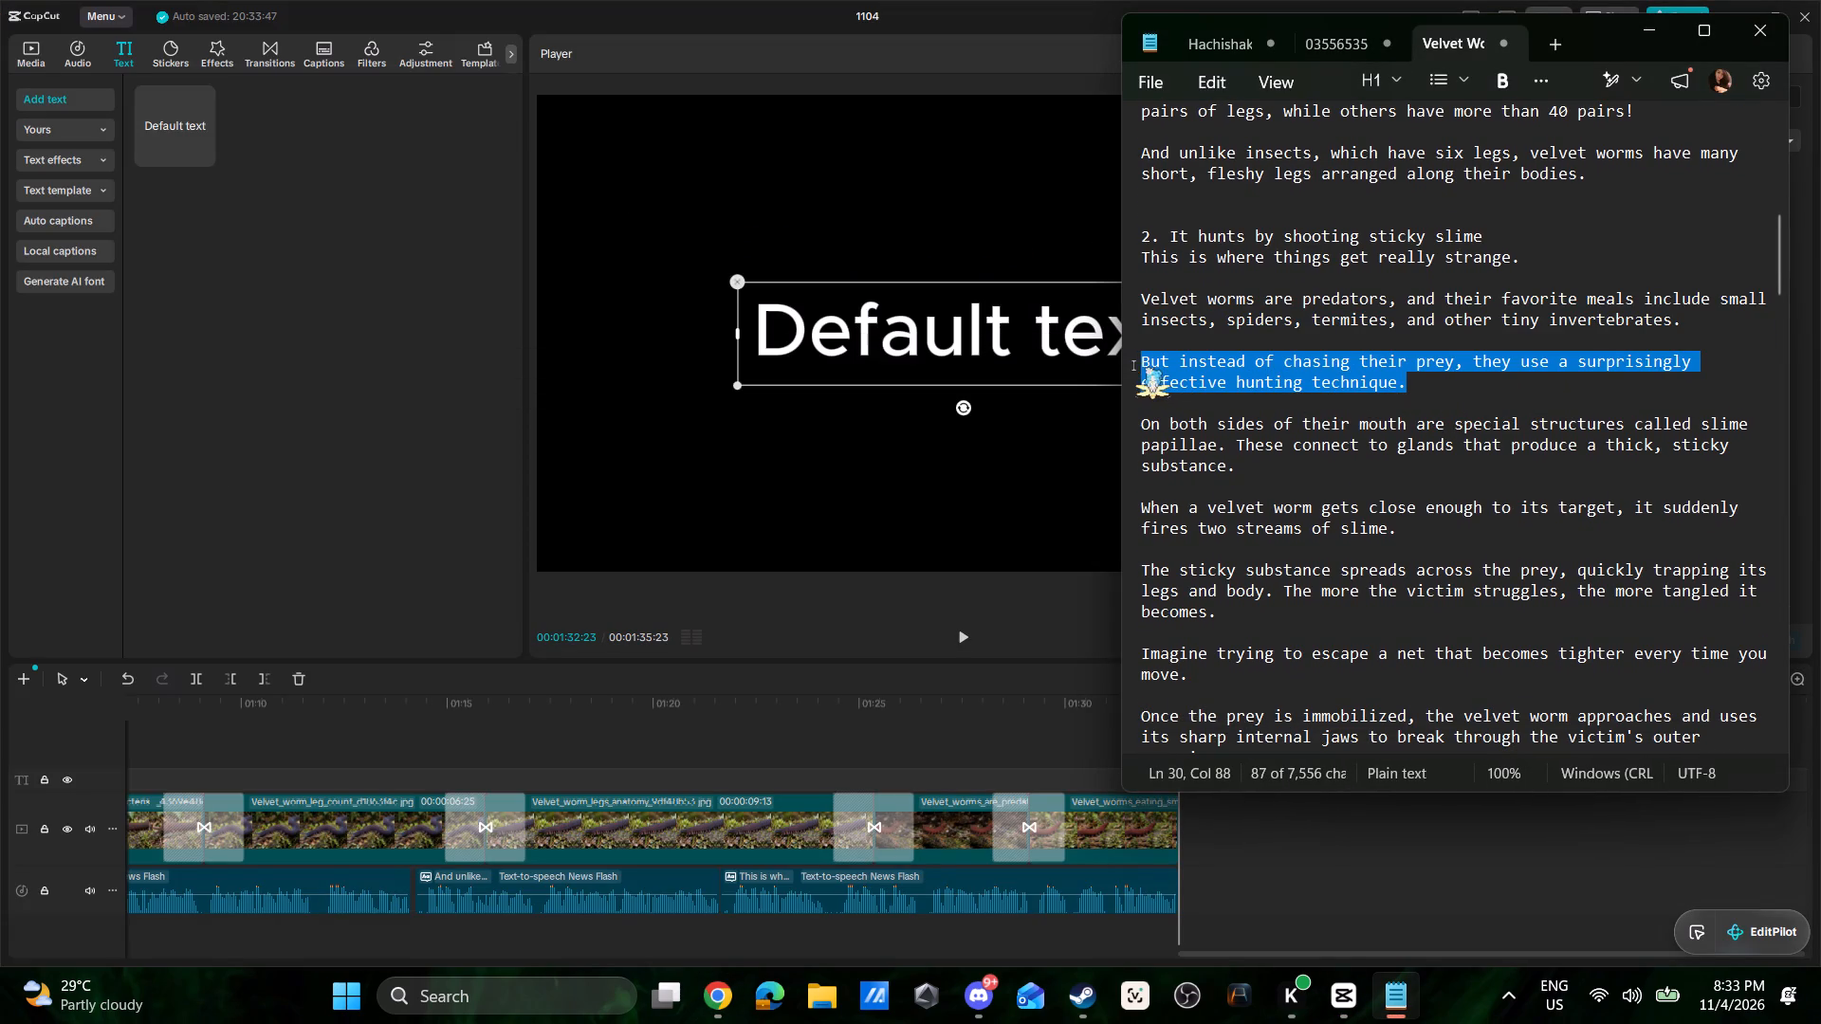
pyautogui.moveTo(1134, 366); pyautogui.dragTo(1128, 364)
pyautogui.hotkey('ctrl', 'c')
pyautogui.hotkey('ctrl', 'c')
pyautogui.hotkey('ctrl', 'c')
pyautogui.hotkey('ctrl', 'c')
pyautogui.hotkey('ctrl', 'c')
pyautogui.hotkey('ctrl', 'c')
pyautogui.hotkey('ctrl', 'c')
pyautogui.hotkey('ctrl', 'c')
# Replace the new text clip's placeholder in CapCut with the copied hunting-technique passage.
pyautogui.click(1057, 762)
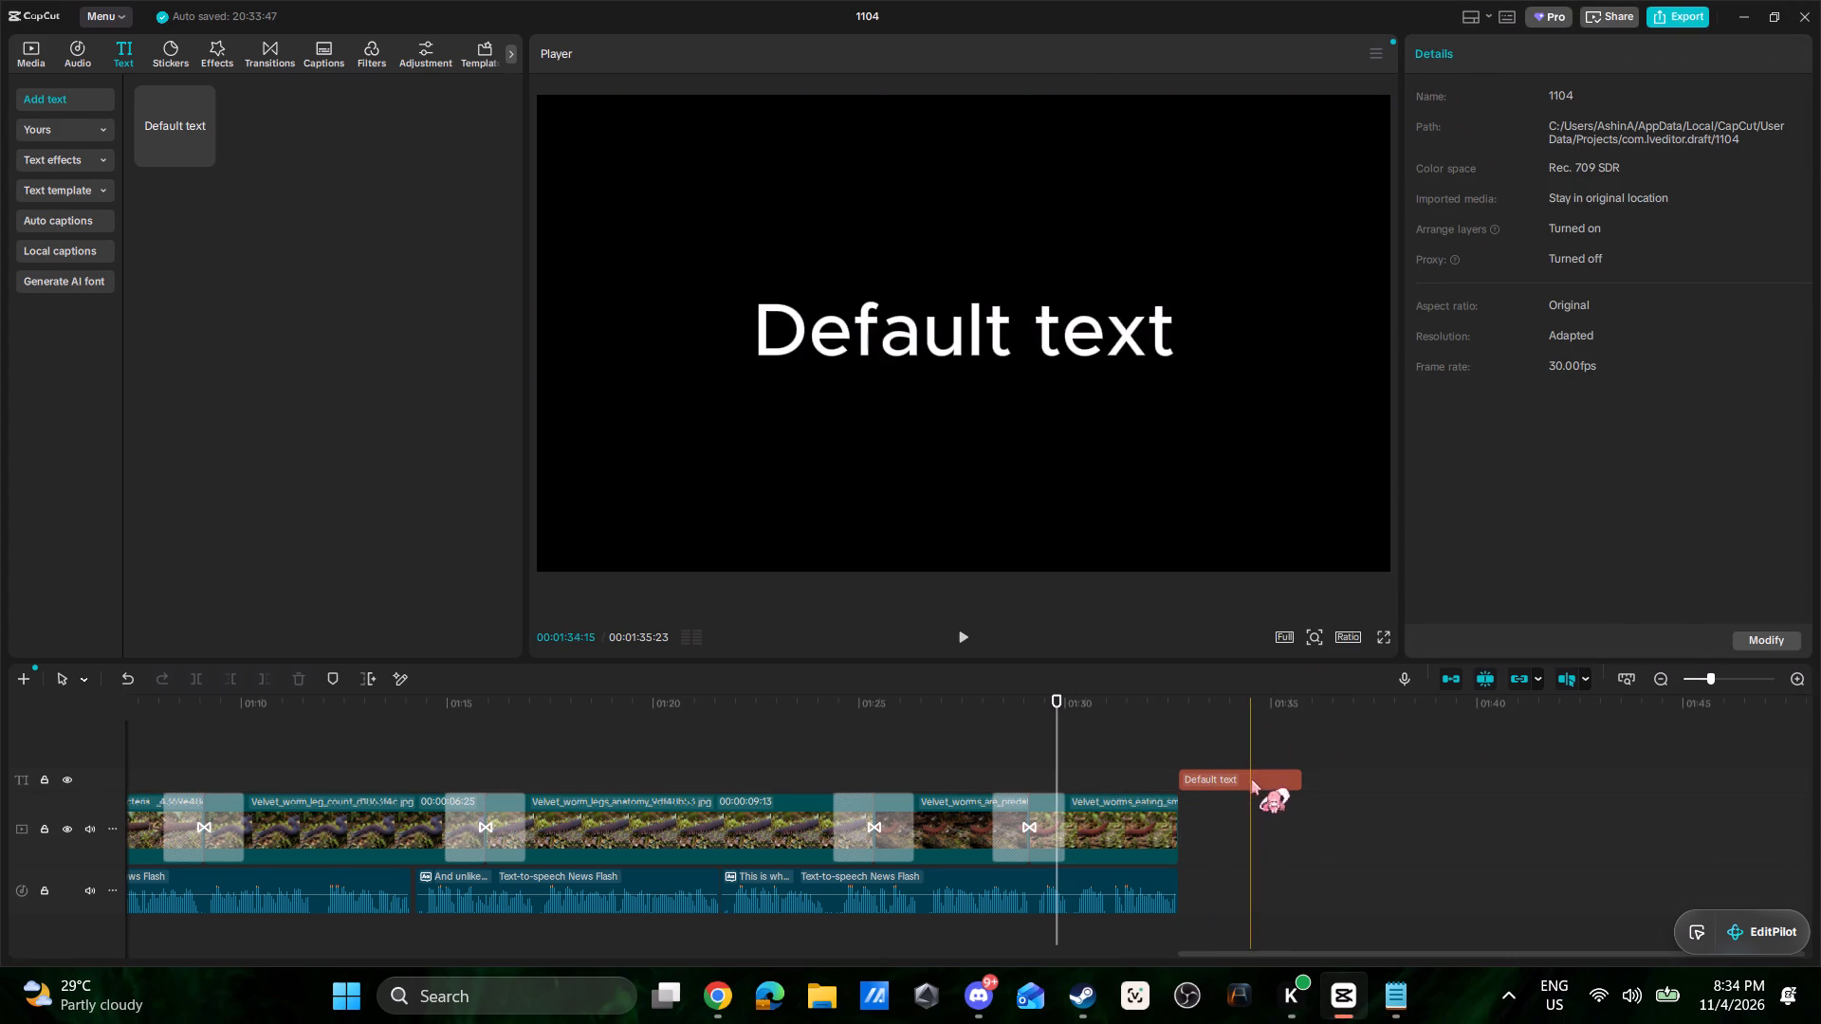
pyautogui.click(1251, 779)
pyautogui.click(1431, 53)
pyautogui.moveTo(1521, 144); pyautogui.dragTo(1362, 126)
pyautogui.hotkey('ctrl', 'v')
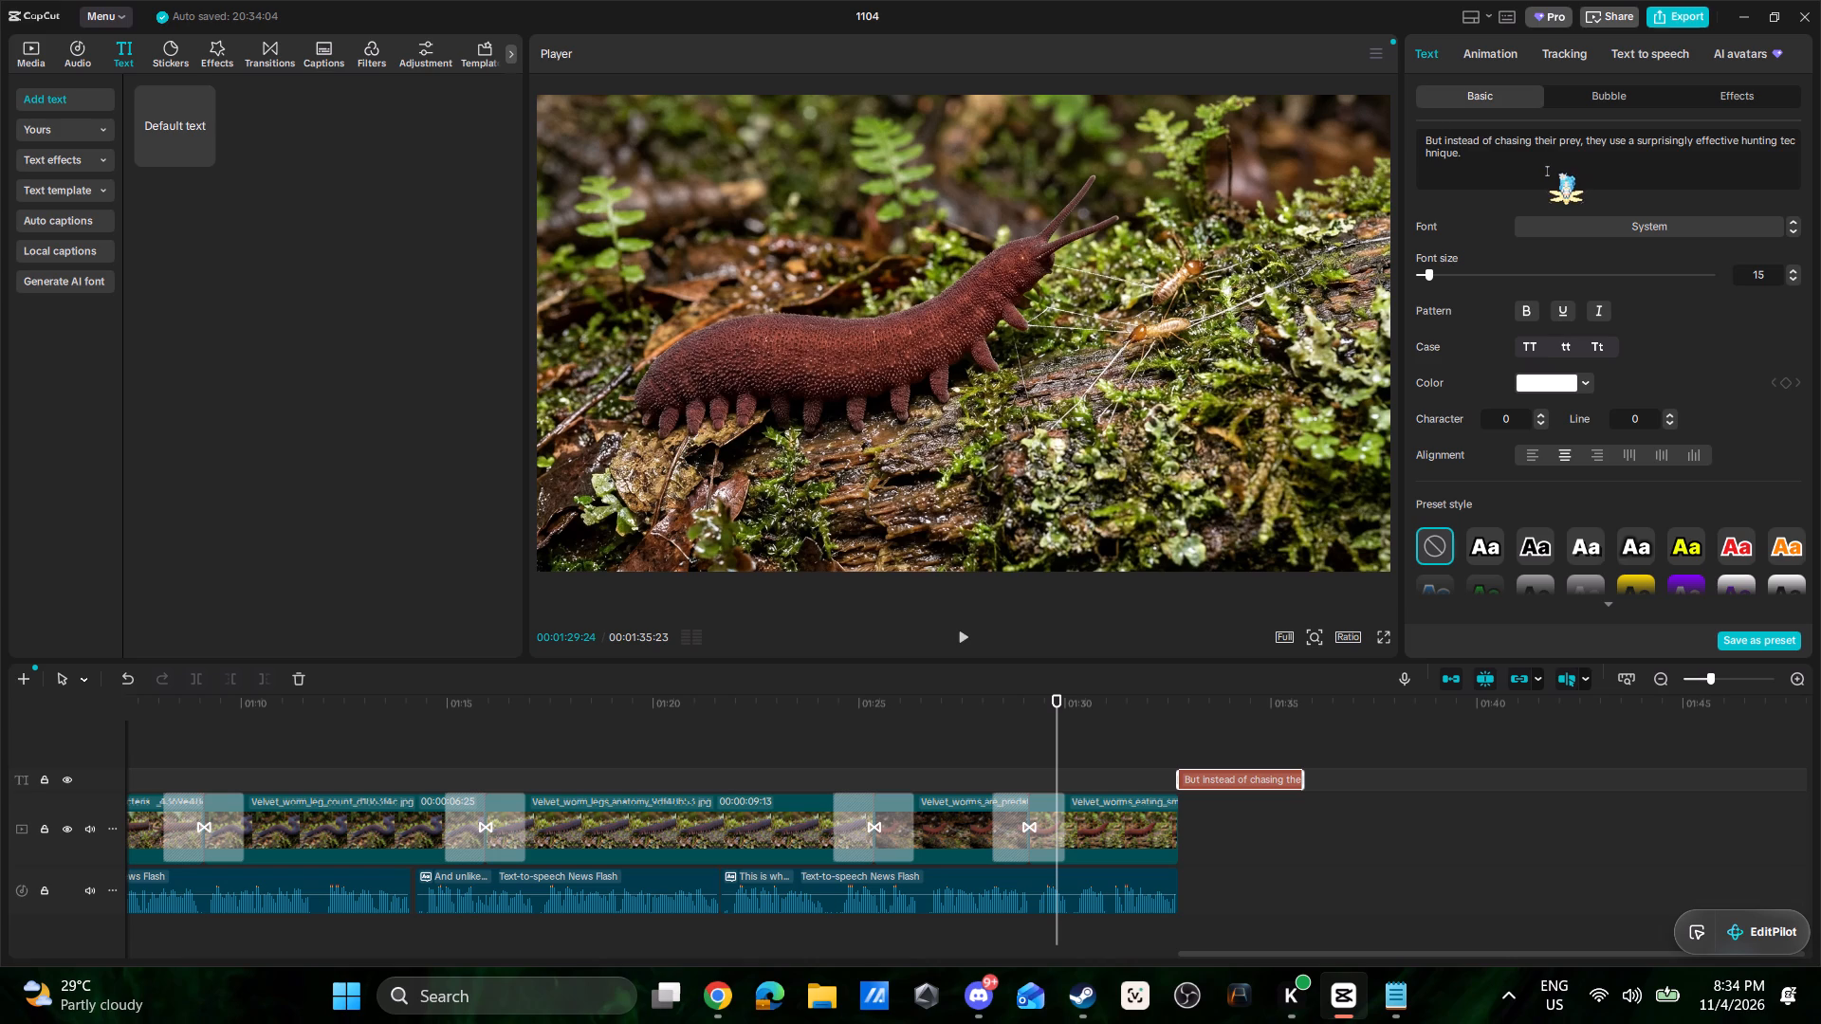
# Generate text-to-speech narration for the hunting-technique passage with the favorite voice 진지한 아나운서.
pyautogui.click(1658, 45)
pyautogui.click(1507, 270)
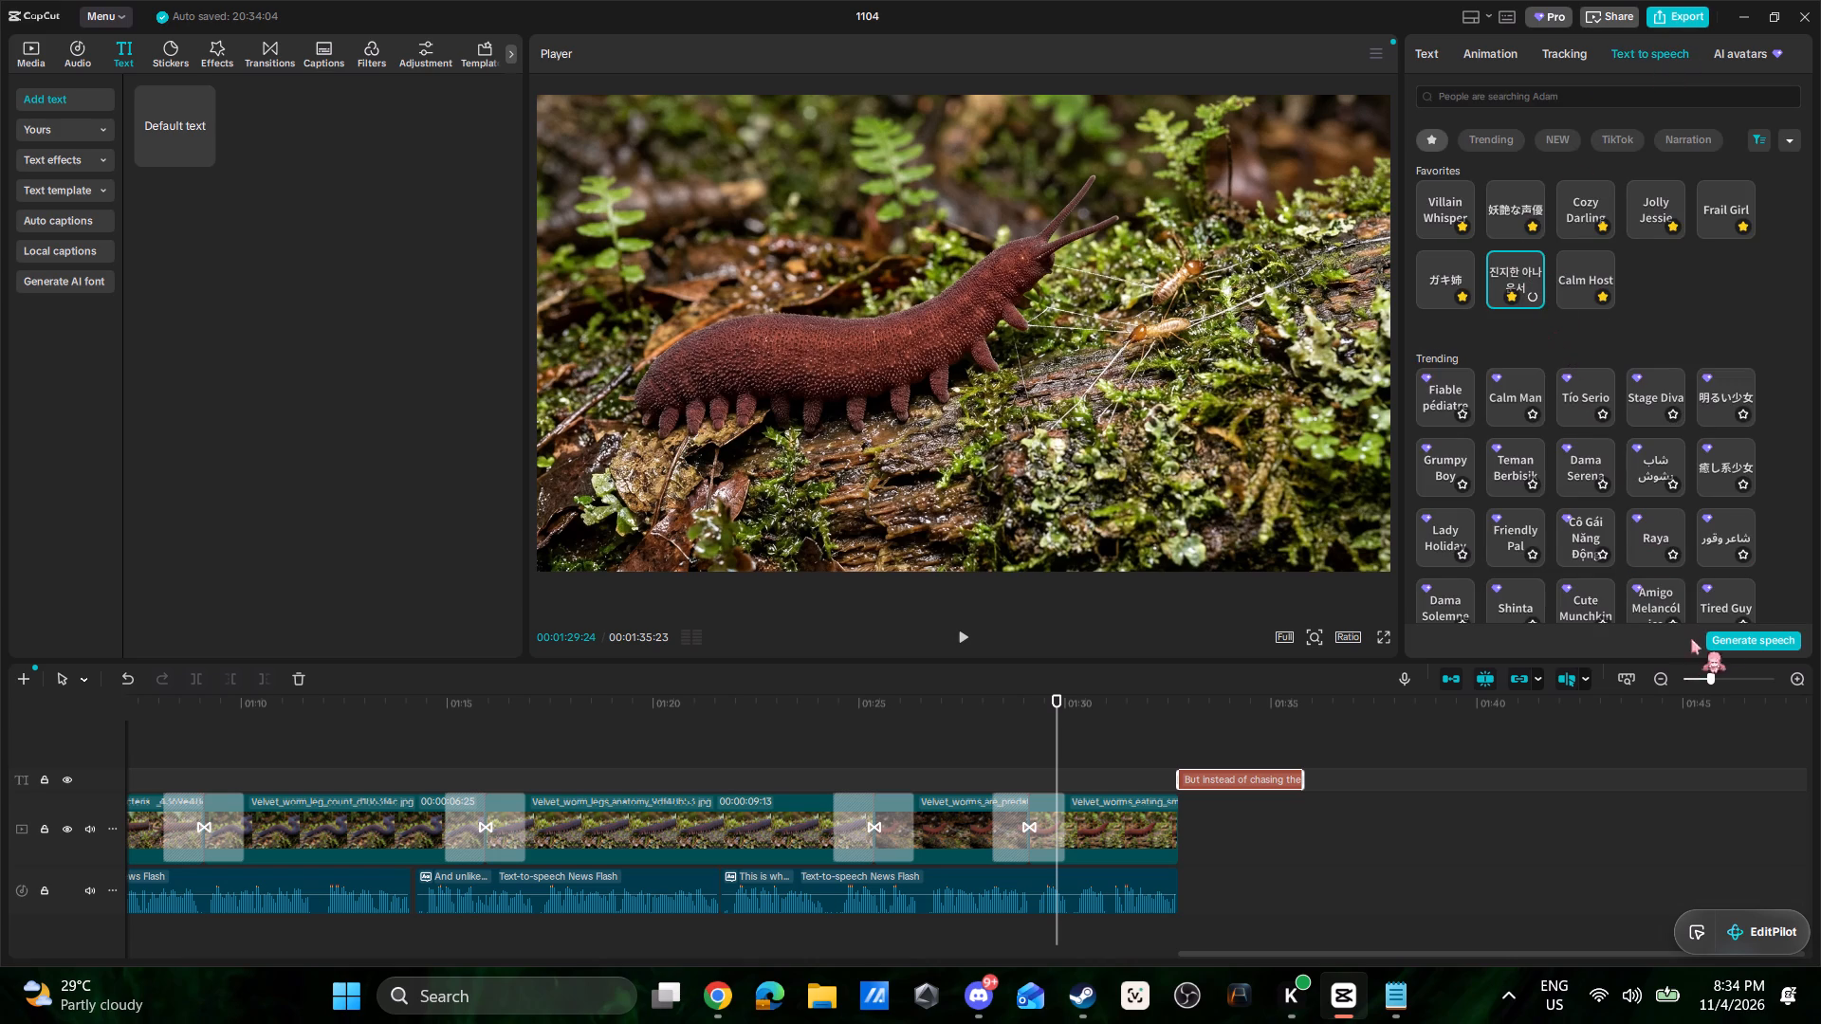
pyautogui.click(1727, 643)
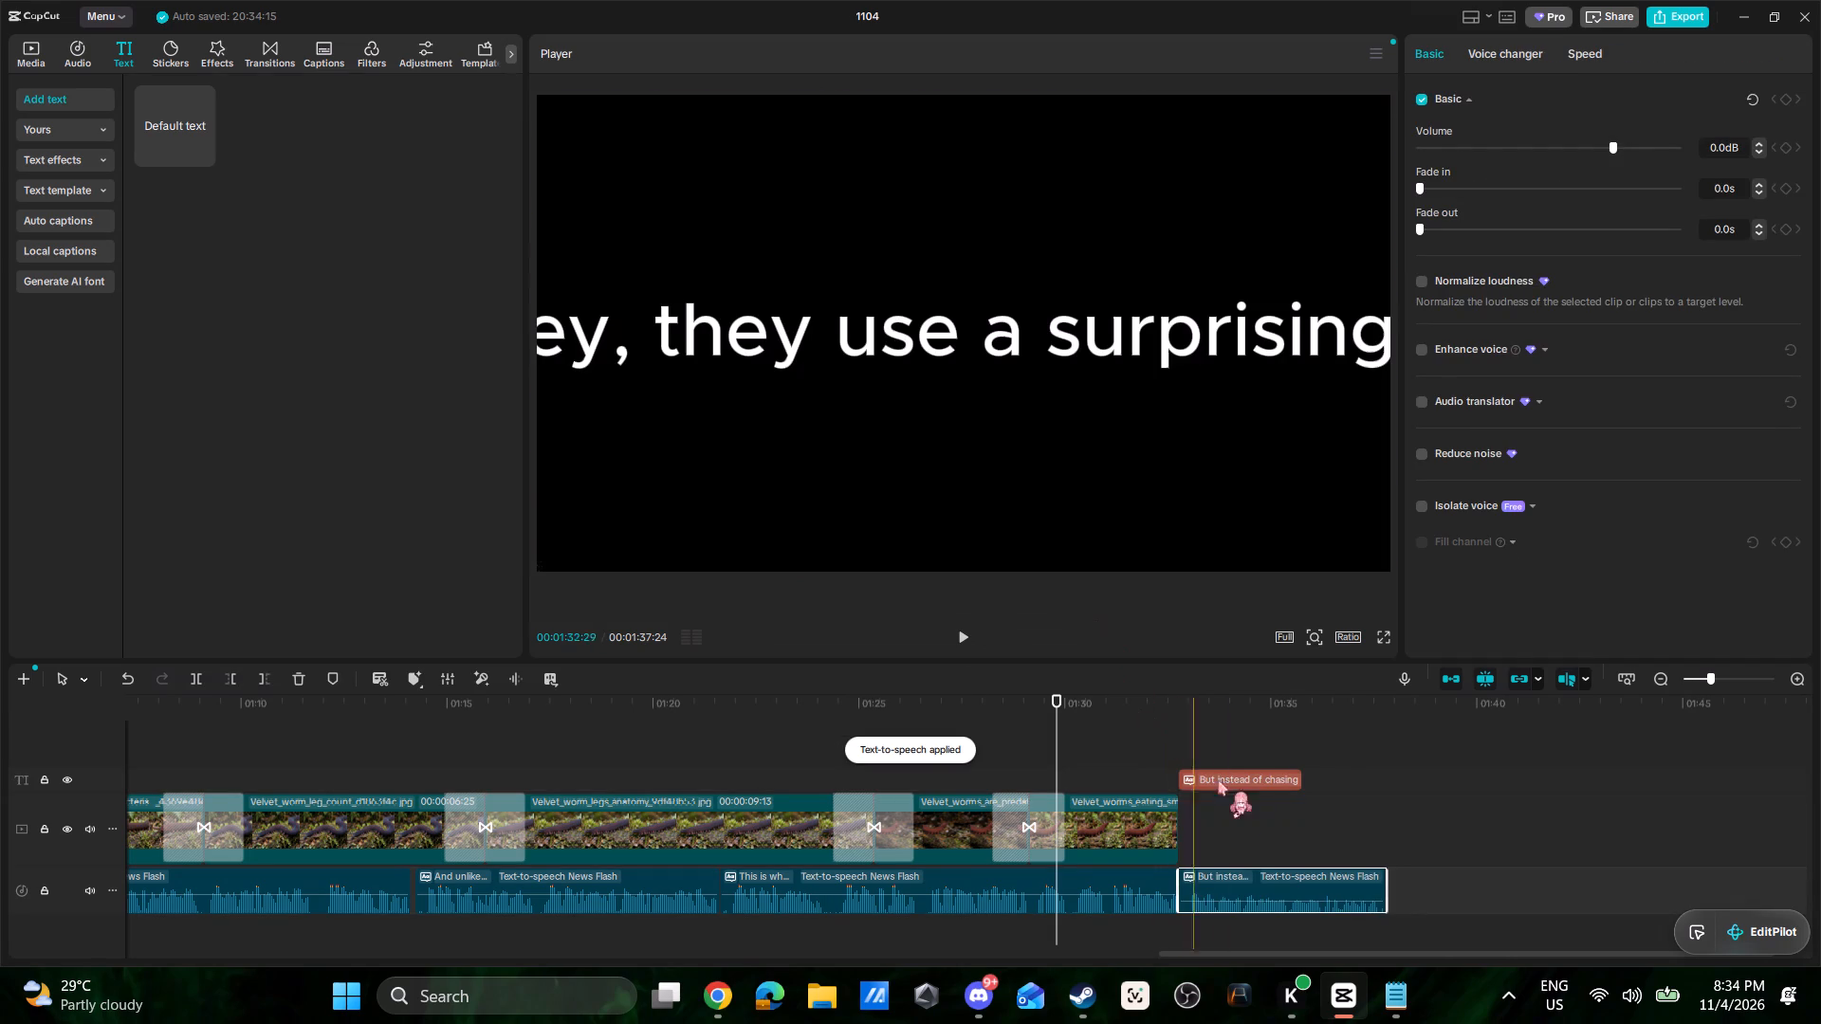
# Raise the new hunting-technique narration clip's volume to 9.7 dB.
pyautogui.click(1229, 902)
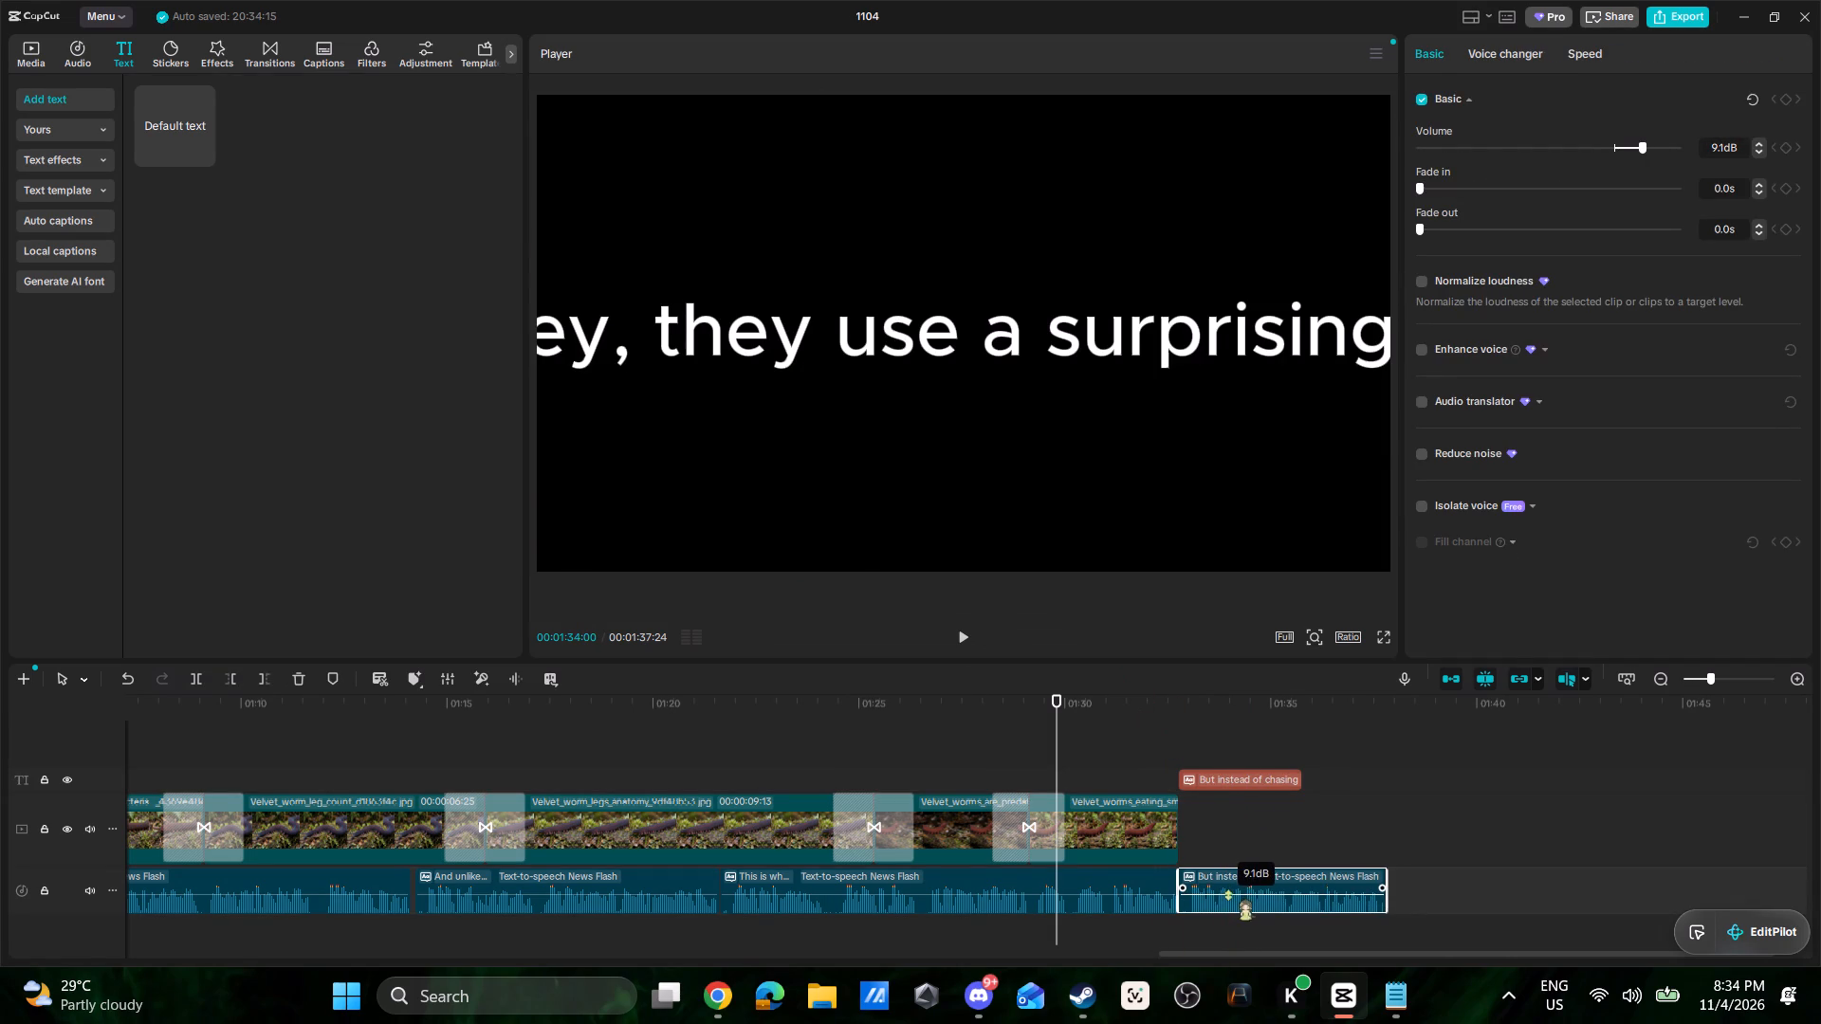
pyautogui.tripleClick(1760, 145)
pyautogui.doubleClick(1760, 145)
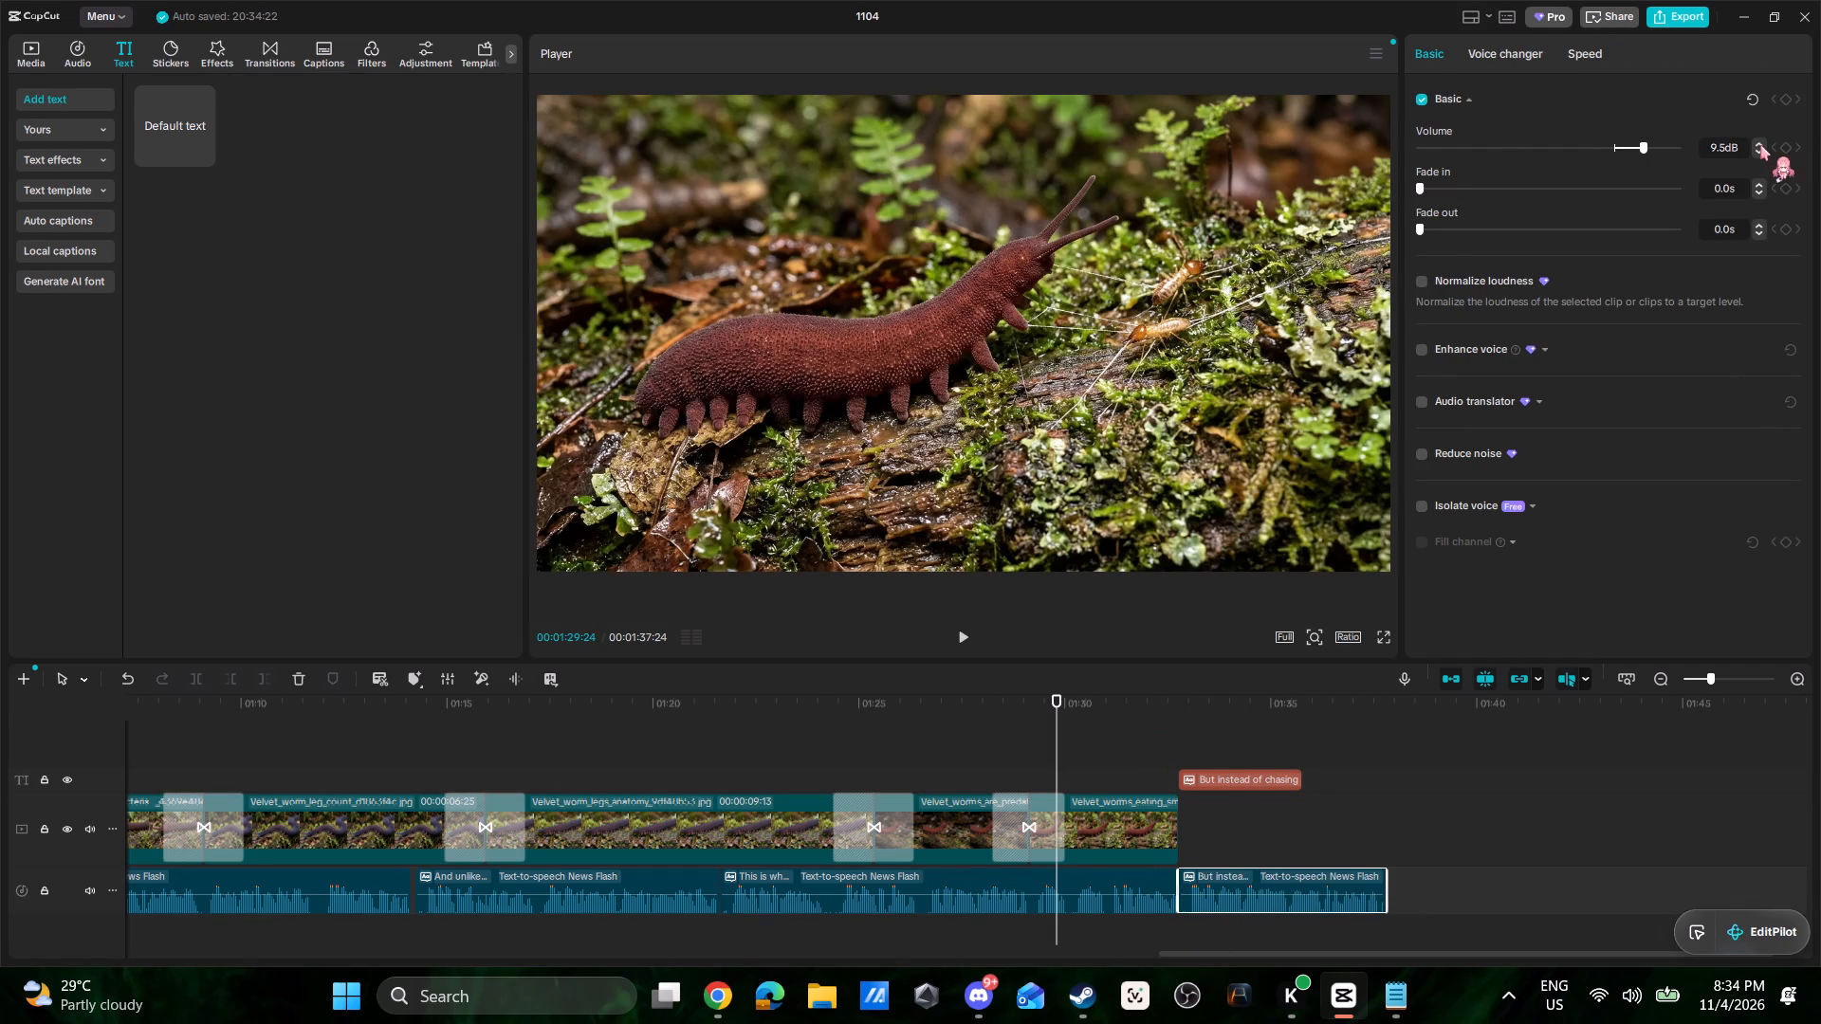
pyautogui.click(1760, 145)
# Delete the hunting-technique text clip from the timeline, keeping its narration audio.
pyautogui.click(1215, 787)
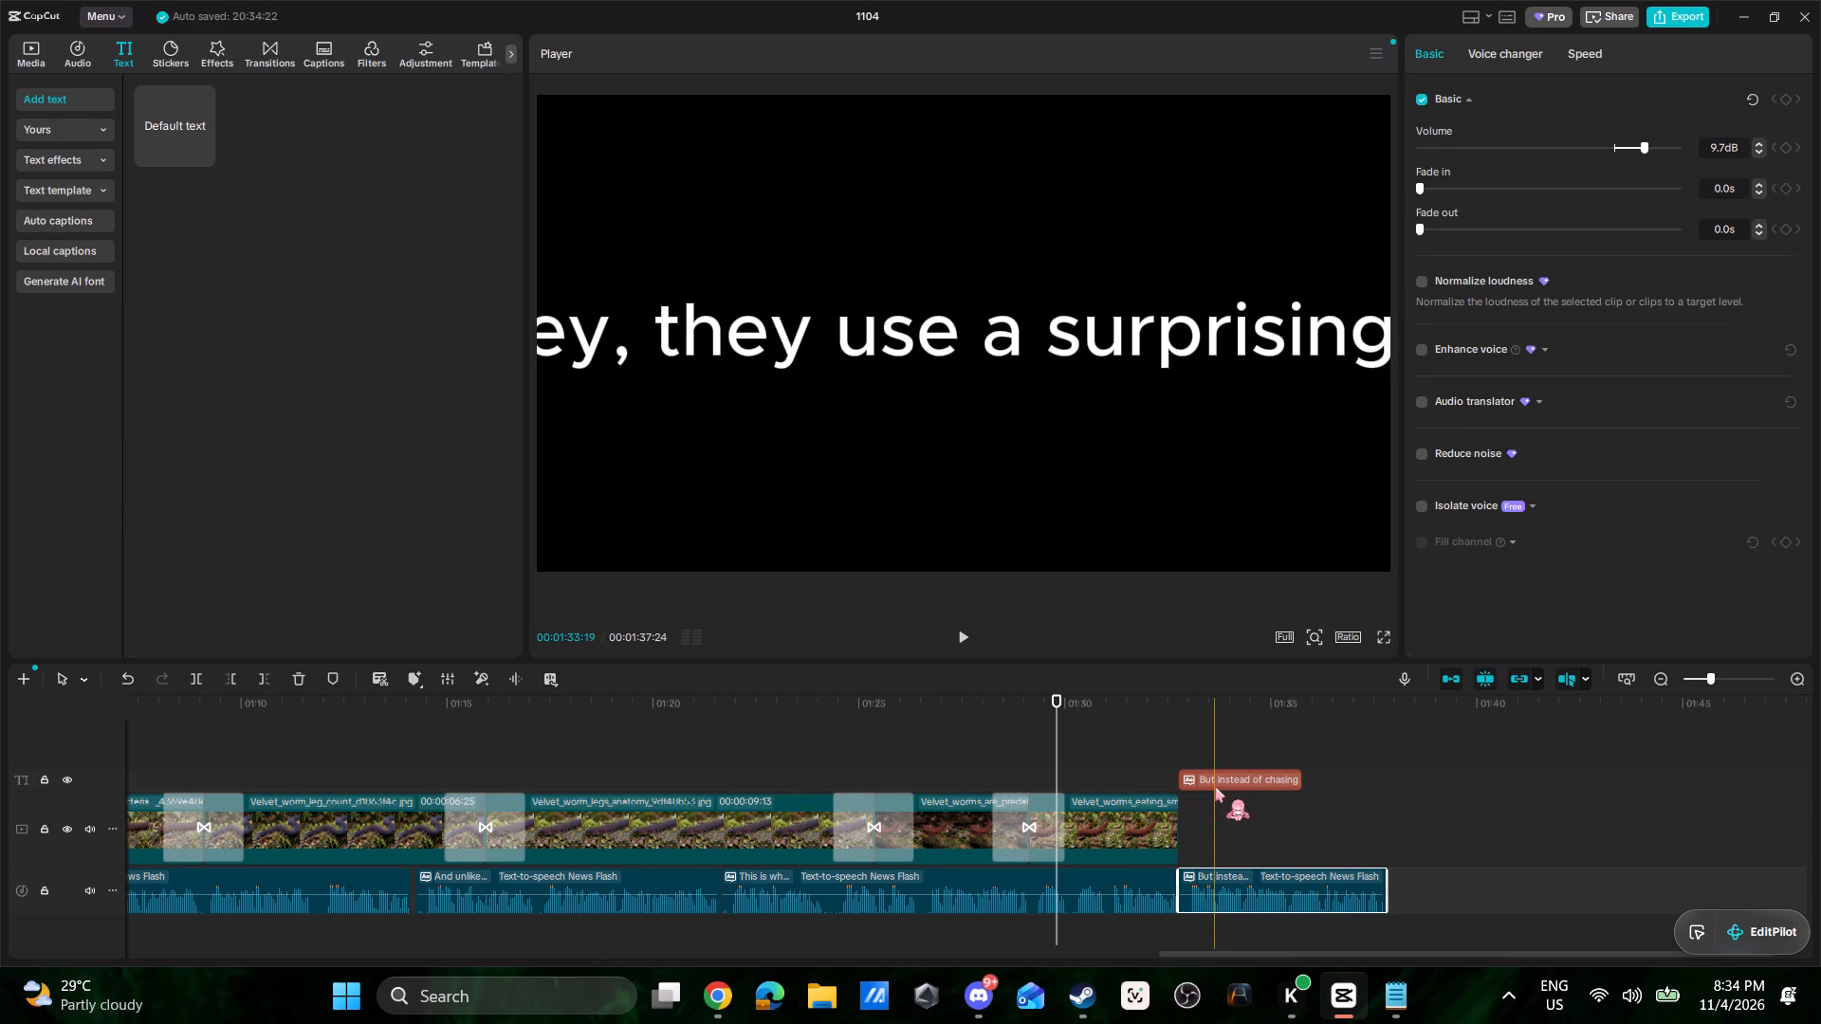
pyautogui.press('Delete')
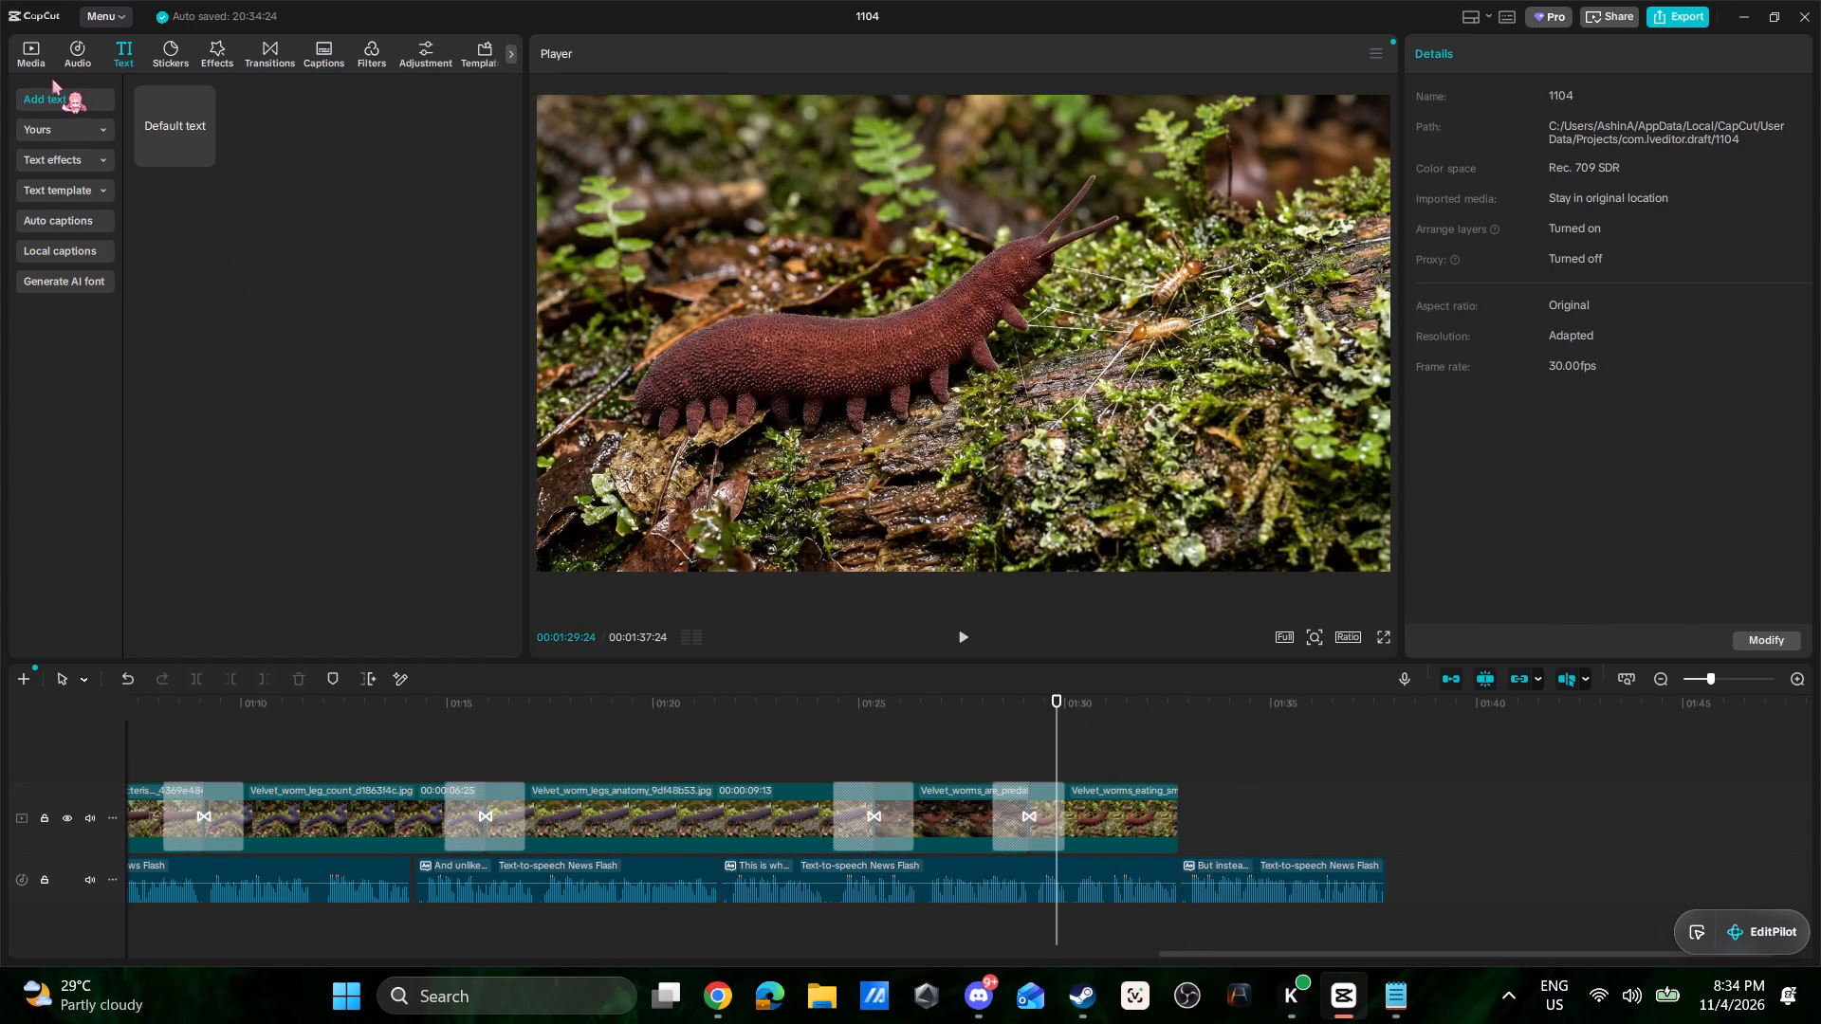
# Extend the eating-small-insects clip to the hunting-technique narration's end at 00:01:37:24, playing back the join to check the timing.
pyautogui.hotkey('alt', 'Tab')
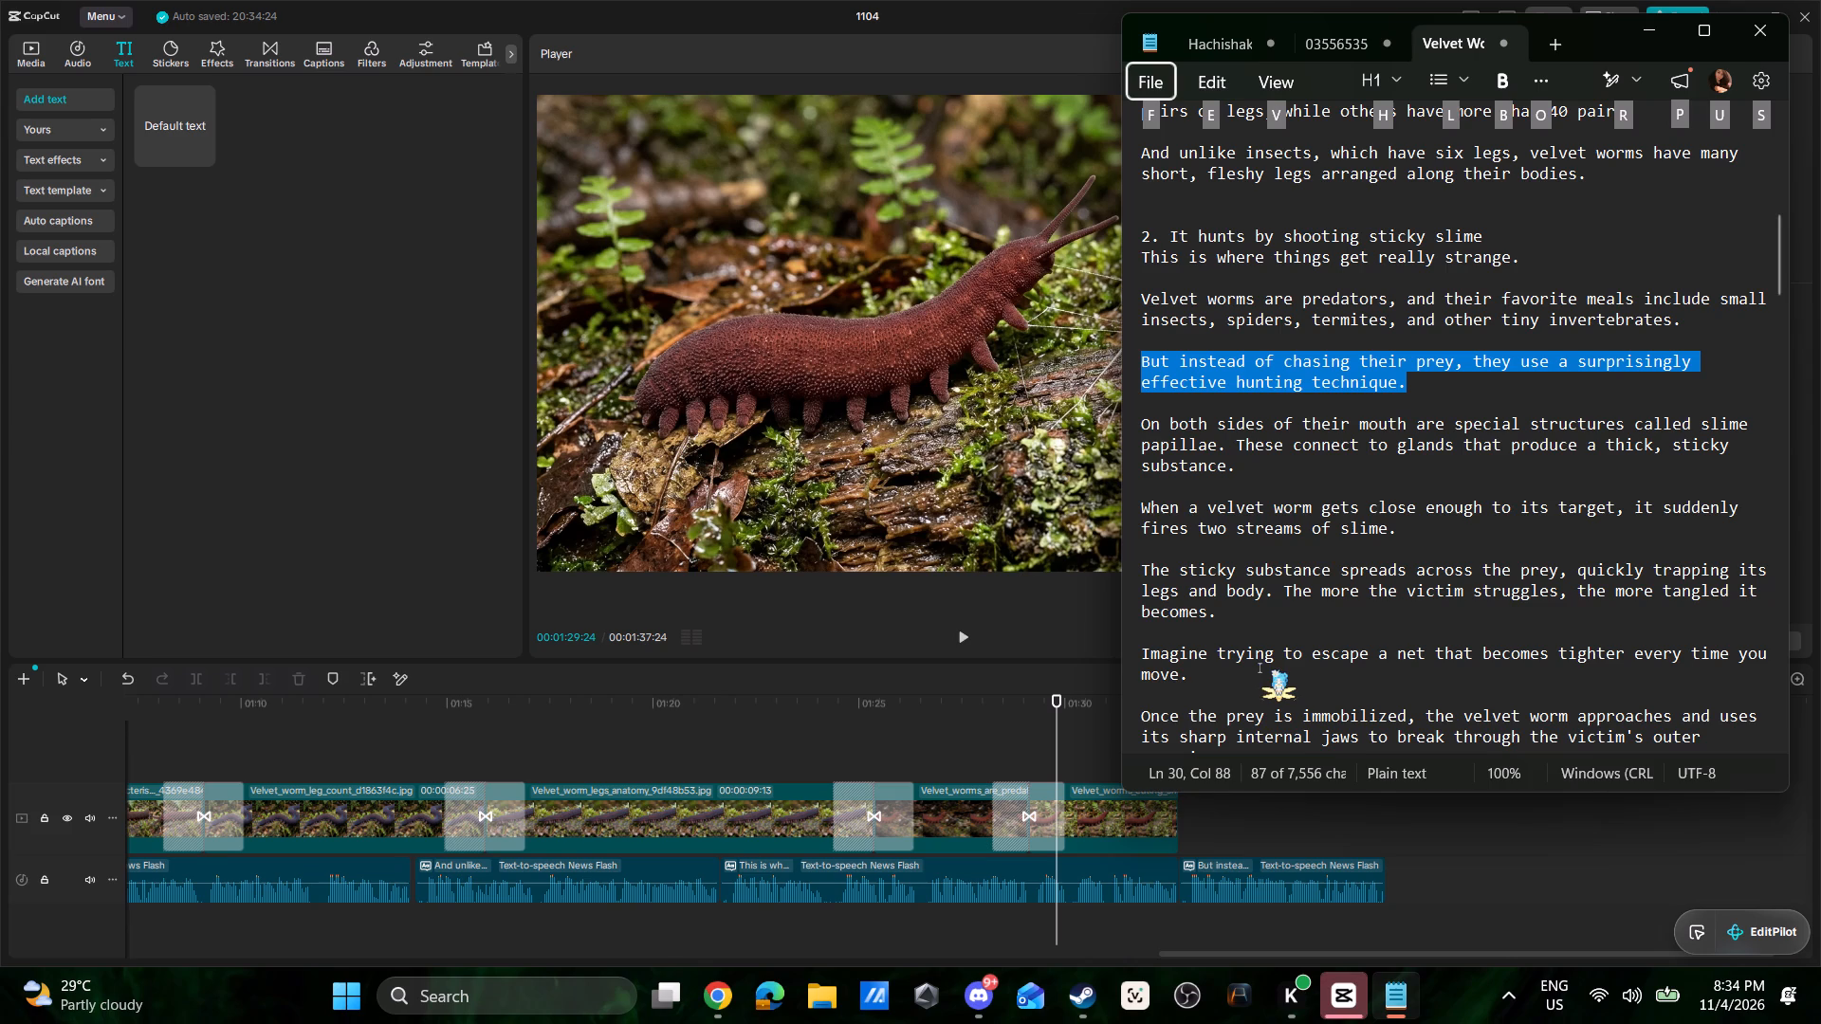
pyautogui.click(1155, 829)
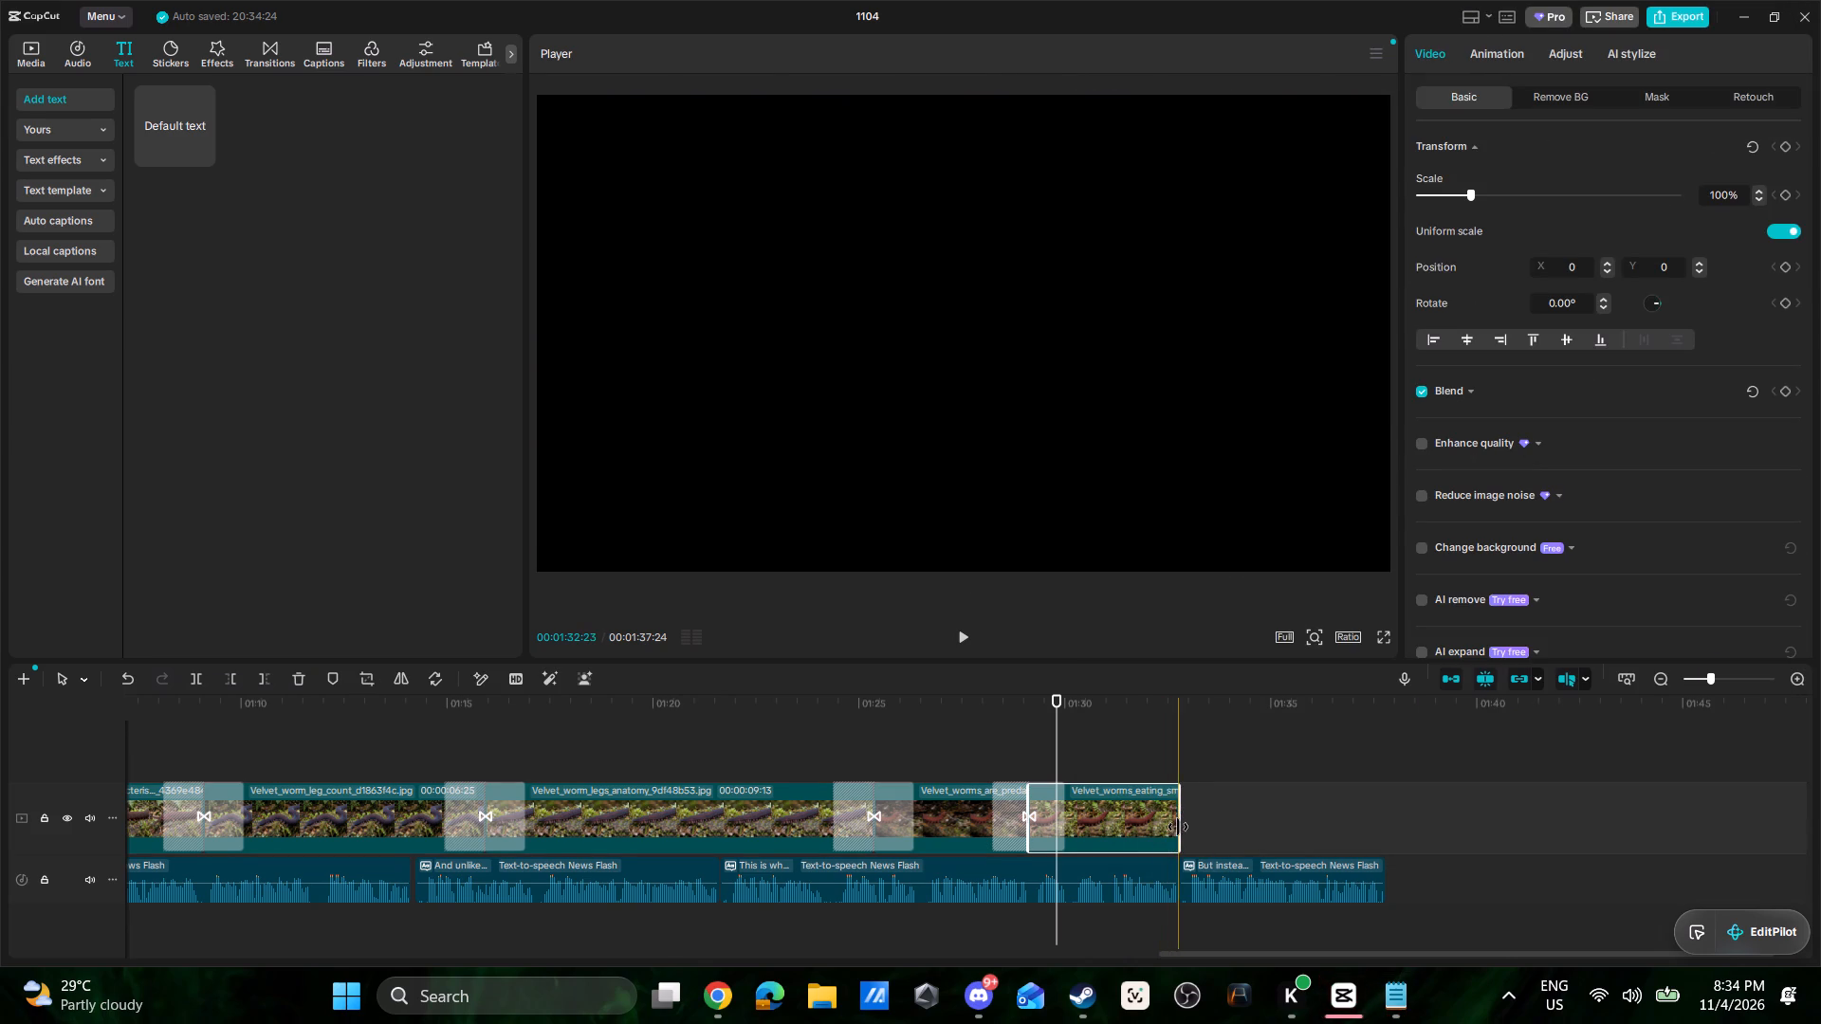
pyautogui.moveTo(1178, 827); pyautogui.dragTo(1238, 830)
pyautogui.click(1124, 751)
pyautogui.press('space')
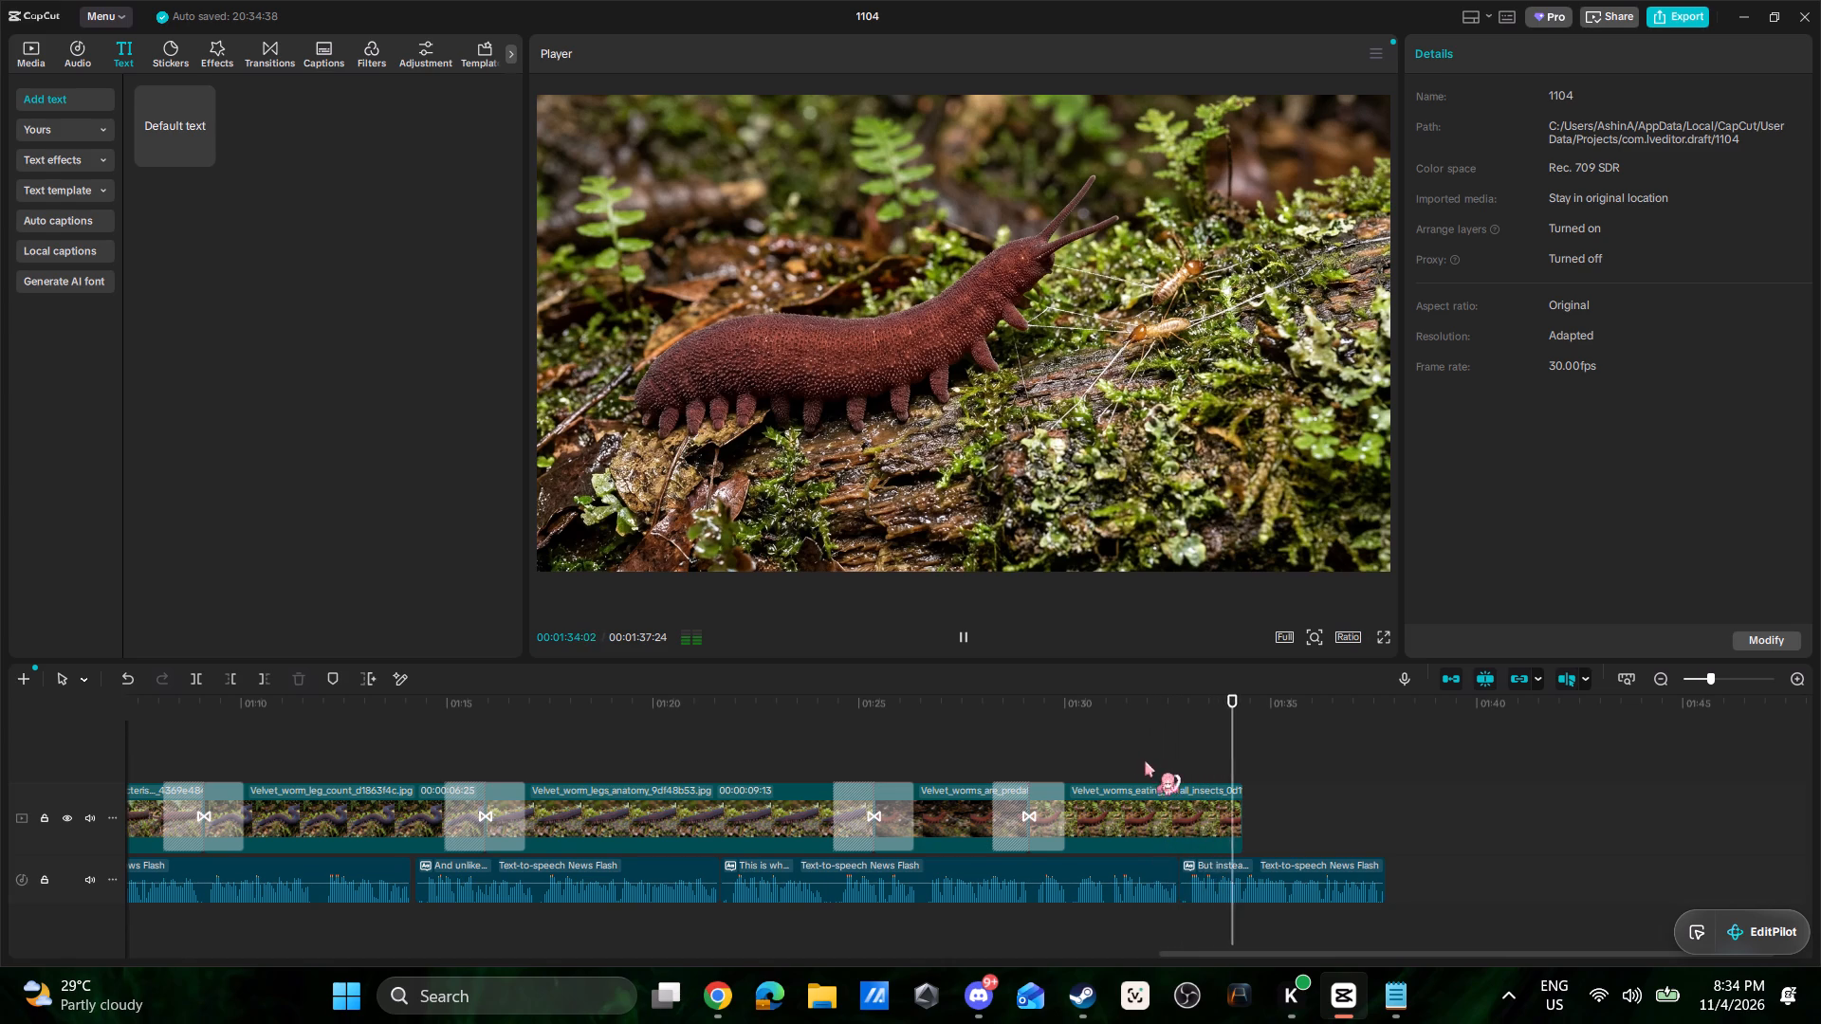
pyautogui.press('space')
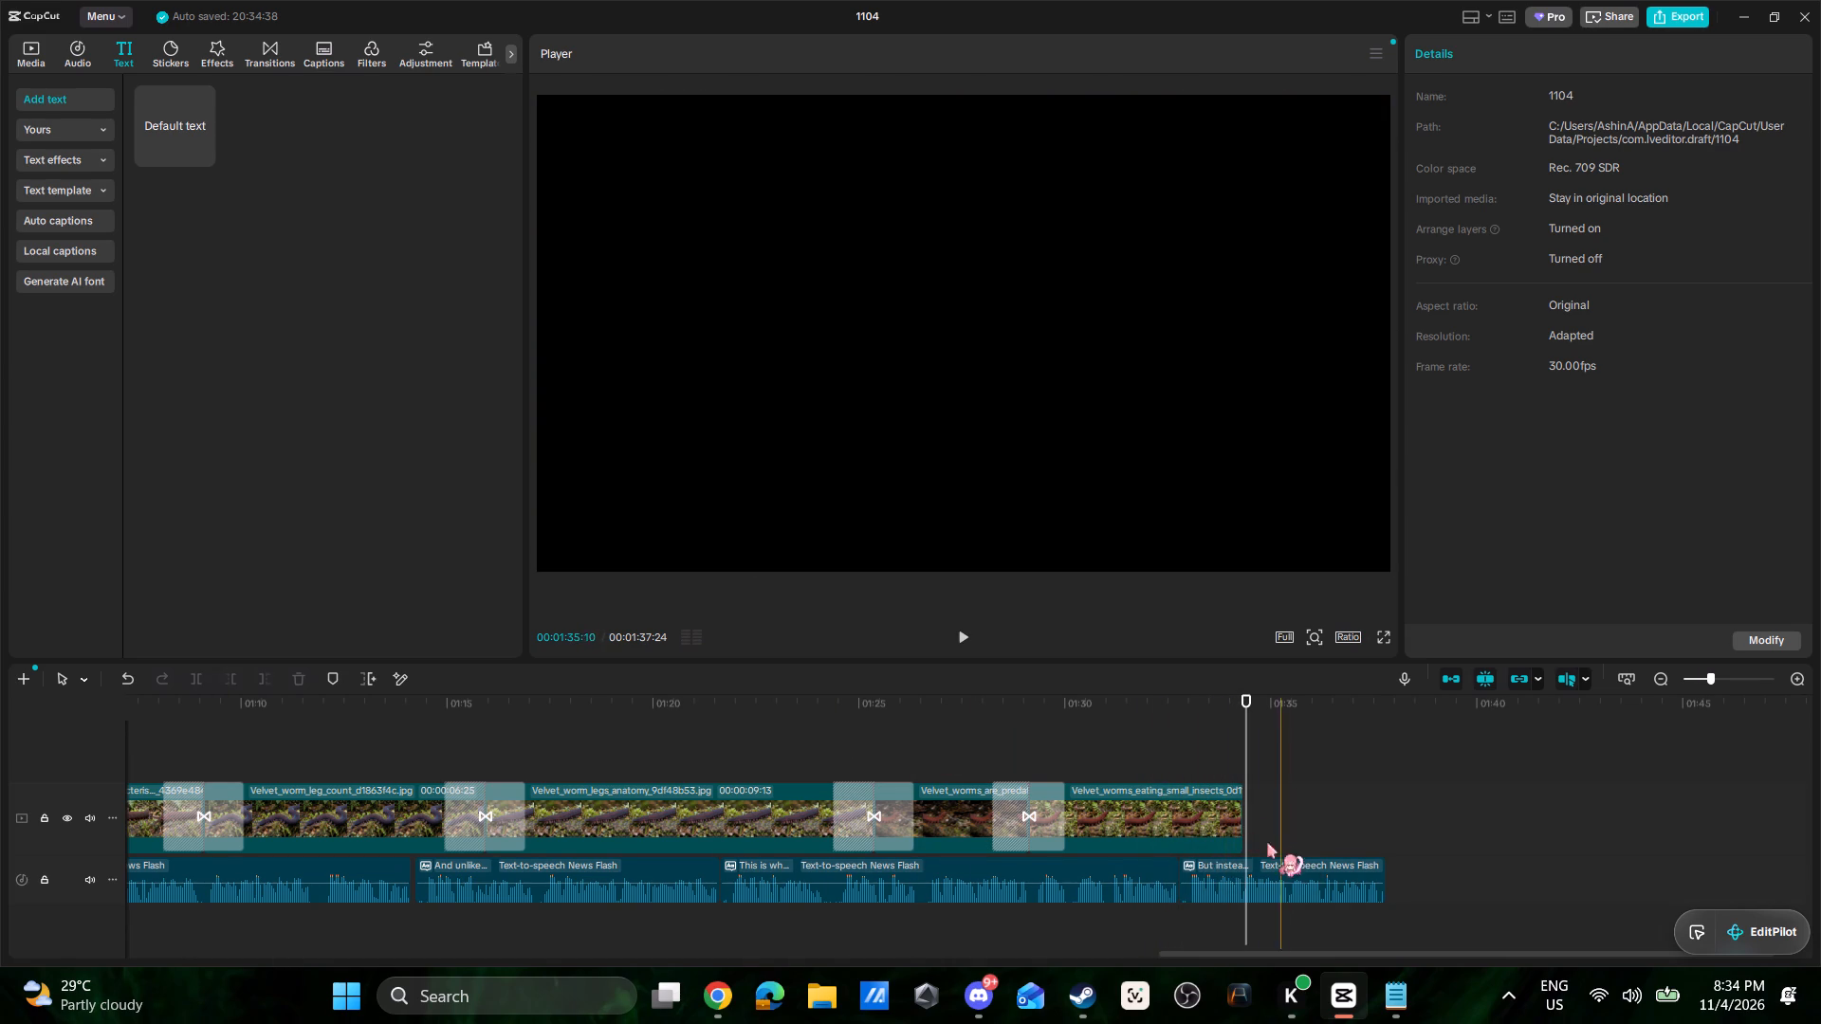
pyautogui.click(1229, 826)
pyautogui.moveTo(1246, 826); pyautogui.dragTo(1260, 826)
pyautogui.press('space')
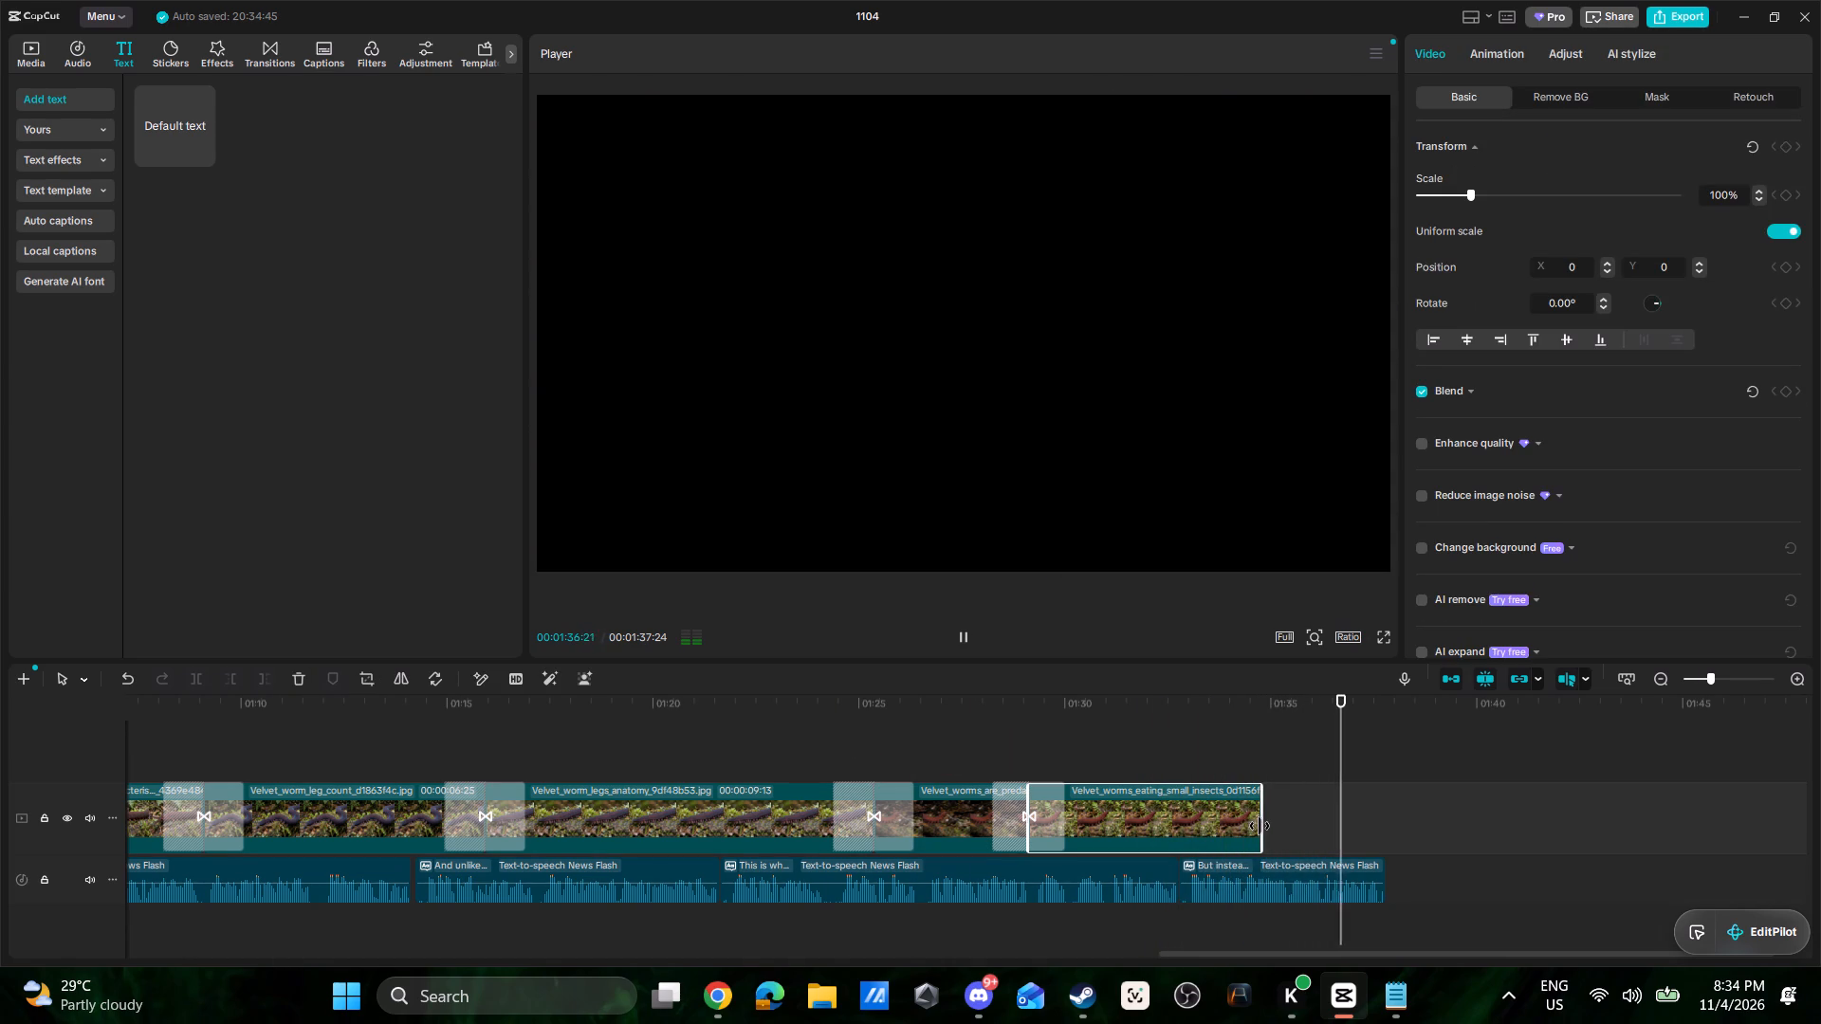
pyautogui.press('space')
pyautogui.click(1237, 817)
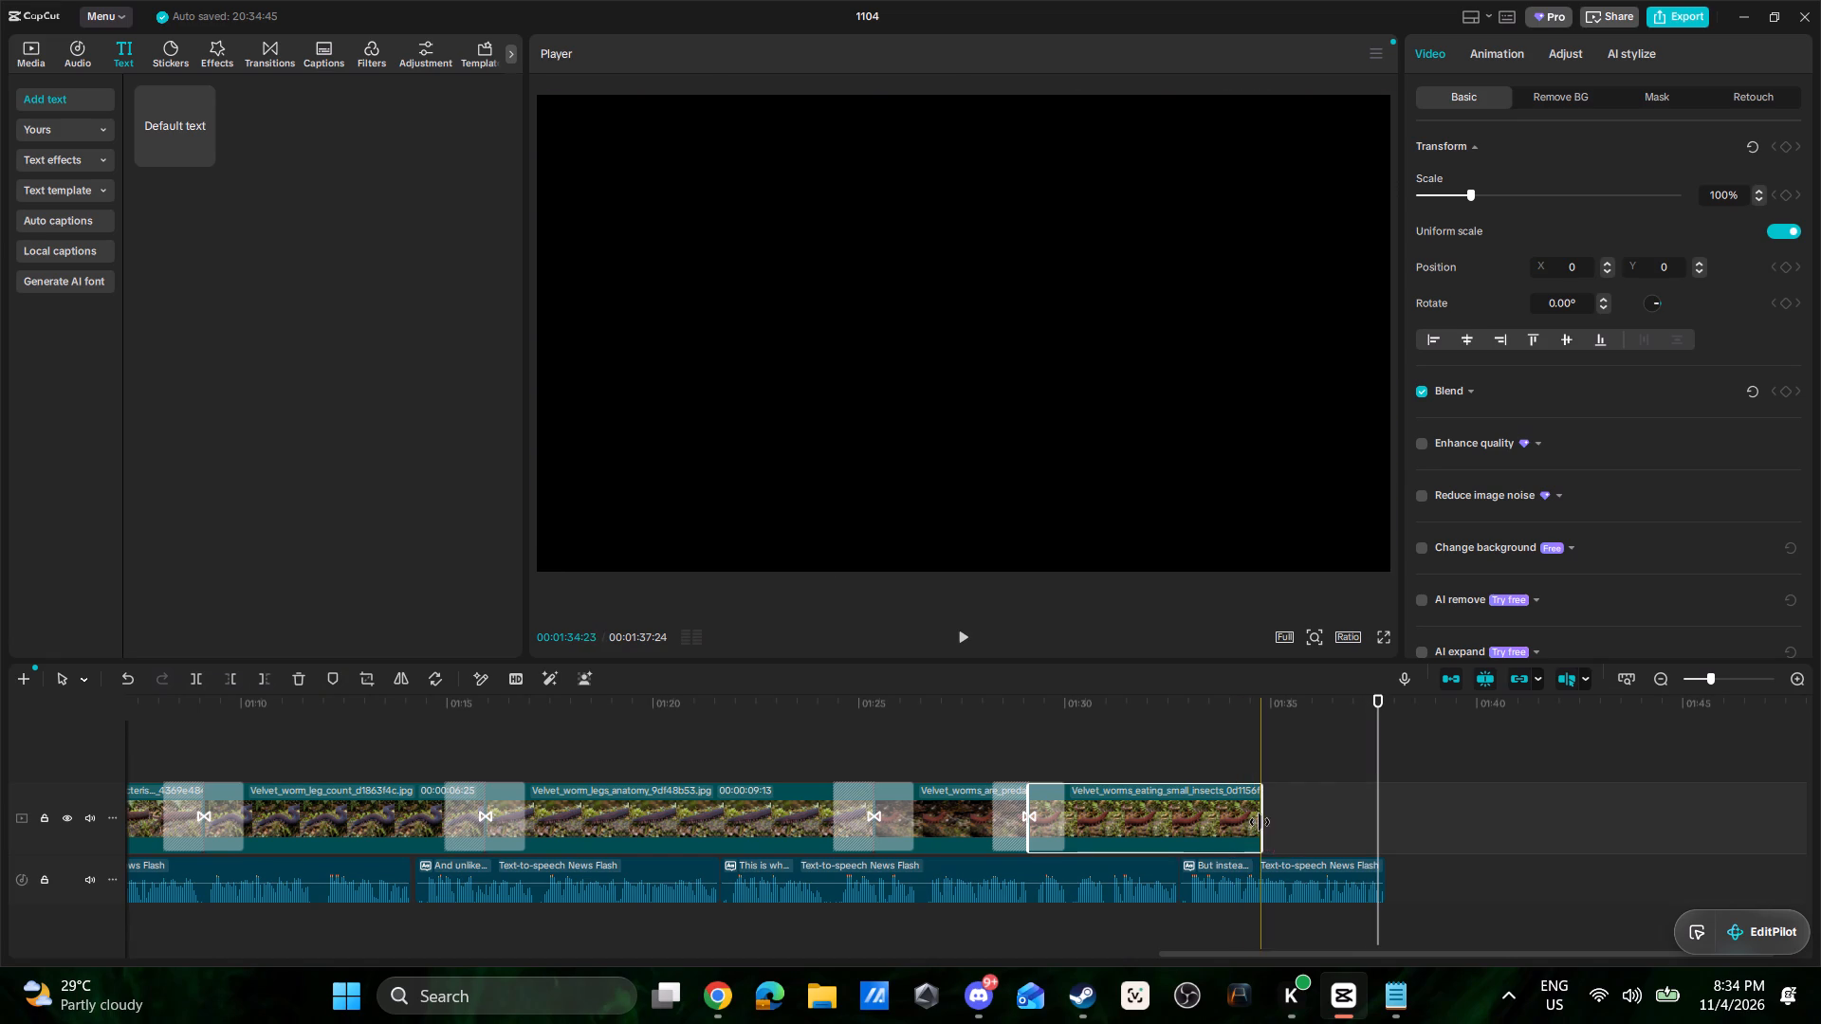
pyautogui.moveTo(1260, 822); pyautogui.dragTo(1381, 836)
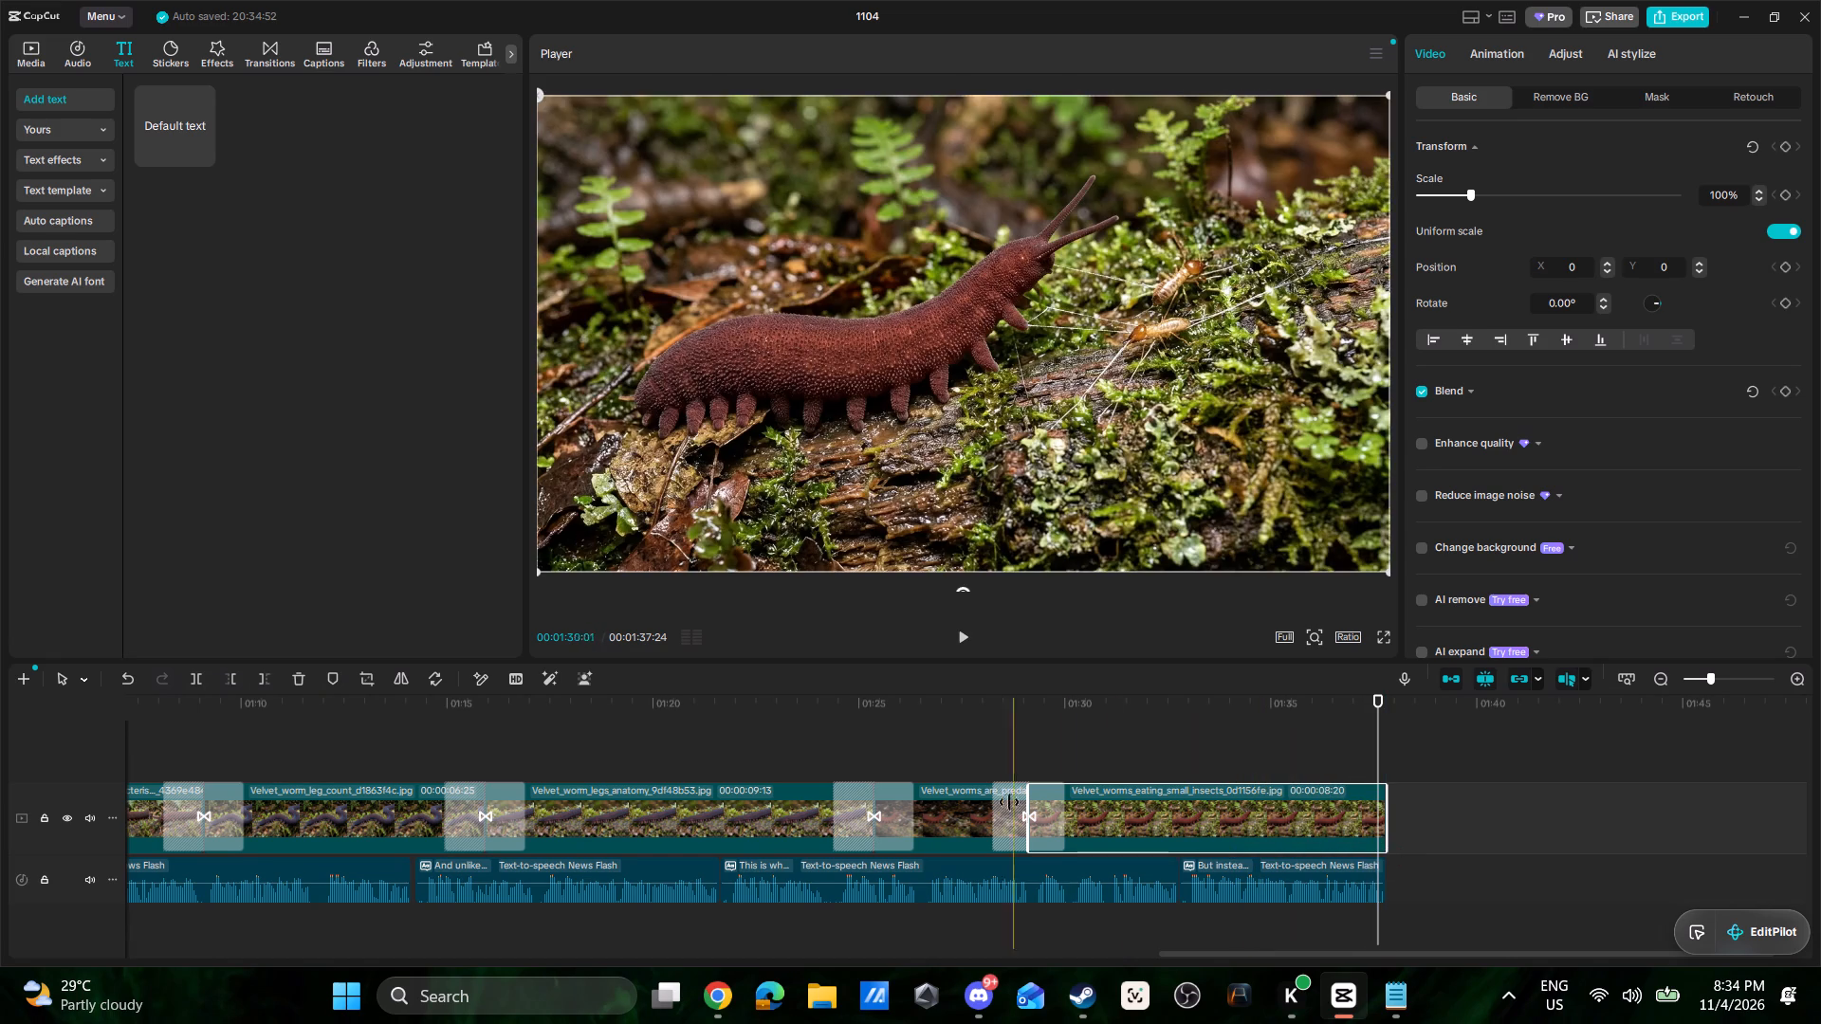
# Lengthen the predators clip slightly and trim the eating-small-insects clip to 00:00:07:27 so it ends with the narration.
pyautogui.click(979, 795)
pyautogui.moveTo(1031, 801); pyautogui.dragTo(1058, 801)
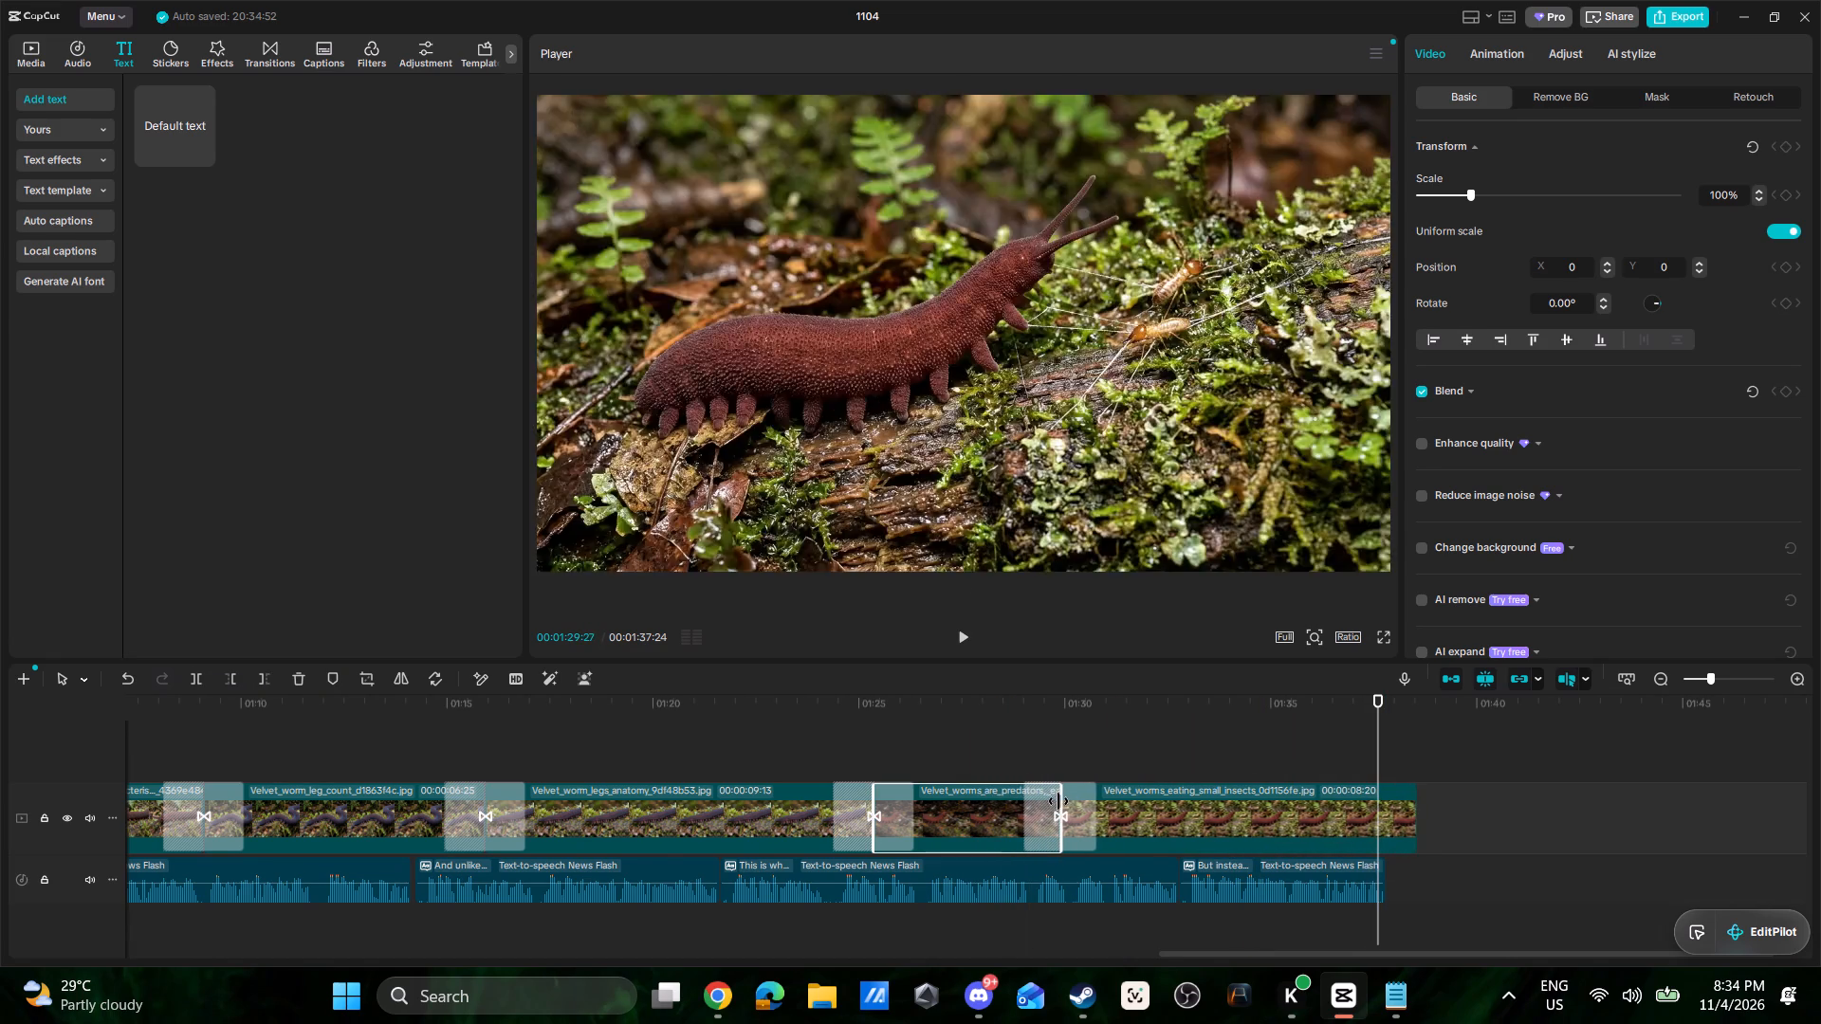
pyautogui.click(1412, 817)
pyautogui.moveTo(1418, 817); pyautogui.dragTo(1379, 818)
pyautogui.click(1358, 815)
pyautogui.moveTo(1376, 815); pyautogui.dragTo(1380, 815)
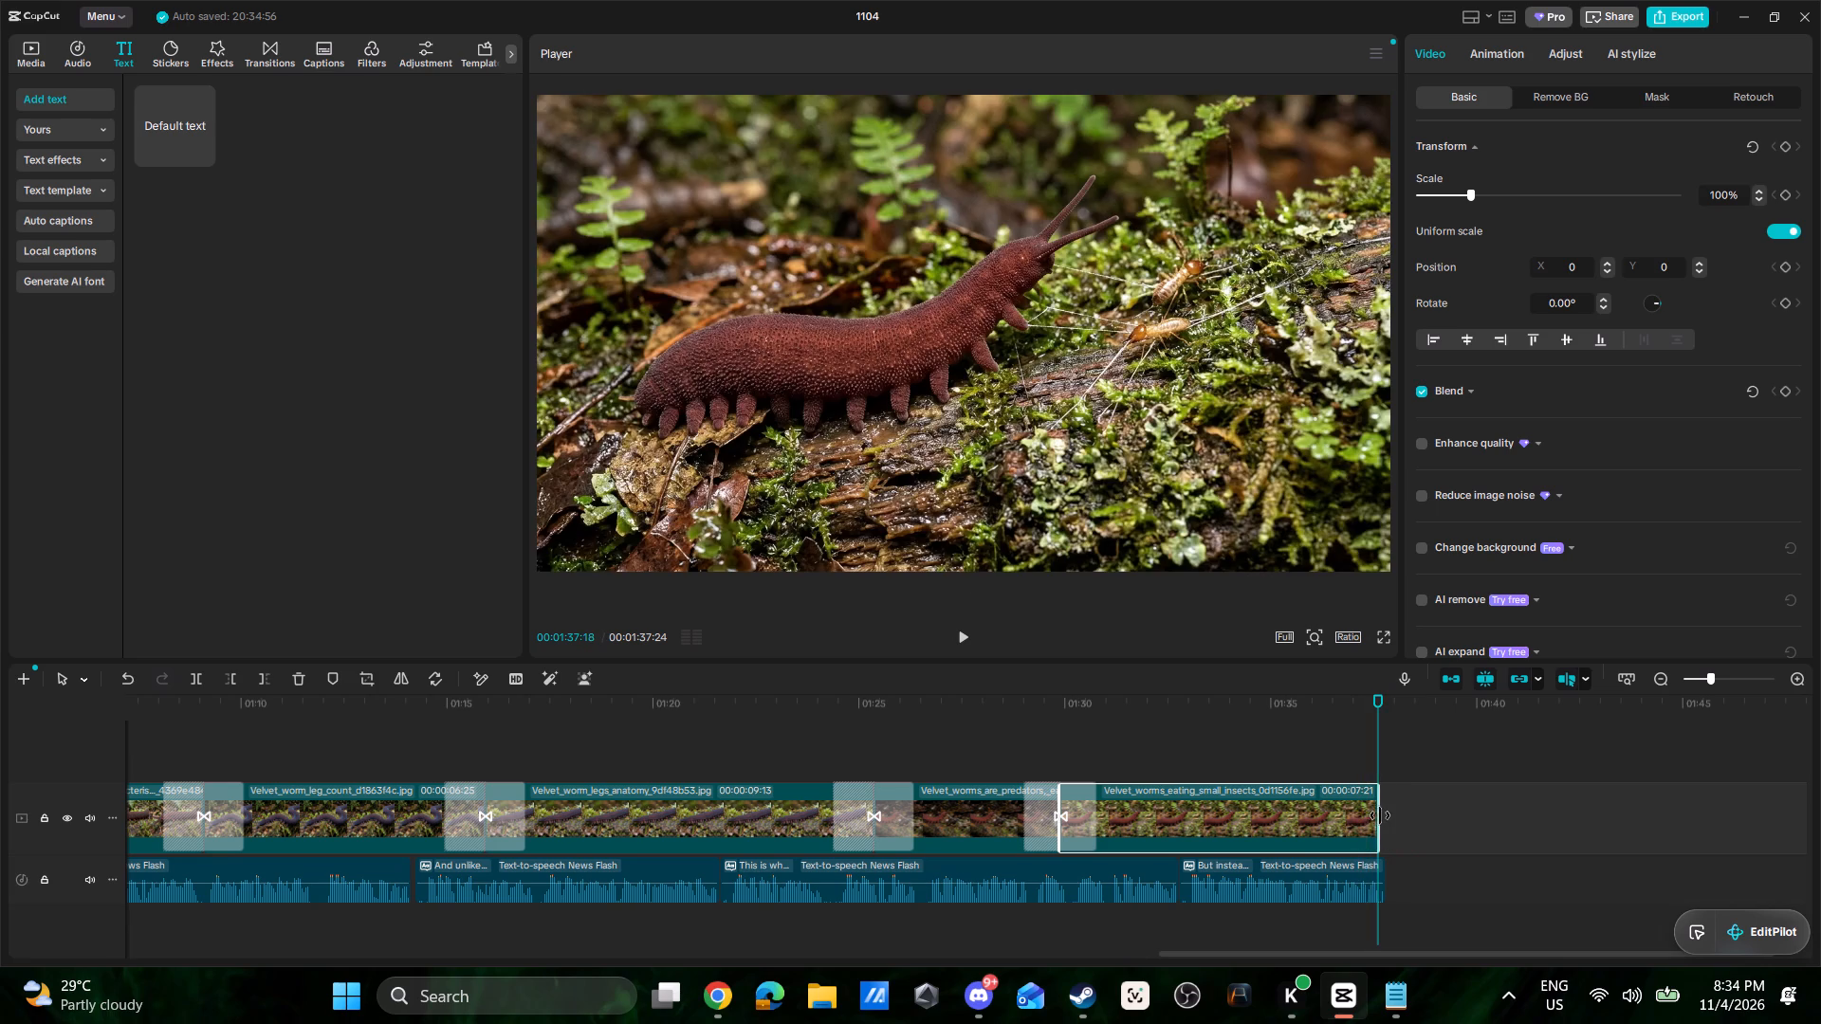
pyautogui.moveTo(1380, 815); pyautogui.dragTo(1385, 816)
# Play back the timeline from 00:01:25:11 to review the retimed predators and eating-small-insects clips.
pyautogui.moveTo(1376, 695); pyautogui.dragTo(879, 689)
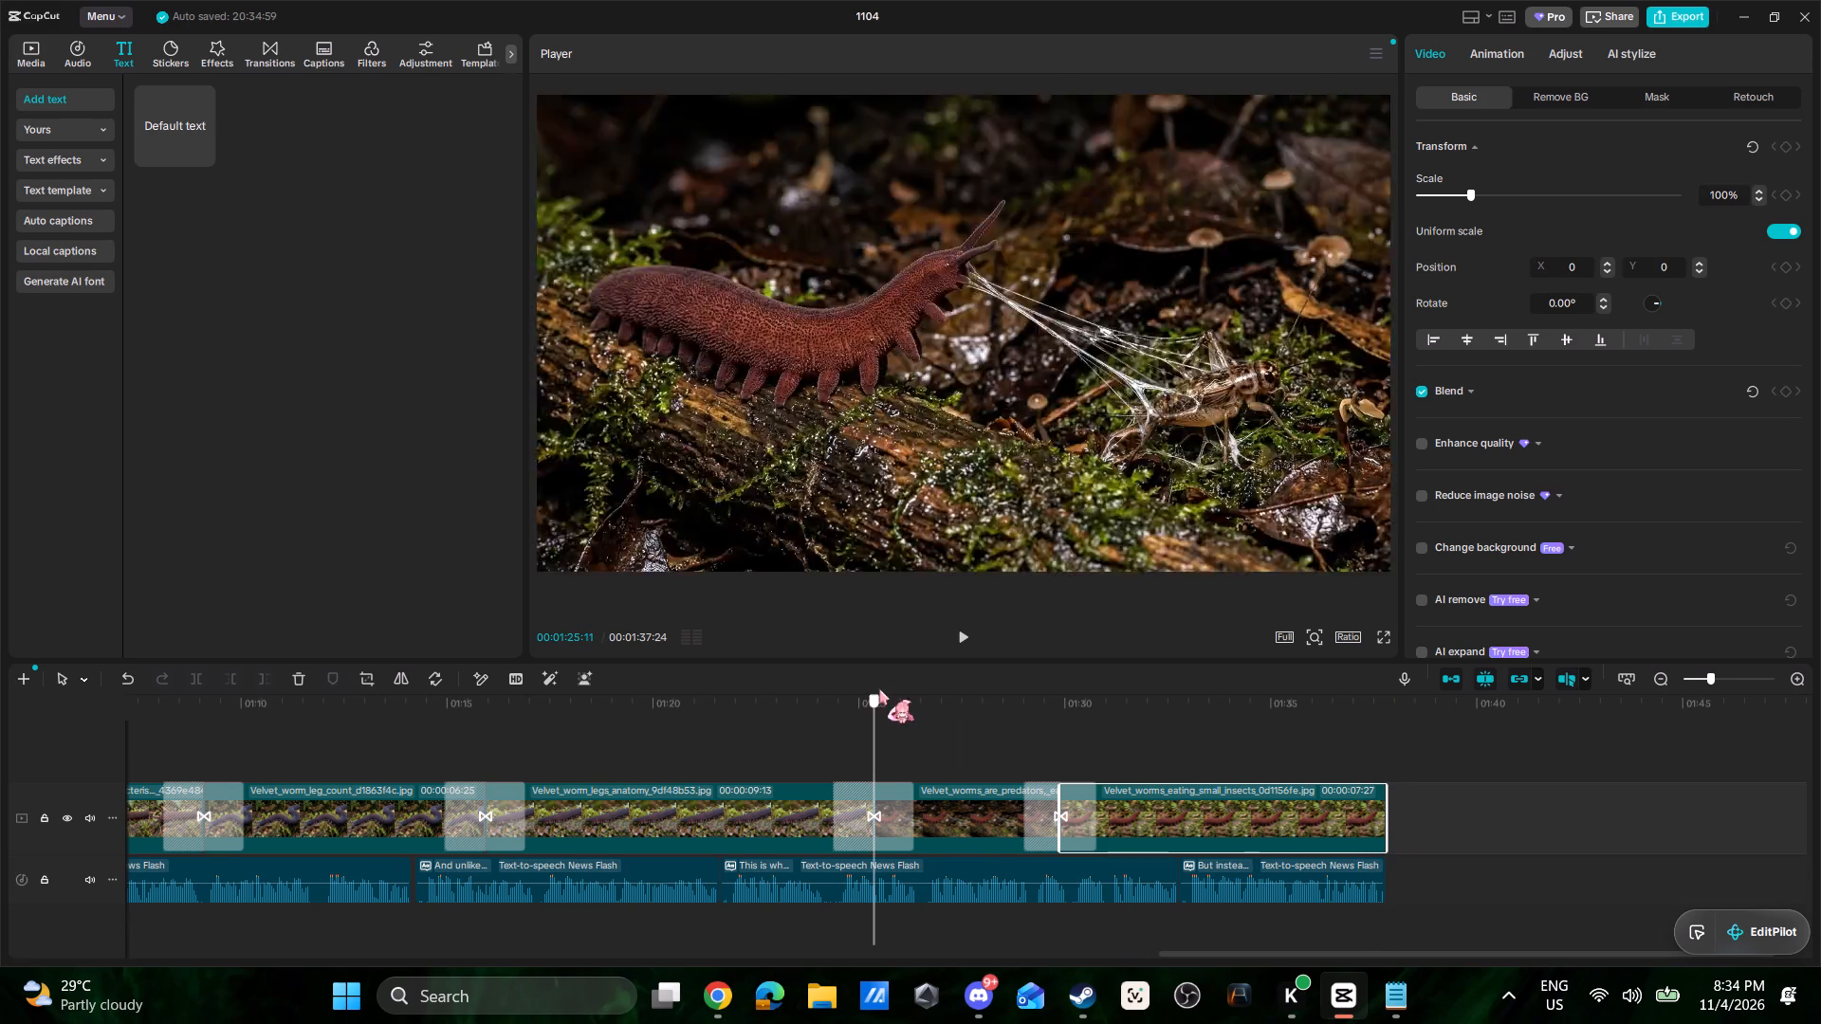
pyautogui.press('space')
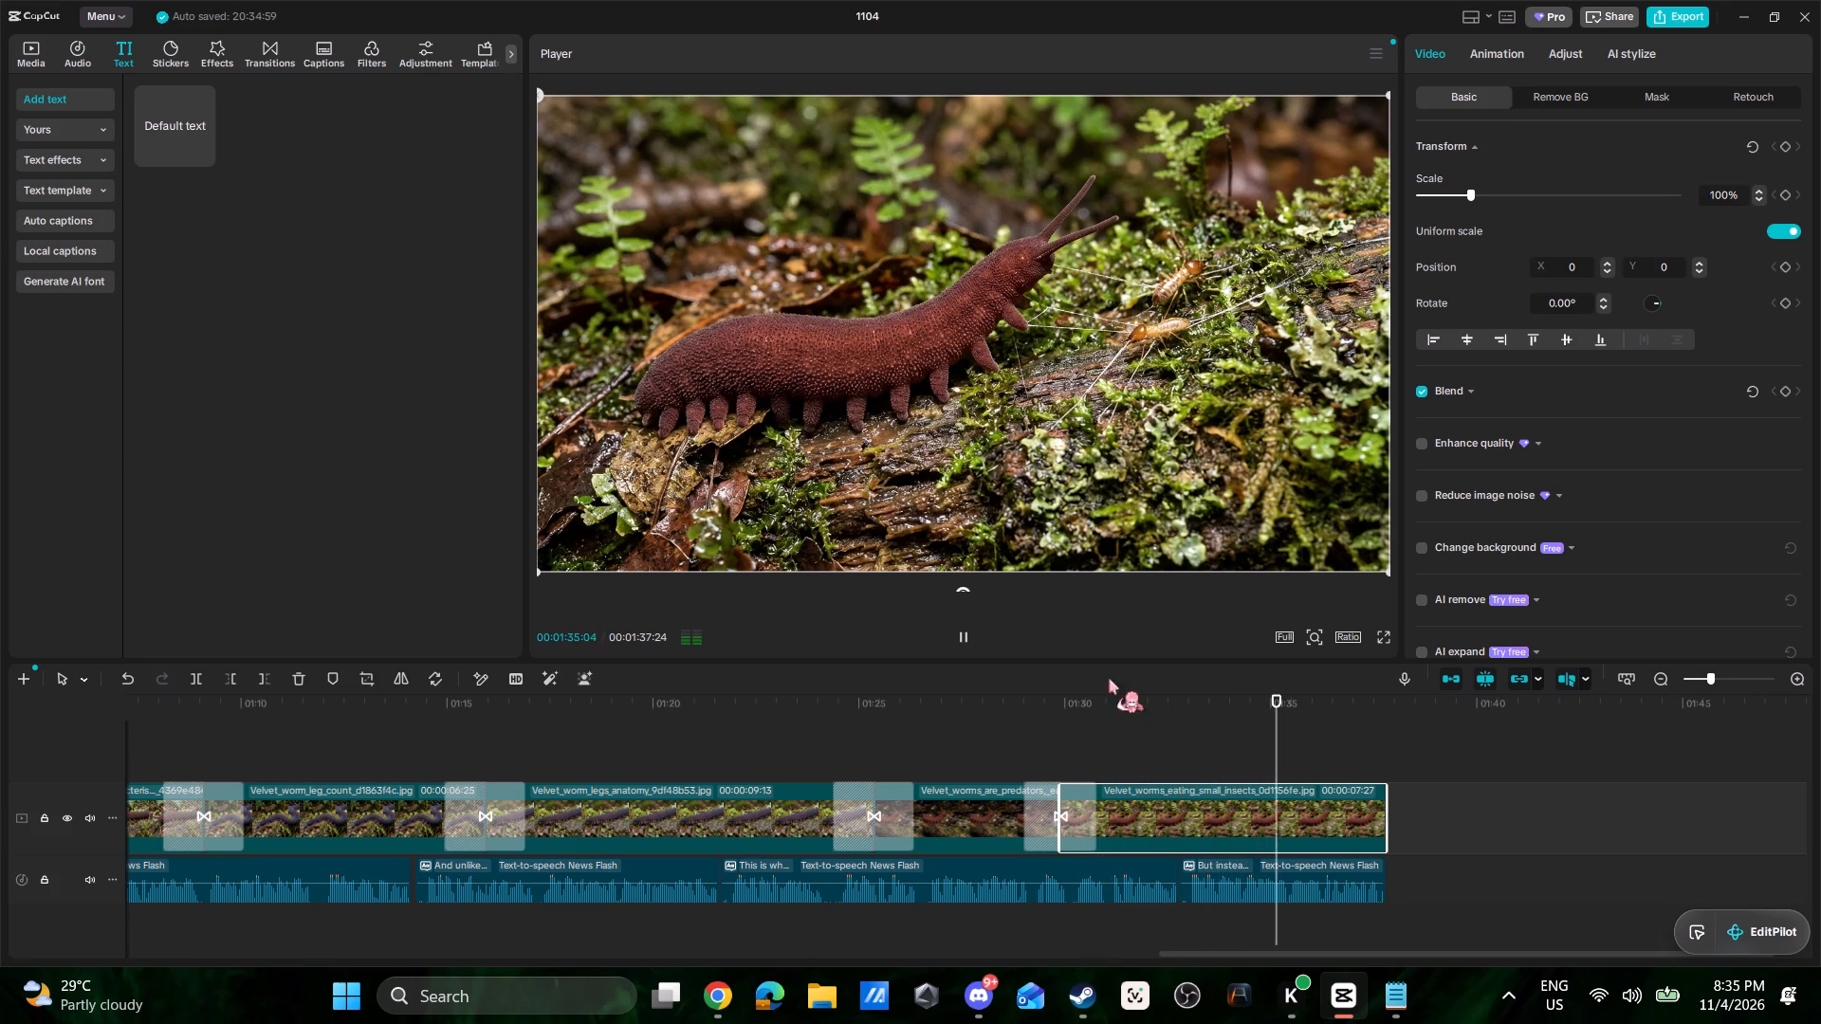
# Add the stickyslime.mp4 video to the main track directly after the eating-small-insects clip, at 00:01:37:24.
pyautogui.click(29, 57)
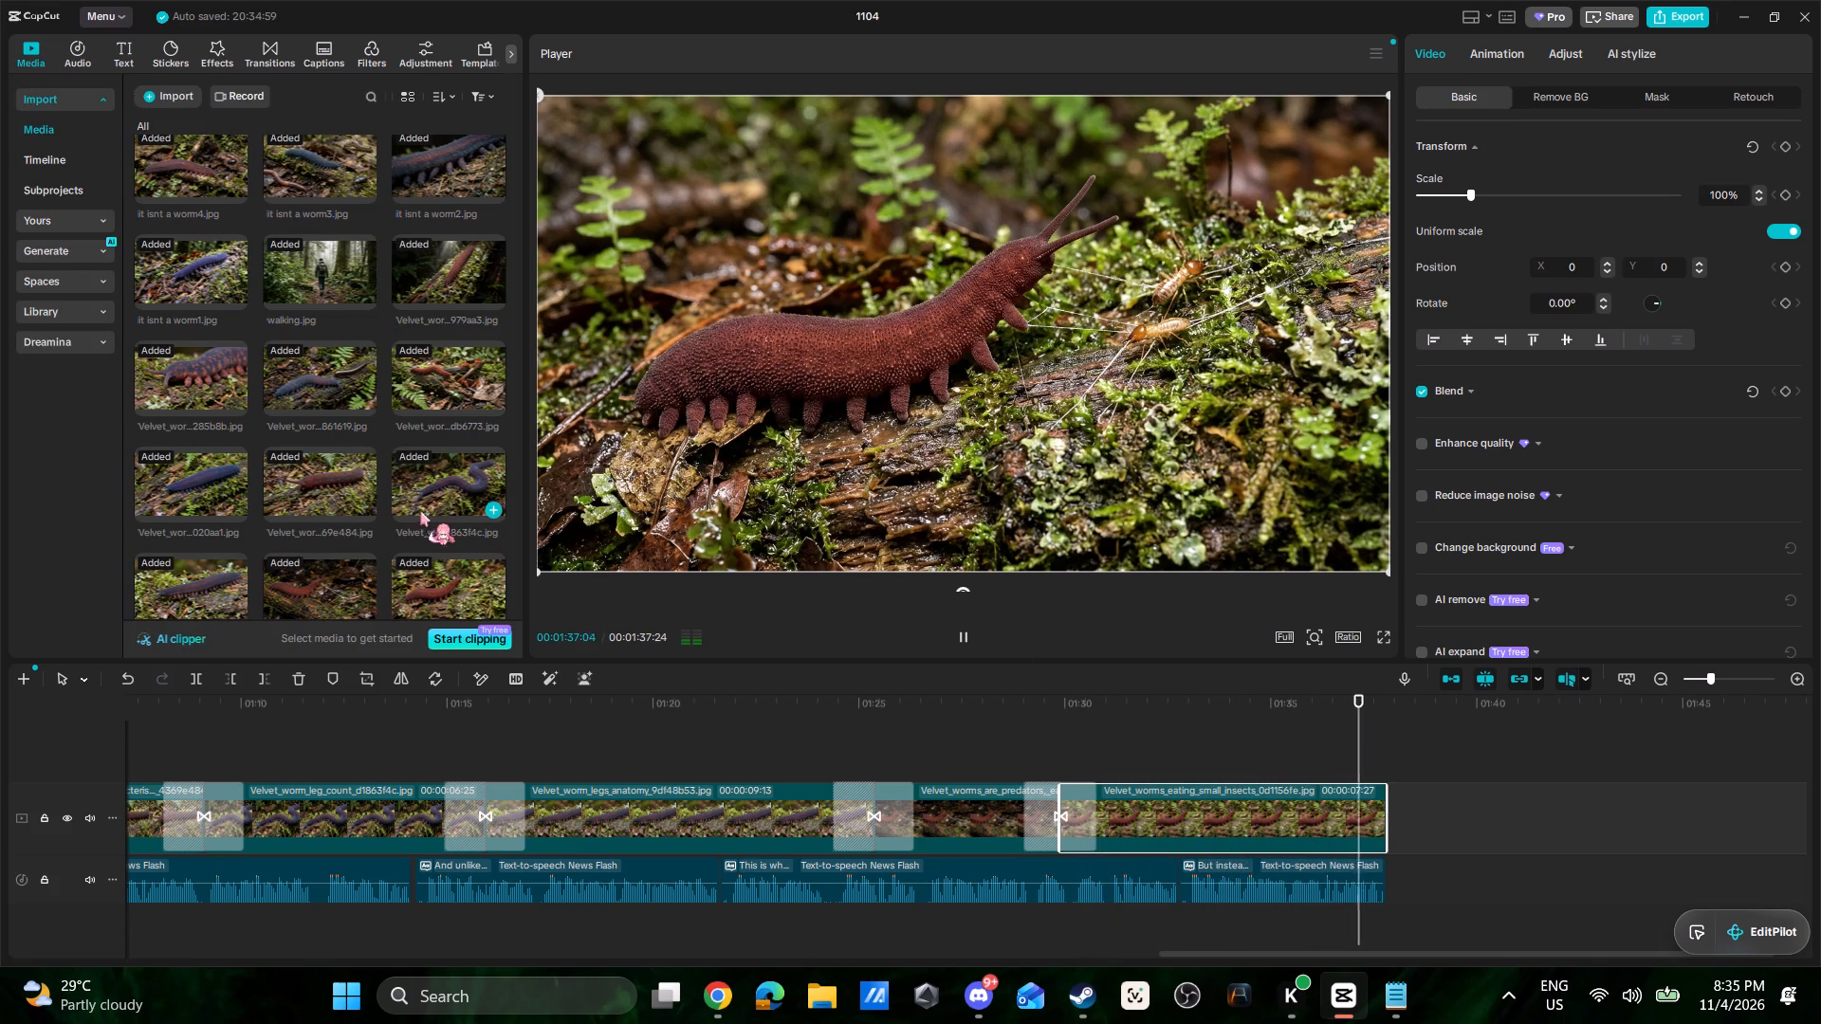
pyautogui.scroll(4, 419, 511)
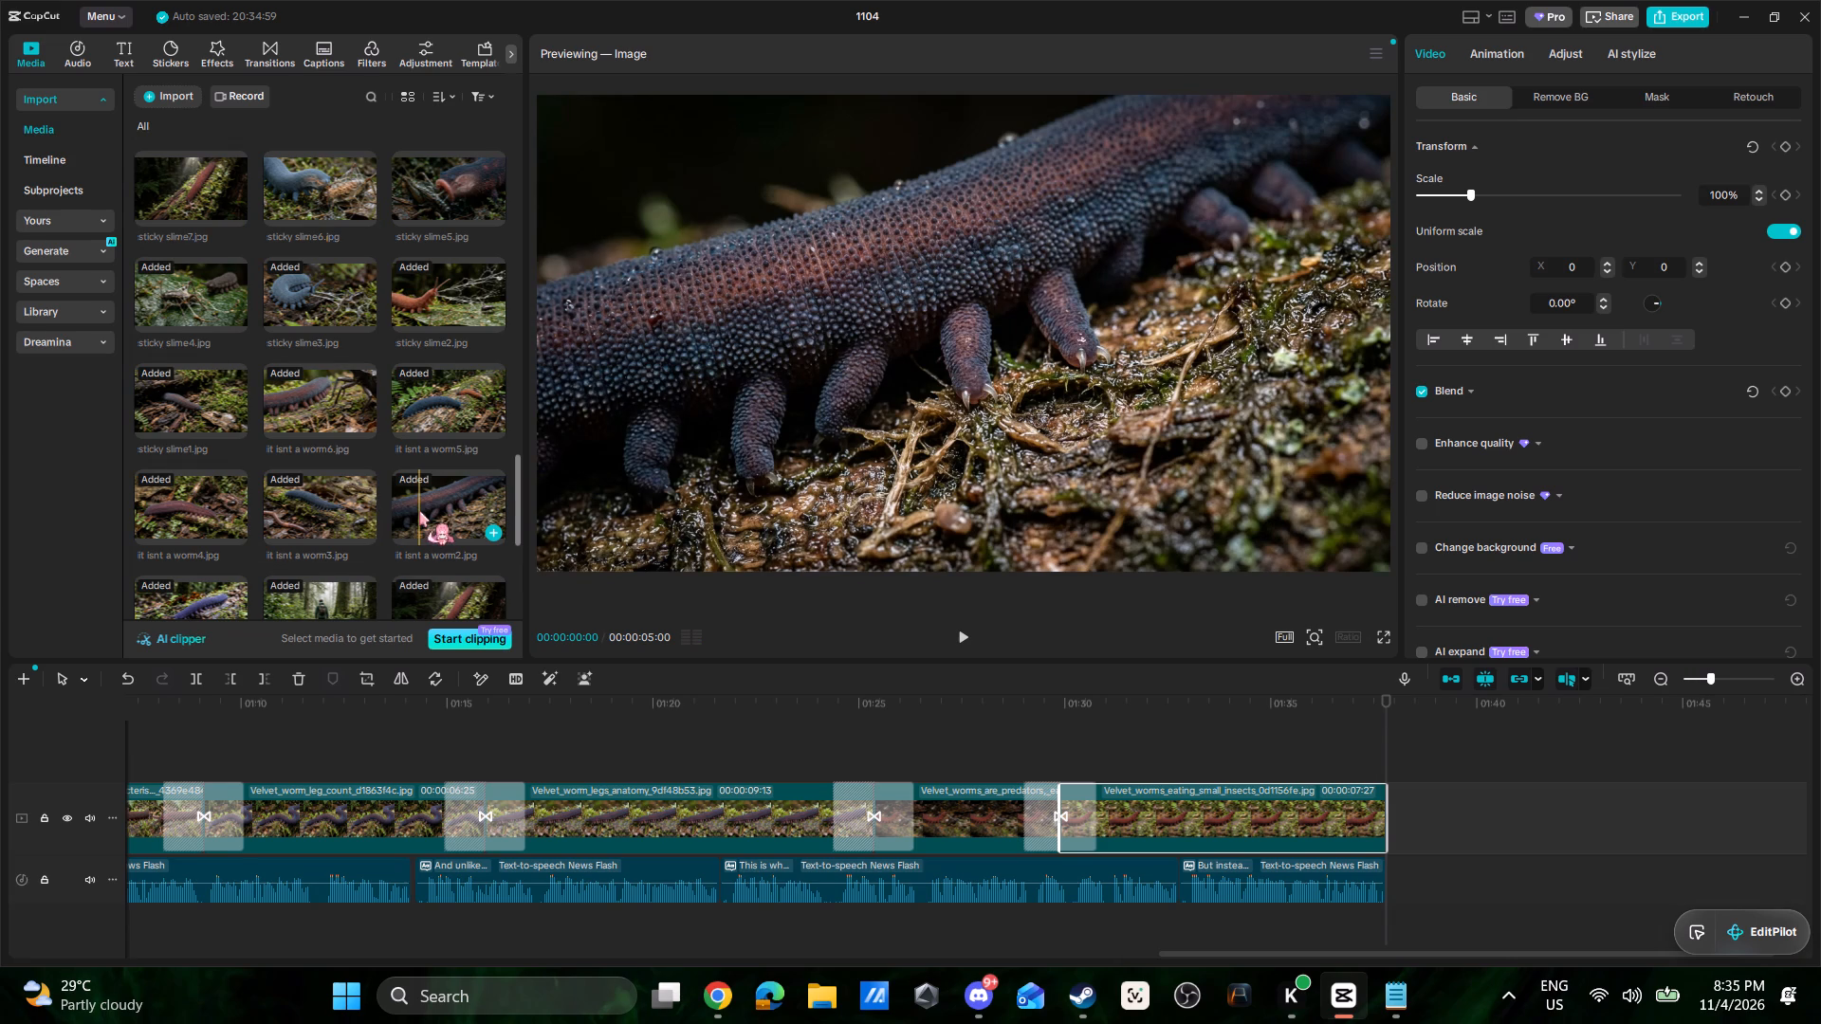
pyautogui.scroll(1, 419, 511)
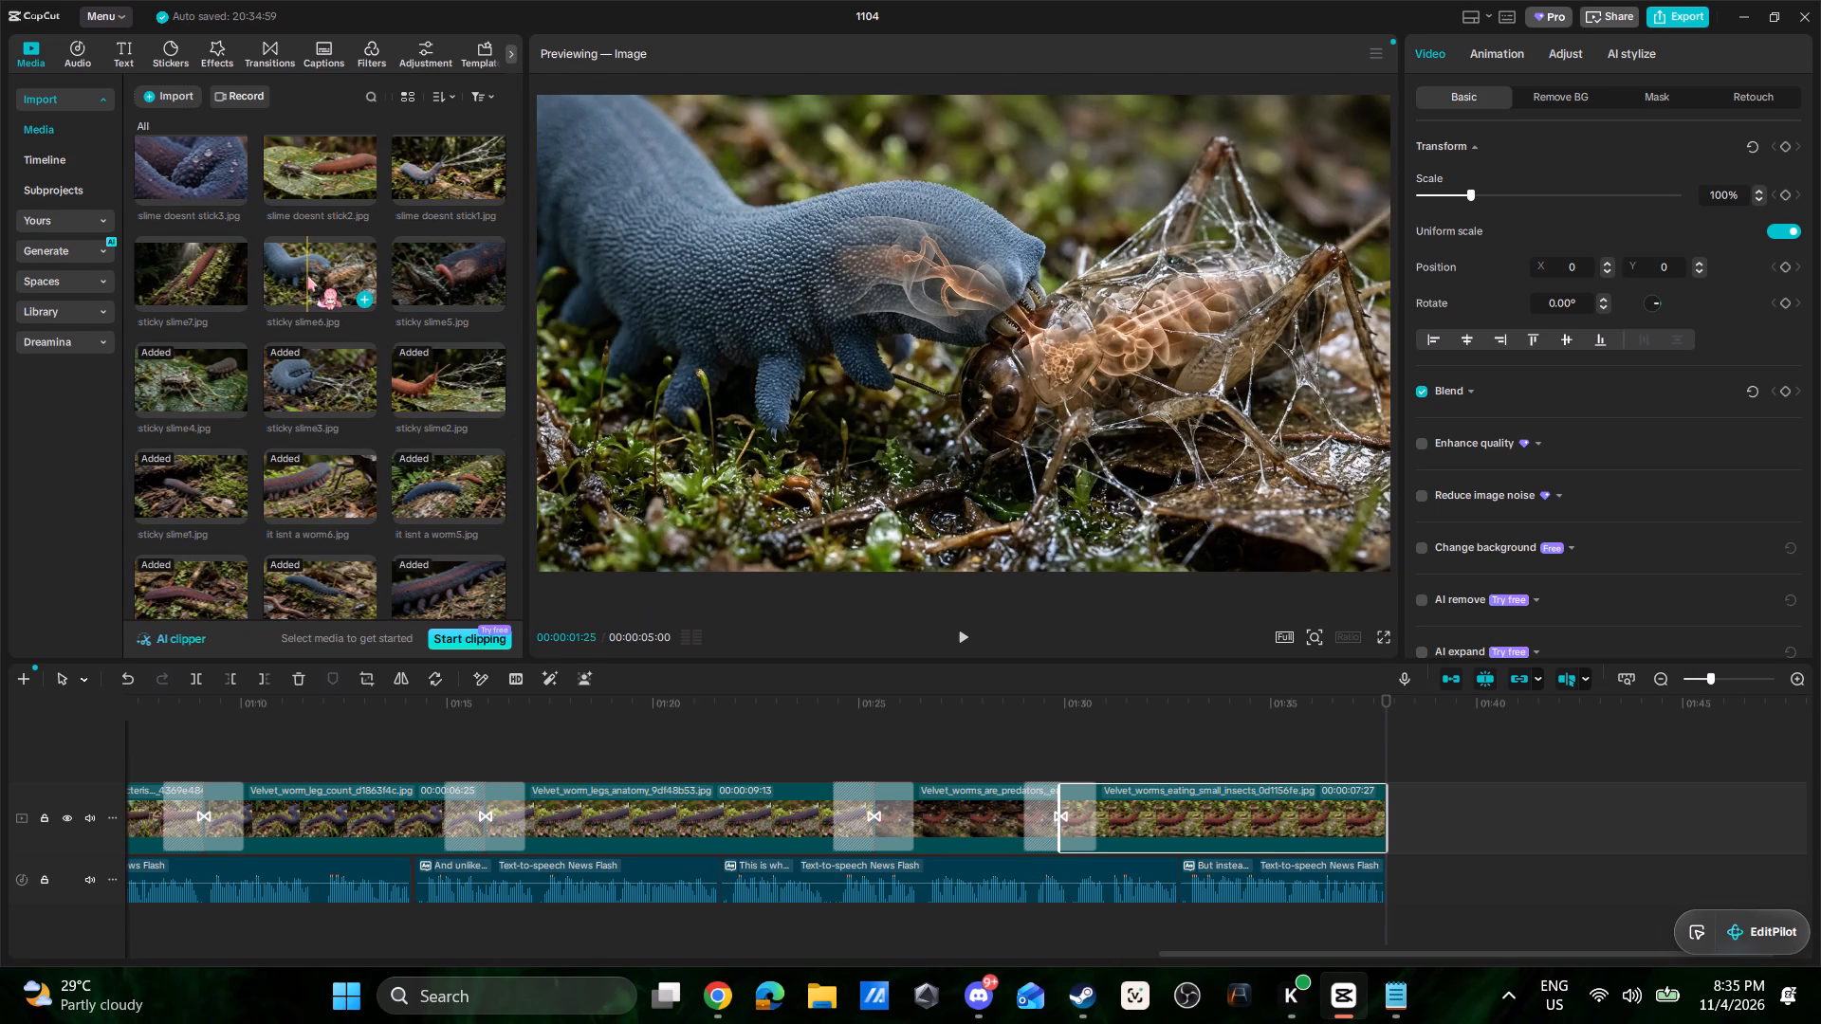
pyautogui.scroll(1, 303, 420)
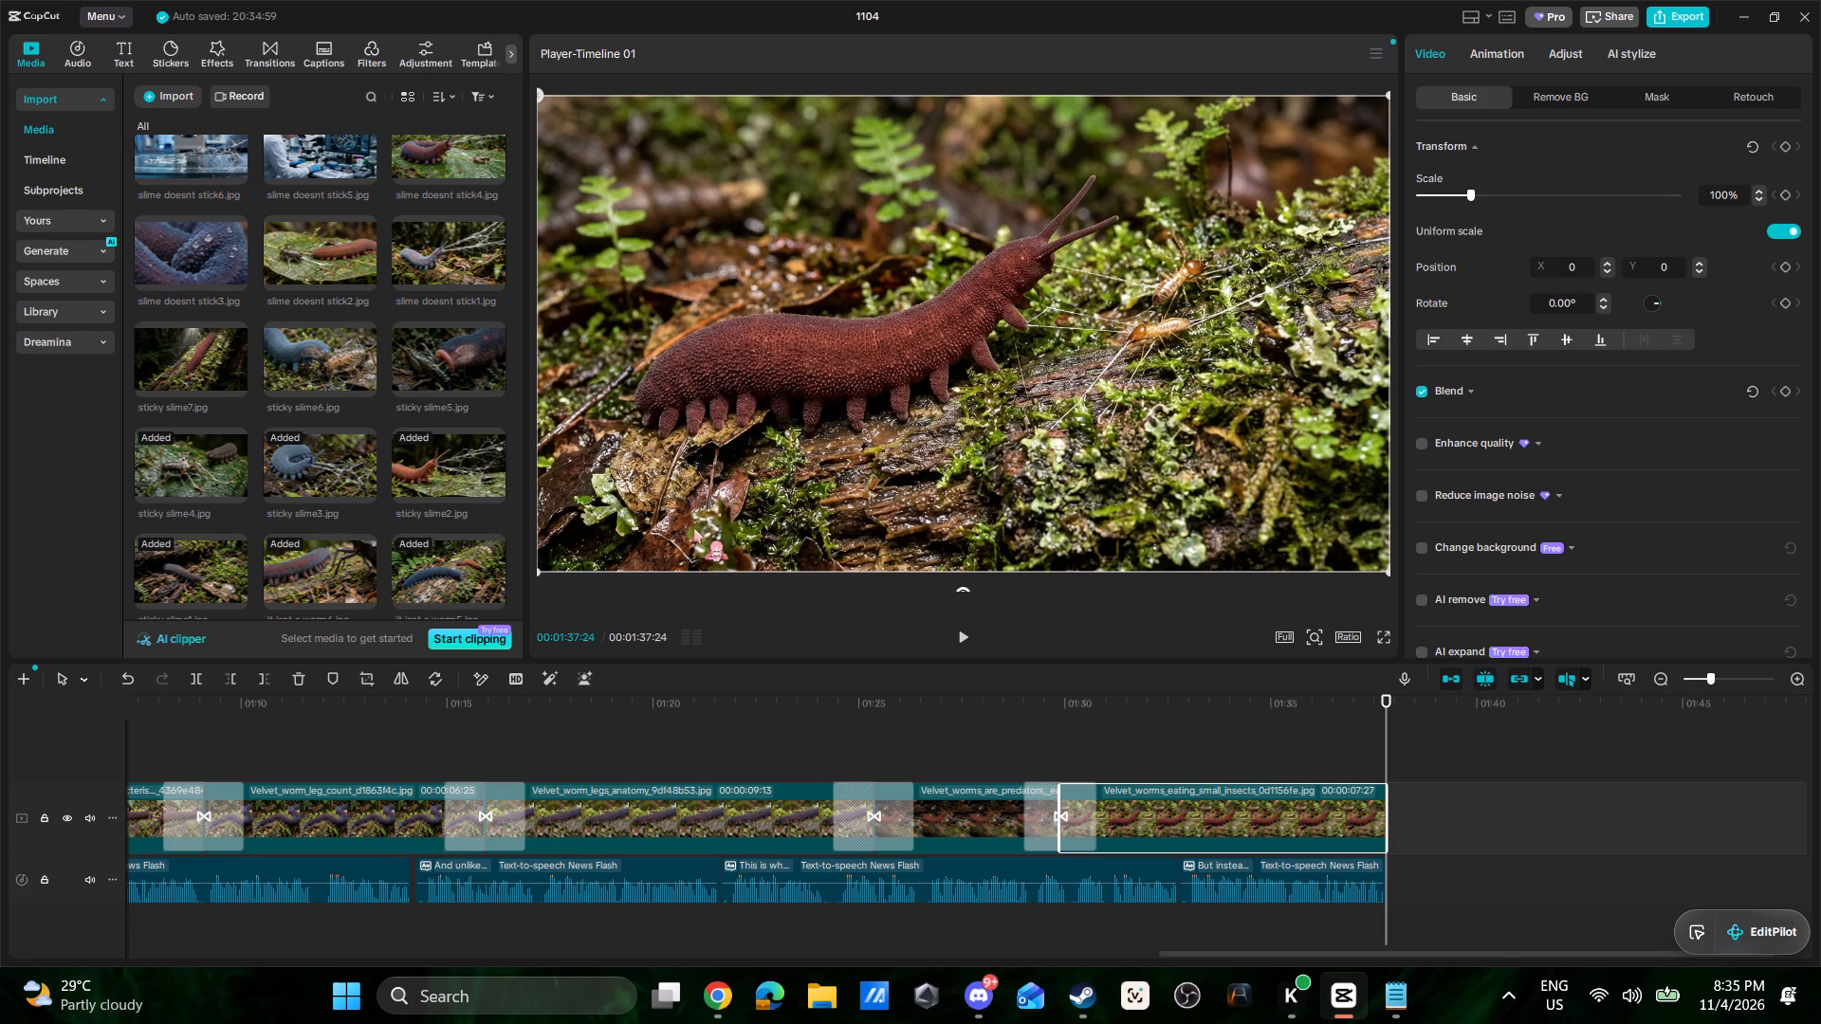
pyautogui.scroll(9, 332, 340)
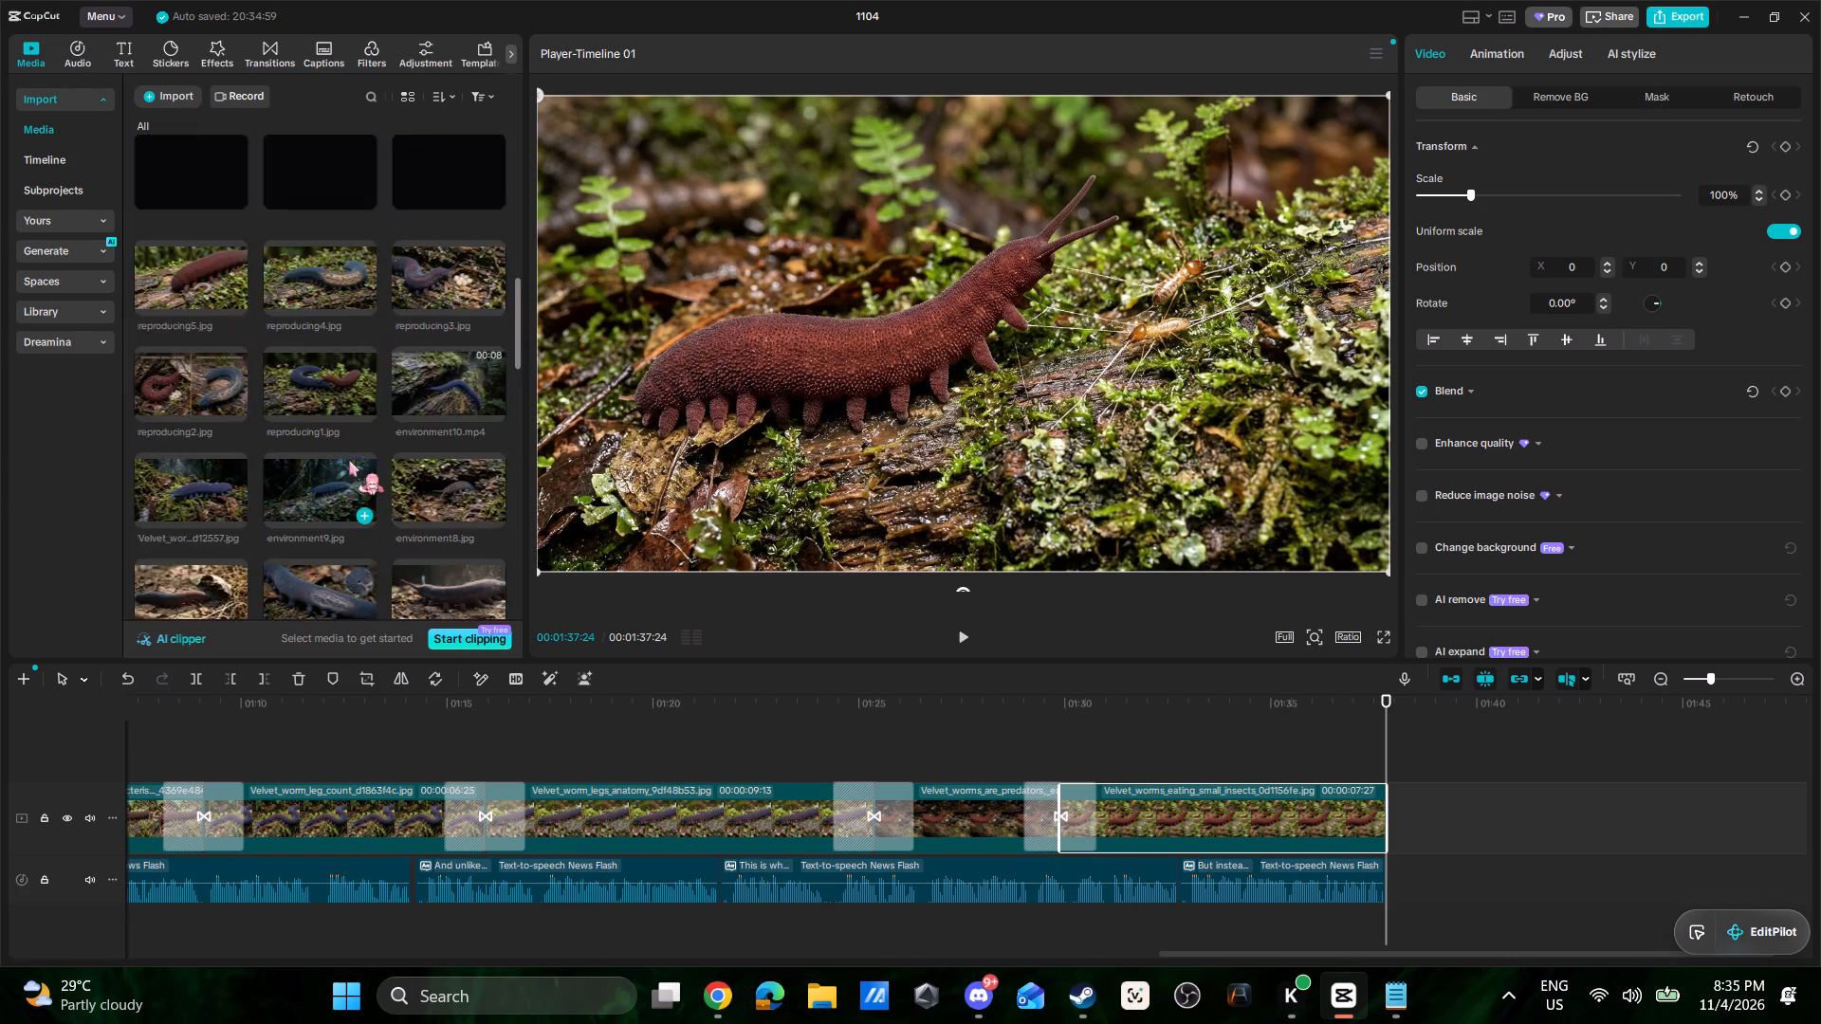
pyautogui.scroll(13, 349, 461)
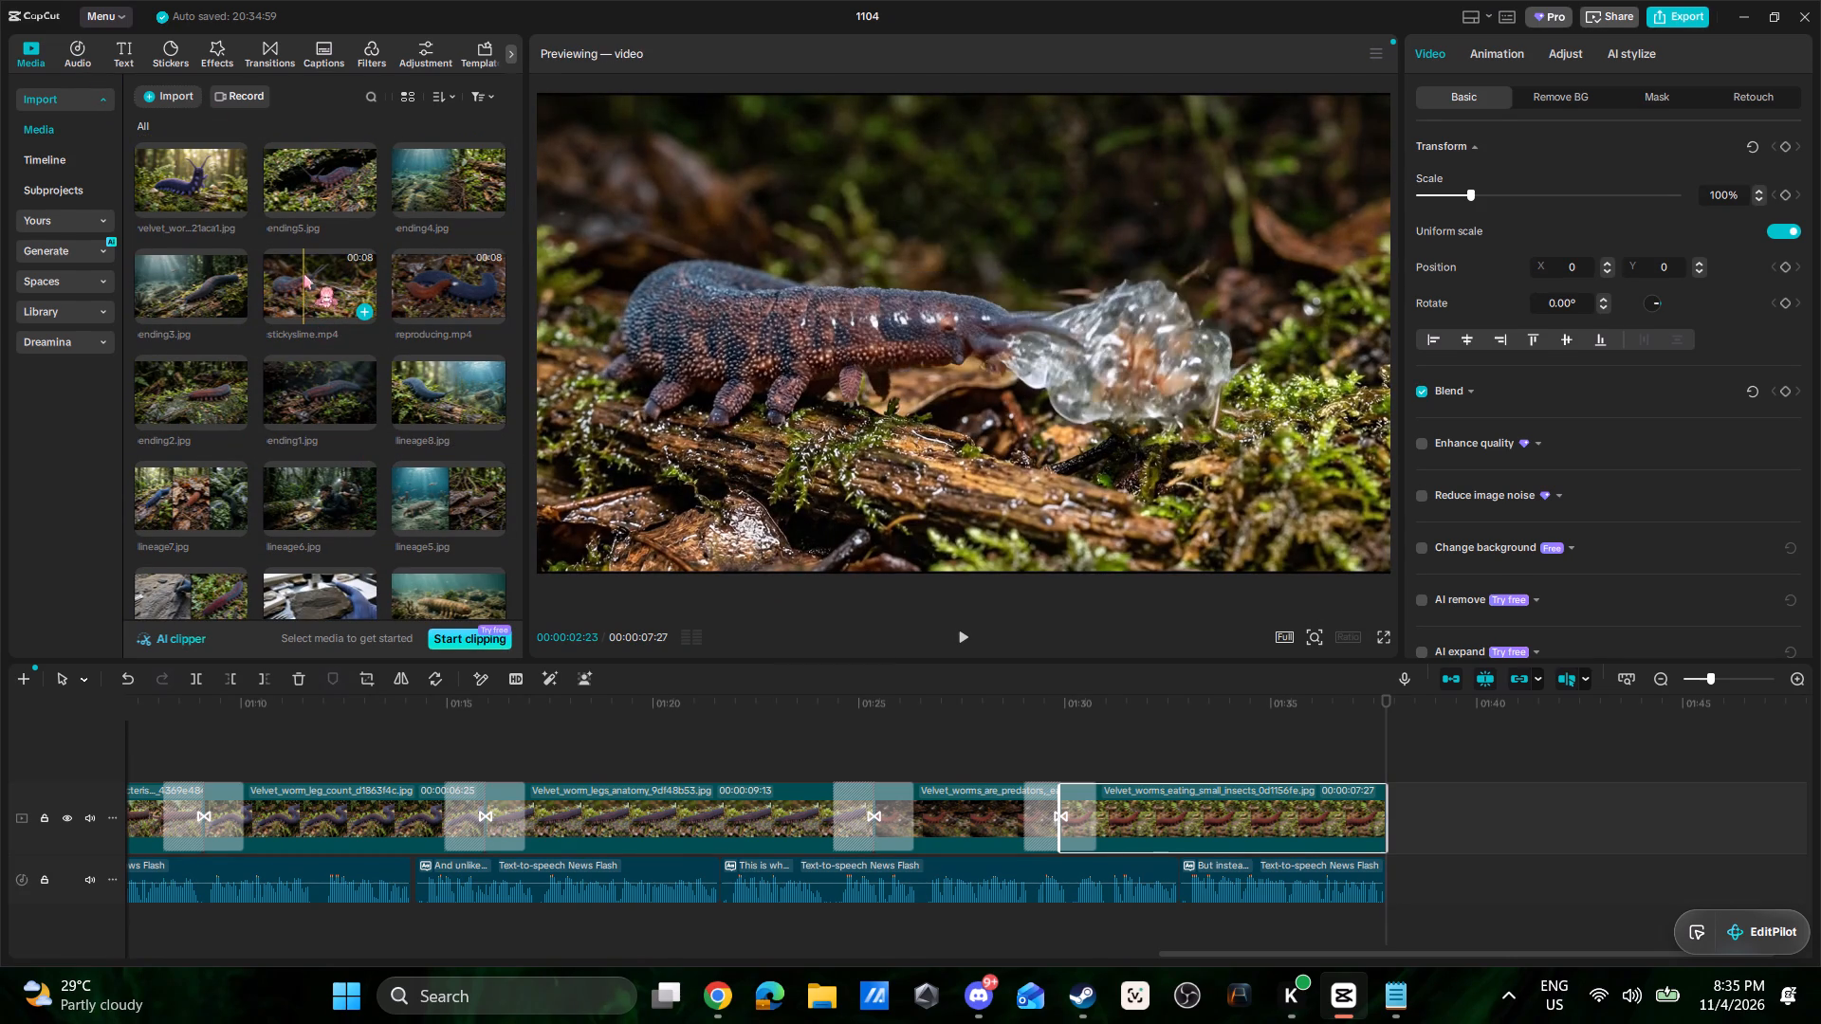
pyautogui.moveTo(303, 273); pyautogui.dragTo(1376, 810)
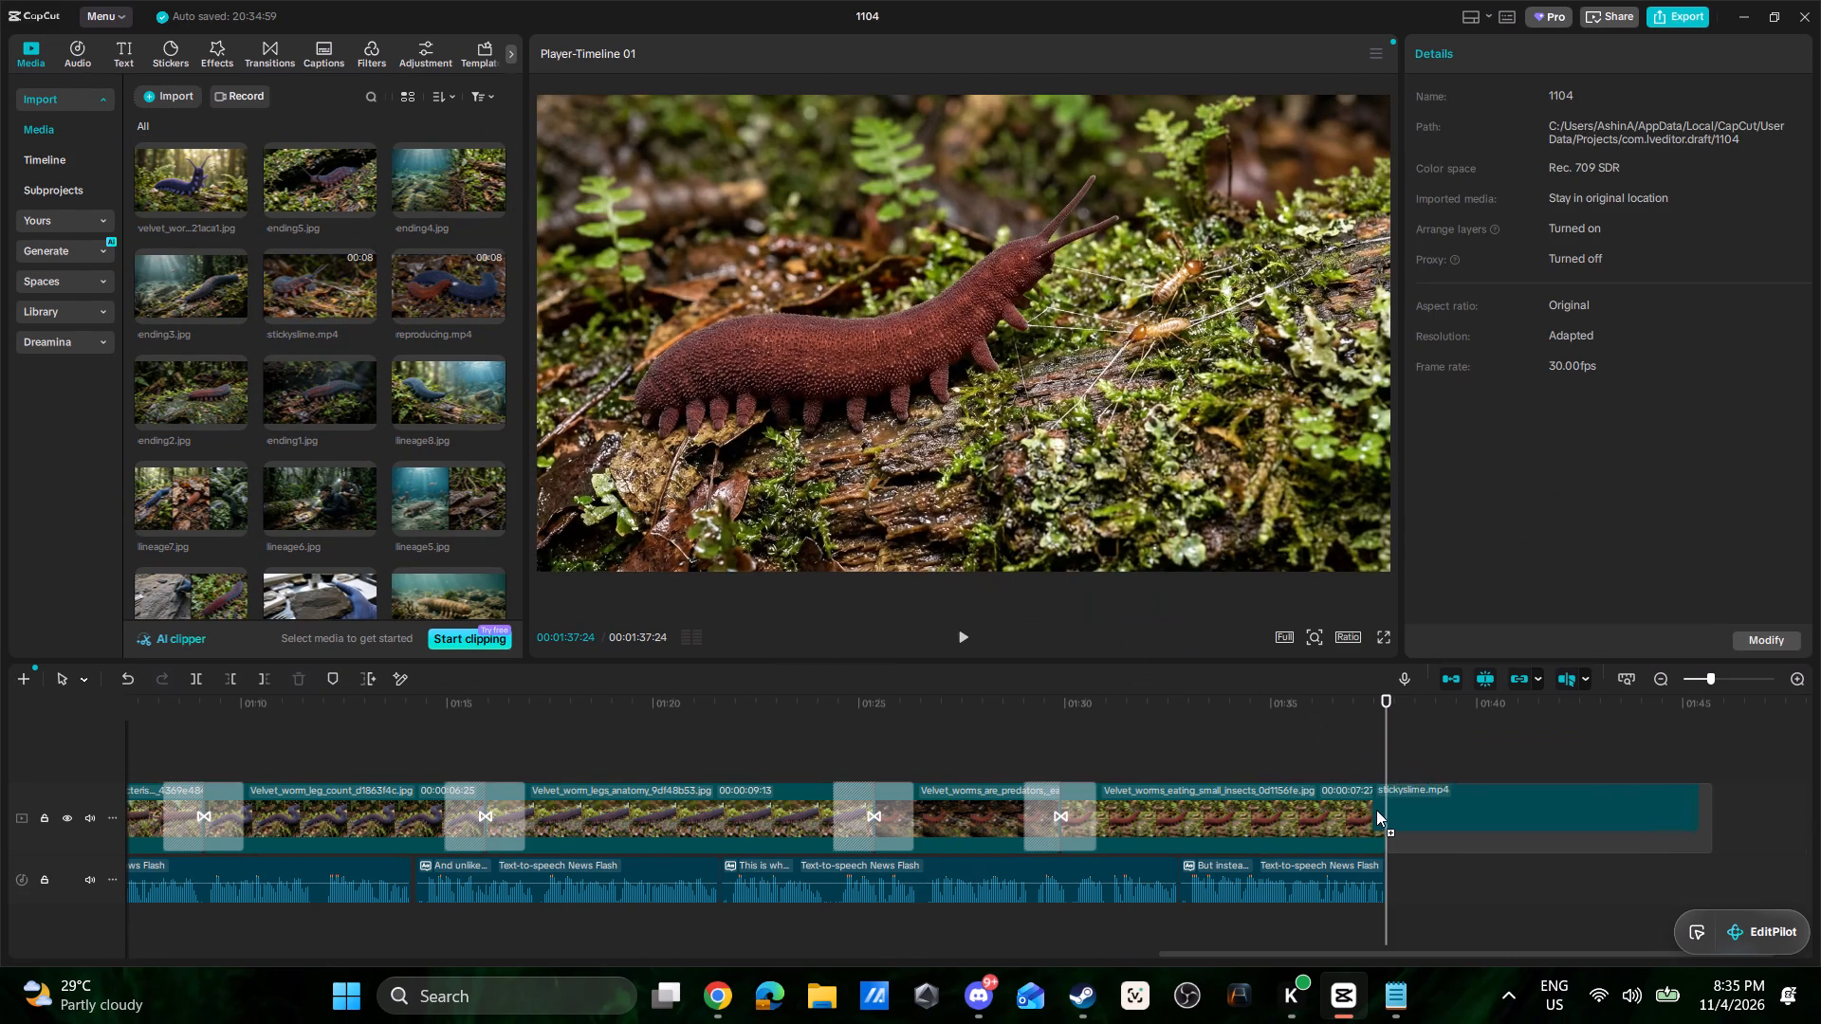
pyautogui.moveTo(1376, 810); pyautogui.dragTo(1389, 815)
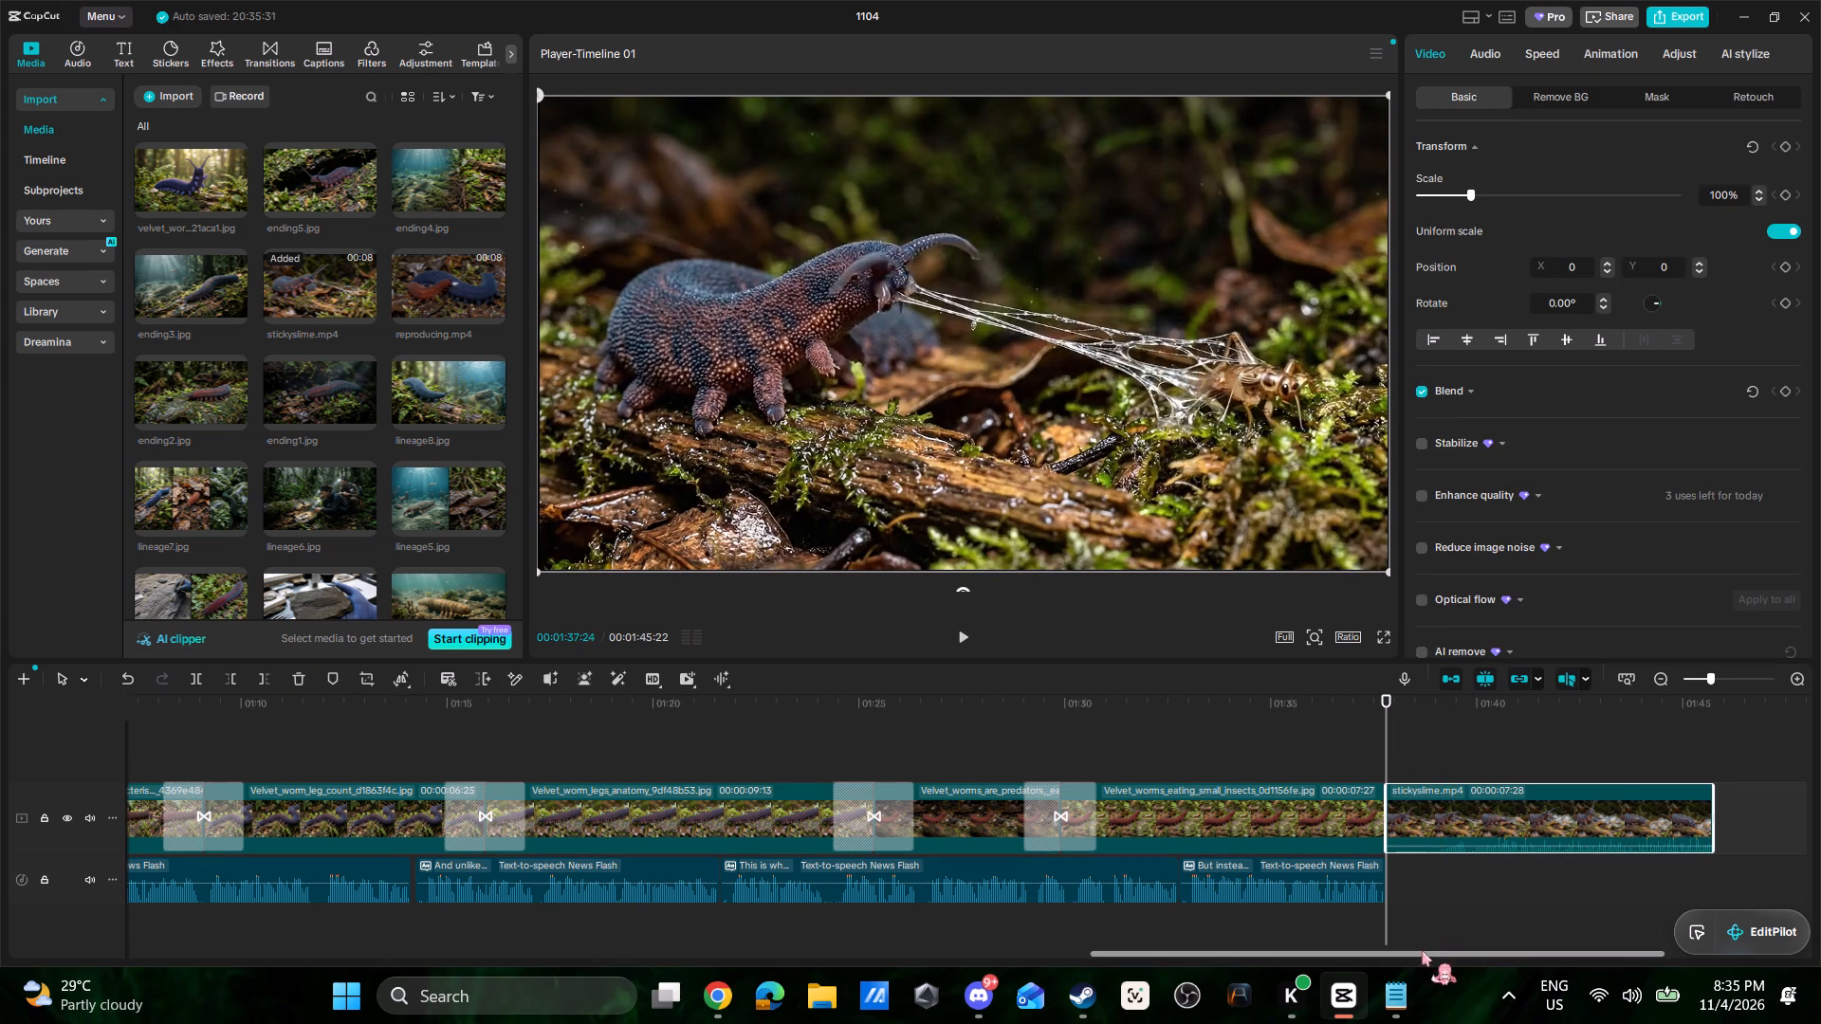
# Copy the slime papillae passage from the Notepad script into a new default text clip at 00:01:37:24 in CapCut.
pyautogui.moveTo(1424, 951); pyautogui.dragTo(1648, 960)
pyautogui.hotkey('alt', 'Tab')
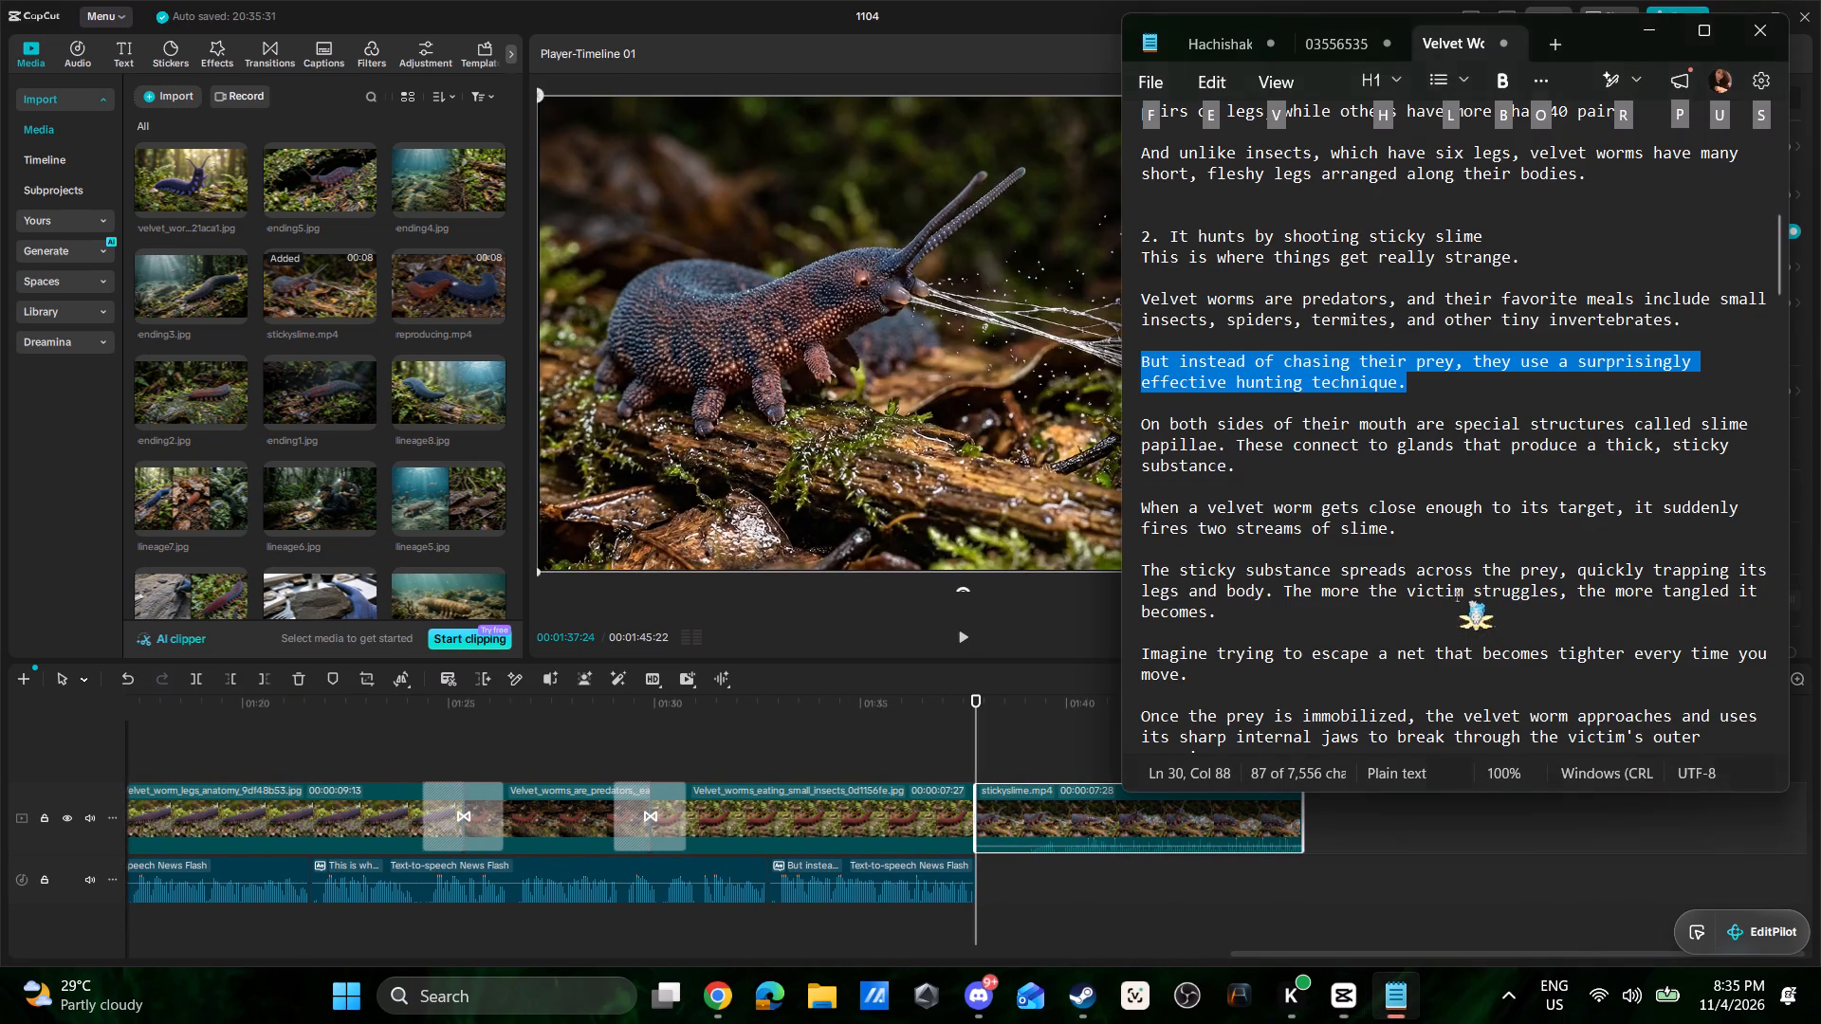
pyautogui.moveTo(1271, 459); pyautogui.dragTo(1231, 458)
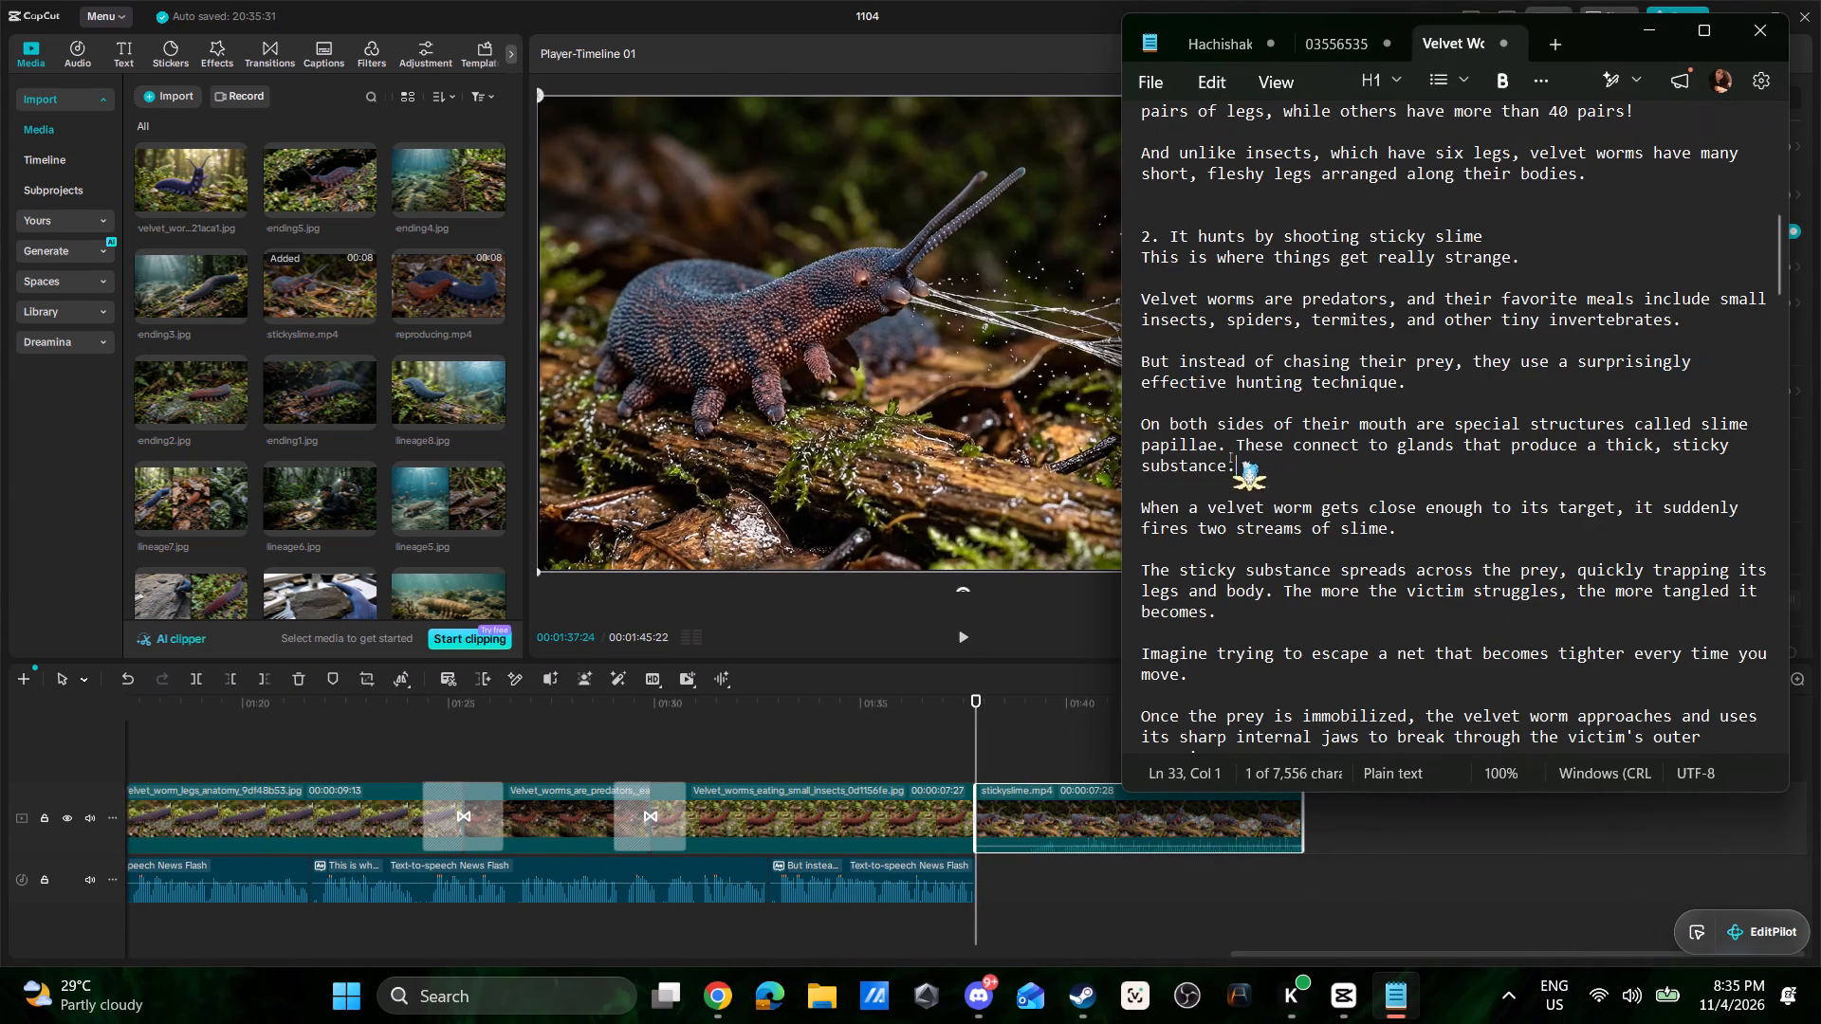
pyautogui.moveTo(1231, 458); pyautogui.dragTo(1131, 430)
pyautogui.hotkey('ctrl', 'c')
pyautogui.hotkey('ctrl', 'c')
pyautogui.hotkey('ctrl', 'c')
pyautogui.hotkey('ctrl', 'c')
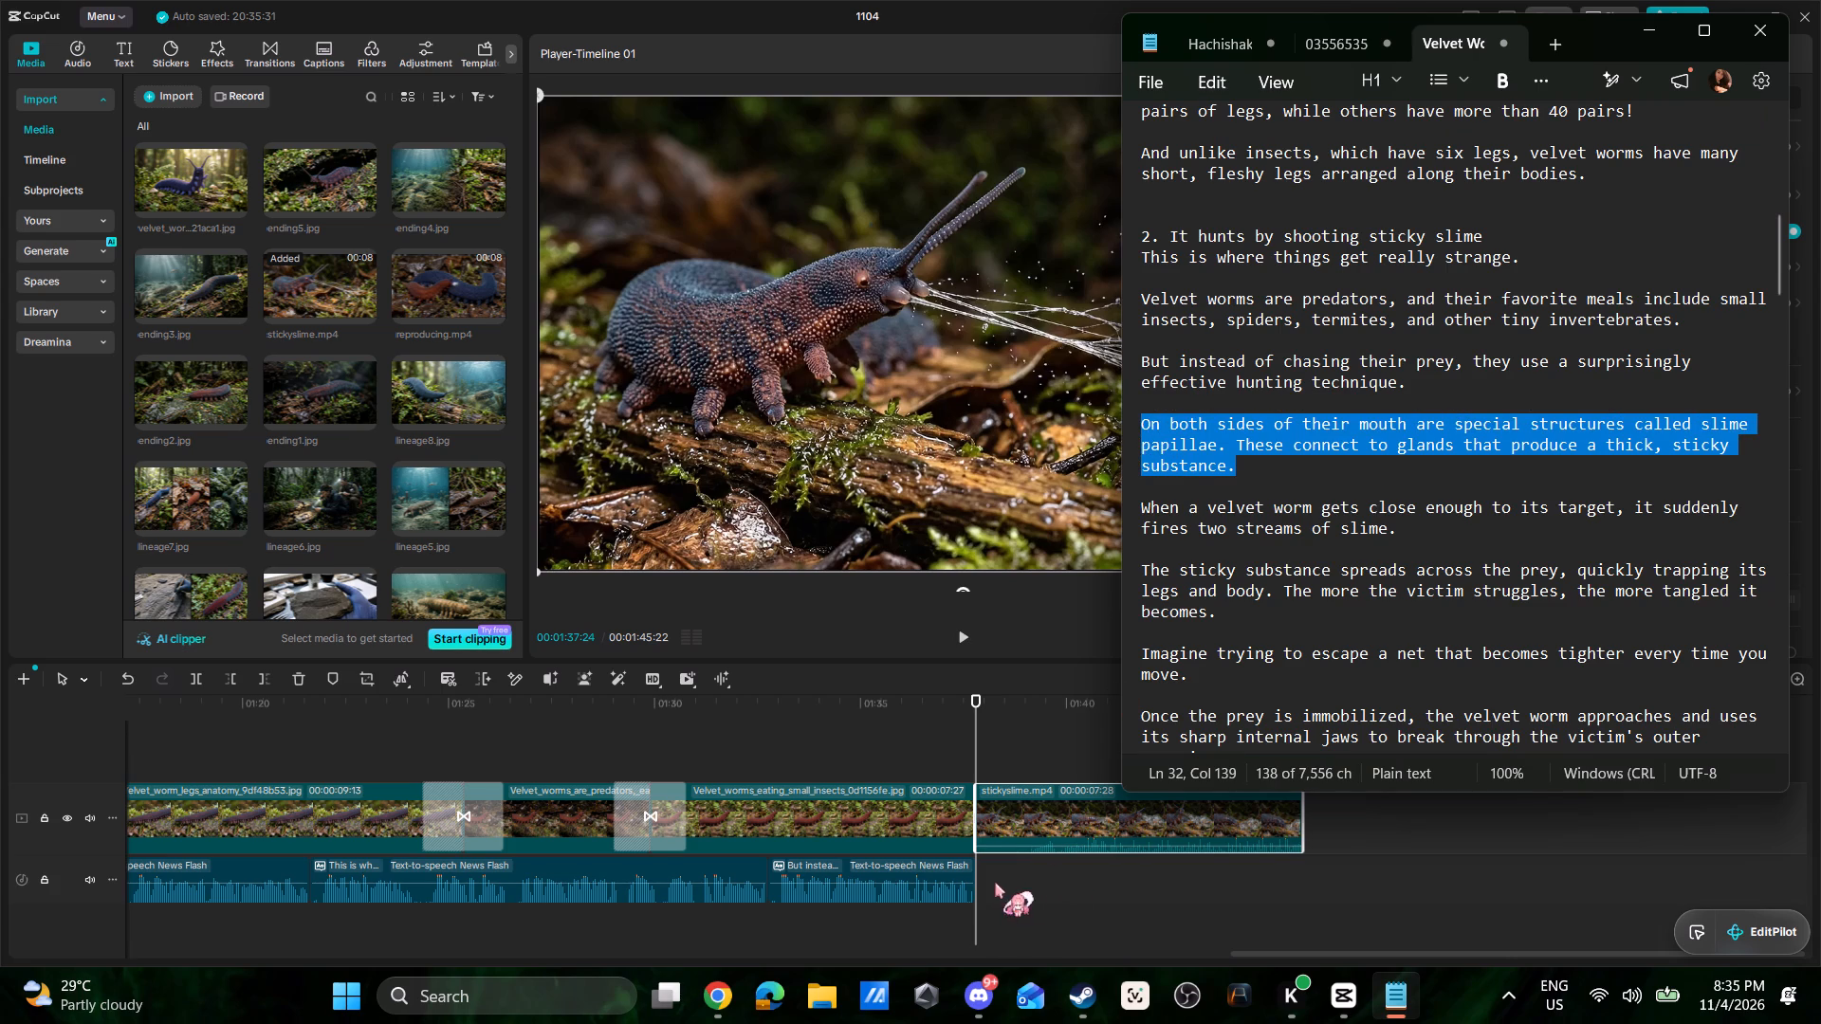
pyautogui.click(121, 51)
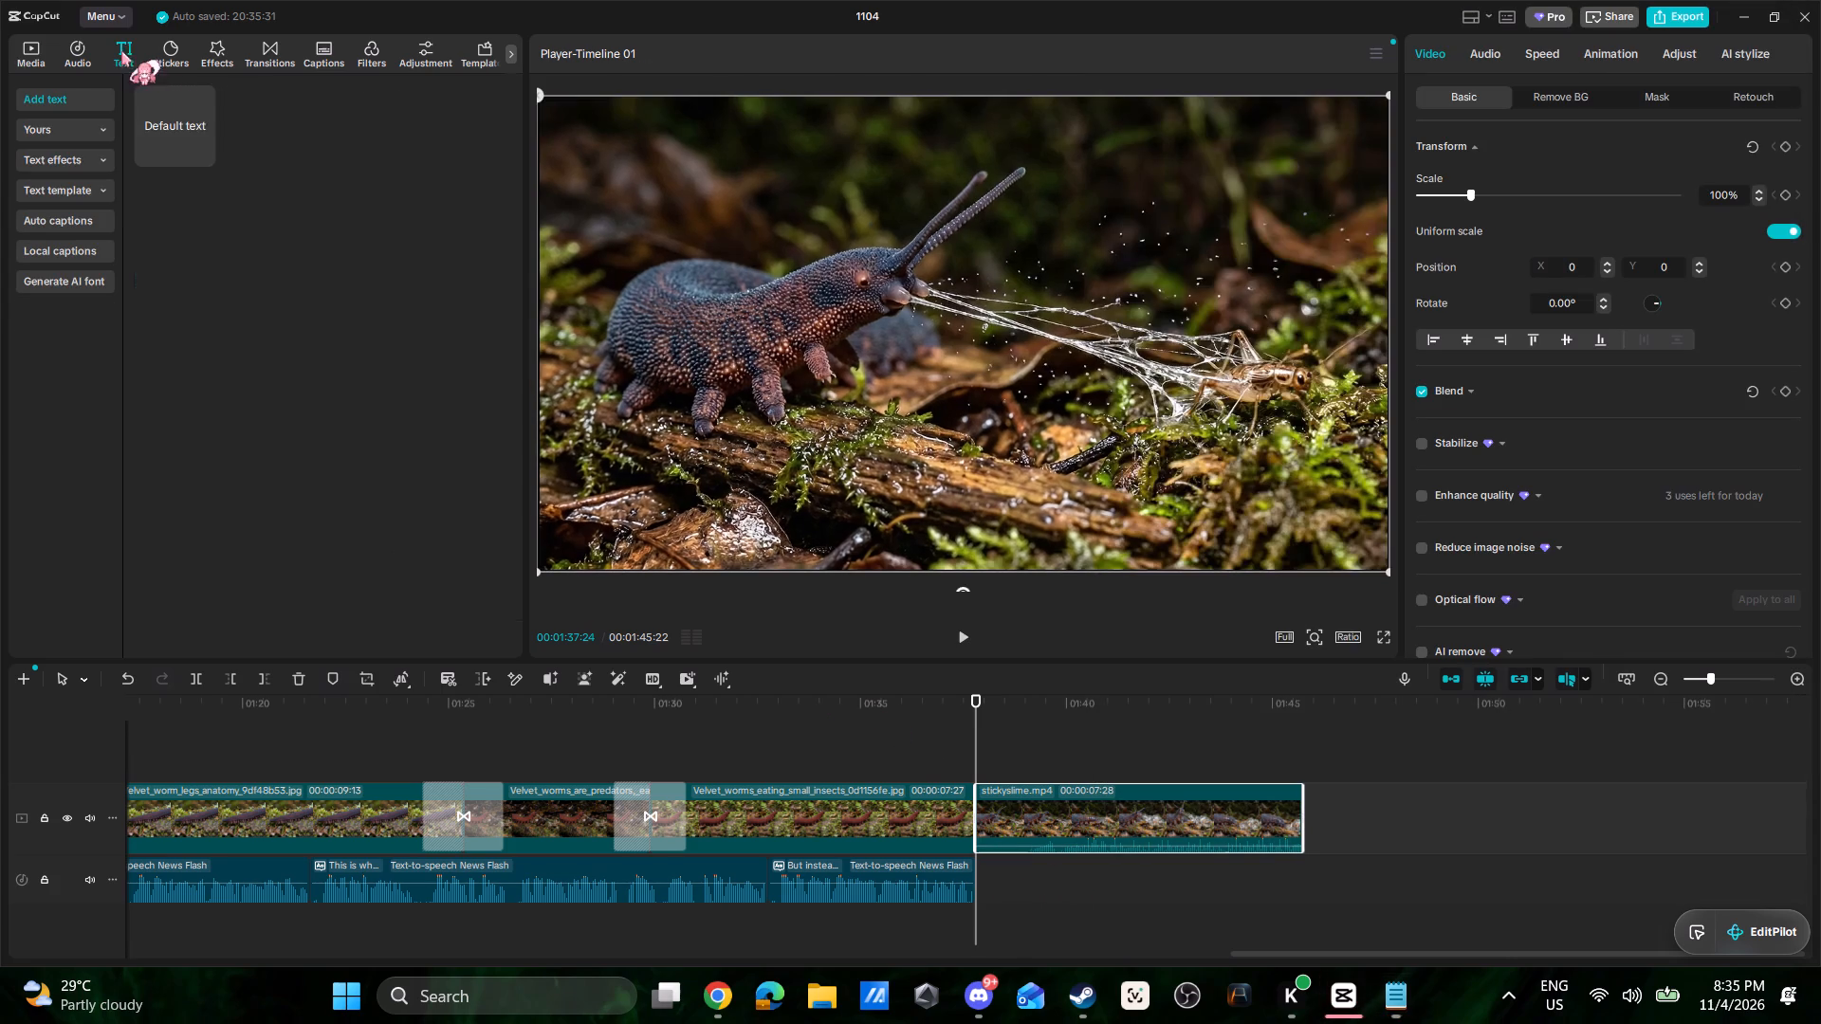
pyautogui.moveTo(167, 101); pyautogui.dragTo(972, 759)
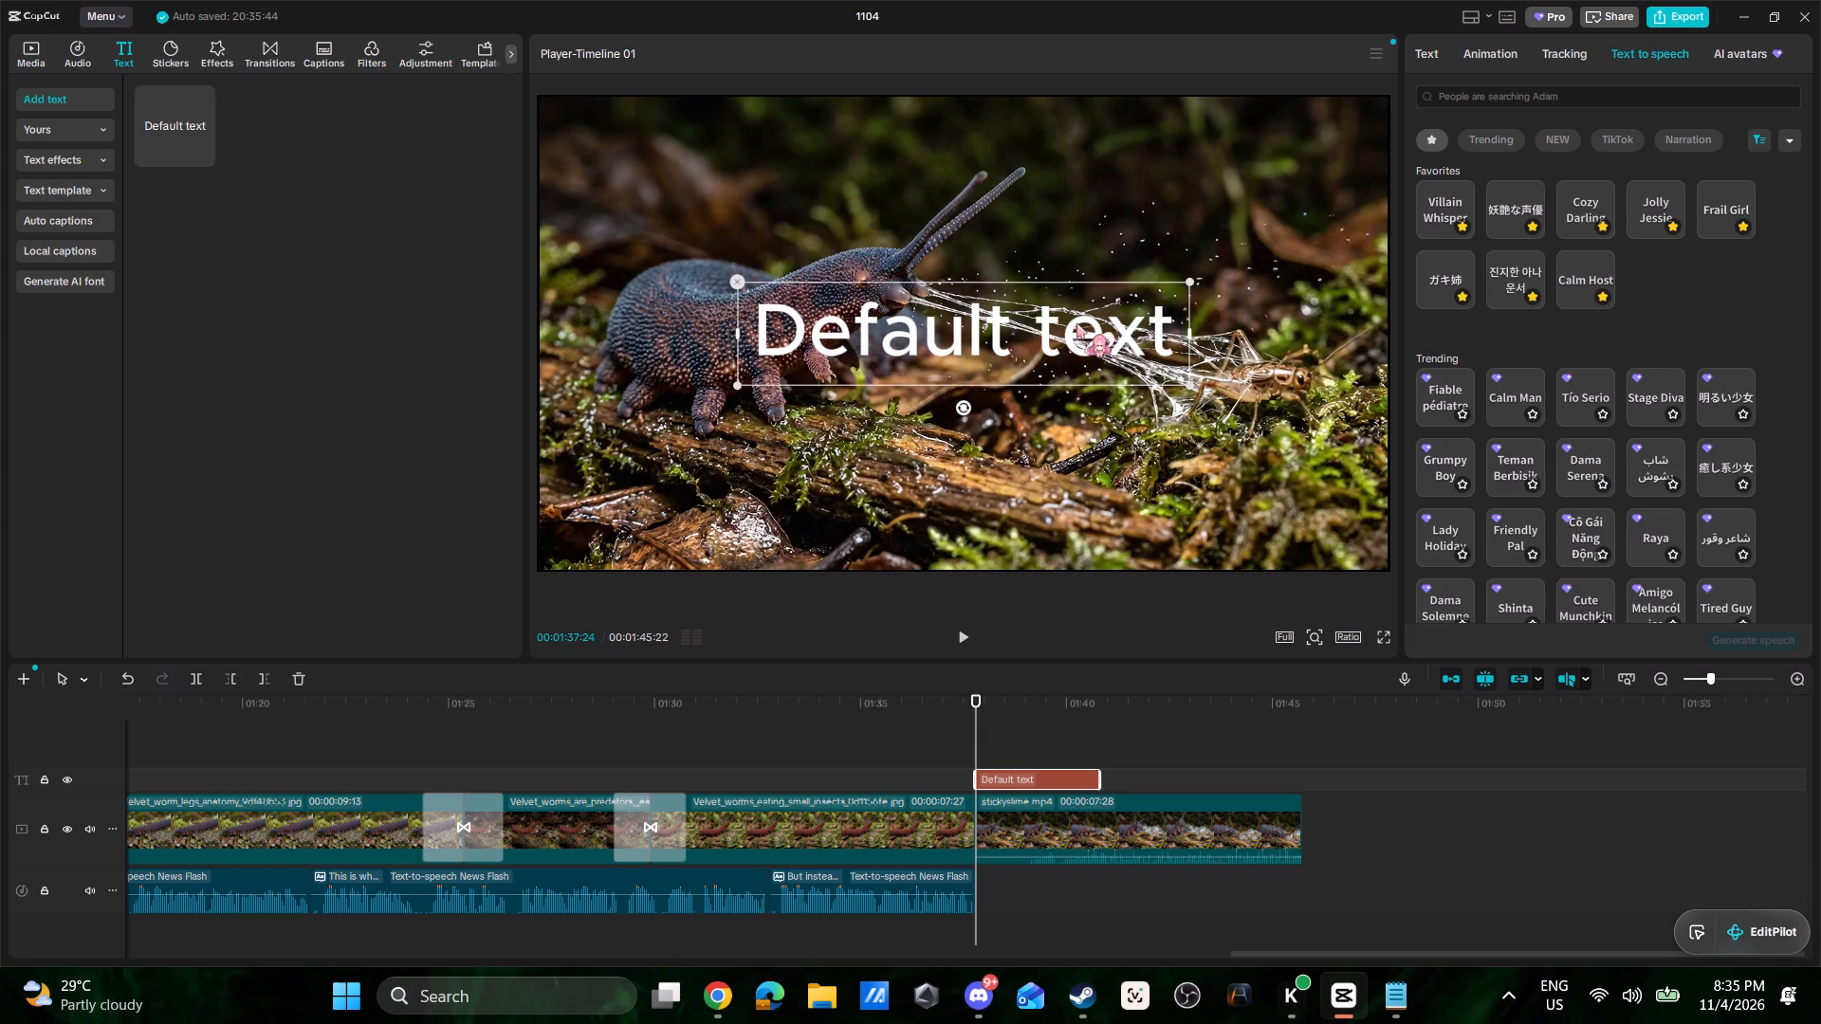
pyautogui.click(1427, 48)
pyautogui.moveTo(1515, 139); pyautogui.dragTo(1364, 130)
pyautogui.hotkey('ctrl', 'v')
# Generate text-to-speech narration for the slime papillae text with the favorite voice 진지한 아나운서.
pyautogui.click(1661, 54)
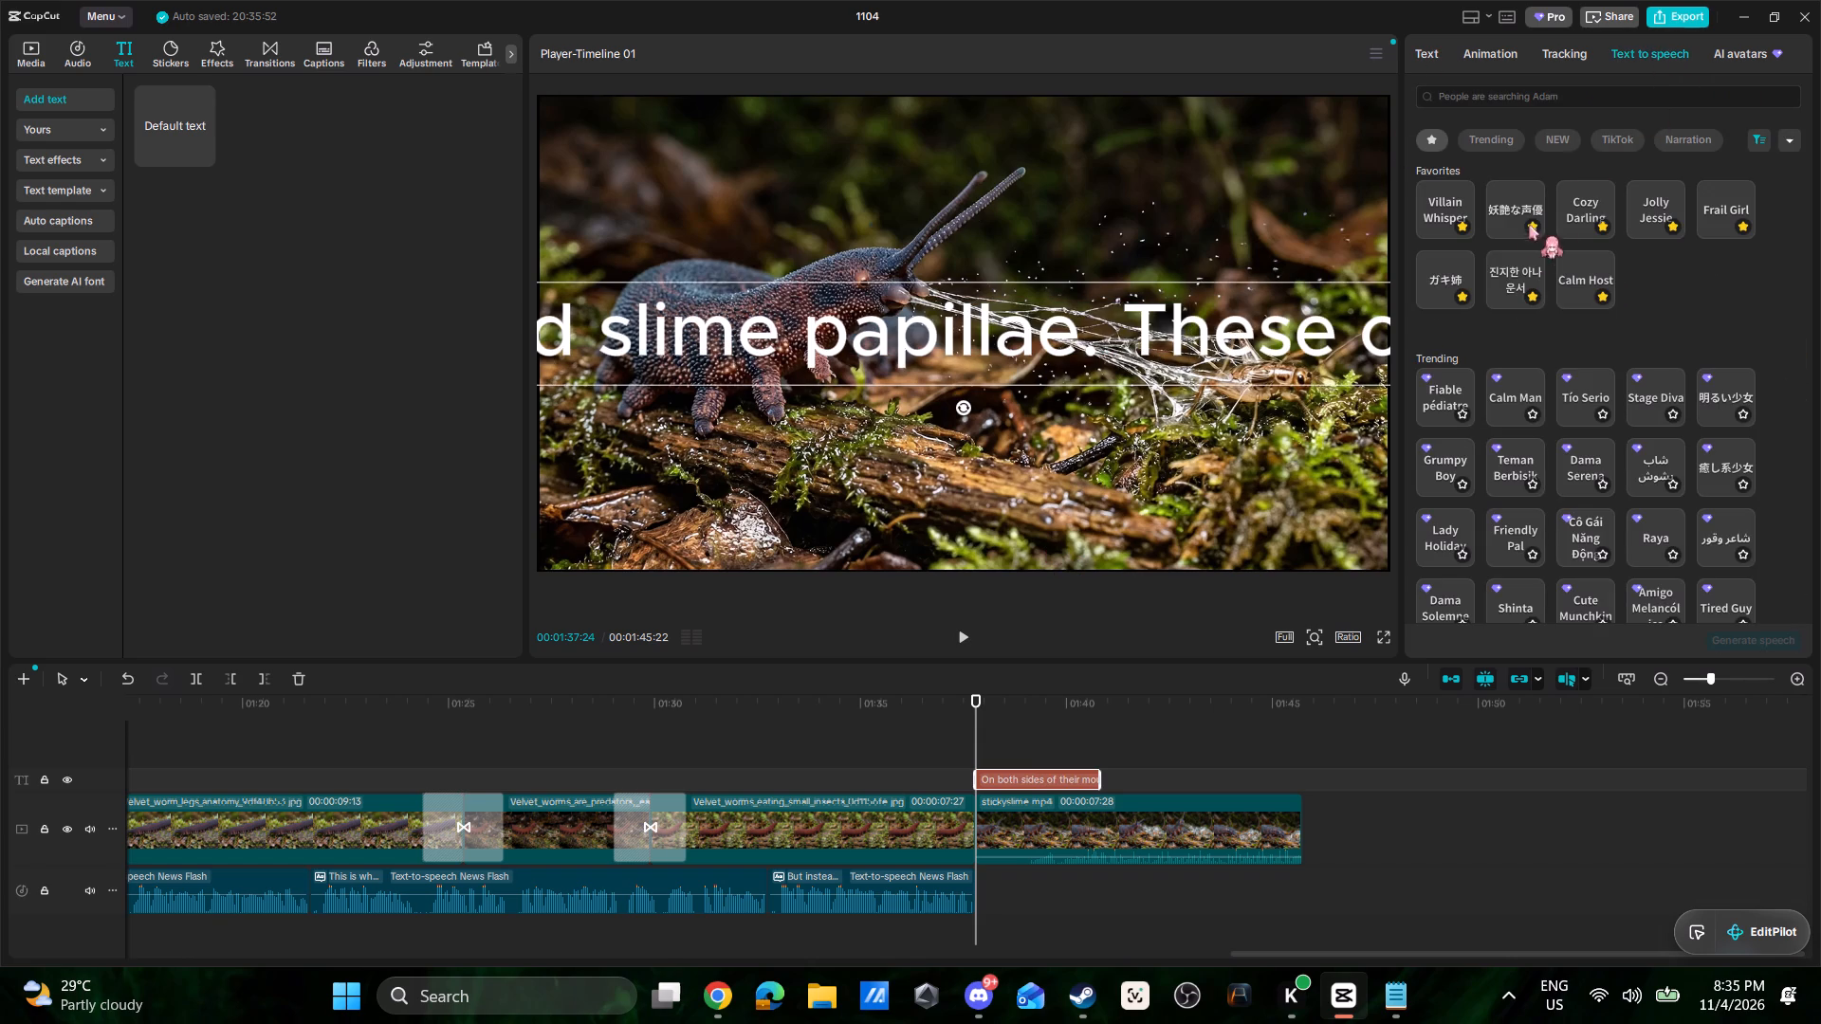
pyautogui.click(1502, 279)
pyautogui.click(1761, 644)
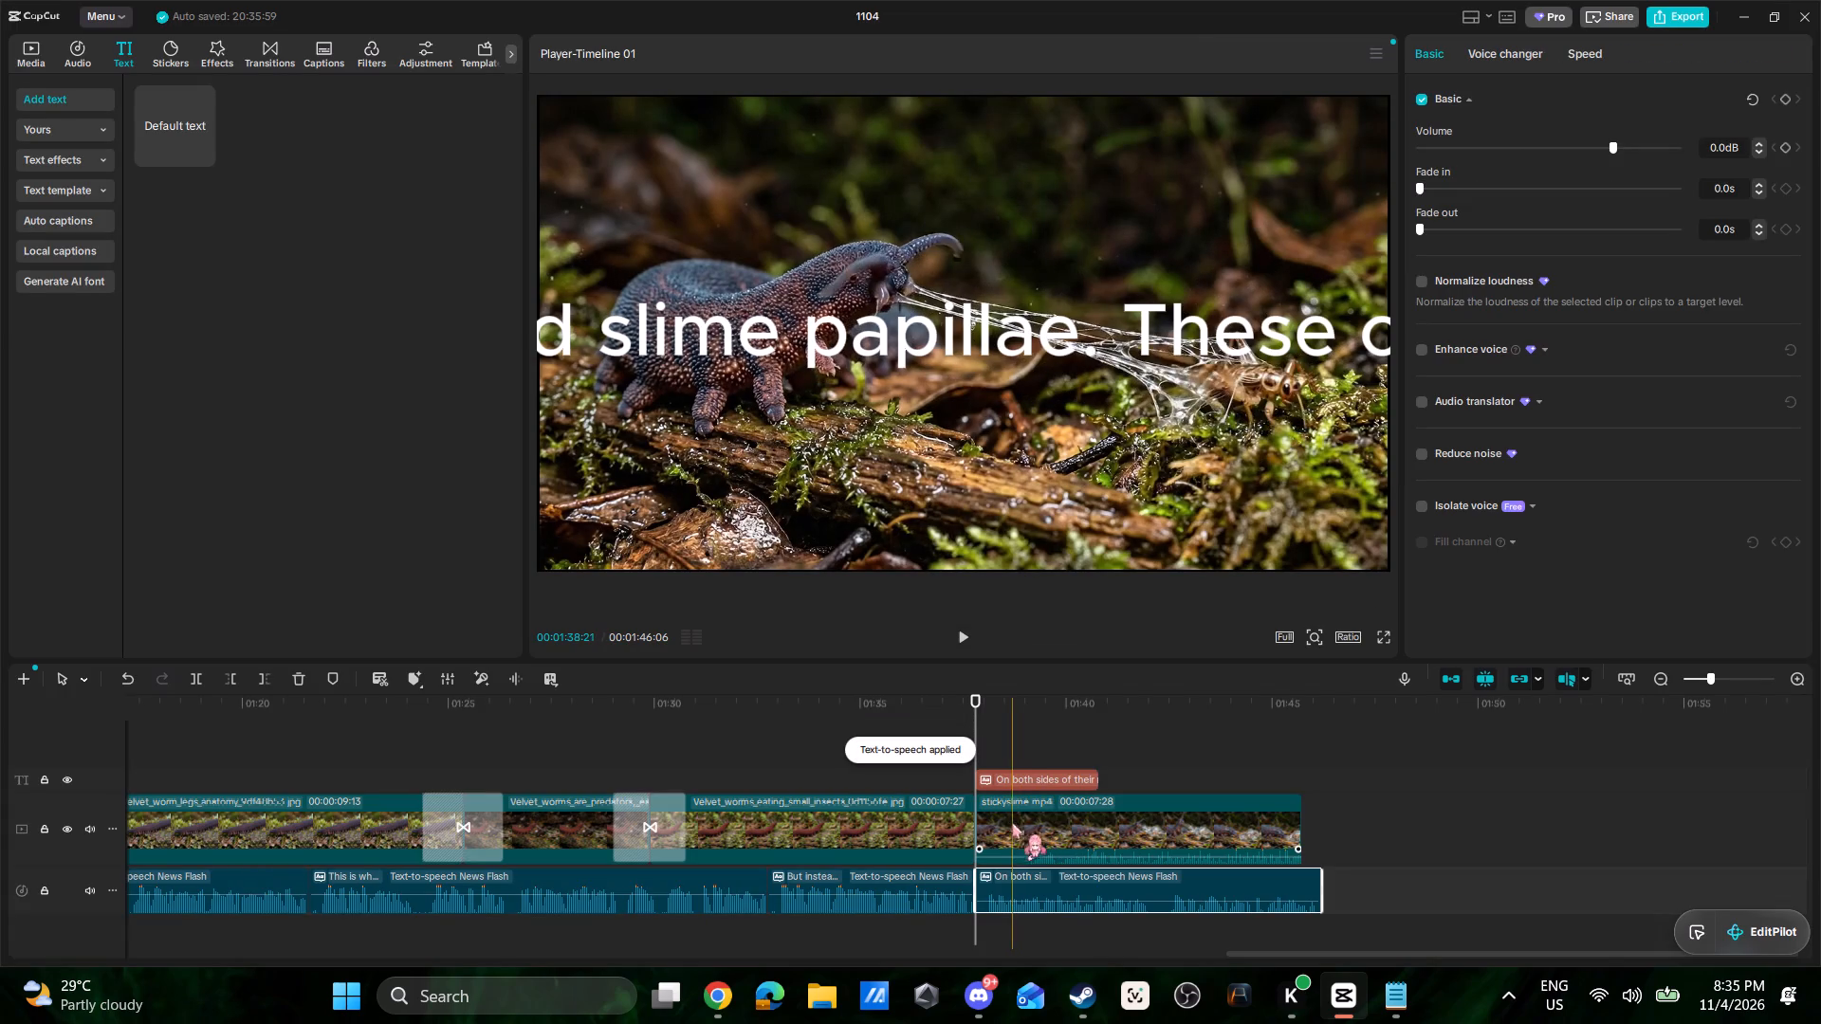
# Raise the slime papillae narration's volume to 9.7 dB.
pyautogui.click(1030, 901)
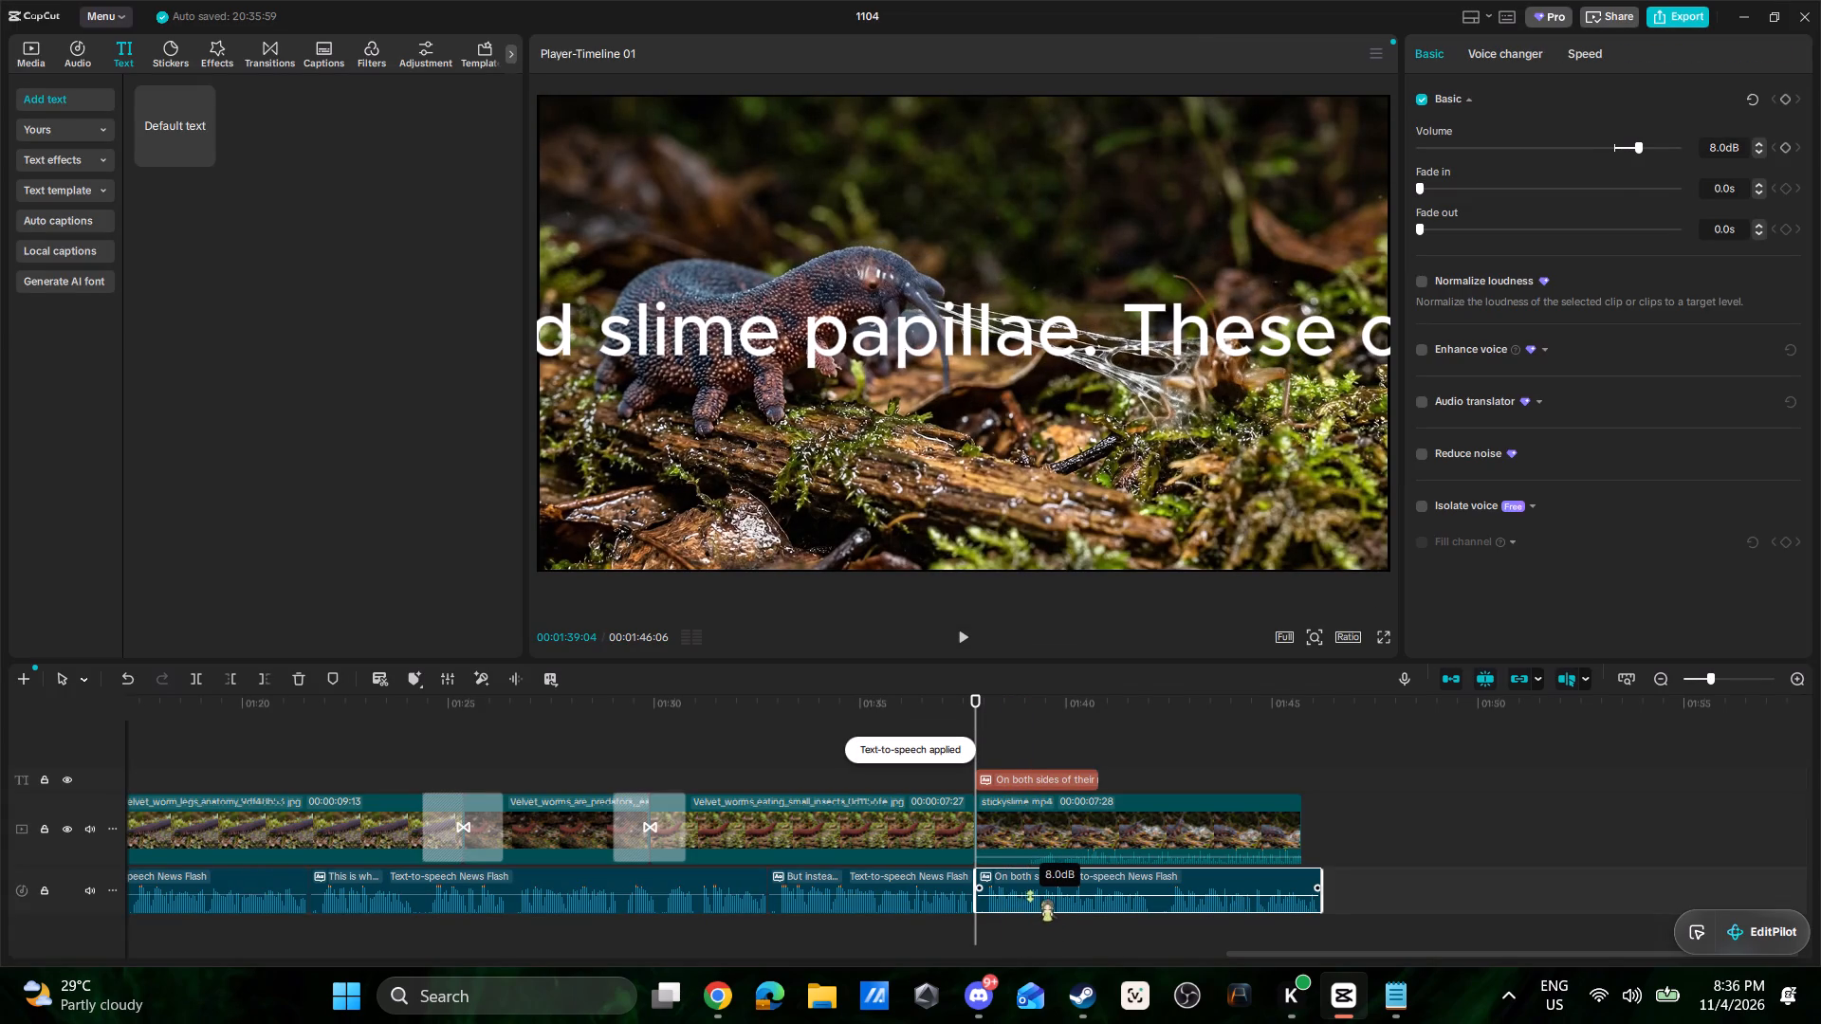
pyautogui.tripleClick(1763, 142)
pyautogui.click(1763, 142)
pyautogui.click(1763, 142)
pyautogui.click(1763, 142)
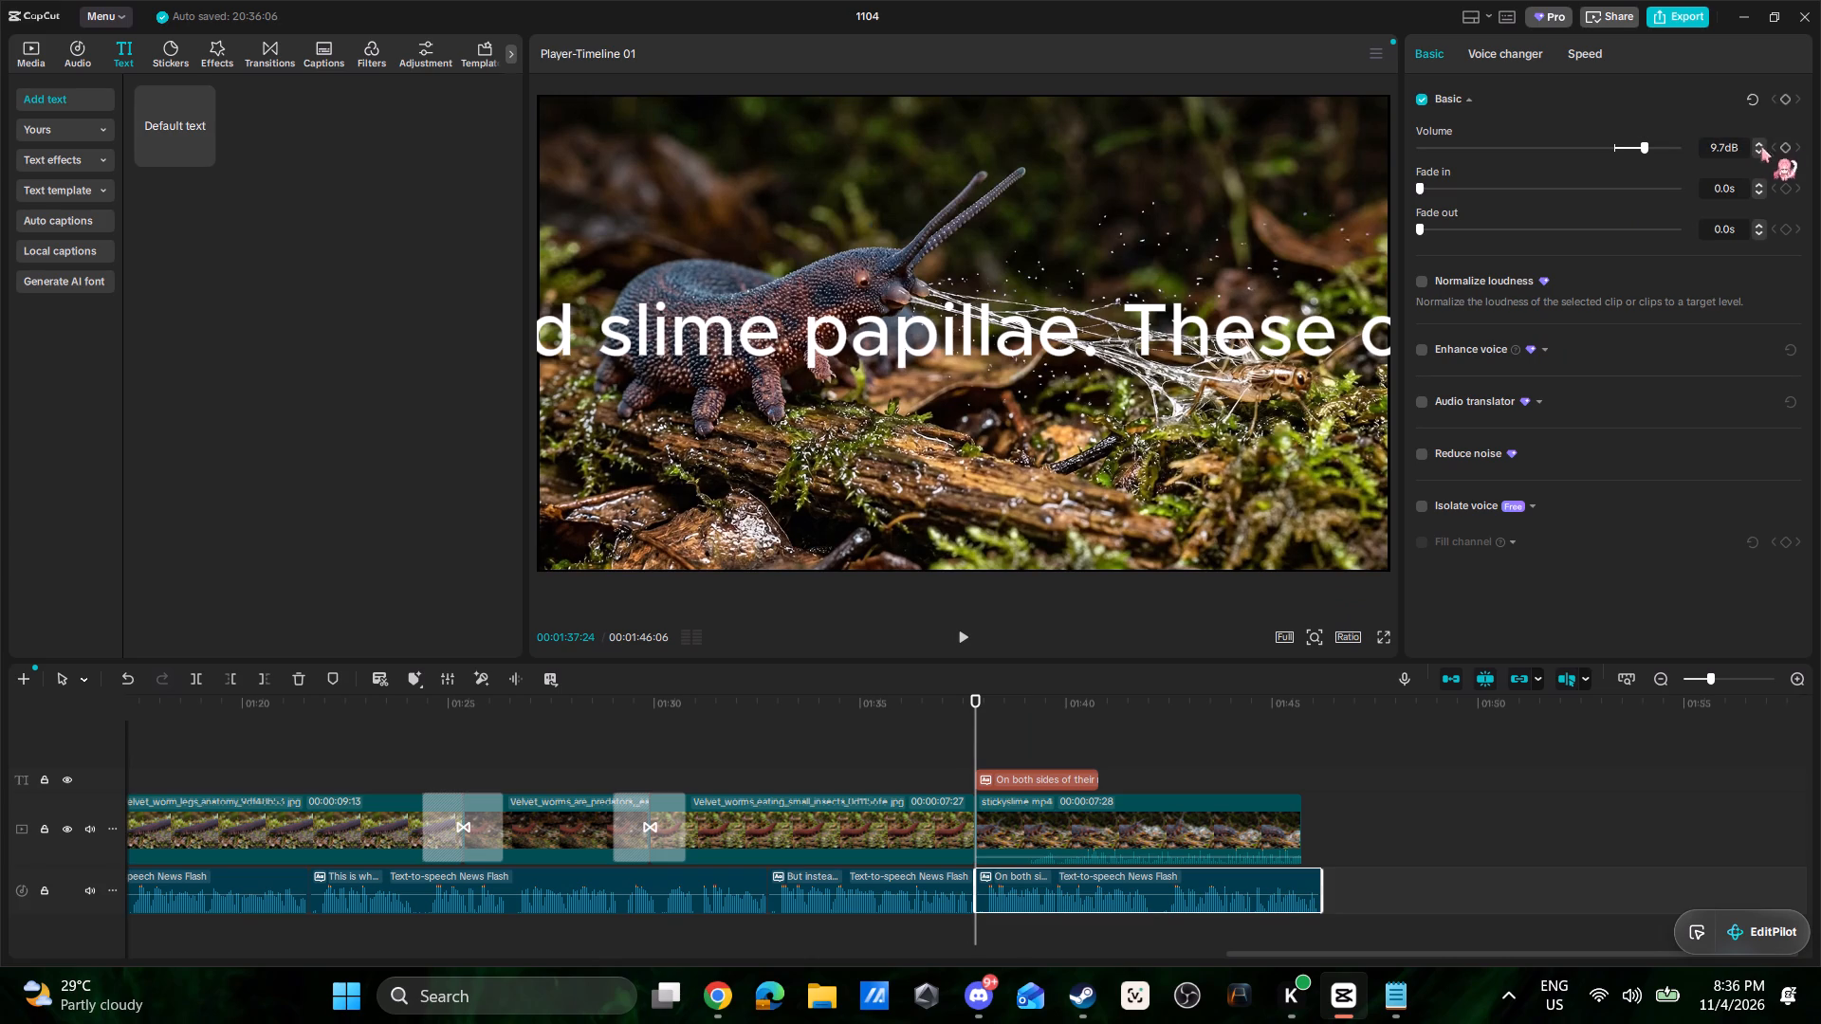
# Delete the slime papillae text clip from the timeline, keeping its narration audio.
pyautogui.click(1049, 781)
pyautogui.press('Delete')
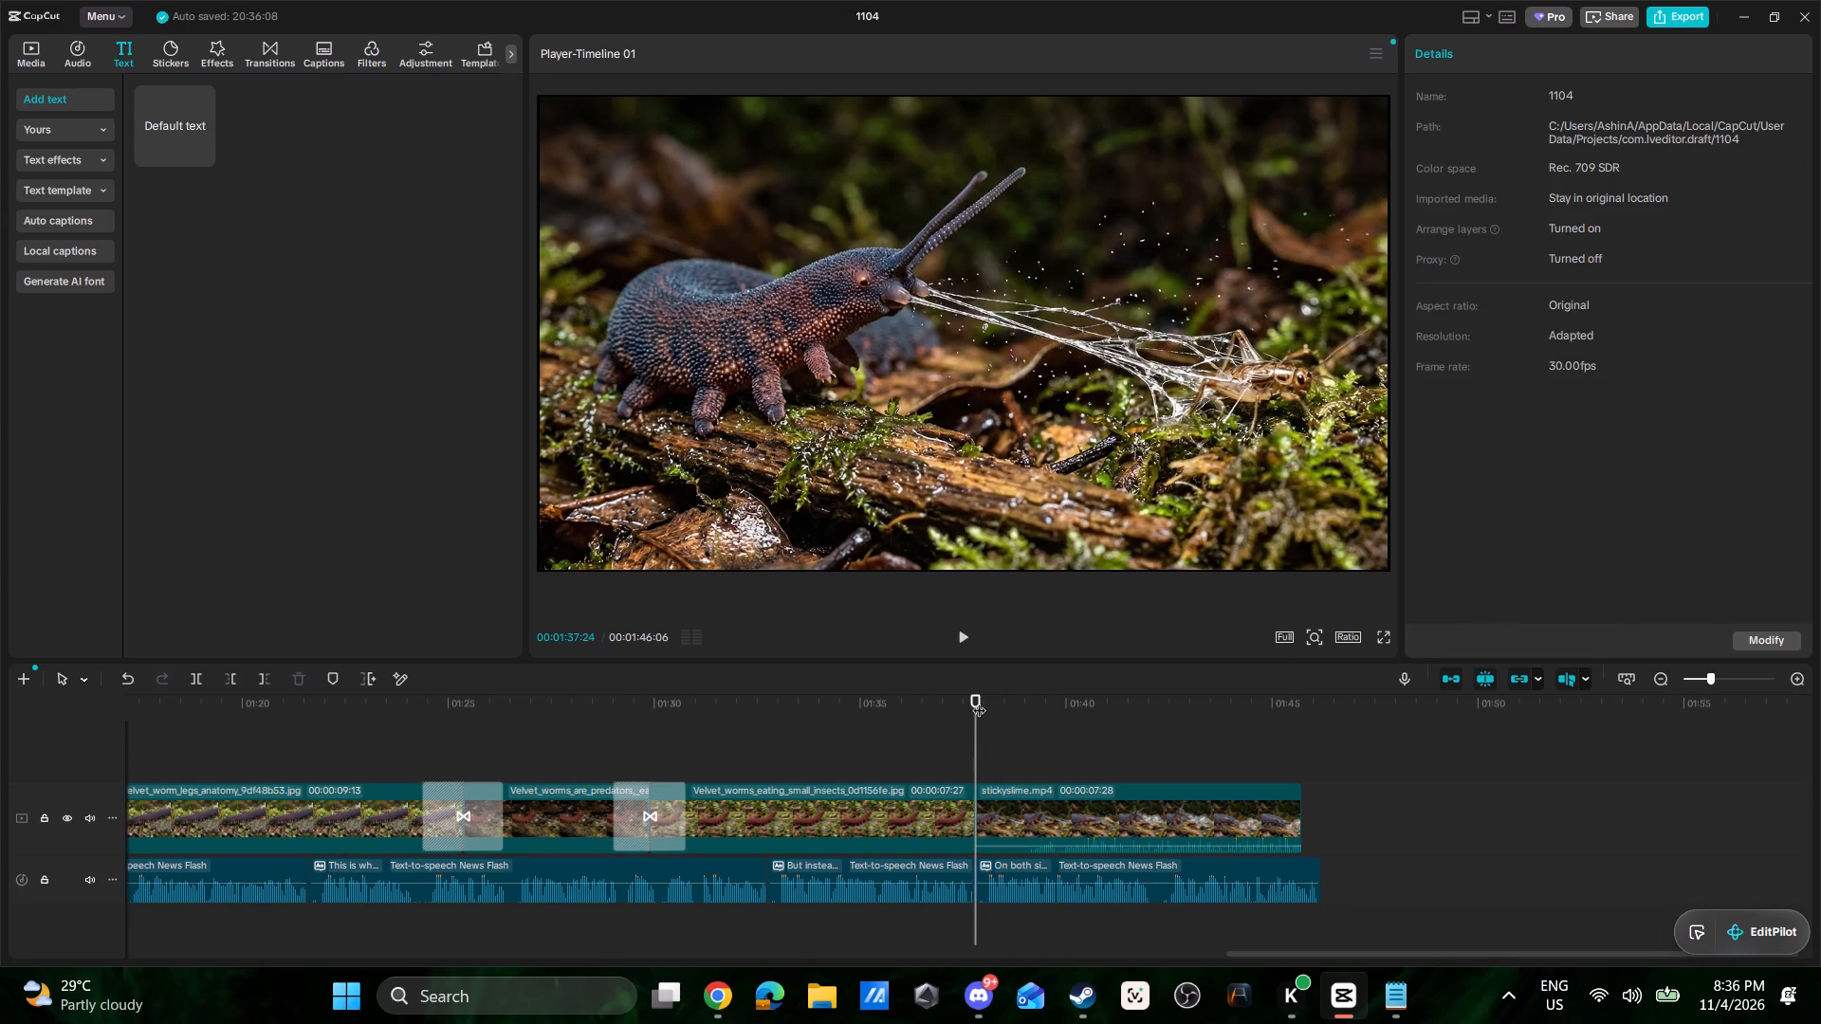
# Play back the timeline from shortly before the slime papillae narration to check it against the stickyslime.mp4 clip.
pyautogui.moveTo(974, 696); pyautogui.dragTo(944, 696)
pyautogui.press('space')
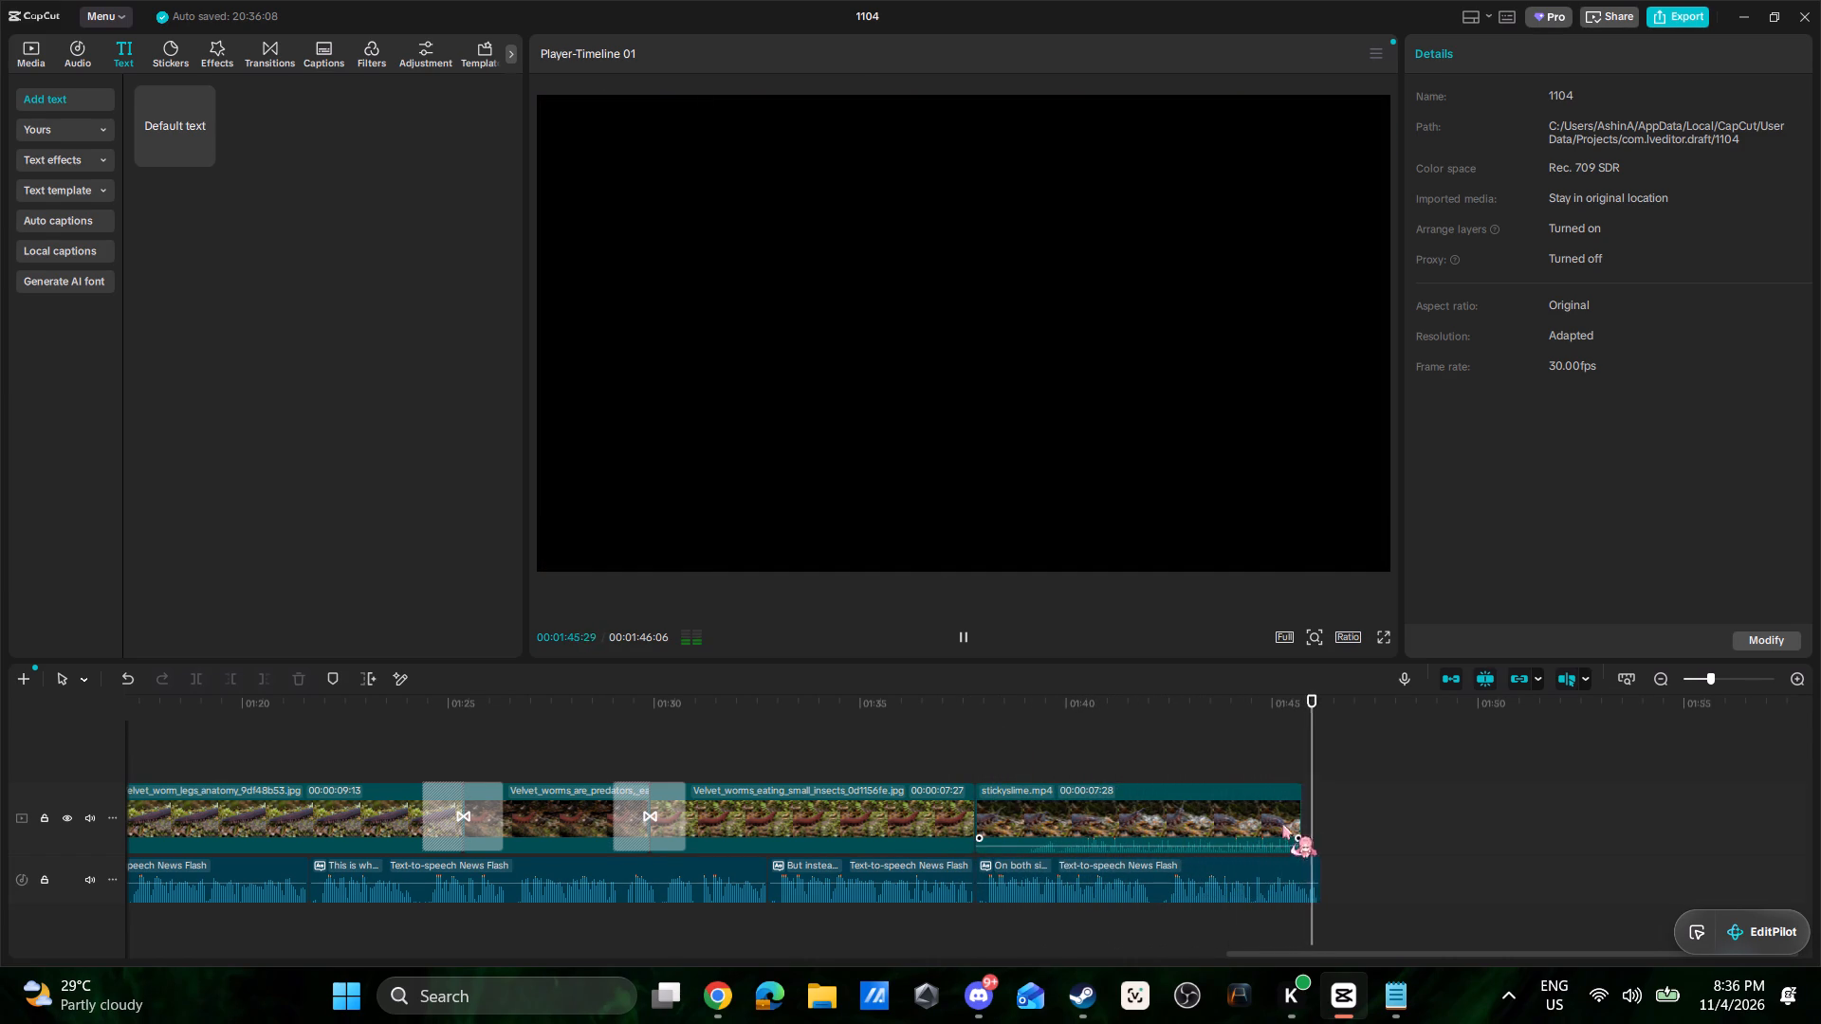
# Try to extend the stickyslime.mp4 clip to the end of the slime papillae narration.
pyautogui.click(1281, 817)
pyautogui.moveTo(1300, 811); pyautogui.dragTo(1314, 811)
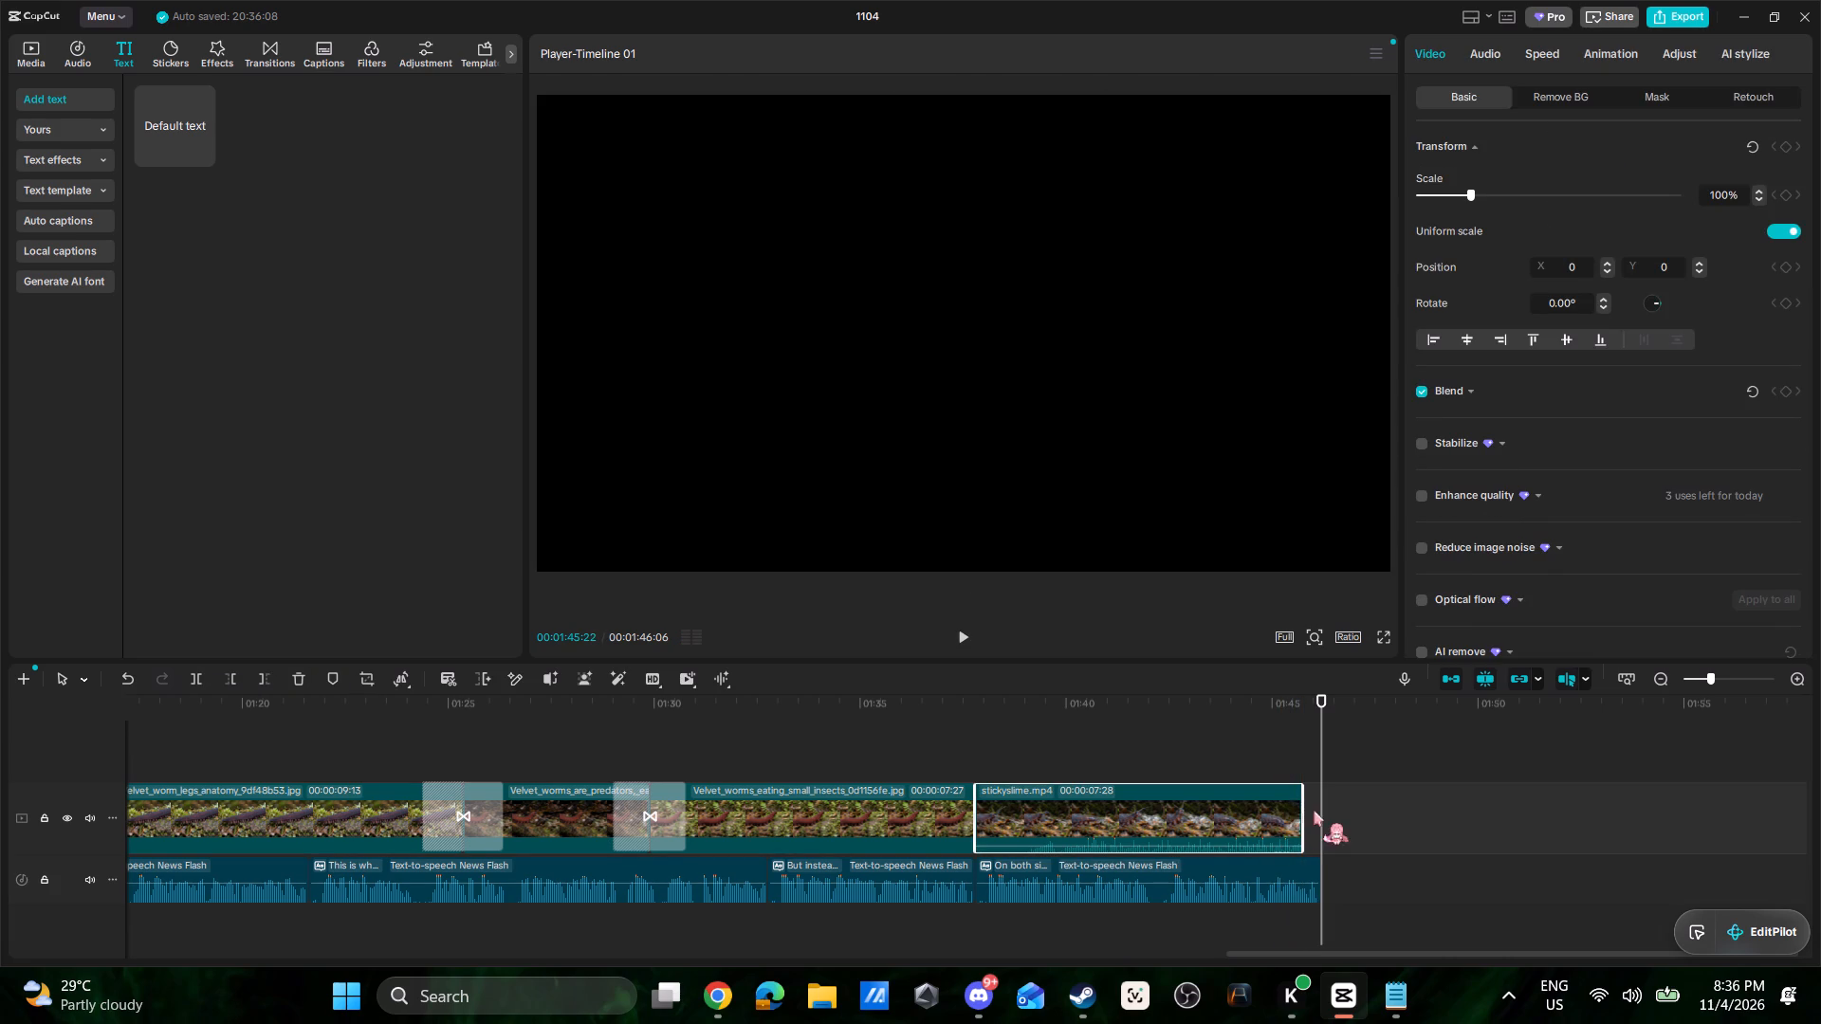
# Add the image "slime doesnt stick1.jpg" to the main track directly after the stickyslime.mp4 clip.
pyautogui.click(33, 52)
pyautogui.scroll(-4, 358, 539)
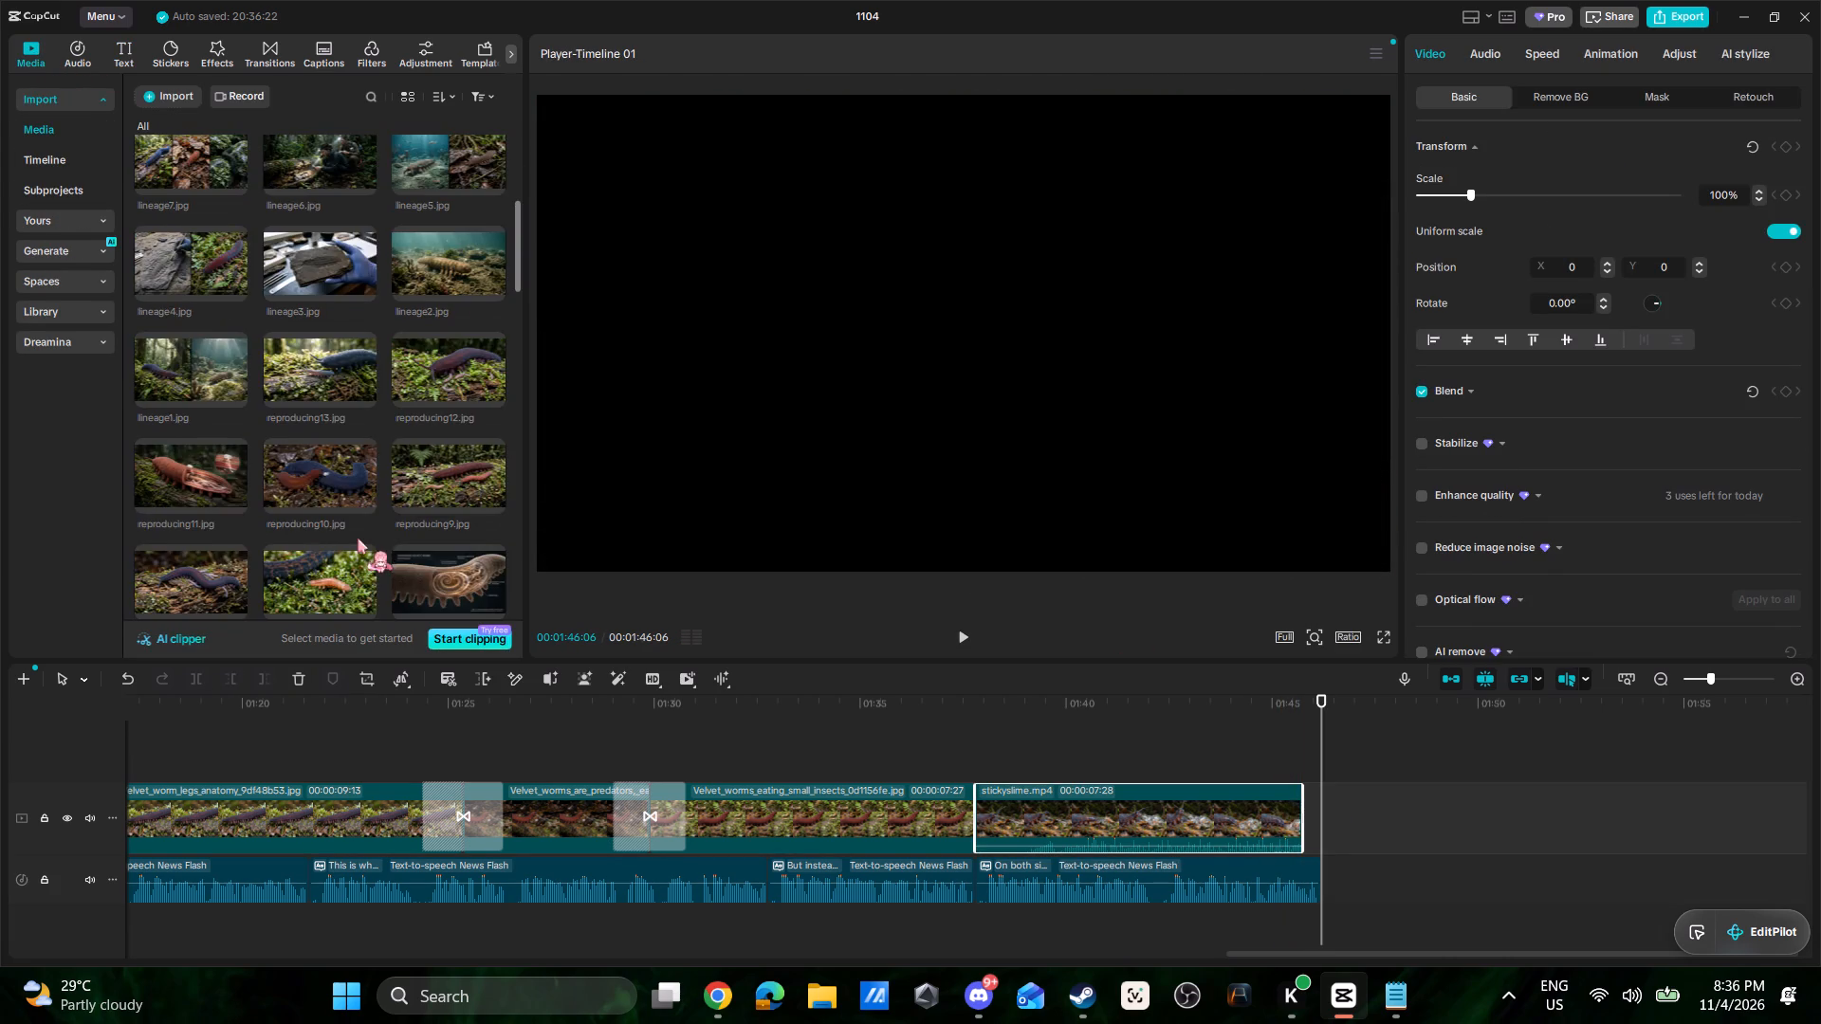
pyautogui.scroll(-12, 359, 535)
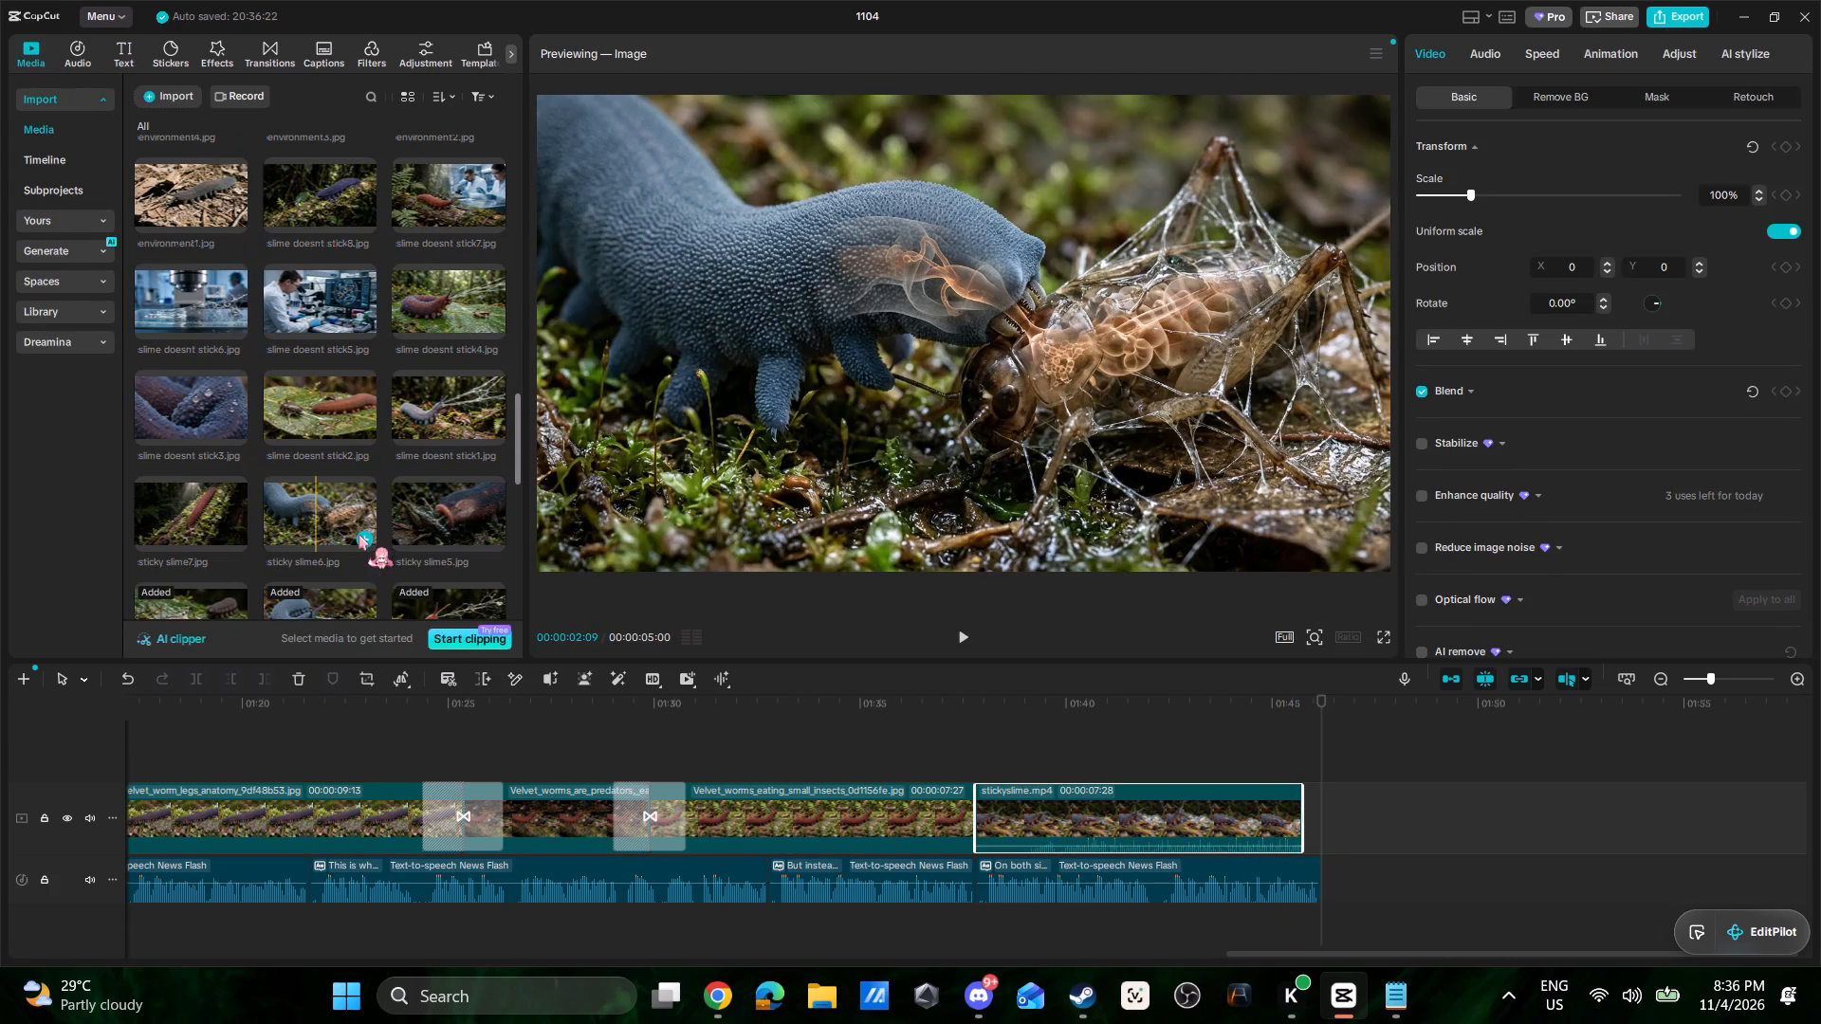
pyautogui.scroll(-1, 359, 530)
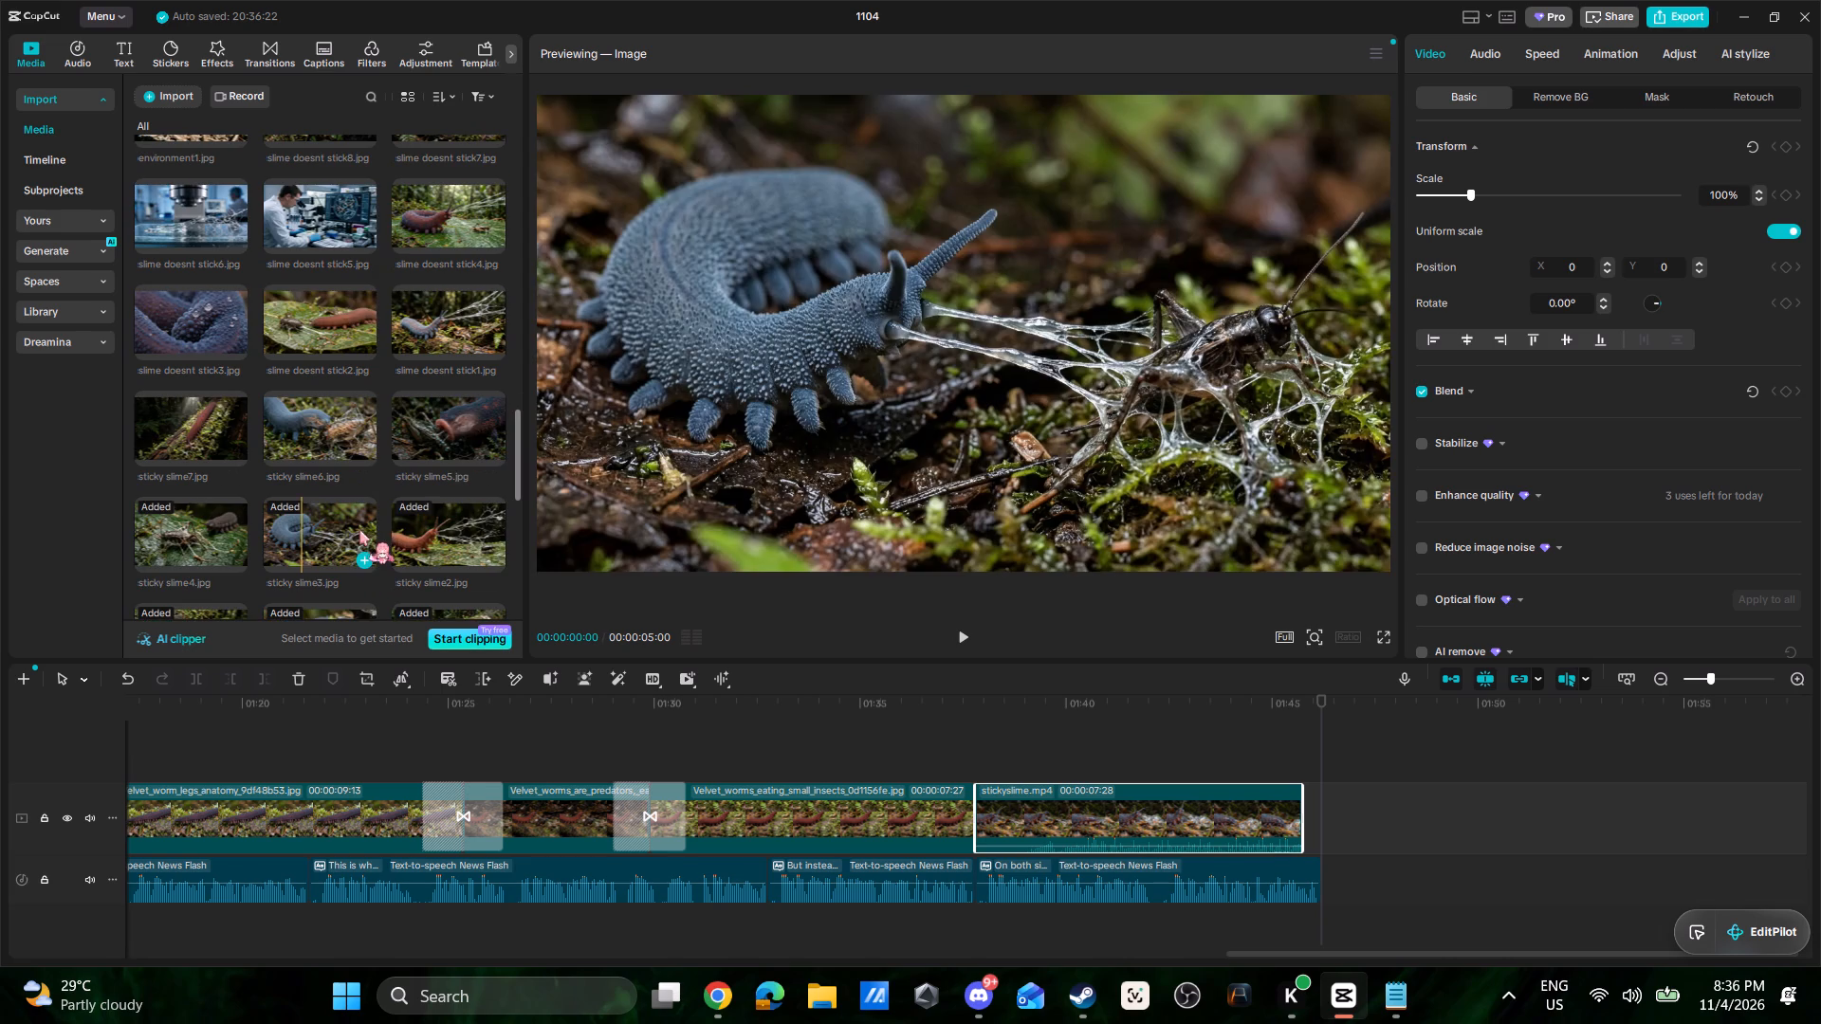
pyautogui.scroll(-2, 365, 527)
pyautogui.scroll(1, 366, 527)
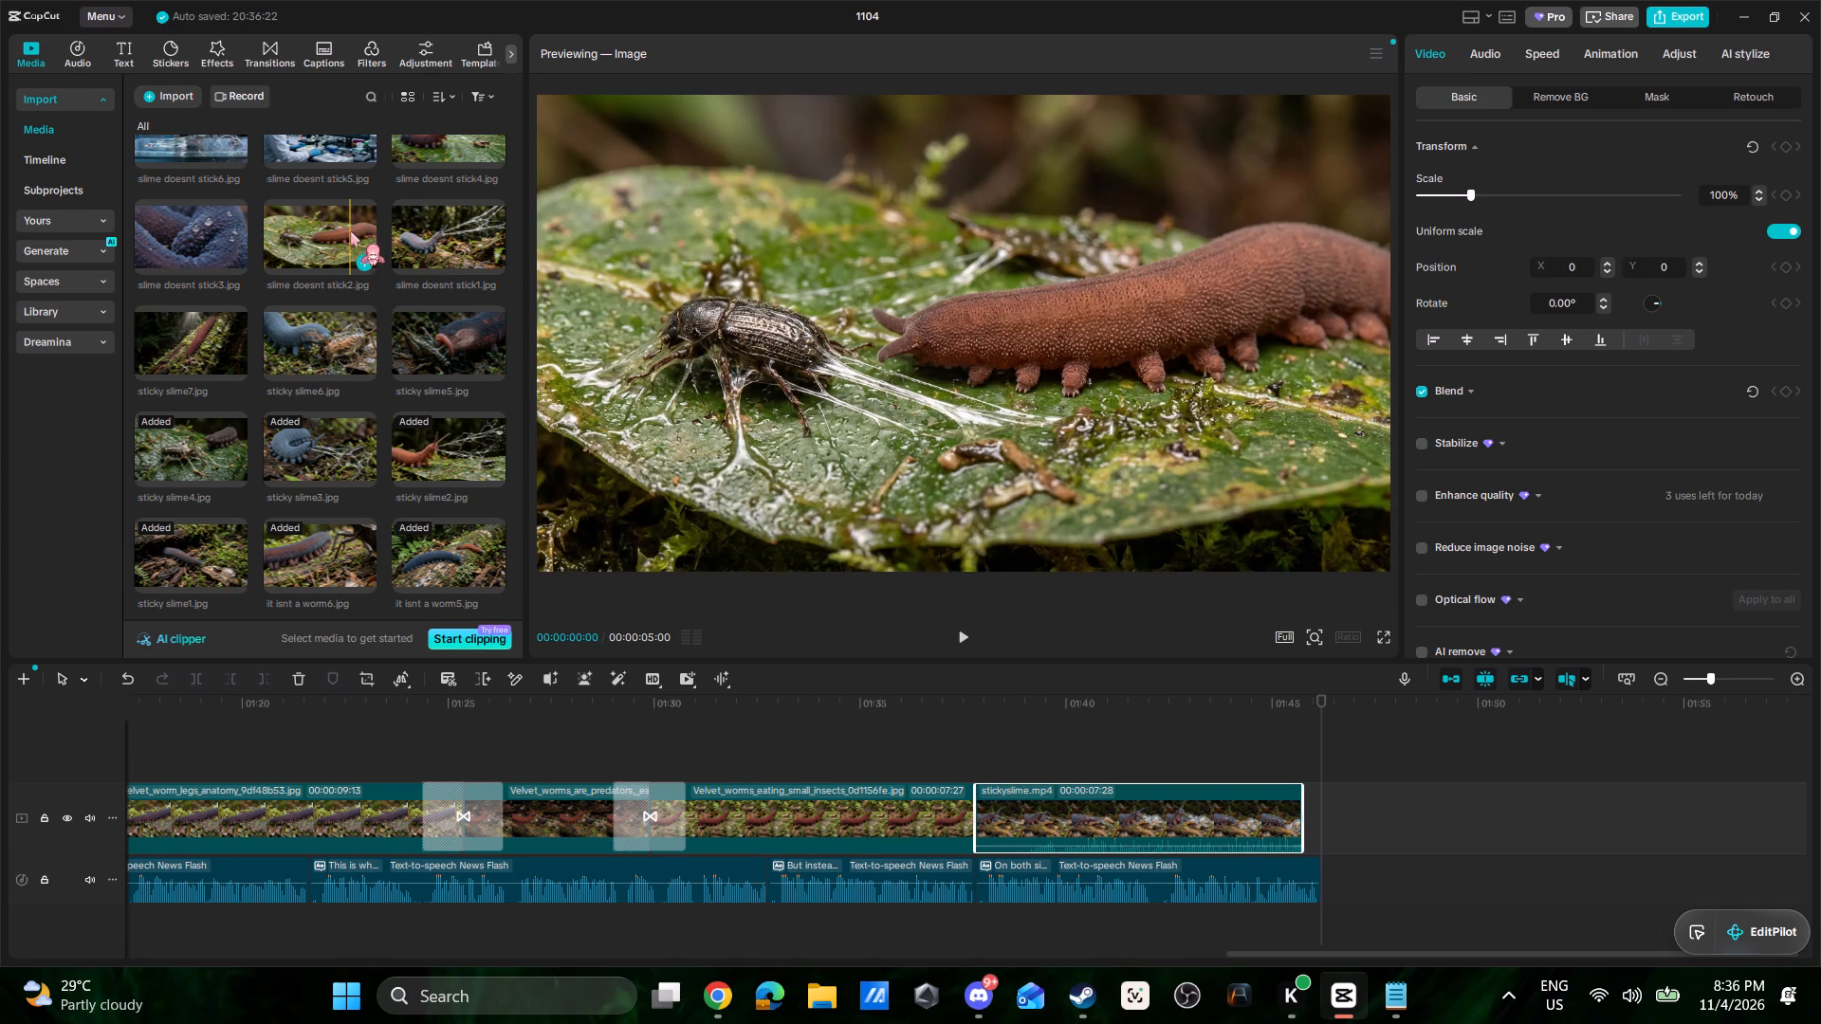
pyautogui.moveTo(435, 229); pyautogui.dragTo(1256, 780)
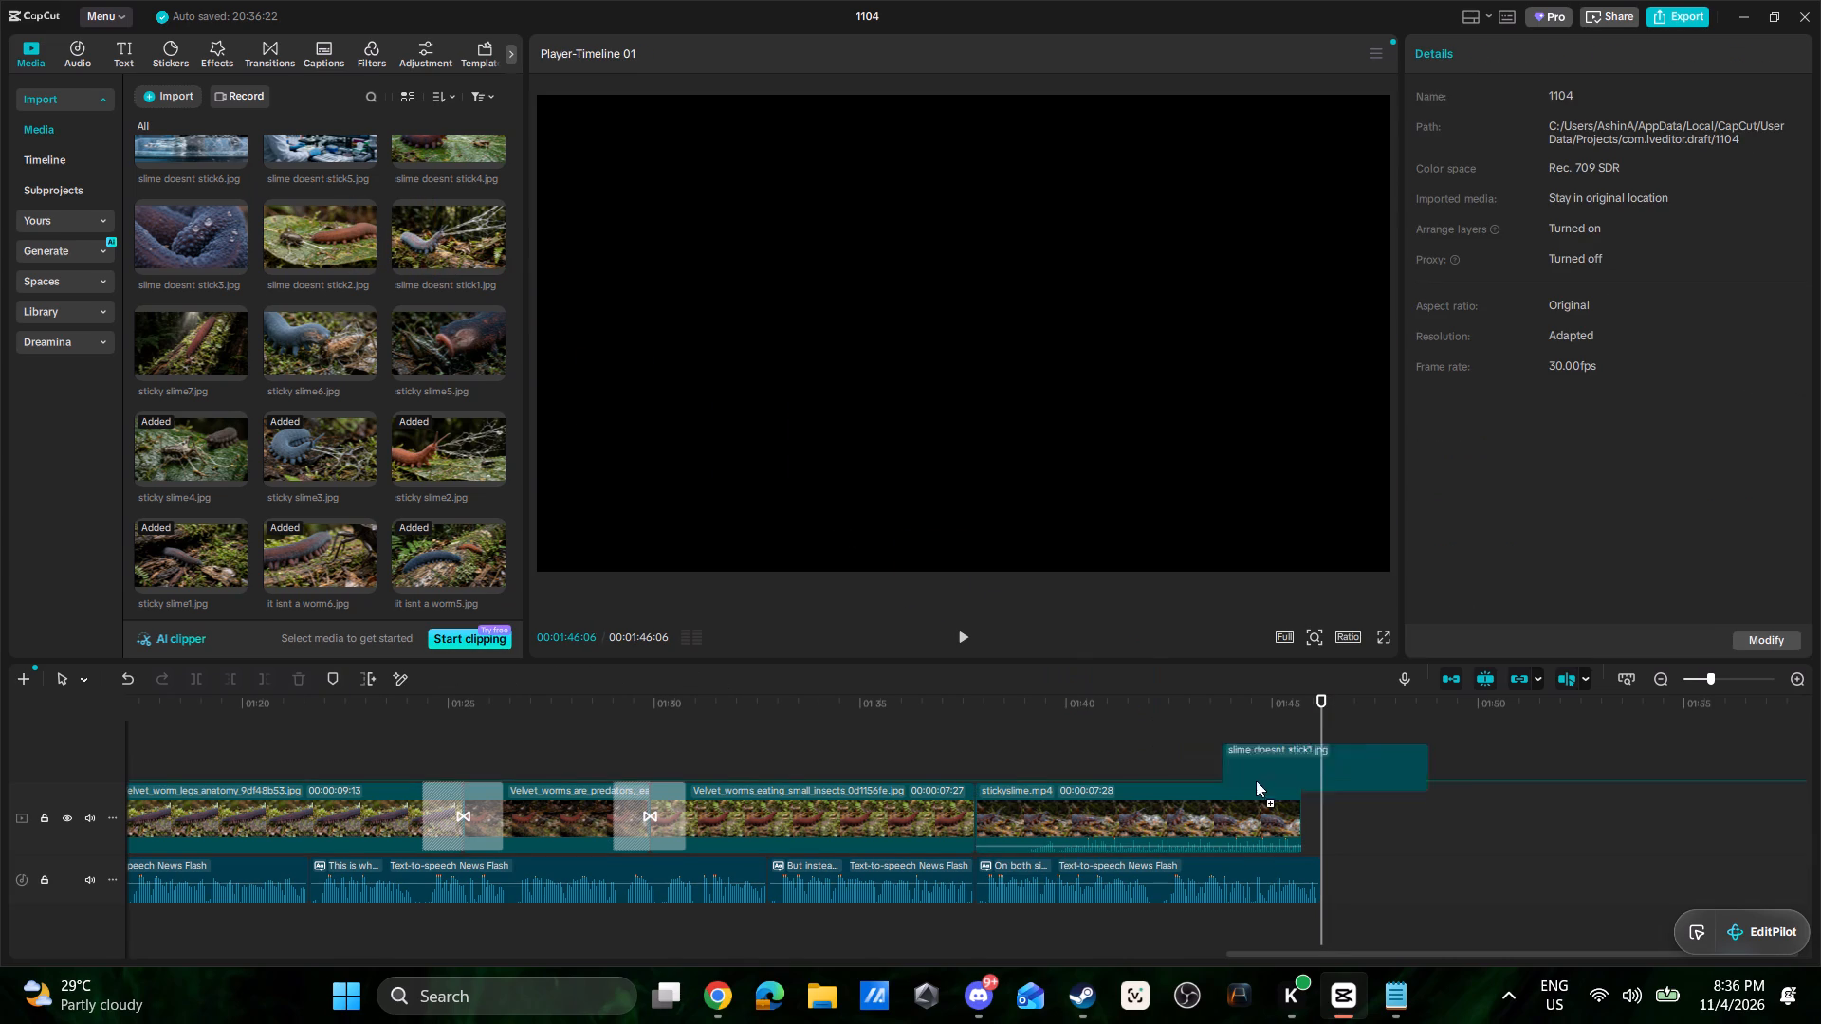
pyautogui.moveTo(1256, 780); pyautogui.dragTo(1303, 805)
# Play back the join between the stickyslime.mp4 clip and the slime doesnt stick1 image.
pyautogui.click(1289, 771)
pyautogui.press('space')
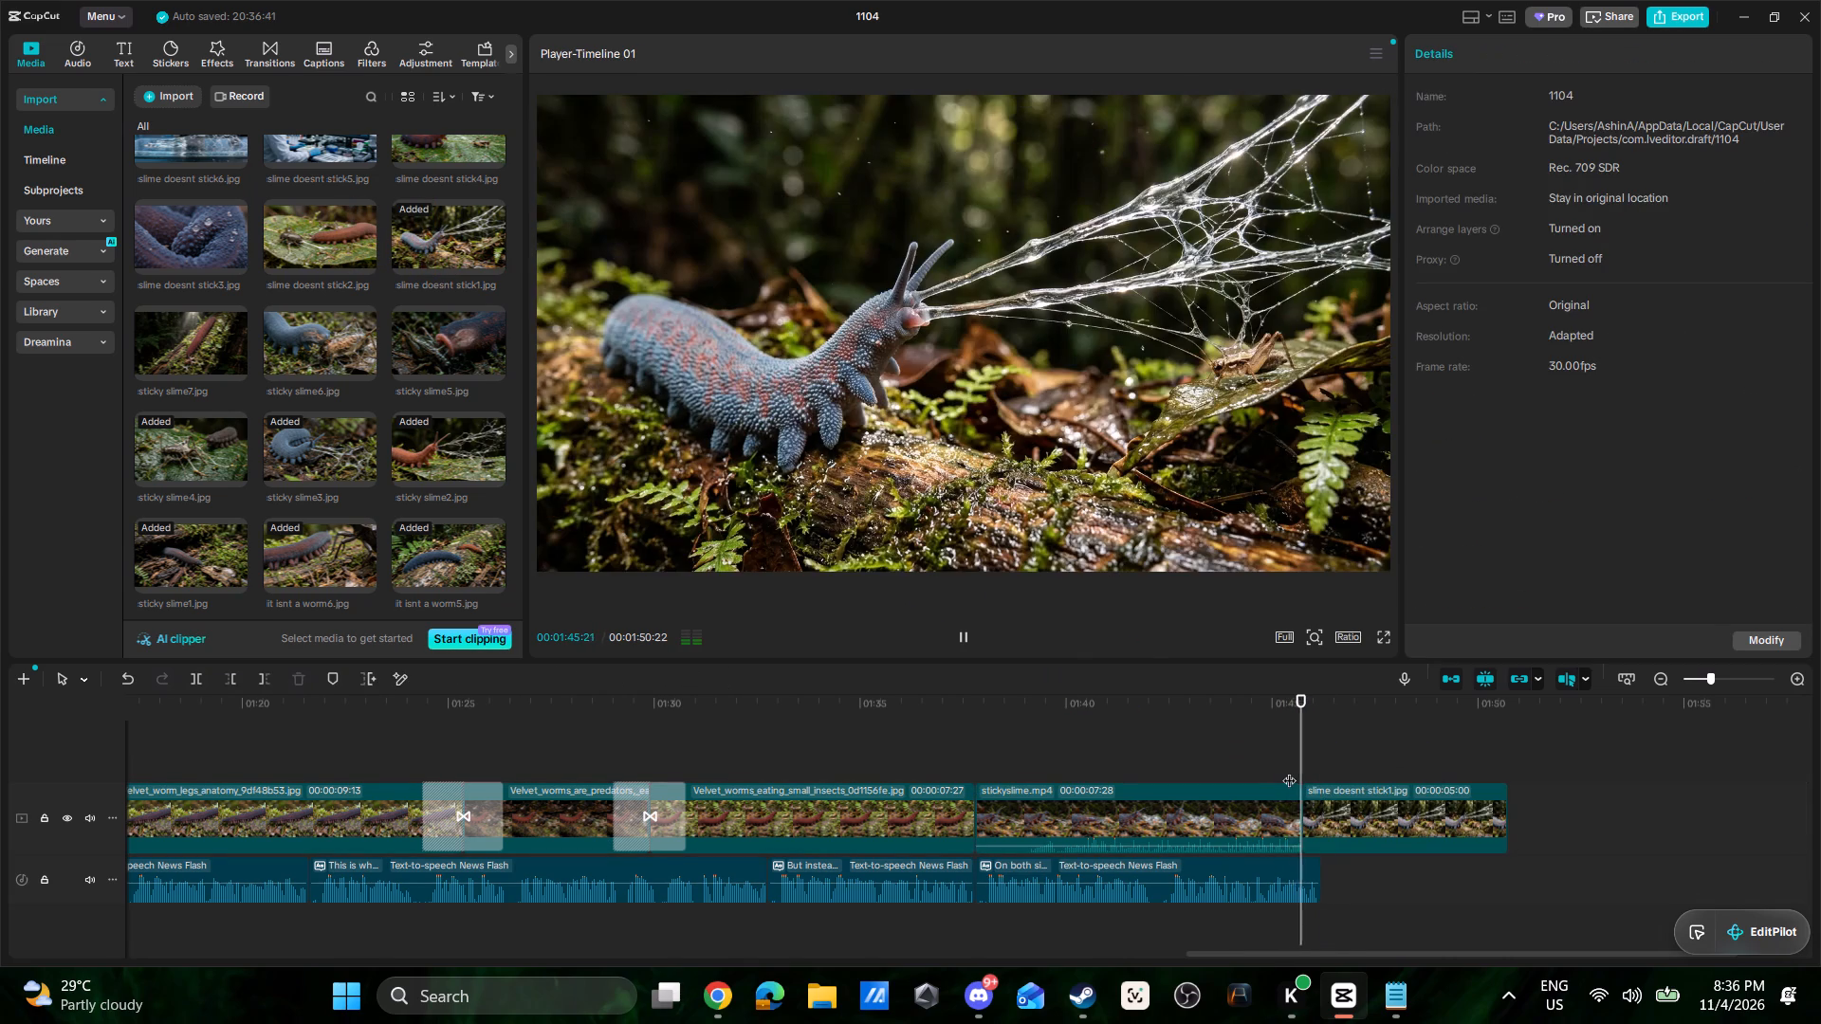
pyautogui.press('space')
# Copy the Notepad script passage "When a velvet worm gets close enough to its target, it suddenly fires two streams of slime.".
pyautogui.hotkey('alt', 'Tab')
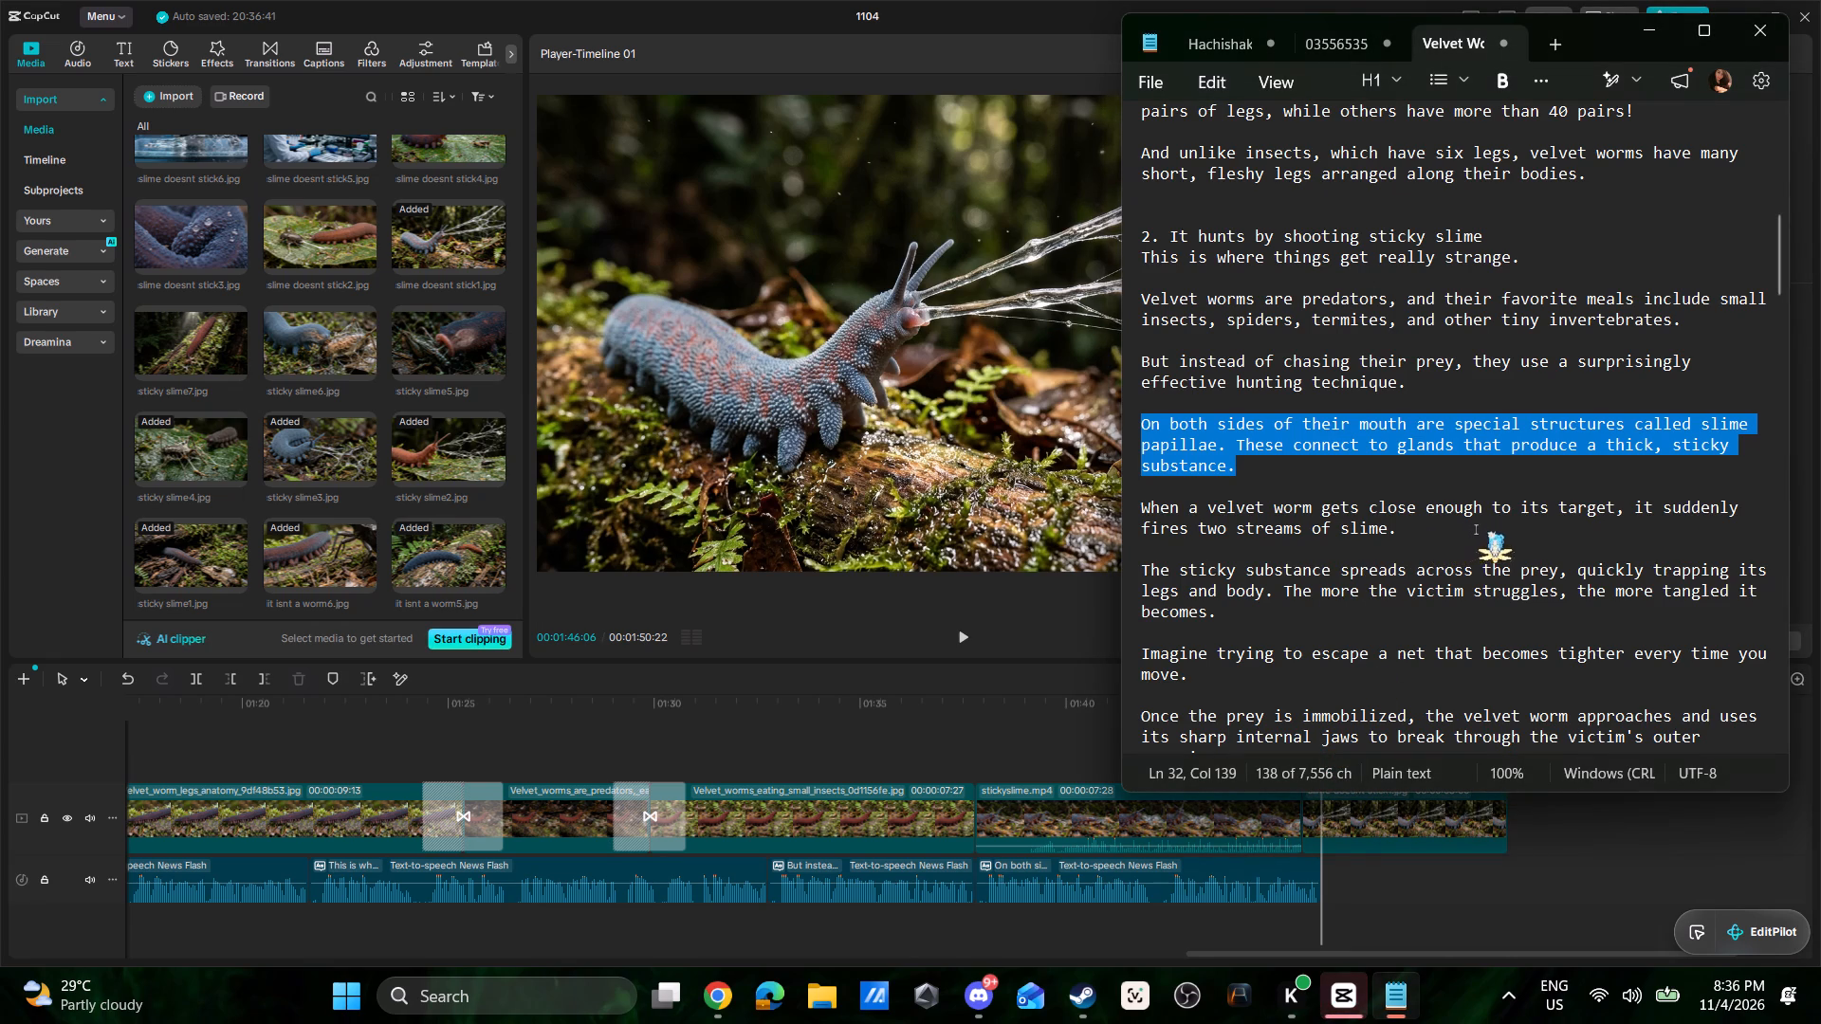
pyautogui.moveTo(1477, 530); pyautogui.dragTo(1129, 503)
pyautogui.hotkey('ctrl', 'c')
pyautogui.hotkey('ctrl', 'c')
pyautogui.hotkey('ctrl', 'c')
pyautogui.hotkey('ctrl', 'c')
pyautogui.hotkey('ctrl', 'c')
pyautogui.hotkey('ctrl', 'c')
pyautogui.hotkey('ctrl', 'c')
pyautogui.hotkey('ctrl', 'c')
pyautogui.hotkey('ctrl', 'c')
pyautogui.hotkey('ctrl', 'c')
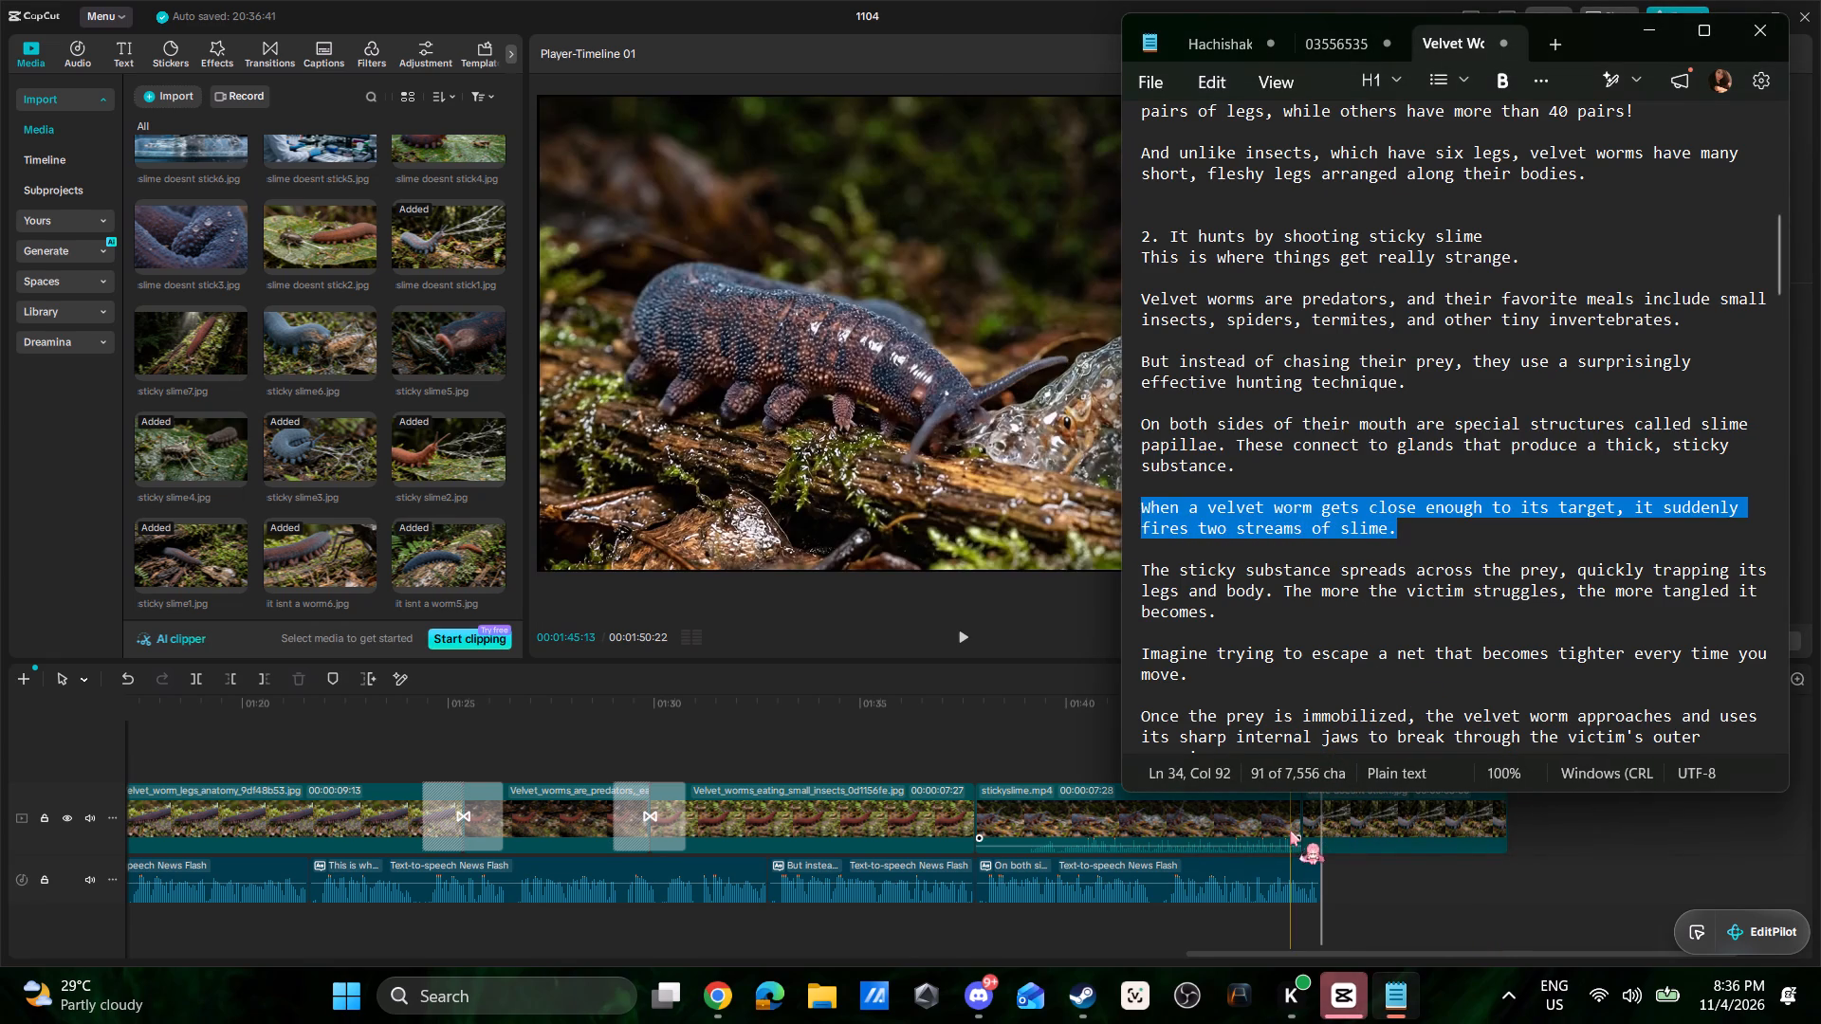
pyautogui.hotkey('ctrl', 'c')
pyautogui.hotkey('ctrl', 'c')
pyautogui.hotkey('ctrl', 'c')
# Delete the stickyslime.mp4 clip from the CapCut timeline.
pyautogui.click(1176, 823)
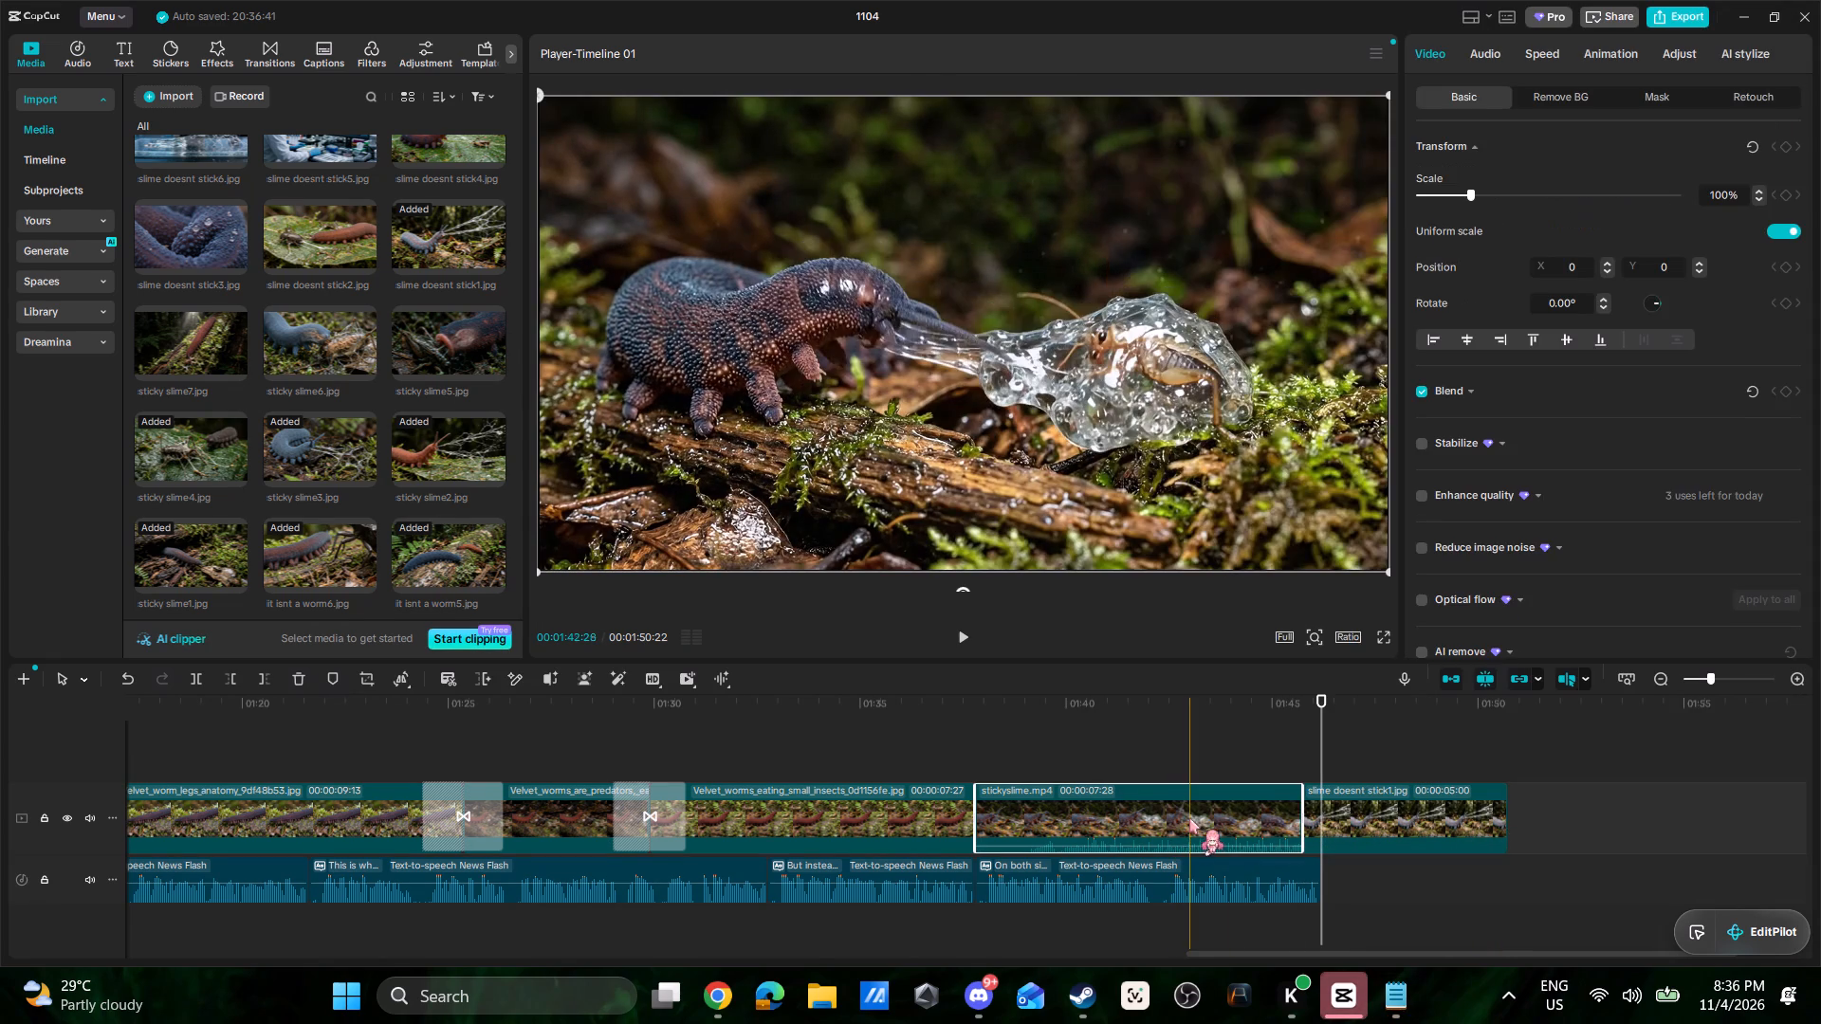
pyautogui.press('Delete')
# Play back the timeline from 00:01:36:29 to review the slime doesnt stick1 image under the slime papillae narration.
pyautogui.click(943, 757)
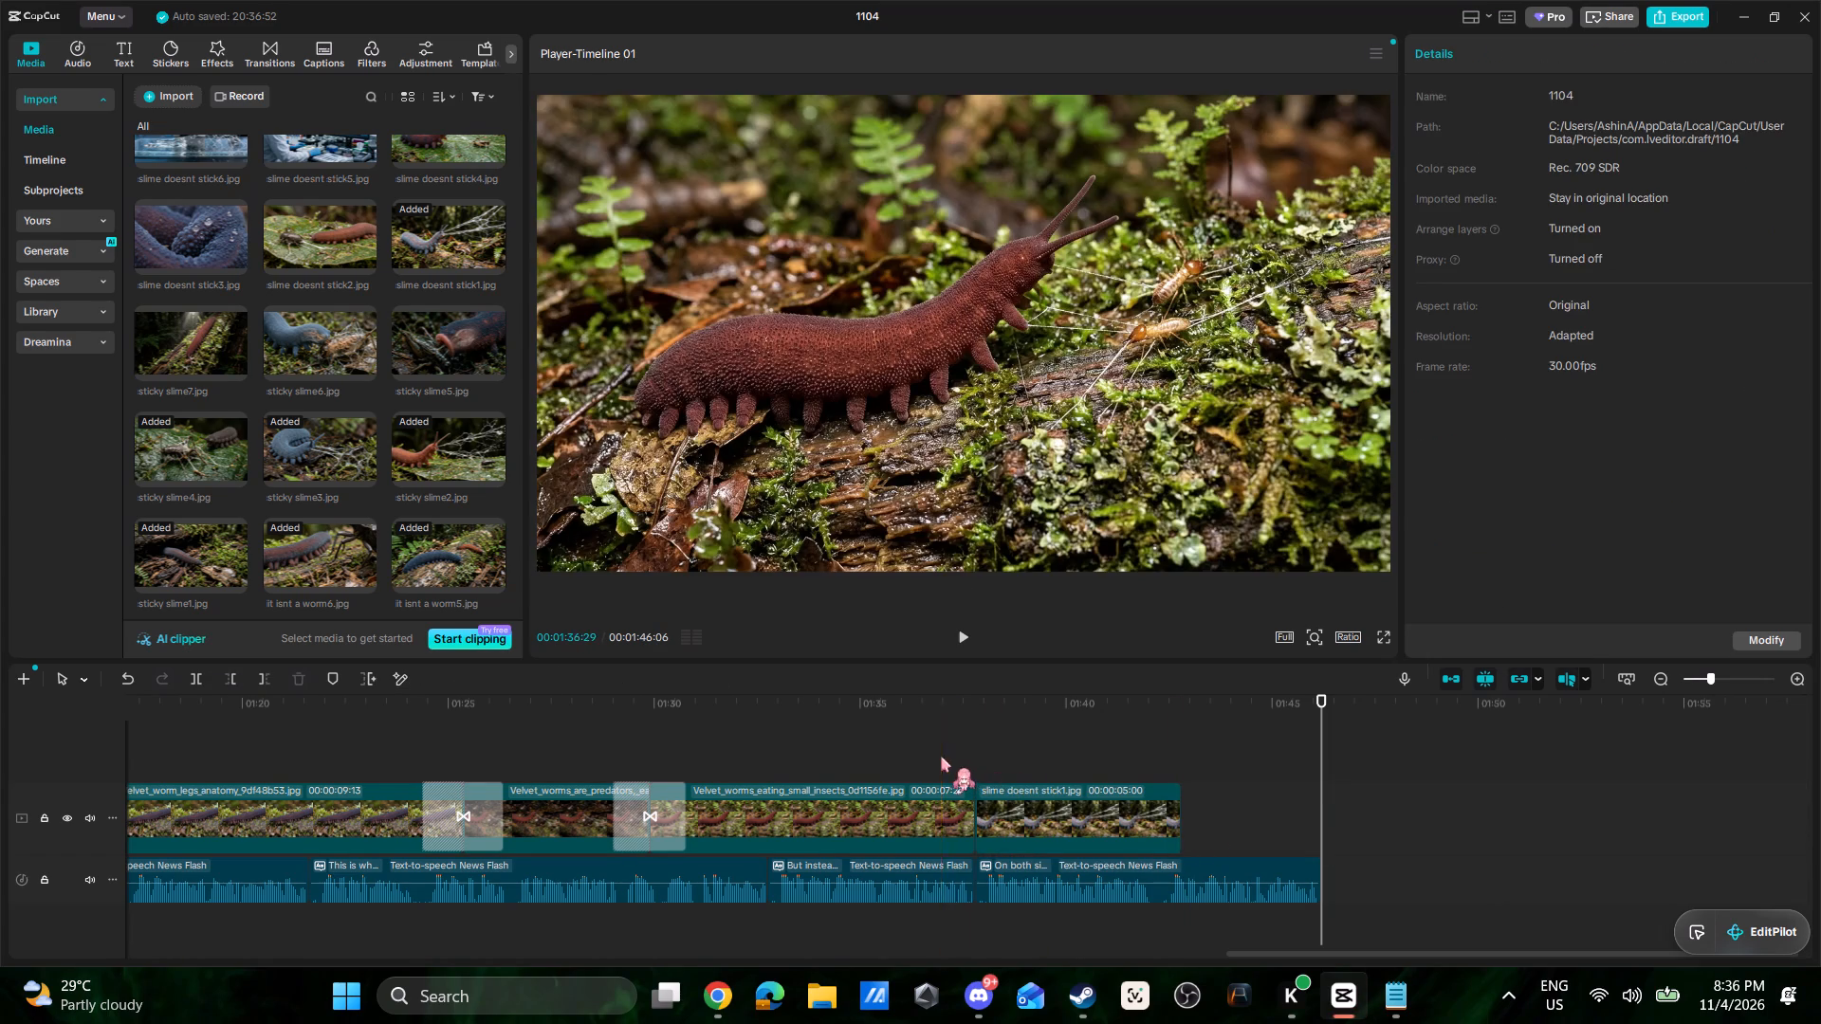
pyautogui.press('space')
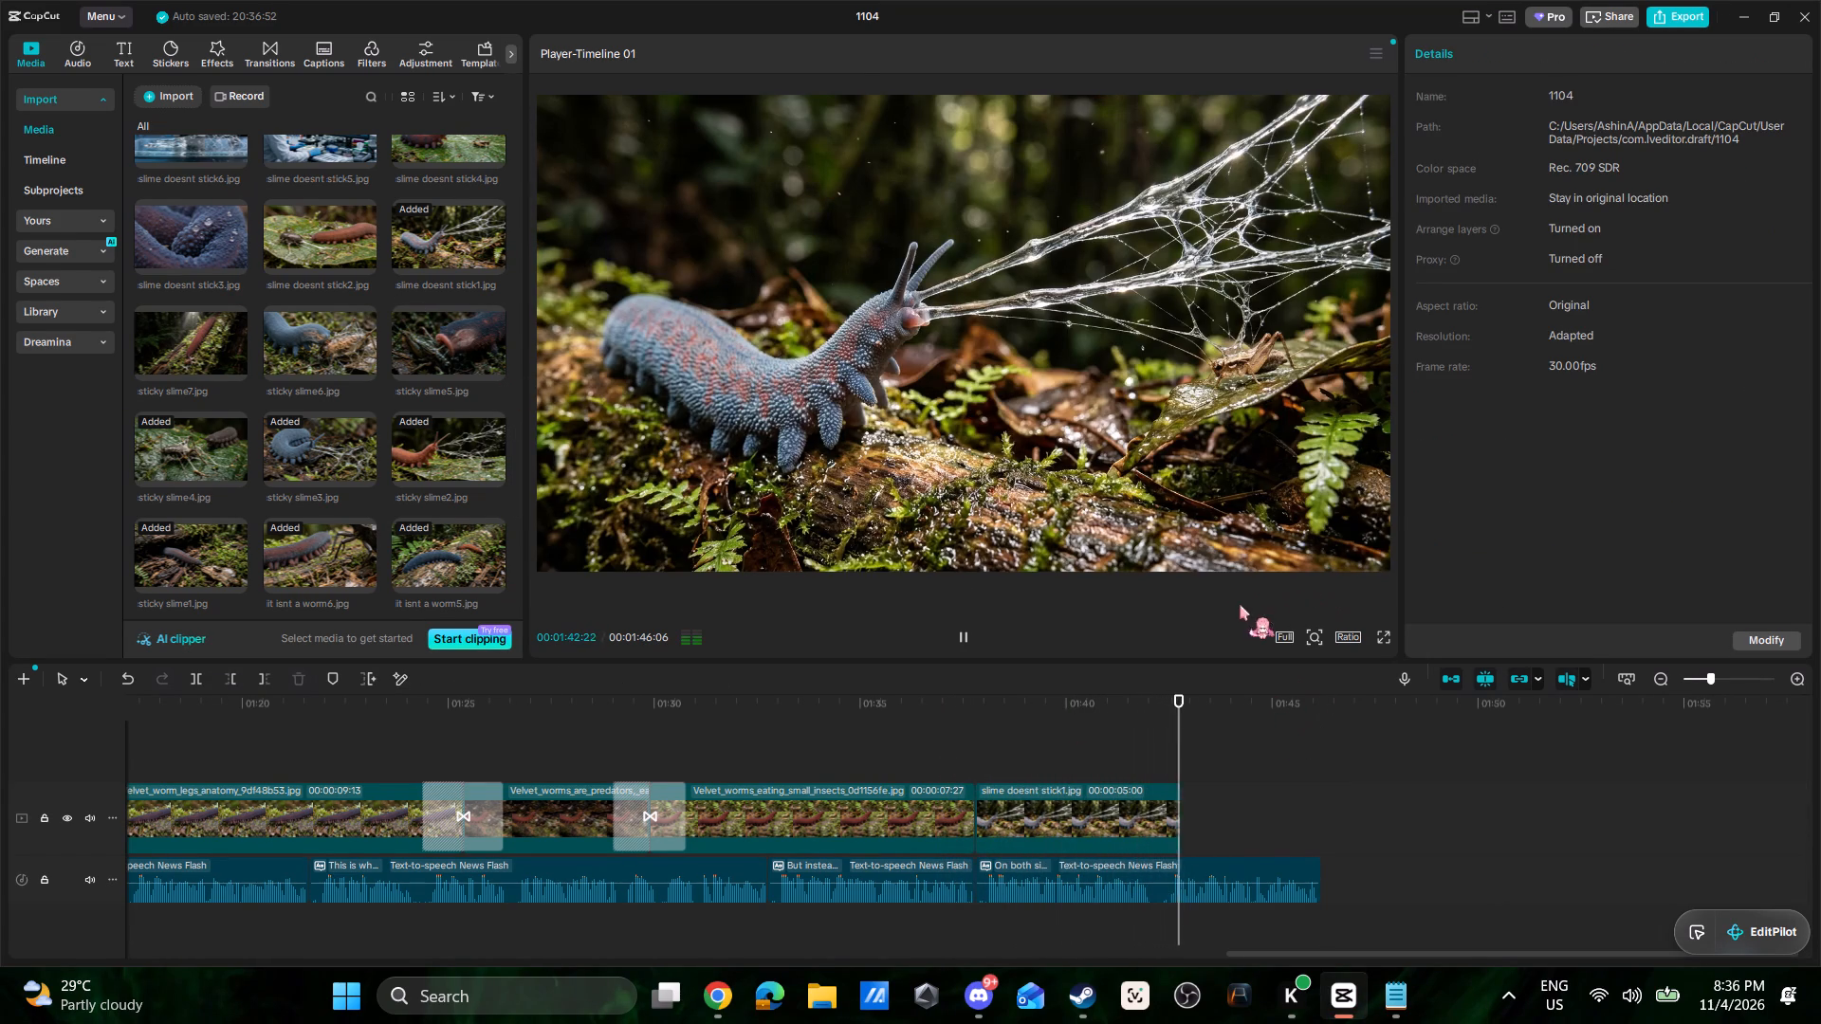
pyautogui.press('space')
# Add a default text clip at the slime papillae narration's end and replace its text with the copied two-streams-of-slime passage.
pyautogui.click(117, 52)
pyautogui.moveTo(165, 109); pyautogui.dragTo(1136, 686)
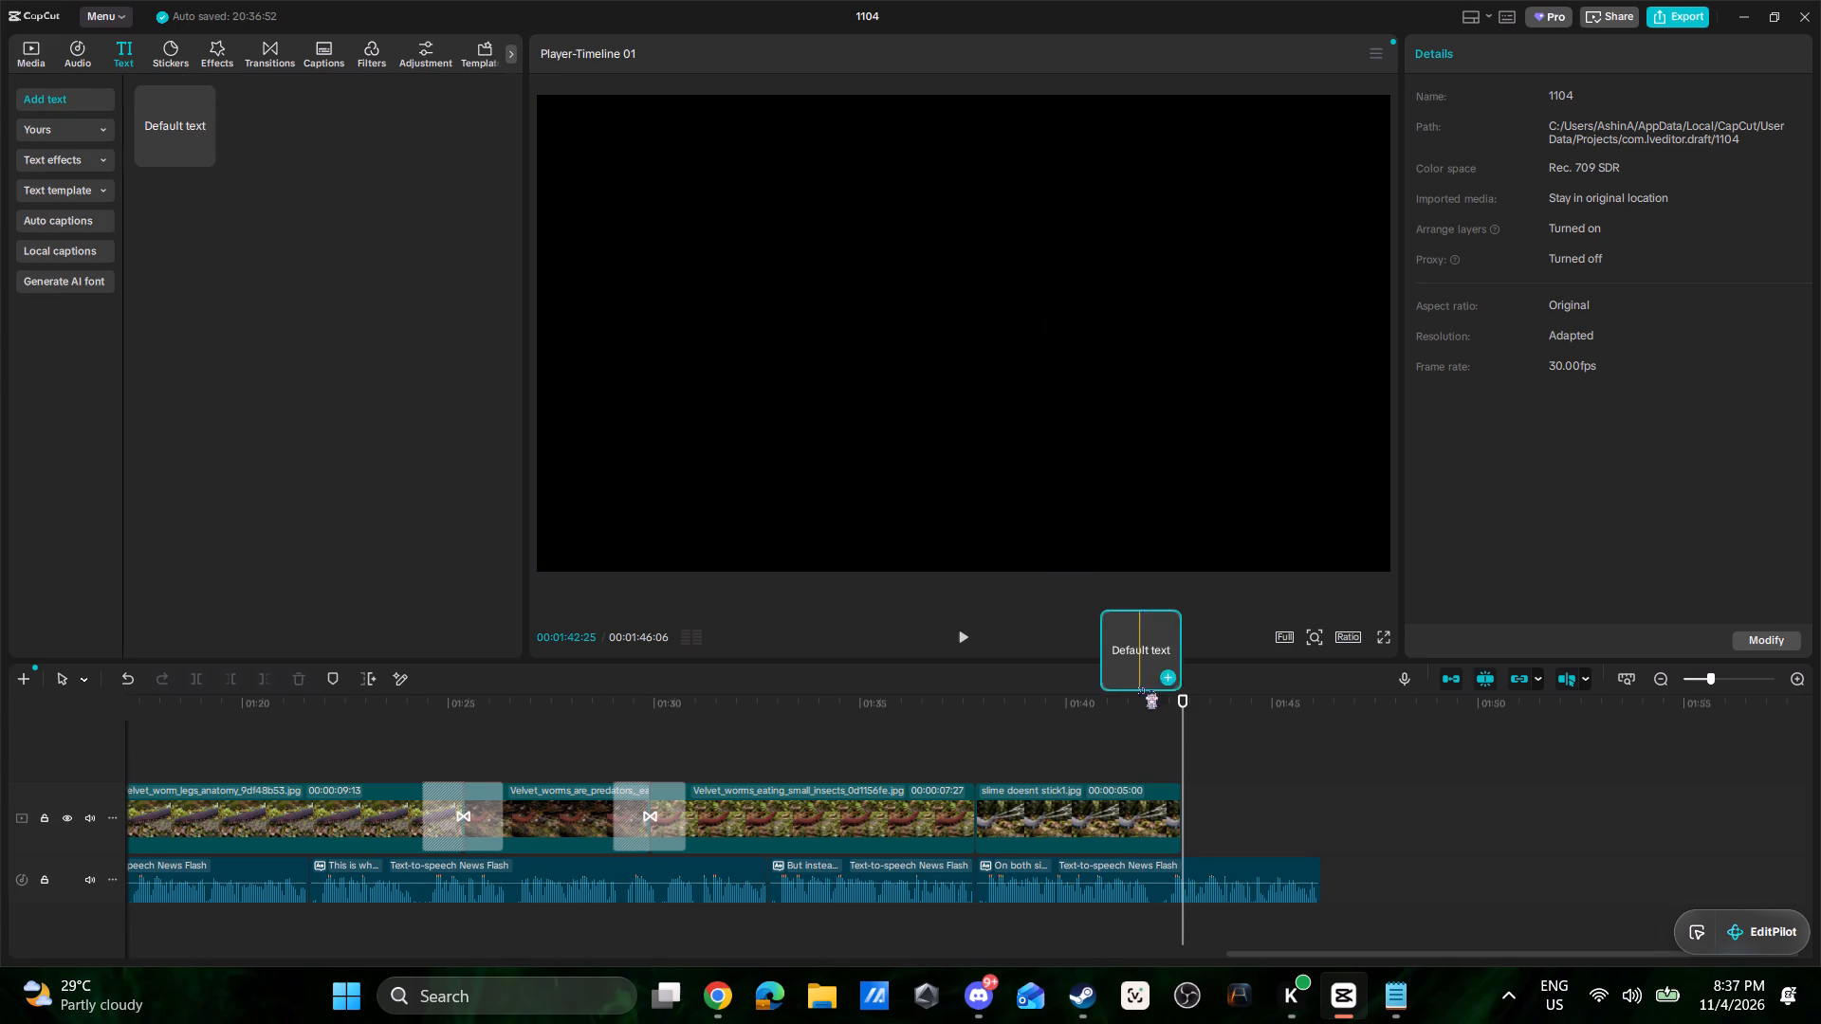
pyautogui.moveTo(1136, 686); pyautogui.dragTo(1321, 768)
pyautogui.click(1364, 769)
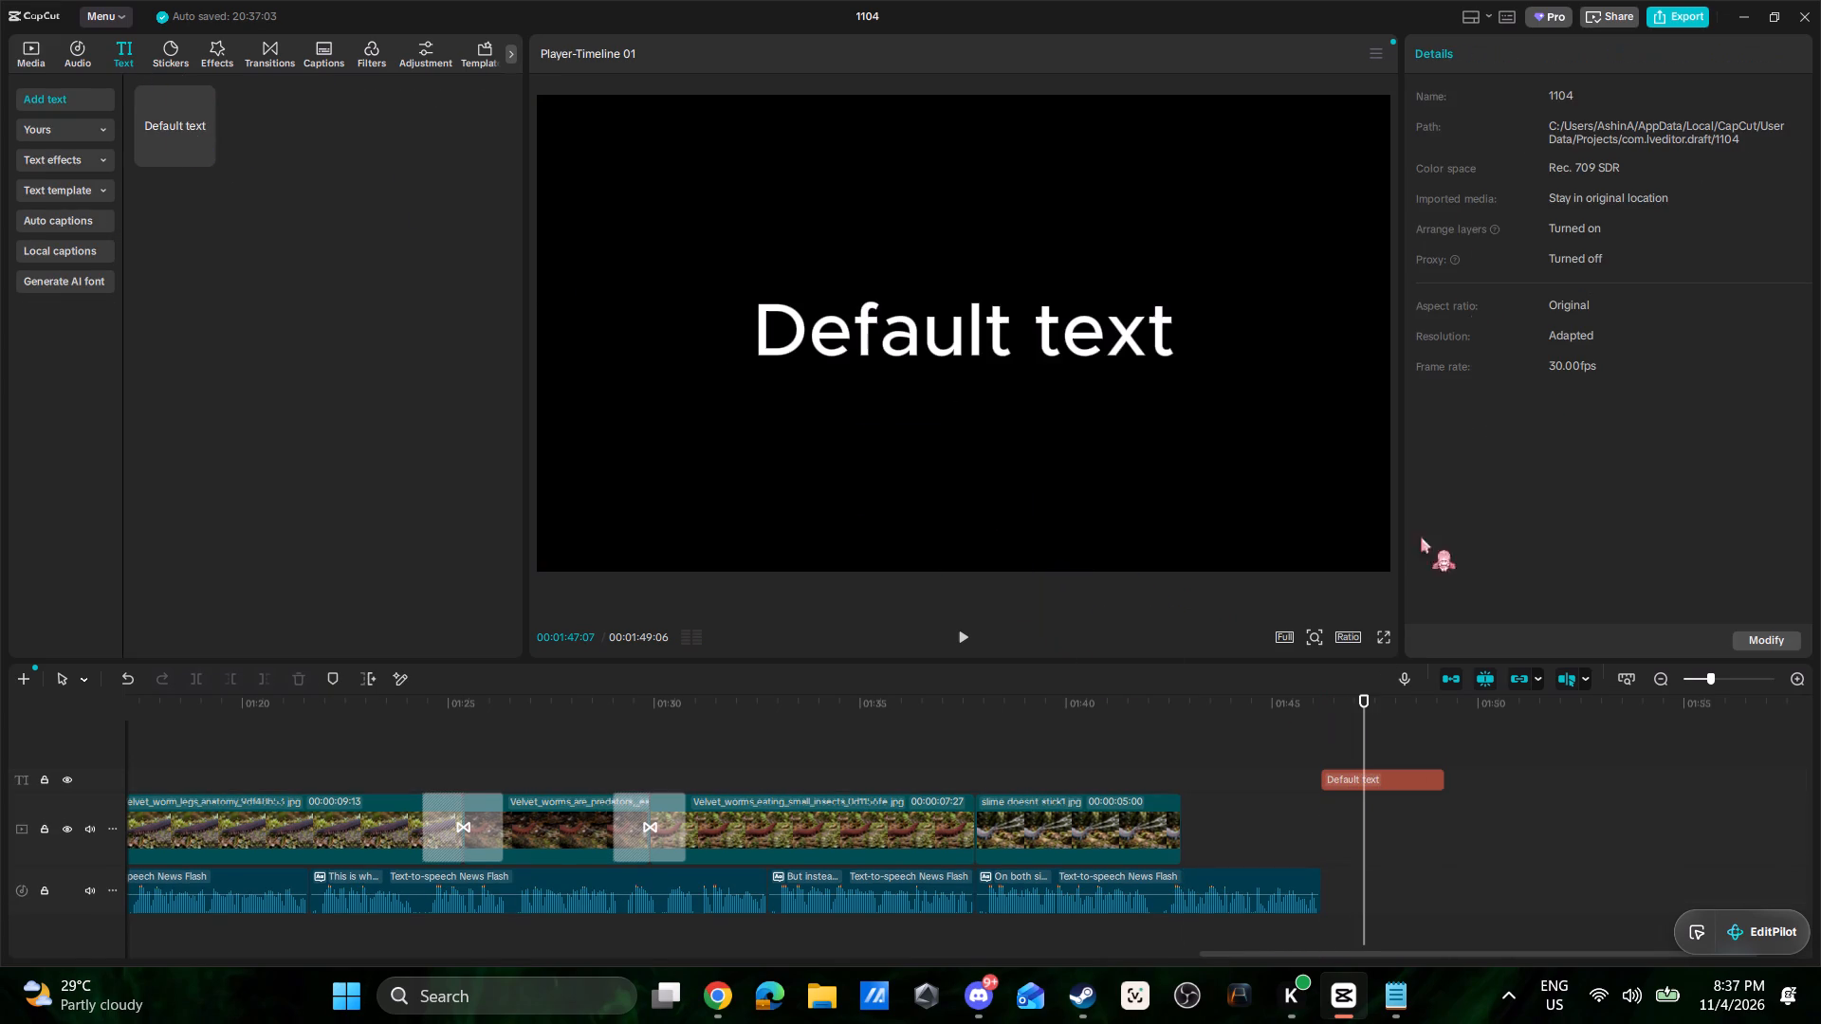
pyautogui.click(1413, 775)
pyautogui.click(1429, 47)
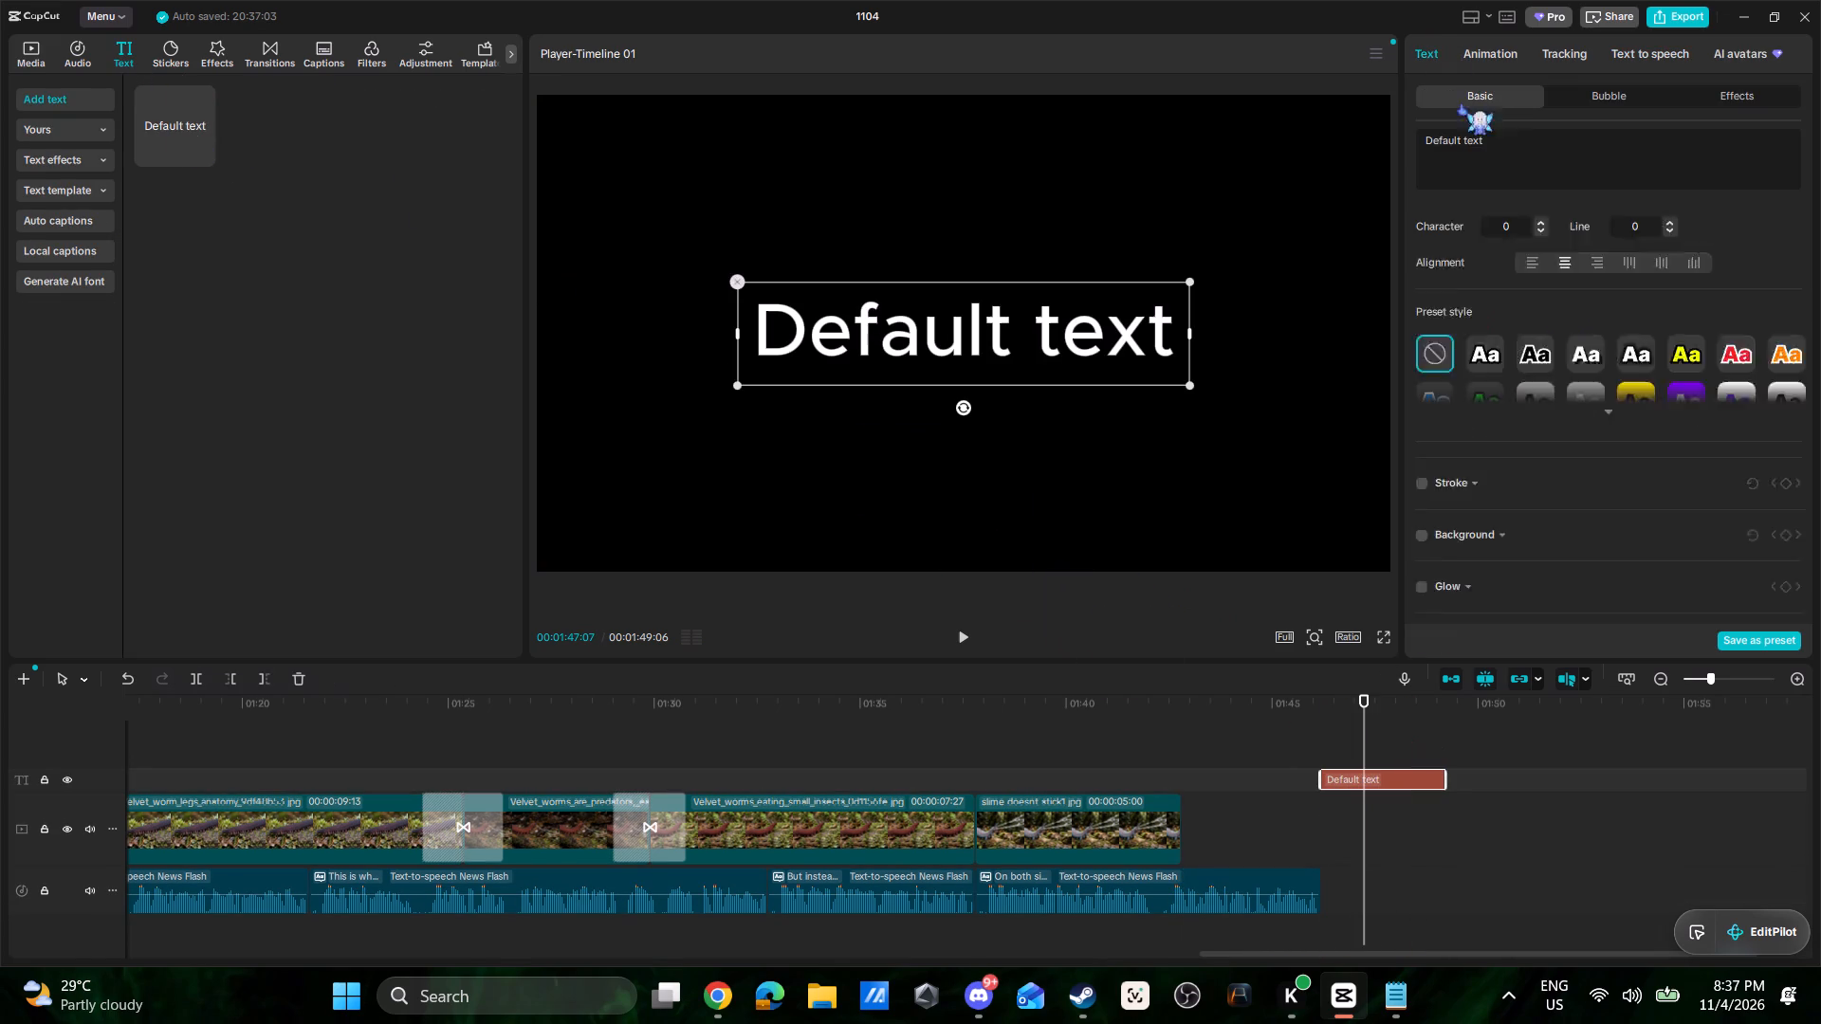
pyautogui.moveTo(1544, 156); pyautogui.dragTo(1319, 136)
pyautogui.hotkey('ctrl', 'v')
# Generate text-to-speech for the two-streams-of-slime text clip with the 진지한 아나운서 voice from Favorites.
pyautogui.click(1668, 52)
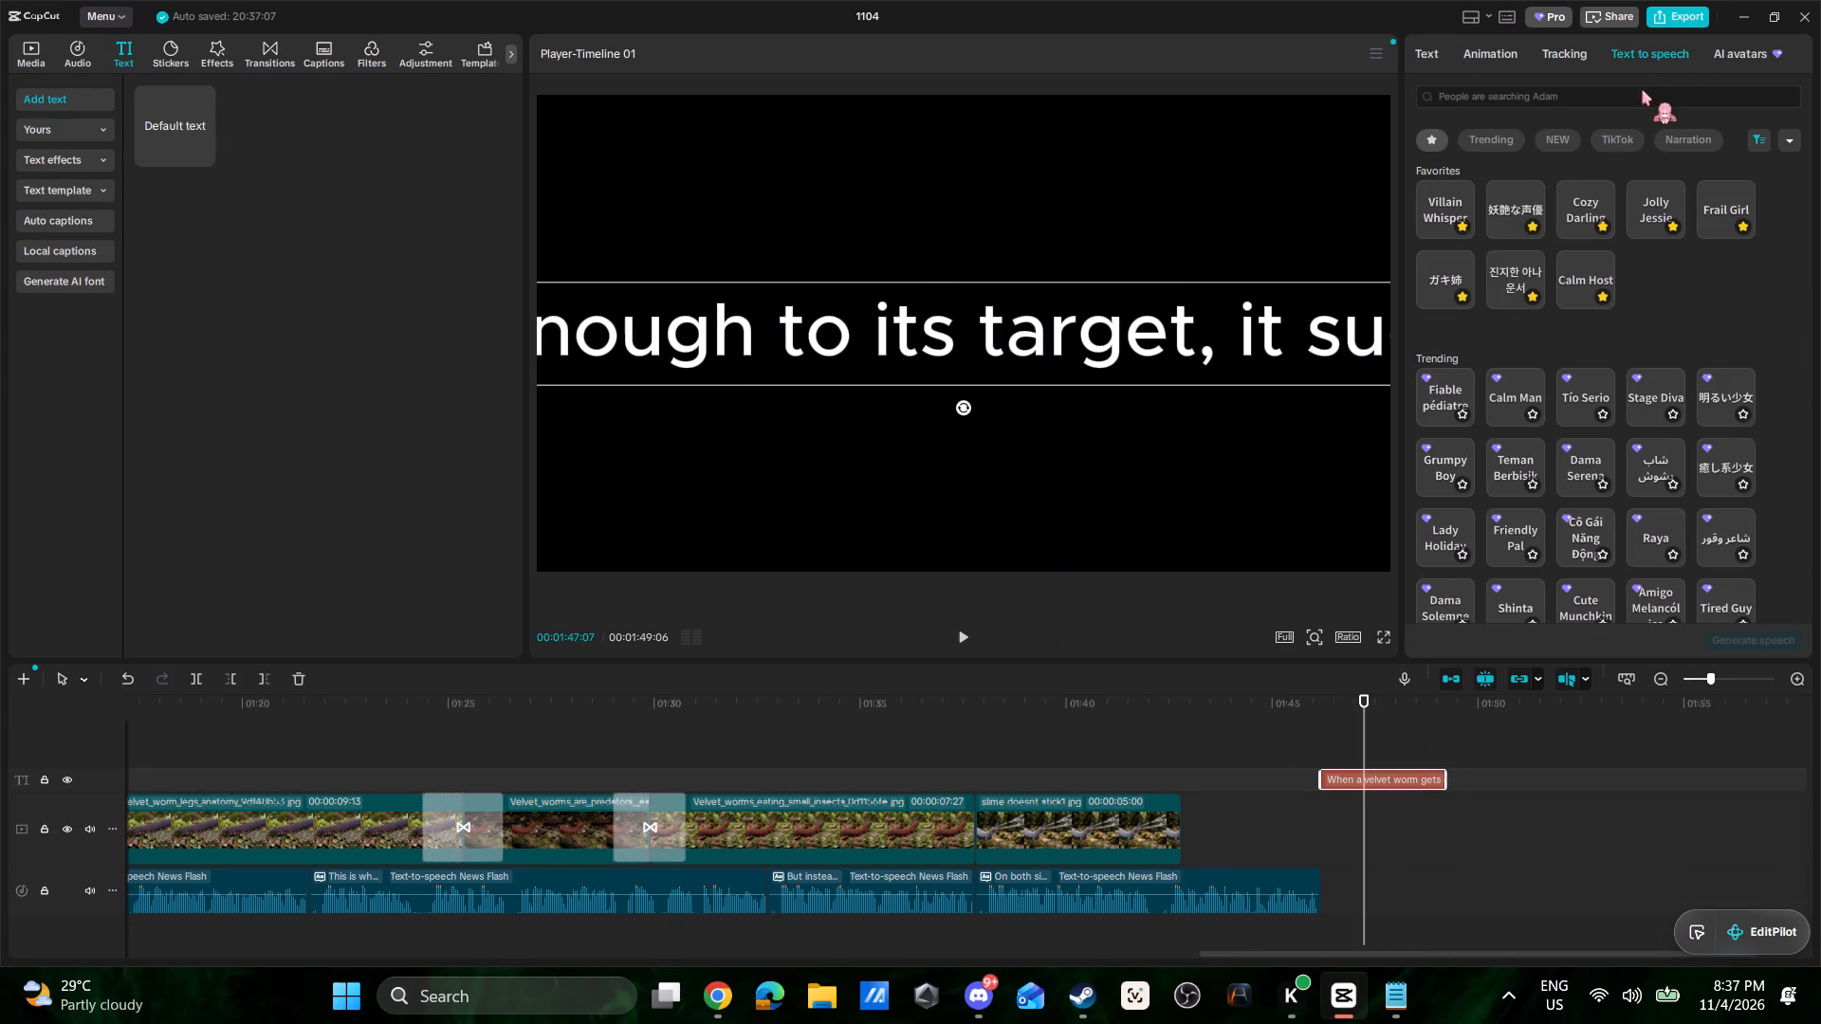
pyautogui.click(1509, 269)
pyautogui.click(1744, 638)
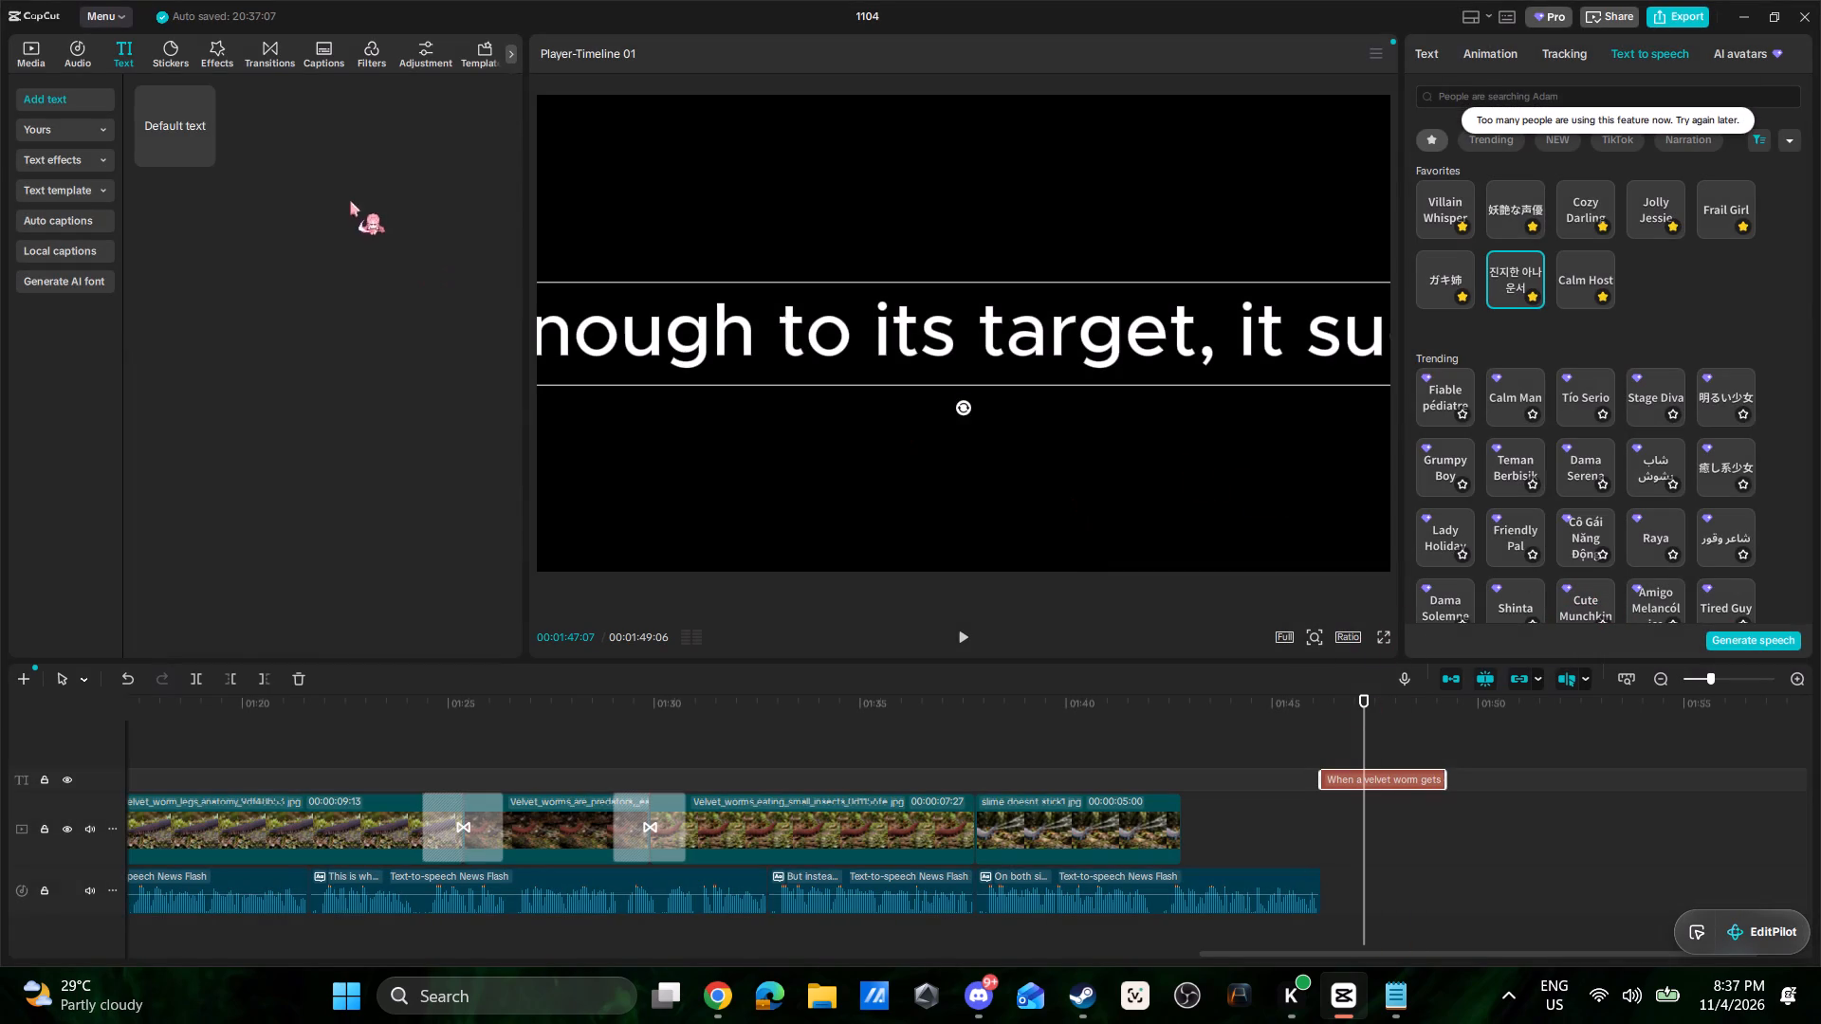
pyautogui.click(1734, 637)
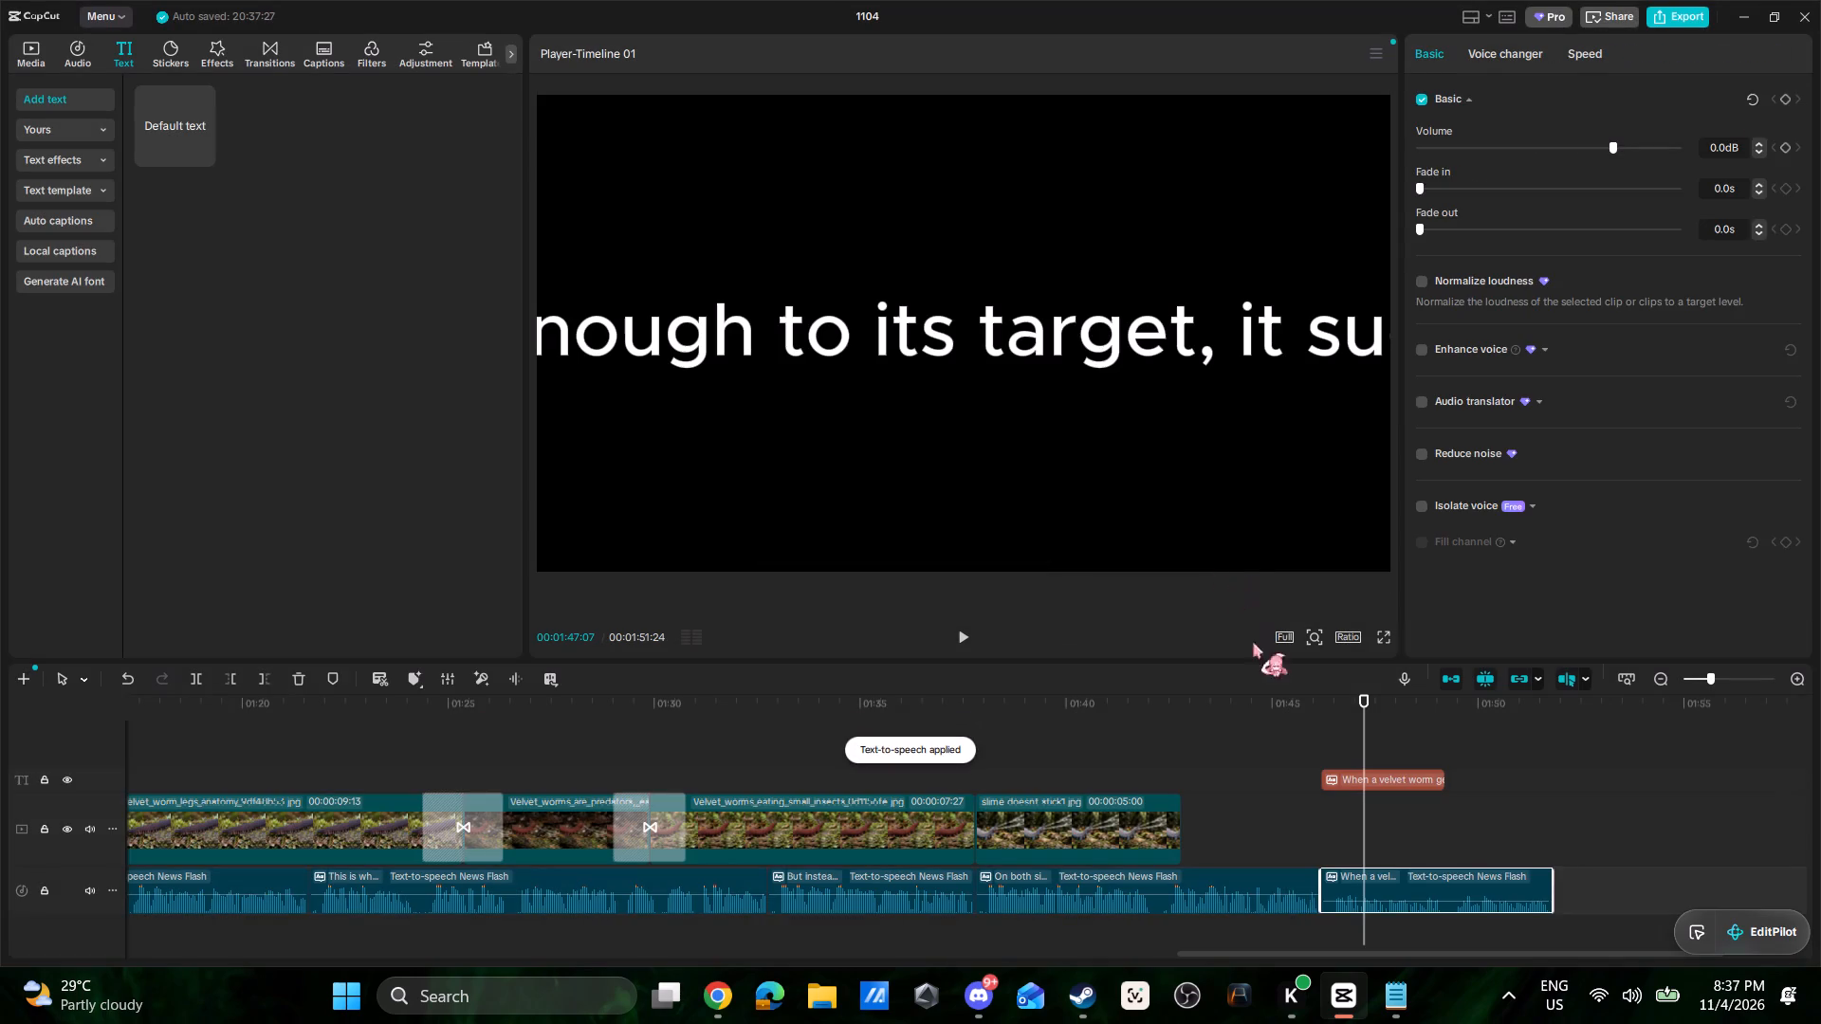
# Raise the two-streams-of-slime narration clip's volume to 9.7 dB.
pyautogui.click(1380, 904)
pyautogui.click(1380, 902)
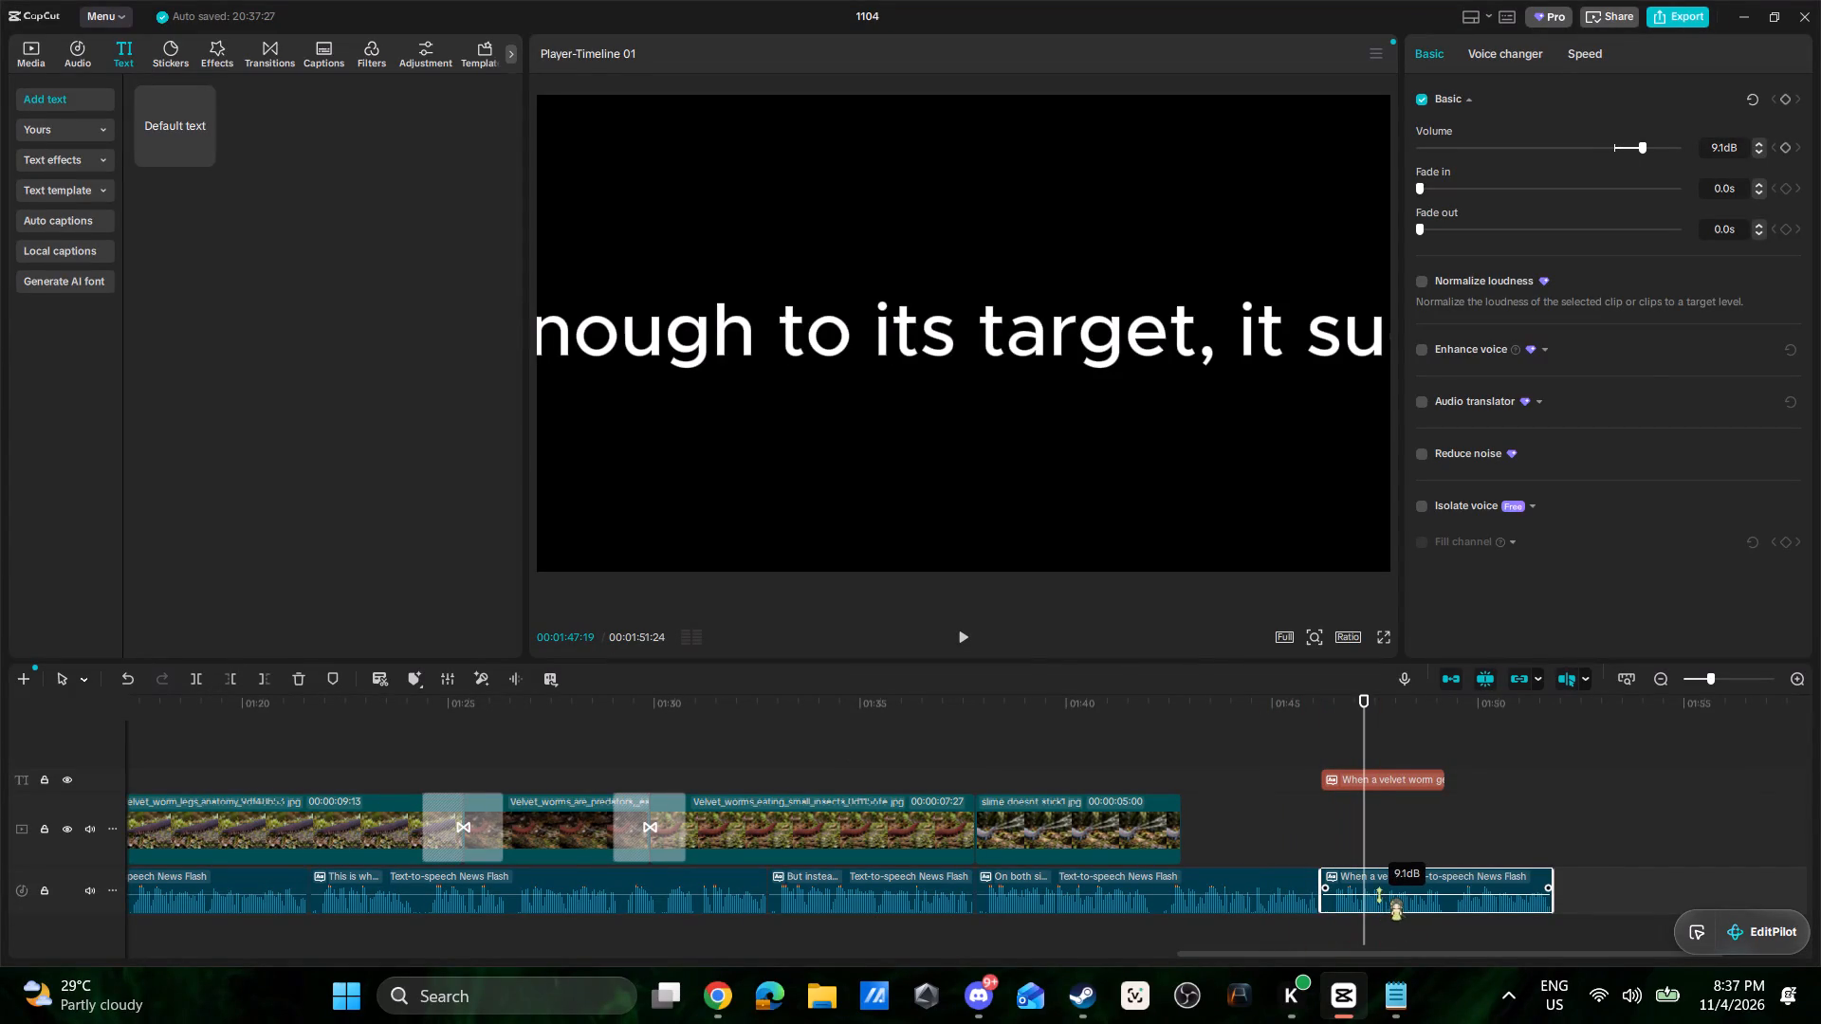
pyautogui.tripleClick(1763, 139)
pyautogui.tripleClick(1762, 143)
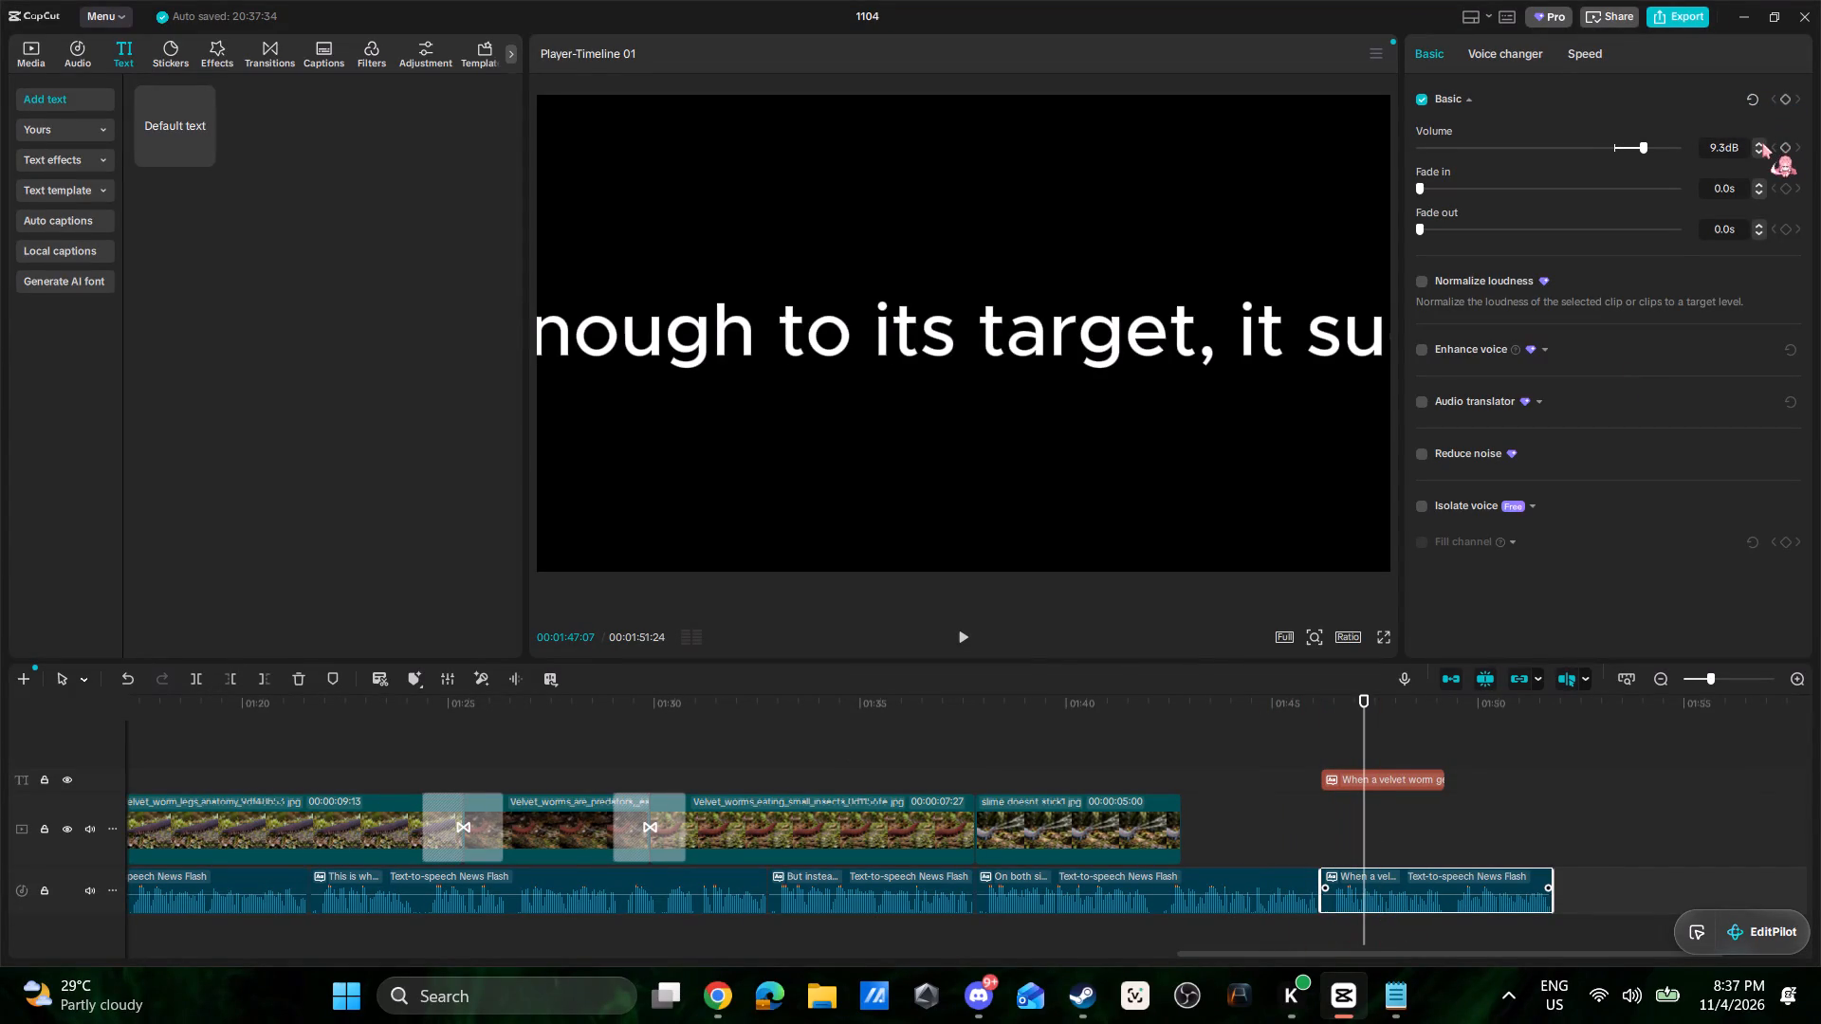
pyautogui.tripleClick(1762, 143)
# Delete the two-streams-of-slime text clip, keeping its narration audio.
pyautogui.click(1393, 780)
pyautogui.press('Delete')
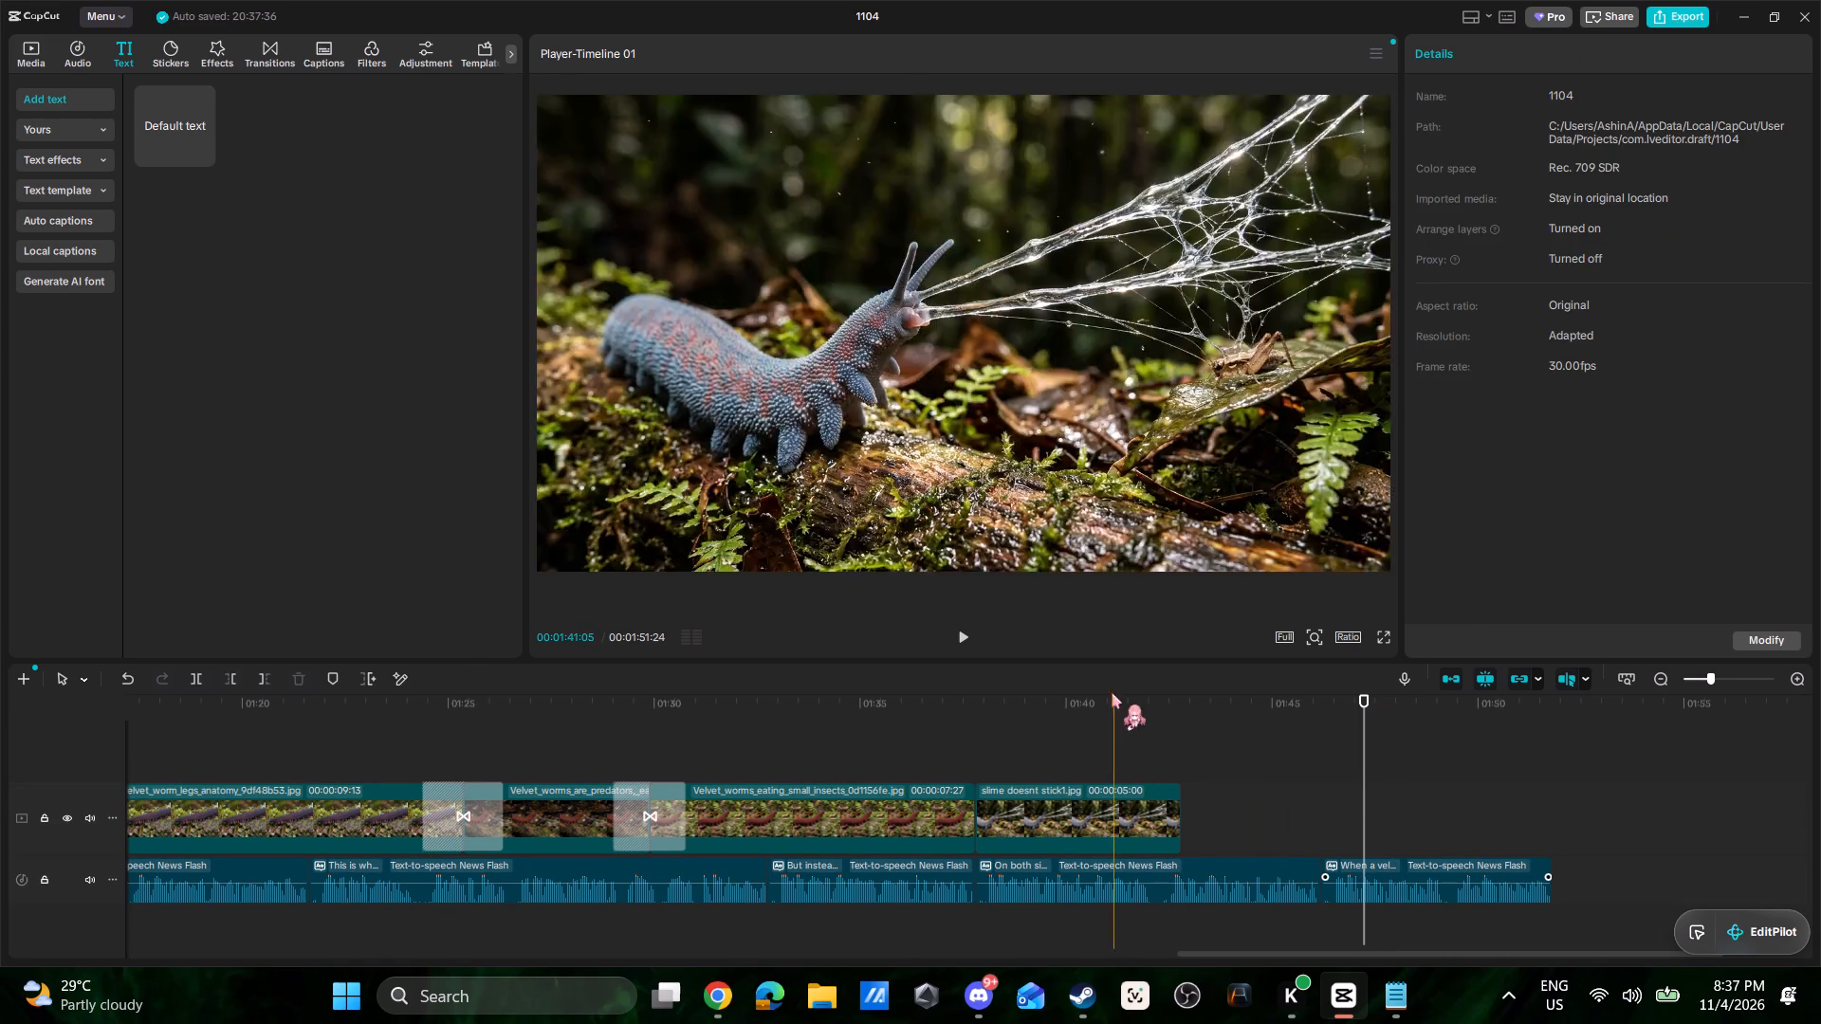
# Add the slime doesnt stick4.jpg image to the main track directly after slime doesnt stick1.
pyautogui.click(28, 61)
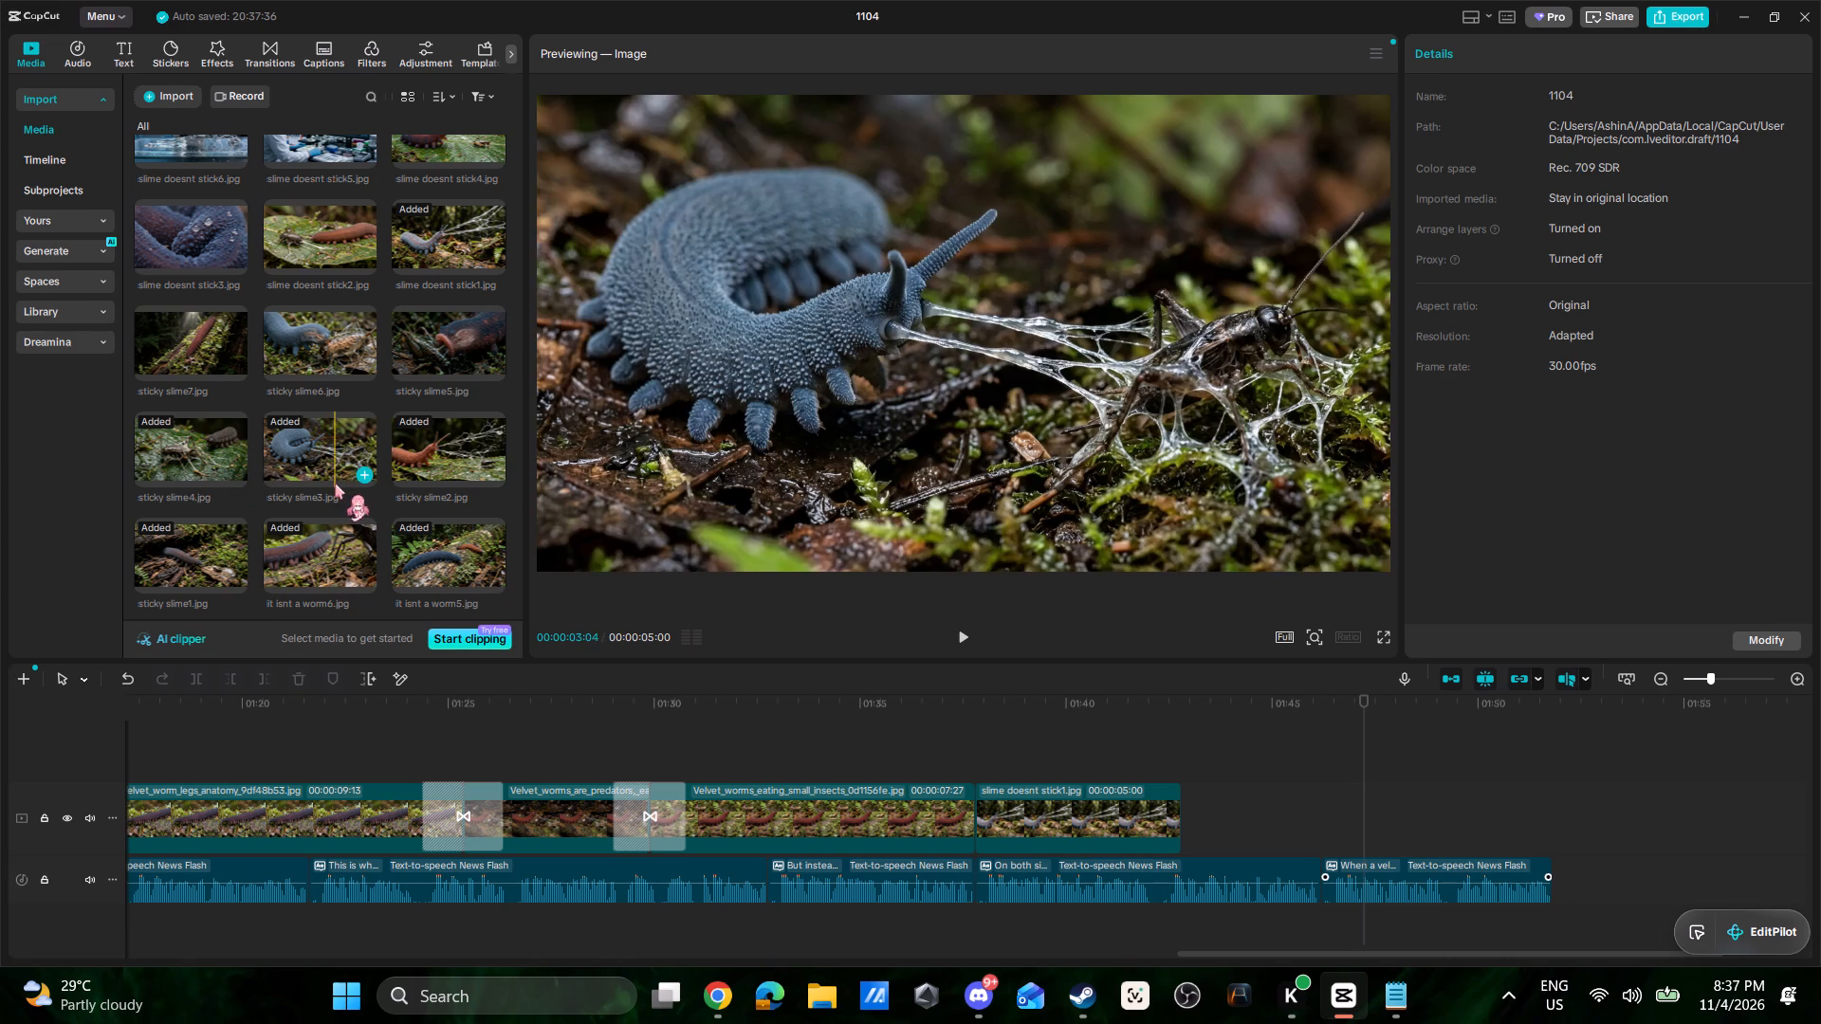
pyautogui.scroll(1, 335, 484)
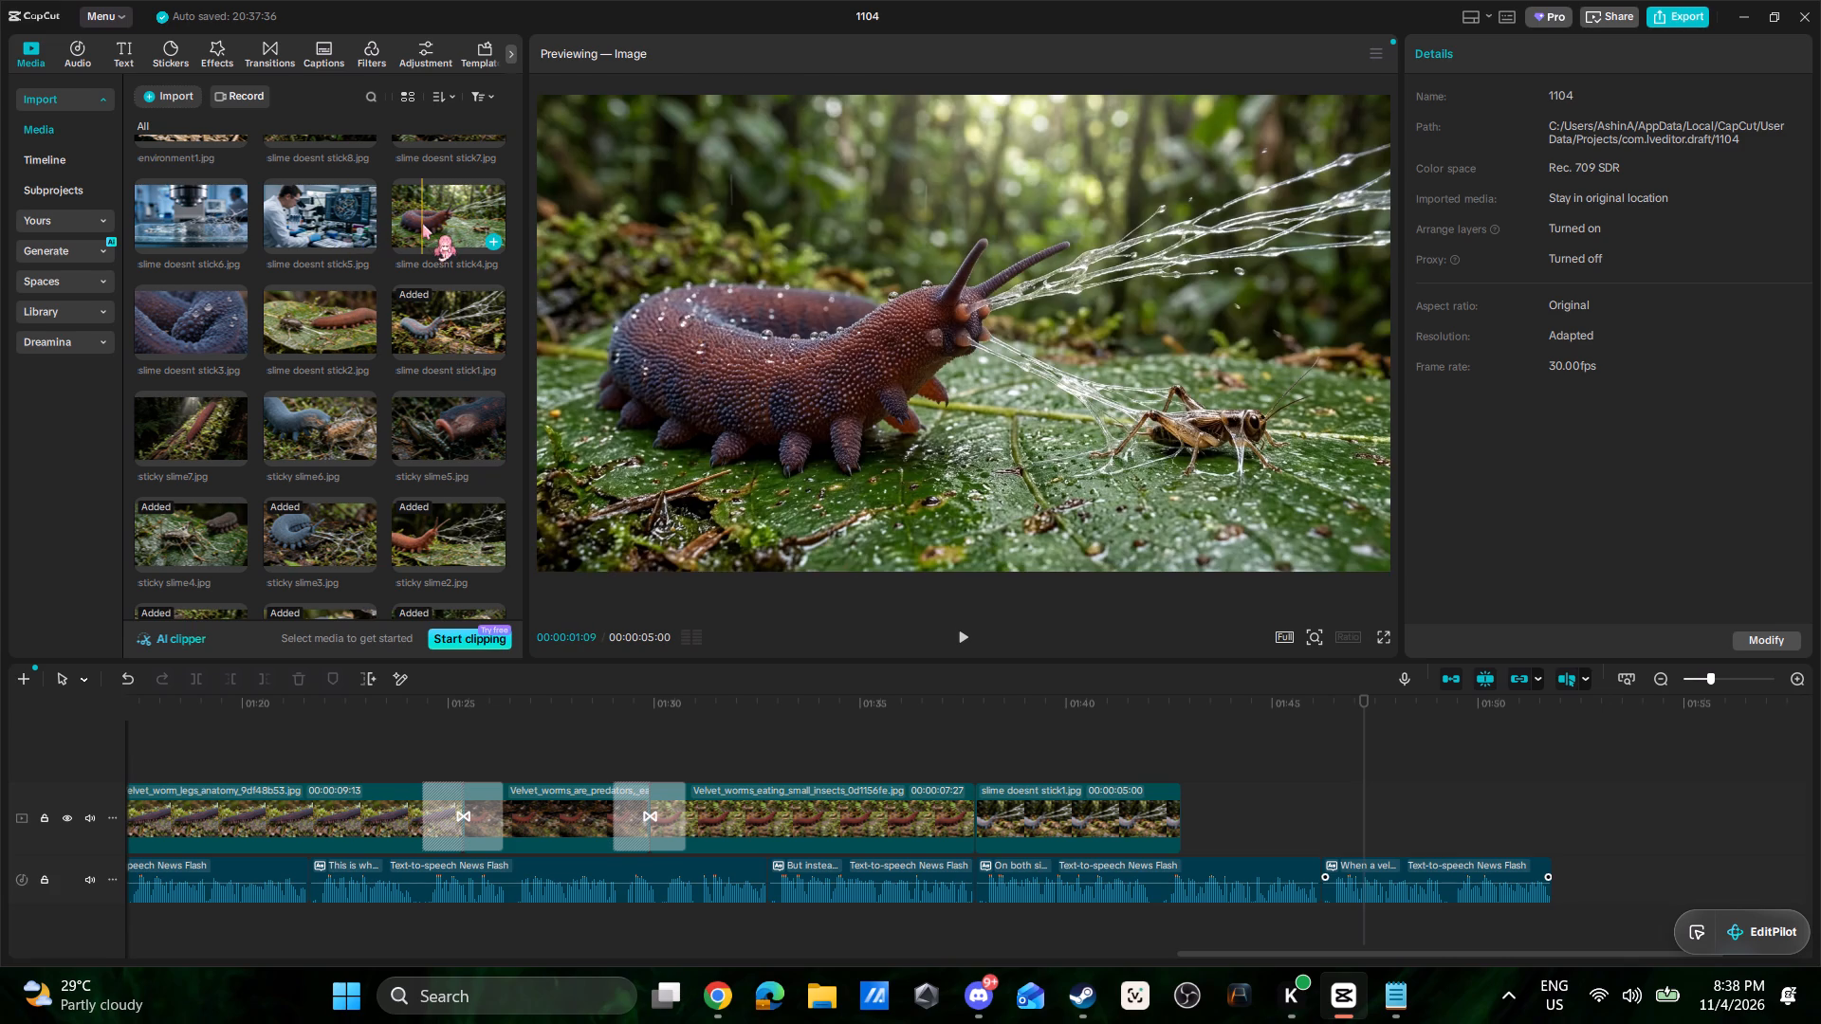
pyautogui.moveTo(422, 222); pyautogui.dragTo(1204, 792)
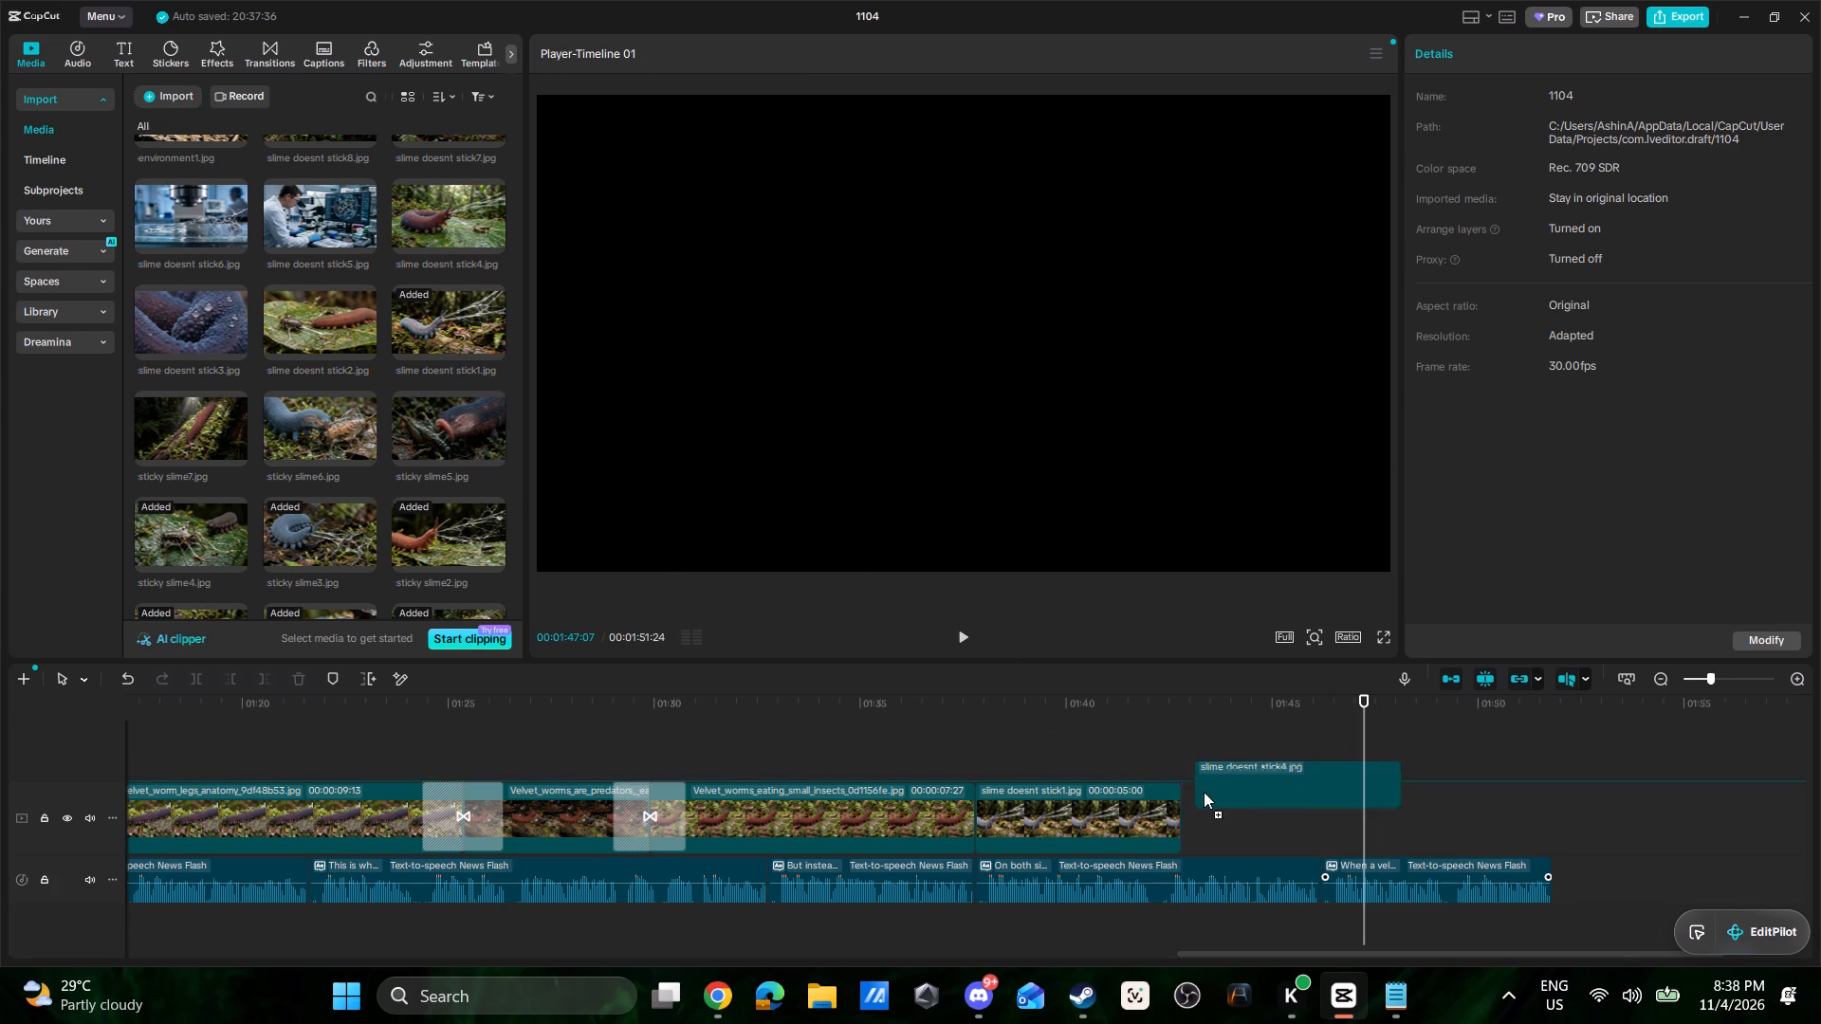
pyautogui.moveTo(1204, 792); pyautogui.dragTo(1190, 805)
# Play back the timeline from the end of slime doesnt stick1 to review slime doesnt stick4 against the narration.
pyautogui.click(1168, 757)
pyautogui.press('space')
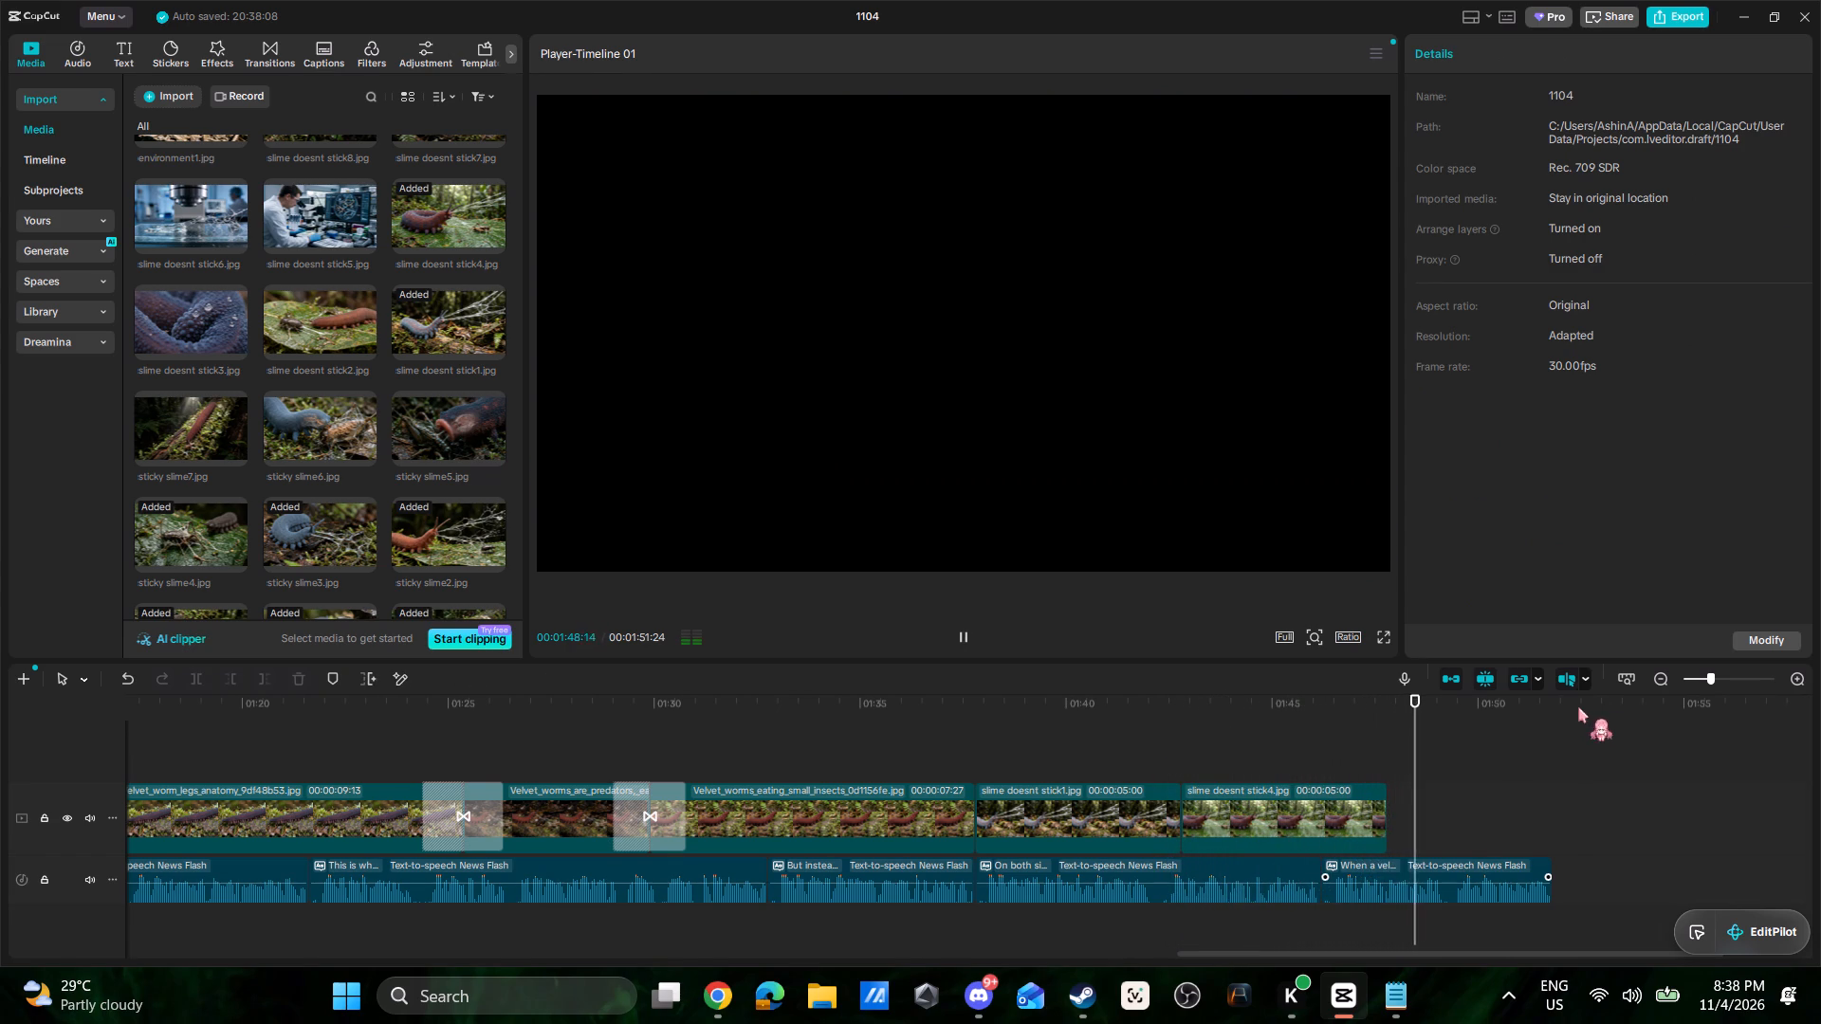
pyautogui.press('space')
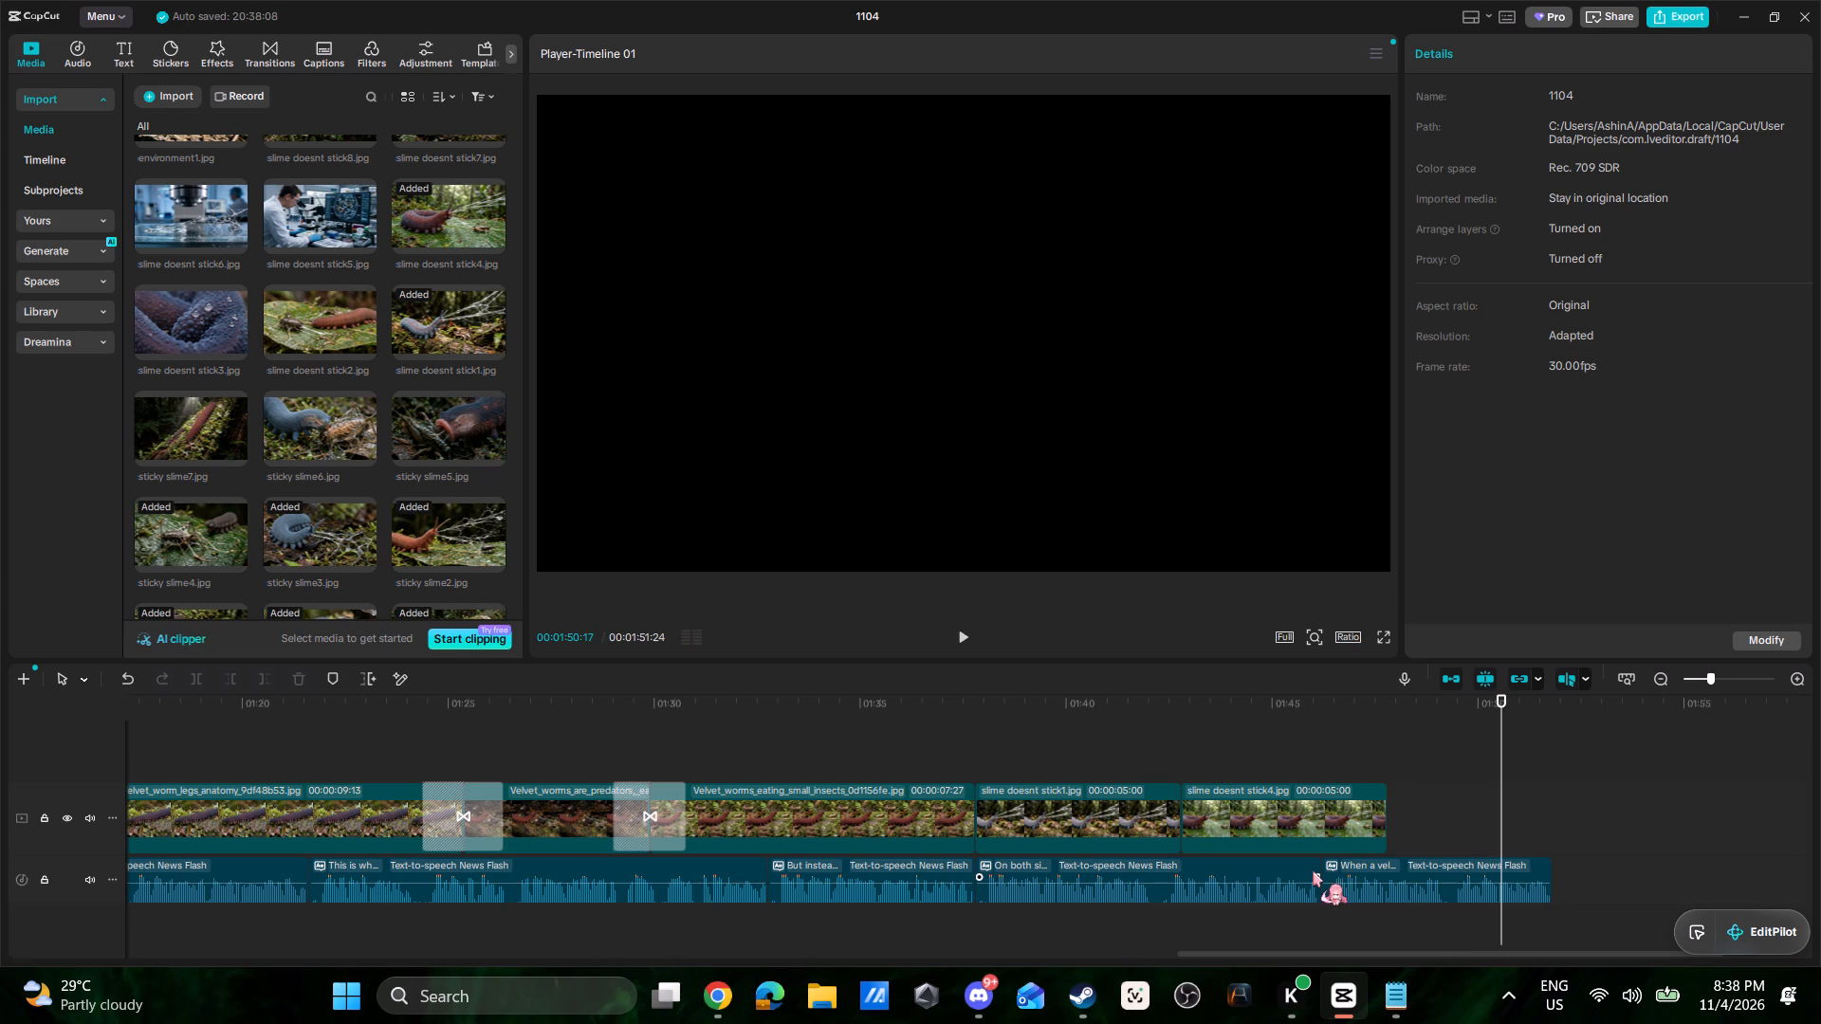
# Trim the end of the slime doesnt stick4 image to match the end of the slime papillae narration.
pyautogui.click(1352, 821)
pyautogui.moveTo(1387, 824); pyautogui.dragTo(1326, 826)
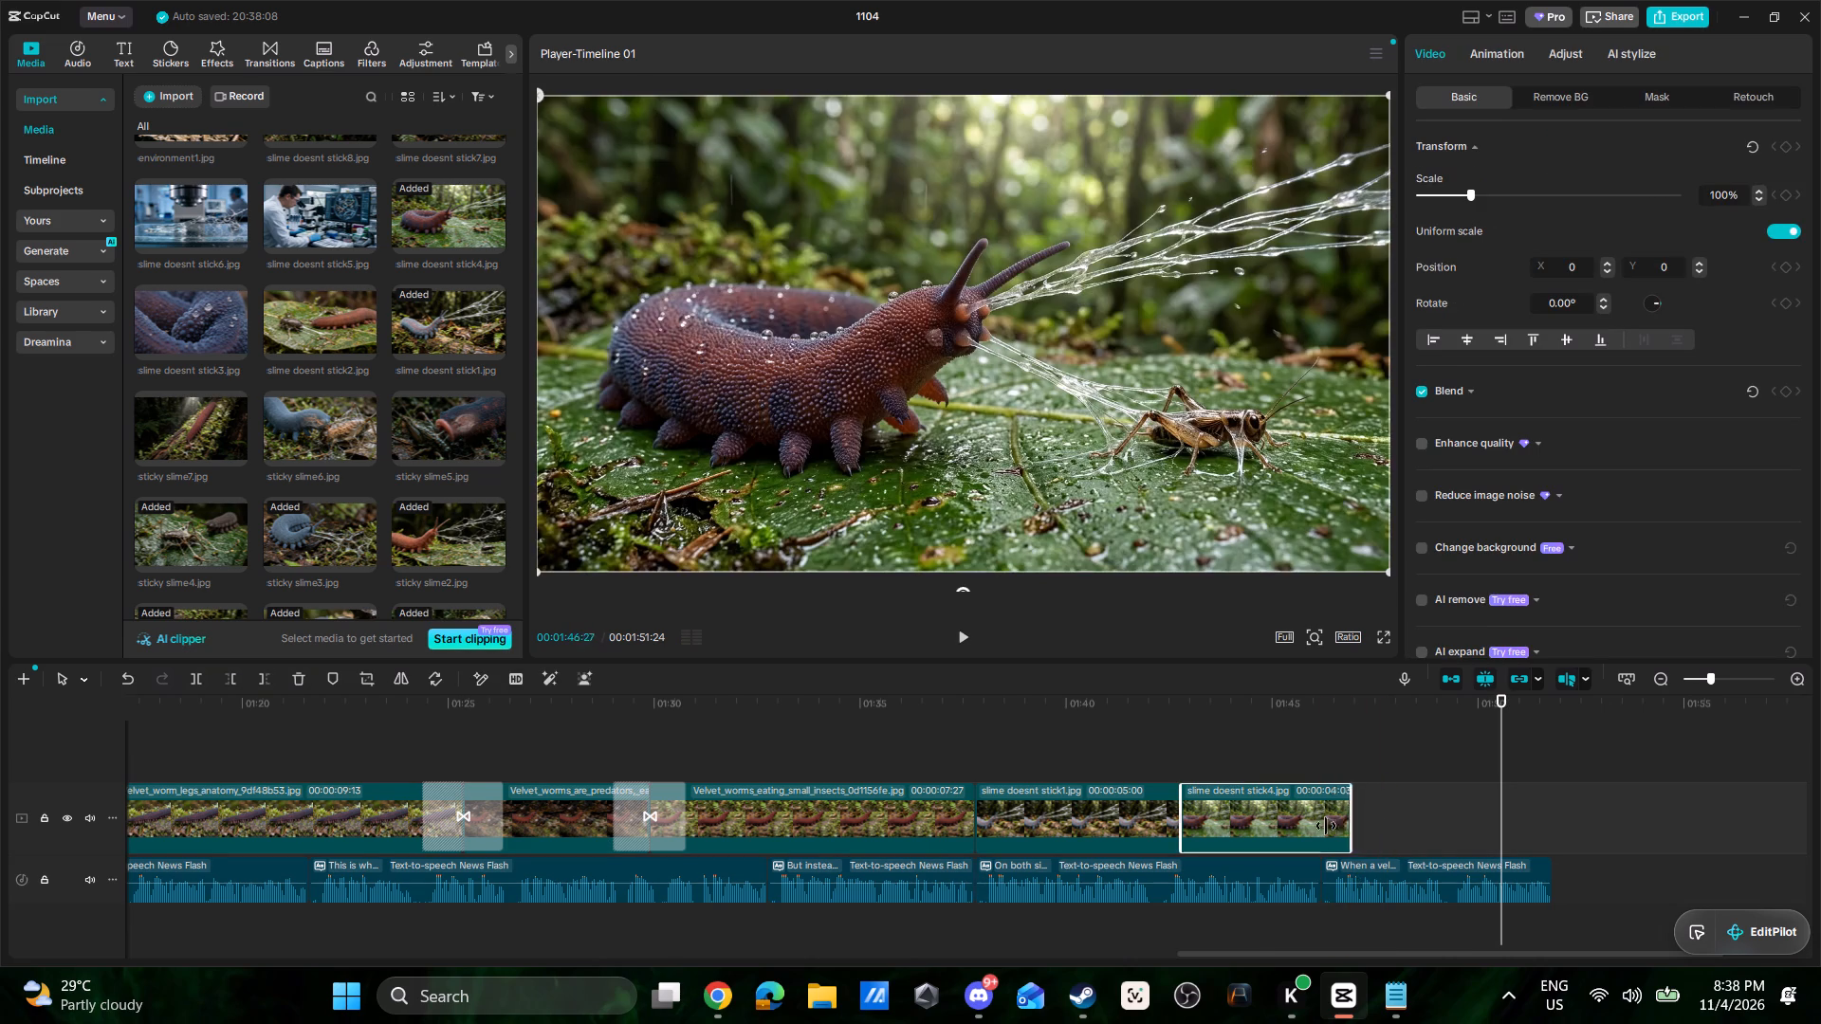
pyautogui.moveTo(1326, 826); pyautogui.dragTo(1316, 826)
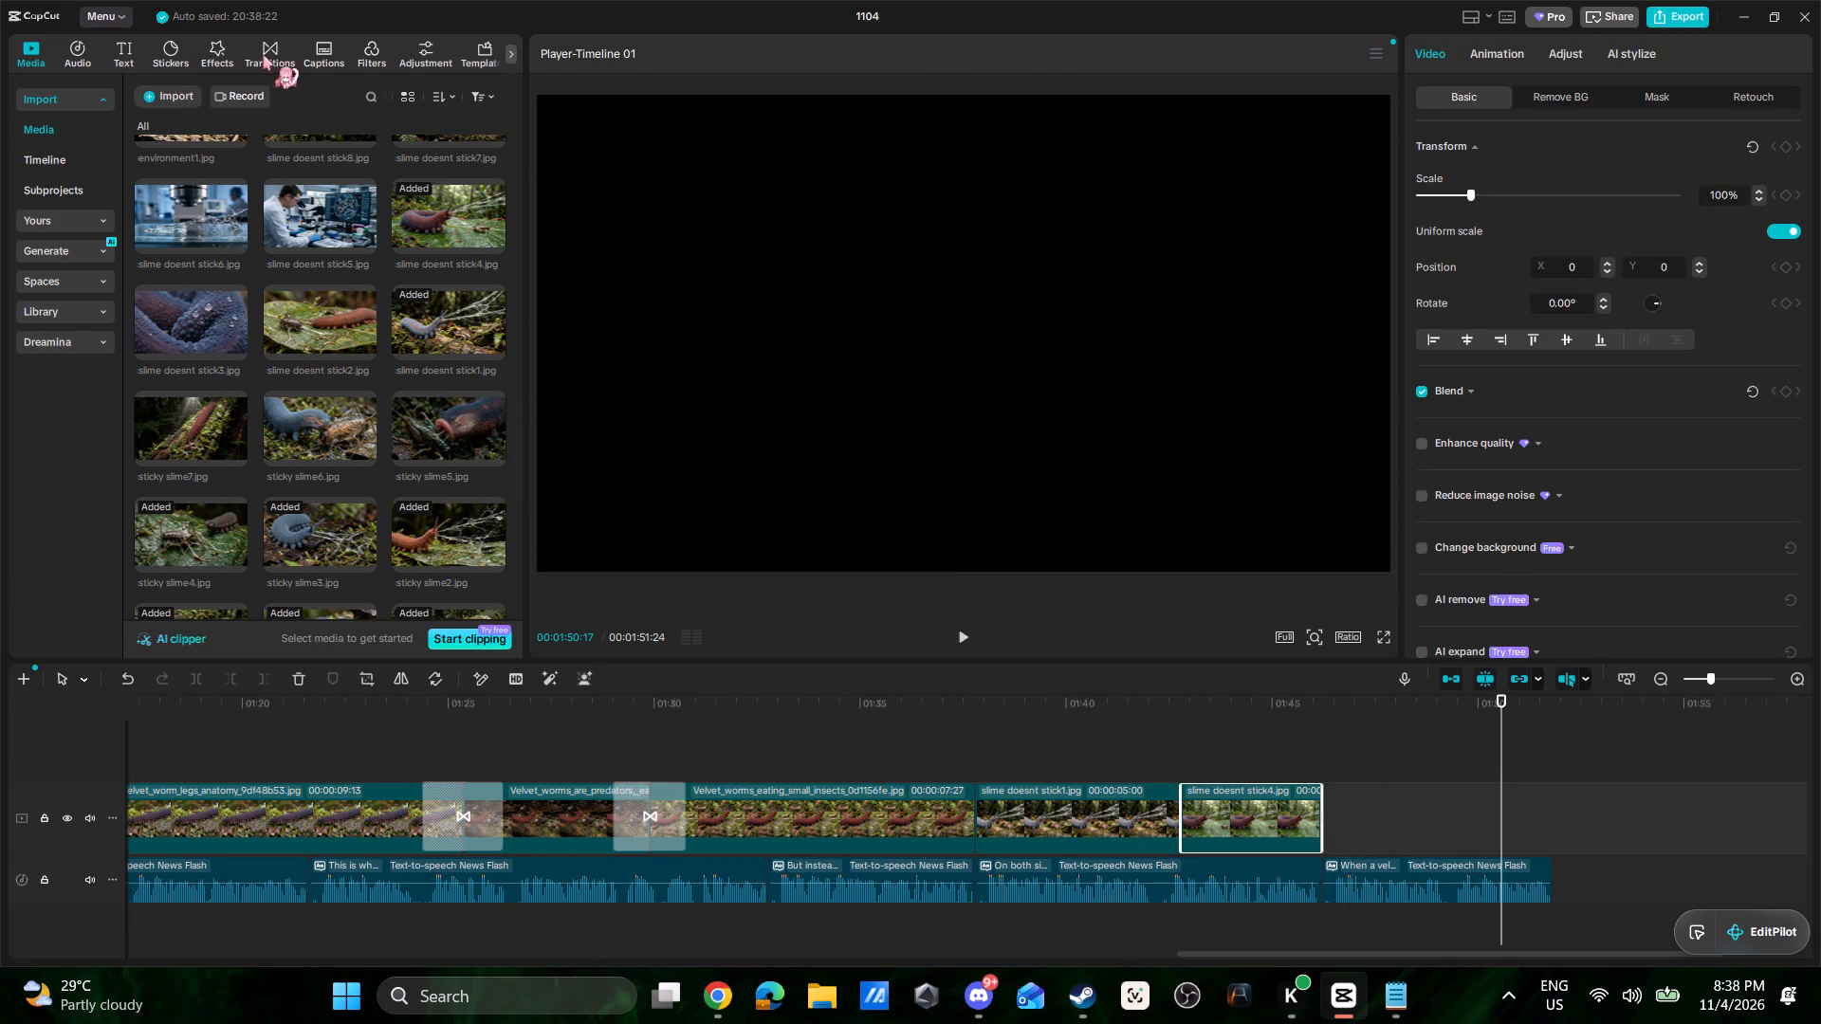
# Add Basic Black transitions at both ends of slime doesnt stick1, joining it to the eating-small-insects image and slime doesnt stick4.
pyautogui.click(268, 53)
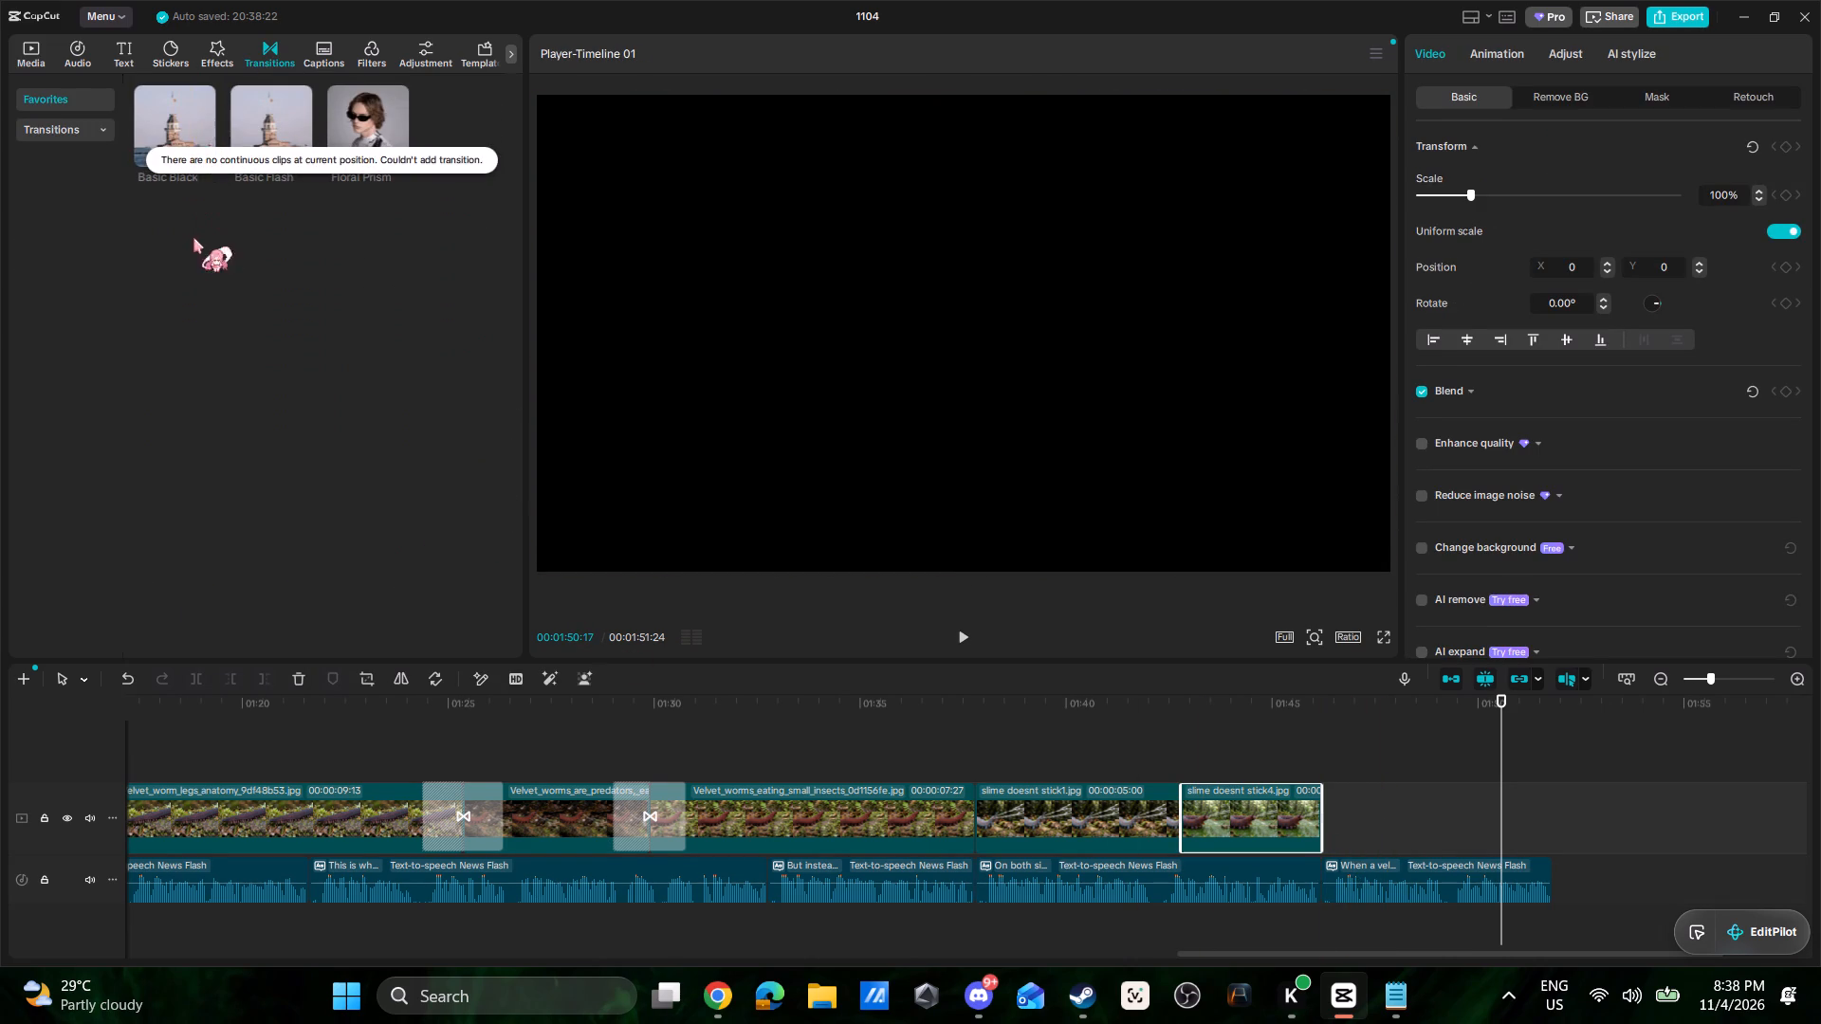
pyautogui.moveTo(188, 120); pyautogui.dragTo(551, 504)
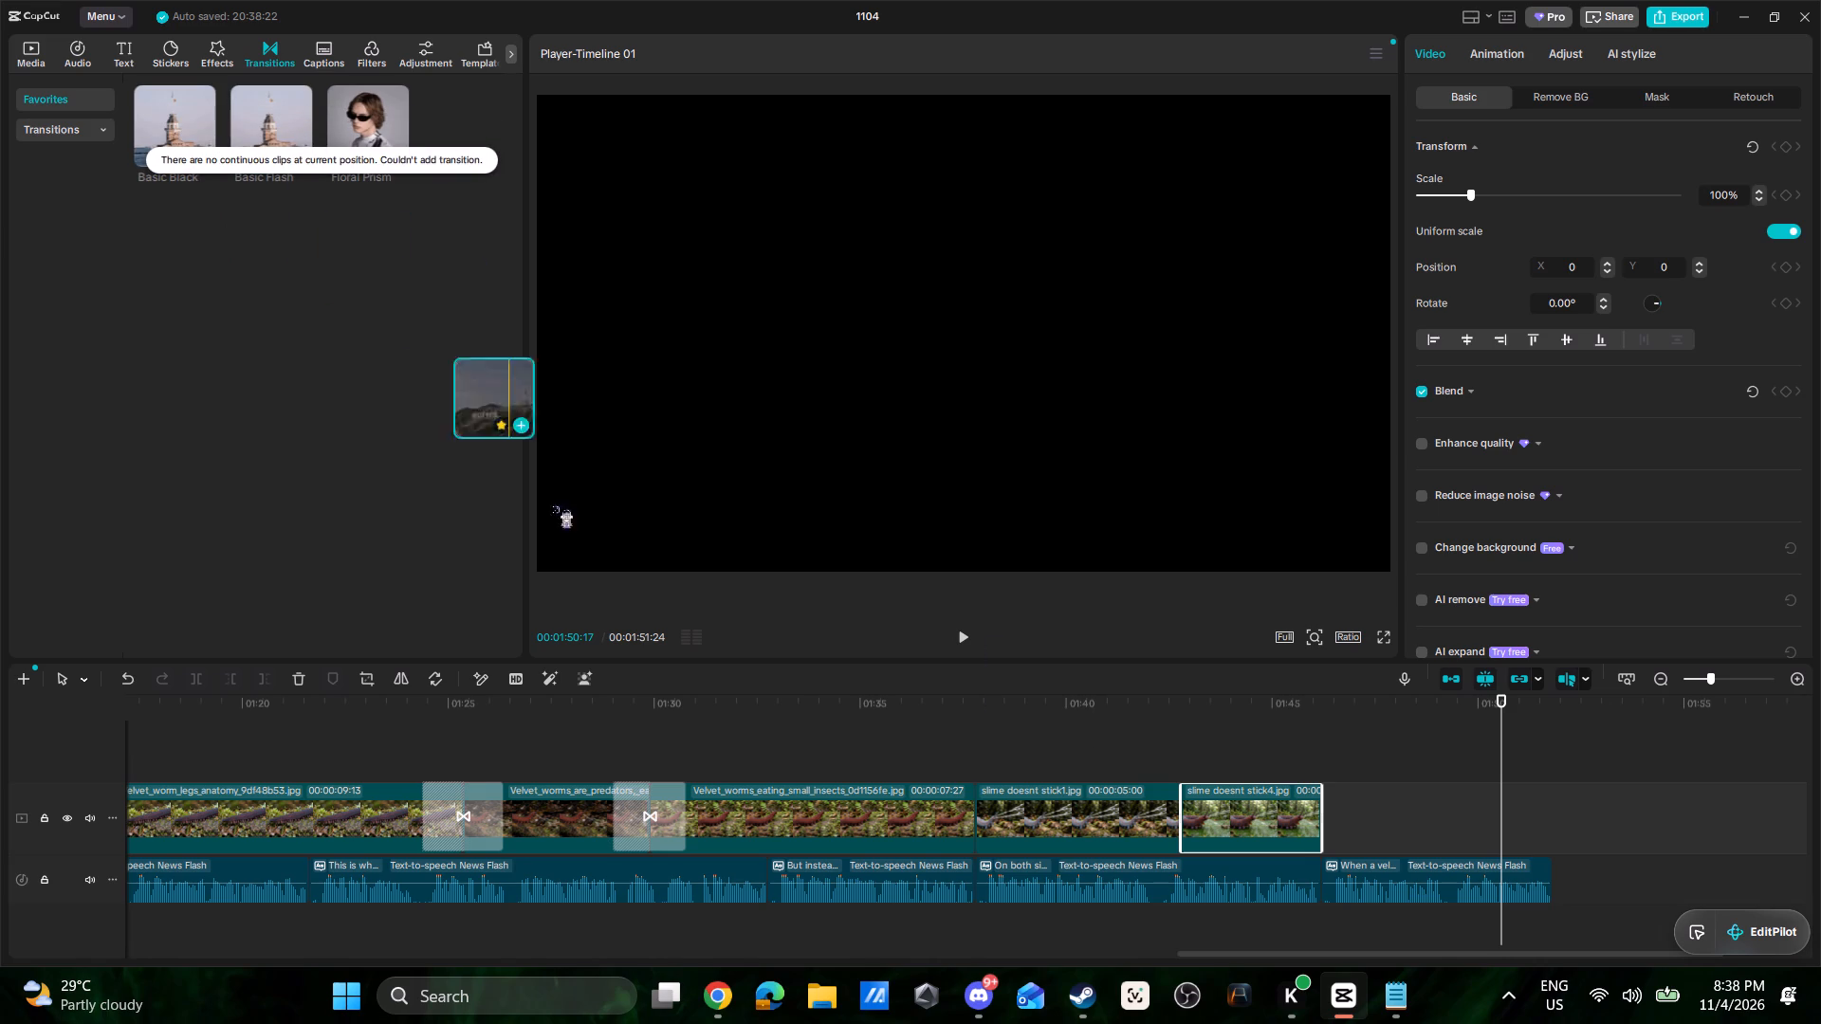
pyautogui.moveTo(551, 504); pyautogui.dragTo(930, 825)
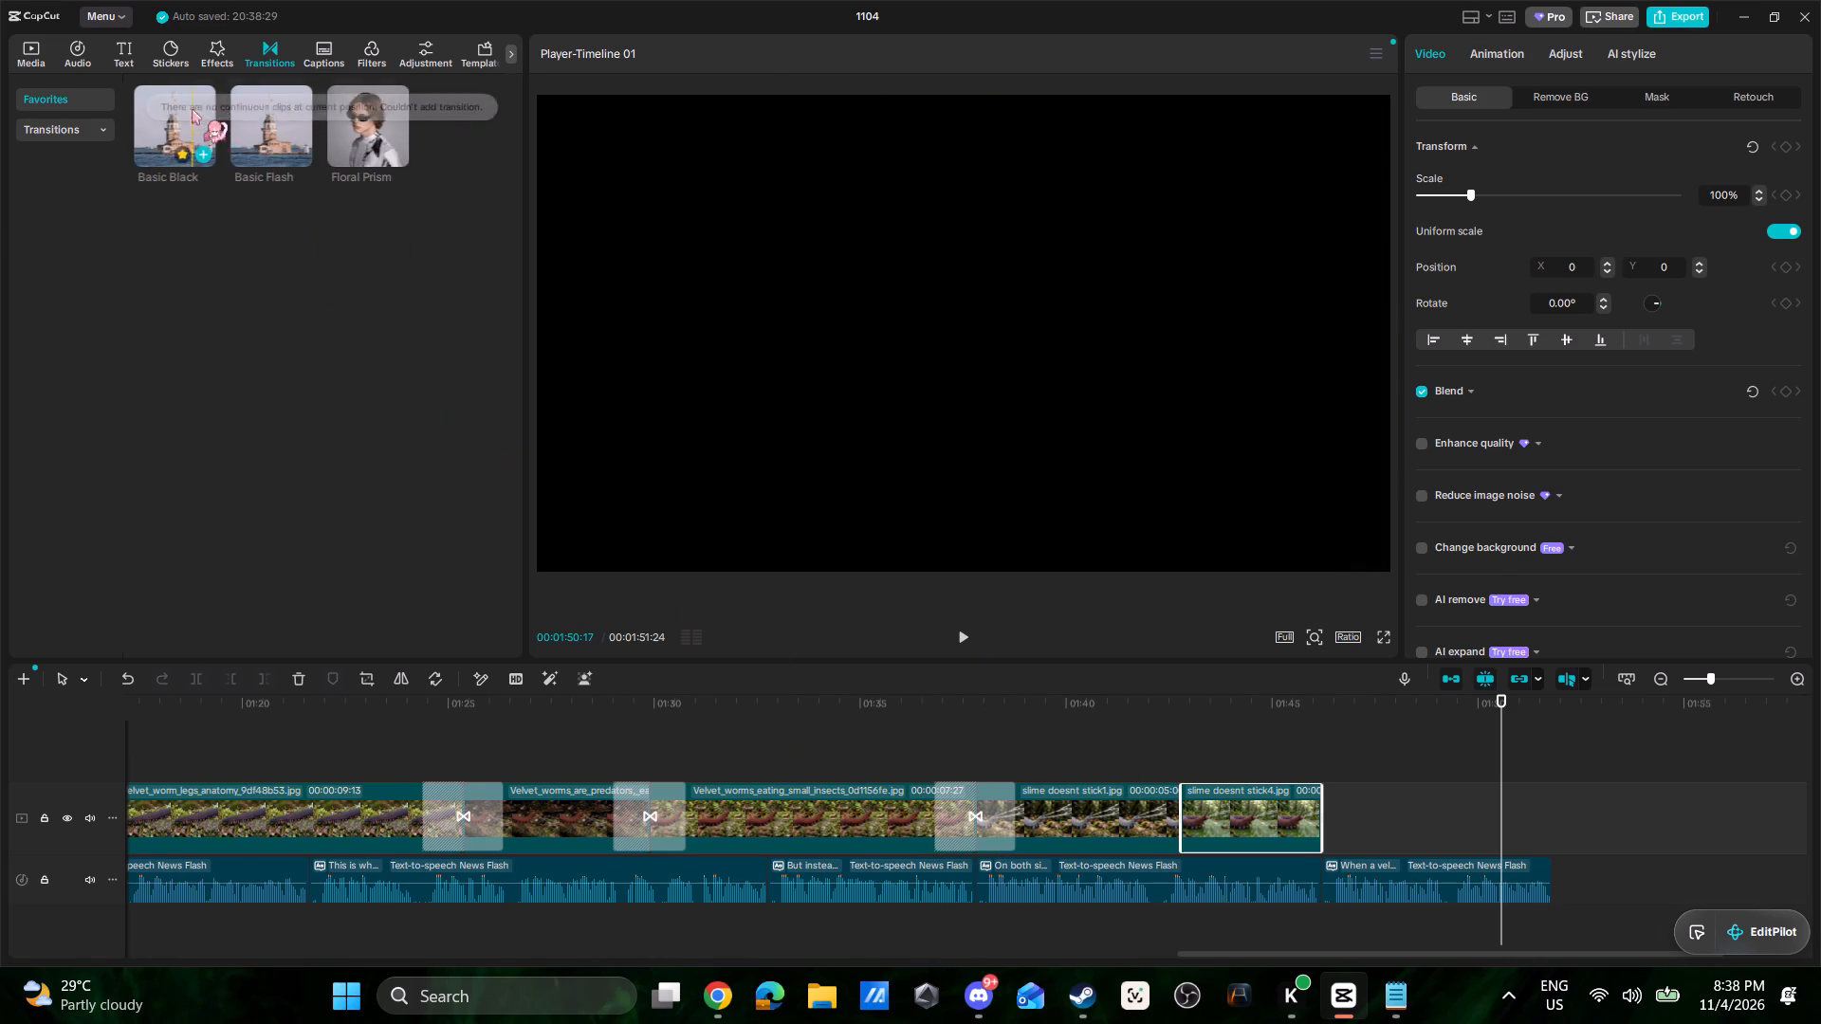
pyautogui.moveTo(191, 108); pyautogui.dragTo(1008, 762)
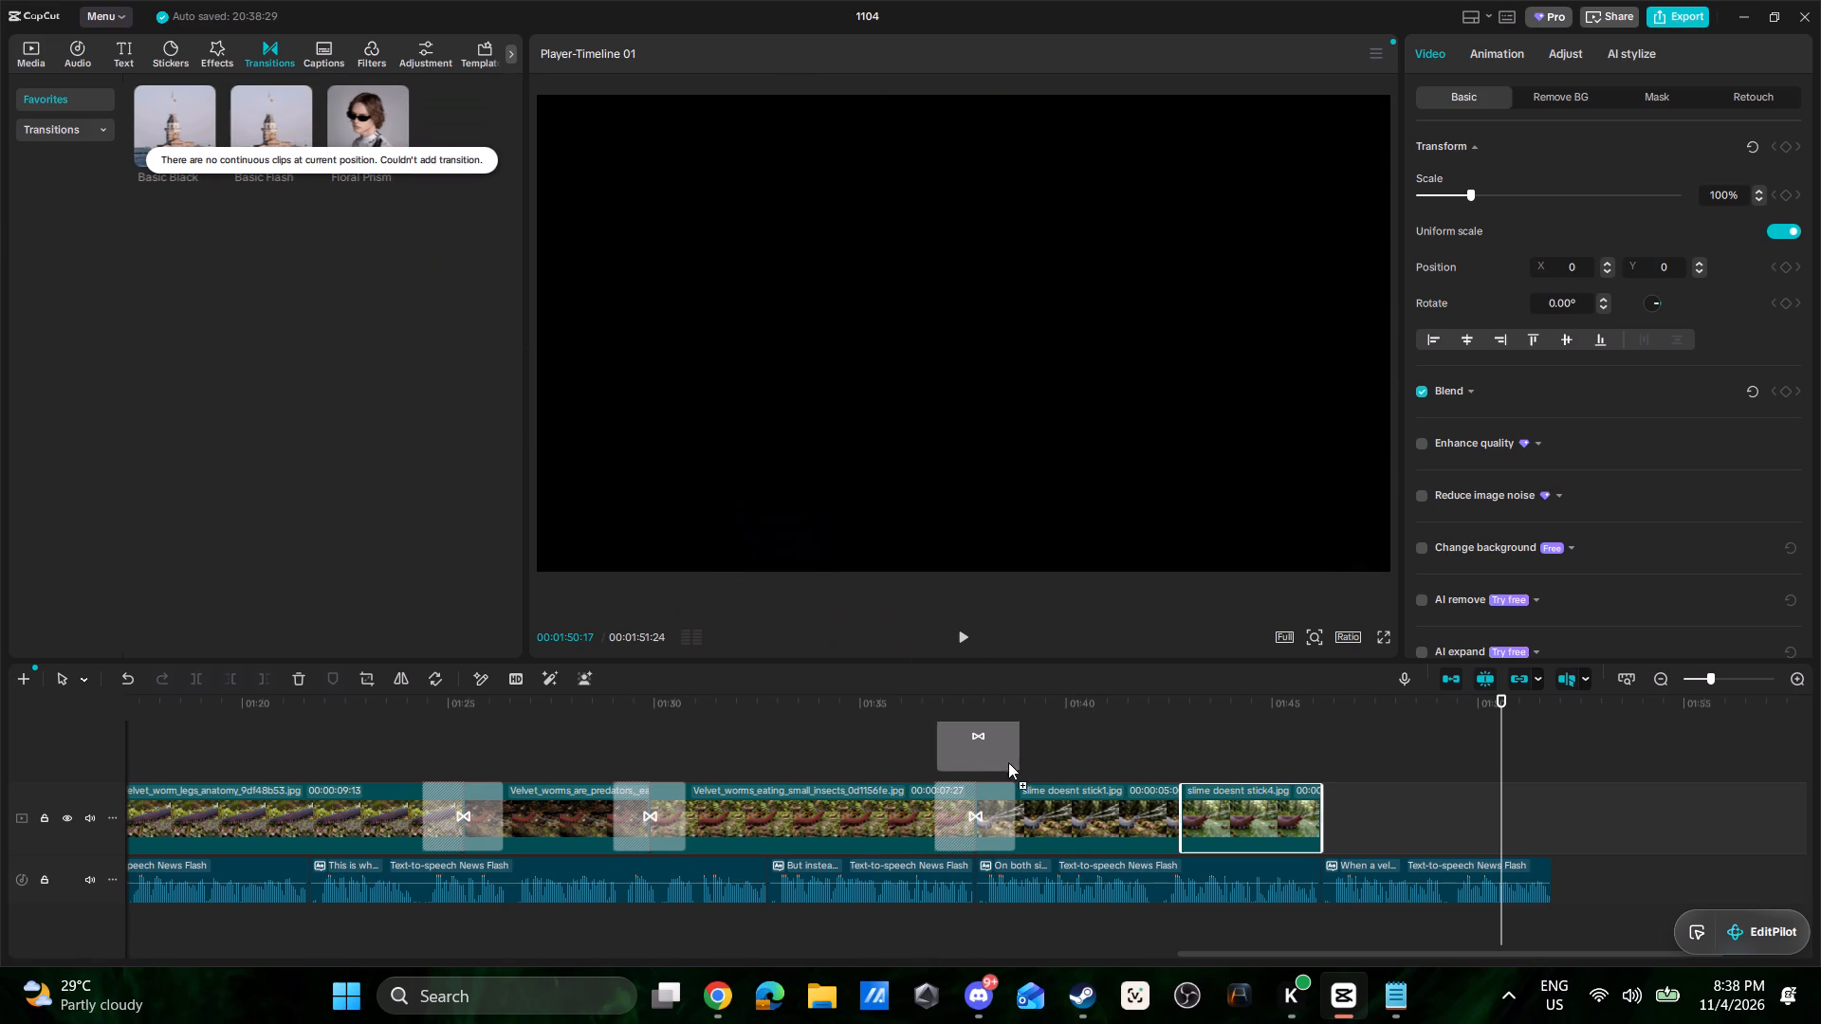
pyautogui.moveTo(1008, 762); pyautogui.dragTo(1151, 817)
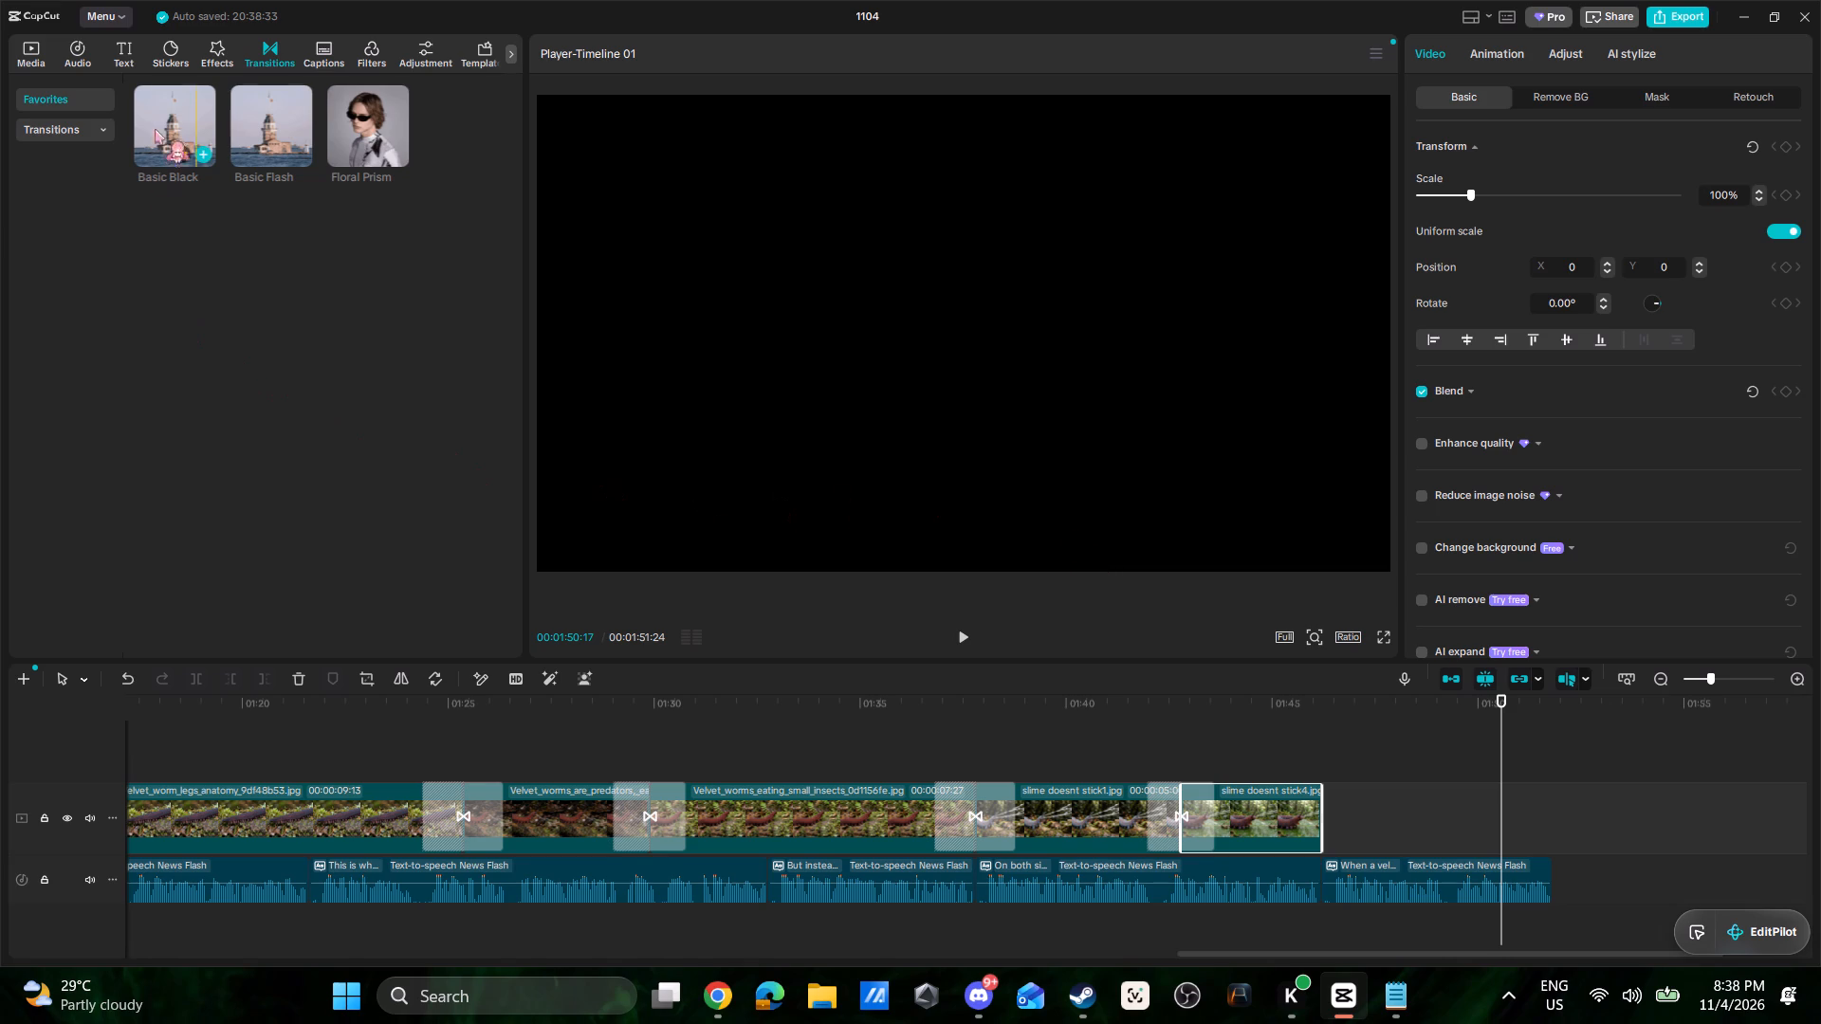
# Add the stickyslime.mp4 video to the main track directly after slime doesnt stick4.
pyautogui.click(30, 57)
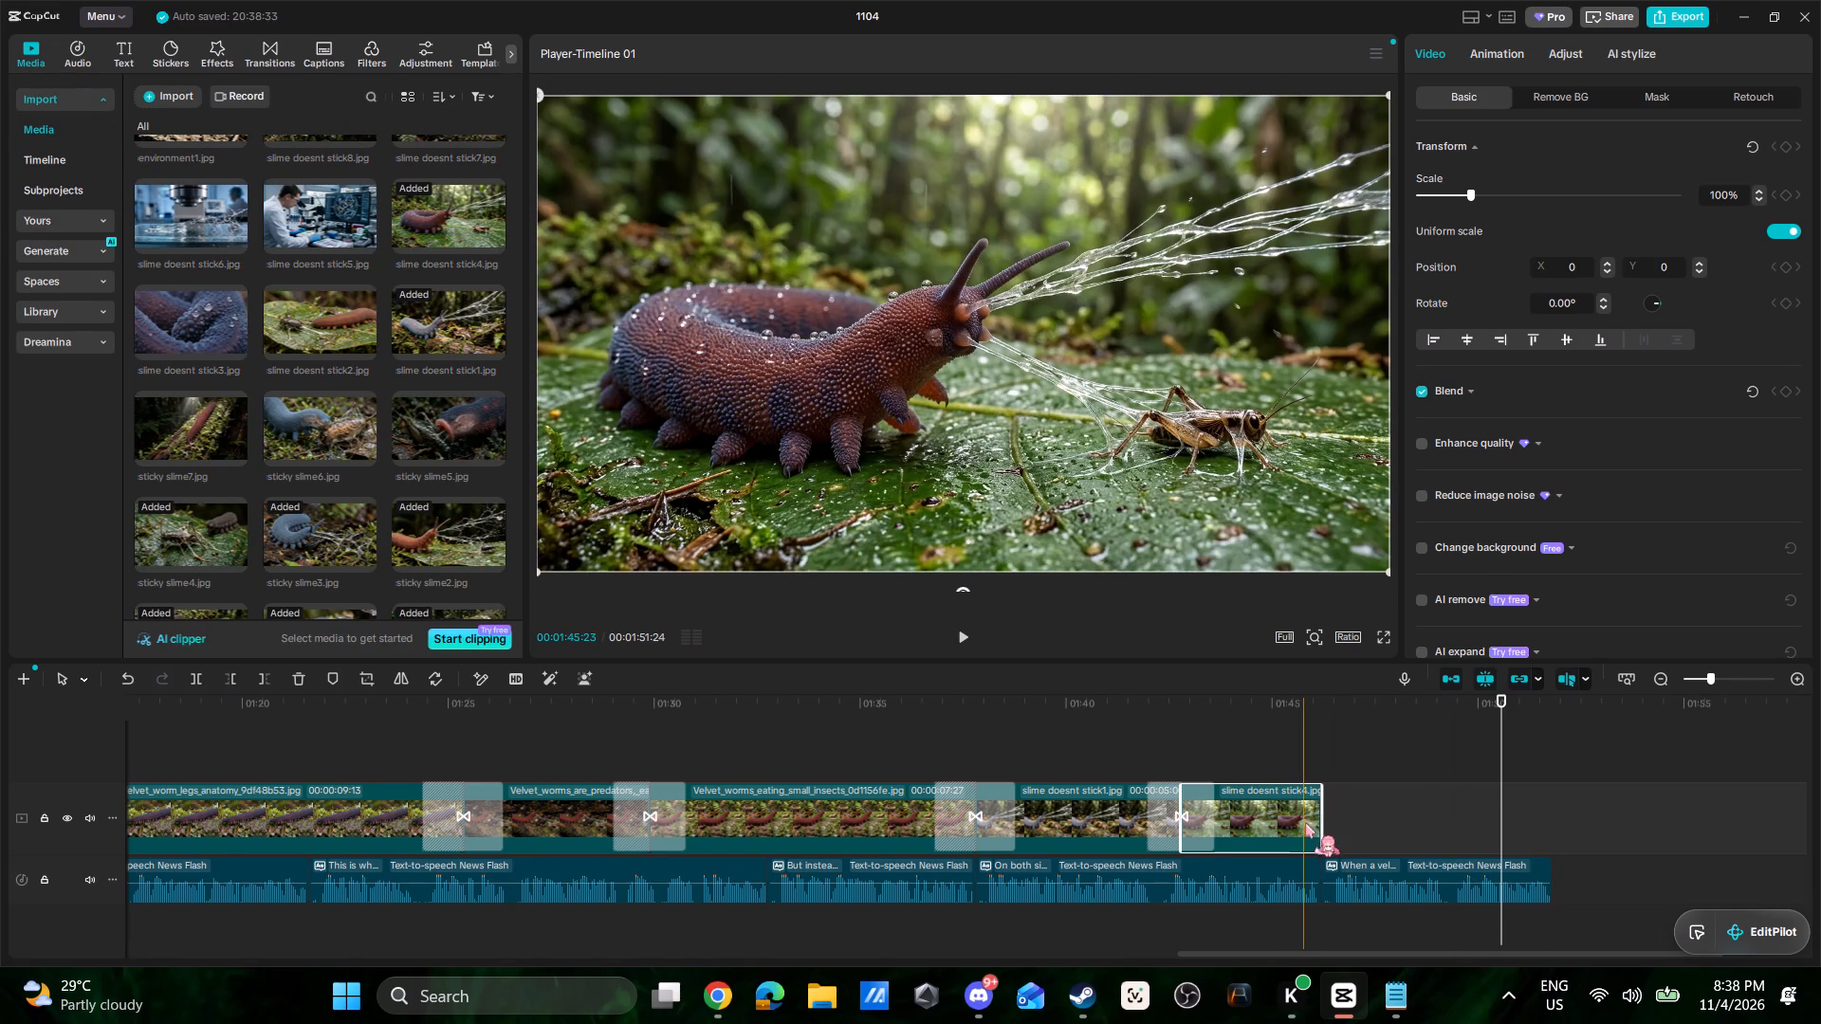
pyautogui.moveTo(1420, 953); pyautogui.dragTo(1603, 945)
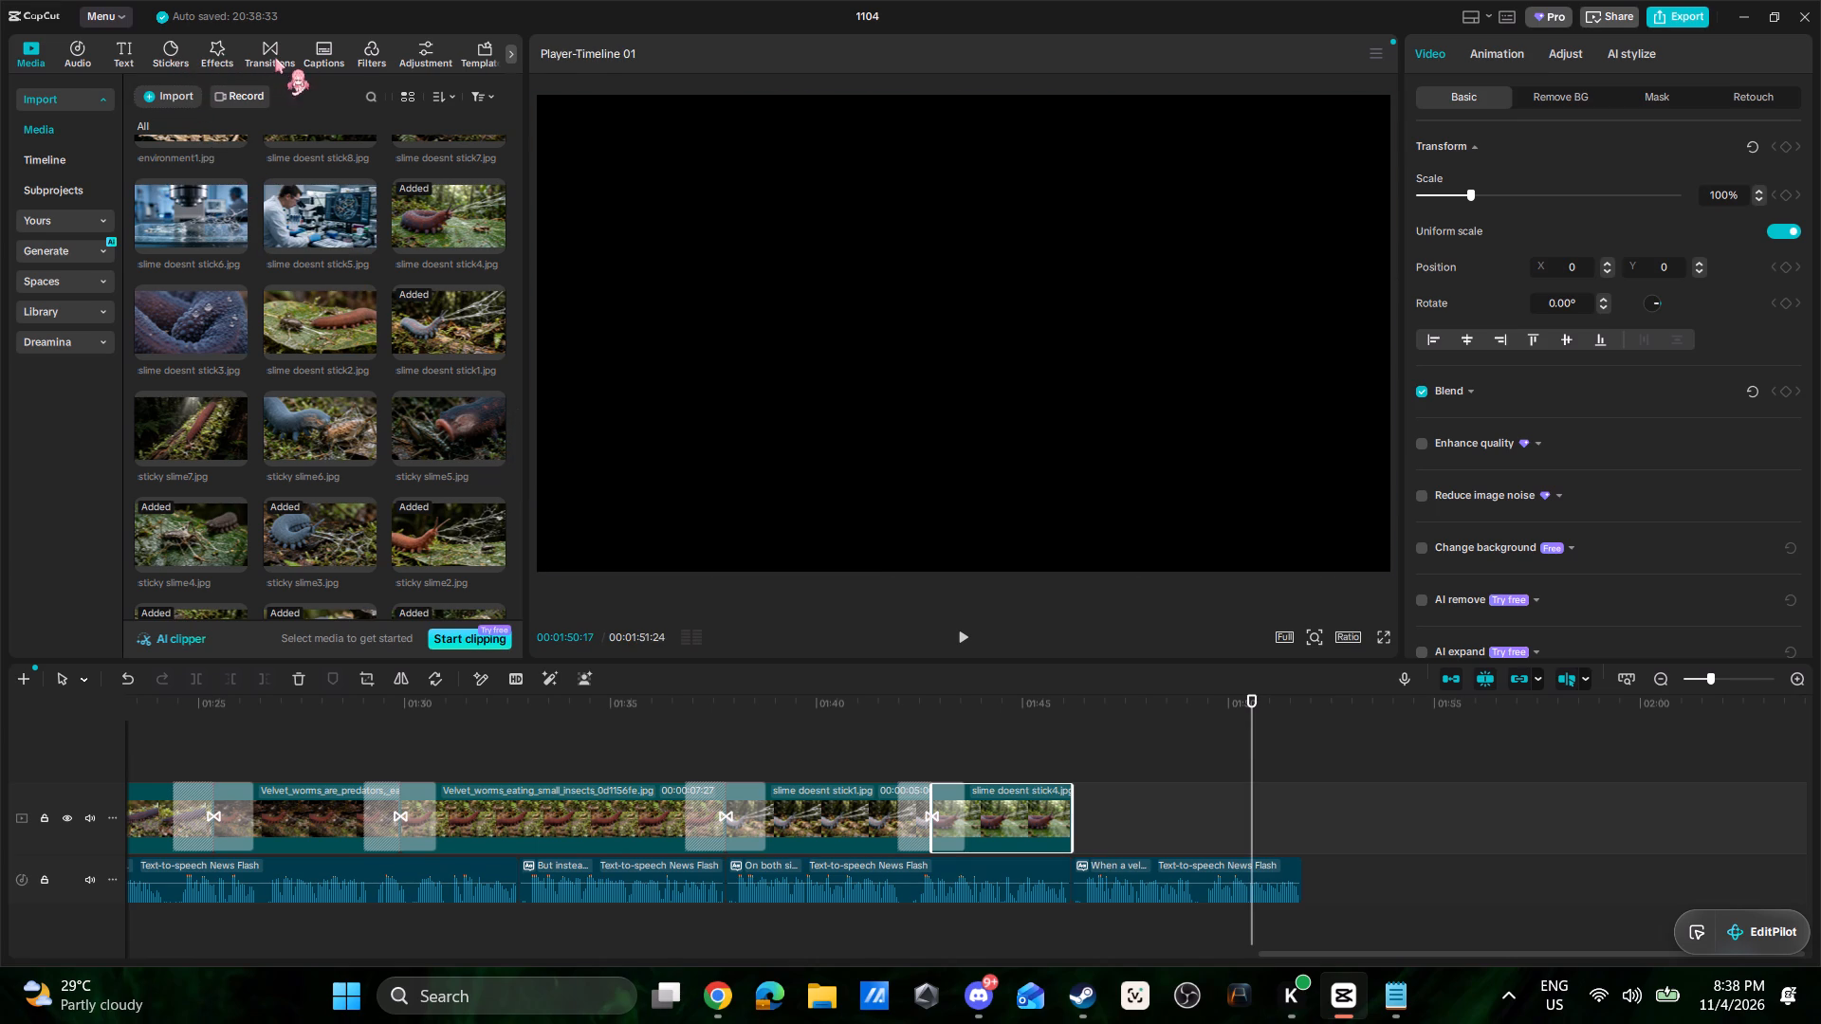
pyautogui.scroll(20, 353, 428)
pyautogui.scroll(6, 353, 428)
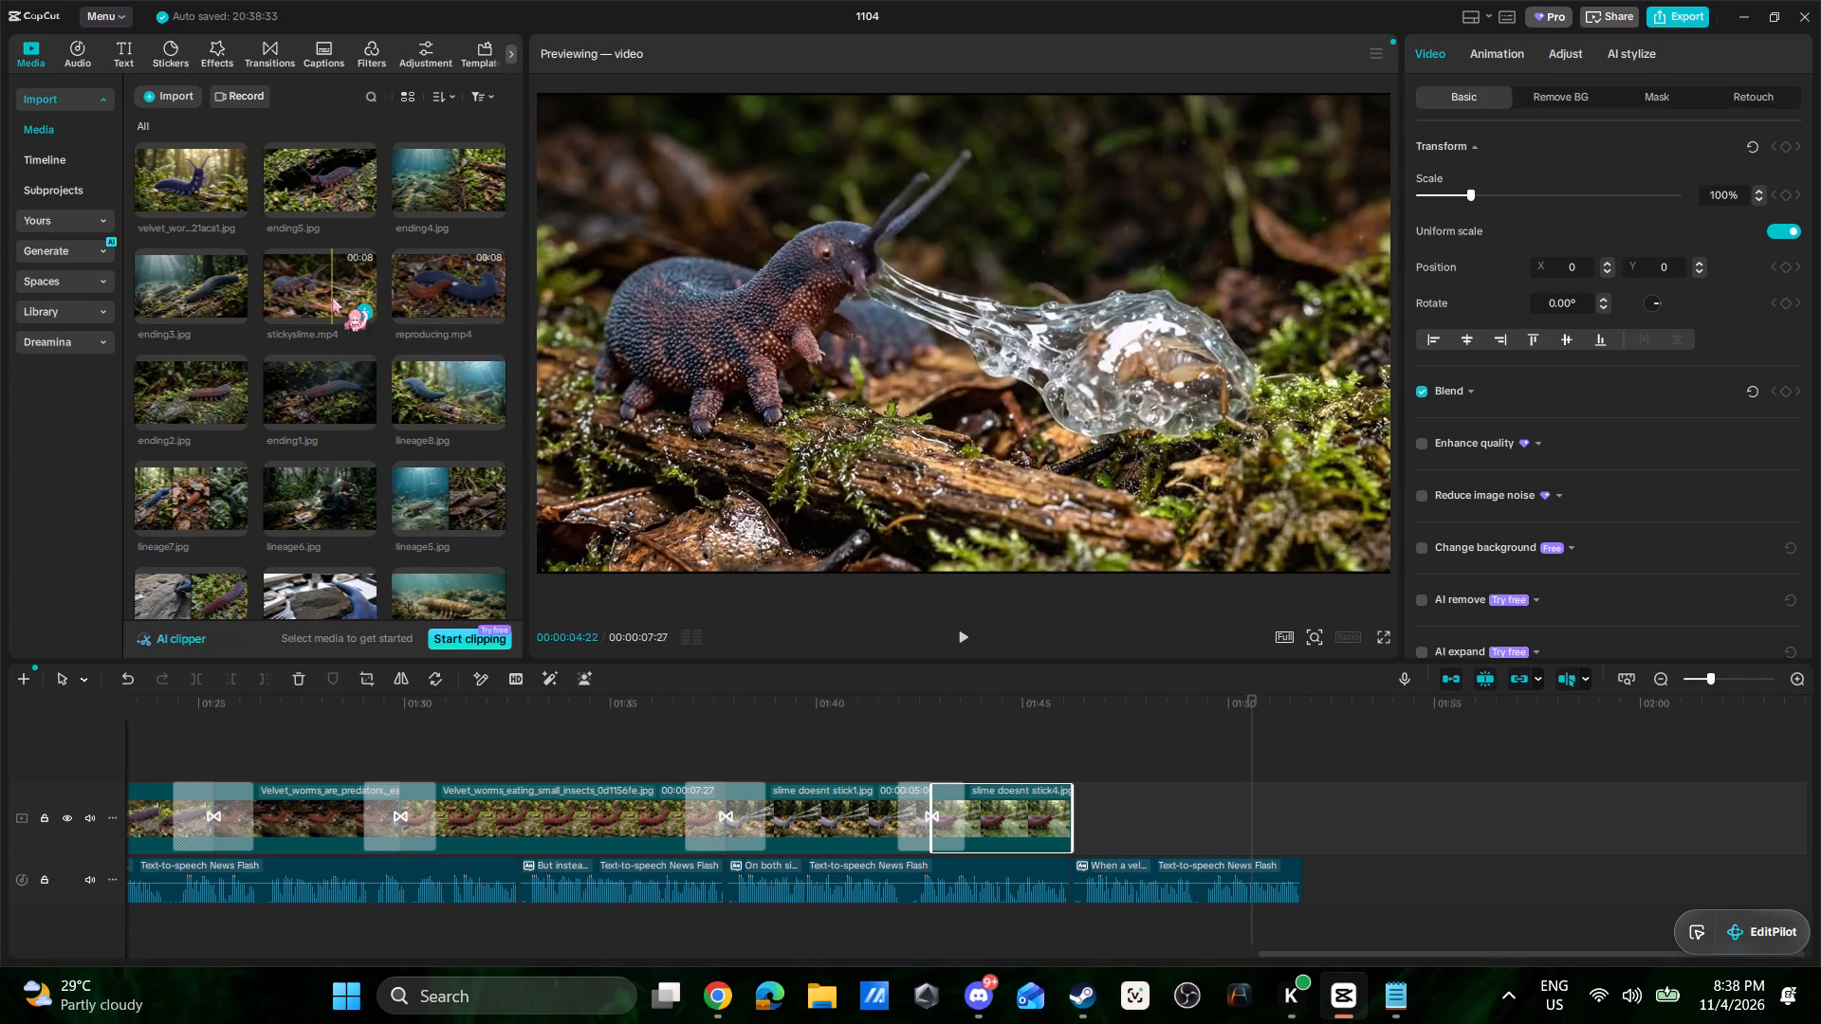
pyautogui.moveTo(324, 287); pyautogui.dragTo(1068, 800)
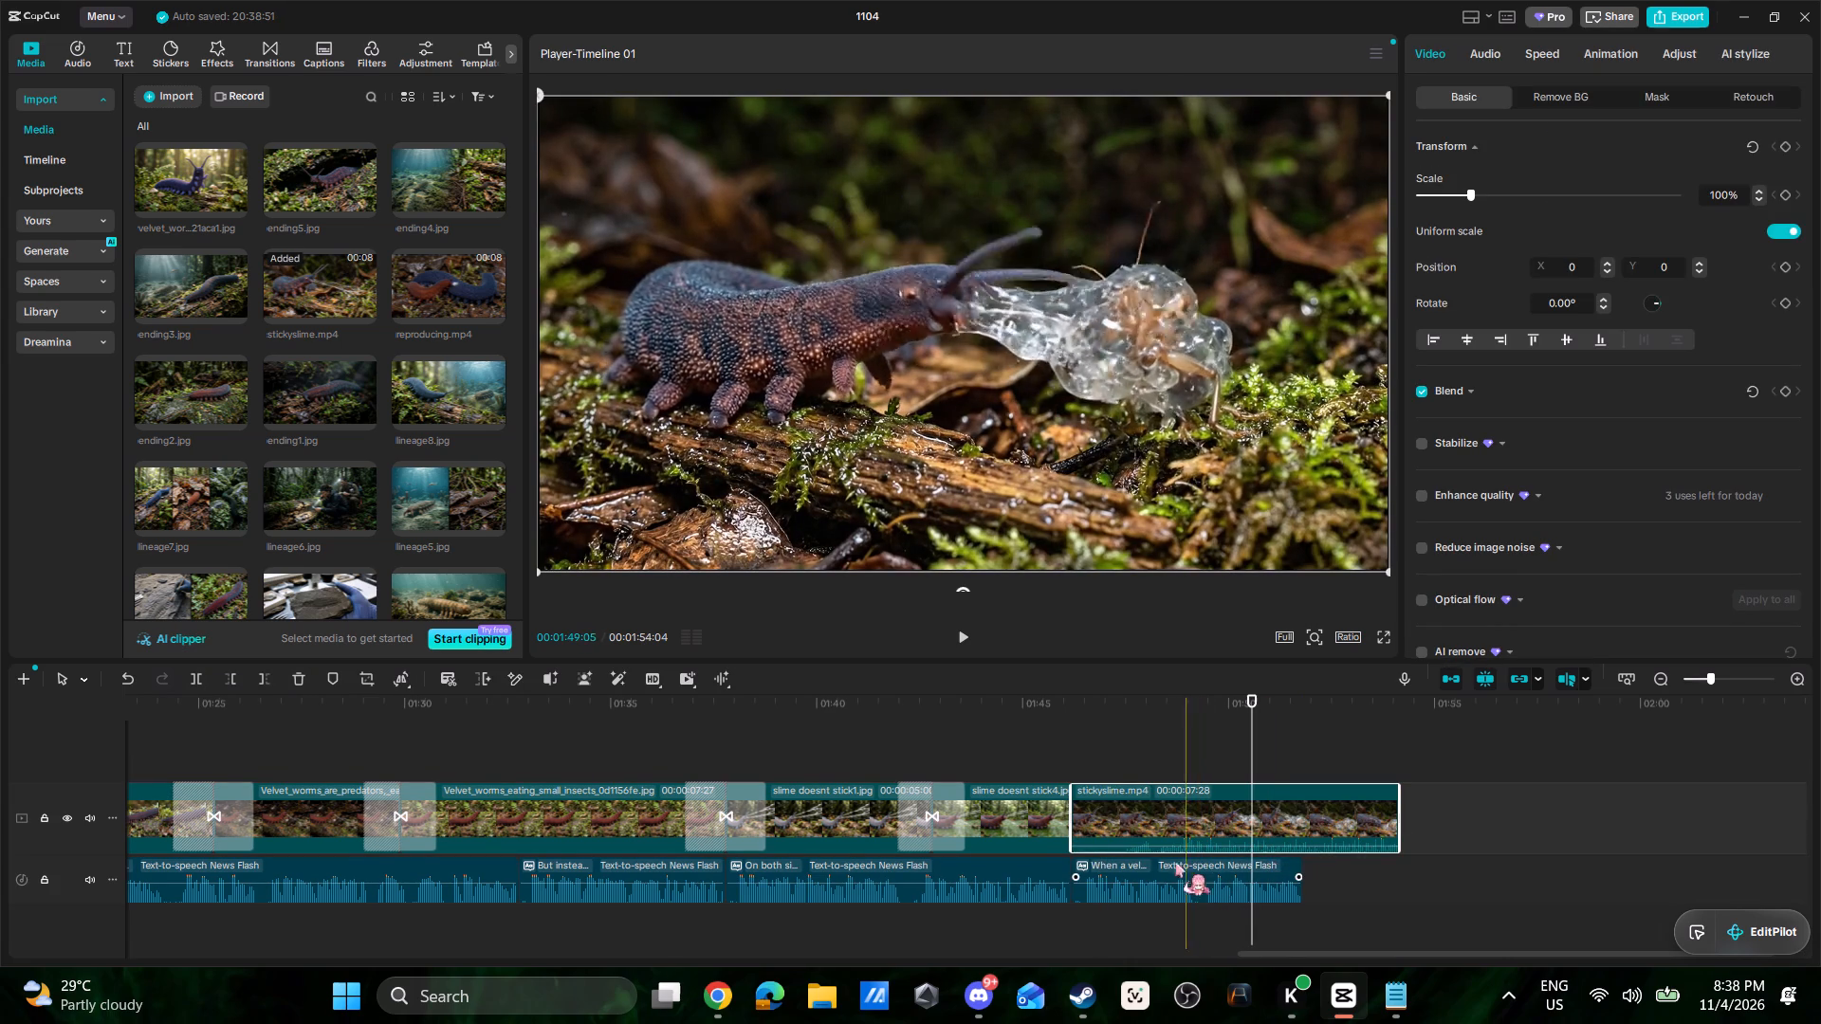
# Shorten the end of slime doesnt stick4 so stickyslime.mp4 starts slightly before the two-streams-of-slime narration.
pyautogui.click(1047, 824)
pyautogui.moveTo(1072, 814); pyautogui.dragTo(1059, 814)
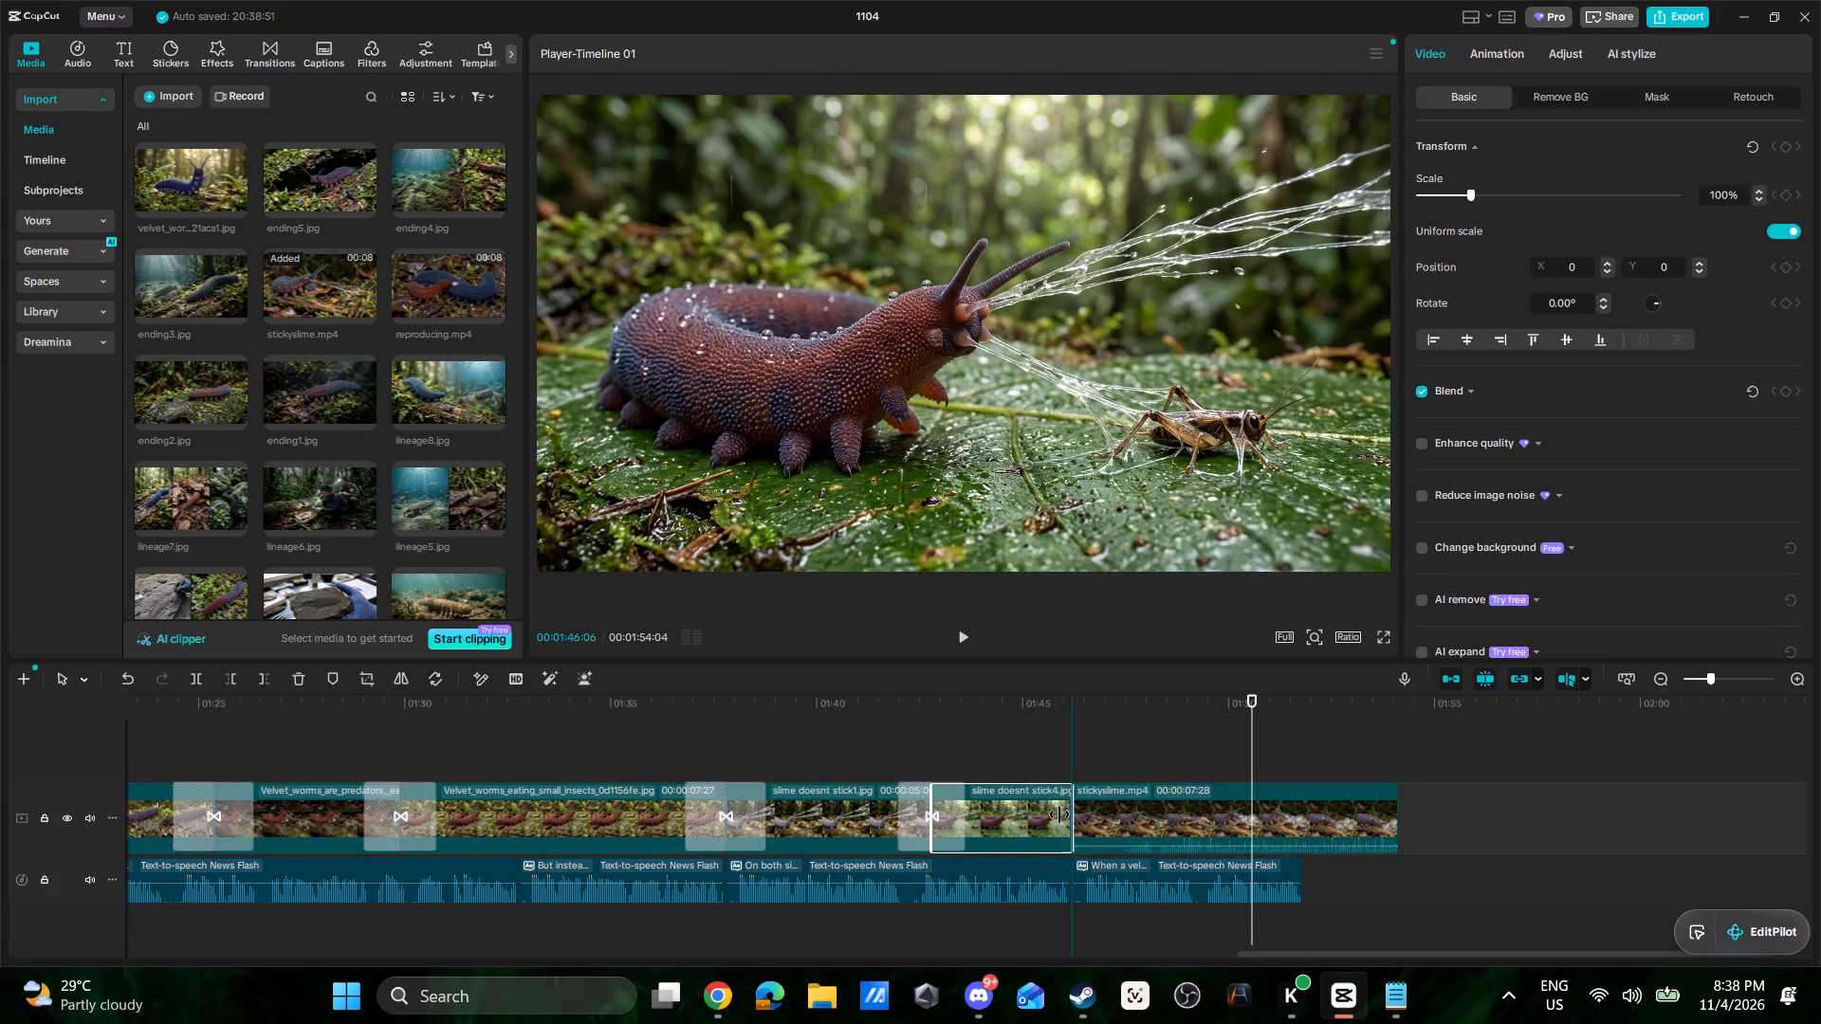
pyautogui.moveTo(1059, 814); pyautogui.dragTo(1044, 814)
# Play back the timeline from about 00:01:43 to its end to review stickyslime.mp4 under the narration.
pyautogui.click(958, 726)
pyautogui.press('space')
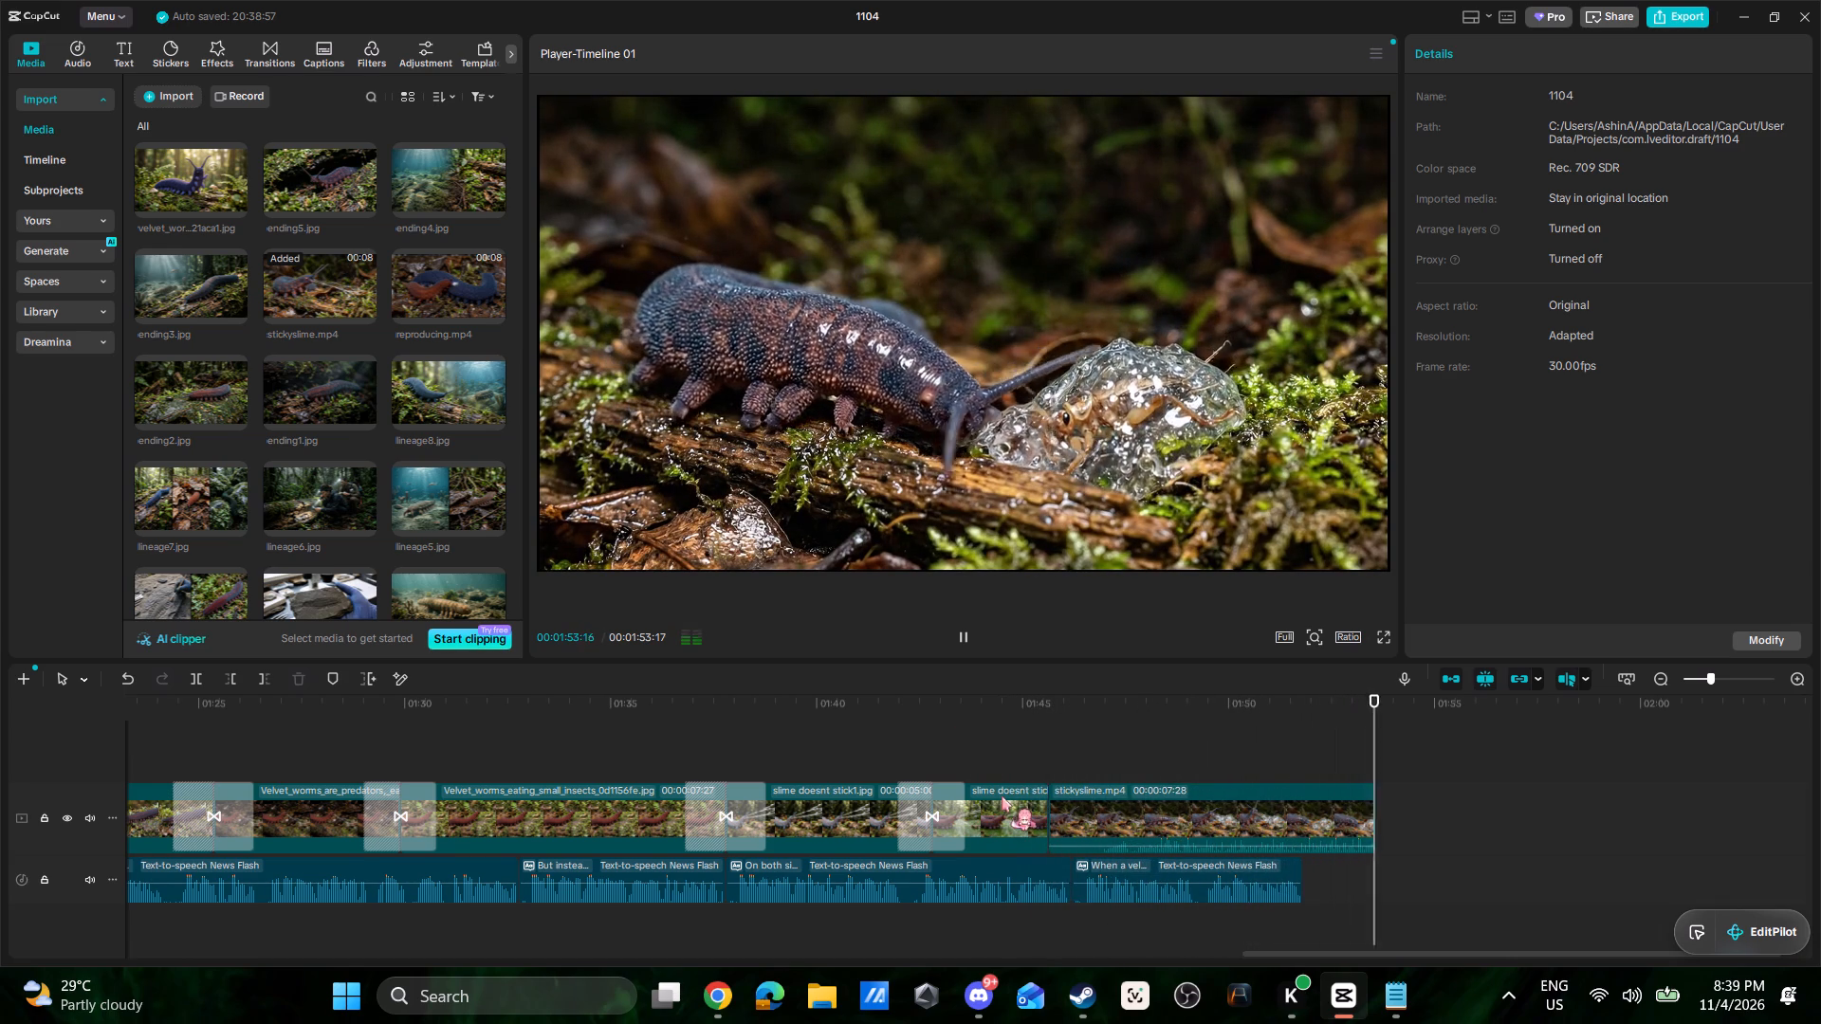
# Copy the Notepad script passage from "The sticky substance spreads across the prey" through "the more tangled it becomes.".
pyautogui.hotkey('alt', 'Tab')
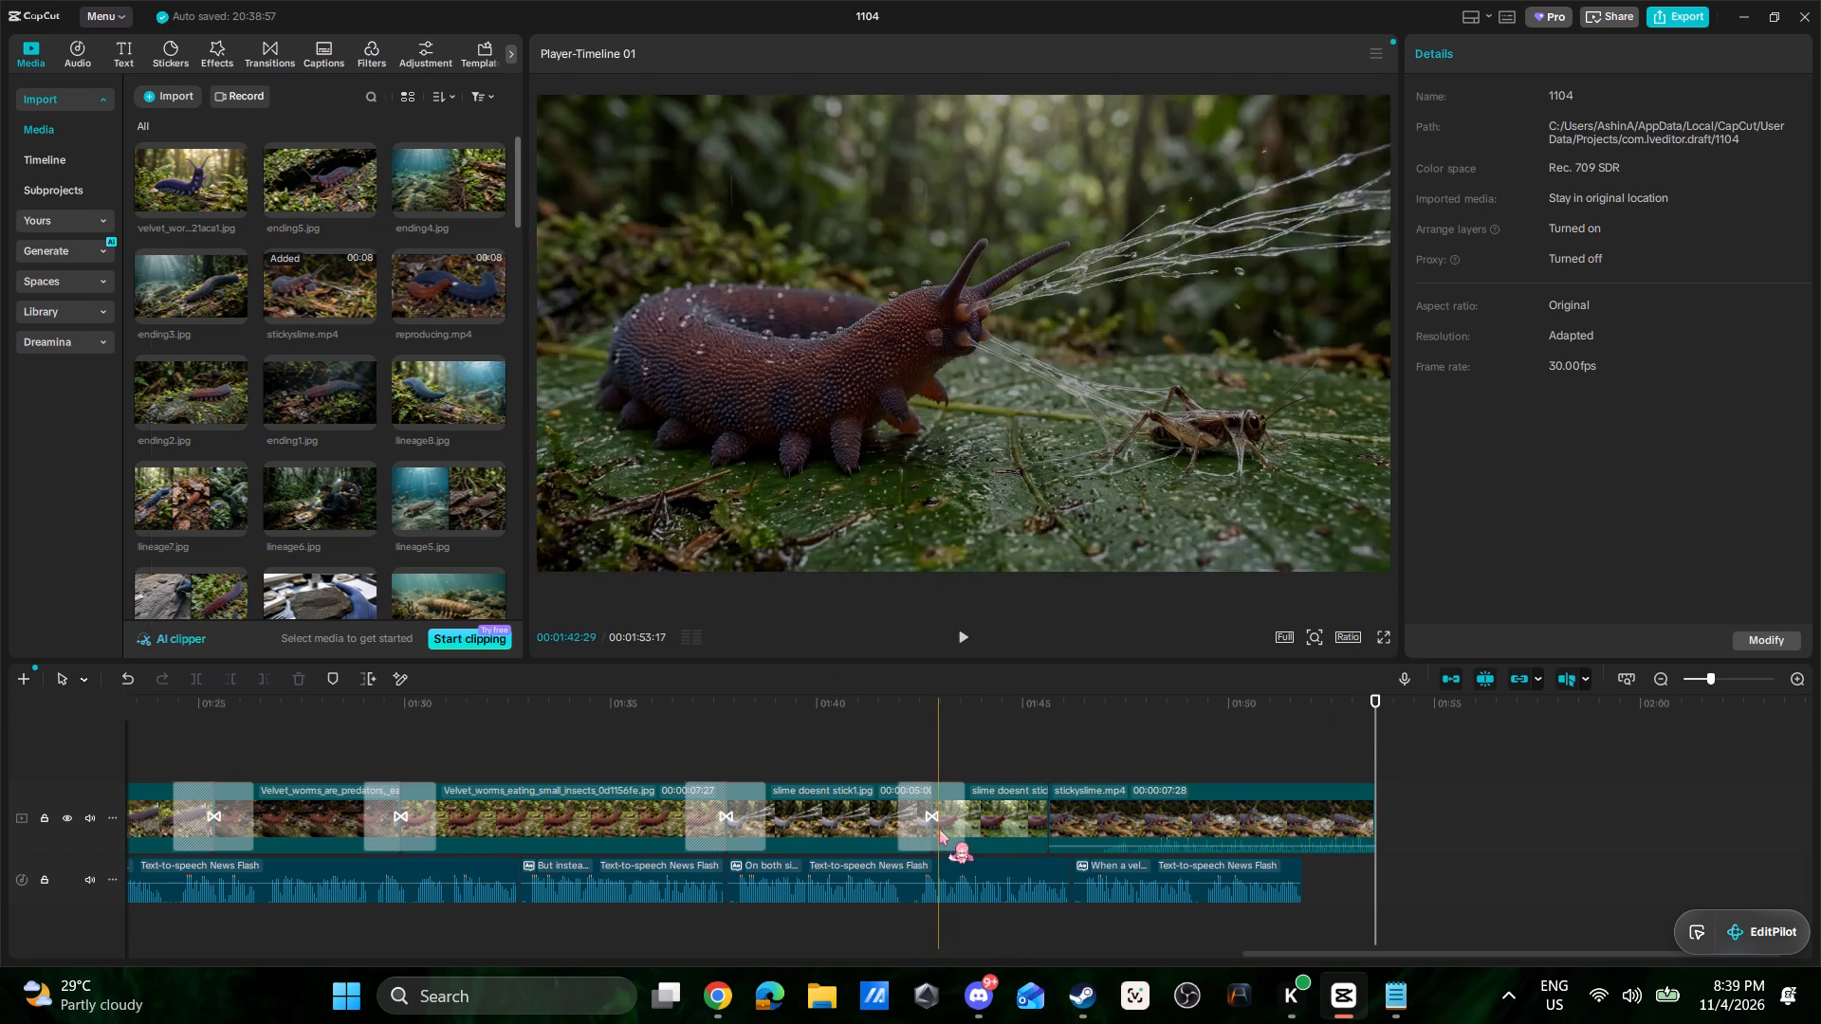
pyautogui.scroll(-3, 1301, 610)
pyautogui.moveTo(1246, 428); pyautogui.dragTo(1131, 389)
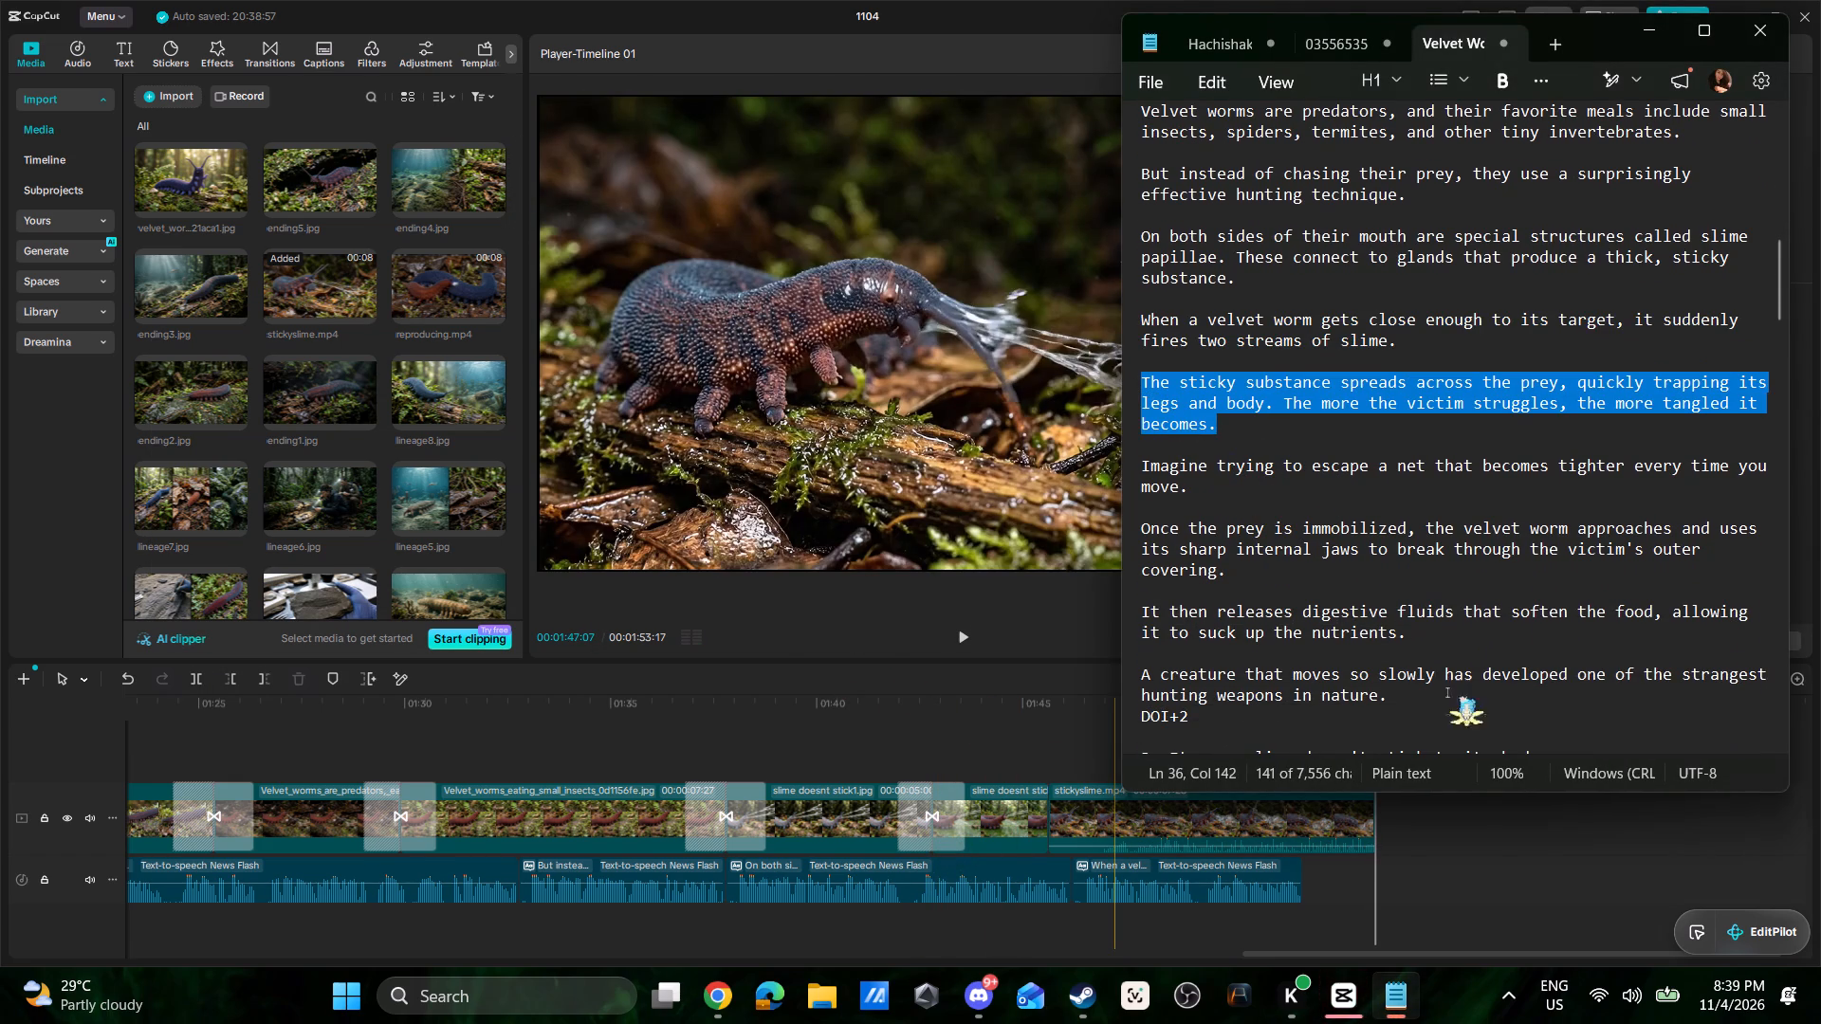
pyautogui.hotkey('ctrl', 'c')
pyautogui.hotkey('ctrl', 'c')
pyautogui.hotkey('ctrl', 'c')
pyautogui.hotkey('ctrl', 'c')
pyautogui.hotkey('ctrl', 'c')
pyautogui.hotkey('ctrl', 'c')
pyautogui.hotkey('ctrl', 'c')
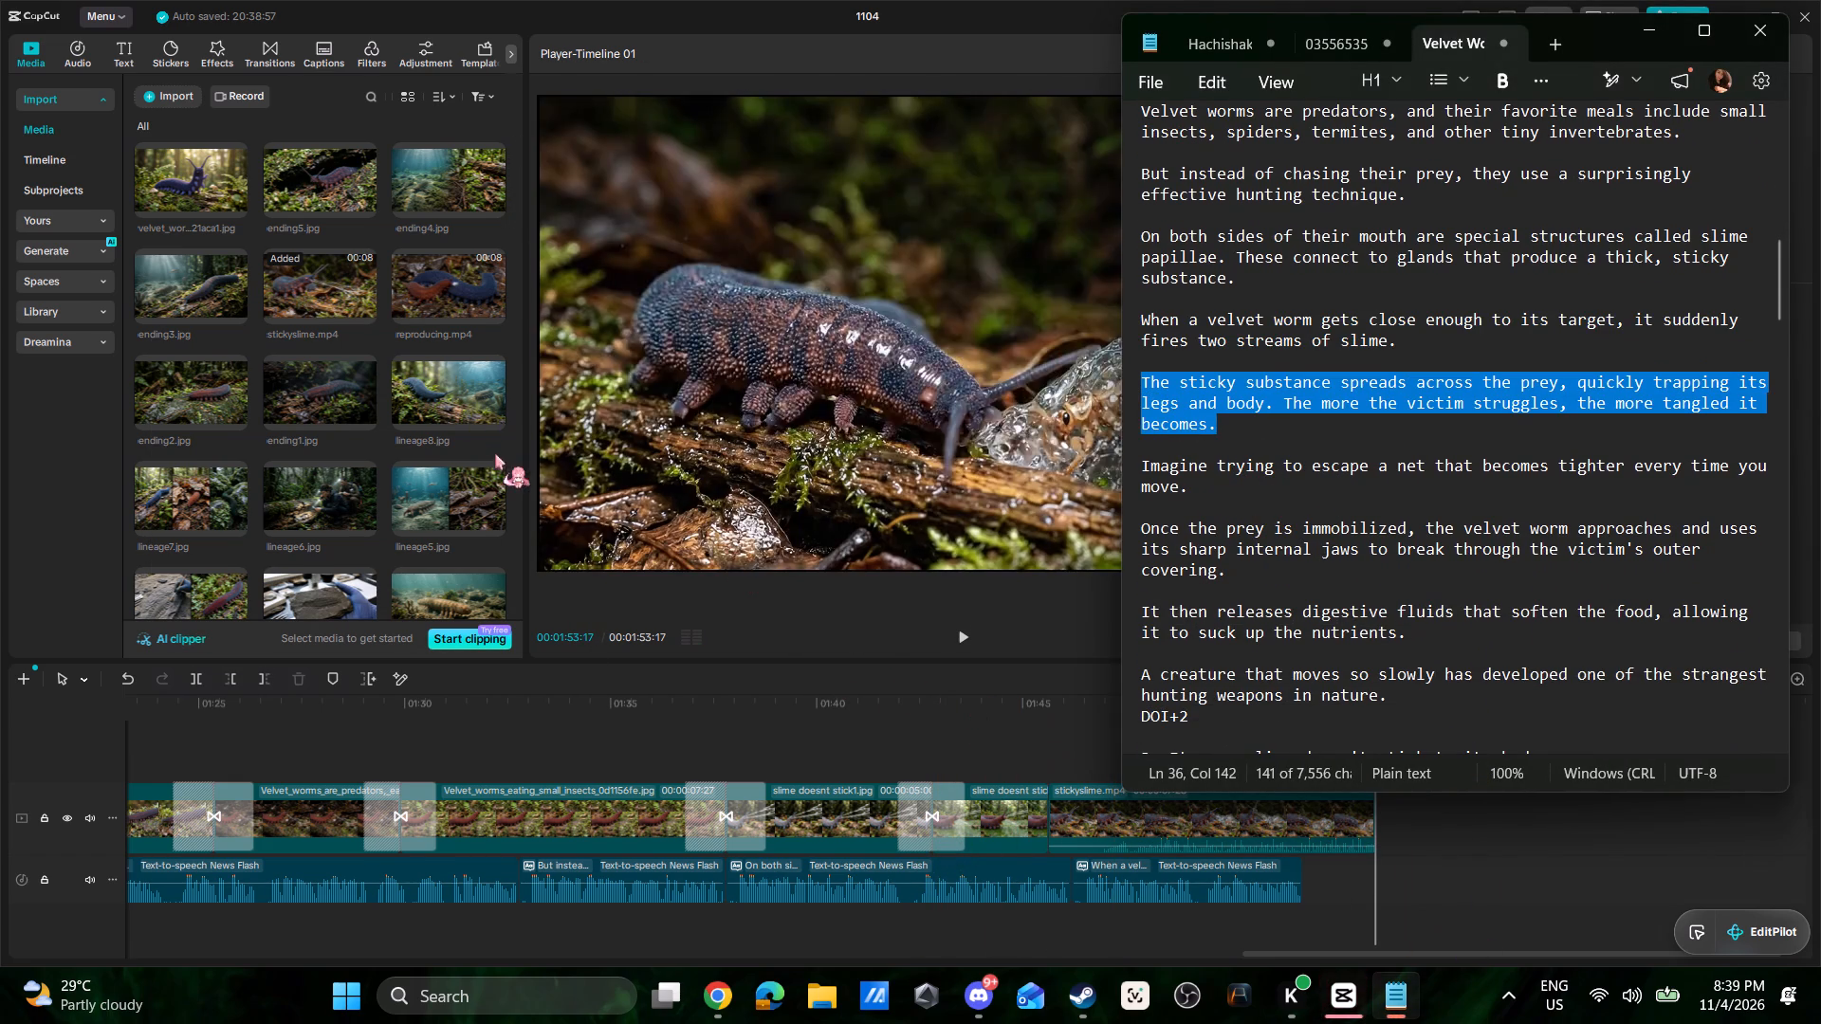
# In CapCut, add a default text clip at stickyslime.mp4's end and replace its text with the copied sticky-substance passage.
pyautogui.click(1022, 756)
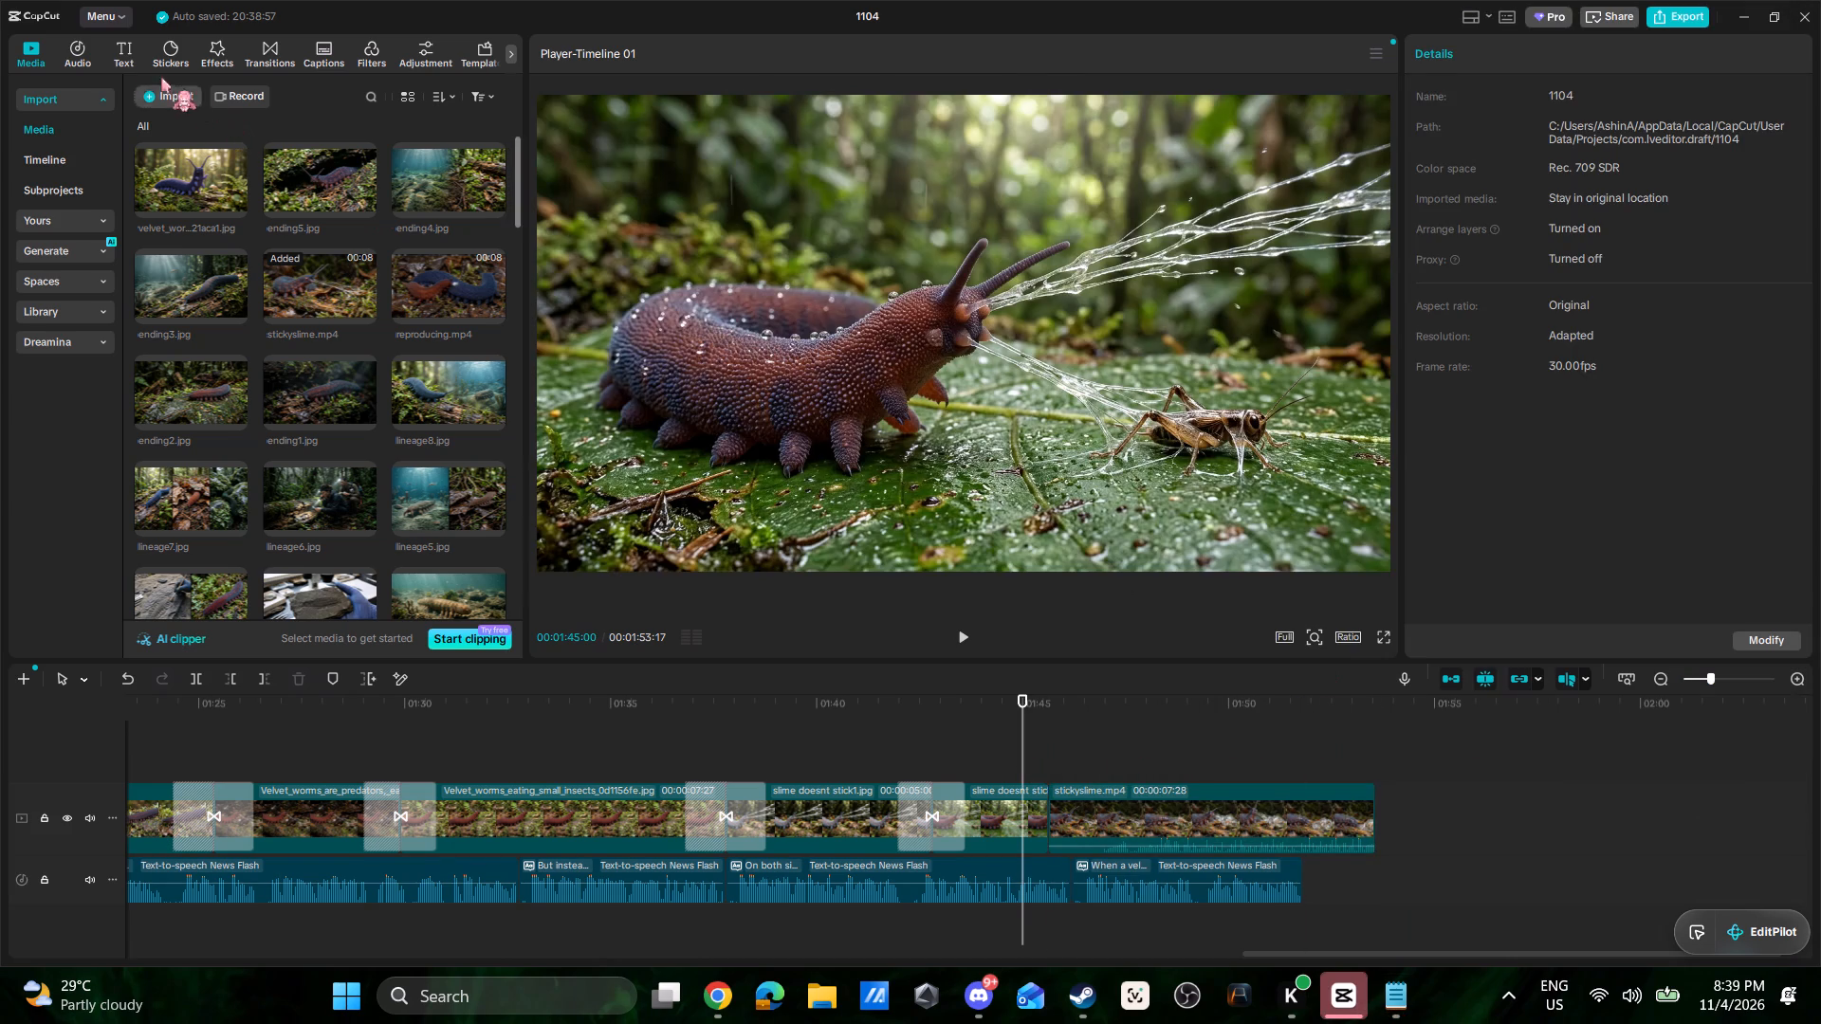
pyautogui.click(129, 54)
pyautogui.moveTo(180, 102); pyautogui.dragTo(1313, 740)
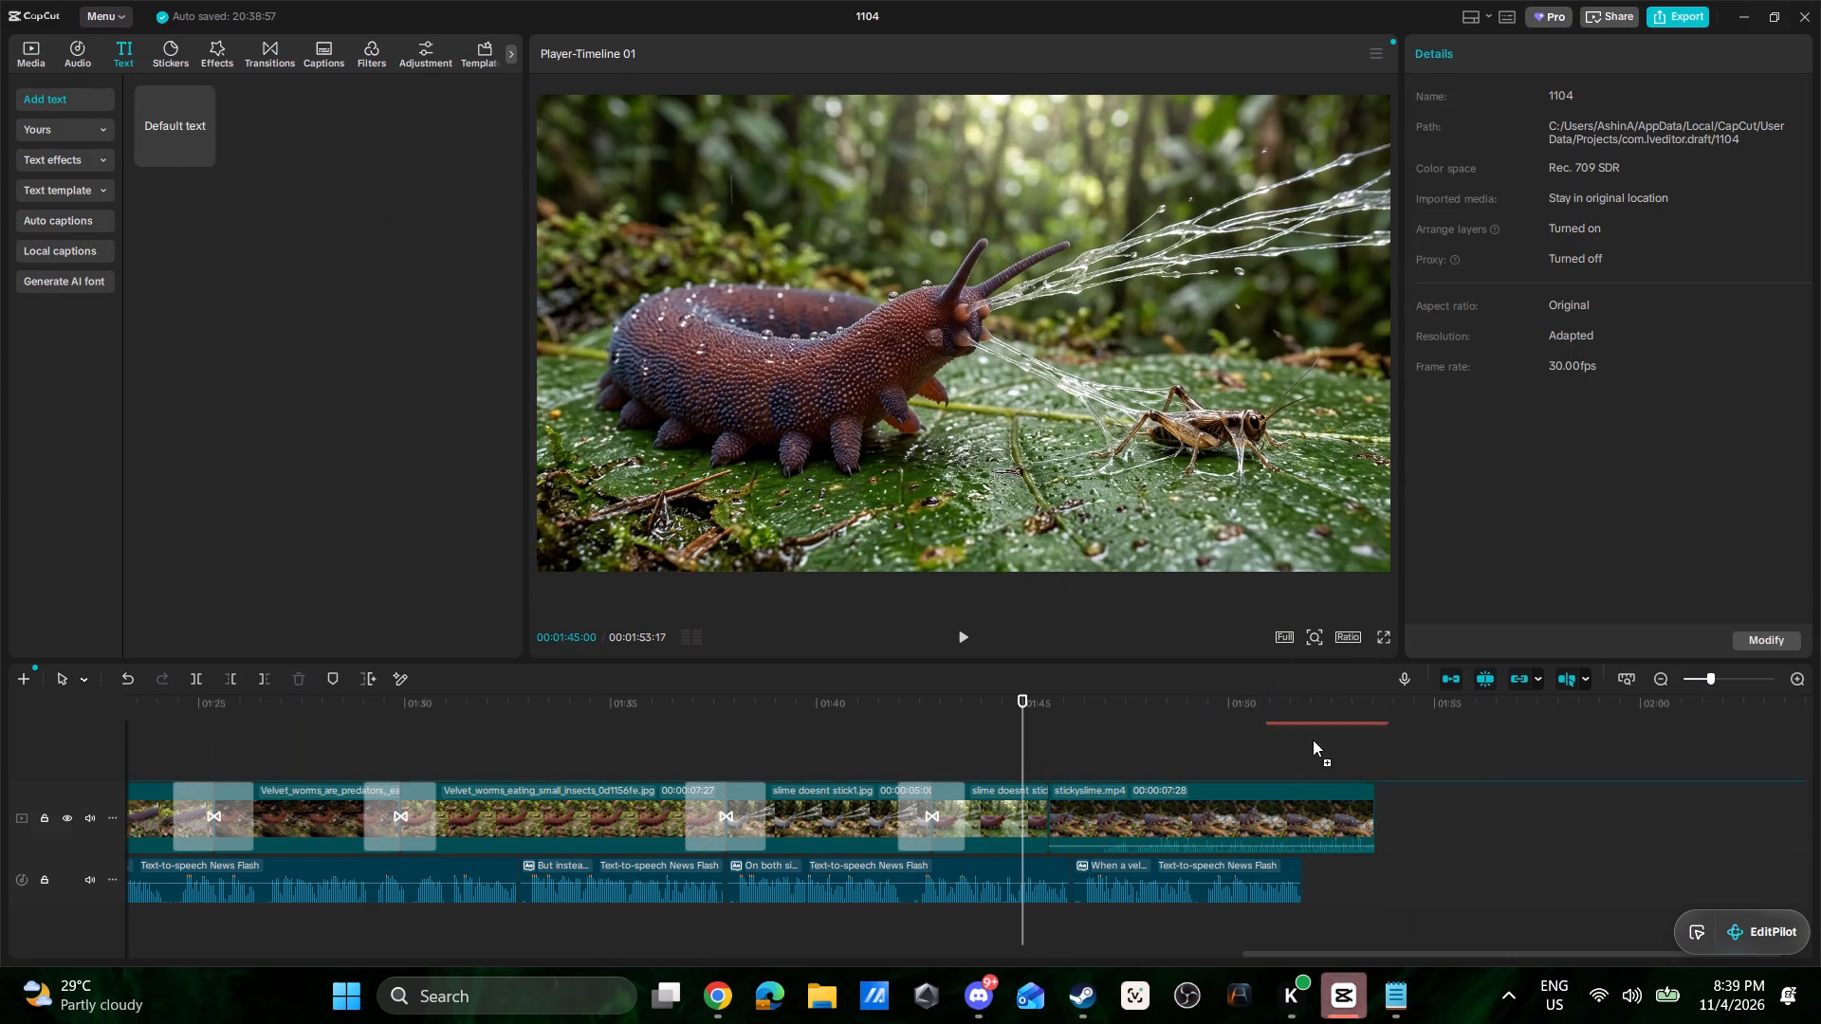
pyautogui.moveTo(1313, 740); pyautogui.dragTo(1378, 769)
pyautogui.moveTo(1384, 960); pyautogui.dragTo(1495, 942)
pyautogui.moveTo(1493, 954); pyautogui.dragTo(1774, 929)
pyautogui.click(1432, 57)
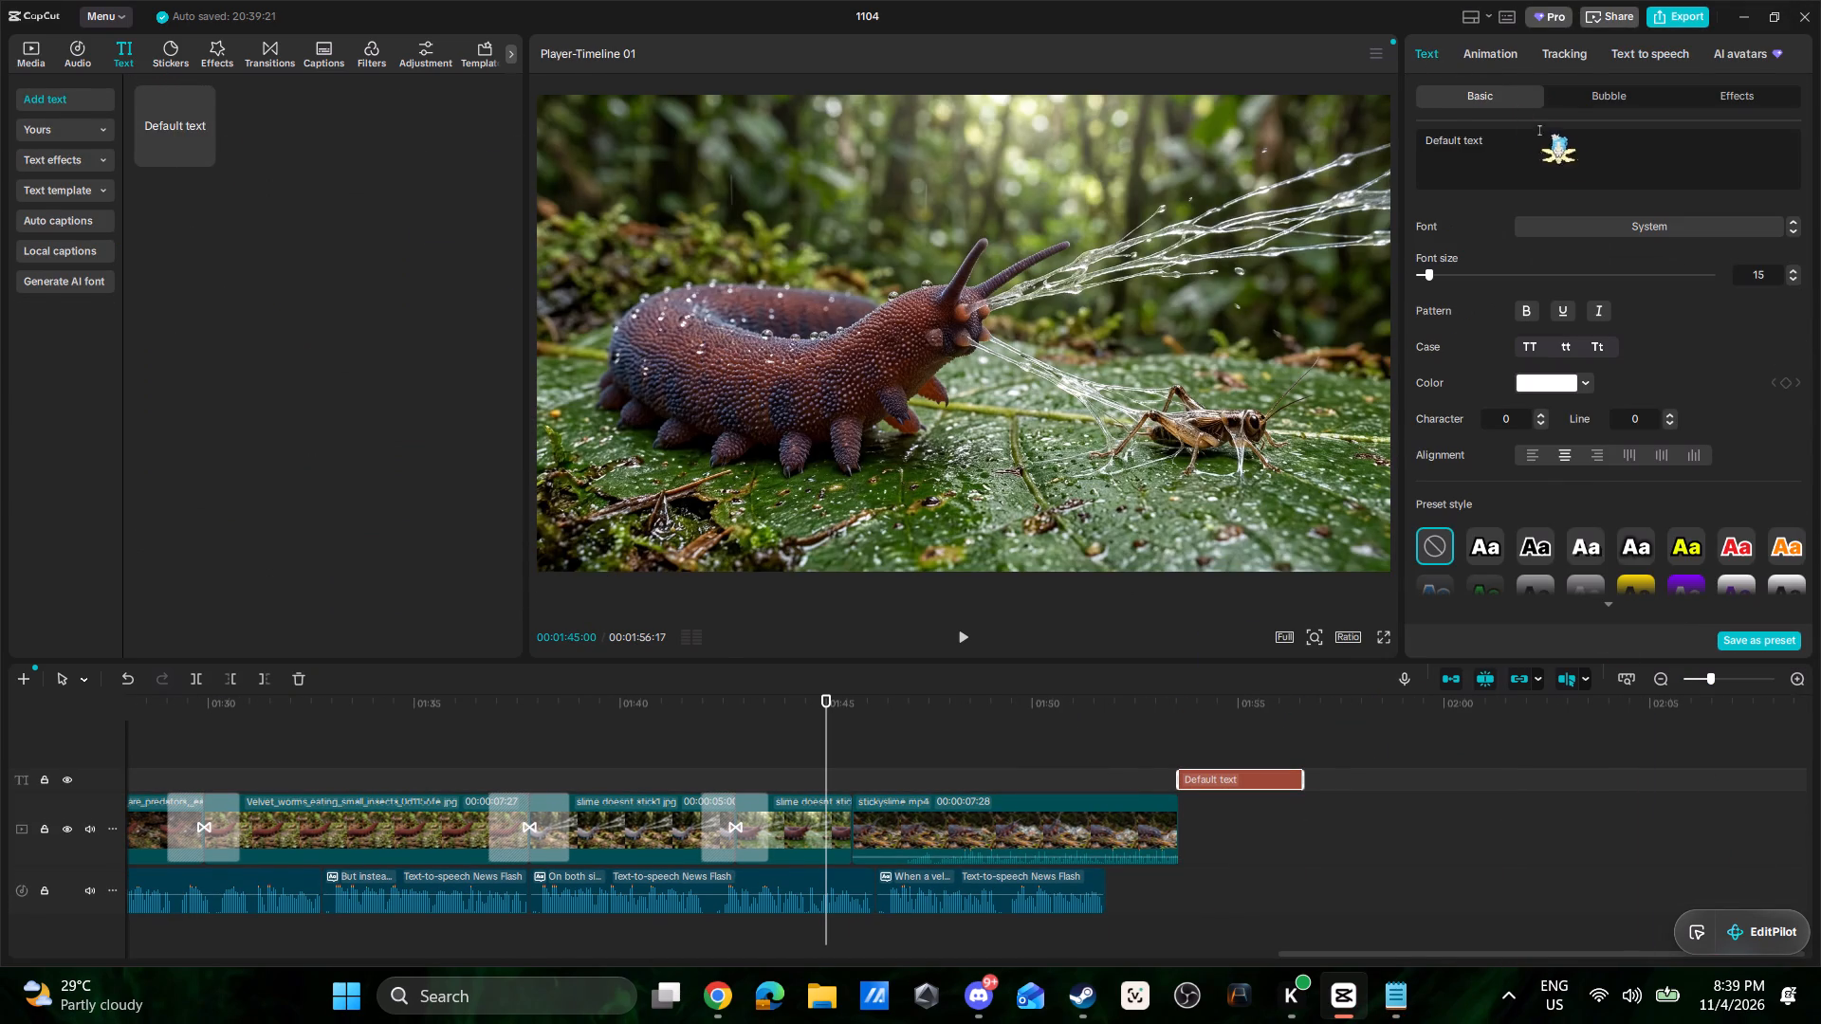
pyautogui.moveTo(1534, 140); pyautogui.dragTo(1362, 133)
pyautogui.hotkey('ctrl', 'v')
# Generate text-to-speech for the sticky-substance text clip with the 진지한 아나운서 voice from Favorites.
pyautogui.click(1638, 50)
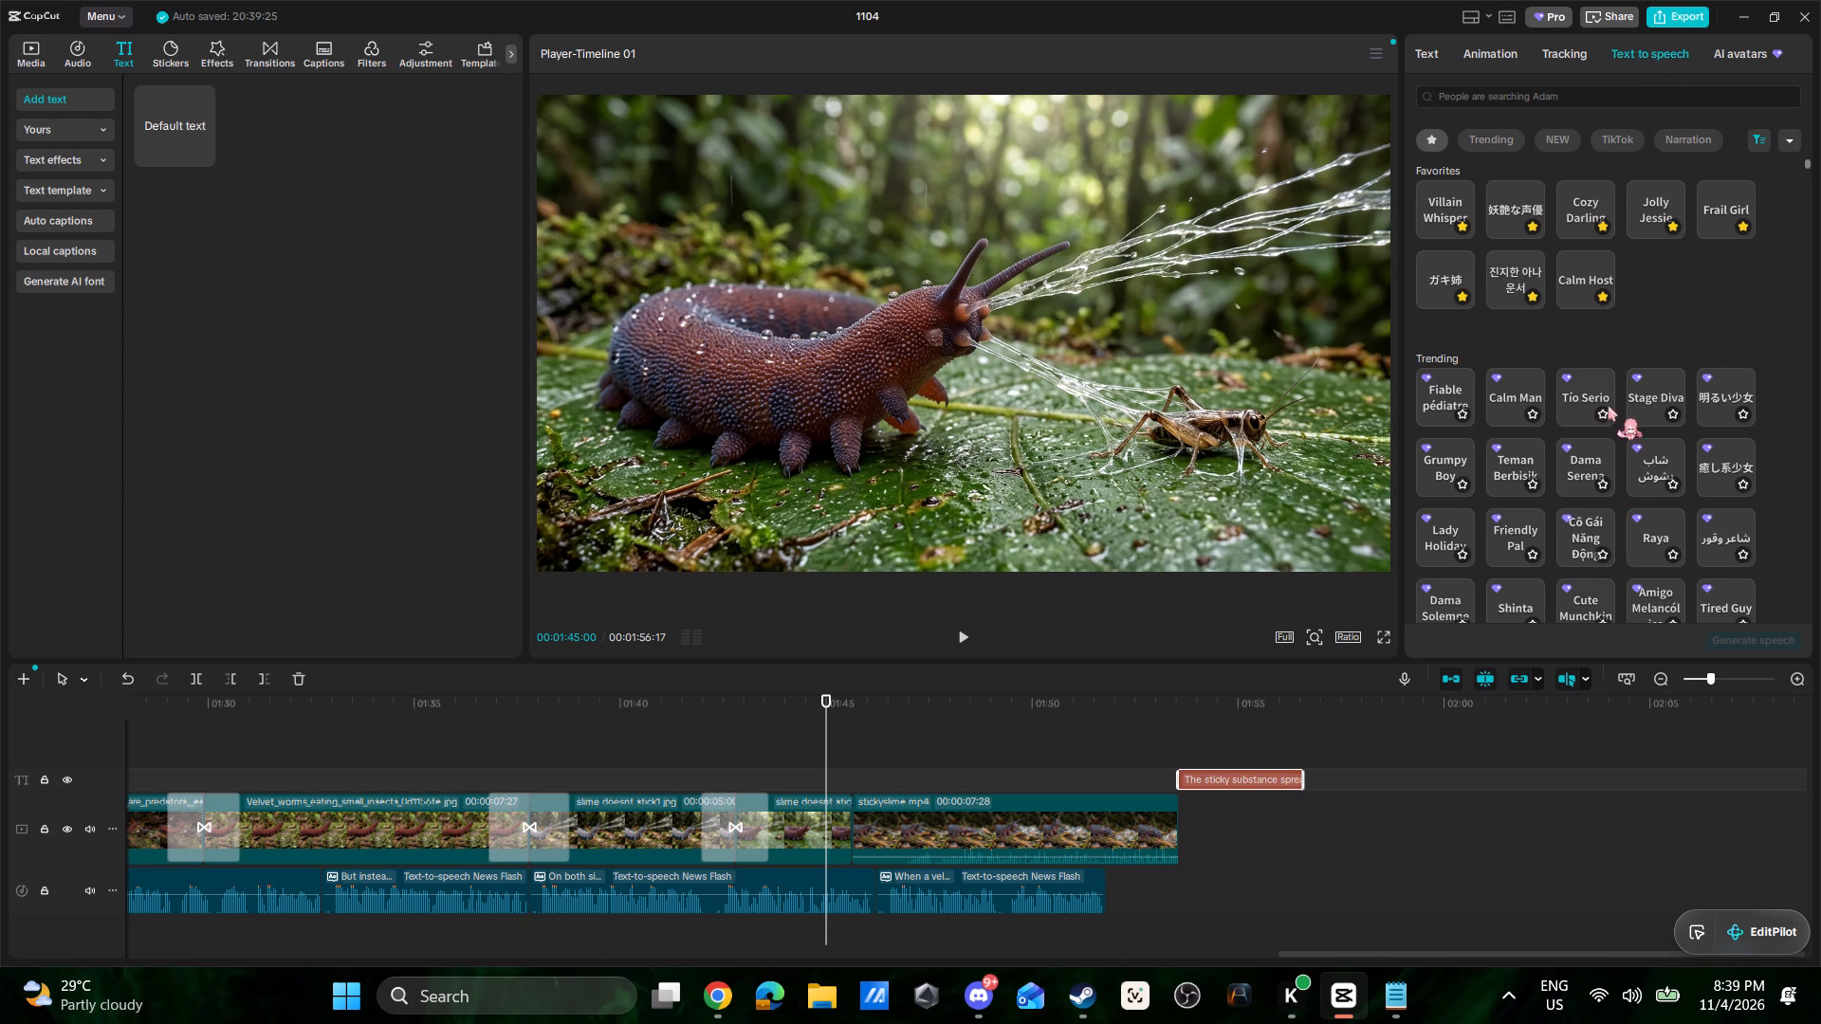
pyautogui.click(1514, 279)
pyautogui.click(1773, 638)
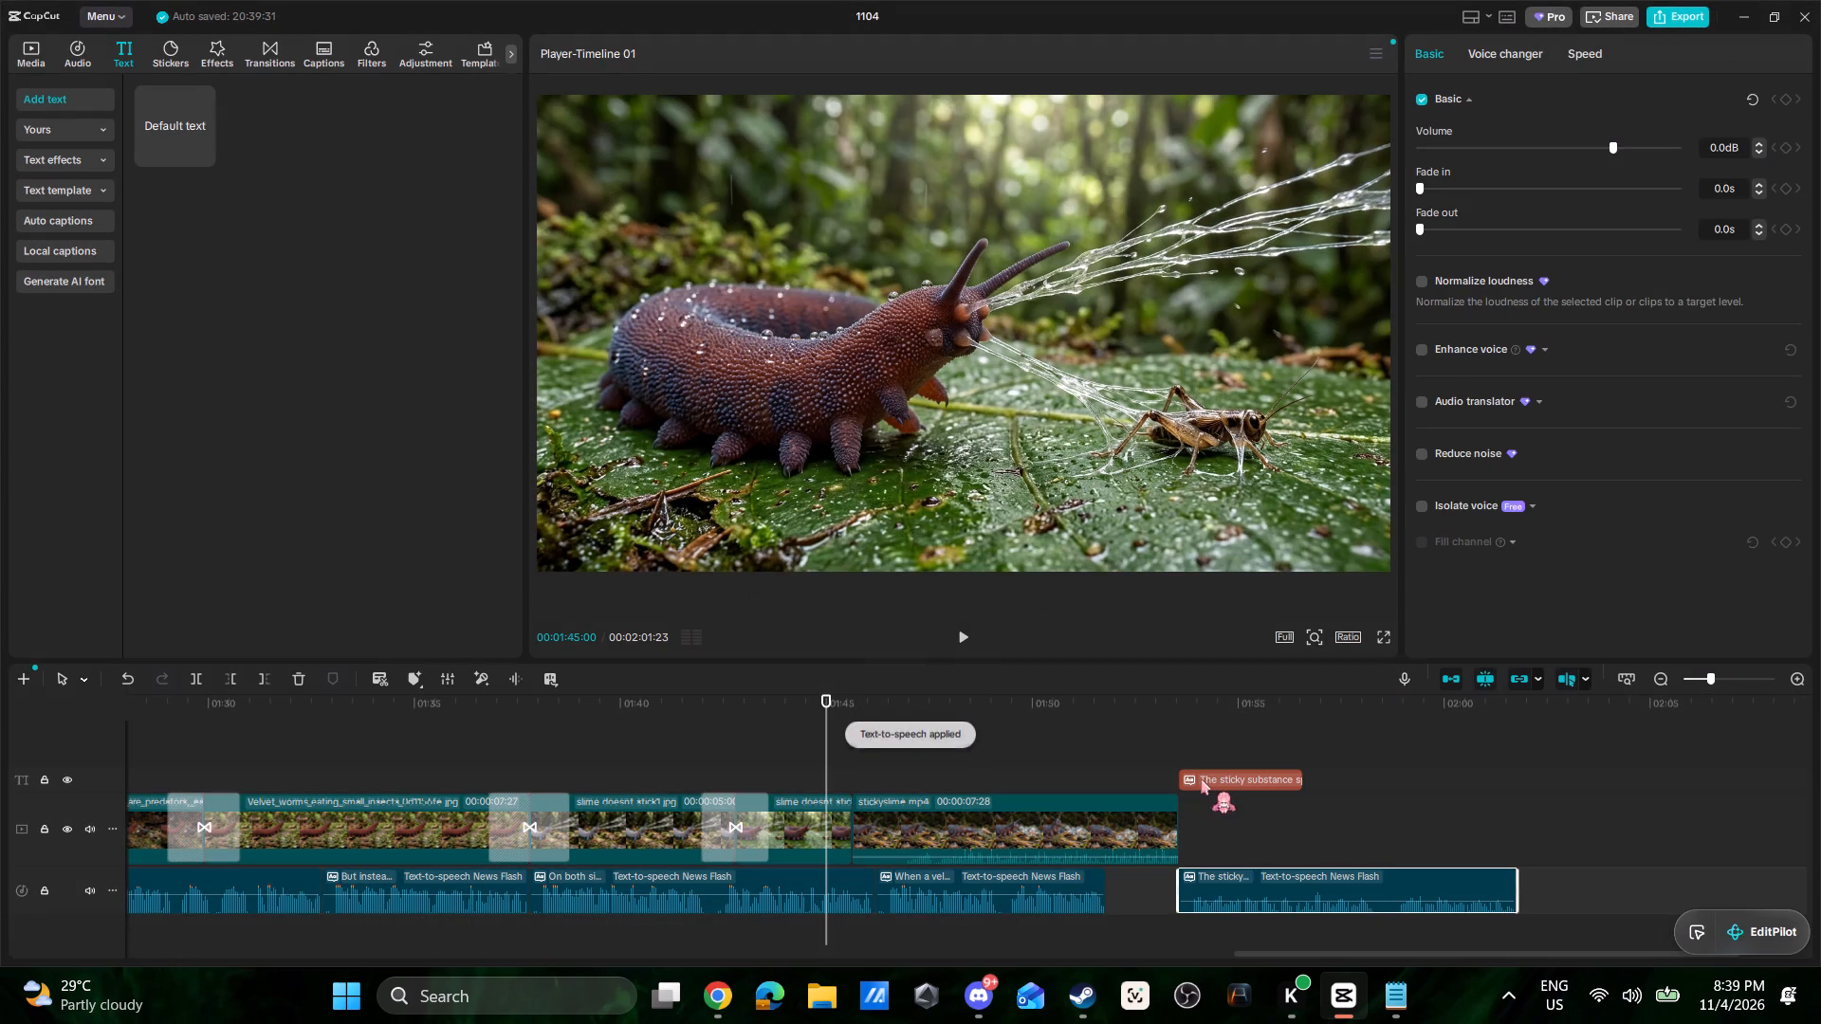
# Move the two-streams-of-slime narration about one second later on the audio track, under stickyslime.mp4.
pyautogui.moveTo(1050, 880); pyautogui.dragTo(1066, 882)
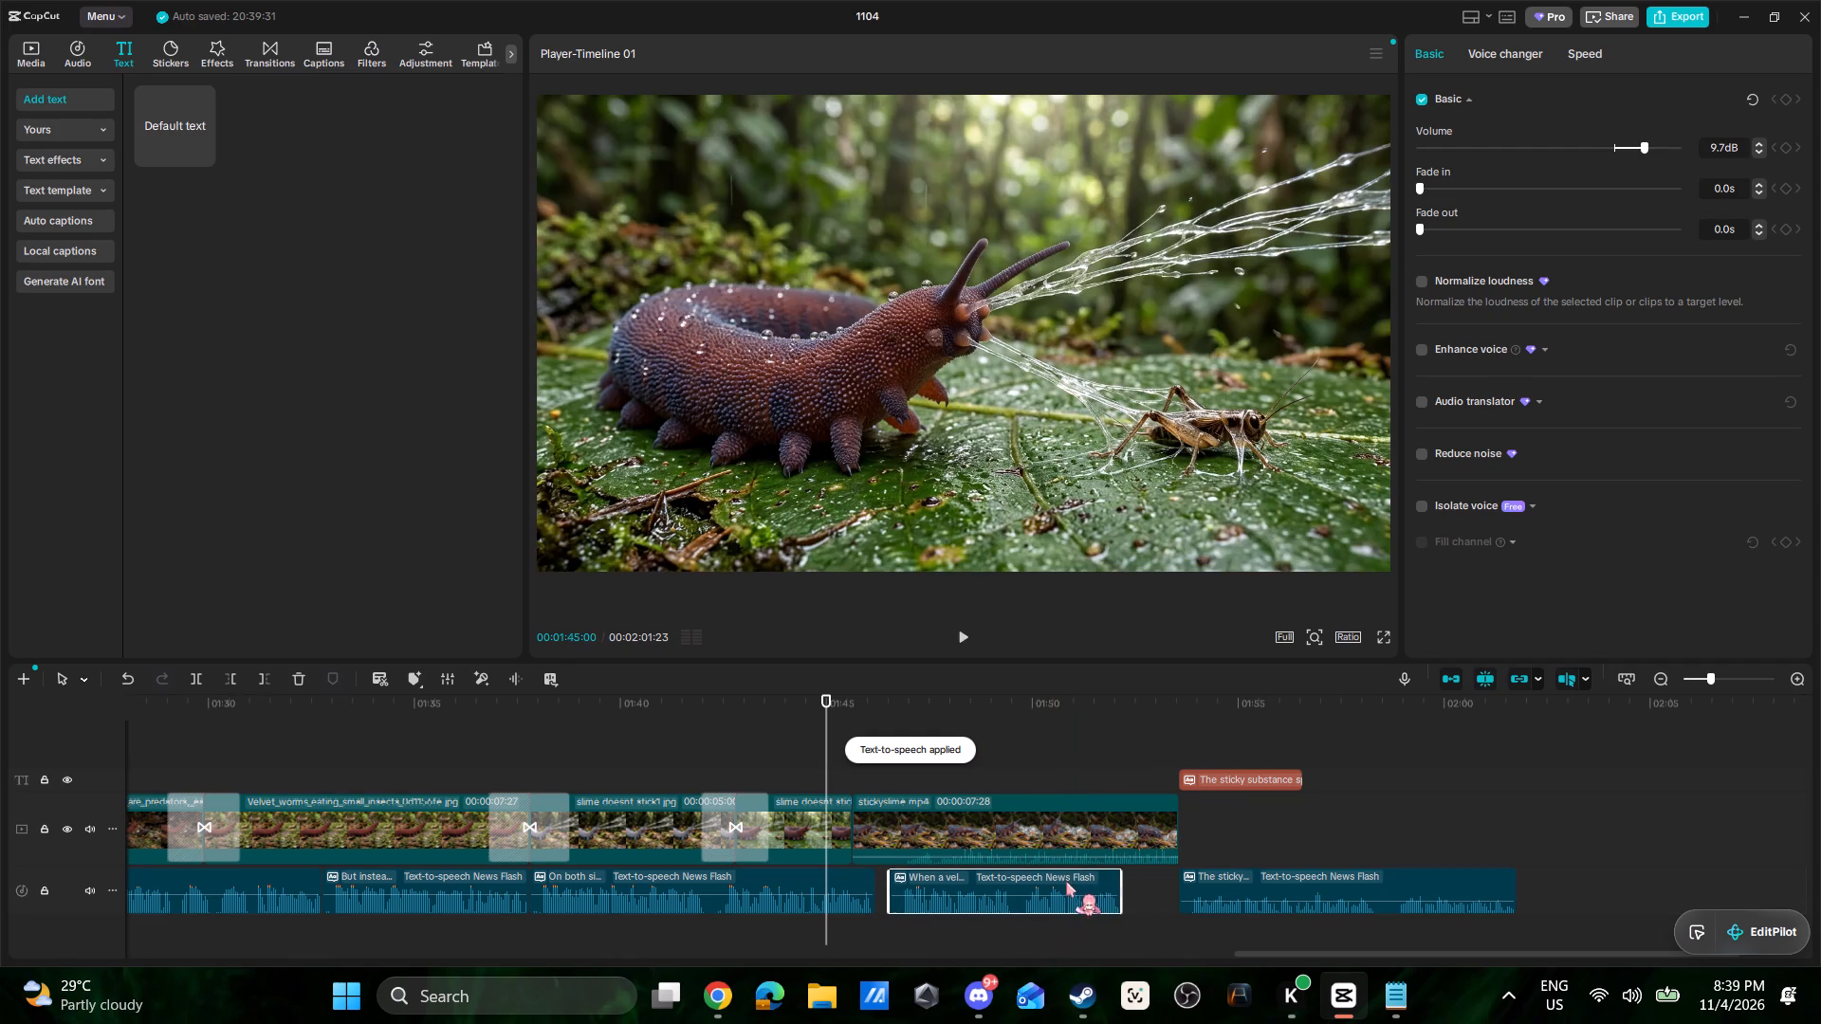
pyautogui.moveTo(1066, 882); pyautogui.dragTo(1091, 883)
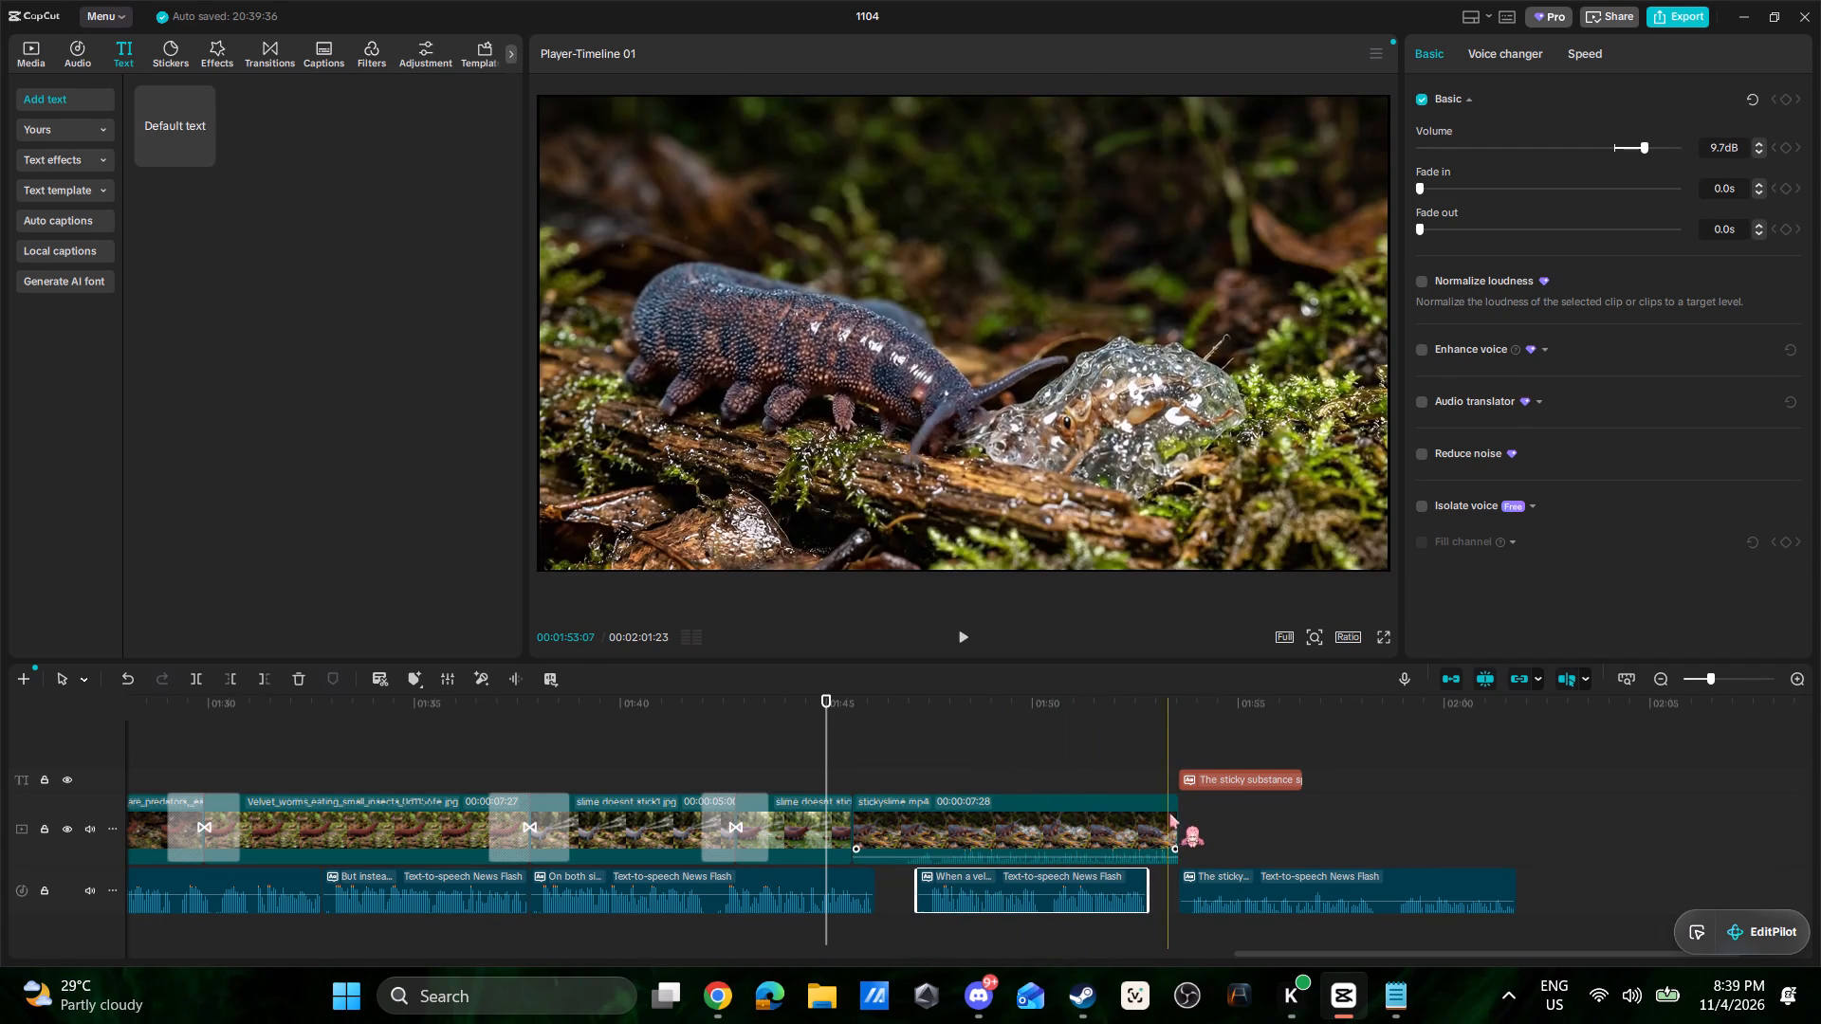
# Look through the imported media for an image that suits the sticky-substance narration, previewing the slime and prey pictures.
pyautogui.click(20, 46)
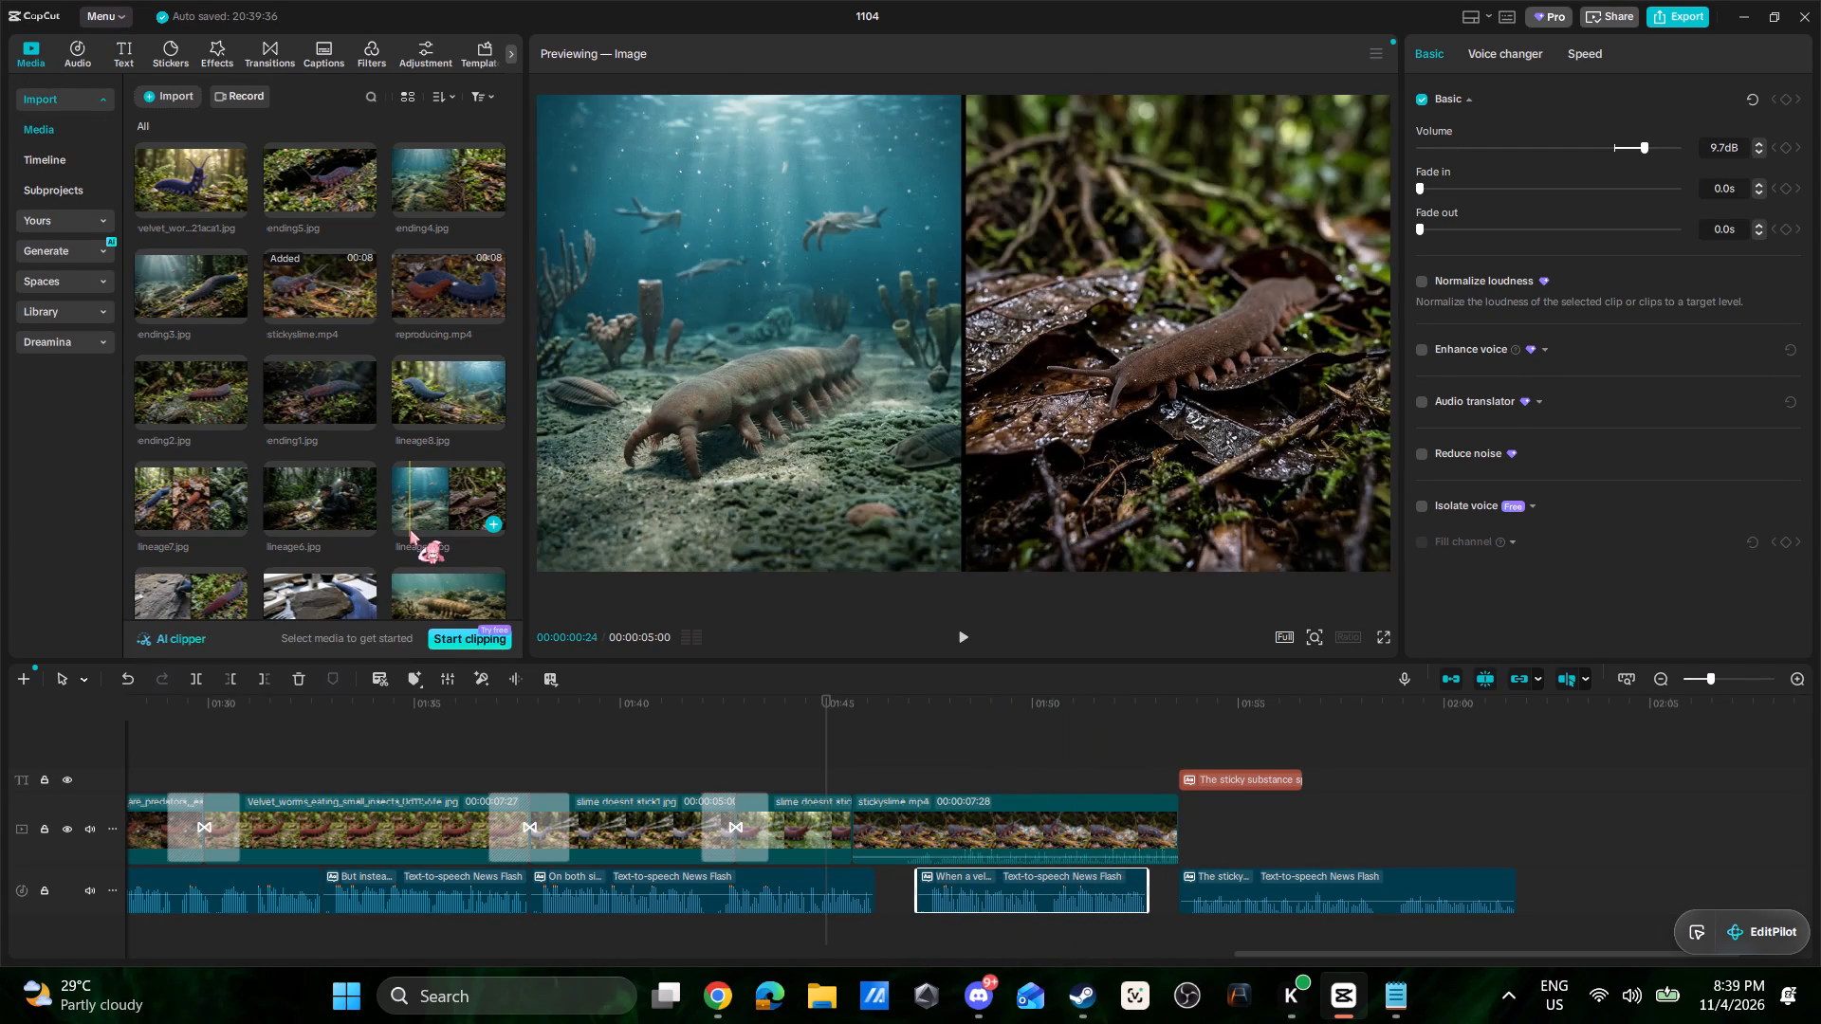
pyautogui.scroll(-7, 410, 529)
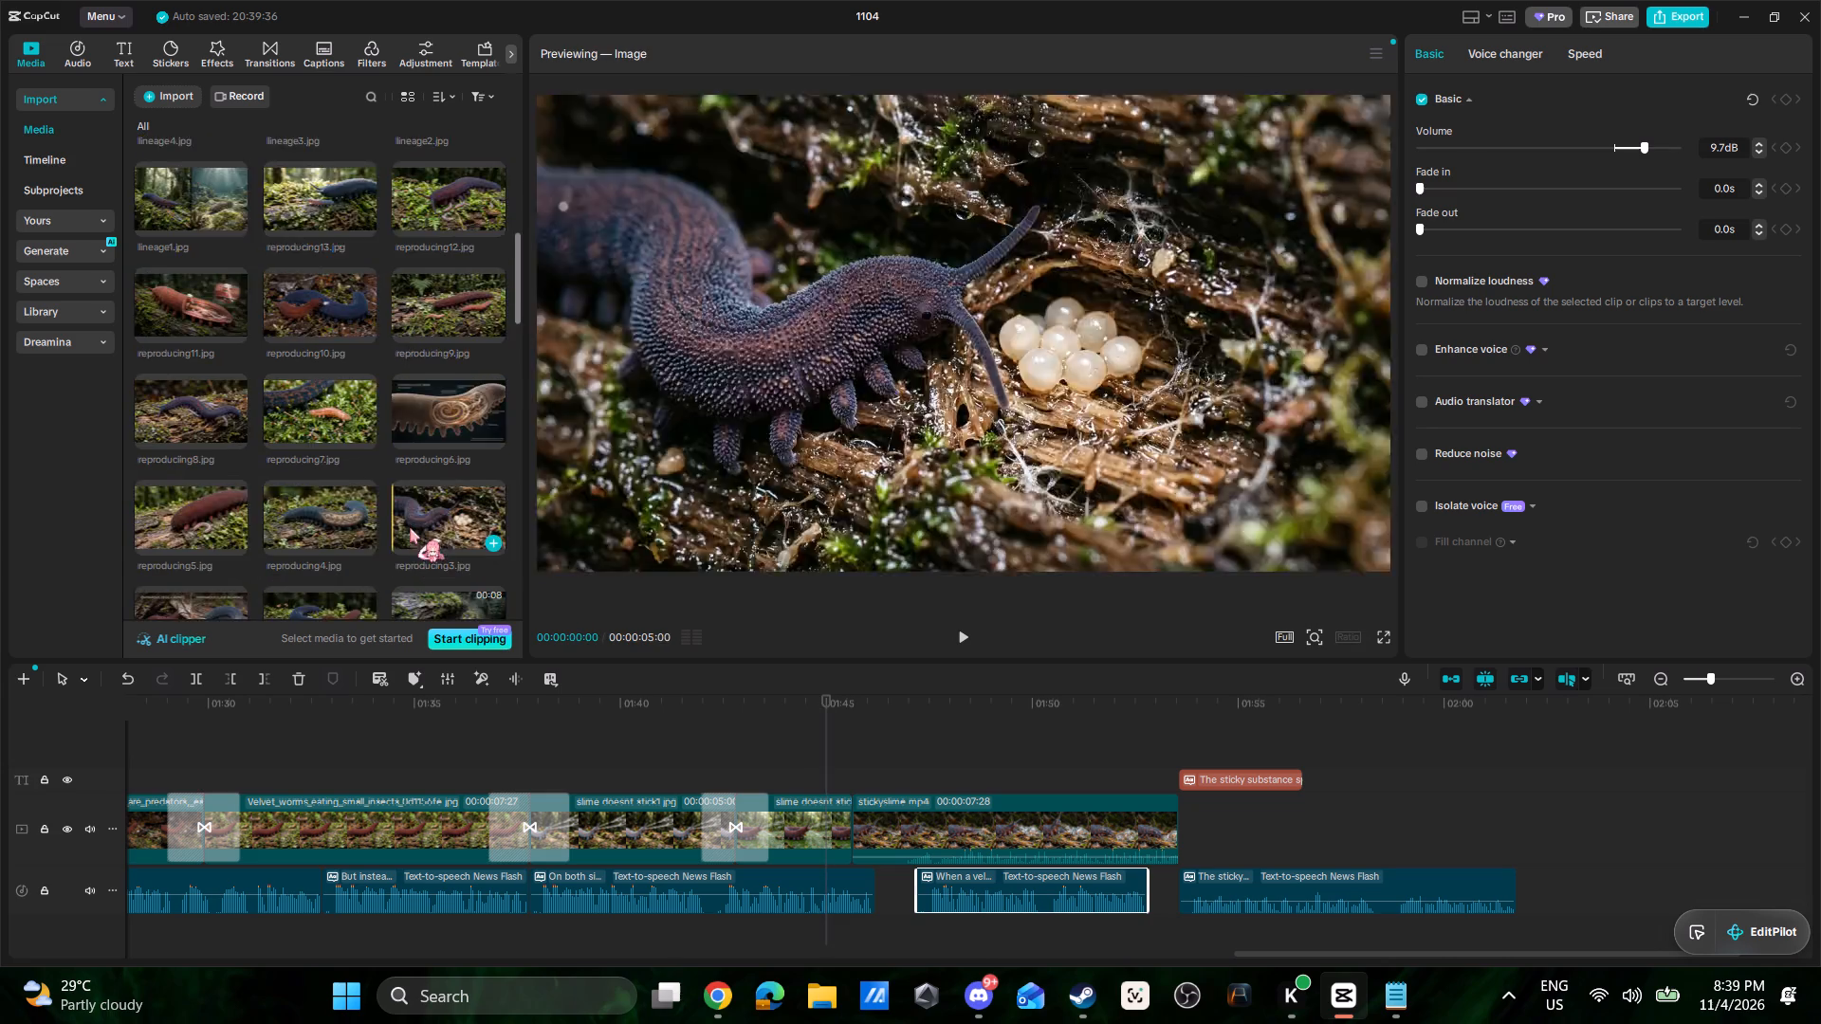
pyautogui.scroll(-7, 410, 528)
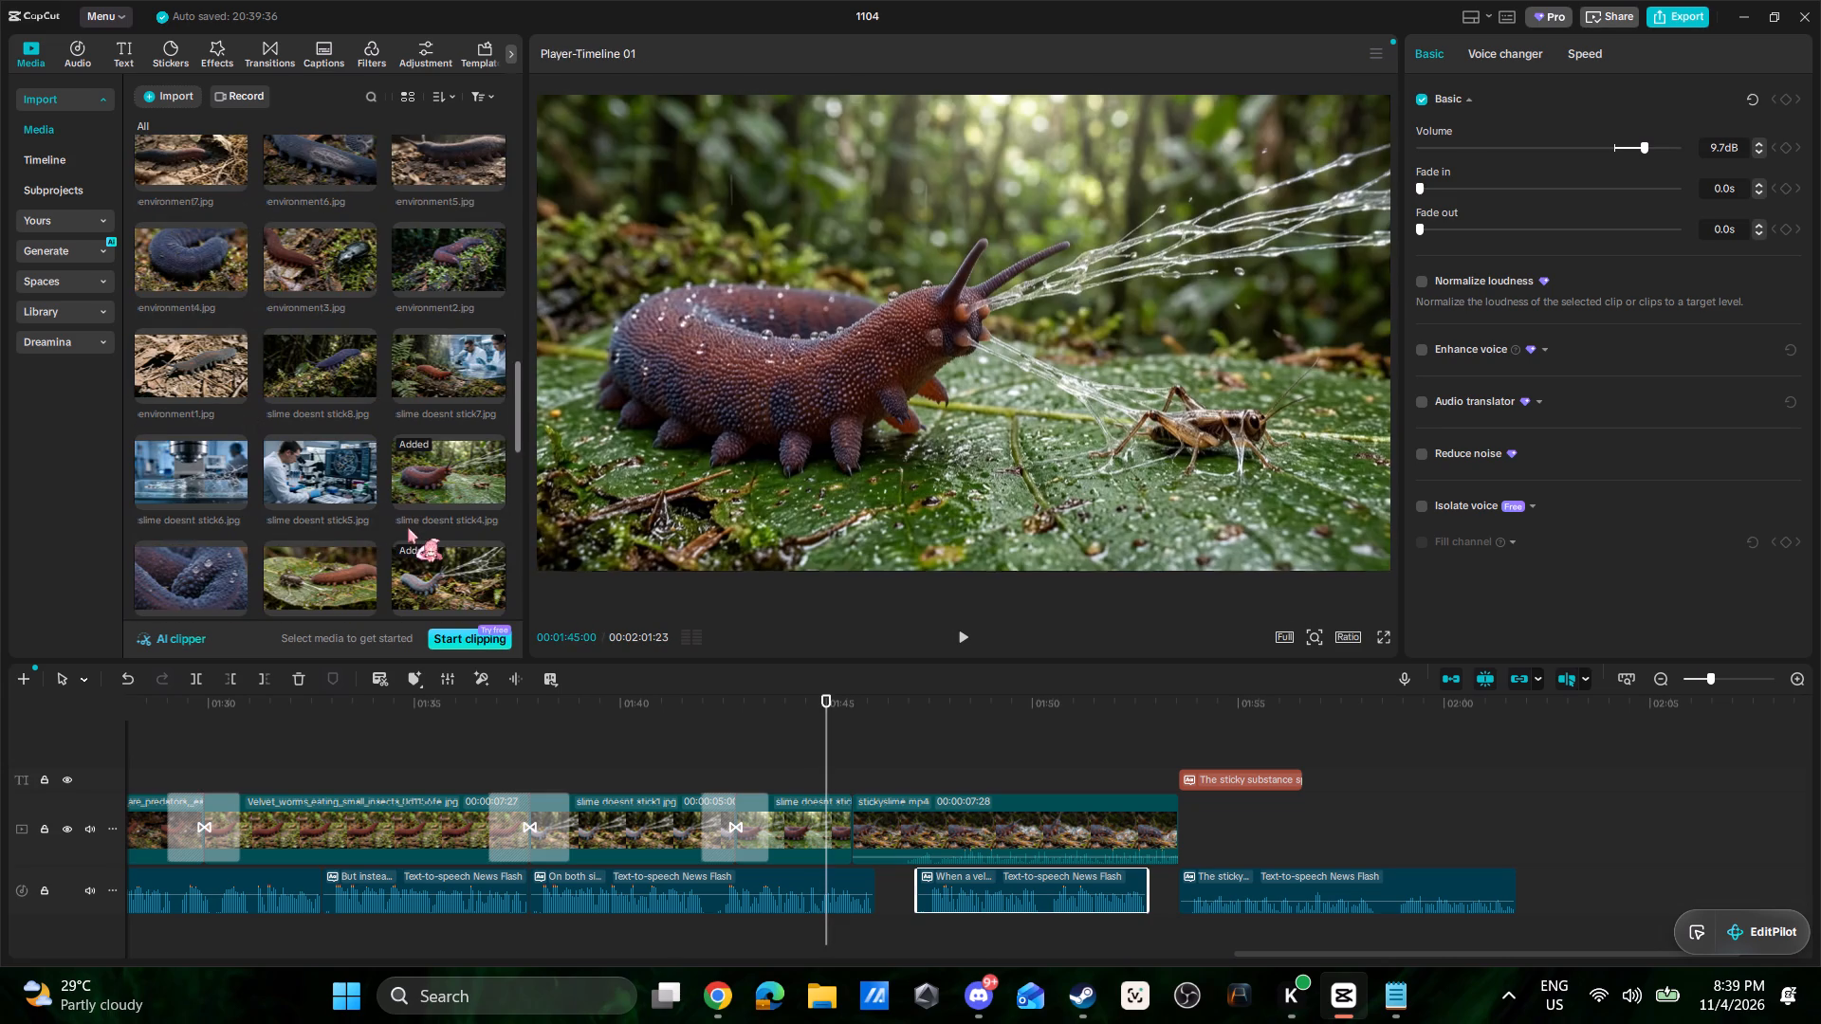
pyautogui.scroll(-3, 408, 528)
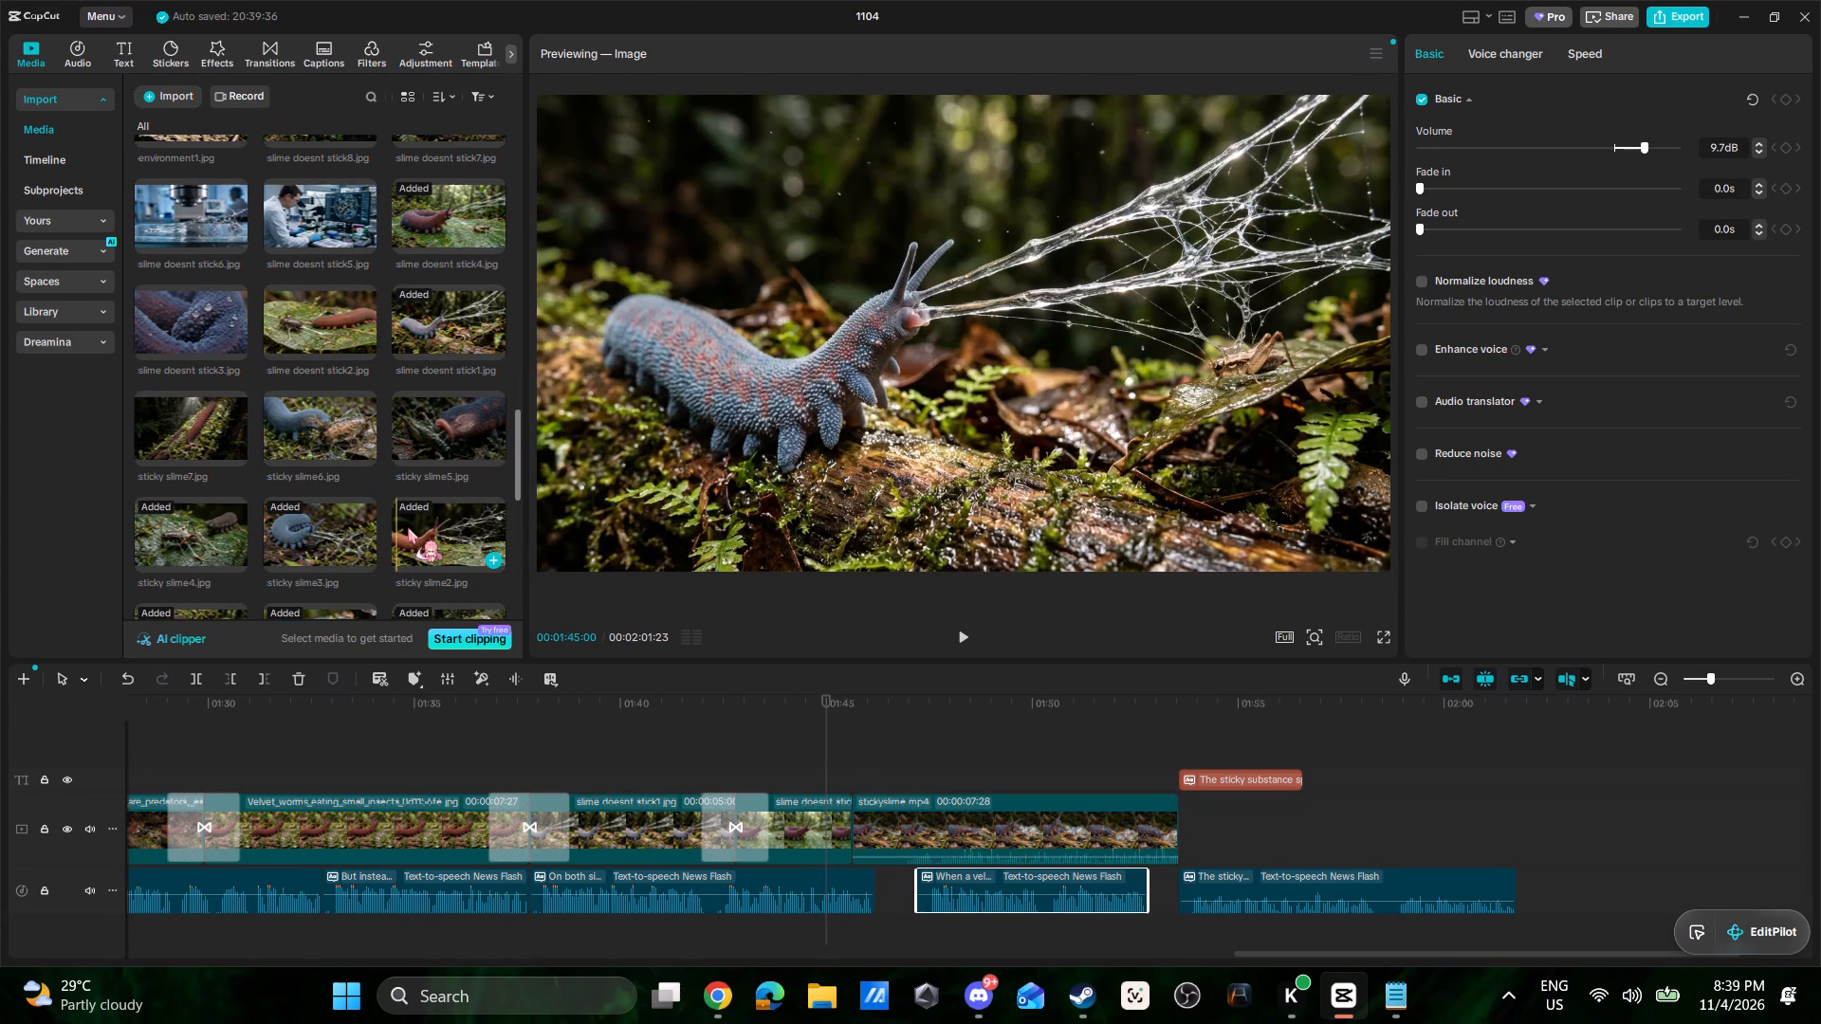
pyautogui.scroll(-1, 408, 528)
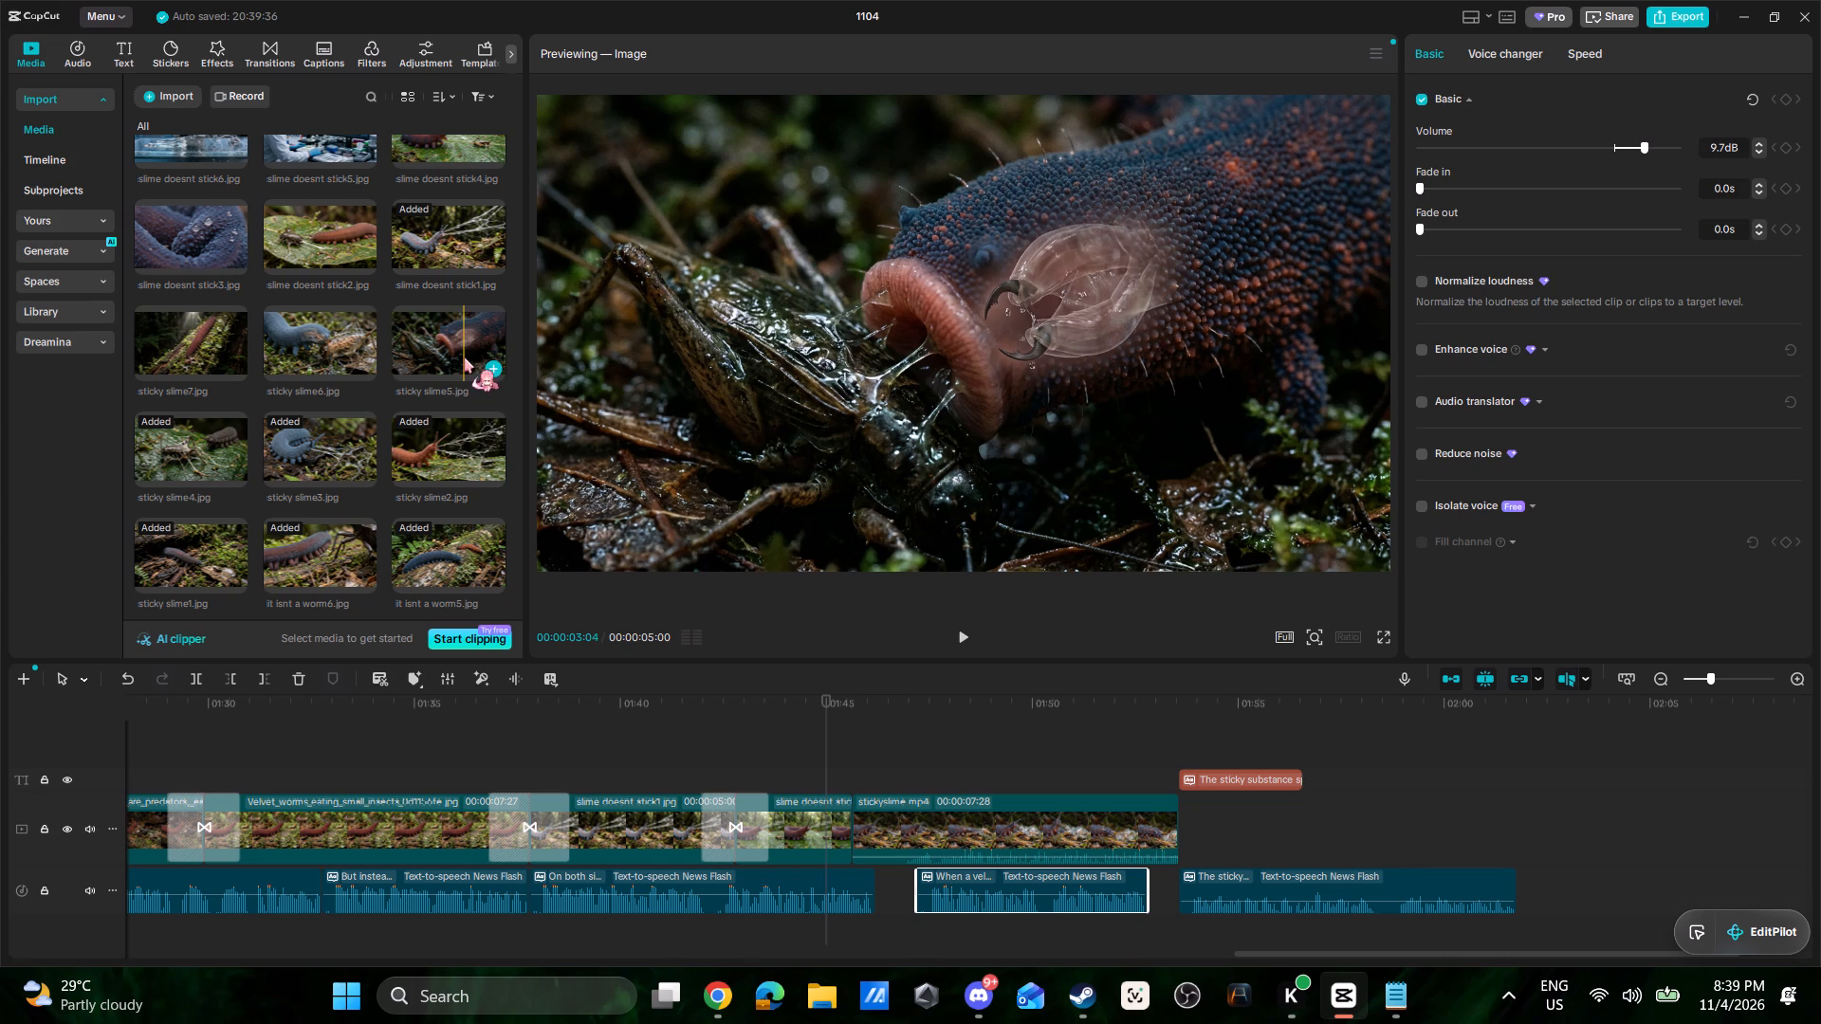
# Delete the sticky-substance text clip from the timeline while keeping its generated narration.
pyautogui.click(1200, 779)
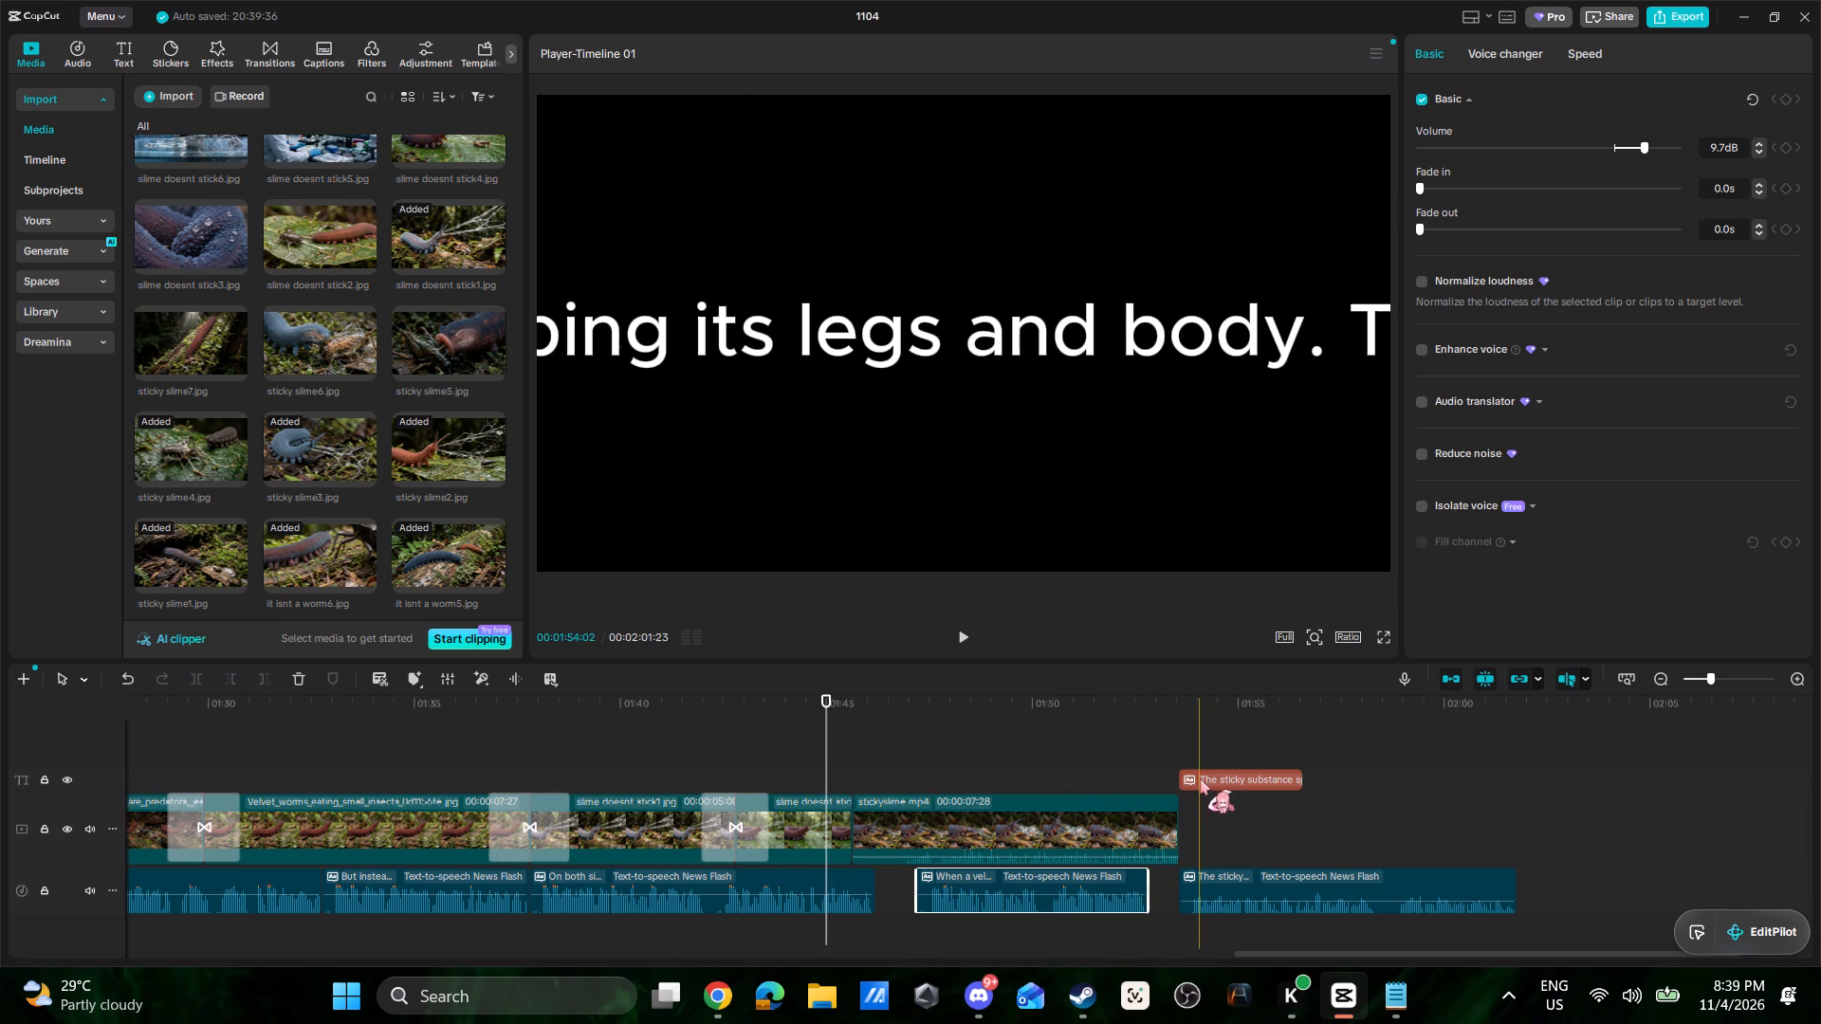
pyautogui.press('Delete')
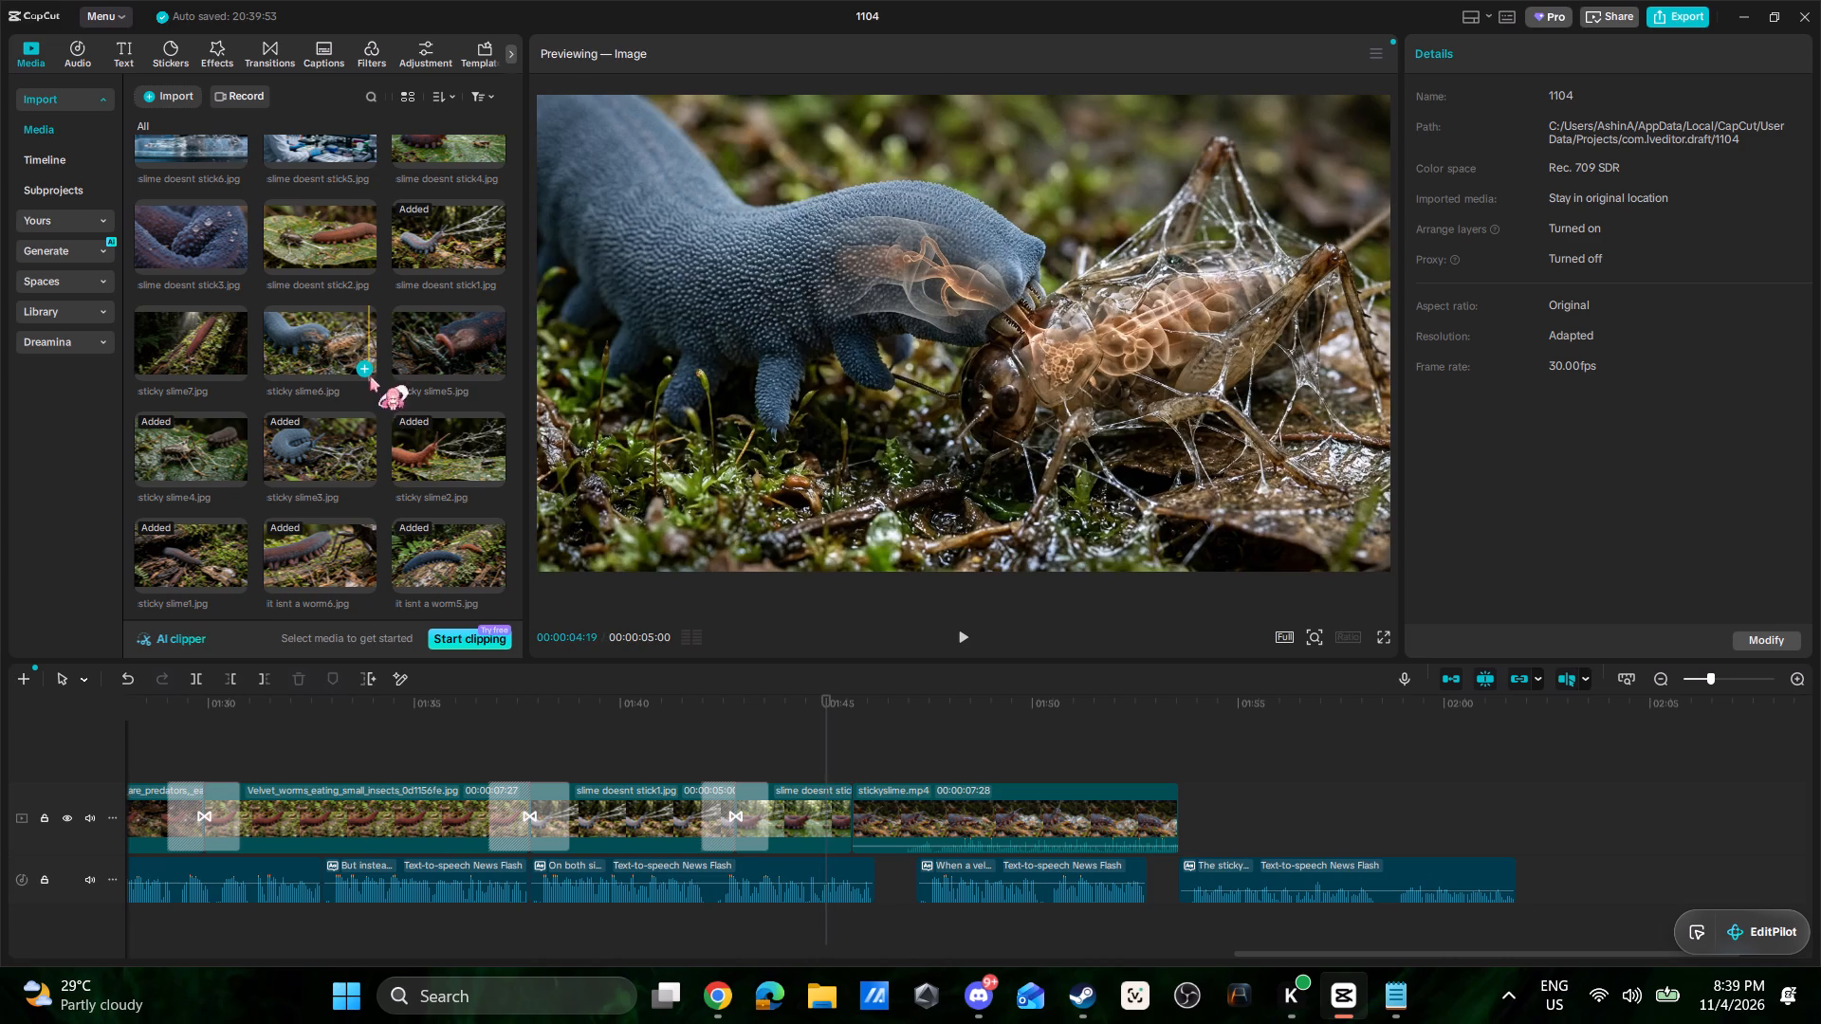
# Play back the slime section and place slime doesnt stick2.jpg on the main track directly after stickyslime.mp4, above the sticky-substance narration.
pyautogui.click(1119, 759)
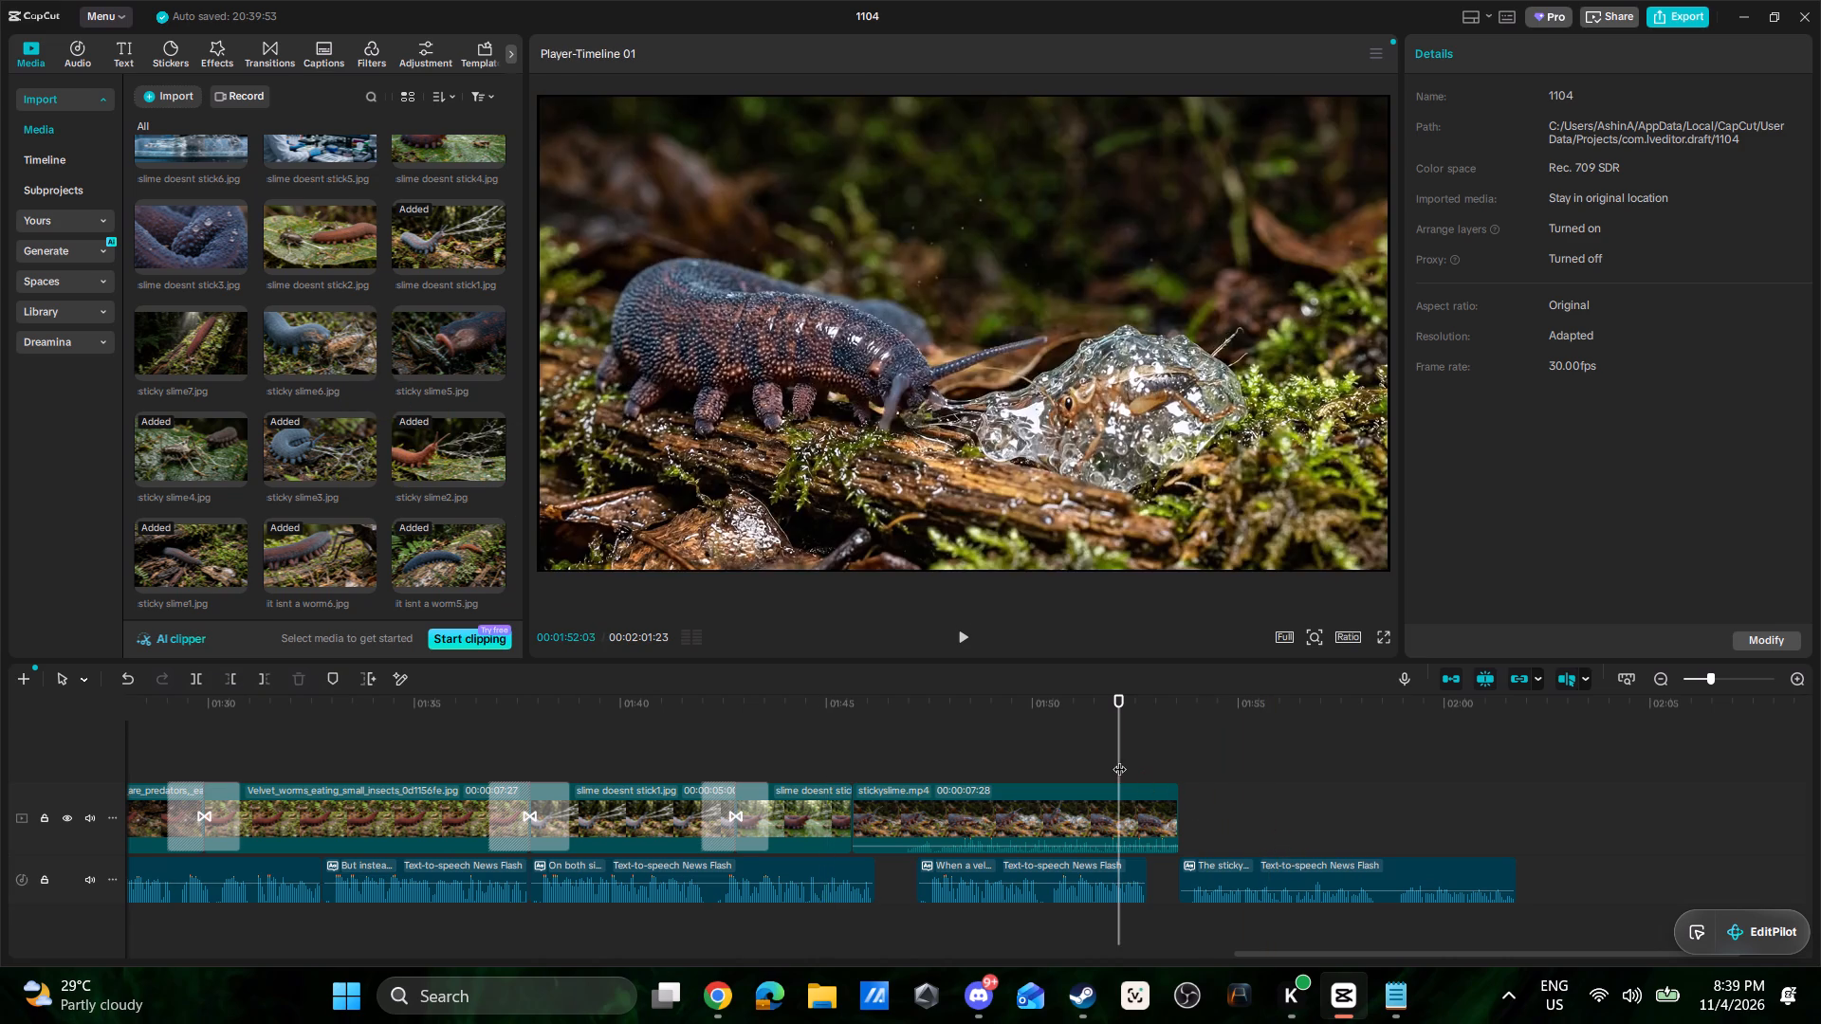
pyautogui.click(765, 776)
pyautogui.click(653, 776)
pyautogui.press('space')
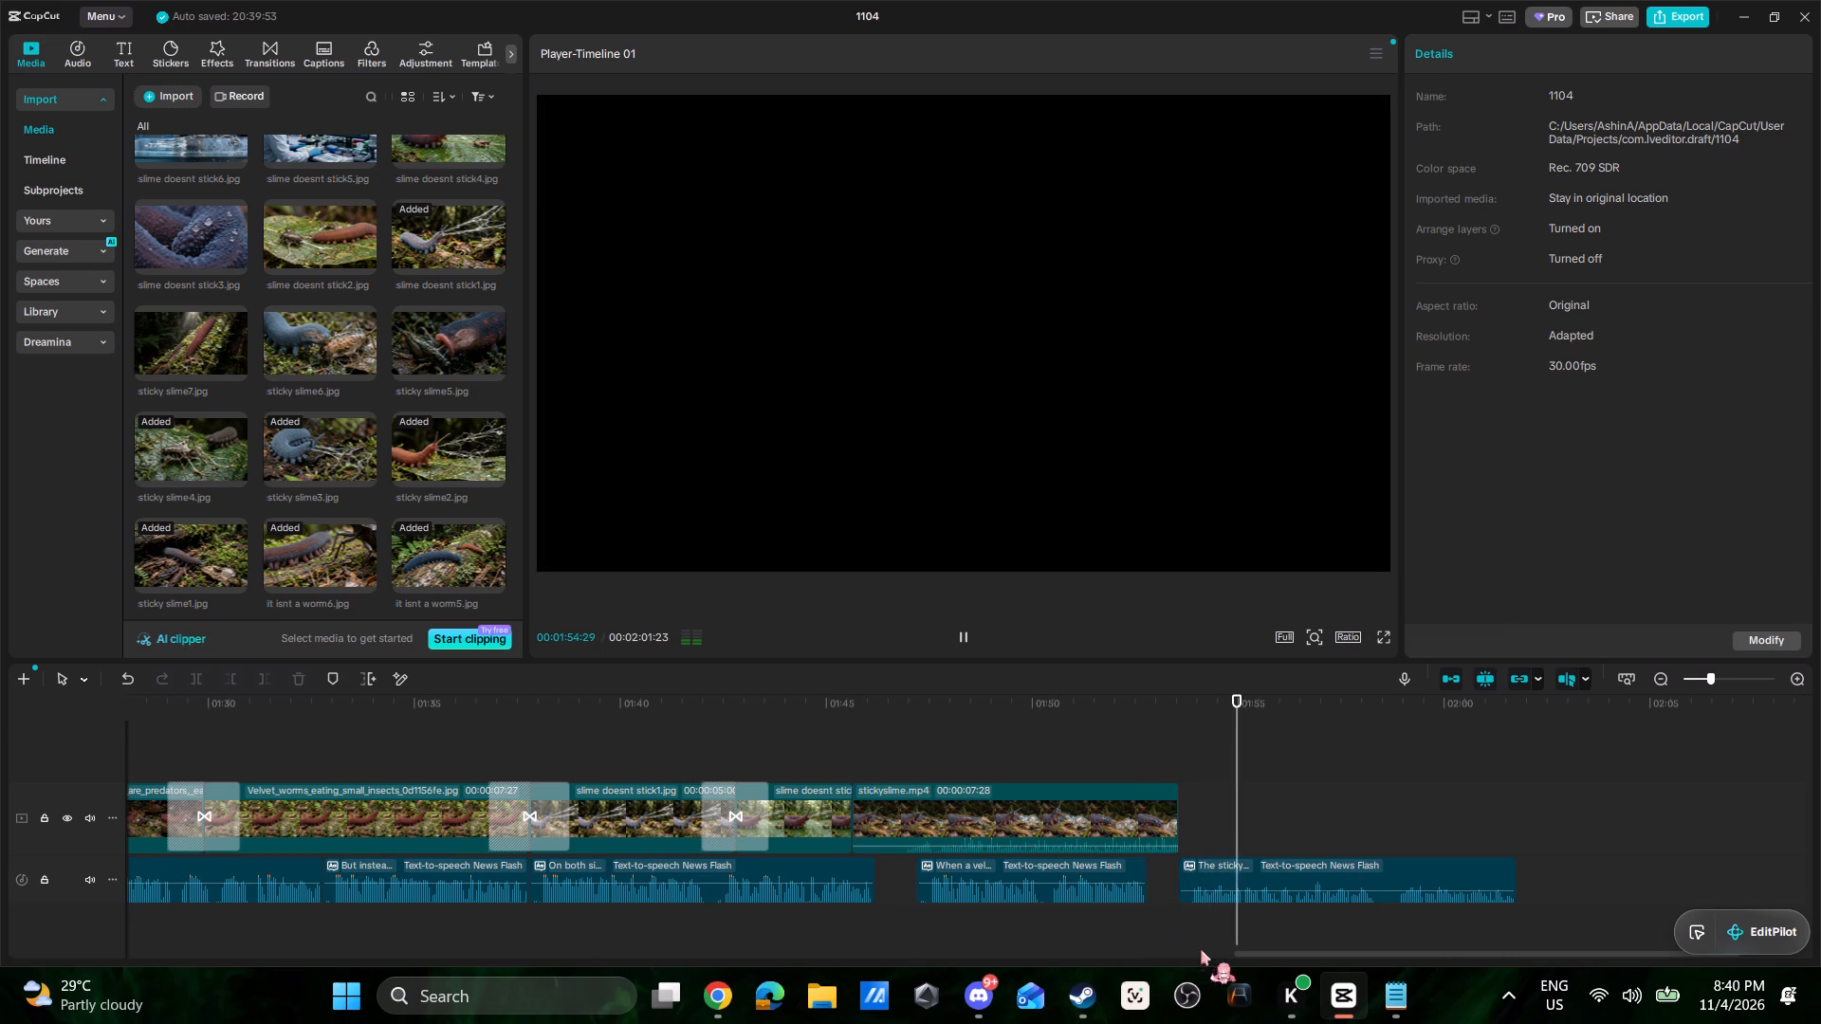
pyautogui.press('space')
pyautogui.click(1317, 889)
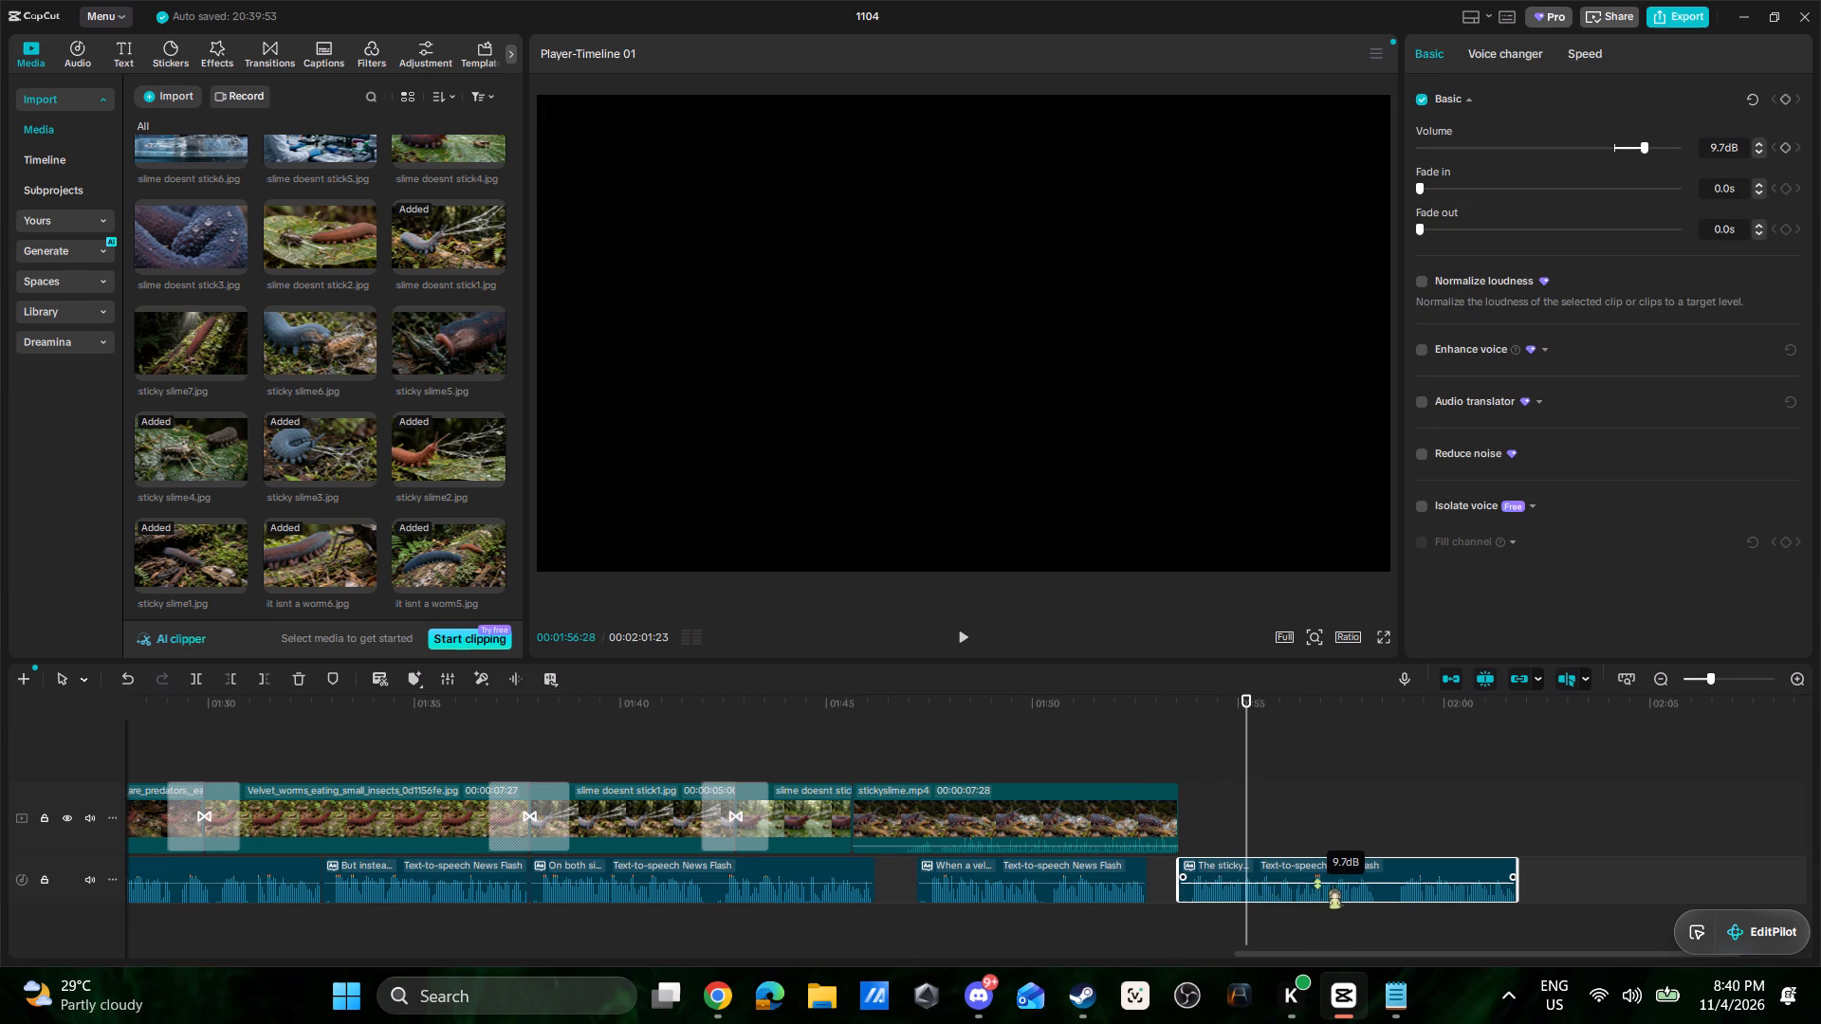
pyautogui.click(1155, 800)
pyautogui.press('space')
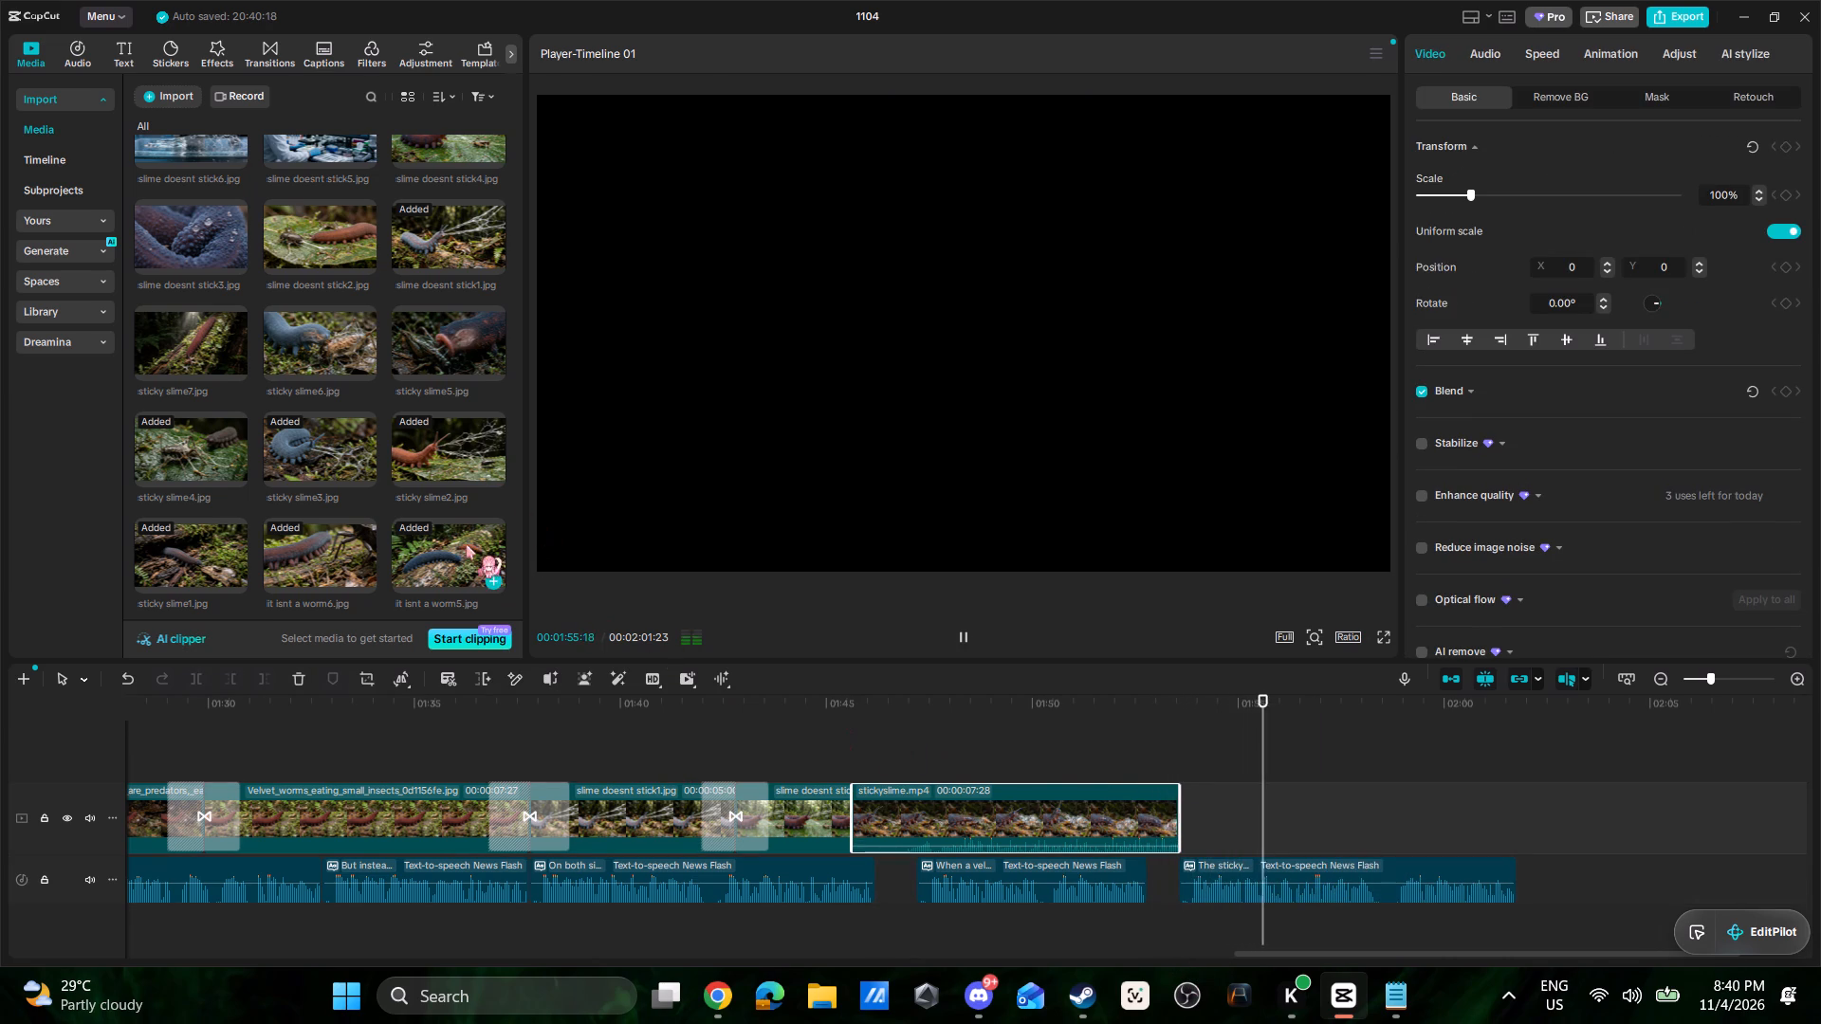
pyautogui.scroll(1, 332, 513)
pyautogui.press('space')
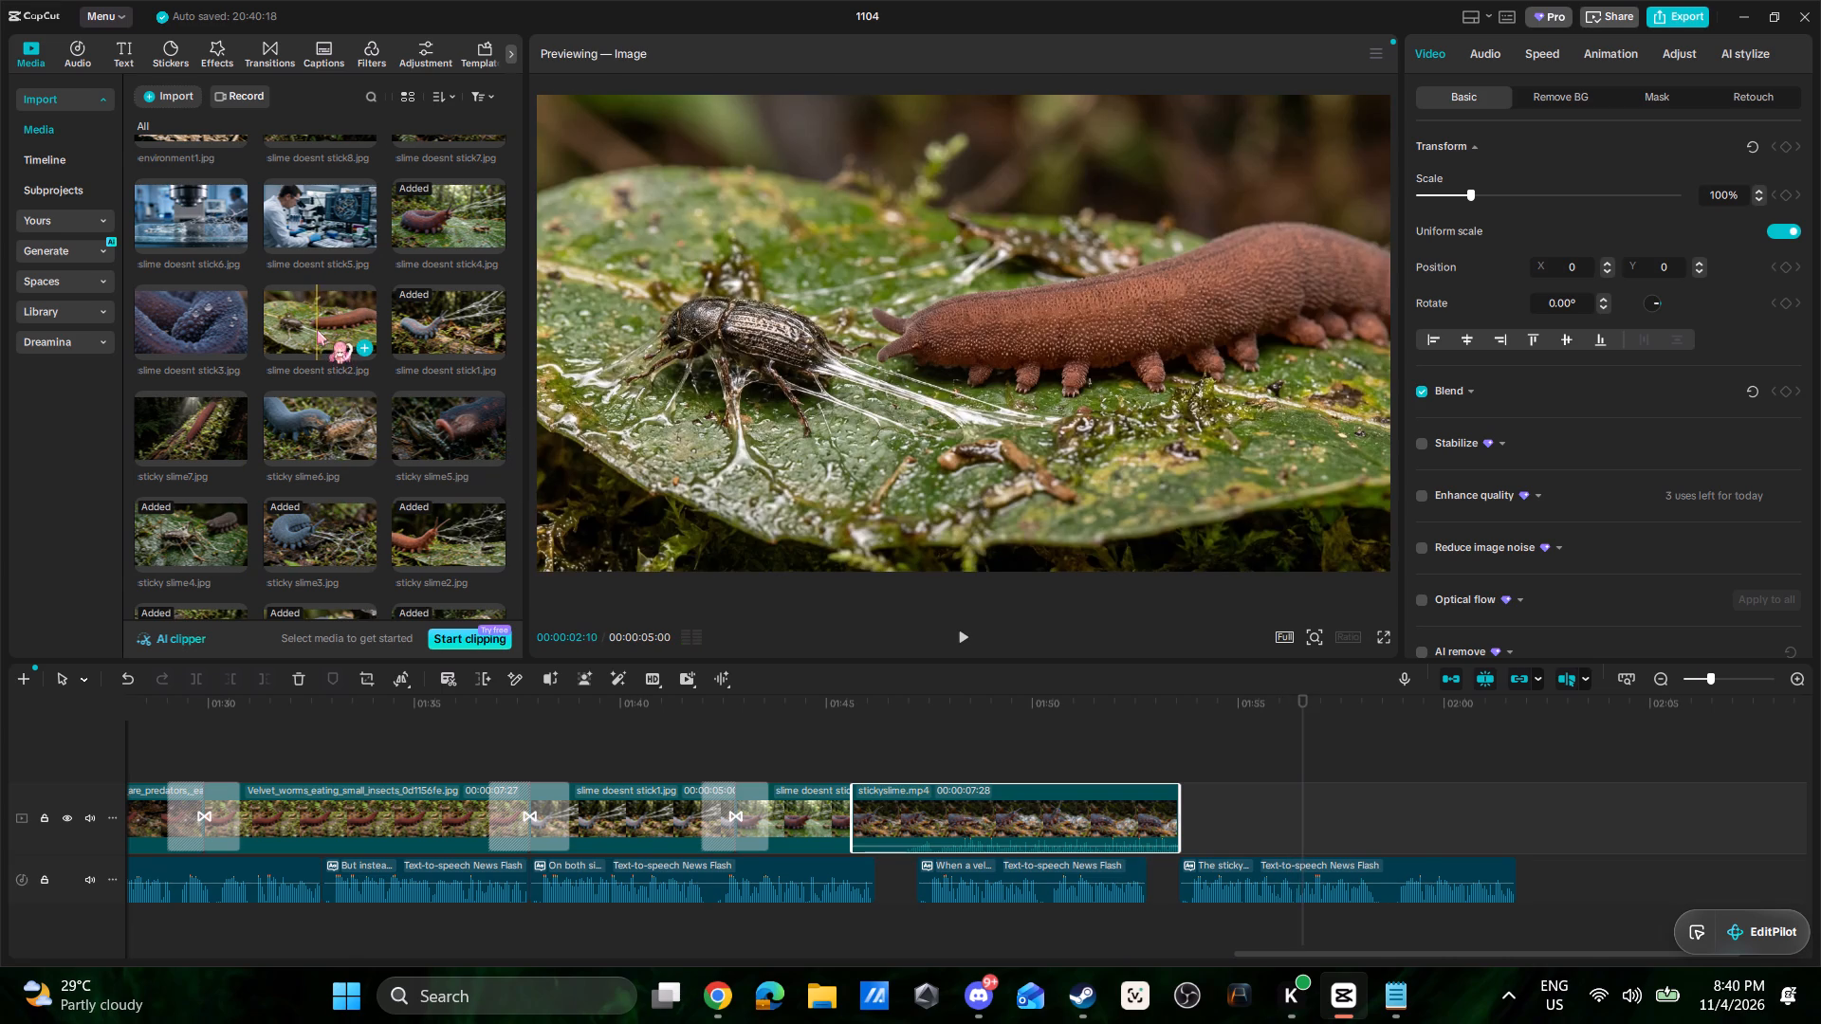
pyautogui.moveTo(311, 323); pyautogui.dragTo(1188, 817)
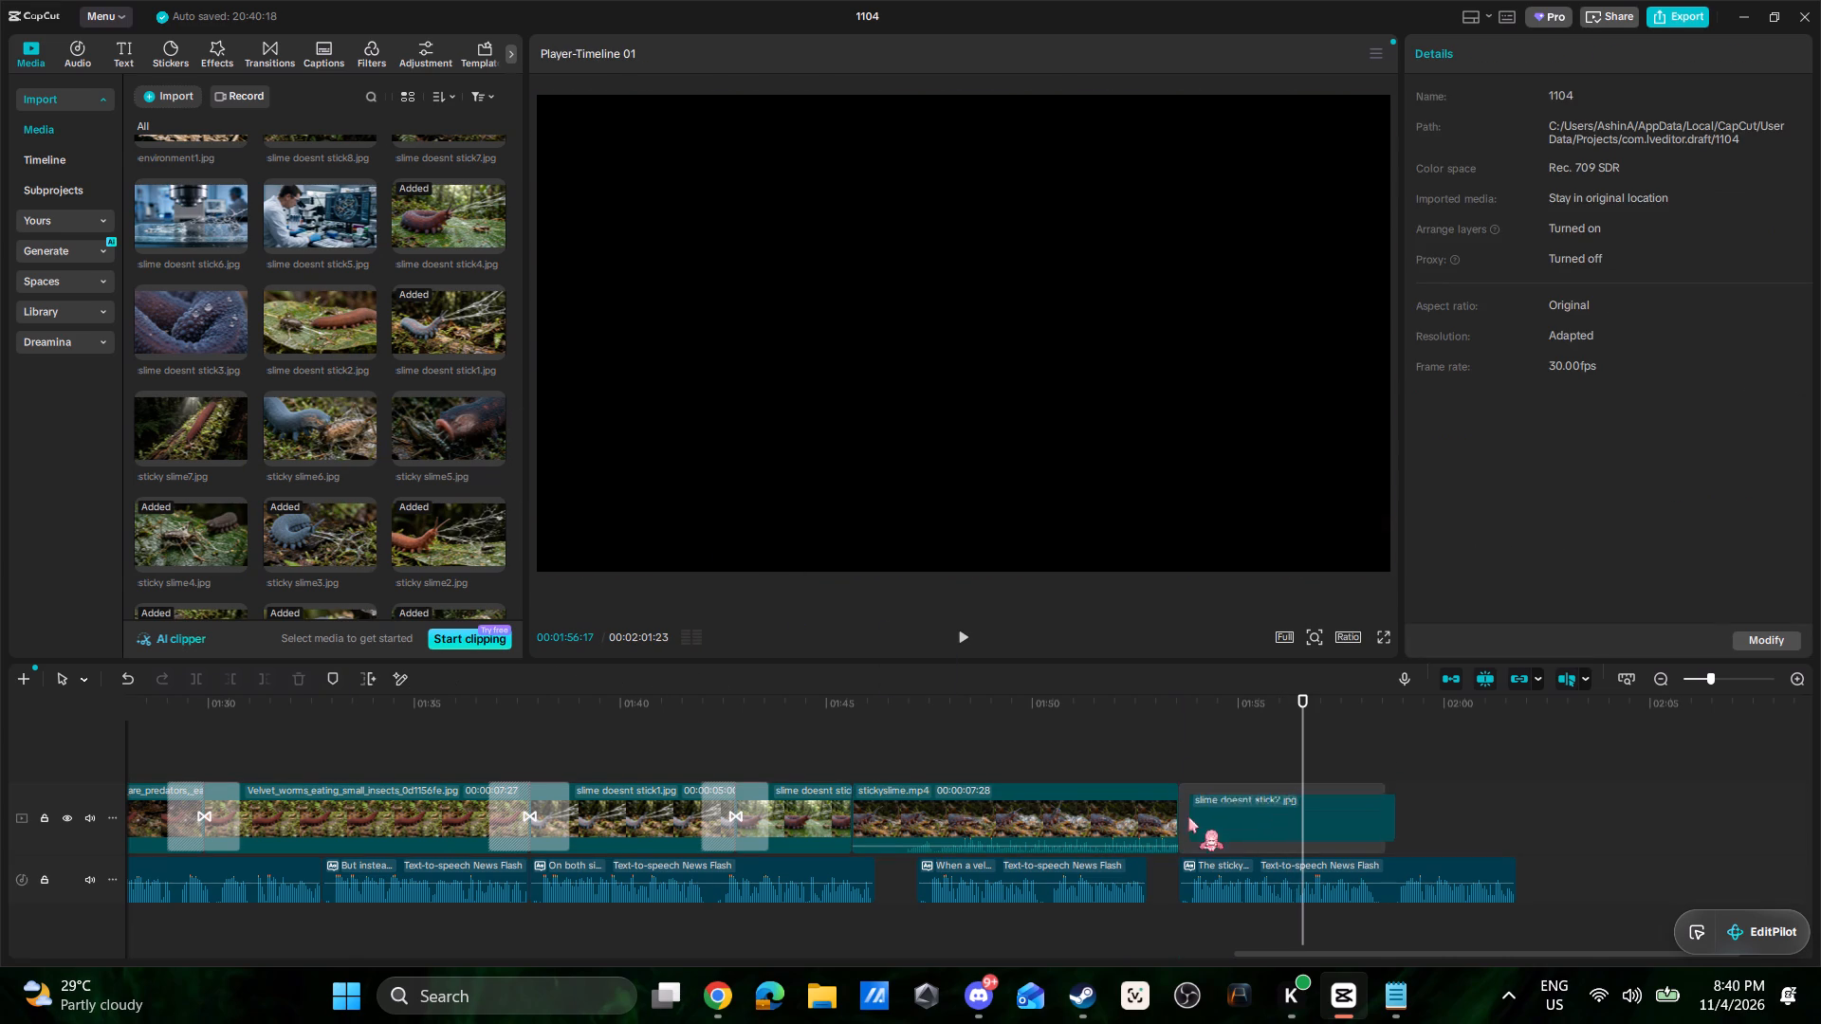
# Play back the sticky-substance narration over slime doesnt stick2.jpg through to the end of the audio.
pyautogui.click(1142, 772)
pyautogui.press('space')
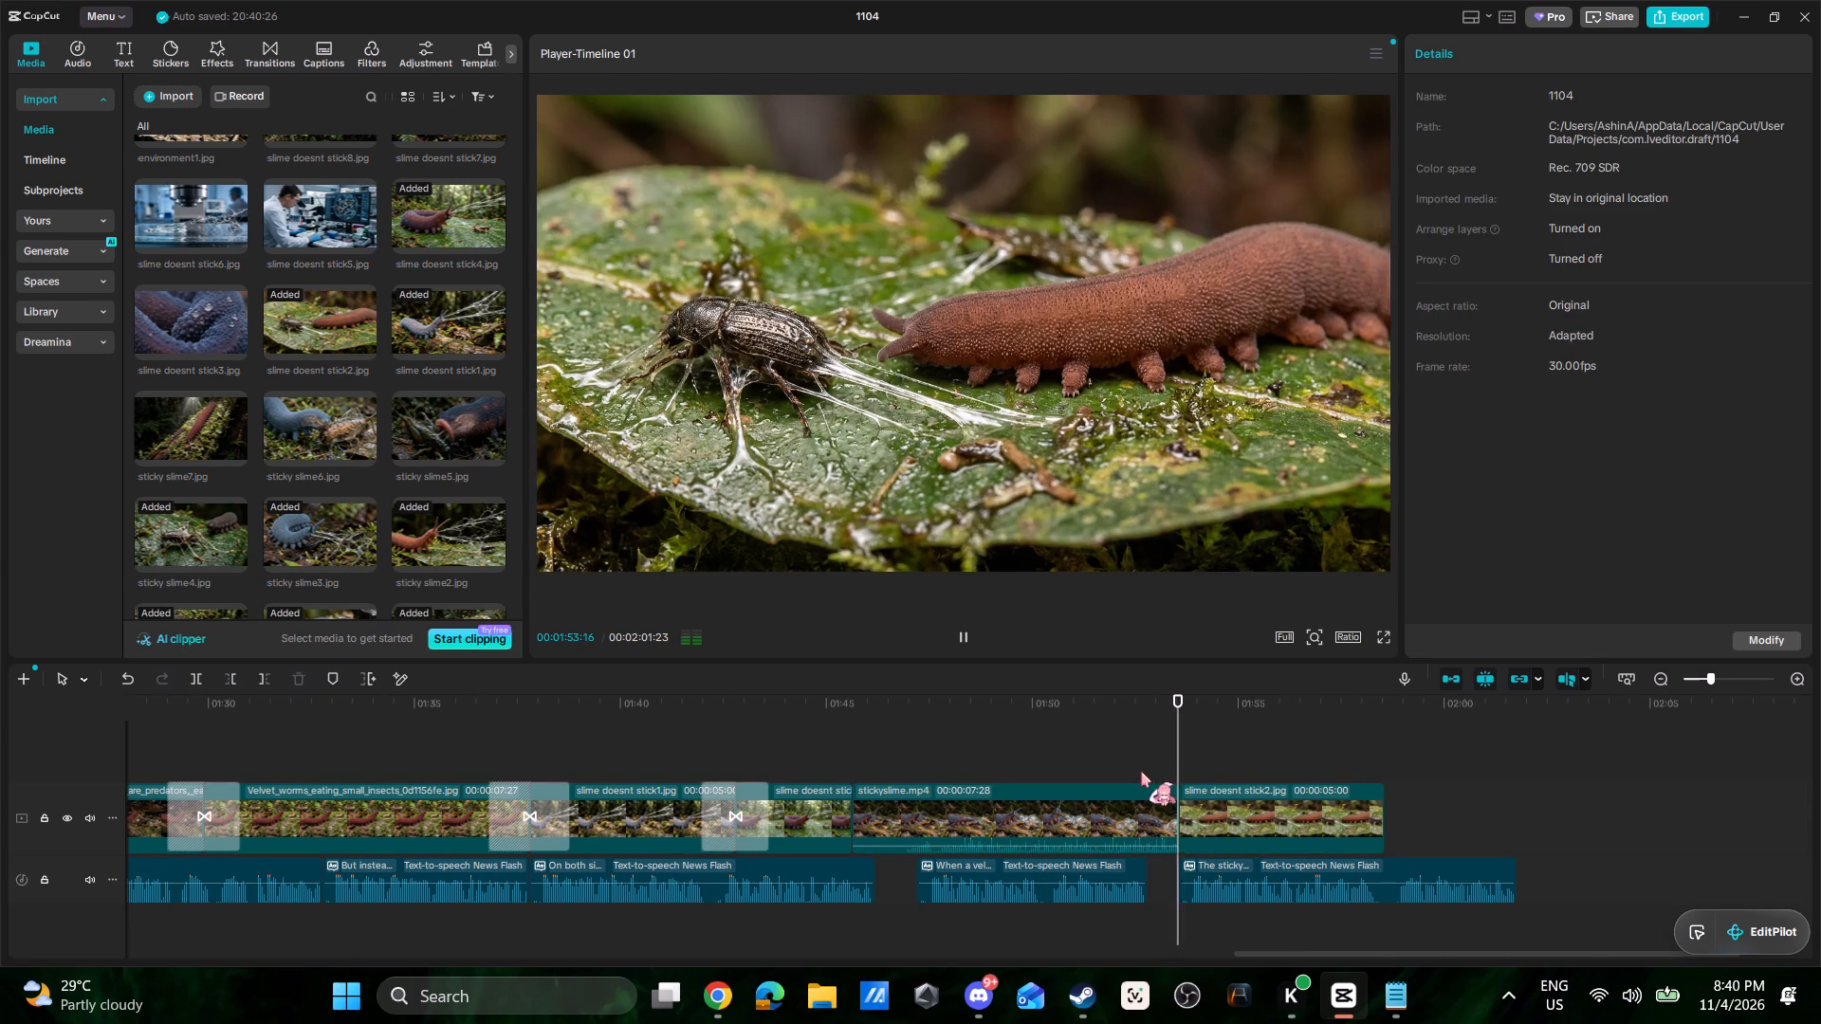
pyautogui.click(327, 428)
pyautogui.press('space')
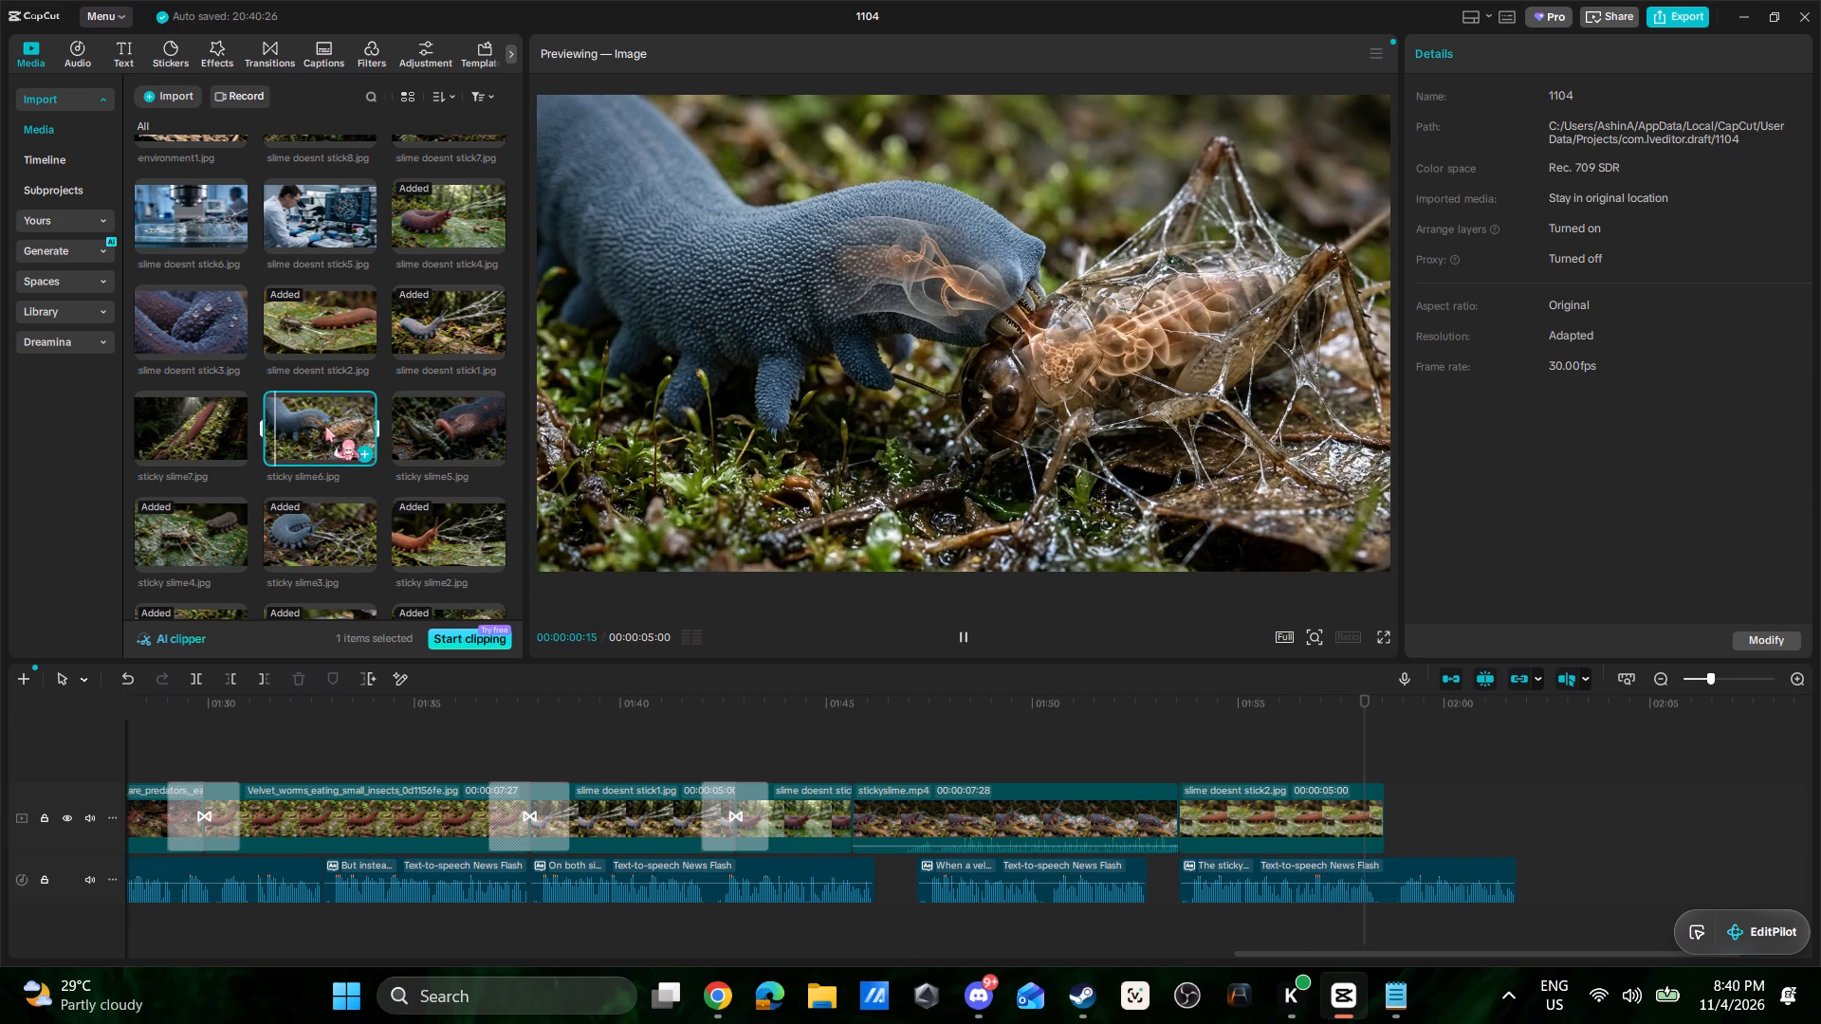
pyautogui.press('space')
pyautogui.click(1283, 701)
pyautogui.press('space')
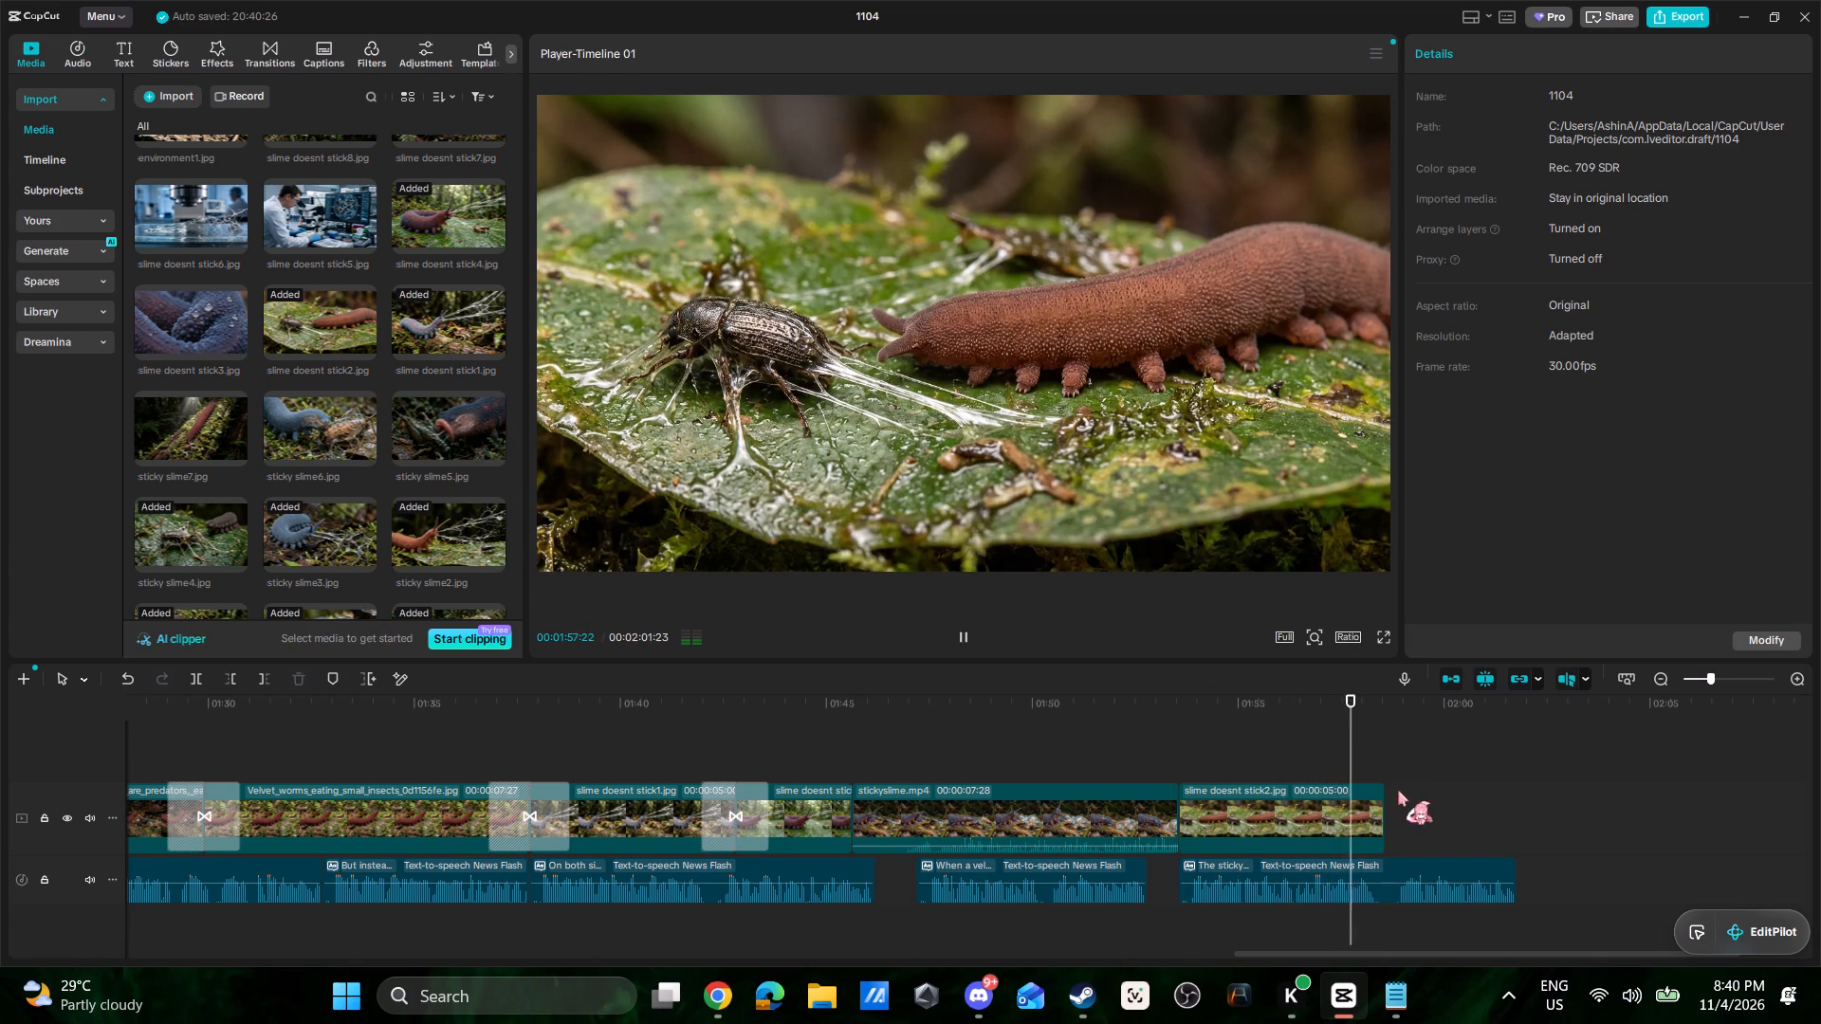
pyautogui.moveTo(1368, 950); pyautogui.dragTo(1654, 955)
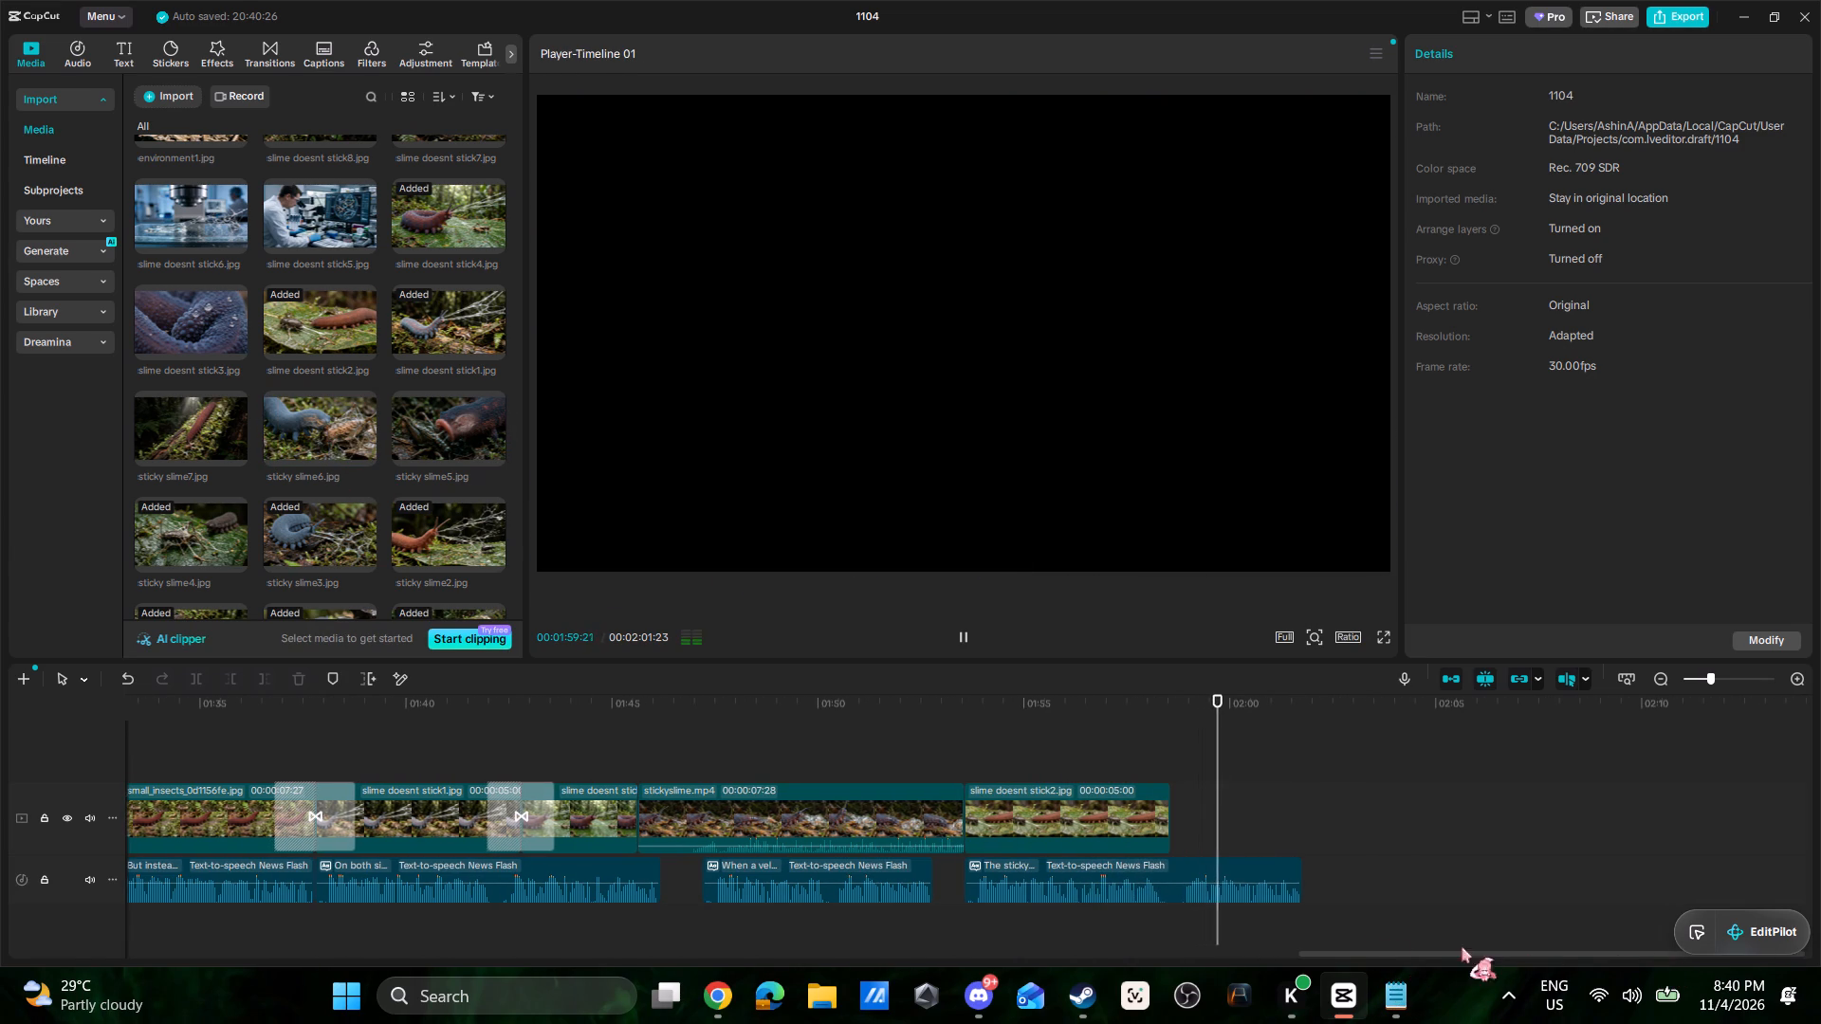
pyautogui.press('space')
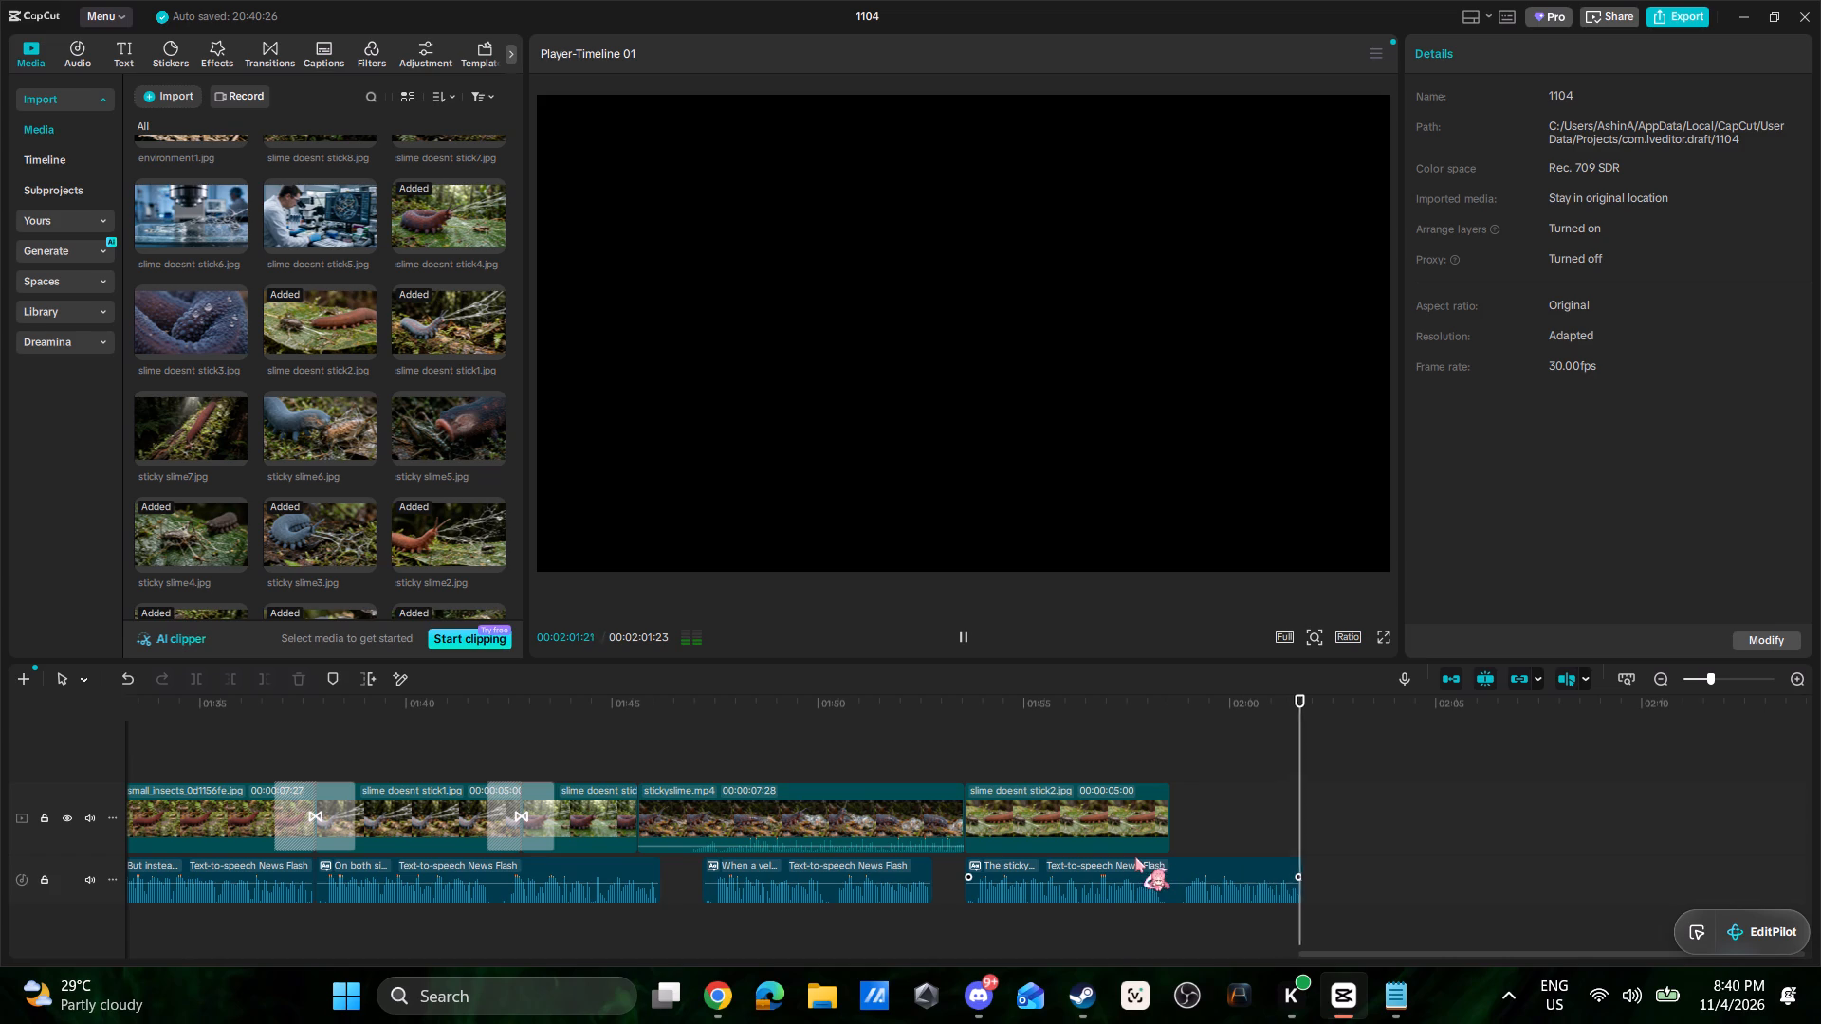
# Extend slime doesnt stick2.jpg to the end of the sticky-substance narration, giving it a length of about 8 seconds.
pyautogui.click(1158, 821)
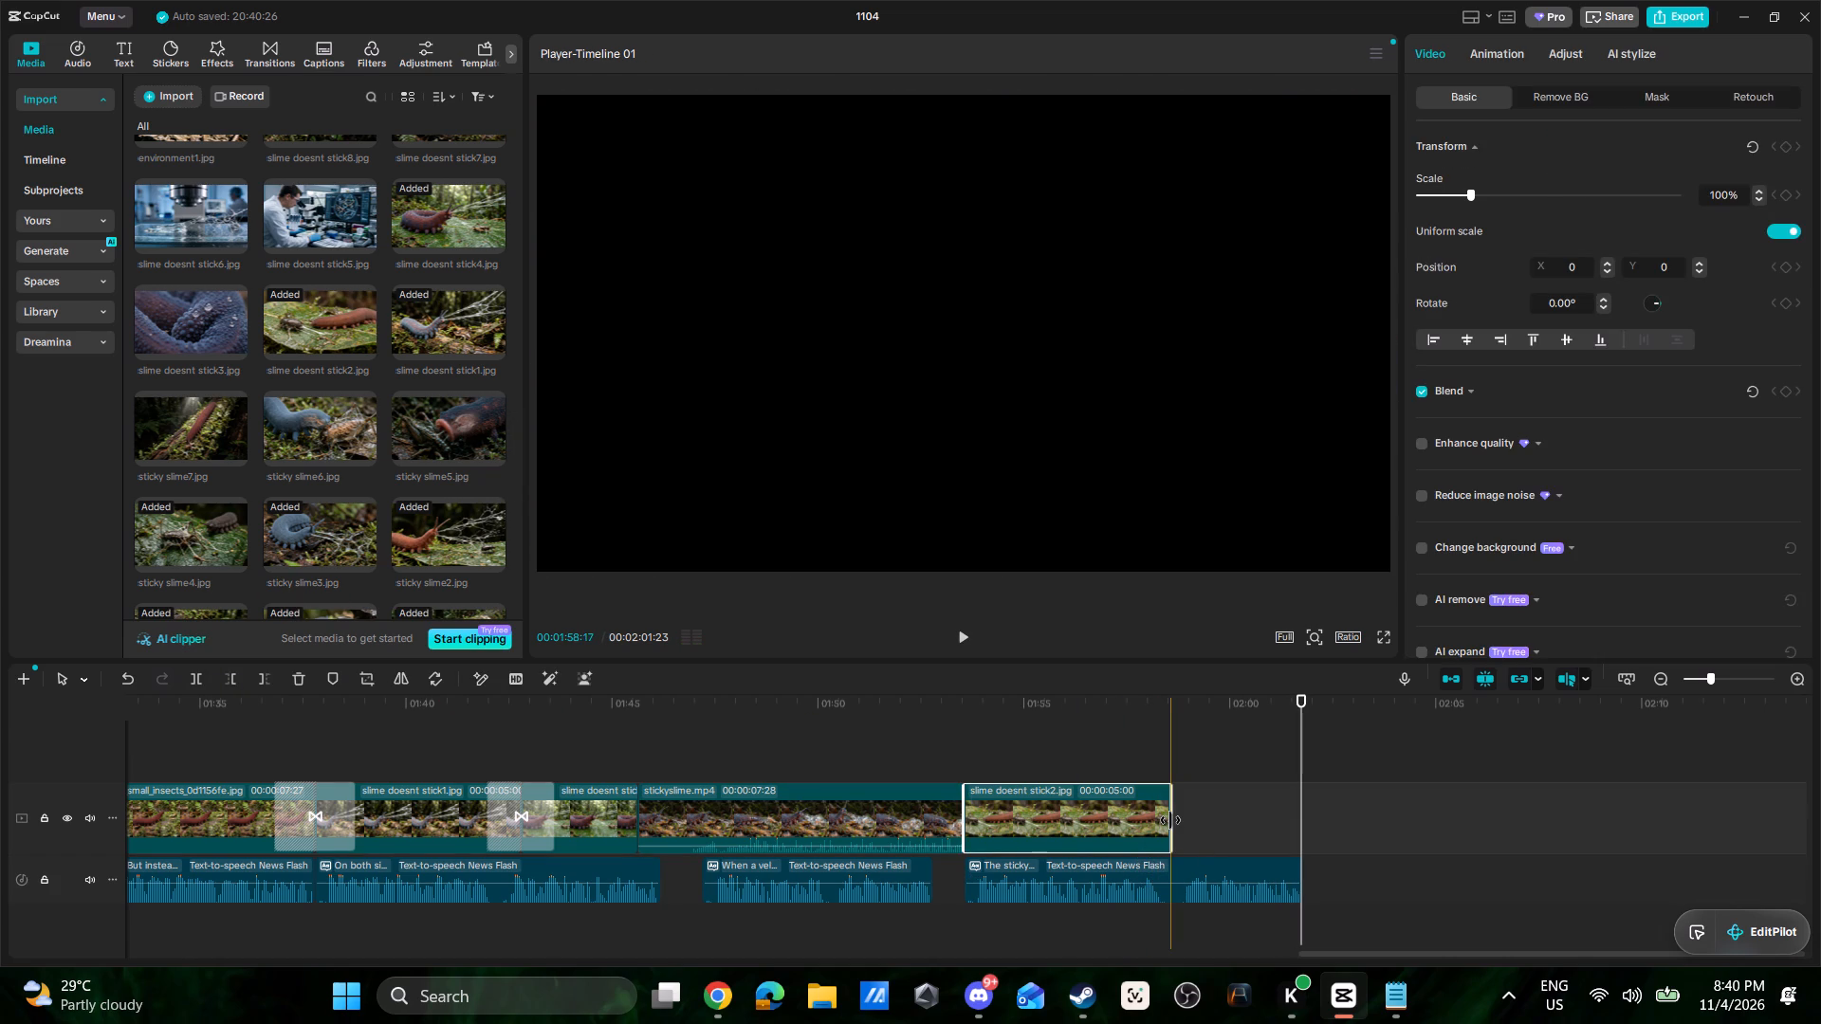
pyautogui.scroll(-3, 365, 484)
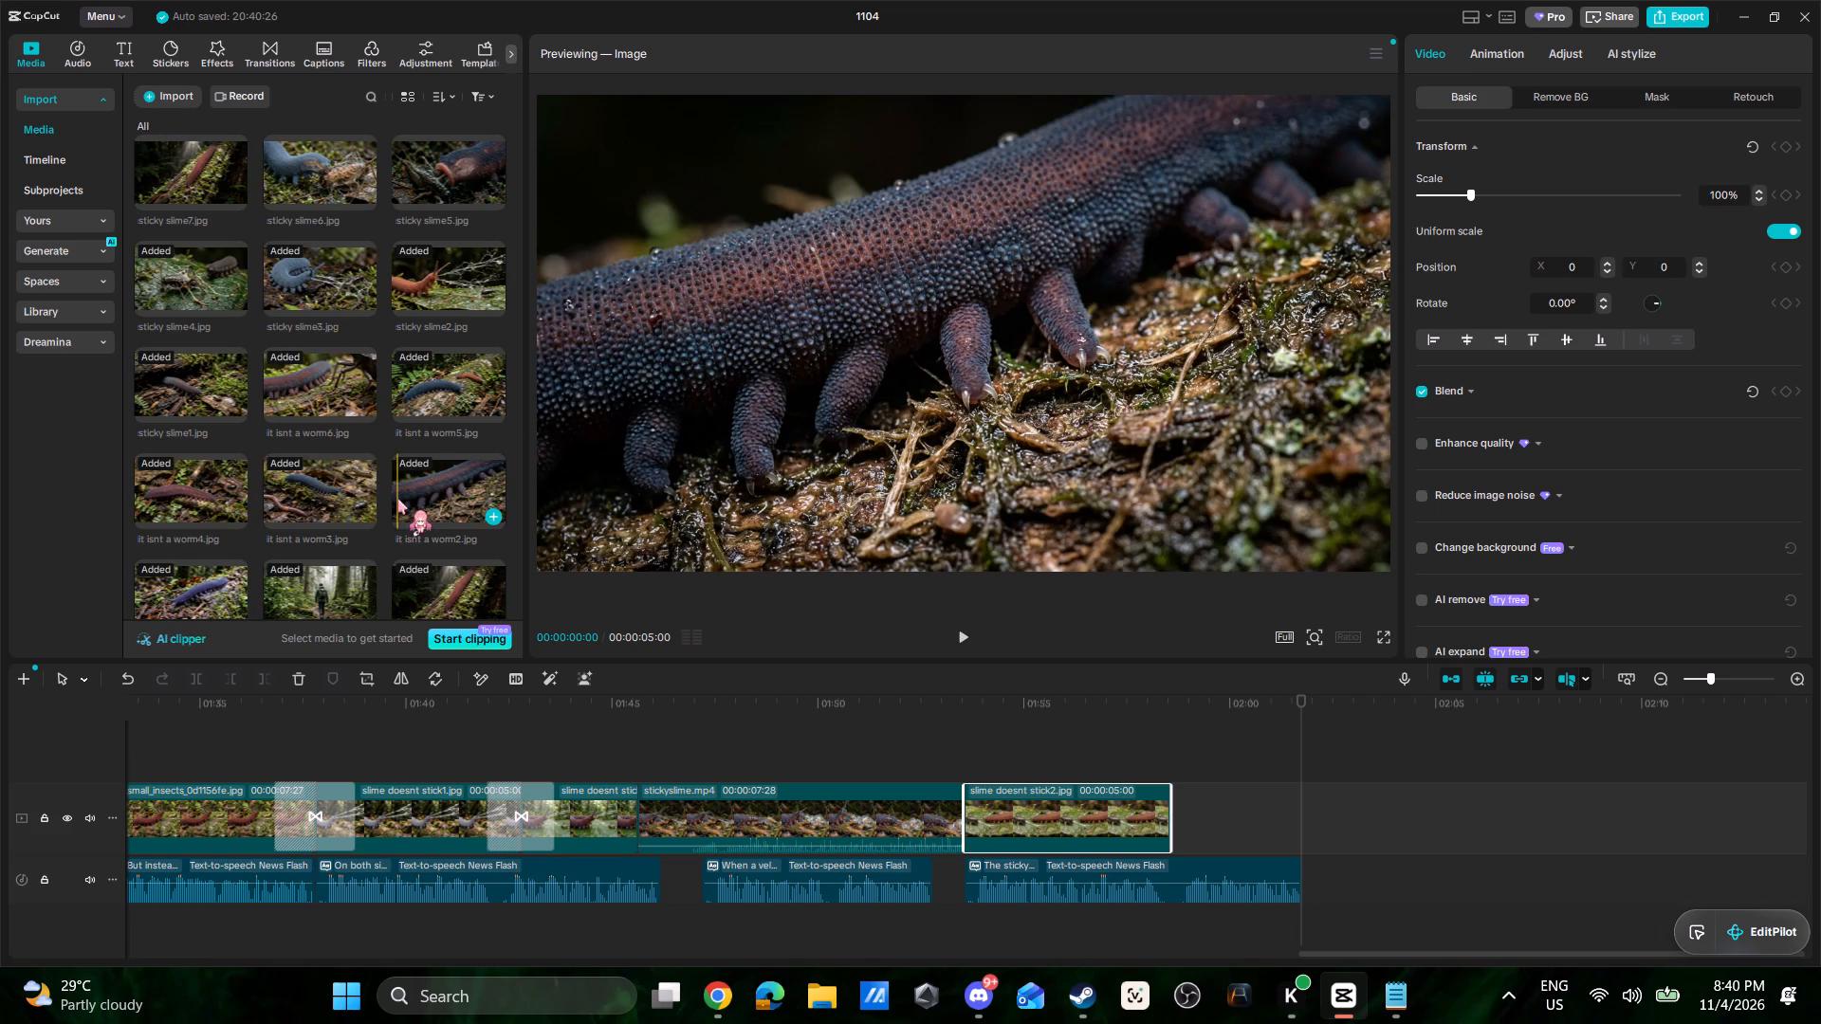
pyautogui.scroll(8, 397, 499)
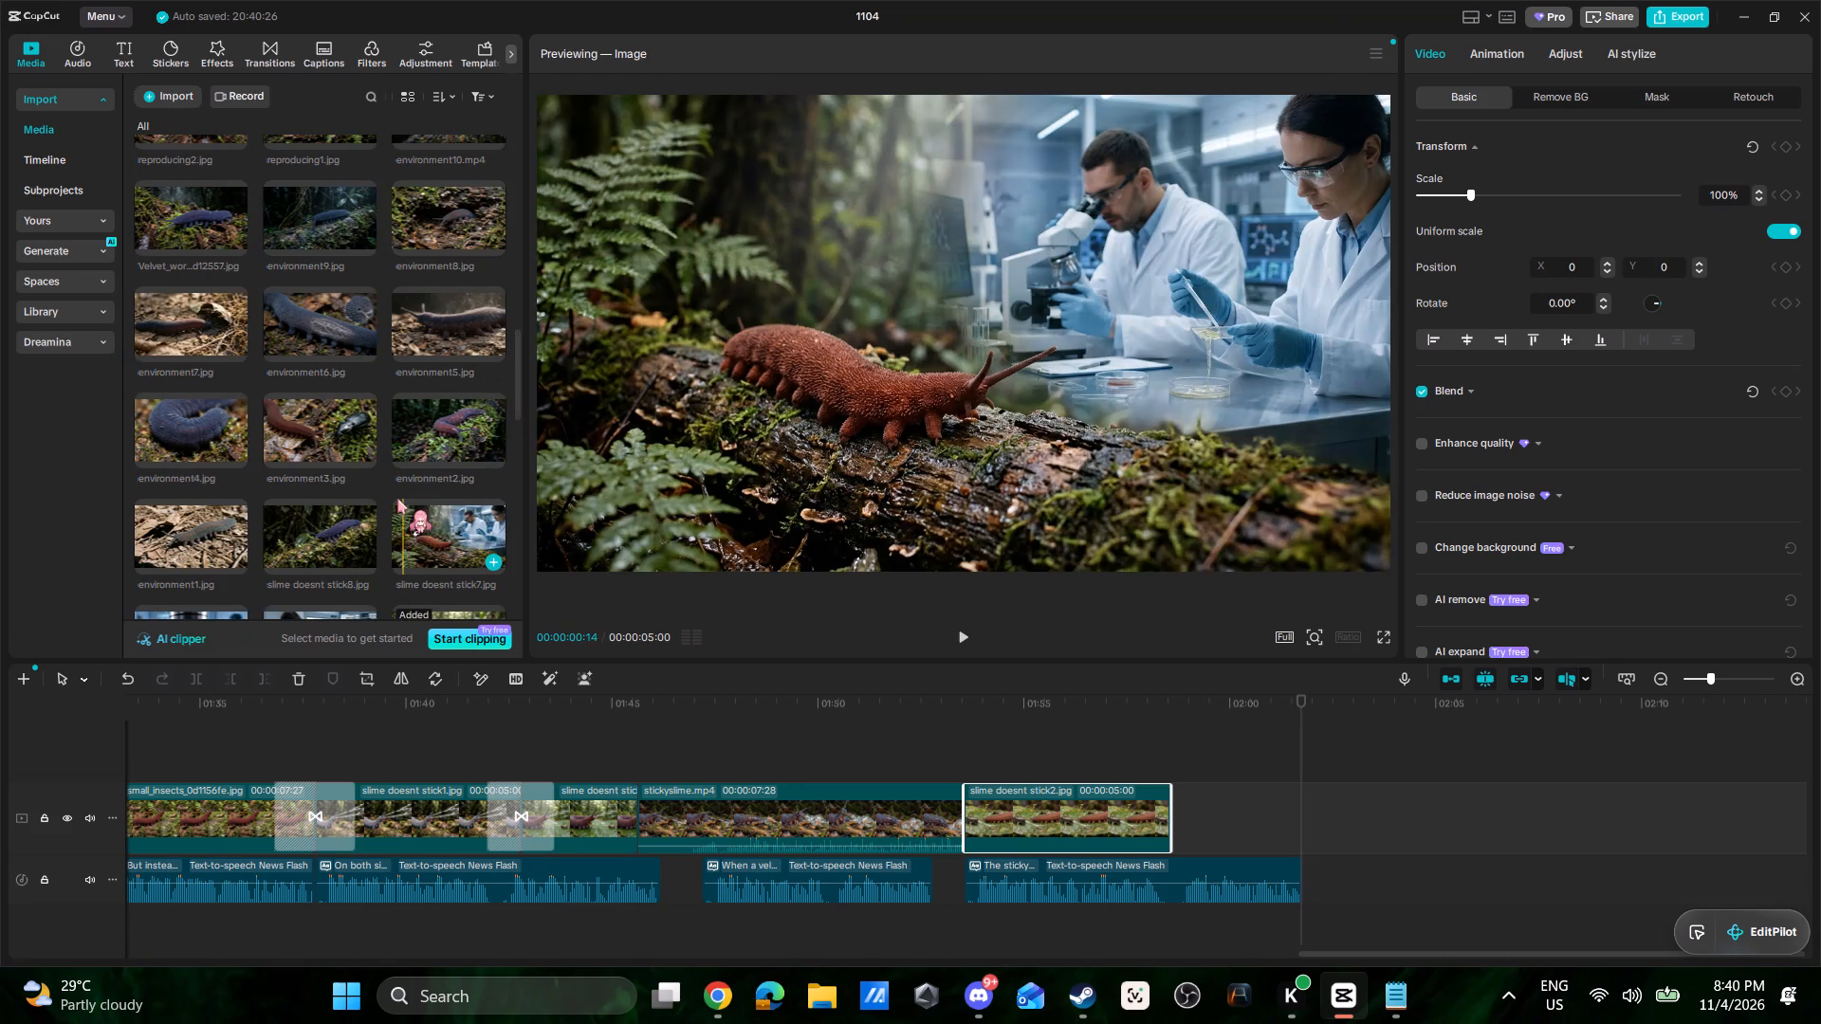
pyautogui.scroll(2, 397, 499)
pyautogui.scroll(-4, 396, 501)
pyautogui.click(1145, 814)
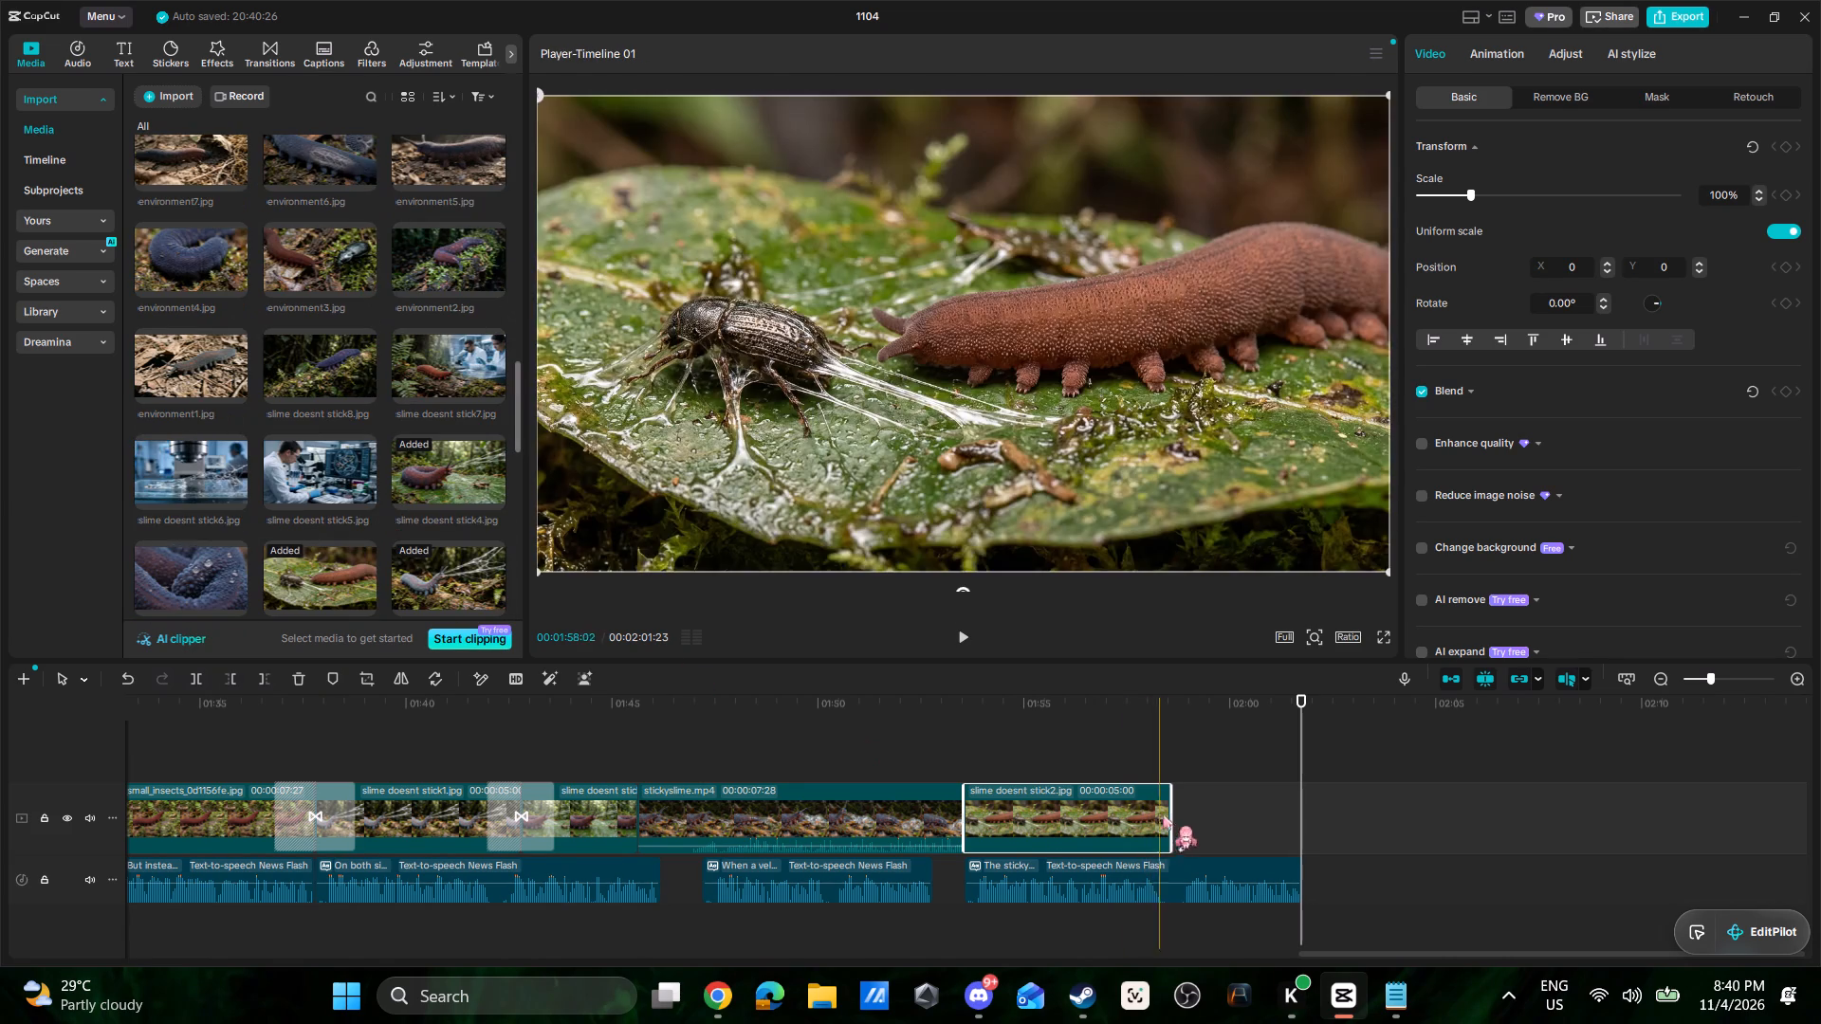
pyautogui.moveTo(1171, 816); pyautogui.dragTo(1300, 829)
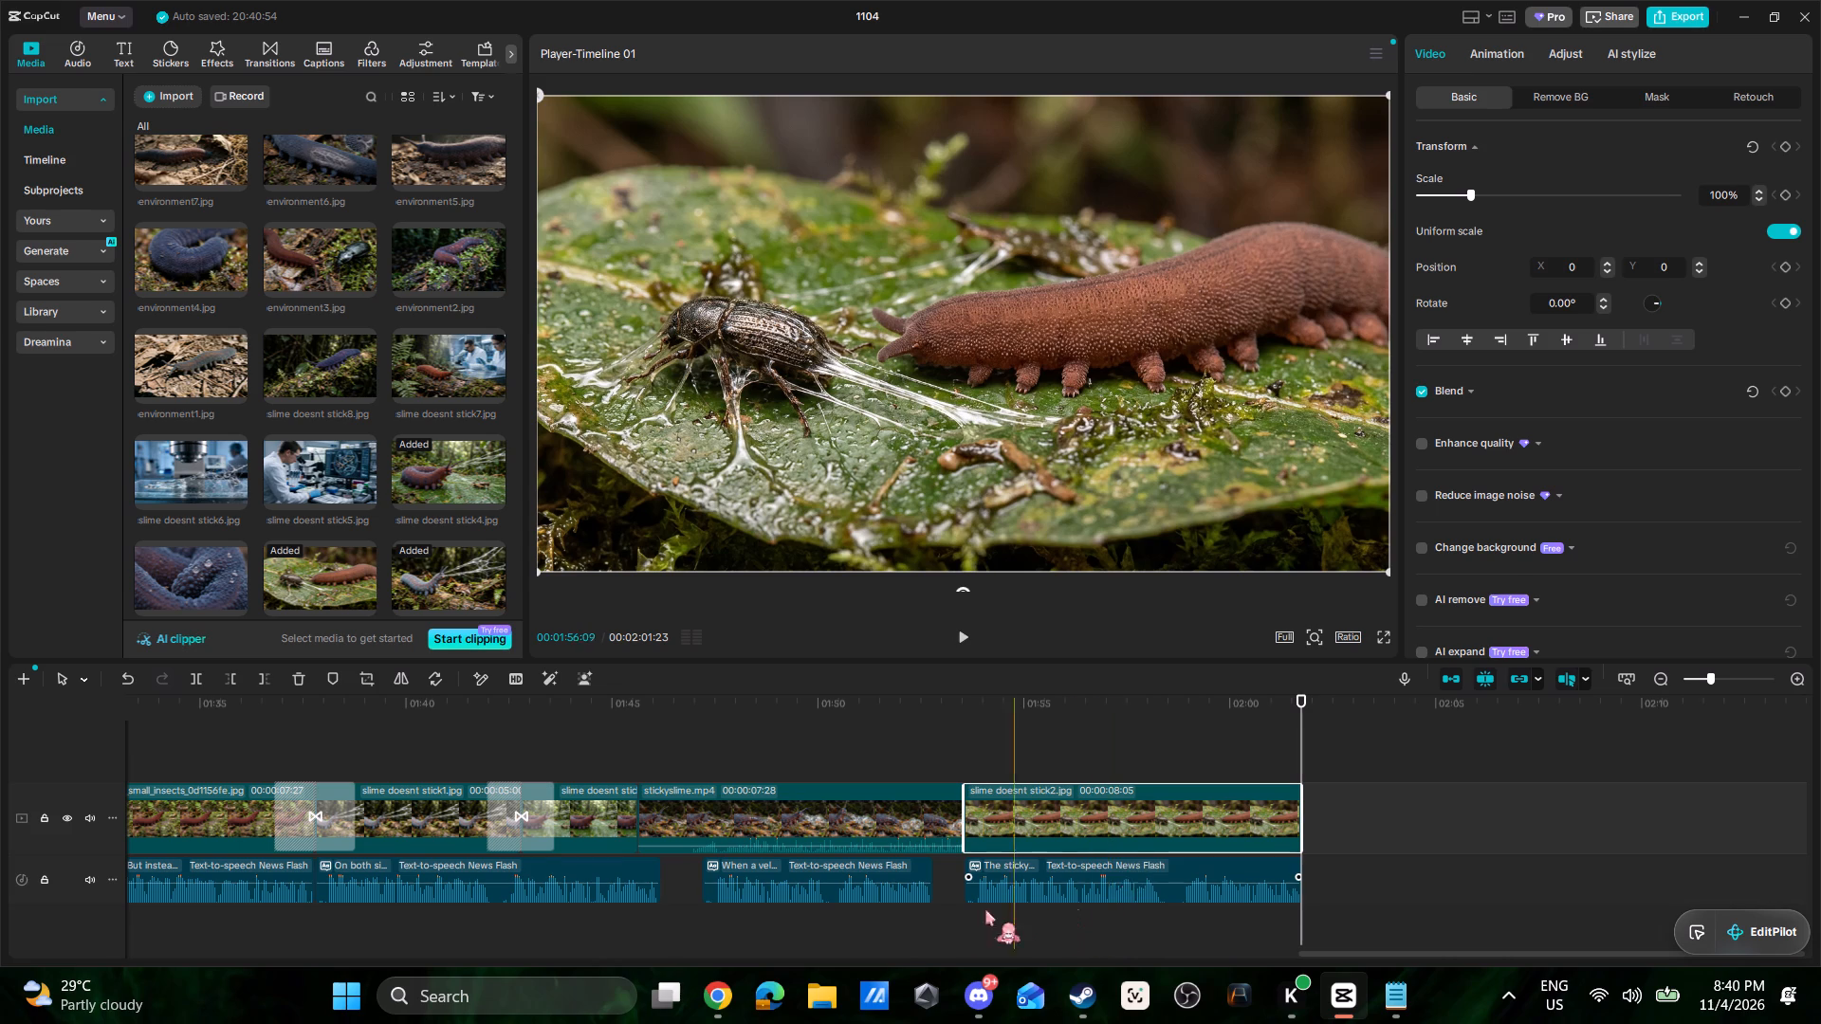
# Shift the two-streams and sticky-substance narrations earlier so they closely follow the slime-papillae narration, and play back the section.
pyautogui.moveTo(878, 872); pyautogui.dragTo(839, 869)
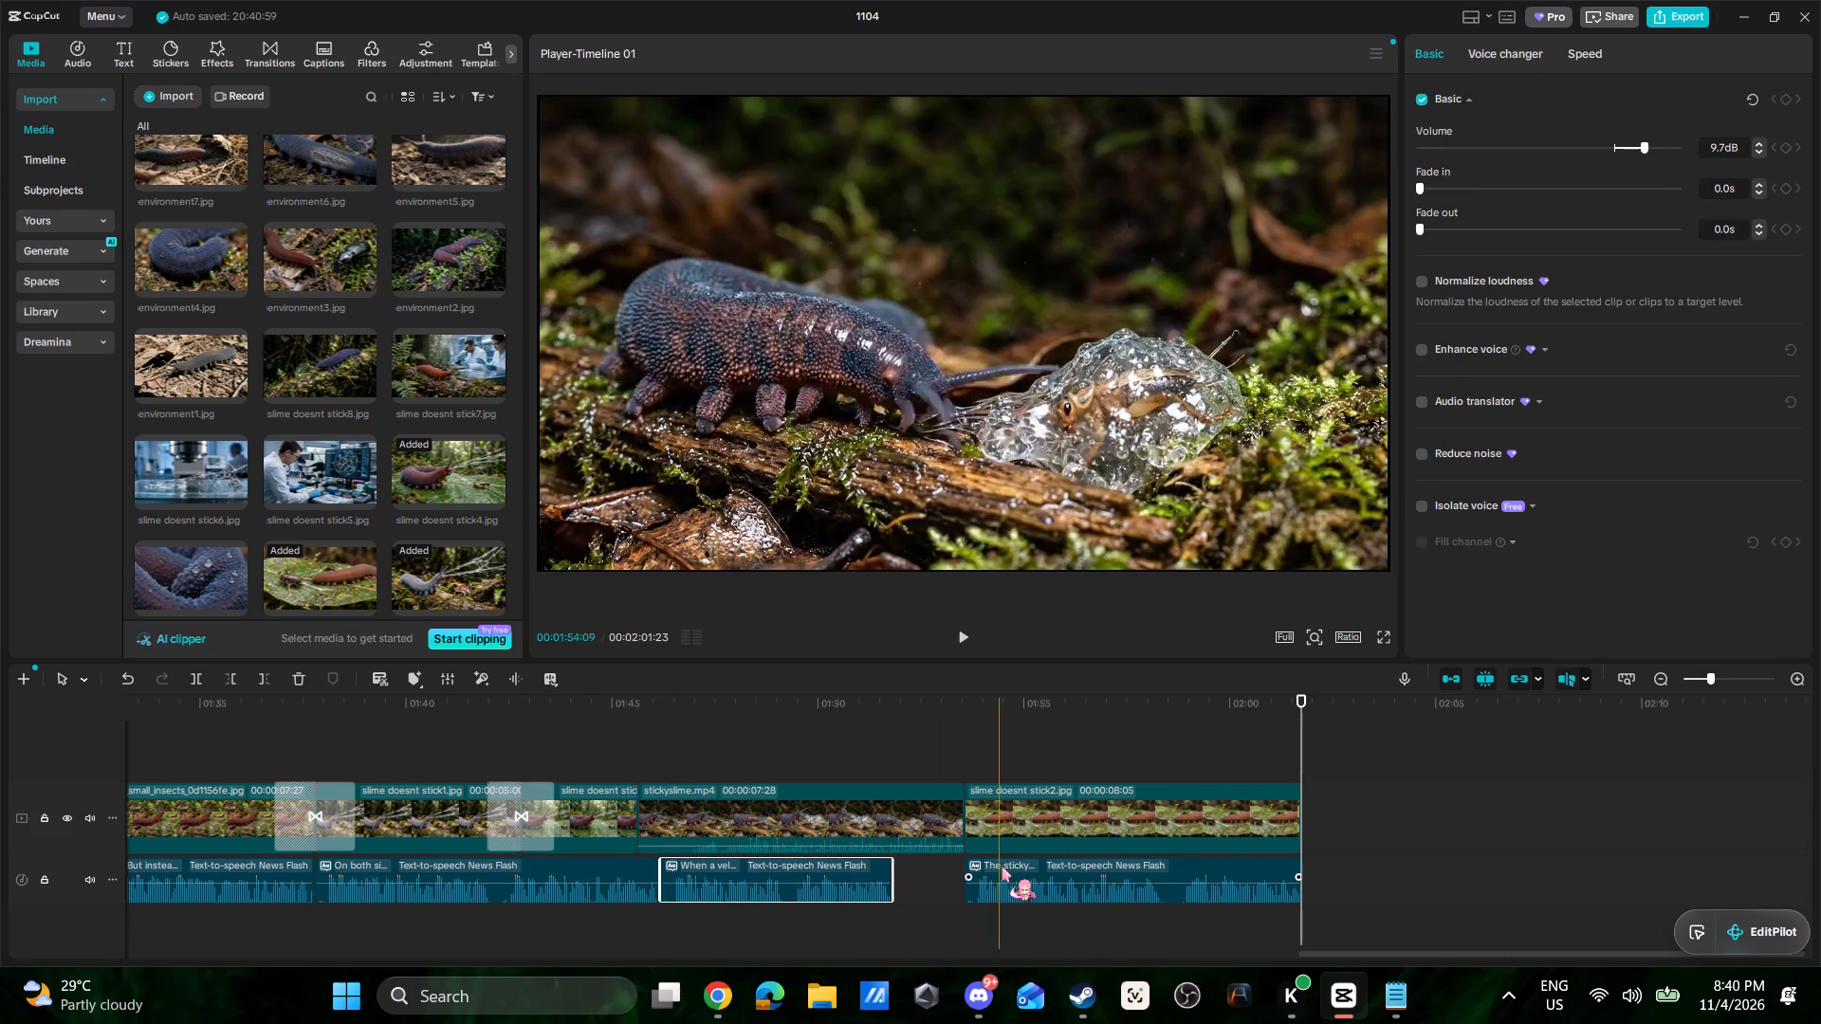
pyautogui.moveTo(1011, 872); pyautogui.dragTo(944, 875)
pyautogui.click(451, 762)
pyautogui.press('space')
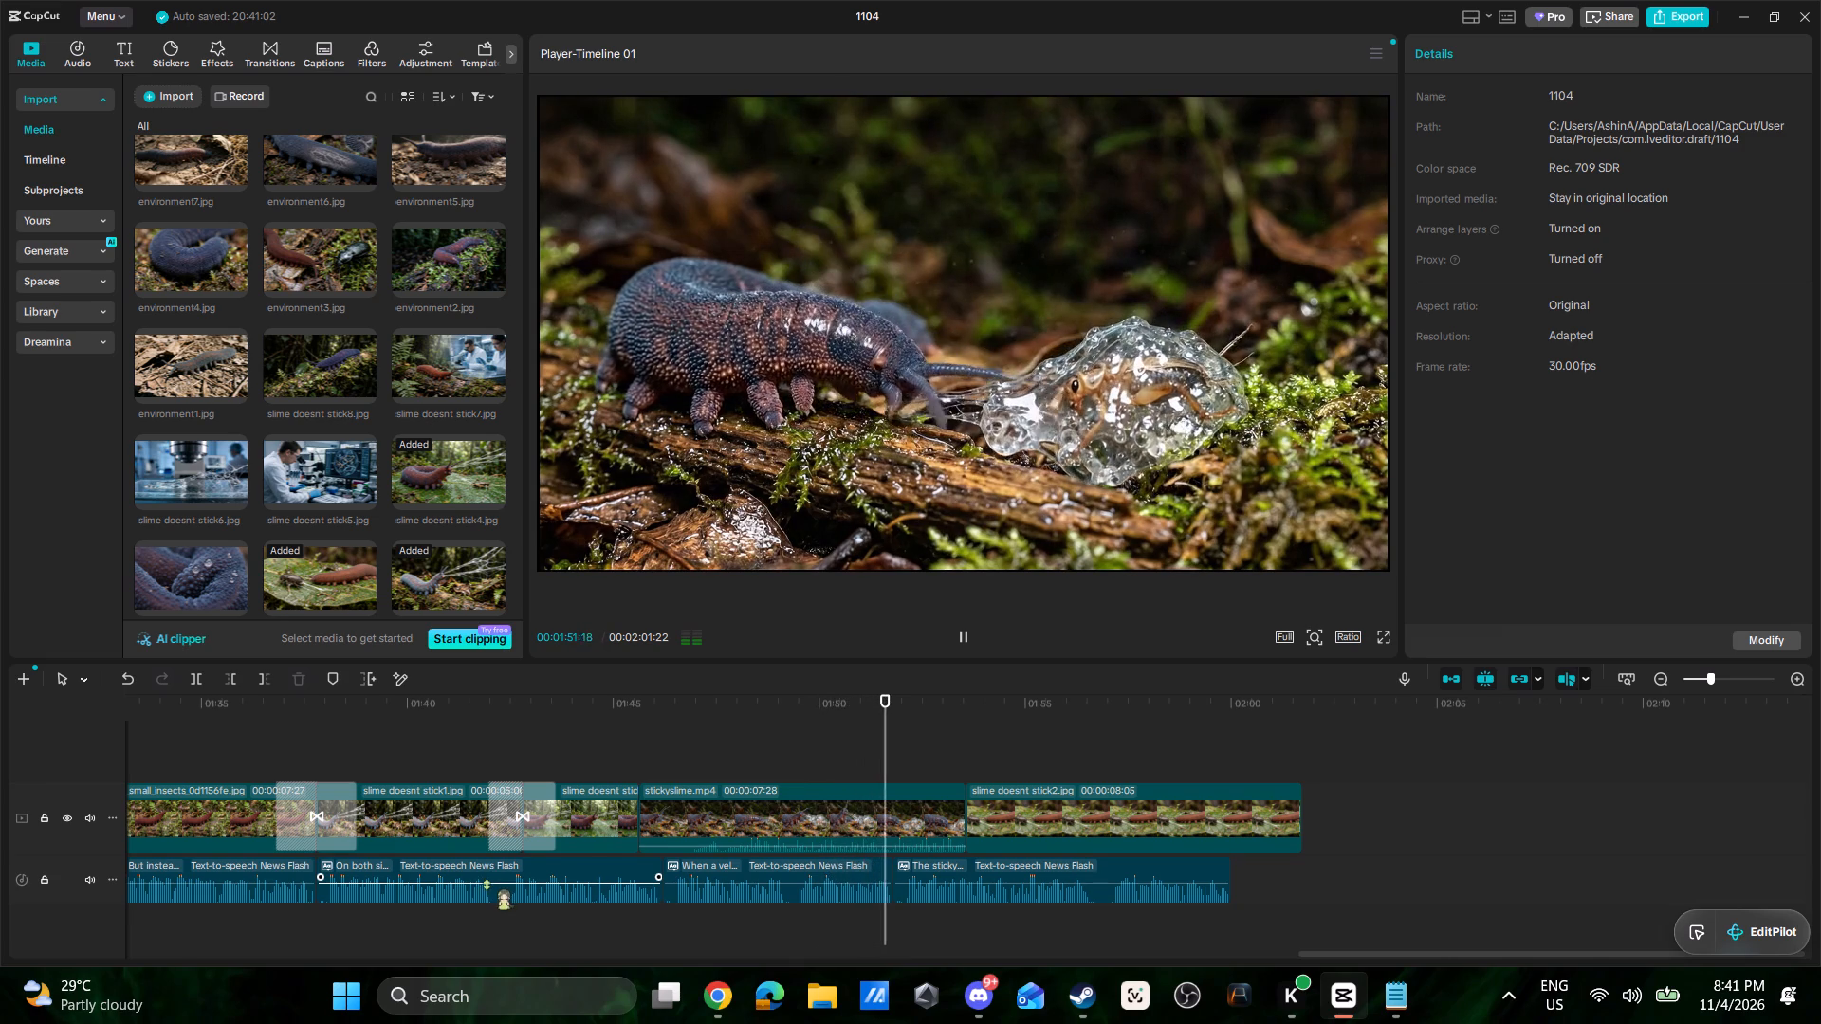
pyautogui.press('space')
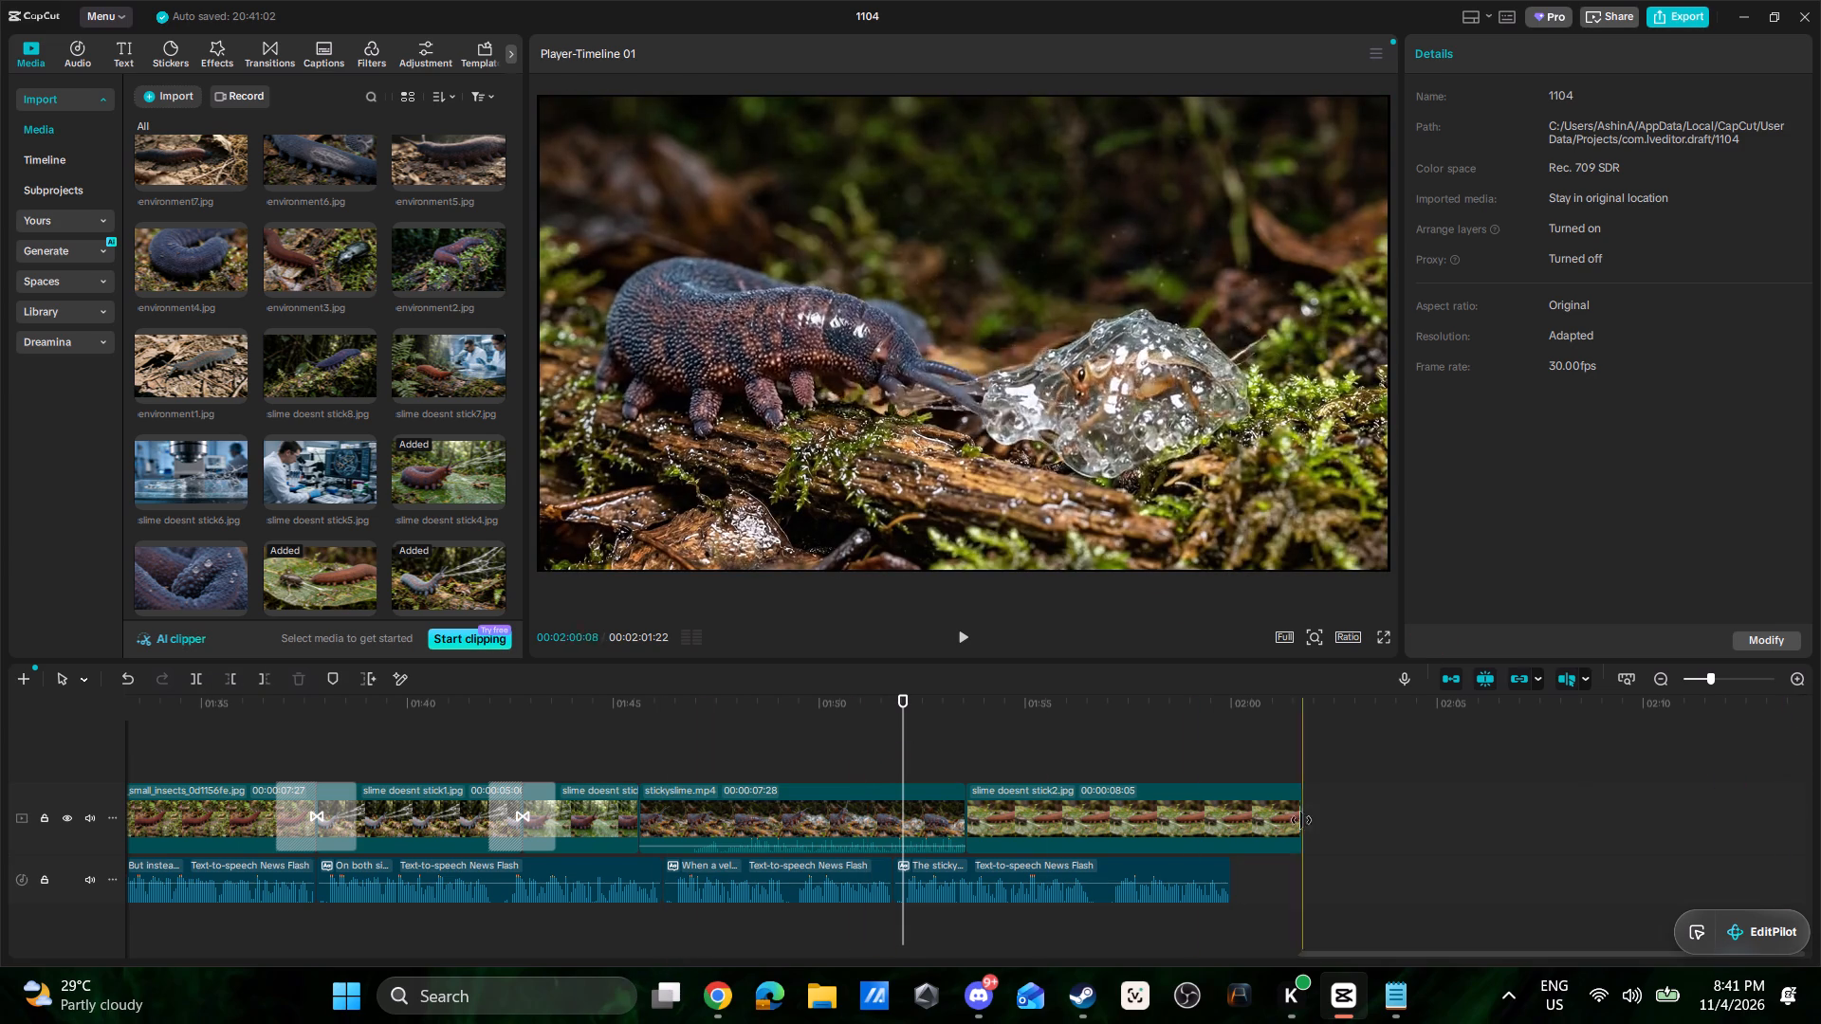
pyautogui.click(409, 775)
pyautogui.press('space')
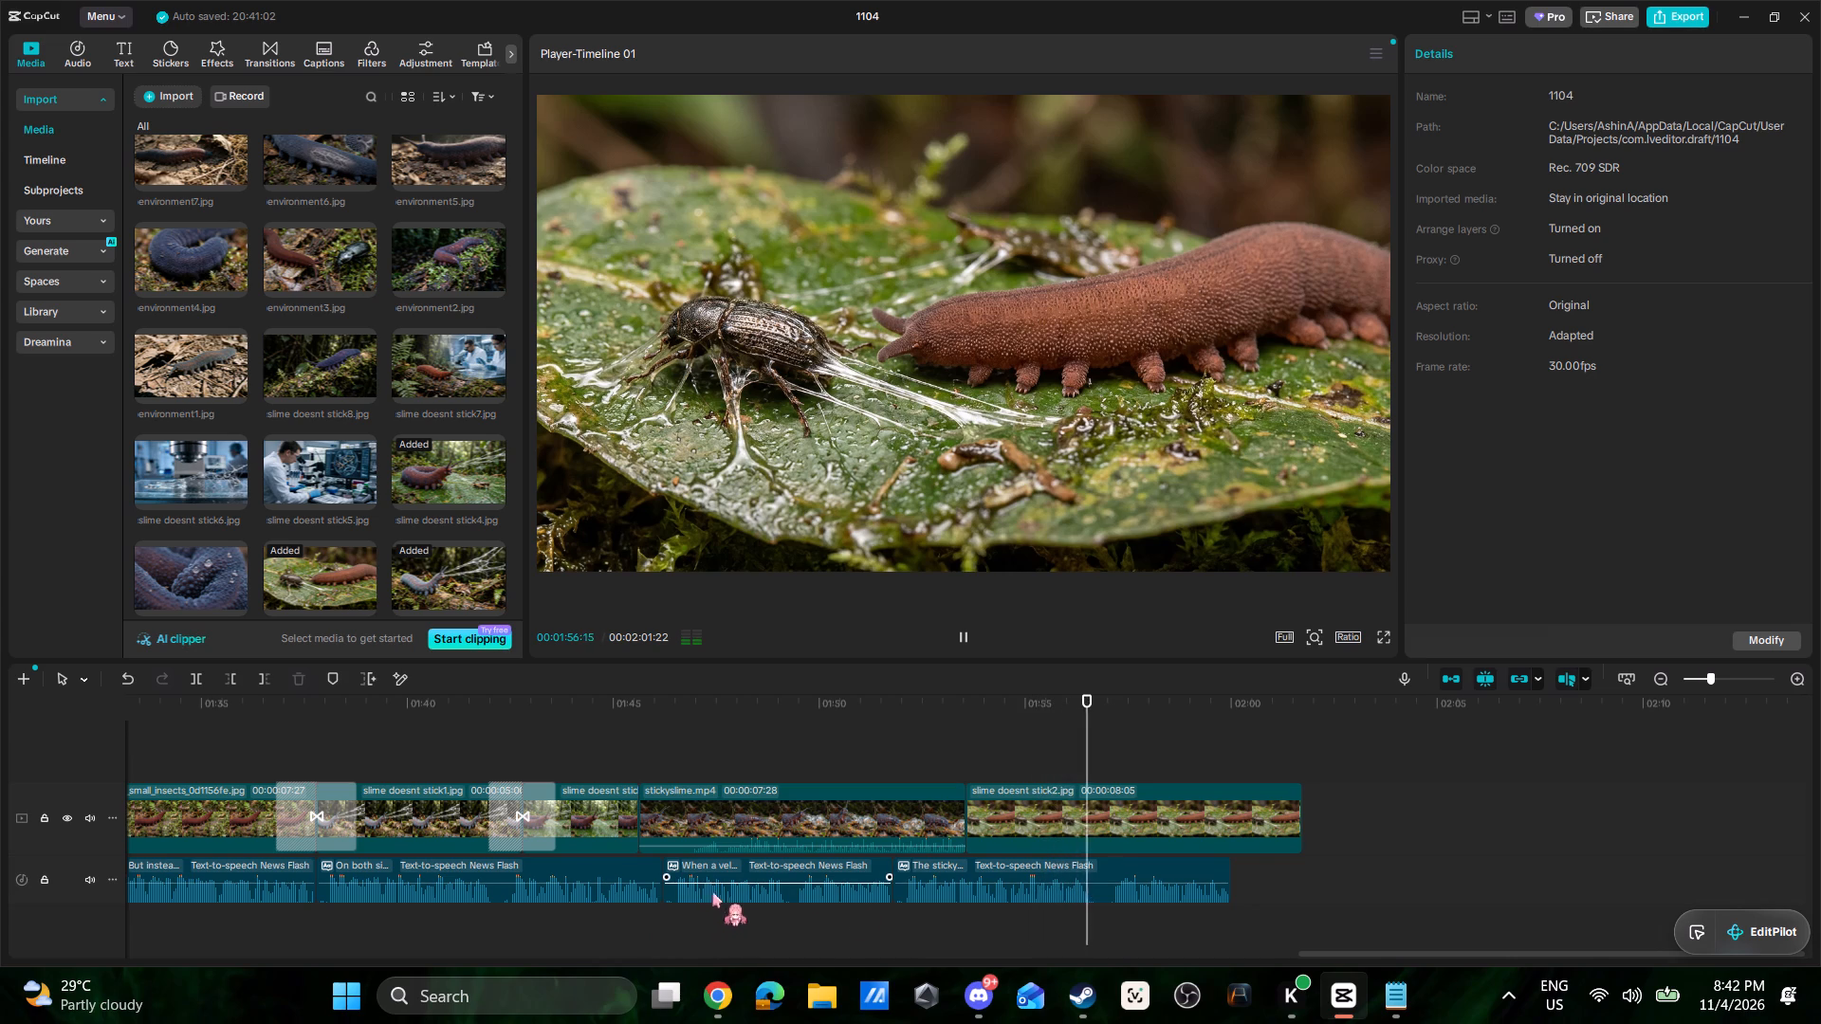
# Trim the end of slime doesnt stick2.jpg back to the sticky-substance narration's end, for a length of 00:00:06:13.
pyautogui.click(1260, 821)
pyautogui.moveTo(1301, 816); pyautogui.dragTo(1281, 818)
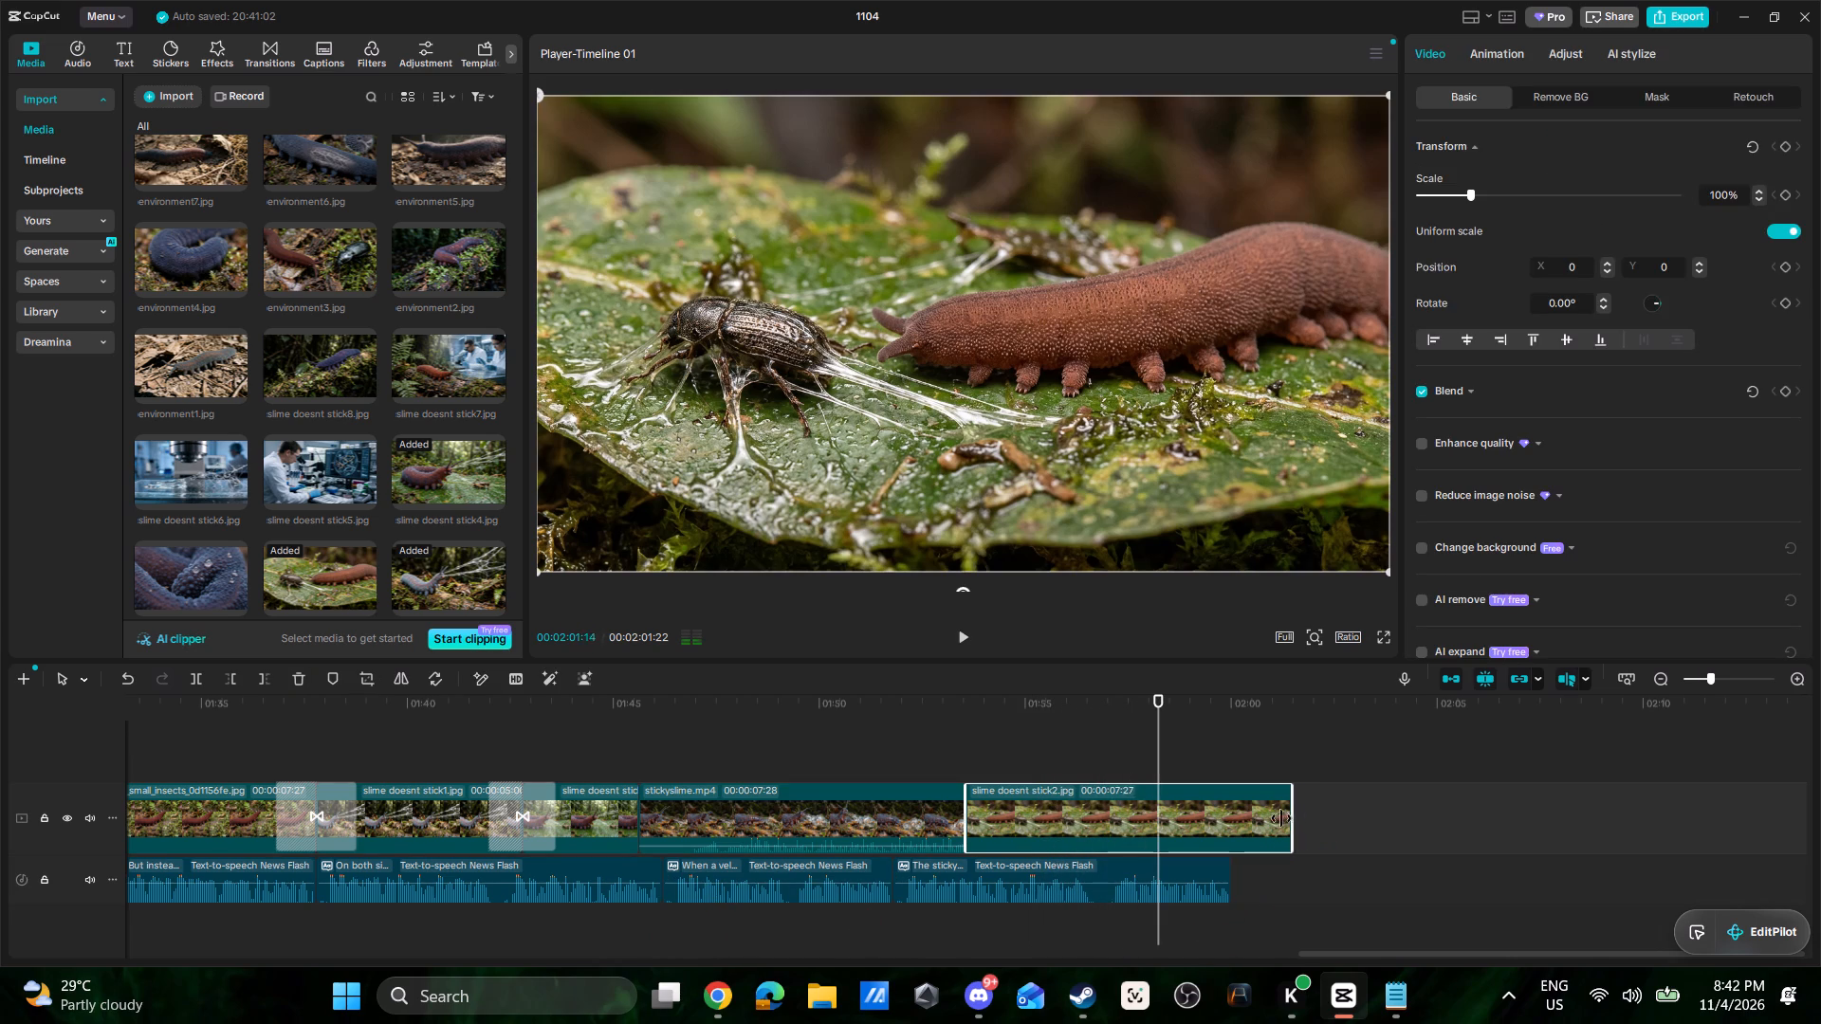
pyautogui.moveTo(1281, 818); pyautogui.dragTo(1229, 821)
pyautogui.press('space')
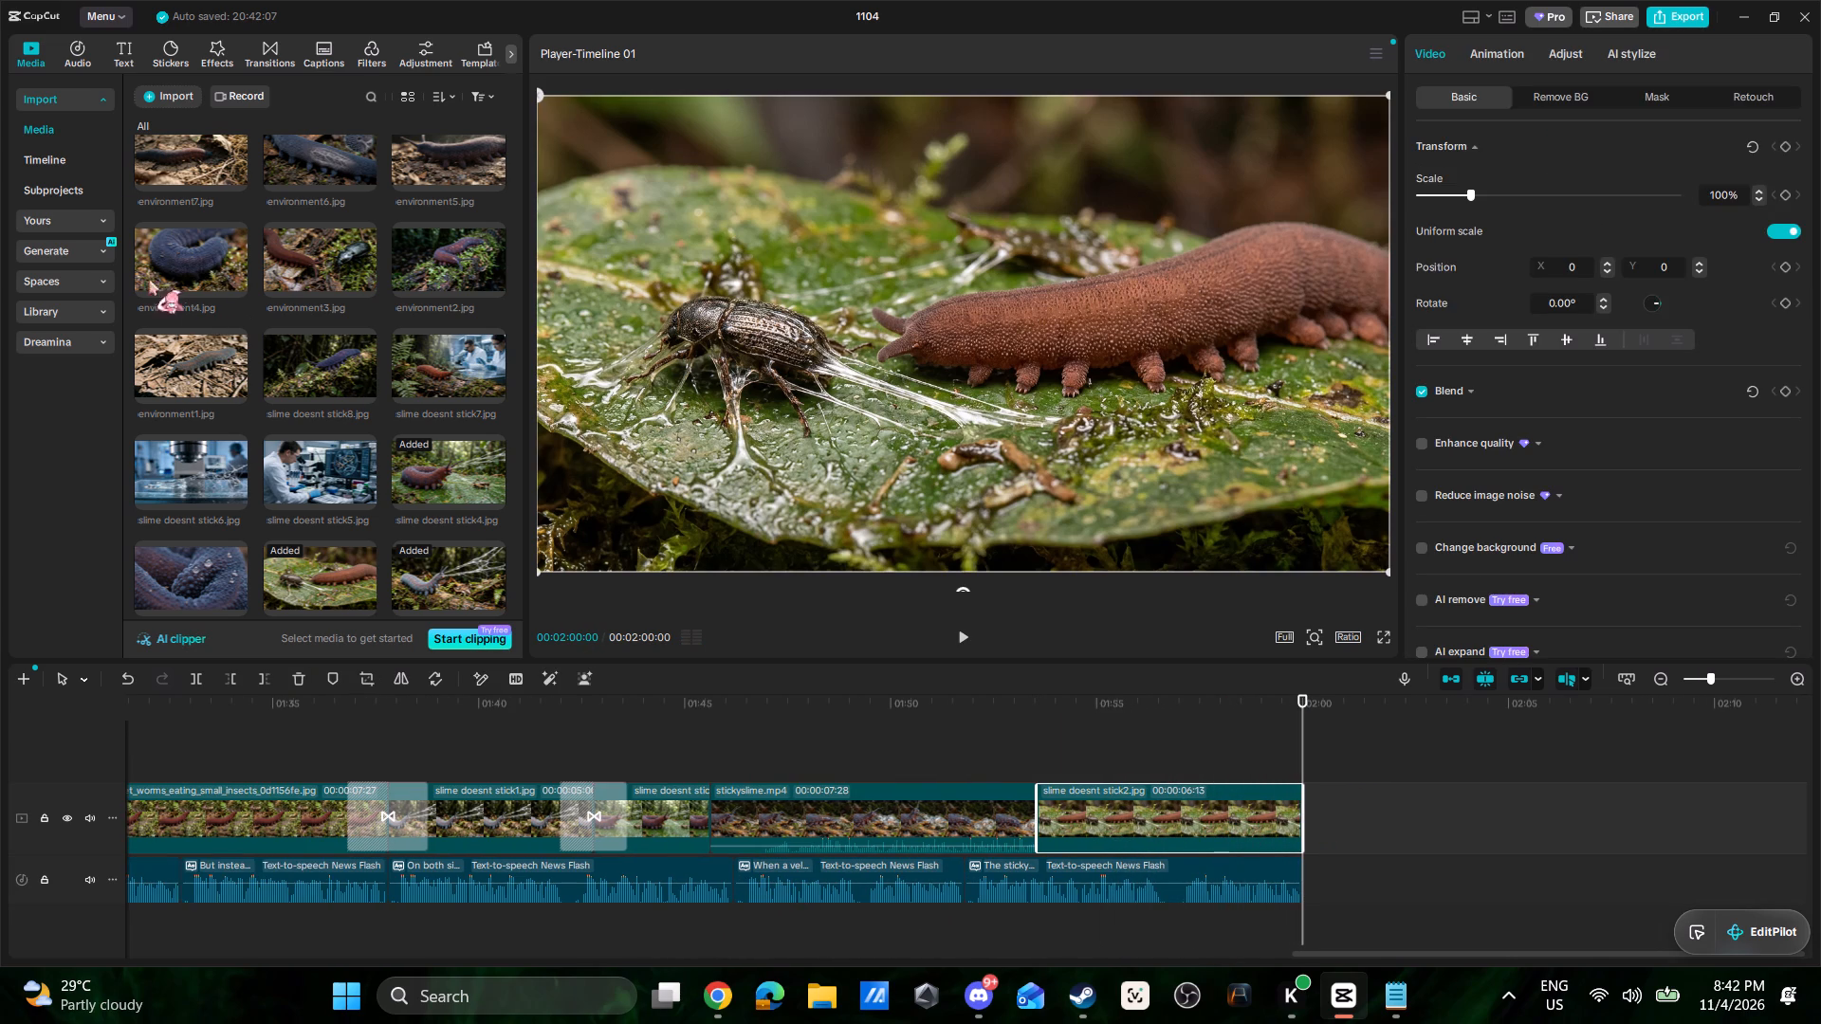
# In Notepad, select the script passage "Imagine trying to escape a net that becomes tighter every time you move." for copying, and return to CapCut.
pyautogui.click(130, 57)
pyautogui.hotkey('alt', 'Tab')
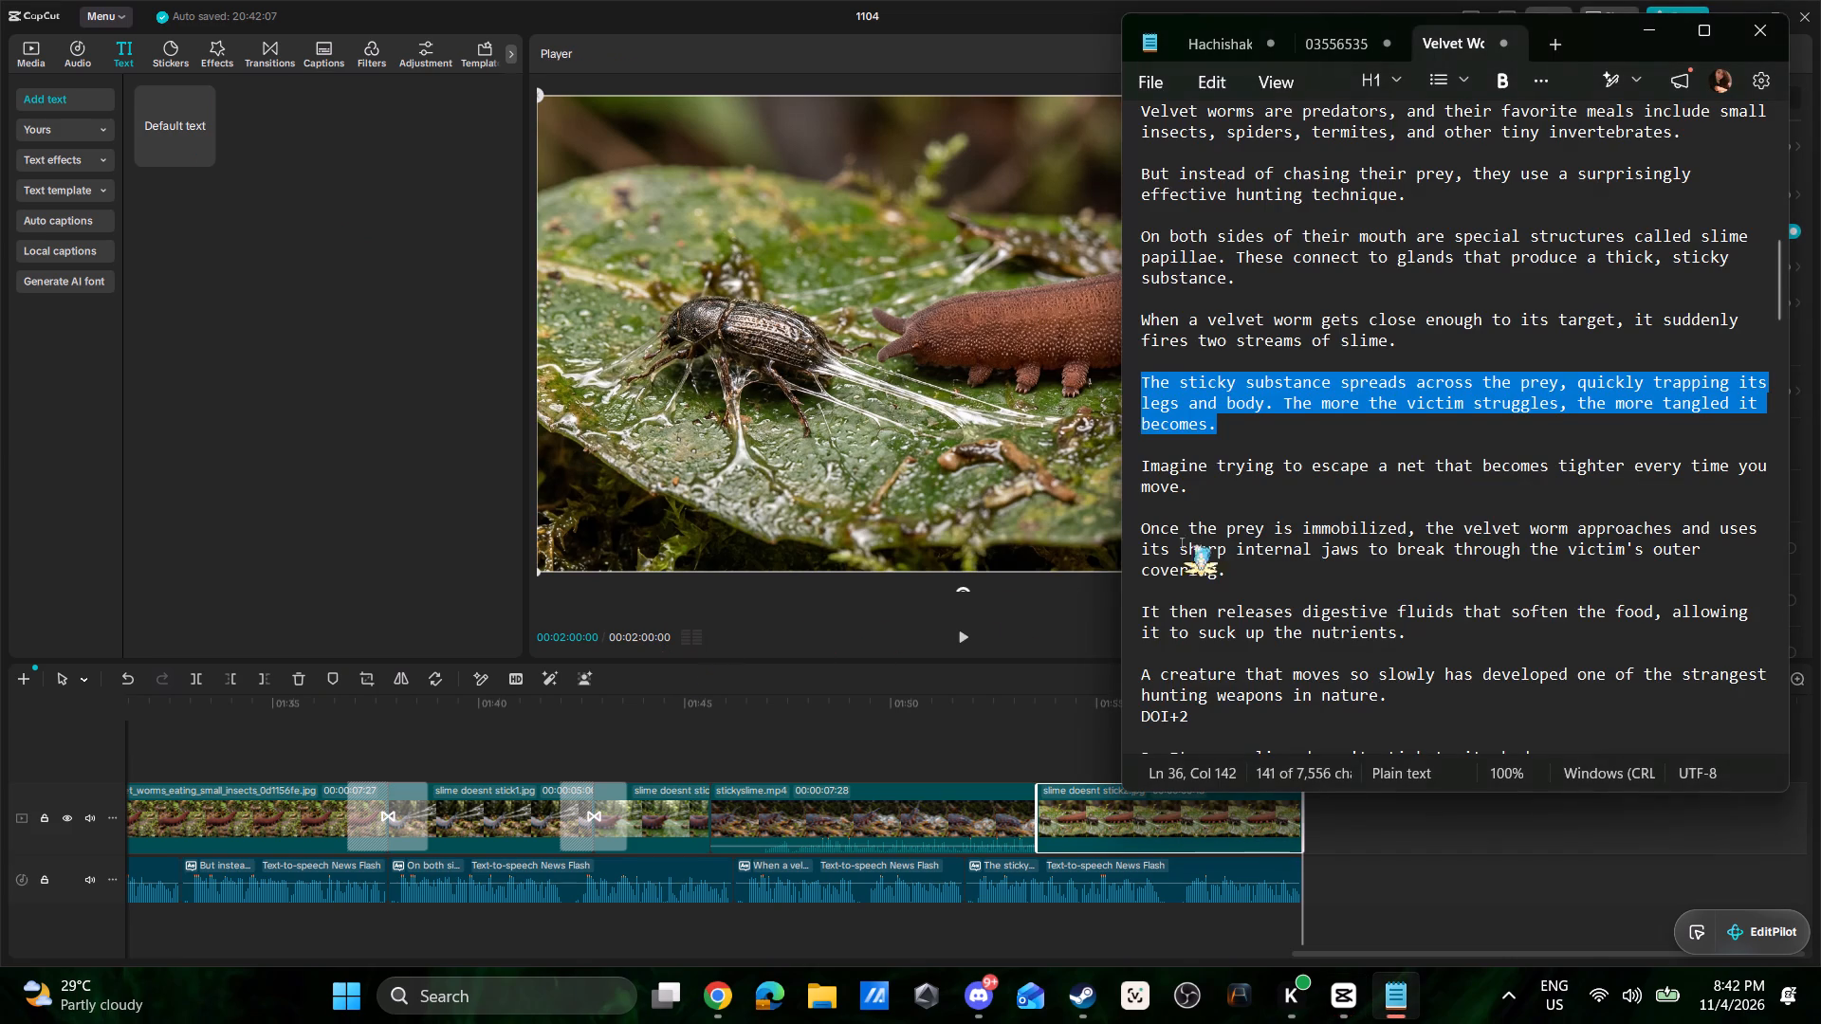
pyautogui.scroll(-2, 1264, 496)
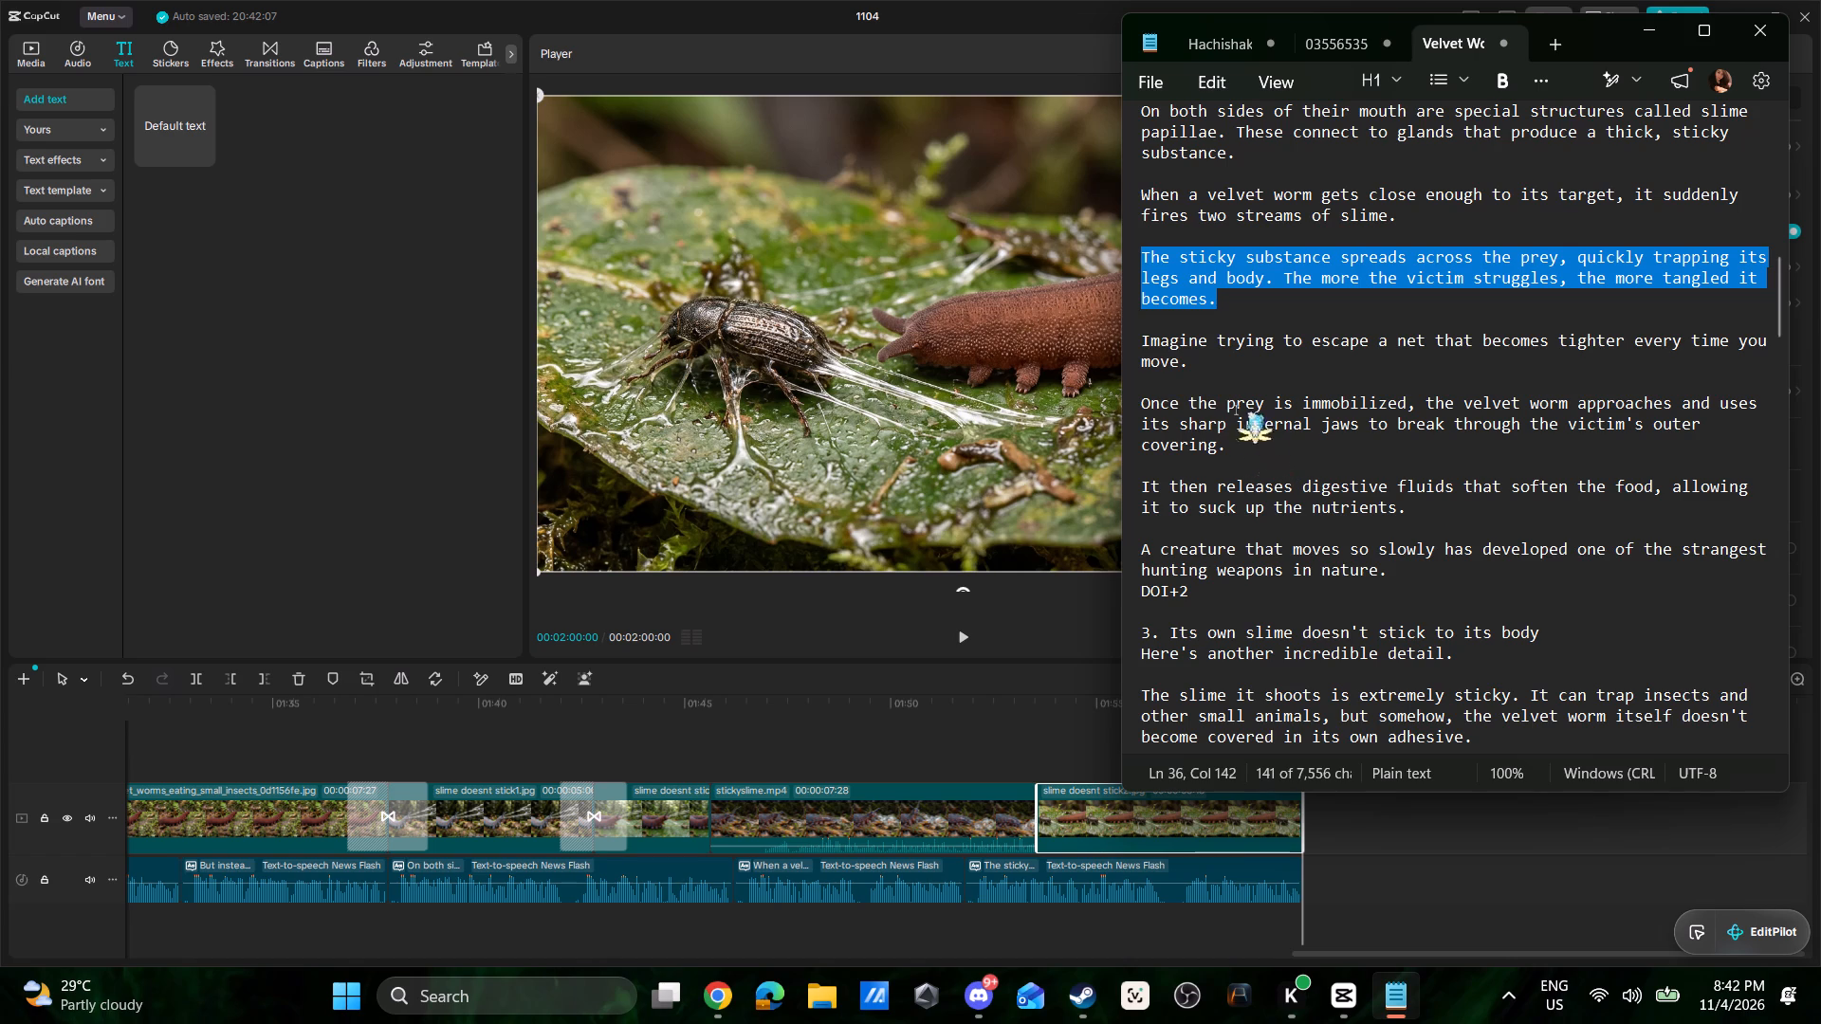
pyautogui.click(1219, 363)
pyautogui.click(1238, 360)
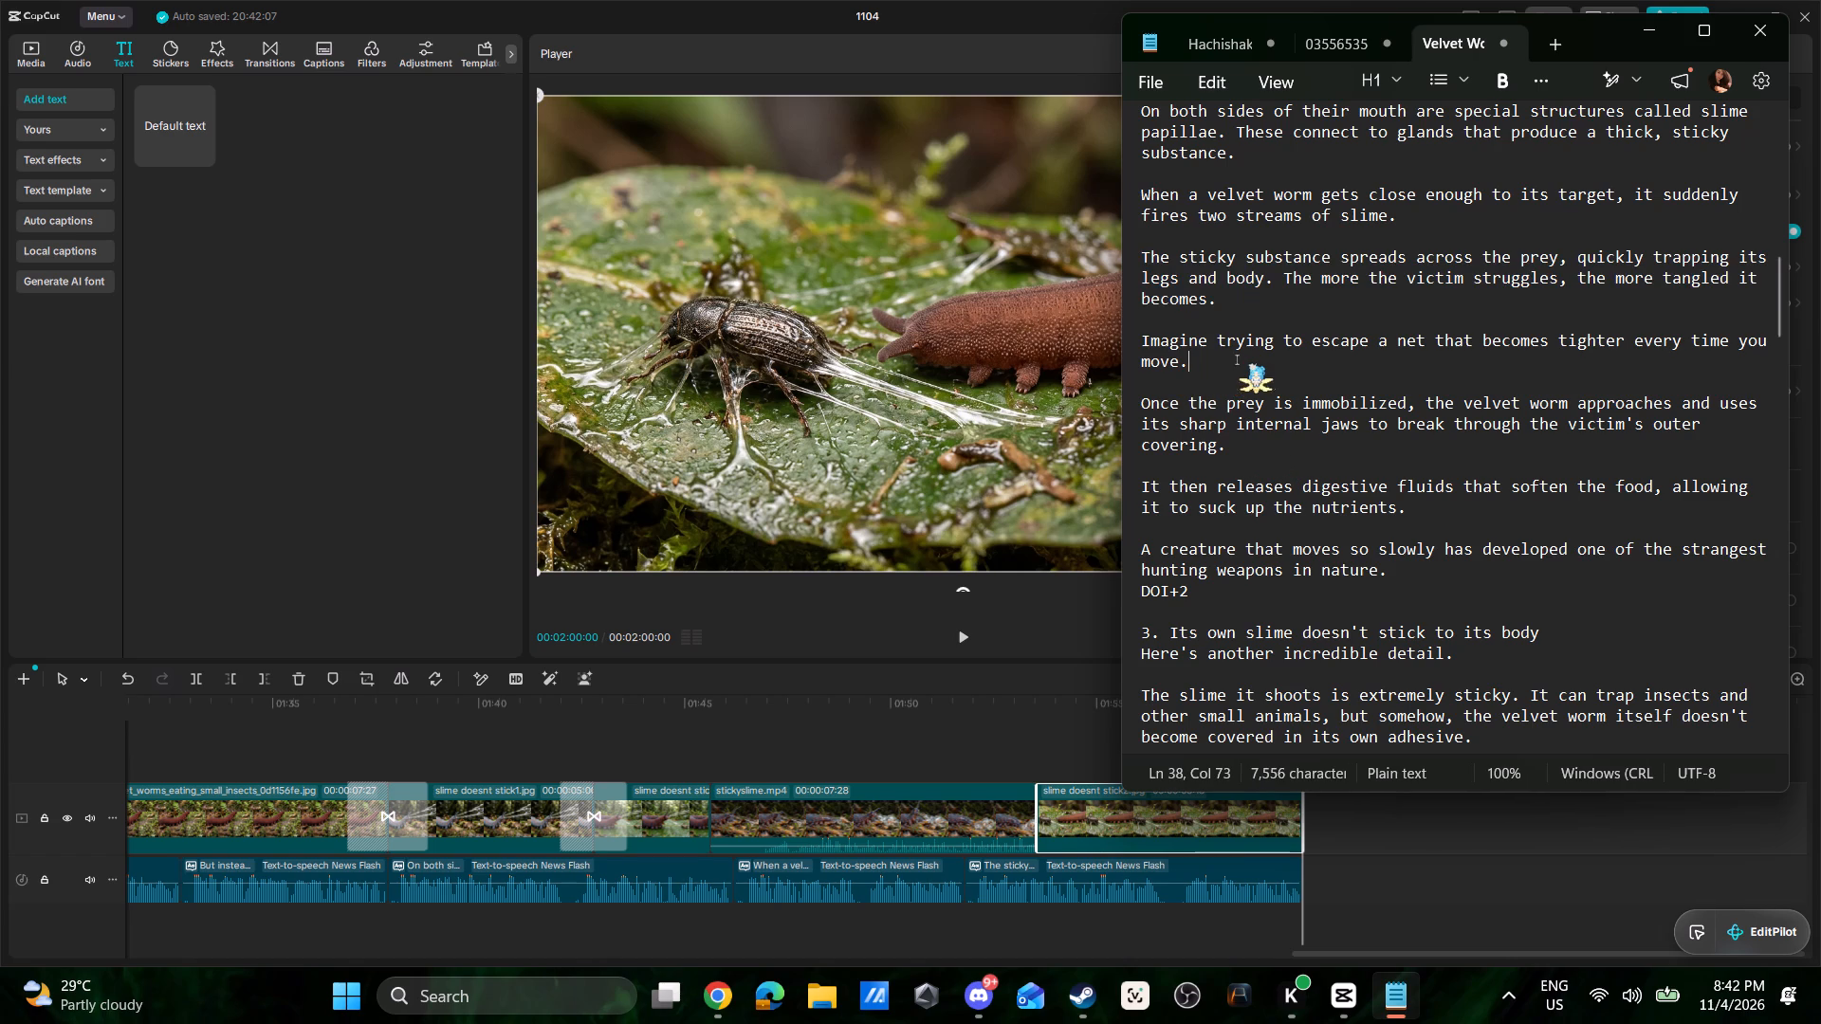
pyautogui.moveTo(1235, 358); pyautogui.dragTo(1190, 361)
pyautogui.moveTo(1250, 450); pyautogui.dragTo(1221, 437)
pyautogui.click(1217, 360)
pyautogui.moveTo(1245, 361); pyautogui.dragTo(1130, 345)
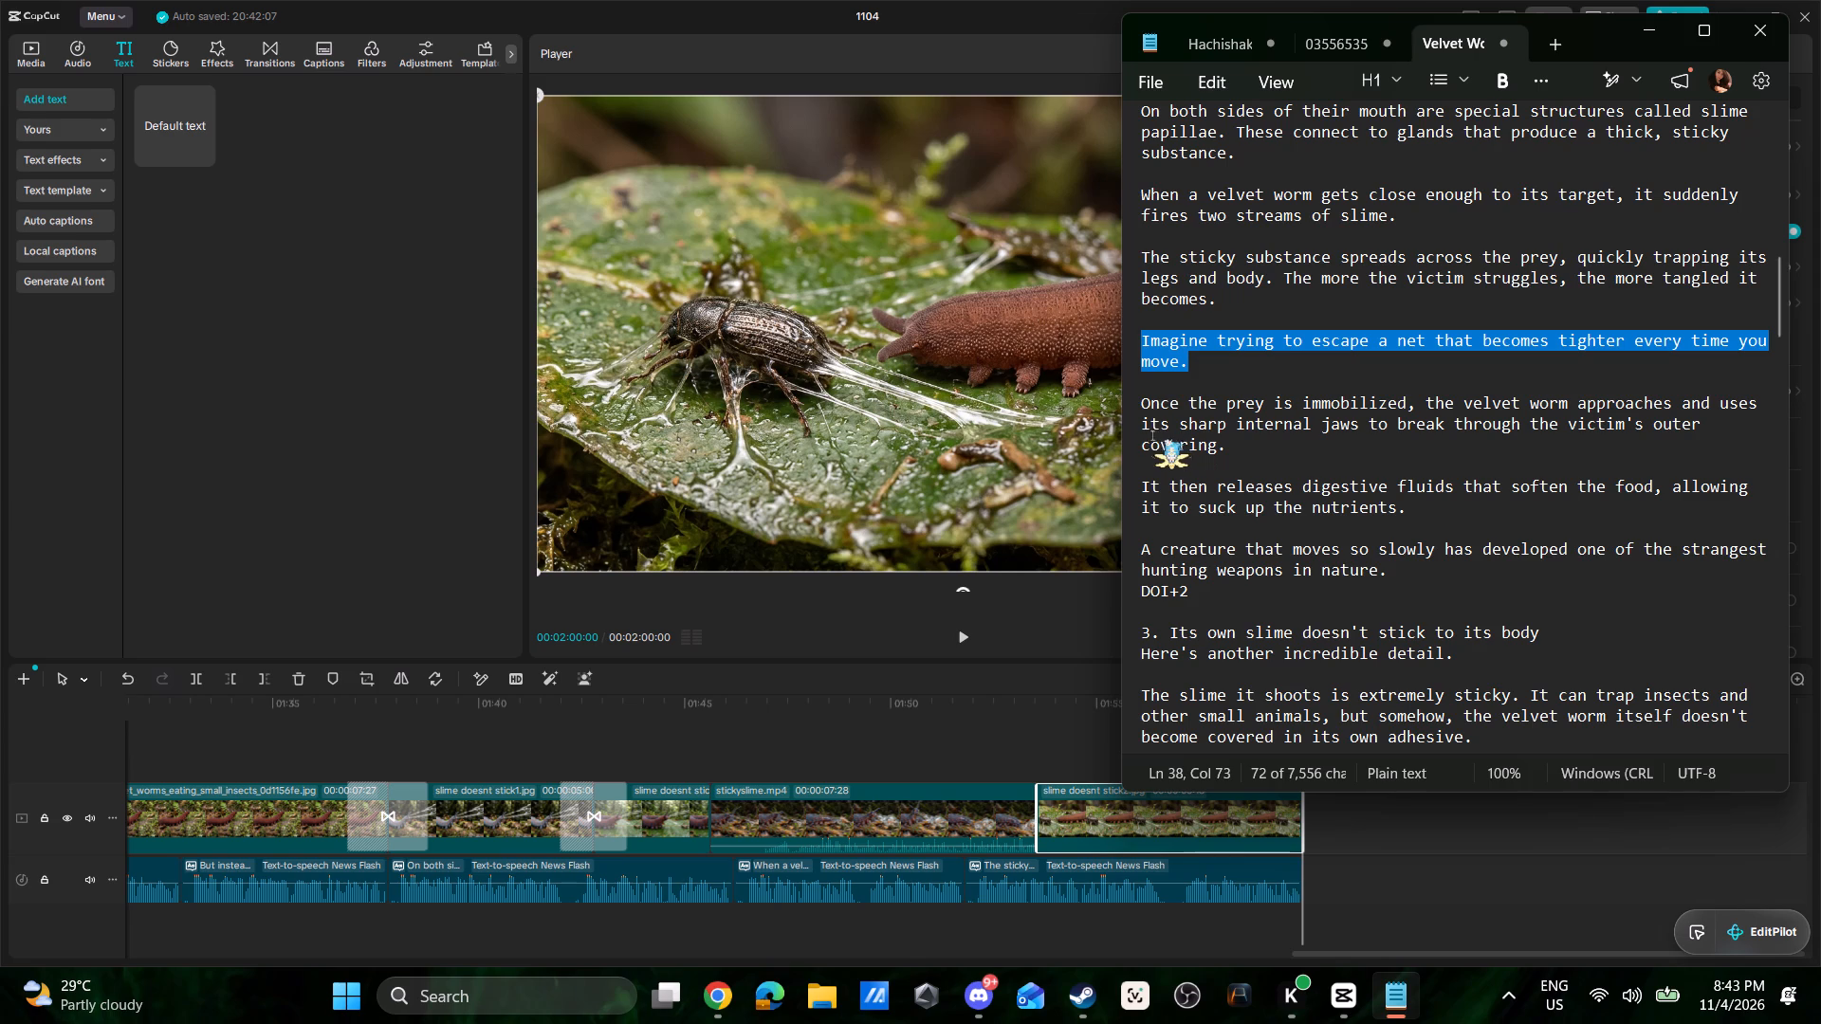
pyautogui.click(443, 359)
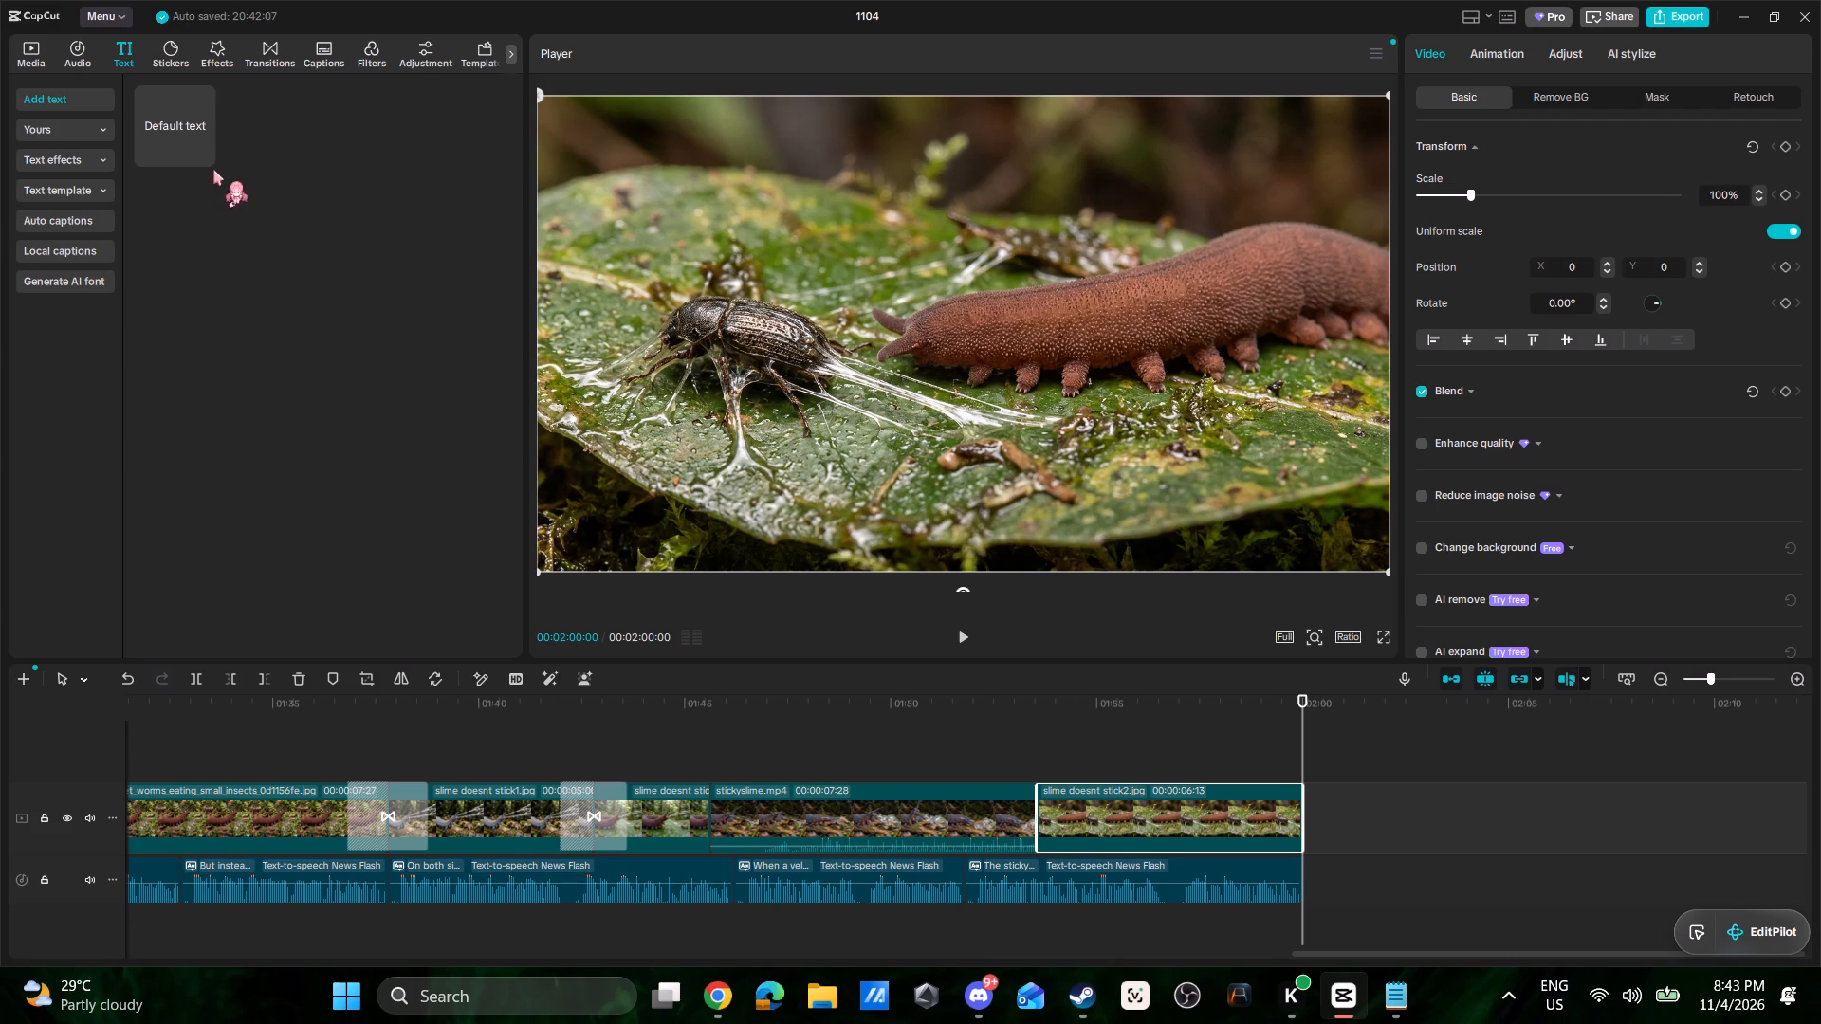
# Add a 2.0 s Basic Black transition between stickyslime.mp4 and slime doesnt stick2.jpg.
pyautogui.click(264, 53)
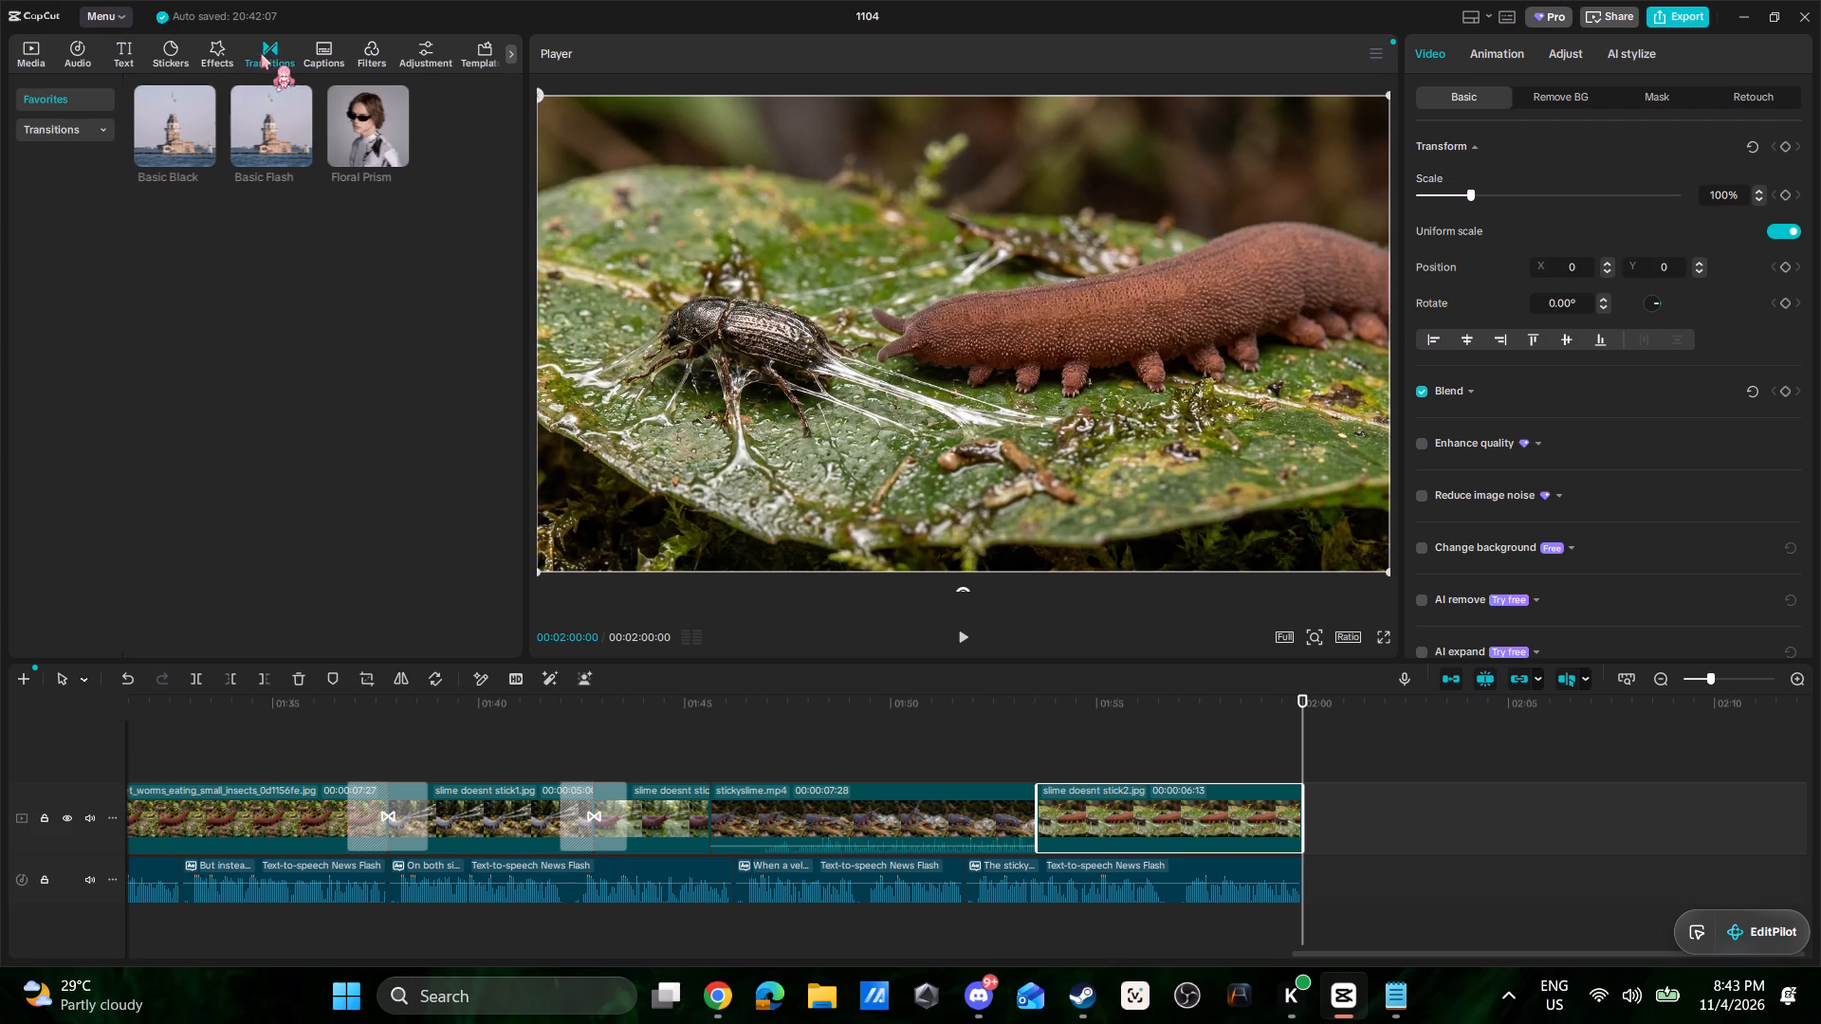
pyautogui.moveTo(171, 124); pyautogui.dragTo(989, 801)
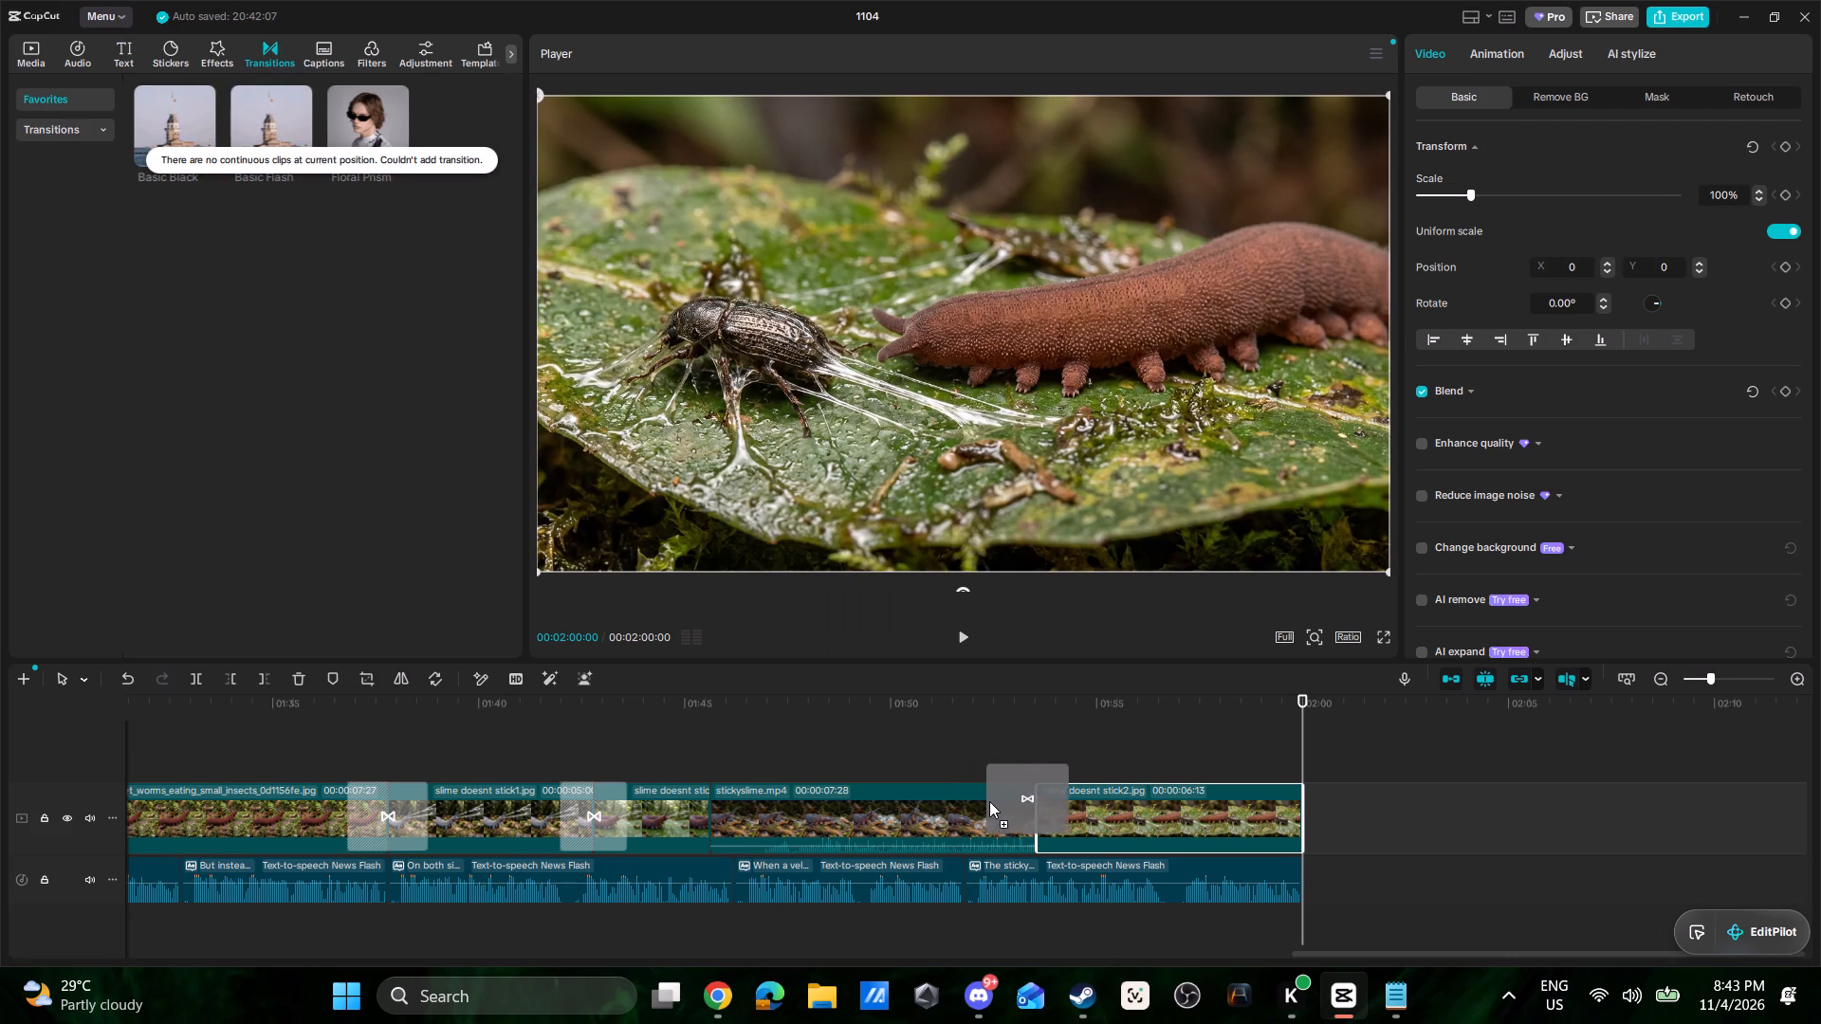
pyautogui.moveTo(989, 801); pyautogui.dragTo(994, 805)
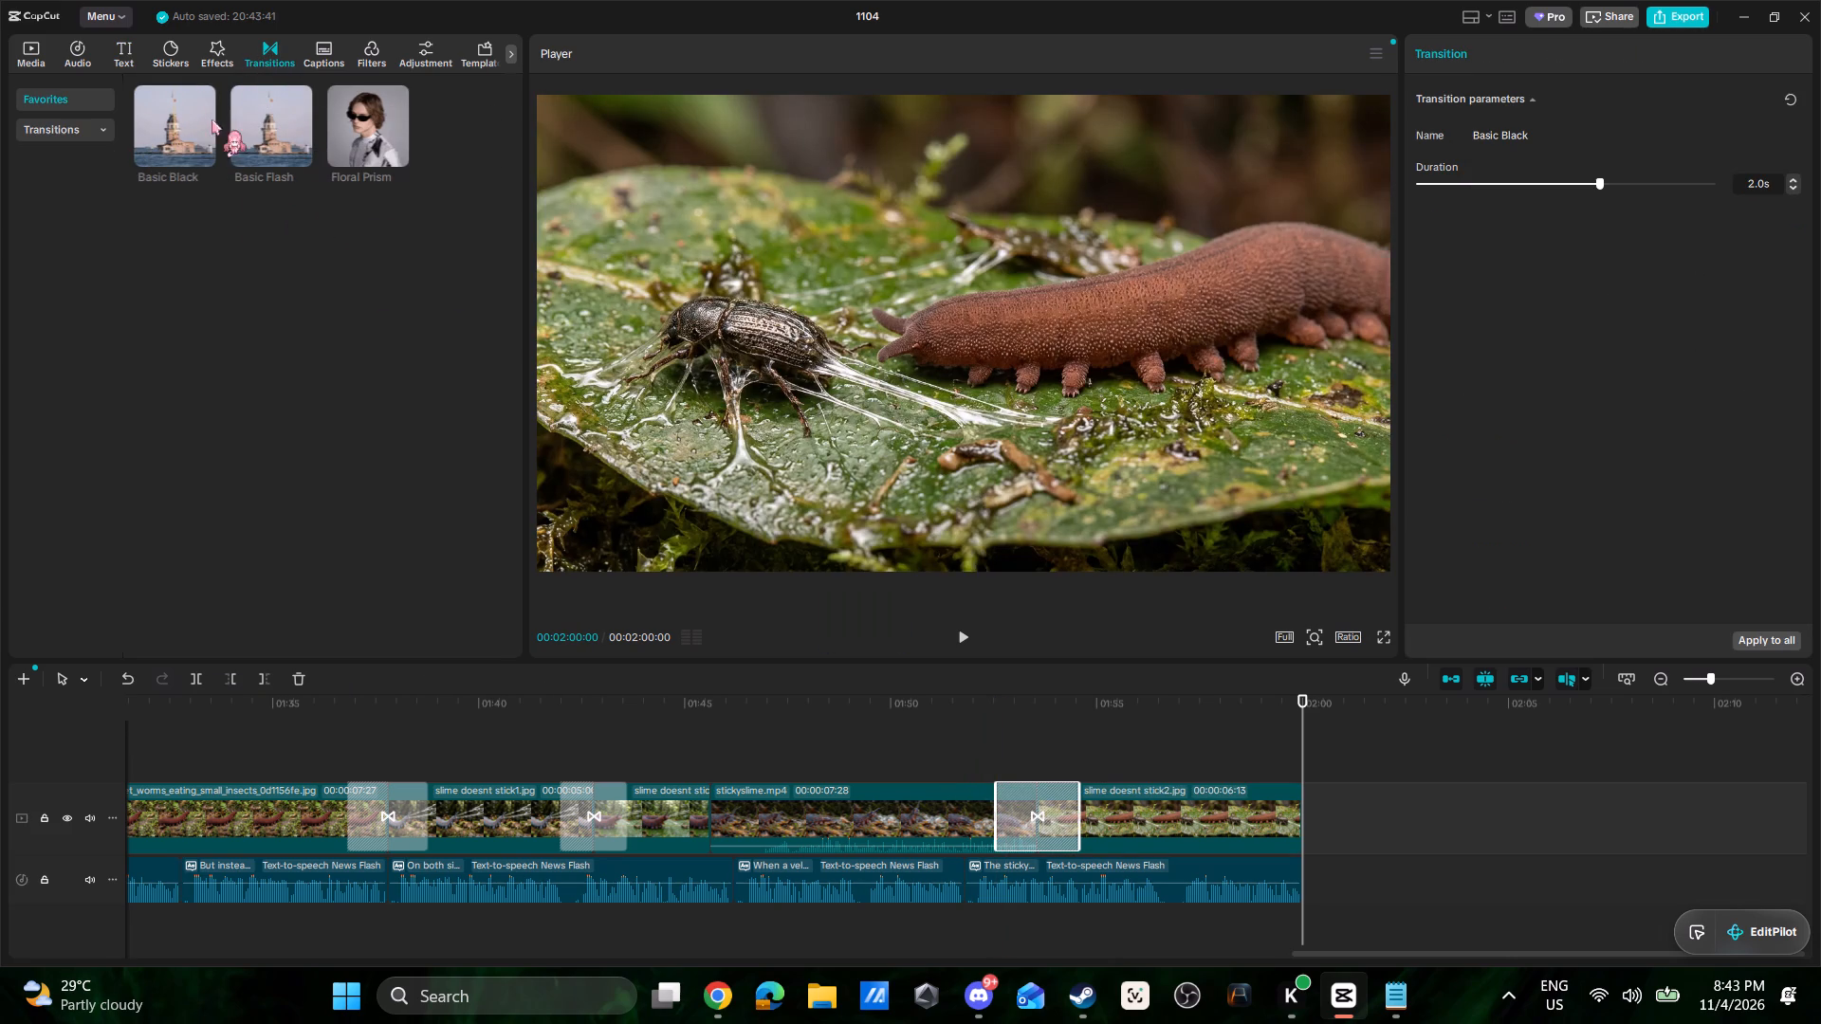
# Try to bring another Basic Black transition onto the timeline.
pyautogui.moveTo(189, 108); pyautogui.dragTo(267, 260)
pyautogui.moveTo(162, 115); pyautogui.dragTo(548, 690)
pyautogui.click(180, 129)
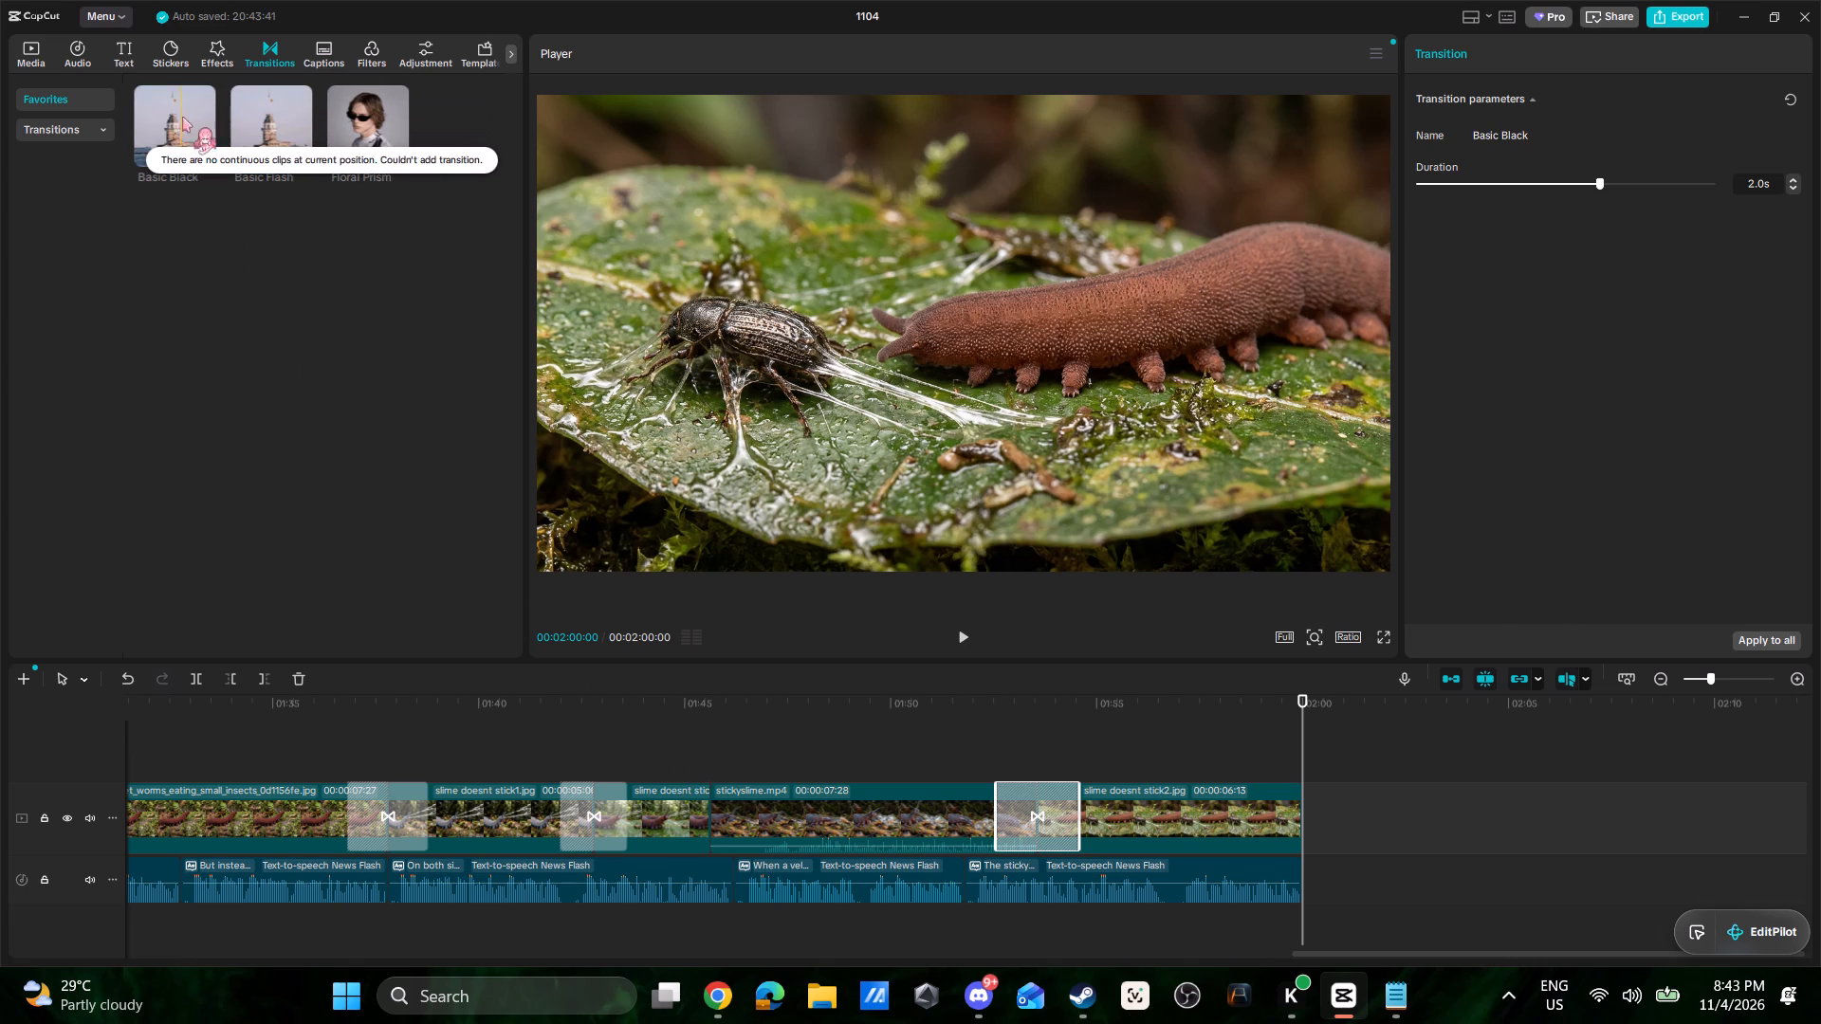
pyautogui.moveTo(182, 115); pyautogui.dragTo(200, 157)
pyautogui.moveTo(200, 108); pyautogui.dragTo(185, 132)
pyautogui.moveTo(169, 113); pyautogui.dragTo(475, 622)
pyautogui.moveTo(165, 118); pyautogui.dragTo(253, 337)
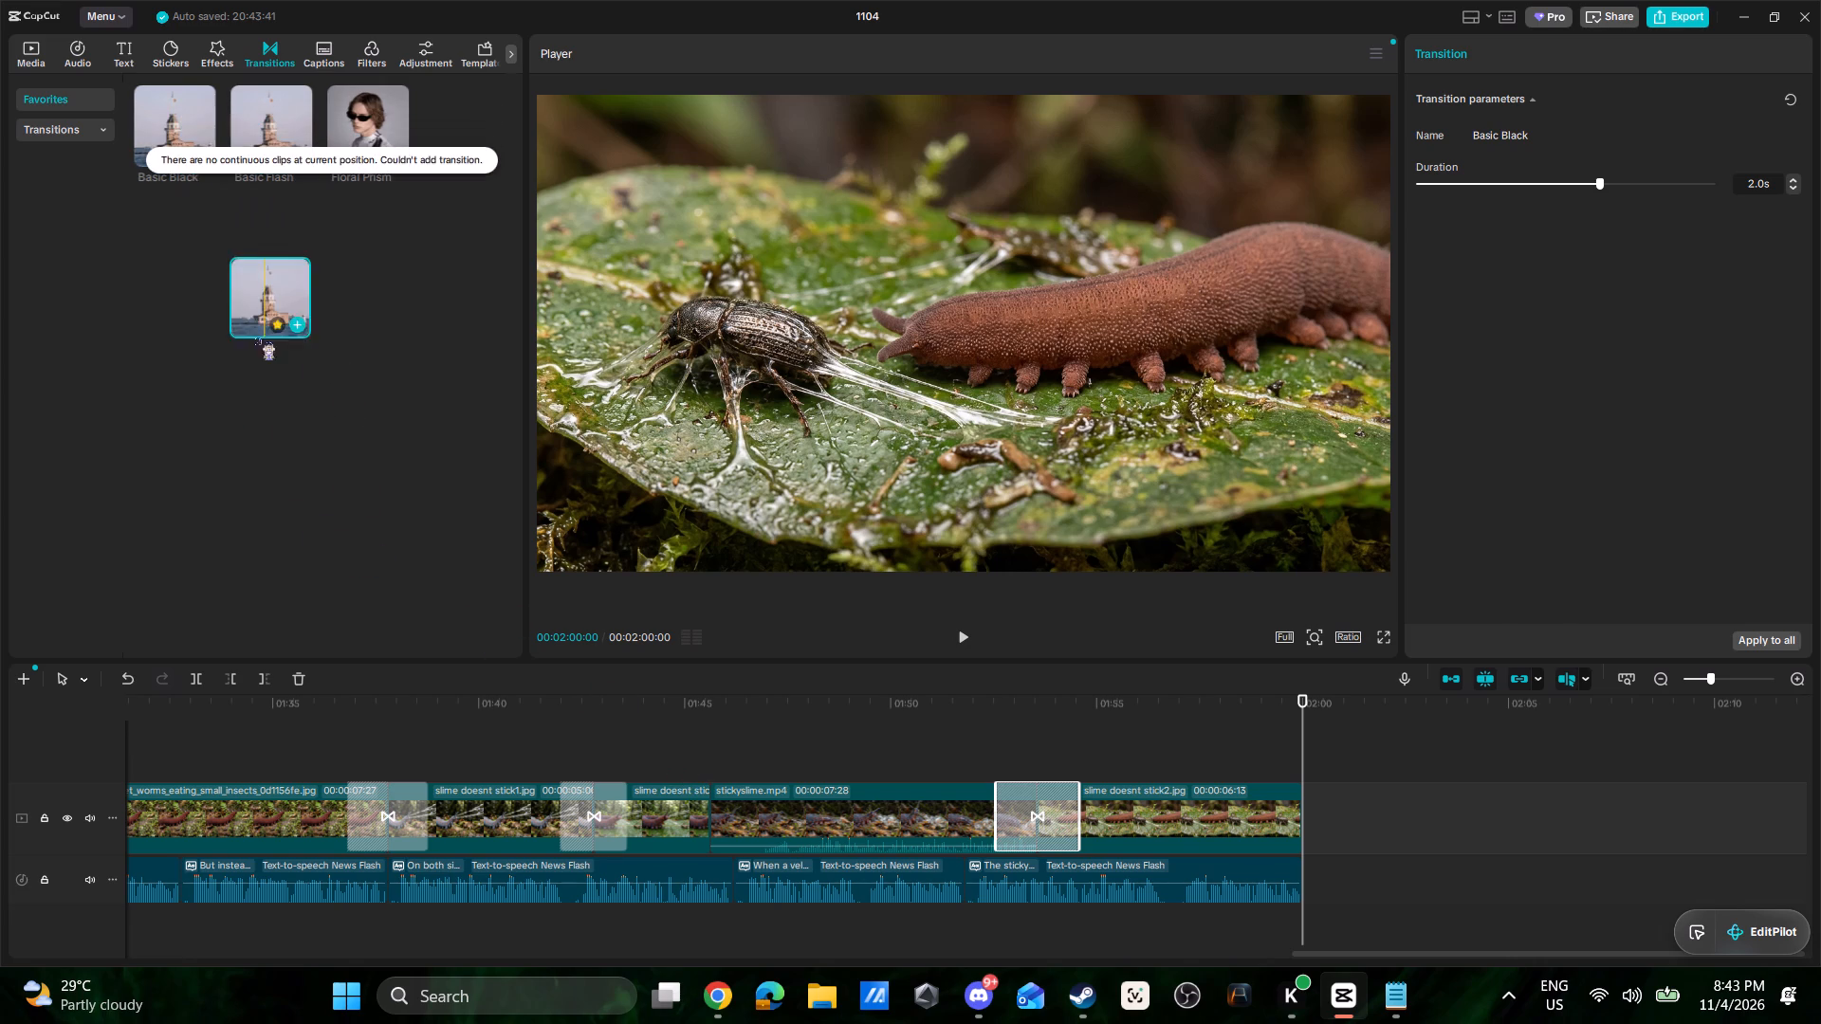
# Add a Basic Black transition between the short slime doesnt stick image clip and stickyslime.mp4.
pyautogui.moveTo(253, 337); pyautogui.dragTo(673, 816)
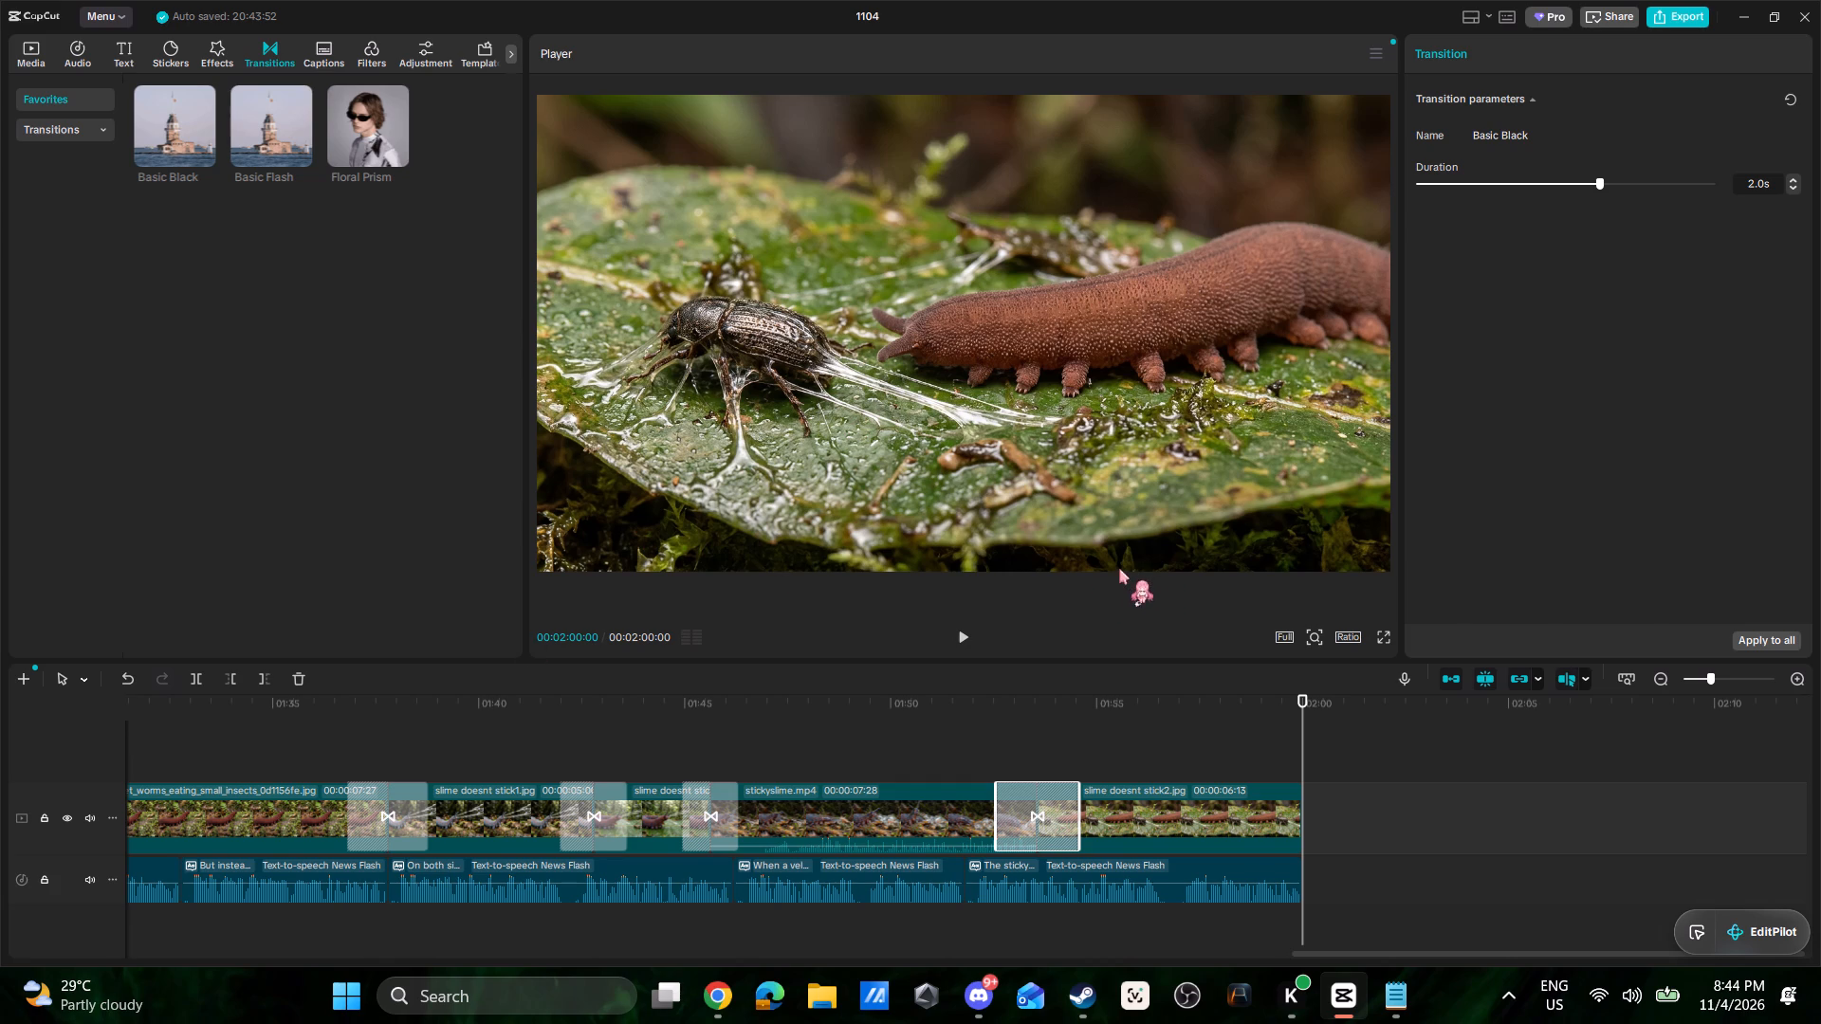
# Switch to the Google Flow project in Chrome.
pyautogui.hotkey('alt', 'Tab')
pyautogui.hotkey('alt', 'Tab')
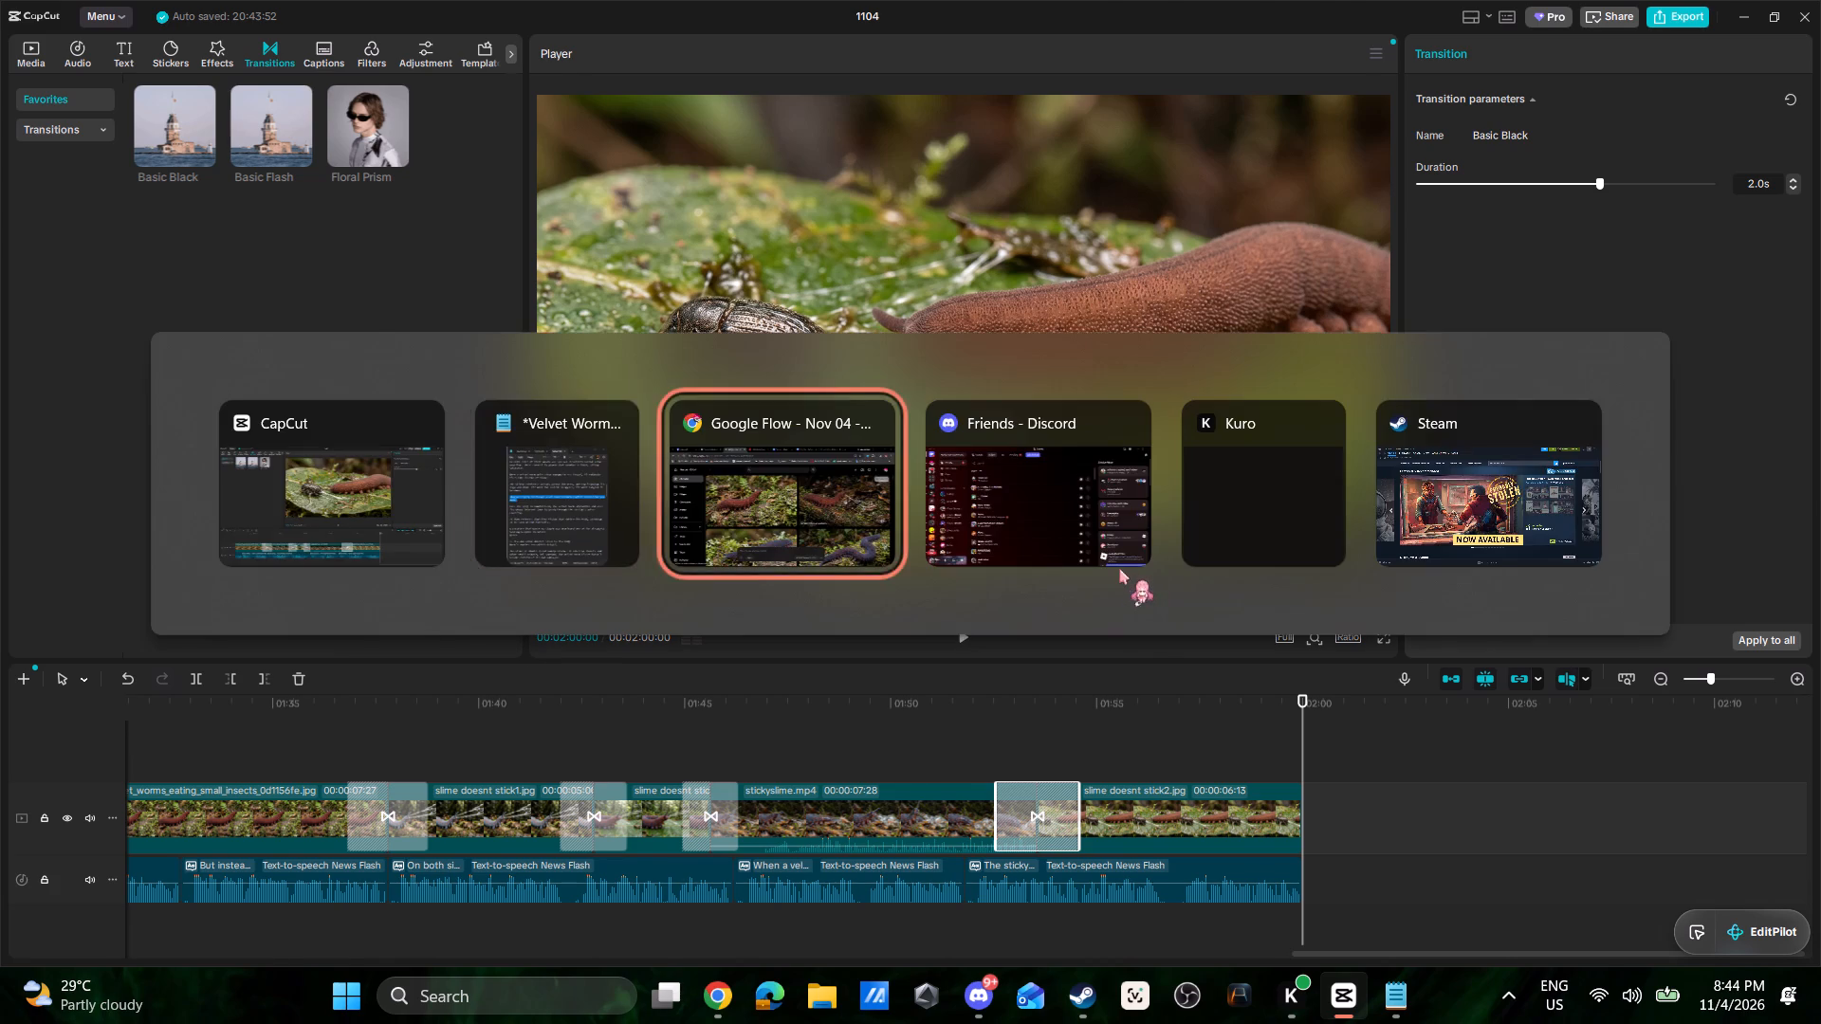
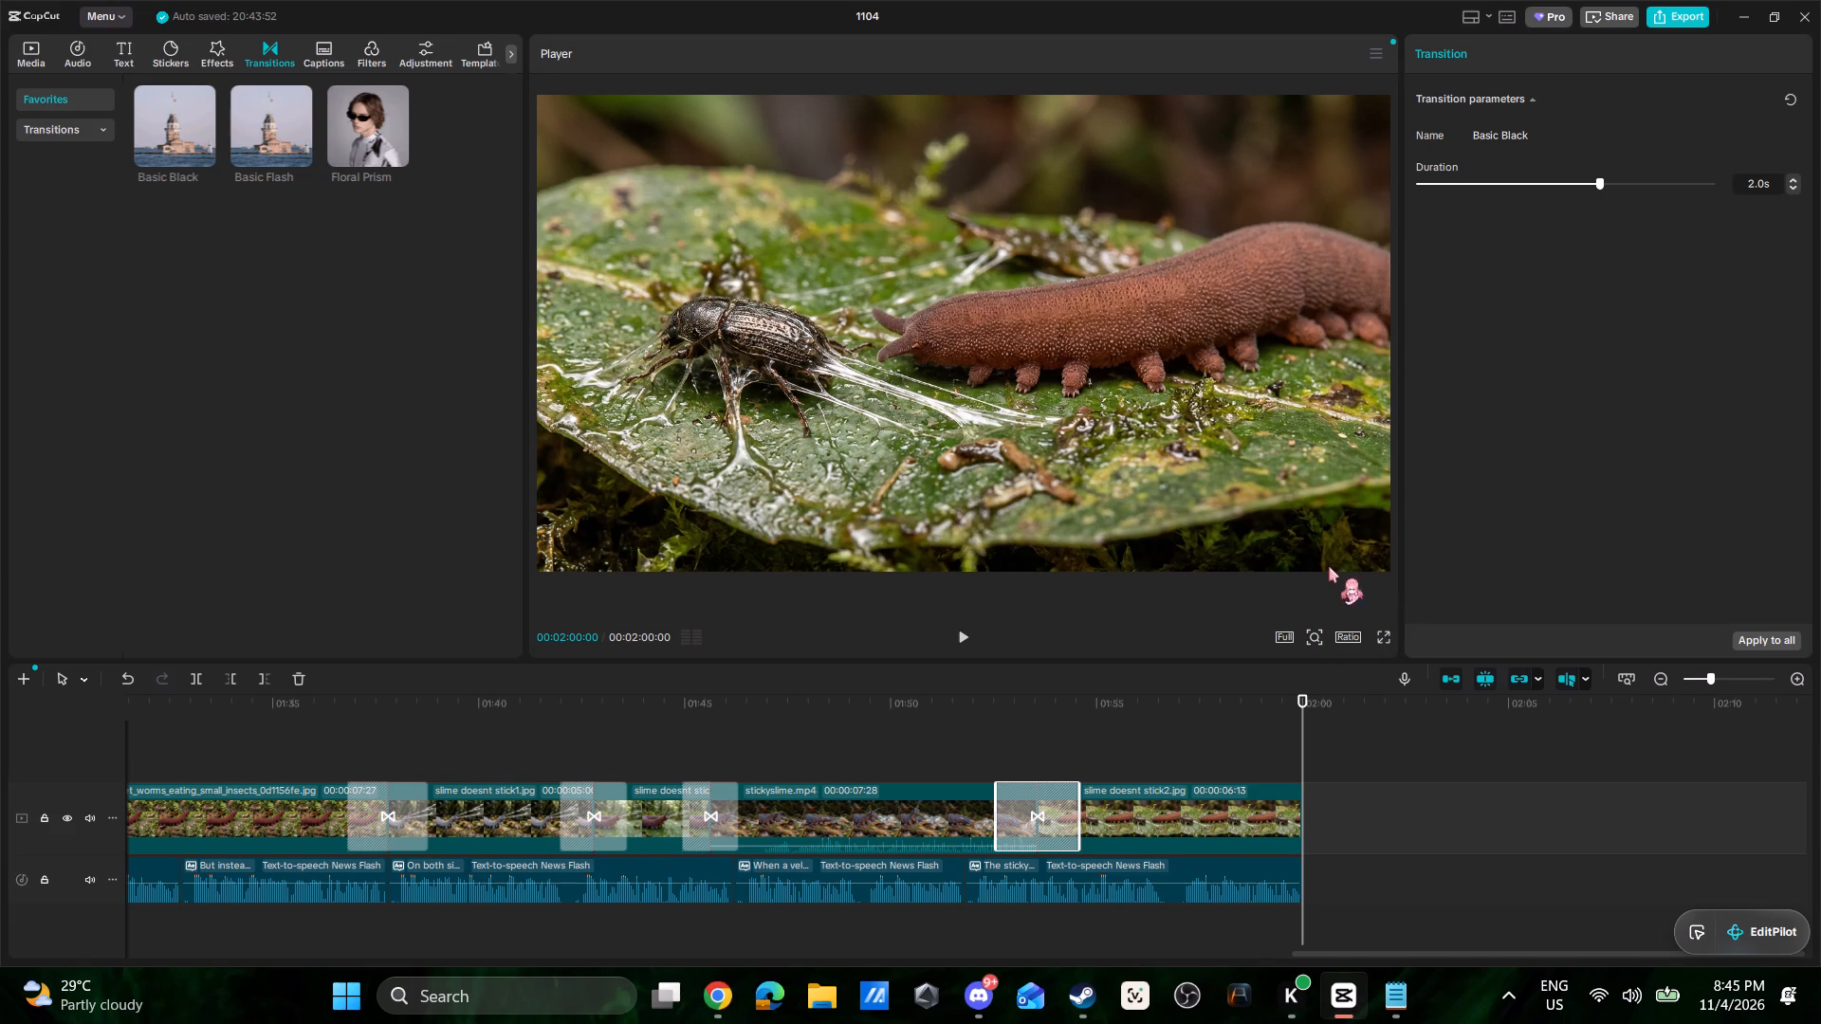
# Switch from CapCut to the Chrome window with the YouTube thumbnail design open in Canva.
pyautogui.hotkey('alt', 'Tab')
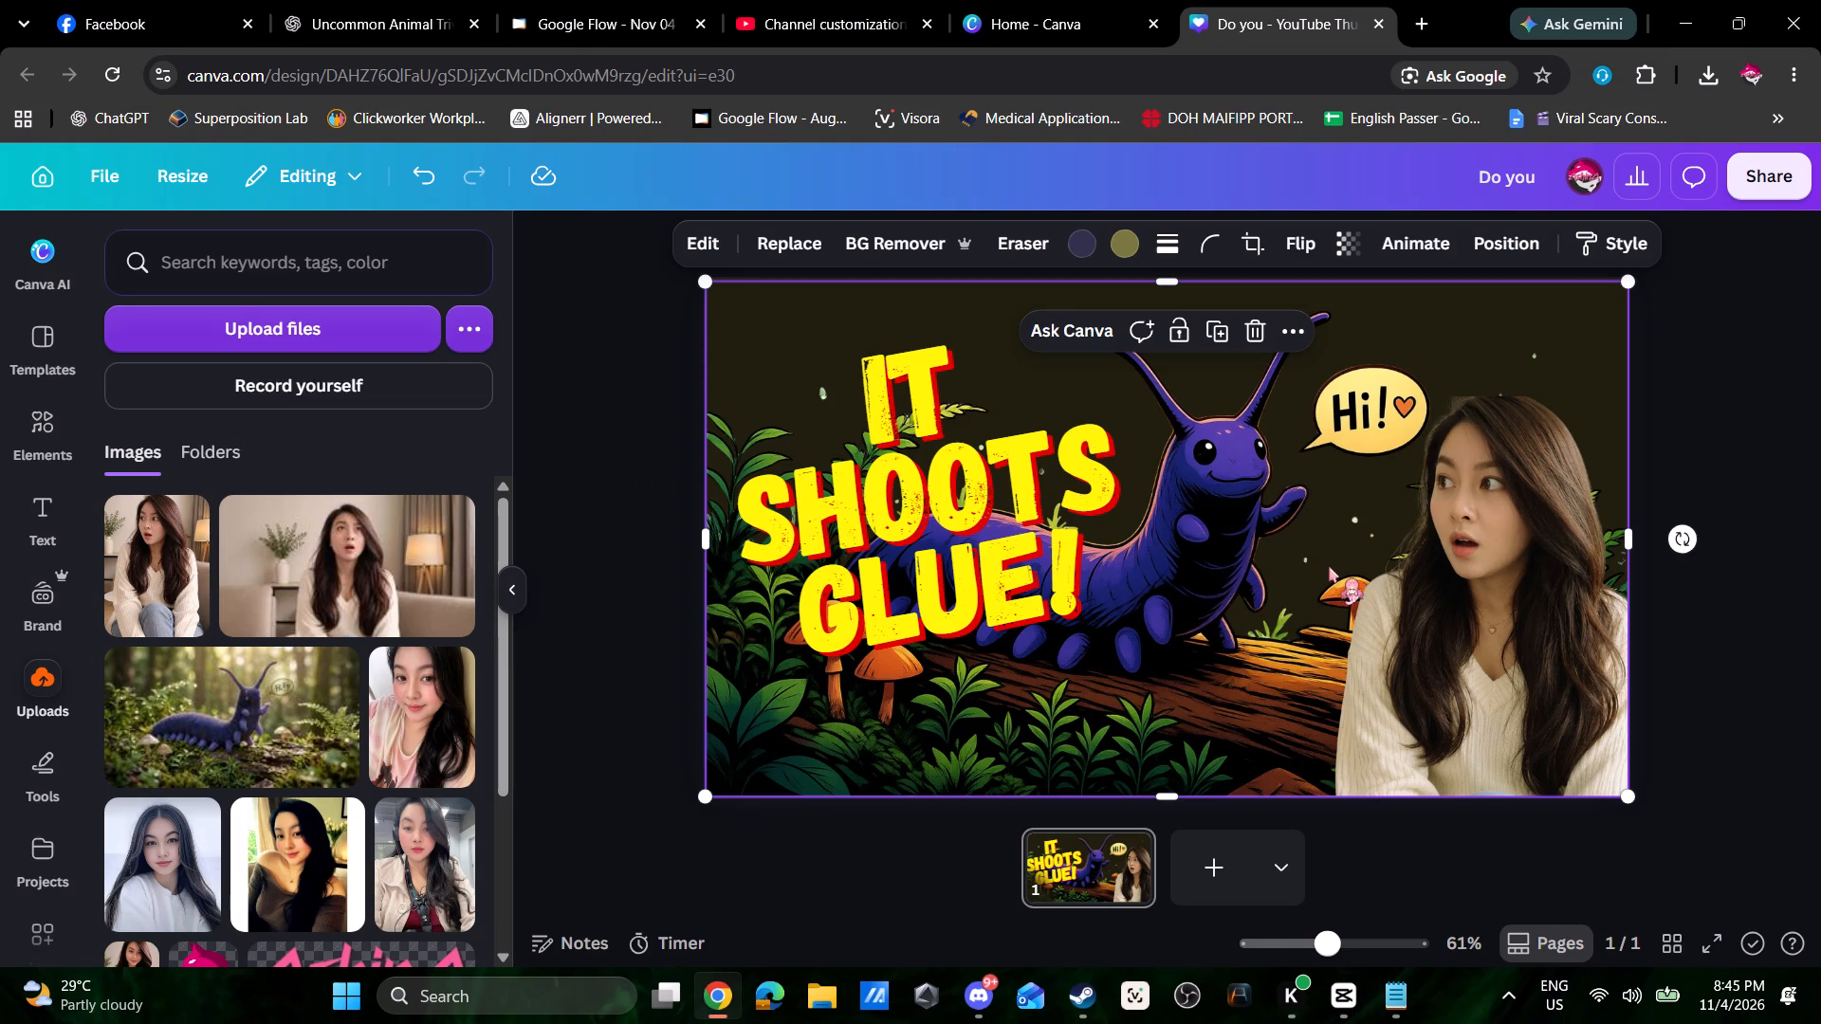
# Switch to CapCut and play back the timeline's last clips, from the stickyslime.mp4 transitions to the end, to review them.
pyautogui.hotkey('alt', 'Tab')
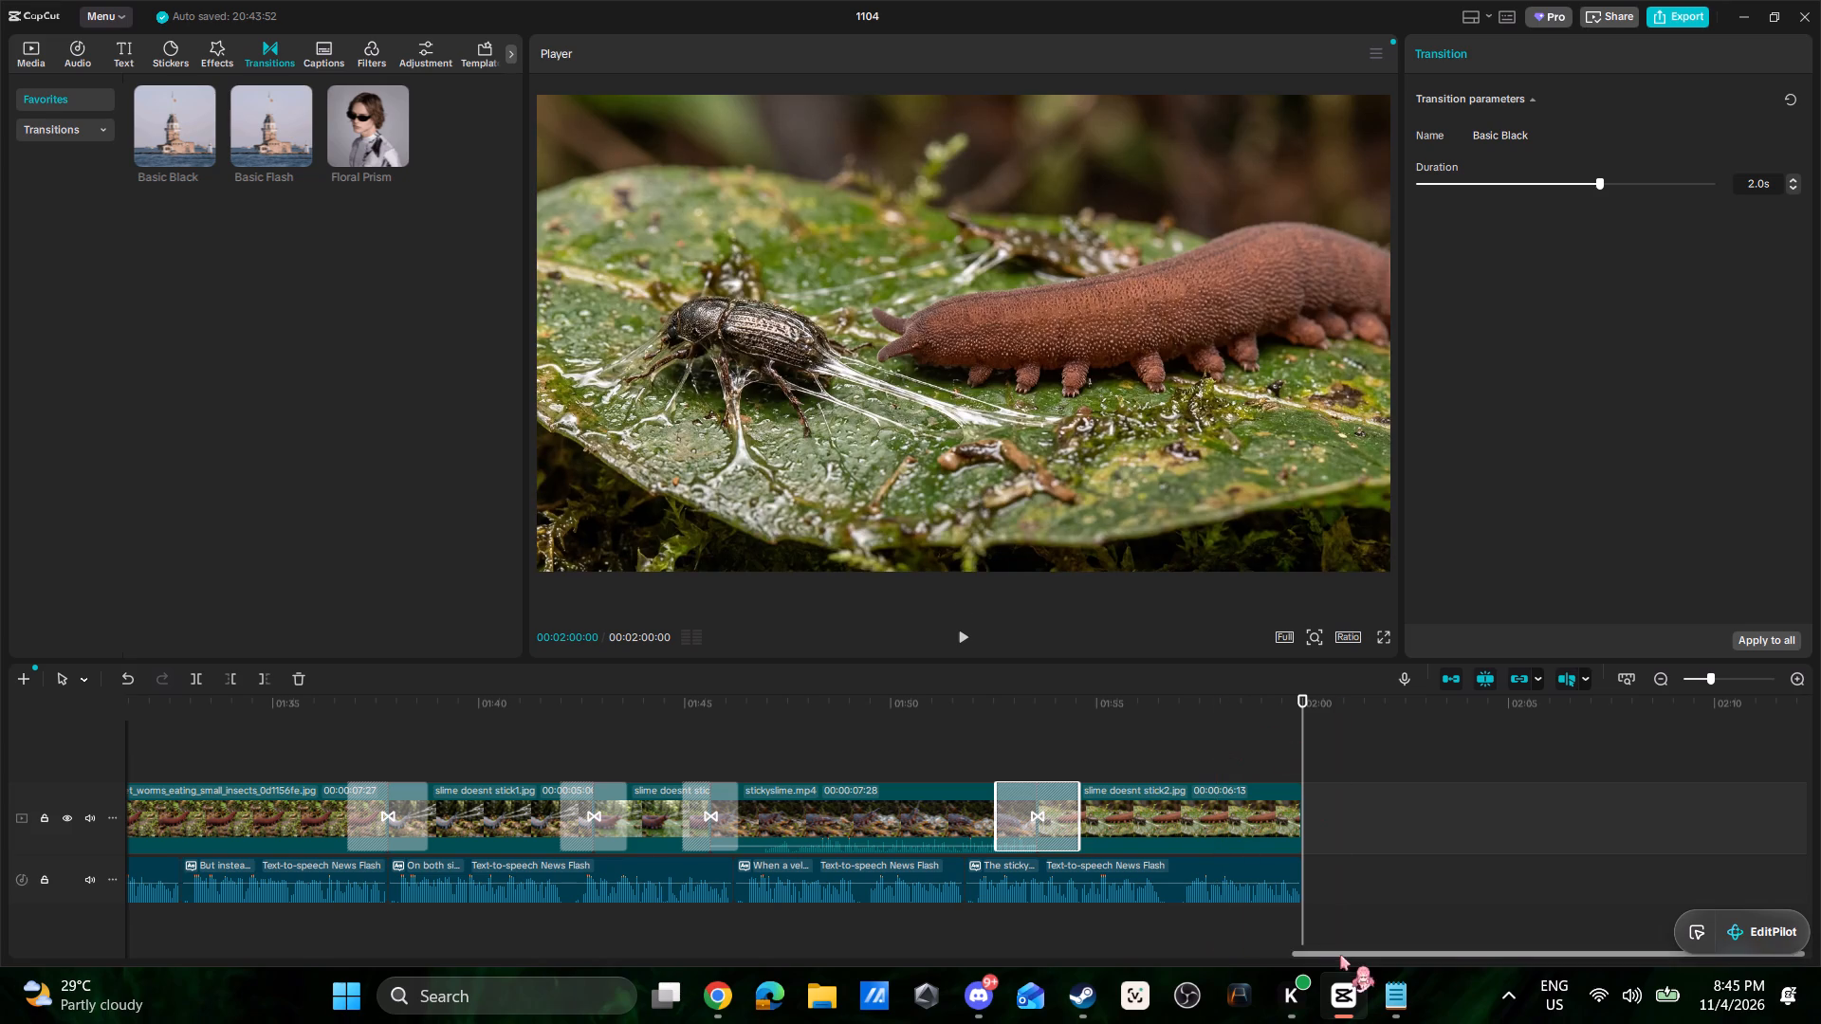
pyautogui.moveTo(1341, 955); pyautogui.dragTo(1494, 954)
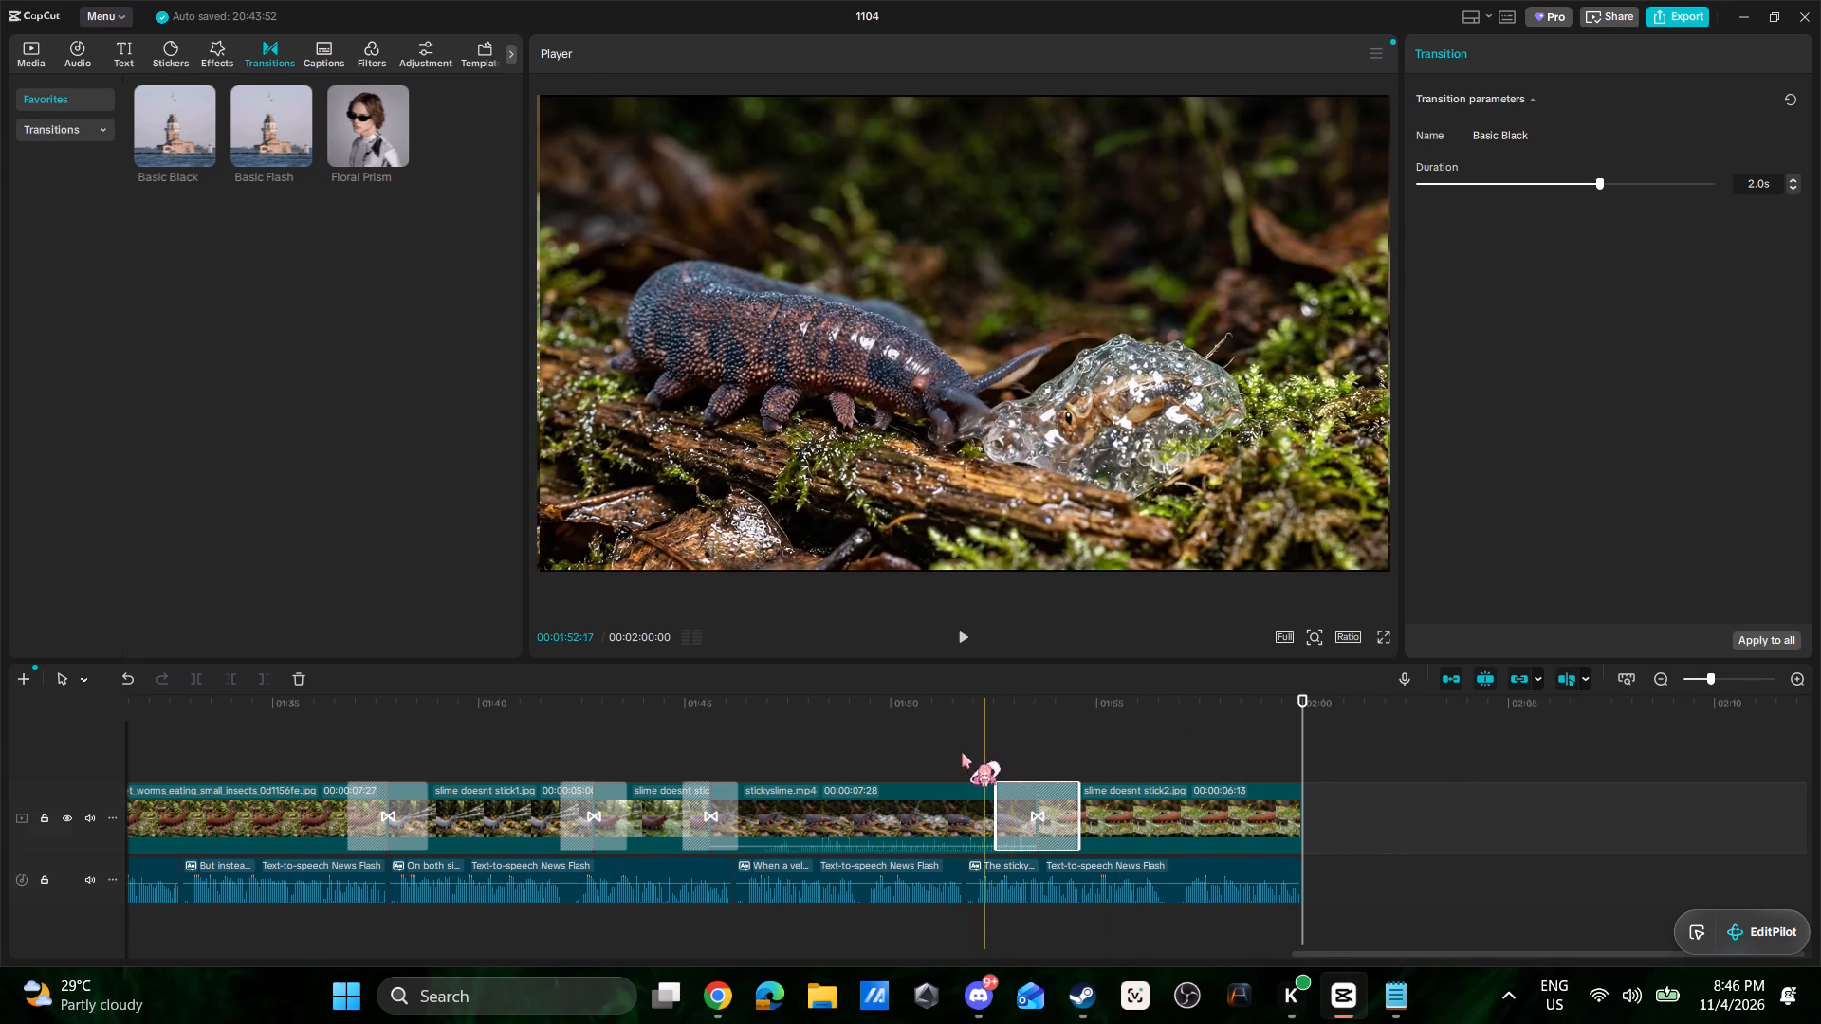
pyautogui.click(937, 753)
pyautogui.press('space')
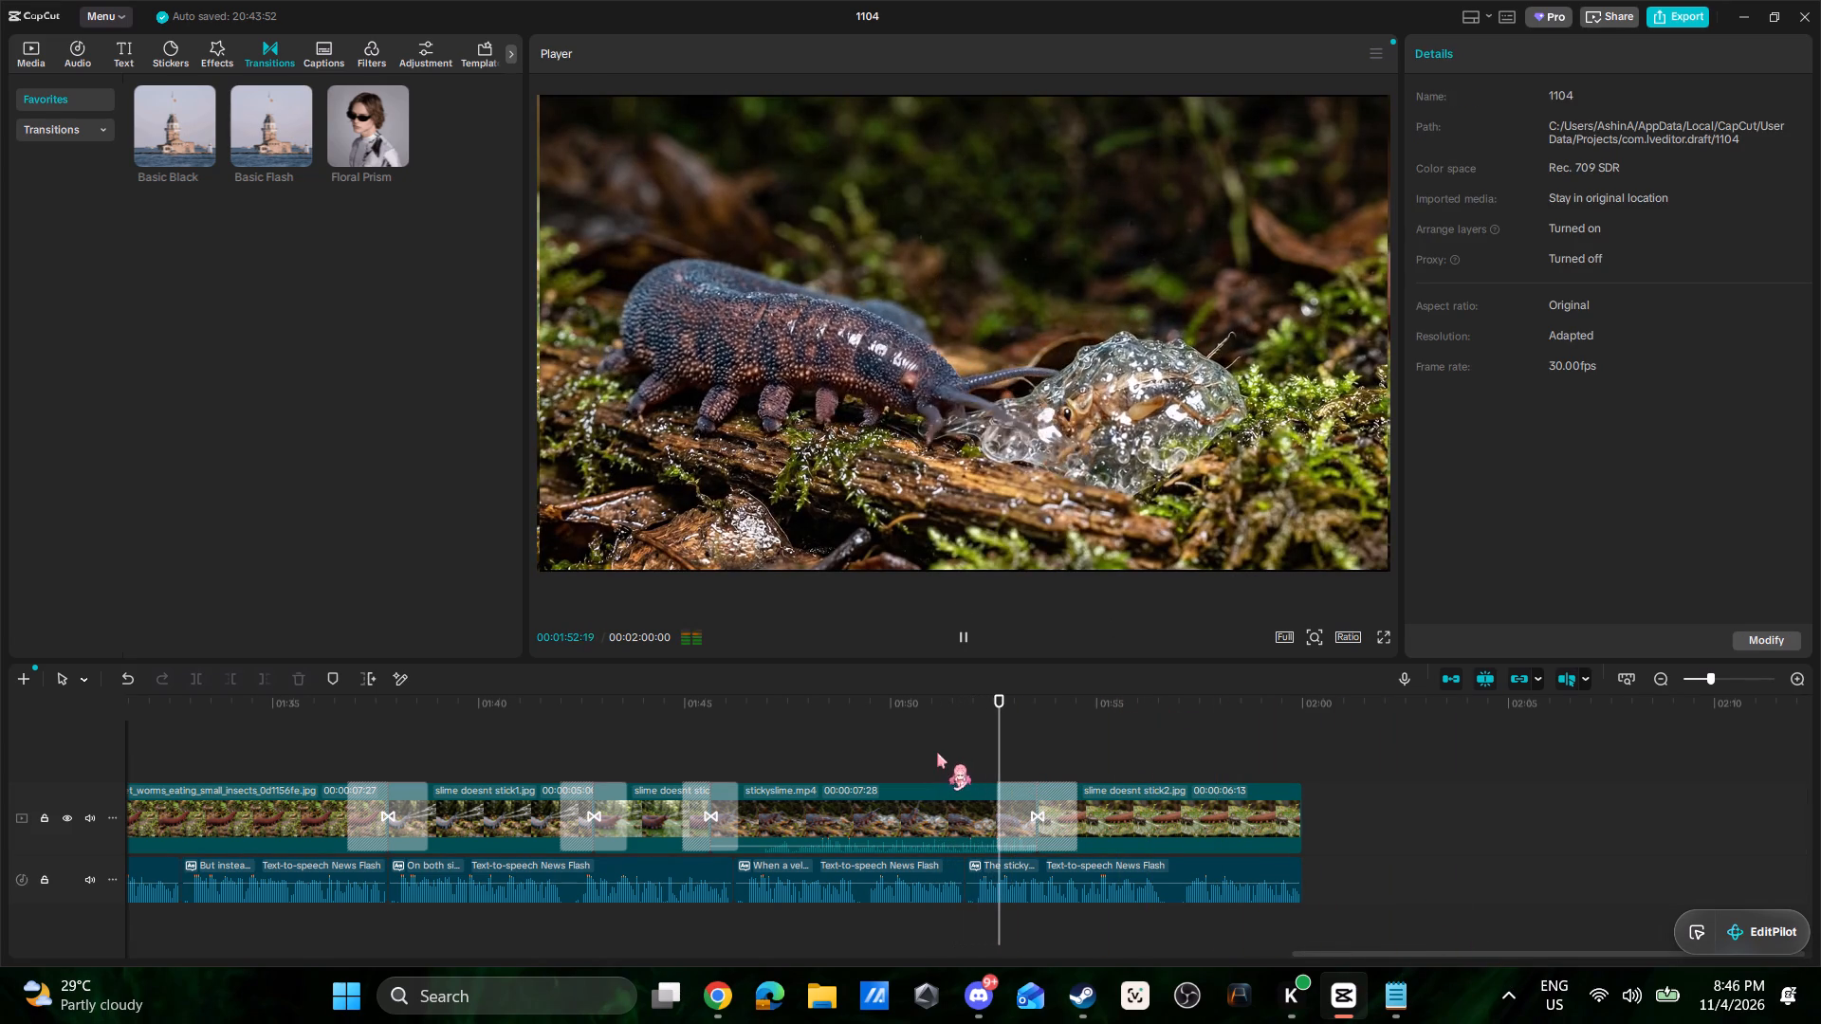
pyautogui.press('space')
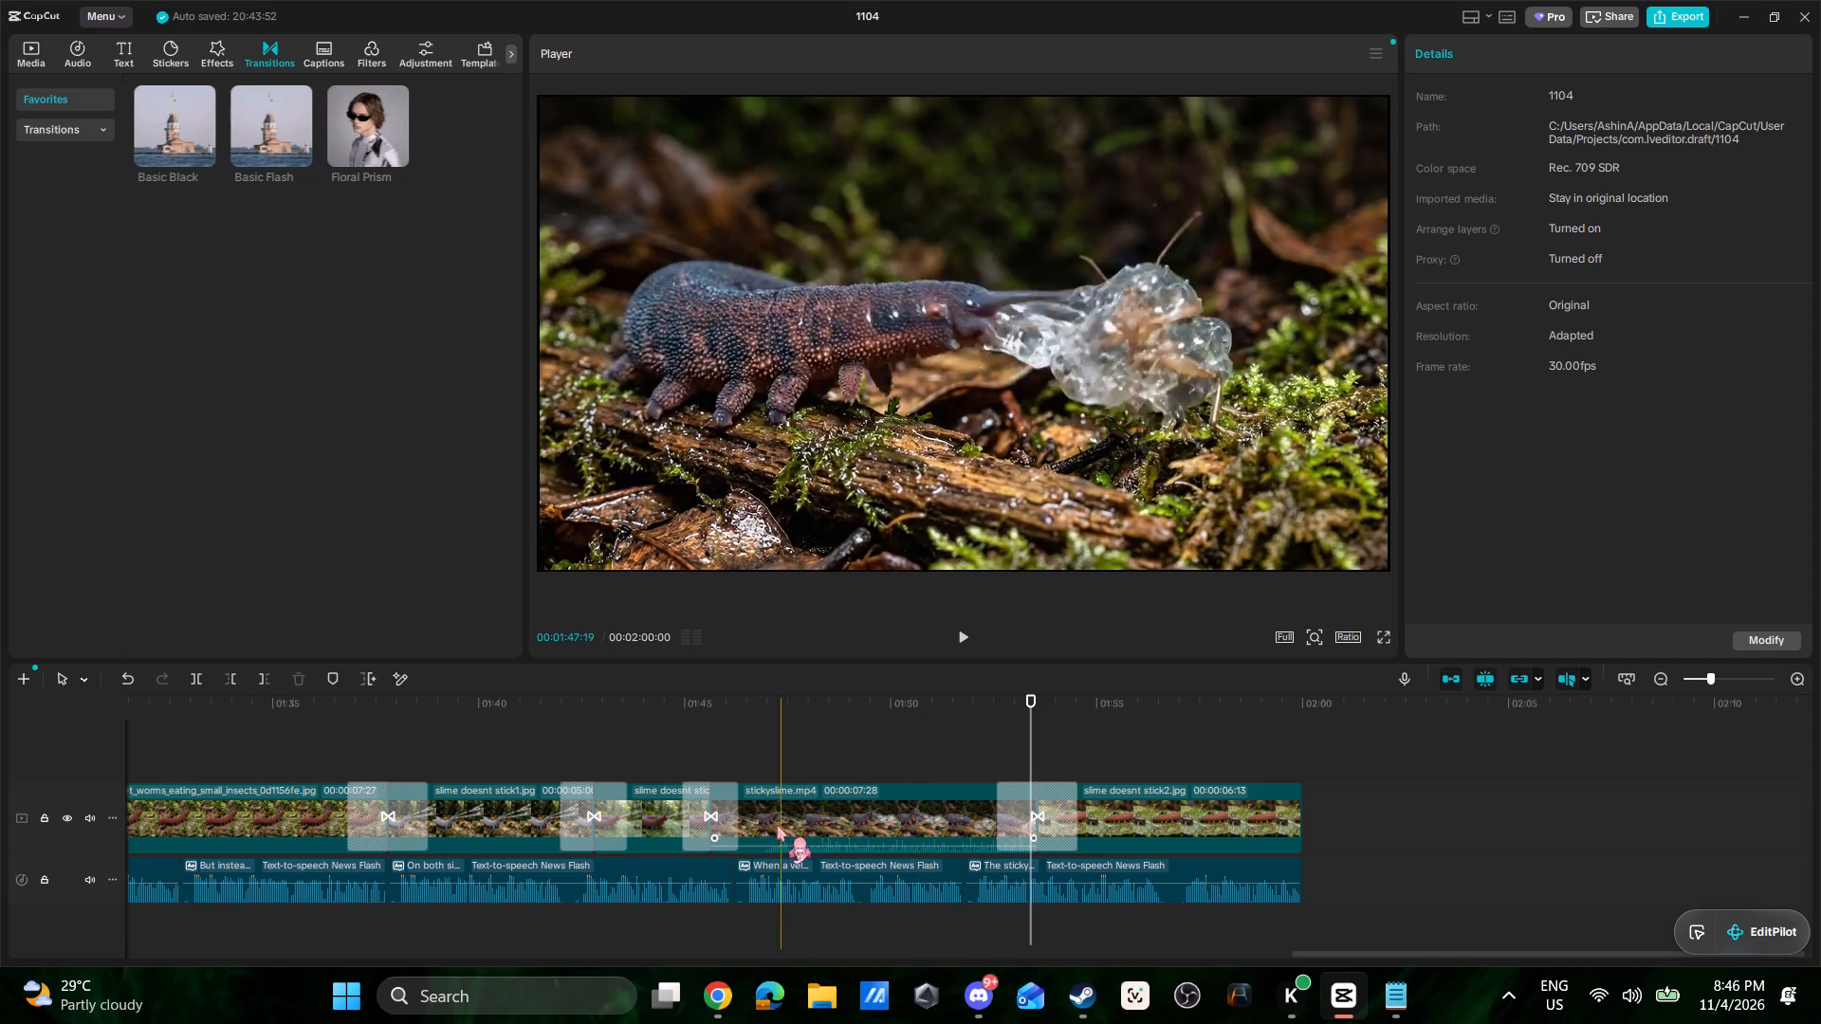
pyautogui.click(678, 751)
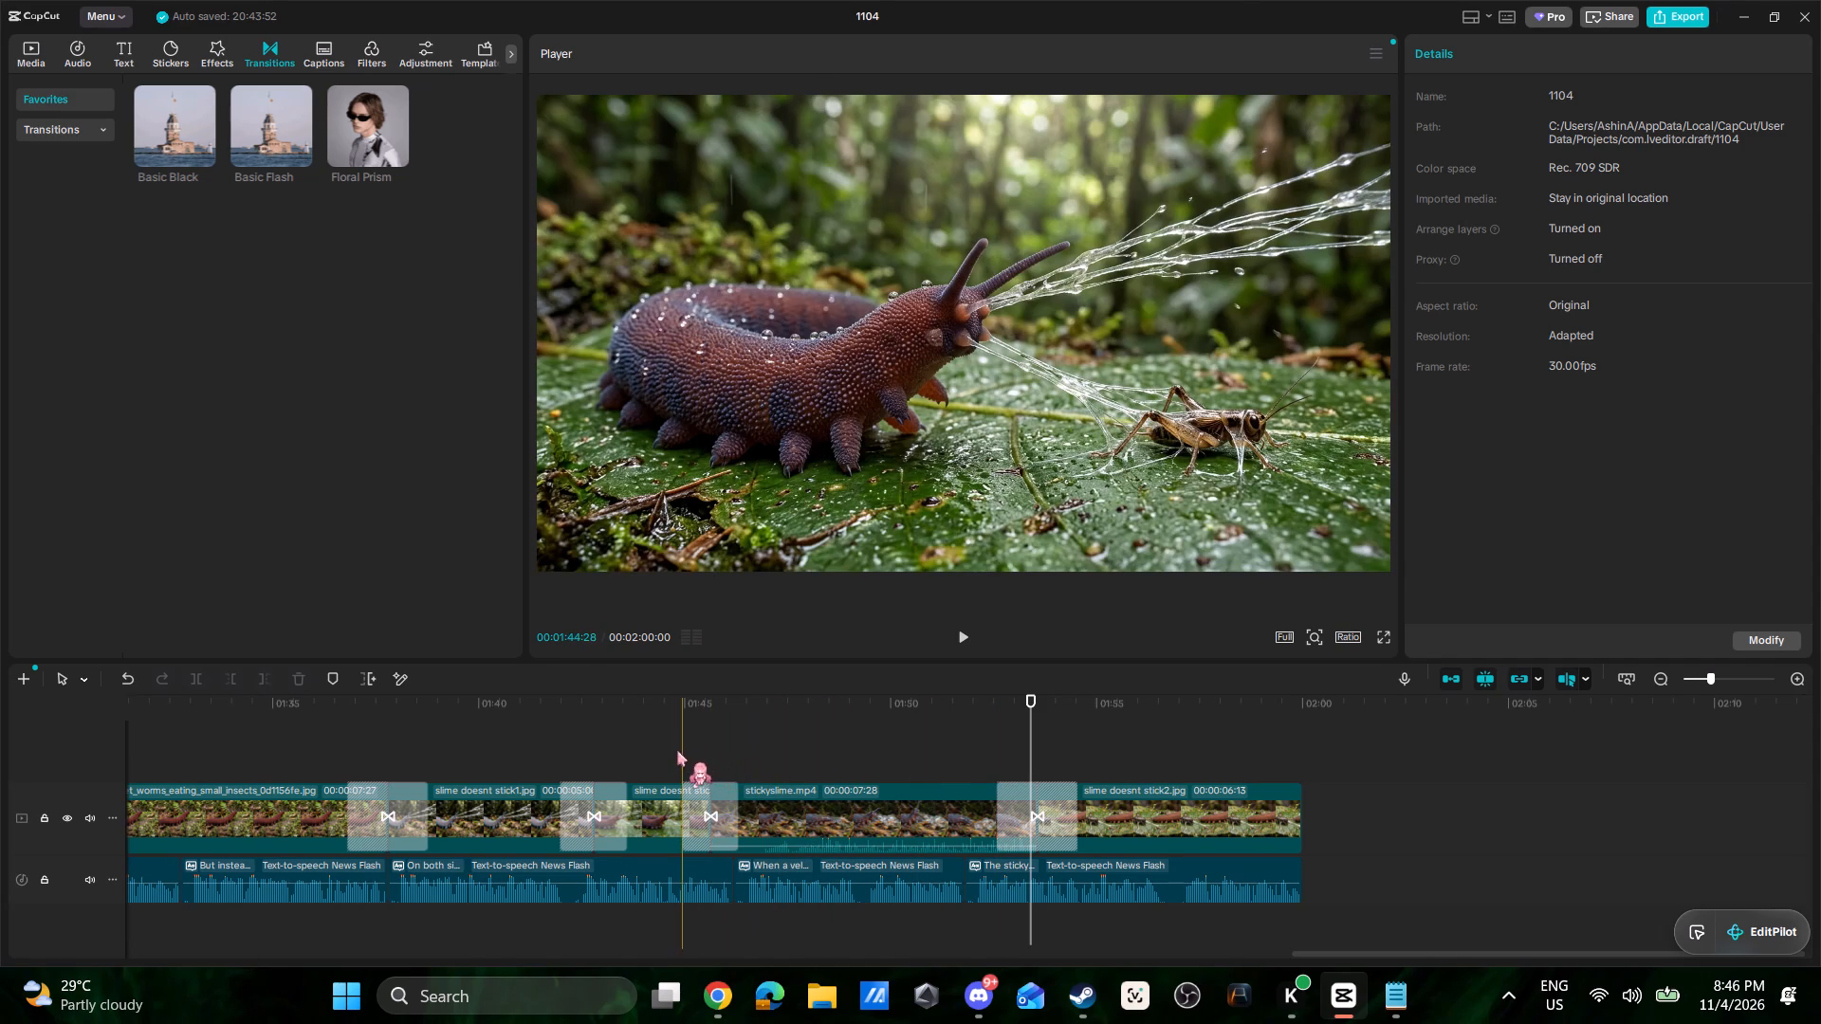
pyautogui.press('space')
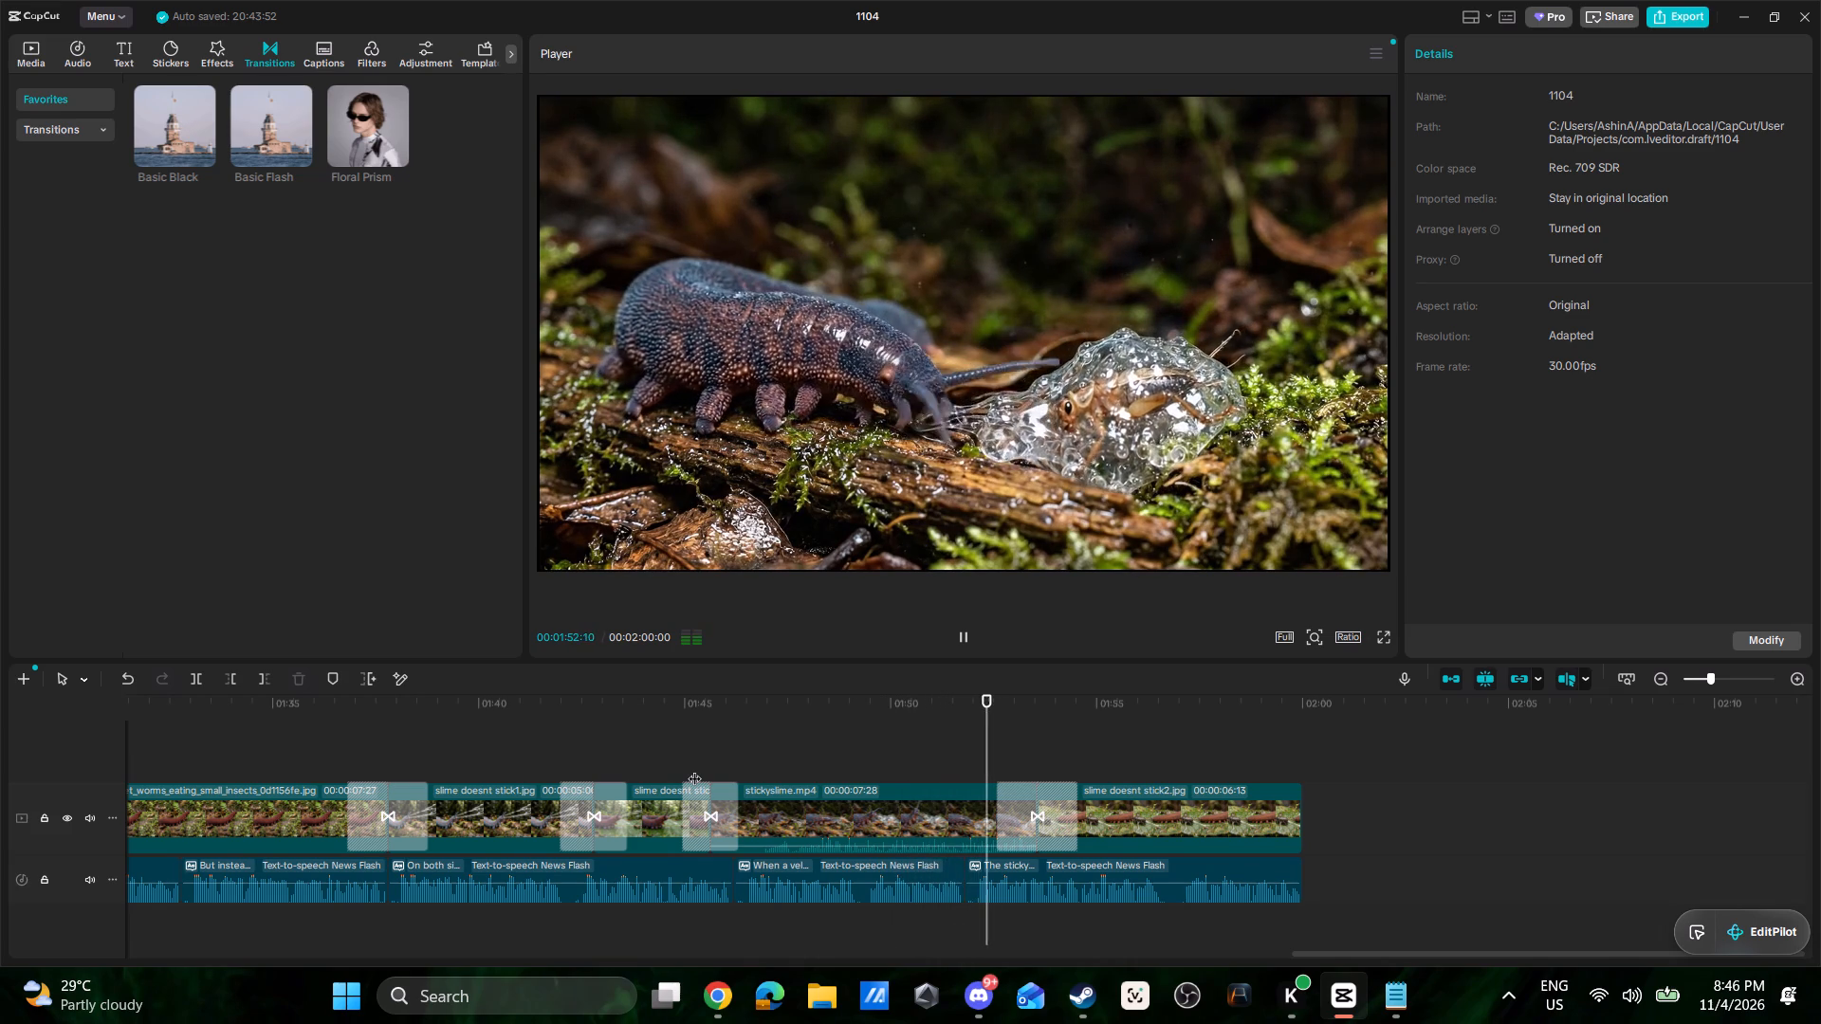
pyautogui.press('space')
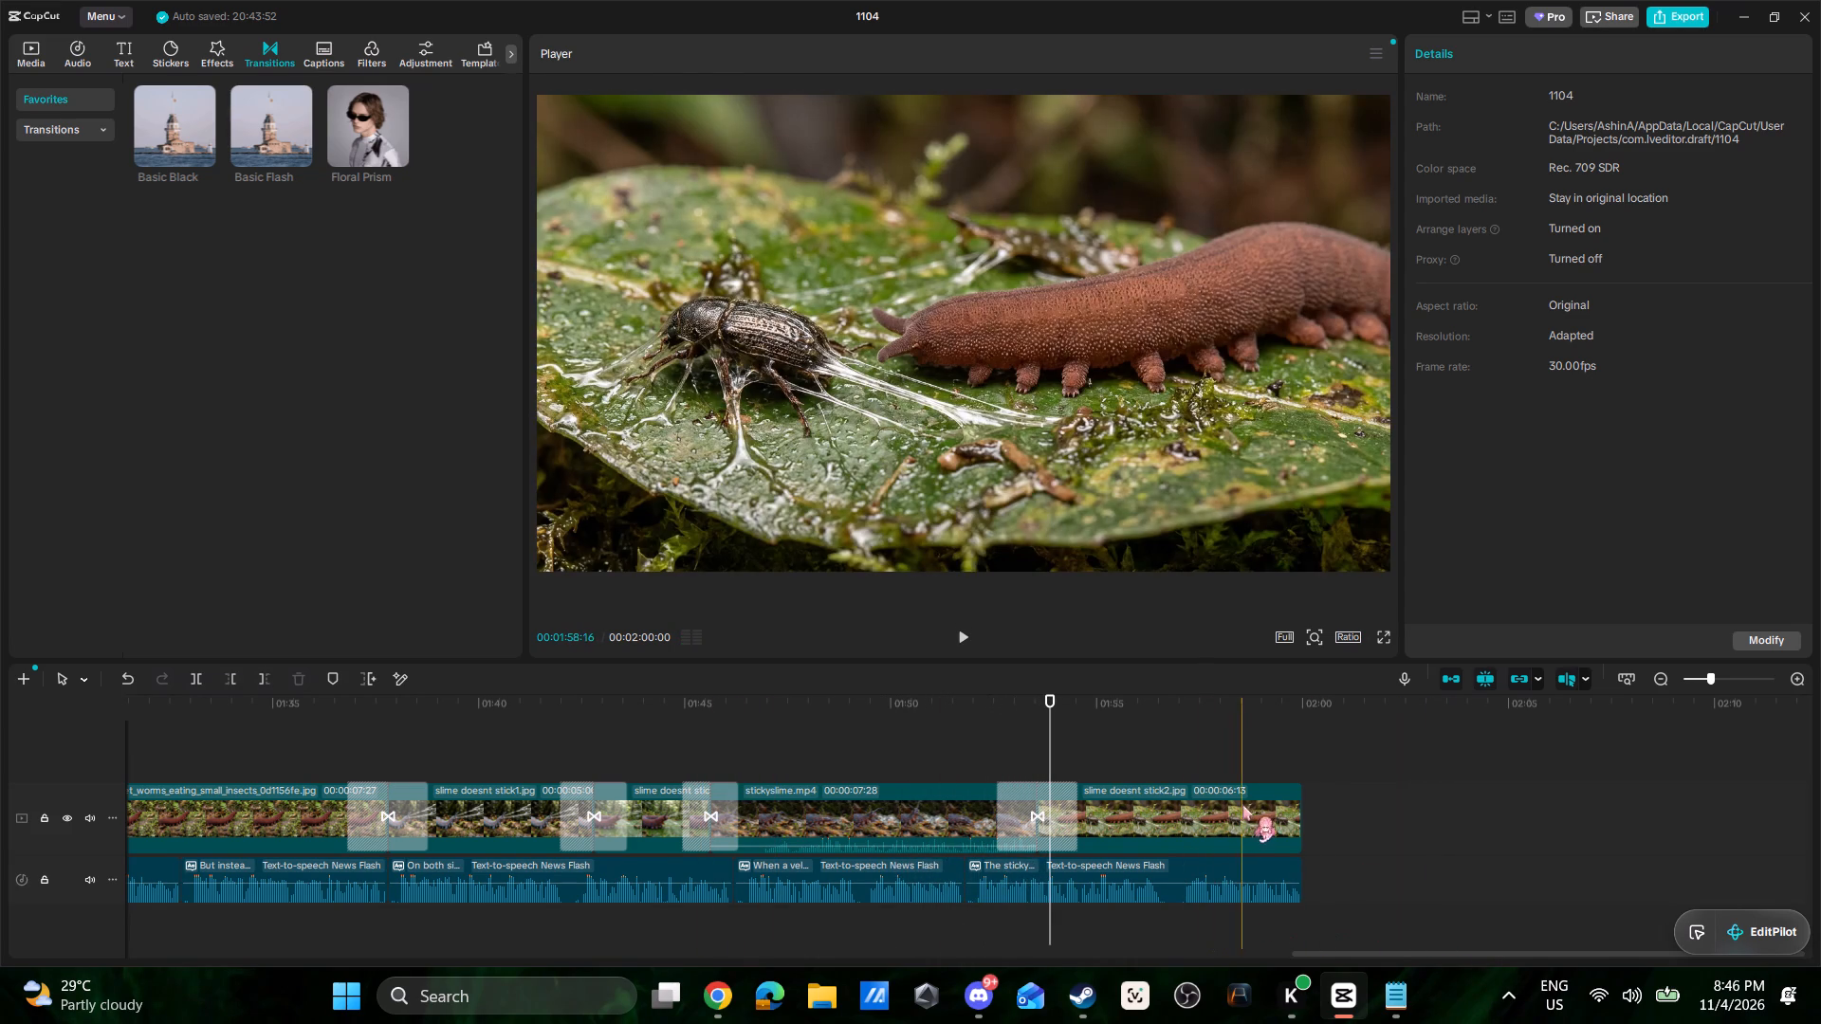
pyautogui.press('space')
pyautogui.click(1052, 694)
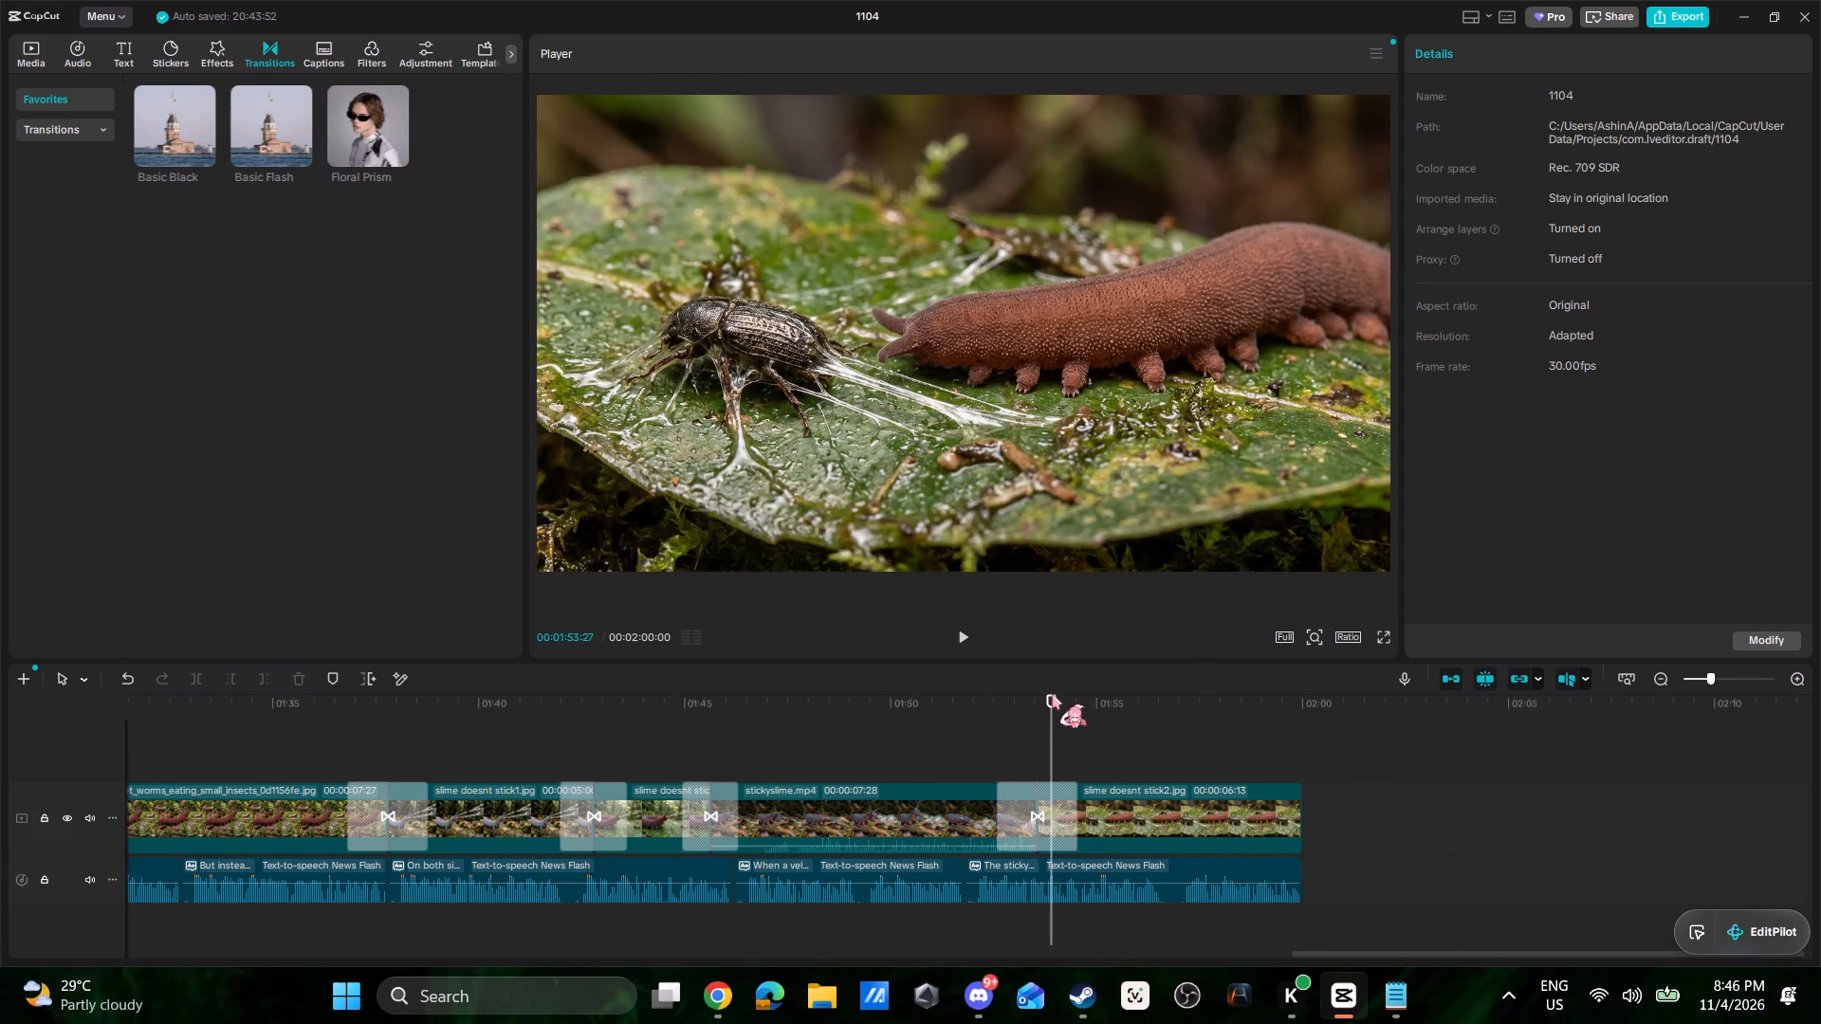
pyautogui.press('space')
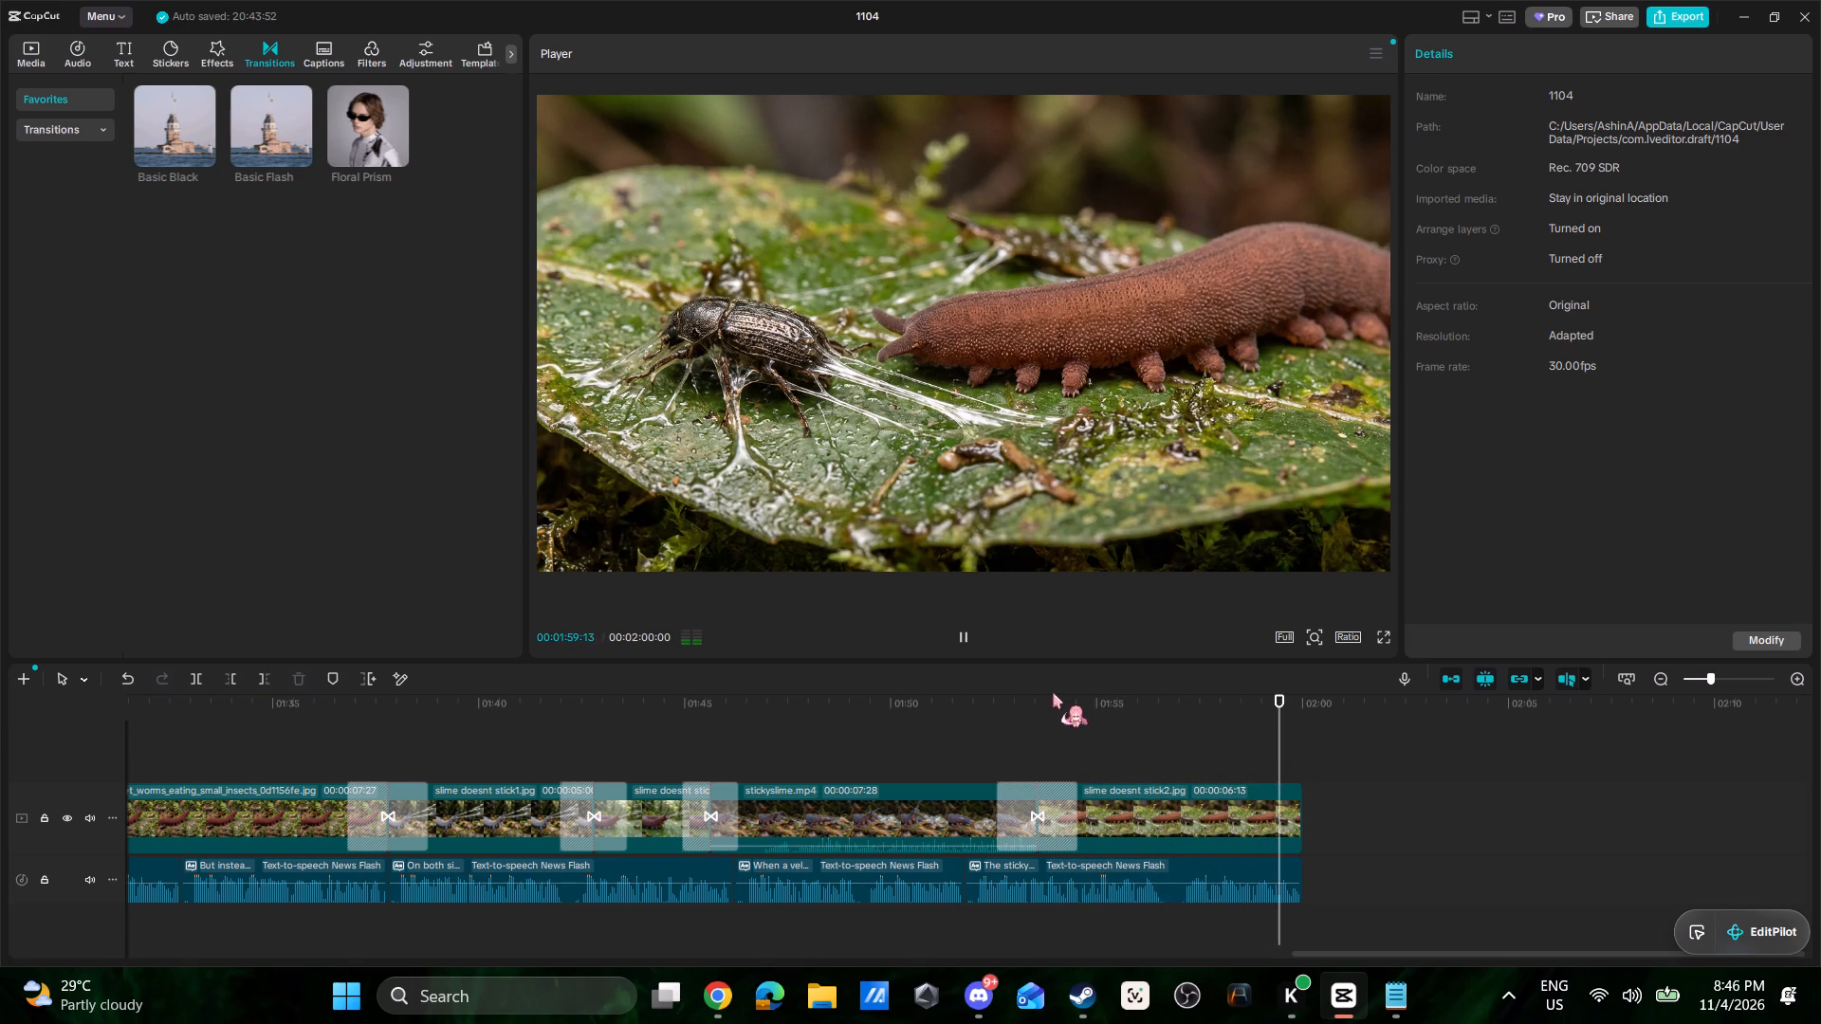
# Add a default text clip to the timeline at the end of the last video clip, at 02:00.
pyautogui.click(132, 48)
pyautogui.moveTo(181, 108); pyautogui.dragTo(1304, 771)
pyautogui.moveTo(1337, 952); pyautogui.dragTo(1556, 954)
# Copy the script paragraph beginning "Once the prey is immobilized" and ending "outer covering." from the velvet worm script in Notepad.
pyautogui.hotkey('alt', 'Tab')
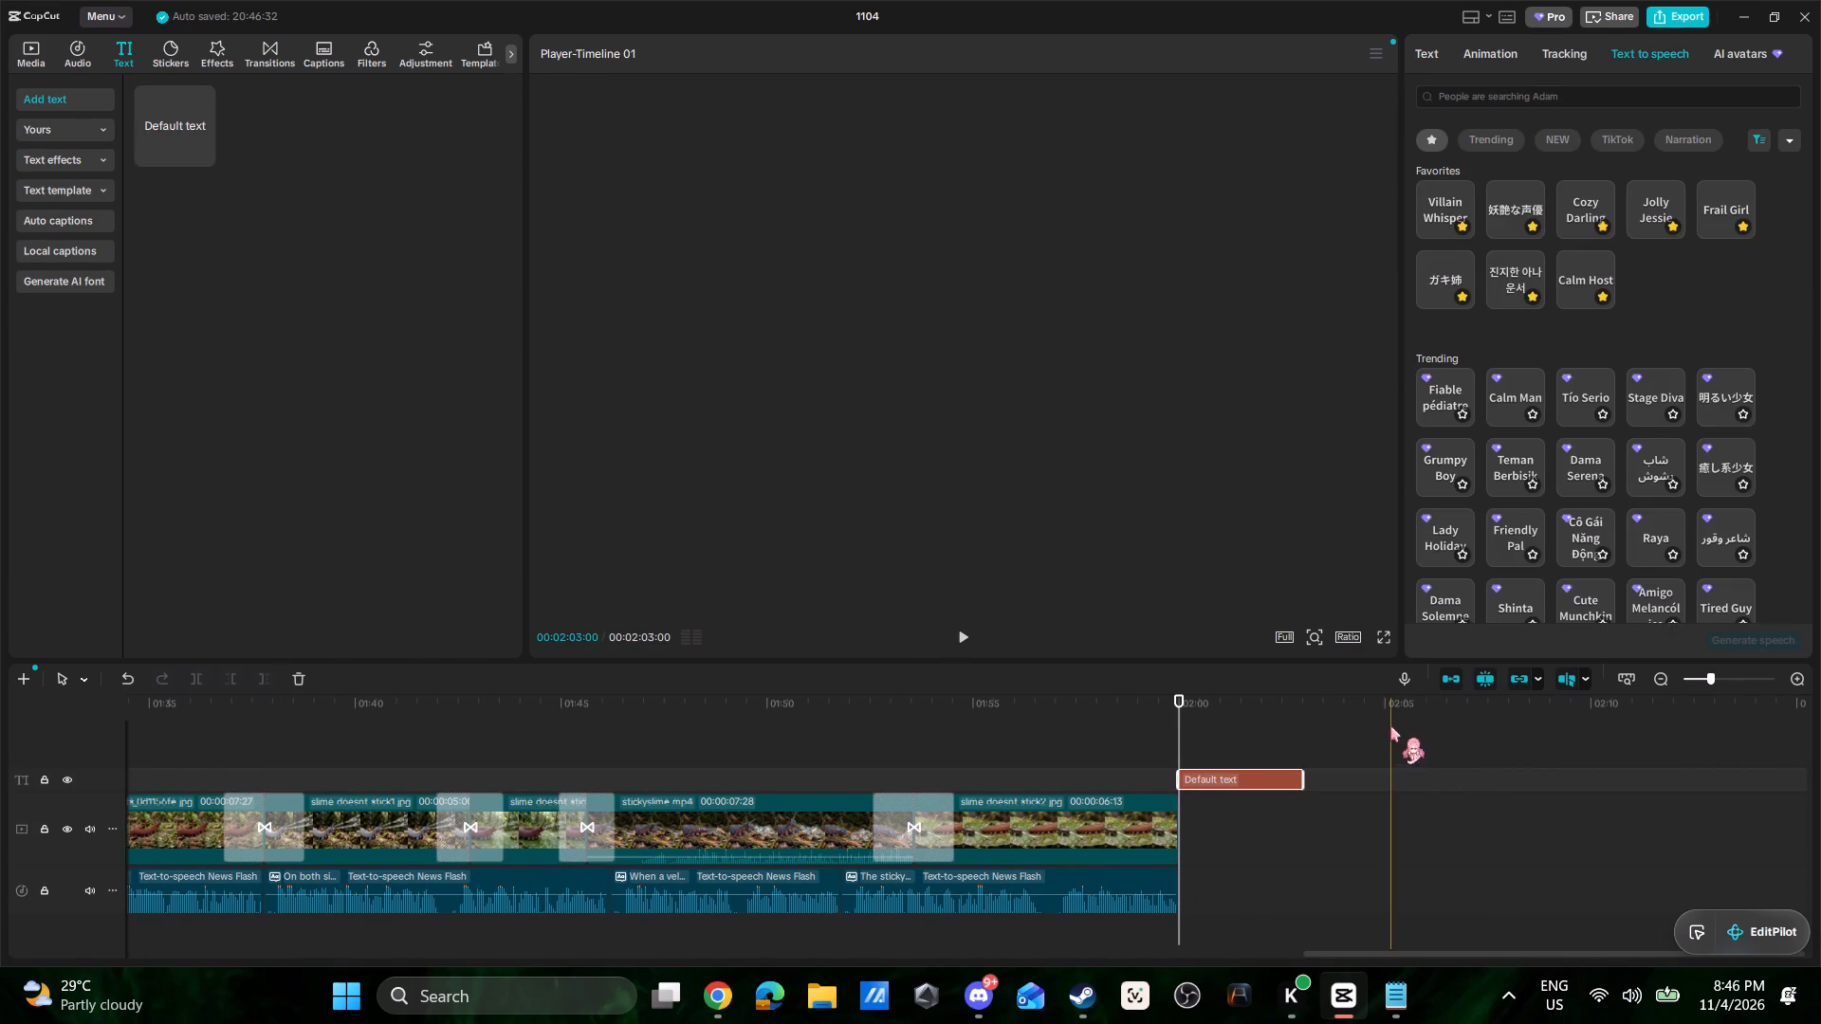
pyautogui.hotkey('alt', 'Tab')
pyautogui.hotkey('alt', 'Tab')
pyautogui.hotkey('alt', 'Tab')
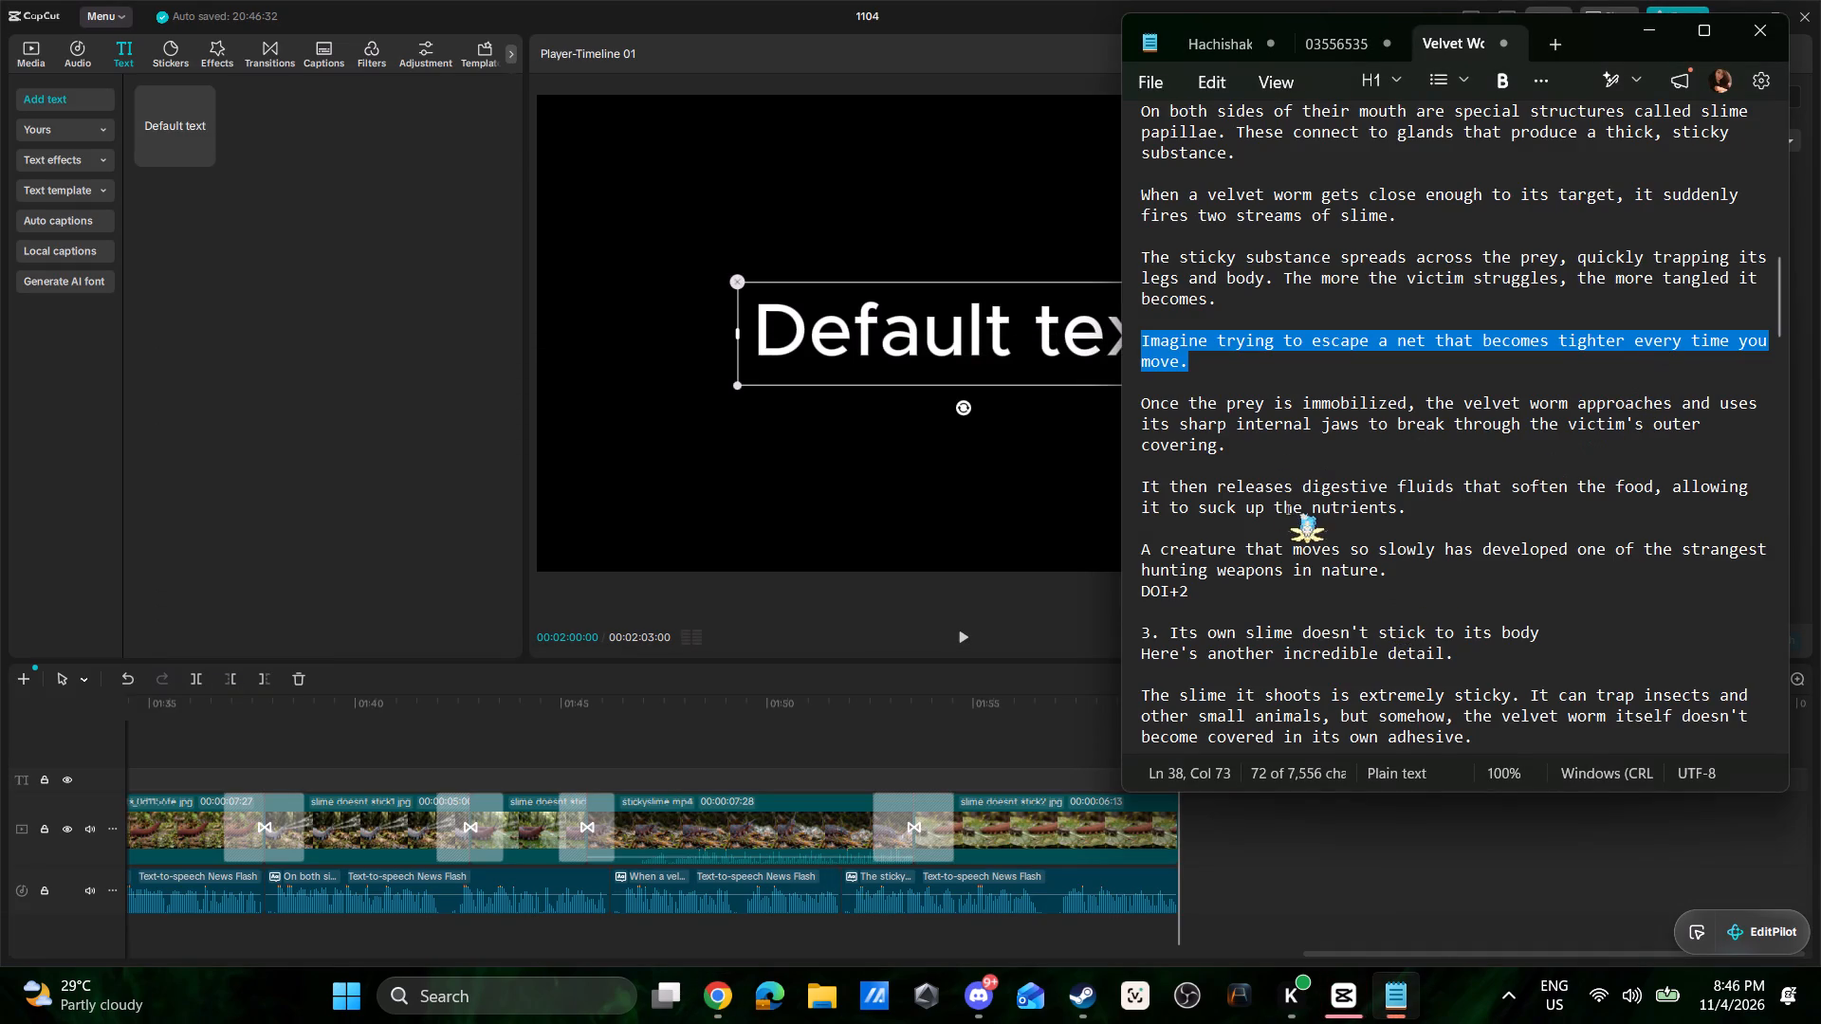
pyautogui.scroll(-1, 1245, 444)
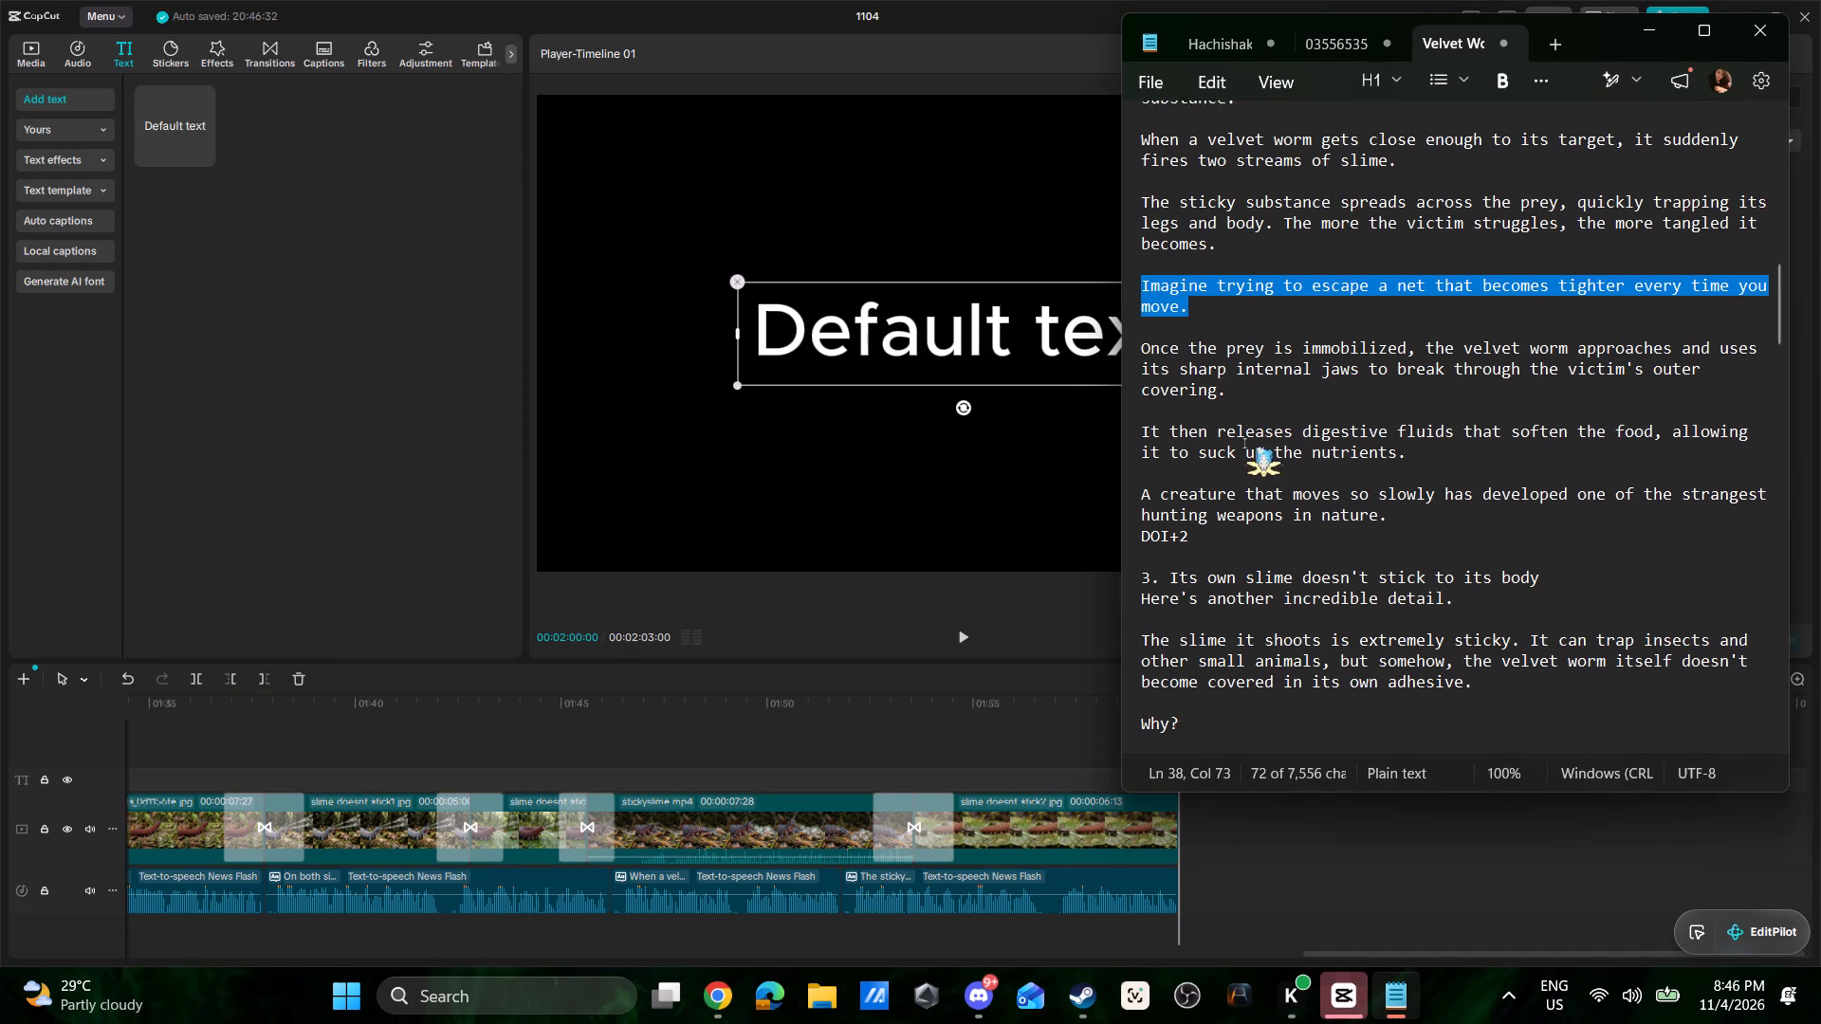
pyautogui.moveTo(1278, 396); pyautogui.dragTo(1149, 354)
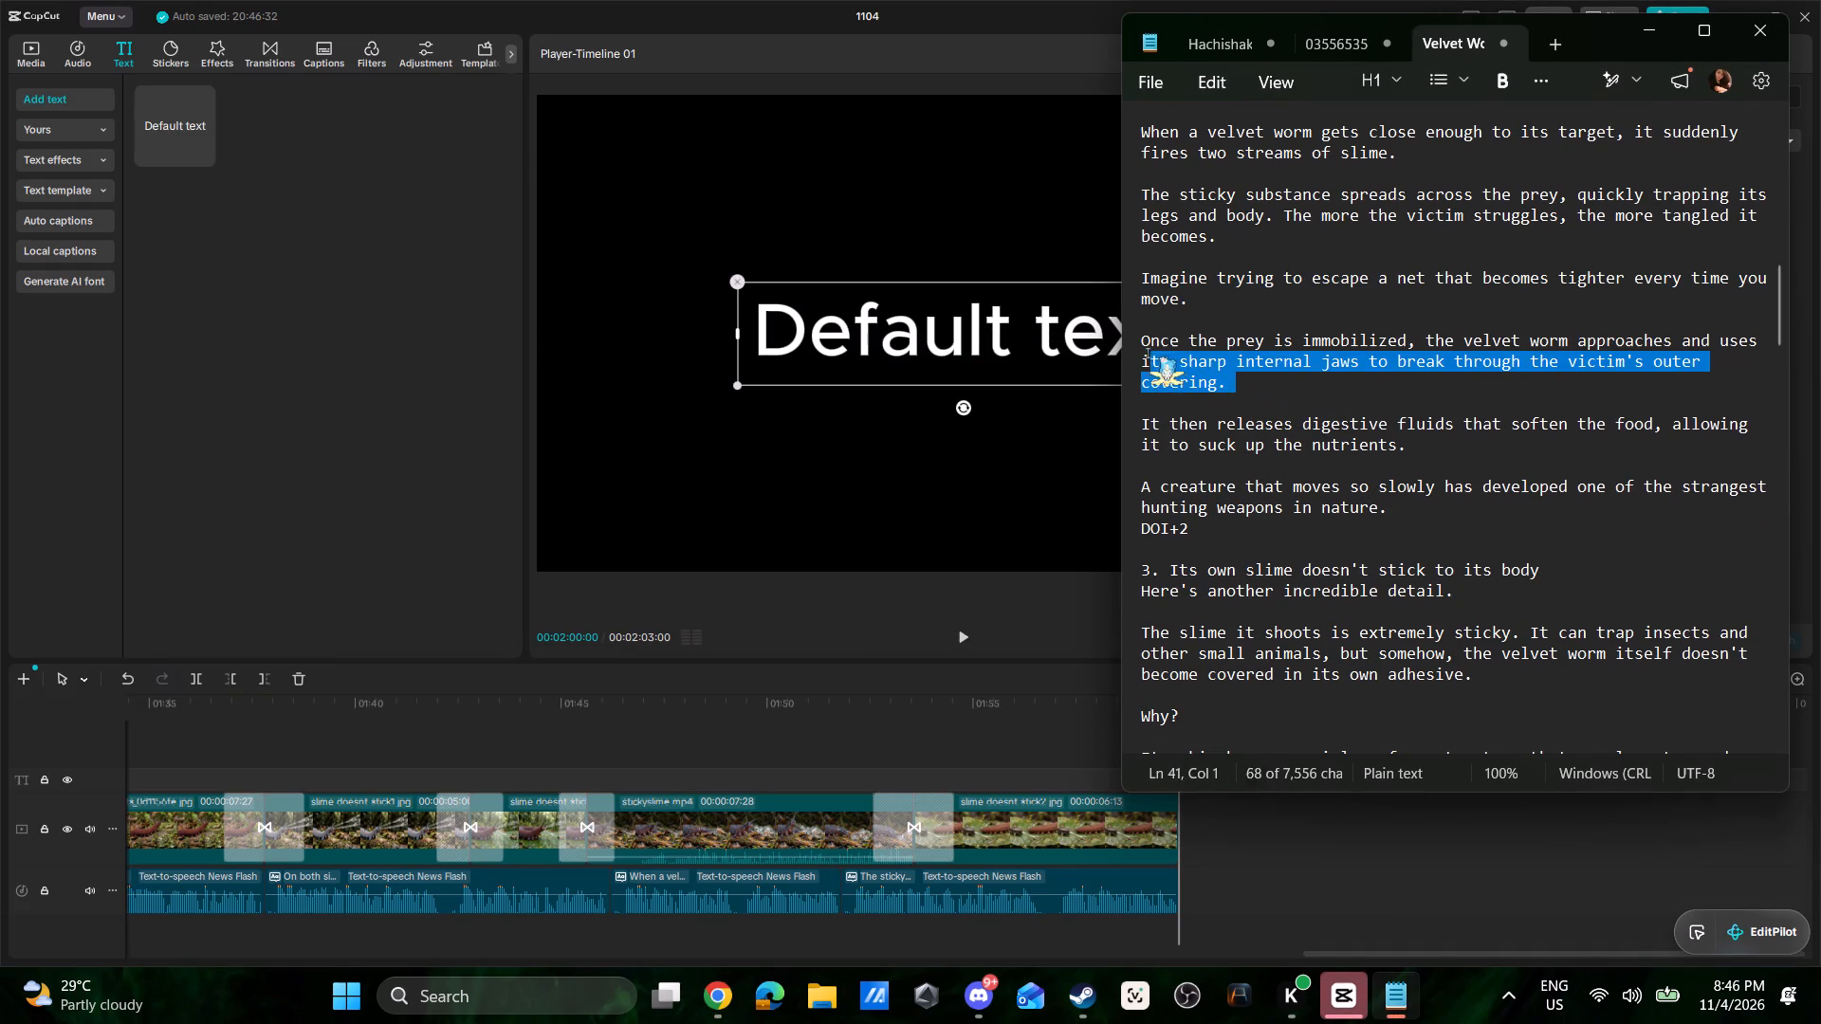
pyautogui.moveTo(1149, 354); pyautogui.dragTo(1131, 344)
pyautogui.hotkey('ctrl', 'c')
pyautogui.hotkey('ctrl', 'c')
pyautogui.hotkey('ctrl', 'c')
pyautogui.hotkey('ctrl', 'c')
pyautogui.hotkey('ctrl', 'c')
pyautogui.hotkey('ctrl', 'c')
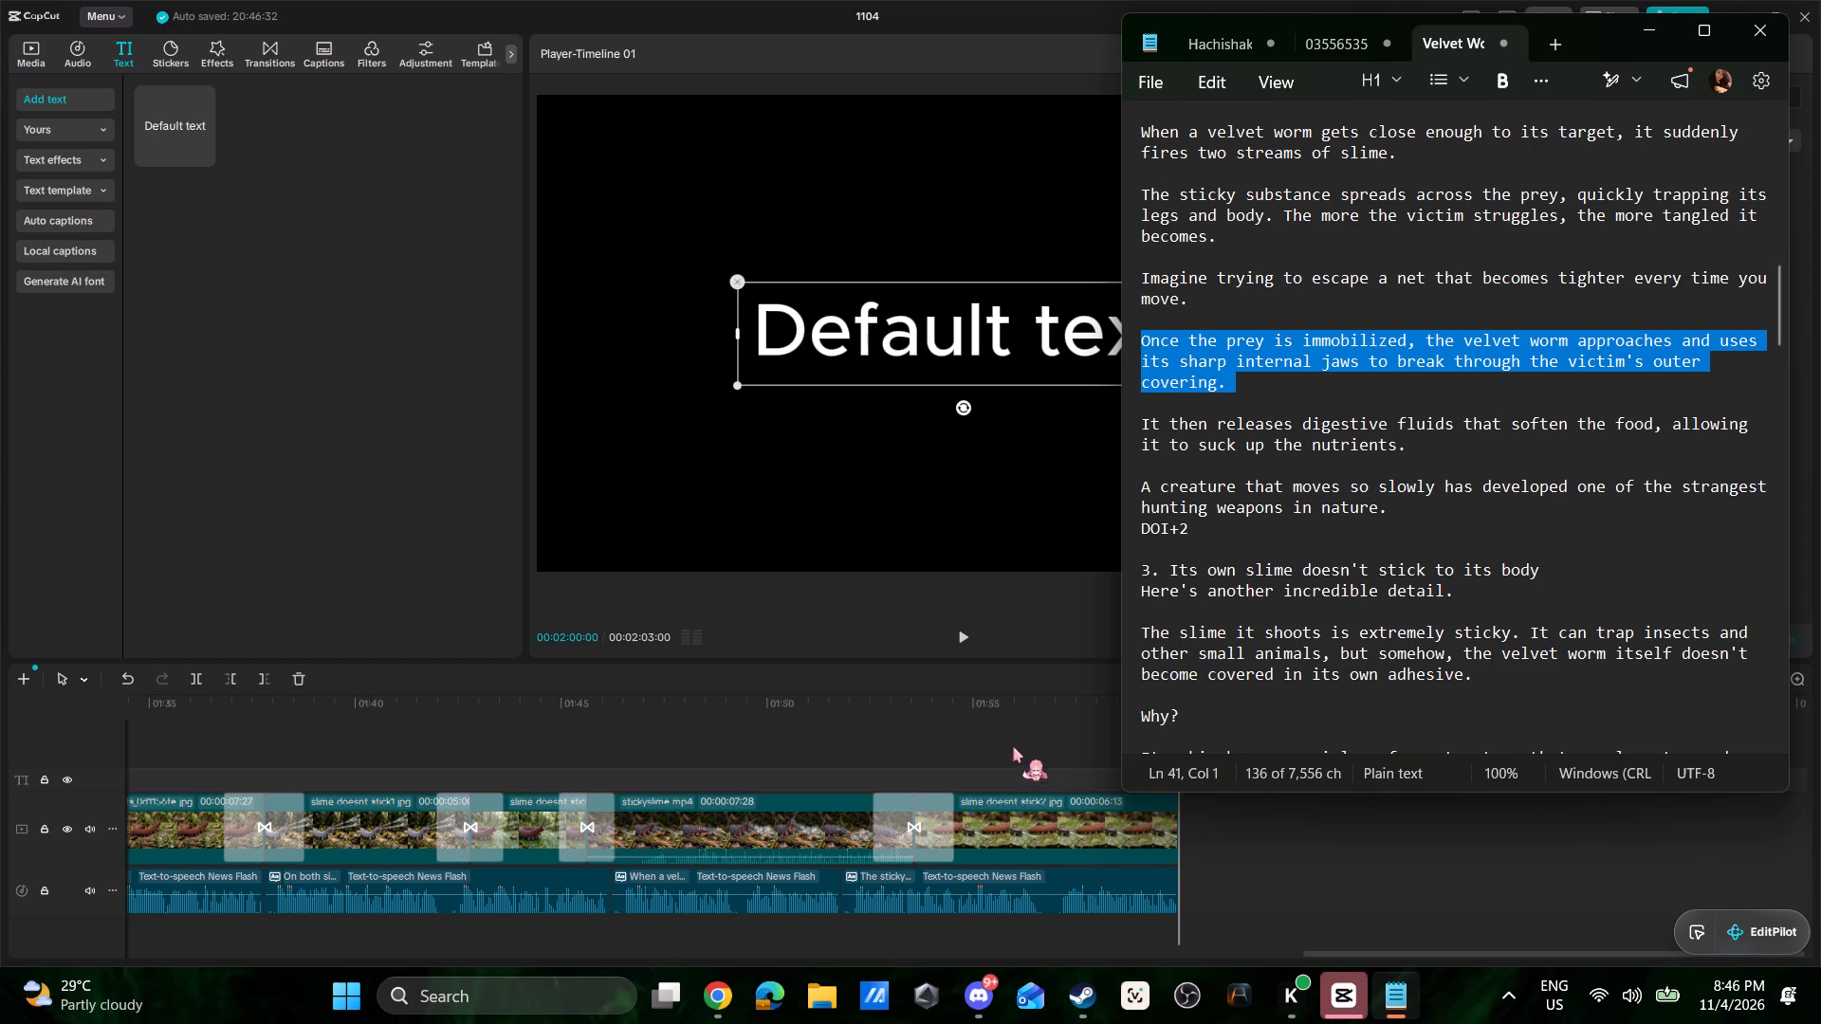
# Back in CapCut, replace the default text clip's wording with the copied "Once the prey is immobilized" paragraph.
pyautogui.click(1016, 738)
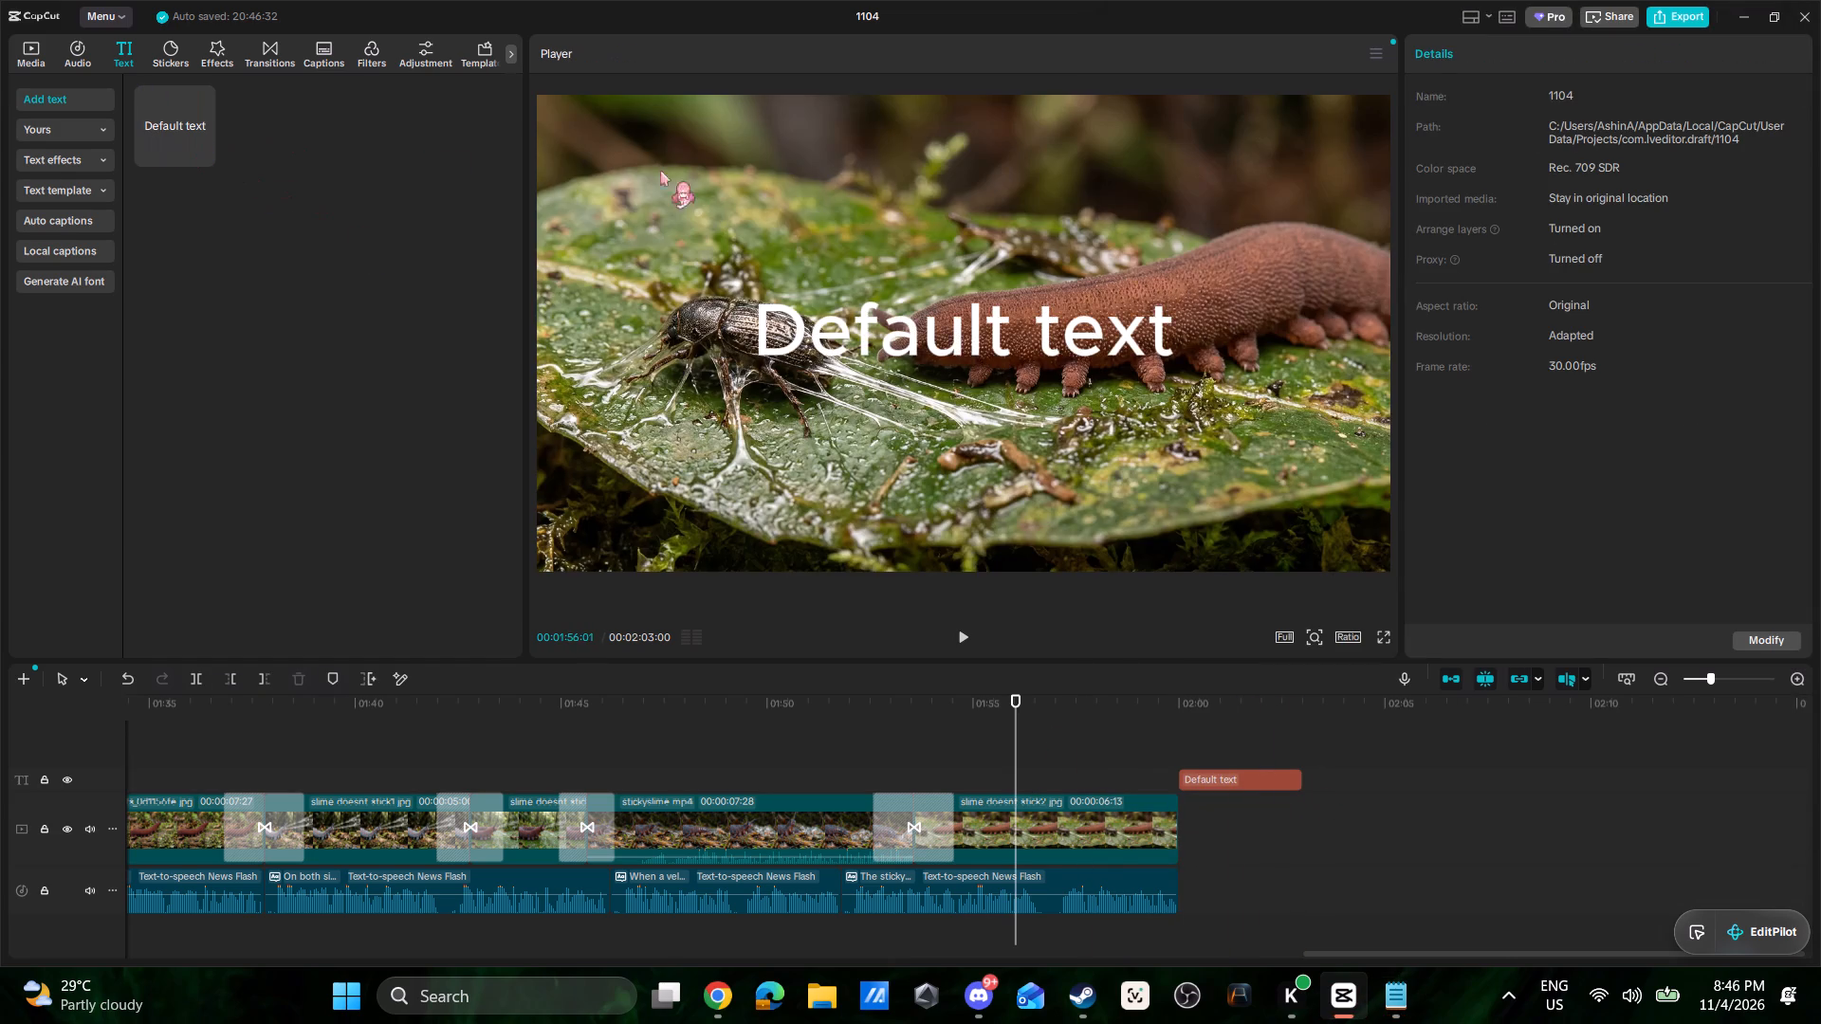
pyautogui.click(1229, 773)
pyautogui.click(1421, 54)
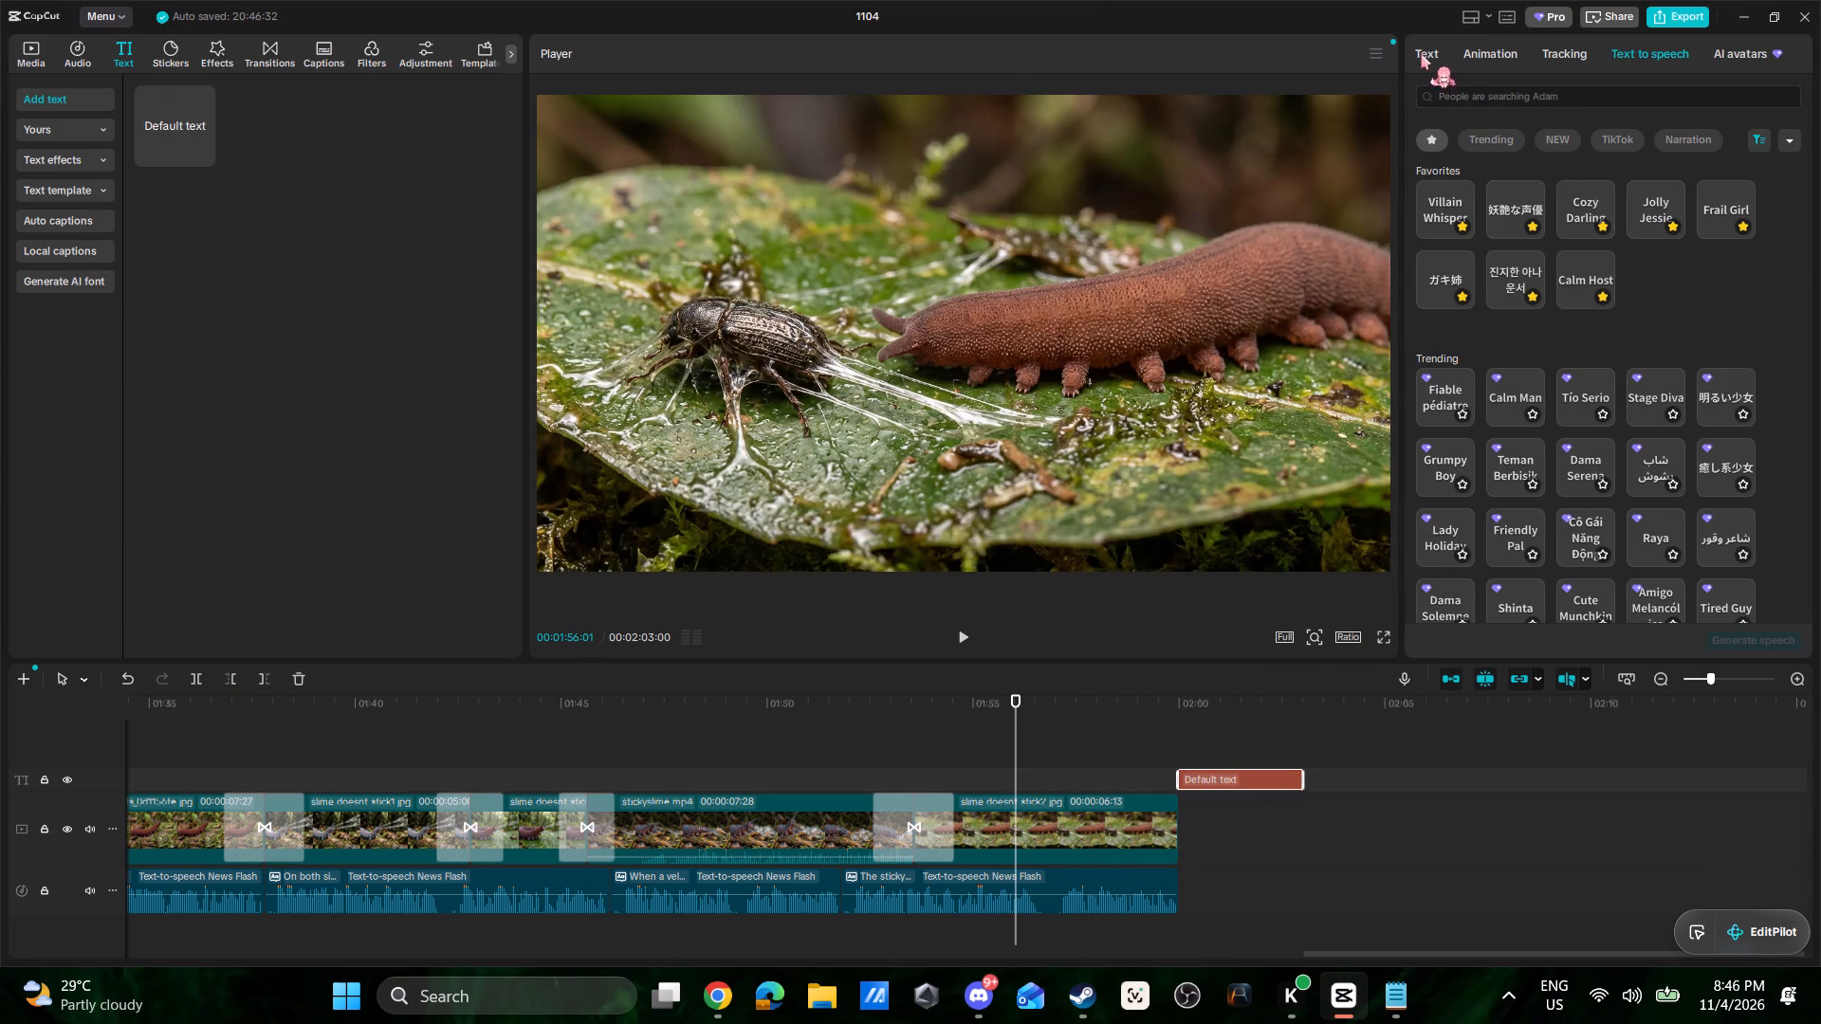
pyautogui.moveTo(1516, 154); pyautogui.dragTo(1363, 130)
pyautogui.hotkey('ctrl', 'v')
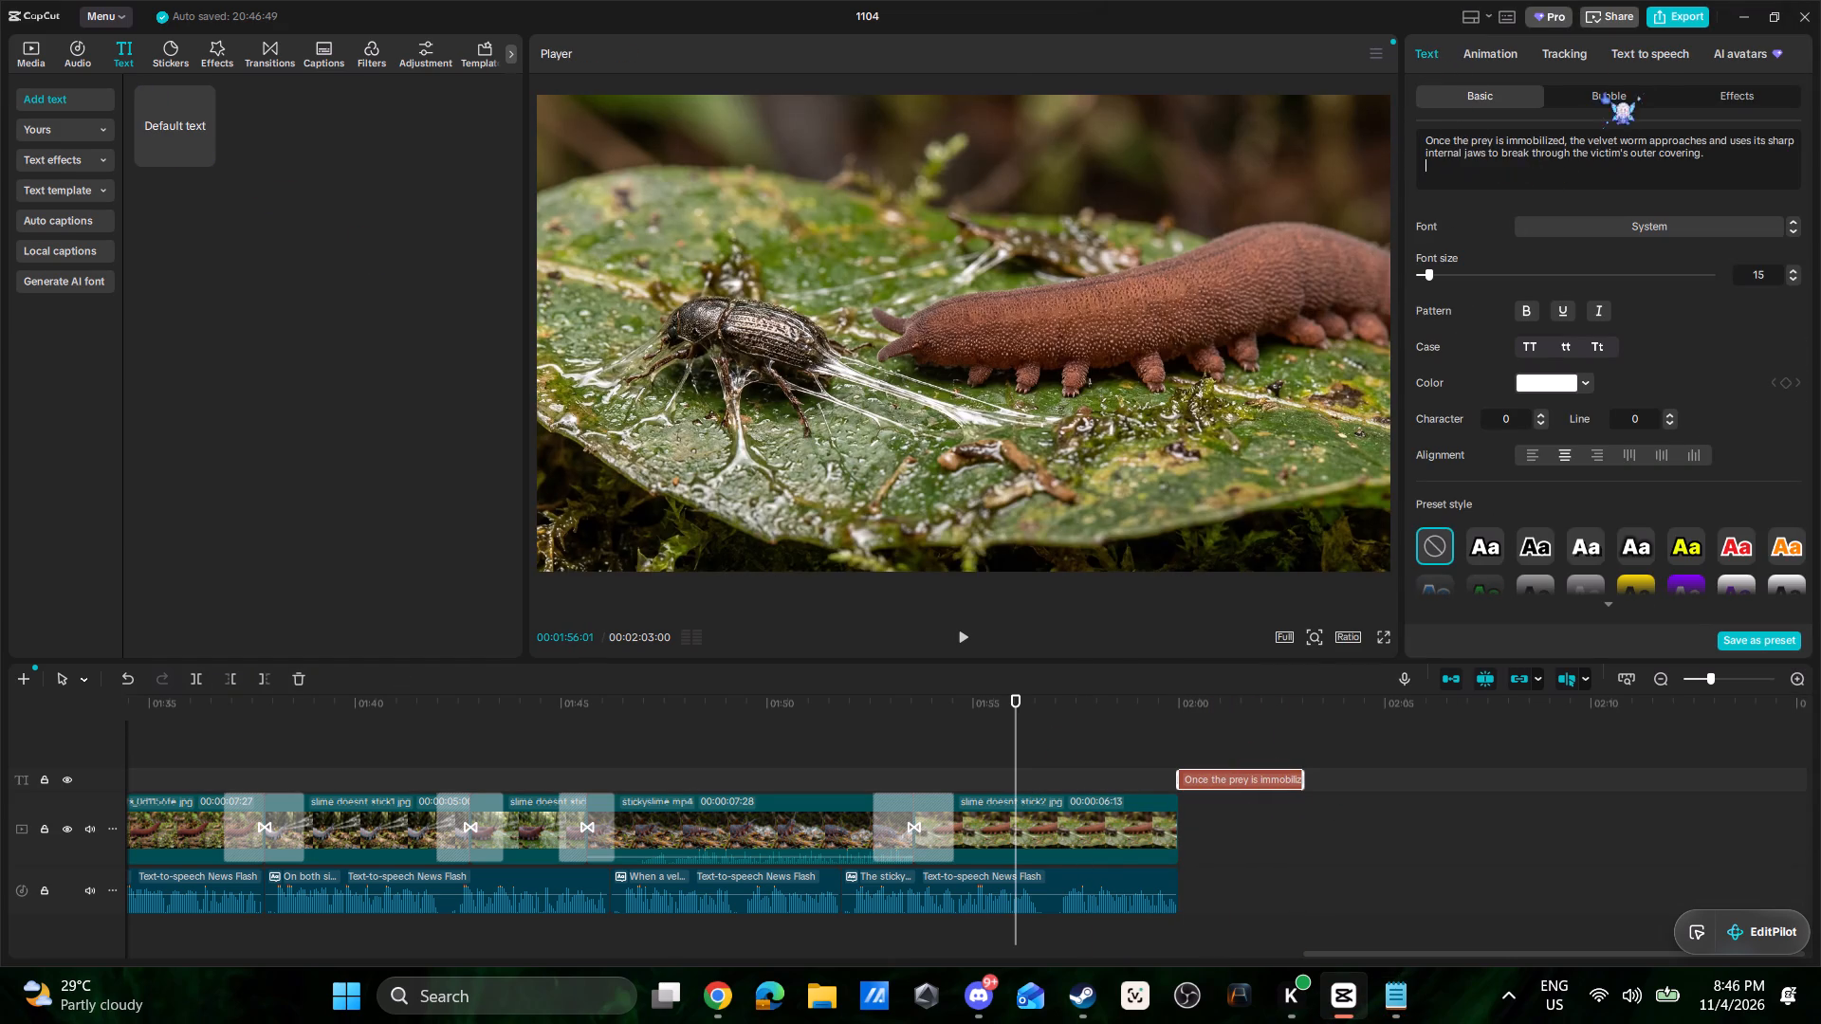
# Generate text-to-speech narration from the new text clip using the favourite voice 진지한 아나운서.
pyautogui.click(1635, 48)
pyautogui.click(1504, 274)
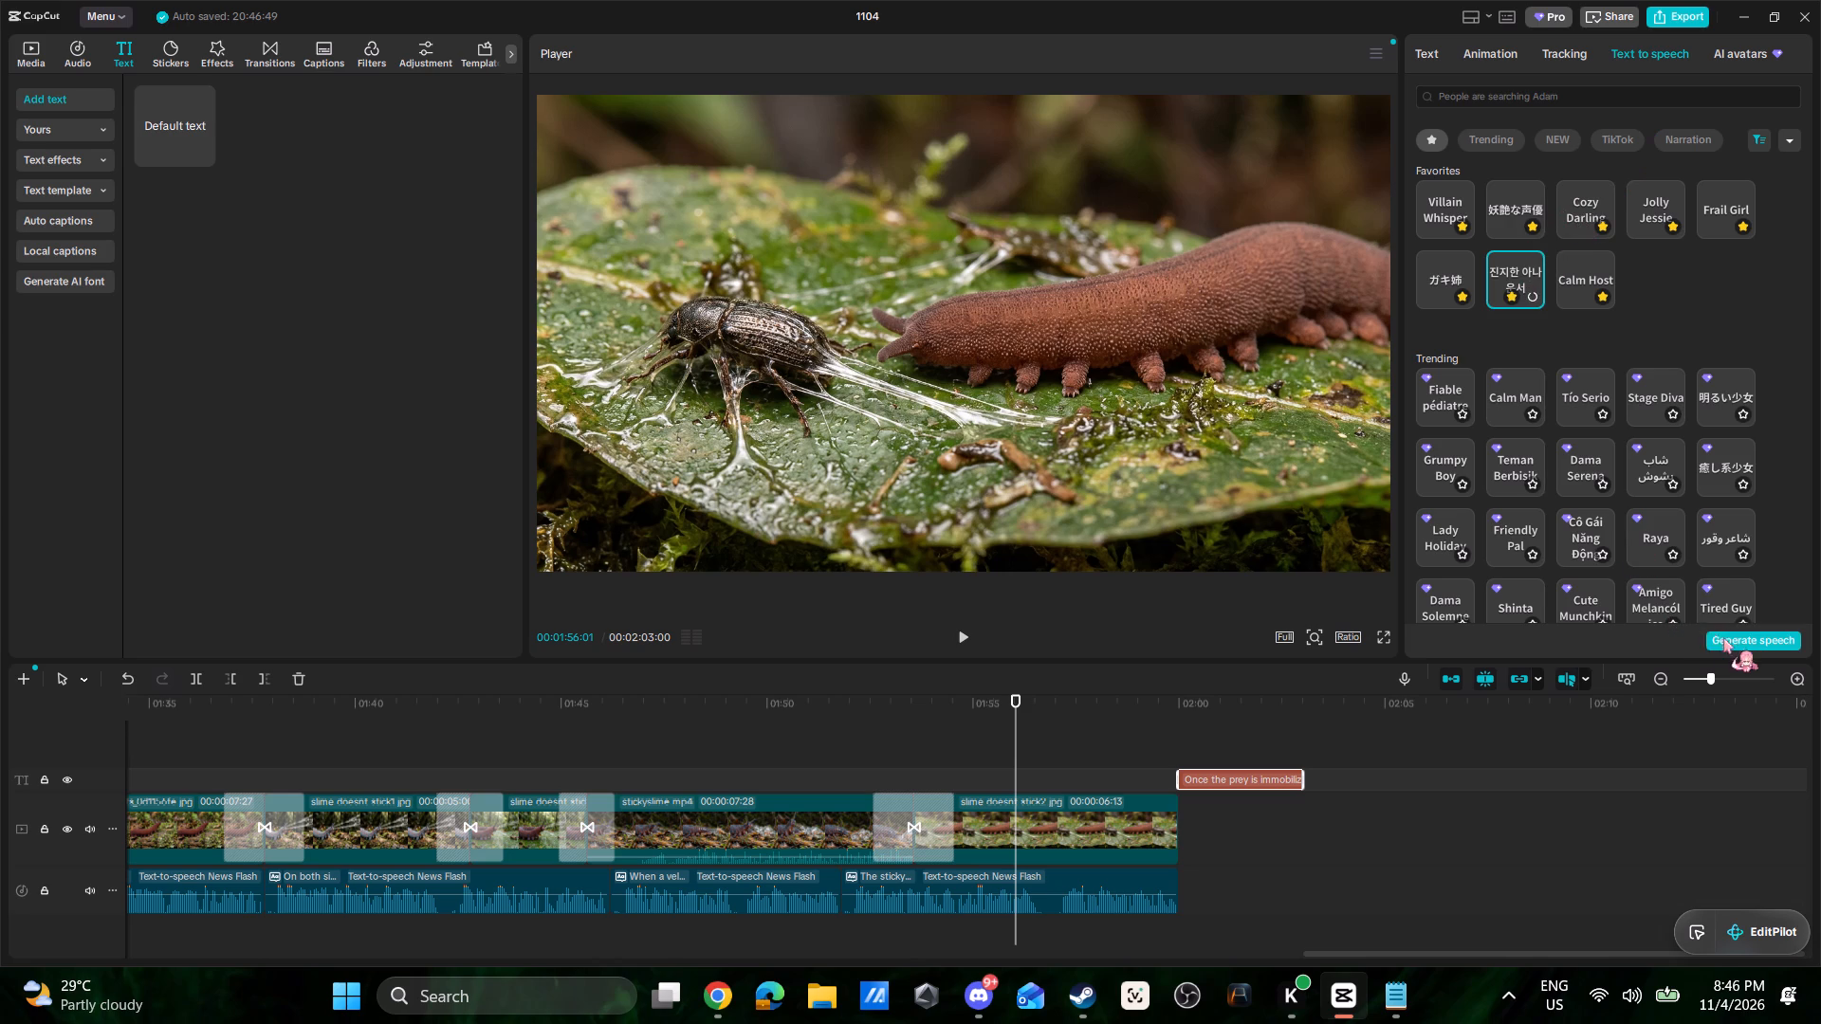
pyautogui.click(1723, 638)
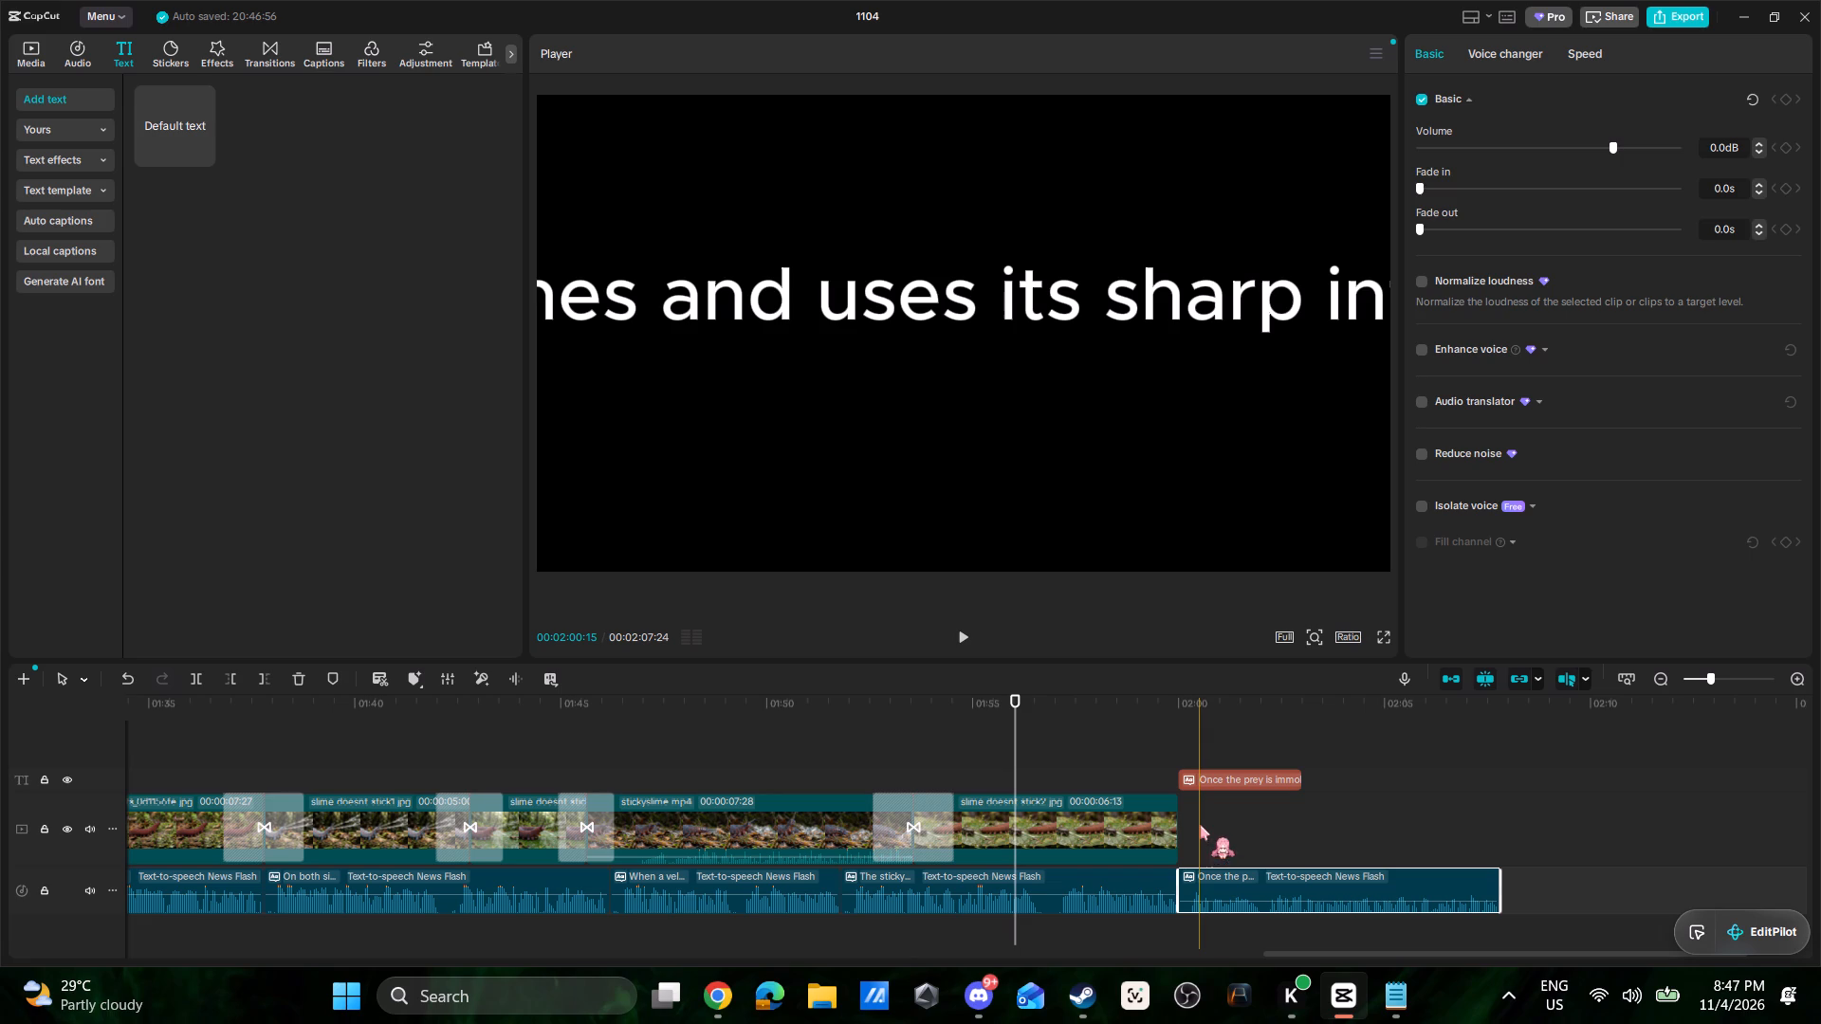
# Raise the volume of the new "Once the prey" narration clip to 9.7 dB.
pyautogui.click(1256, 901)
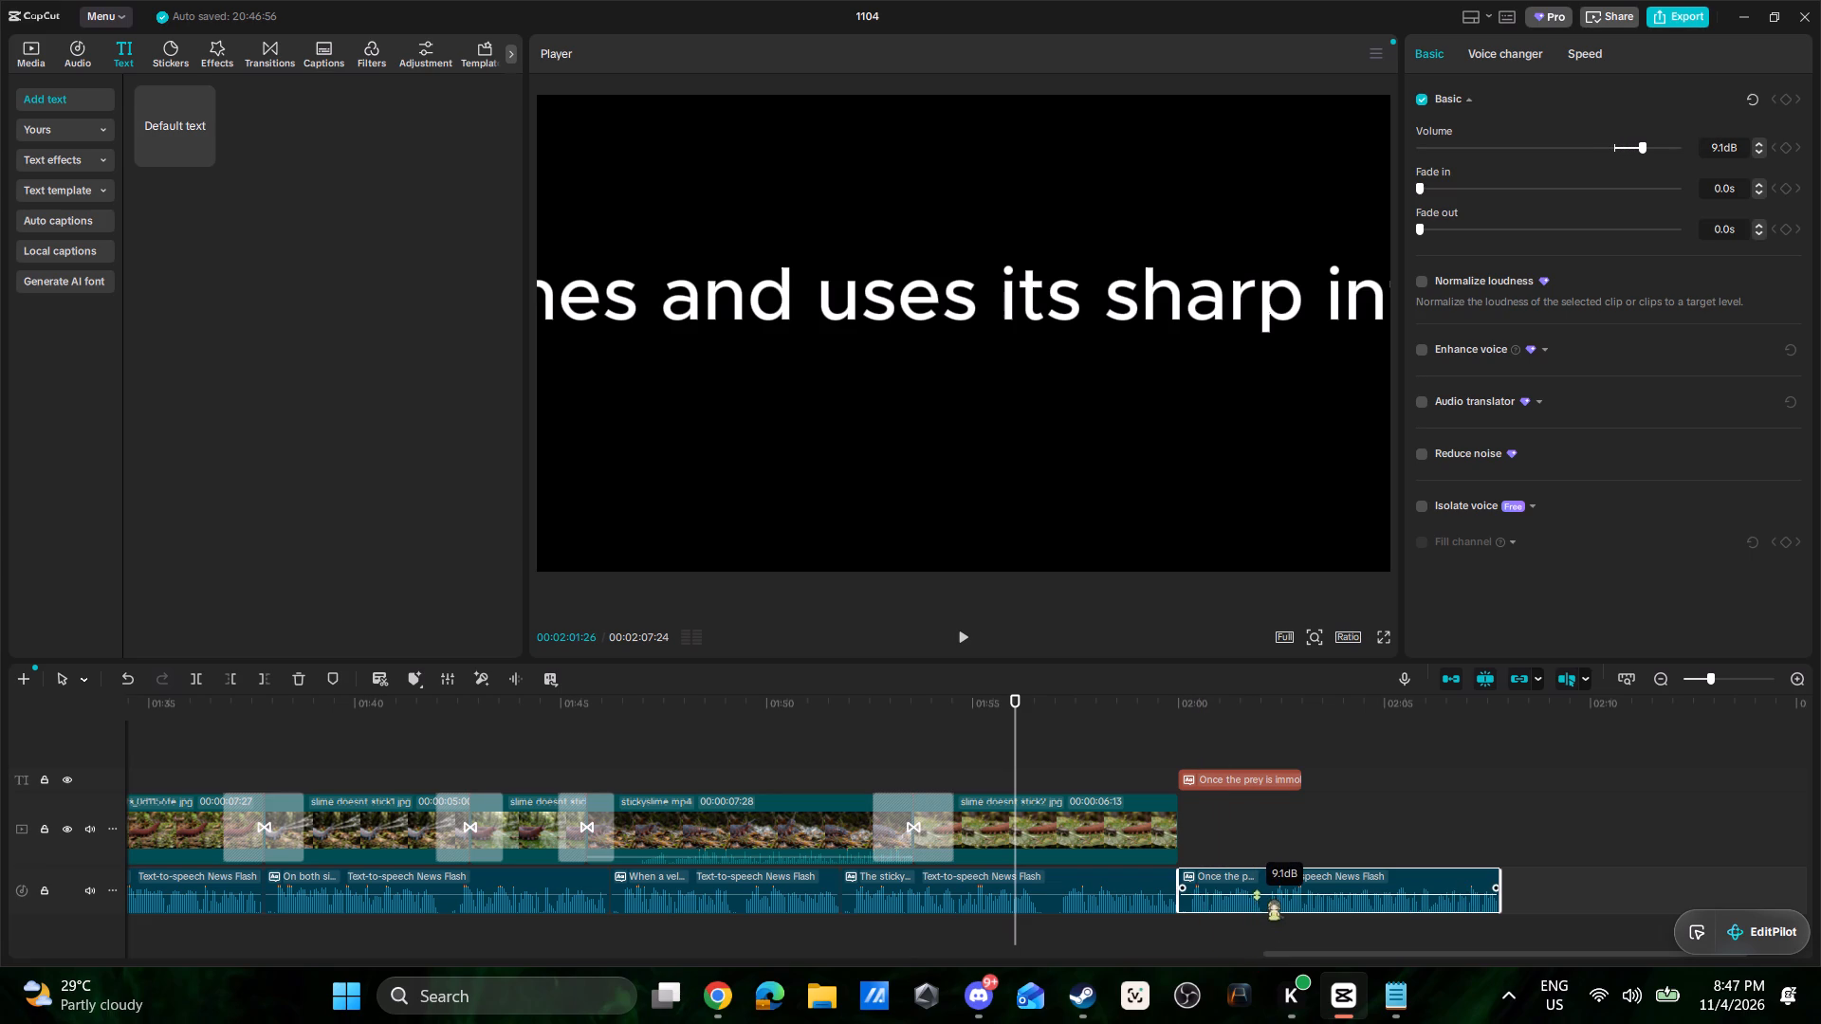
pyautogui.tripleClick(1764, 138)
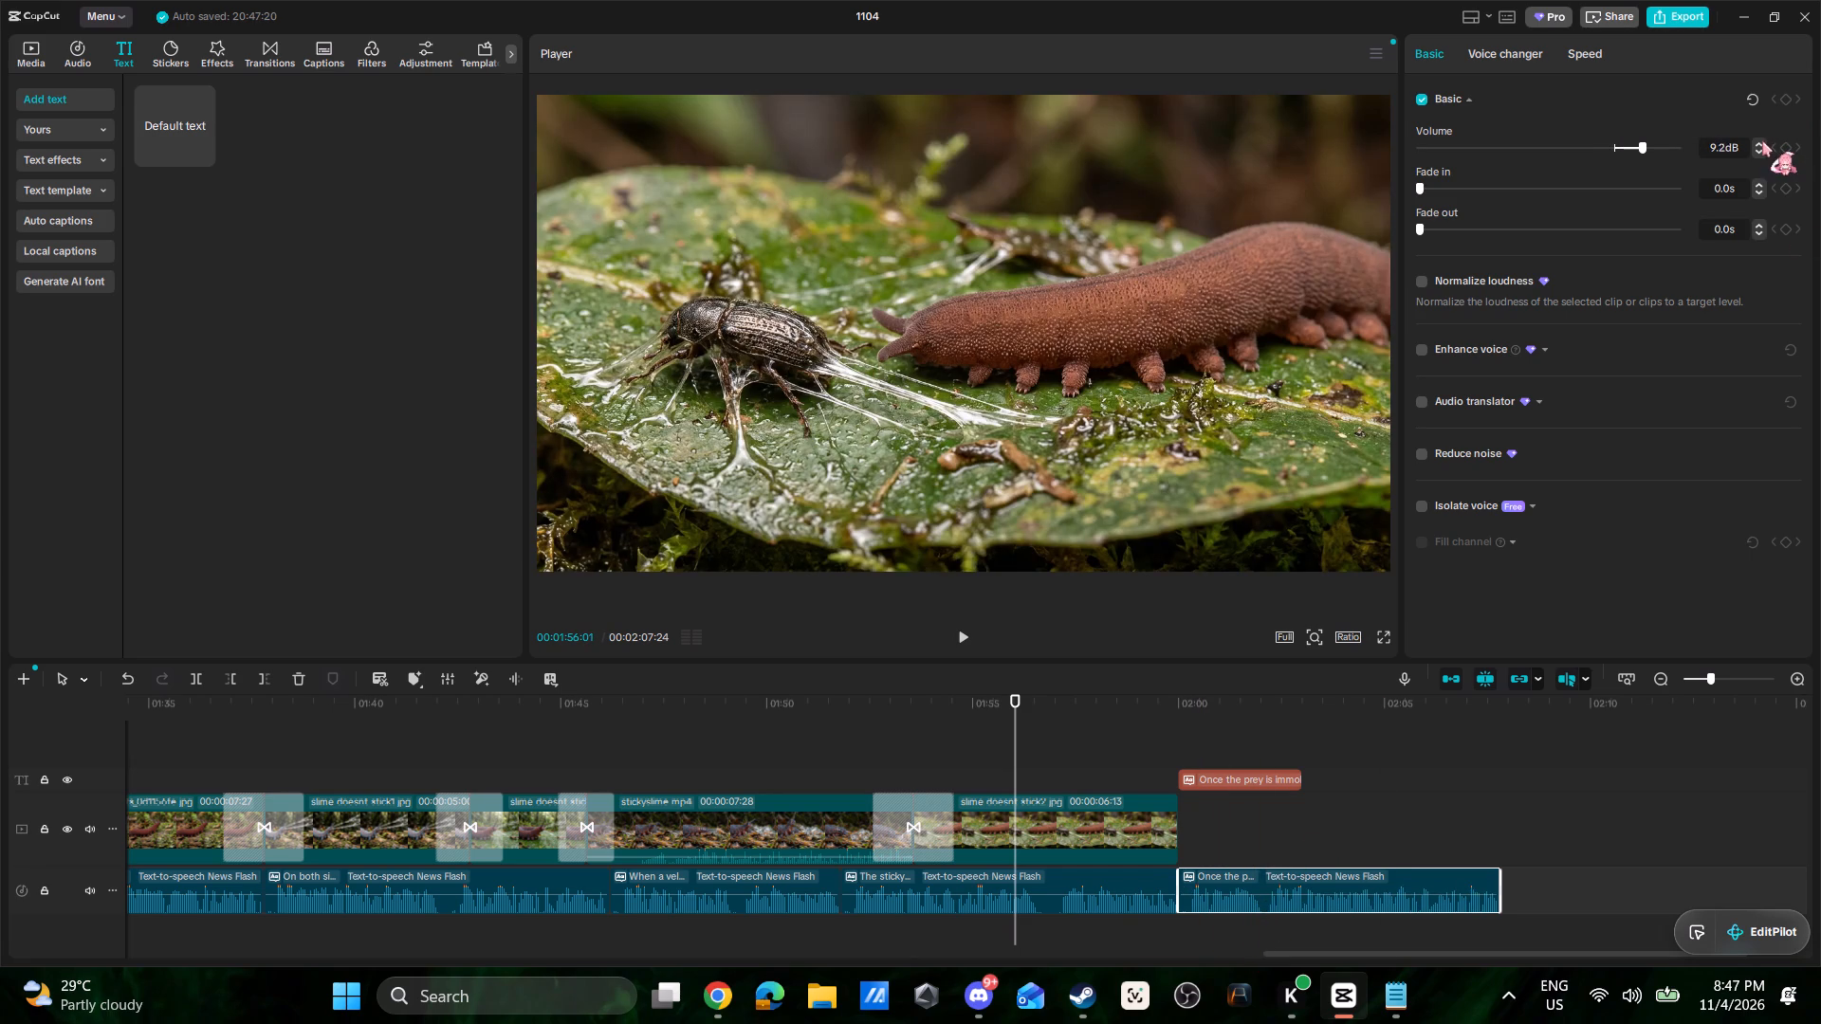
pyautogui.tripleClick(1762, 141)
pyautogui.click(1762, 141)
# Check playback near the end of the footage and add sticky slime5.jpg to the video track directly after slime doesnt stick2.jpg.
pyautogui.click(1018, 699)
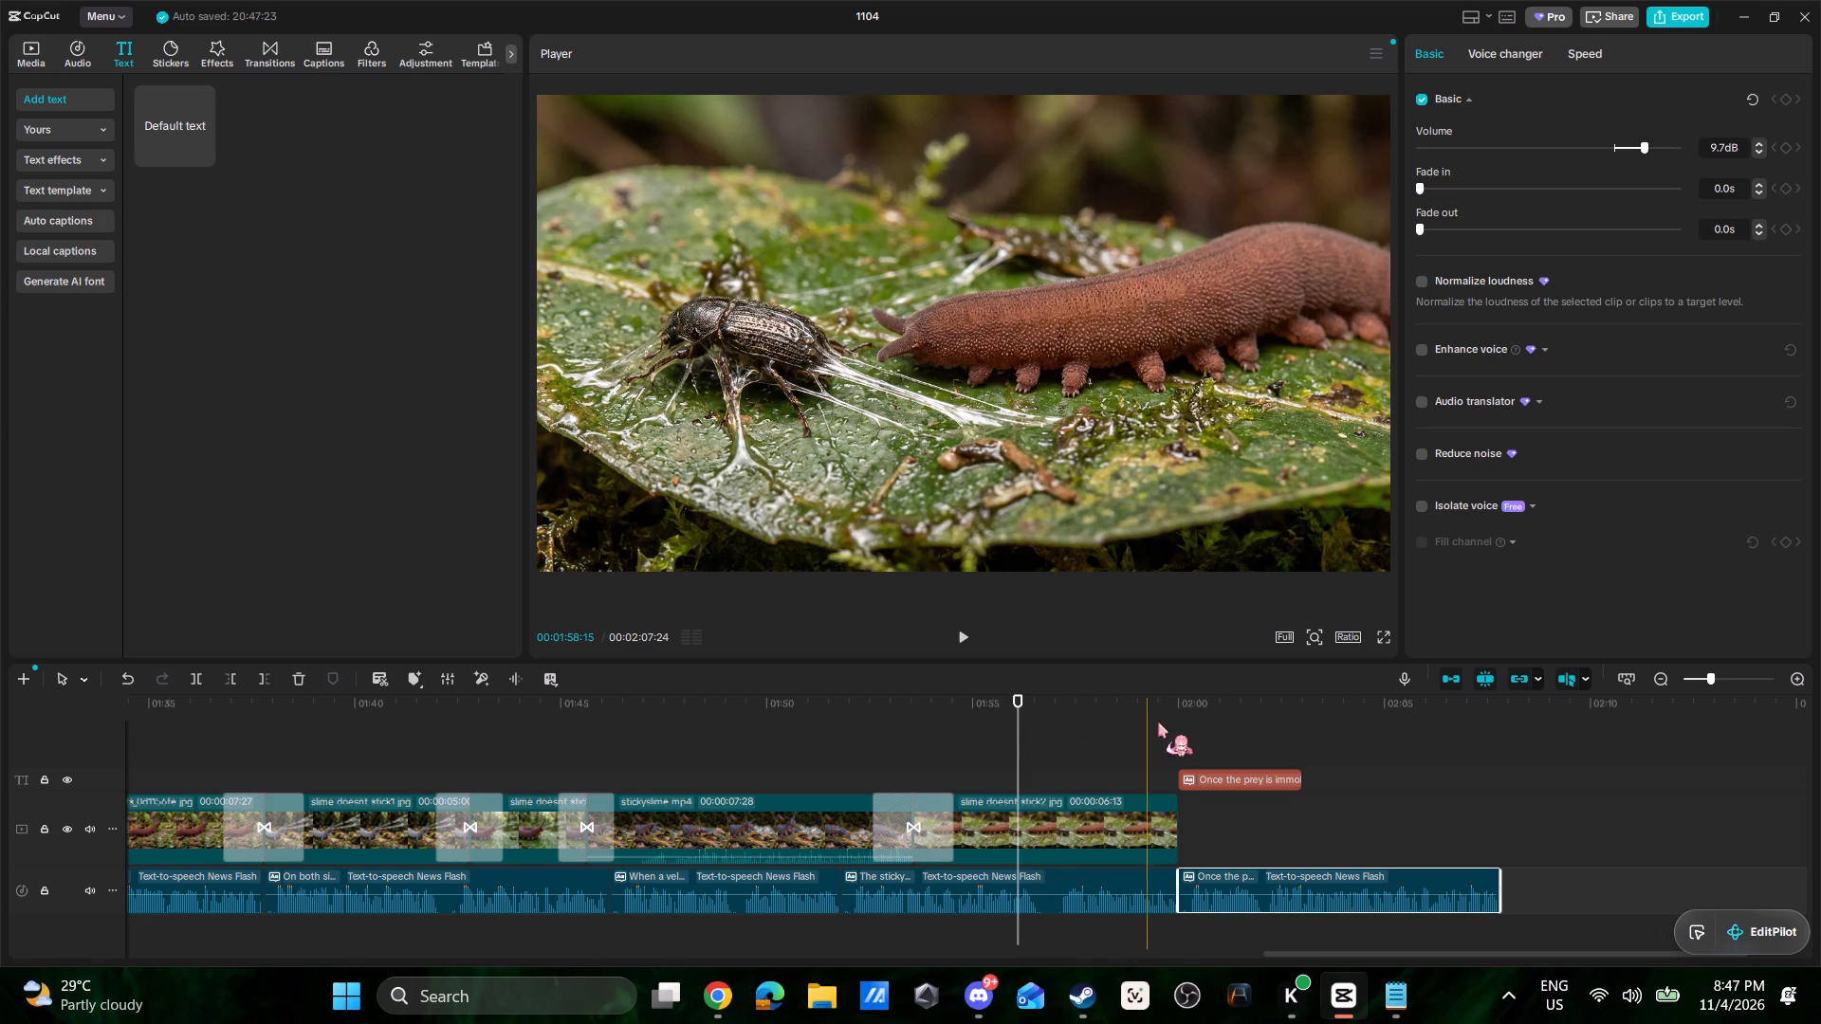
pyautogui.press('space')
pyautogui.click(1094, 720)
pyautogui.press('space')
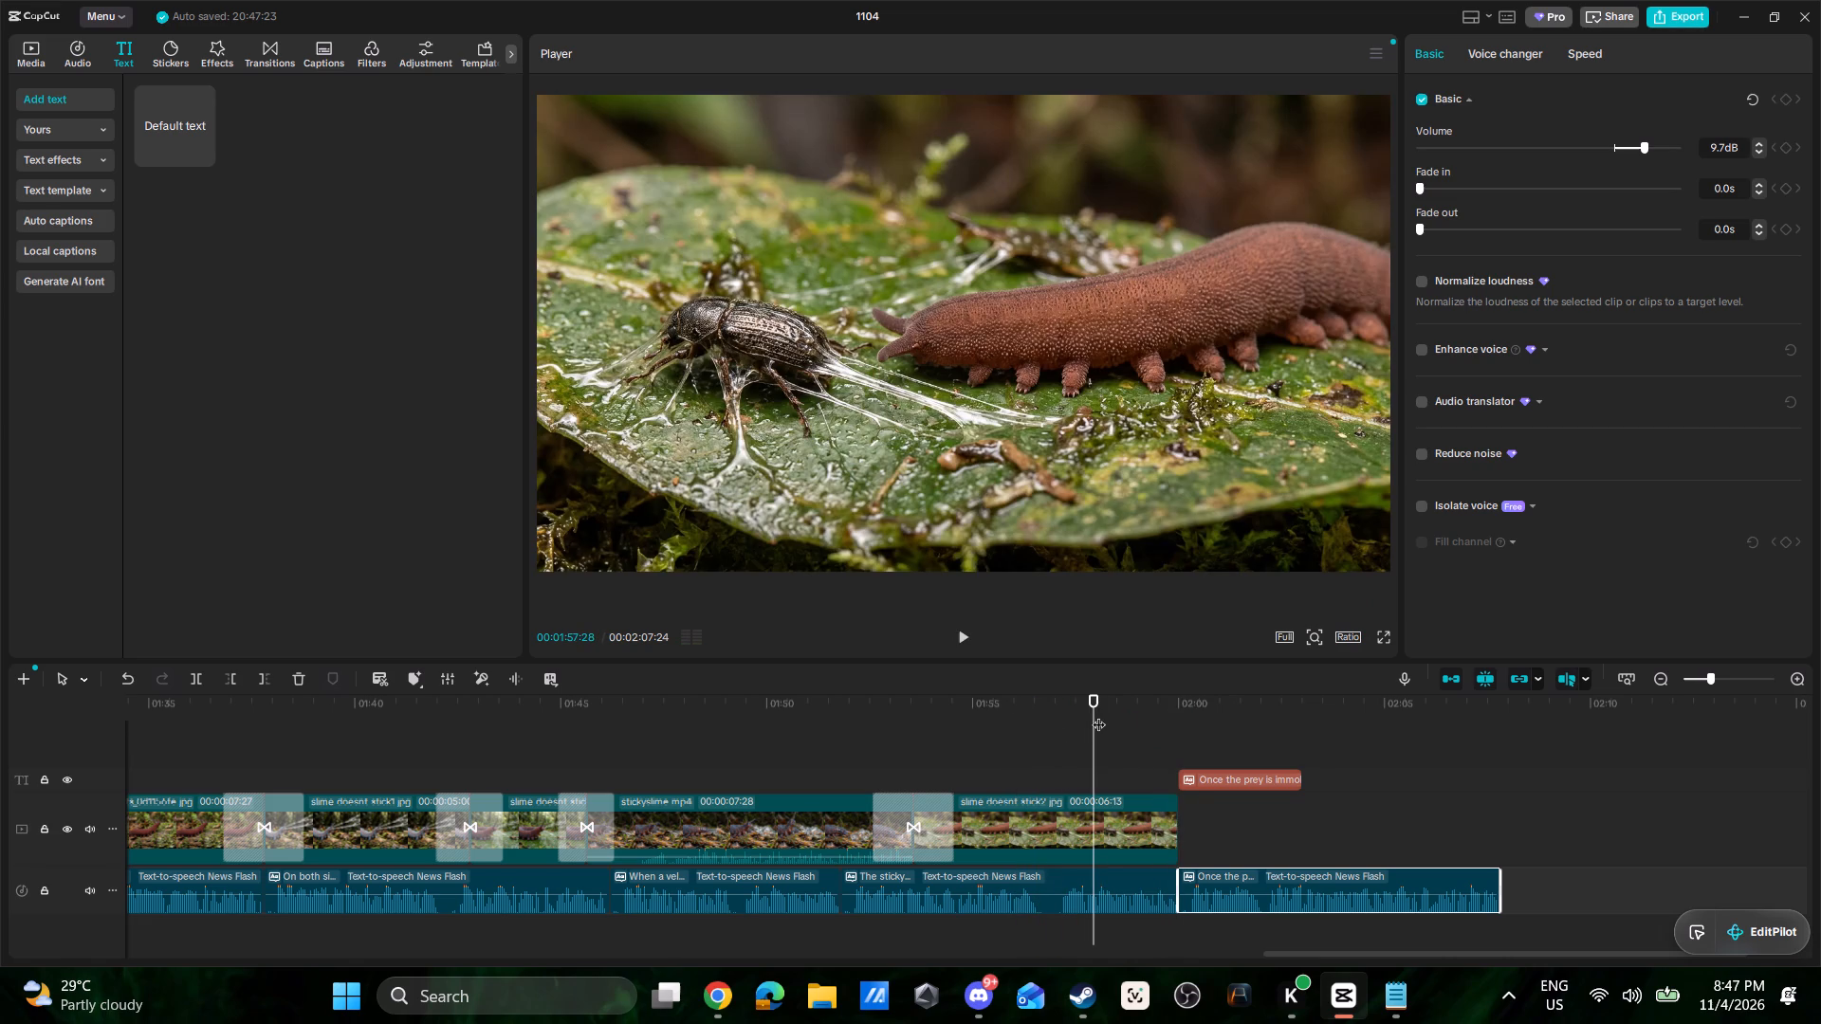
pyautogui.press('space')
pyautogui.press('space')
pyautogui.click(20, 56)
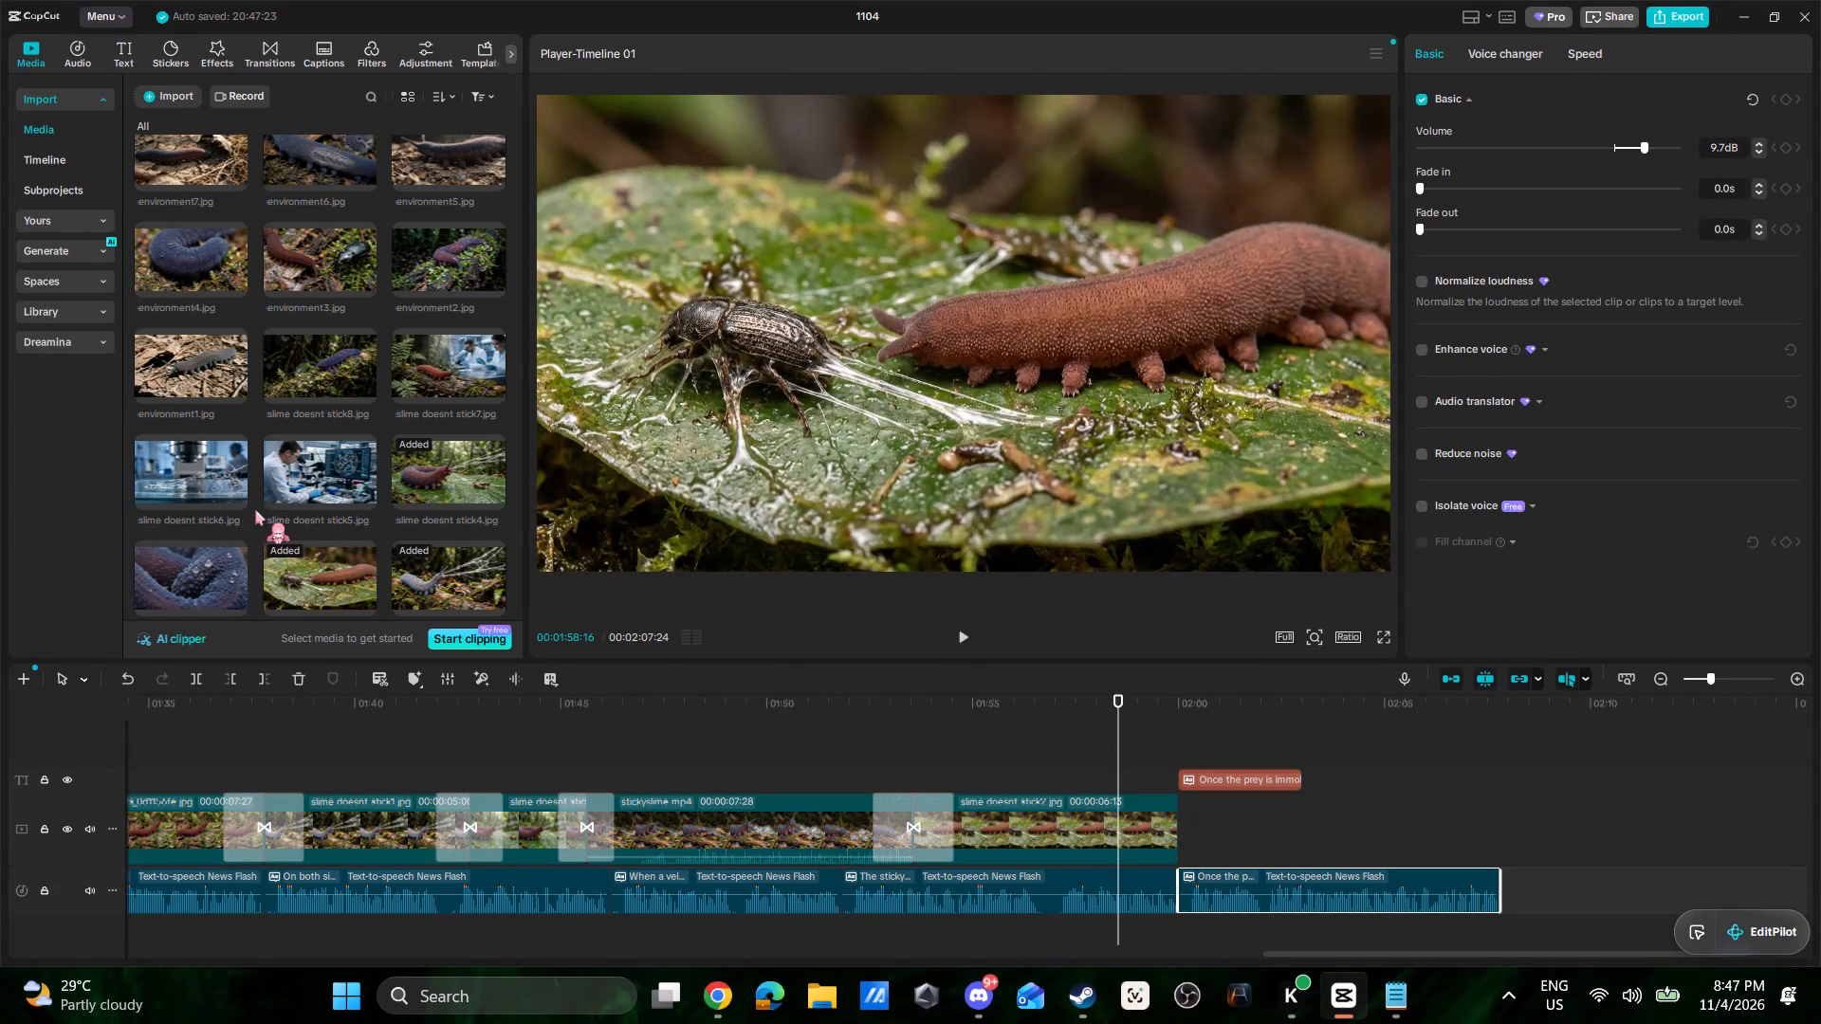
pyautogui.scroll(-2, 451, 492)
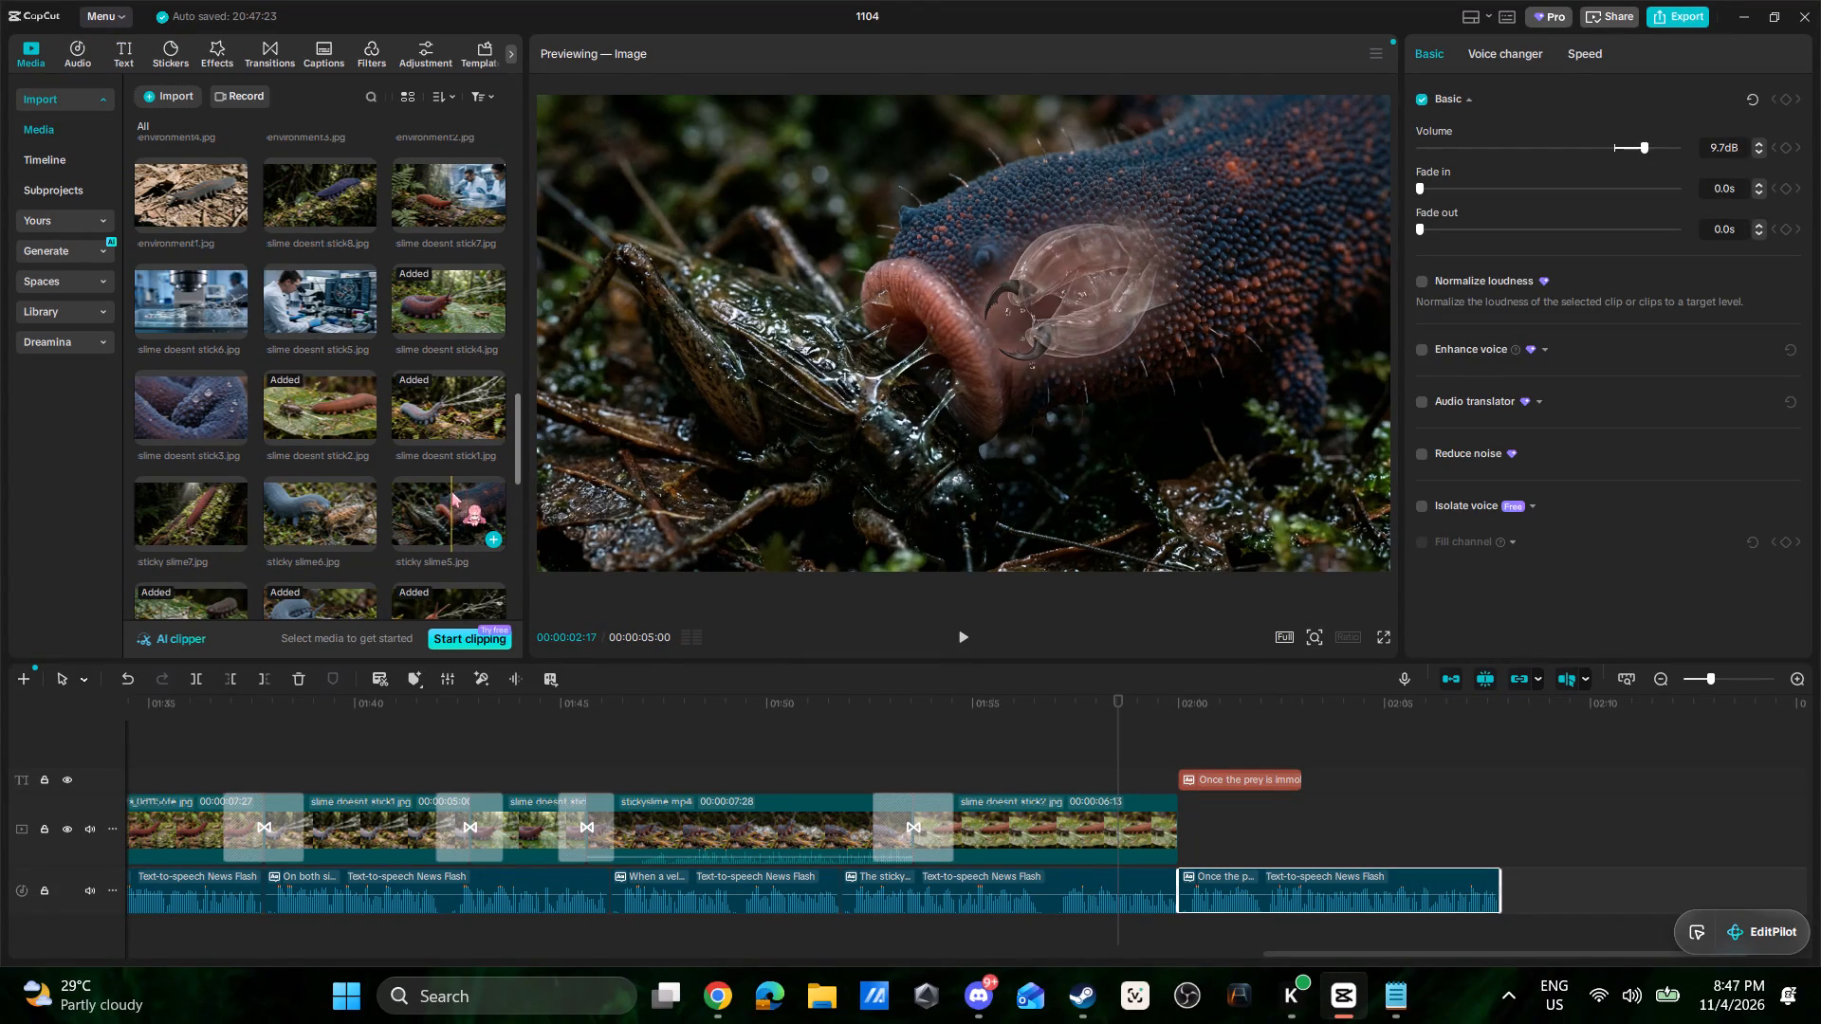
pyautogui.scroll(-1, 453, 488)
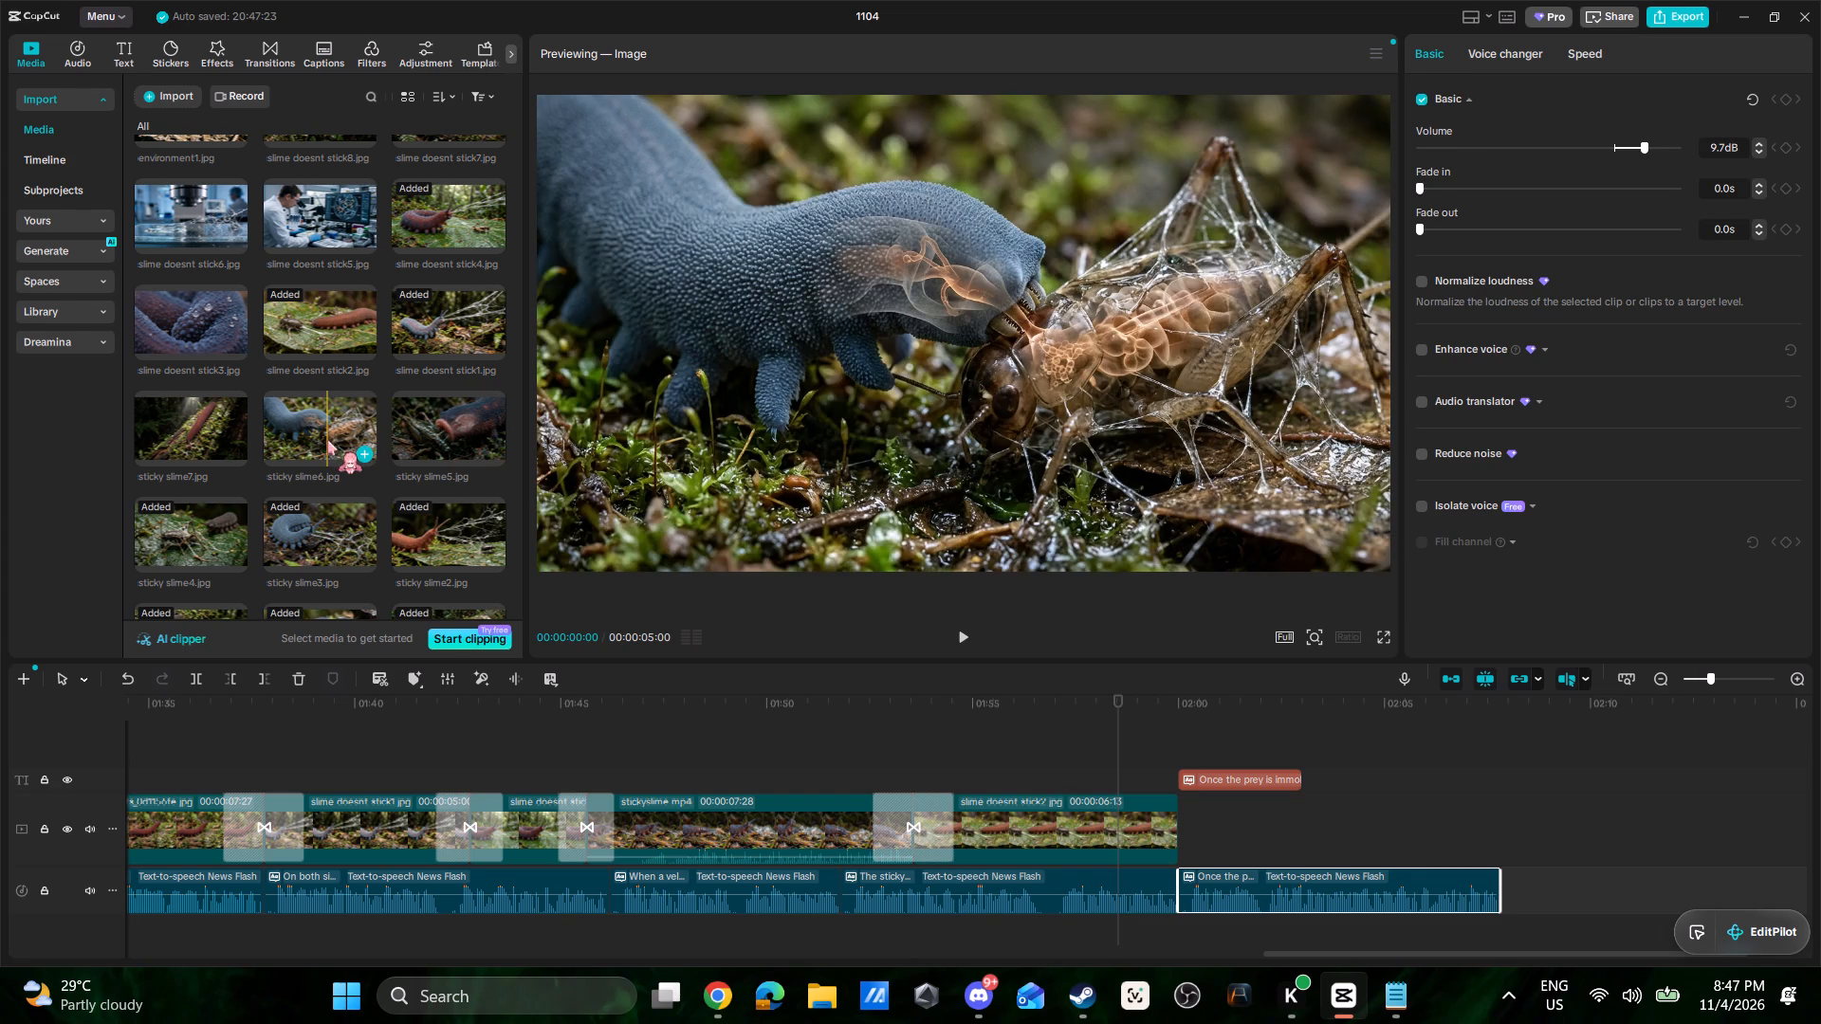
pyautogui.moveTo(441, 427); pyautogui.dragTo(866, 659)
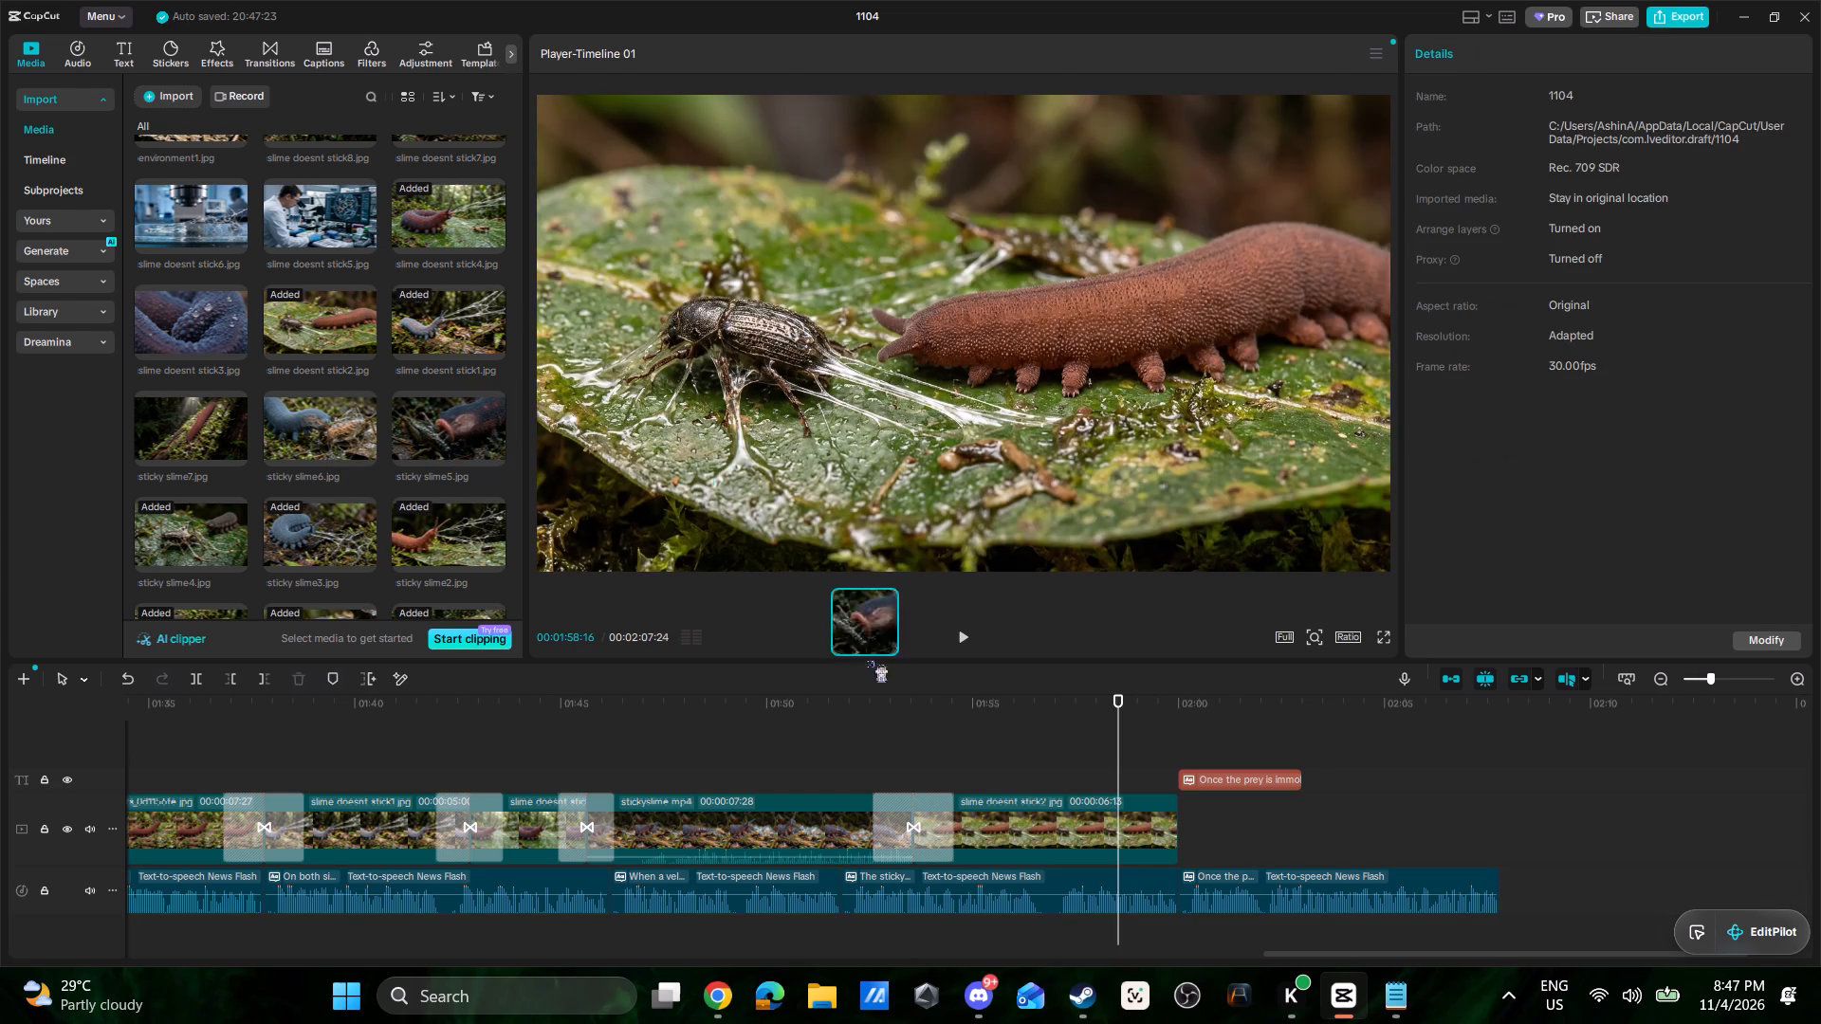
pyautogui.moveTo(866, 659); pyautogui.dragTo(1180, 822)
# Play through the start of sticky slime5.jpg and delete the "Once the prey is immobilized" text clip above it.
pyautogui.press('space')
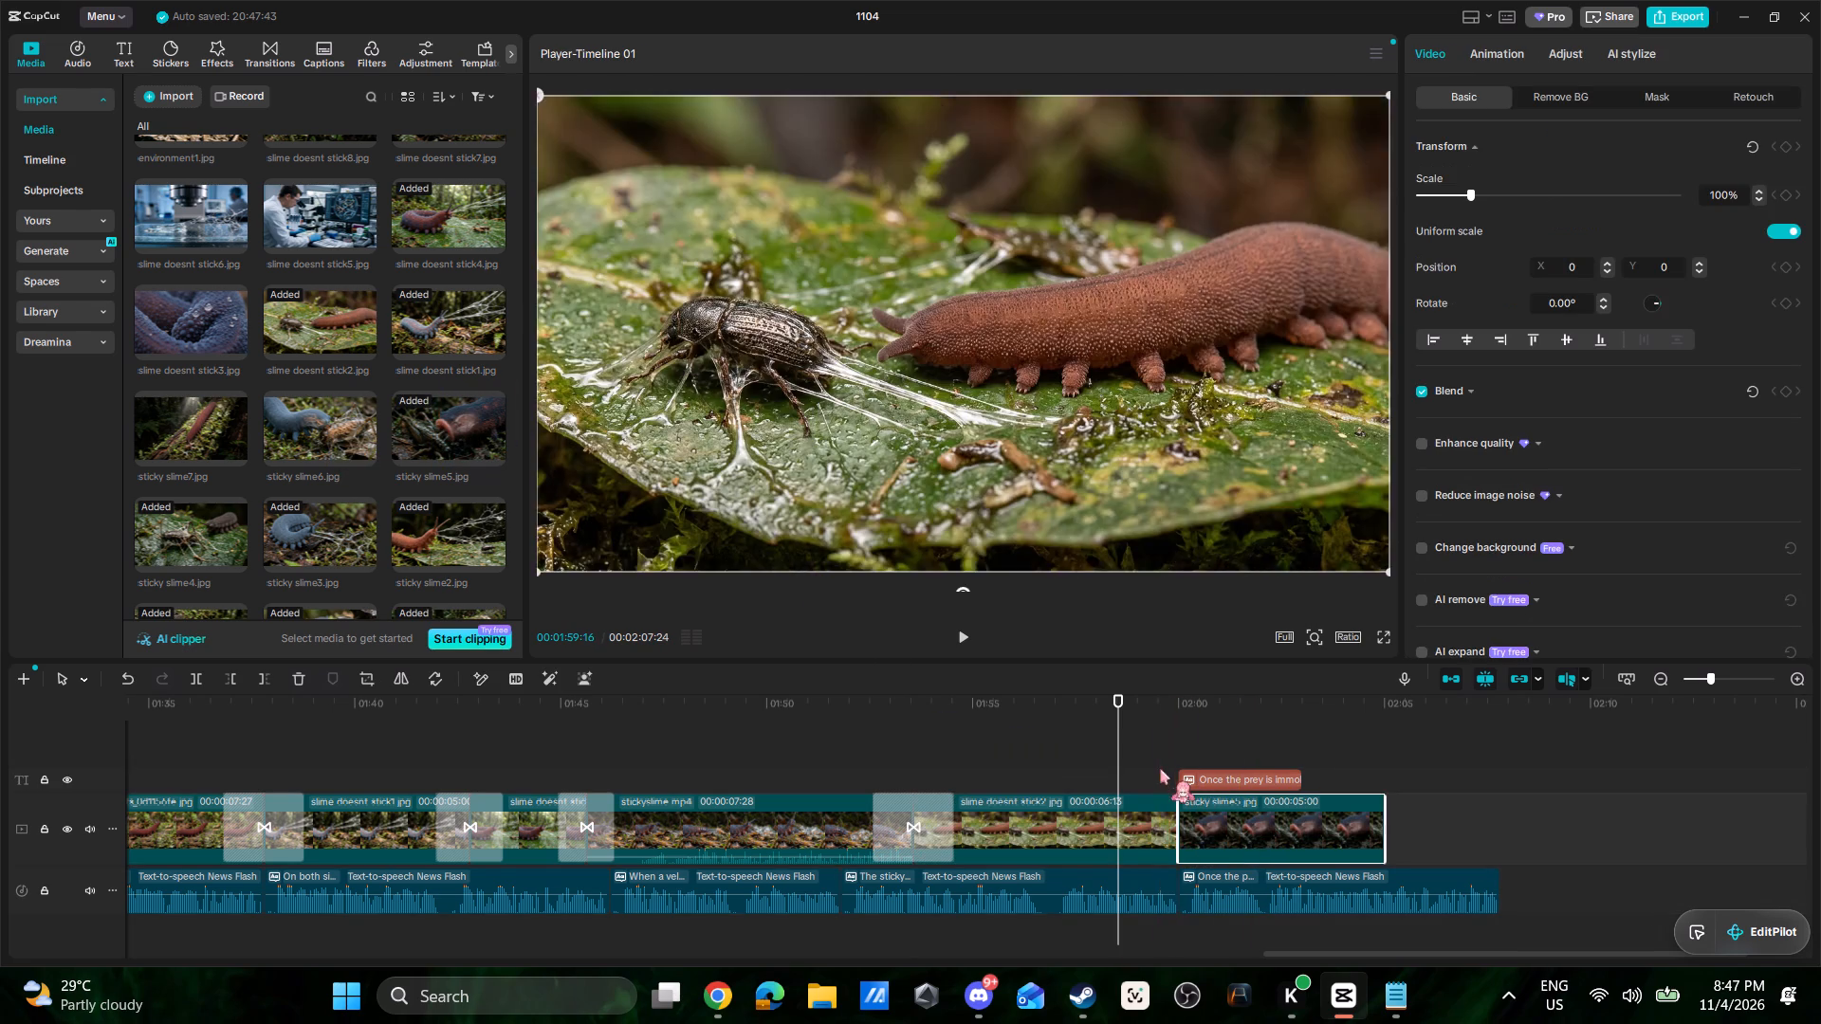
pyautogui.press('space')
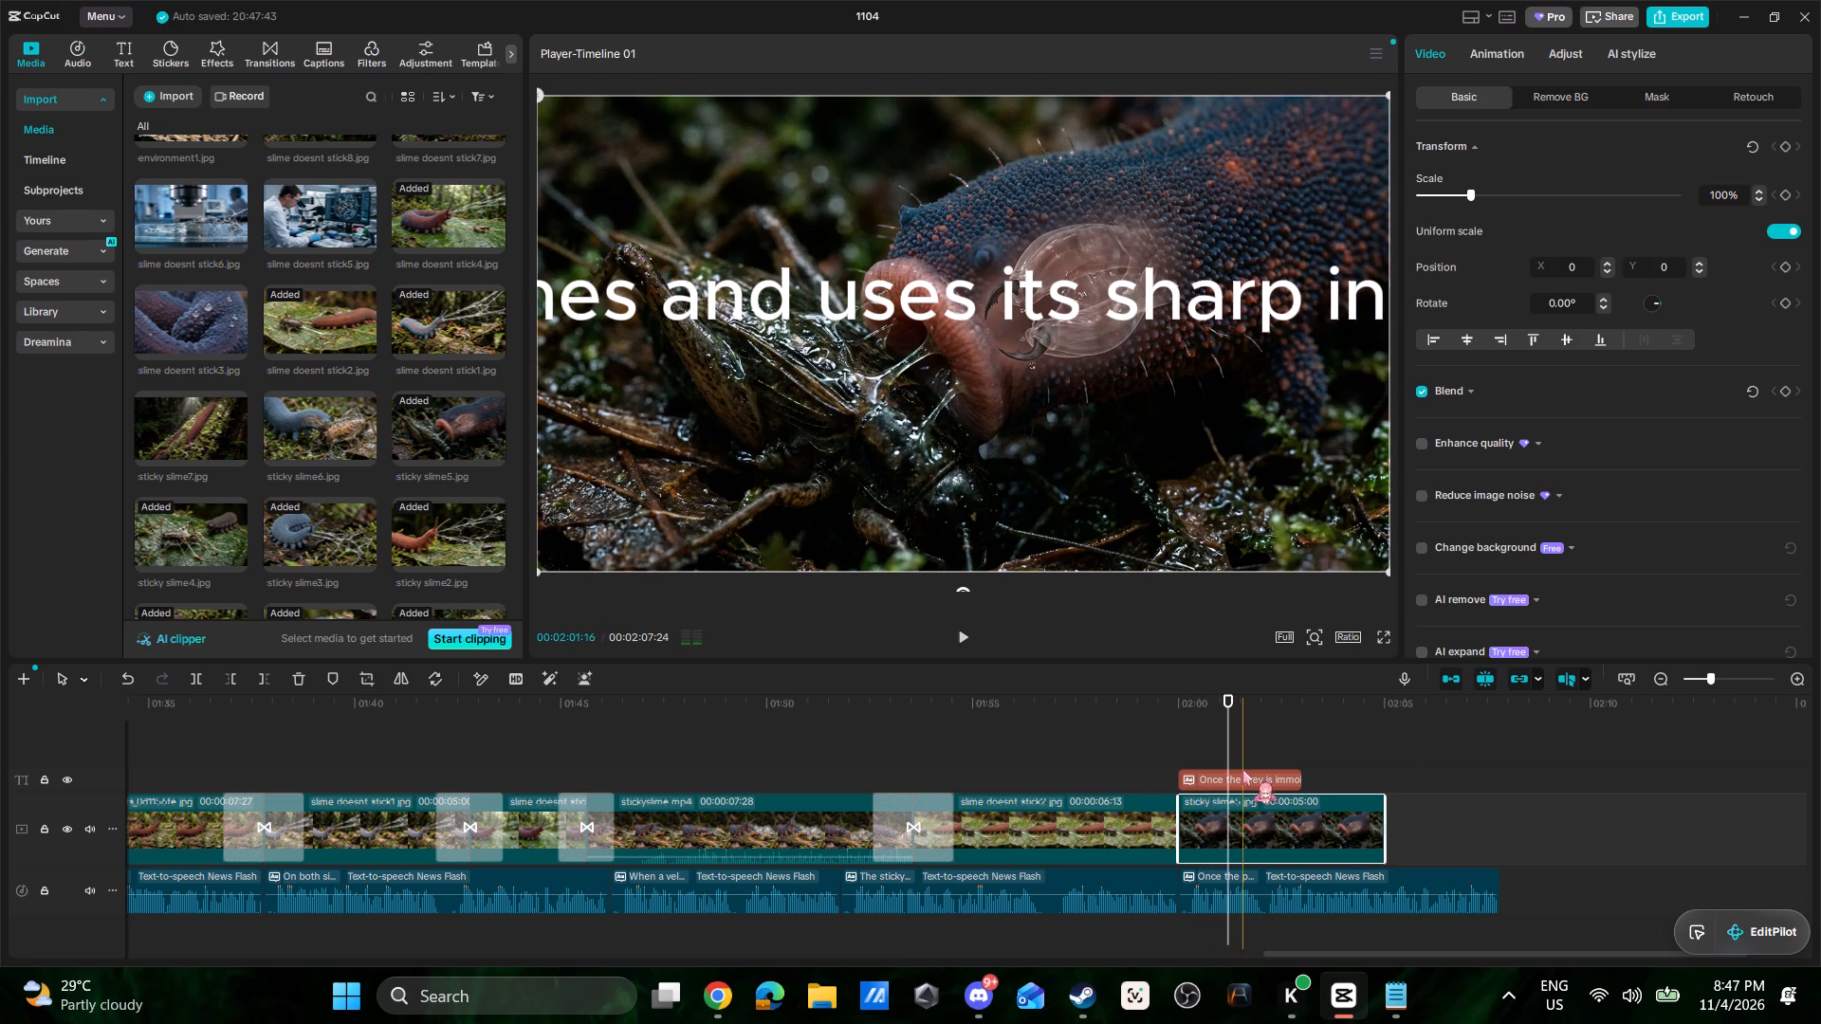
pyautogui.click(1242, 770)
pyautogui.press('Delete')
# Play the new section and extend the sticky slime5.jpg clip to the end of its narration, for a duration of 00:00:07:24.
pyautogui.click(1138, 767)
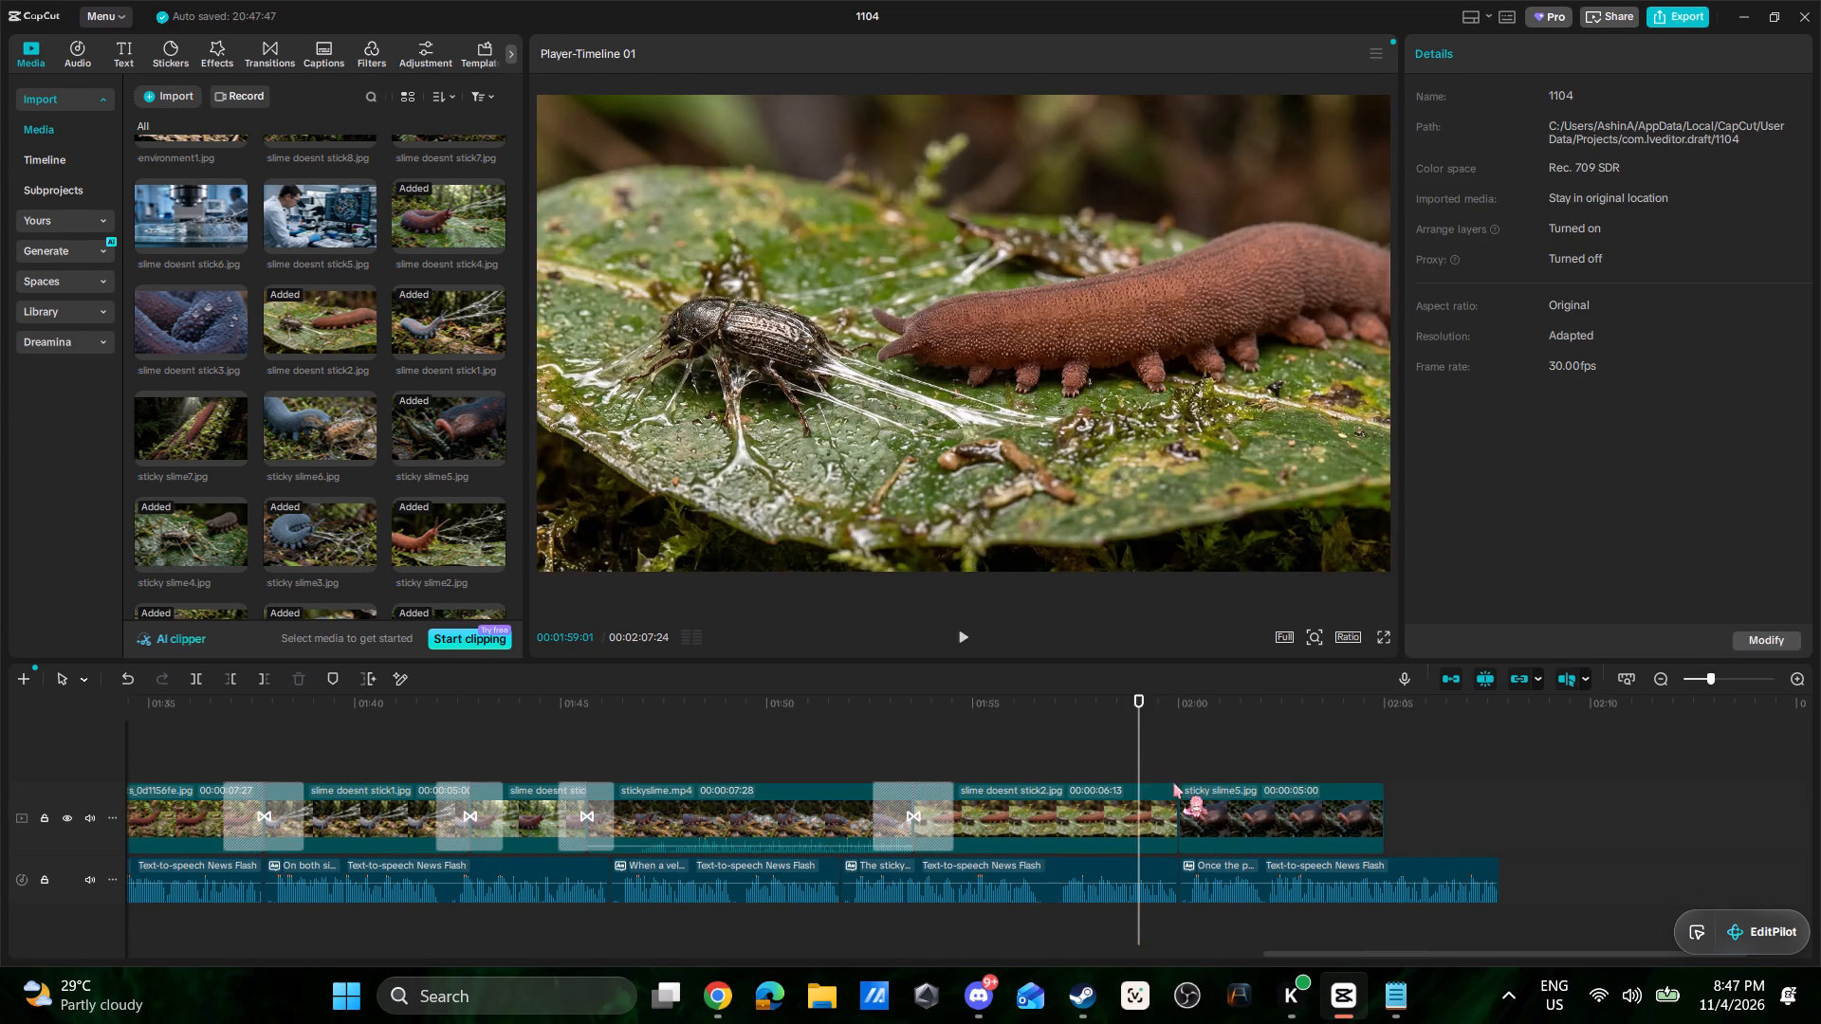
pyautogui.press('space')
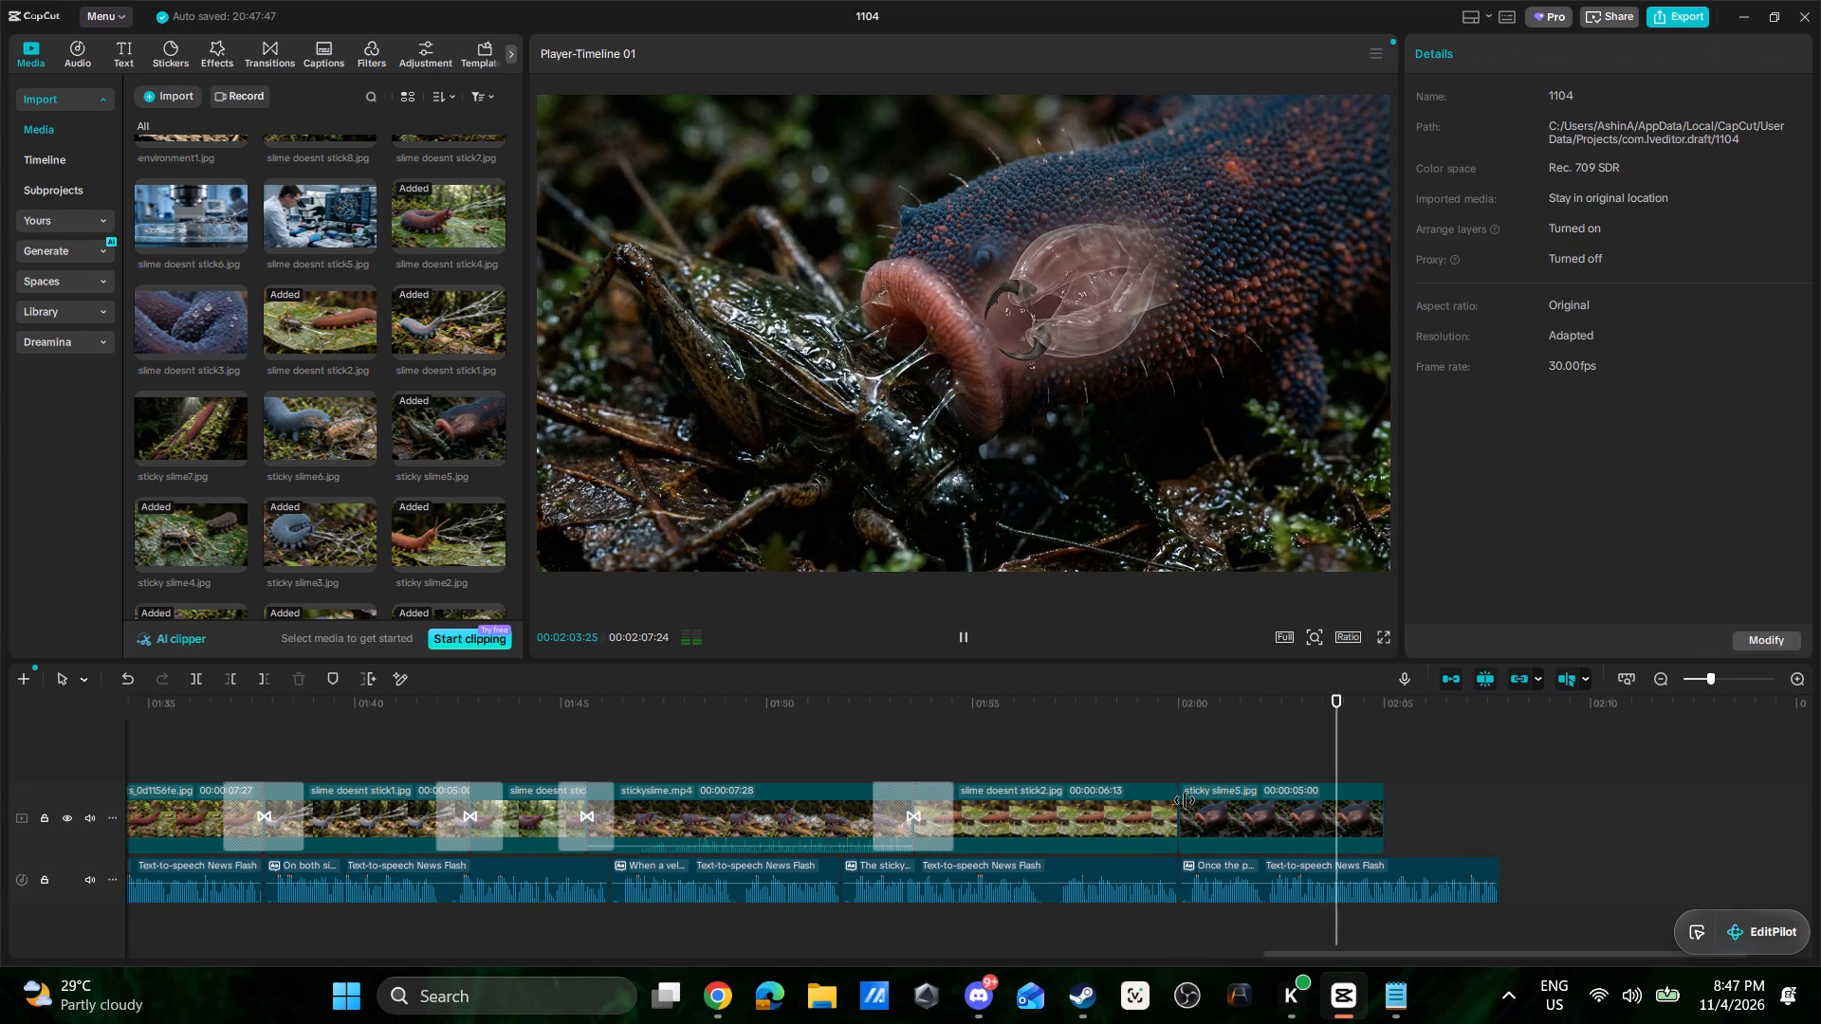
pyautogui.press('space')
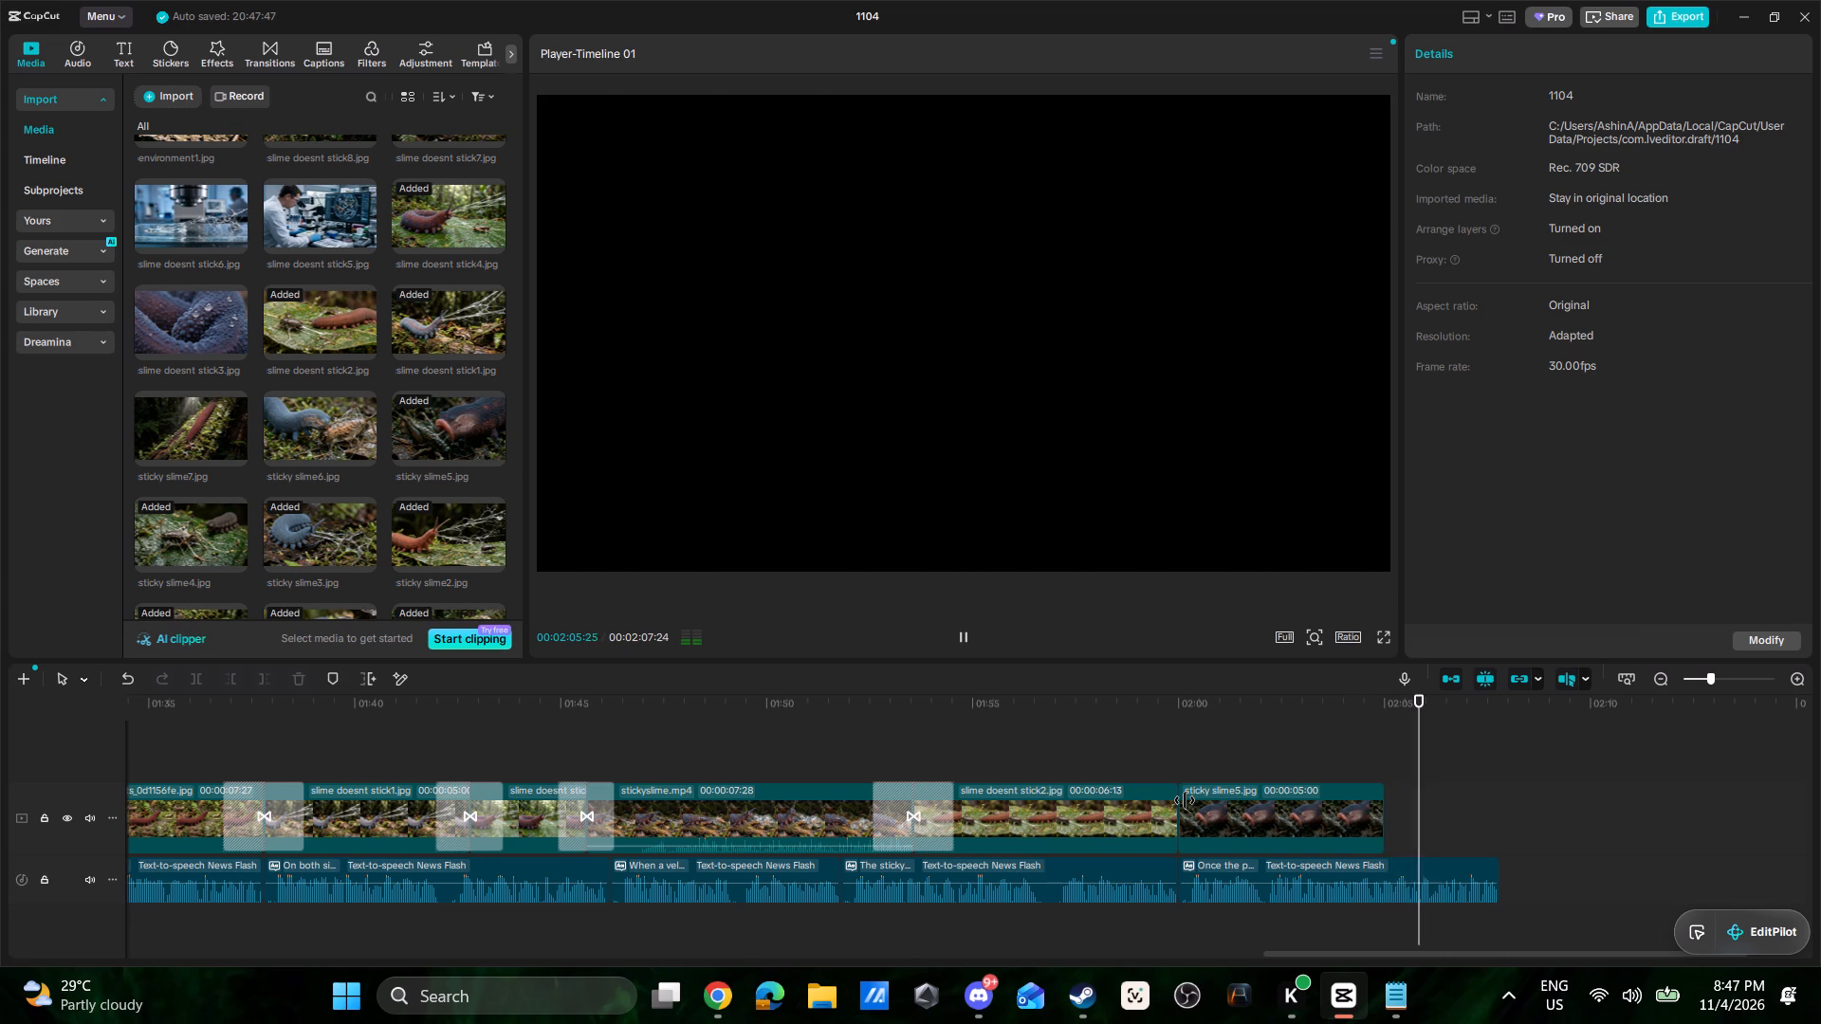
pyautogui.click(1370, 817)
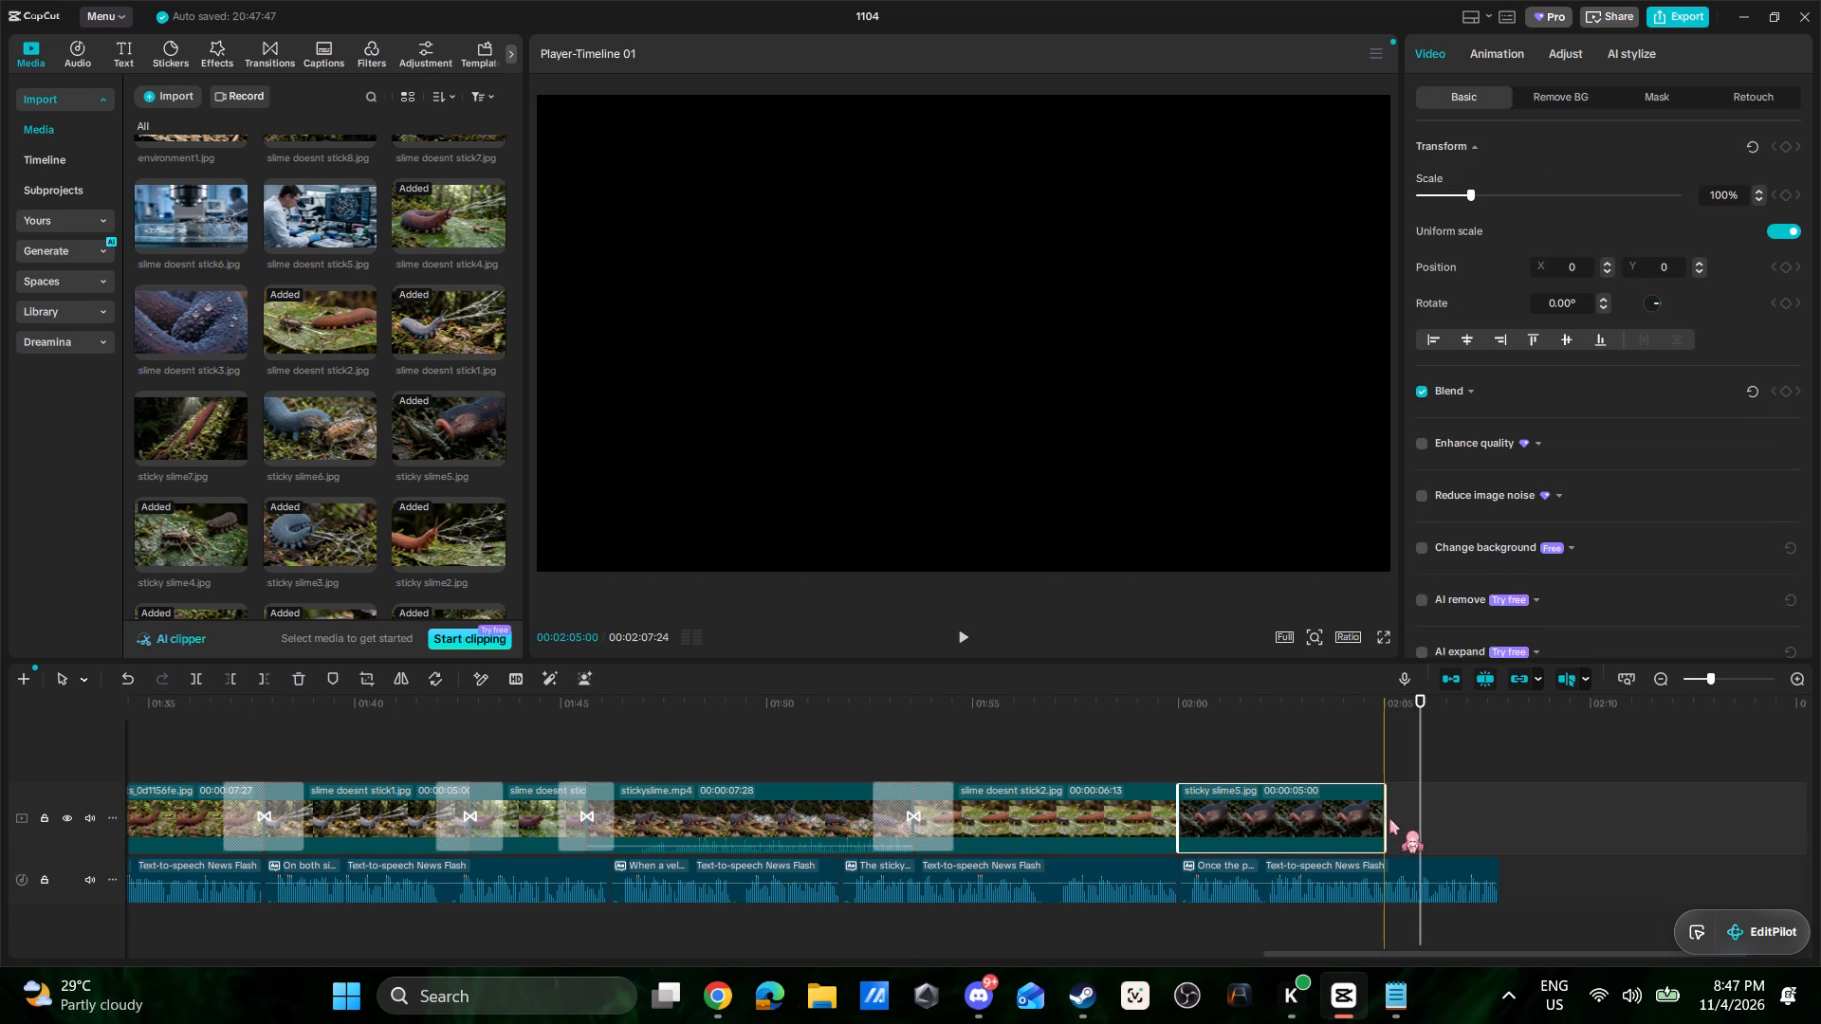
pyautogui.moveTo(1385, 819); pyautogui.dragTo(1493, 834)
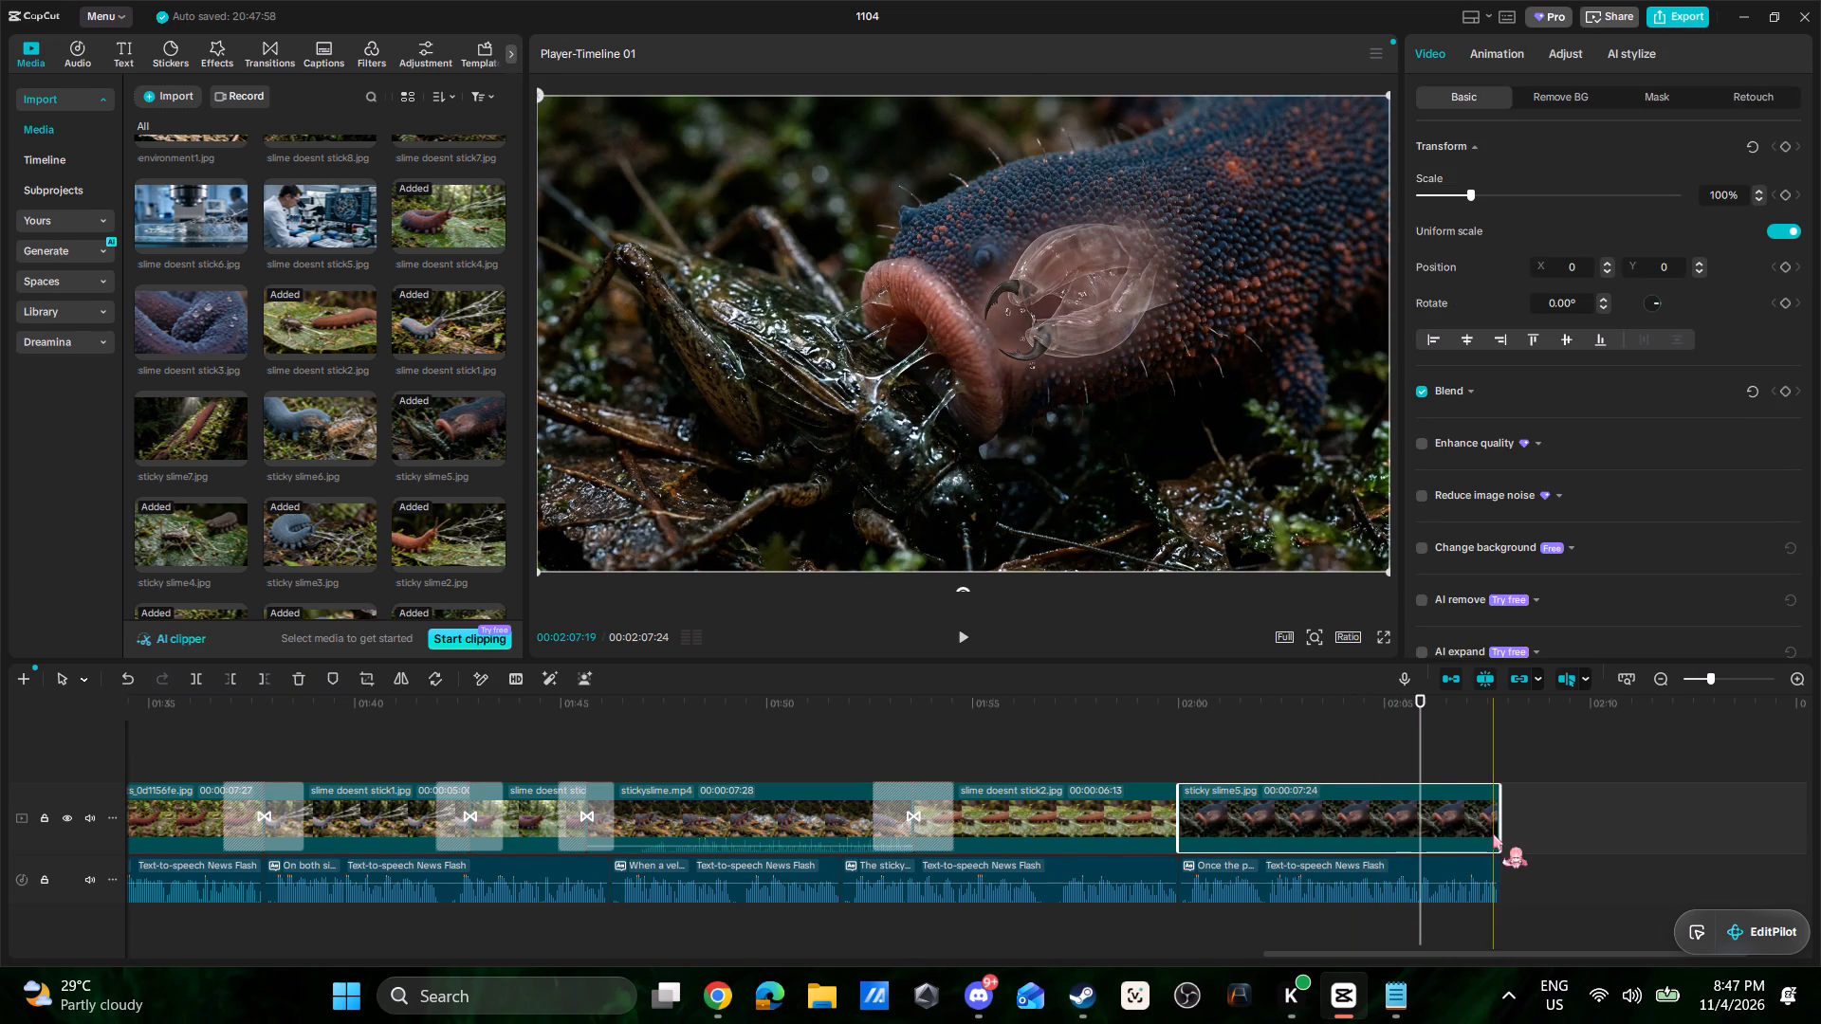
# Switch to the Notepad script and copy the paragraph starting "It then releases digestive fluids that soften the food".
pyautogui.moveTo(1436, 954); pyautogui.dragTo(1612, 957)
pyautogui.hotkey('alt', 'Tab')
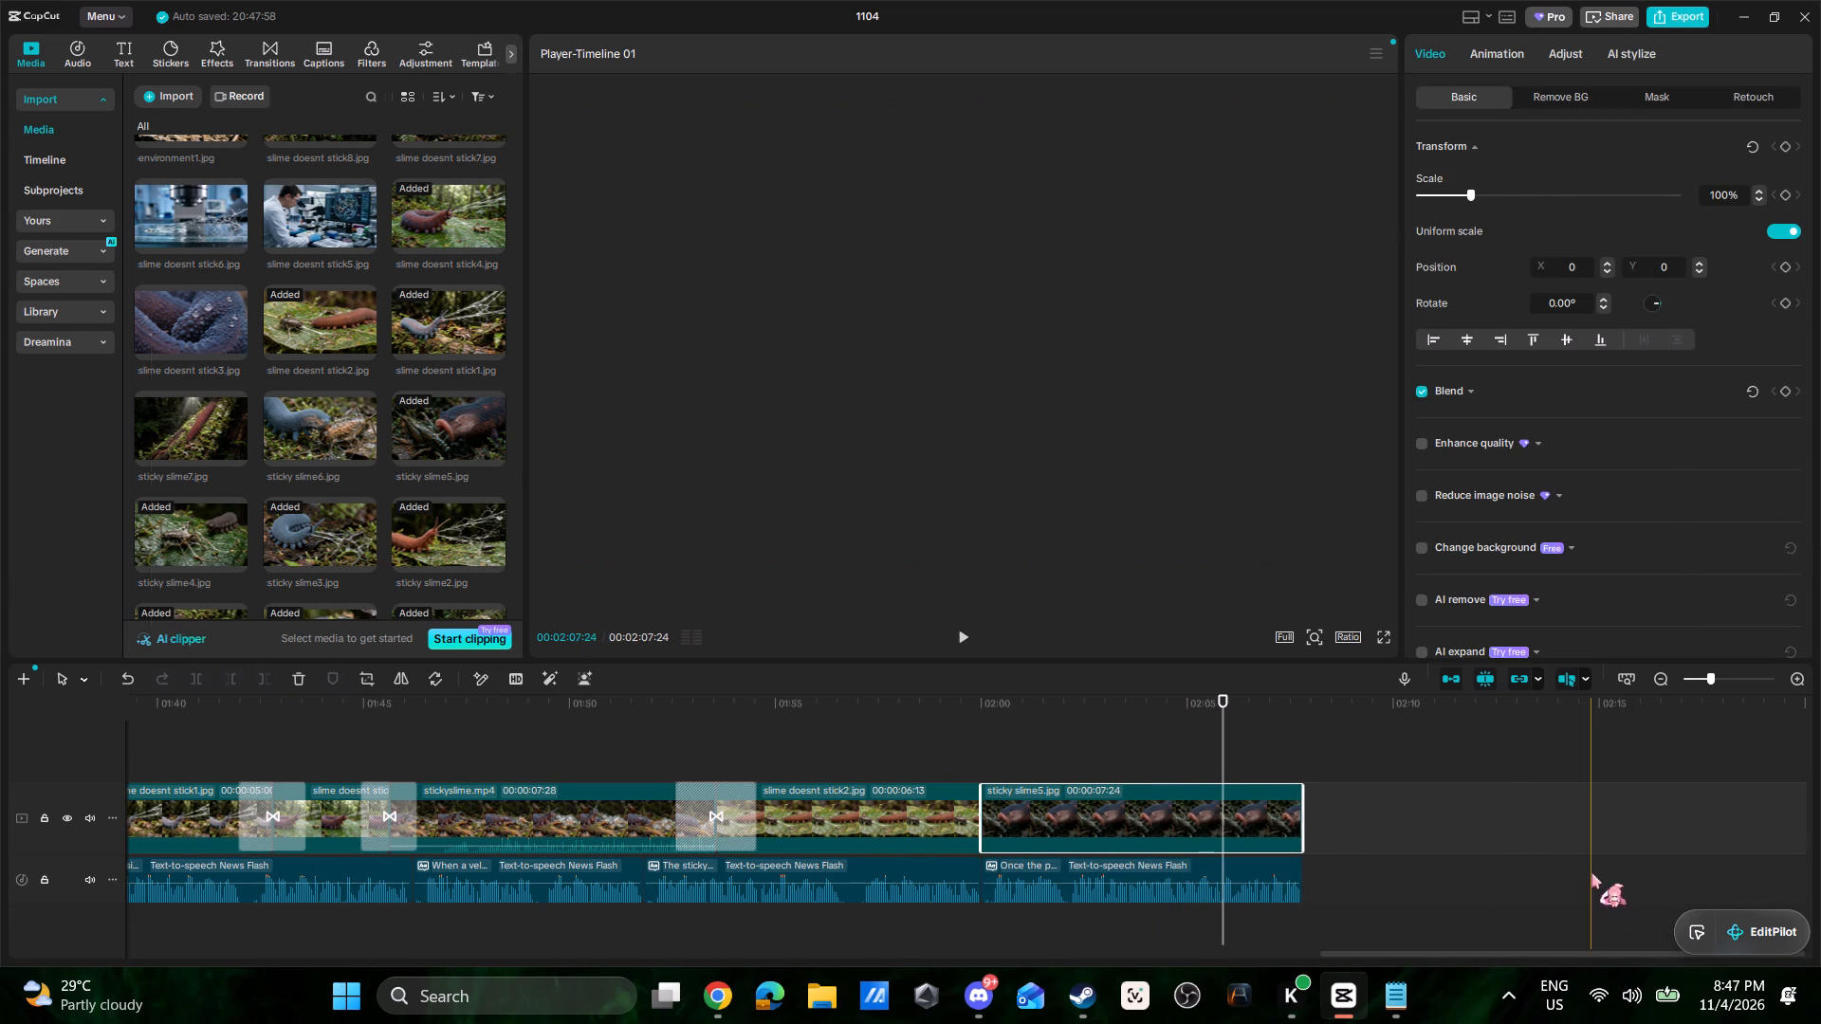
pyautogui.hotkey('alt', 'Tab')
pyautogui.hotkey('alt', 'Tab')
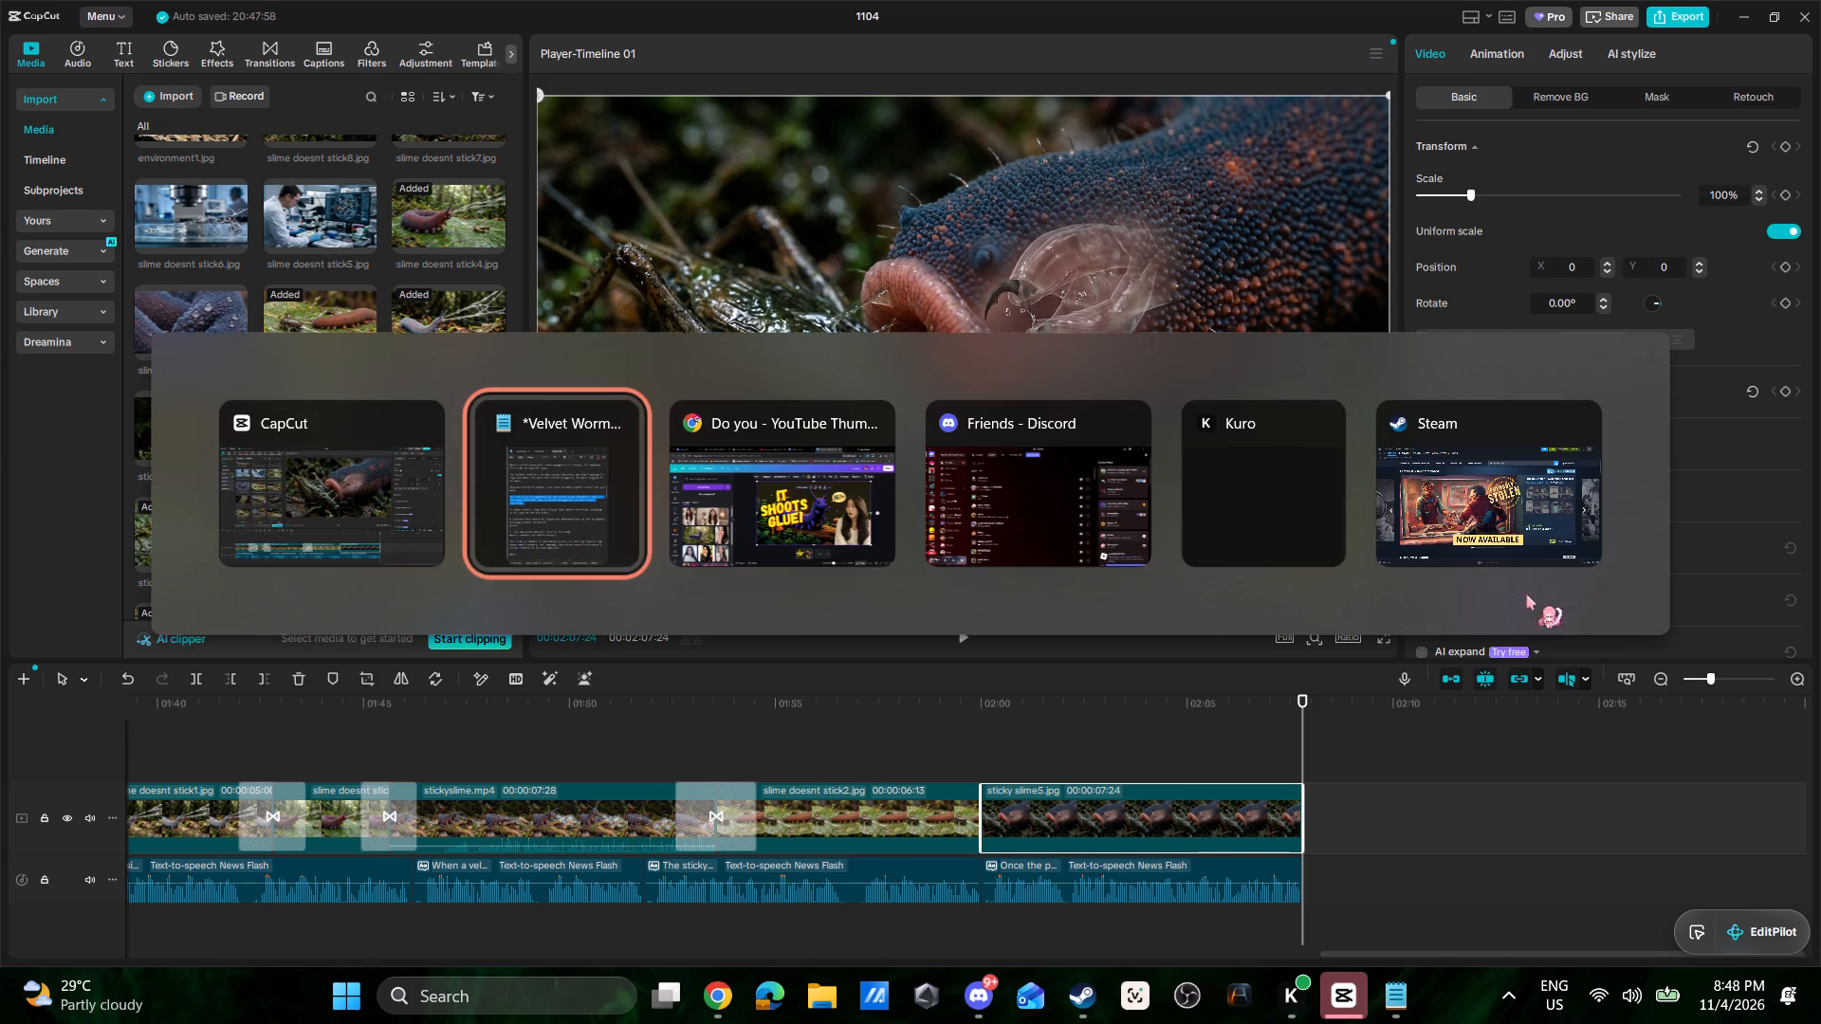
pyautogui.hotkey('alt', 'Tab')
pyautogui.hotkey('alt', 'Tab')
pyautogui.hotkey('alt', 'Tab')
pyautogui.hotkey('alt', 'Tab')
pyautogui.hotkey('alt', 'Tab')
pyautogui.hotkey('alt', 'Tab')
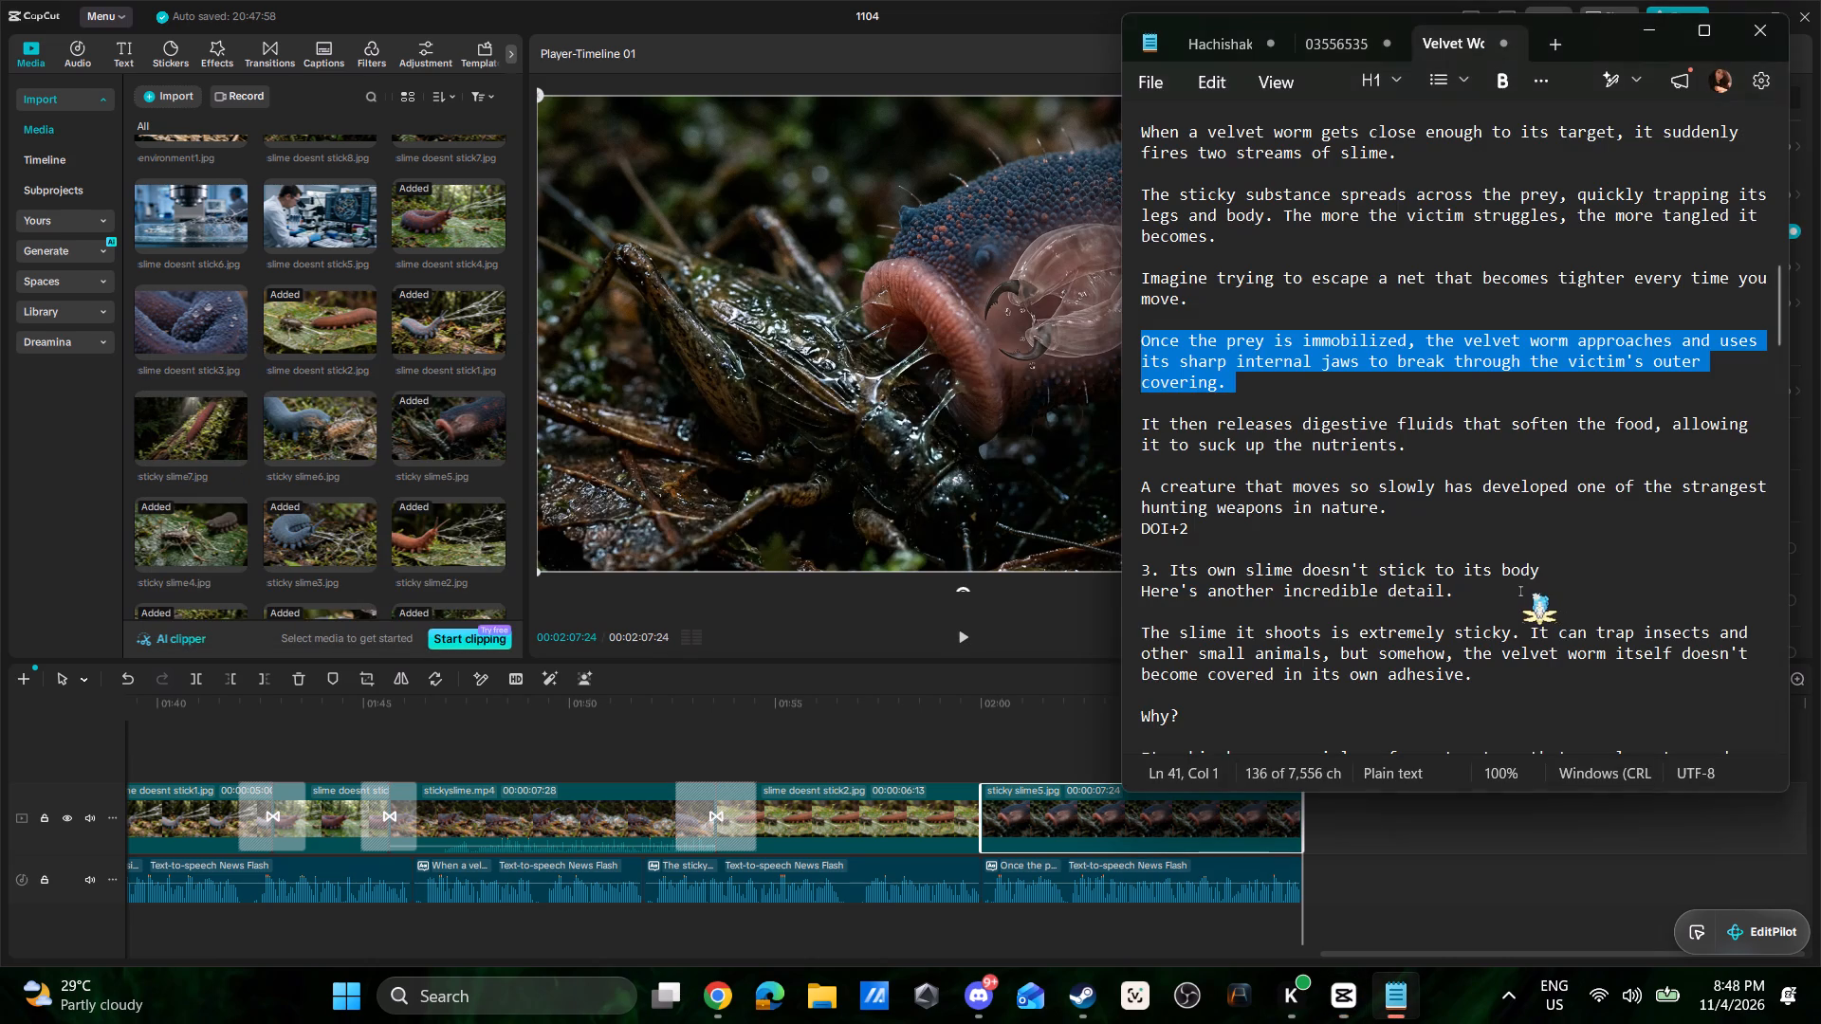
pyautogui.moveTo(1454, 446); pyautogui.dragTo(1145, 425)
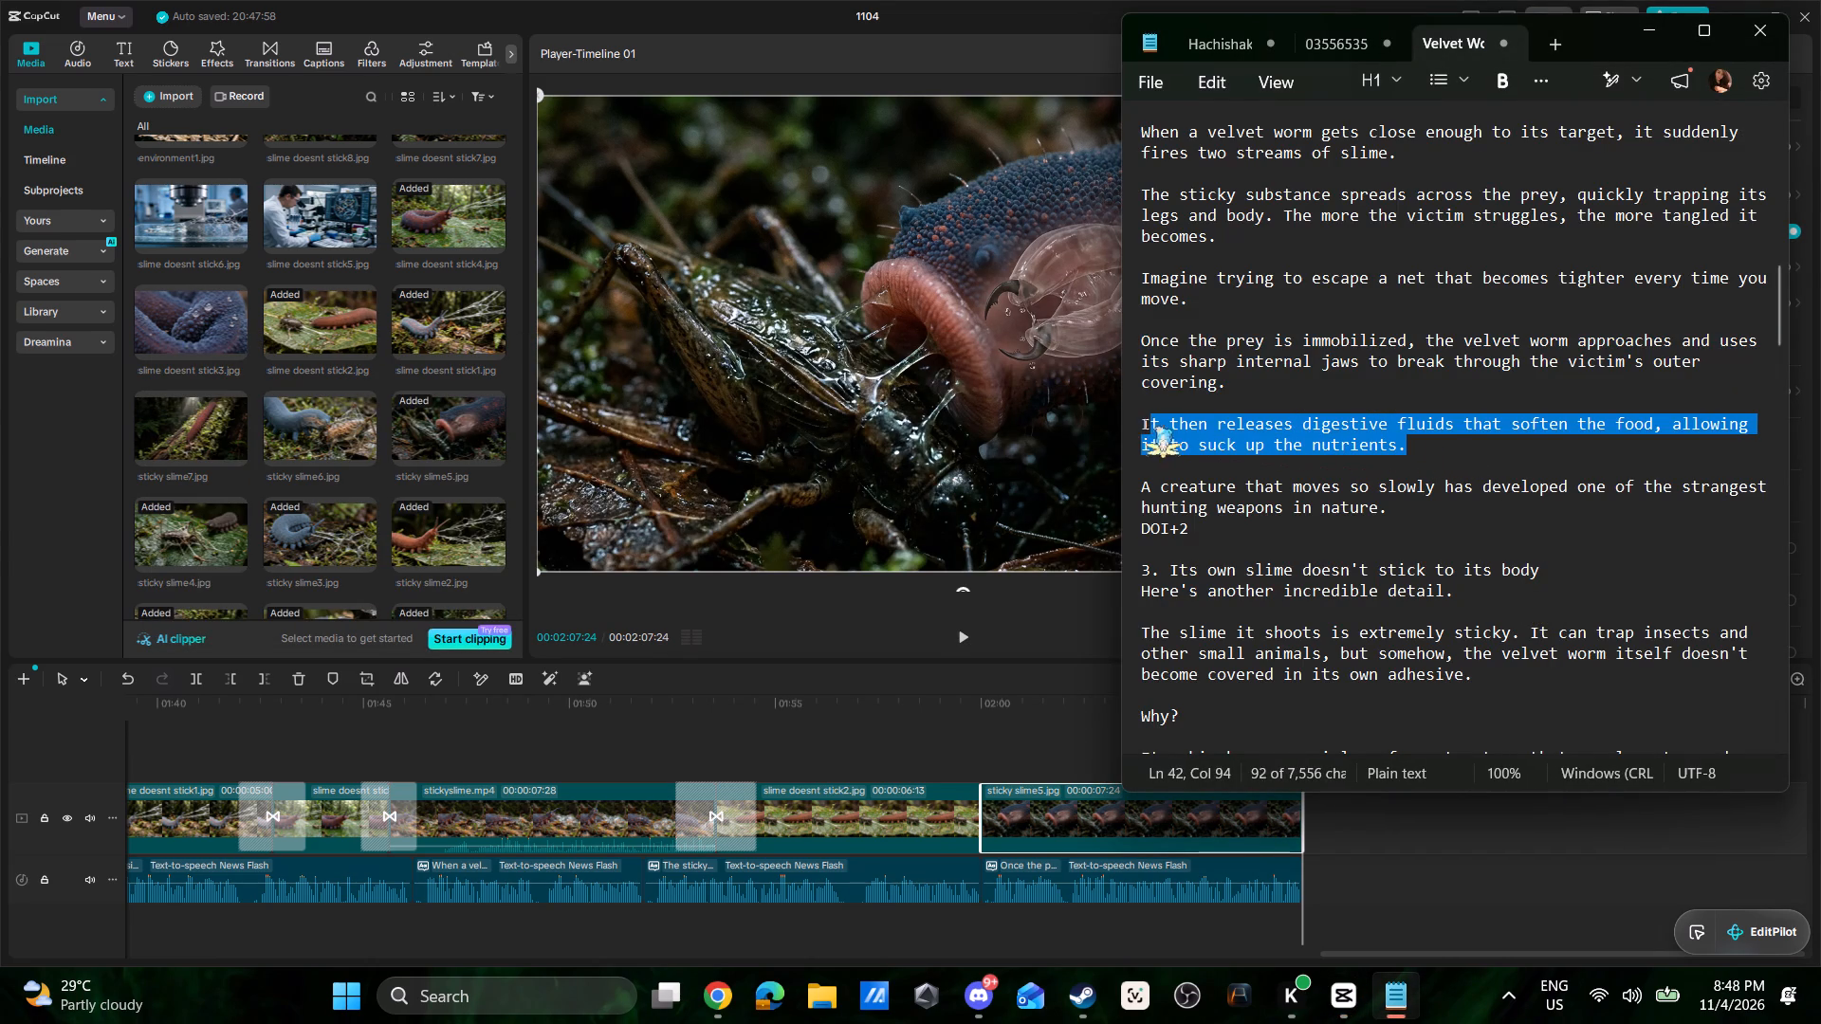
pyautogui.moveTo(1145, 425); pyautogui.dragTo(1132, 424)
pyautogui.hotkey('ctrl', 'c')
pyautogui.hotkey('ctrl', 'c')
pyautogui.hotkey('ctrl', 'c')
pyautogui.hotkey('ctrl', 'c')
pyautogui.hotkey('ctrl', 'c')
# Back in CapCut, add a default text clip at the end of the footage and replace its text with the copied paragraph.
pyautogui.click(995, 729)
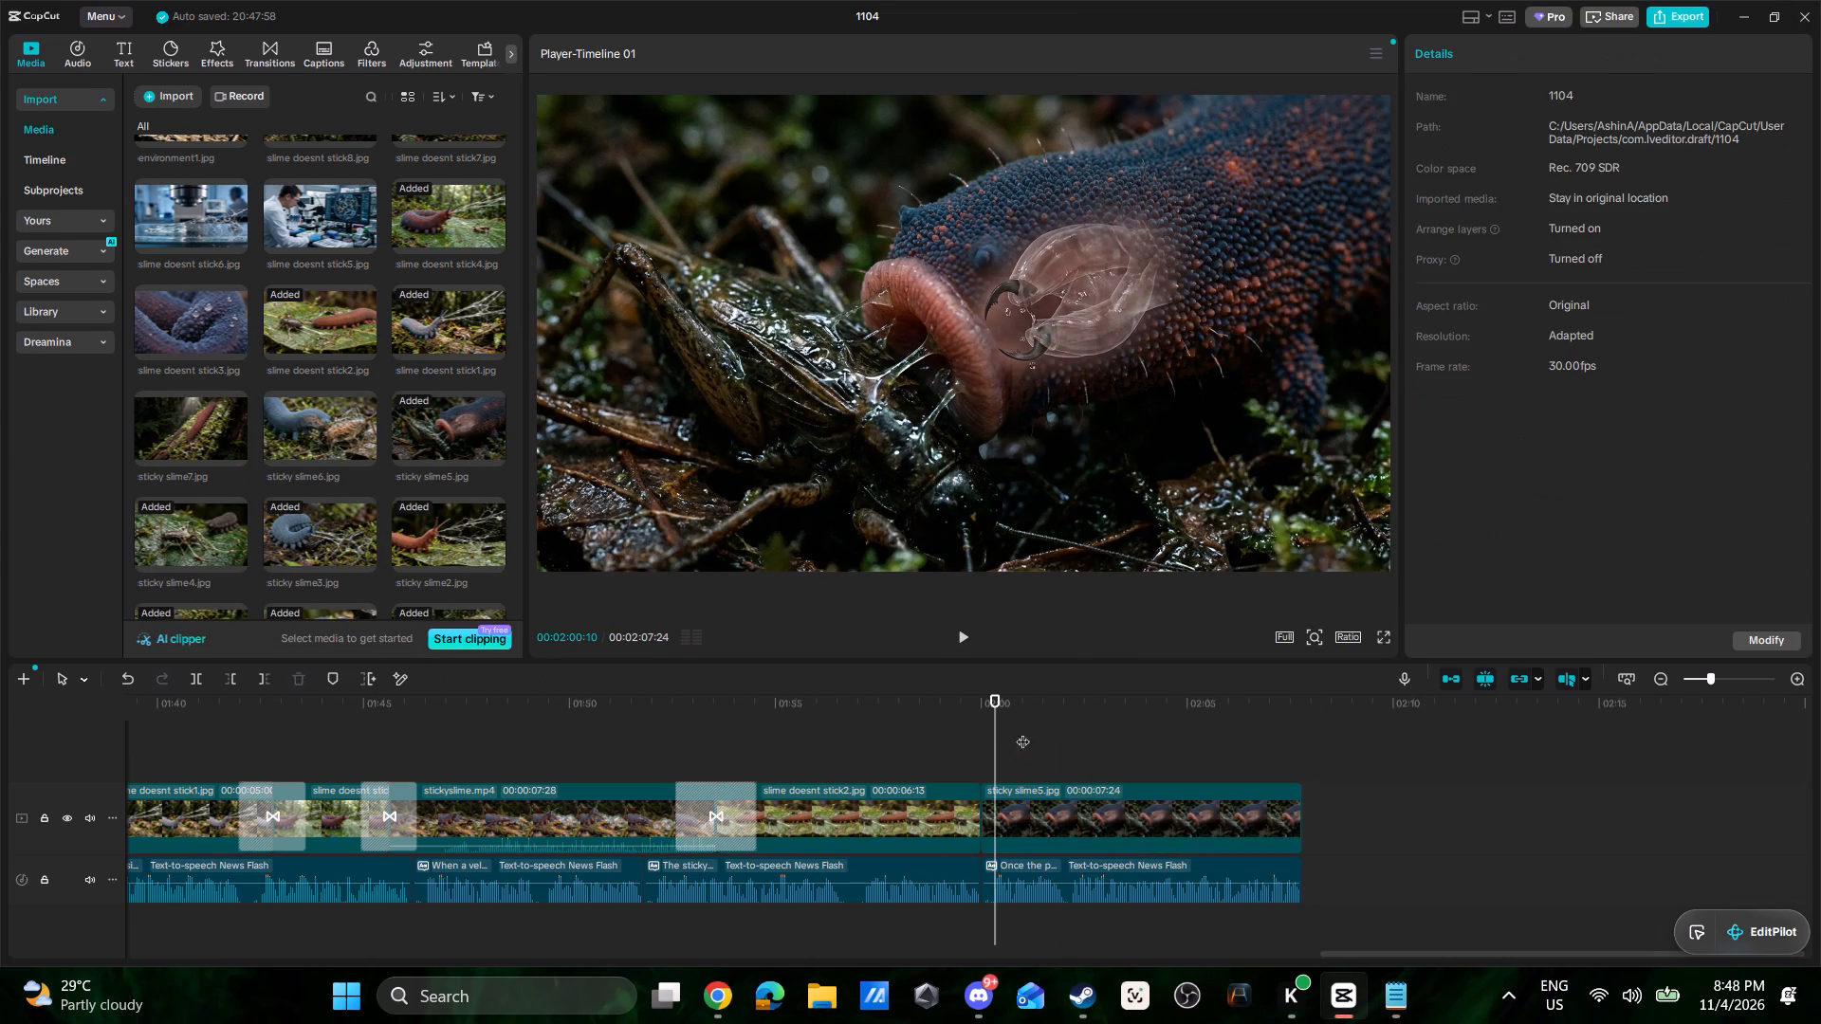
pyautogui.click(110, 54)
pyautogui.moveTo(184, 111); pyautogui.dragTo(198, 119)
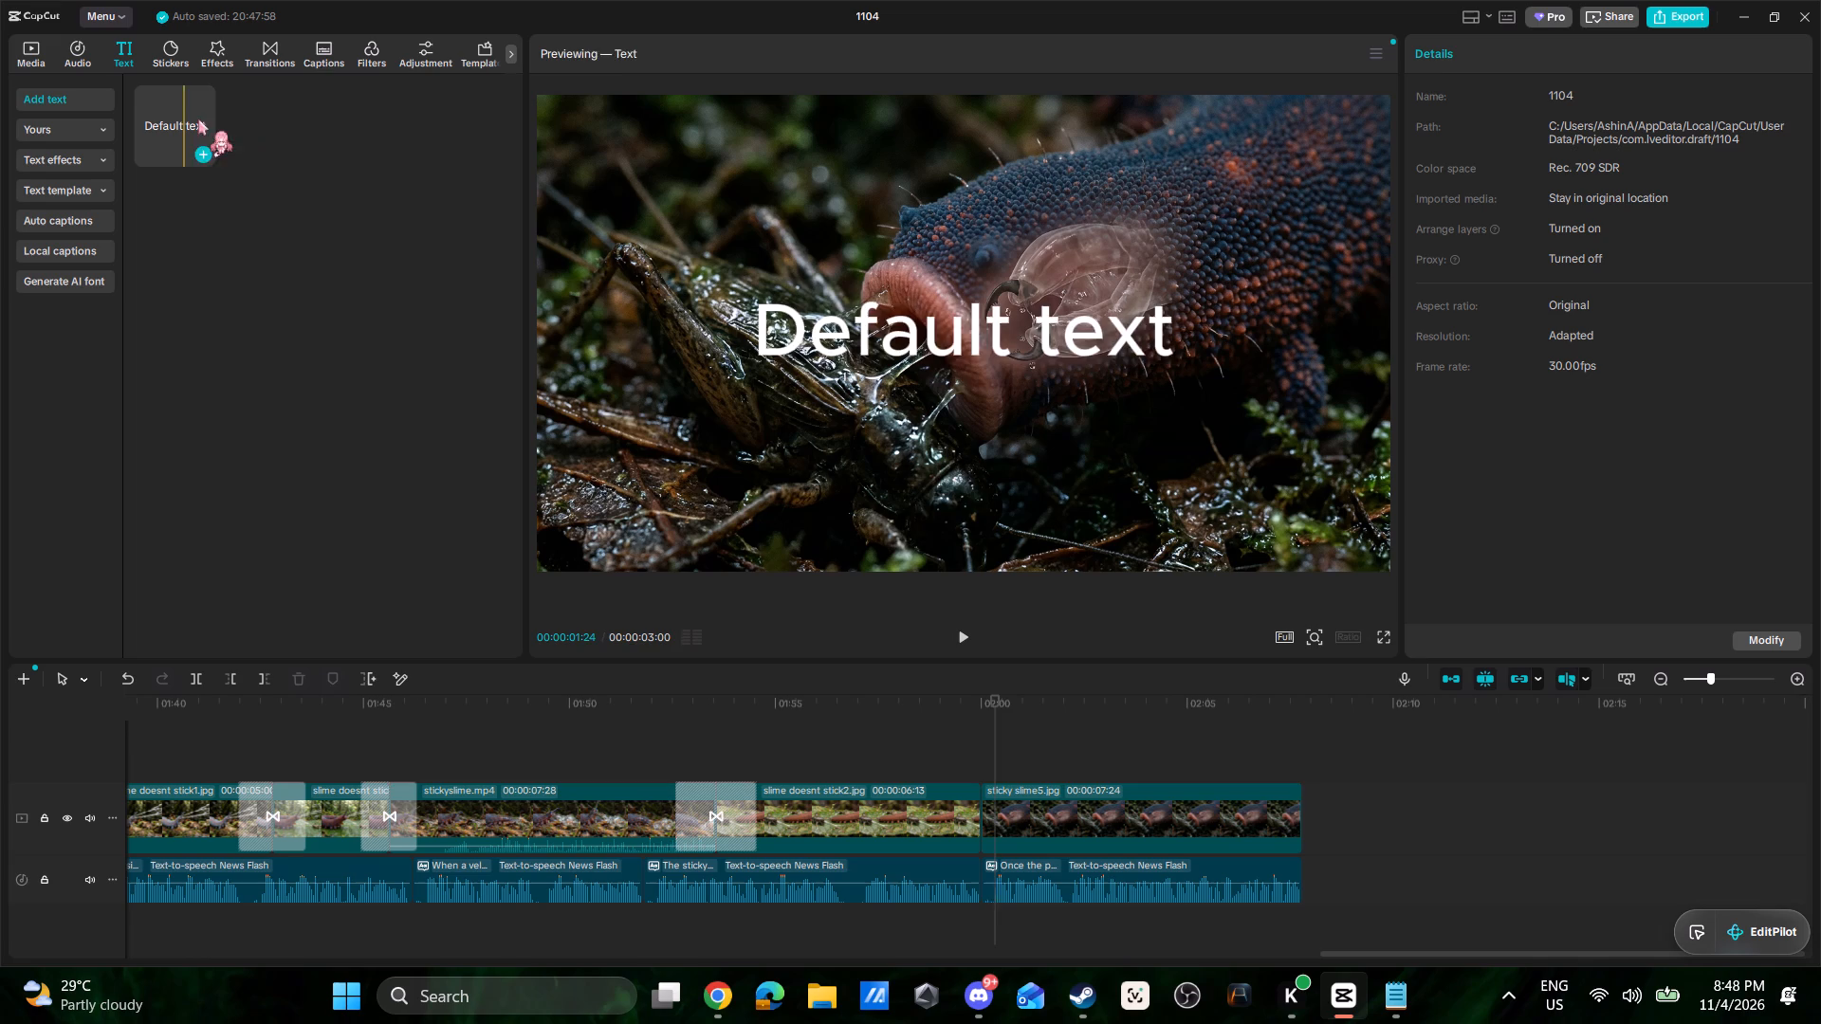
pyautogui.moveTo(198, 119); pyautogui.dragTo(1302, 758)
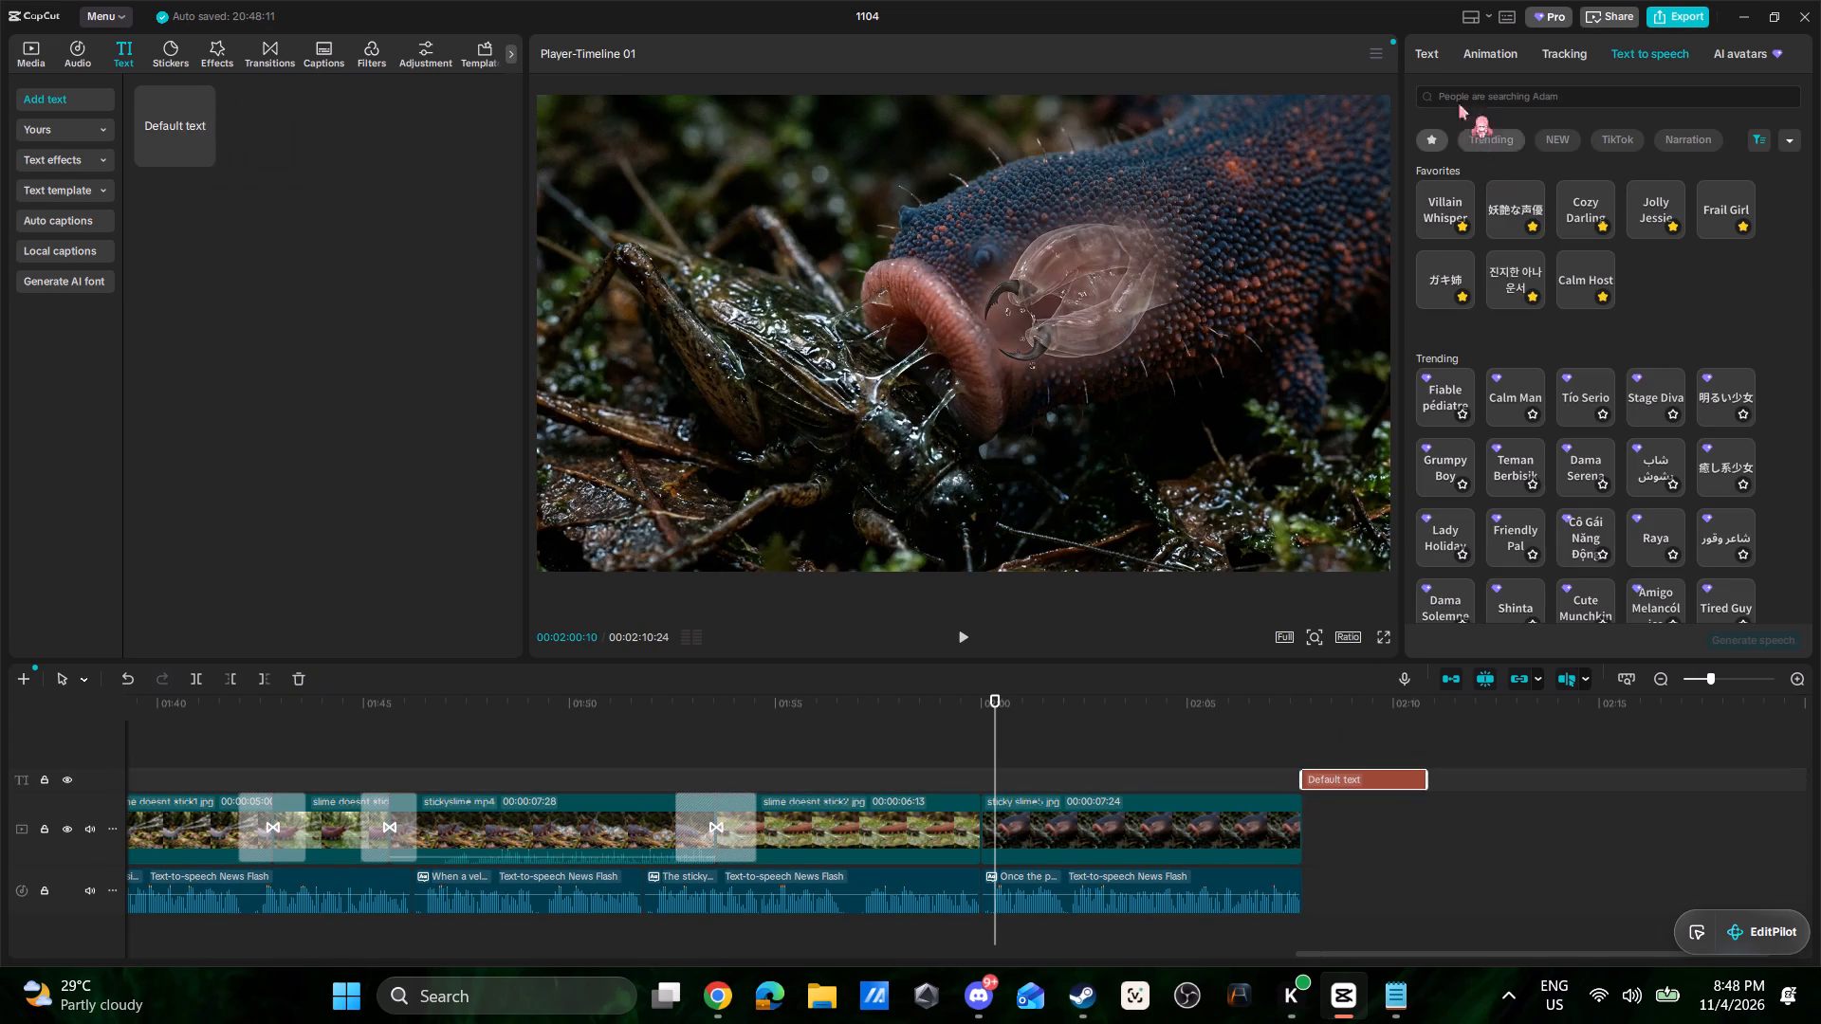
pyautogui.click(1426, 57)
pyautogui.moveTo(1542, 145); pyautogui.dragTo(1367, 130)
pyautogui.hotkey('ctrl', 'v')
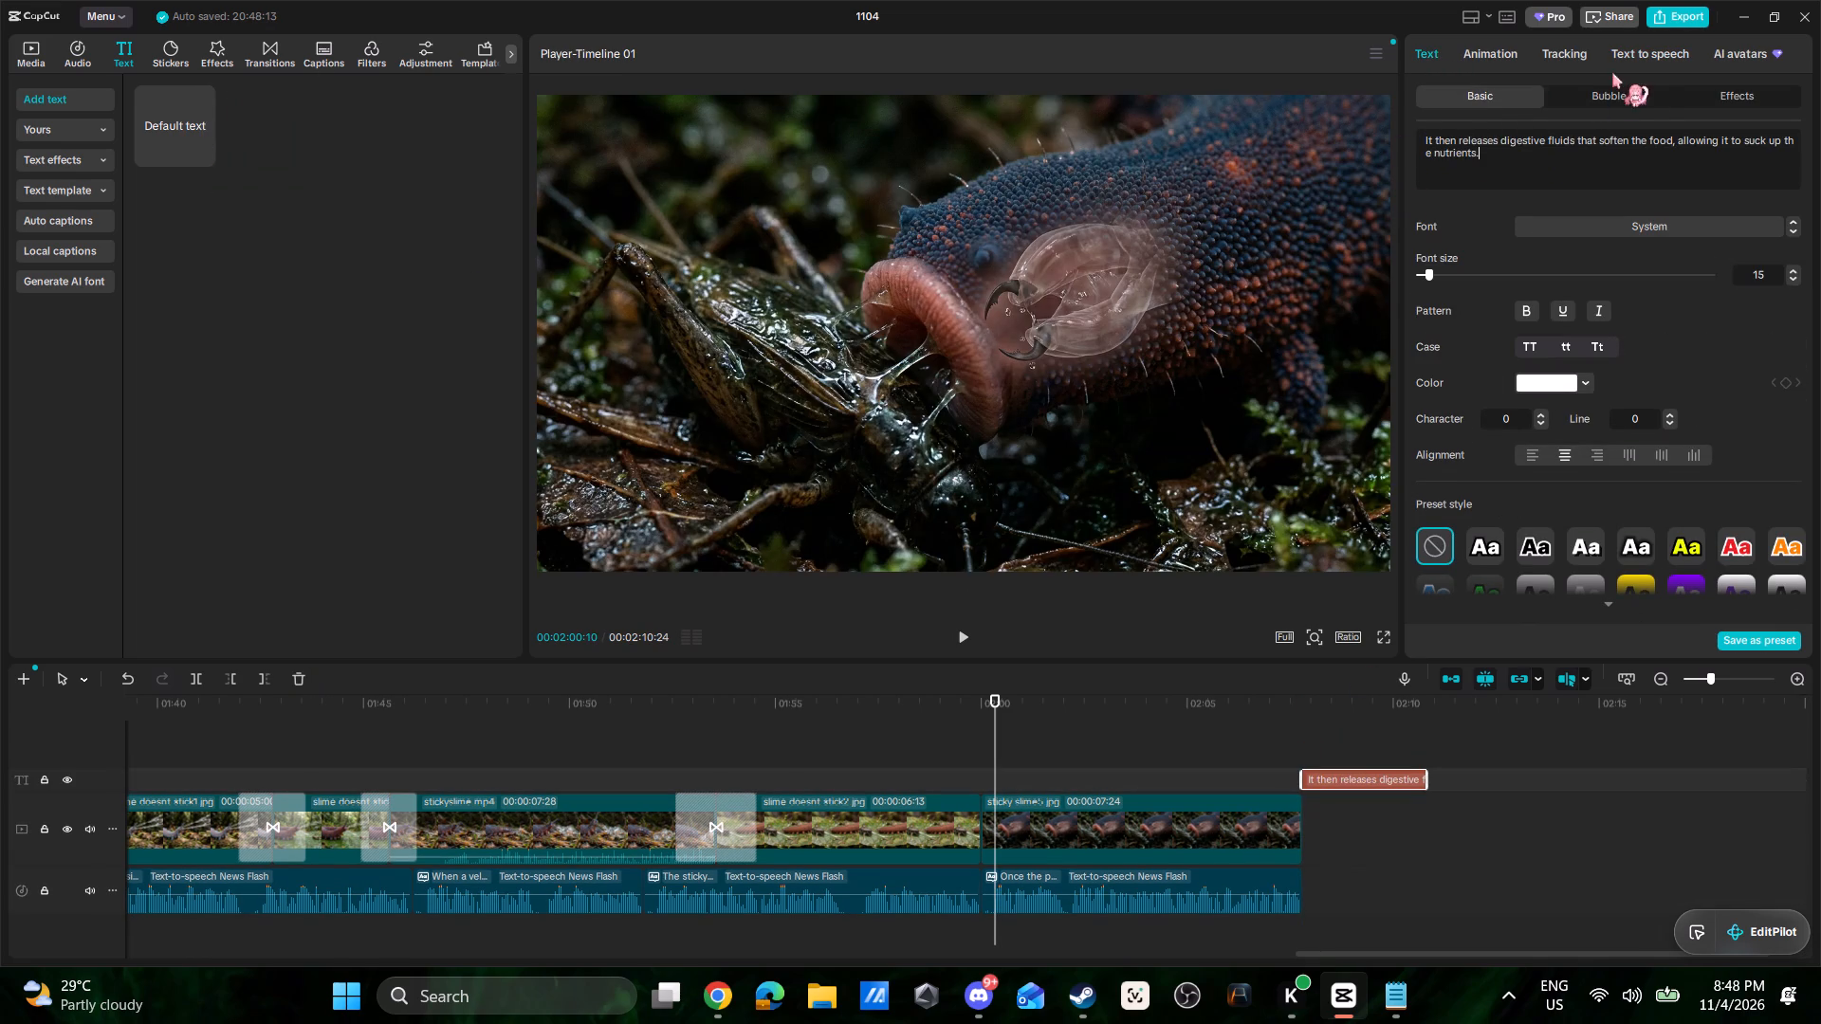
# Generate speech for the "It then releases" text clip using the favorite voice 진지한 아나운서.
pyautogui.click(1622, 61)
pyautogui.click(1515, 271)
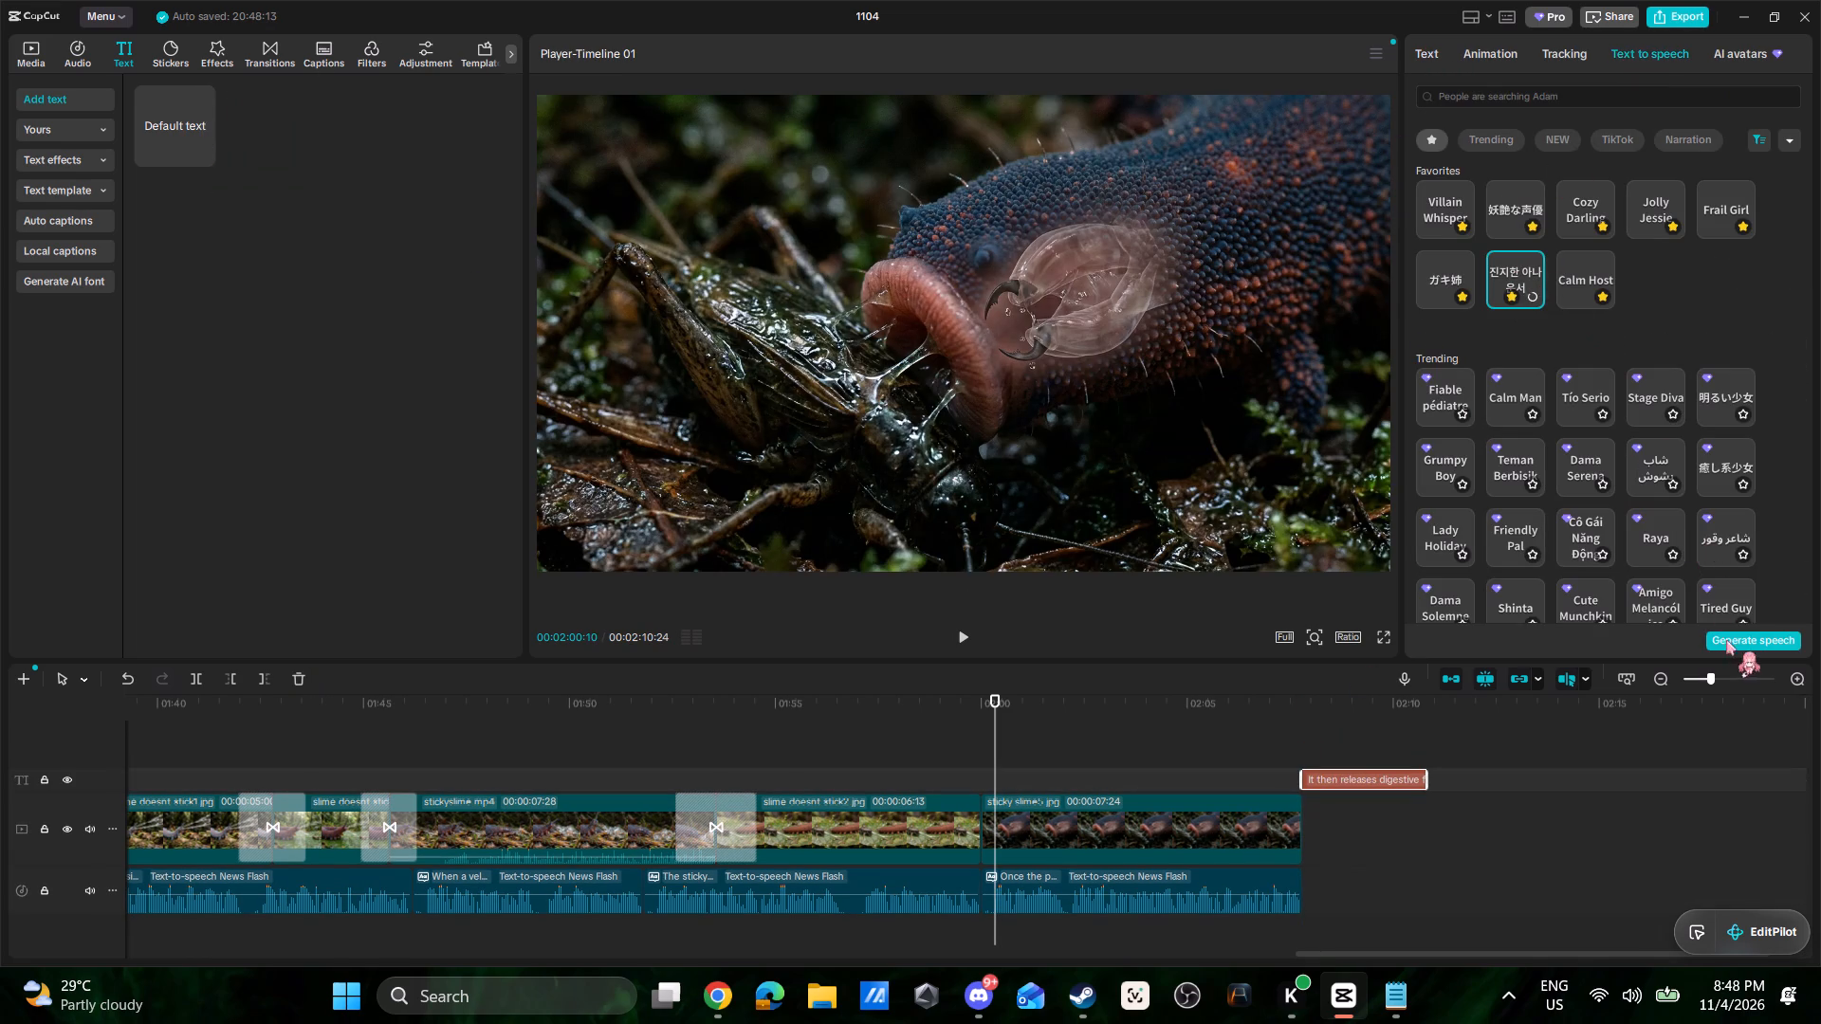
pyautogui.click(1726, 640)
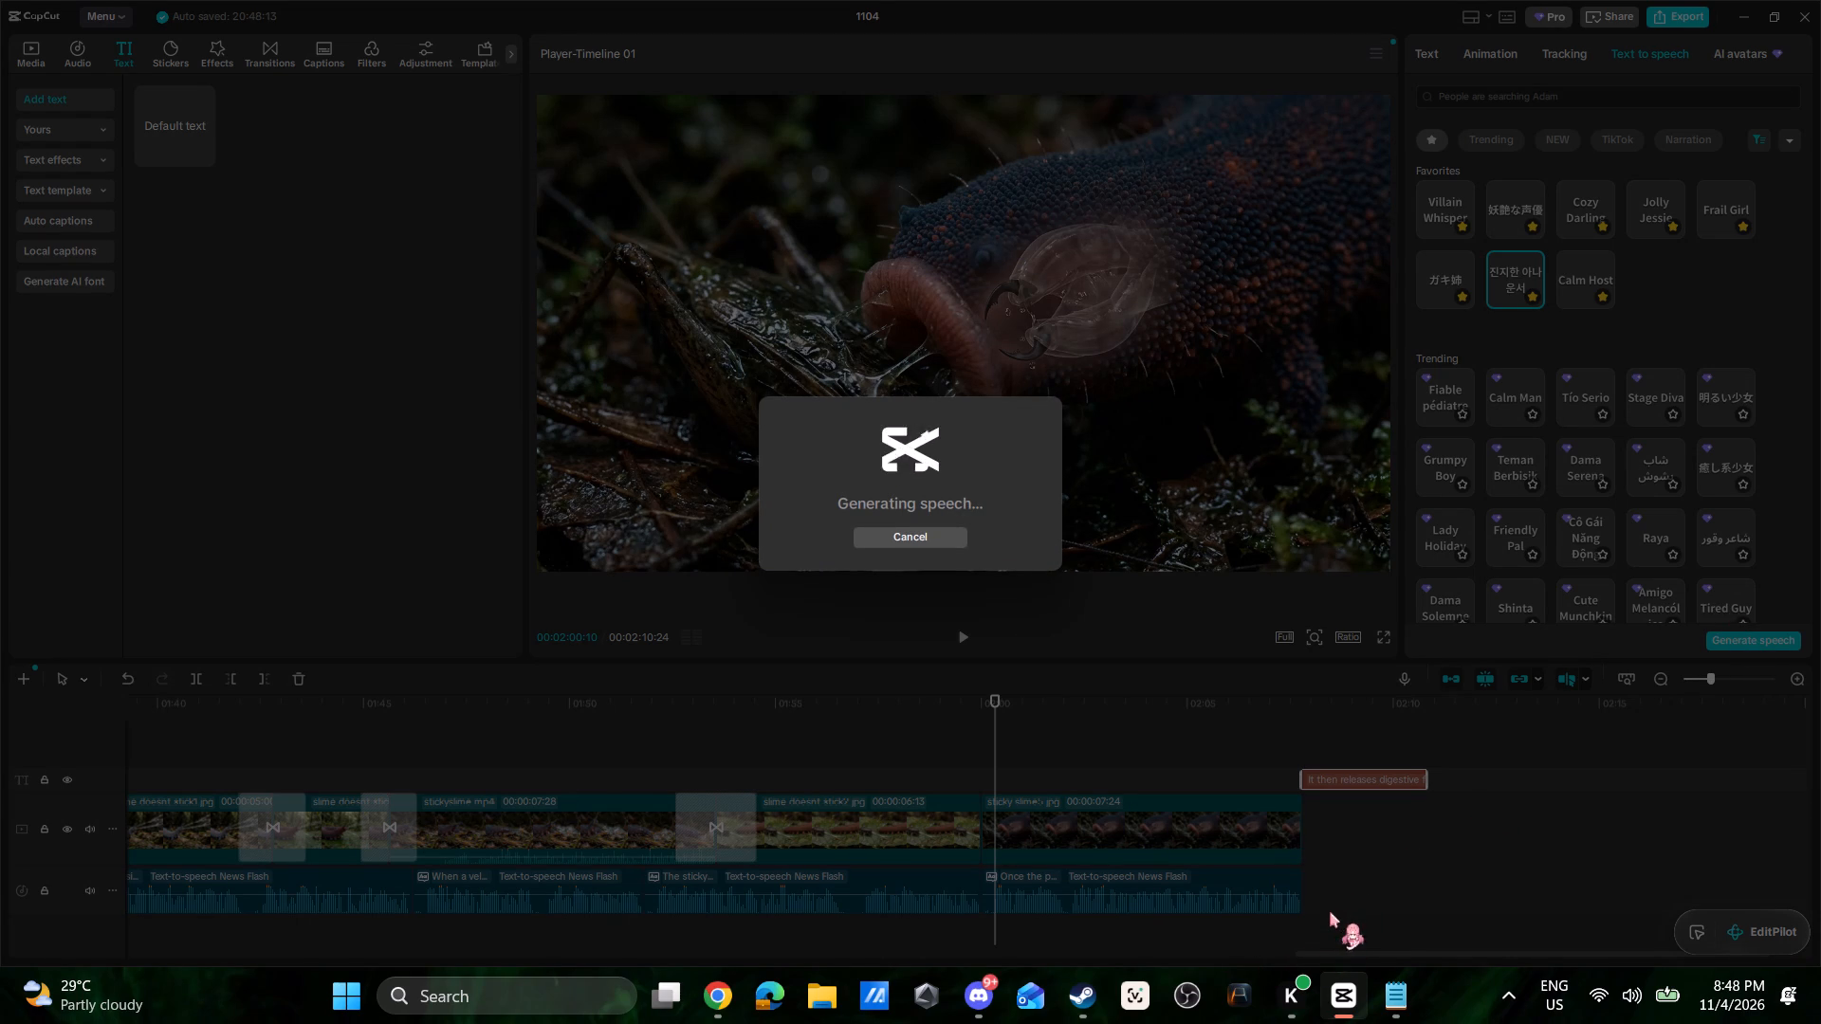
# Raise the volume of the new "It then releases" narration clip to 9.7 dB.
pyautogui.click(1338, 902)
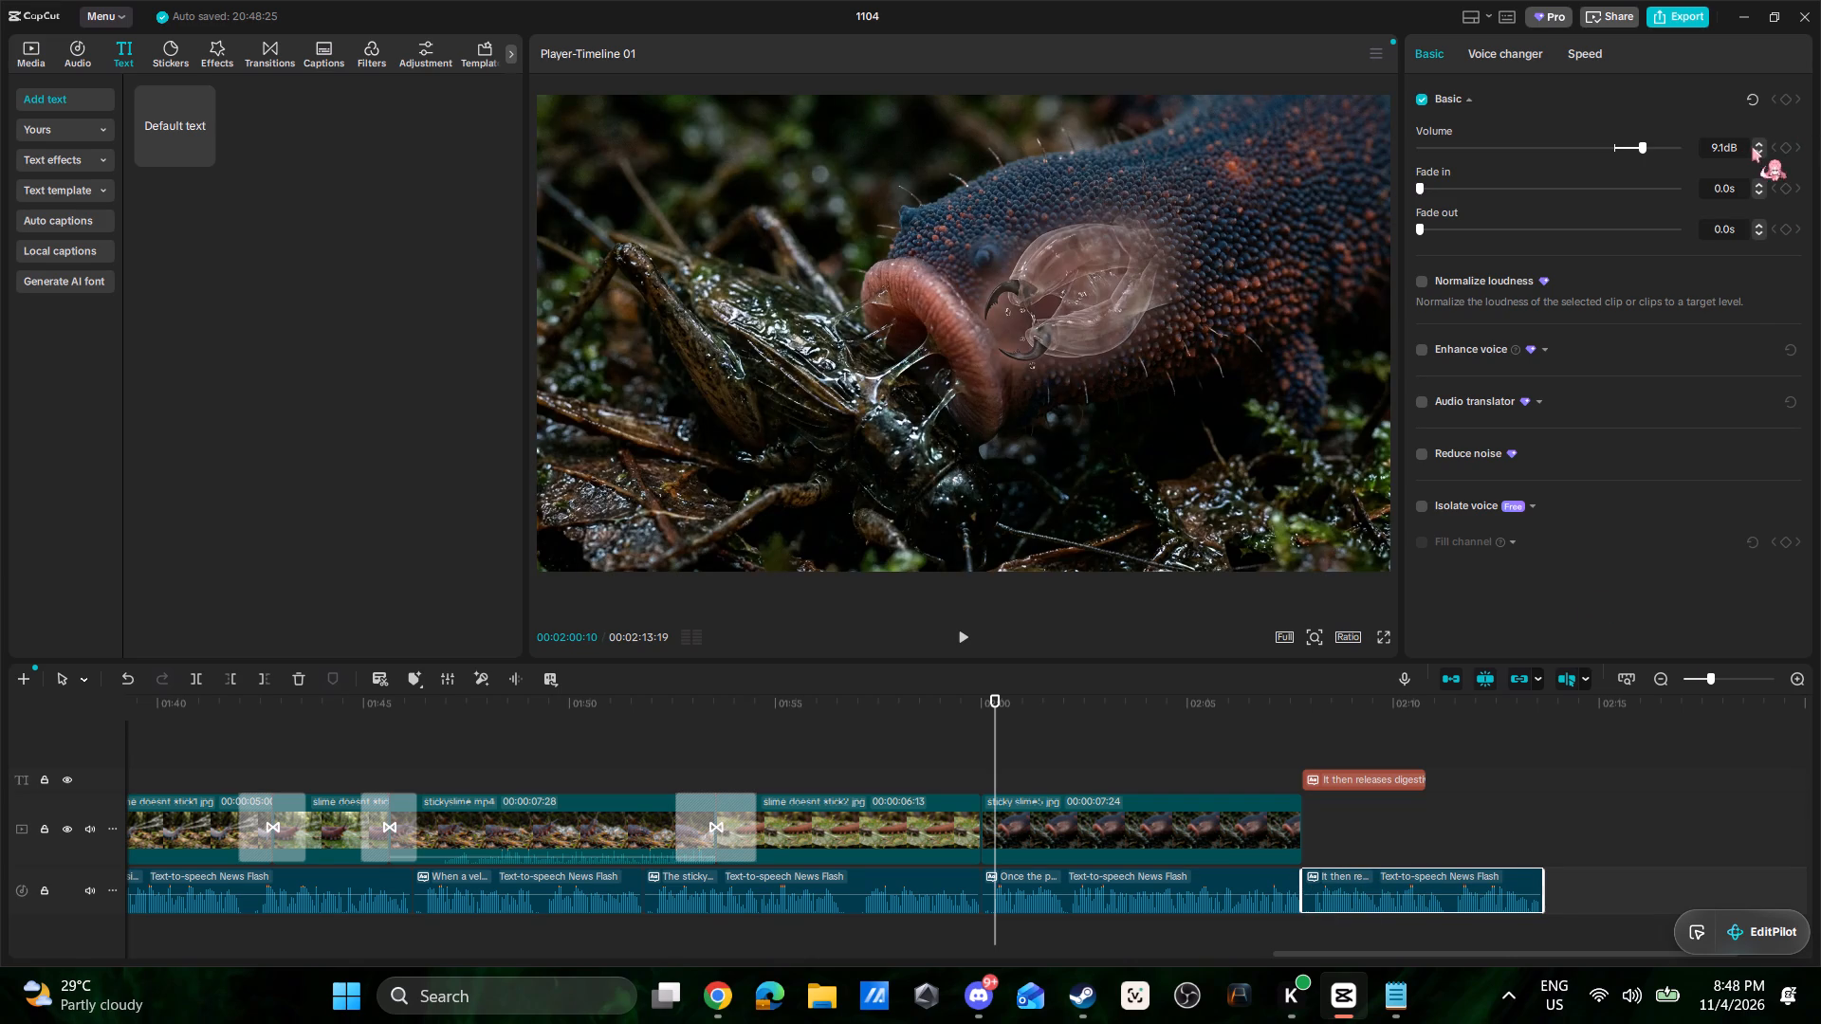
pyautogui.tripleClick(1758, 146)
pyautogui.tripleClick(1758, 146)
# Add sticky slime6.jpg directly after sticky slime5.jpg and extend it to the end of its narration, for a duration of 00:00:05:25.
pyautogui.moveTo(1514, 957); pyautogui.dragTo(1697, 949)
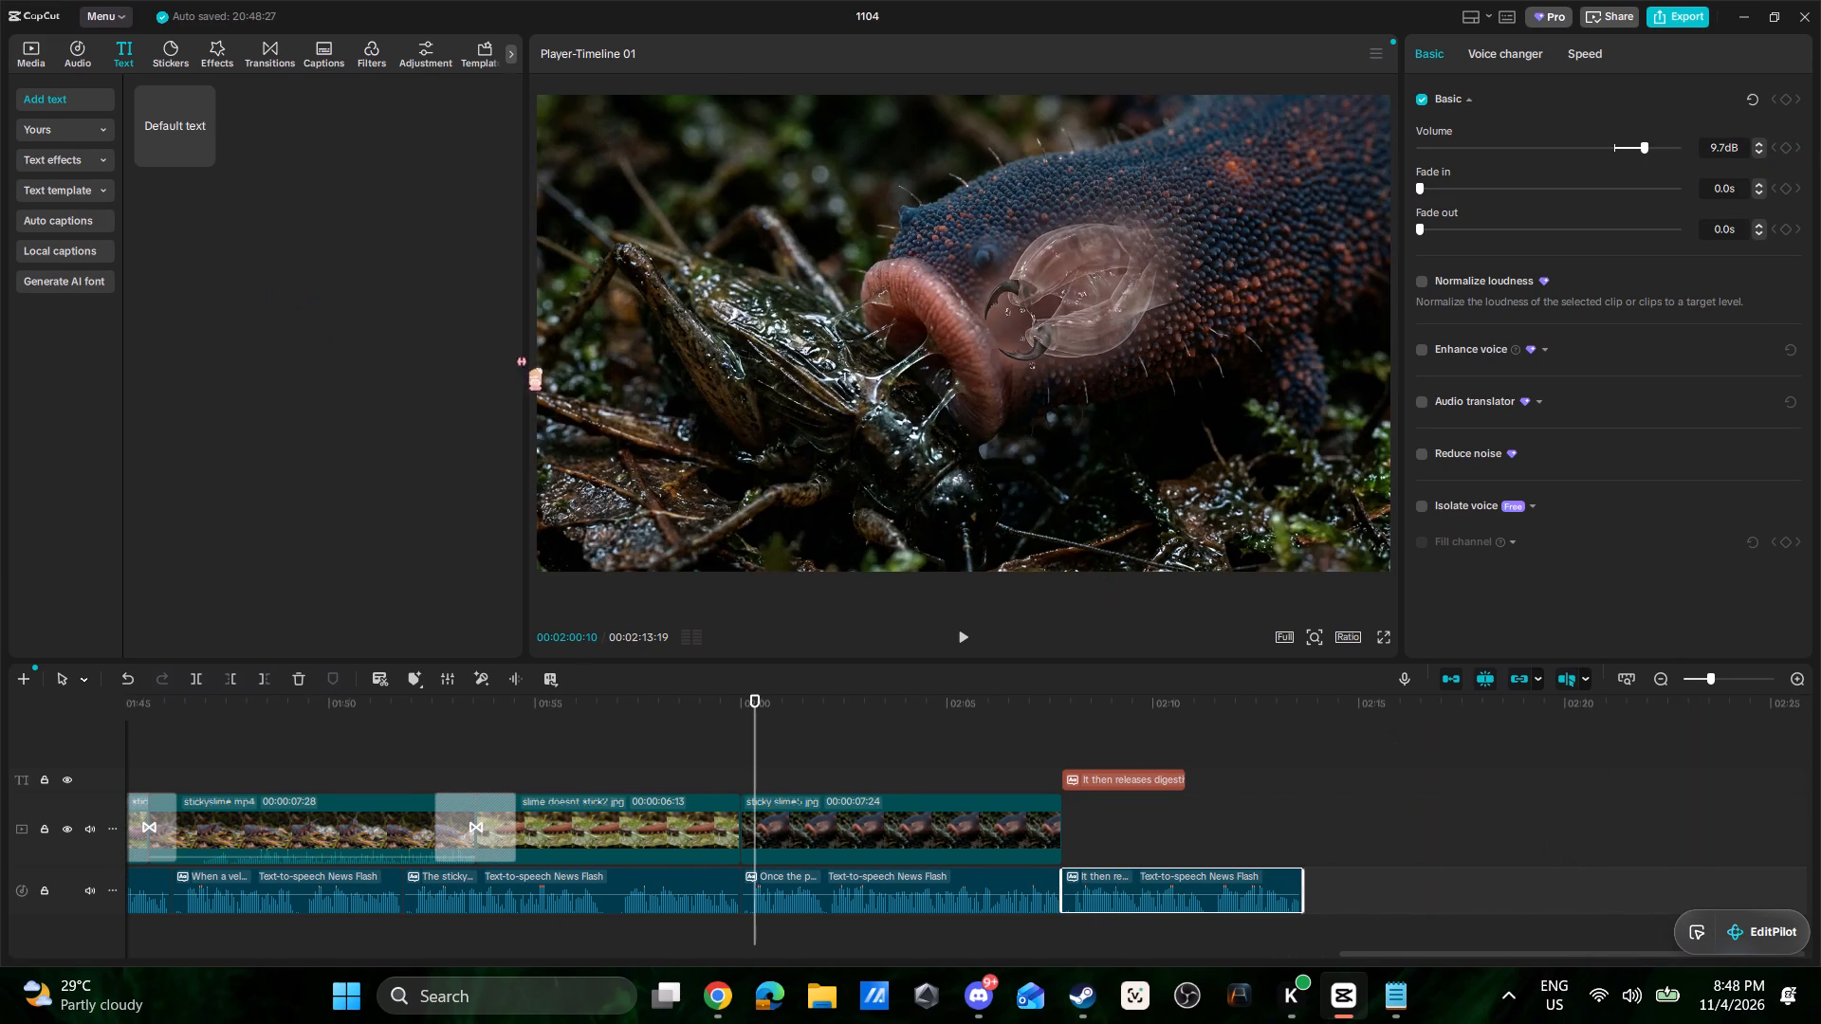
pyautogui.click(35, 49)
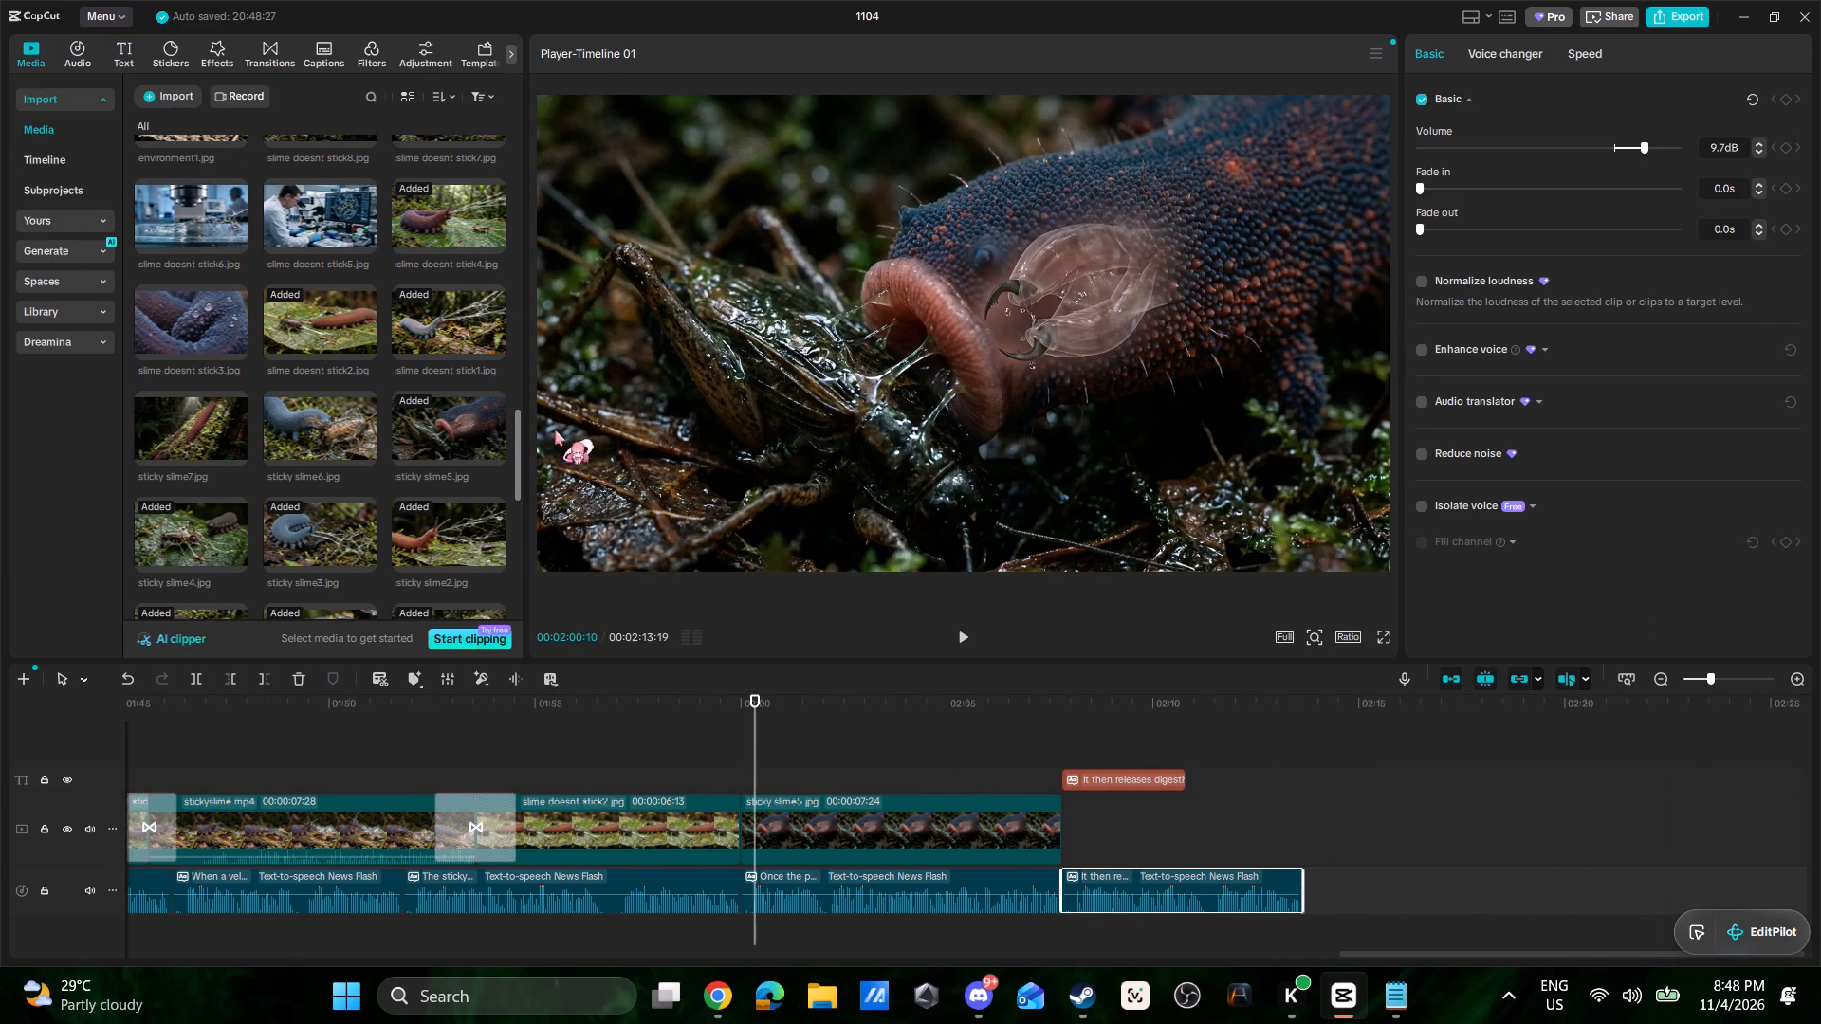
pyautogui.moveTo(328, 435); pyautogui.dragTo(1035, 808)
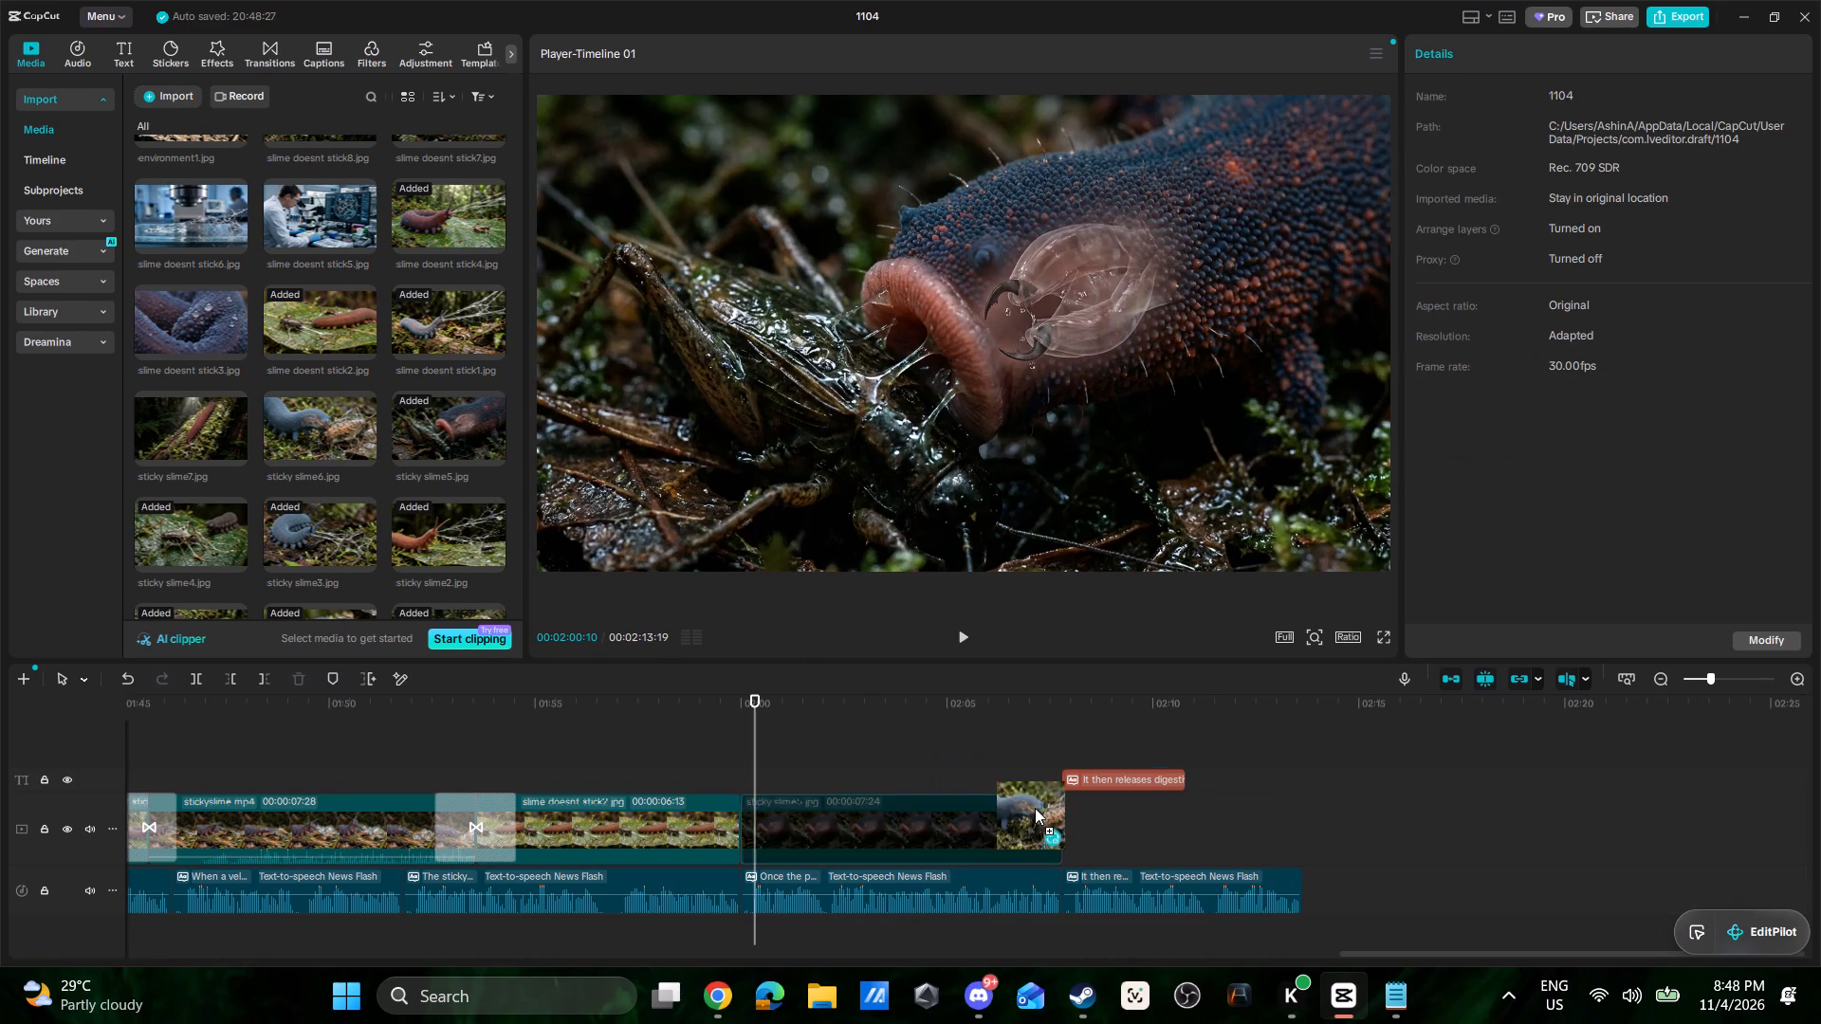
pyautogui.moveTo(1035, 808); pyautogui.dragTo(1075, 819)
pyautogui.moveTo(1267, 832); pyautogui.dragTo(1285, 834)
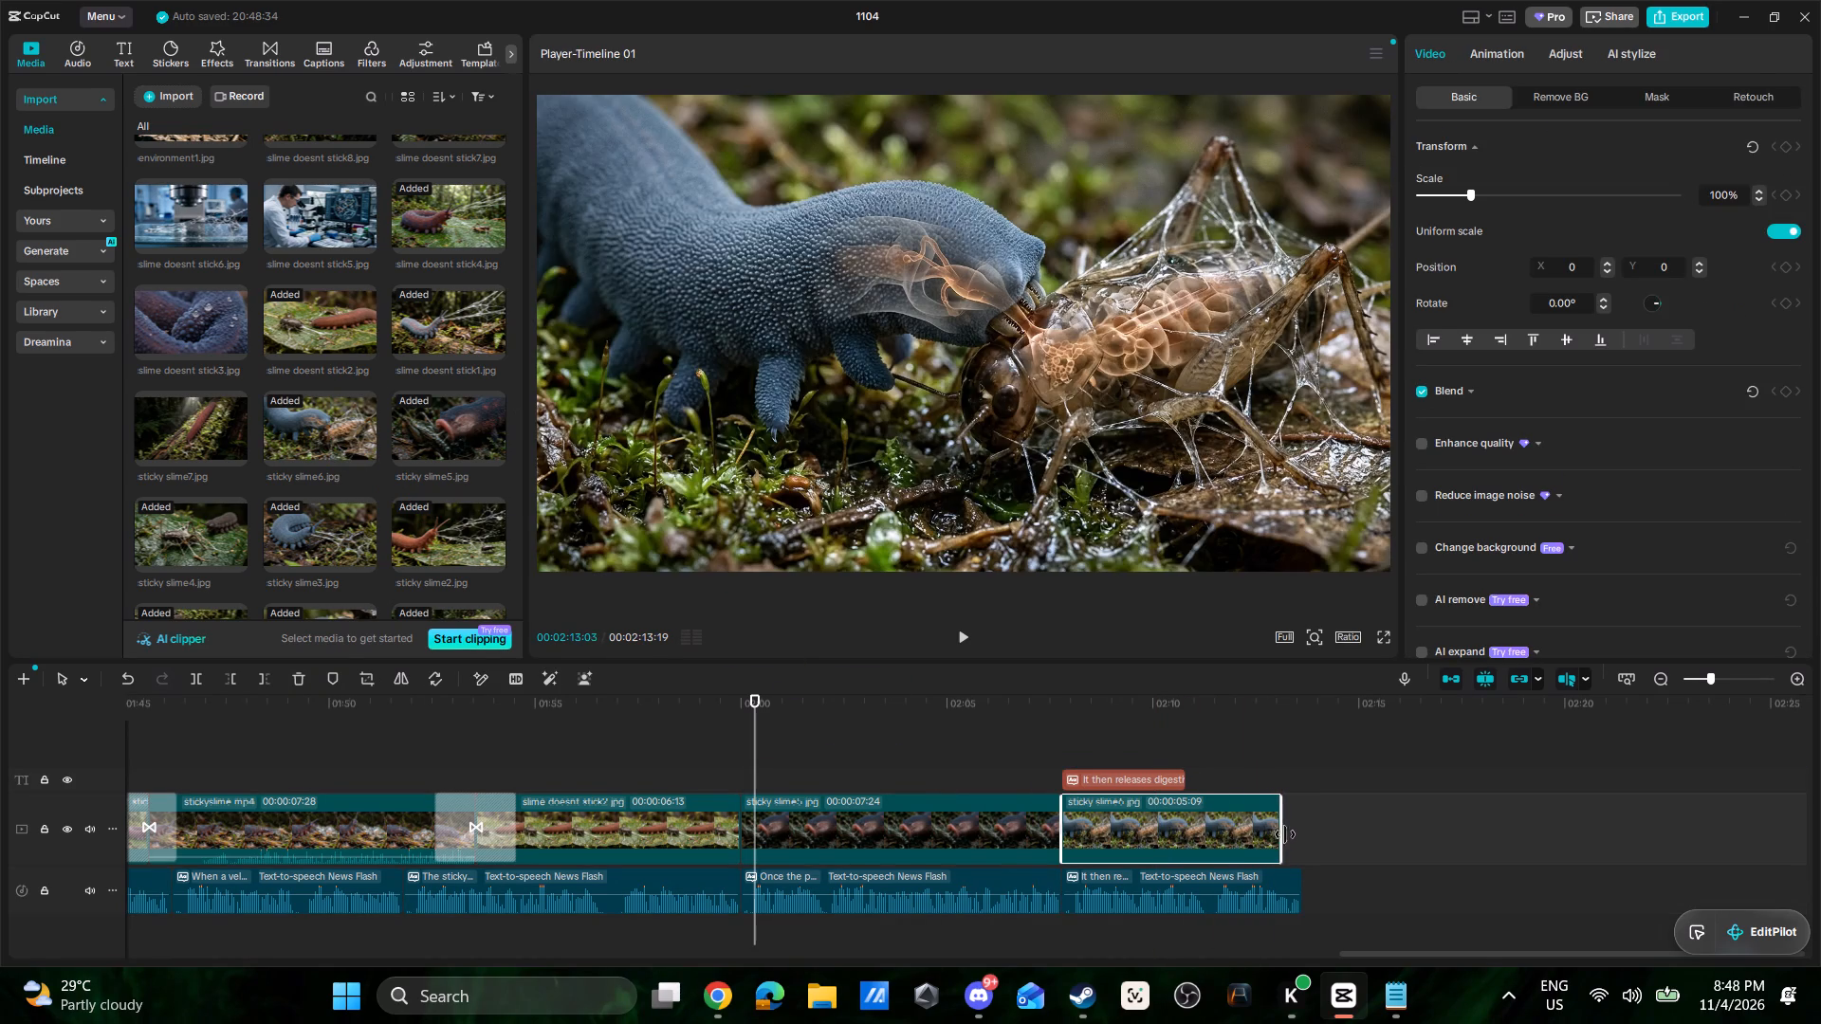
pyautogui.moveTo(1285, 834); pyautogui.dragTo(1297, 835)
# Delete the "It then releases" text clip above sticky slime6.jpg.
pyautogui.click(1148, 773)
pyautogui.press('Delete')
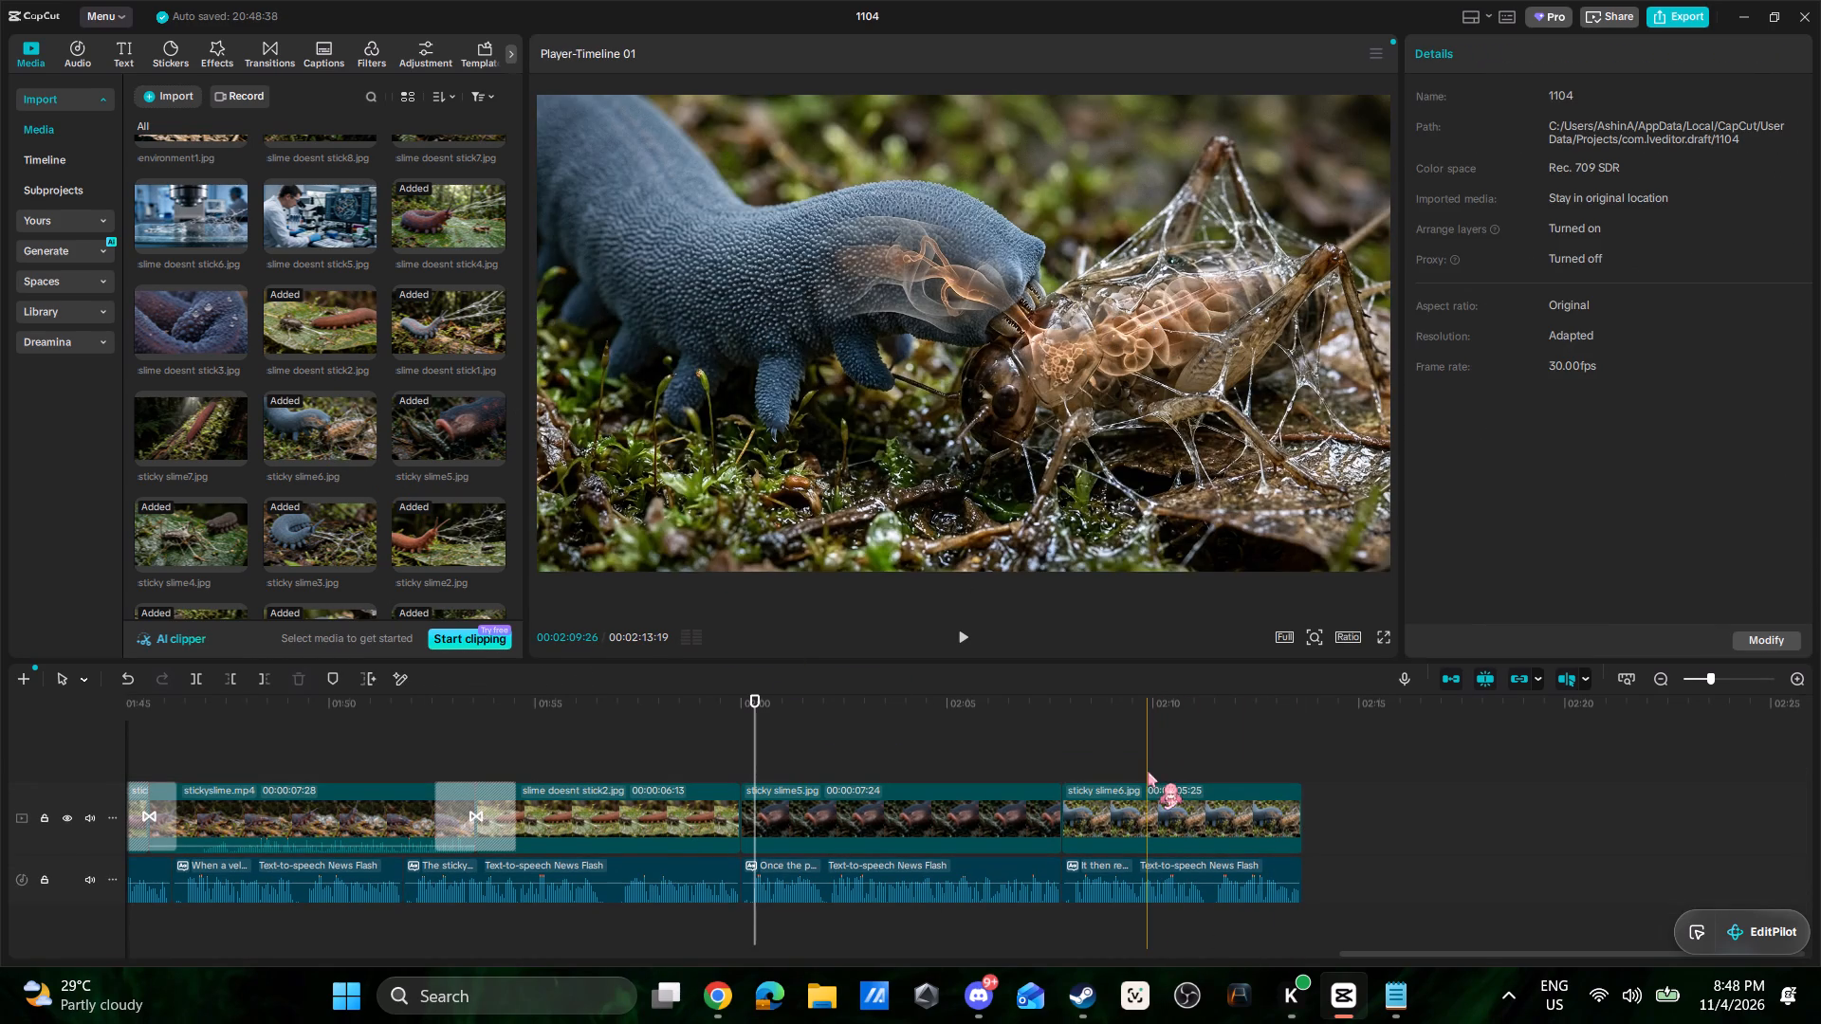
# Add Basic Black transitions at the cuts before and after the sticky slime5.jpg clip.
pyautogui.click(270, 54)
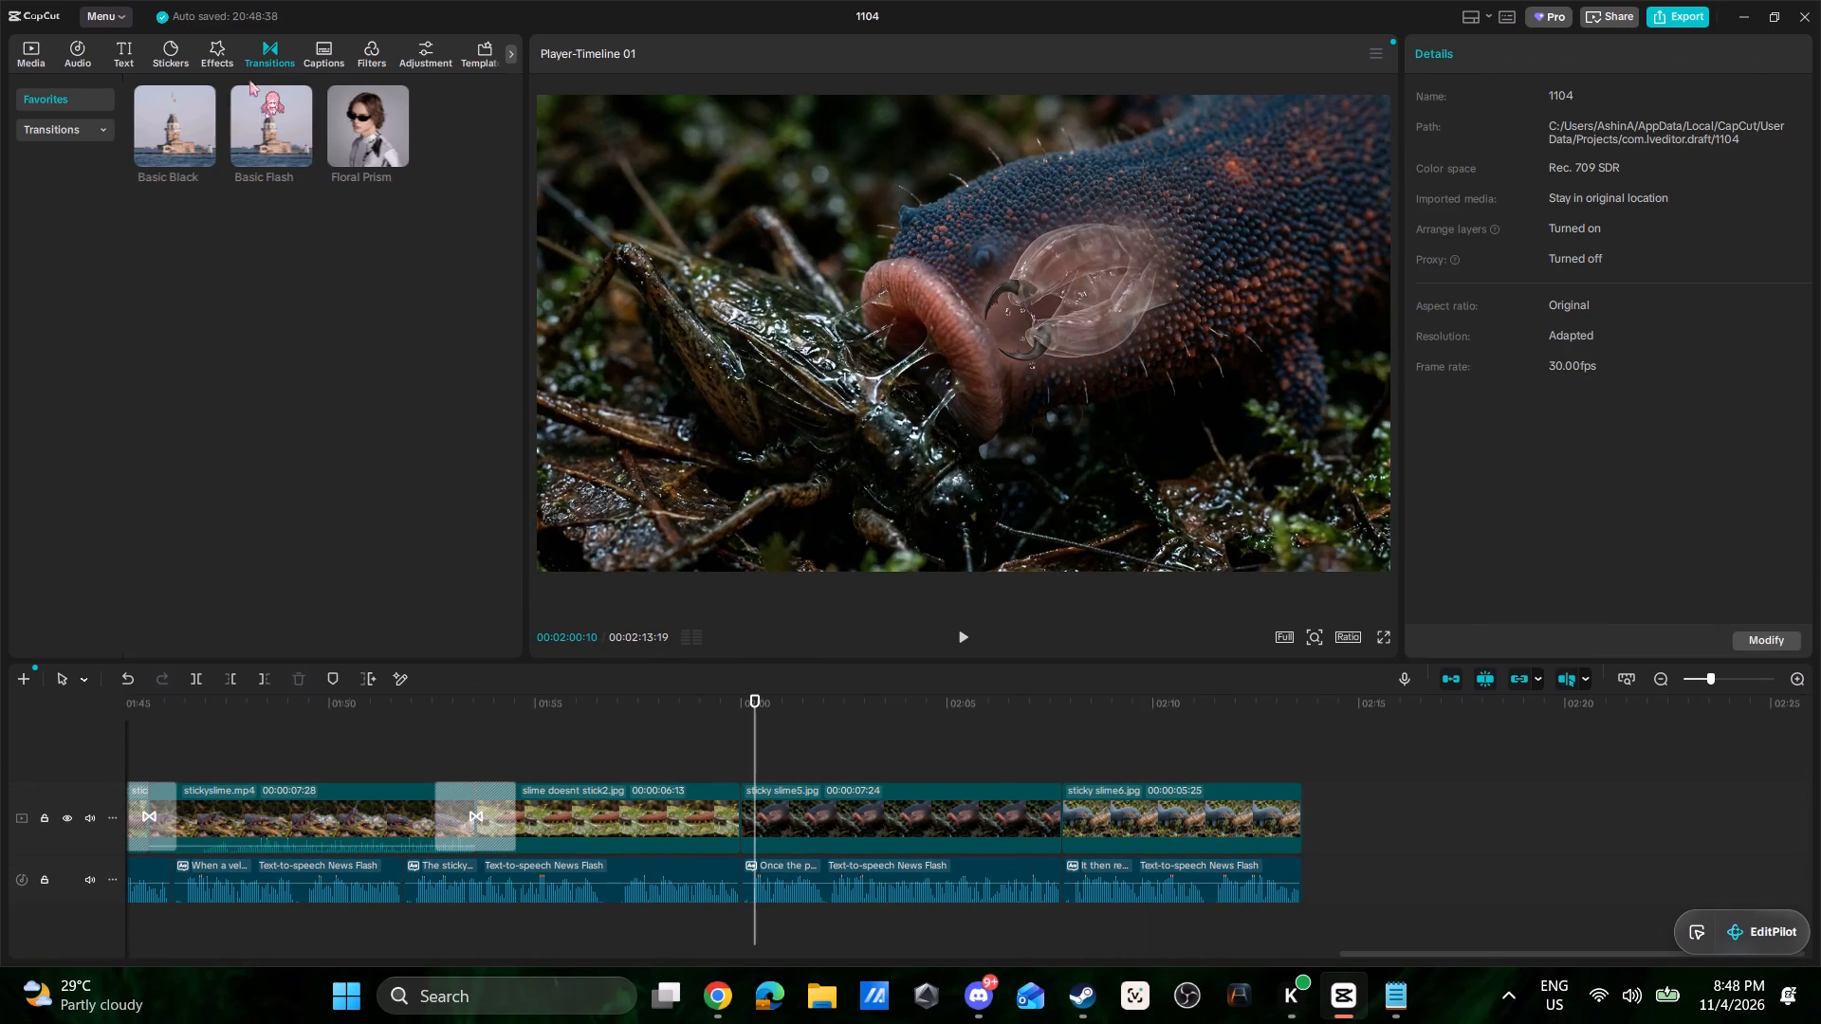
pyautogui.moveTo(185, 115); pyautogui.dragTo(696, 816)
pyautogui.moveTo(187, 118); pyautogui.dragTo(192, 133)
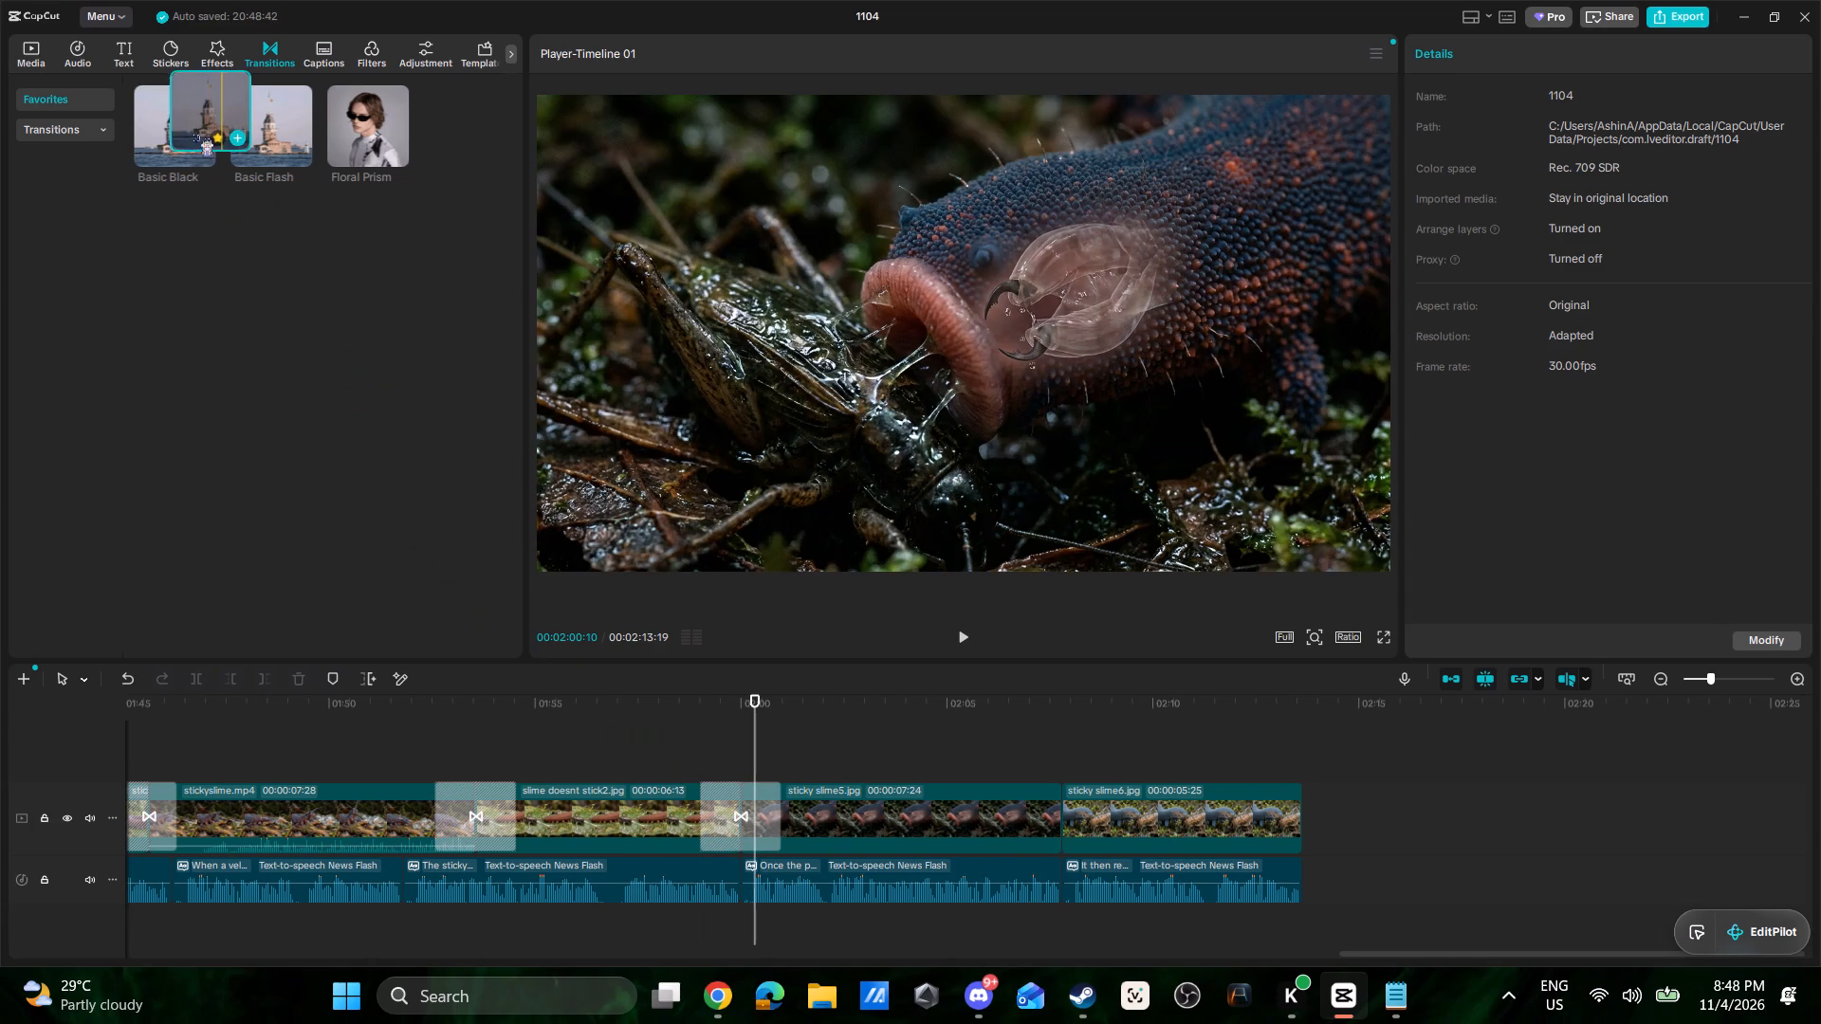
pyautogui.moveTo(192, 133); pyautogui.dragTo(1031, 817)
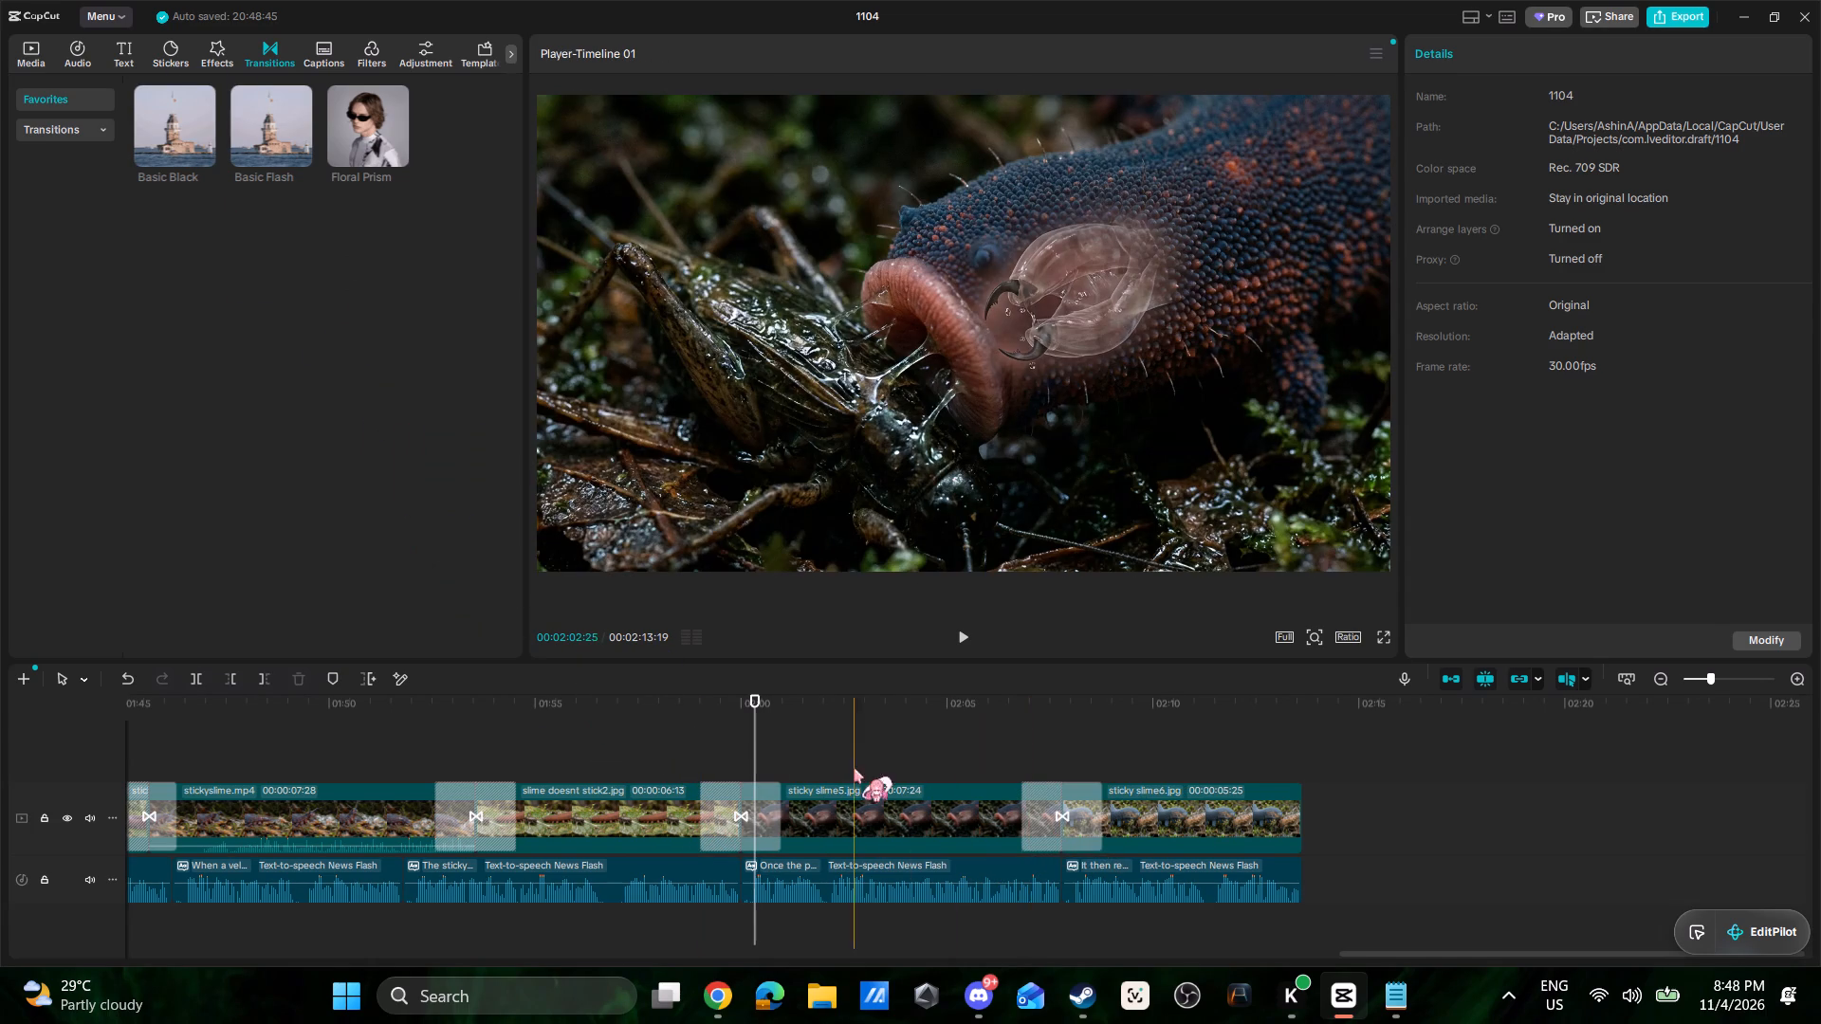
# Play the footage from the end of sticky slime5.jpg through sticky slime6.jpg and reopen the imported media.
pyautogui.click(983, 746)
pyautogui.press('space')
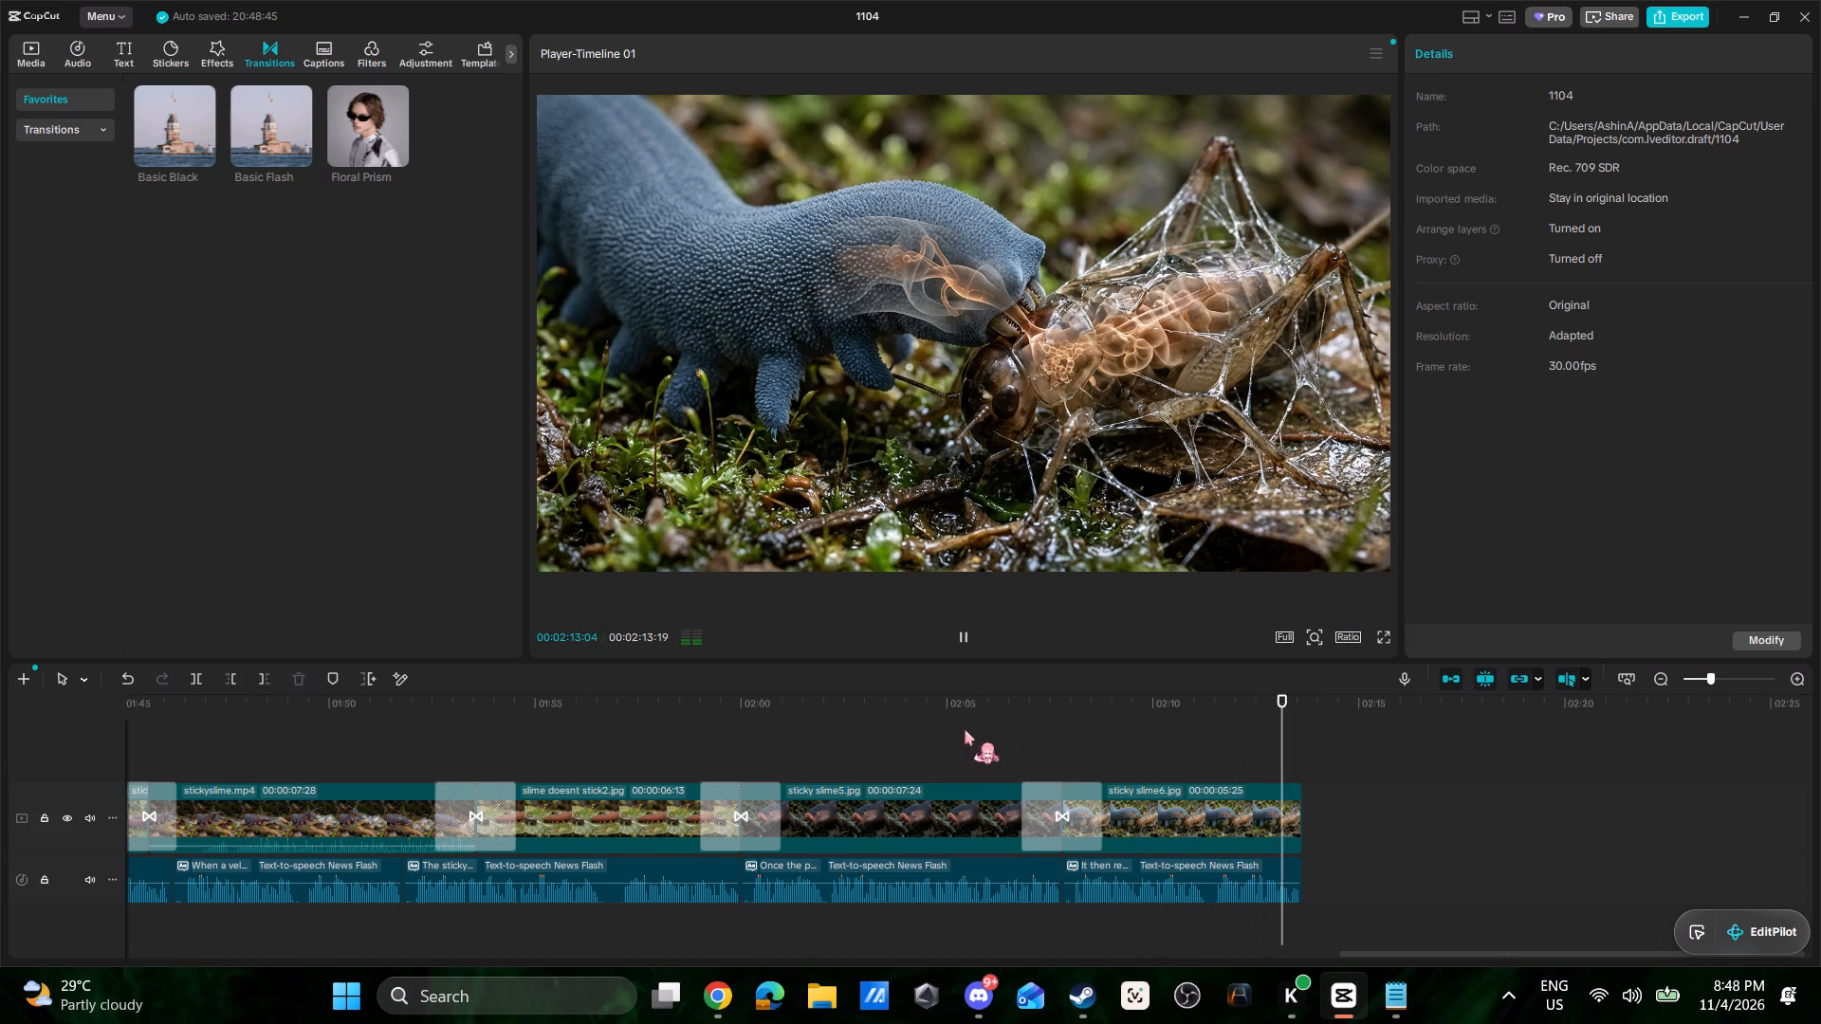
pyautogui.press('space')
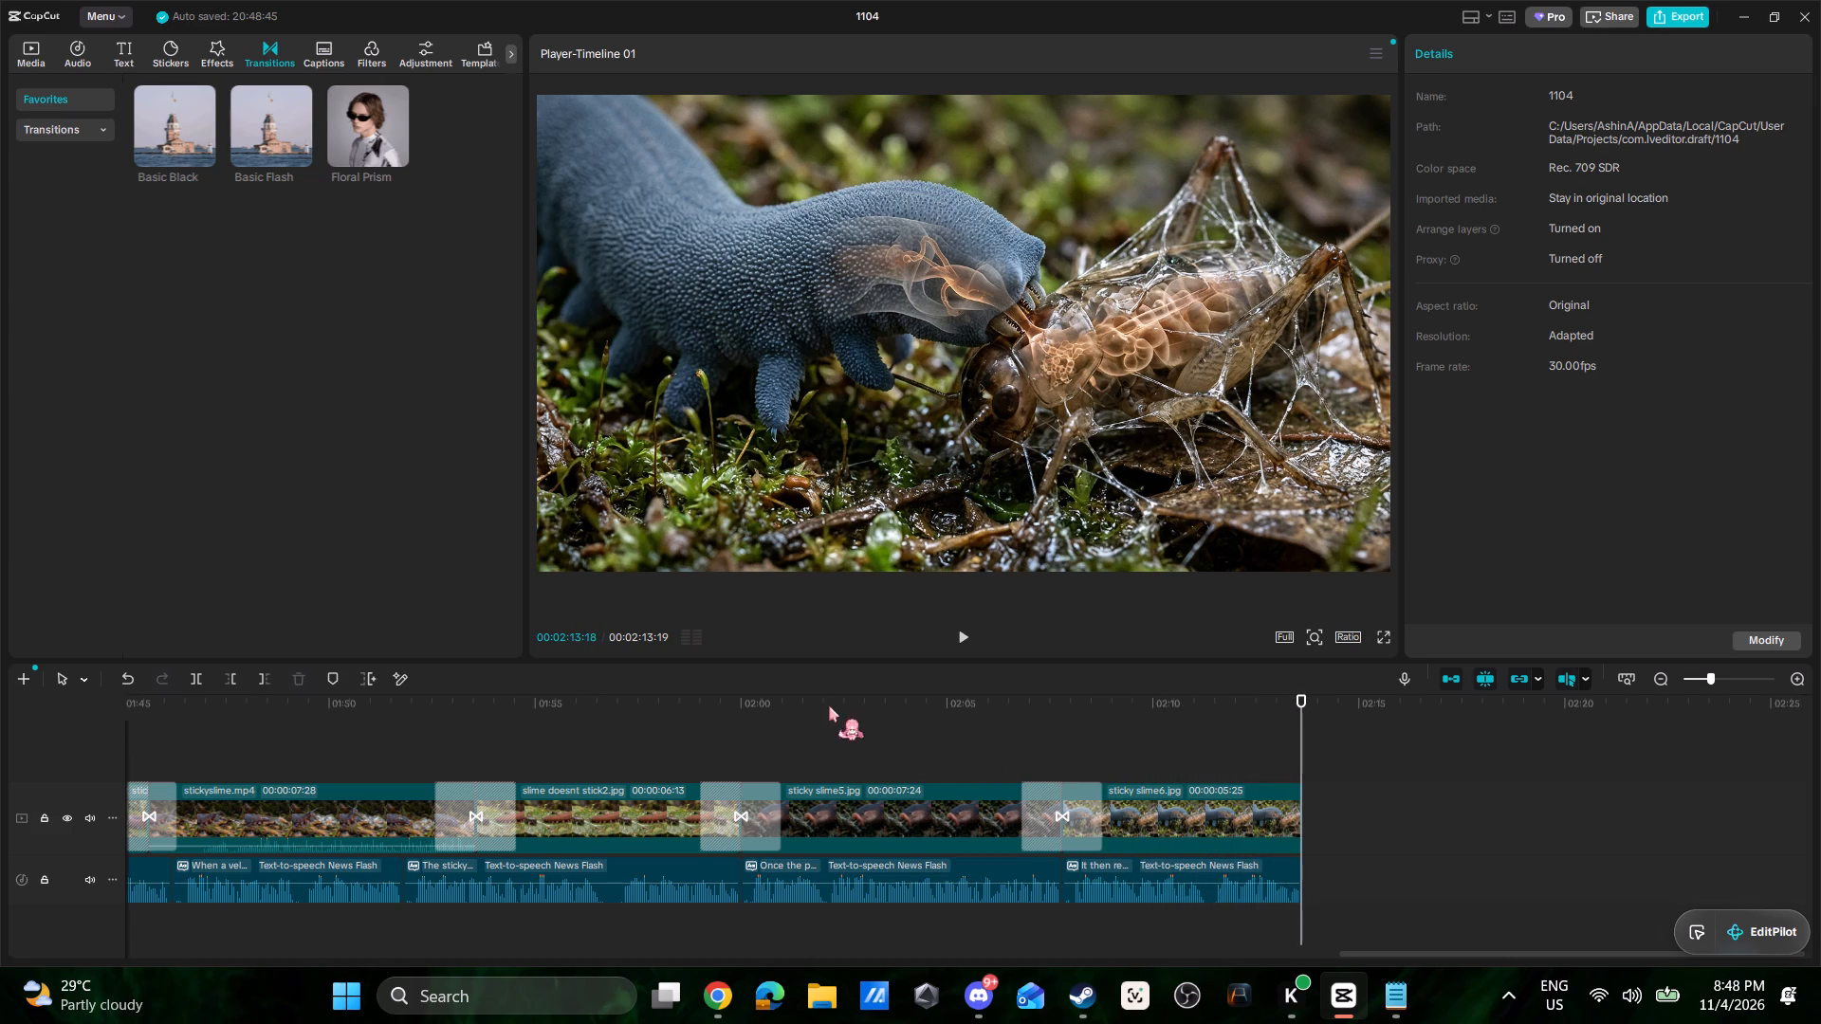
pyautogui.click(40, 48)
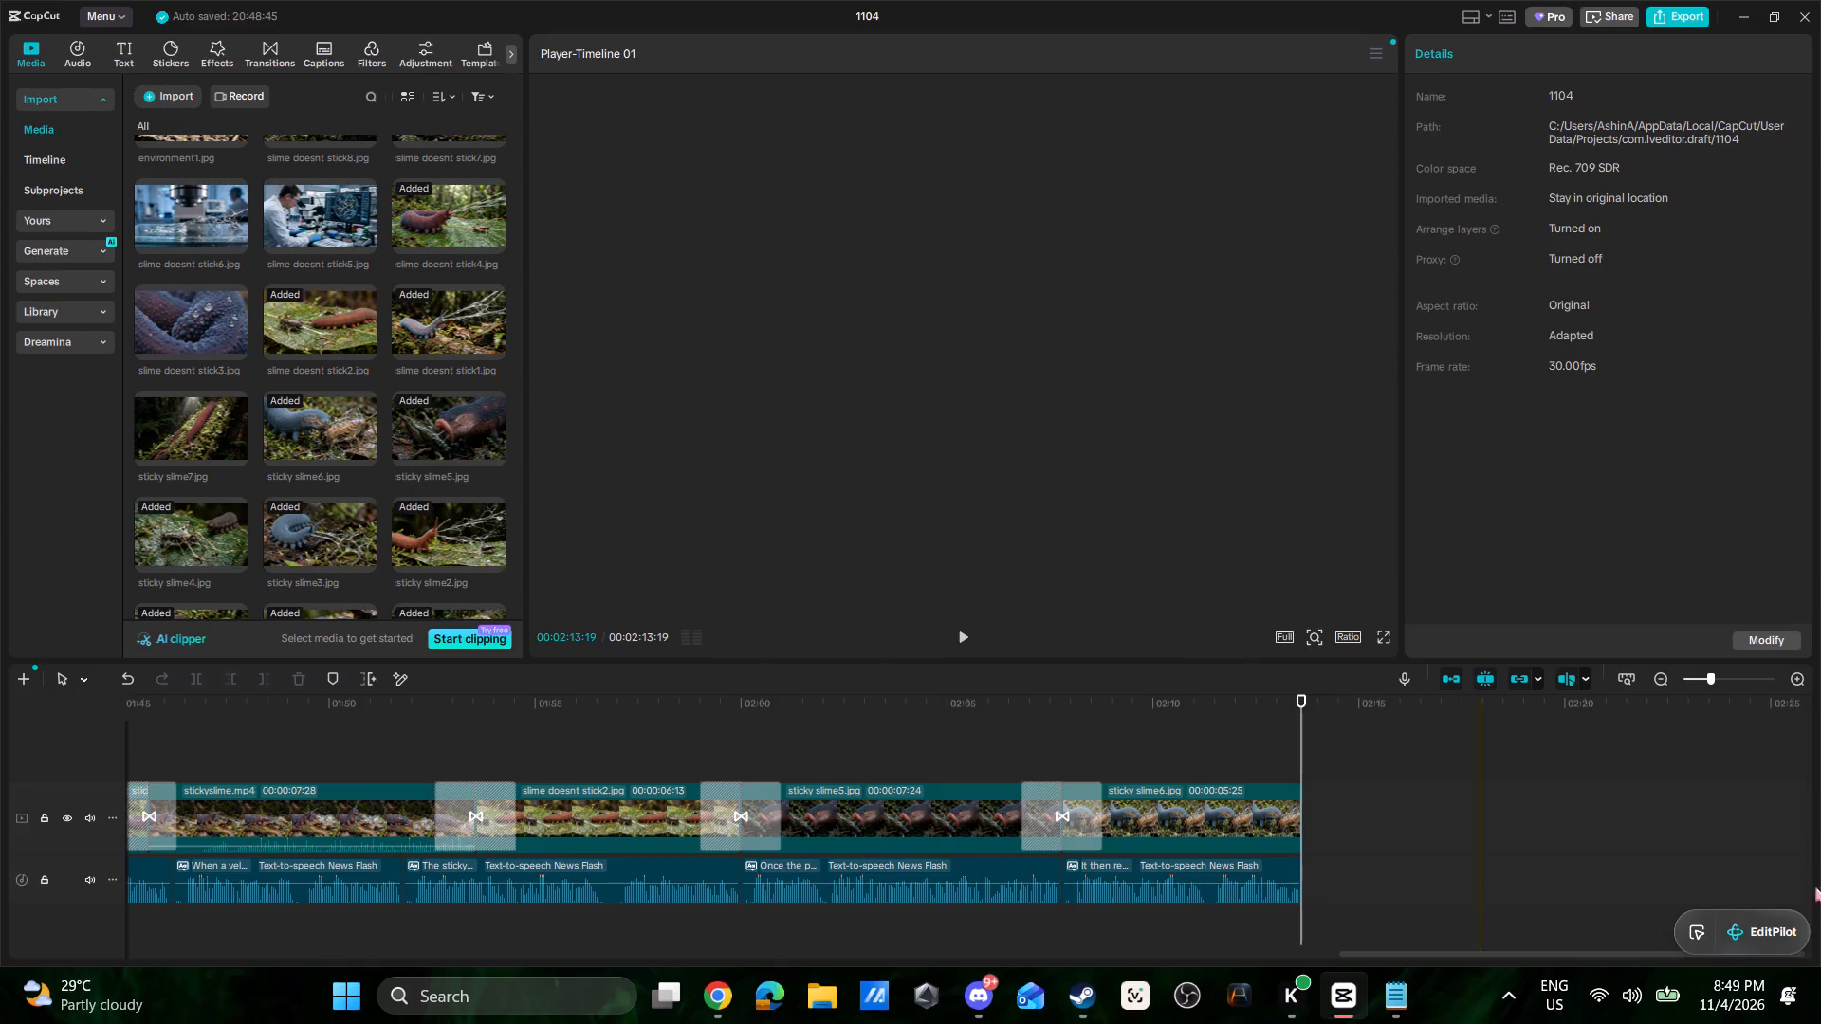
# In the Windows volume mixer, set the output device to Speakers (AULA-G7Pro) and close Settings.
pyautogui.rightClick(1626, 1003)
pyautogui.click(1633, 900)
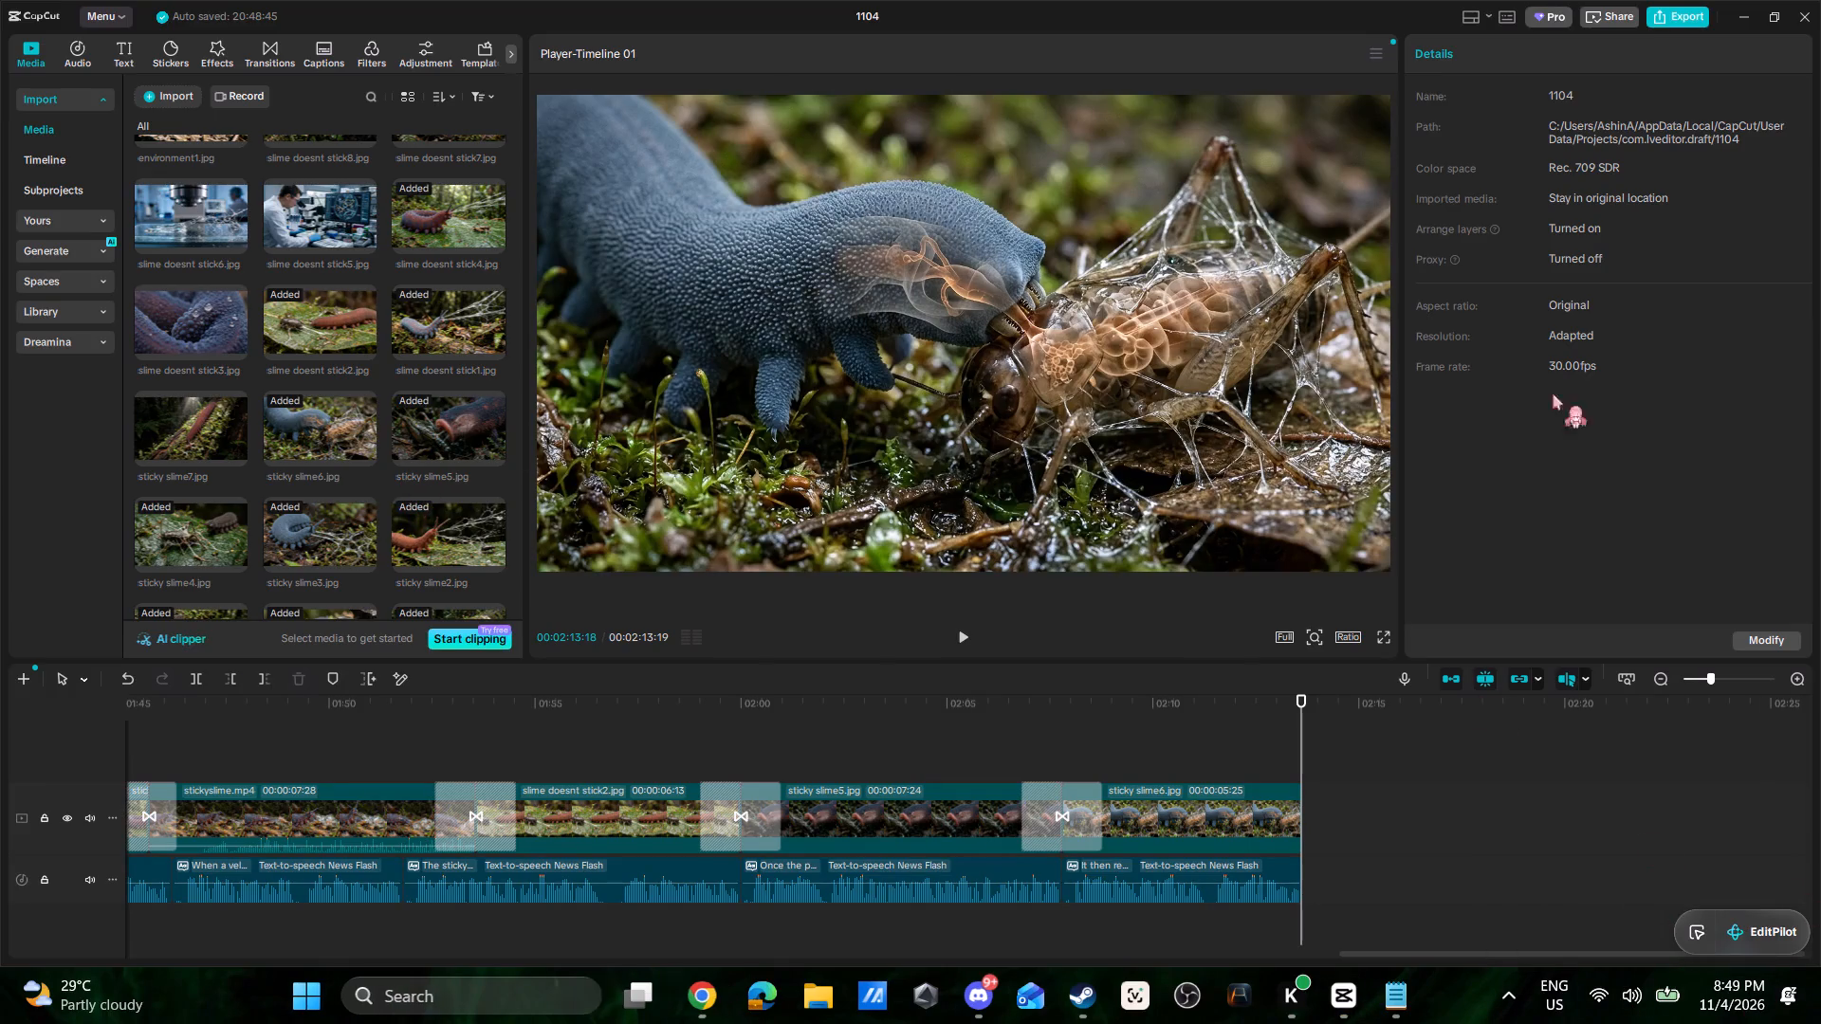
pyautogui.click(1564, 291)
pyautogui.click(1587, 257)
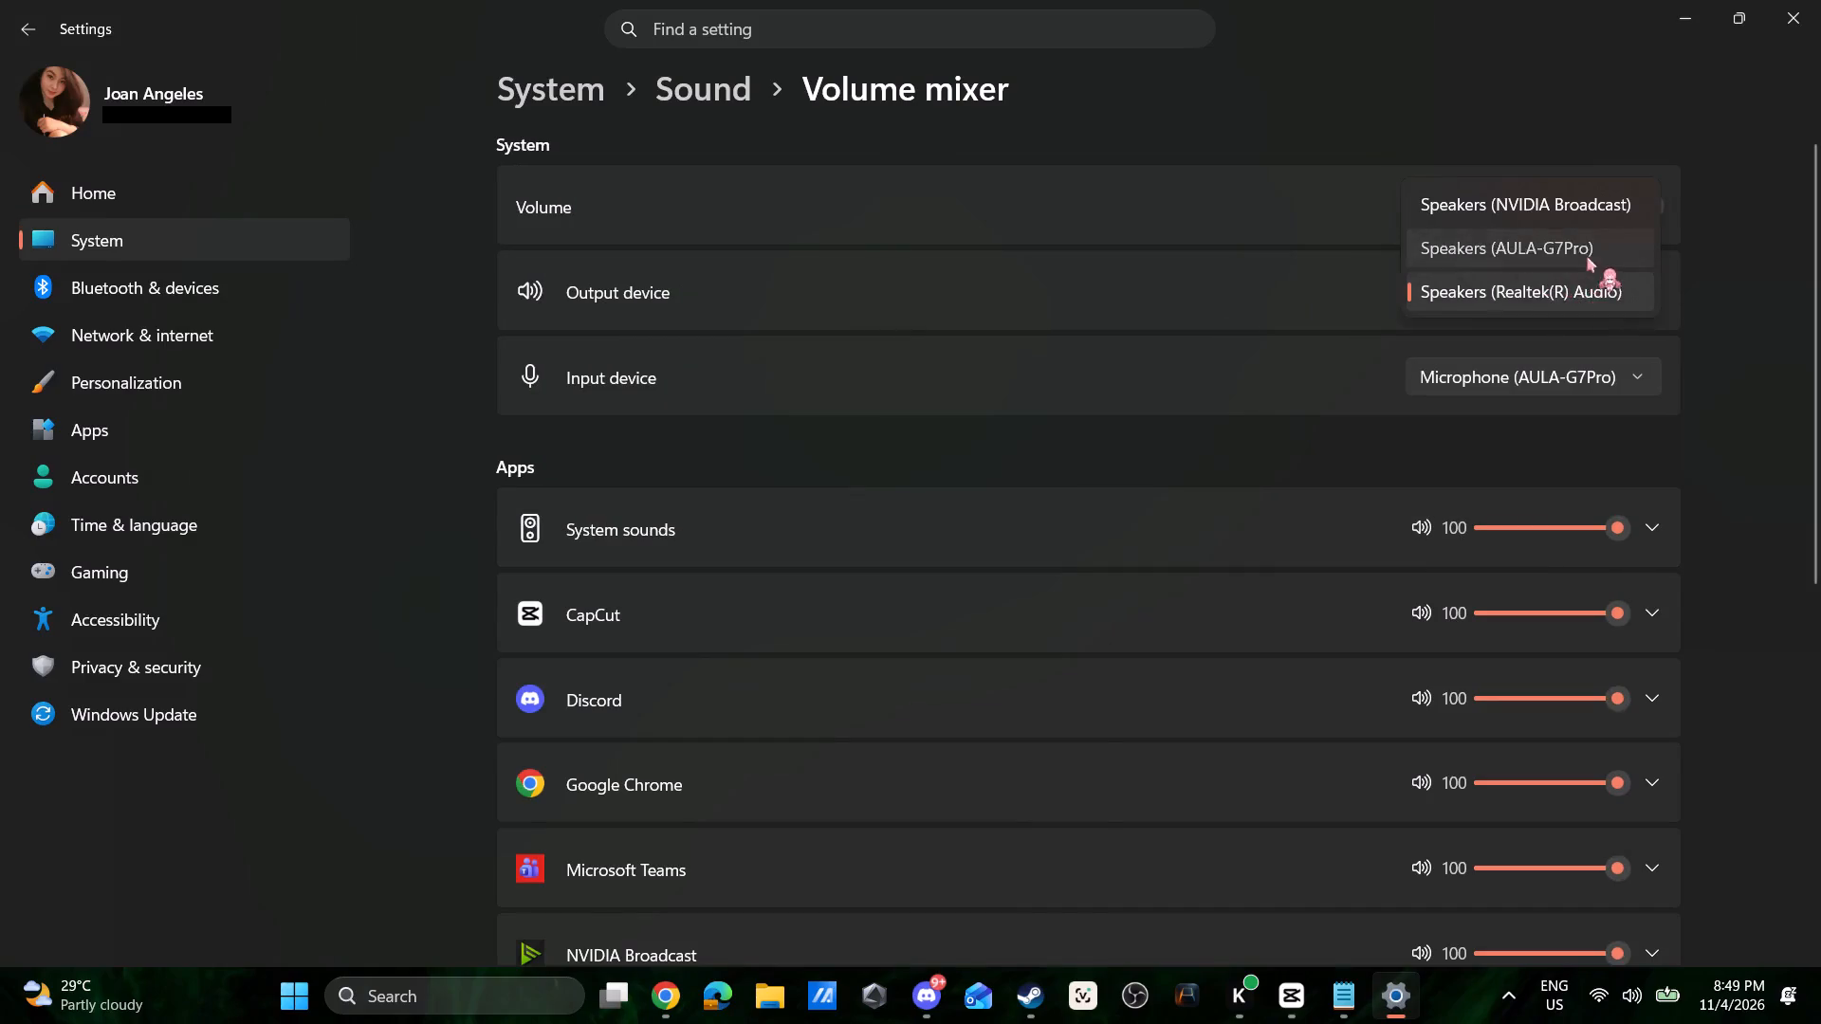
pyautogui.click(1793, 26)
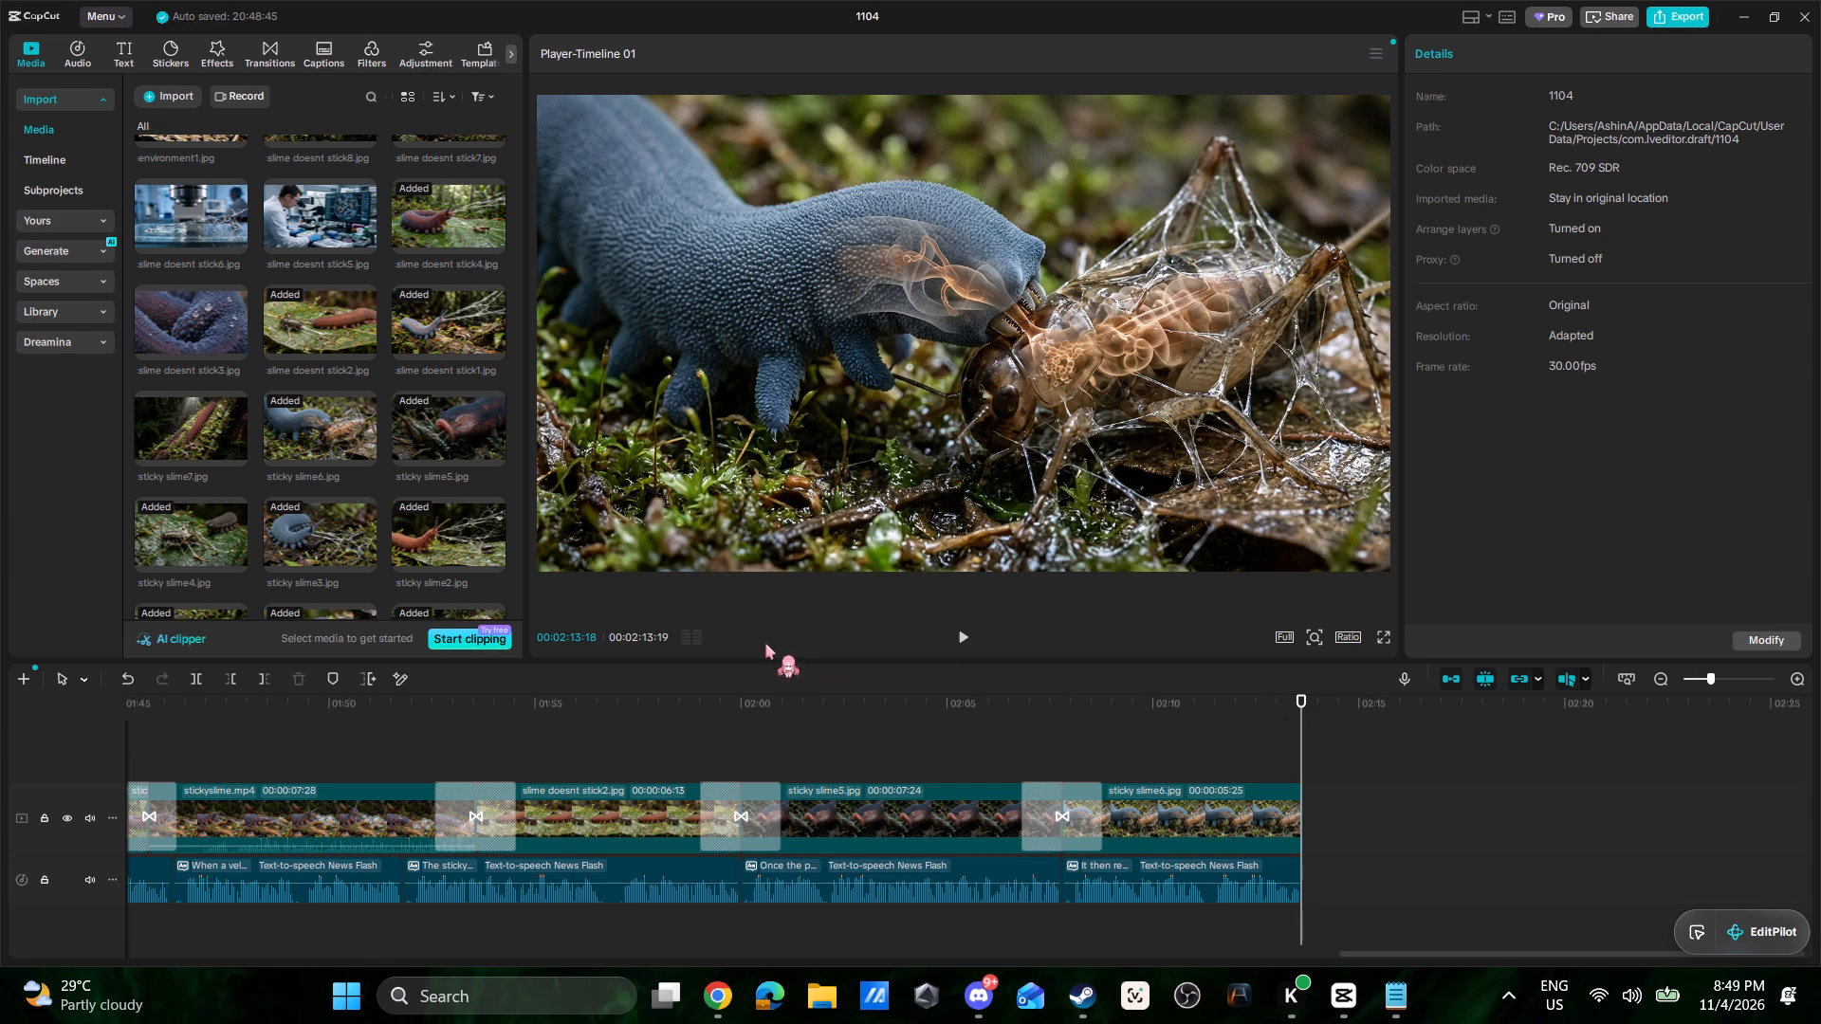
# Play the footage again from the start of sticky slime5.jpg to the end of the video.
pyautogui.click(762, 741)
pyautogui.press('space')
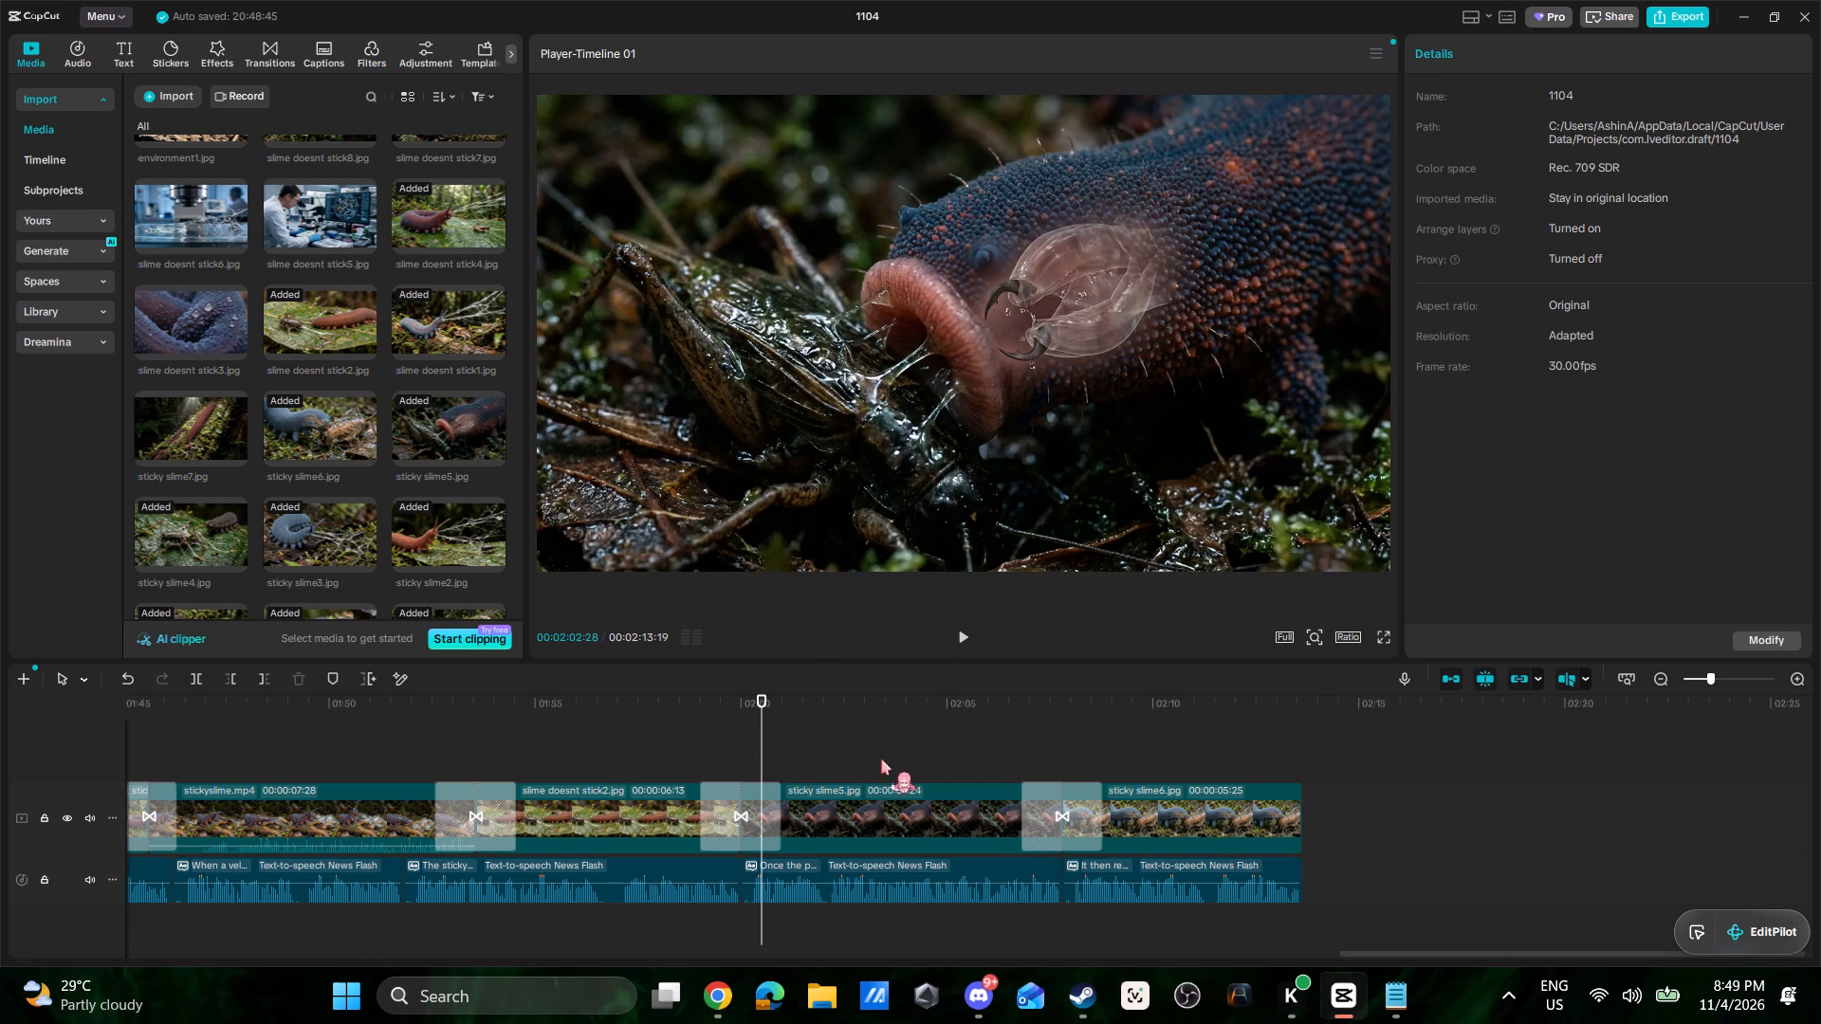
pyautogui.press('space')
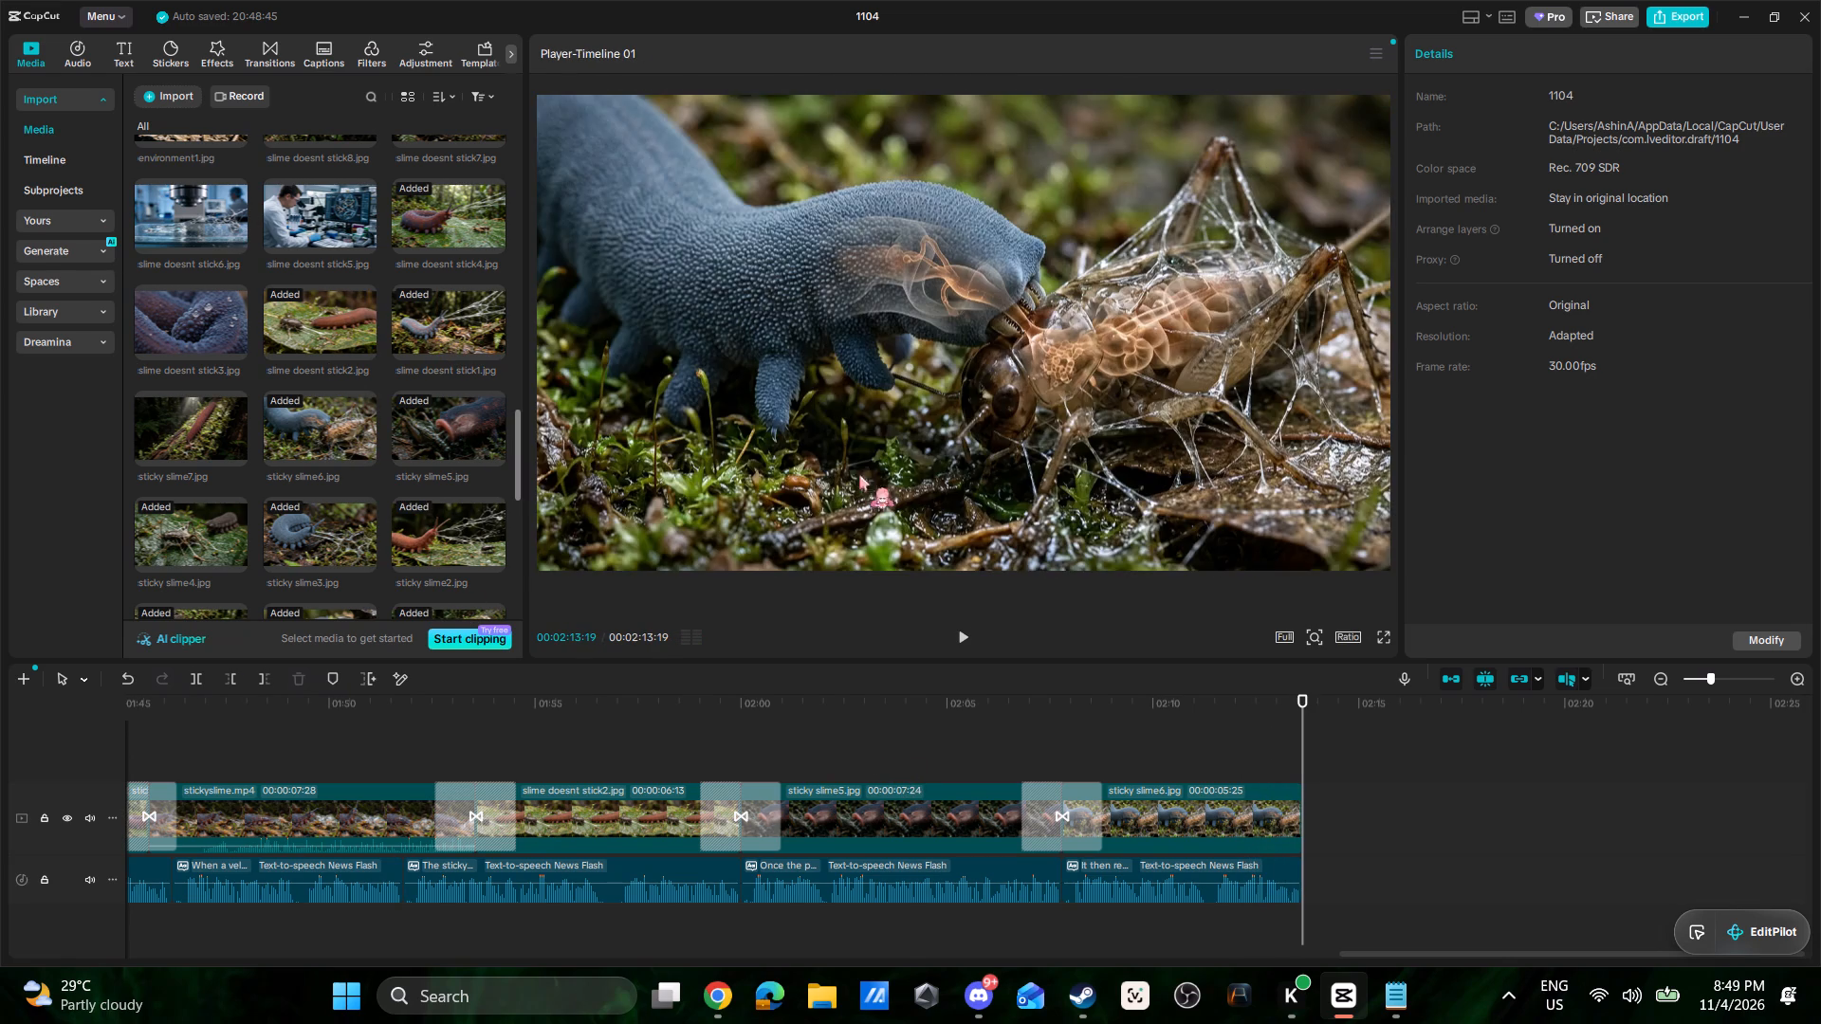
# In the Notepad script, copy the paragraph starting "A creature that moves so slowly", leaving out the DOI+2 line below it.
pyautogui.hotkey('alt', 'Tab')
pyautogui.hotkey('alt', 'Tab')
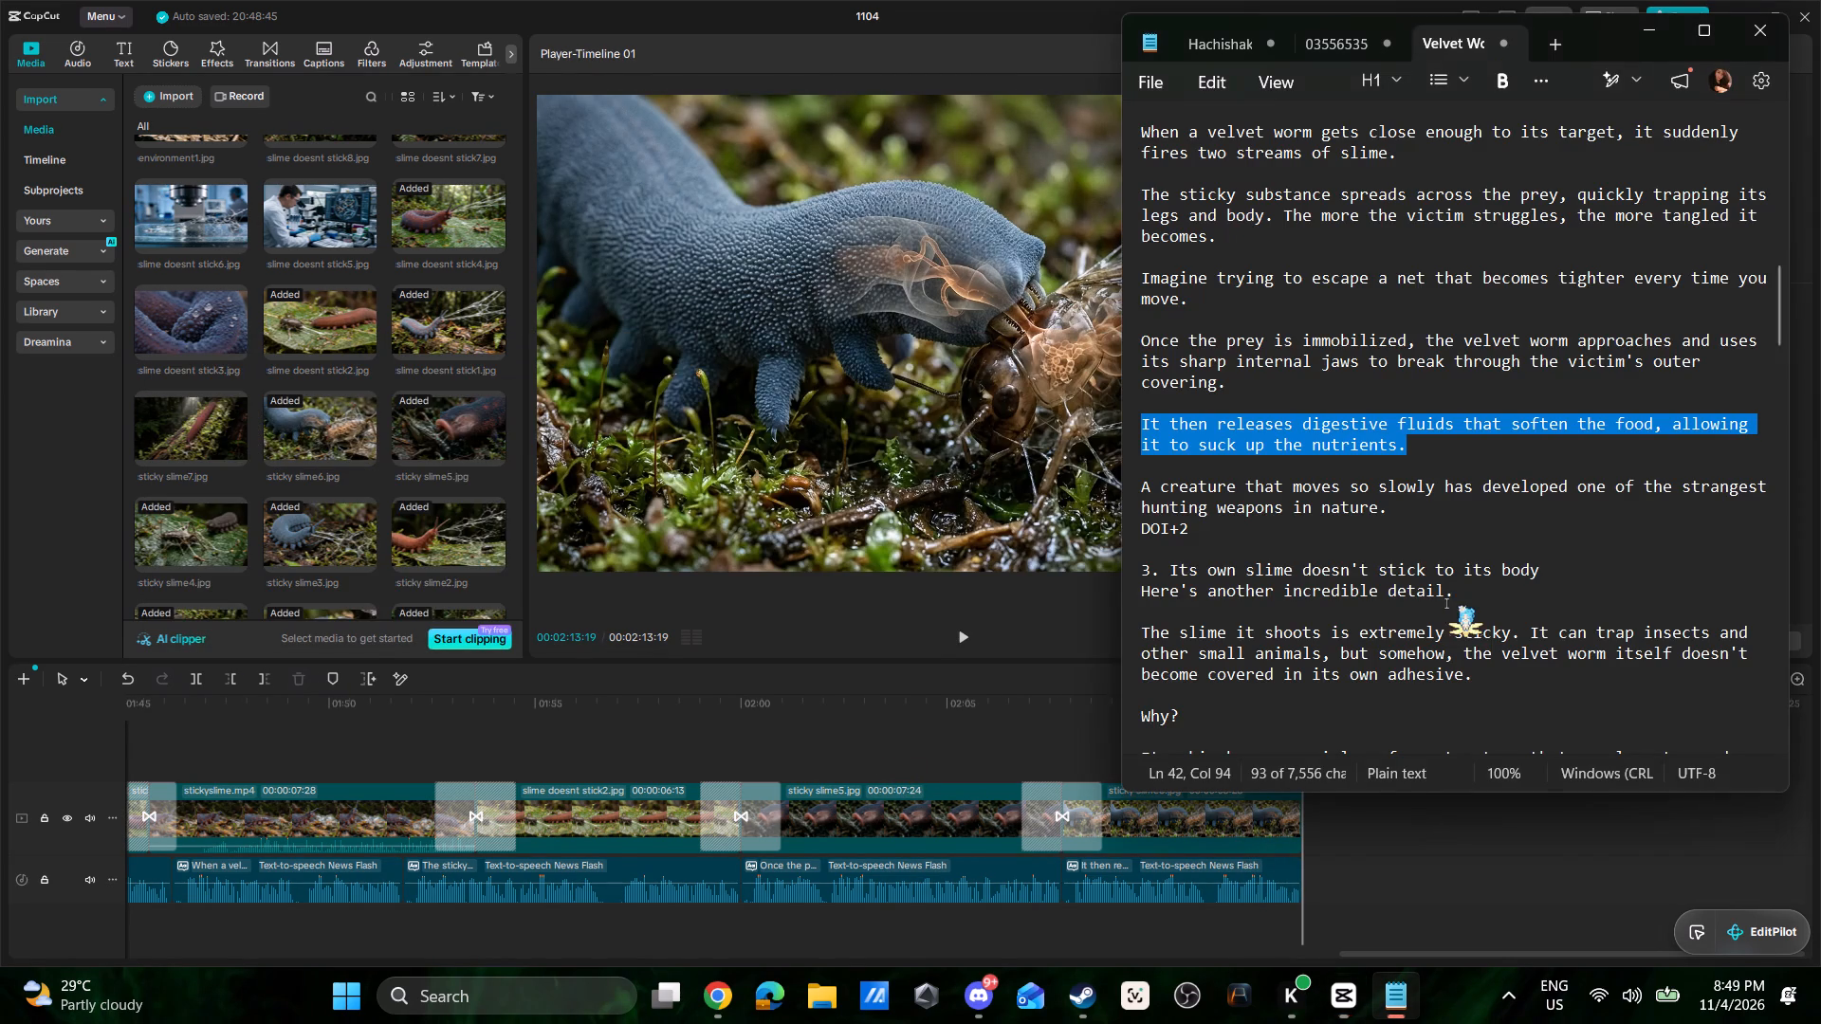
pyautogui.moveTo(1255, 538); pyautogui.dragTo(1121, 491)
pyautogui.hotkey('ctrl', 'c')
pyautogui.hotkey('ctrl', 'c')
pyautogui.hotkey('ctrl', 'c')
pyautogui.hotkey('ctrl', 'c')
pyautogui.hotkey('ctrl', 'c')
pyautogui.hotkey('ctrl', 'c')
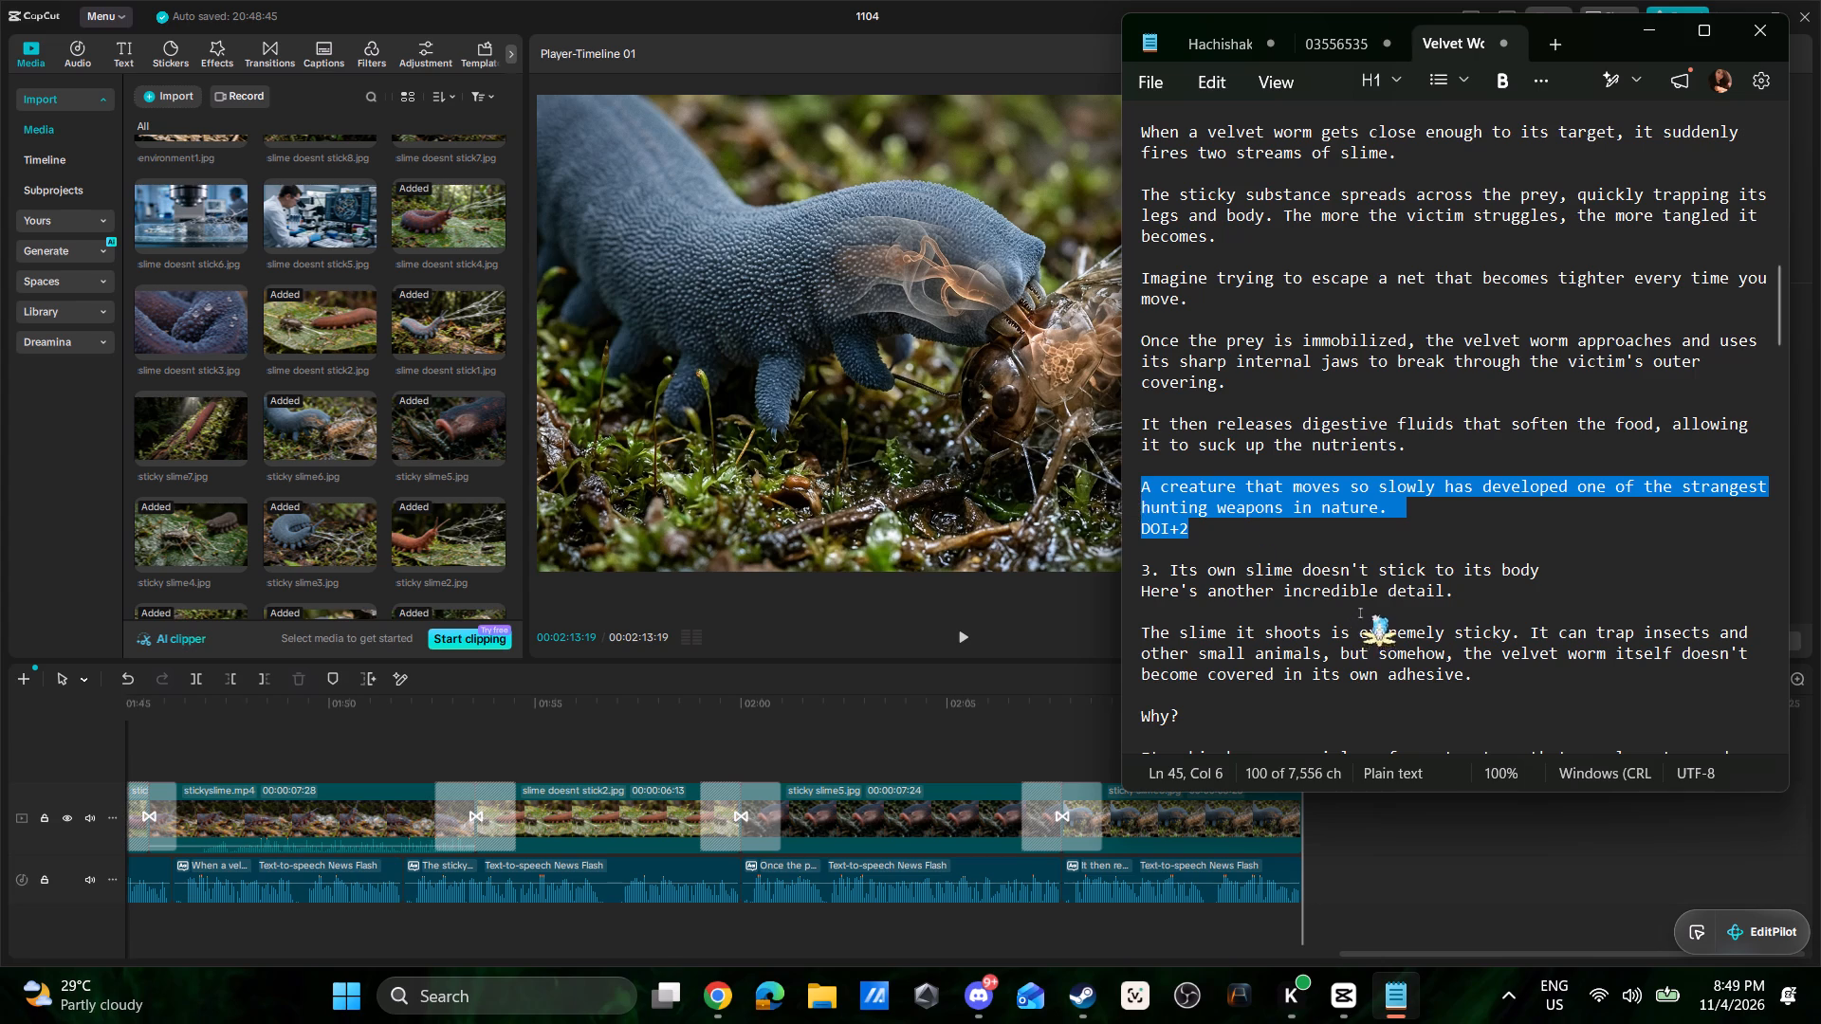
pyautogui.hotkey('ctrl', 'c')
pyautogui.hotkey('ctrl', 'c')
pyautogui.click(1384, 543)
pyautogui.moveTo(1430, 516); pyautogui.dragTo(1132, 490)
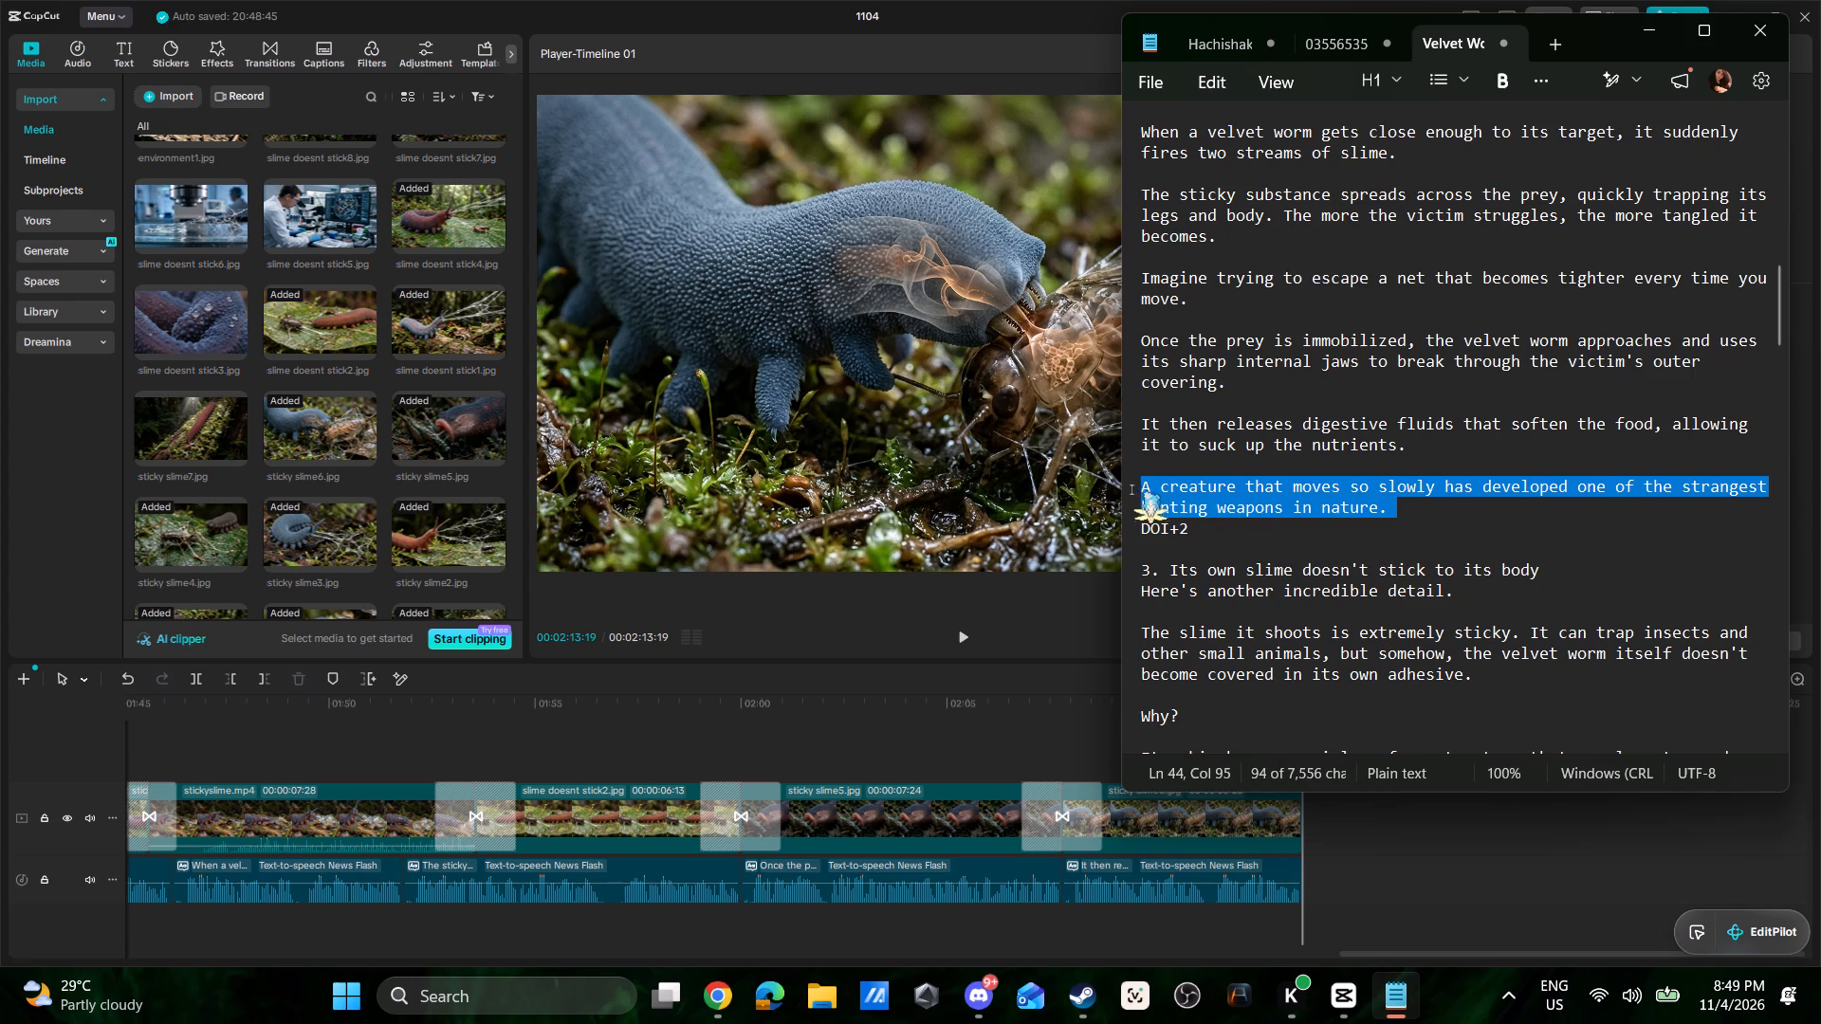
pyautogui.moveTo(1132, 490); pyautogui.dragTo(1126, 489)
pyautogui.hotkey('ctrl', 'c')
pyautogui.hotkey('ctrl', 'c')
pyautogui.hotkey('ctrl', 'c')
pyautogui.hotkey('ctrl', 'c')
# In CapCut, add a default text clip directly after sticky slime6.jpg and replace its wording with the copied "A creature that moves so slowly" paragraph.
pyautogui.hotkey('alt', 'Tab')
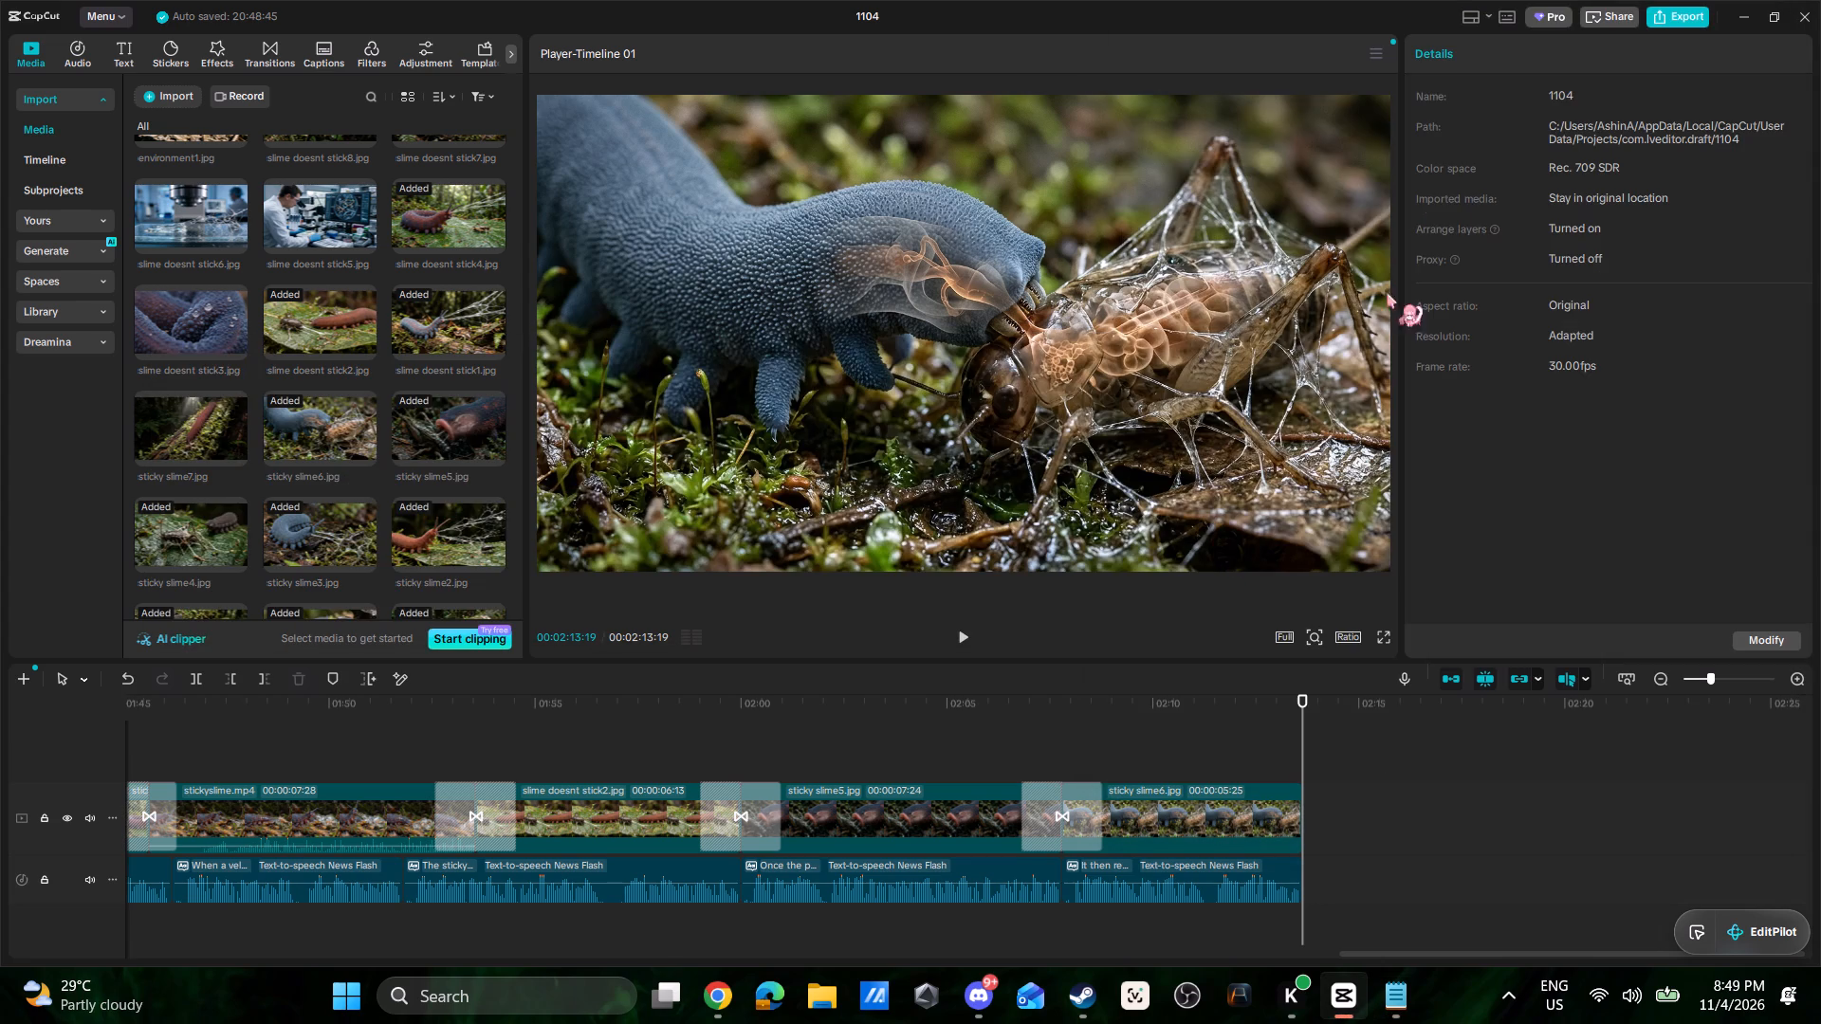
pyautogui.click(127, 51)
pyautogui.moveTo(176, 106); pyautogui.dragTo(1225, 678)
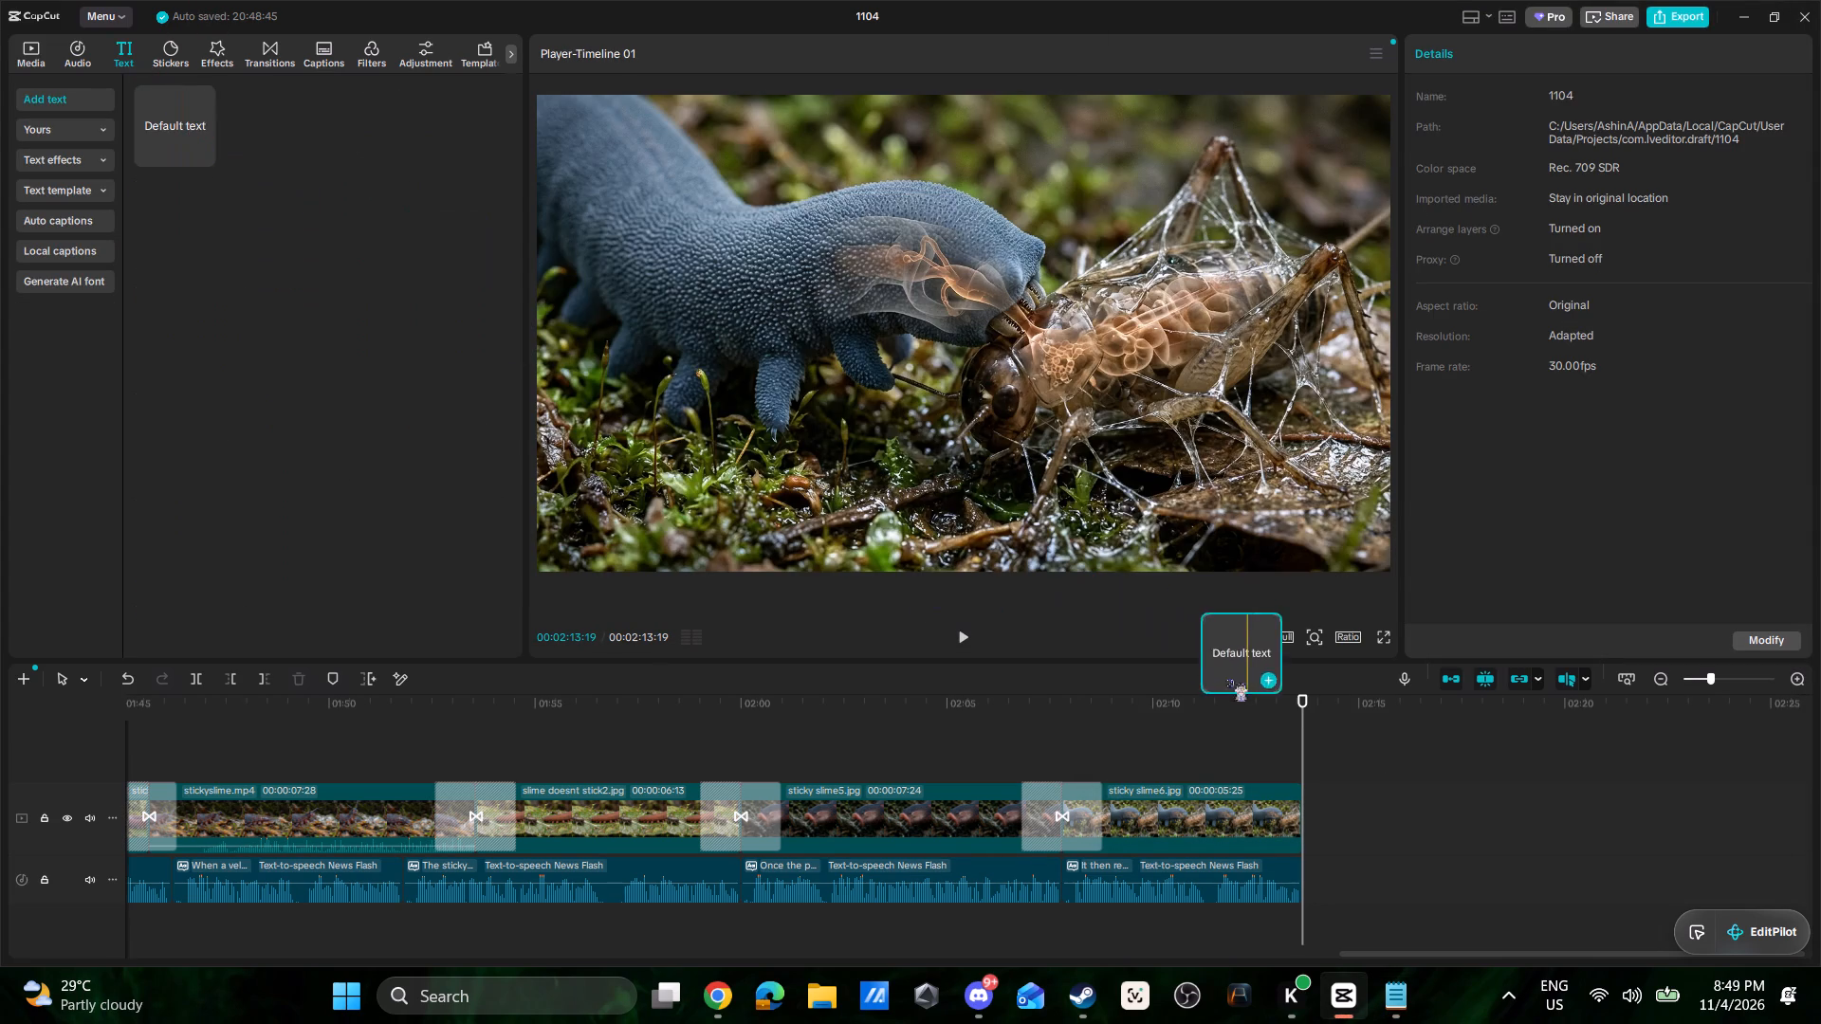
pyautogui.moveTo(1225, 678); pyautogui.dragTo(1309, 756)
pyautogui.moveTo(1369, 776); pyautogui.dragTo(1365, 776)
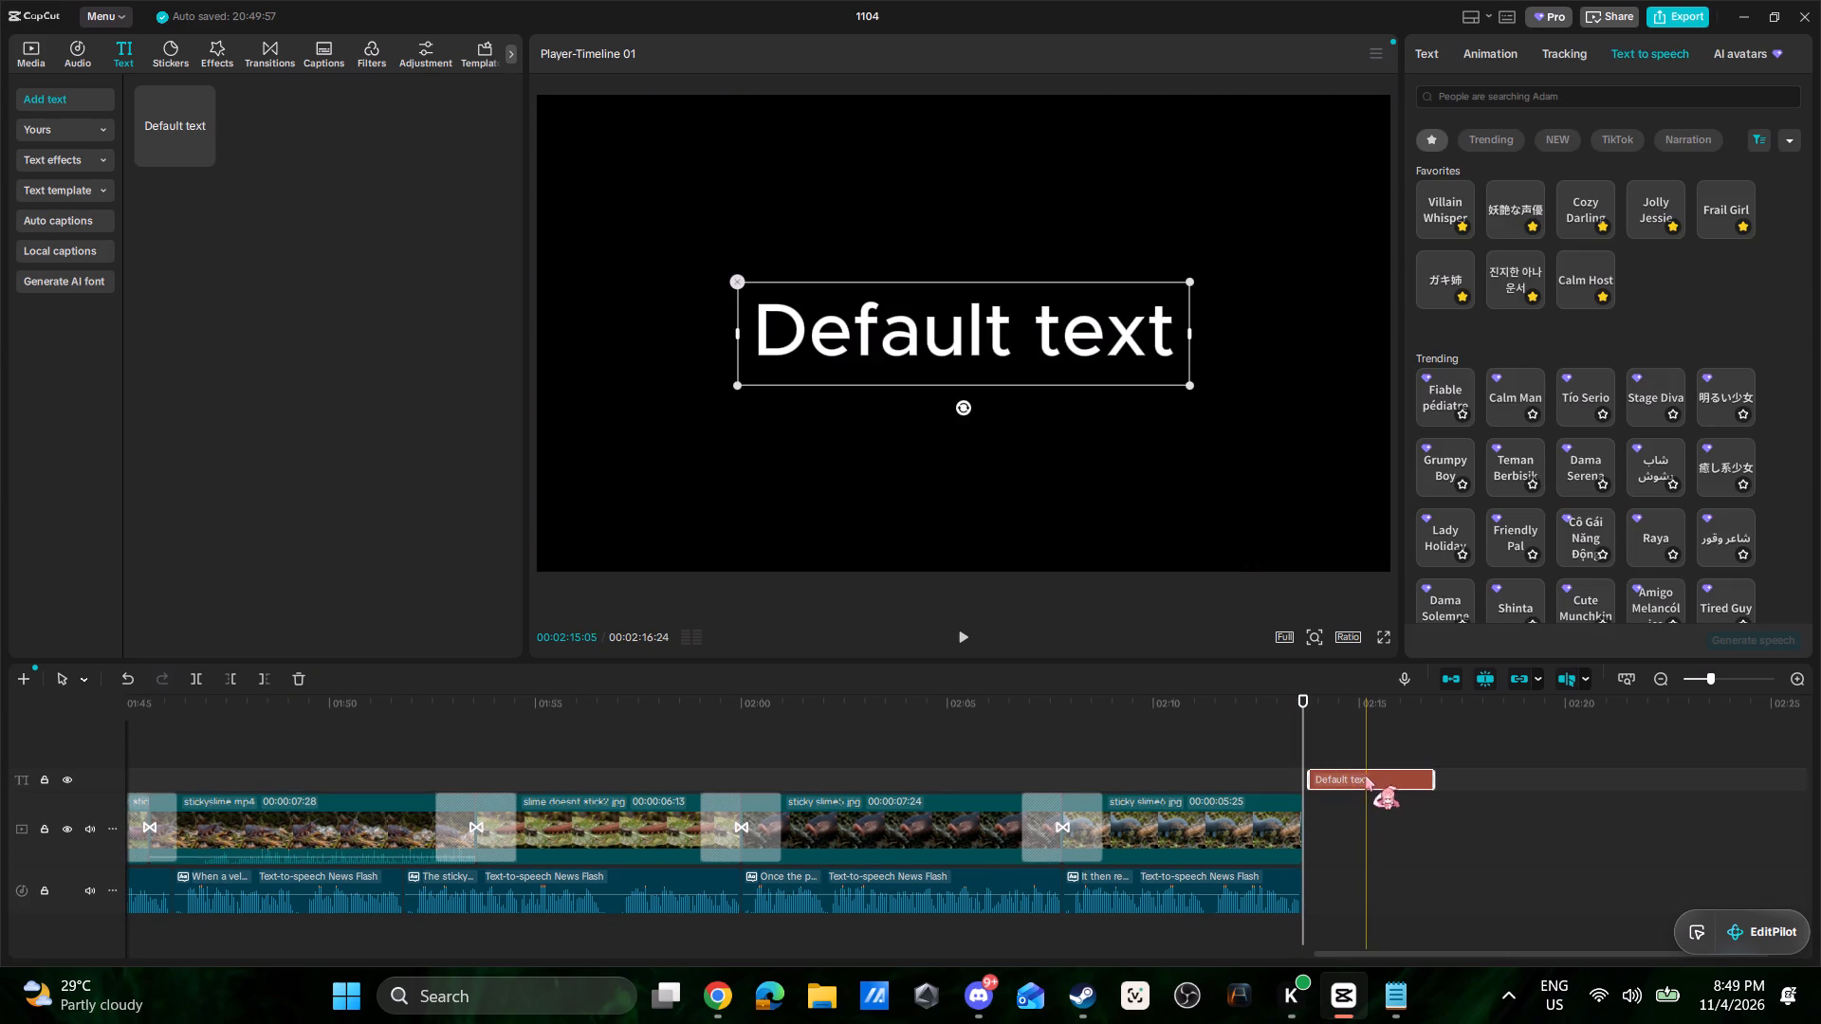
pyautogui.moveTo(1365, 776); pyautogui.dragTo(1360, 776)
pyautogui.moveTo(1348, 955); pyautogui.dragTo(1559, 940)
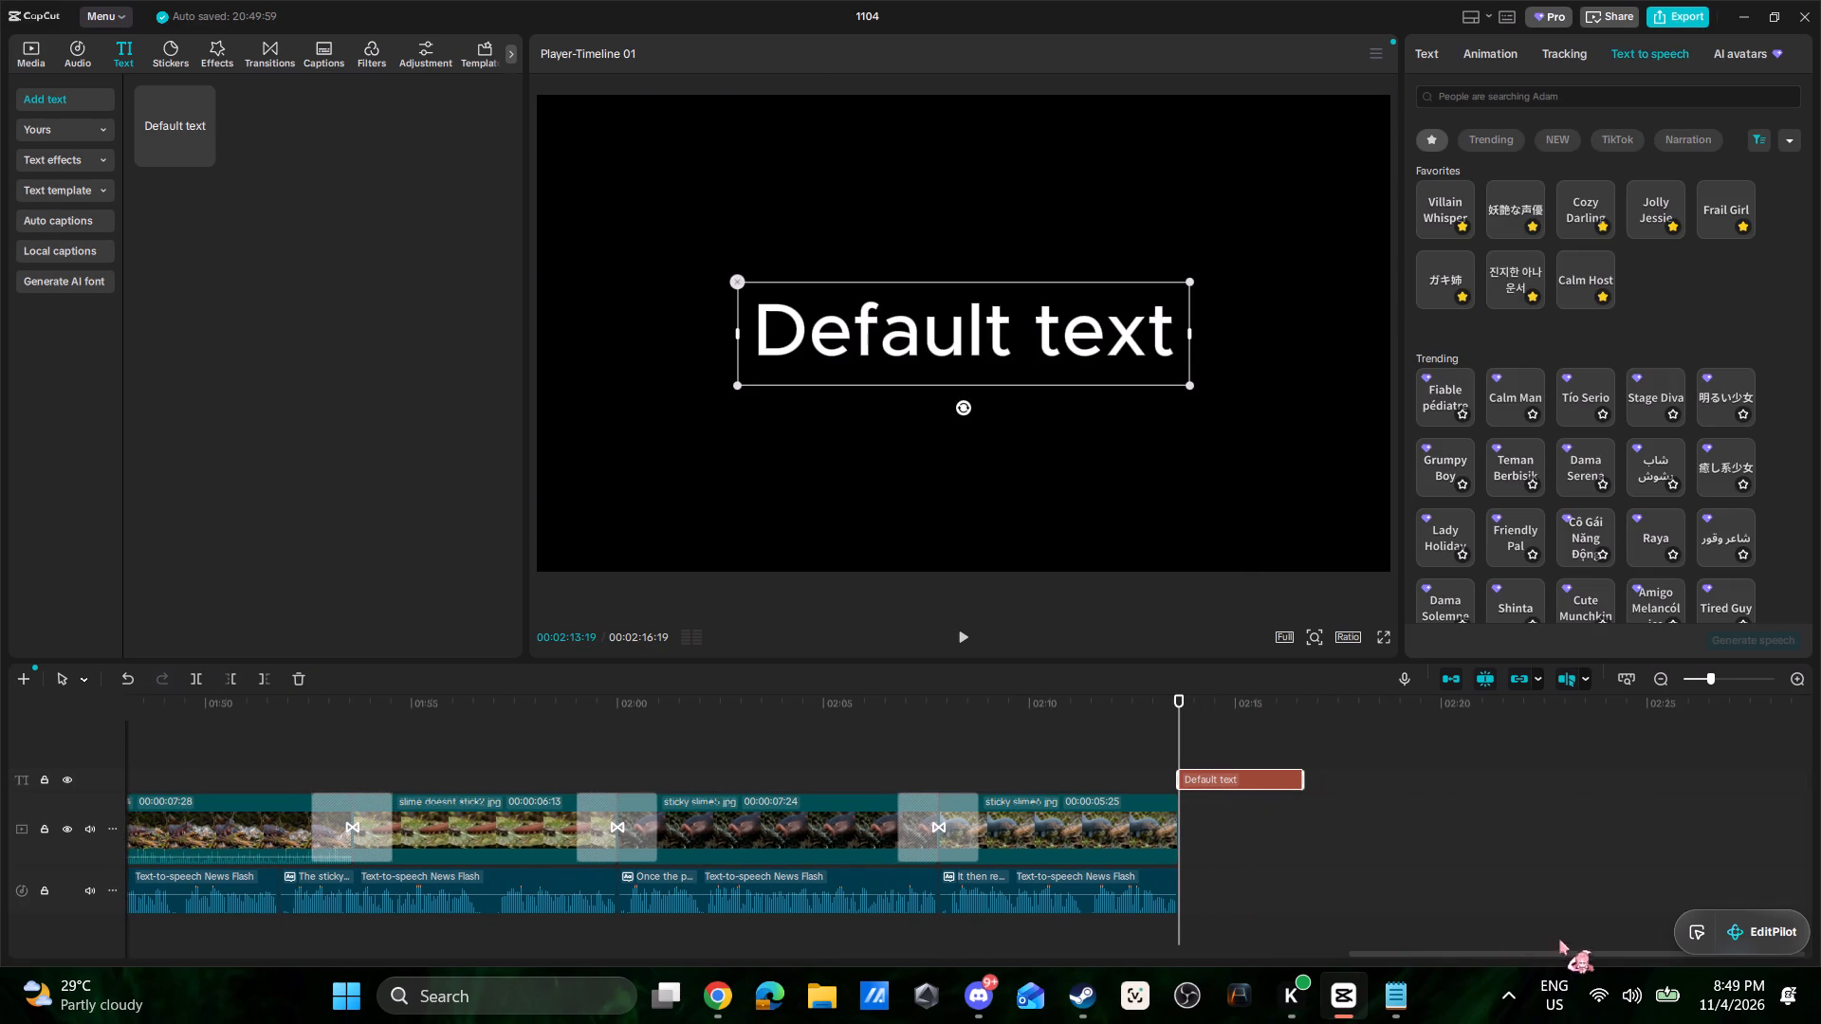
pyautogui.moveTo(1559, 940); pyautogui.dragTo(1556, 945)
pyautogui.click(1426, 64)
pyautogui.moveTo(1515, 152); pyautogui.dragTo(1348, 135)
pyautogui.hotkey('ctrl', 'v')
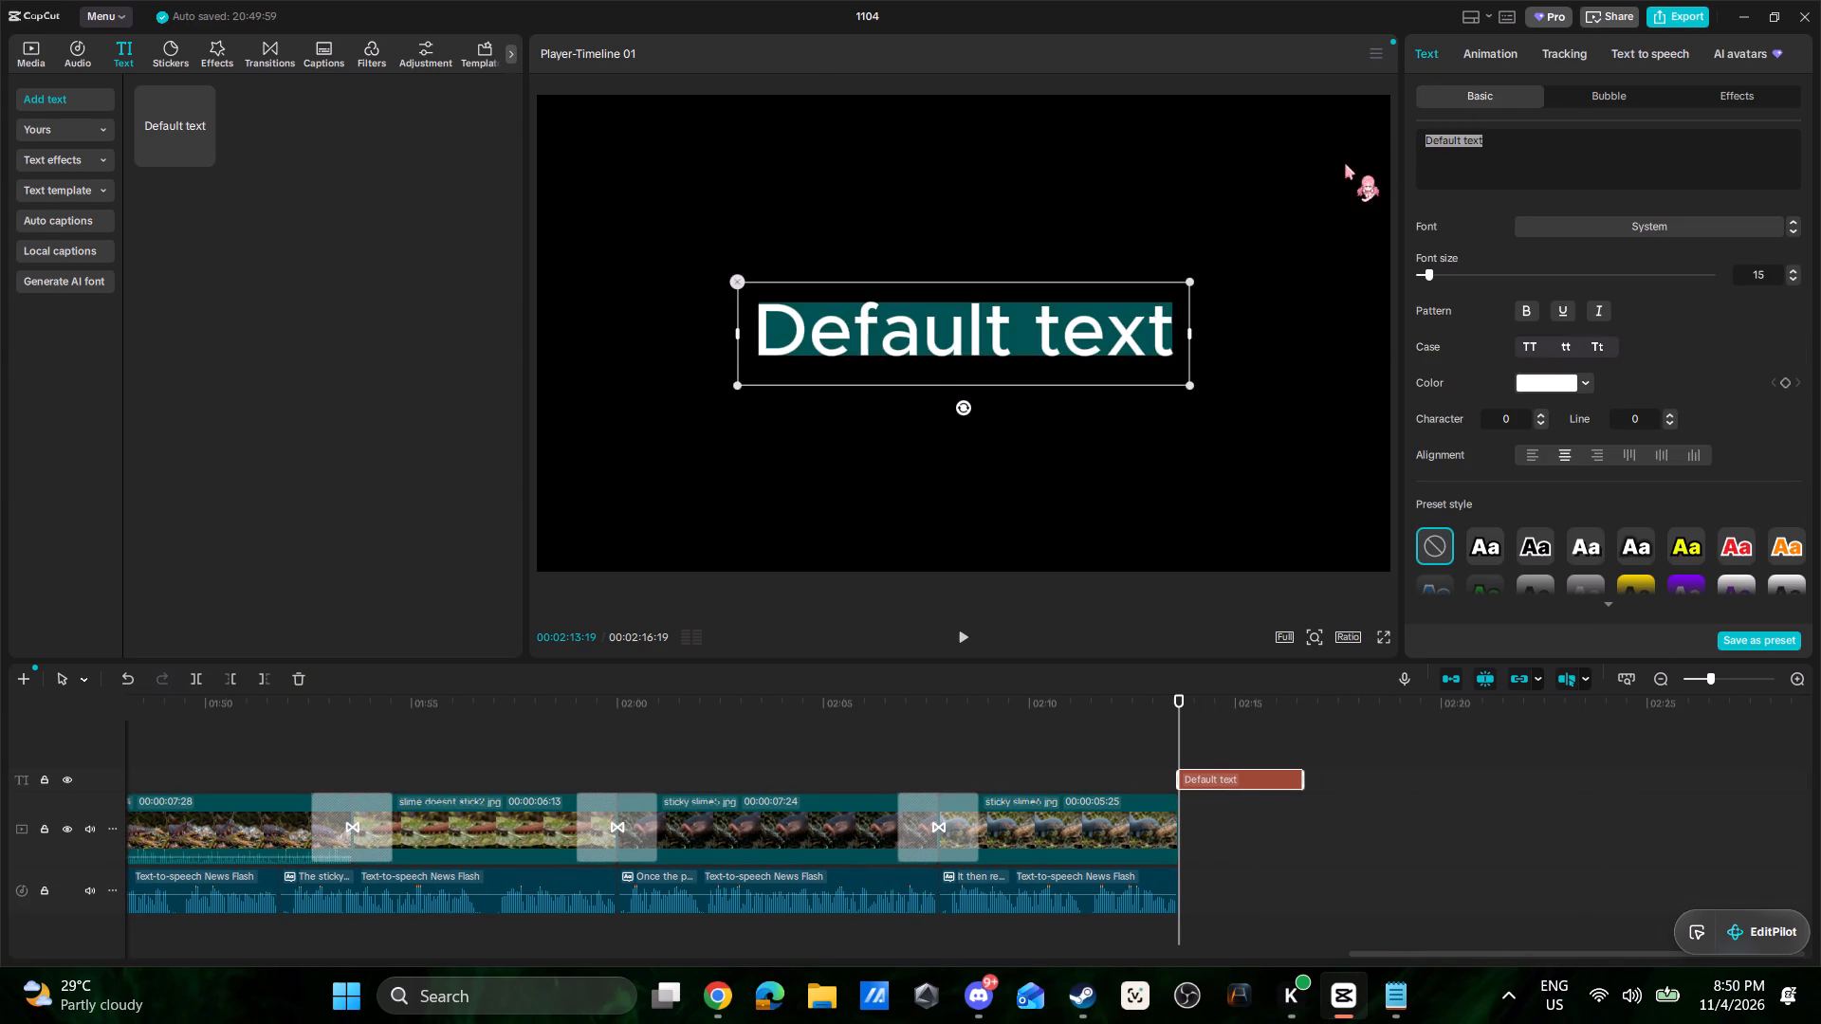
# Generate text-to-speech for the new paragraph using the favourite Korean voice 진지한 아나운서.
pyautogui.click(1647, 49)
pyautogui.click(1507, 275)
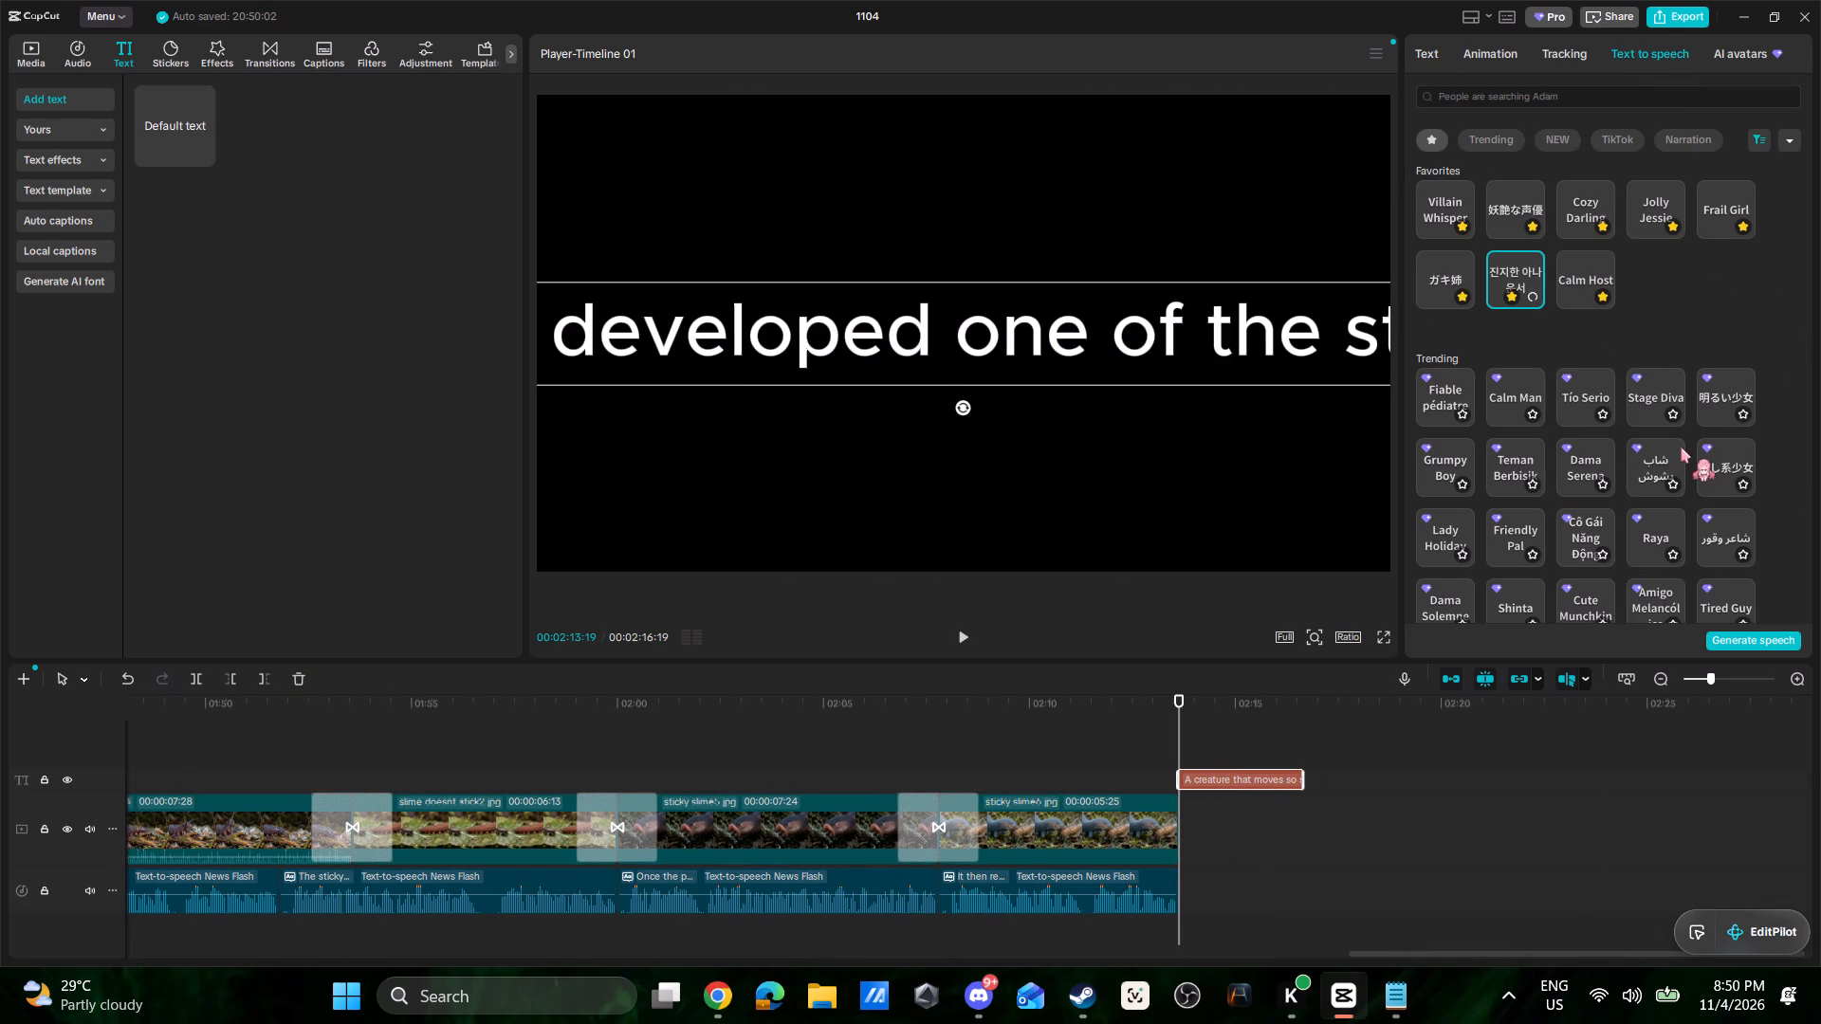
pyautogui.click(1732, 647)
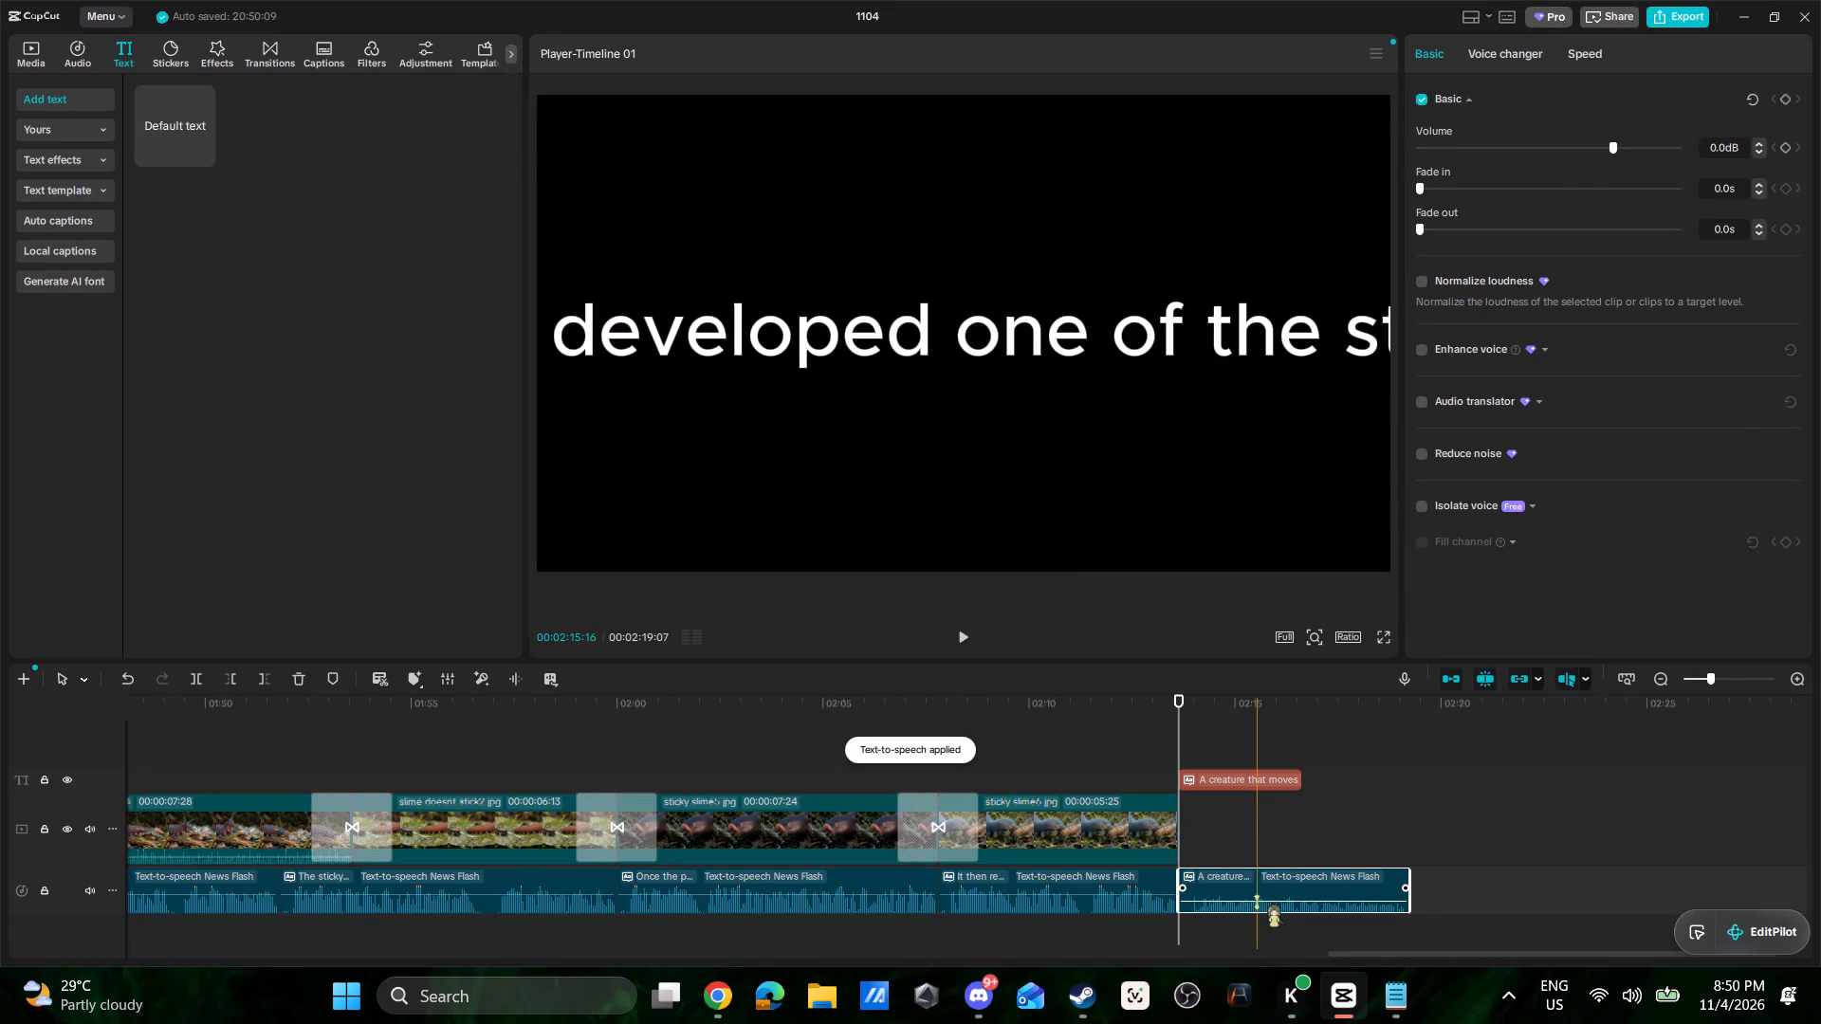
# Raise the volume of the new "A creature" narration clip to 9.7 dB.
pyautogui.click(1257, 902)
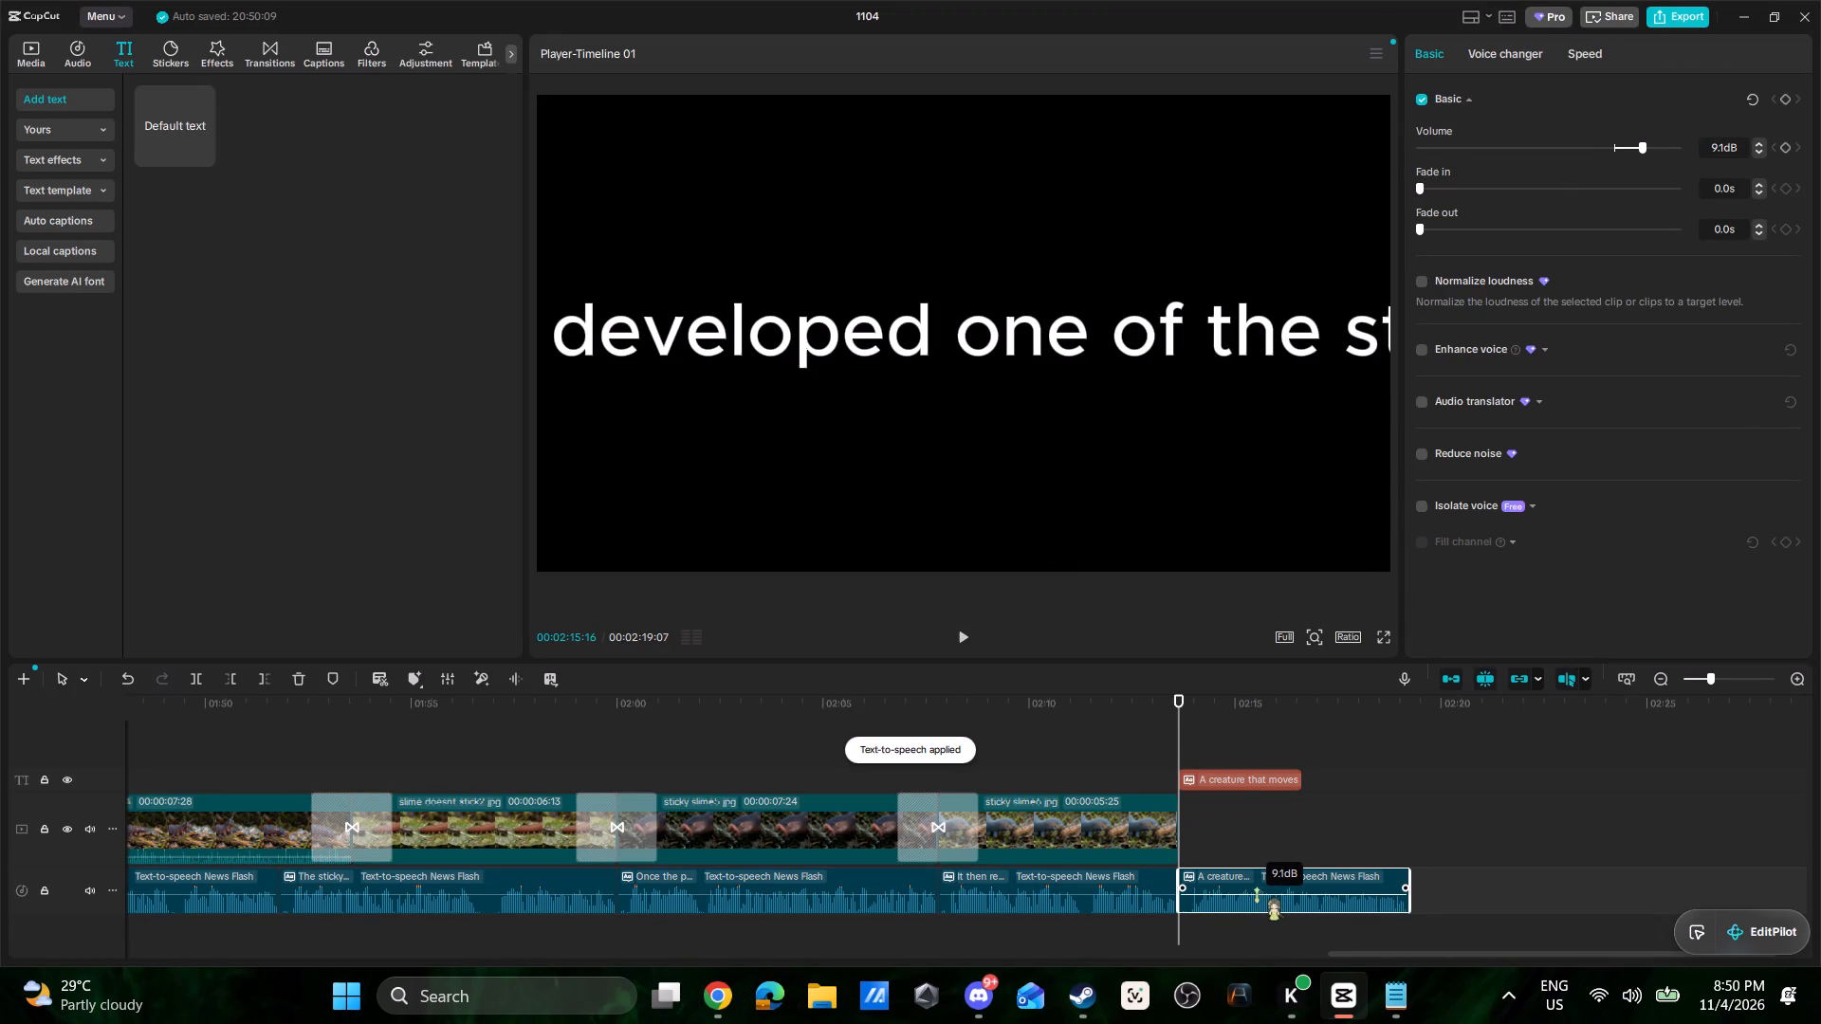
pyautogui.tripleClick(1761, 144)
pyautogui.click(1761, 143)
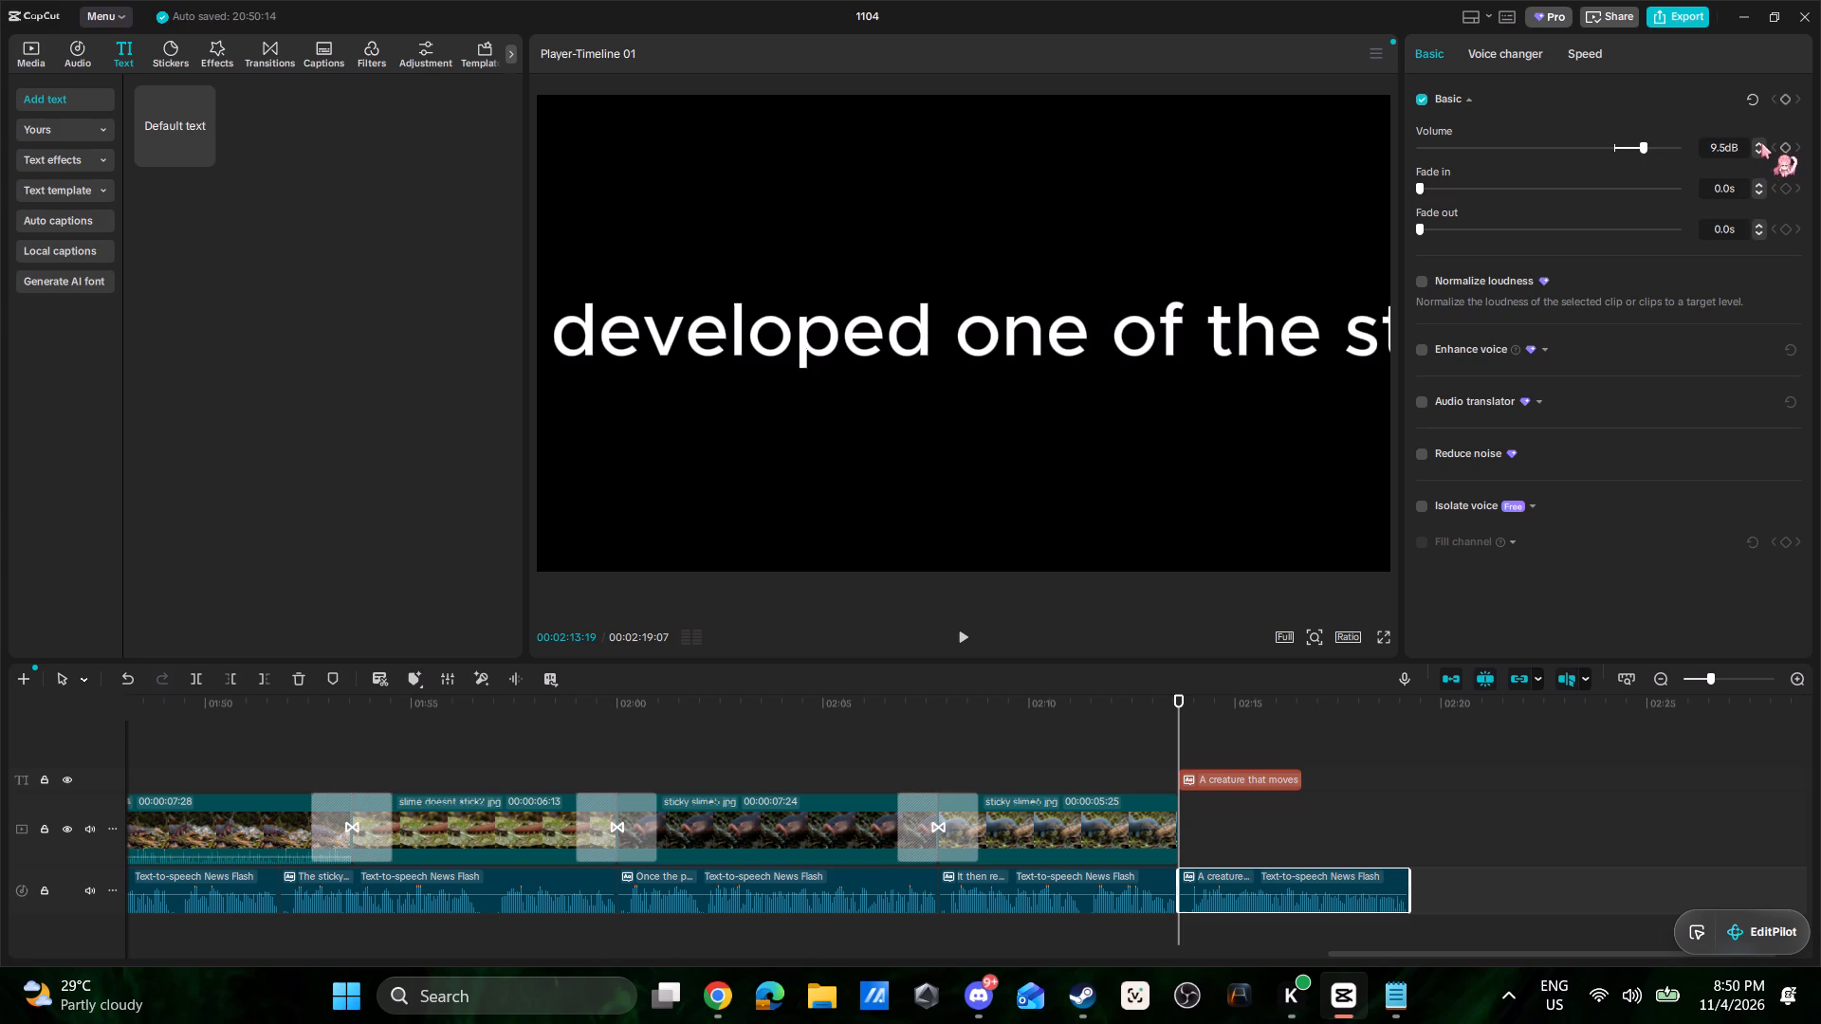
pyautogui.click(1761, 143)
pyautogui.click(1761, 143)
# Return to the imported media and delete the "A creature that moves" text clip, keeping its speech audio on the timeline.
pyautogui.click(23, 49)
pyautogui.click(1140, 759)
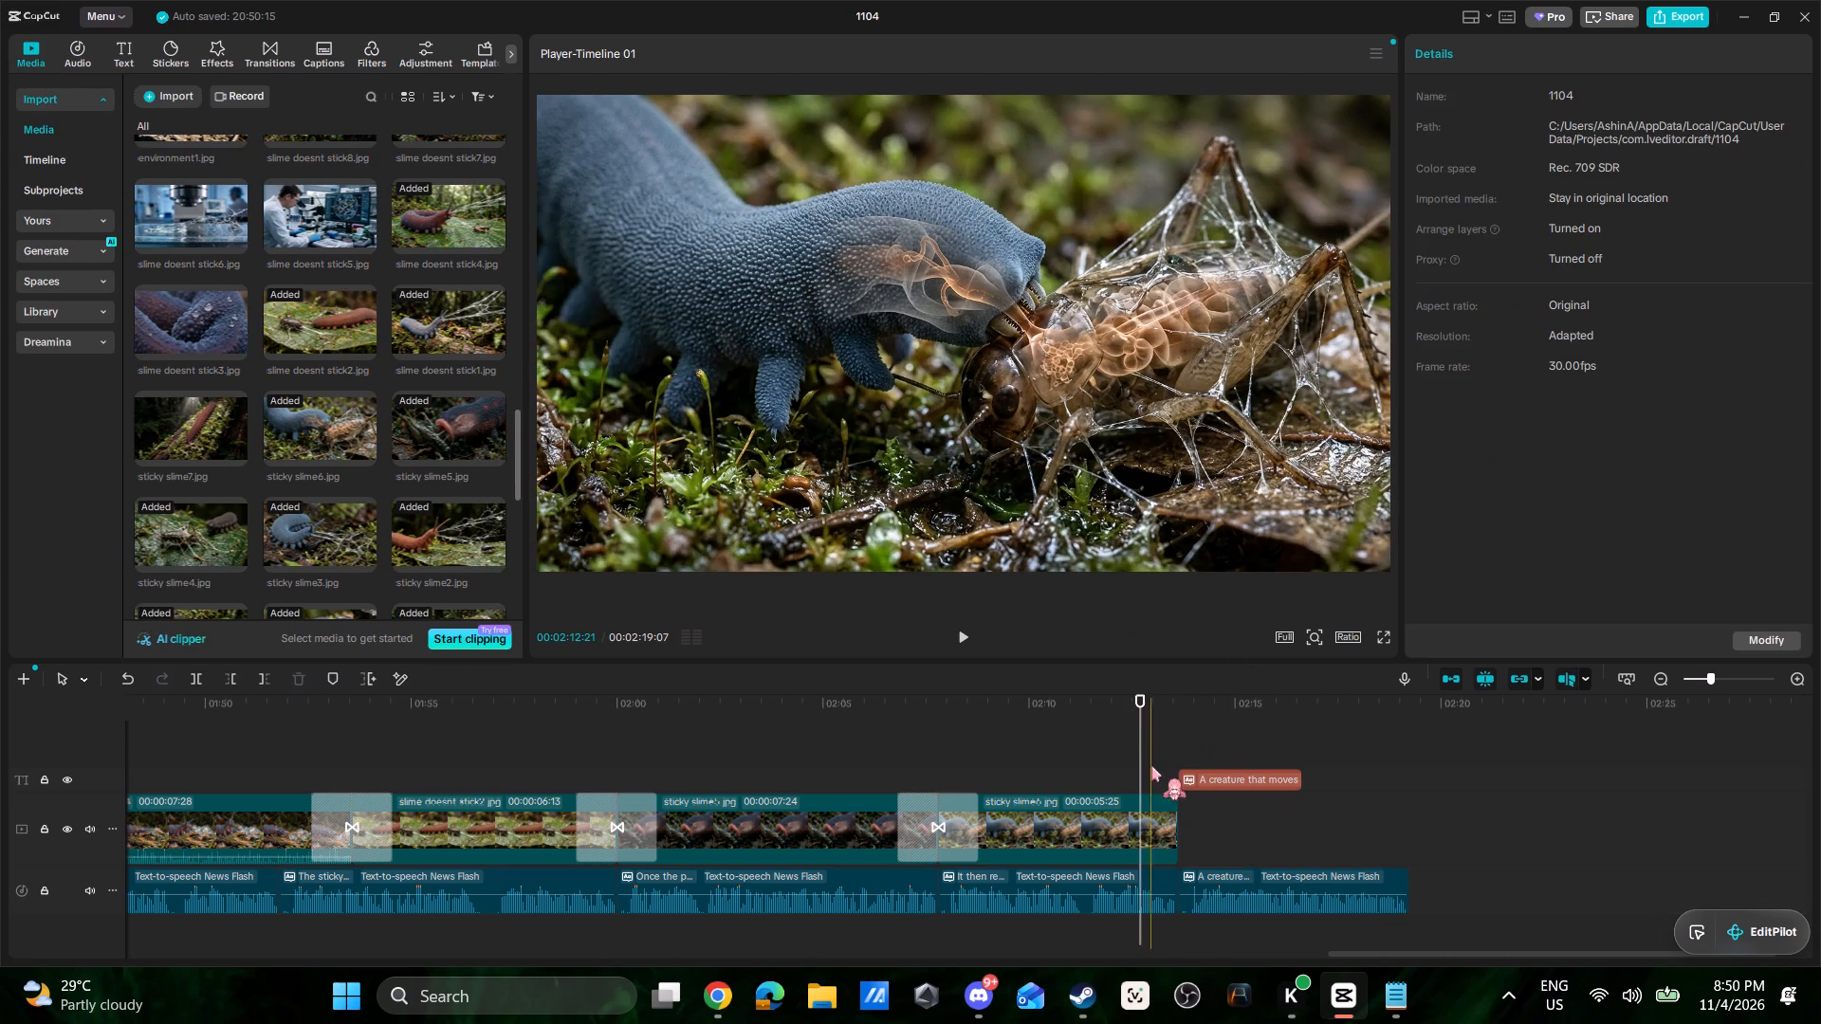
pyautogui.press('space')
pyautogui.press('space')
pyautogui.click(1242, 775)
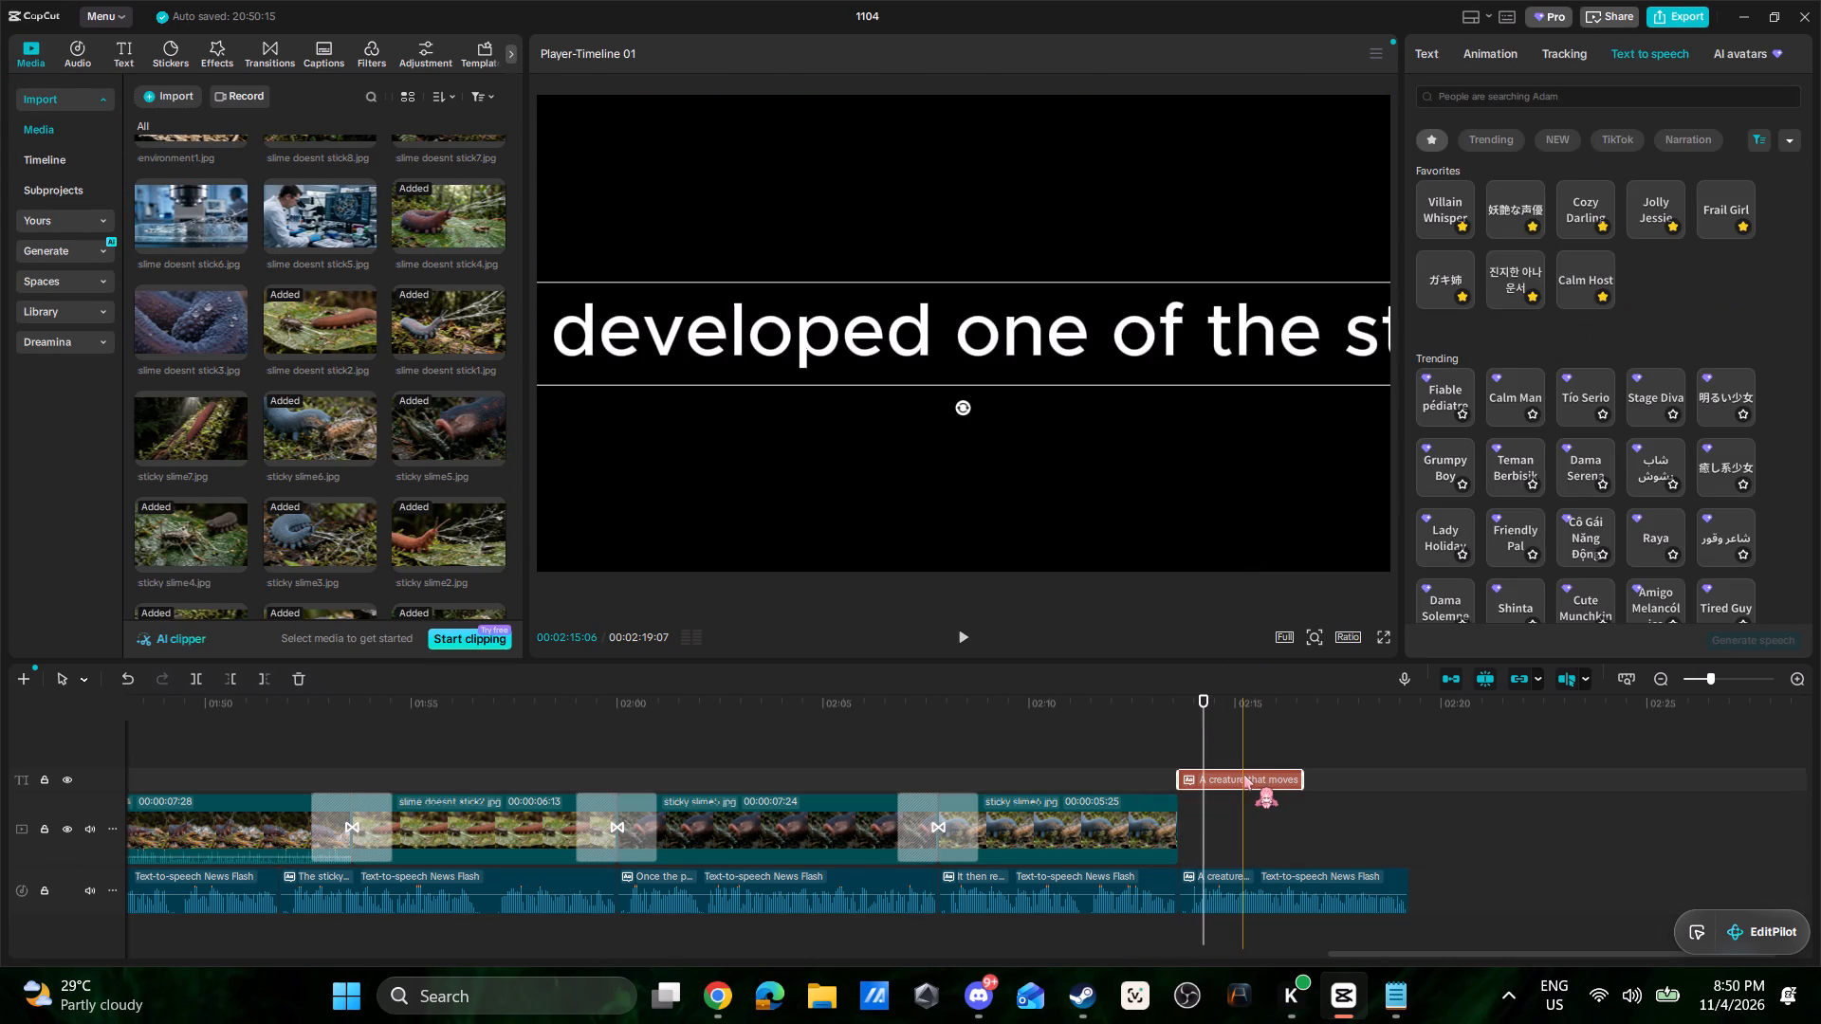
pyautogui.press('Delete')
# Play the timeline from the end of sticky slime6.jpg through the new "A creature" narration.
pyautogui.click(1147, 768)
pyautogui.press('space')
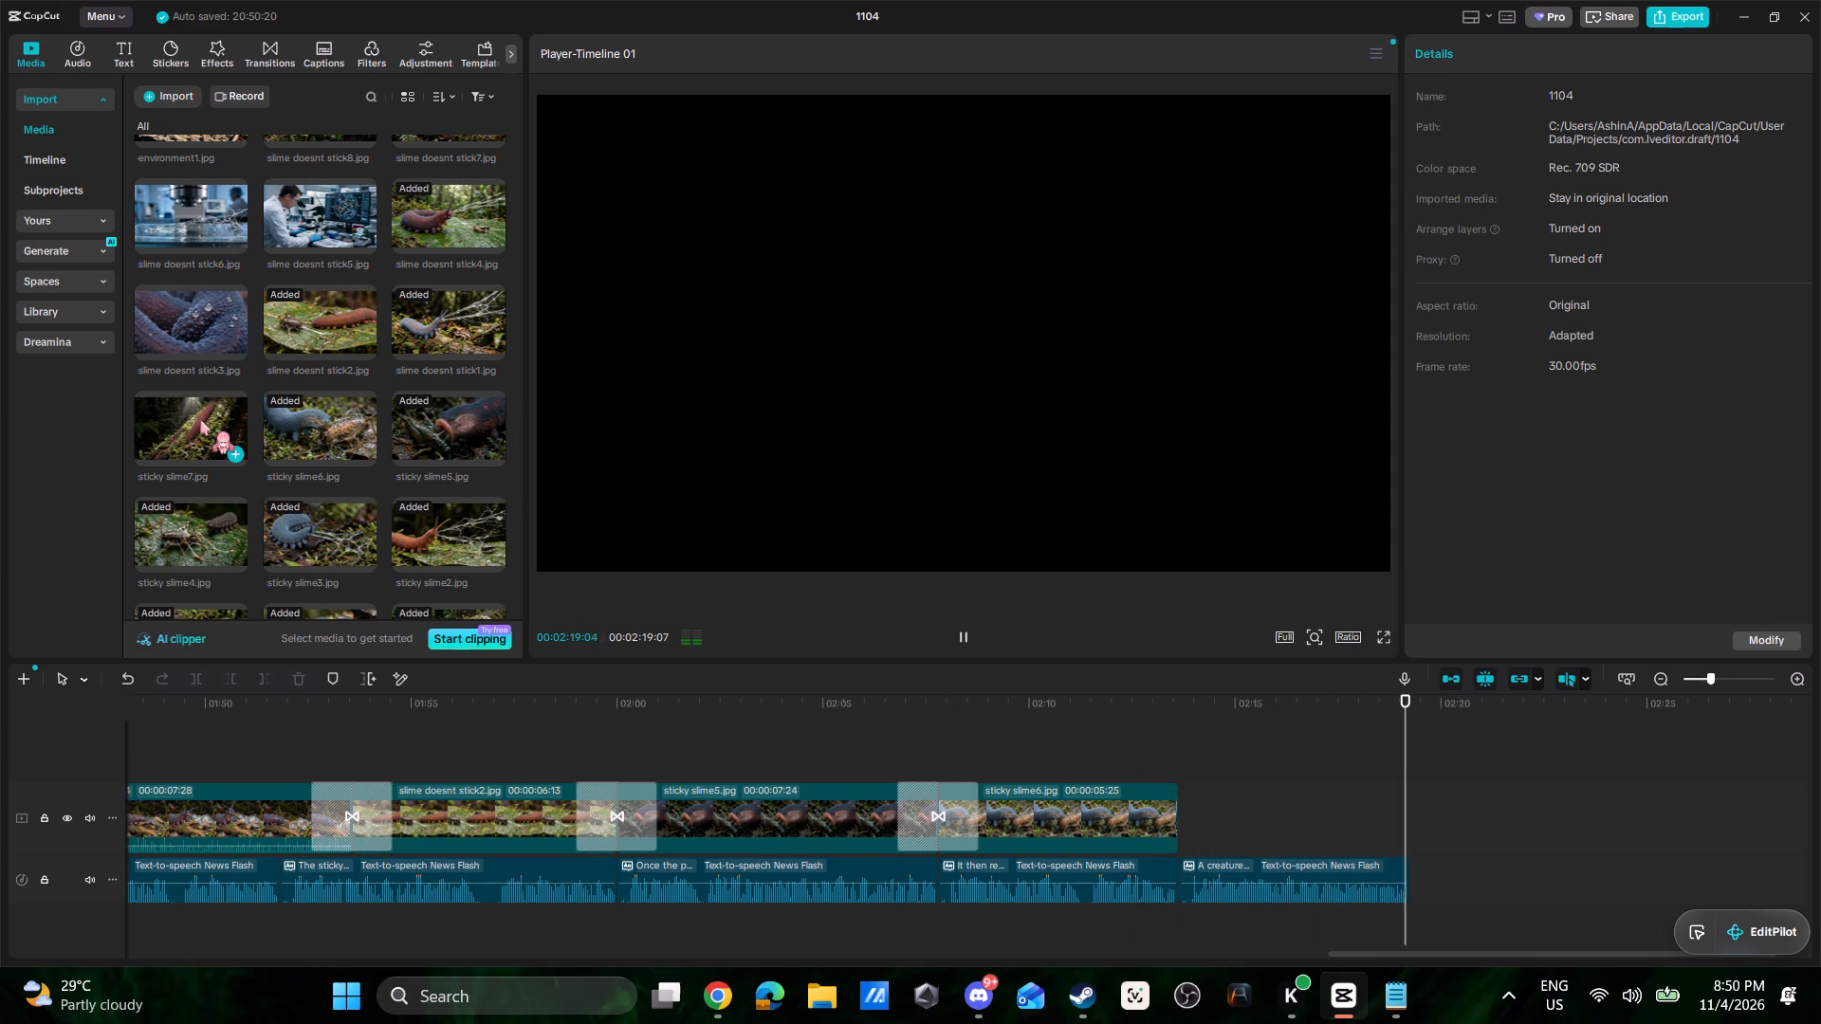
pyautogui.press('space')
# Play the video from its beginning in full screen up to about 51 seconds, and leave full screen.
pyautogui.press('space')
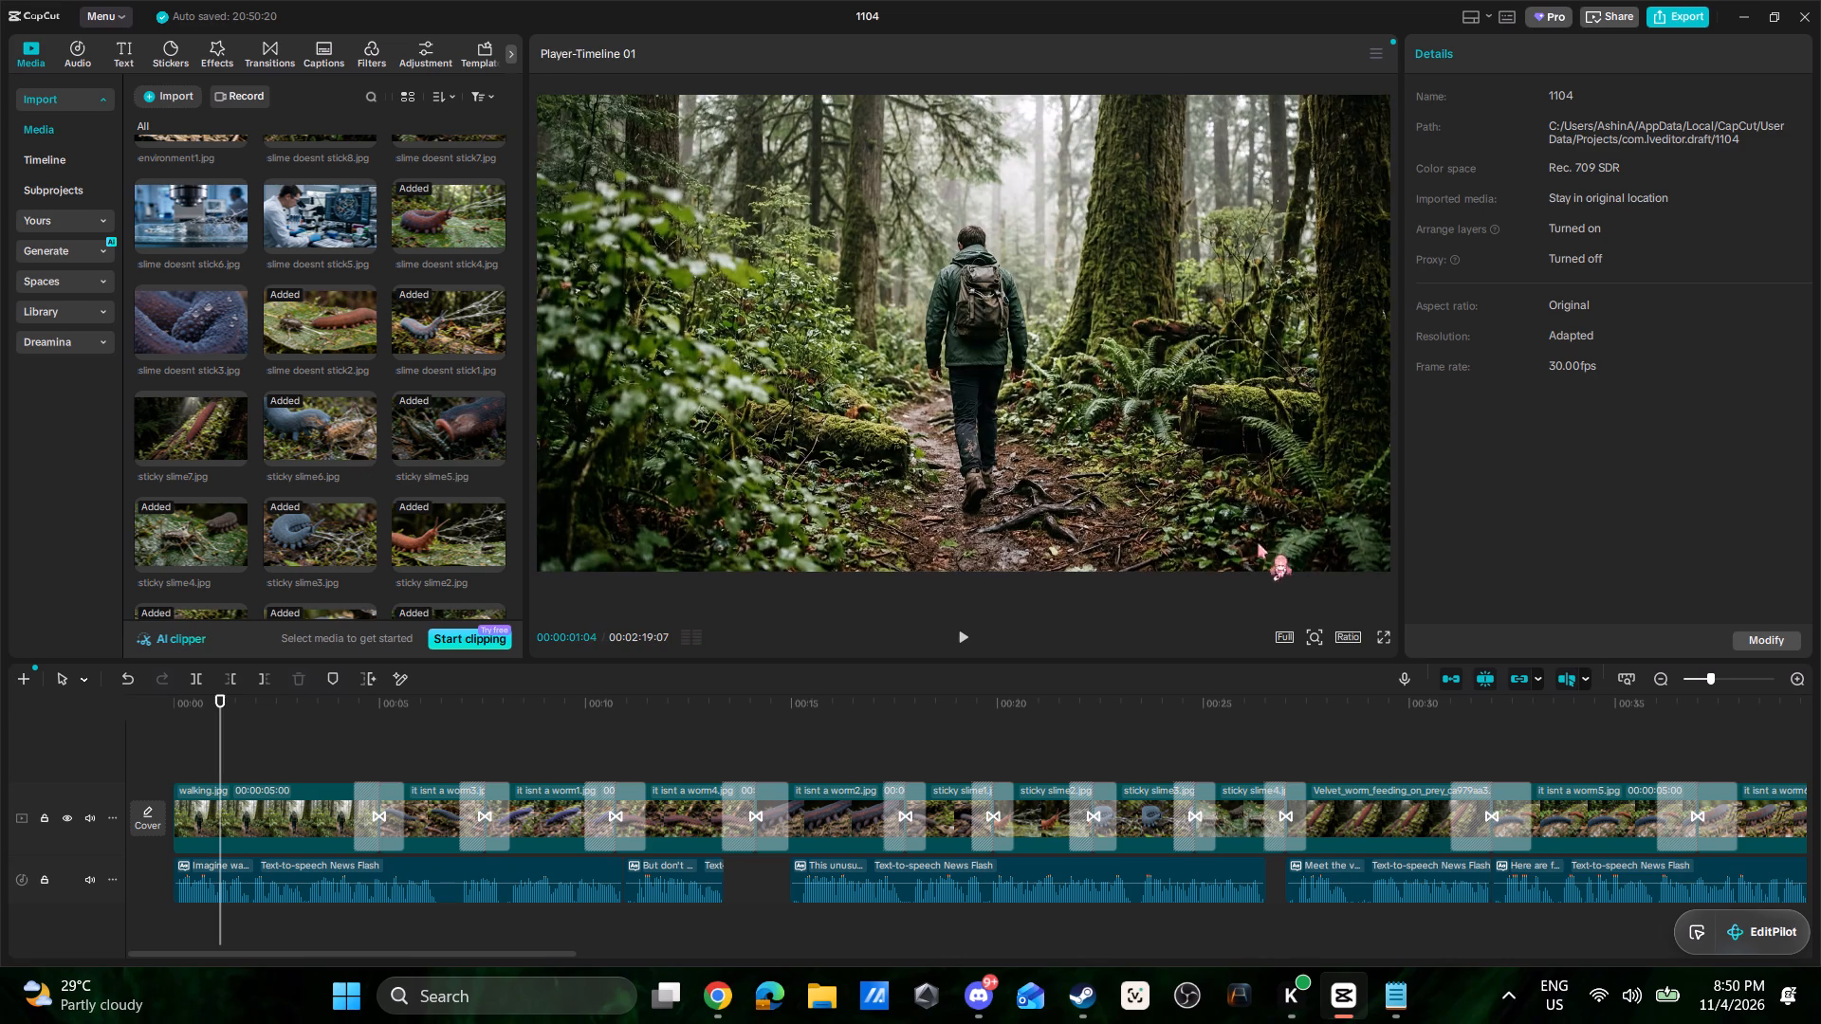
pyautogui.click(1383, 632)
pyautogui.press('space')
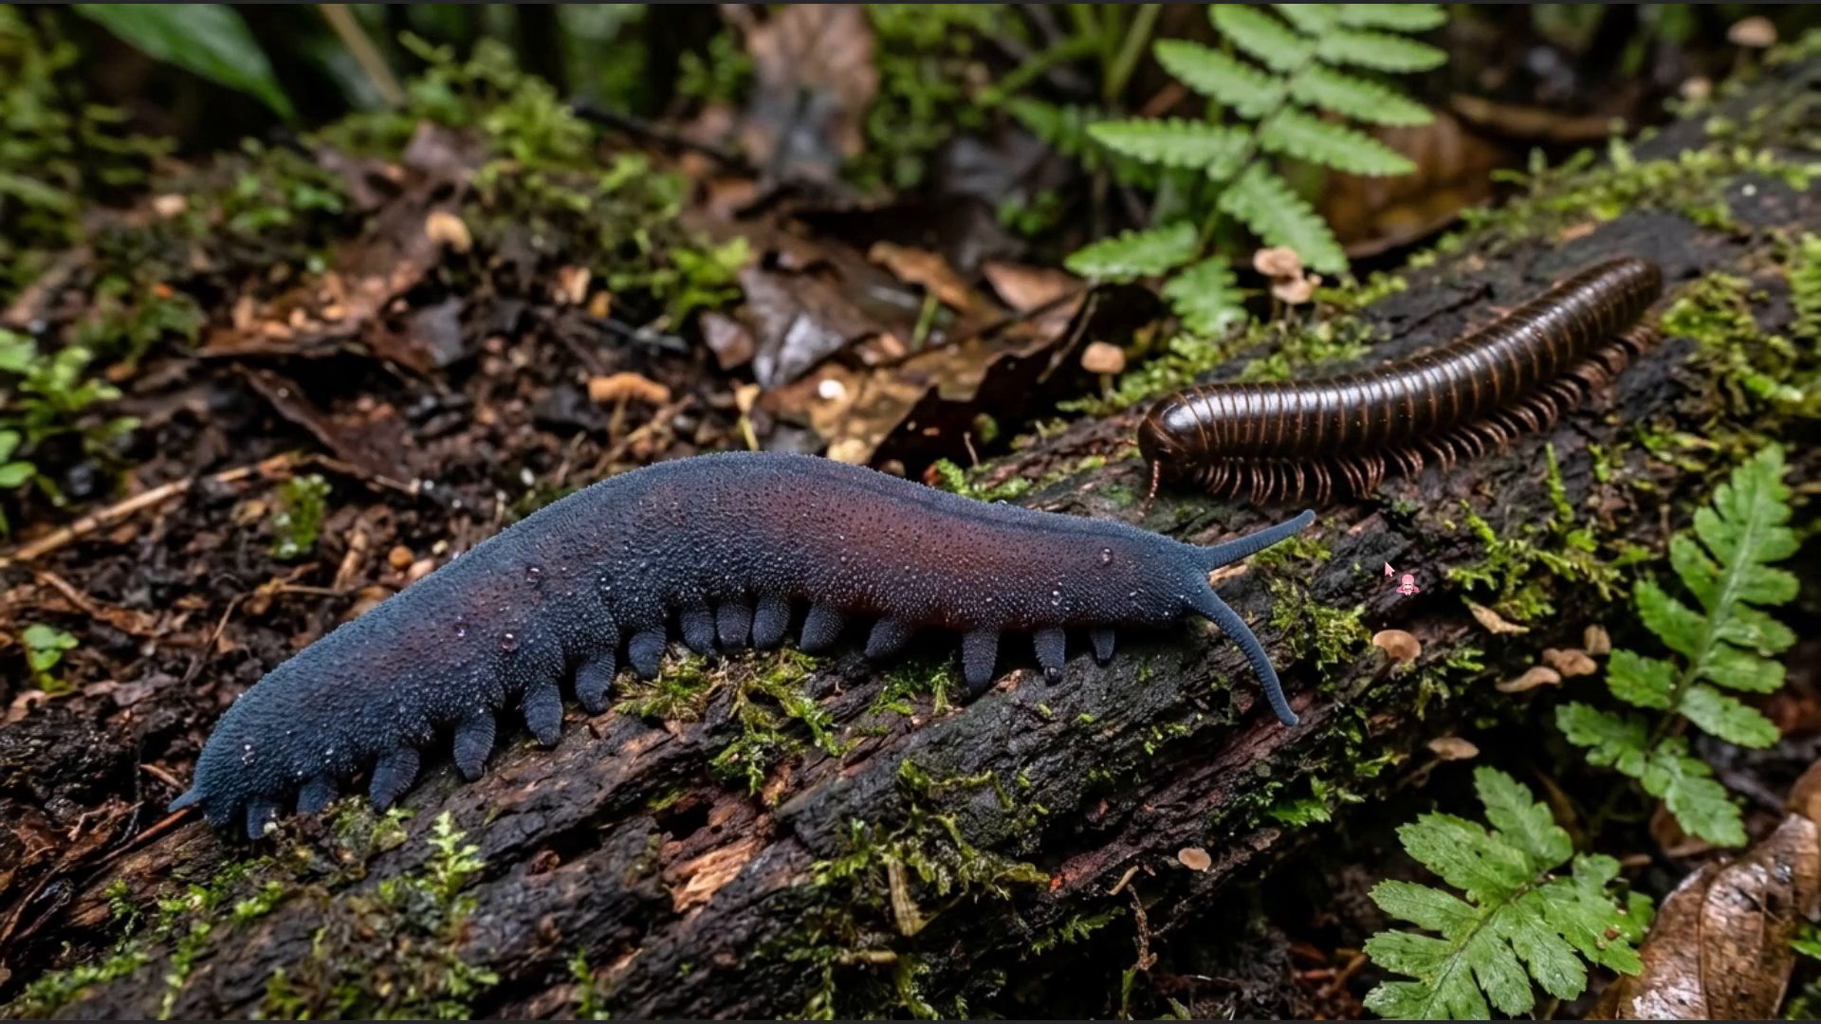
pyautogui.press('space')
pyautogui.press('Escape')
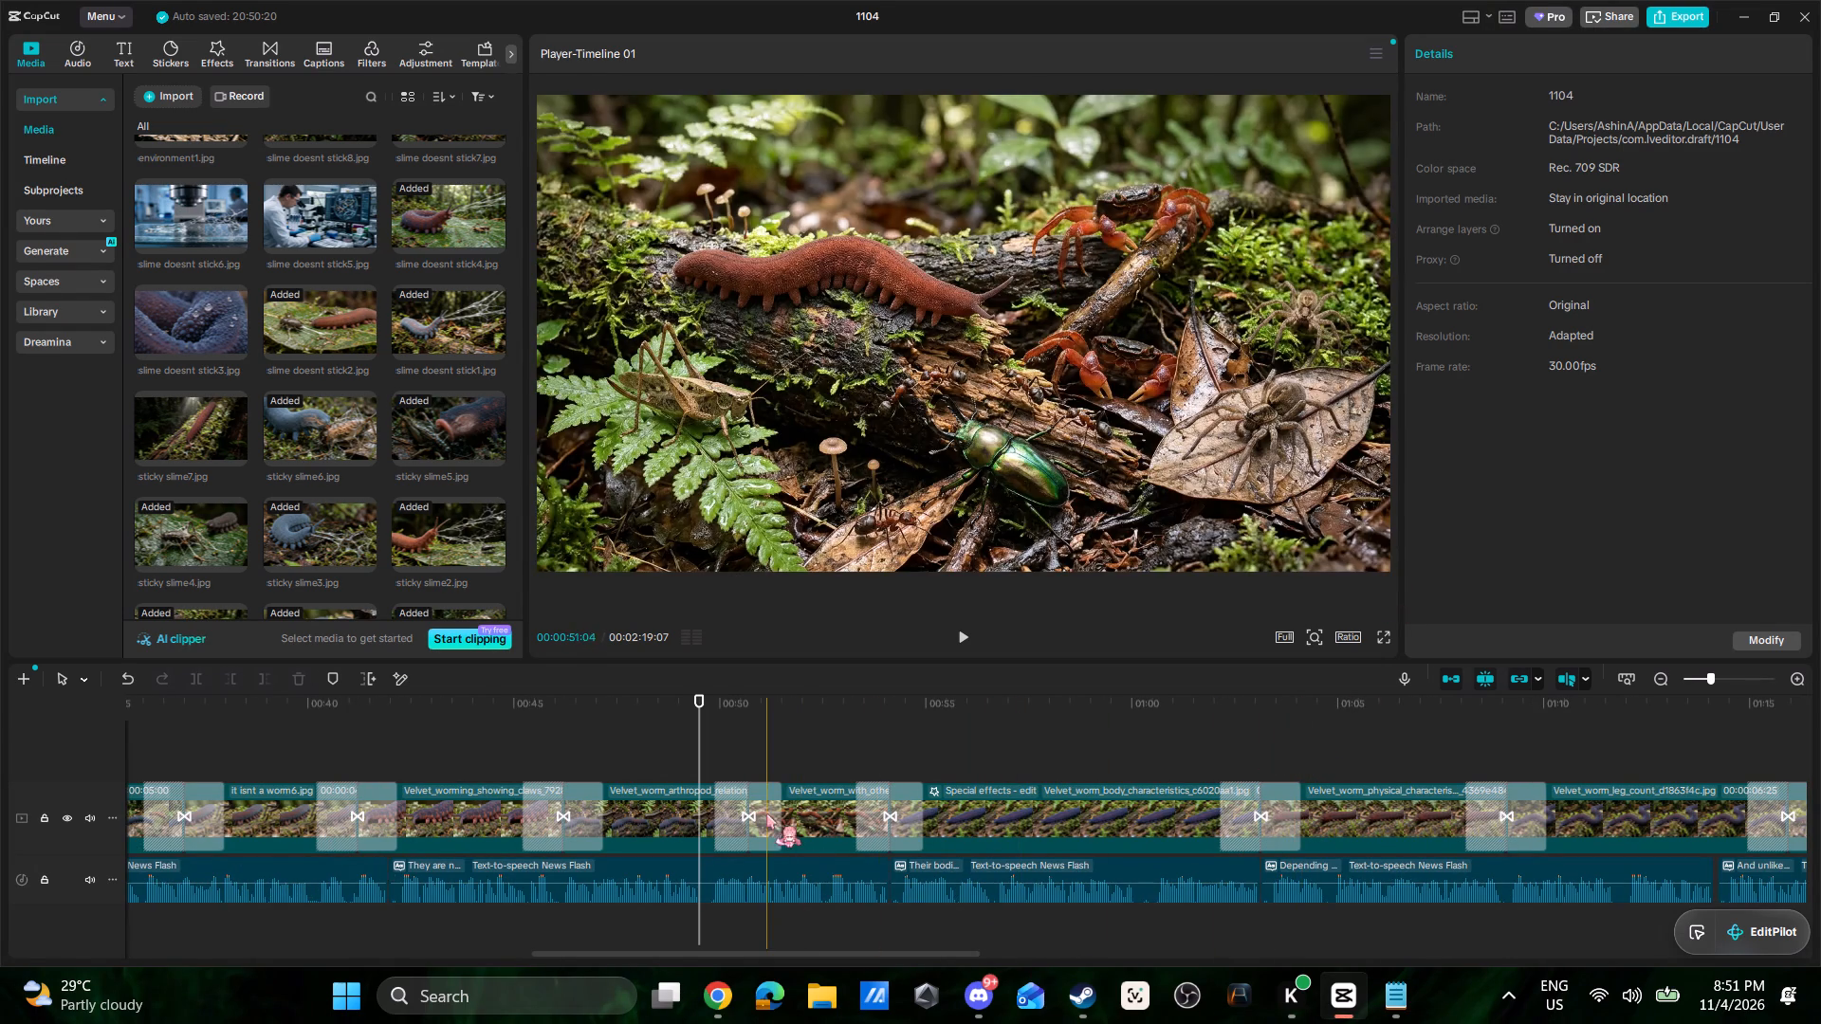
# Replay the opening of the "It isn't actually a worm" section, checking images against narration between about 32 and 50 seconds.
pyautogui.click(411, 771)
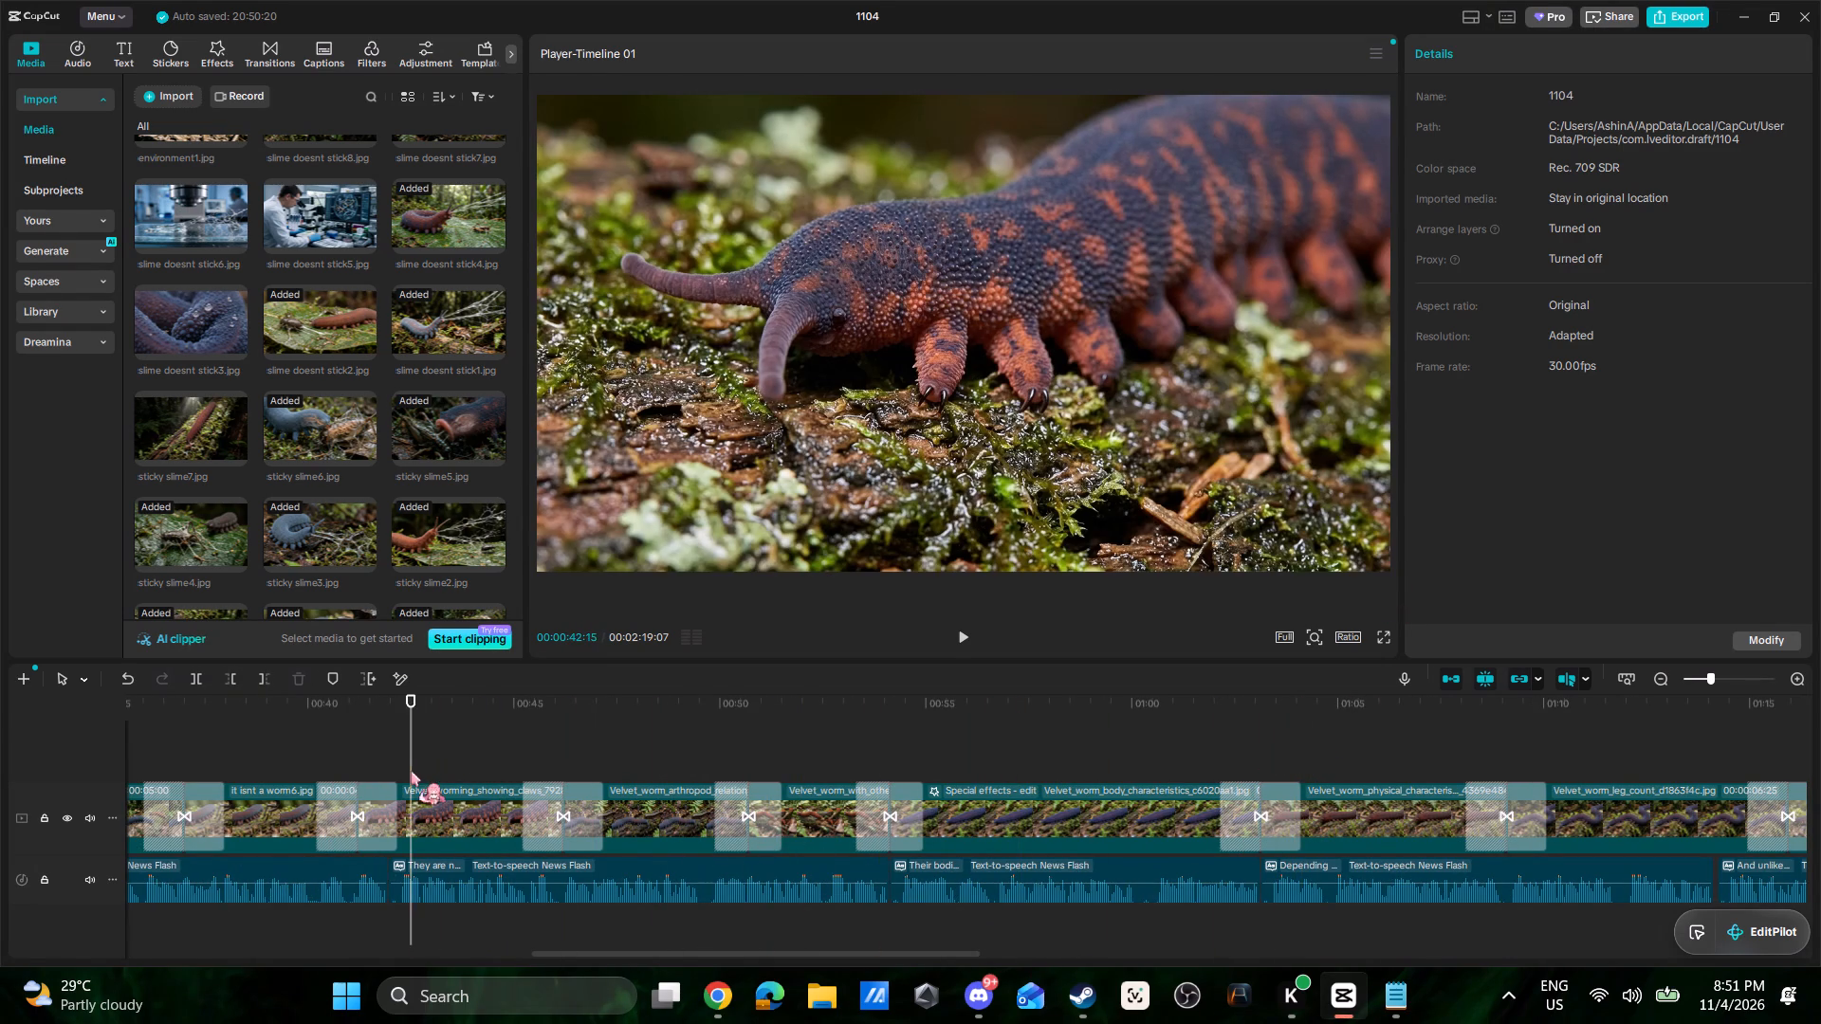
pyautogui.press('space')
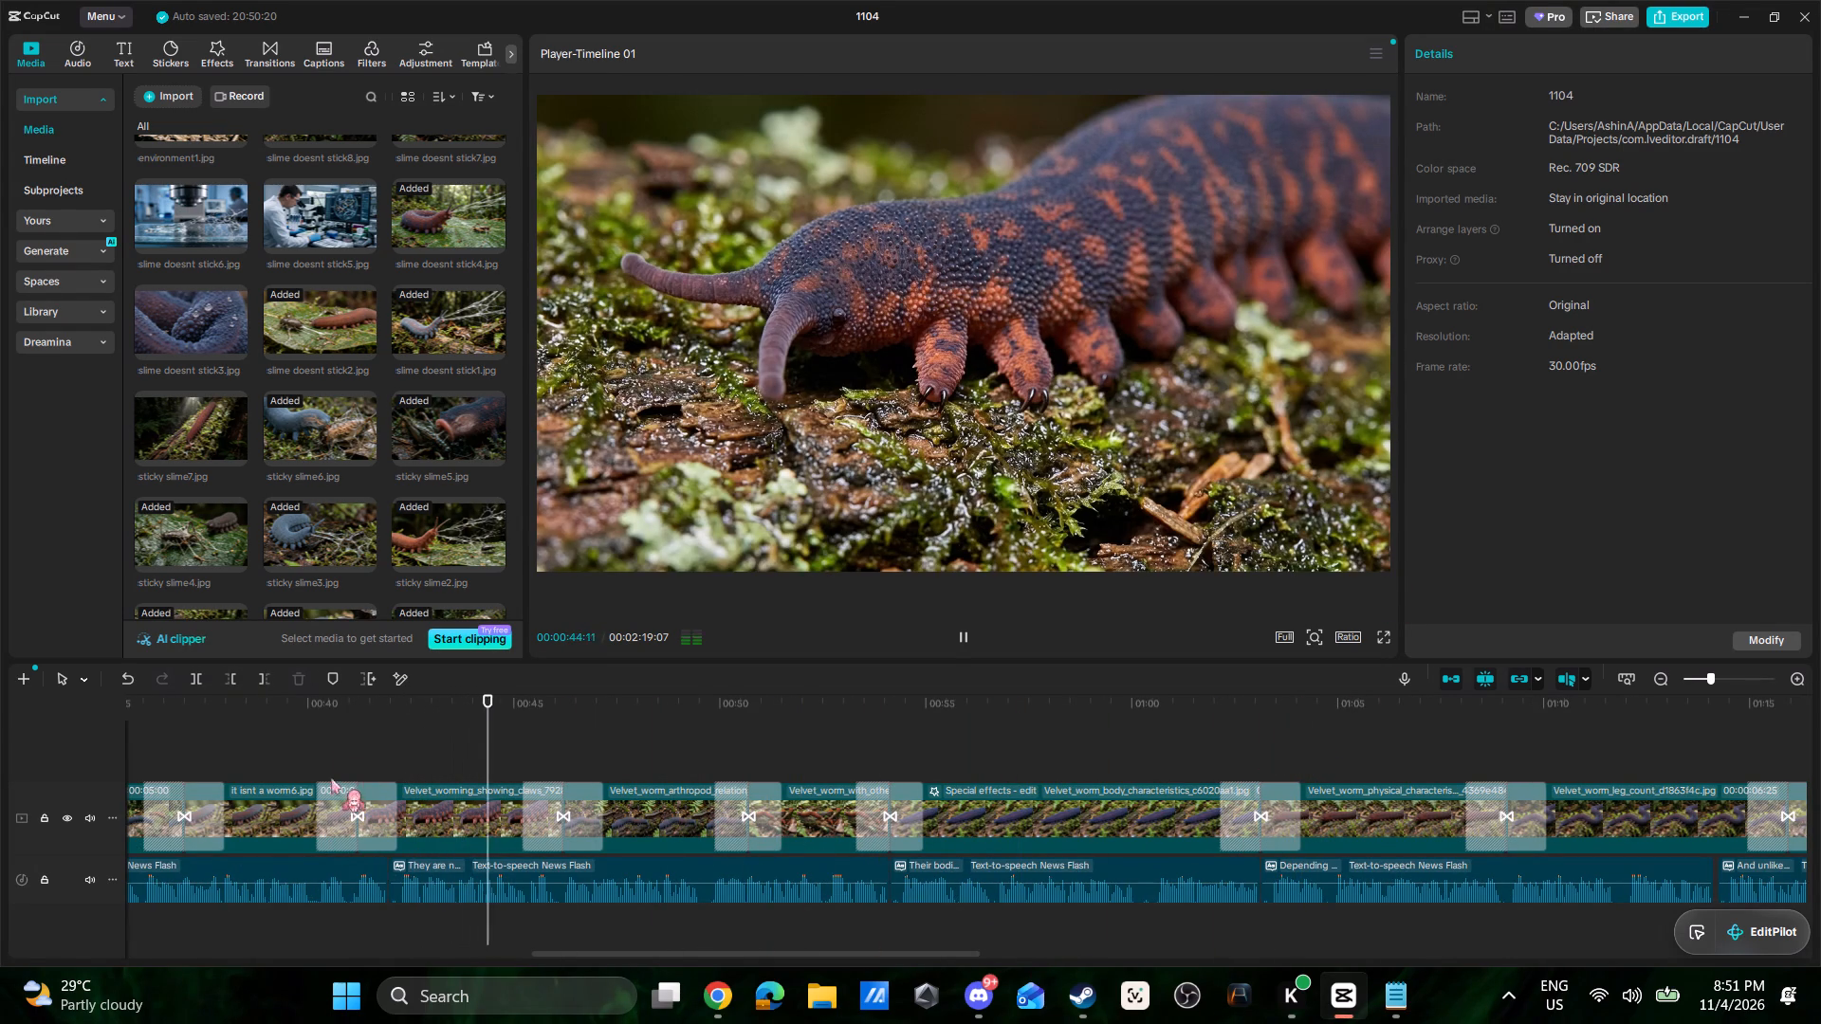
pyautogui.click(340, 757)
pyautogui.press('space')
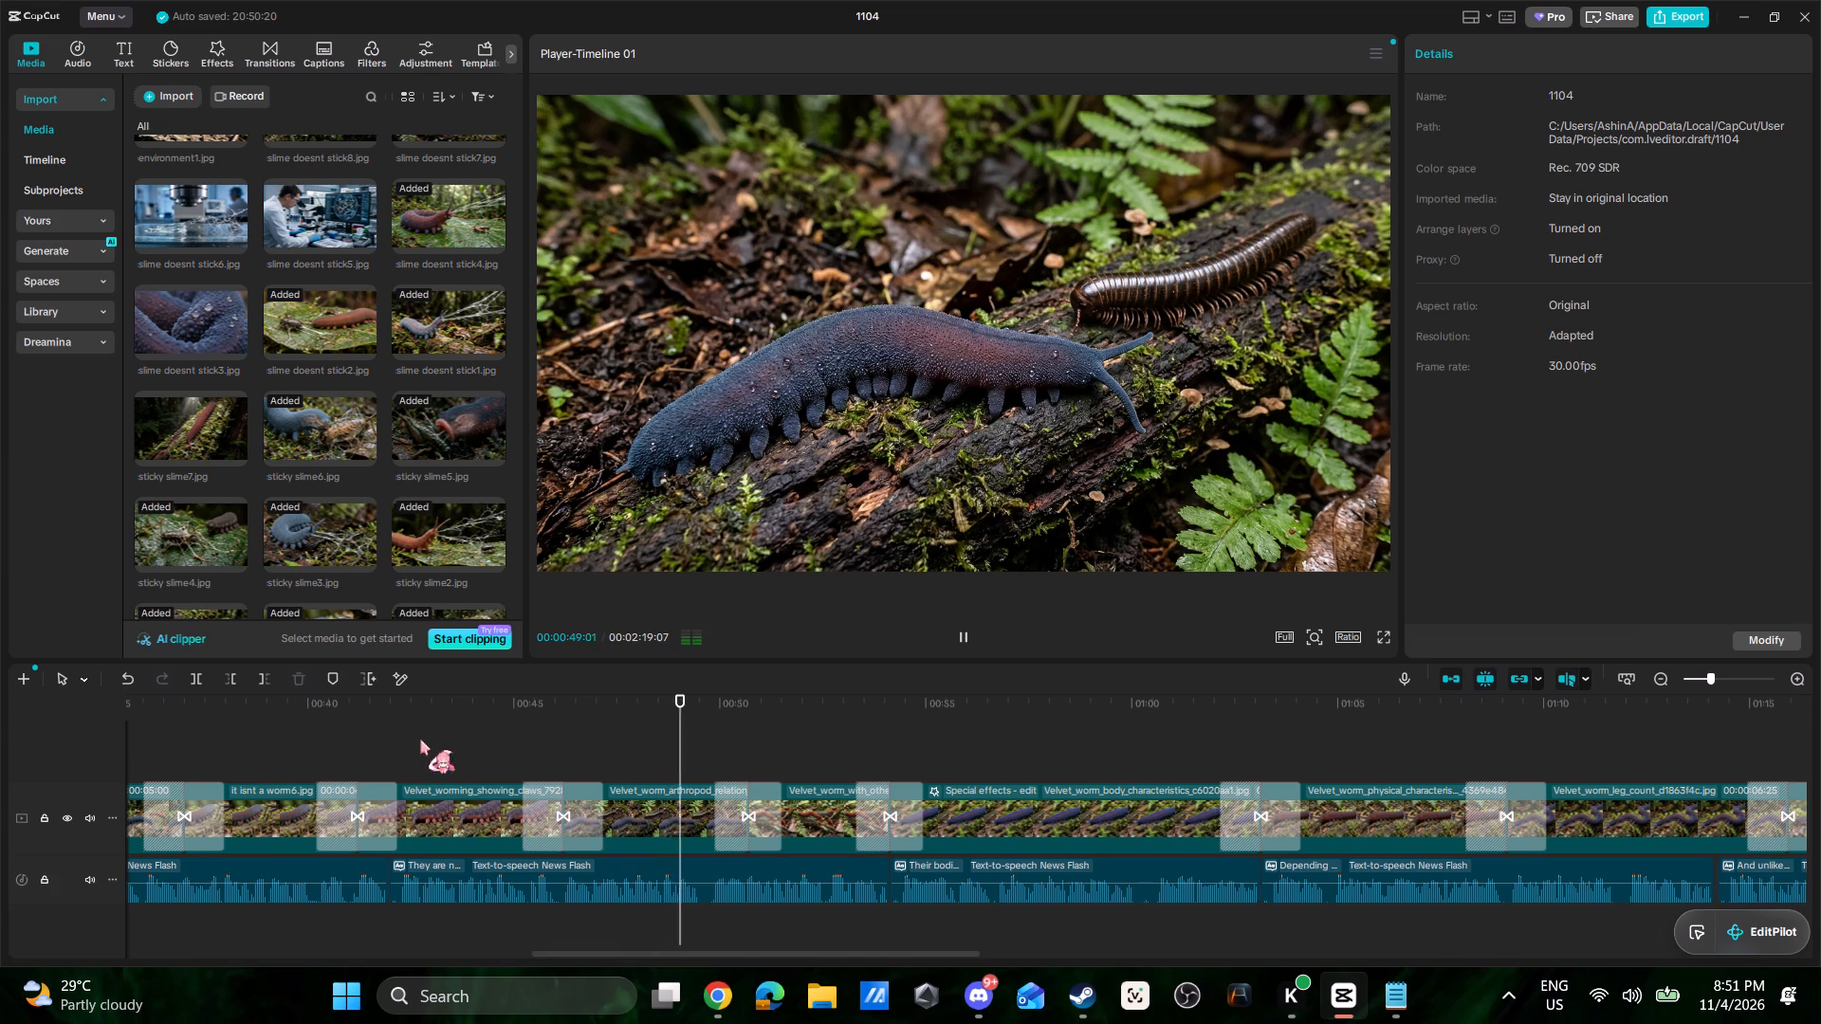
pyautogui.press('space')
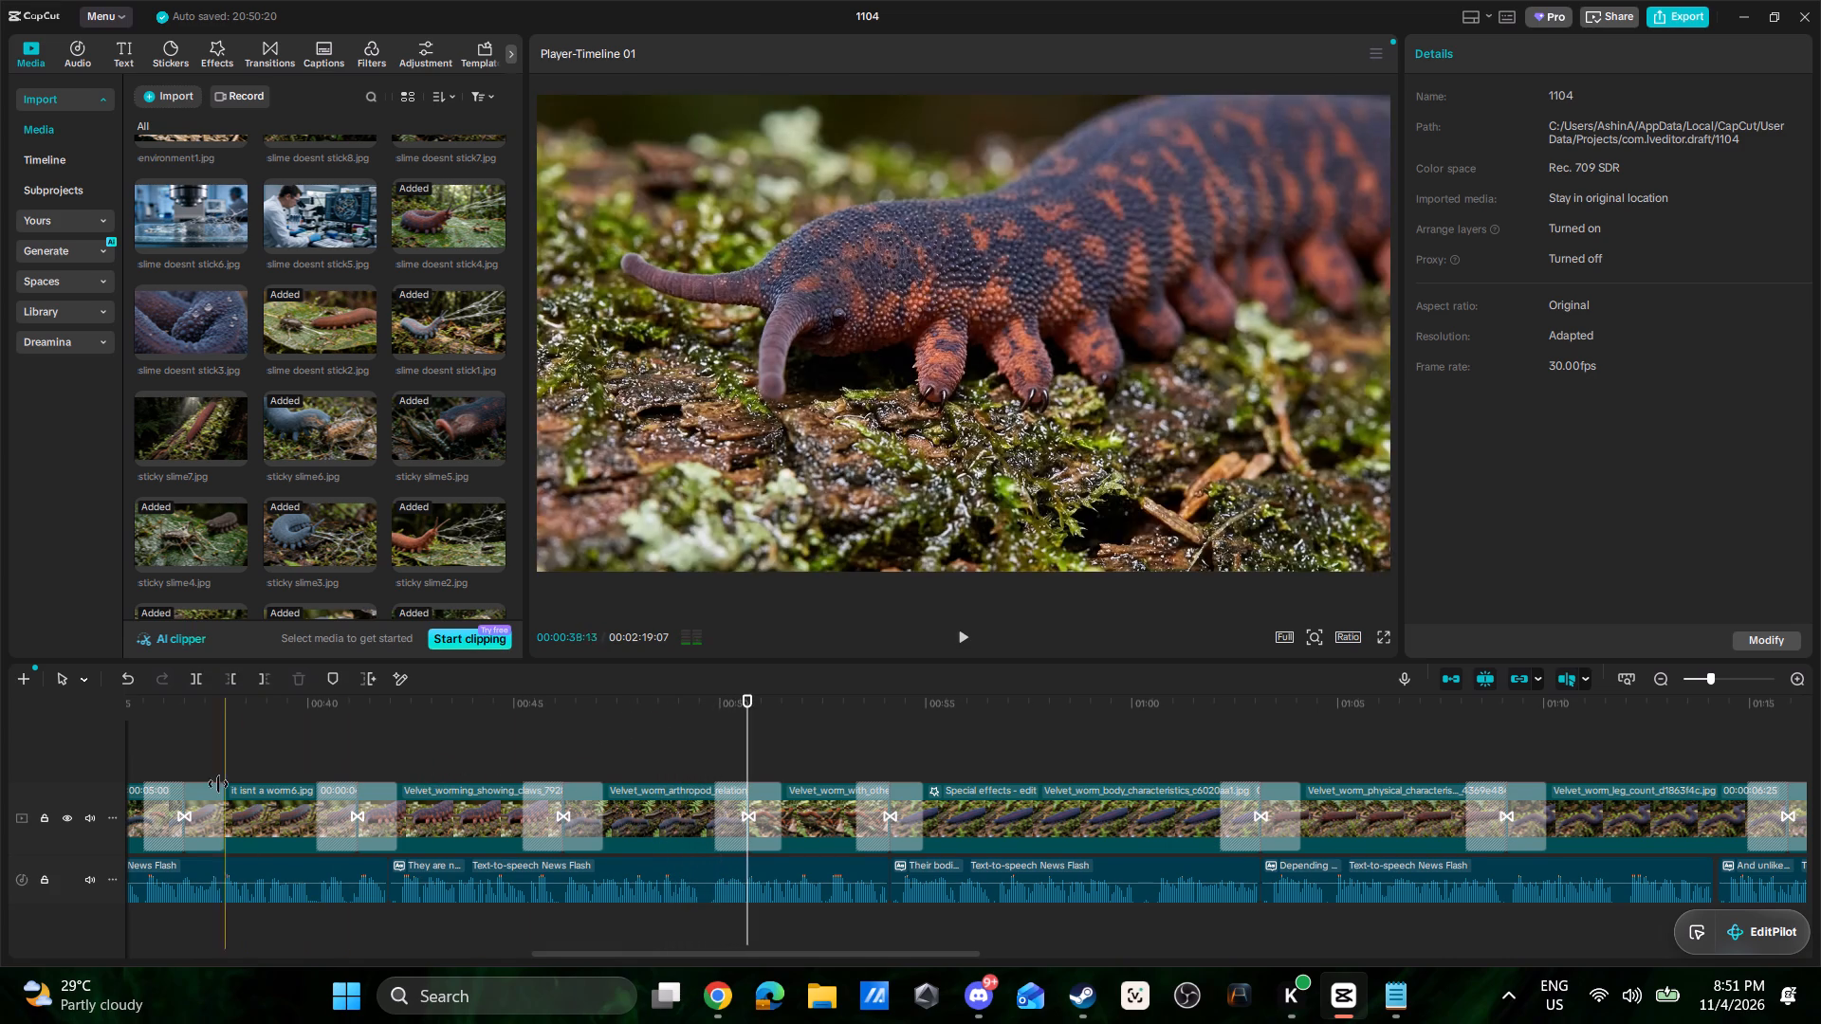
pyautogui.click(210, 768)
pyautogui.press('space')
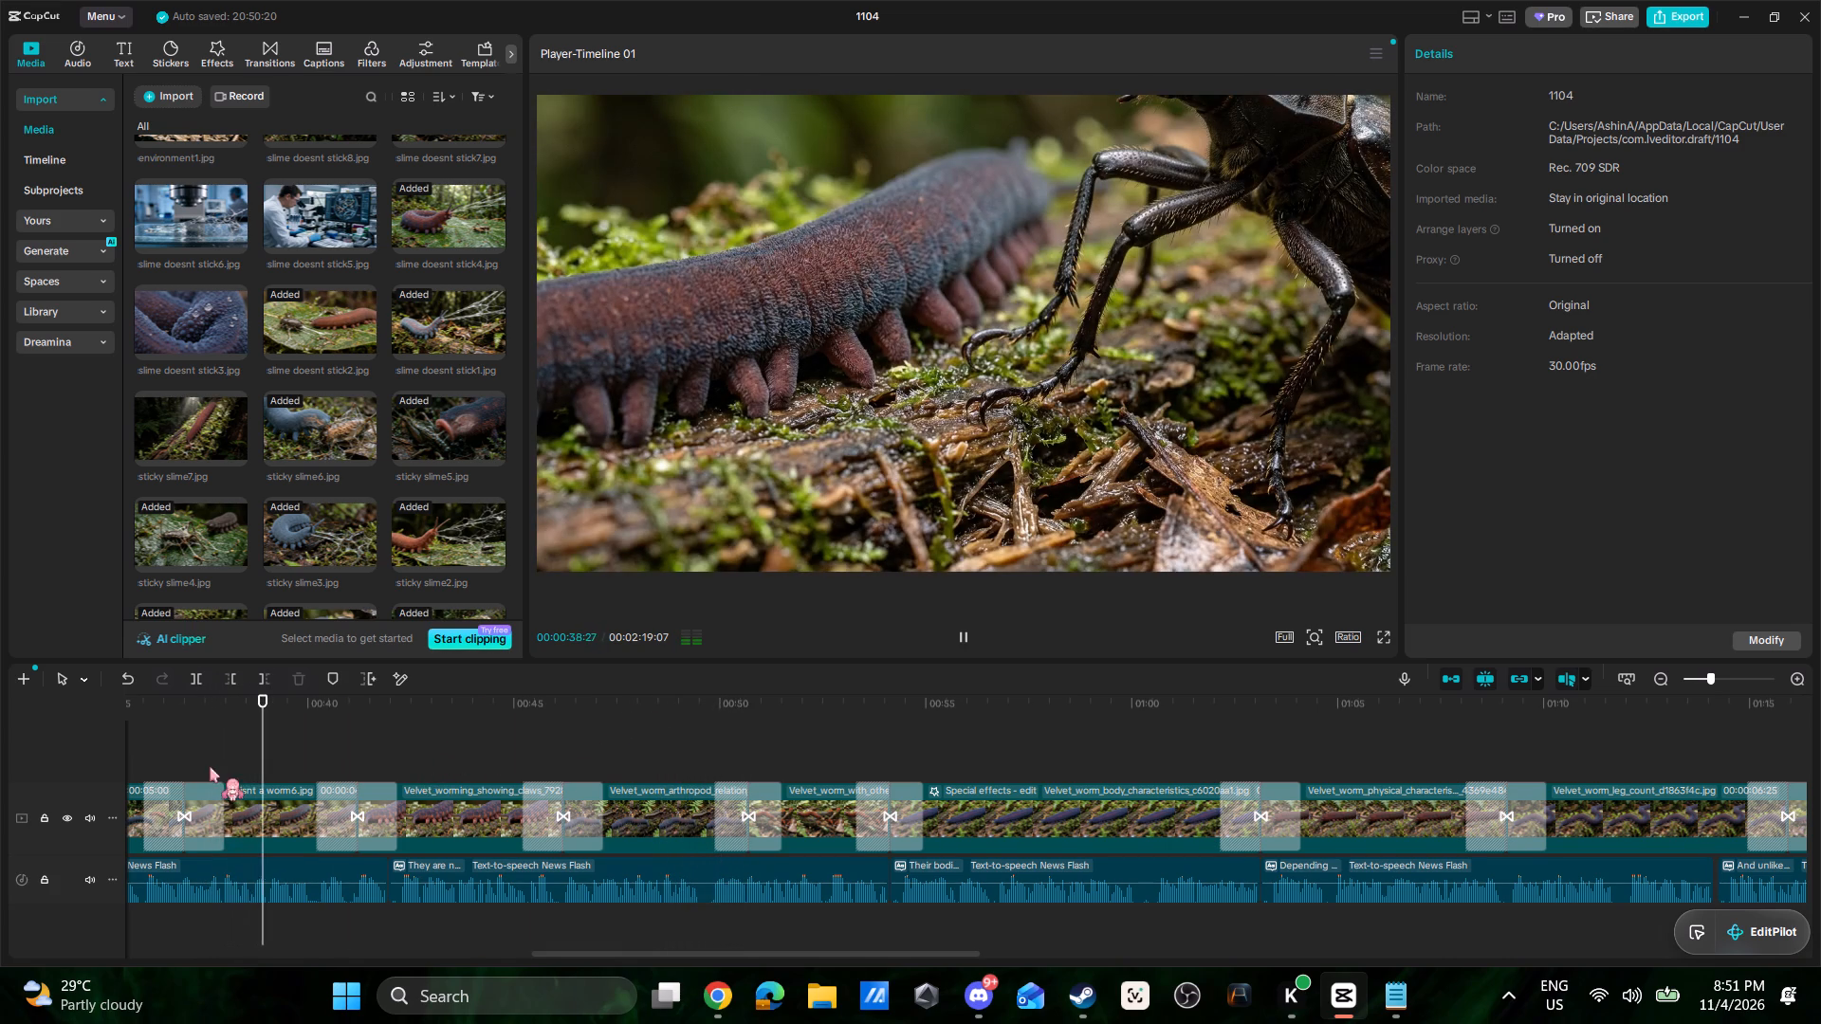
pyautogui.press('space')
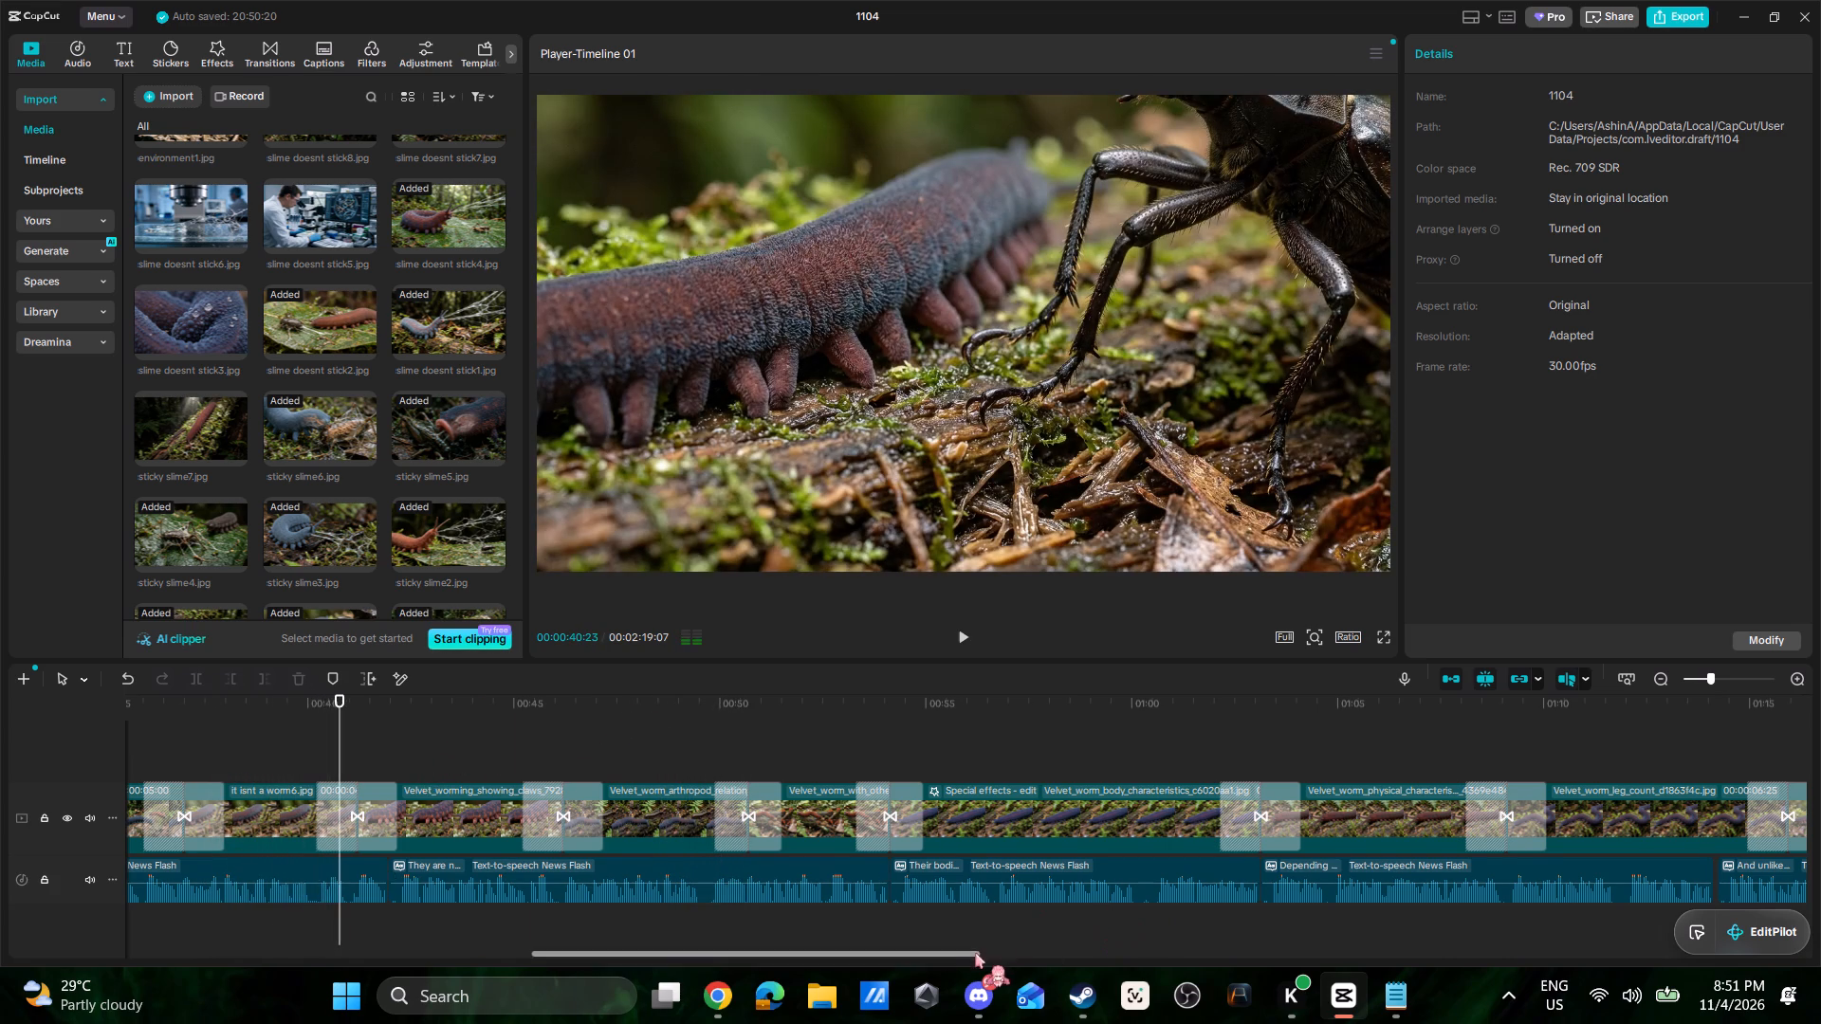
pyautogui.moveTo(971, 954); pyautogui.dragTo(745, 943)
pyautogui.click(826, 712)
pyautogui.press('space')
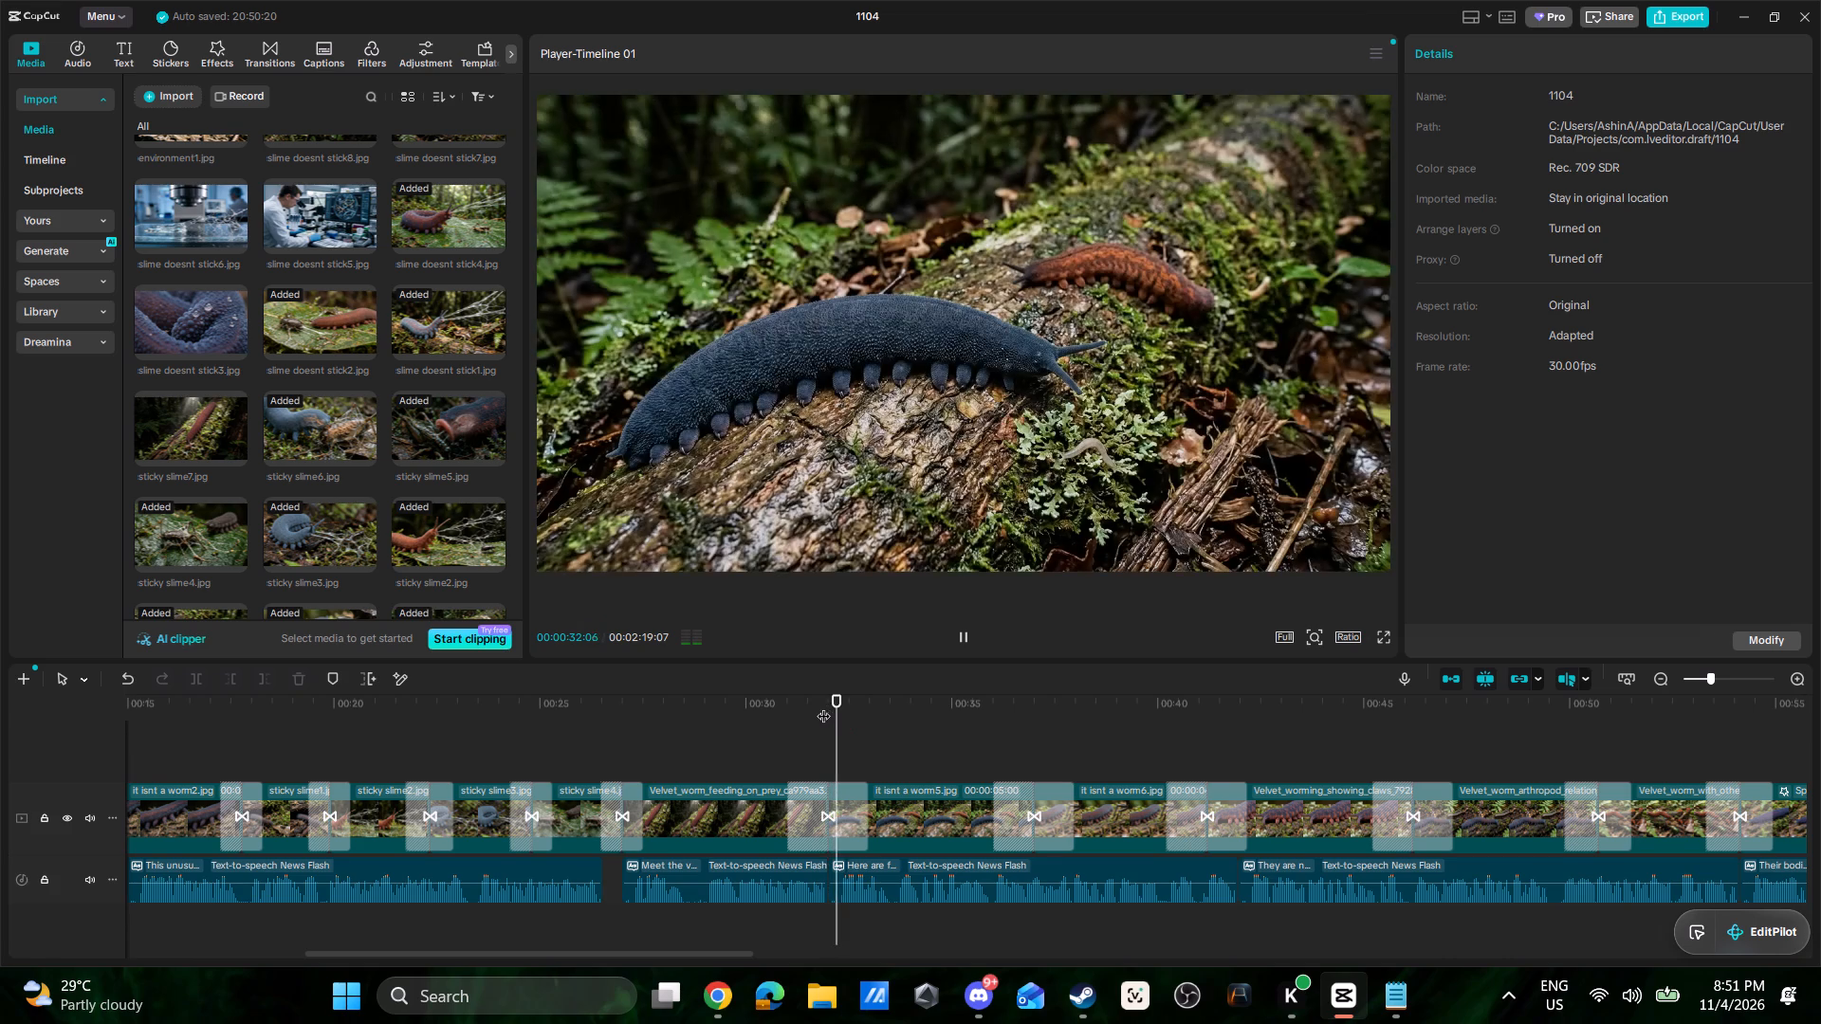
pyautogui.press('space')
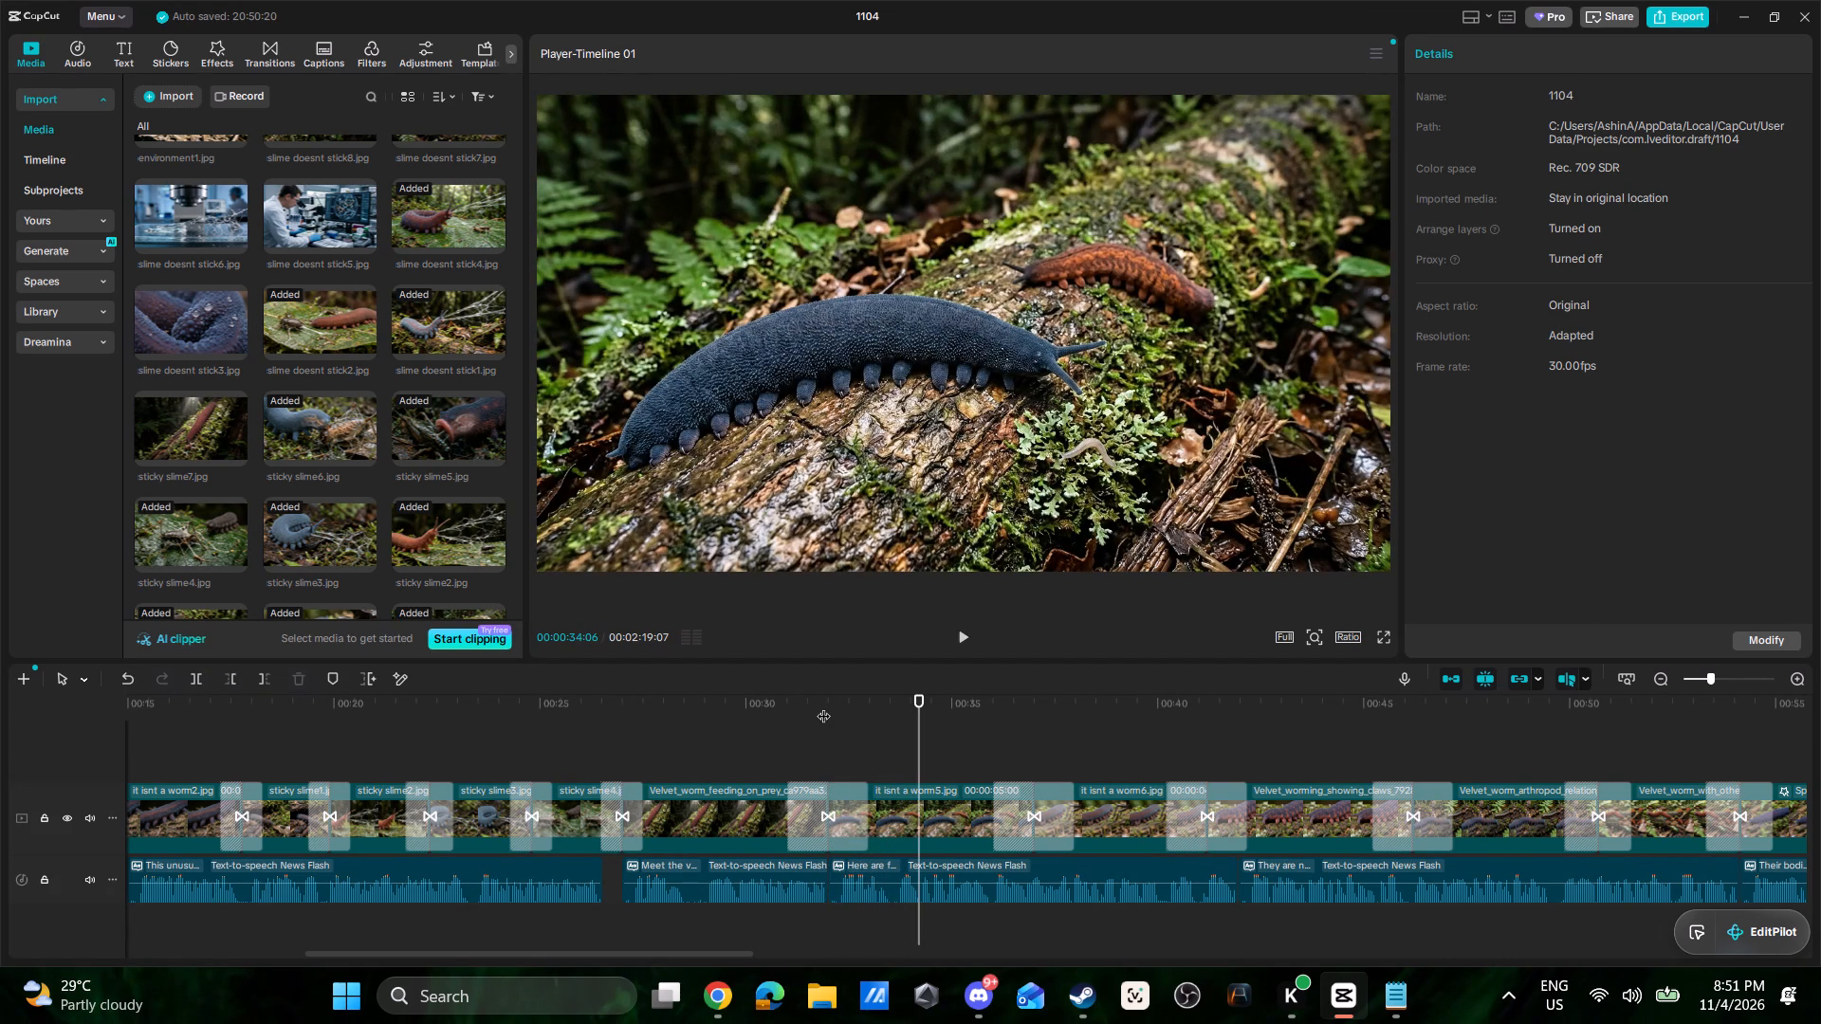
# Add a default text clip above it isnt a worm5.jpg, starting at 00:00:33:19.
pyautogui.click(890, 764)
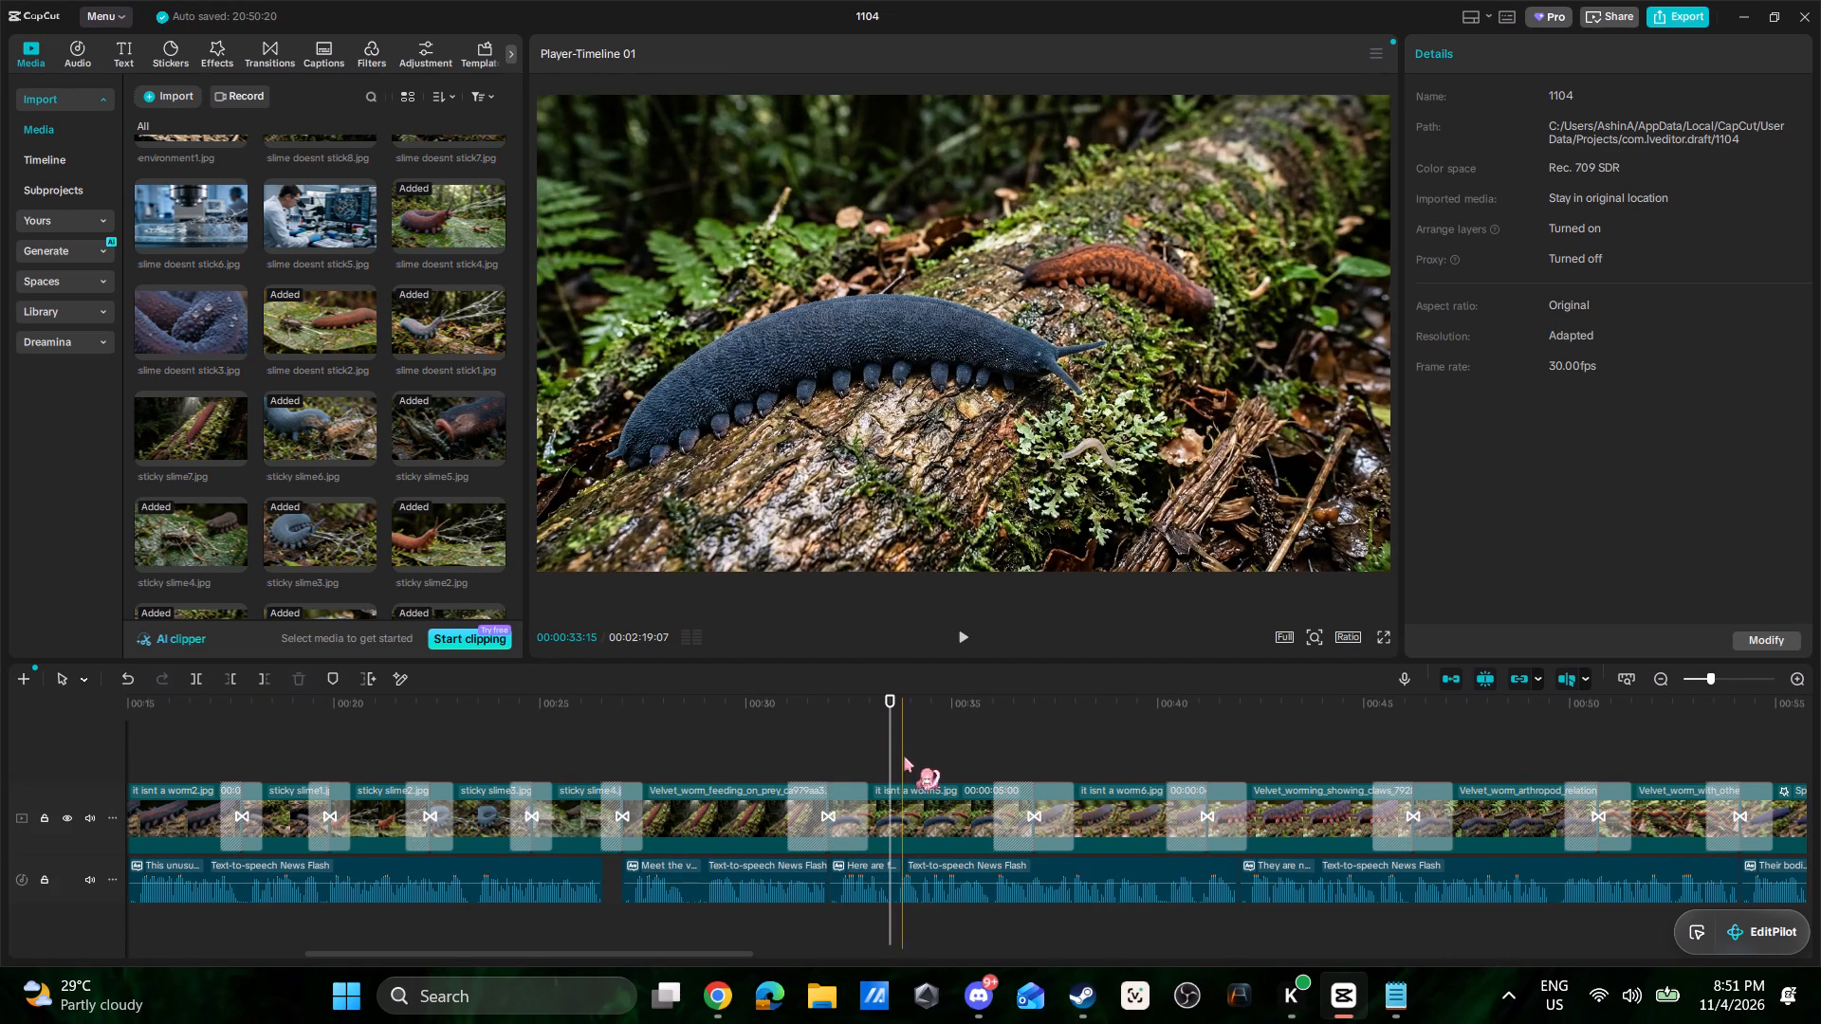
pyautogui.click(893, 694)
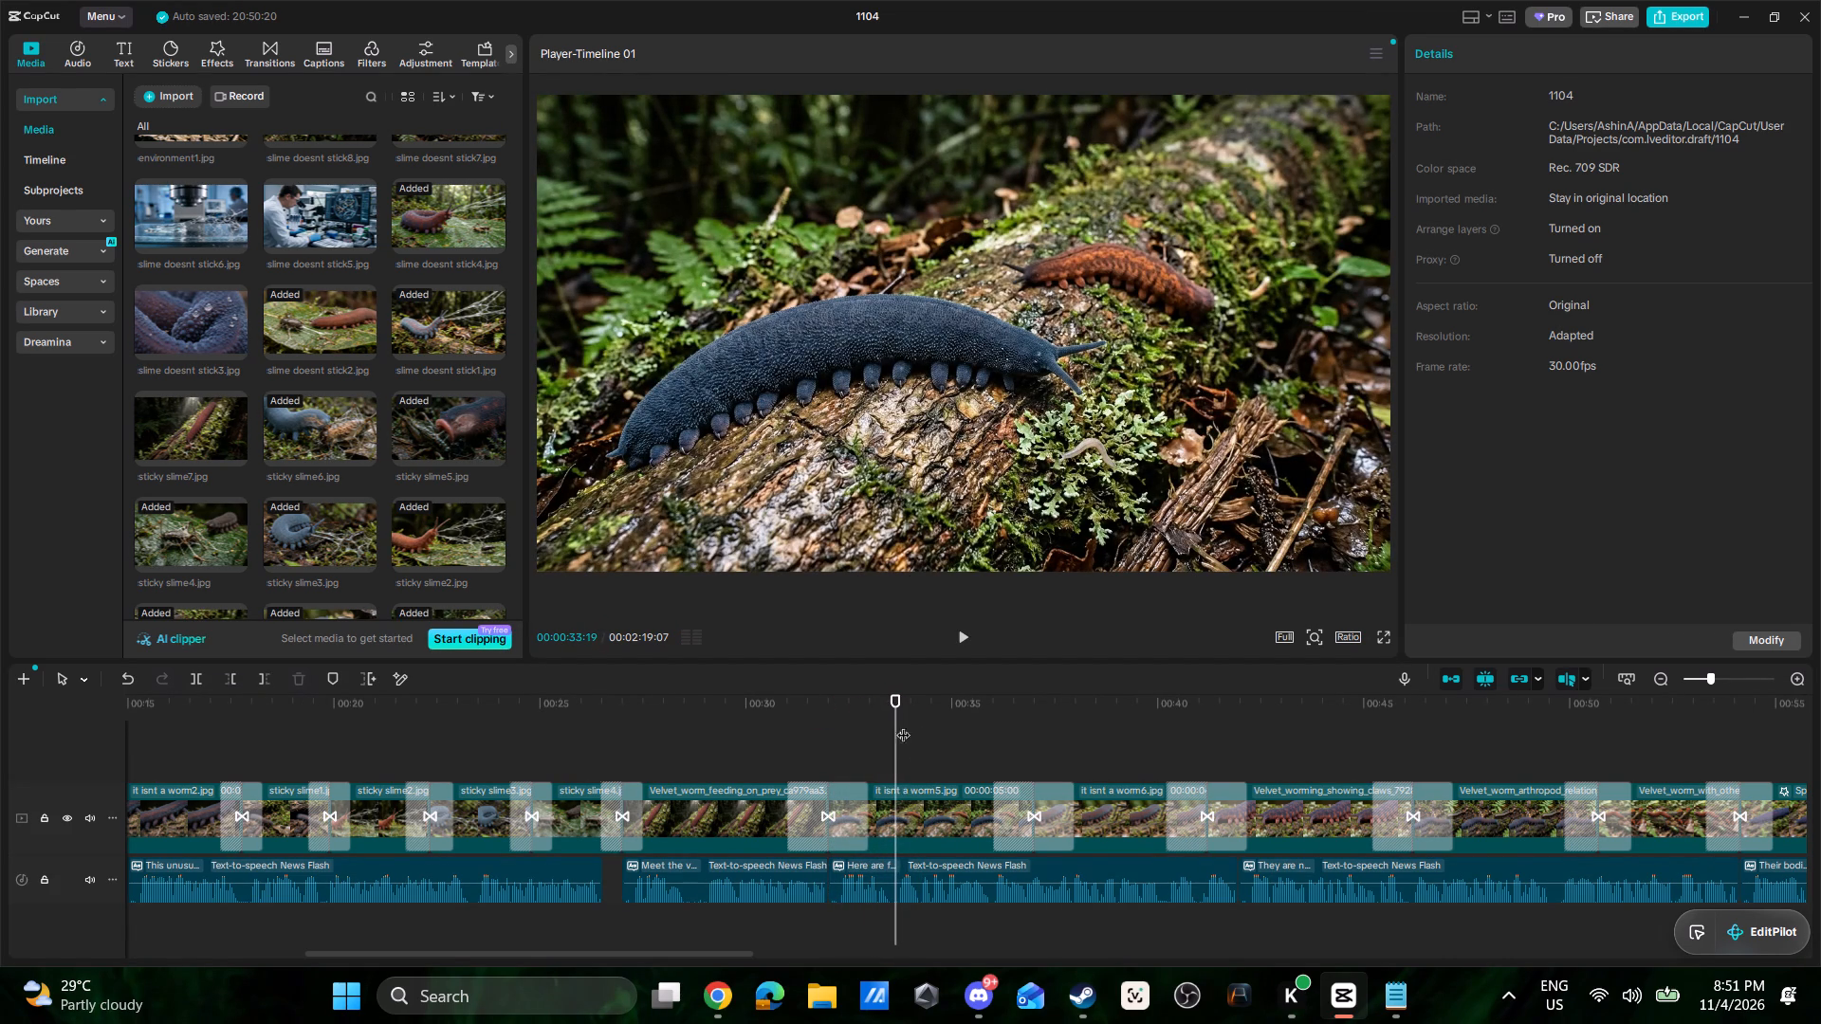
pyautogui.click(115, 45)
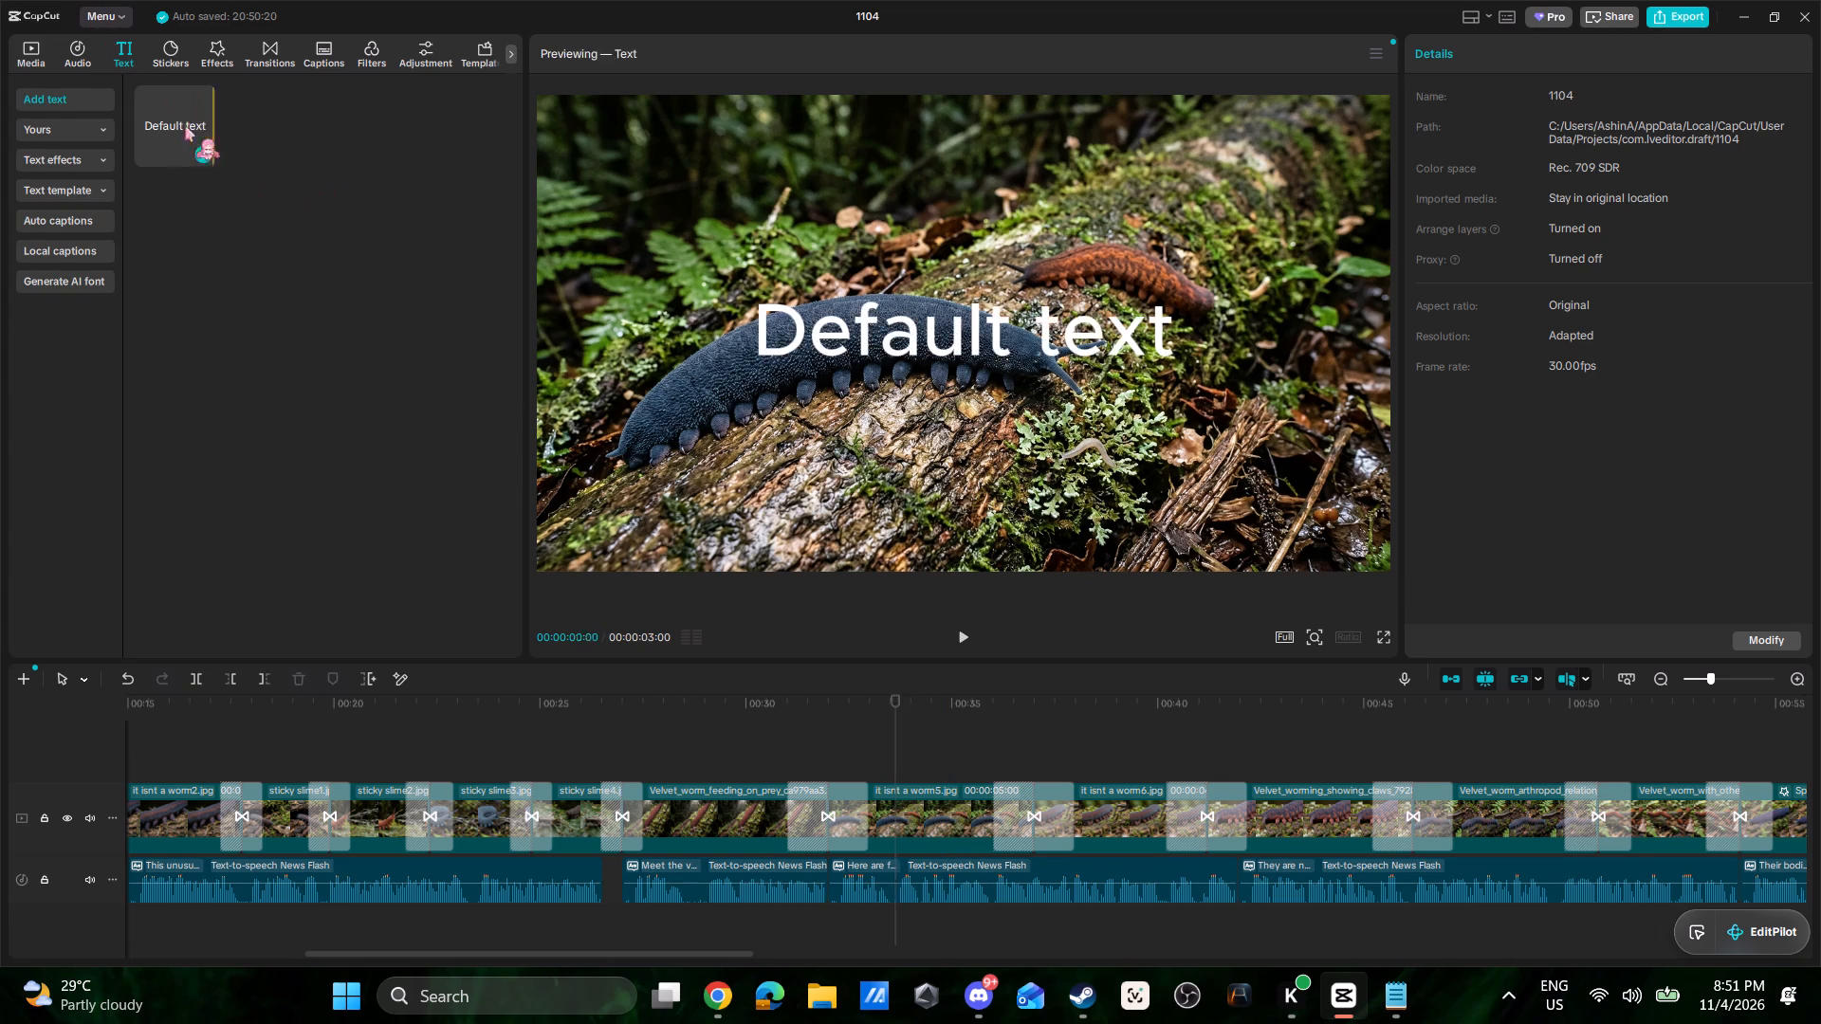
pyautogui.moveTo(169, 110); pyautogui.dragTo(896, 772)
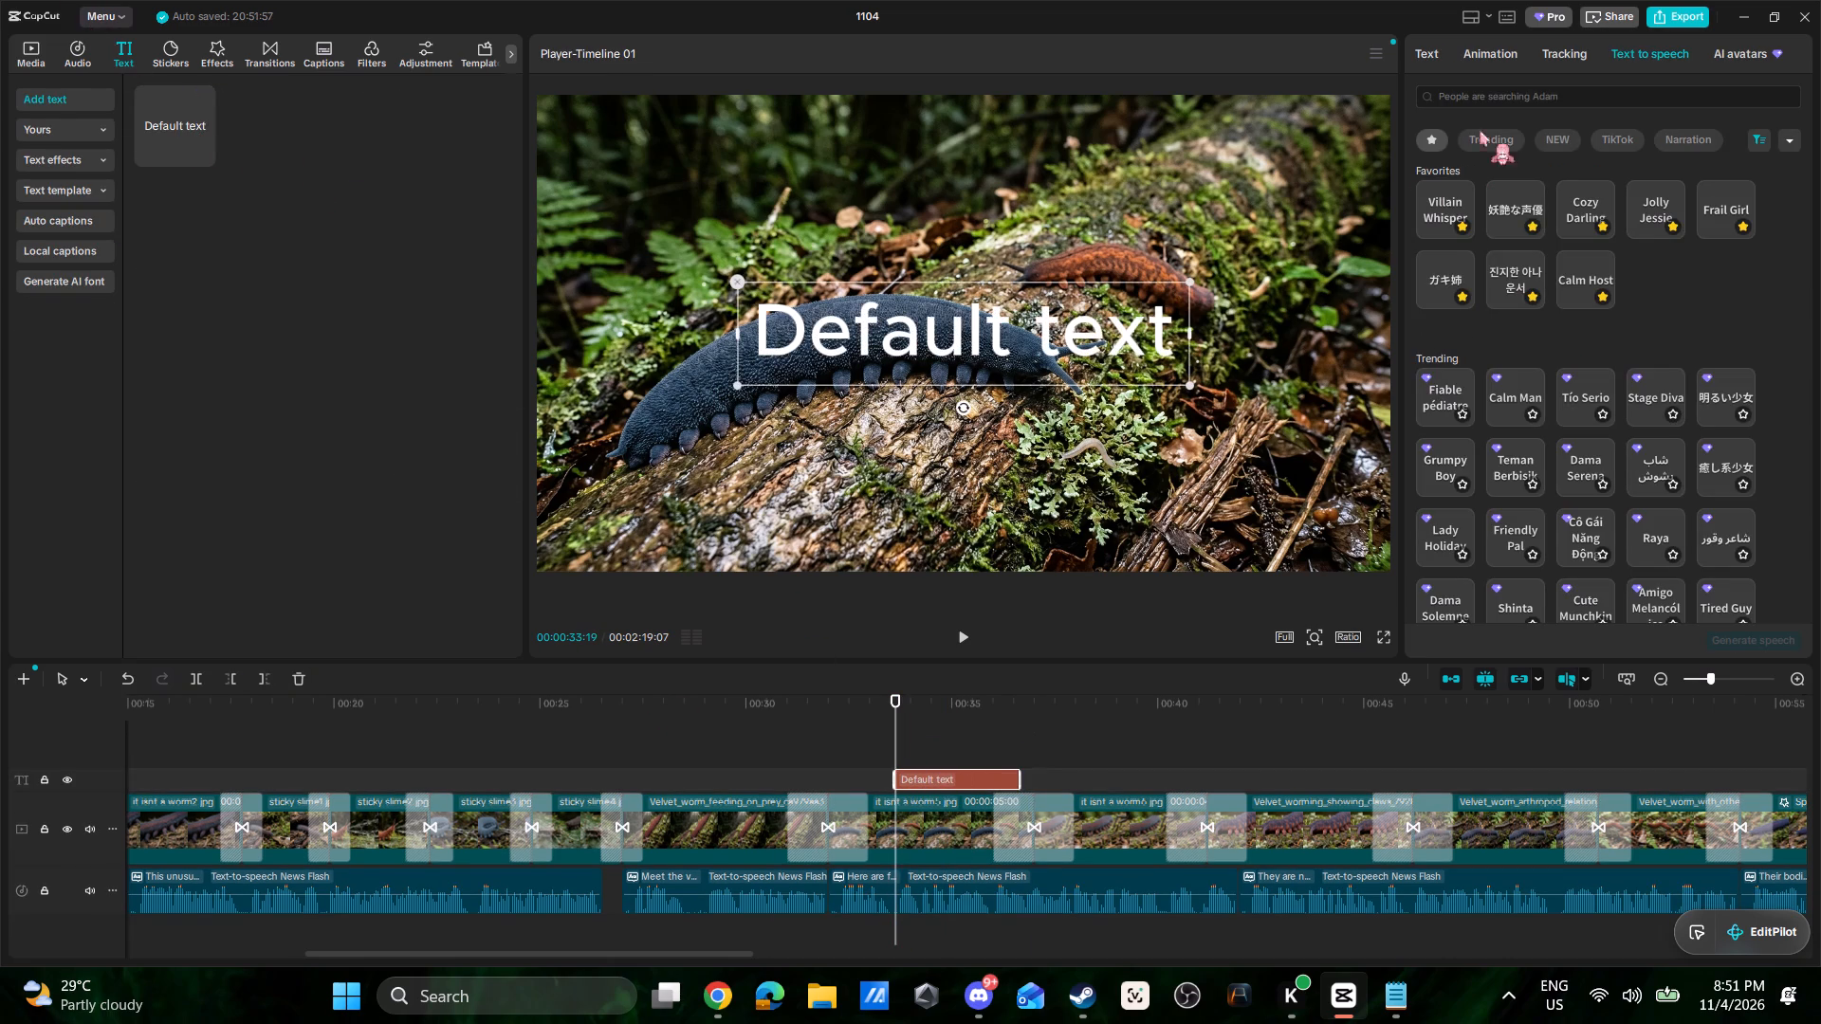
# Replace the new text clip's wording with "1. They are not".
pyautogui.click(1425, 59)
pyautogui.moveTo(1525, 143); pyautogui.dragTo(1157, 124)
pyautogui.write('They')
pyautogui.press('space')
pyautogui.press('BackSpace')
pyautogui.press('BackSpace')
pyautogui.press('BackSpace')
pyautogui.press('BackSpace')
pyautogui.press('BackSpace')
pyautogui.press('1')
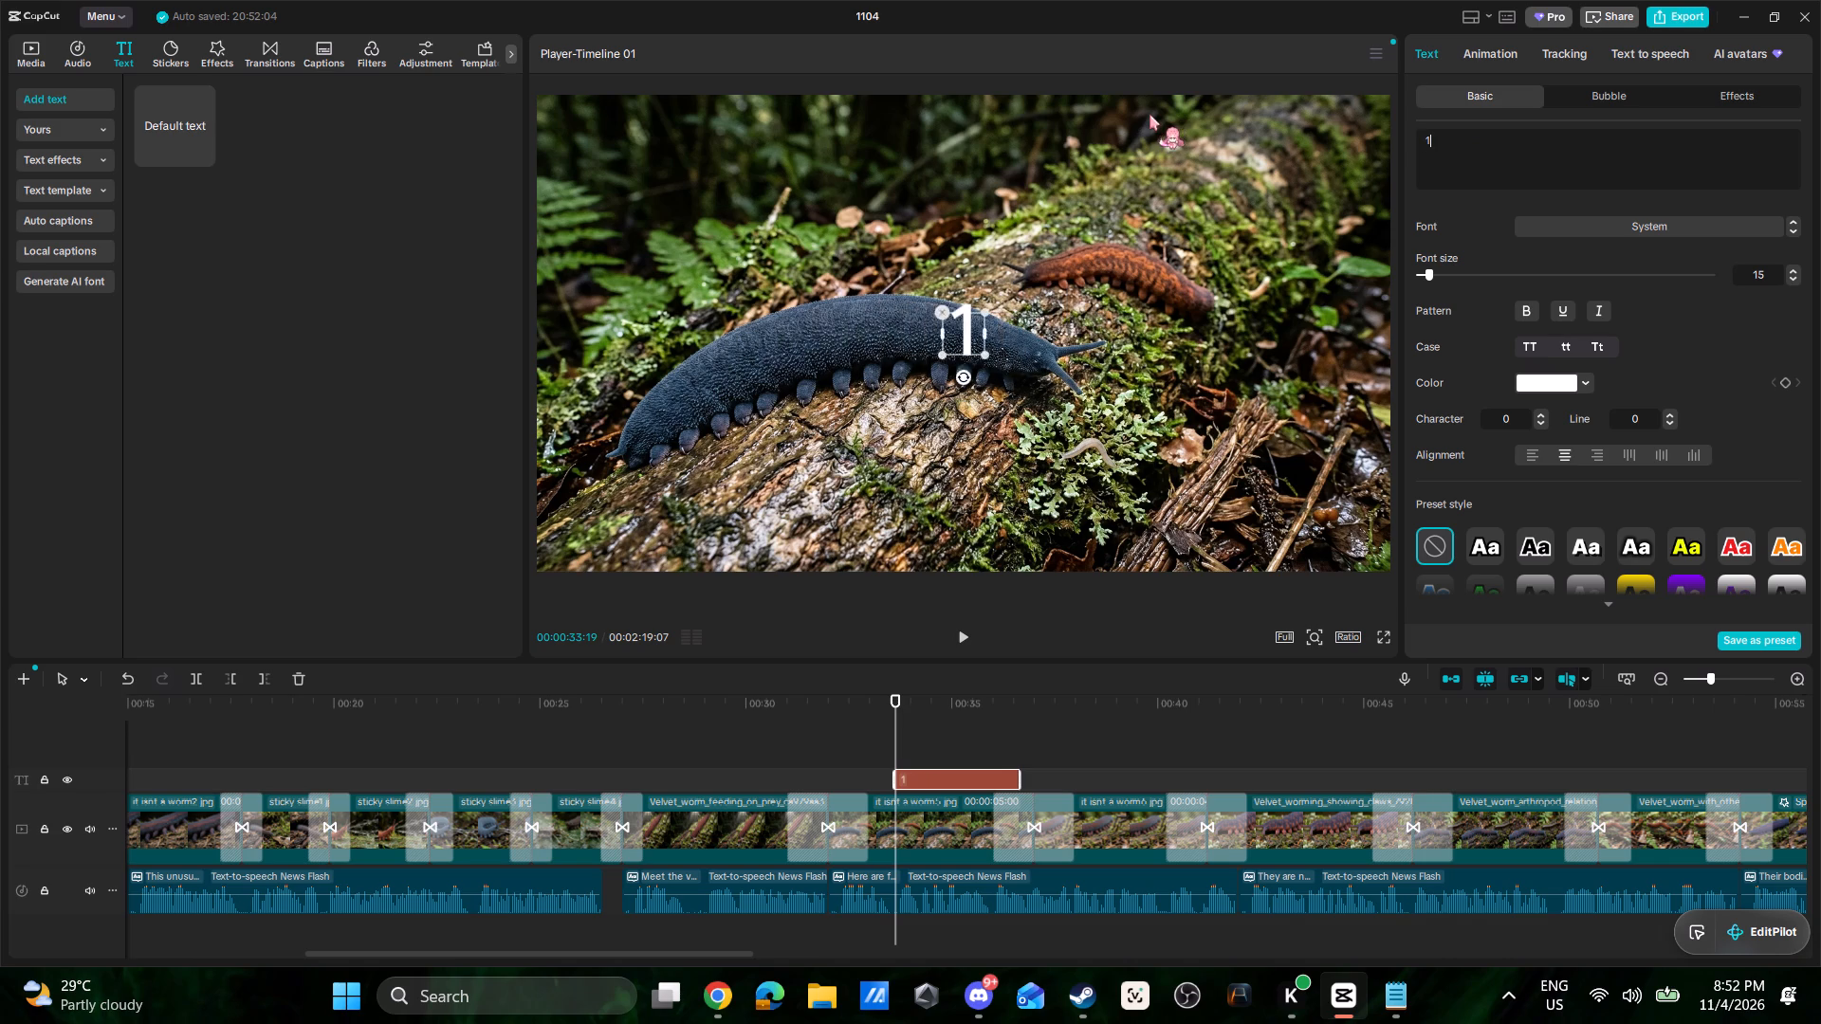
pyautogui.write('. They are not')
pyautogui.press('space')
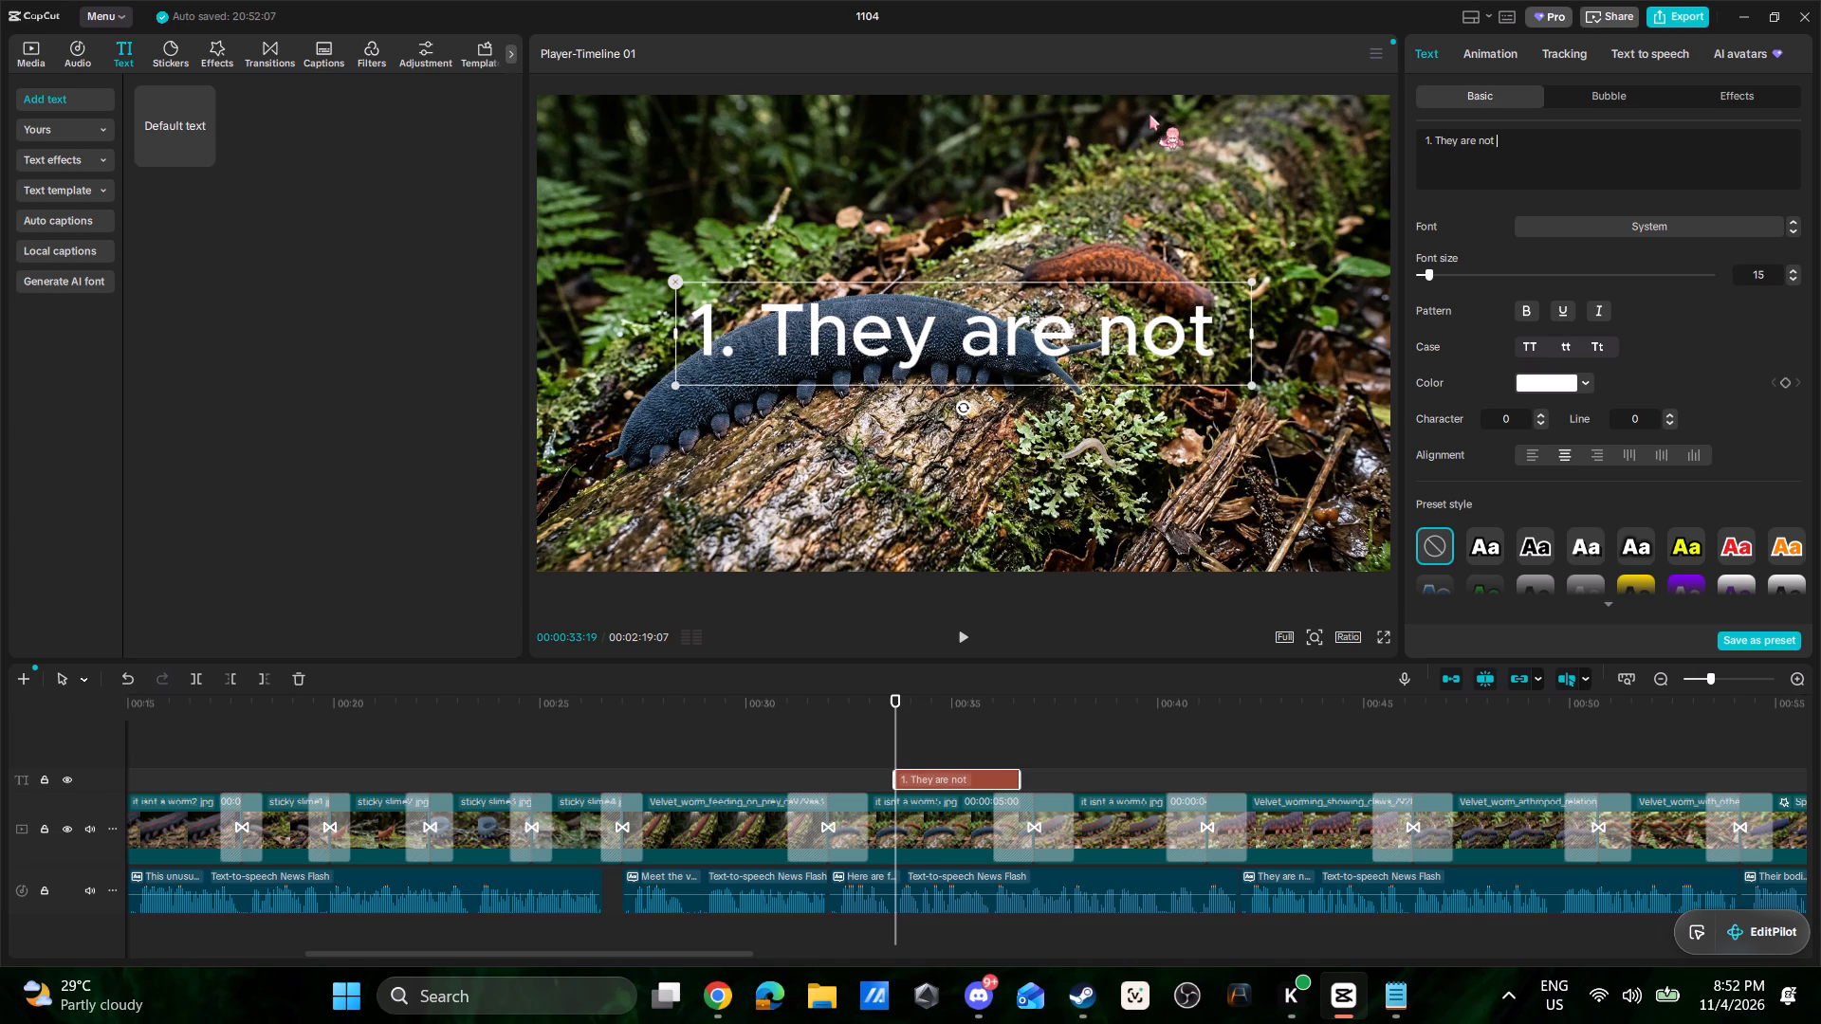
# Switch to Notepad and look up the wording of the first section heading in the velvet worm script.
pyautogui.click(1389, 994)
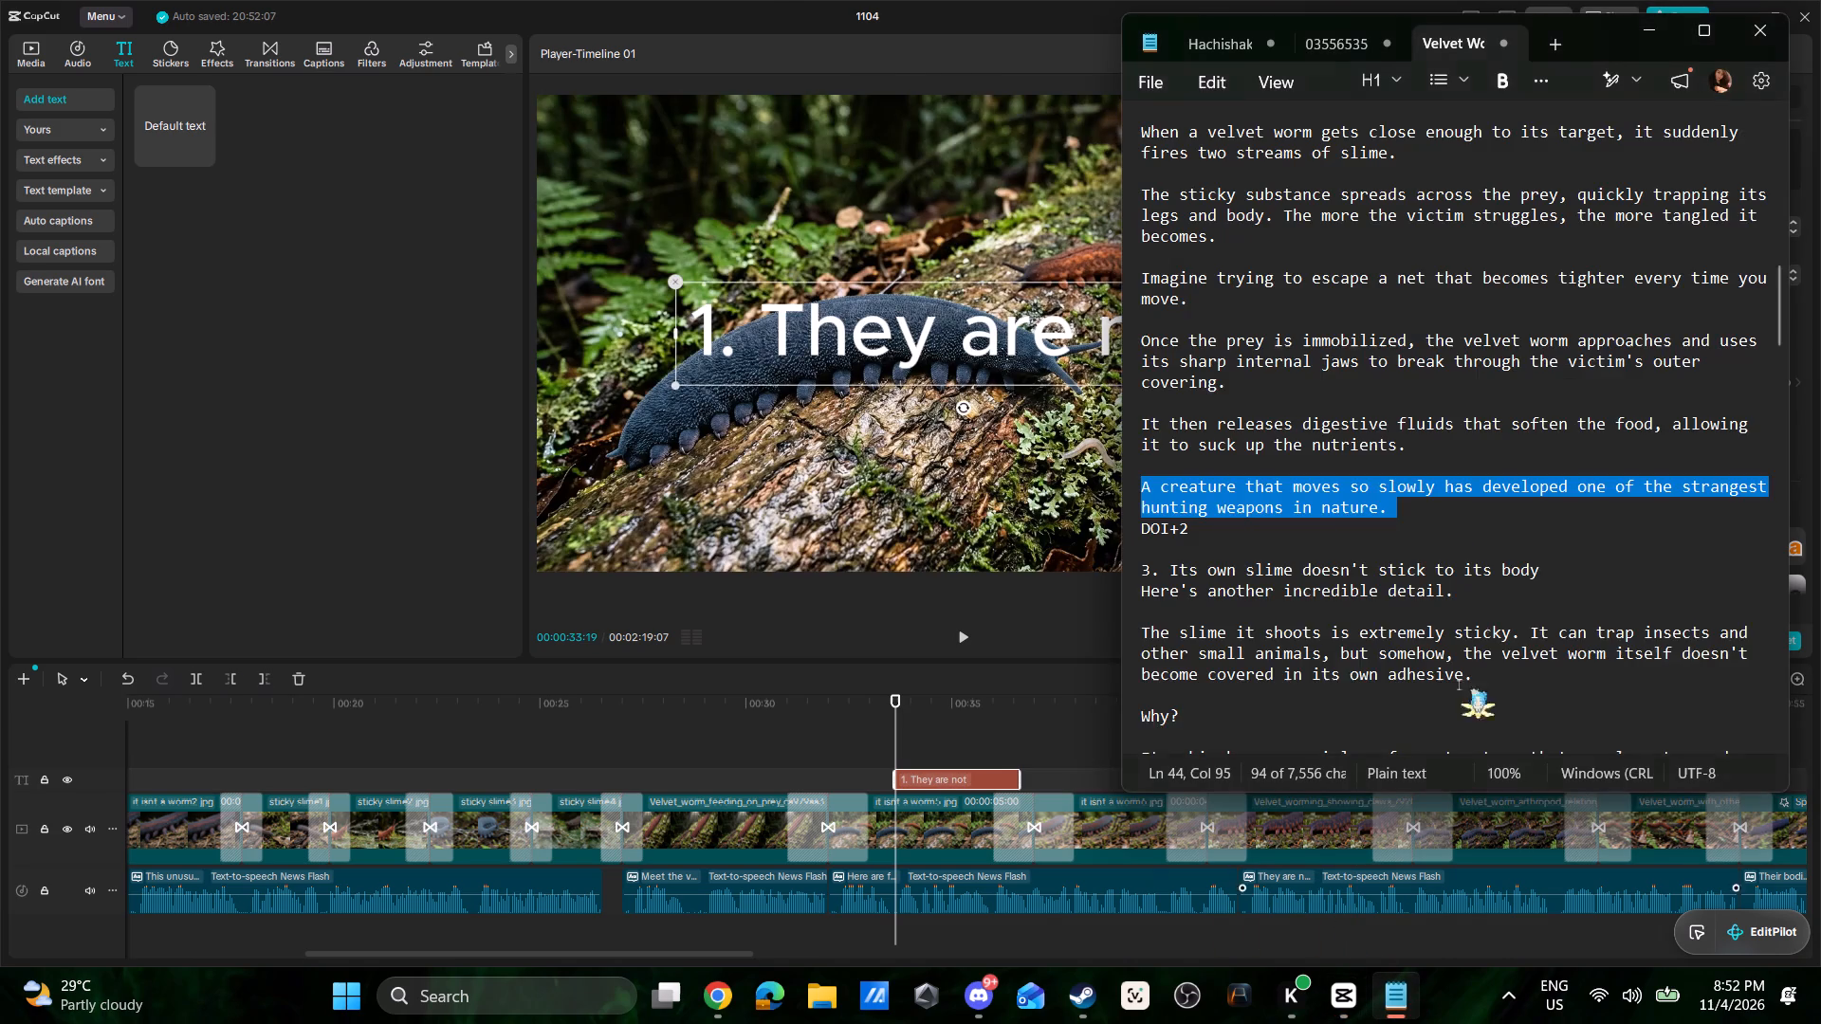
pyautogui.scroll(9, 1426, 502)
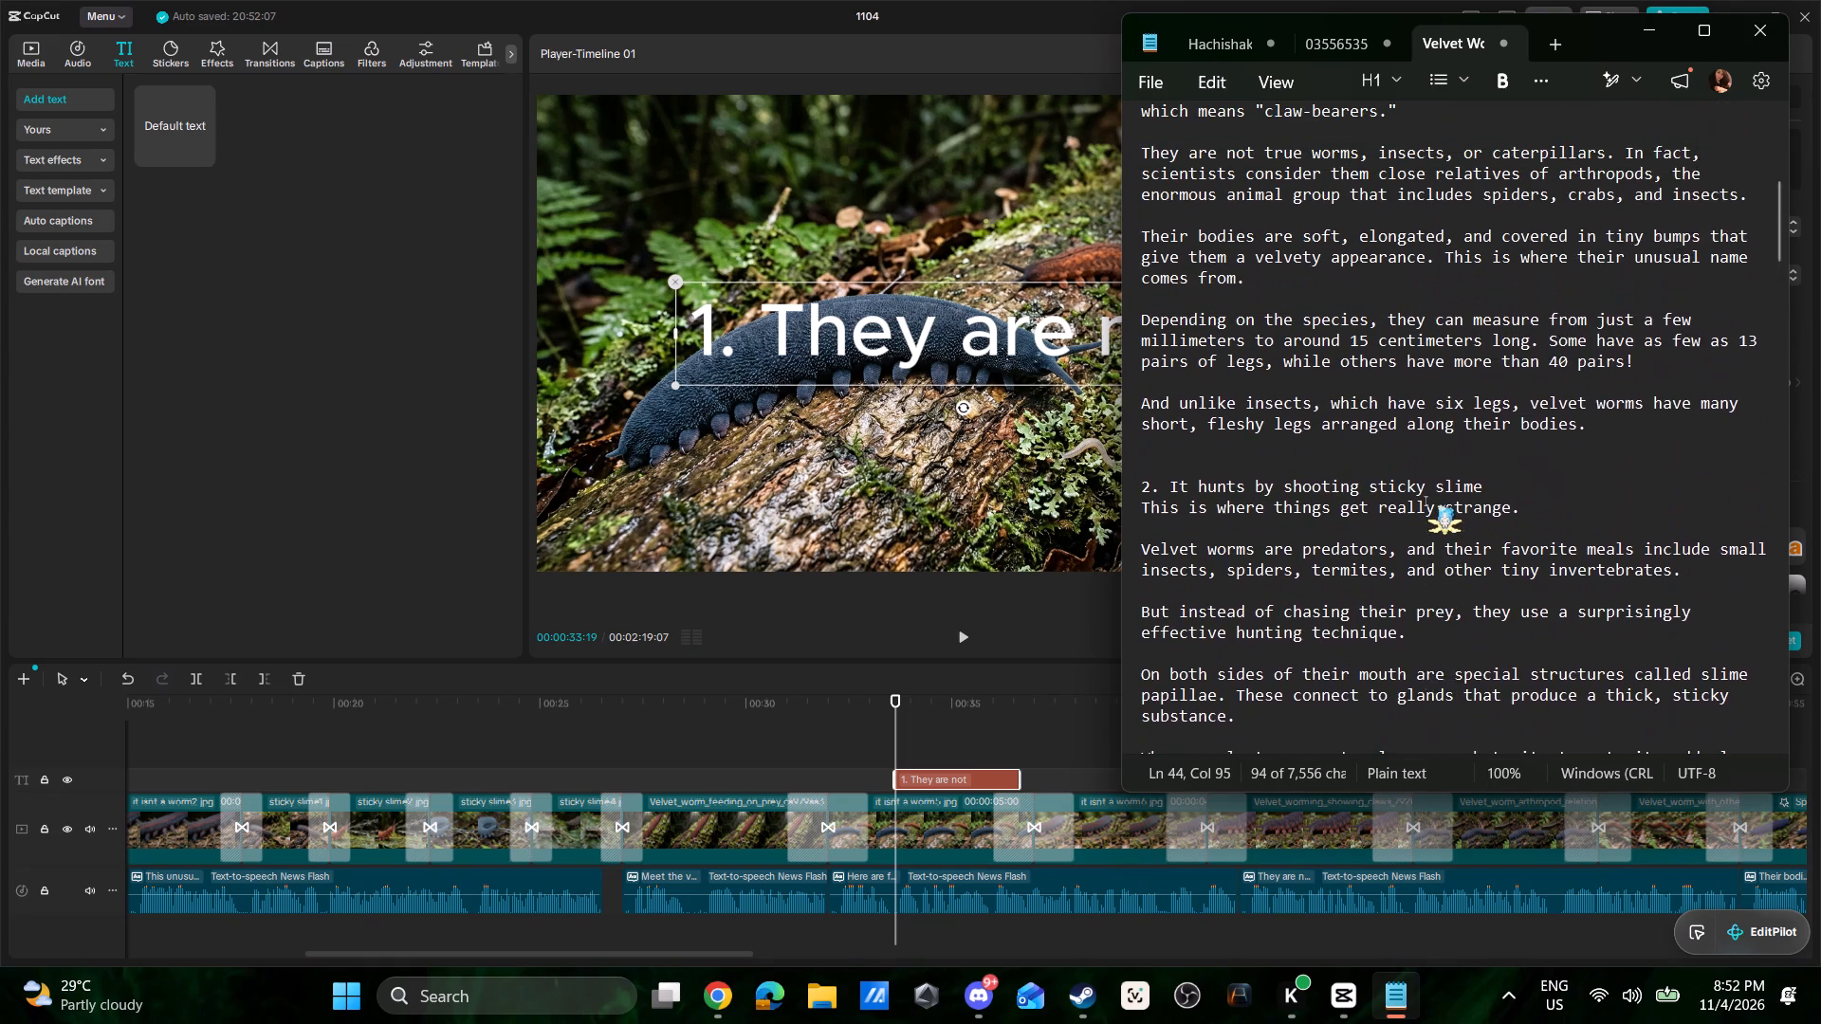
pyautogui.scroll(5, 1426, 502)
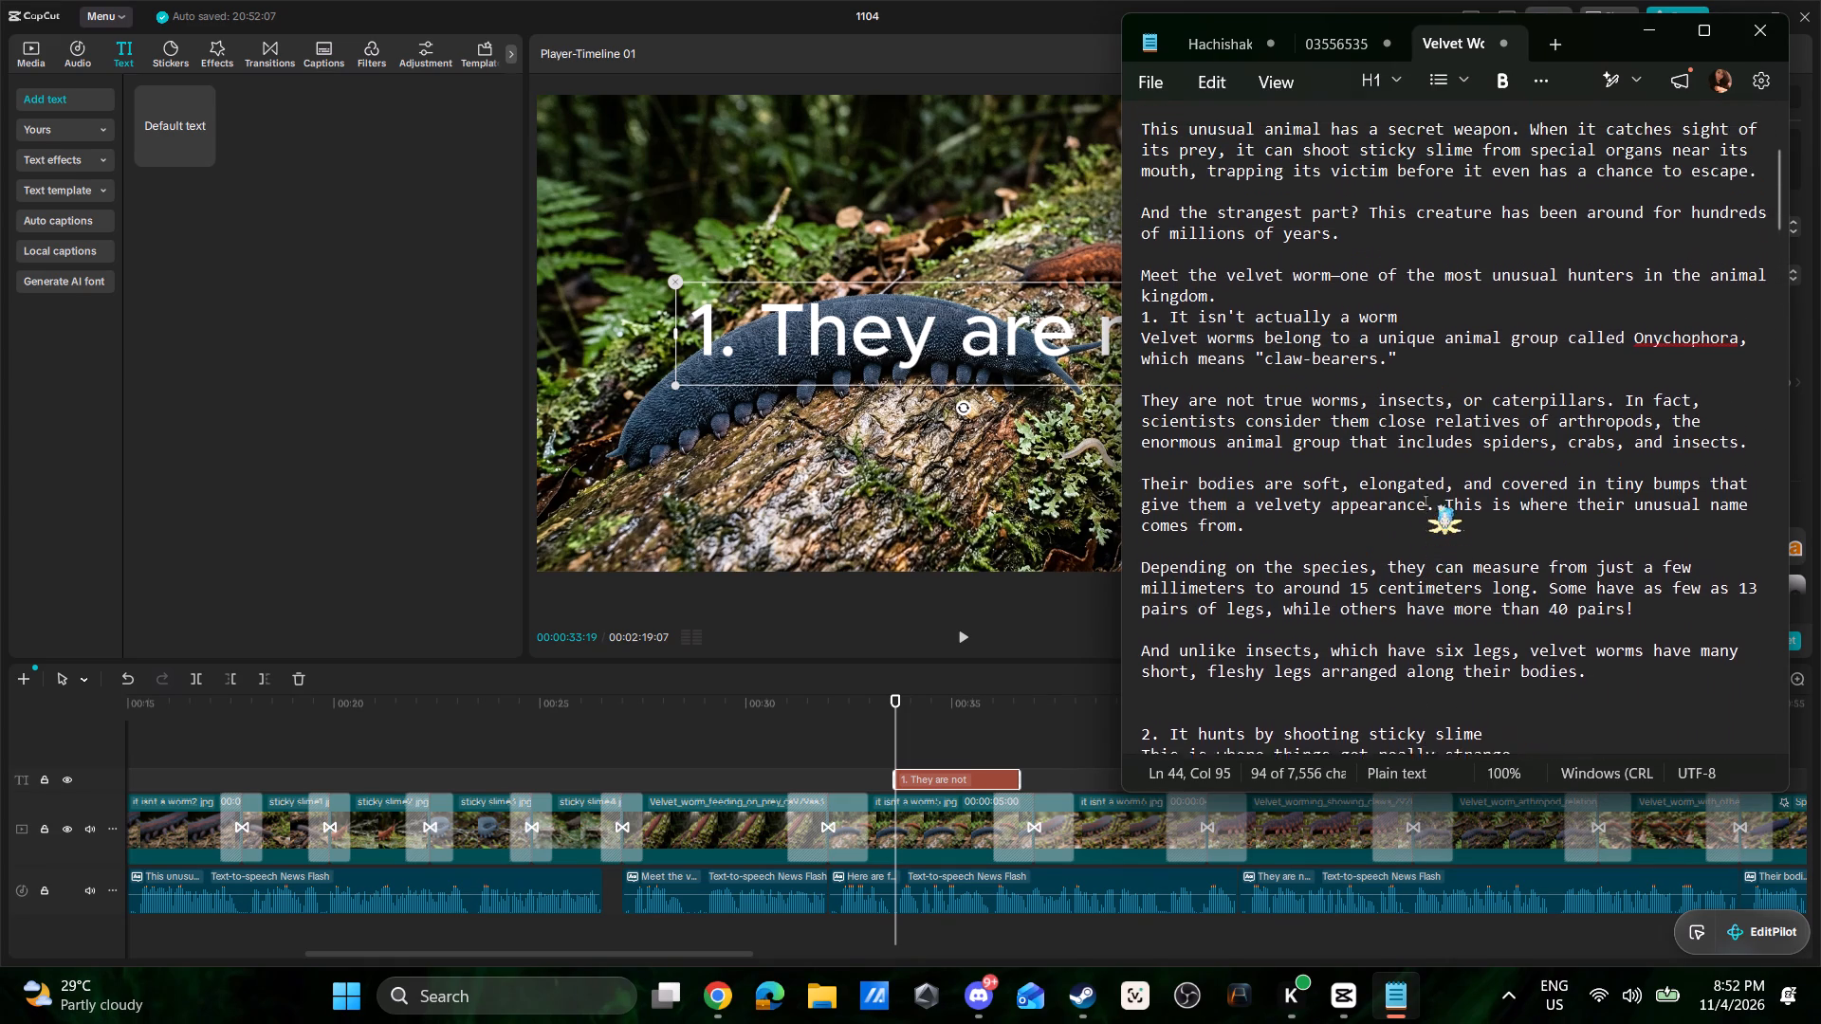
pyautogui.scroll(5, 1426, 503)
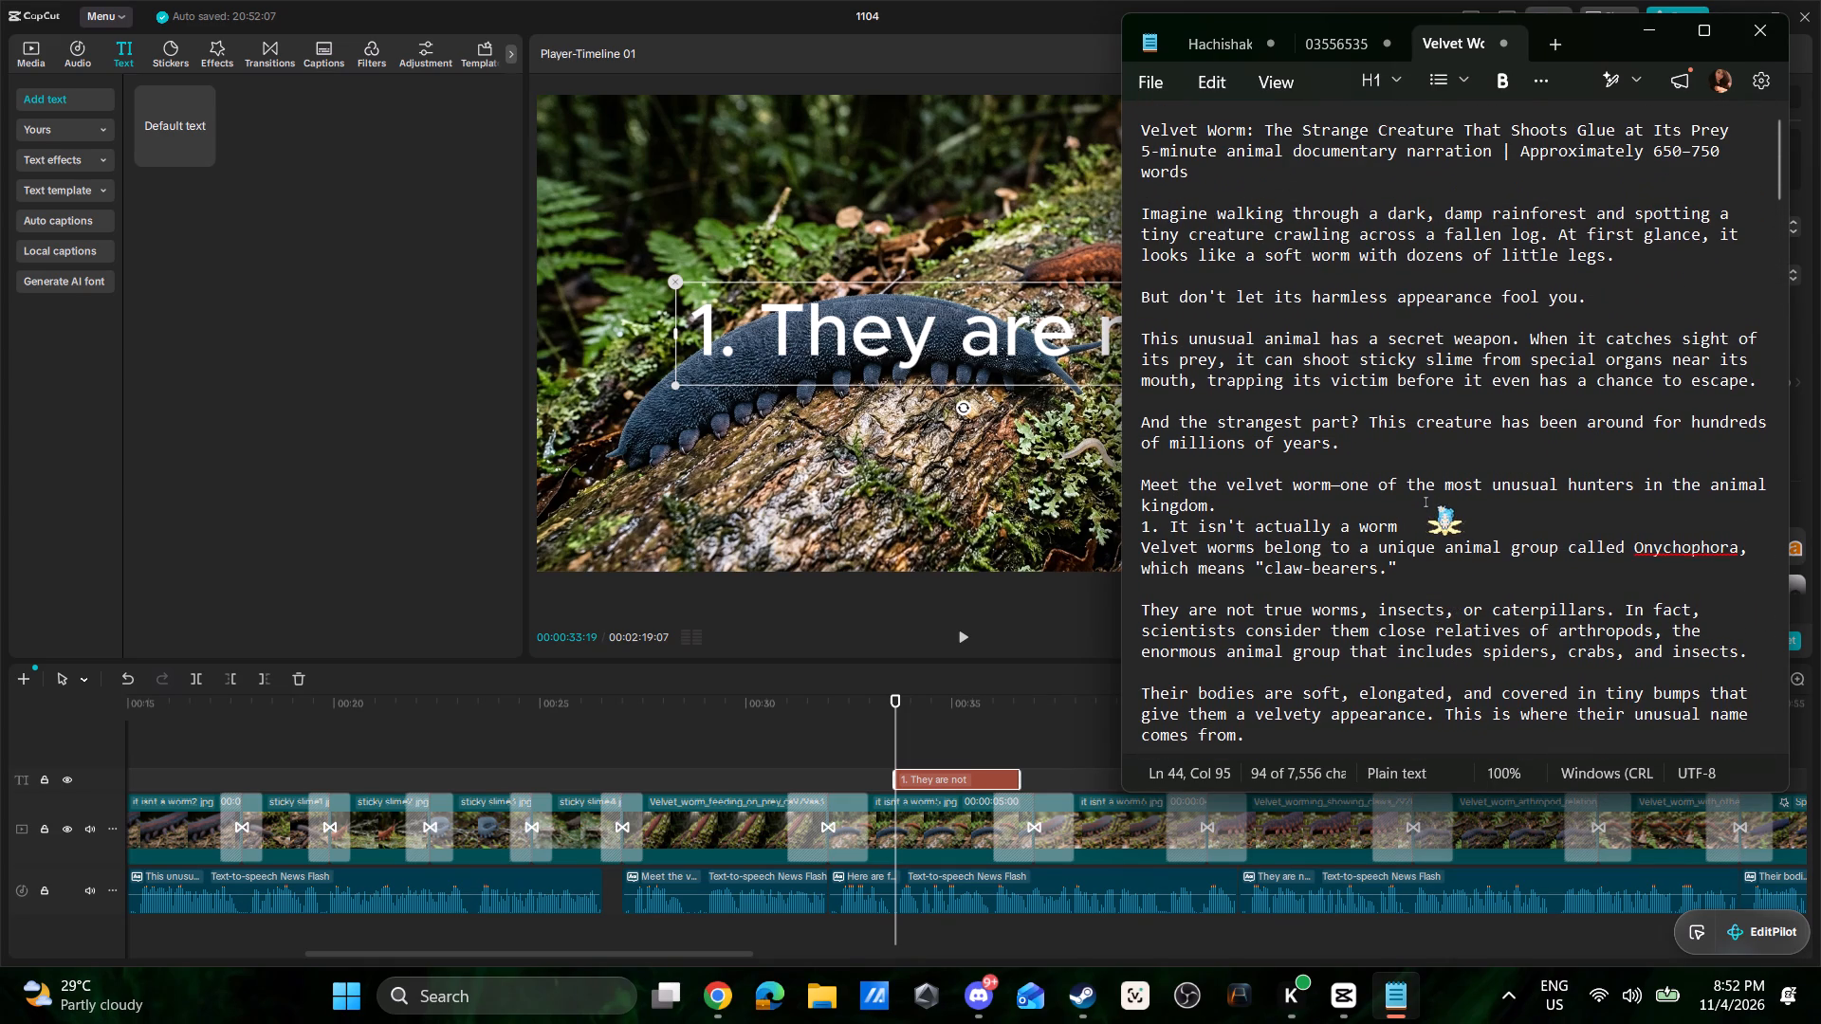
pyautogui.scroll(-3, 1426, 503)
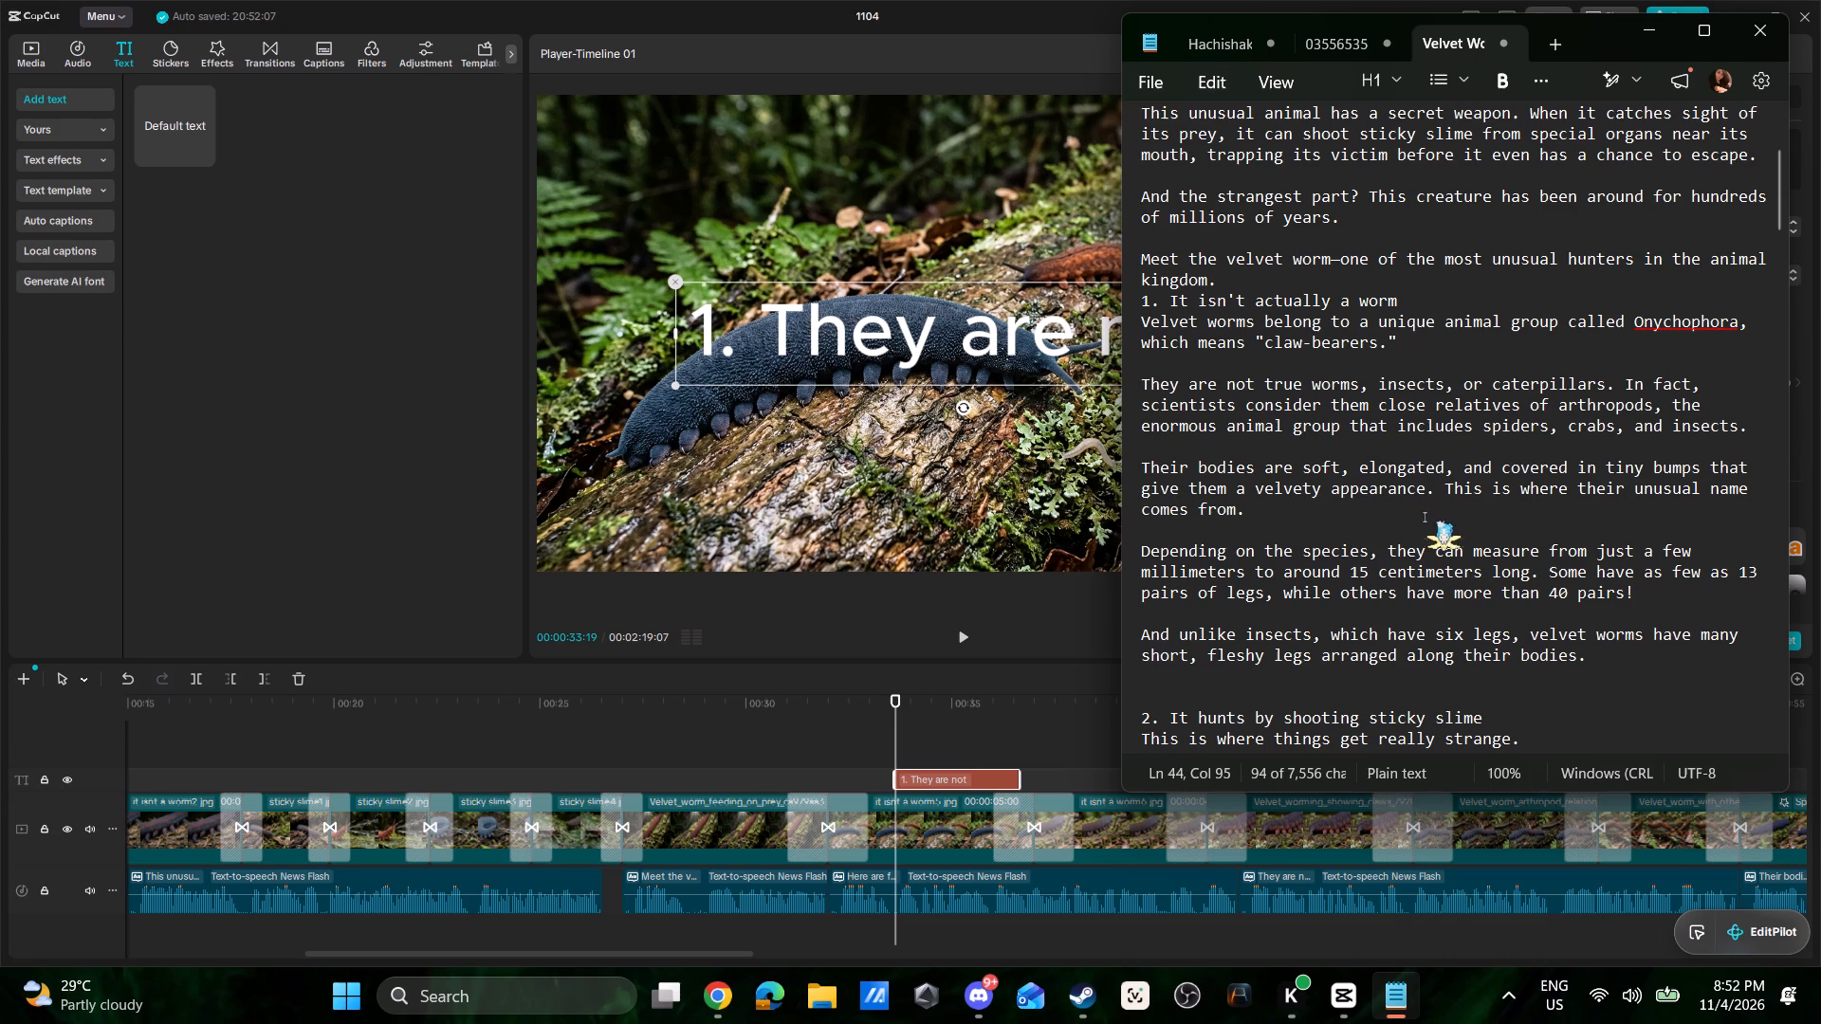
pyautogui.hotkey('alt', 'Tab')
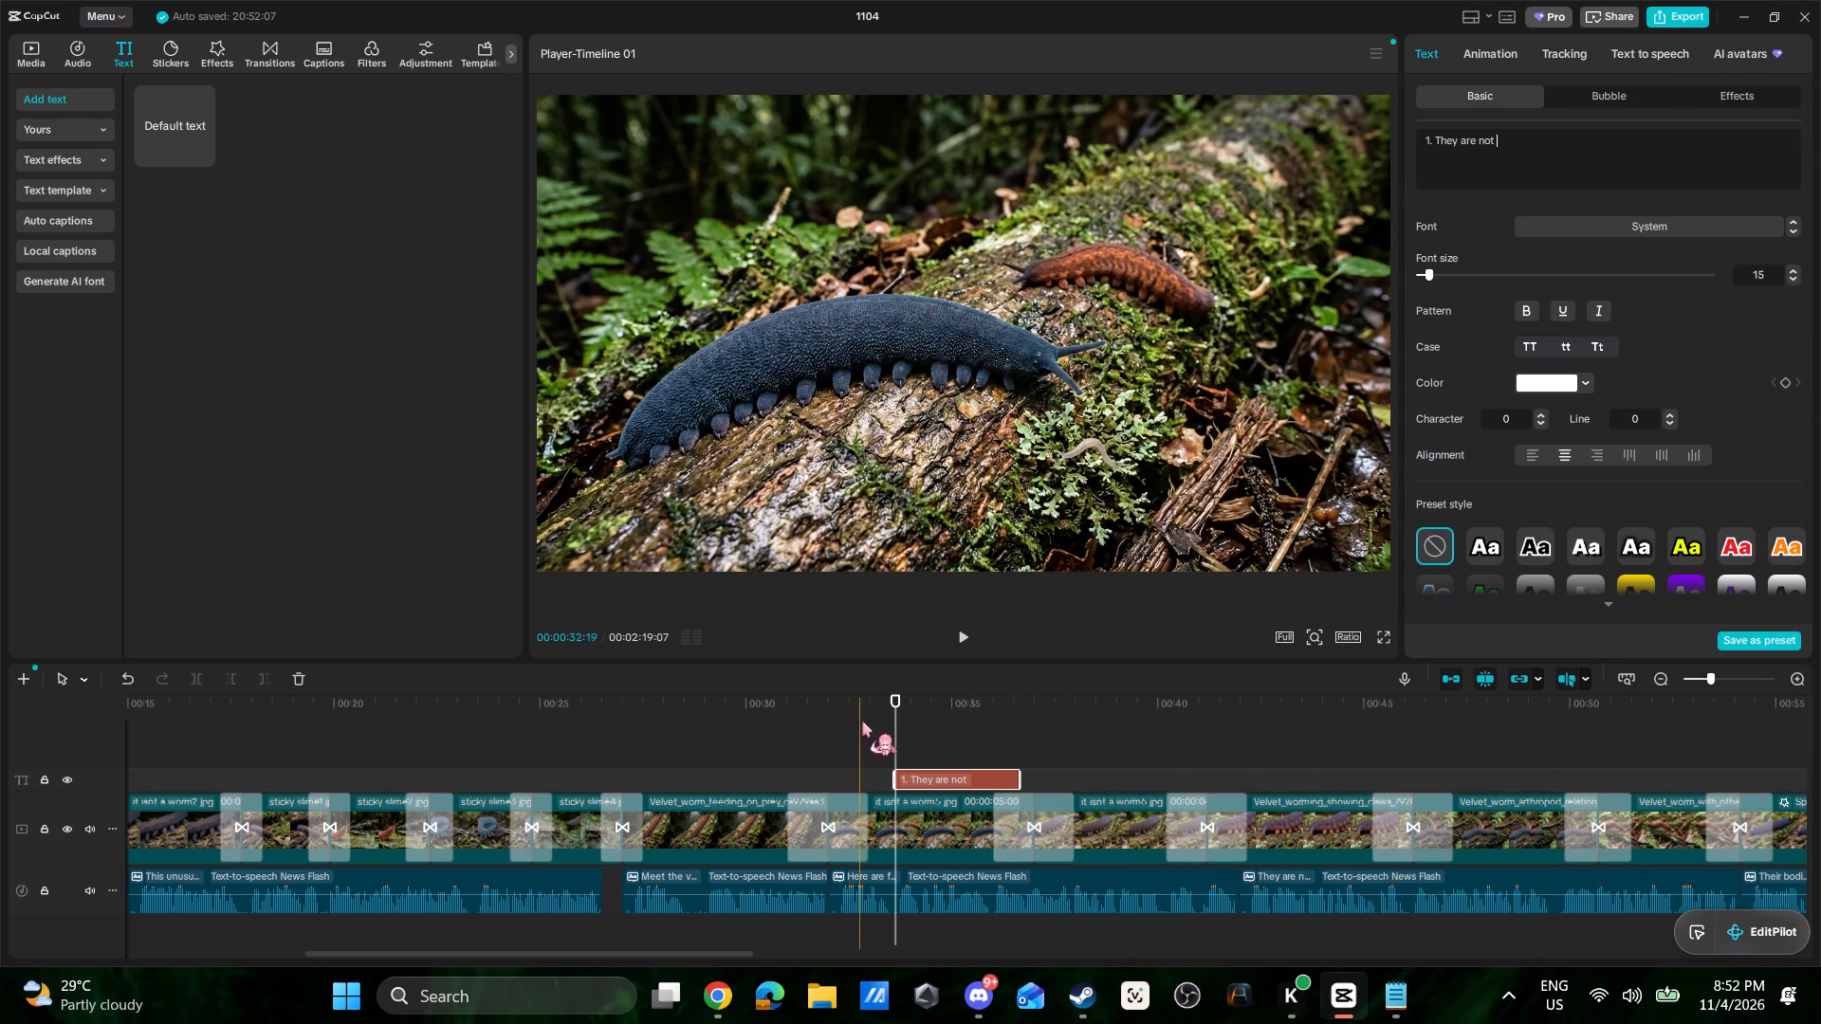
pyautogui.hotkey('alt', 'Tab')
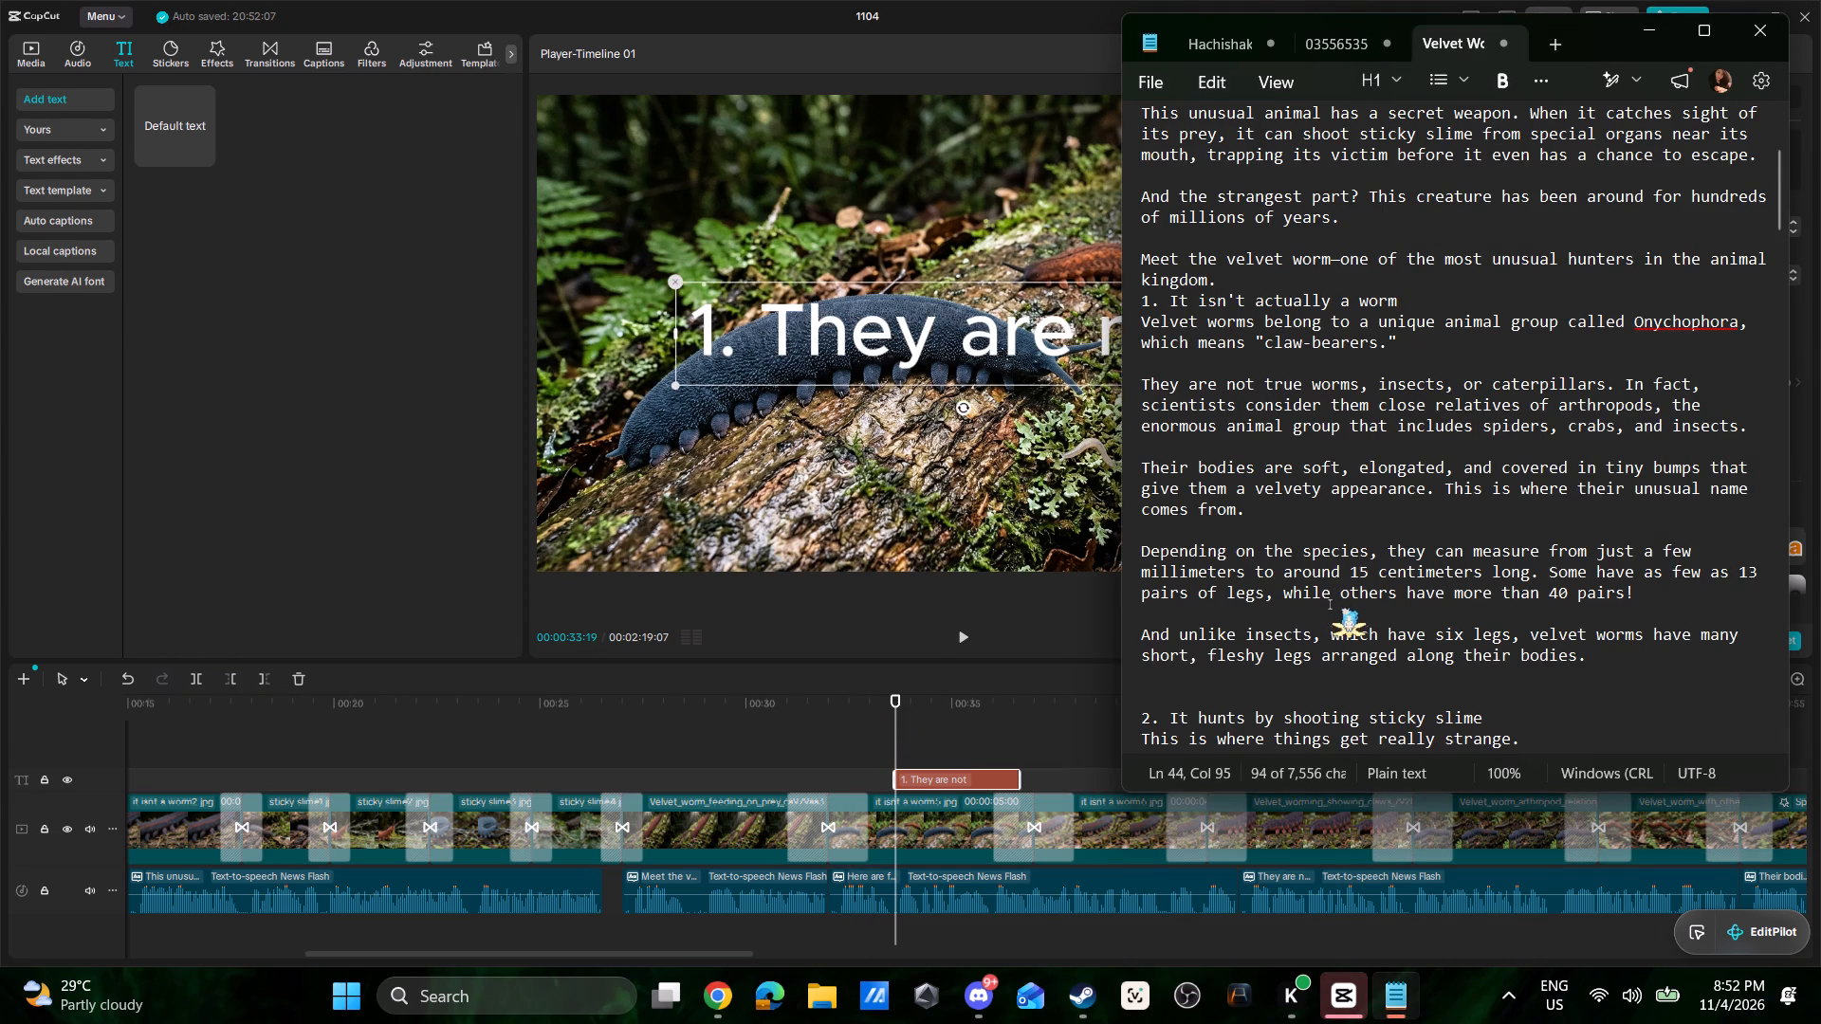
# Return to CapCut and play the part under the new title, from about 33 to 36 seconds.
pyautogui.moveTo(894, 694); pyautogui.dragTo(868, 694)
pyautogui.press('space')
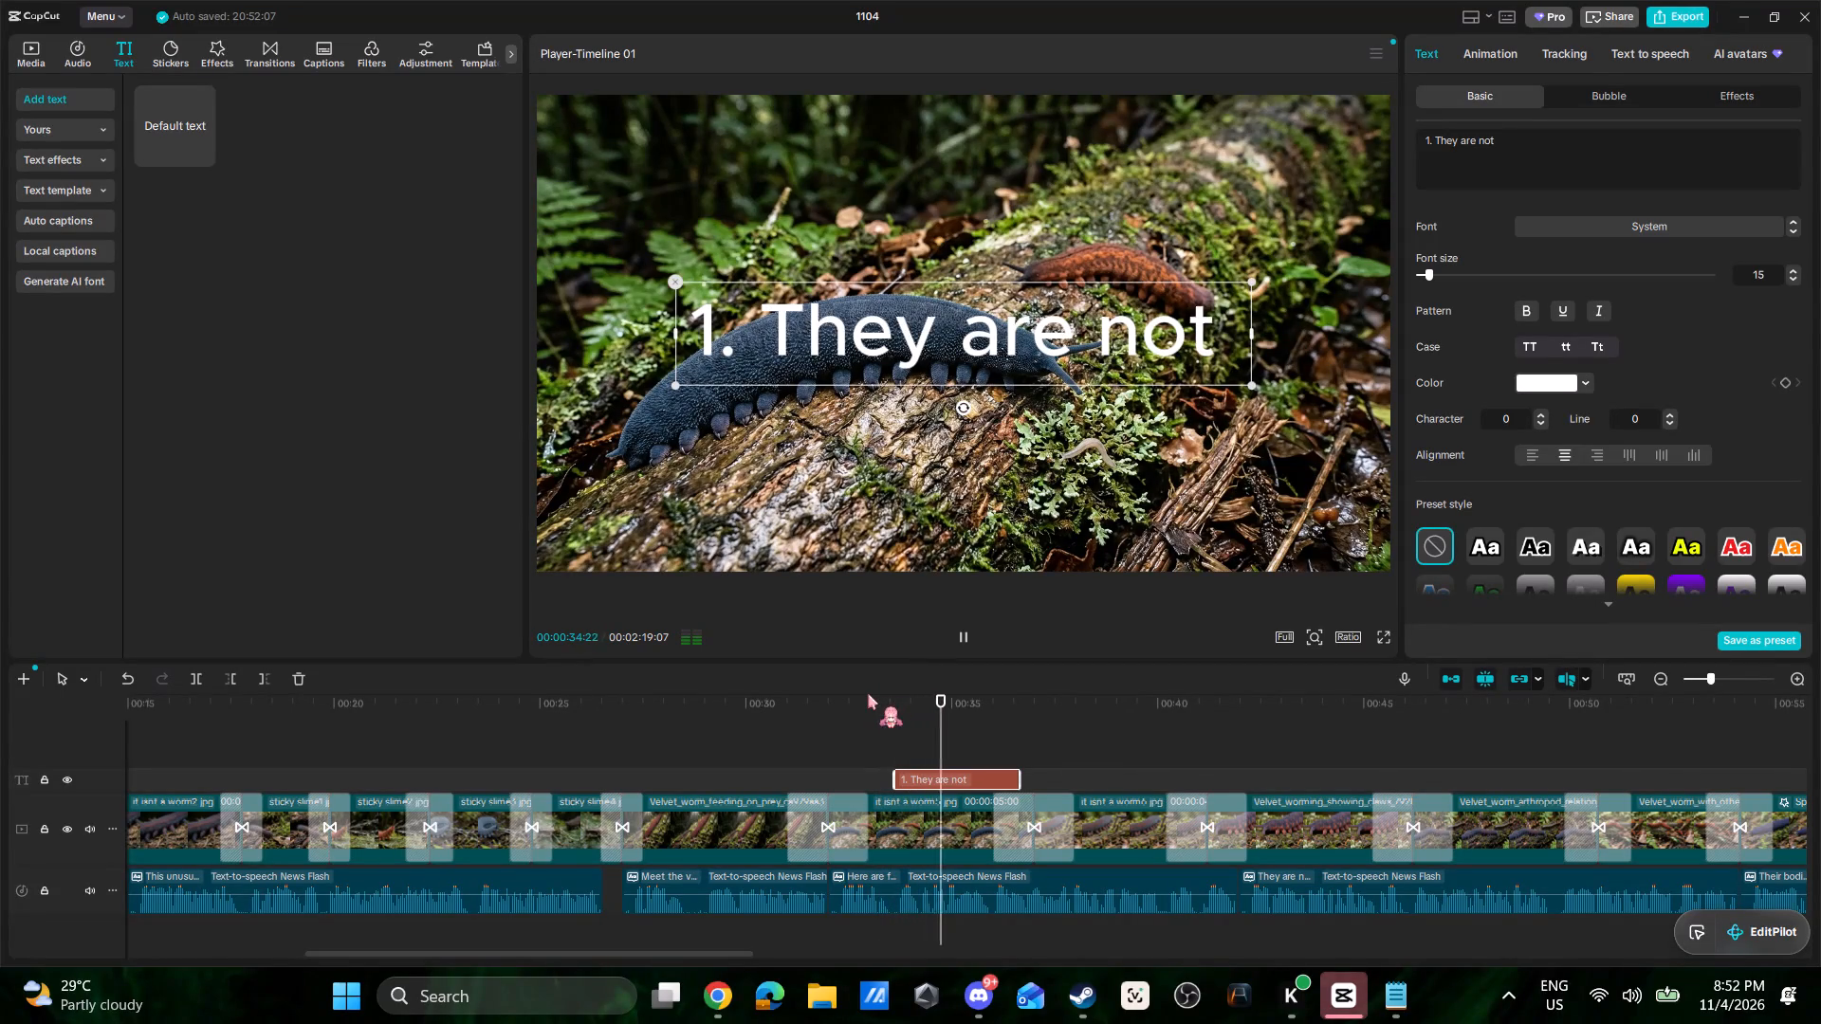
pyautogui.press('space')
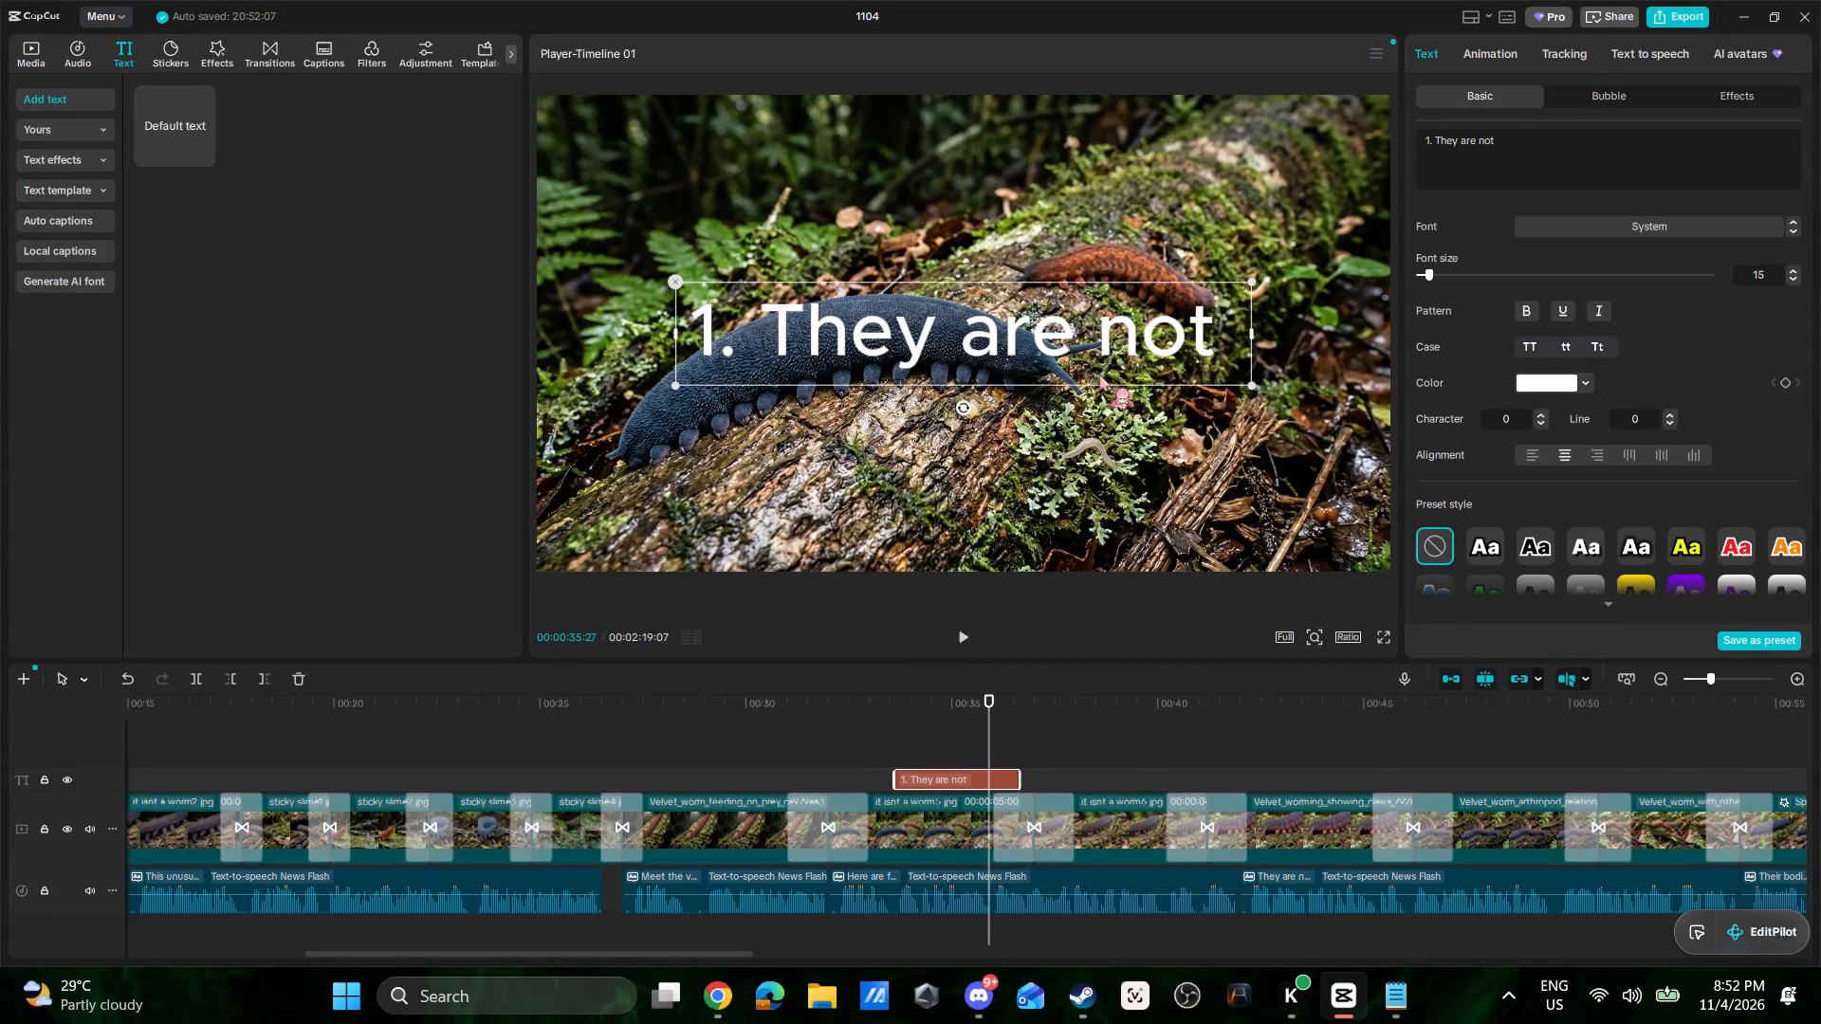
# Replace the title clip's wording with "1. It isn't actually a worm".
pyautogui.doubleClick(1135, 338)
pyautogui.write('1.')
pyautogui.press('space')
pyautogui.write('It')
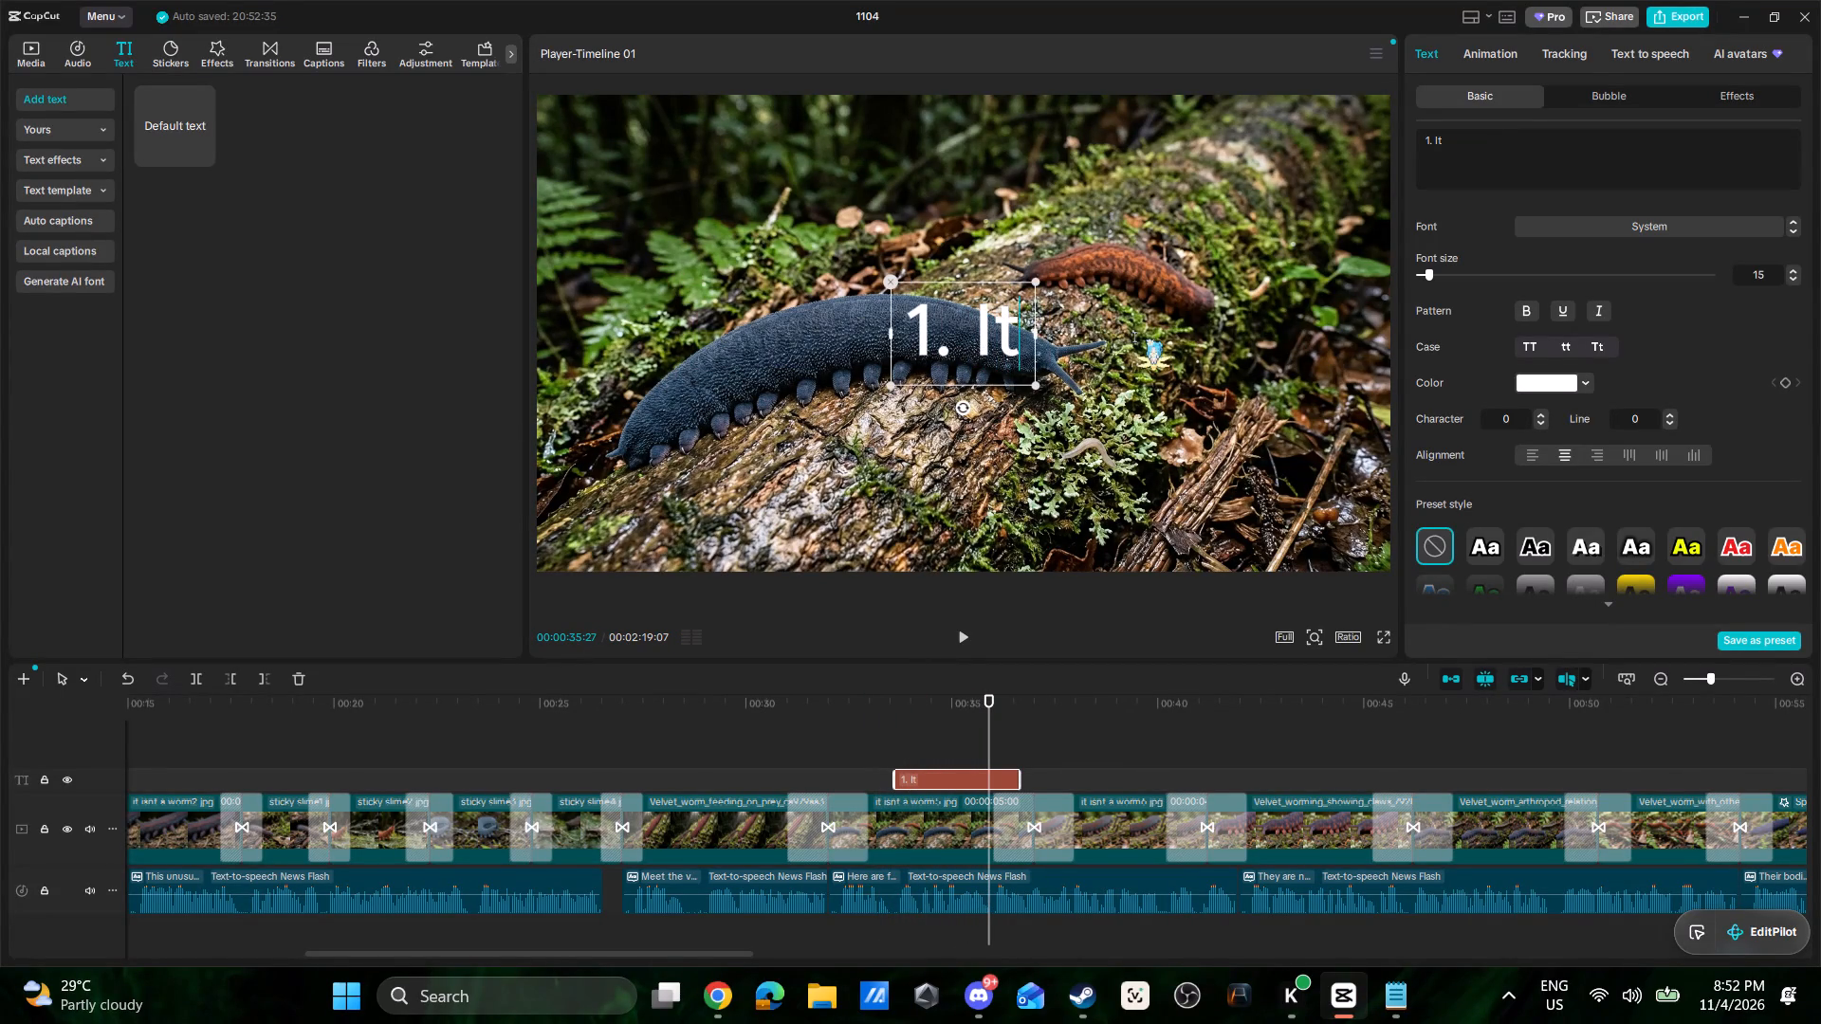
pyautogui.press('space')
pyautogui.write('isn')
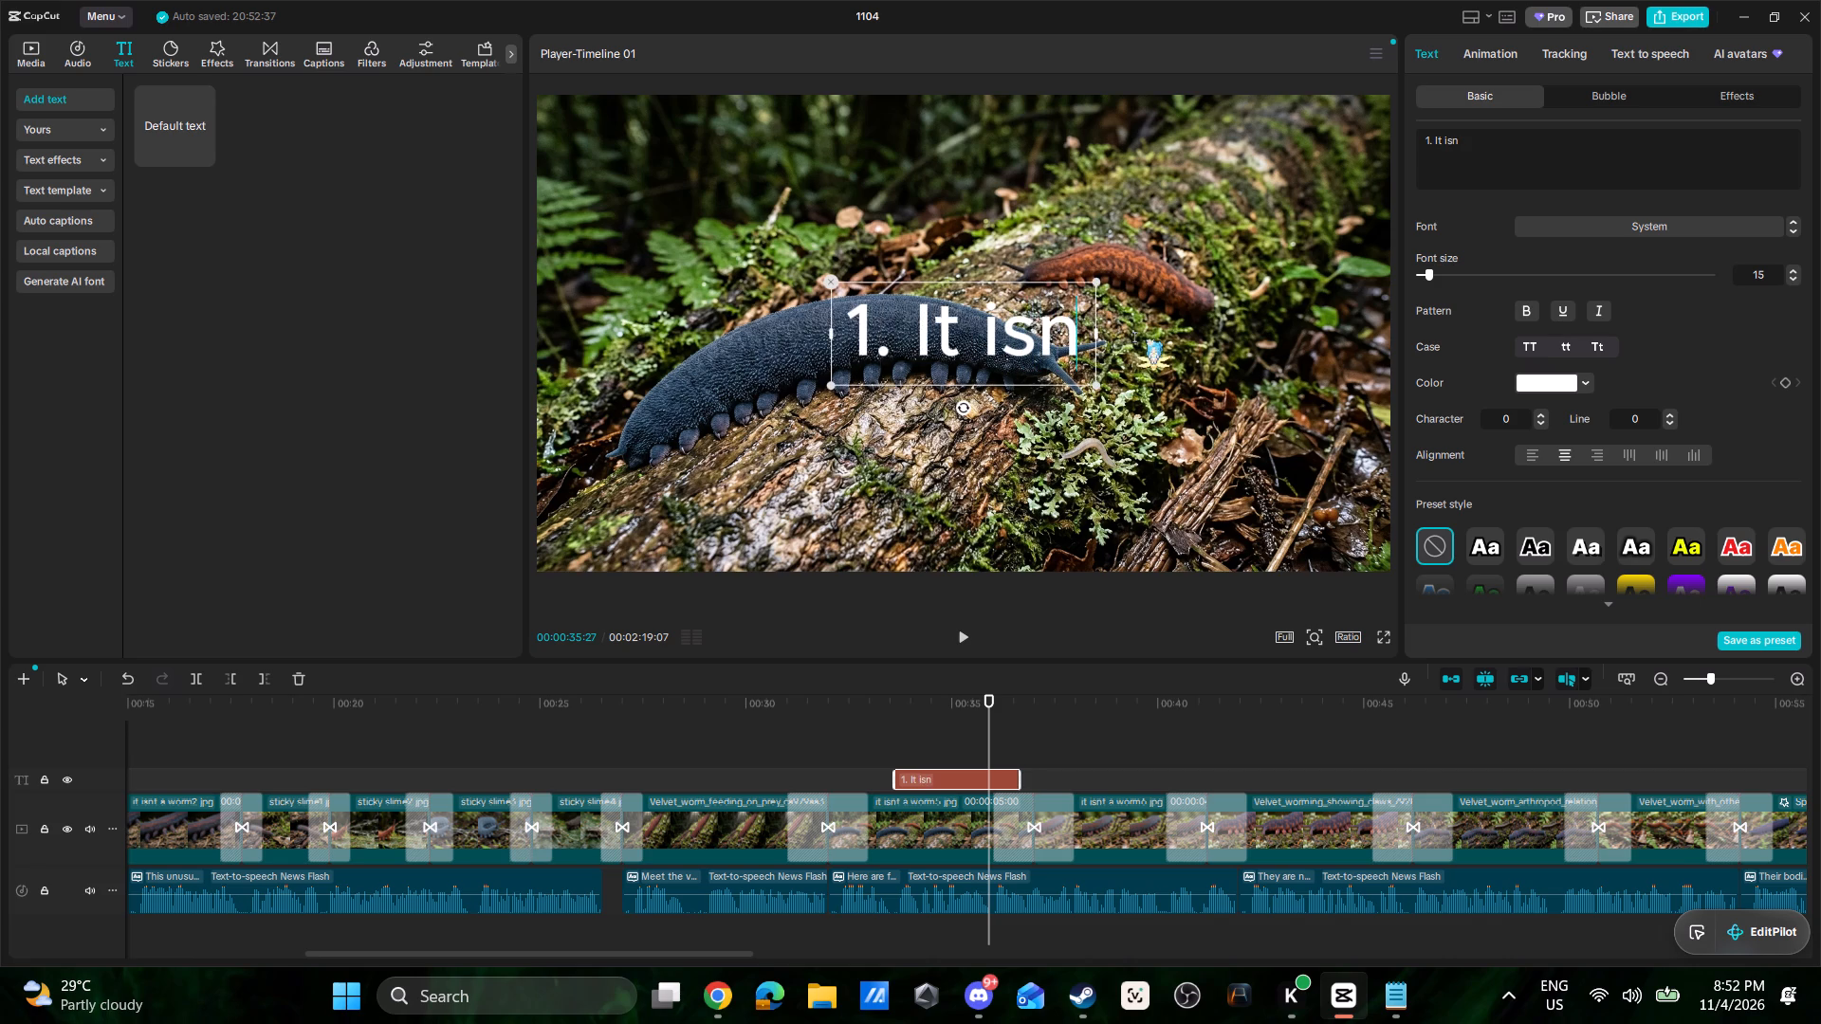
pyautogui.write("'t actually a worm")
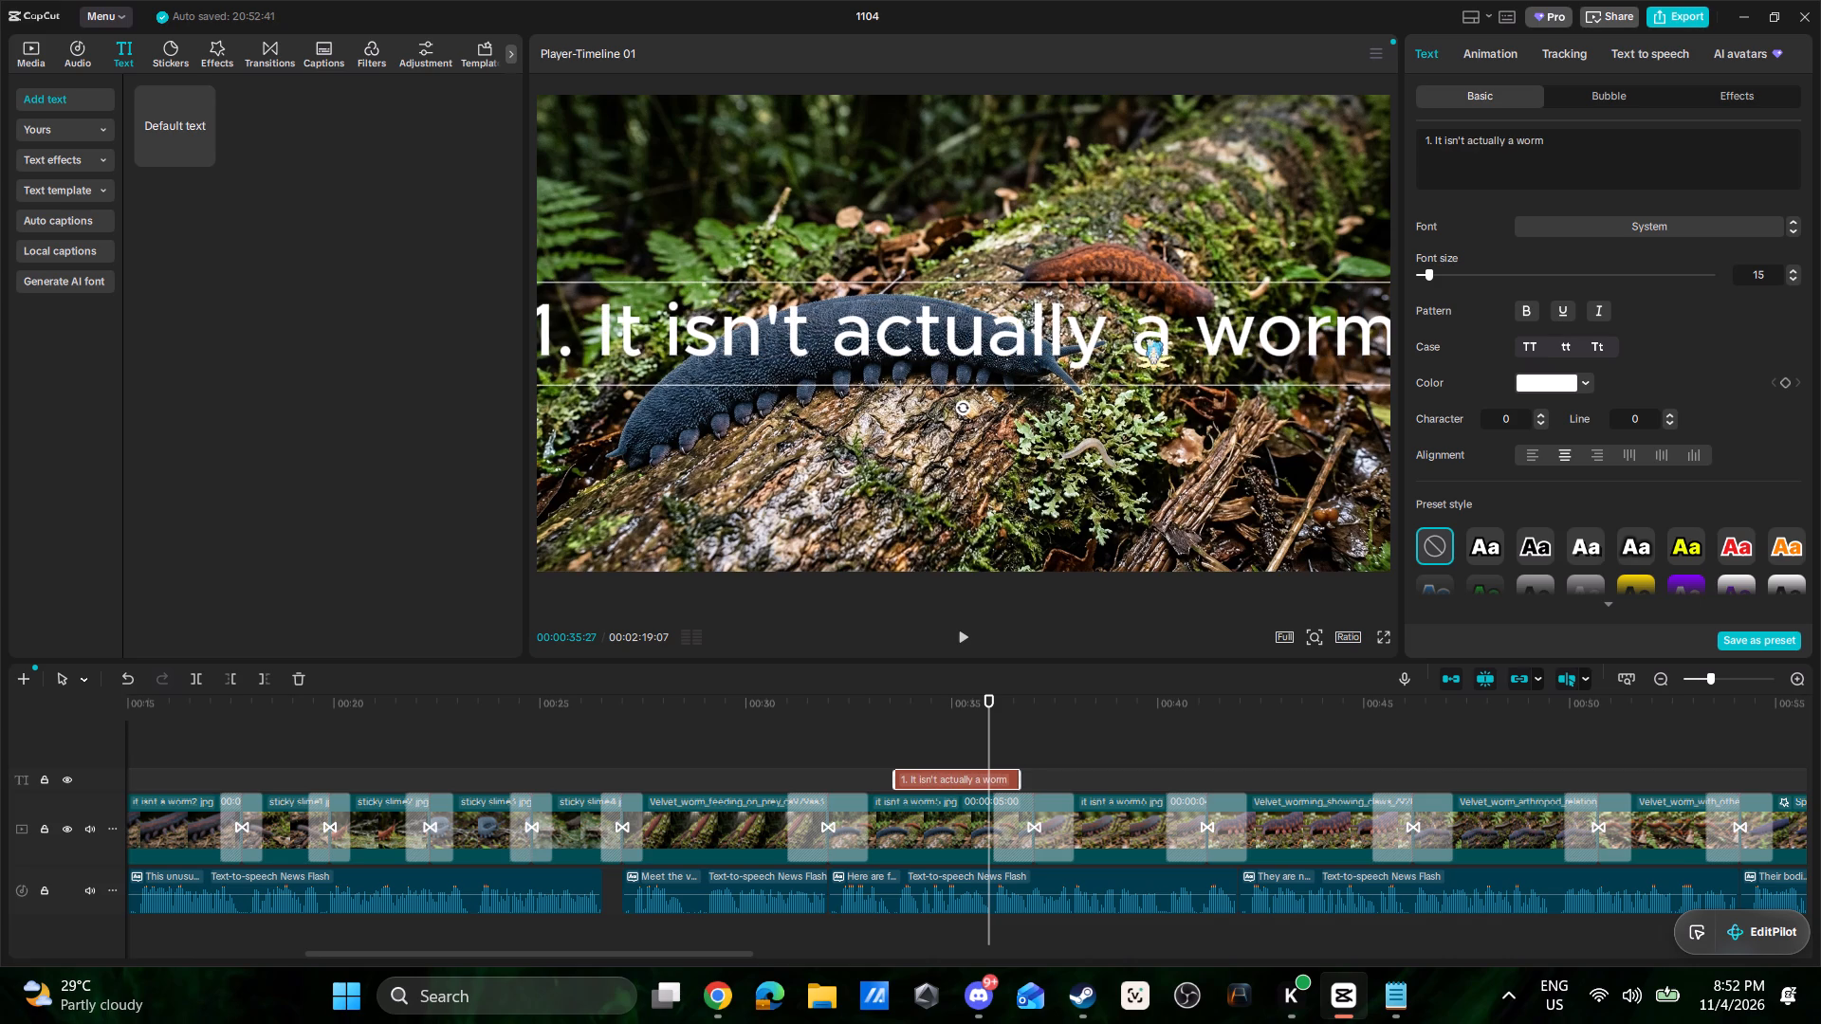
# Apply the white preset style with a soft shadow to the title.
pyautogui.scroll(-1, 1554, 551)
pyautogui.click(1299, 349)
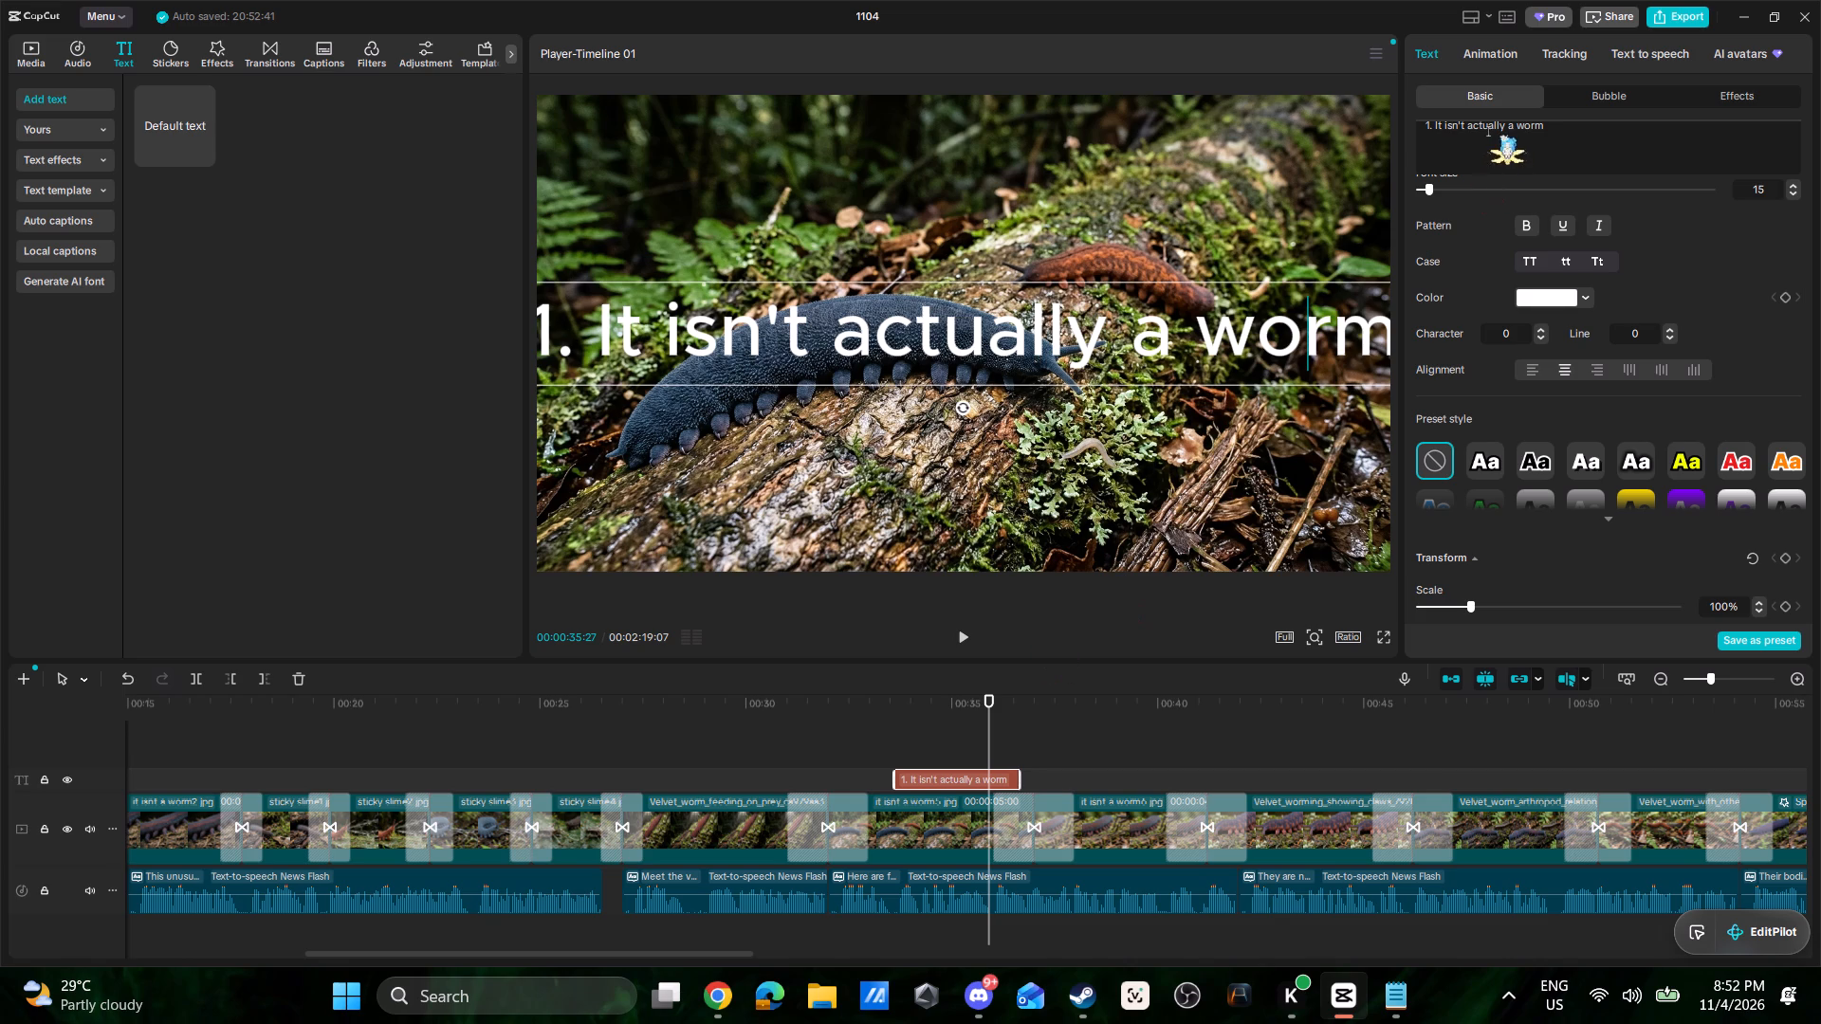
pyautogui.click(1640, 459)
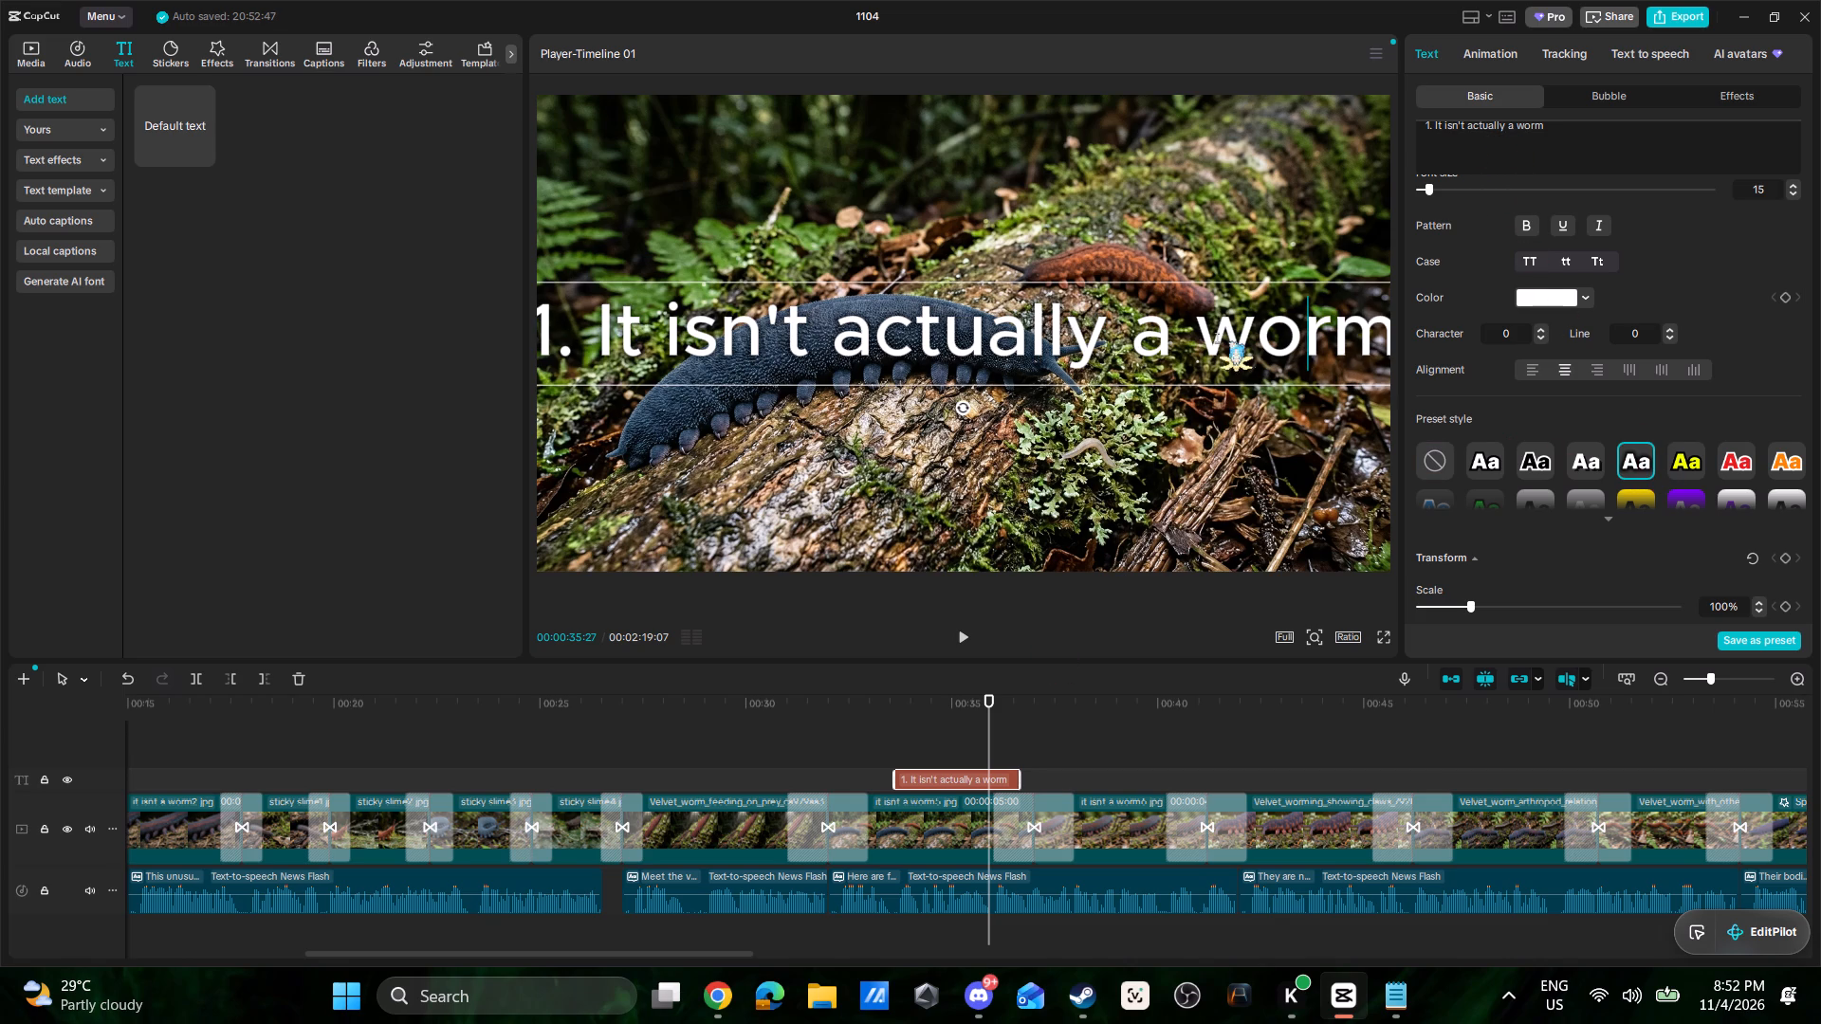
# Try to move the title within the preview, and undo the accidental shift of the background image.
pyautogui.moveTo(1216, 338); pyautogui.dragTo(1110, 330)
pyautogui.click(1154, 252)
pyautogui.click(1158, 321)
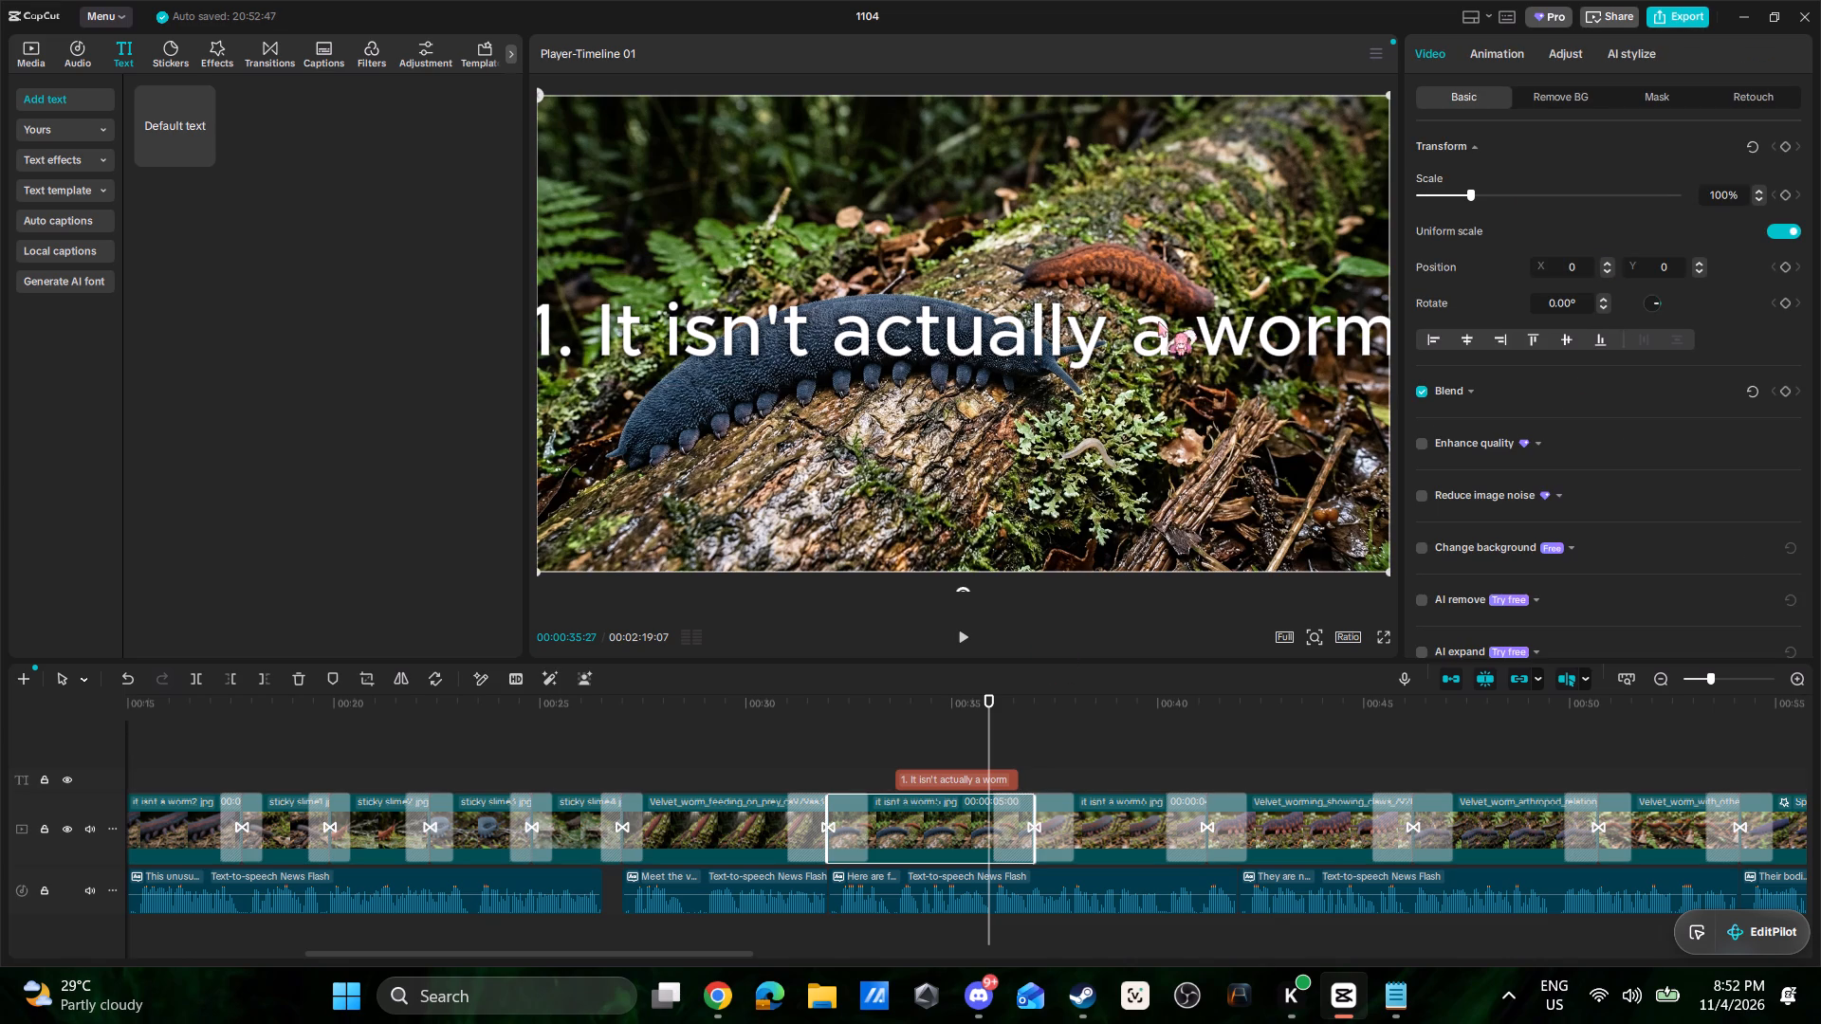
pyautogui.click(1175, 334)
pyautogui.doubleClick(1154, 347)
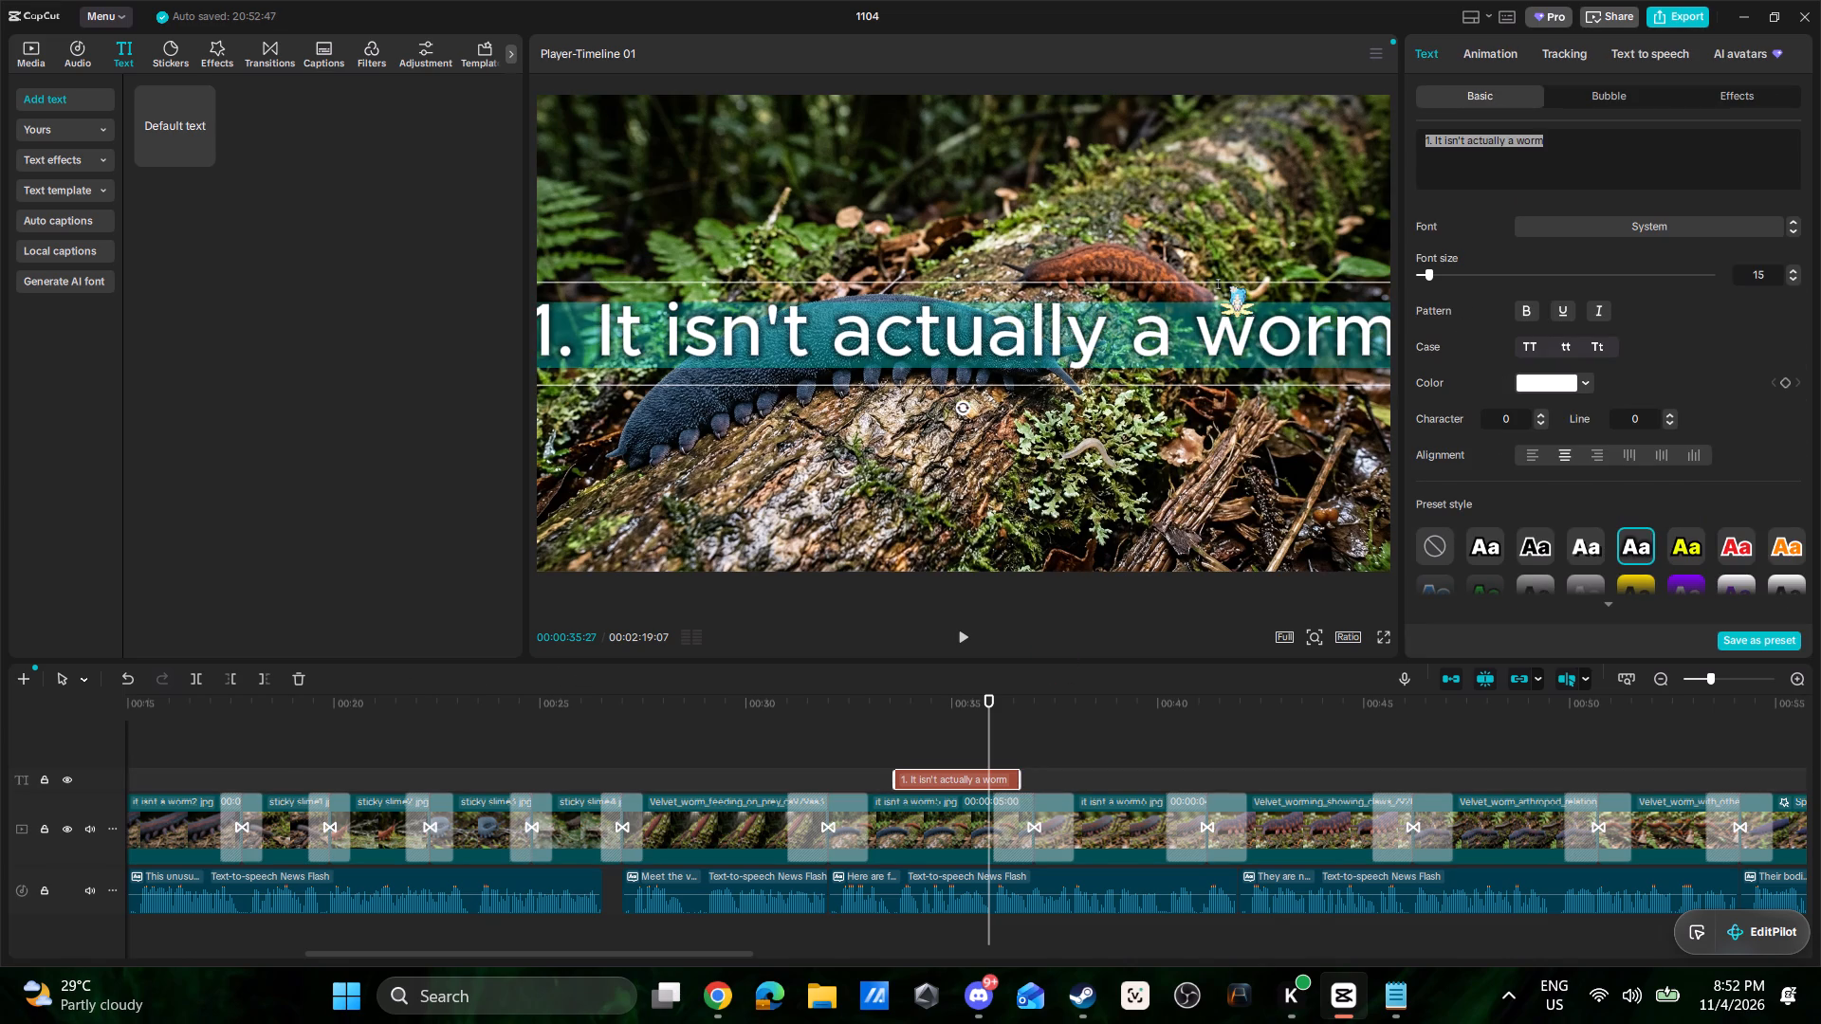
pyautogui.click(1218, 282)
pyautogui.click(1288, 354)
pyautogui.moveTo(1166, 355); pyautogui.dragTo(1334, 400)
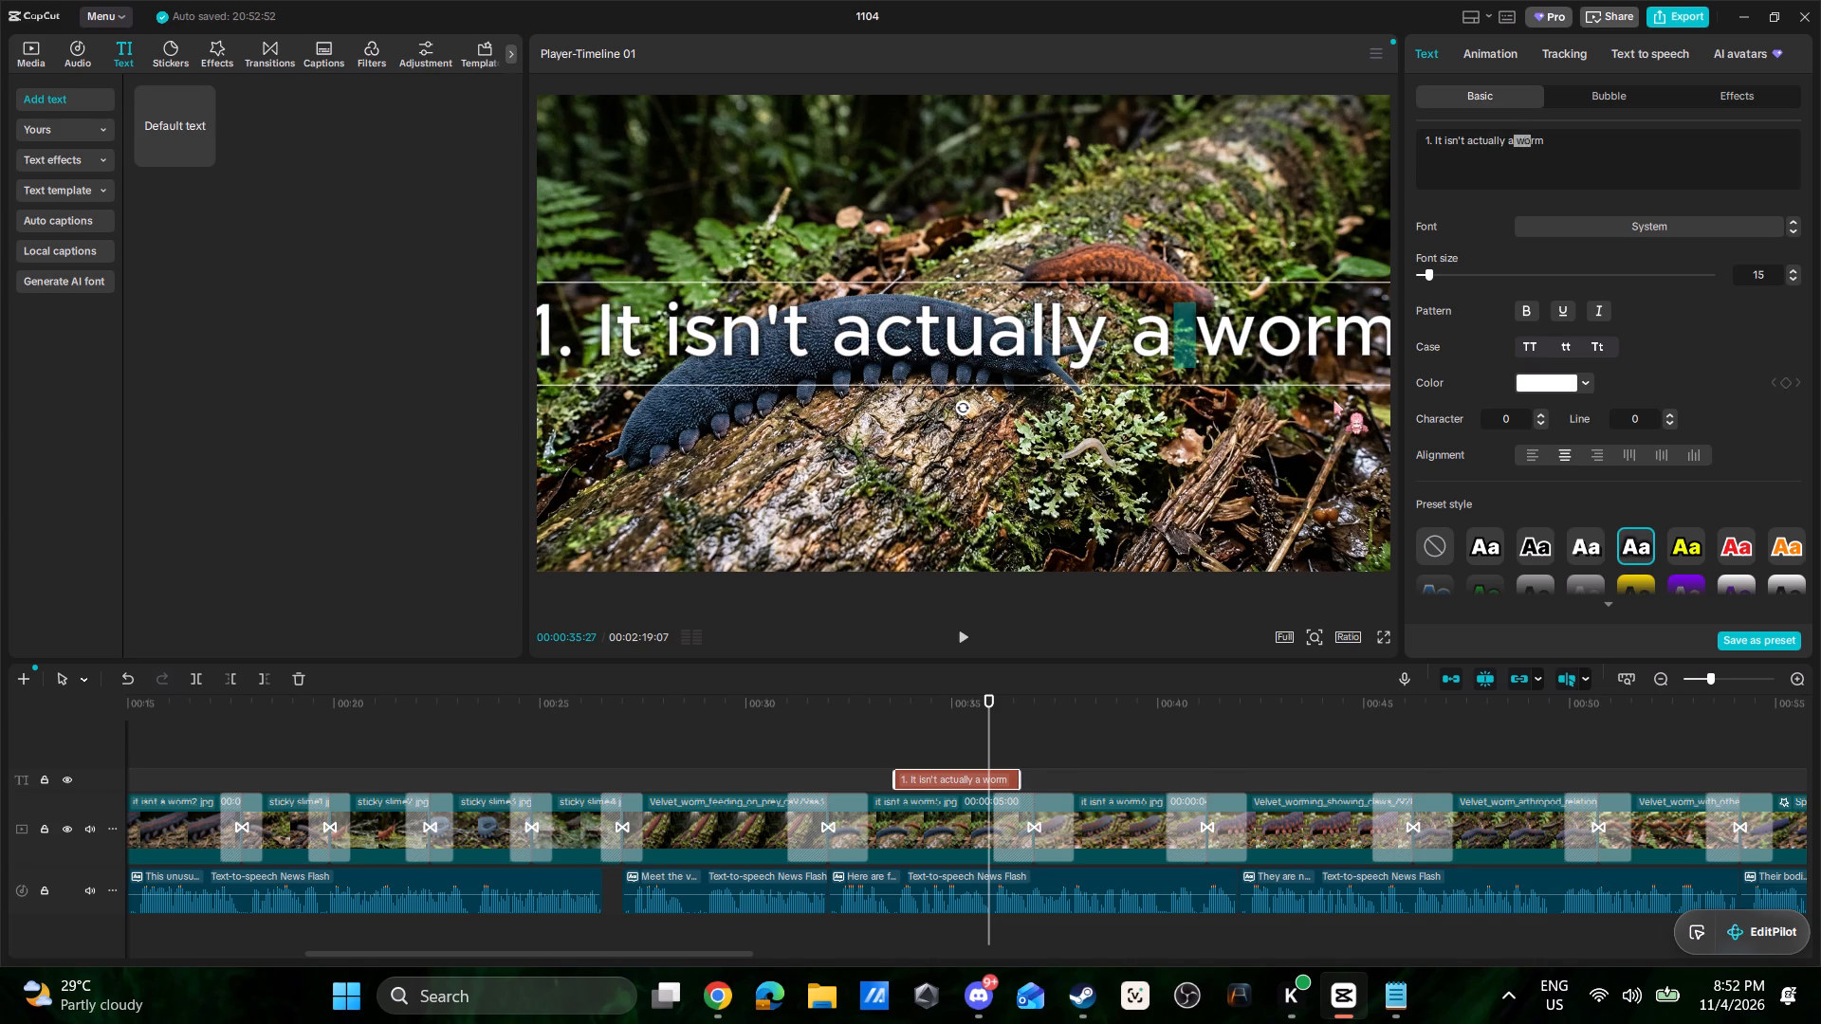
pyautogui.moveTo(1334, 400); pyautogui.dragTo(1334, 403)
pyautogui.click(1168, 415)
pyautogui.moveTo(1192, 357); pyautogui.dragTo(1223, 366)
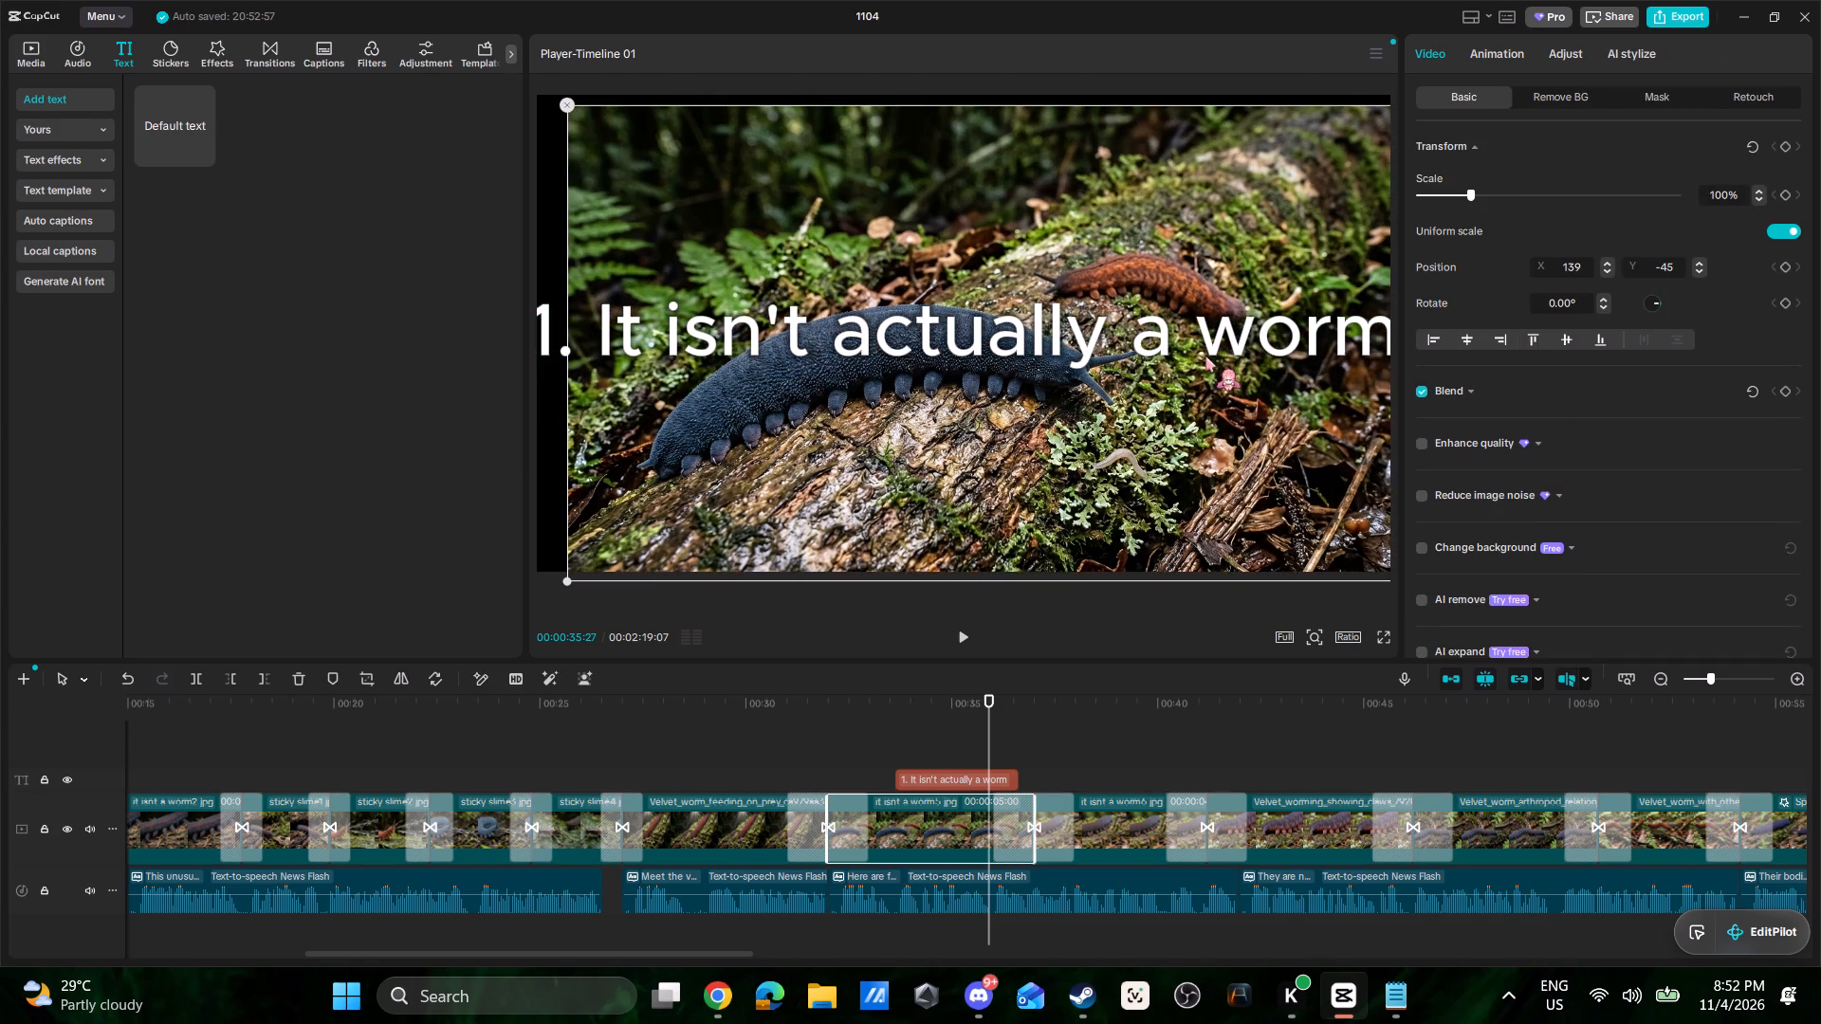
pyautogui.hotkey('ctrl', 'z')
# Select the title text and reduce its font size to 8.
pyautogui.click(802, 322)
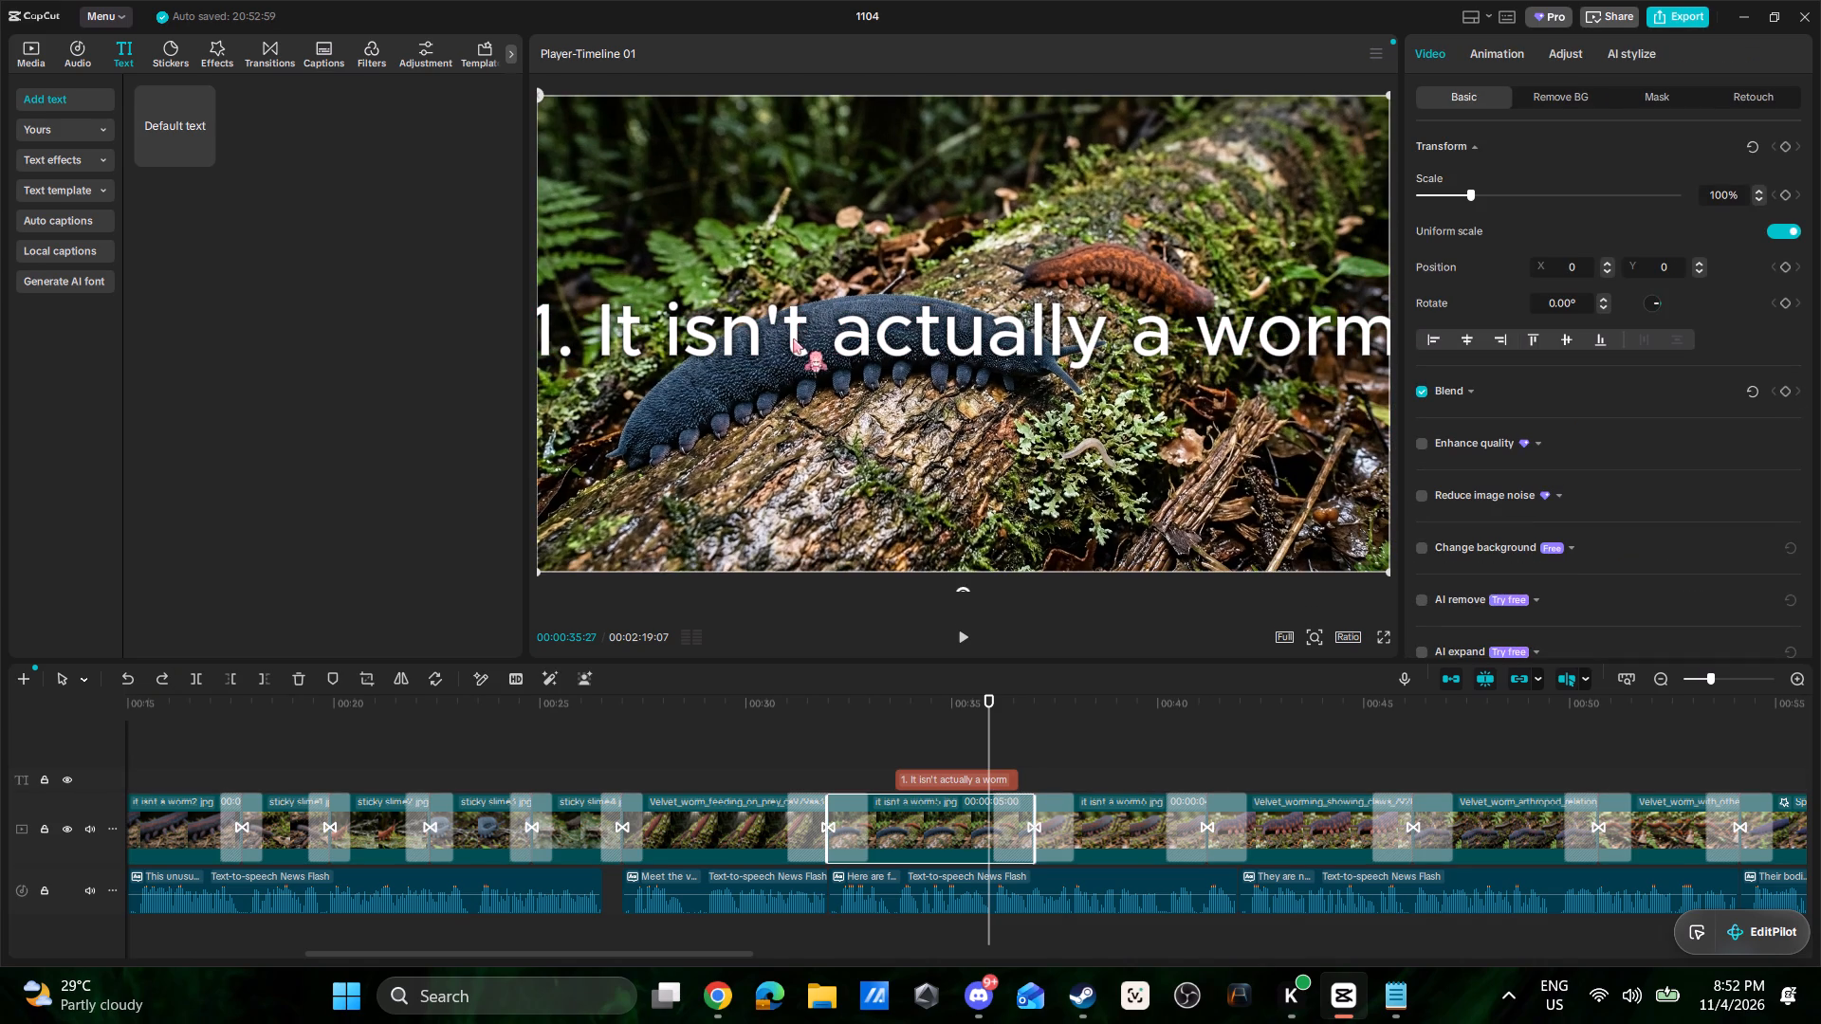
pyautogui.click(793, 338)
pyautogui.click(793, 338)
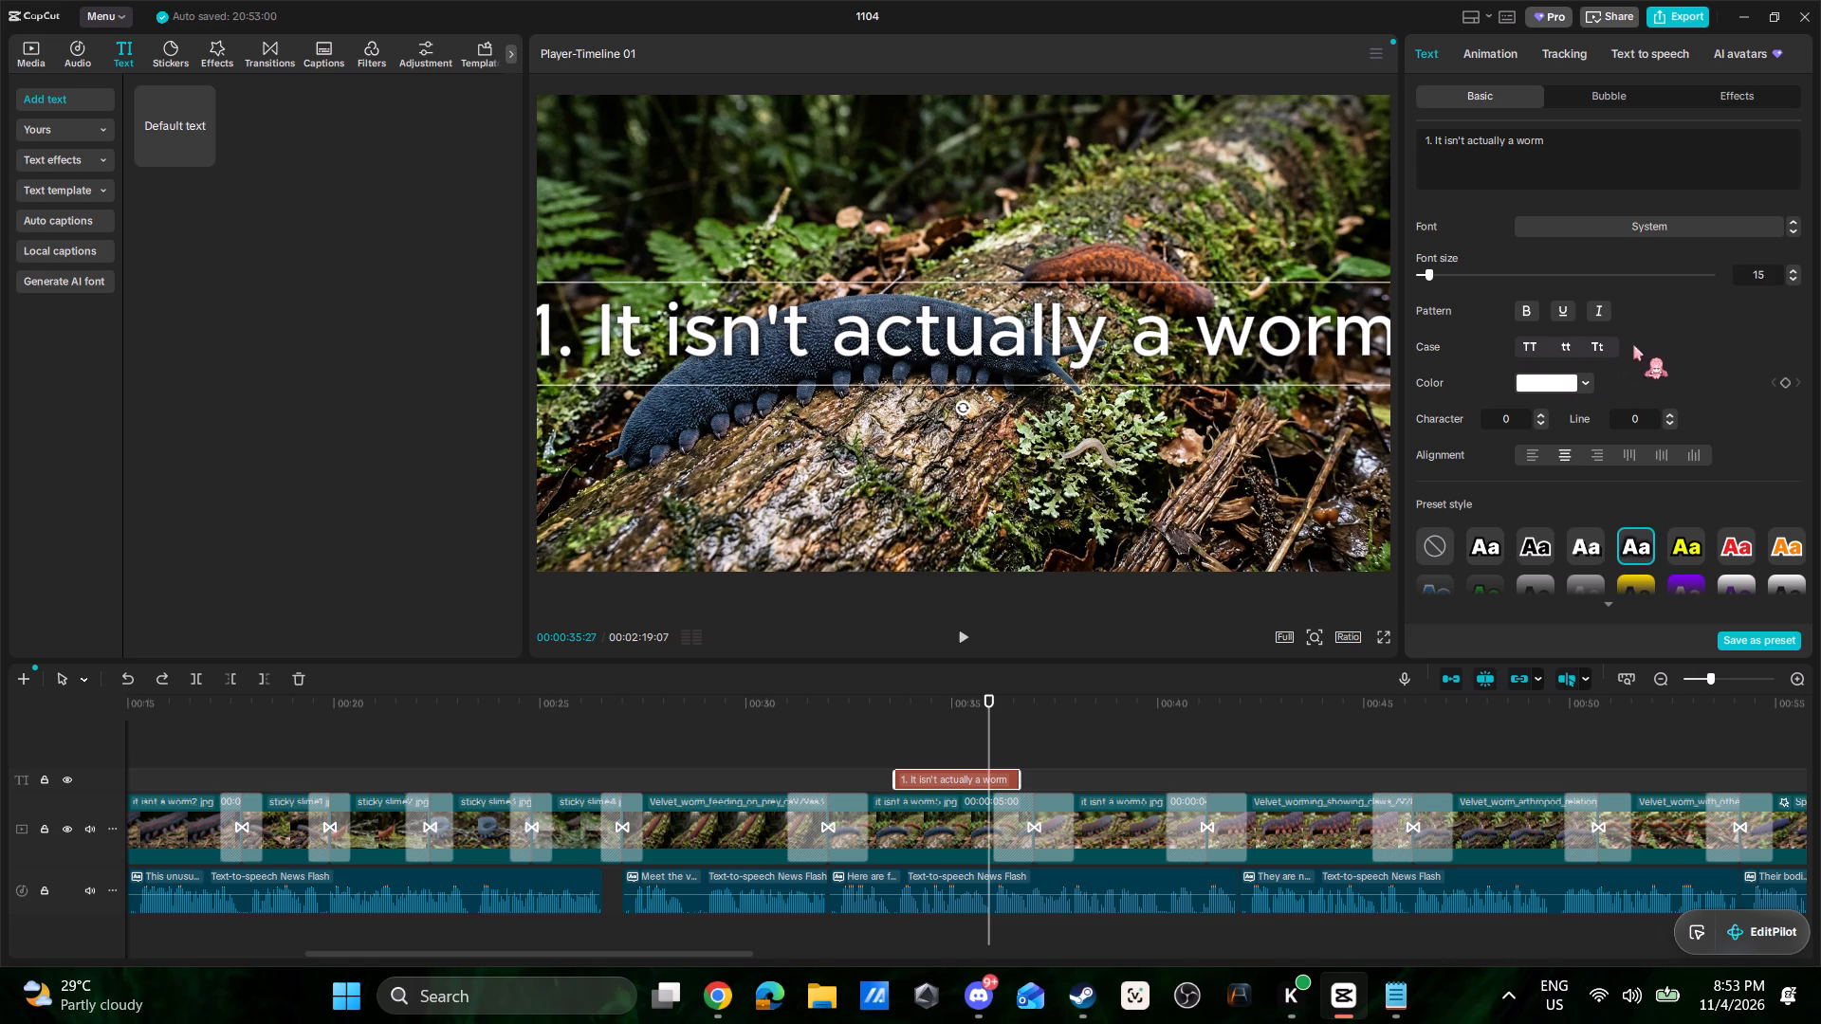
pyautogui.click(1430, 280)
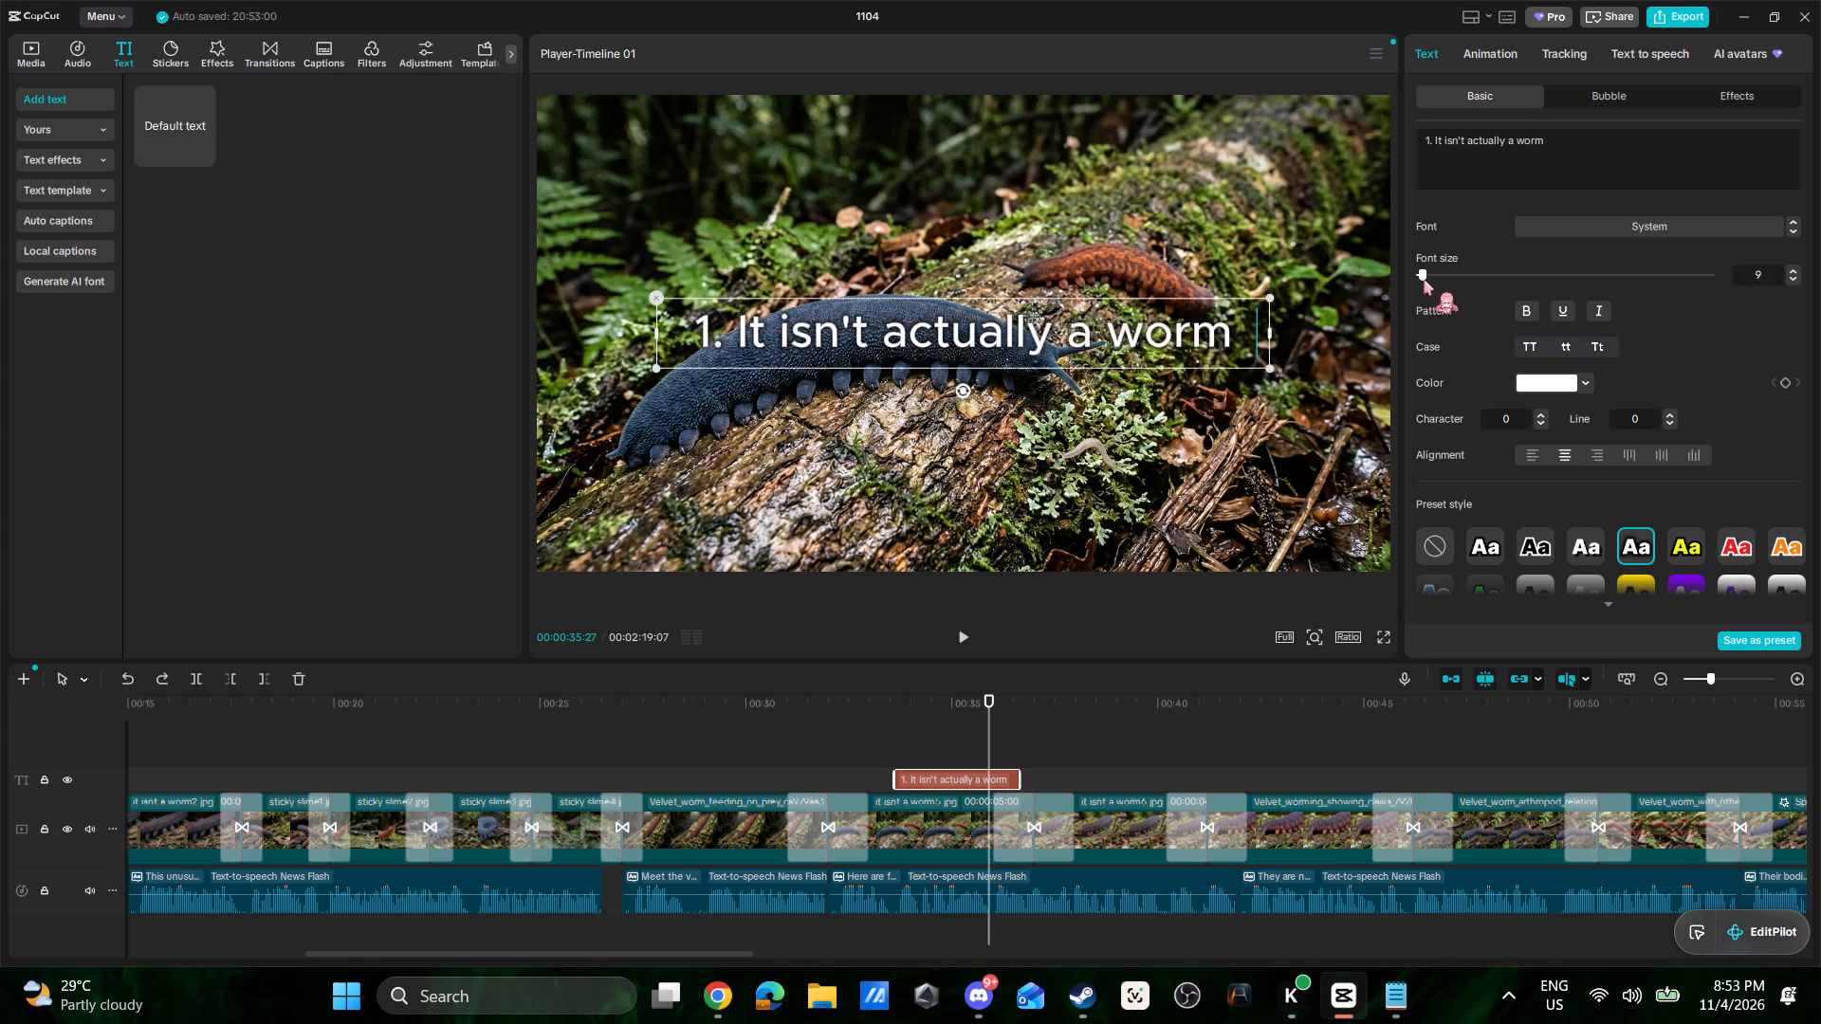
pyautogui.click(1085, 317)
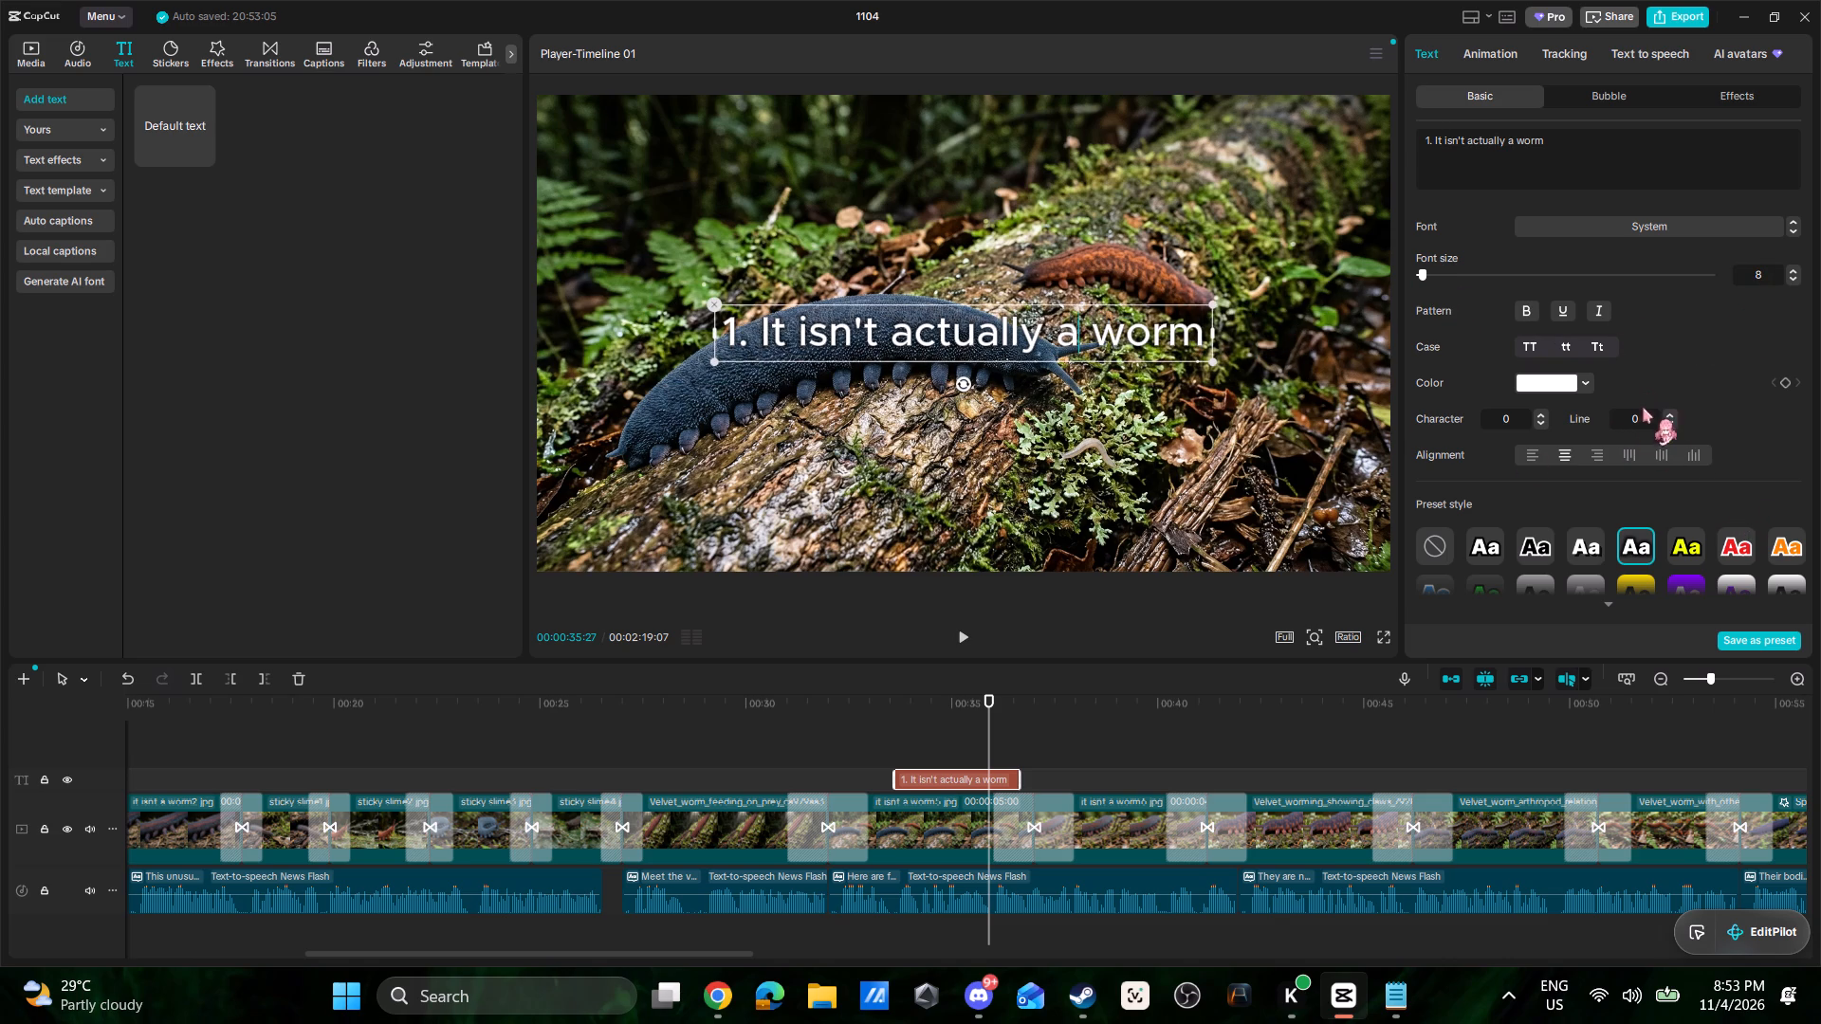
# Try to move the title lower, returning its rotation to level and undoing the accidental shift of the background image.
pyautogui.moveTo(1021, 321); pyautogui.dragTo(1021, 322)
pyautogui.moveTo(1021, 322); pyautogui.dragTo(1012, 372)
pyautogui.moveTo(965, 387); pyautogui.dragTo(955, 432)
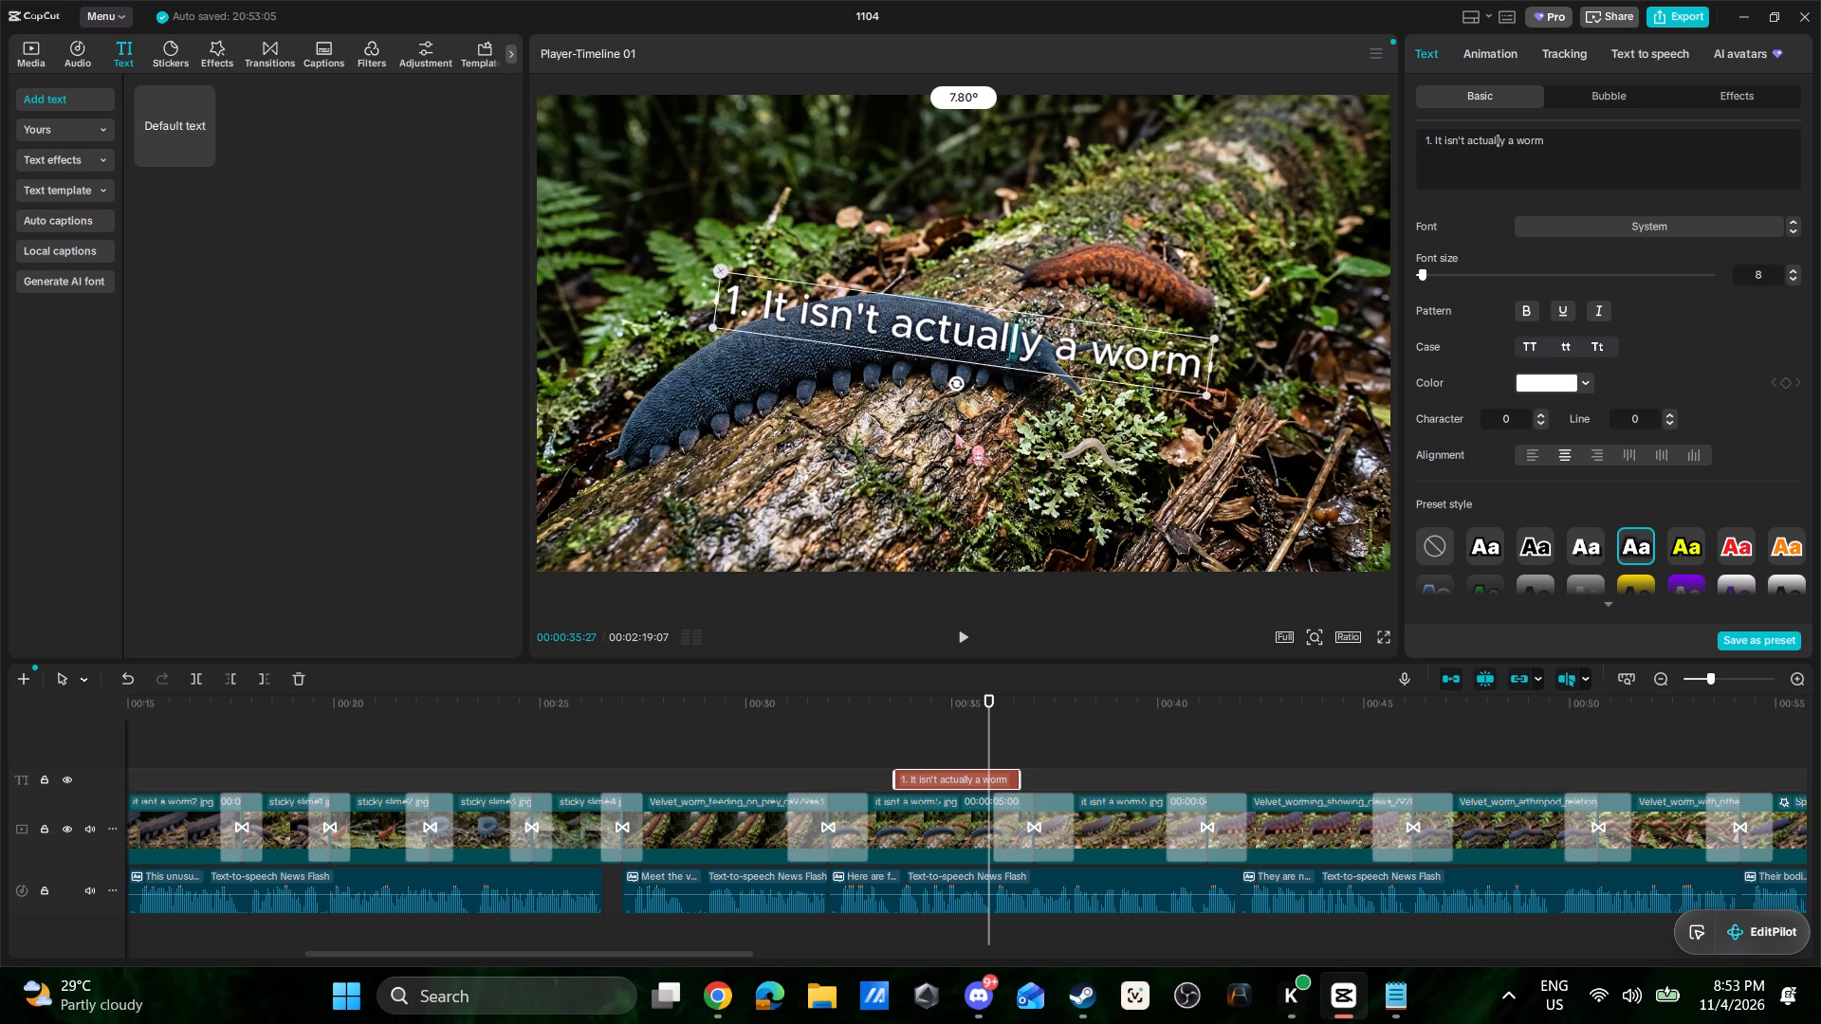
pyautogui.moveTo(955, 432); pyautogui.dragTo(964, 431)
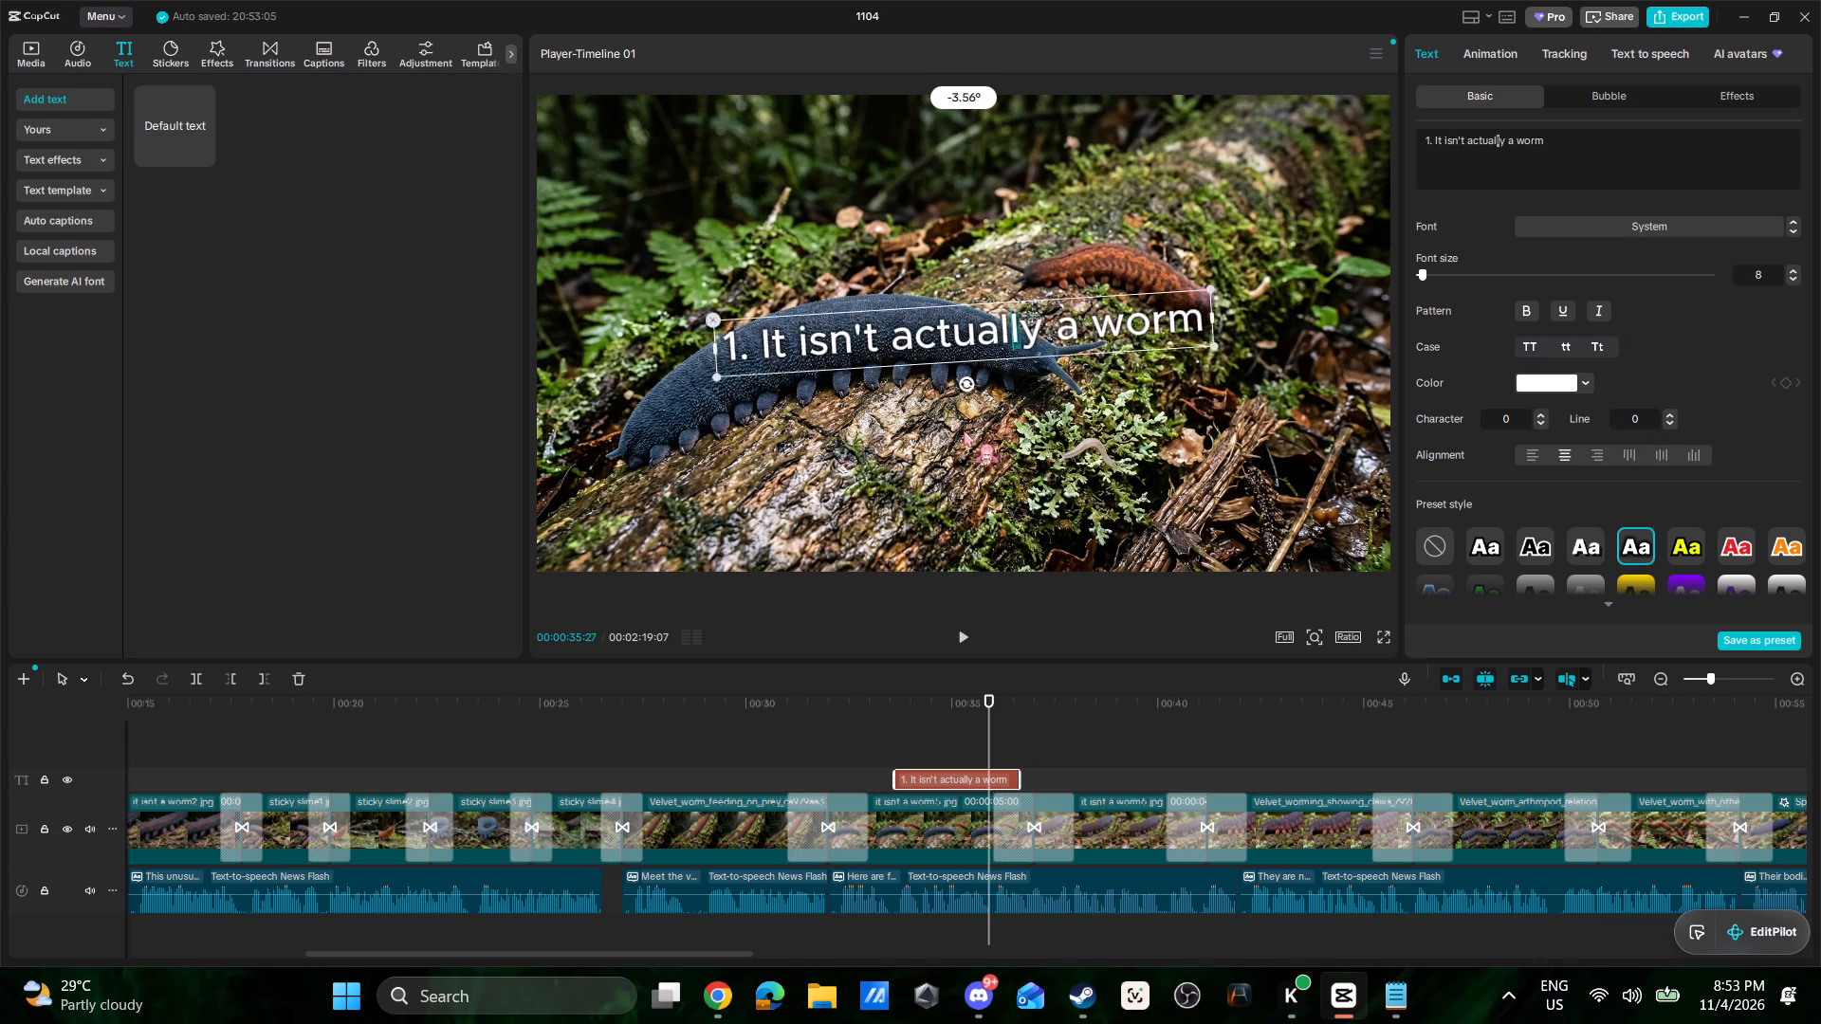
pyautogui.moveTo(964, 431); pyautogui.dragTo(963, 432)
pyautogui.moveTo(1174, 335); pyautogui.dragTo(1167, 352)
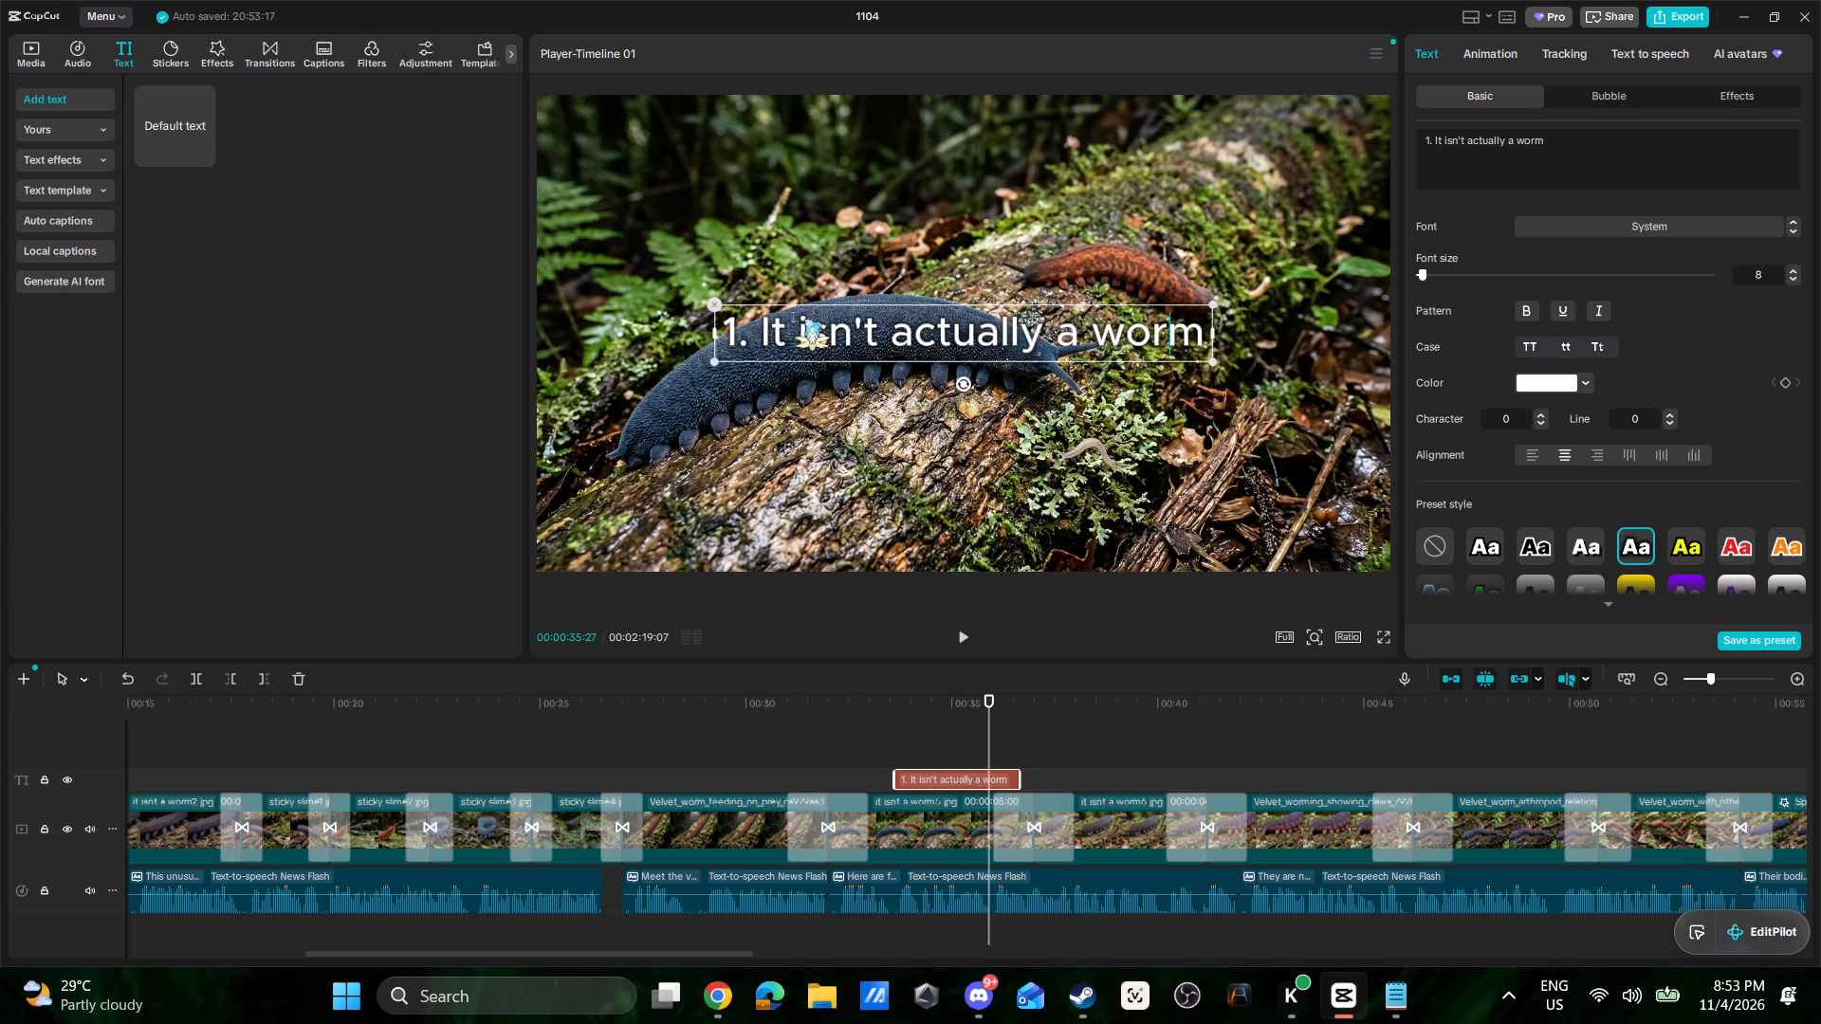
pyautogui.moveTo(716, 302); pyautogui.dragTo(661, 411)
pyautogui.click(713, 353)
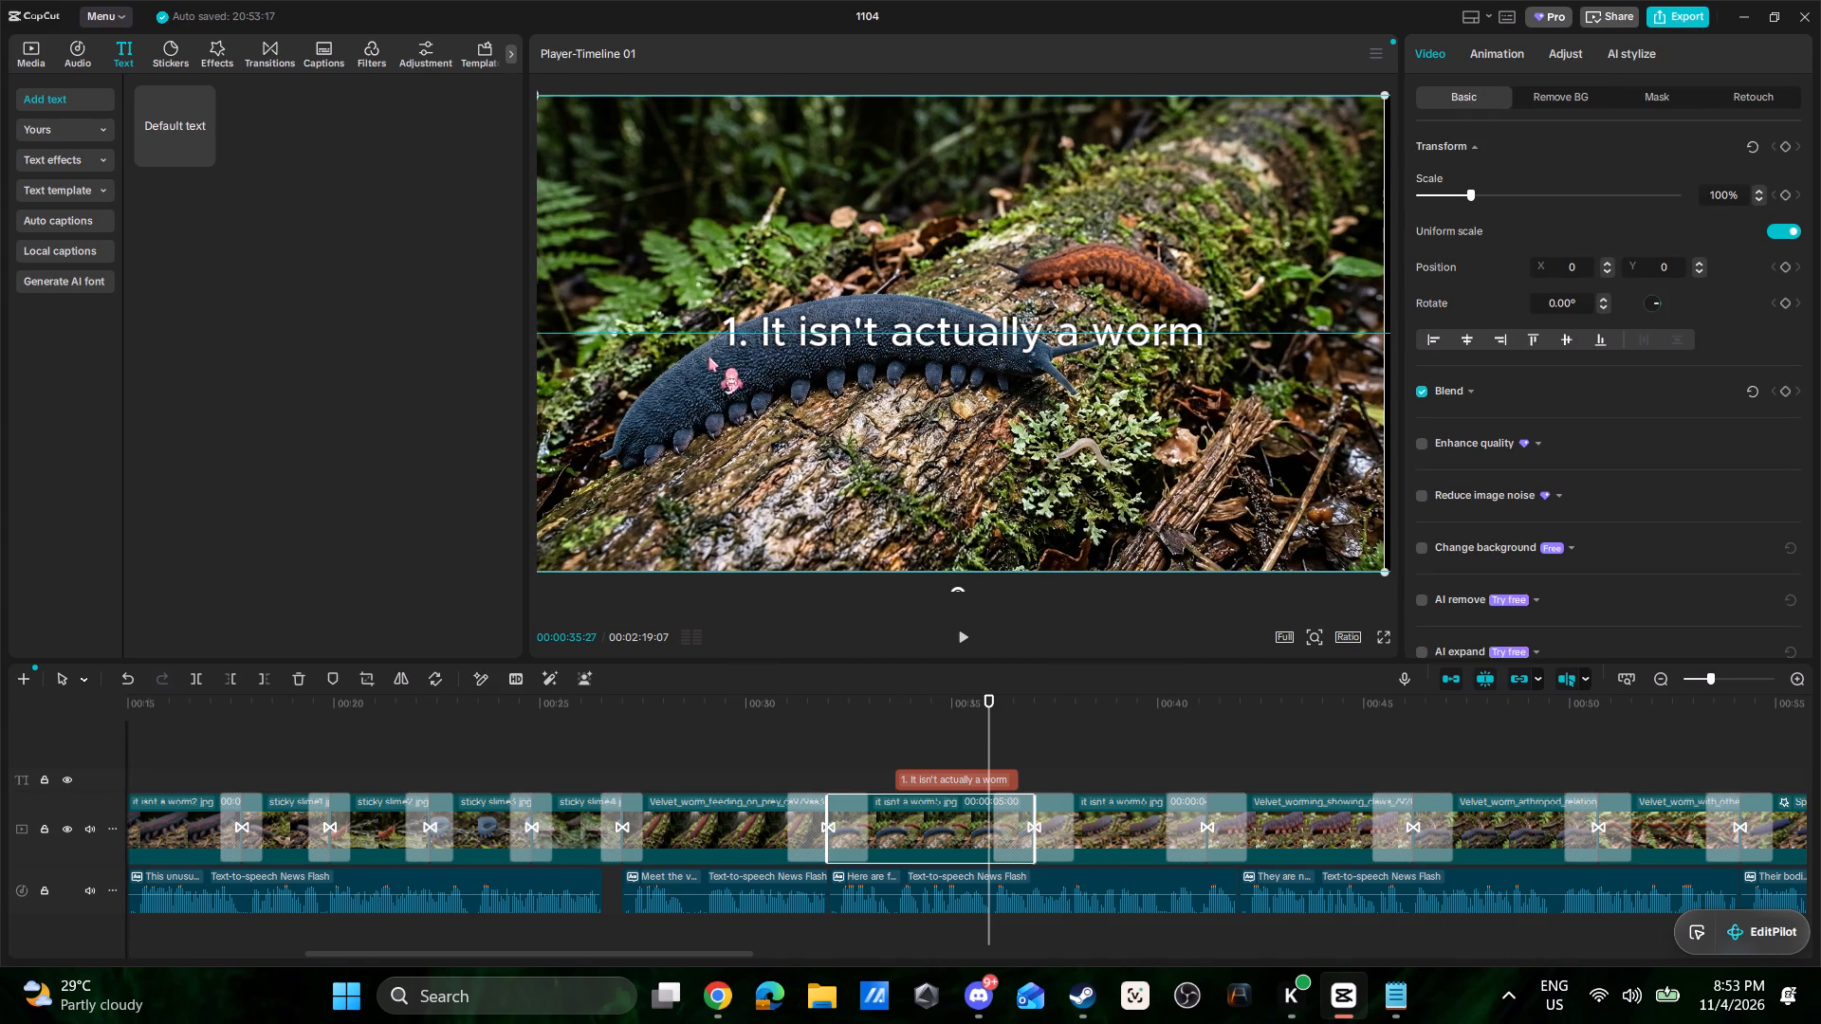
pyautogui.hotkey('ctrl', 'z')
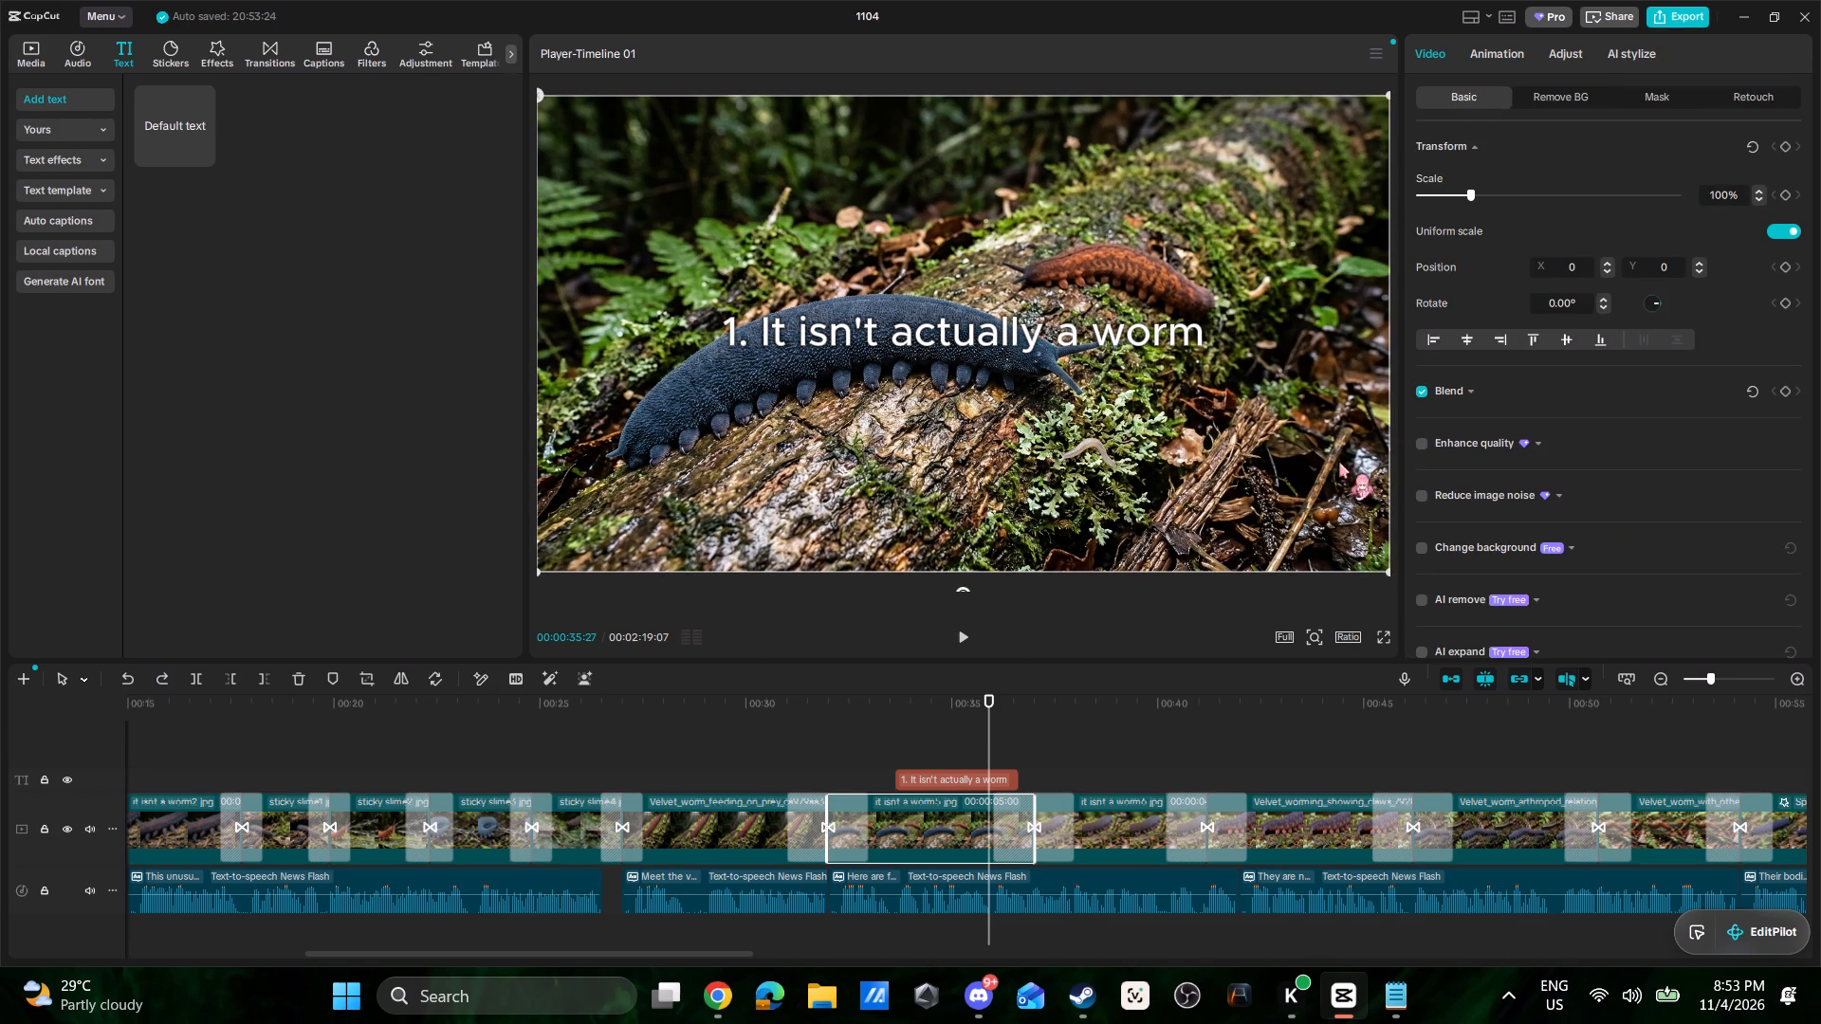
# Move the title down to the lower part of the picture, beneath the velvet worm and centred horizontally.
pyautogui.click(1140, 356)
pyautogui.click(1142, 339)
pyautogui.click(1142, 339)
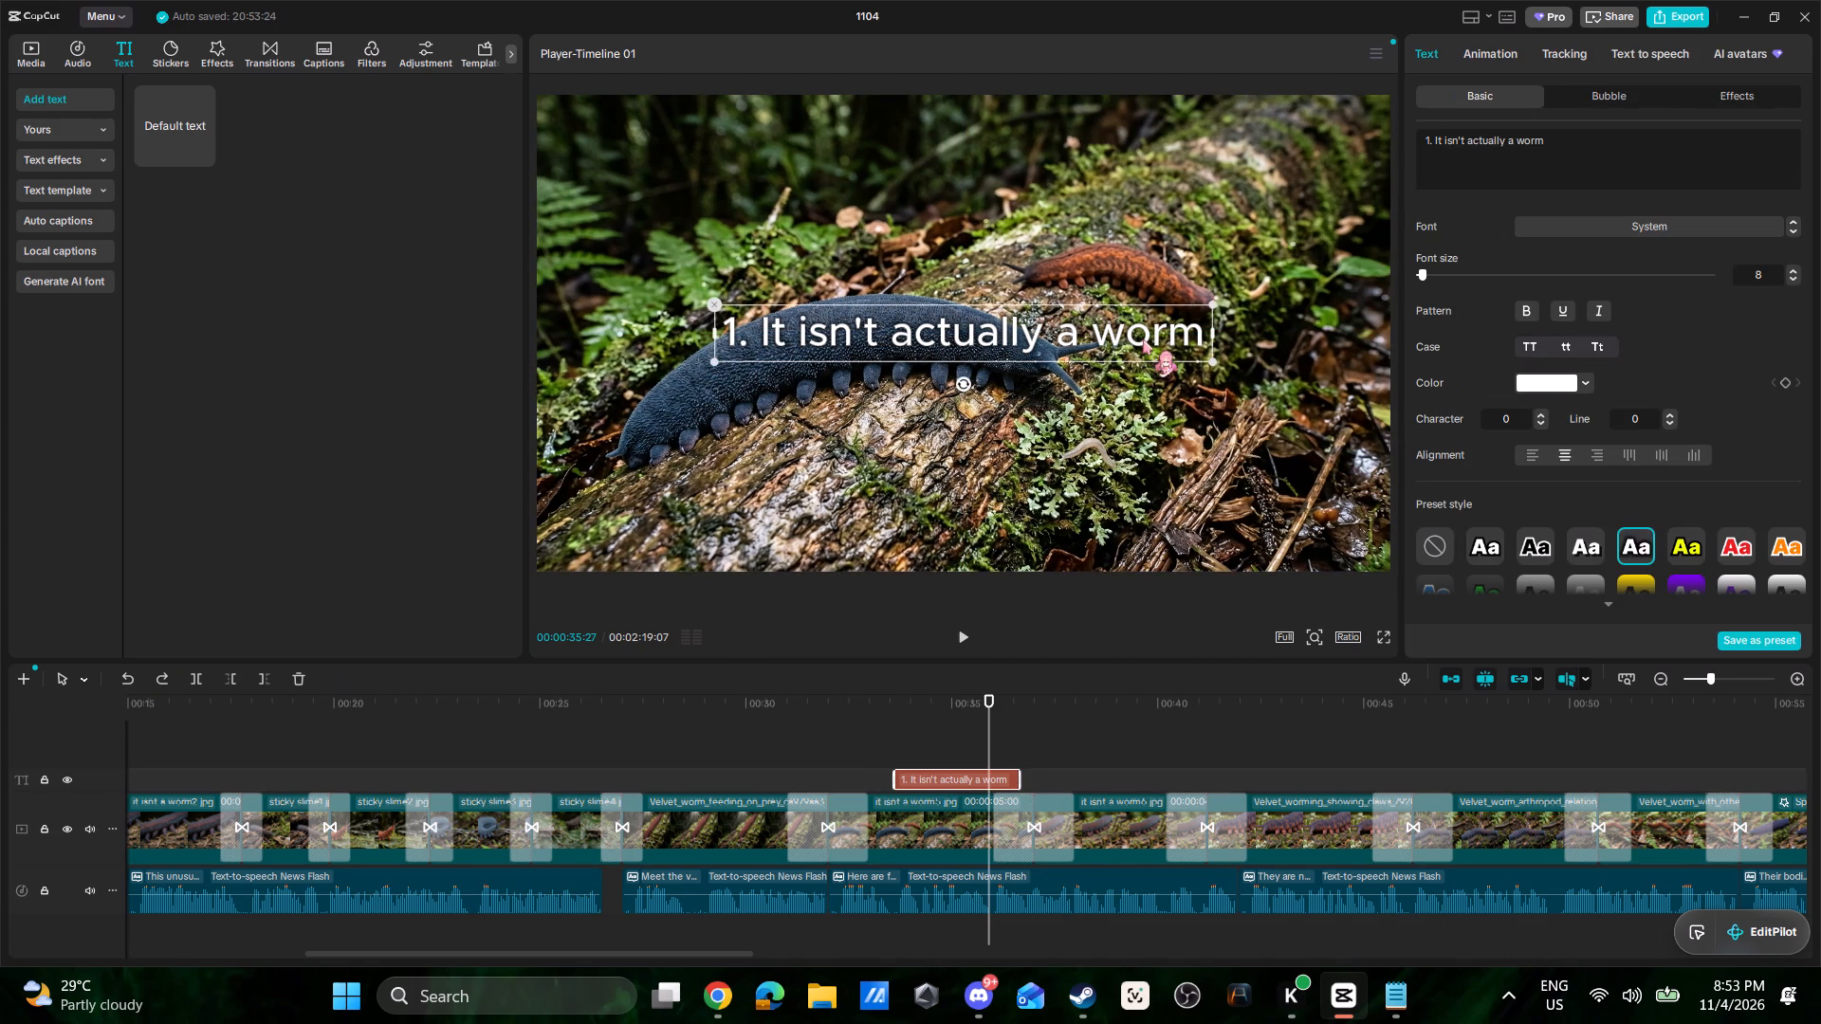
pyautogui.moveTo(1165, 338); pyautogui.dragTo(1157, 489)
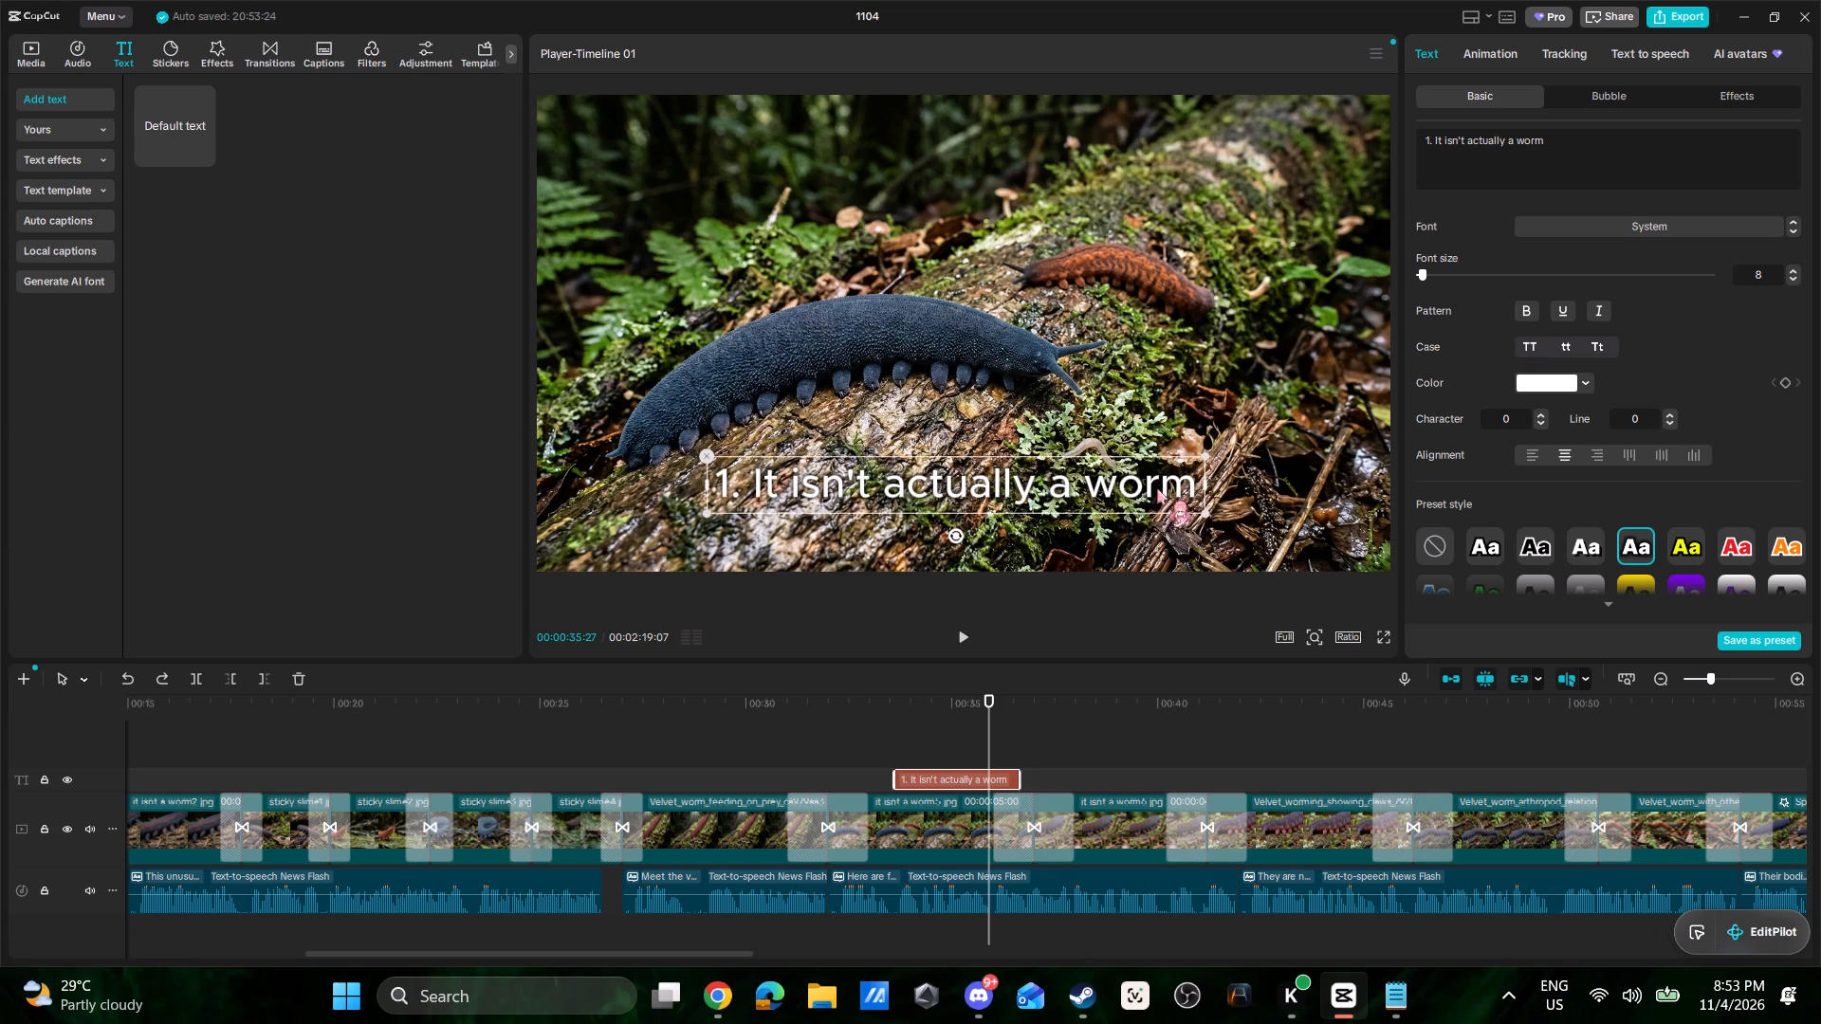
pyautogui.moveTo(1157, 489); pyautogui.dragTo(1164, 492)
# Apply the black preset style with a white outline to the title text.
pyautogui.doubleClick(1157, 489)
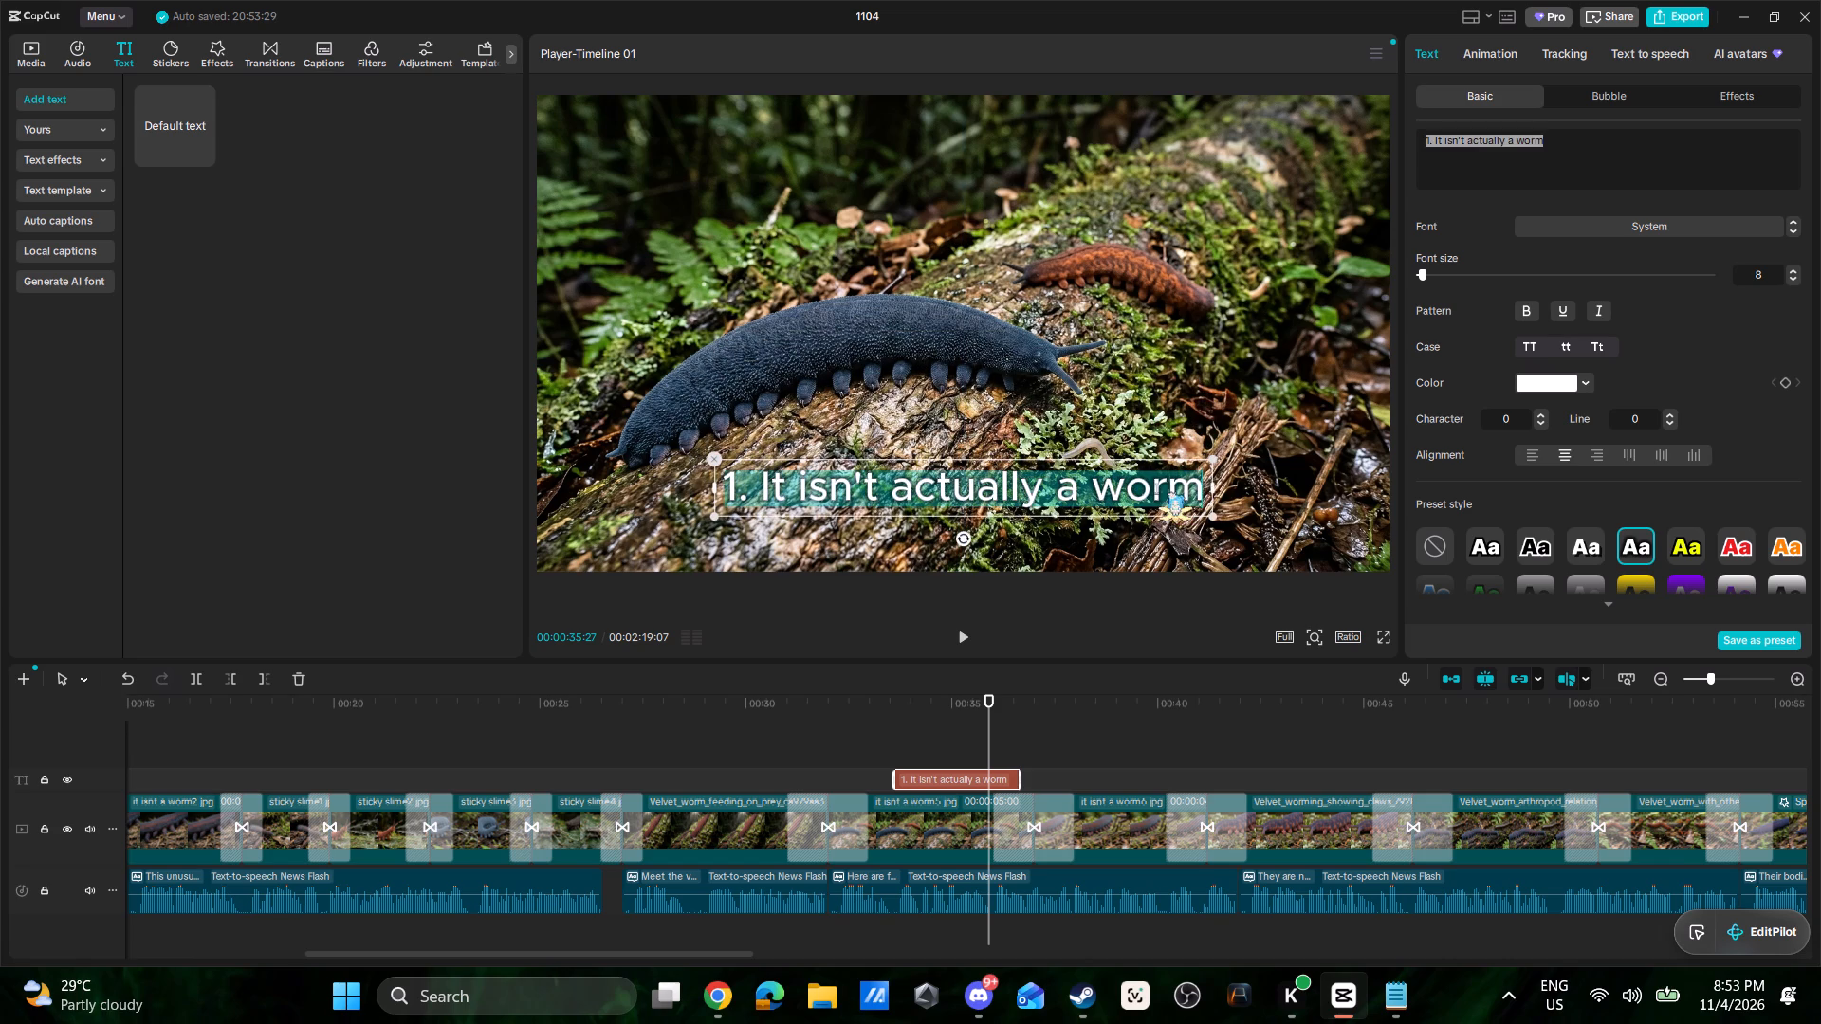
pyautogui.click(1538, 549)
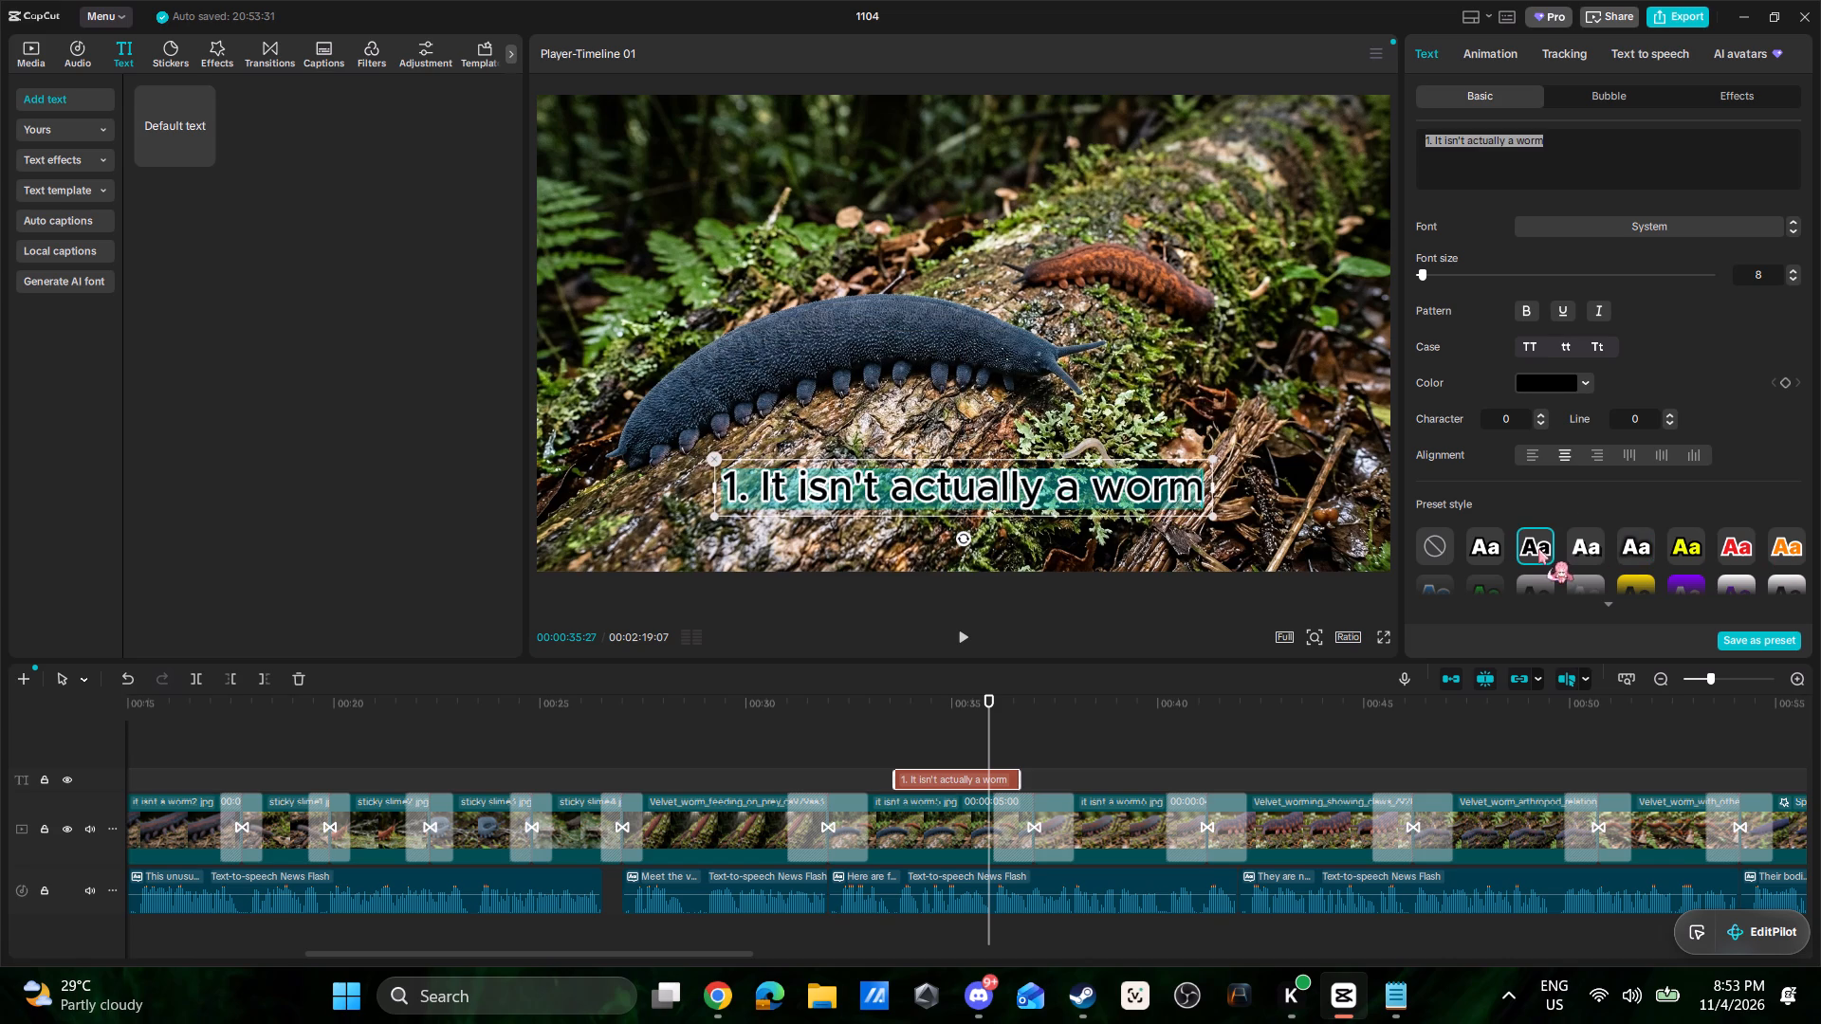
pyautogui.click(766, 475)
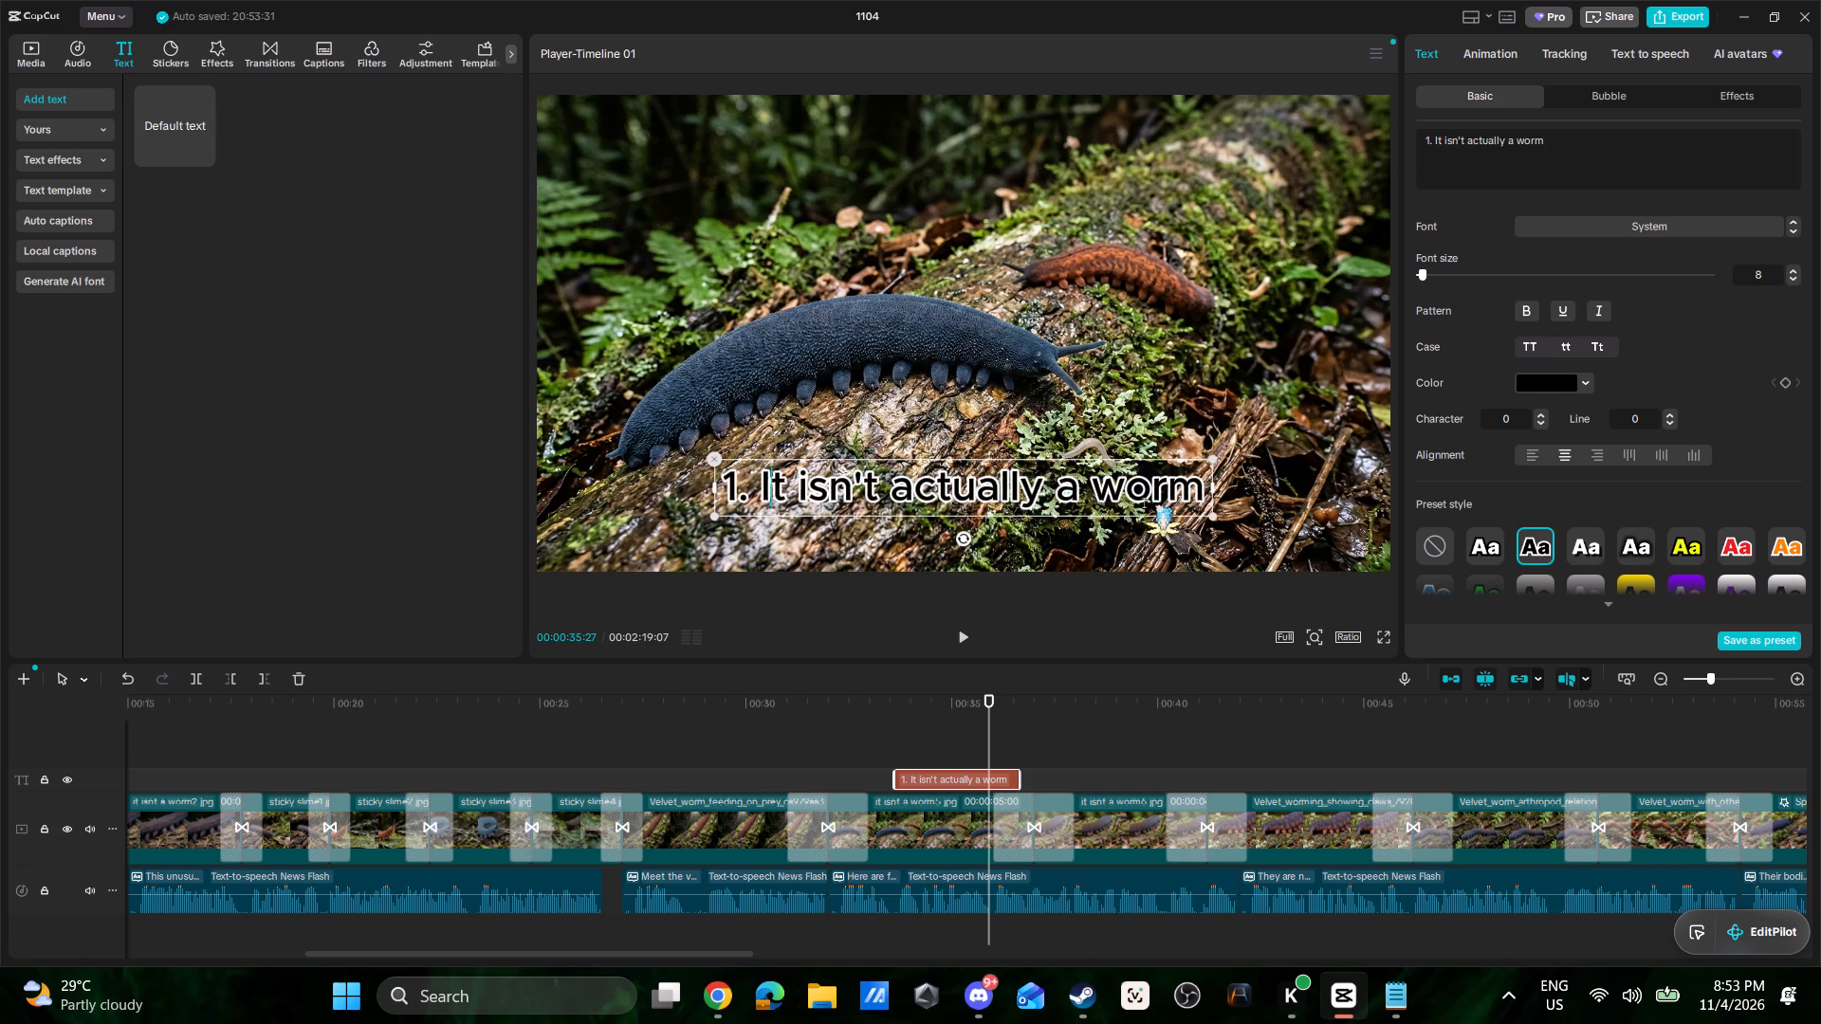
pyautogui.scroll(-1, 1704, 502)
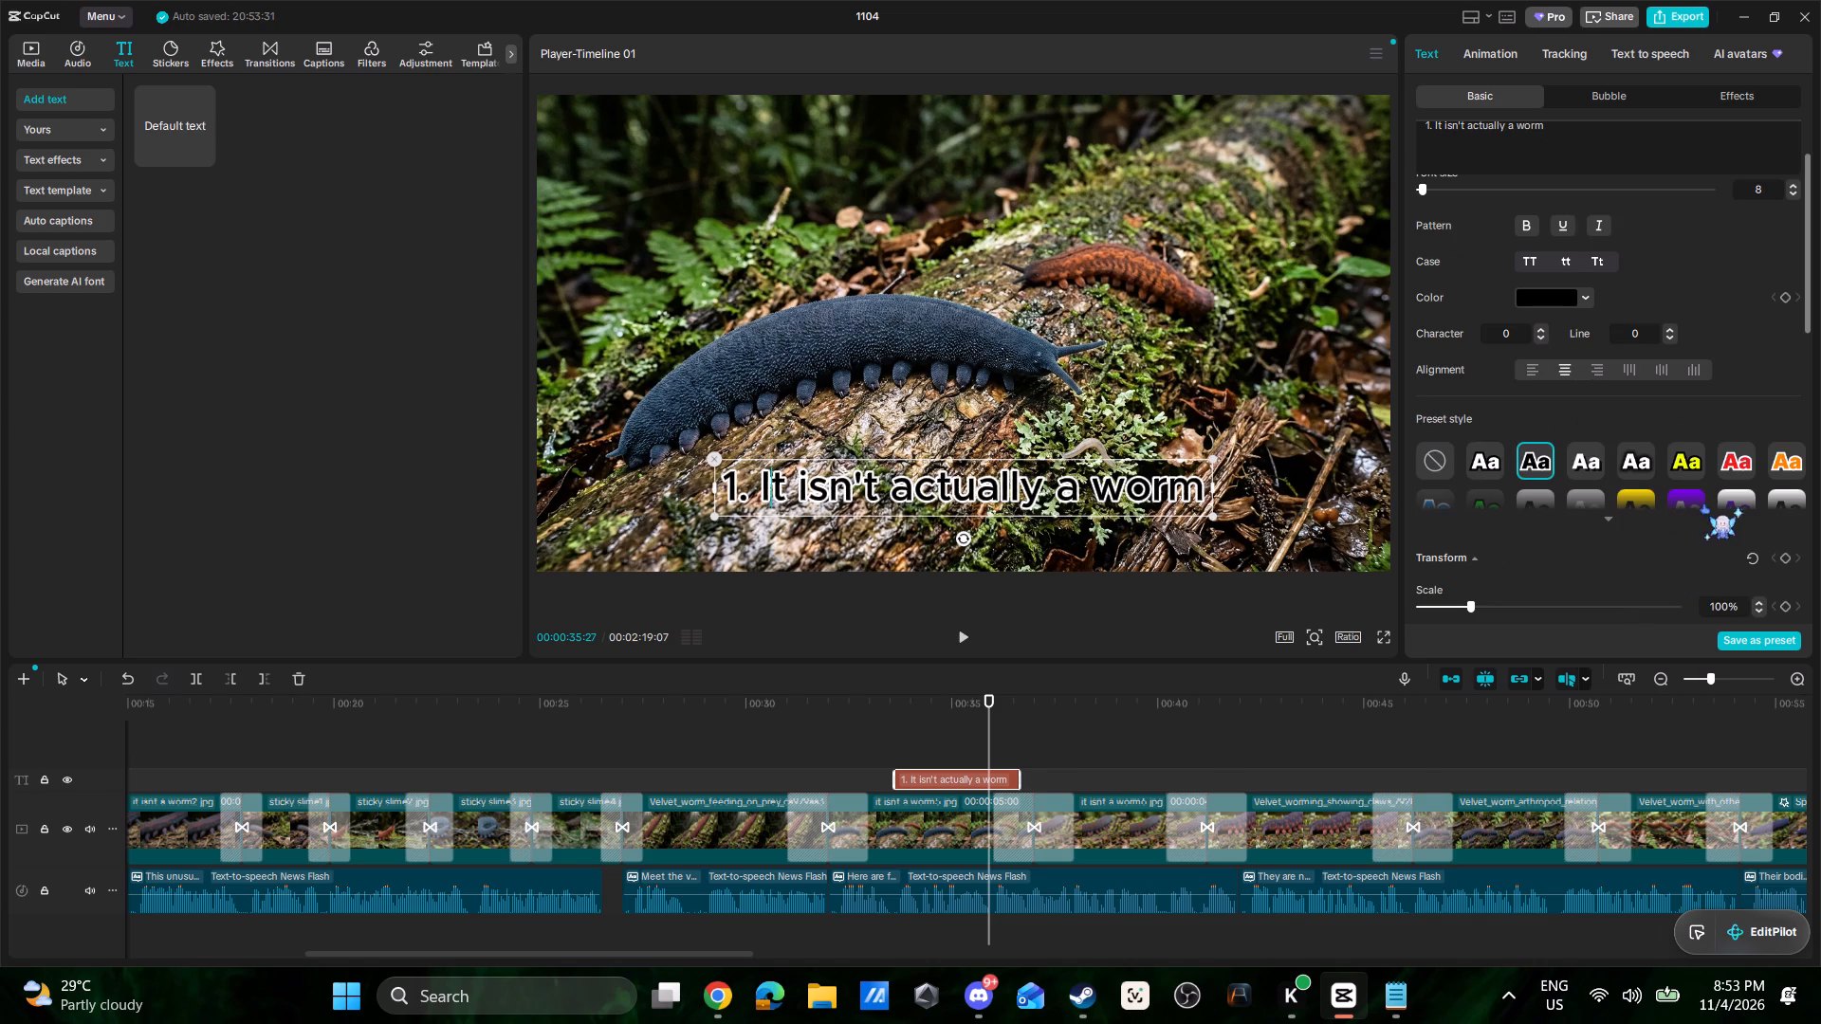
# Apply the preset style with white text on a black background to the "1. It isn't actually a worm" title.
pyautogui.scroll(-1, 1716, 475)
pyautogui.click(1607, 434)
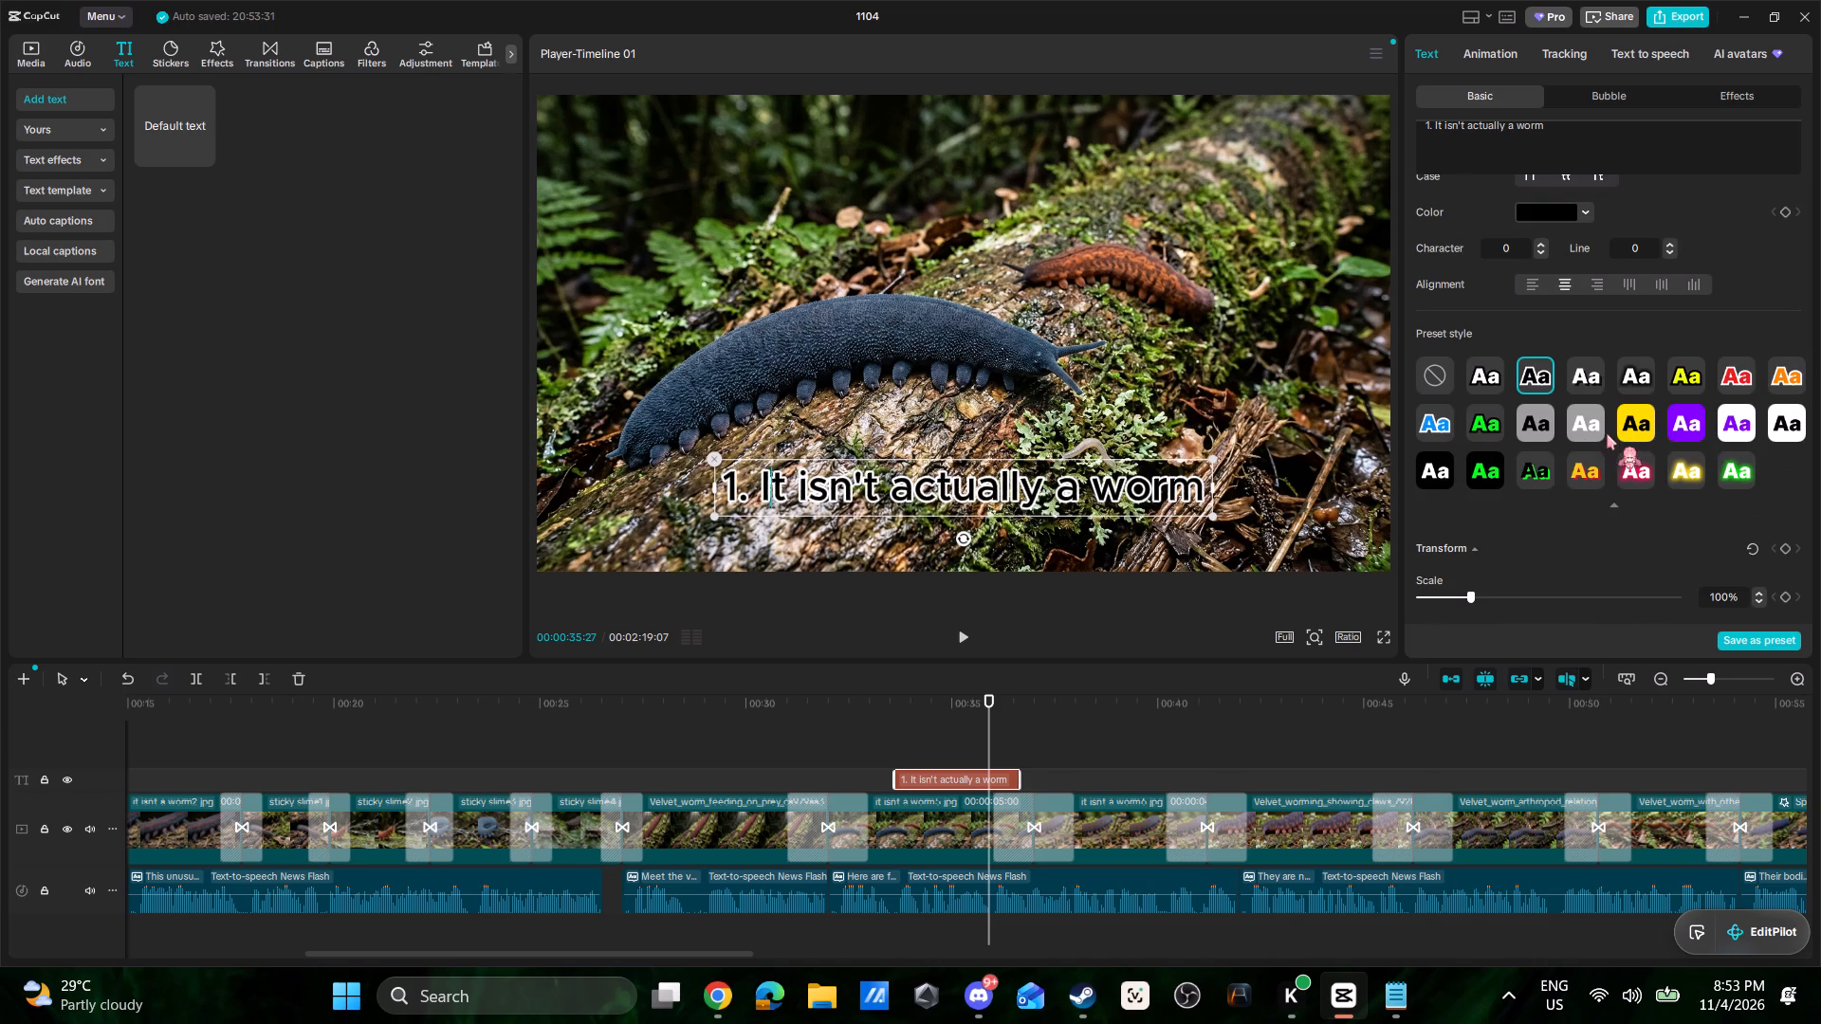
pyautogui.click(1433, 475)
# Shrink the "1. It isn't actually a worm" title box in the picture, keeping it centred beneath the velvet worm.
pyautogui.click(1076, 449)
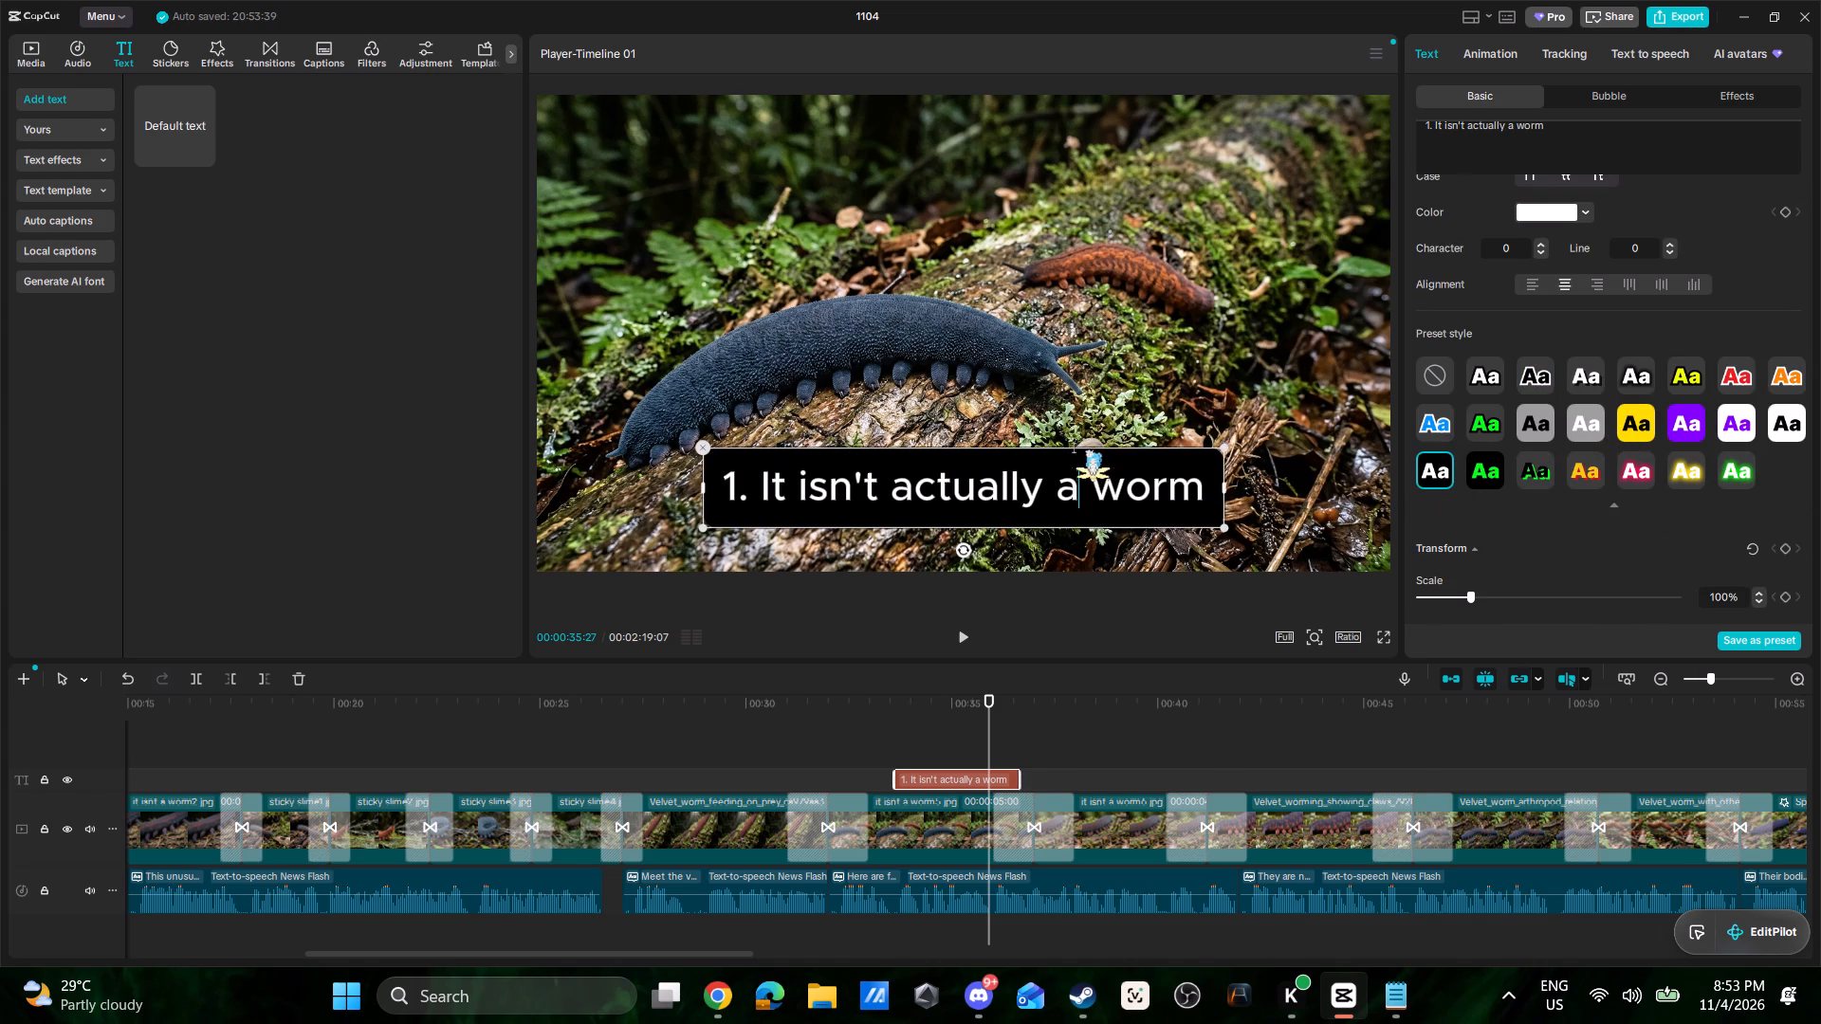
pyautogui.click(1100, 478)
pyautogui.click(1217, 500)
pyautogui.click(1275, 510)
pyautogui.click(1156, 485)
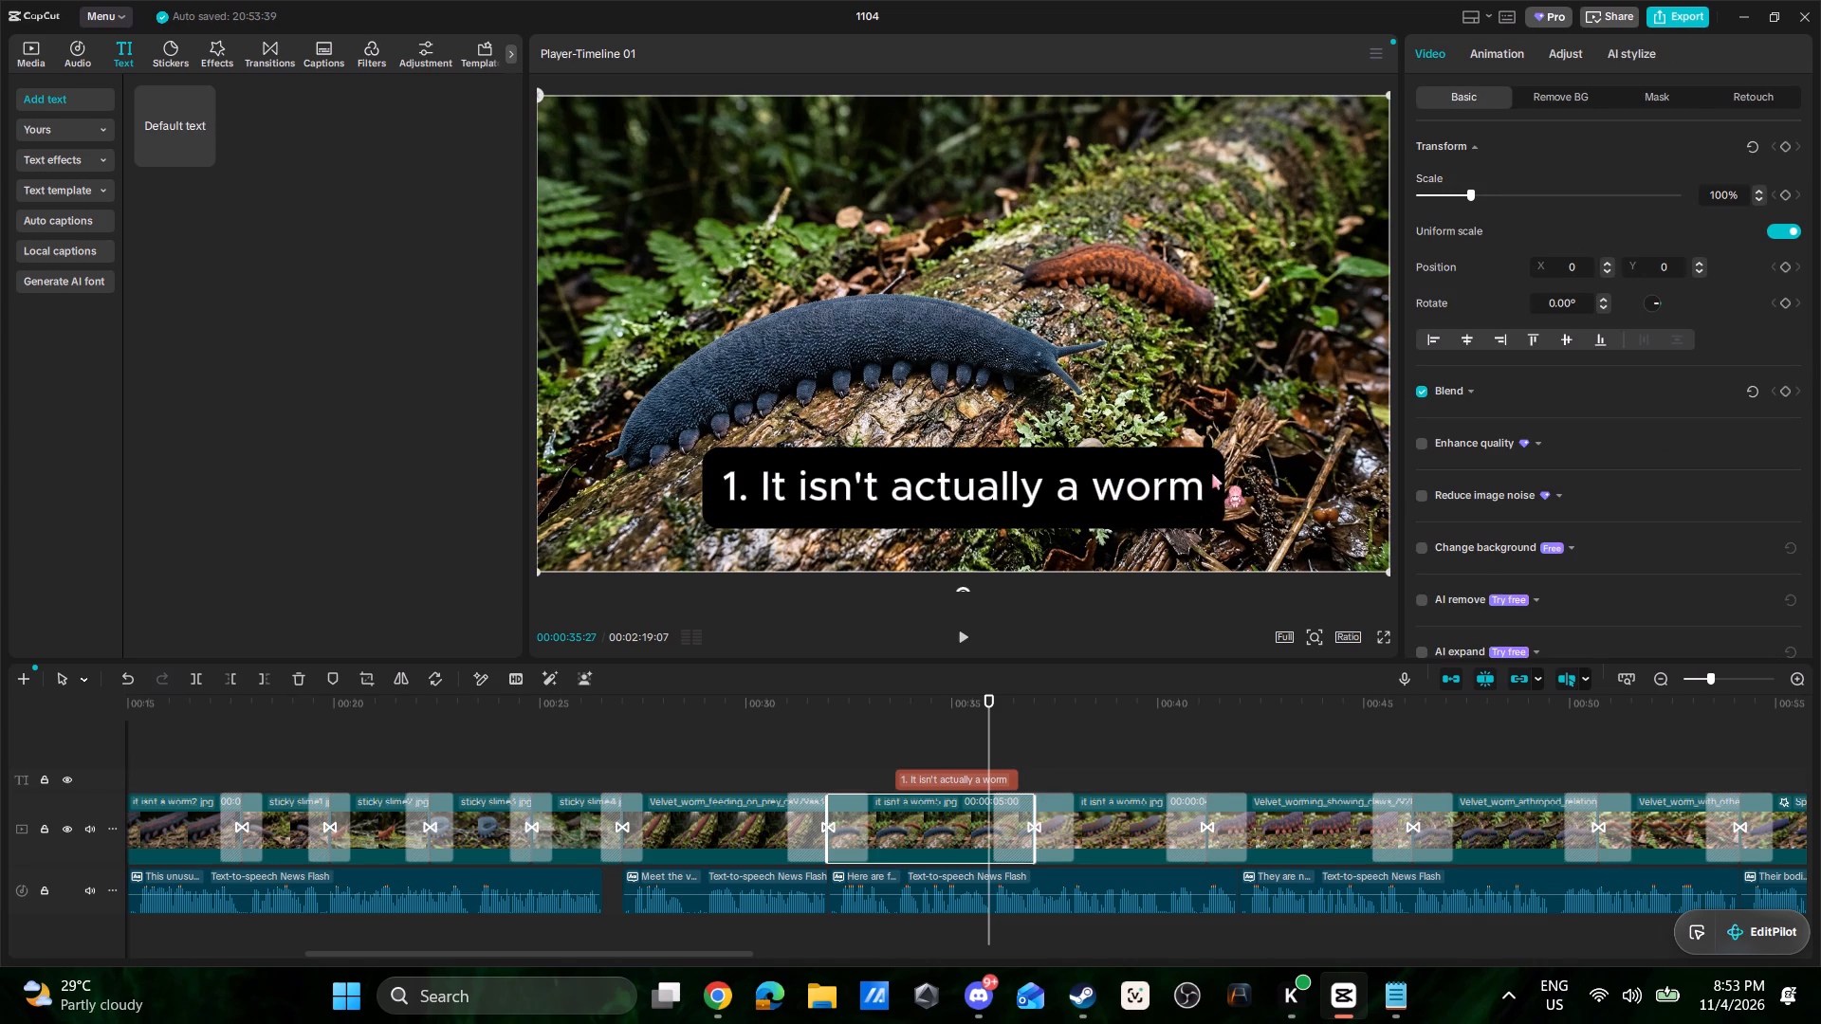
pyautogui.click(1215, 466)
pyautogui.moveTo(1223, 448); pyautogui.dragTo(1094, 476)
pyautogui.click(1153, 428)
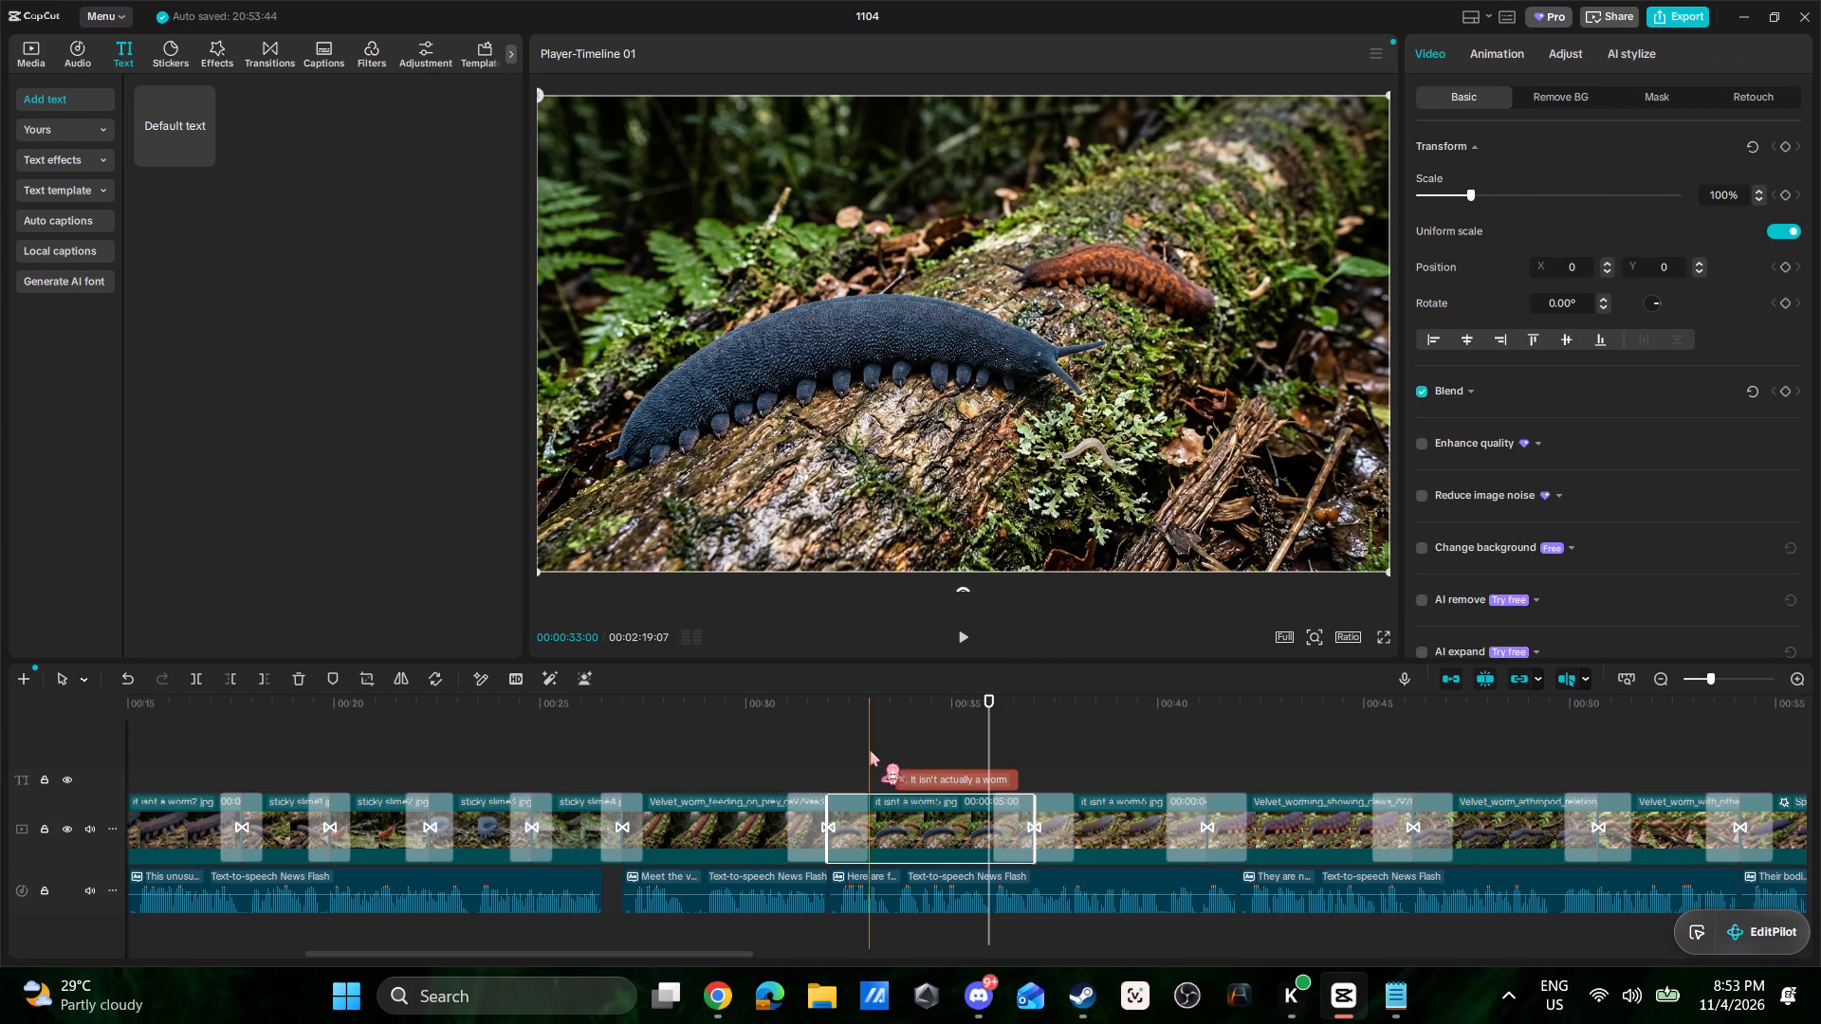
# Shorten the "1. It isn't actually a worm" clip to end at about 00:36 and check its timing against the narration.
pyautogui.click(870, 751)
pyautogui.press('space')
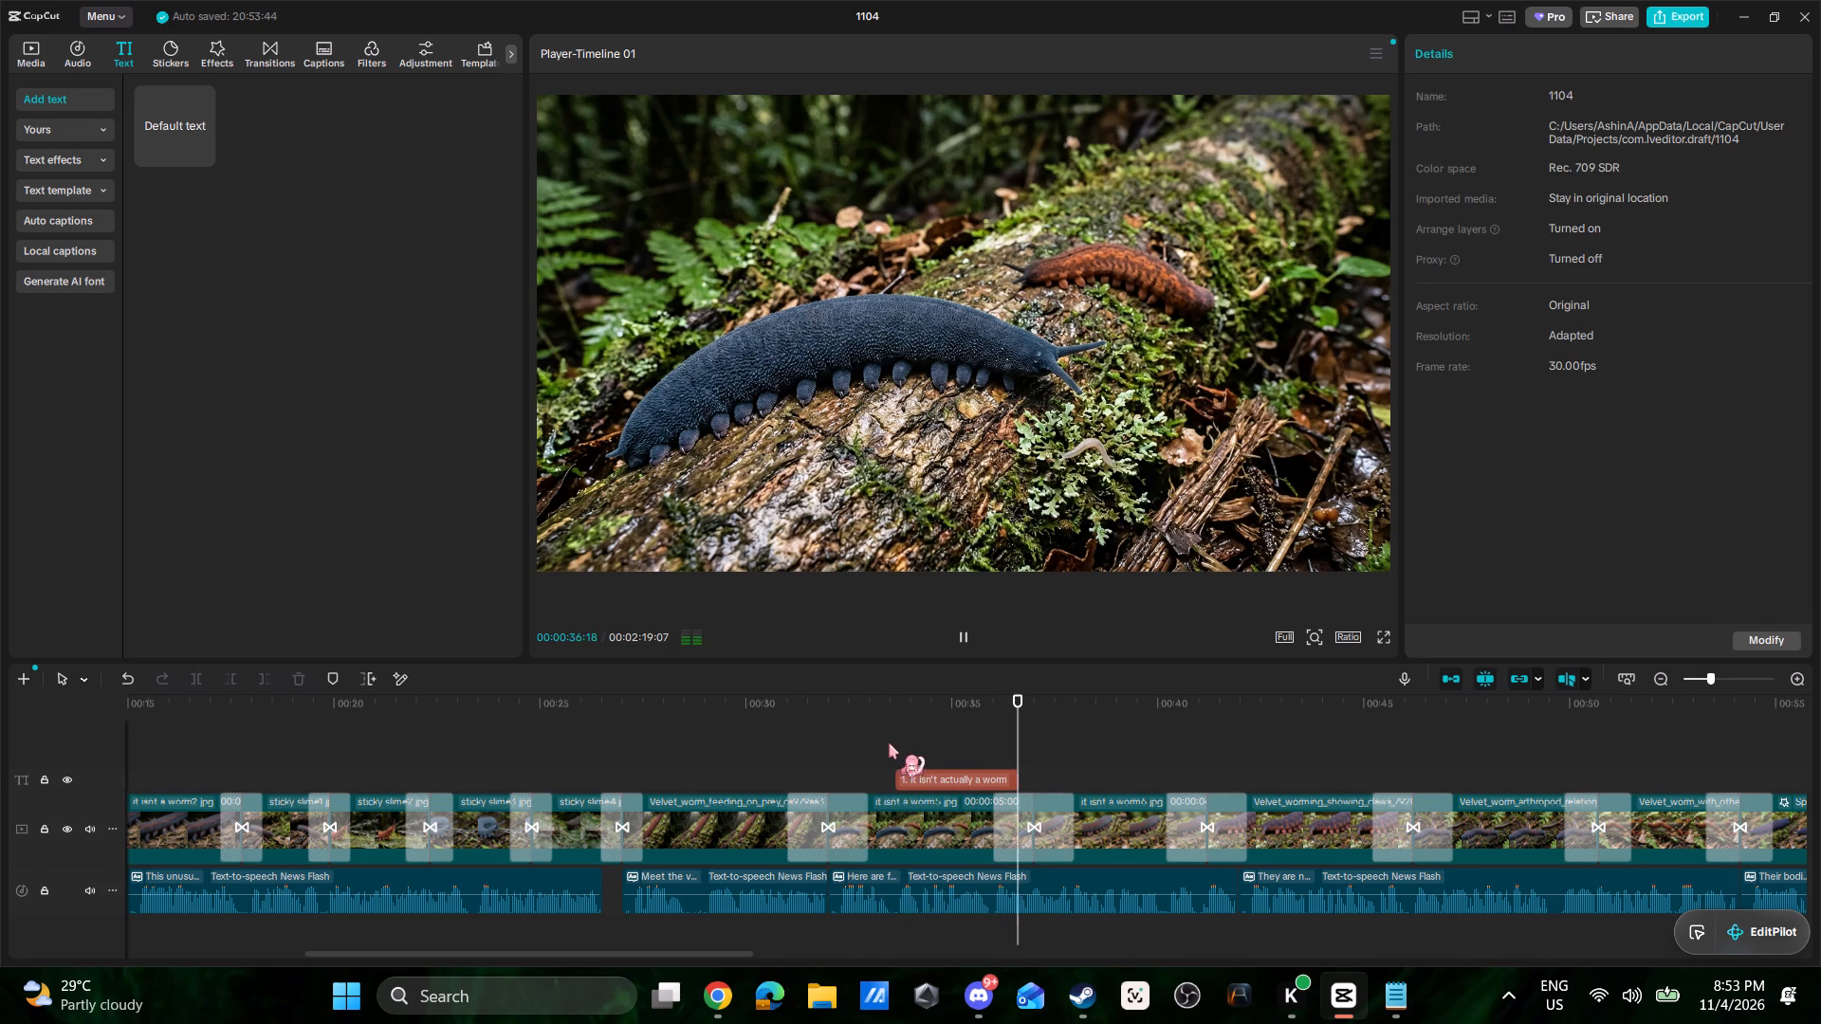
pyautogui.press('space')
pyautogui.click(992, 780)
pyautogui.moveTo(1017, 778); pyautogui.dragTo(1002, 778)
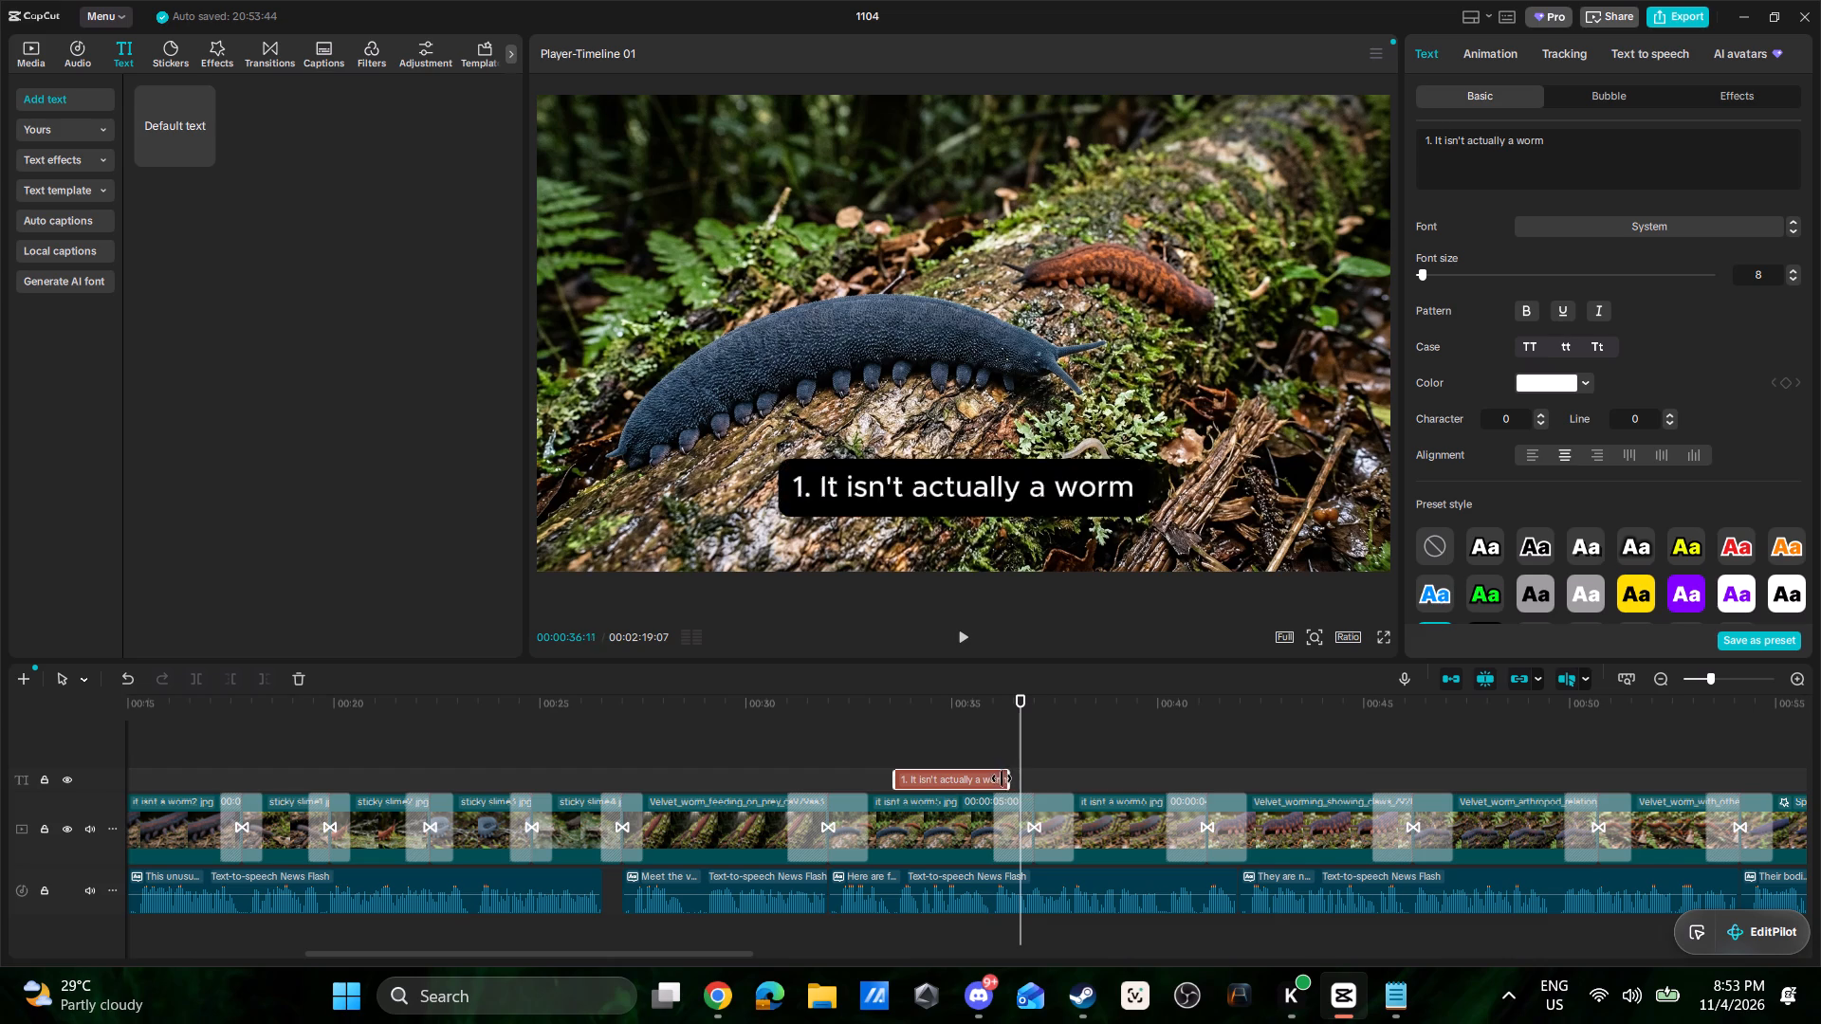
pyautogui.moveTo(1002, 778); pyautogui.dragTo(996, 778)
pyautogui.click(825, 756)
pyautogui.press('space')
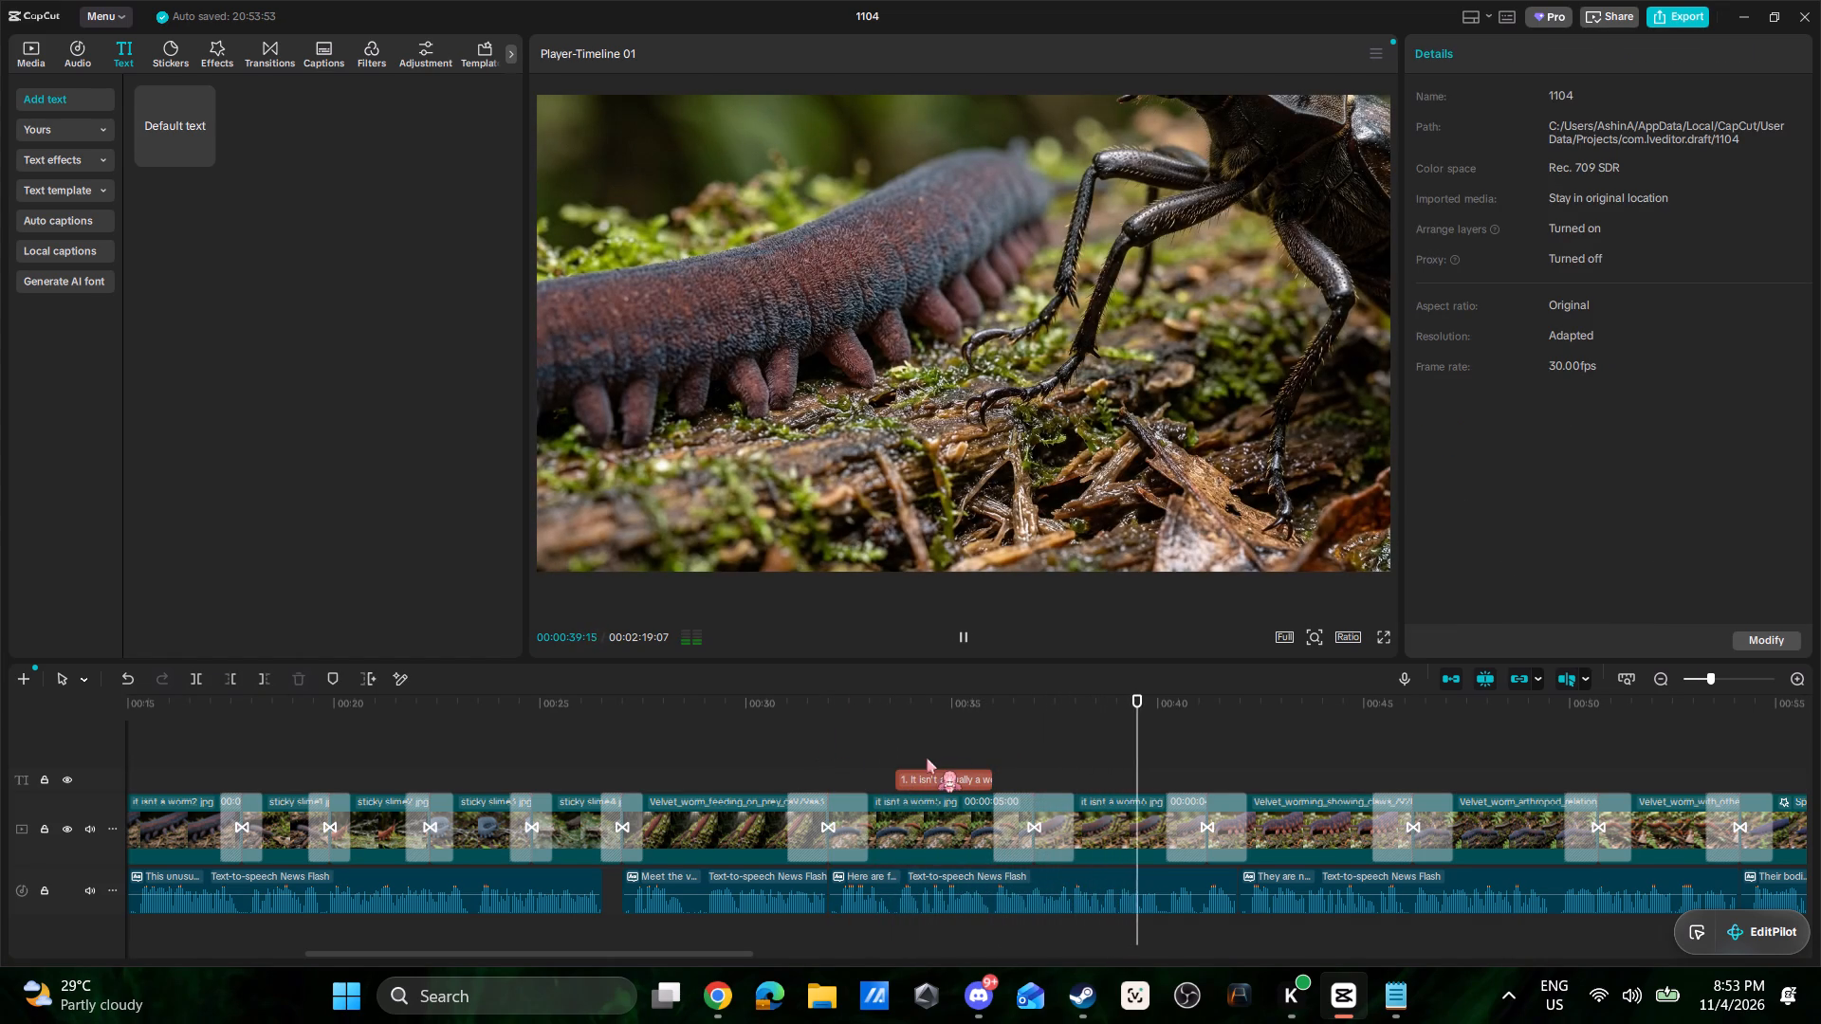
pyautogui.press('space')
# Copy the word "Onychophora" from the Notepad script into a new text clip starting at about 00:38 on the title track.
pyautogui.hotkey('alt', 'Tab')
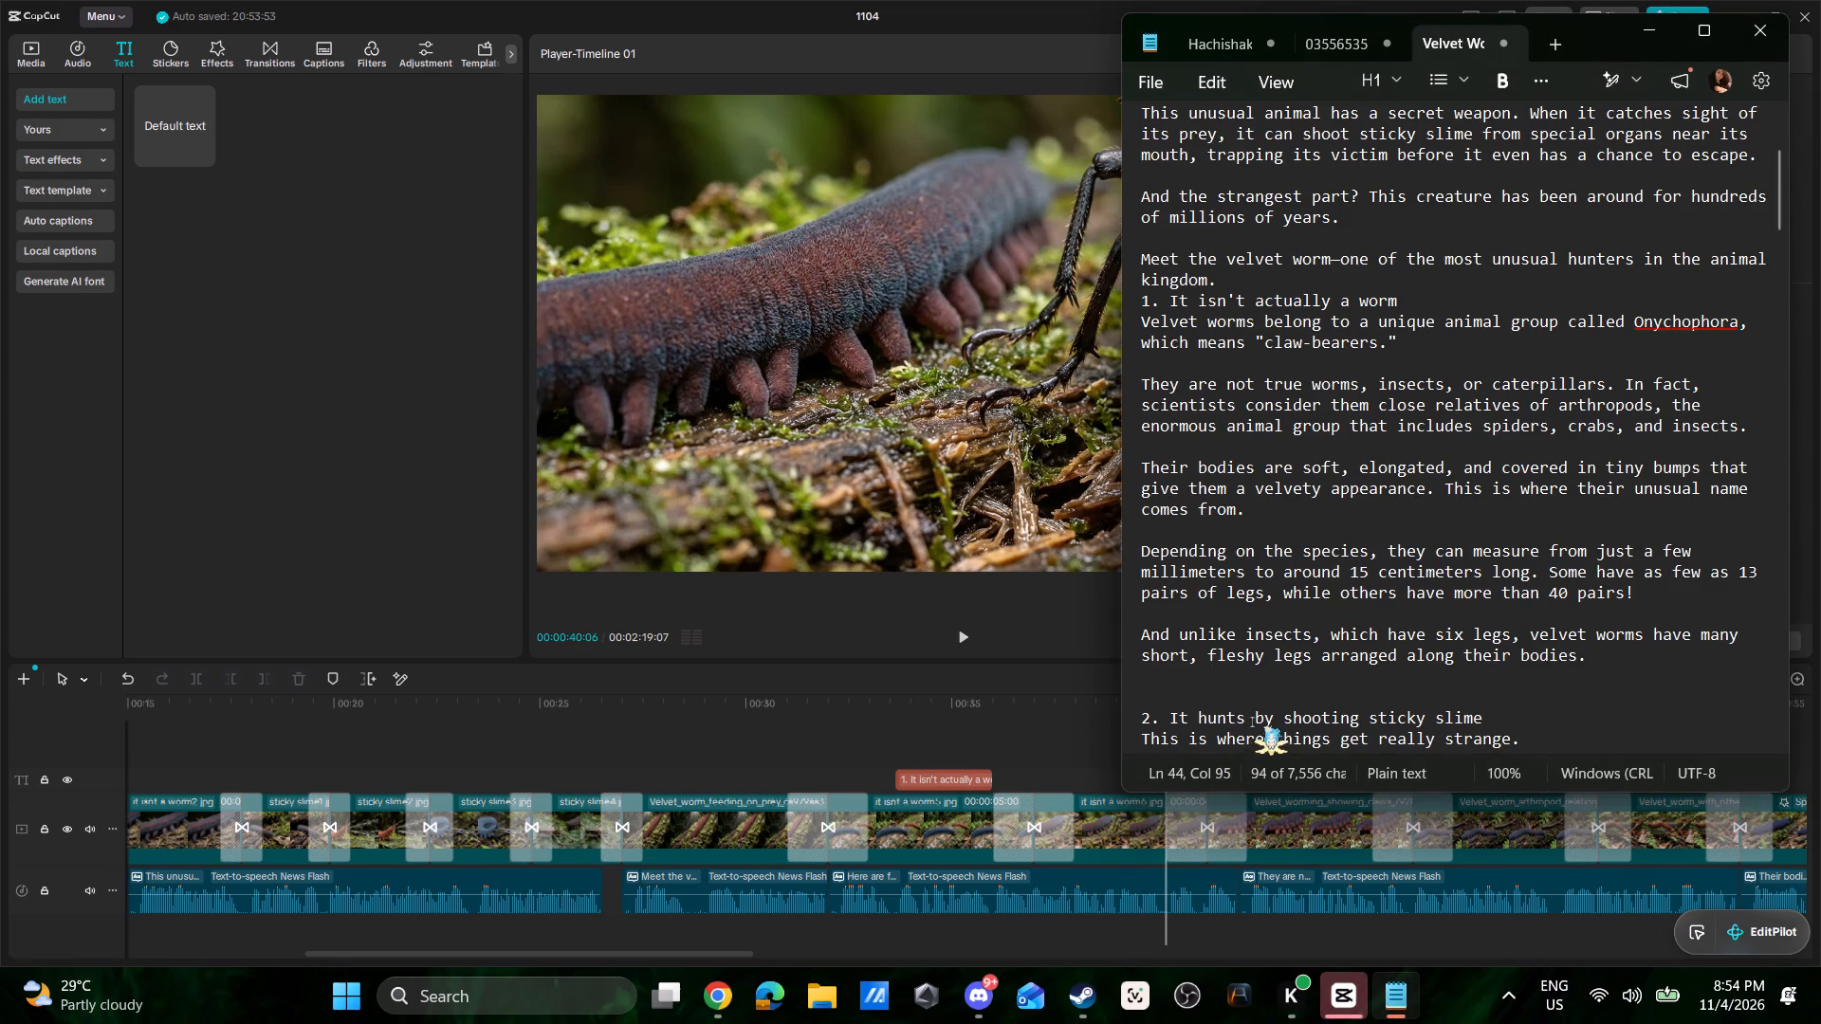
pyautogui.moveTo(1638, 320); pyautogui.dragTo(1732, 323)
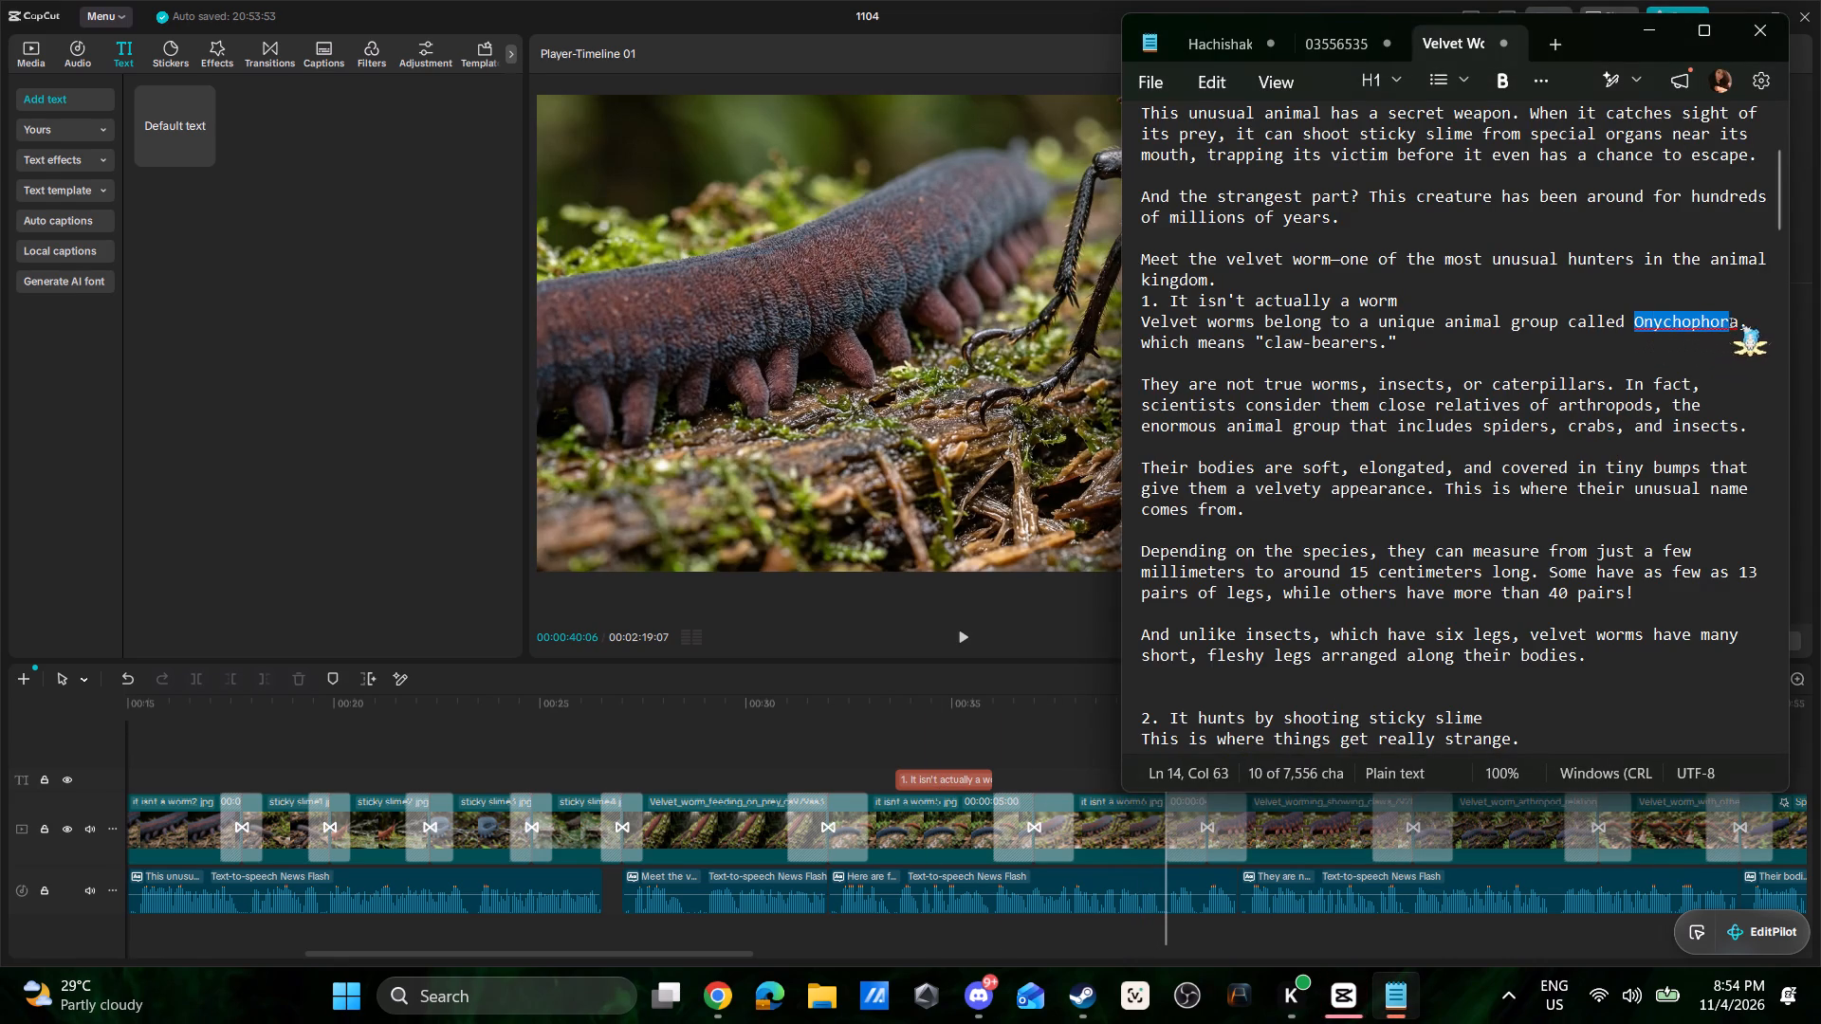
pyautogui.moveTo(1732, 323); pyautogui.dragTo(1740, 323)
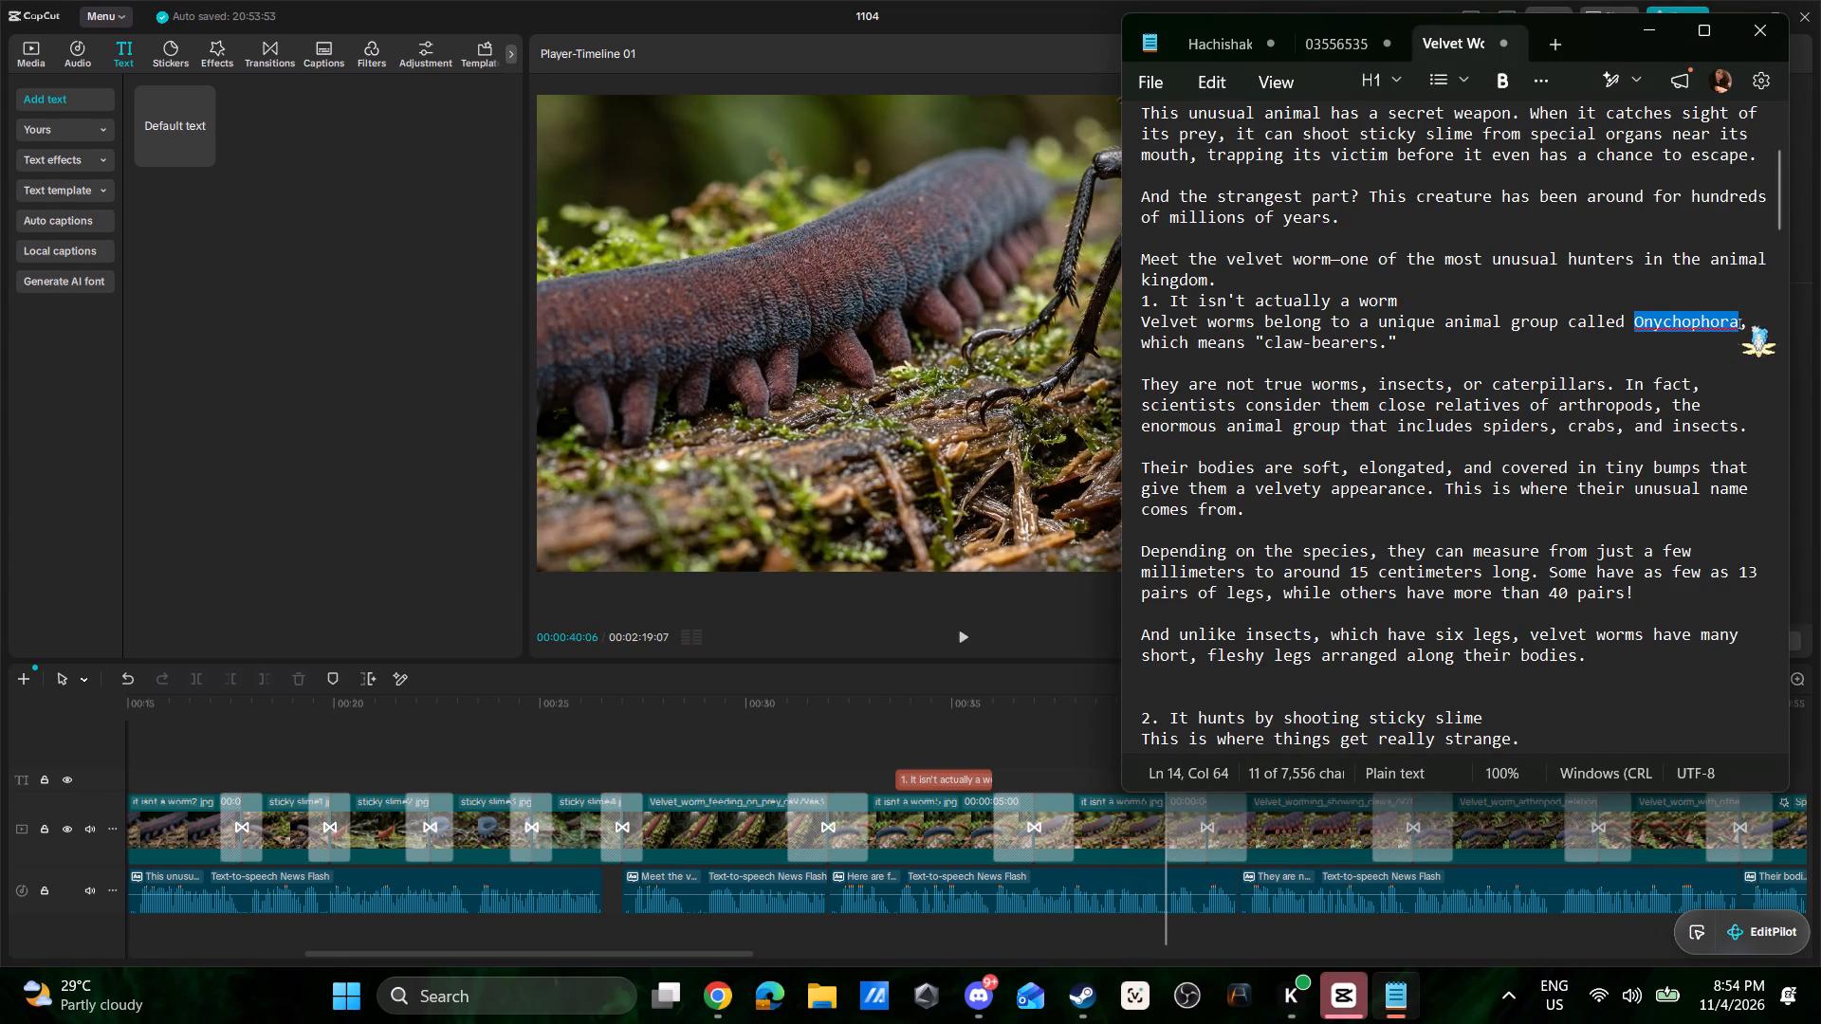
pyautogui.scroll(-20, 1557, 553)
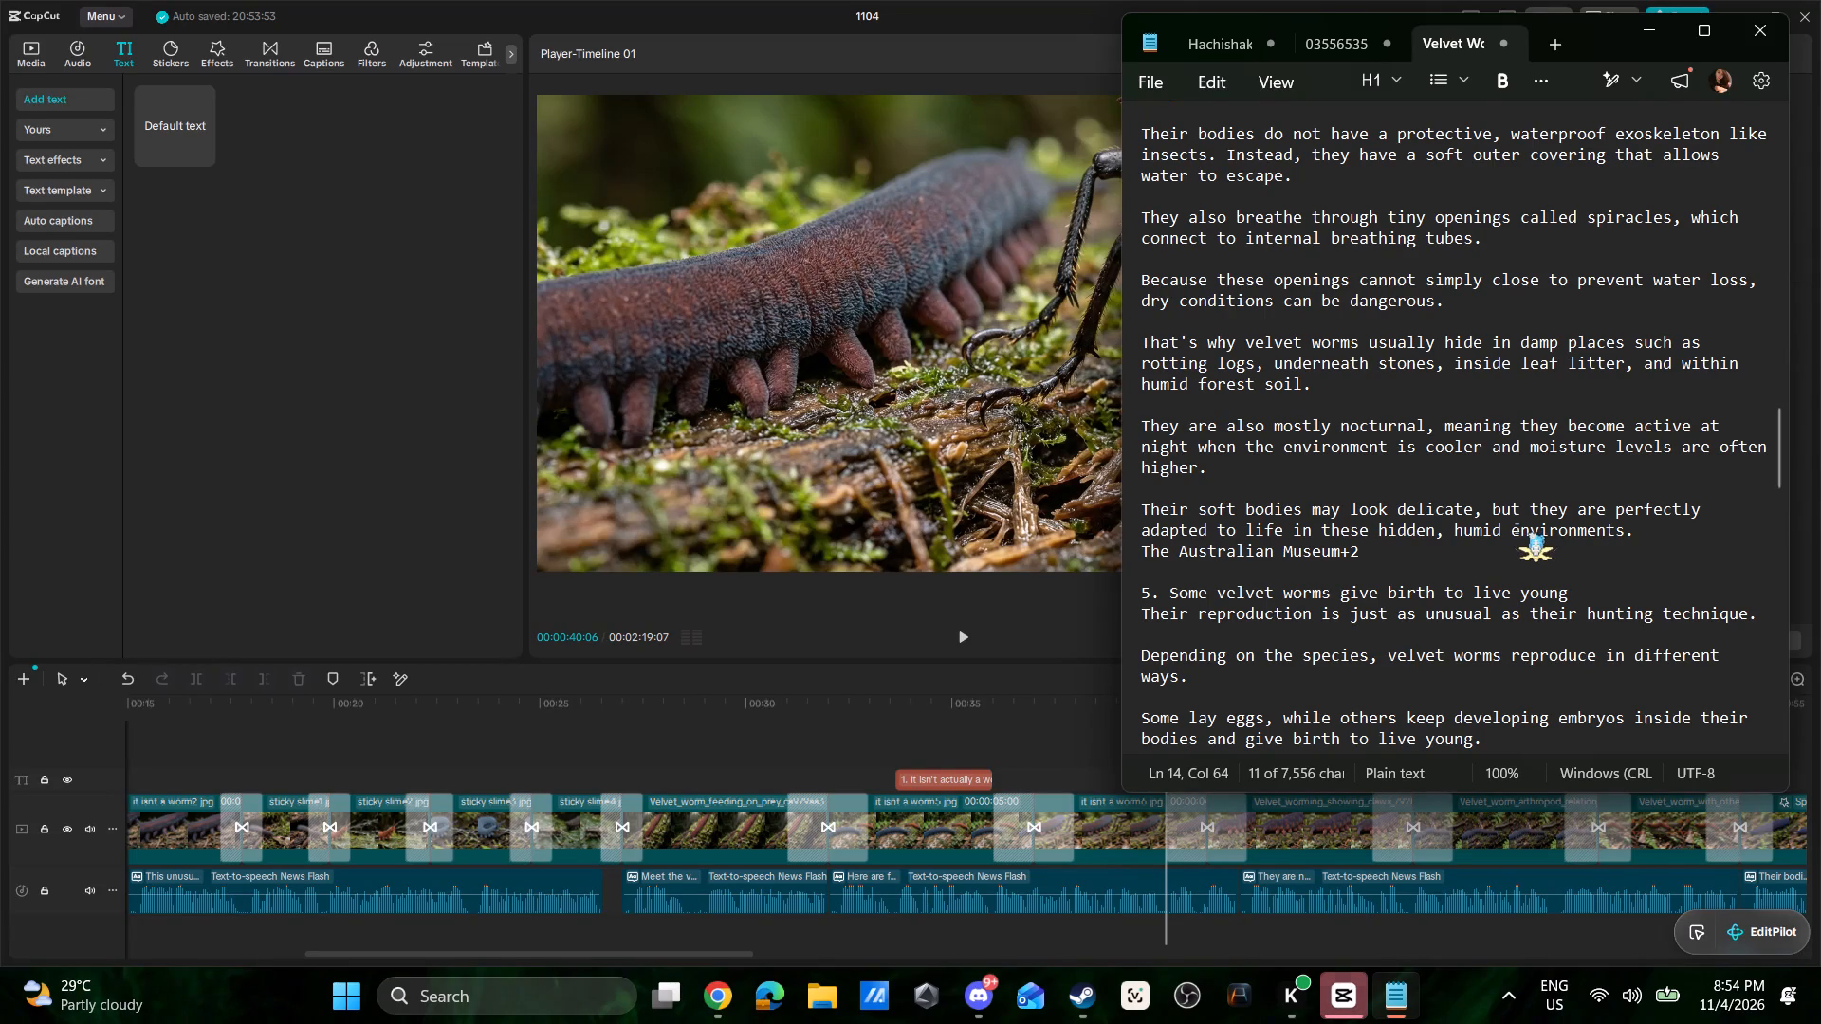
pyautogui.hotkey('ctrl', 'c')
pyautogui.click(374, 305)
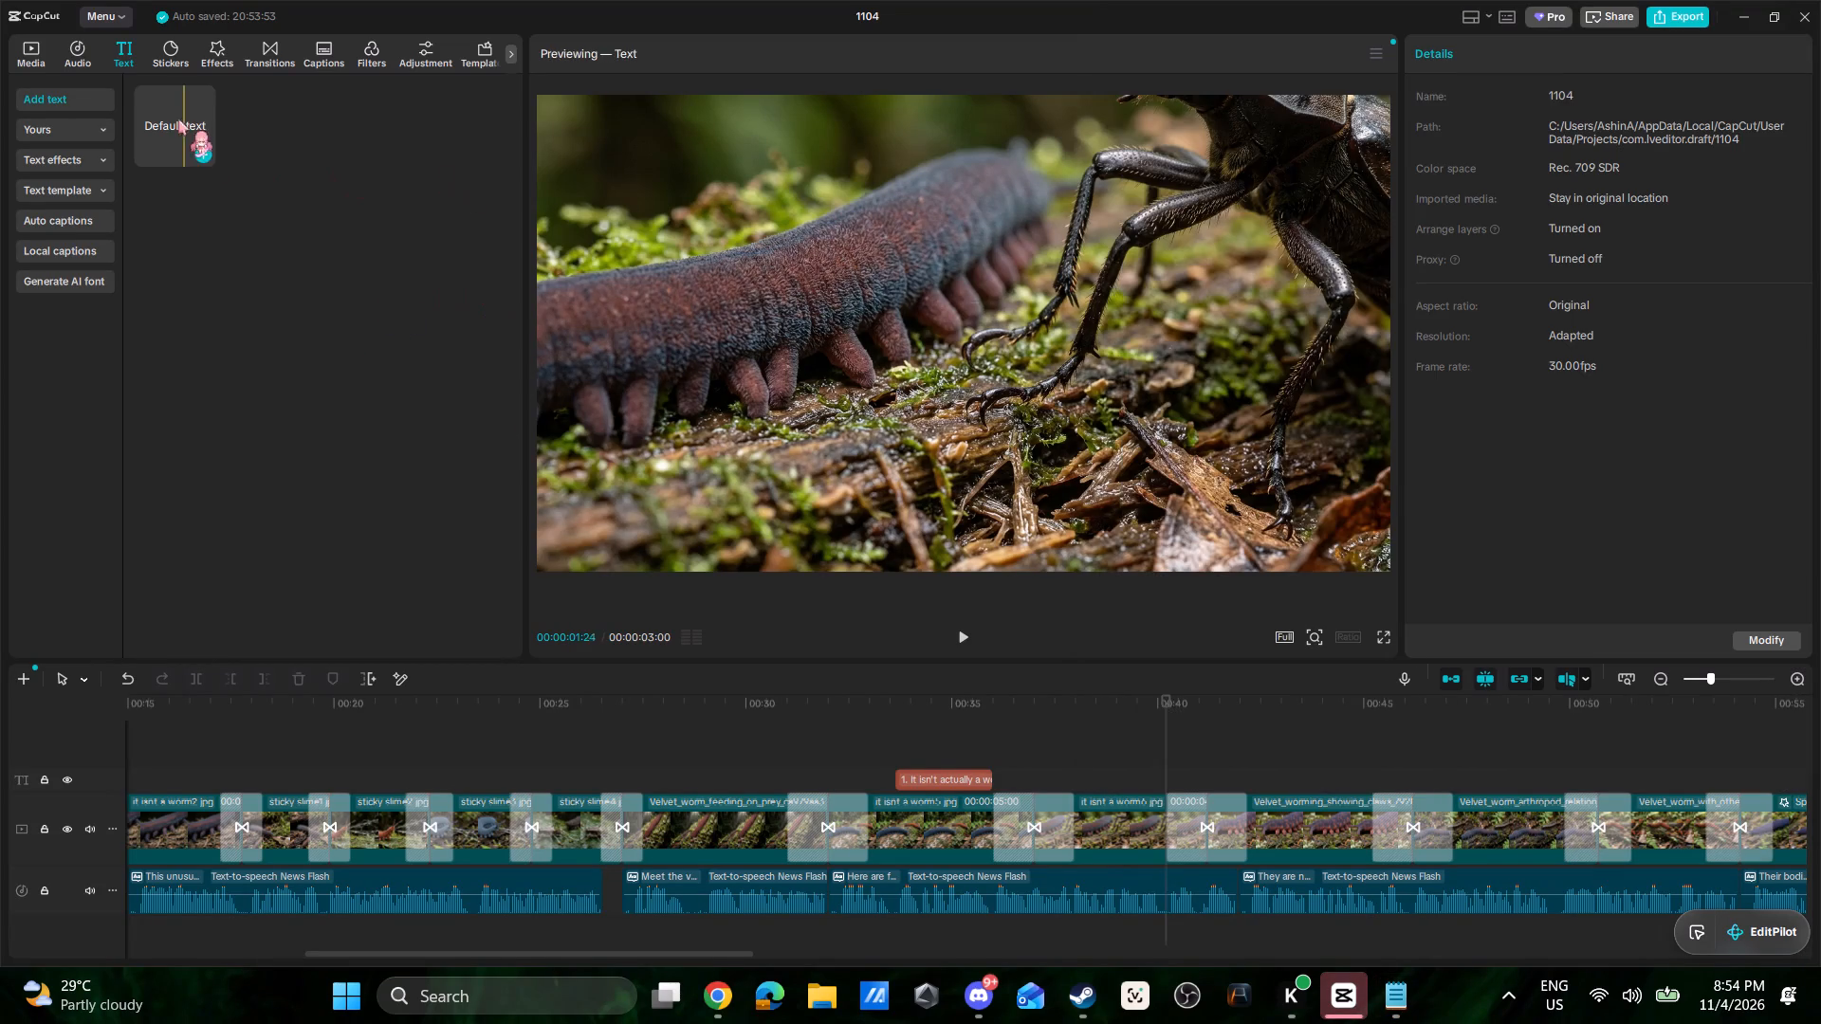
pyautogui.moveTo(178, 119); pyautogui.dragTo(1151, 778)
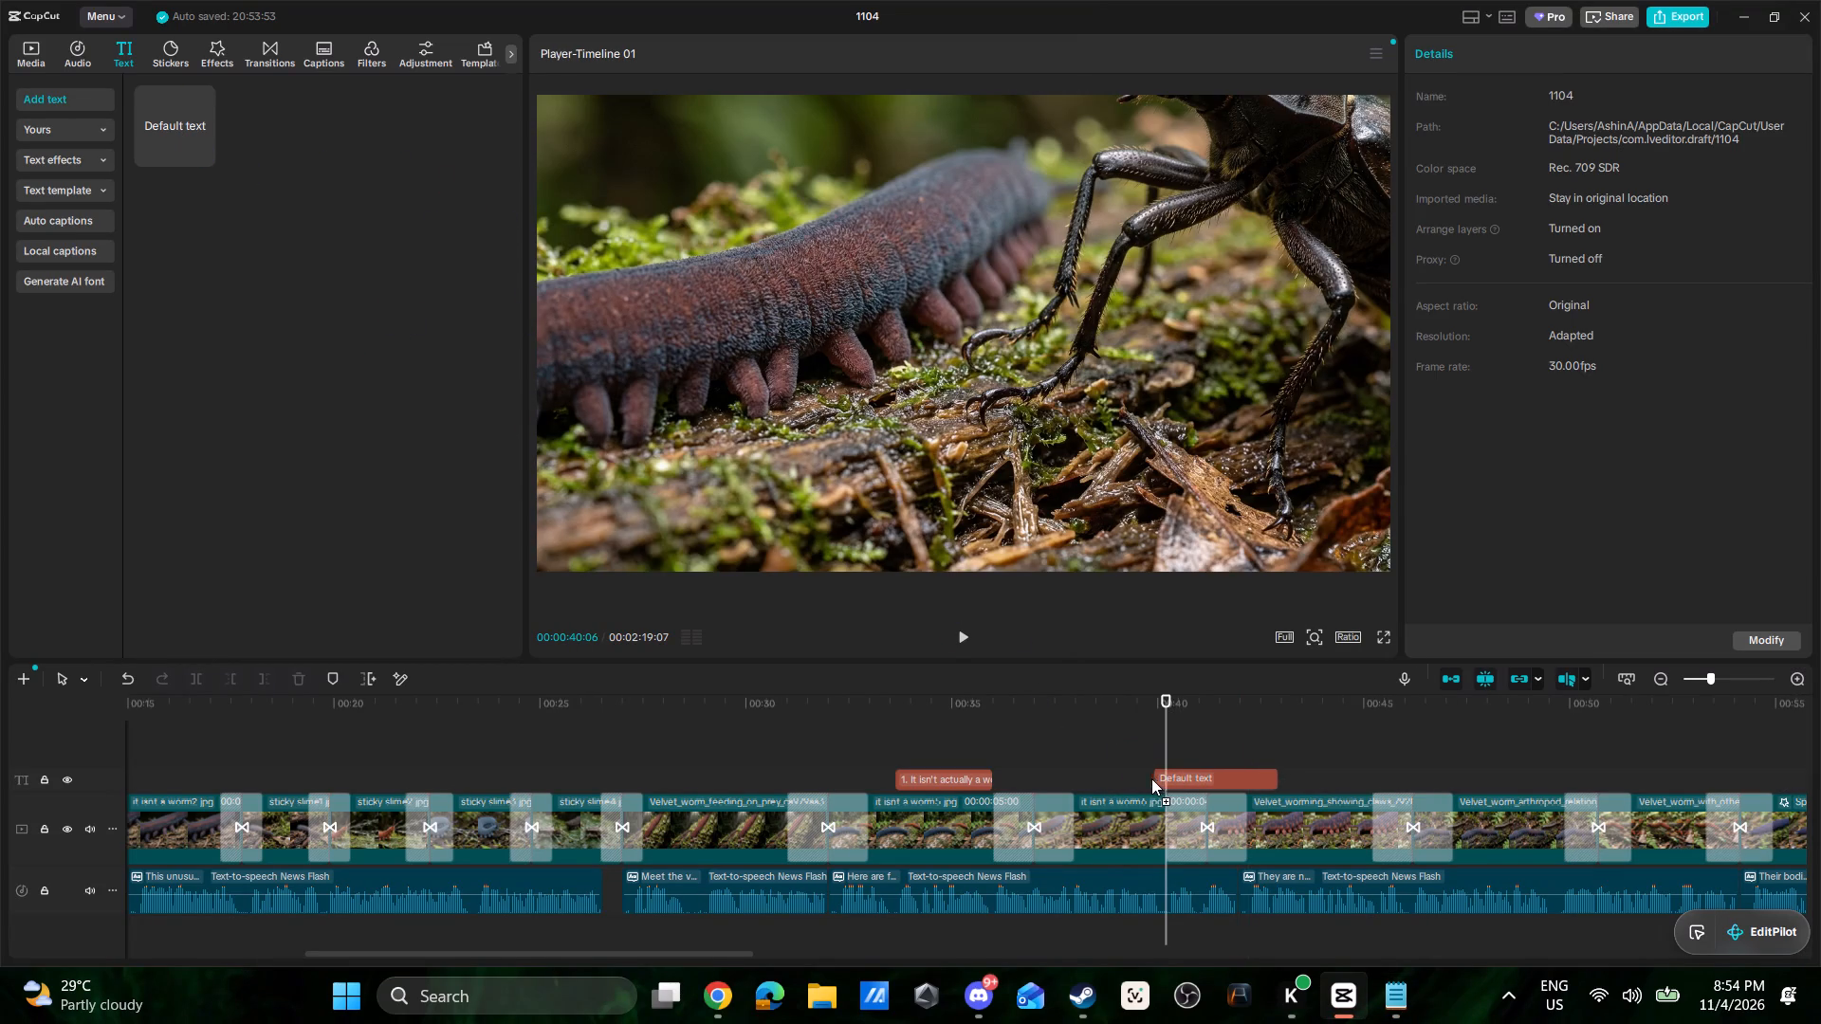
pyautogui.moveTo(1151, 778); pyautogui.dragTo(1105, 777)
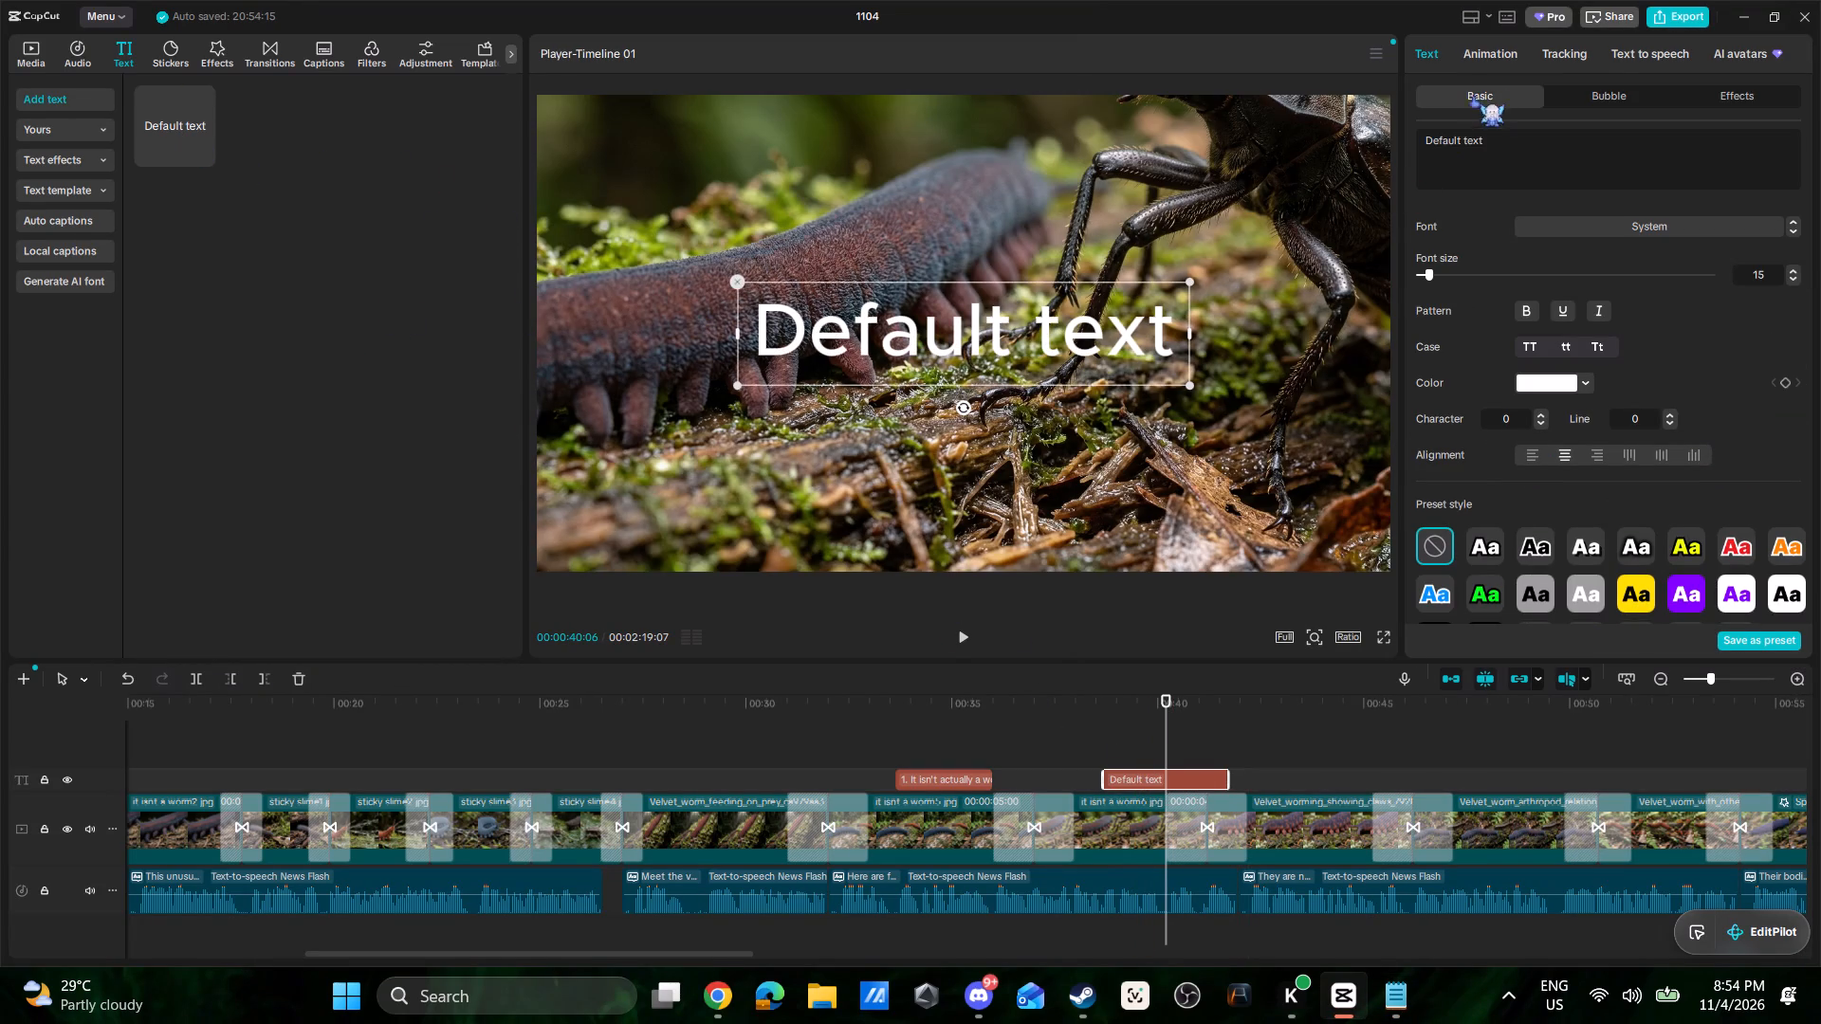
pyautogui.moveTo(1518, 147); pyautogui.dragTo(1331, 131)
pyautogui.hotkey('ctrl', 'v')
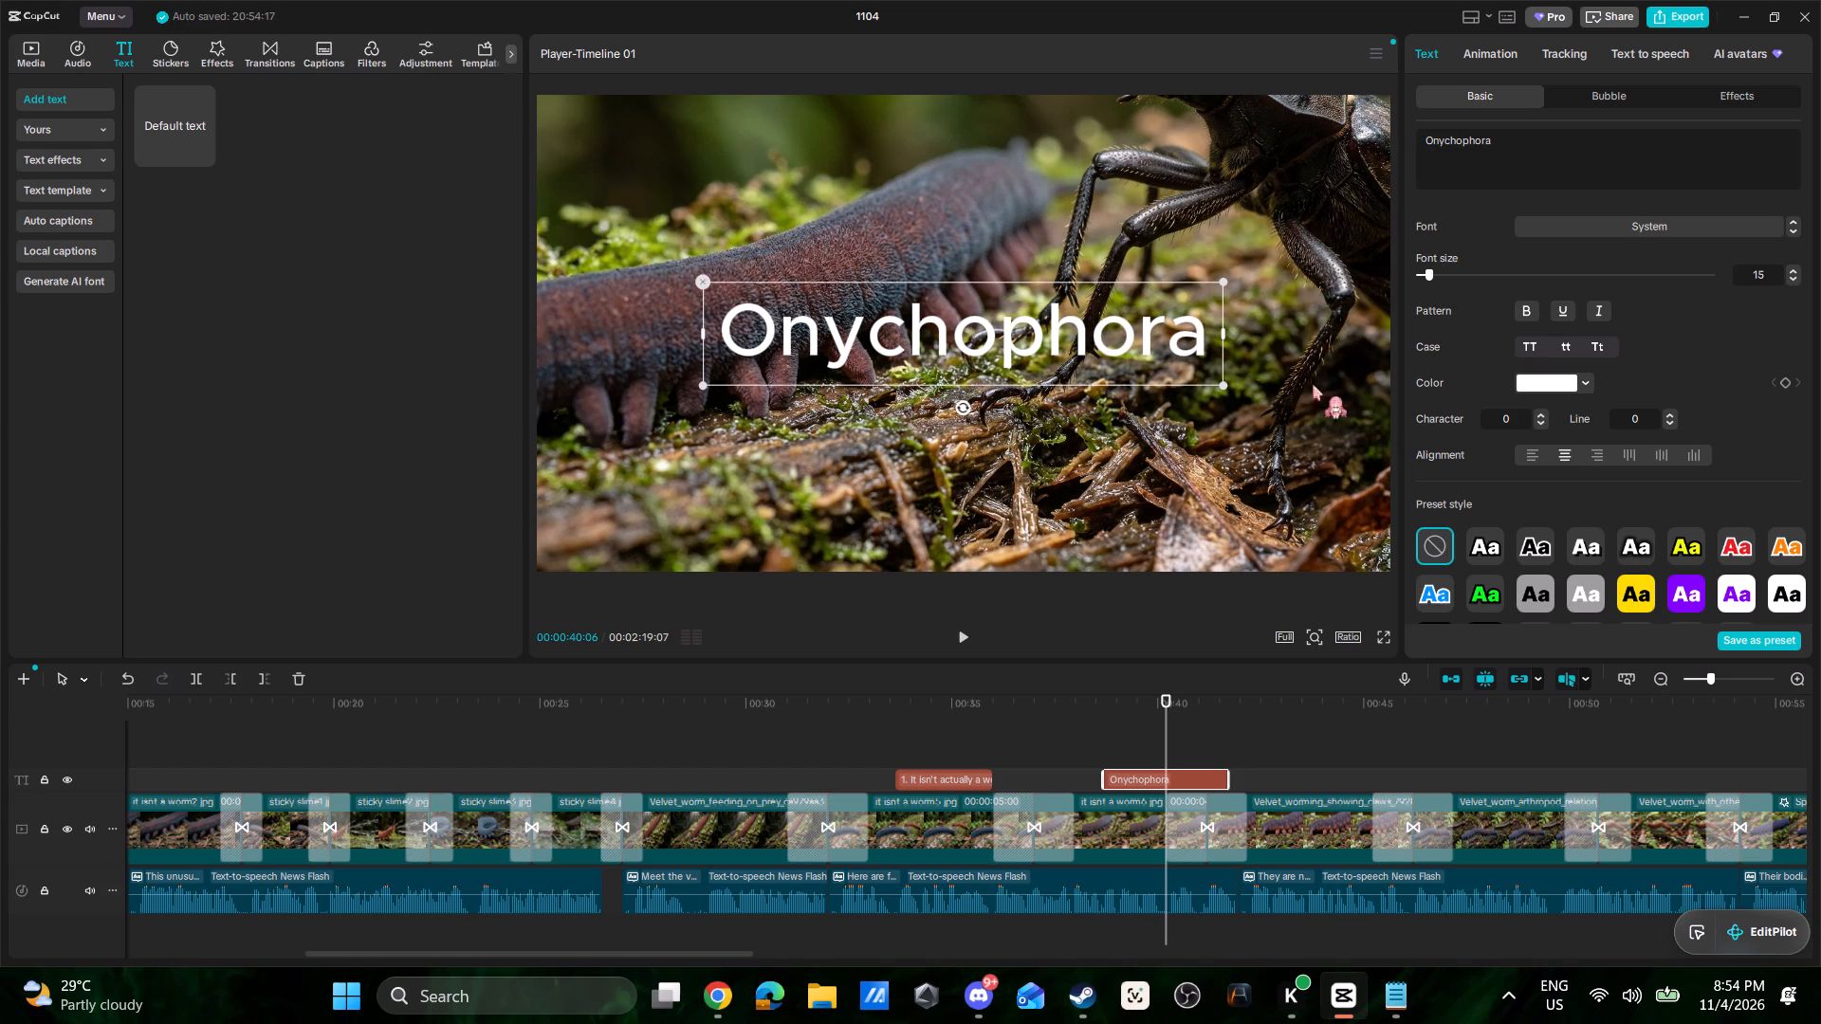
# Apply the preset style with white text on a black background to the "Onychophora" text.
pyautogui.scroll(-3, 1532, 566)
pyautogui.click(1432, 380)
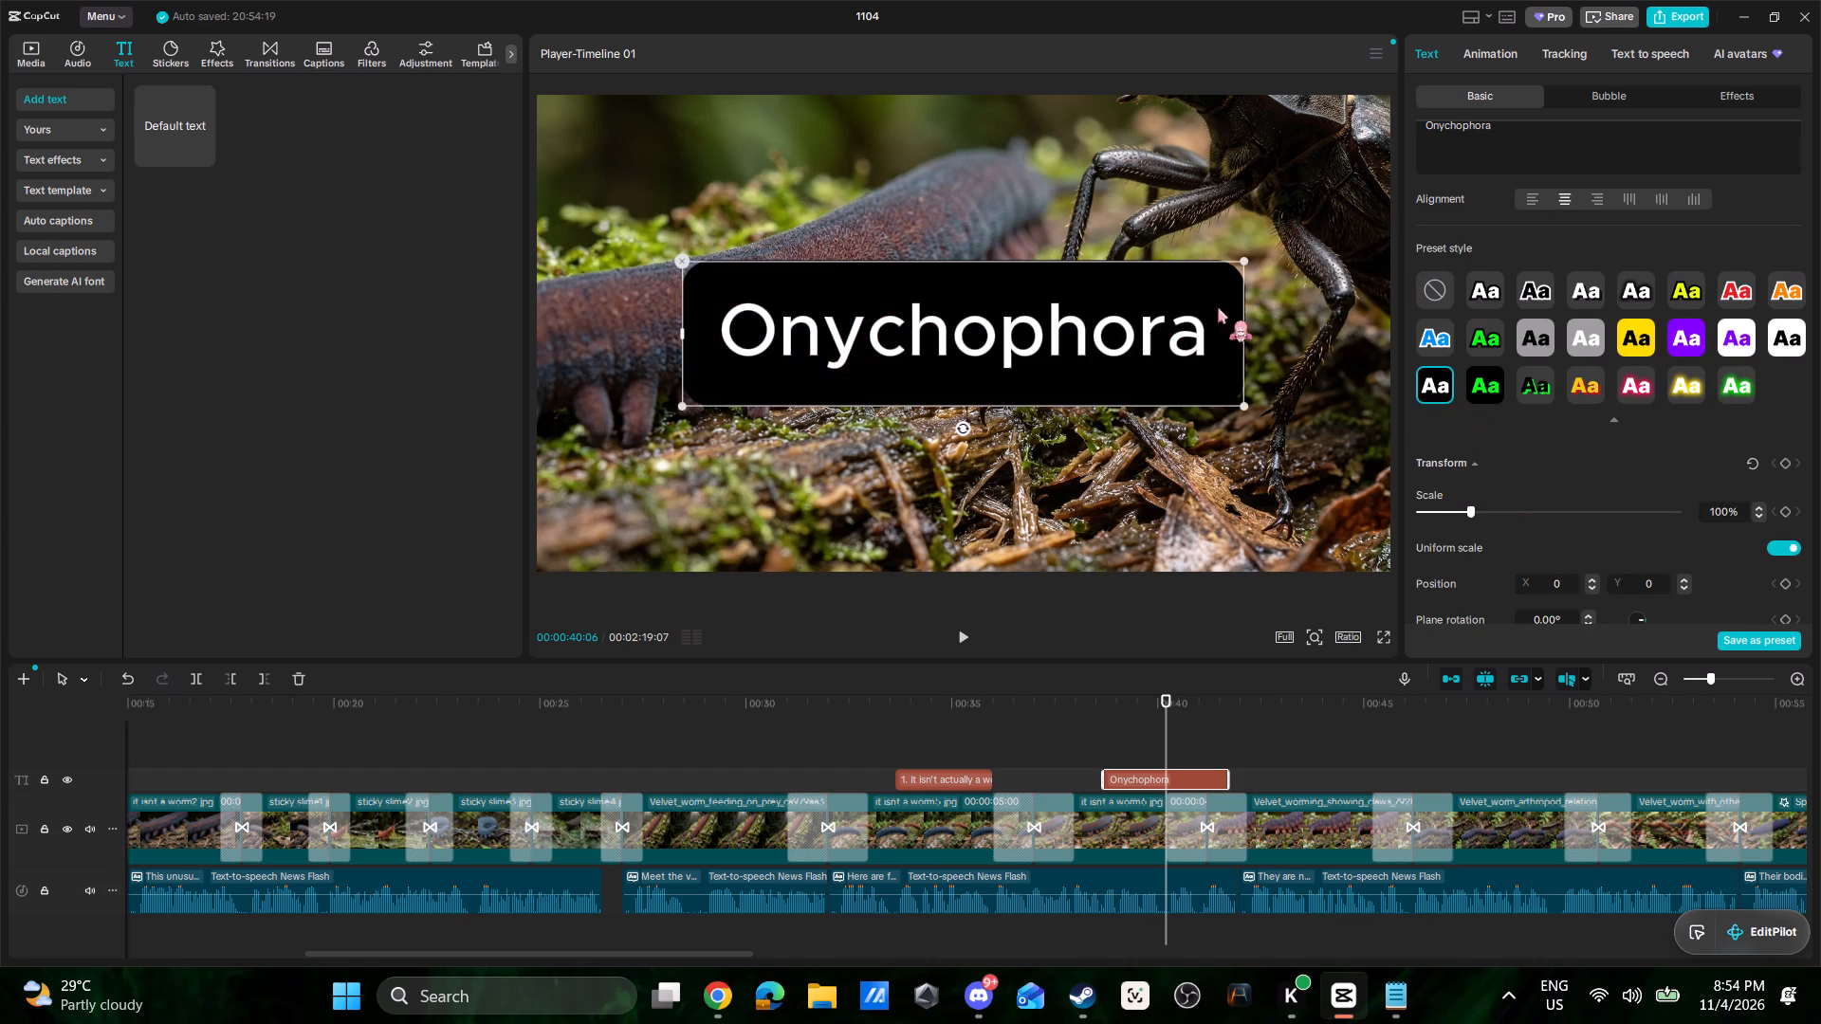
# Scale the "Onychophora" text to about 57% and move it to the lower centre of the picture, about X 30, Y -729.
pyautogui.moveTo(1246, 263); pyautogui.dragTo(1050, 327)
pyautogui.moveTo(1018, 344); pyautogui.dragTo(971, 485)
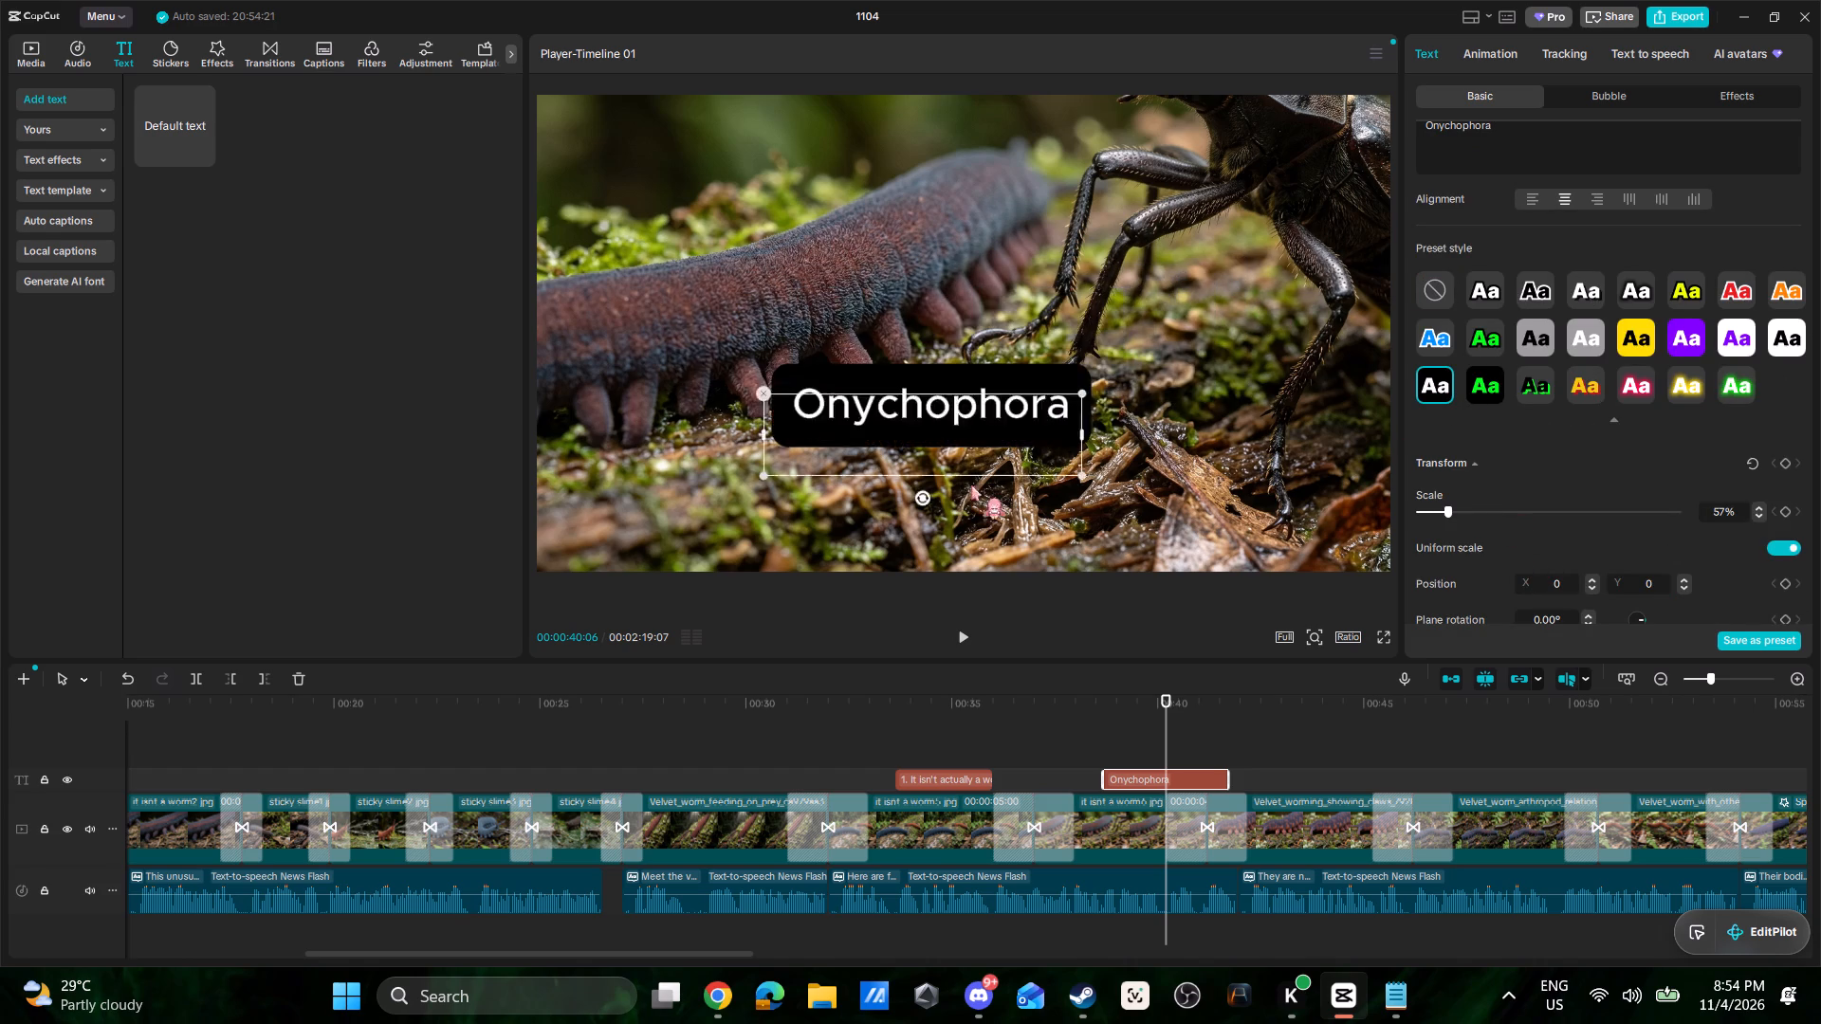
pyautogui.moveTo(971, 485); pyautogui.dragTo(1024, 506)
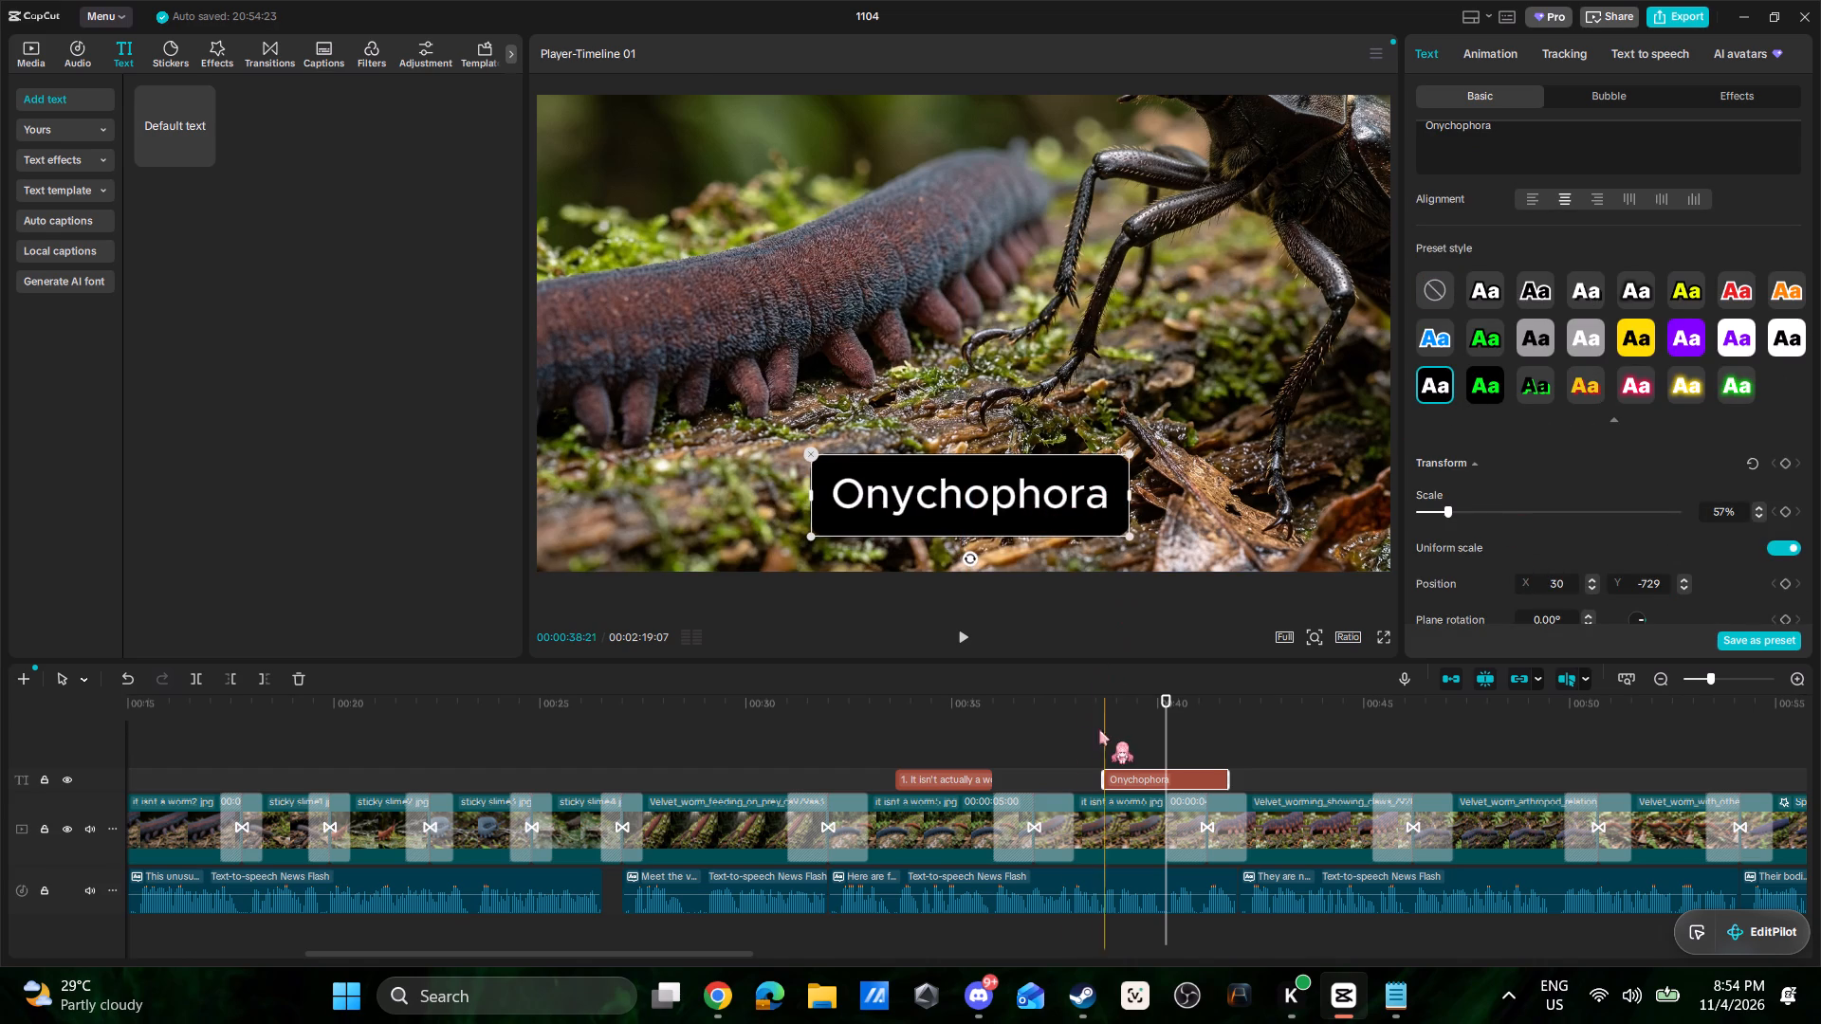
# Enlarge the "1. It isn't actually a worm" title to about 82% scale and play through both titles.
pyautogui.click(858, 746)
pyautogui.press('space')
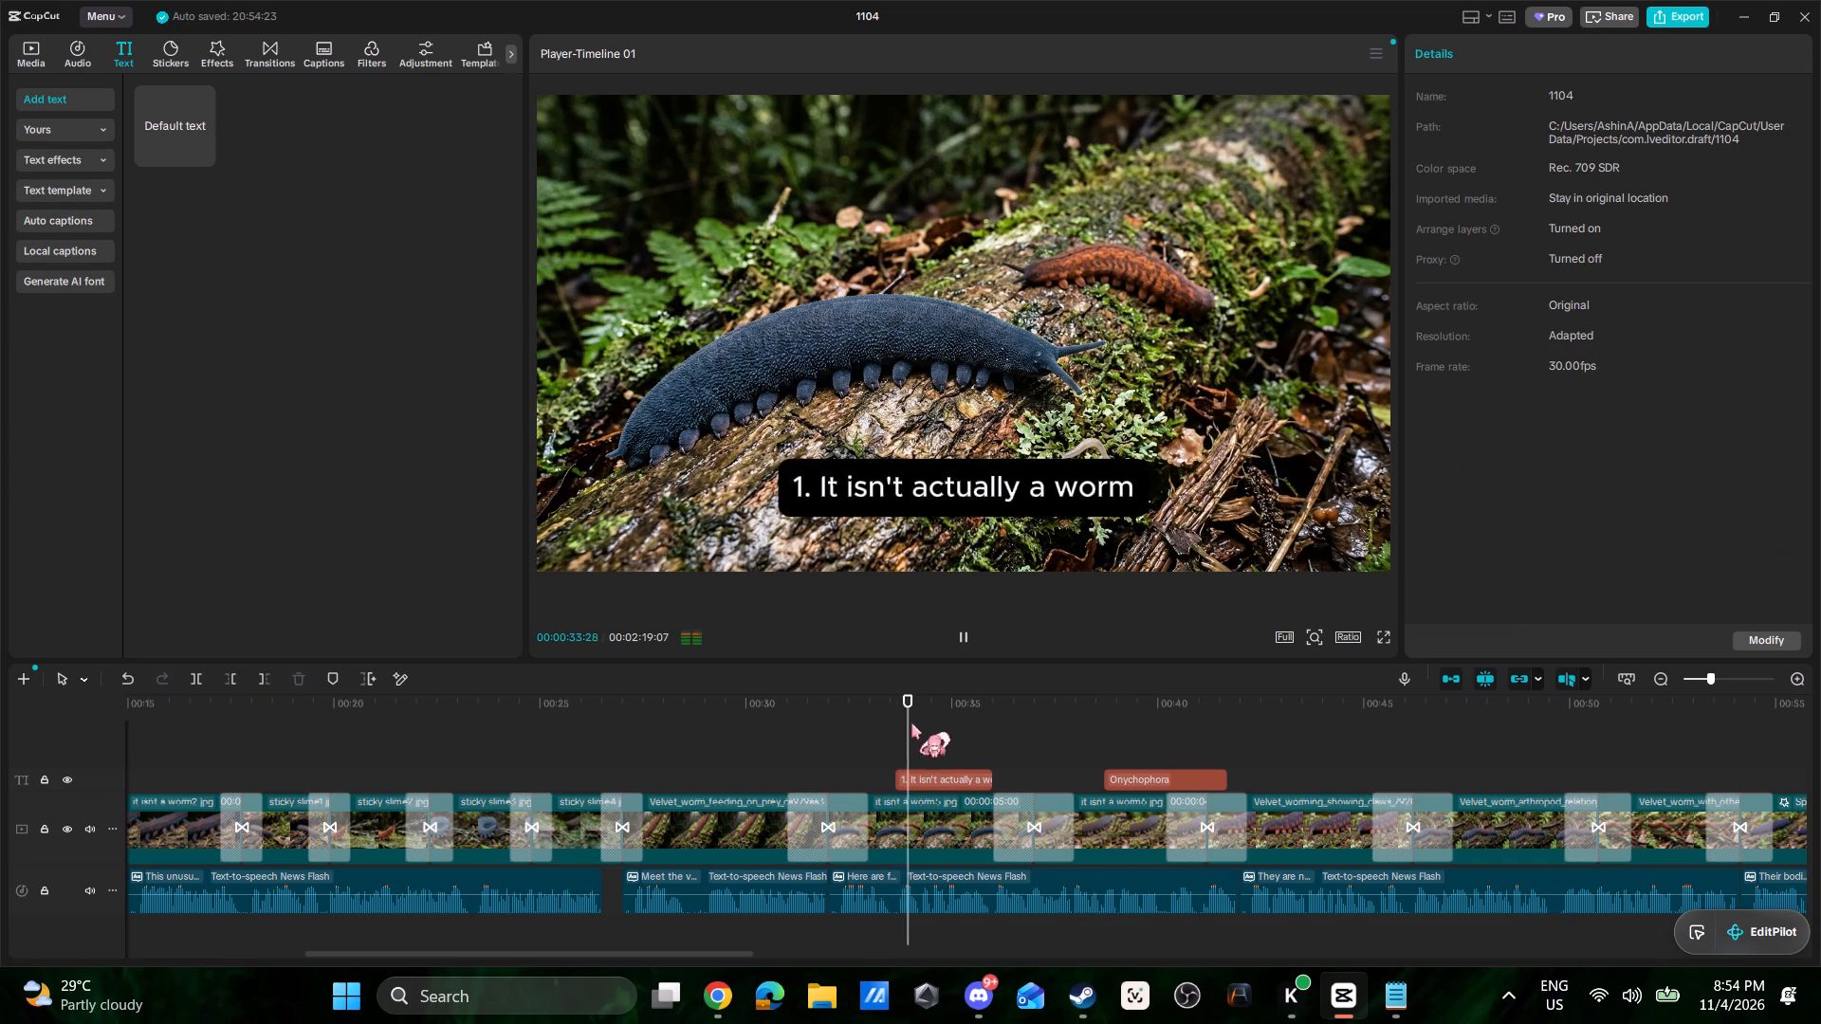
pyautogui.press('space')
pyautogui.click(1081, 484)
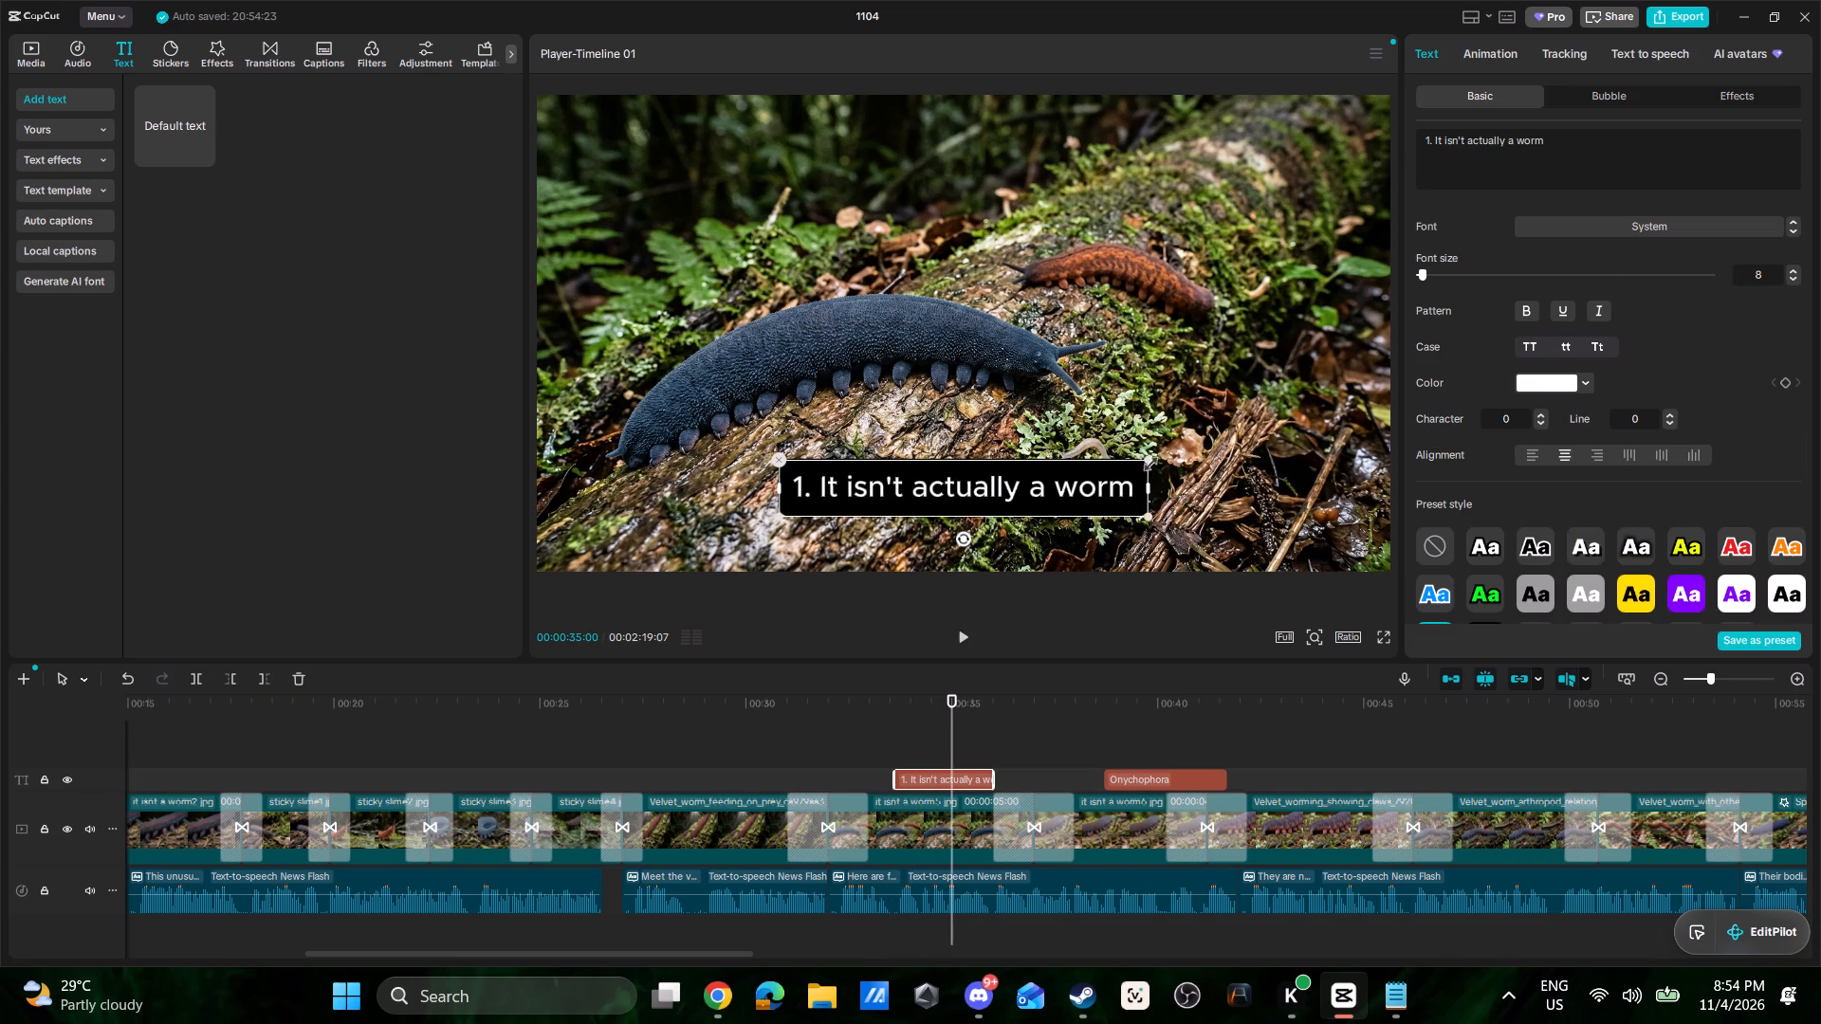
pyautogui.moveTo(1148, 461); pyautogui.dragTo(1180, 430)
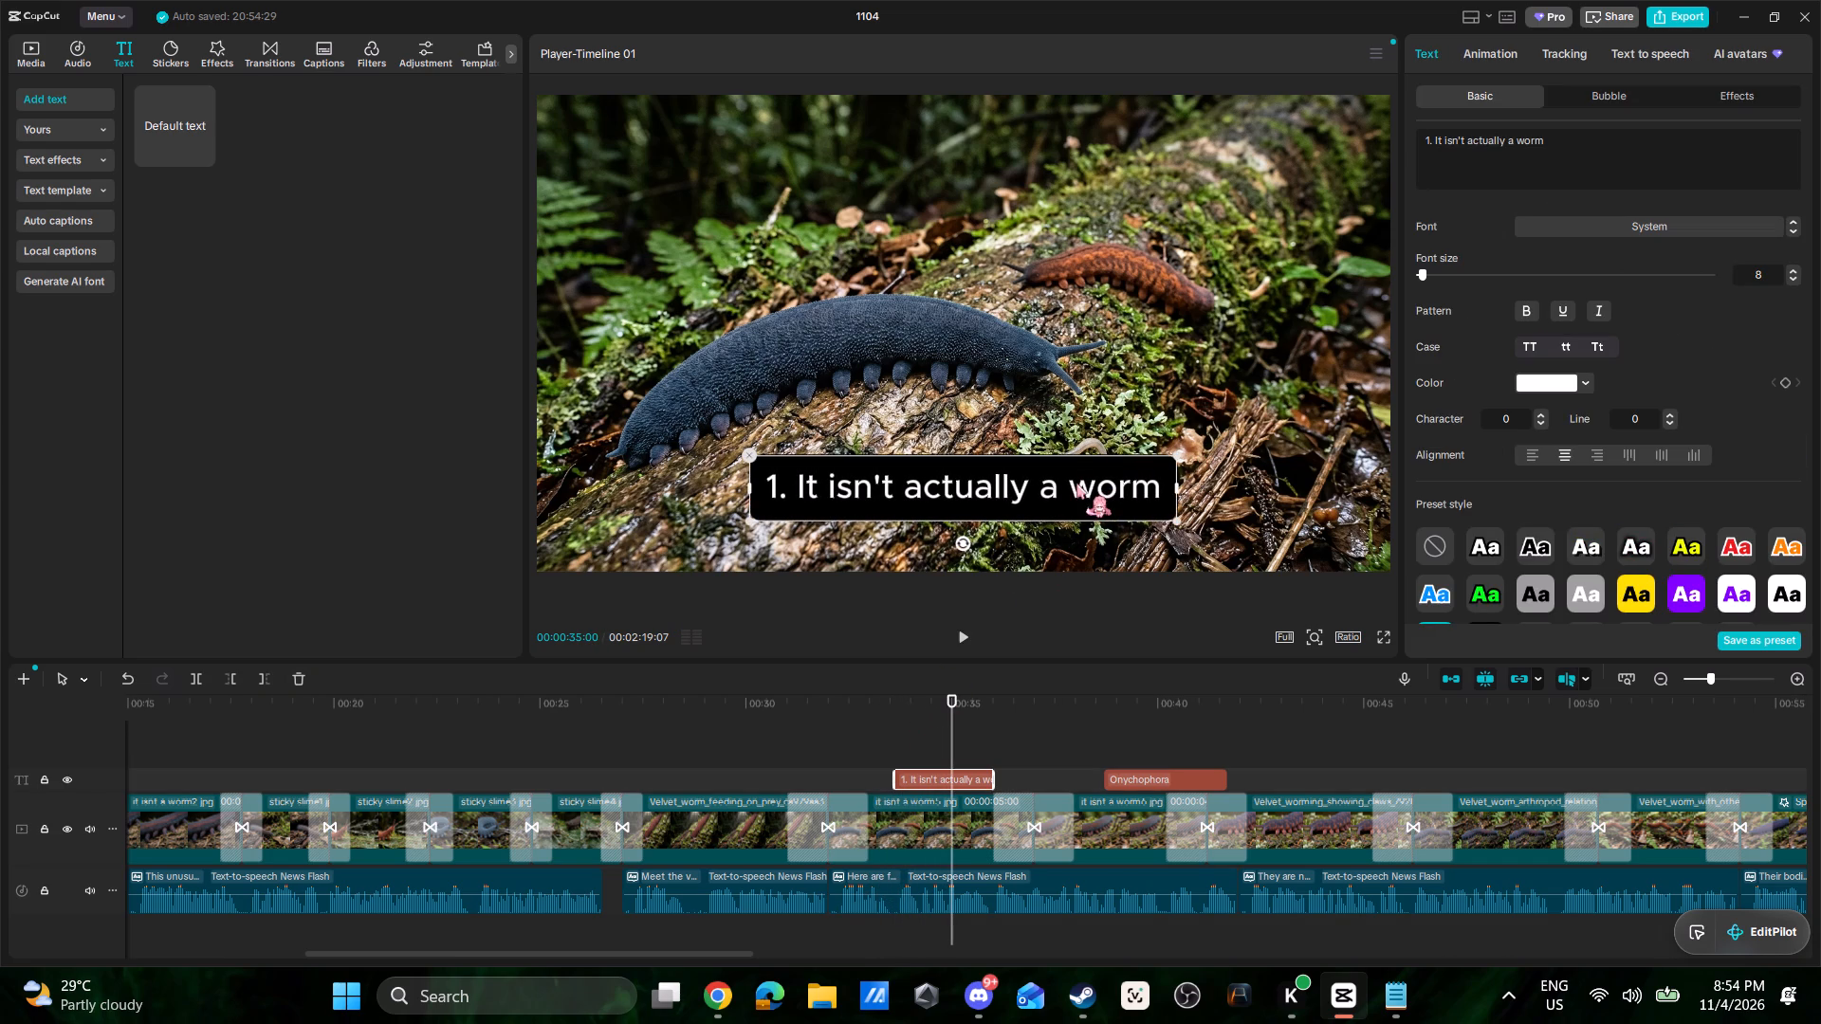
pyautogui.press('space')
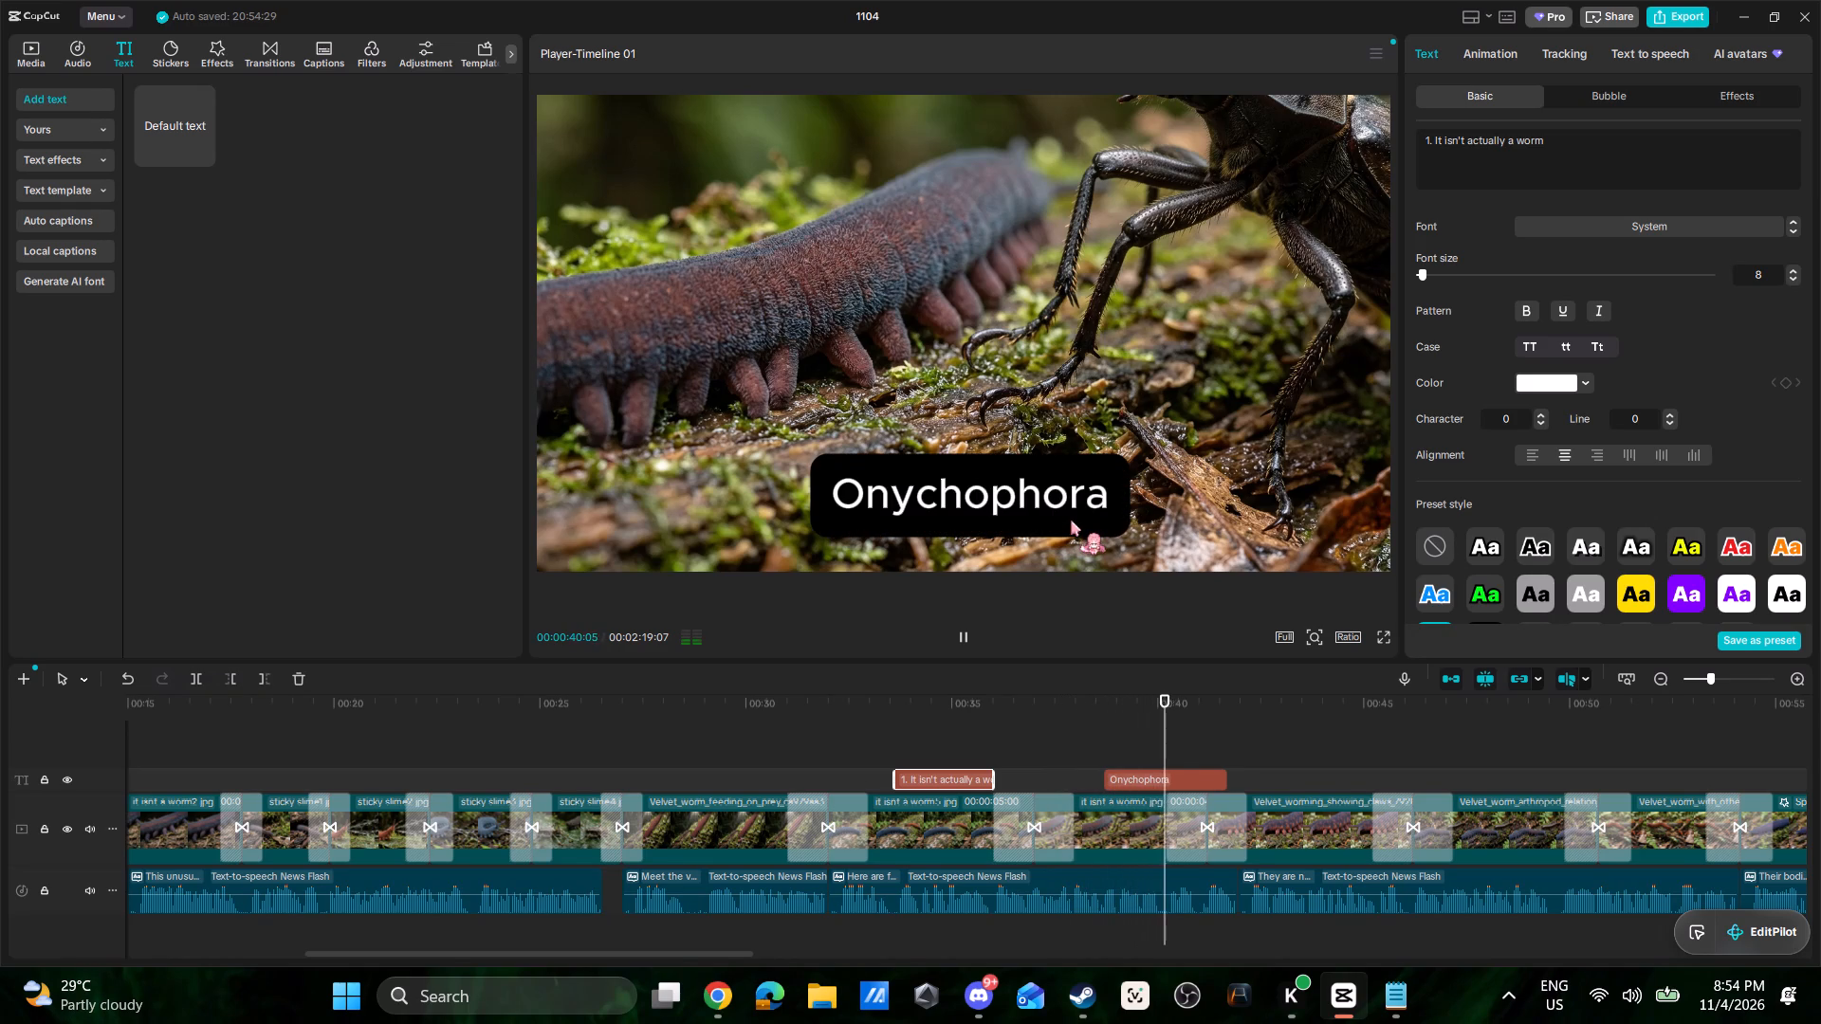
pyautogui.press('space')
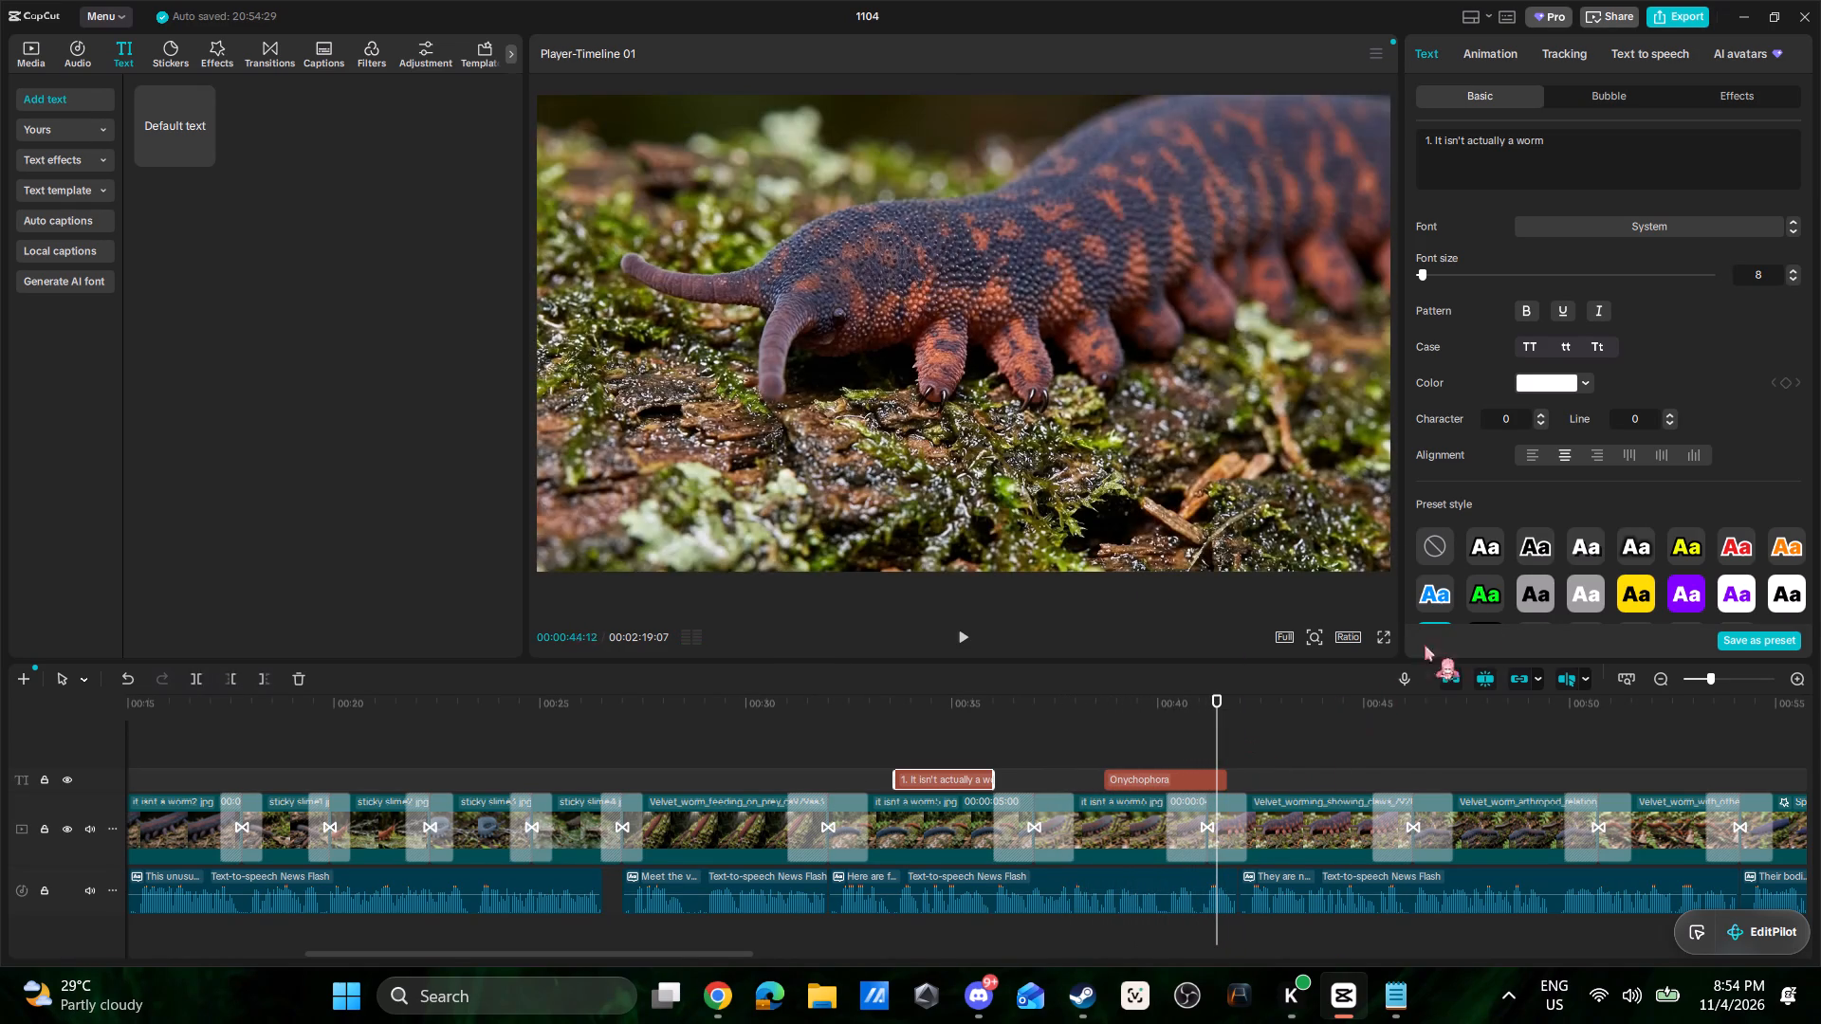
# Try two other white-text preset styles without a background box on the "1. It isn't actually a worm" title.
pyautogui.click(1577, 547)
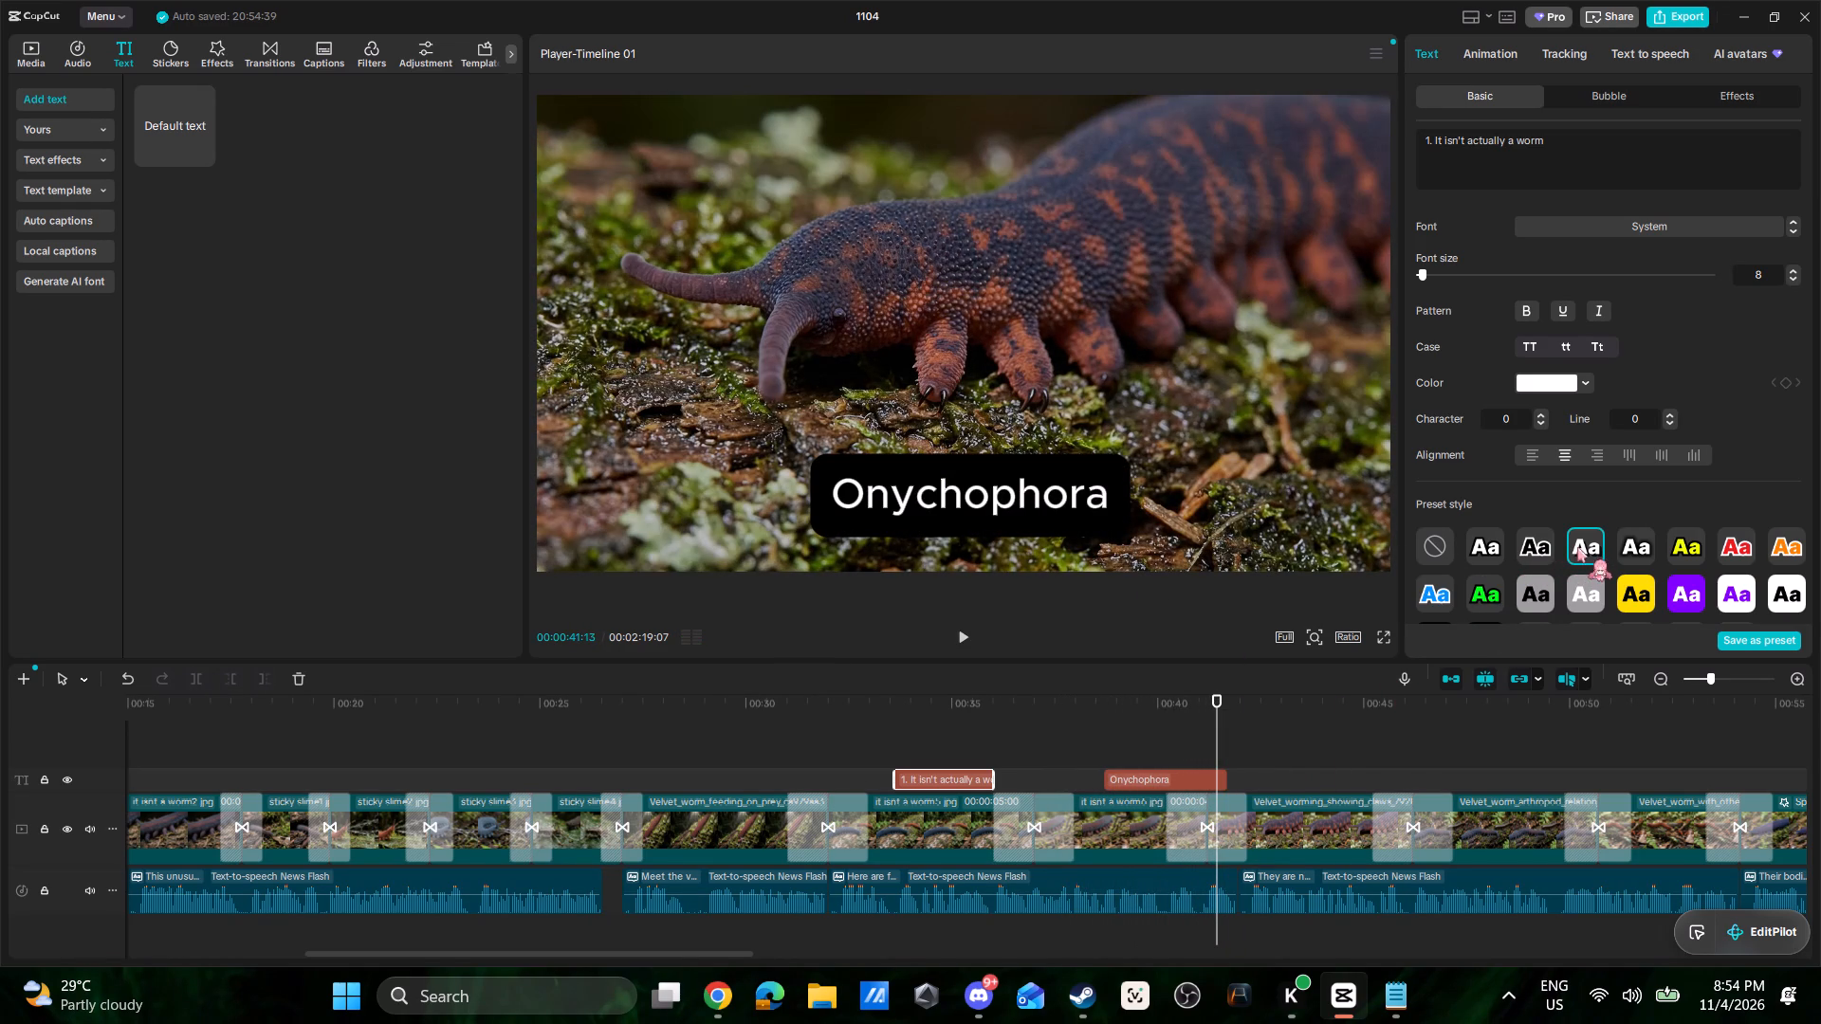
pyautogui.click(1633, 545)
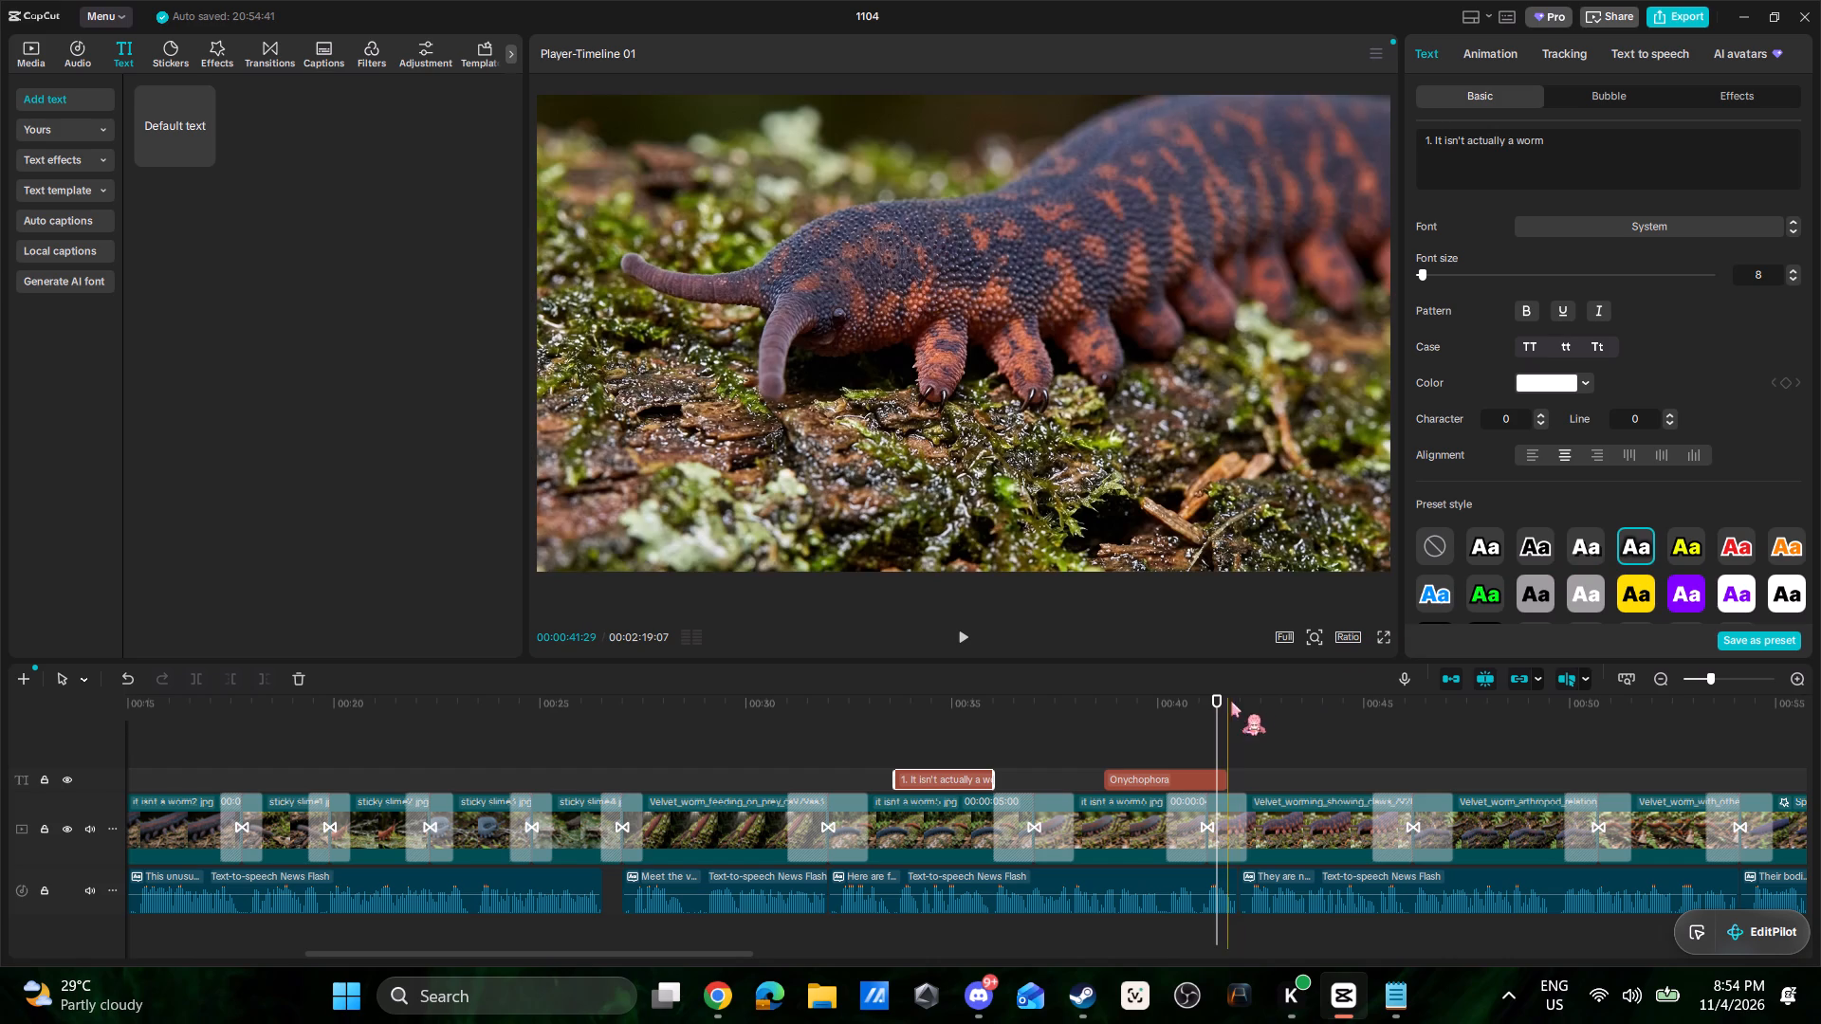
# Shorten the "Onychophora" text clip to end just after 00:40, checking its timing against the narration.
pyautogui.press('space')
pyautogui.press('space')
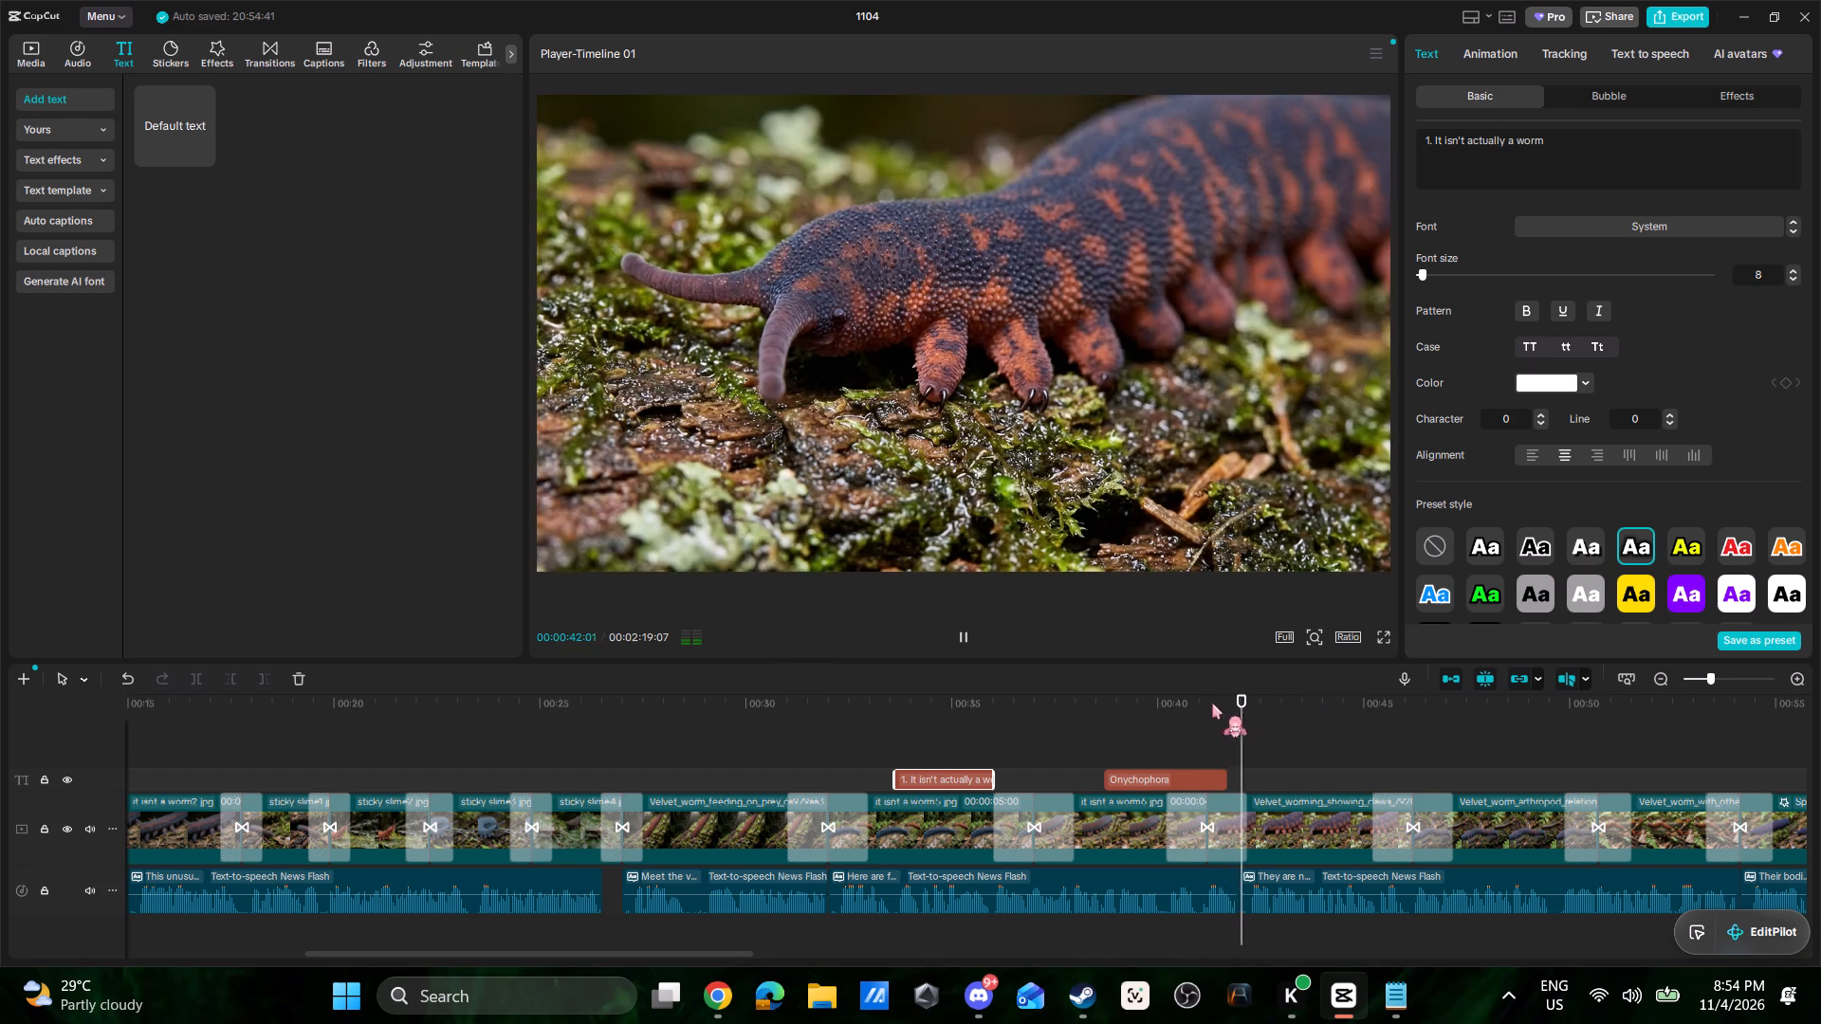
pyautogui.click(1222, 777)
pyautogui.moveTo(1228, 777); pyautogui.dragTo(1202, 782)
pyautogui.click(1119, 735)
pyautogui.press('space')
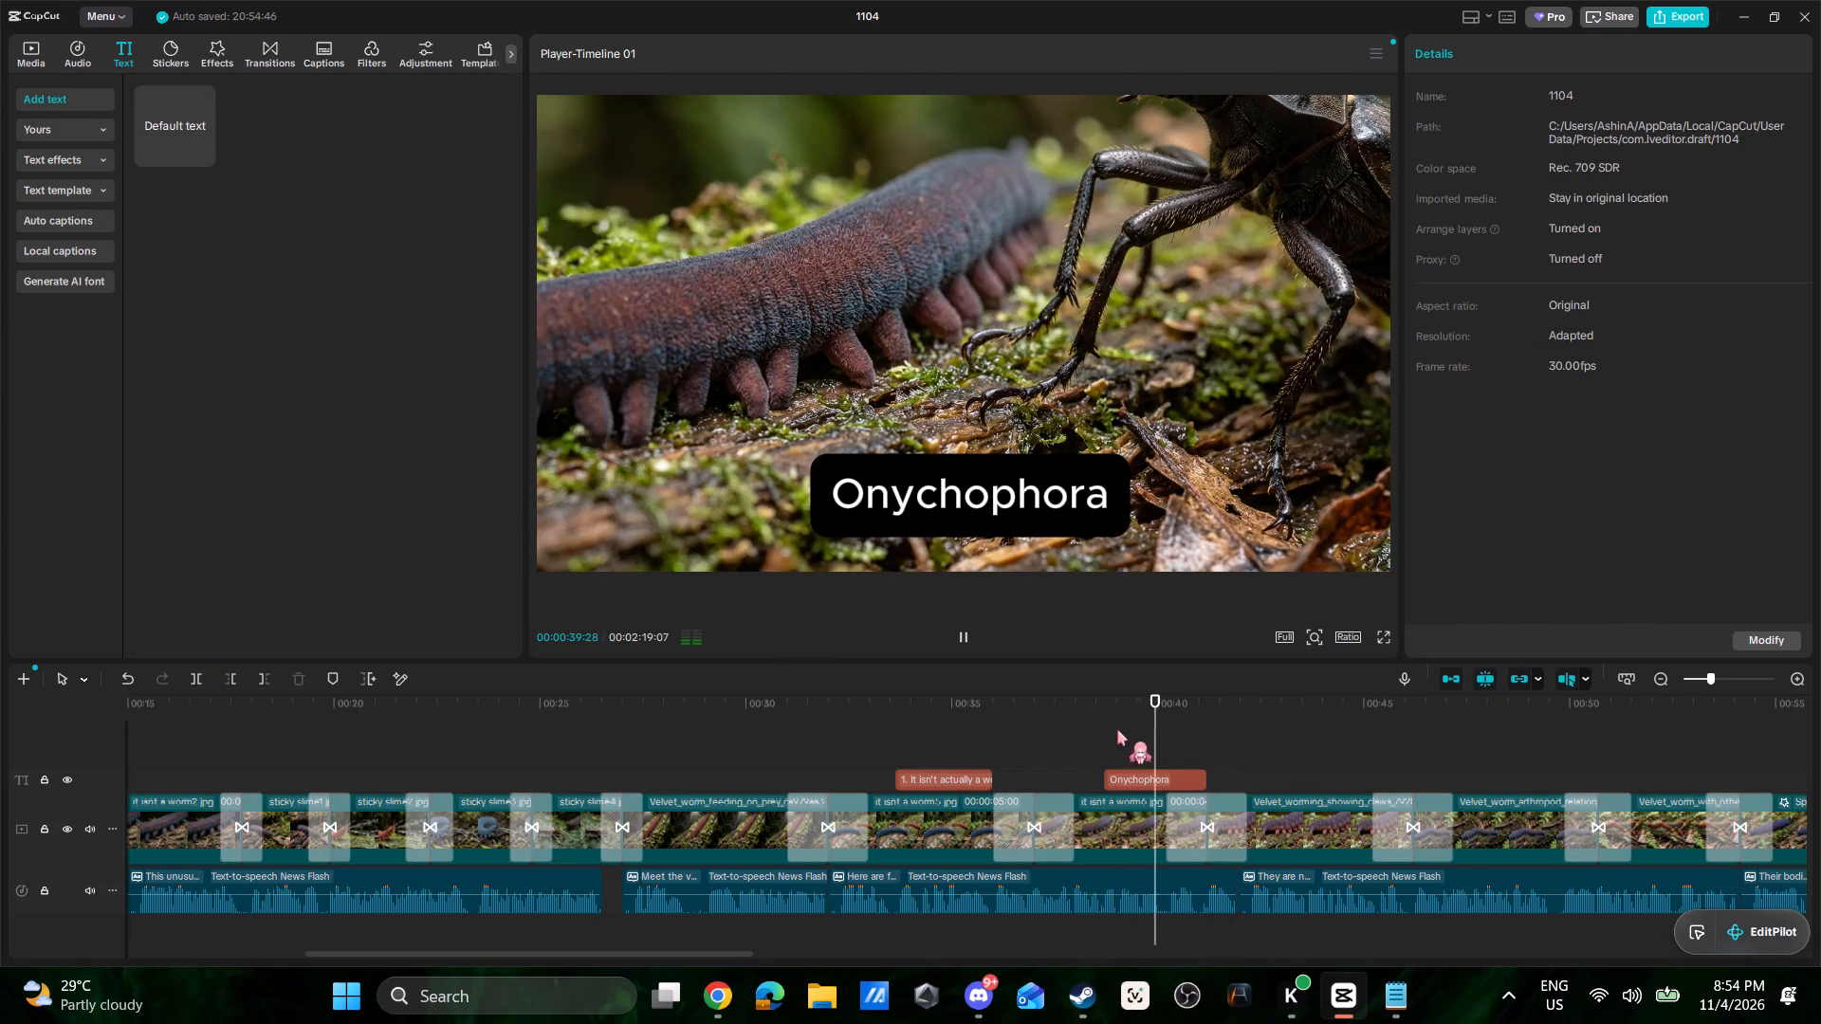
pyautogui.press('space')
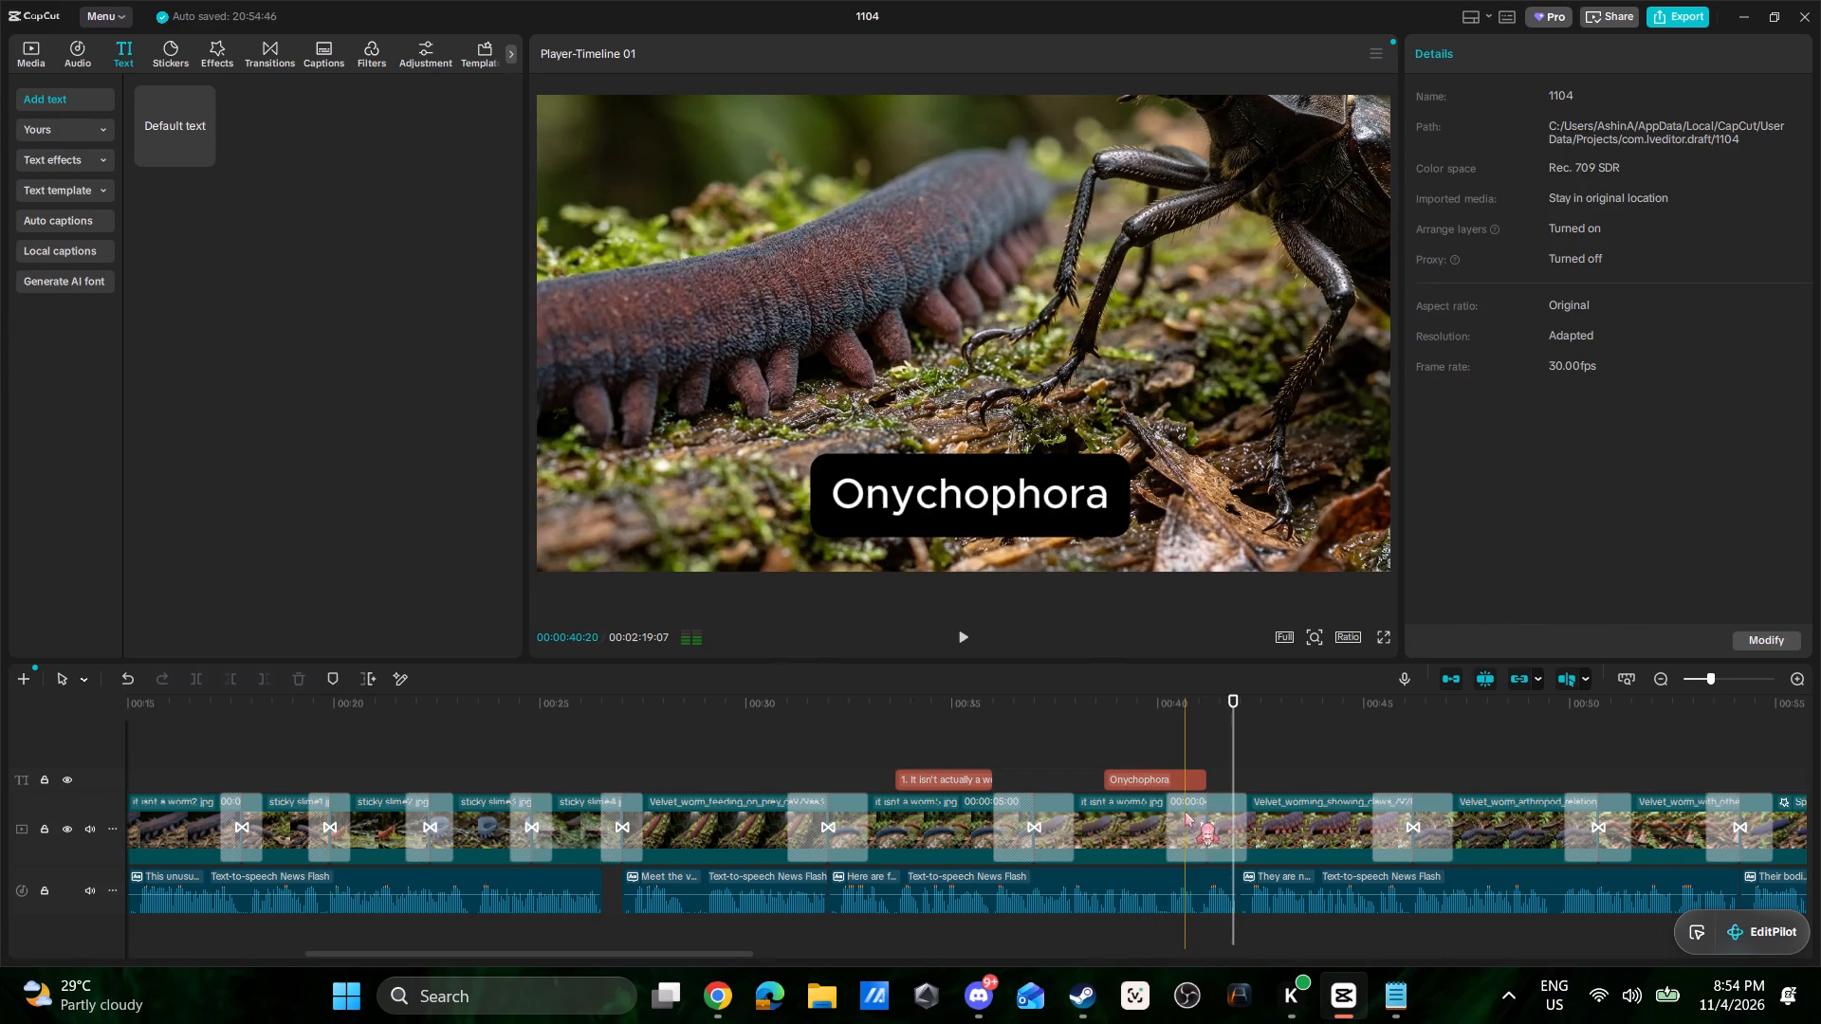
pyautogui.click(1190, 774)
pyautogui.moveTo(1205, 776); pyautogui.dragTo(1193, 776)
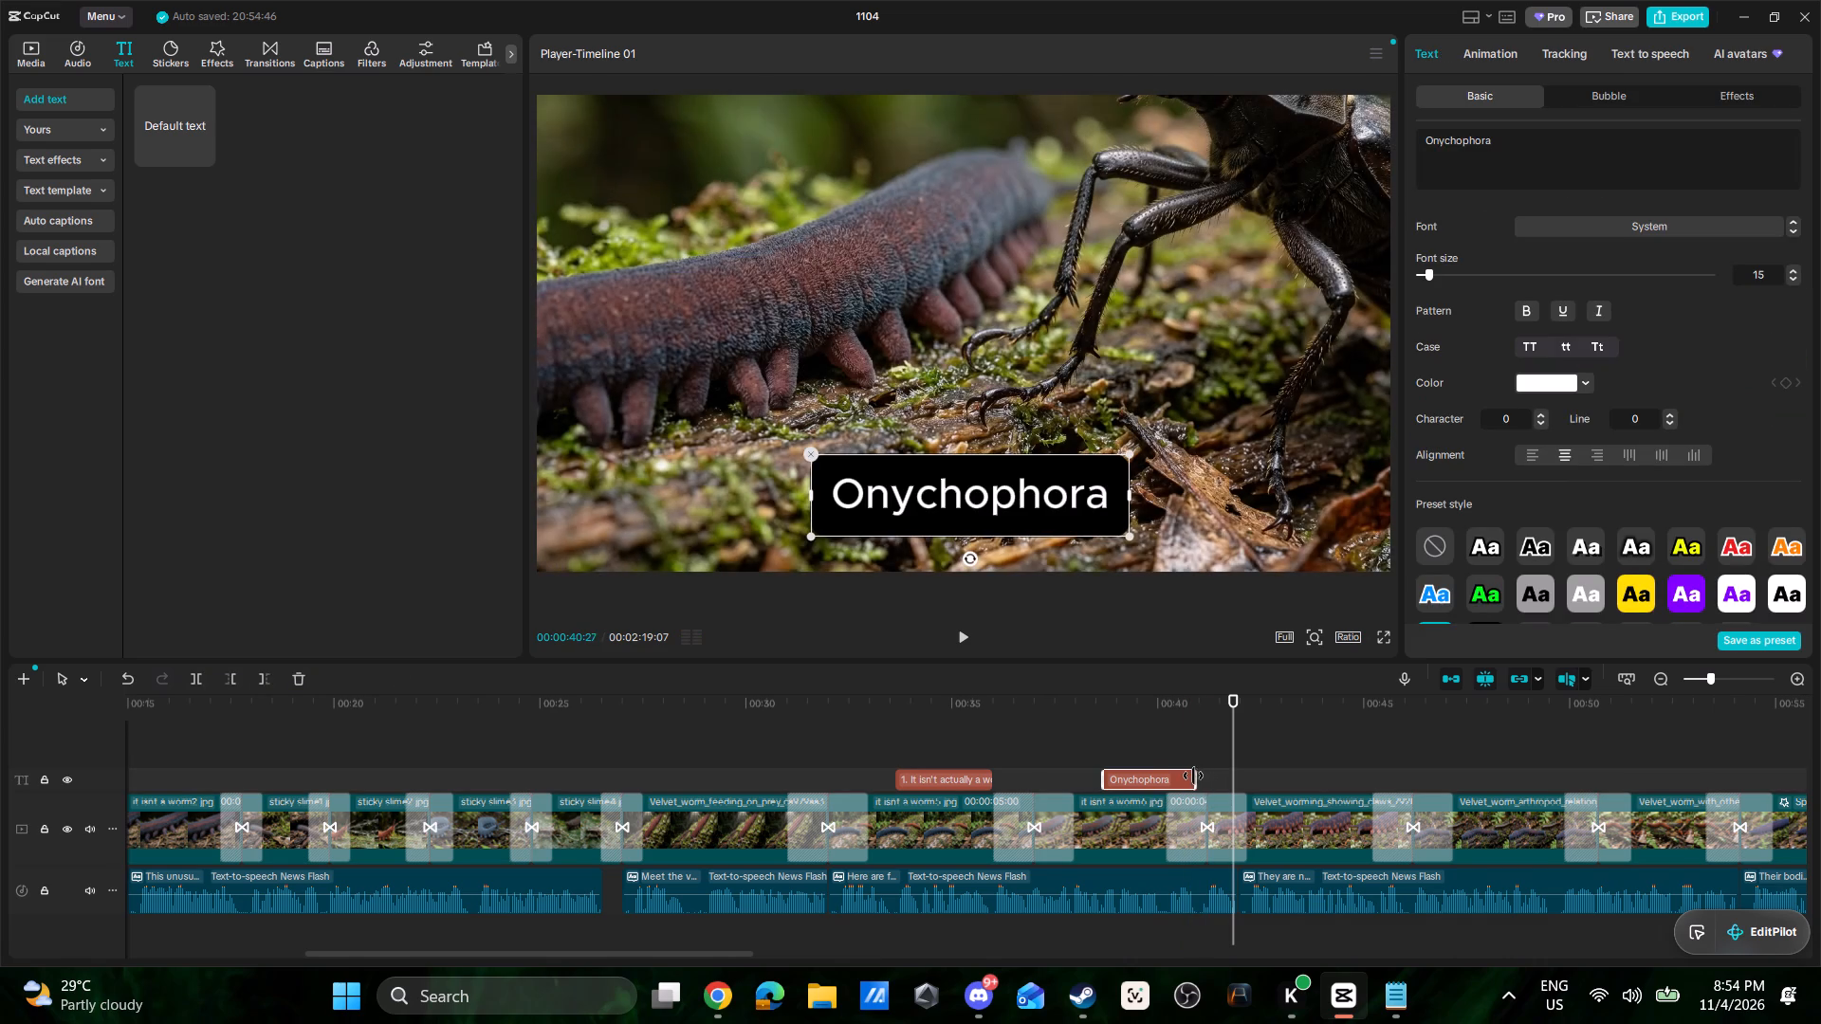
pyautogui.moveTo(1193, 776); pyautogui.dragTo(1177, 776)
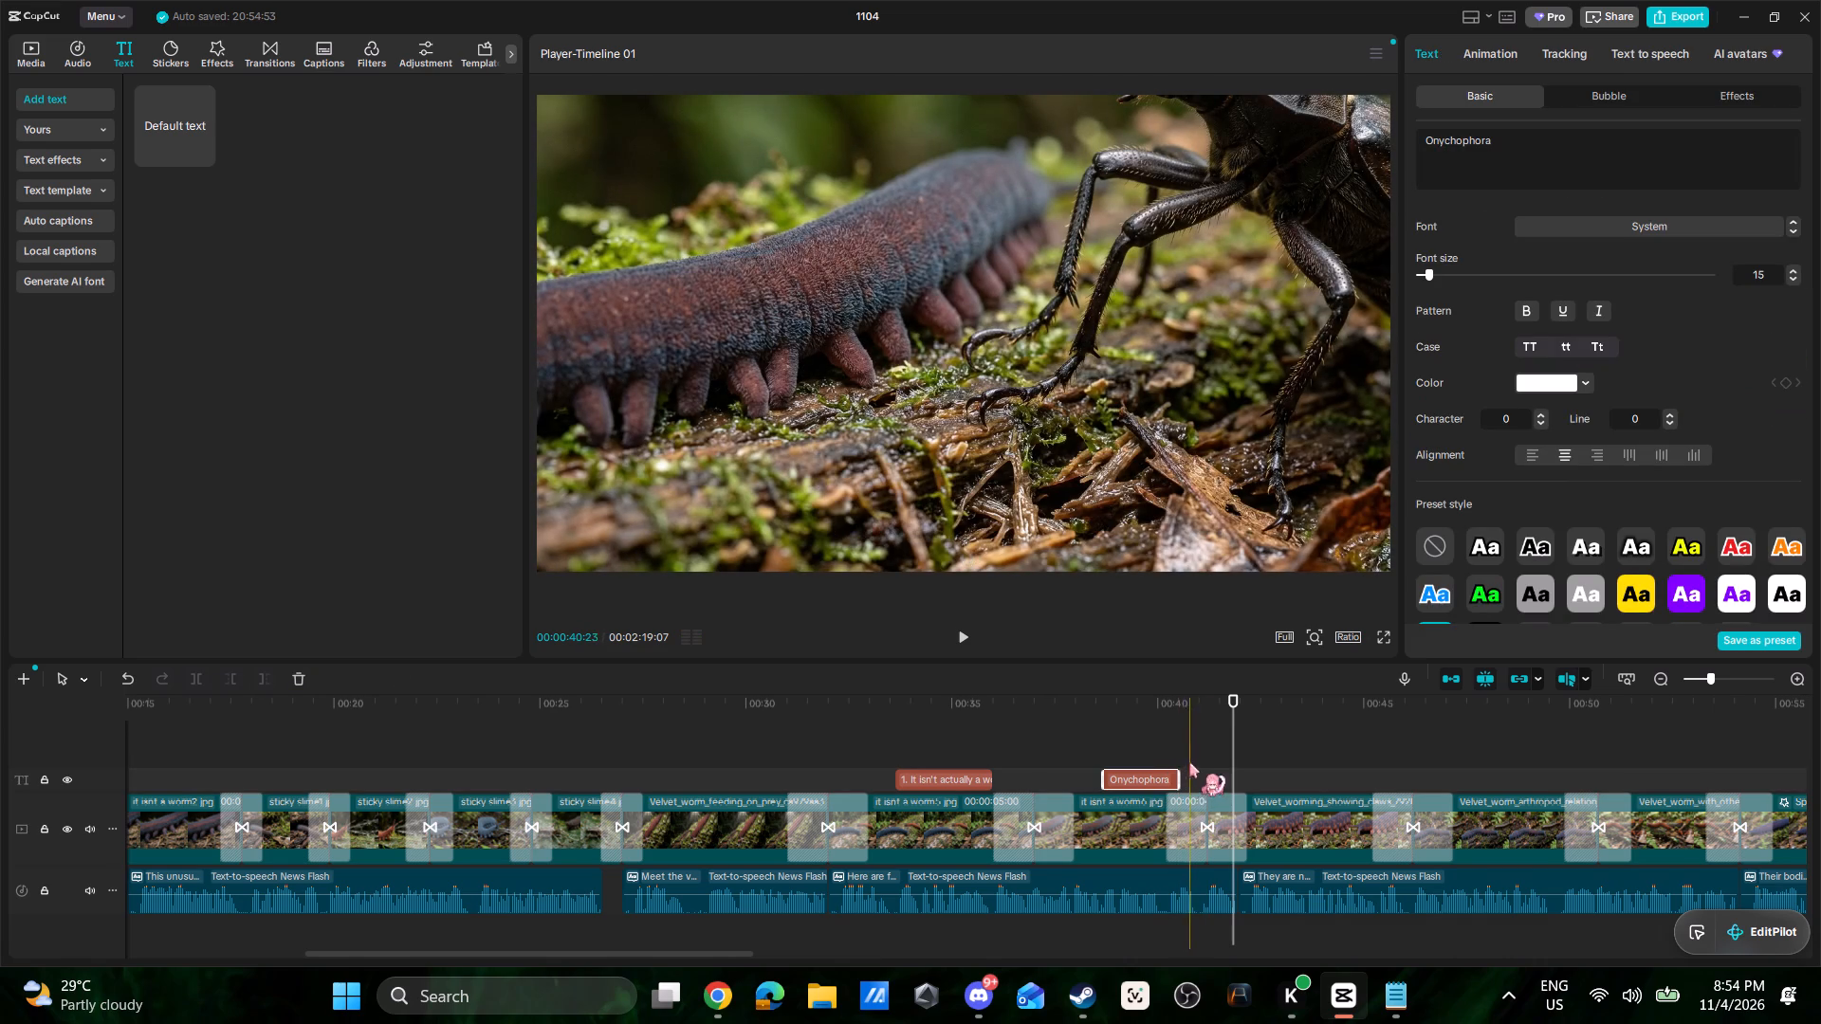
pyautogui.press('space')
pyautogui.press('space')
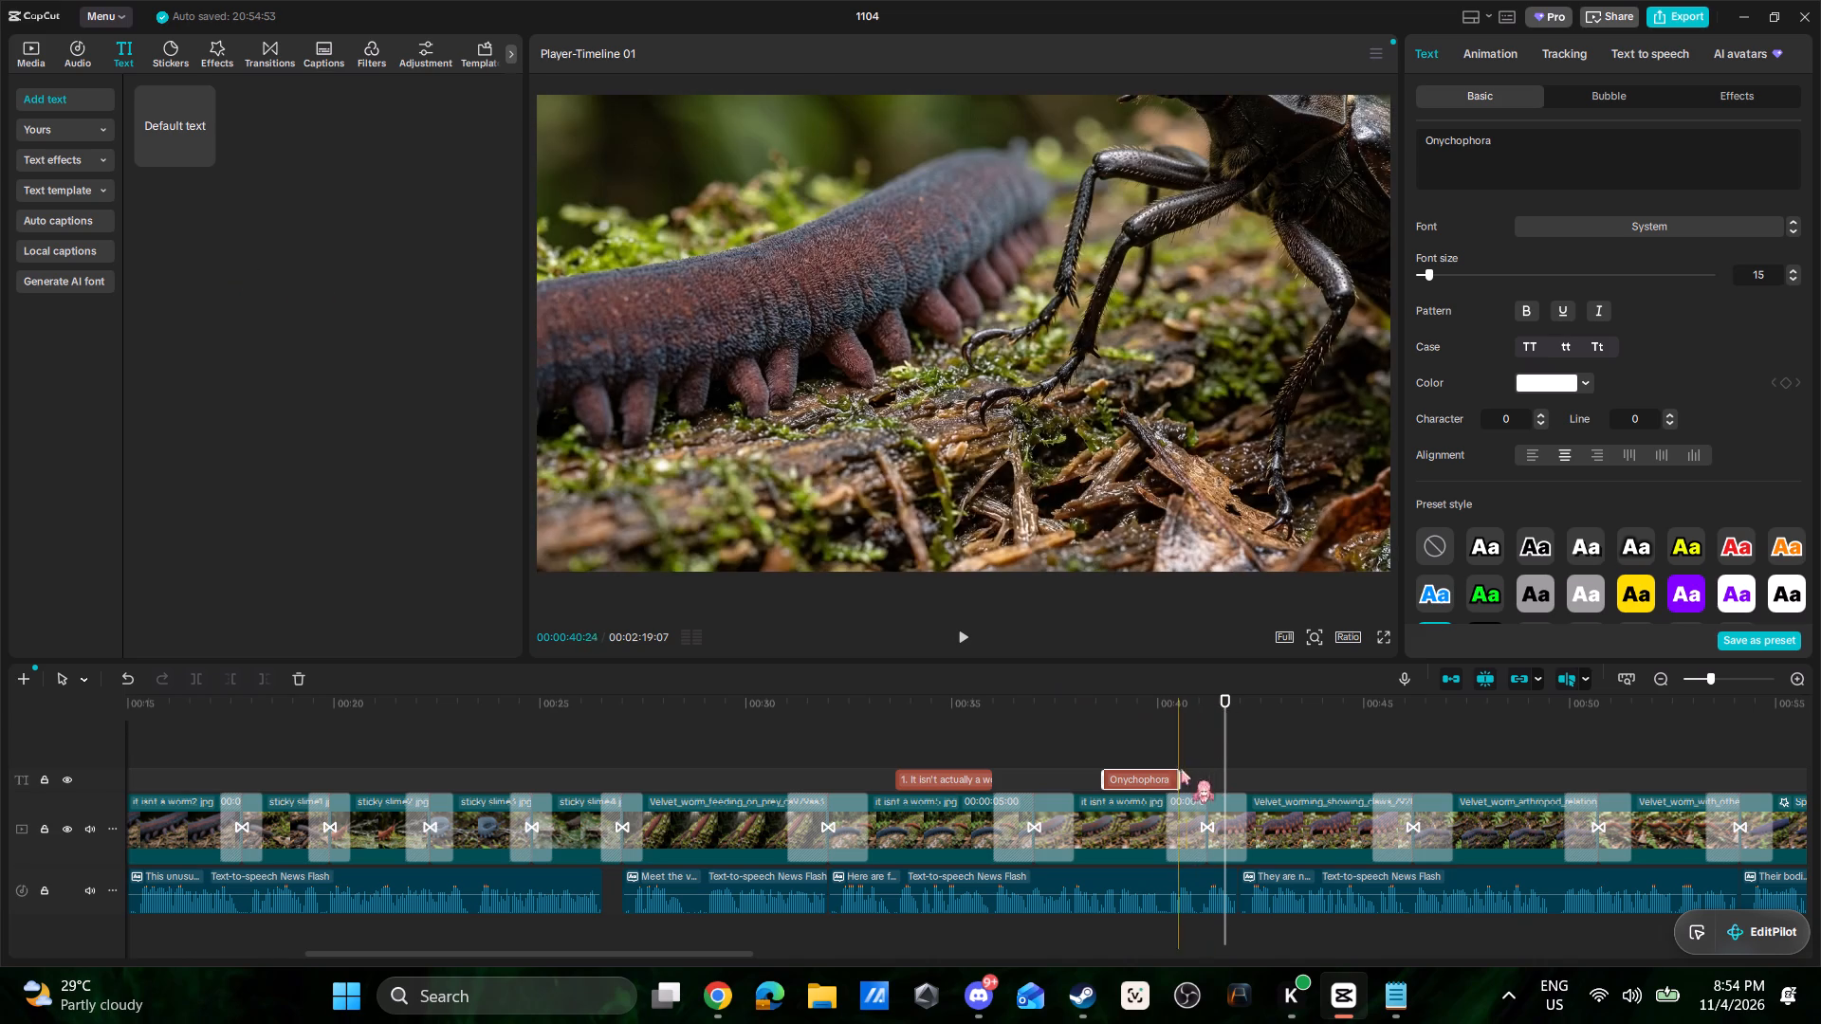
# Review the titles in playback and reapply the white-on-black background preset style to "1. It isn't actually a worm".
pyautogui.click(824, 767)
pyautogui.press('space')
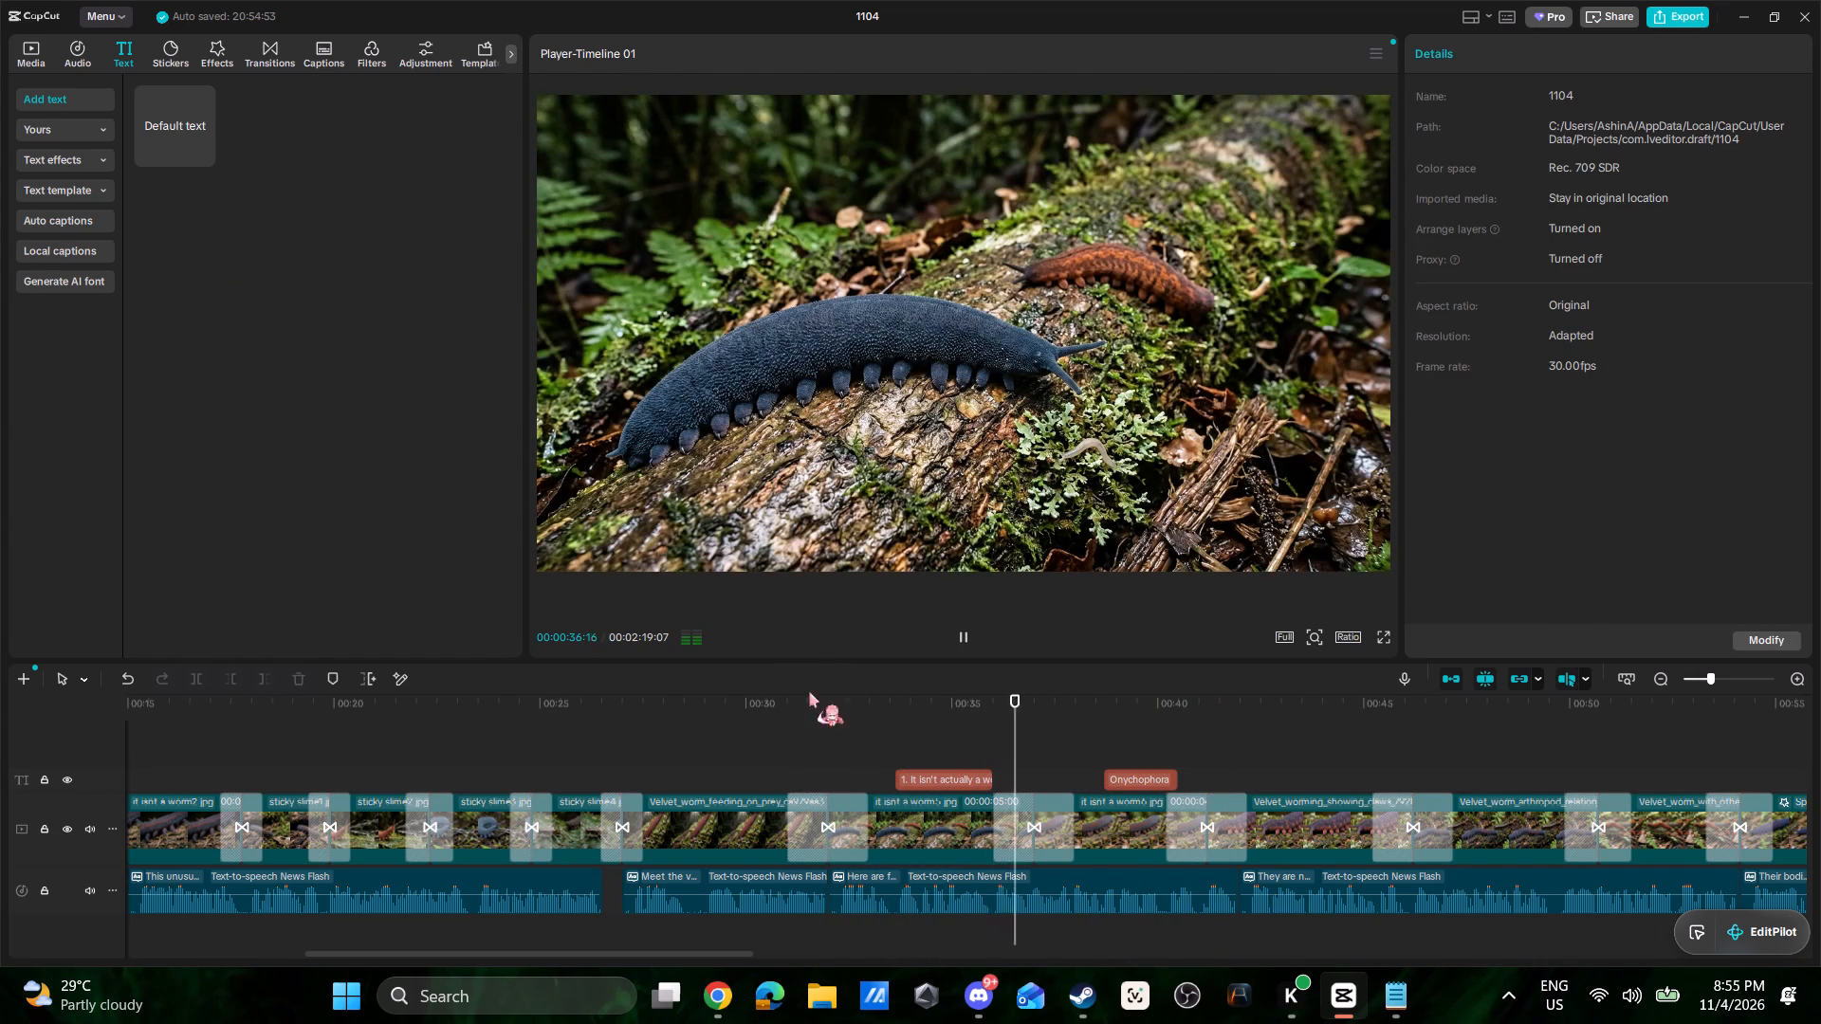
pyautogui.press('space')
pyautogui.click(952, 774)
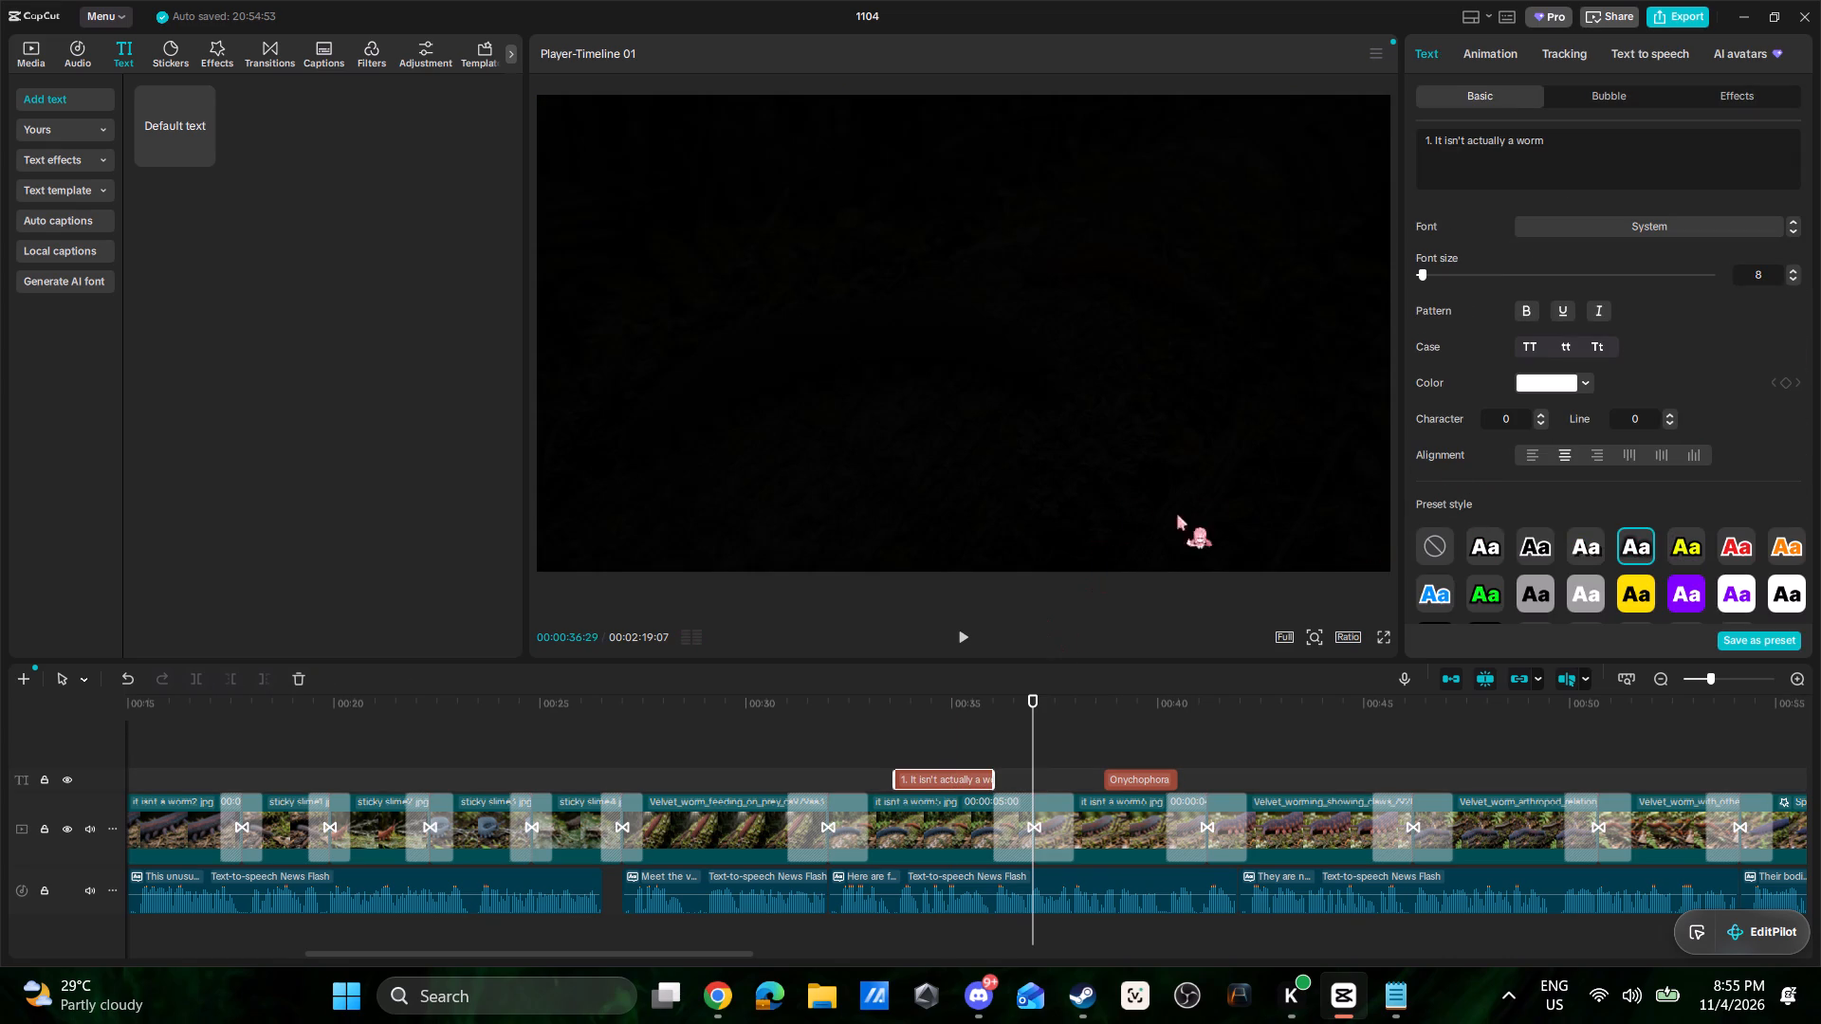
pyautogui.click(1058, 473)
pyautogui.click(963, 777)
pyautogui.scroll(-4, 1519, 478)
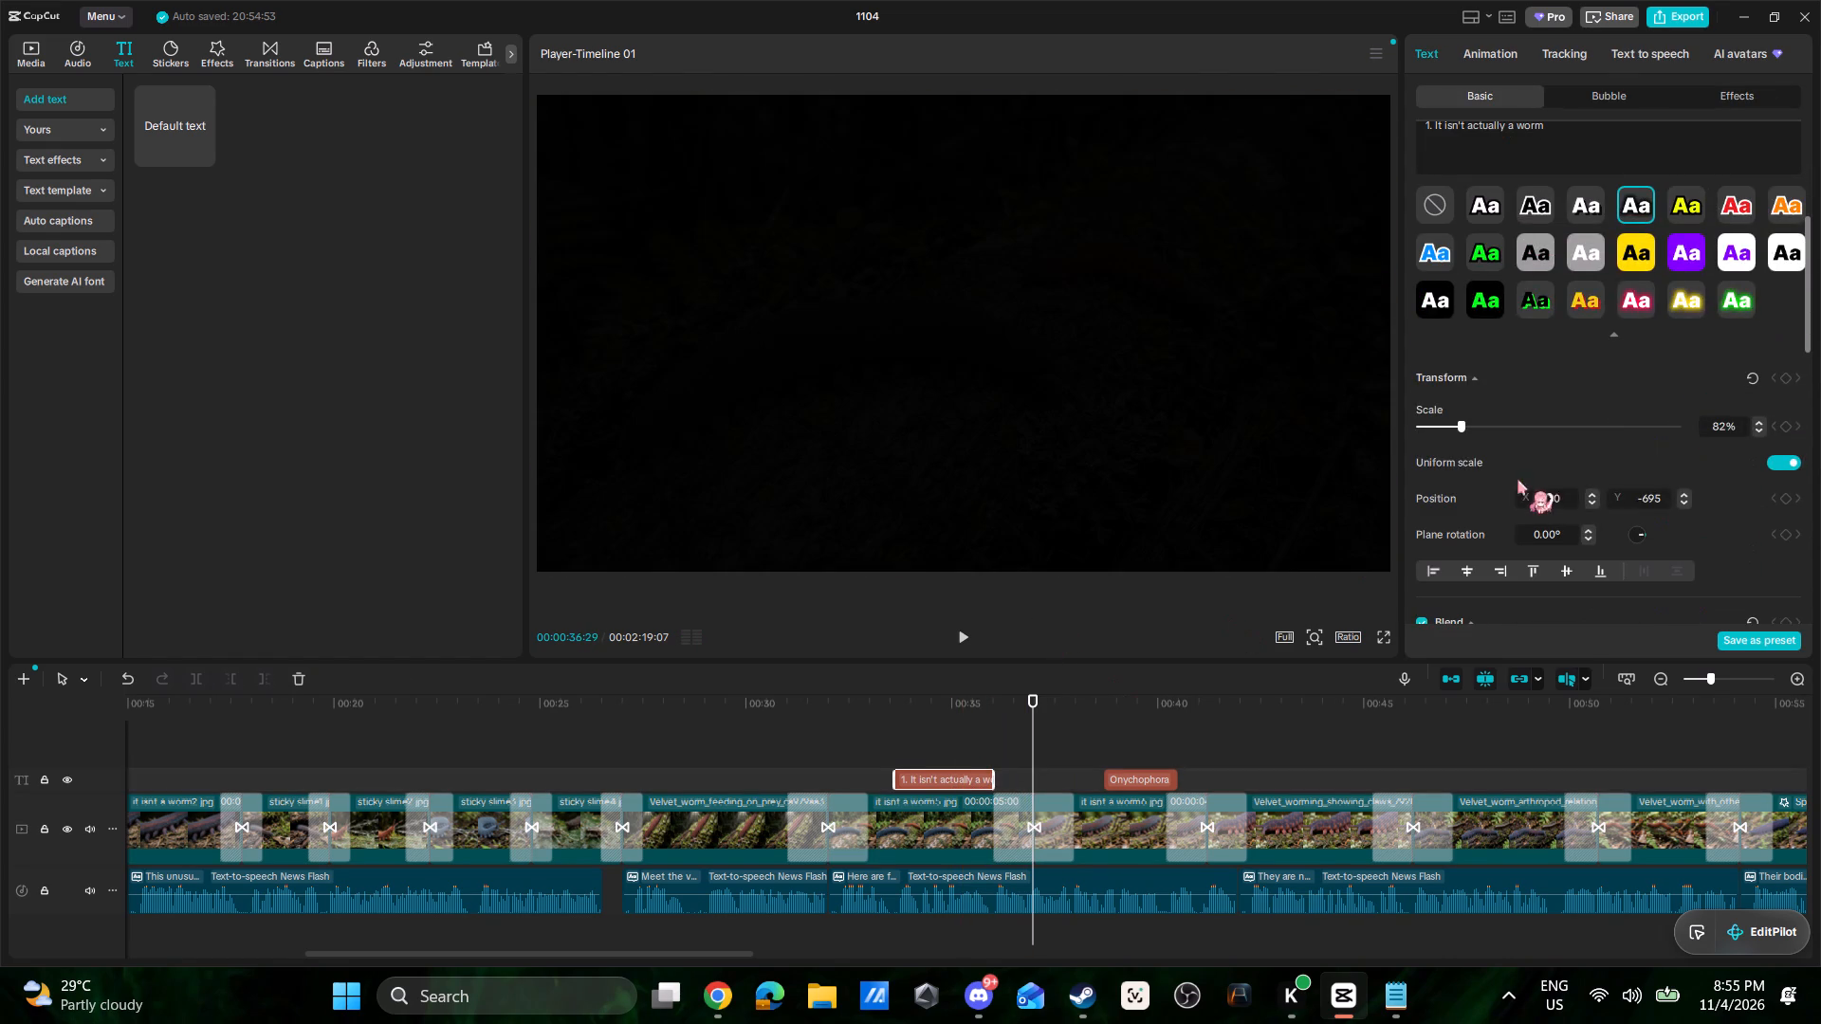
pyautogui.click(1426, 294)
pyautogui.click(957, 784)
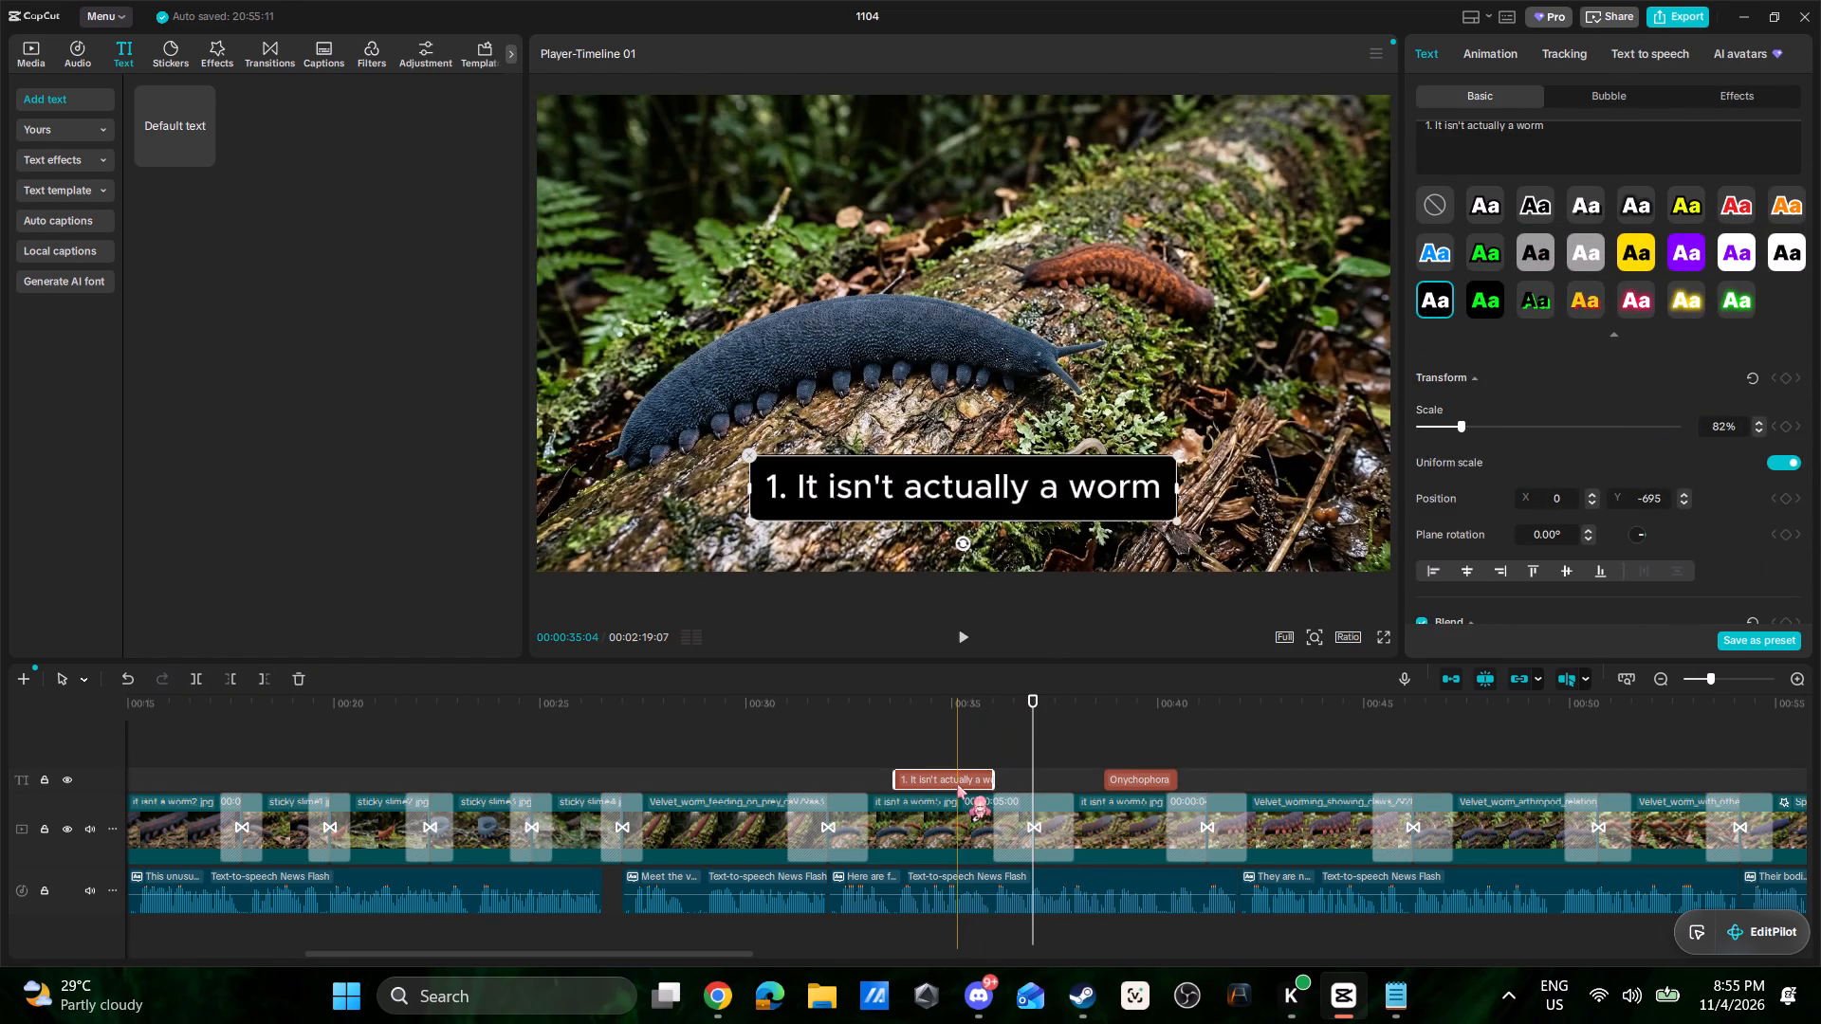
# Play back the section around the "1. It isn't actually a worm" title to check its look and timing.
pyautogui.click(957, 775)
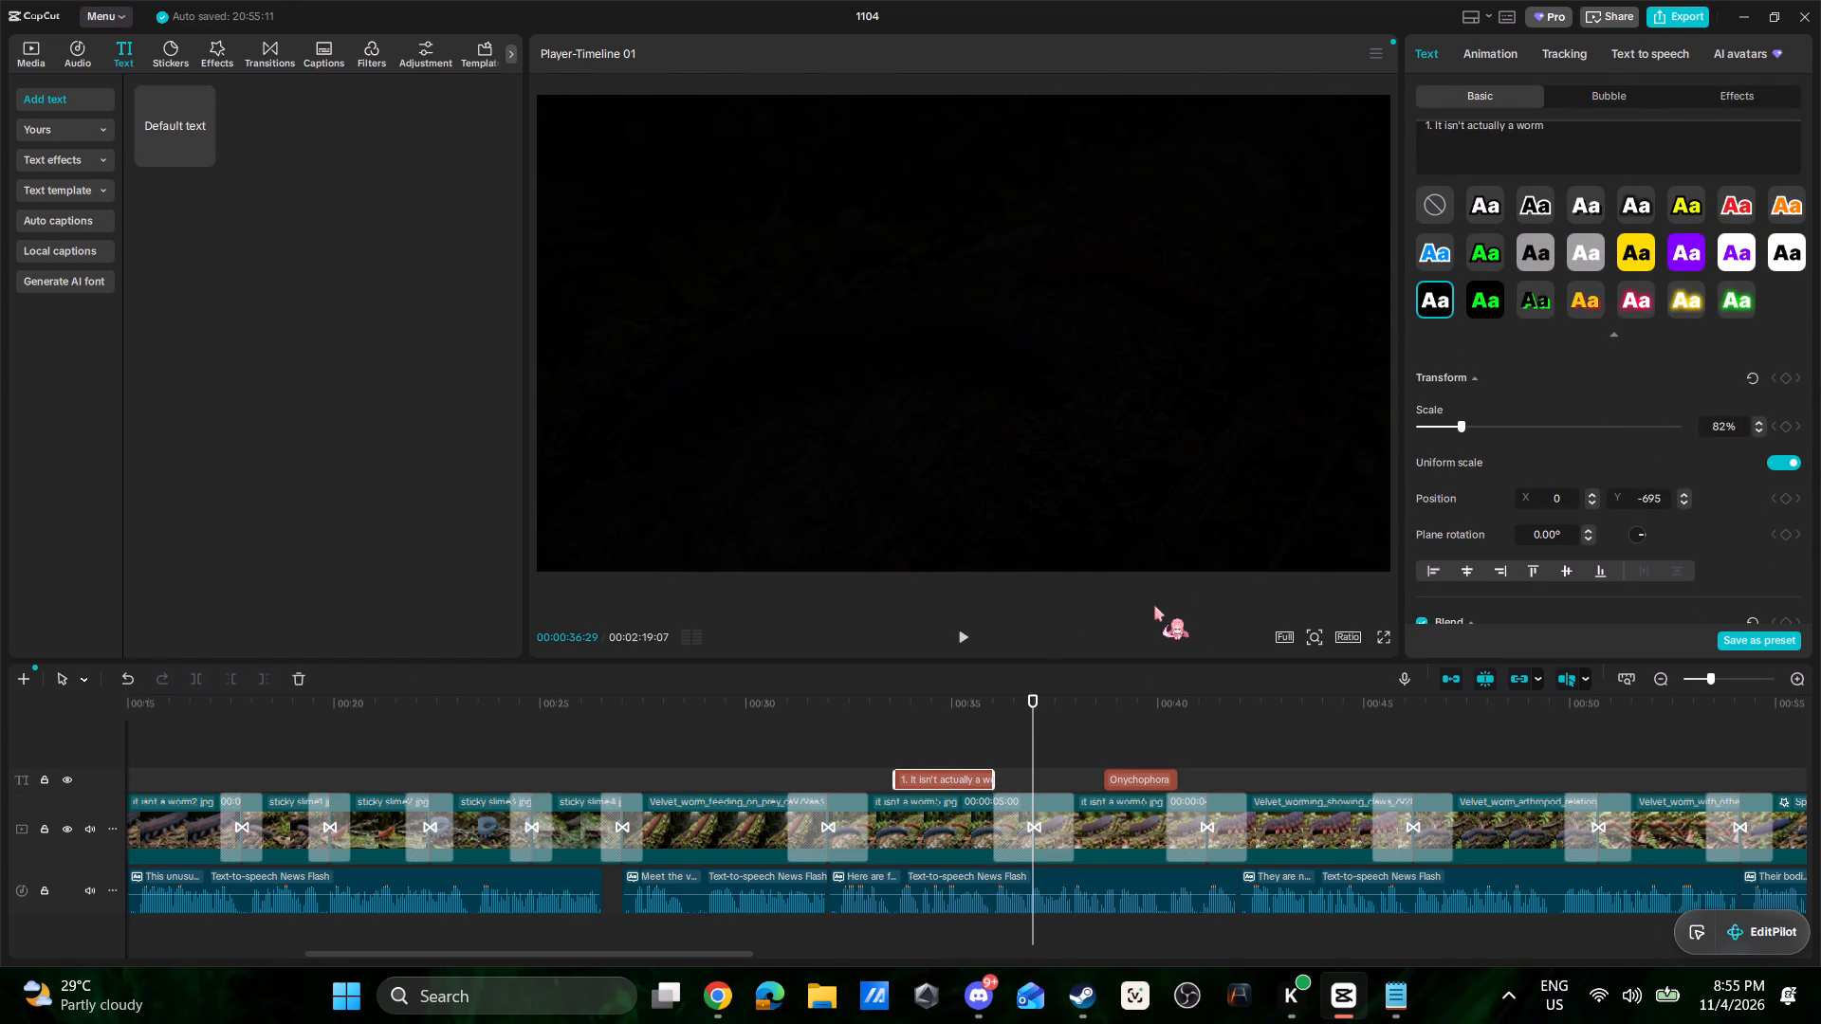
pyautogui.click(860, 746)
pyautogui.press('space')
pyautogui.press('space')
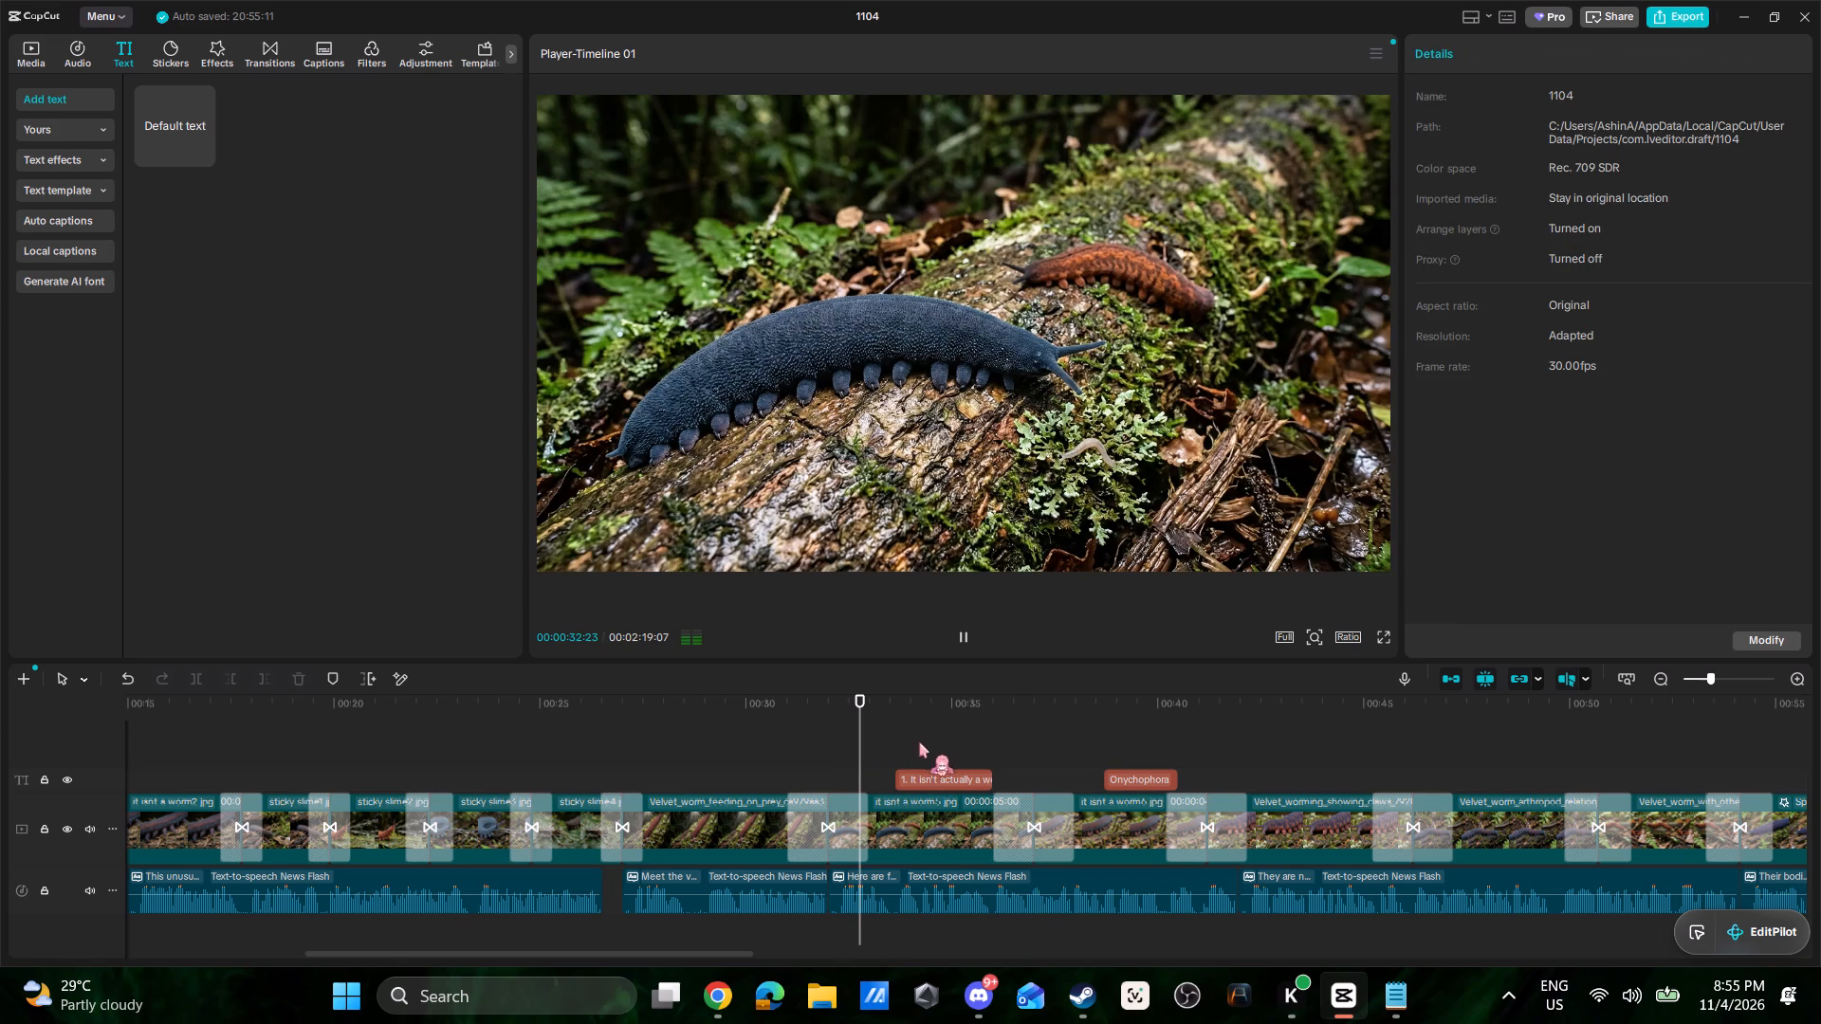
pyautogui.press('space')
pyautogui.click(880, 736)
pyautogui.press('space')
pyautogui.press('space')
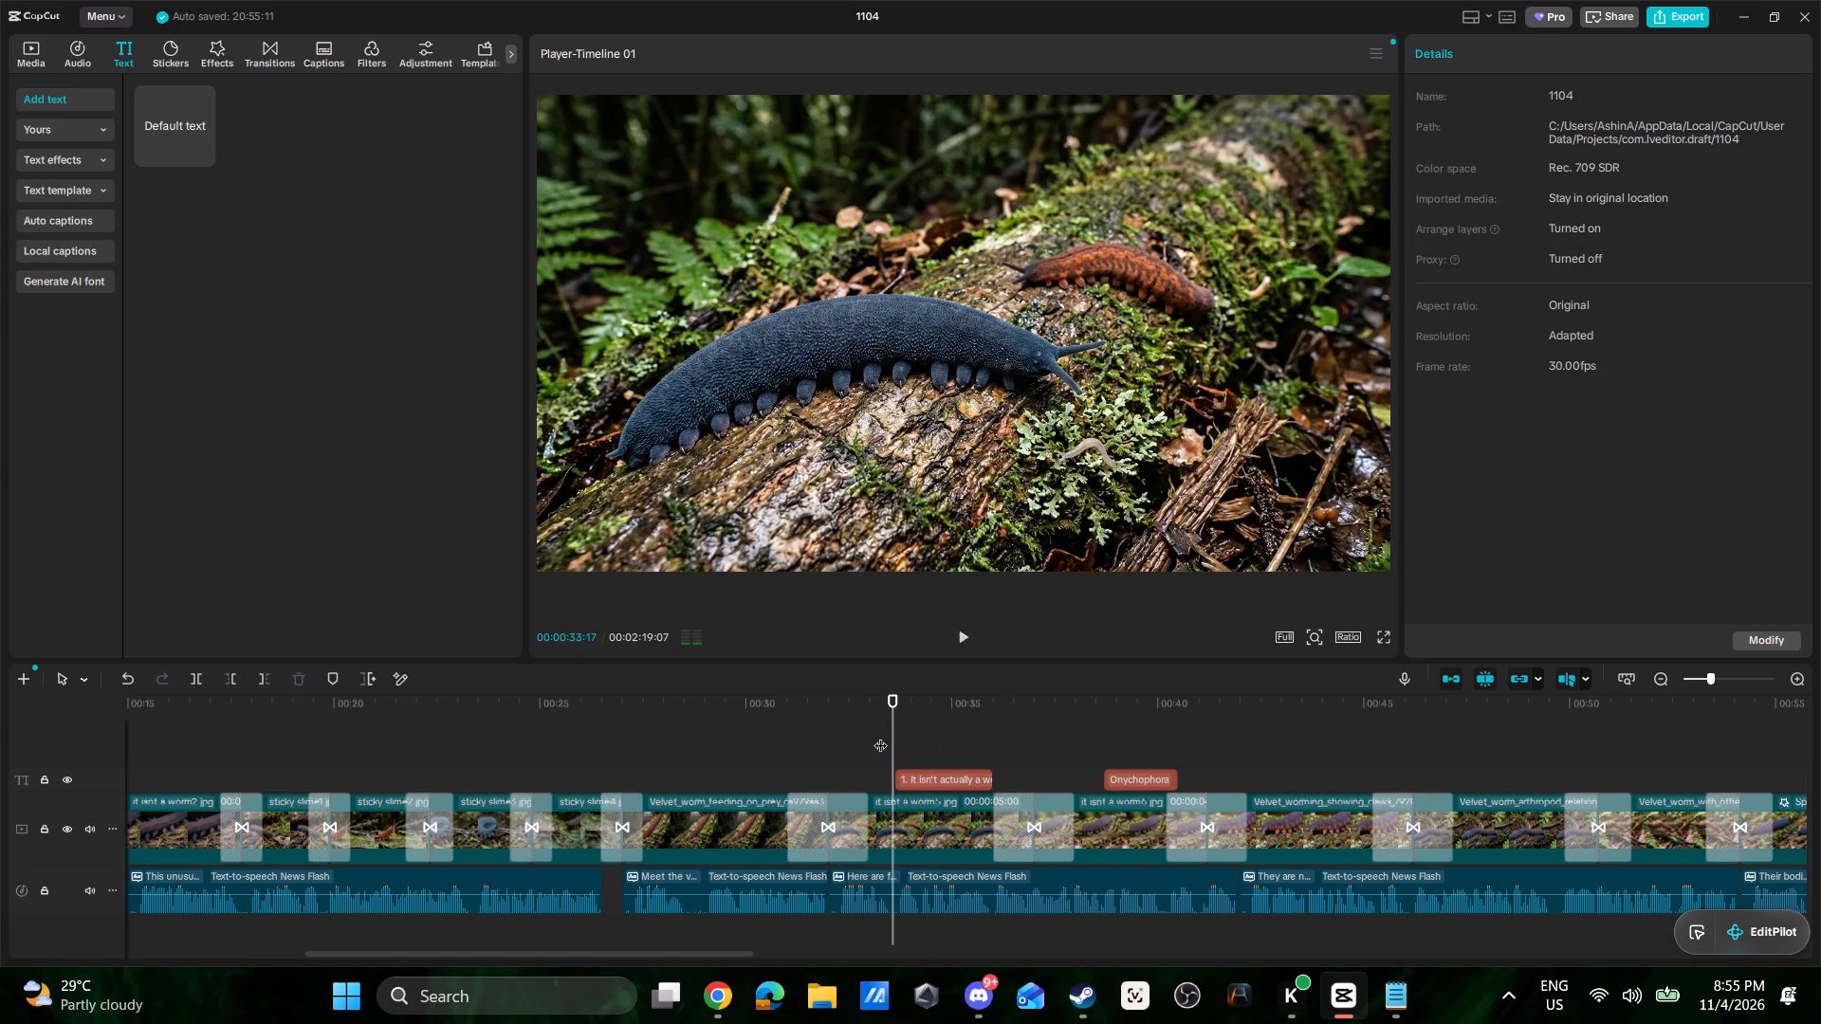
pyautogui.press('space')
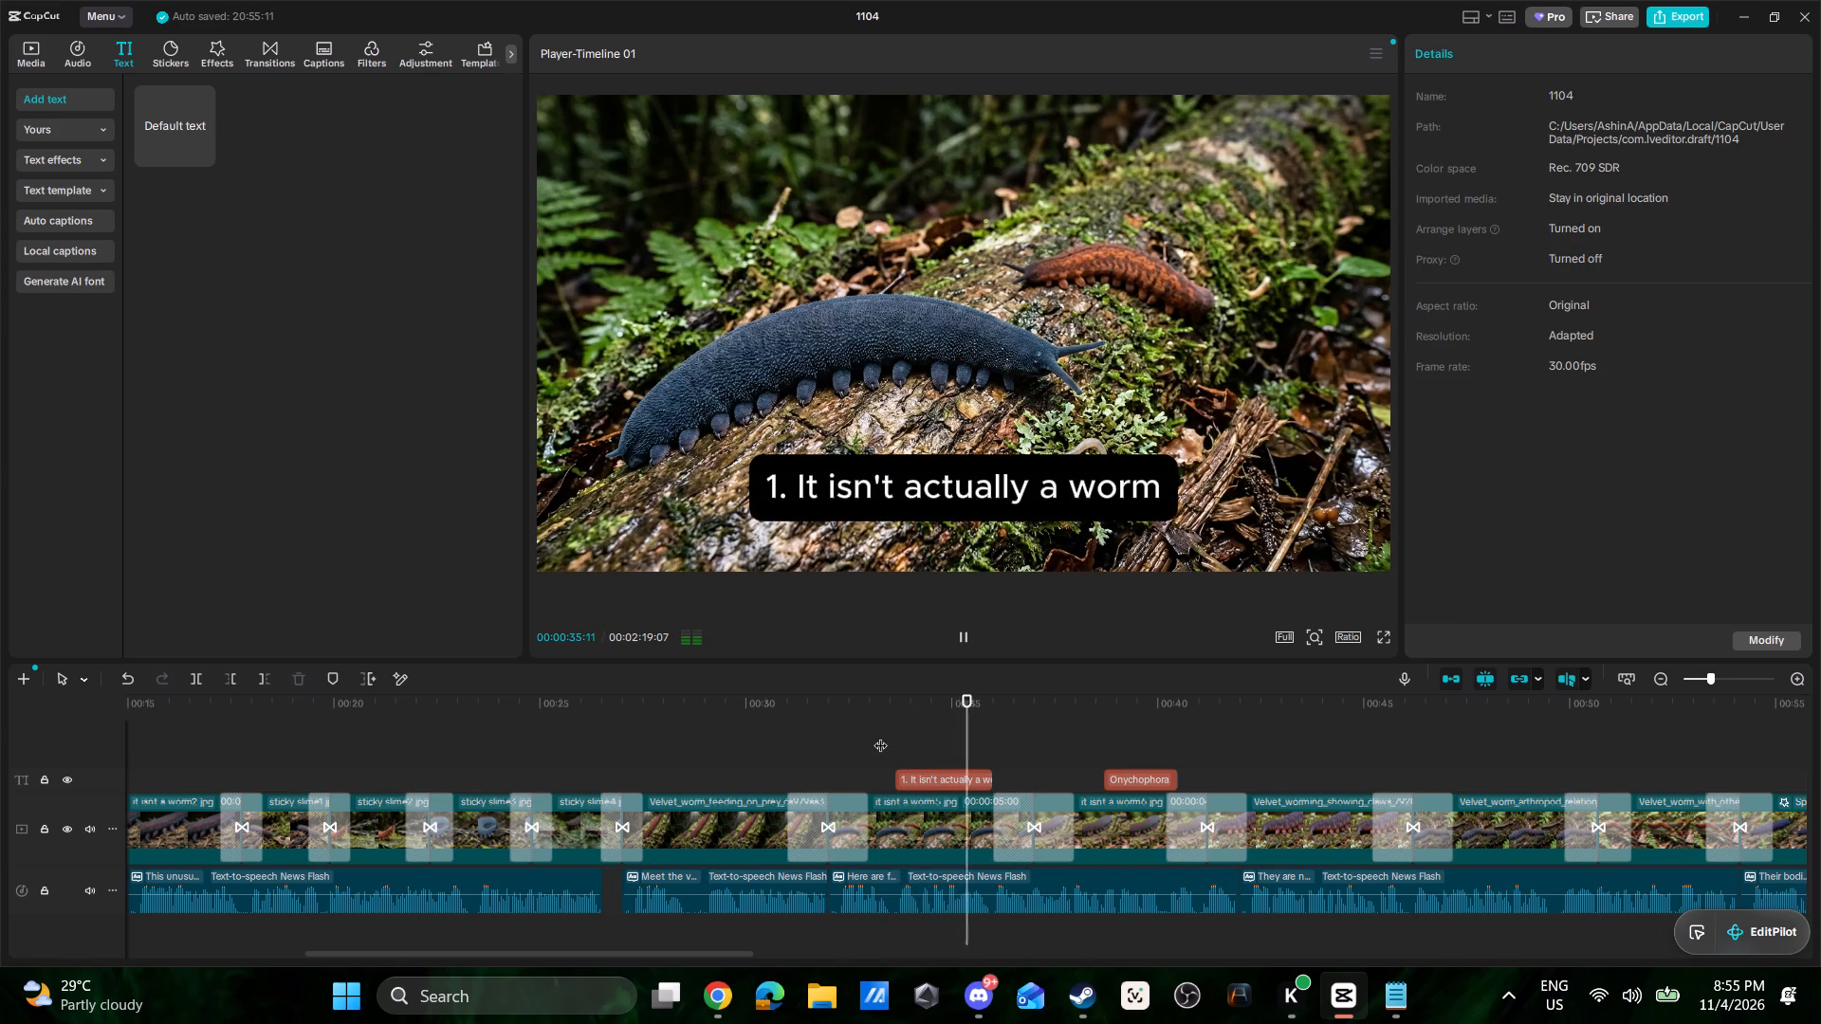
pyautogui.press('space')
# Review the video full screen from the beginning through to the velvet worm feeding image.
pyautogui.click(1383, 639)
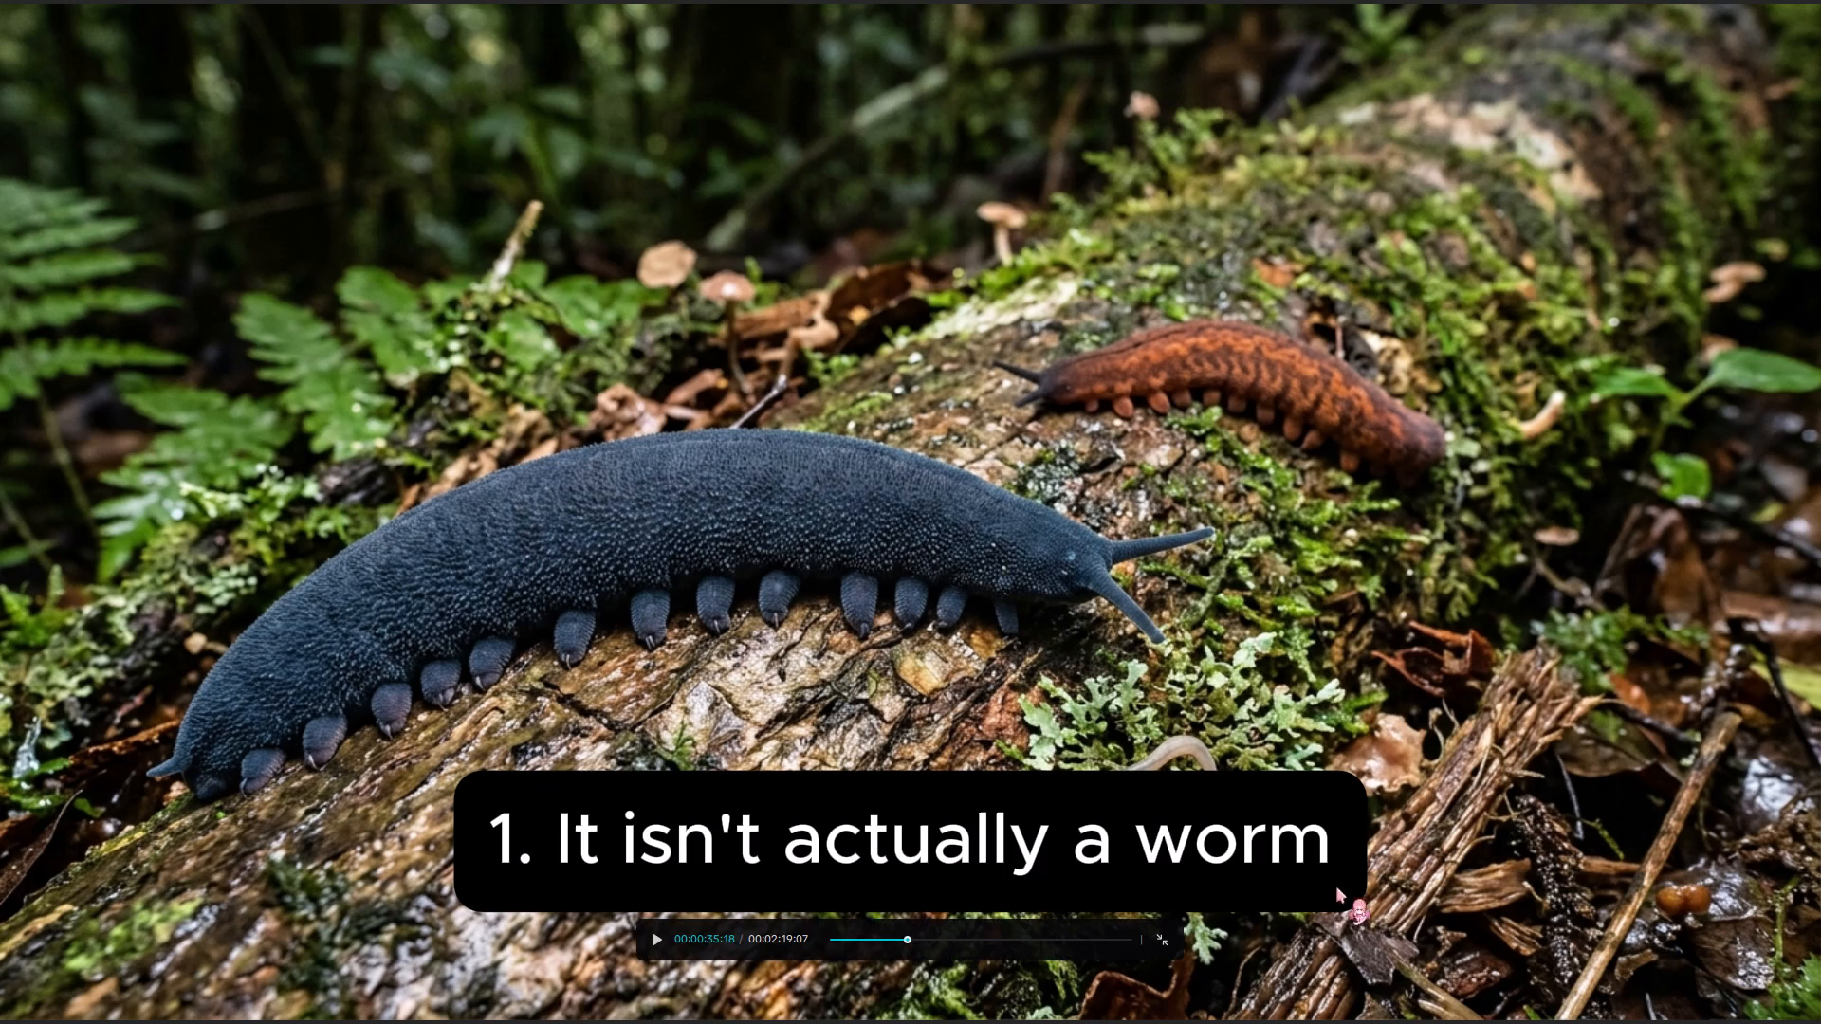
pyautogui.moveTo(855, 939); pyautogui.dragTo(669, 957)
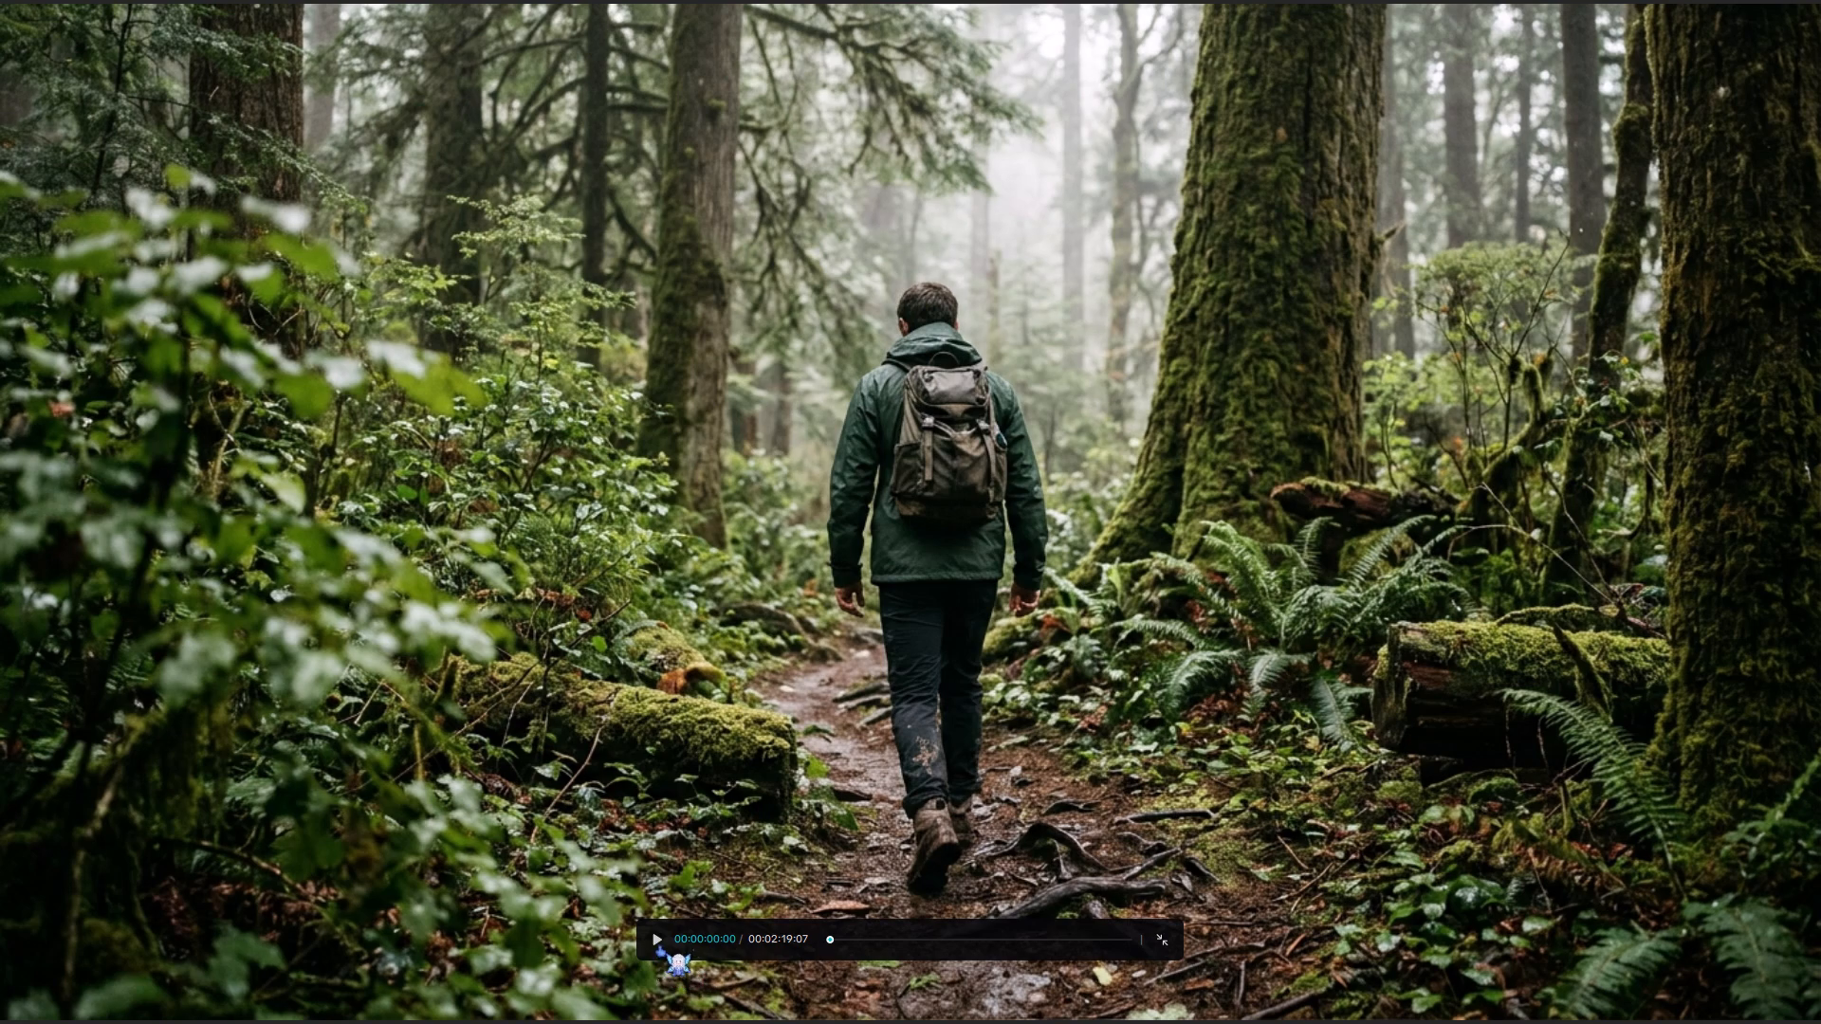
pyautogui.click(660, 941)
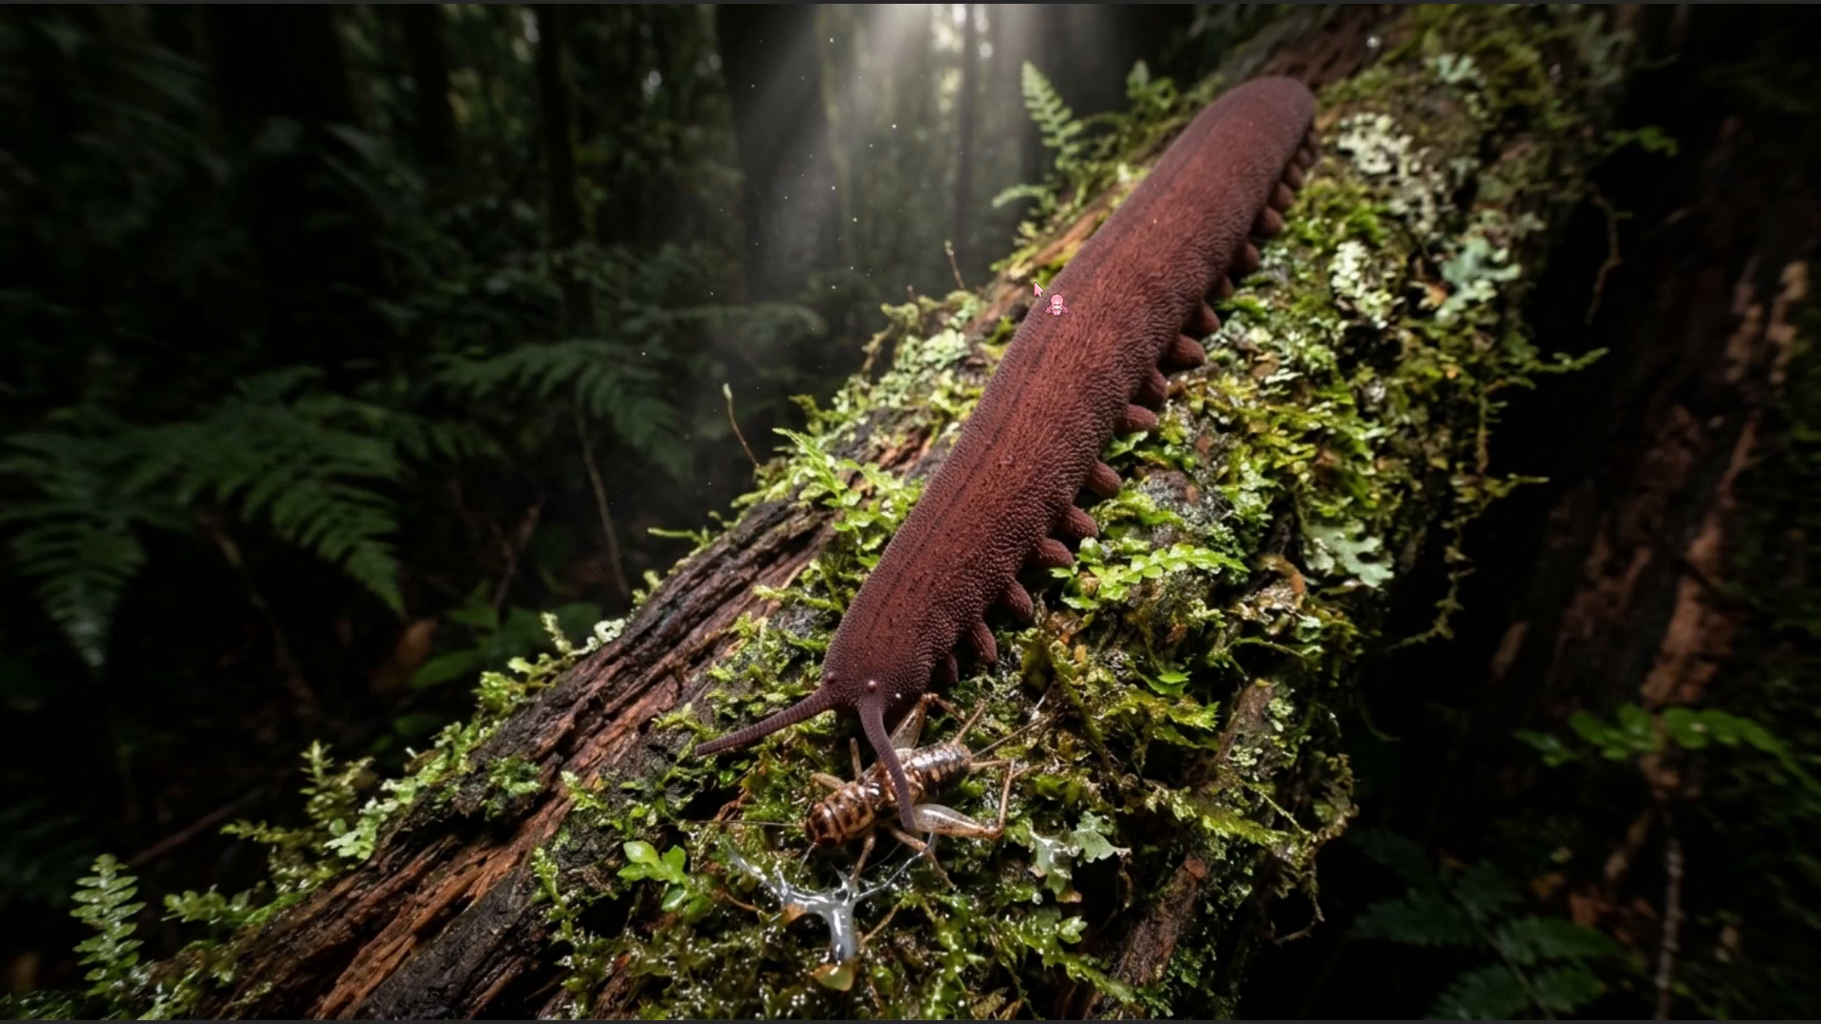
pyautogui.press('space')
pyautogui.press('Escape')
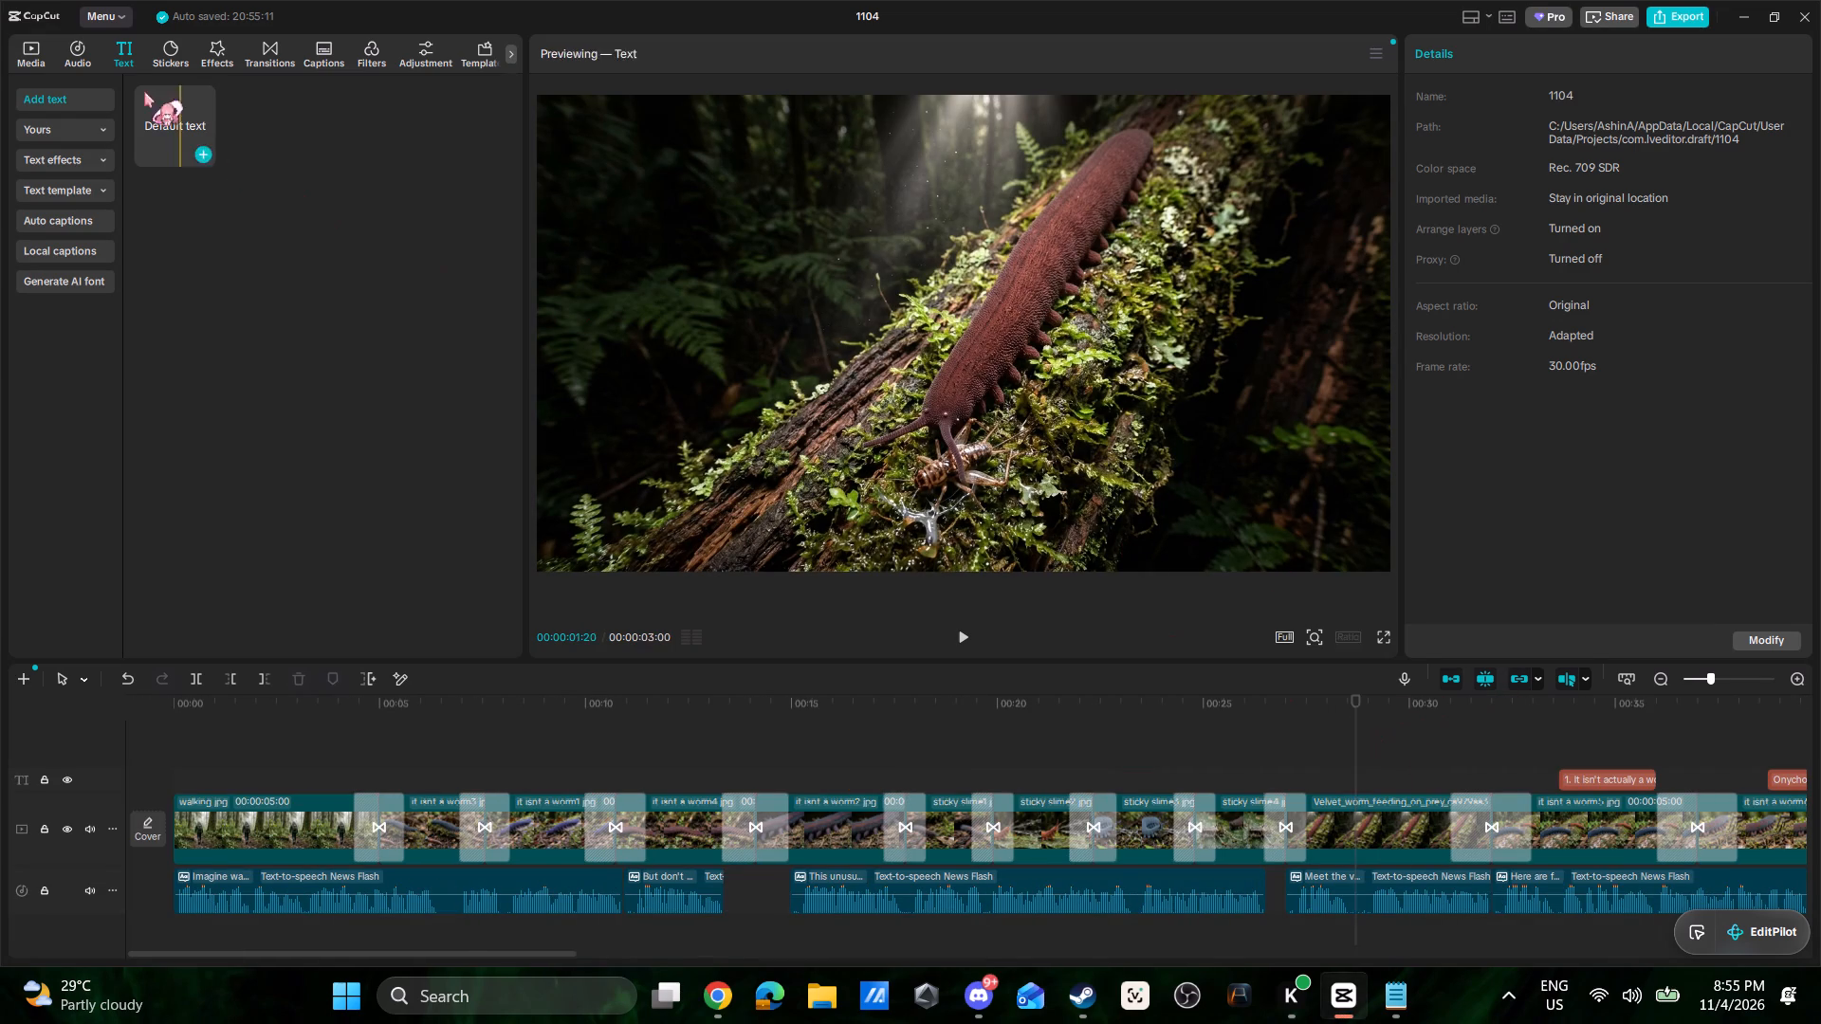
# Add a default text clip over the velvet worm feeding image, starting at about 00:27.5, checking its timing against the narration.
pyautogui.moveTo(171, 112); pyautogui.dragTo(1288, 780)
pyautogui.click(1260, 757)
pyautogui.press('space')
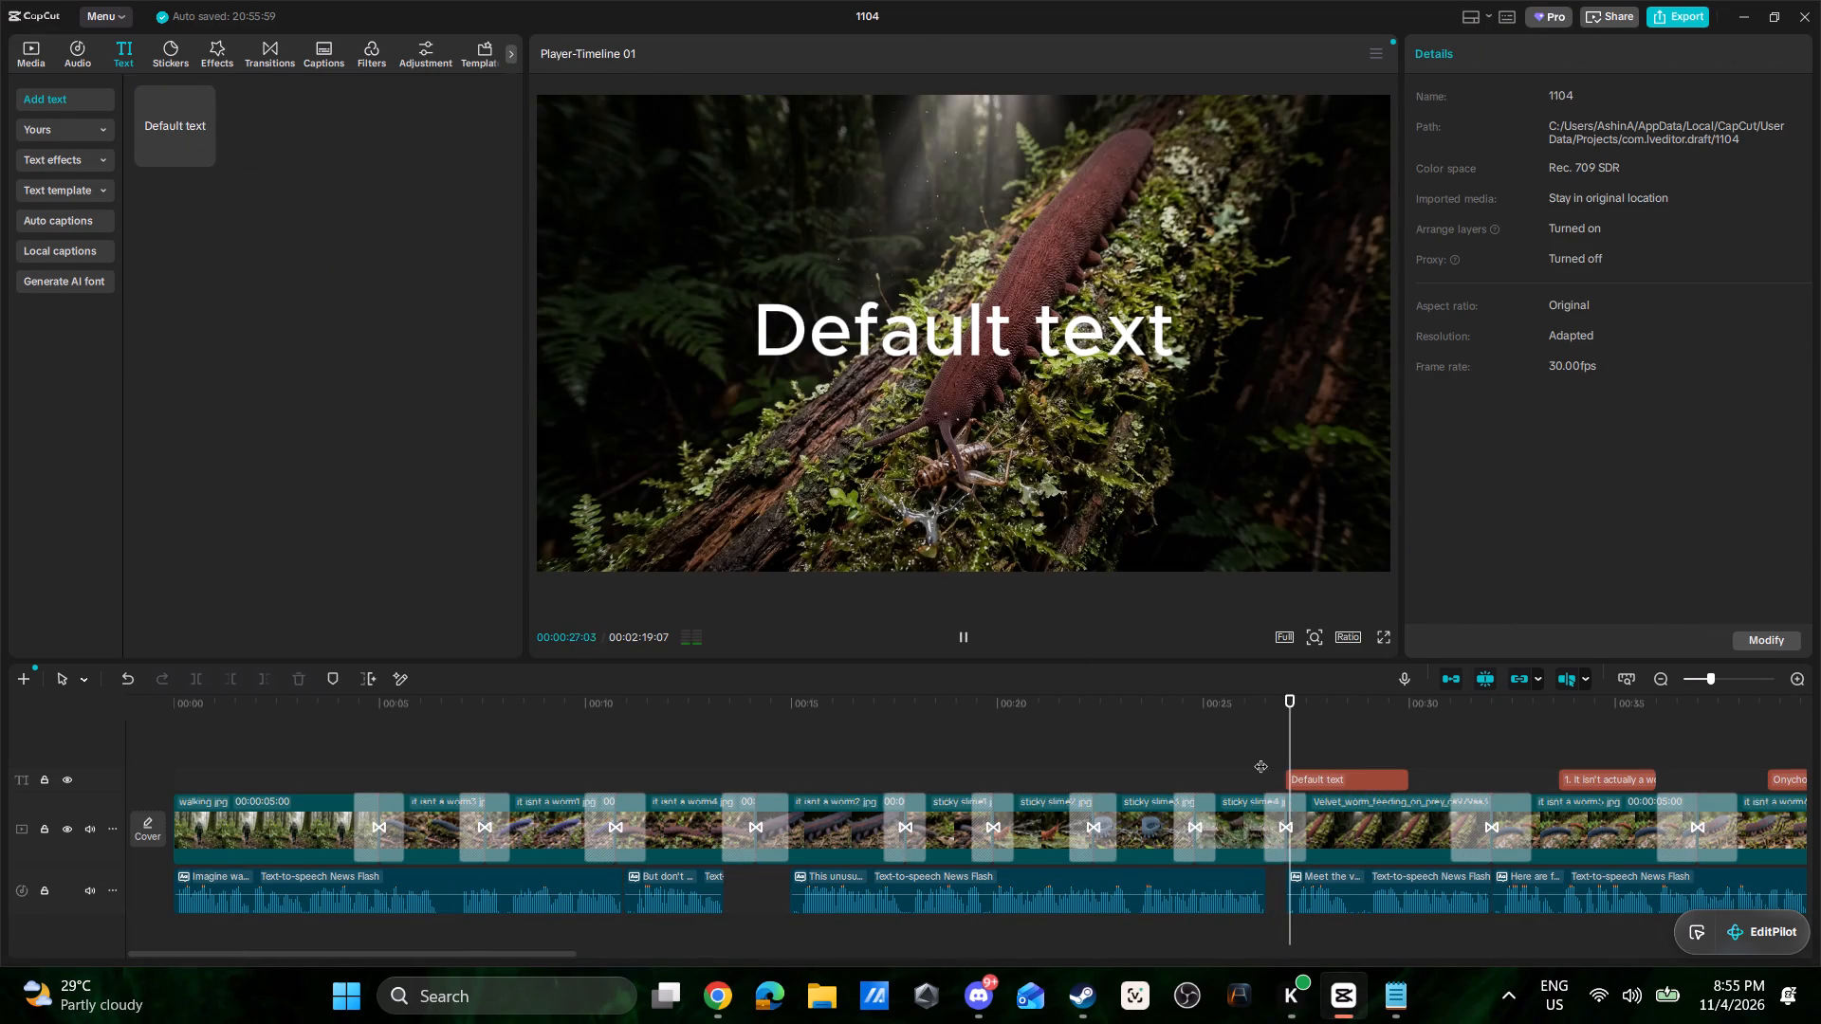
pyautogui.press('space')
pyautogui.moveTo(1351, 779); pyautogui.dragTo(1356, 779)
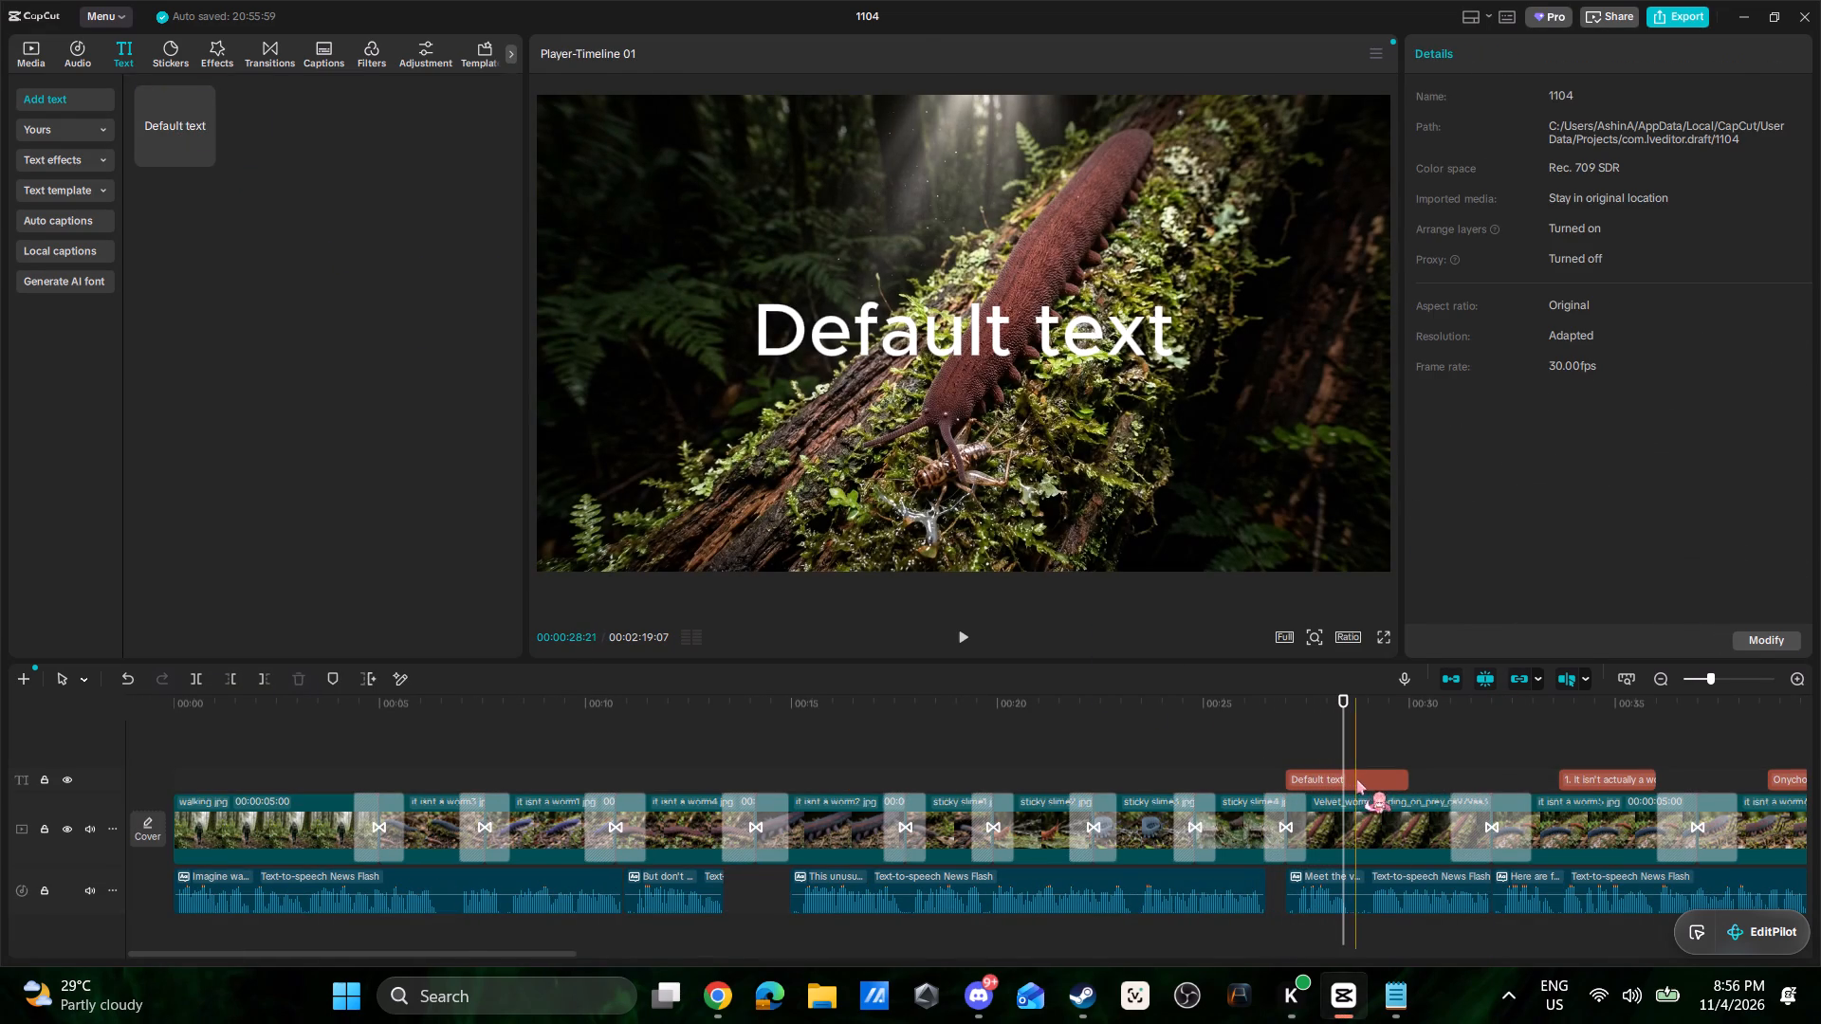
pyautogui.moveTo(1356, 779); pyautogui.dragTo(1372, 780)
pyautogui.click(1276, 761)
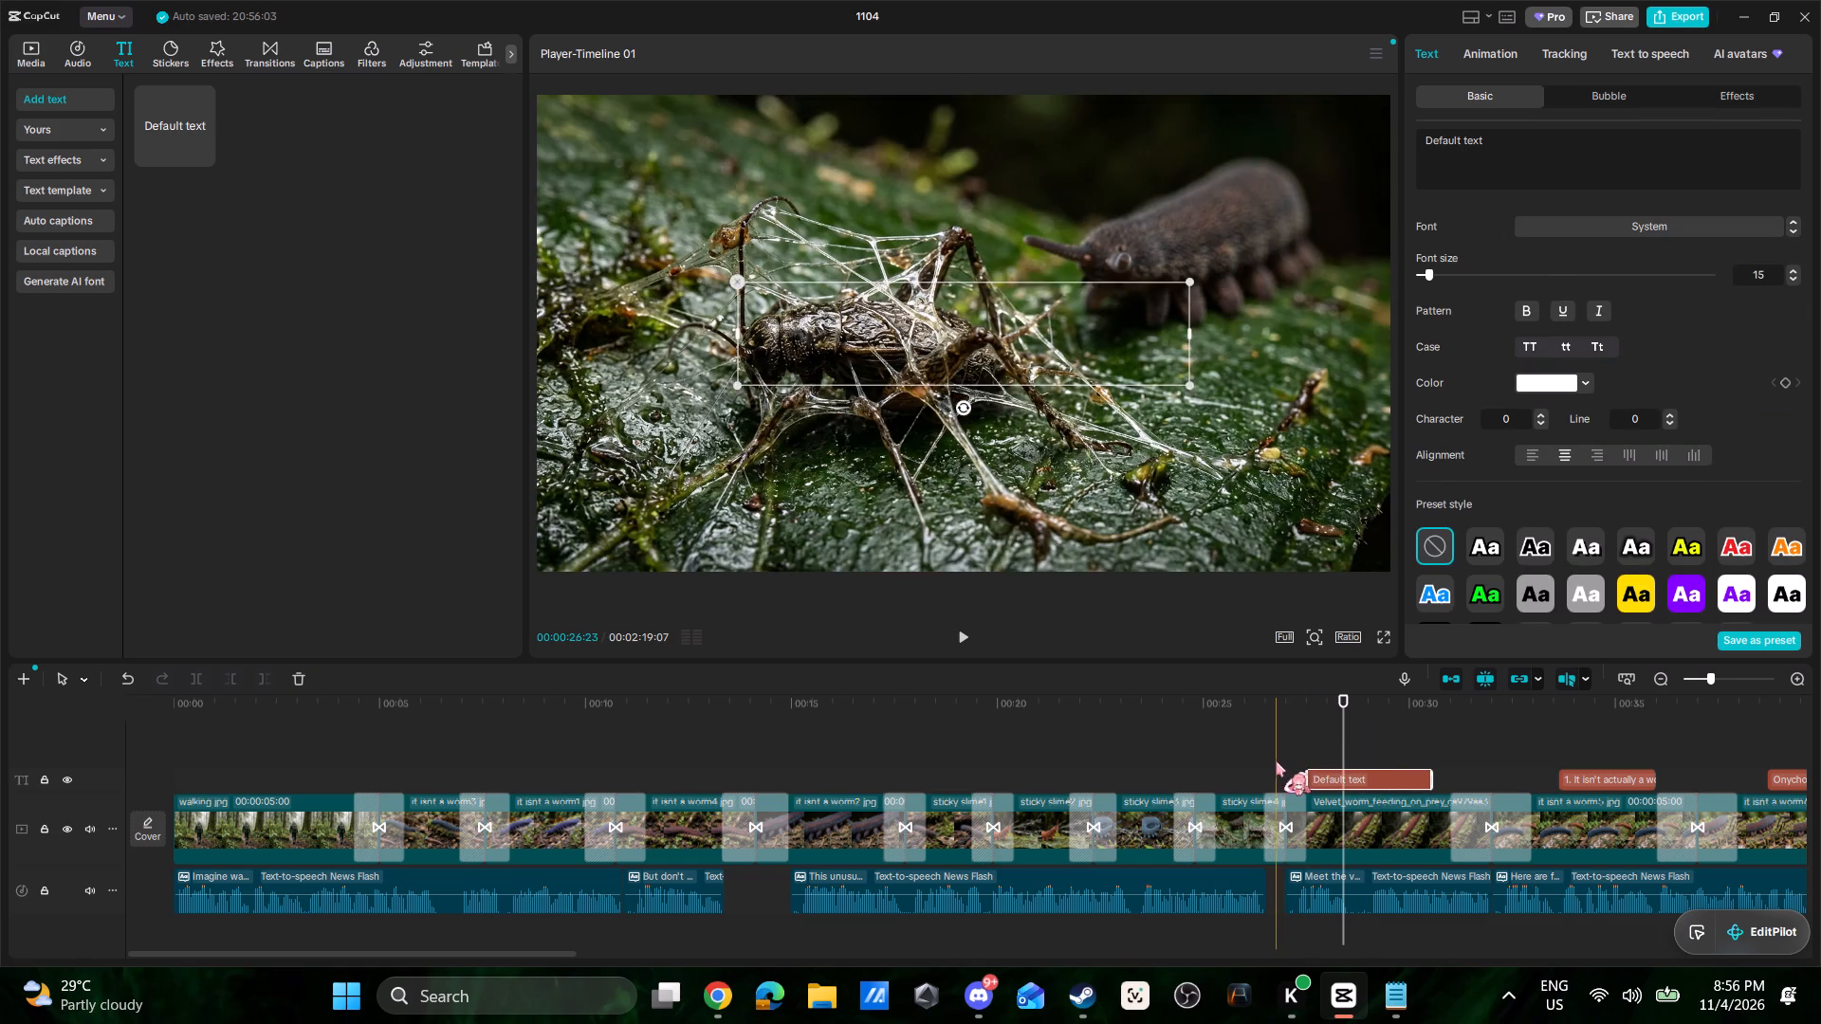
pyautogui.press('space')
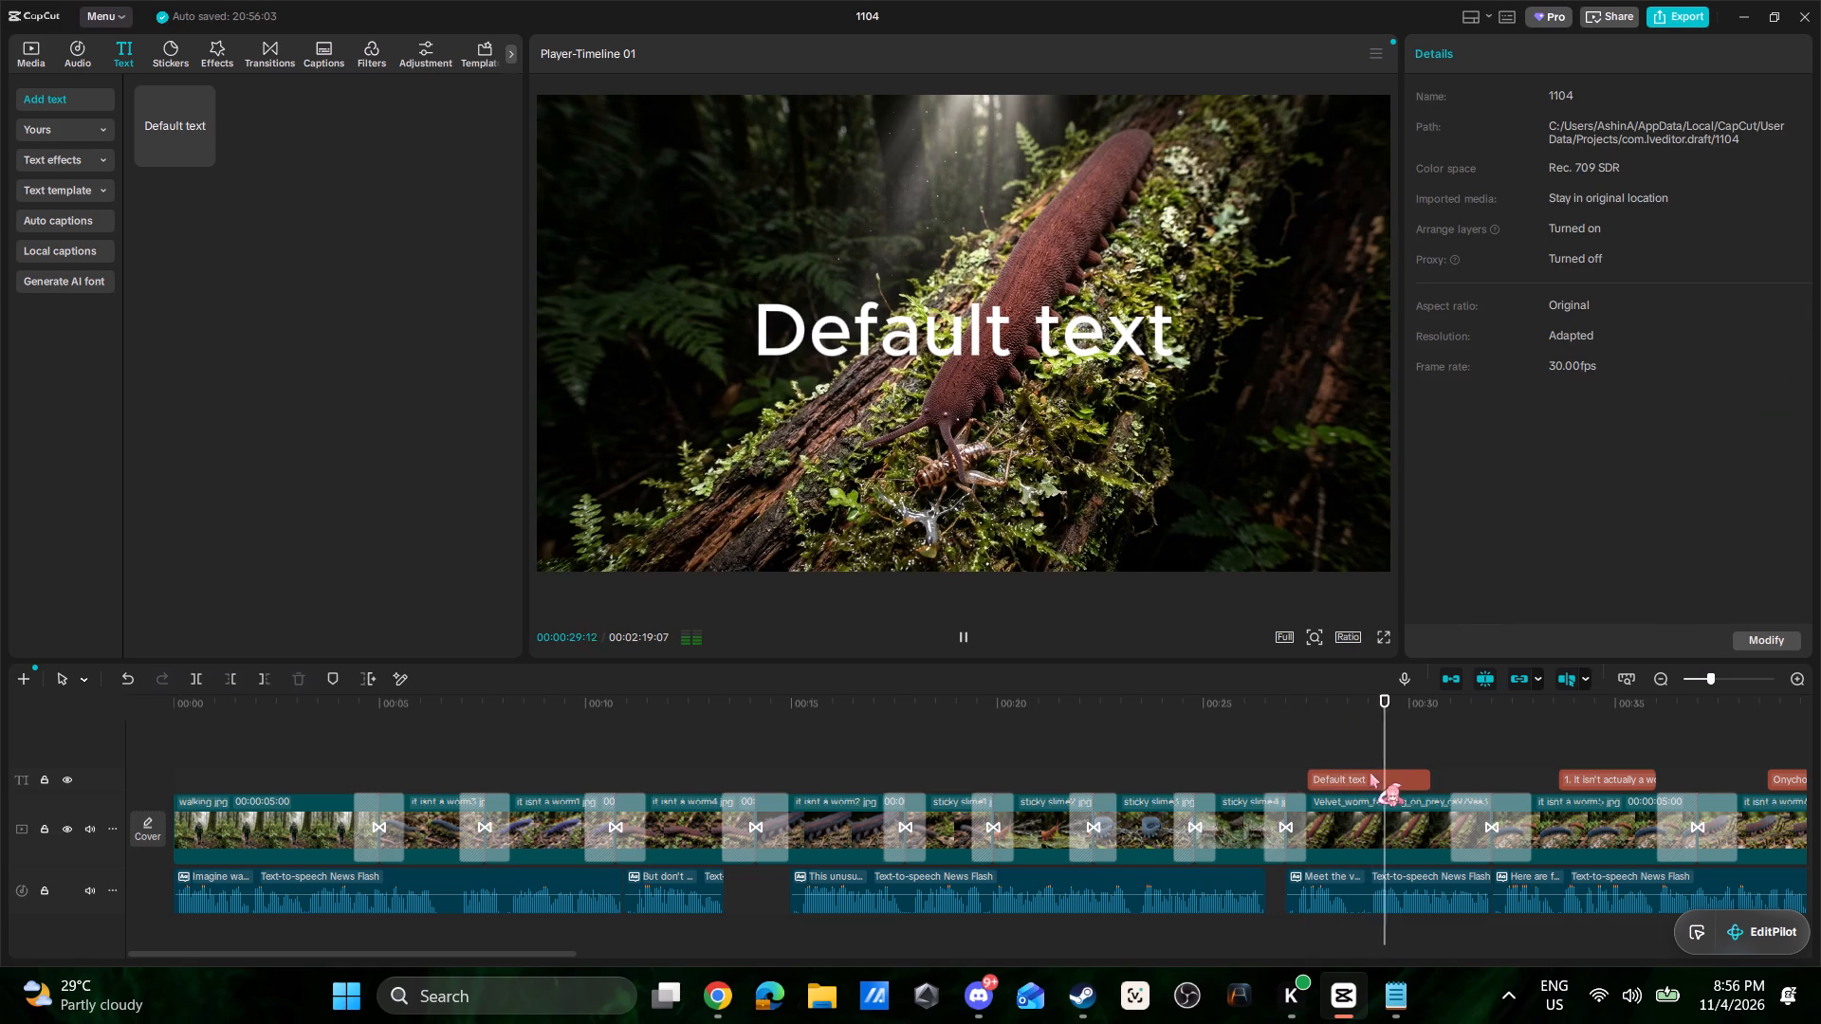
pyautogui.click(1295, 773)
pyautogui.press('space')
pyautogui.press('space')
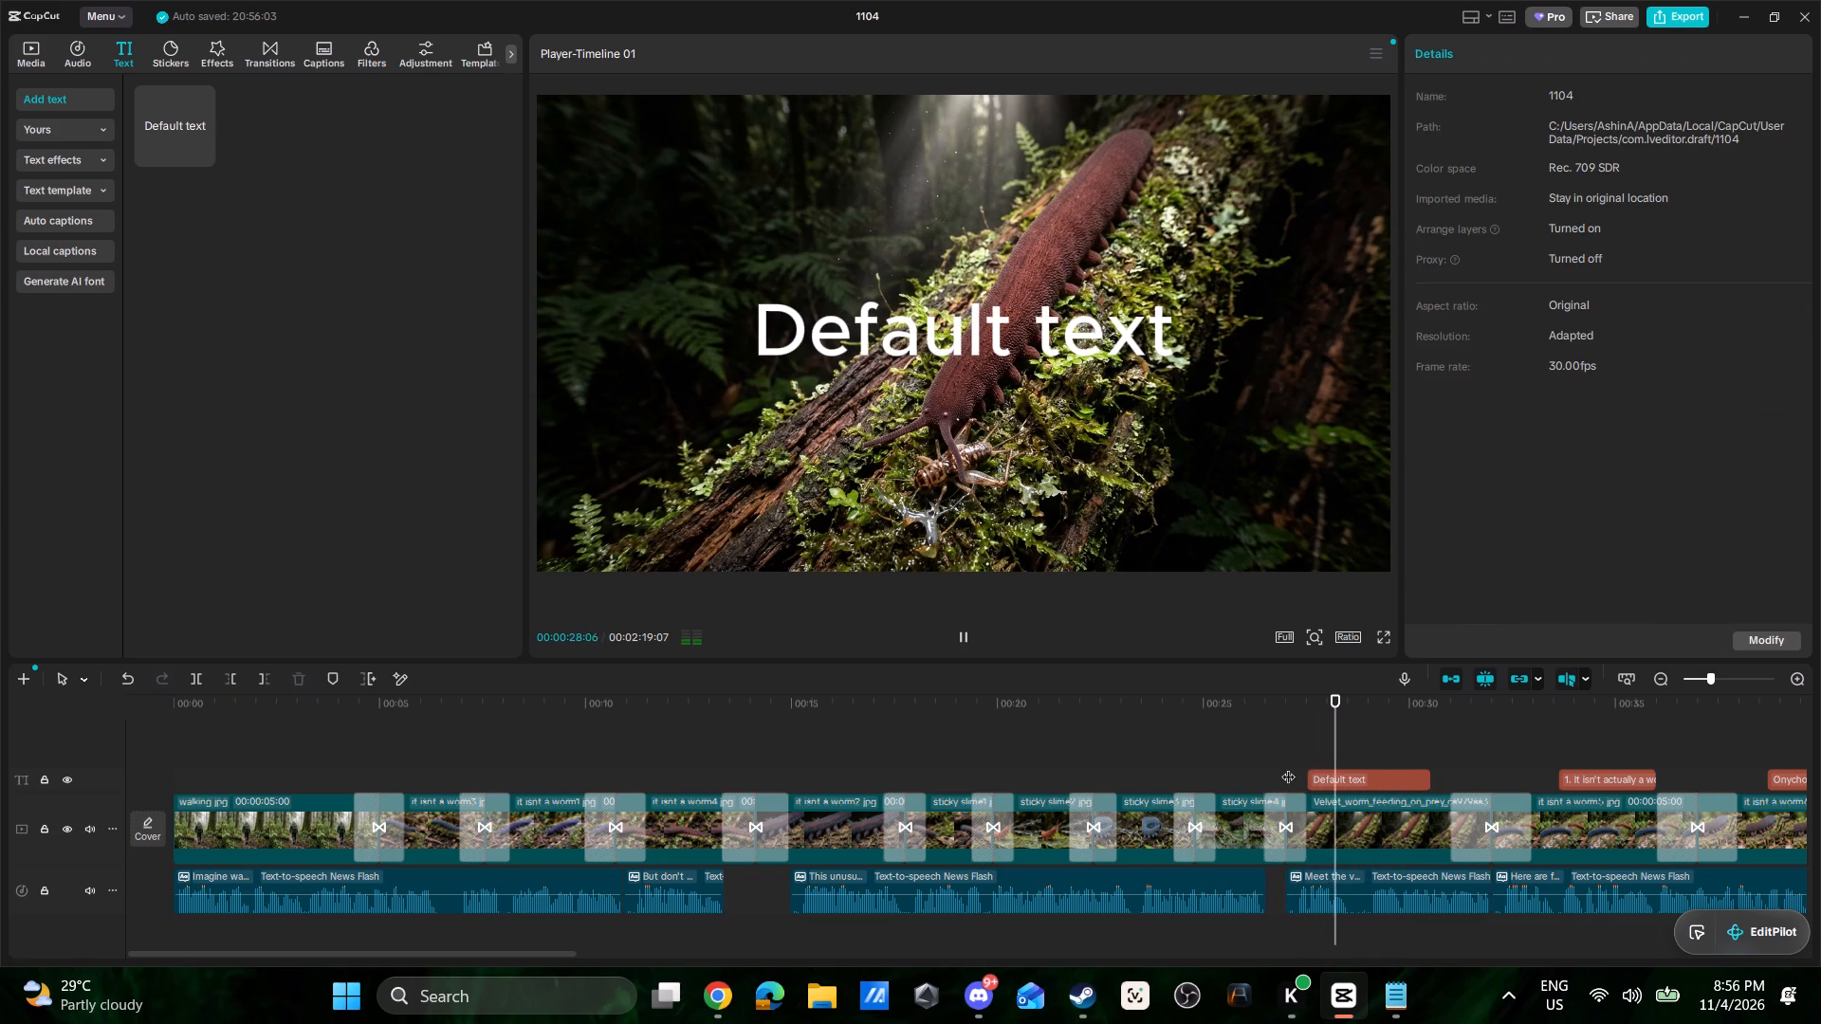
# Move the new default text to the lower part of the frame and apply the white-on-black background preset style.
pyautogui.click(1348, 777)
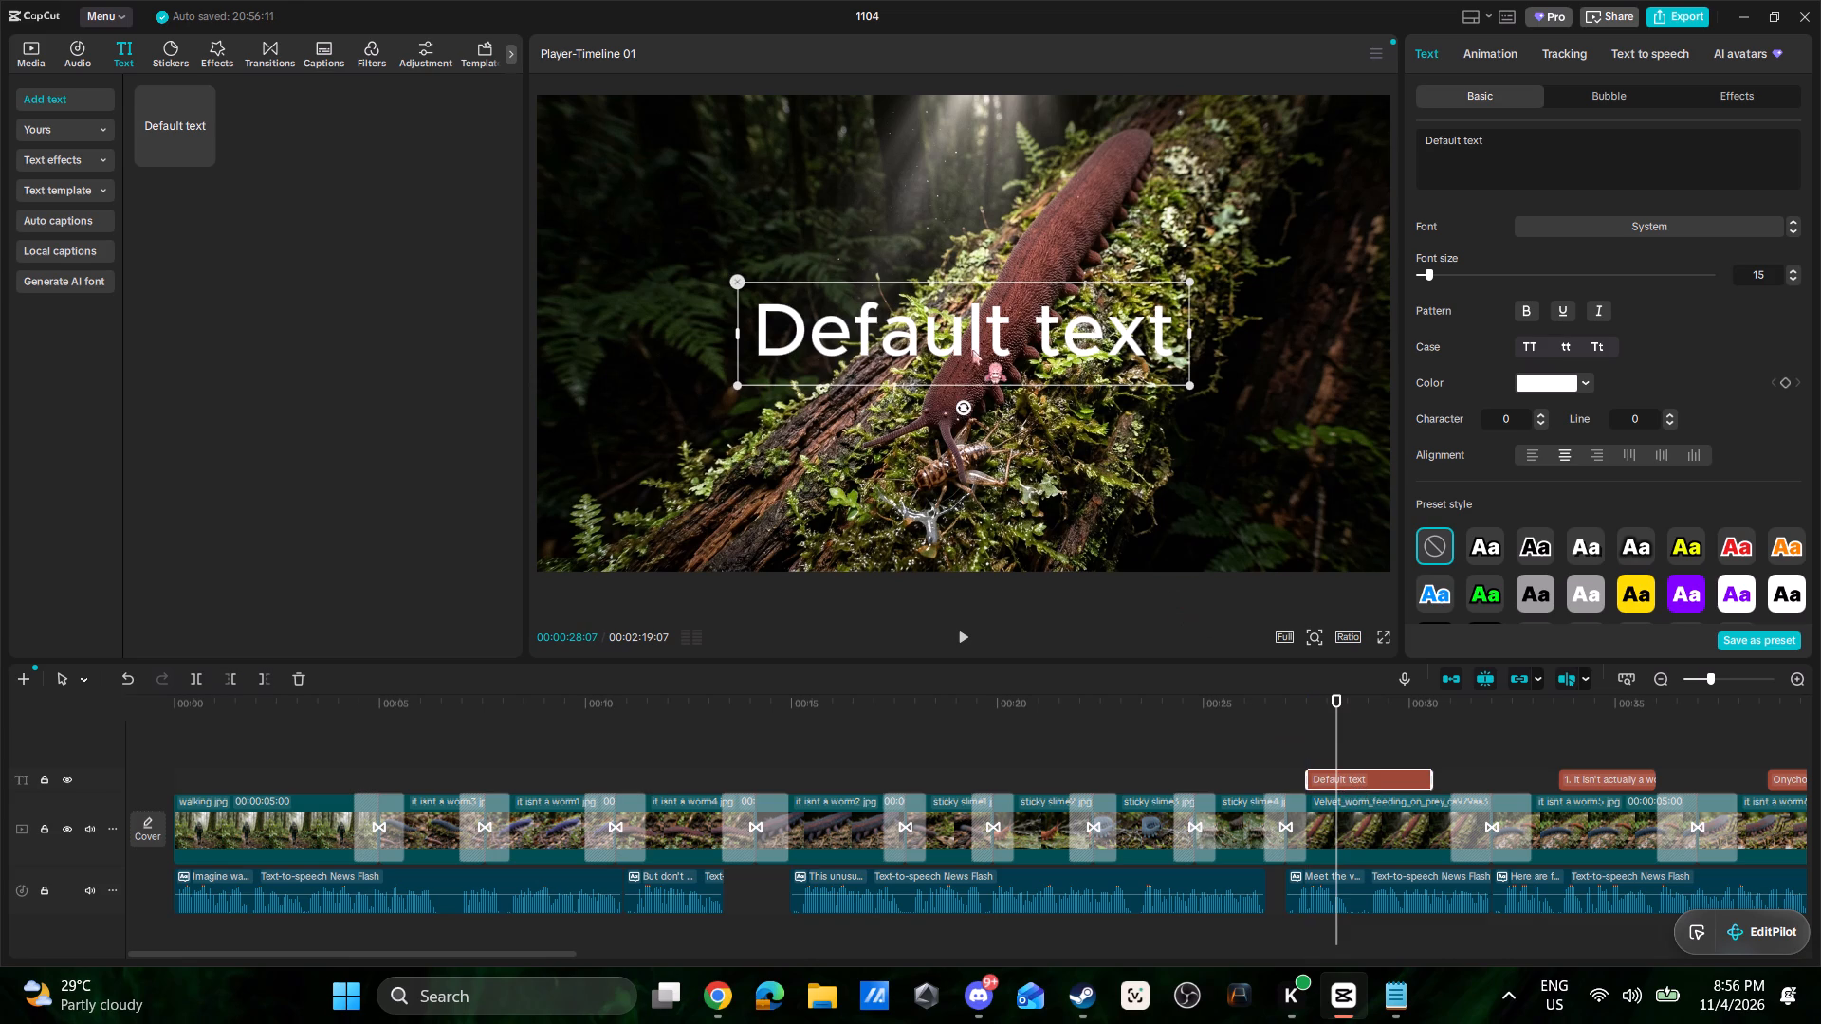
pyautogui.moveTo(979, 347); pyautogui.dragTo(979, 471)
pyautogui.doubleClick(980, 471)
pyautogui.scroll(-4, 1500, 508)
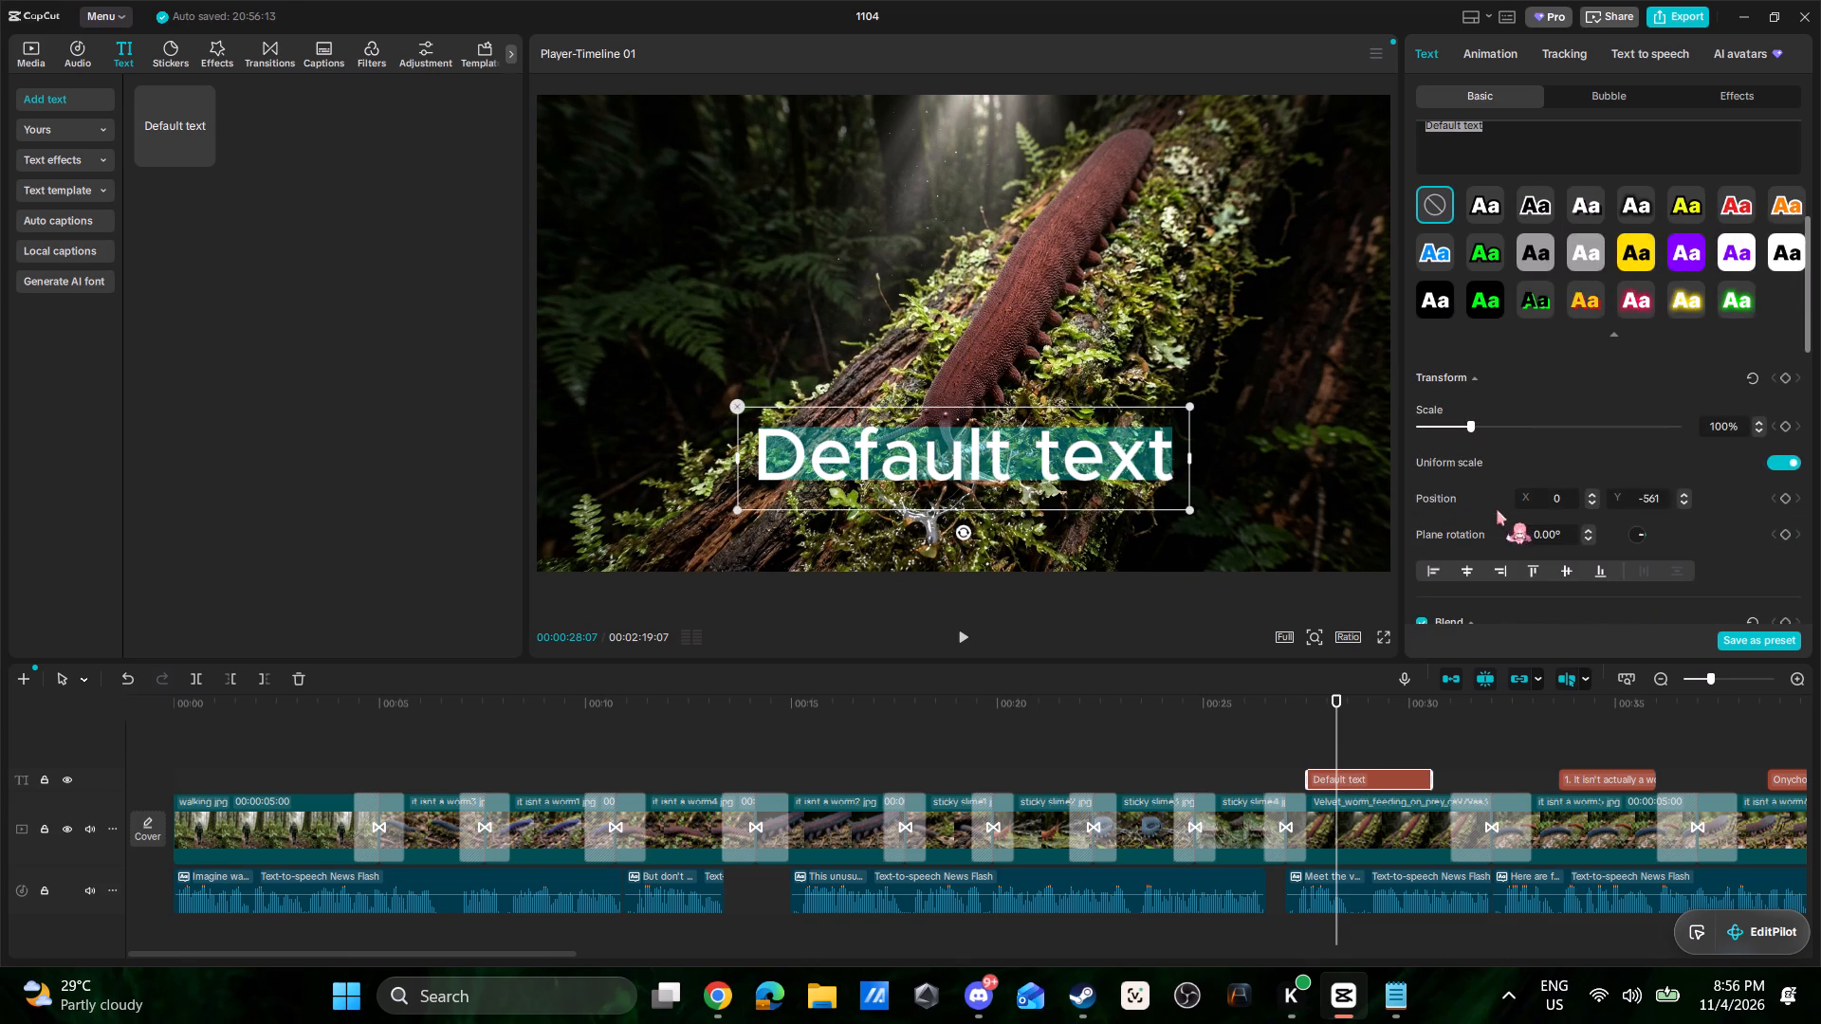
pyautogui.click(1444, 302)
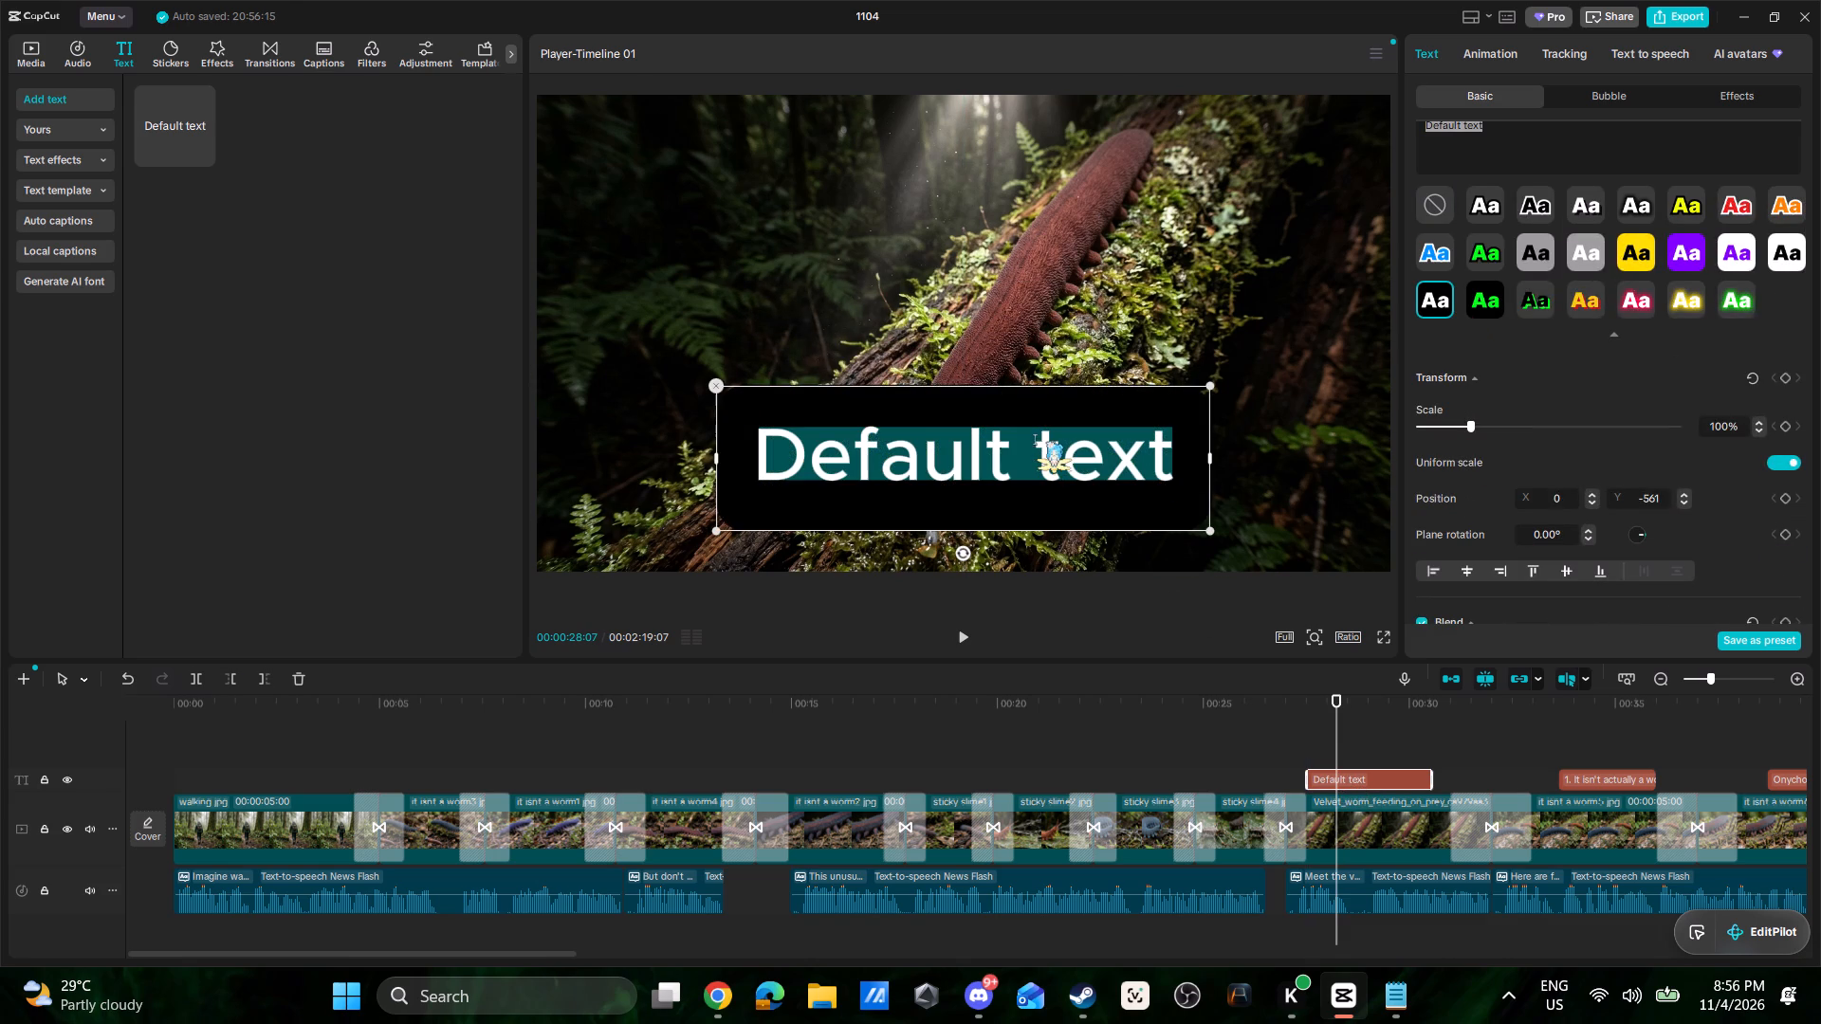
# Replace the default text with "VELVET WORM".
pyautogui.write('Ve')
pyautogui.click(1519, 141)
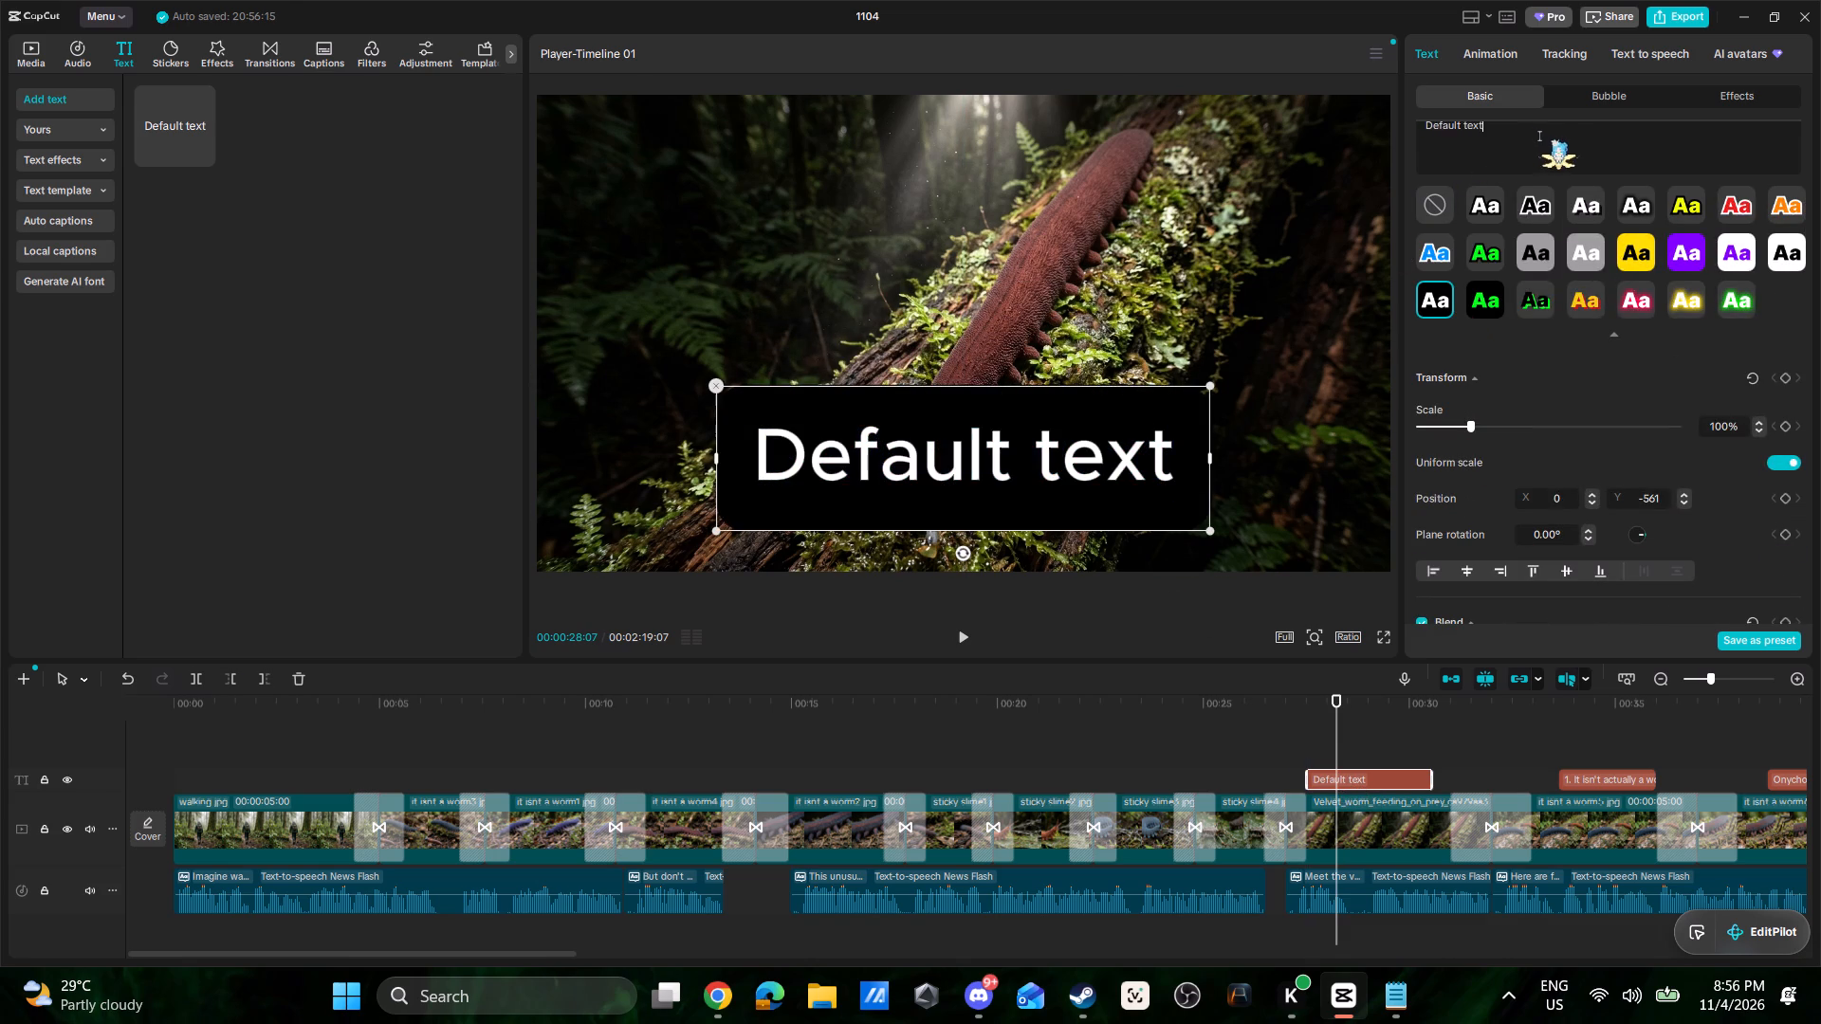
pyautogui.moveTo(1539, 136); pyautogui.dragTo(1314, 104)
pyautogui.write('Vl')
pyautogui.press('BackSpace')
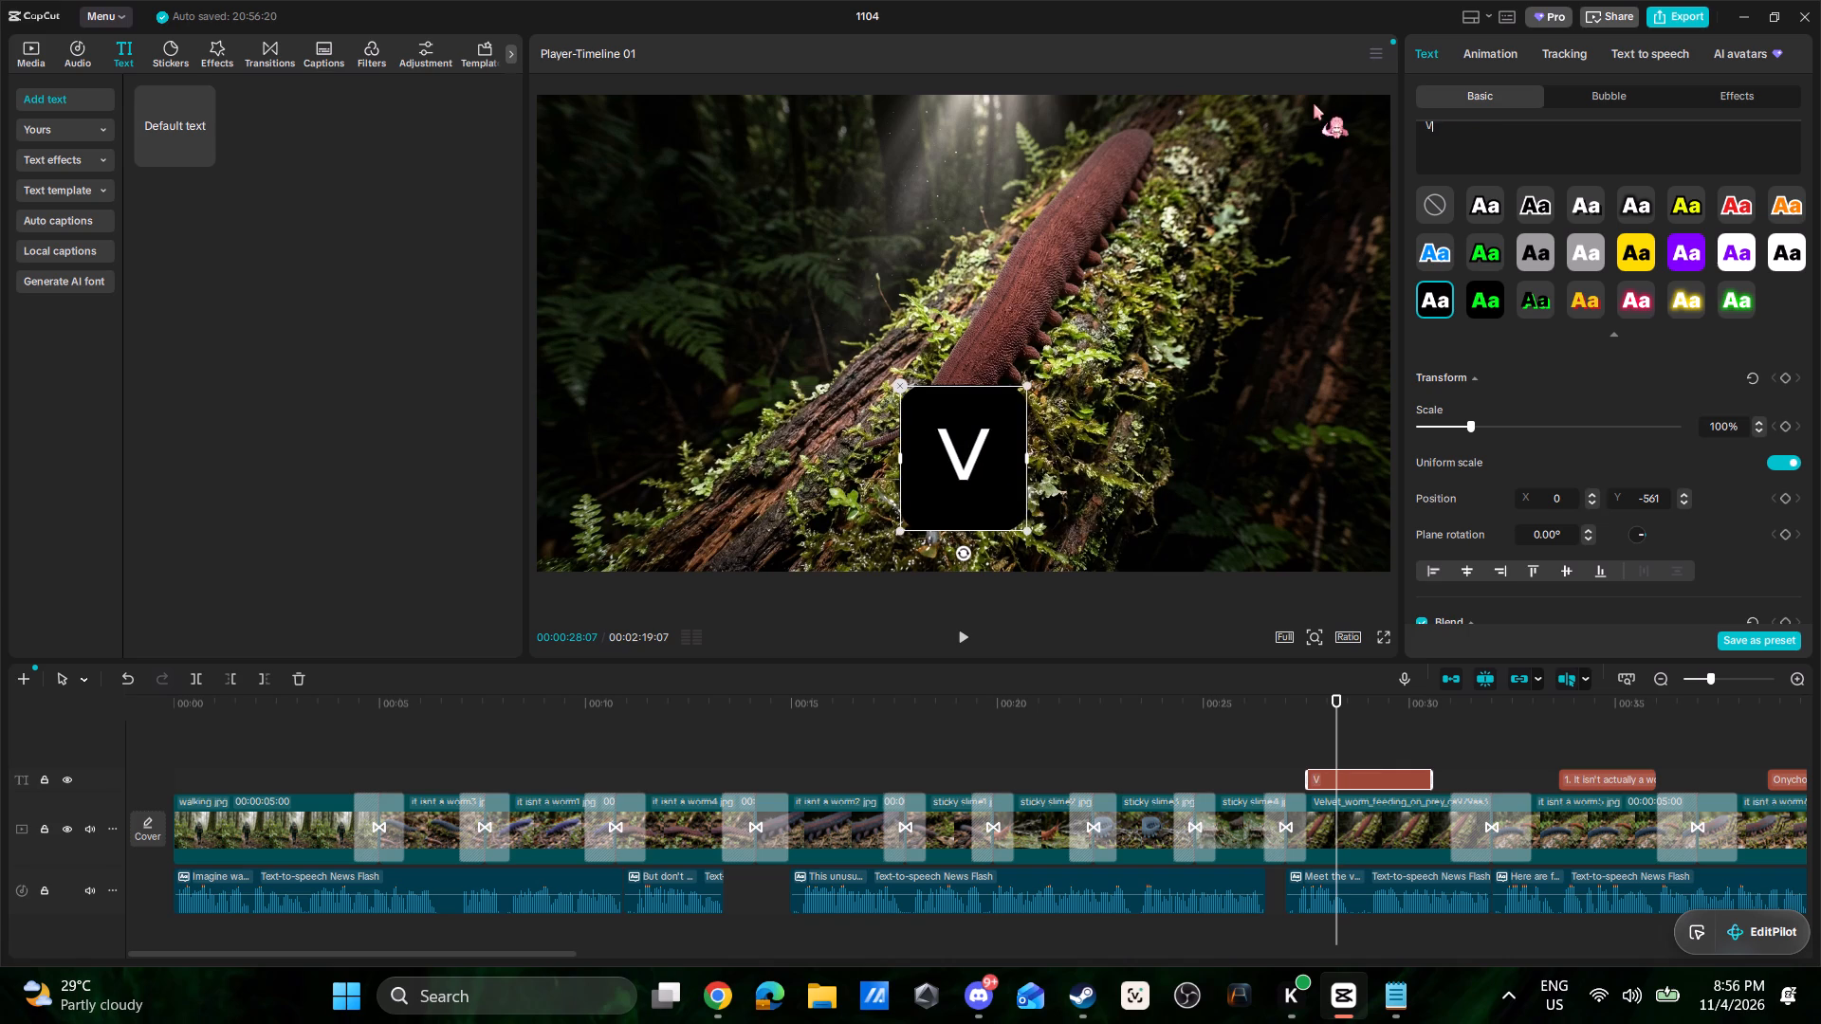
pyautogui.press('Tab')
pyautogui.write('el')
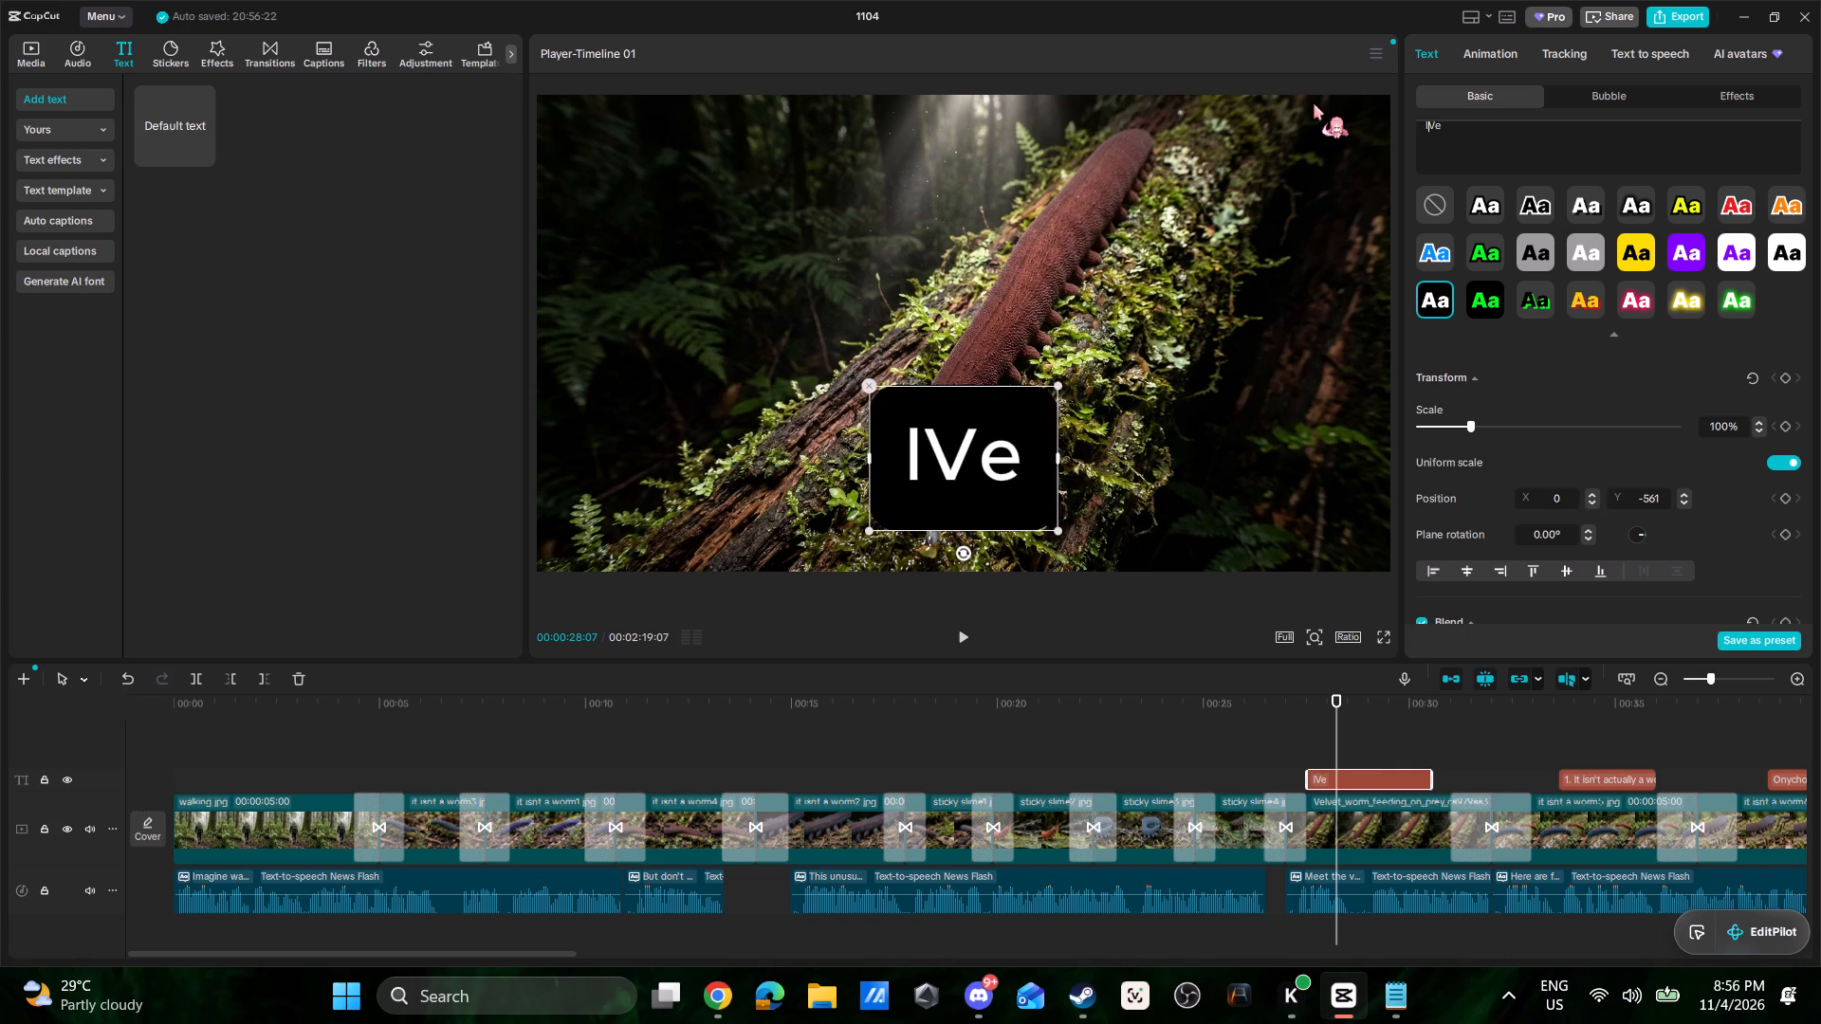
pyautogui.press('BackSpace')
pyautogui.press('BackSpace')
pyautogui.press('BackSpace')
pyautogui.scroll(2, 1454, 225)
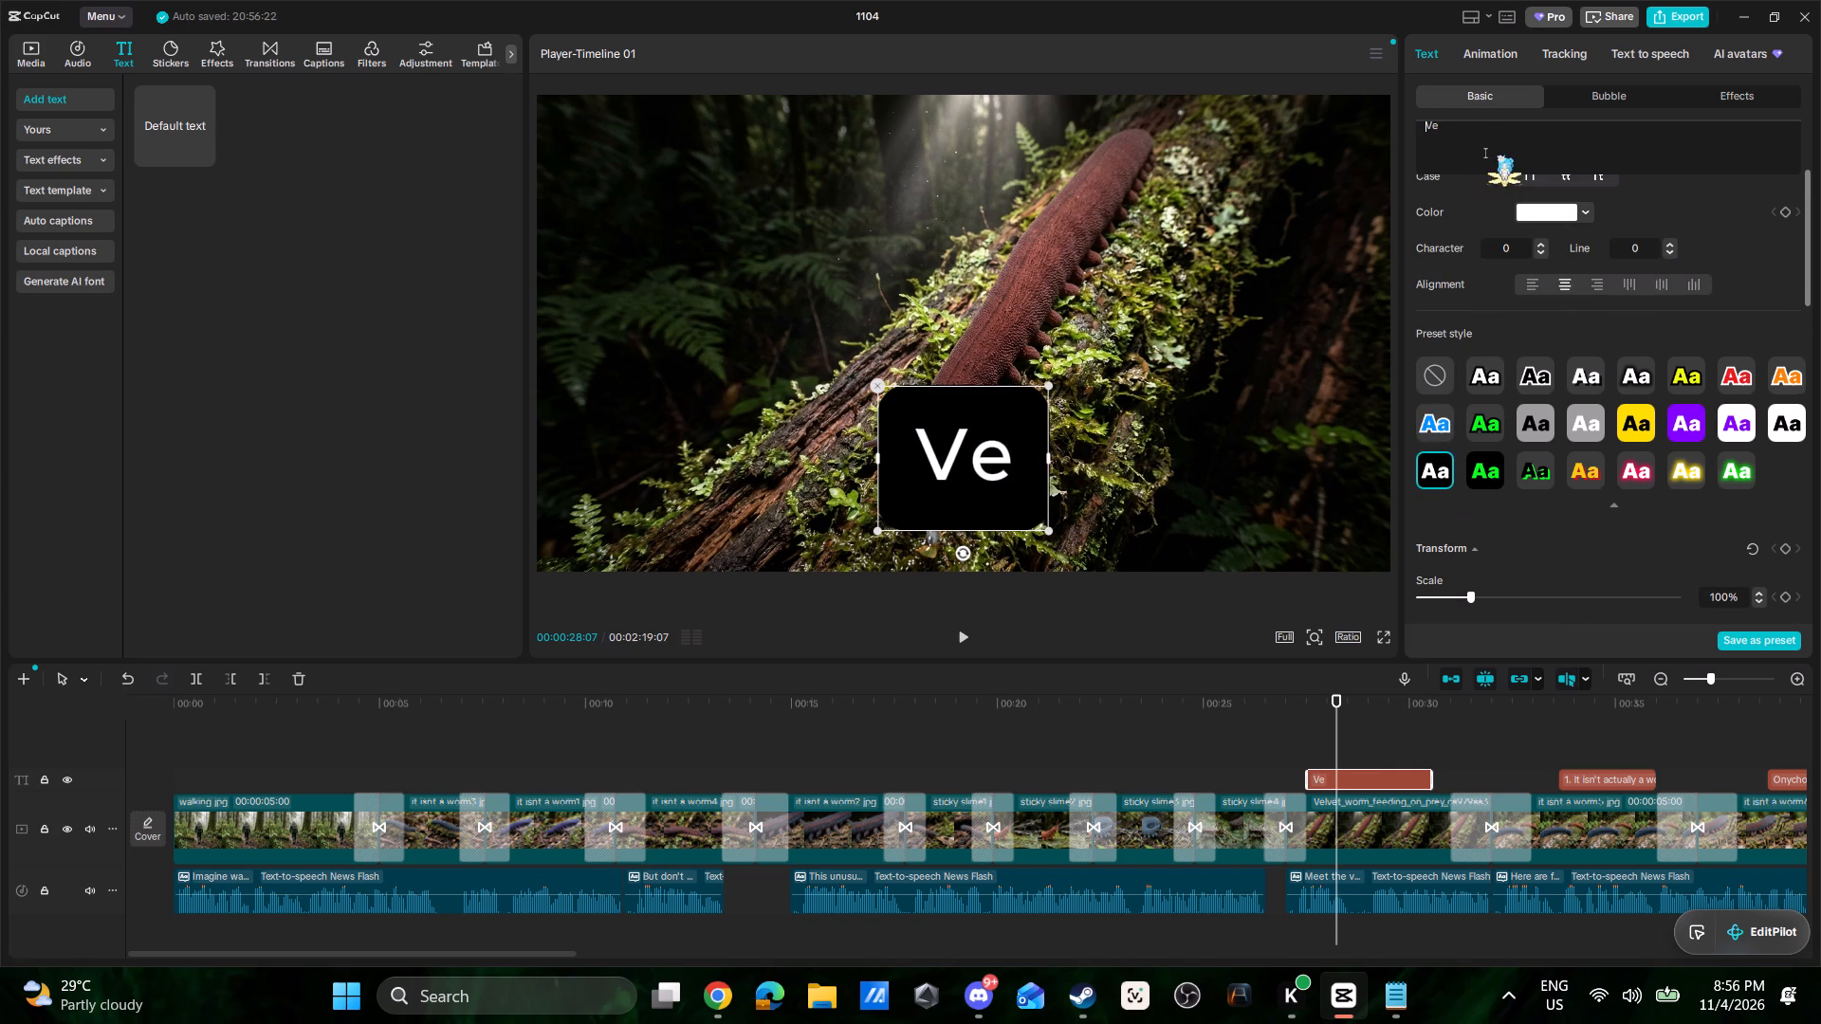
pyautogui.click(1504, 138)
pyautogui.press('BackSpace')
pyautogui.press('BackSpace')
pyautogui.press('BackSpace')
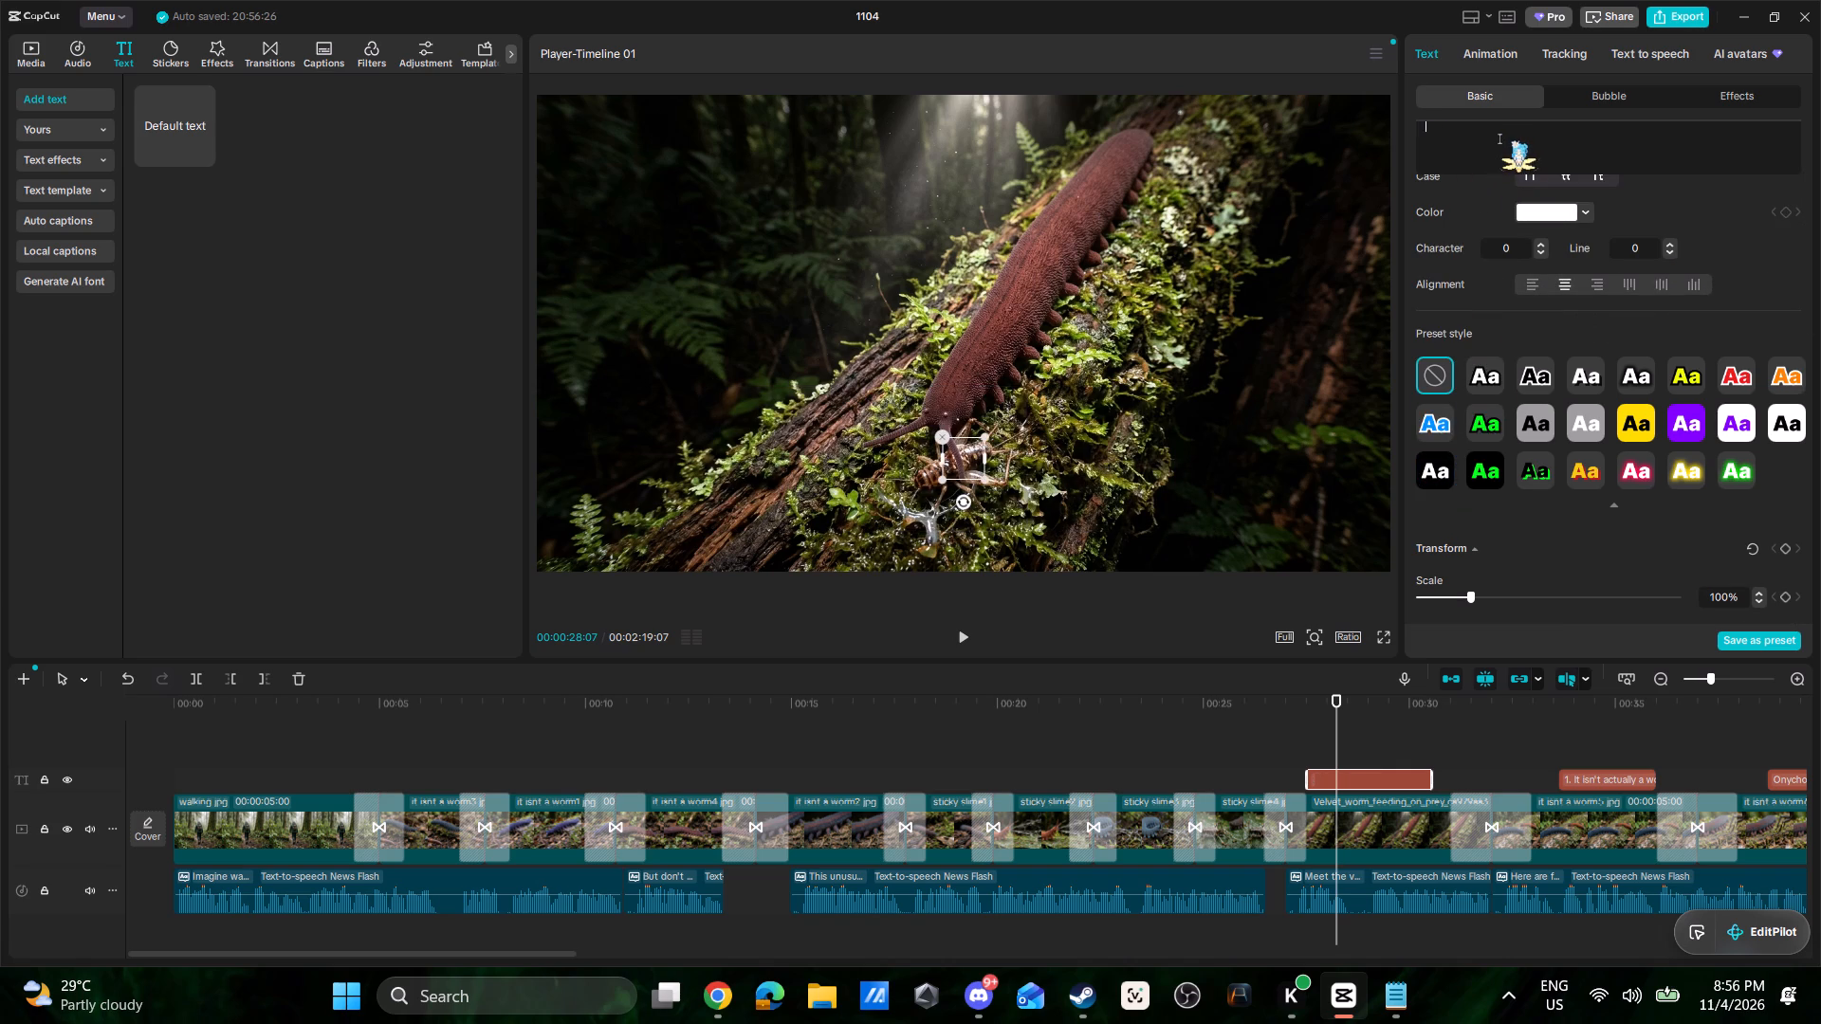
pyautogui.write('VL')
pyautogui.press('BackSpace')
pyautogui.write('ELVET WORM')
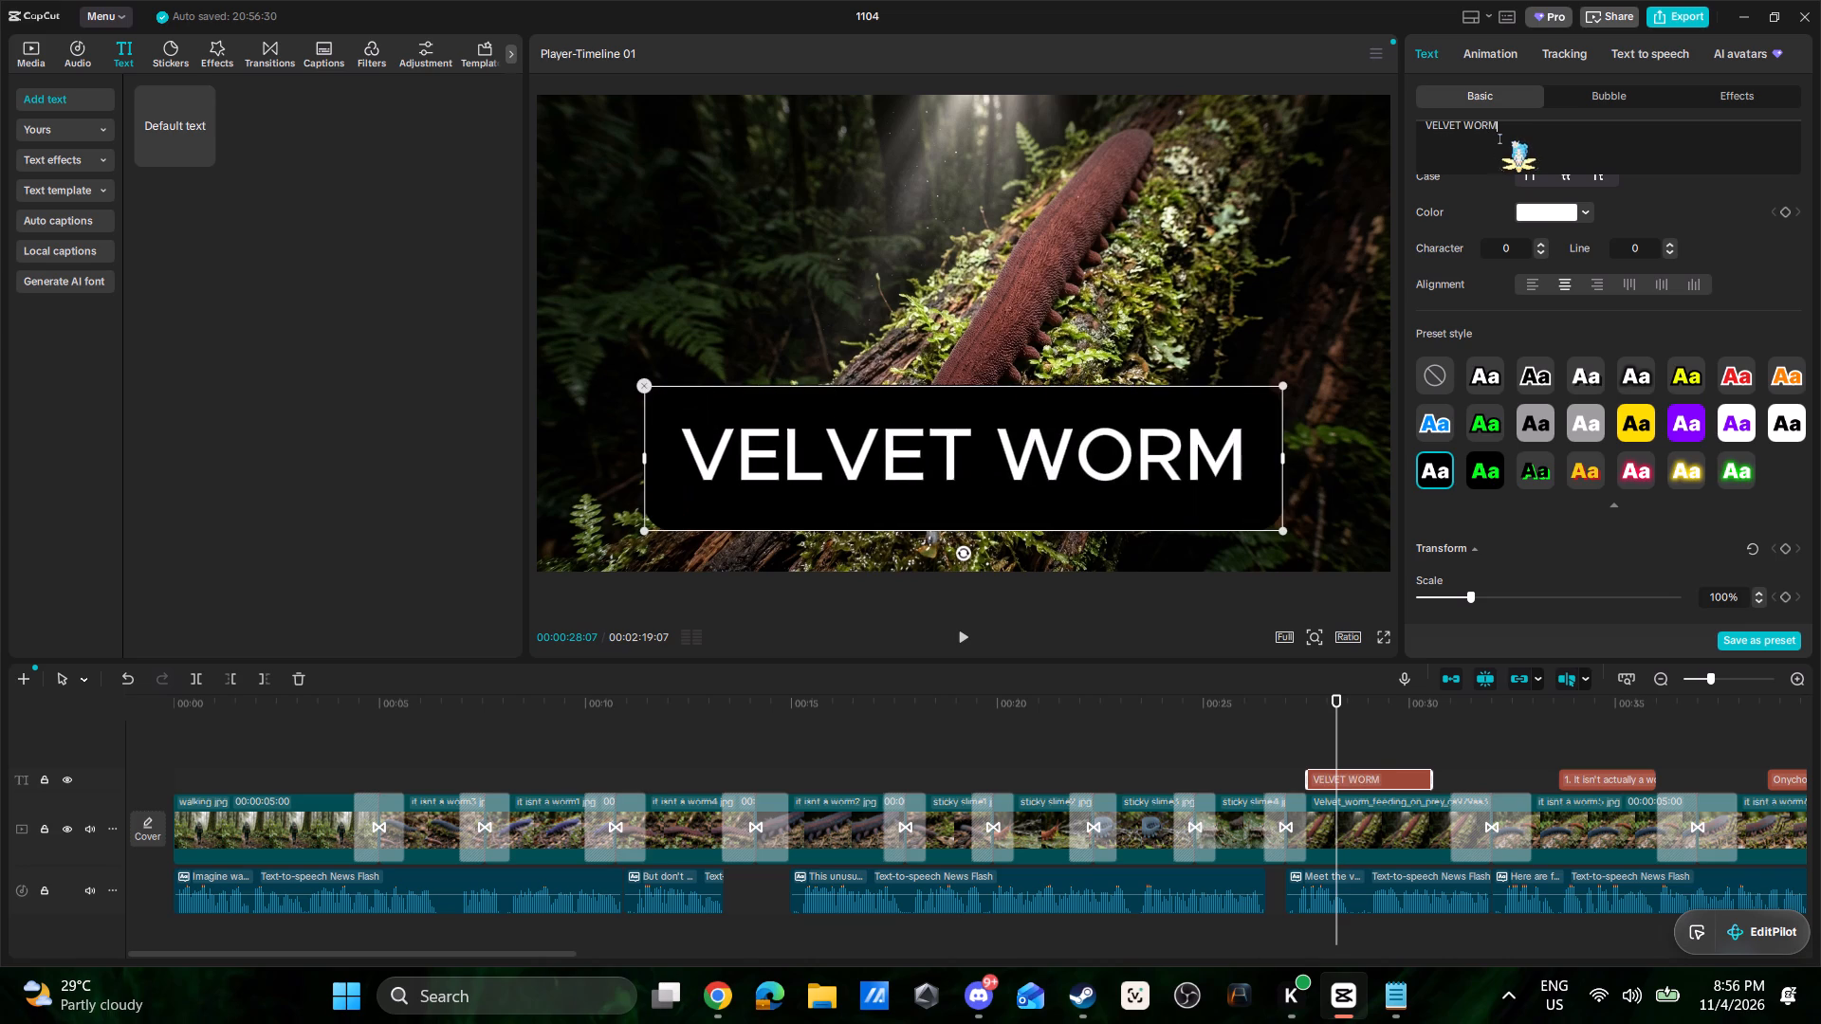
# Shrink the "VELVET WORM" title to about 52% scale and place it in the lower-right corner of the frame.
pyautogui.moveTo(1280, 386); pyautogui.dragTo(1146, 445)
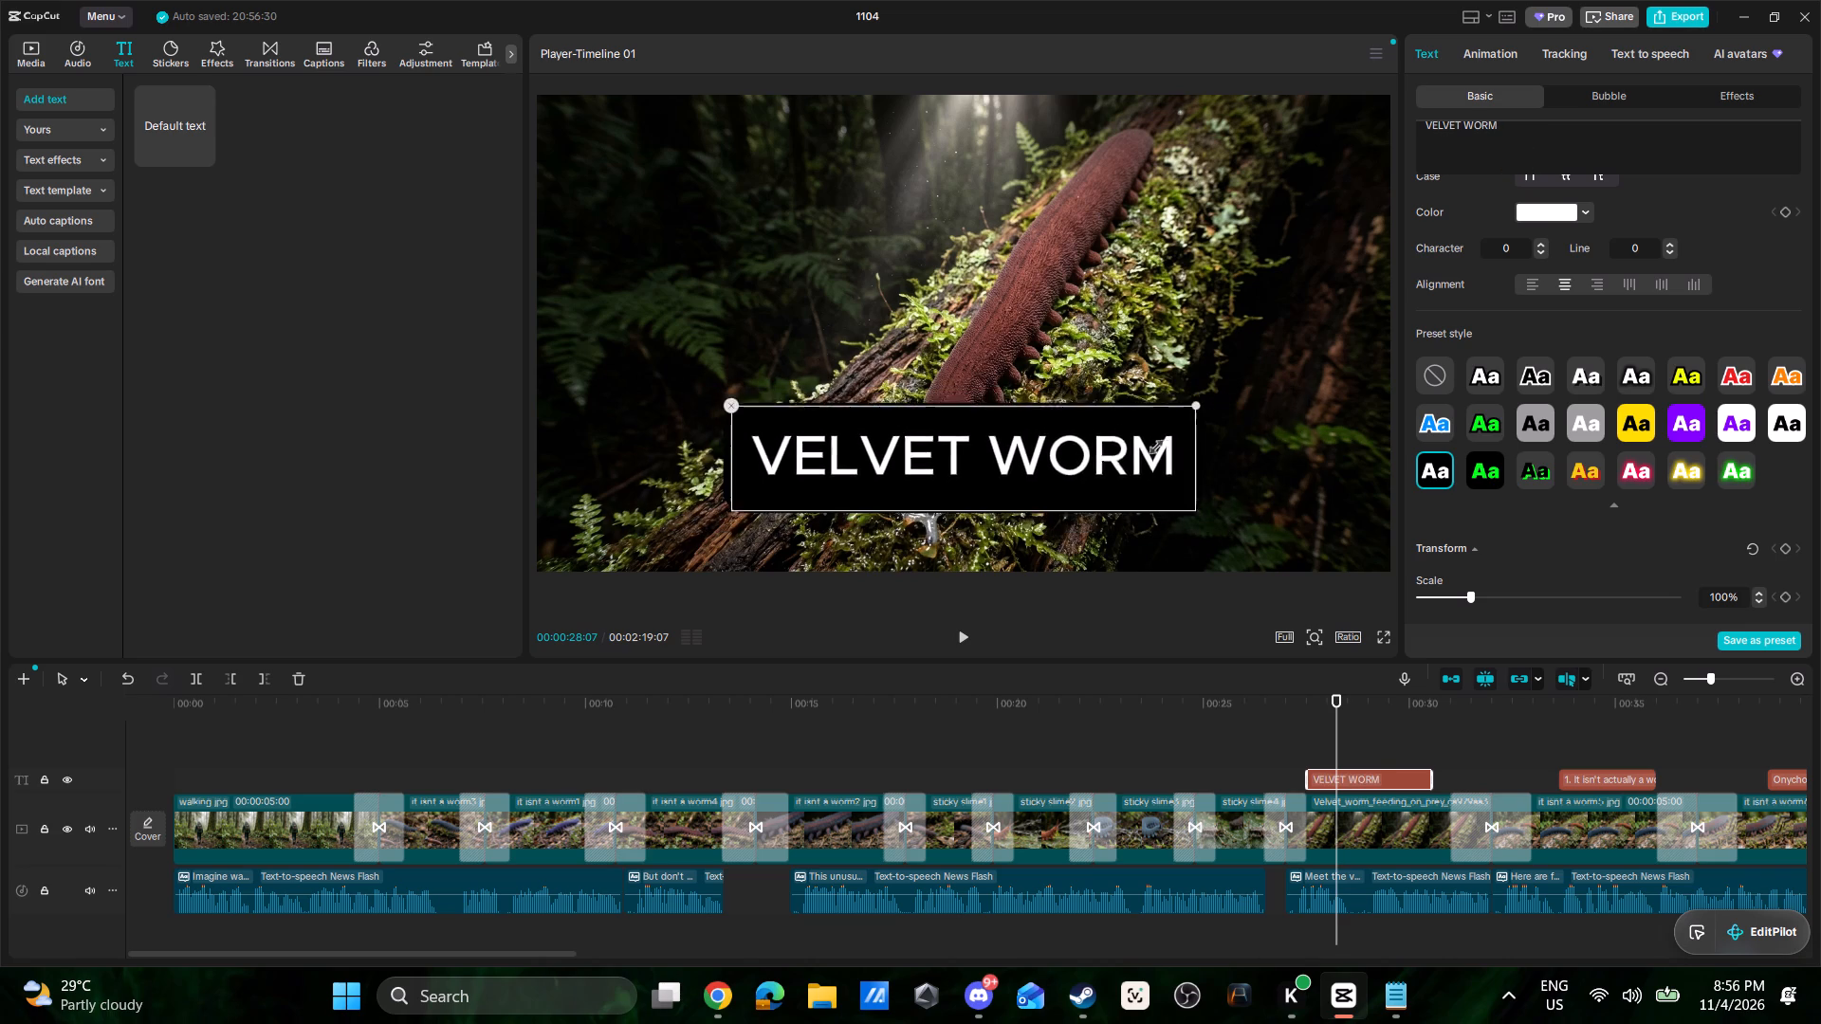
pyautogui.moveTo(1146, 445); pyautogui.dragTo(1049, 477)
pyautogui.moveTo(1016, 467); pyautogui.dragTo(1016, 511)
pyautogui.moveTo(1027, 457); pyautogui.dragTo(1032, 491)
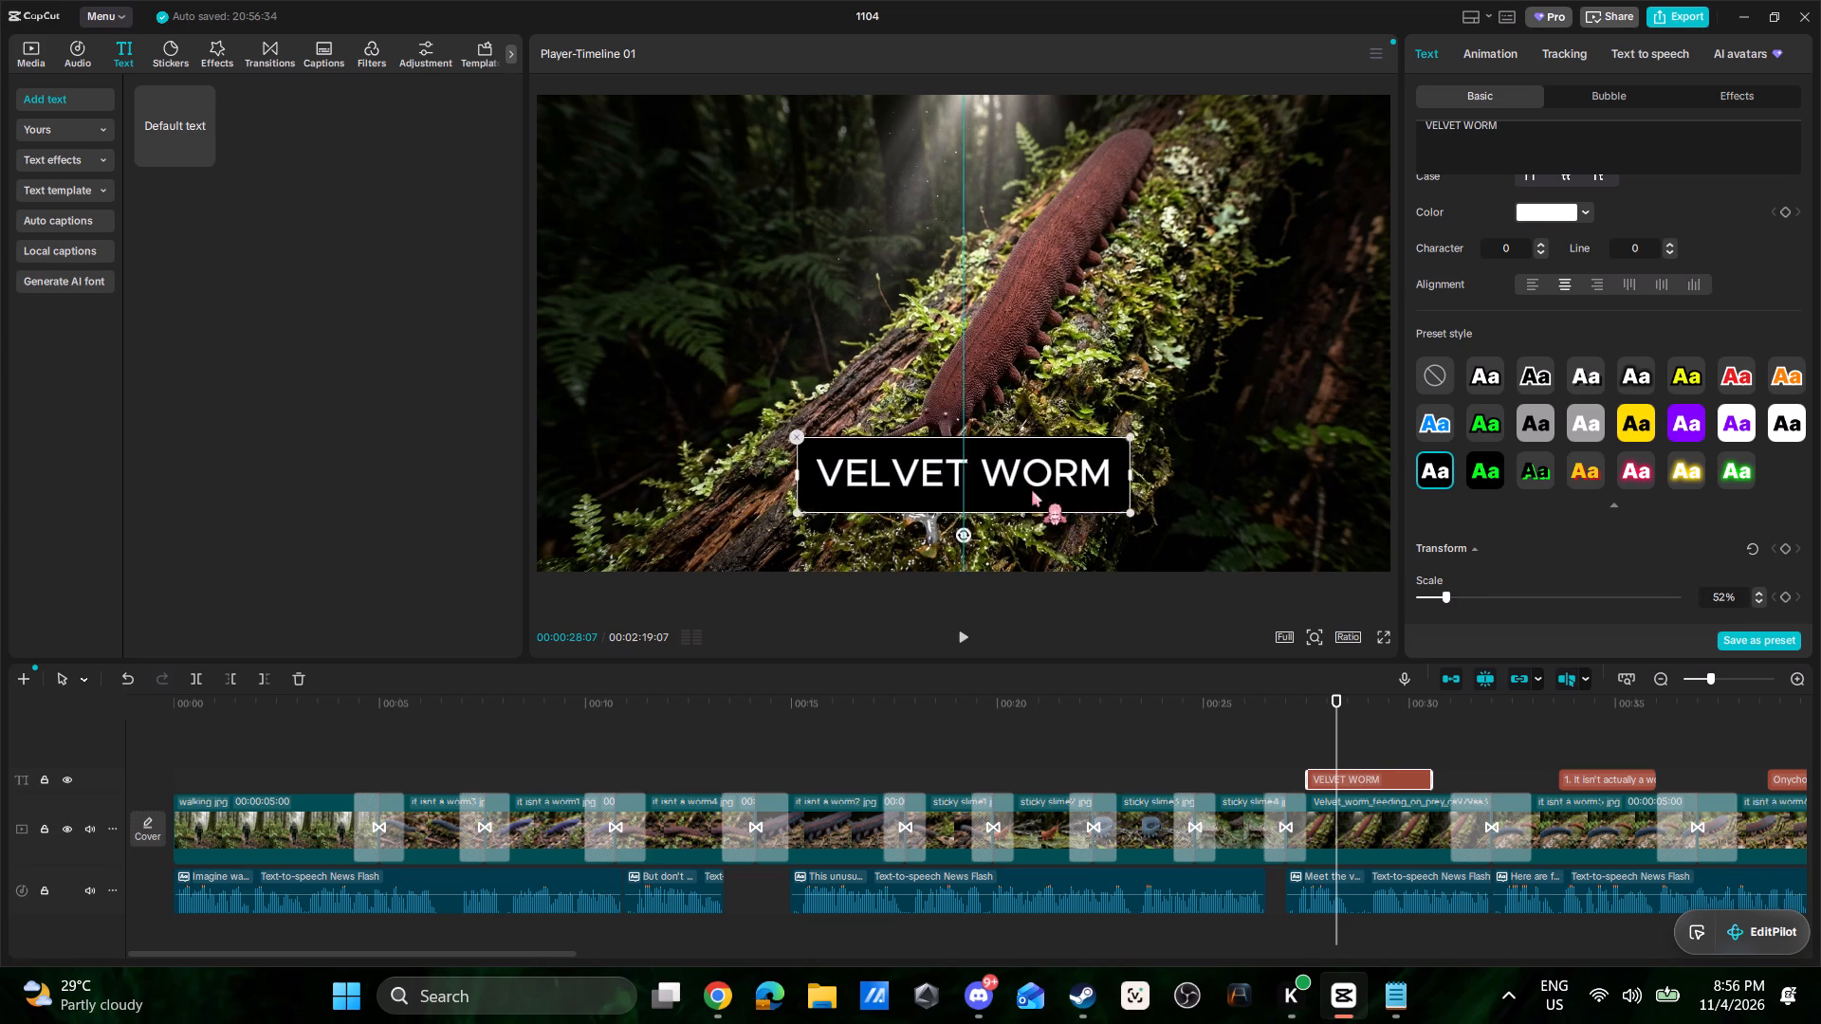
pyautogui.moveTo(1032, 491); pyautogui.dragTo(1278, 518)
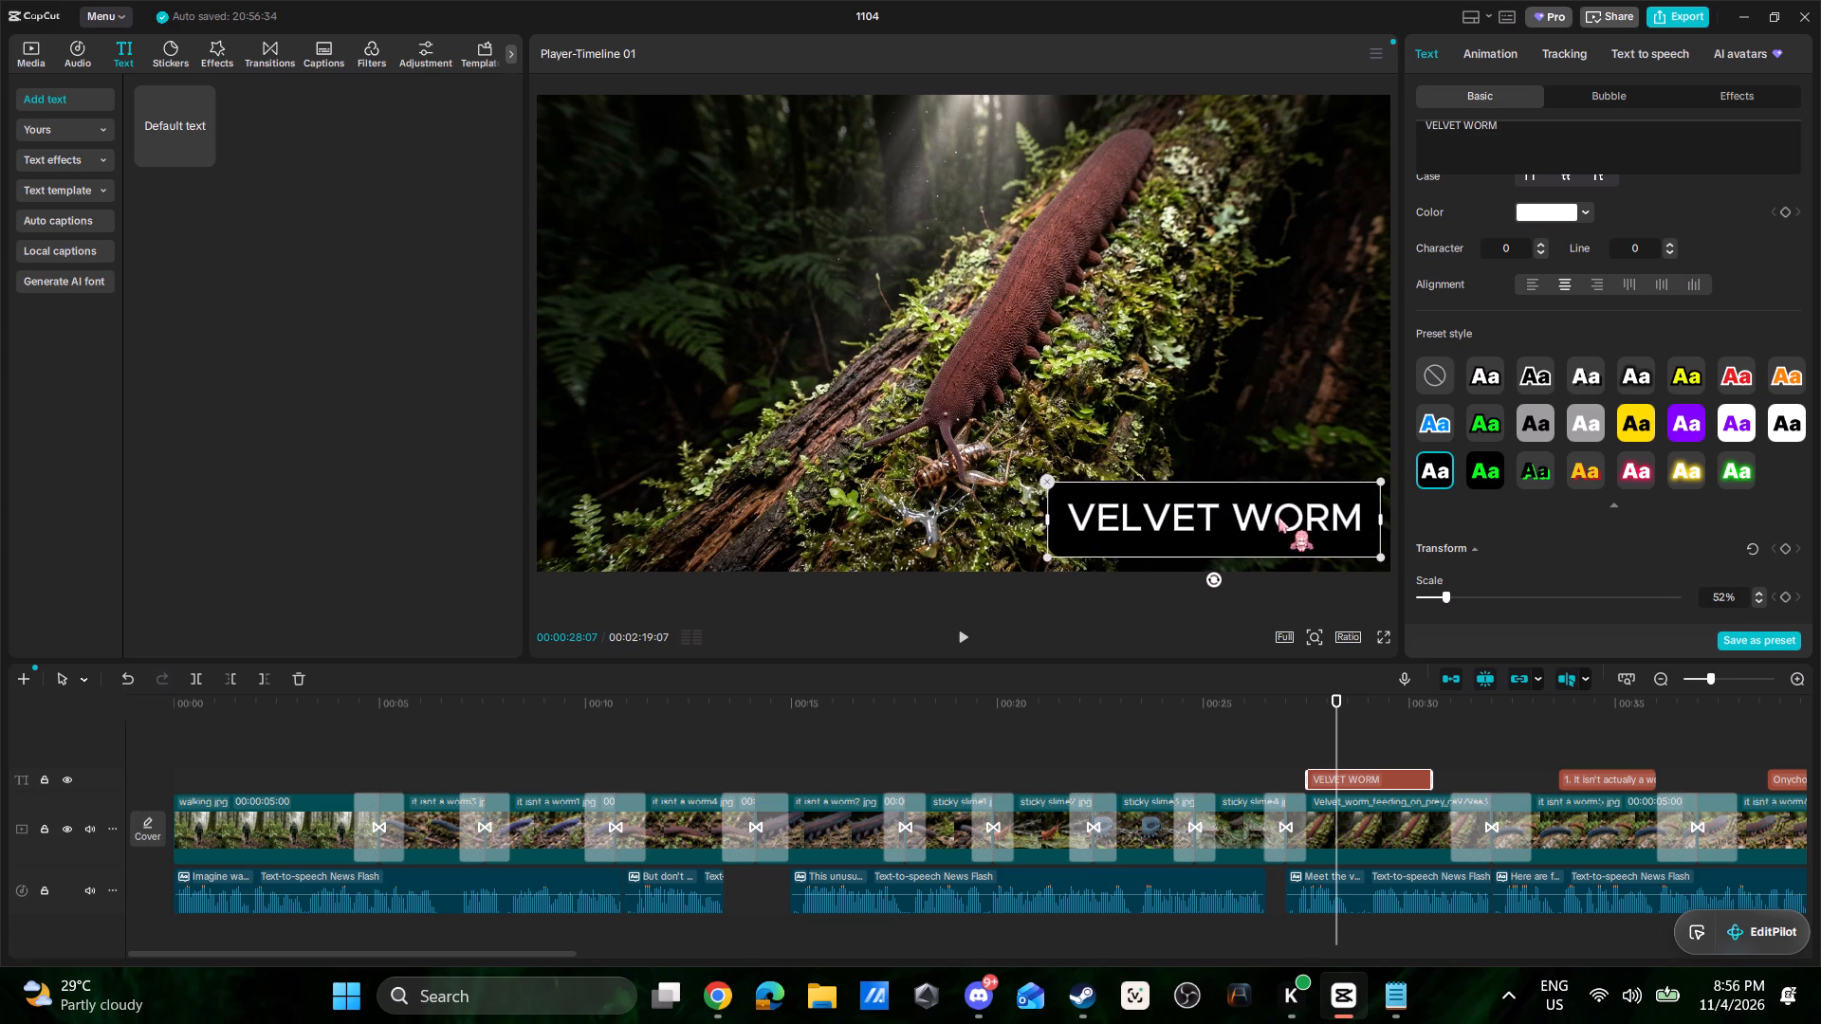
pyautogui.moveTo(1278, 518); pyautogui.dragTo(1278, 520)
# Play back the section around the "VELVET WORM" title to check its placement and timing against the narration.
pyautogui.click(1391, 777)
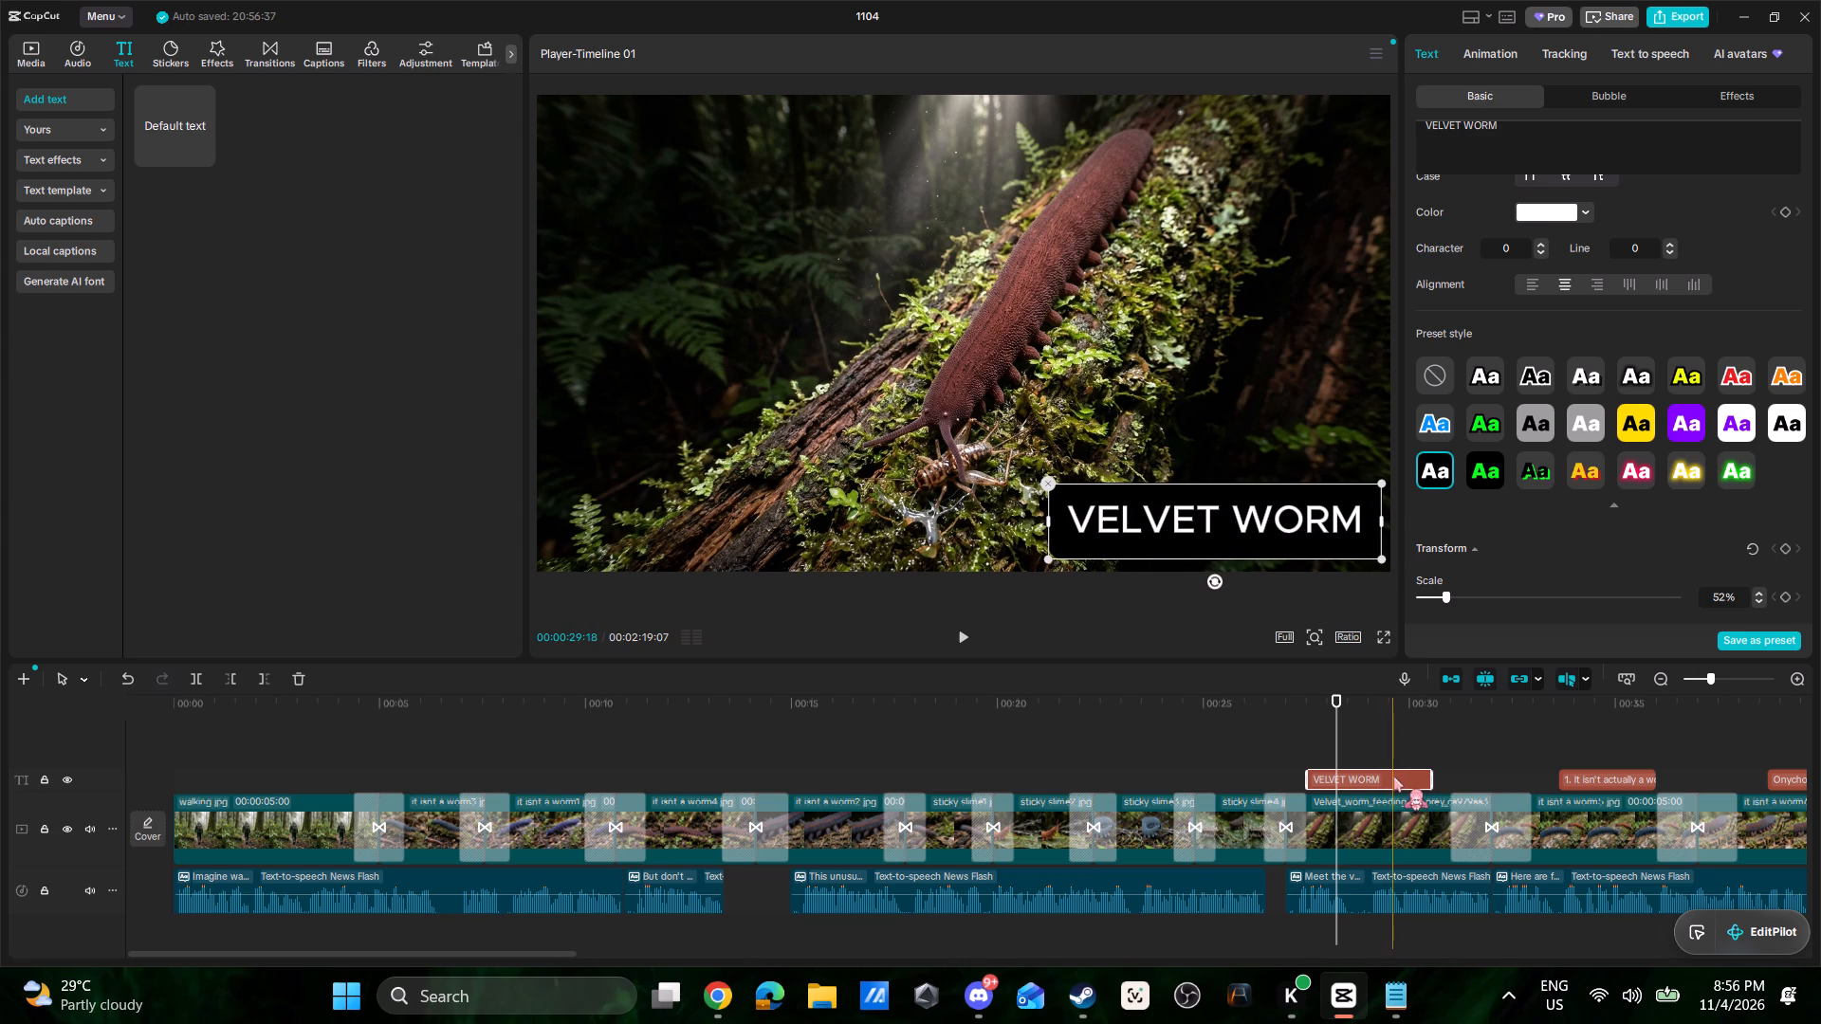
pyautogui.click(221, 60)
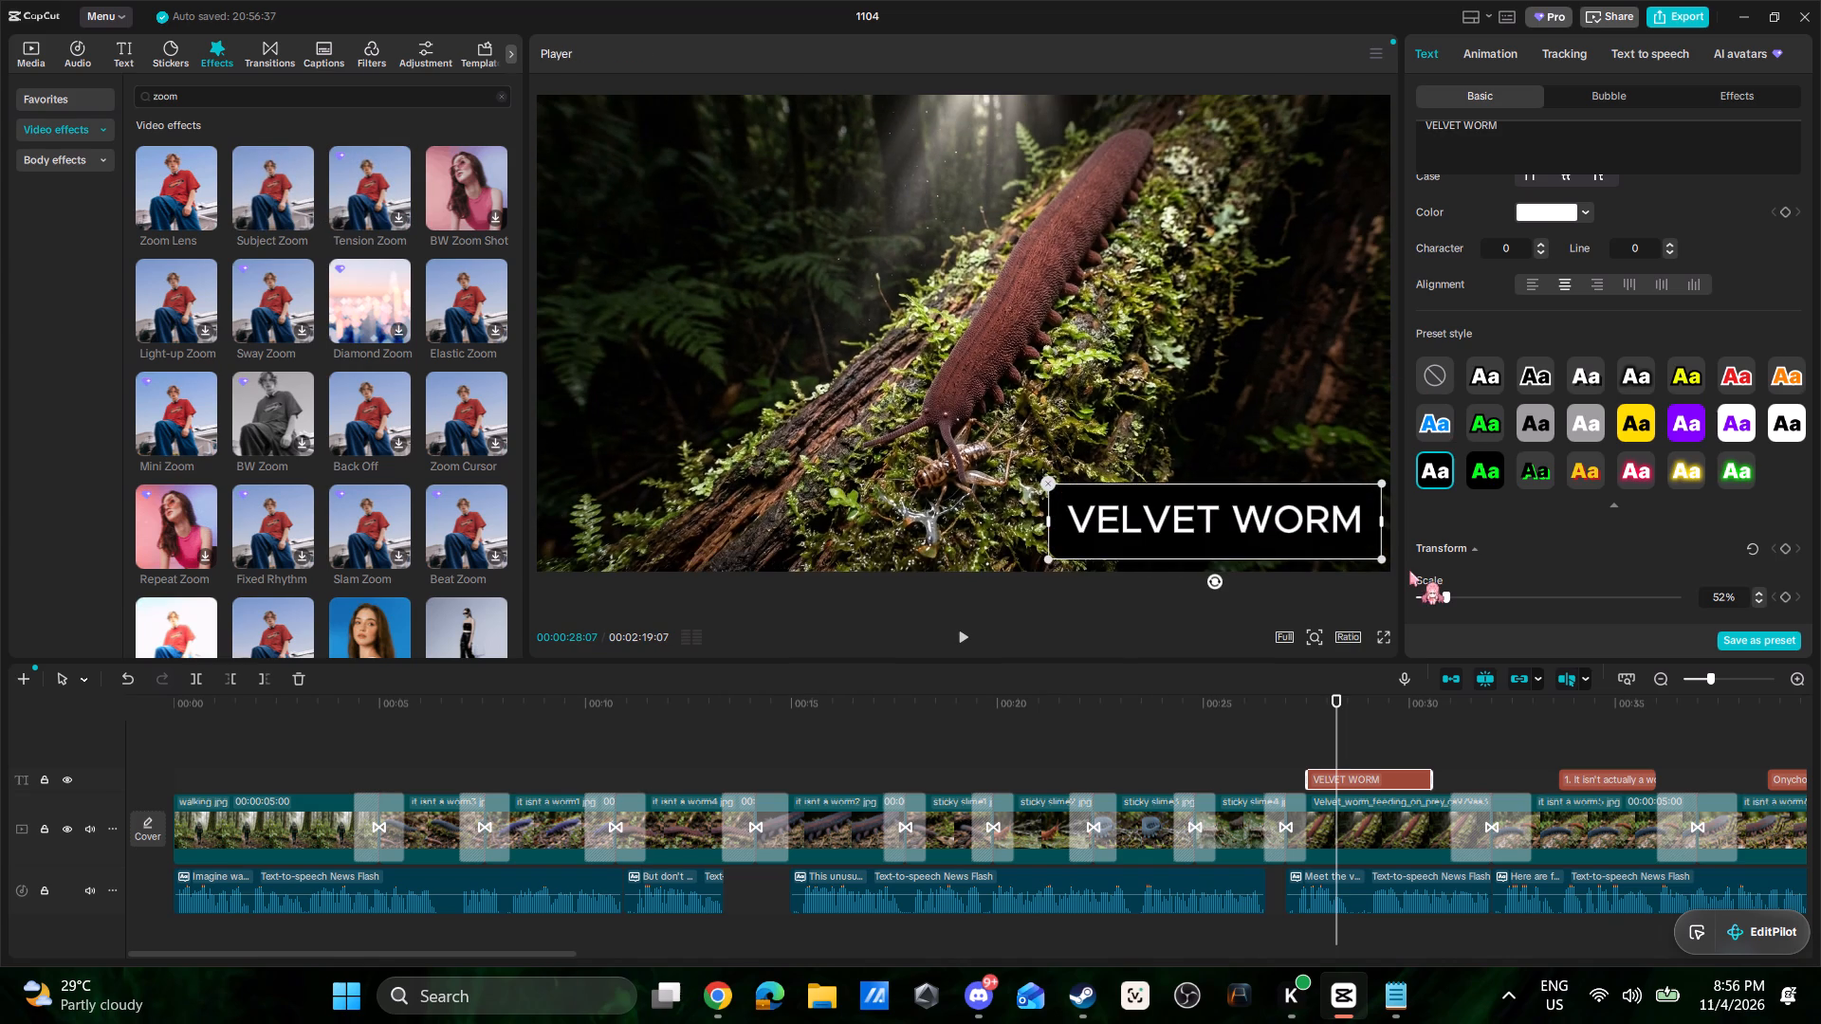
pyautogui.click(1260, 758)
pyautogui.press('space')
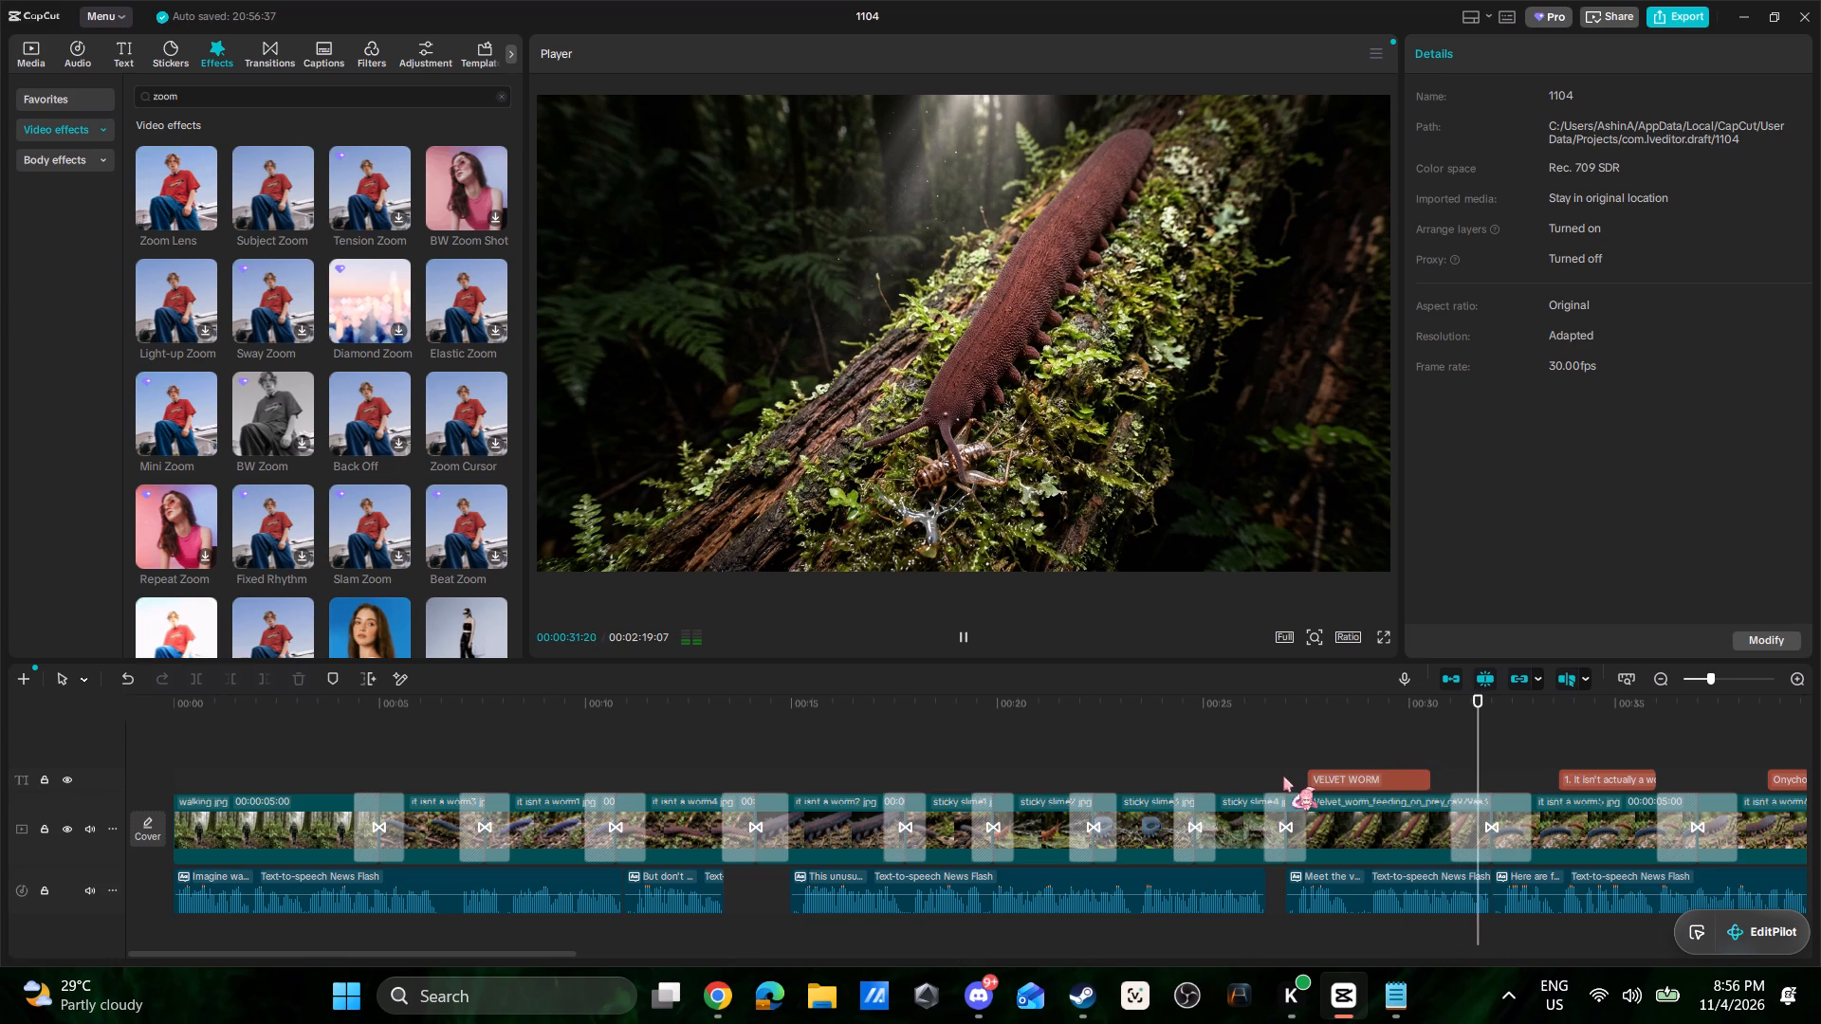
pyautogui.press('space')
pyautogui.press('space')
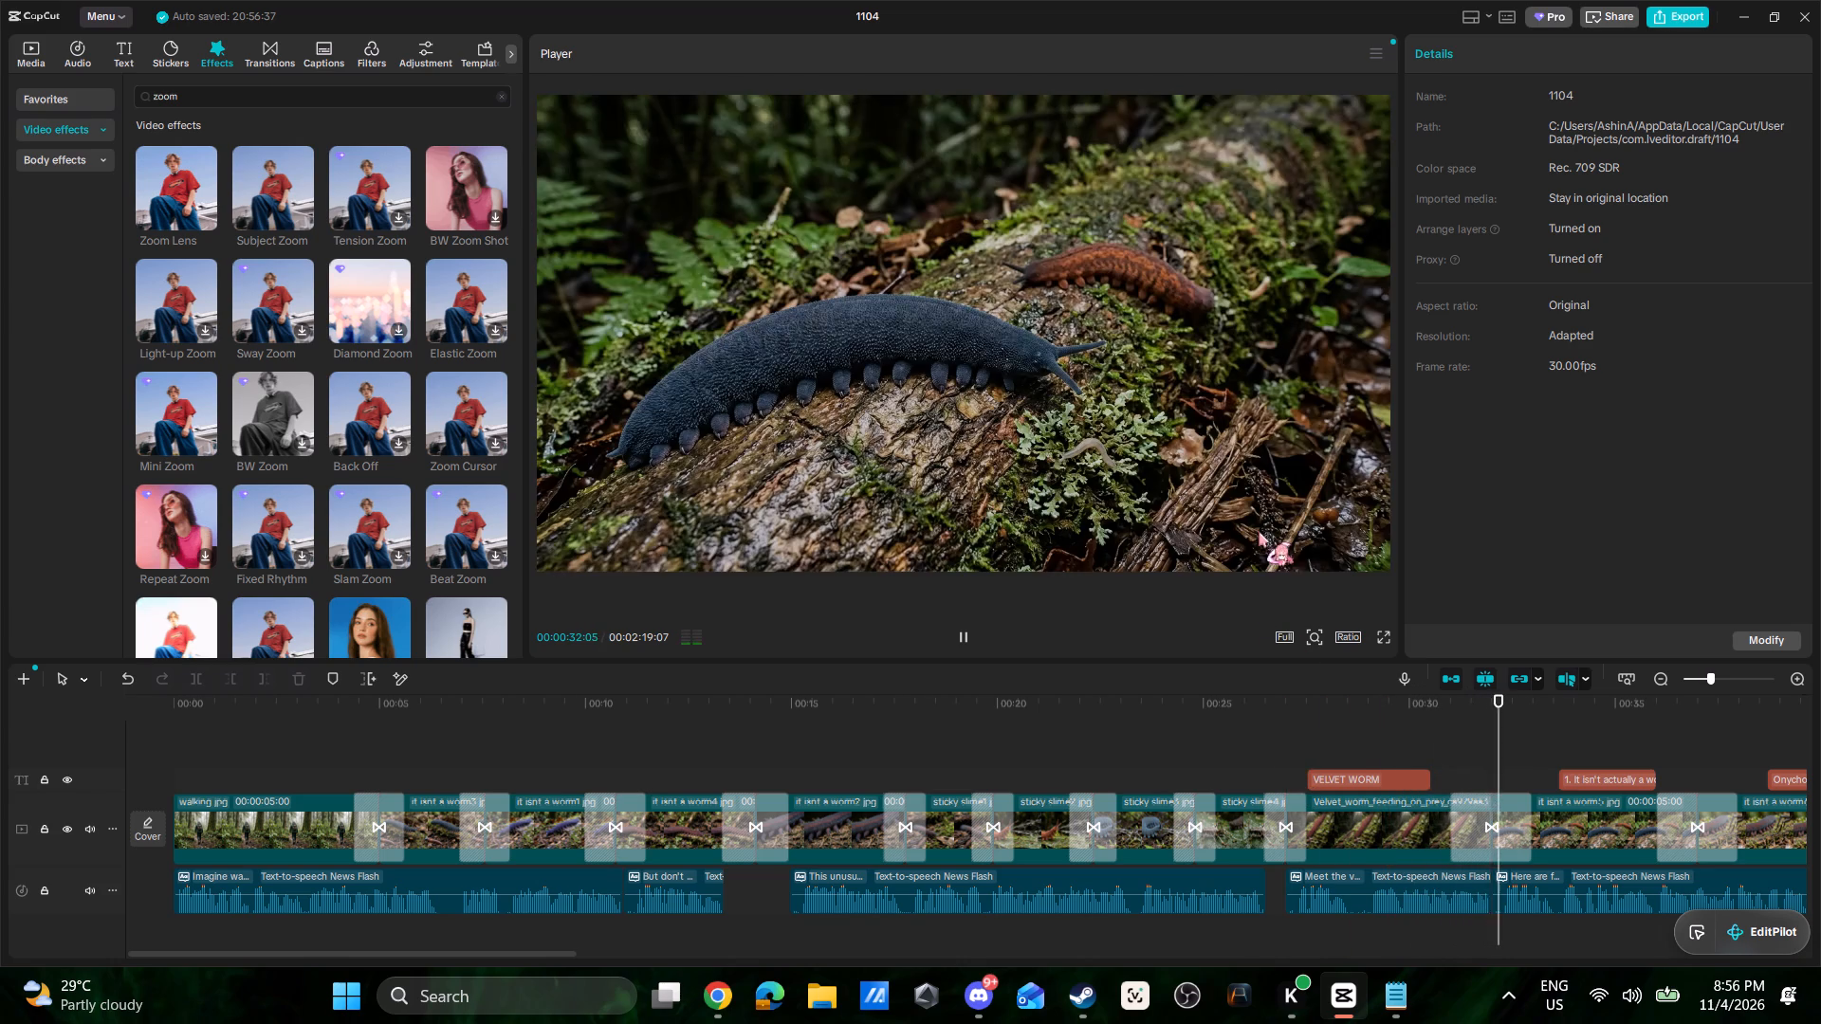
pyautogui.click(1370, 778)
pyautogui.press('space')
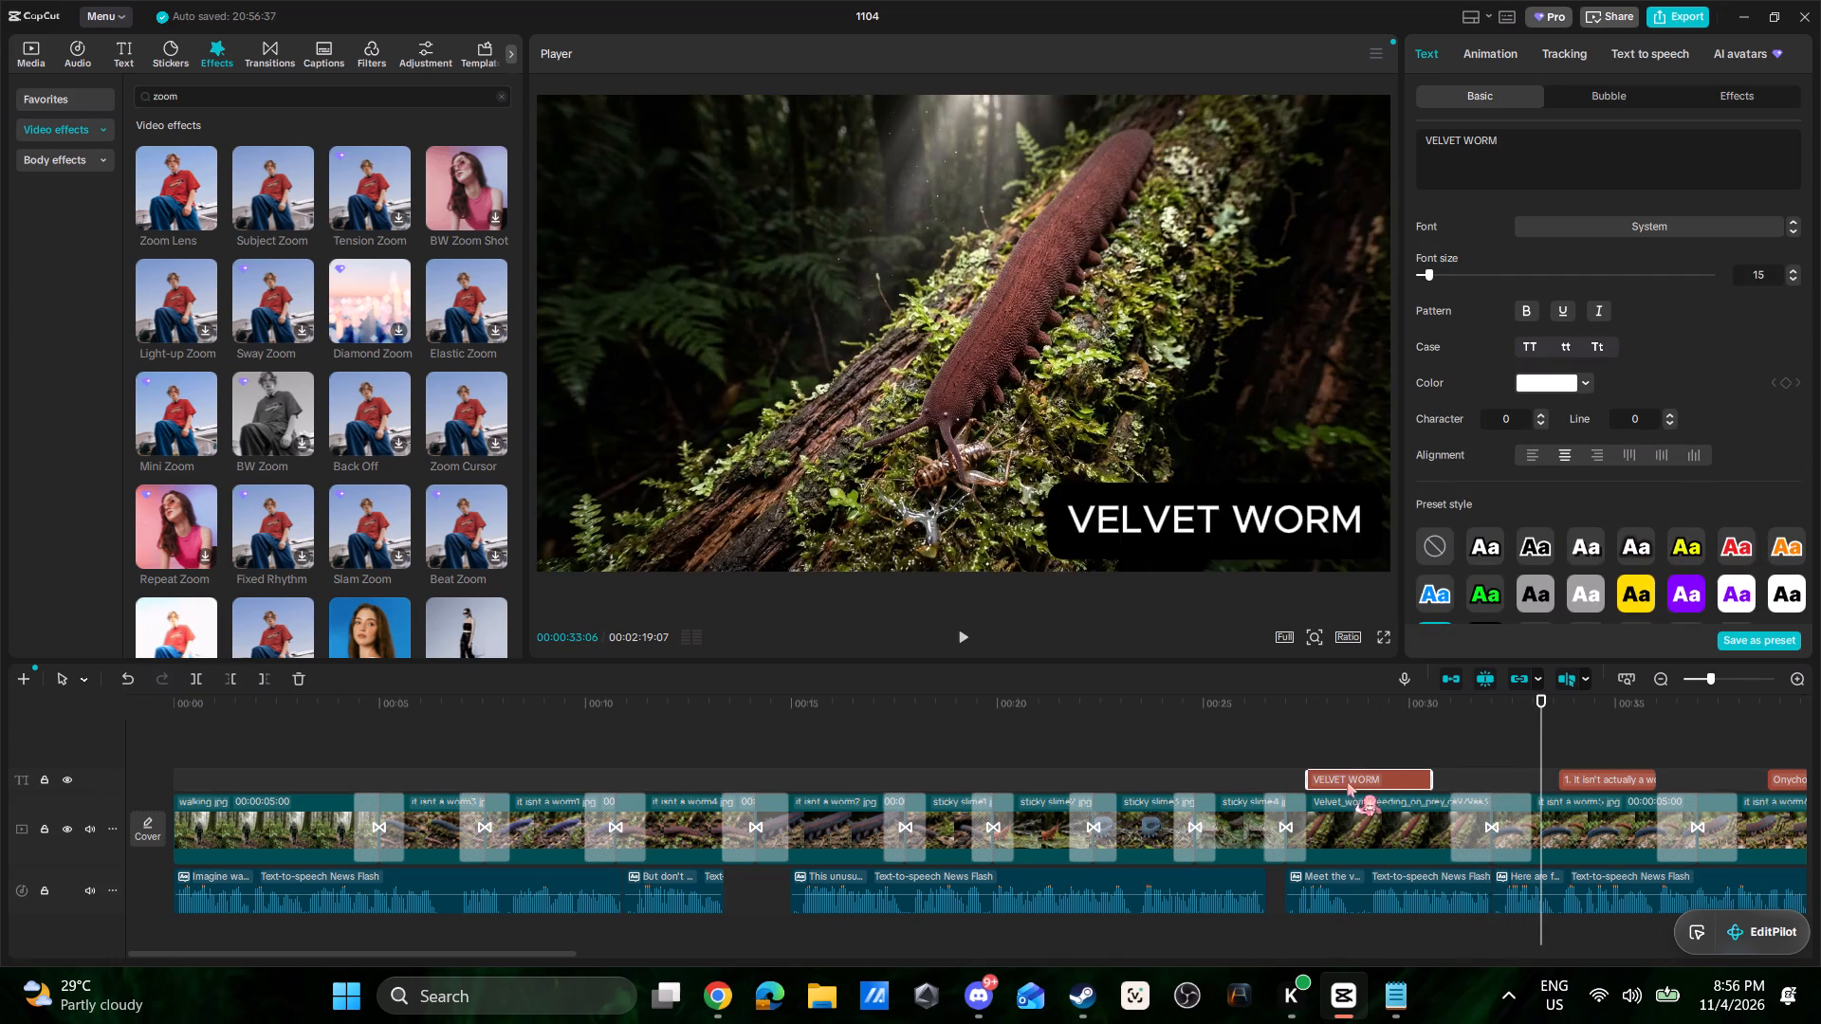
pyautogui.click(1282, 765)
pyautogui.press('space')
pyautogui.press('space')
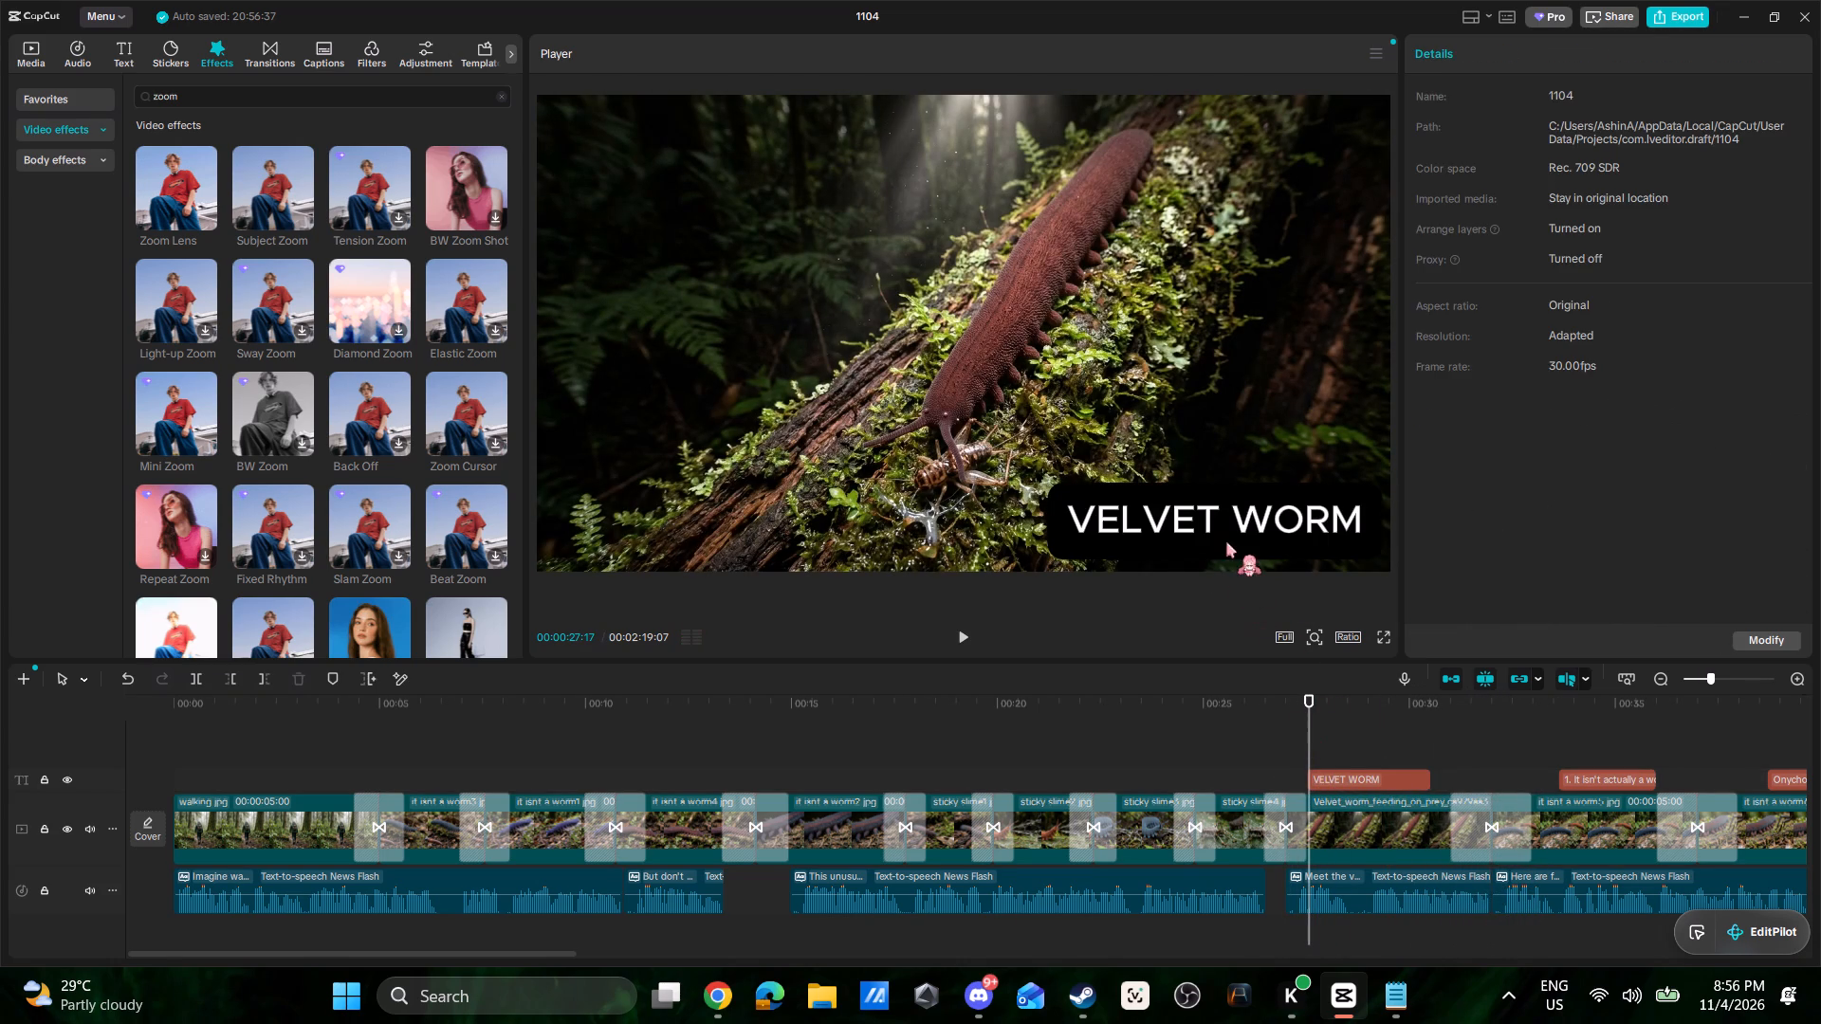
# Move the "VELVET WORM" title to the frame's upper-left corner, enlarge it slightly, and review it in full-screen playback.
pyautogui.moveTo(1225, 539); pyautogui.dragTo(744, 202)
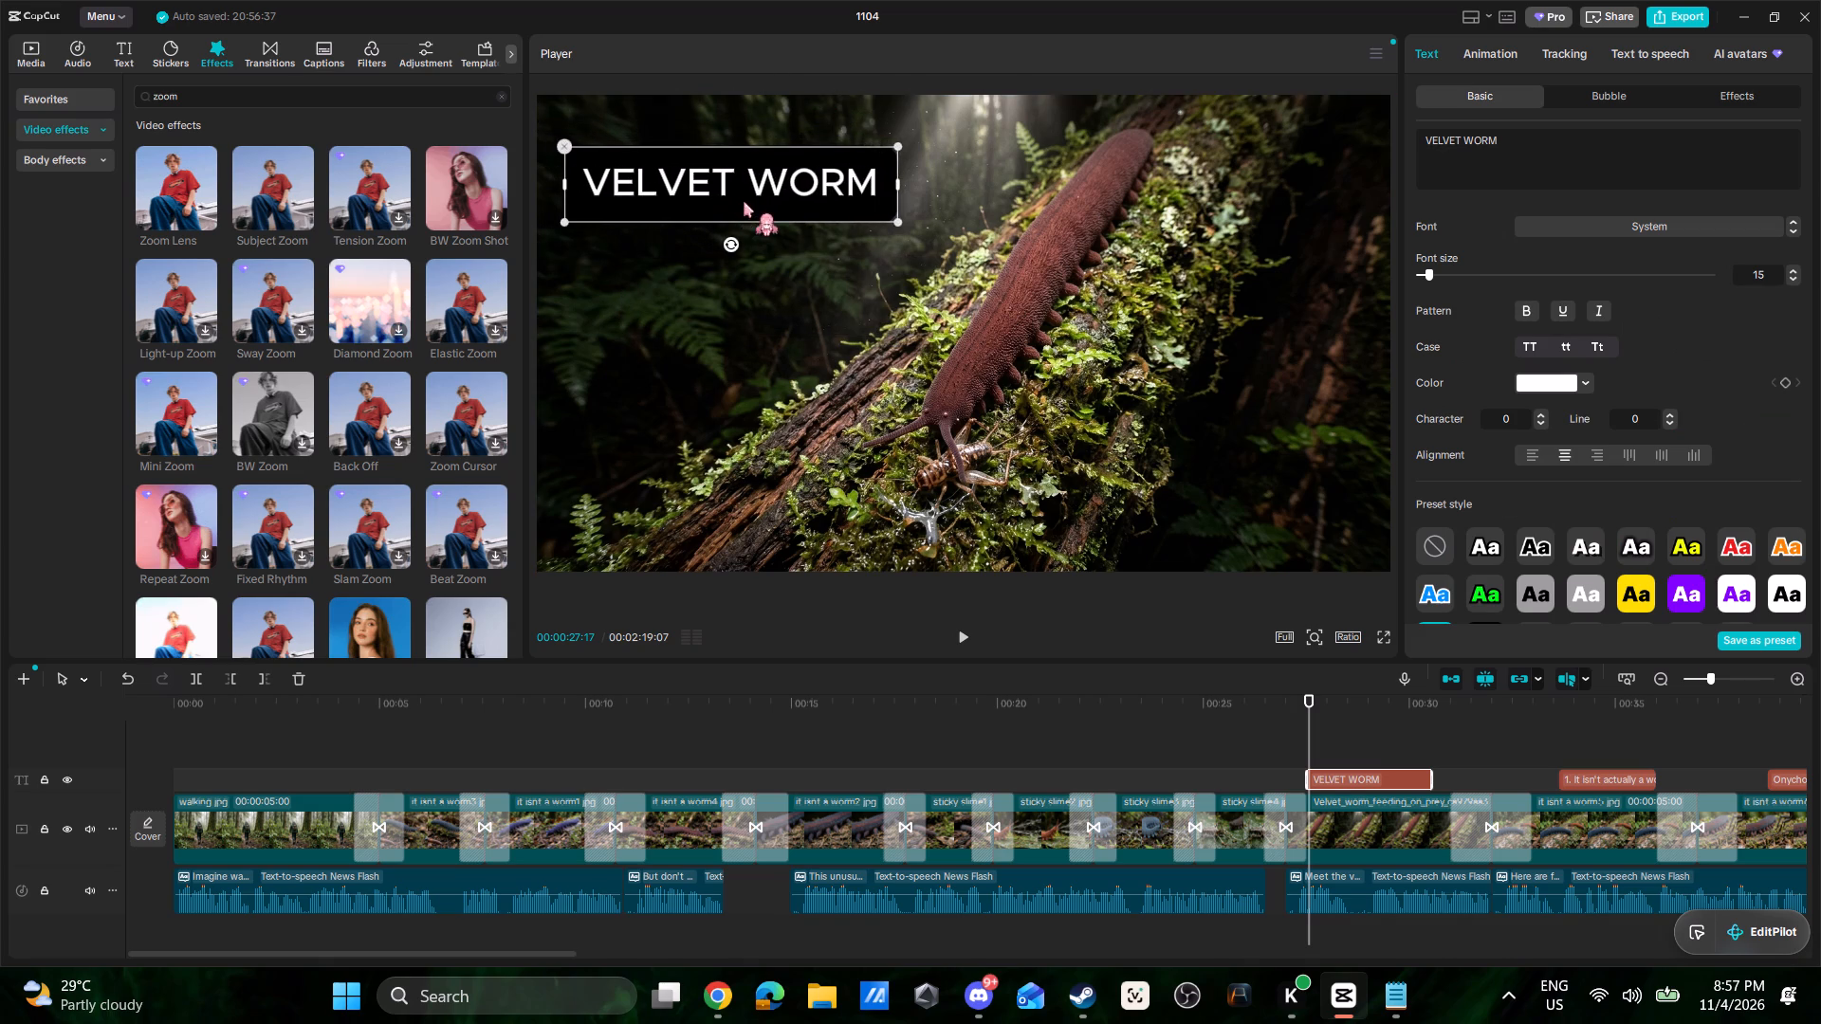
pyautogui.moveTo(744, 202); pyautogui.dragTo(759, 206)
pyautogui.moveTo(910, 226); pyautogui.dragTo(922, 236)
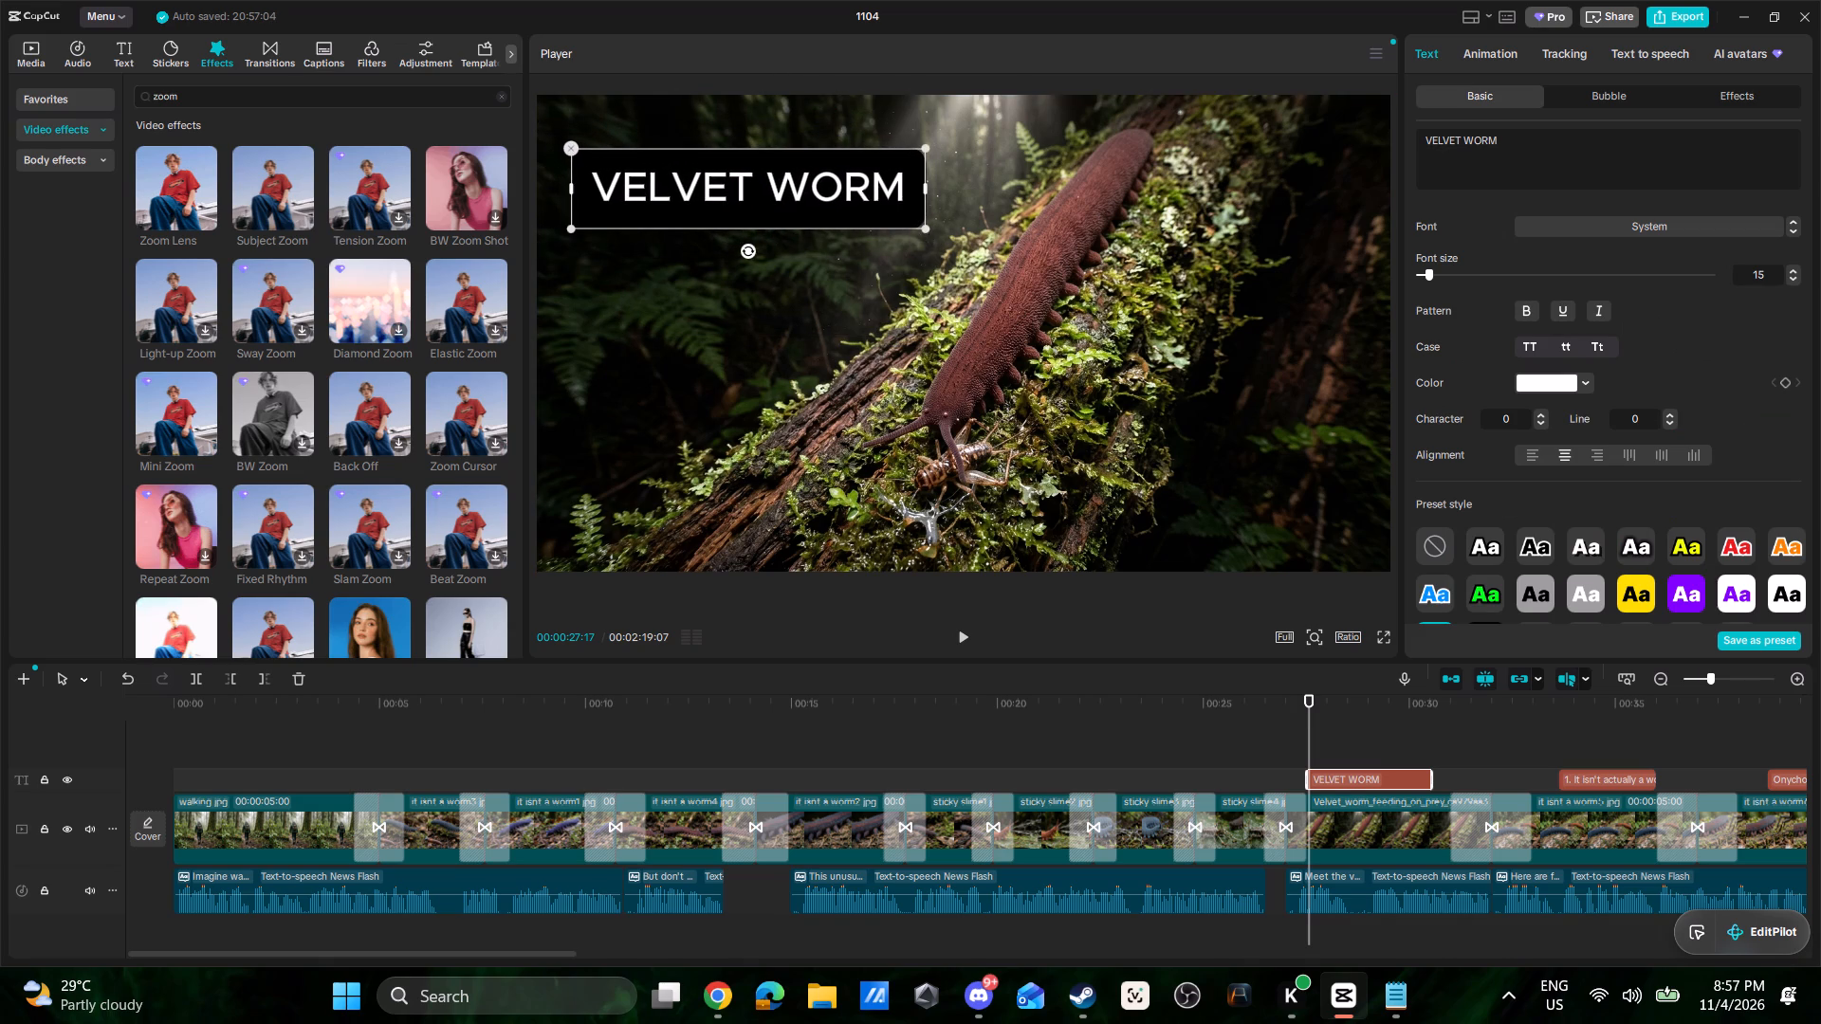
pyautogui.press('space')
pyautogui.click(1224, 753)
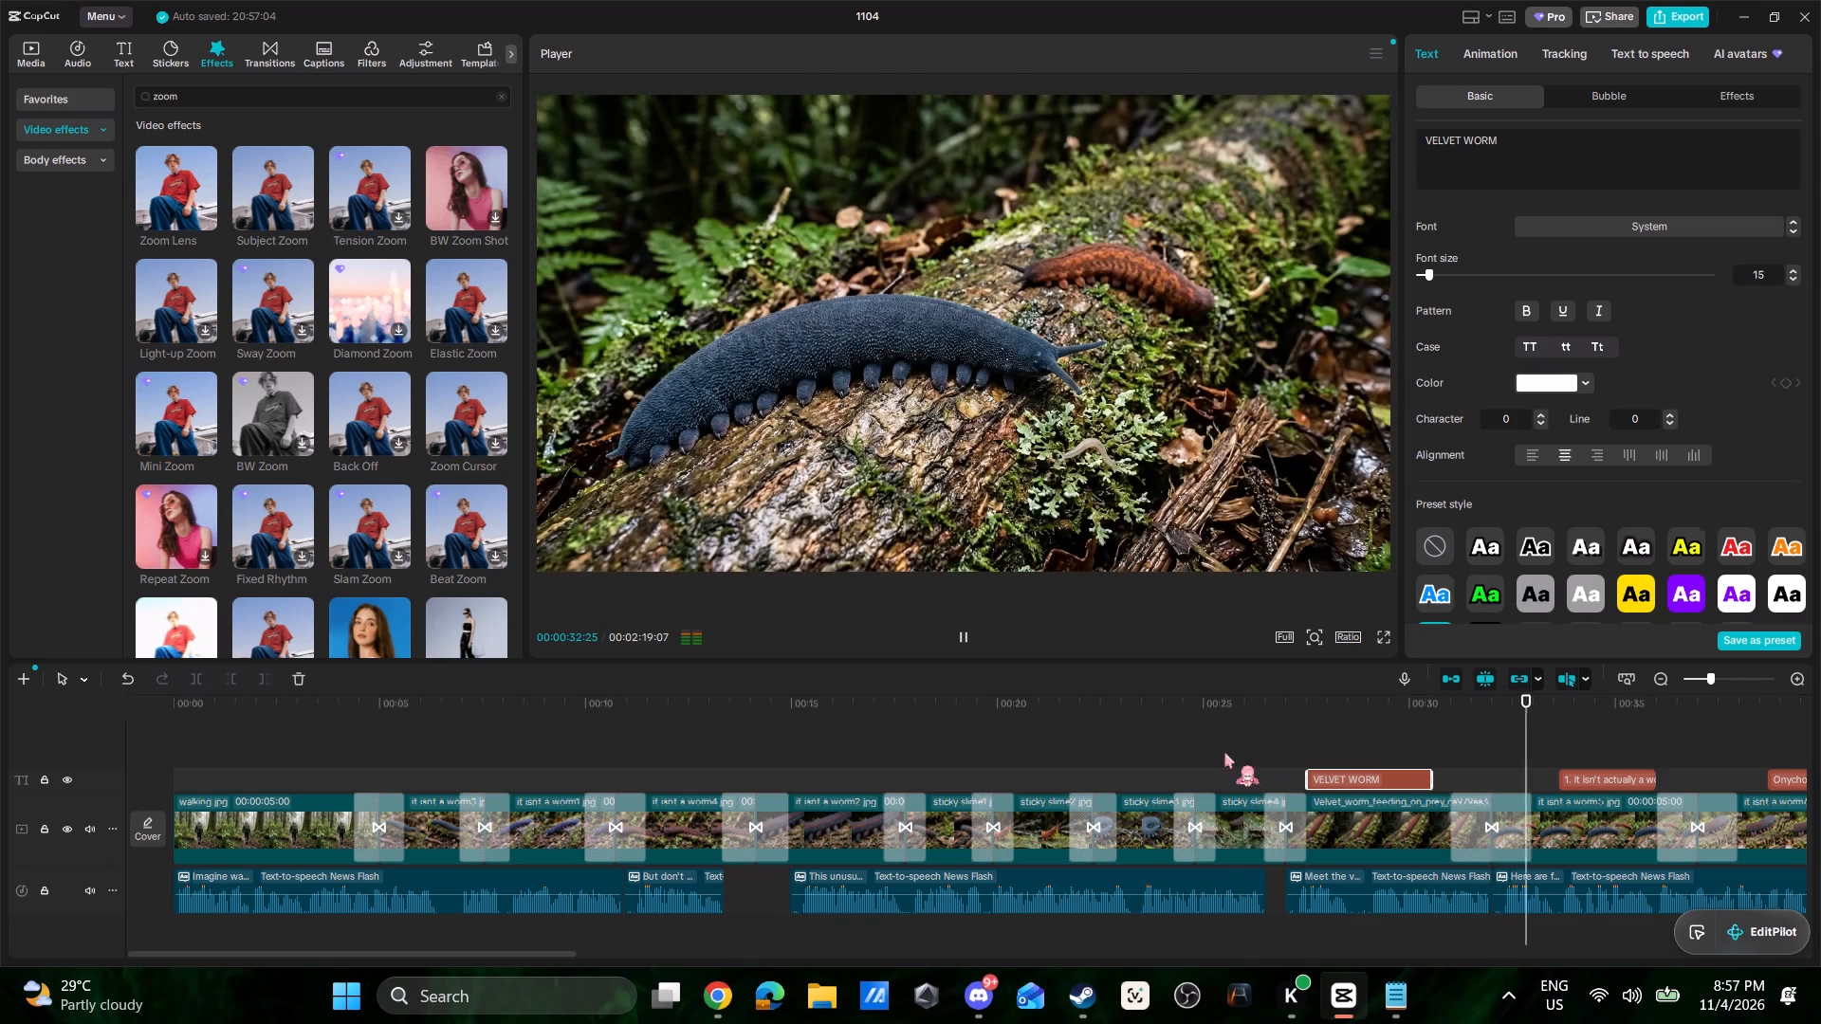
pyautogui.press('space')
pyautogui.click(1390, 639)
pyautogui.click(1386, 639)
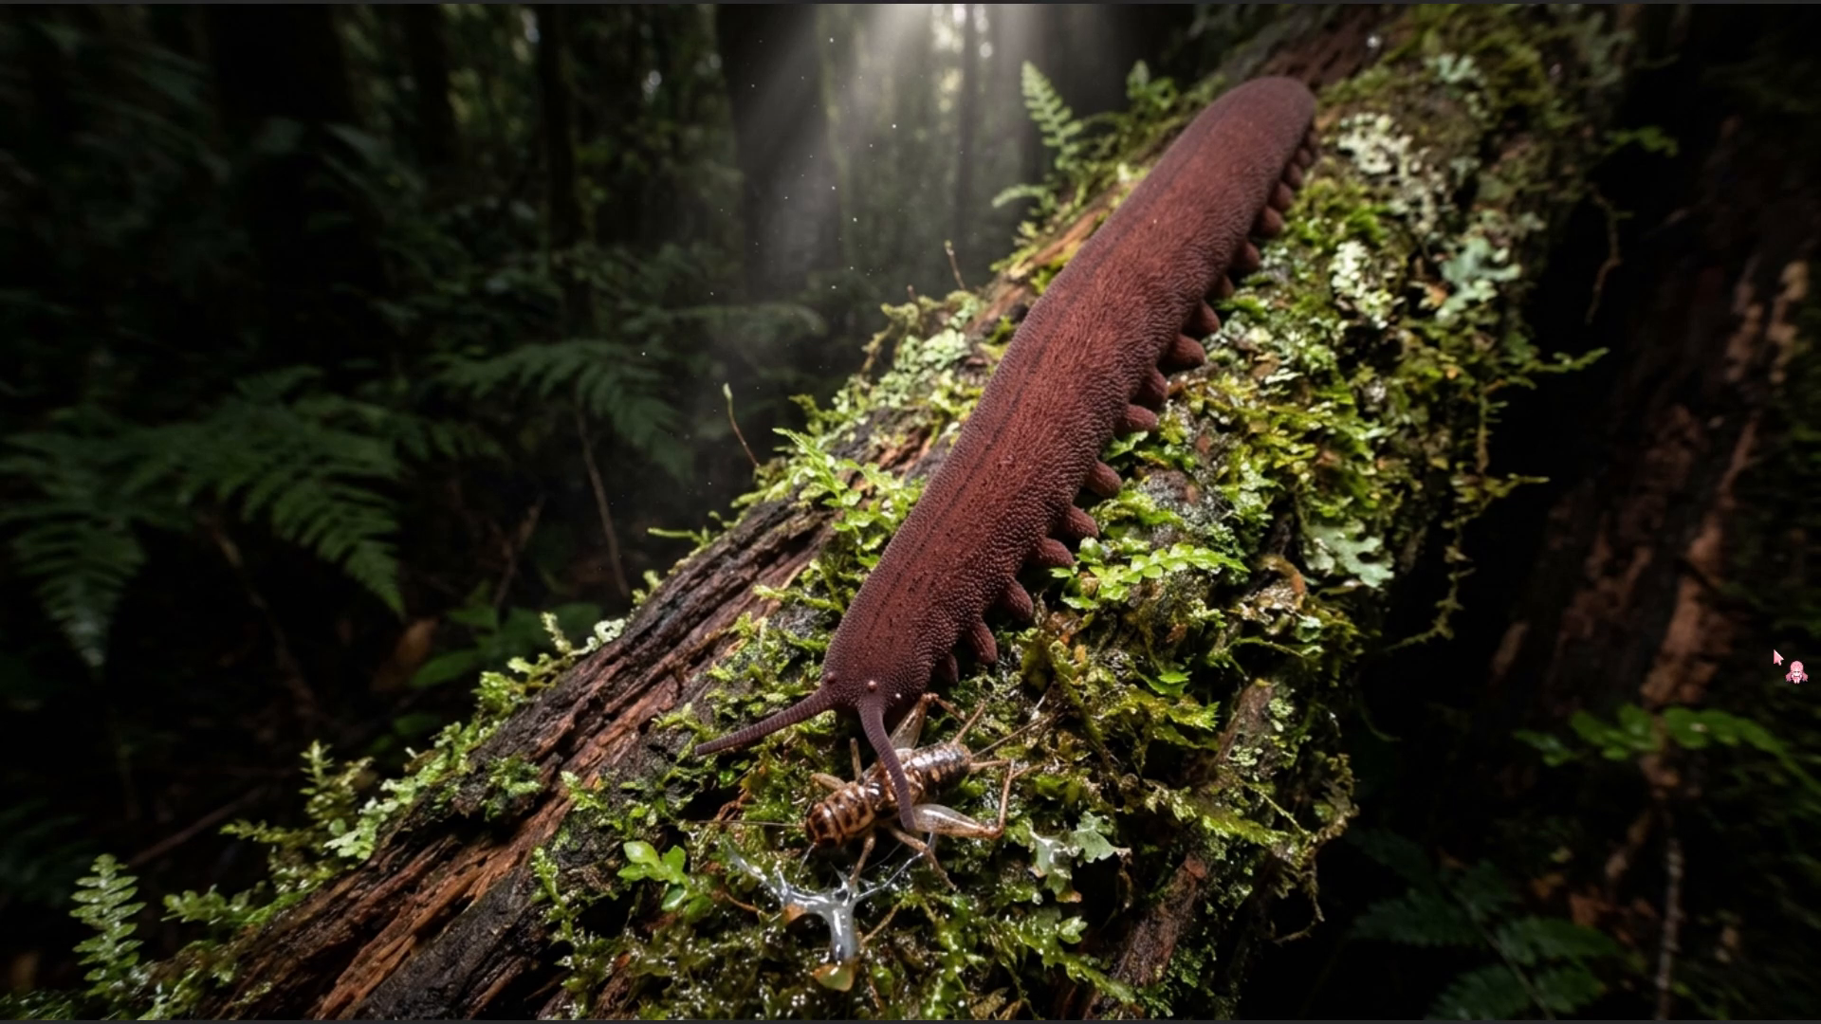
# Extend the end of the "VELVET WORM" title to the cut at the end of the Velvet_worm_feeding_on_prey image clip.
pyautogui.press('space')
pyautogui.hotkey('alt', 'Tab')
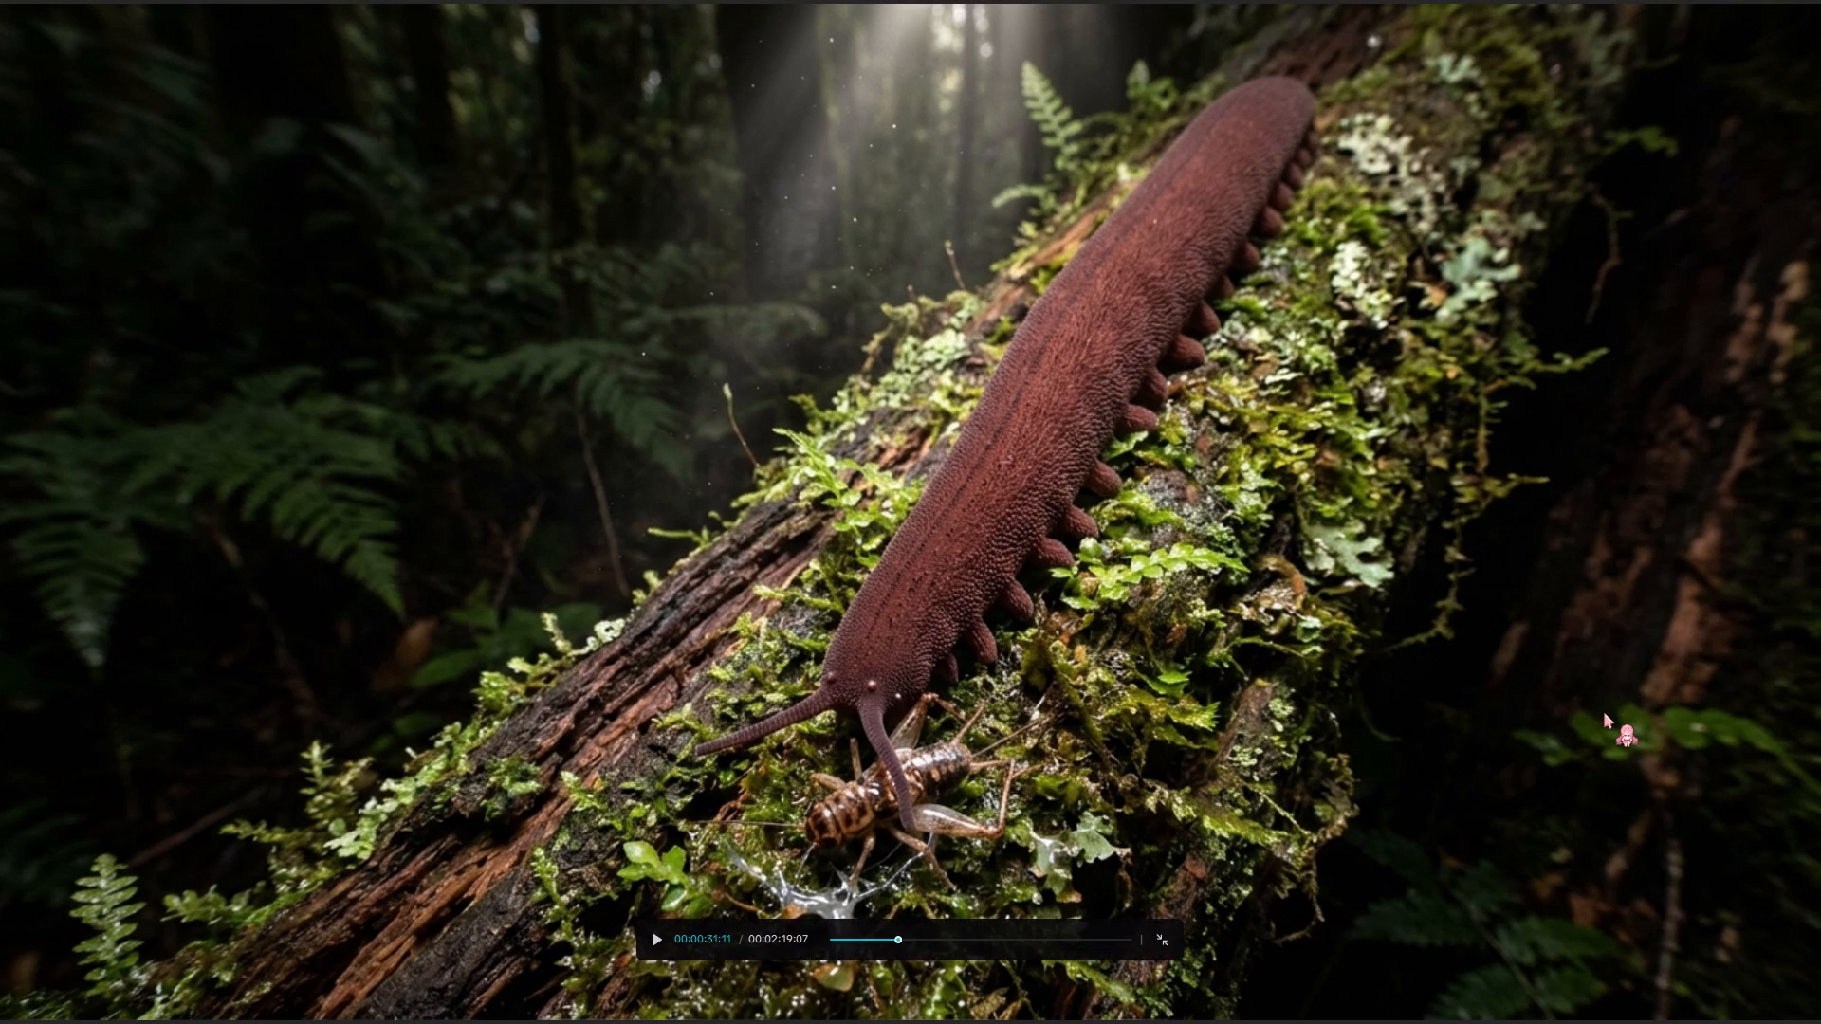
pyautogui.press('Escape')
pyautogui.click(1422, 782)
pyautogui.moveTo(1430, 782); pyautogui.dragTo(1464, 782)
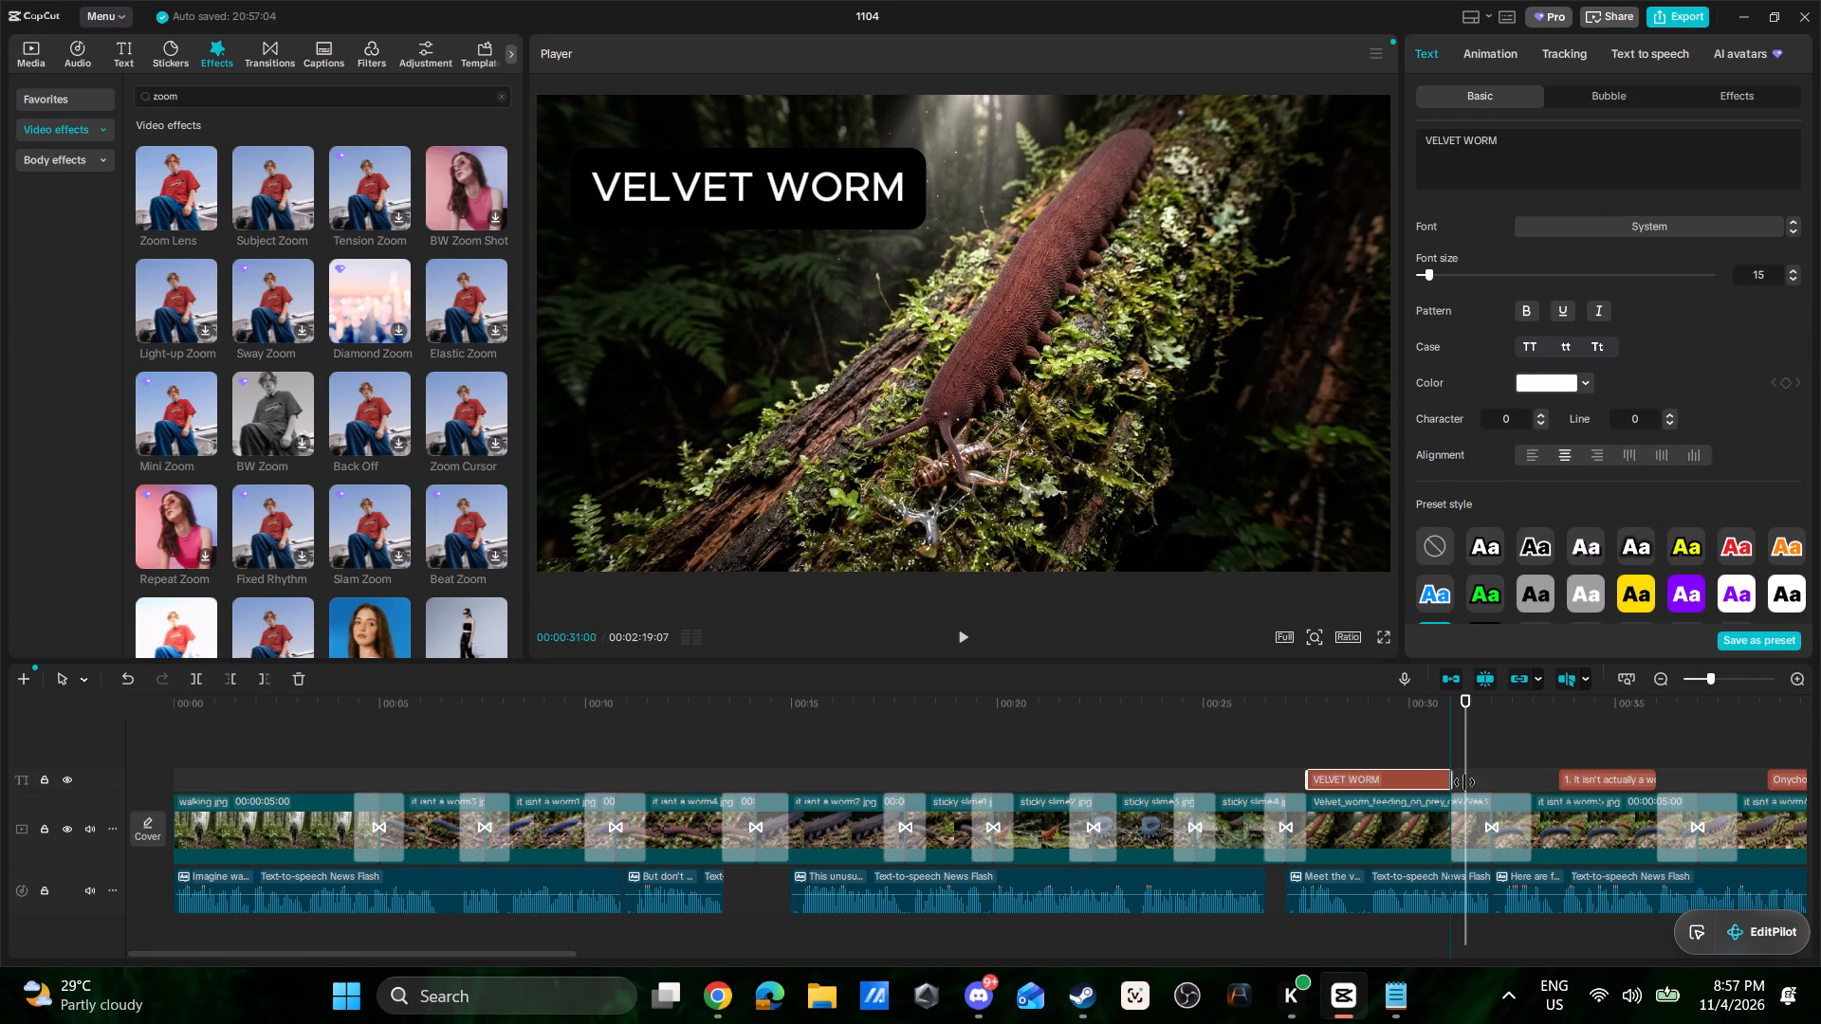
pyautogui.moveTo(1464, 782); pyautogui.dragTo(1490, 782)
# Play the video from the "VELVET WORM" title through to the closing narration, partly in full screen, checking where images are missing.
pyautogui.click(1283, 728)
pyautogui.press('space')
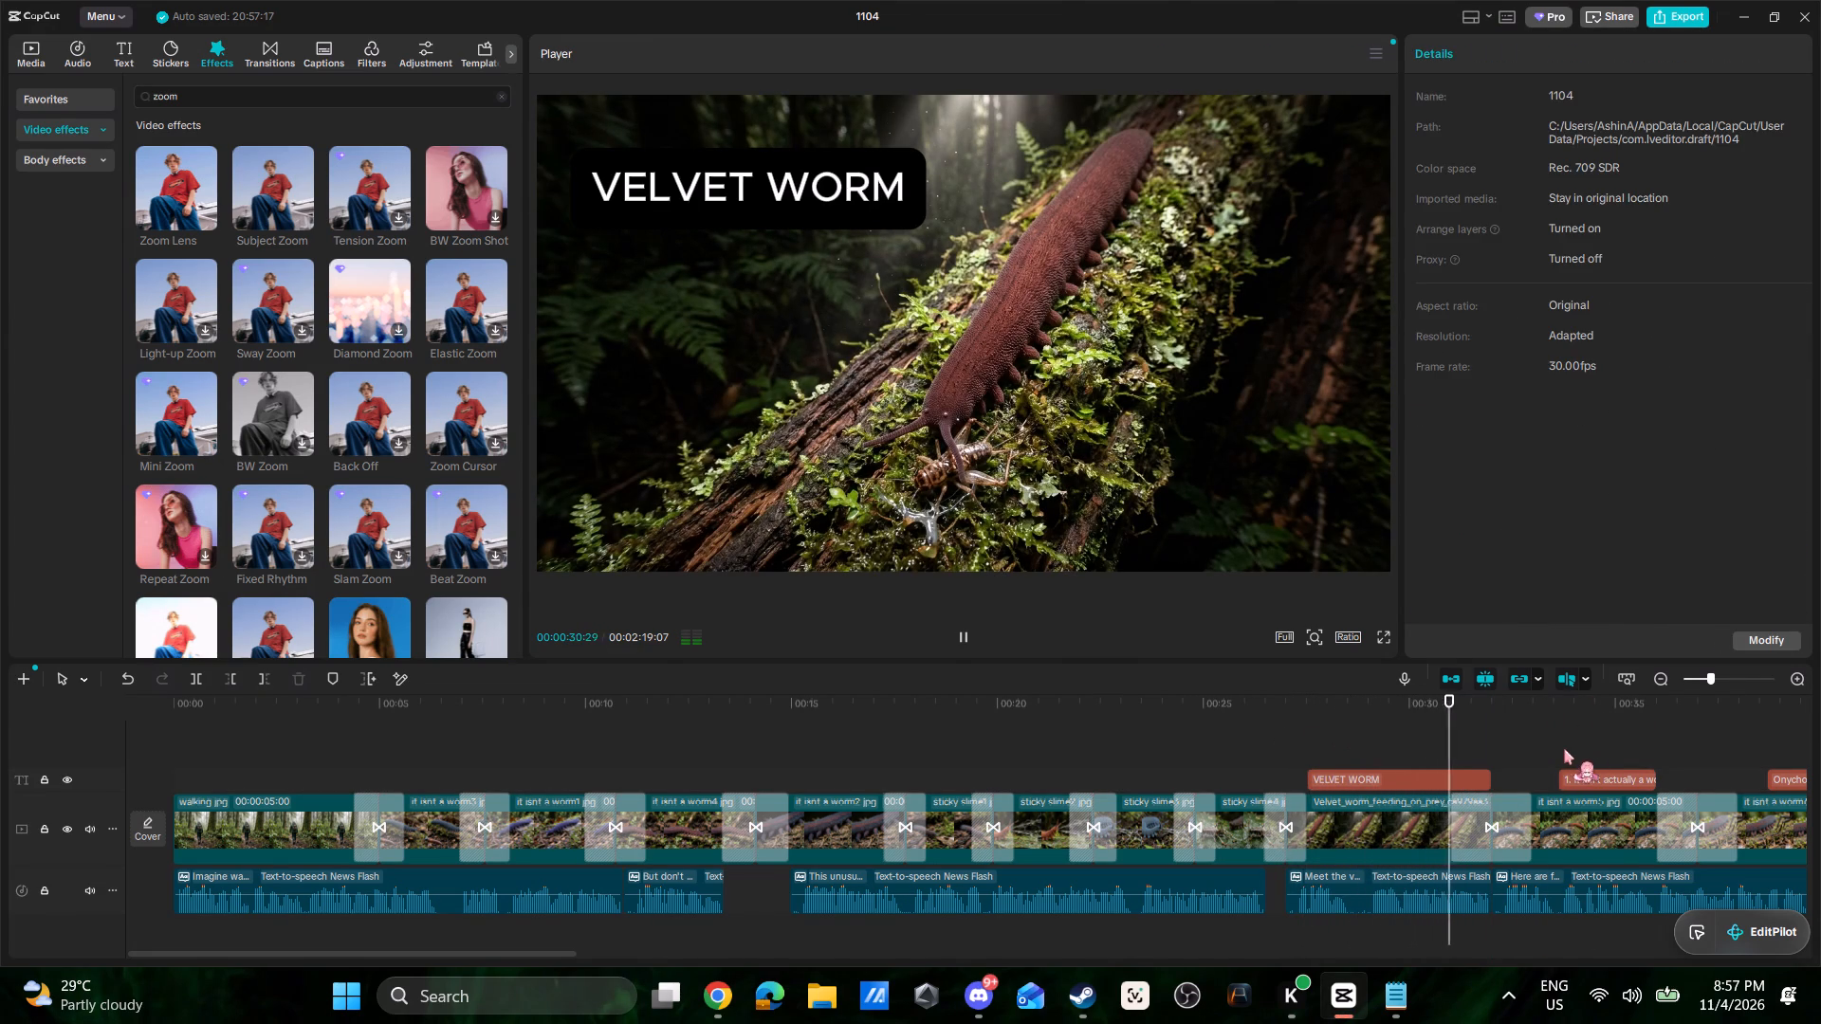
pyautogui.click(1386, 642)
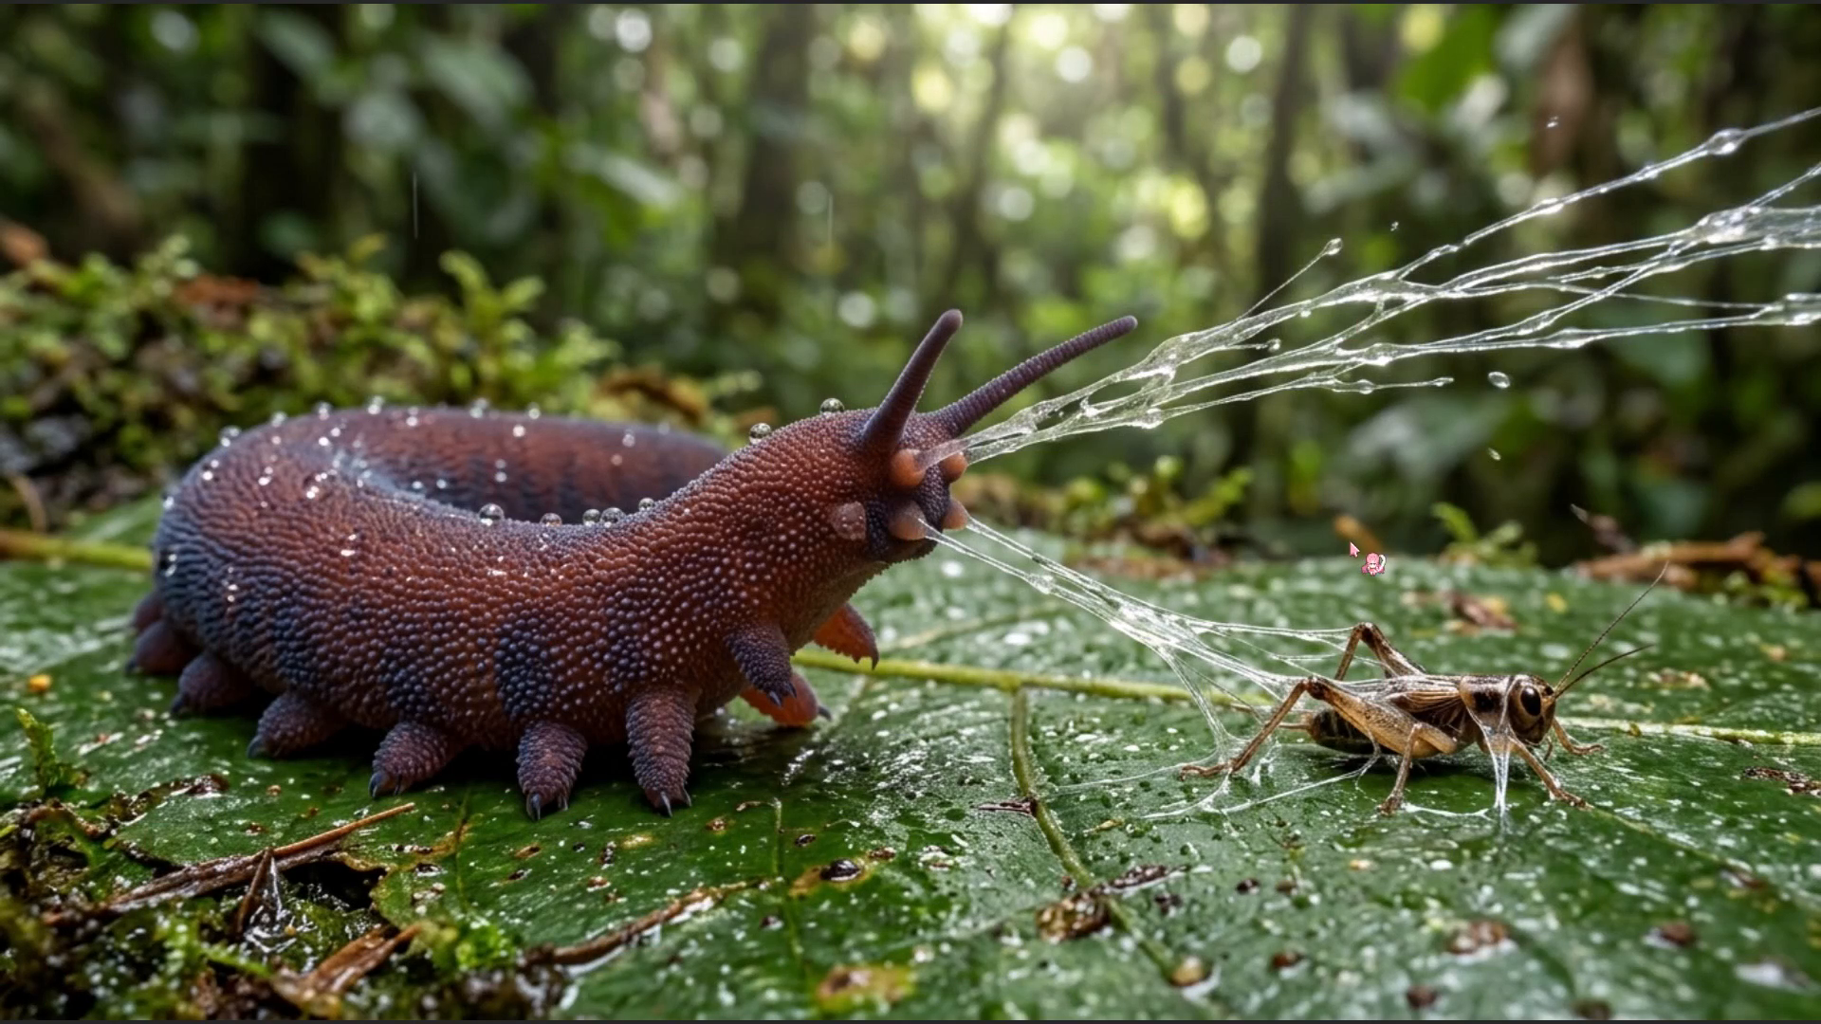
pyautogui.press('Escape')
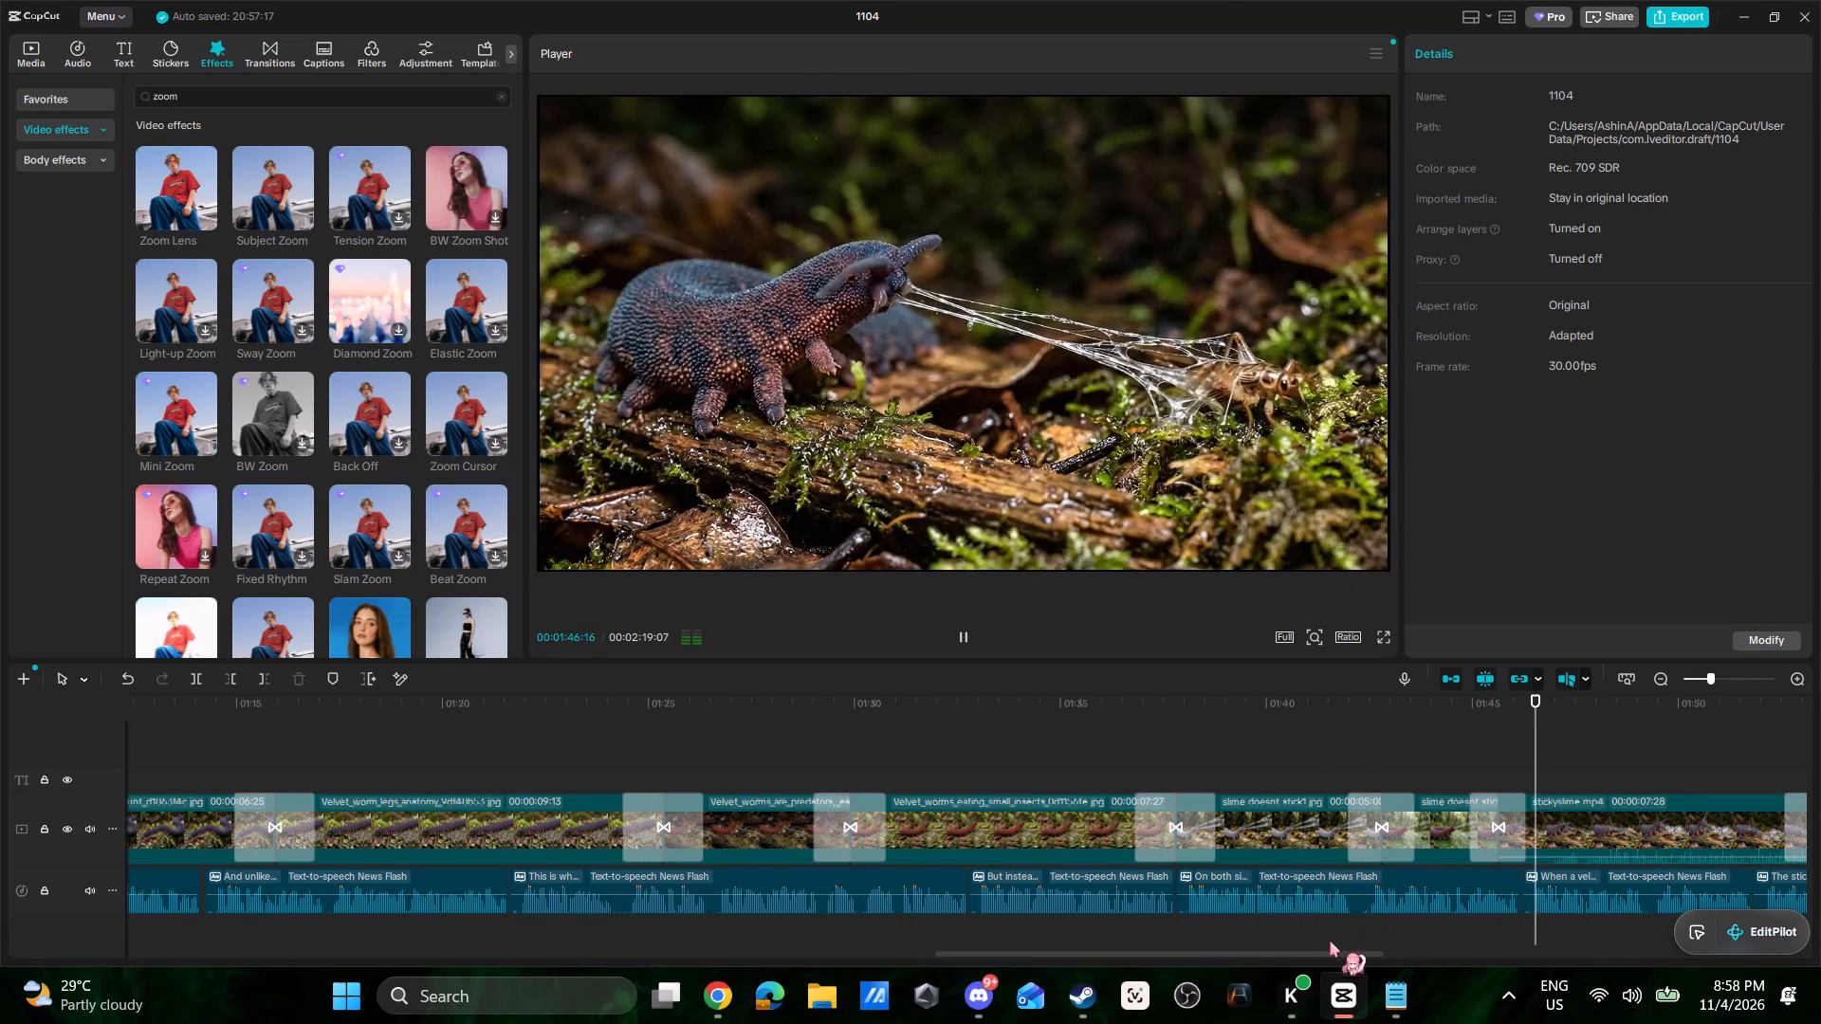
pyautogui.moveTo(1325, 951); pyautogui.dragTo(1499, 965)
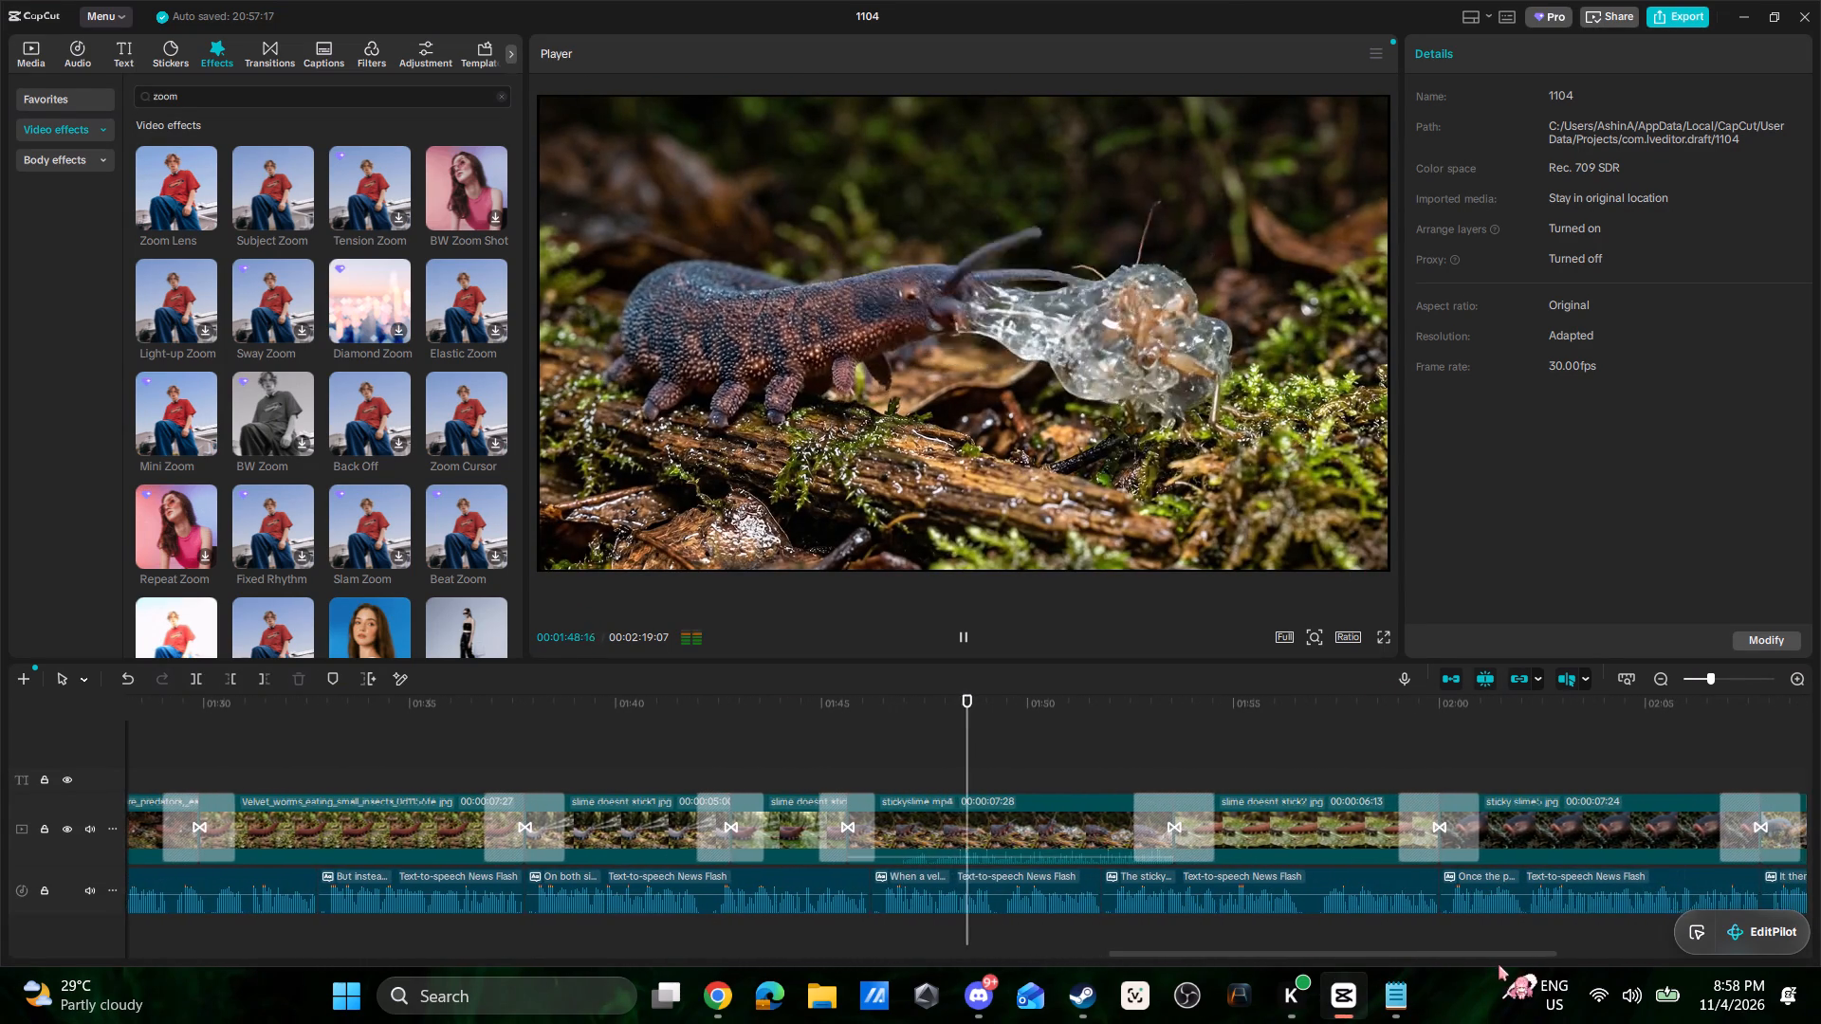
pyautogui.moveTo(1499, 965); pyautogui.dragTo(1631, 966)
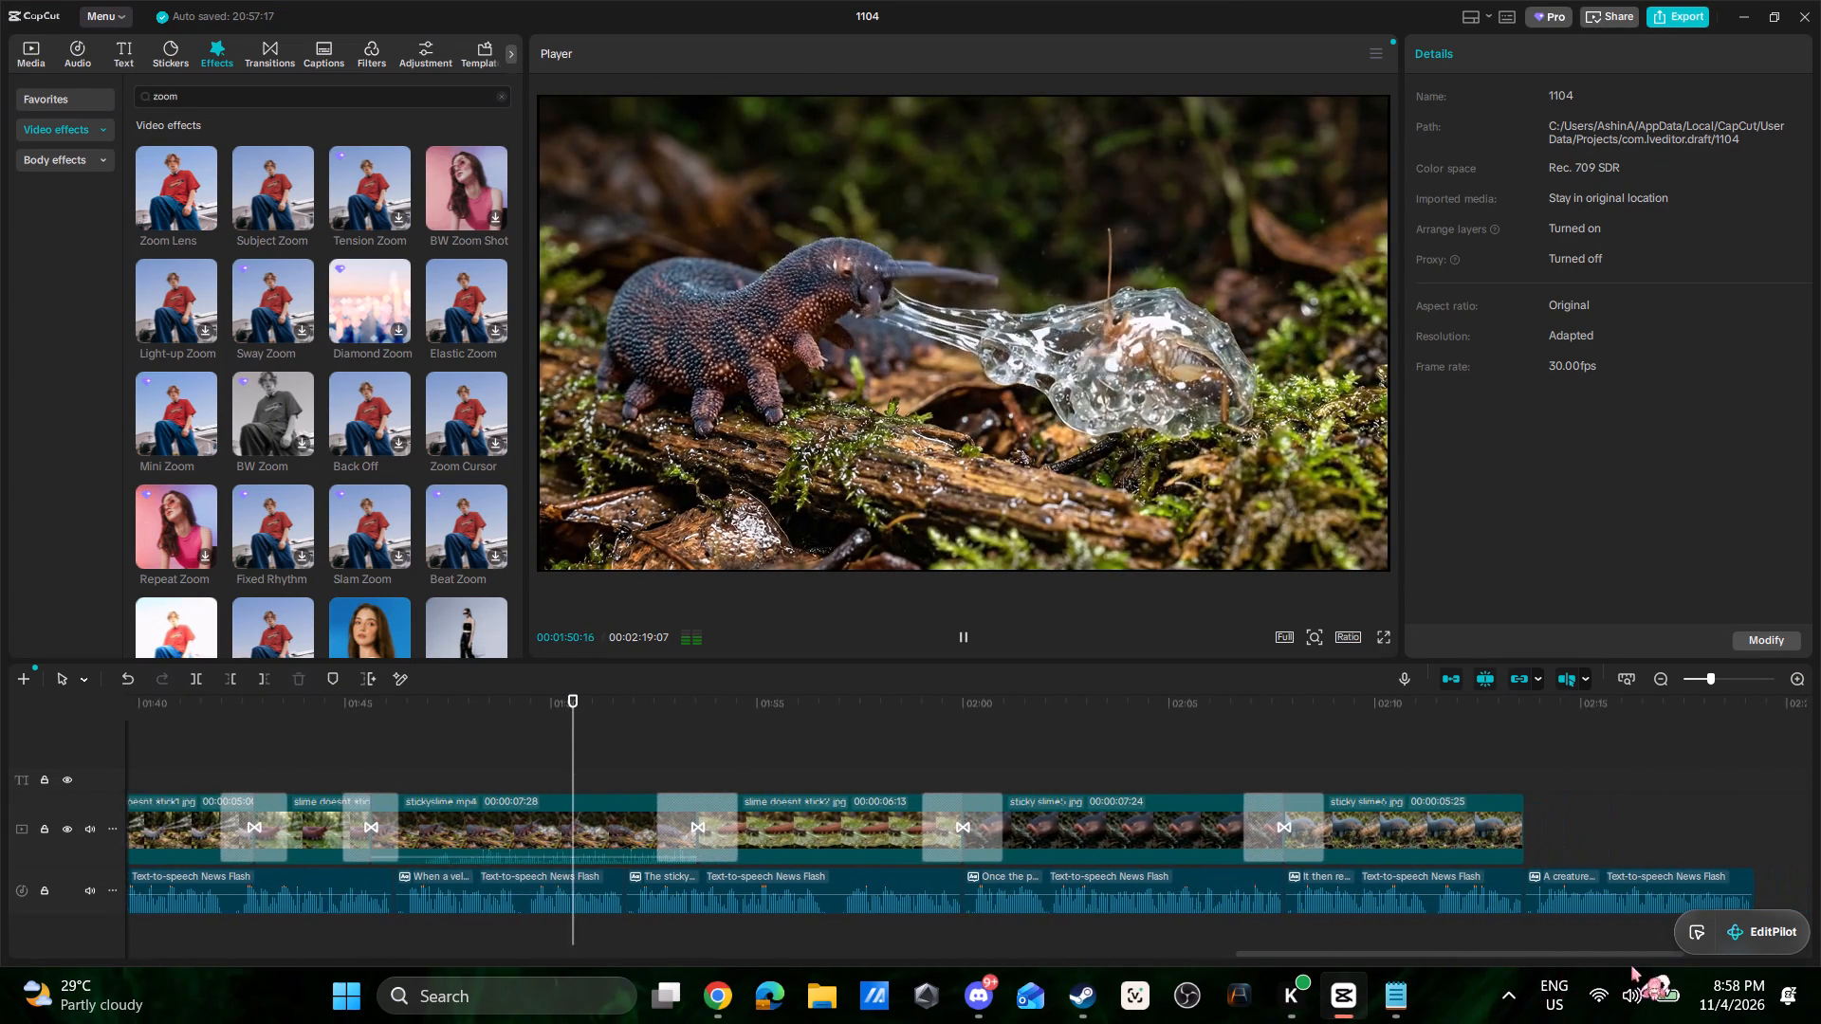
pyautogui.moveTo(1631, 966); pyautogui.dragTo(1641, 964)
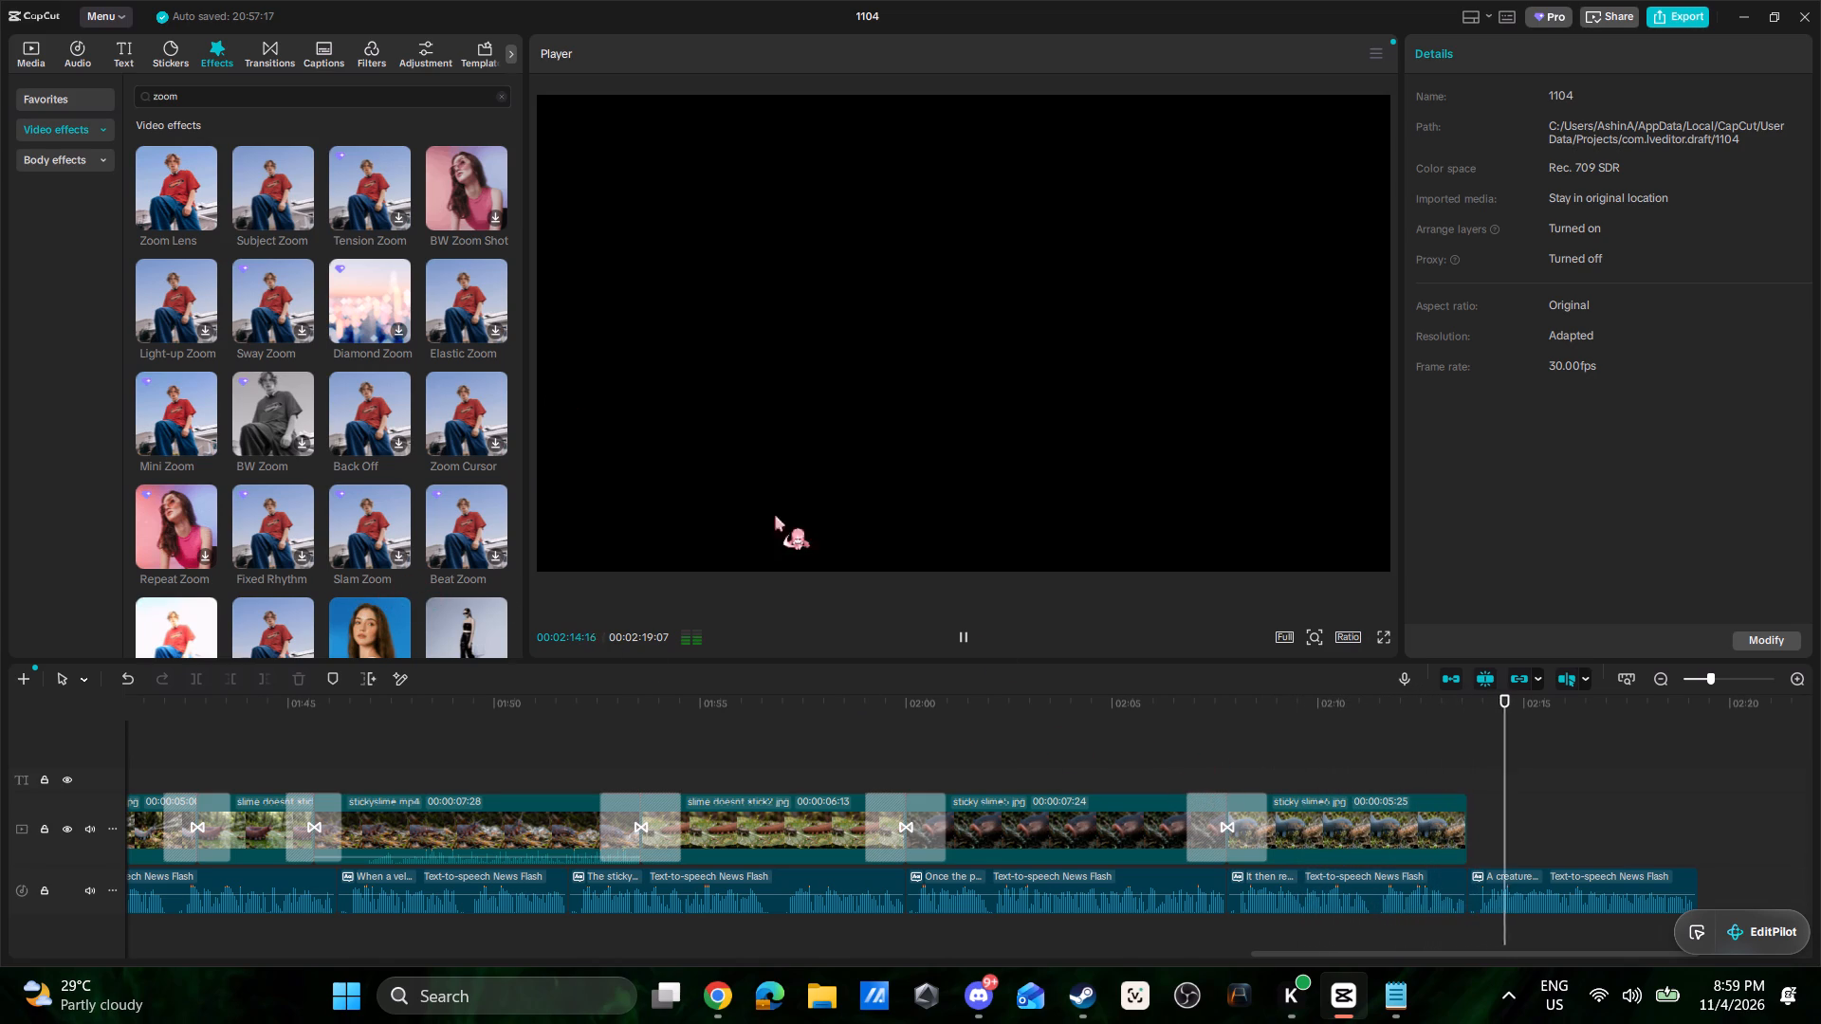
pyautogui.press('space')
pyautogui.press('space')
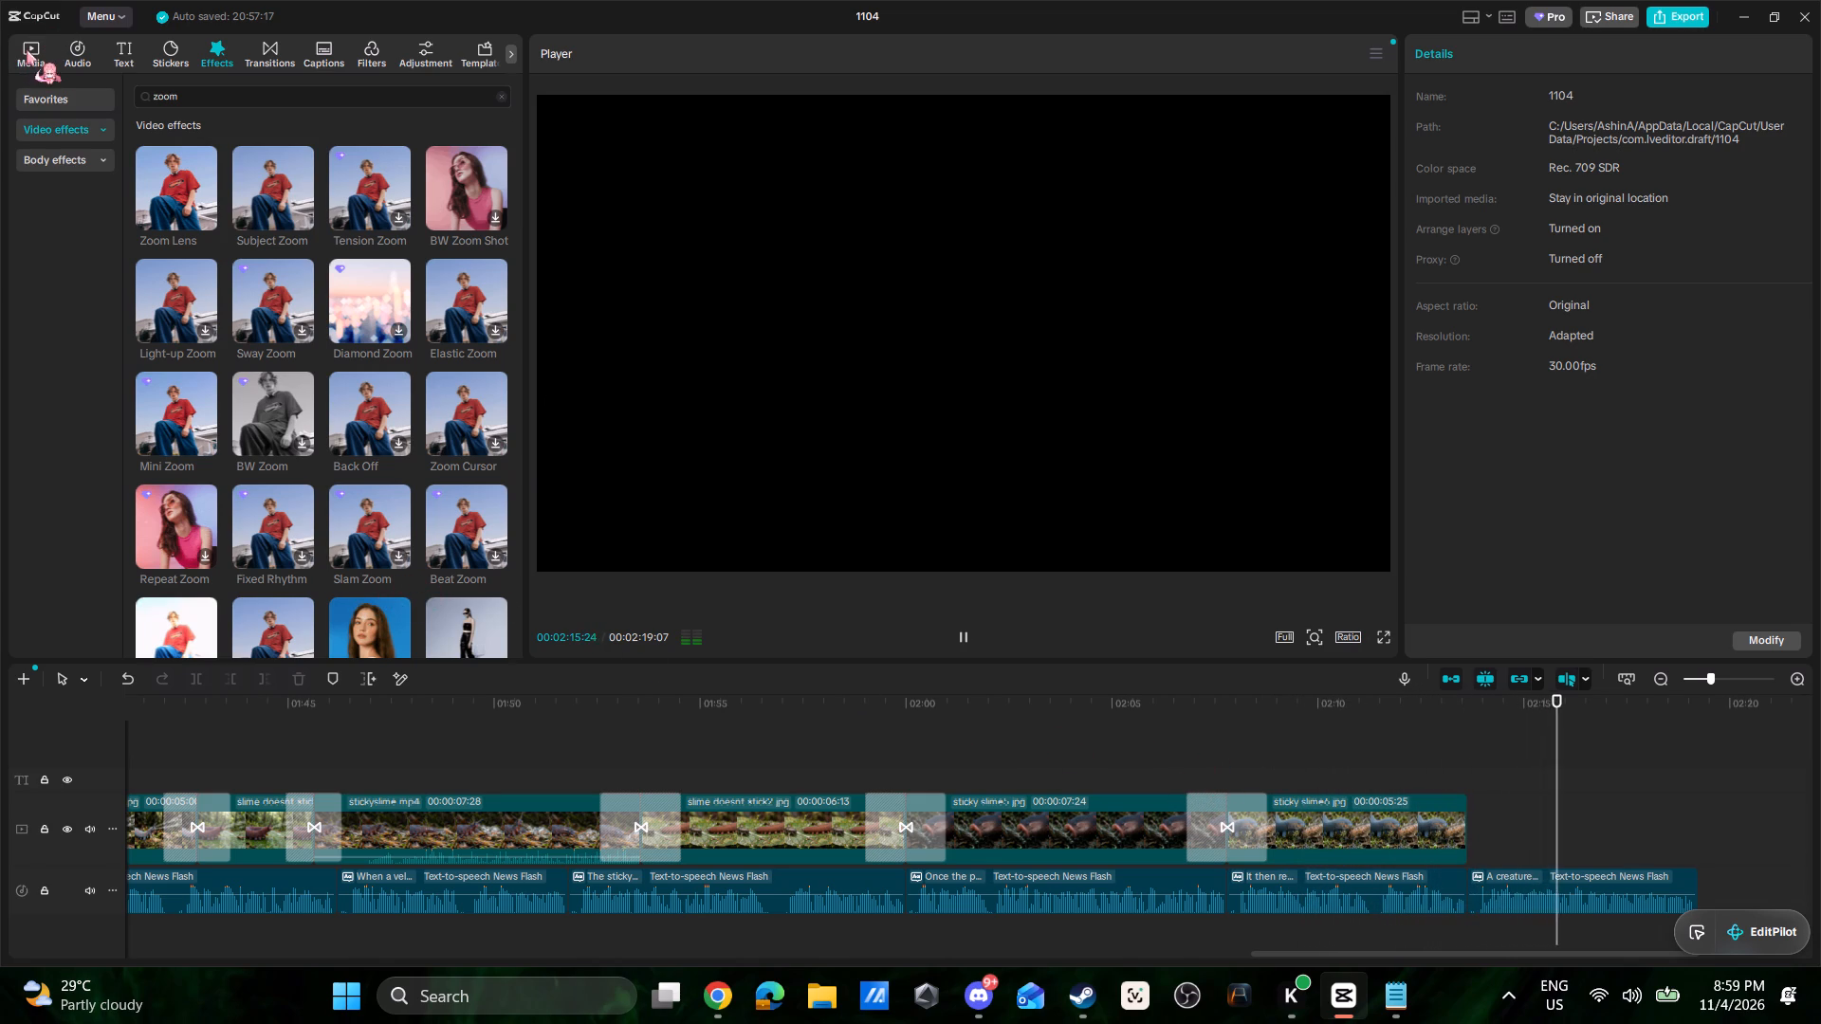
pyautogui.press('space')
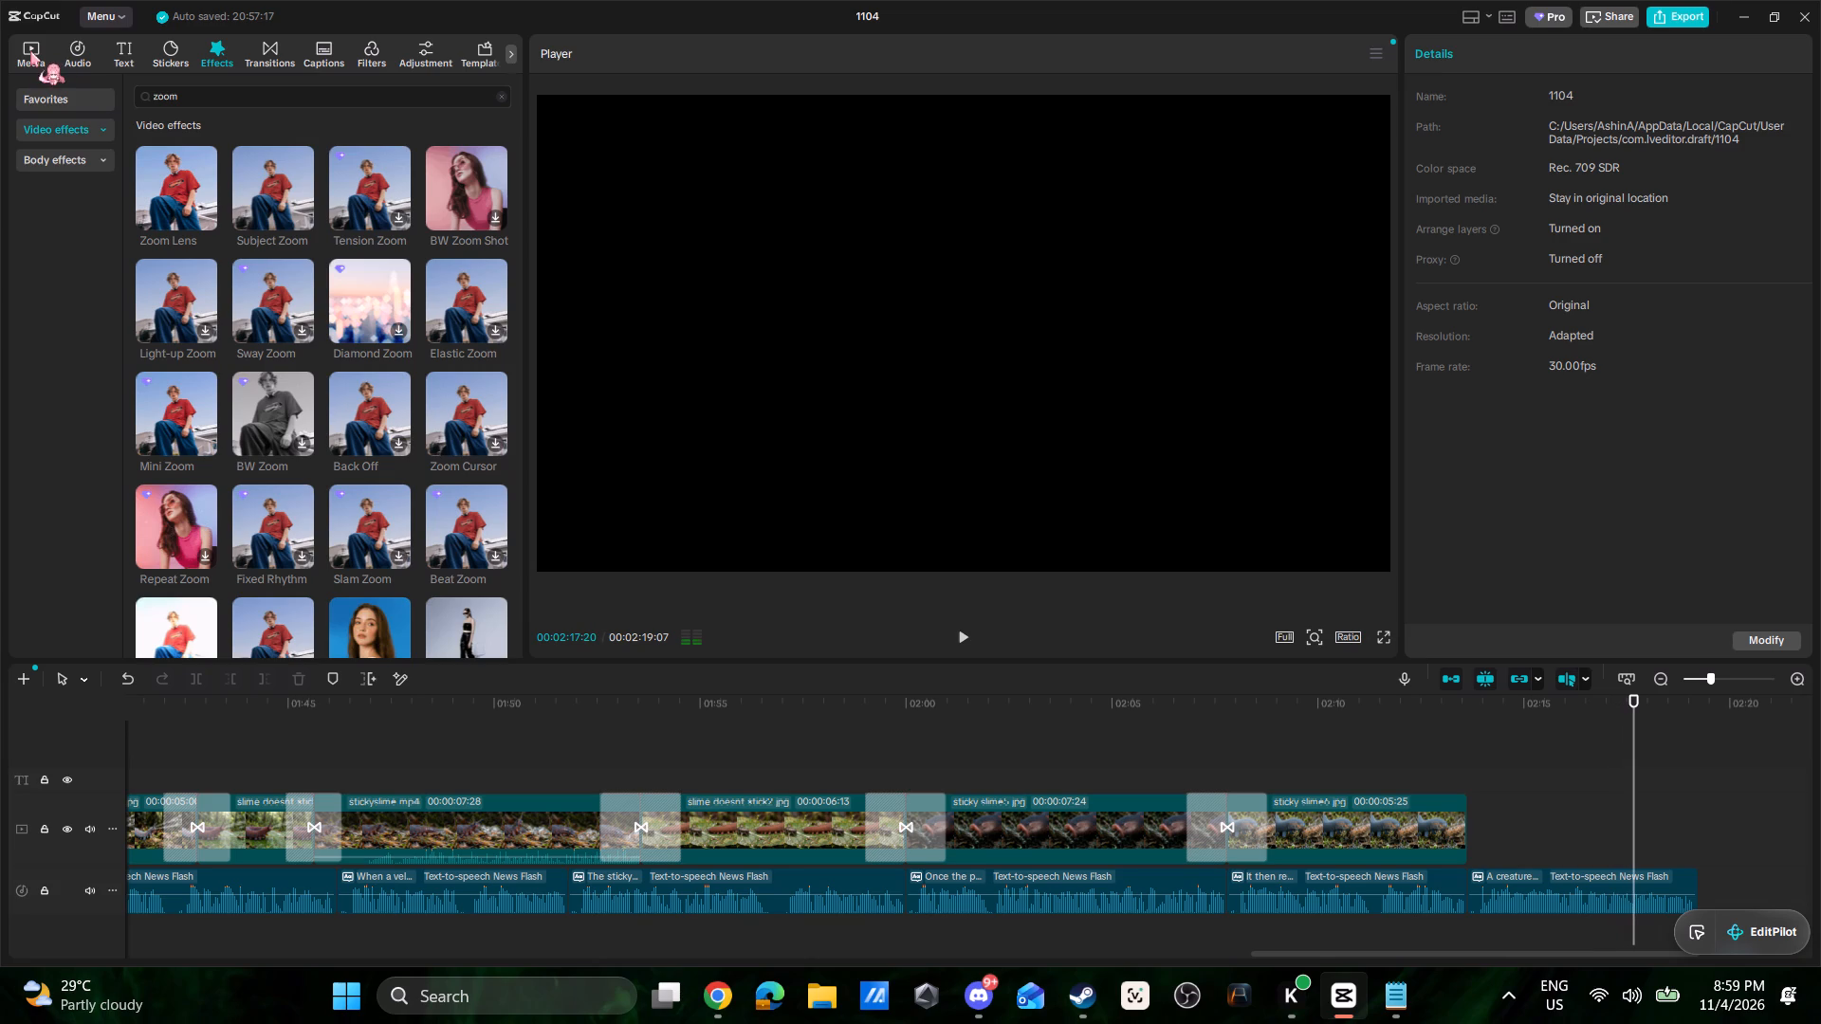
# Look through the imported images for one that suits the closing narration line.
pyautogui.click(30, 51)
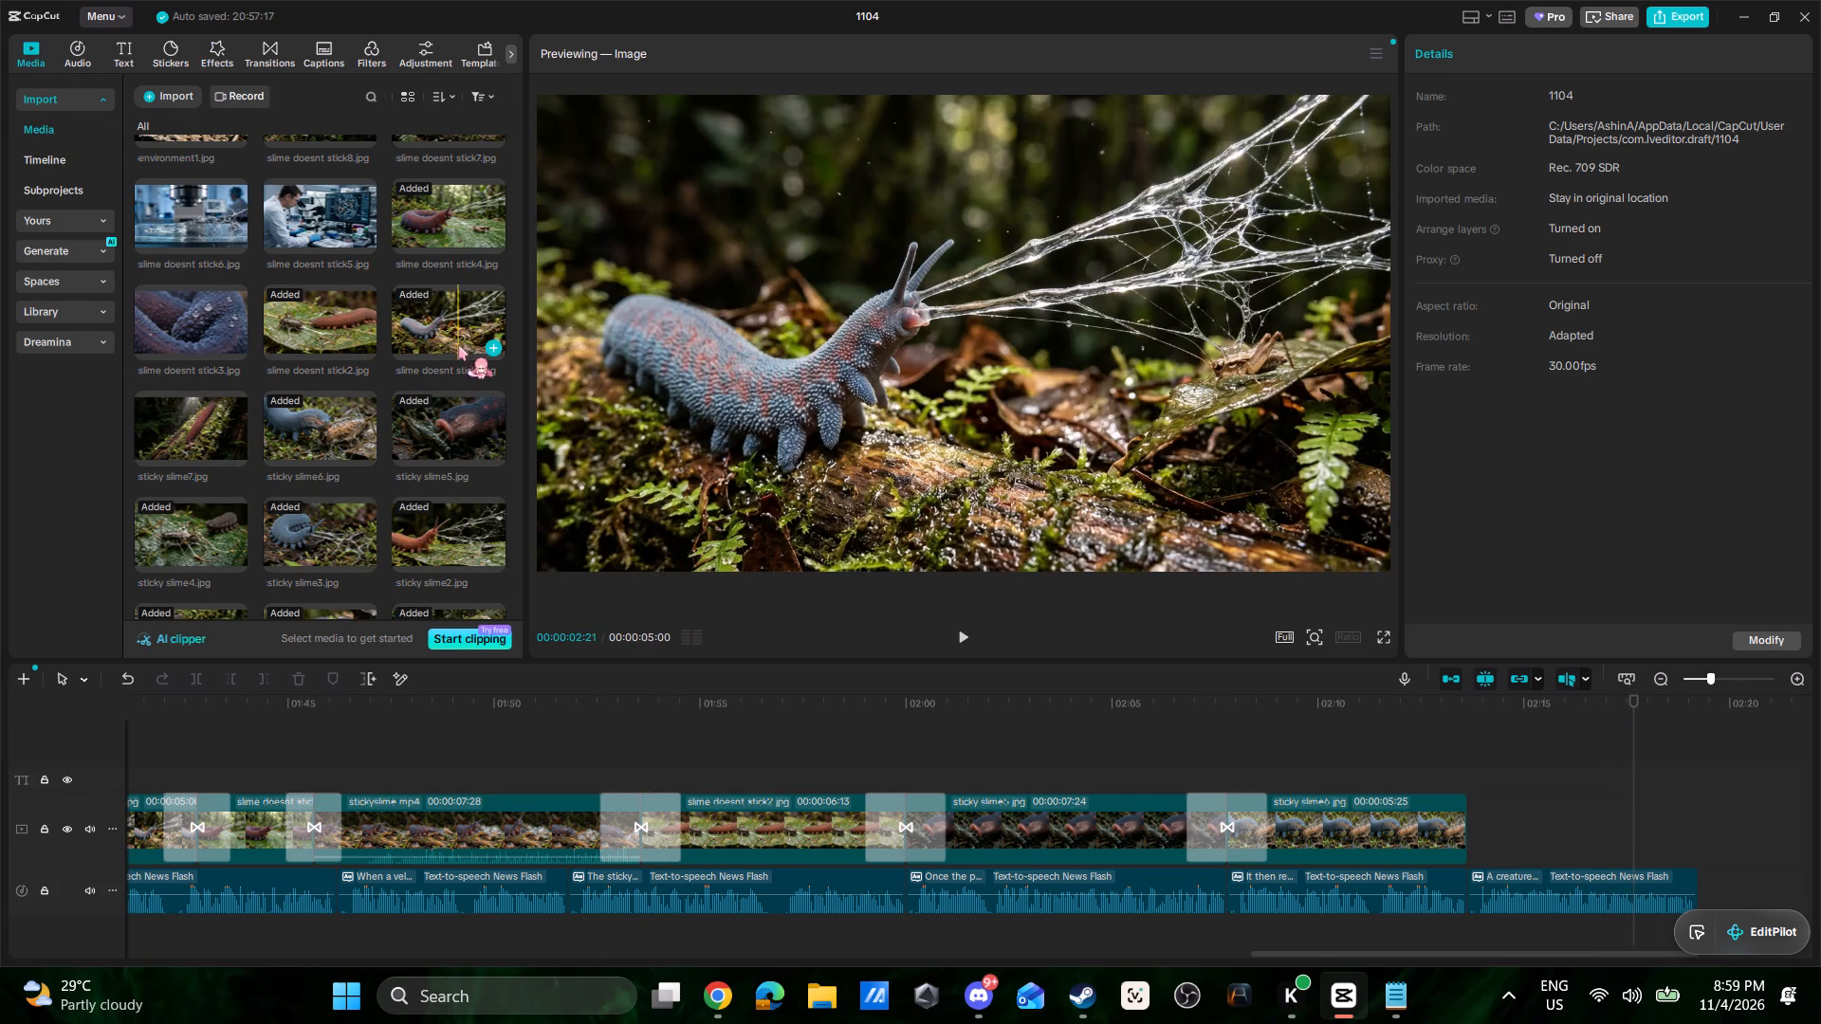
pyautogui.scroll(2, 425, 401)
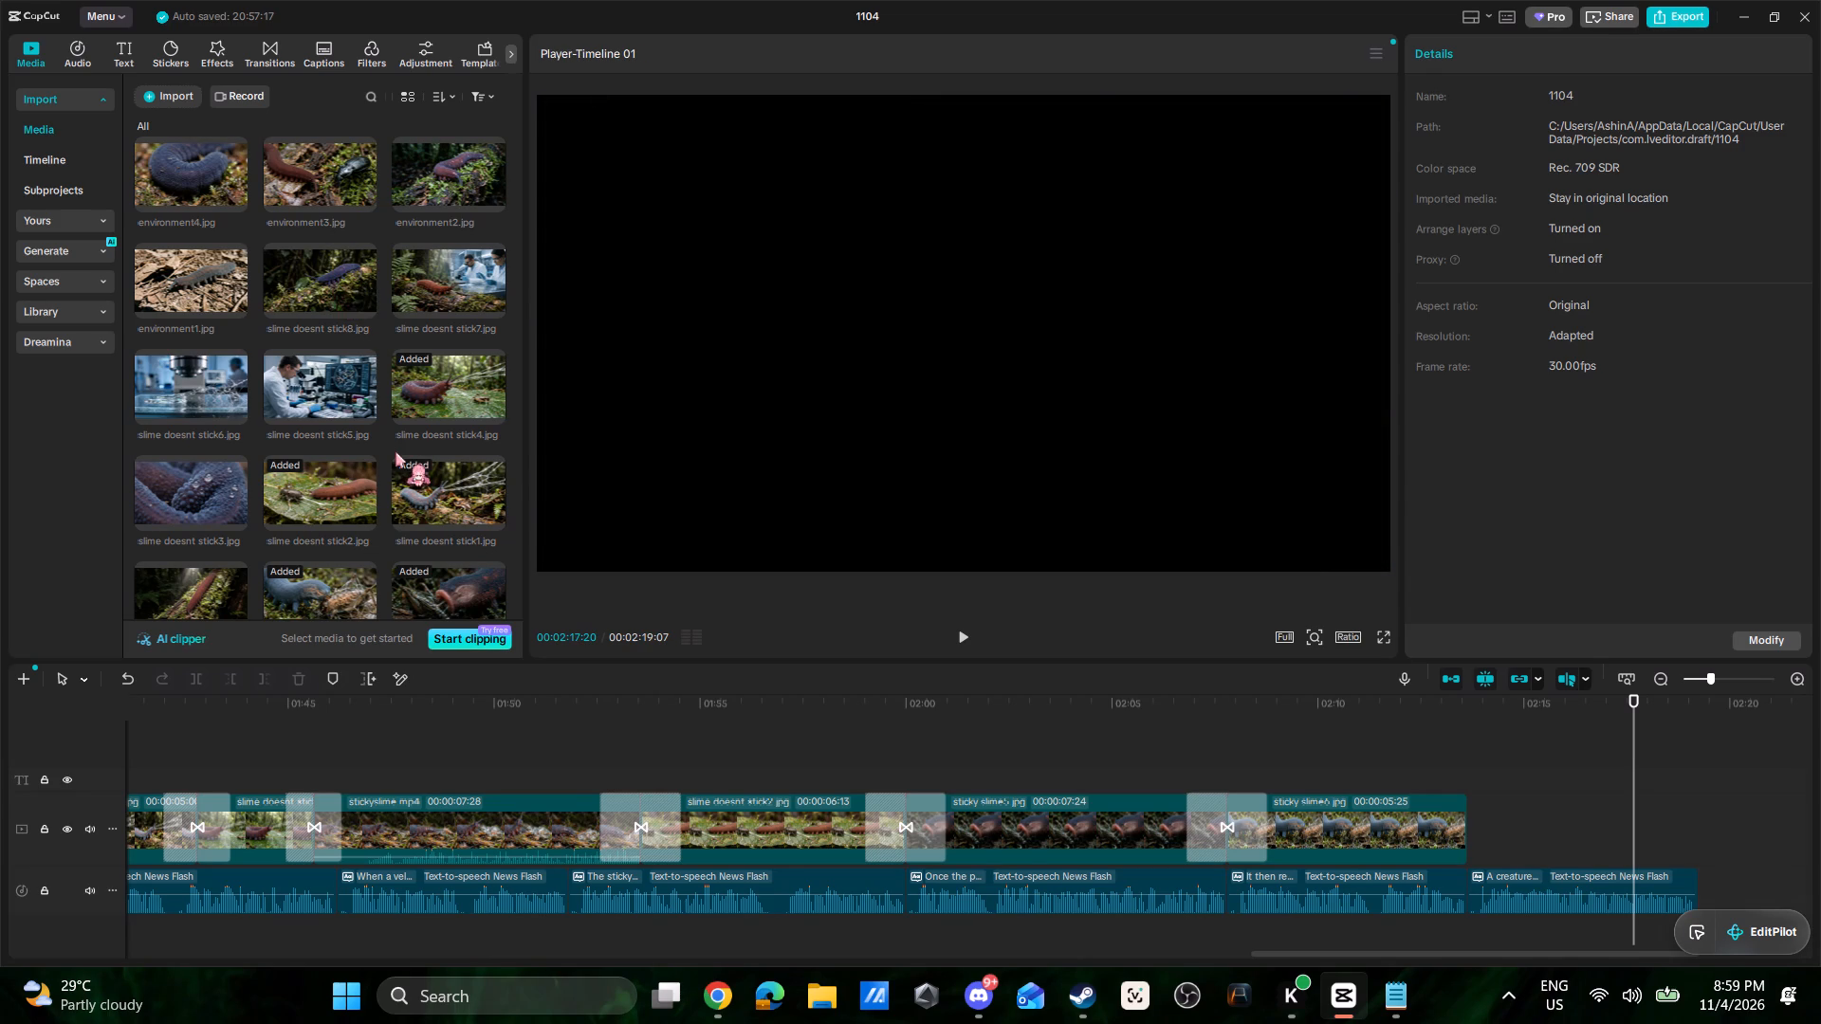
pyautogui.scroll(-3, 395, 452)
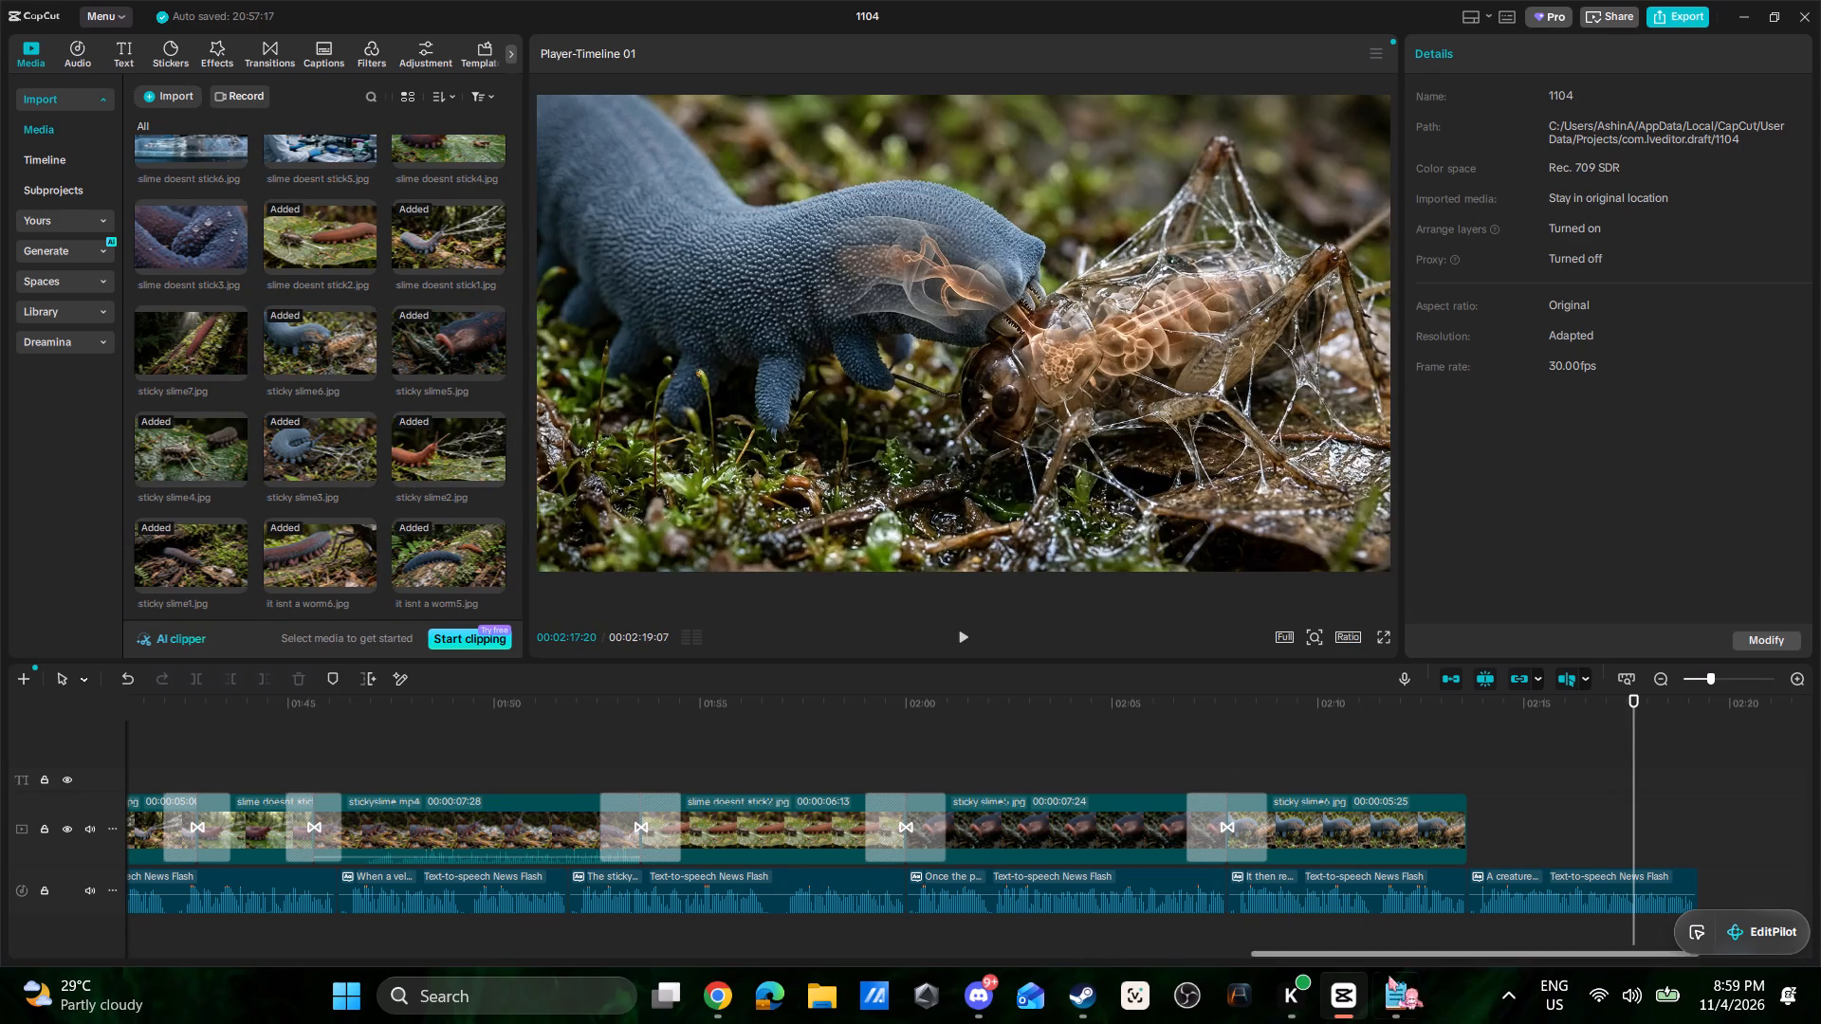
pyautogui.click(1402, 1012)
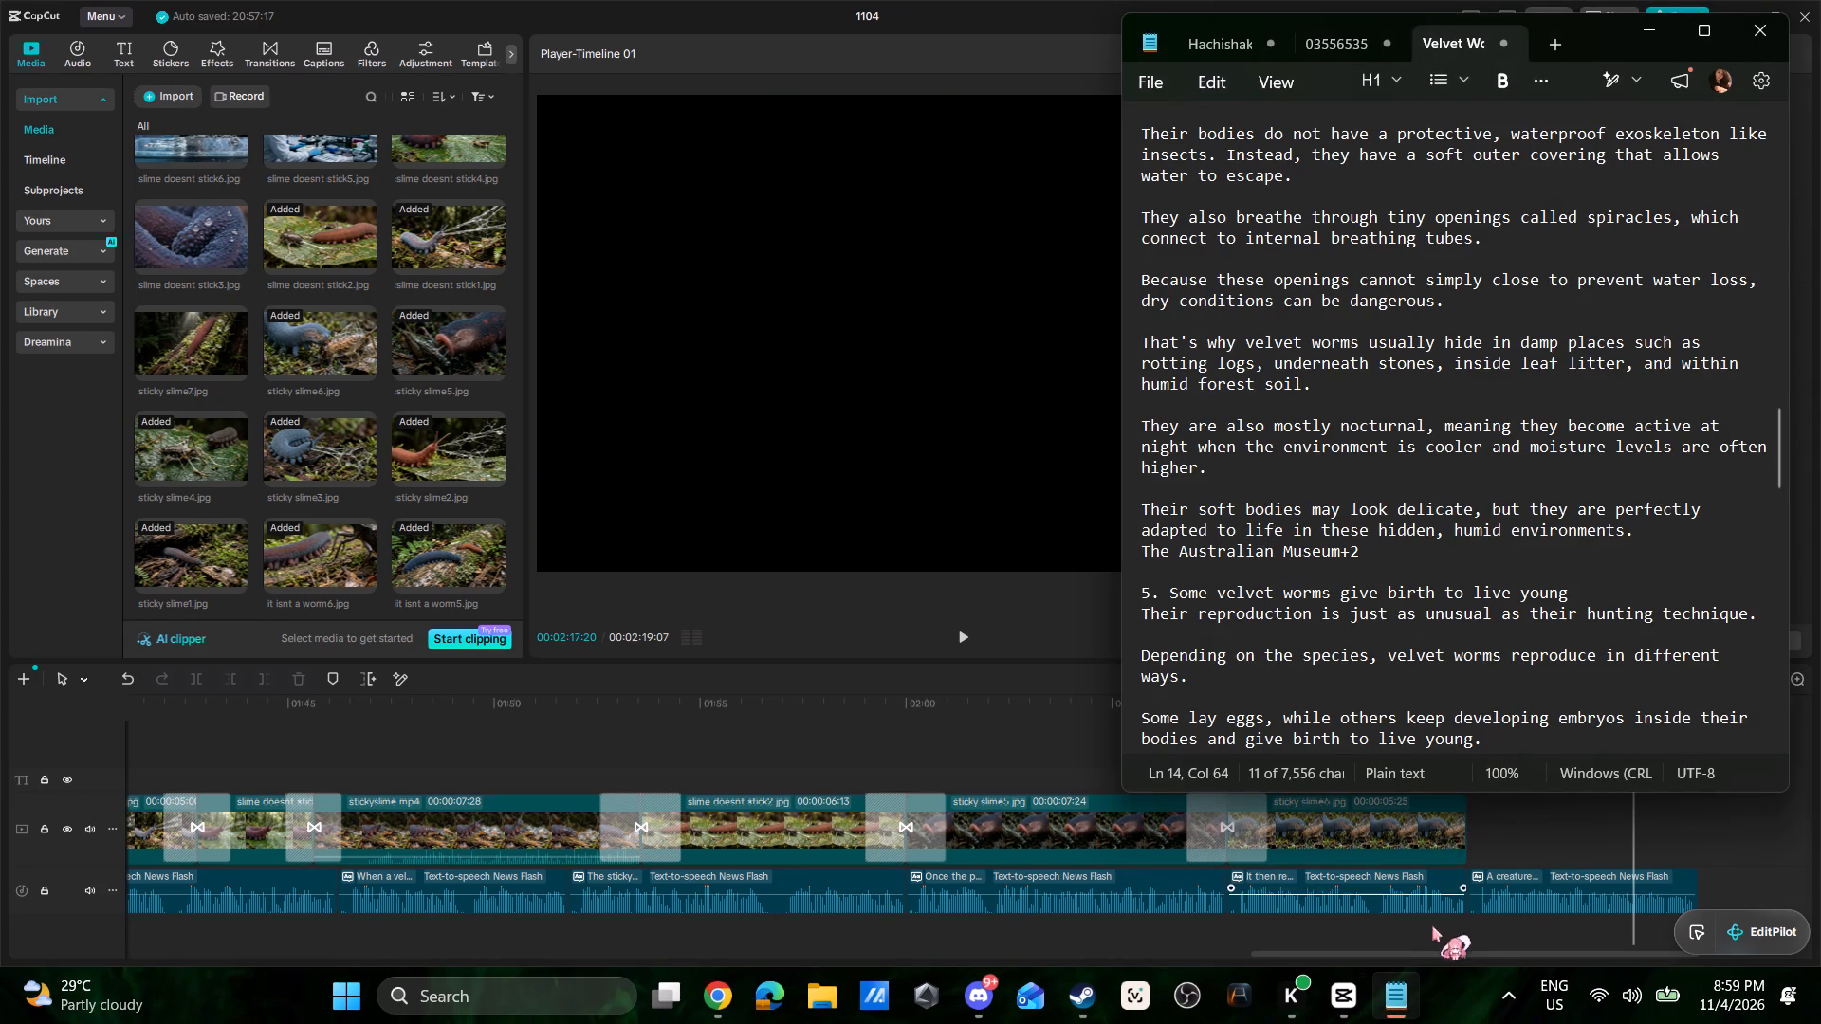
pyautogui.moveTo(1431, 950); pyautogui.dragTo(1616, 956)
pyautogui.click(1401, 1004)
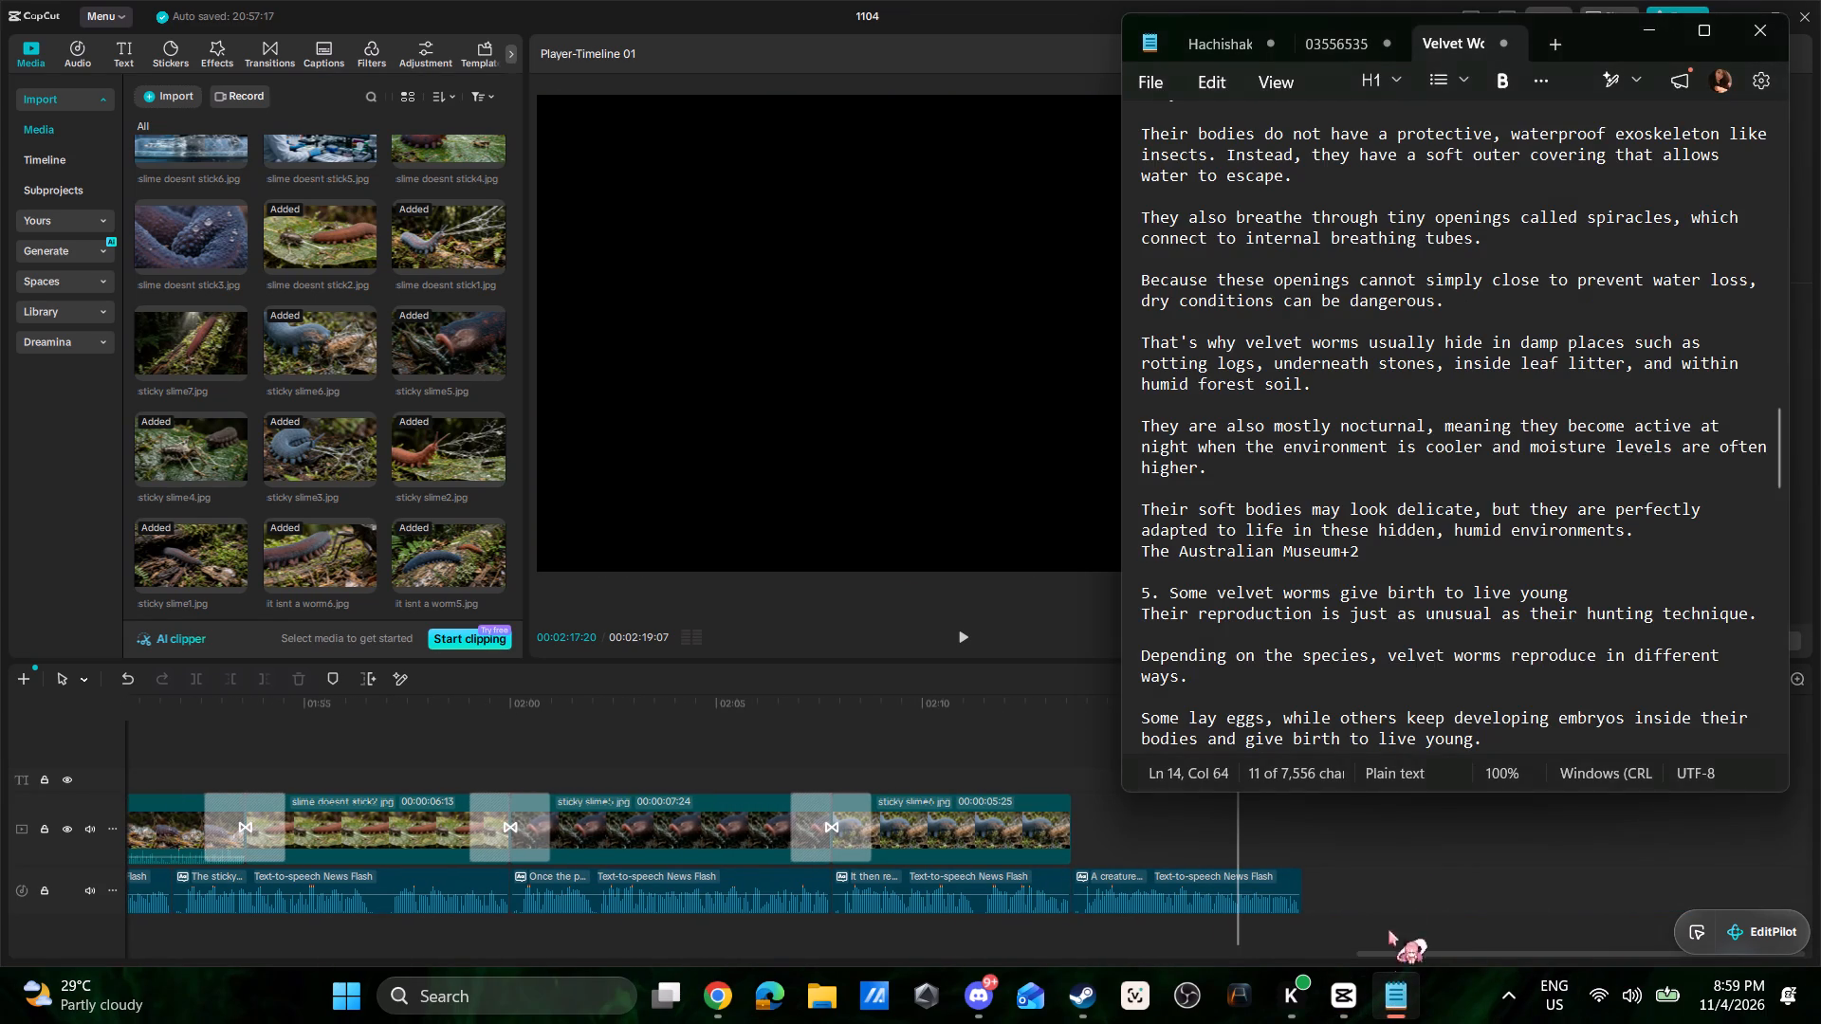
pyautogui.scroll(-6, 1264, 593)
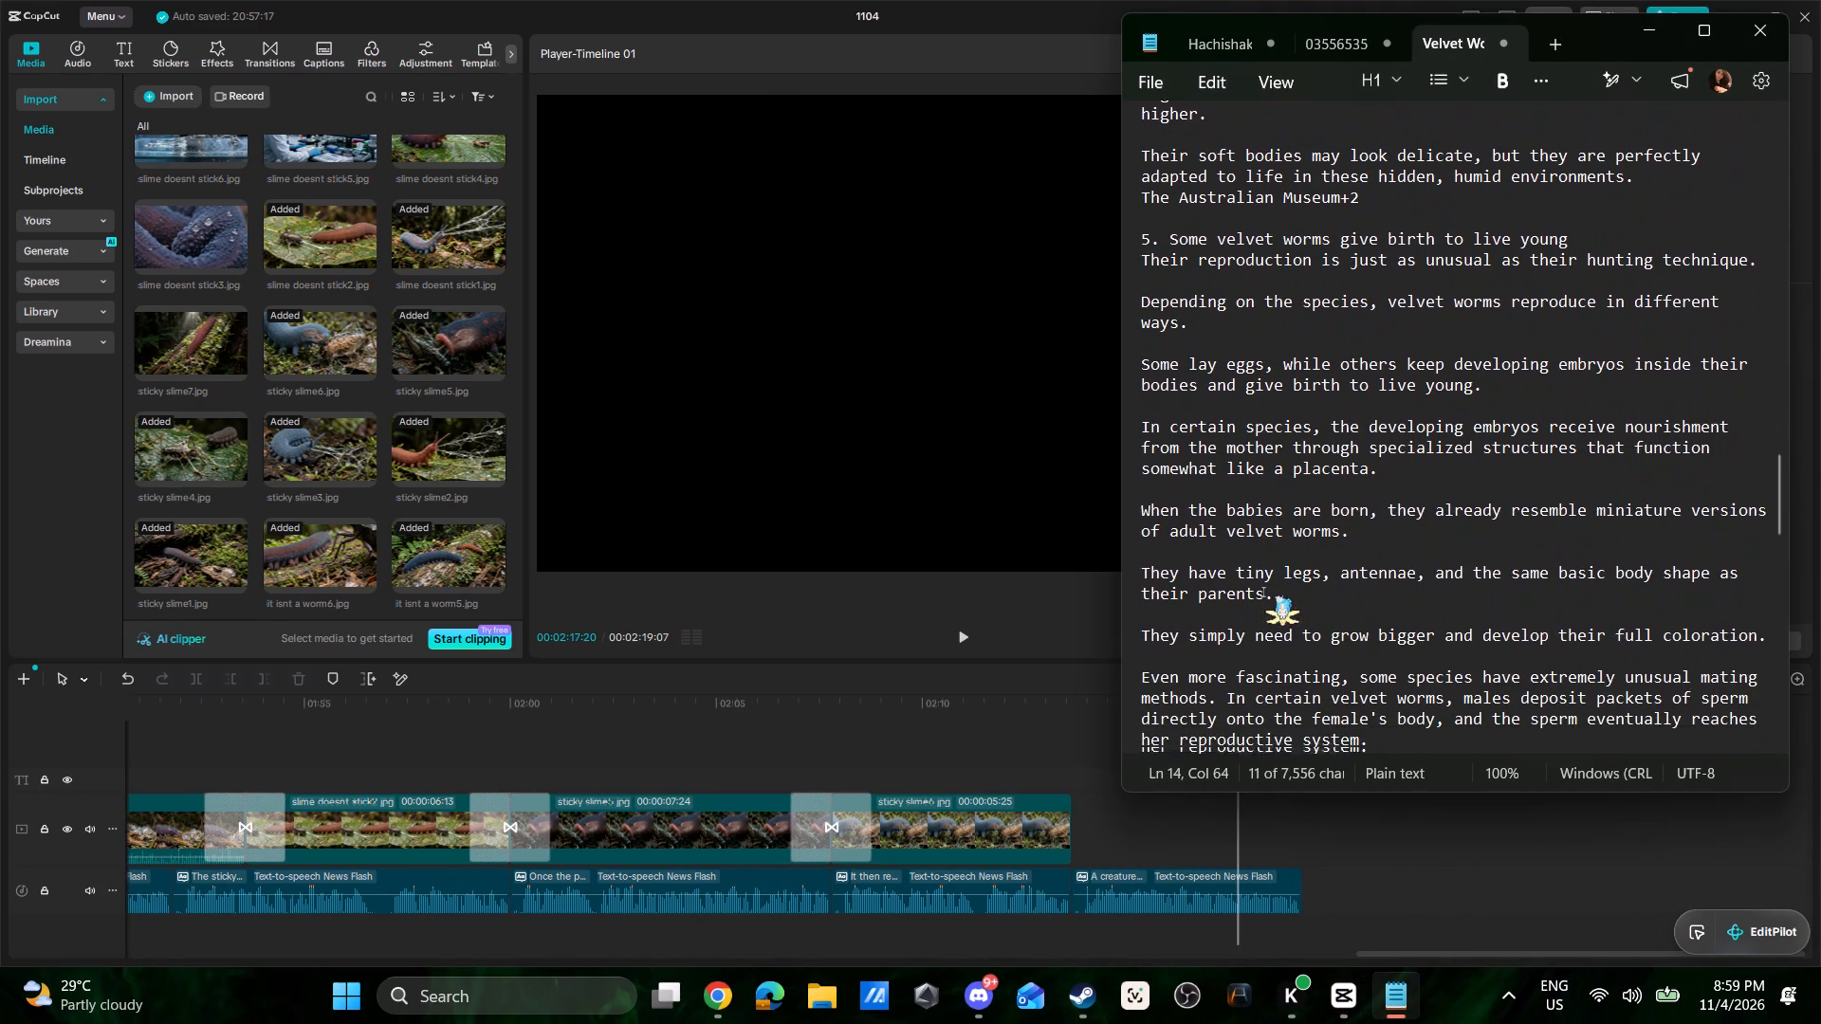
pyautogui.scroll(-3, 1264, 593)
pyautogui.scroll(5, 1263, 593)
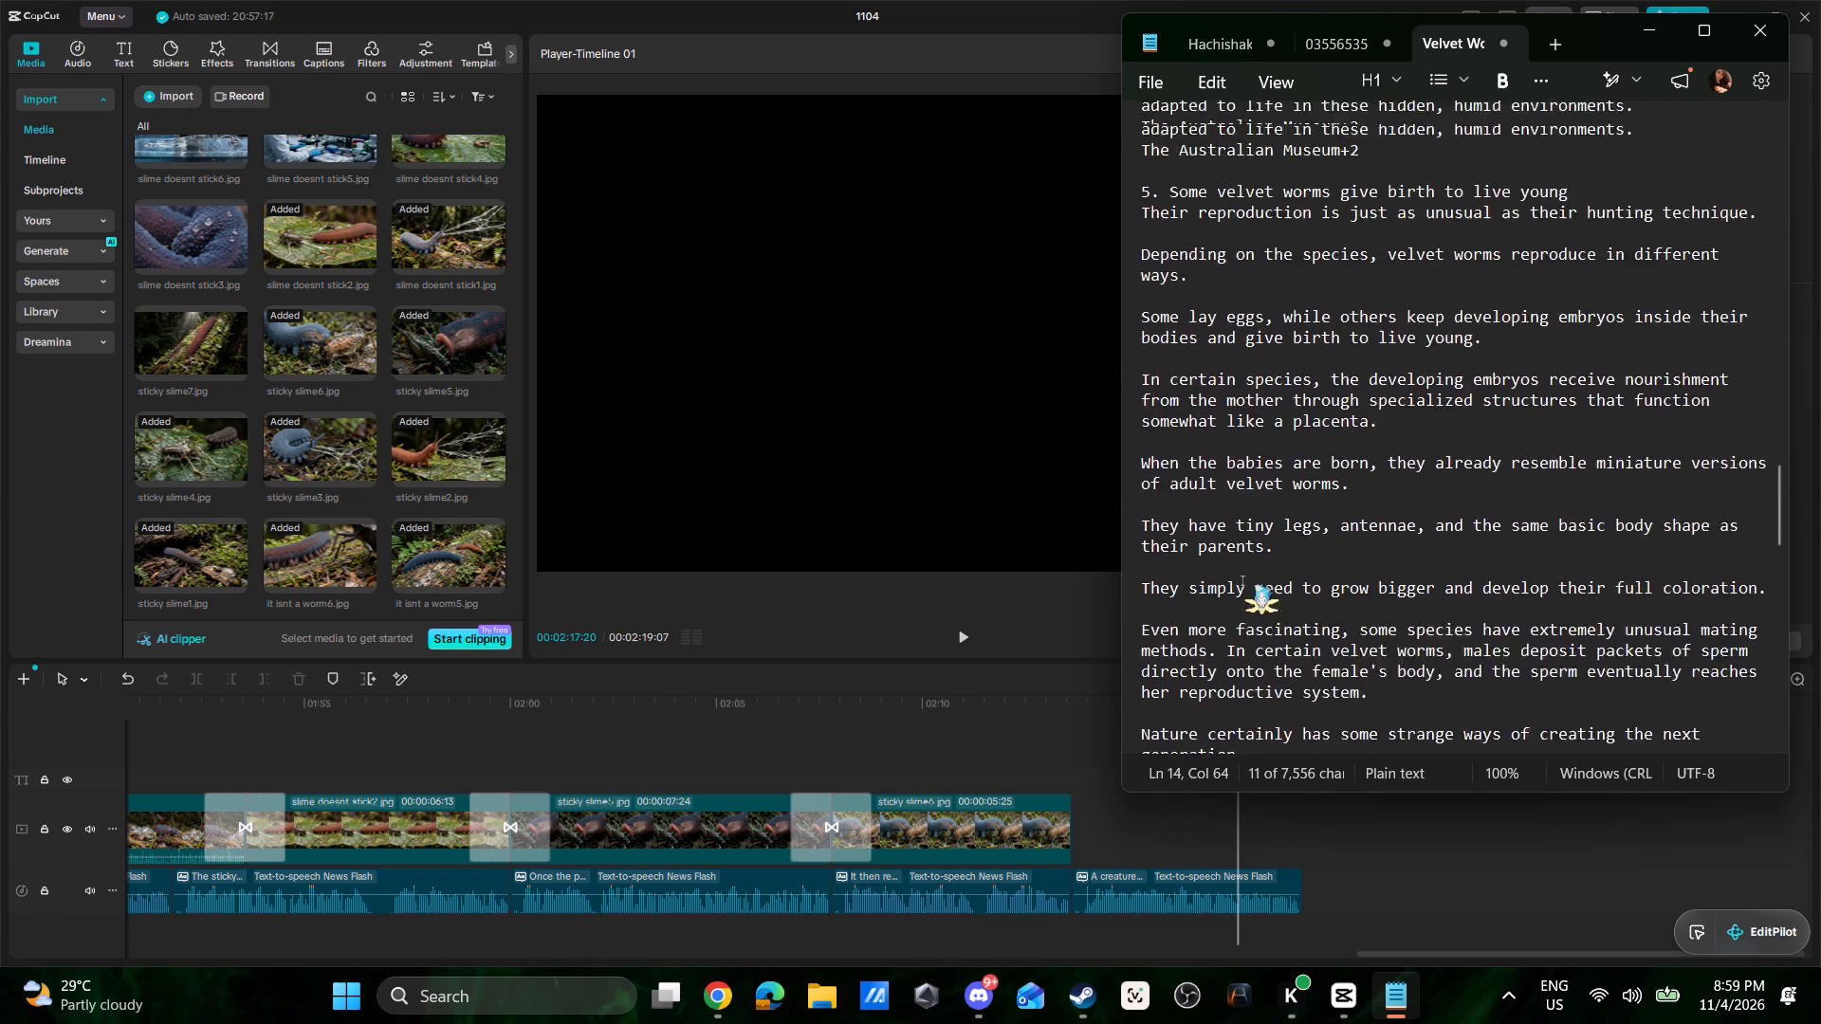
pyautogui.scroll(9, 1243, 581)
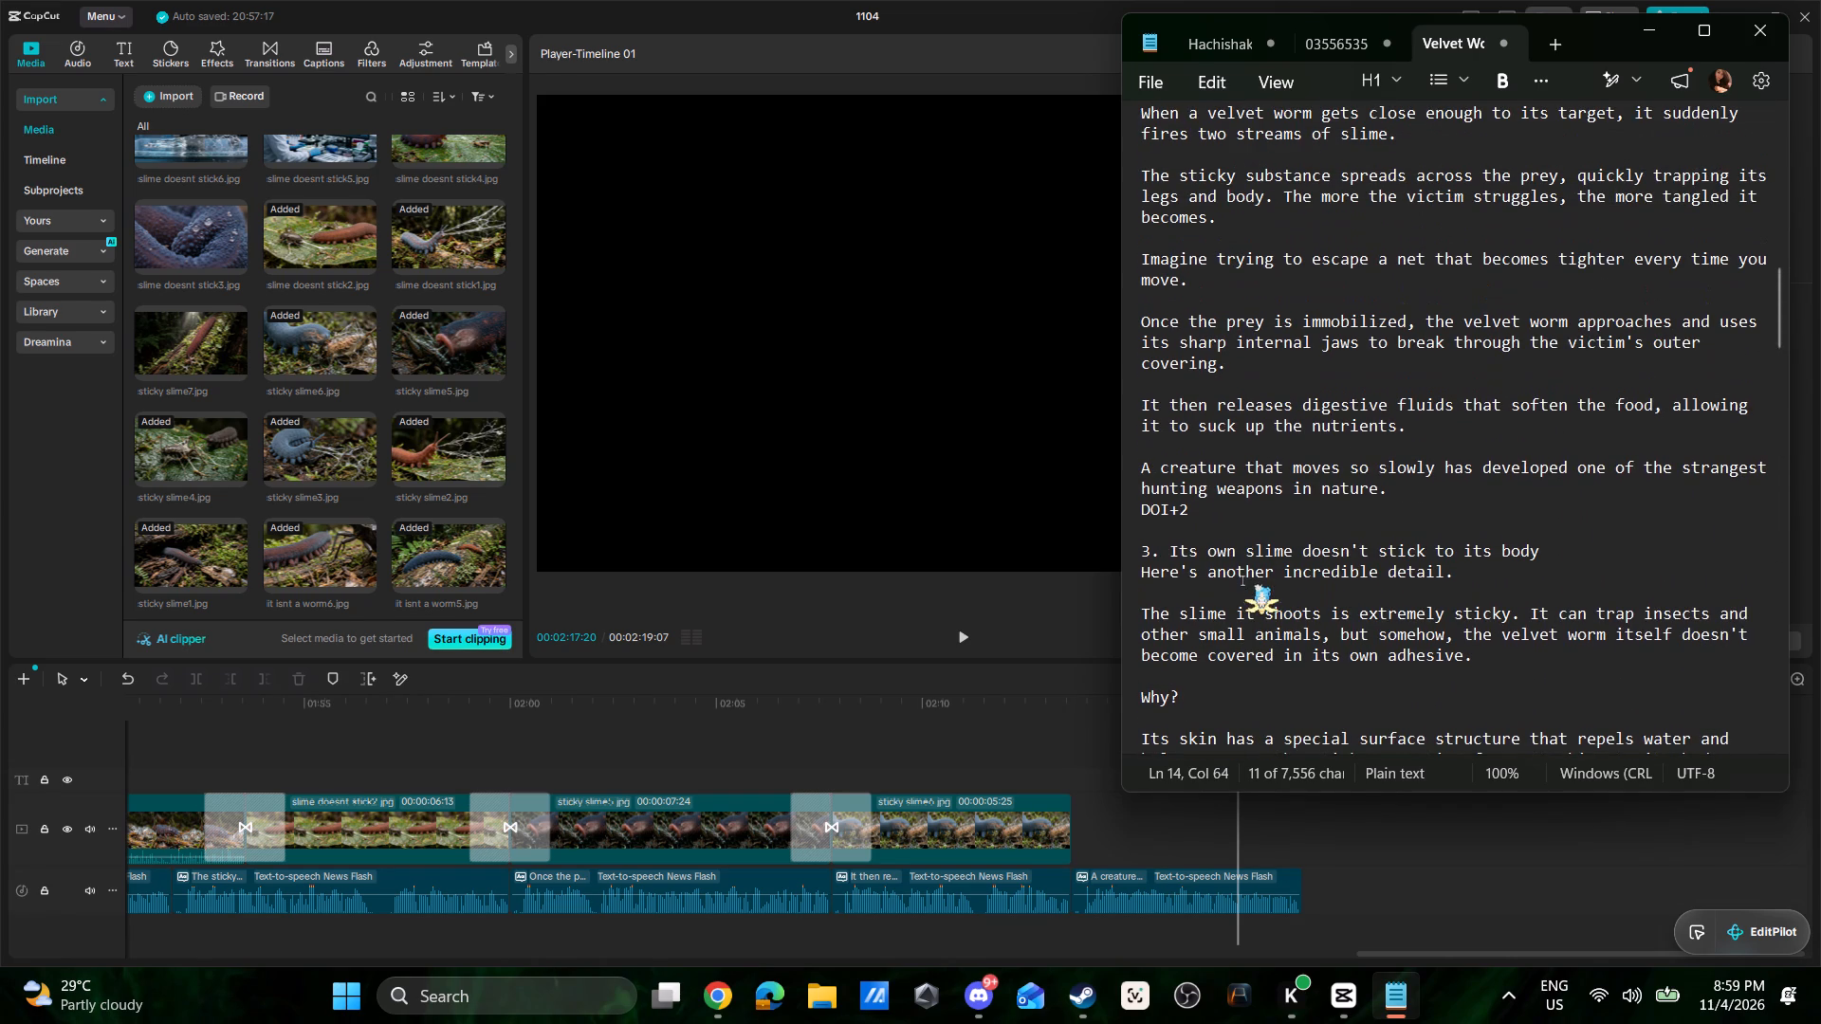
pyautogui.scroll(1, 1243, 581)
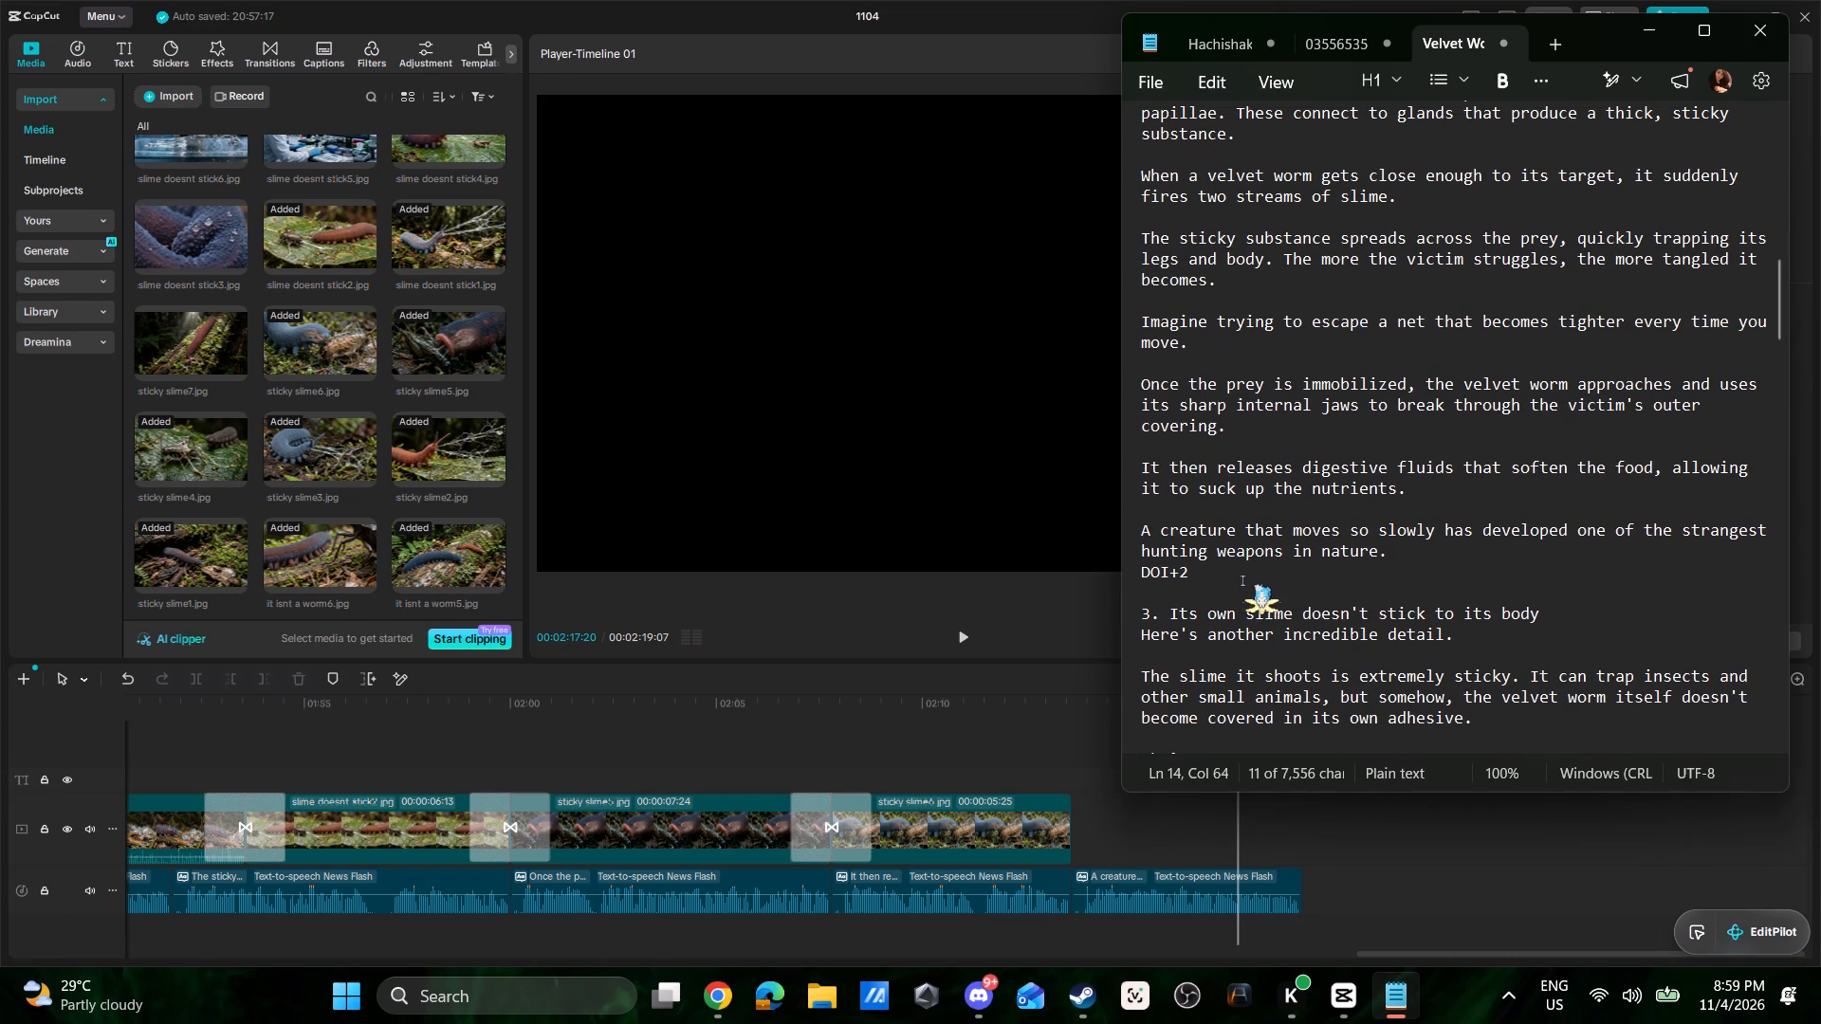
pyautogui.moveTo(1239, 573); pyautogui.dragTo(1122, 553)
pyautogui.click(1395, 543)
pyautogui.moveTo(1407, 546); pyautogui.dragTo(1356, 545)
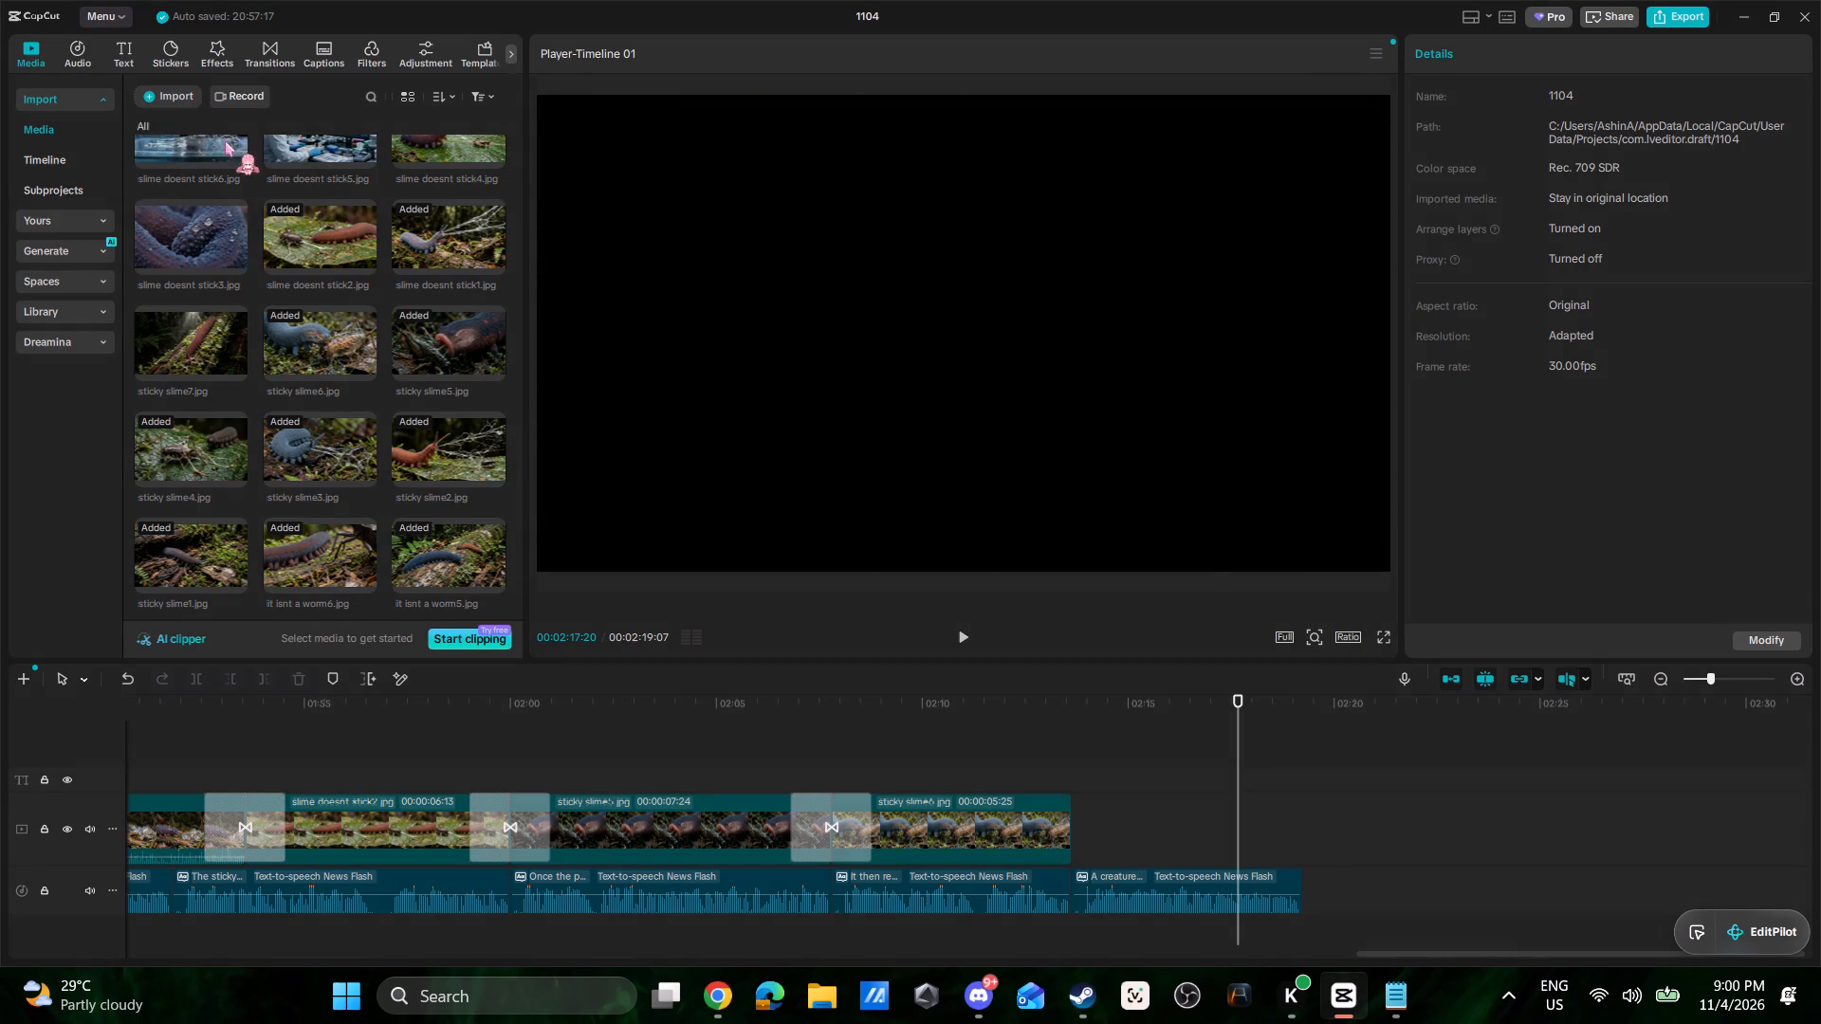
pyautogui.click(364, 372)
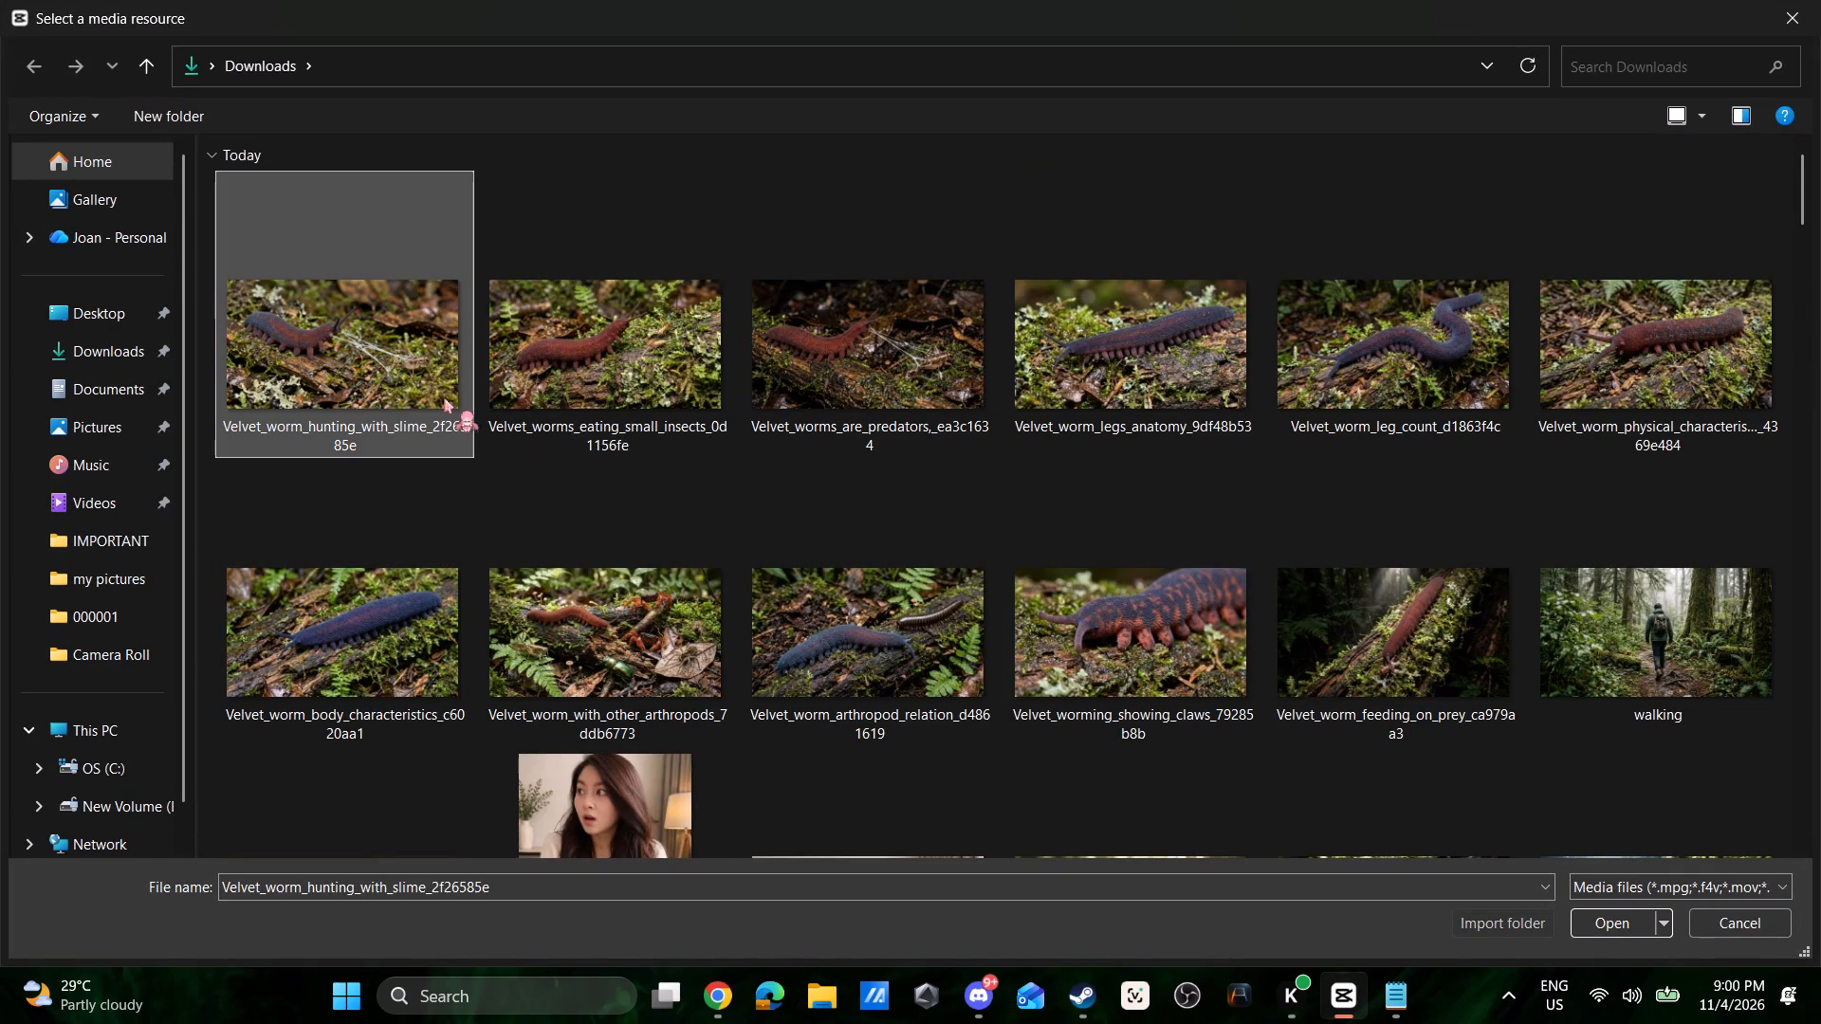
pyautogui.click(1621, 927)
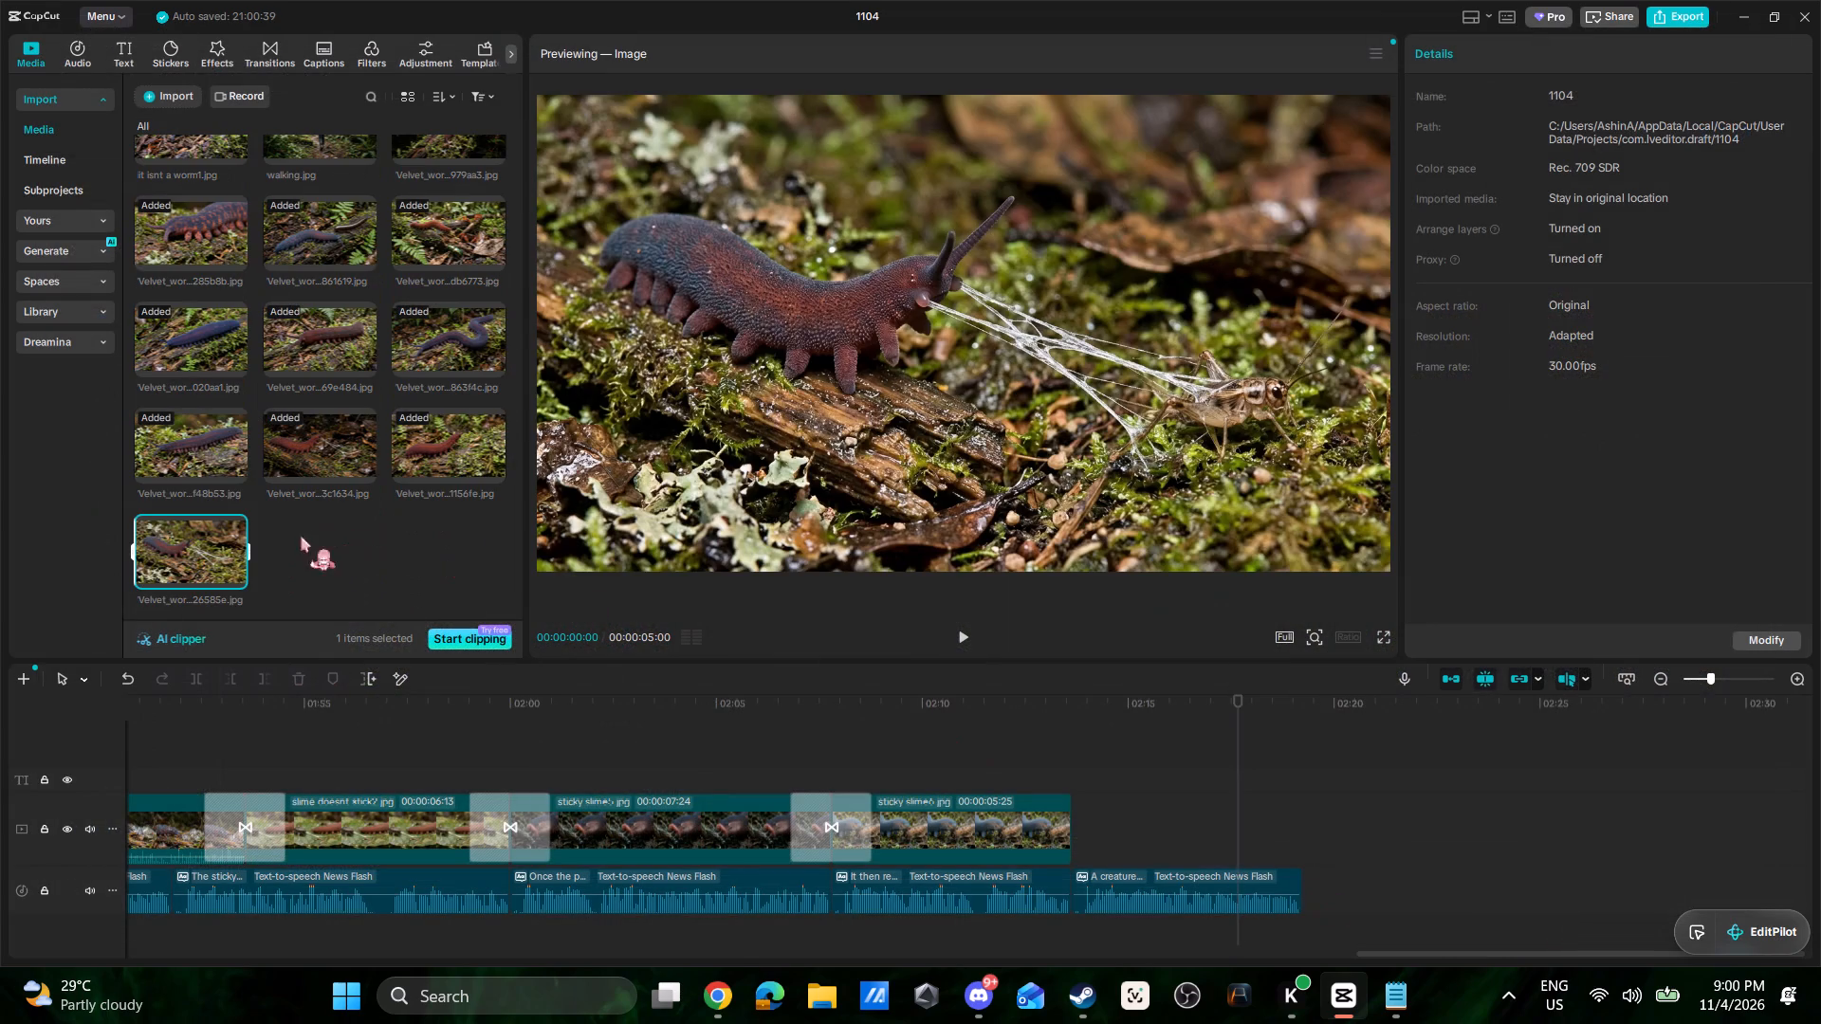
# Place the imported slime-hunting image on the main video track directly after the last clip, above the closing narration.
pyautogui.moveTo(203, 534); pyautogui.dragTo(1089, 816)
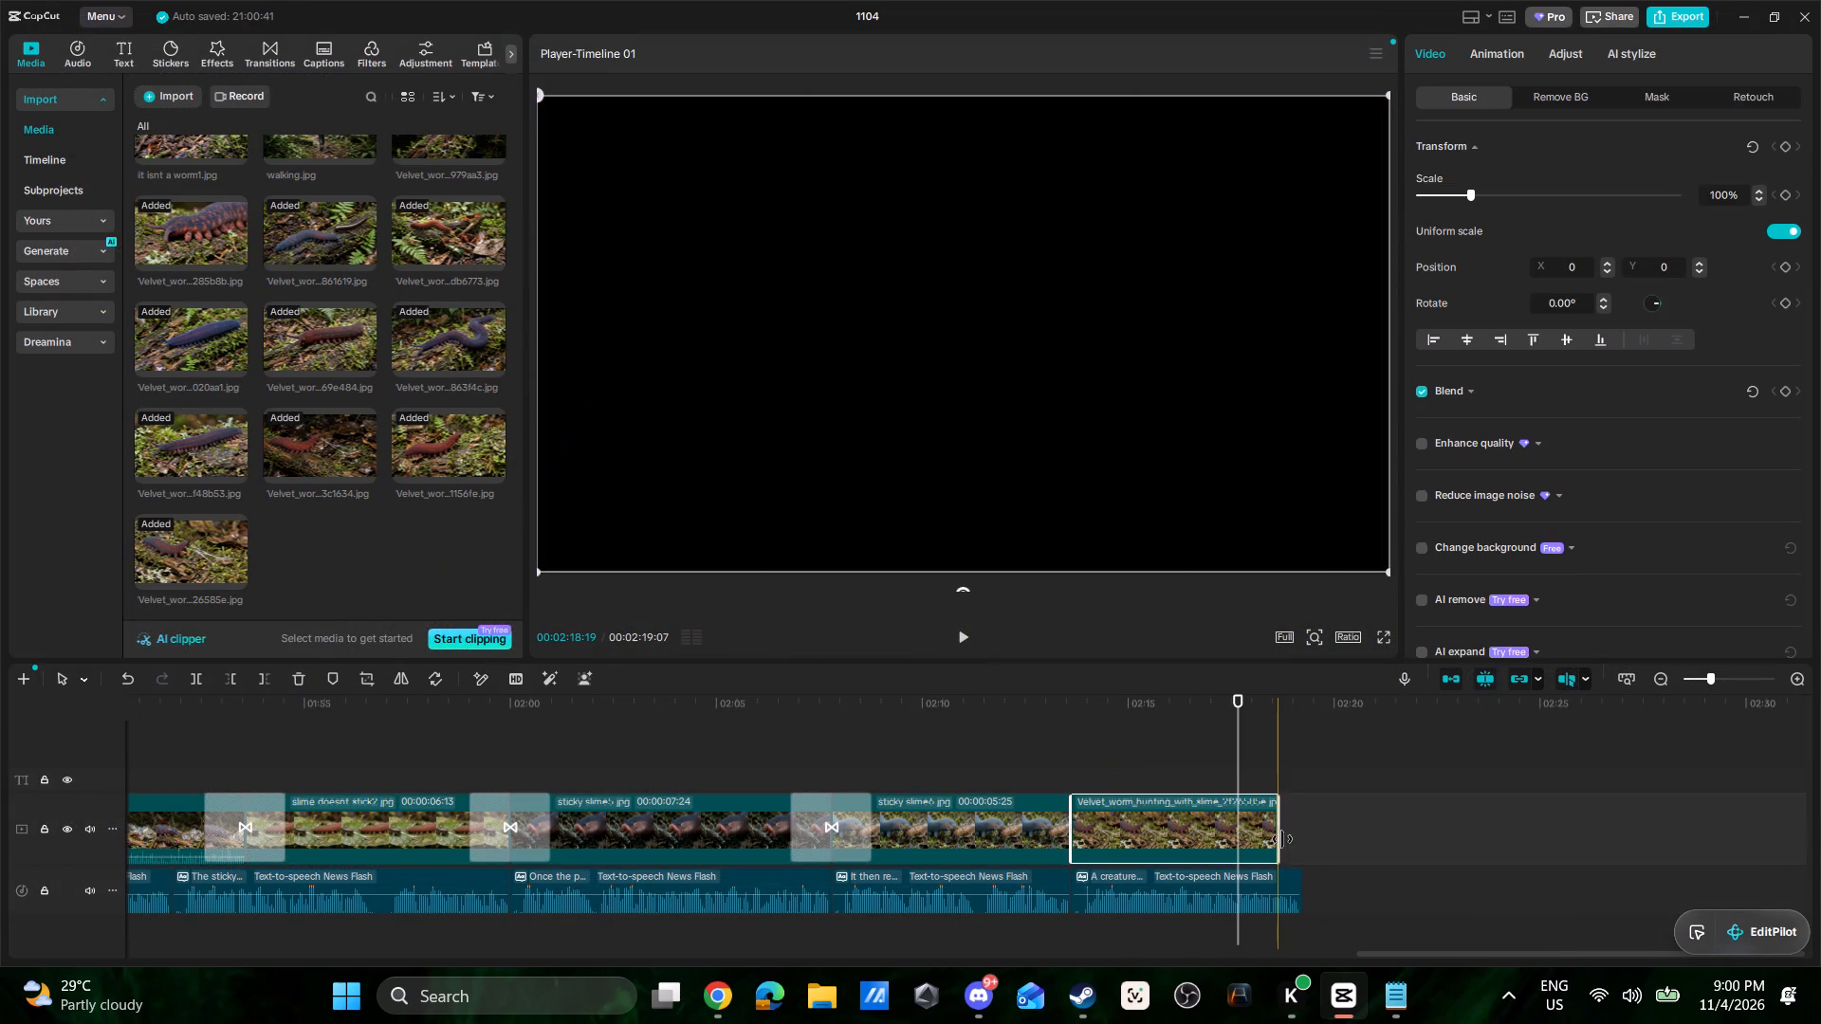
# Extend the slime-hunting image clip to end together with the closing narration.
pyautogui.moveTo(1282, 839); pyautogui.dragTo(1297, 844)
pyautogui.click(1045, 758)
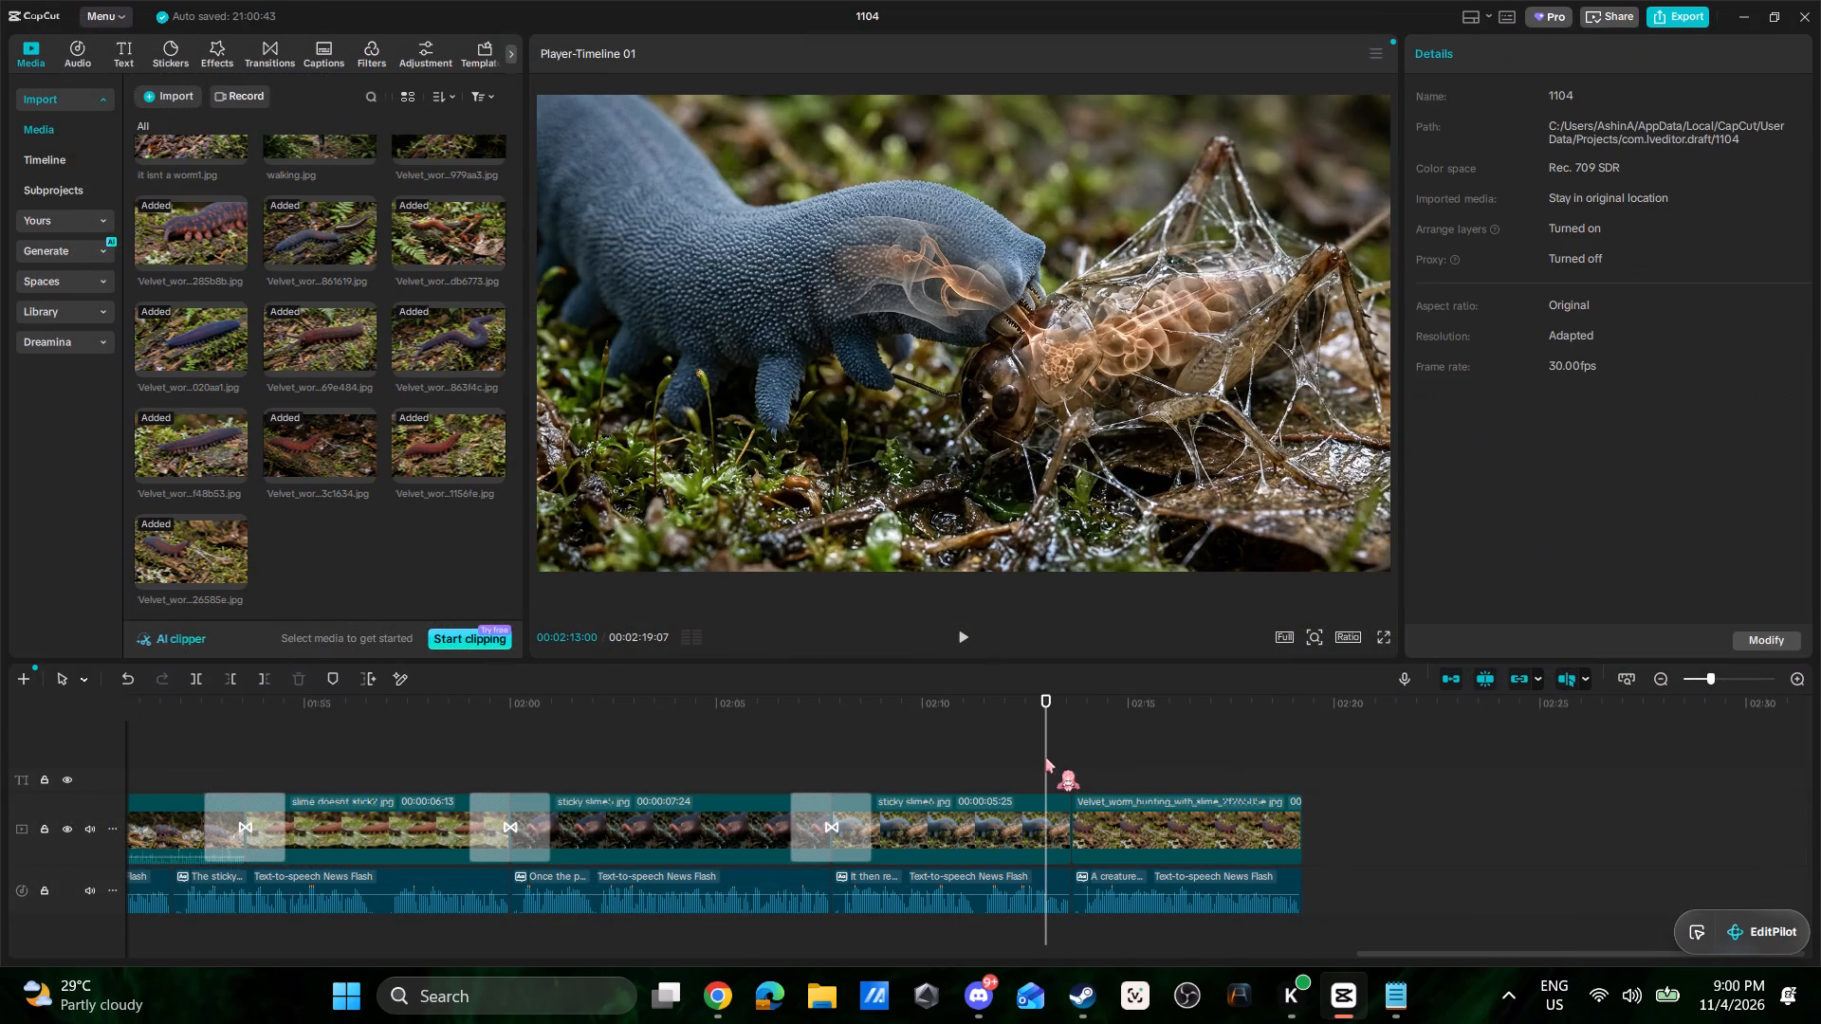
# Add a Basic Black transition between the last two image clips and play it back.
pyautogui.click(275, 56)
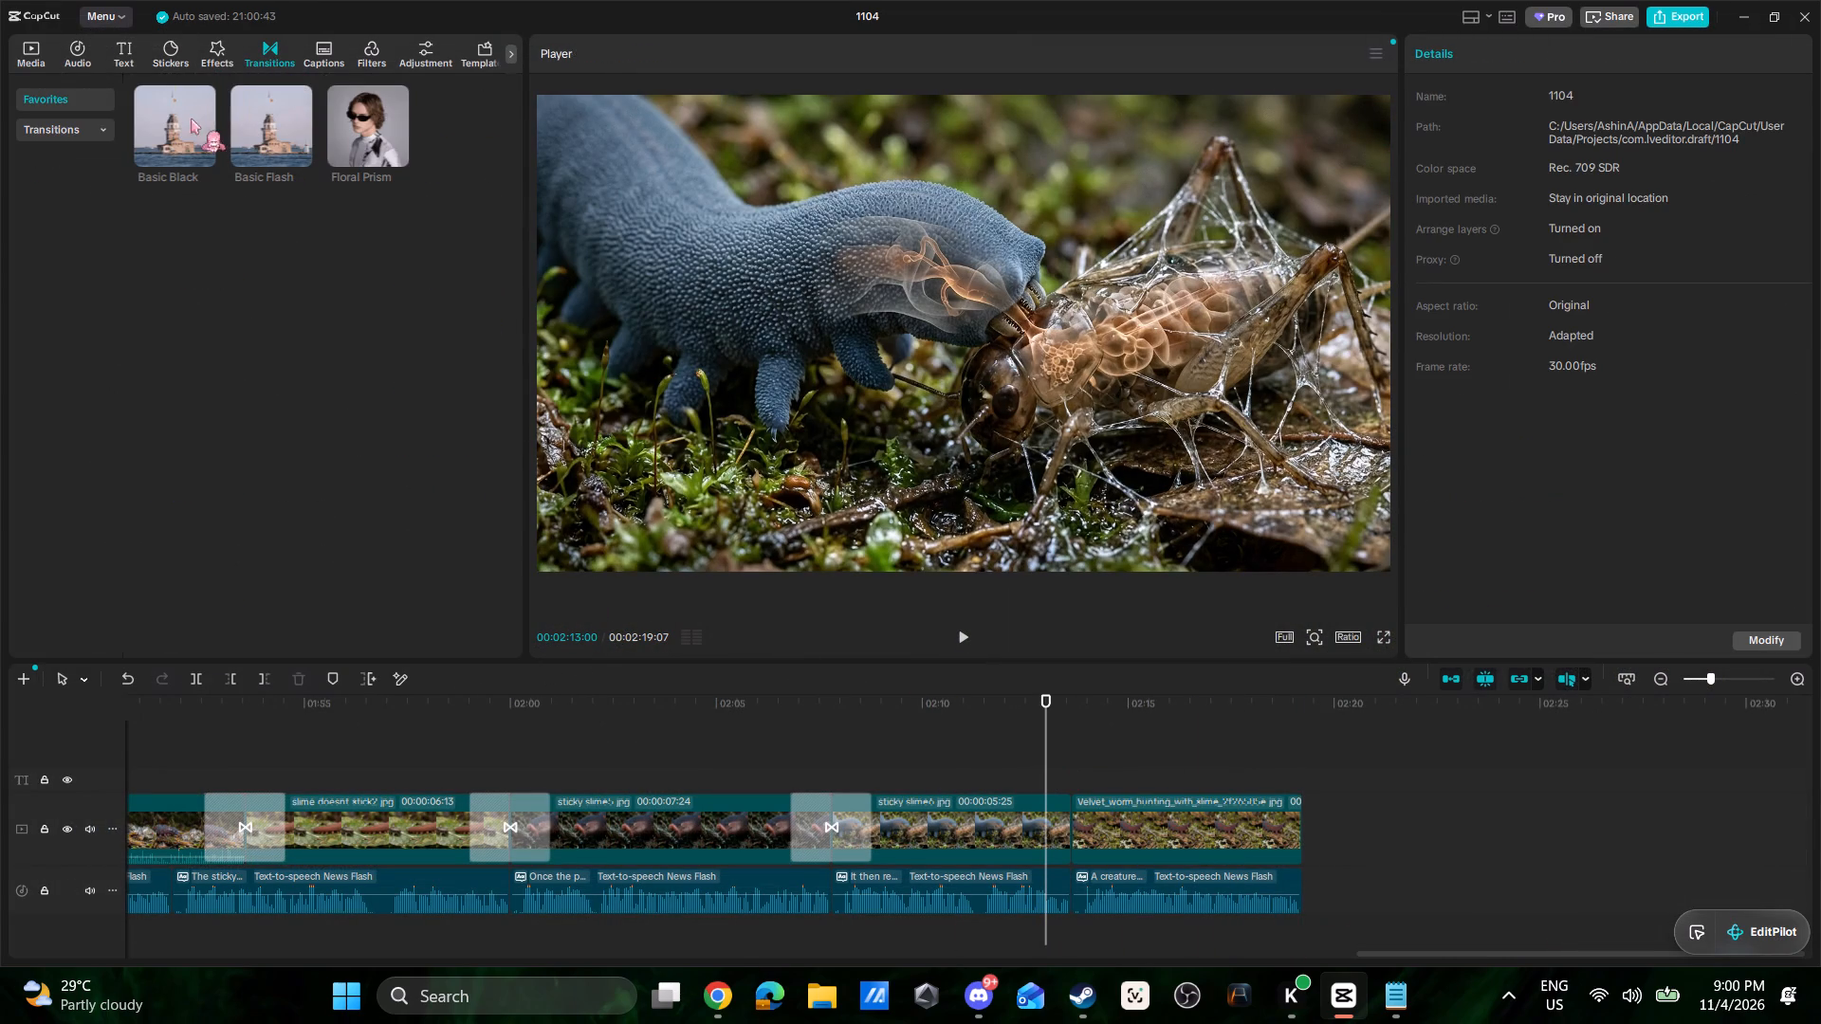
pyautogui.moveTo(170, 121); pyautogui.dragTo(1033, 832)
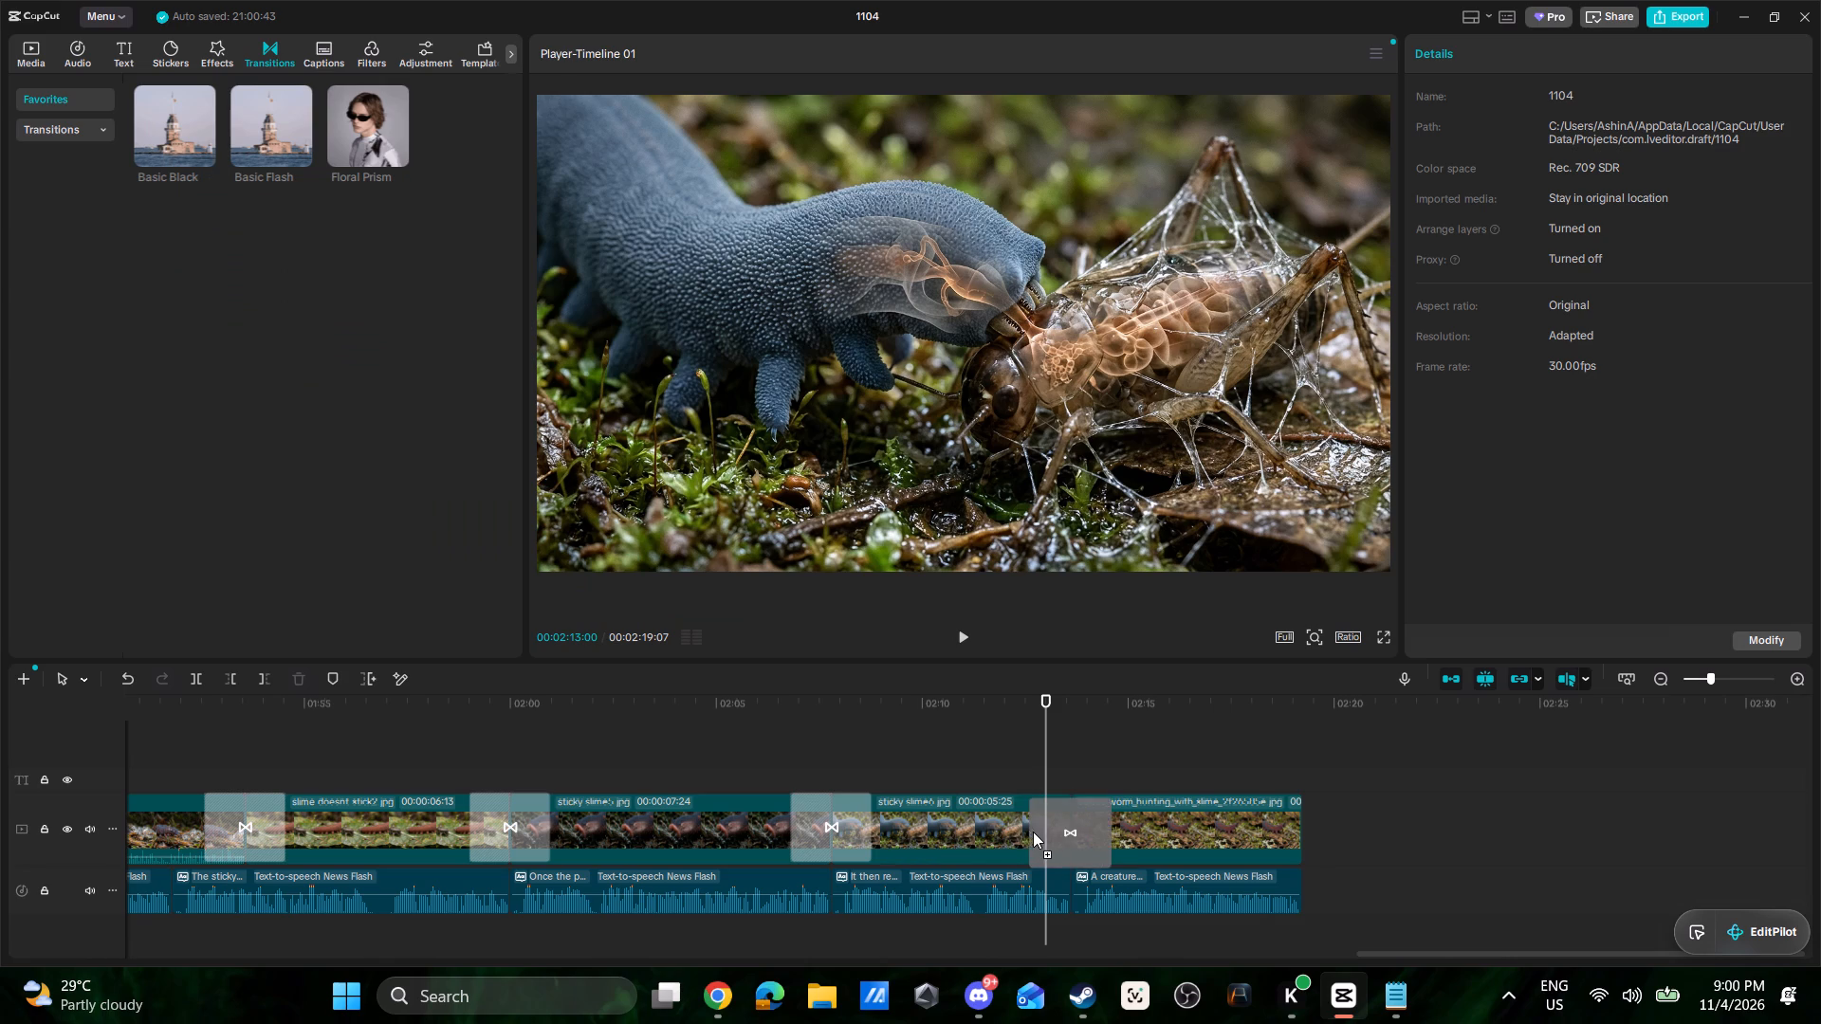
pyautogui.moveTo(1033, 832); pyautogui.dragTo(1038, 827)
pyautogui.click(1008, 759)
pyautogui.press('space')
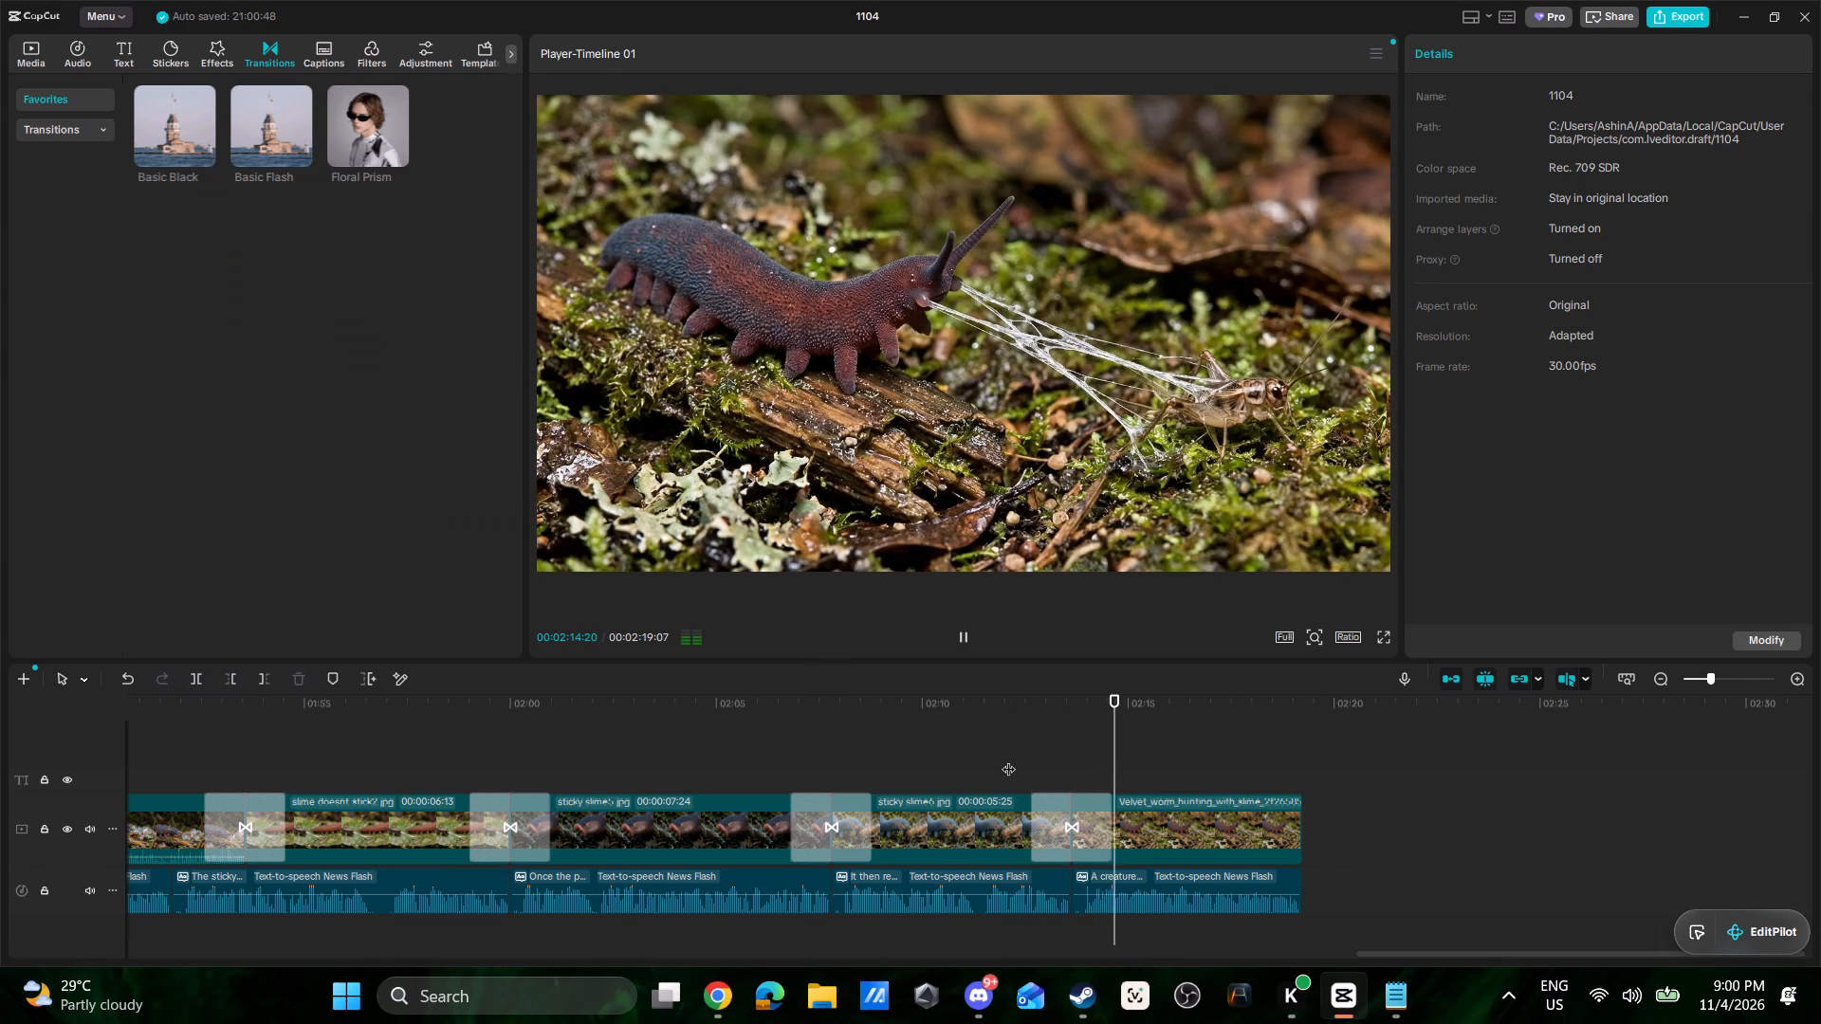
pyautogui.moveTo(1376, 956); pyautogui.dragTo(1478, 958)
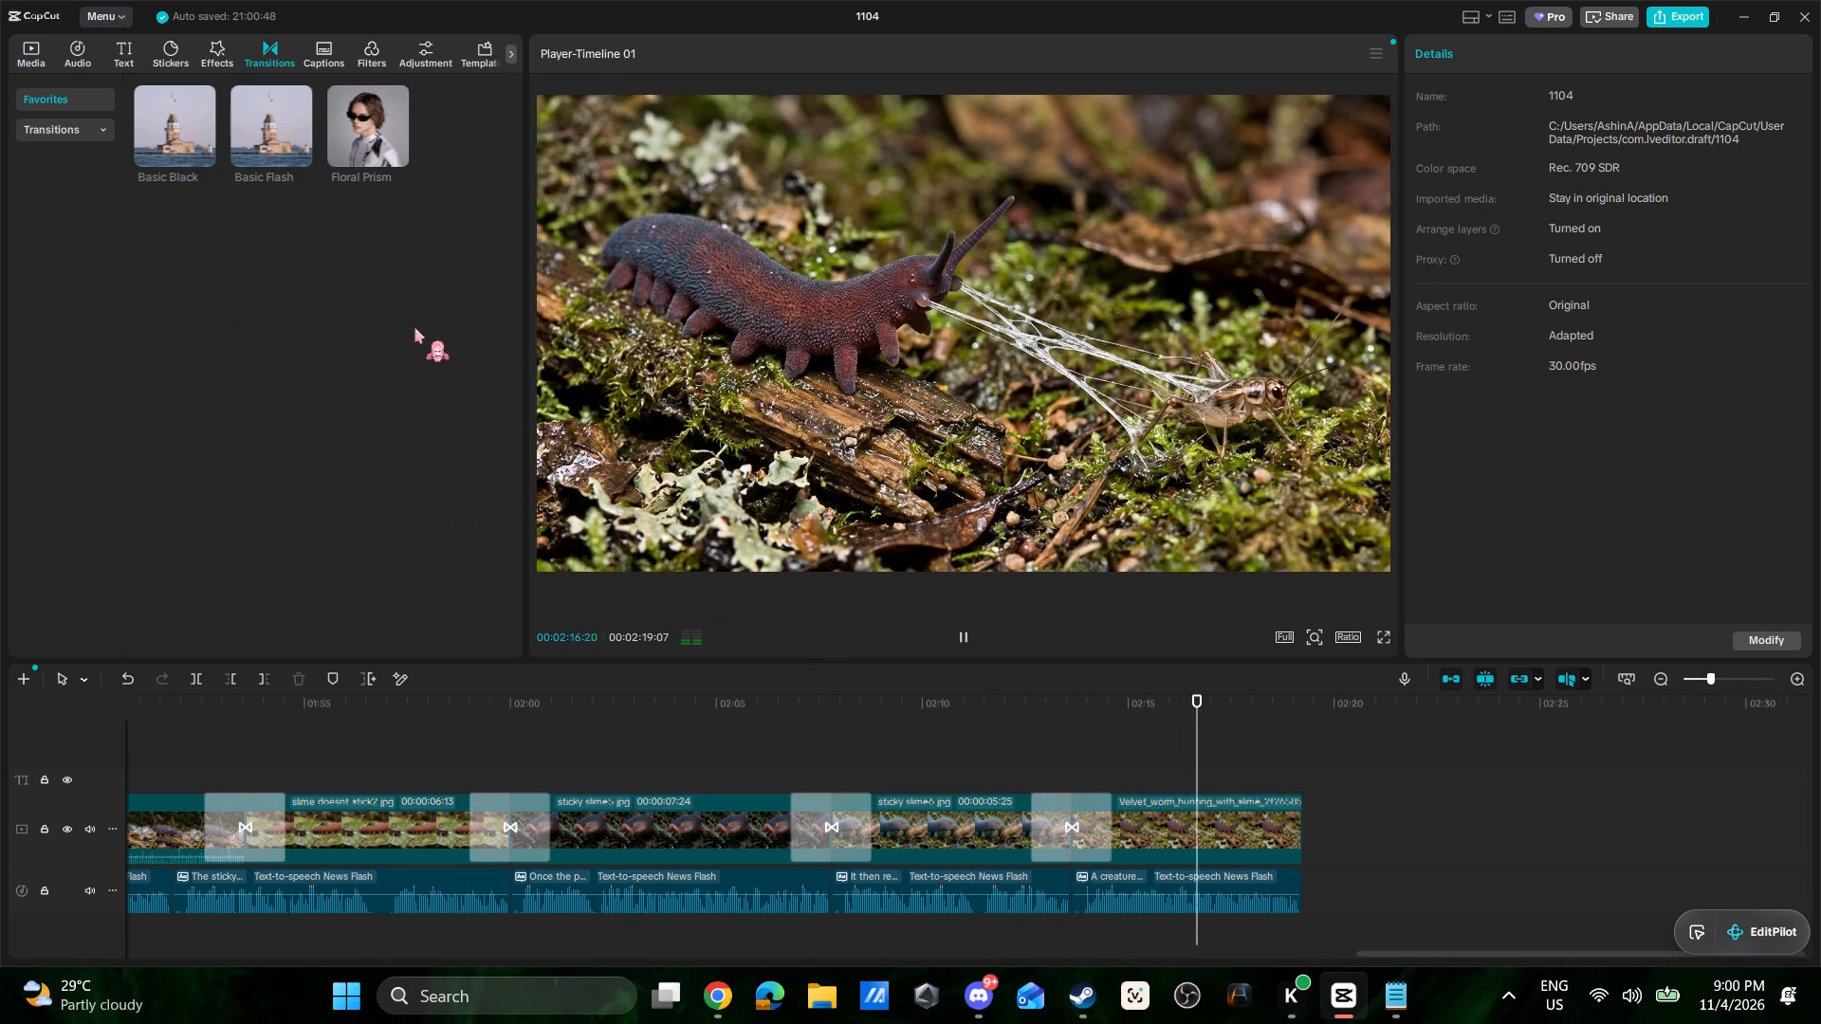
# Add a default text clip directly after the end of the last image clip.
pyautogui.click(122, 46)
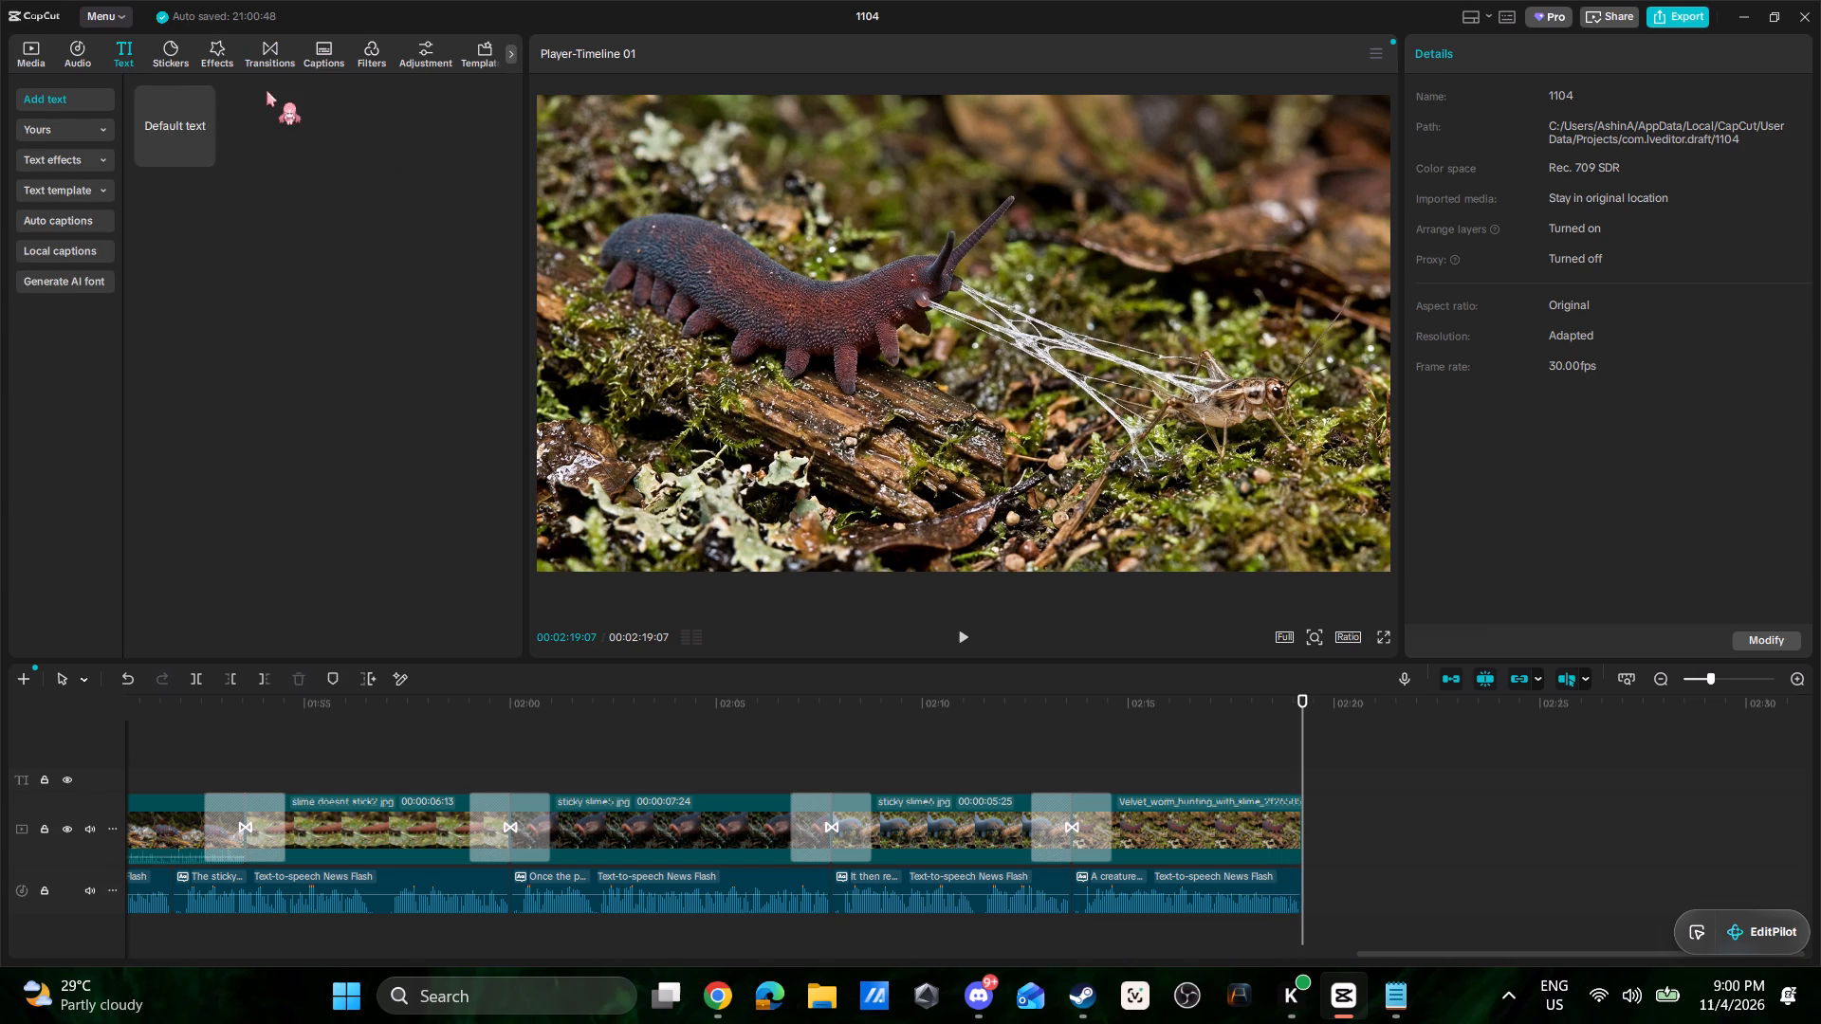
pyautogui.moveTo(171, 106); pyautogui.dragTo(1297, 778)
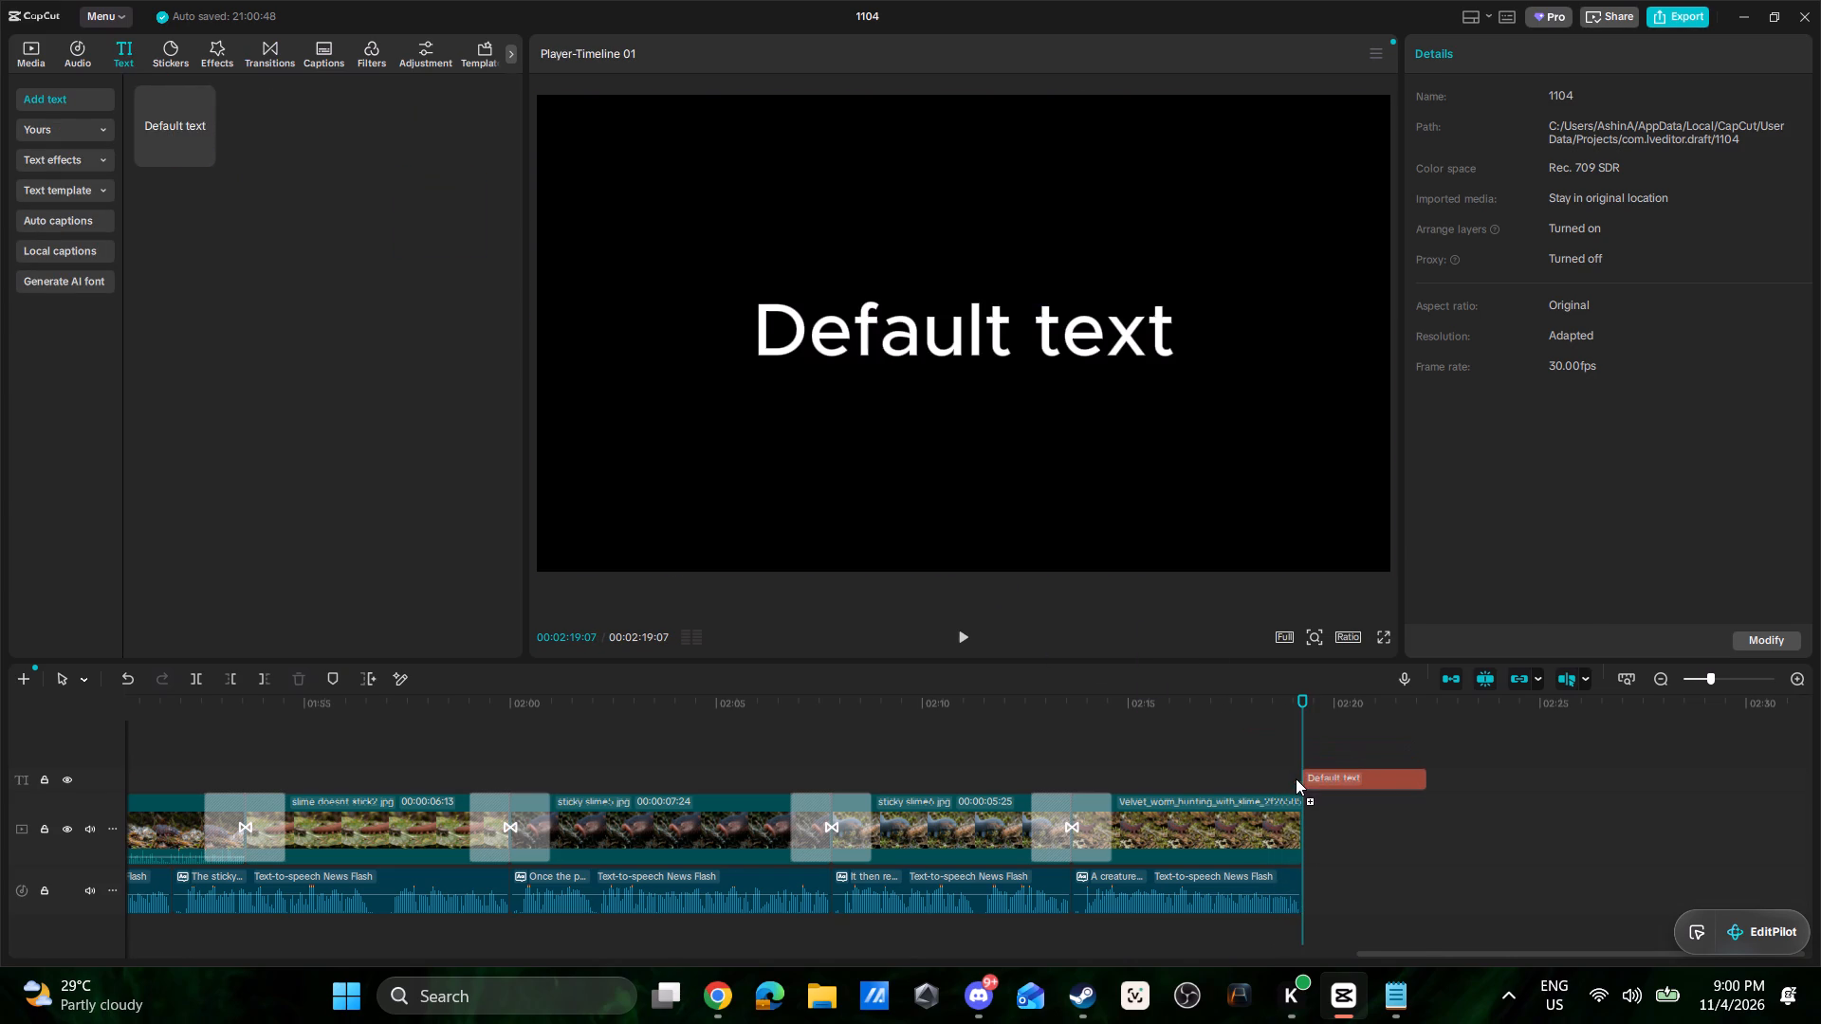
pyautogui.moveTo(1411, 954); pyautogui.dragTo(1560, 958)
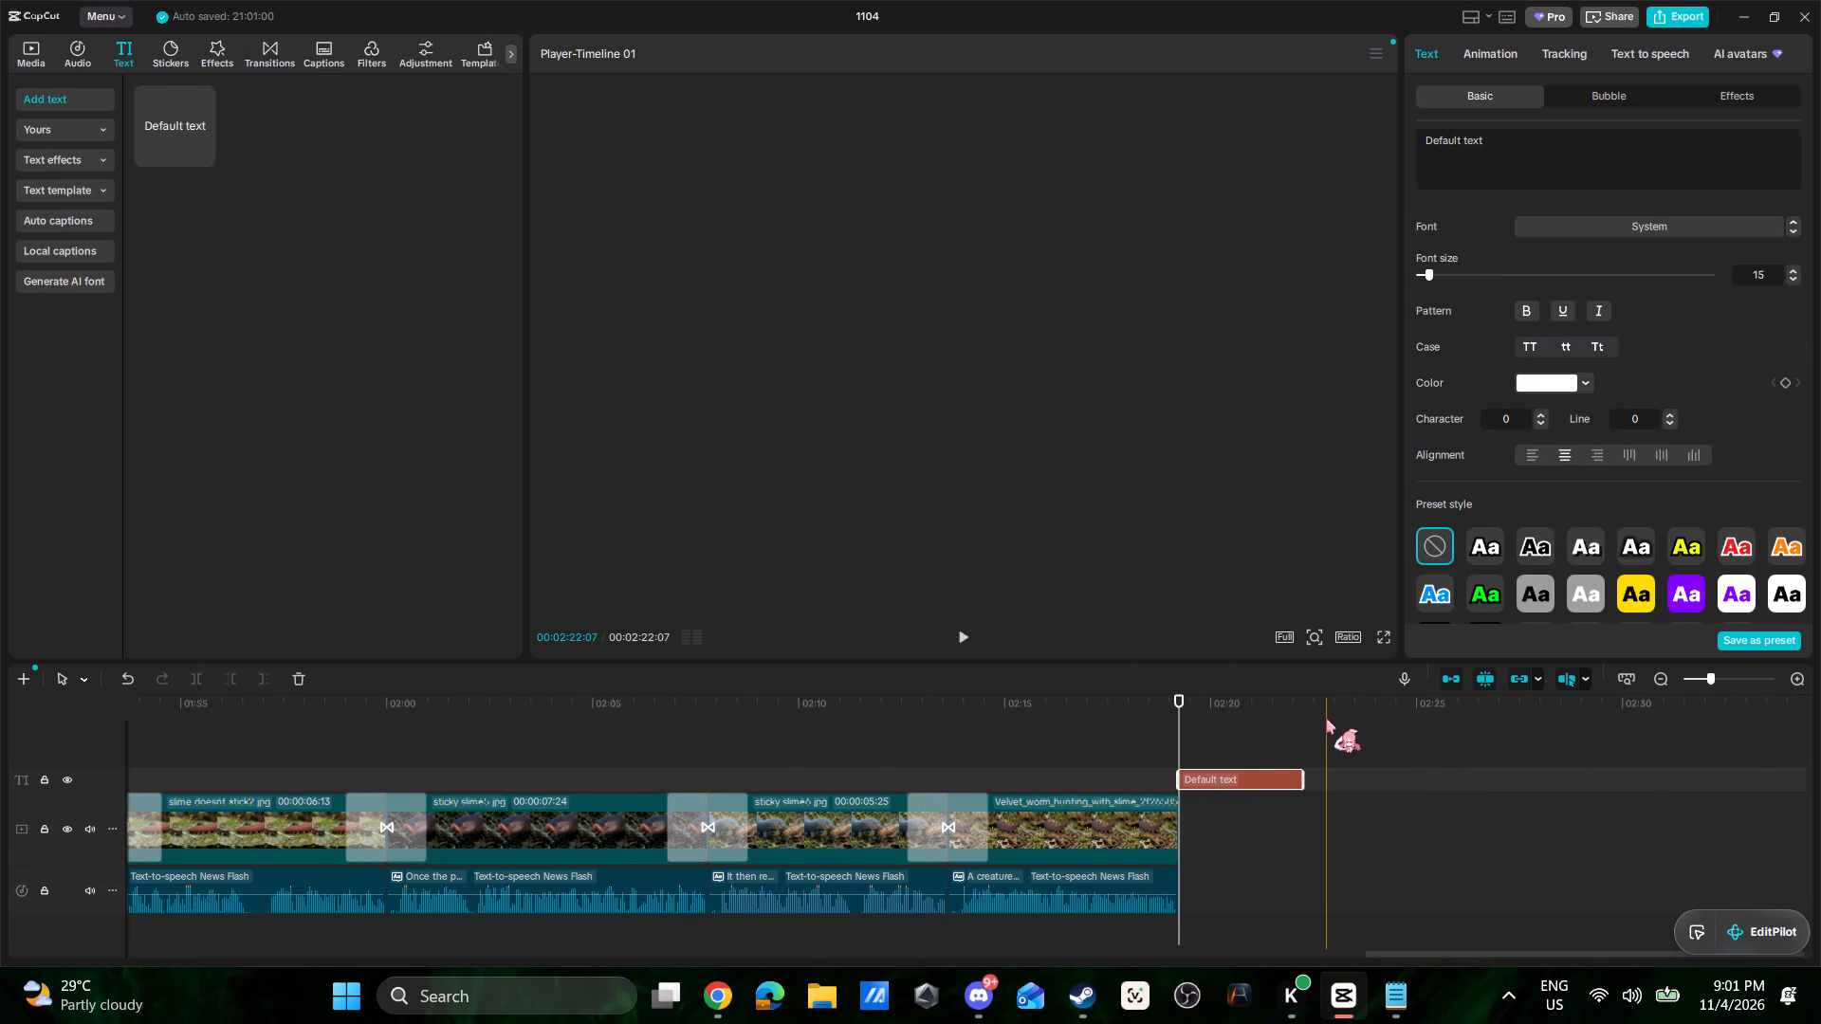
# Switch to the Notepad script and copy section 3 from "Here's another incredible detail." through "become covered in its own adhesive.".
pyautogui.hotkey('alt', 'Tab')
pyautogui.hotkey('alt', 'Tab')
pyautogui.hotkey('alt', 'Tab')
pyautogui.hotkey('alt', 'Tab')
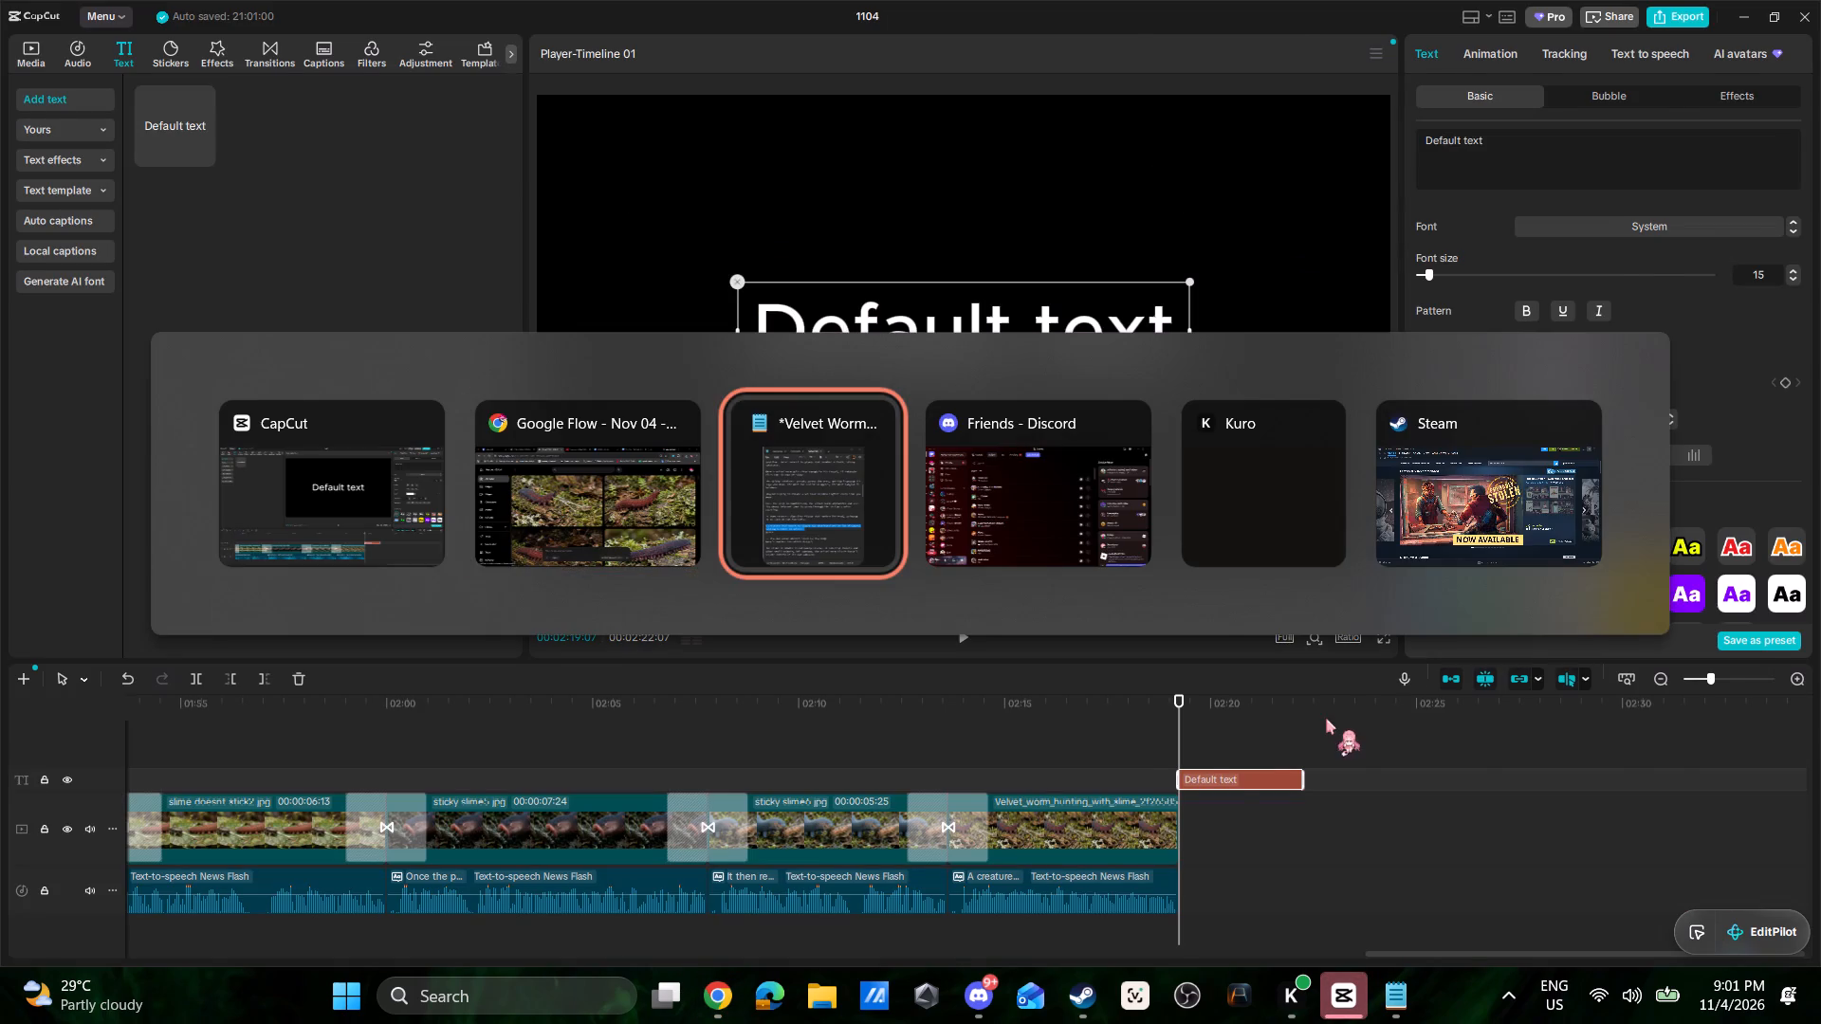
pyautogui.scroll(-4, 1417, 614)
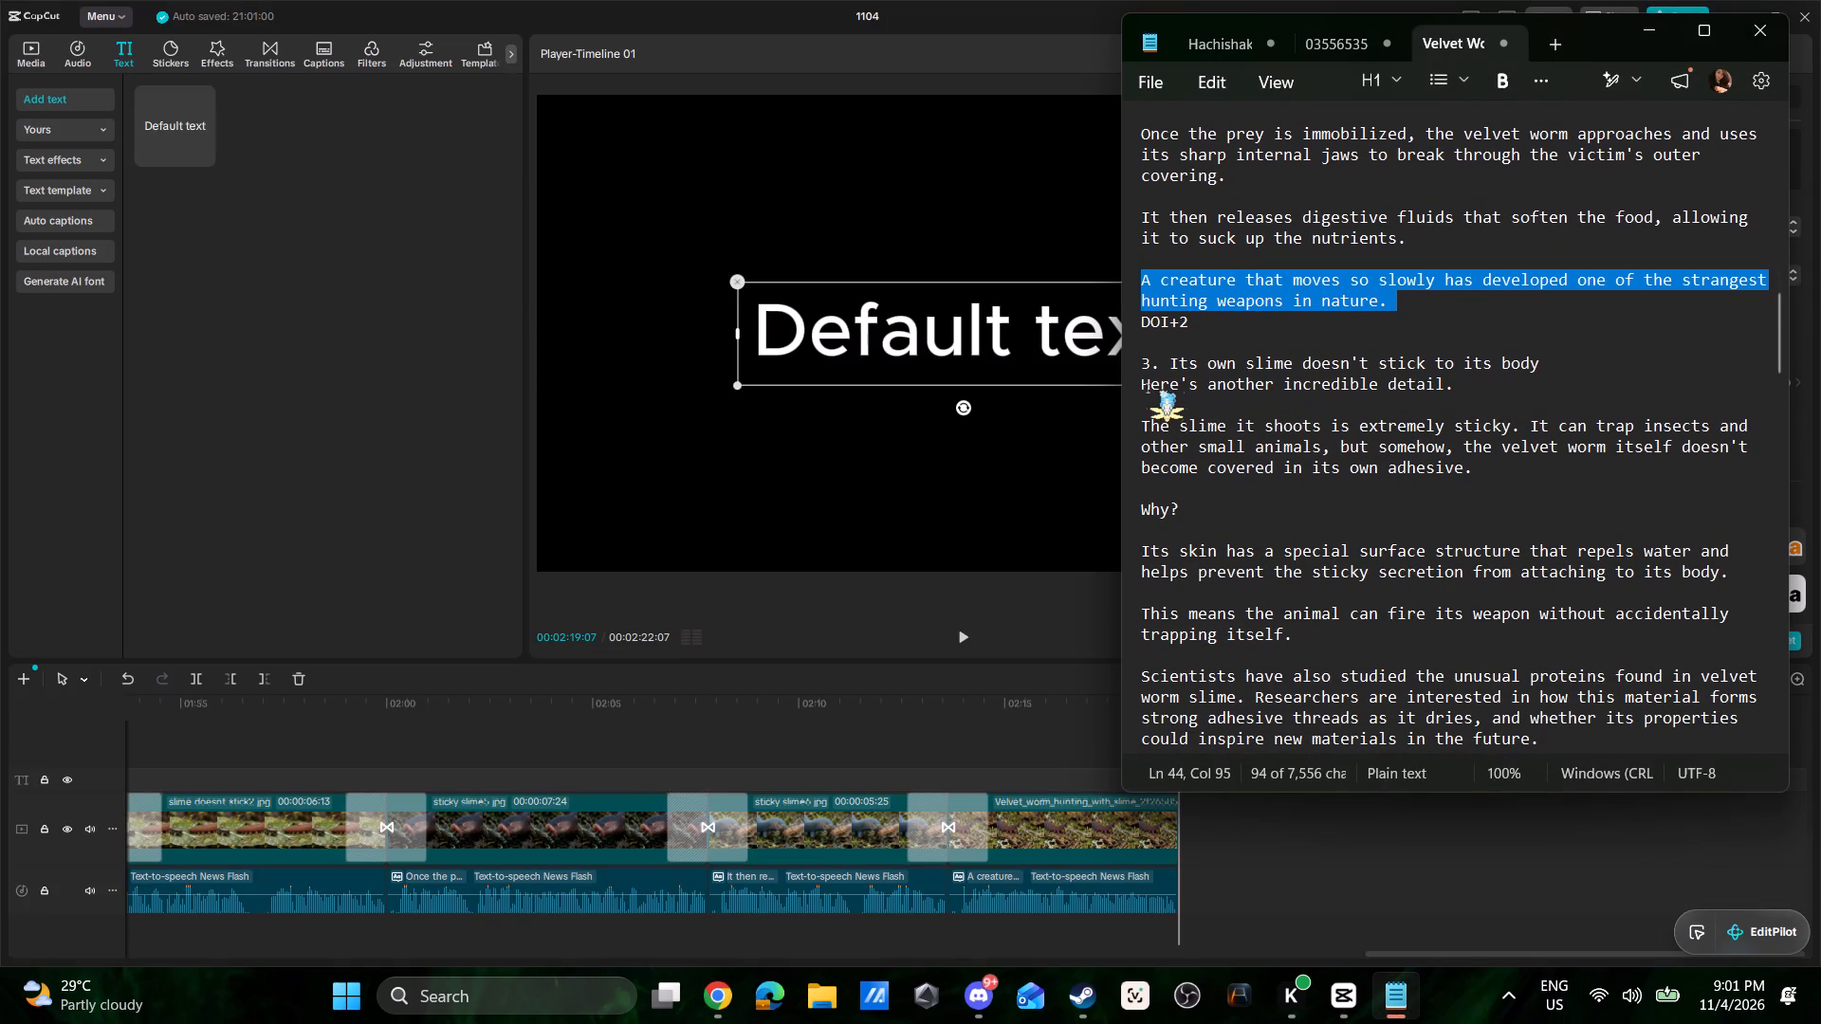
pyautogui.moveTo(1145, 389); pyautogui.dragTo(1490, 474)
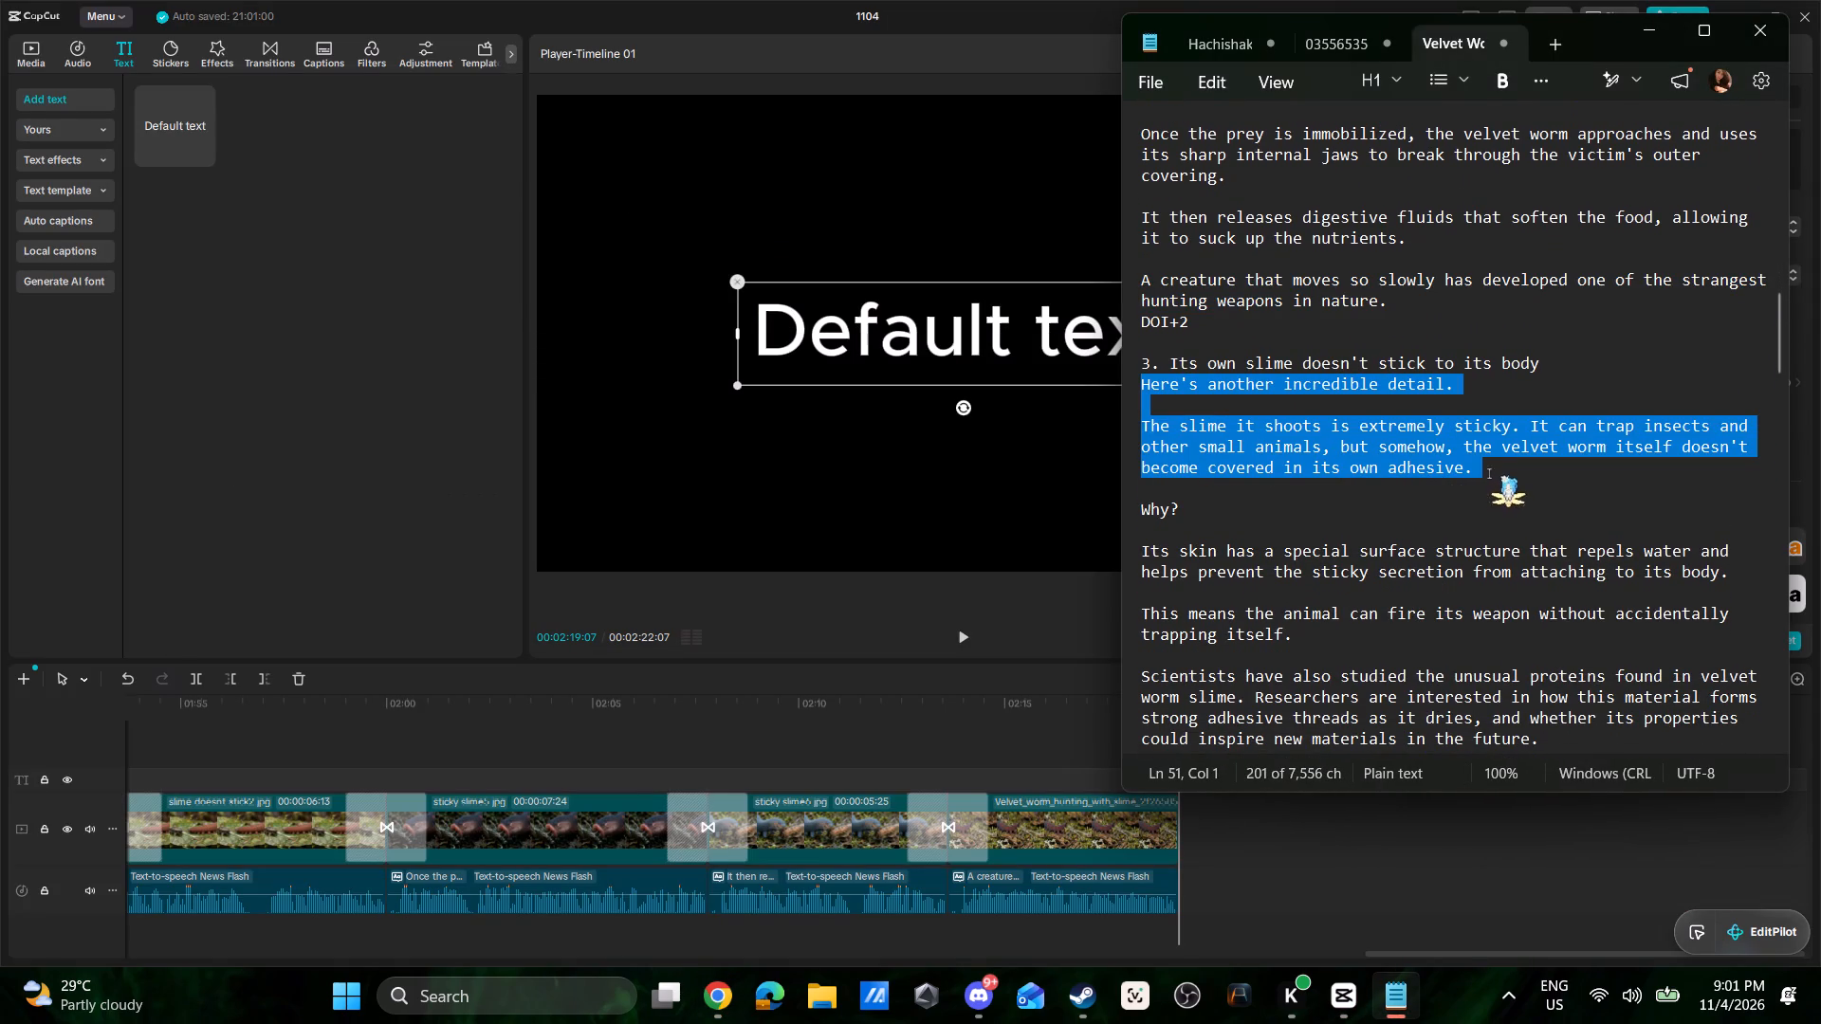
pyautogui.moveTo(1490, 474); pyautogui.dragTo(1490, 473)
pyautogui.hotkey('ctrl', 'c')
pyautogui.hotkey('ctrl', 'c')
pyautogui.hotkey('ctrl', 'c')
pyautogui.hotkey('ctrl', 'c')
pyautogui.hotkey('ctrl', 'c')
pyautogui.hotkey('ctrl', 'c')
pyautogui.hotkey('ctrl', 'c')
pyautogui.hotkey('ctrl', 'c')
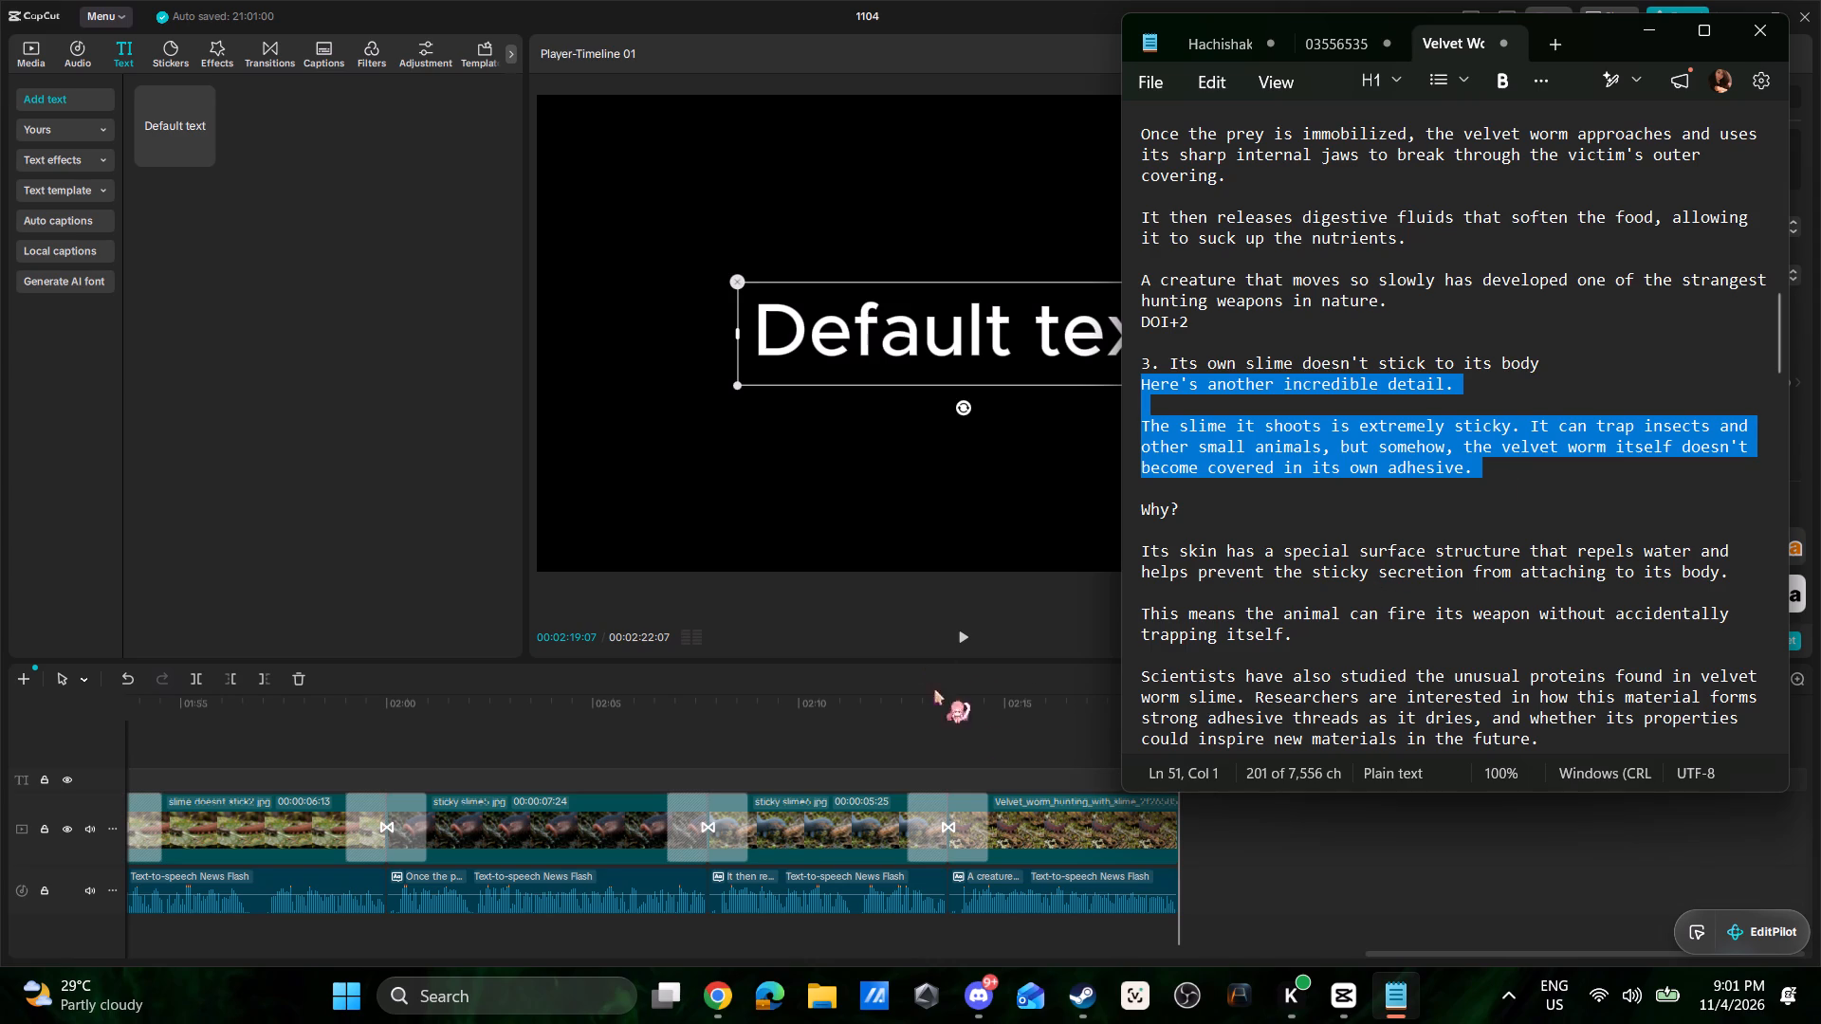
pyautogui.hotkey('ctrl', 'c')
pyautogui.hotkey('ctrl', 'c')
pyautogui.hotkey('ctrl', 'c')
# Switch to CapCut and replace the new text clip's default wording with the copied section 3 passage.
pyautogui.click(1051, 747)
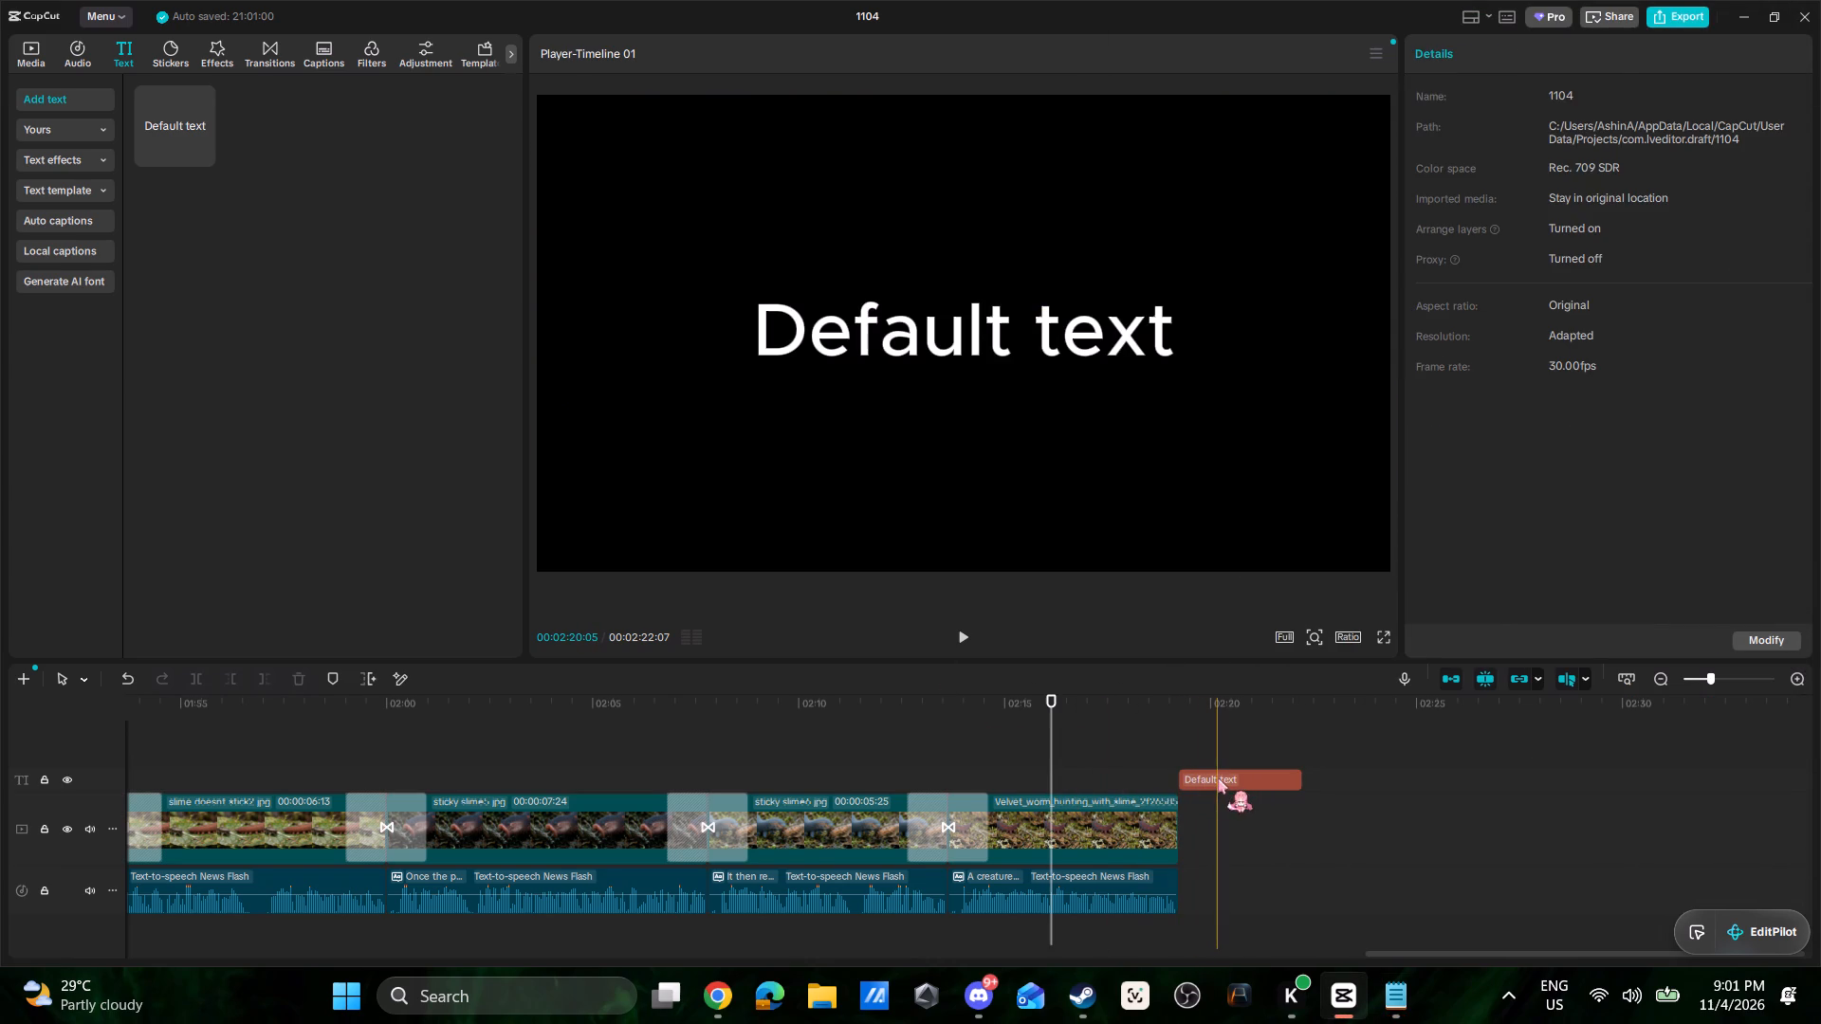
pyautogui.click(1218, 777)
pyautogui.moveTo(1536, 149); pyautogui.dragTo(1340, 137)
pyautogui.hotkey('ctrl', 'v')
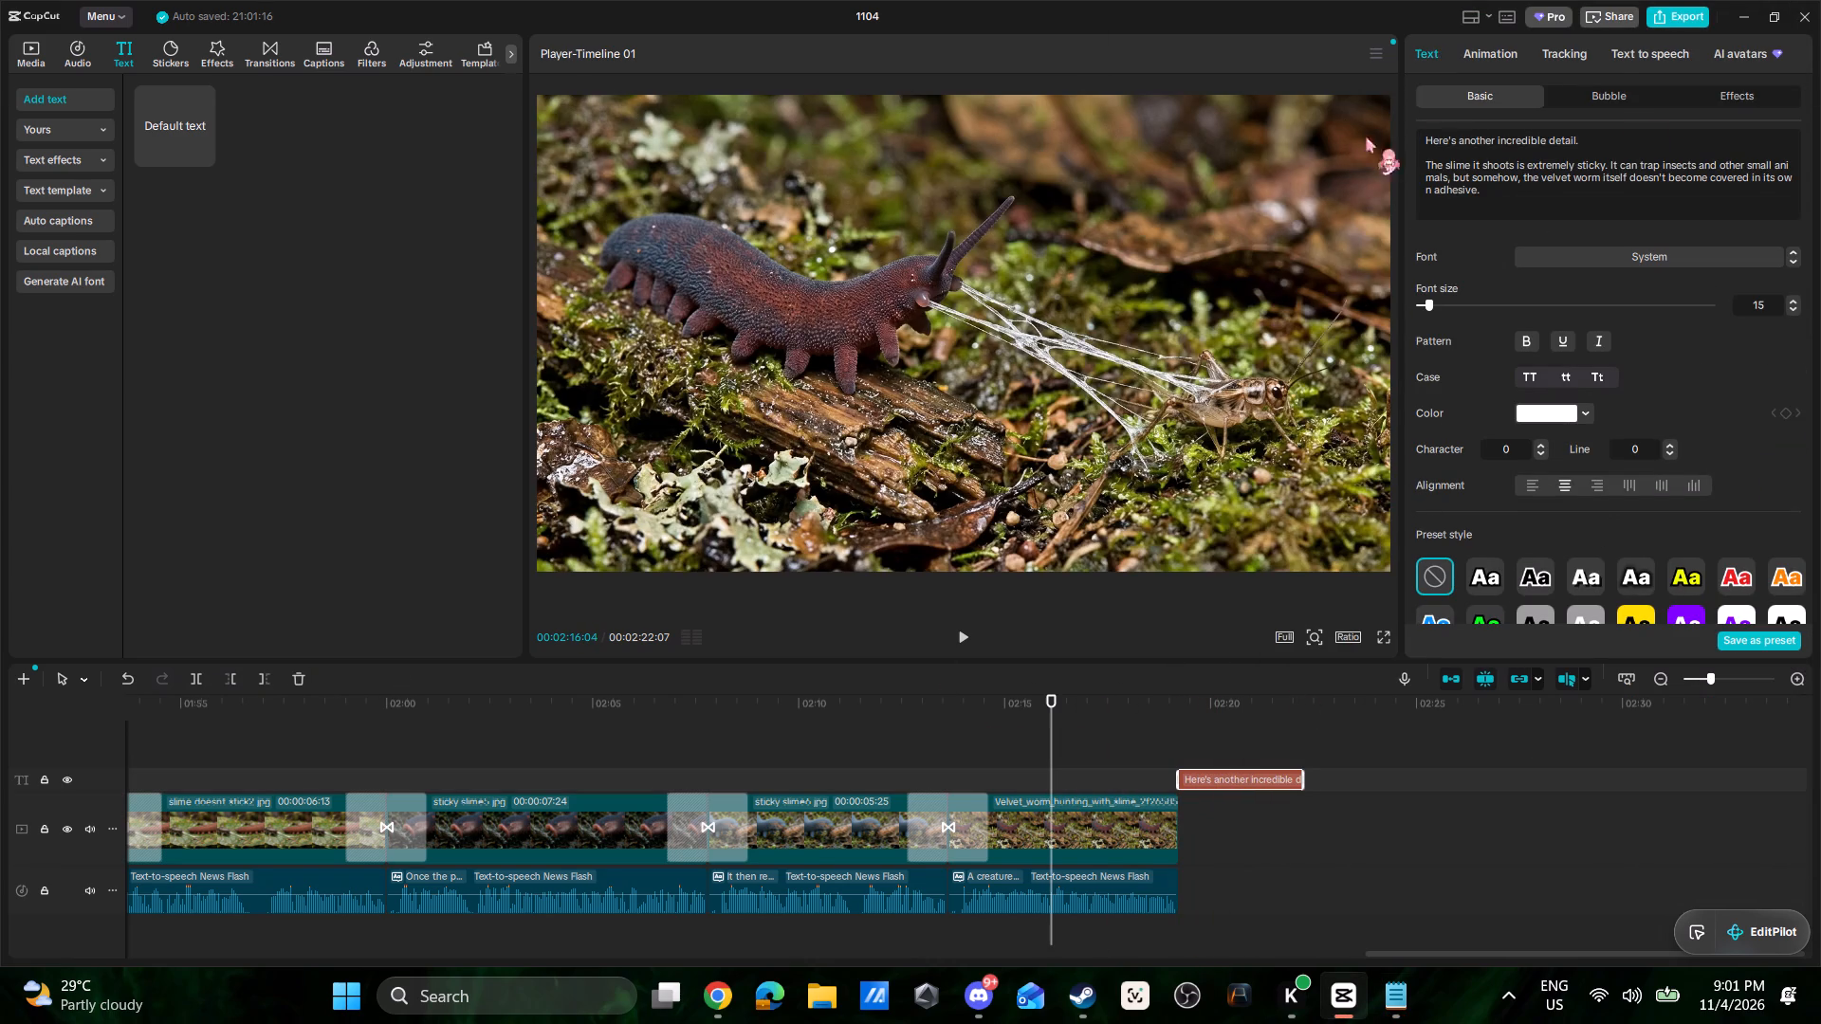
# Generate text-to-speech narration for the passage with the favorite voice 진지한 아나운서.
pyautogui.click(1663, 52)
pyautogui.click(1514, 270)
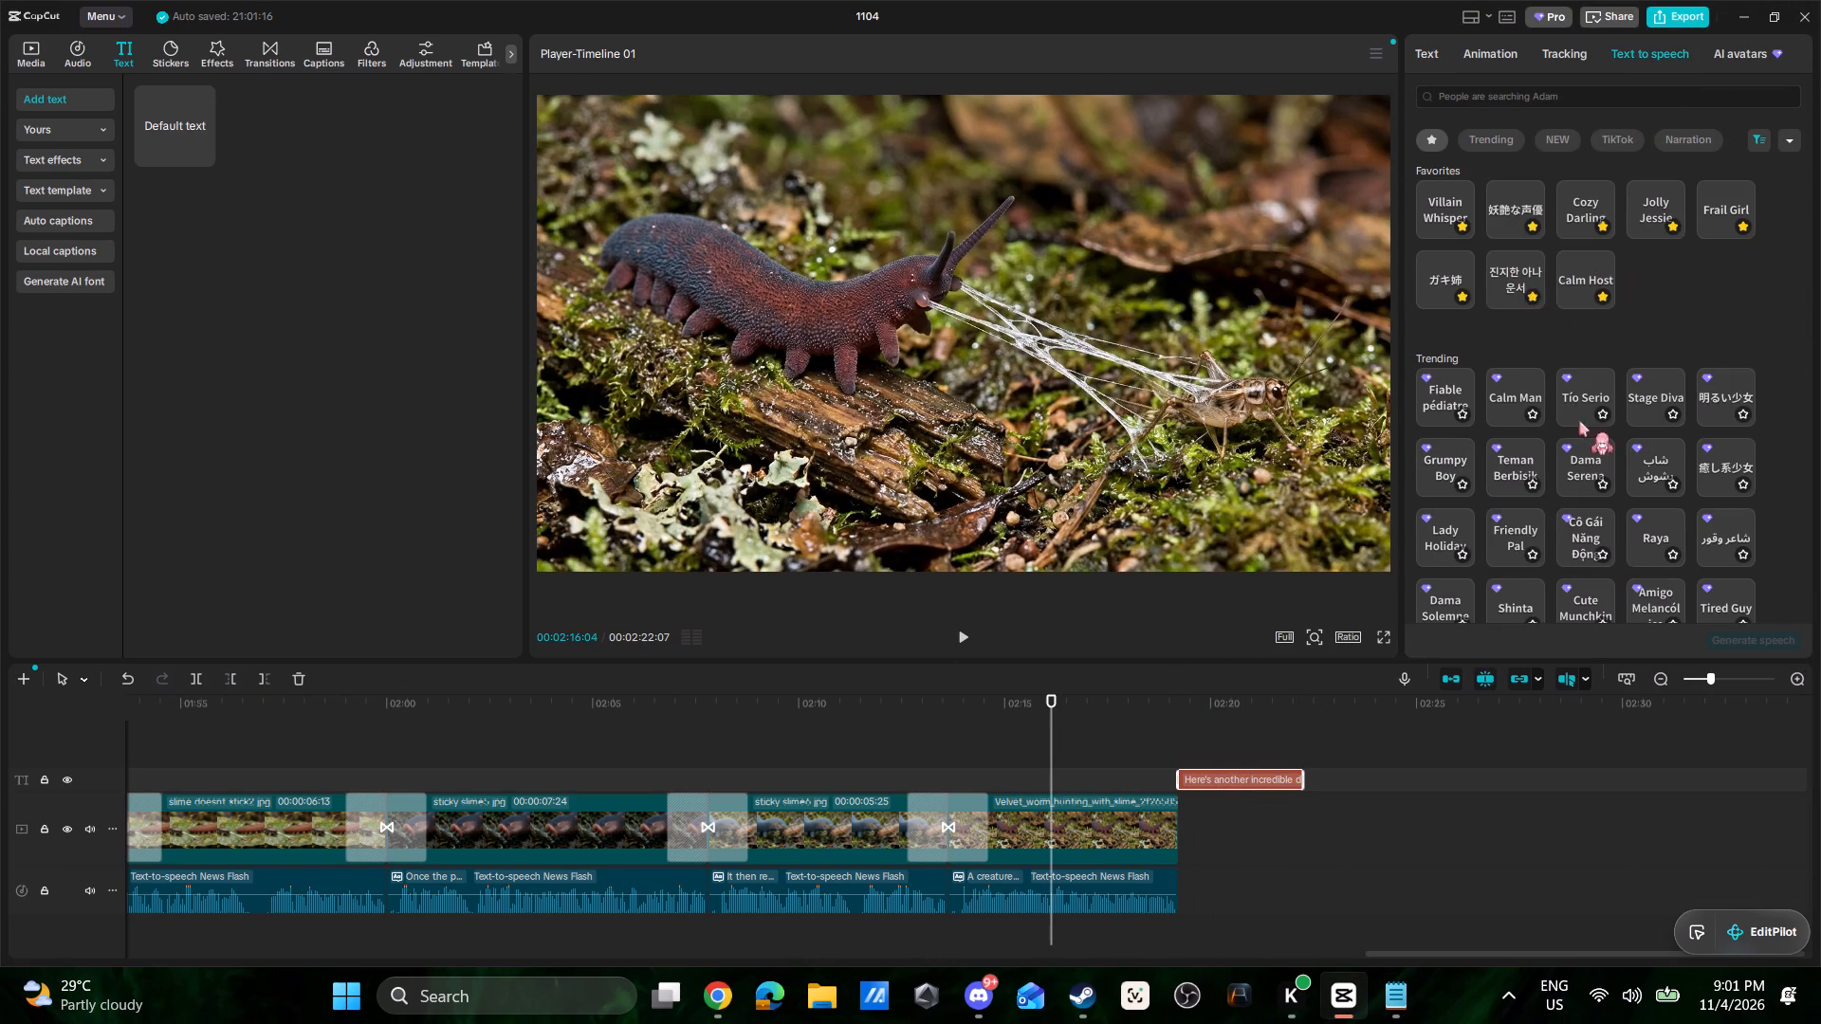
pyautogui.click(1738, 643)
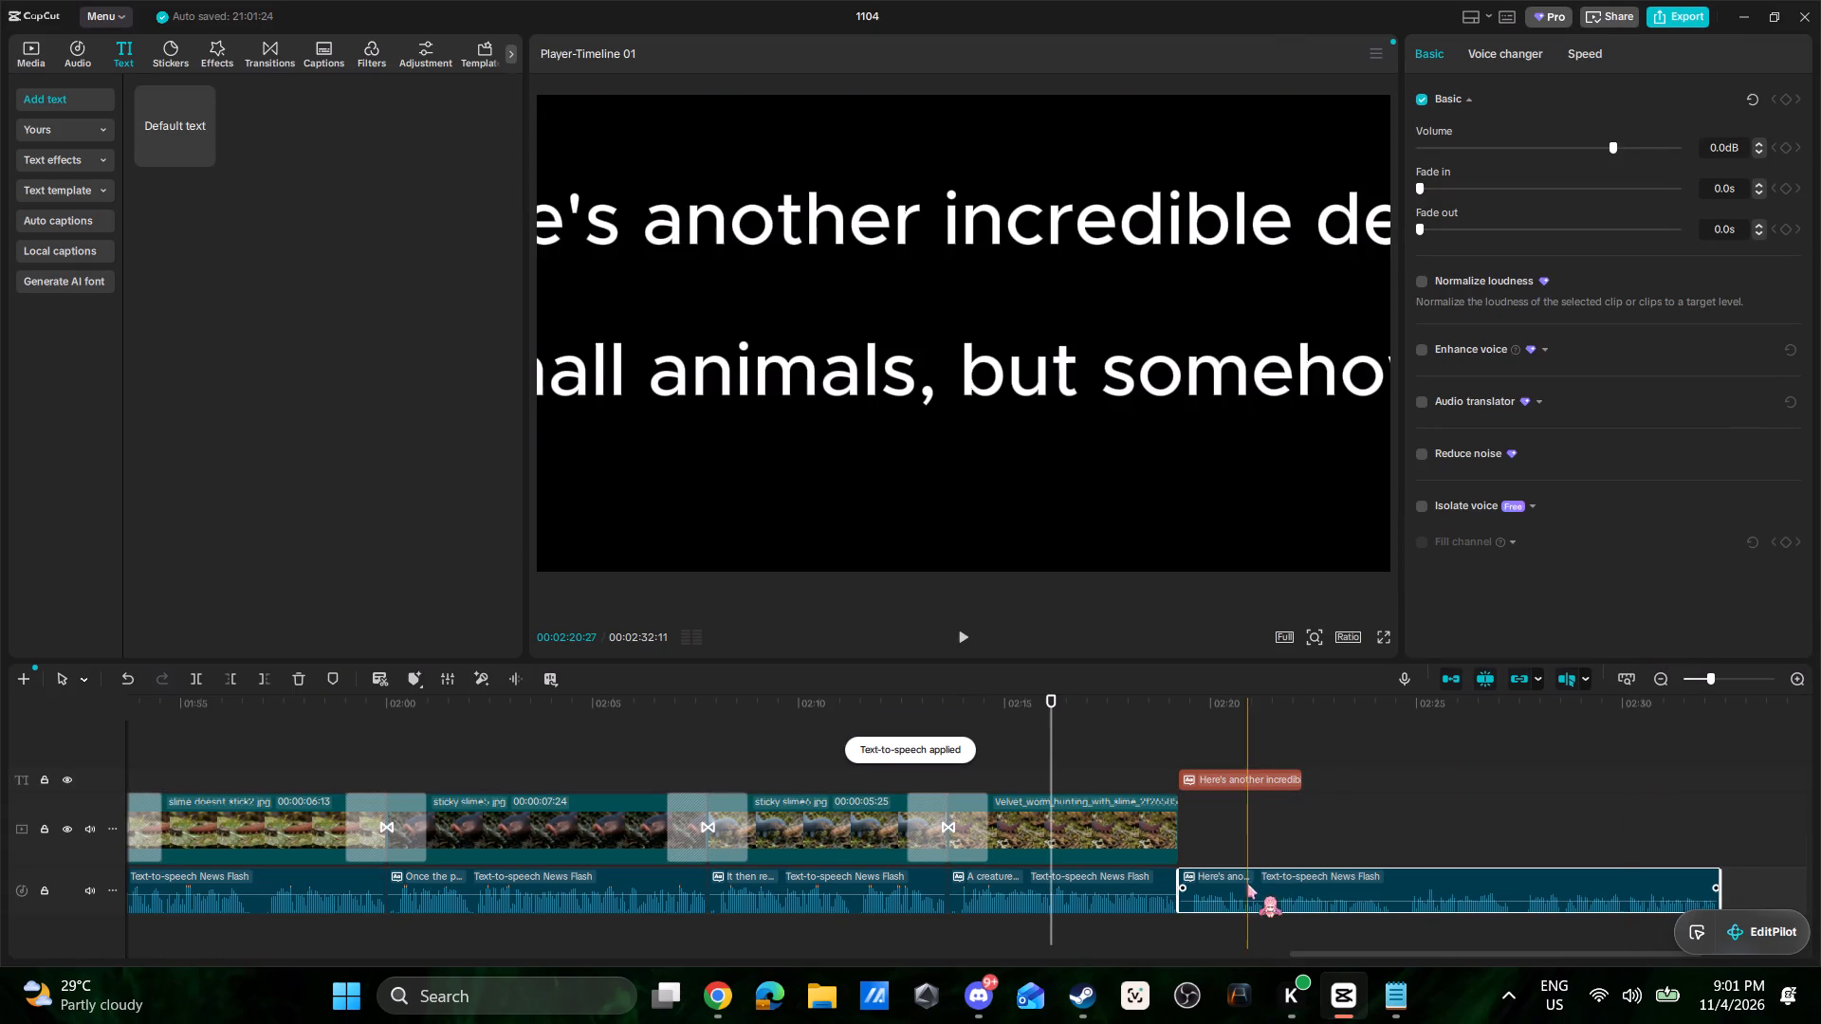
# Raise the new "Here's another incredible detail" narration clip's volume to 9.7 dB.
pyautogui.click(1236, 900)
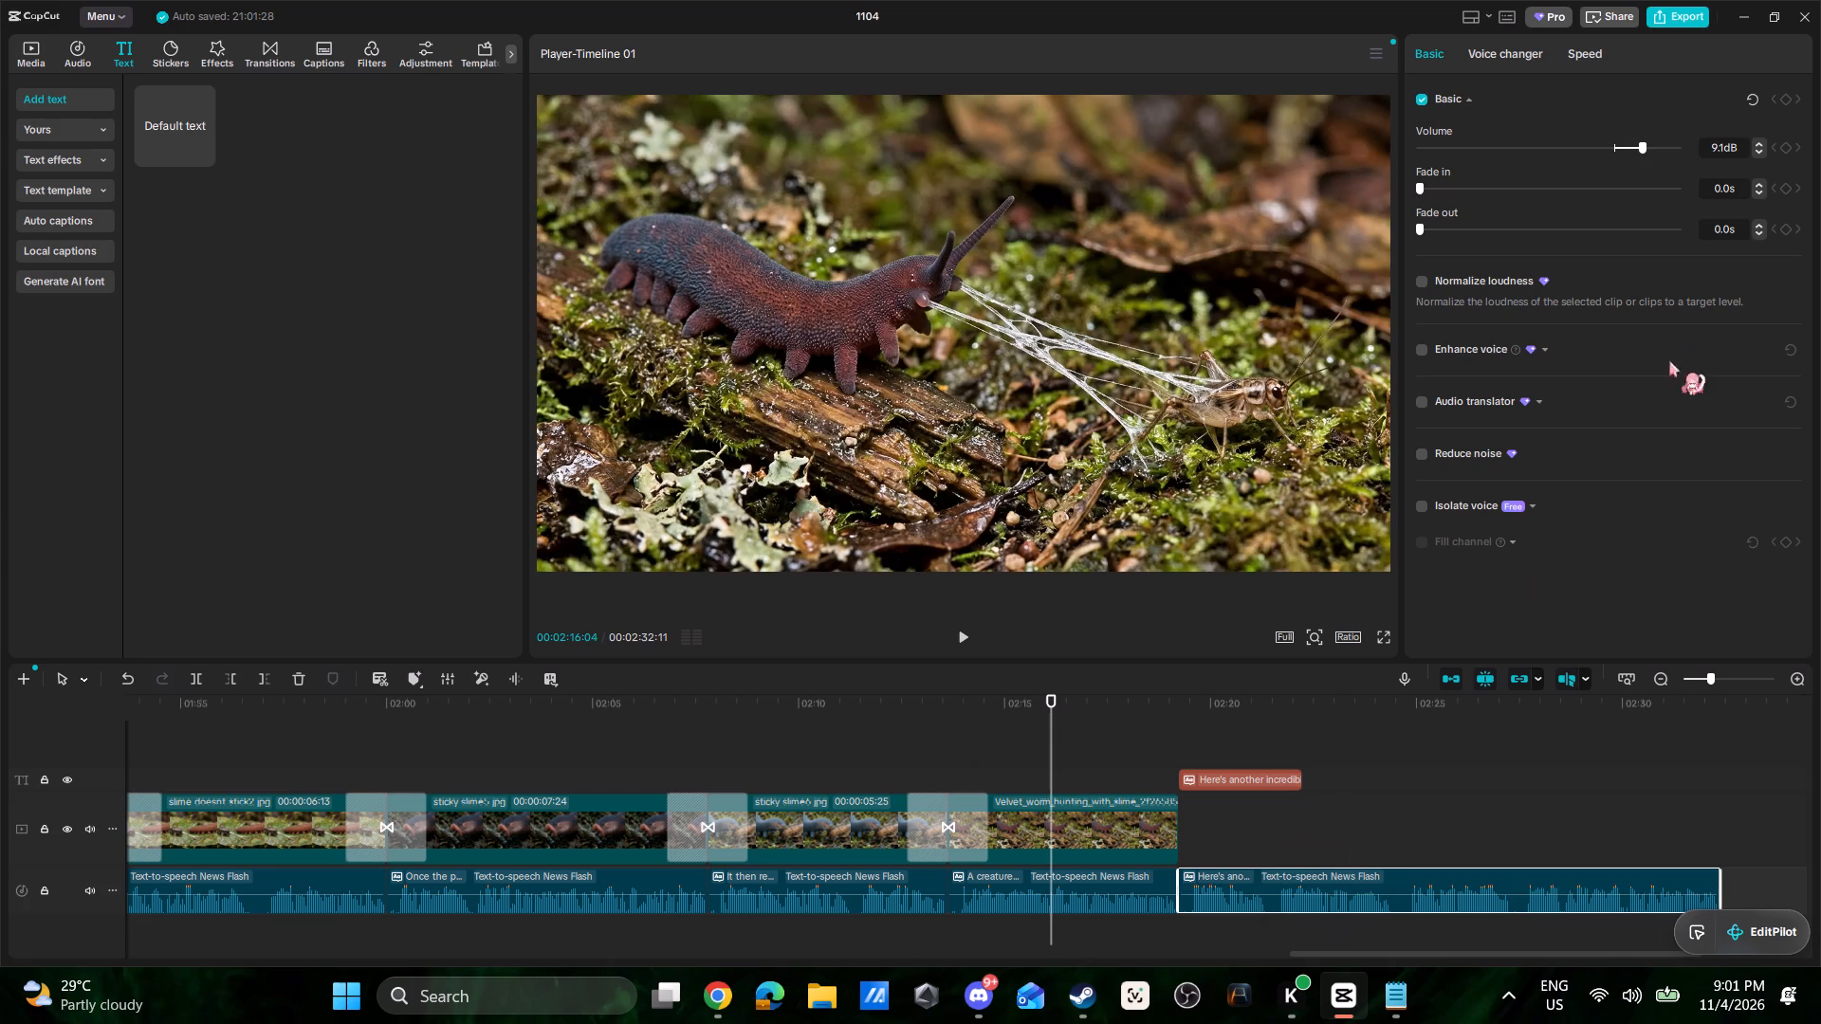
pyautogui.tripleClick(1759, 145)
pyautogui.doubleClick(1759, 145)
pyautogui.click(1759, 145)
# Delete the section 3 passage's text clip from the text track, keeping its narration.
pyautogui.click(1256, 778)
pyautogui.press('Delete')
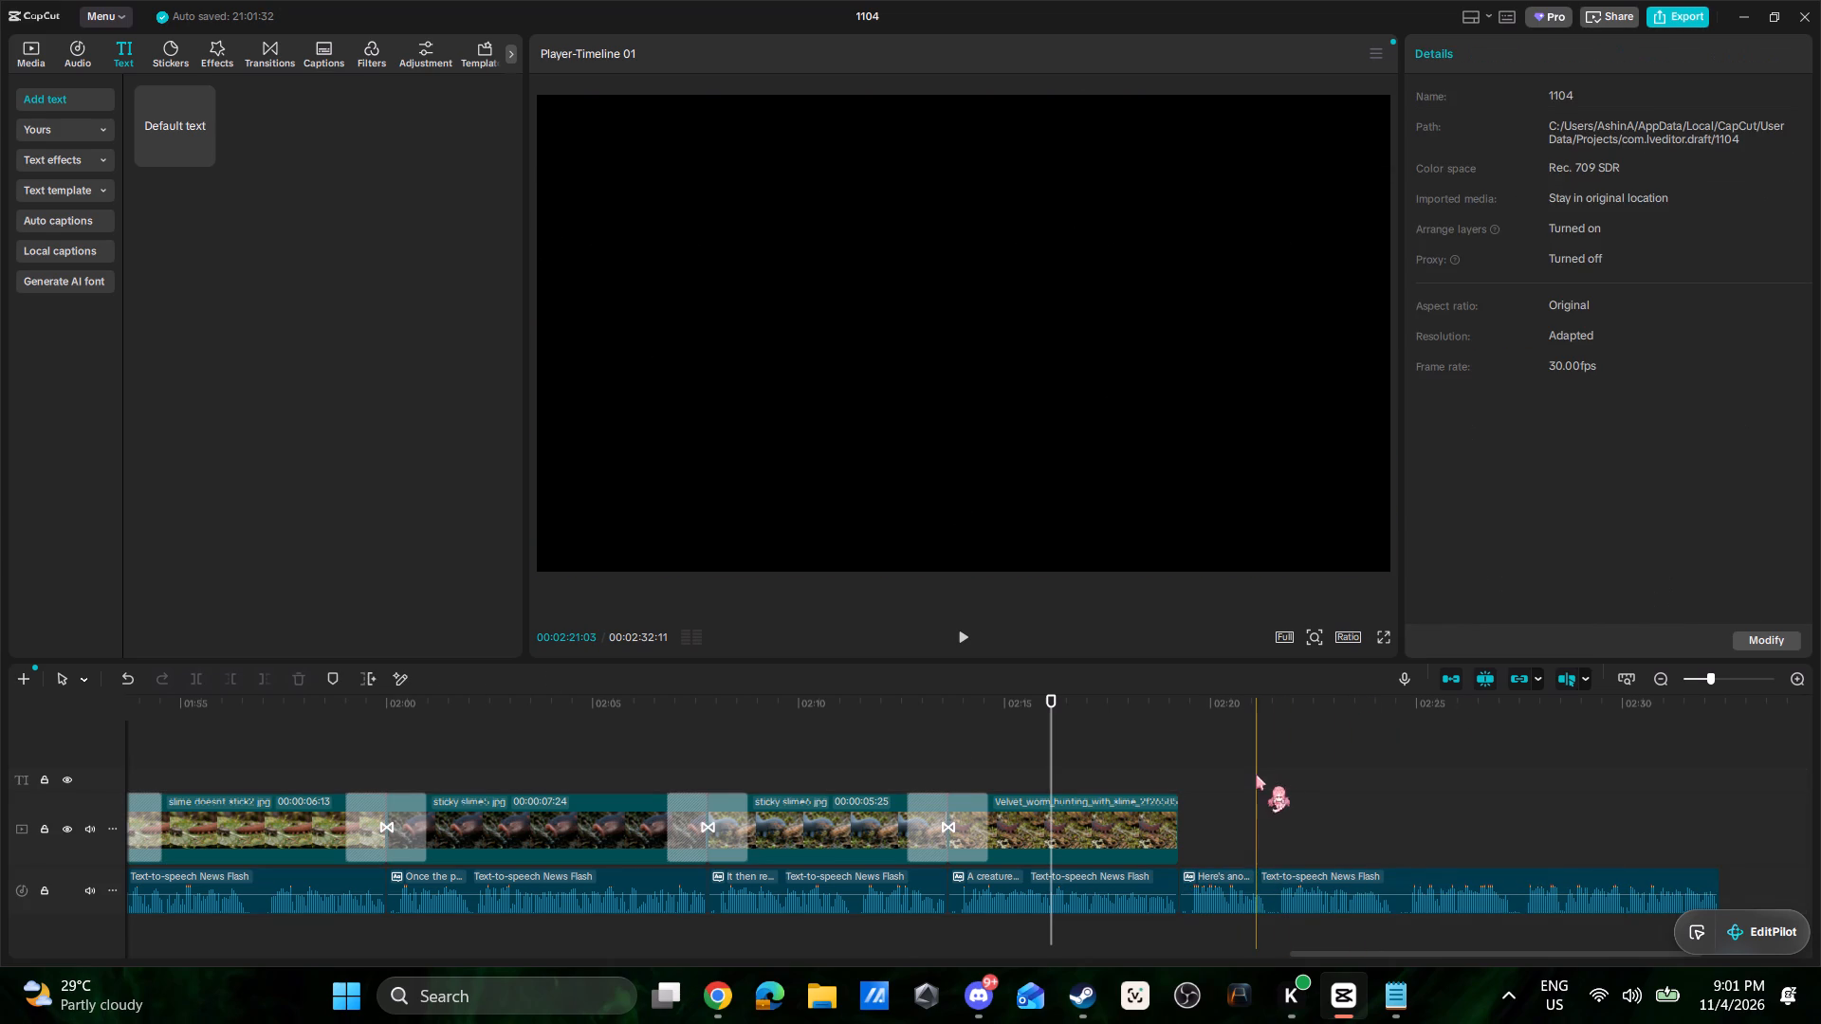
# Show the project media and play back the start of the new narration after the last image clip.
pyautogui.click(37, 52)
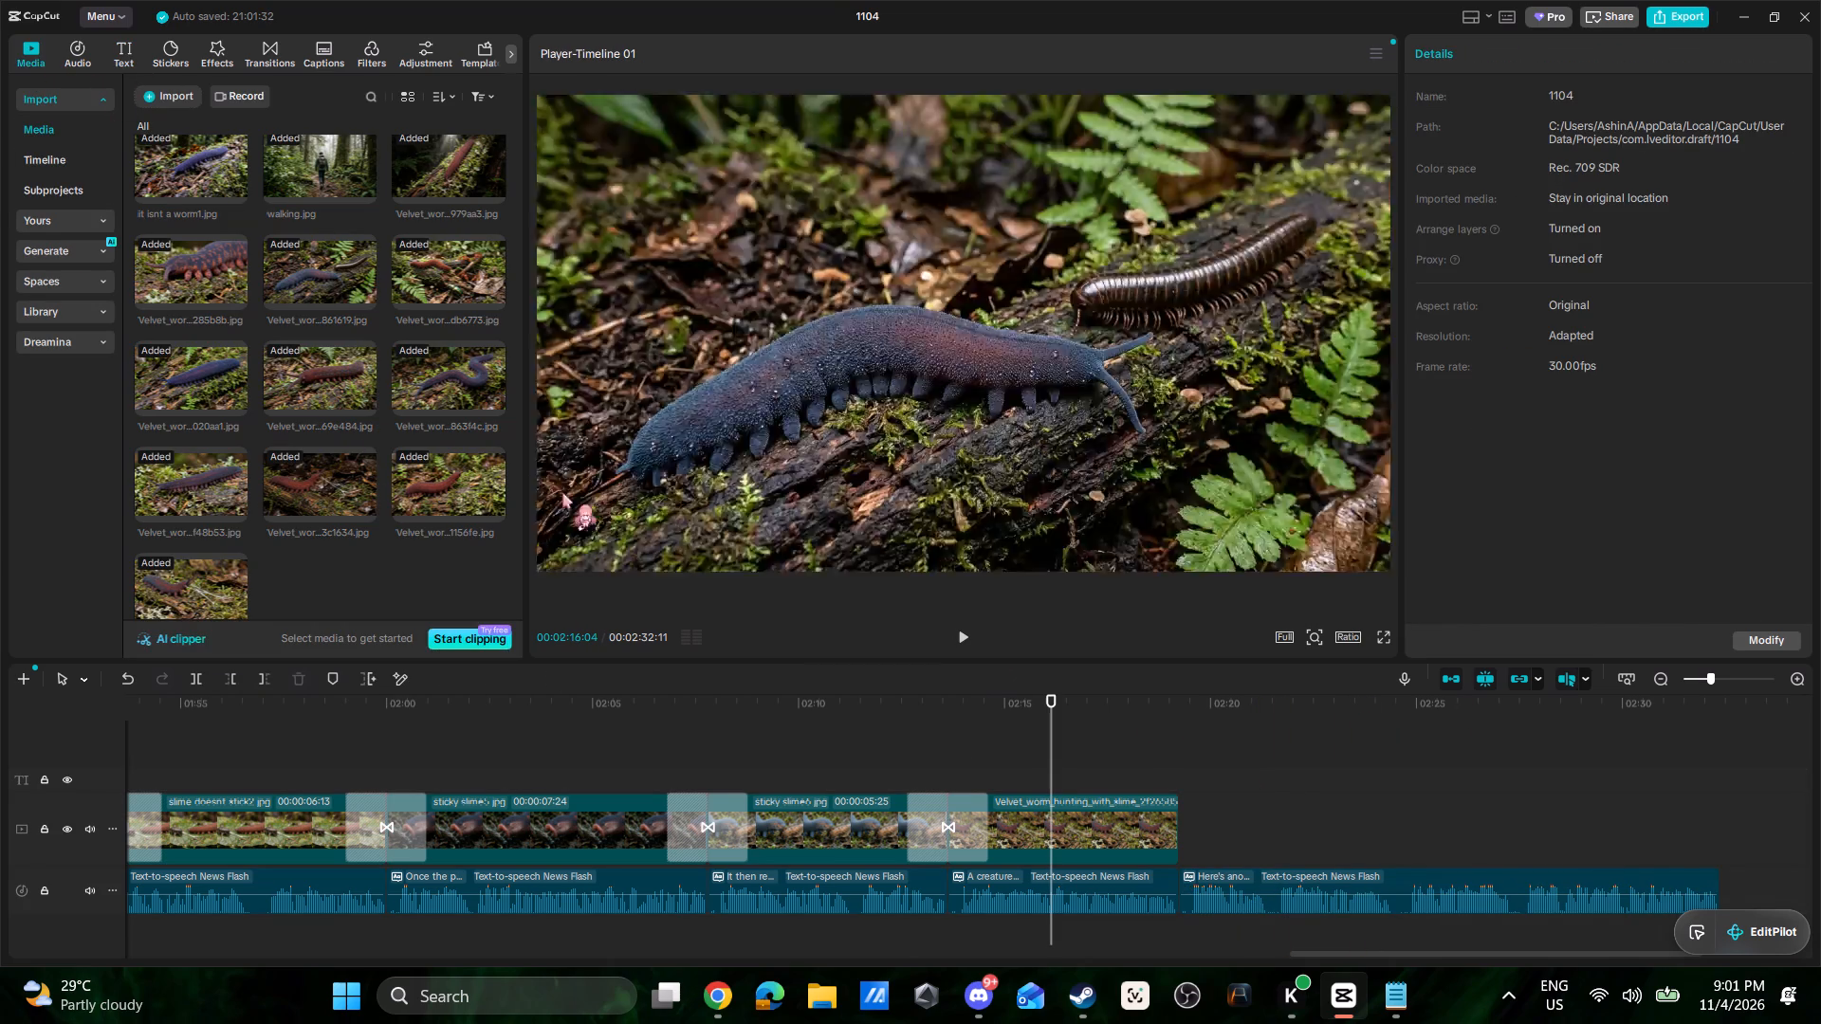
pyautogui.click(1164, 751)
pyautogui.press('space')
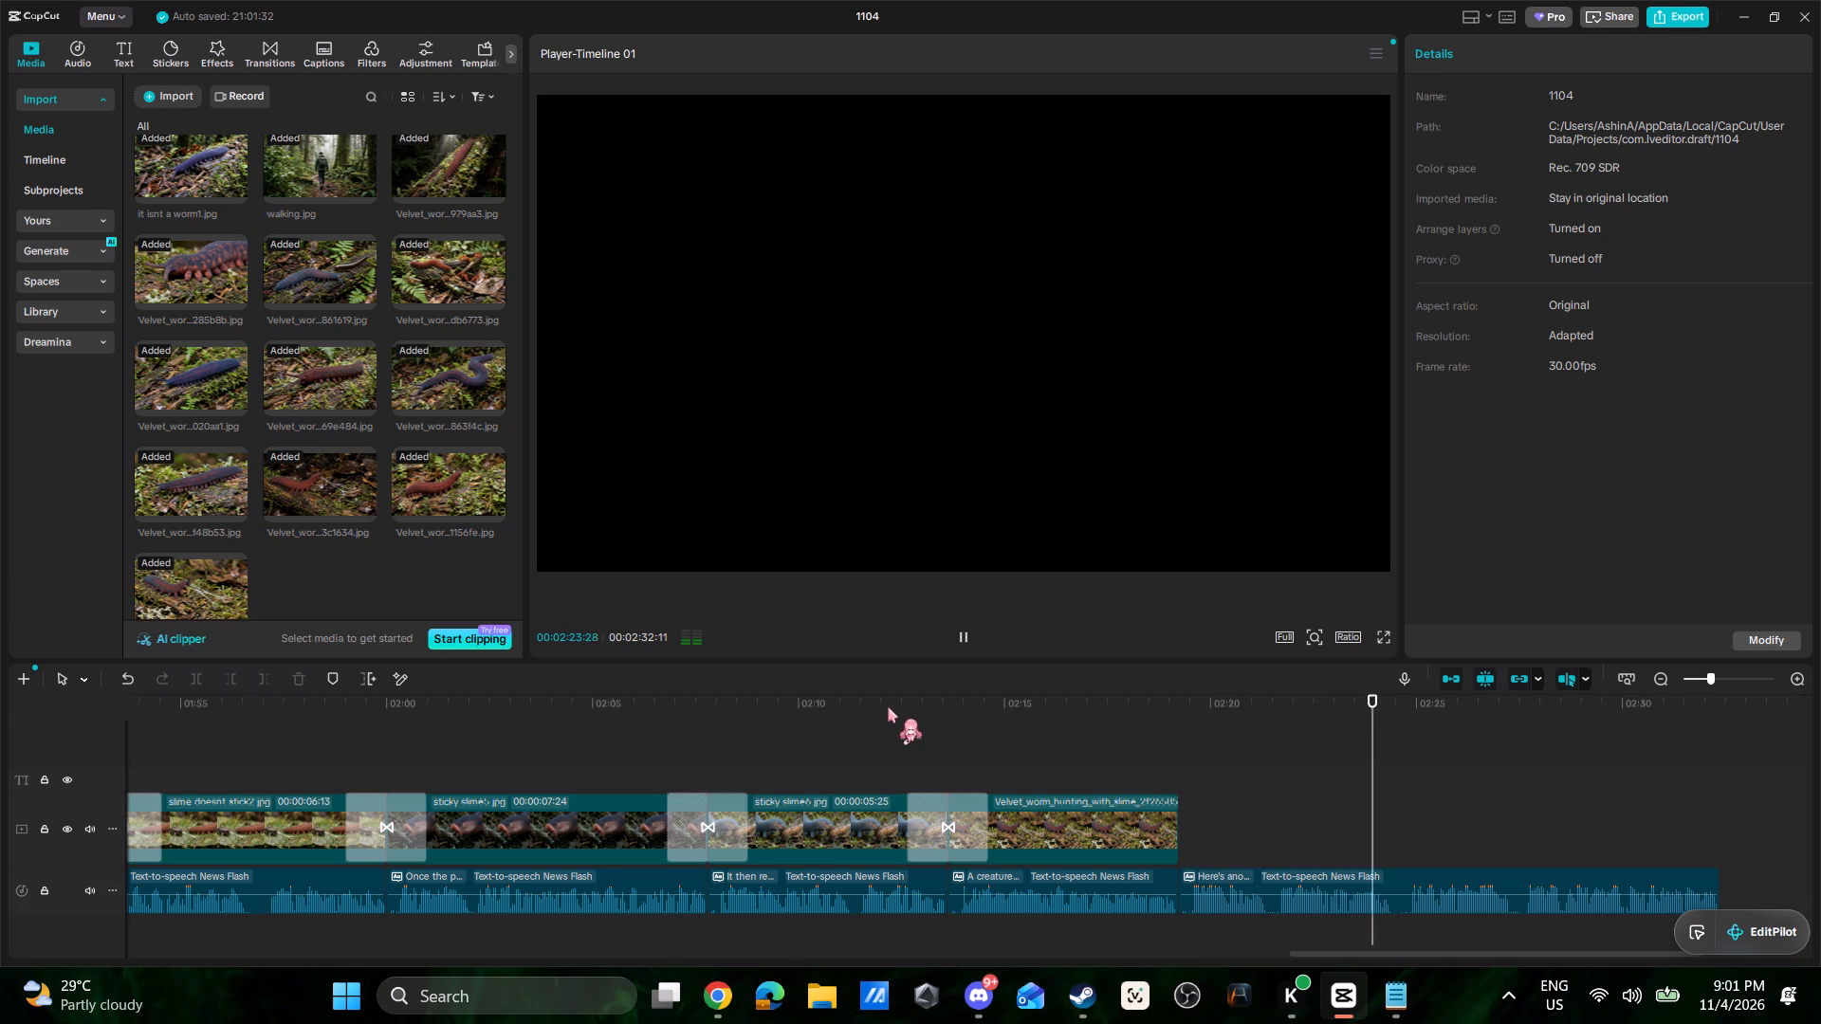
pyautogui.press('space')
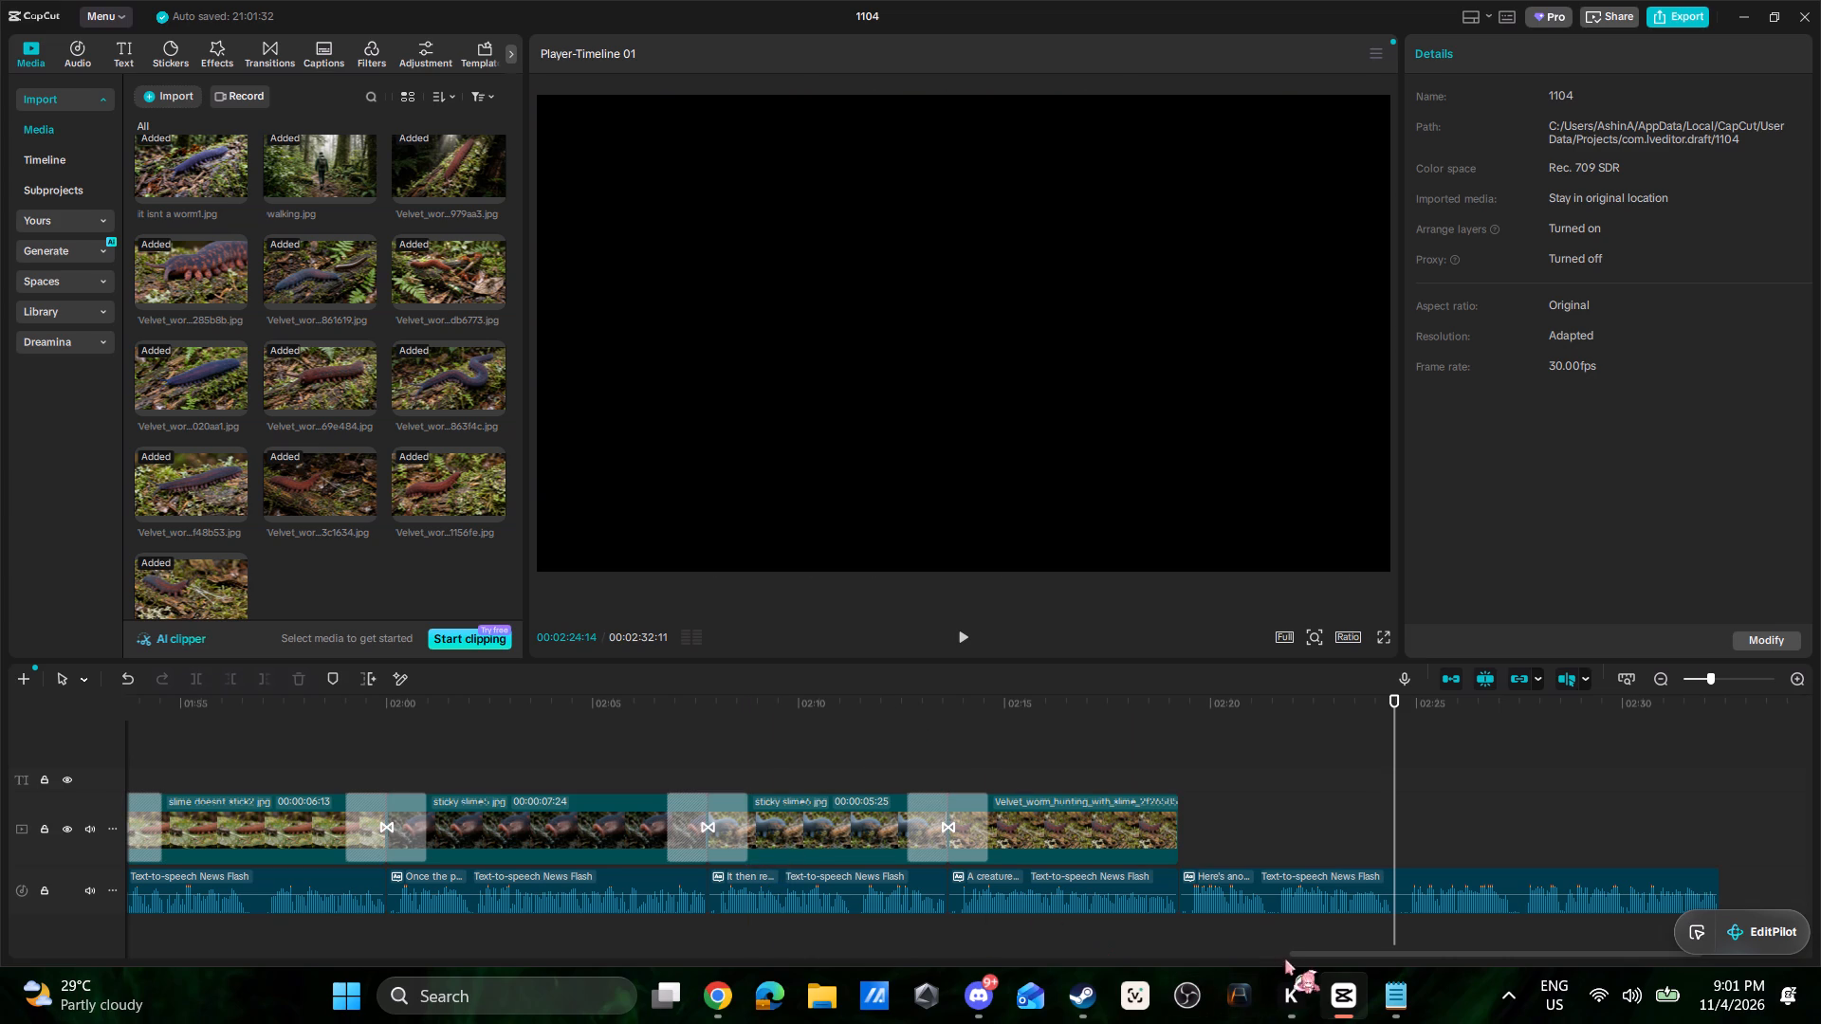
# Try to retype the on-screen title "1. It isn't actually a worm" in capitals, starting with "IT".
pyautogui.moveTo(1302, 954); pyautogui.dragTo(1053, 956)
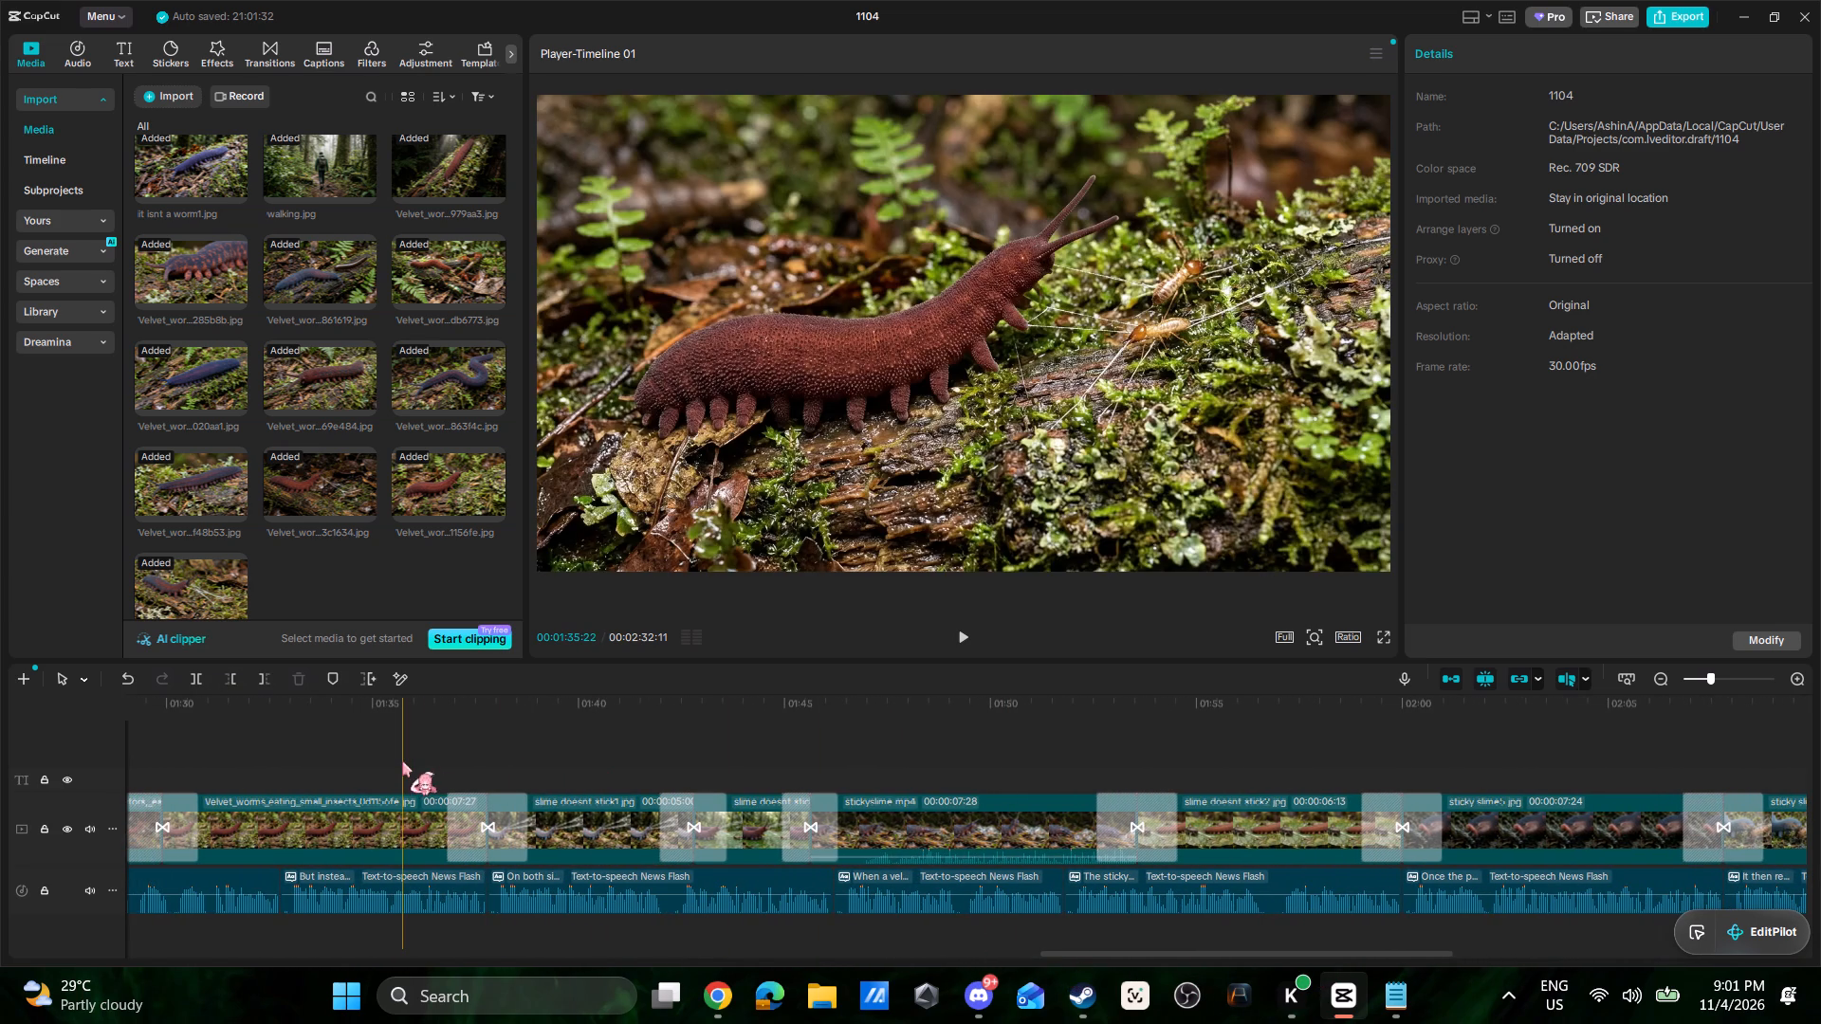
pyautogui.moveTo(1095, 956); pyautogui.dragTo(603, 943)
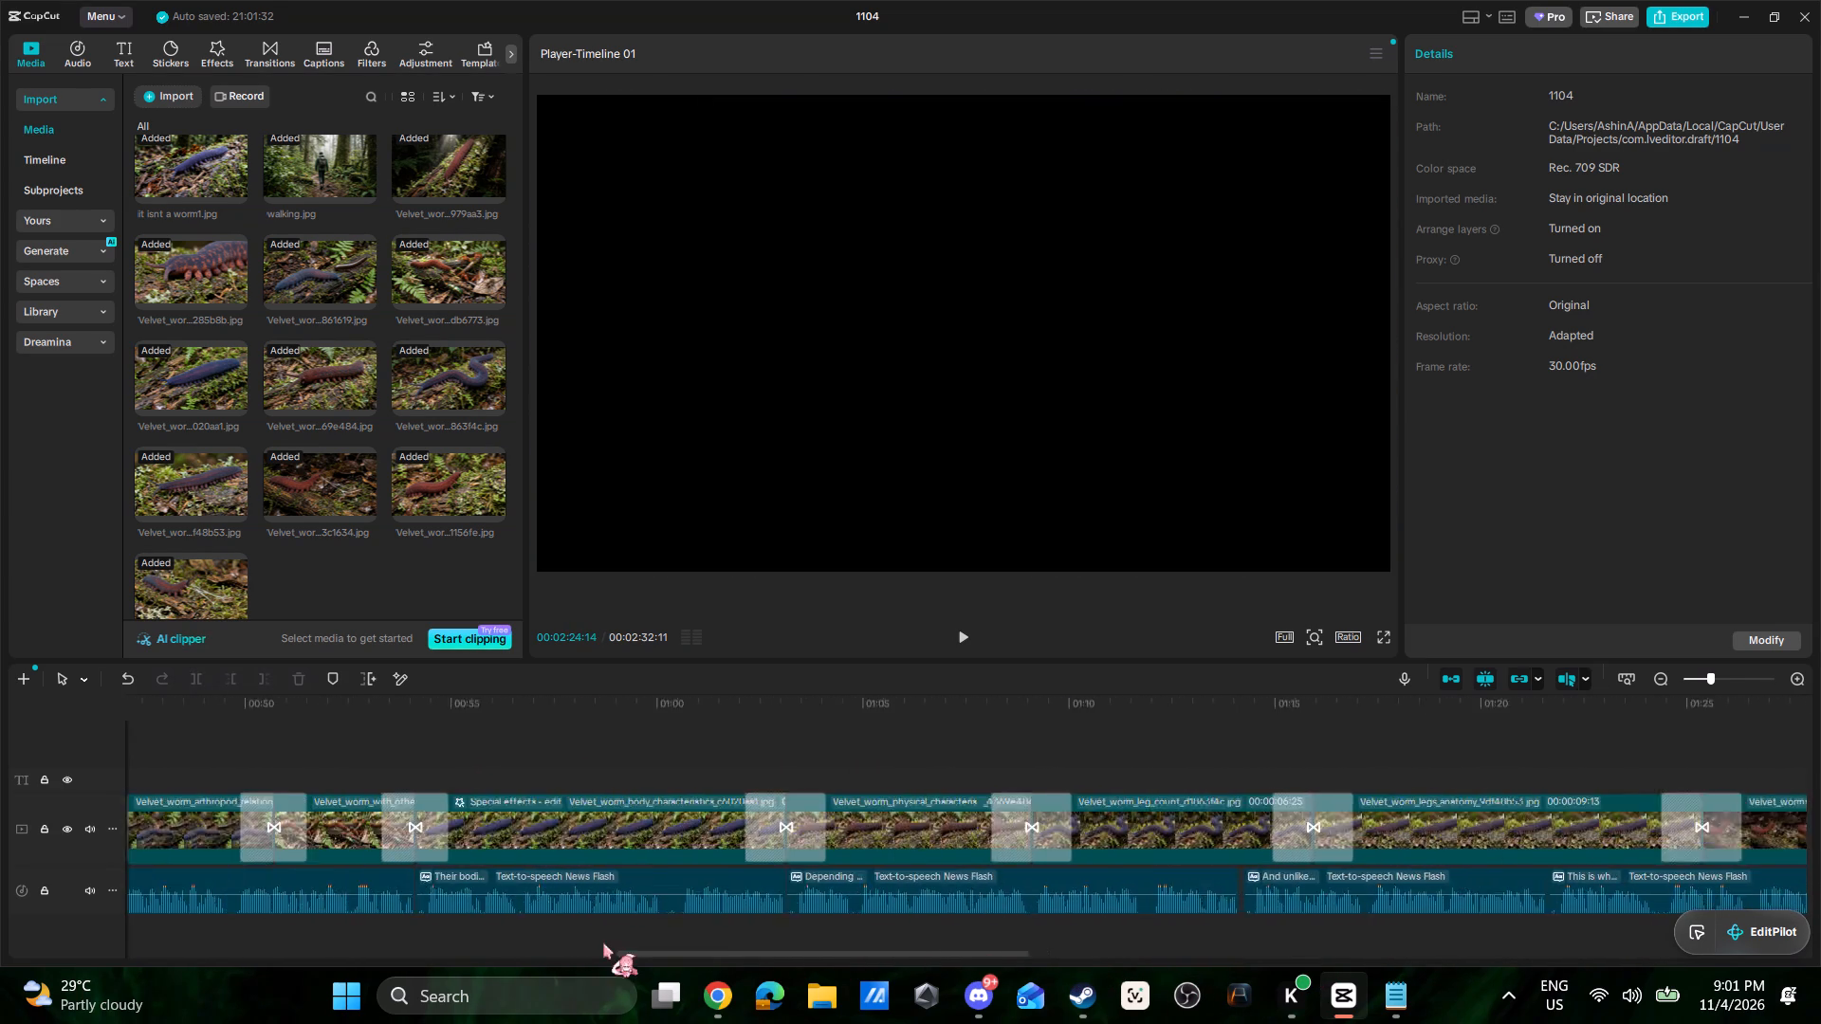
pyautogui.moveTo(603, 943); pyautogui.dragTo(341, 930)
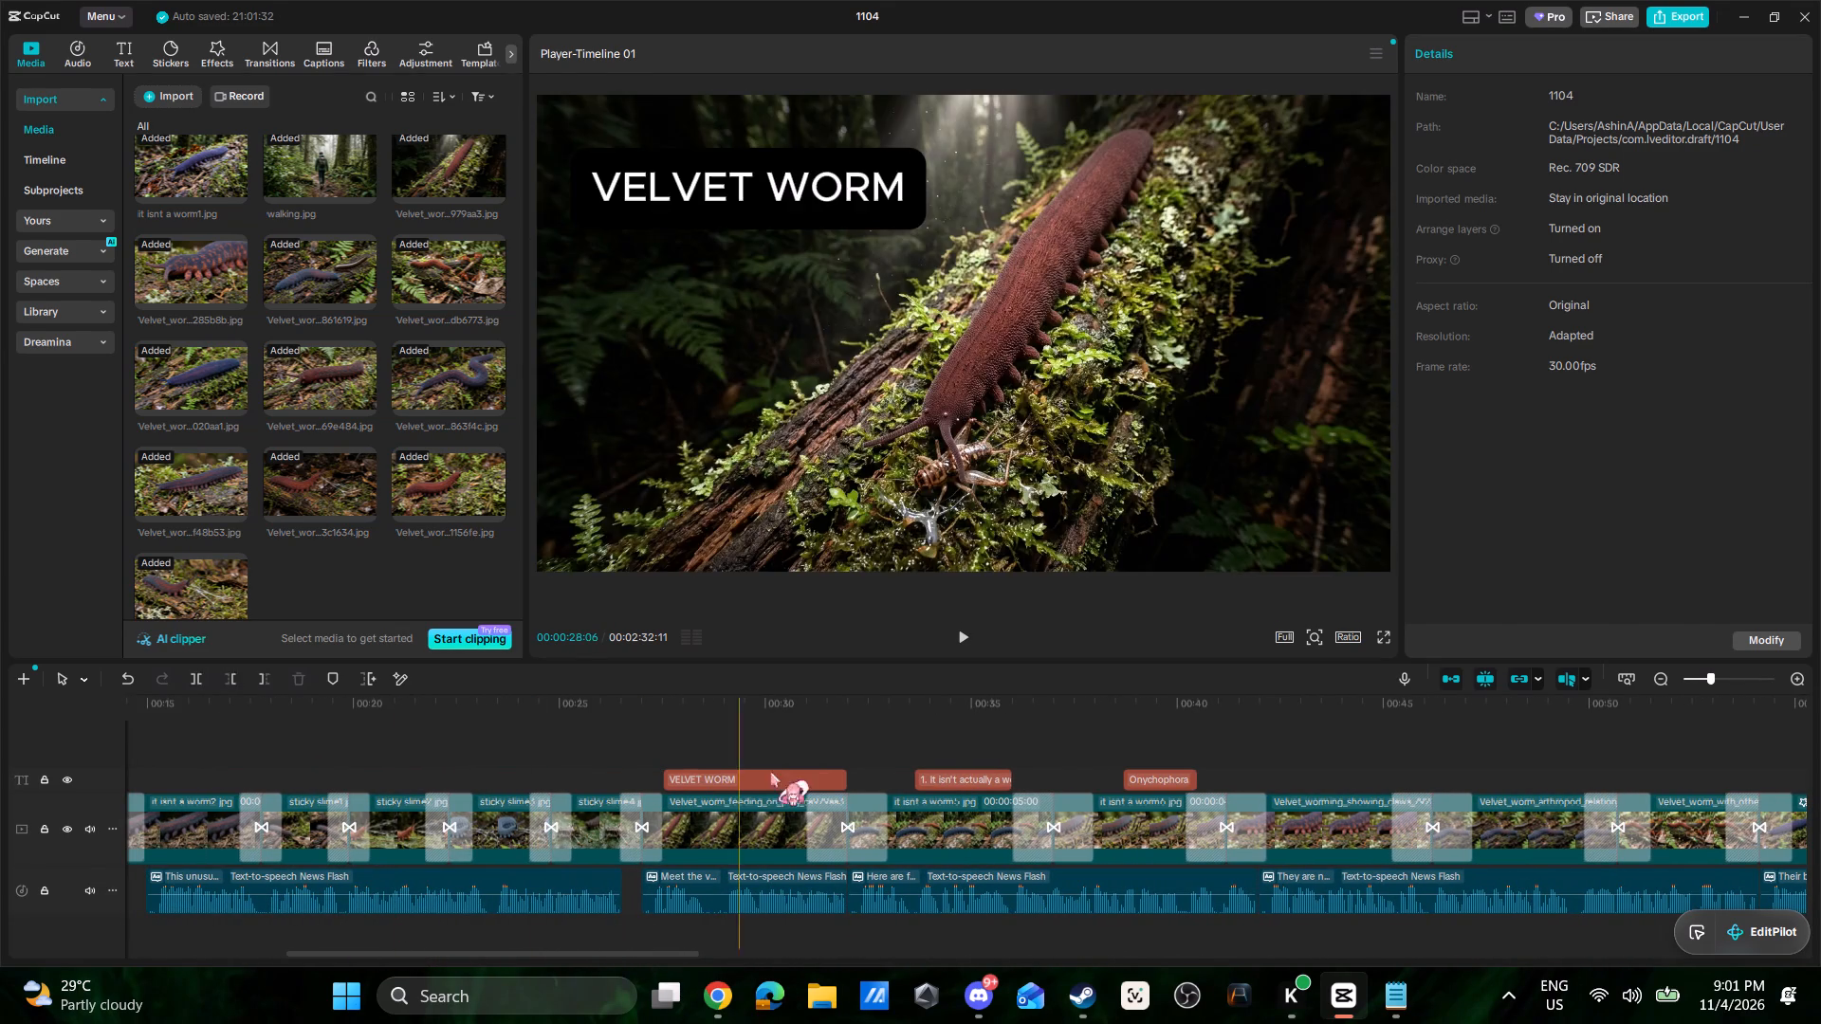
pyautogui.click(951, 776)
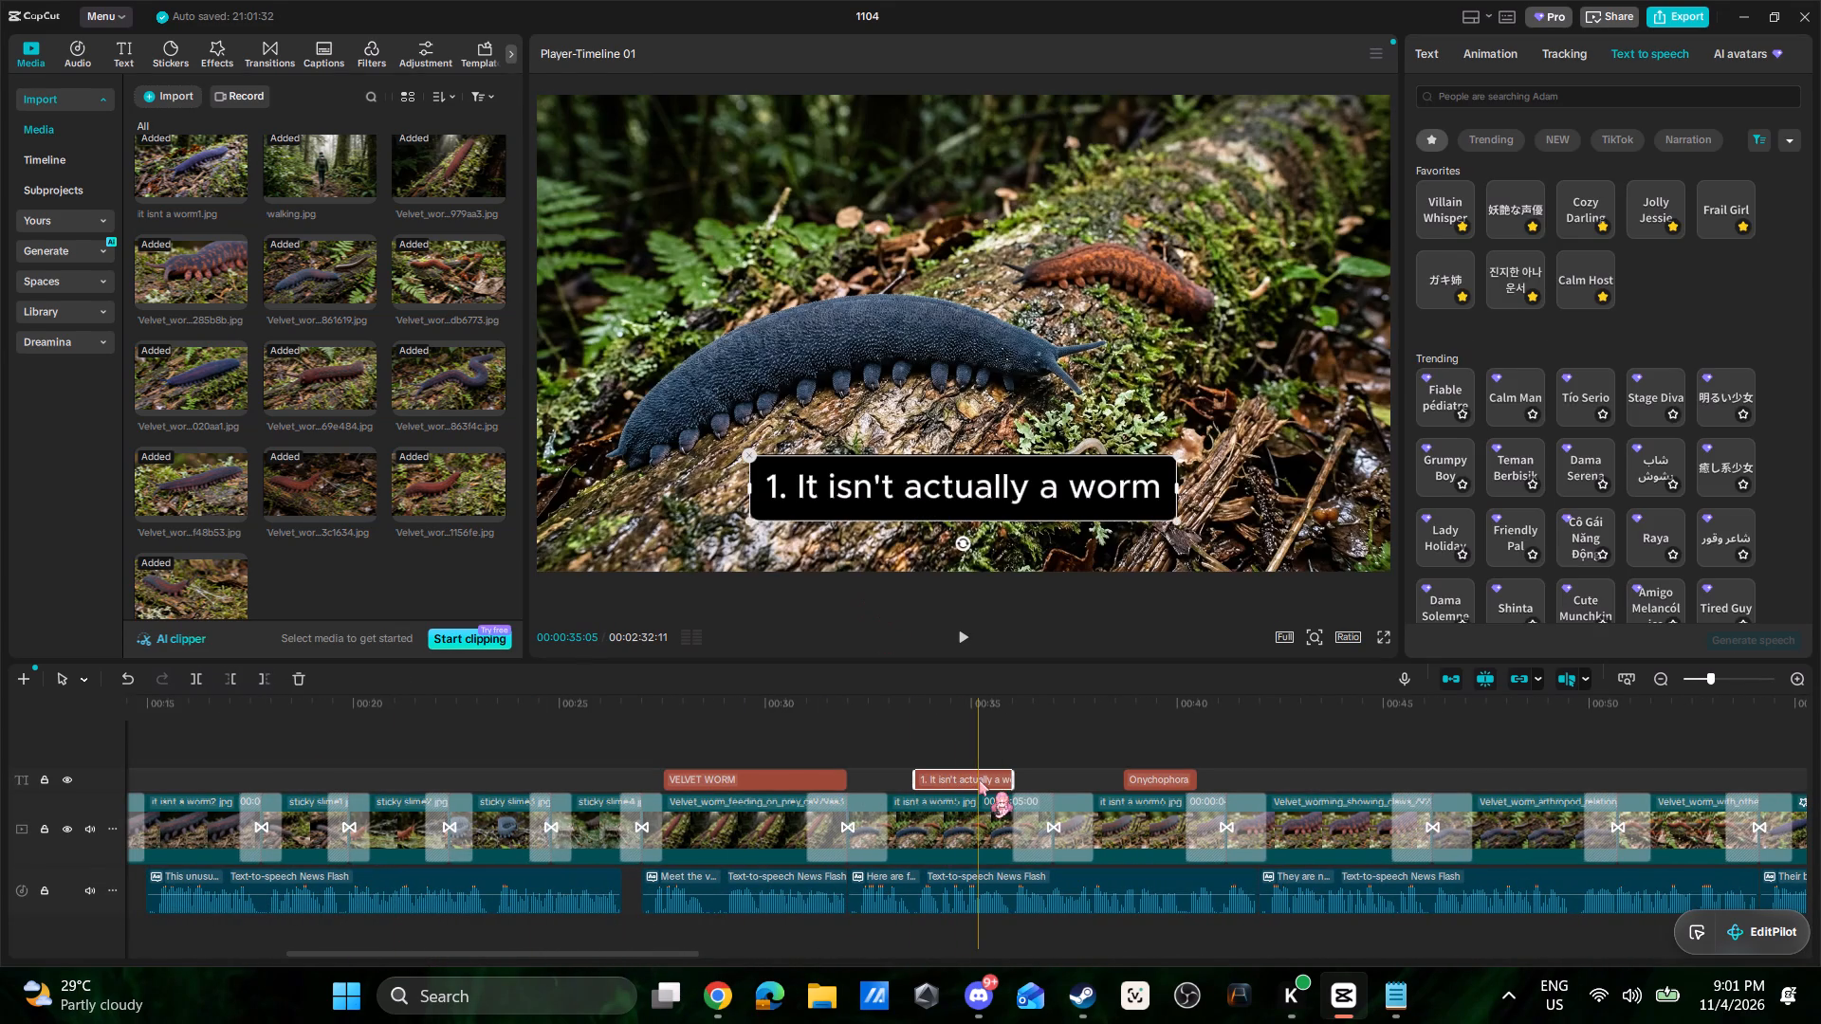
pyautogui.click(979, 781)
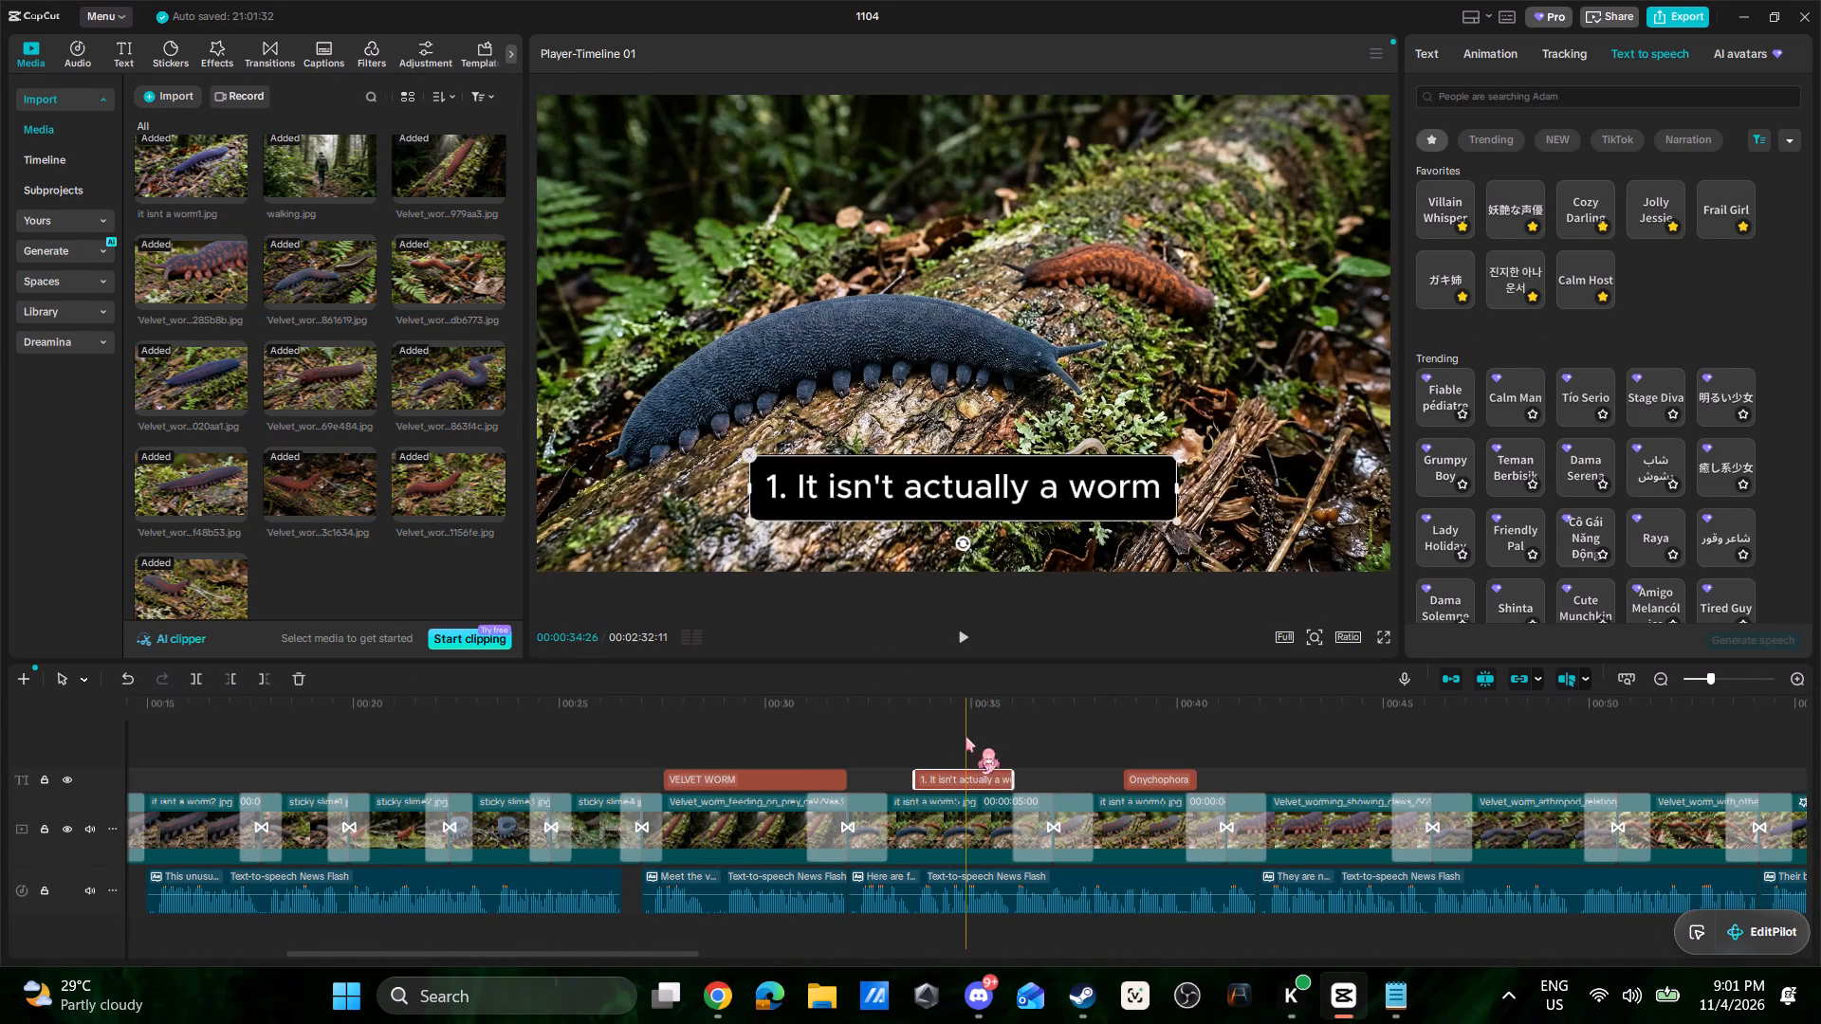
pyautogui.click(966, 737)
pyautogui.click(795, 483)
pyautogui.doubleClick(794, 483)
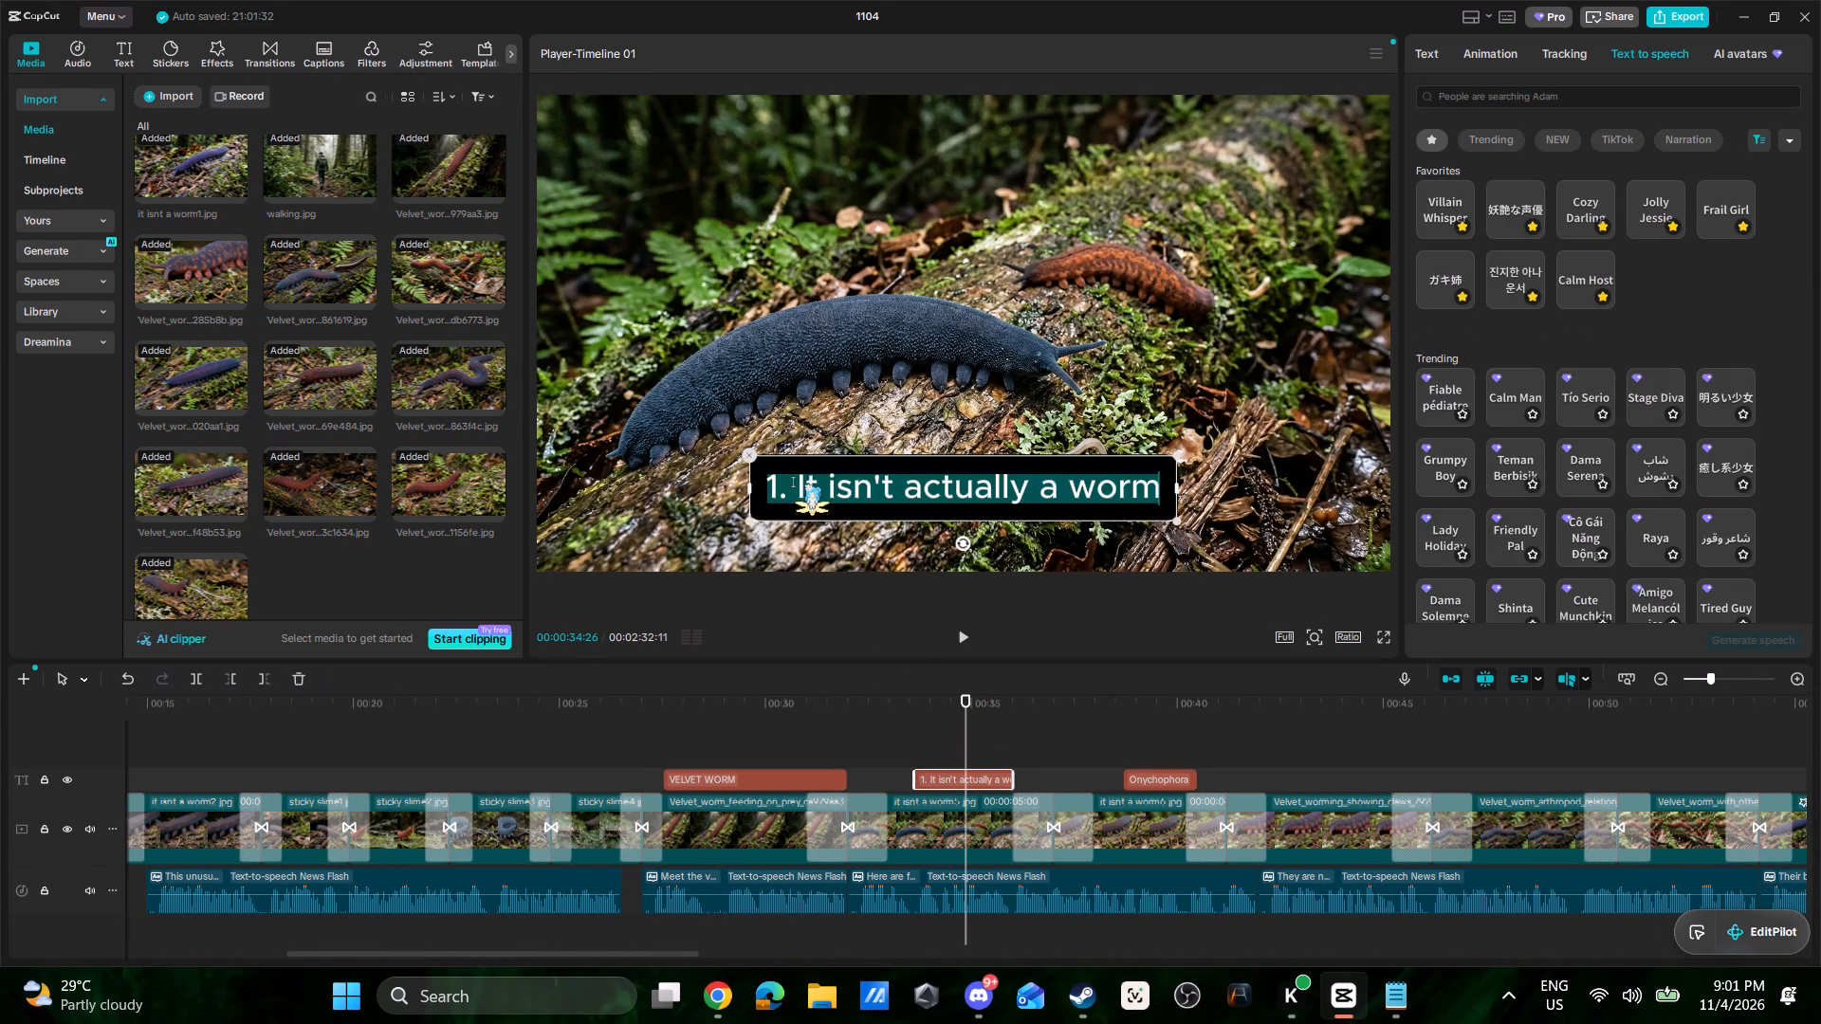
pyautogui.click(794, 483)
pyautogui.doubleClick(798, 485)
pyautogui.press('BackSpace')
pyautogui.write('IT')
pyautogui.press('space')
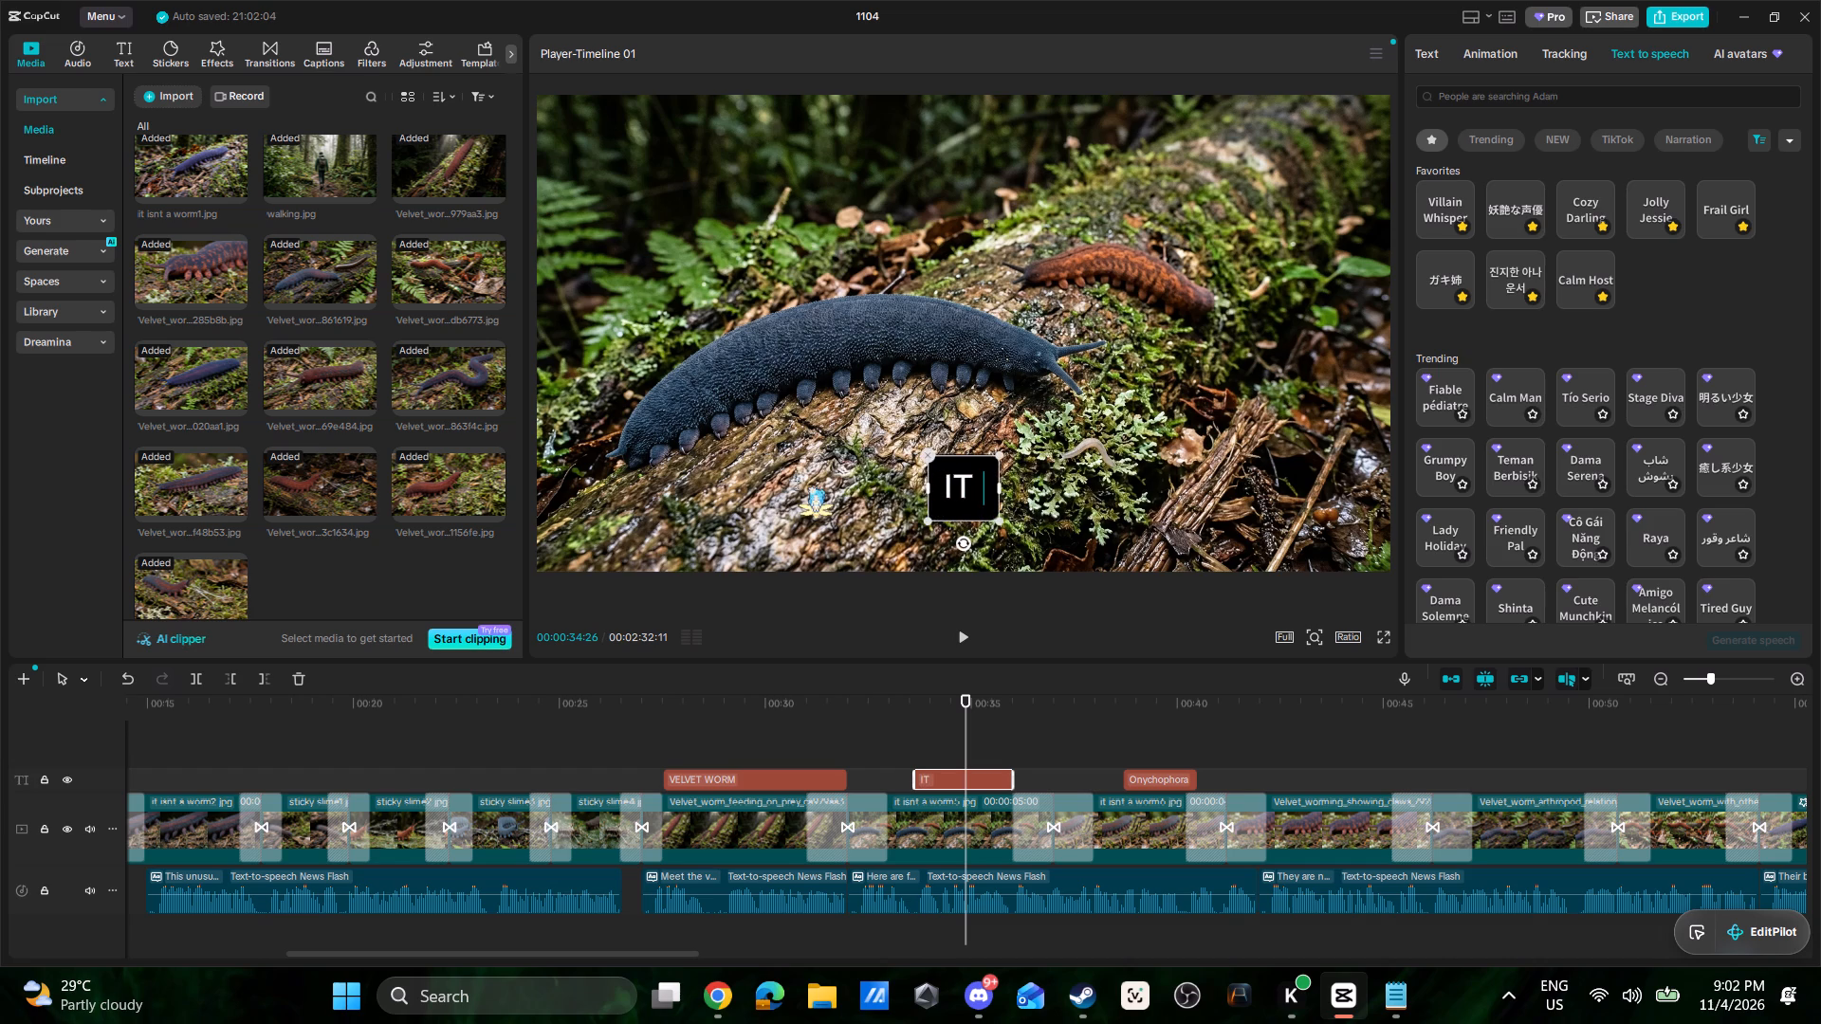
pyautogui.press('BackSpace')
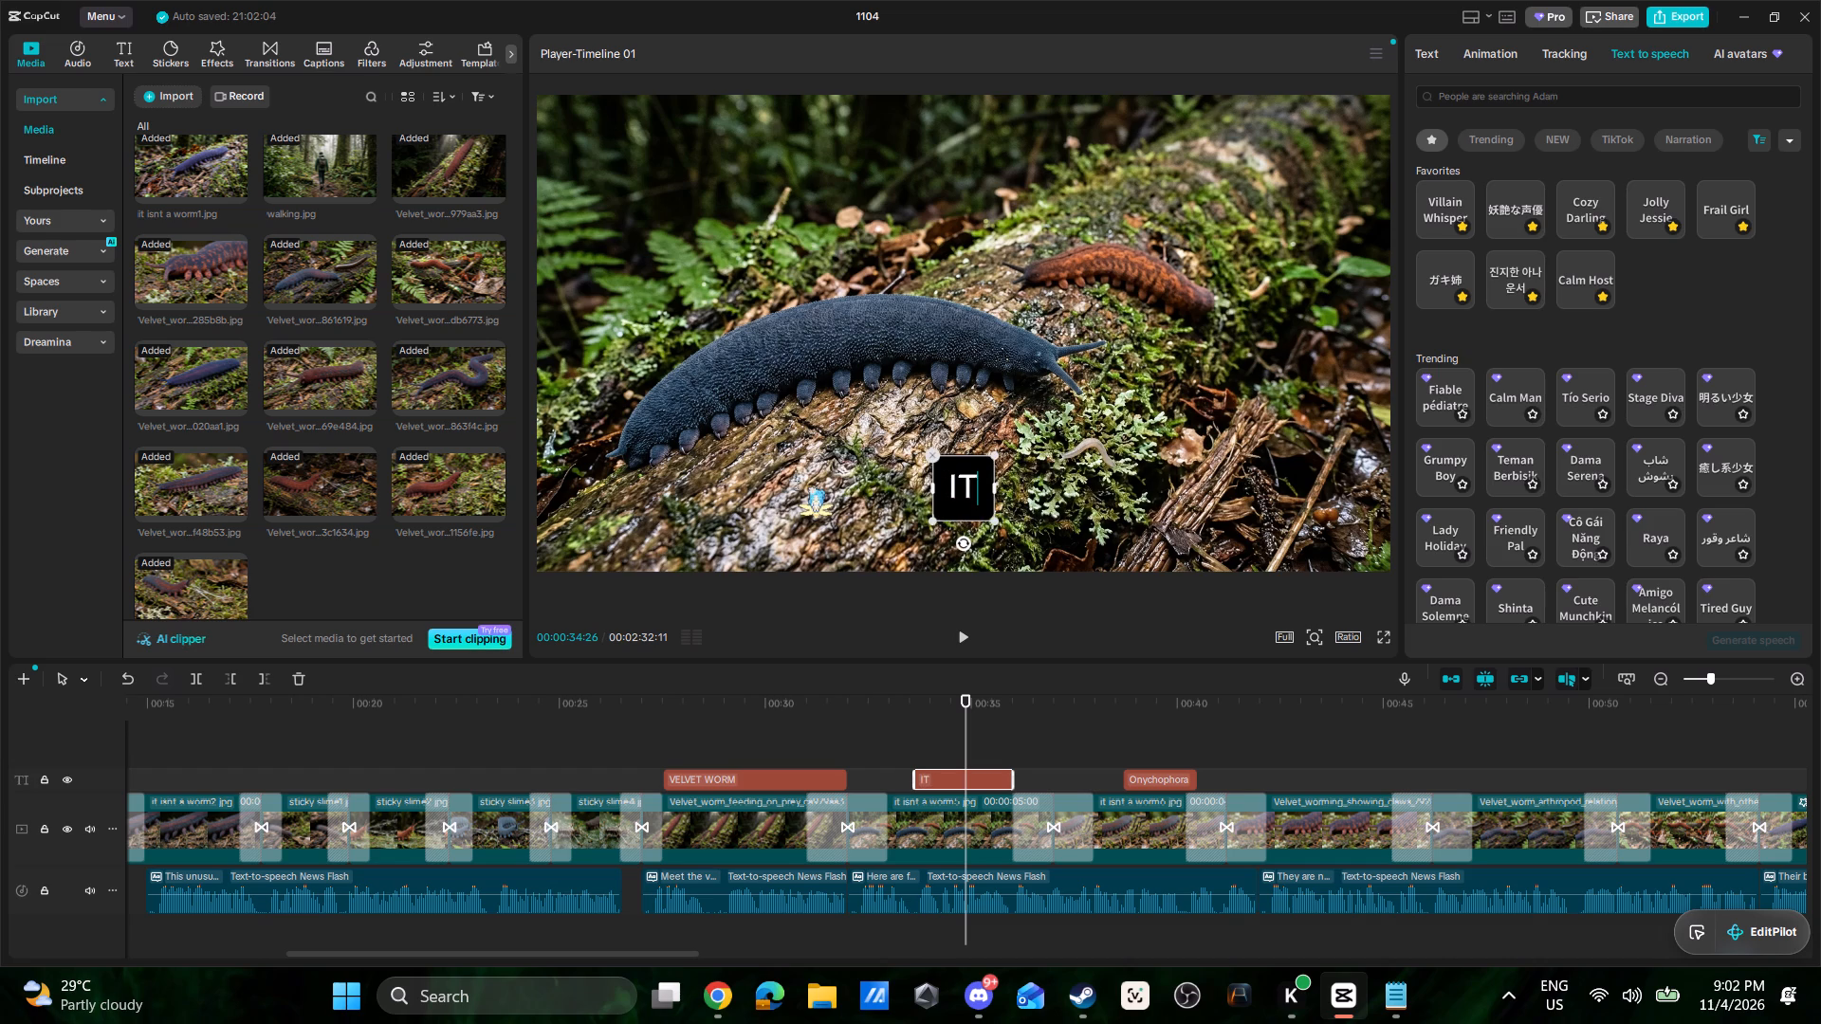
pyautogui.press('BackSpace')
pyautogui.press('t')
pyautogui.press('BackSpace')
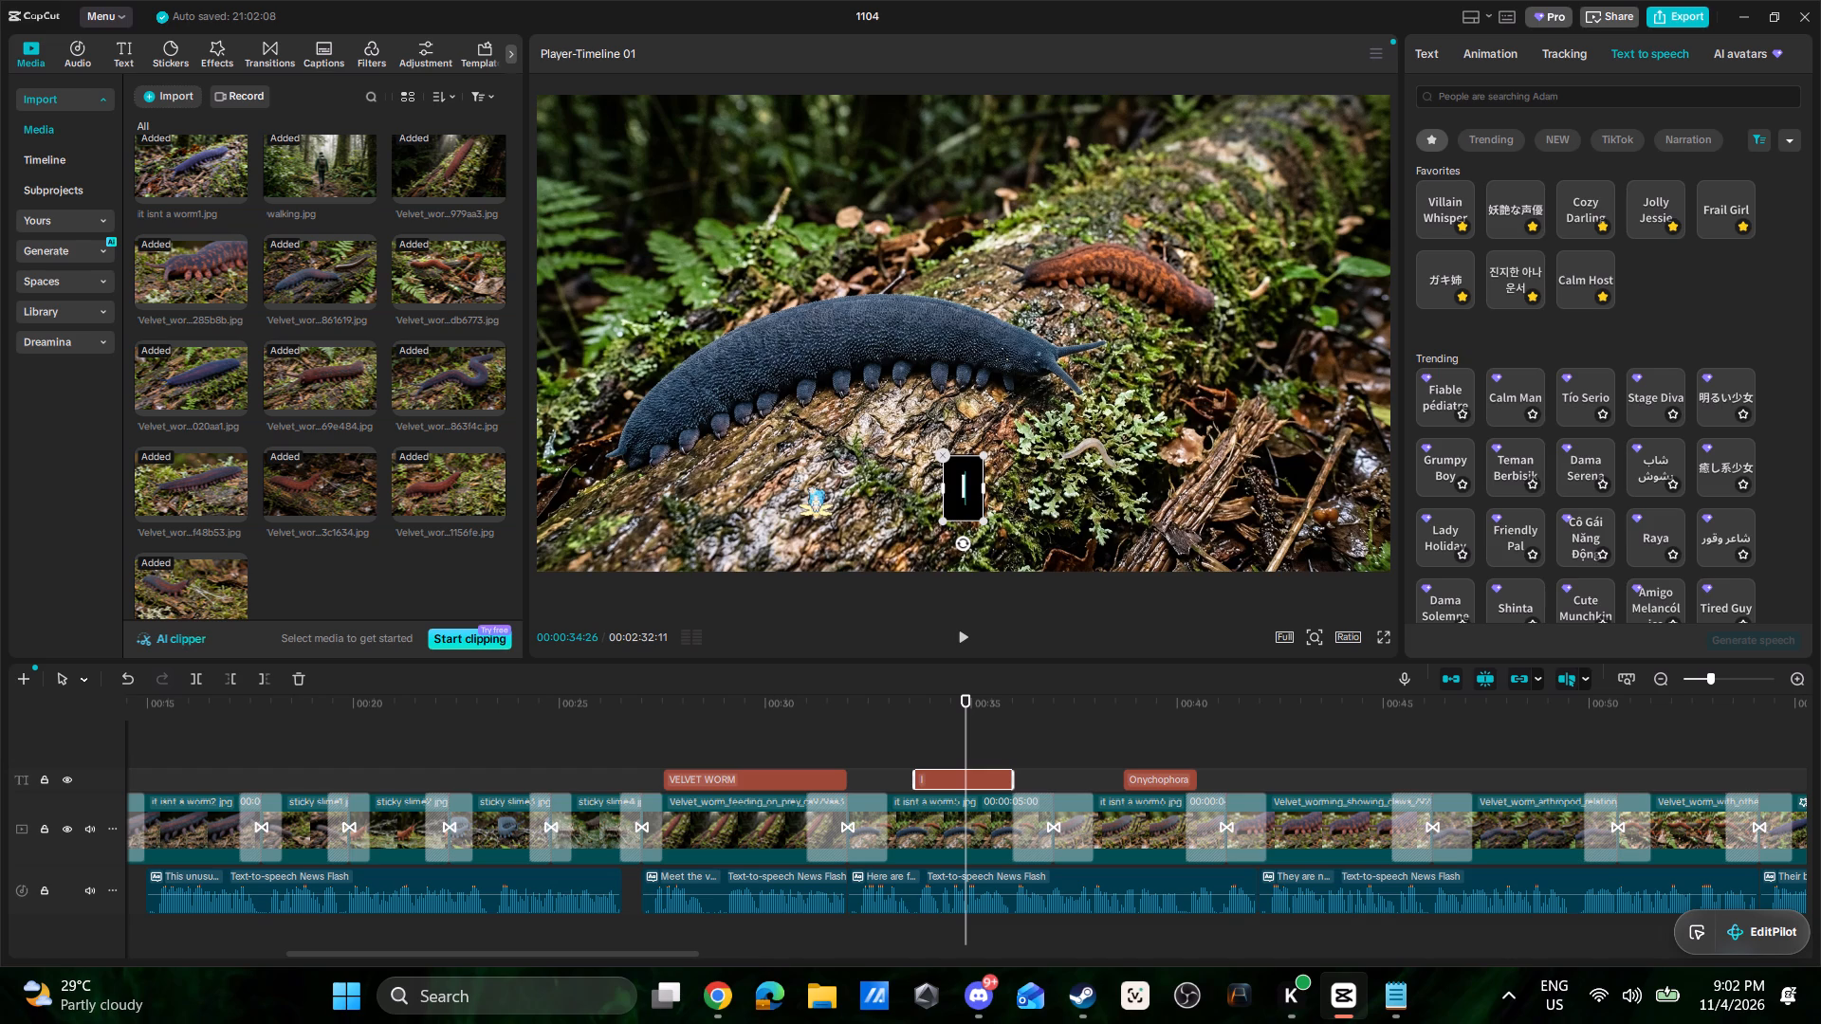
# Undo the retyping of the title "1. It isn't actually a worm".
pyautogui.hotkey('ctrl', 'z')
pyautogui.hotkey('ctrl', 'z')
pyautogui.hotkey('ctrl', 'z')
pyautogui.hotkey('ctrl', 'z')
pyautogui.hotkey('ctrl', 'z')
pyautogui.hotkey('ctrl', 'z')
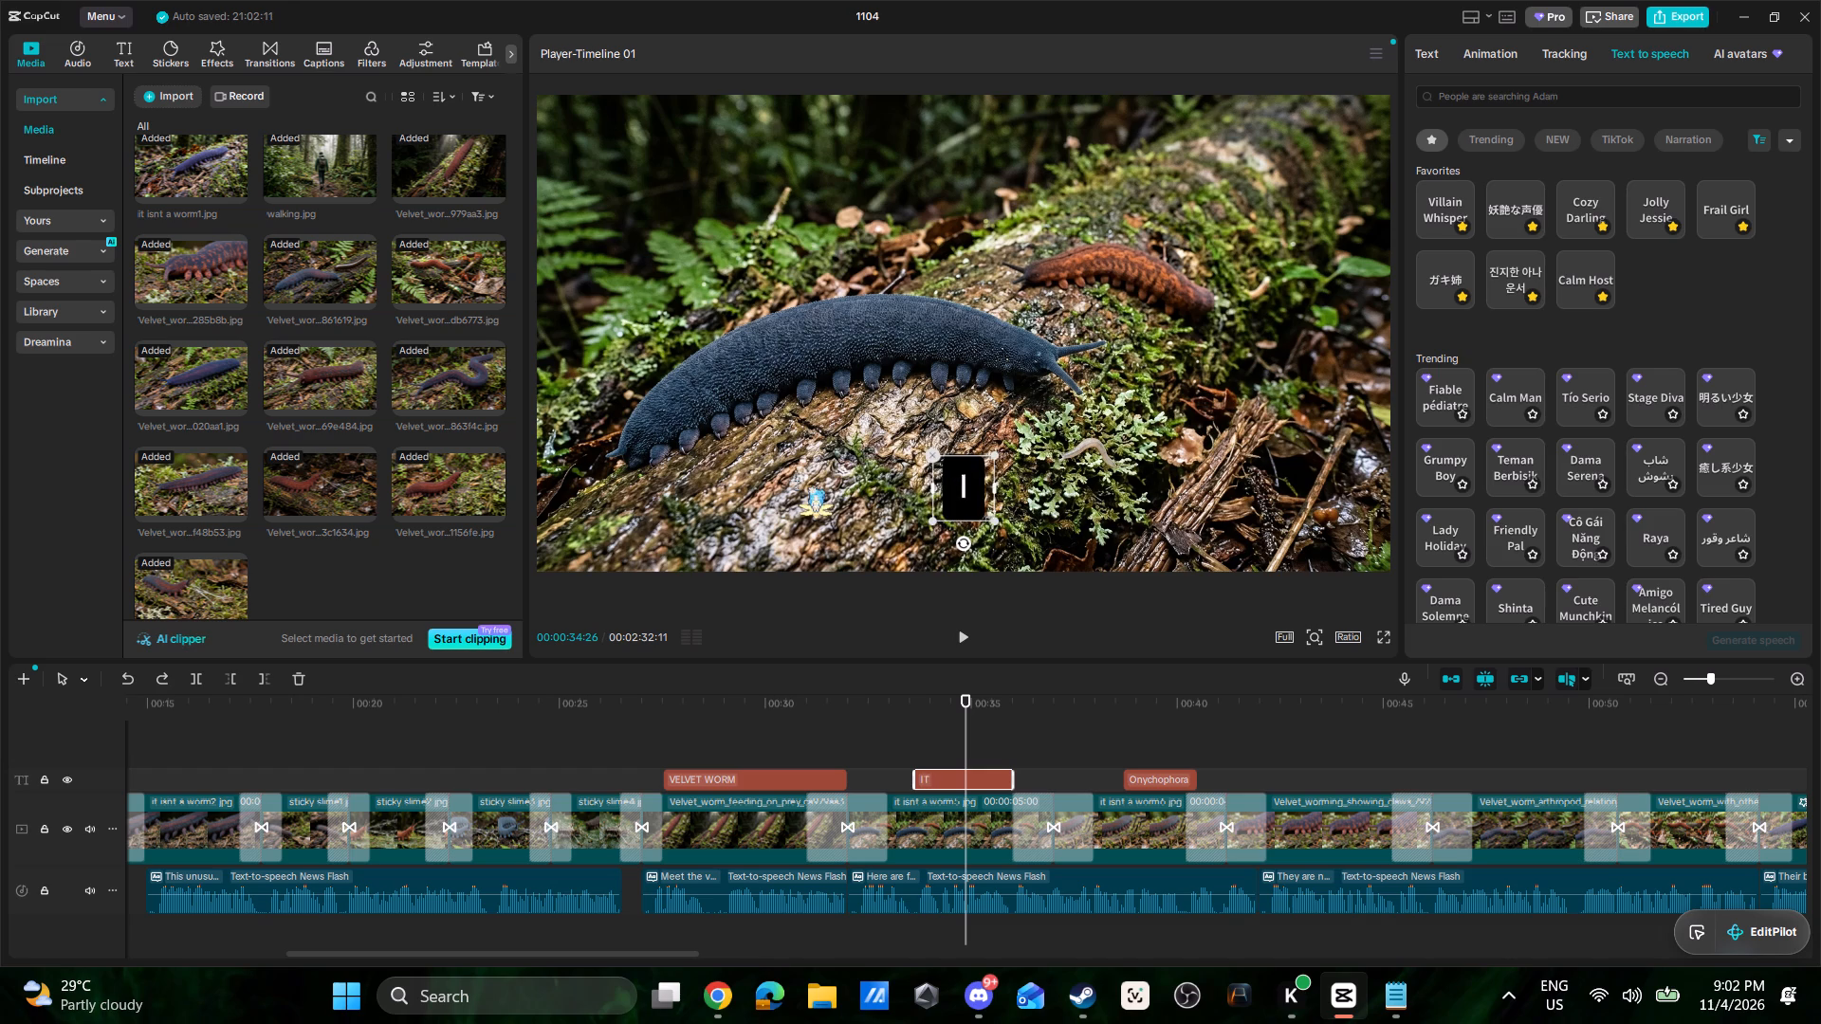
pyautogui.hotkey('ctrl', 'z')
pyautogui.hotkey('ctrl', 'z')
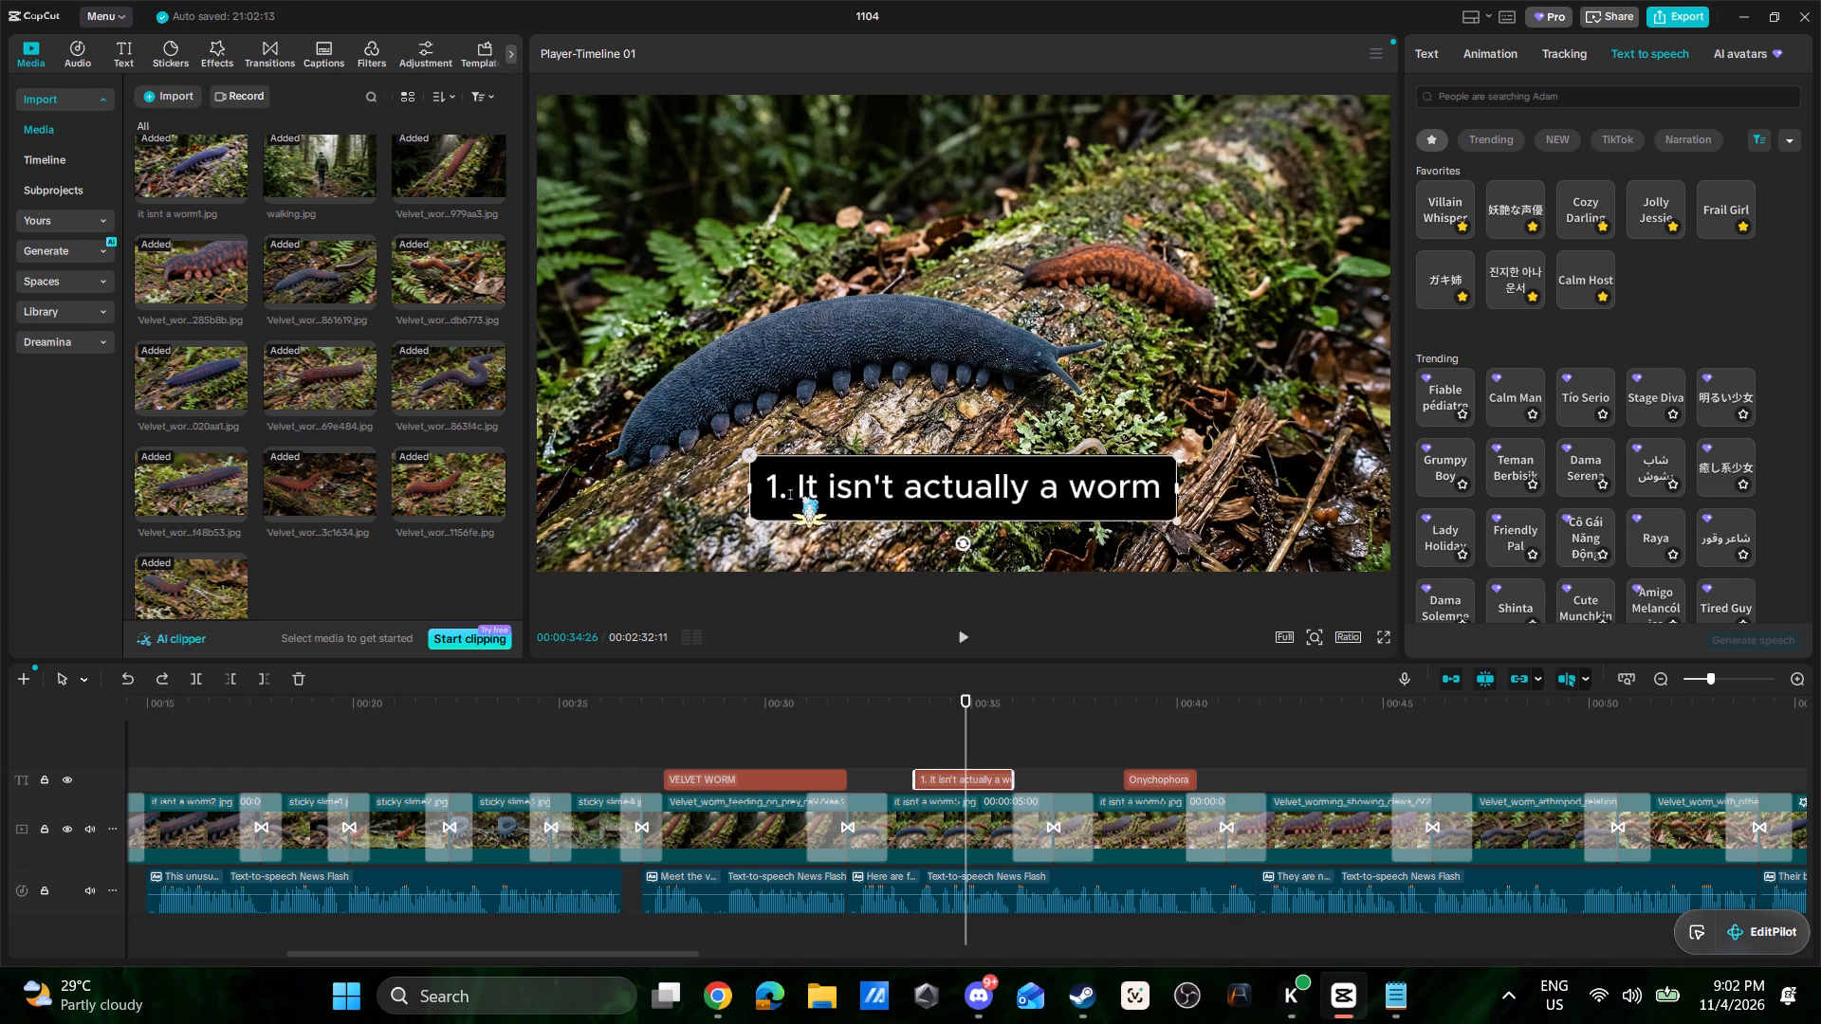
# Remove the leading "1." from the on-screen title so it reads "It isn't actually a worm".
pyautogui.moveTo(791, 495); pyautogui.dragTo(760, 491)
pyautogui.click(785, 489)
pyautogui.scroll(7, 1539, 199)
pyautogui.click(1427, 59)
pyautogui.moveTo(1436, 142); pyautogui.dragTo(1369, 140)
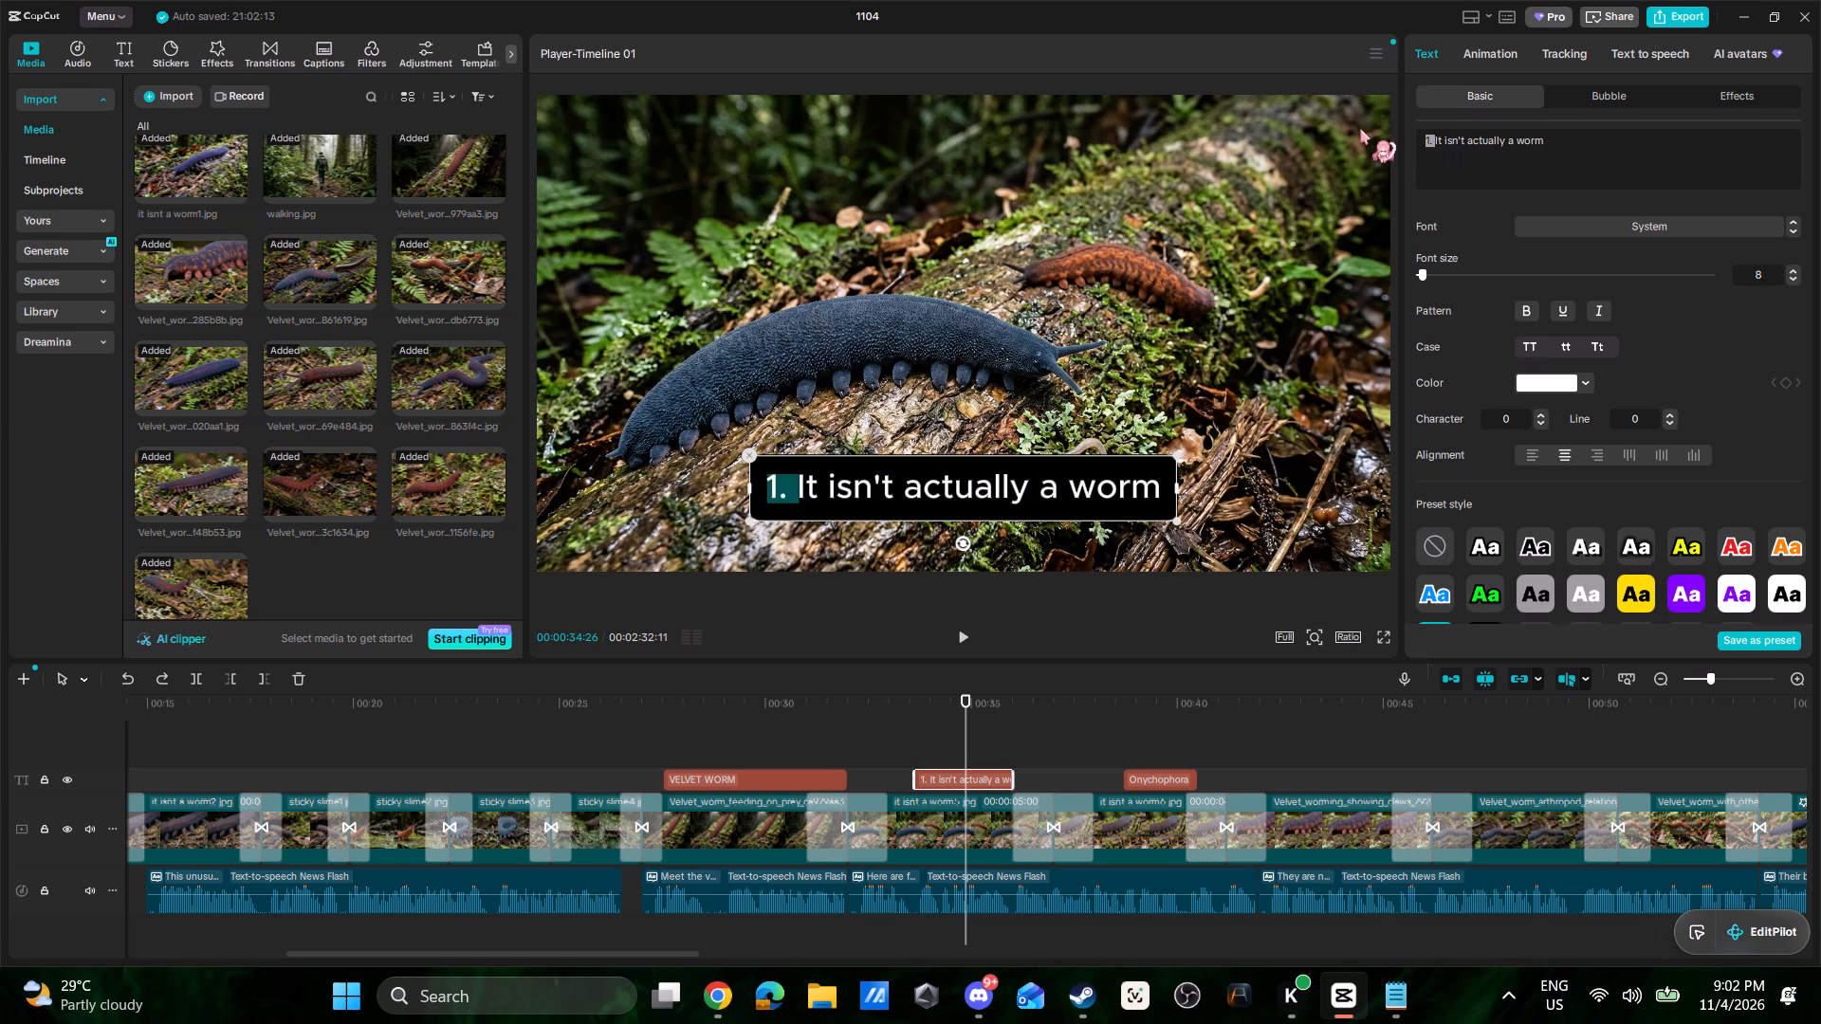
pyautogui.press('BackSpace')
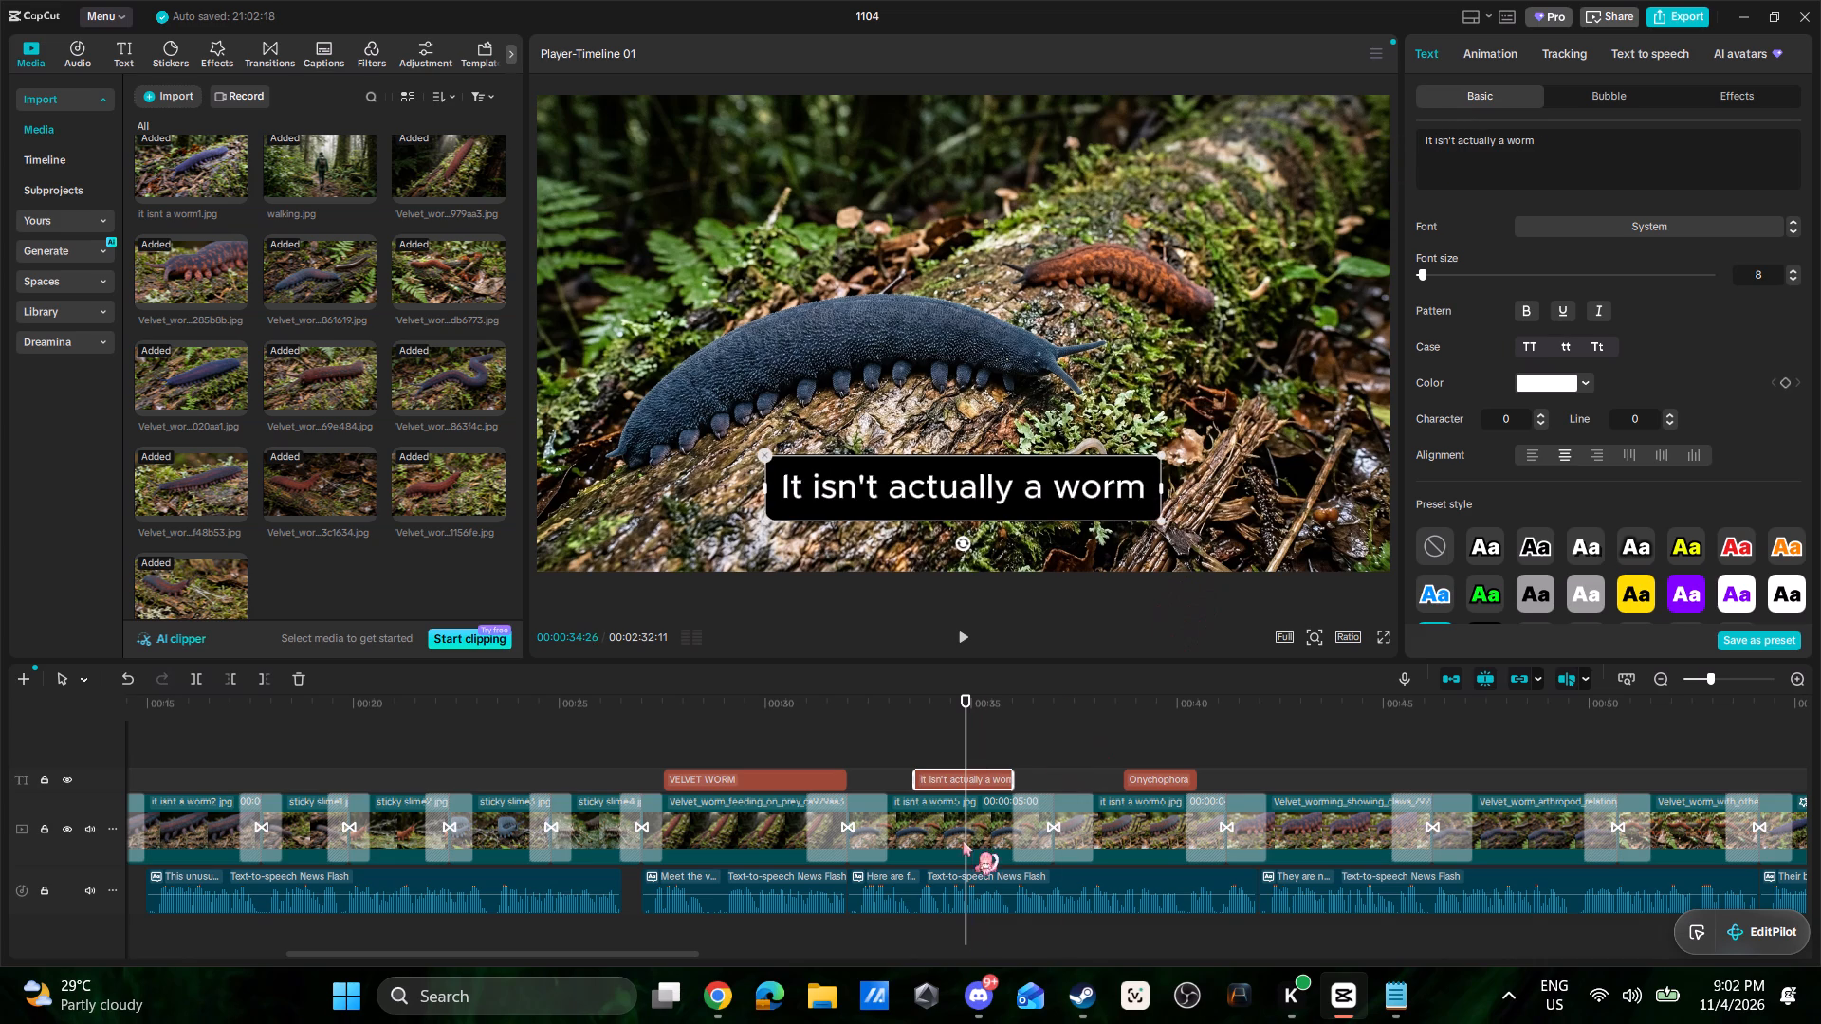
# Cut out the short narration segment beneath the start of the "It isn't actually a worm" title, from 00:00:33:19, leaving a gap.
pyautogui.click(848, 758)
pyautogui.press('space')
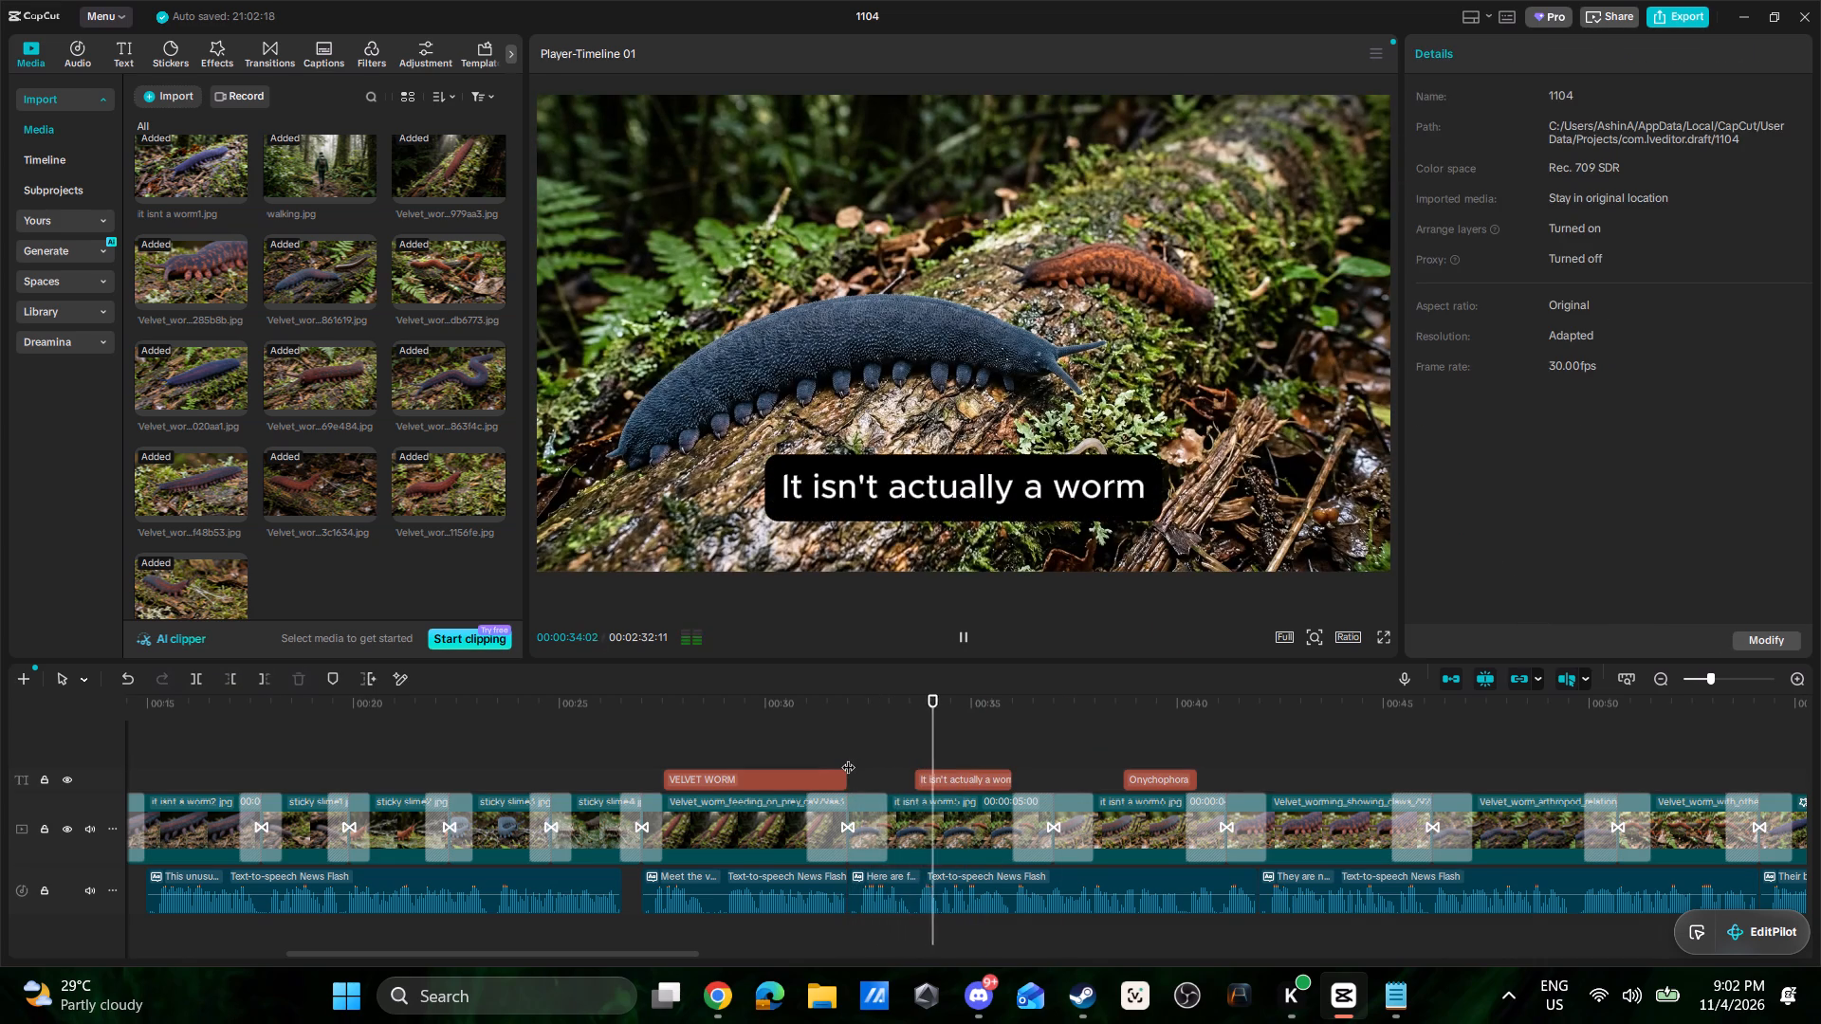
pyautogui.press('space')
pyautogui.keyDown('ctrl'); pyautogui.scroll(3, 944, 897); pyautogui.keyUp('ctrl')
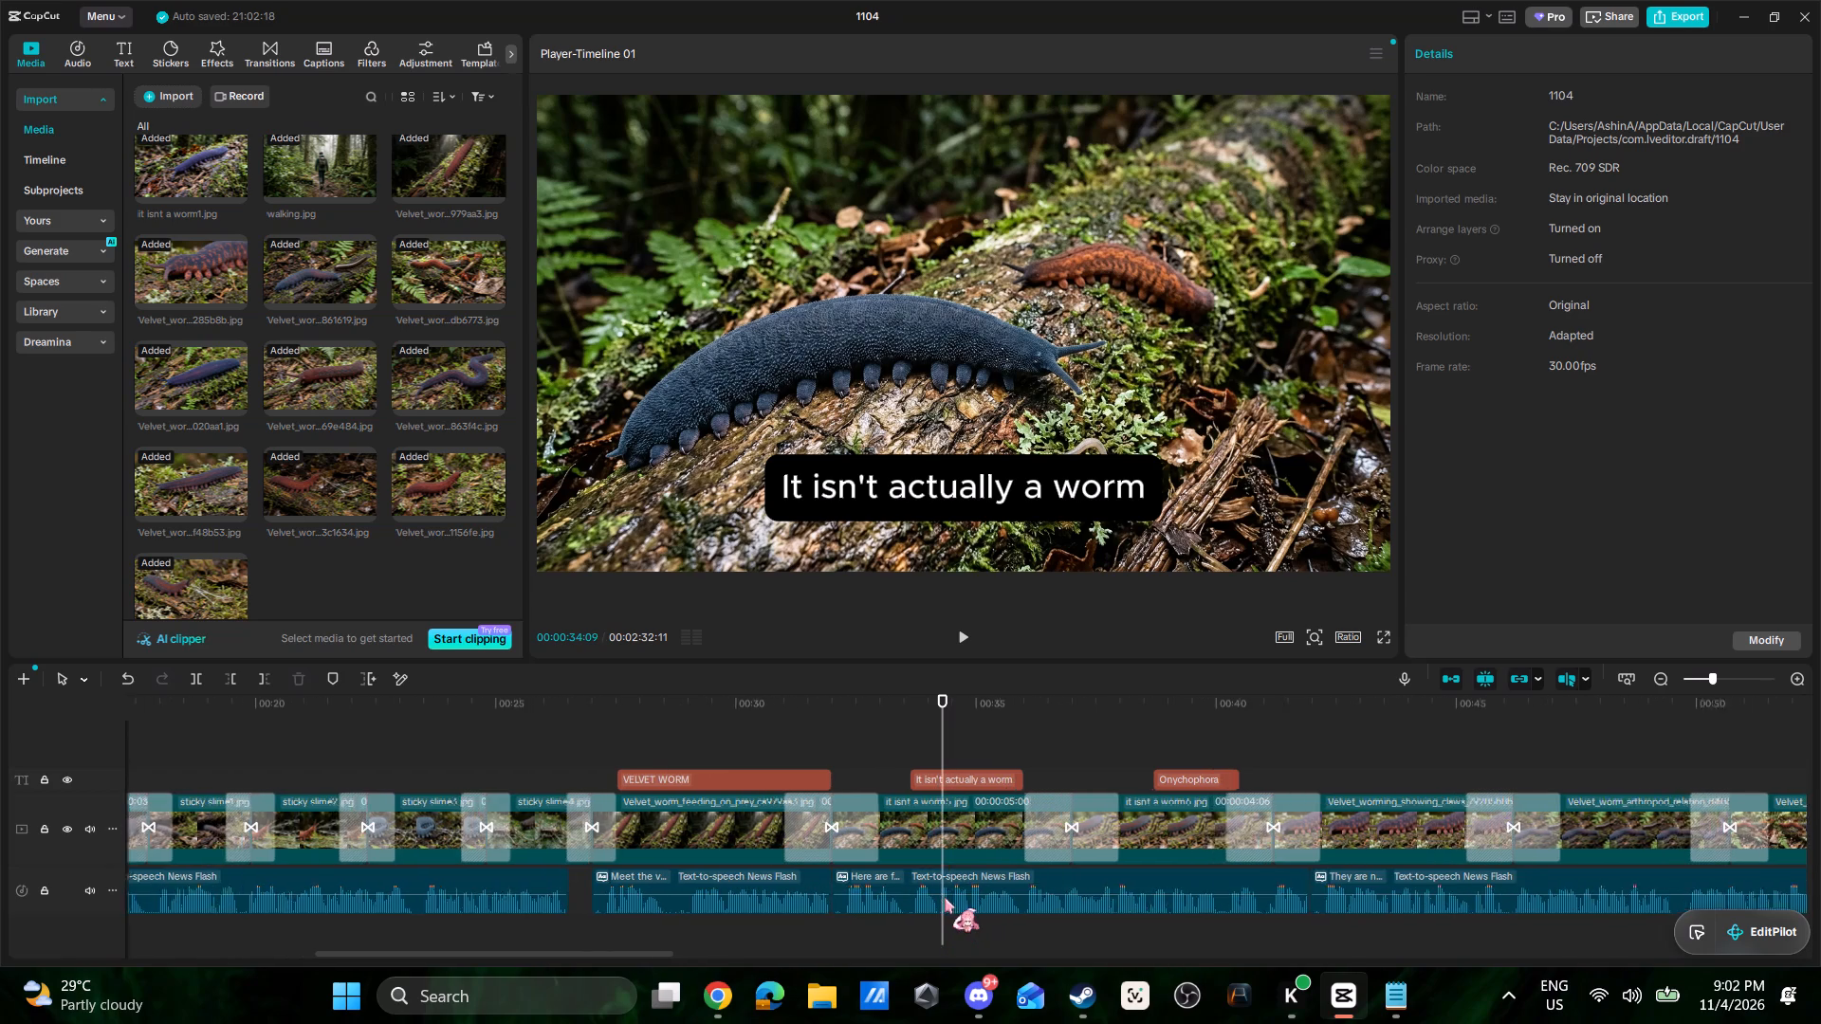
pyautogui.keyDown('ctrl'); pyautogui.scroll(15, 945, 898); pyautogui.keyUp('ctrl')
pyautogui.click(918, 879)
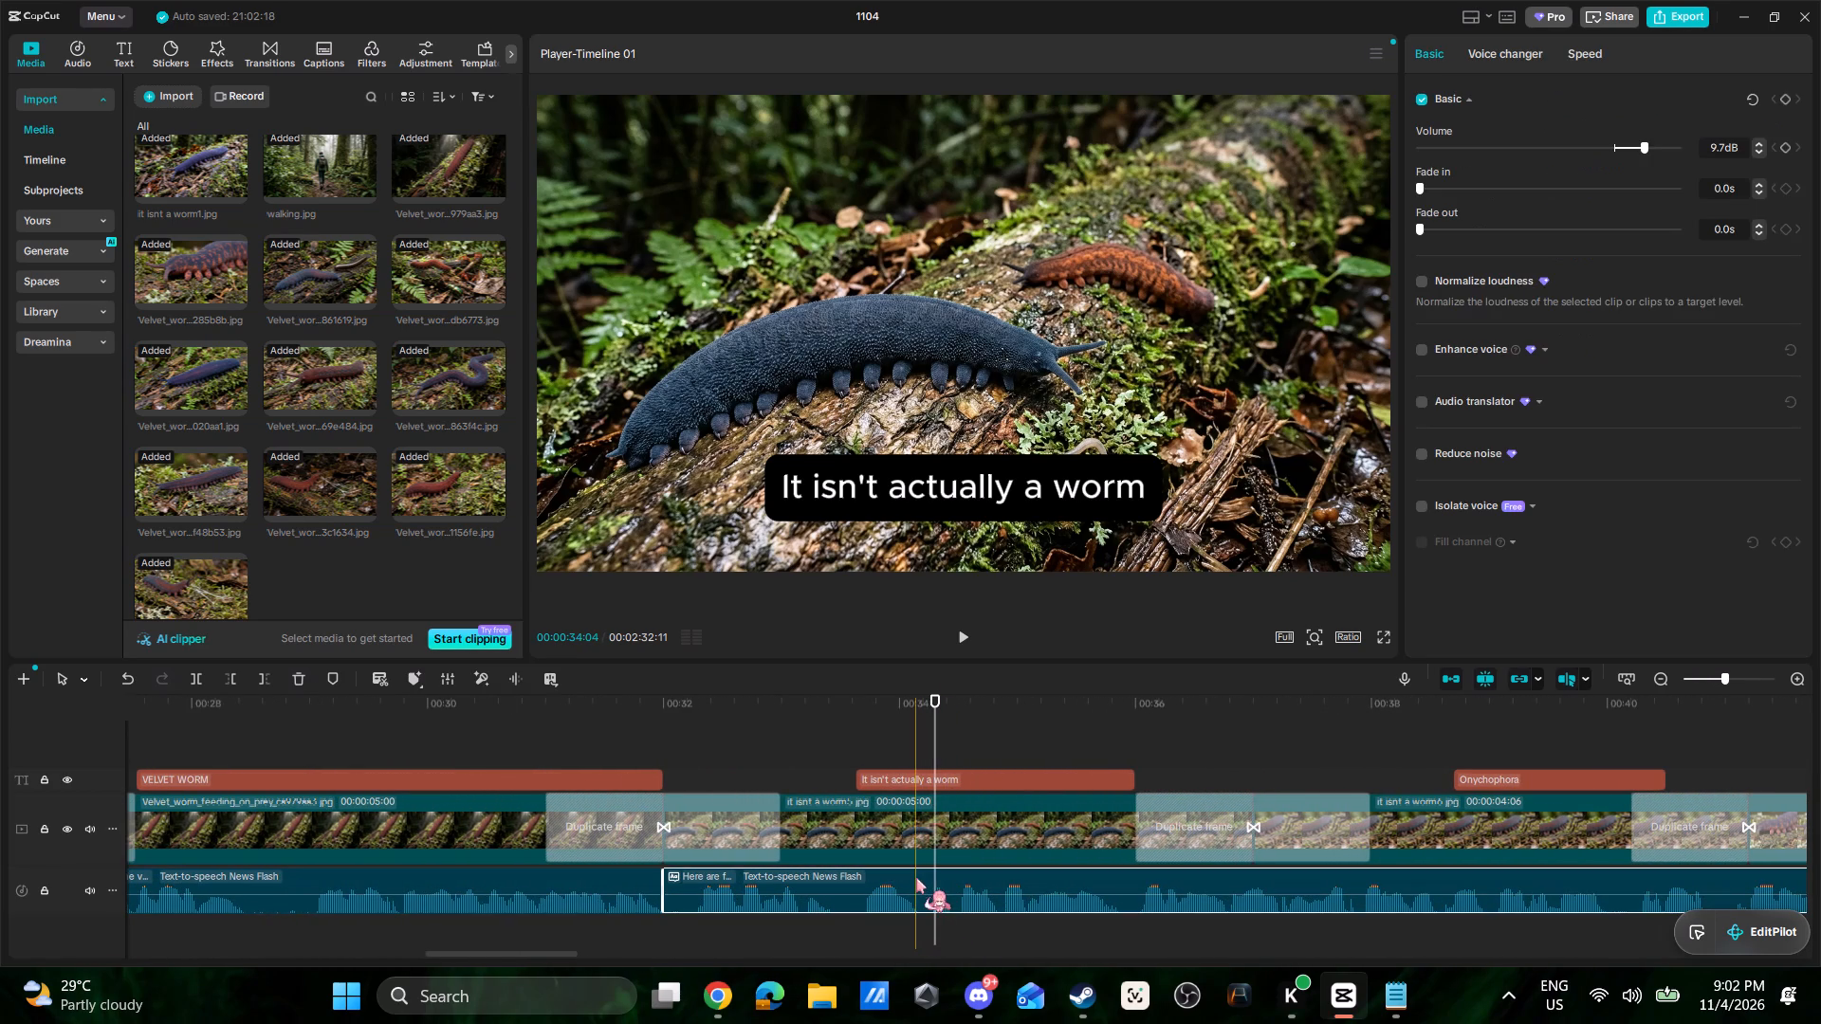
pyautogui.click(856, 765)
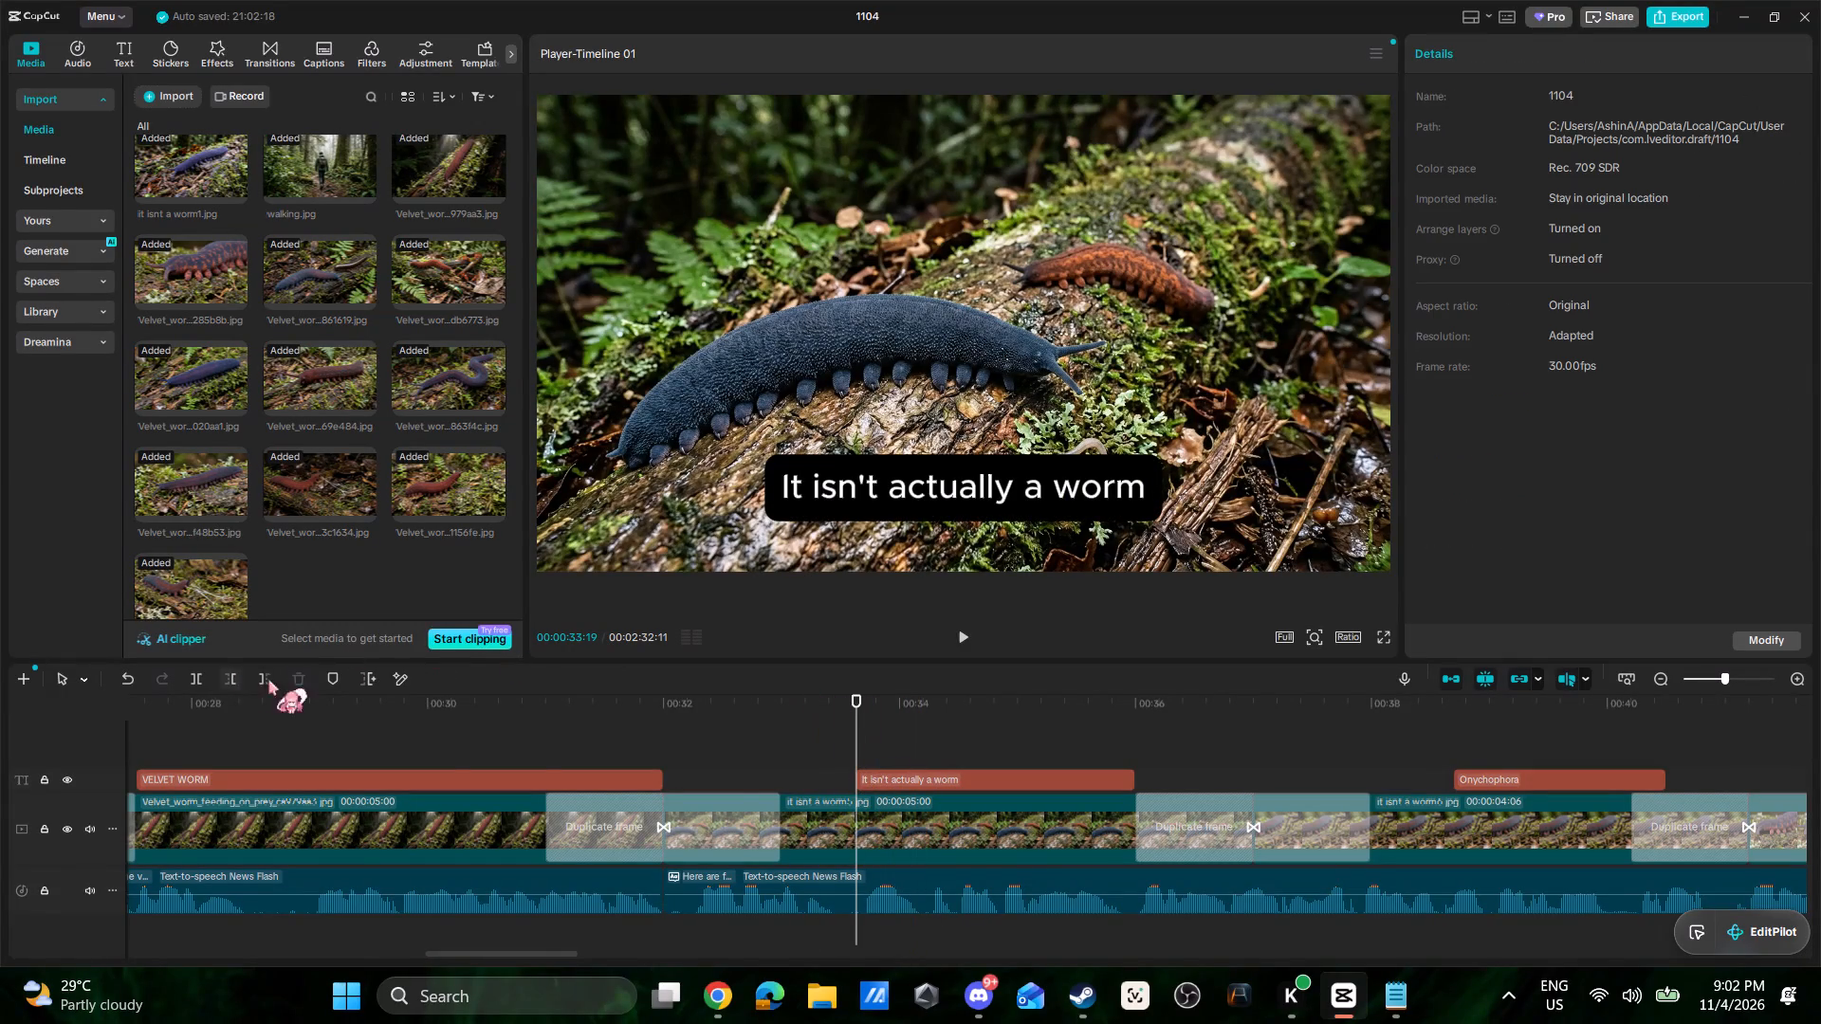
pyautogui.click(875, 876)
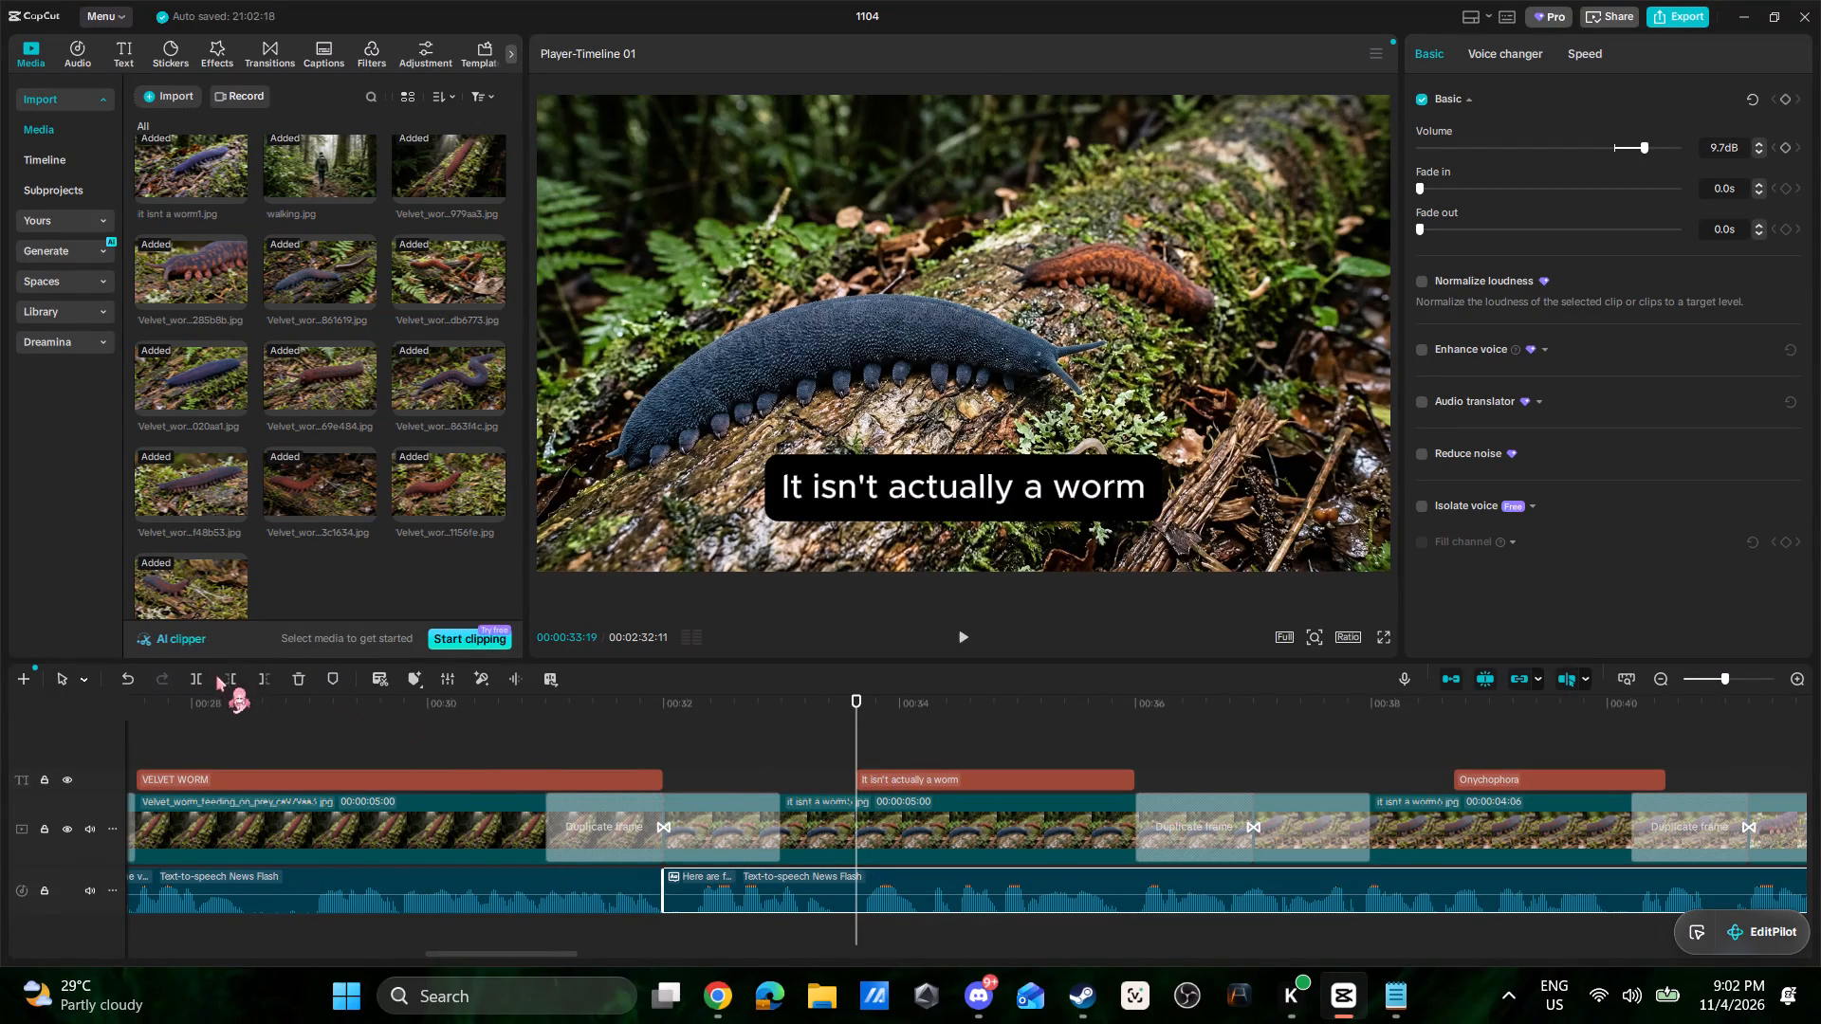
pyautogui.click(199, 679)
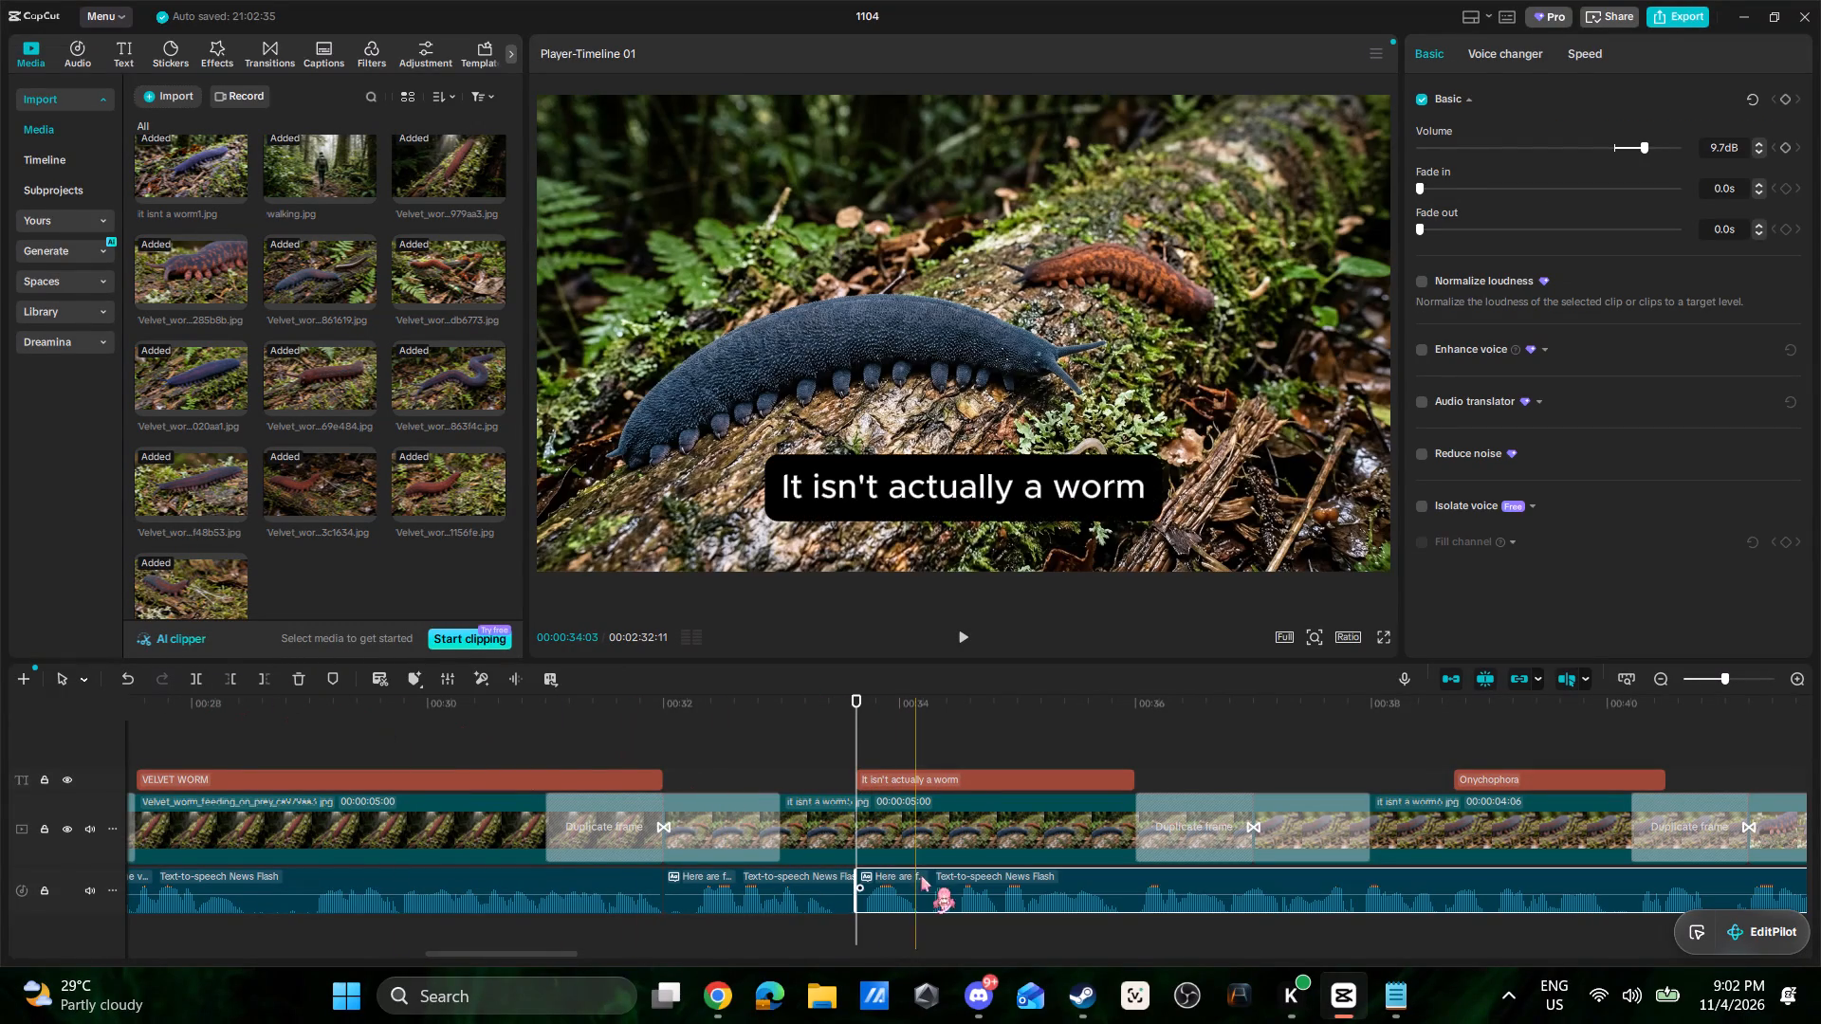
pyautogui.click(930, 742)
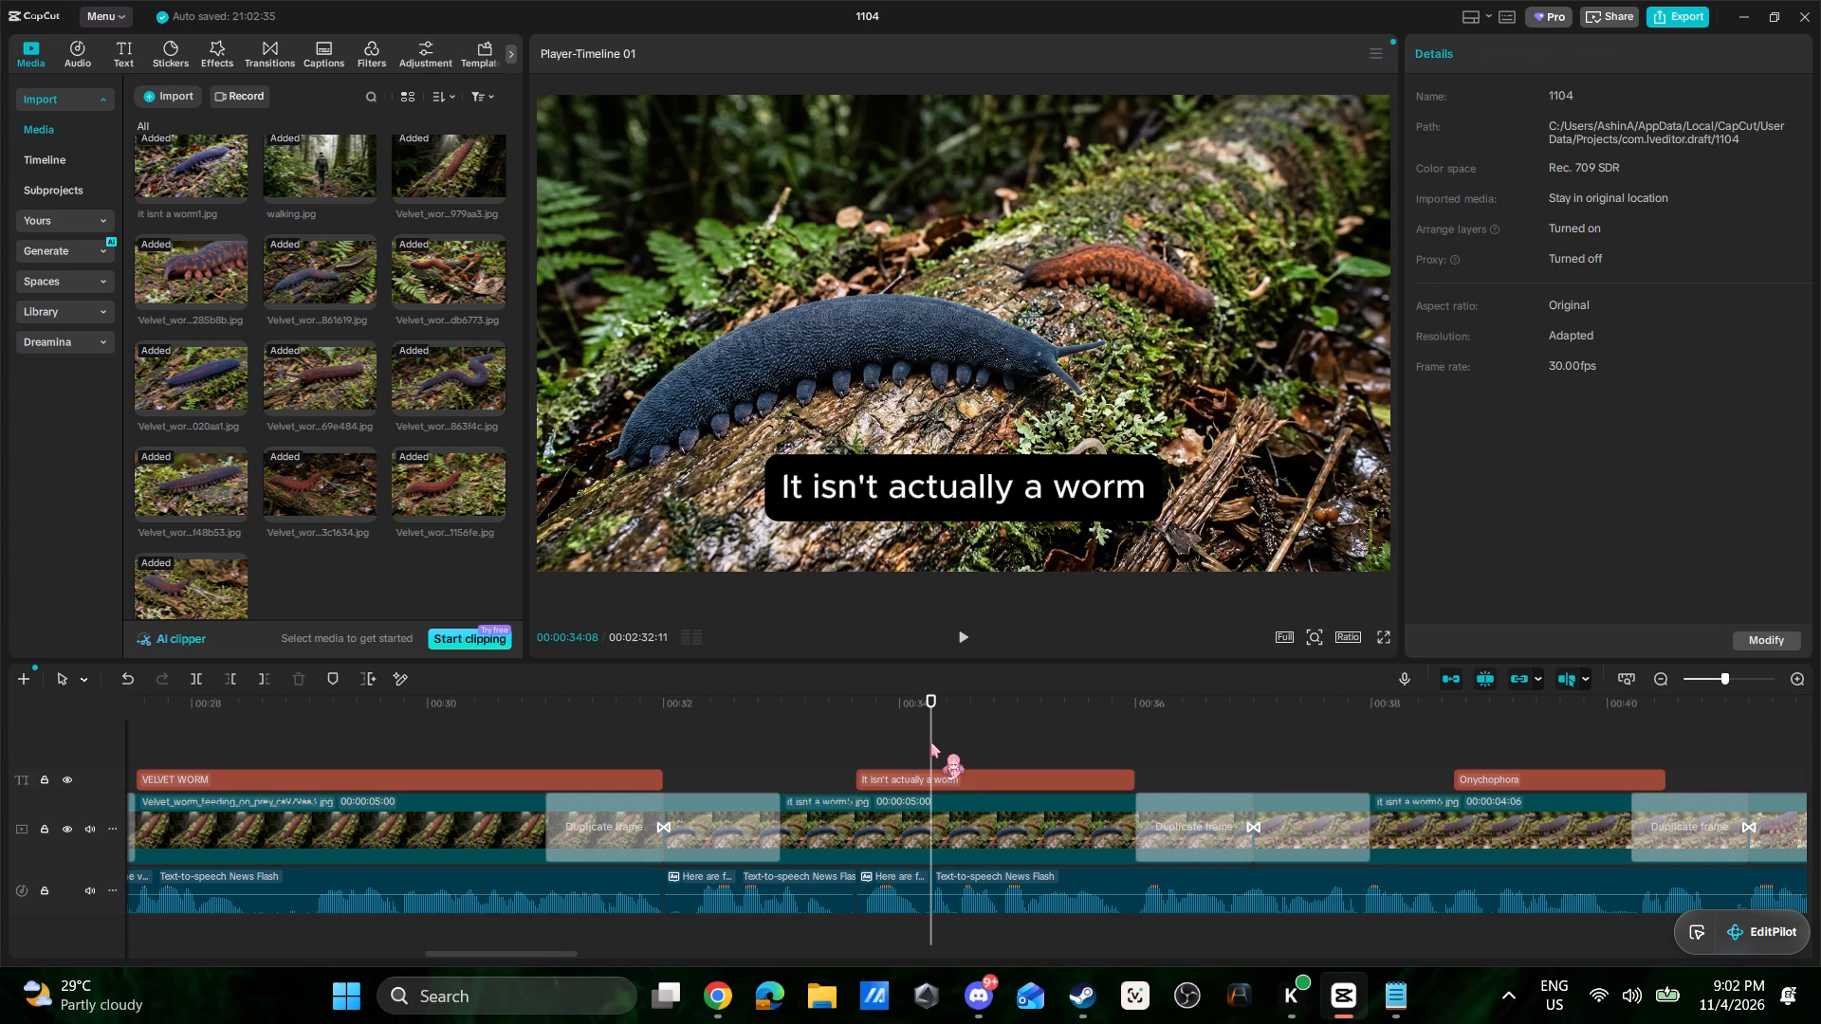
pyautogui.click(931, 697)
pyautogui.click(921, 884)
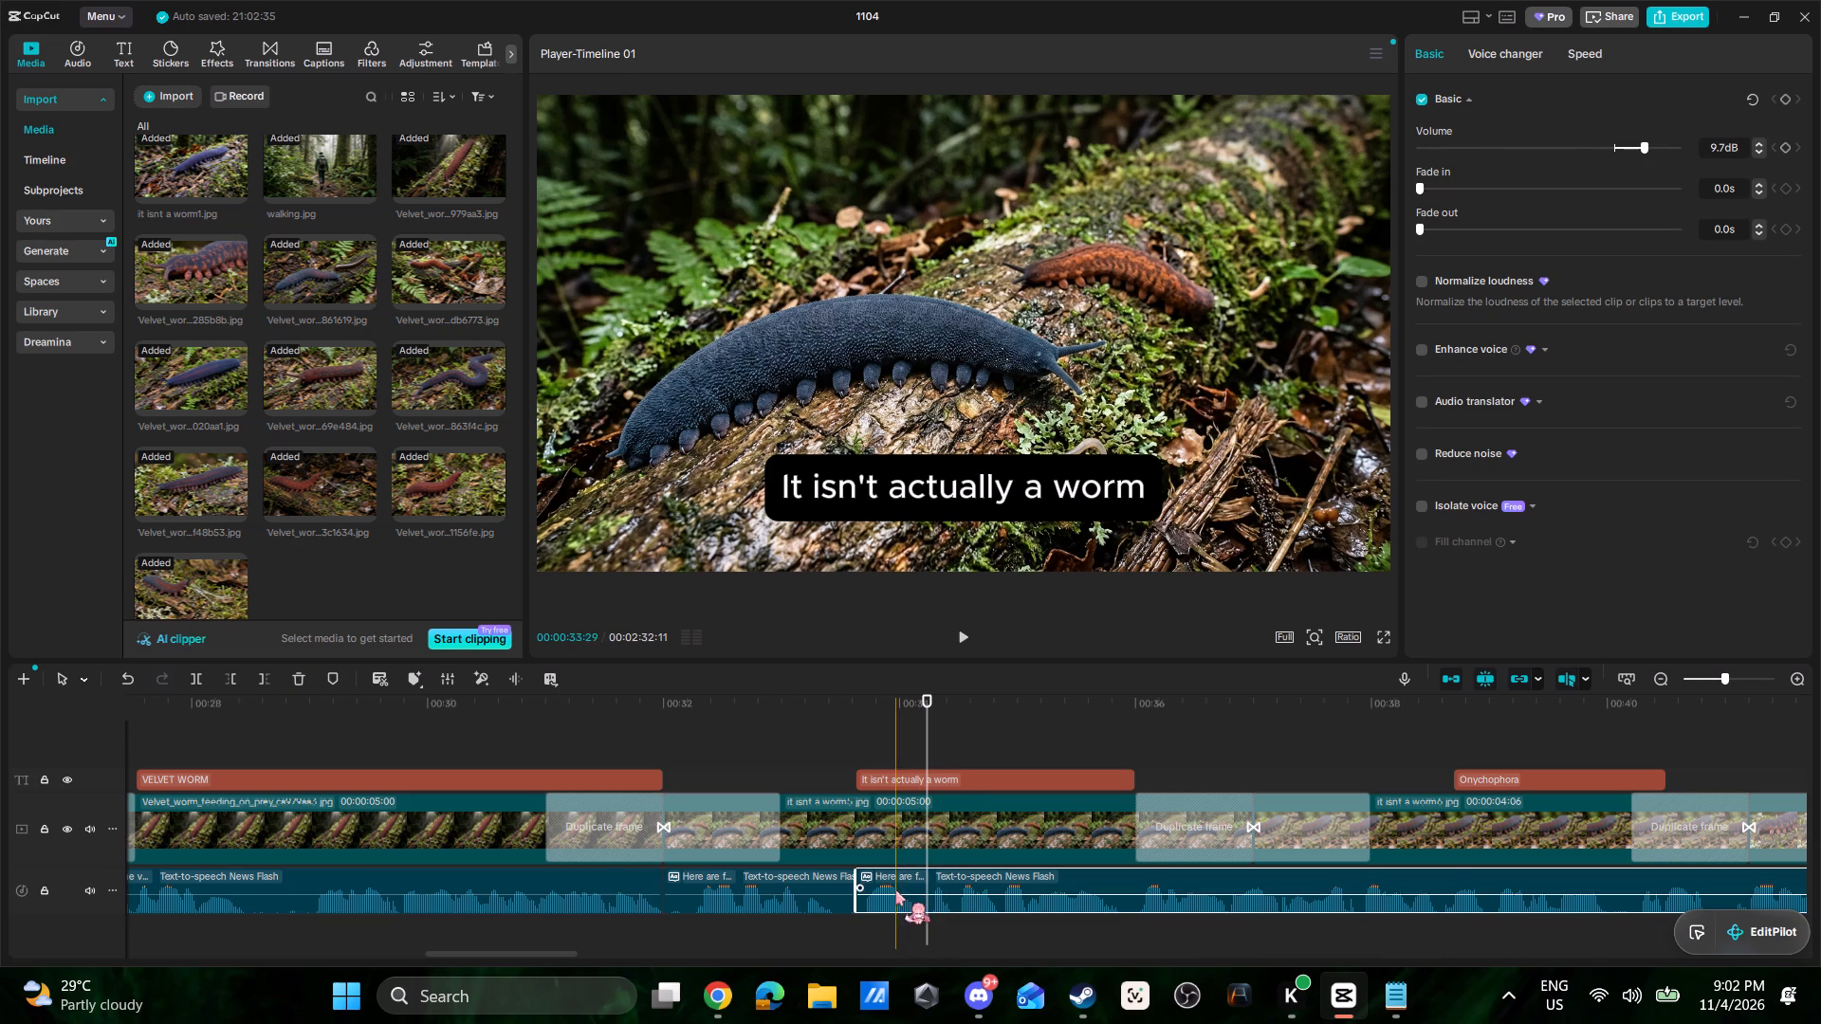
pyautogui.click(198, 681)
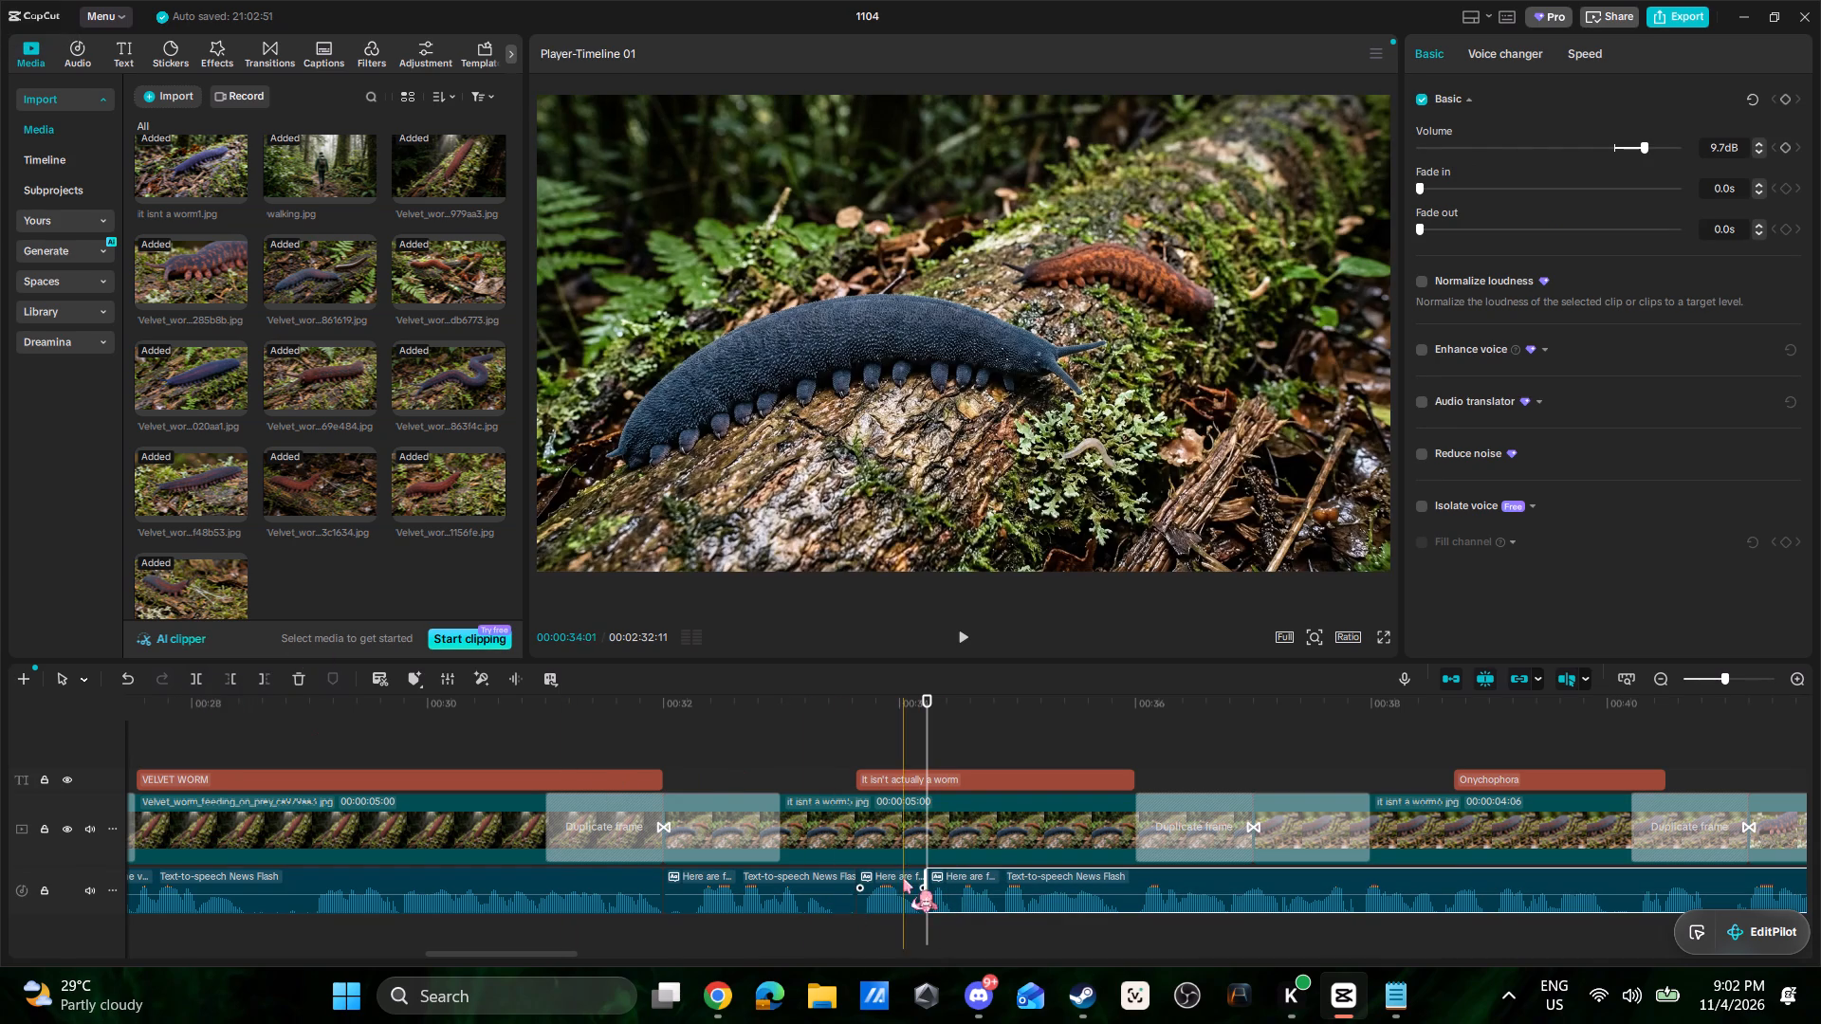
pyautogui.click(897, 886)
pyautogui.press('Delete')
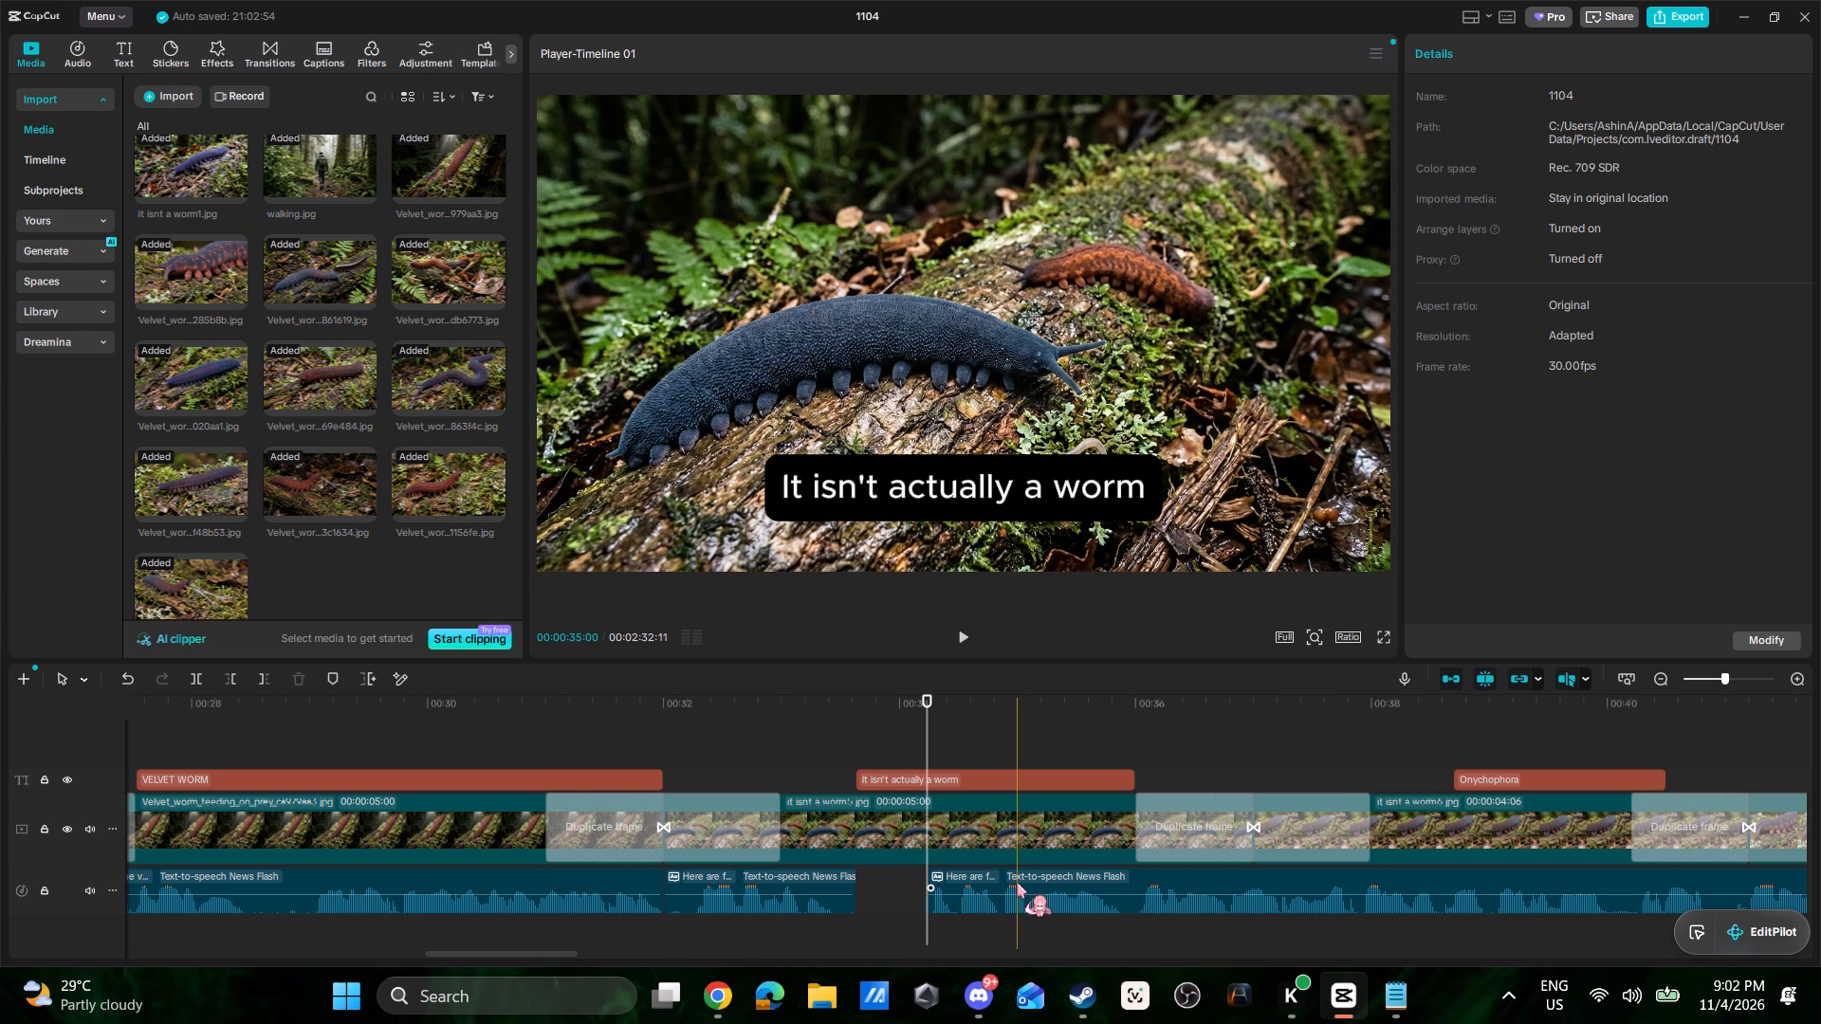
# Play back the cut, and trim the "It isn't actually a worm" title to start where the narration resumes, keeping its end at the next transition.
pyautogui.click(824, 749)
pyautogui.press('space')
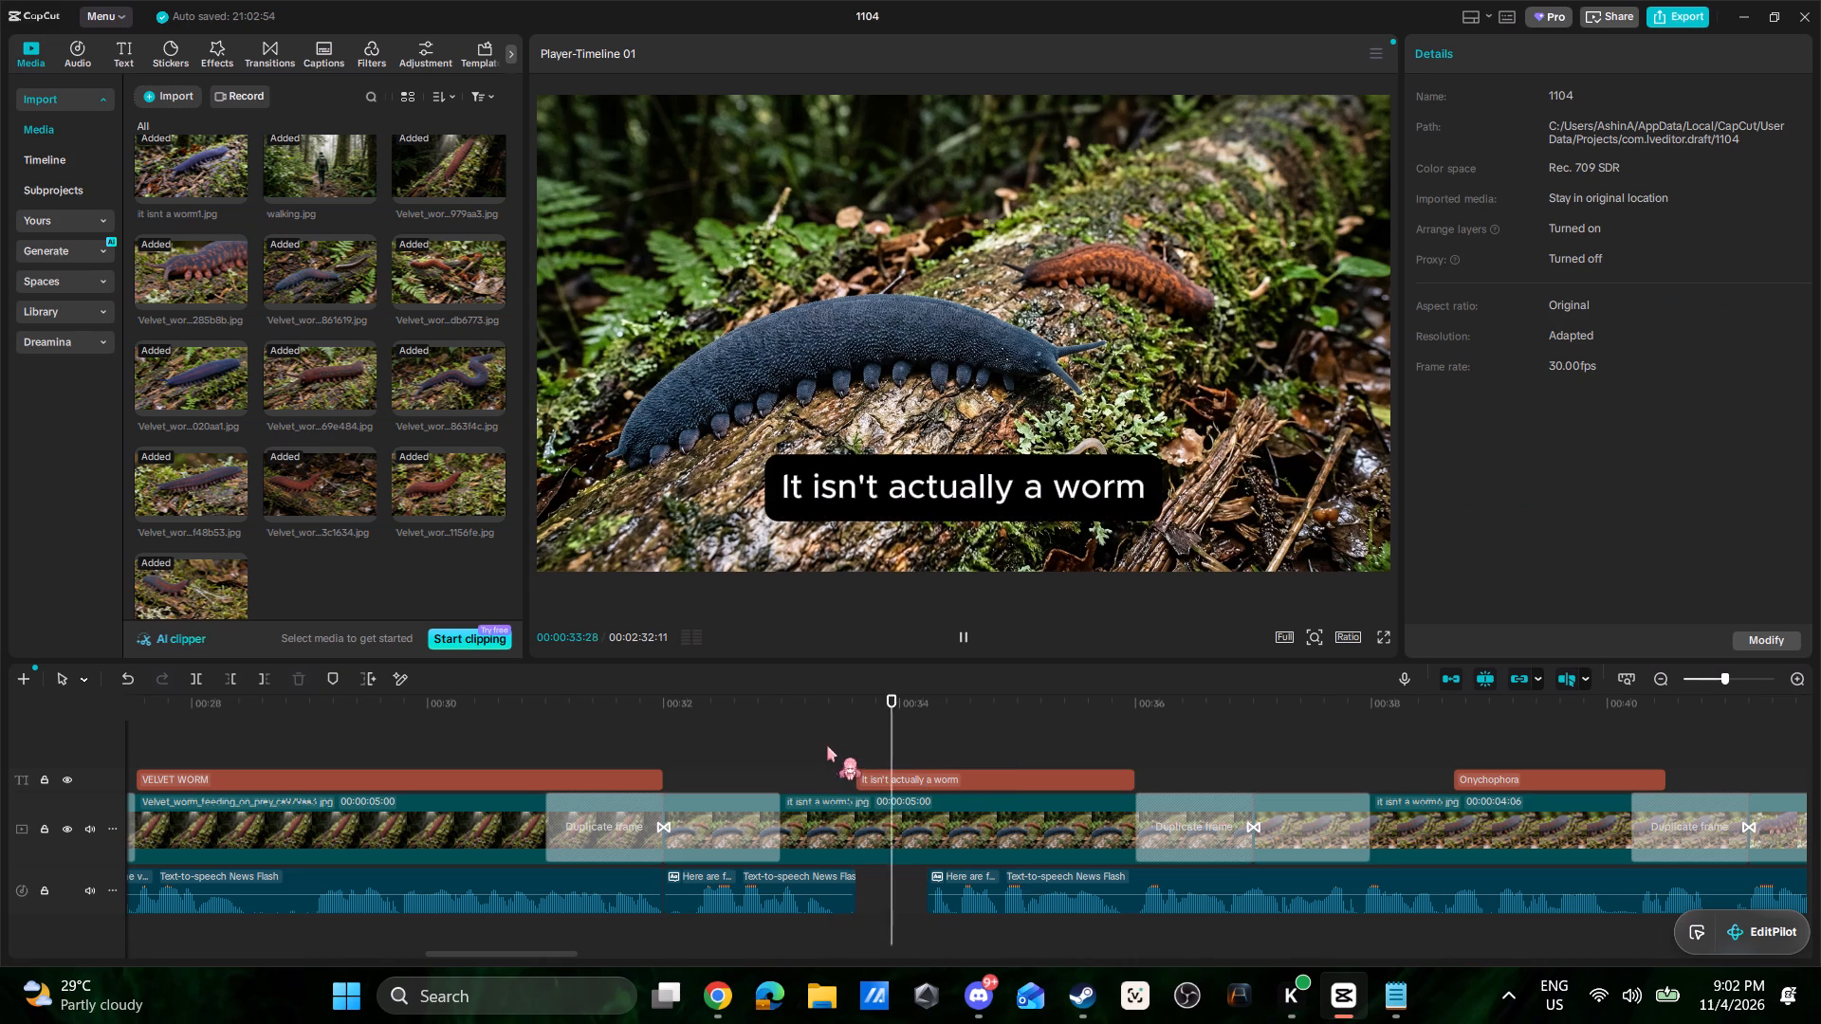
pyautogui.press('space')
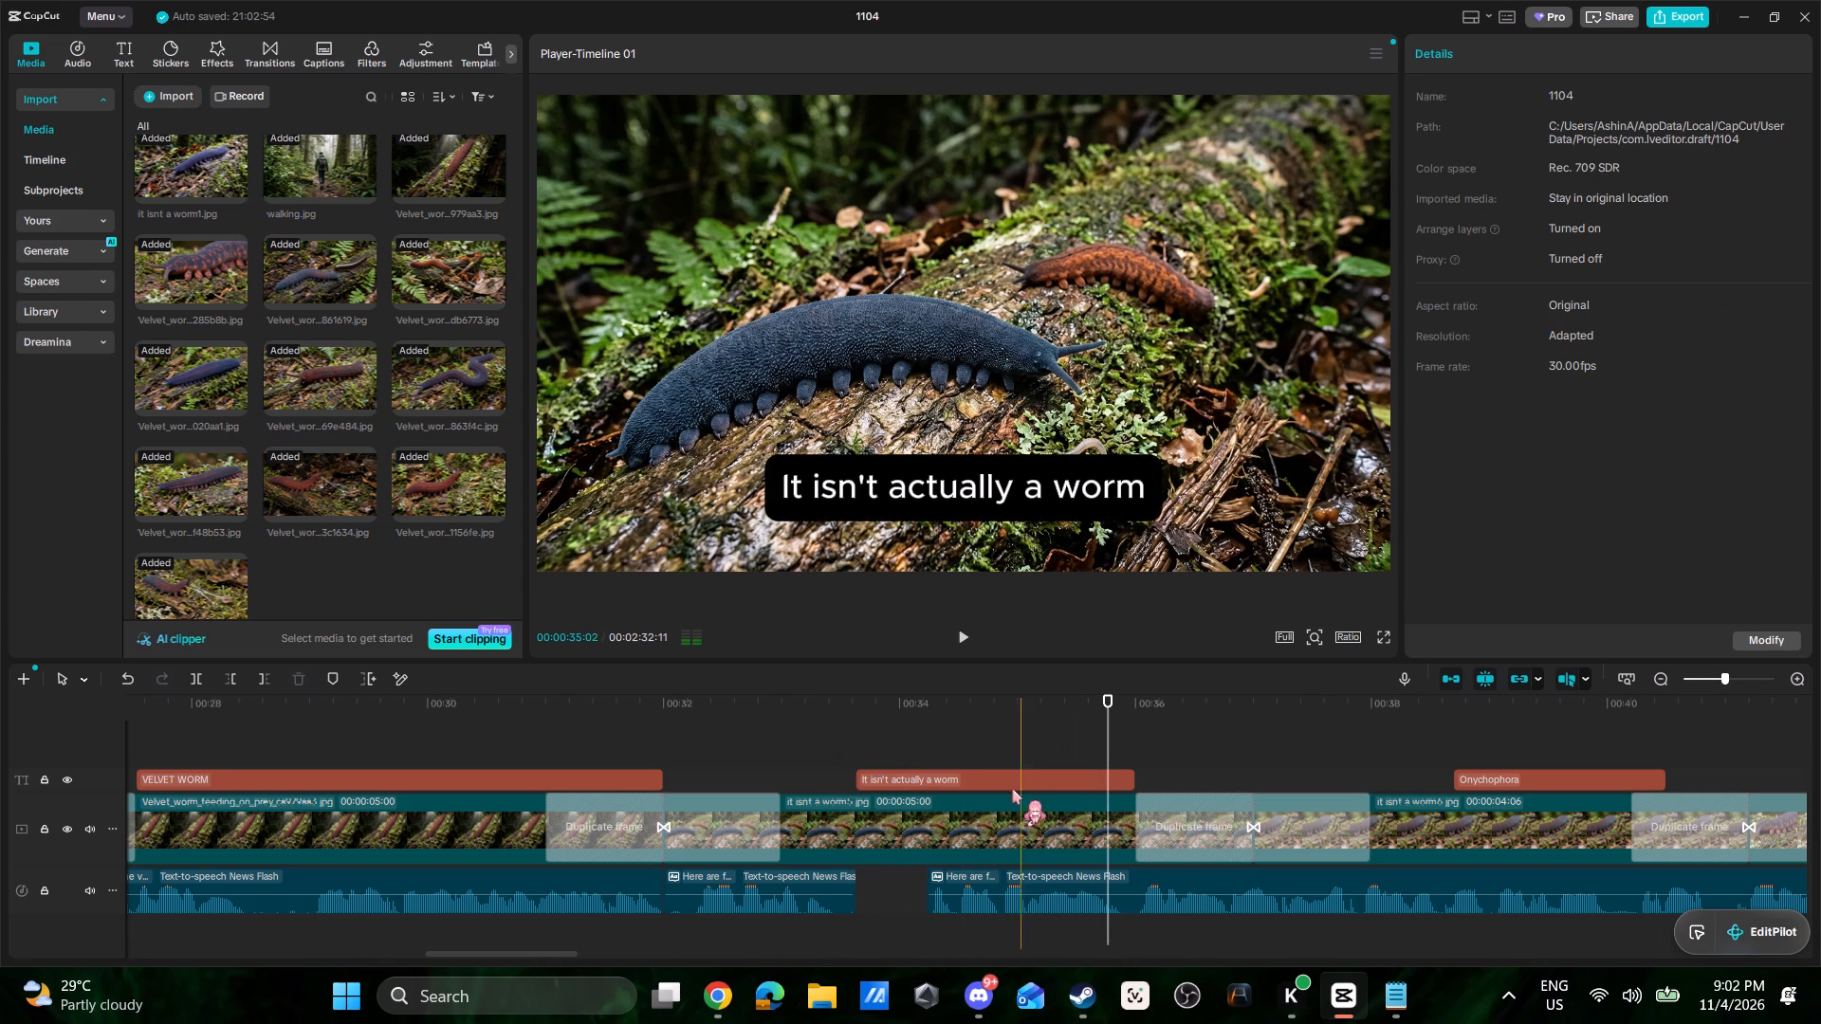
pyautogui.click(978, 780)
pyautogui.moveTo(1135, 780); pyautogui.dragTo(1092, 777)
pyautogui.moveTo(851, 780); pyautogui.dragTo(915, 782)
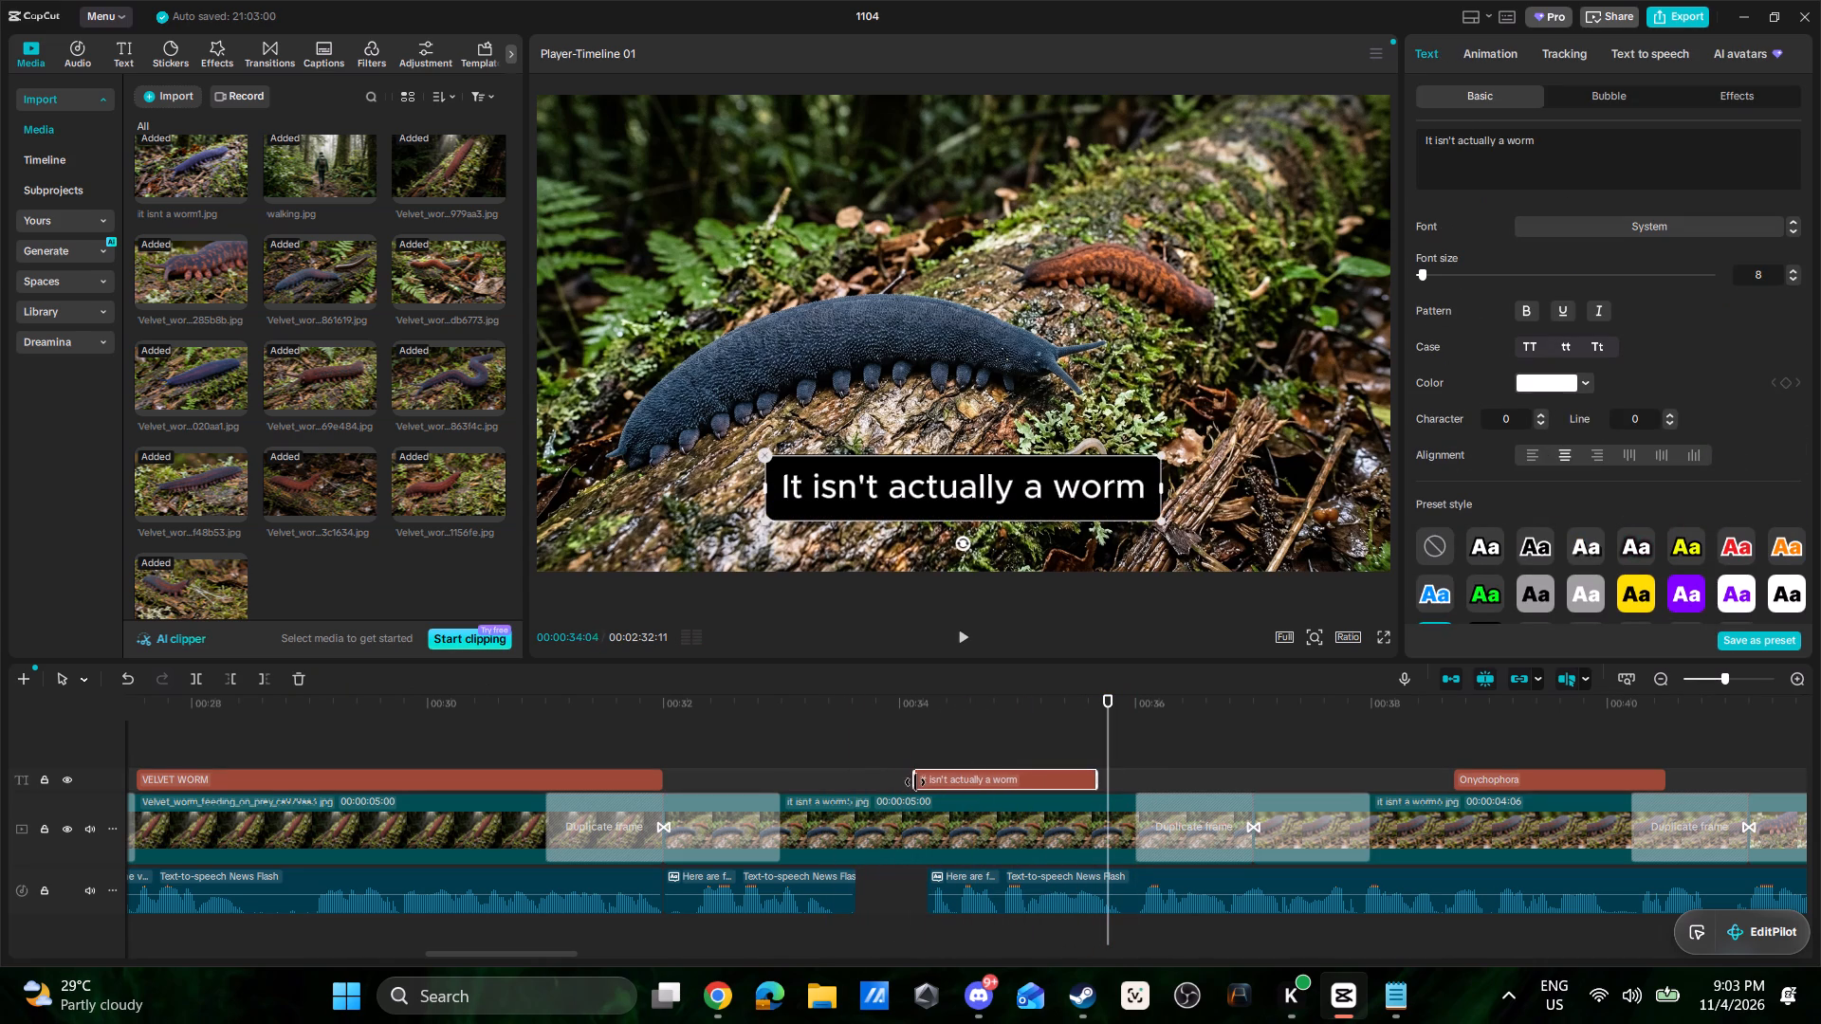
pyautogui.moveTo(915, 782); pyautogui.dragTo(925, 783)
pyautogui.click(1094, 778)
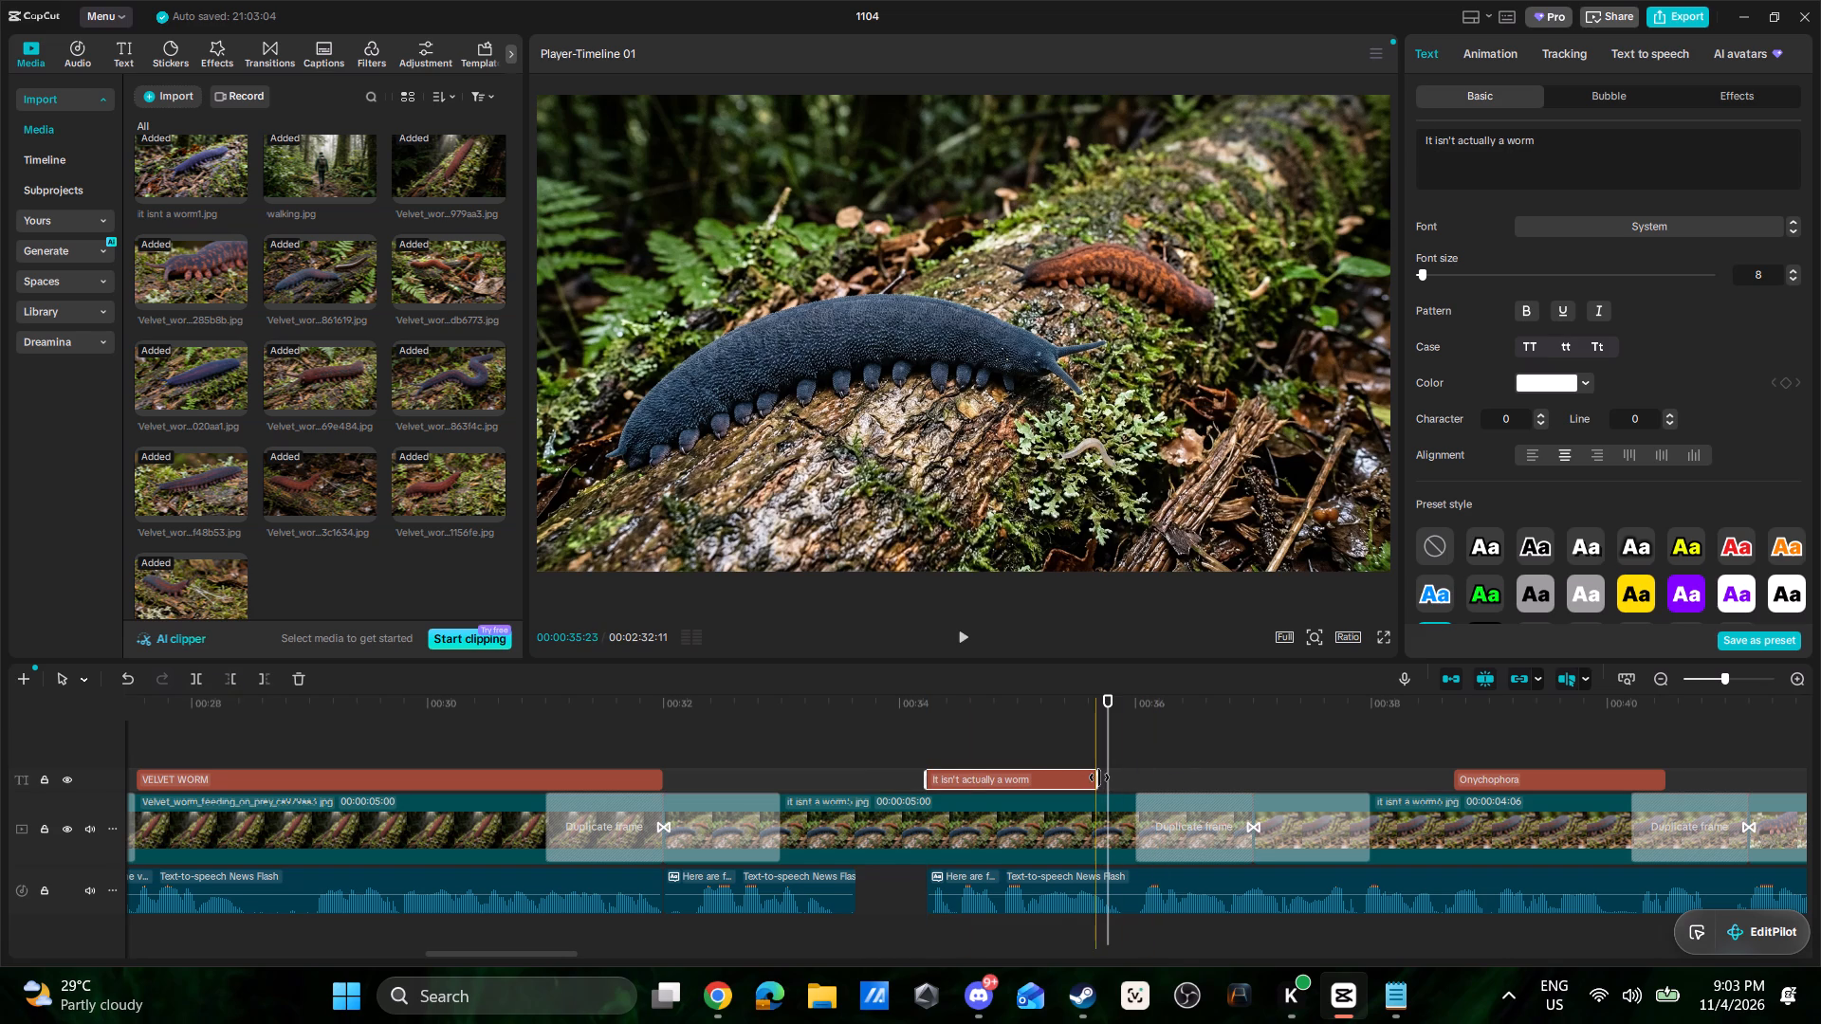
pyautogui.moveTo(1097, 777); pyautogui.dragTo(1133, 779)
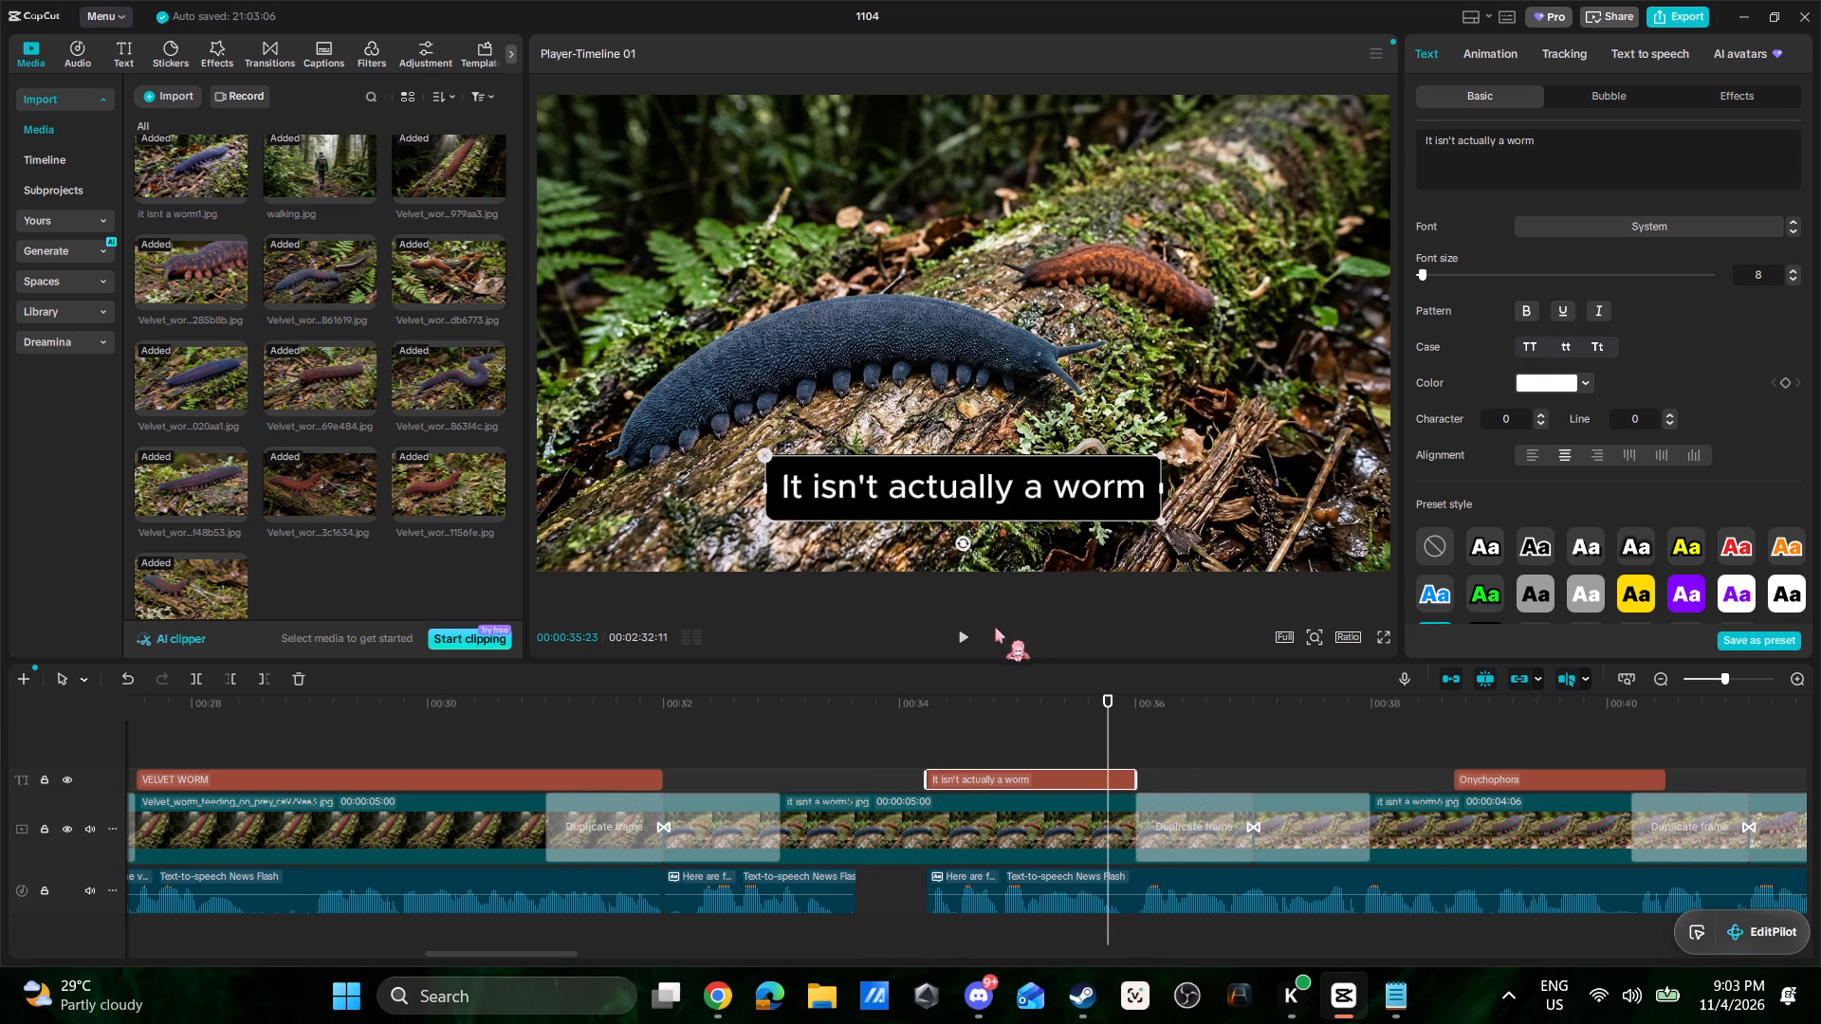
# Play back the video from the VELVET WORM title past the last image clip, reviewing the titles, images and narration, and browse the imported media.
pyautogui.keyDown('ctrl'); pyautogui.scroll(-19, 1117, 876); pyautogui.keyUp('ctrl')
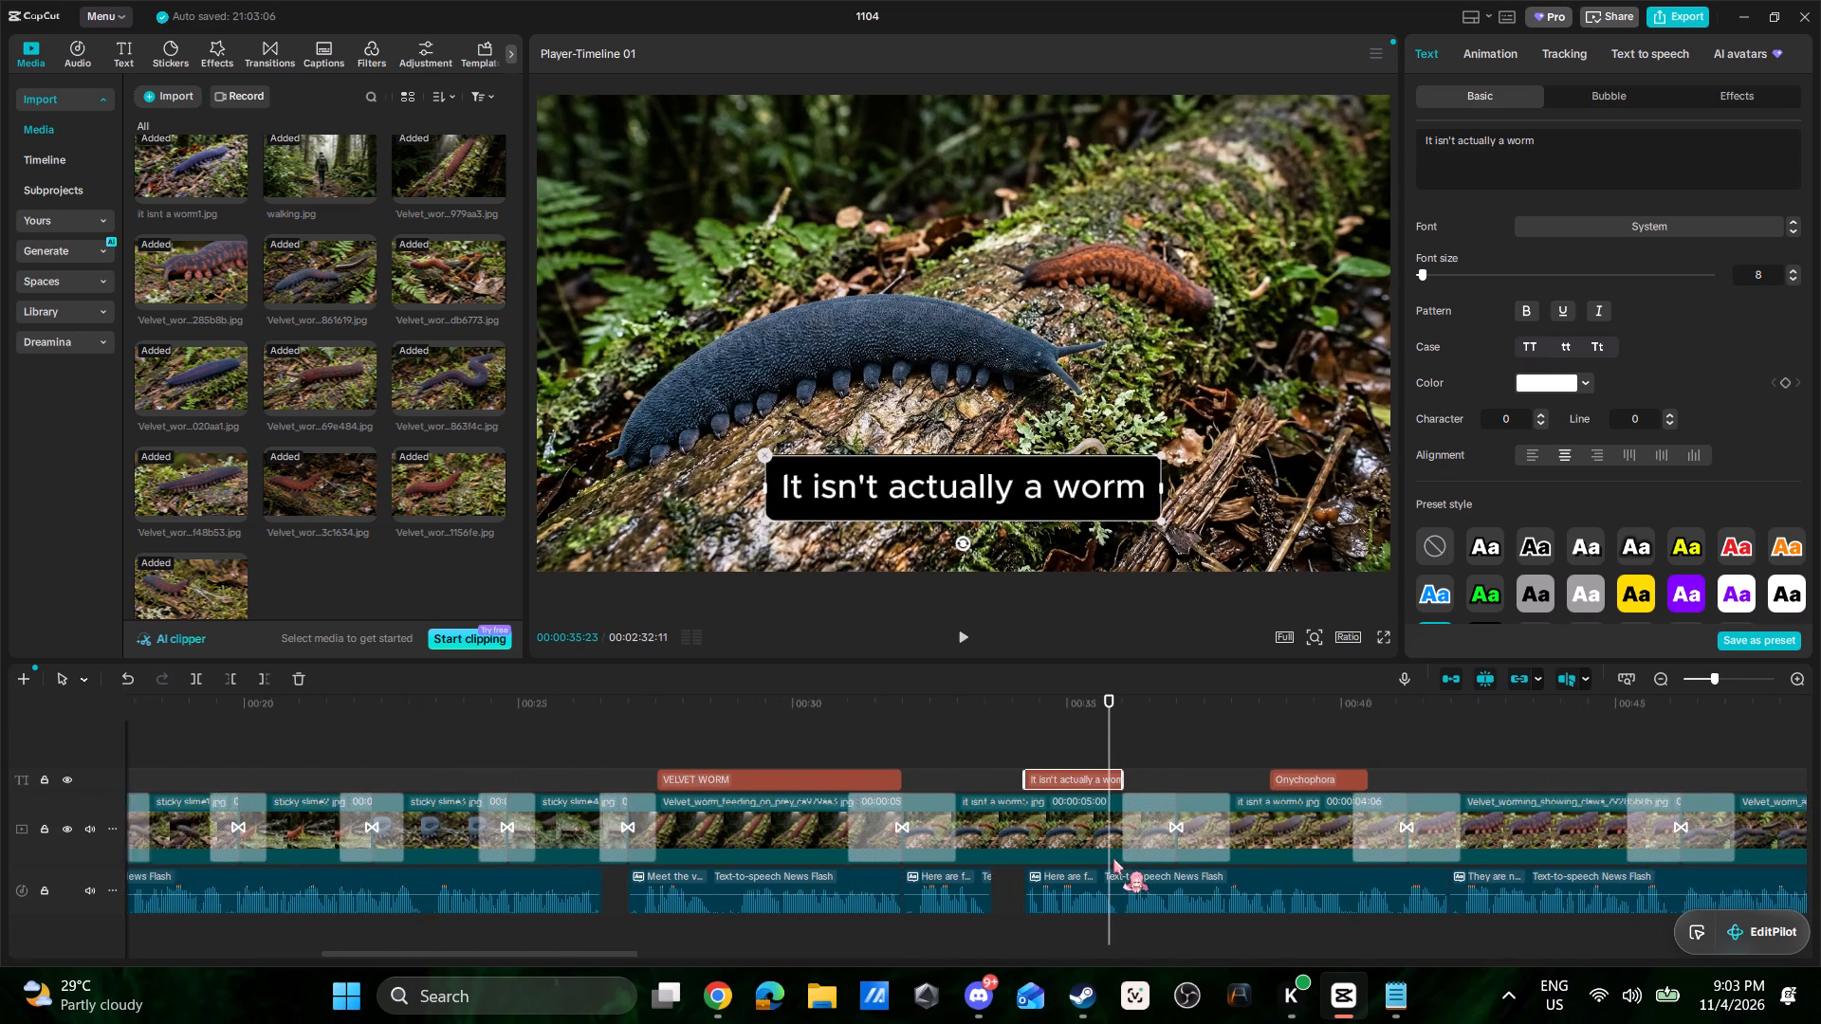
pyautogui.keyDown('ctrl'); pyautogui.scroll(2, 1113, 859); pyautogui.keyUp('ctrl')
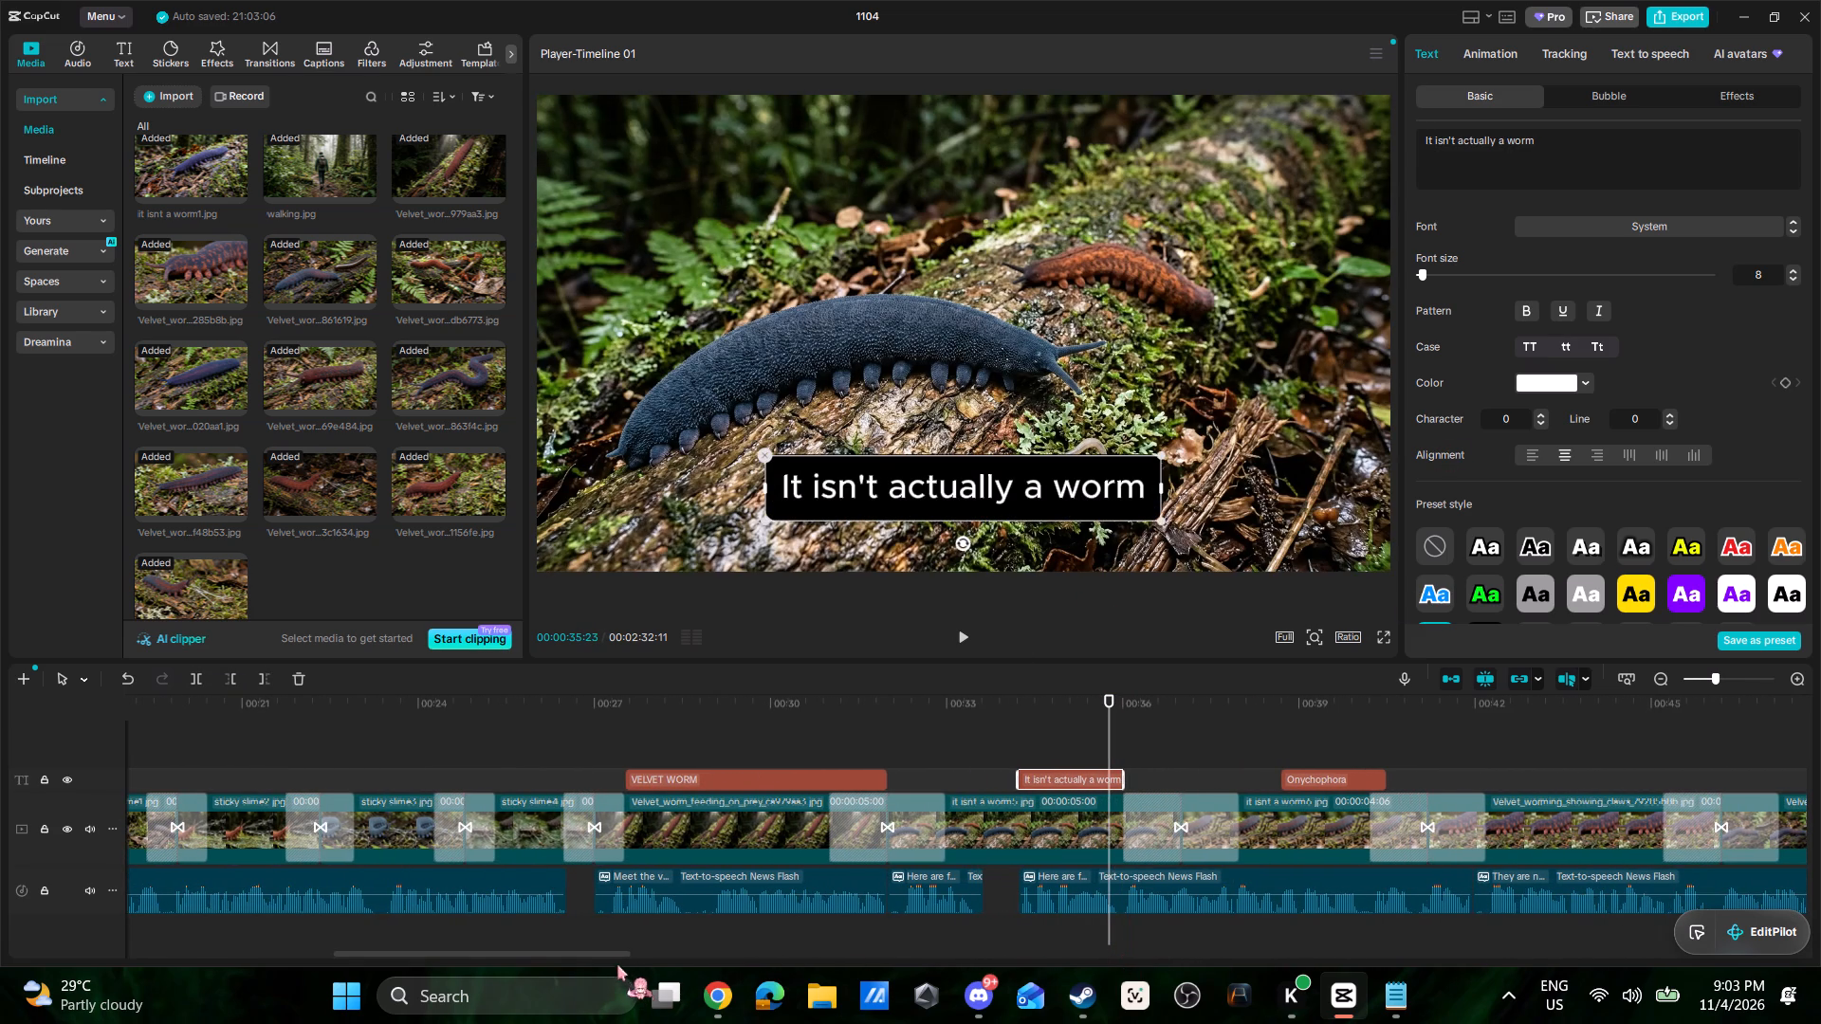
pyautogui.keyDown('ctrl'); pyautogui.scroll(-6, 749, 906); pyautogui.keyUp('ctrl')
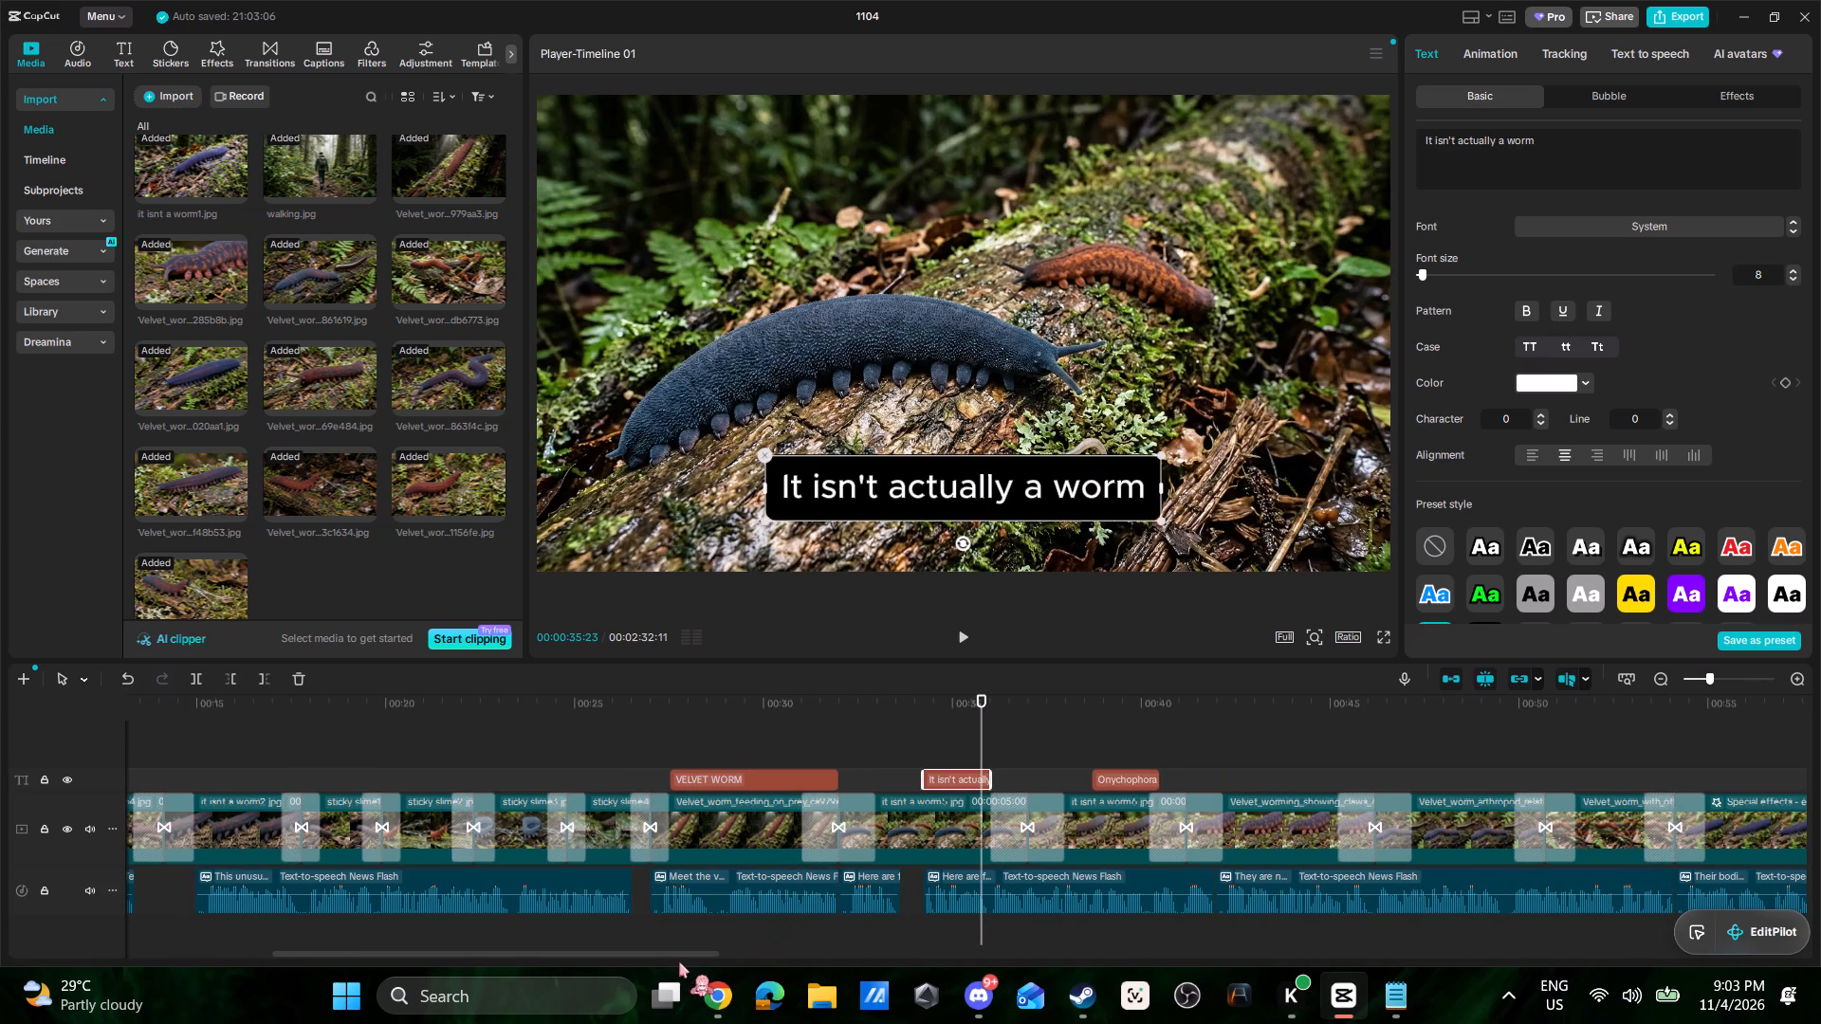
pyautogui.moveTo(693, 955); pyautogui.dragTo(844, 961)
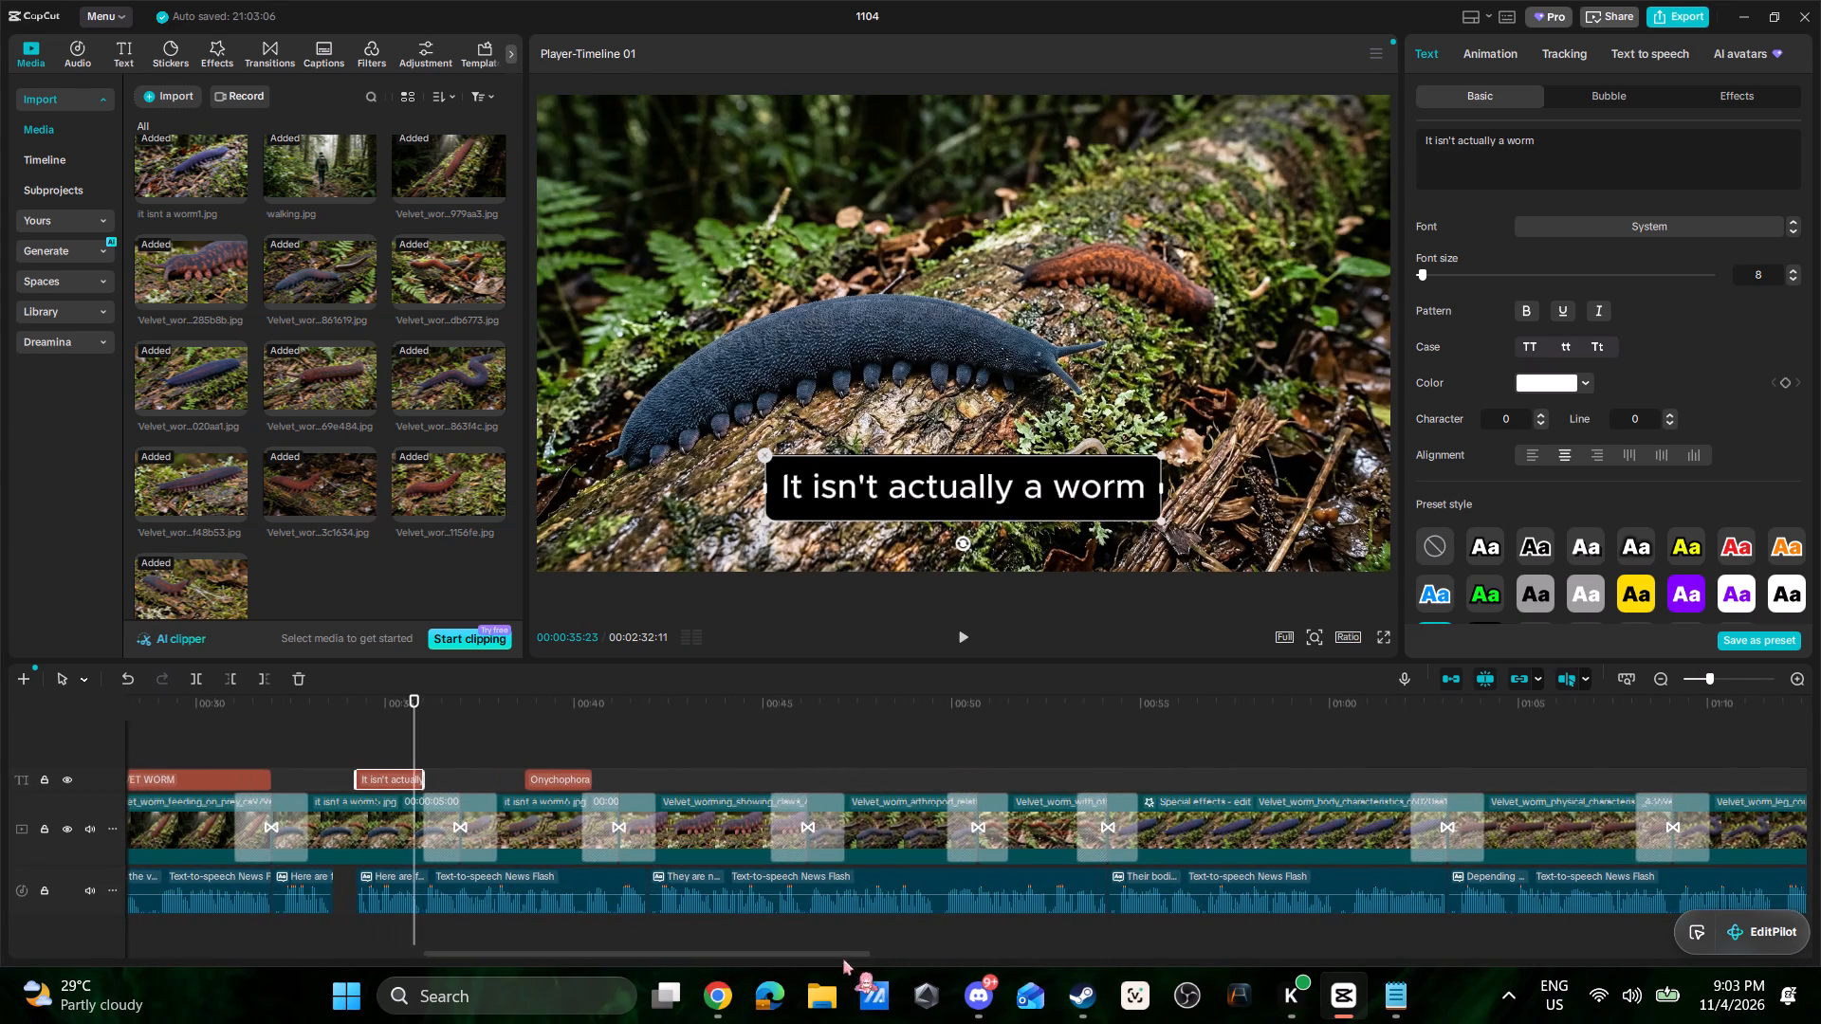
pyautogui.keyDown('ctrl'); pyautogui.scroll(-3, 875, 917); pyautogui.keyUp('ctrl')
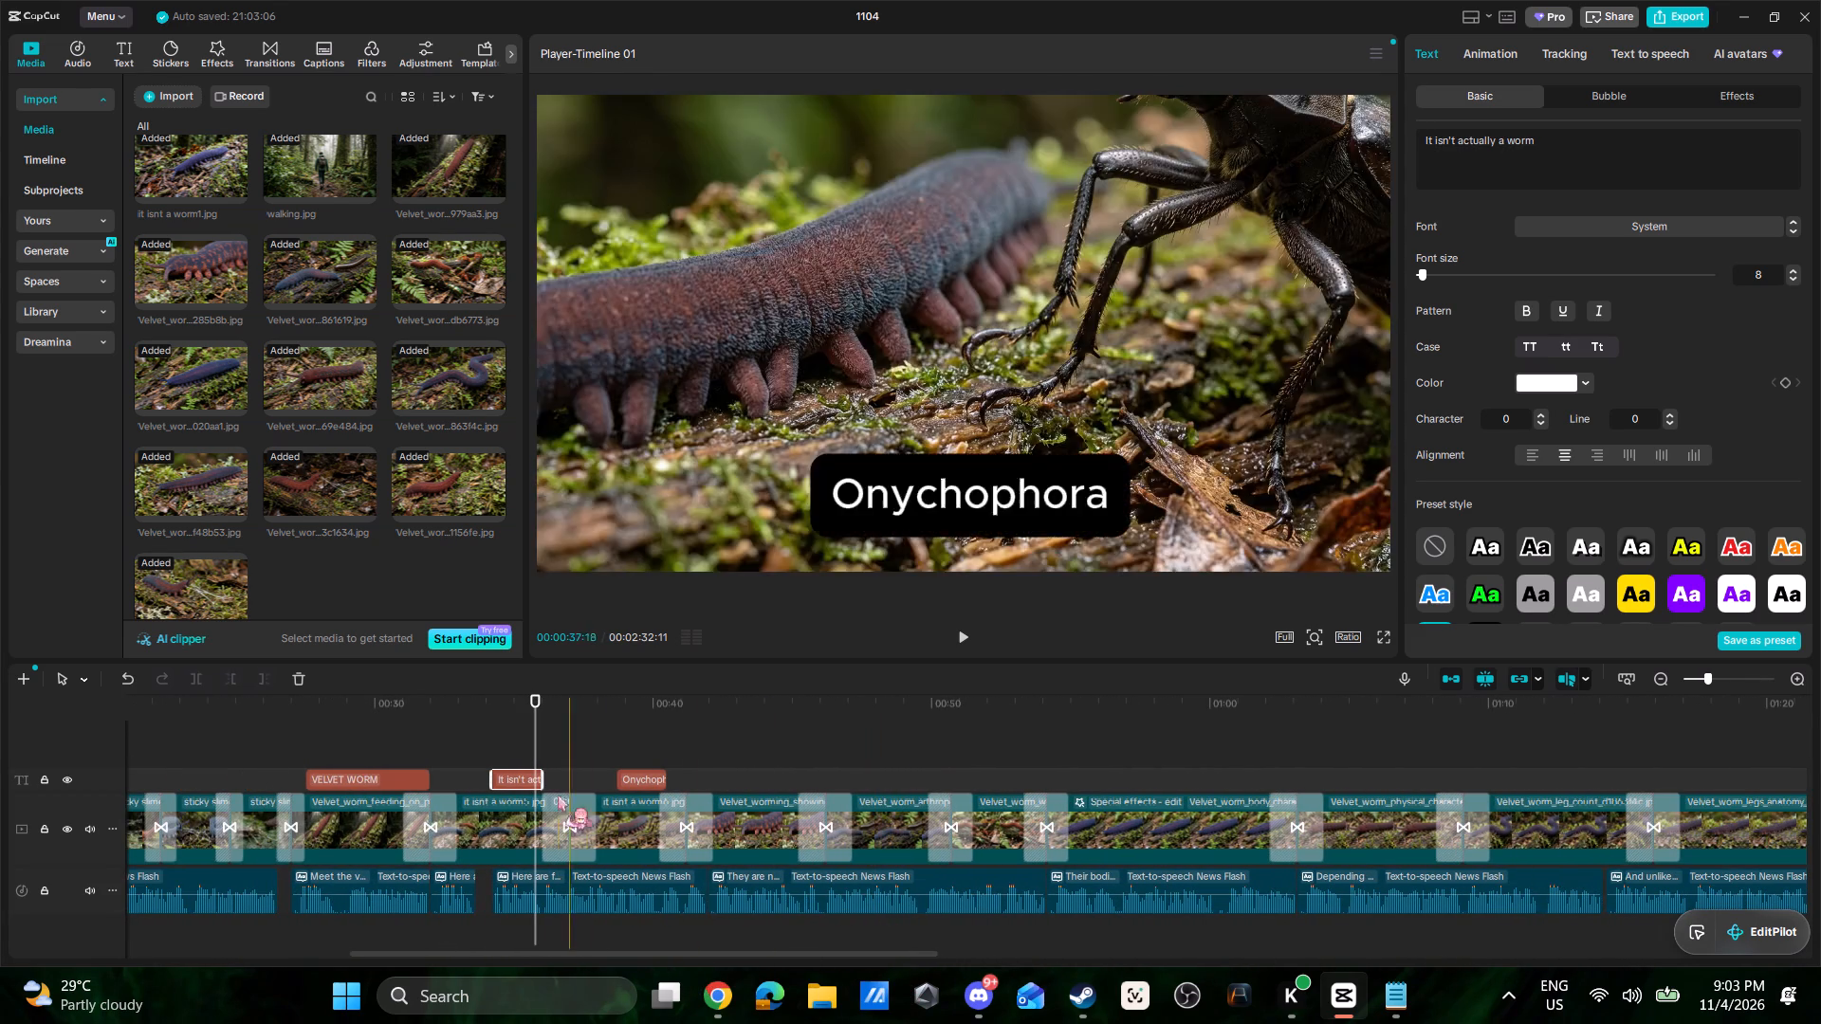
pyautogui.click(446, 726)
pyautogui.press('space')
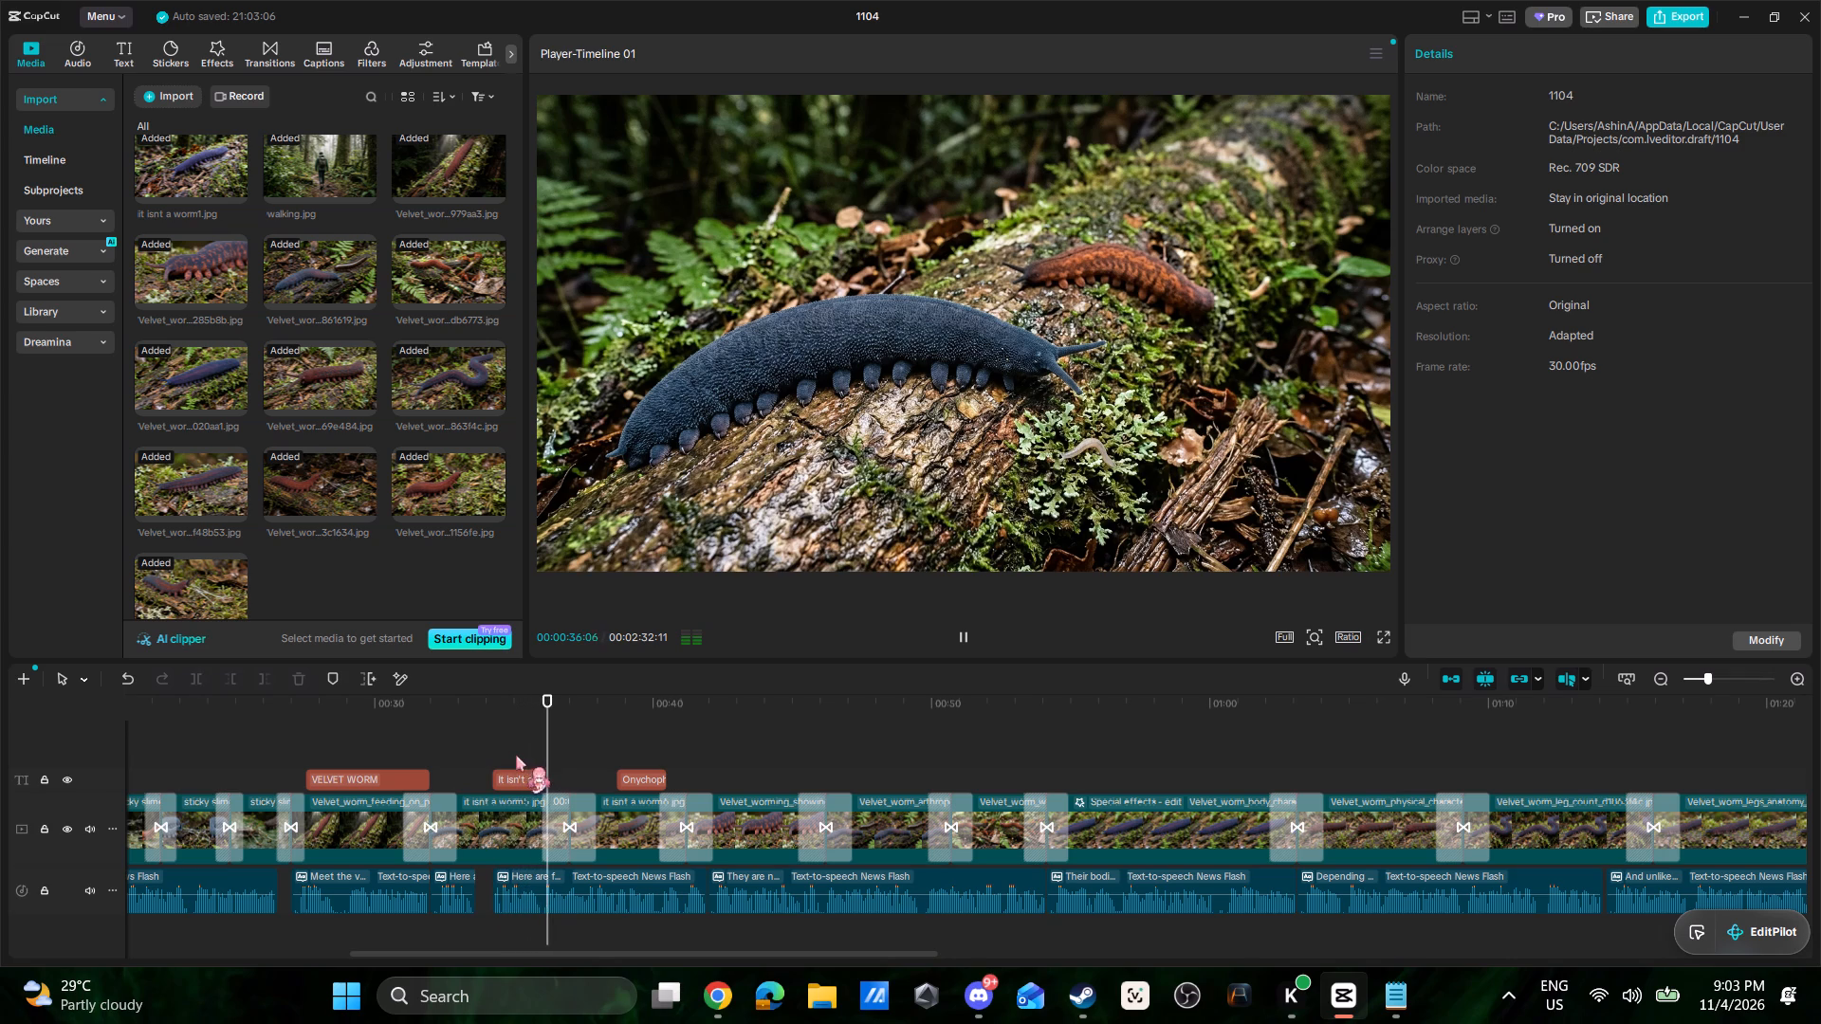
pyautogui.click(315, 768)
pyautogui.press('space')
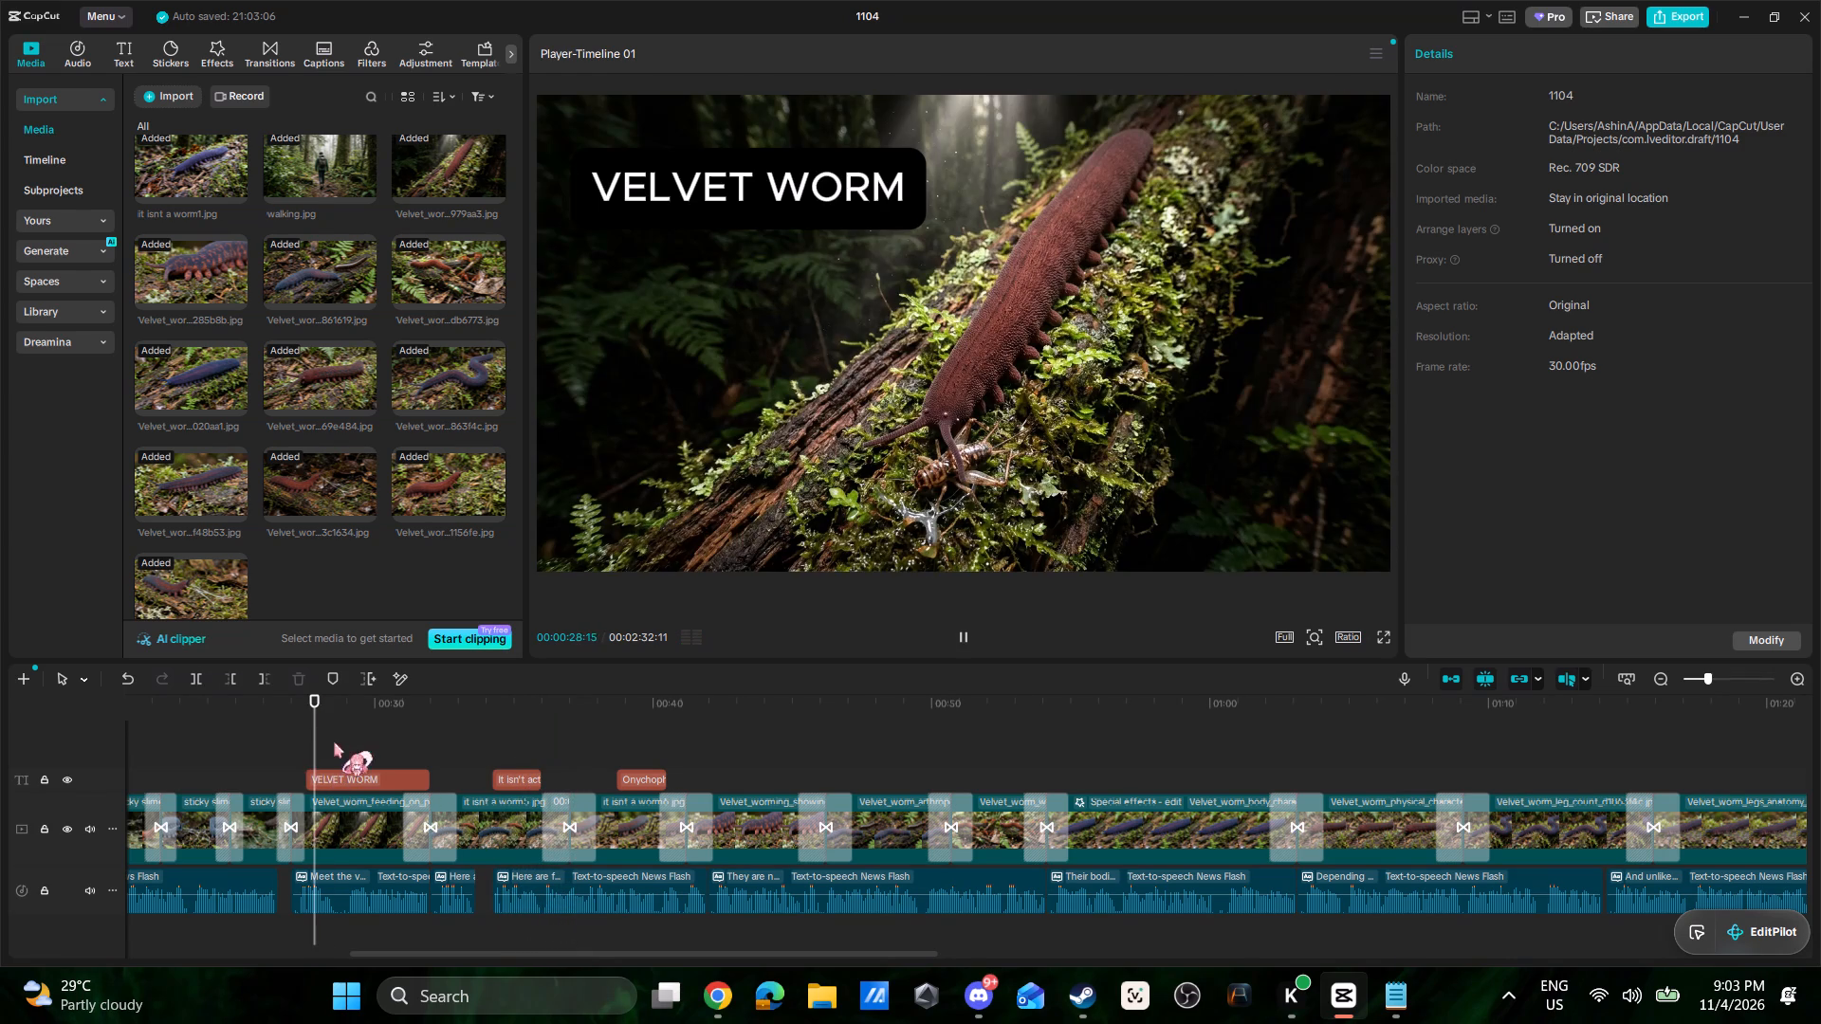
pyautogui.click(271, 748)
pyautogui.press('space')
pyautogui.keyDown('ctrl'); pyautogui.scroll(2, 683, 884); pyautogui.keyUp('ctrl')
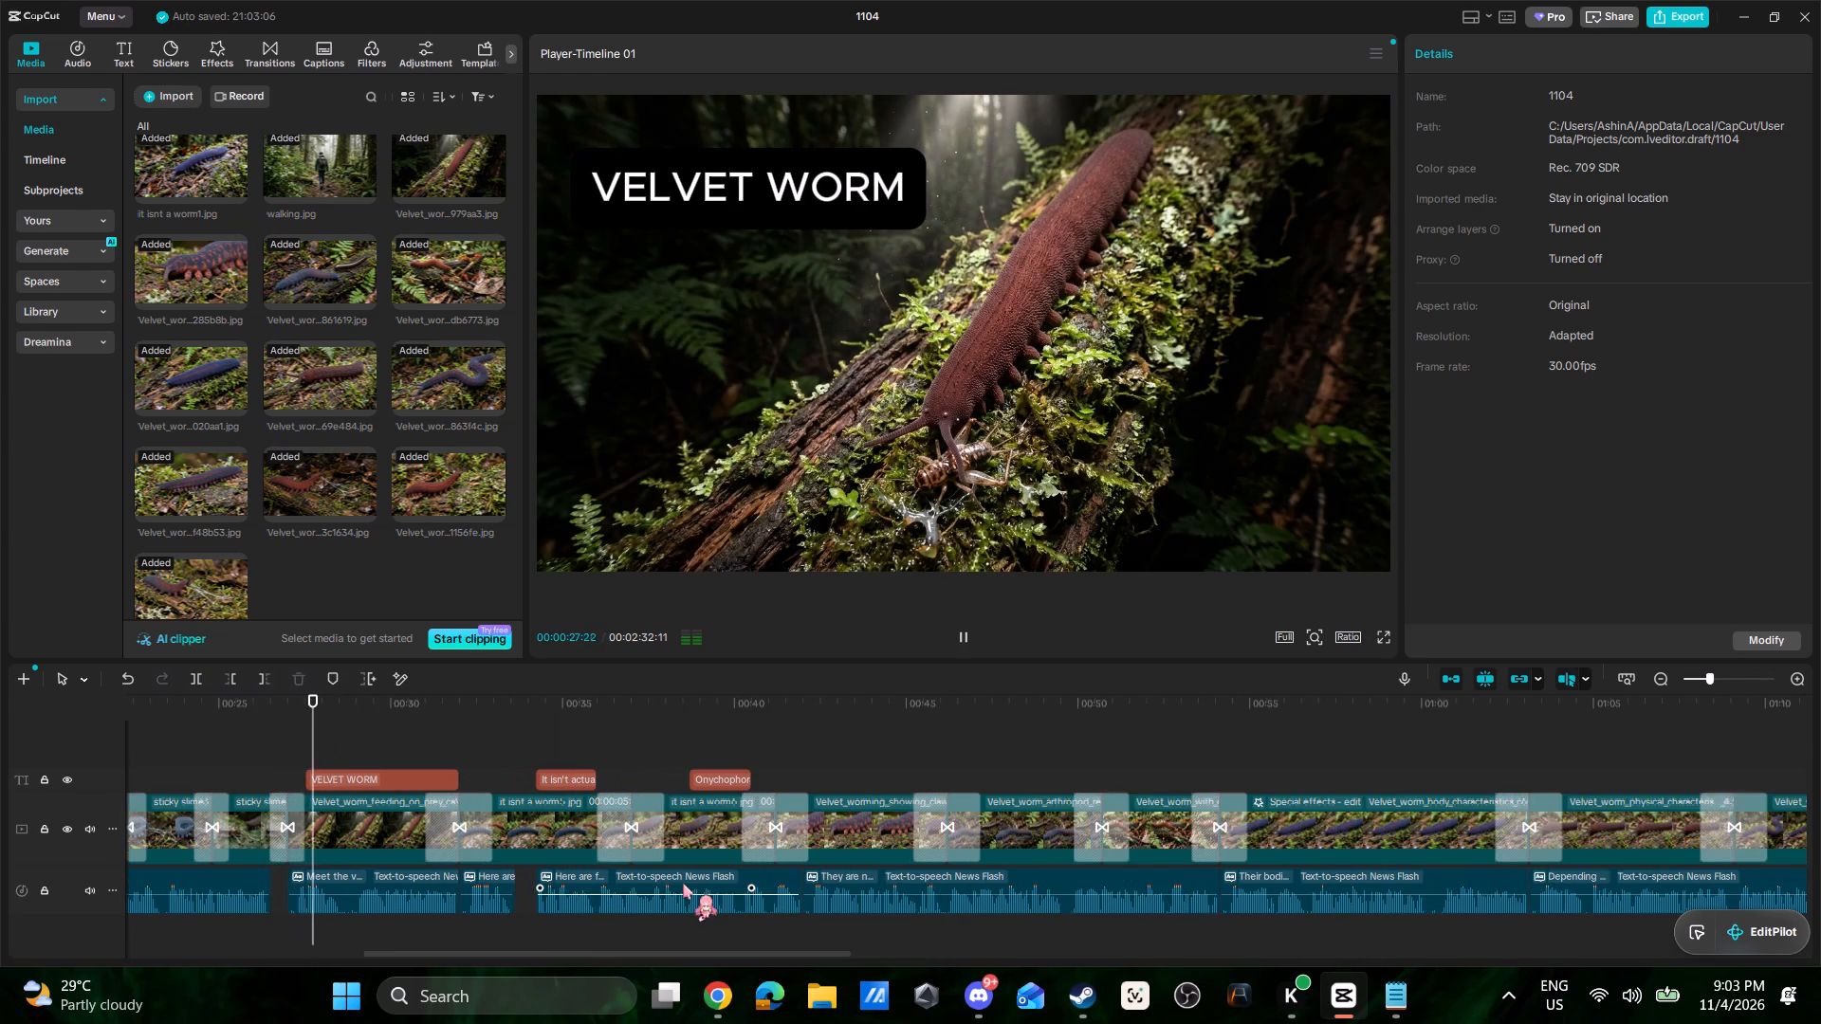
pyautogui.keyDown('ctrl'); pyautogui.scroll(1, 683, 884); pyautogui.keyUp('ctrl')
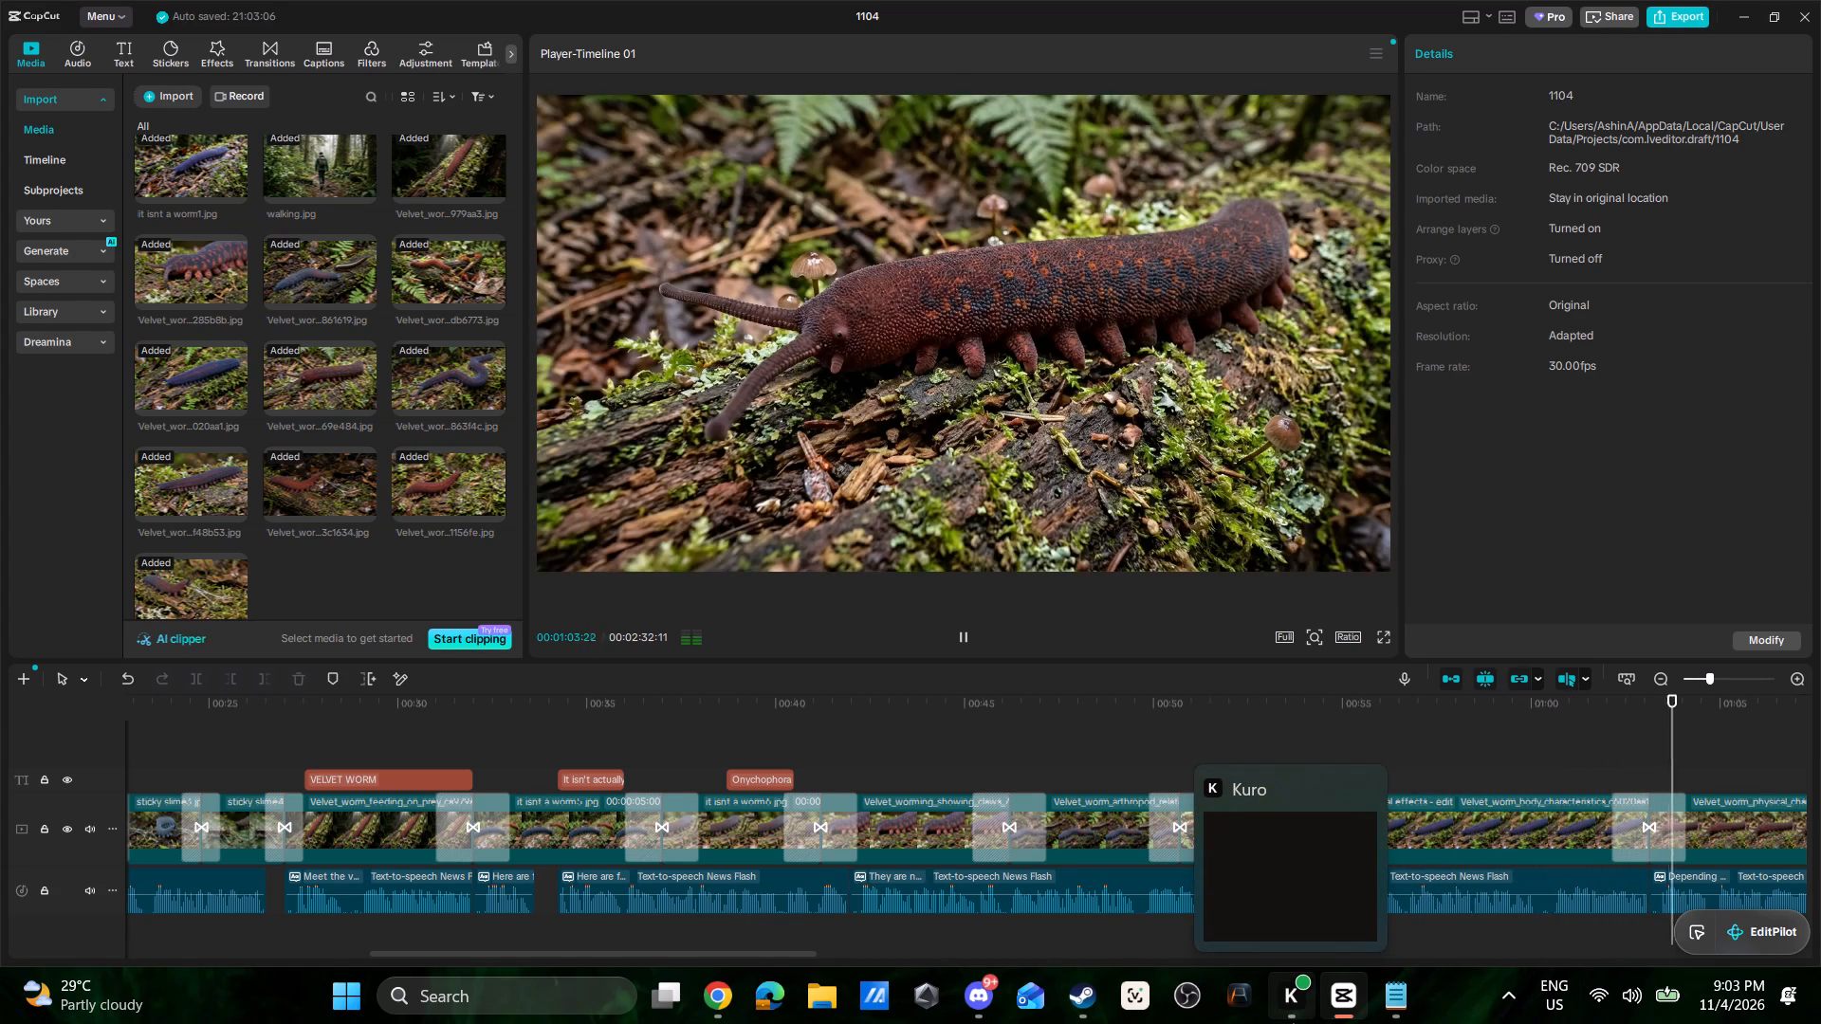
pyautogui.click(748, 945)
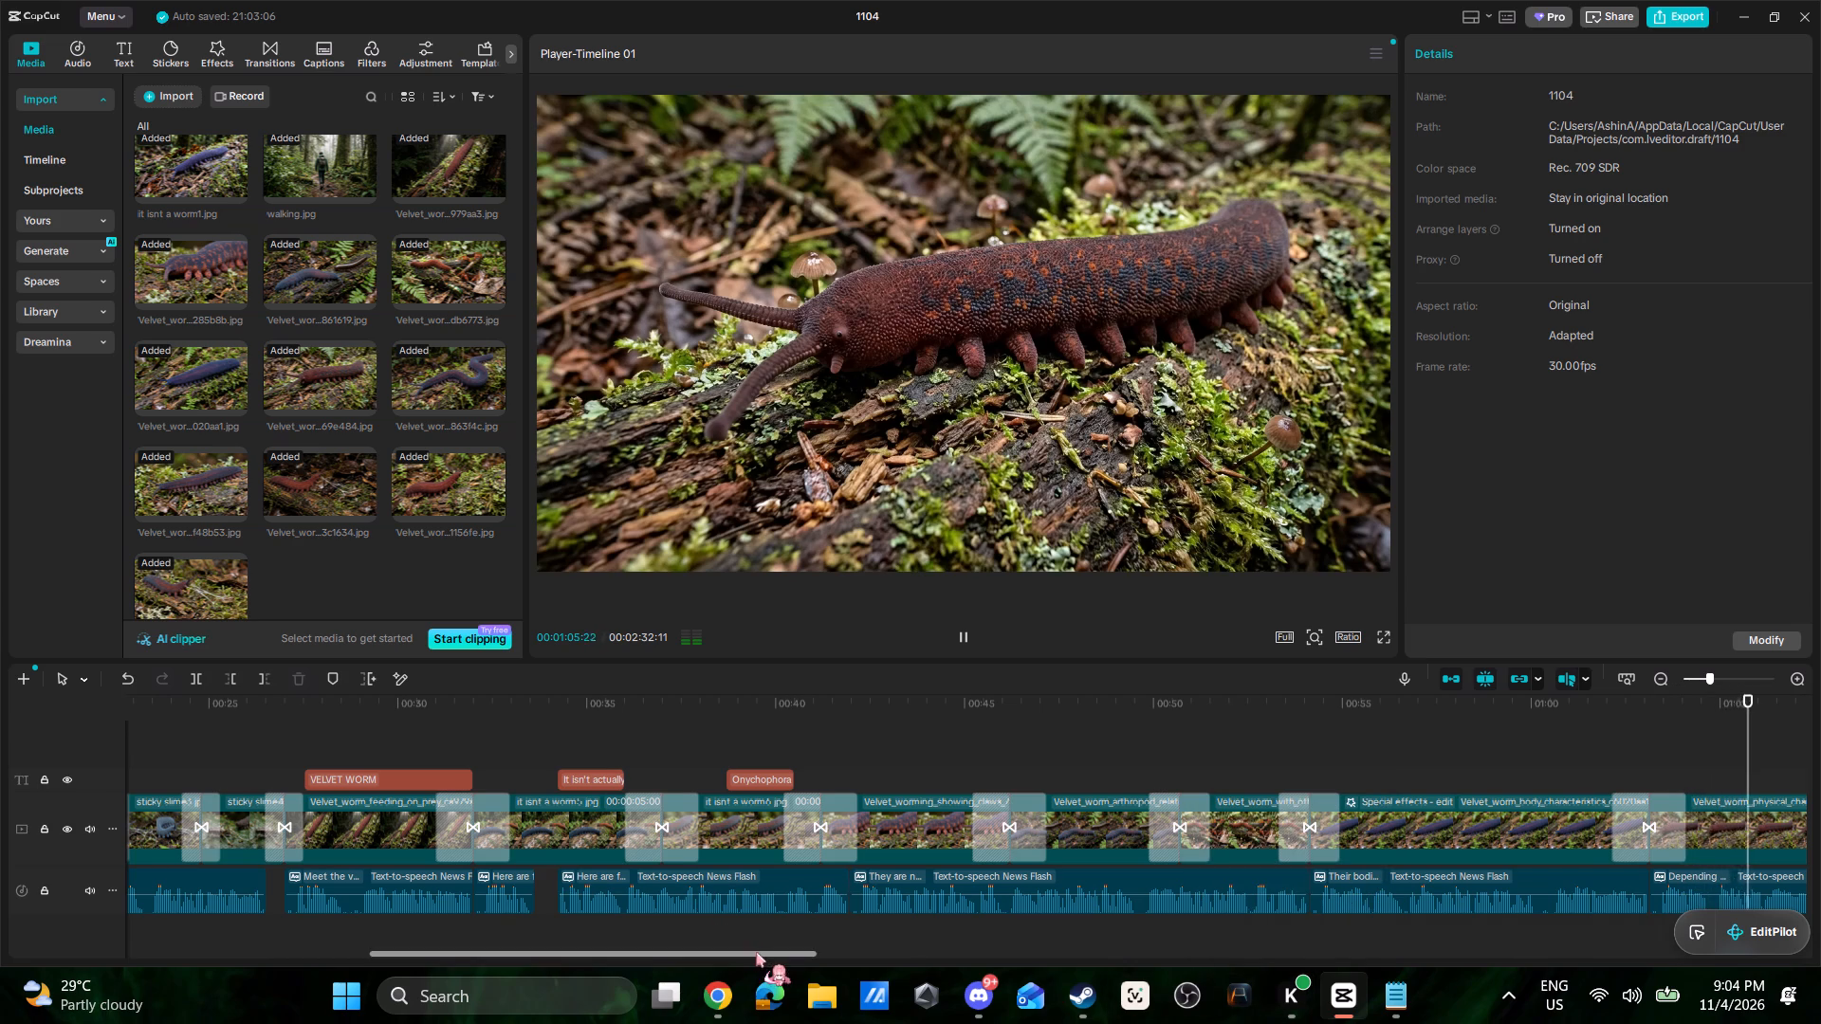
pyautogui.moveTo(758, 954); pyautogui.dragTo(1225, 1001)
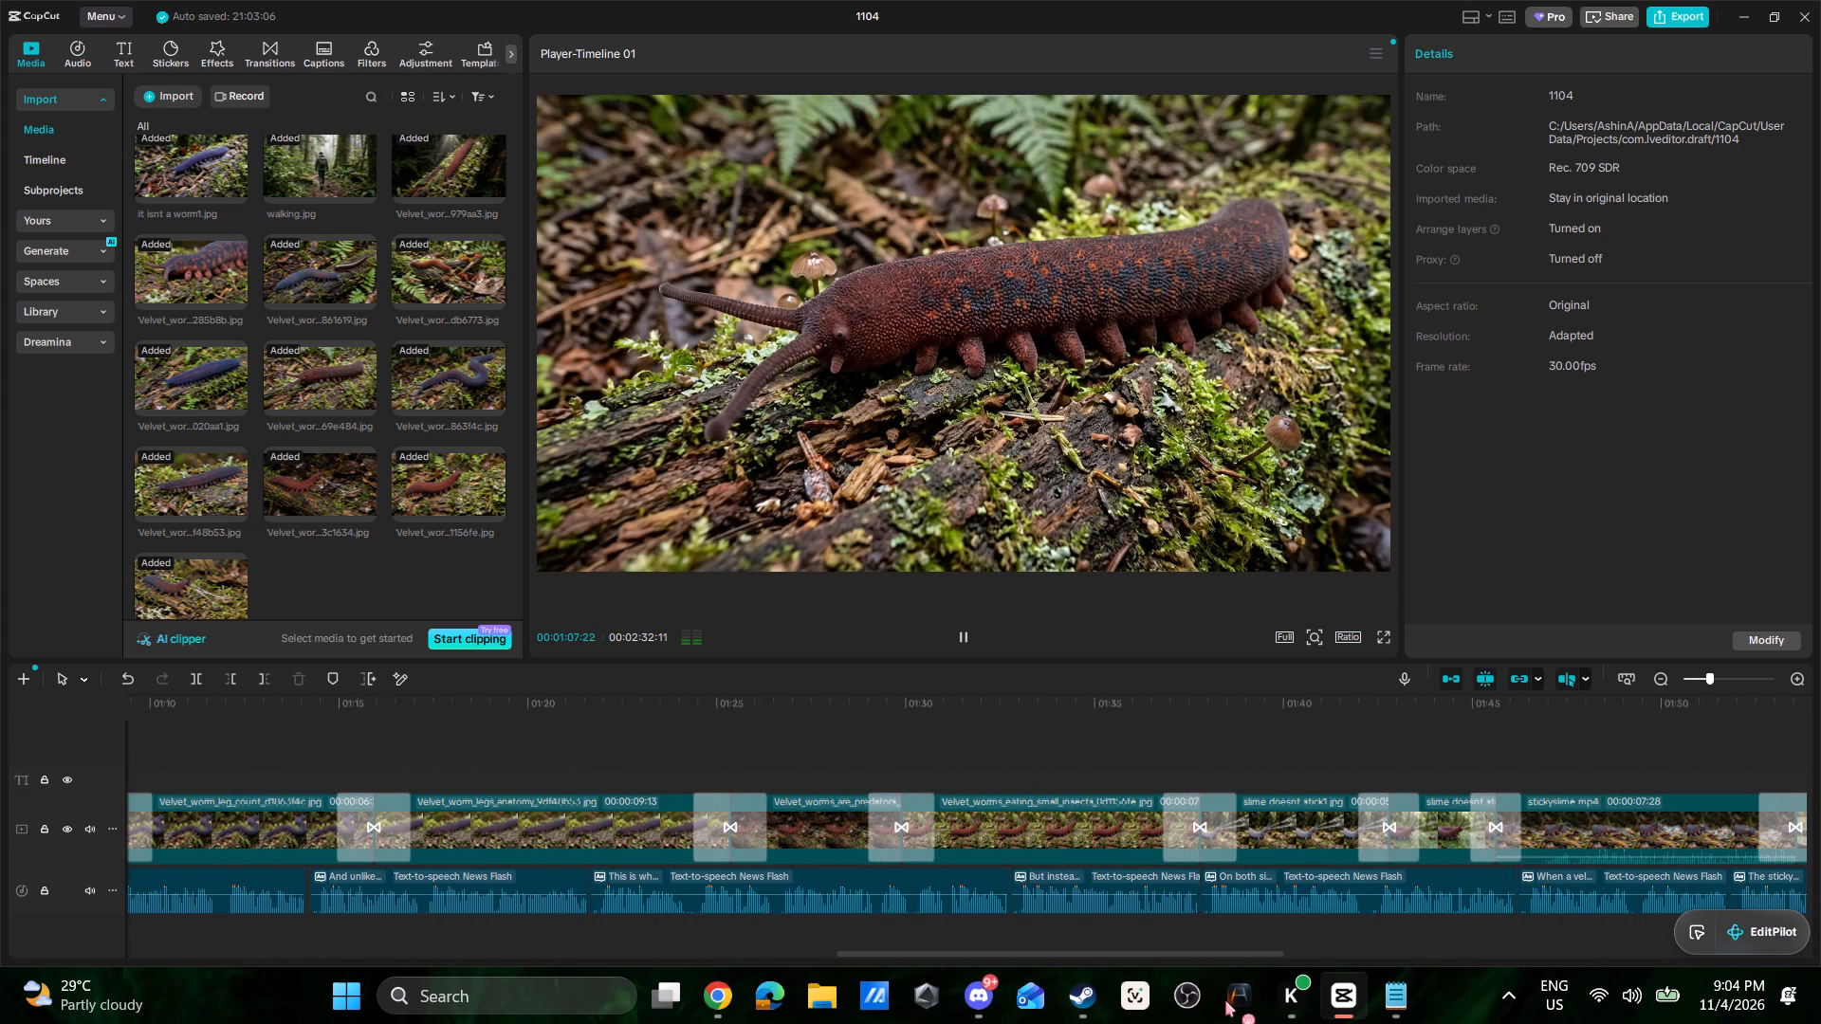
pyautogui.moveTo(1225, 1001); pyautogui.dragTo(1185, 997)
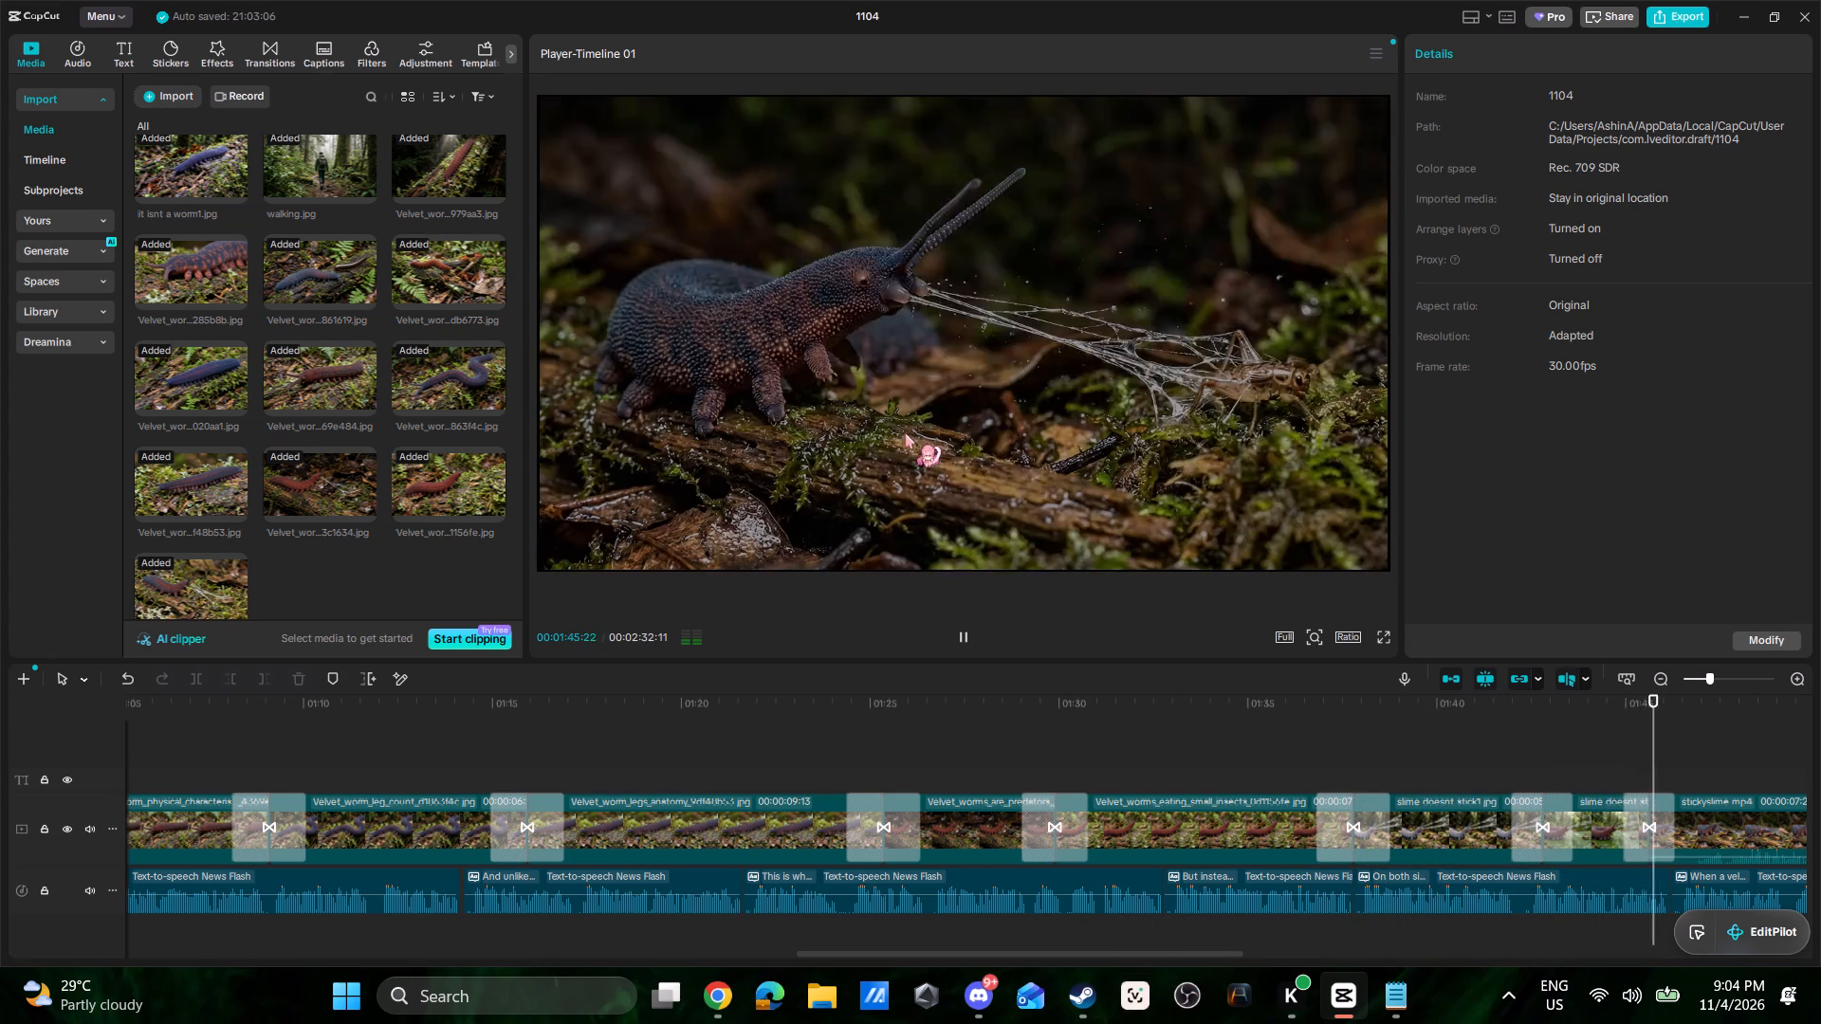
pyautogui.moveTo(1183, 951); pyautogui.dragTo(1382, 944)
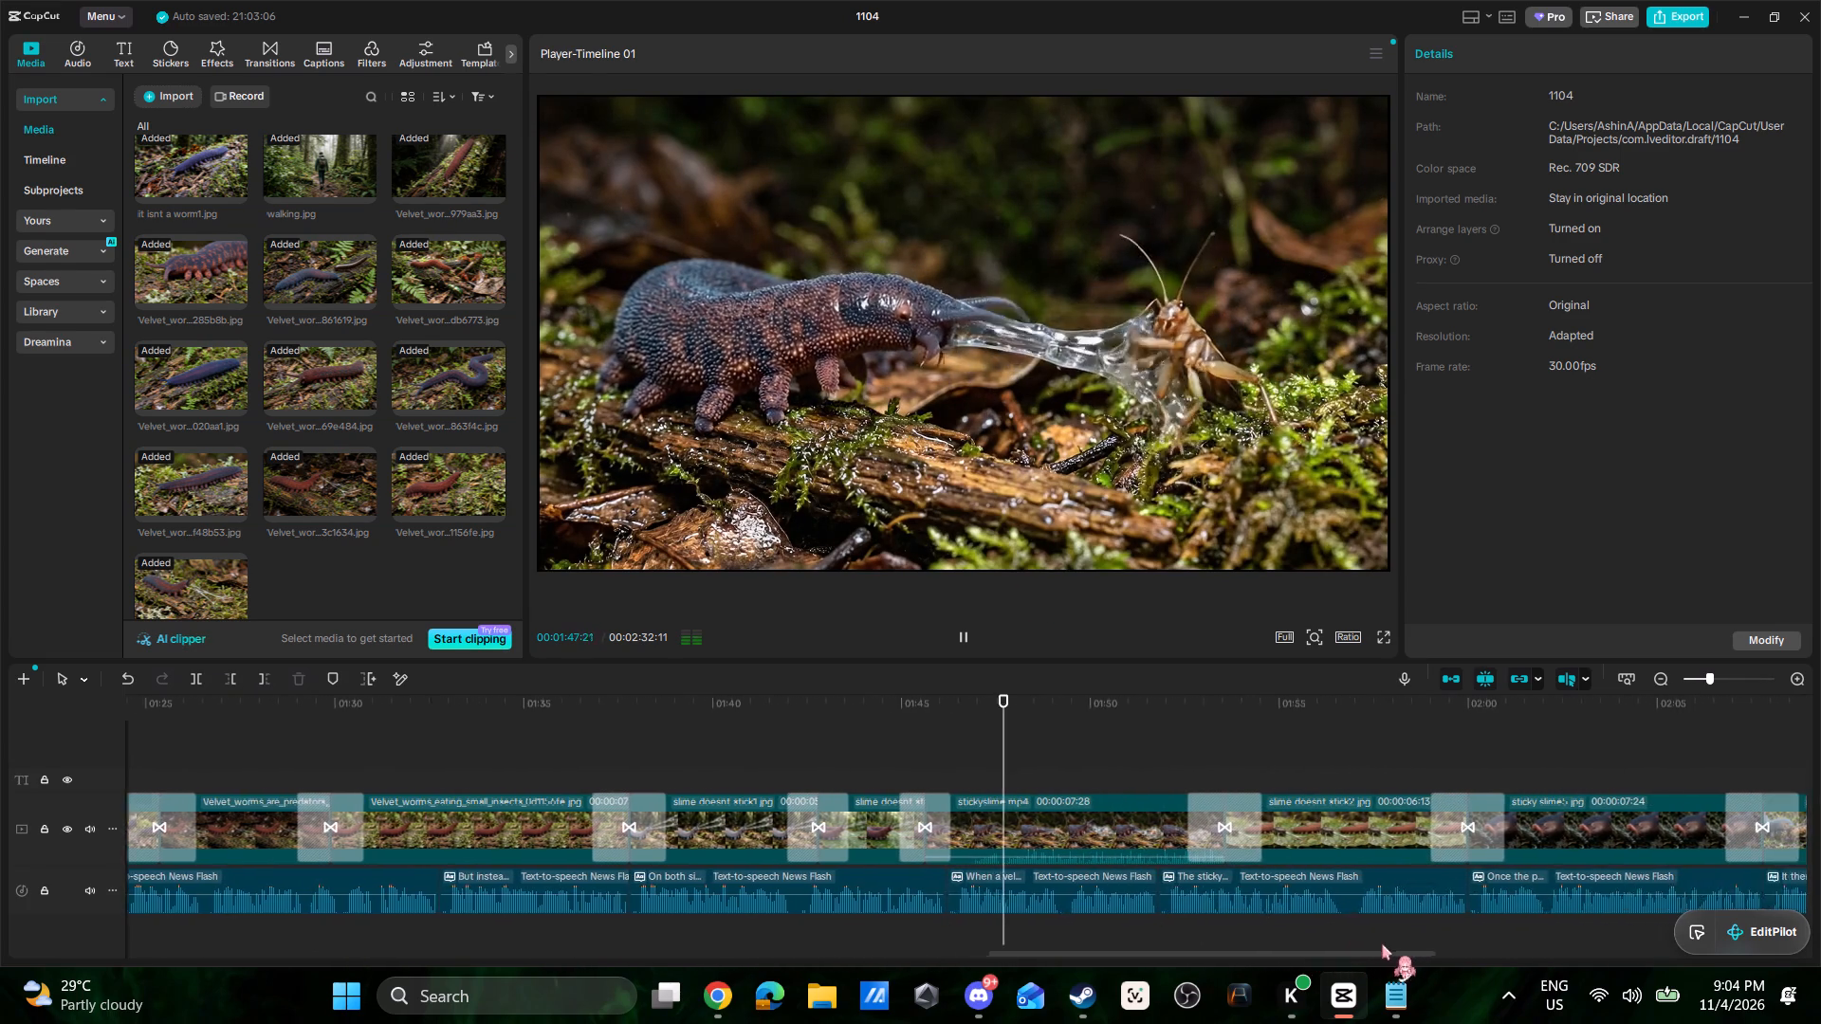
pyautogui.moveTo(1382, 944); pyautogui.dragTo(1484, 940)
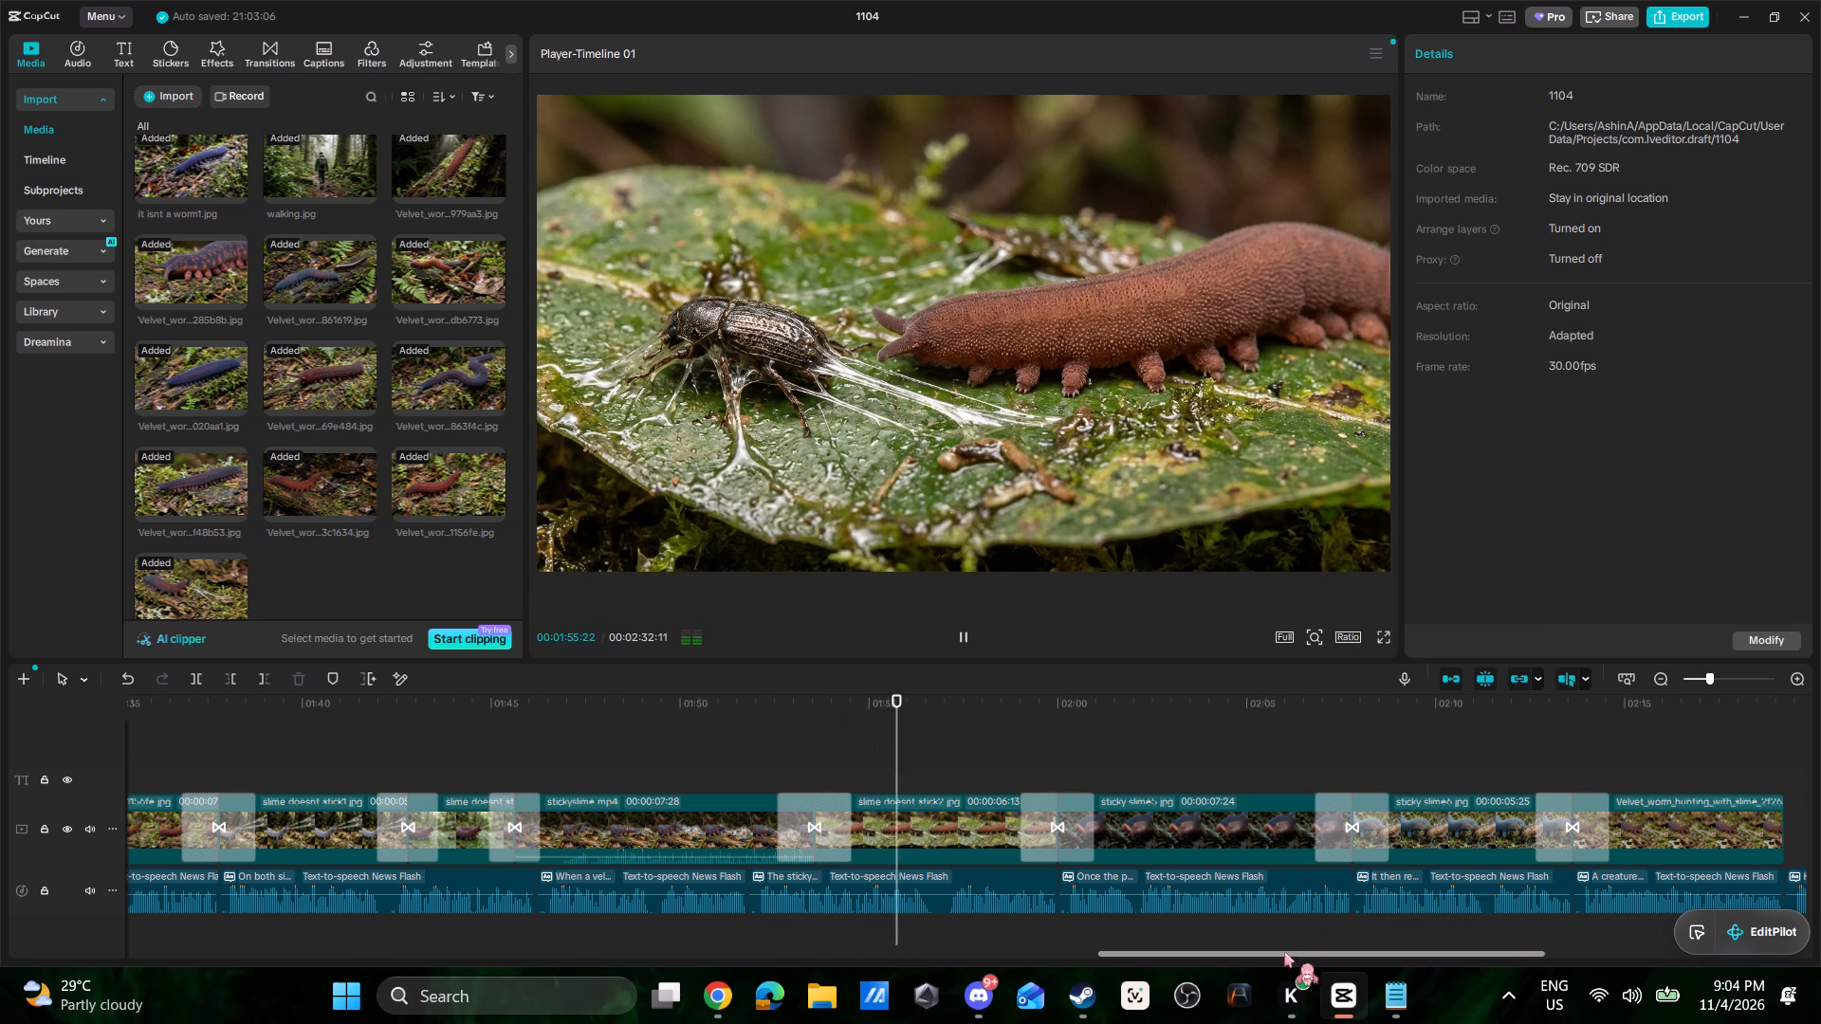
pyautogui.moveTo(1285, 952); pyautogui.dragTo(1421, 952)
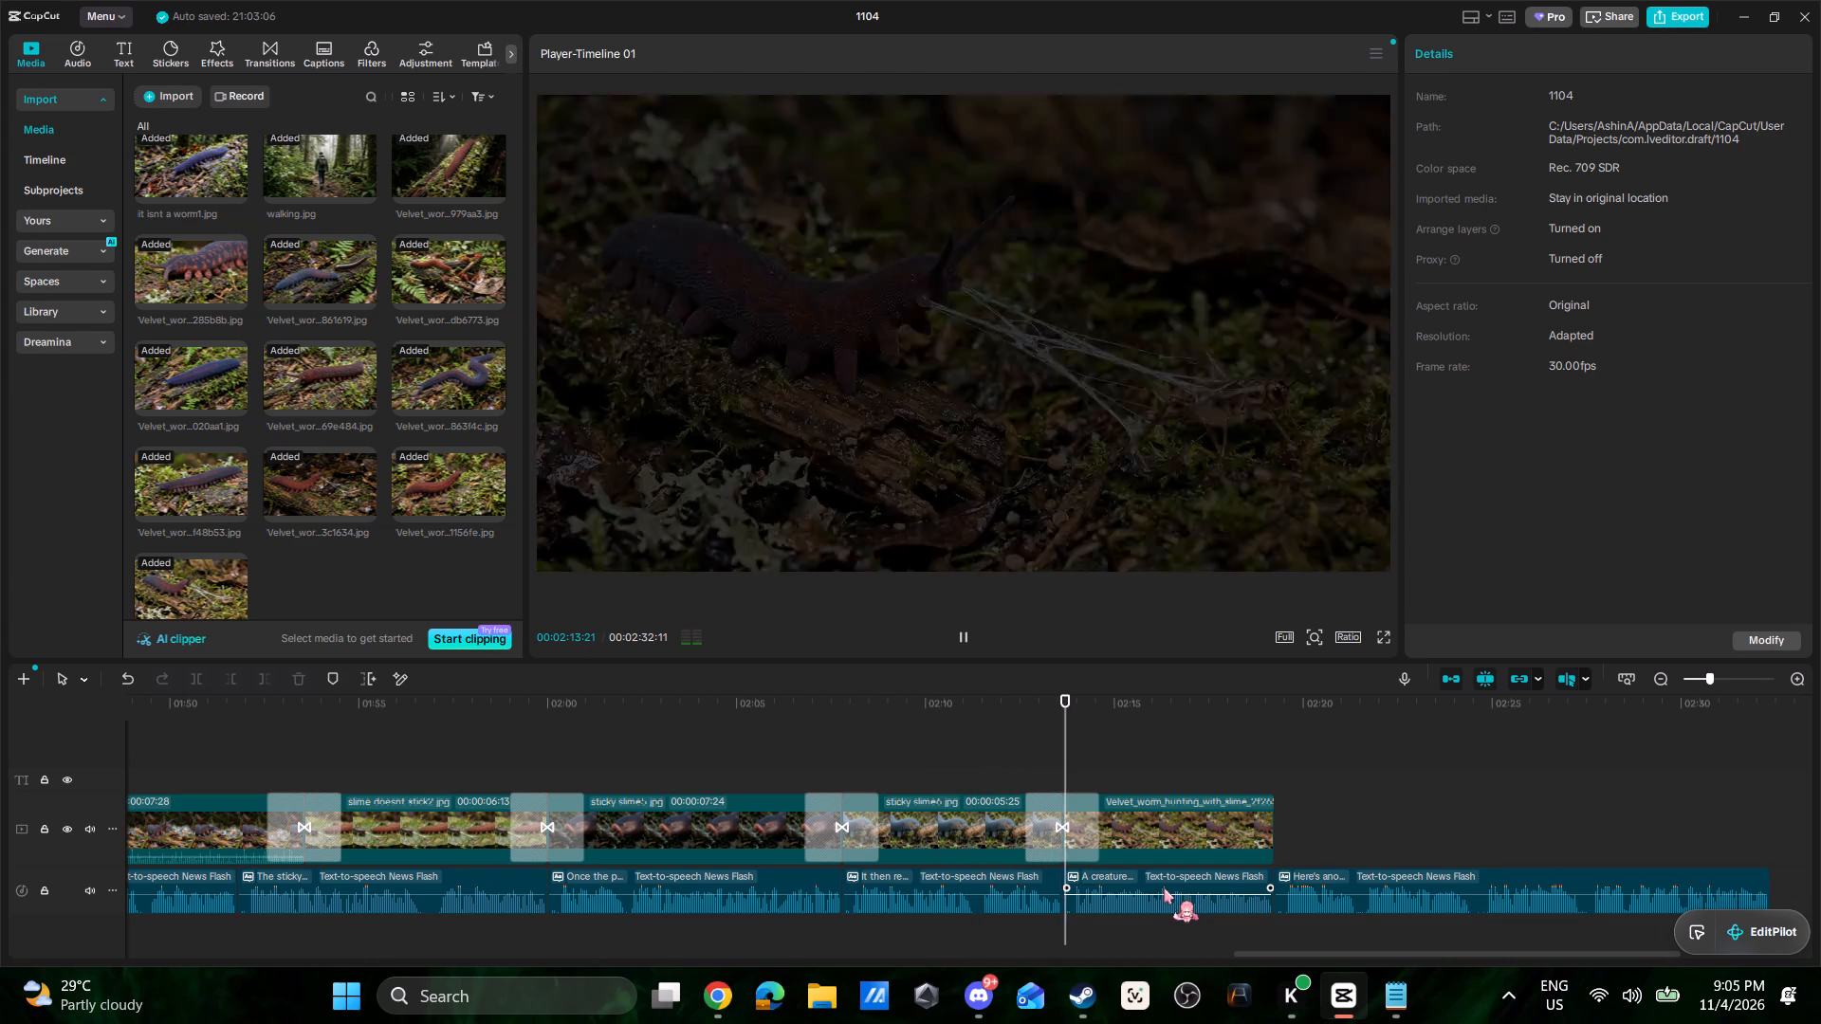
pyautogui.moveTo(1262, 950); pyautogui.dragTo(1361, 958)
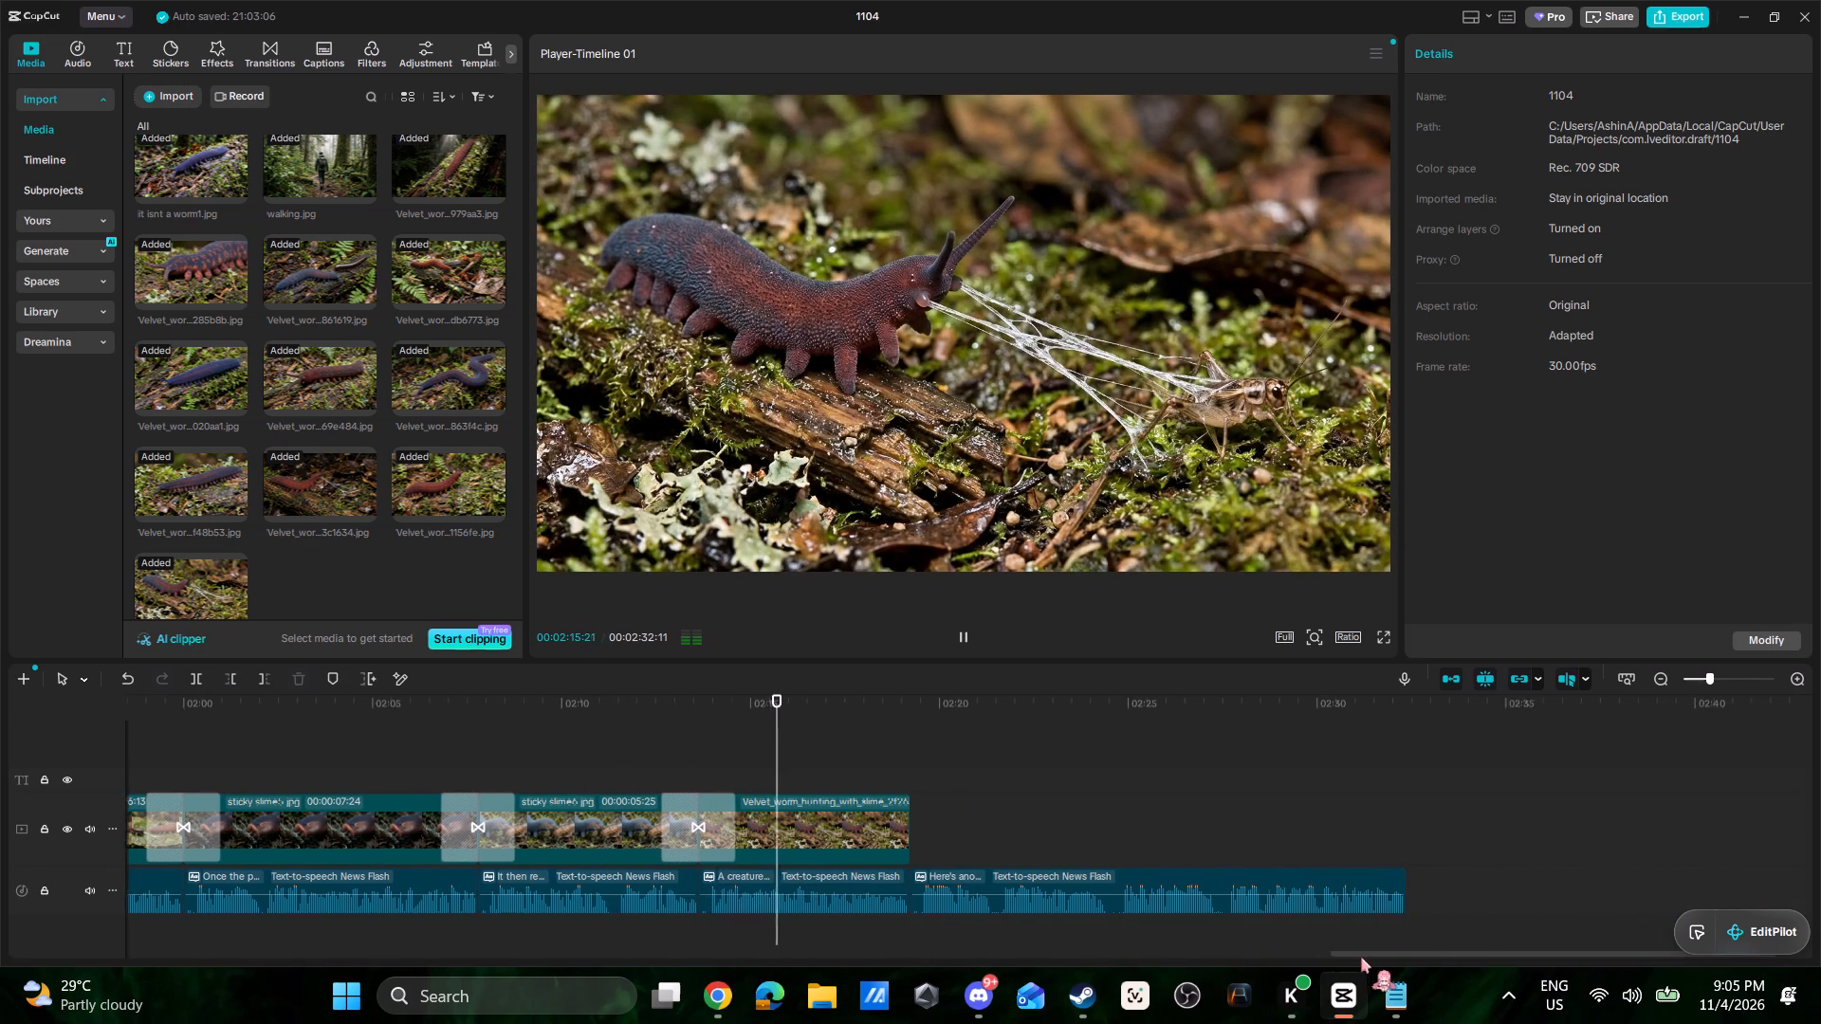
pyautogui.moveTo(1361, 958); pyautogui.dragTo(1378, 960)
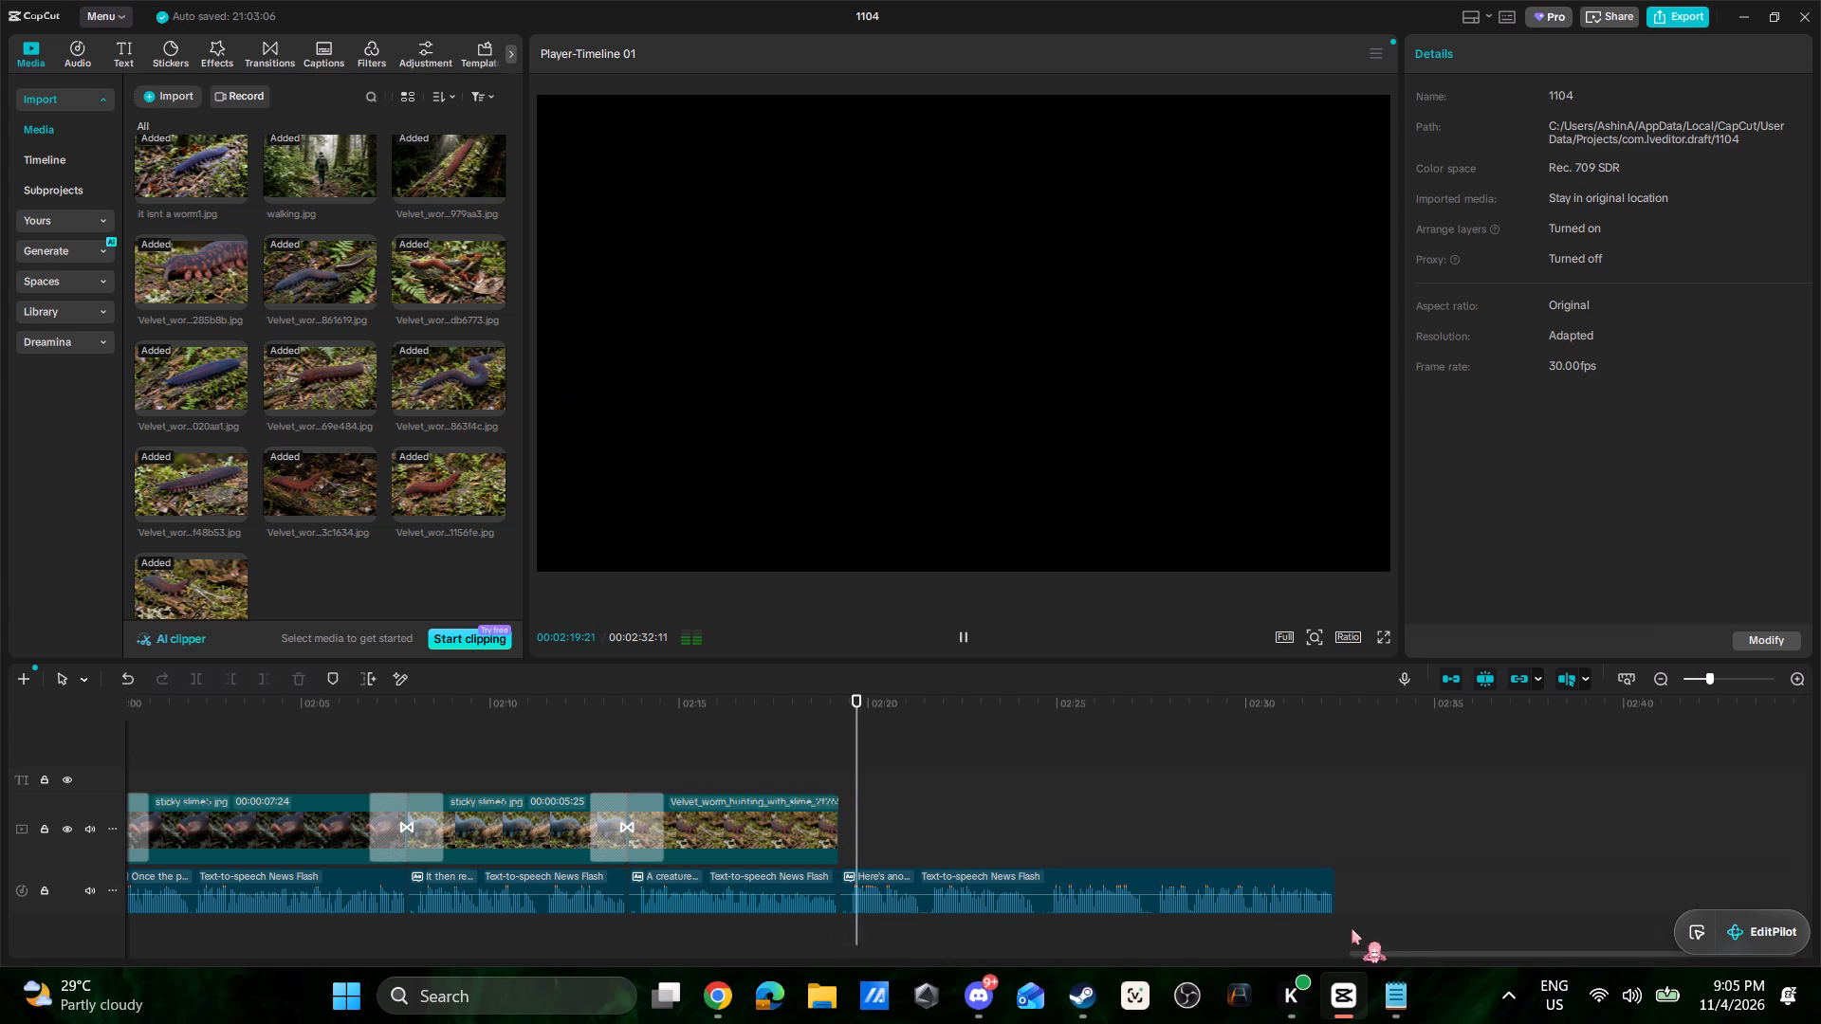
pyautogui.scroll(2, 298, 497)
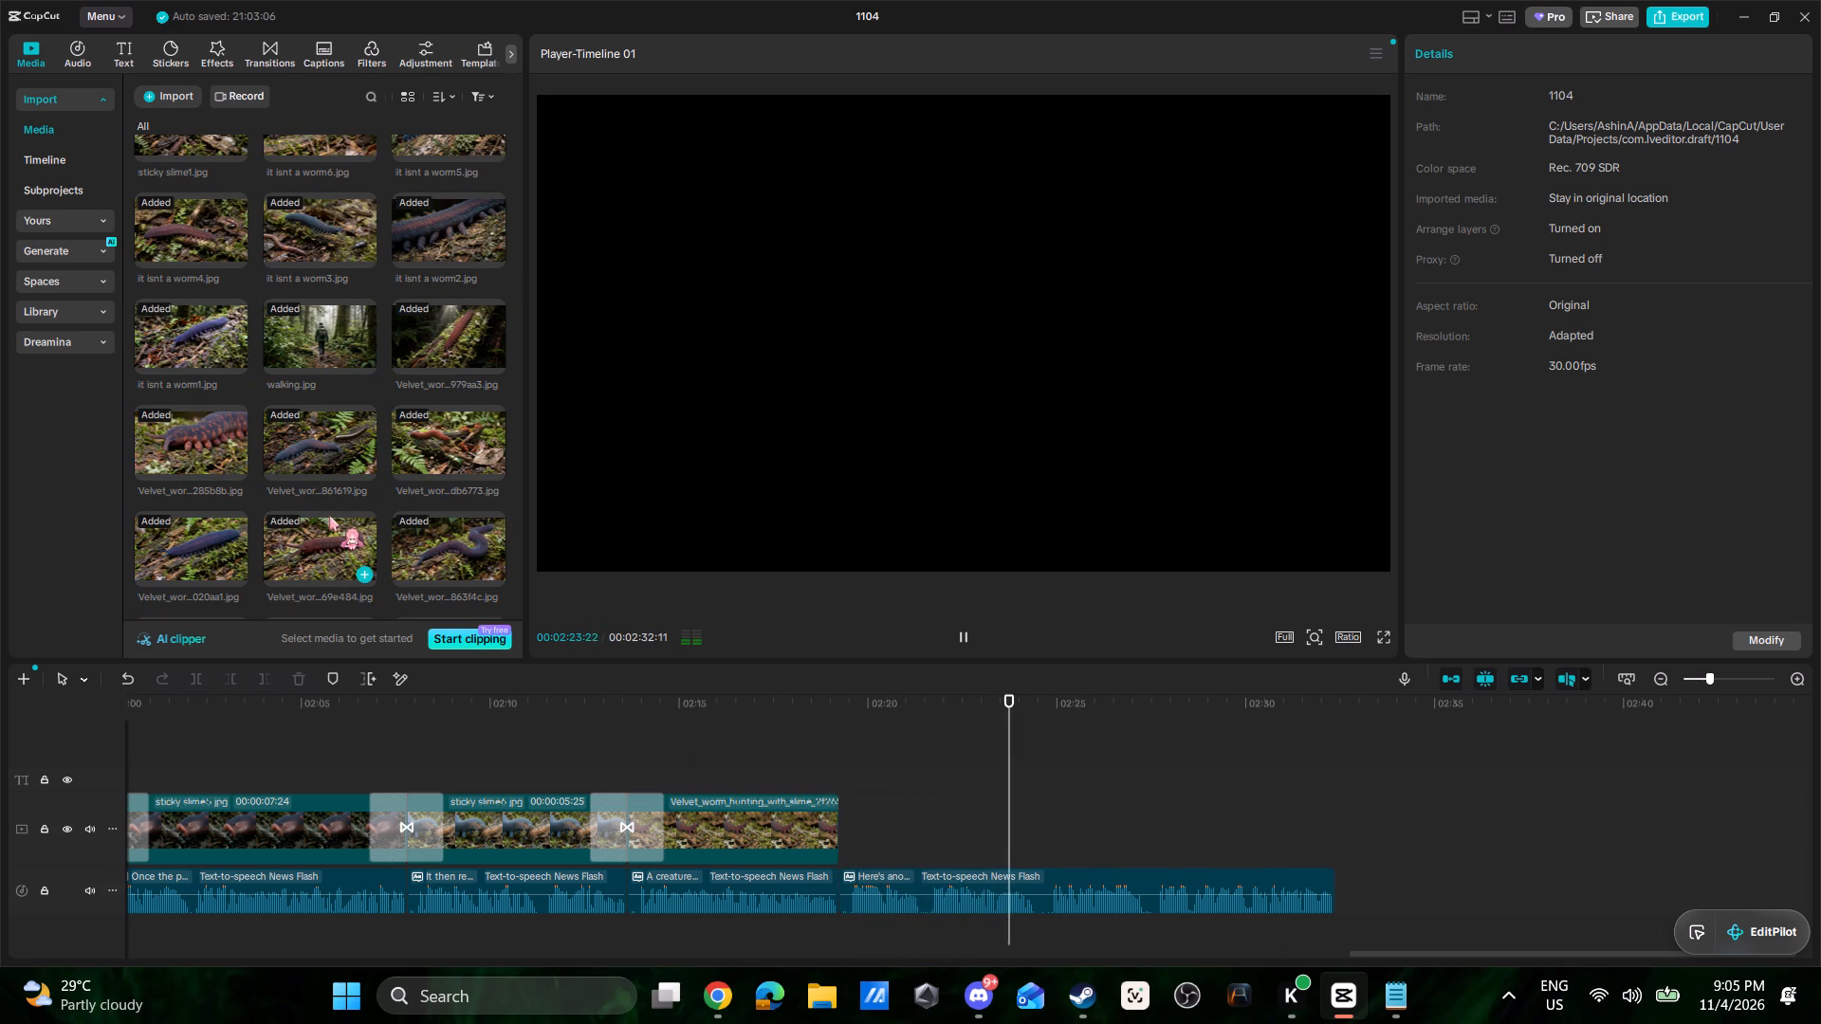
pyautogui.scroll(3, 329, 516)
pyautogui.press('space')
pyautogui.scroll(3, 329, 516)
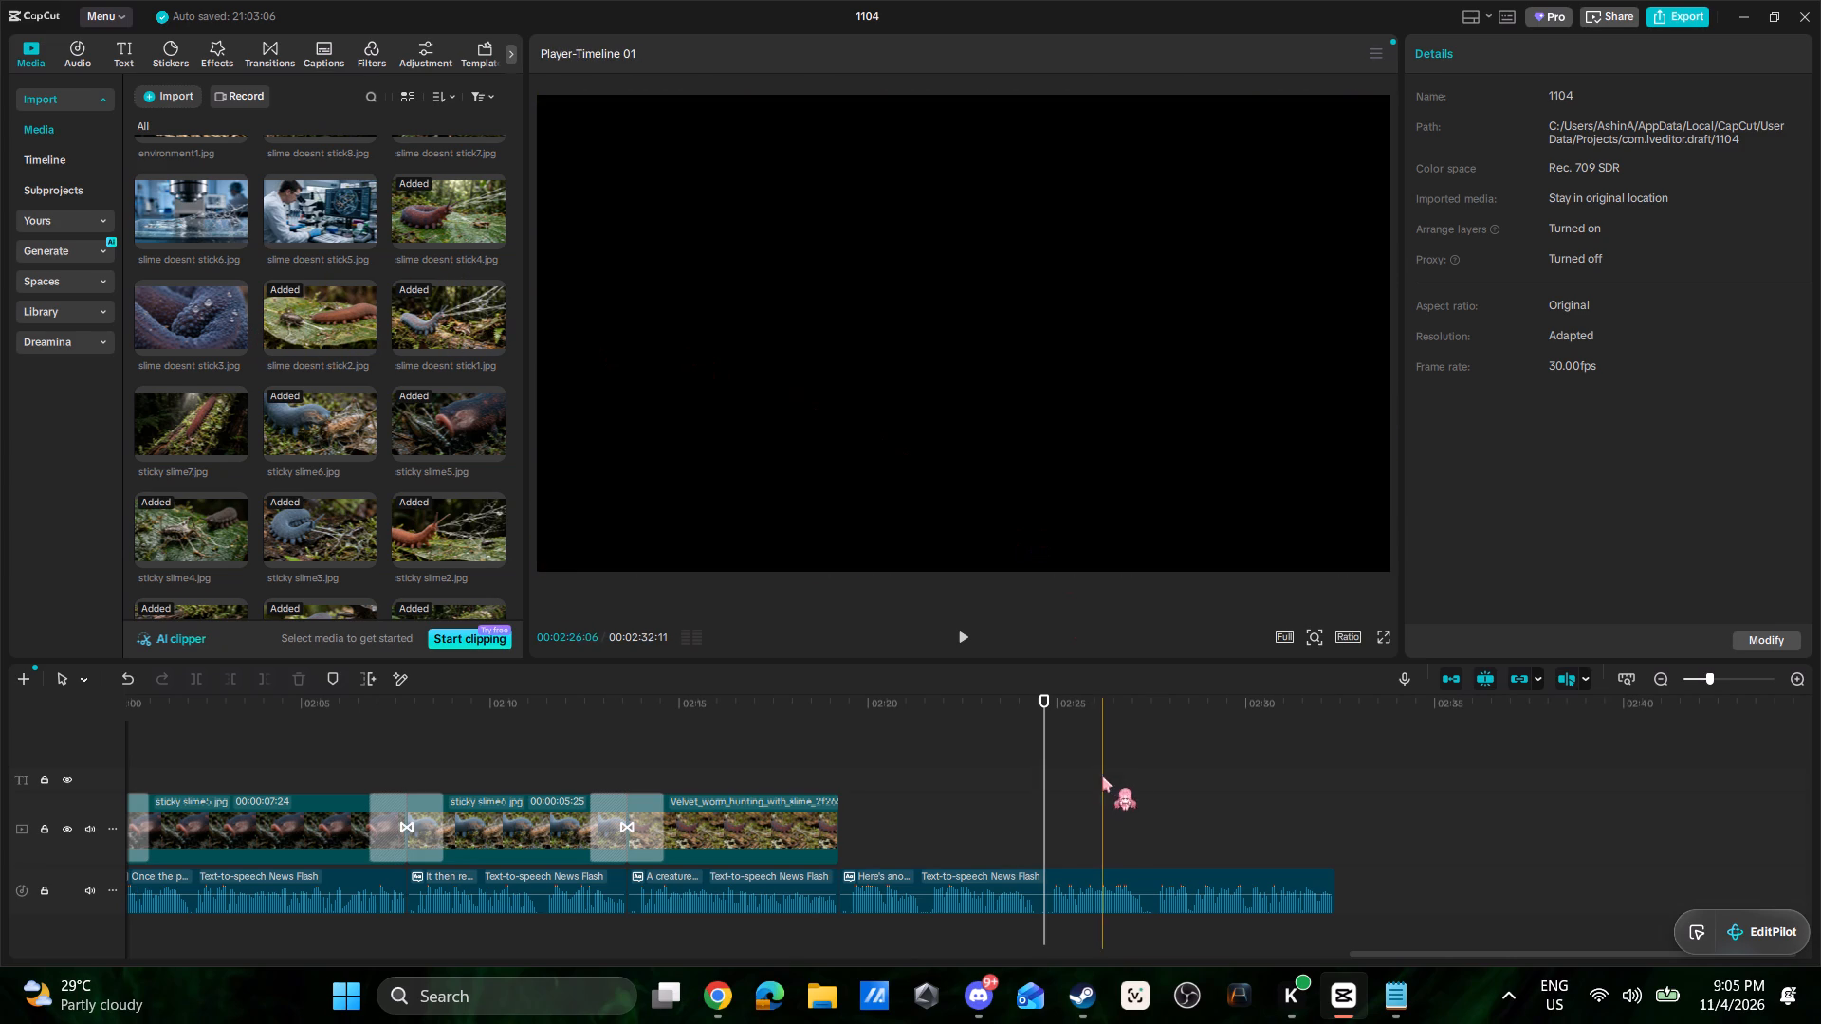
pyautogui.click(1385, 988)
pyautogui.click(1396, 439)
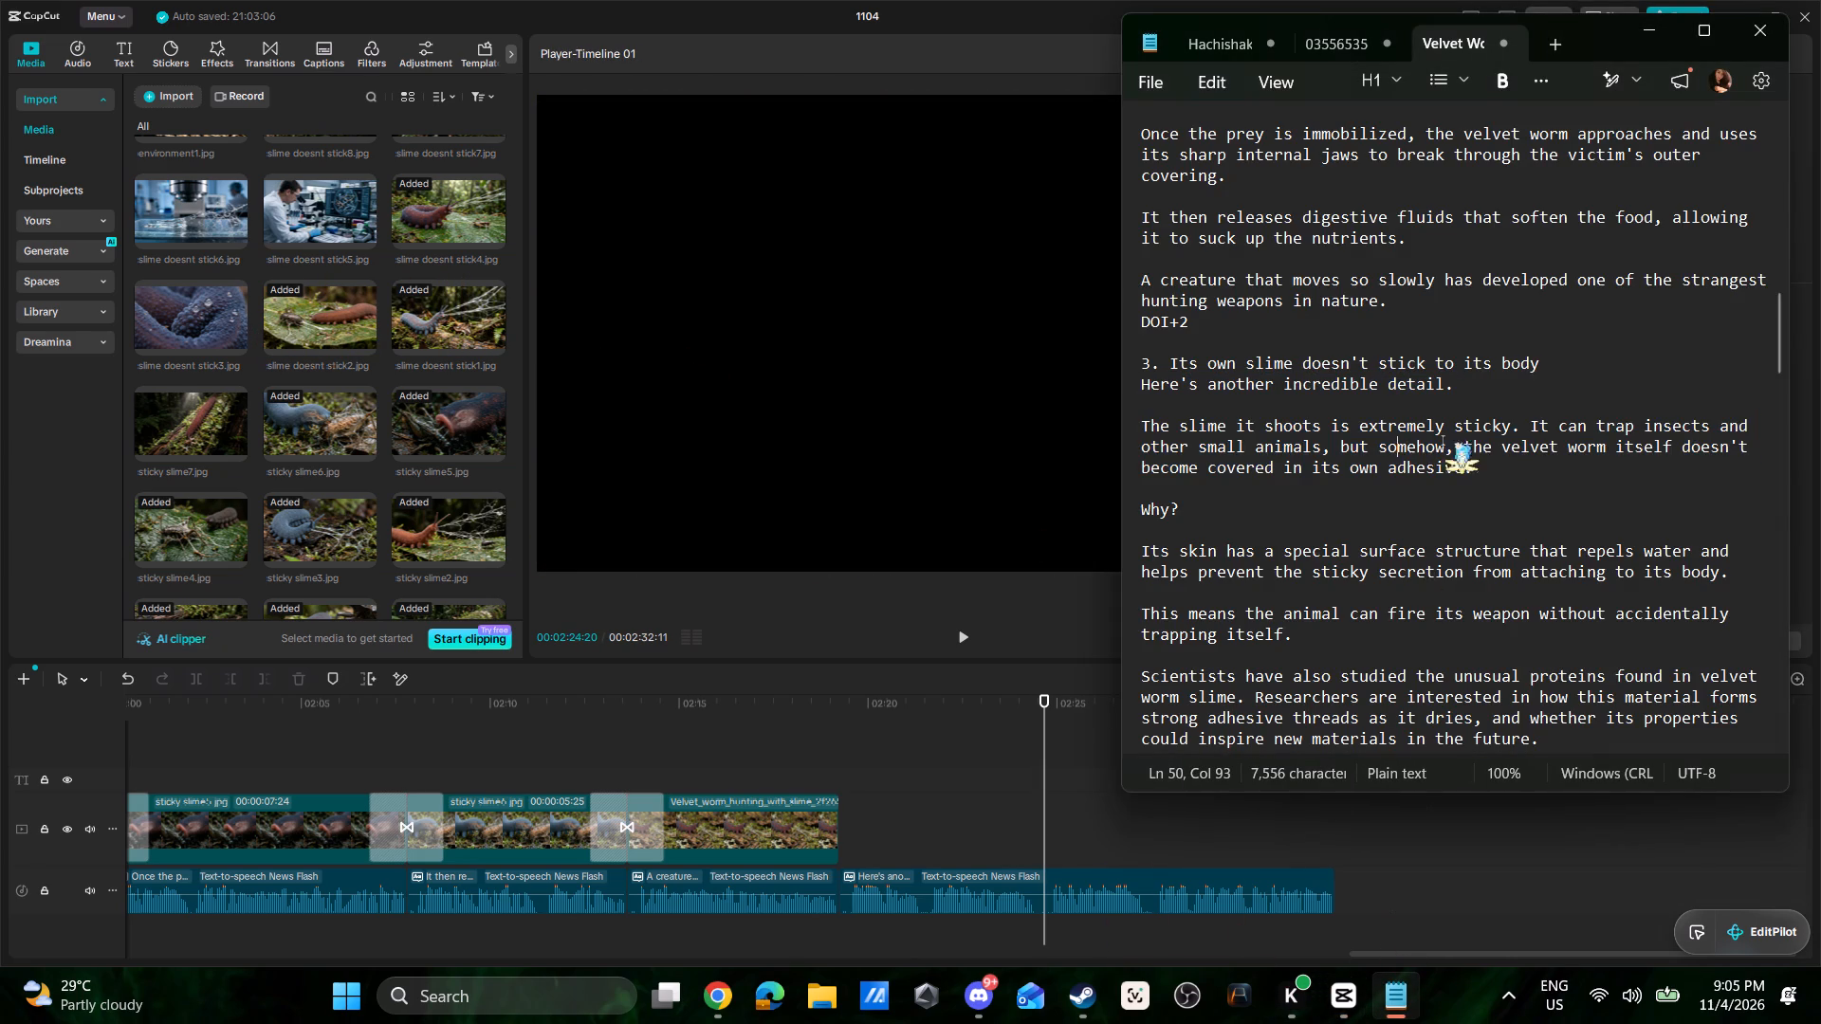
pyautogui.moveTo(1525, 425); pyautogui.dragTo(1132, 420)
pyautogui.hotkey('ctrl', 'c')
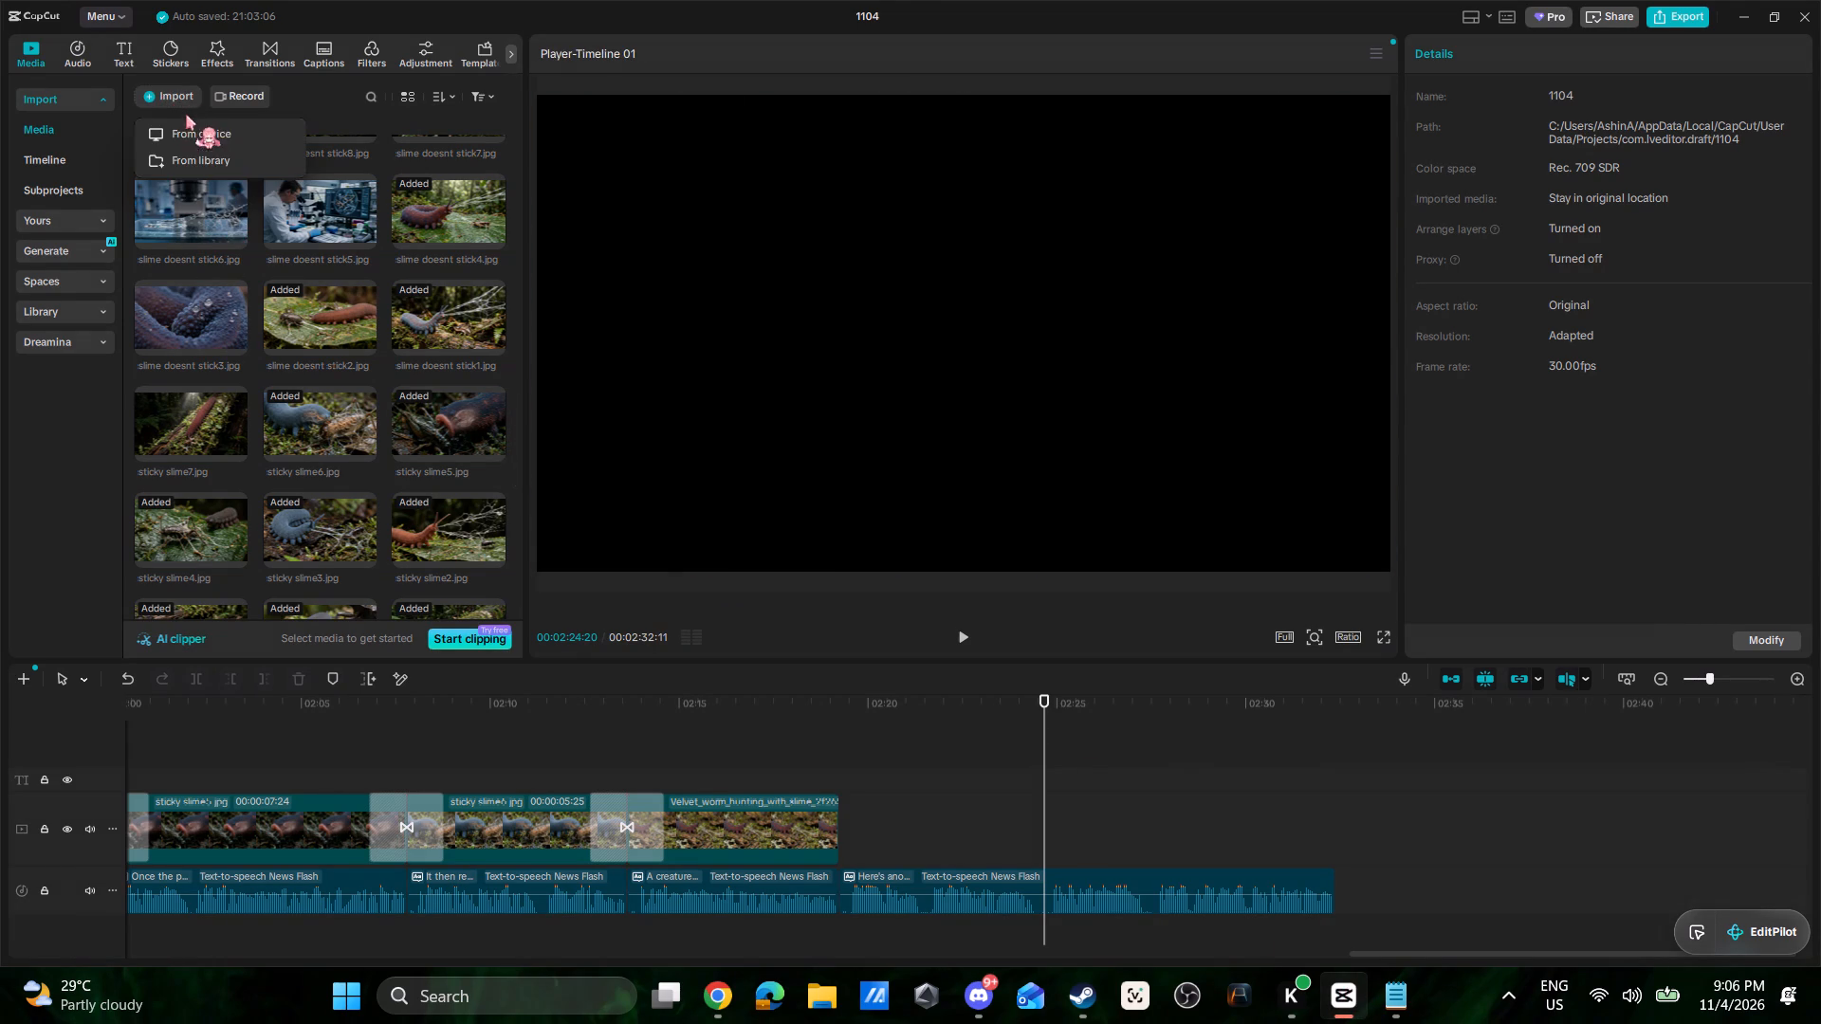
pyautogui.click(190, 126)
pyautogui.click(386, 326)
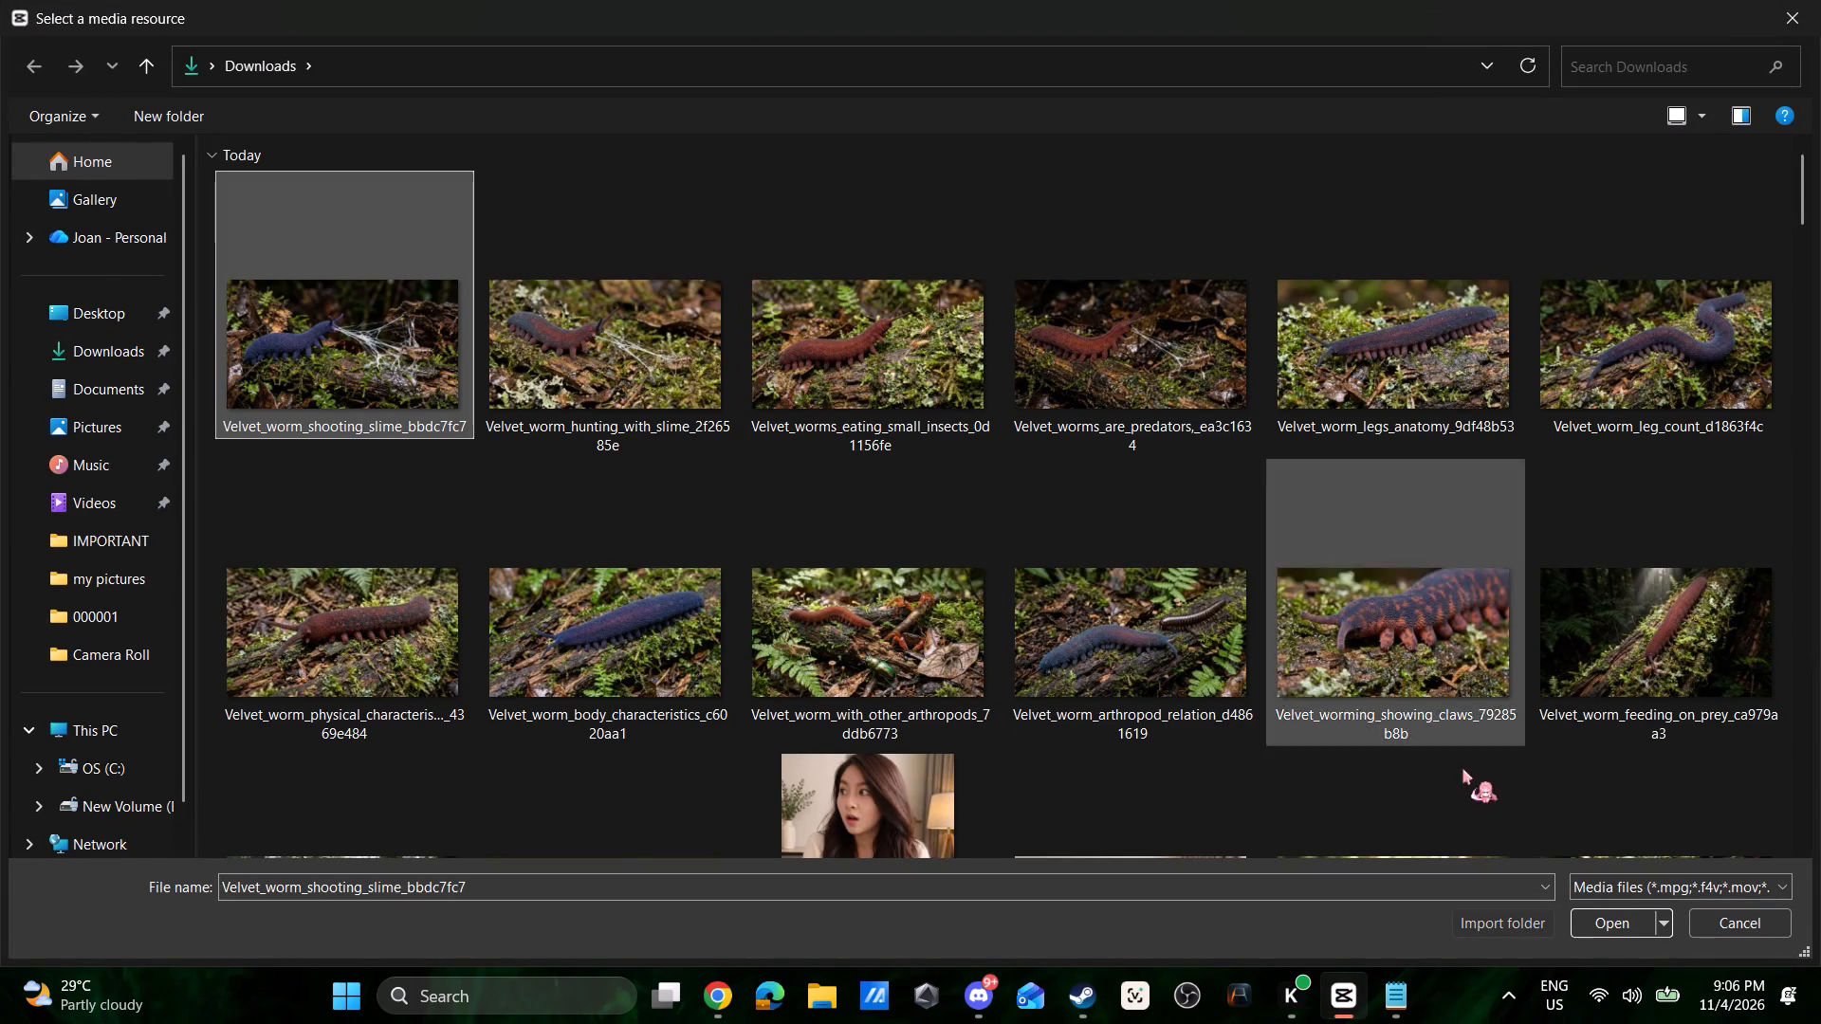
pyautogui.click(1636, 929)
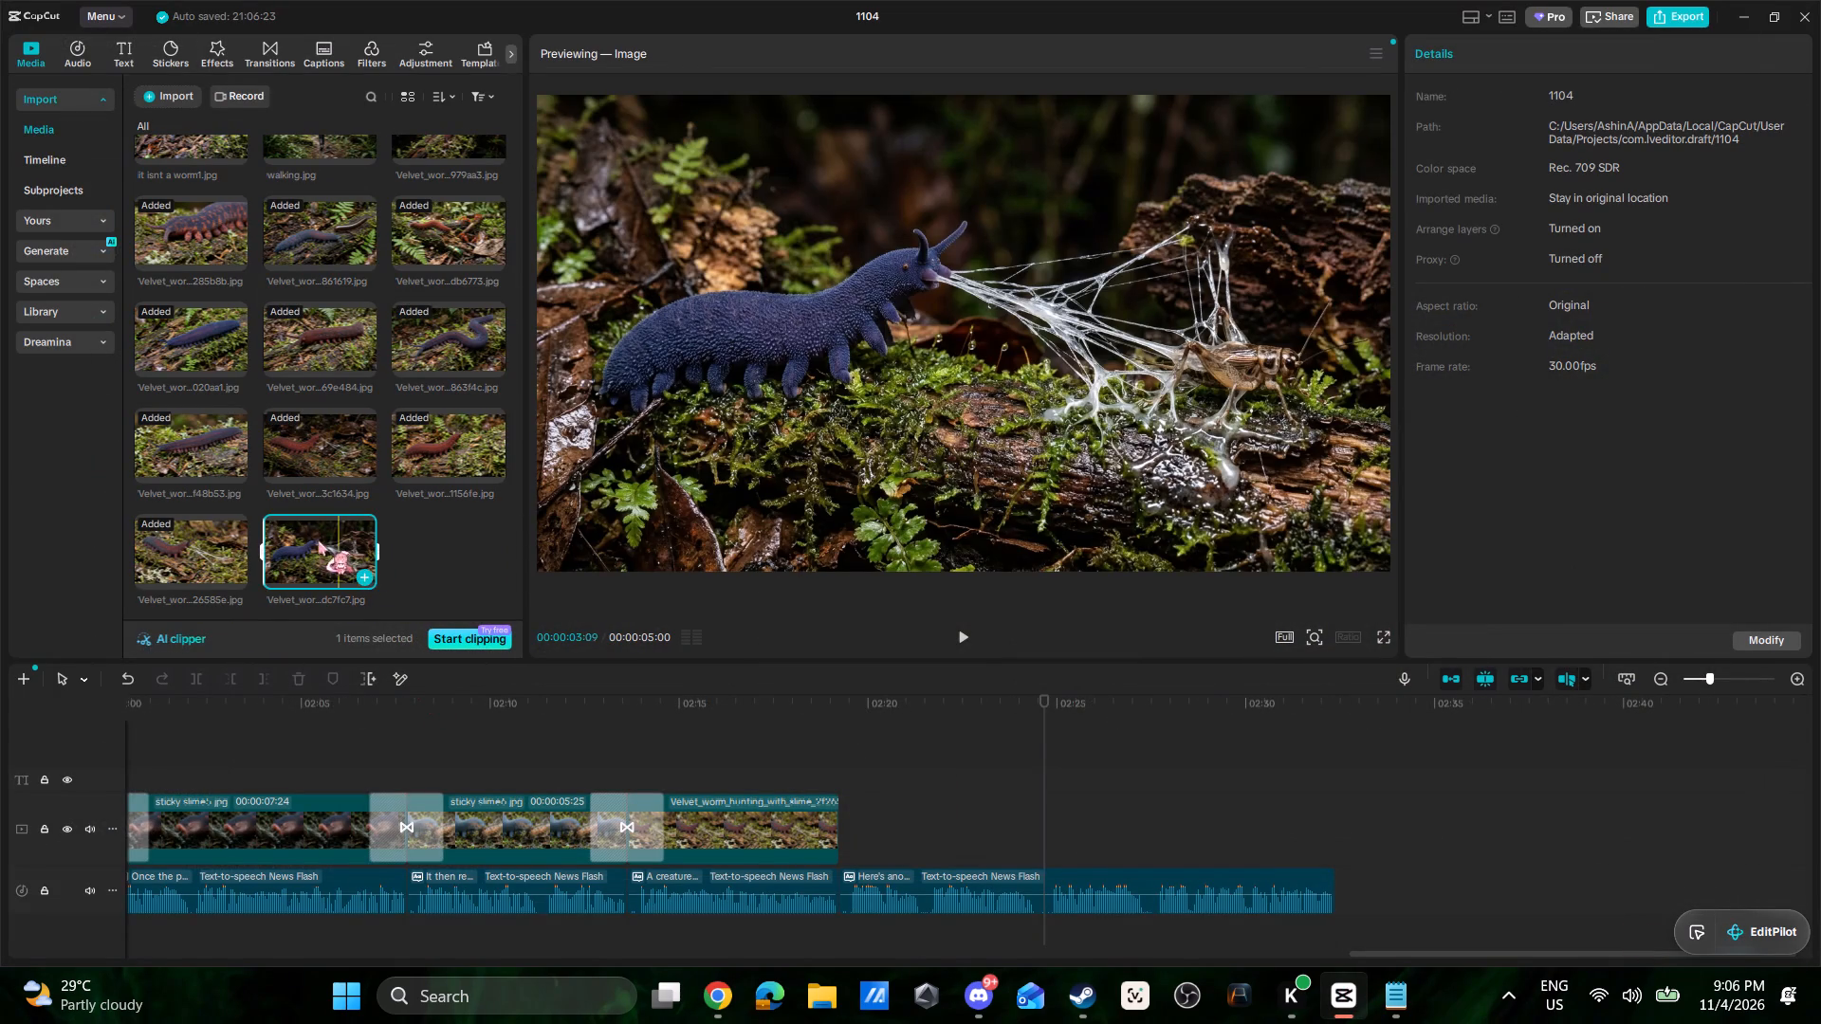
pyautogui.moveTo(318, 540); pyautogui.dragTo(846, 825)
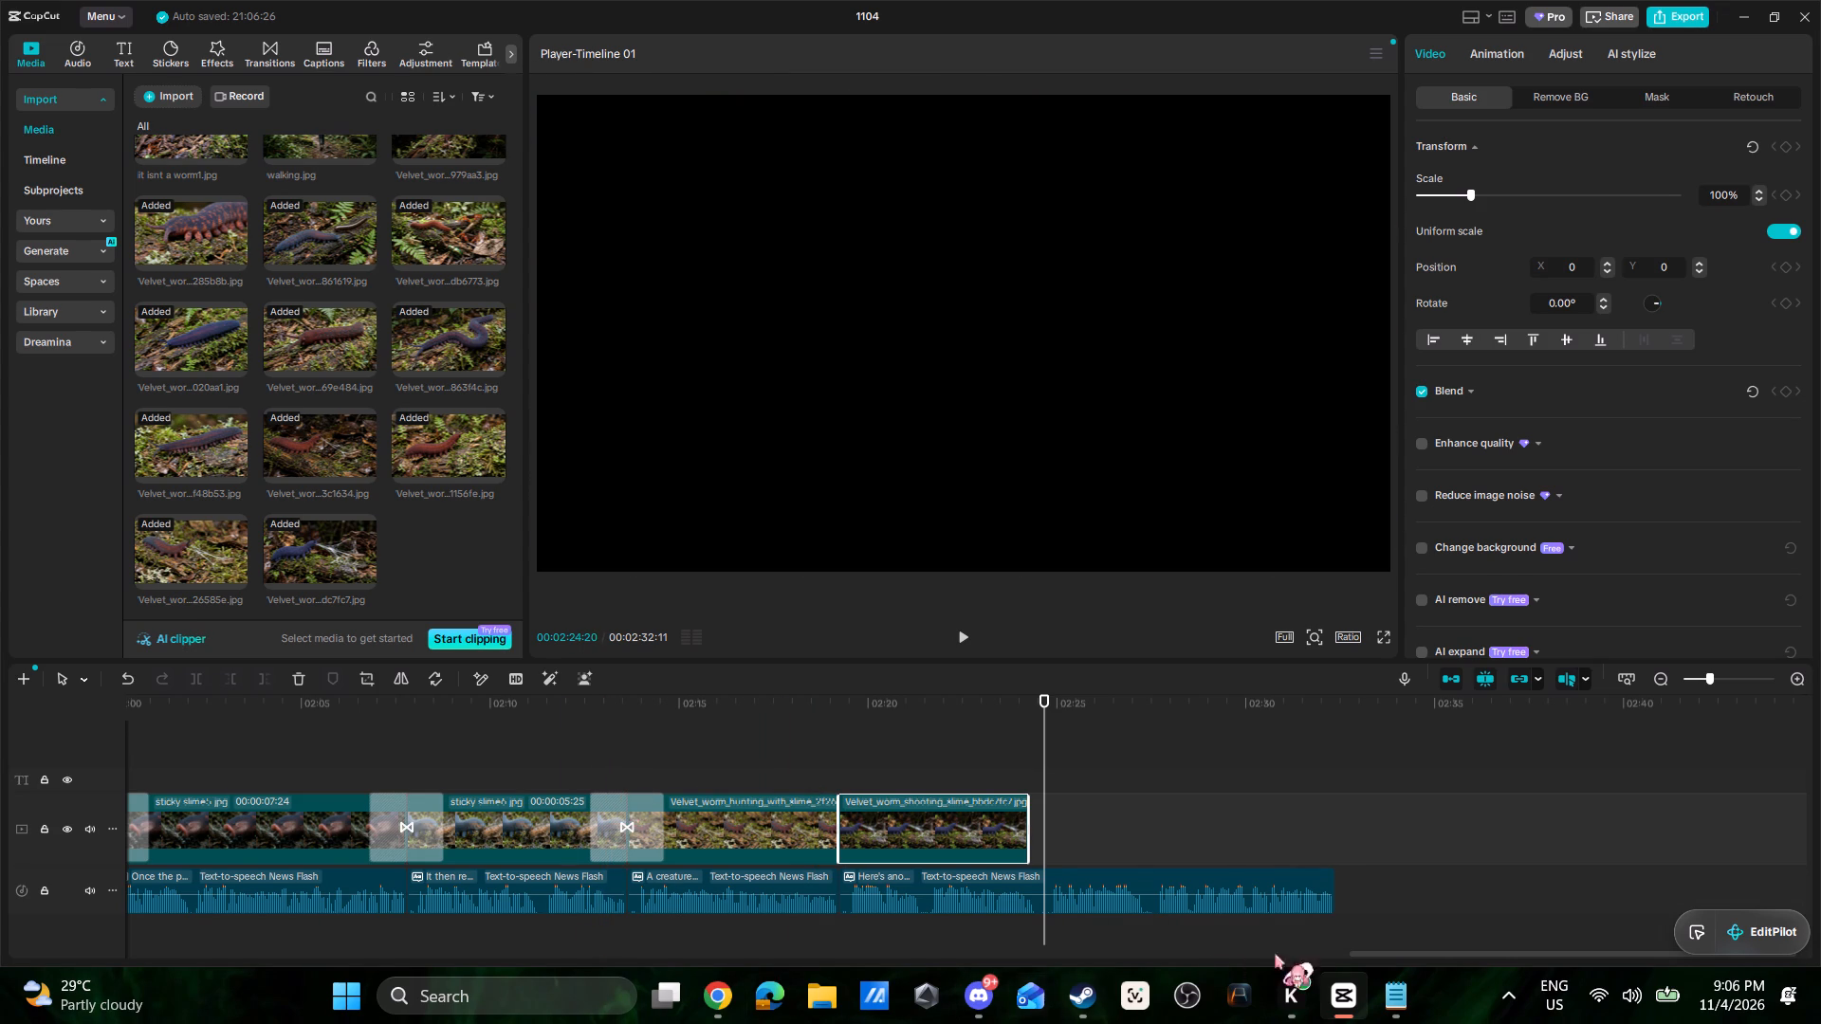
# Delete the "It isn't actually a worm" title from the timeline and play back that section.
pyautogui.moveTo(1363, 955); pyautogui.dragTo(990, 935)
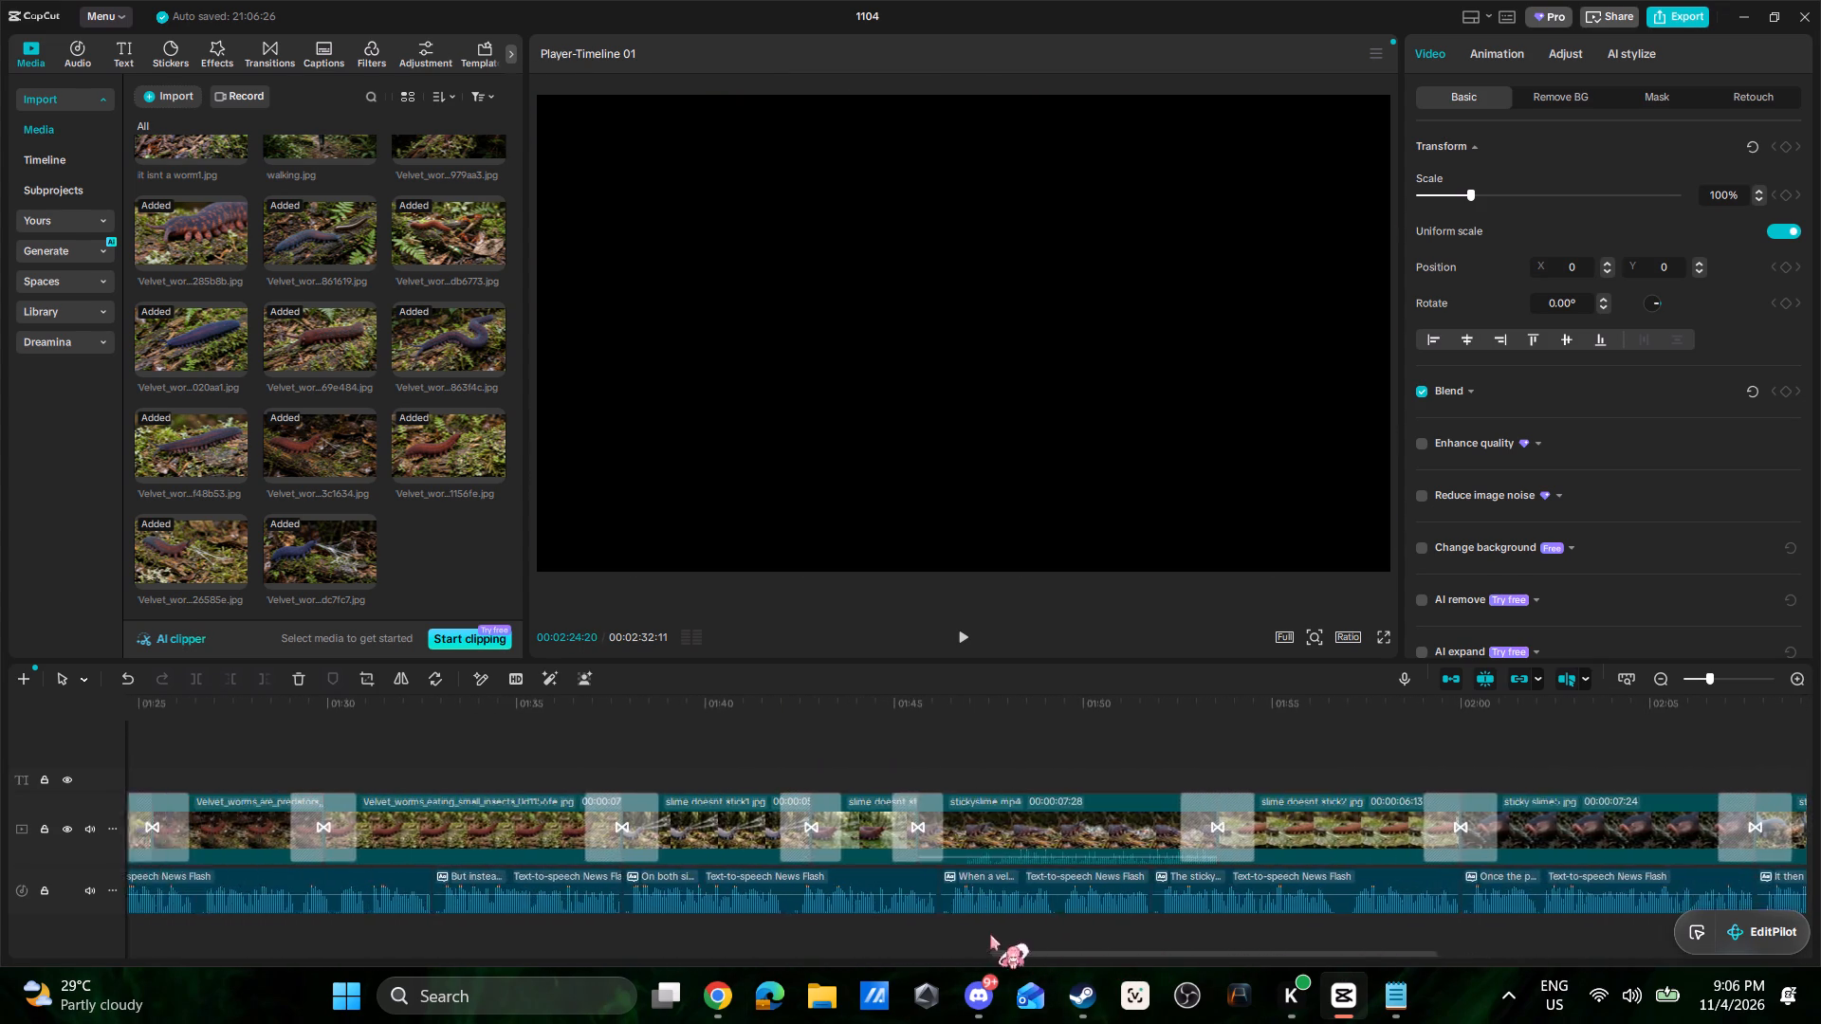
pyautogui.moveTo(990, 935); pyautogui.dragTo(498, 886)
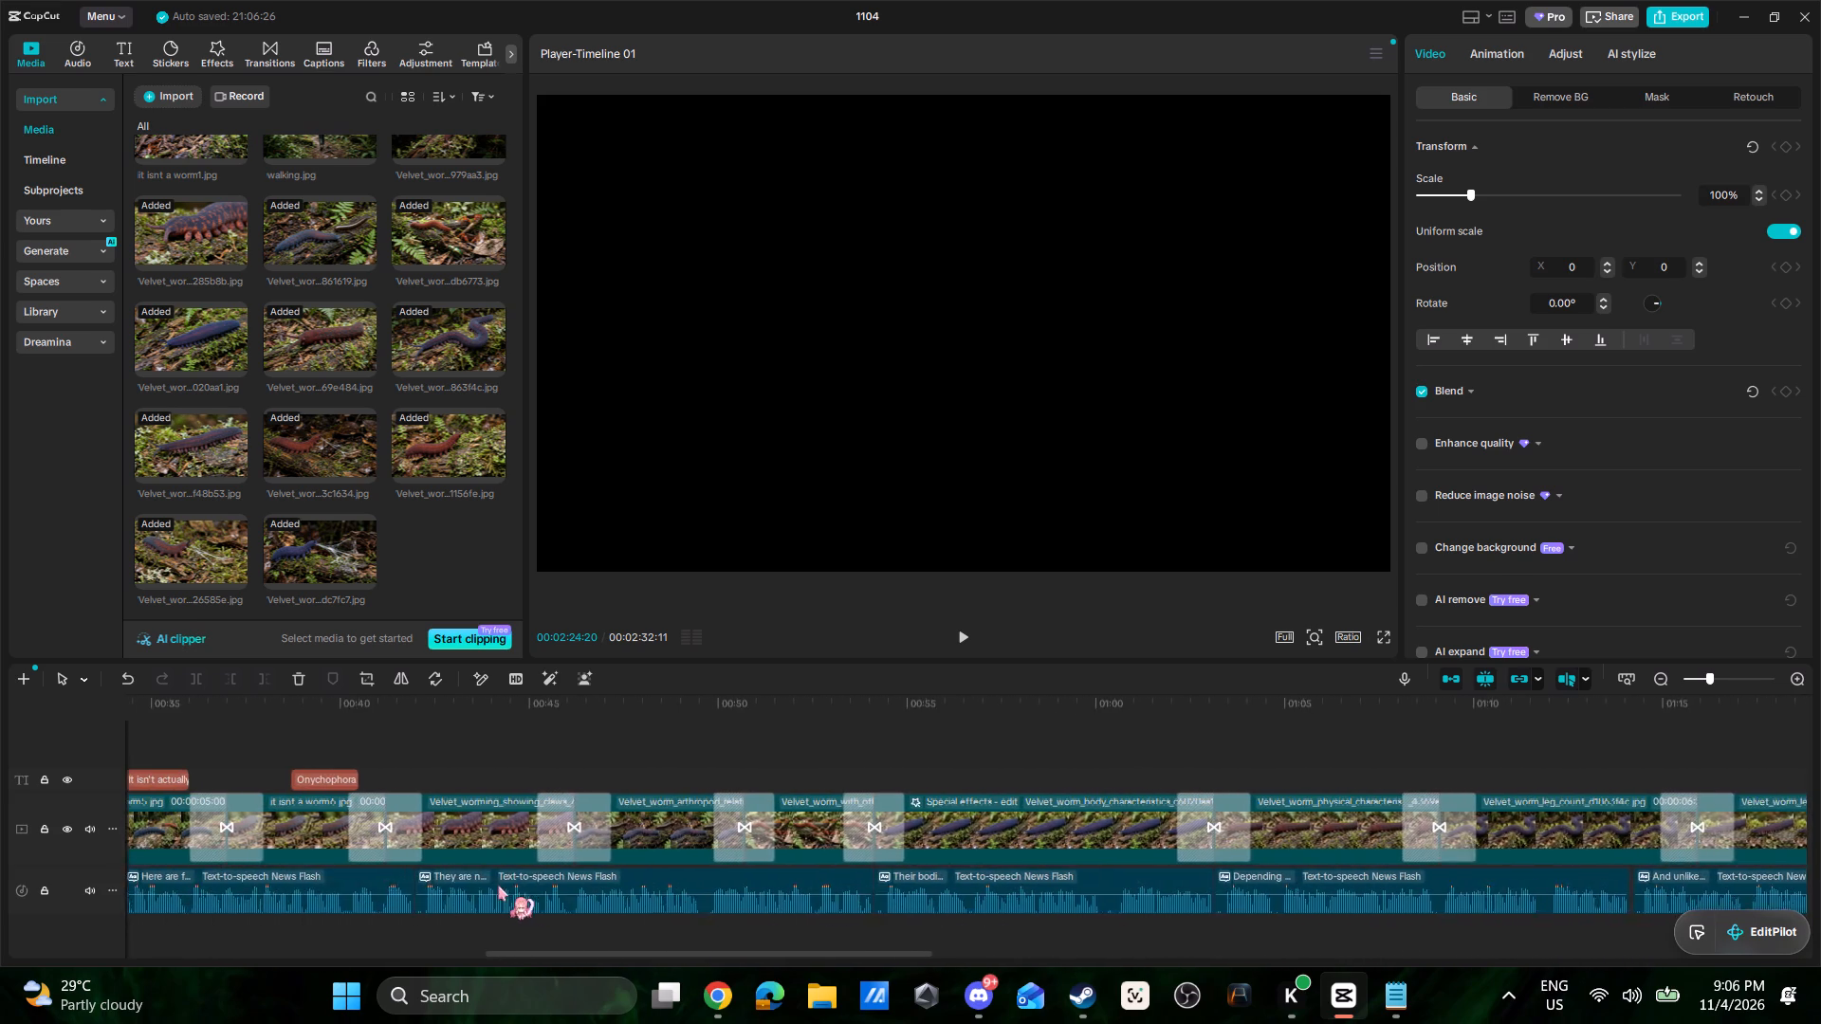
pyautogui.moveTo(498, 886); pyautogui.dragTo(351, 870)
pyautogui.click(706, 776)
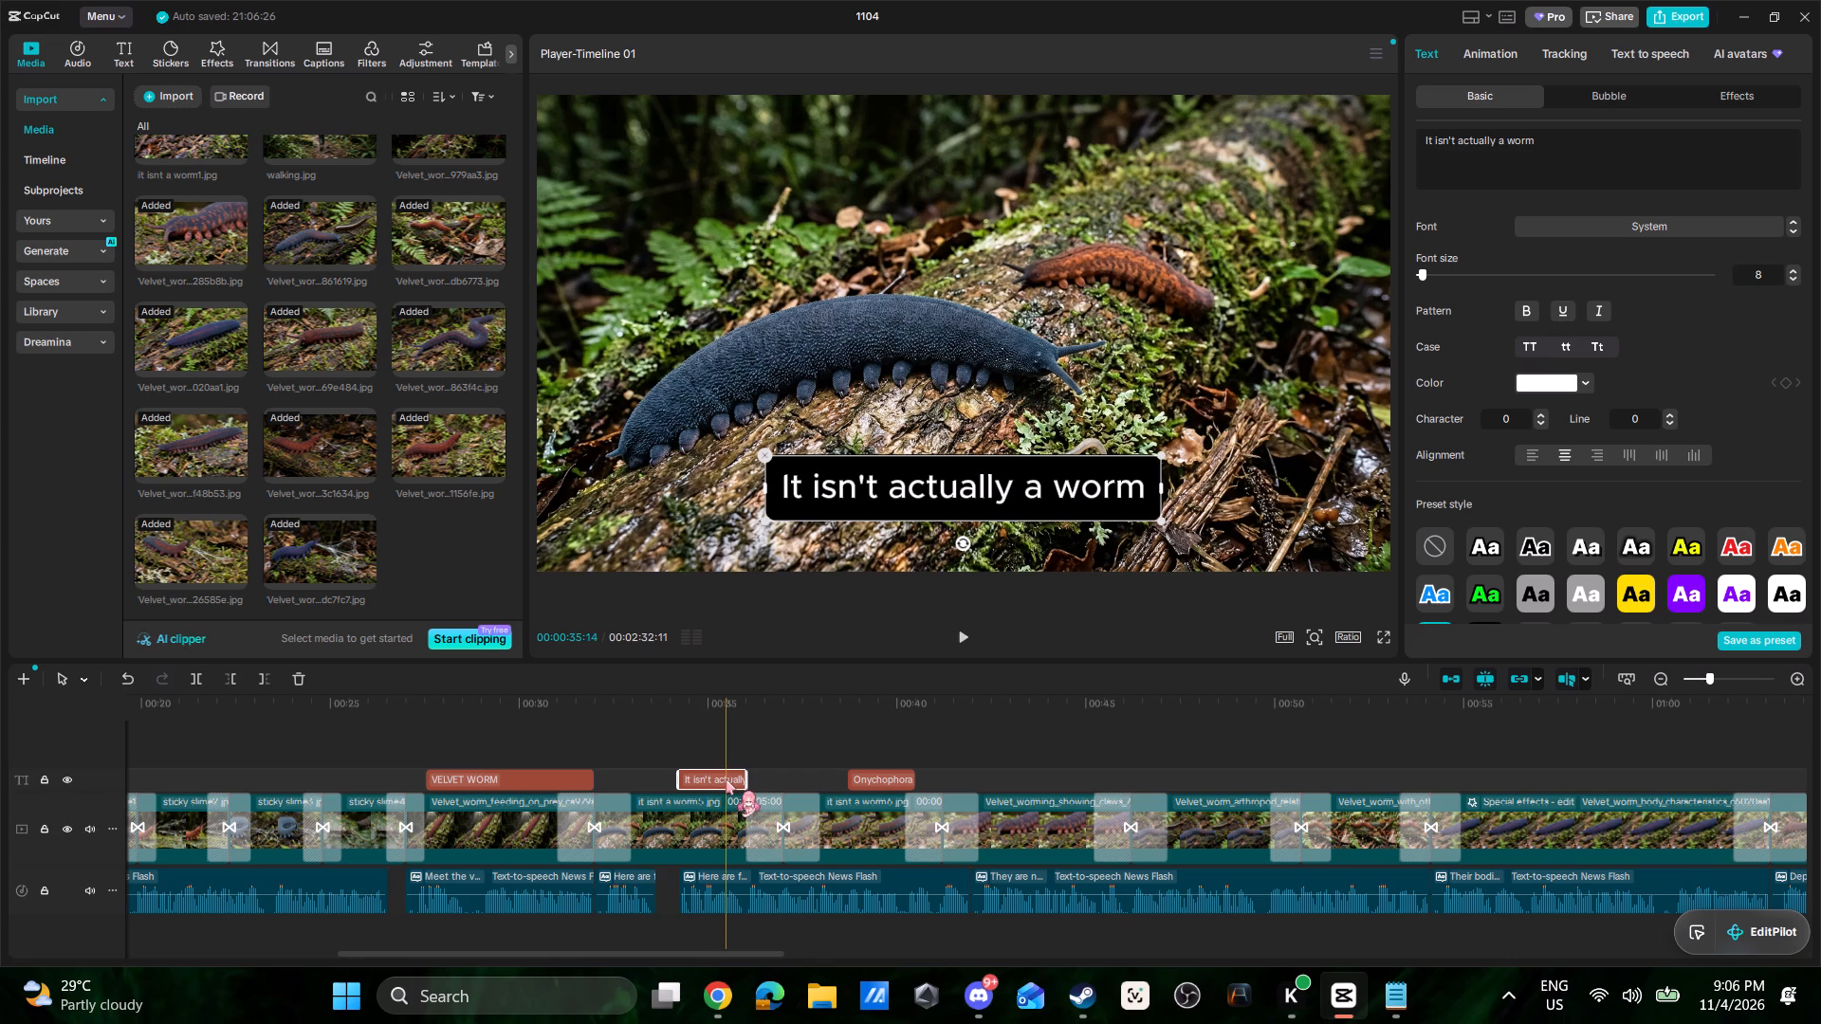
pyautogui.press('Delete')
pyautogui.click(669, 760)
pyautogui.press('space')
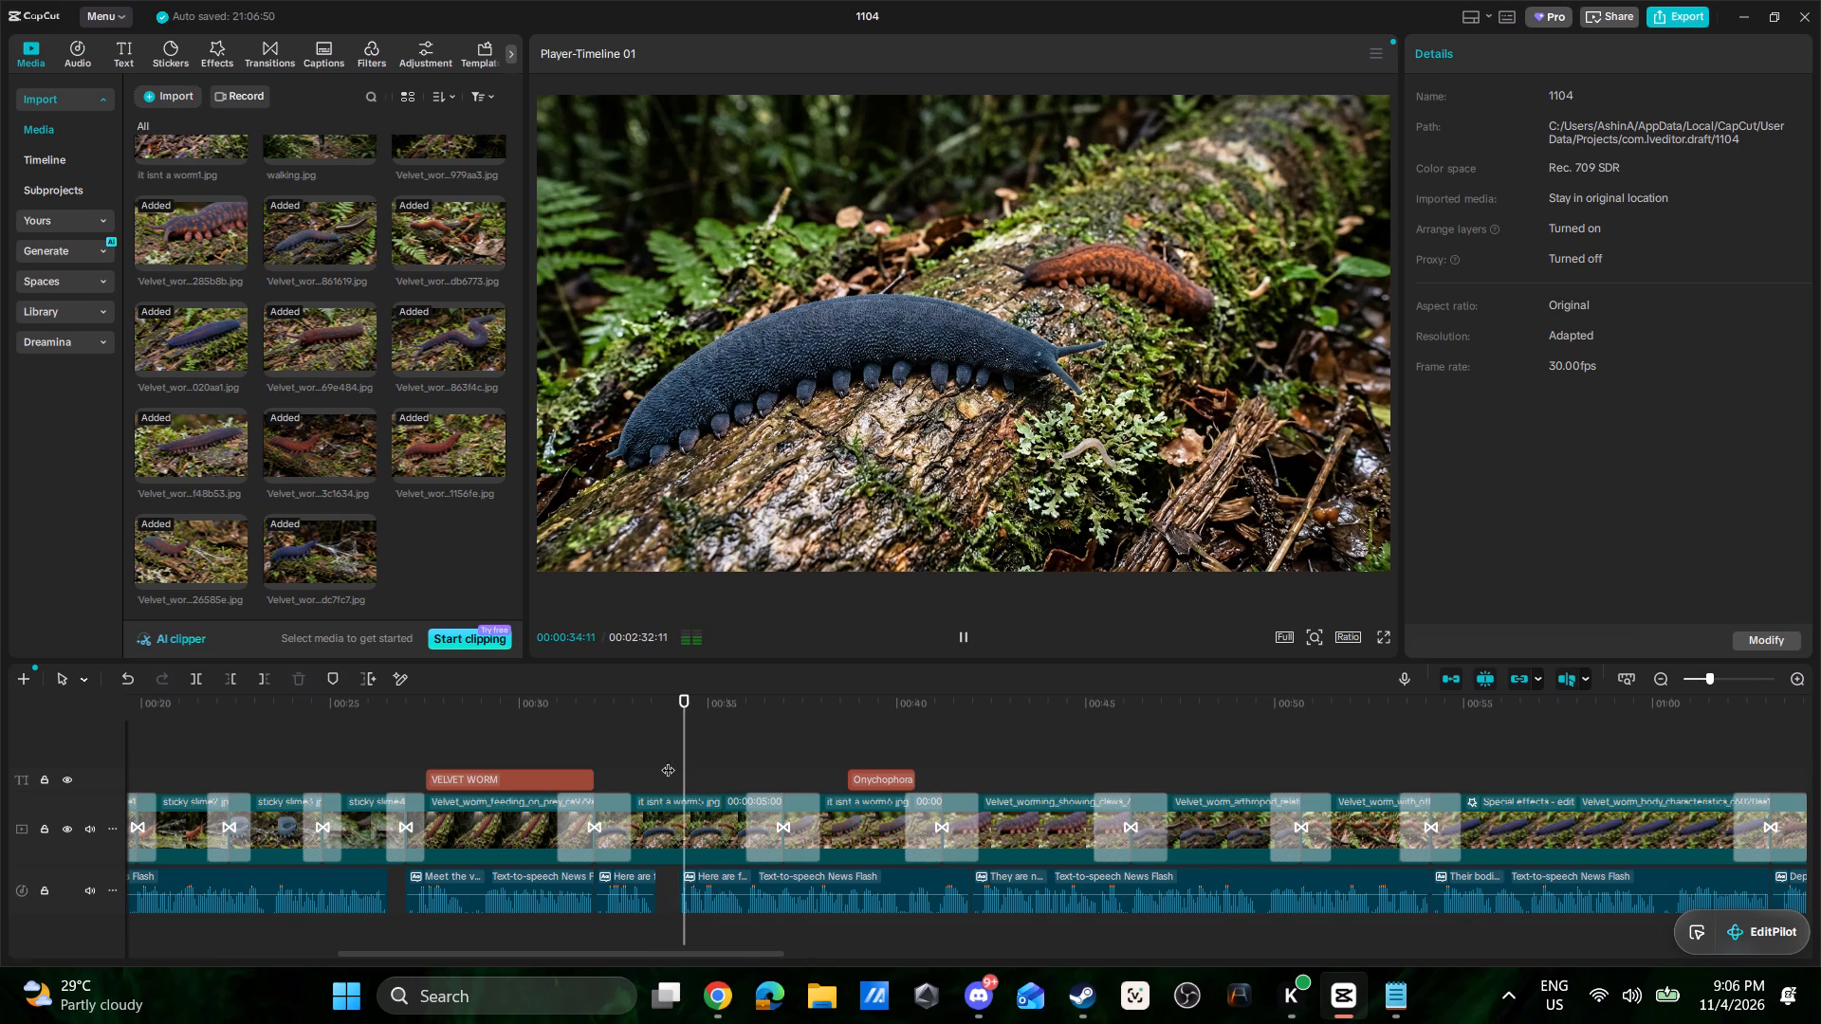
# Play back the timeline from the "VELVET WORM" title to about 00:51 to review clips, titles and narration.
pyautogui.click(503, 744)
pyautogui.press('space')
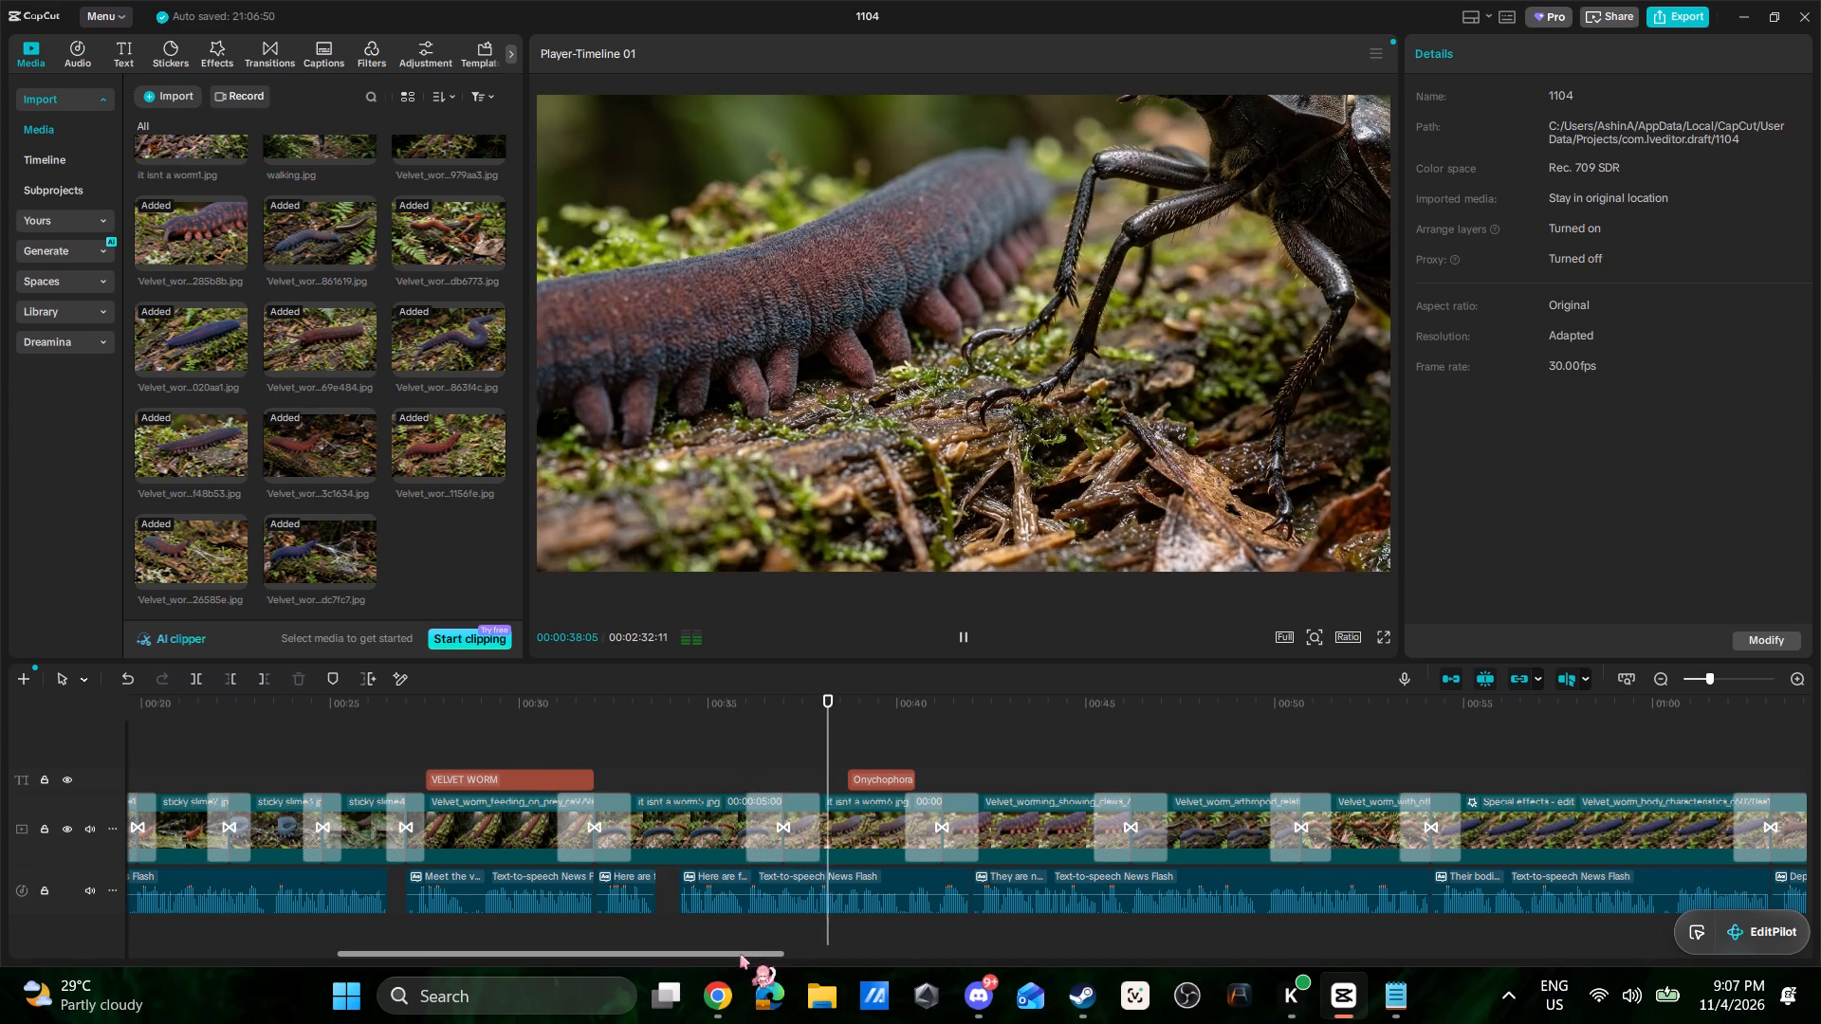
pyautogui.press('space')
pyautogui.press('space')
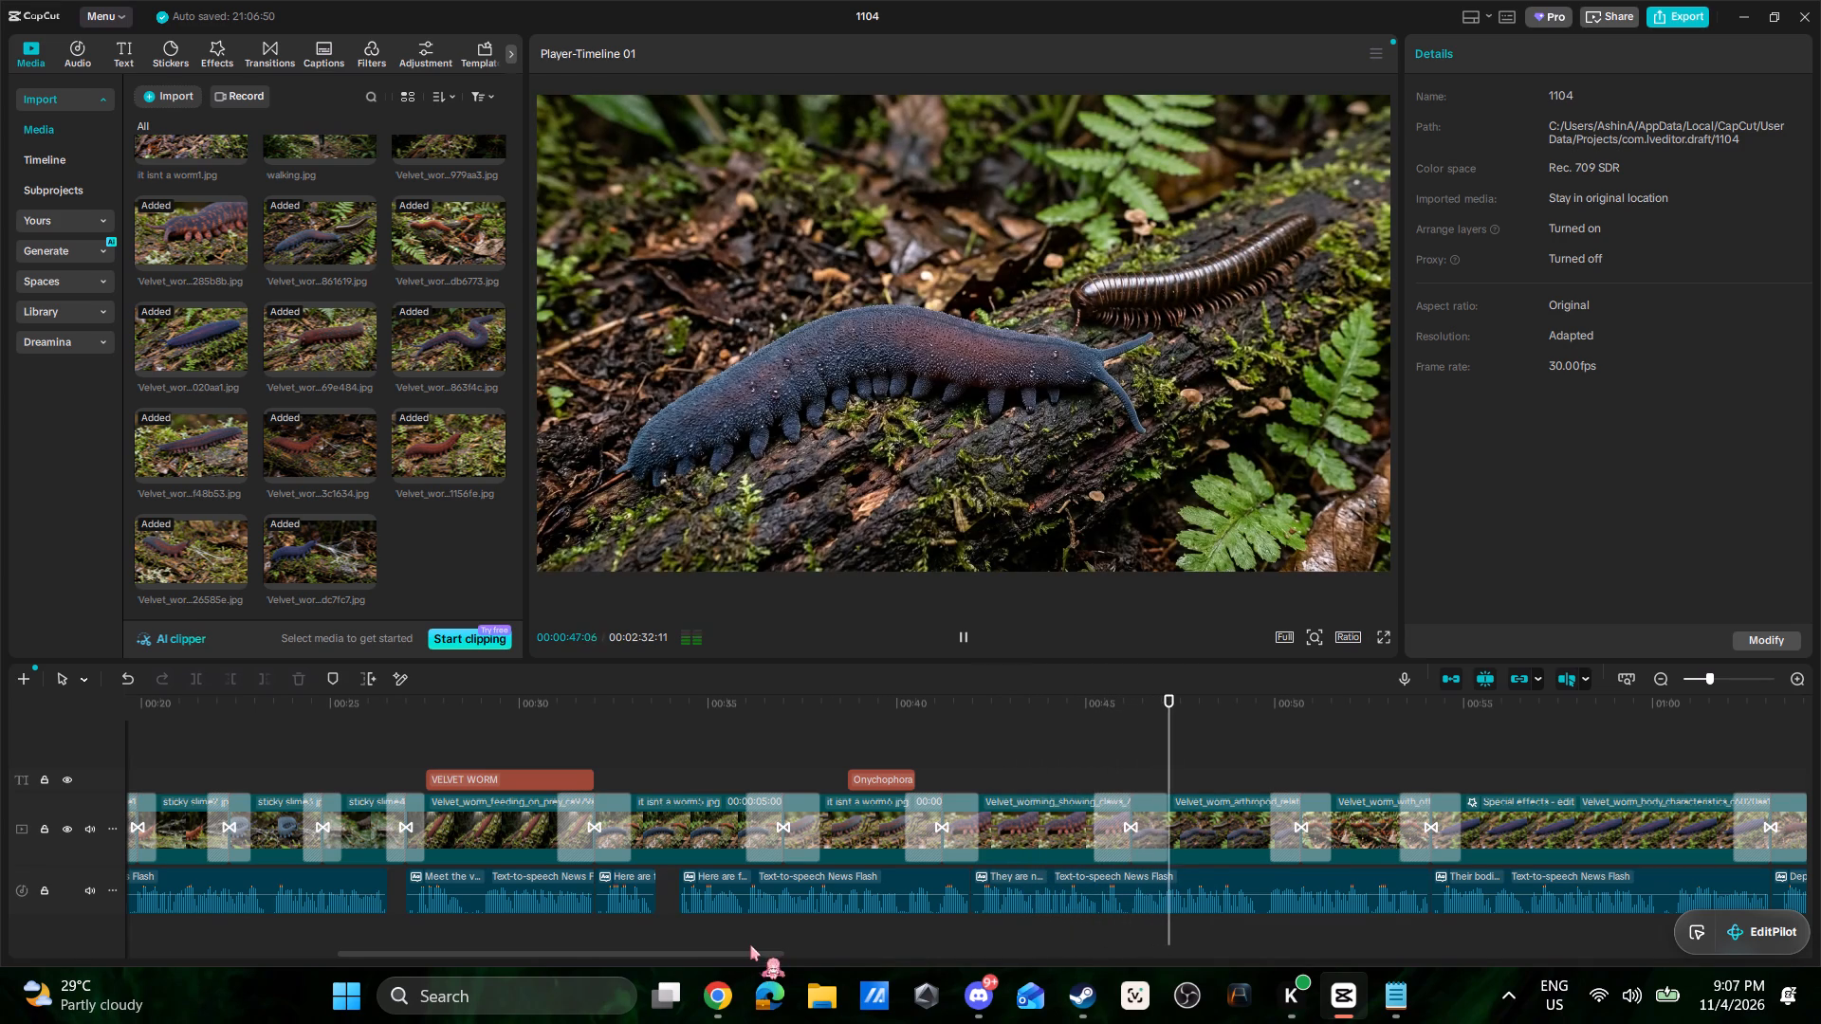
pyautogui.moveTo(753, 959); pyautogui.dragTo(849, 960)
pyautogui.moveTo(770, 955); pyautogui.dragTo(967, 966)
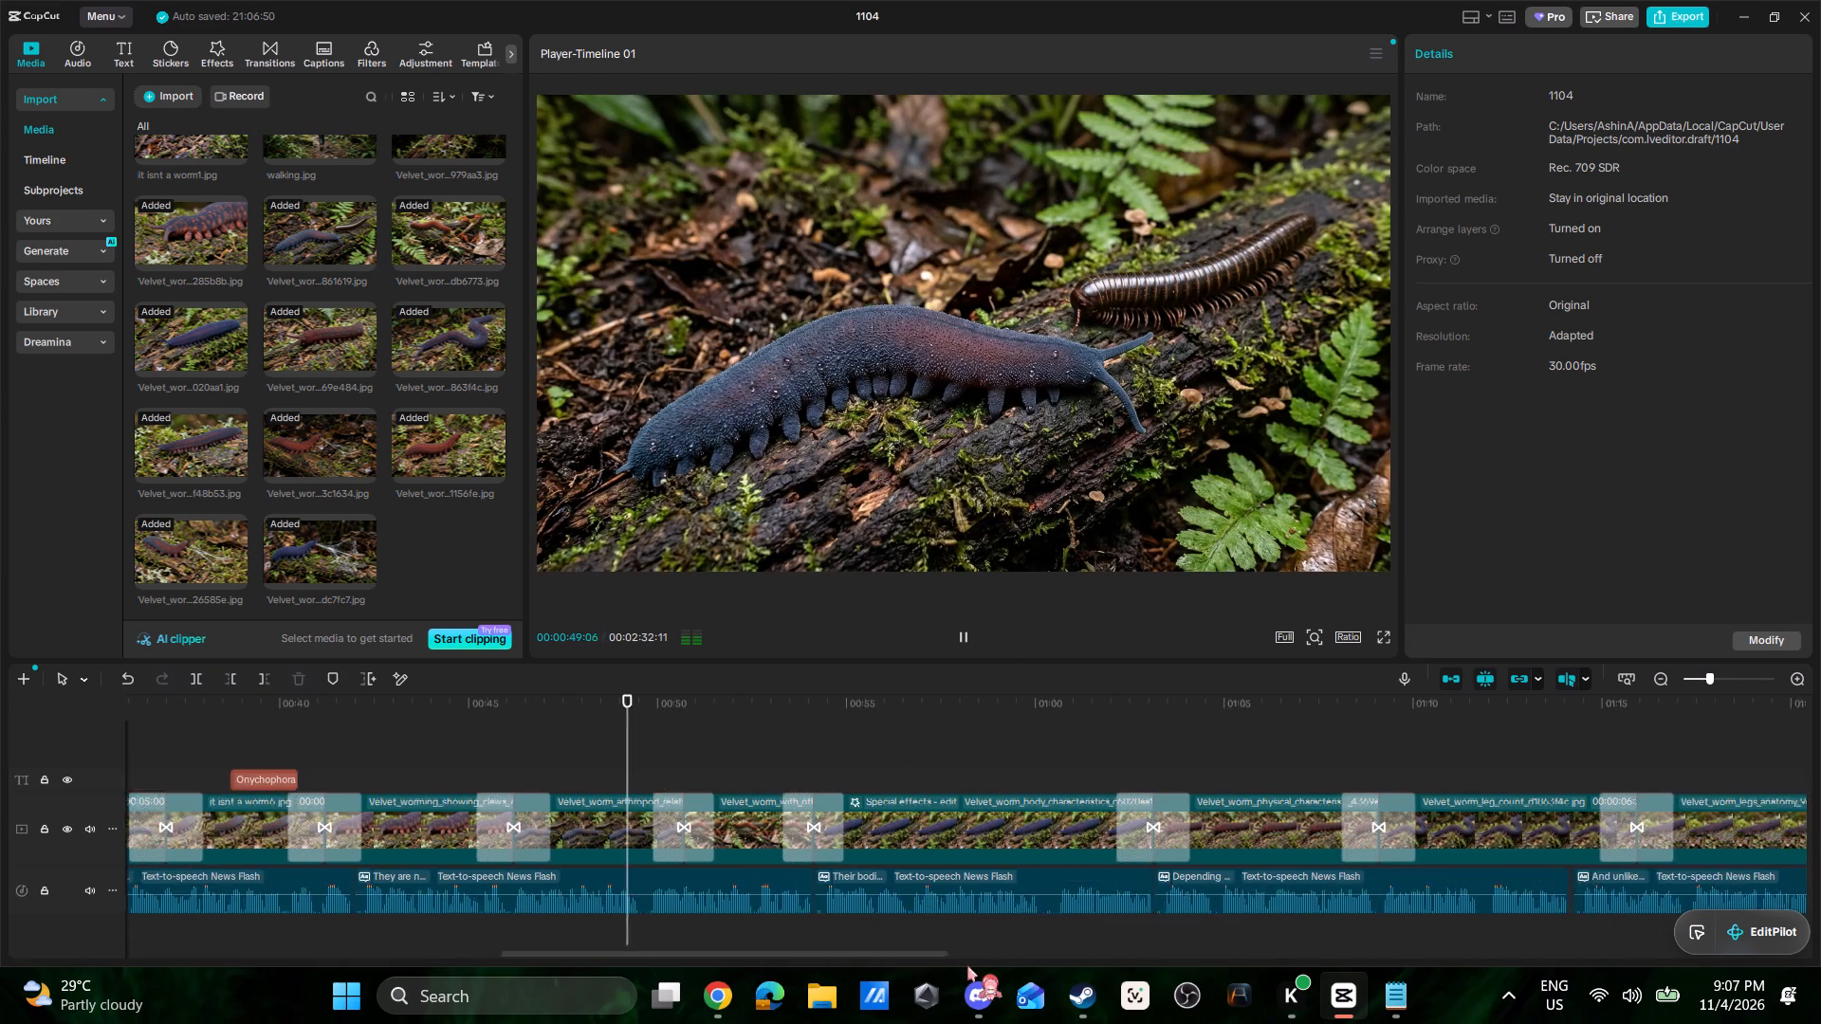
pyautogui.moveTo(967, 966); pyautogui.dragTo(1047, 973)
pyautogui.press('space')
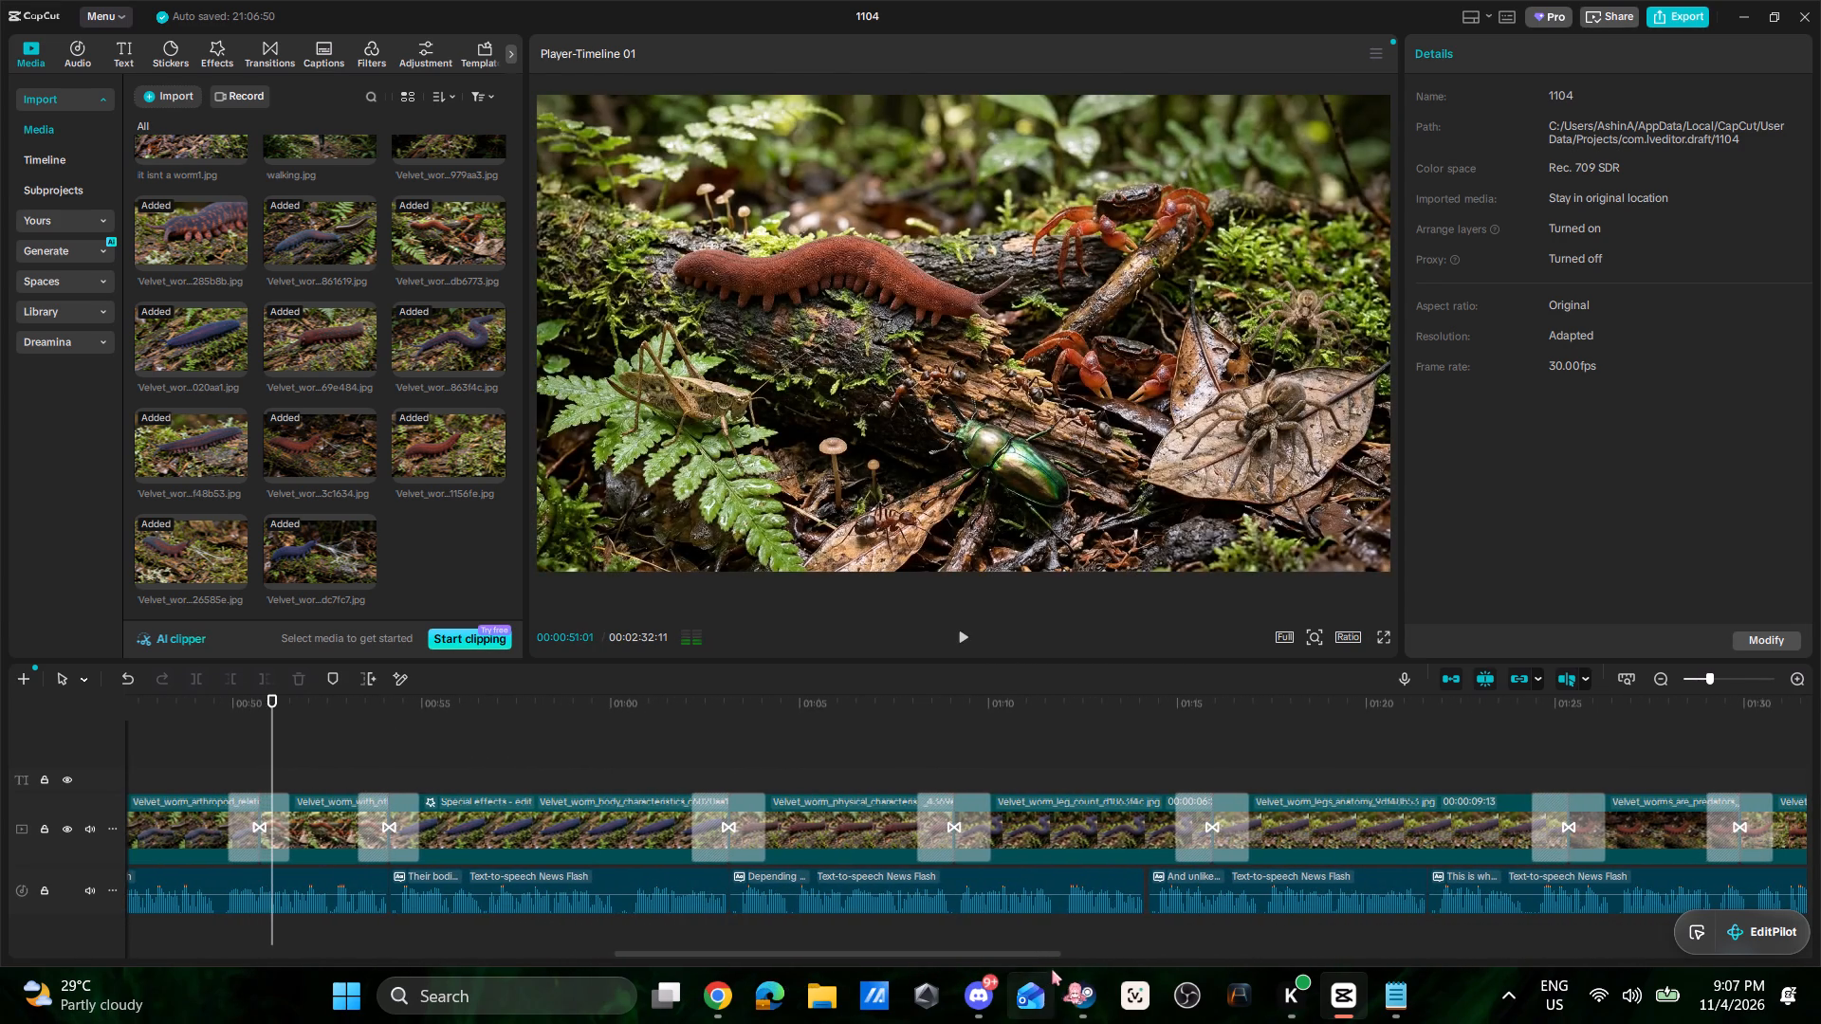
# Switch to Notepad and read the velvet worm script from its opening through section 1, "It isn't actually a worm".
pyautogui.hotkey('alt', 'Tab')
pyautogui.click(1262, 184)
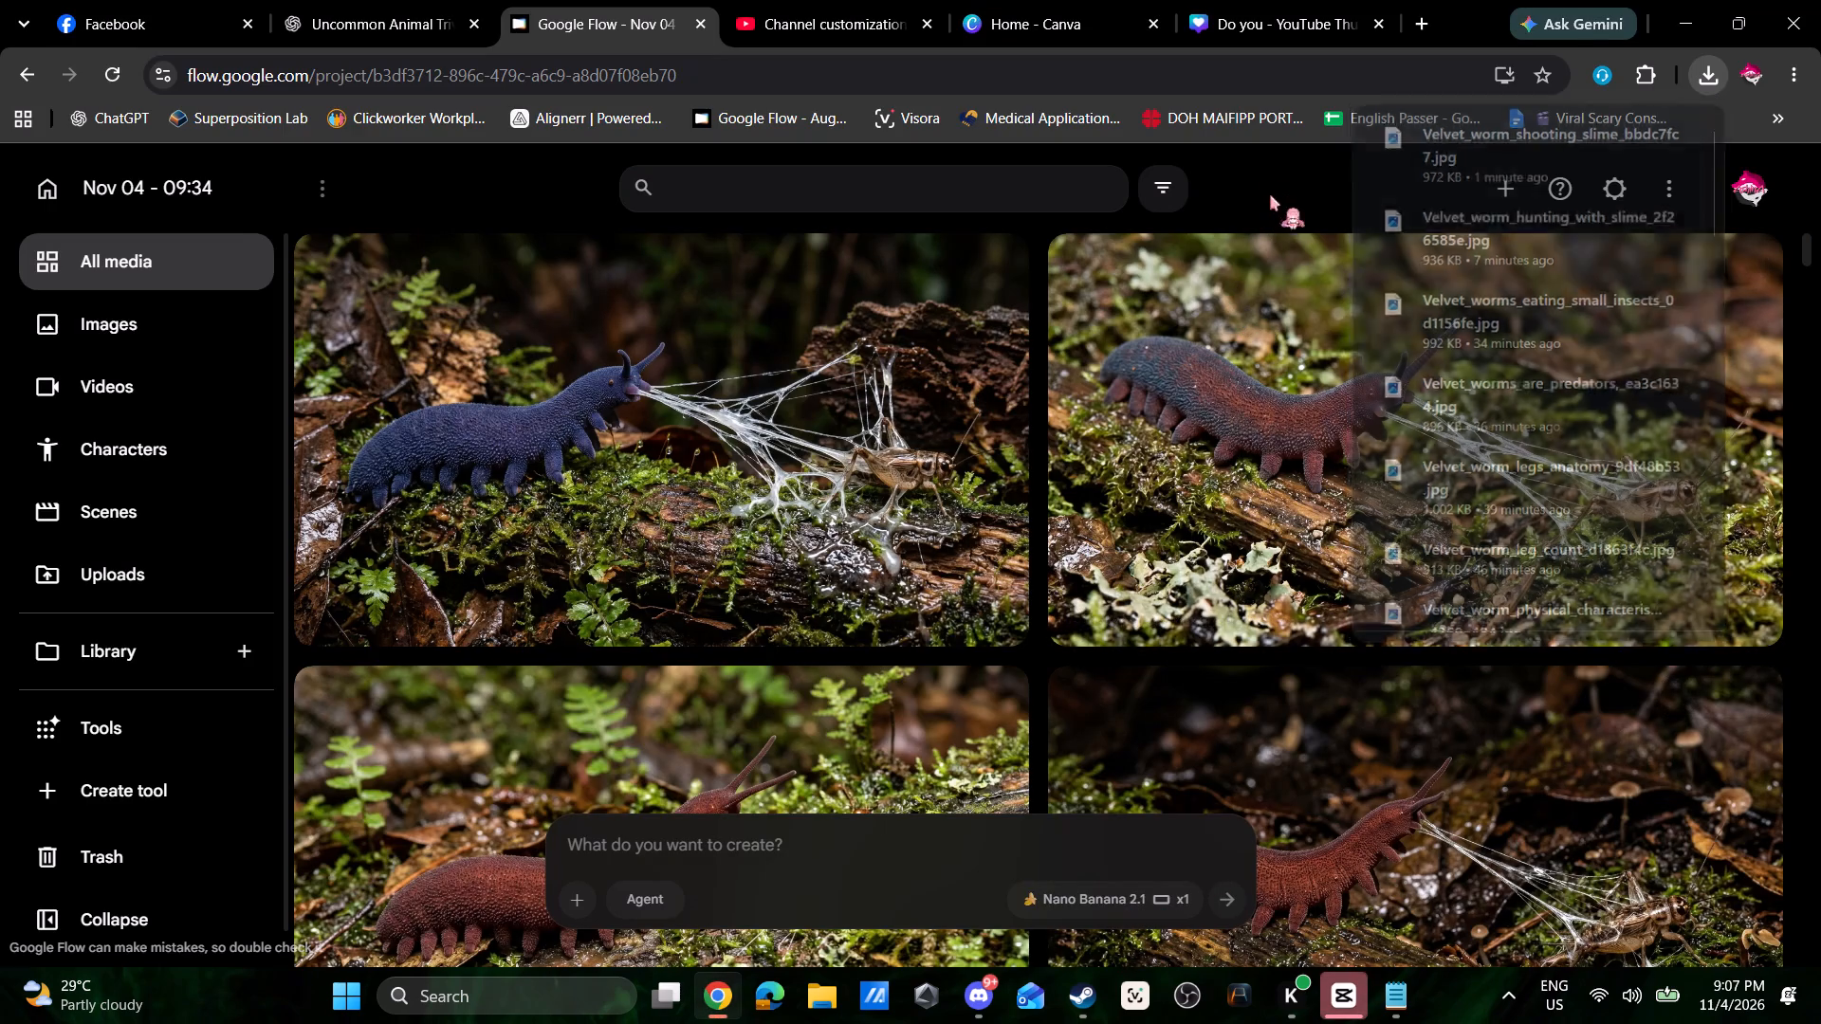
pyautogui.click(1399, 1000)
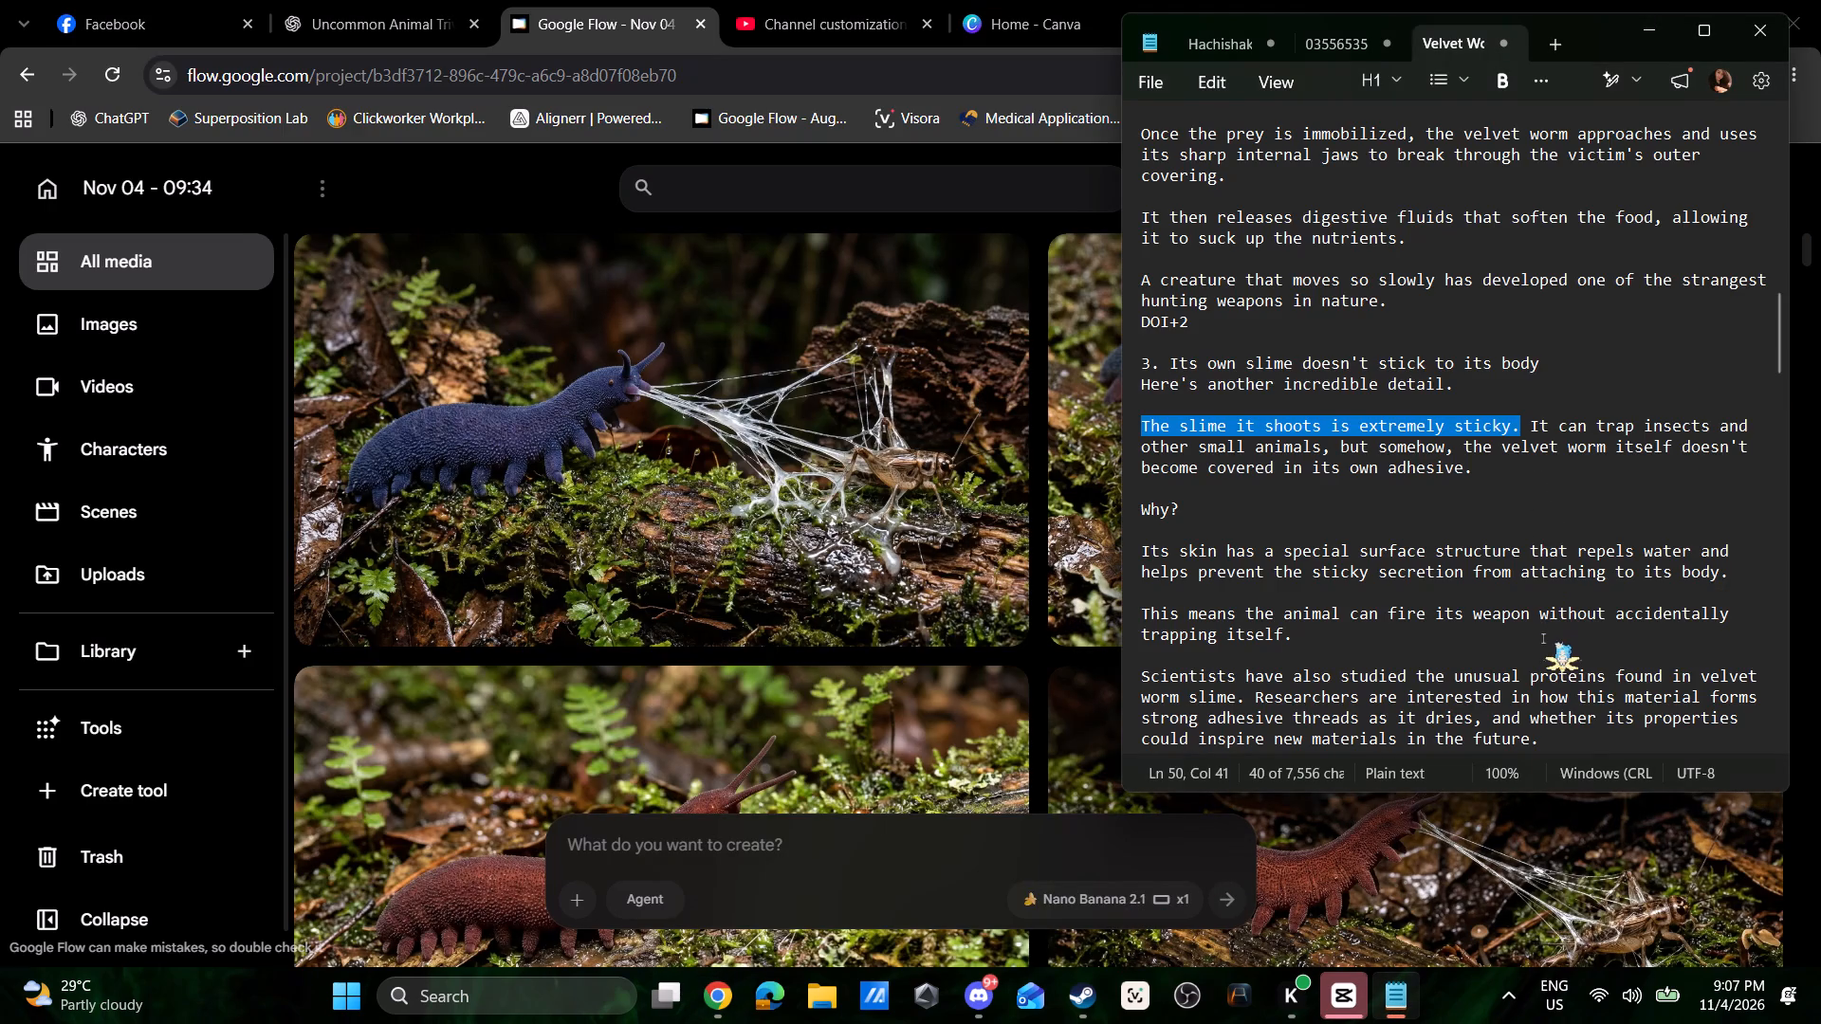
pyautogui.scroll(10, 1544, 639)
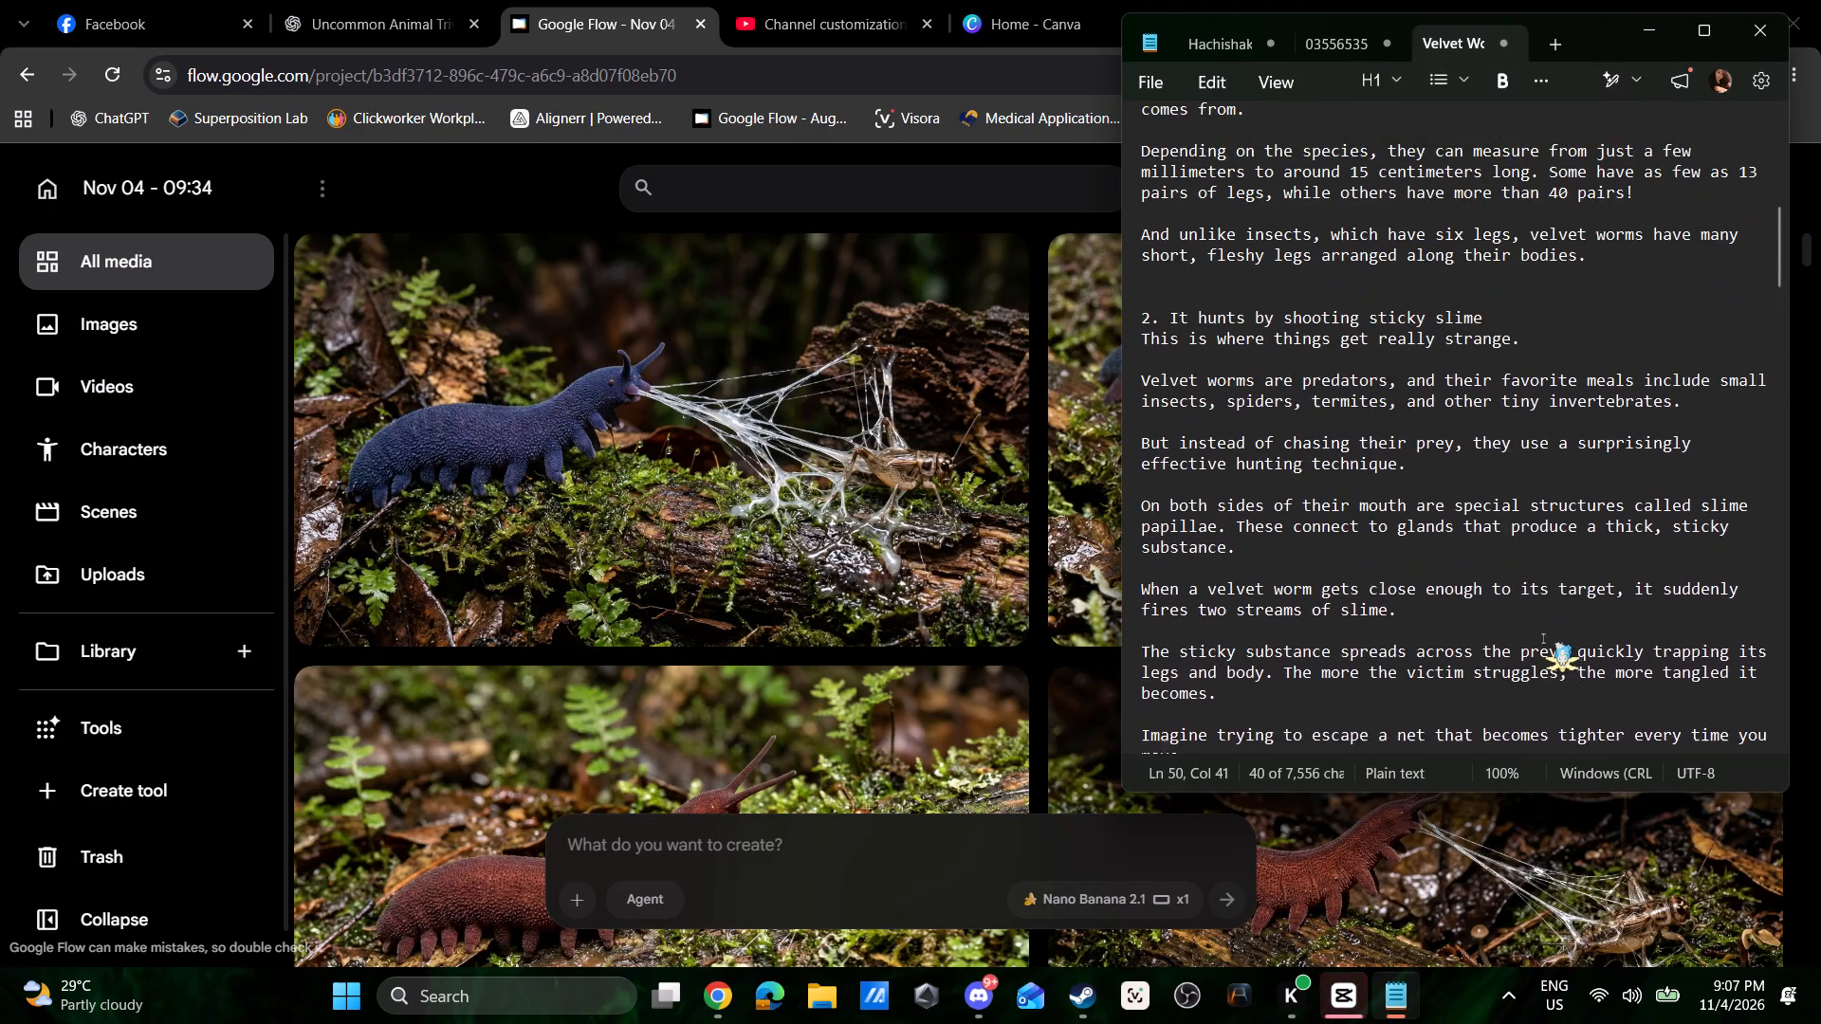
pyautogui.scroll(7, 1544, 639)
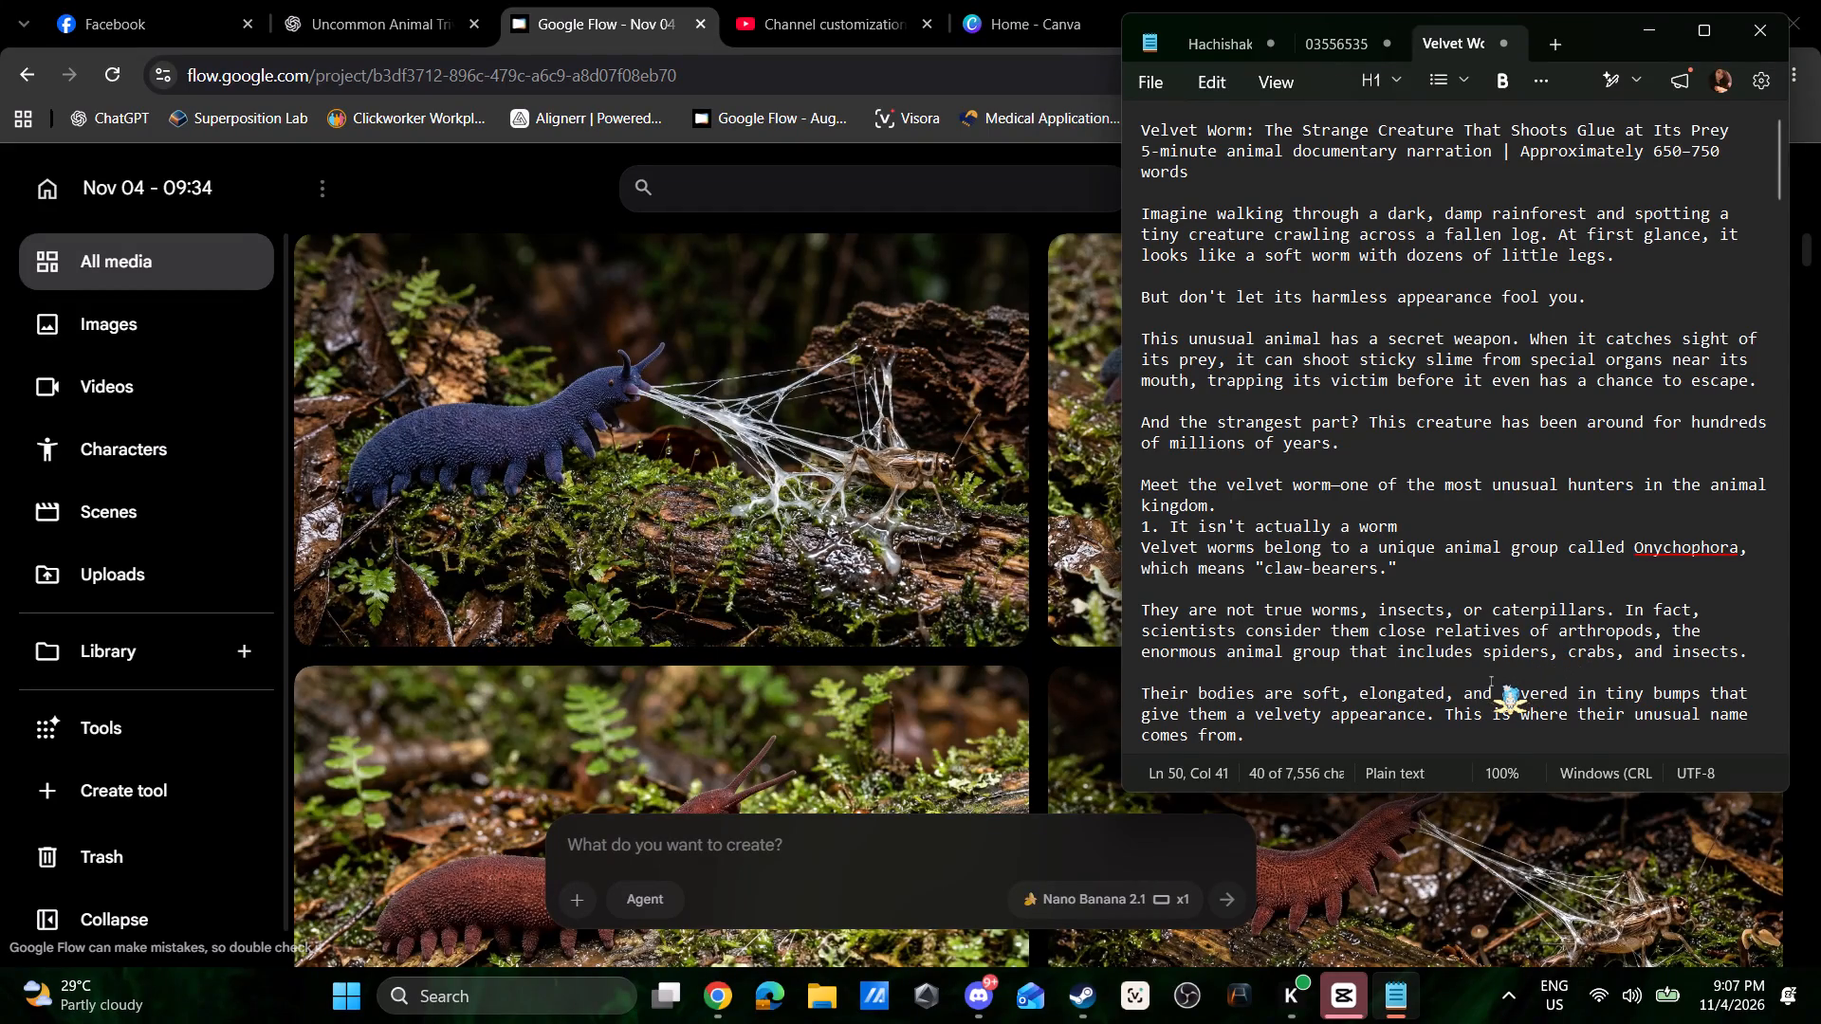
pyautogui.hotkey('alt', 'Tab')
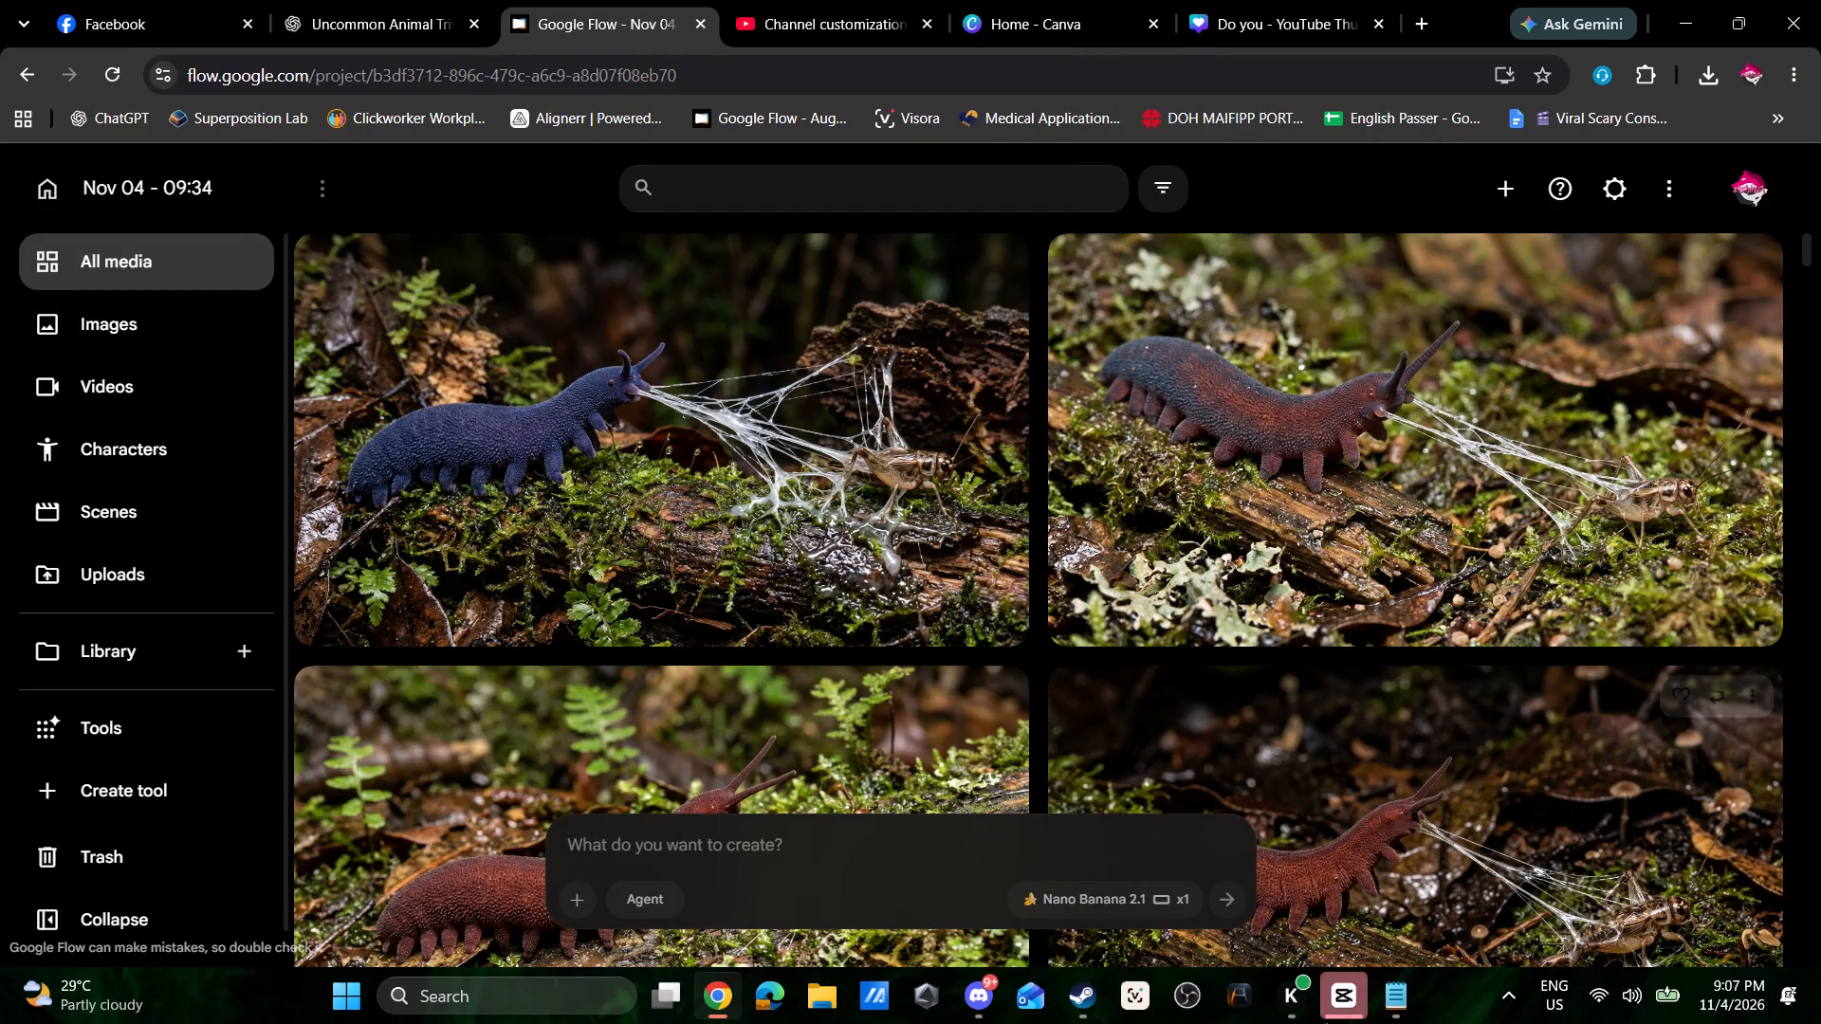
# Switch to CapCut and replay the narration around the "Onychophora" title, from about 00:40 to 00:45.
pyautogui.click(1344, 1004)
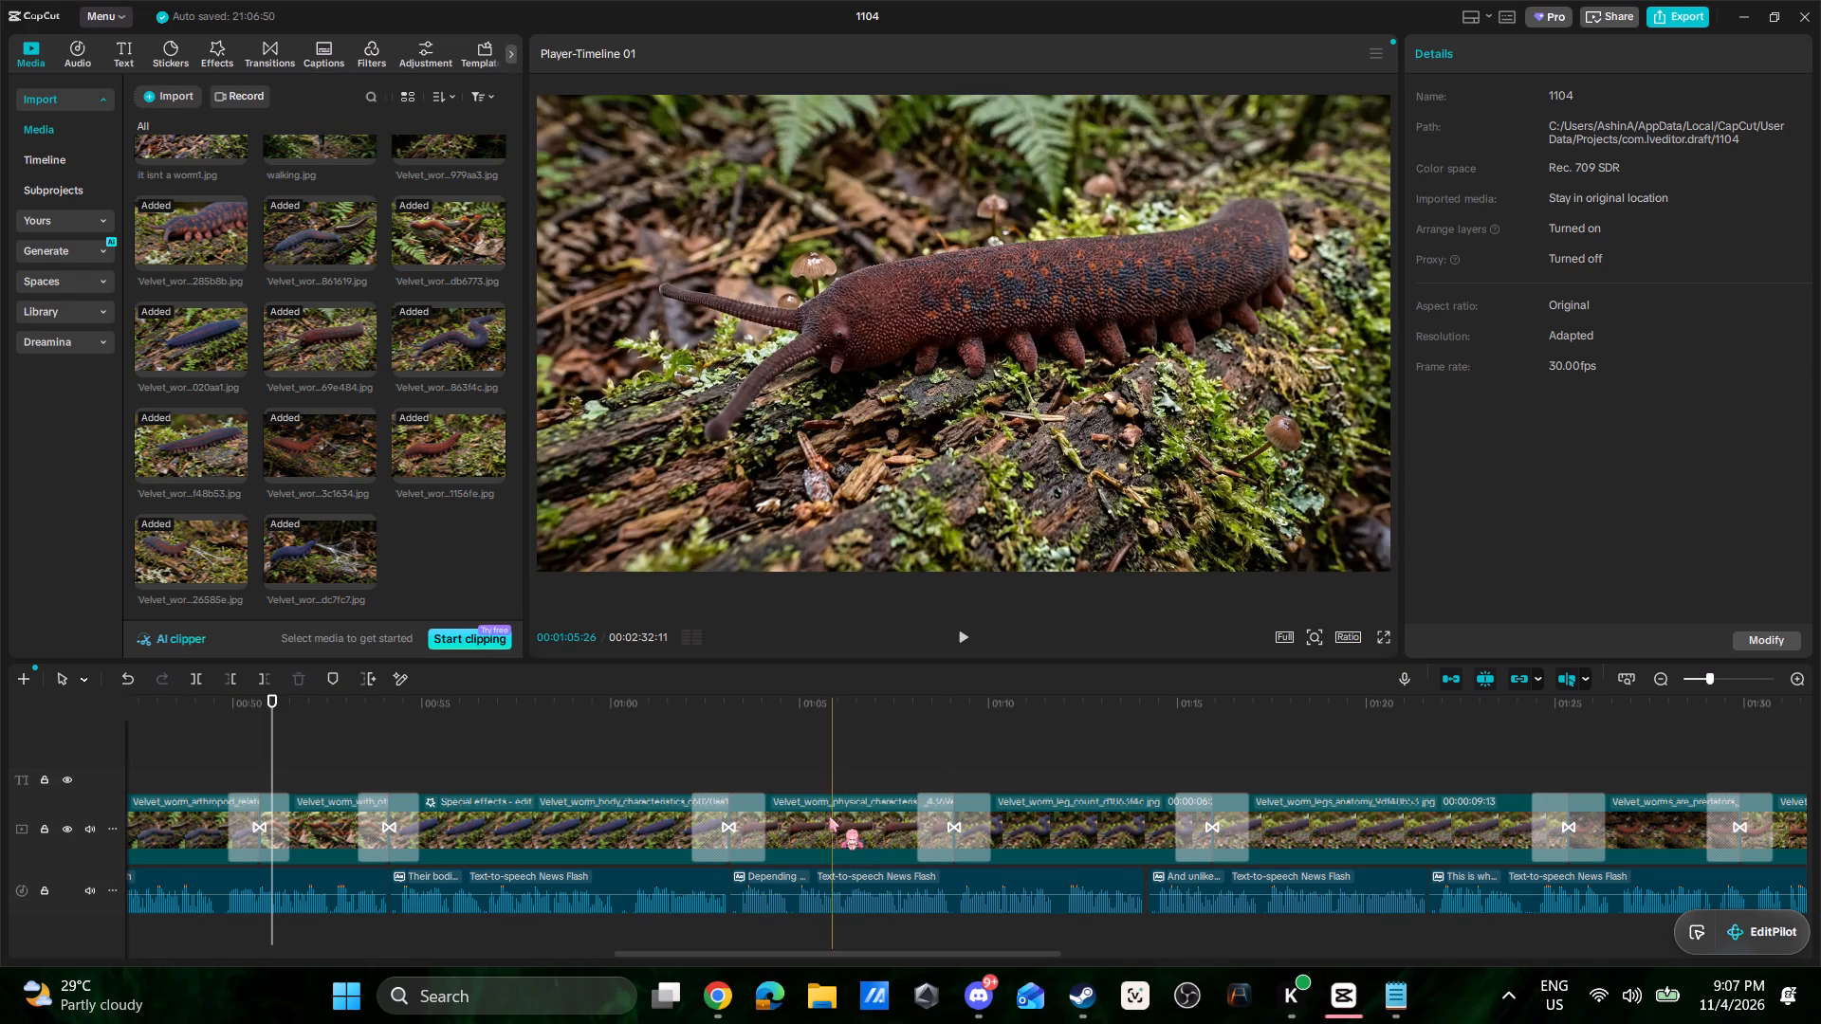
pyautogui.press('space')
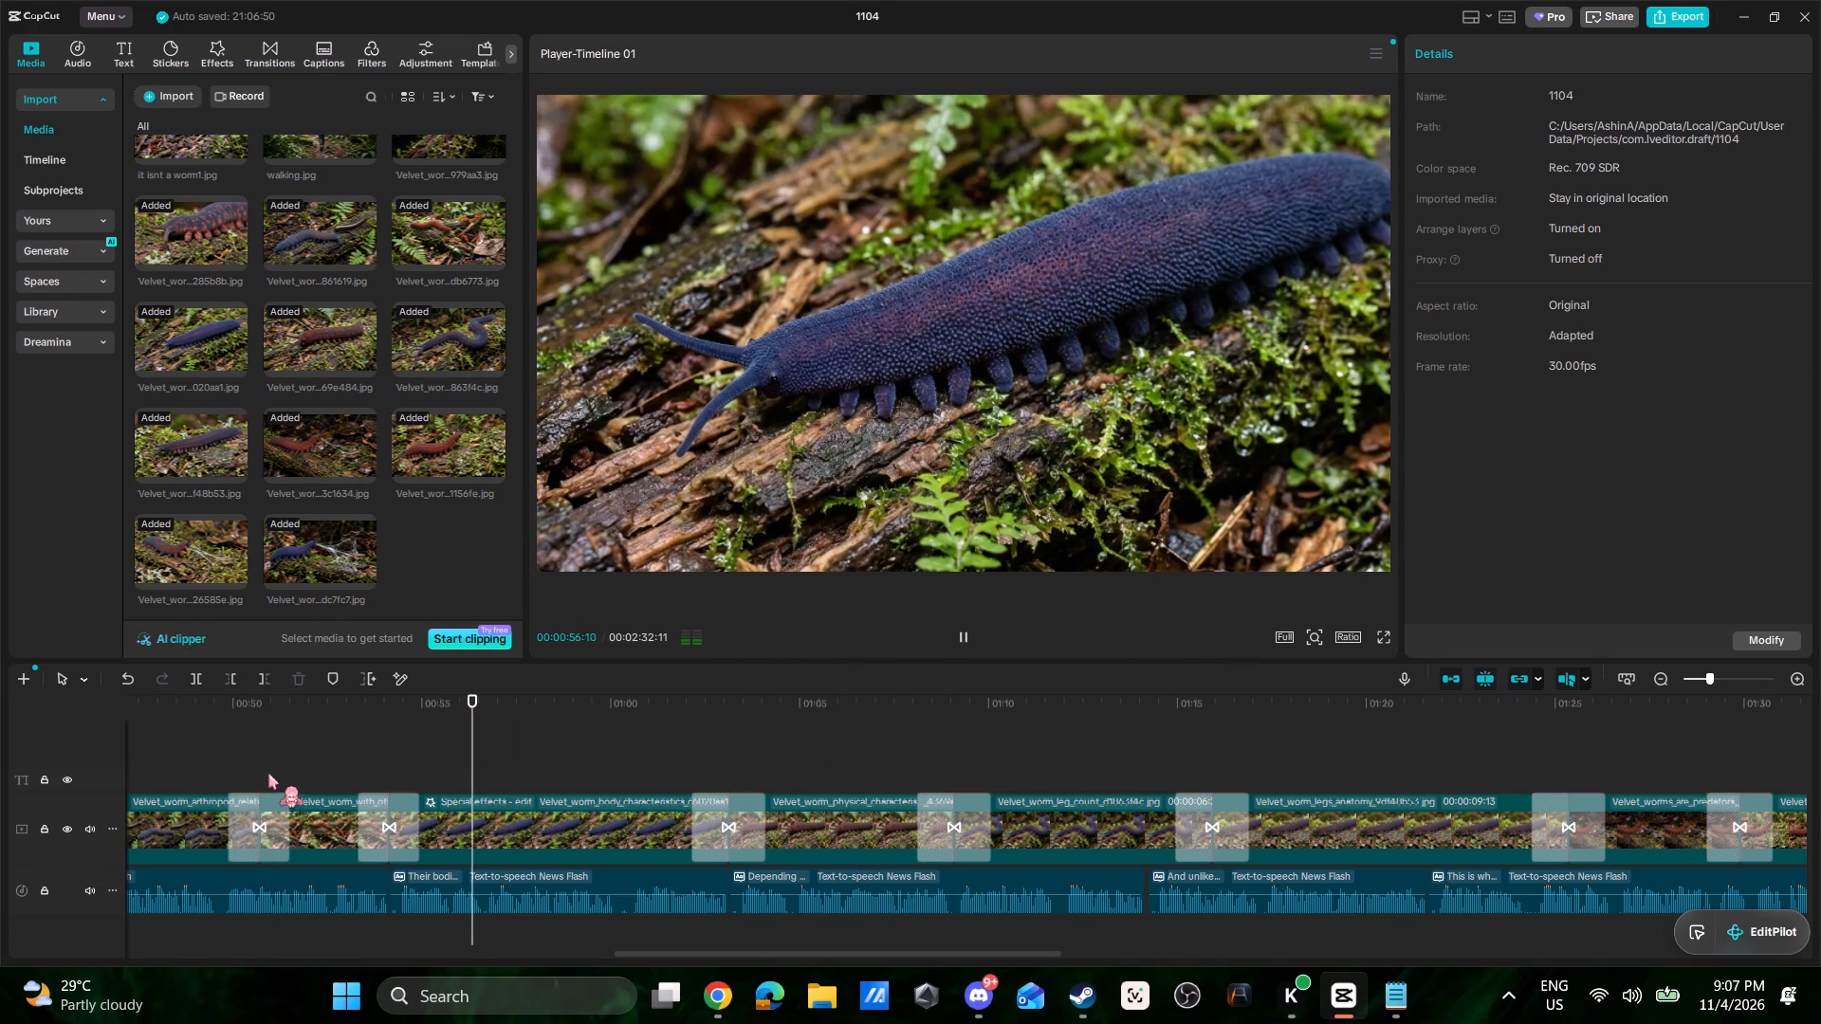
pyautogui.press('space')
pyautogui.moveTo(974, 950); pyautogui.dragTo(973, 950)
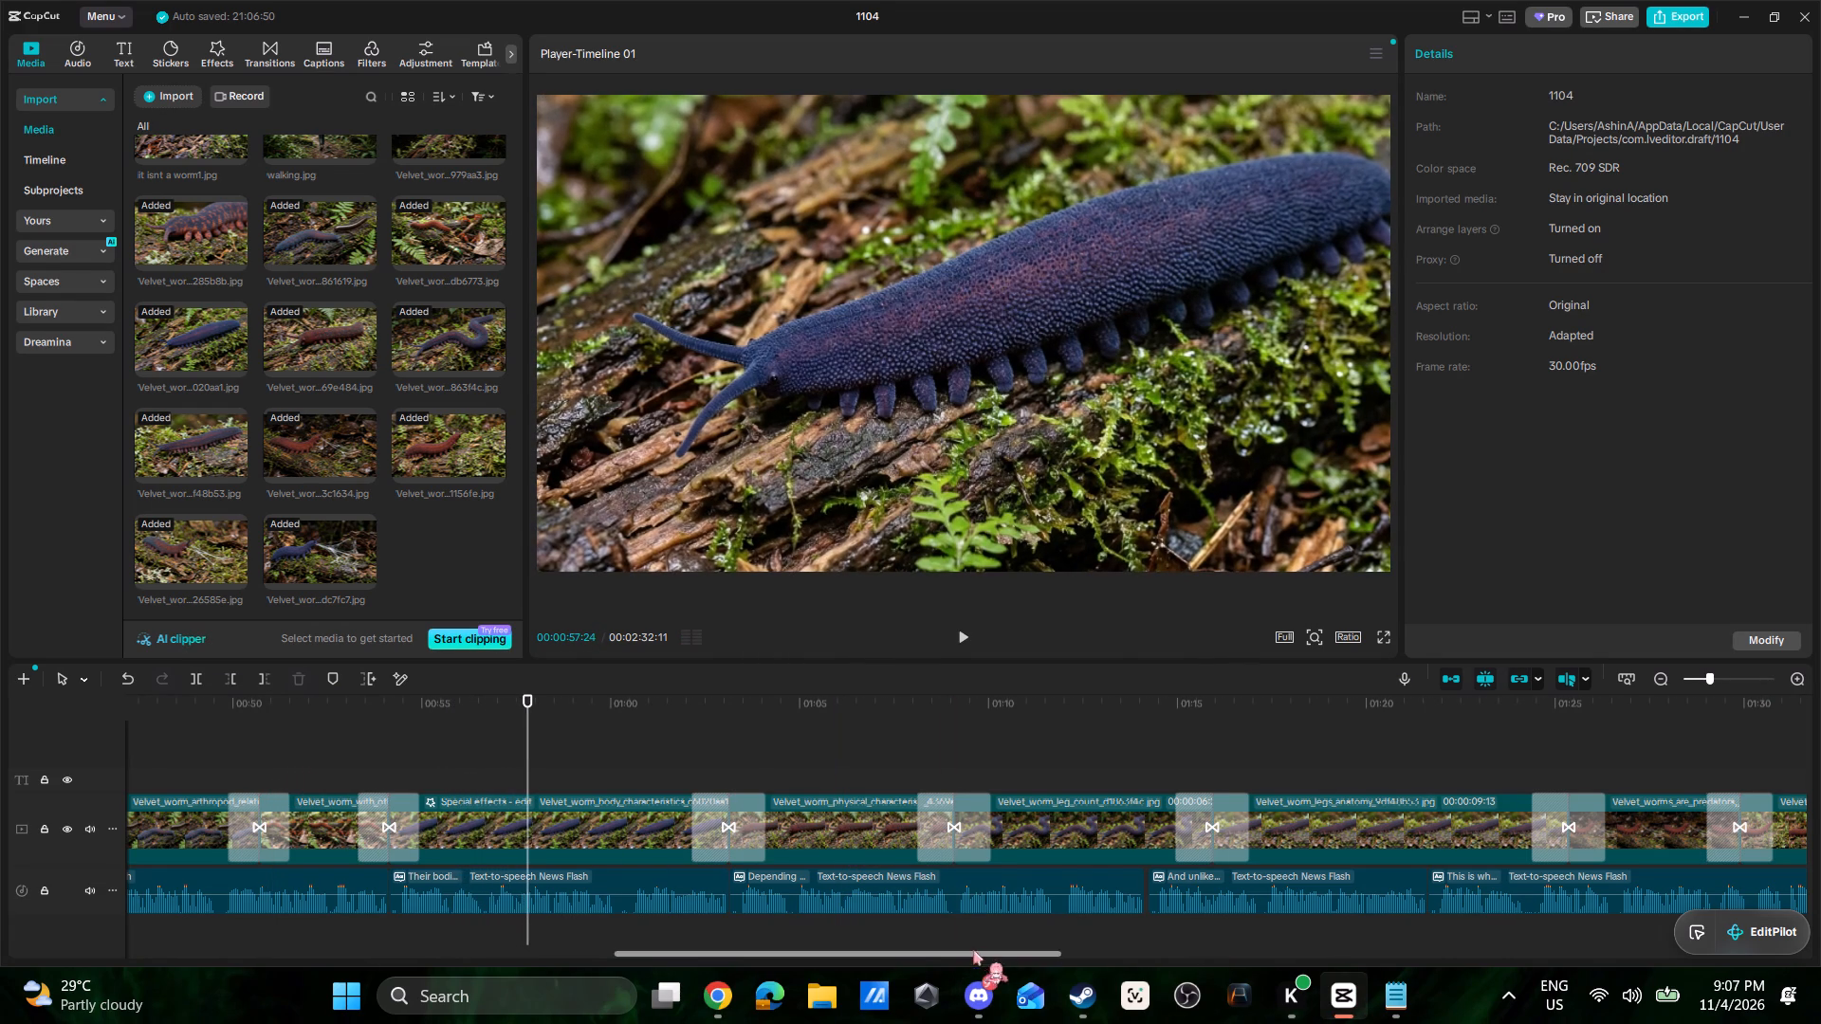
pyautogui.moveTo(973, 950); pyautogui.dragTo(690, 937)
pyautogui.click(935, 740)
pyautogui.press('space')
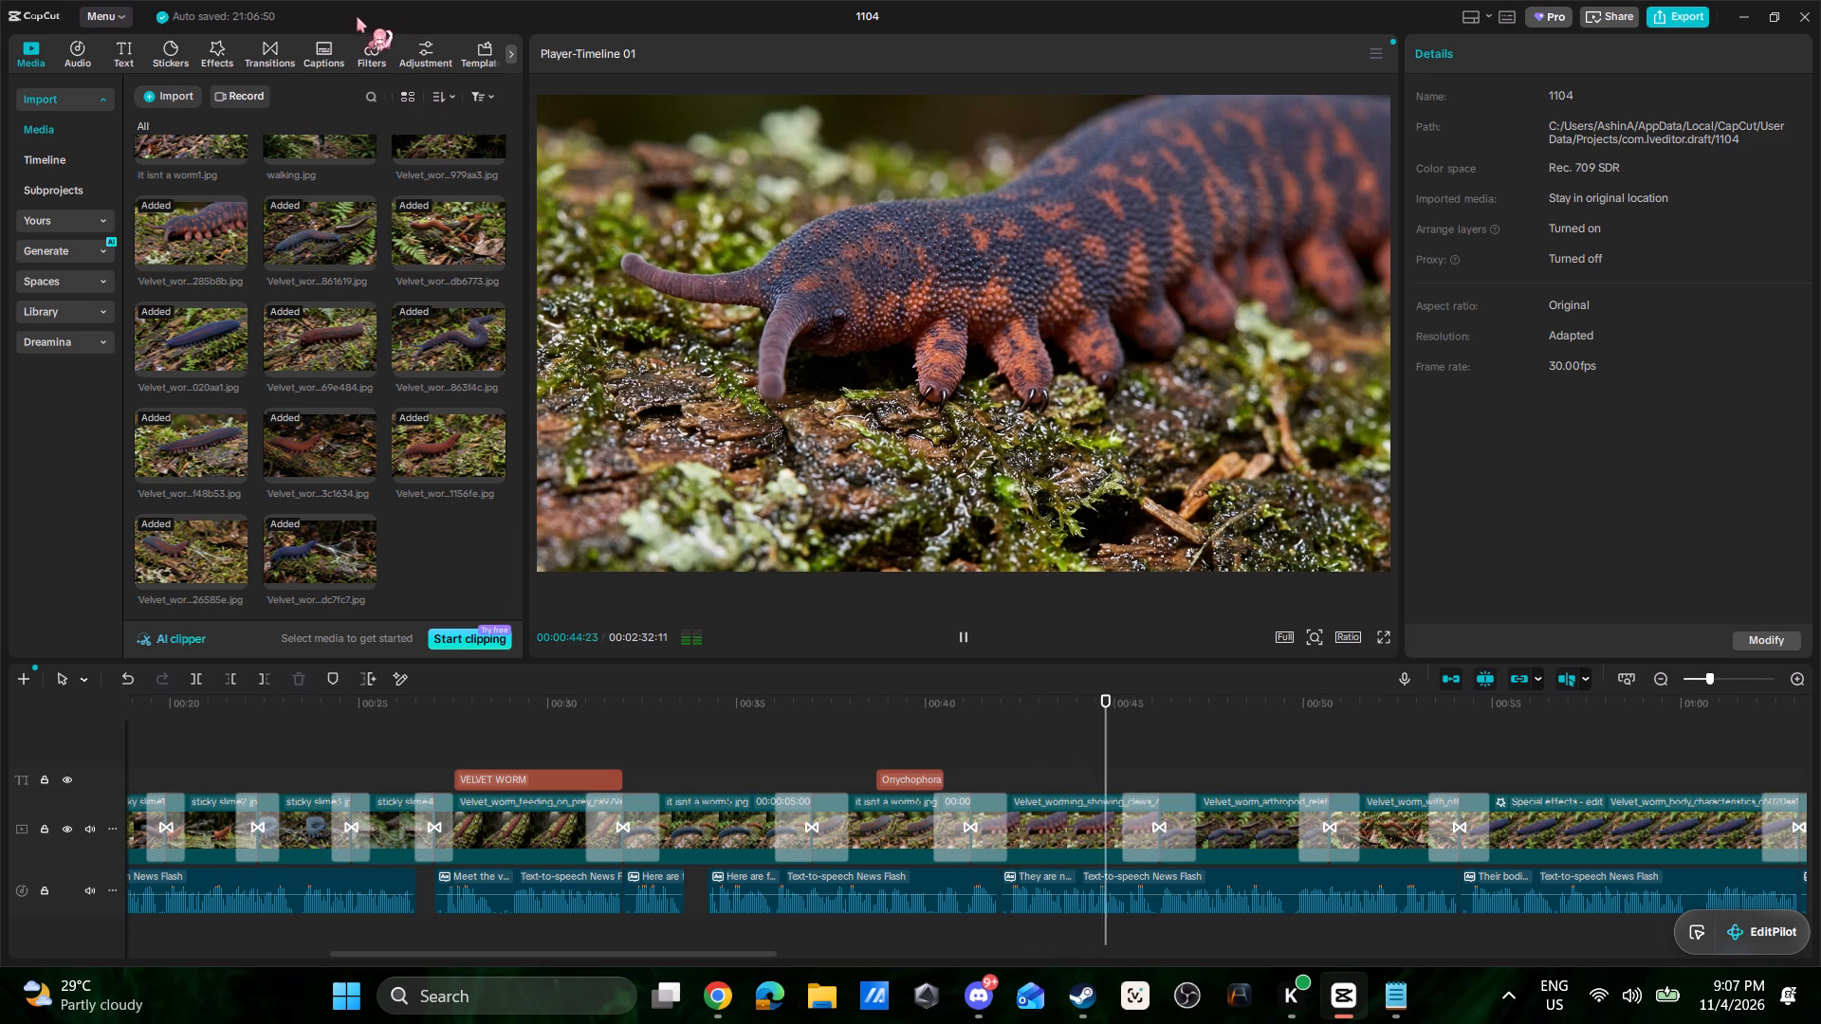
pyautogui.press('space')
# Add a default text title reading "Claw Bearers" to the text track at about 00:42, after the "Onychophora" title.
pyautogui.click(123, 52)
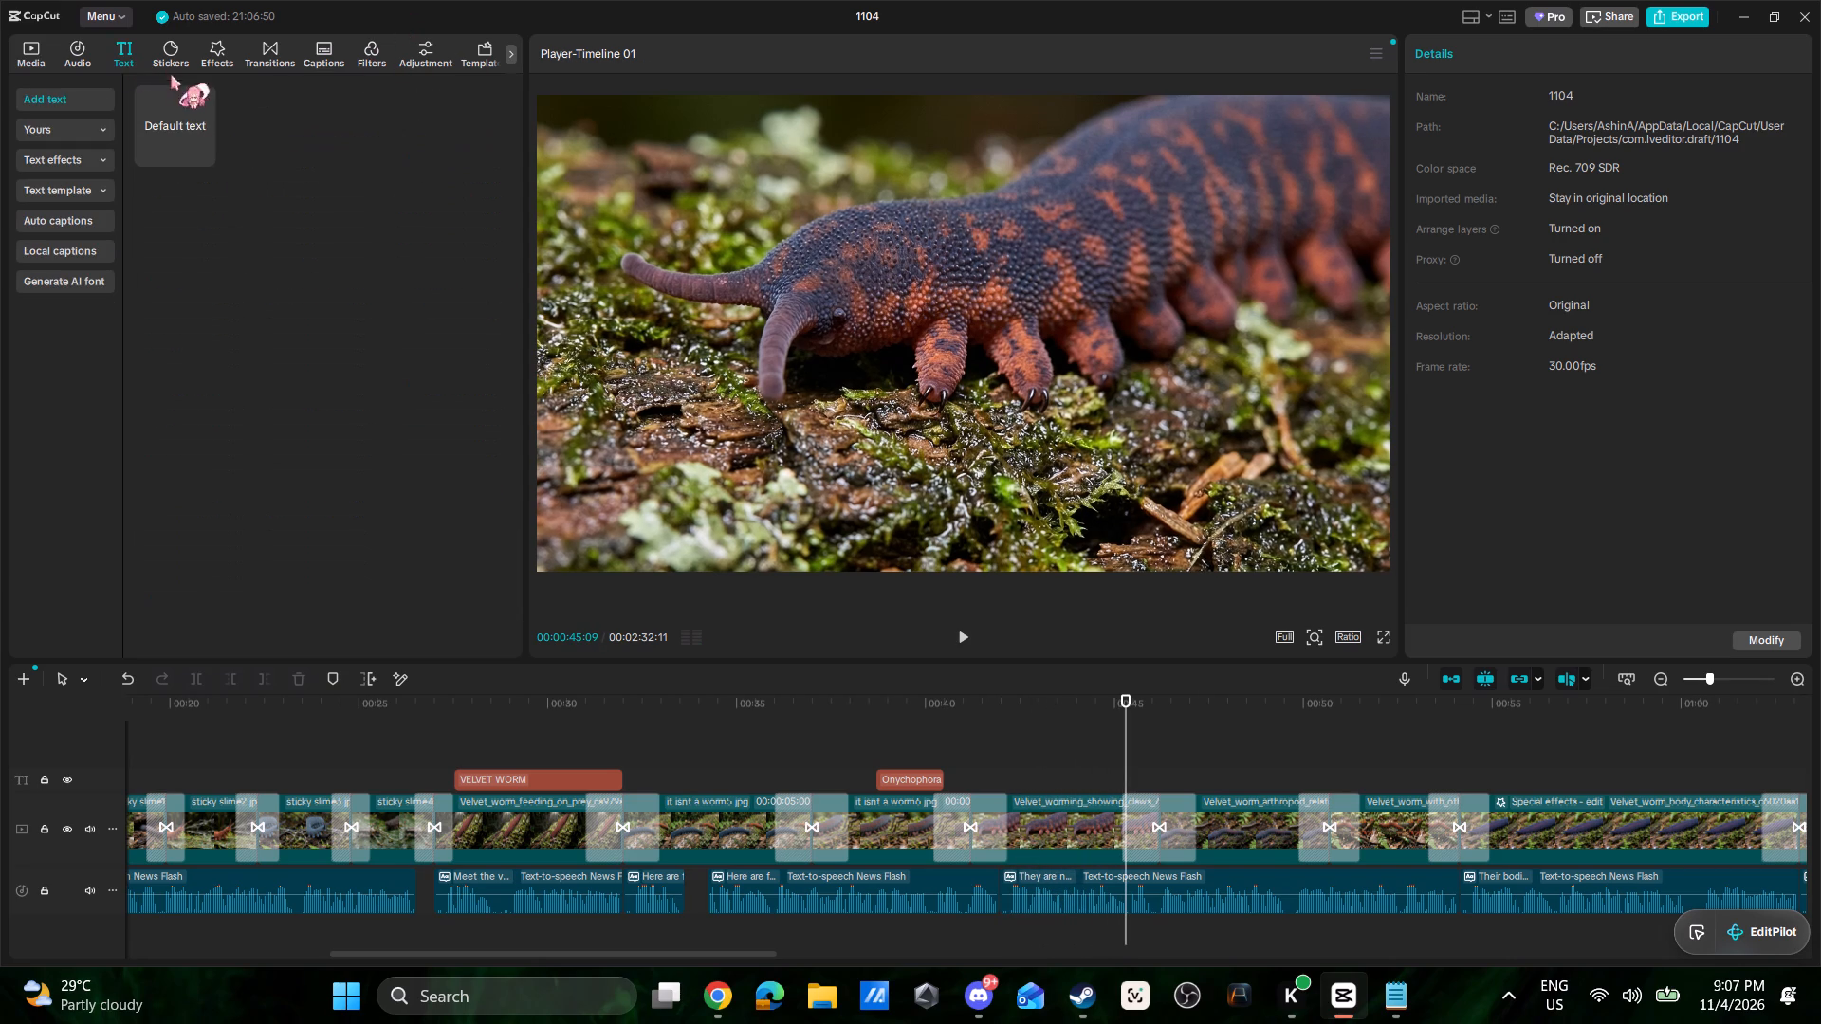
pyautogui.moveTo(181, 113); pyautogui.dragTo(1014, 772)
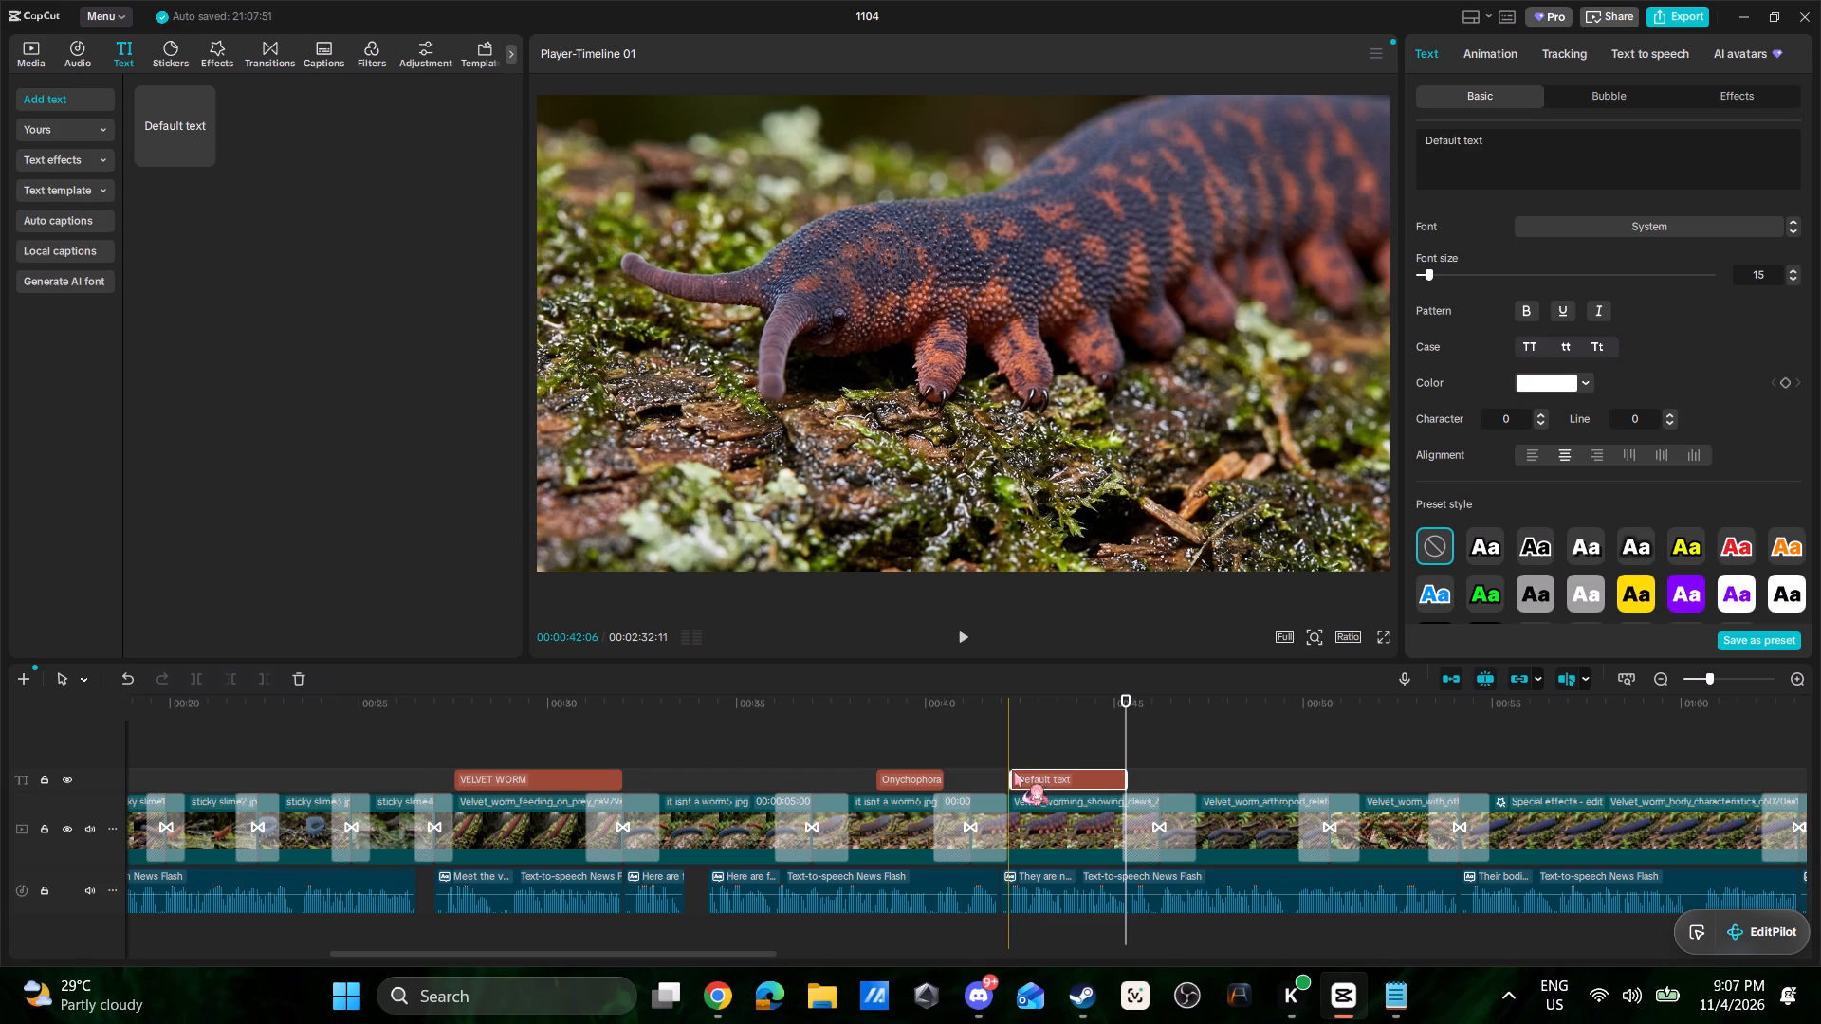
pyautogui.moveTo(1509, 140); pyautogui.dragTo(1349, 133)
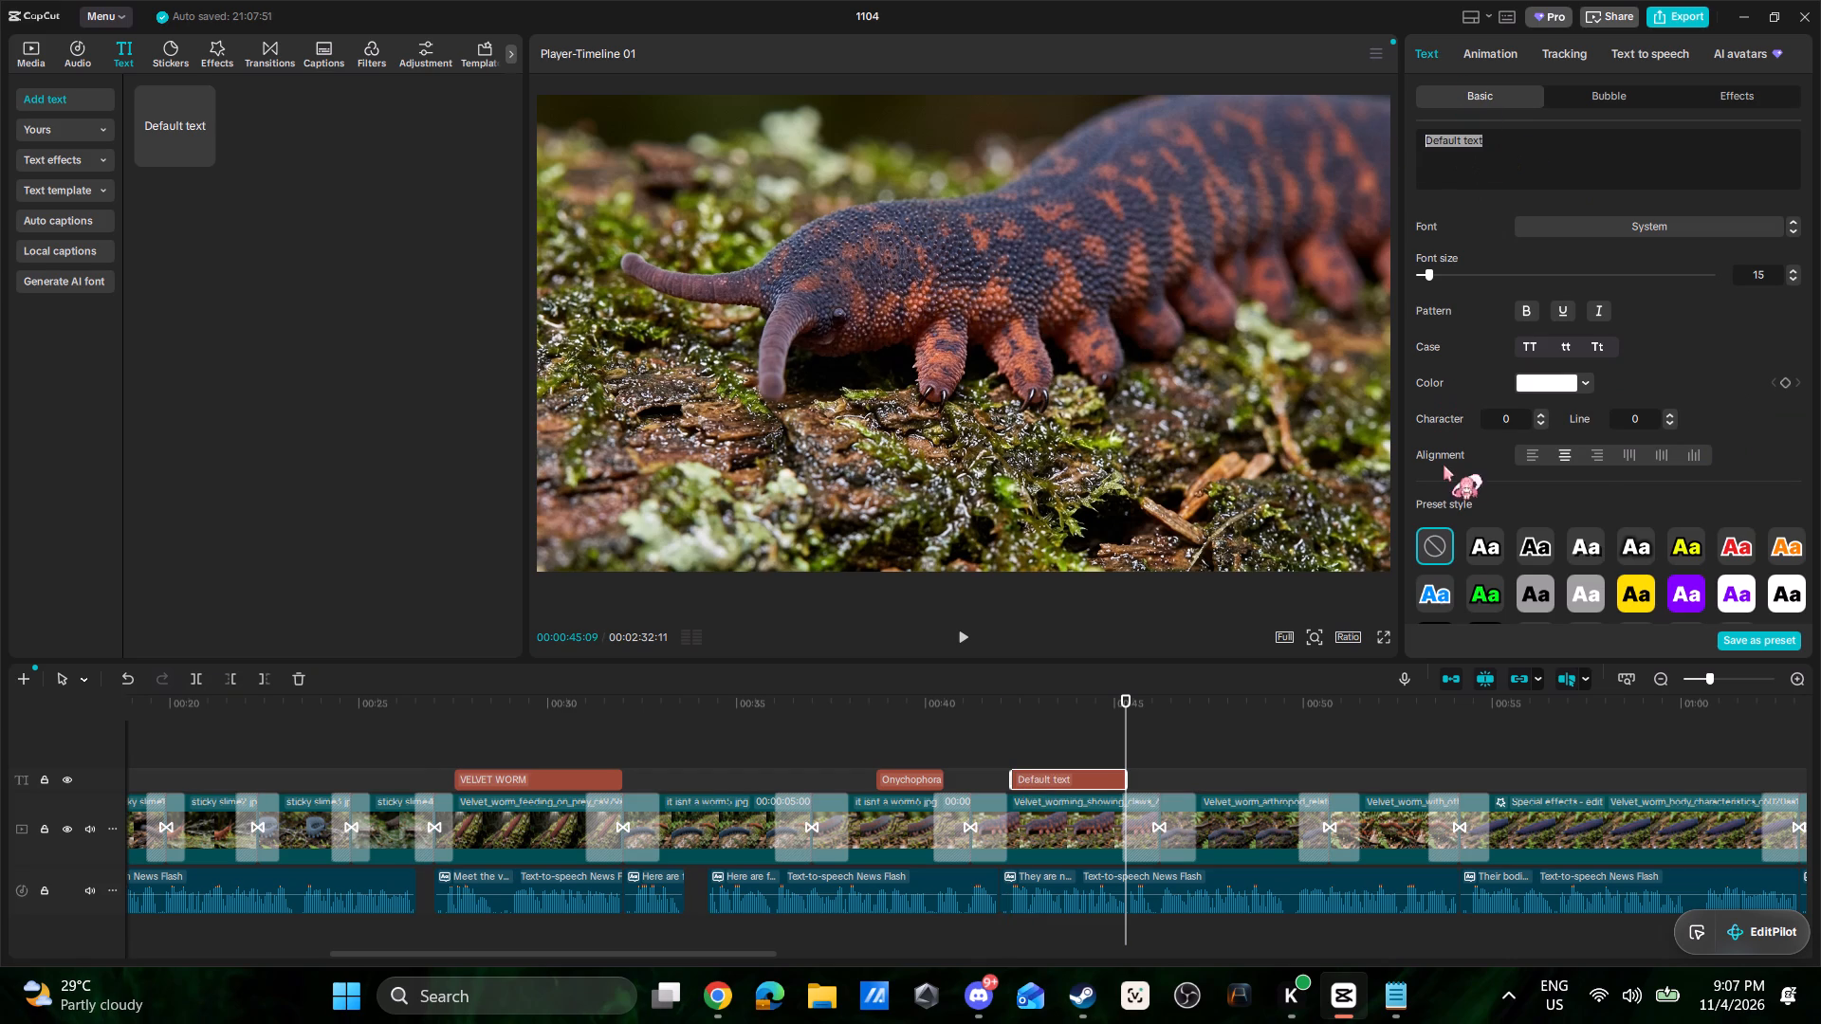
pyautogui.write('Claw Bearers')
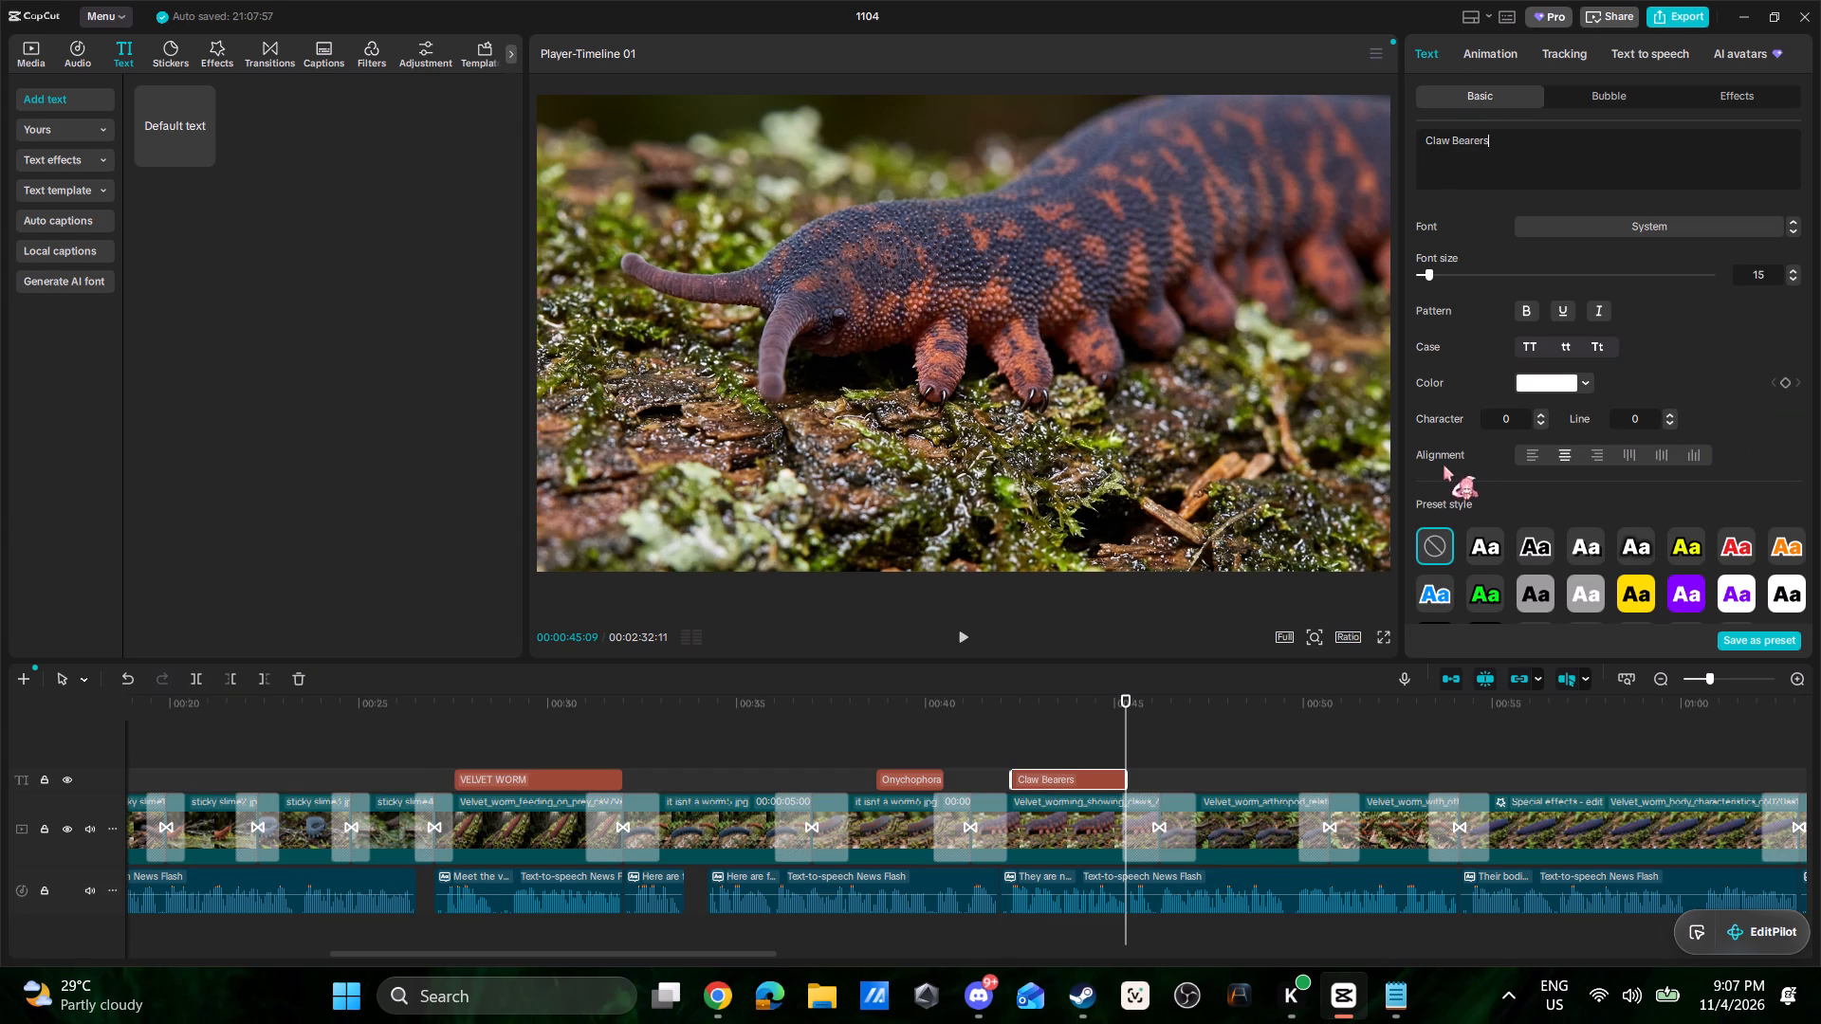
pyautogui.click(1080, 370)
pyautogui.click(1069, 779)
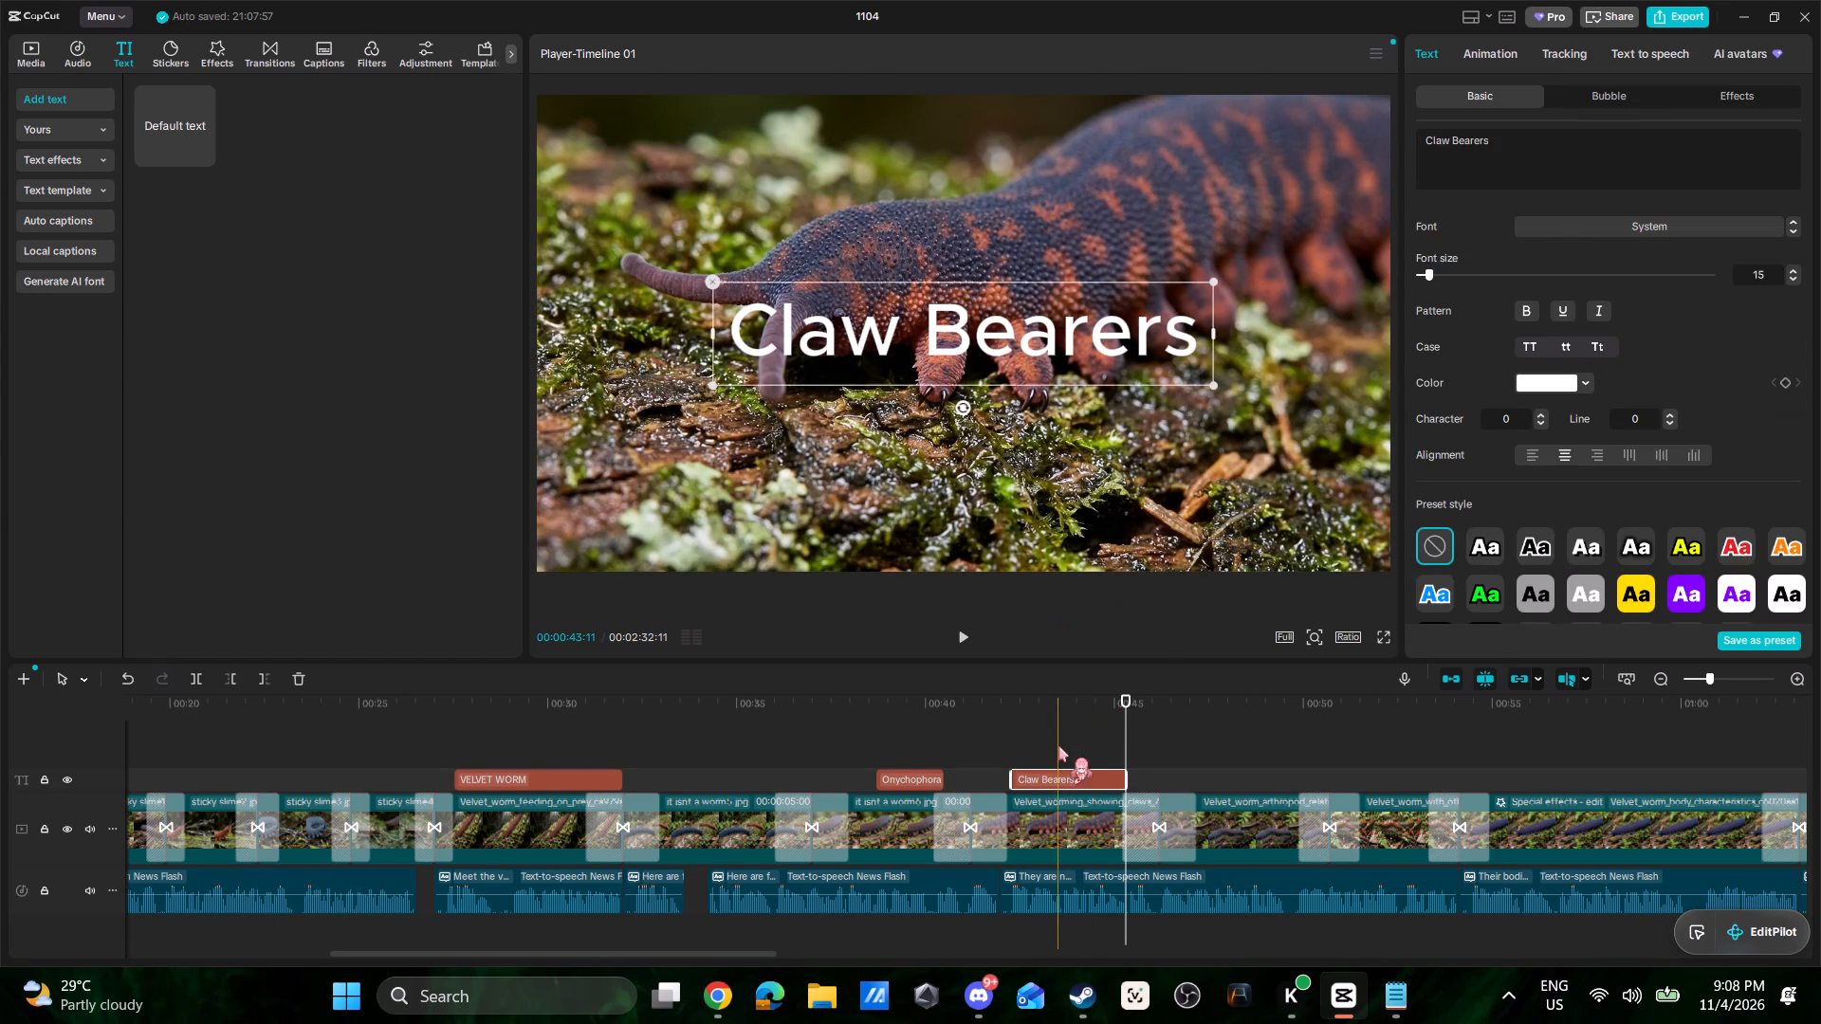
pyautogui.click(1058, 738)
# Place the "Claw Bearers" title in the lower part of the frame, with the white-on-black label preset at 55% scale.
pyautogui.click(1036, 340)
pyautogui.moveTo(1038, 338); pyautogui.dragTo(1029, 468)
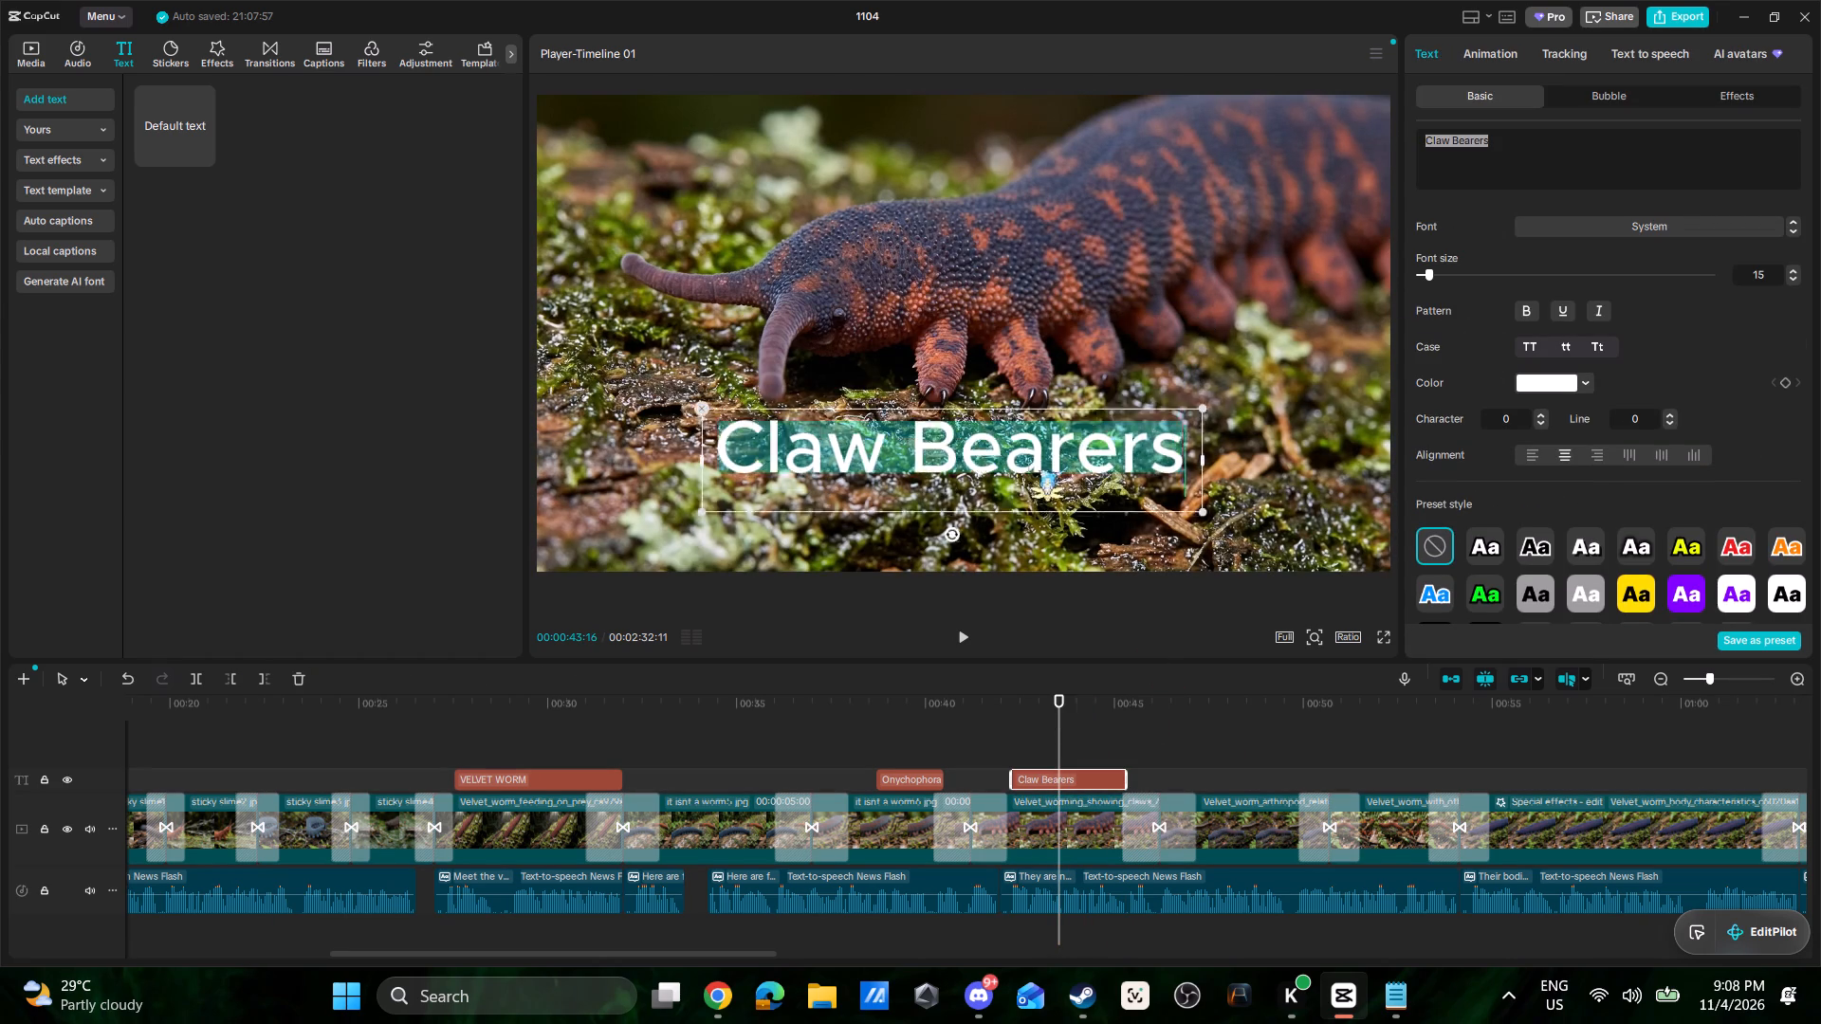
pyautogui.moveTo(1029, 468); pyautogui.dragTo(1054, 490)
pyautogui.scroll(-2, 1518, 576)
pyautogui.click(1429, 474)
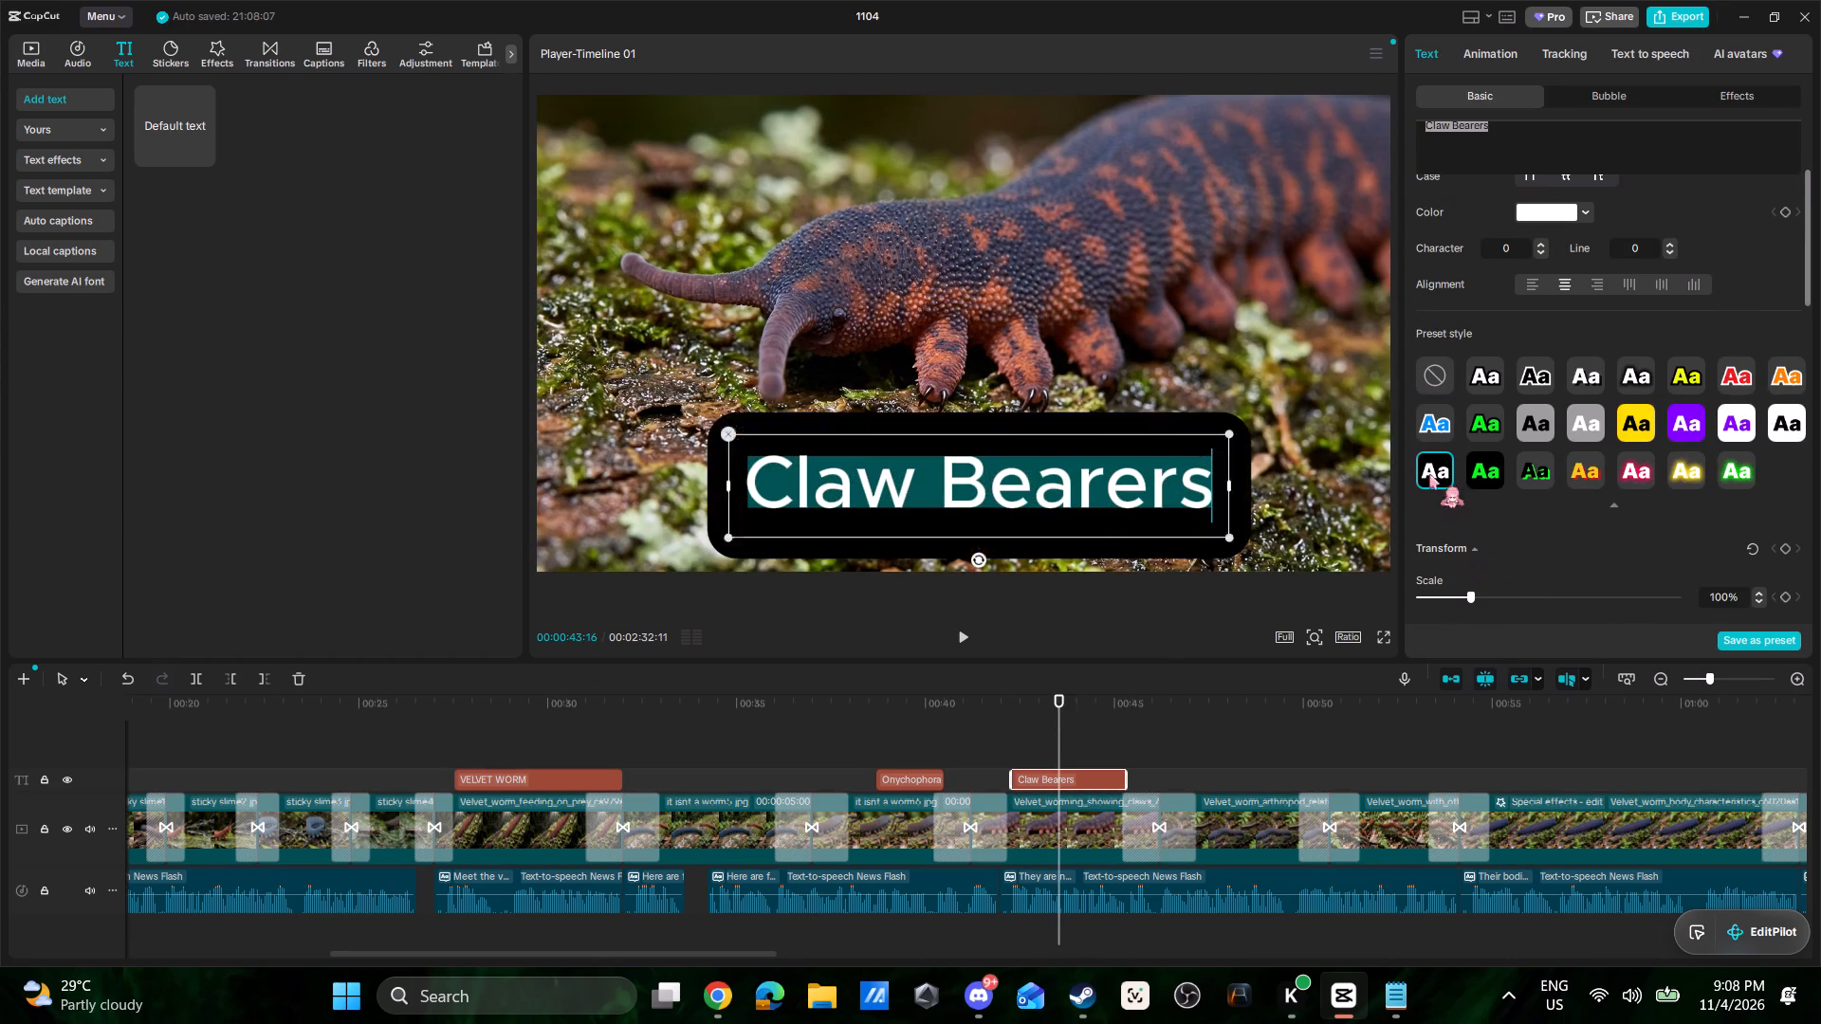
pyautogui.moveTo(1251, 411); pyautogui.dragTo(1063, 489)
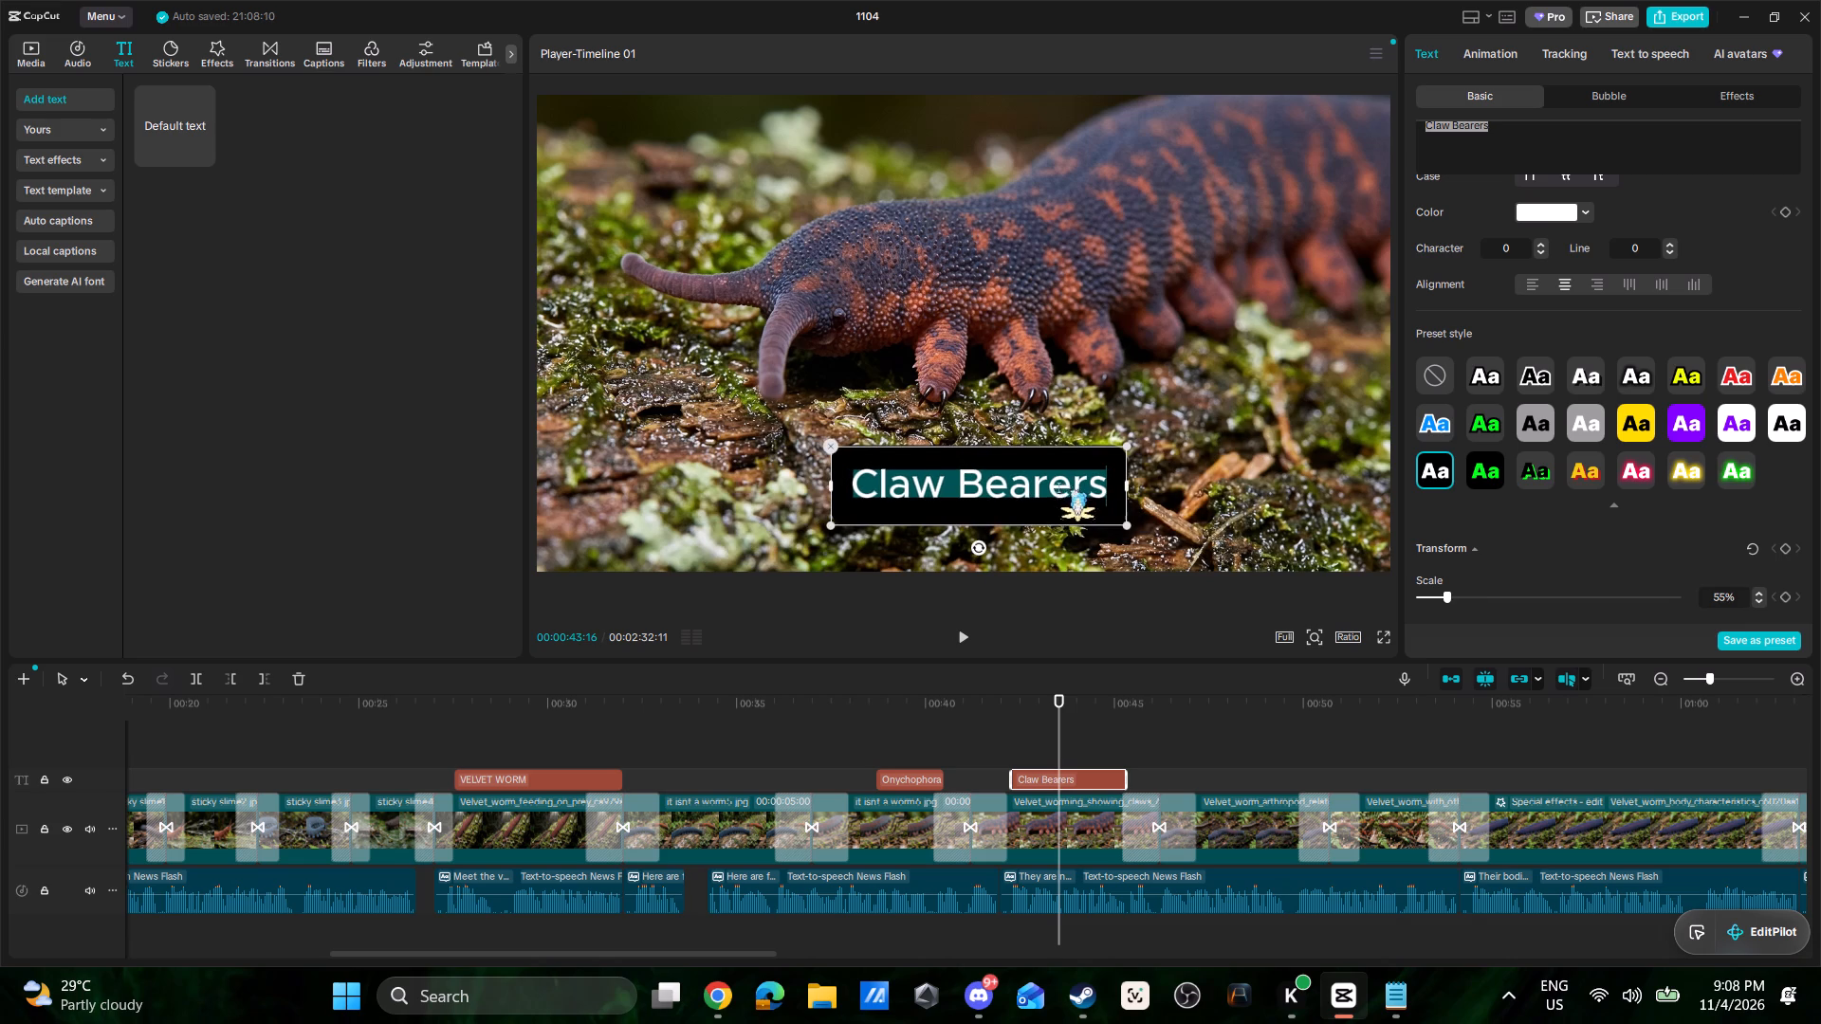
# Reposition the "Claw Bearers" title at the bottom centre of the frame, undoing any accidental shift of the image.
pyautogui.click(1043, 482)
pyautogui.click(1012, 474)
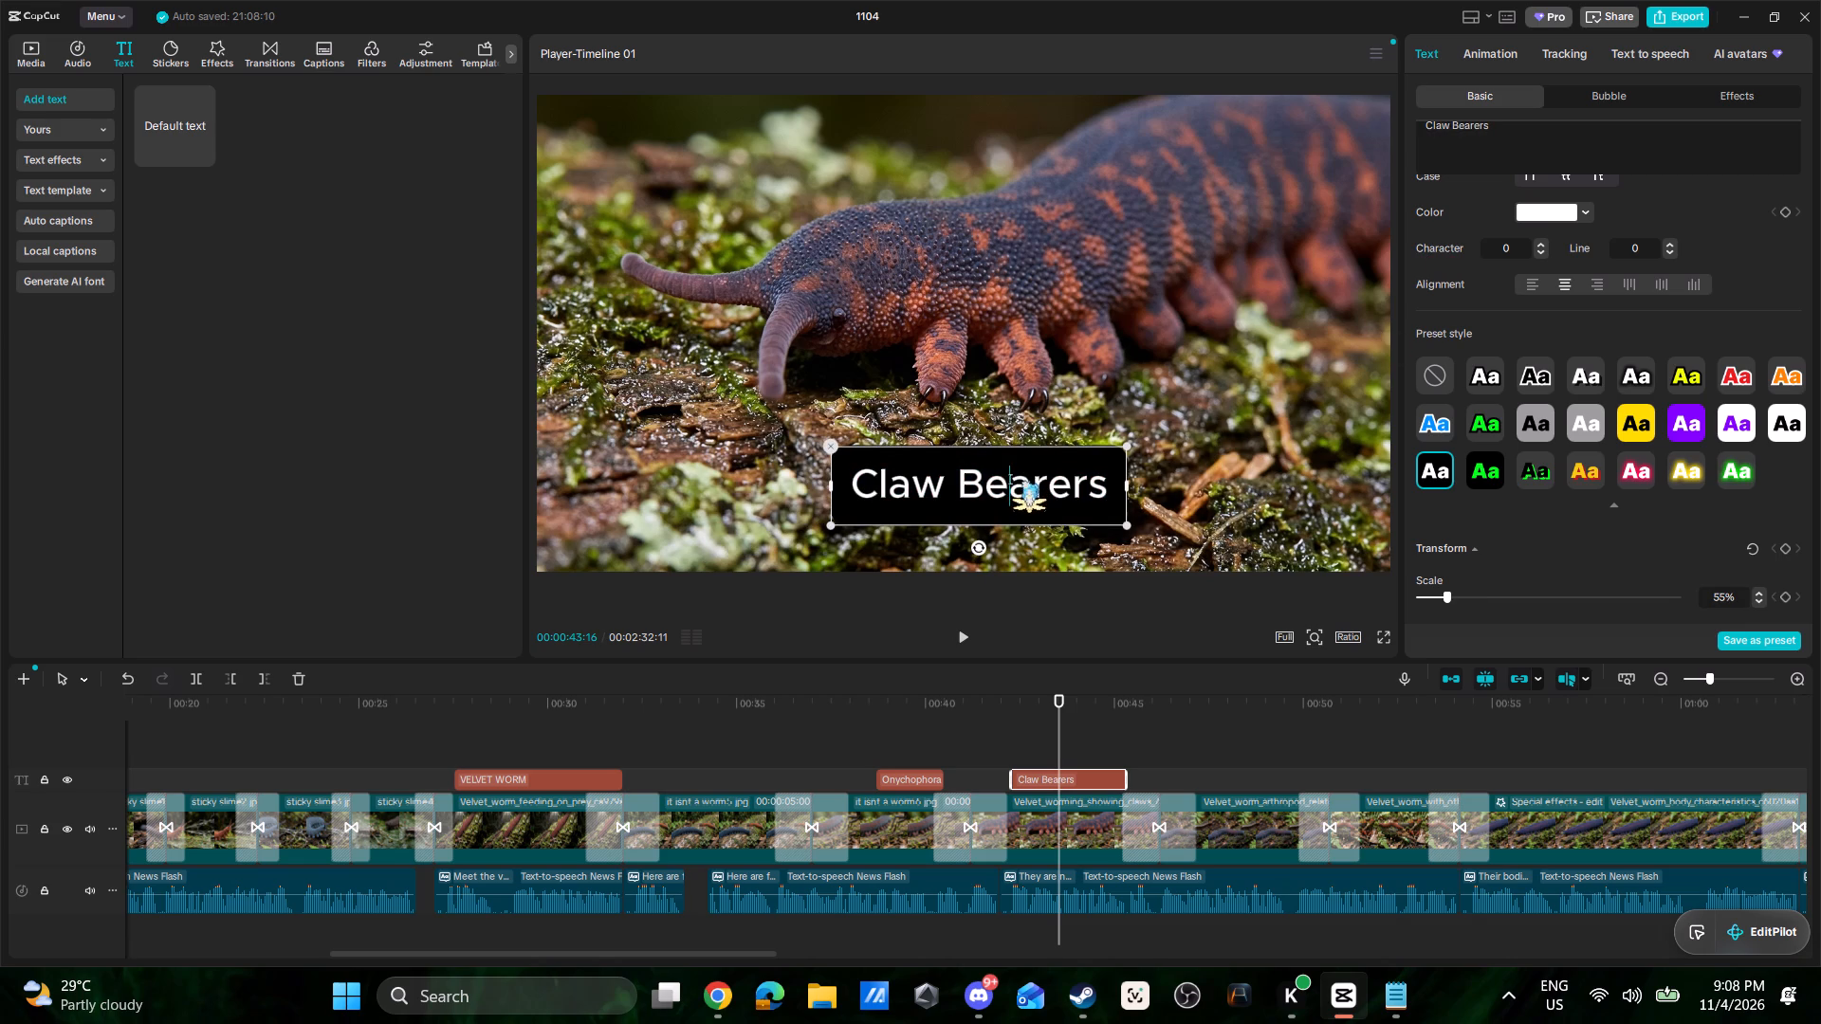
pyautogui.moveTo(1048, 501); pyautogui.dragTo(1044, 519)
pyautogui.click(1221, 480)
pyautogui.click(1061, 489)
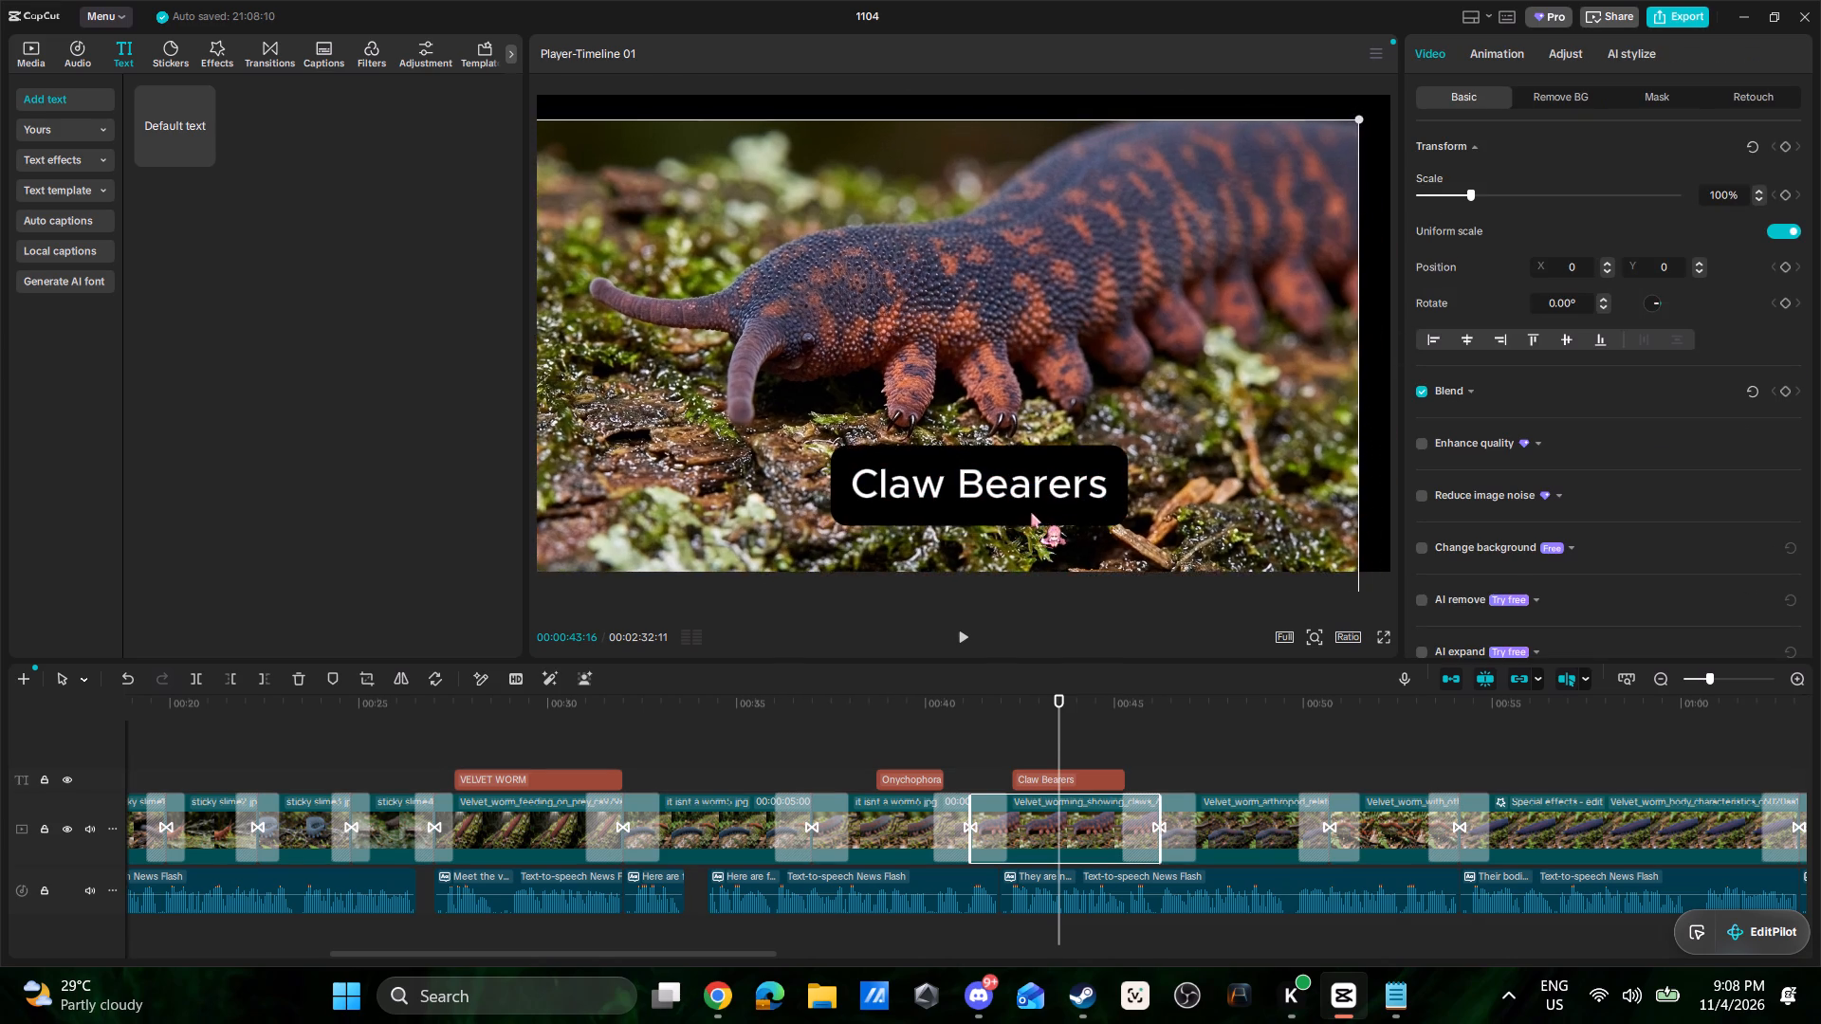
pyautogui.hotkey('ctrl', 'z')
pyautogui.click(1006, 498)
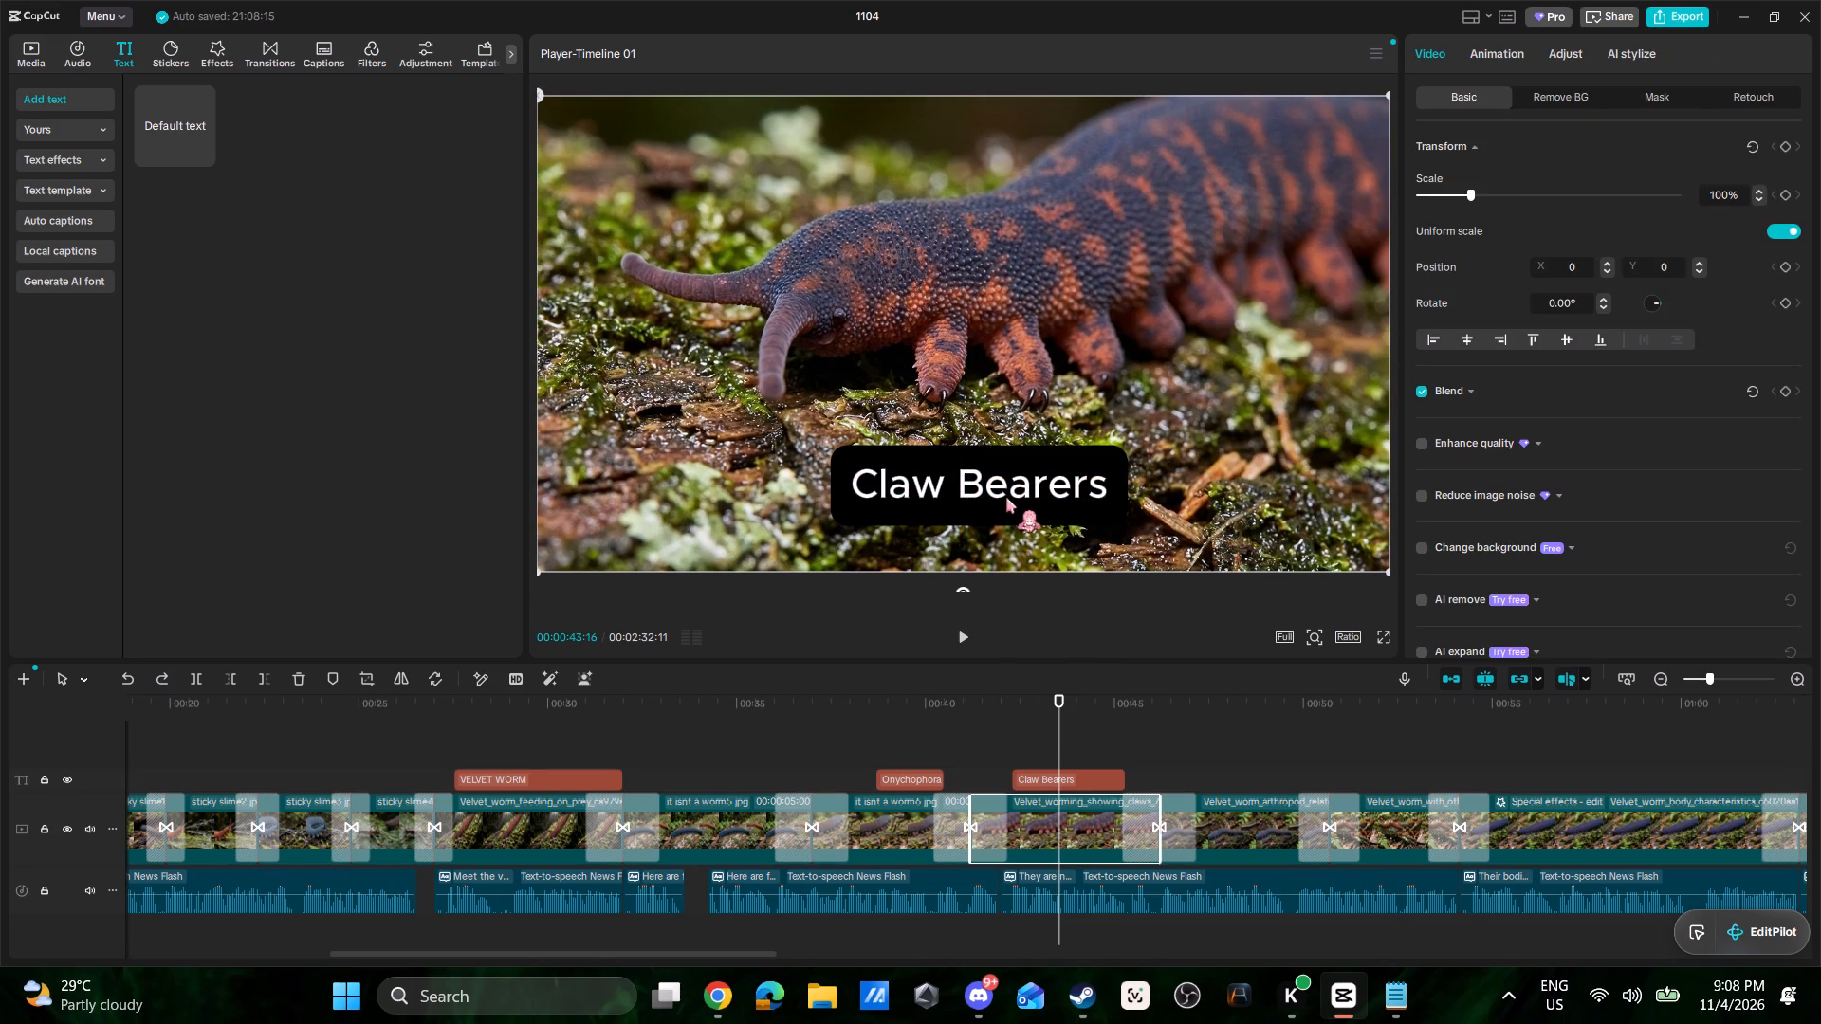
pyautogui.click(1039, 474)
pyautogui.moveTo(1059, 459); pyautogui.dragTo(1045, 476)
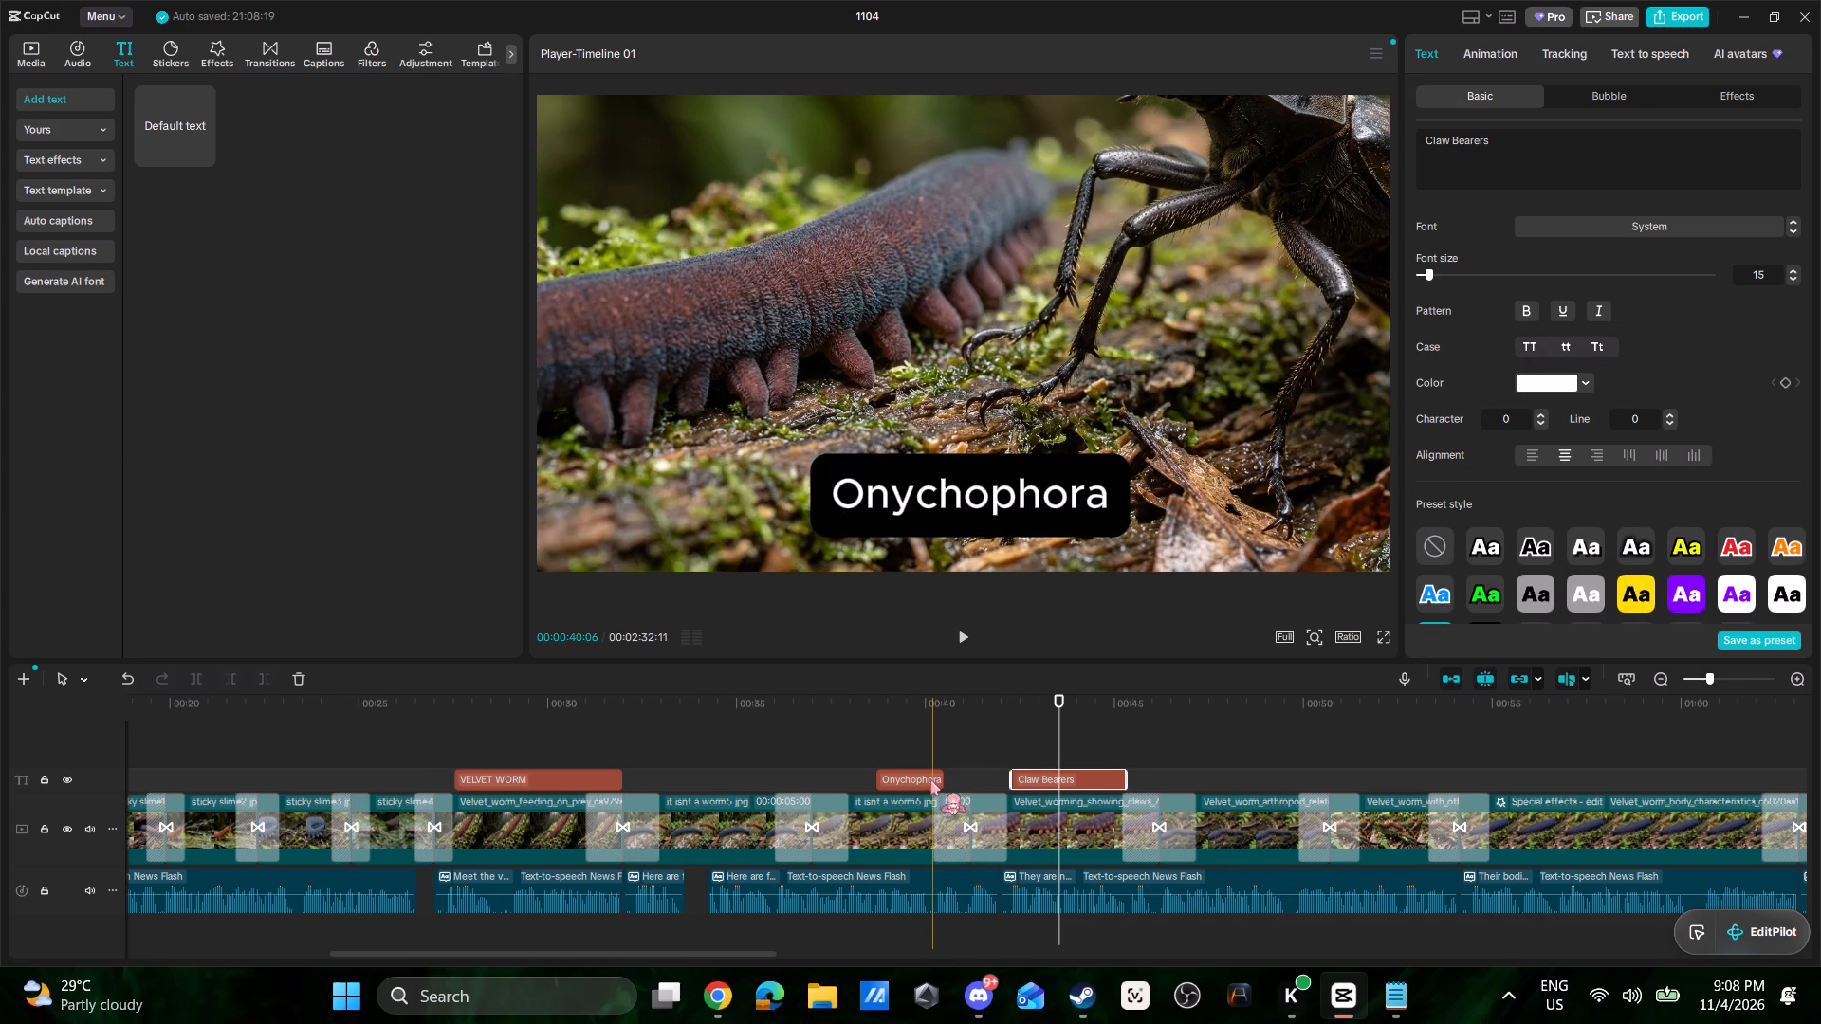
# Check the "Onychophora" title's placement in the frame.
pyautogui.click(929, 777)
pyautogui.click(886, 757)
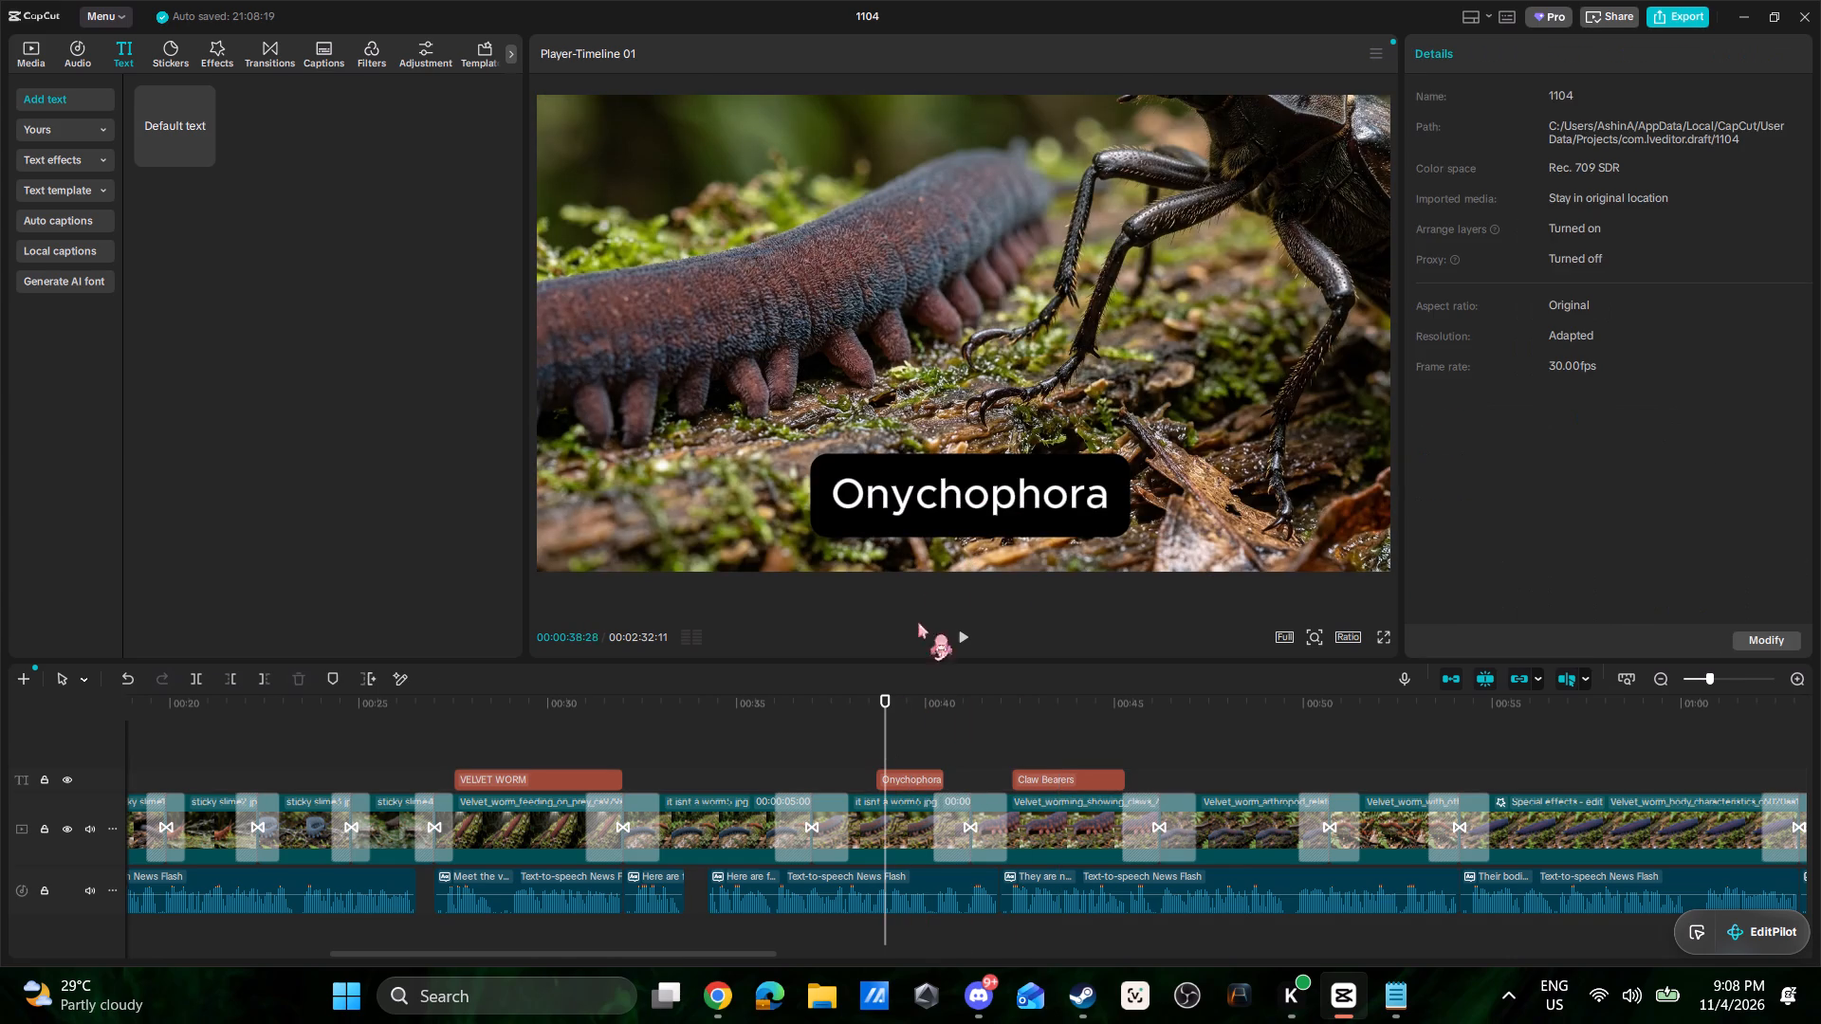
pyautogui.click(968, 490)
pyautogui.click(974, 485)
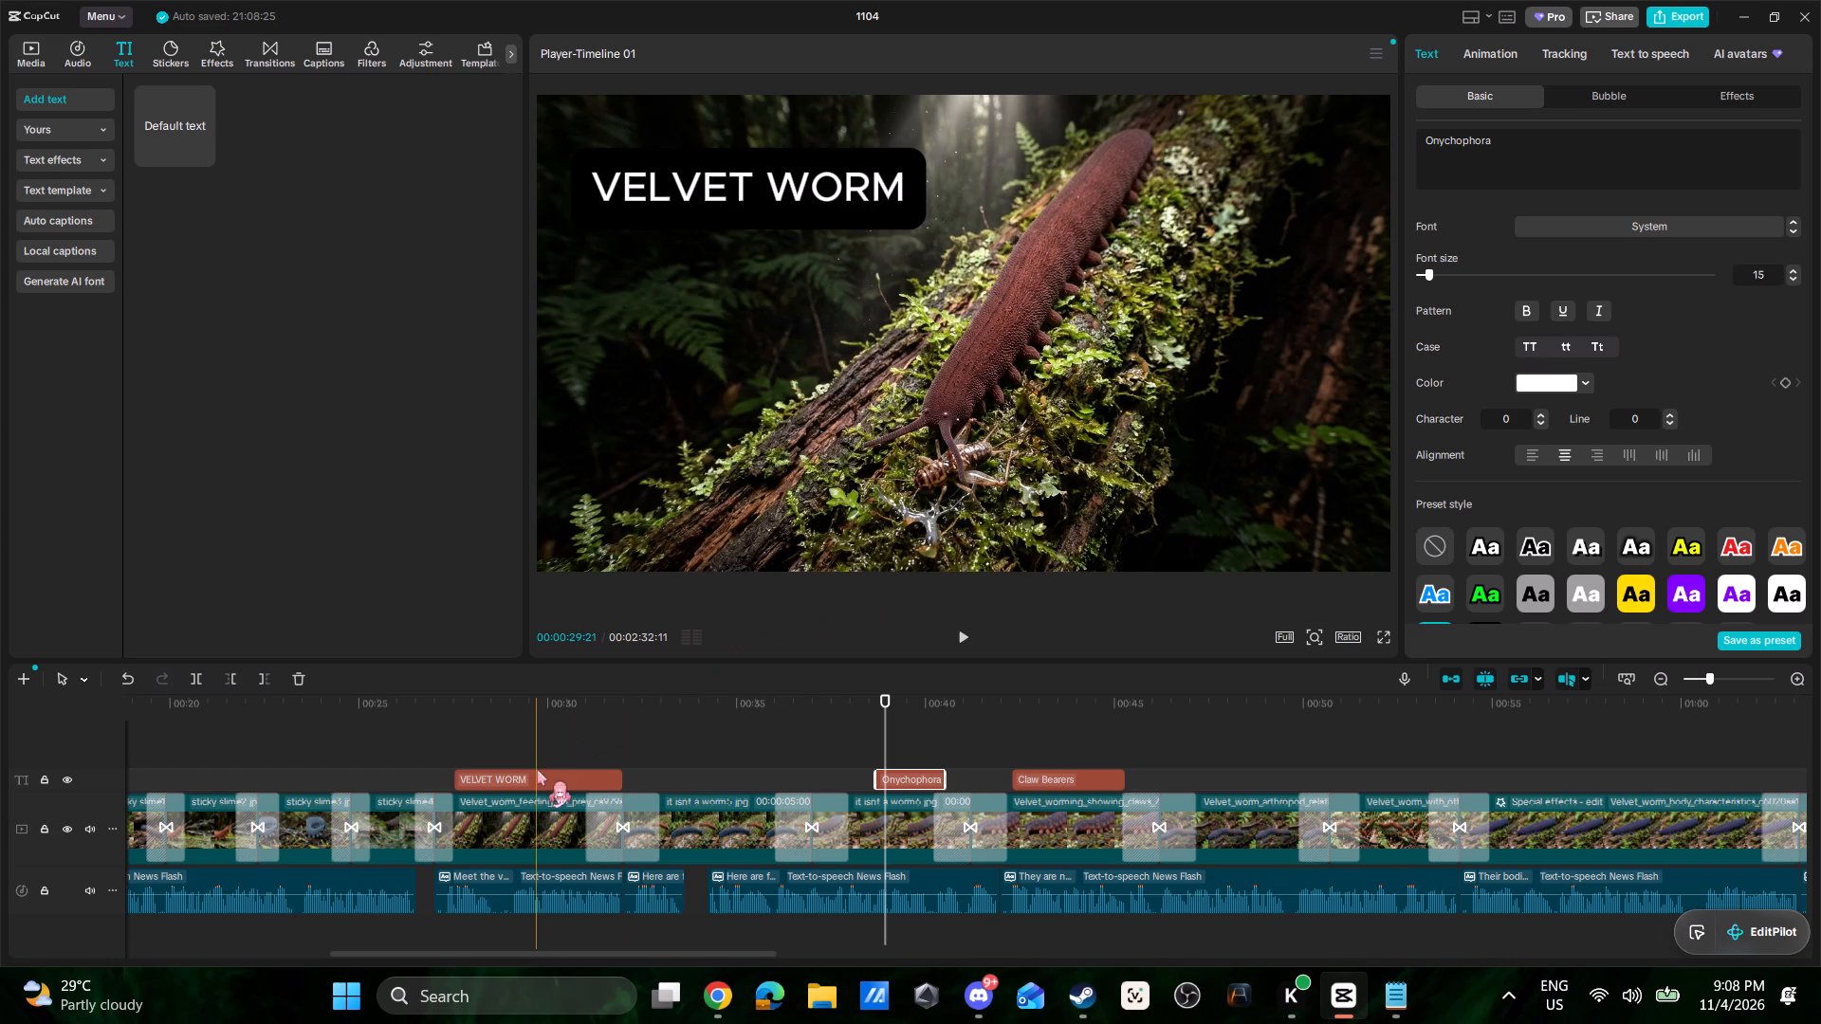
# Move the "VELVET WORM" title slightly down and inward from the upper-left corner of the frame.
pyautogui.click(537, 772)
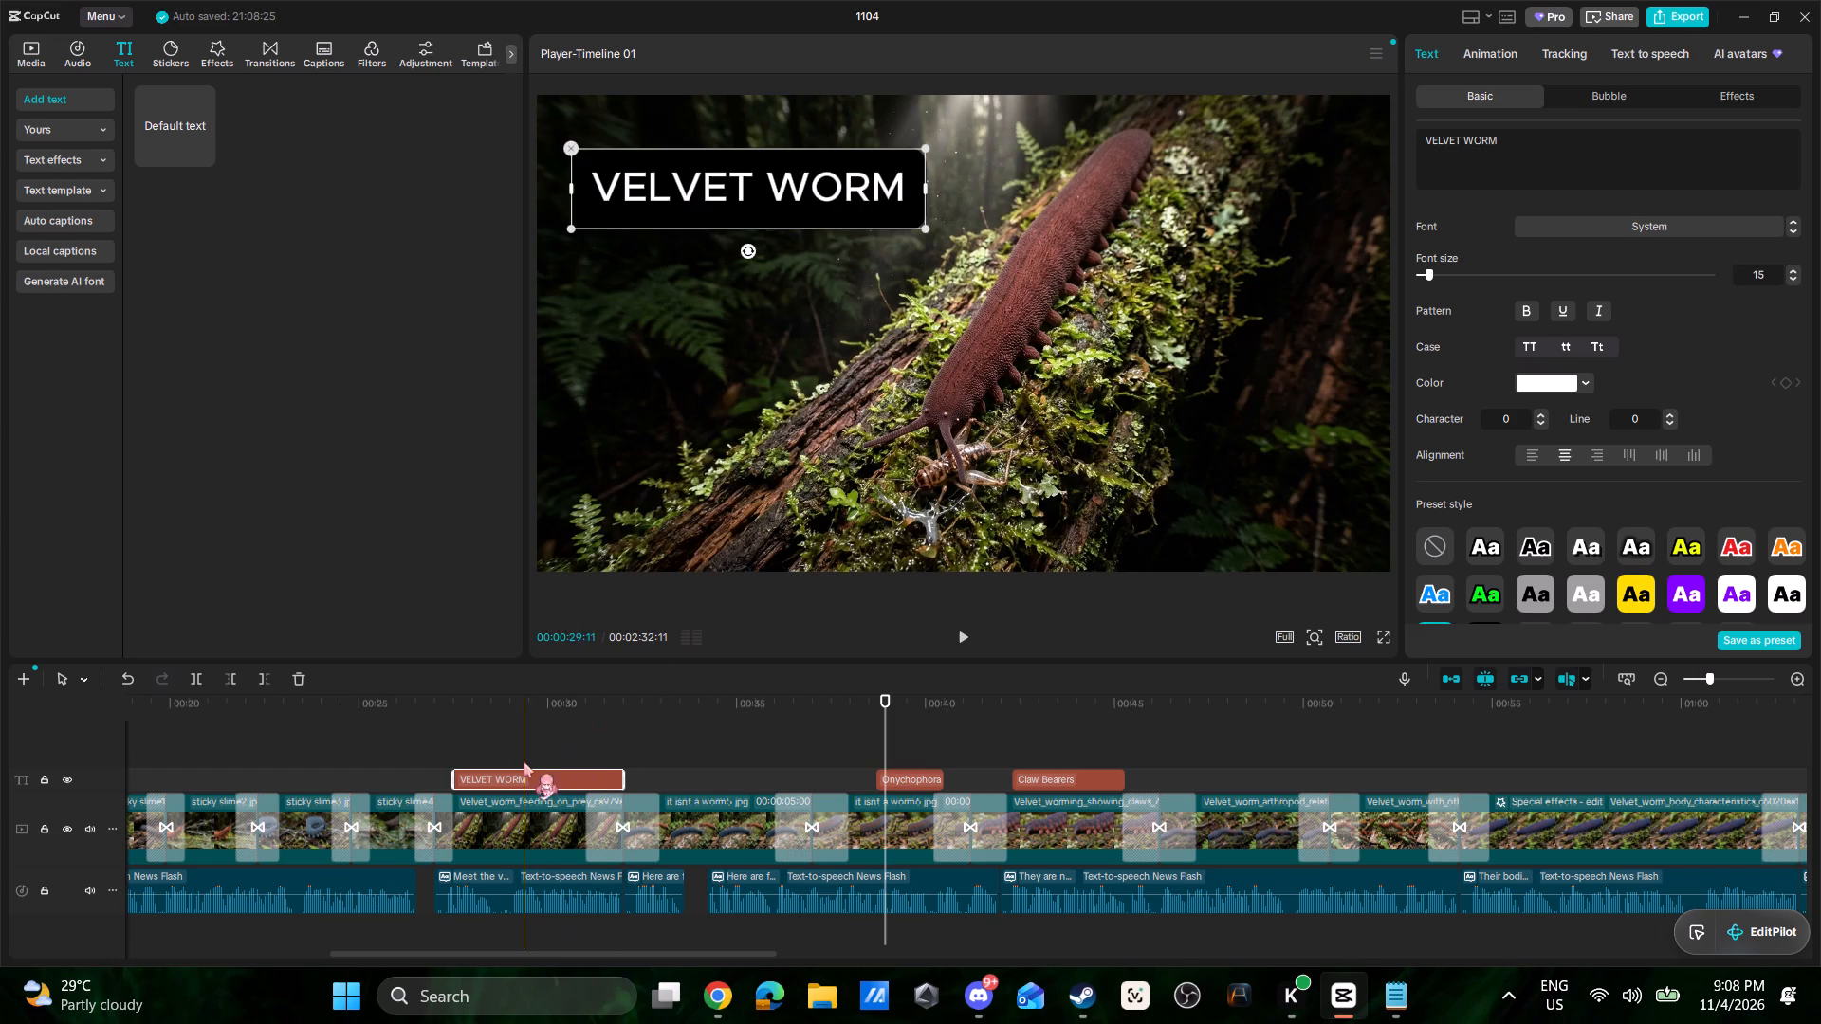
pyautogui.click(520, 757)
pyautogui.click(832, 191)
pyautogui.moveTo(892, 204); pyautogui.dragTo(916, 234)
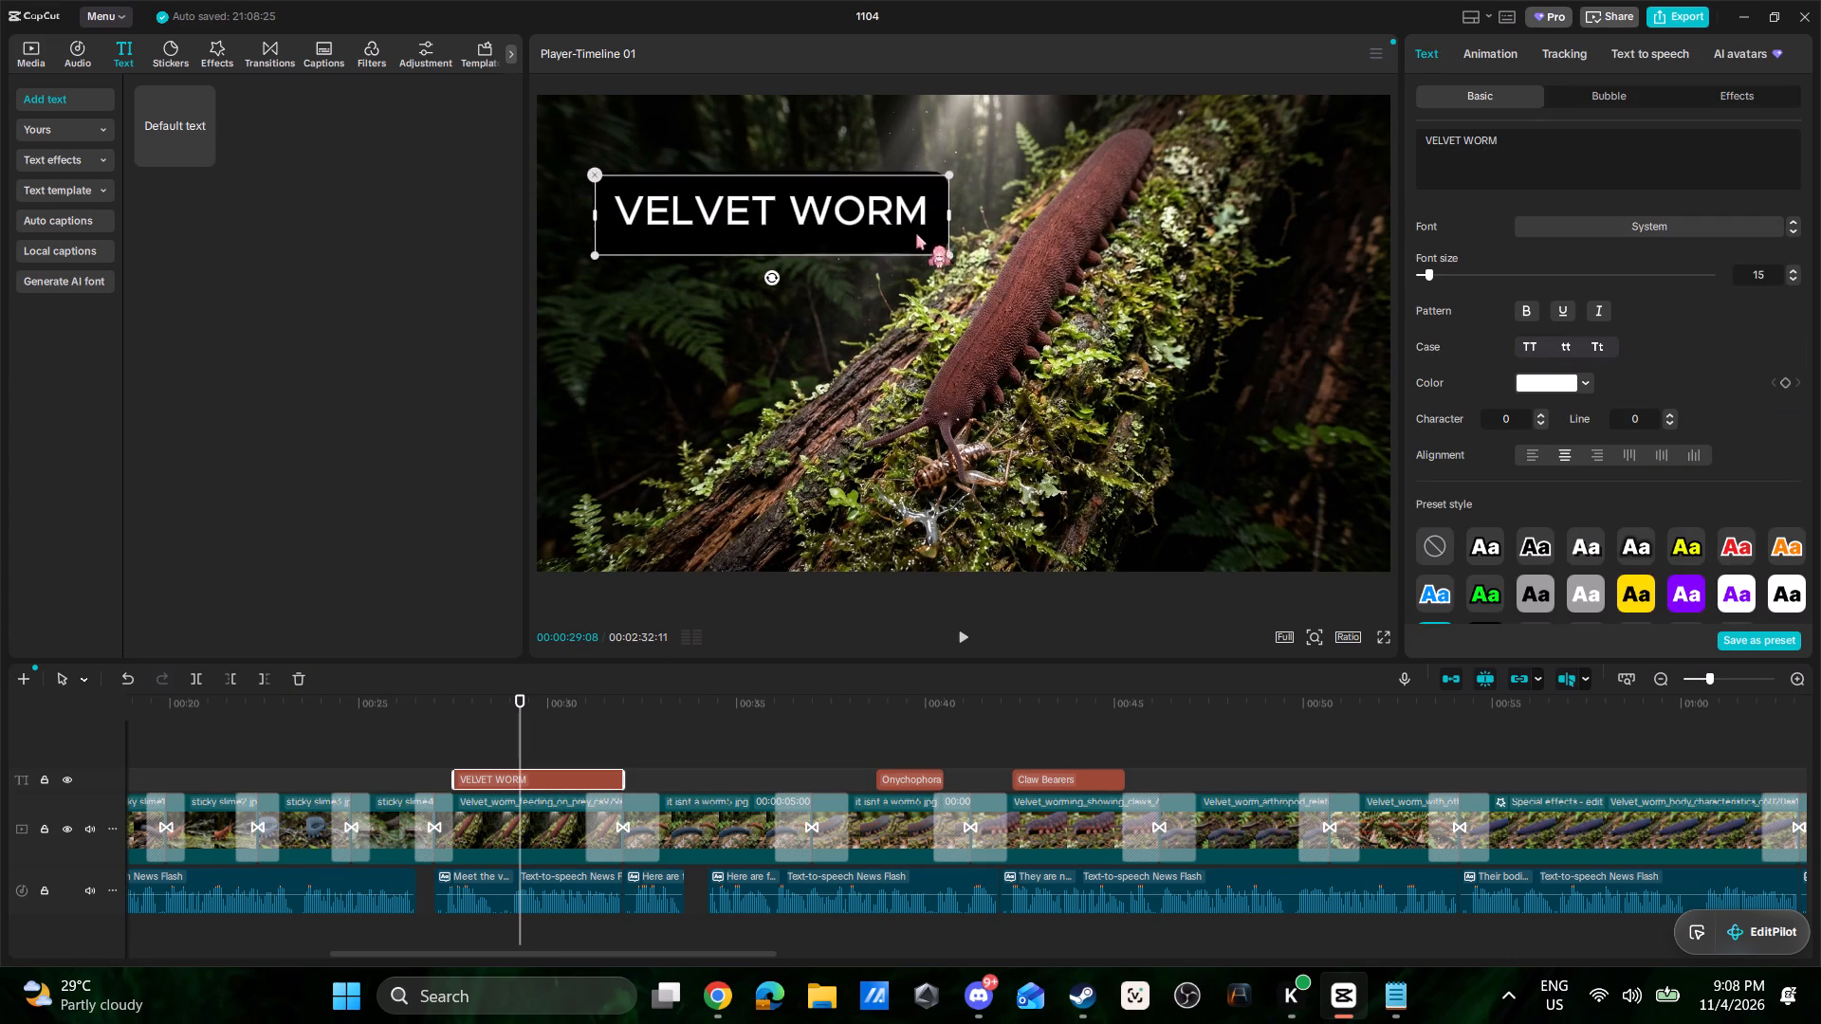
pyautogui.moveTo(916, 234); pyautogui.dragTo(916, 239)
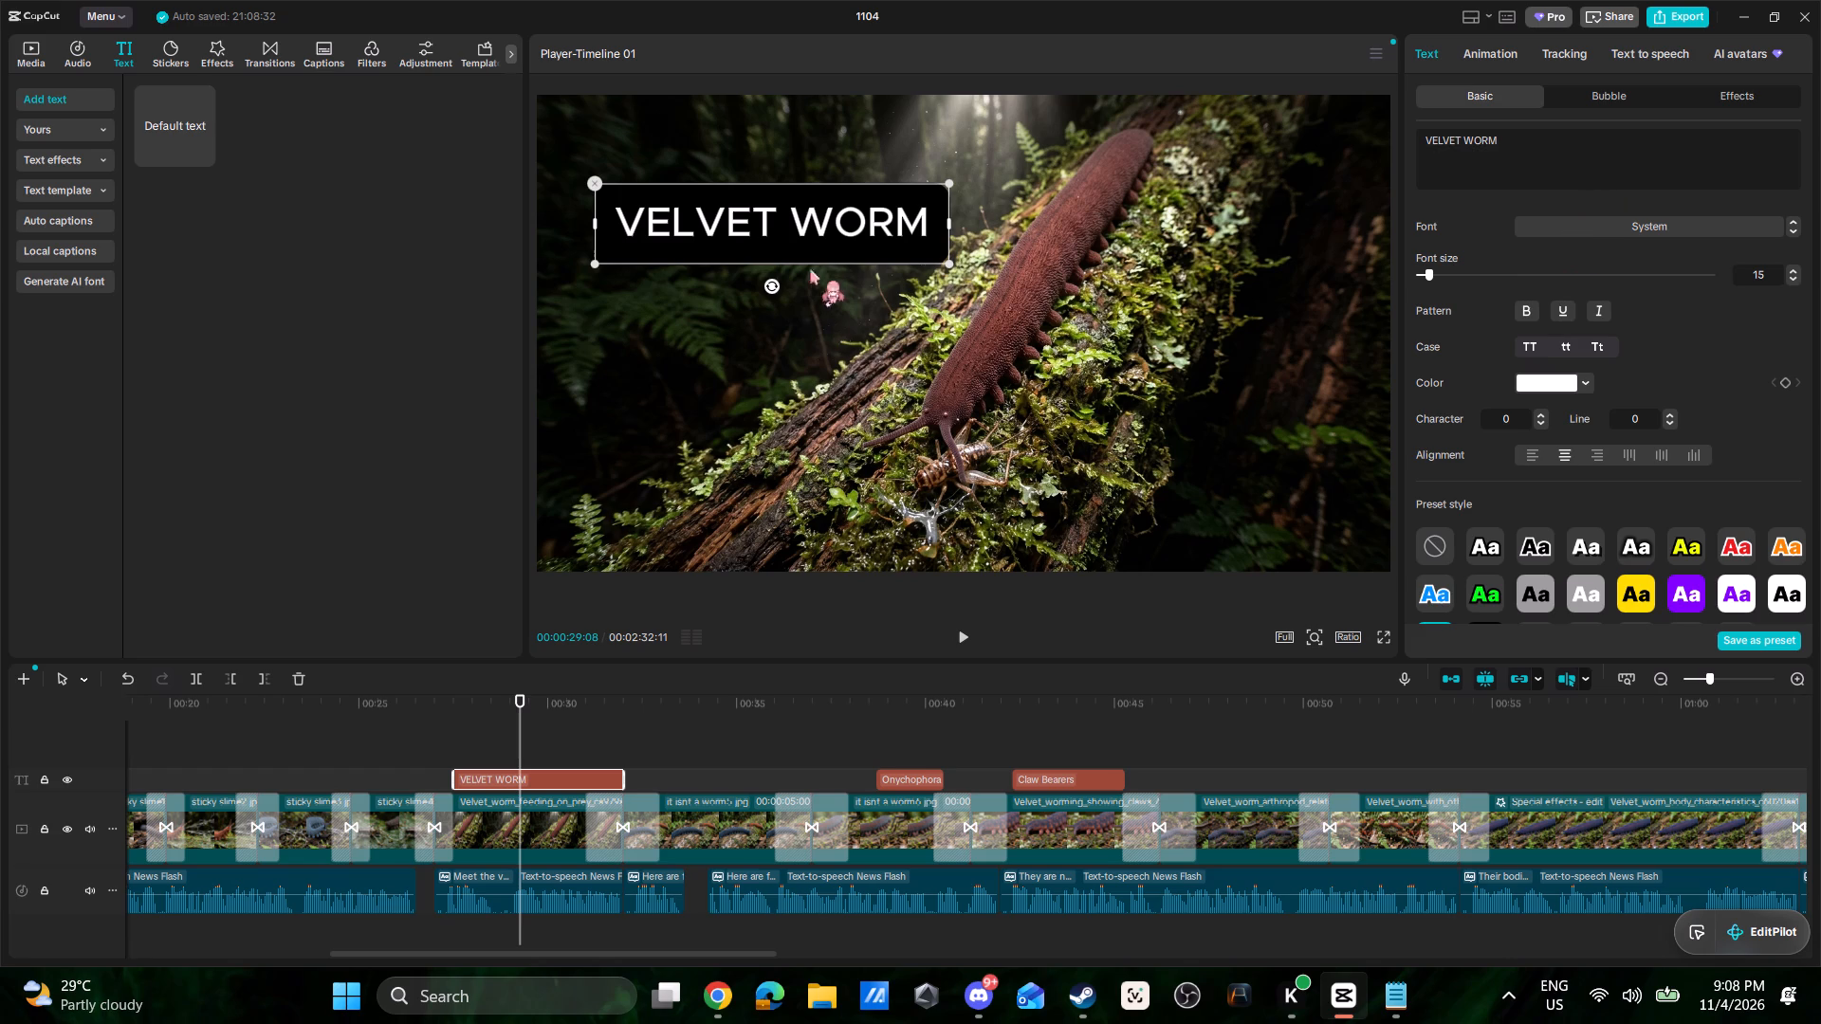
# Make the "VELVET WORM" title text bold.
pyautogui.doubleClick(836, 241)
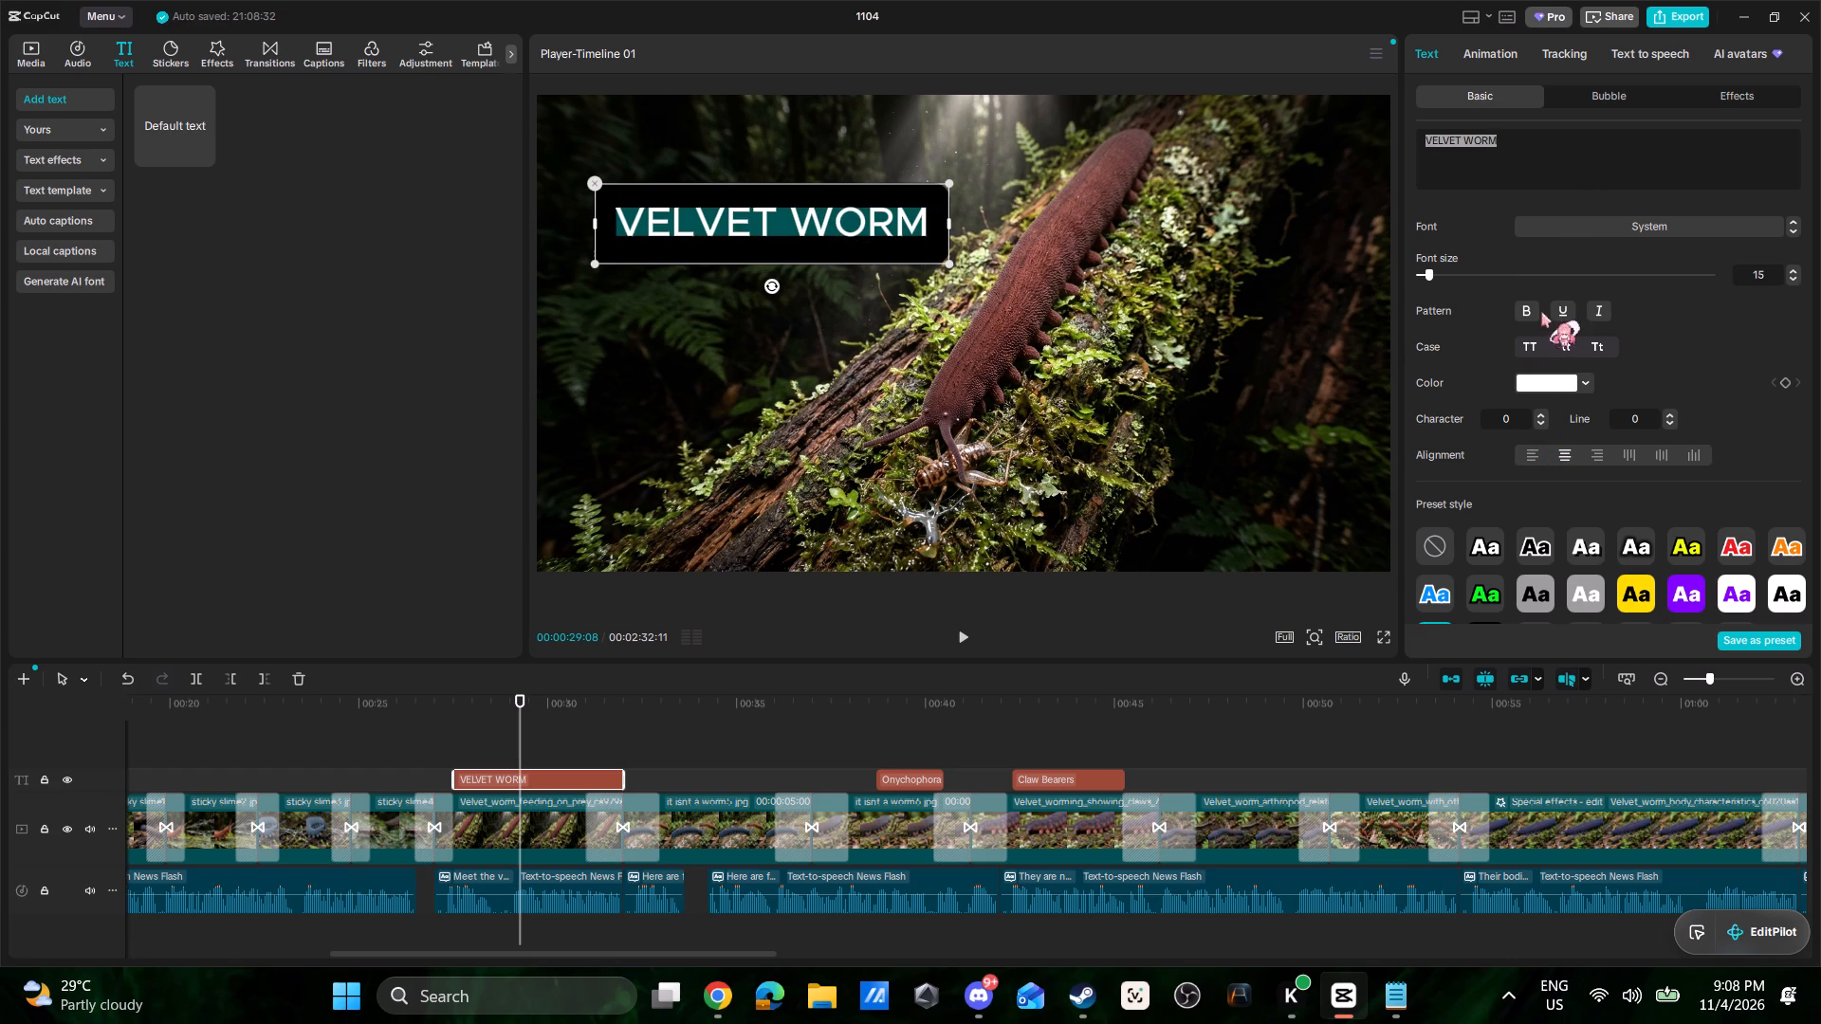
pyautogui.click(1524, 311)
pyautogui.click(926, 229)
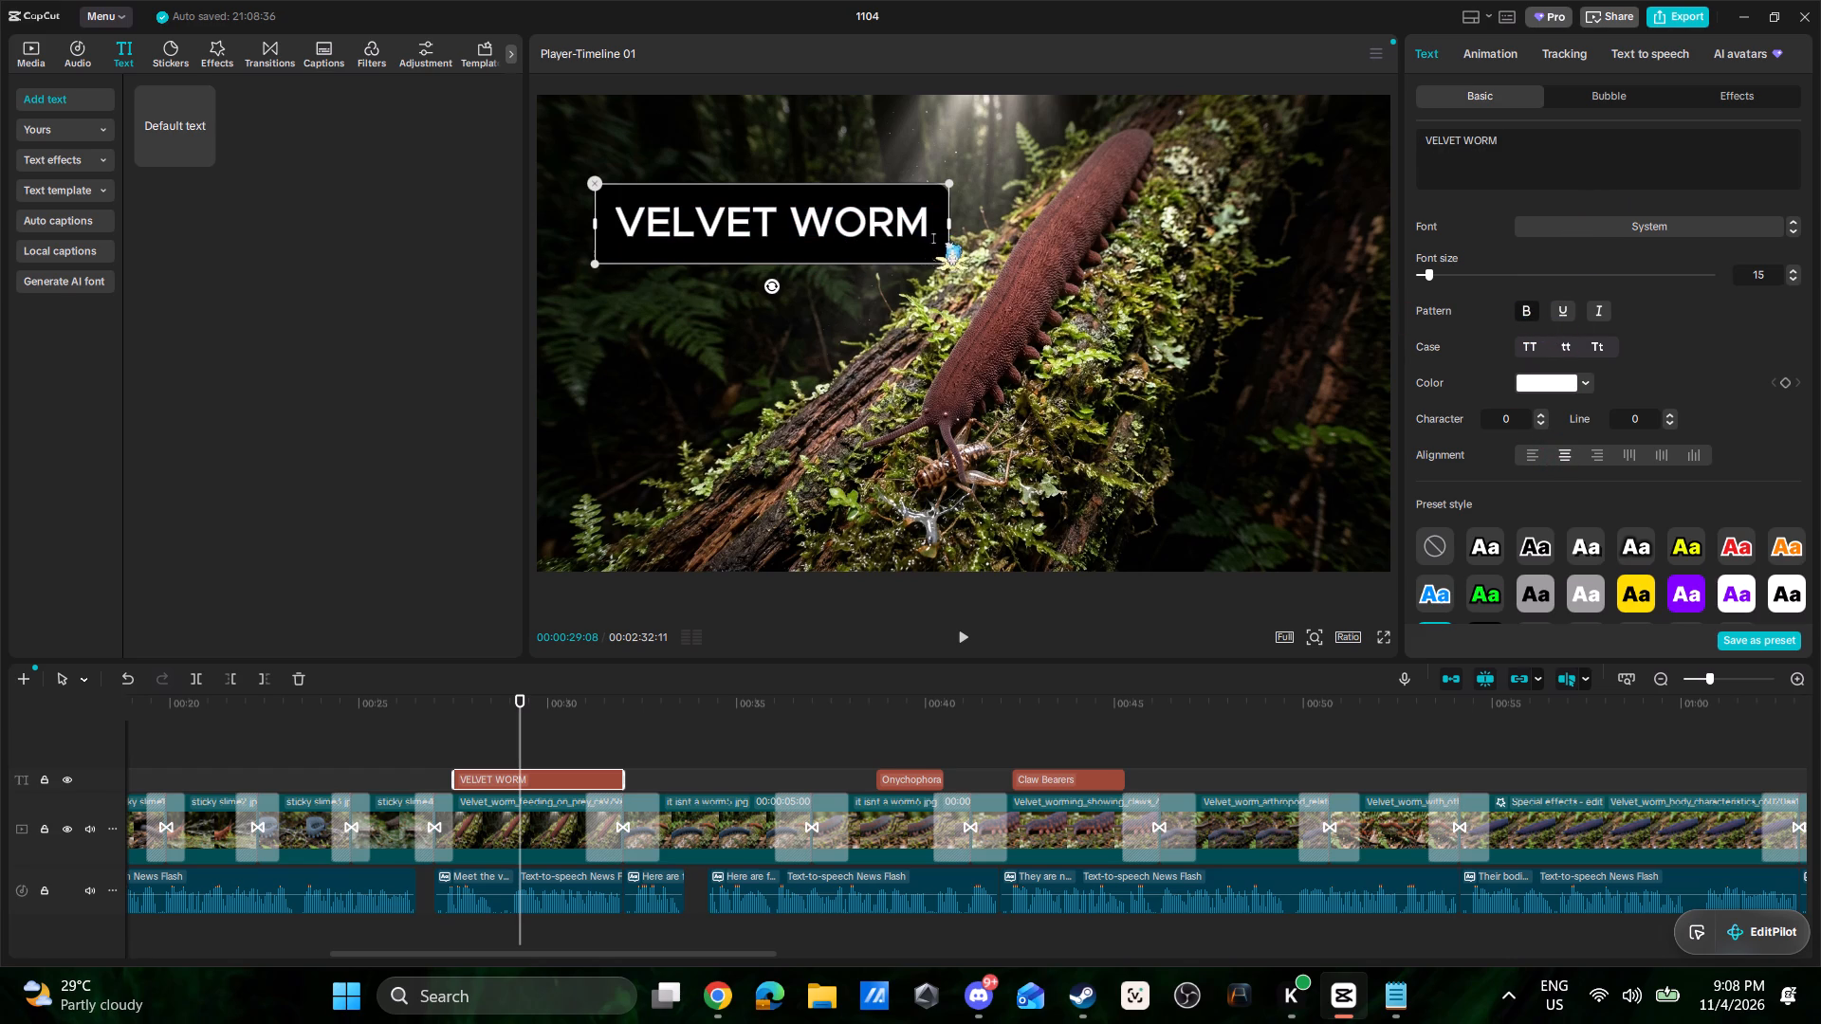
# Play back from the "VELVET WORM" title and shift the "Claw Bearers" title earlier, starting at about 00:41 to match the narration.
pyautogui.click(490, 746)
pyautogui.press('space')
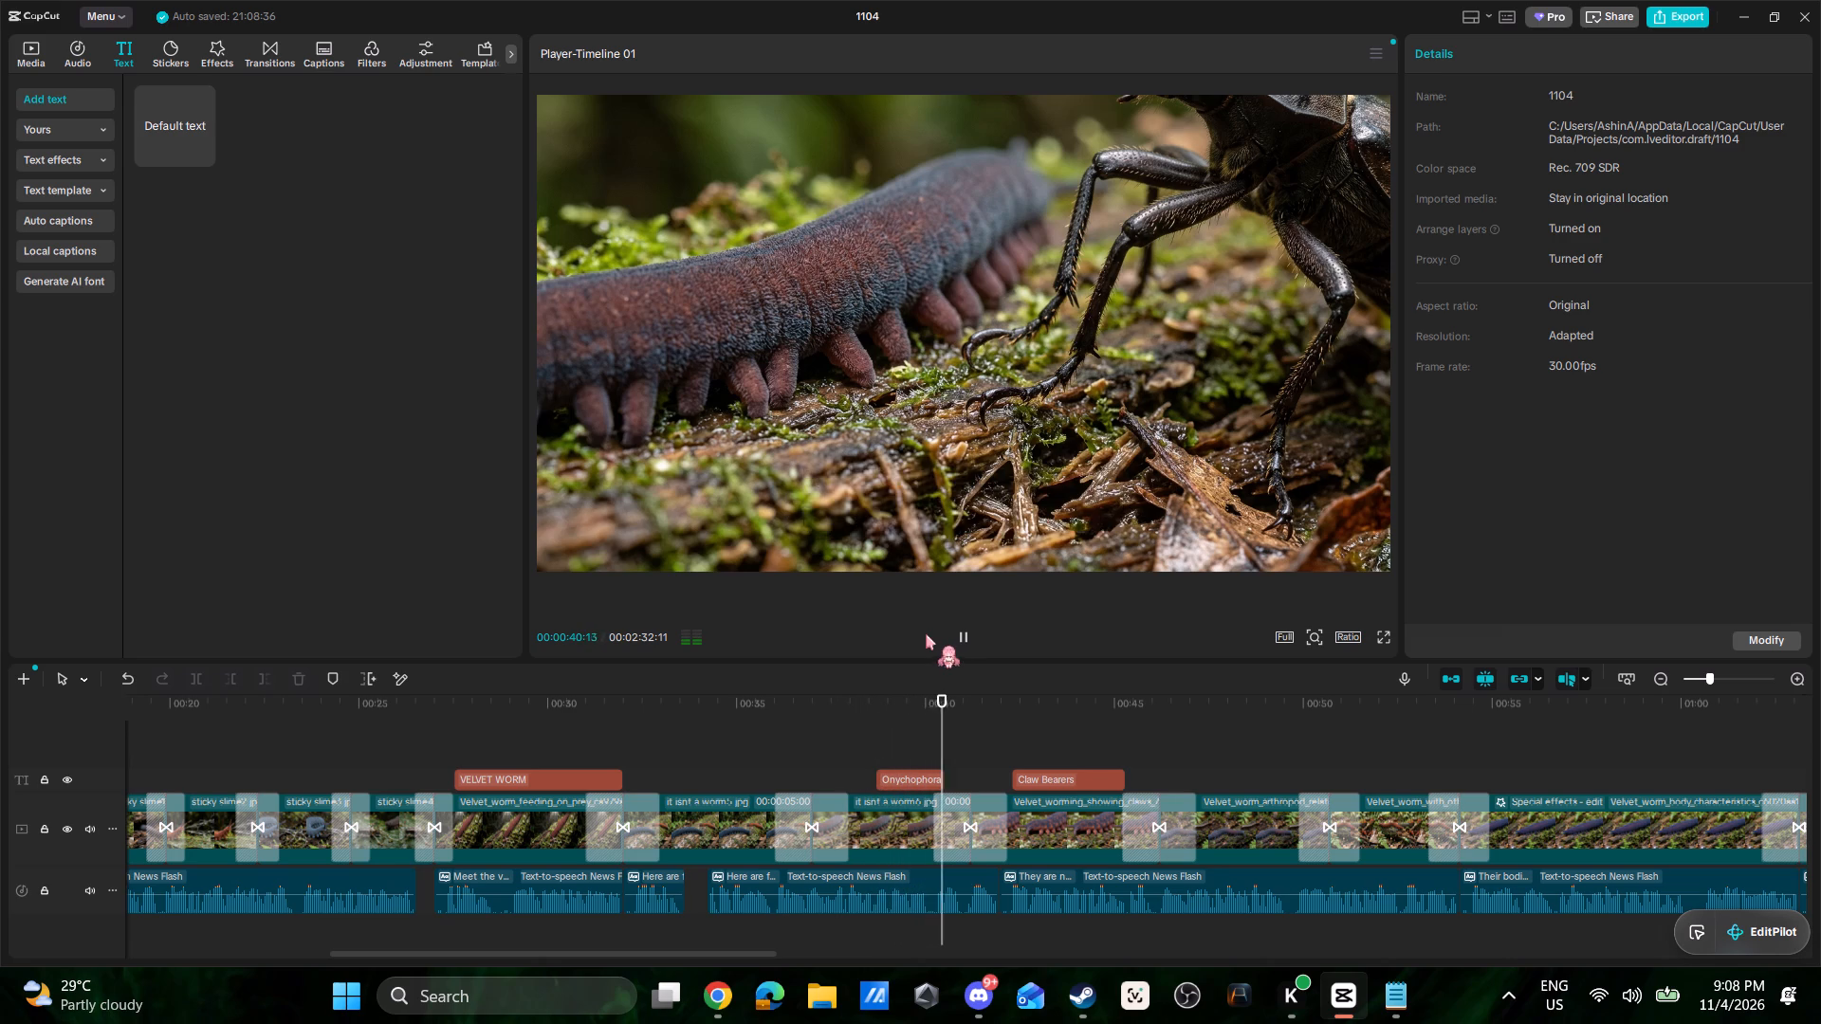
pyautogui.press('space')
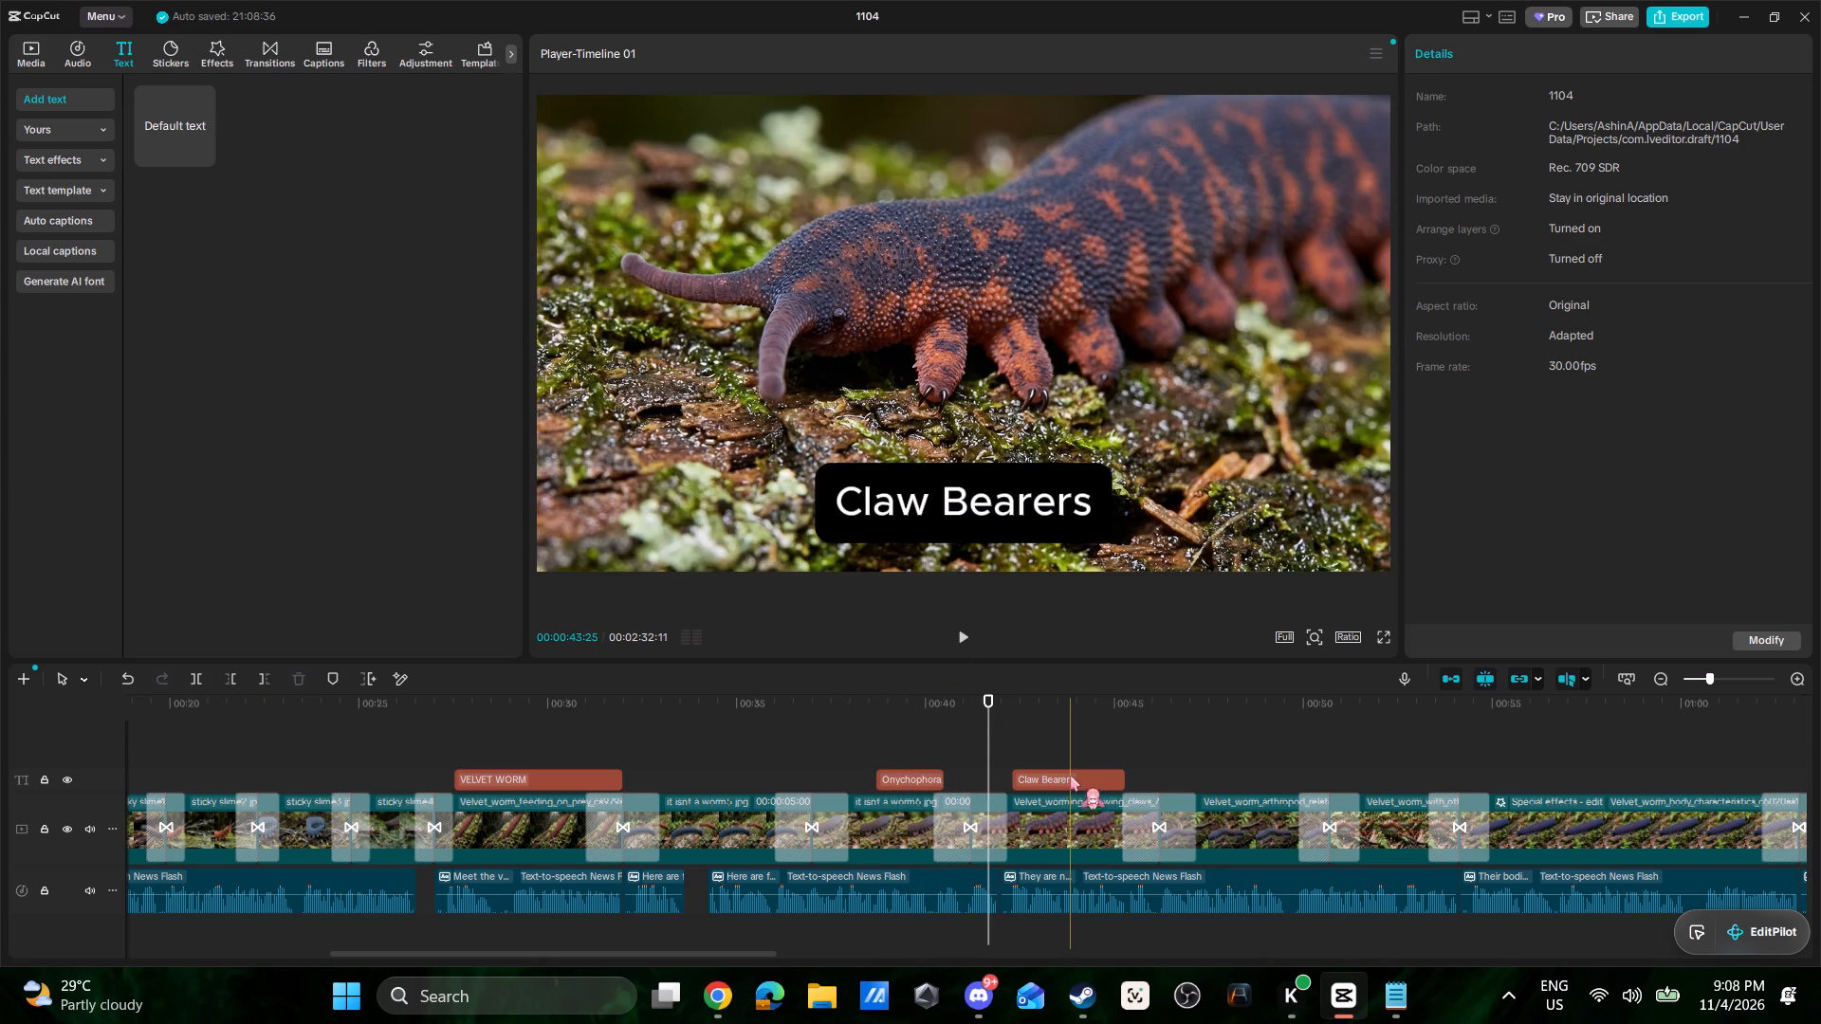
pyautogui.moveTo(1070, 776); pyautogui.dragTo(1041, 778)
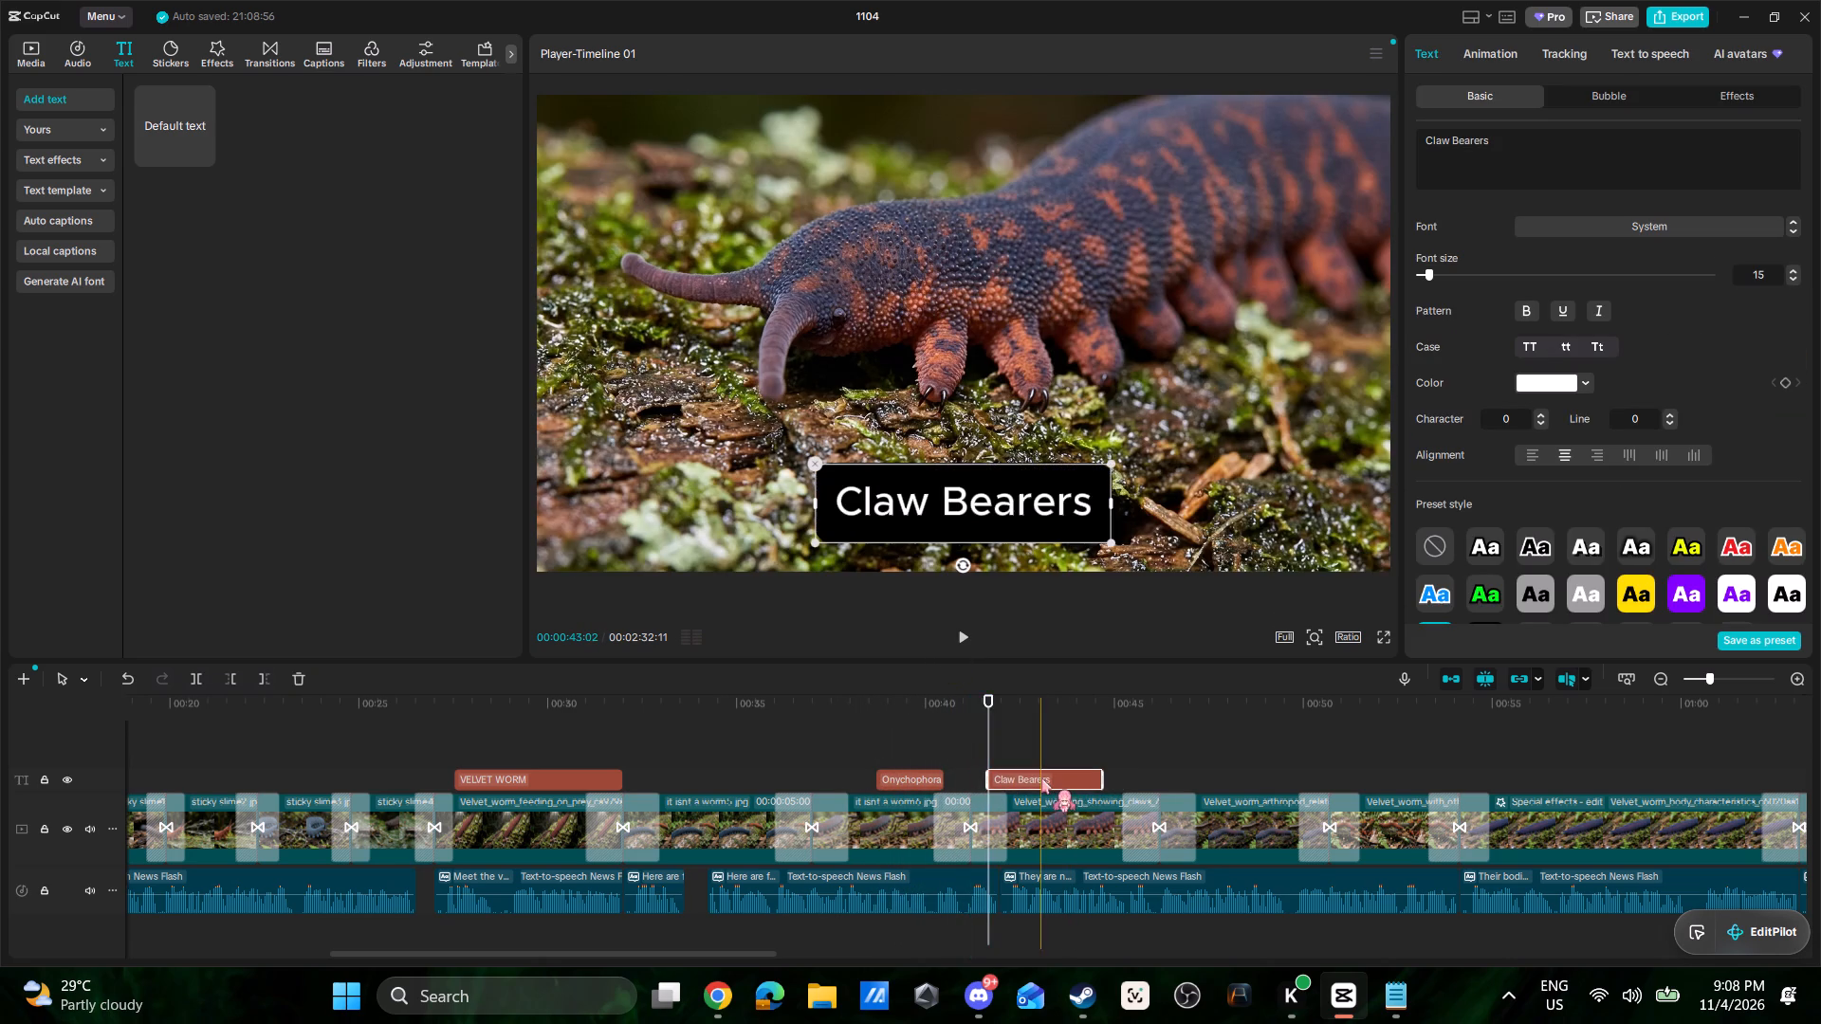
# Trim the end of the "Claw Bearers" title to just before 00:44 and play back its timing.
pyautogui.press('space')
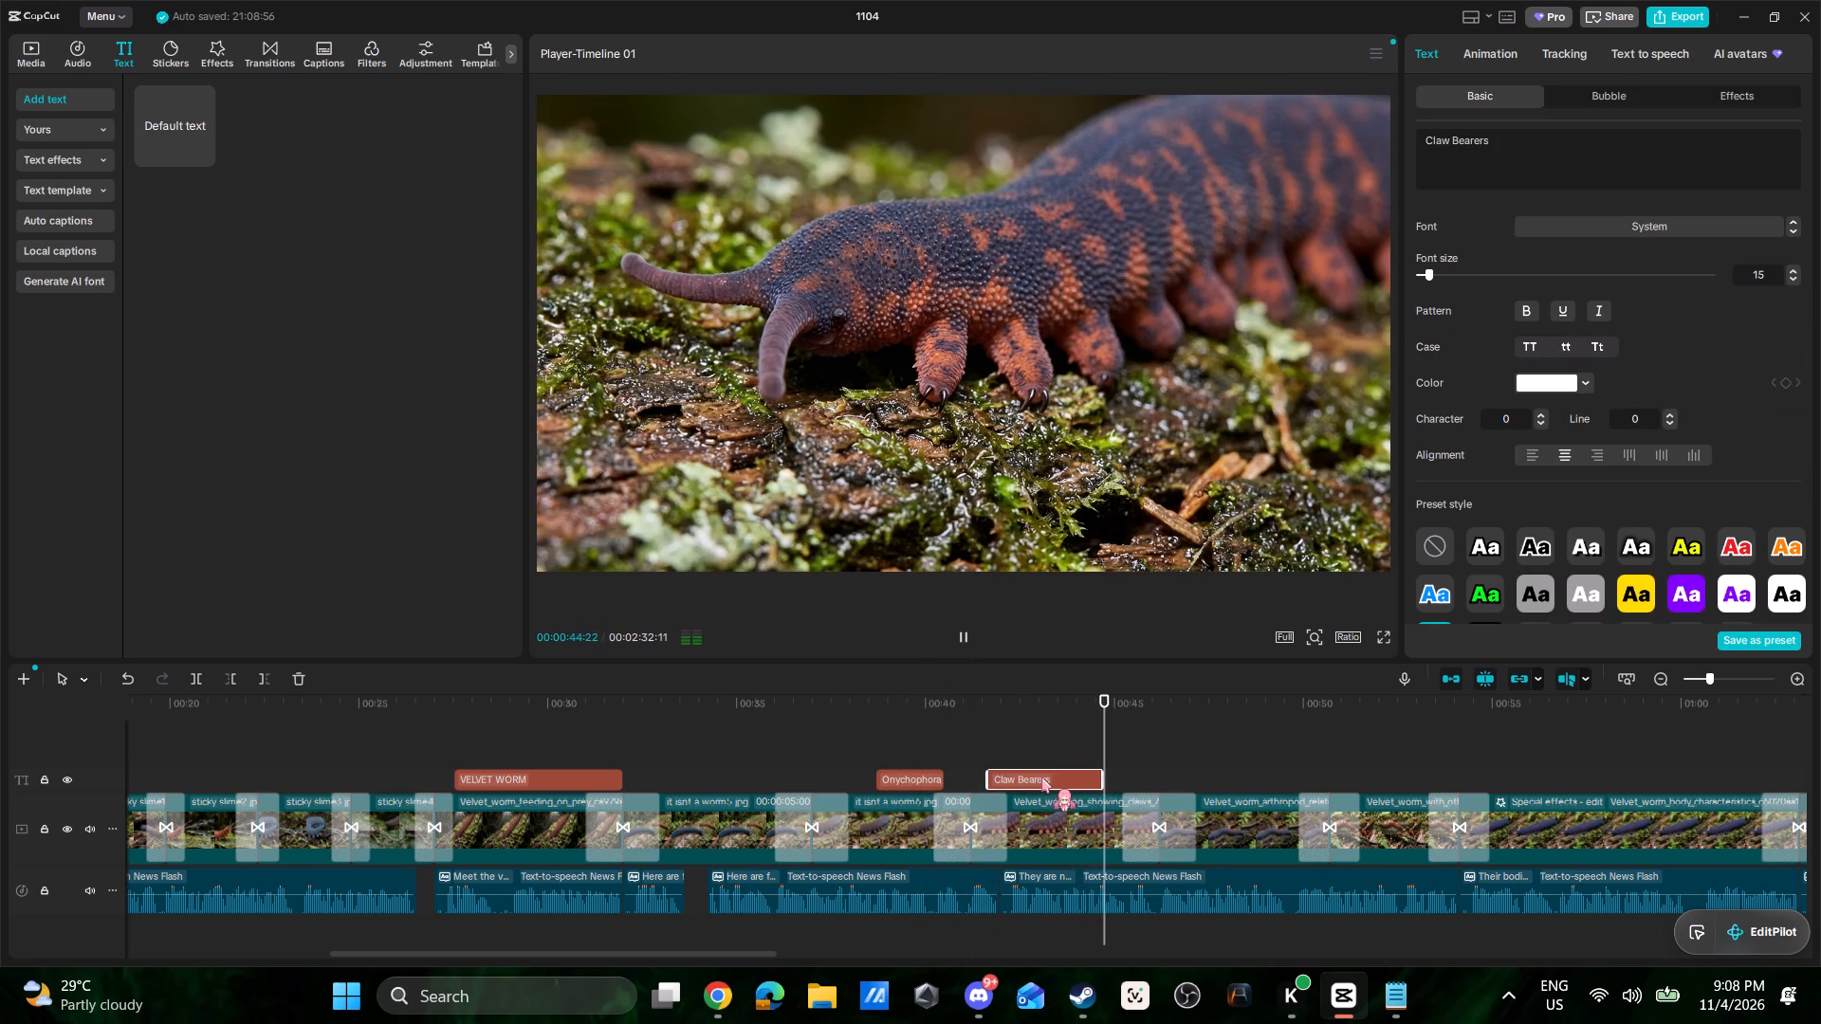
pyautogui.press('space')
pyautogui.click(1083, 772)
pyautogui.moveTo(1103, 779); pyautogui.dragTo(1063, 781)
pyautogui.click(951, 764)
pyautogui.press('space')
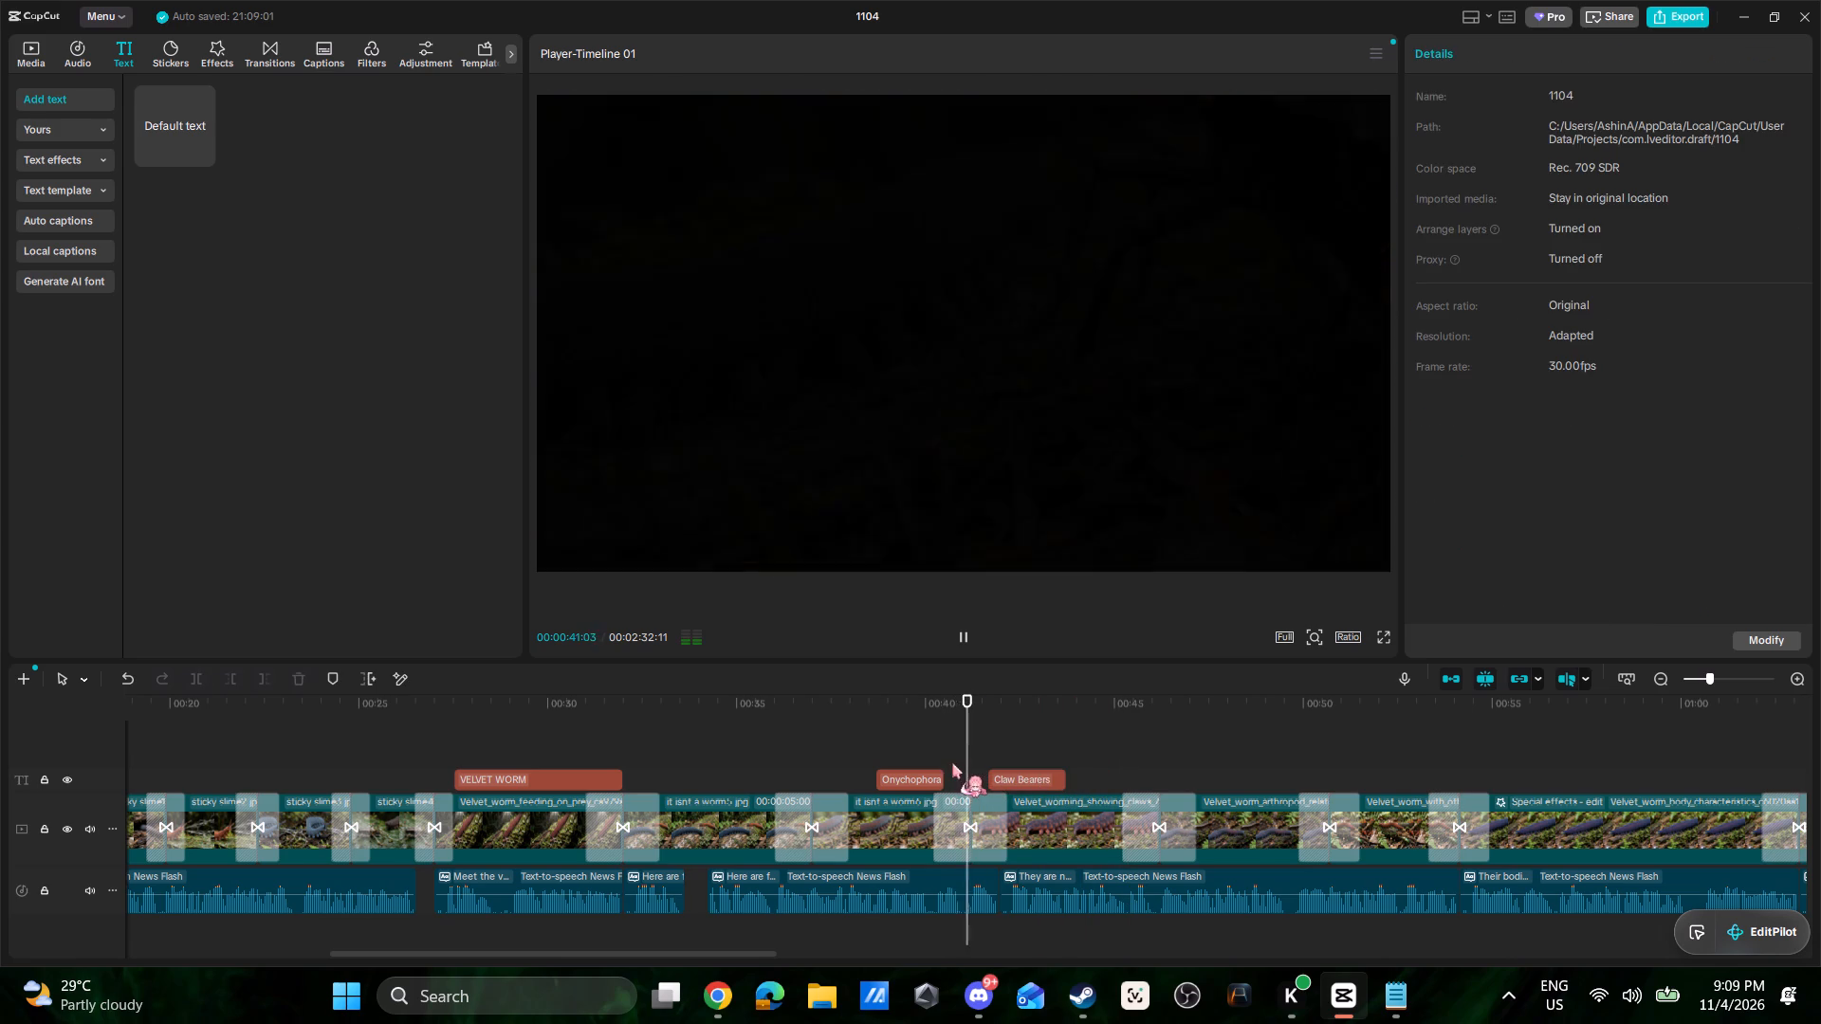
pyautogui.press('space')
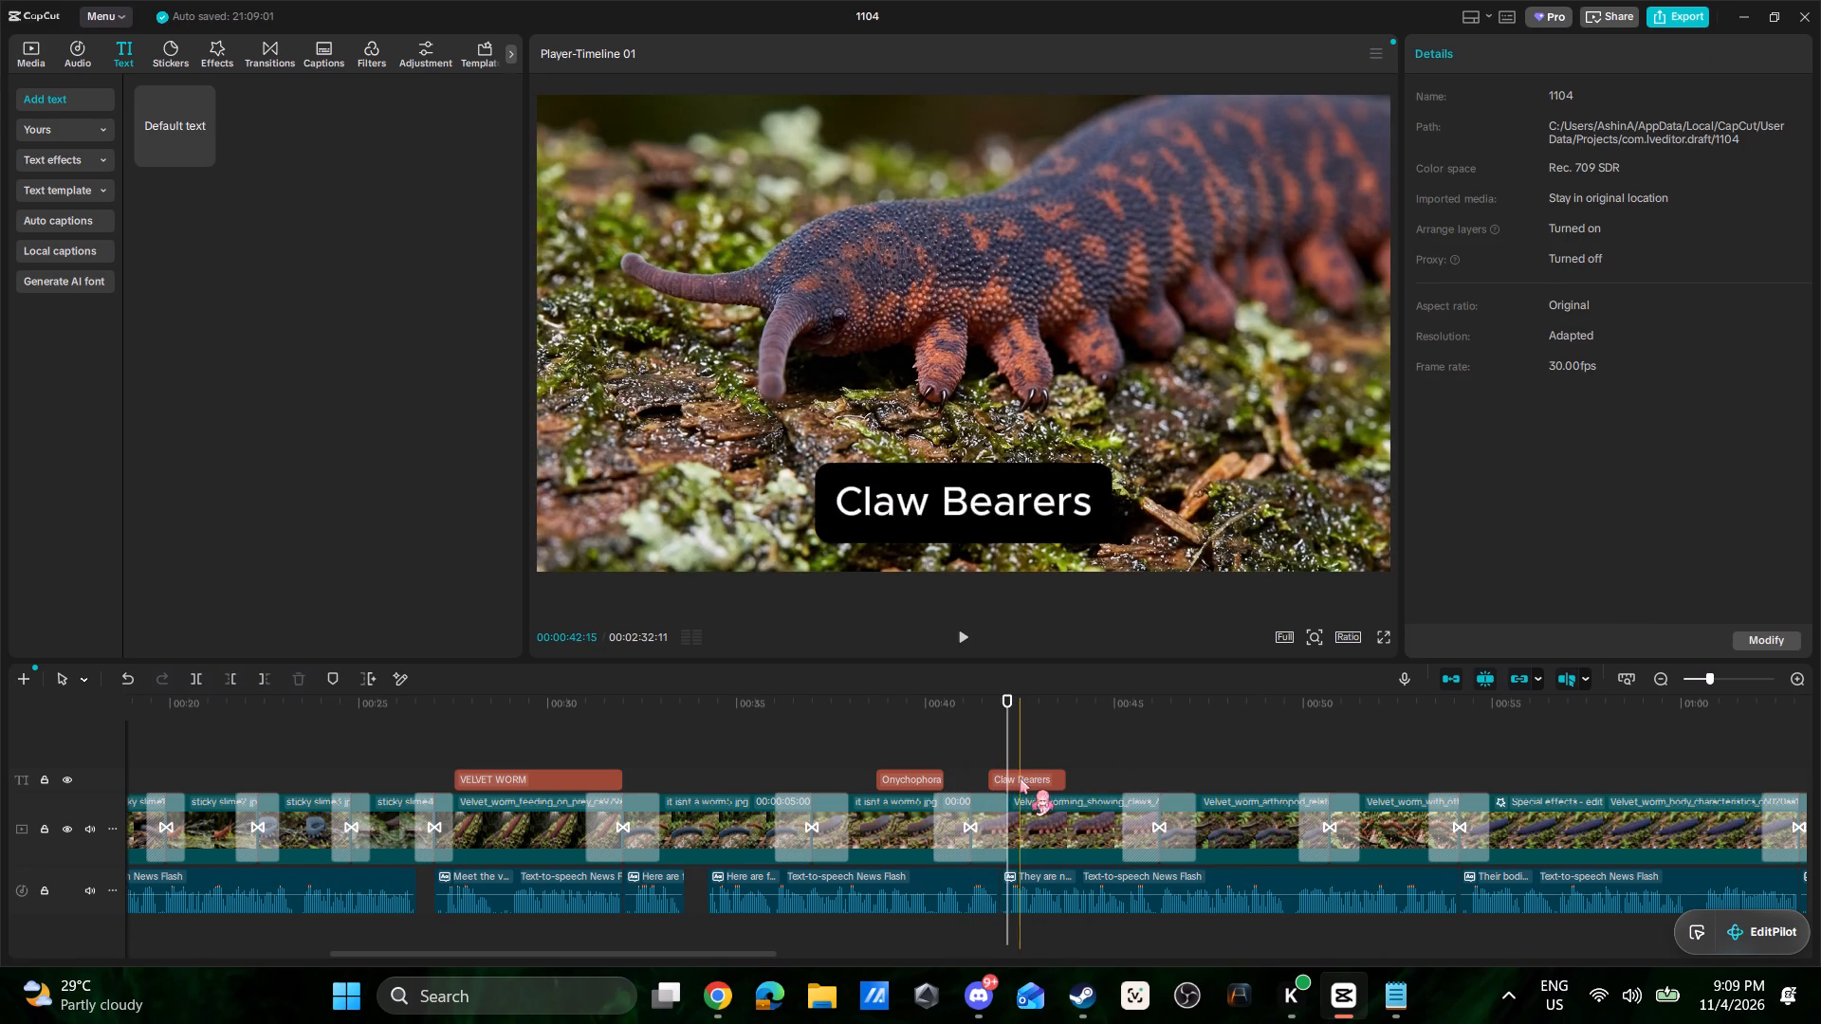
# Shift the "Claw Bearers" title slightly earlier, starting at about 00:41, and check it against the narration.
pyautogui.moveTo(1020, 778); pyautogui.dragTo(1011, 778)
pyautogui.click(874, 755)
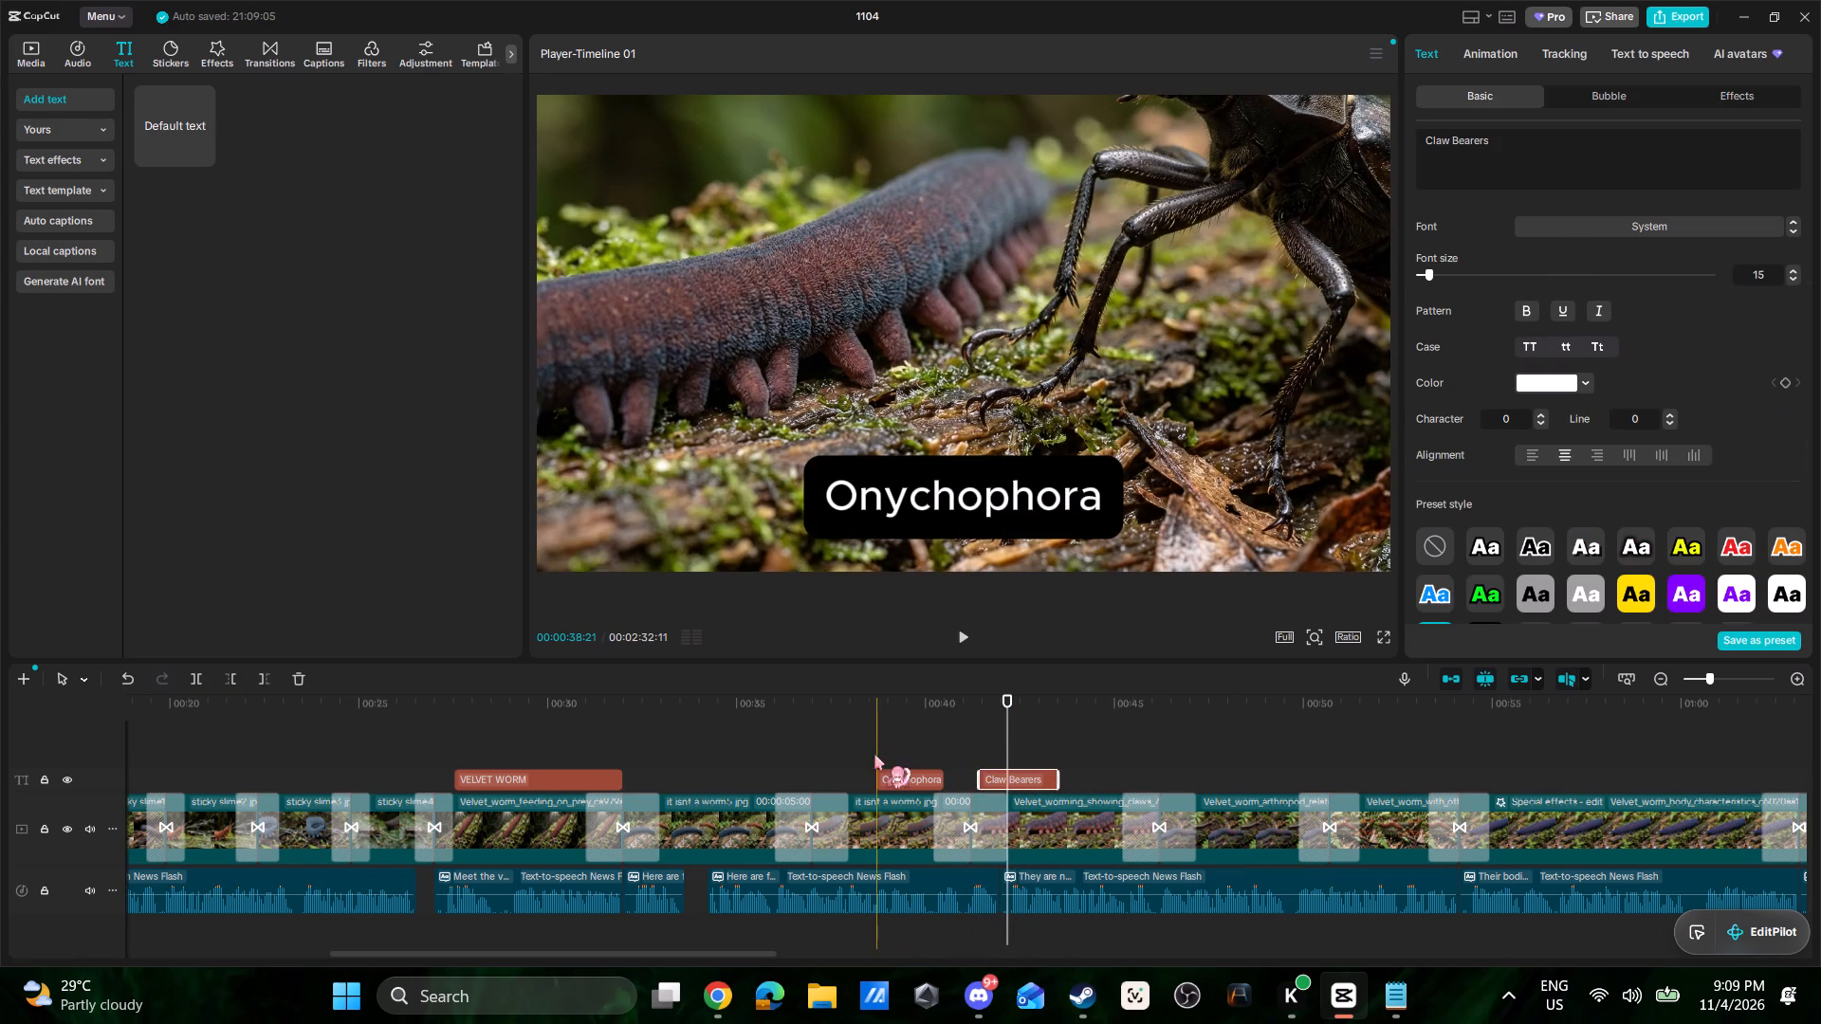
pyautogui.press('space')
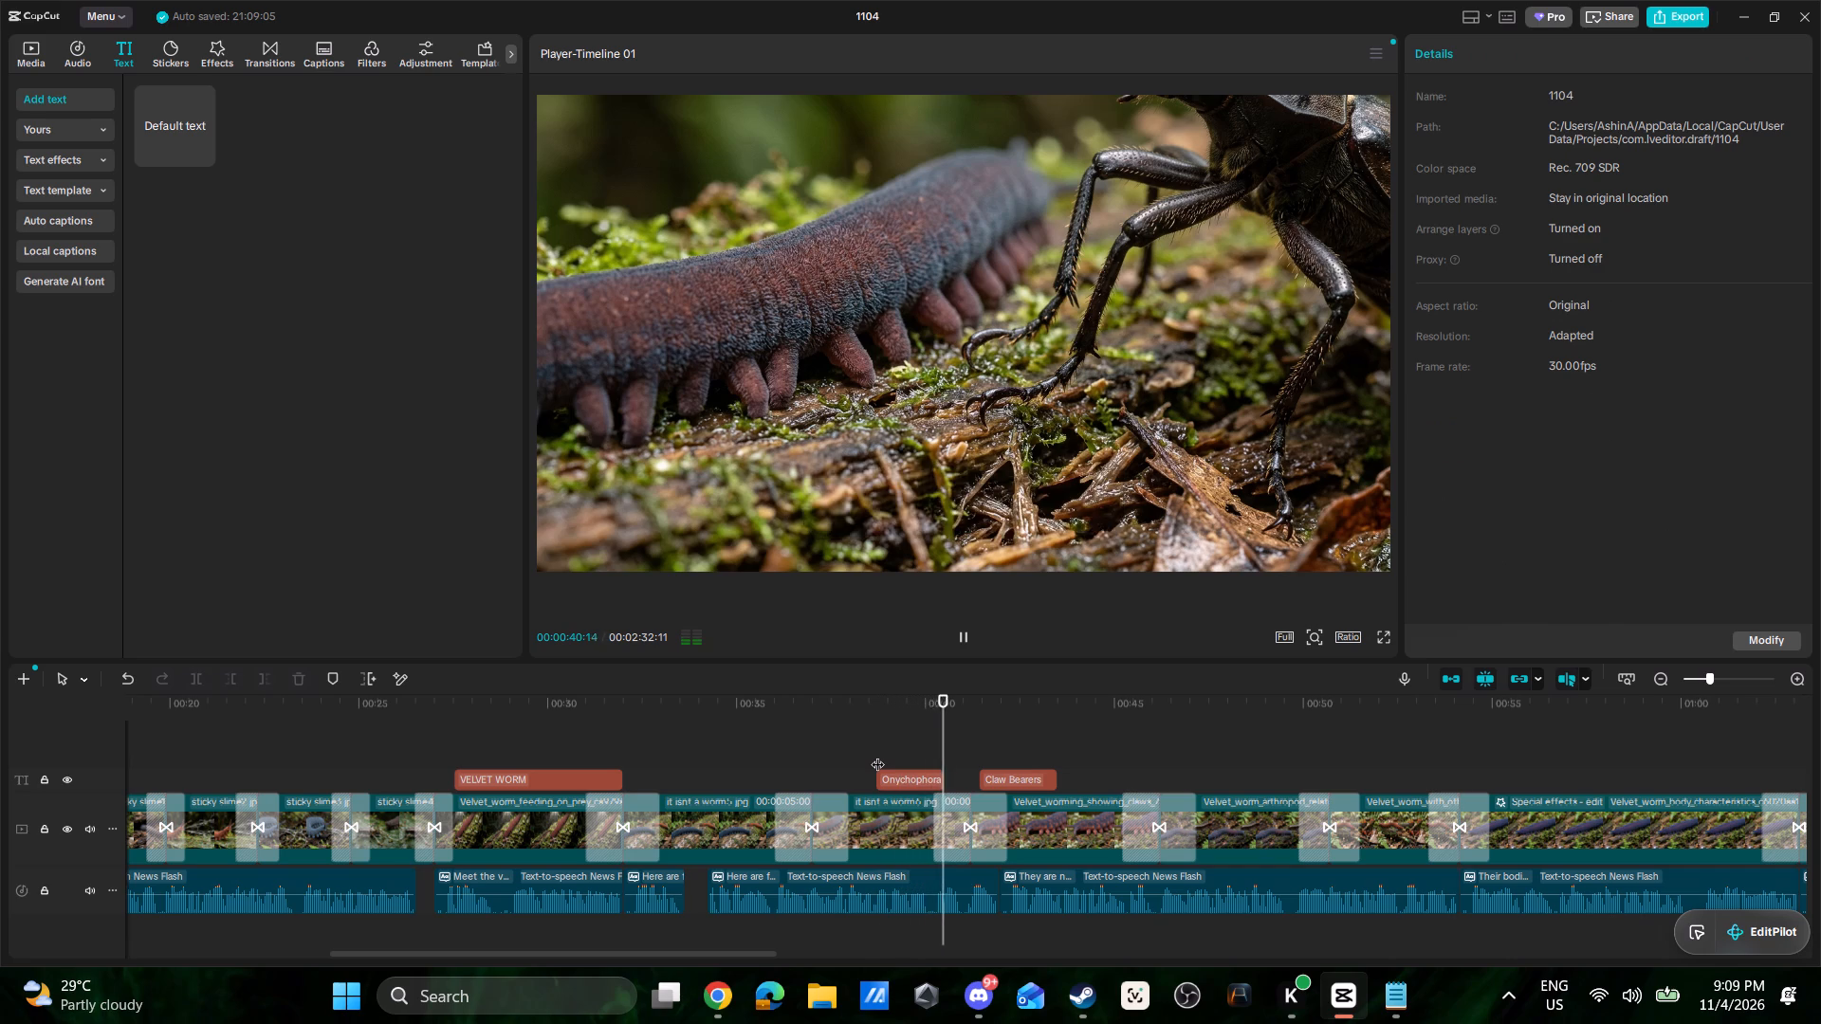
pyautogui.press('space')
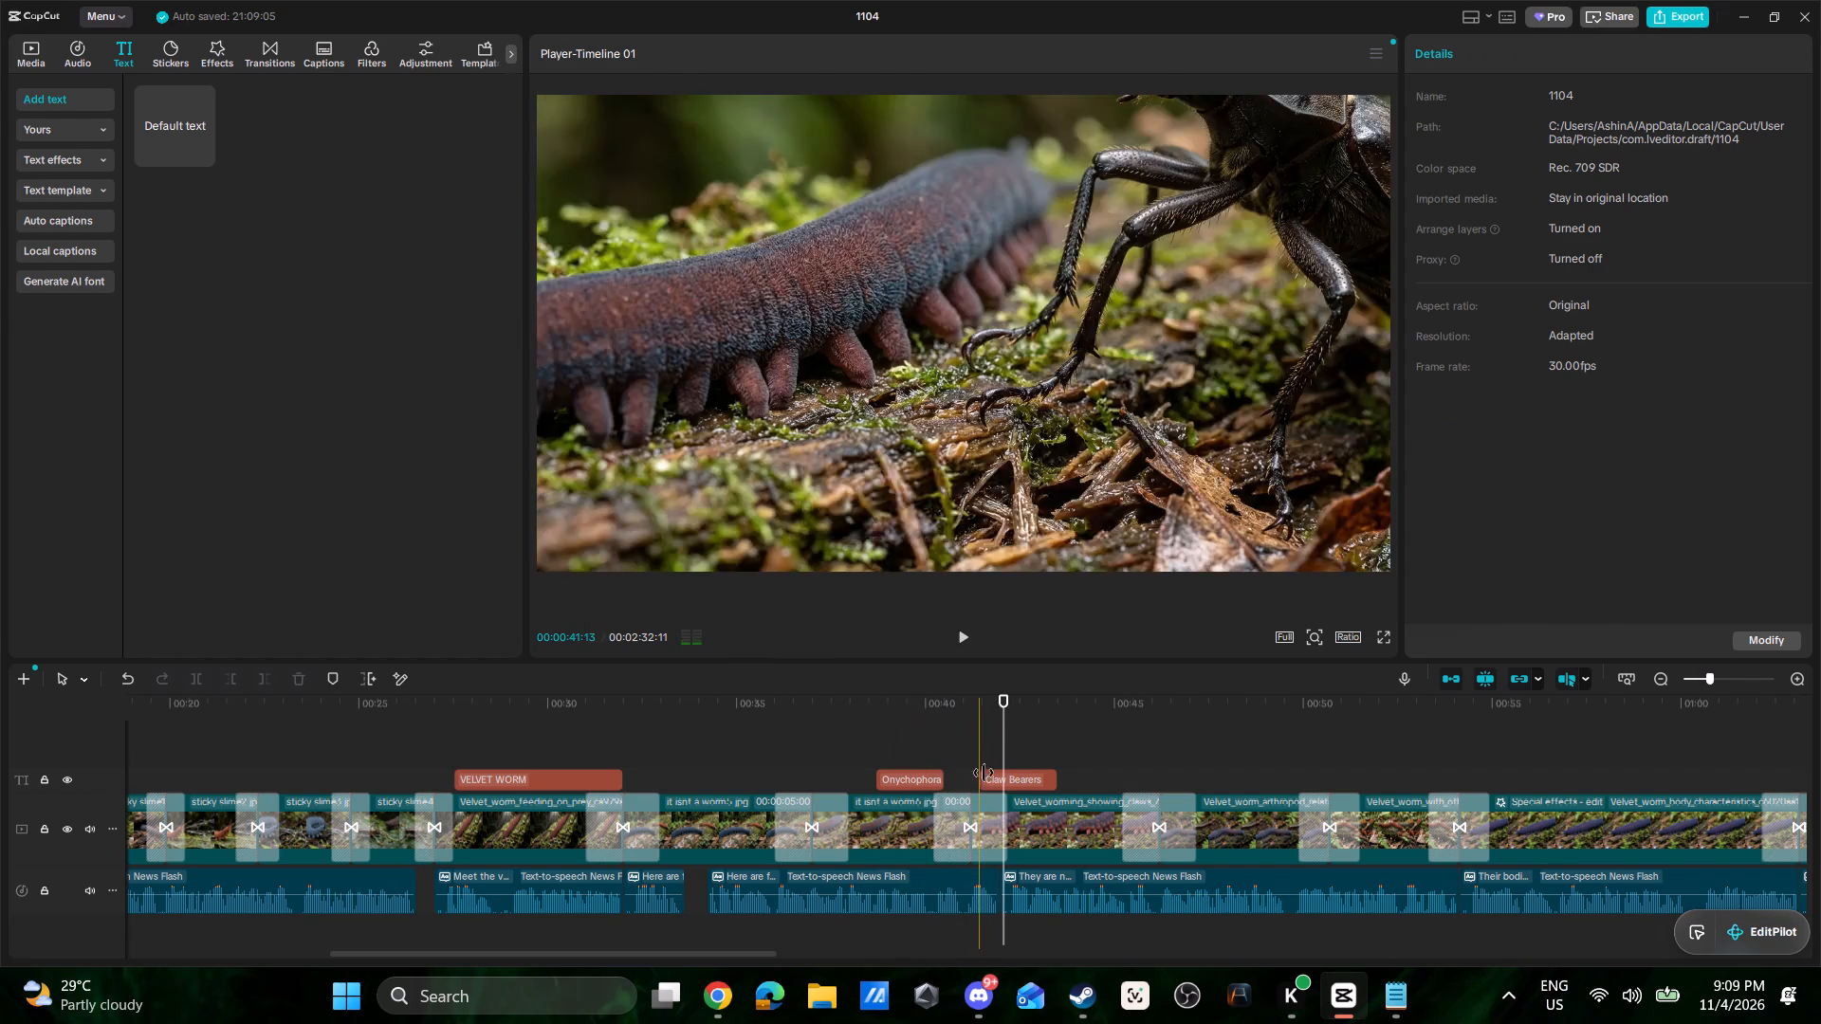
pyautogui.click(994, 777)
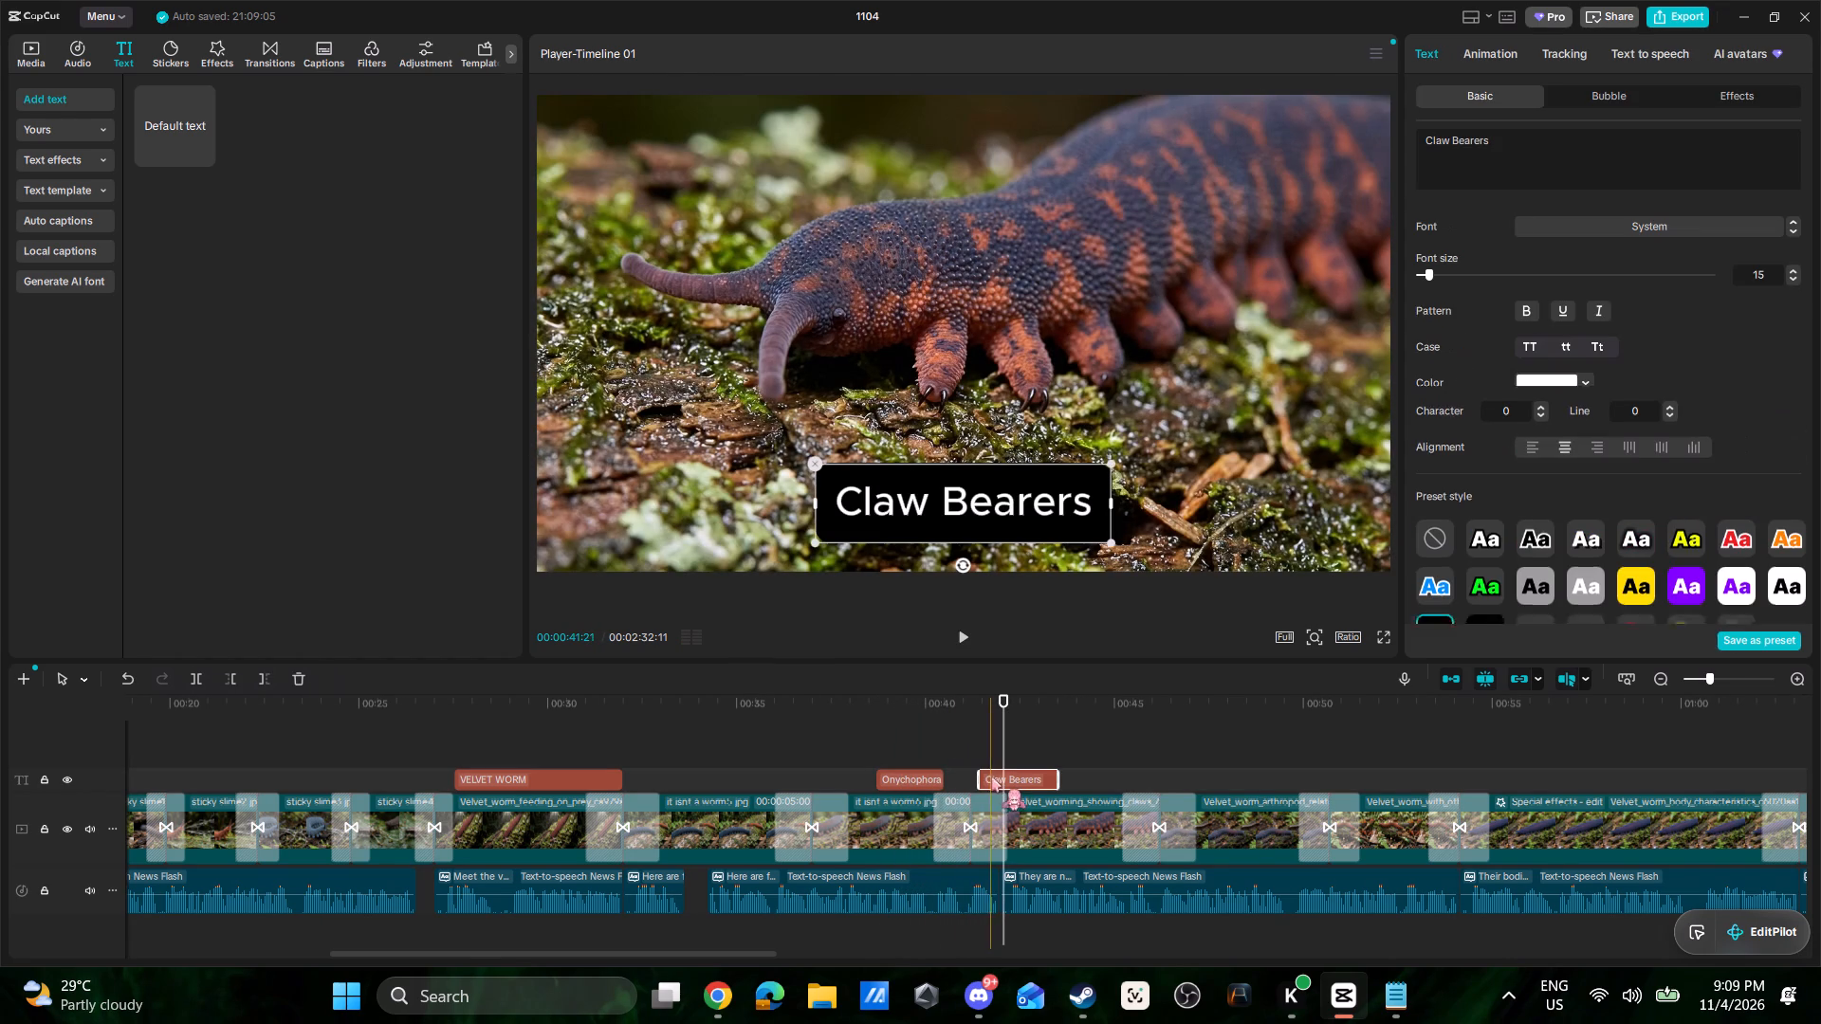
pyautogui.click(1023, 776)
pyautogui.click(1035, 775)
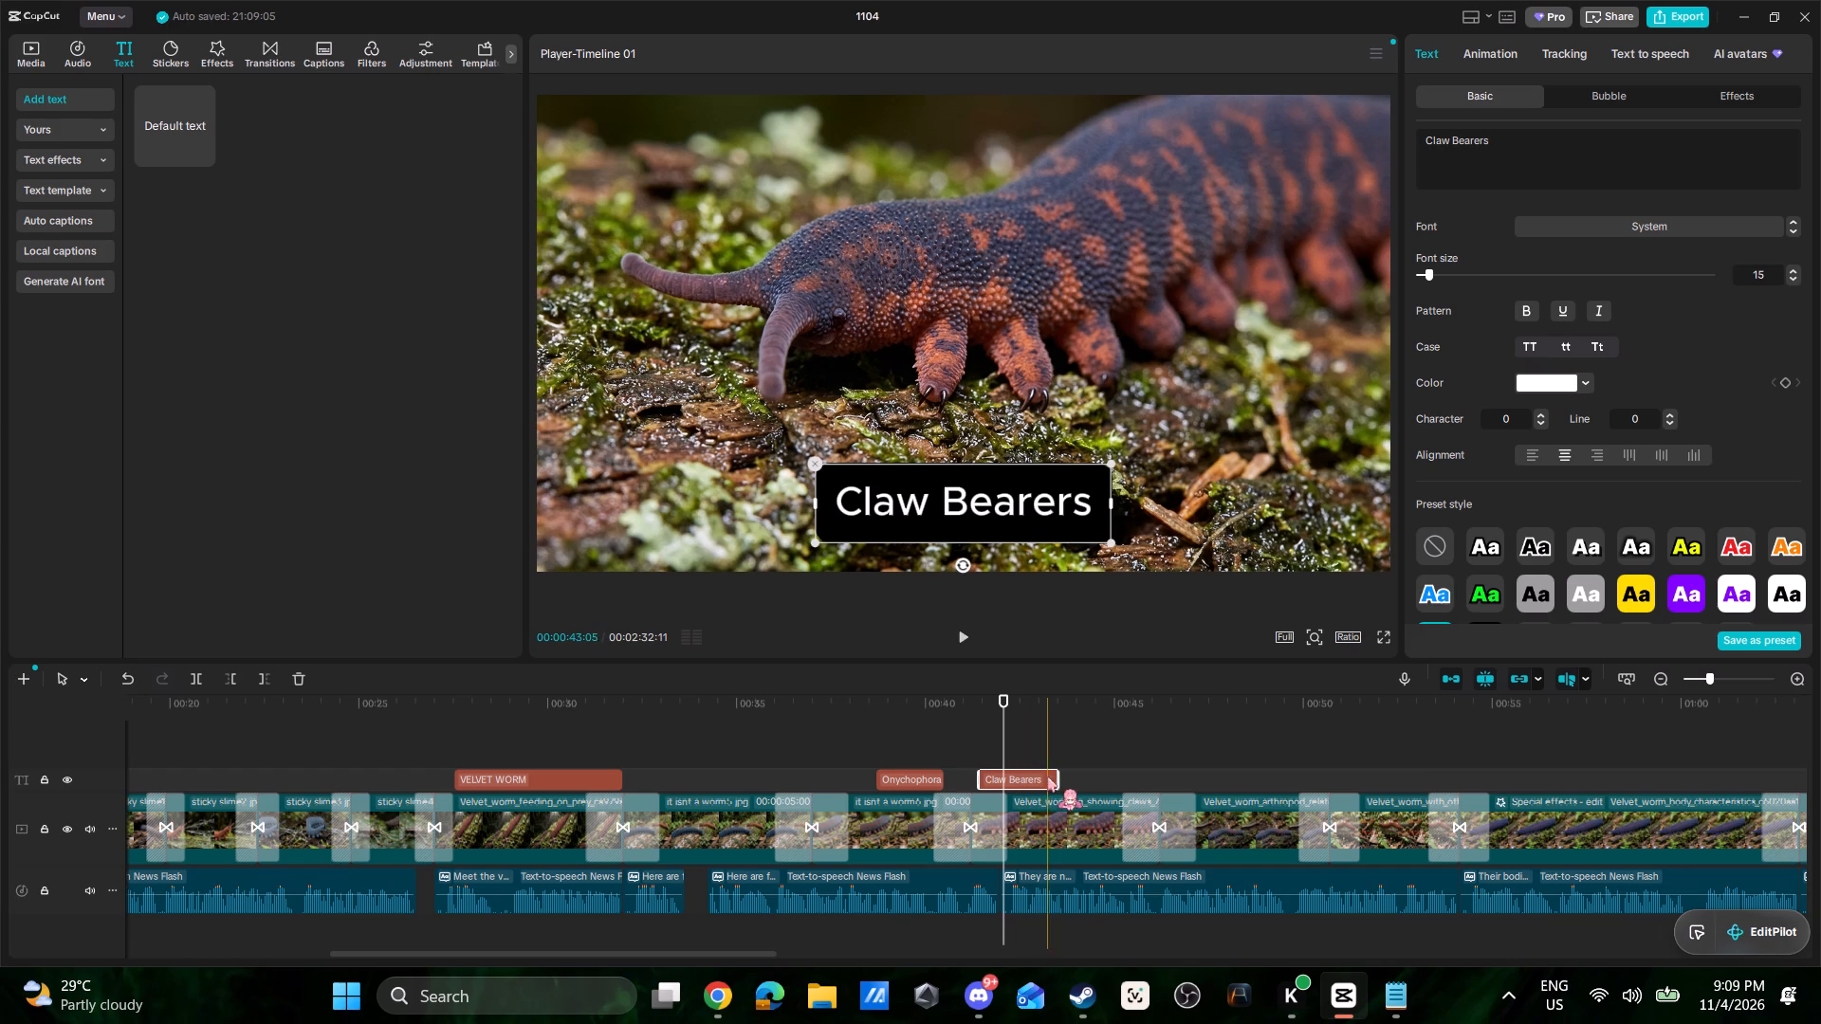
pyautogui.click(1047, 777)
pyautogui.click(1039, 749)
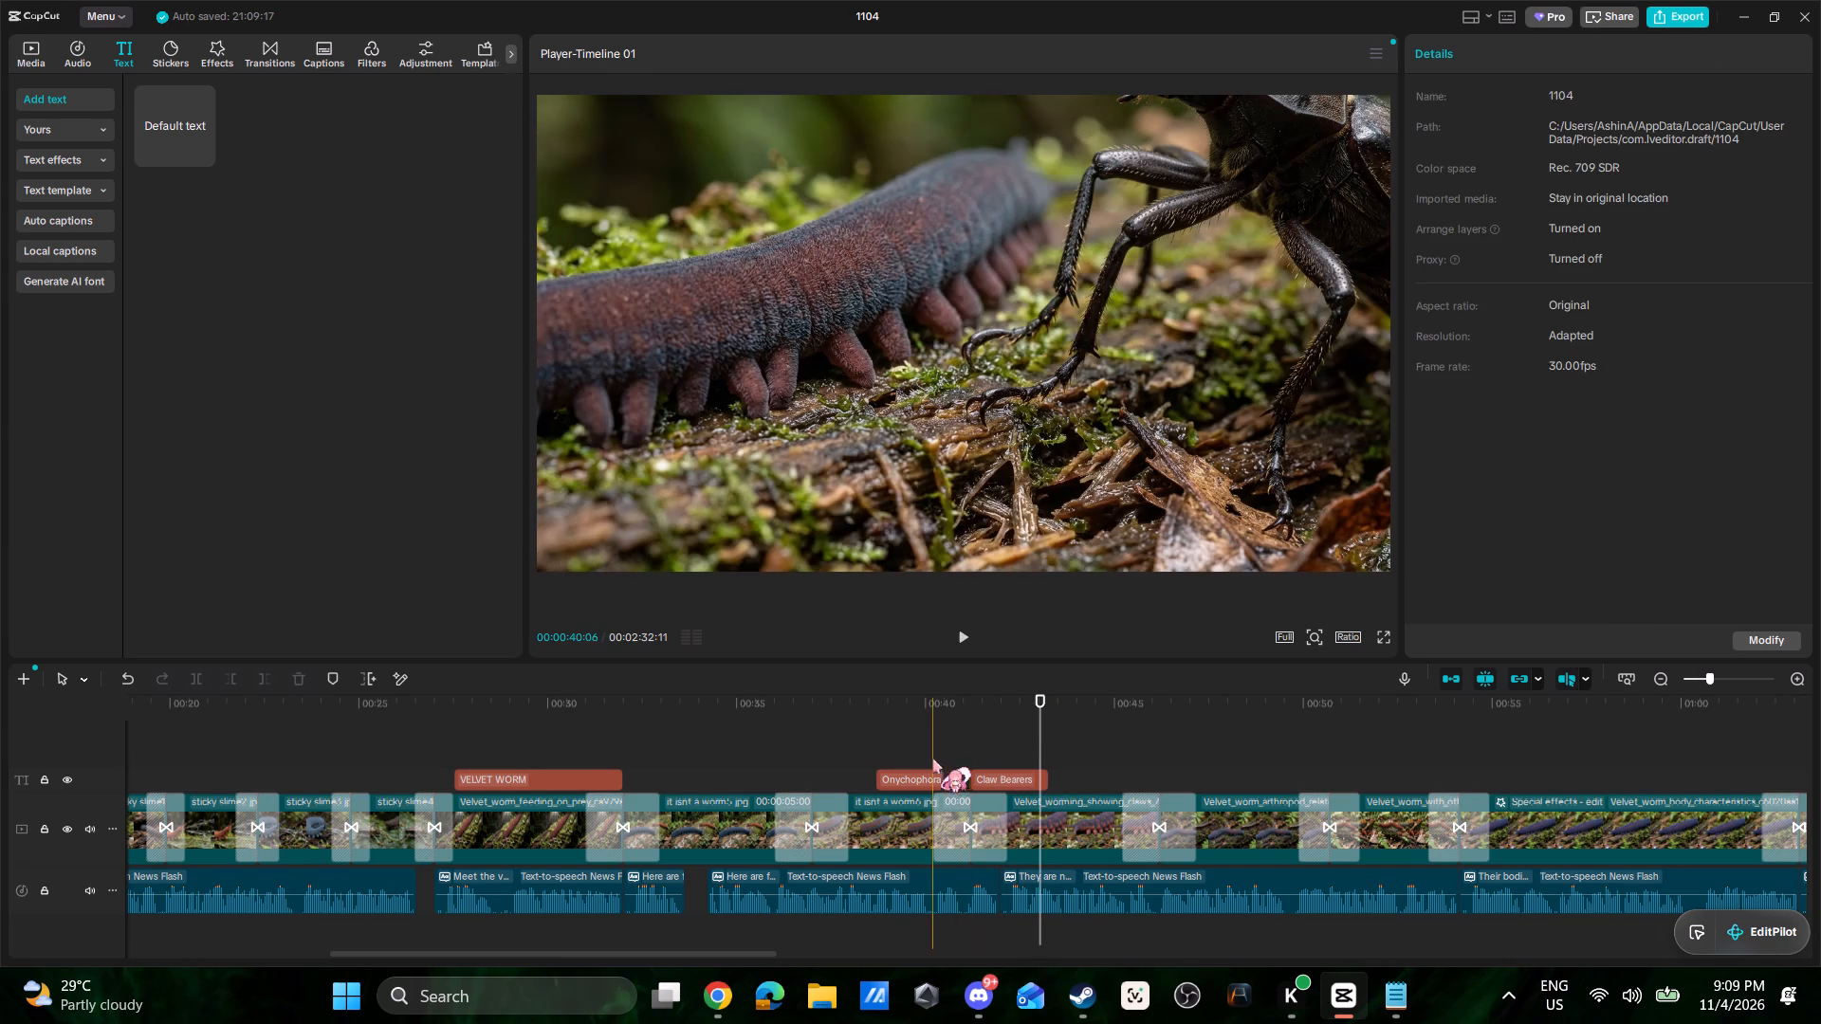
pyautogui.click(851, 751)
pyautogui.press('space')
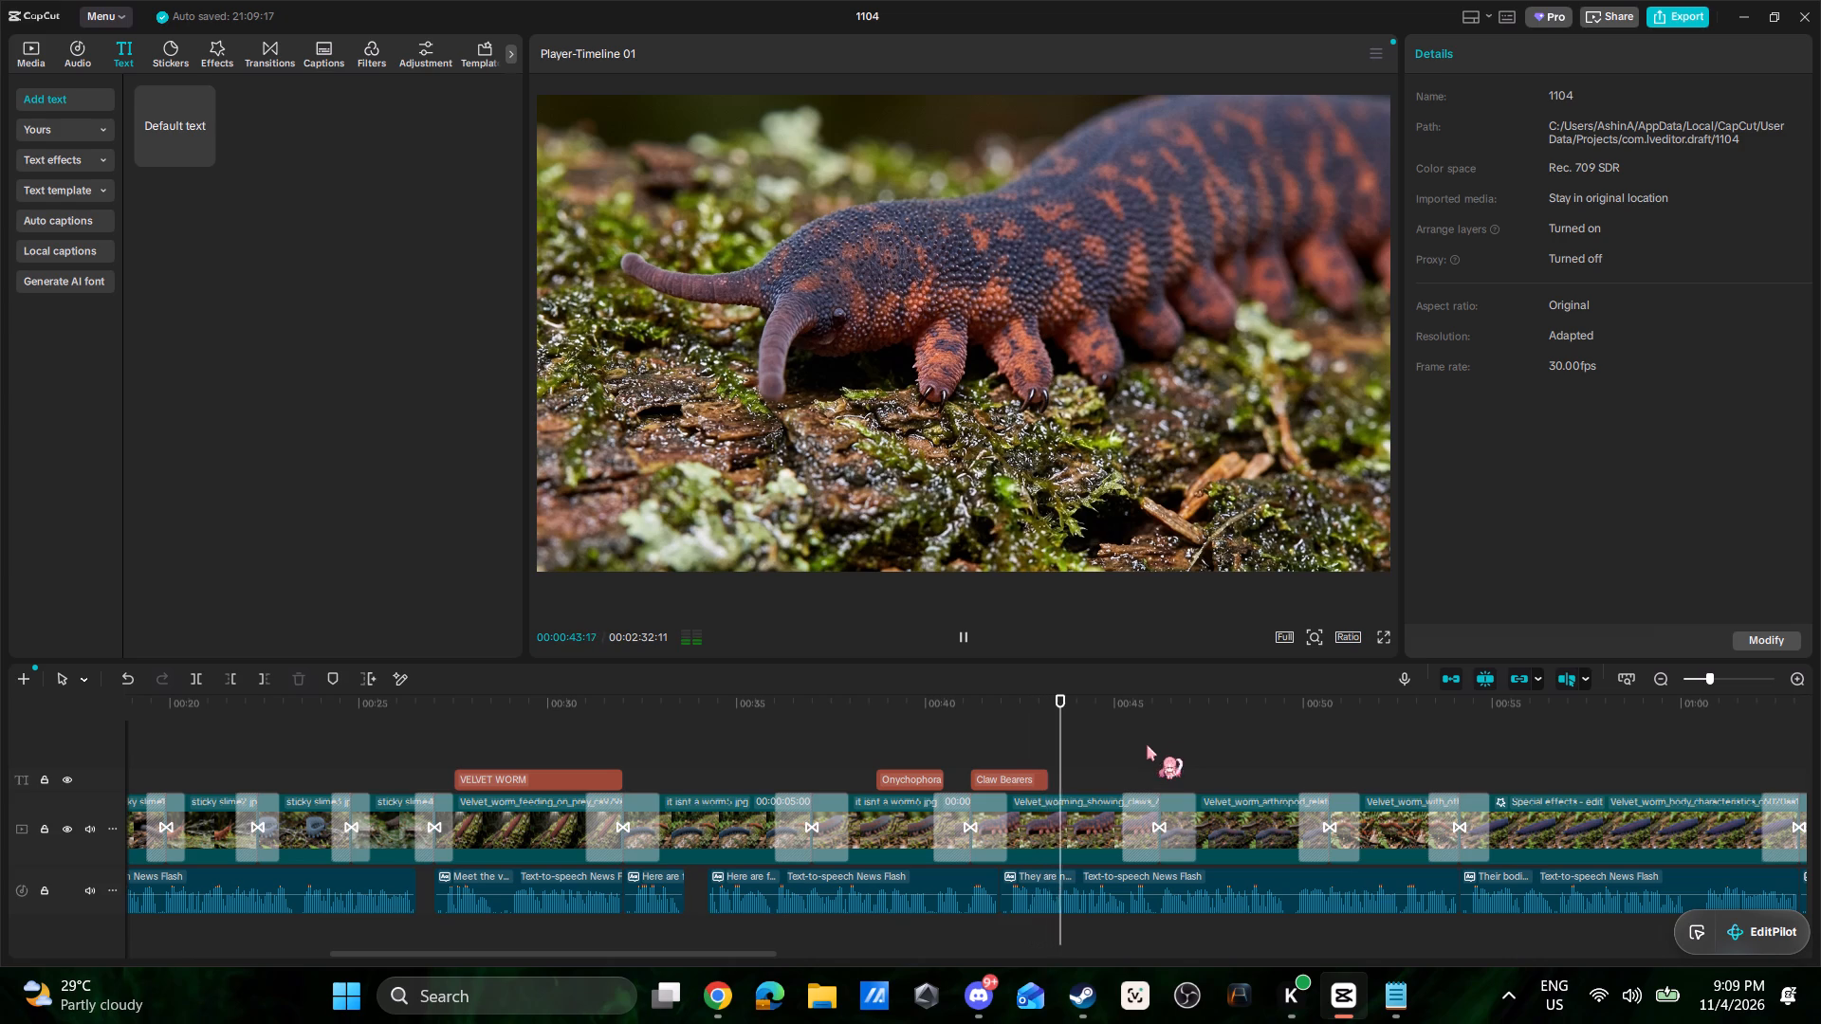
pyautogui.press('space')
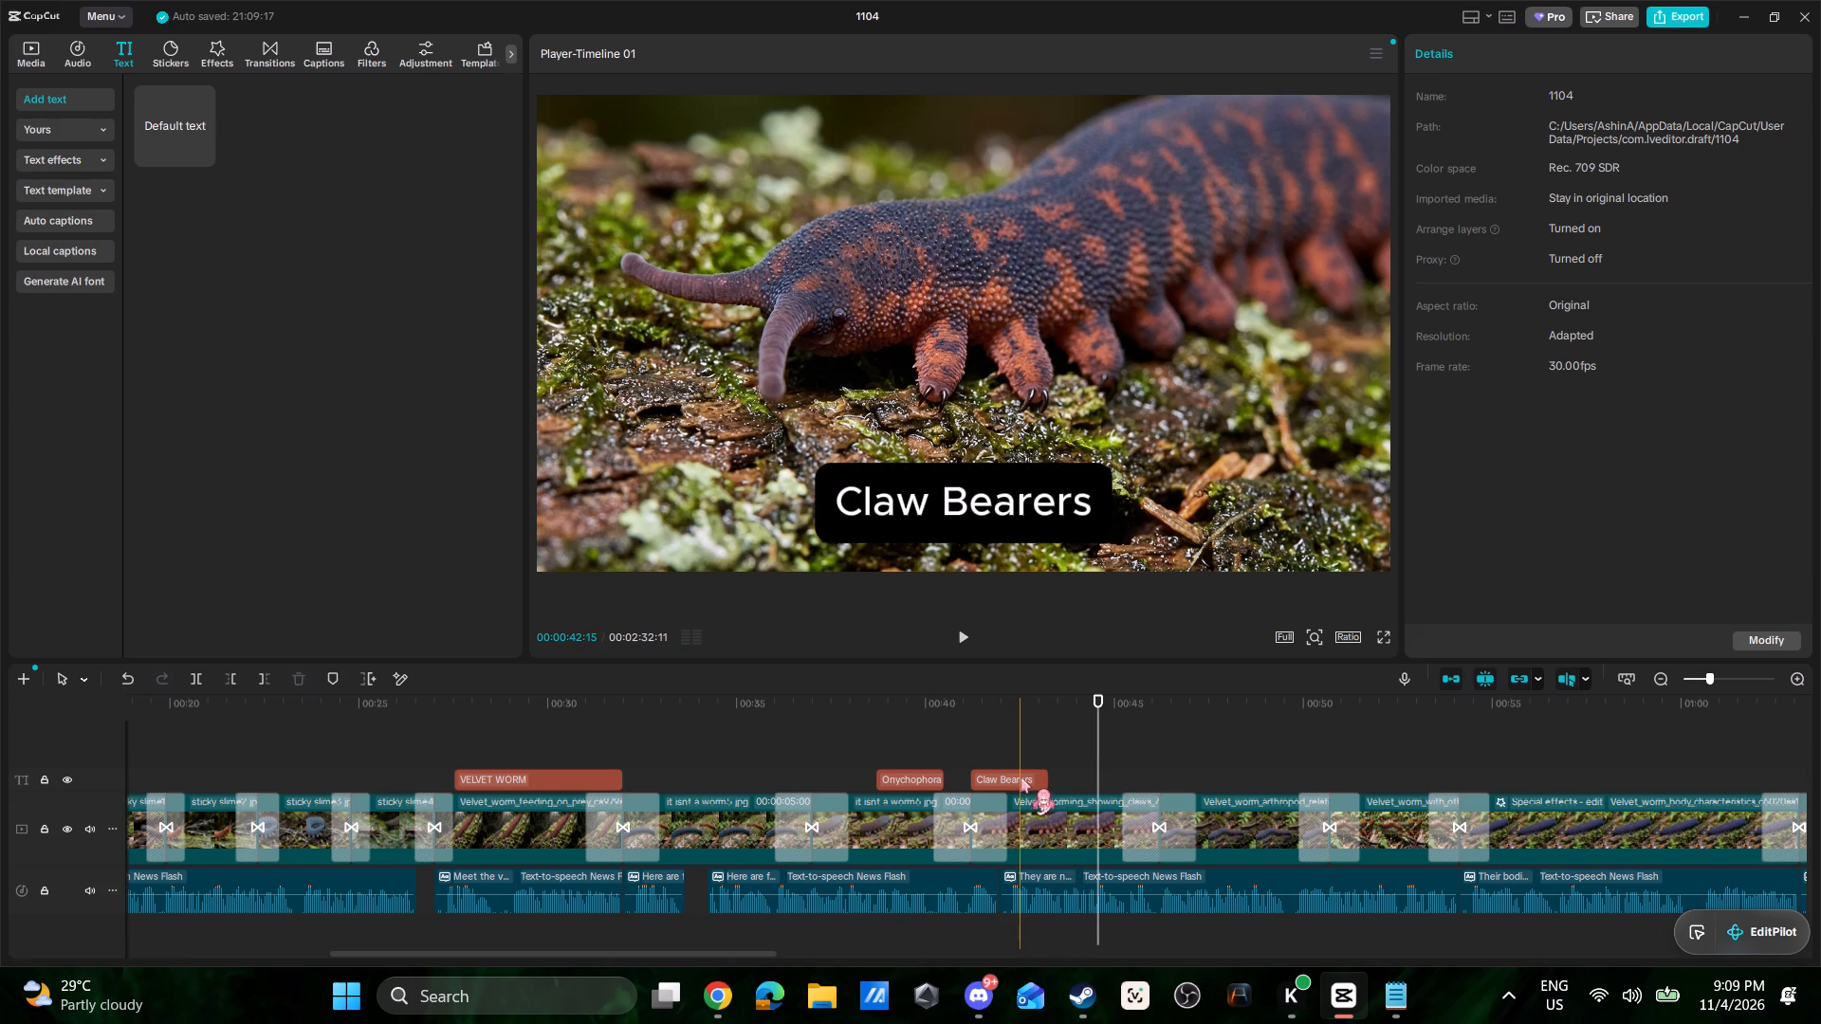
# Play ahead and add a default text clip to the title track at about 00:49, over the worm-and-millipede image.
pyautogui.press('space')
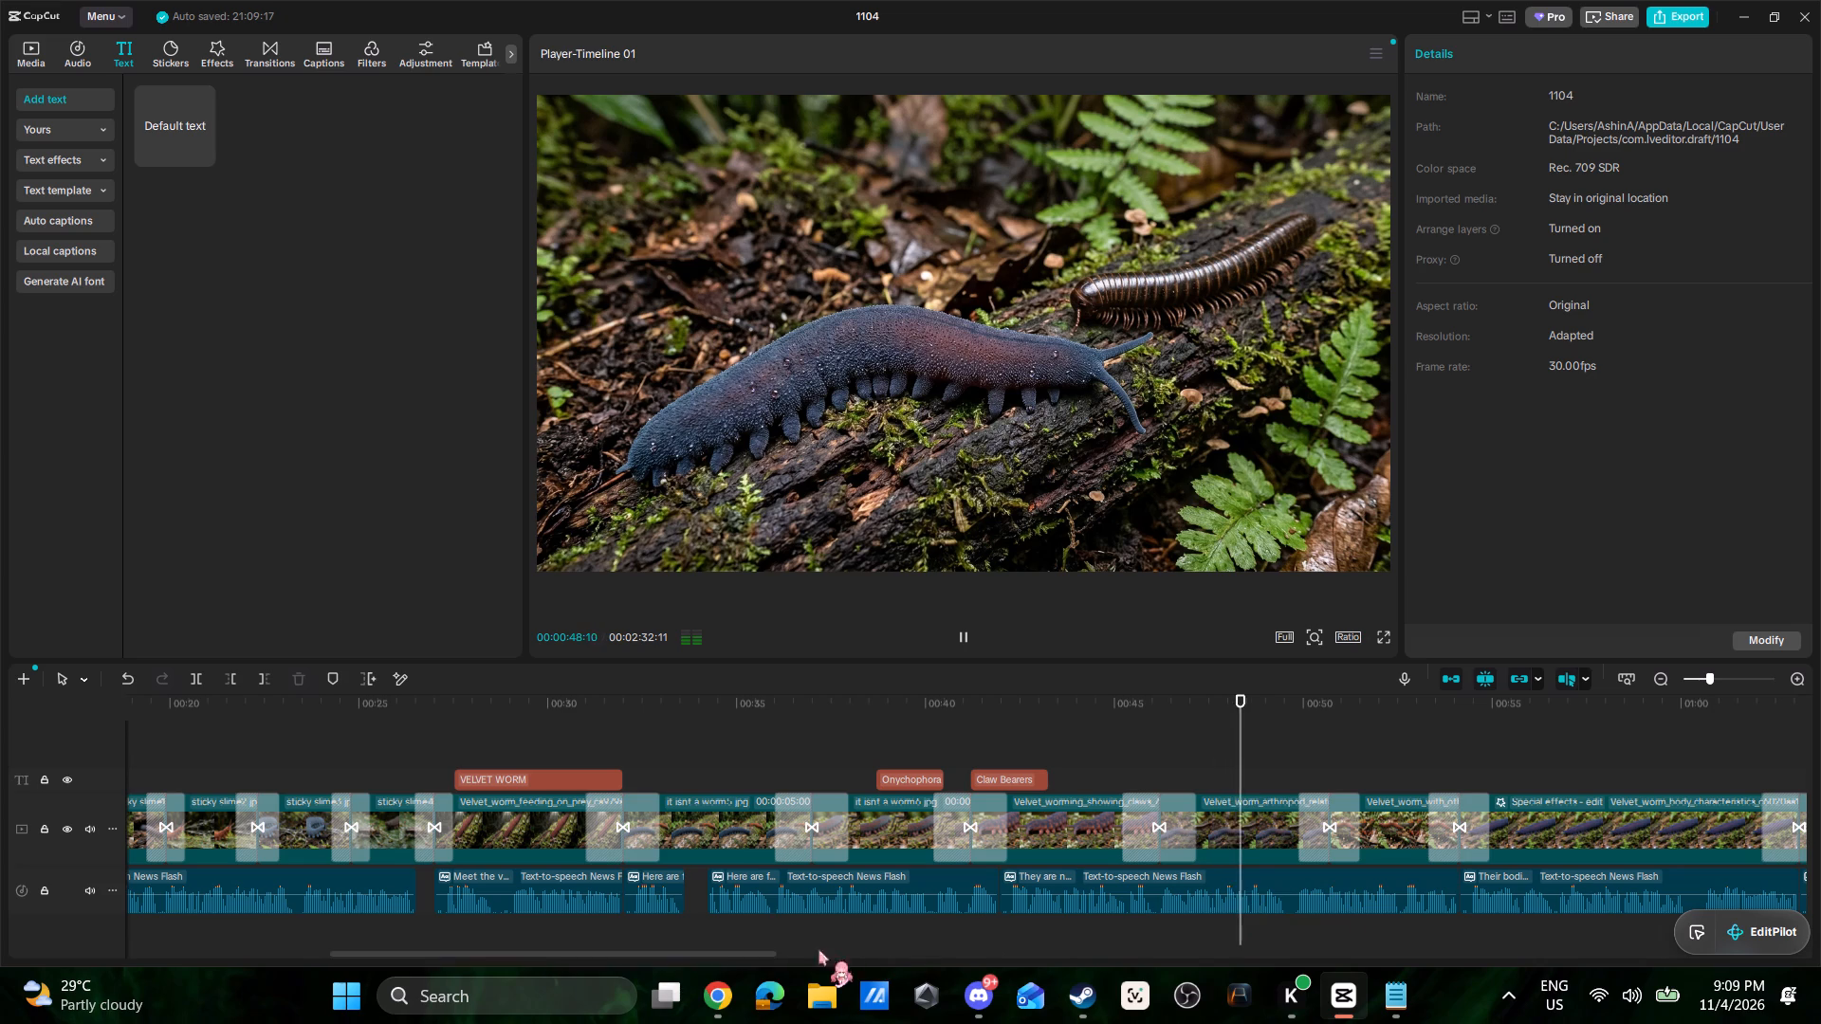
pyautogui.moveTo(768, 953); pyautogui.dragTo(880, 957)
pyautogui.press('space')
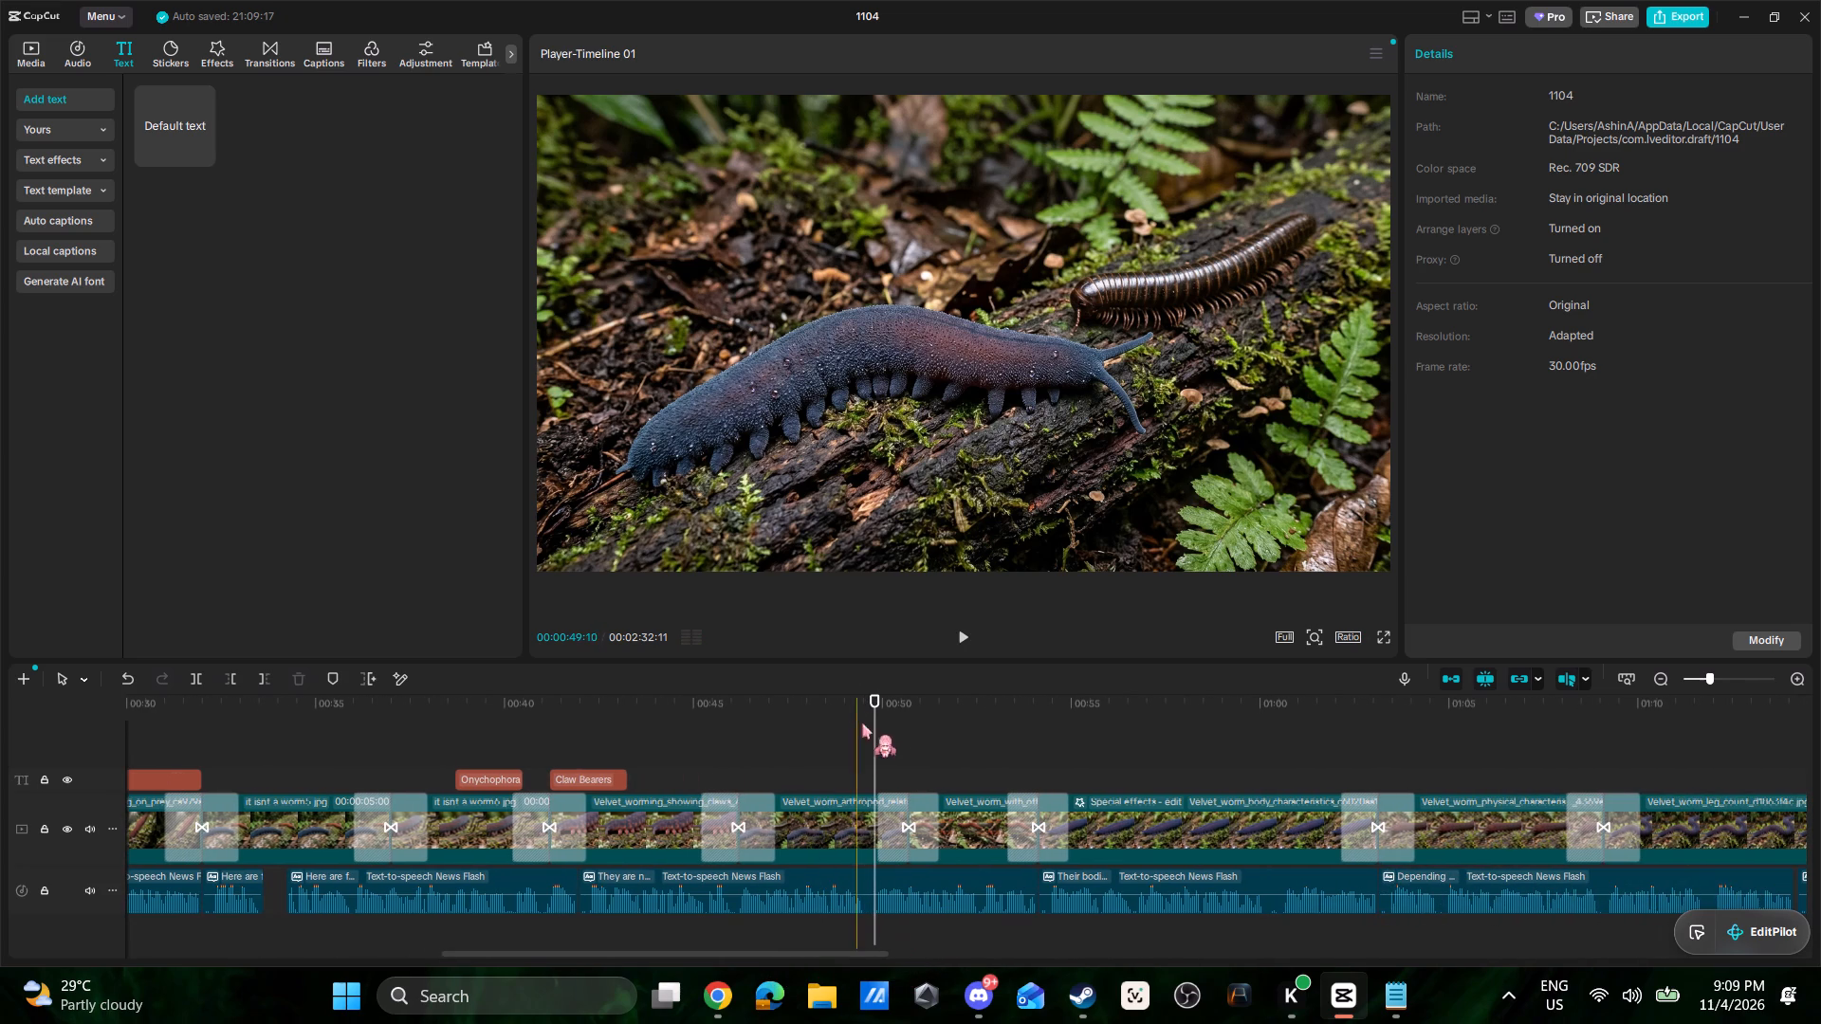
pyautogui.moveTo(182, 114); pyautogui.dragTo(821, 737)
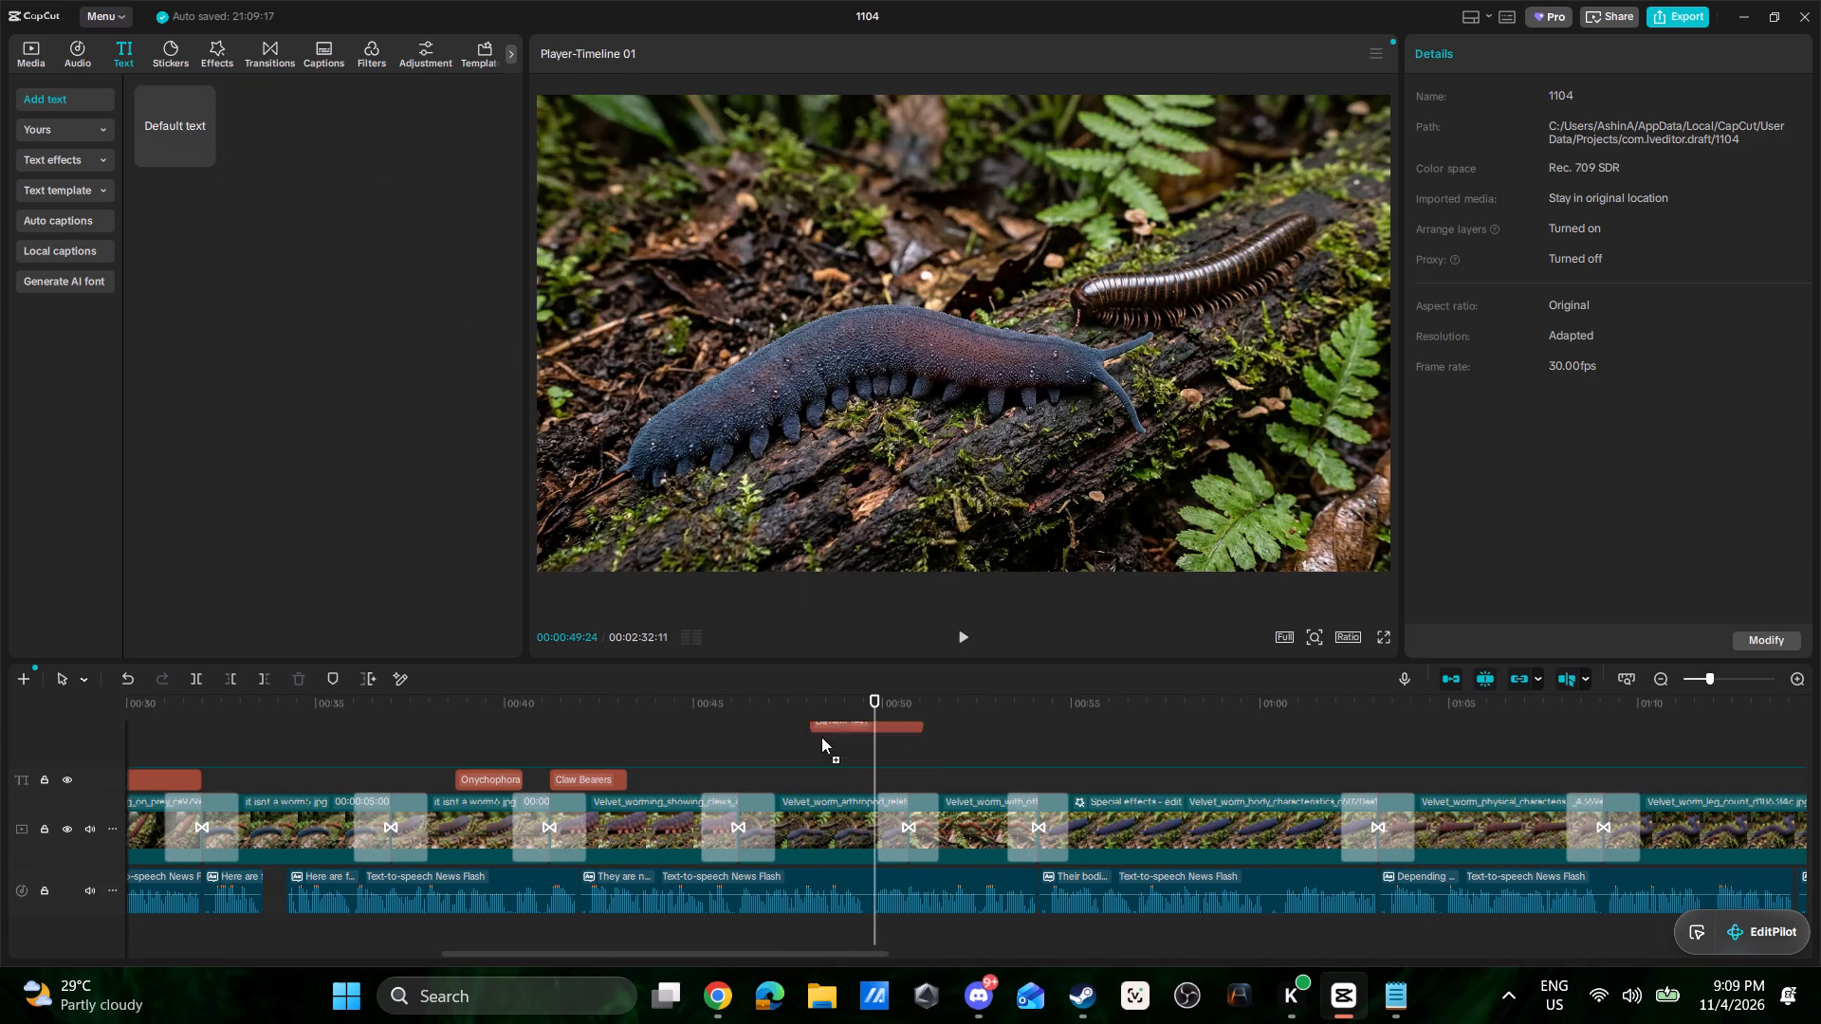
pyautogui.moveTo(821, 737); pyautogui.dragTo(852, 783)
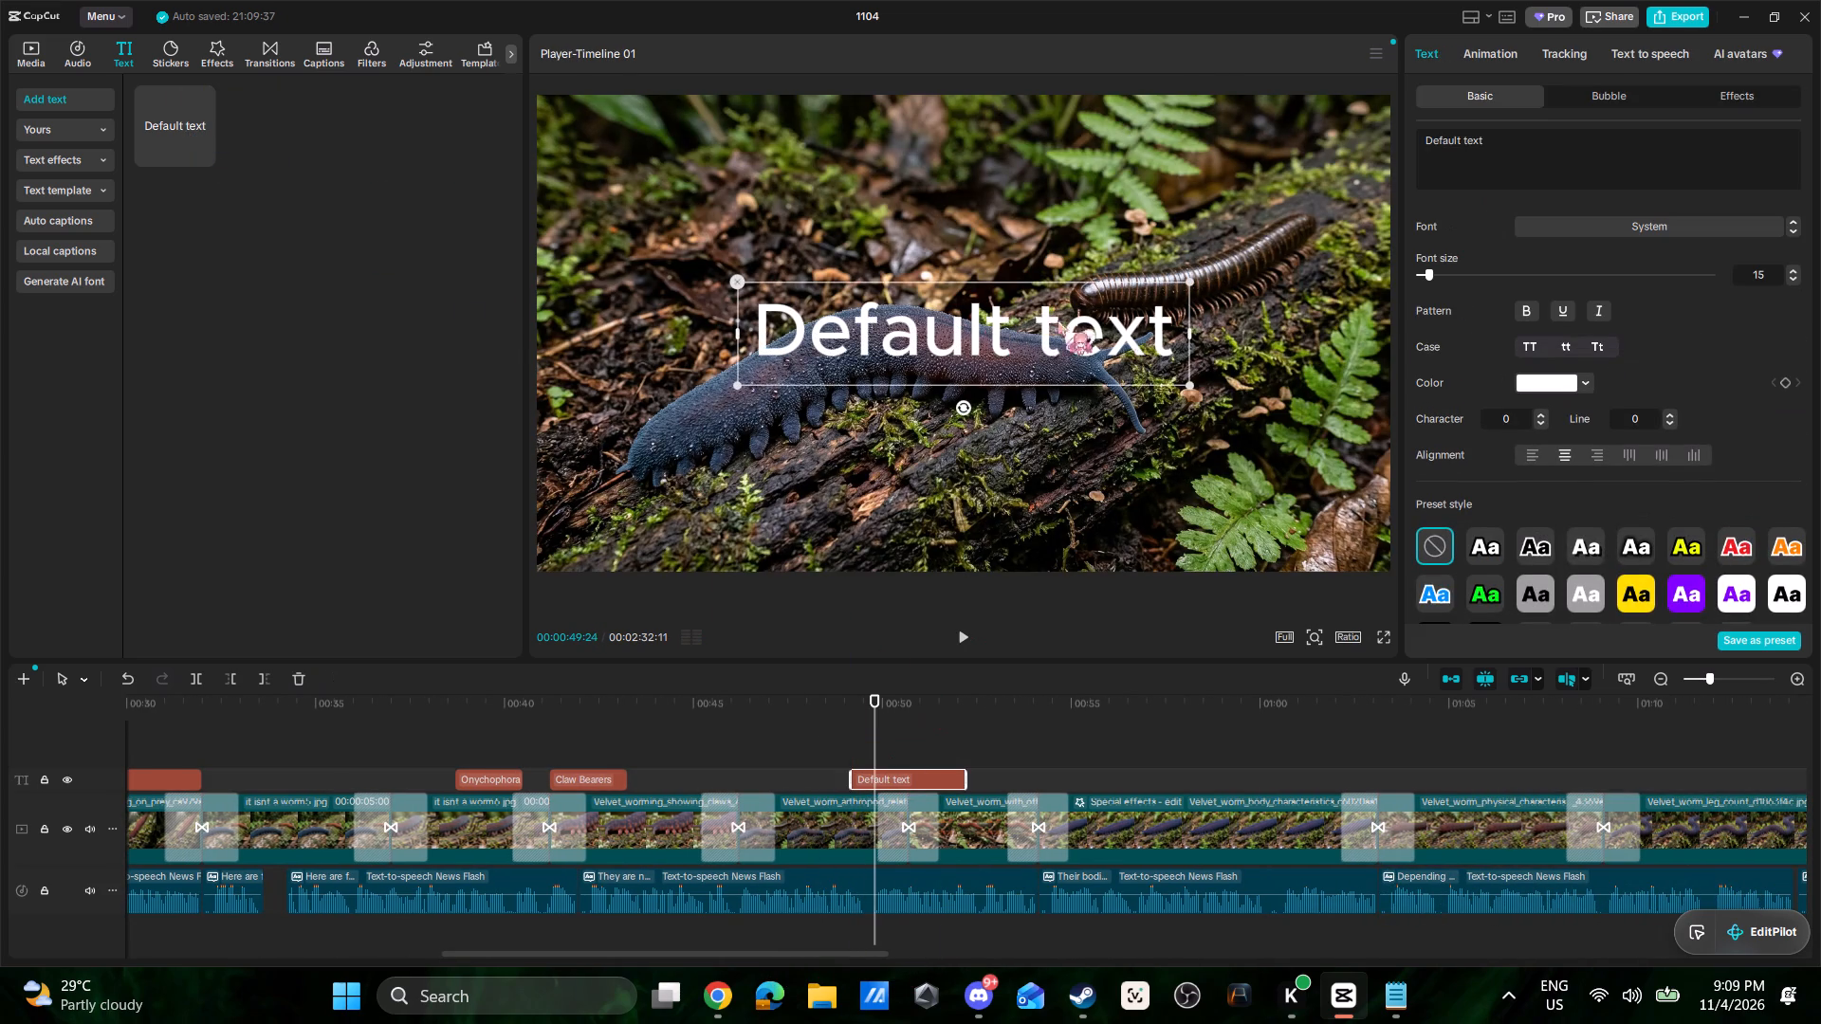
# Apply the white-on-black box preset style to the new title and change its text to "Arthropods".
pyautogui.scroll(-3, 1485, 539)
pyautogui.click(1438, 384)
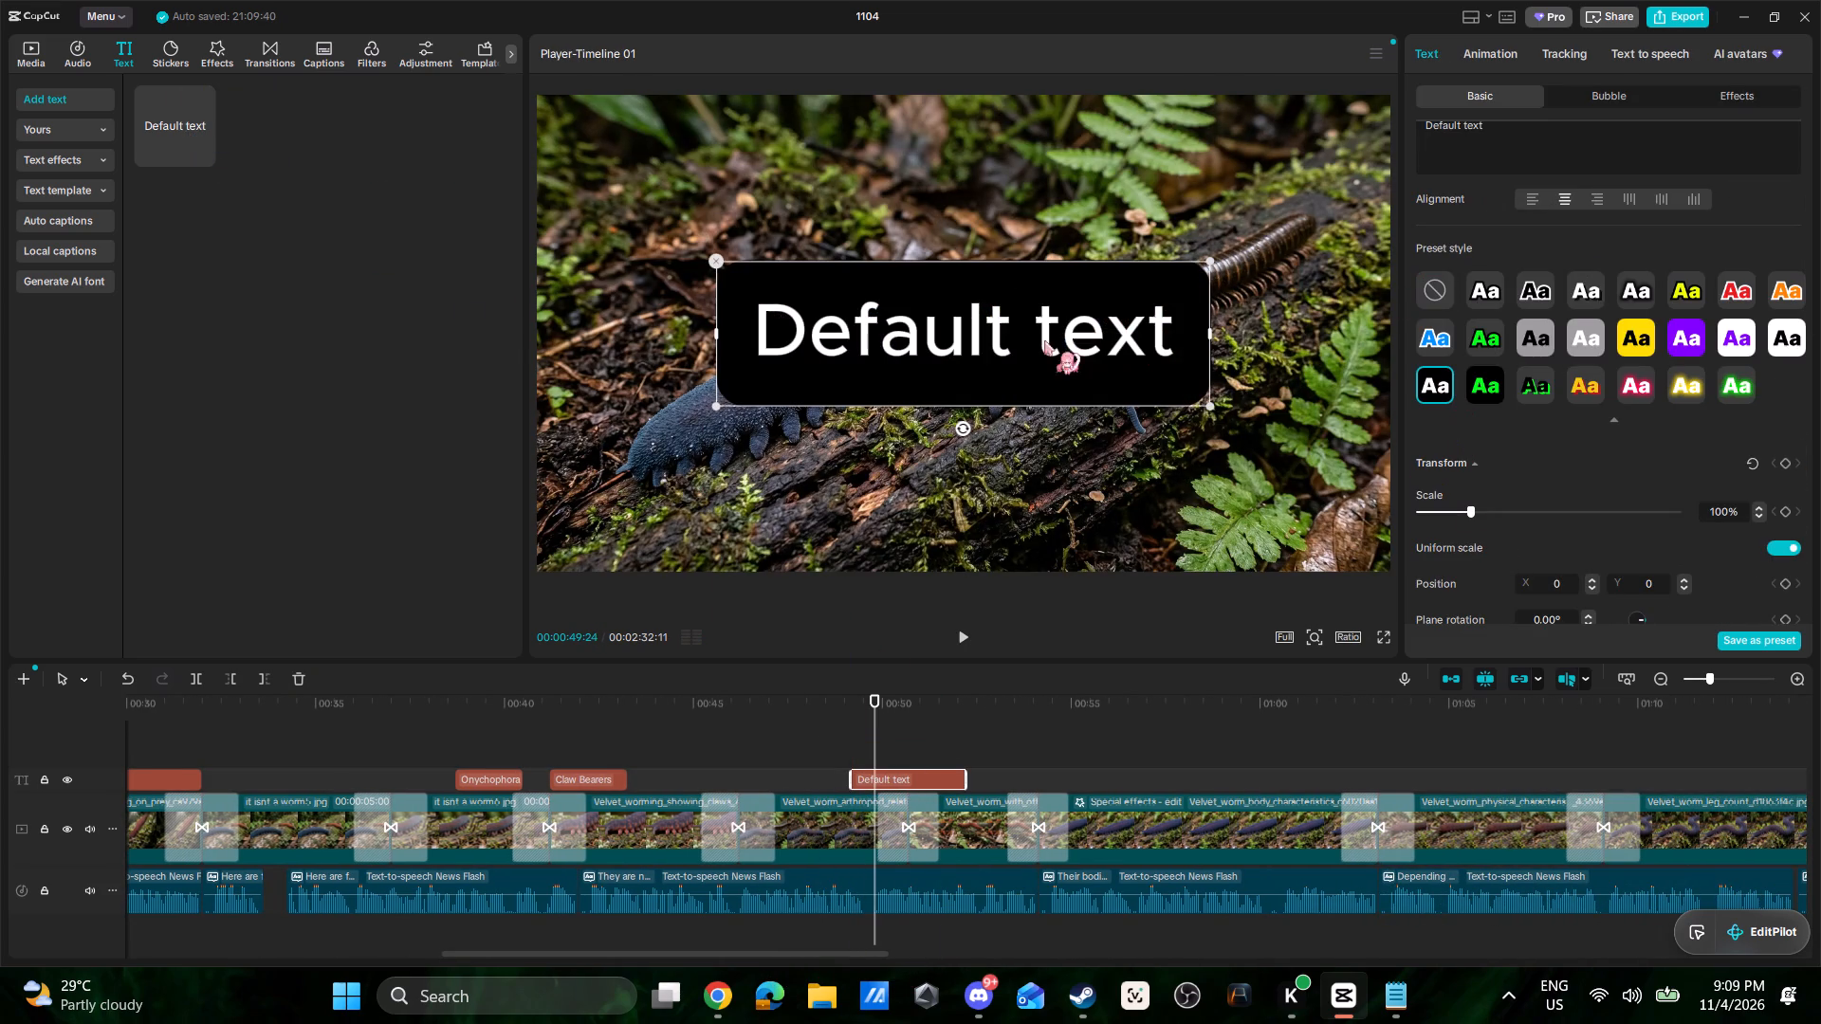
pyautogui.click(1042, 339)
pyautogui.moveTo(1546, 142); pyautogui.dragTo(1318, 119)
pyautogui.write('Arthr')
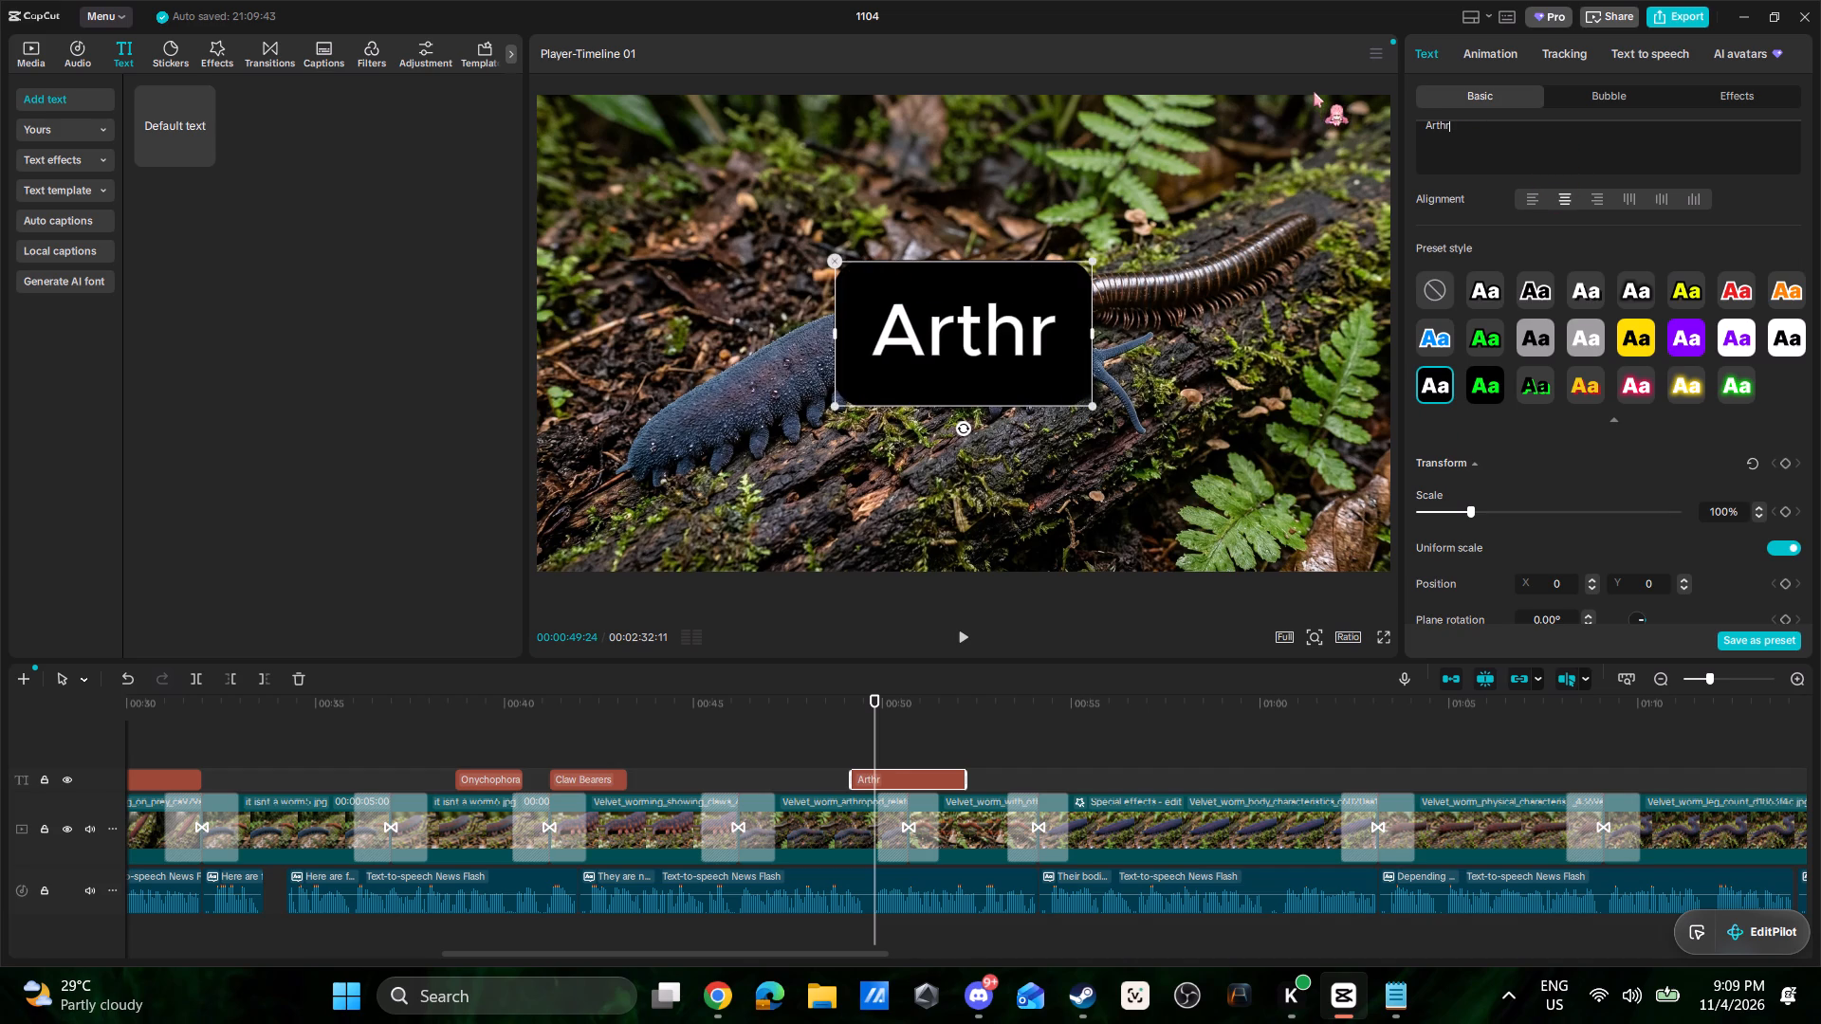
pyautogui.write('opods')
# Scale the "Arthropods" title down to about 52% and place it centred near the frame's lower edge, at about Y -740.
pyautogui.moveTo(1108, 312); pyautogui.dragTo(1113, 434)
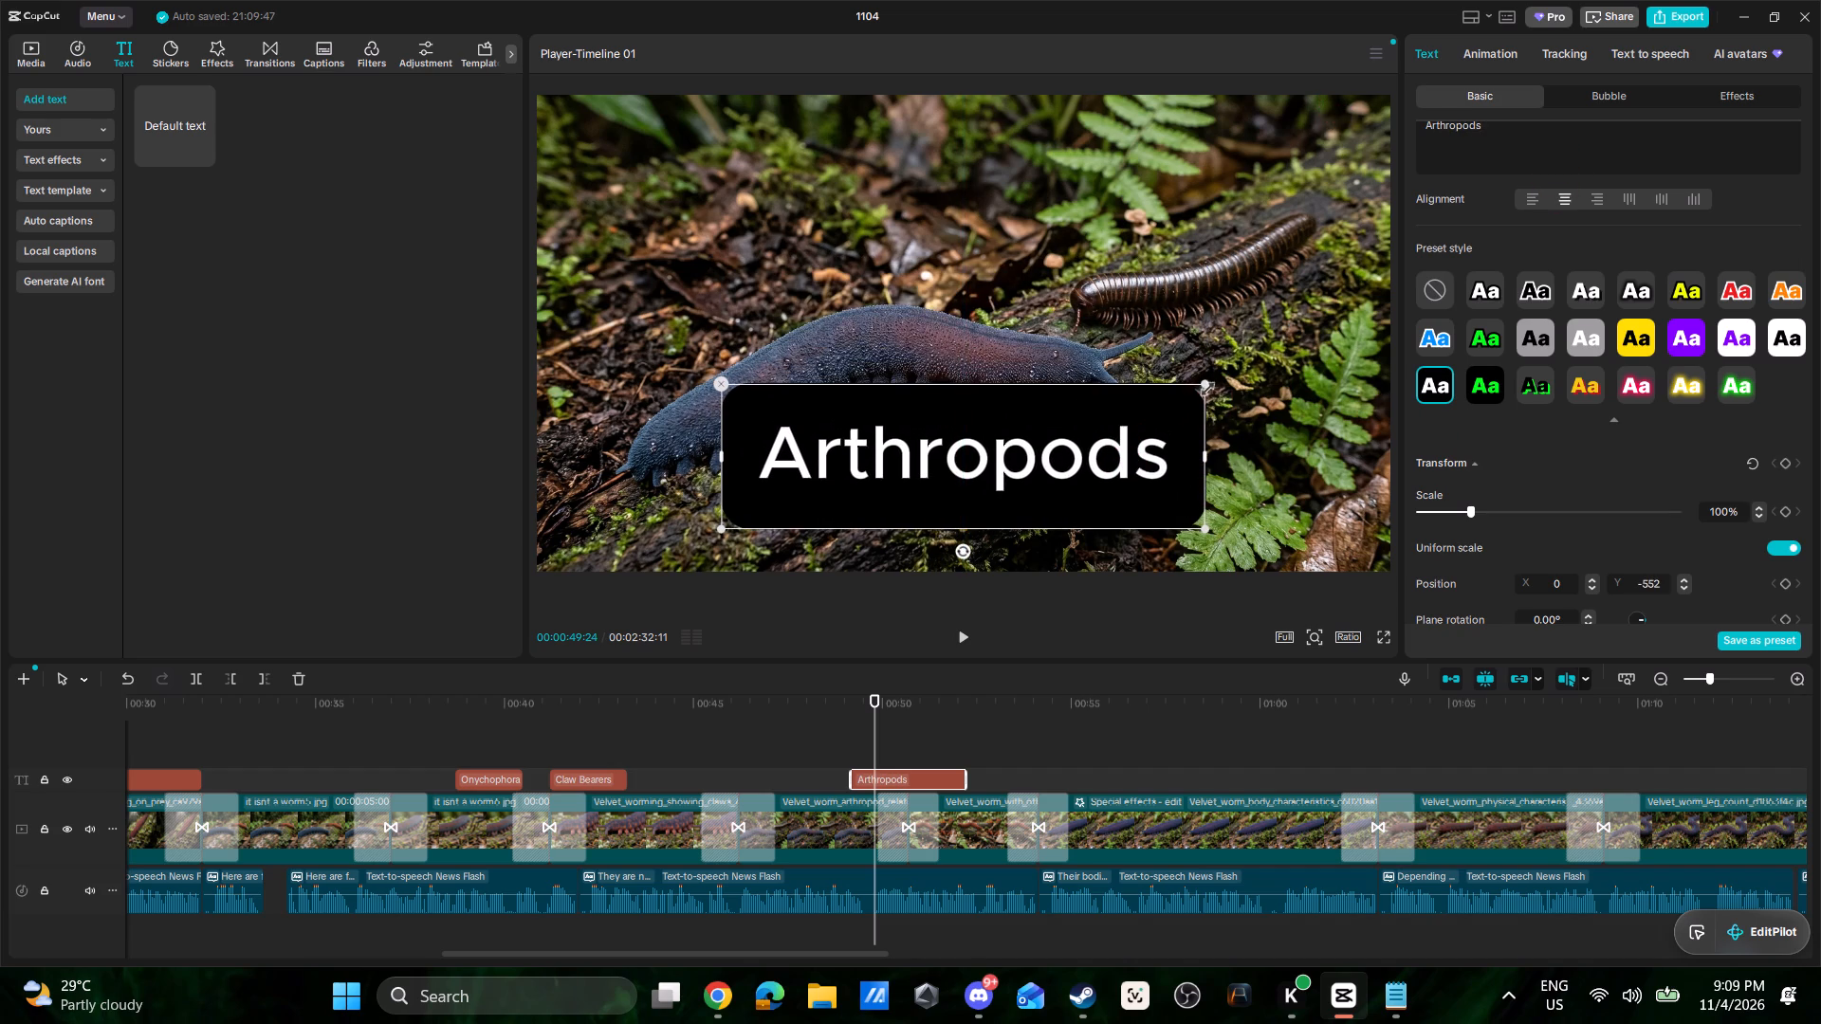
pyautogui.moveTo(1205, 385); pyautogui.dragTo(1057, 495)
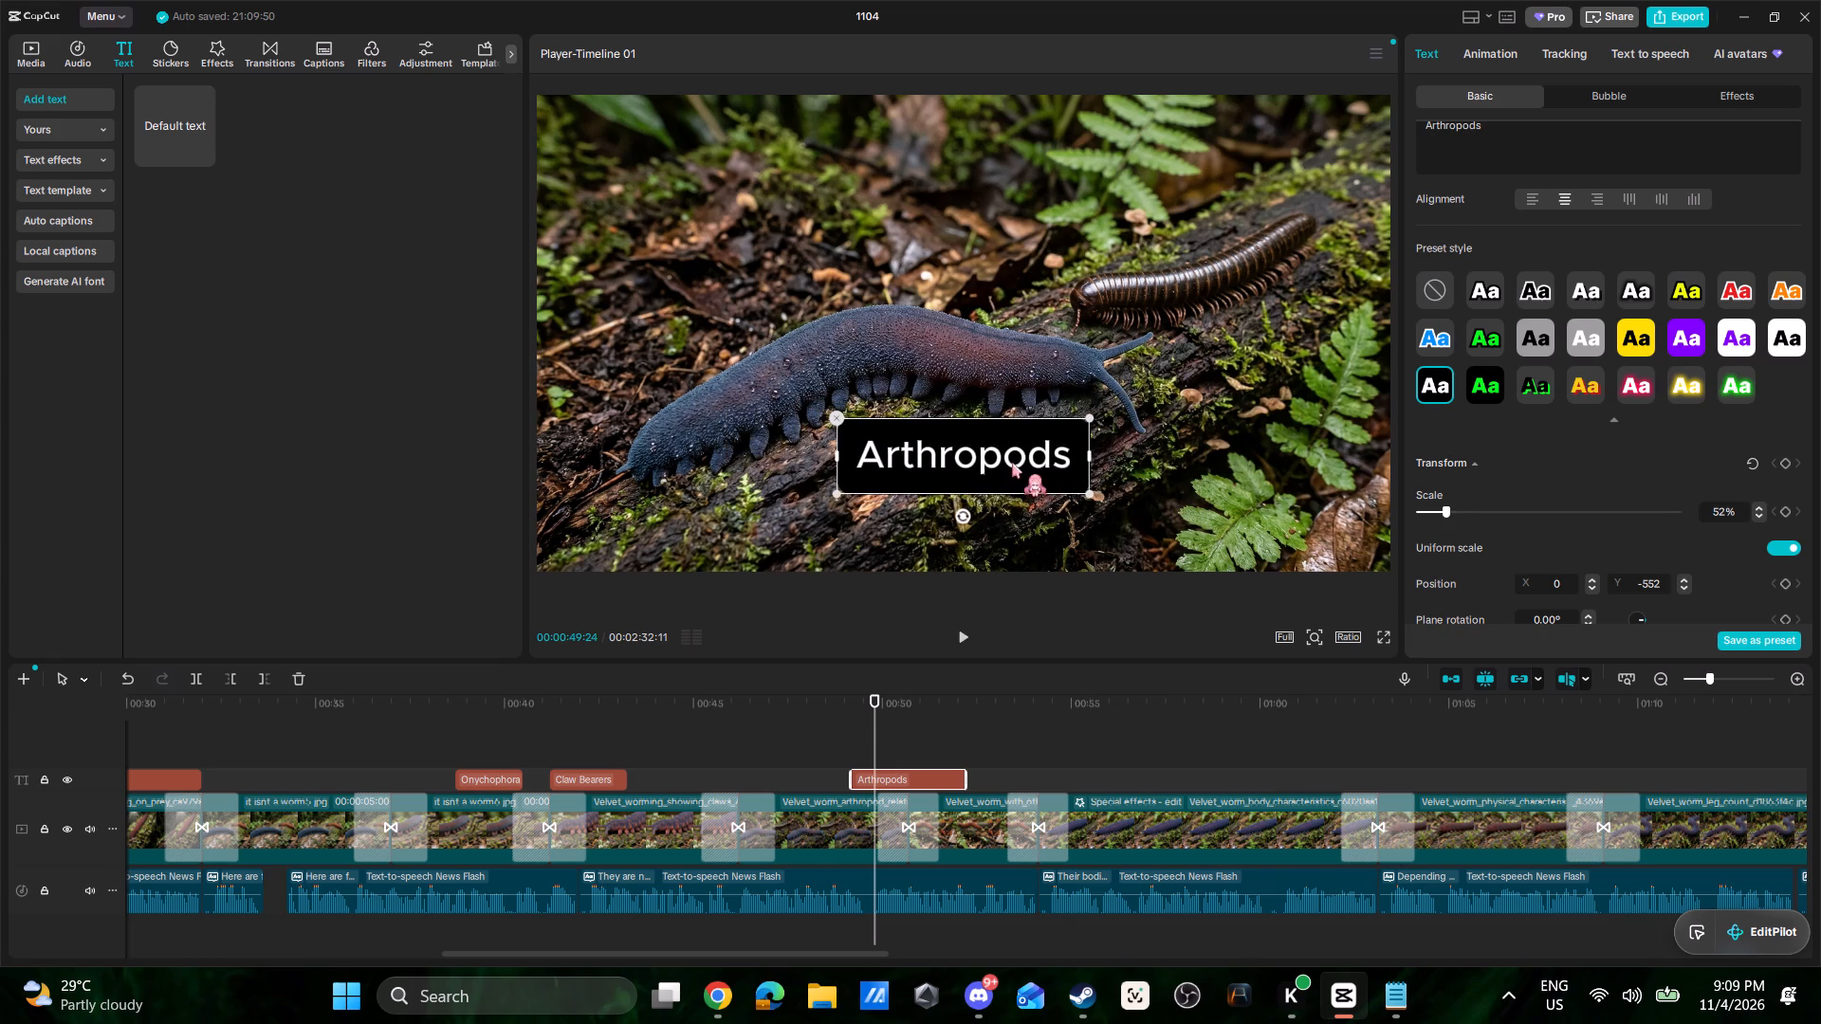
pyautogui.moveTo(1012, 463); pyautogui.dragTo(1014, 501)
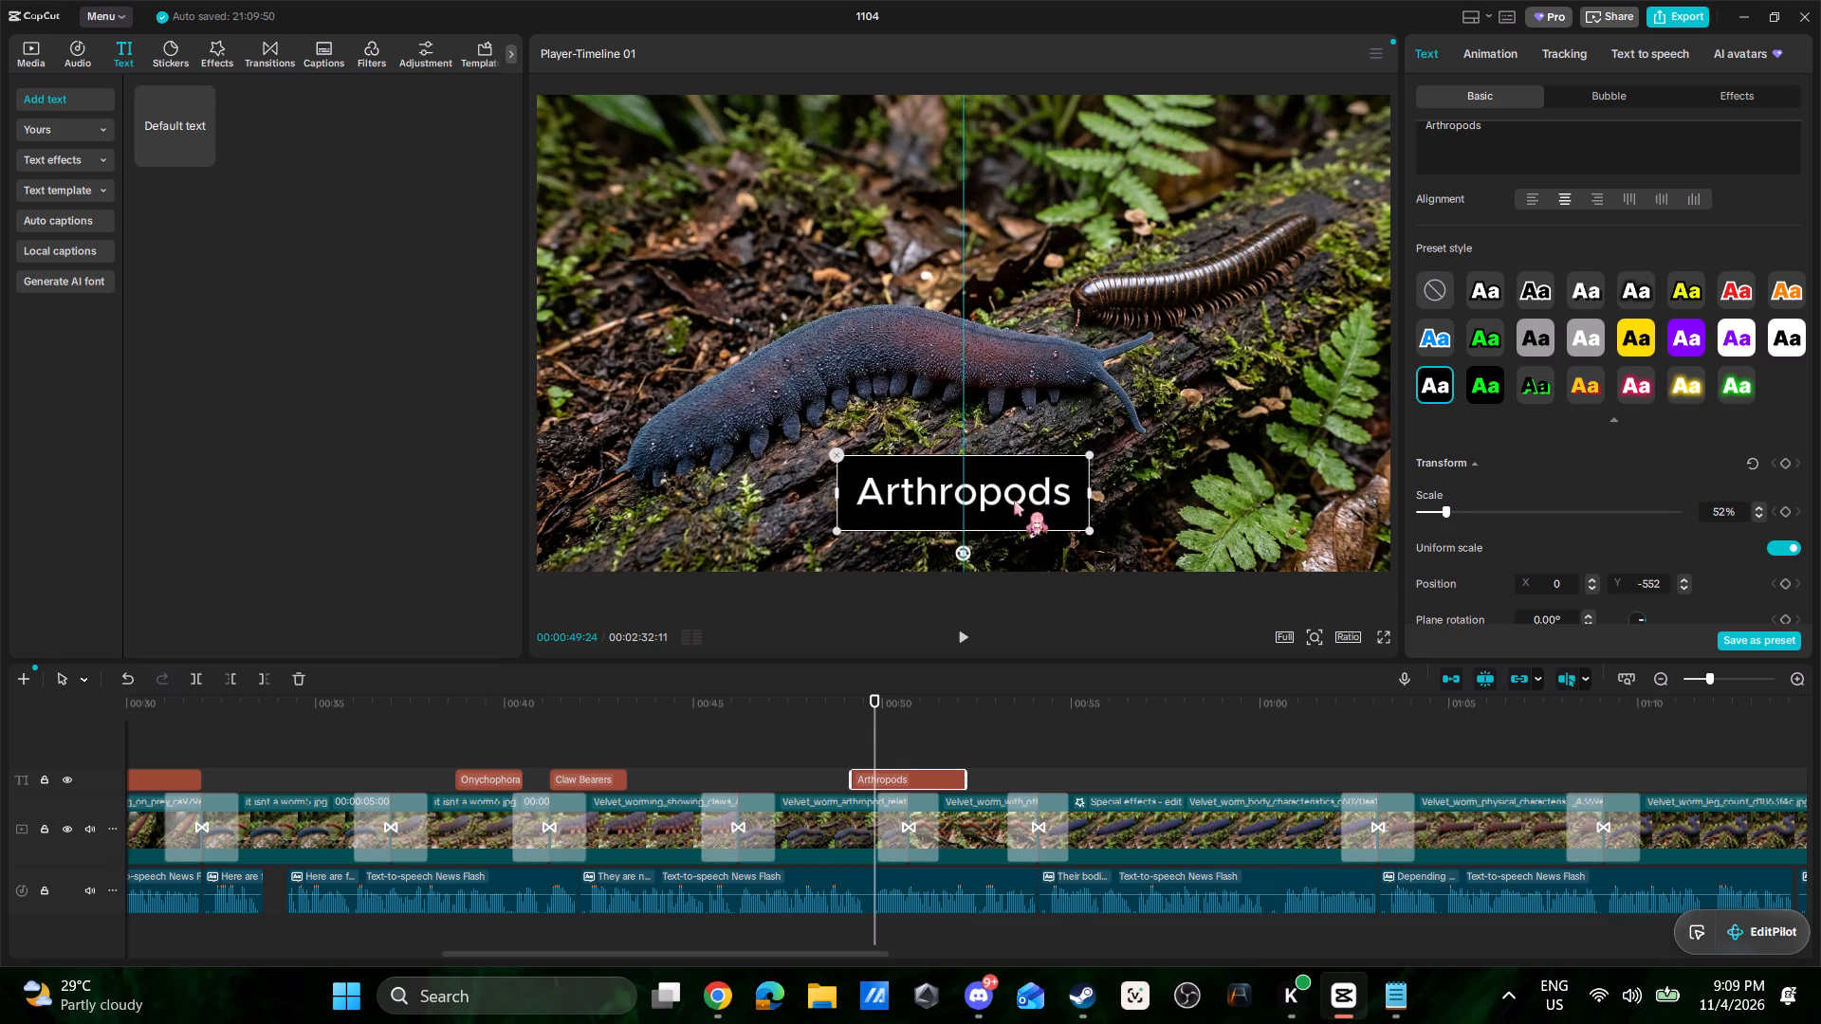
pyautogui.moveTo(1014, 501); pyautogui.dragTo(1012, 515)
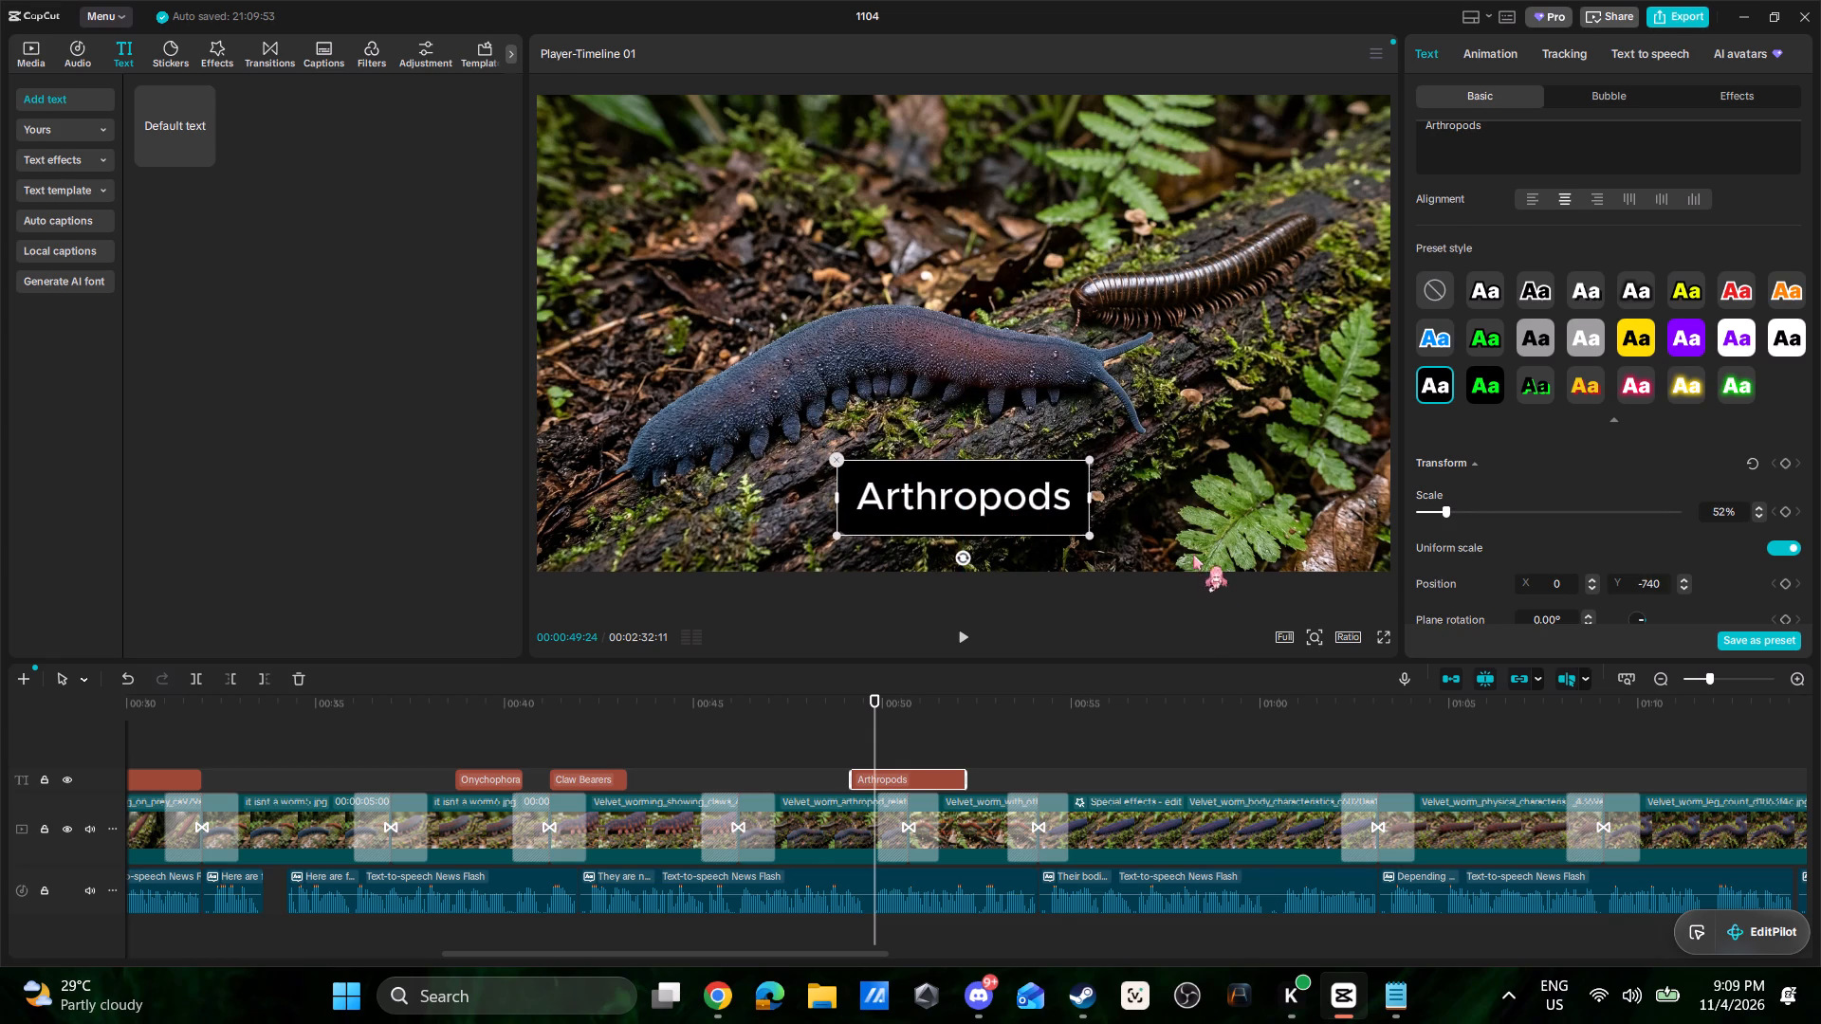
# Shift the "Arthropods" title slightly earlier, starting just before 00:49, and play back its timing.
pyautogui.click(835, 738)
pyautogui.press('space')
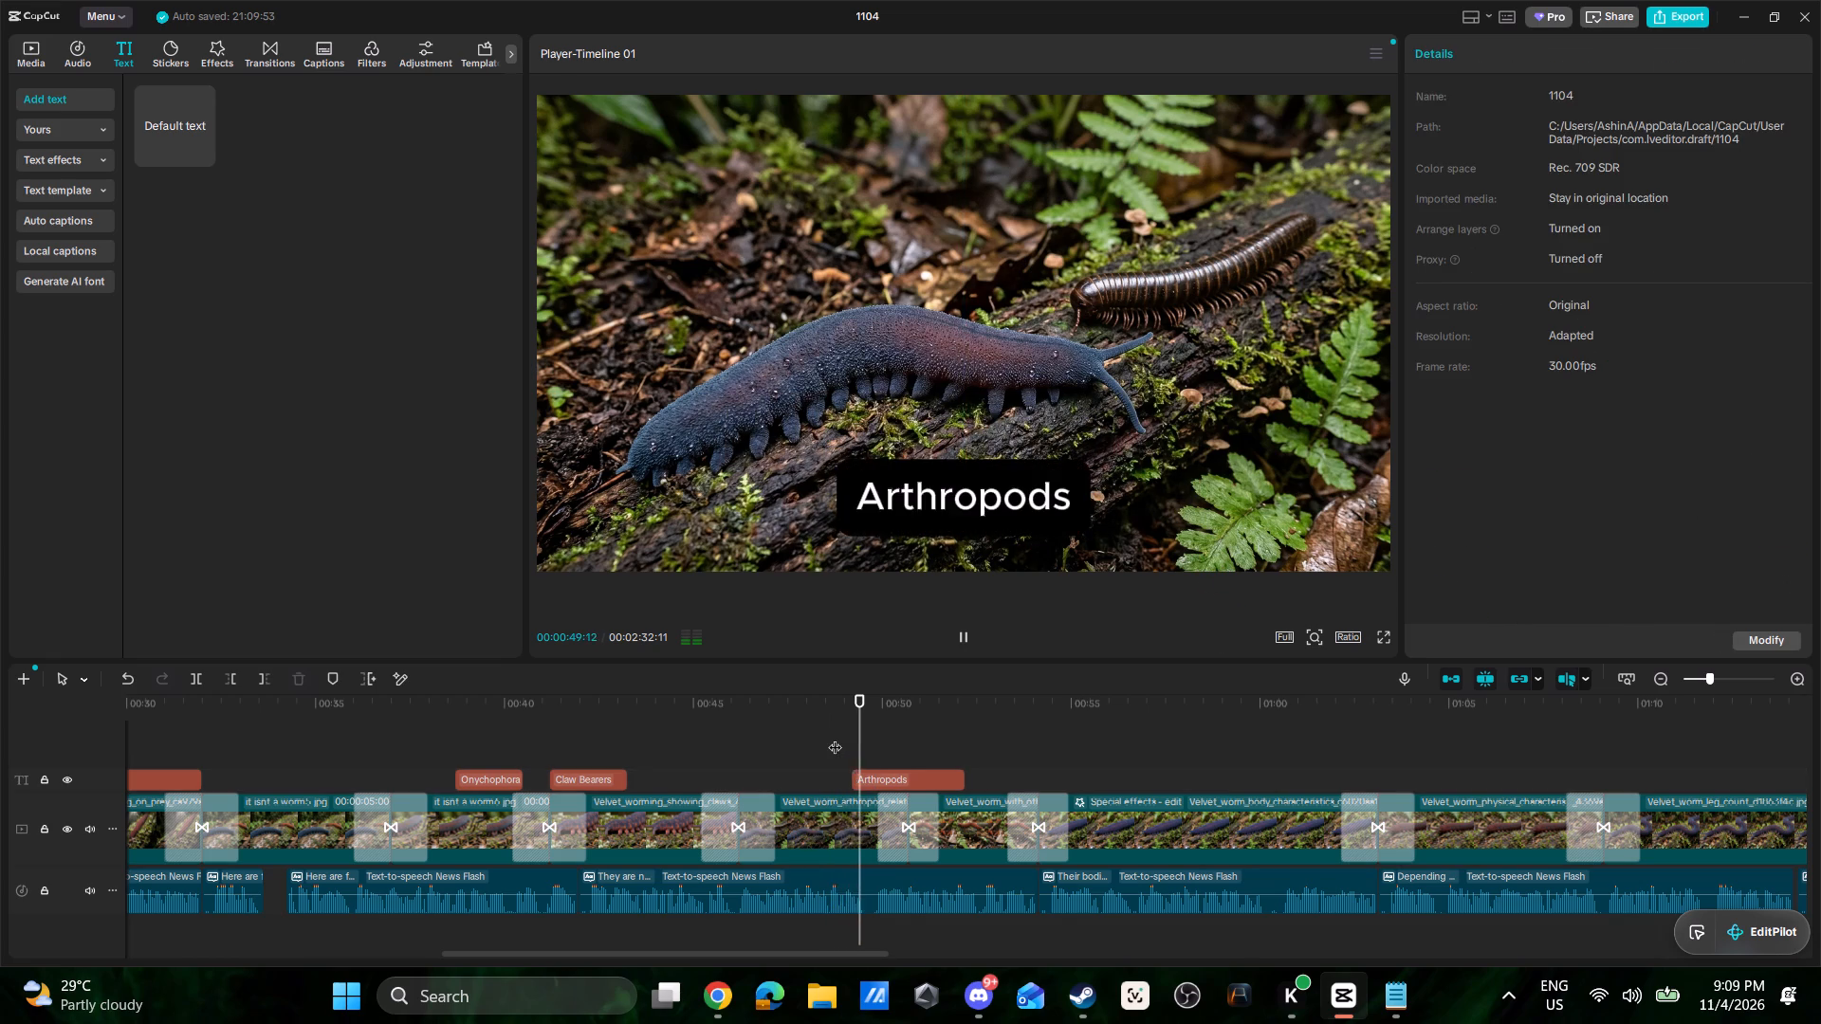
pyautogui.press('space')
pyautogui.moveTo(920, 778); pyautogui.dragTo(903, 779)
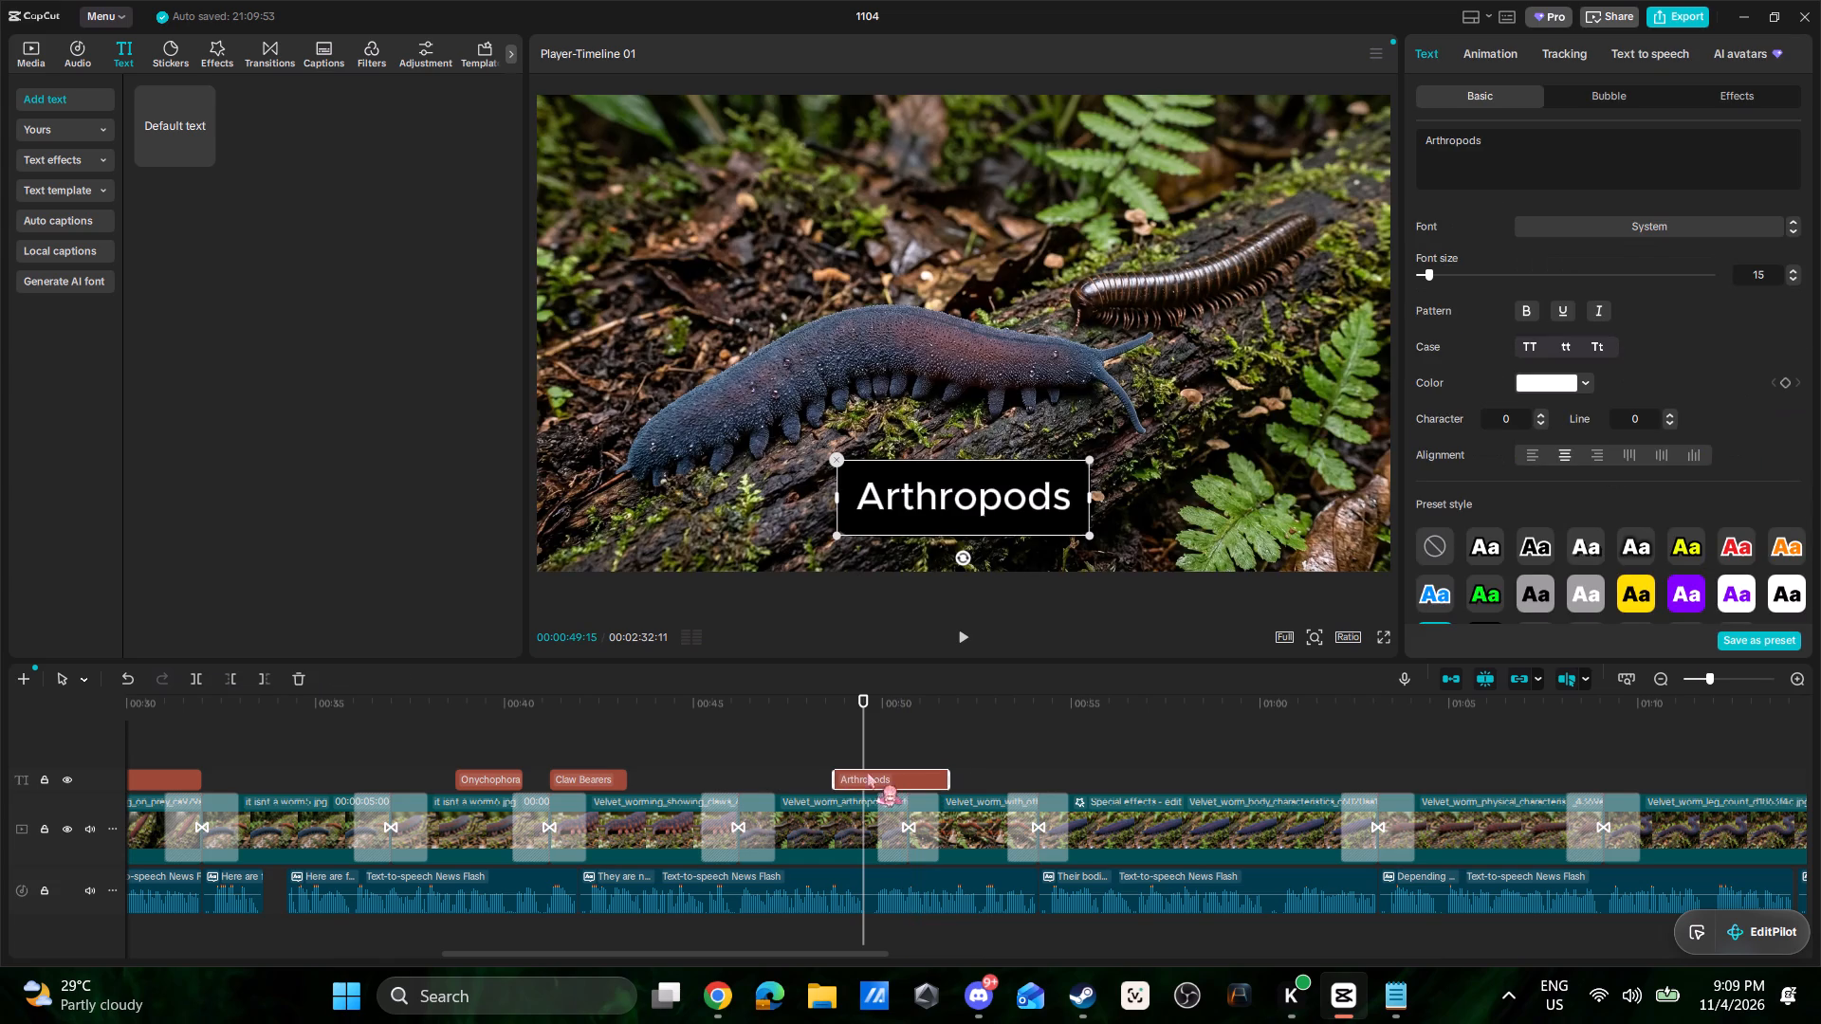
pyautogui.click(809, 757)
pyautogui.press('space')
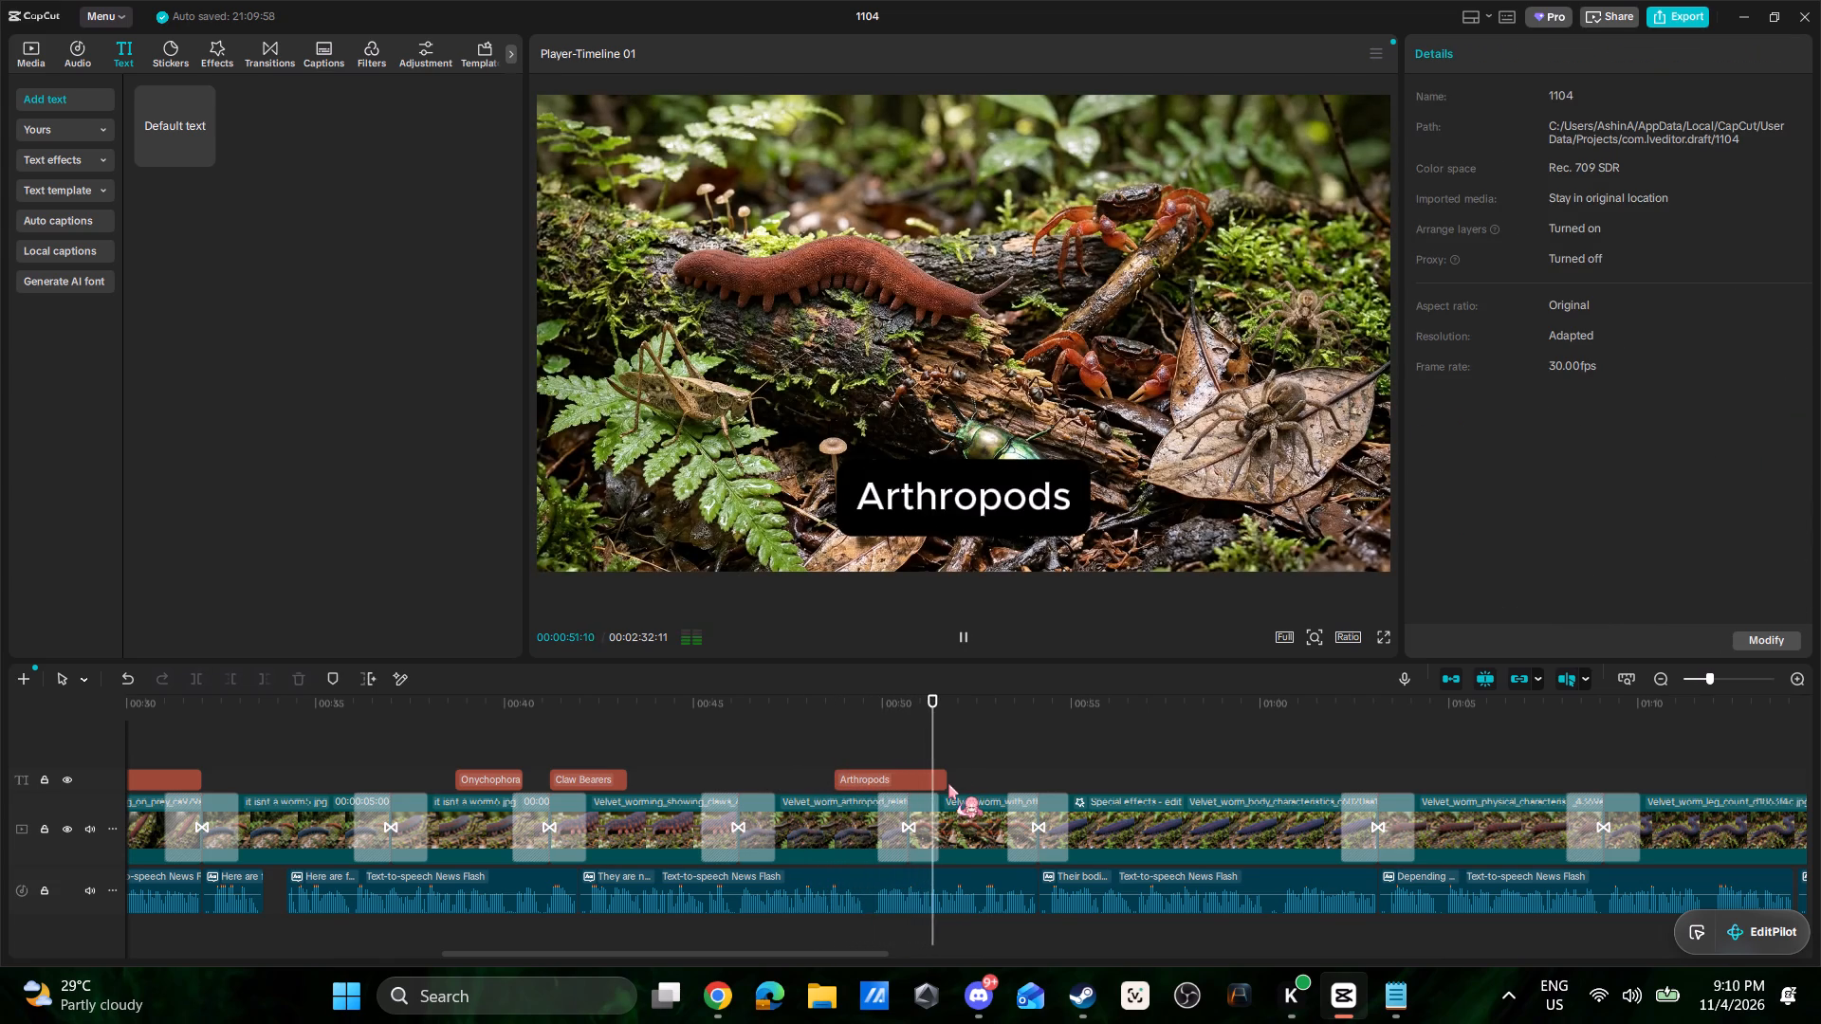
pyautogui.press('space')
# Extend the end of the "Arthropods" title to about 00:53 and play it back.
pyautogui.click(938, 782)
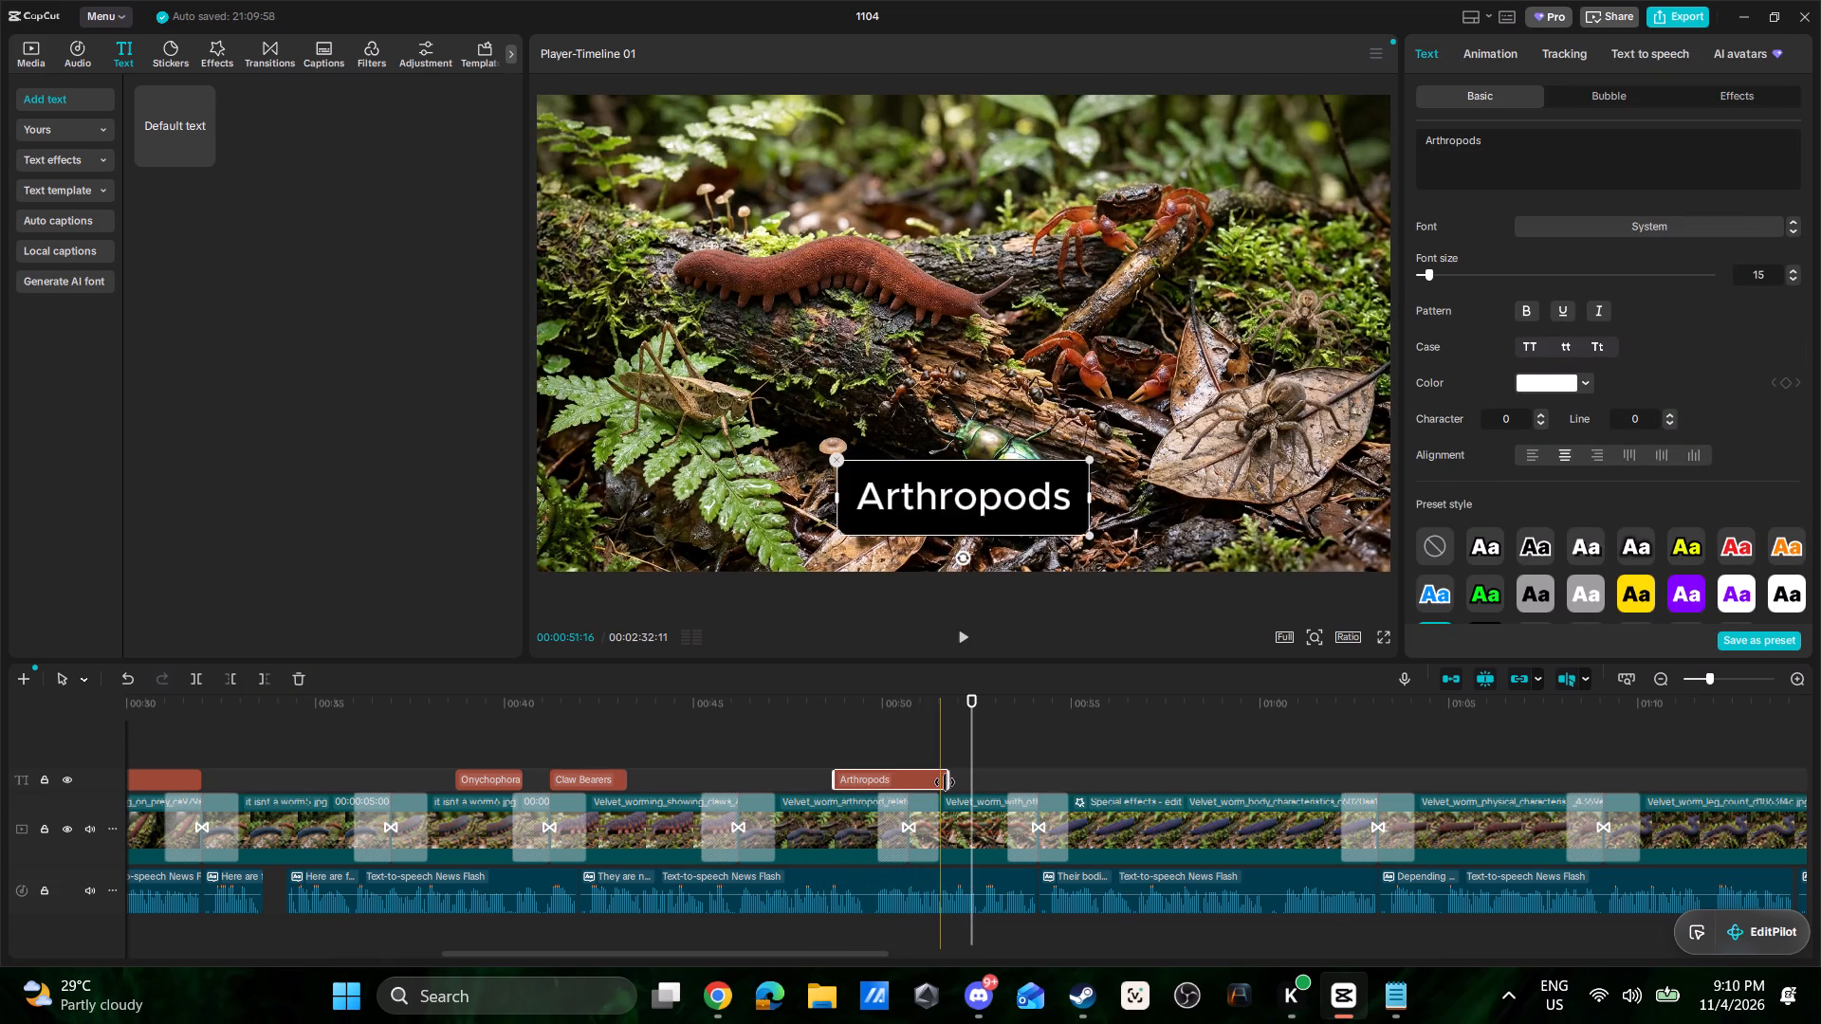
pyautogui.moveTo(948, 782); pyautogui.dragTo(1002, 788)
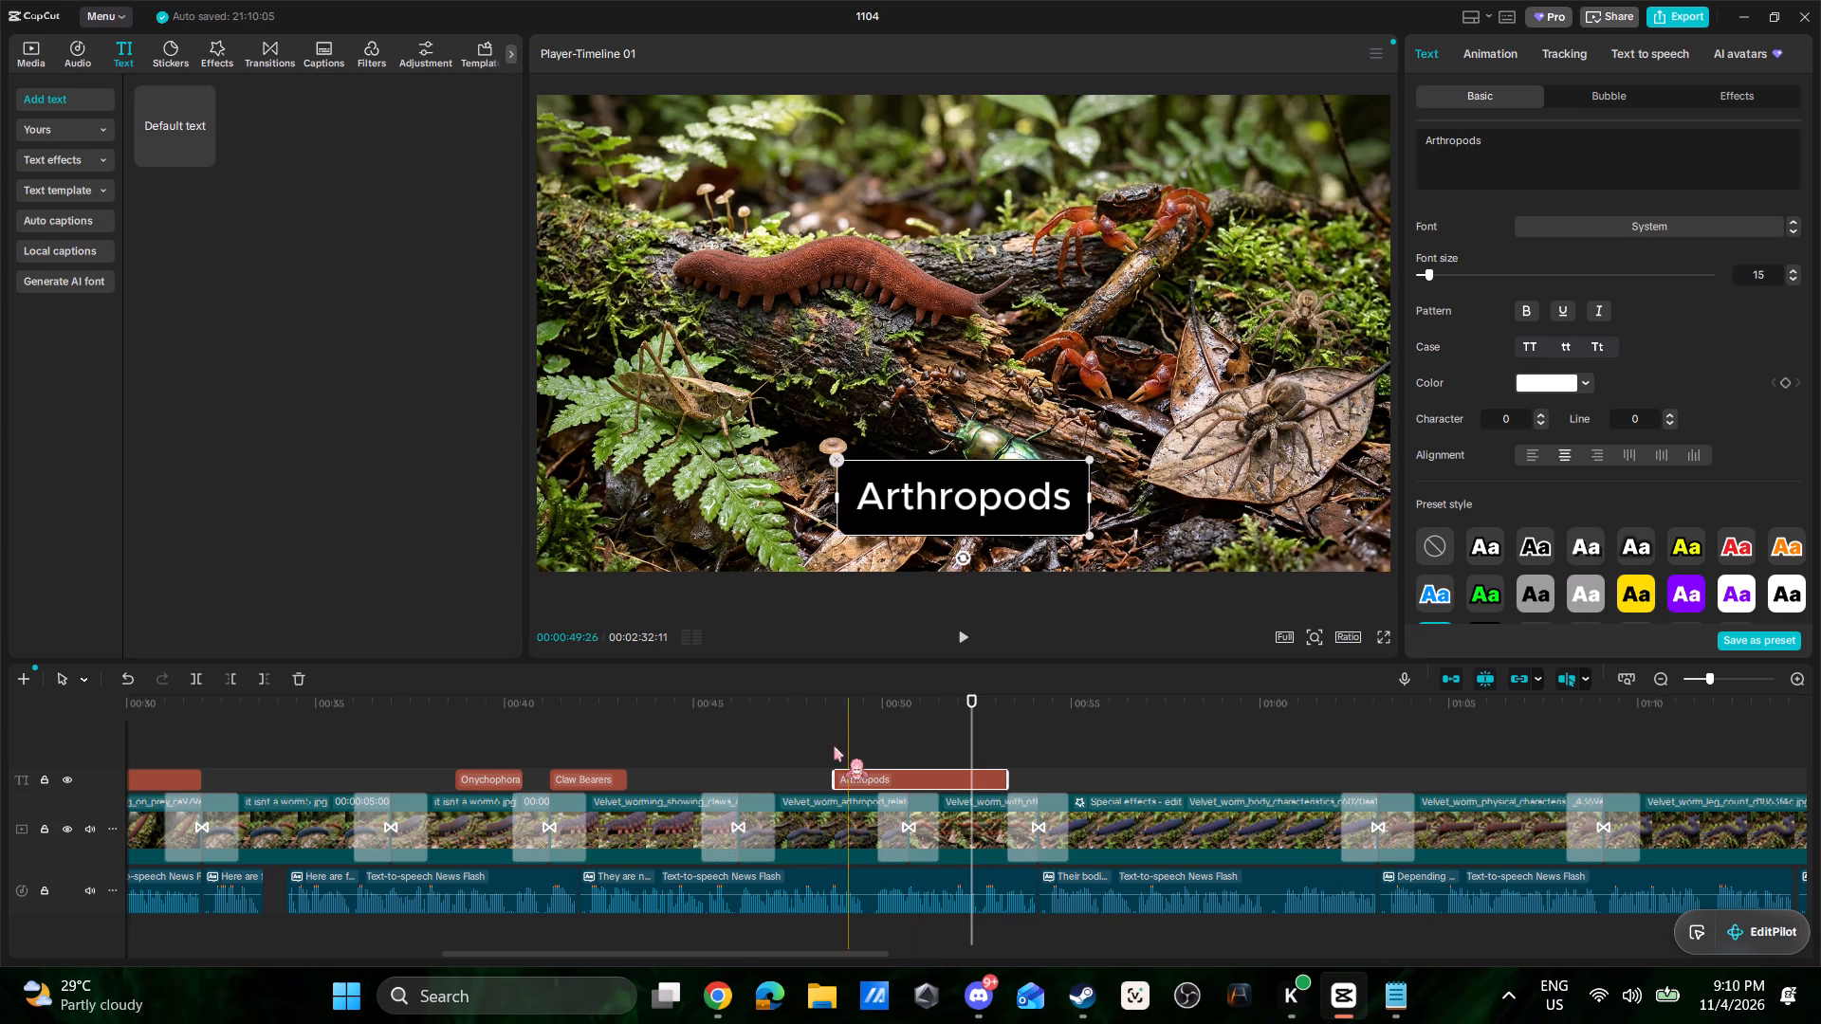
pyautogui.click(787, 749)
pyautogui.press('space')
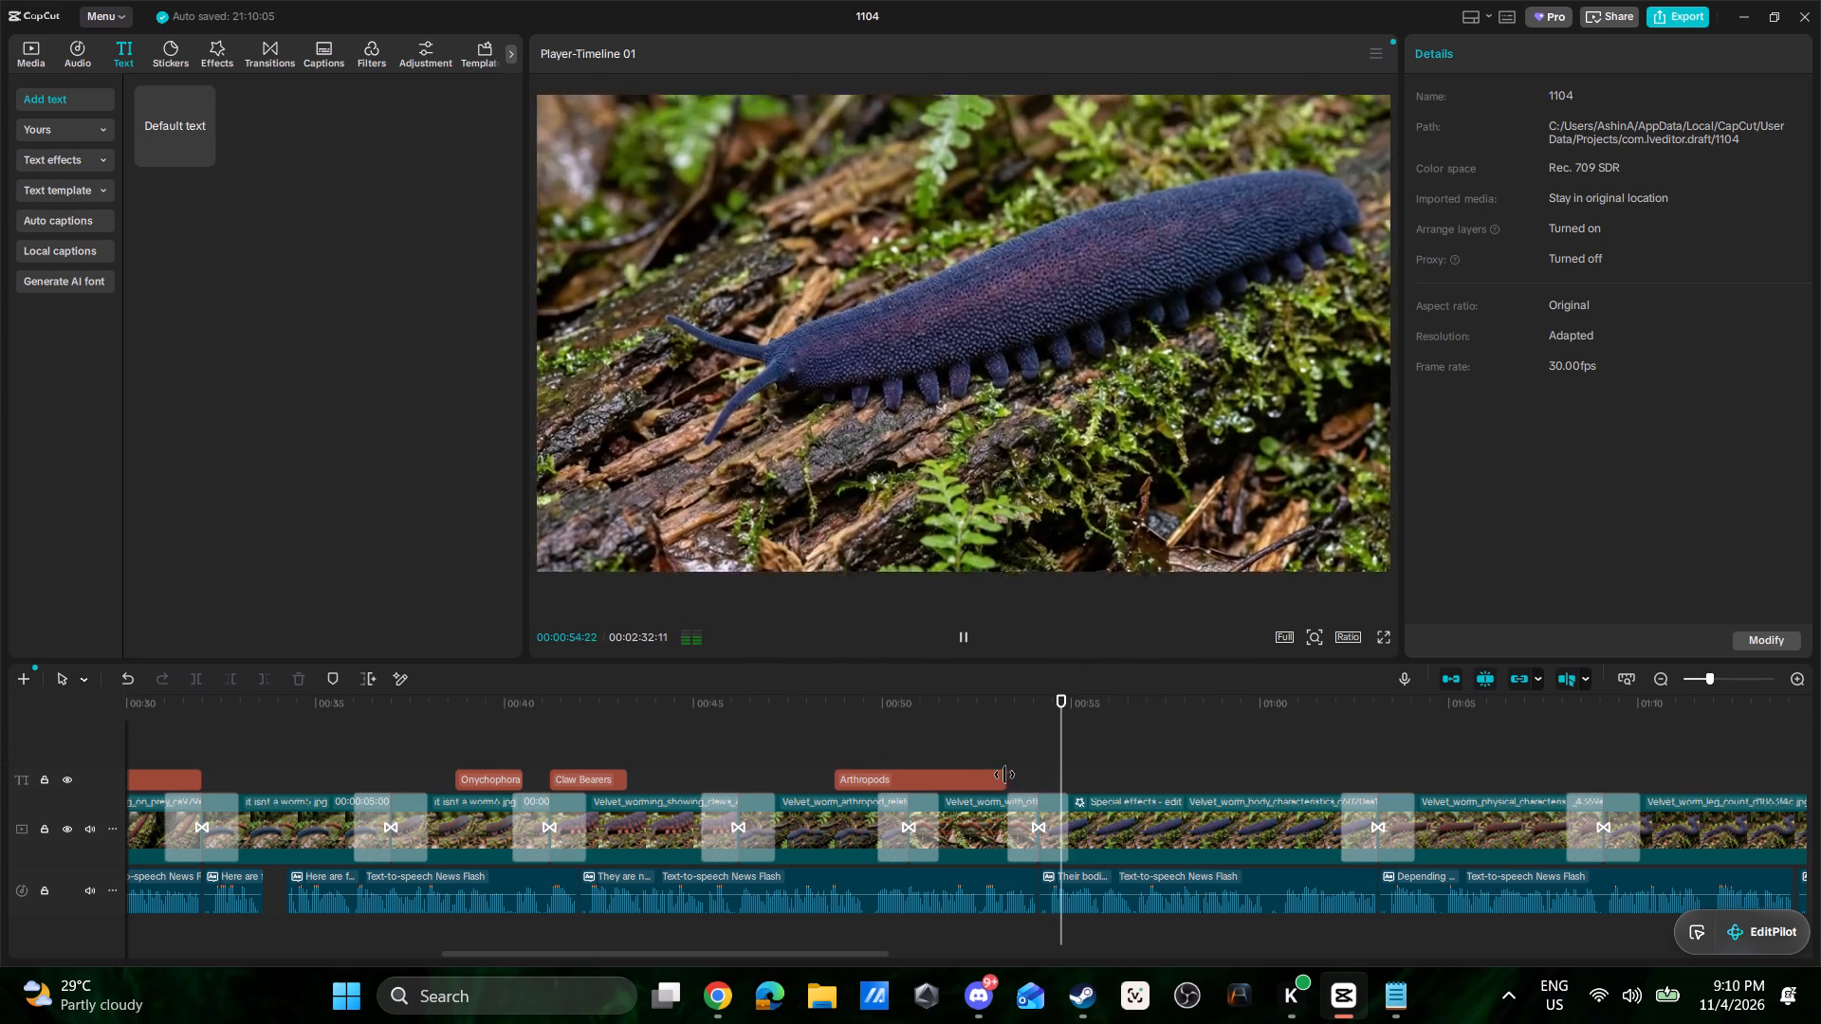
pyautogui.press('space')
# Trim the end of the "Arthropods" title to just before 00:51 and check it against the narration.
pyautogui.click(992, 780)
pyautogui.moveTo(1009, 783); pyautogui.dragTo(917, 787)
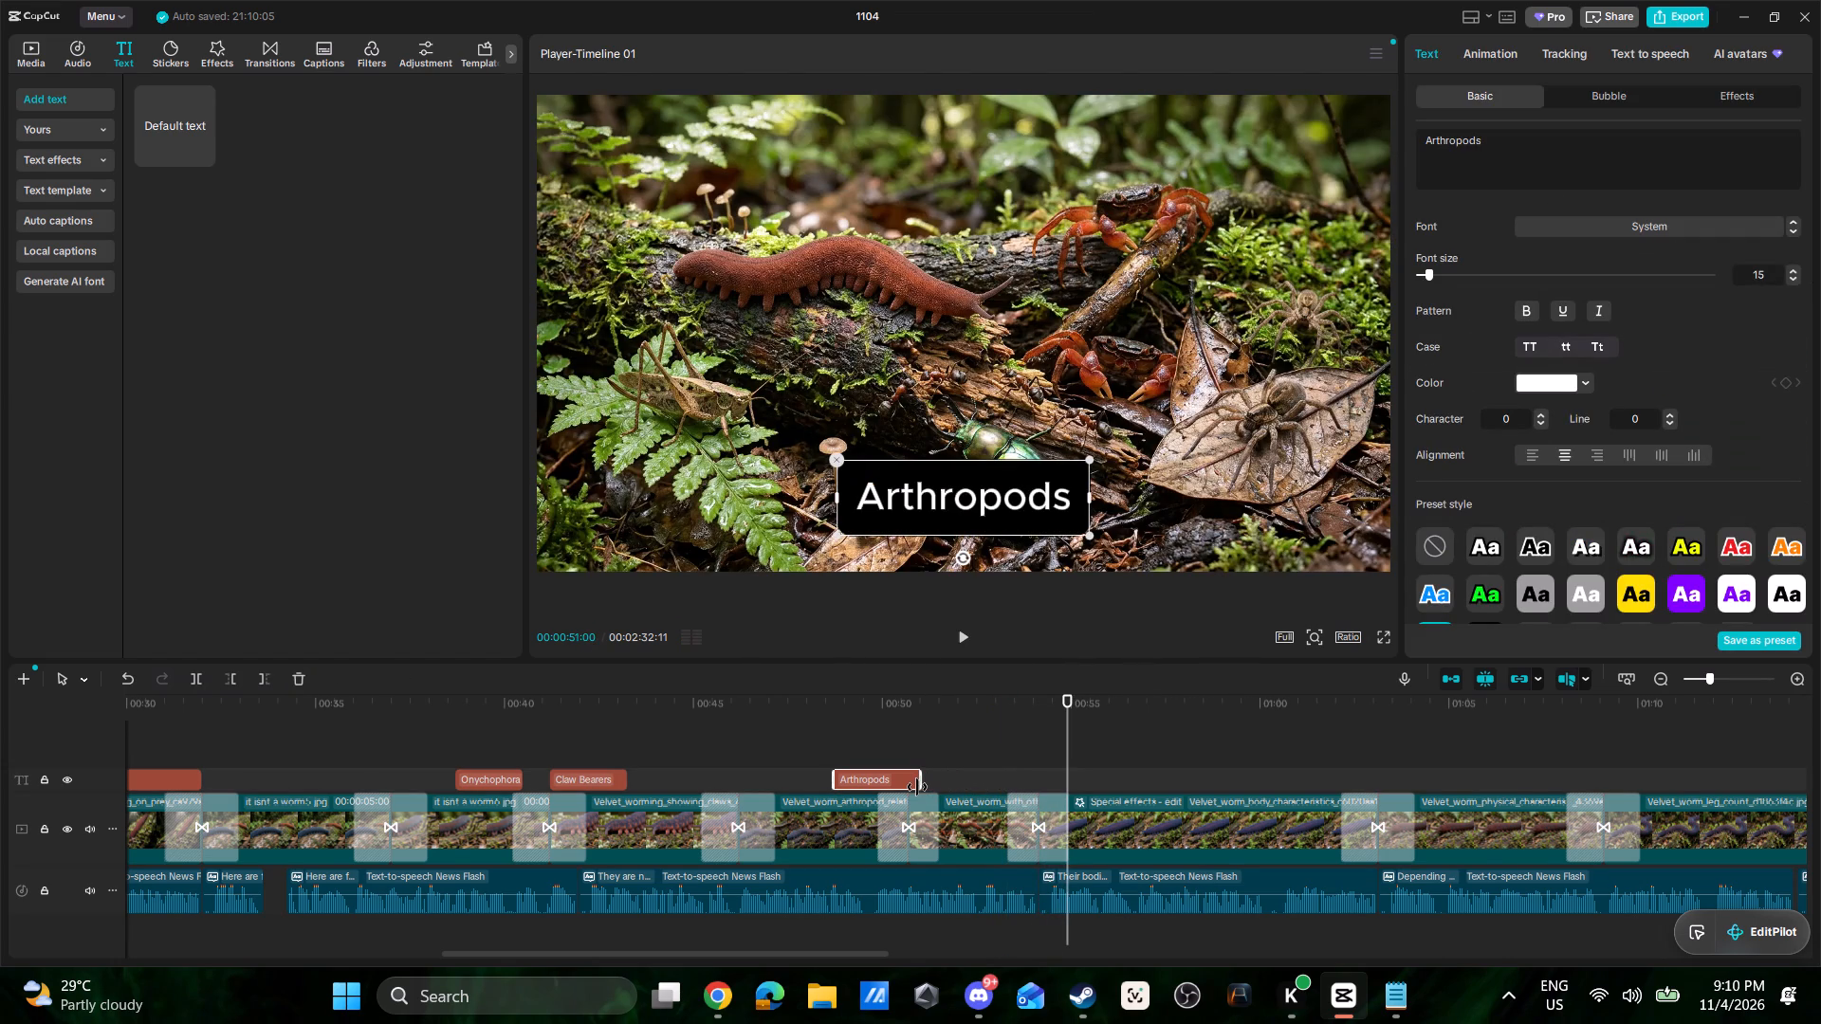
pyautogui.moveTo(917, 787); pyautogui.dragTo(910, 787)
pyautogui.click(759, 753)
pyautogui.press('space')
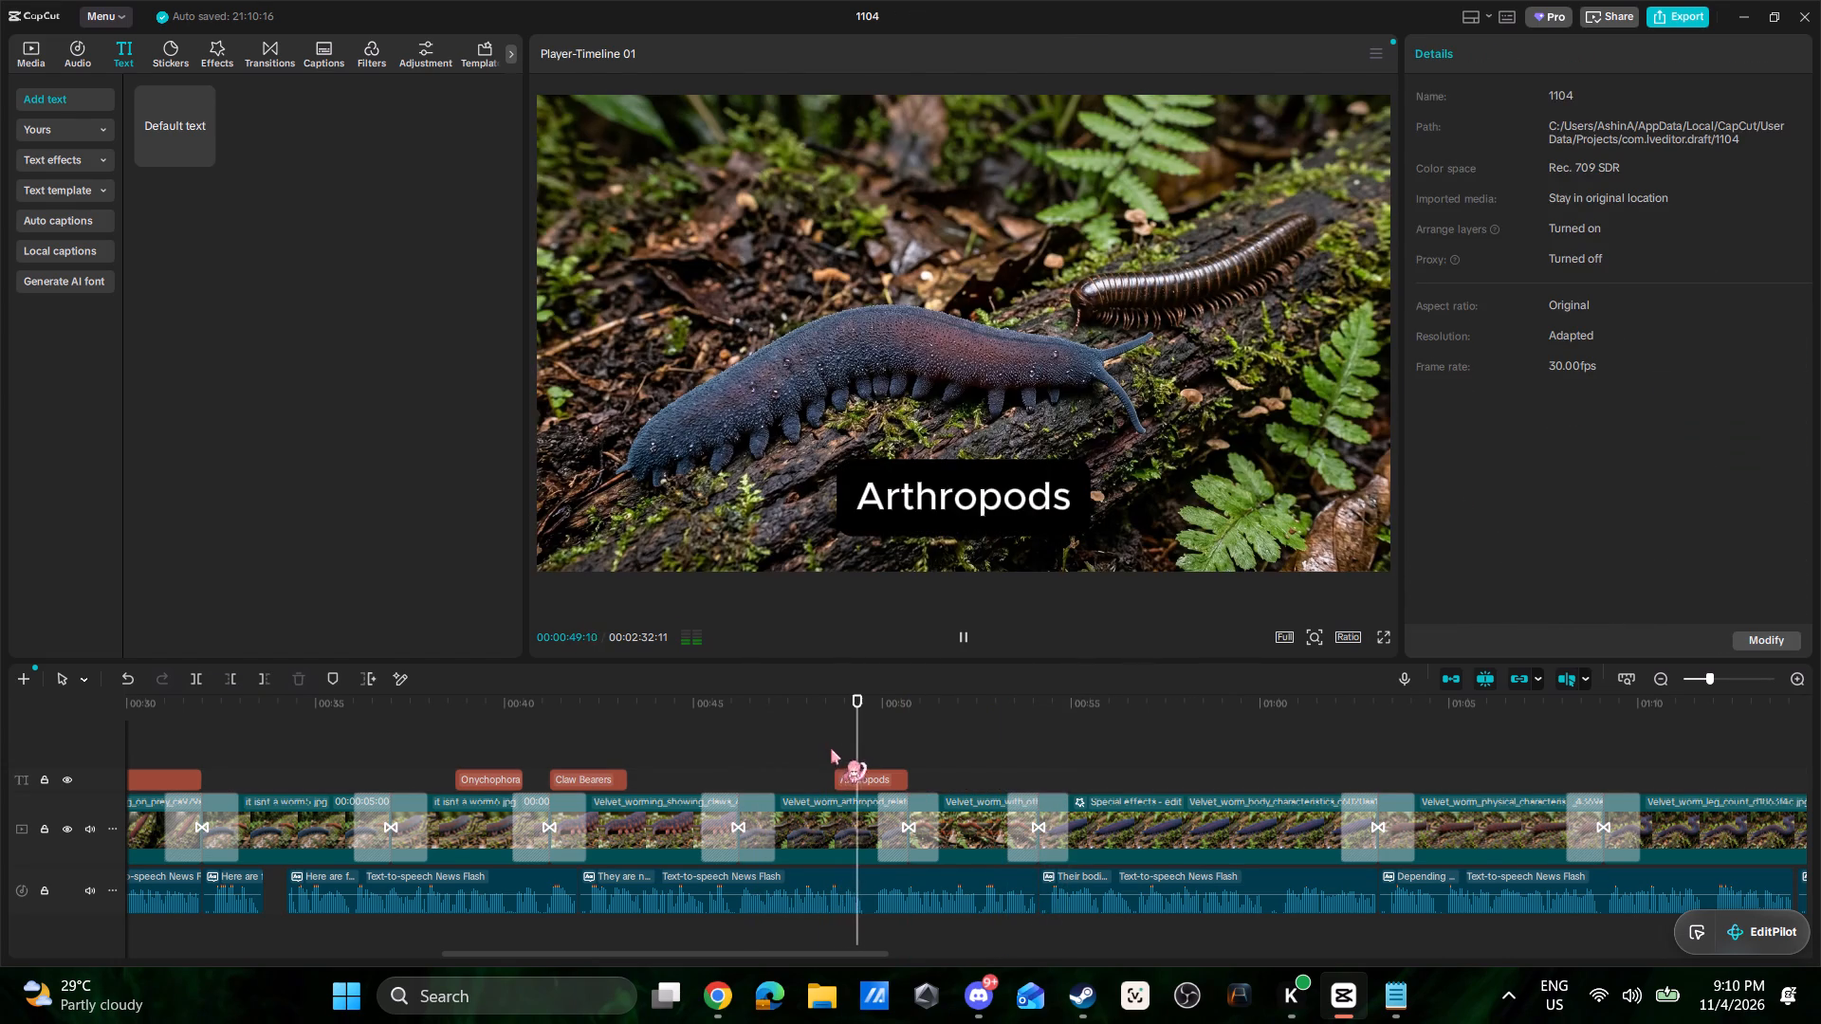
pyautogui.click(823, 748)
pyautogui.click(822, 748)
pyautogui.press('space')
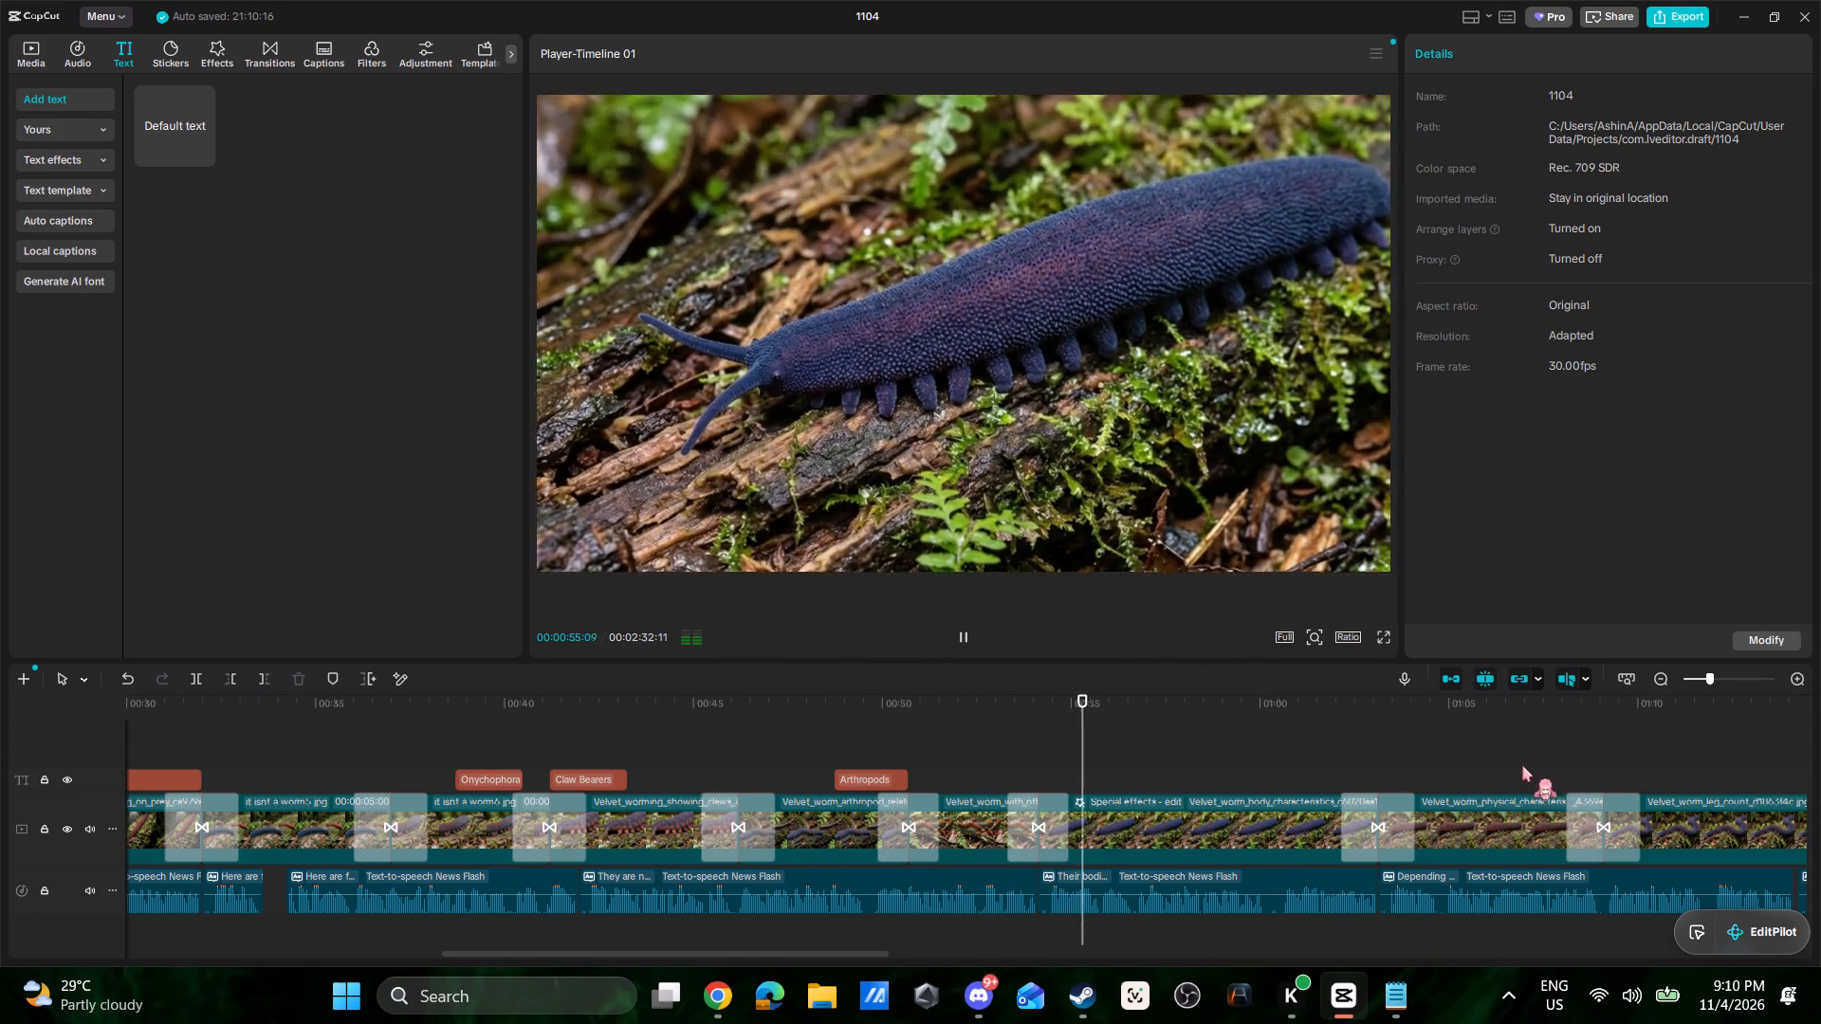
pyautogui.press('space')
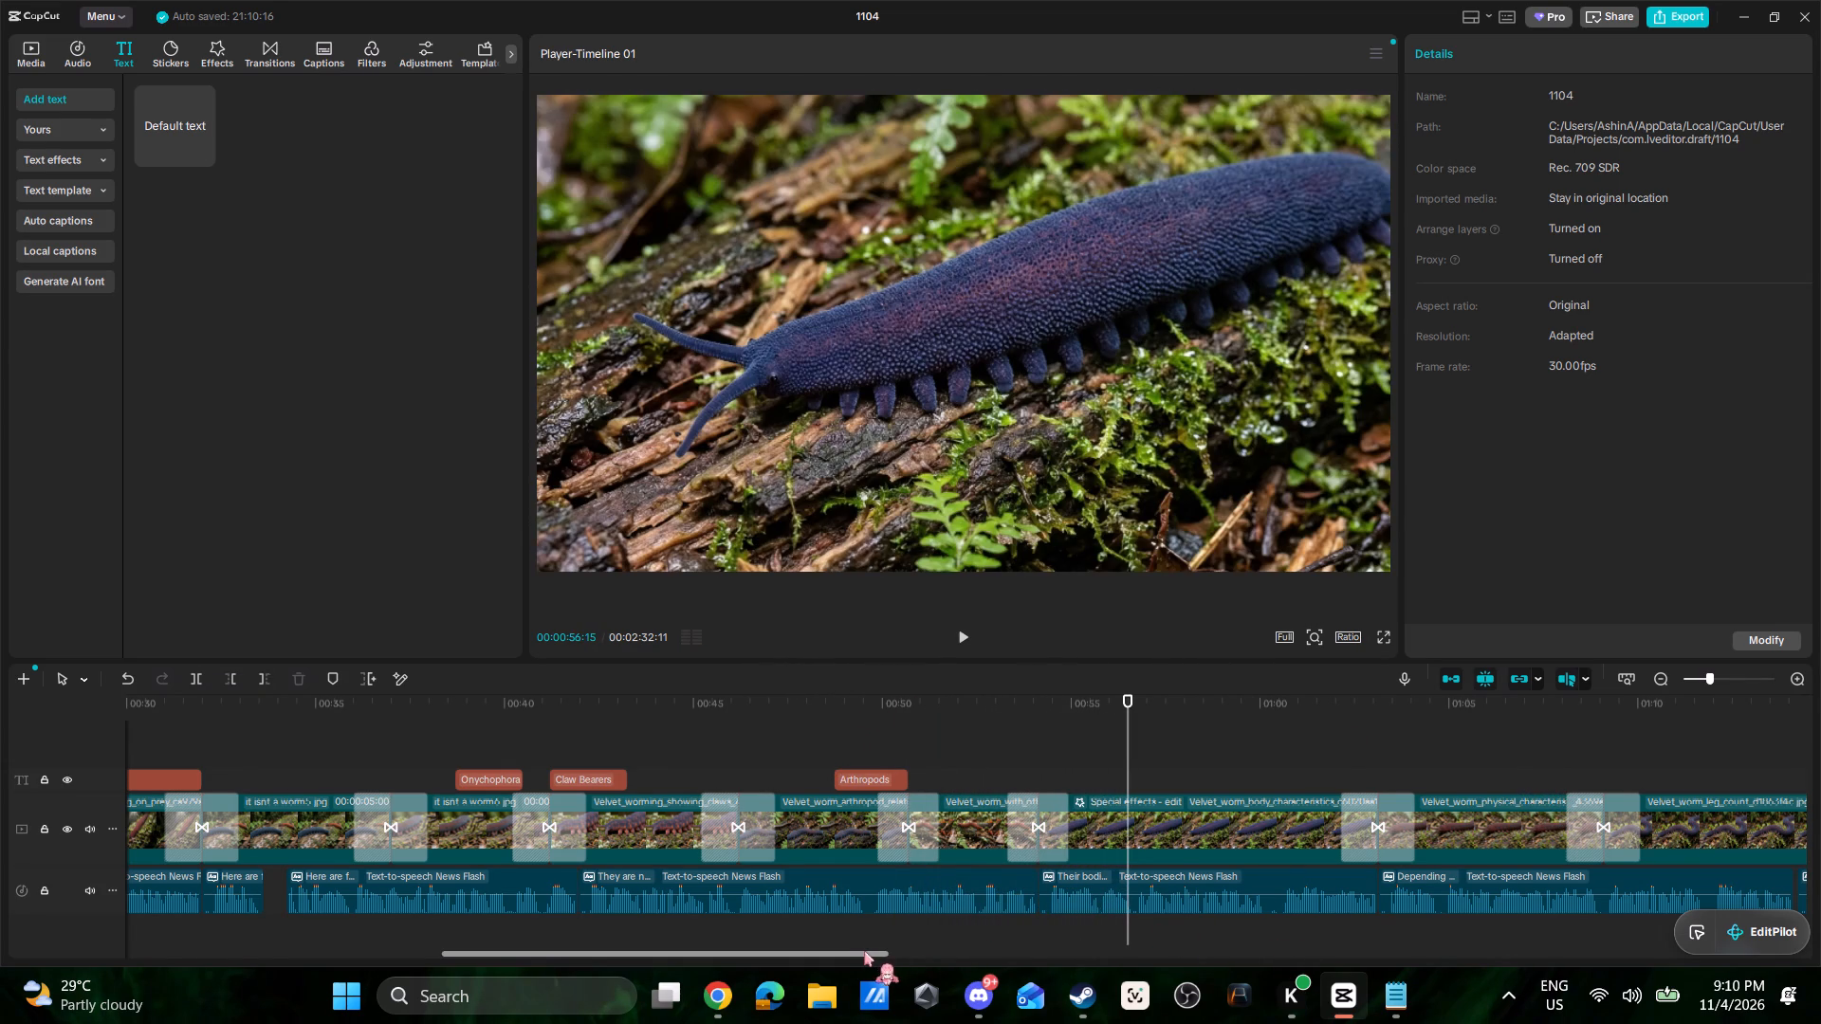
# Play back the video from about 00:56 to 01:41, listening for the next narration term that needs a title.
pyautogui.press('space')
pyautogui.moveTo(864, 952); pyautogui.dragTo(1060, 957)
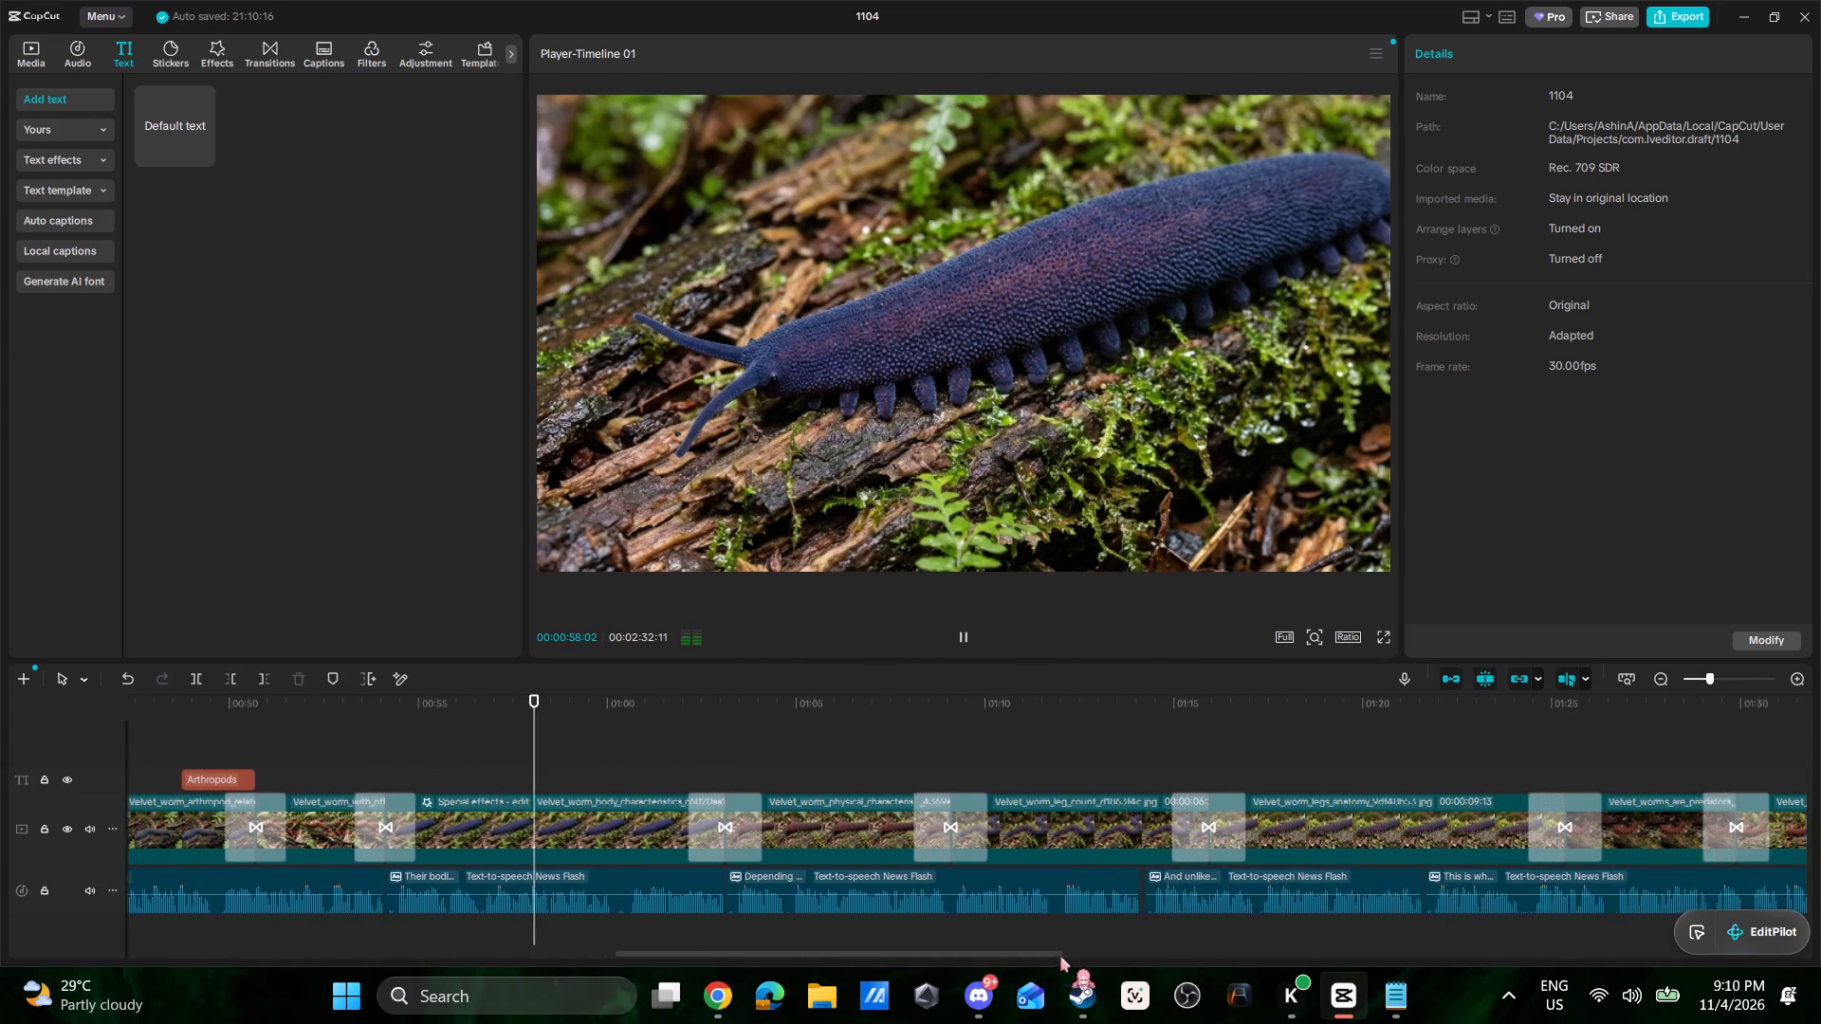
pyautogui.moveTo(1060, 957); pyautogui.dragTo(1137, 962)
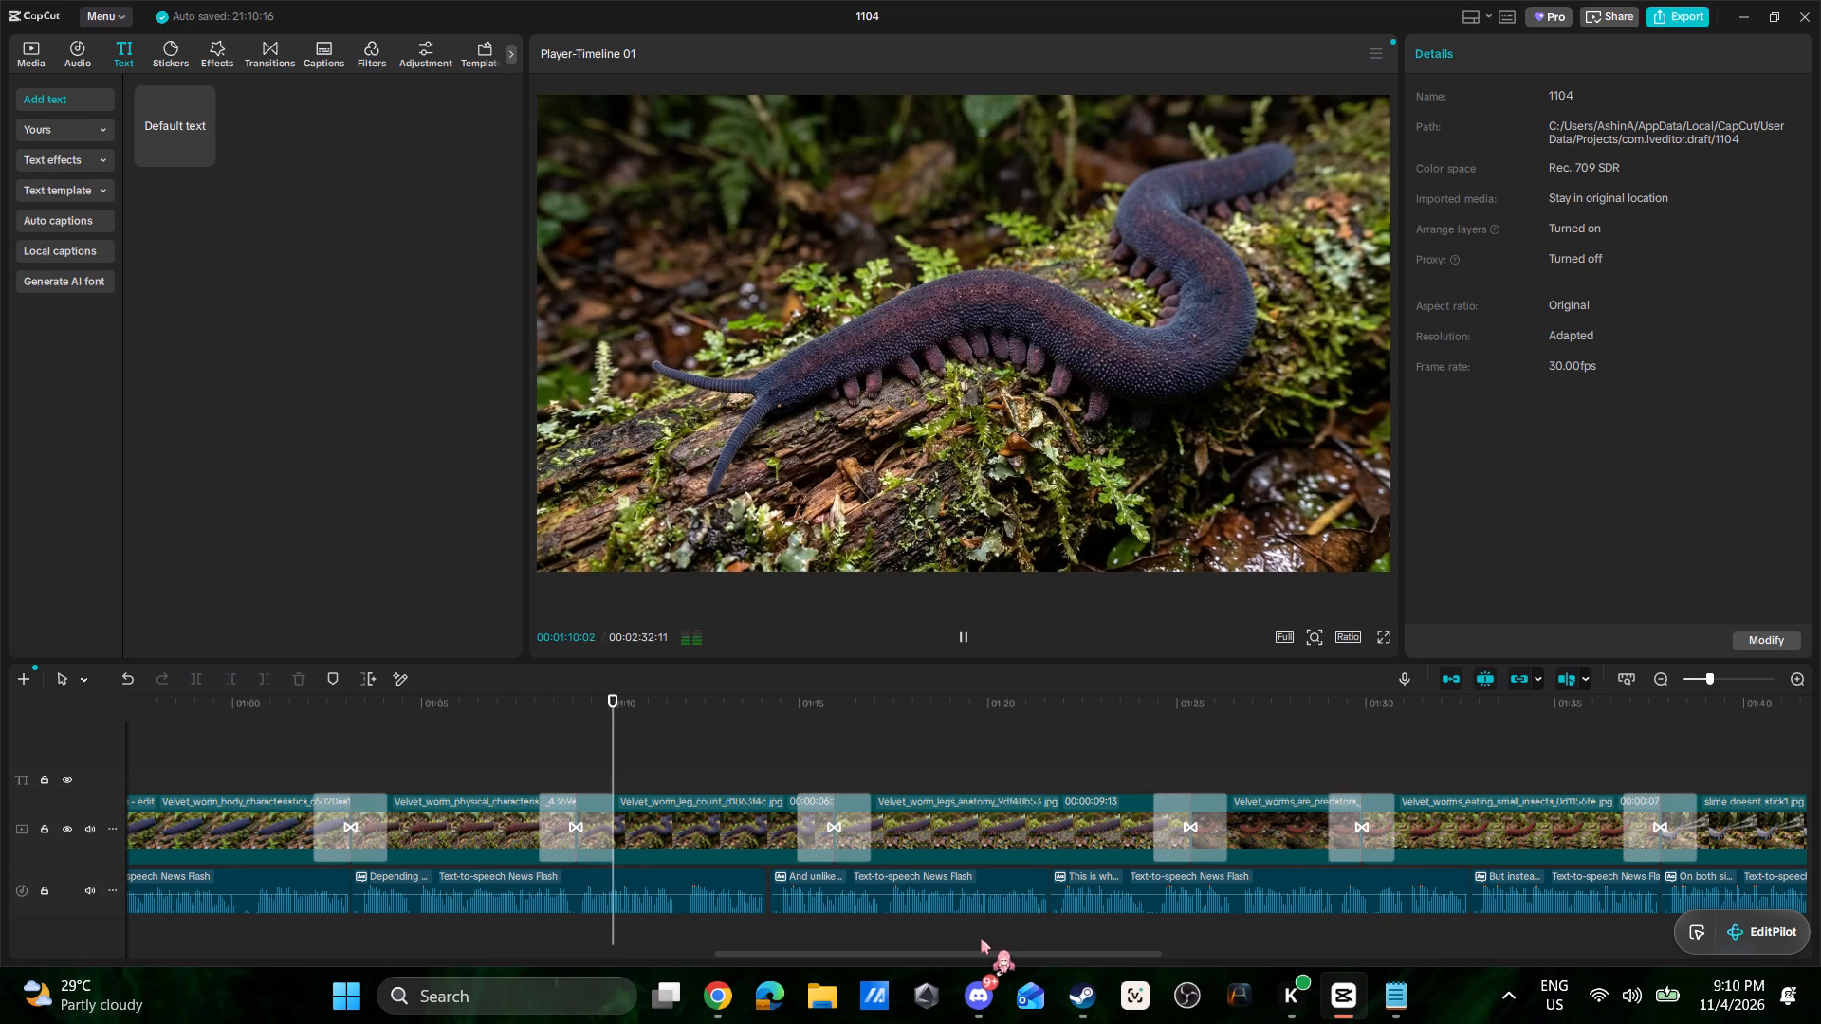
pyautogui.moveTo(993, 953); pyautogui.dragTo(1146, 960)
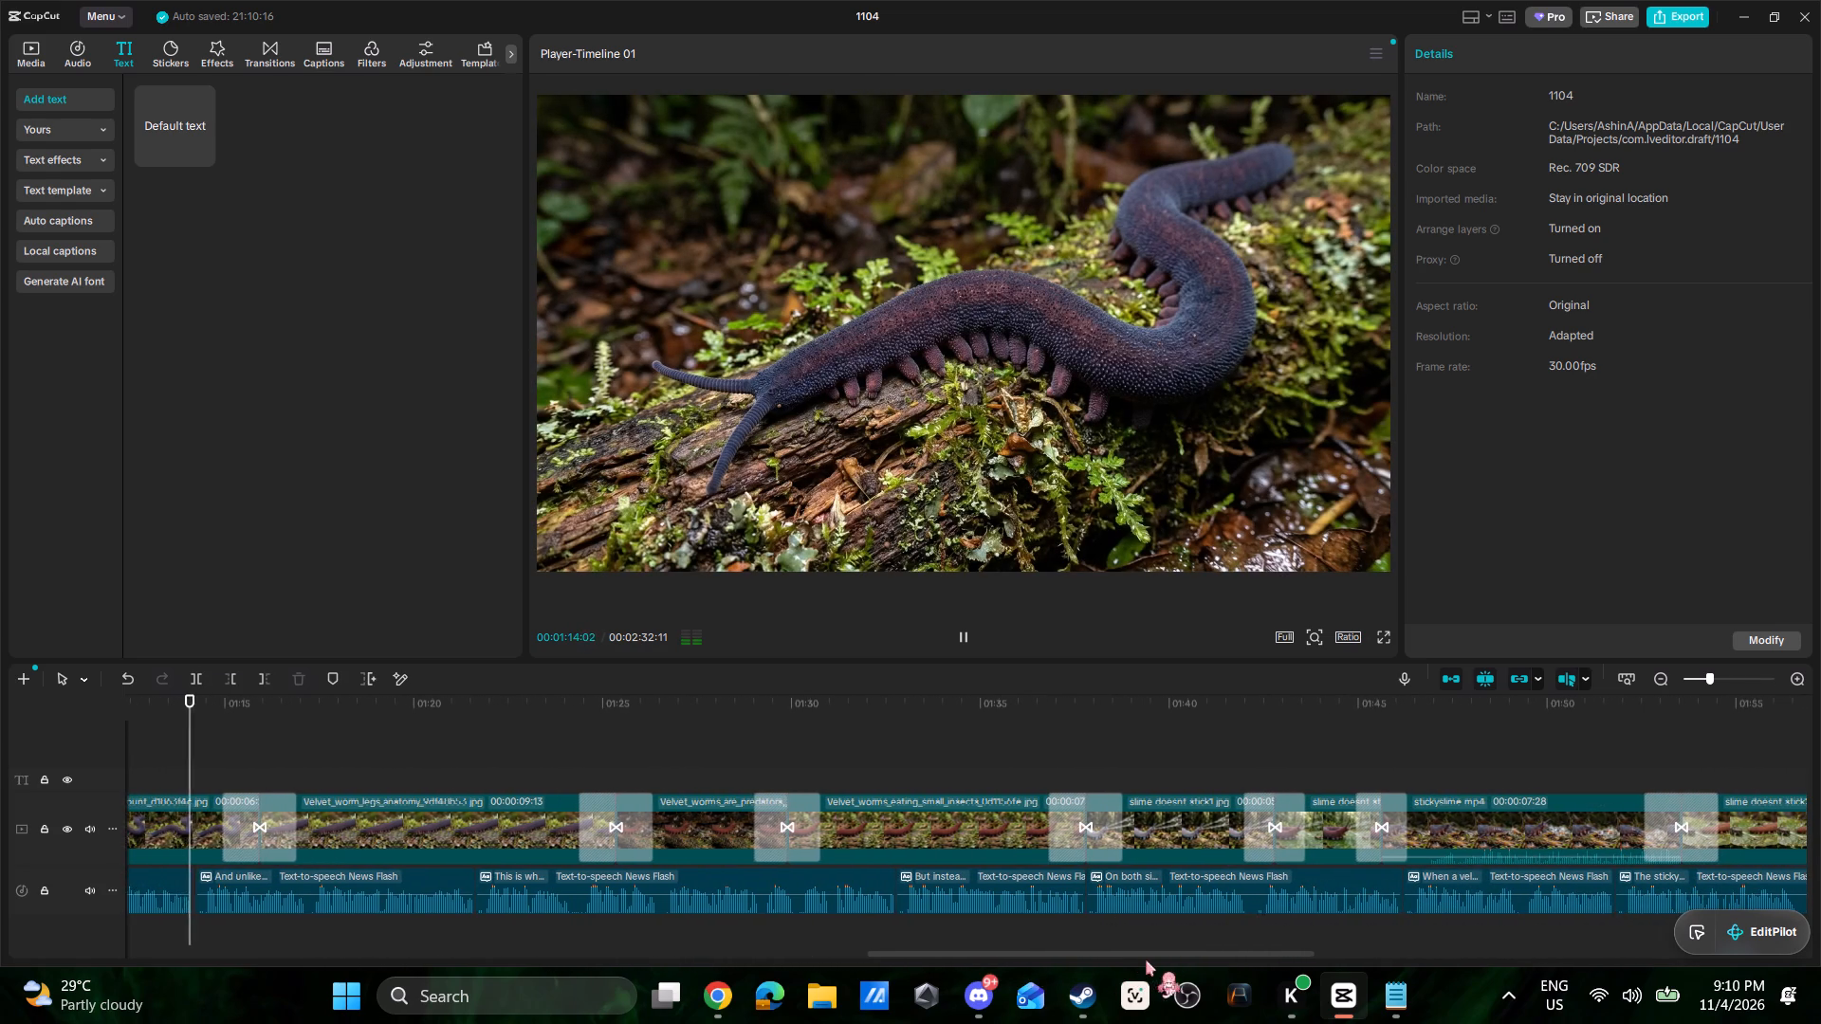
pyautogui.moveTo(1146, 960); pyautogui.dragTo(1161, 962)
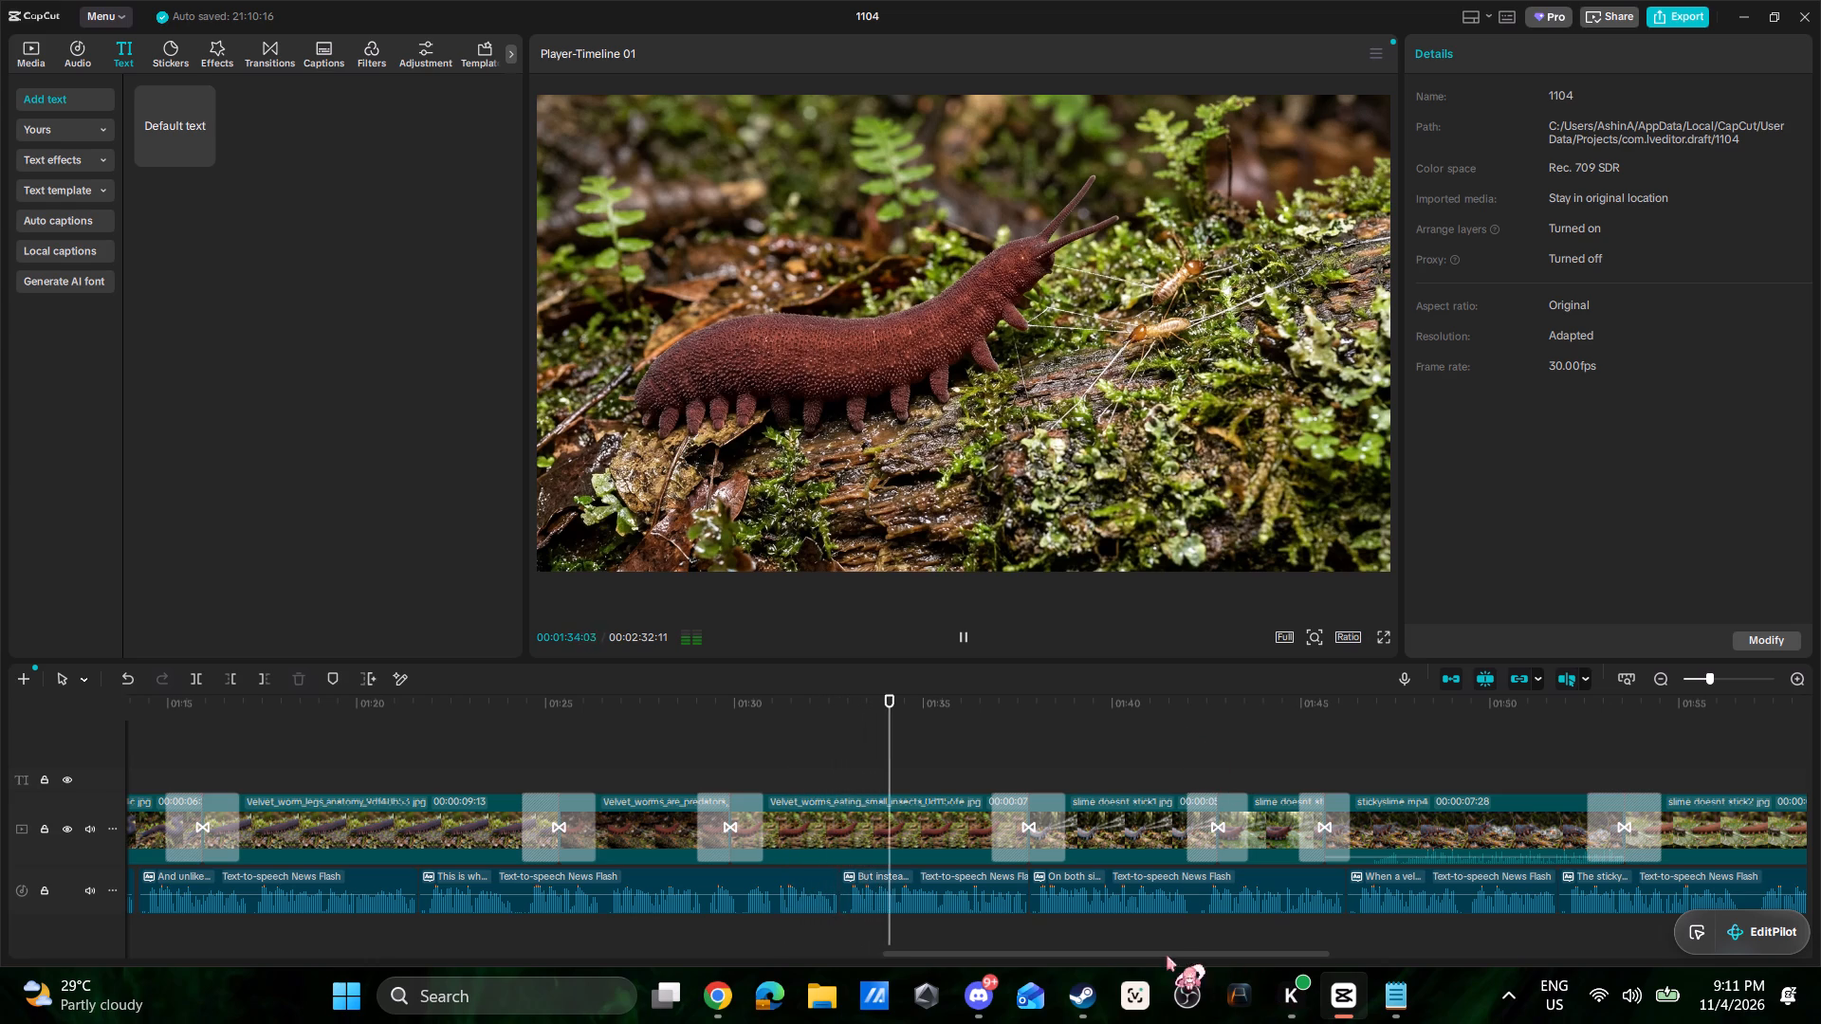
pyautogui.moveTo(1164, 953); pyautogui.dragTo(1367, 955)
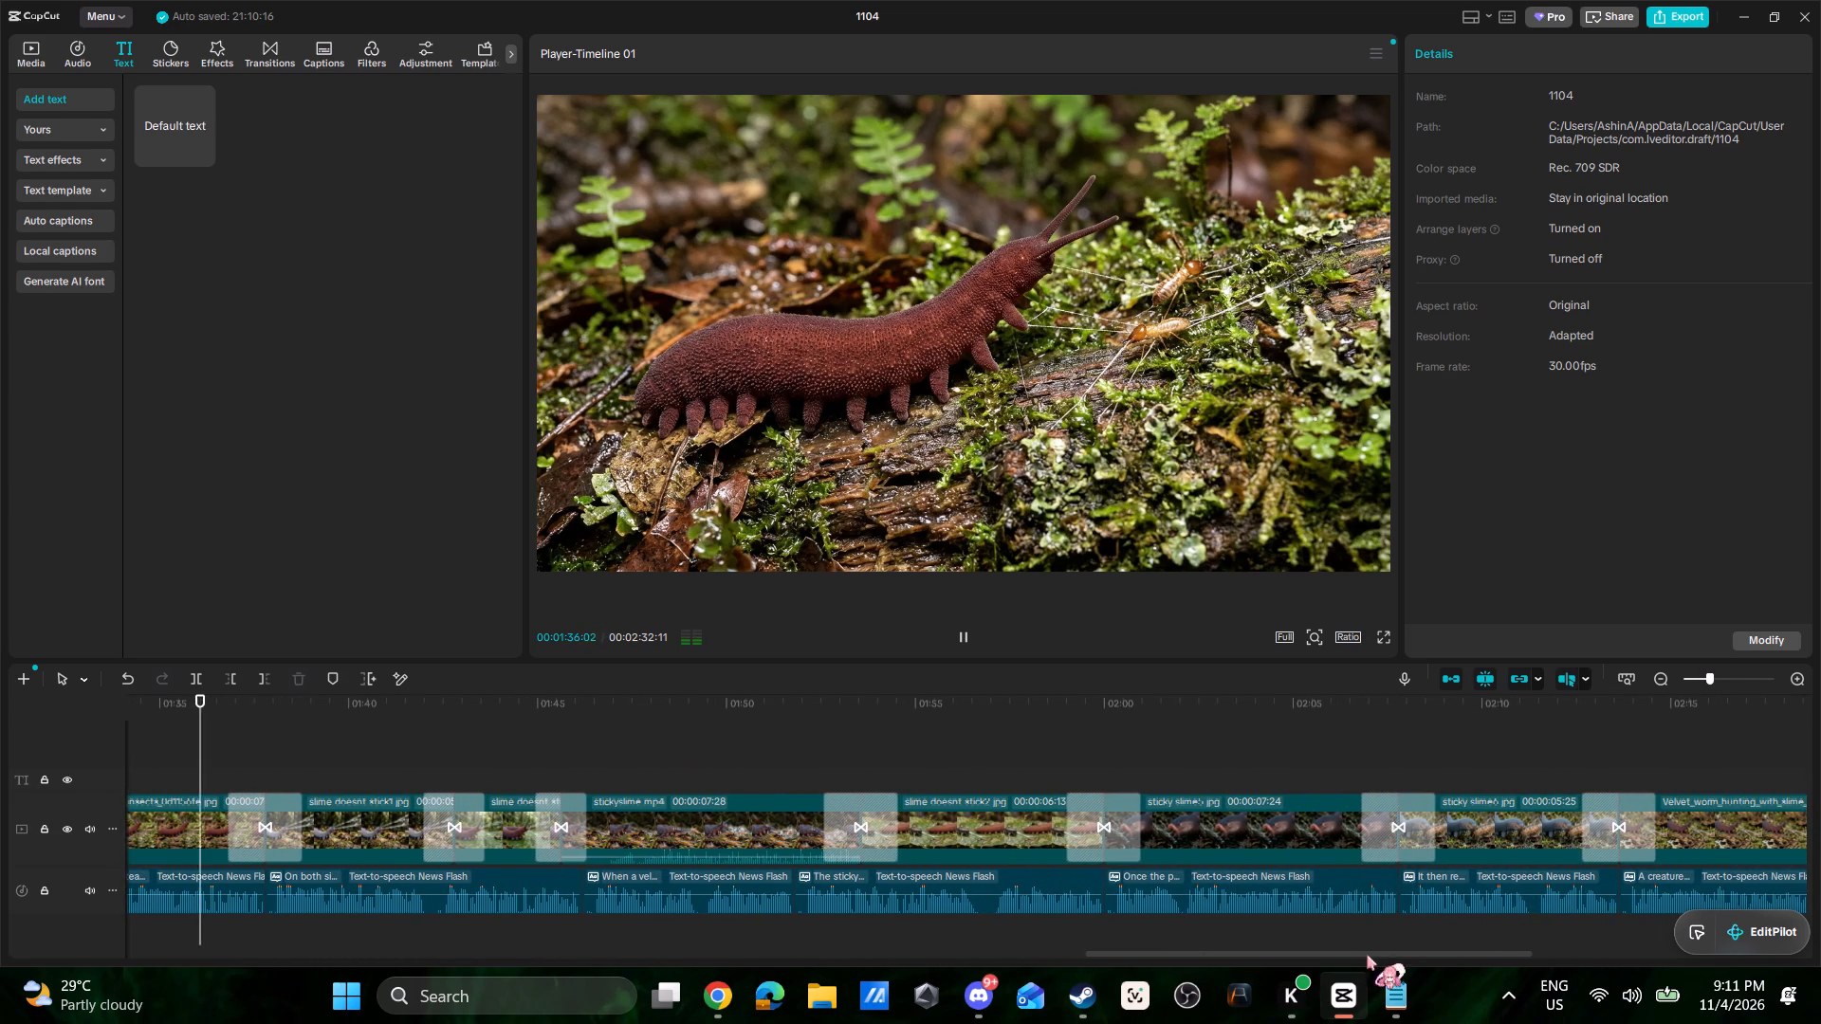
pyautogui.moveTo(1367, 955); pyautogui.dragTo(1367, 957)
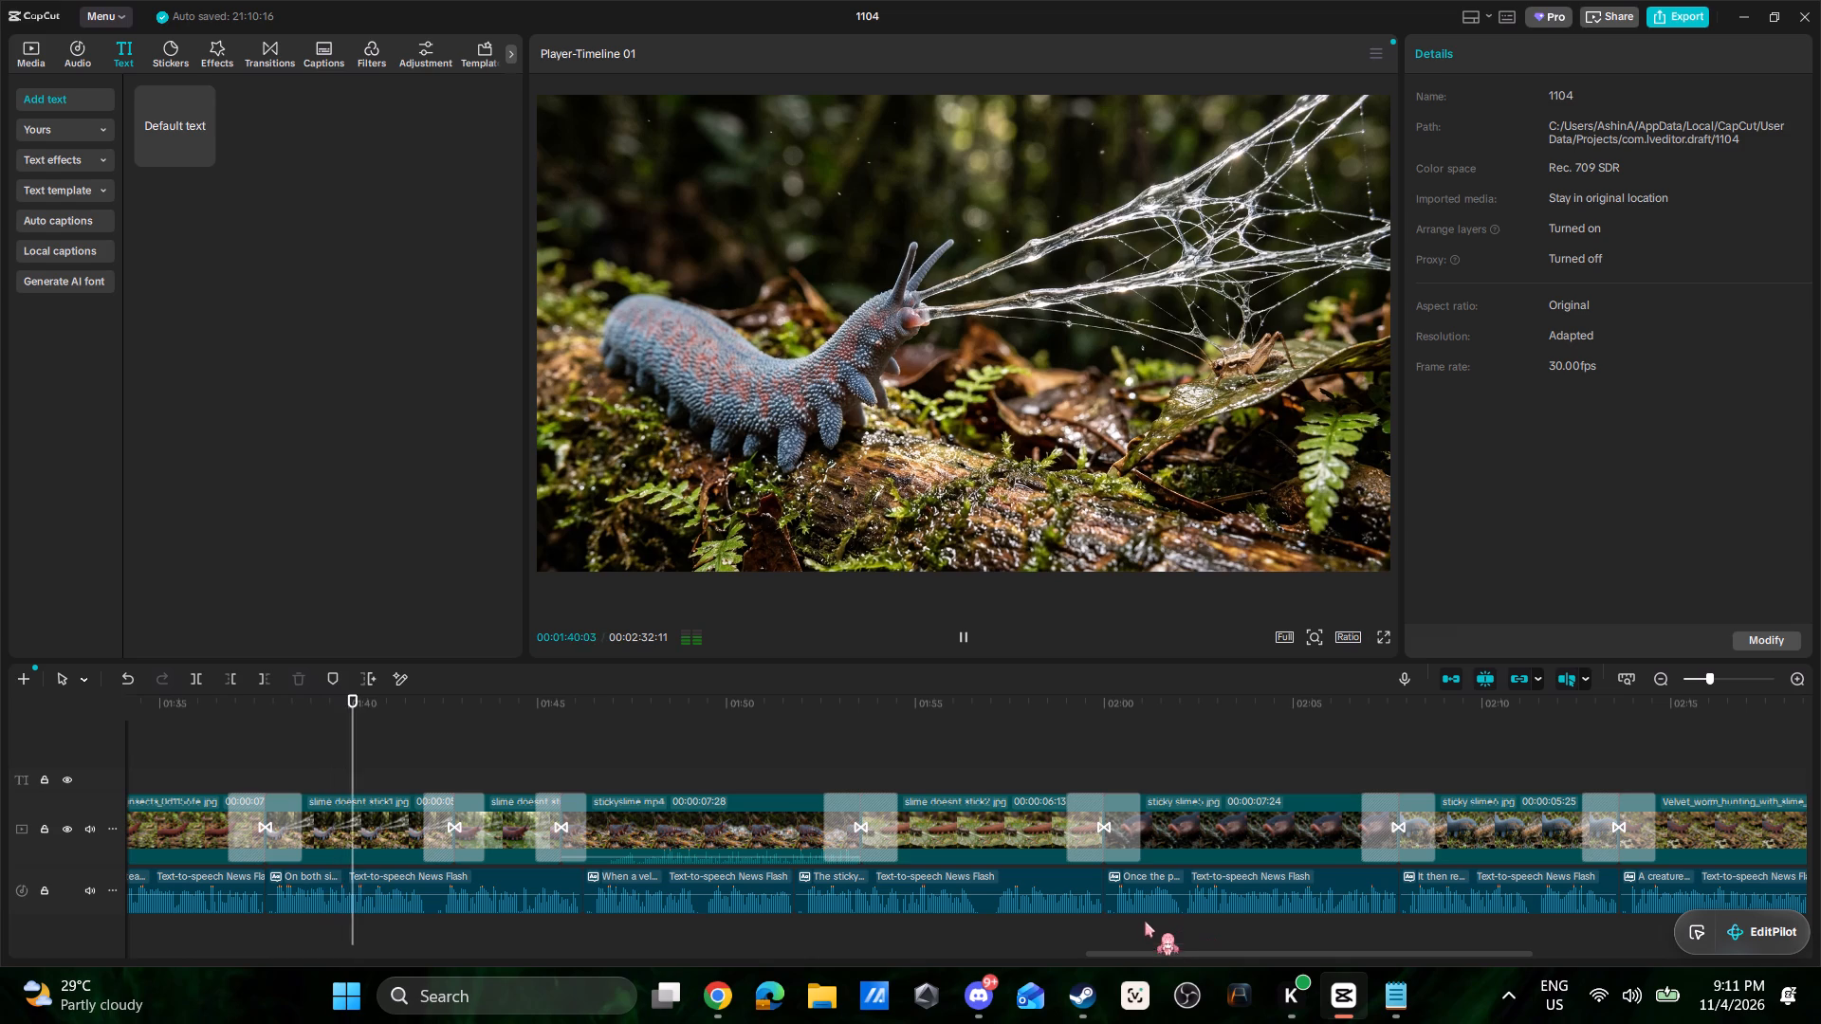
pyautogui.press('space')
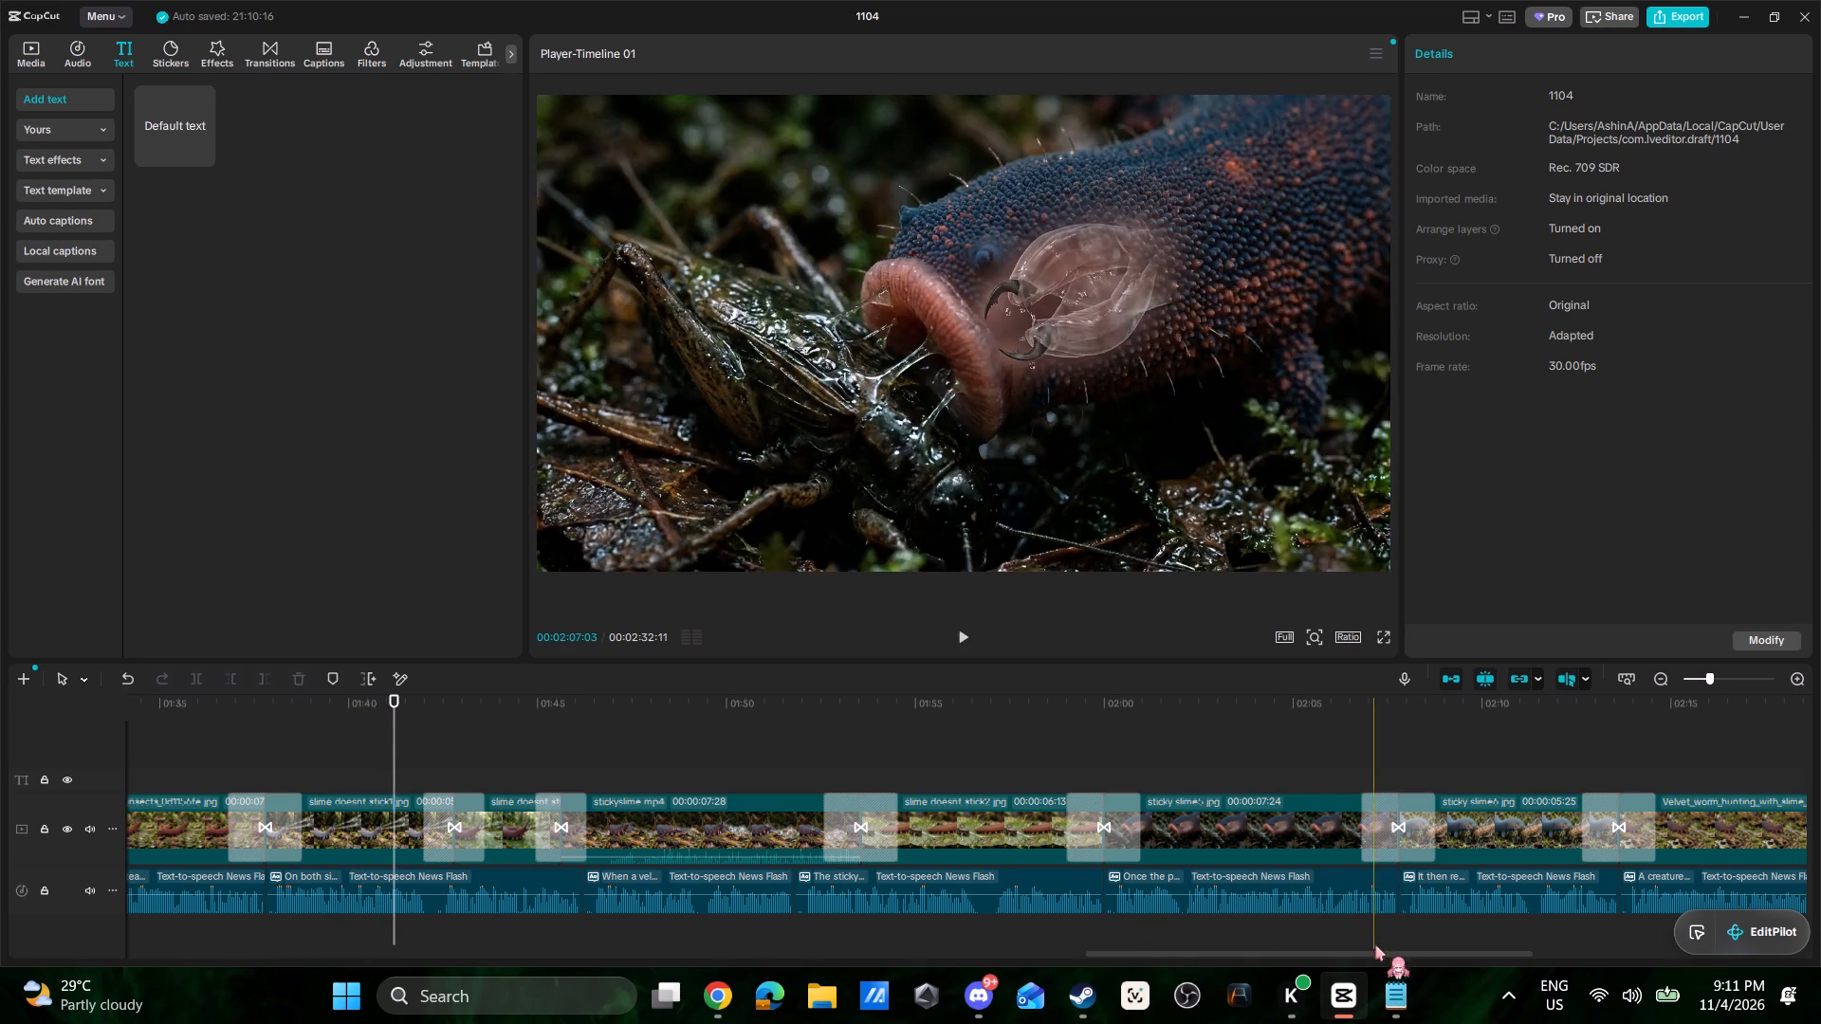
# Switch to the velvet worm script in Notepad and read sections 1 to 3 for key terms to title.
pyautogui.click(1397, 993)
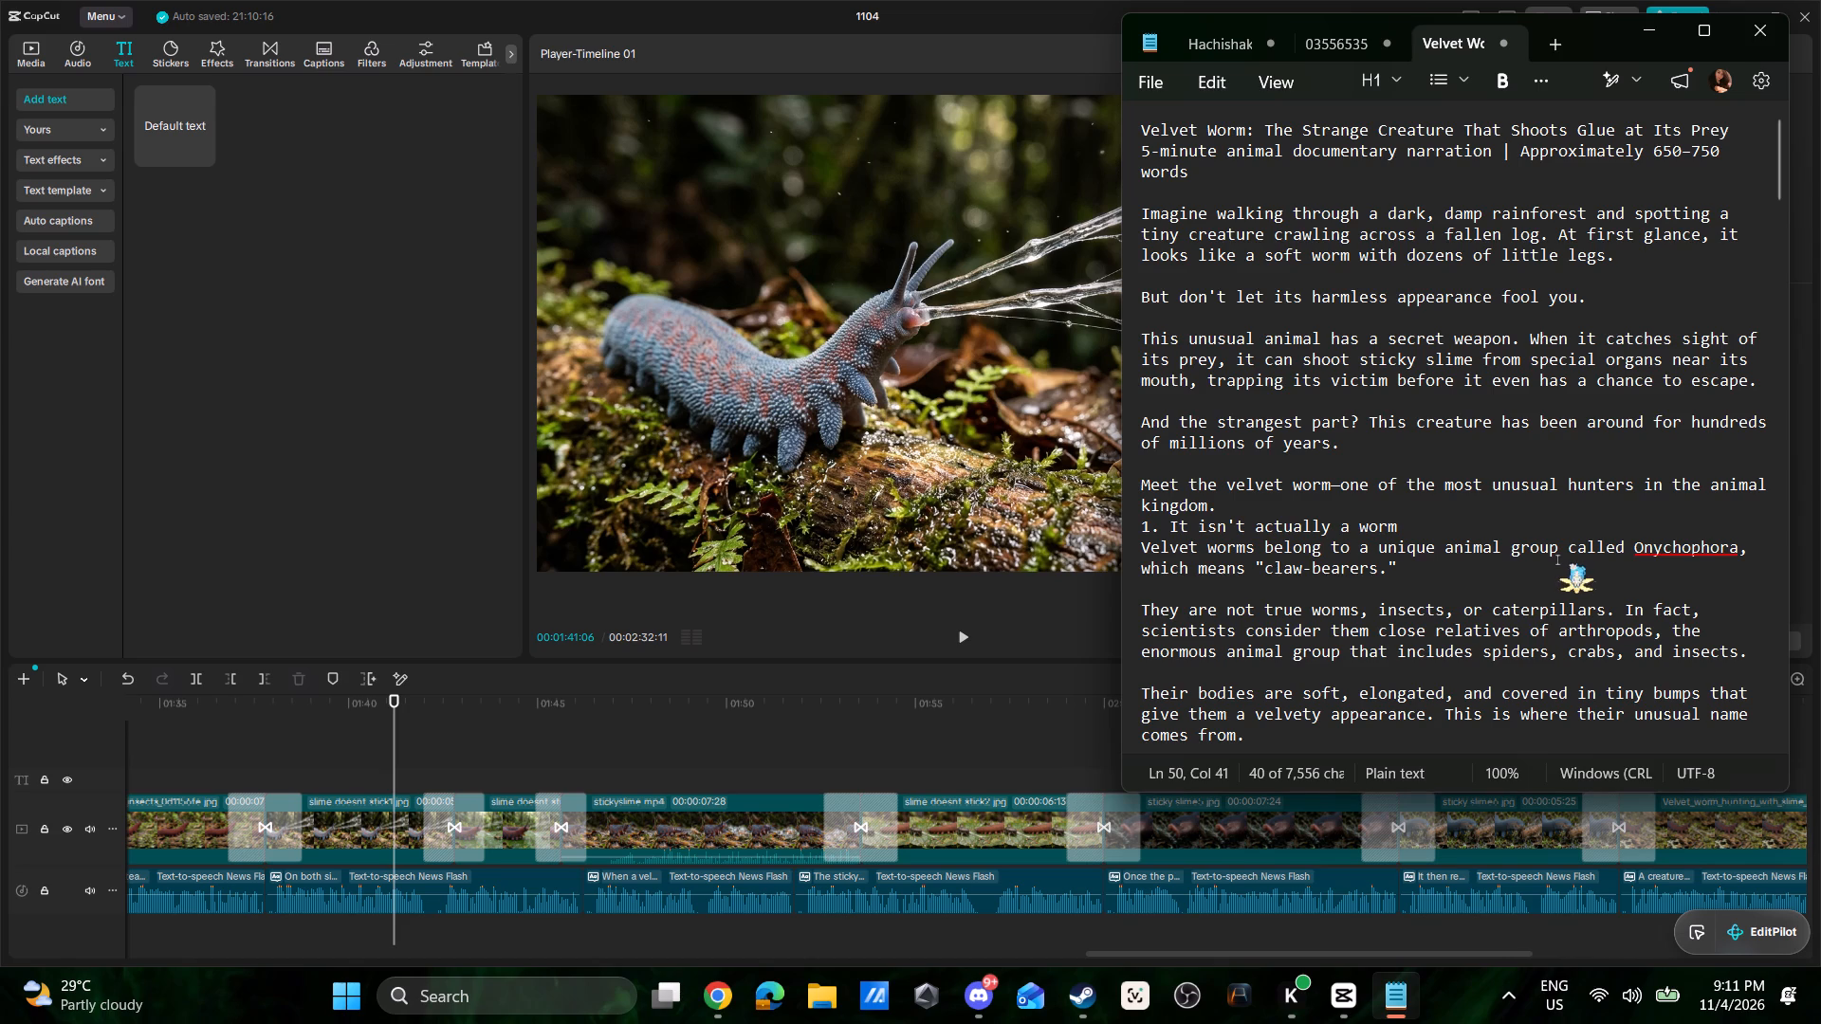
pyautogui.scroll(-2, 1505, 594)
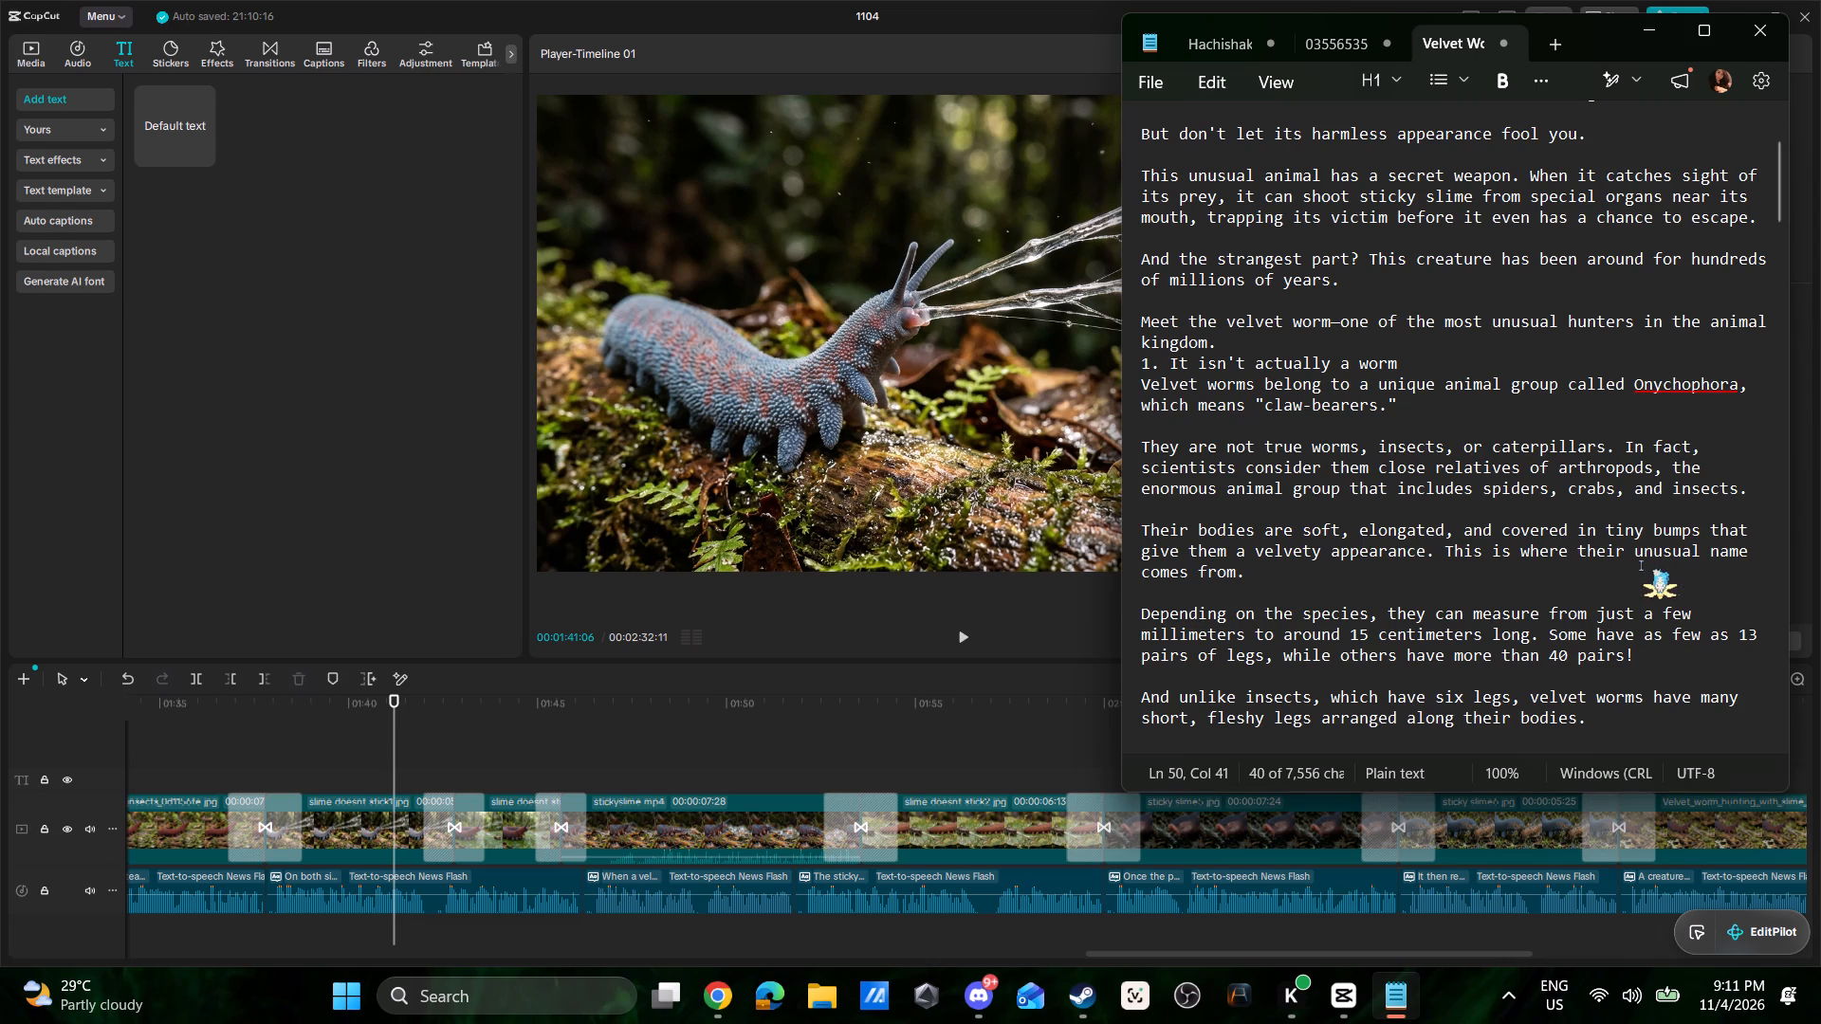
pyautogui.scroll(-4, 1502, 652)
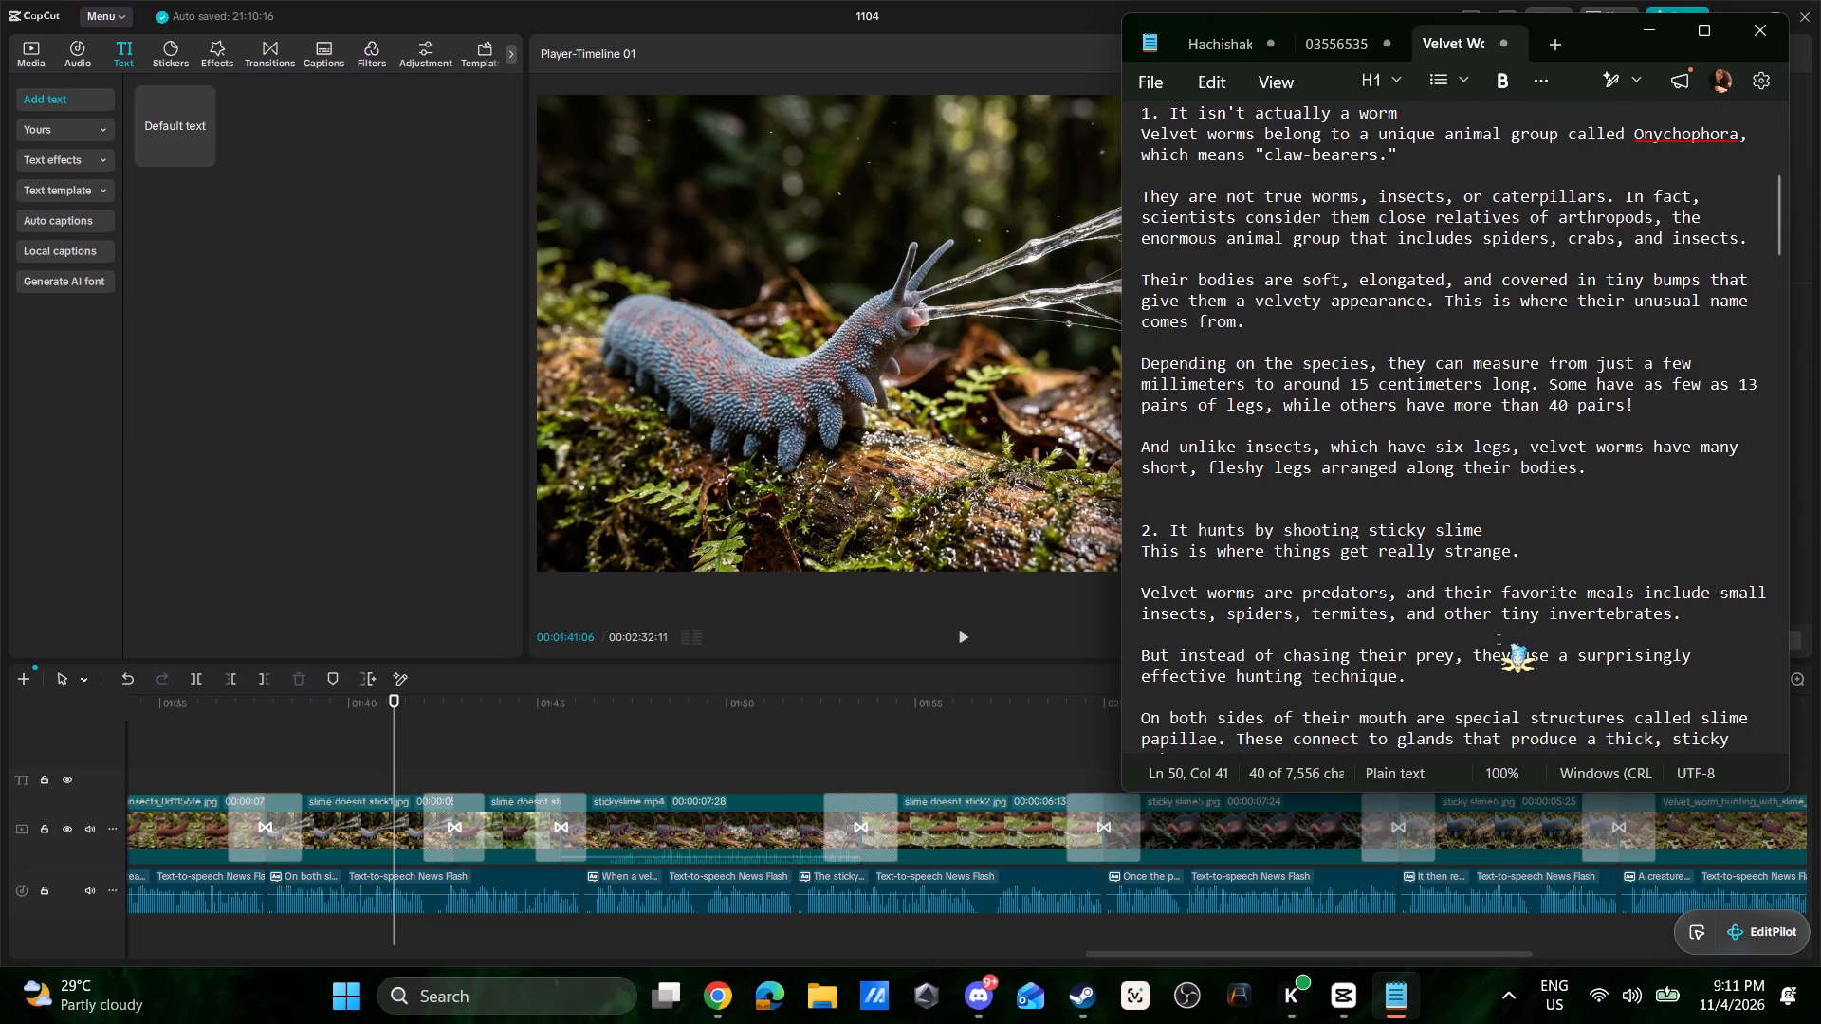
pyautogui.scroll(-1, 1499, 640)
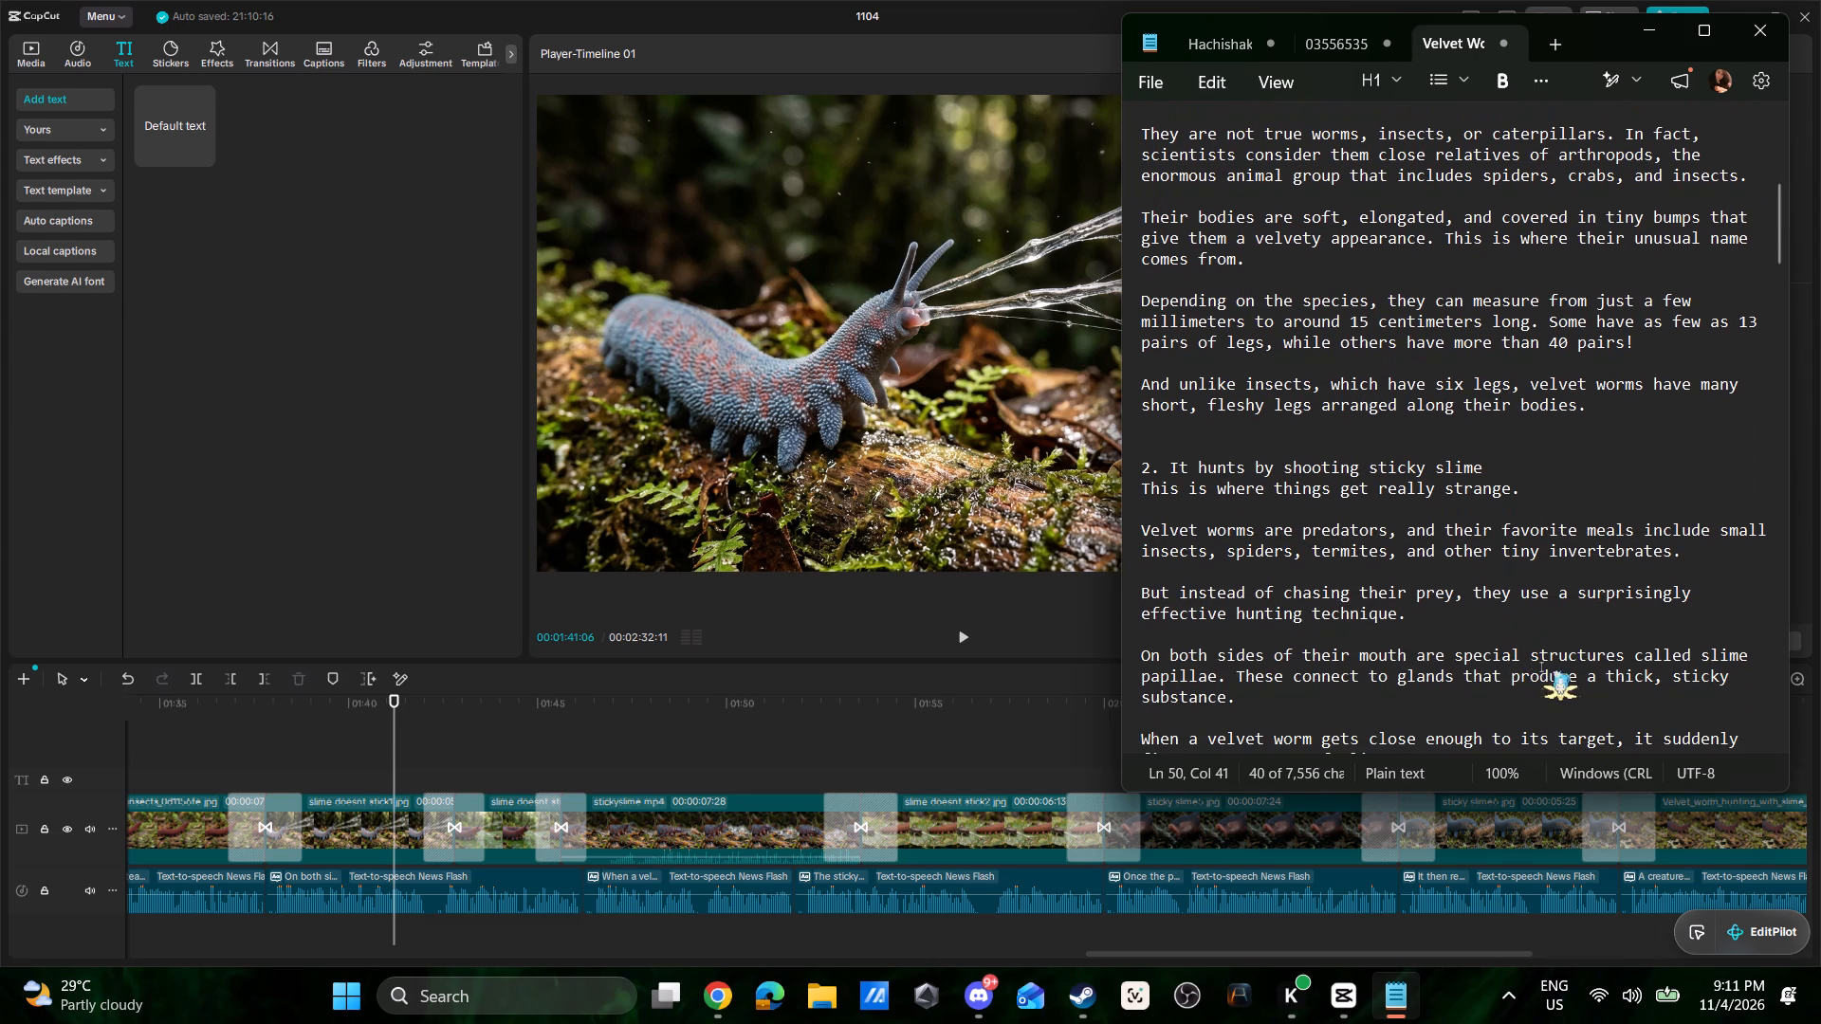
pyautogui.scroll(-3, 1546, 666)
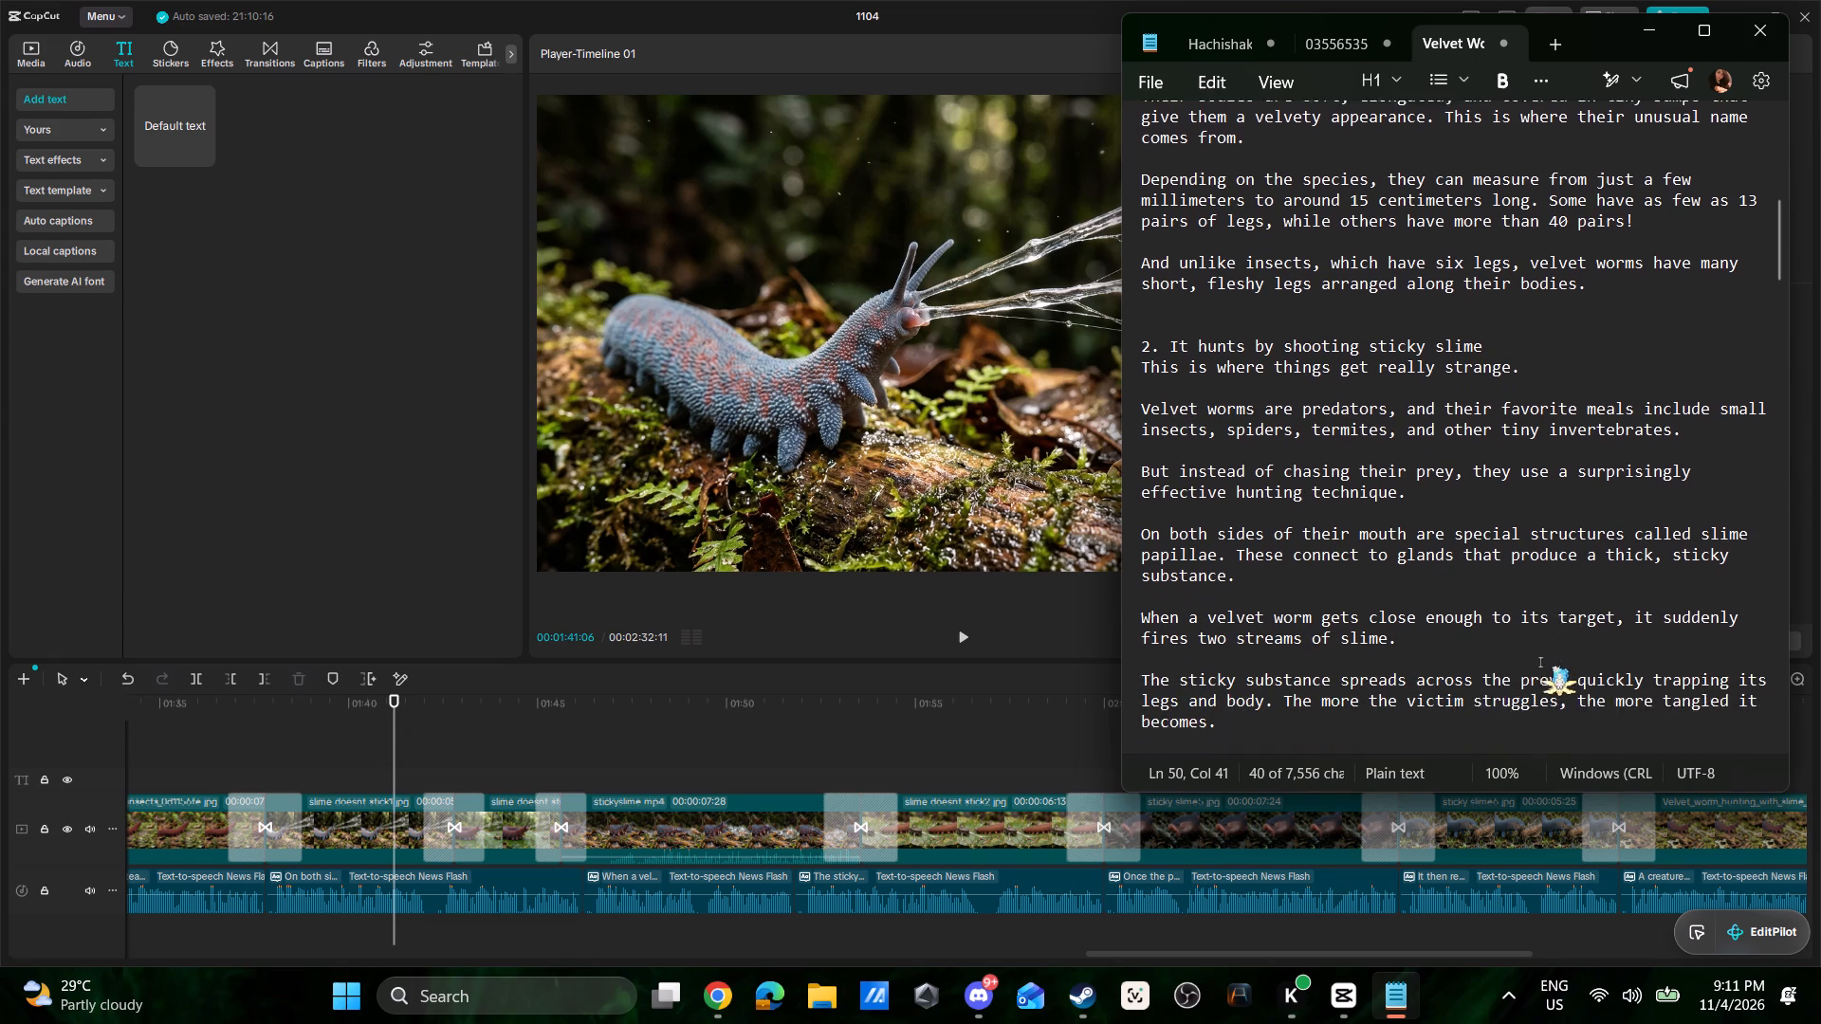
pyautogui.scroll(-4, 1540, 661)
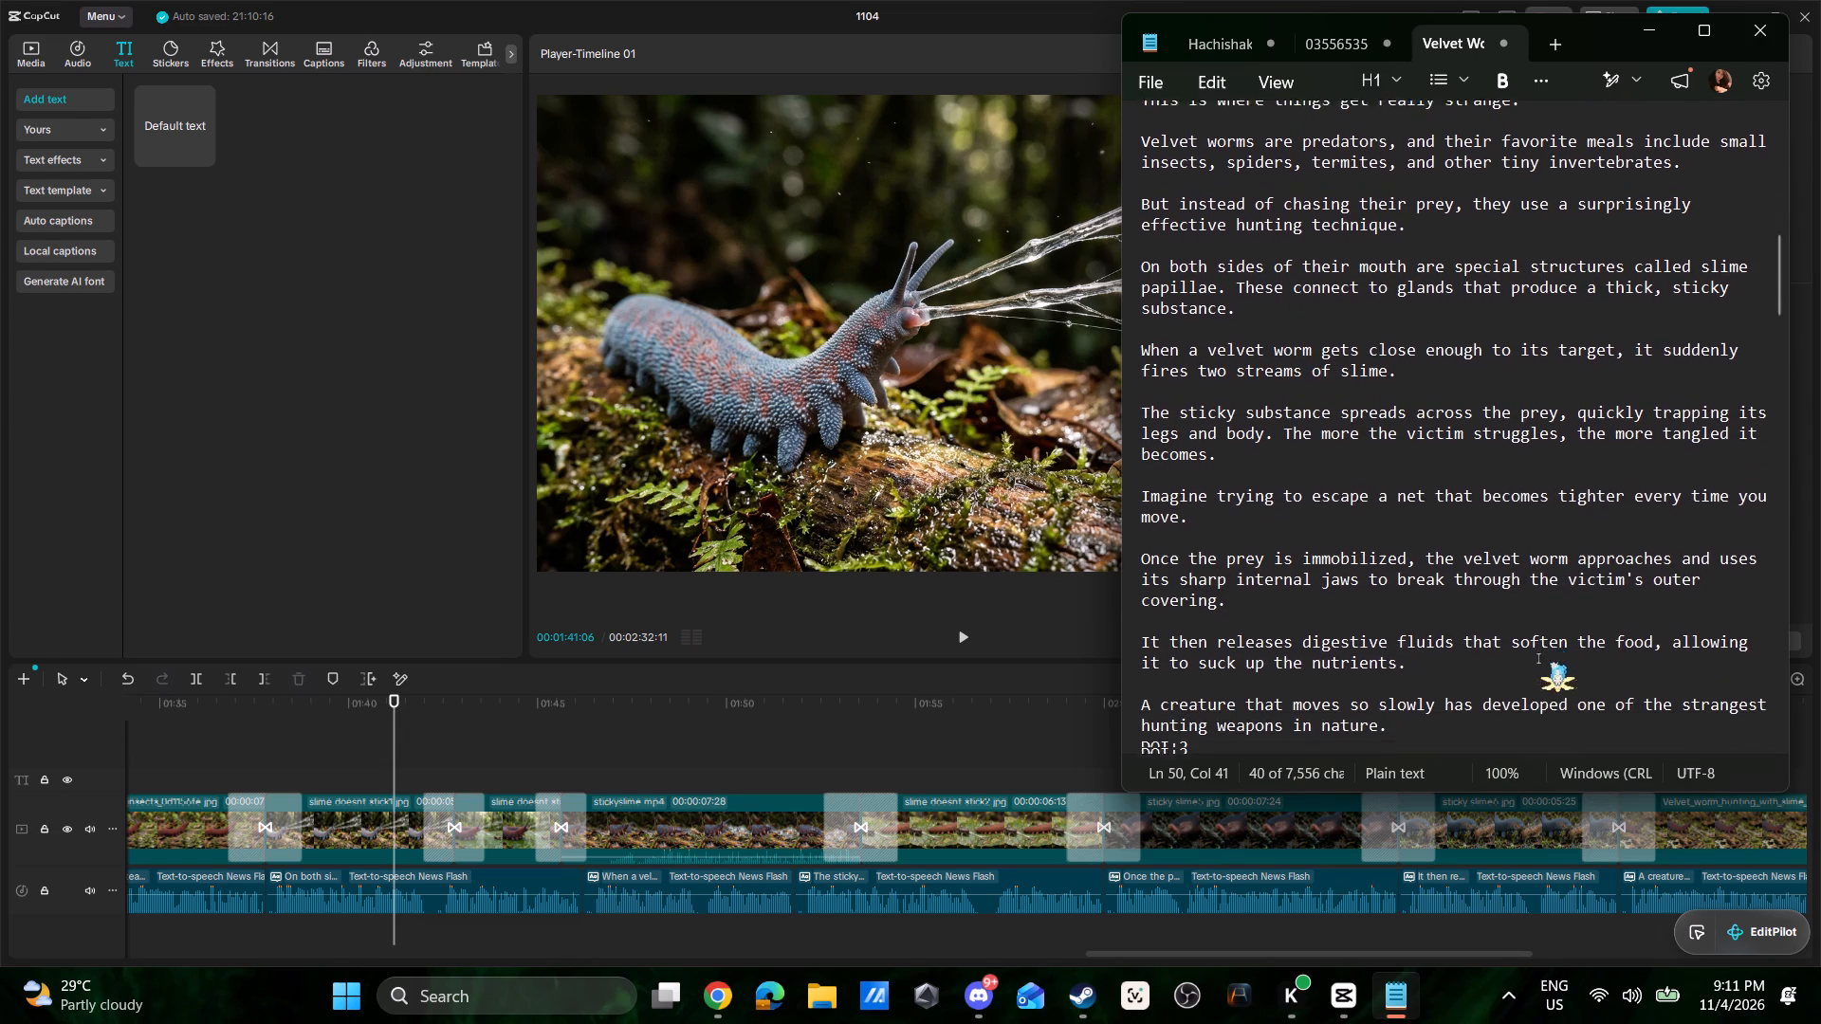
pyautogui.scroll(-2, 1539, 659)
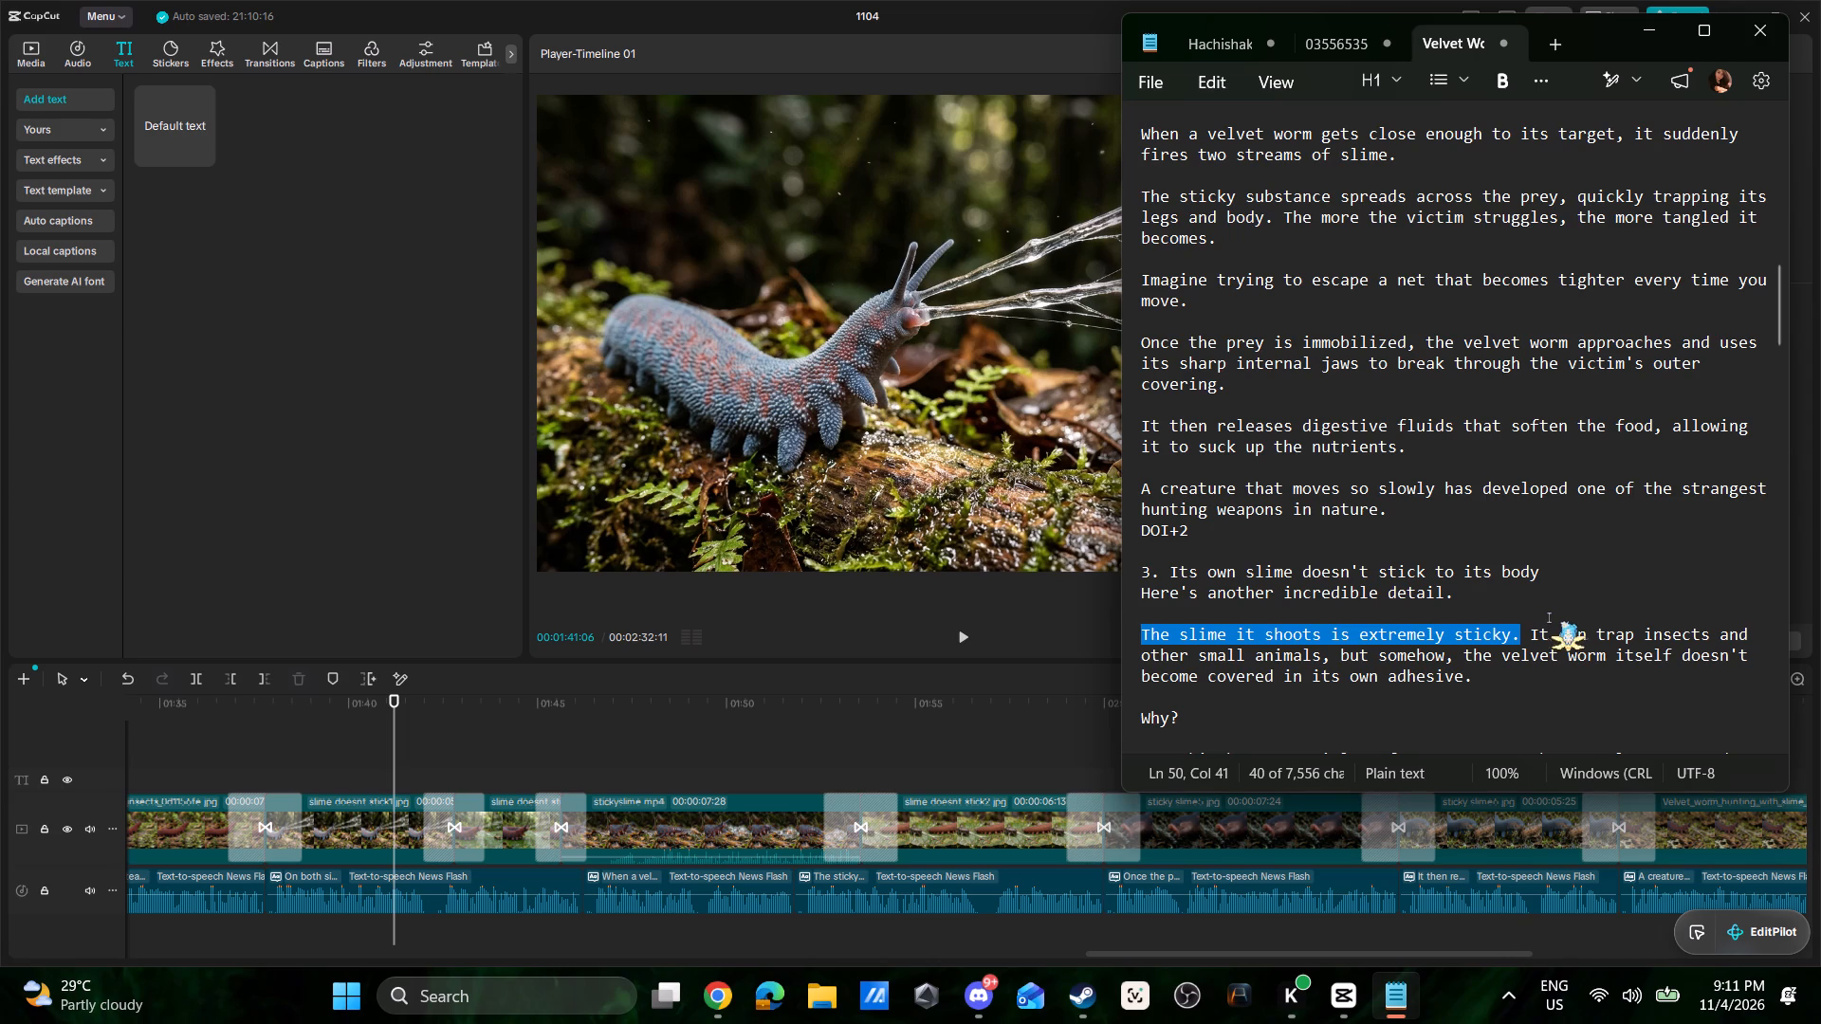
pyautogui.scroll(9, 1550, 618)
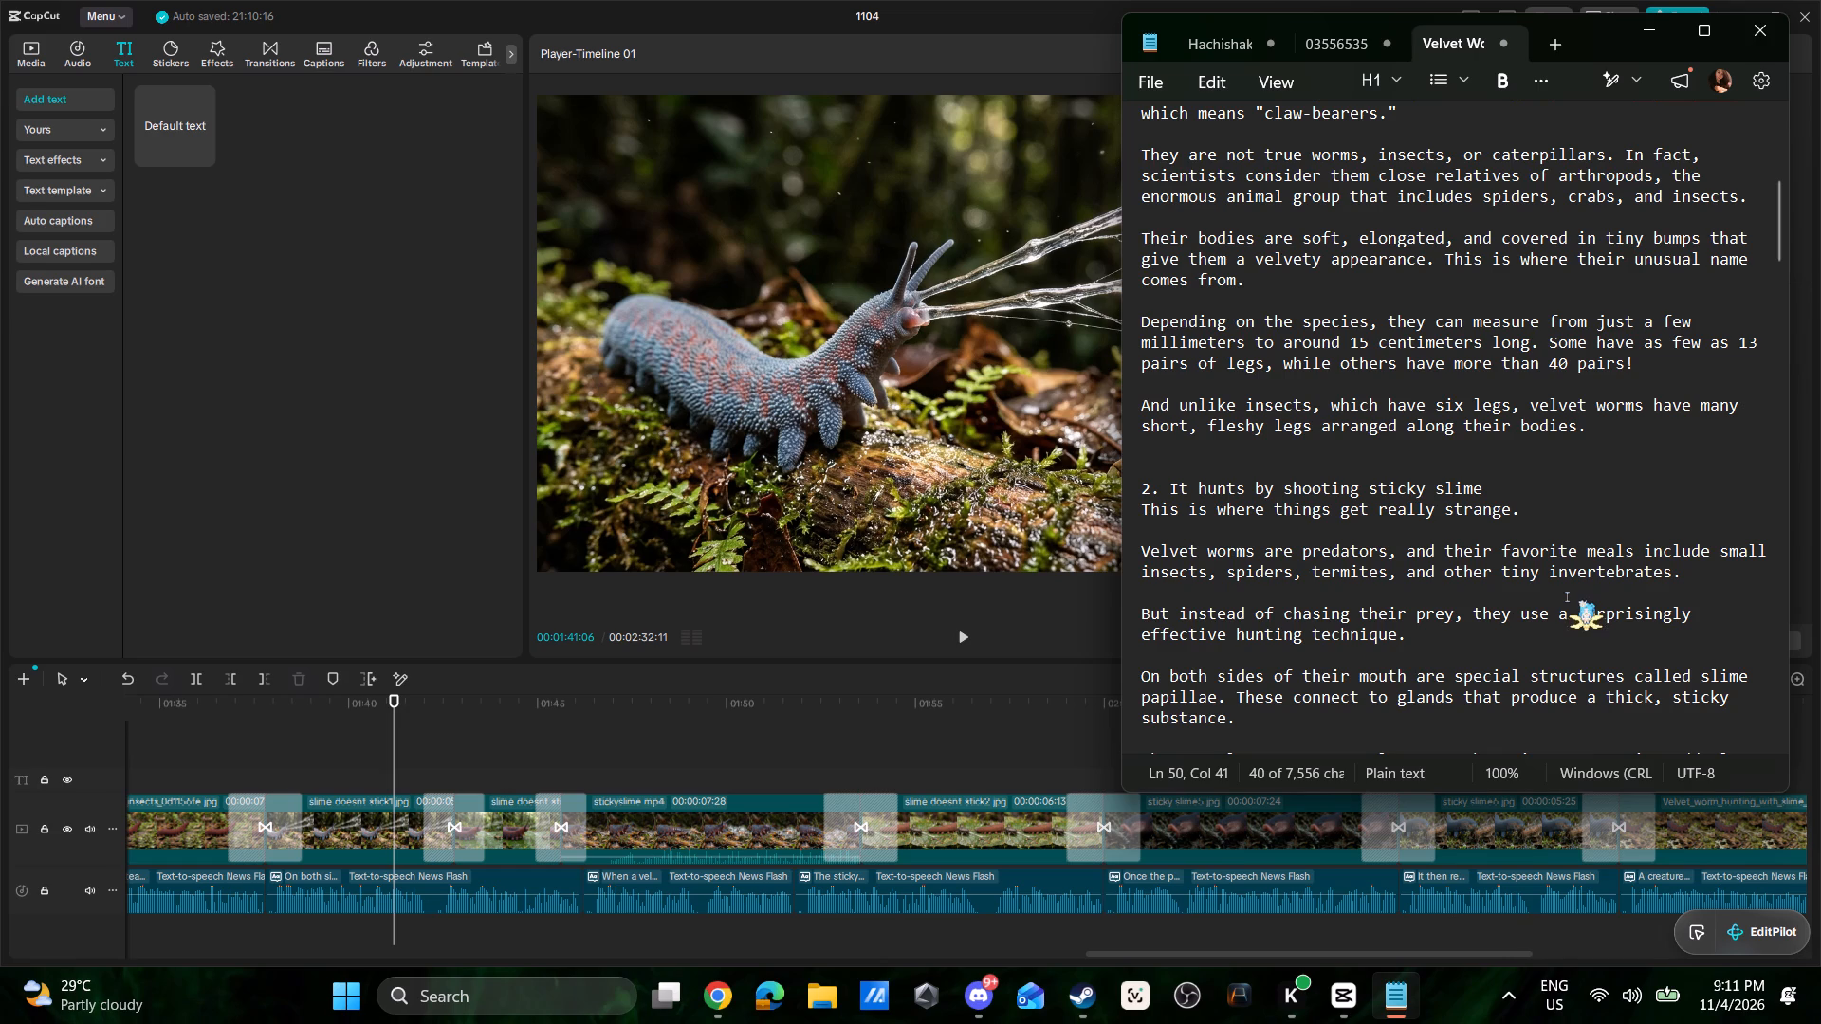
pyautogui.scroll(-3, 1631, 627)
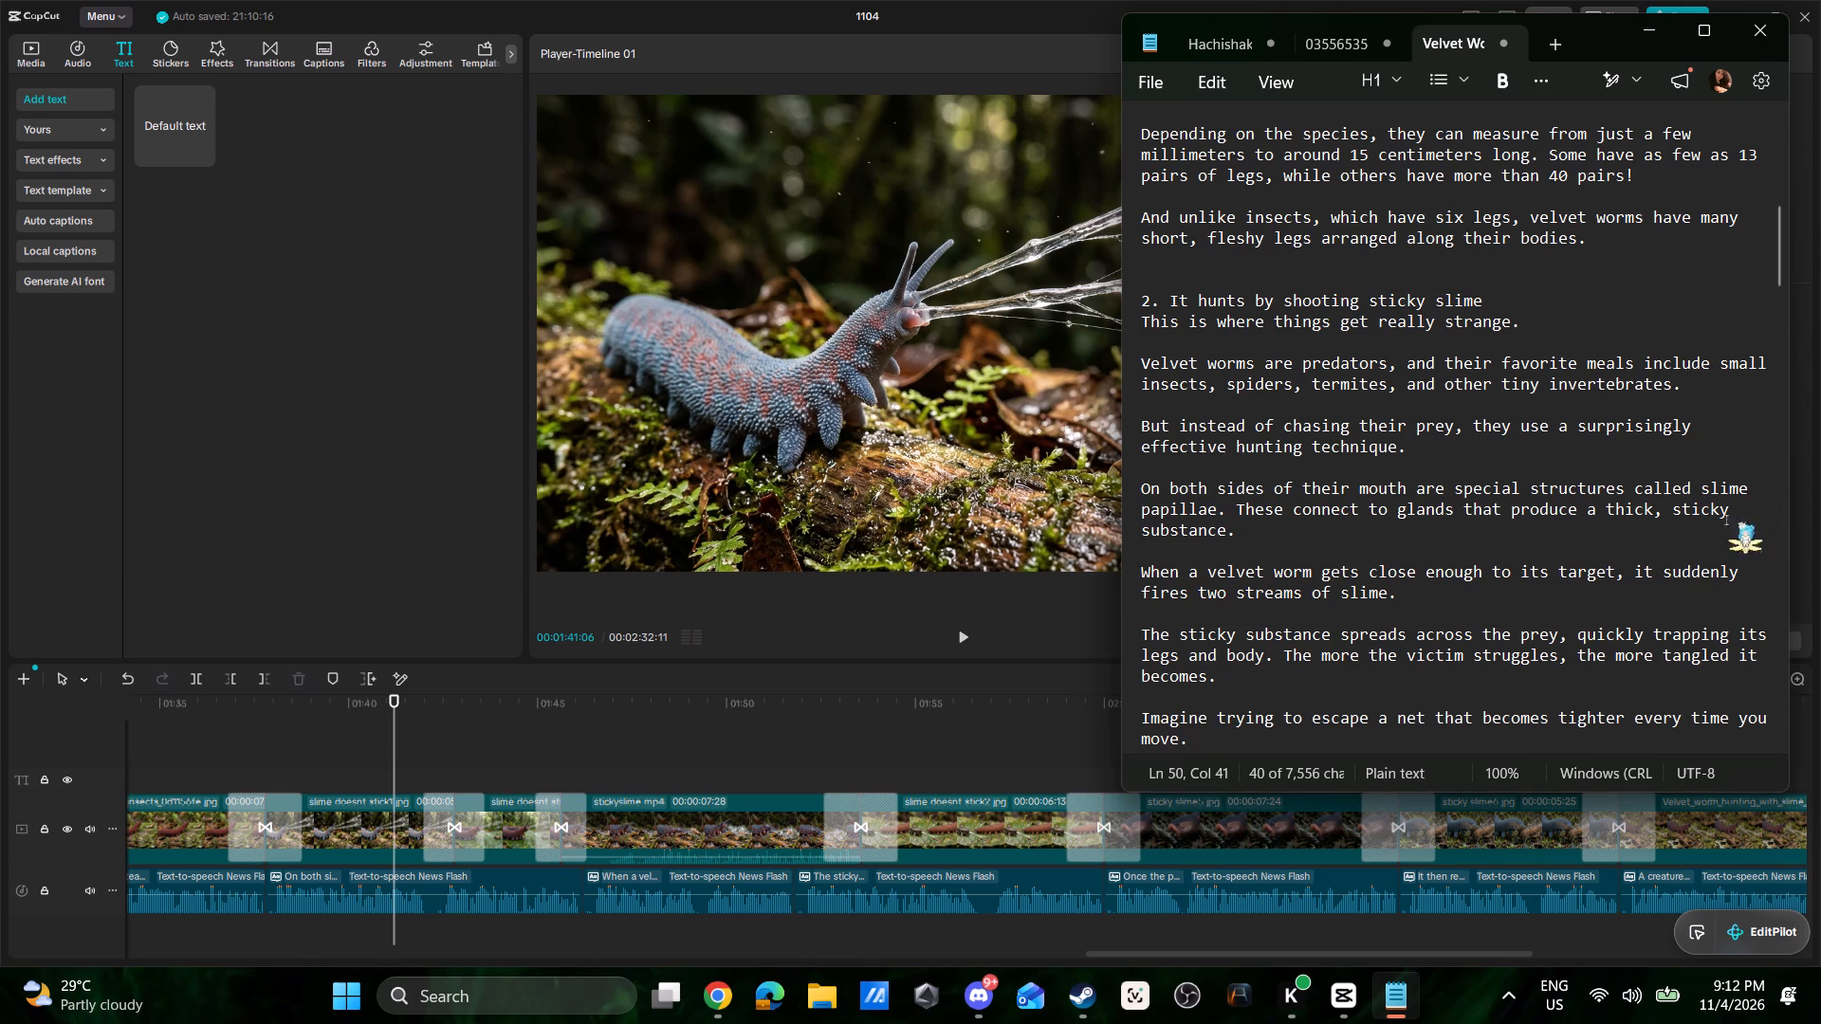
# Back in CapCut, add a default text title at about 01:40, move it into the frame's lower part and change its wording to "Slime Papillae".
pyautogui.click(408, 766)
pyautogui.click(395, 759)
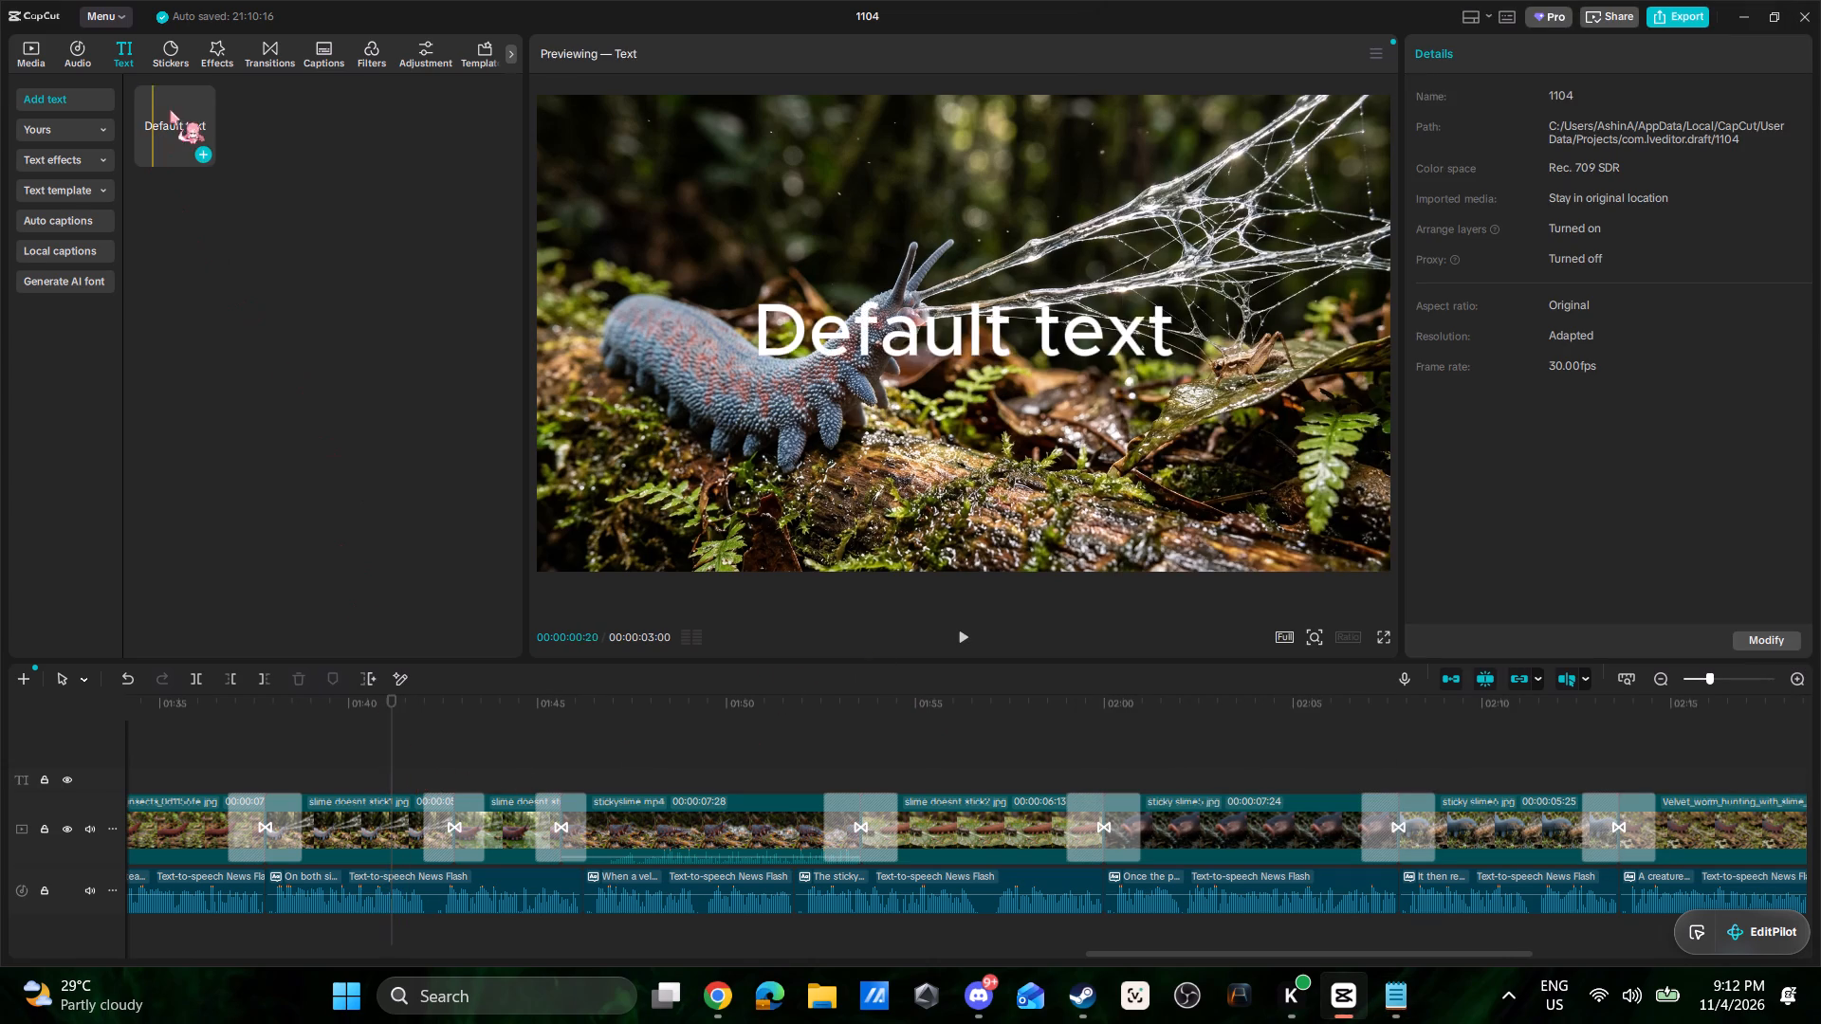
pyautogui.moveTo(172, 110); pyautogui.dragTo(372, 776)
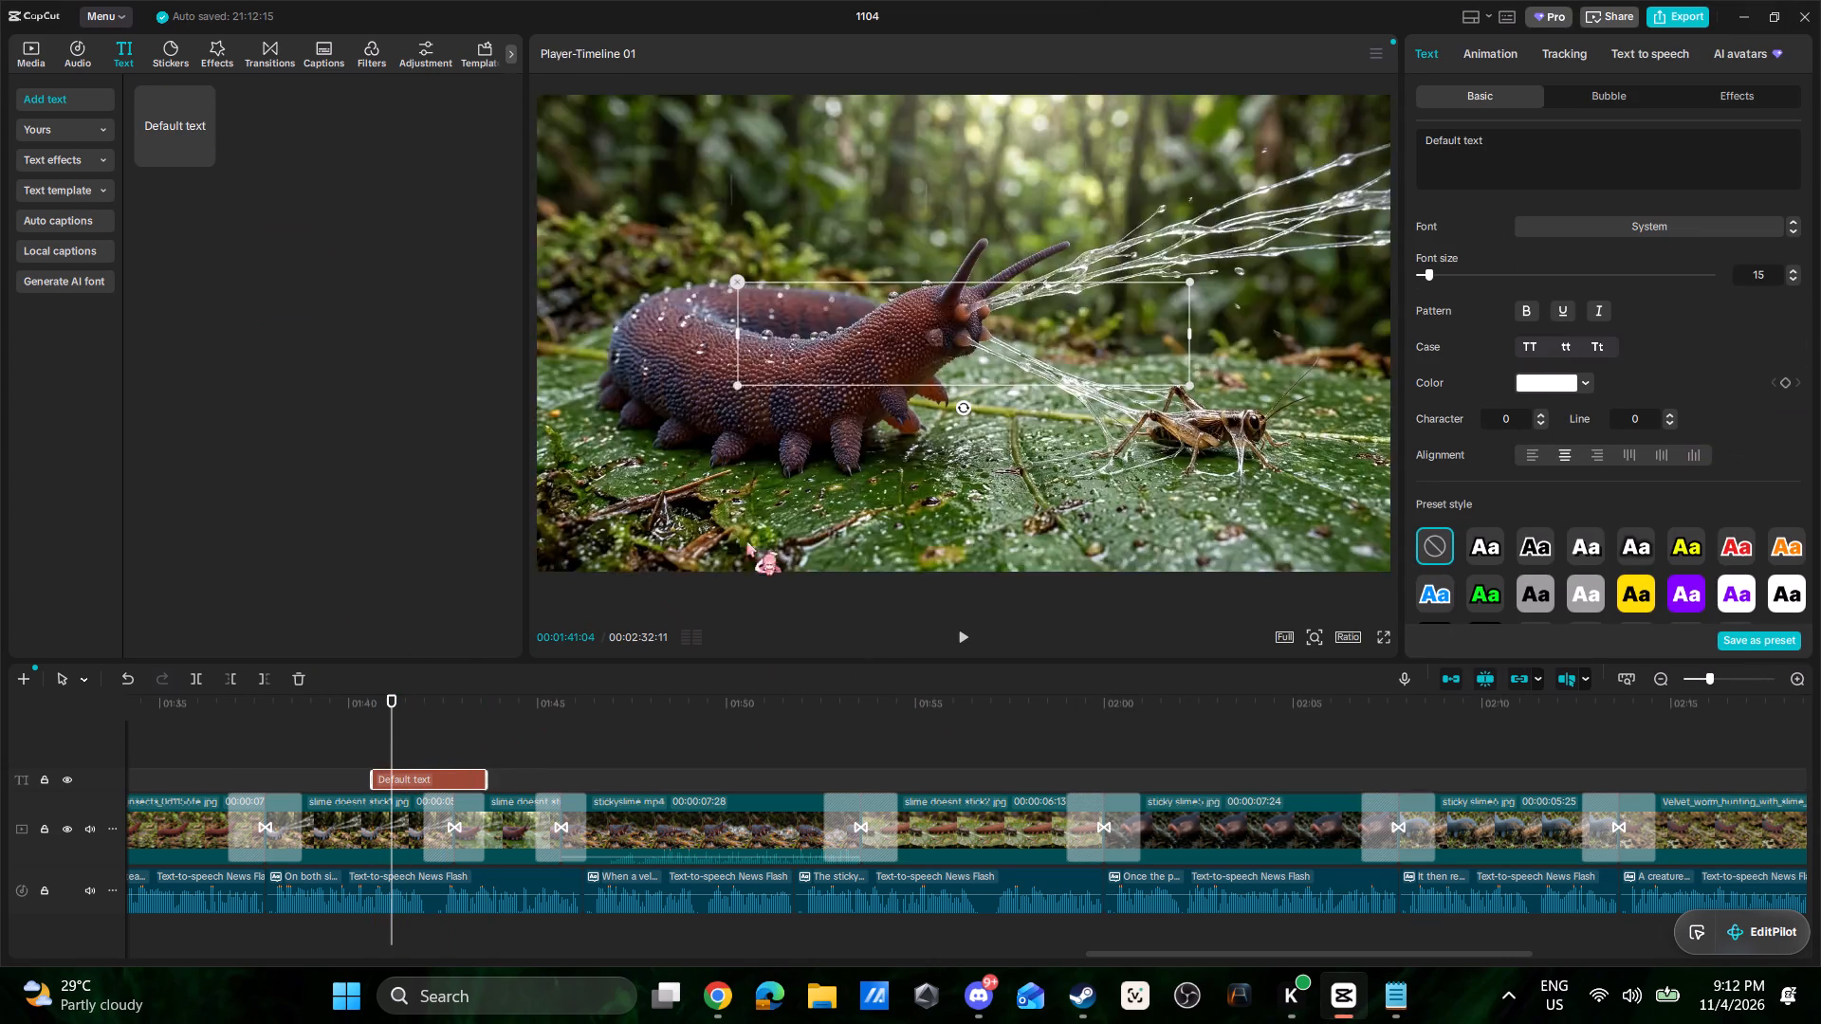
pyautogui.moveTo(1058, 335); pyautogui.dragTo(1058, 490)
pyautogui.doubleClick(1064, 470)
pyautogui.click(1527, 142)
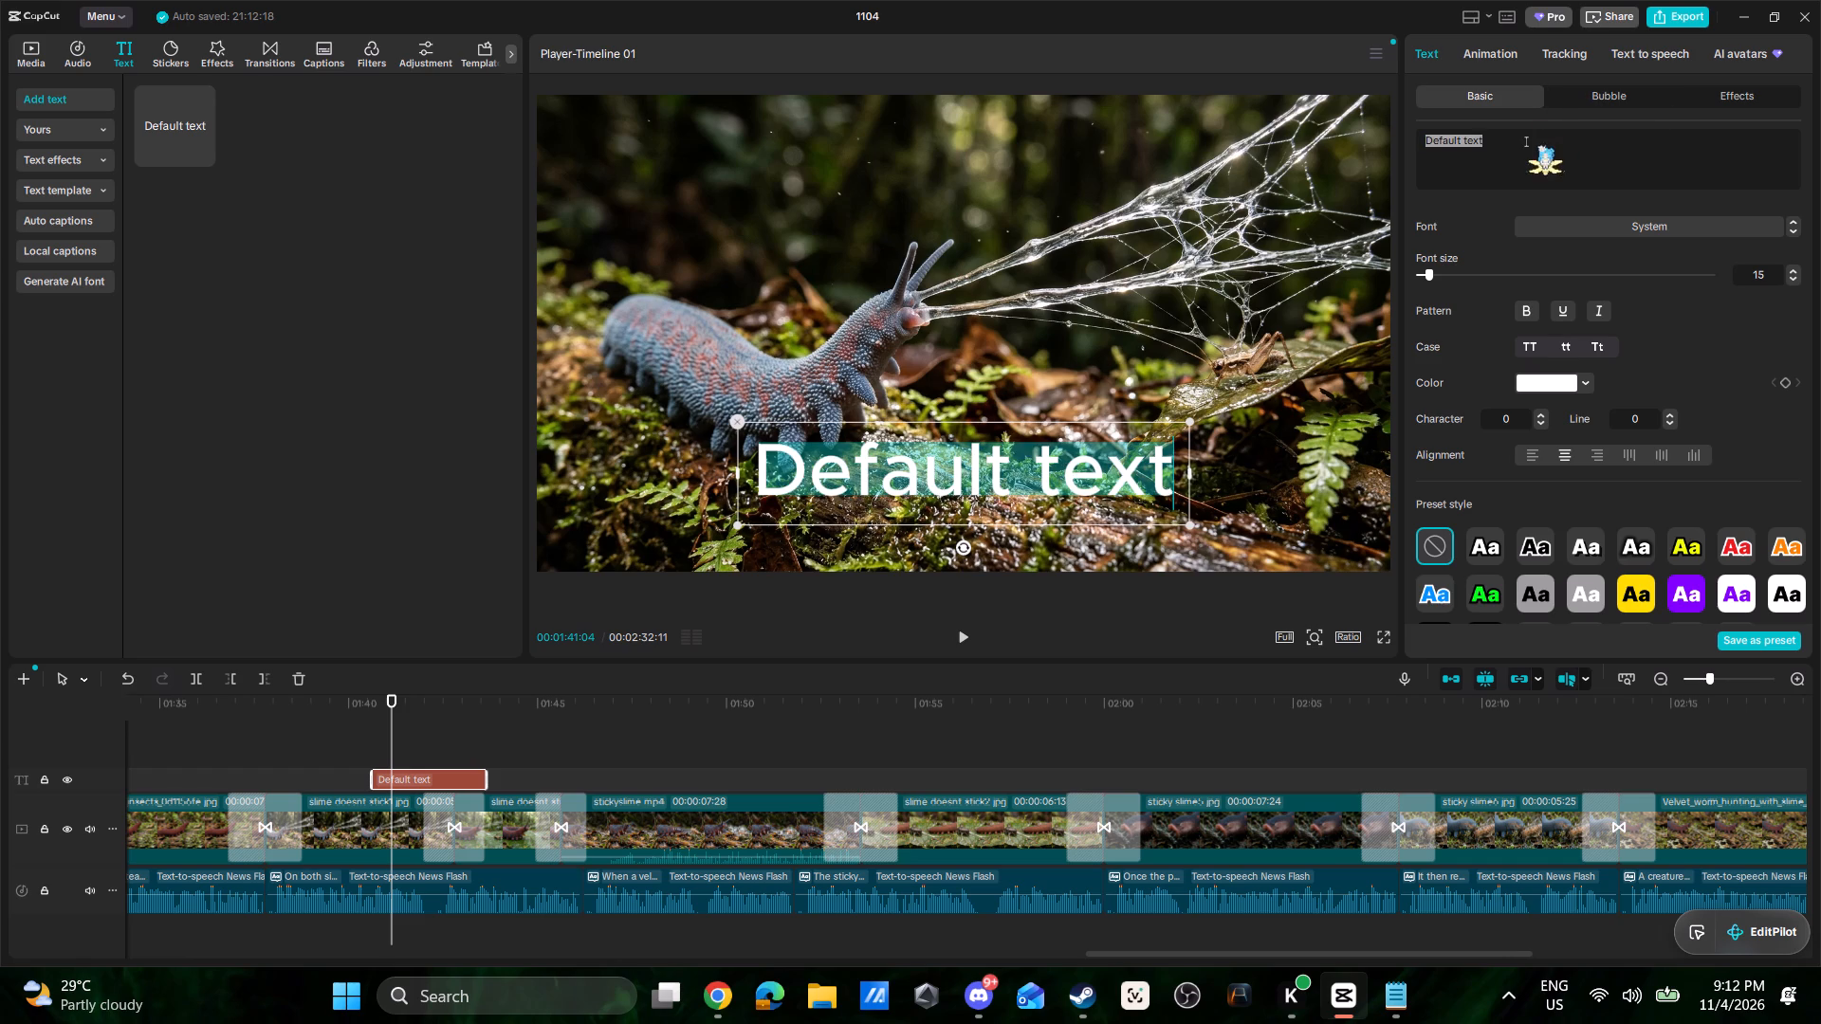
pyautogui.moveTo(1550, 150); pyautogui.dragTo(1294, 141)
pyautogui.write('Slime PAp')
pyautogui.press('BackSpace')
pyautogui.press('BackSpace')
pyautogui.write('apillae')
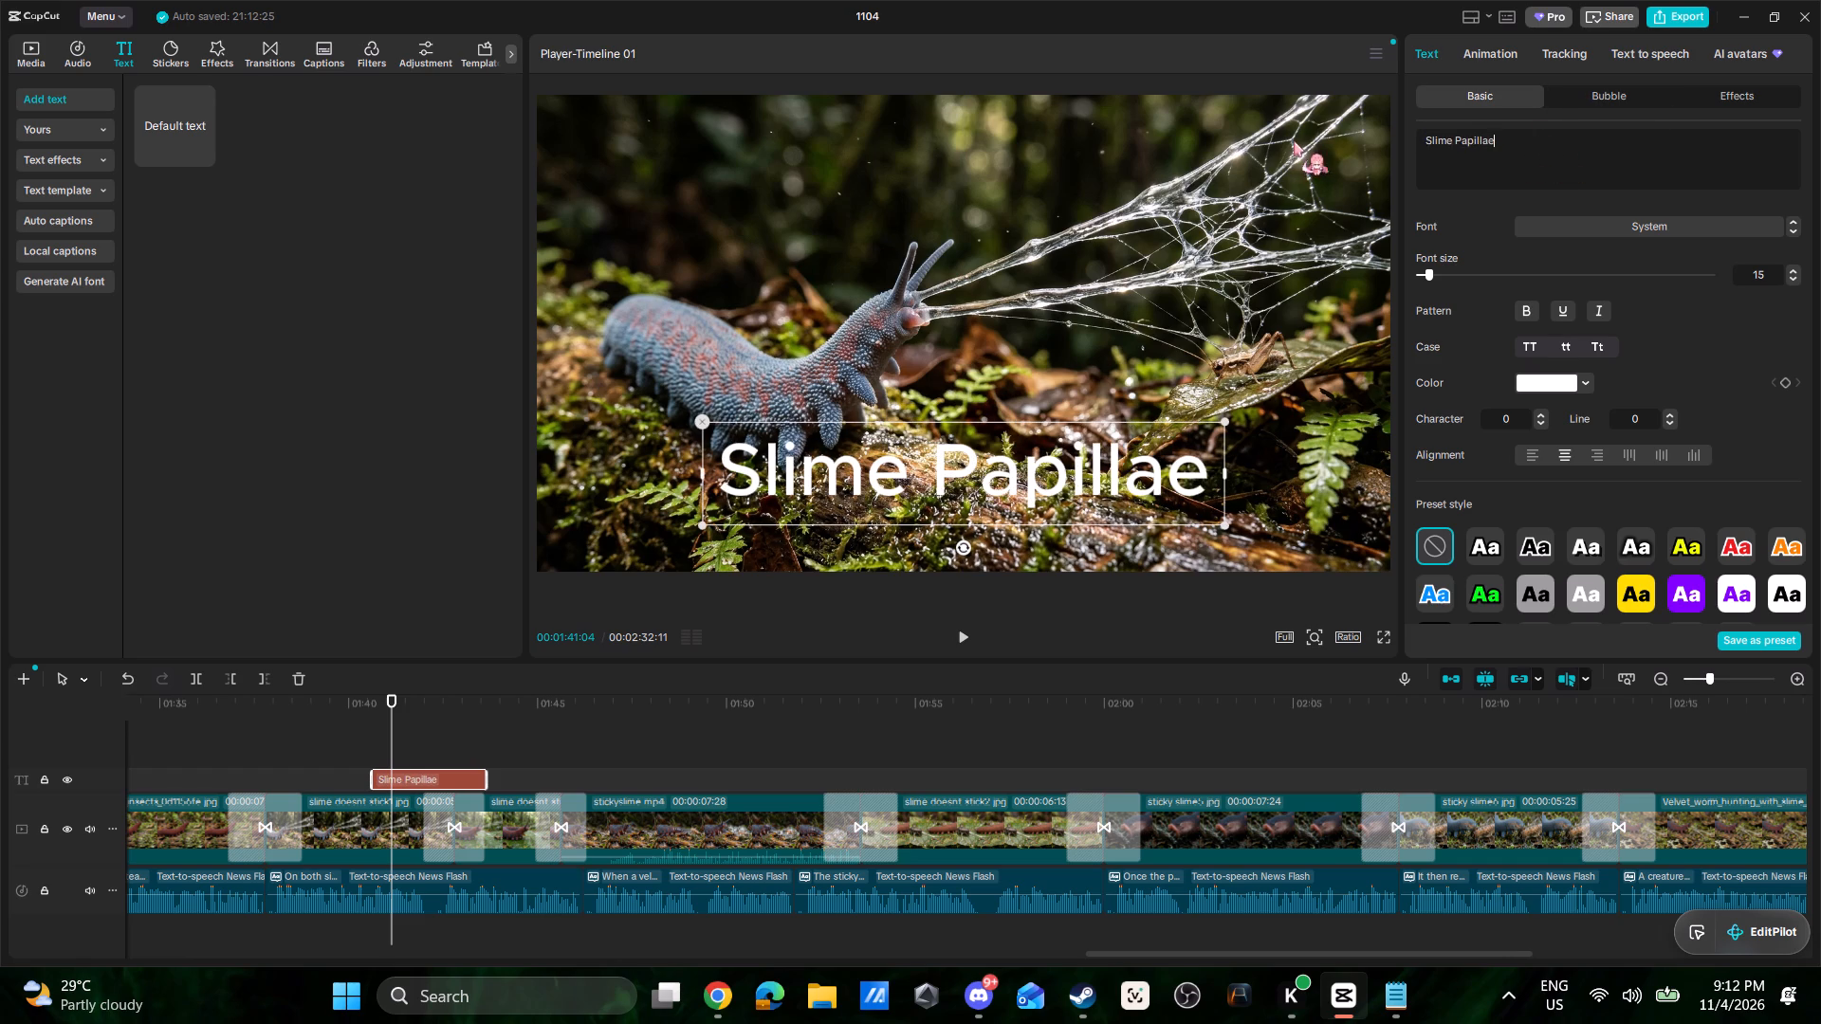
# Give the "Slime Papillae" title the white-on-black preset style, scale it to 52% and place it centred near the lower edge at Y -782.
pyautogui.scroll(-3, 1517, 488)
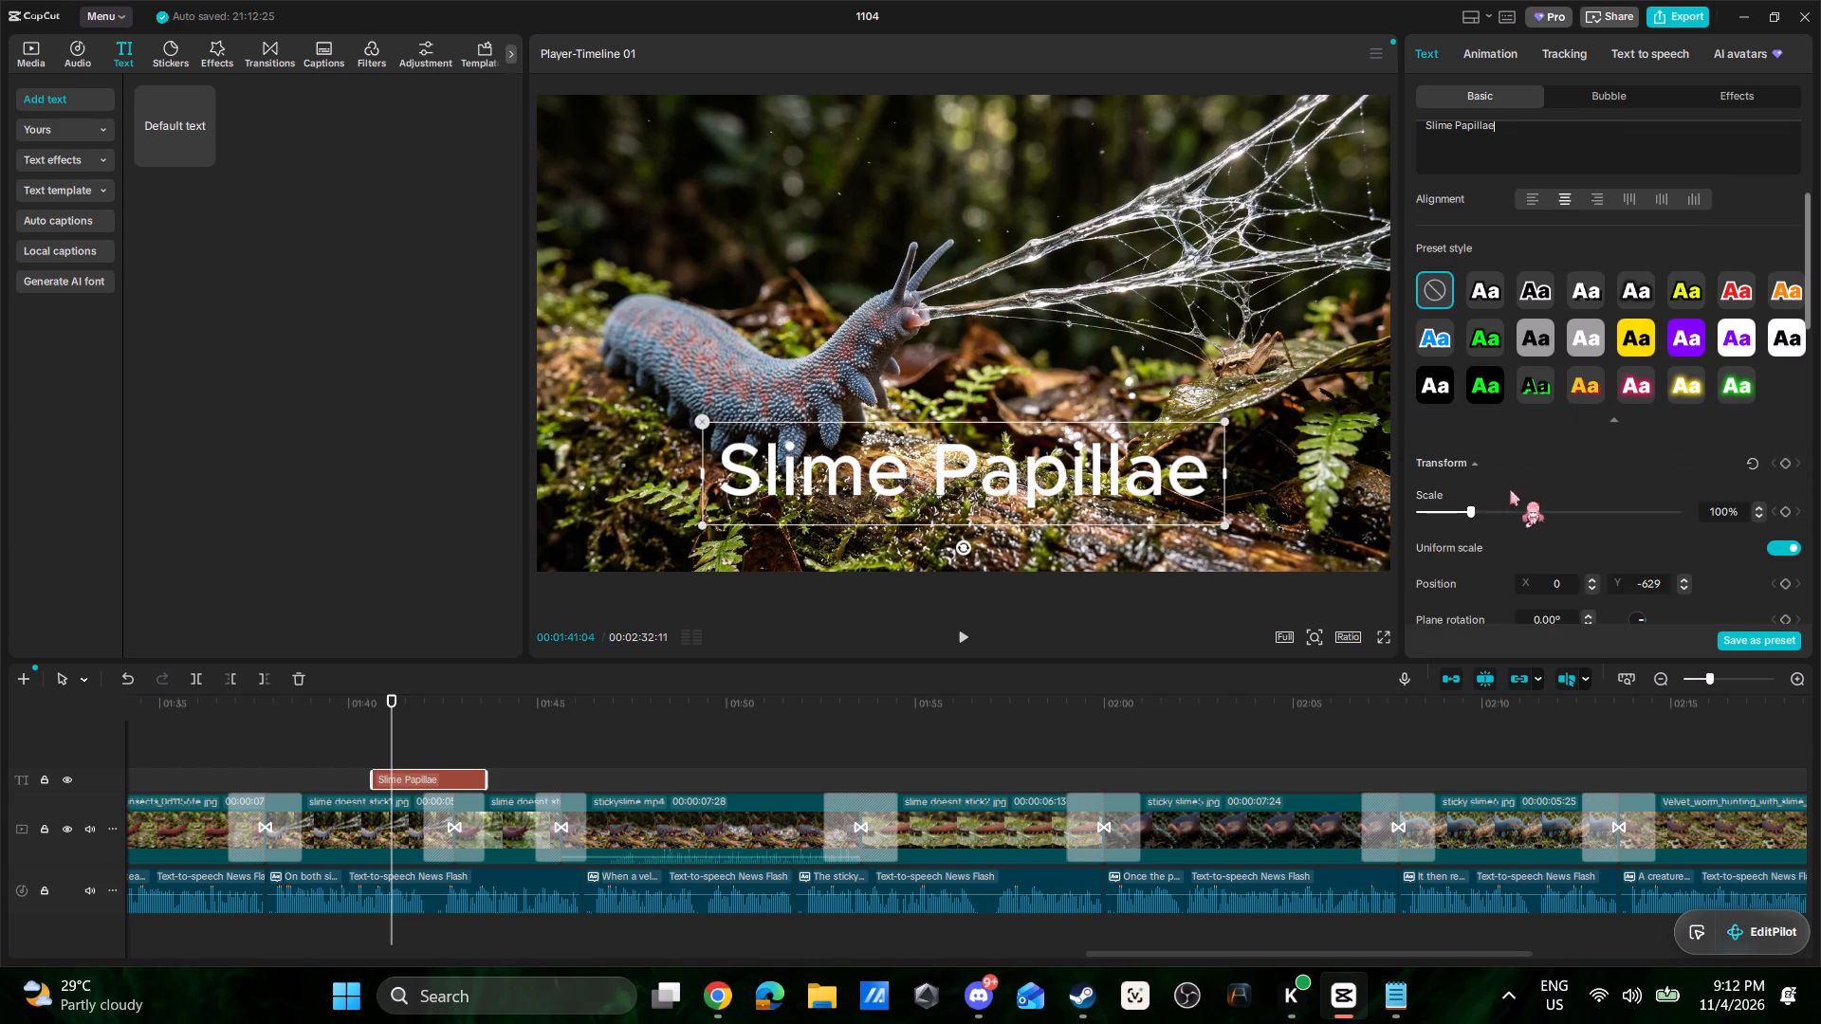
pyautogui.click(1427, 375)
pyautogui.moveTo(1244, 403); pyautogui.dragTo(1119, 456)
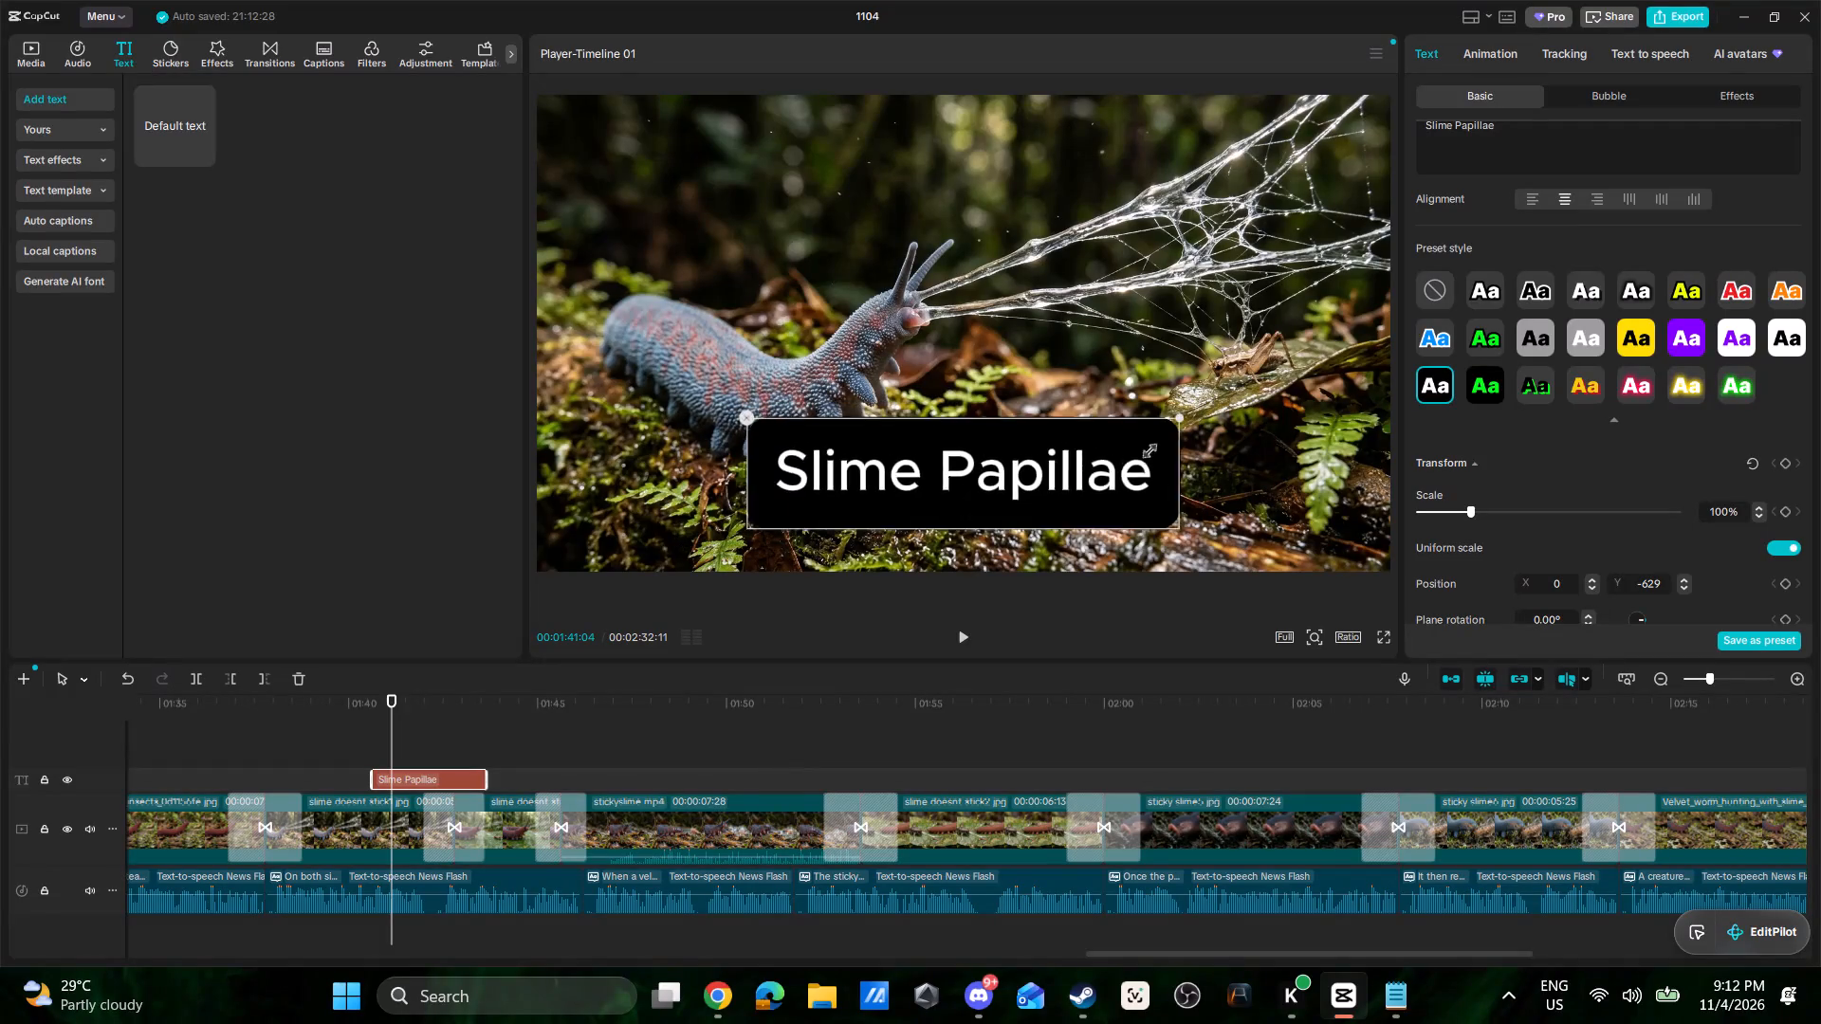
pyautogui.moveTo(1119, 456); pyautogui.dragTo(1037, 482)
pyautogui.moveTo(992, 468); pyautogui.dragTo(989, 481)
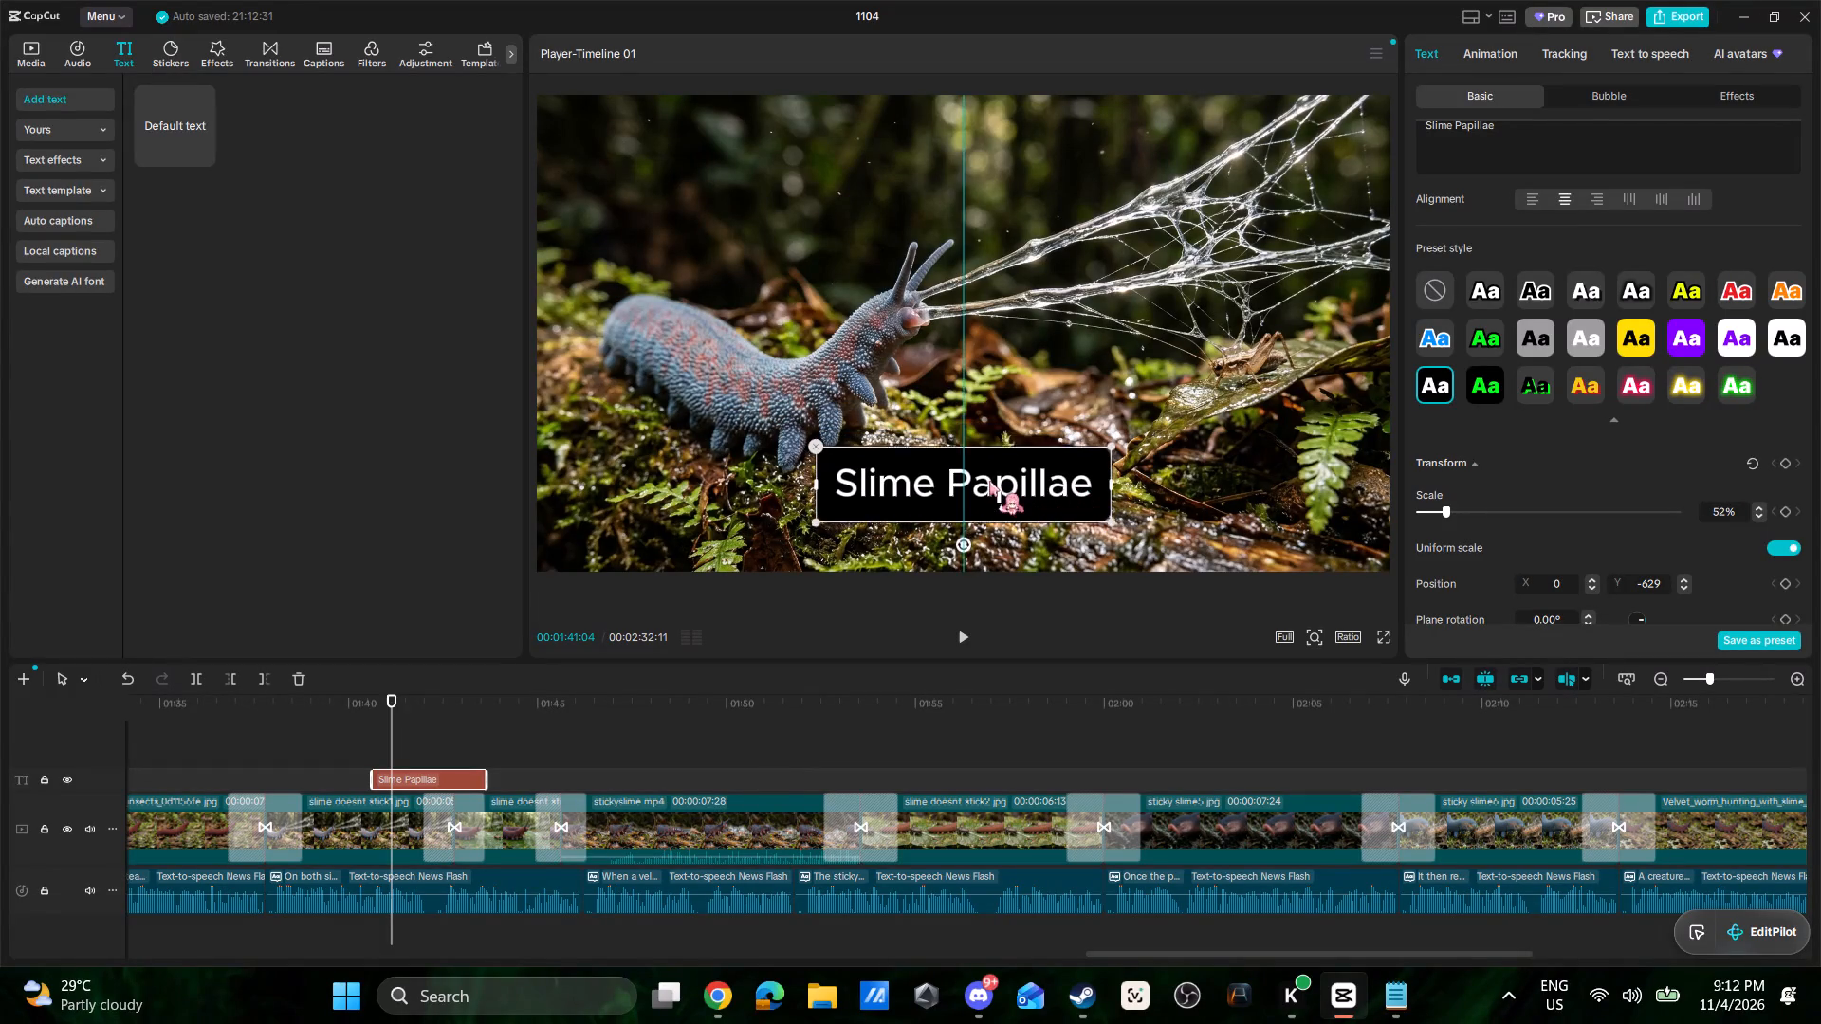
pyautogui.moveTo(989, 481); pyautogui.dragTo(991, 503)
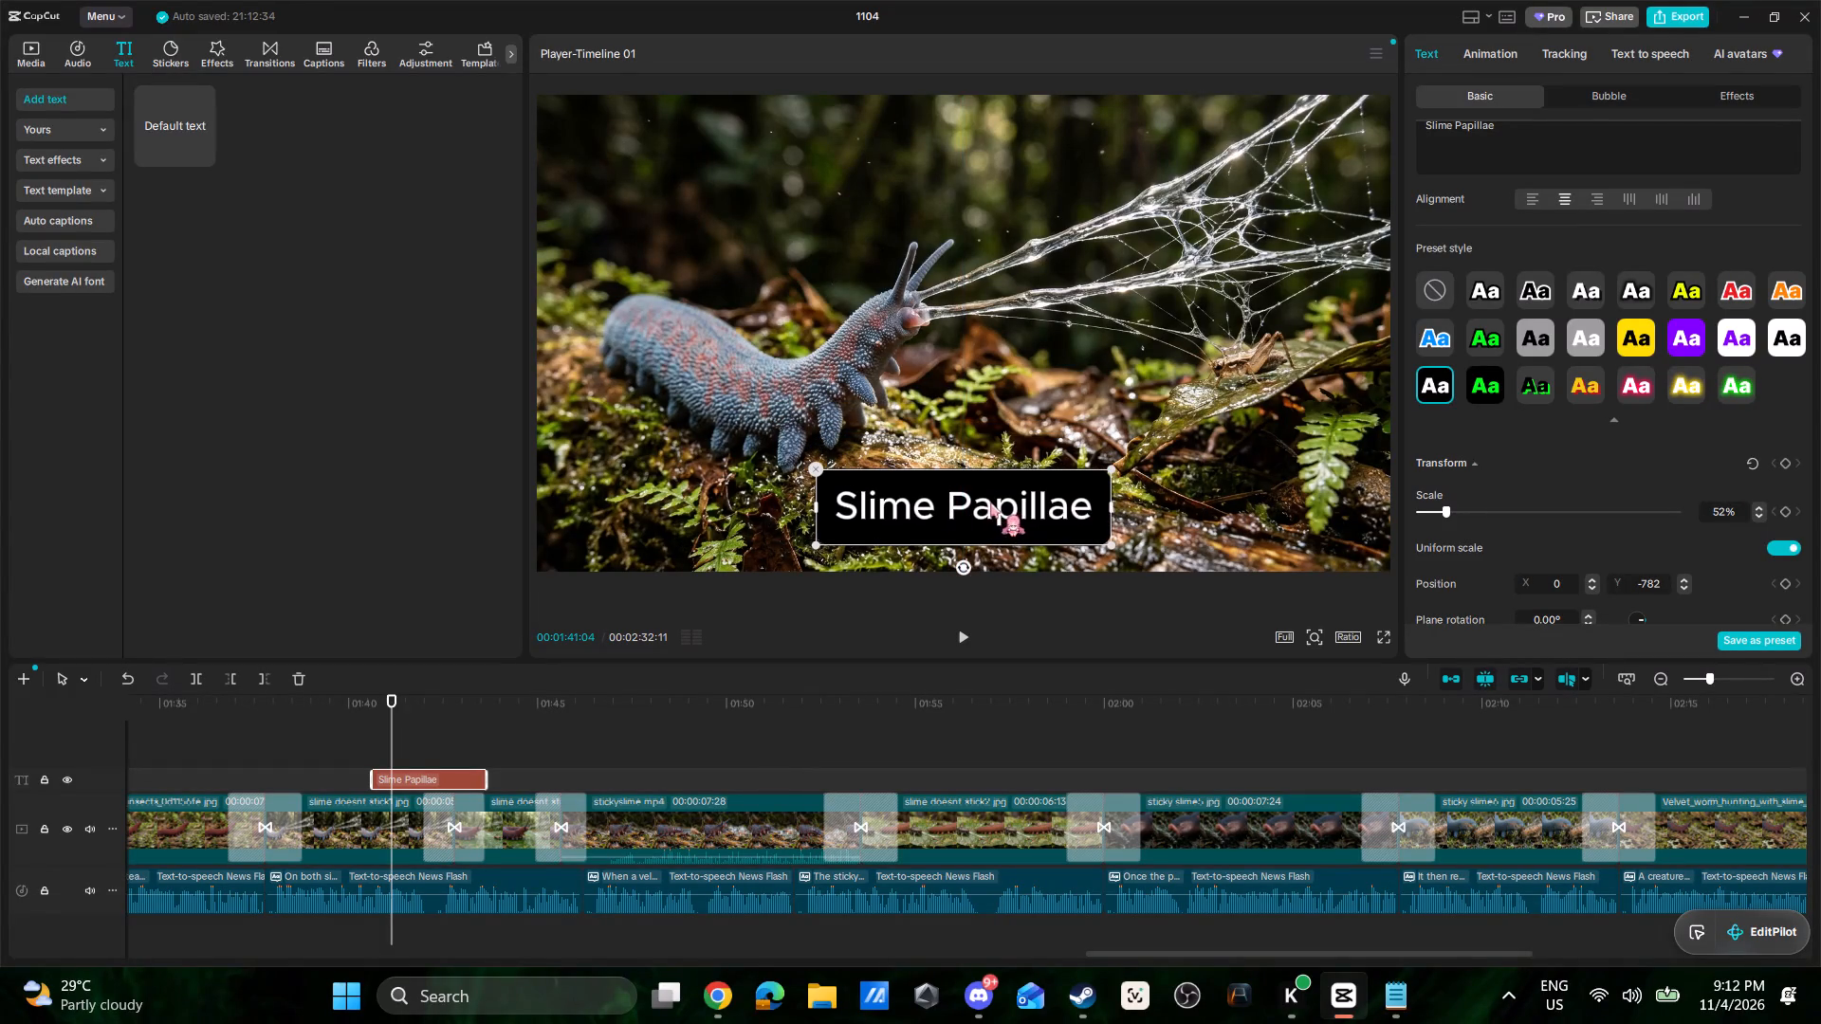
# Play back the "Slime Papillae" title, trim its end to just after 01:42 and check it against the narration.
pyautogui.click(347, 726)
pyautogui.press('space')
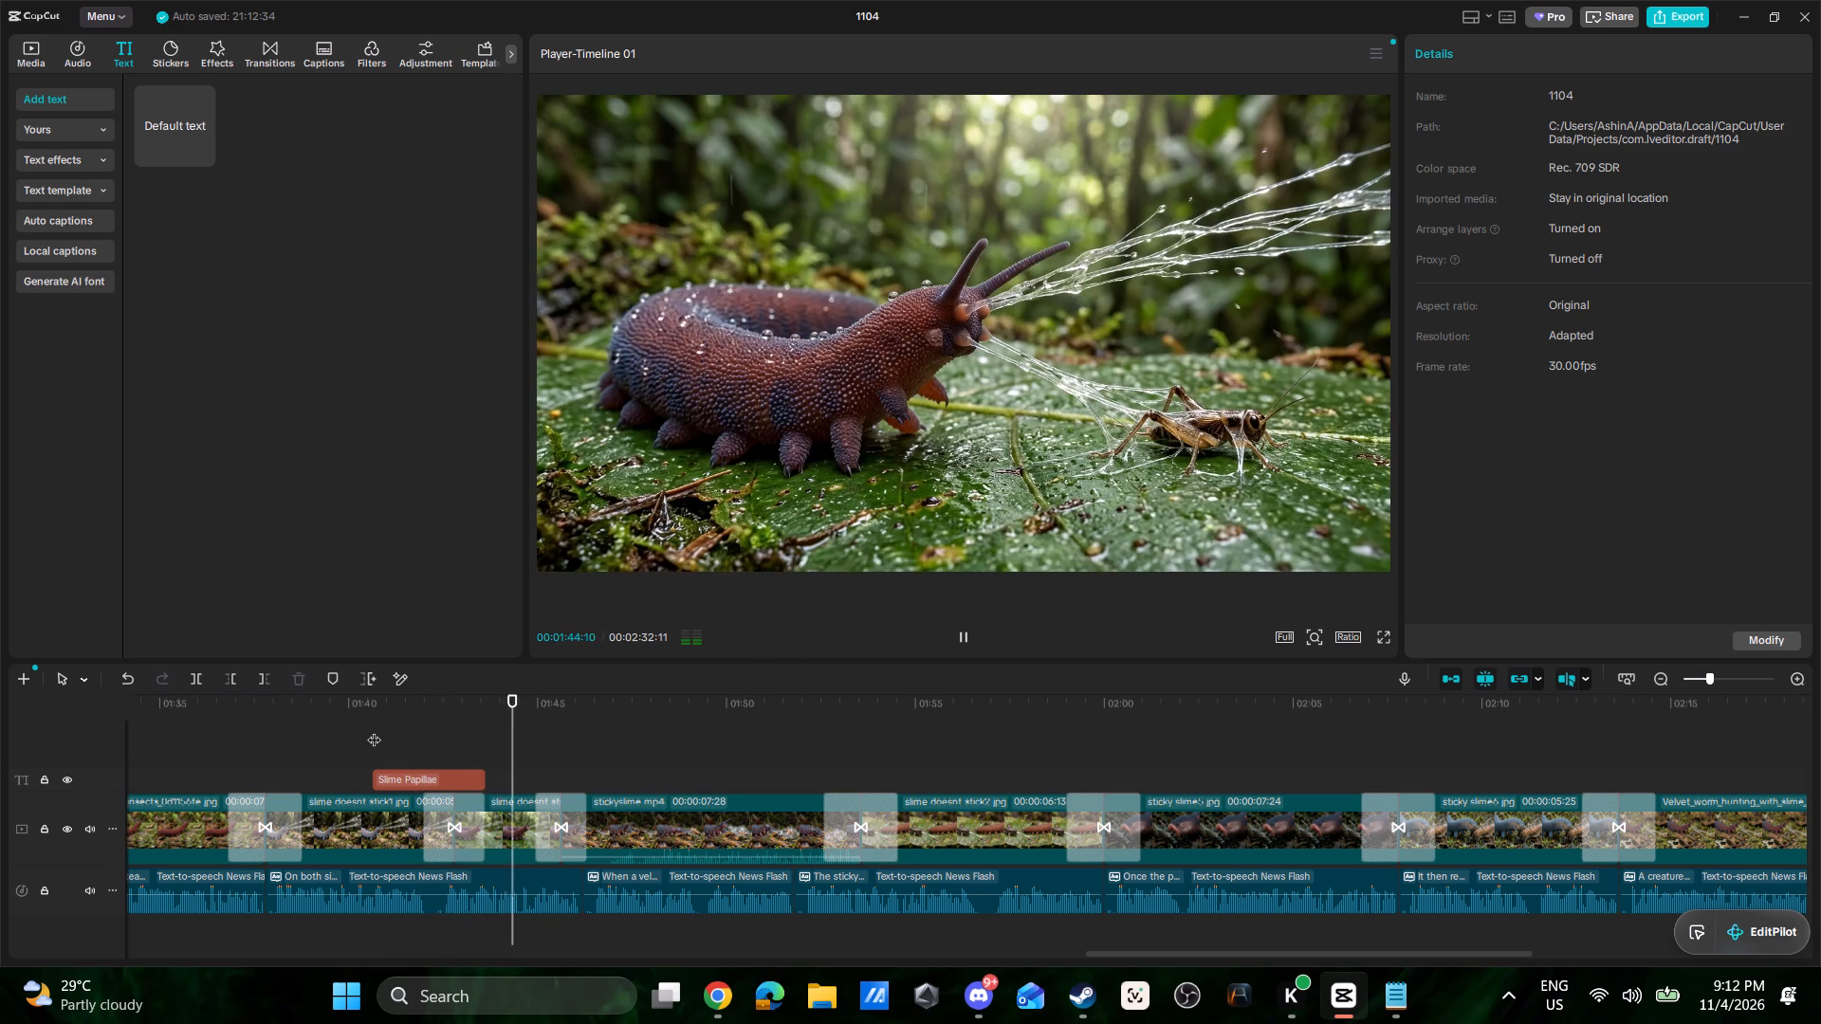
pyautogui.press('space')
pyautogui.click(461, 779)
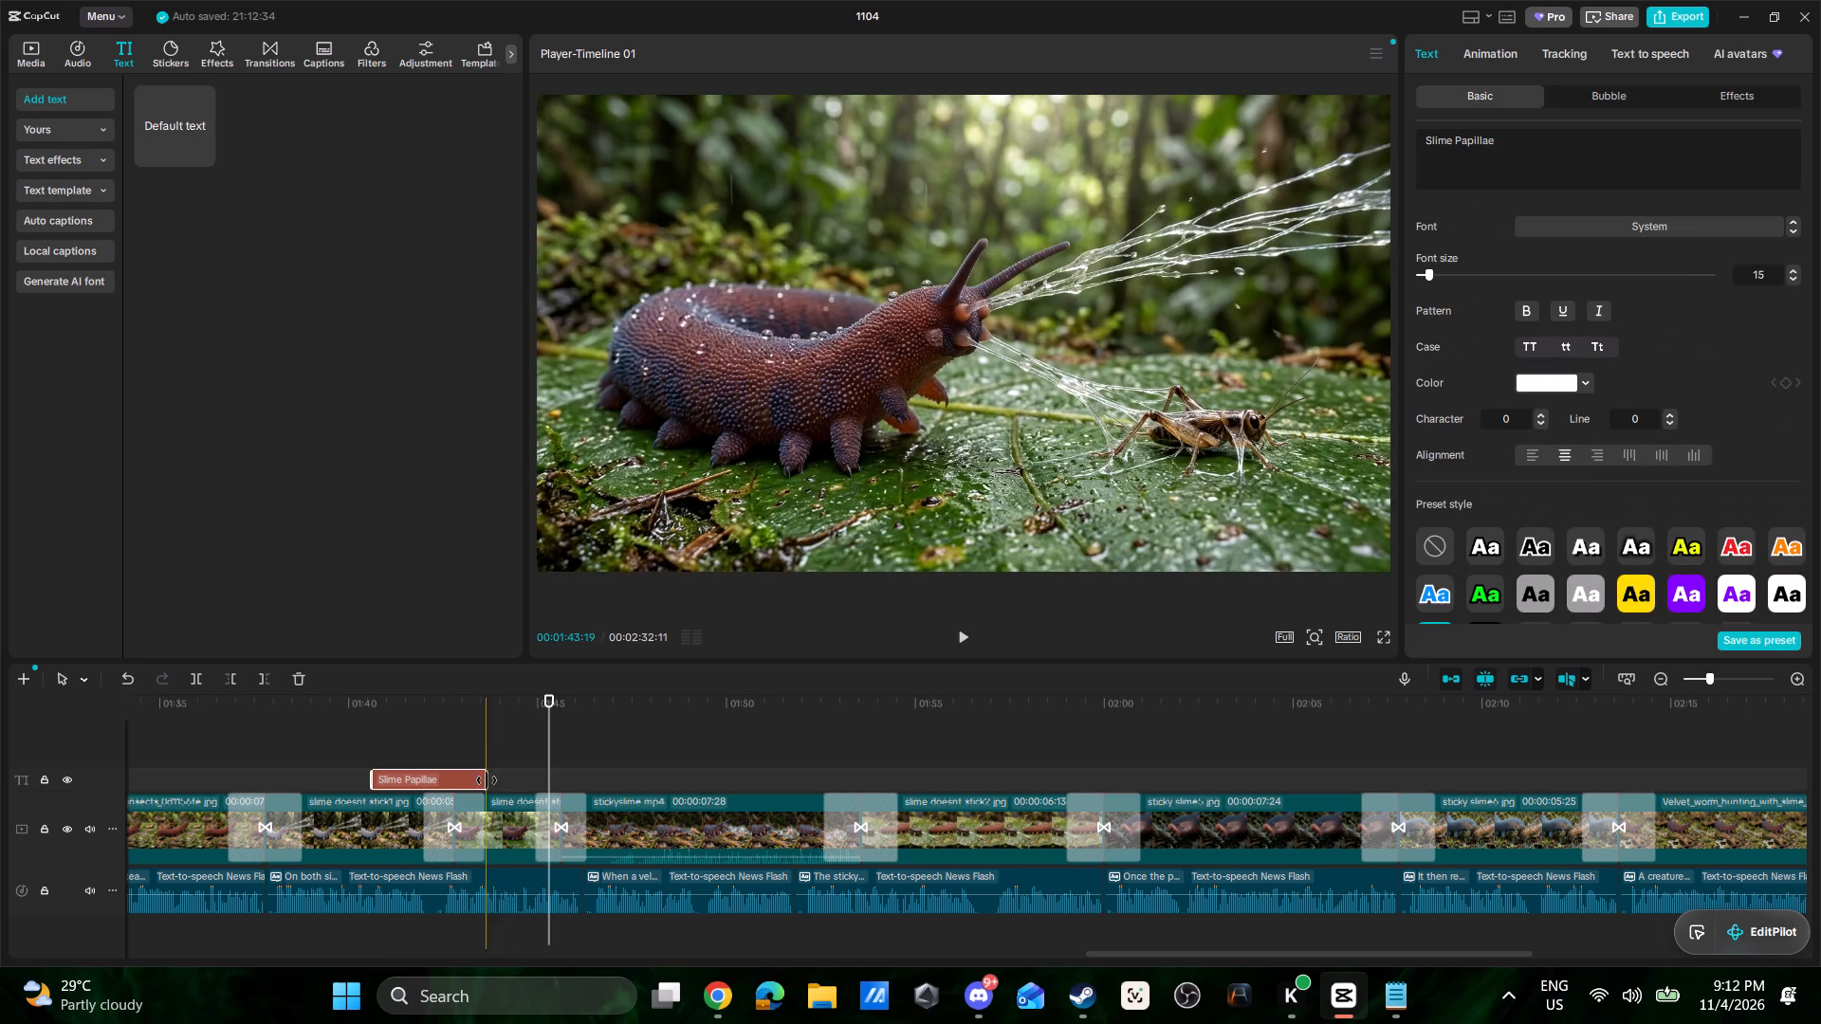
pyautogui.moveTo(487, 780); pyautogui.dragTo(454, 782)
pyautogui.click(341, 762)
pyautogui.press('space')
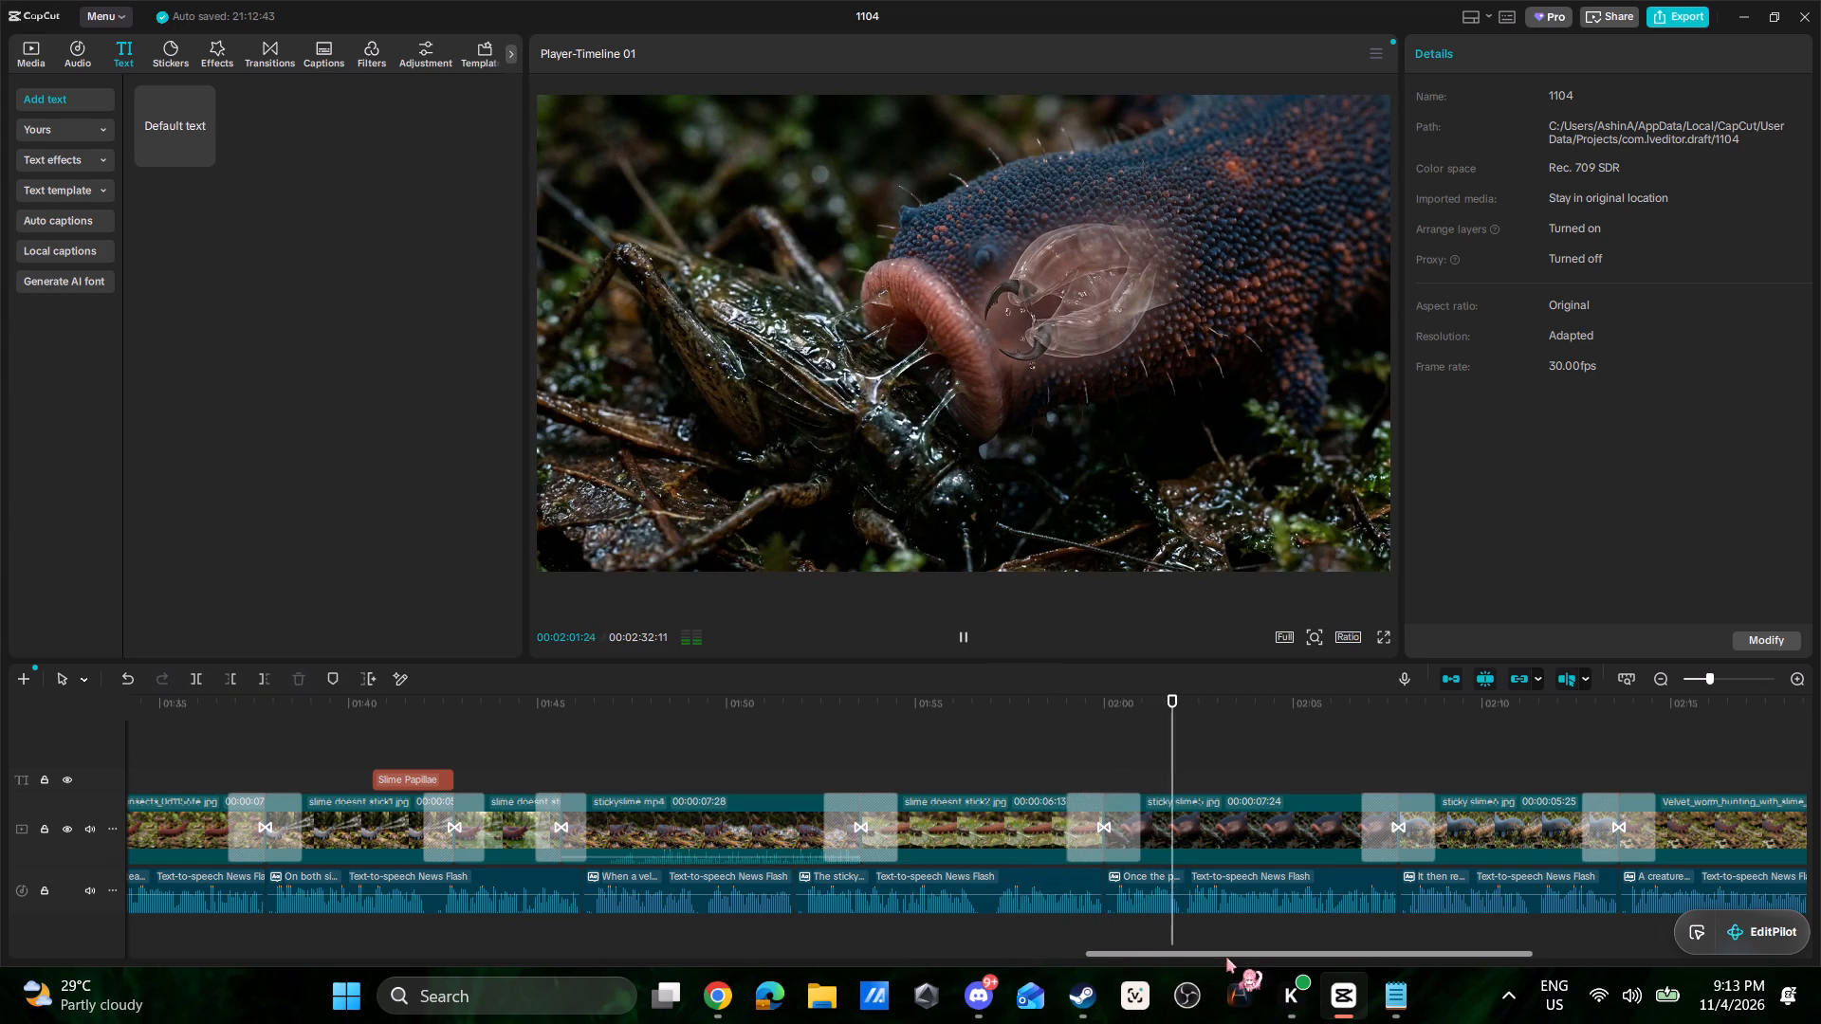
# Add a Basic Black transition between the worm hunting with slime and worm shooting slime images near 02:19, and play it back.
pyautogui.moveTo(1232, 951); pyautogui.dragTo(1411, 938)
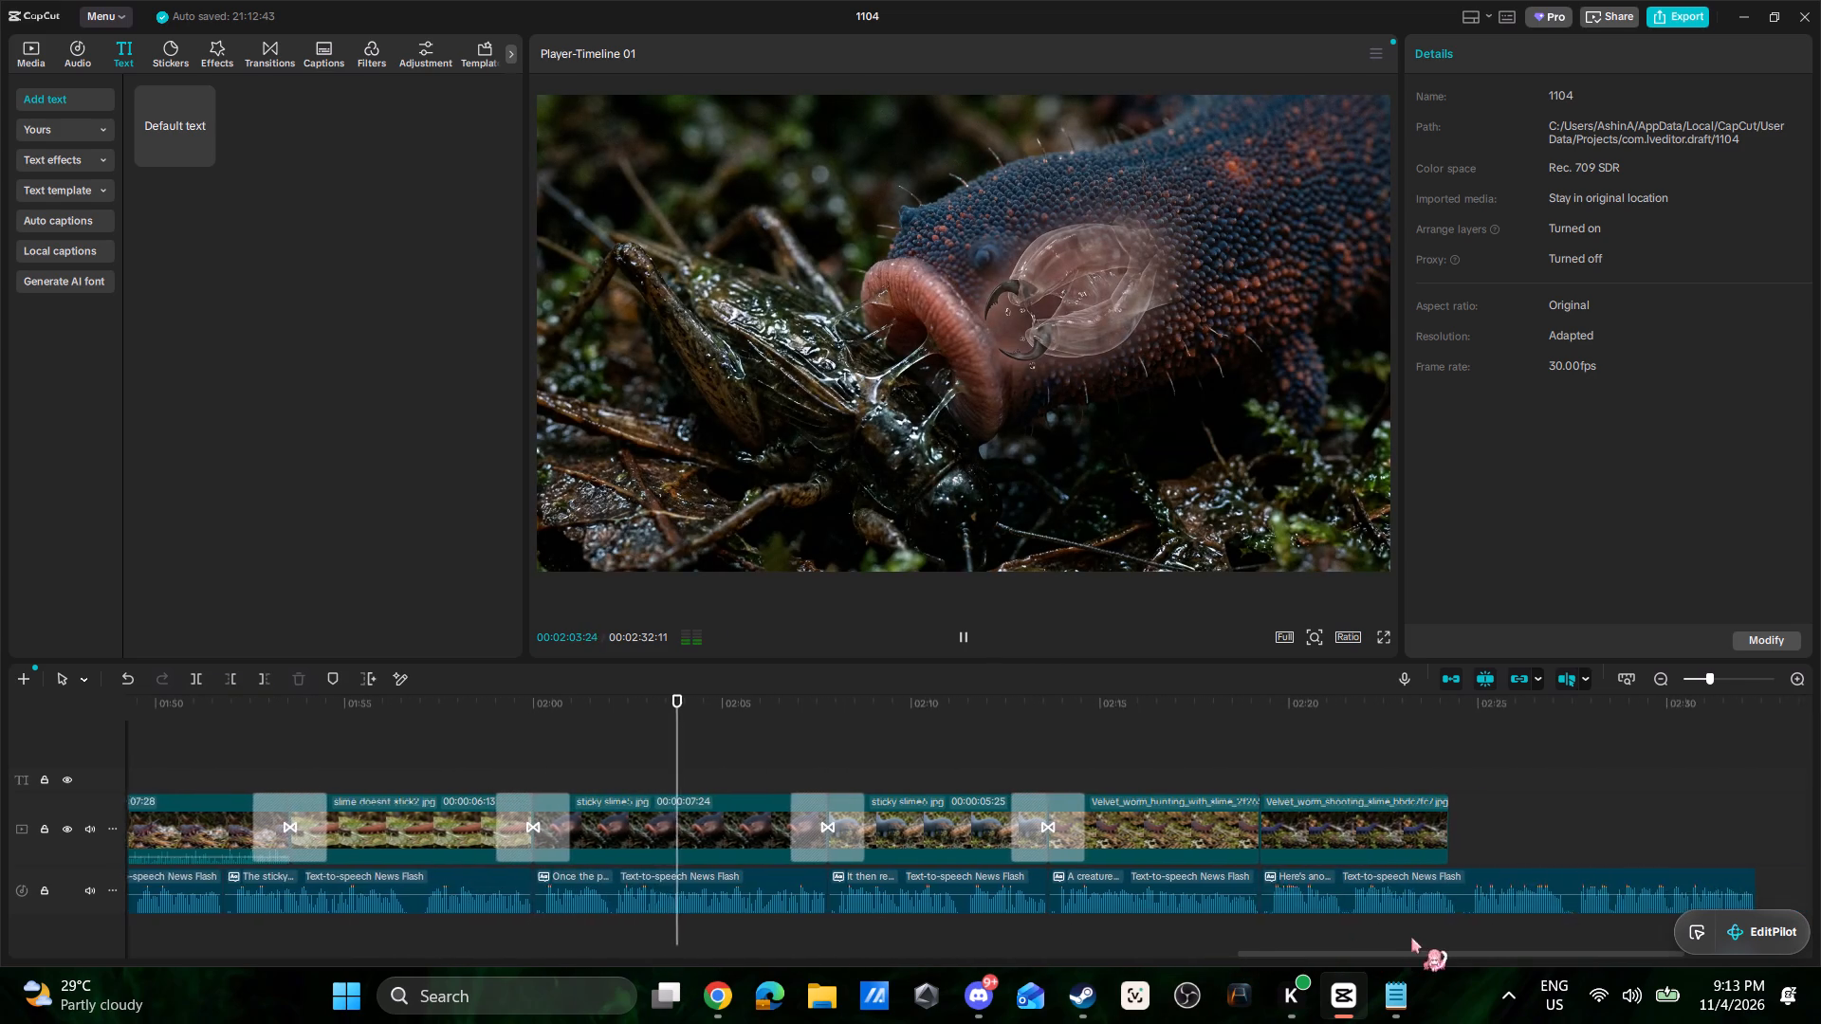
pyautogui.moveTo(1411, 938); pyautogui.dragTo(1471, 938)
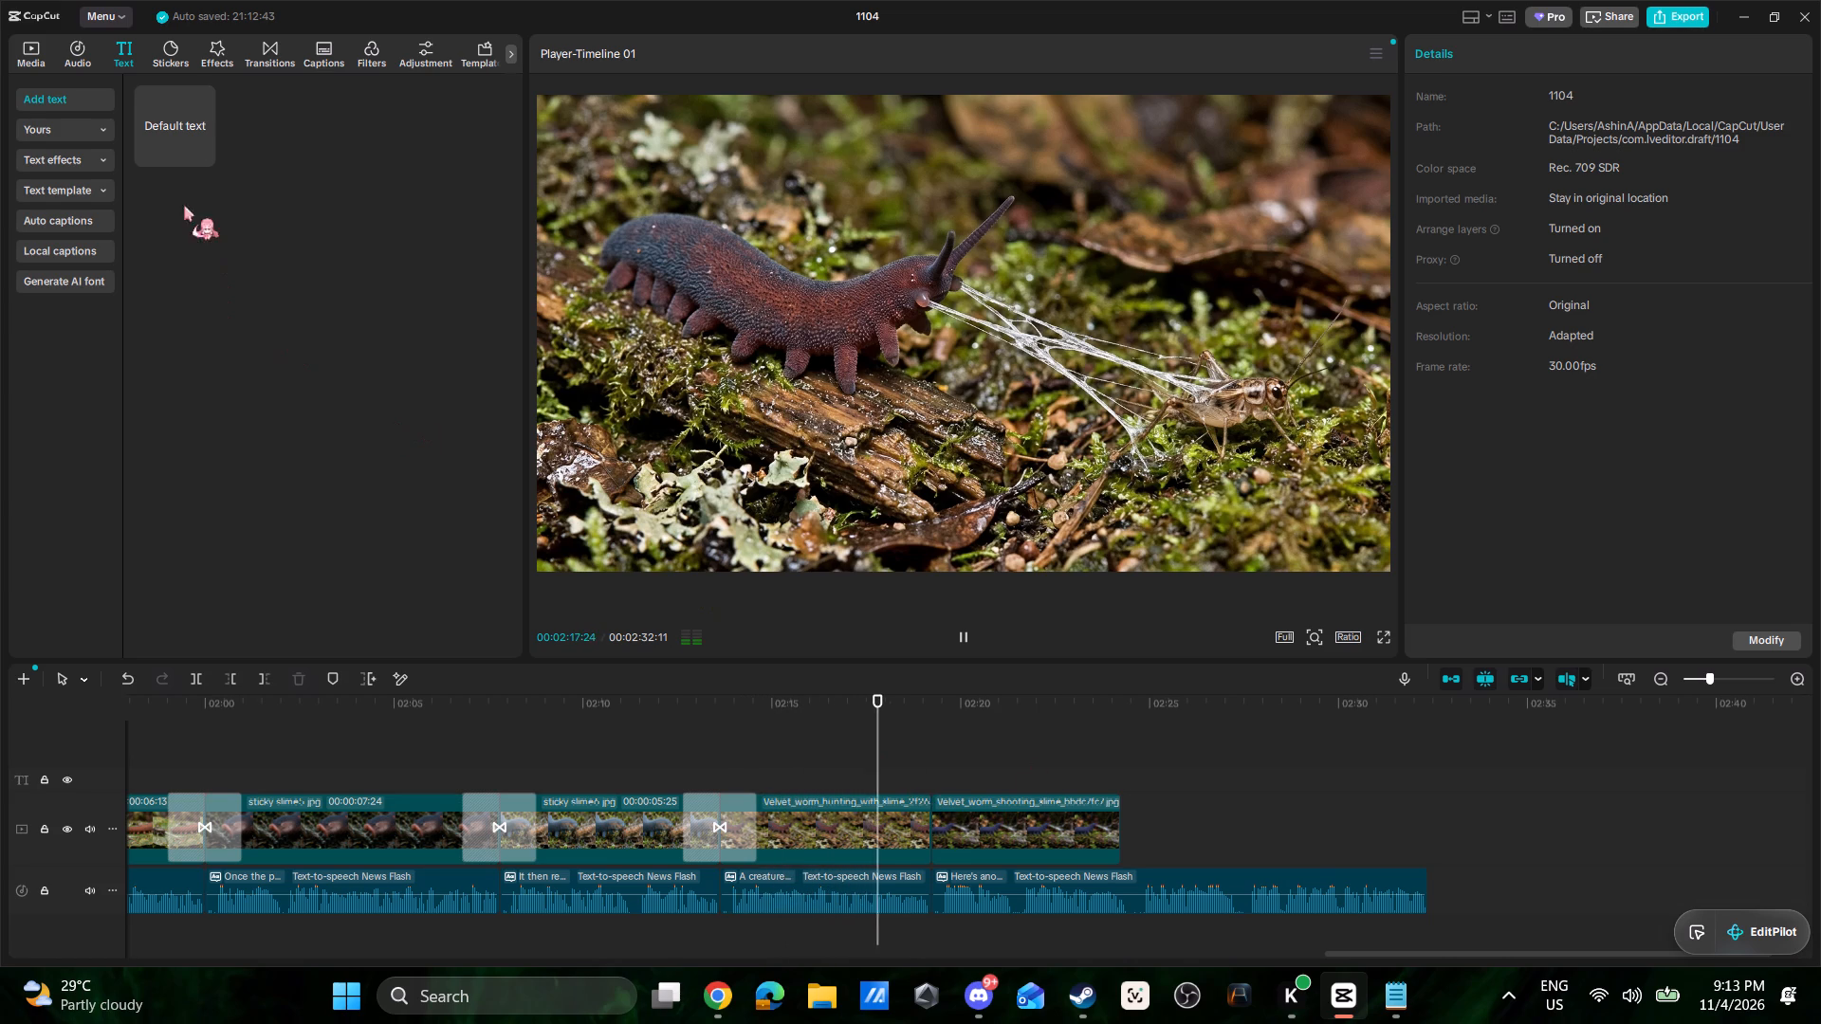
pyautogui.press('space')
pyautogui.click(273, 50)
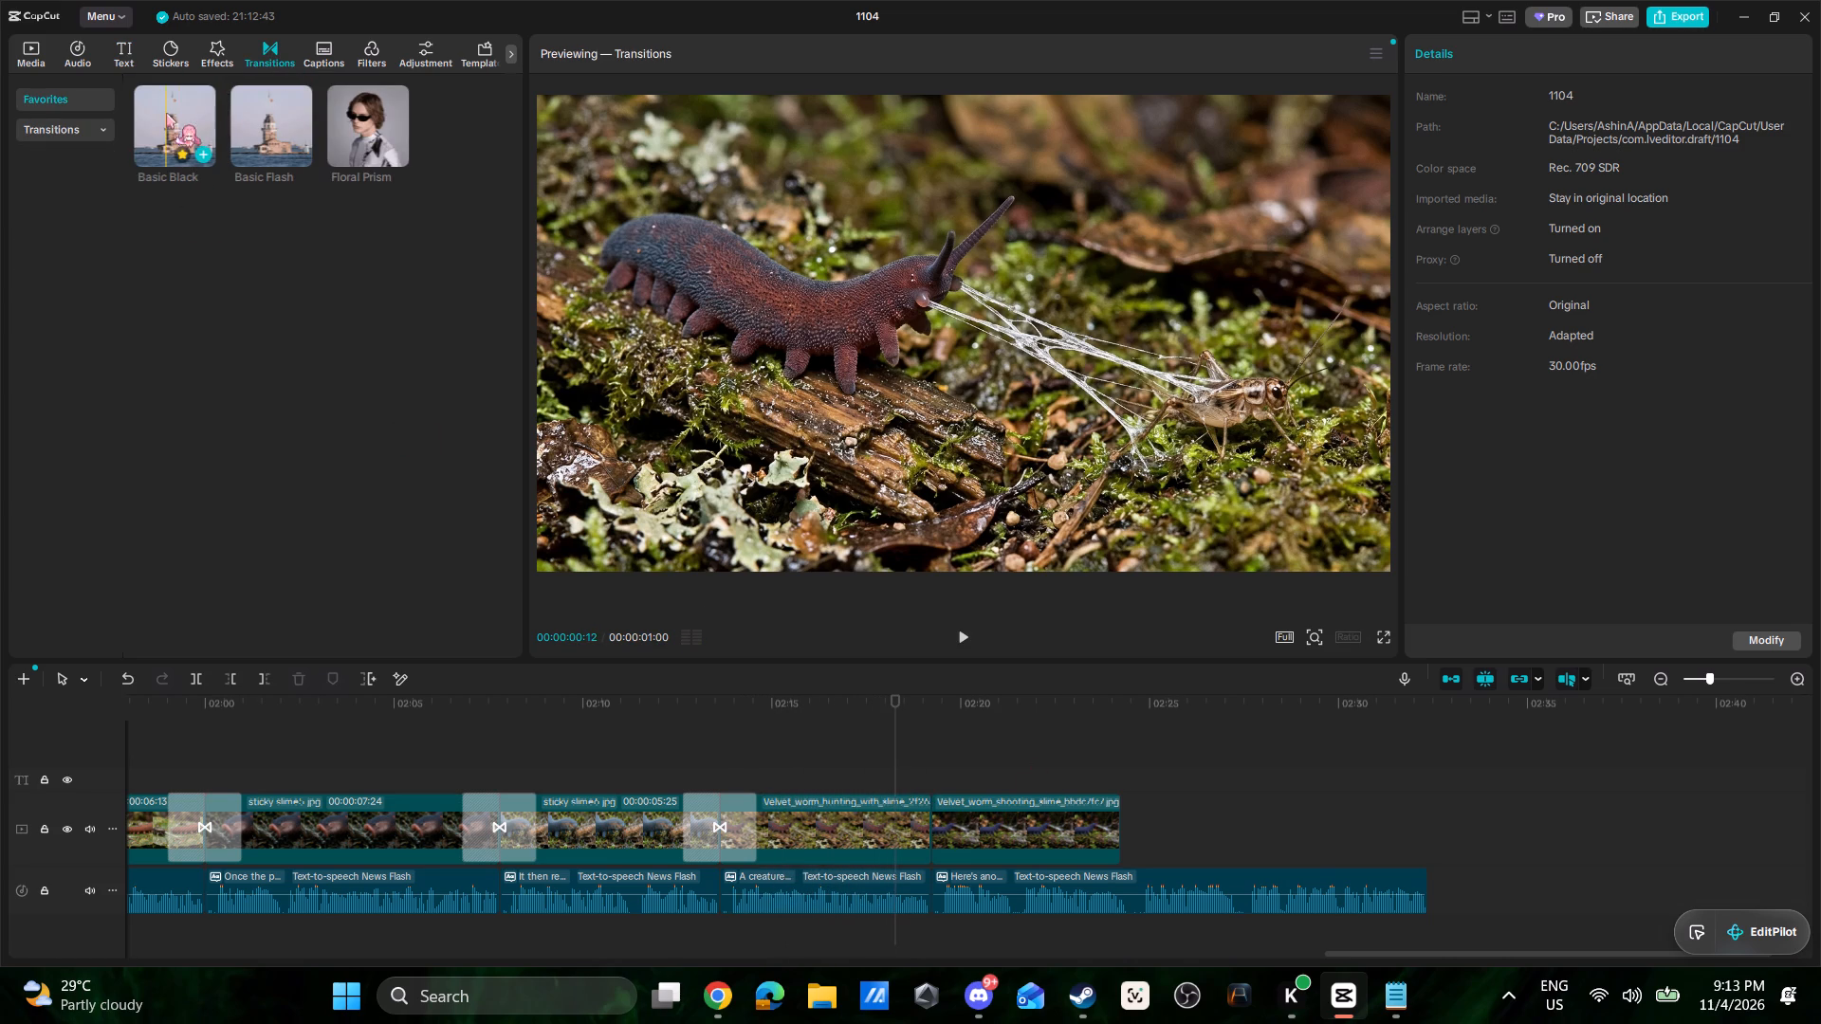
pyautogui.moveTo(166, 113); pyautogui.dragTo(902, 832)
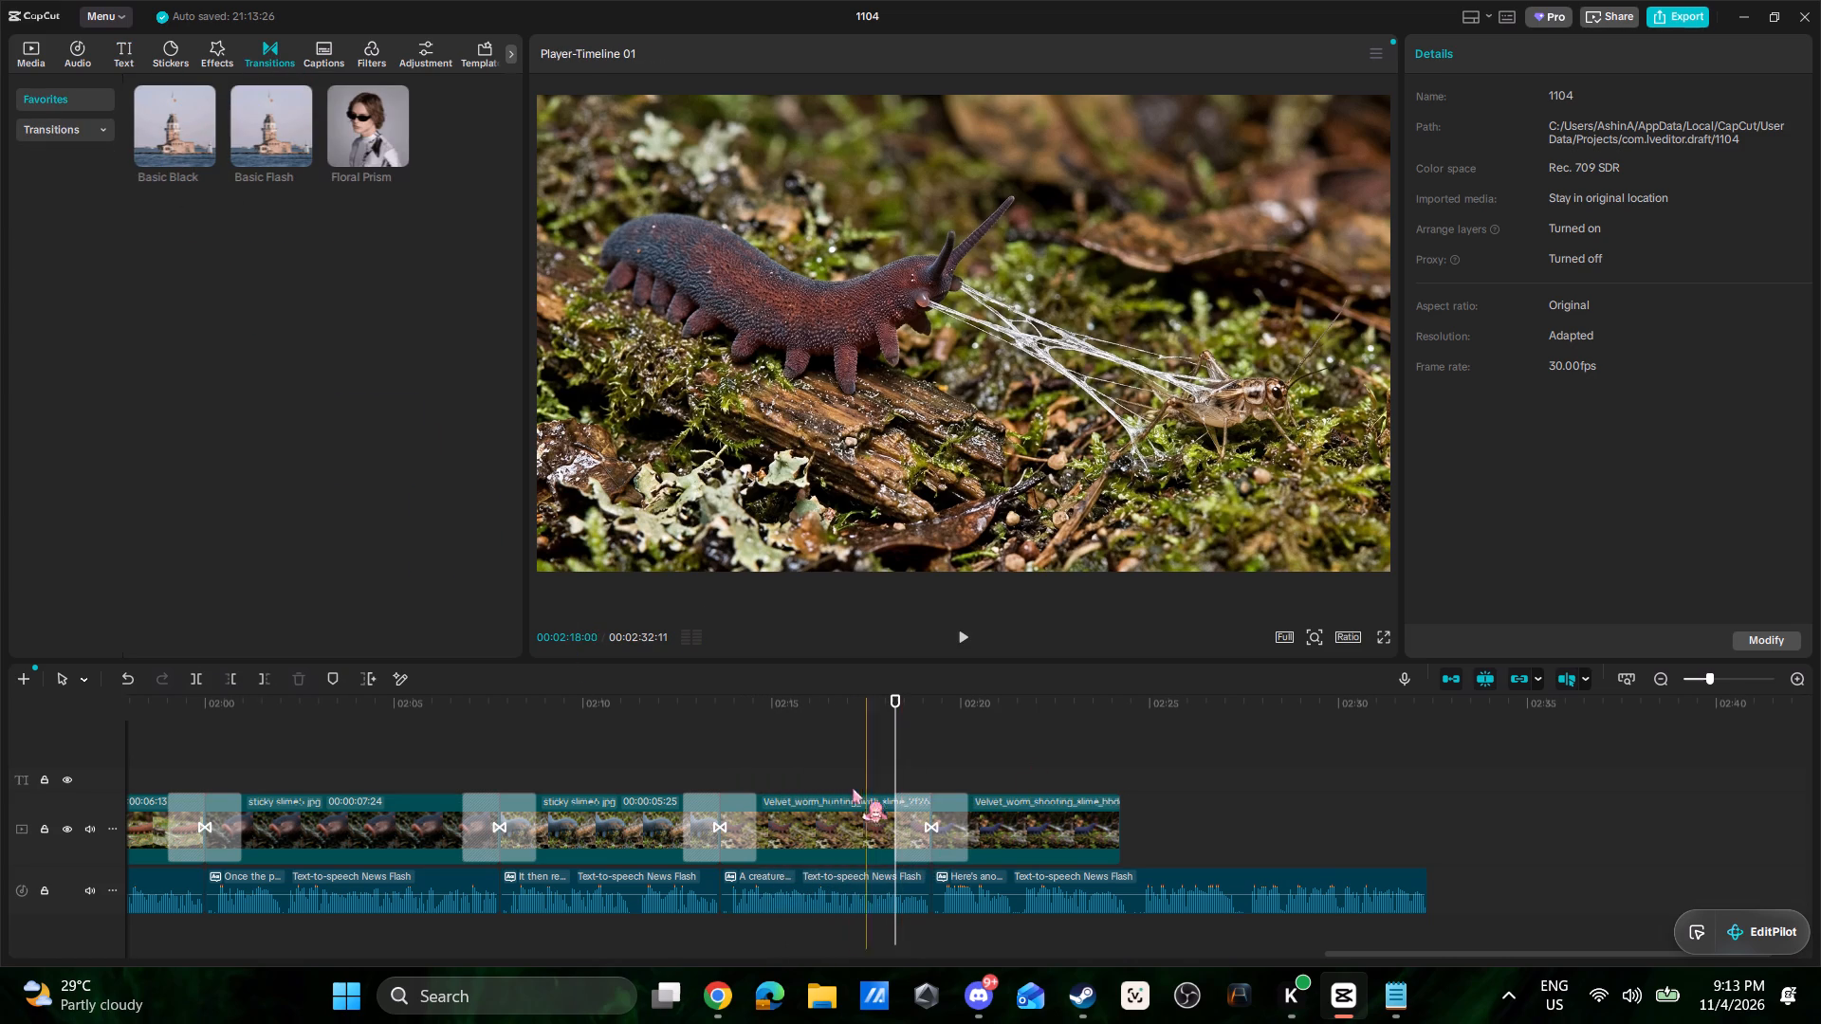
pyautogui.click(837, 775)
pyautogui.press('space')
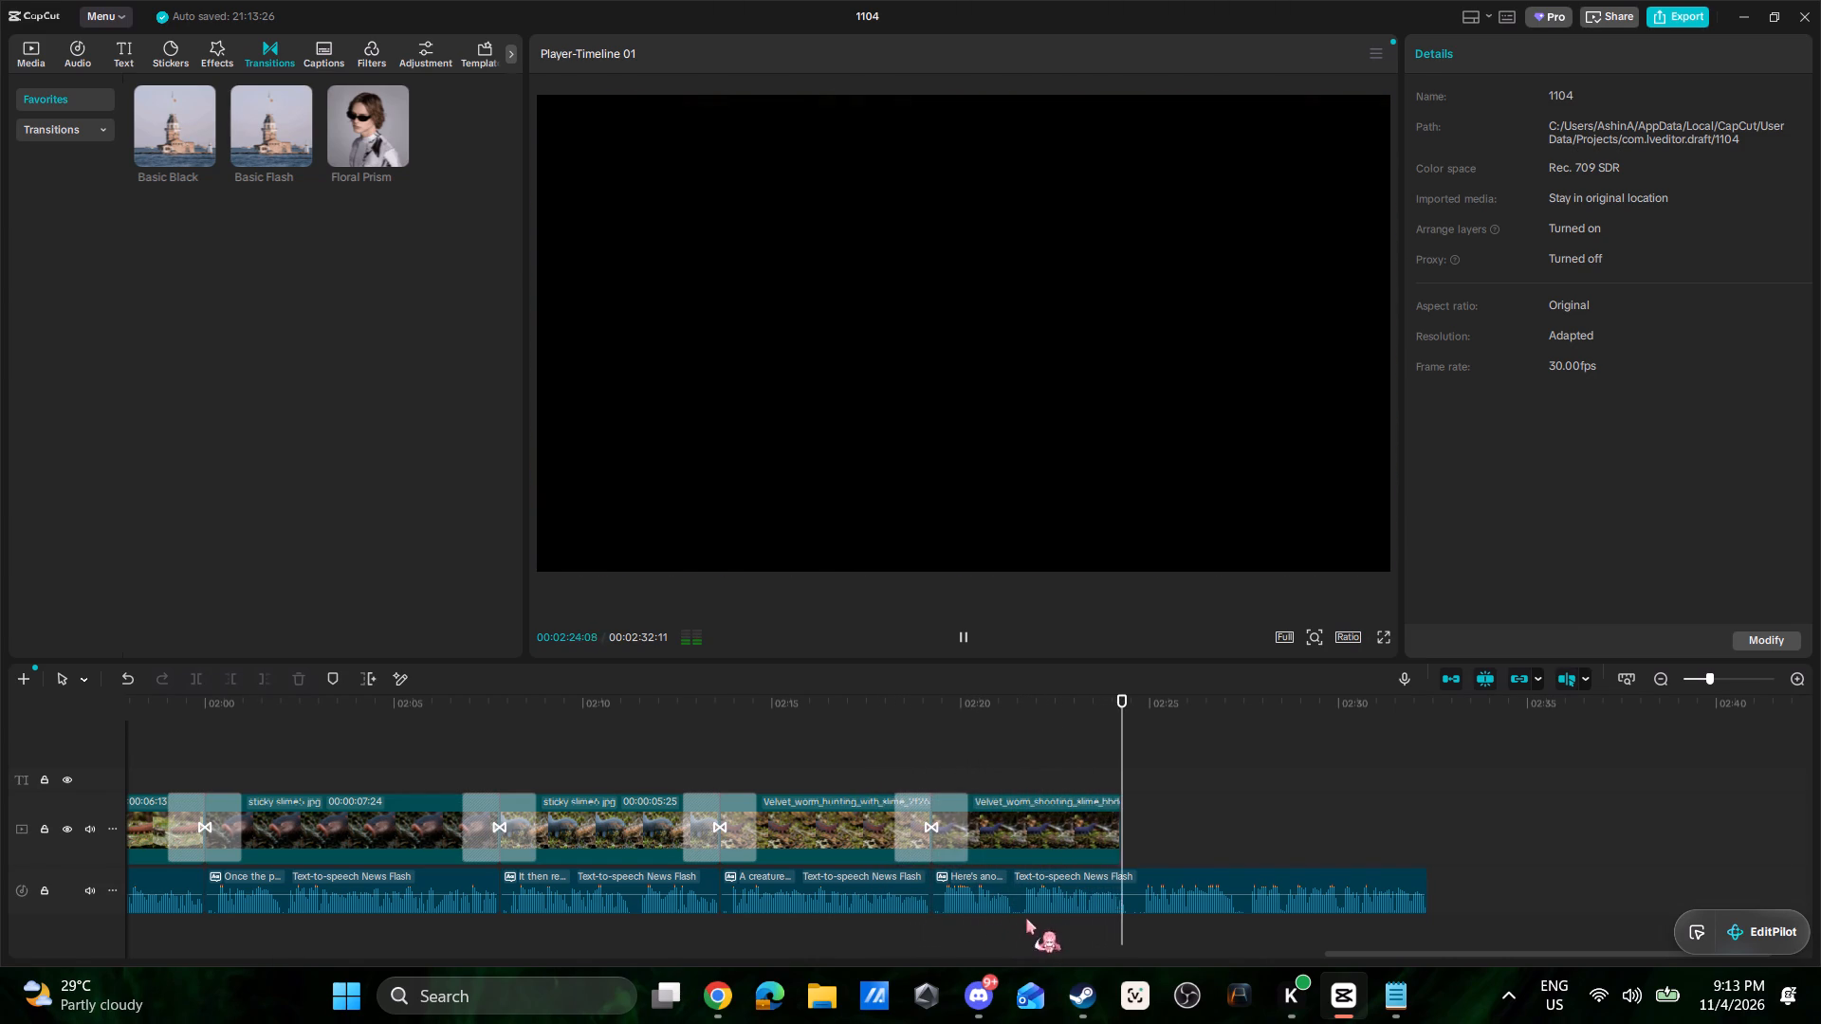
pyautogui.press('space')
# Extend the end of the final worm shooting slime image to just before 02:25 and check it against the narration.
pyautogui.click(1089, 824)
pyautogui.moveTo(1119, 828); pyautogui.dragTo(1124, 828)
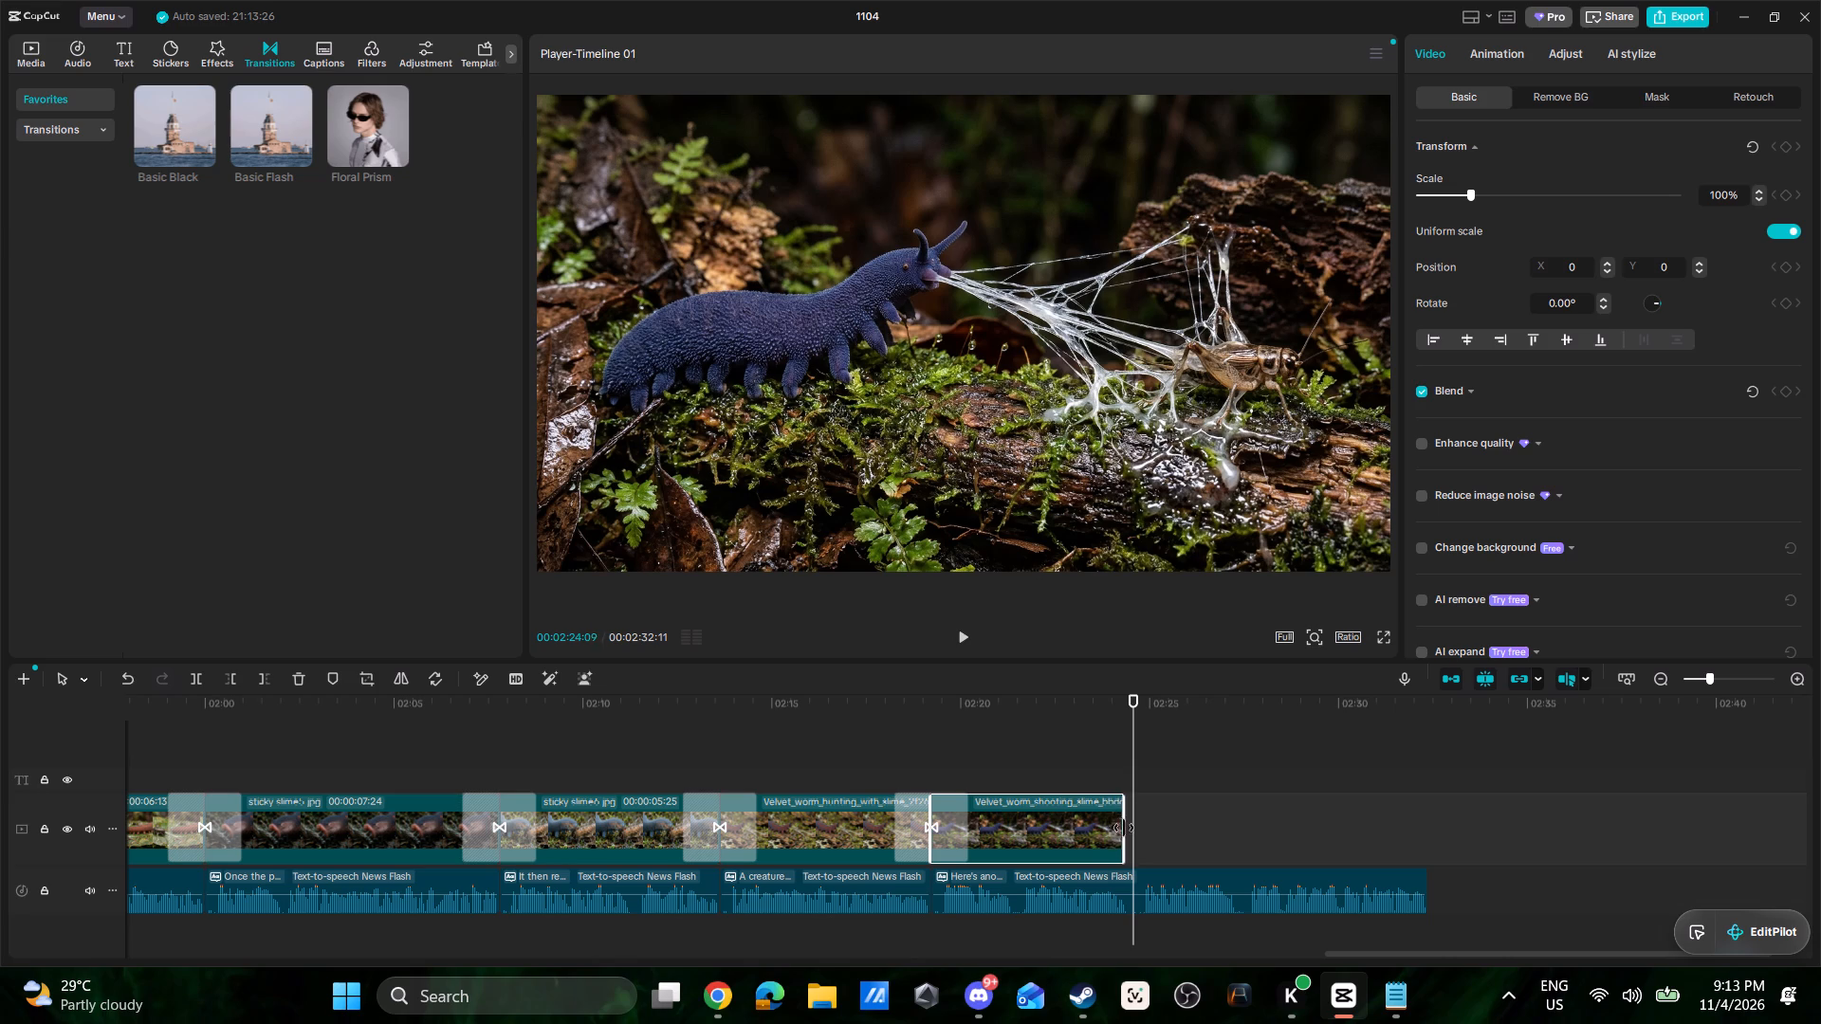
pyautogui.moveTo(1124, 828); pyautogui.dragTo(1140, 831)
pyautogui.press('space')
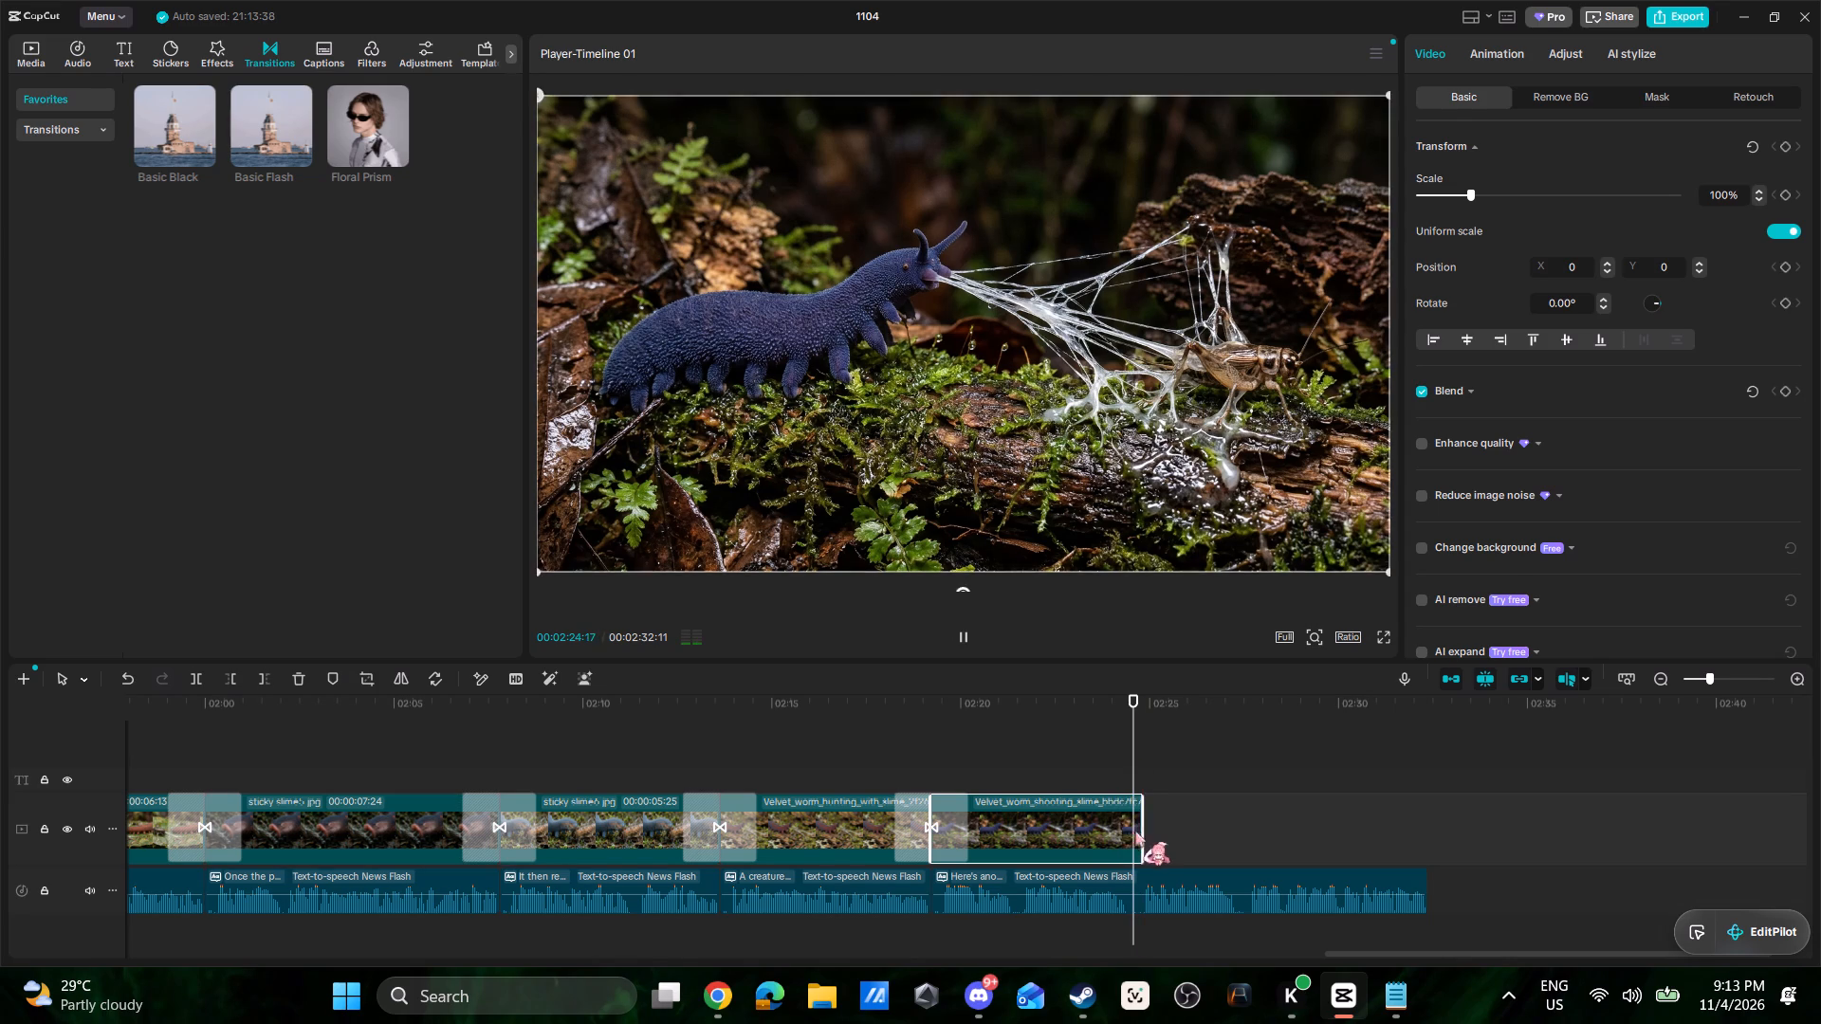
pyautogui.press('space')
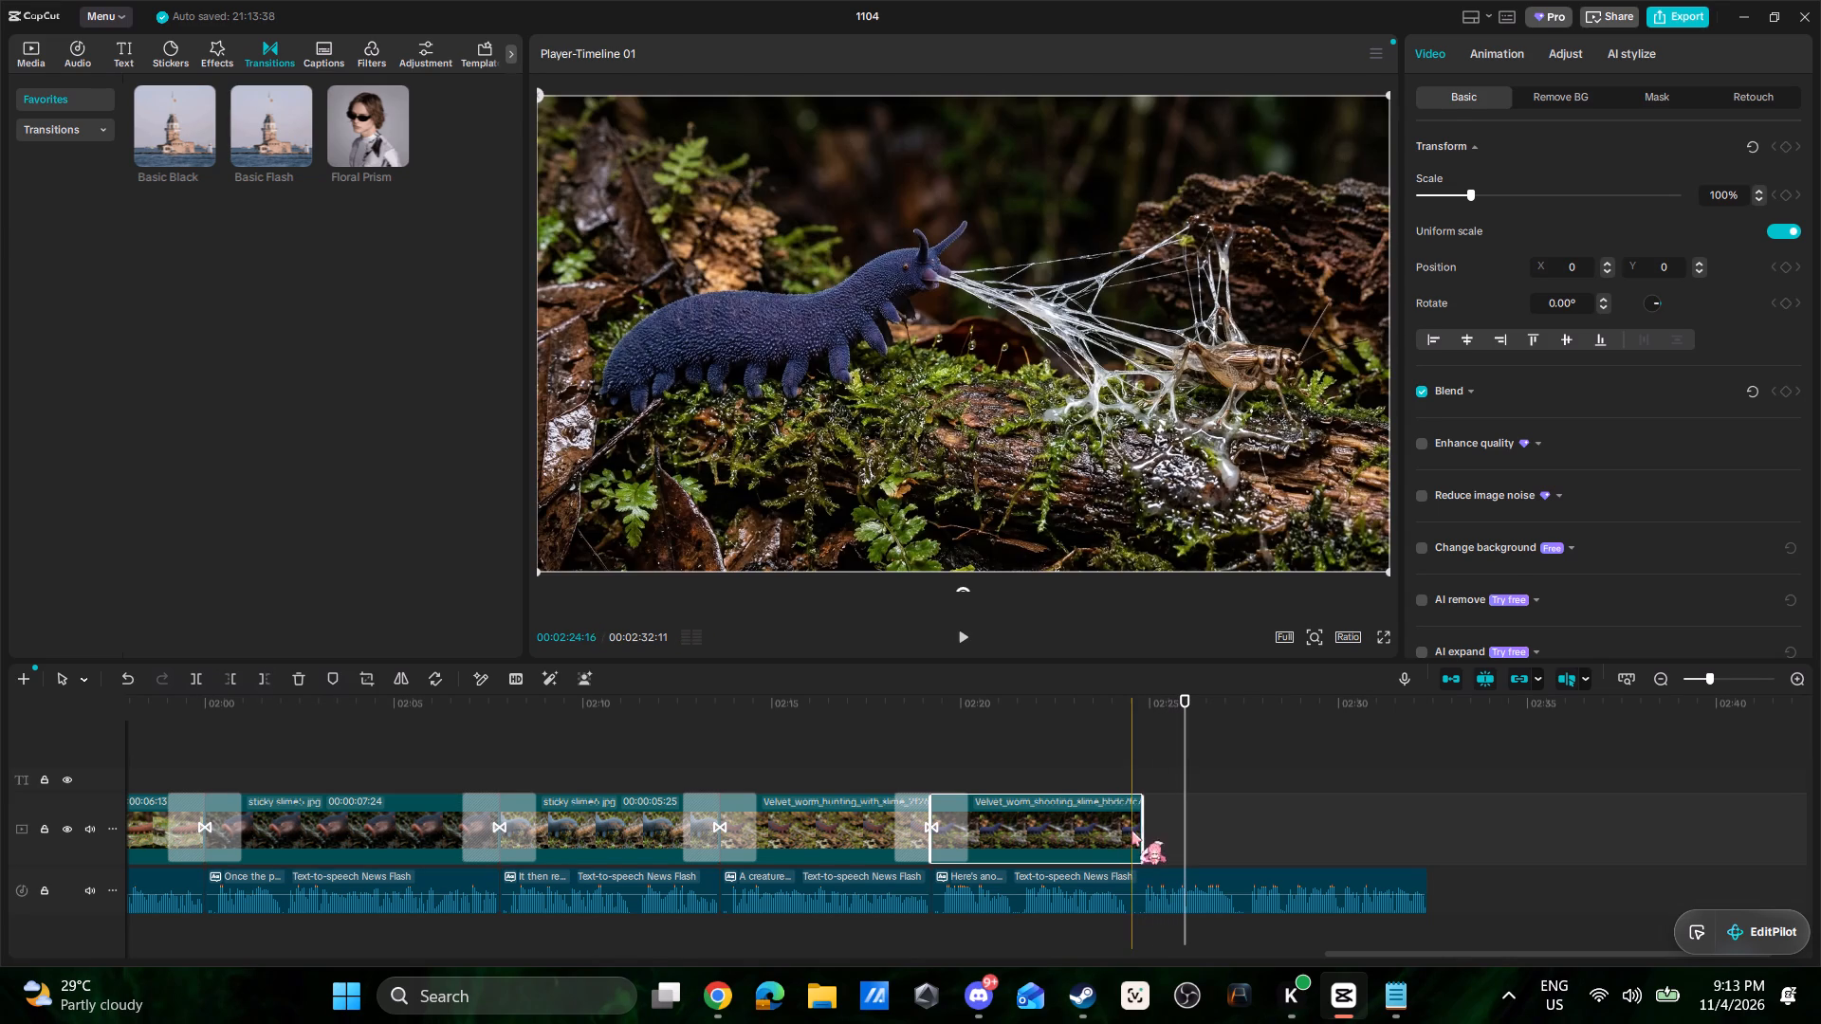
# Play on through the narration and extend the end of the final worm shooting slime image to a duration of 00:00:07:29.
pyautogui.press('space')
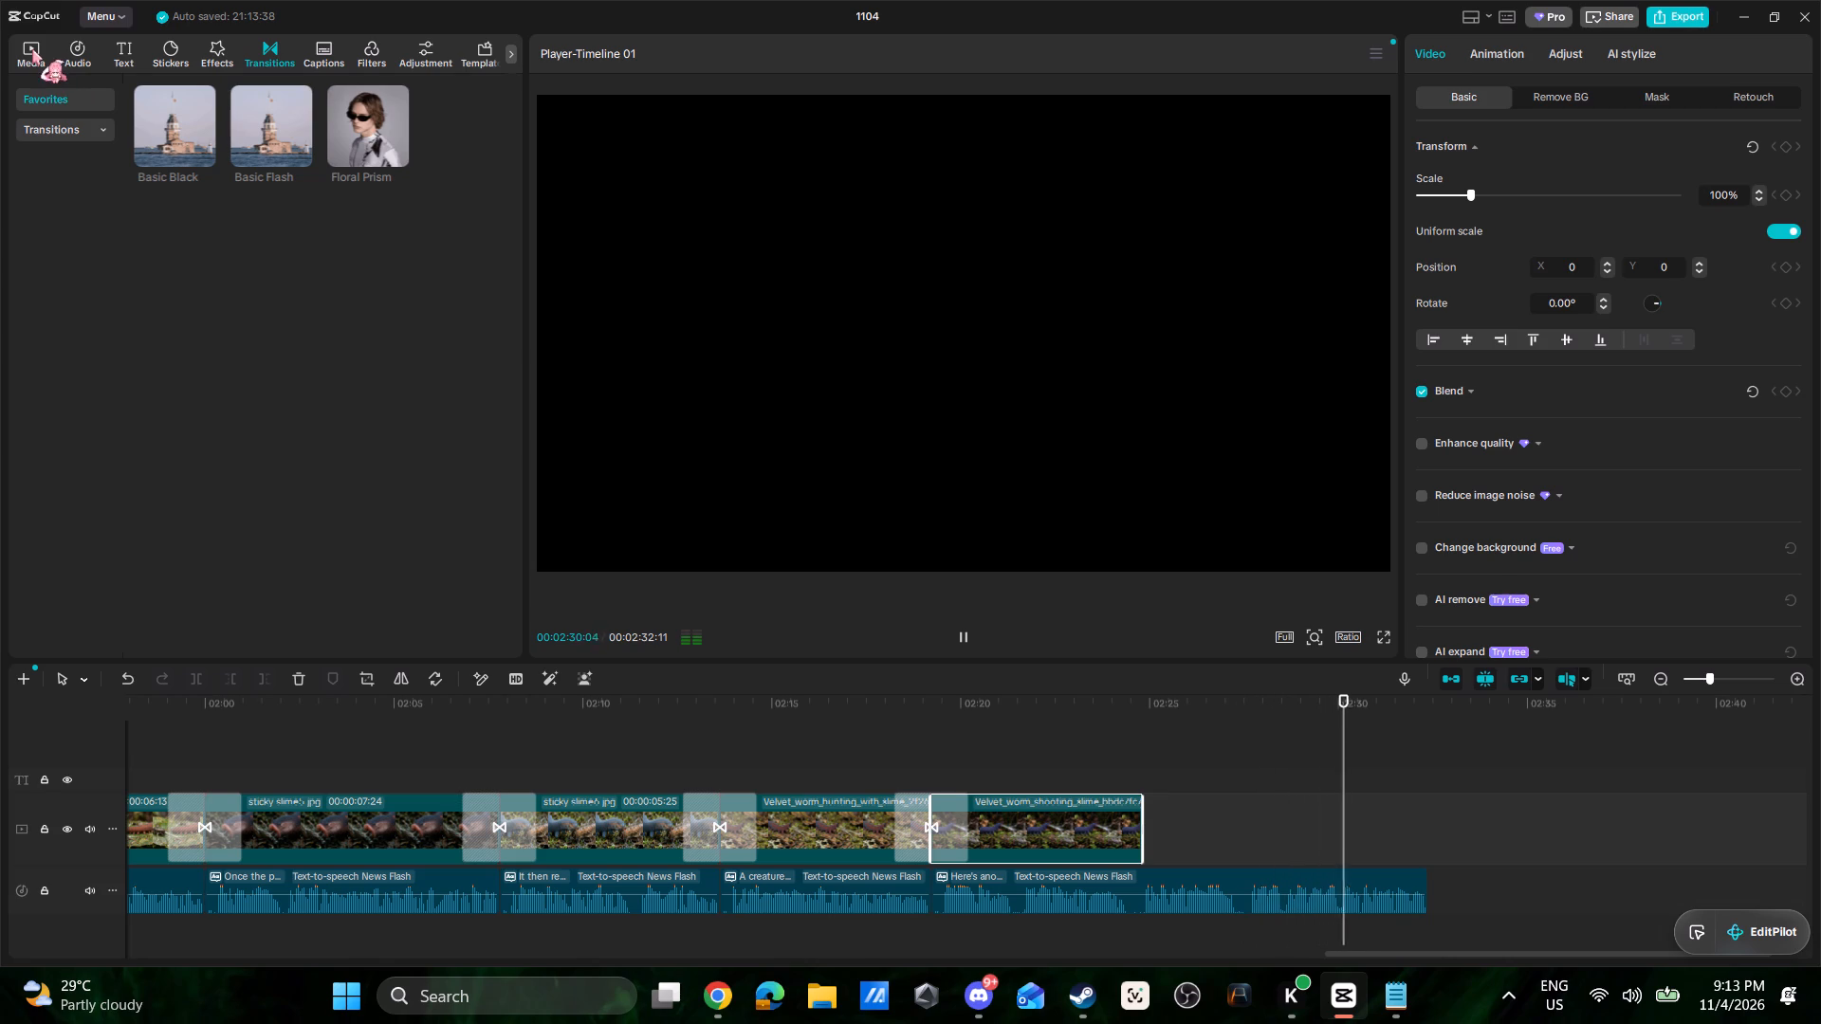
pyautogui.press('space')
pyautogui.click(1126, 829)
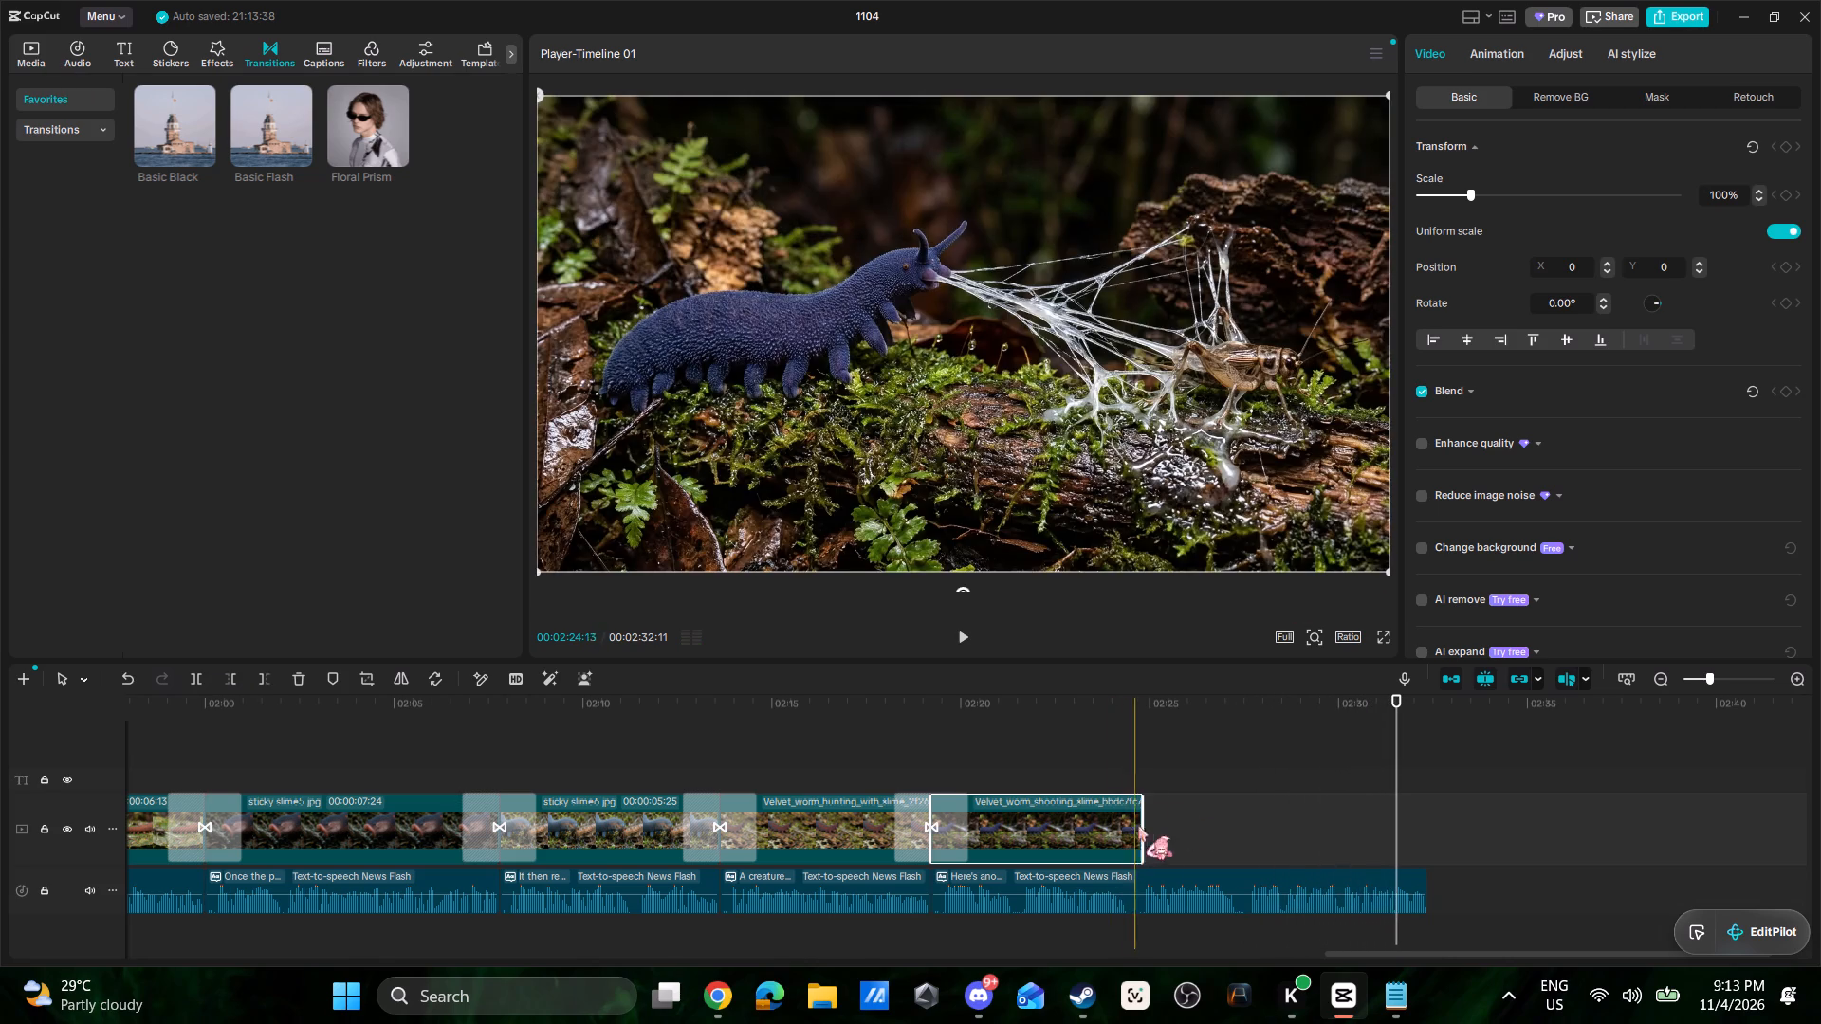
pyautogui.moveTo(1145, 826); pyautogui.dragTo(1237, 835)
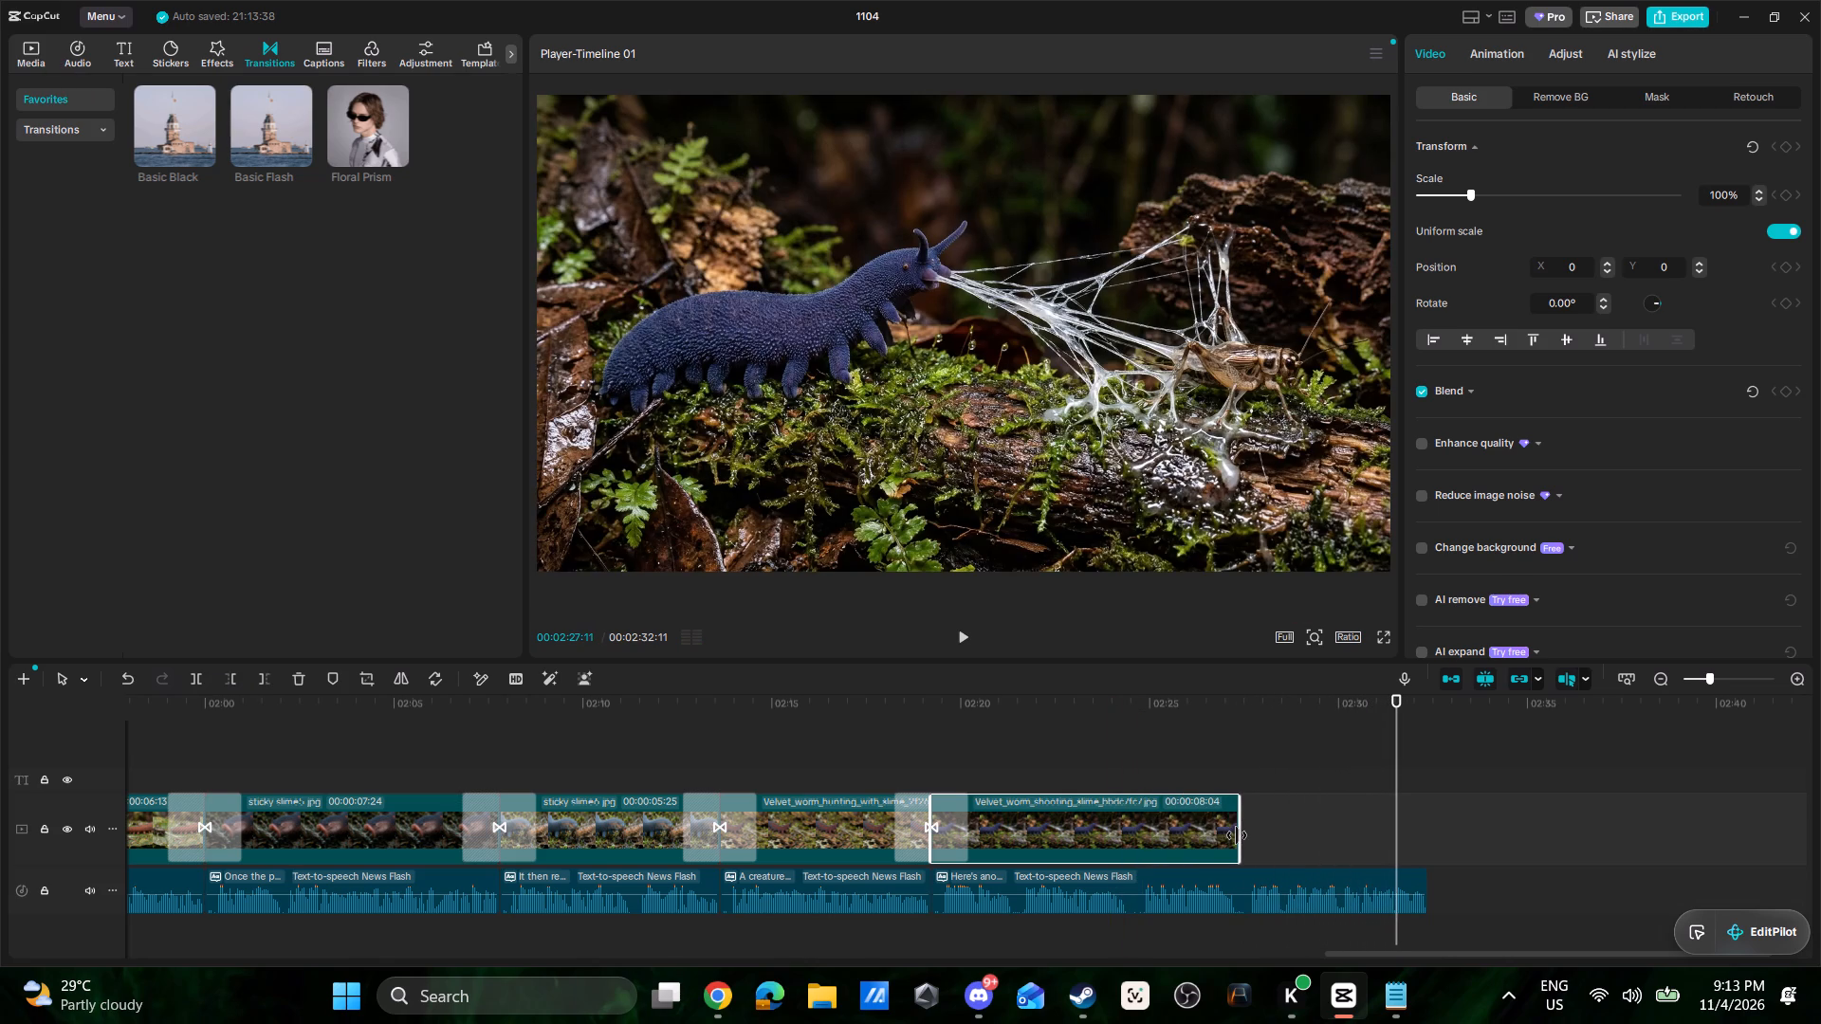
pyautogui.moveTo(1237, 835); pyautogui.dragTo(1230, 835)
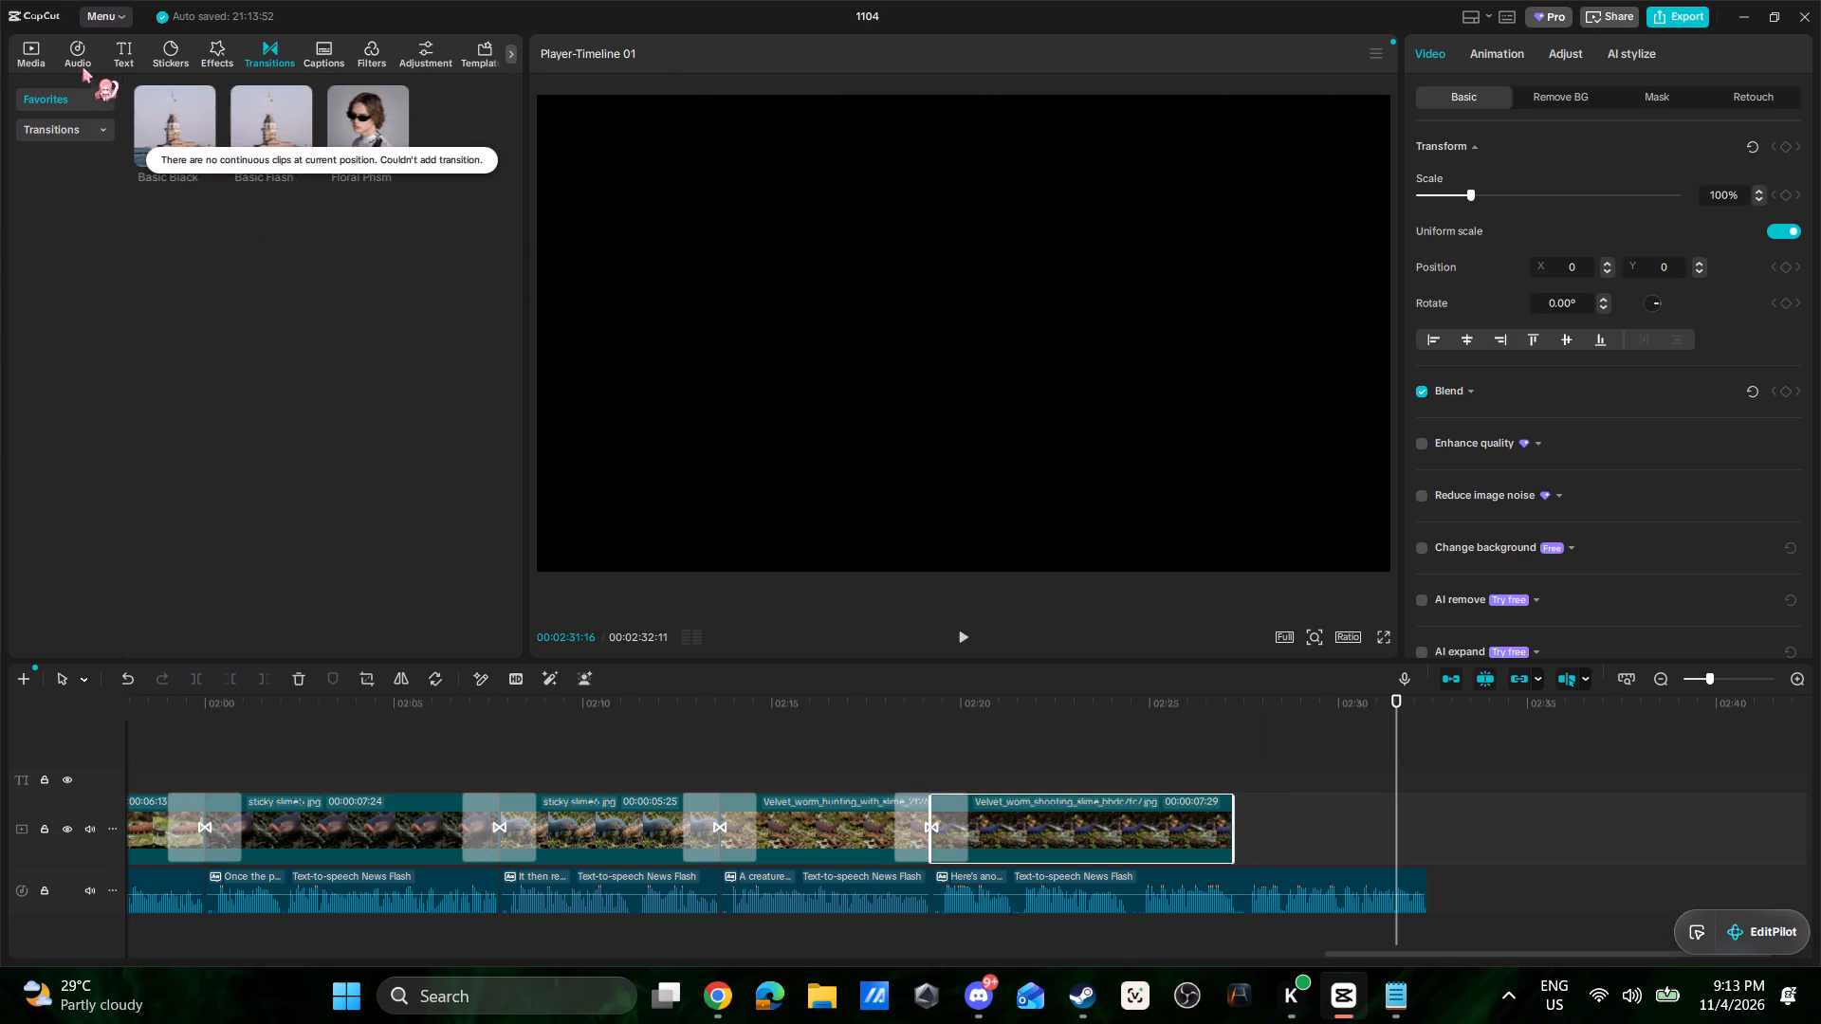
# Add sticky slime7.jpg from the imported media after the worm shooting slime image and extend it to the end of the narration.
pyautogui.click(34, 49)
pyautogui.scroll(2, 411, 491)
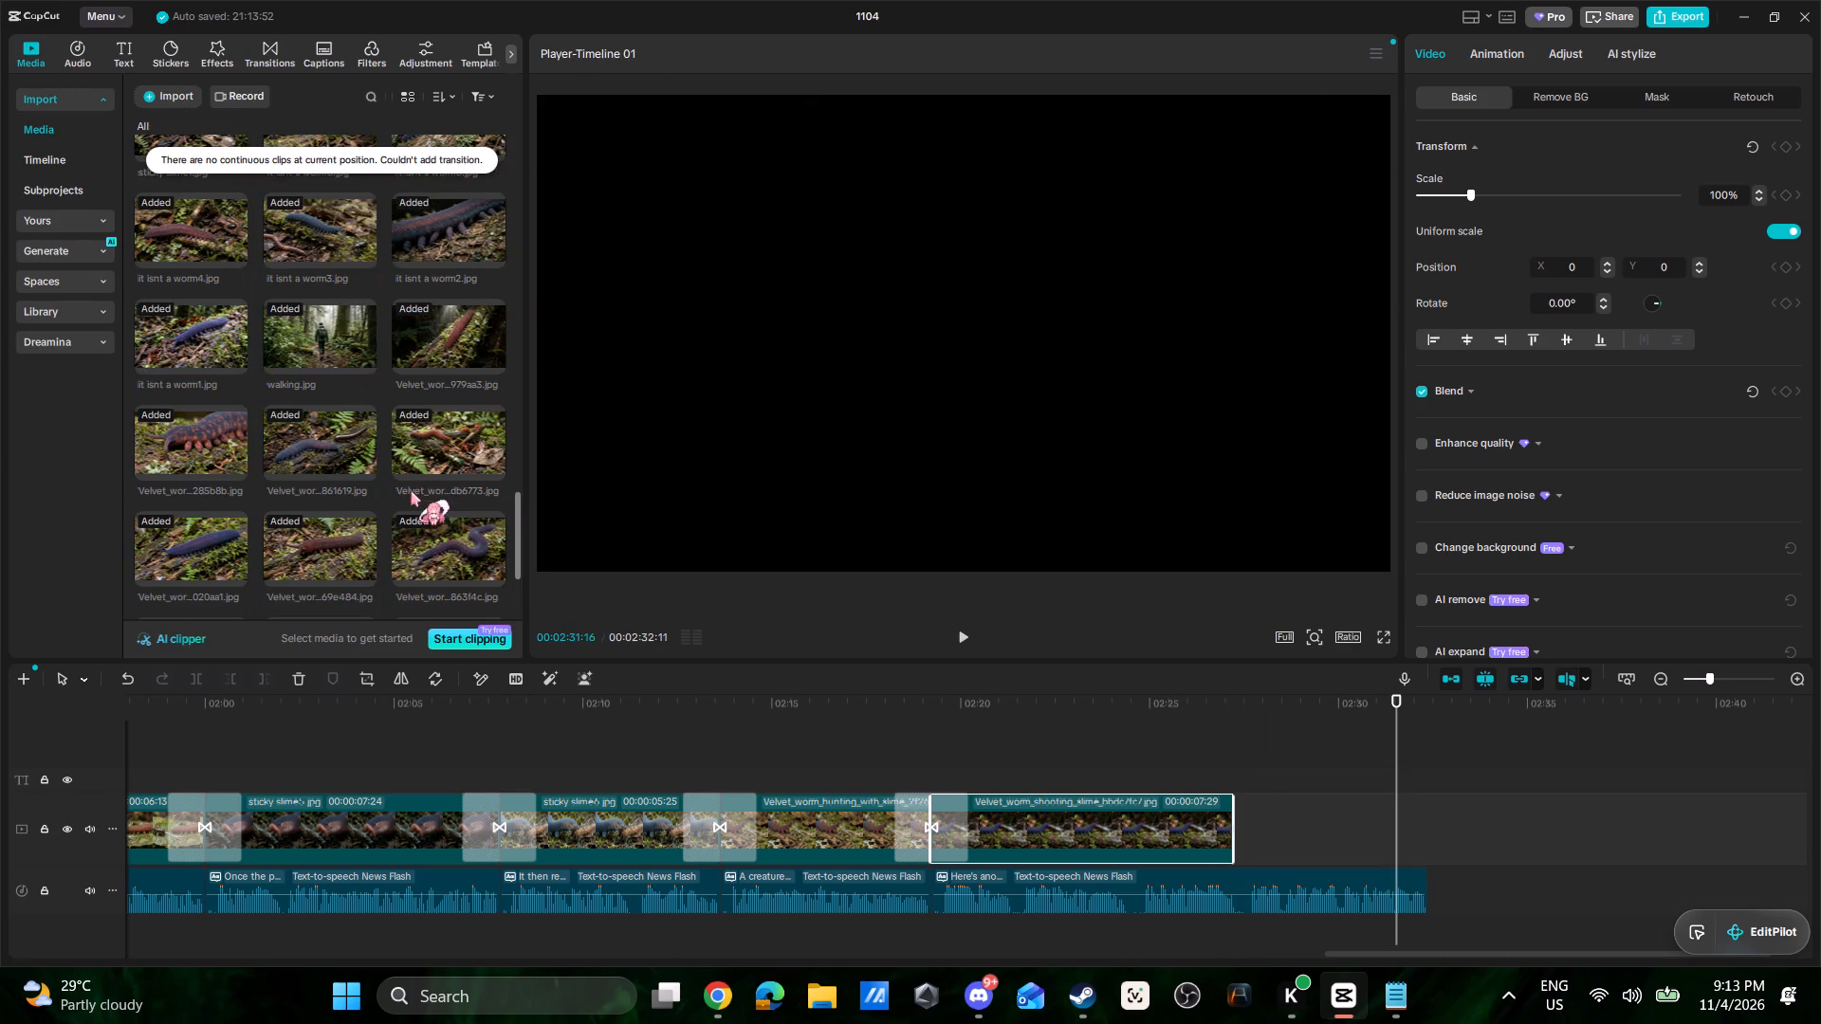
pyautogui.scroll(2, 411, 491)
pyautogui.scroll(1, 365, 411)
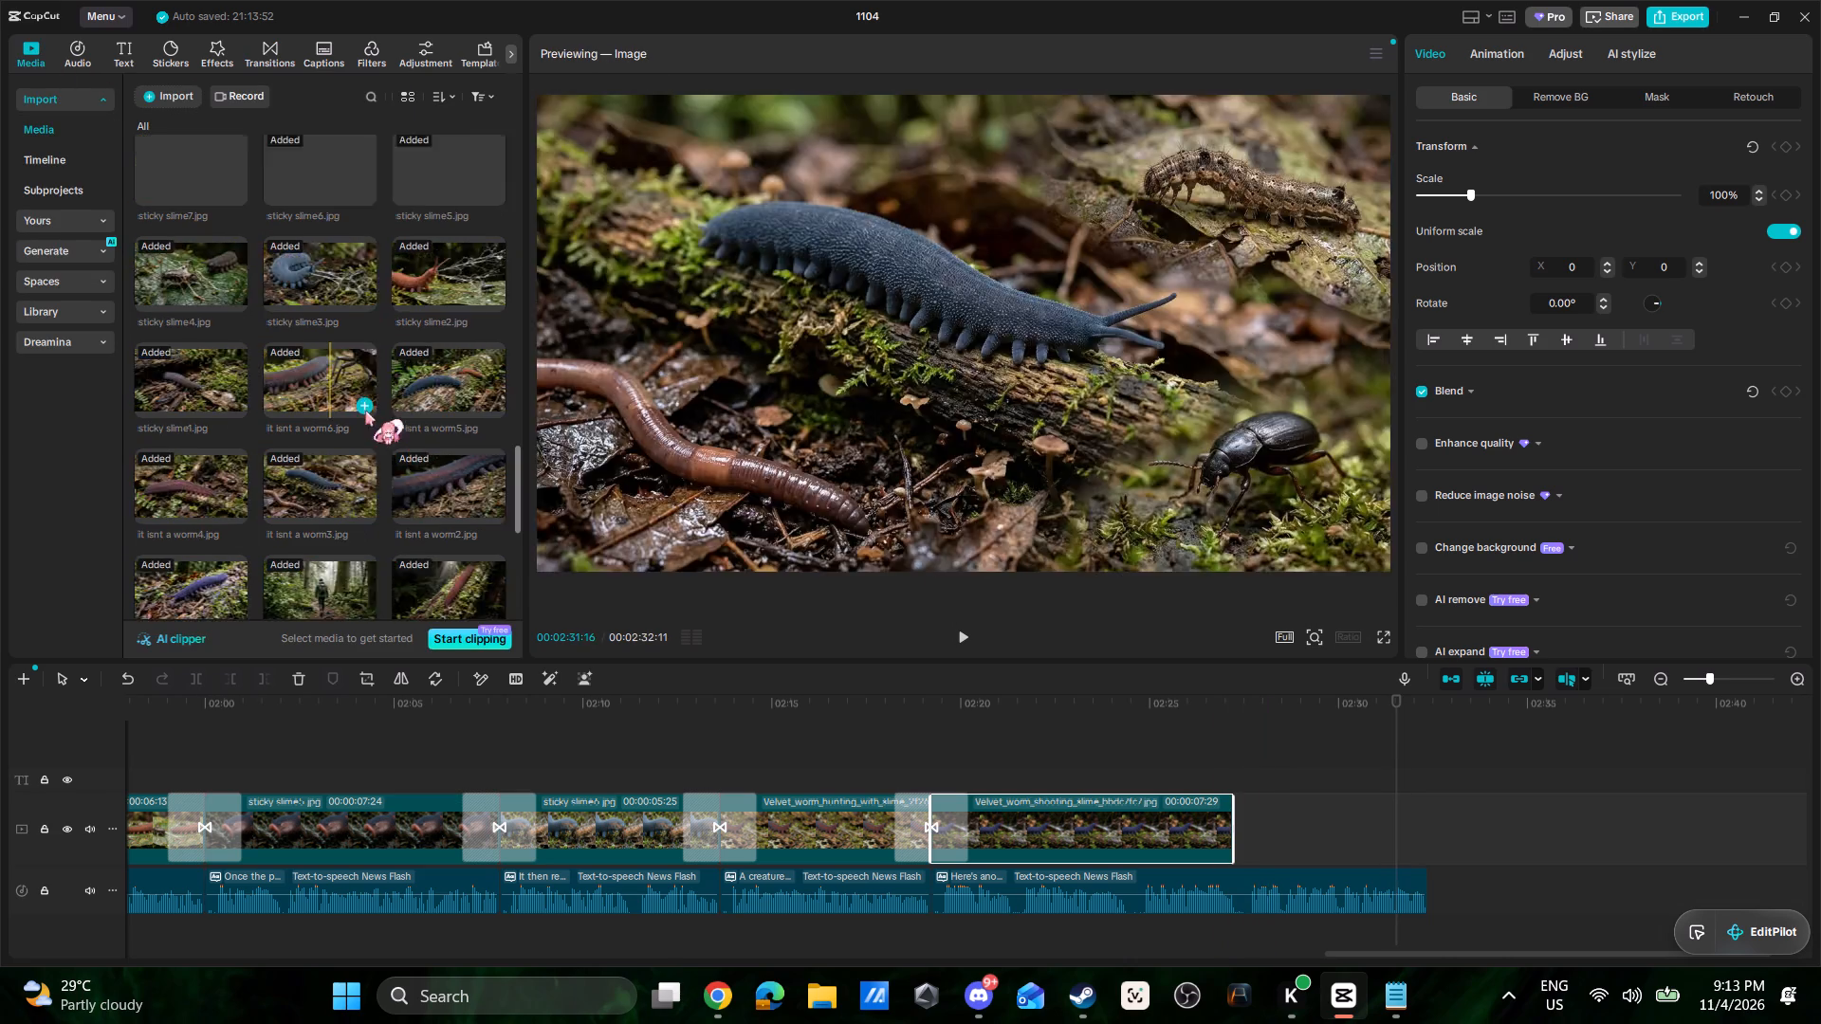
pyautogui.scroll(3, 365, 411)
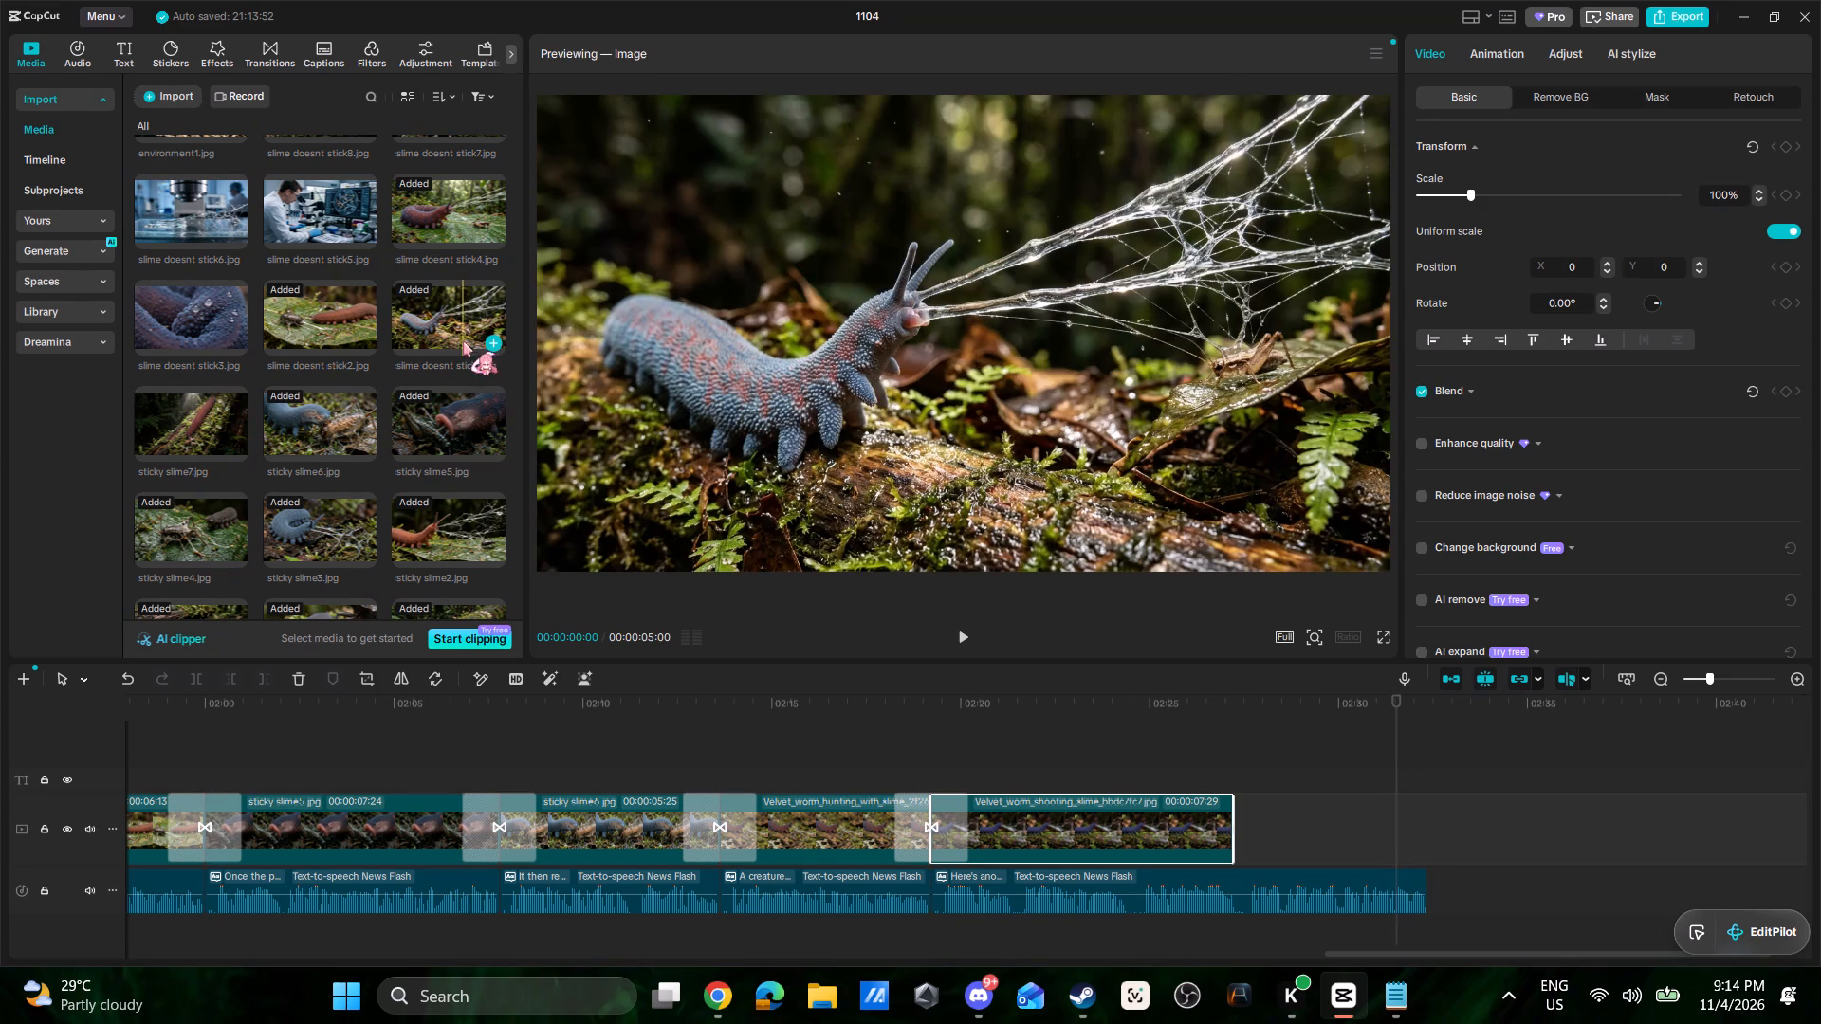
pyautogui.scroll(1, 359, 427)
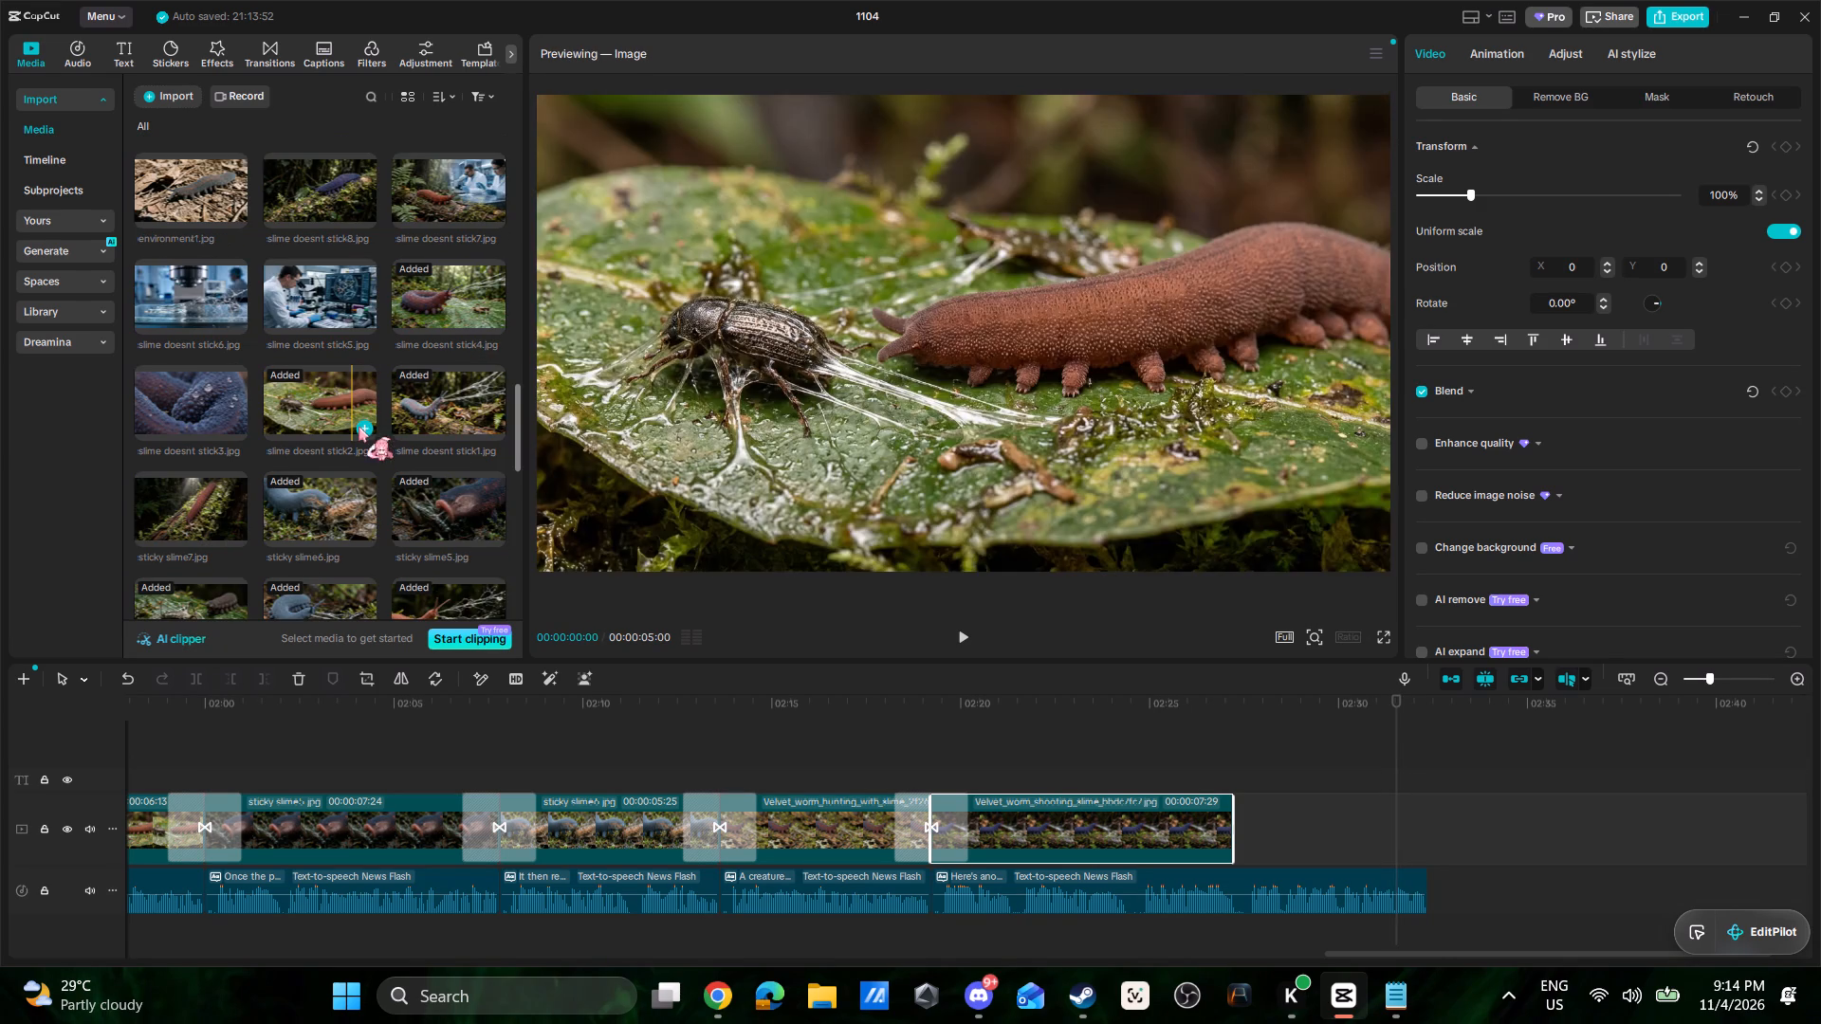
pyautogui.moveTo(197, 515); pyautogui.dragTo(1242, 836)
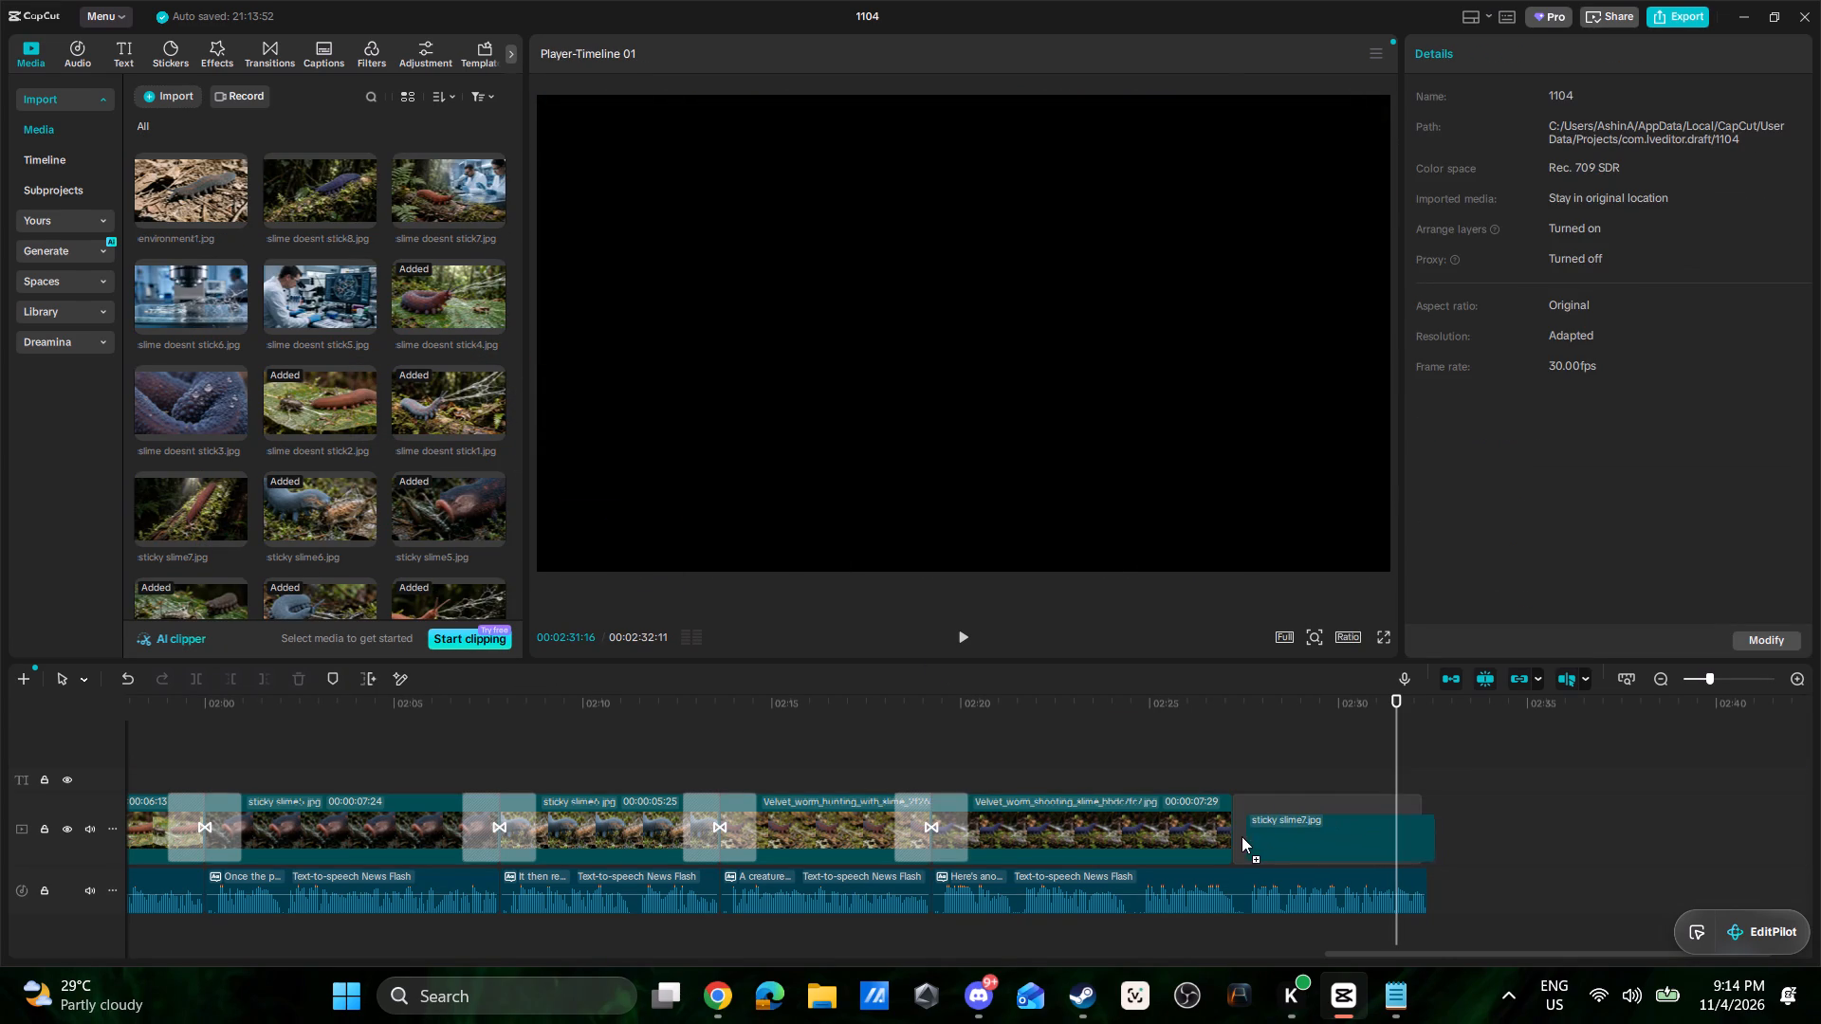
pyautogui.moveTo(1242, 836); pyautogui.dragTo(1237, 834)
pyautogui.click(1423, 831)
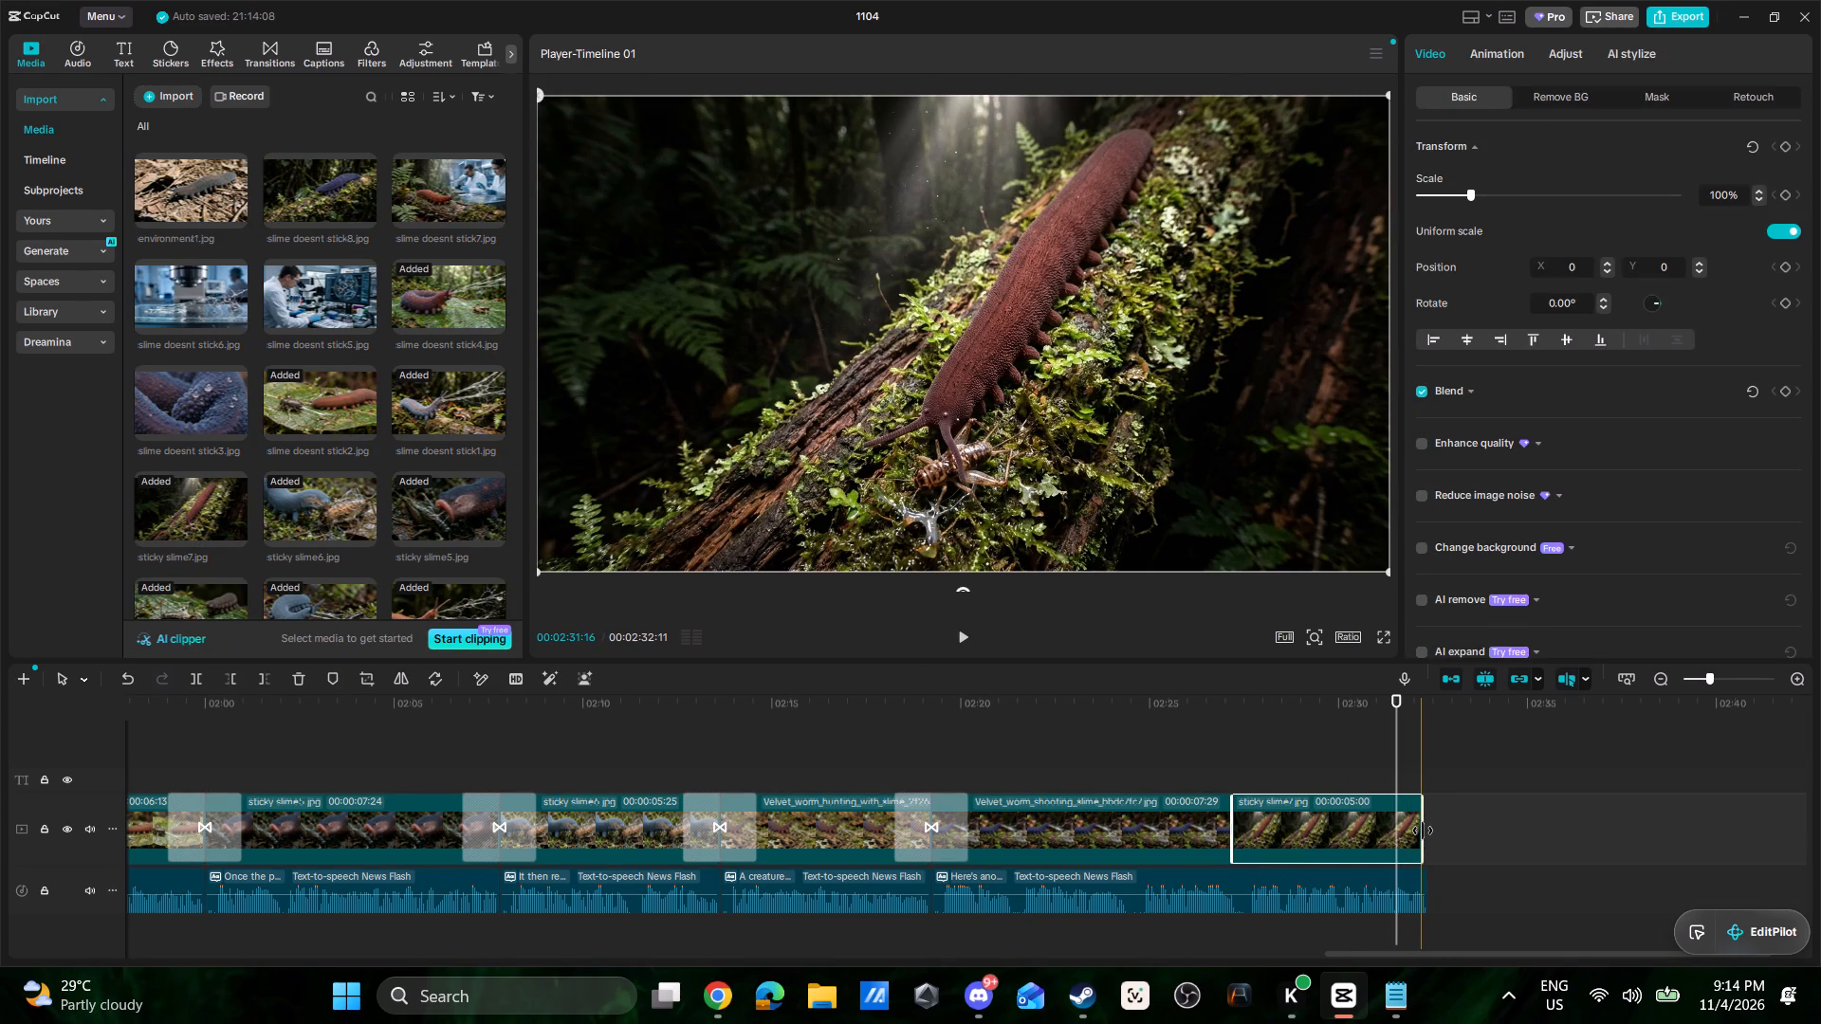
pyautogui.click(1423, 831)
# Add a Basic Black transition between the worm shooting slime and sticky slime7.jpg images near 02:27, and play it back.
pyautogui.click(1187, 779)
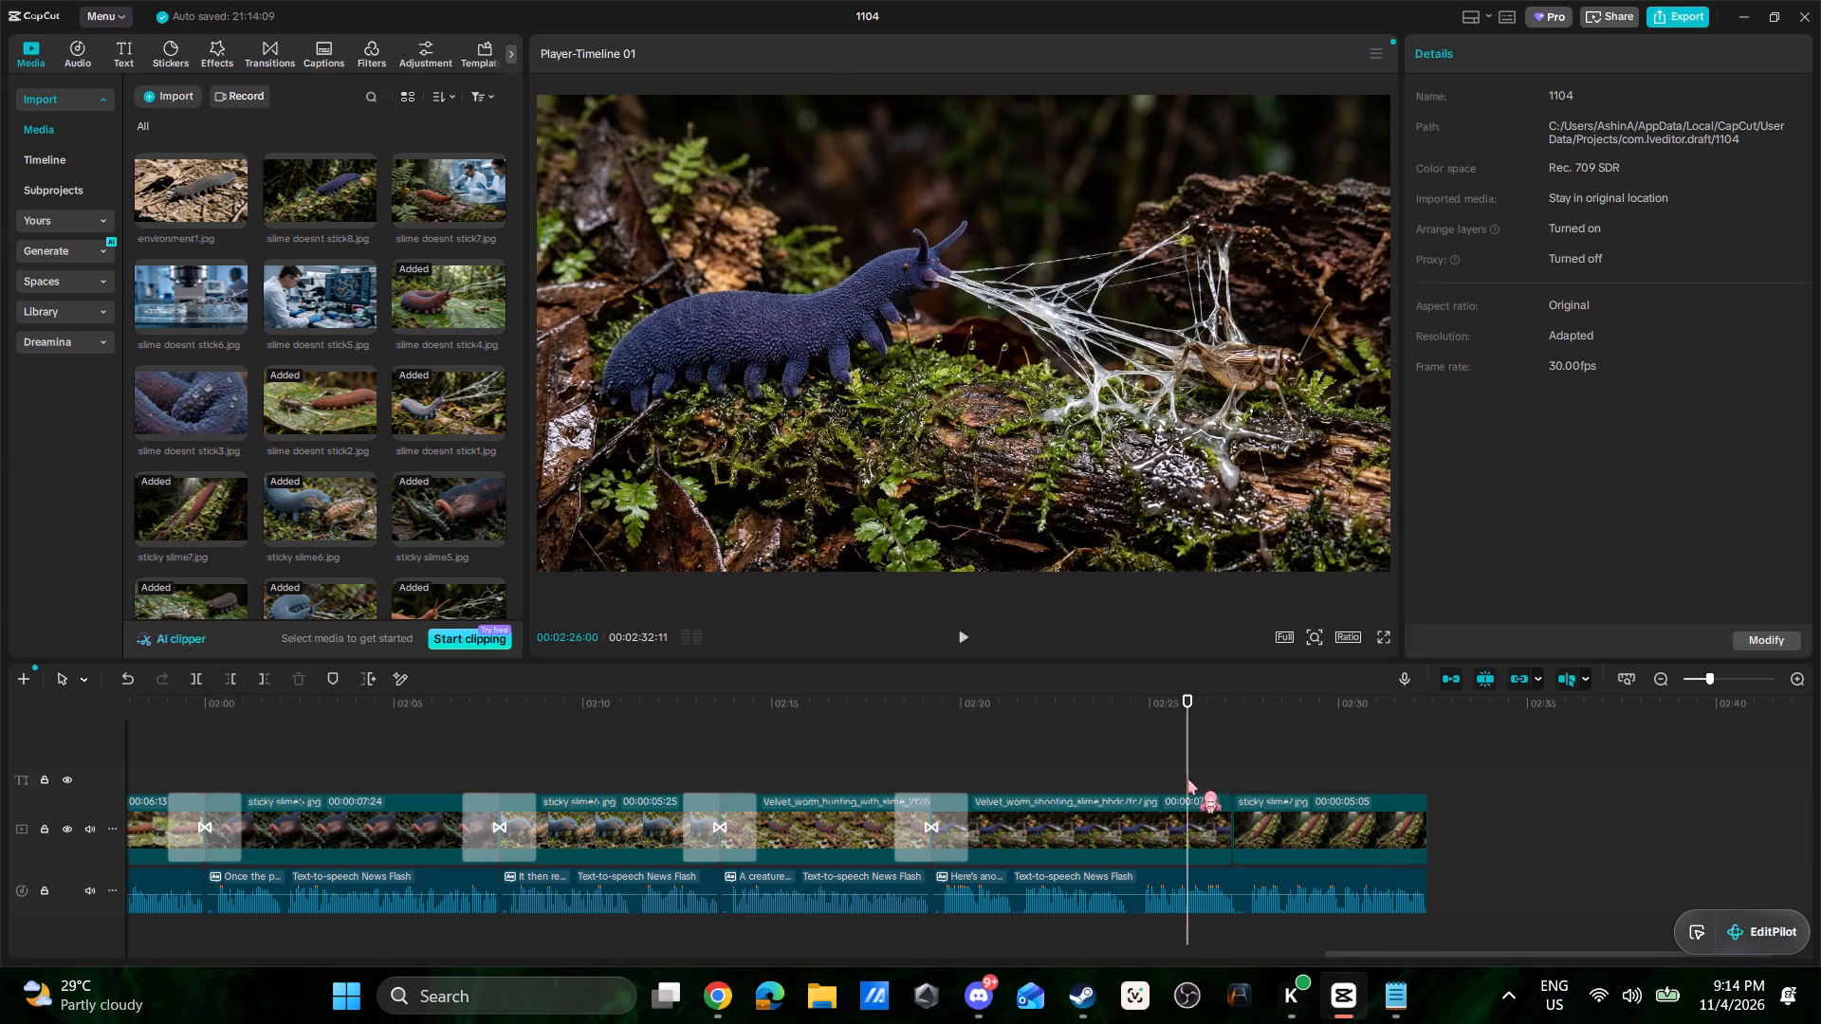
pyautogui.click(269, 52)
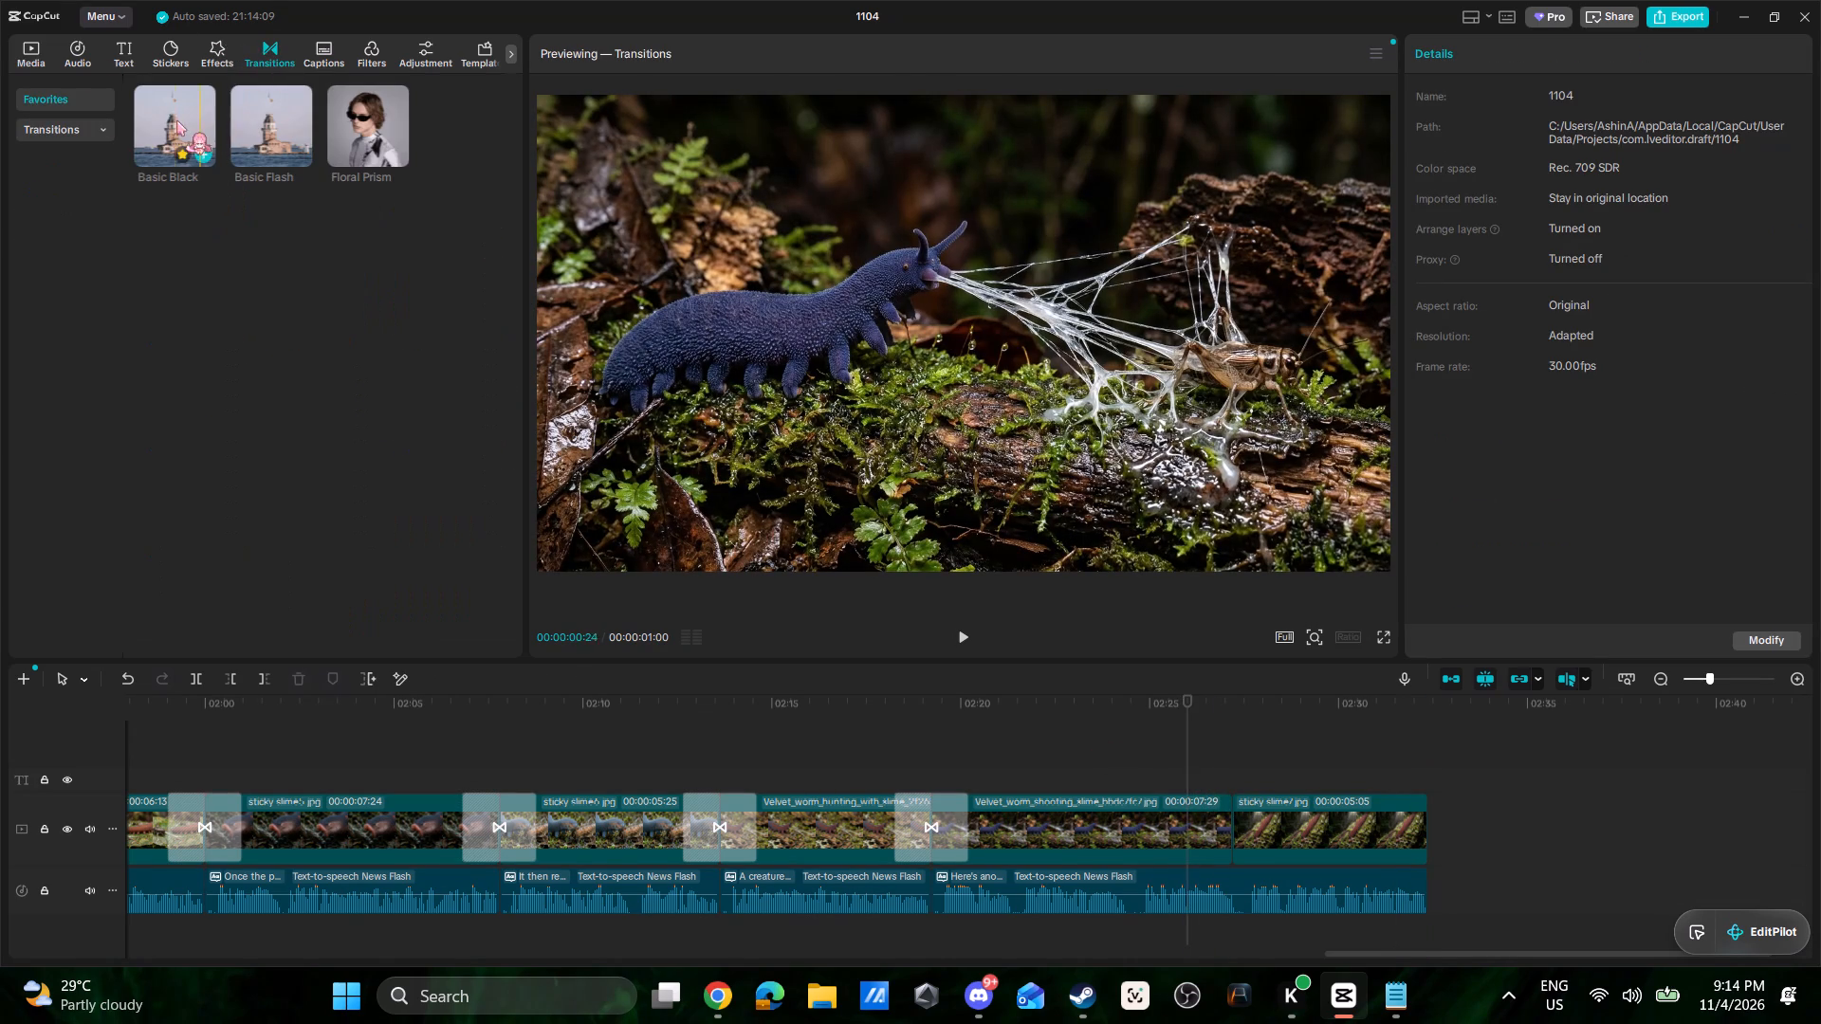
pyautogui.moveTo(175, 120); pyautogui.dragTo(1197, 827)
pyautogui.click(1158, 789)
pyautogui.press('space')
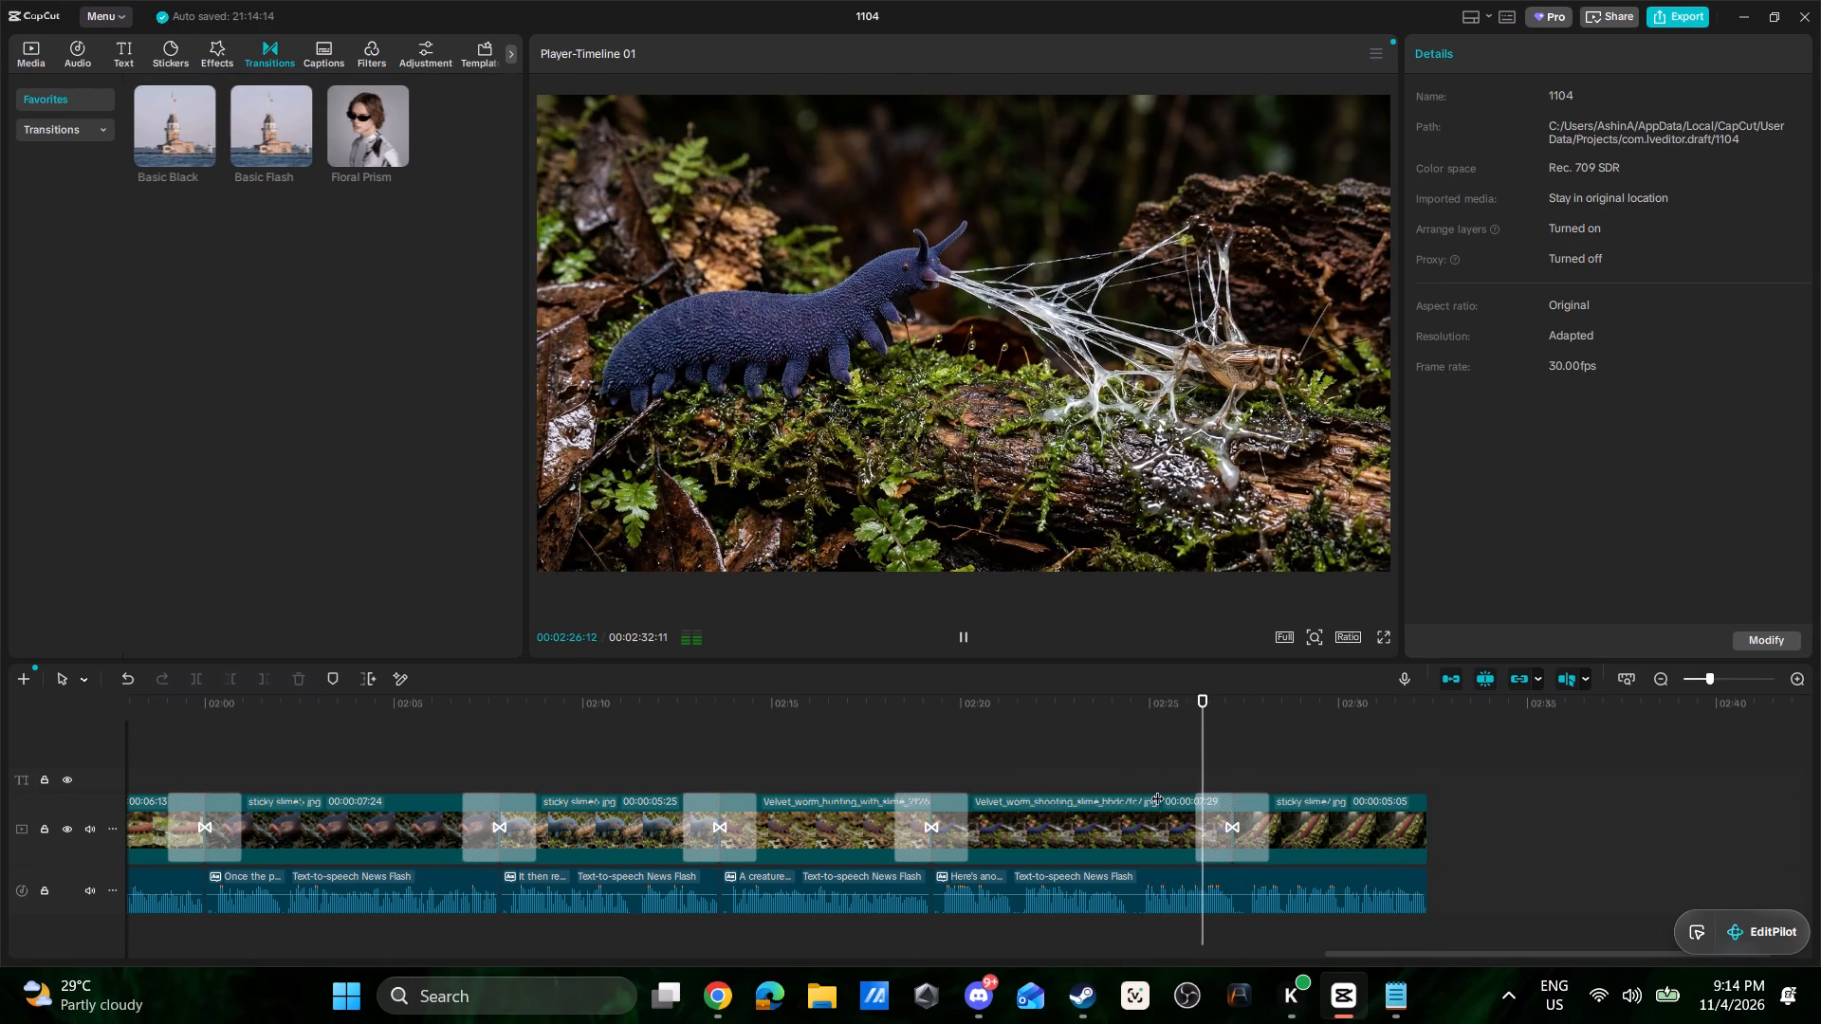
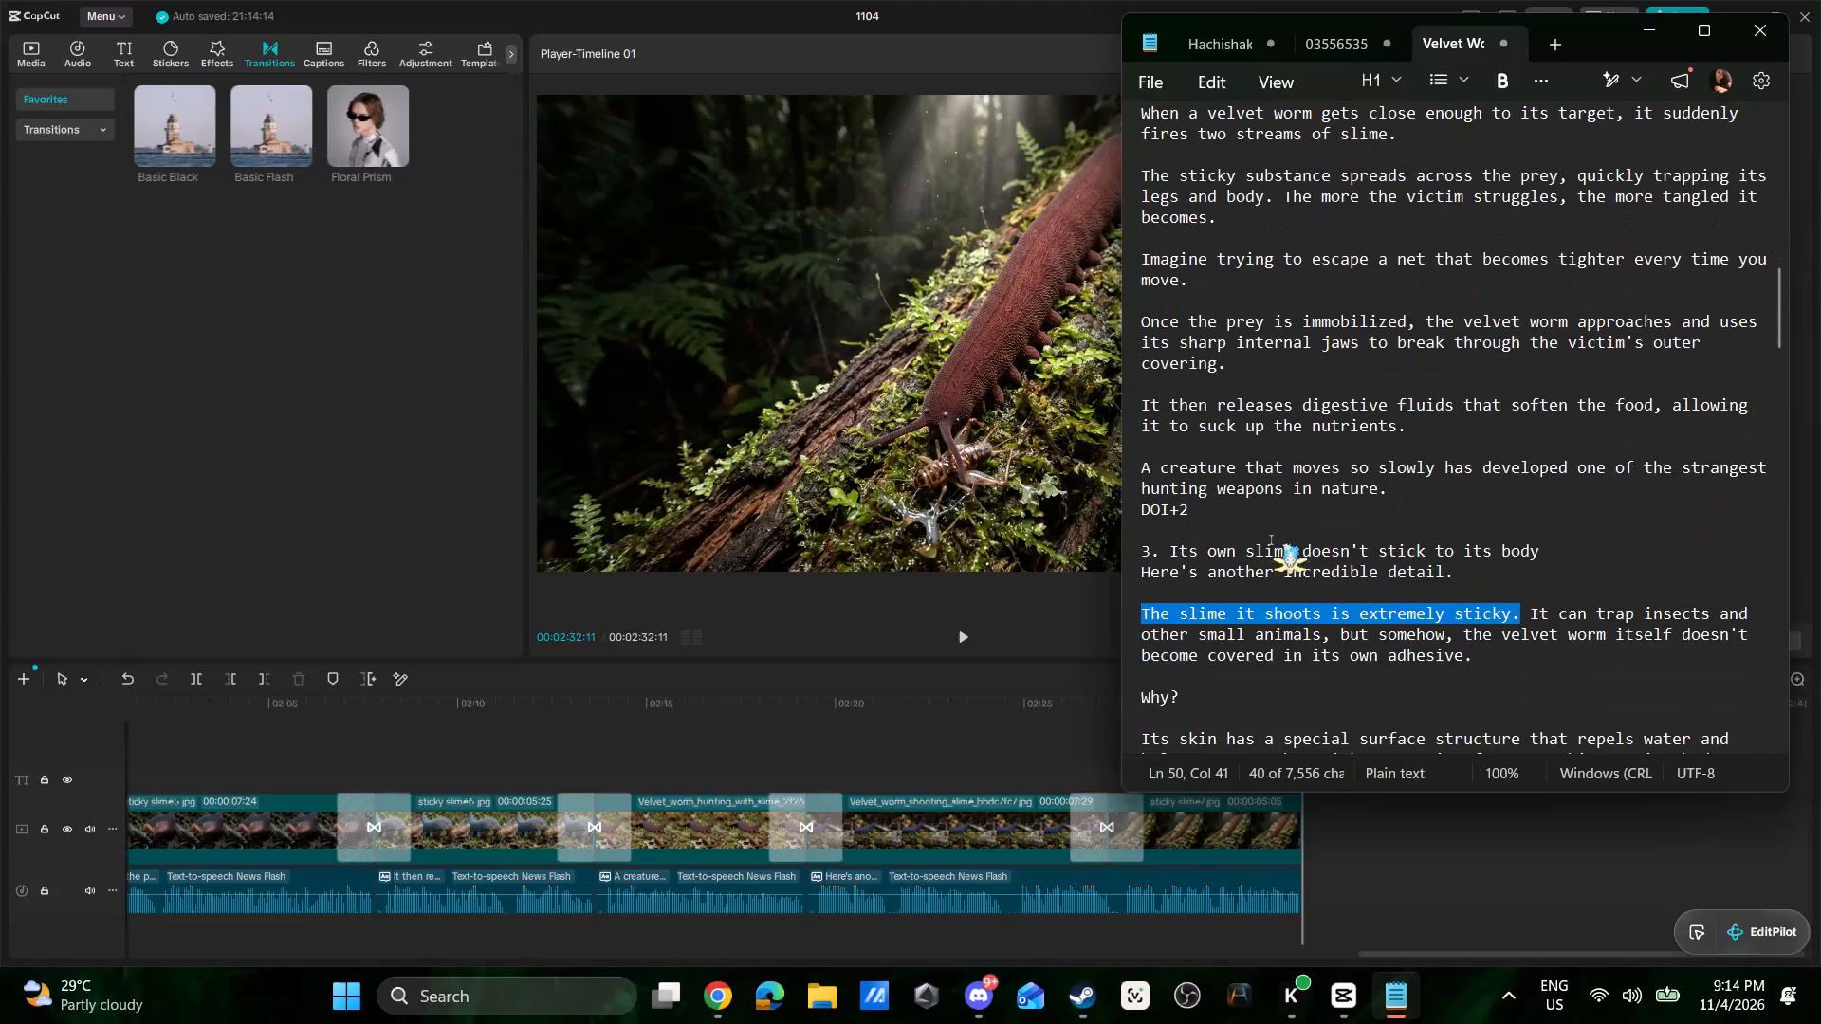
# In the Notepad script, copy the passage from "Why?" through "prevent the sticky secretion from attaching to its body.".
pyautogui.scroll(-3, 1272, 540)
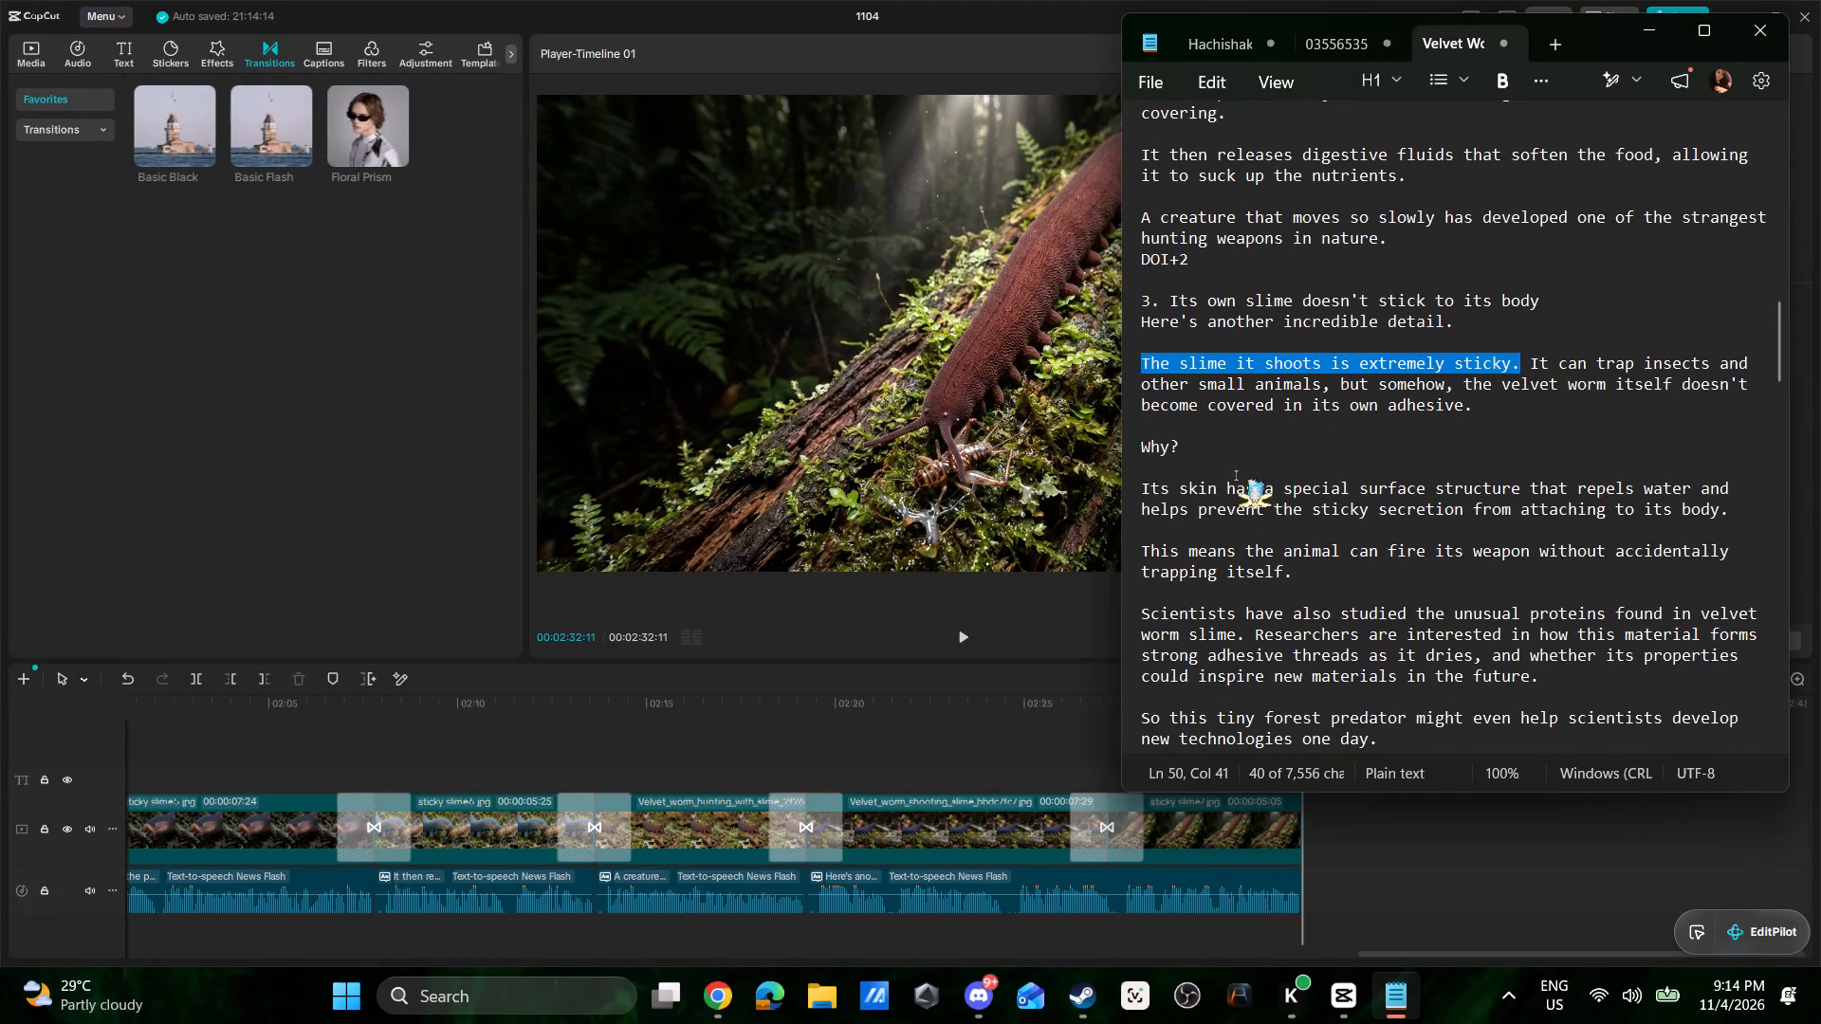
pyautogui.moveTo(1201, 454); pyautogui.dragTo(1115, 453)
pyautogui.click(1276, 450)
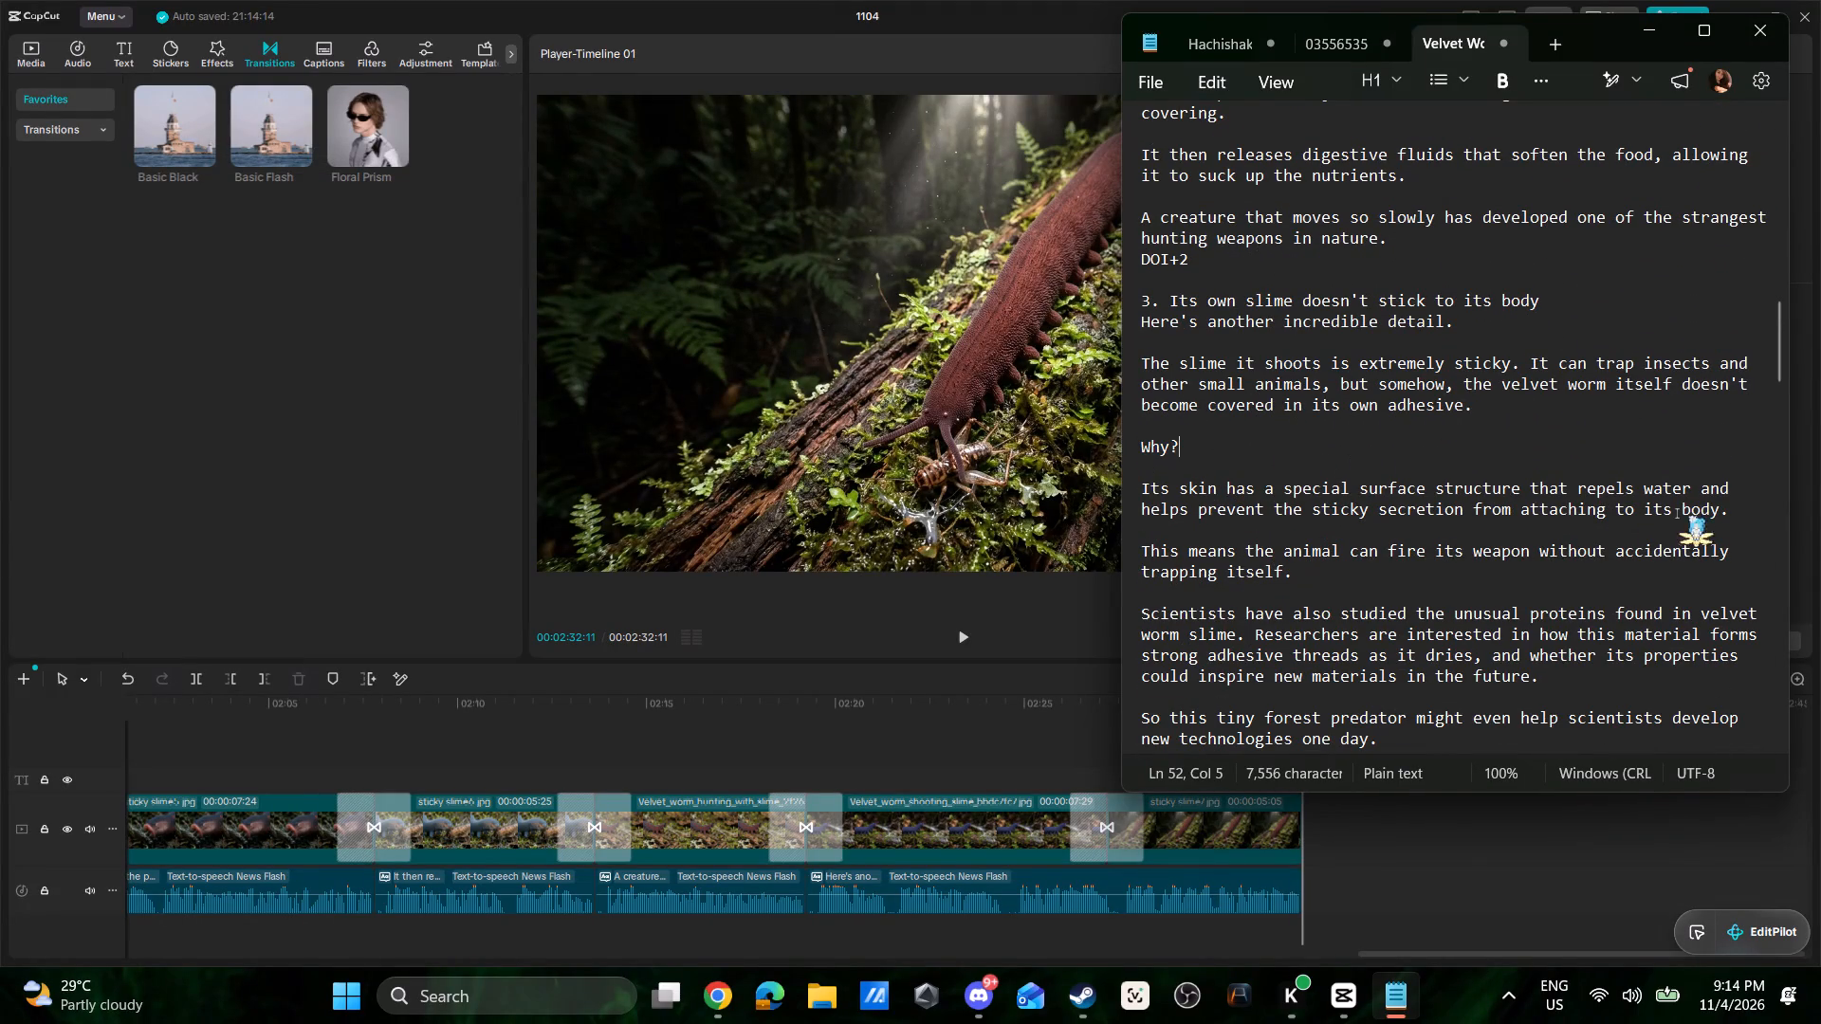
pyautogui.moveTo(1744, 511); pyautogui.dragTo(1133, 450)
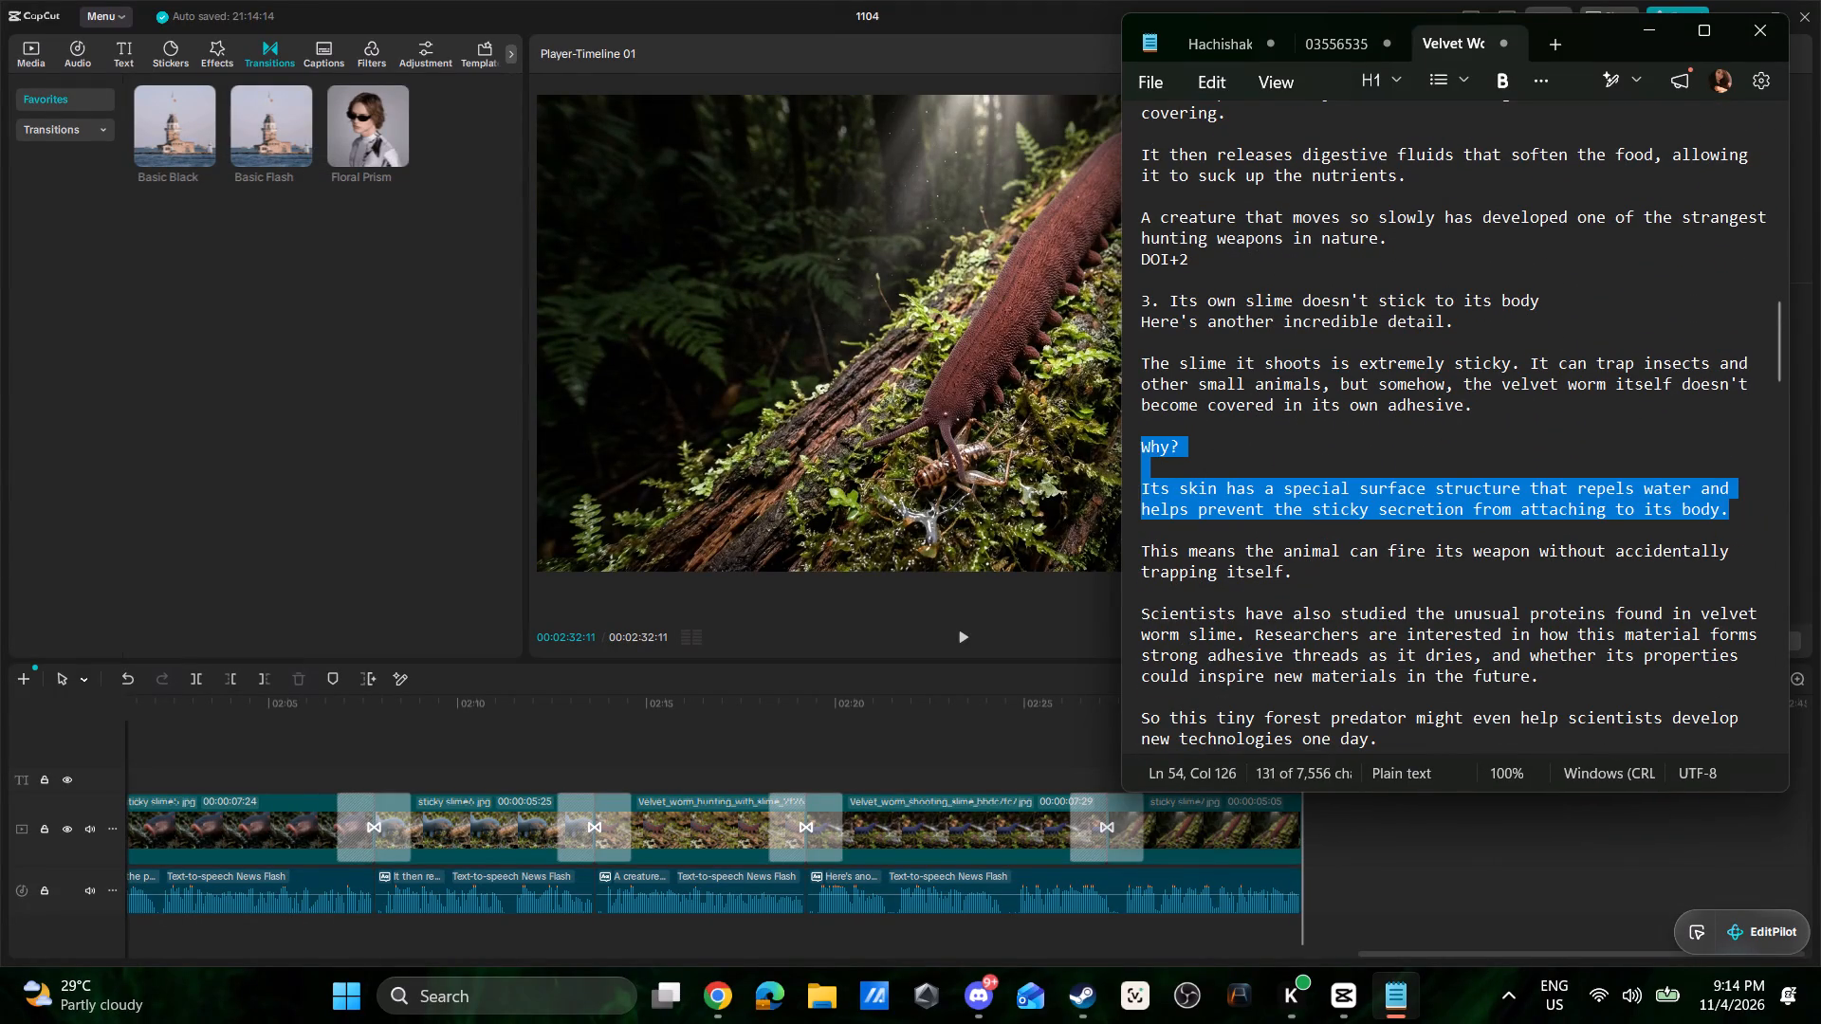
pyautogui.hotkey('ctrl', 'c')
pyautogui.hotkey('ctrl', 'c')
pyautogui.hotkey('ctrl', 'c')
pyautogui.hotkey('ctrl', 'c')
pyautogui.hotkey('ctrl', 'c')
pyautogui.hotkey('ctrl', 'c')
# Back in CapCut, add a default text clip right after the last narration and fill it with the copied "Why?" passage.
pyautogui.click(1004, 732)
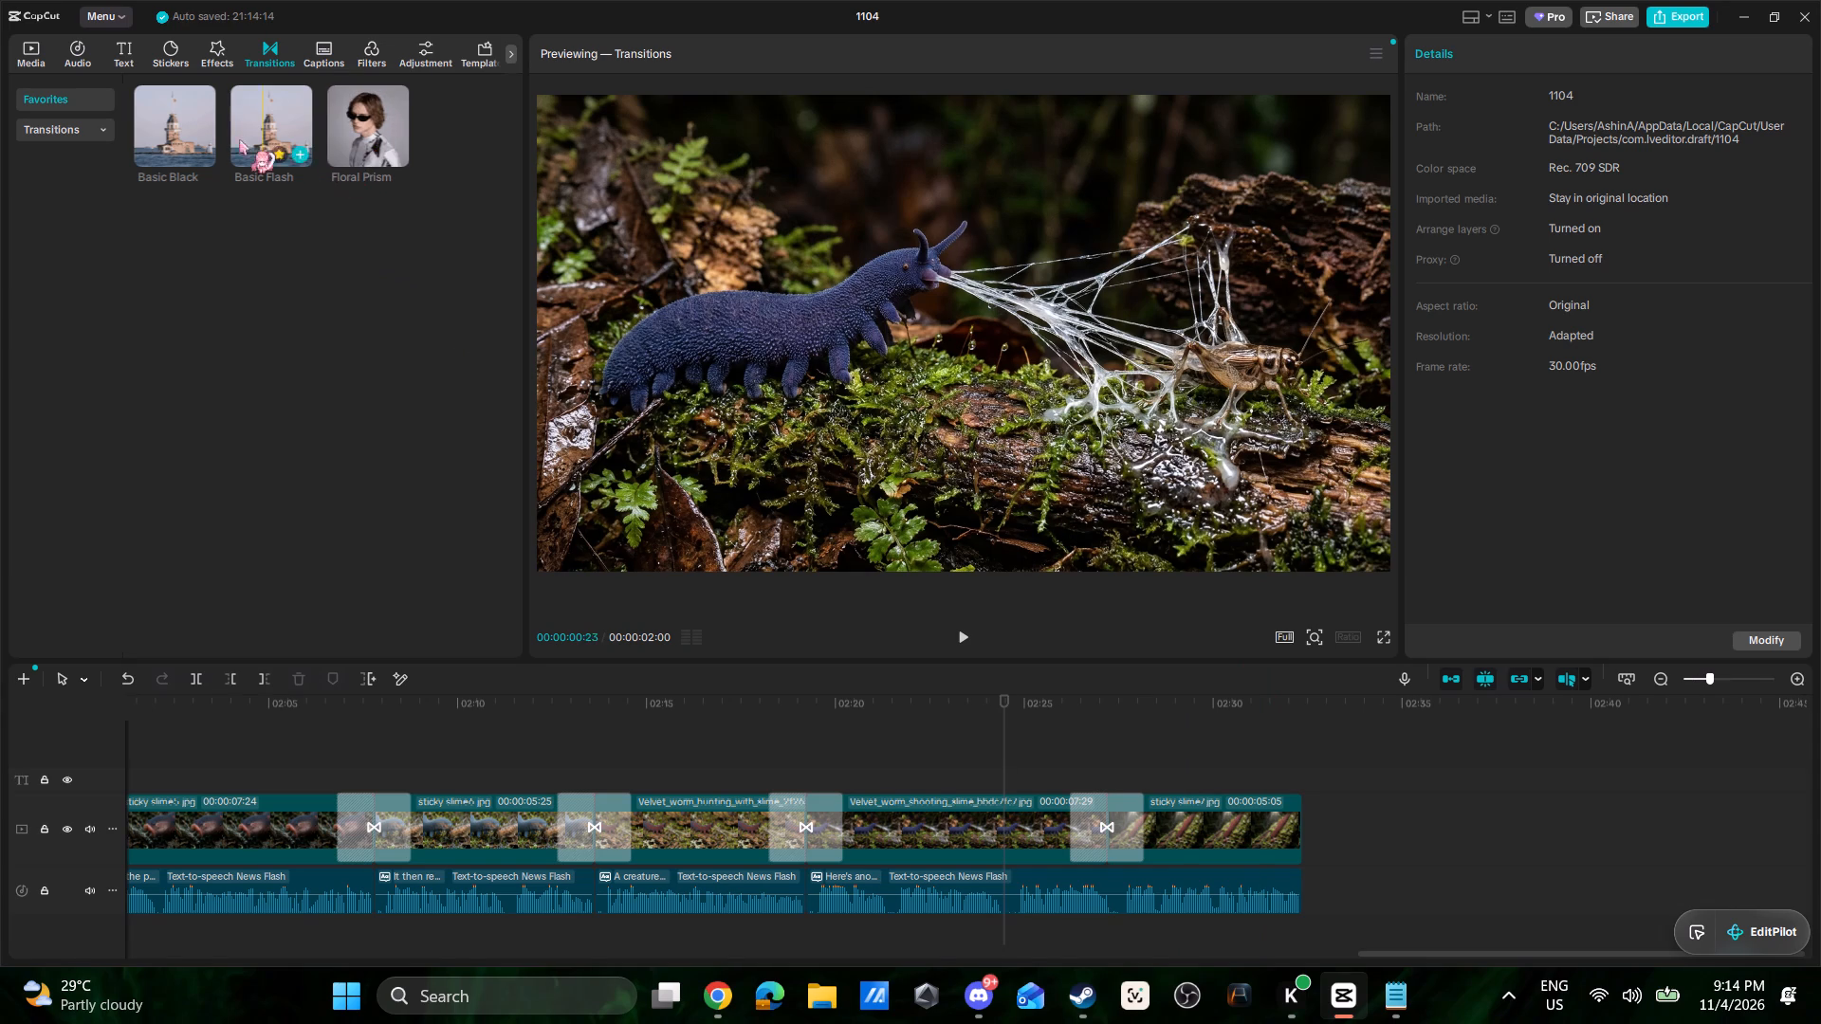
pyautogui.click(132, 56)
pyautogui.moveTo(174, 101); pyautogui.dragTo(291, 149)
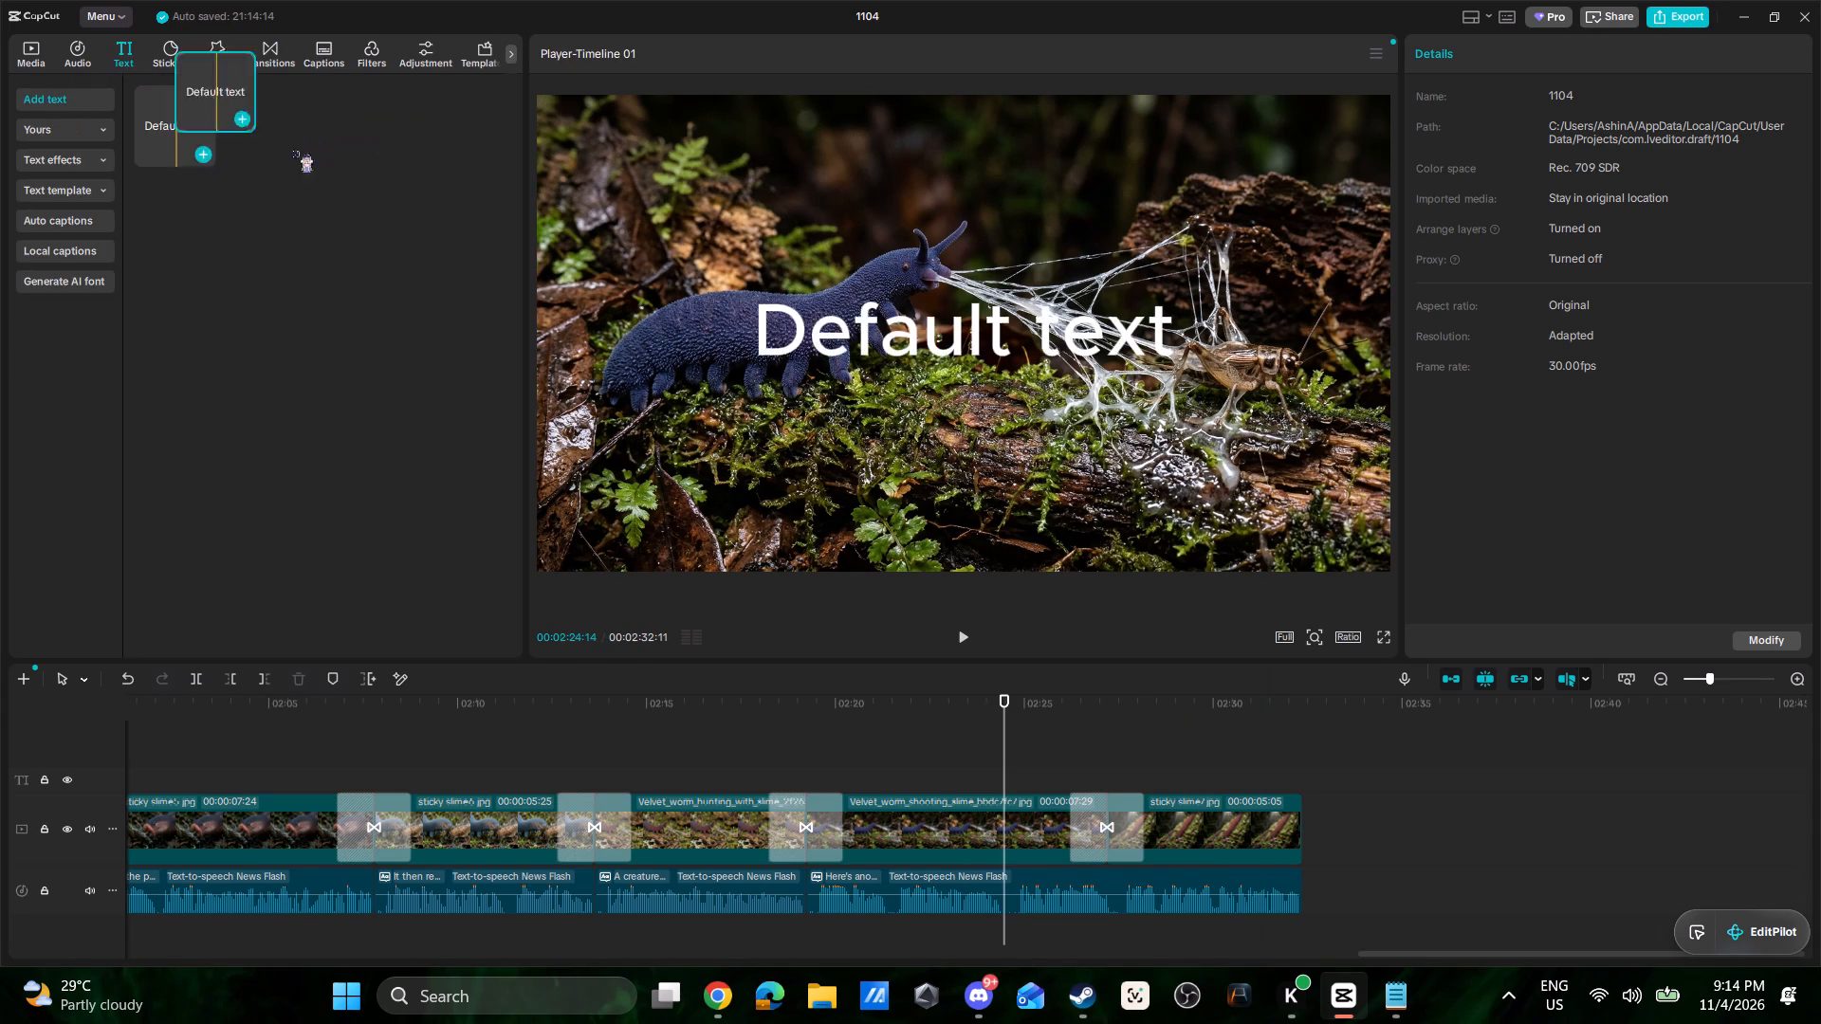
pyautogui.moveTo(291, 149); pyautogui.dragTo(1305, 778)
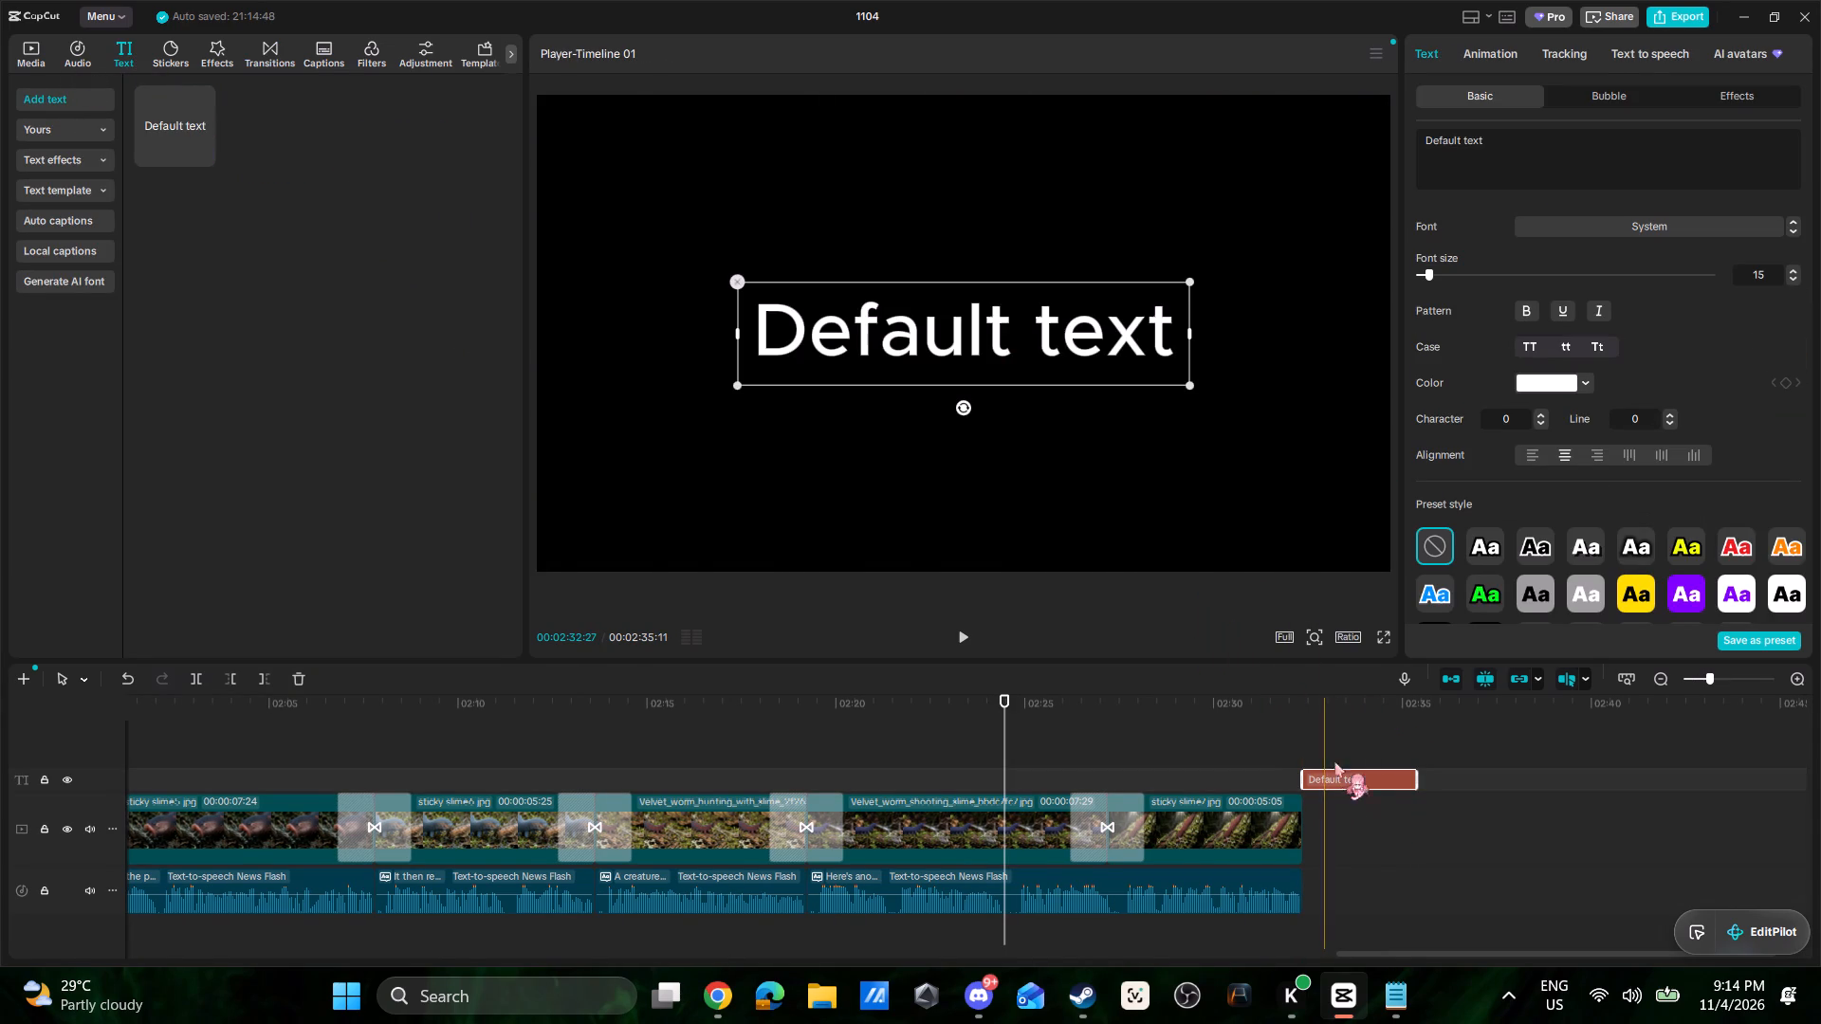
pyautogui.moveTo(1531, 148); pyautogui.dragTo(1379, 132)
pyautogui.hotkey('ctrl', 'v')
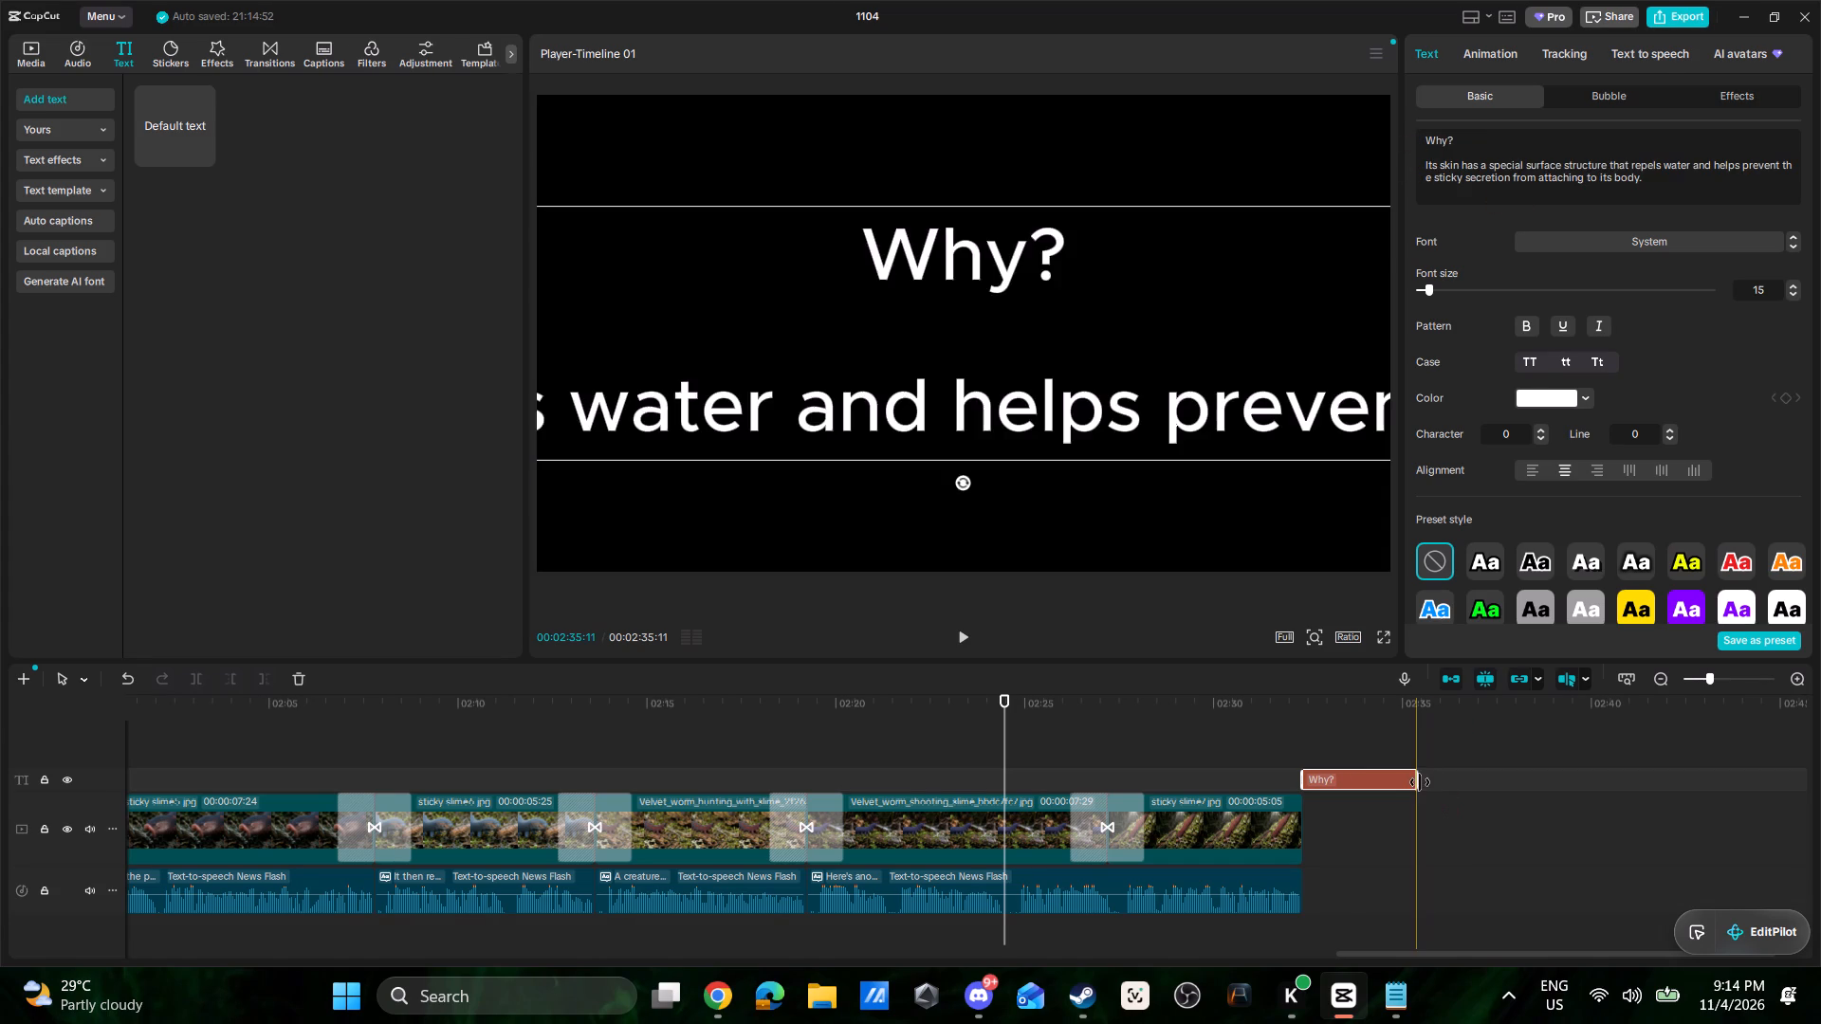
# Generate speech for the "Why?" text with the favourite voice 진지한 아나운서.
pyautogui.click(1632, 51)
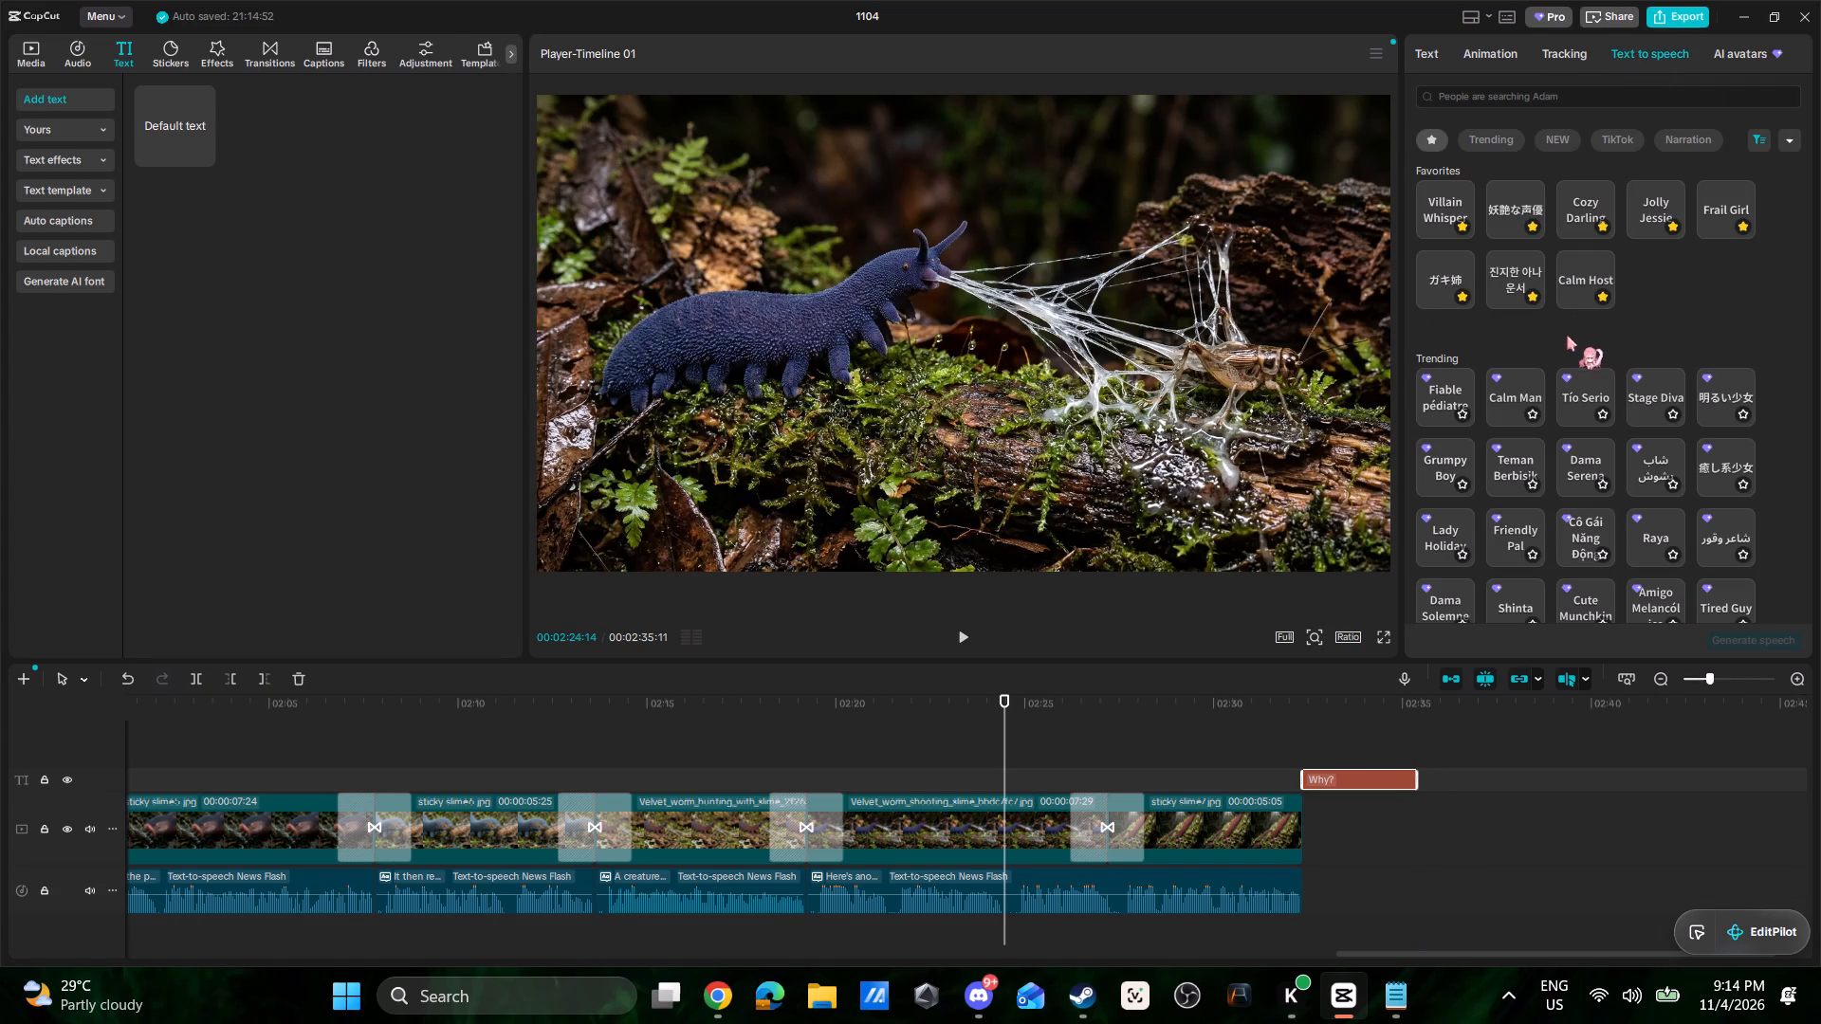
pyautogui.click(1495, 281)
pyautogui.click(1751, 639)
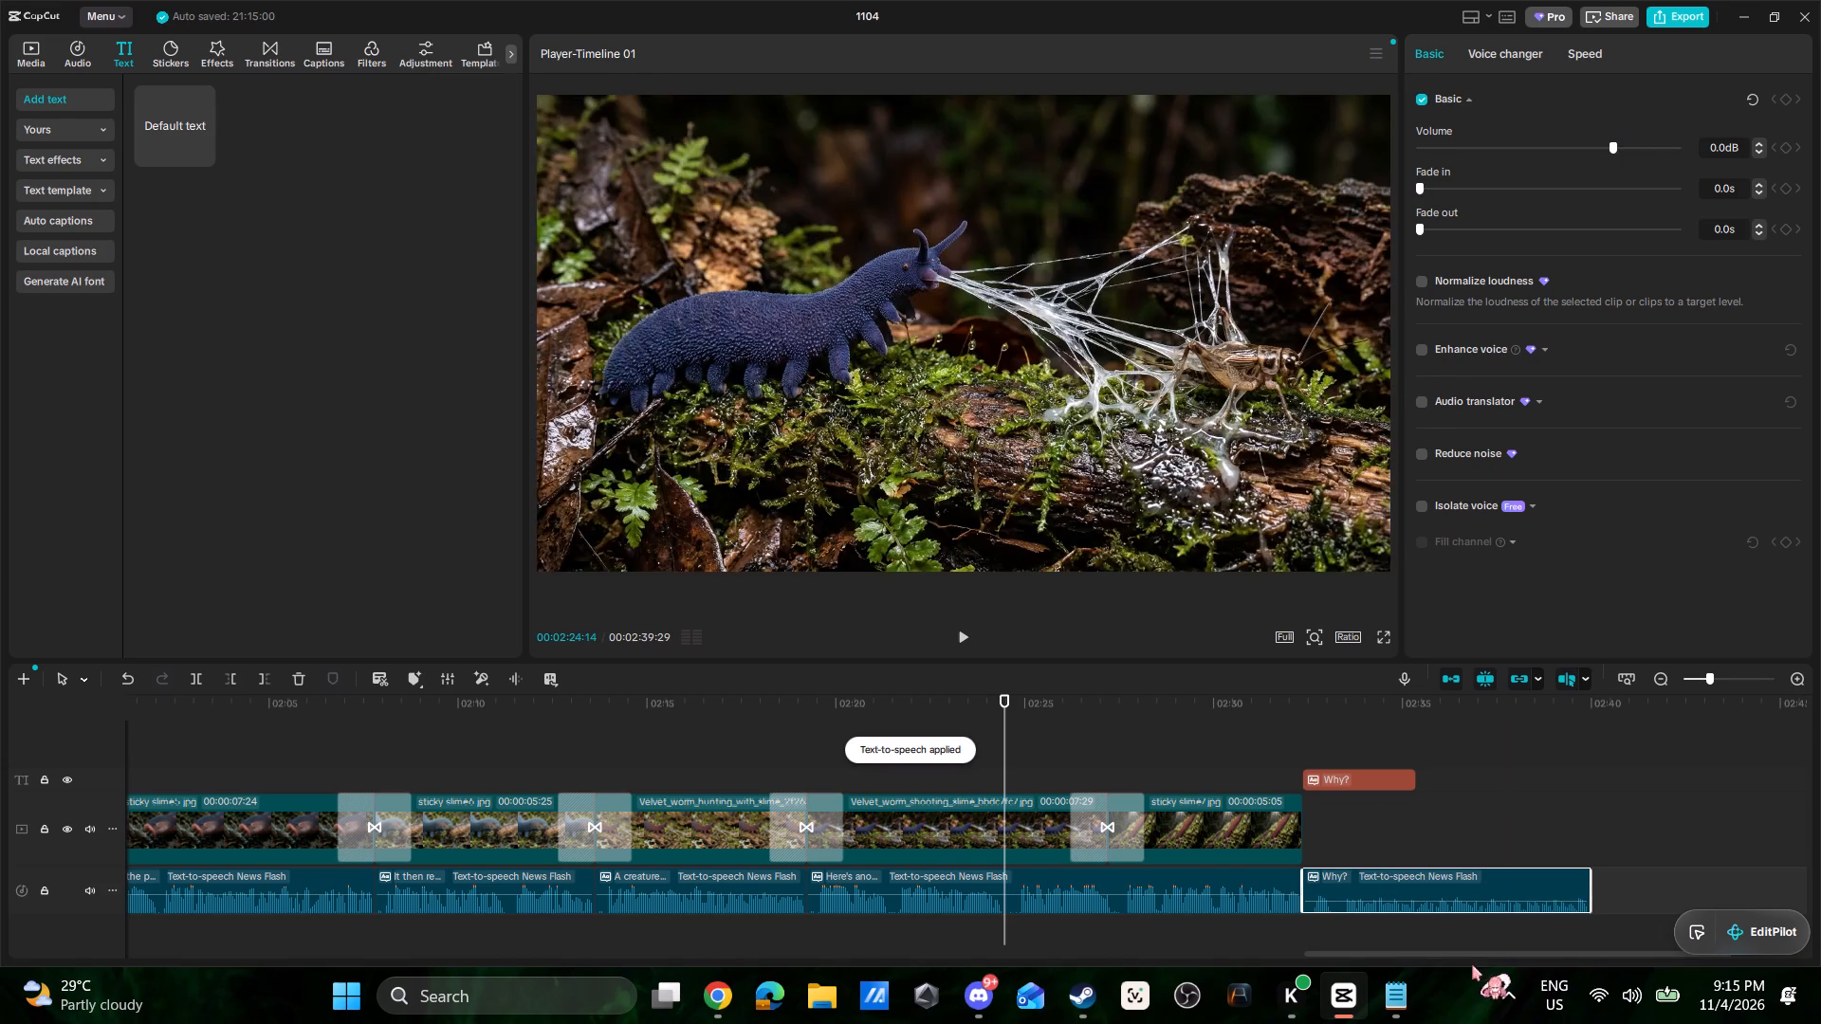
# Raise the new "Why?" narration clip's volume to 12.2 dB and play it from just before its start.
pyautogui.moveTo(1478, 953); pyautogui.dragTo(1634, 947)
pyautogui.click(1224, 899)
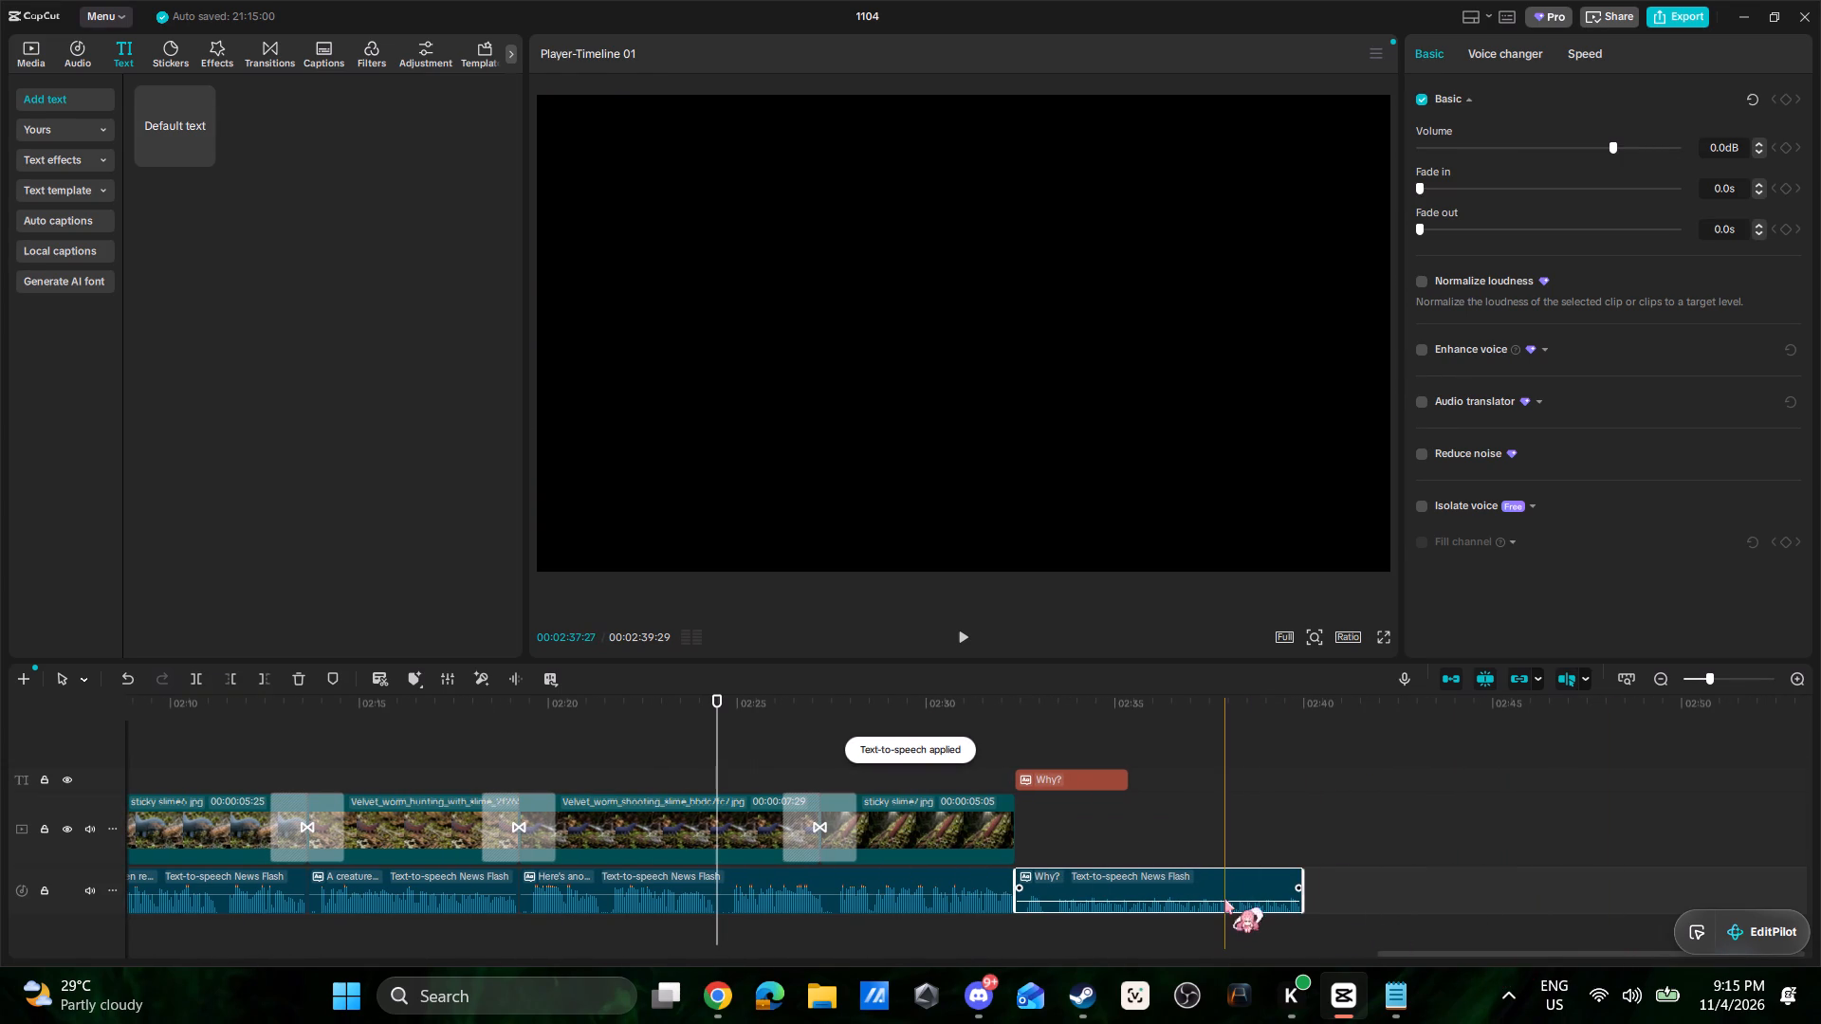
pyautogui.moveTo(1228, 901); pyautogui.dragTo(1230, 892)
pyautogui.click(997, 772)
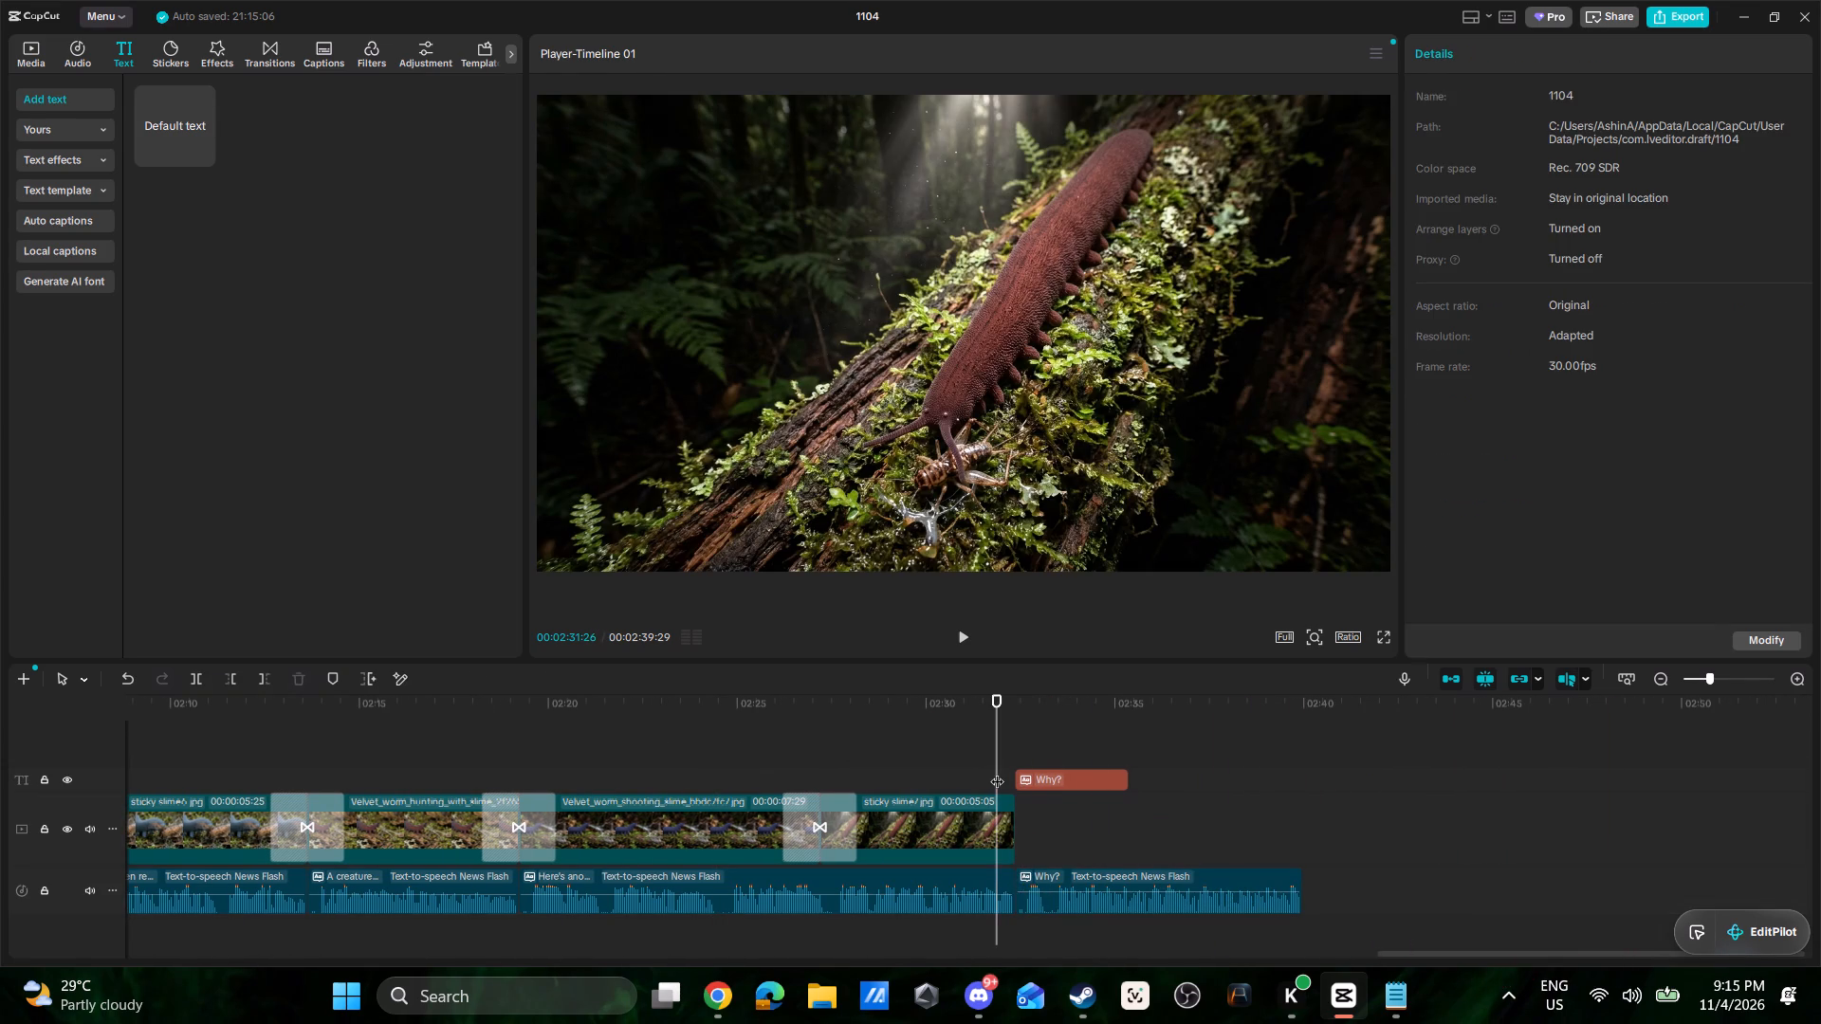
pyautogui.press('space')
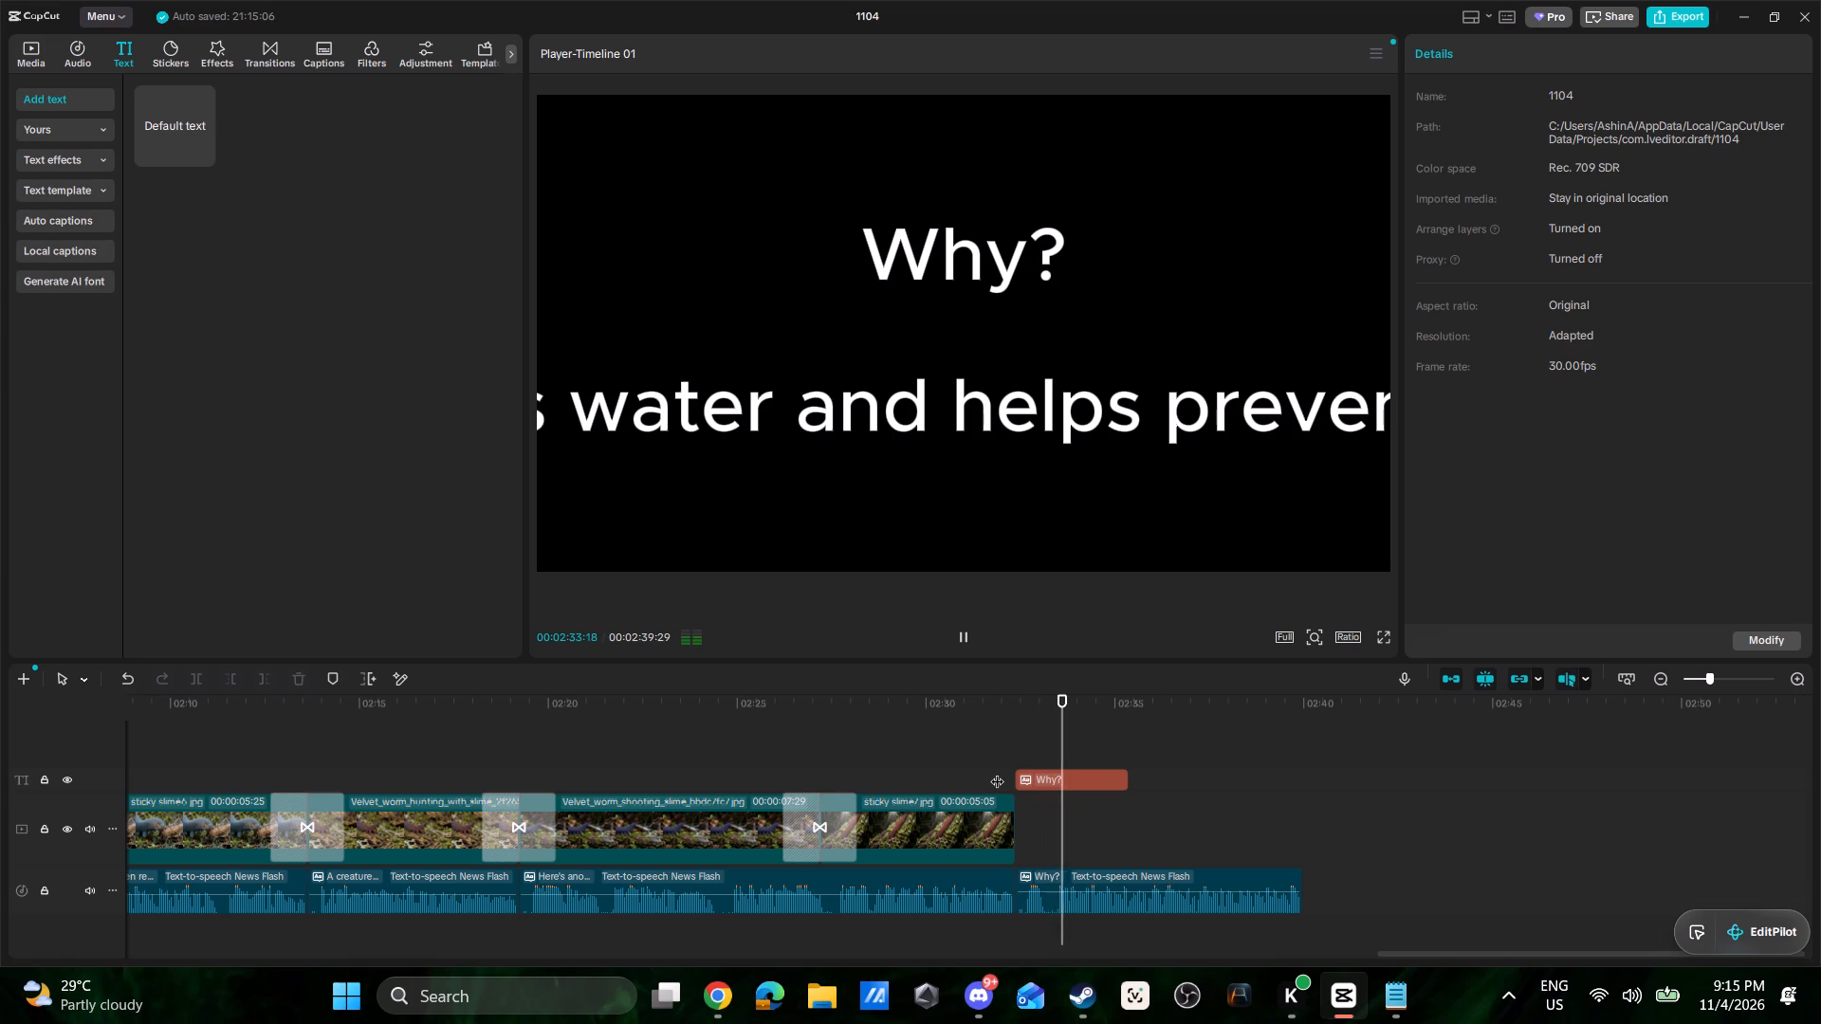
pyautogui.press('space')
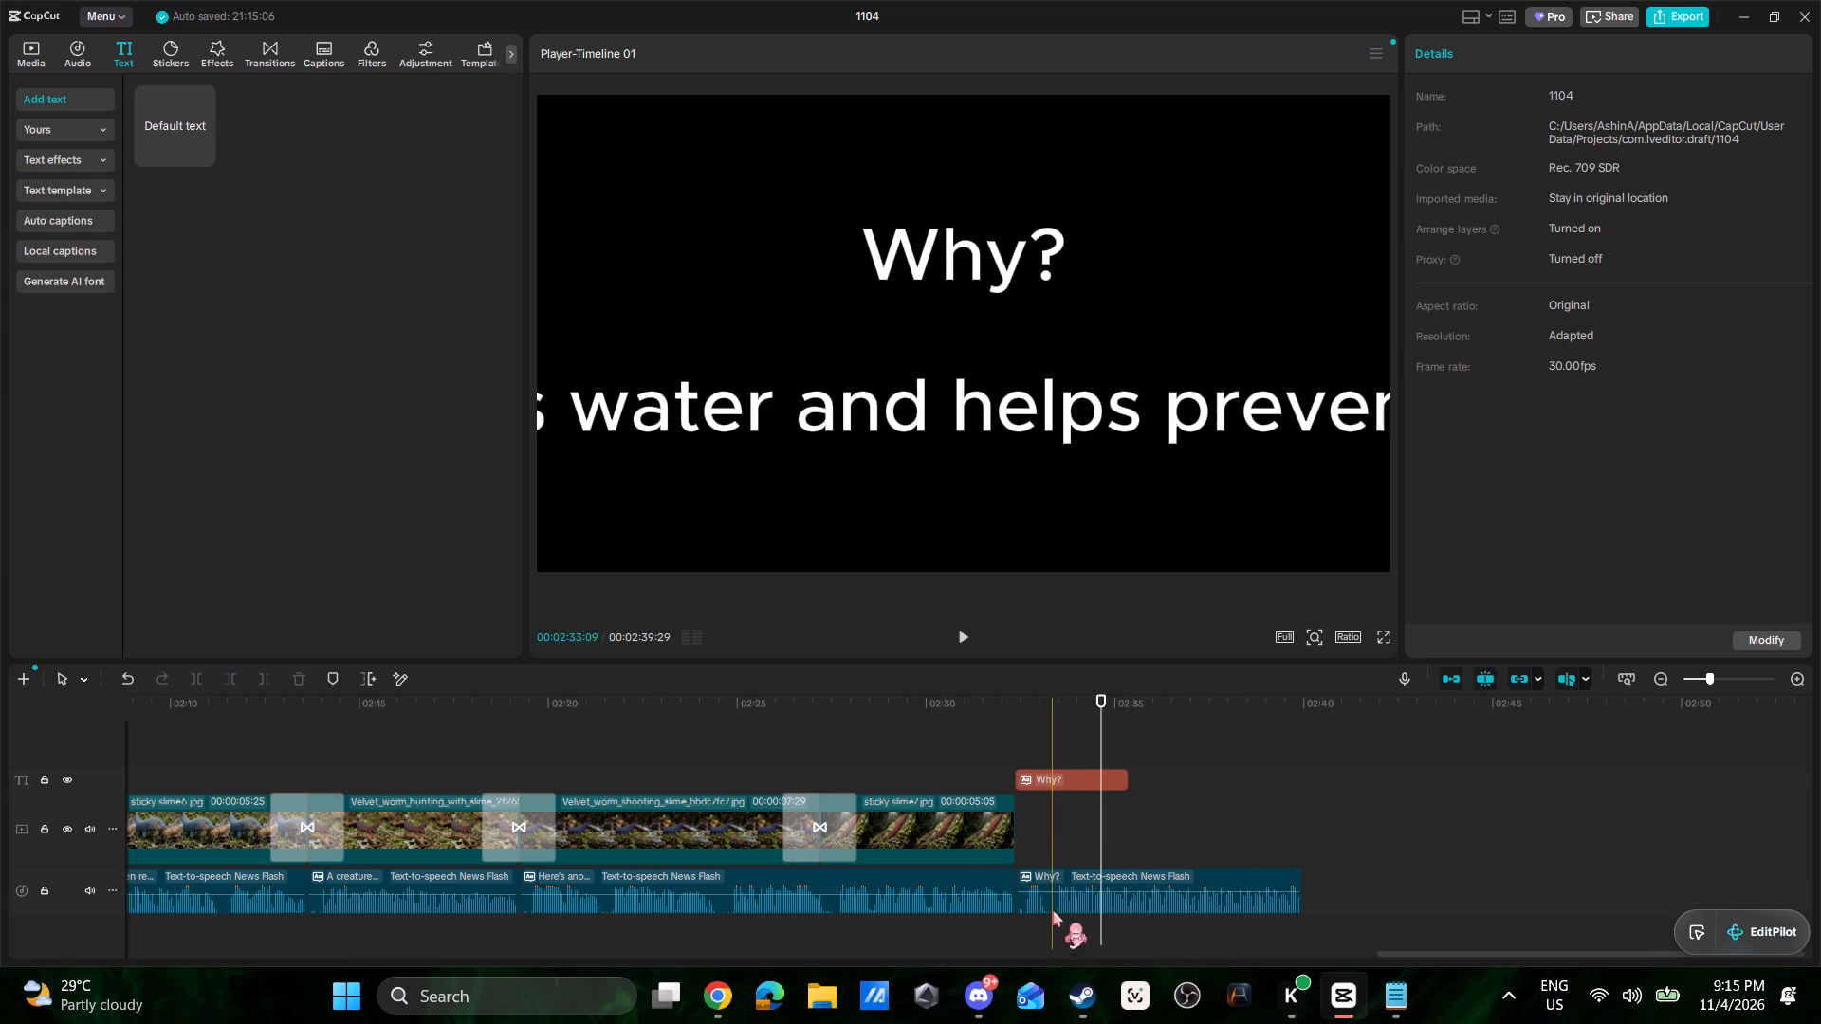
pyautogui.click(1069, 891)
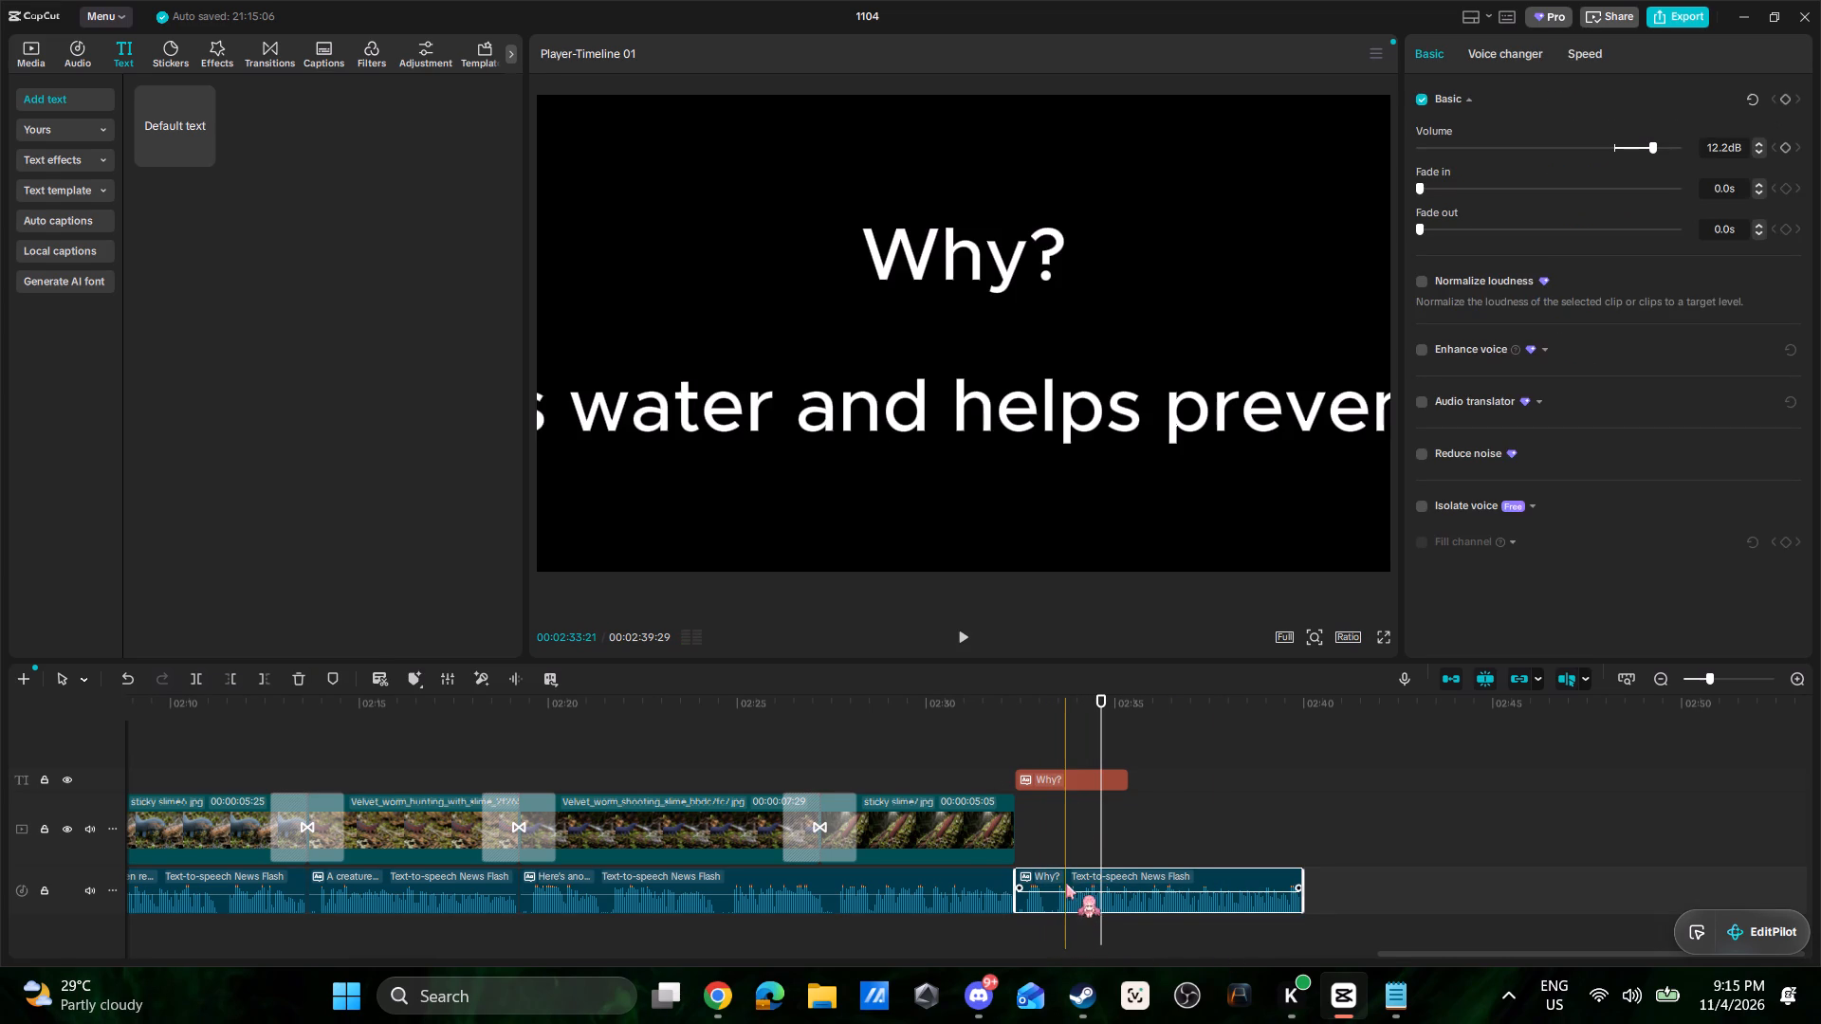
# Lower the volume of the preceding "Here's ano..." narration clip to 12.2 dB.
pyautogui.click(922, 893)
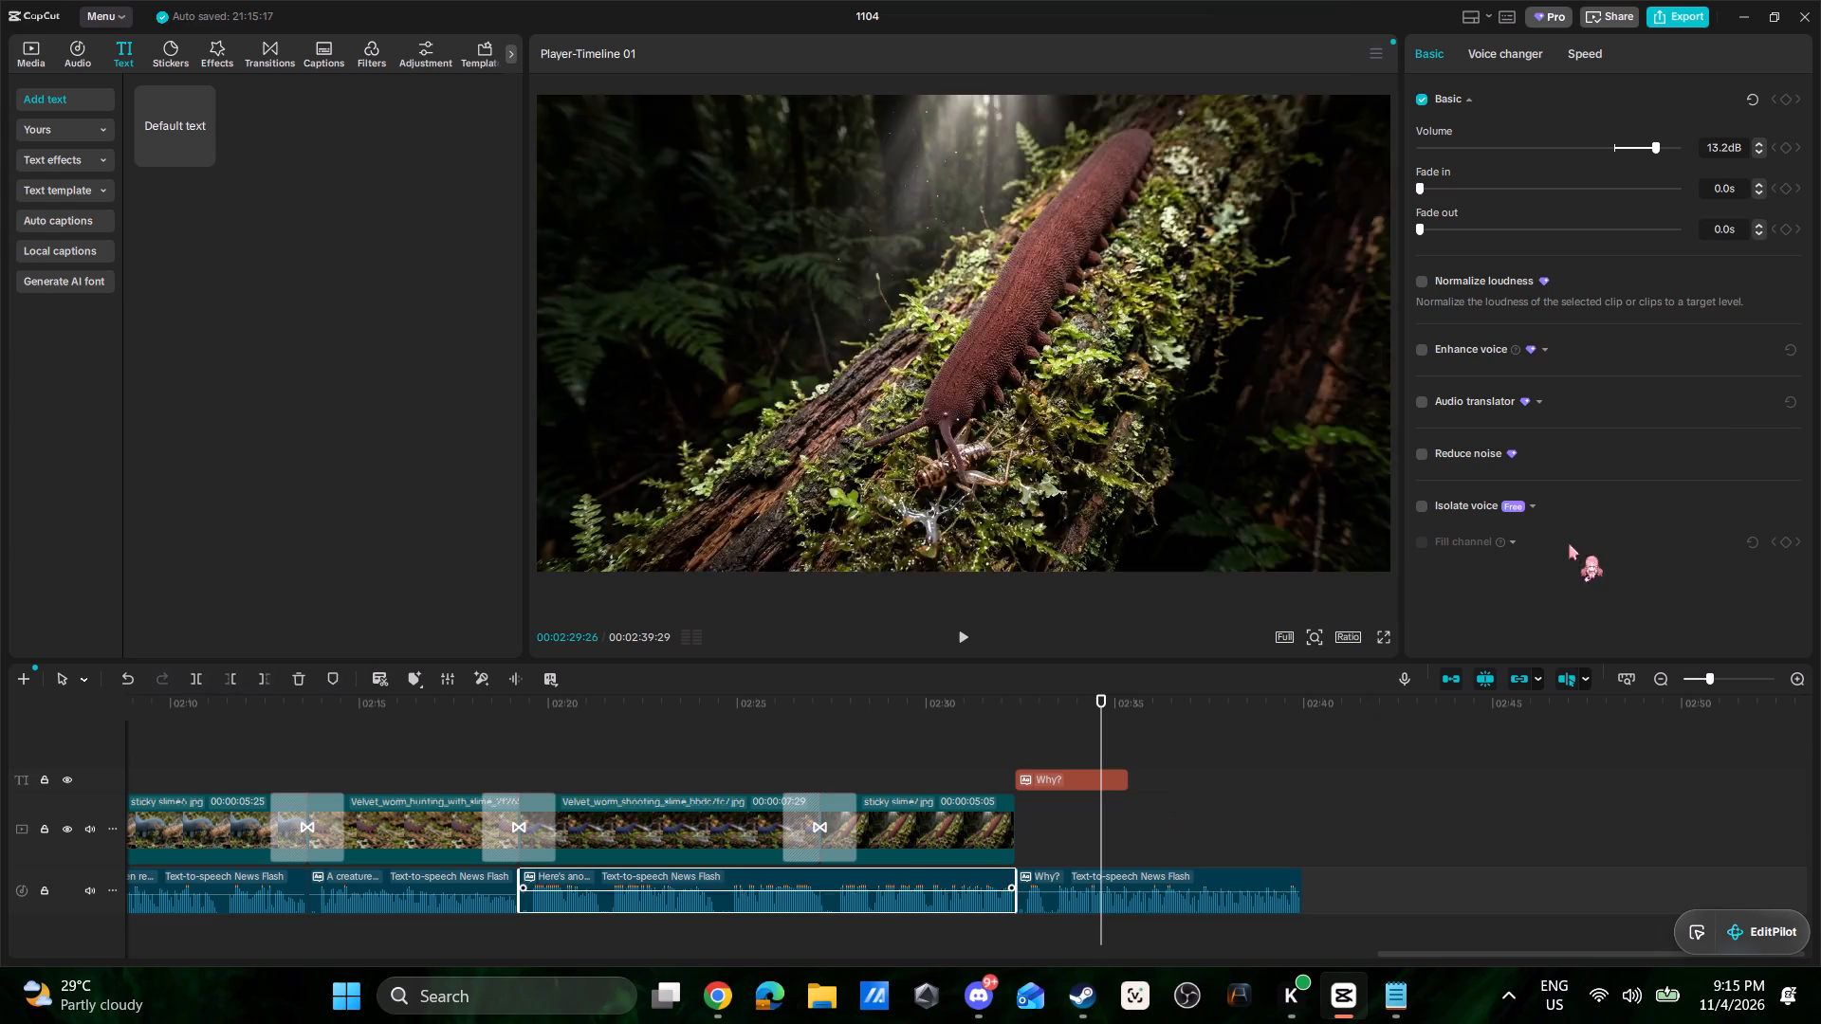
pyautogui.tripleClick(1757, 150)
pyautogui.tripleClick(1757, 150)
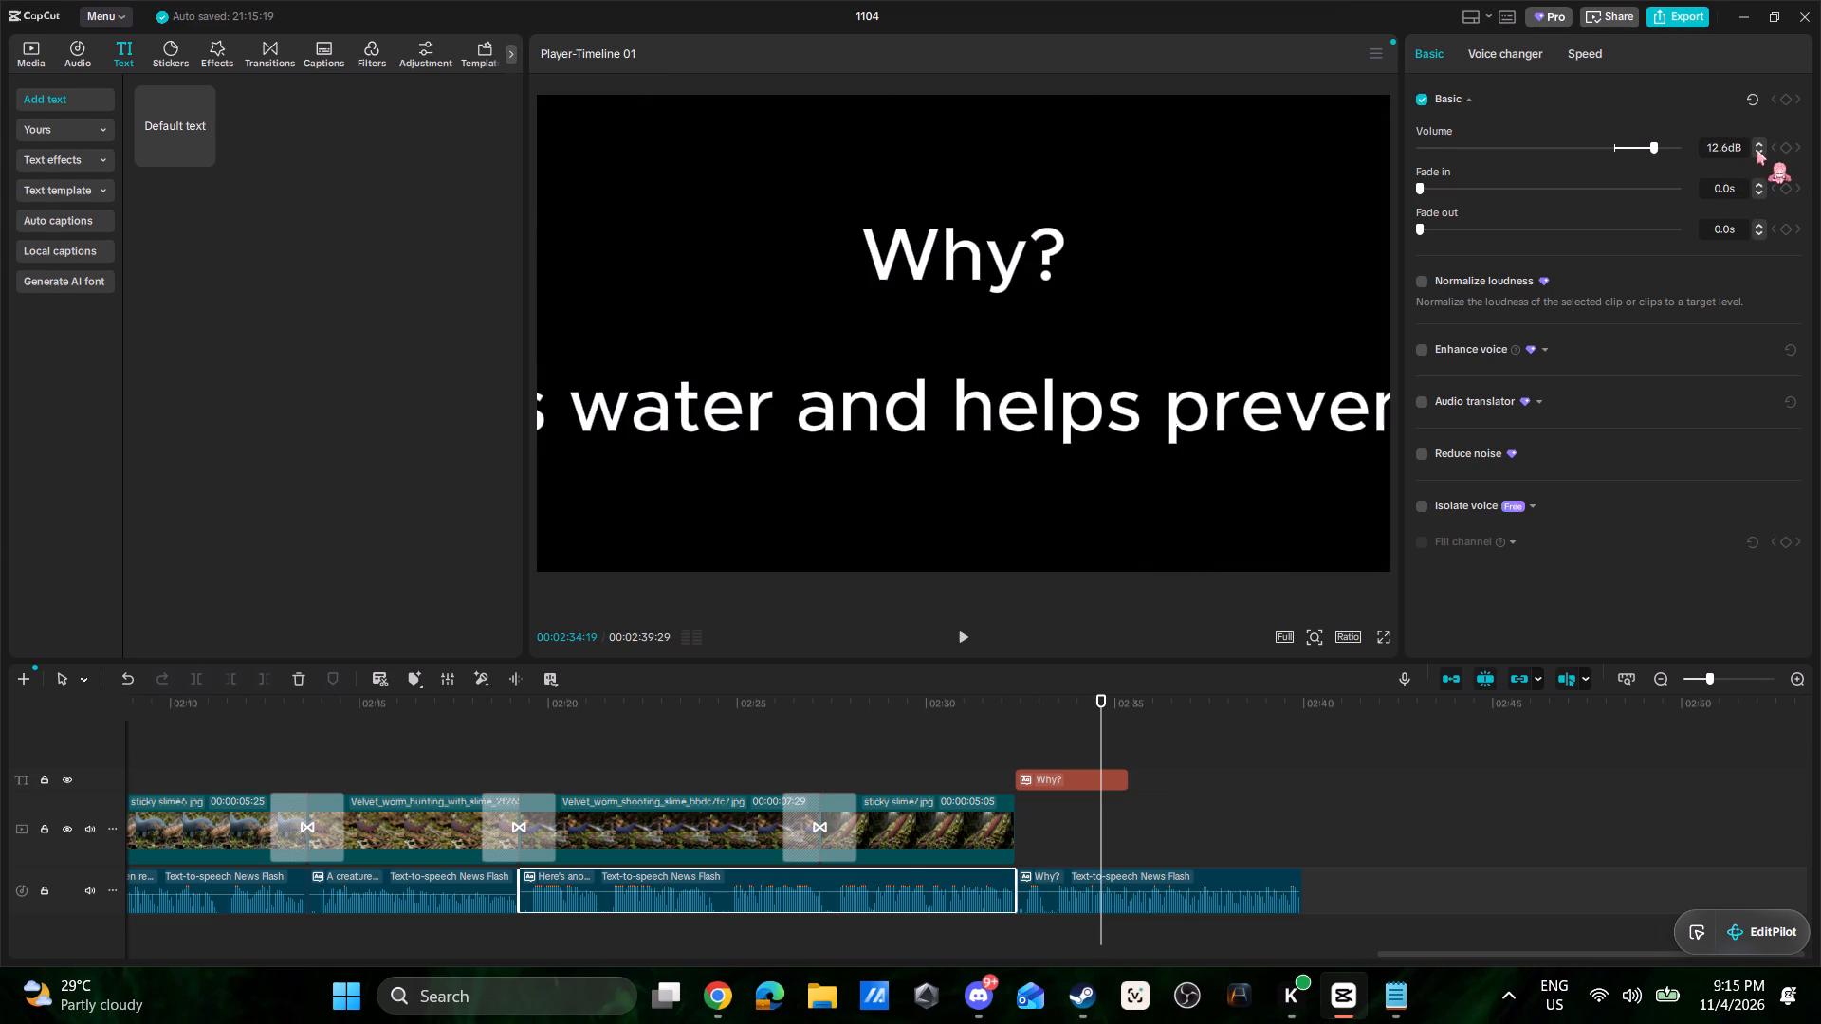
pyautogui.tripleClick(1757, 150)
pyautogui.click(1757, 150)
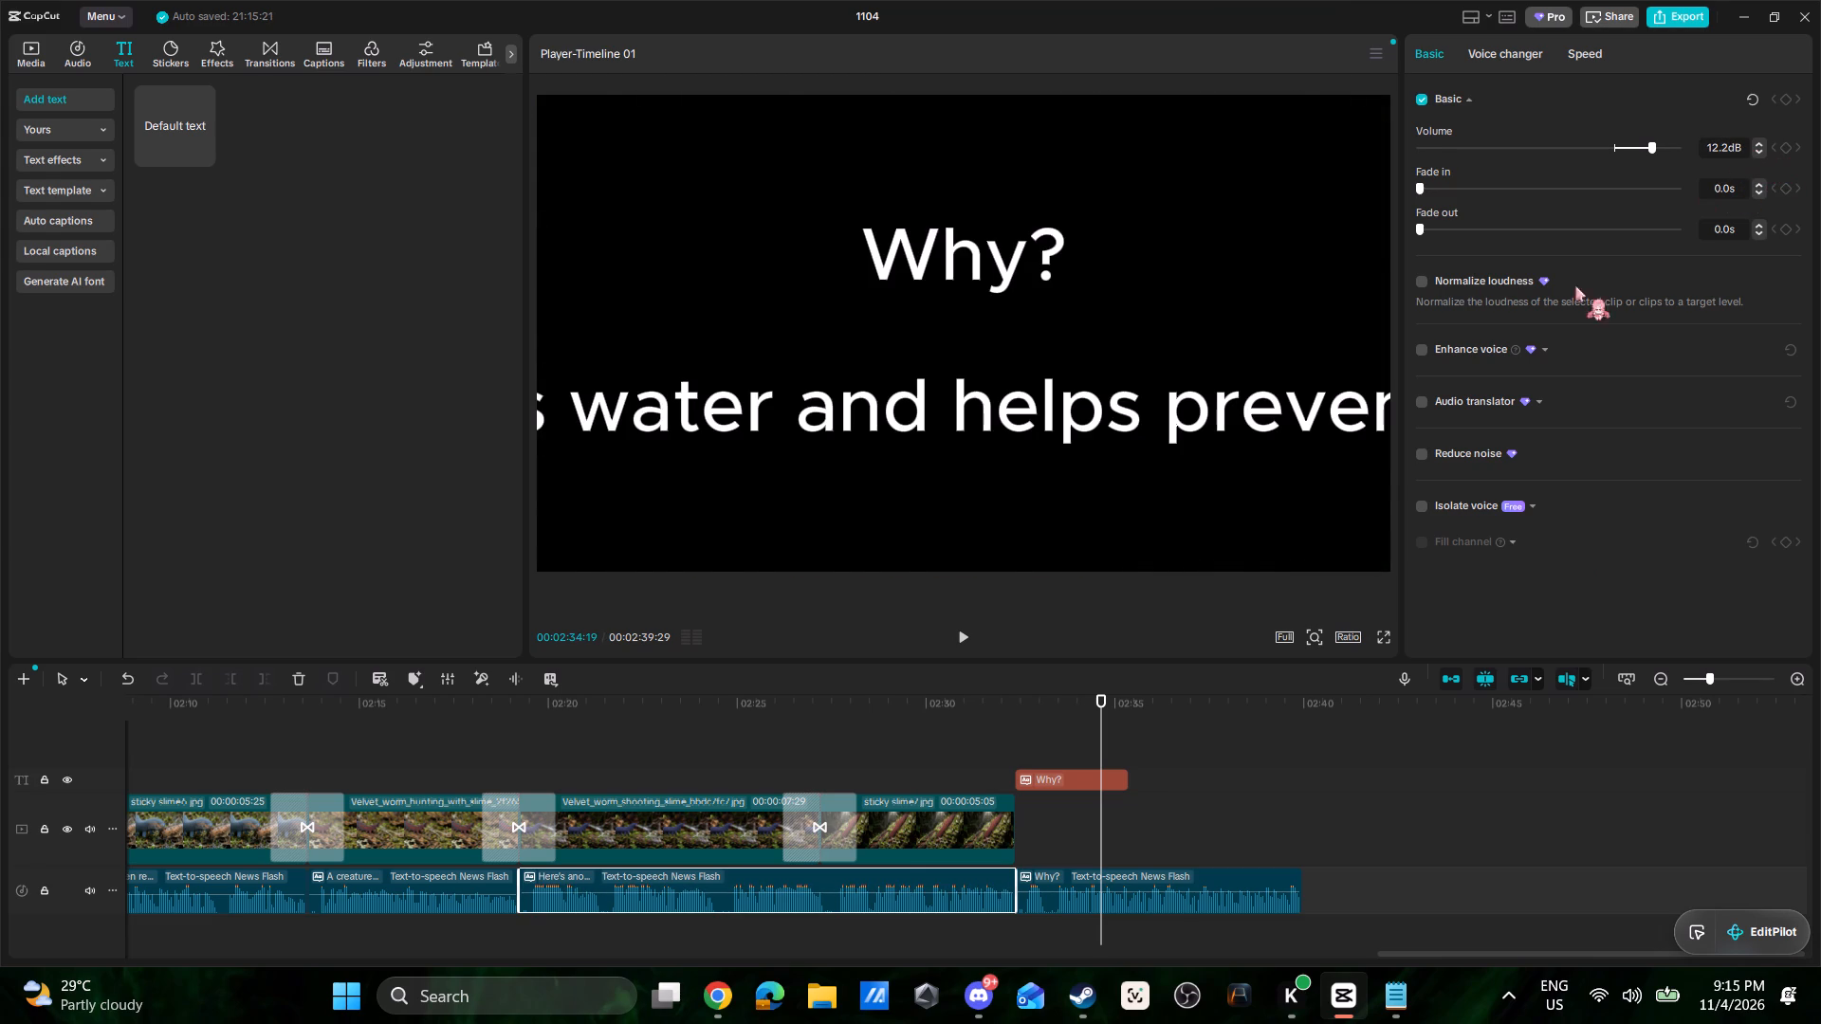
# Working backward, level the narration clips from "A creature..." to "On both si..." at about 12.2 dB.
pyautogui.click(482, 895)
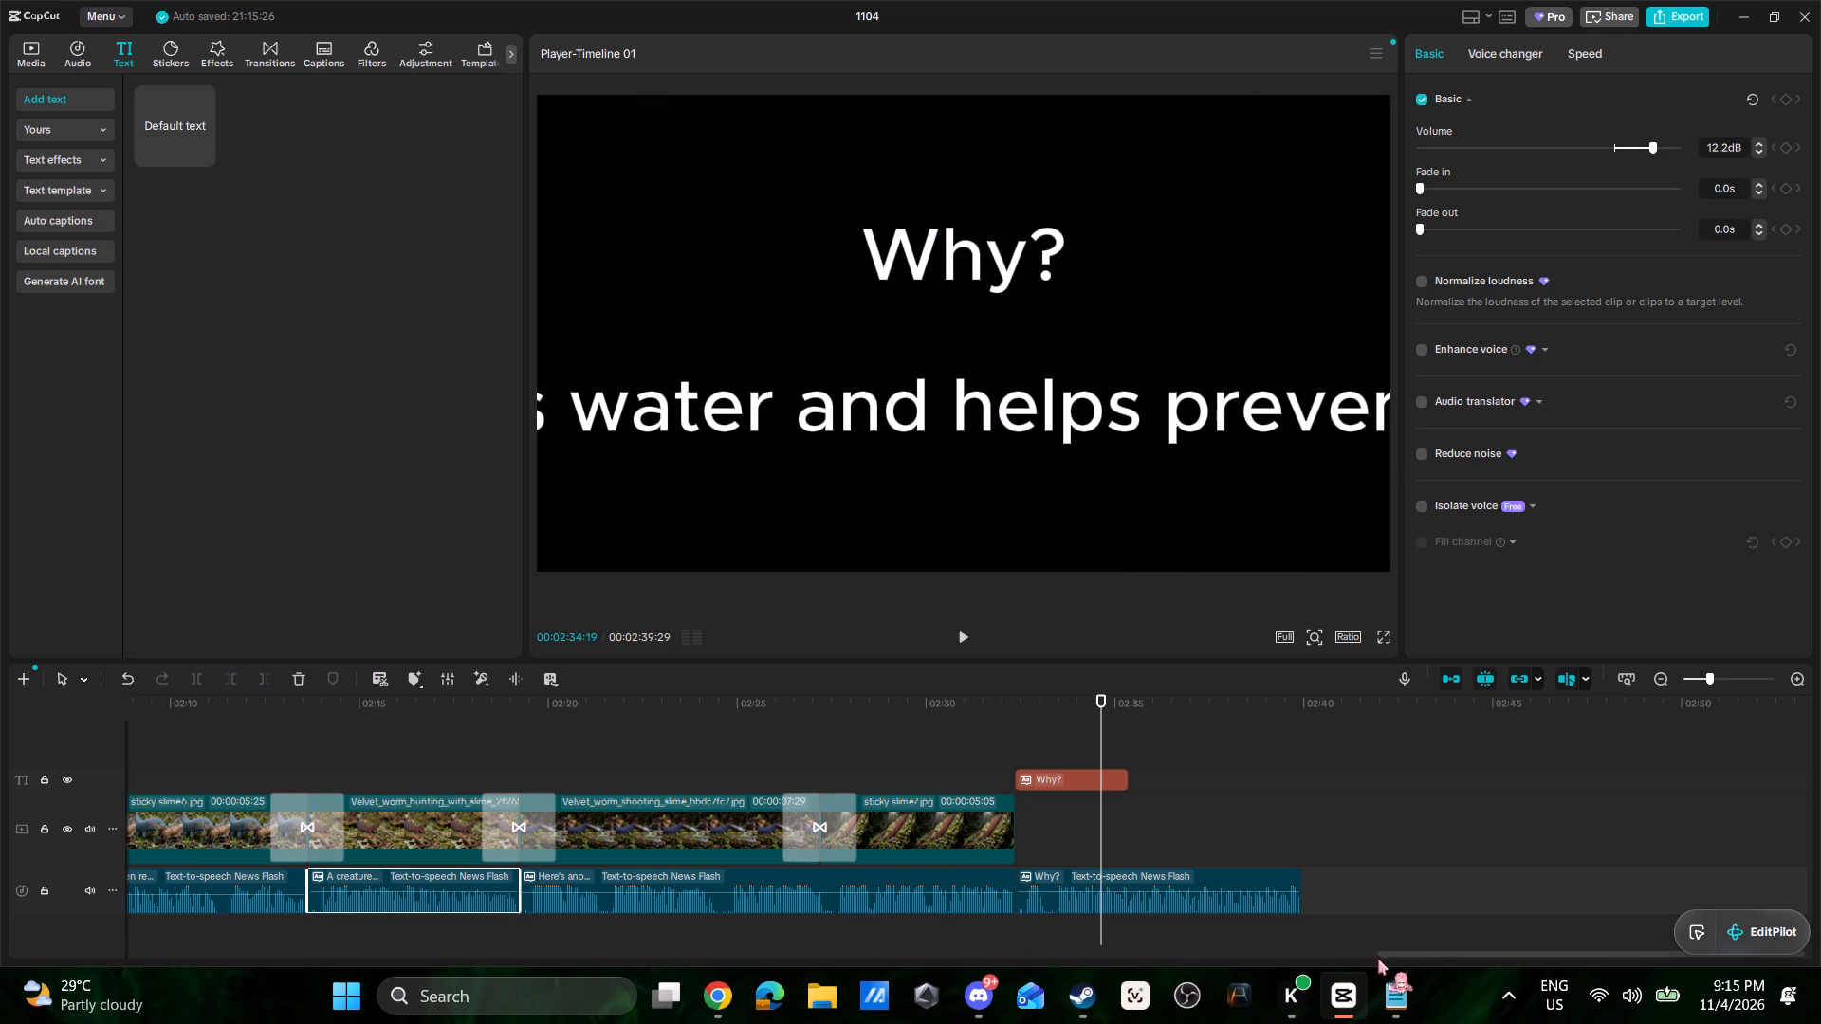
pyautogui.moveTo(1402, 957); pyautogui.dragTo(1117, 957)
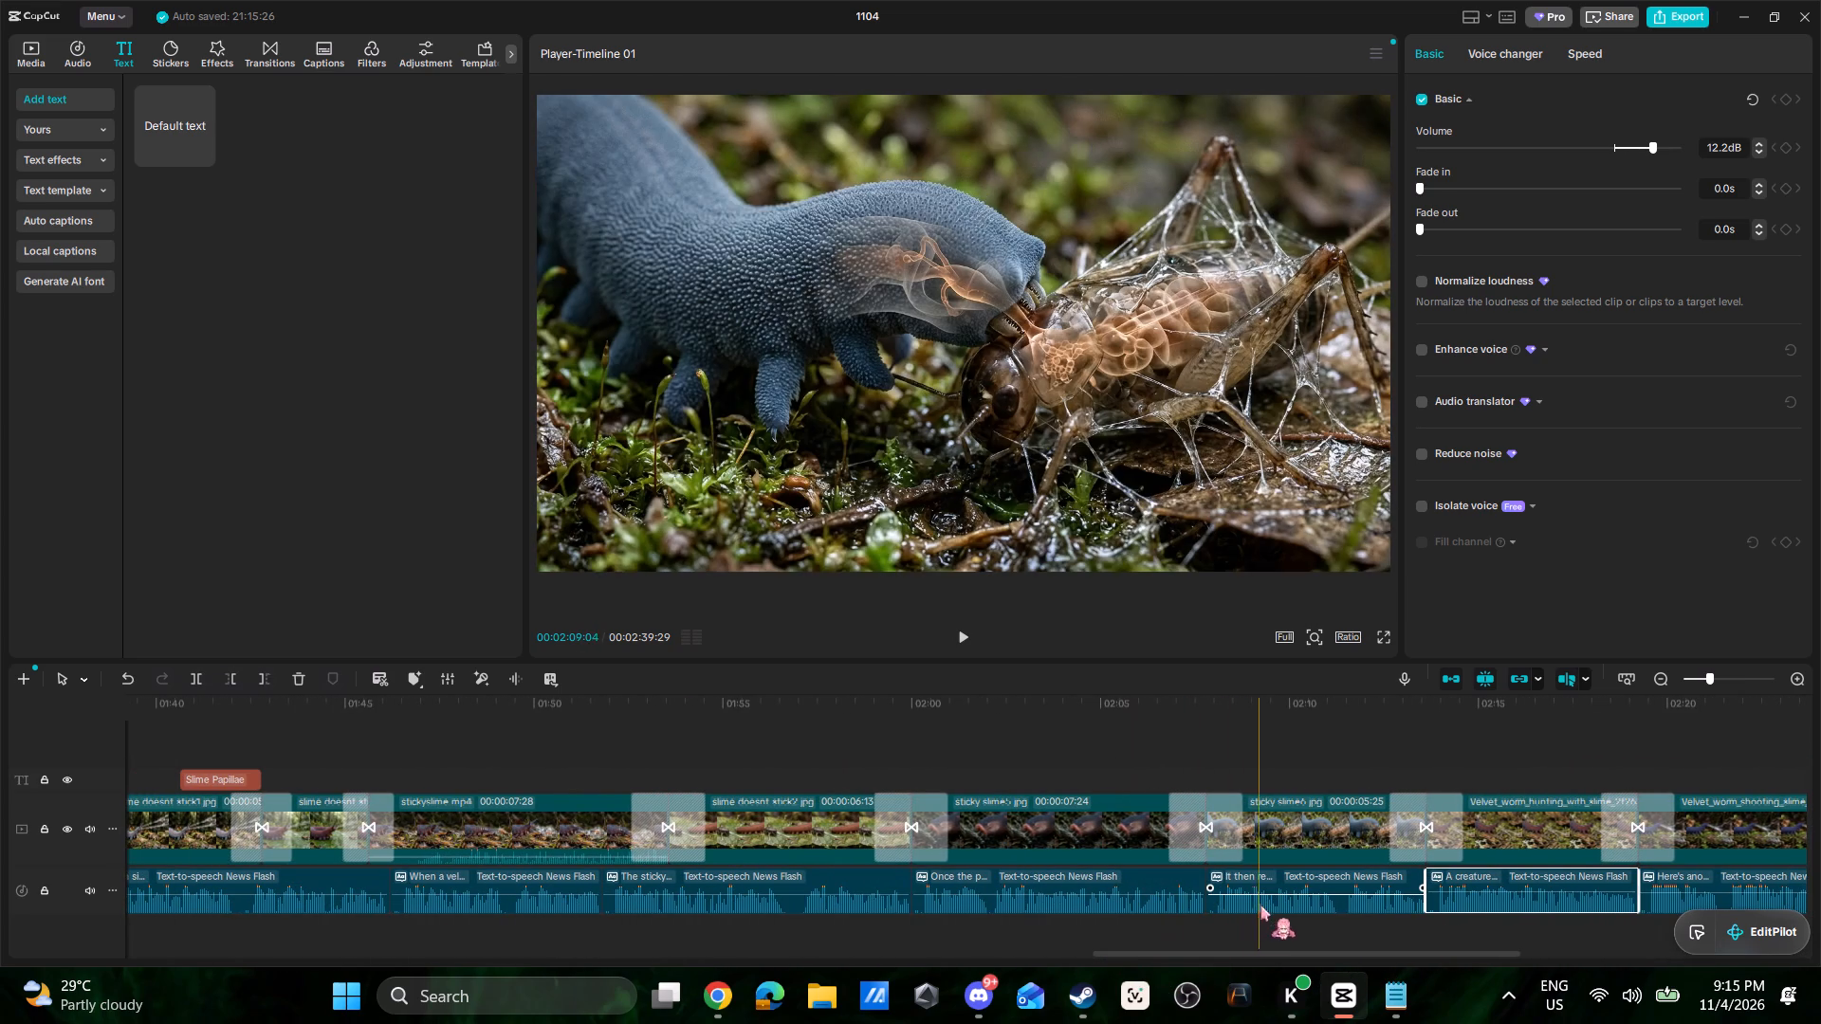
pyautogui.click(1264, 896)
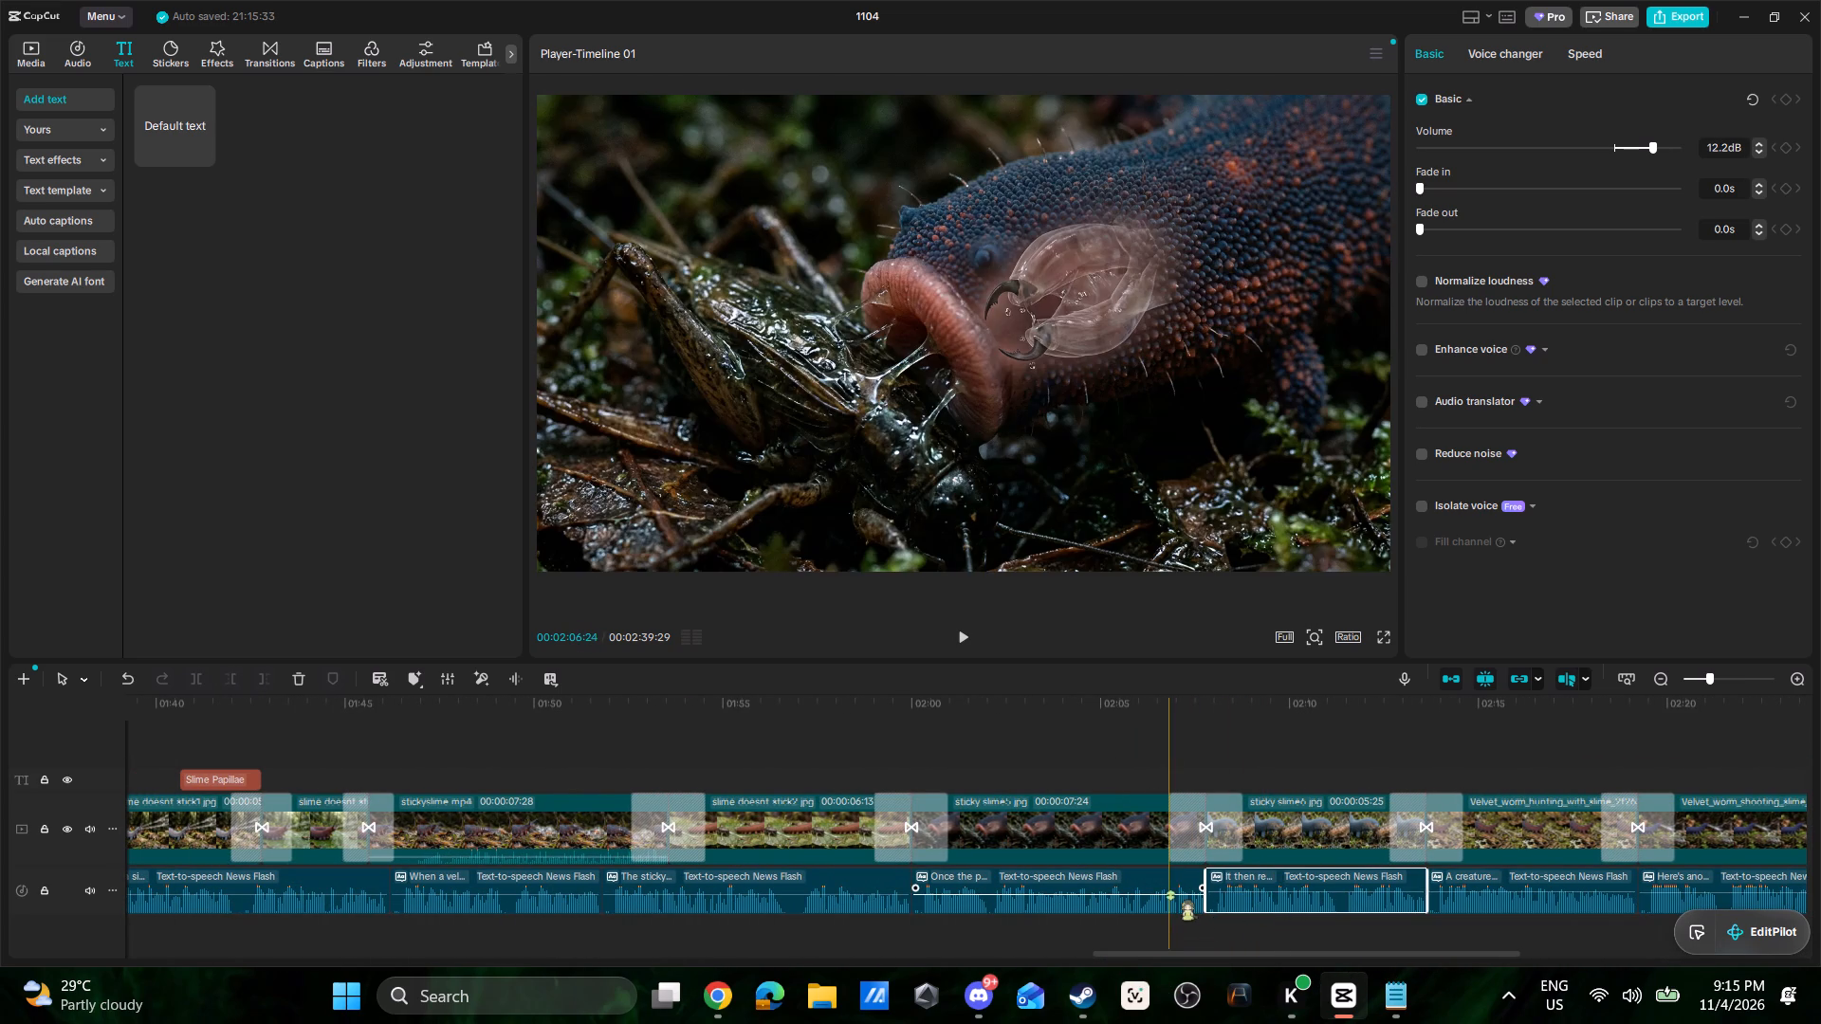
pyautogui.click(1170, 895)
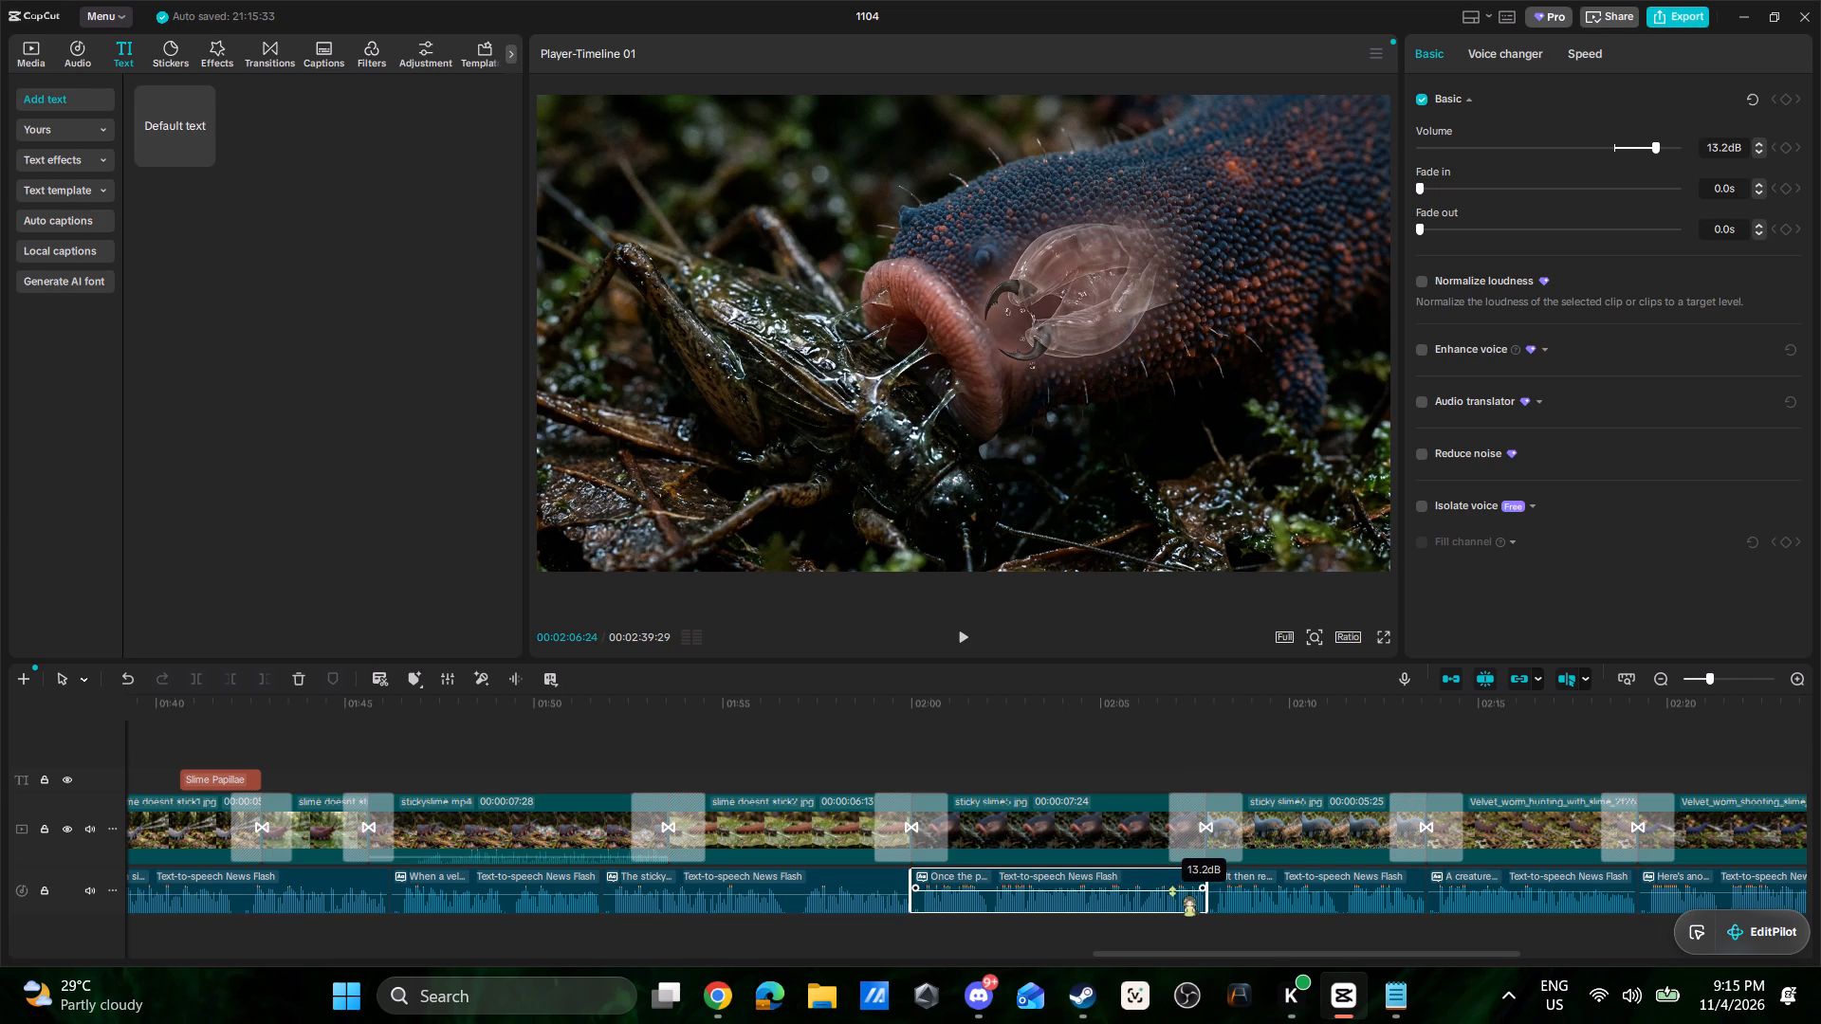
pyautogui.click(880, 895)
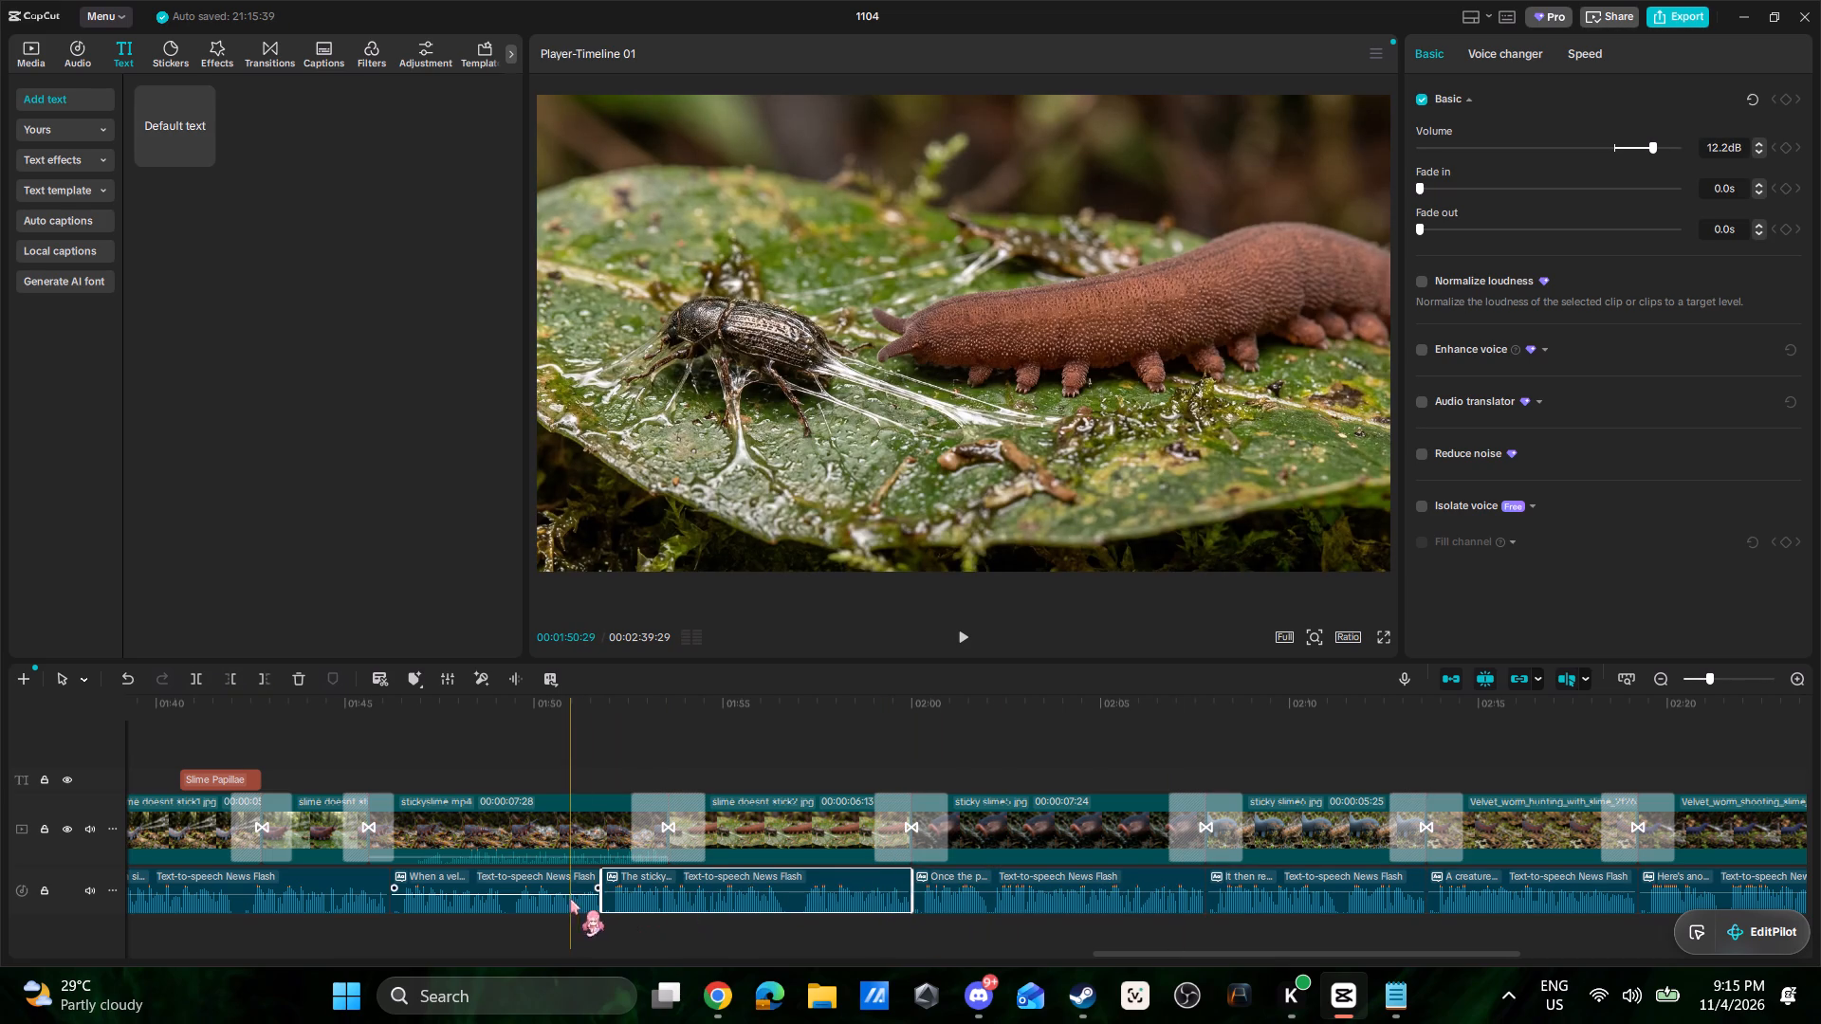
pyautogui.click(571, 893)
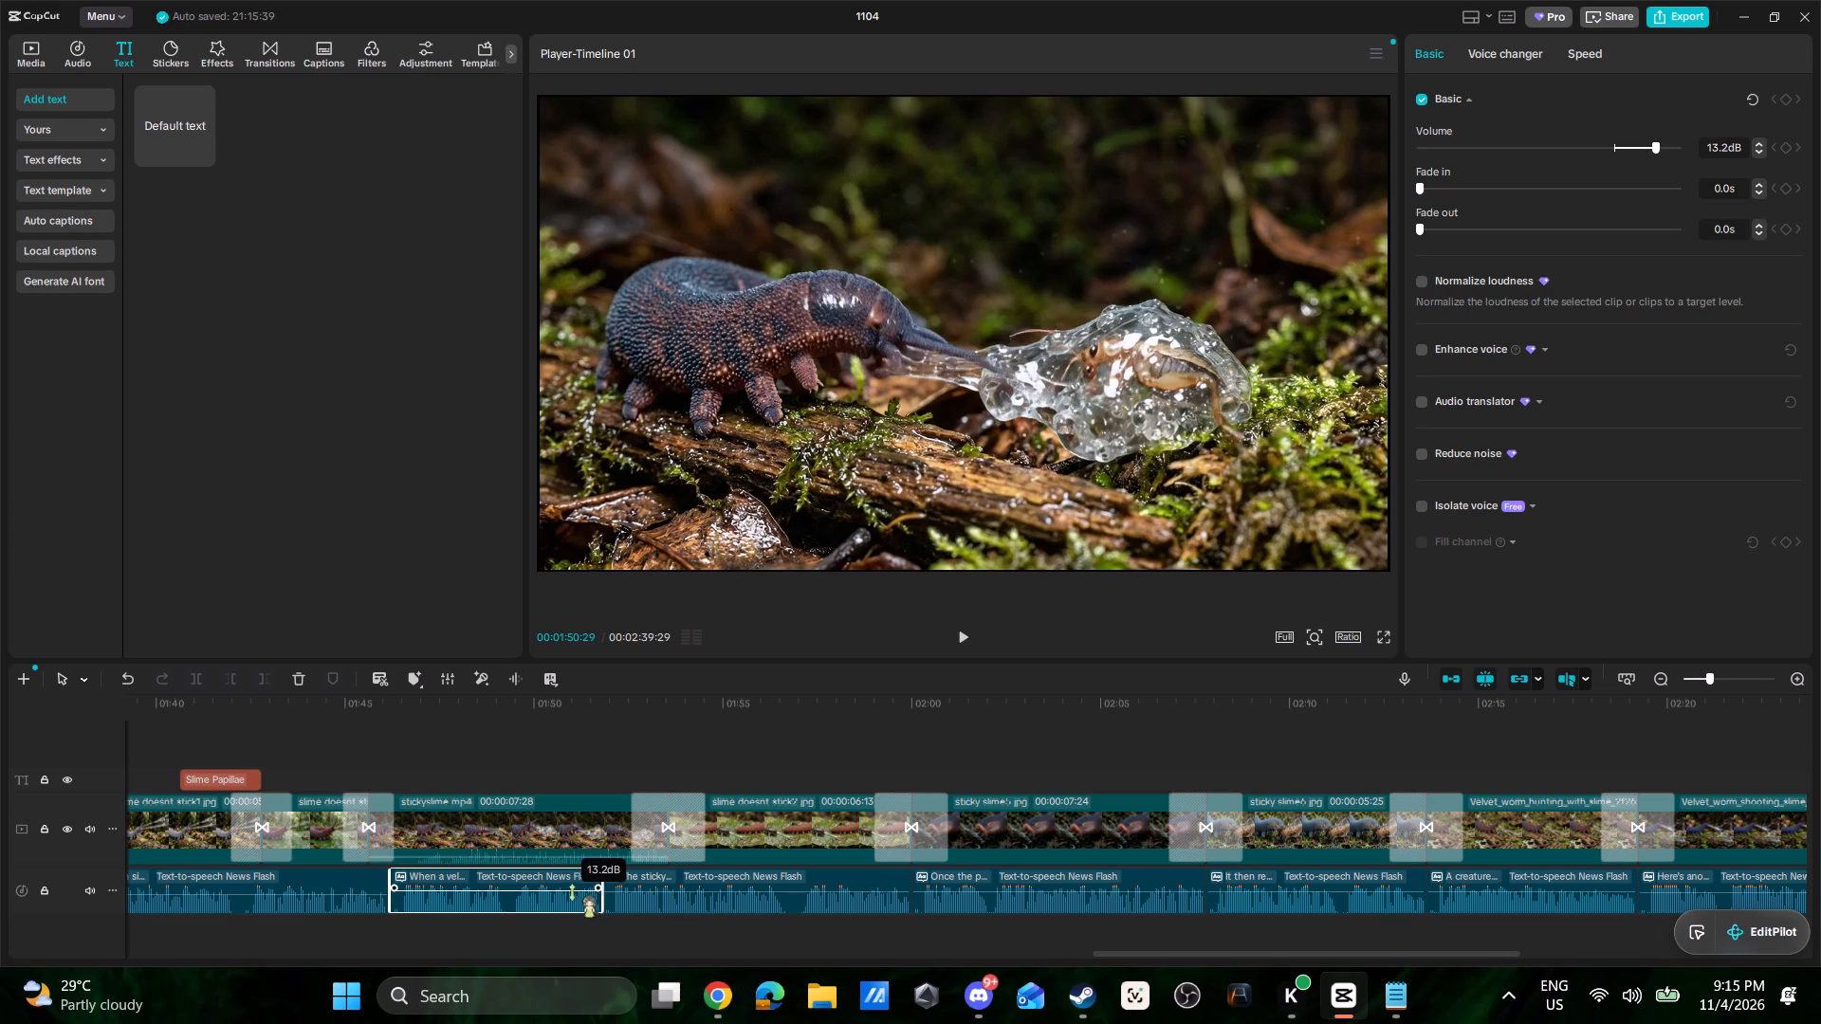
pyautogui.click(352, 894)
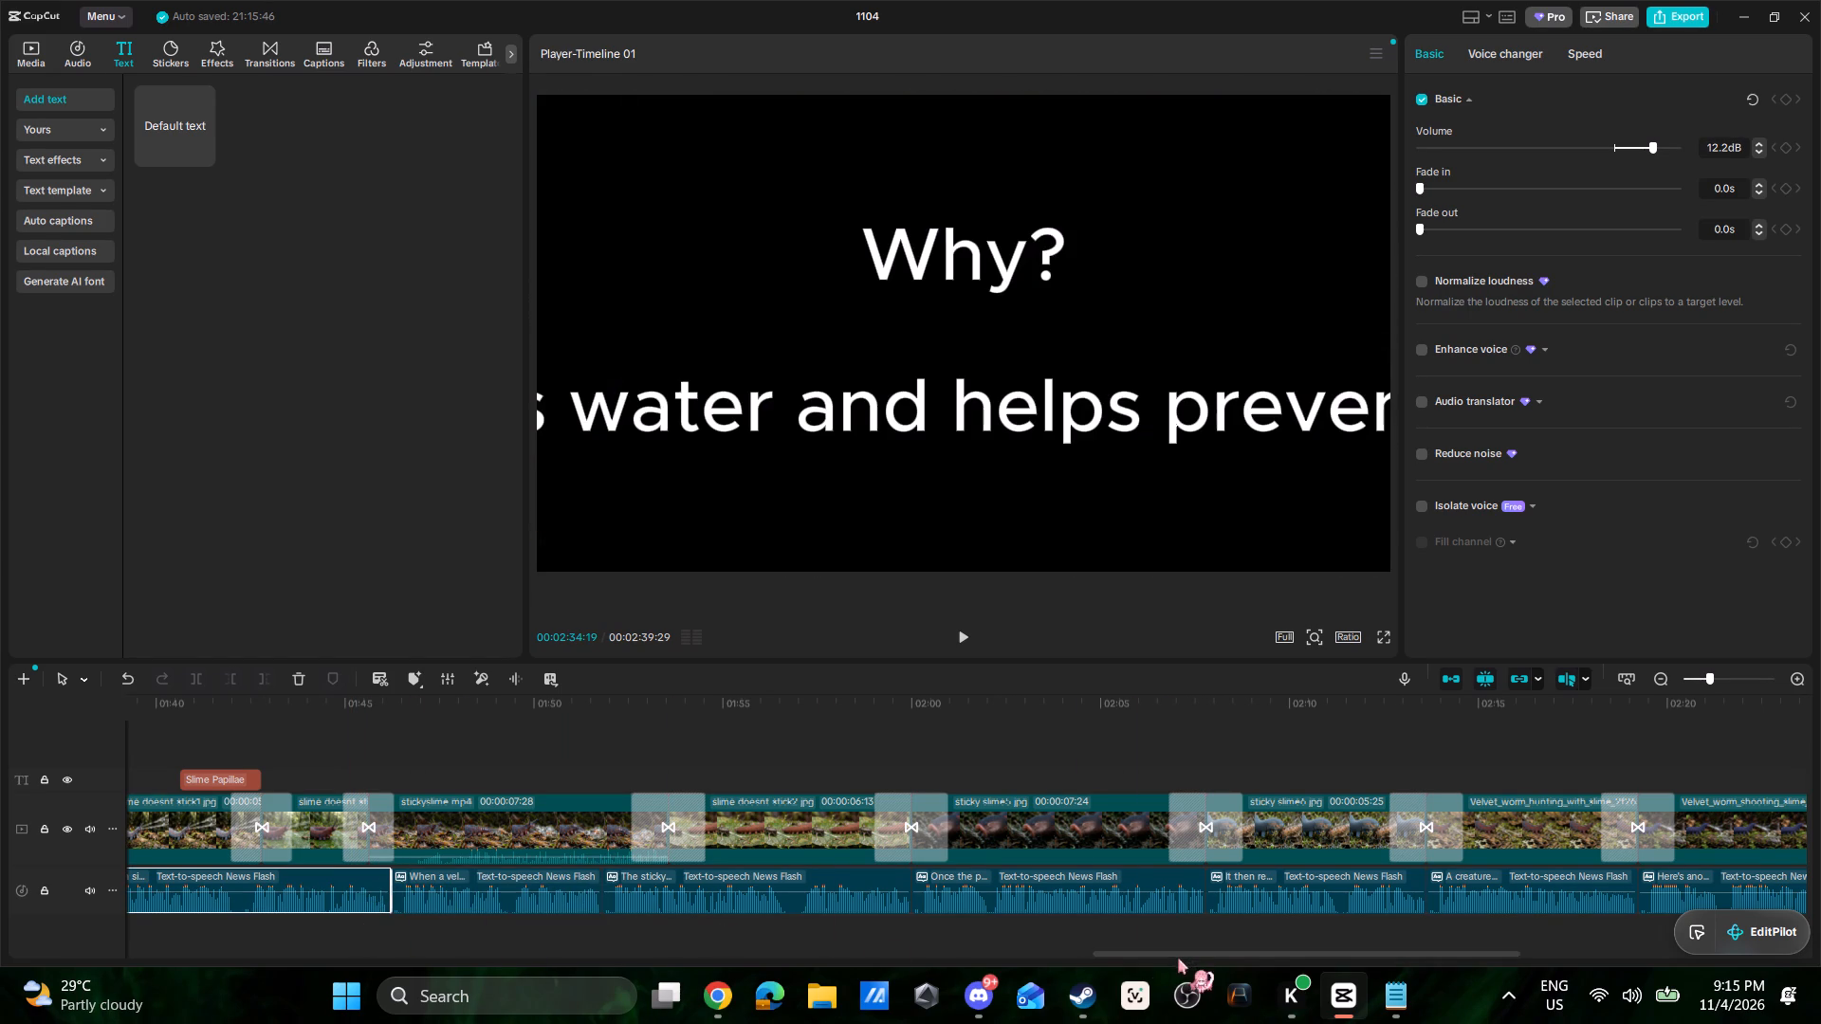
# Level the "But instea...", "This is wh..." and "And unlike..." narration clips at about 12.2 dB.
pyautogui.moveTo(1181, 956); pyautogui.dragTo(864, 957)
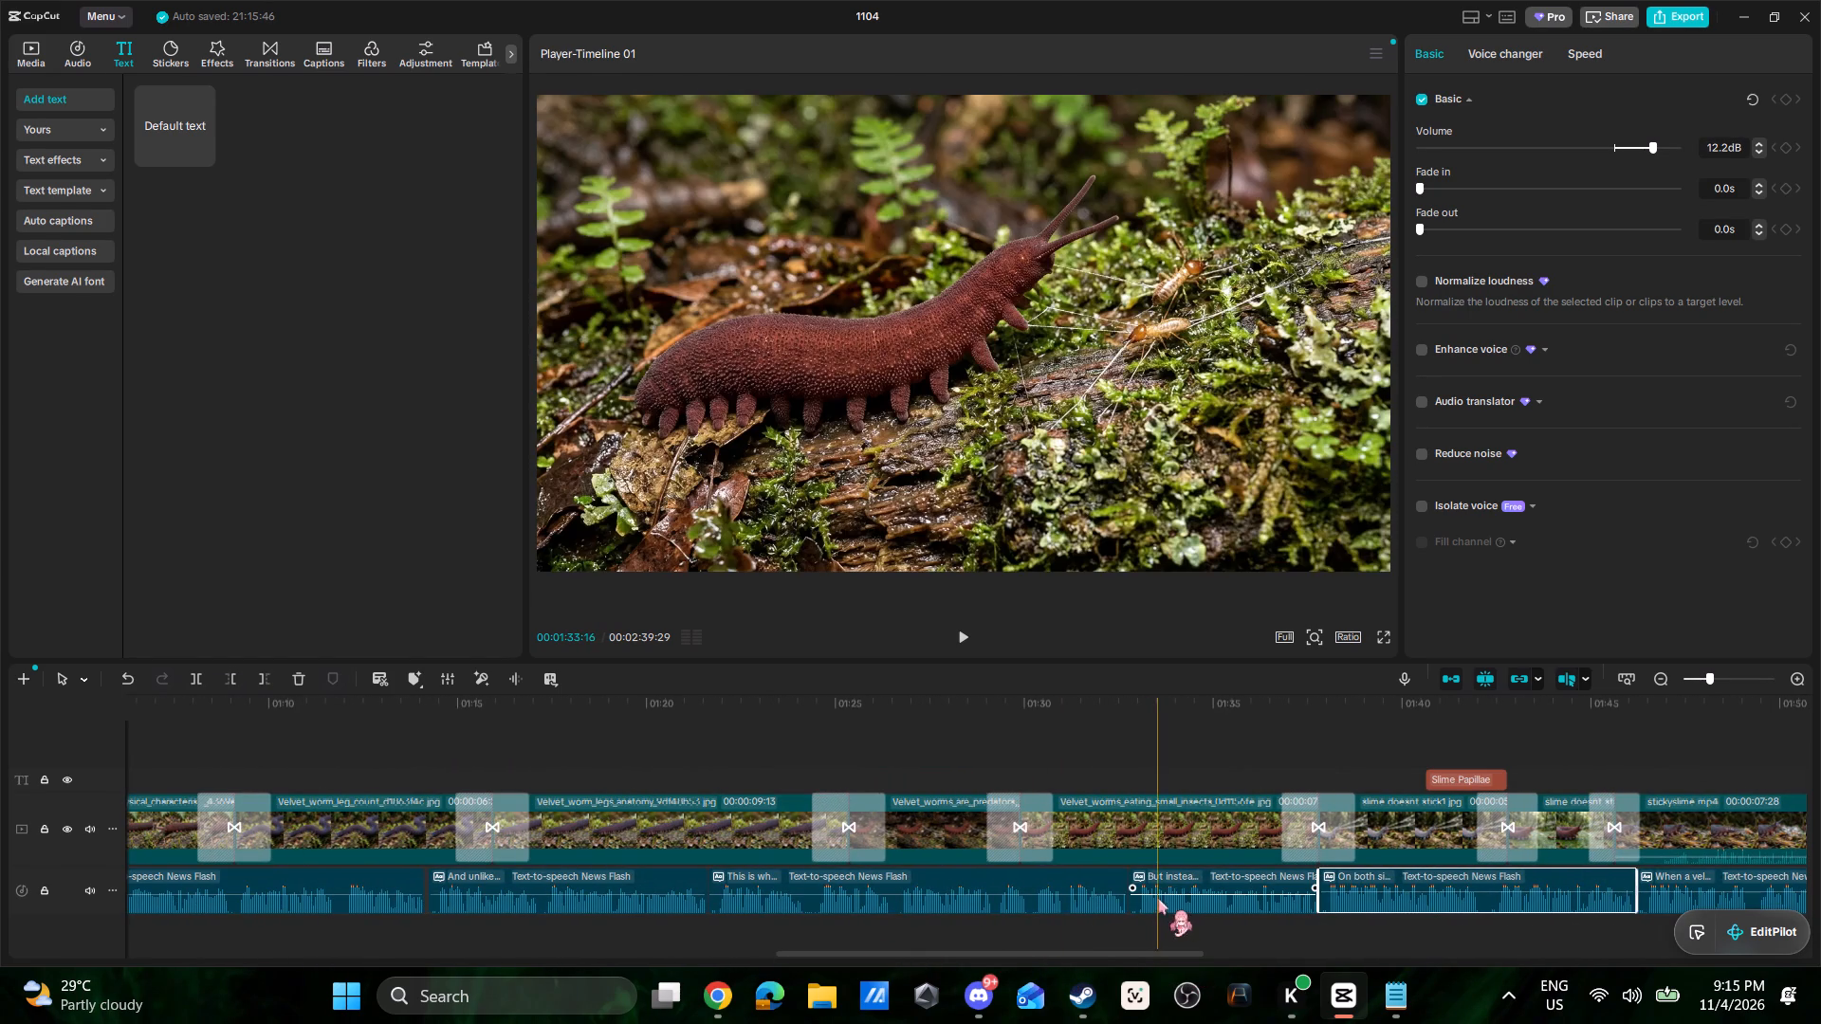
pyautogui.click(1162, 894)
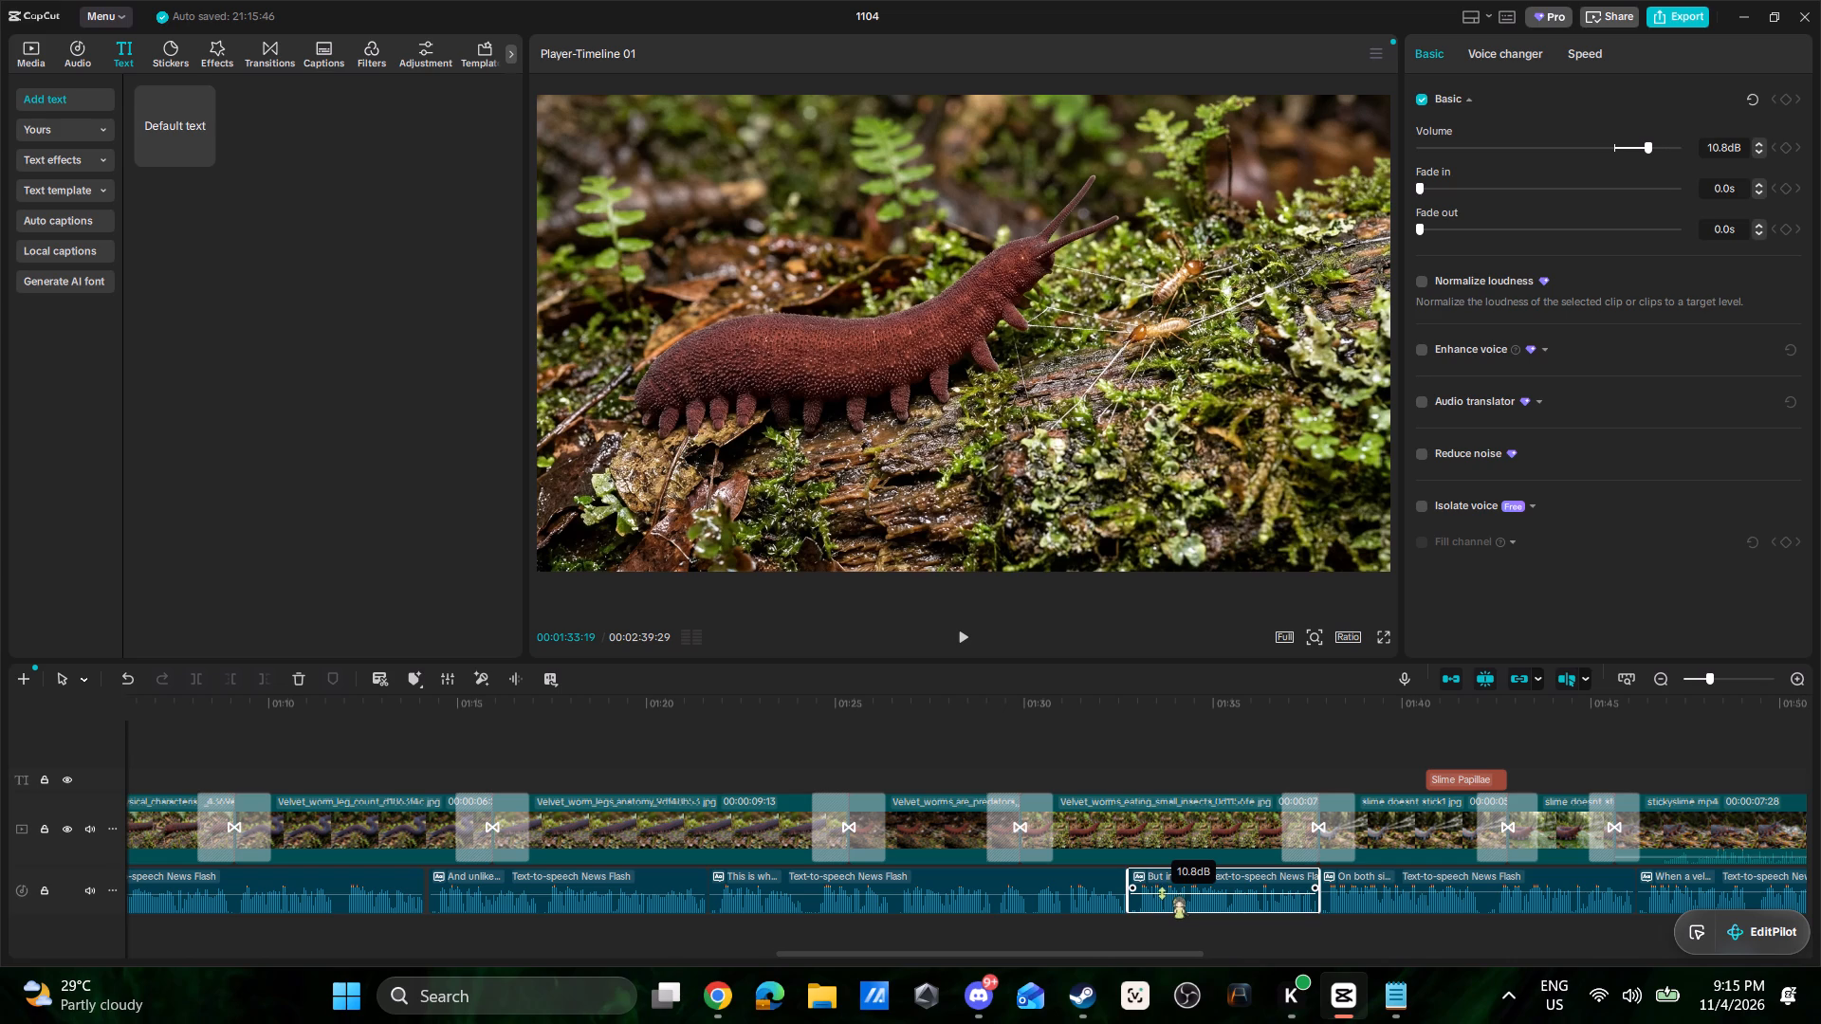
pyautogui.click(1094, 896)
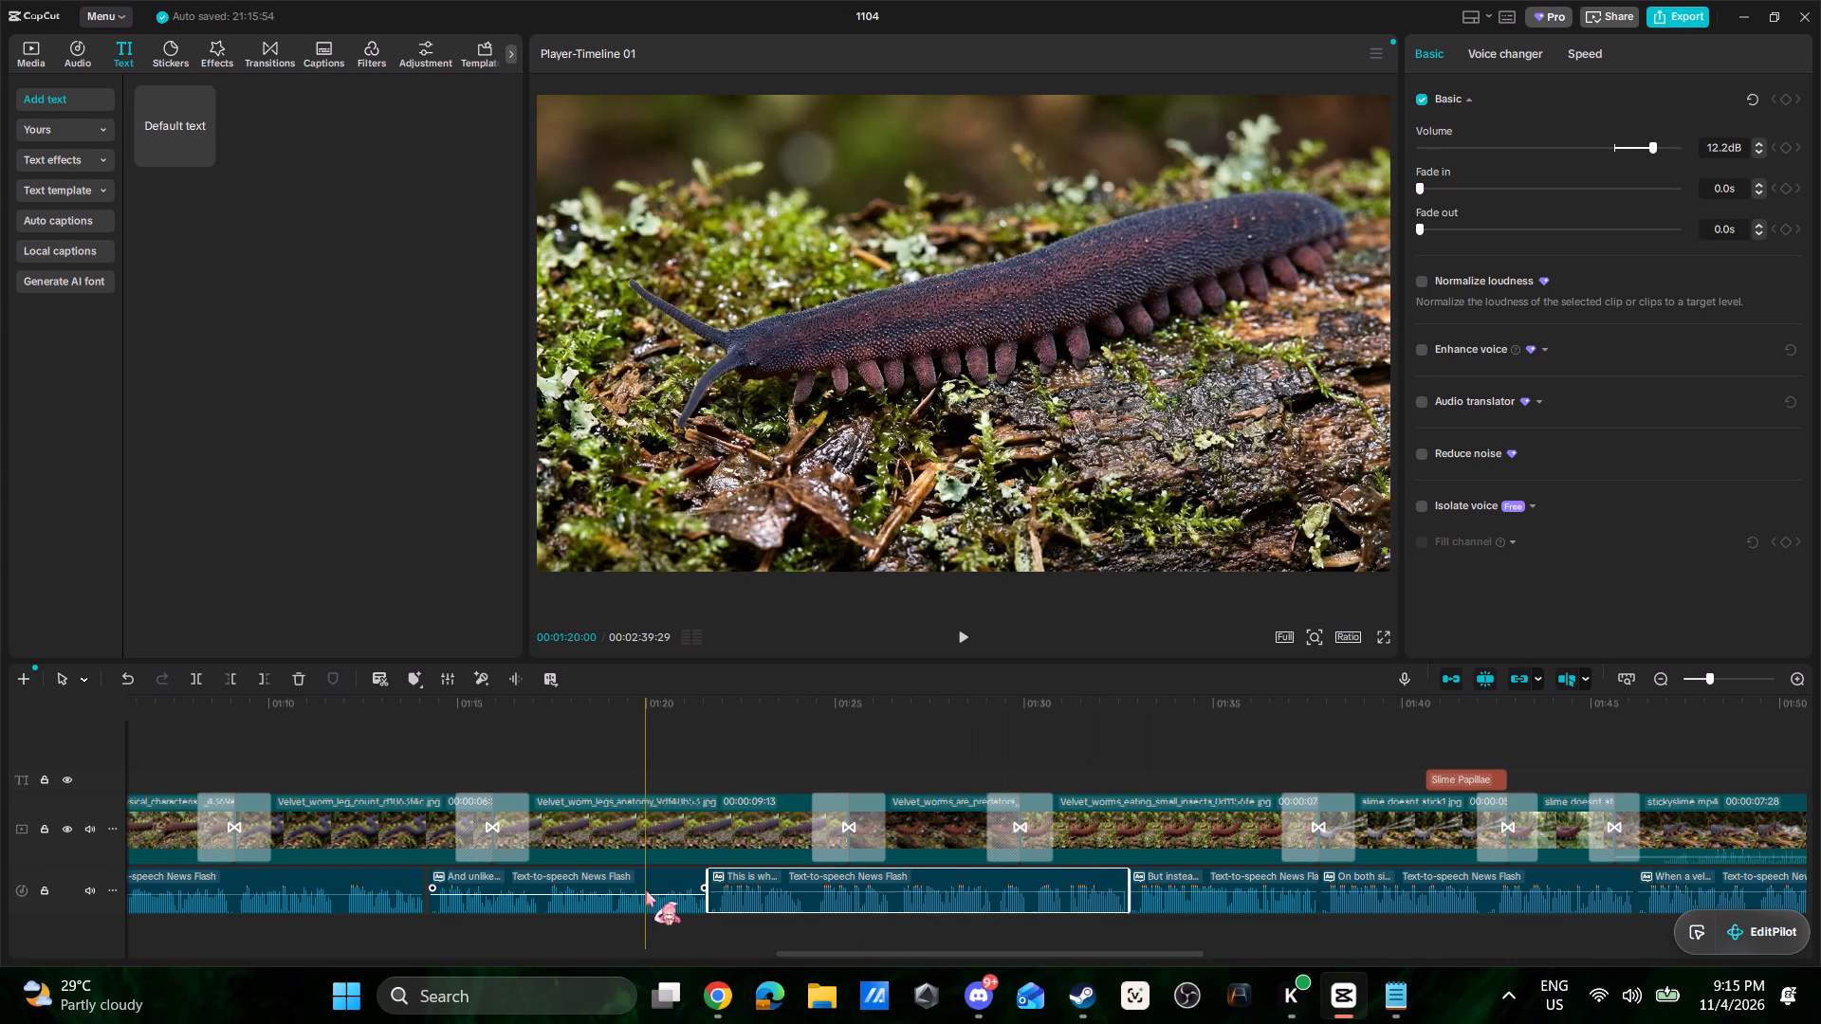
pyautogui.click(646, 893)
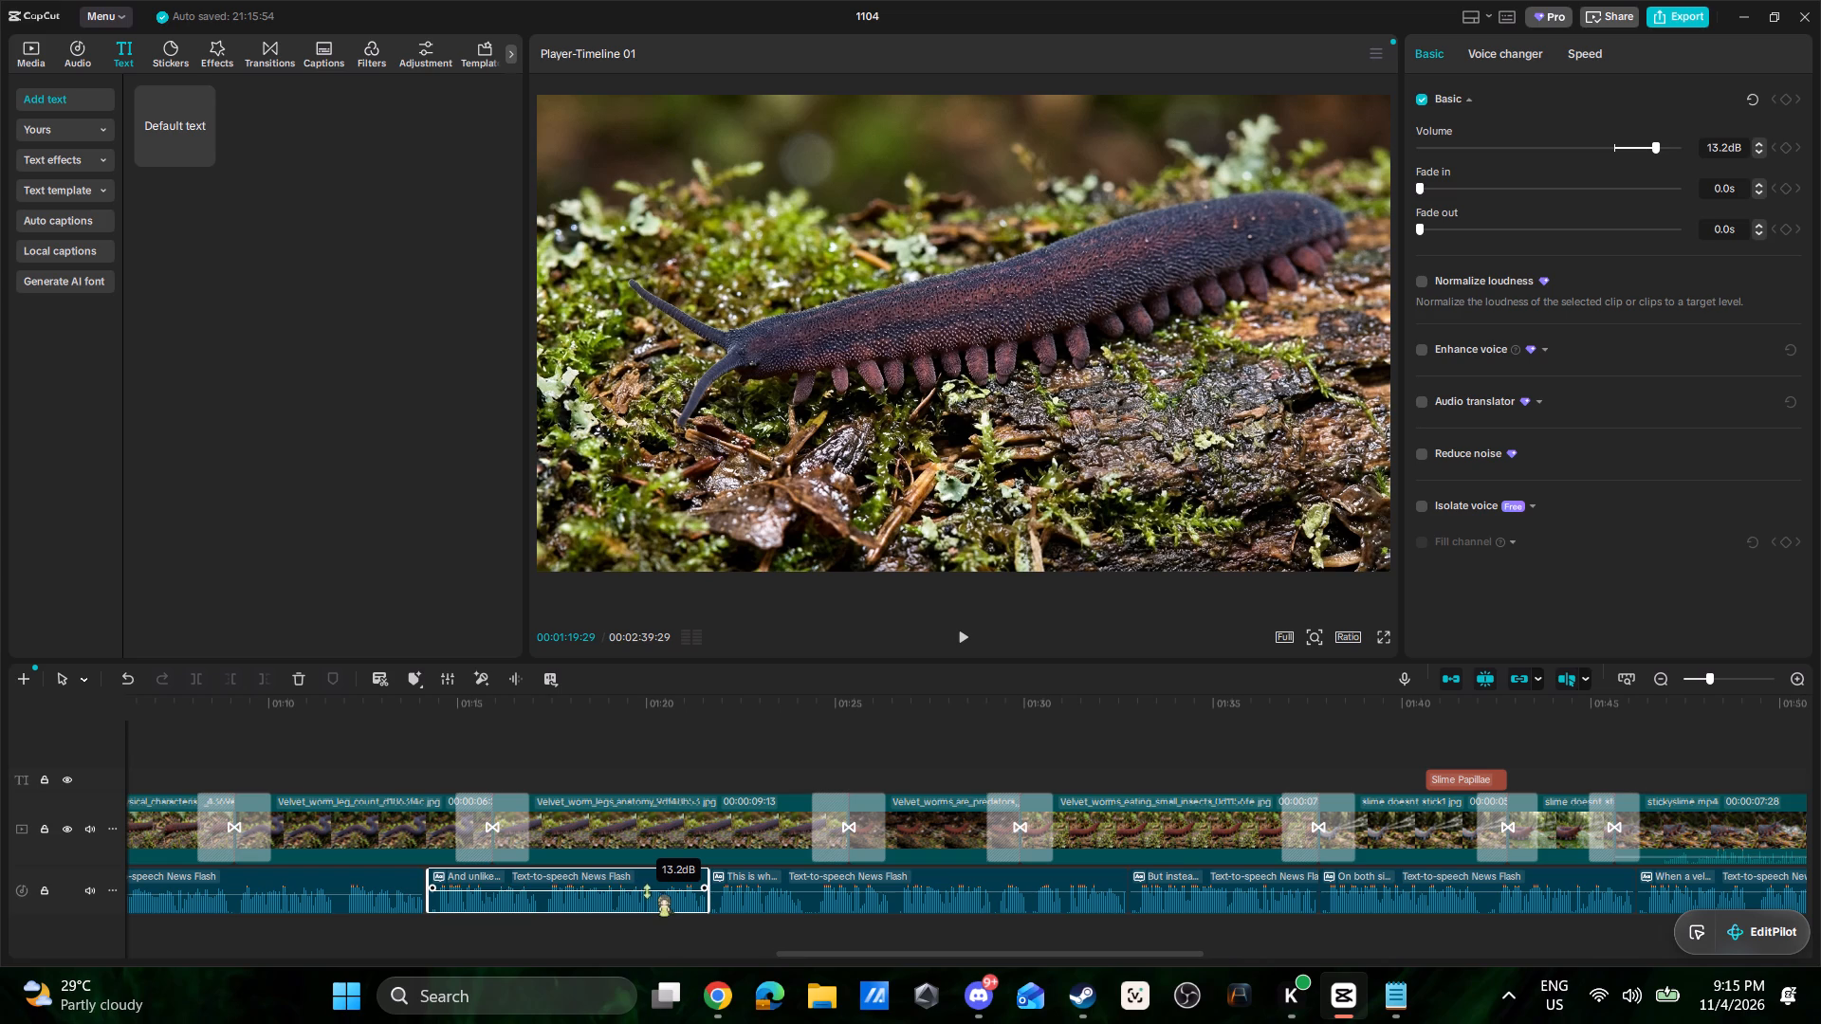
# Set the volume of the "Depending...", "Their bod..." and "They are n..." narration clips to 12.2 dB.
pyautogui.moveTo(981, 953); pyautogui.dragTo(849, 954)
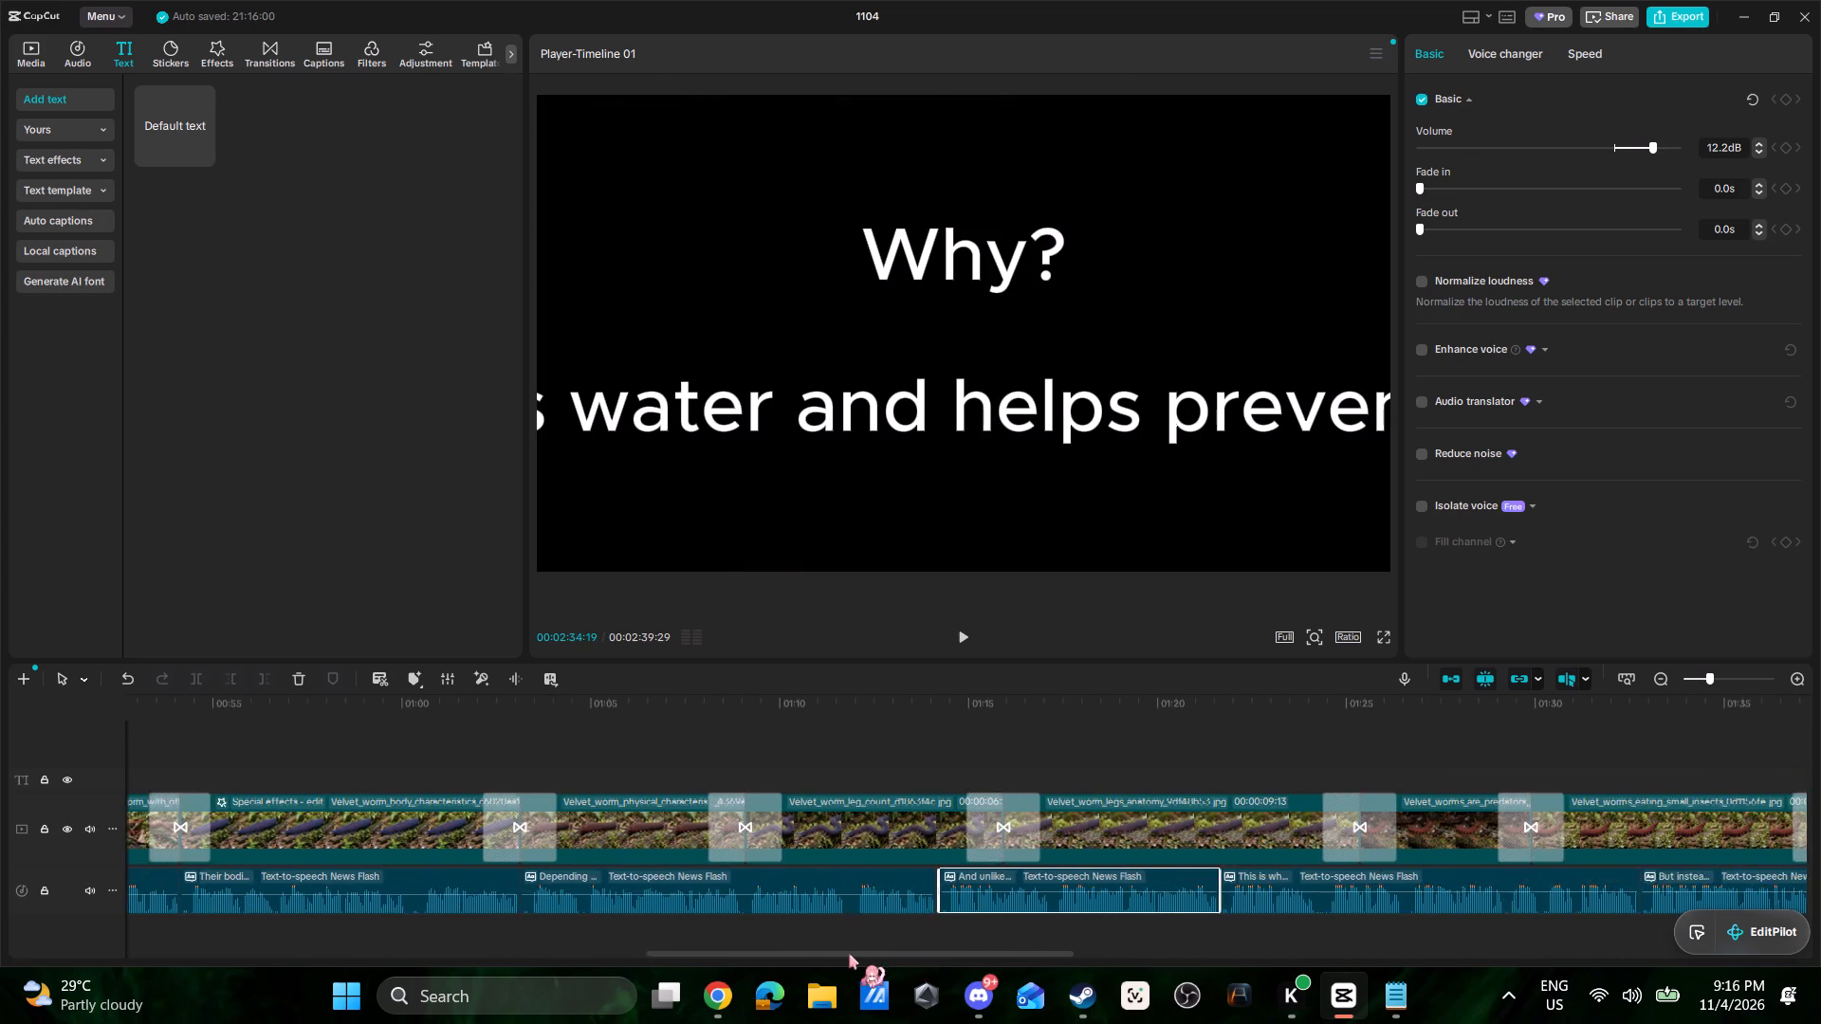
pyautogui.moveTo(849, 954); pyautogui.dragTo(801, 954)
pyautogui.click(905, 895)
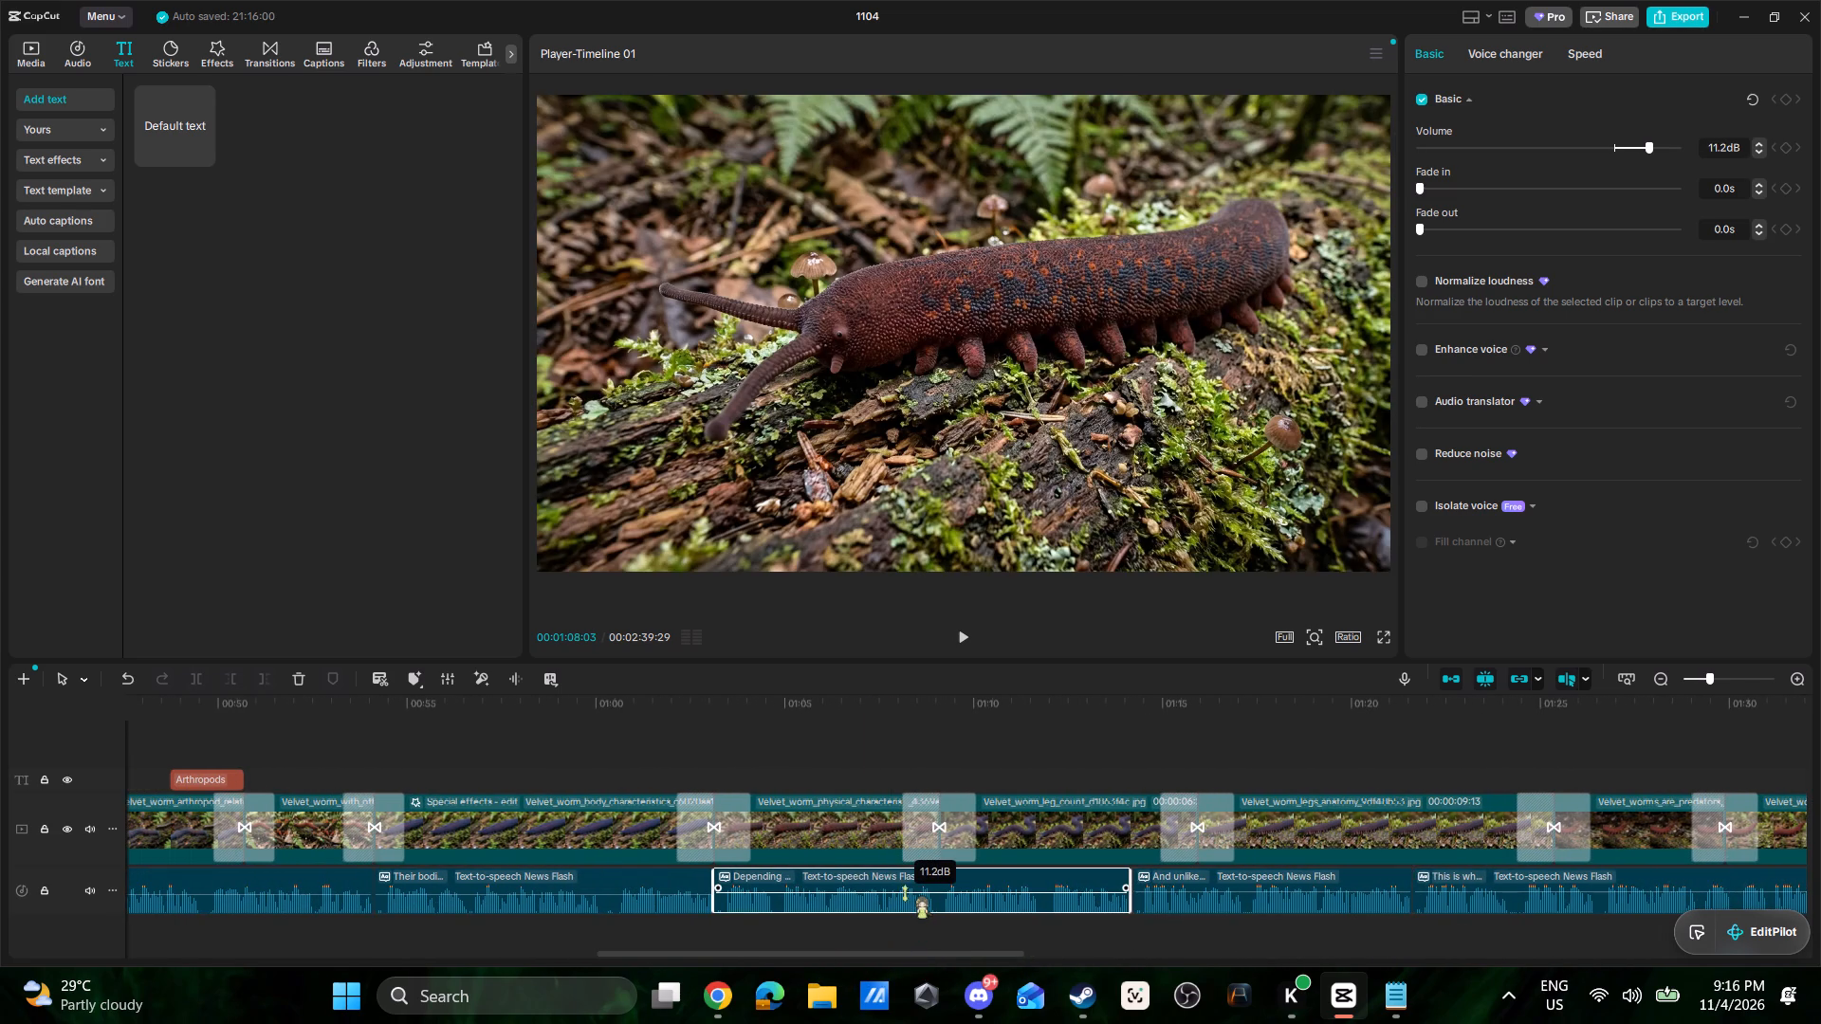
pyautogui.rightClick(905, 893)
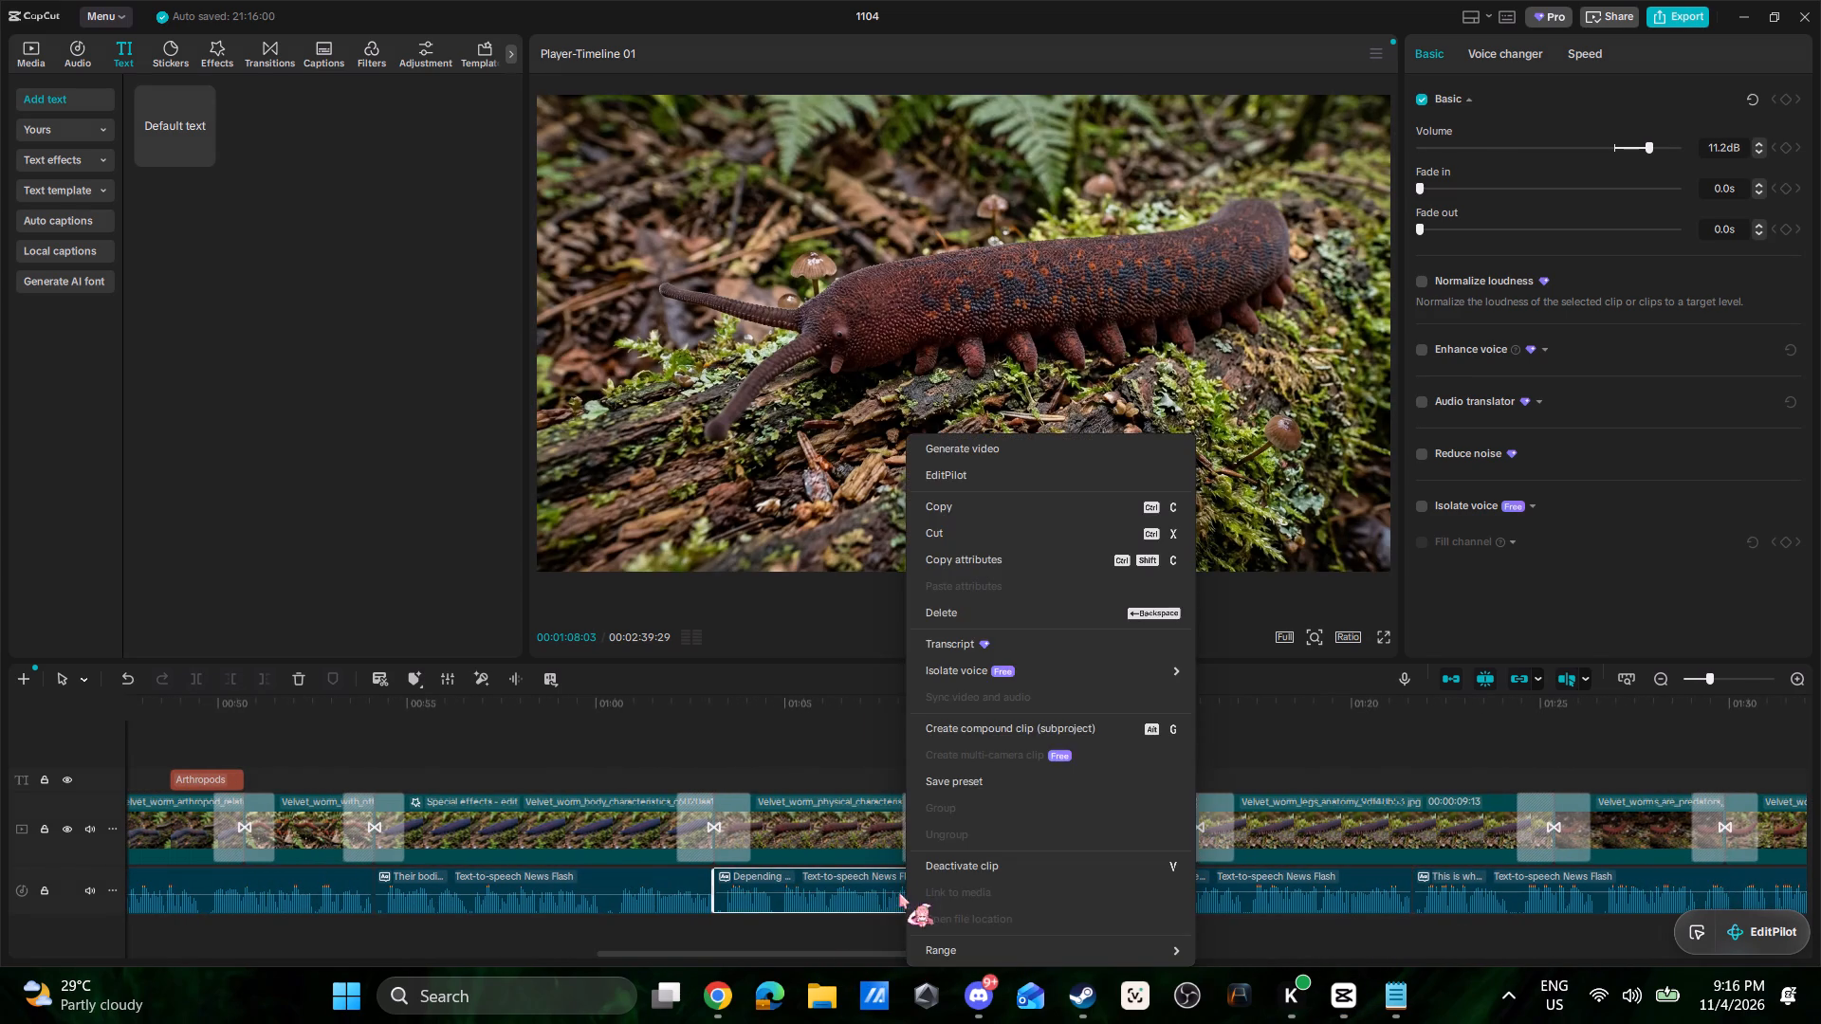
pyautogui.click(866, 899)
pyautogui.click(871, 895)
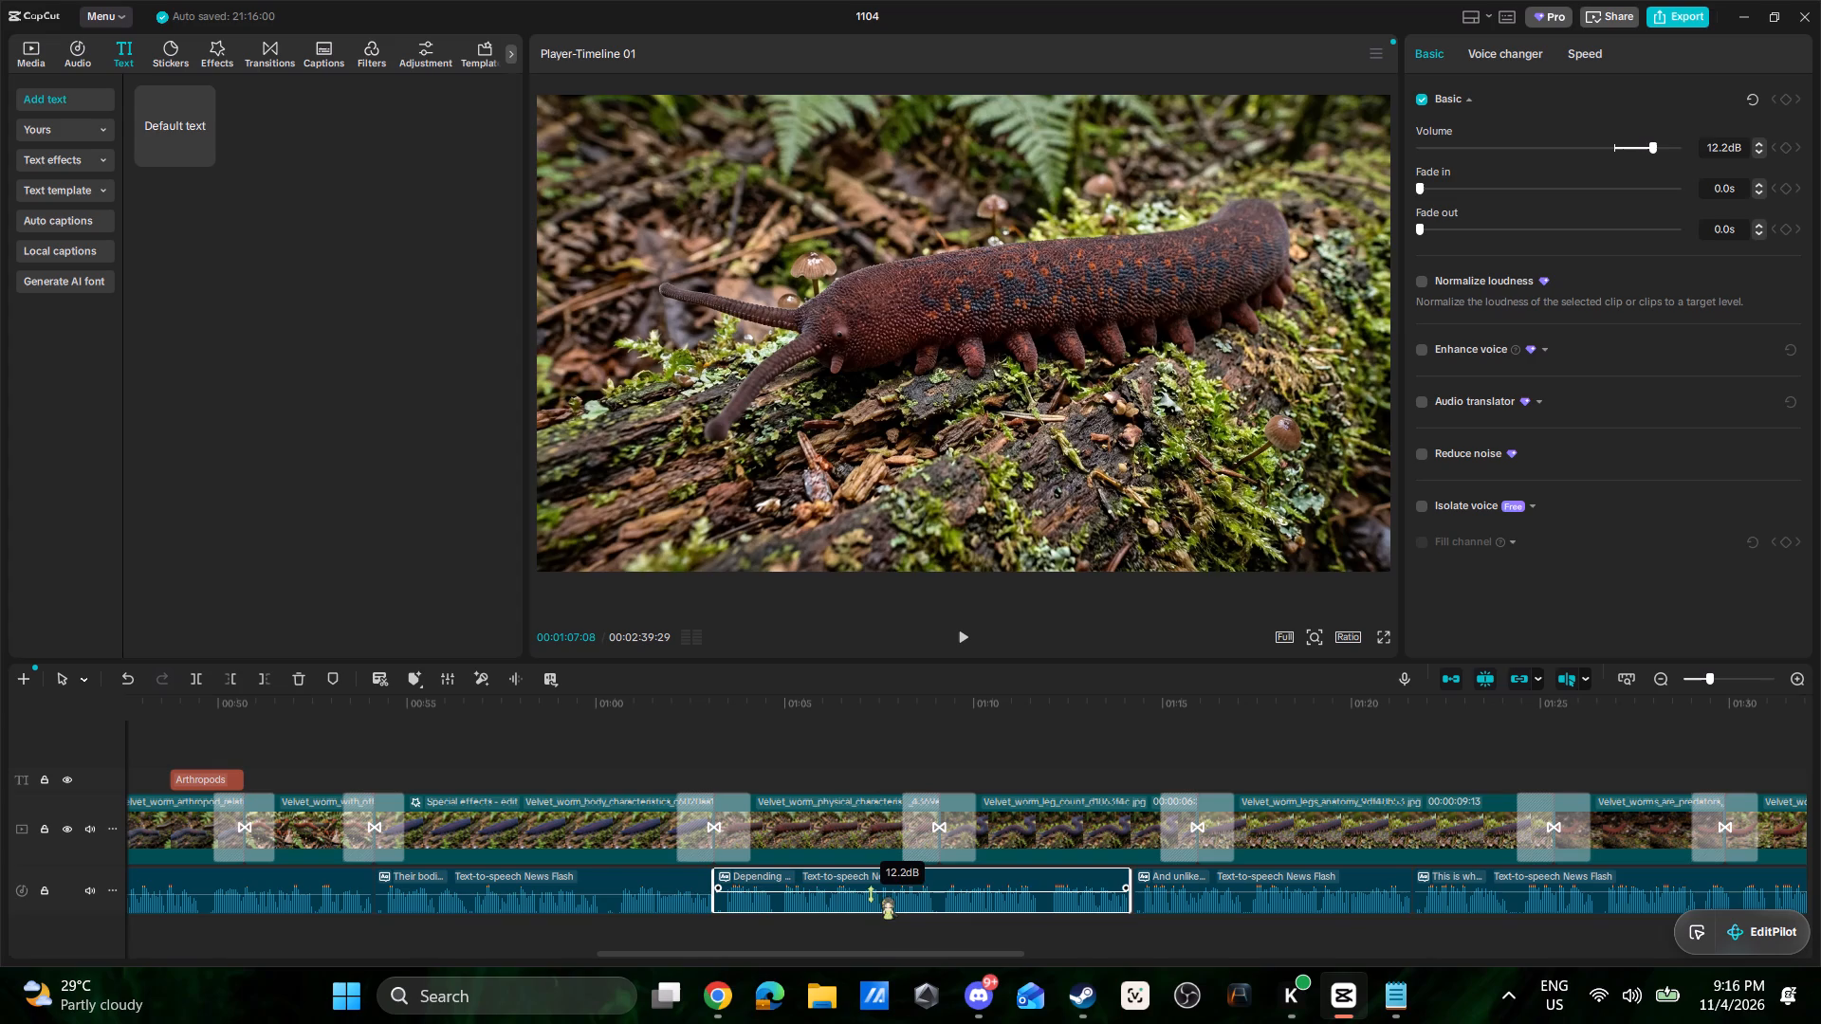
pyautogui.click(677, 893)
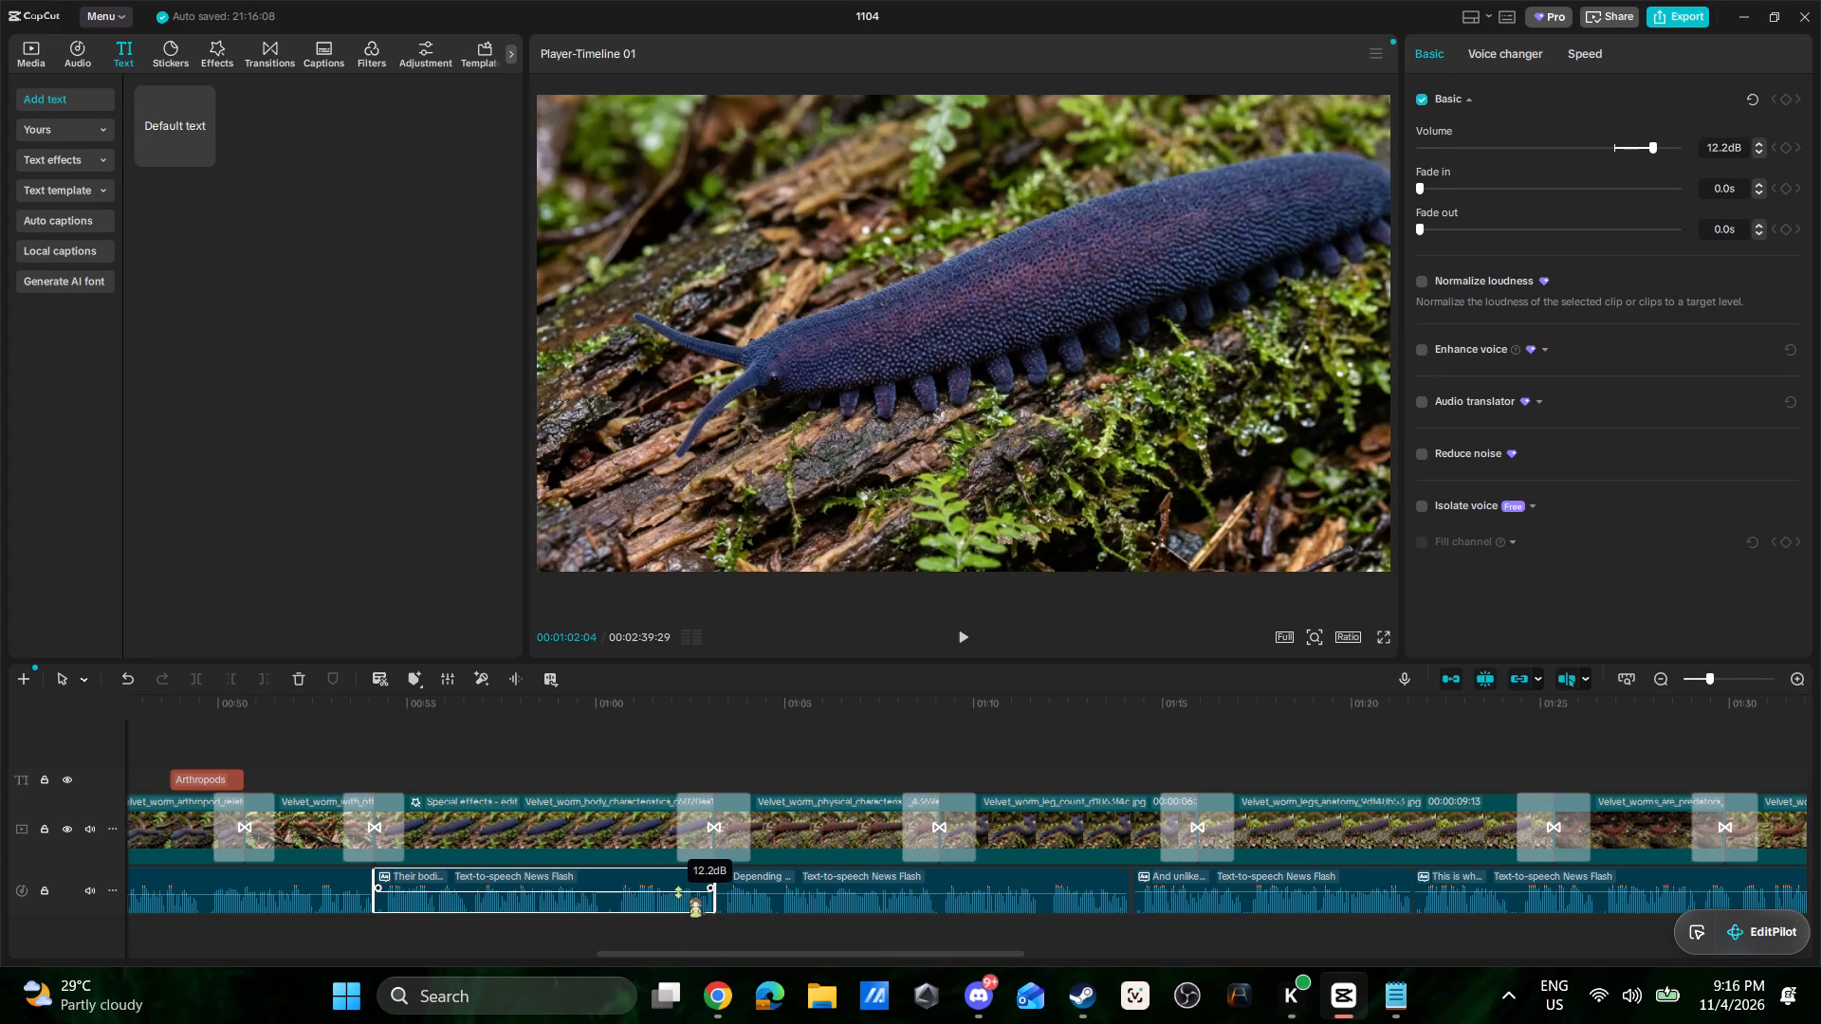
pyautogui.moveTo(872, 956); pyautogui.dragTo(677, 949)
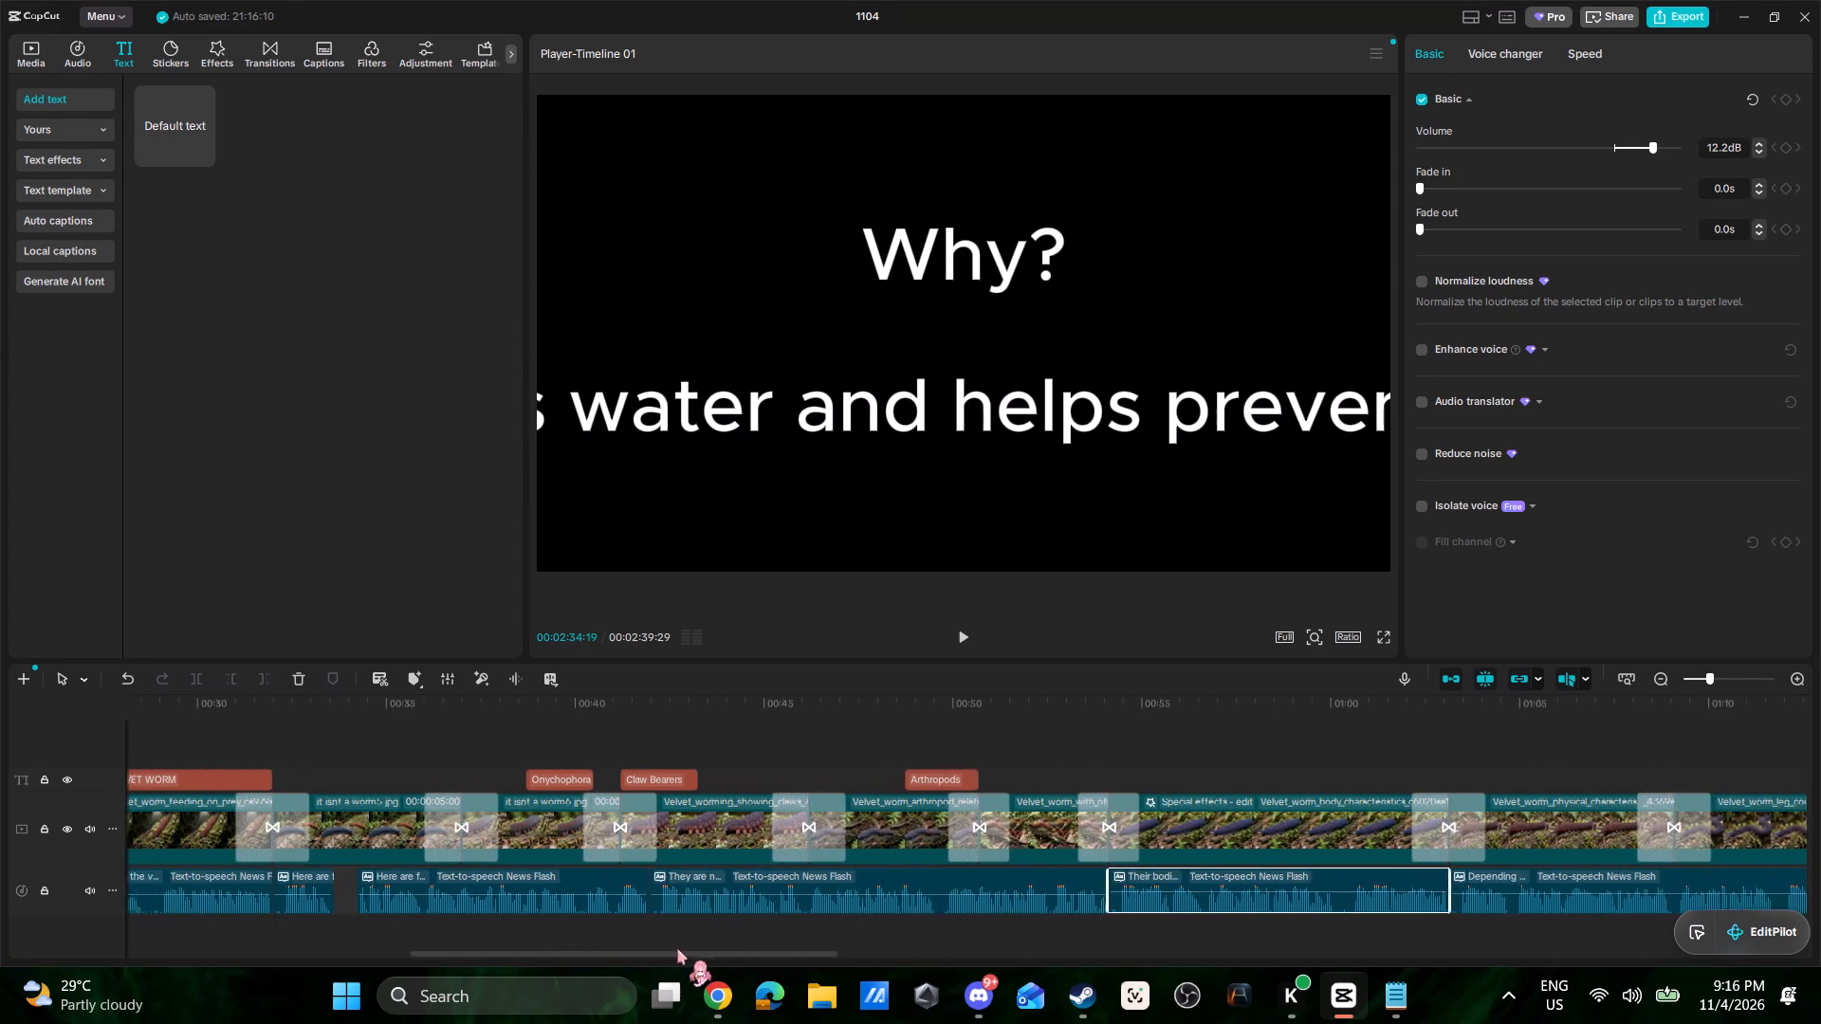
pyautogui.moveTo(677, 949); pyautogui.dragTo(618, 943)
pyautogui.click(1035, 896)
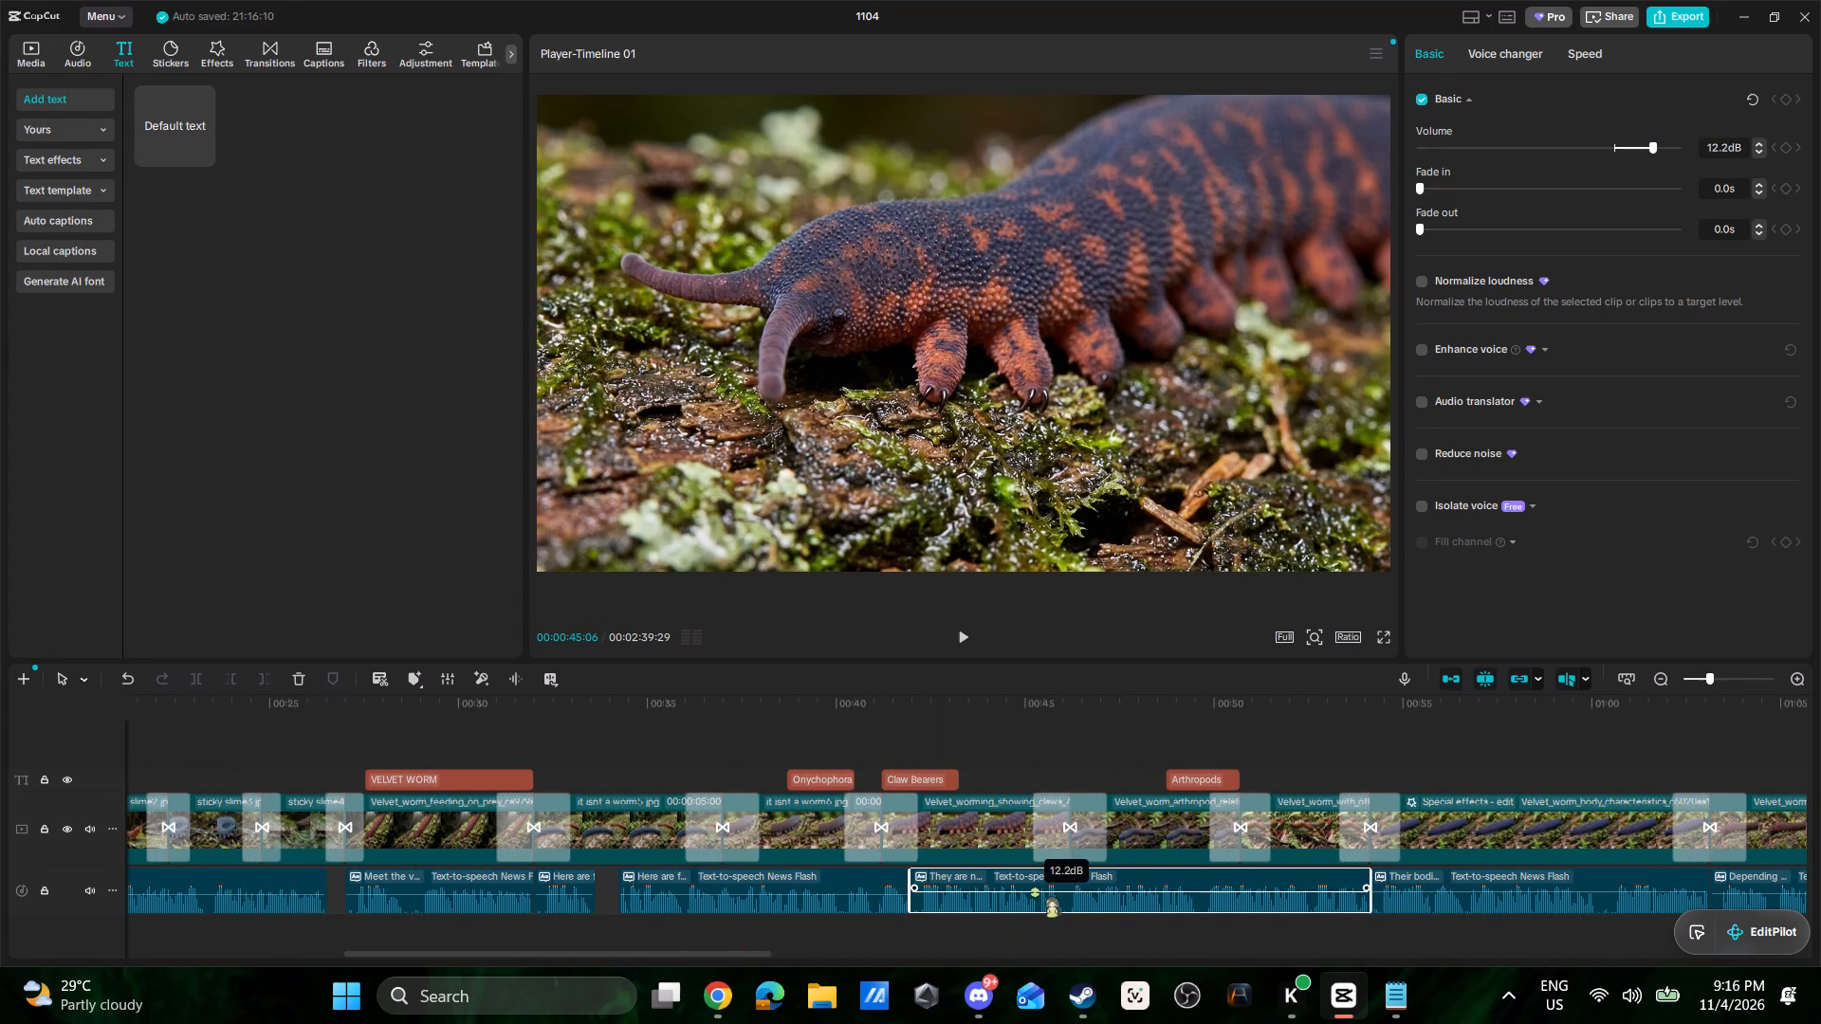
# Working backward from the "Here are f..." clip to the opening "Imagine wa..." clip, level the narration clips at 12.2 dB.
pyautogui.click(874, 896)
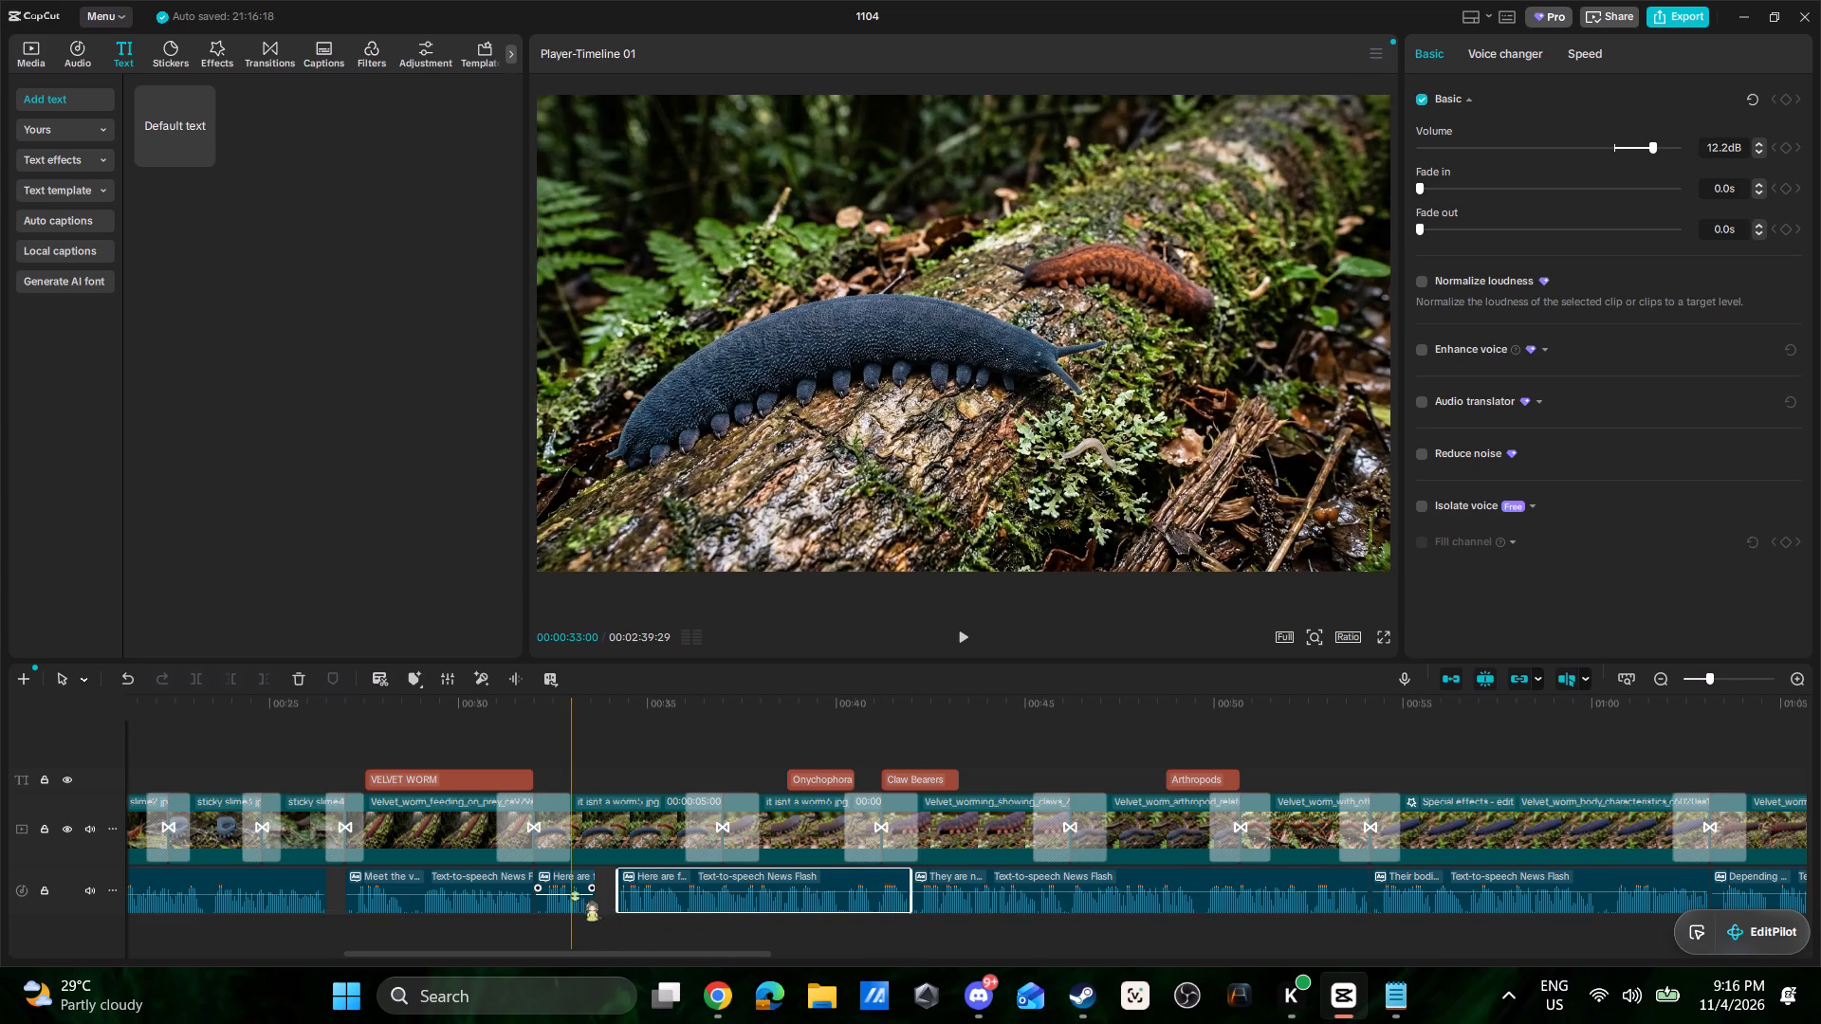
pyautogui.click(575, 895)
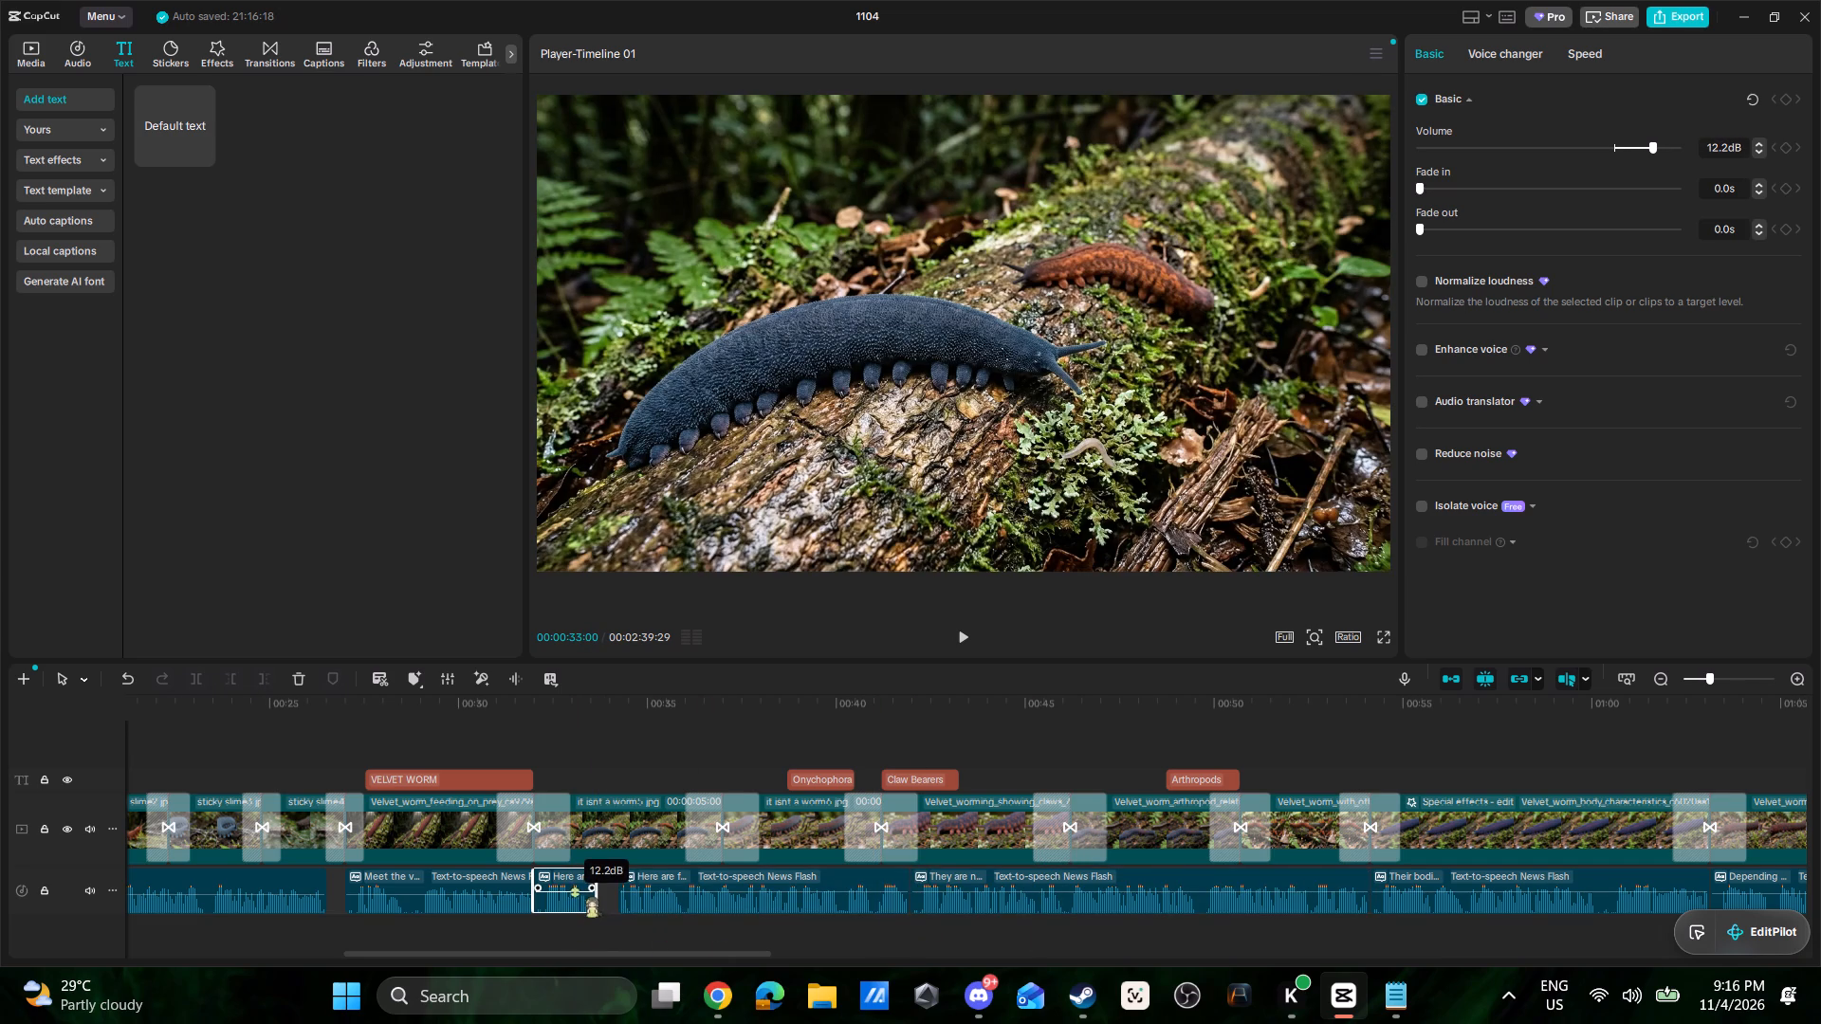
pyautogui.click(486, 895)
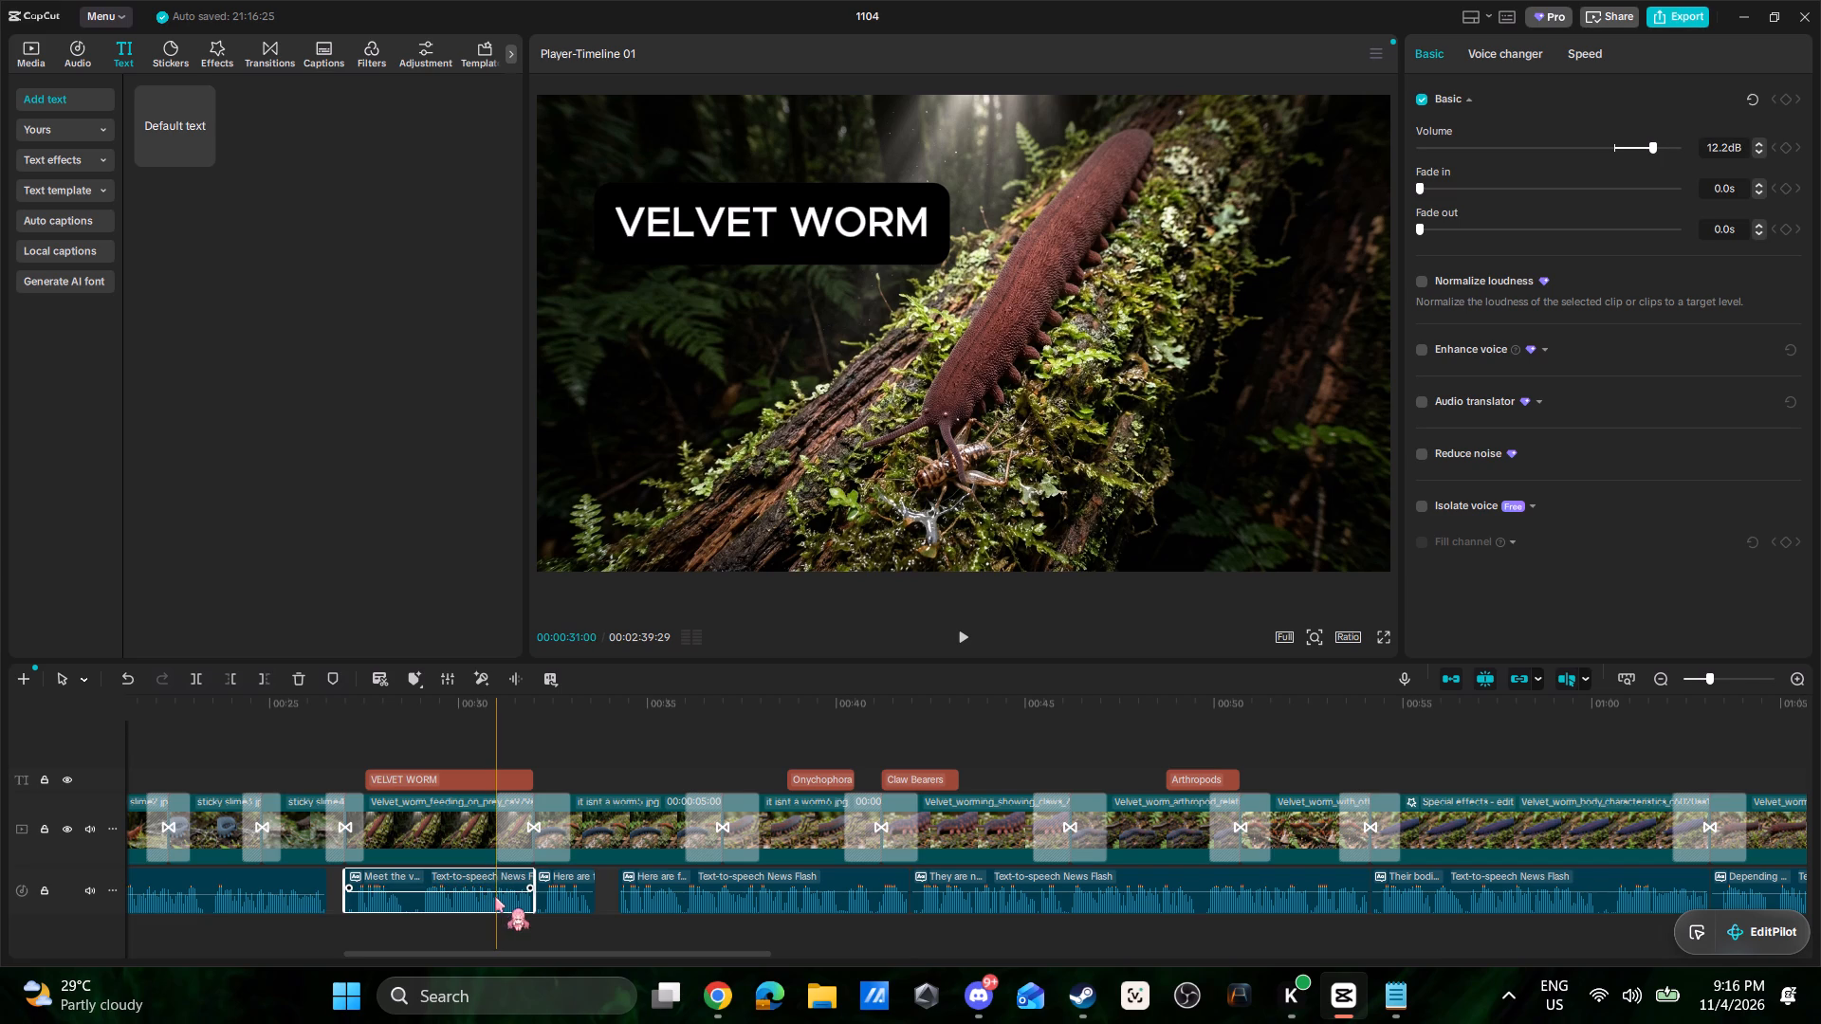
pyautogui.moveTo(726, 955); pyautogui.dragTo(626, 962)
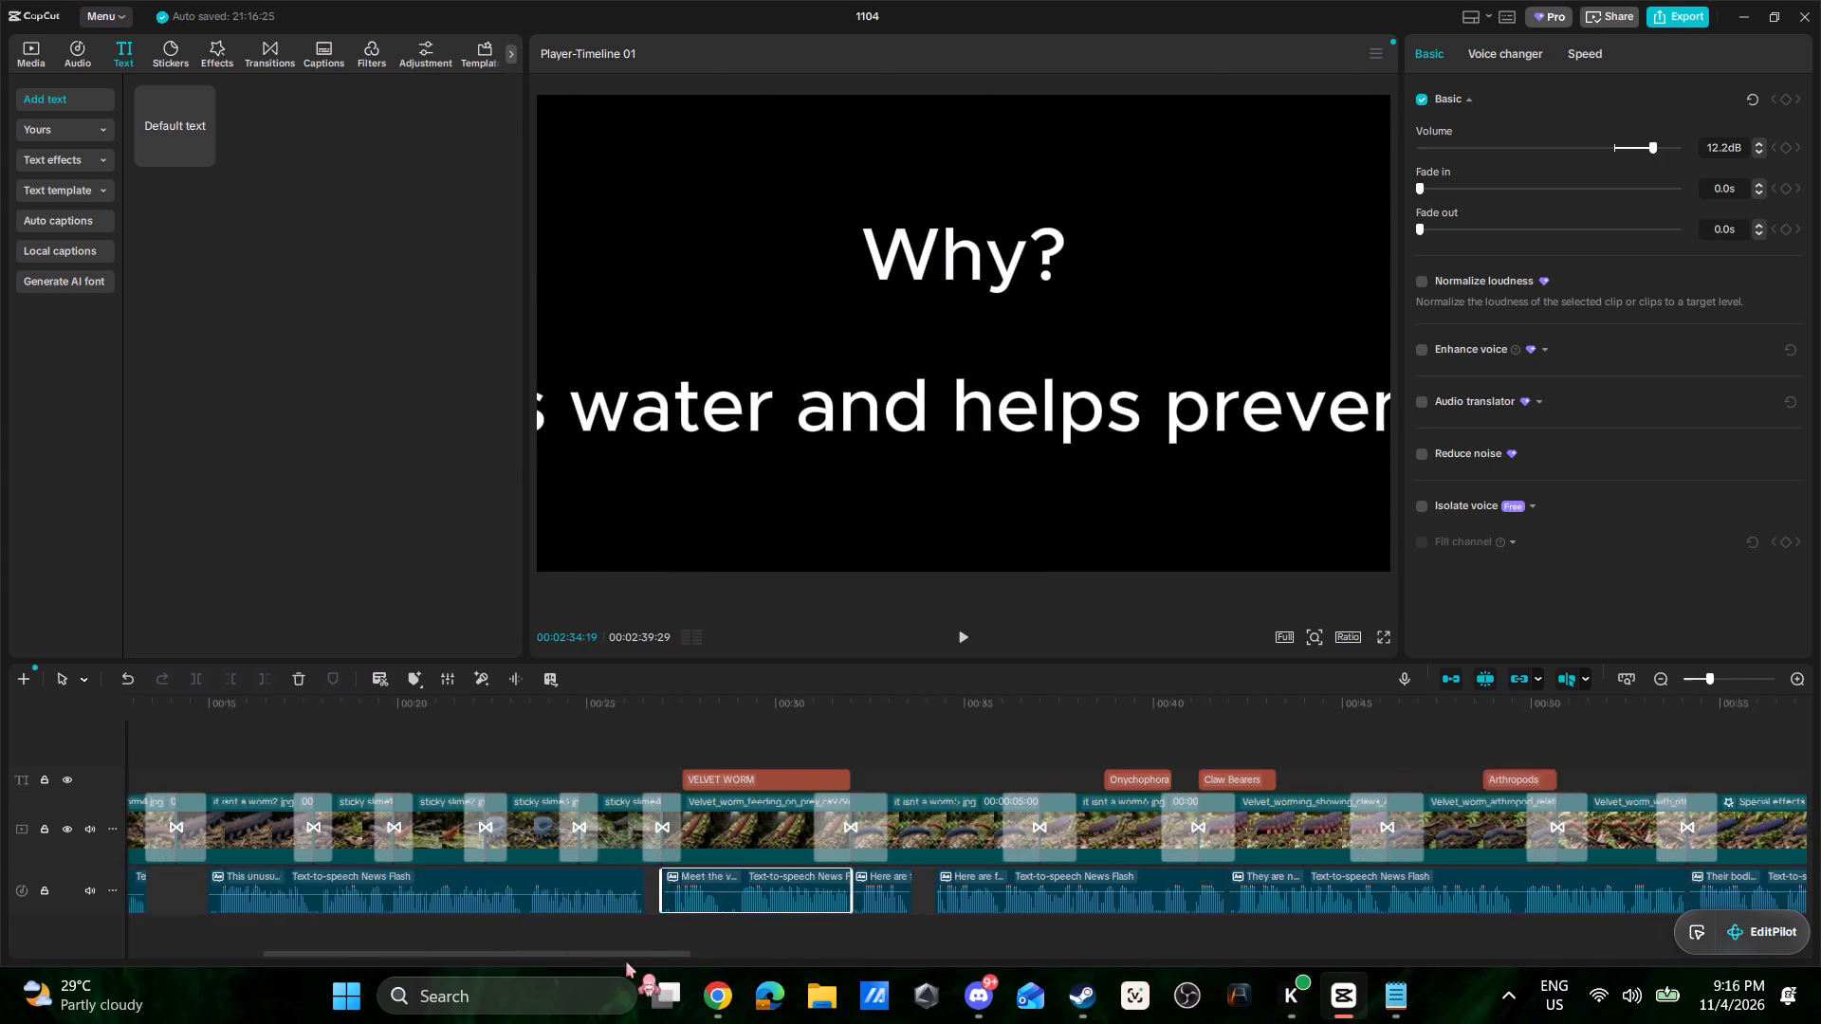
pyautogui.moveTo(626, 962); pyautogui.dragTo(545, 956)
pyautogui.click(815, 896)
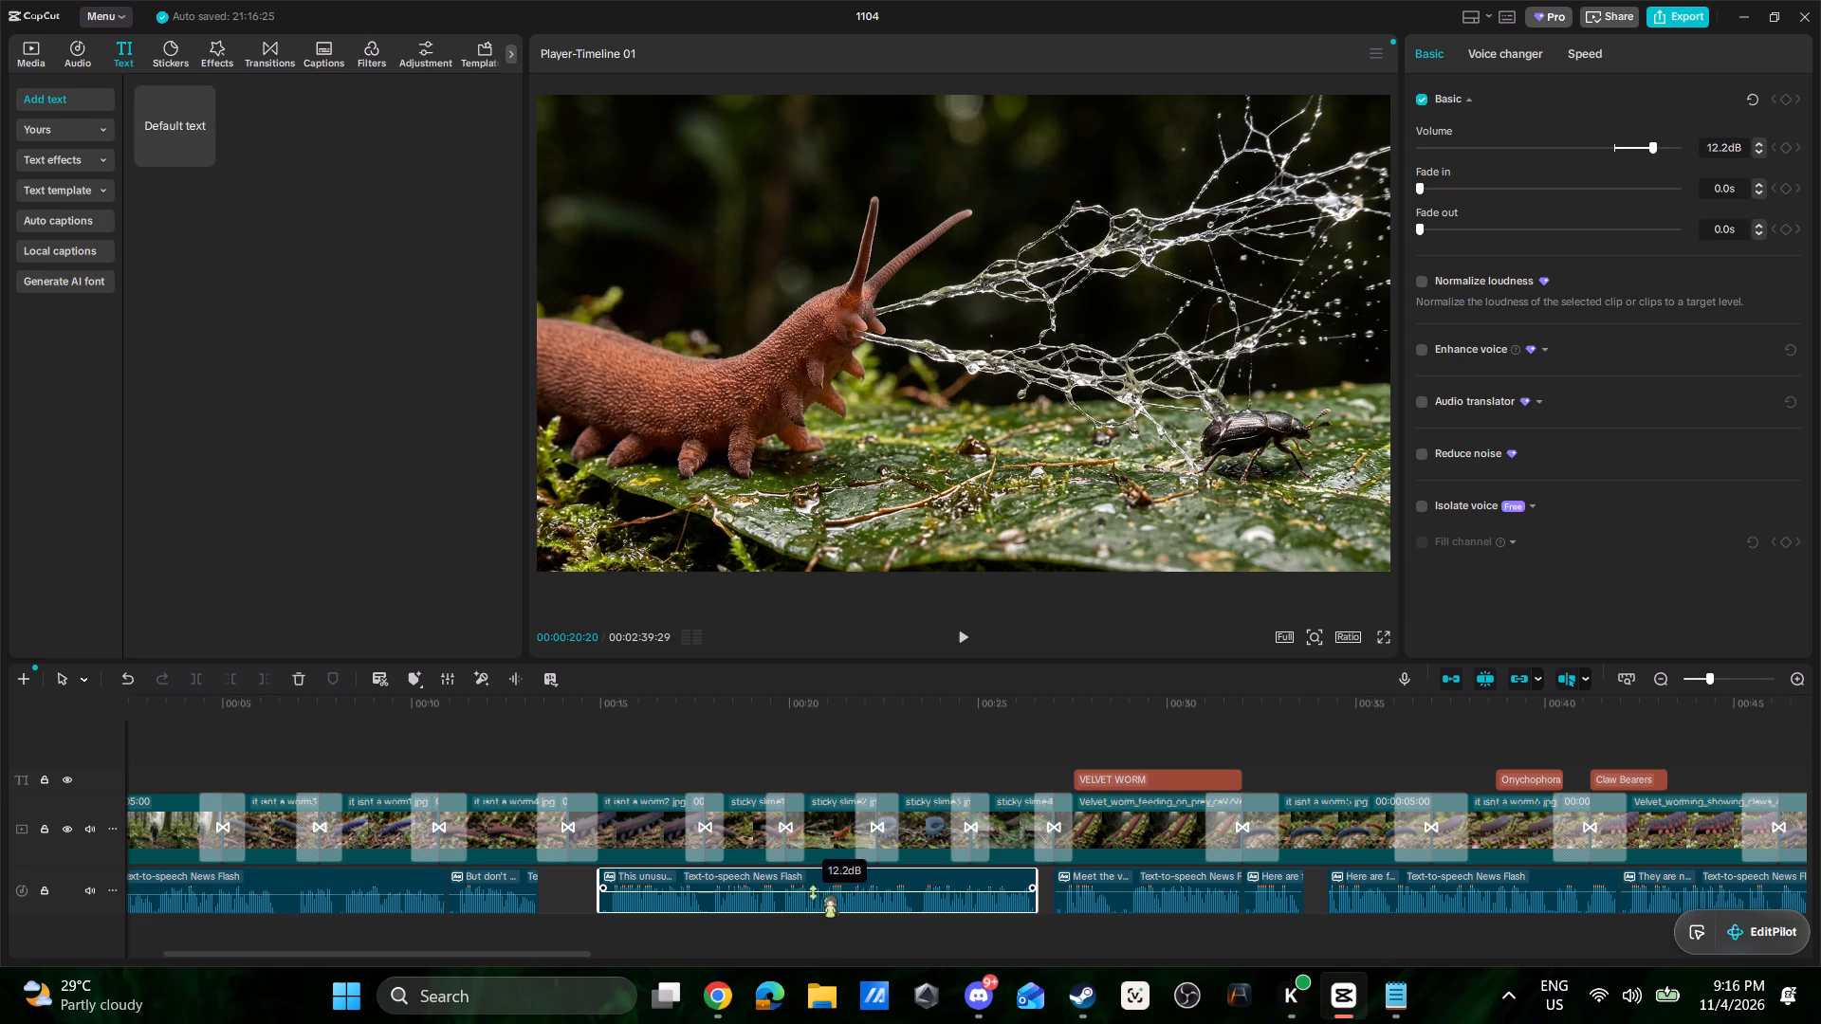
pyautogui.click(506, 895)
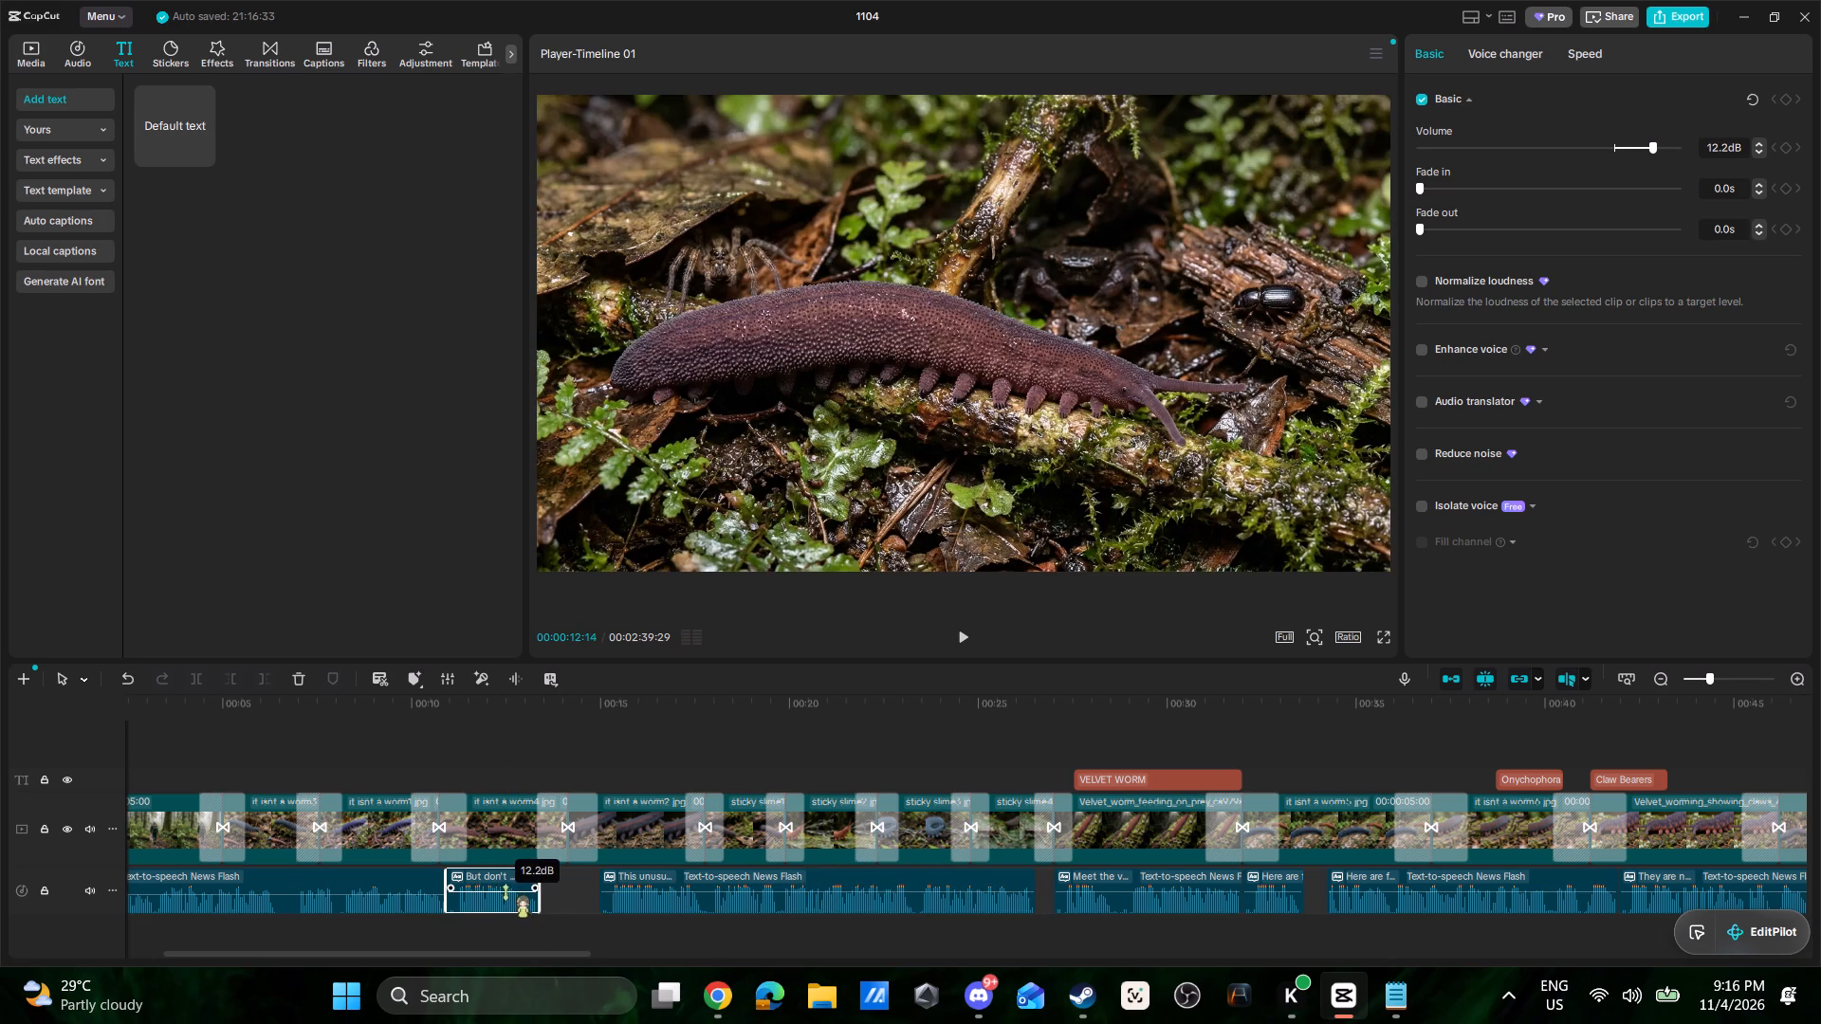
pyautogui.click(416, 893)
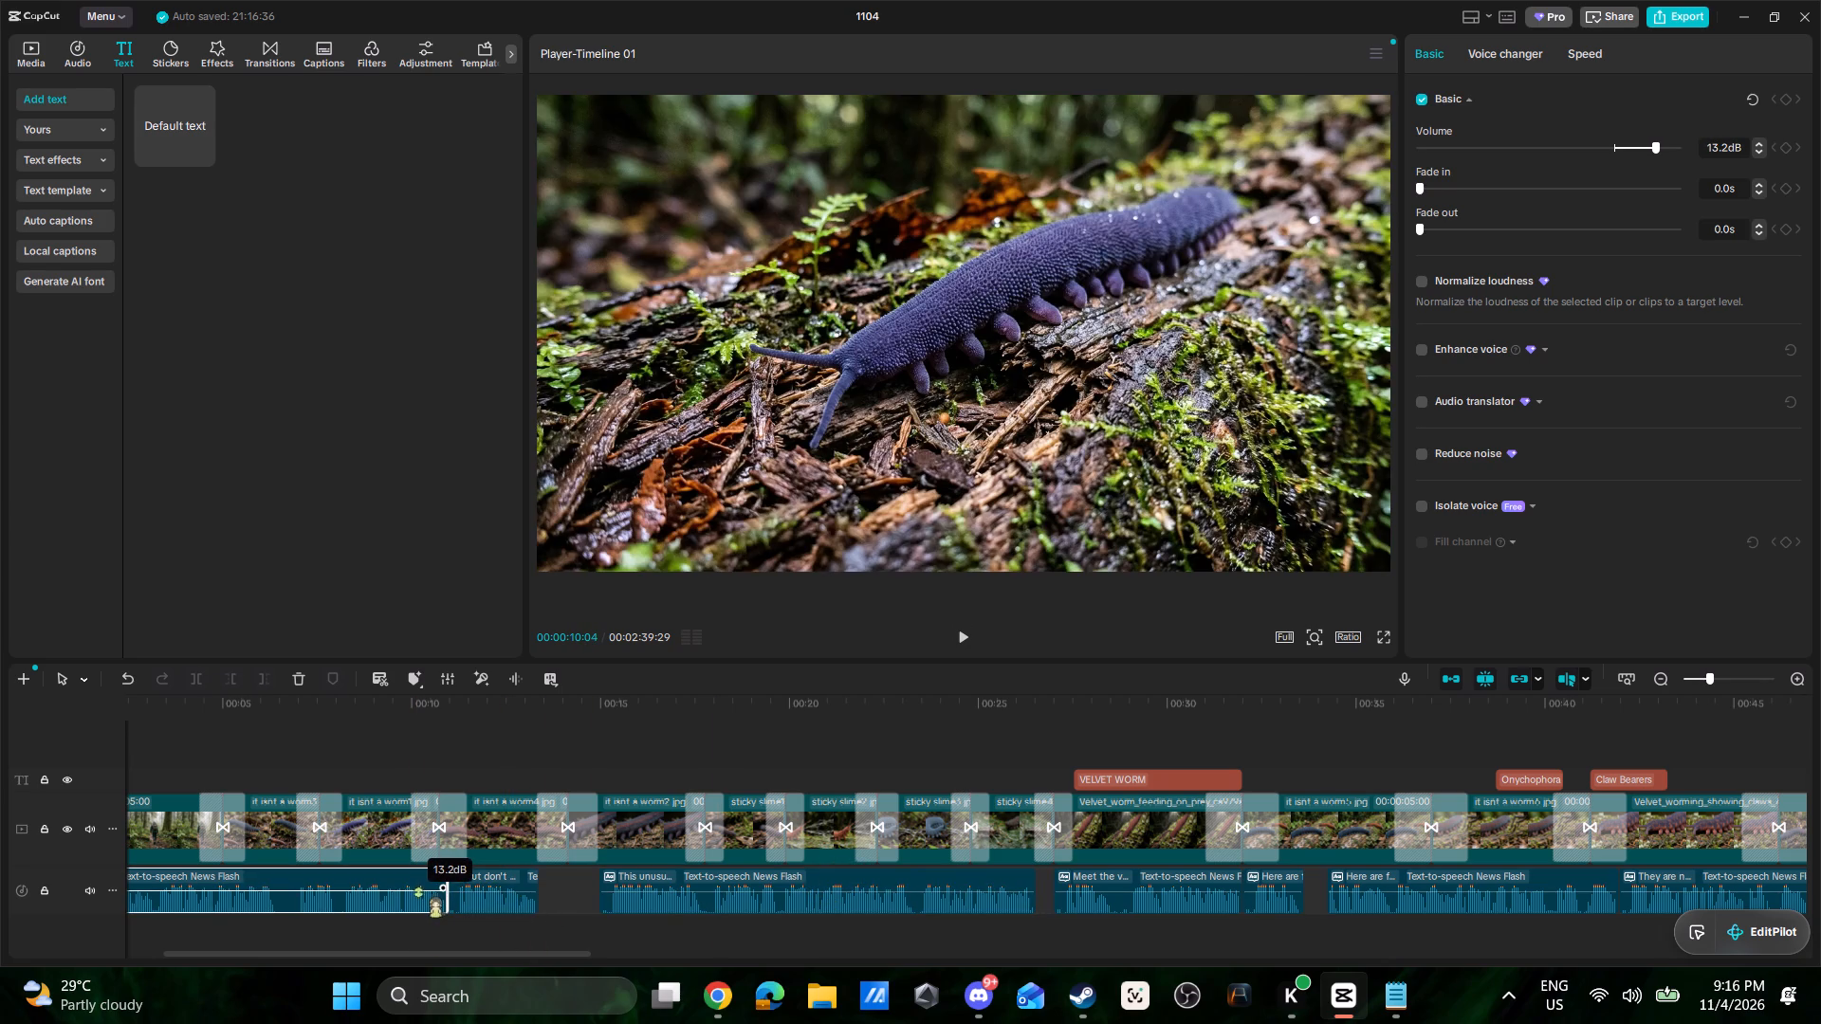
pyautogui.moveTo(574, 954); pyautogui.dragTo(514, 951)
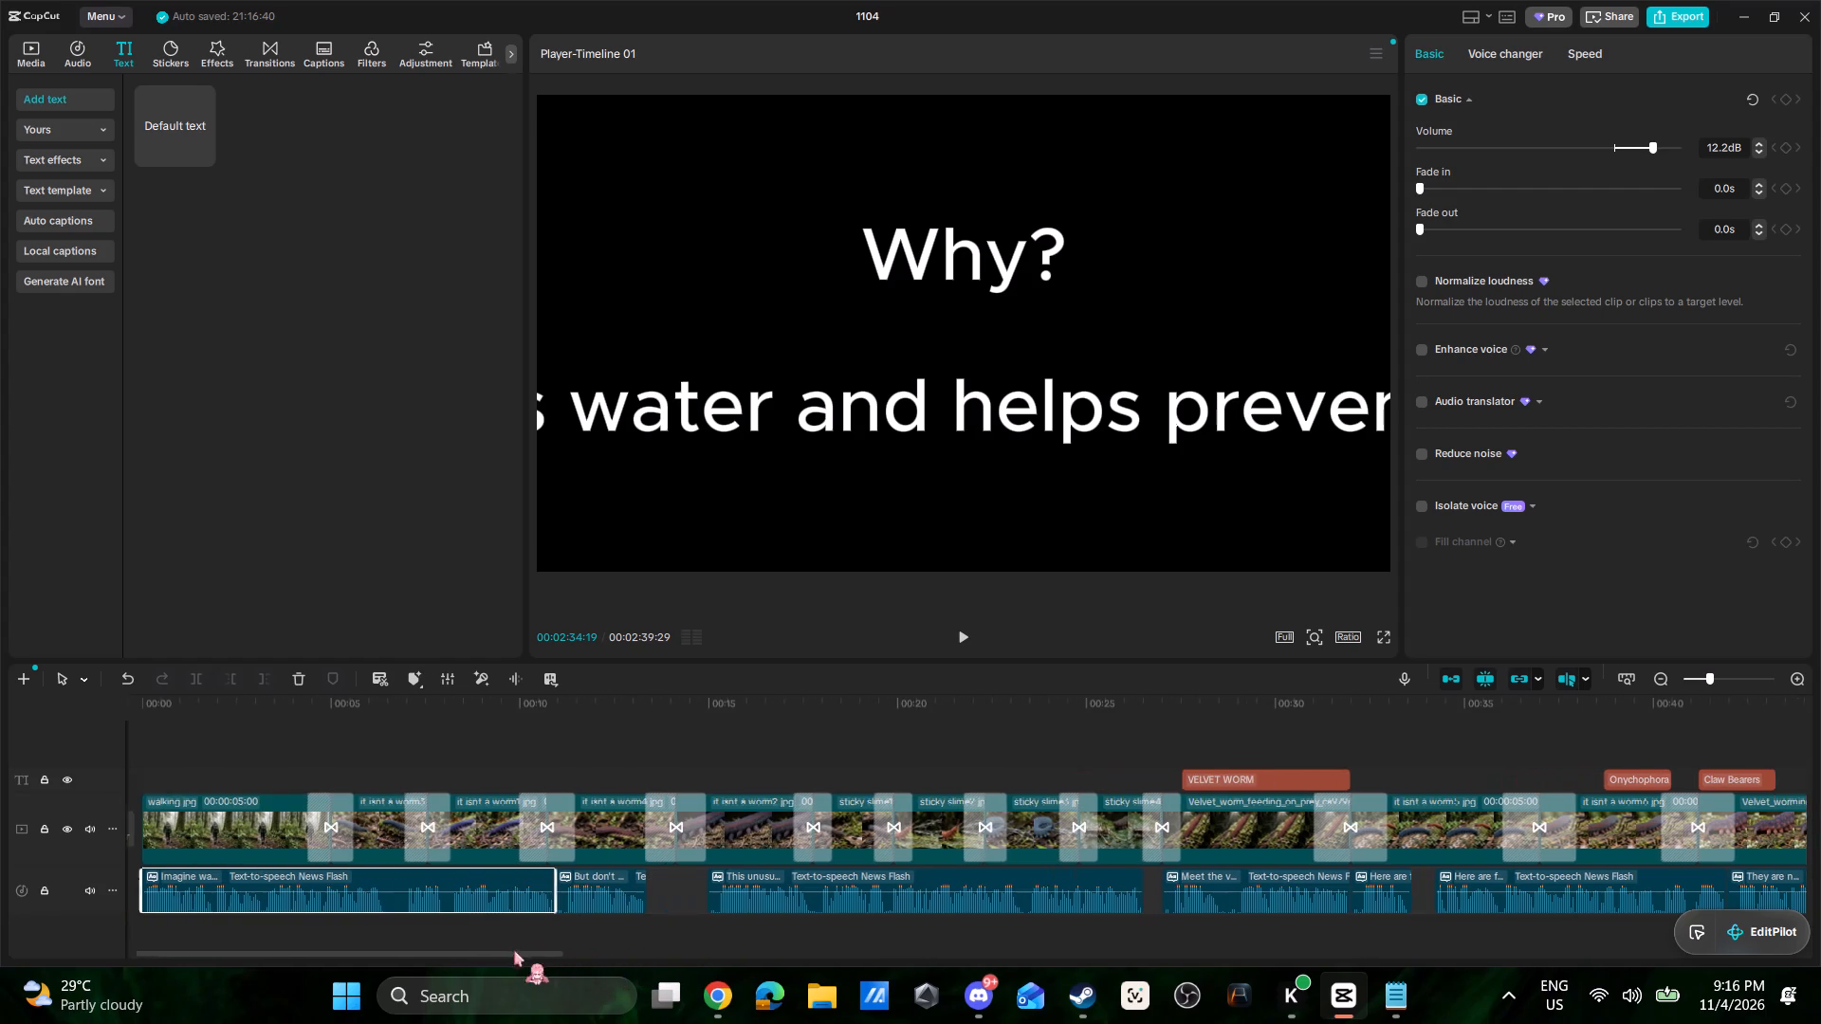
pyautogui.moveTo(514, 951); pyautogui.dragTo(408, 942)
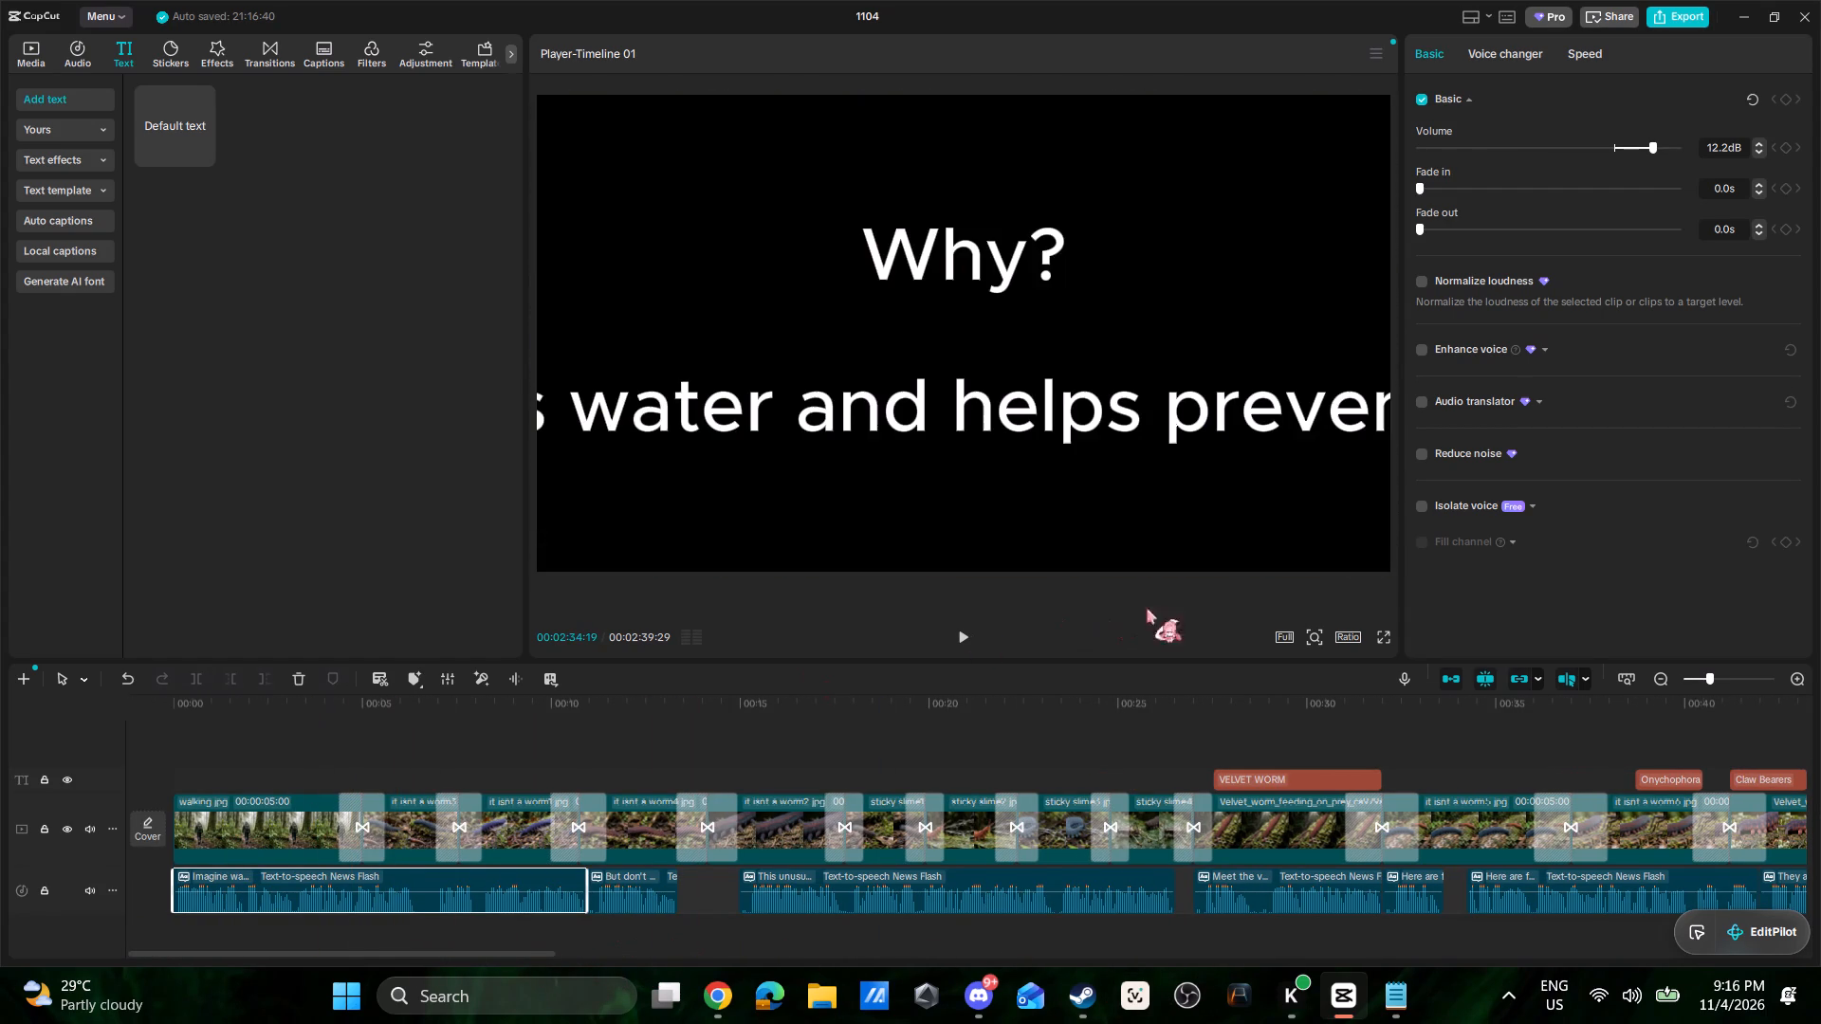
# Play the video from the beginning, partly in full screen, to review the narration volume, images, titles and transitions.
pyautogui.click(1389, 640)
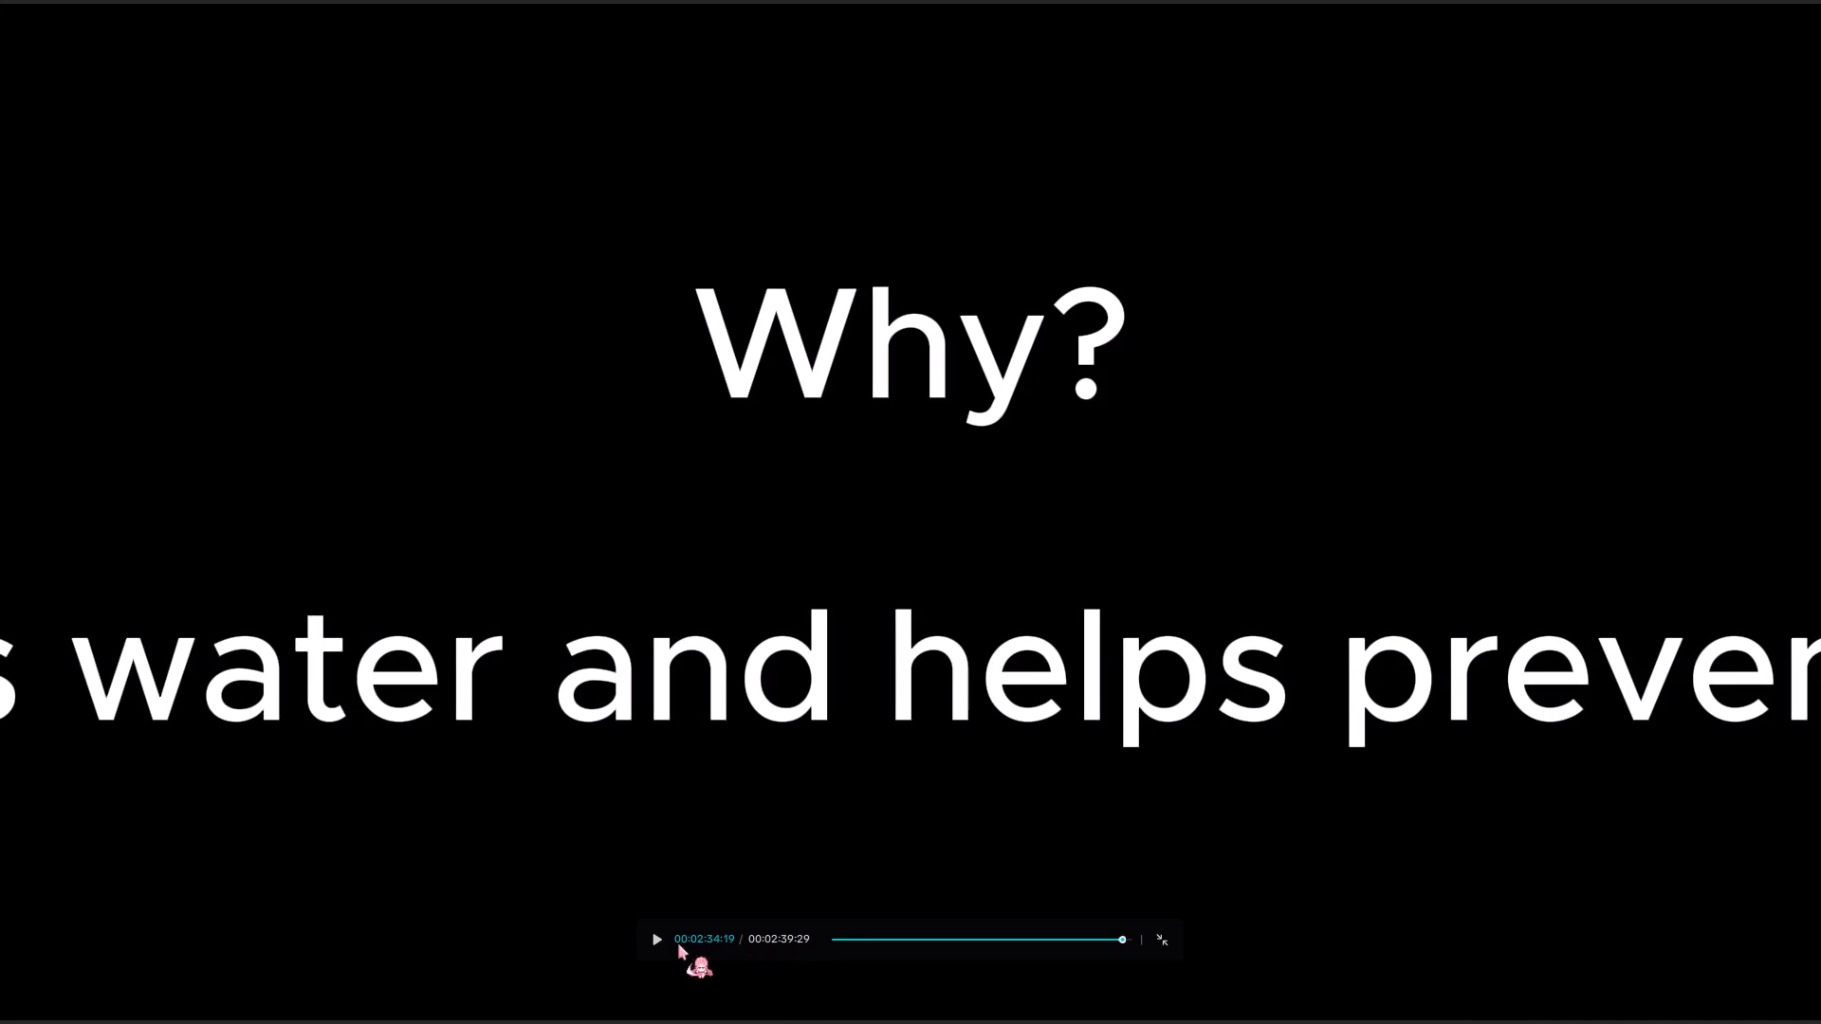
pyautogui.moveTo(871, 937); pyautogui.dragTo(498, 932)
pyautogui.press('space')
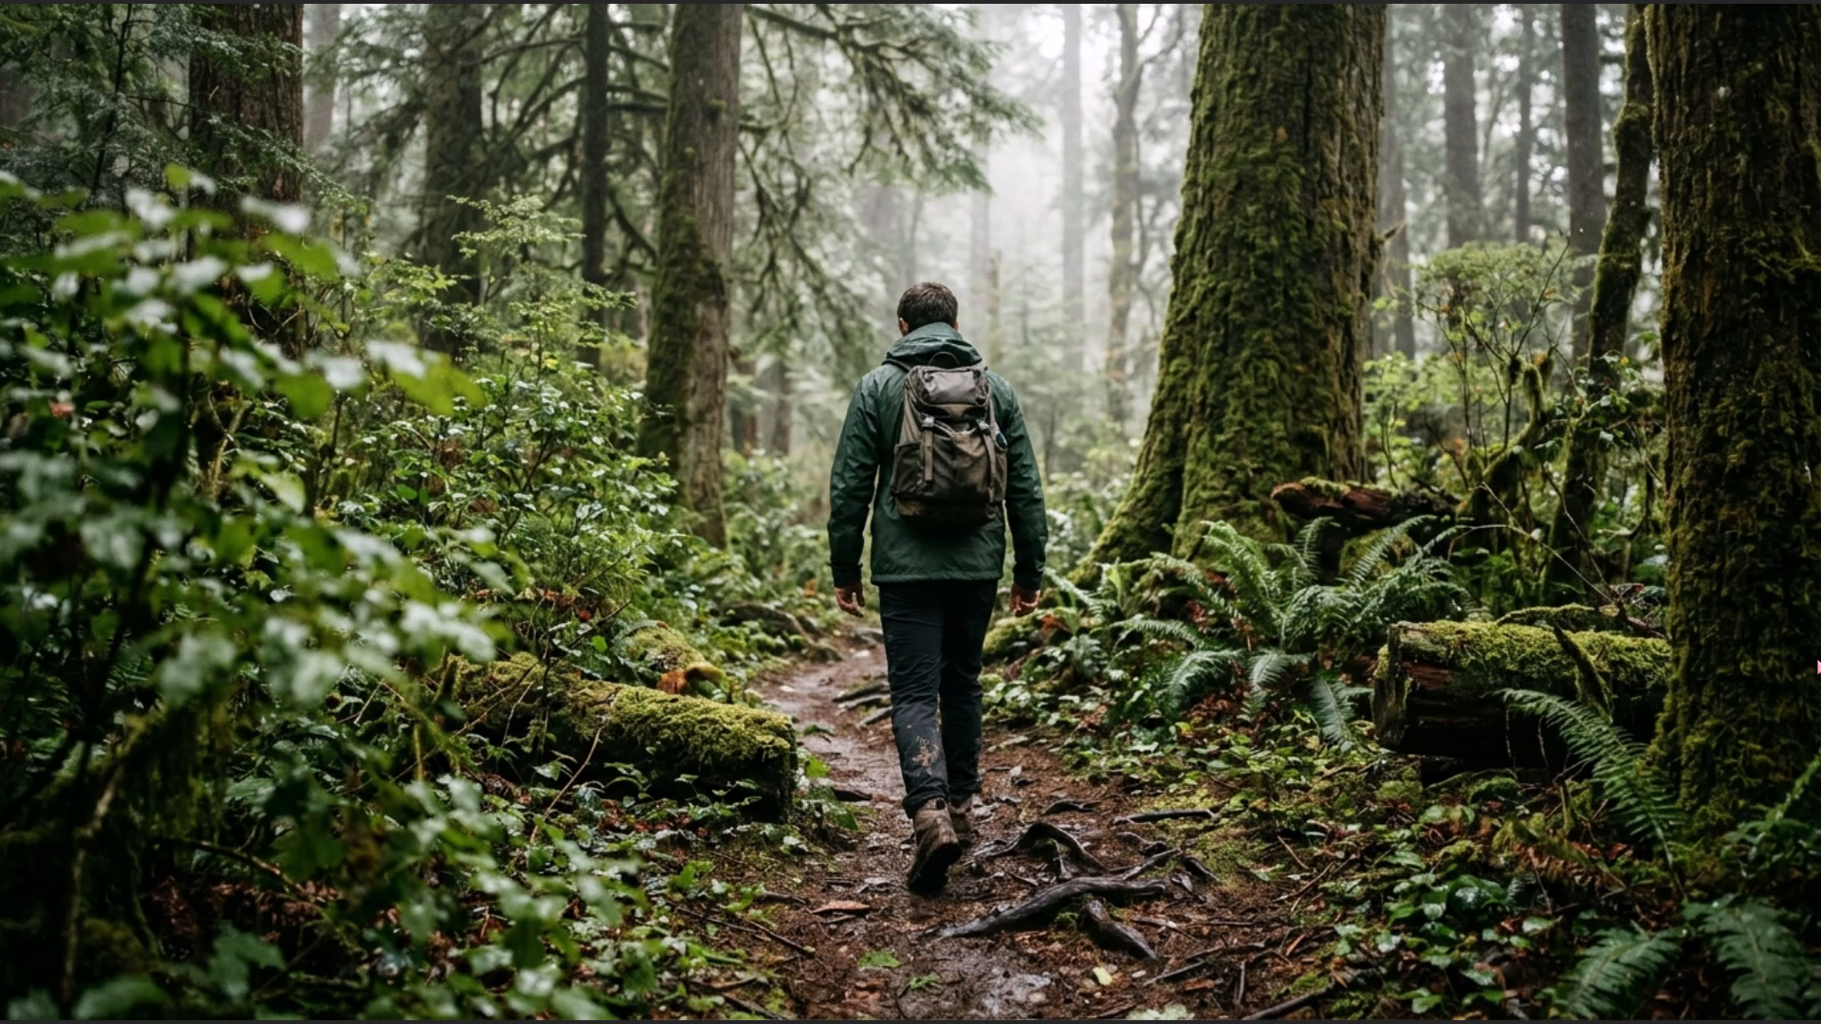
pyautogui.hotkey('alt', 'Tab')
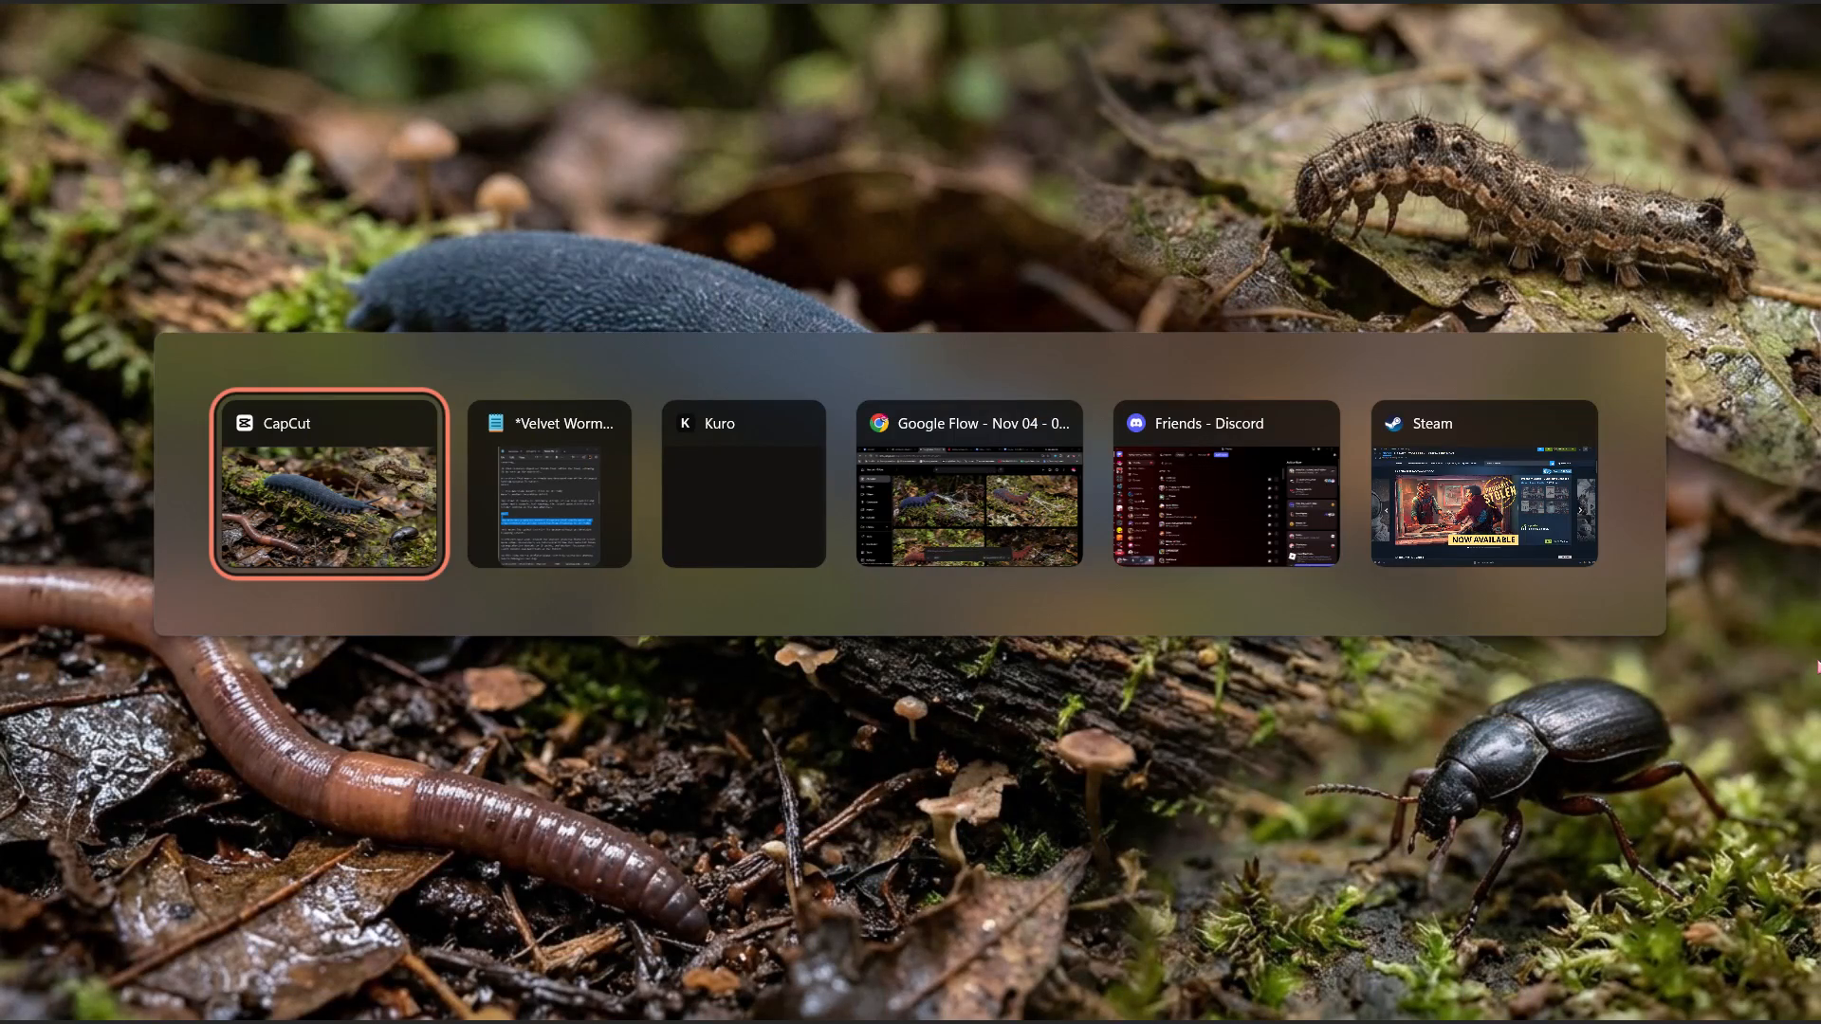
pyautogui.hotkey('alt', 'Tab')
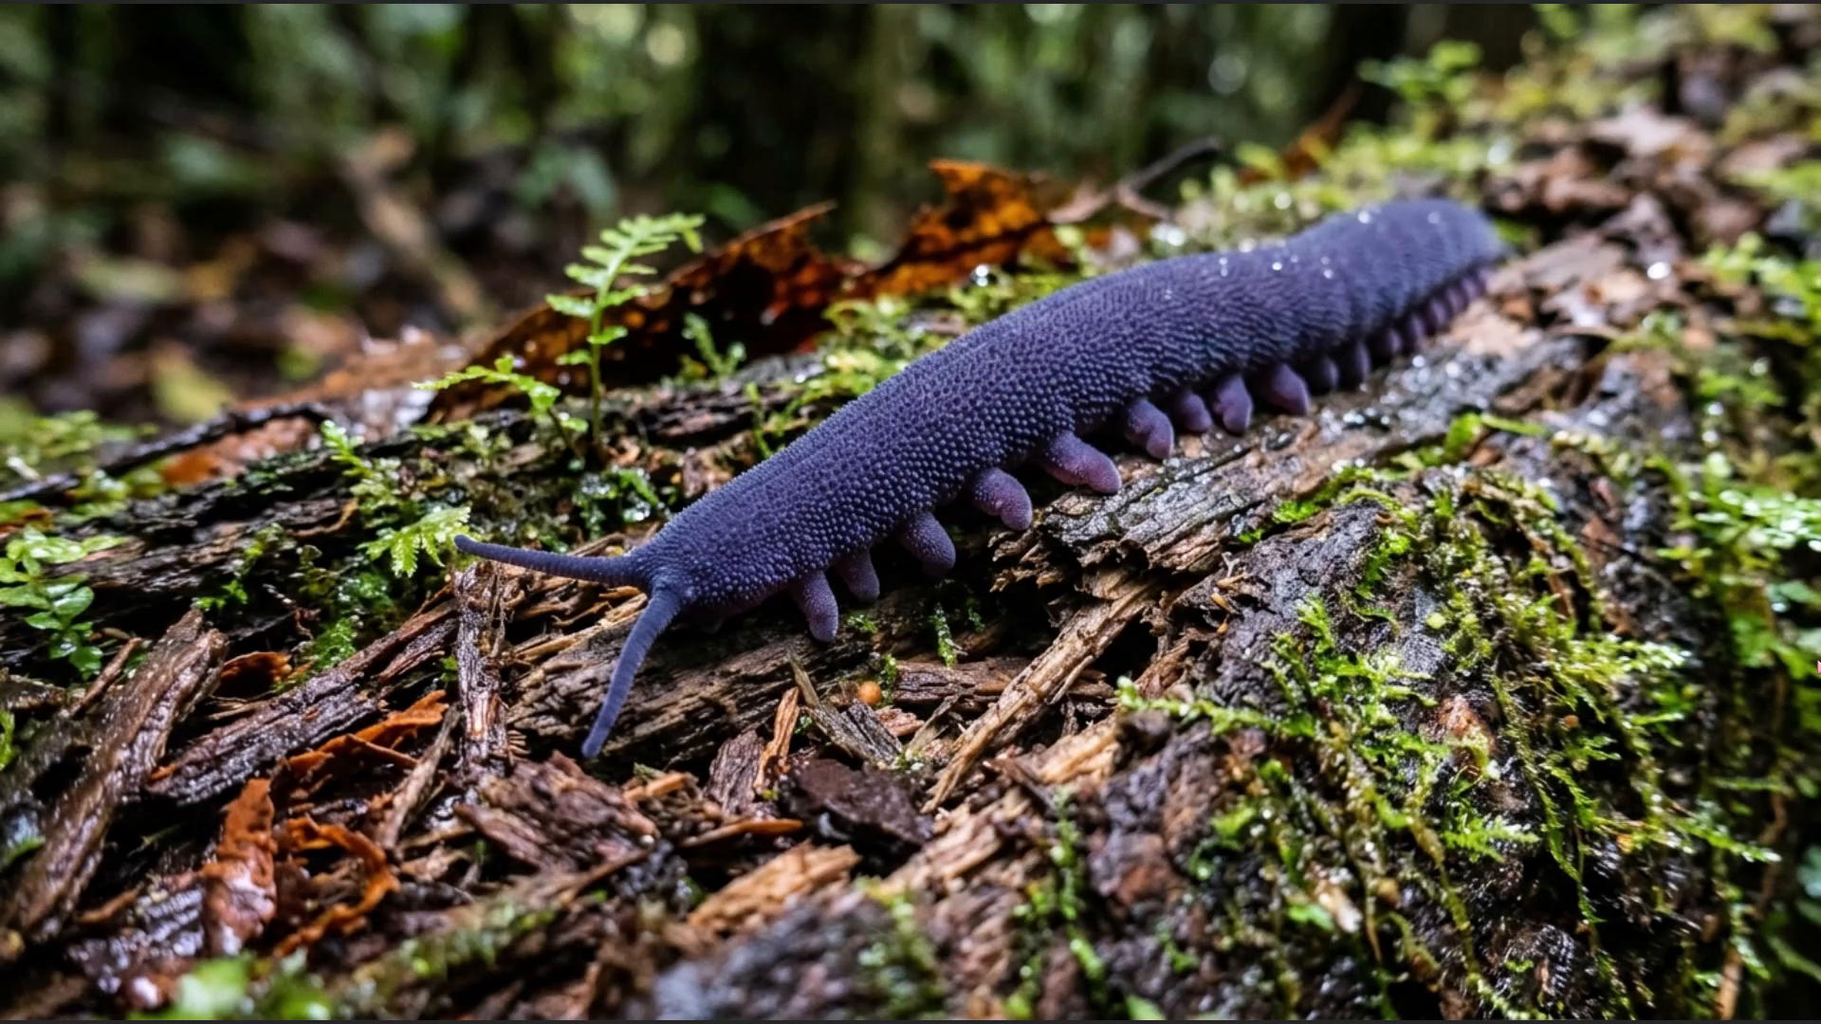
pyautogui.hotkey('alt', 'Tab')
pyautogui.press('Escape')
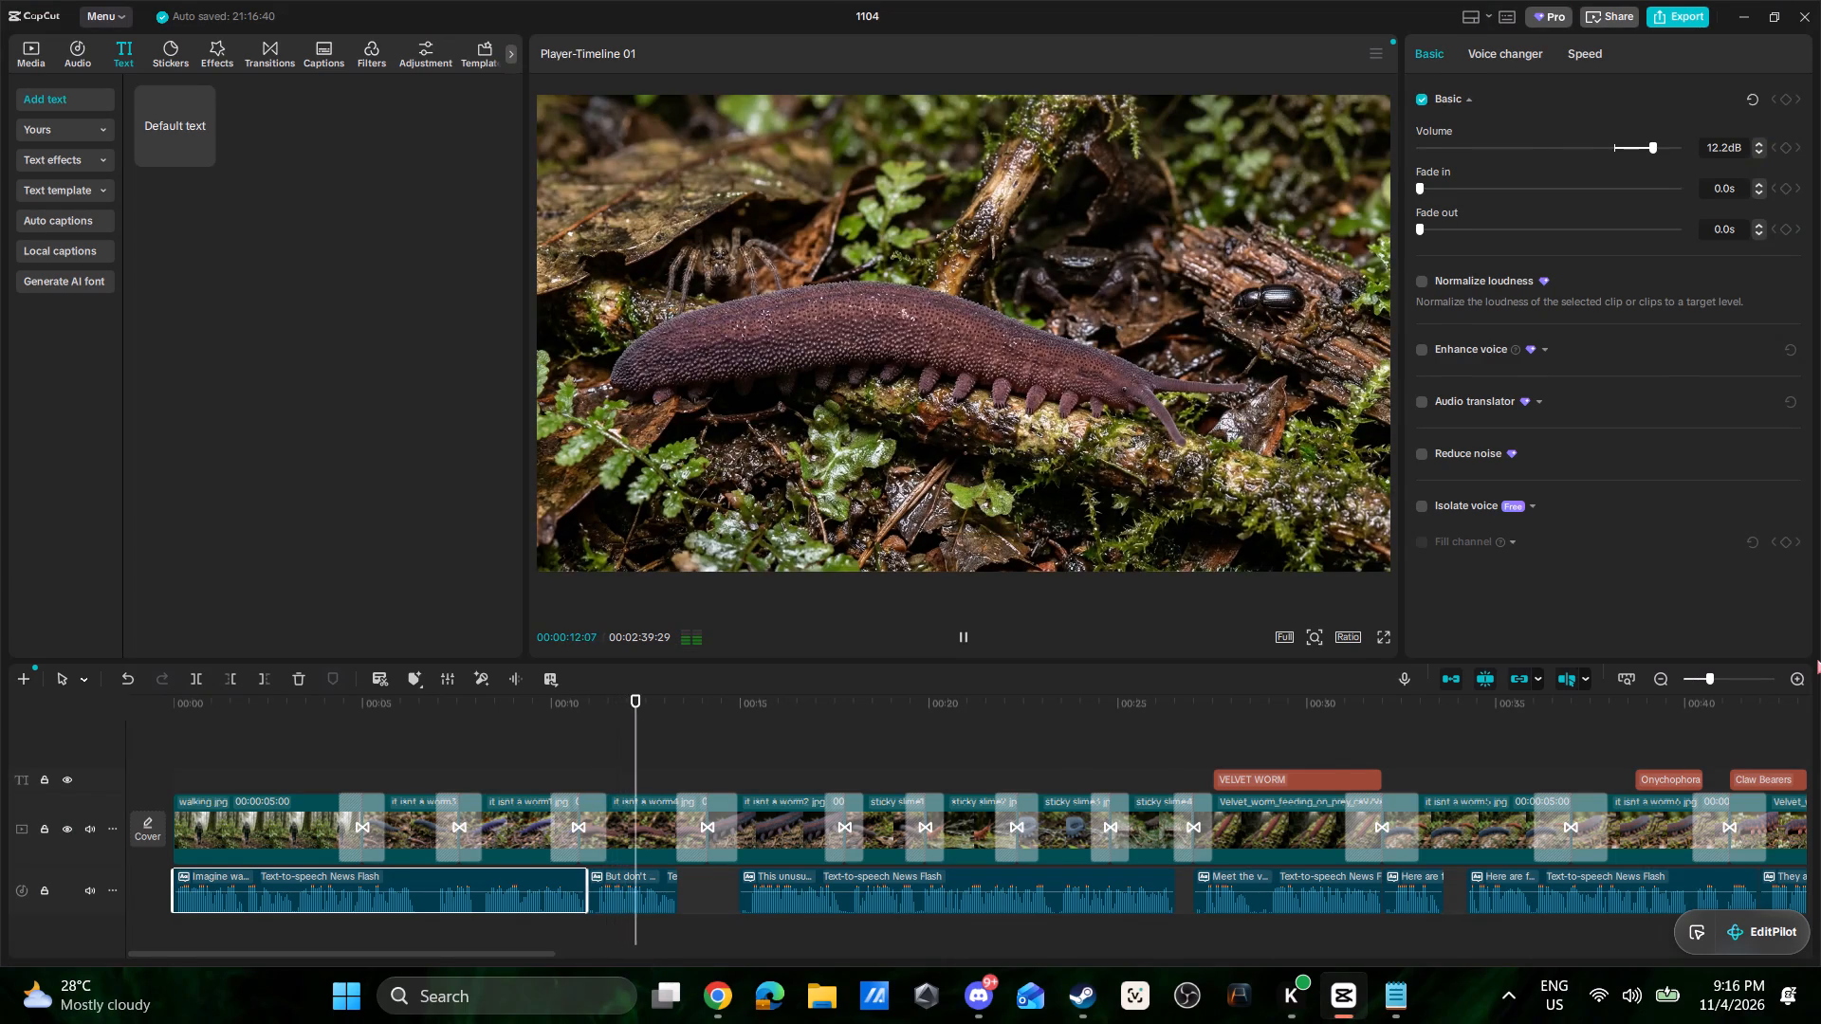
pyautogui.hotkey('alt', 'Tab')
pyautogui.hotkey('alt', 'Tab')
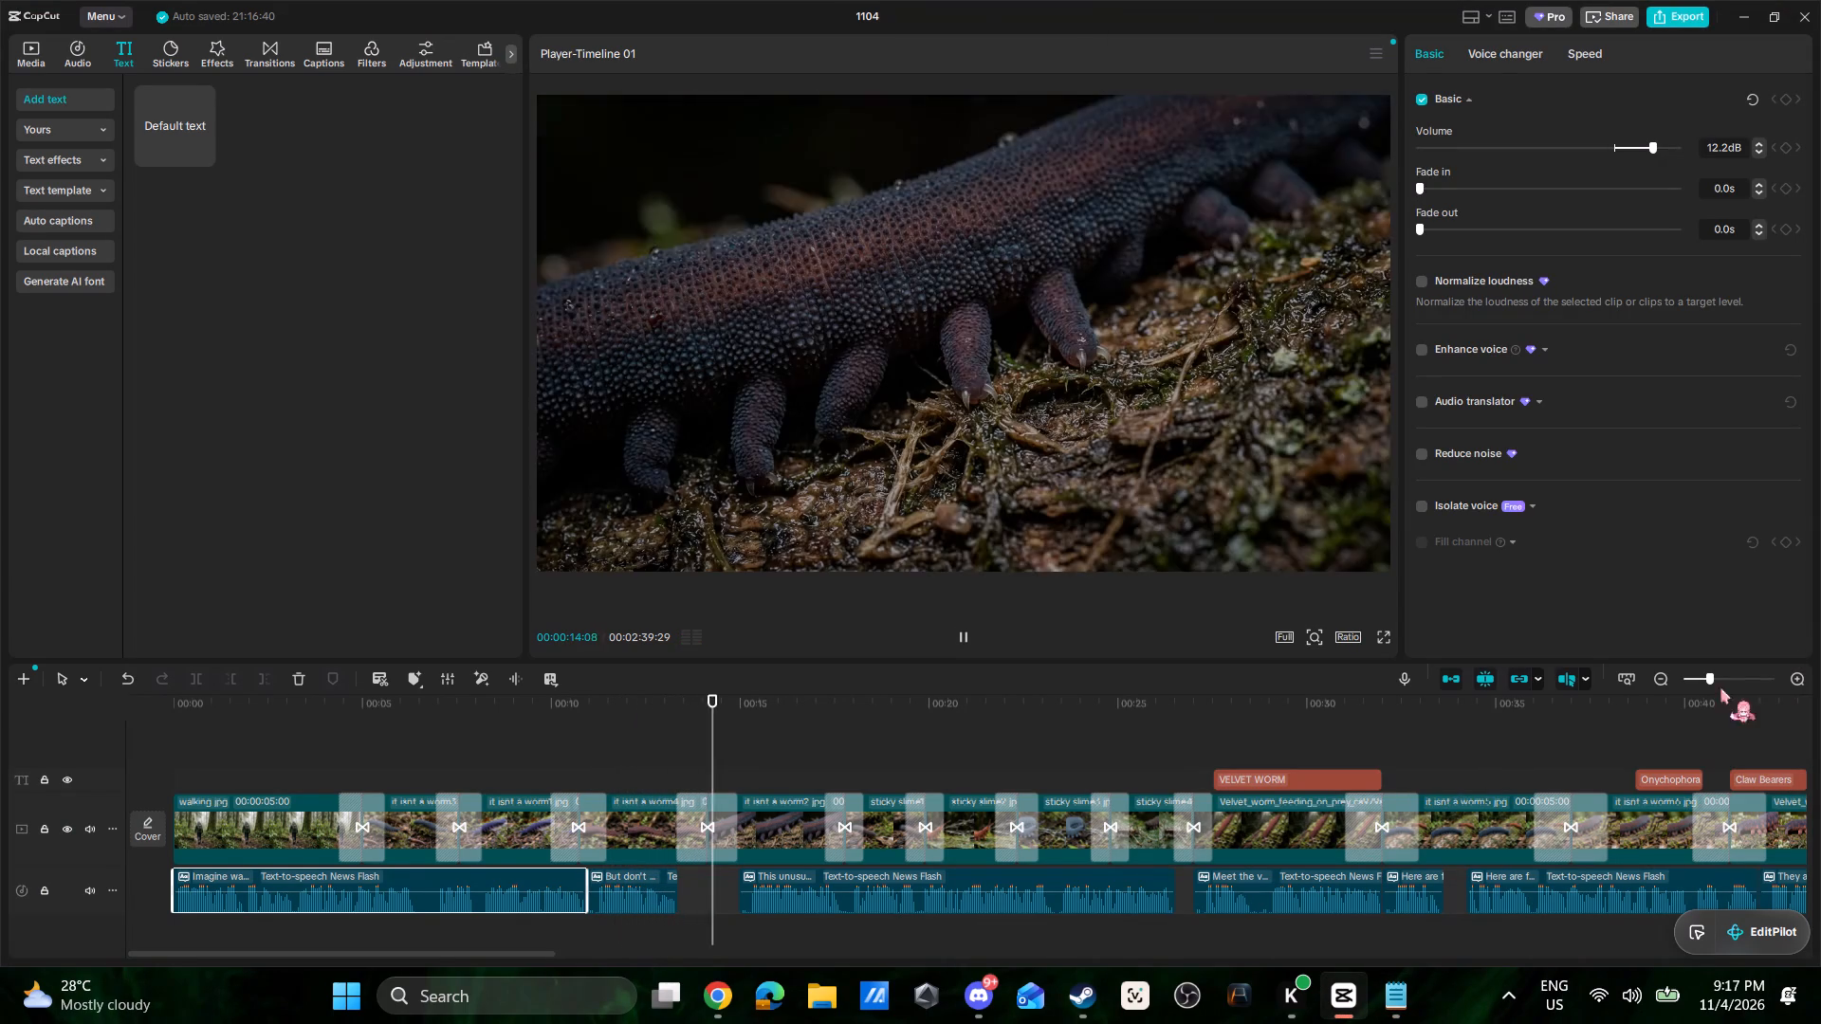
pyautogui.click(1387, 638)
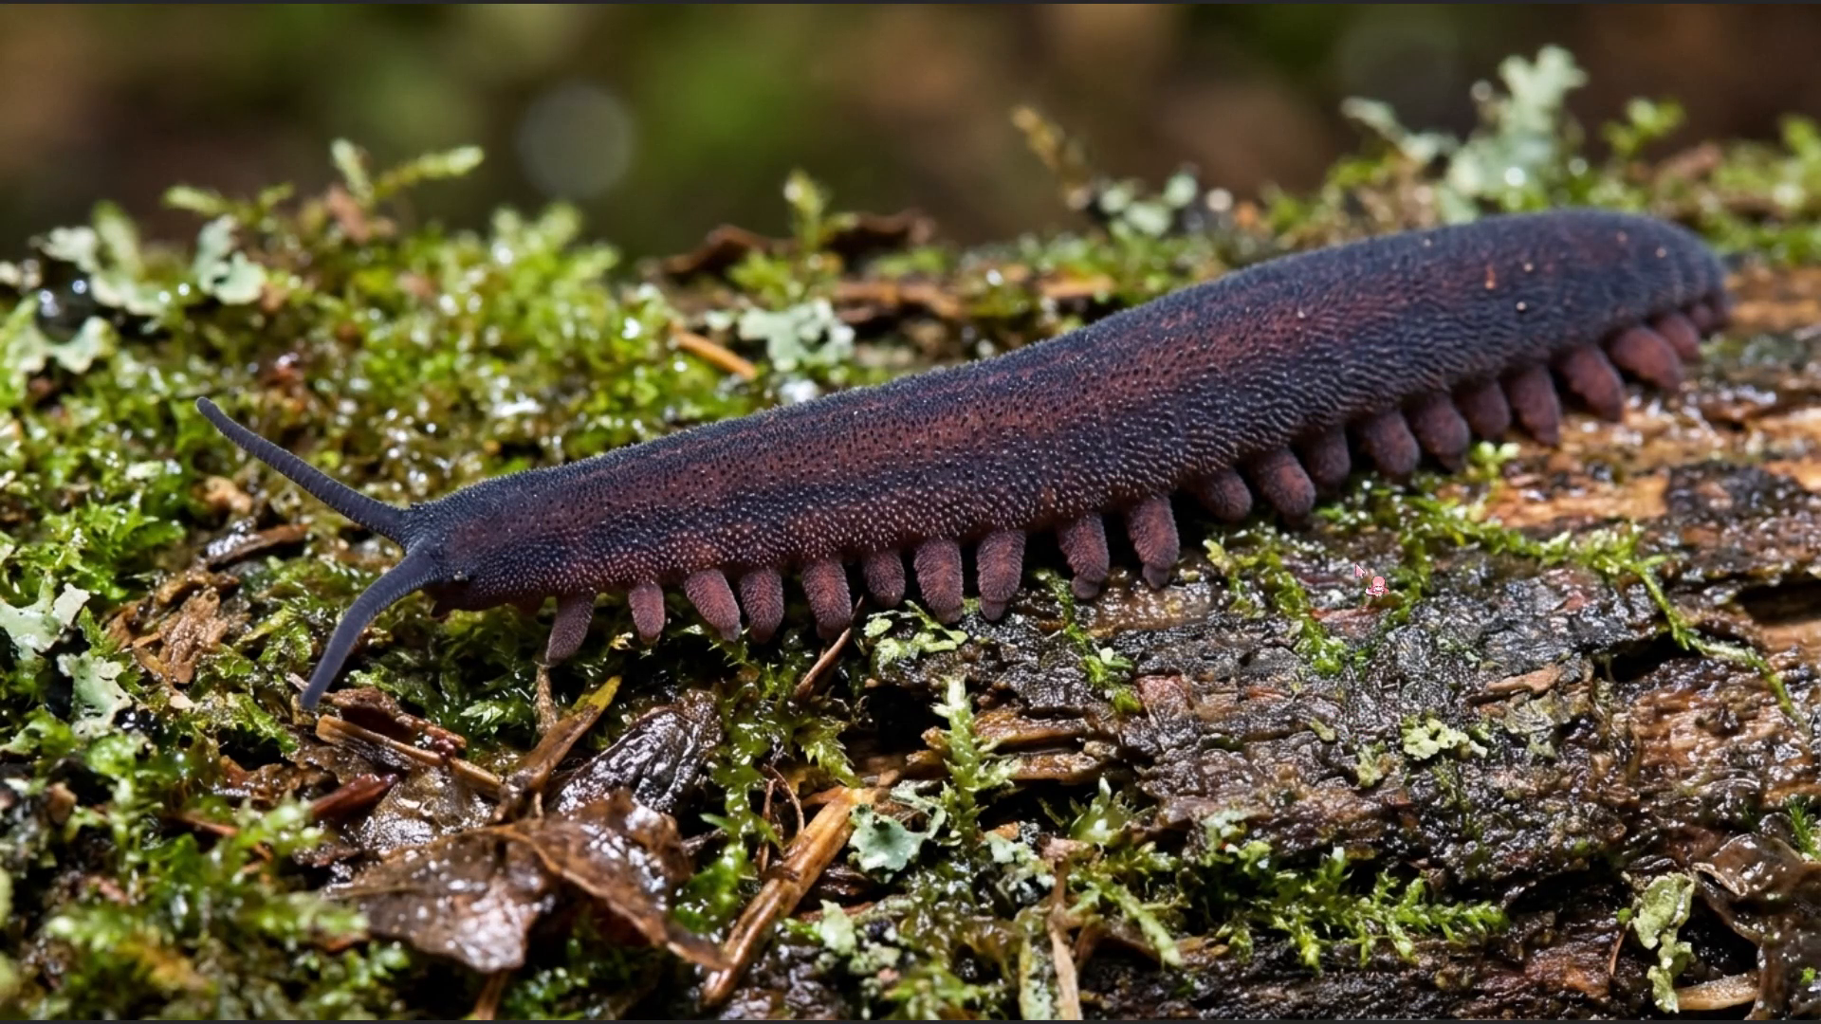
pyautogui.press('Escape')
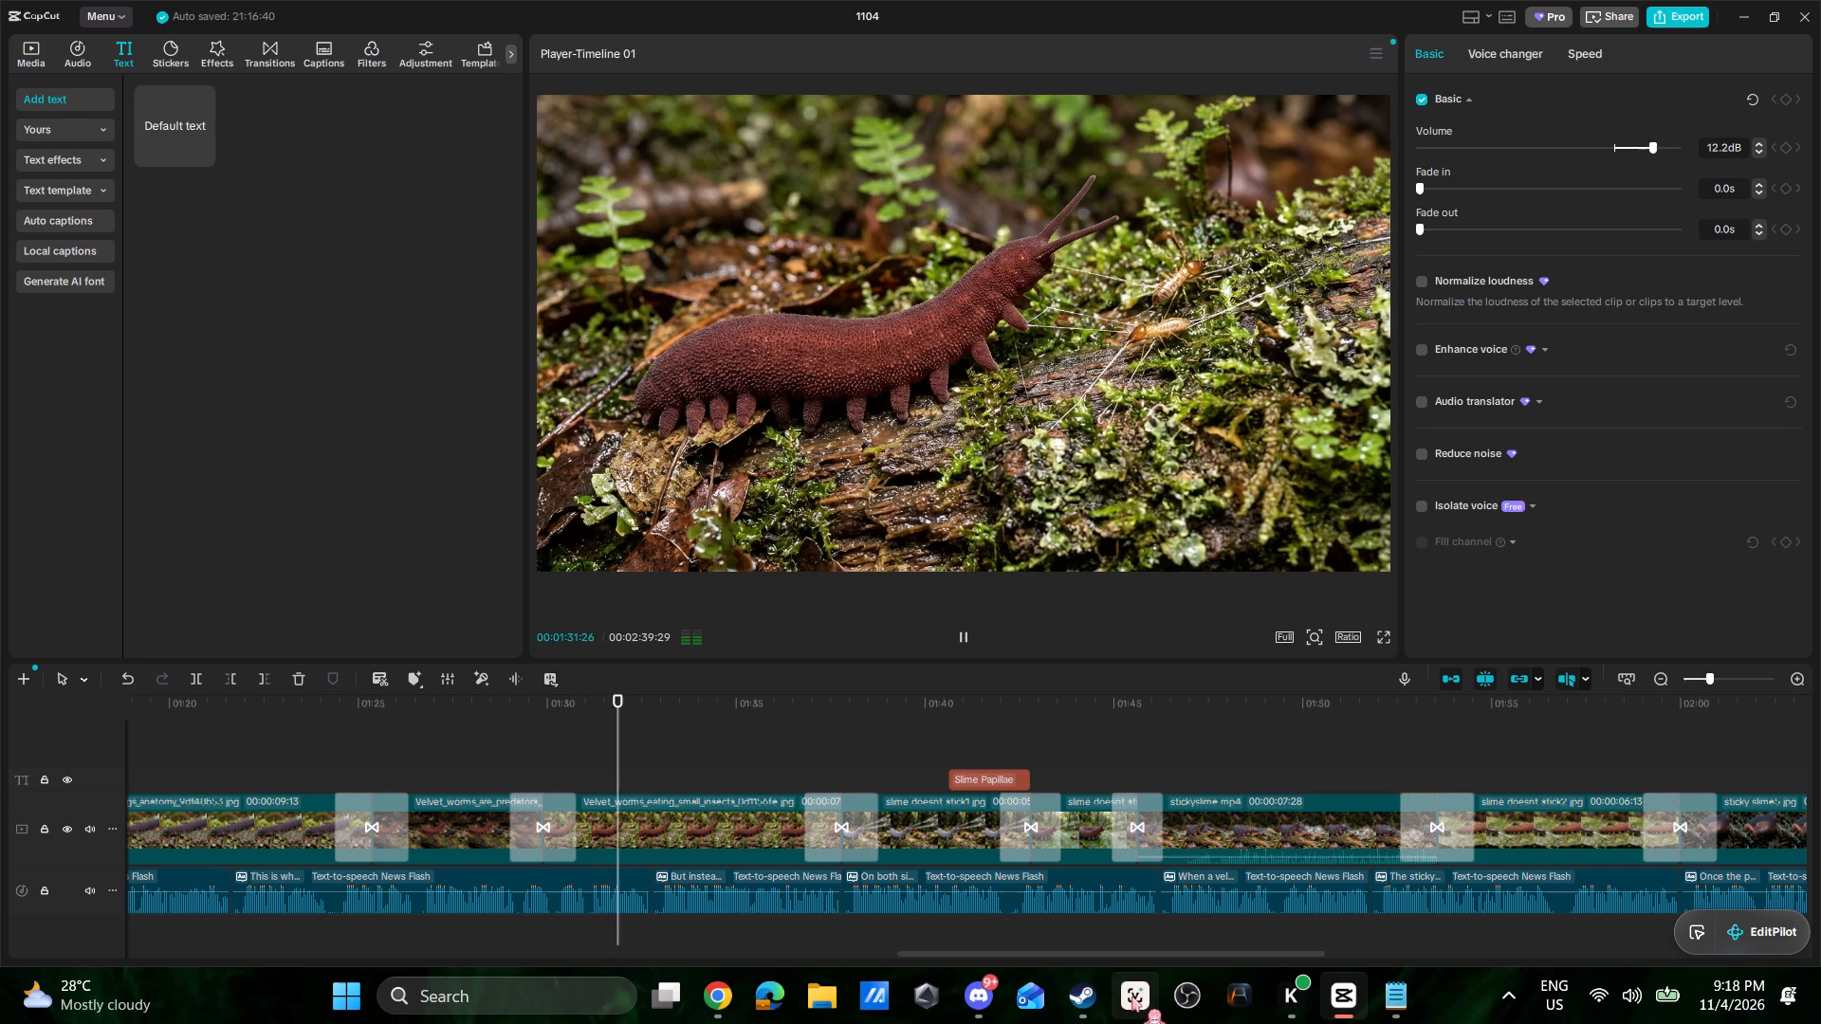
pyautogui.moveTo(1129, 955); pyautogui.dragTo(1255, 950)
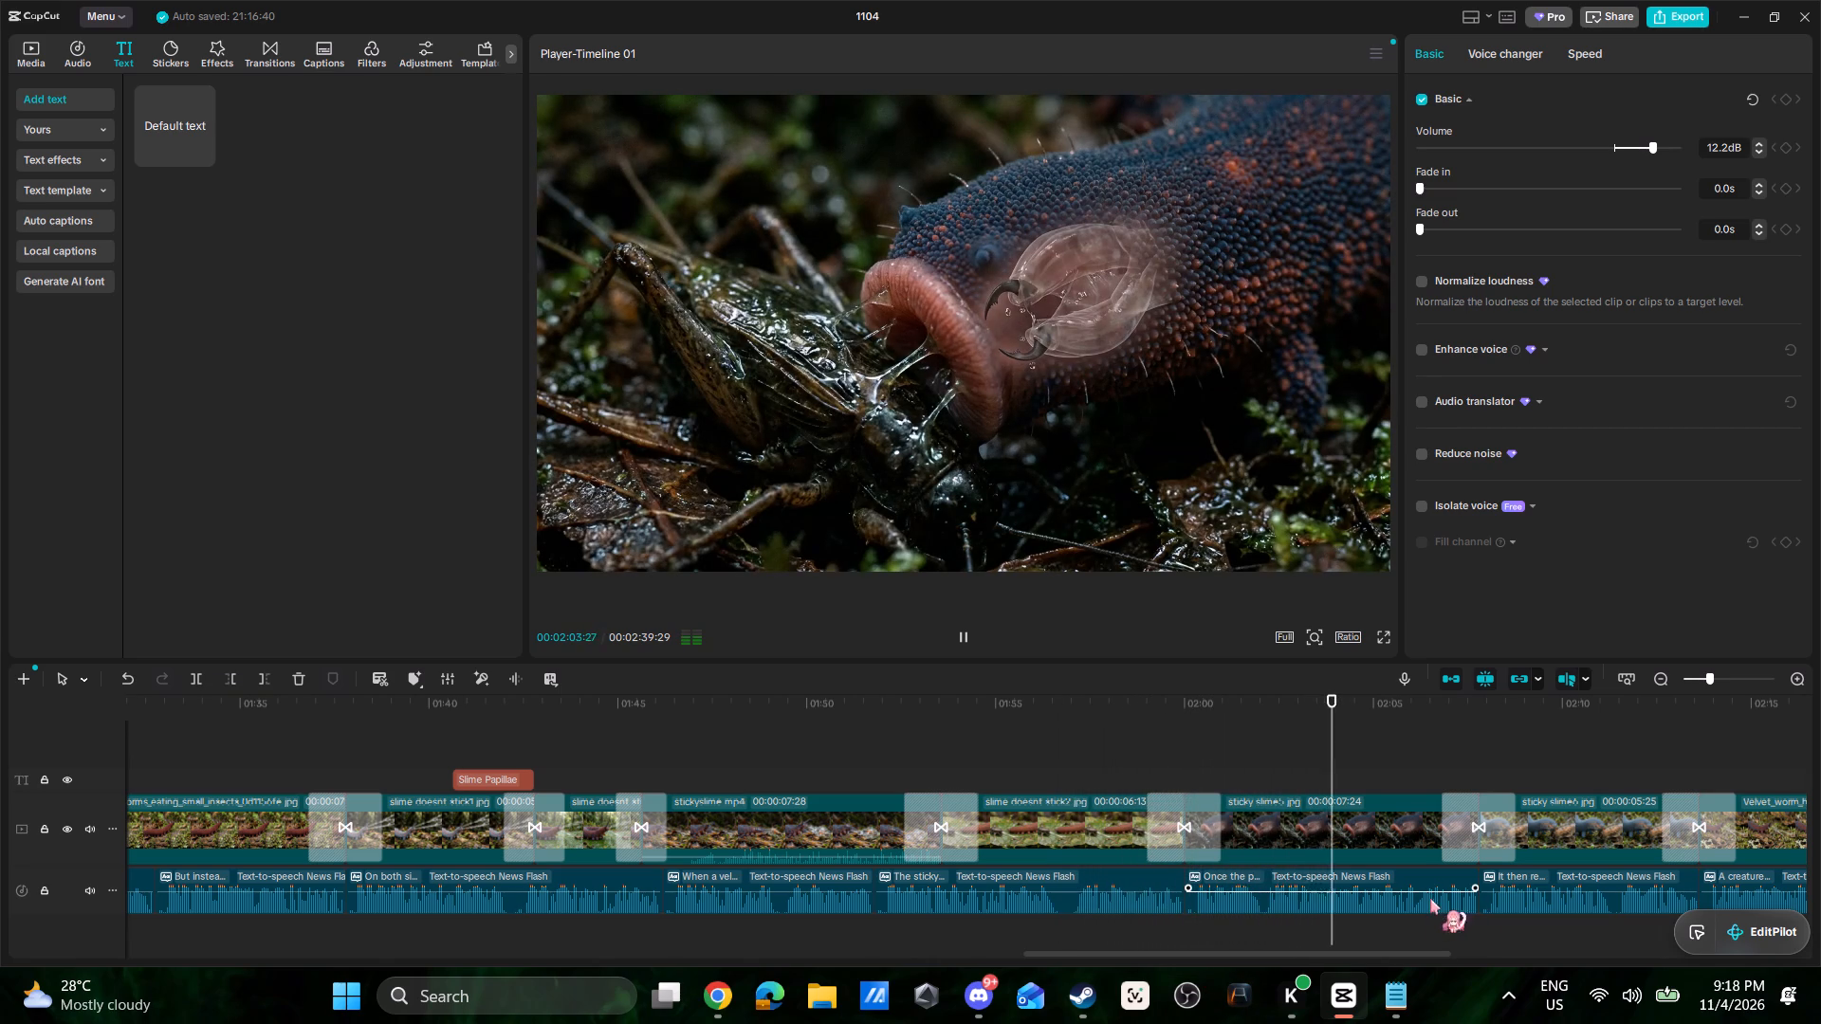
pyautogui.moveTo(1380, 952); pyautogui.dragTo(1626, 943)
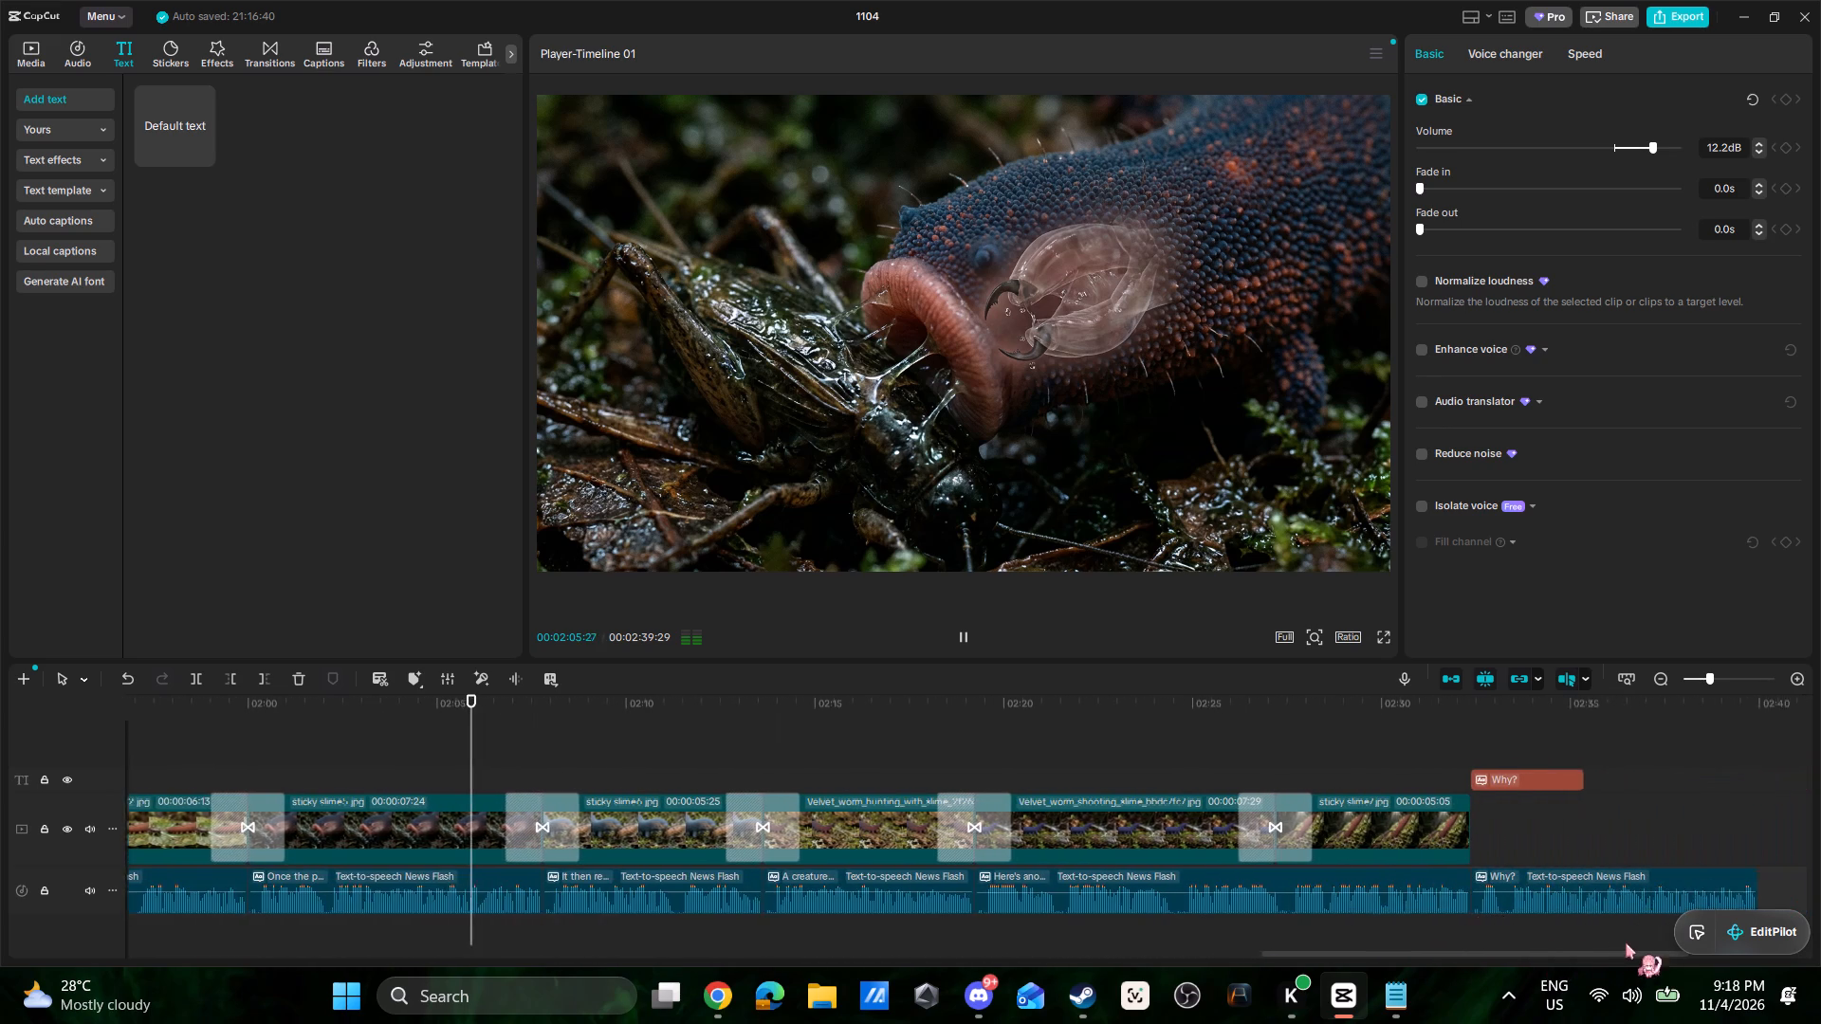
pyautogui.moveTo(1626, 943); pyautogui.dragTo(1644, 942)
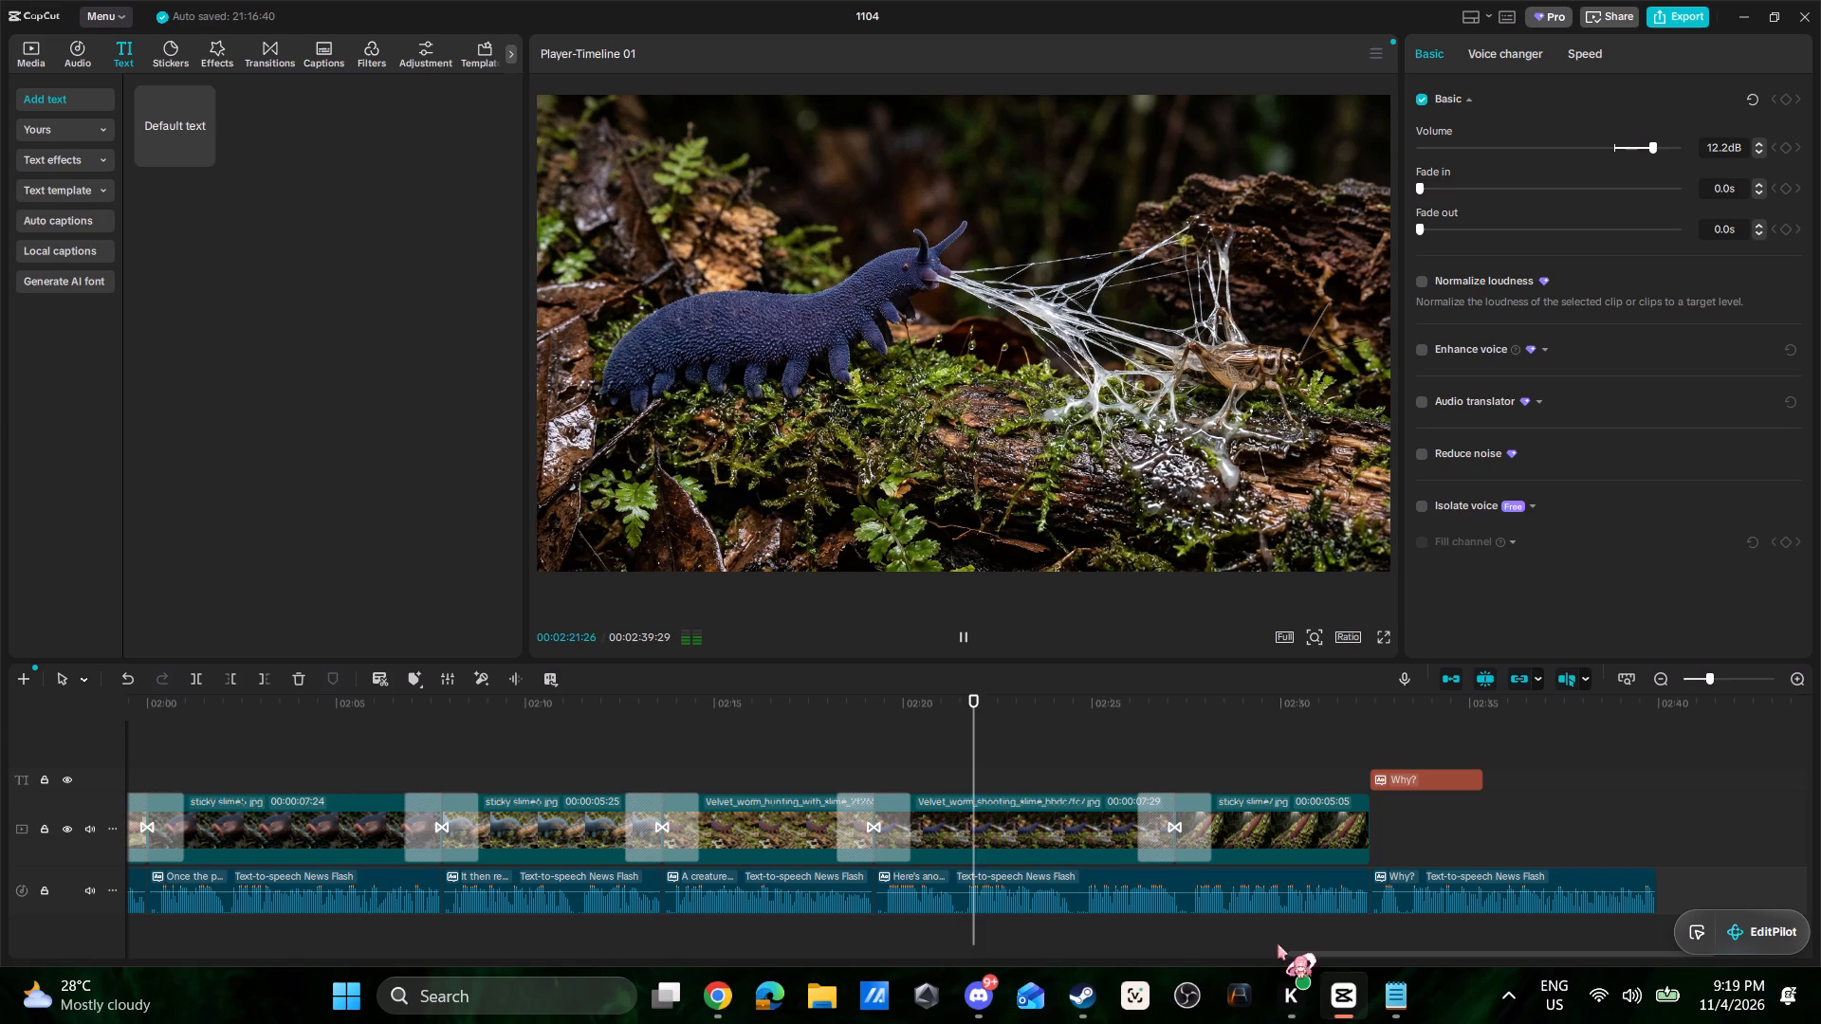
# Delete the leftover "Why?" text clip above the final narration clip.
pyautogui.moveTo(1314, 951); pyautogui.dragTo(1482, 953)
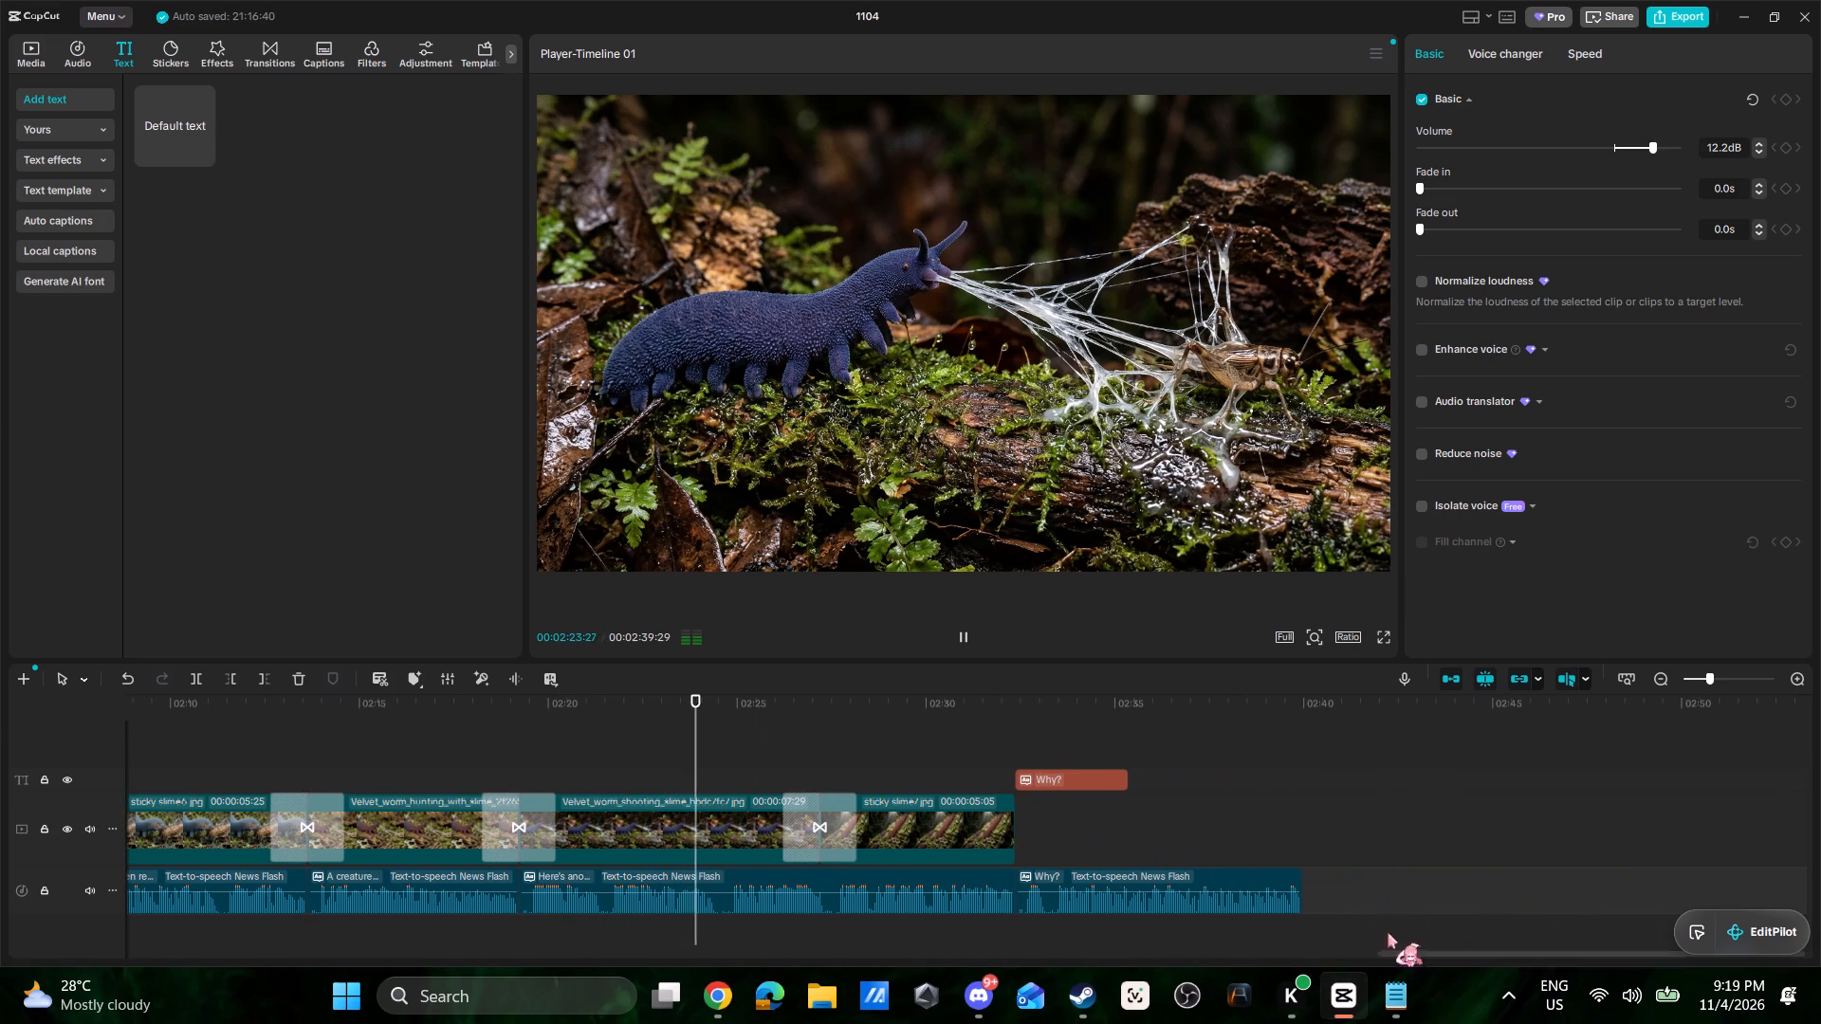
pyautogui.click(1116, 780)
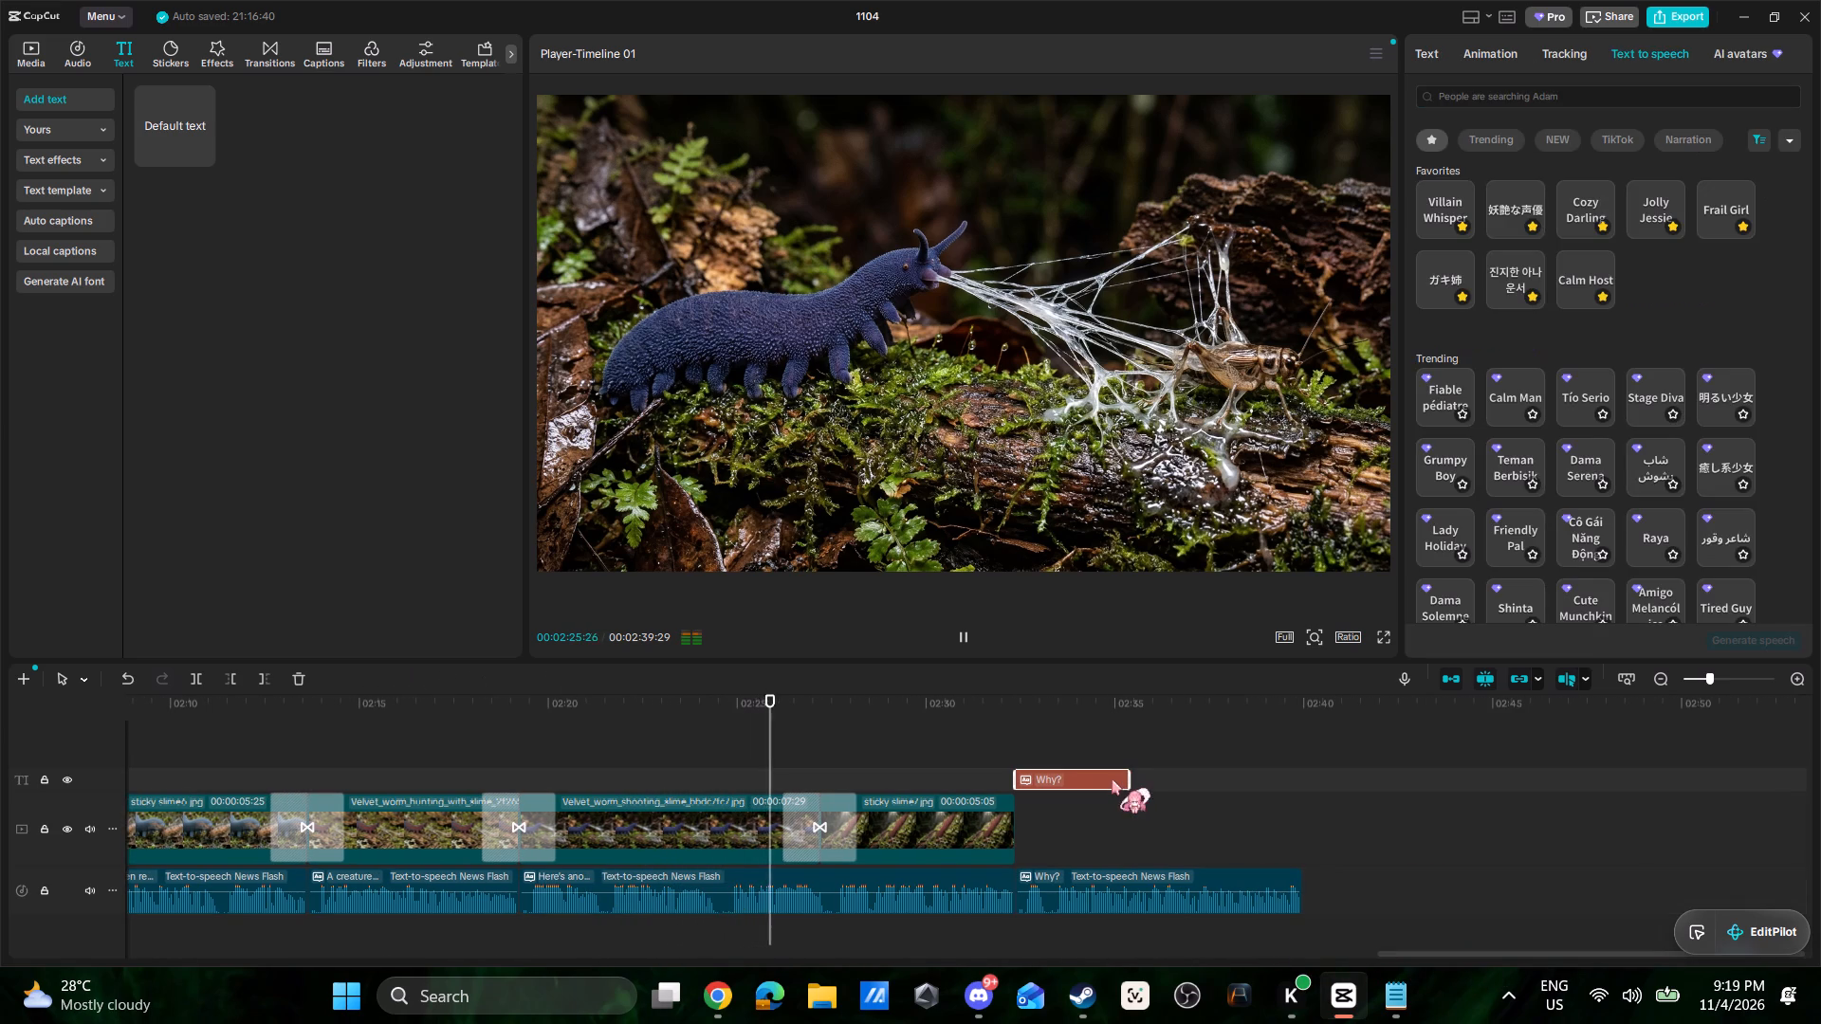
pyautogui.press('Delete')
# Play around the "Why?" narration to find its end, and extend the last sticky slime image to 02:33:10.
pyautogui.press('space')
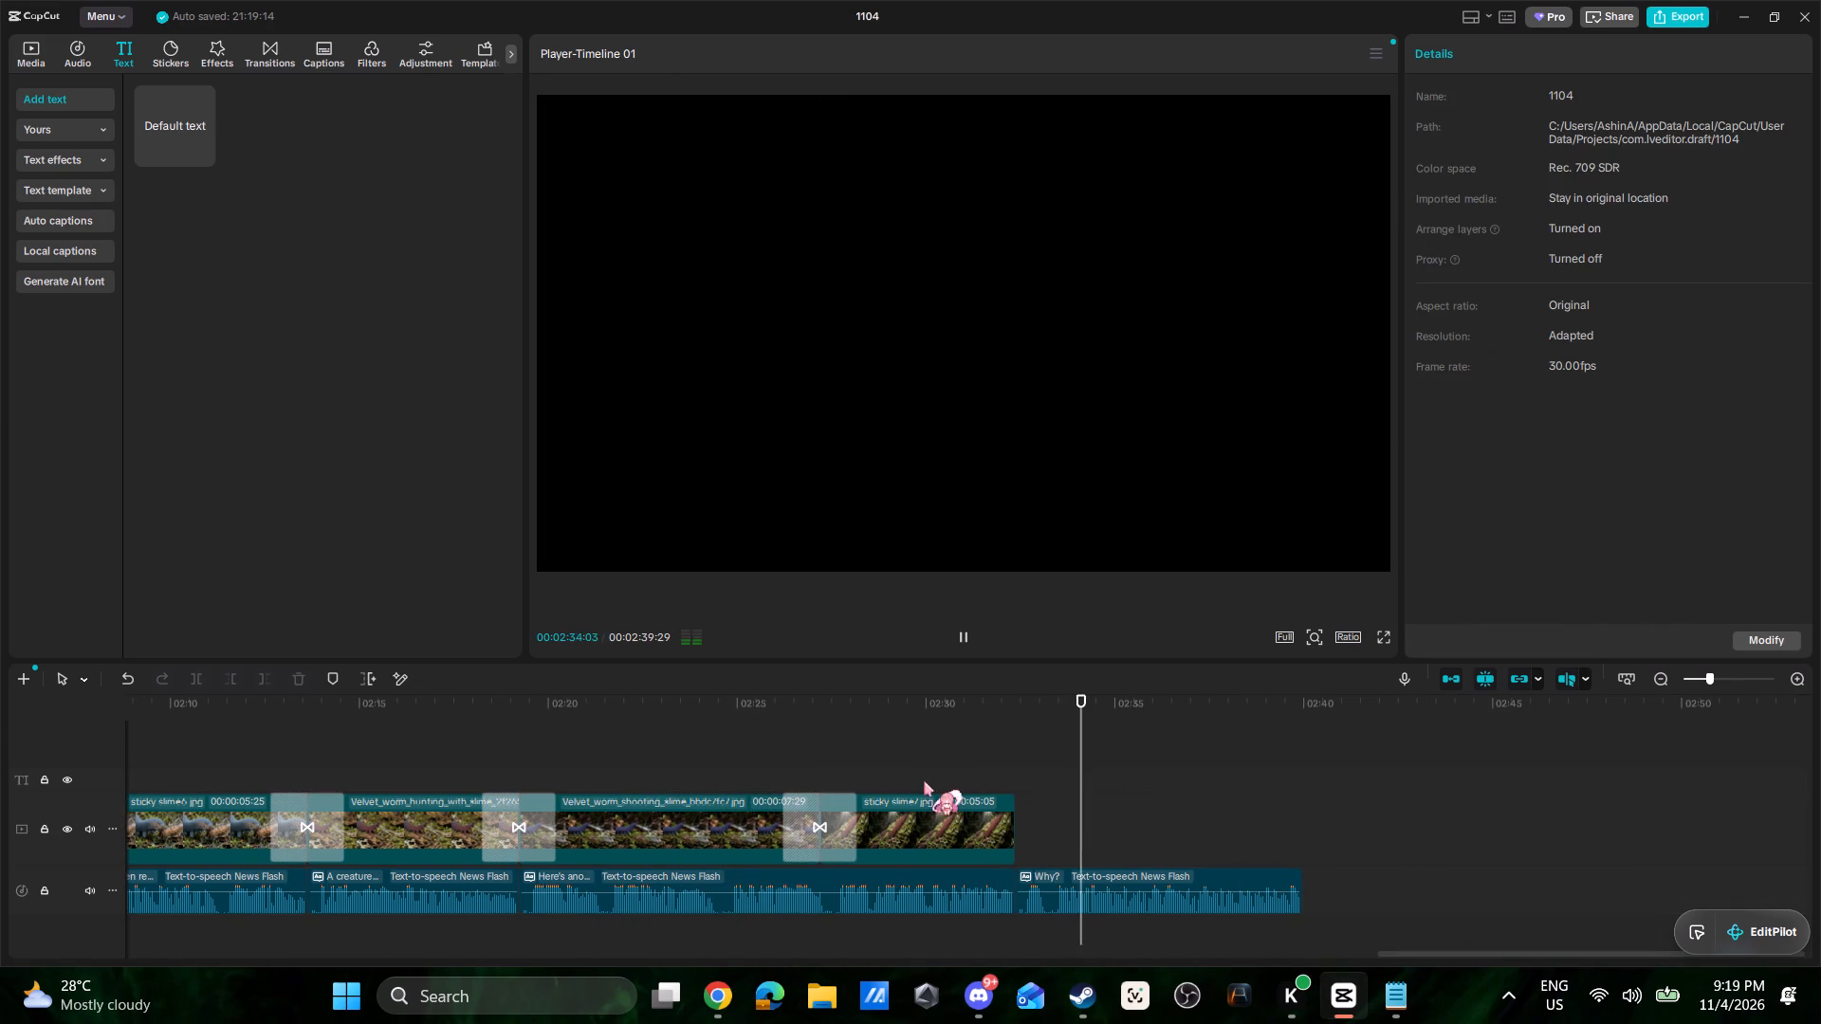
pyautogui.click(773, 767)
pyautogui.press('space')
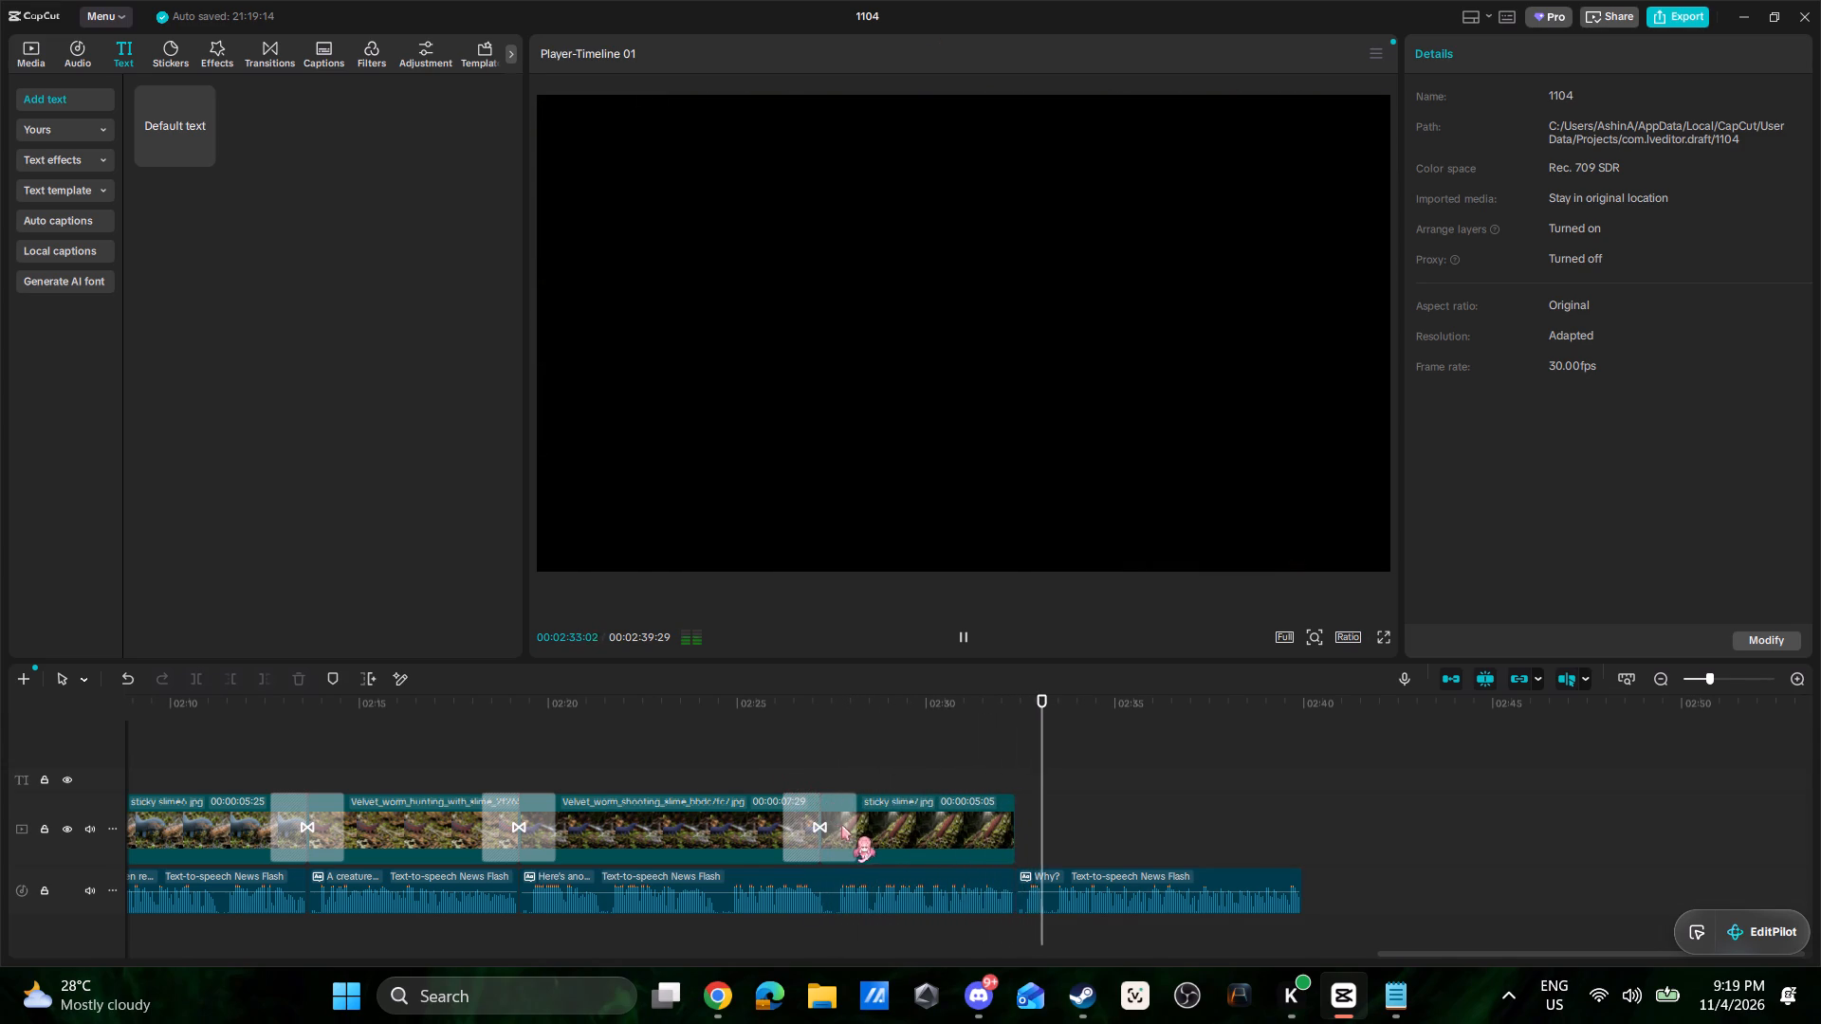
pyautogui.press('space')
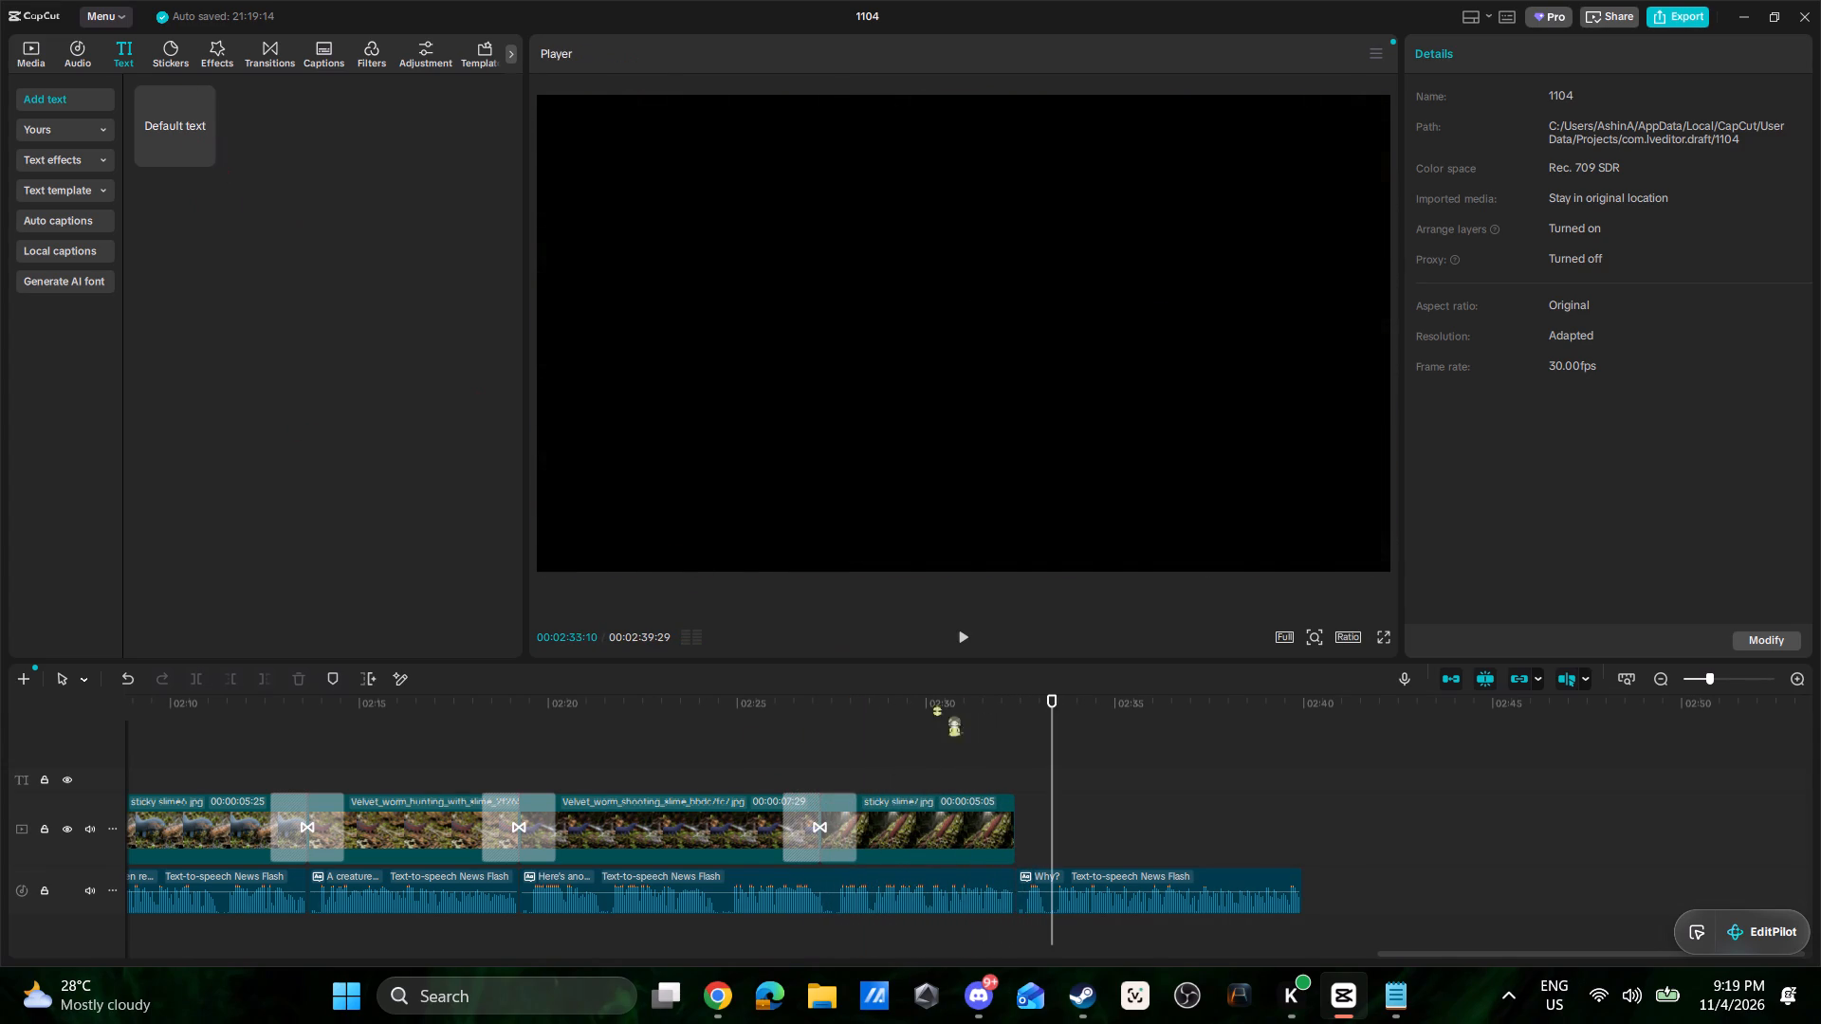
pyautogui.click(999, 818)
pyautogui.moveTo(1015, 820); pyautogui.dragTo(1038, 827)
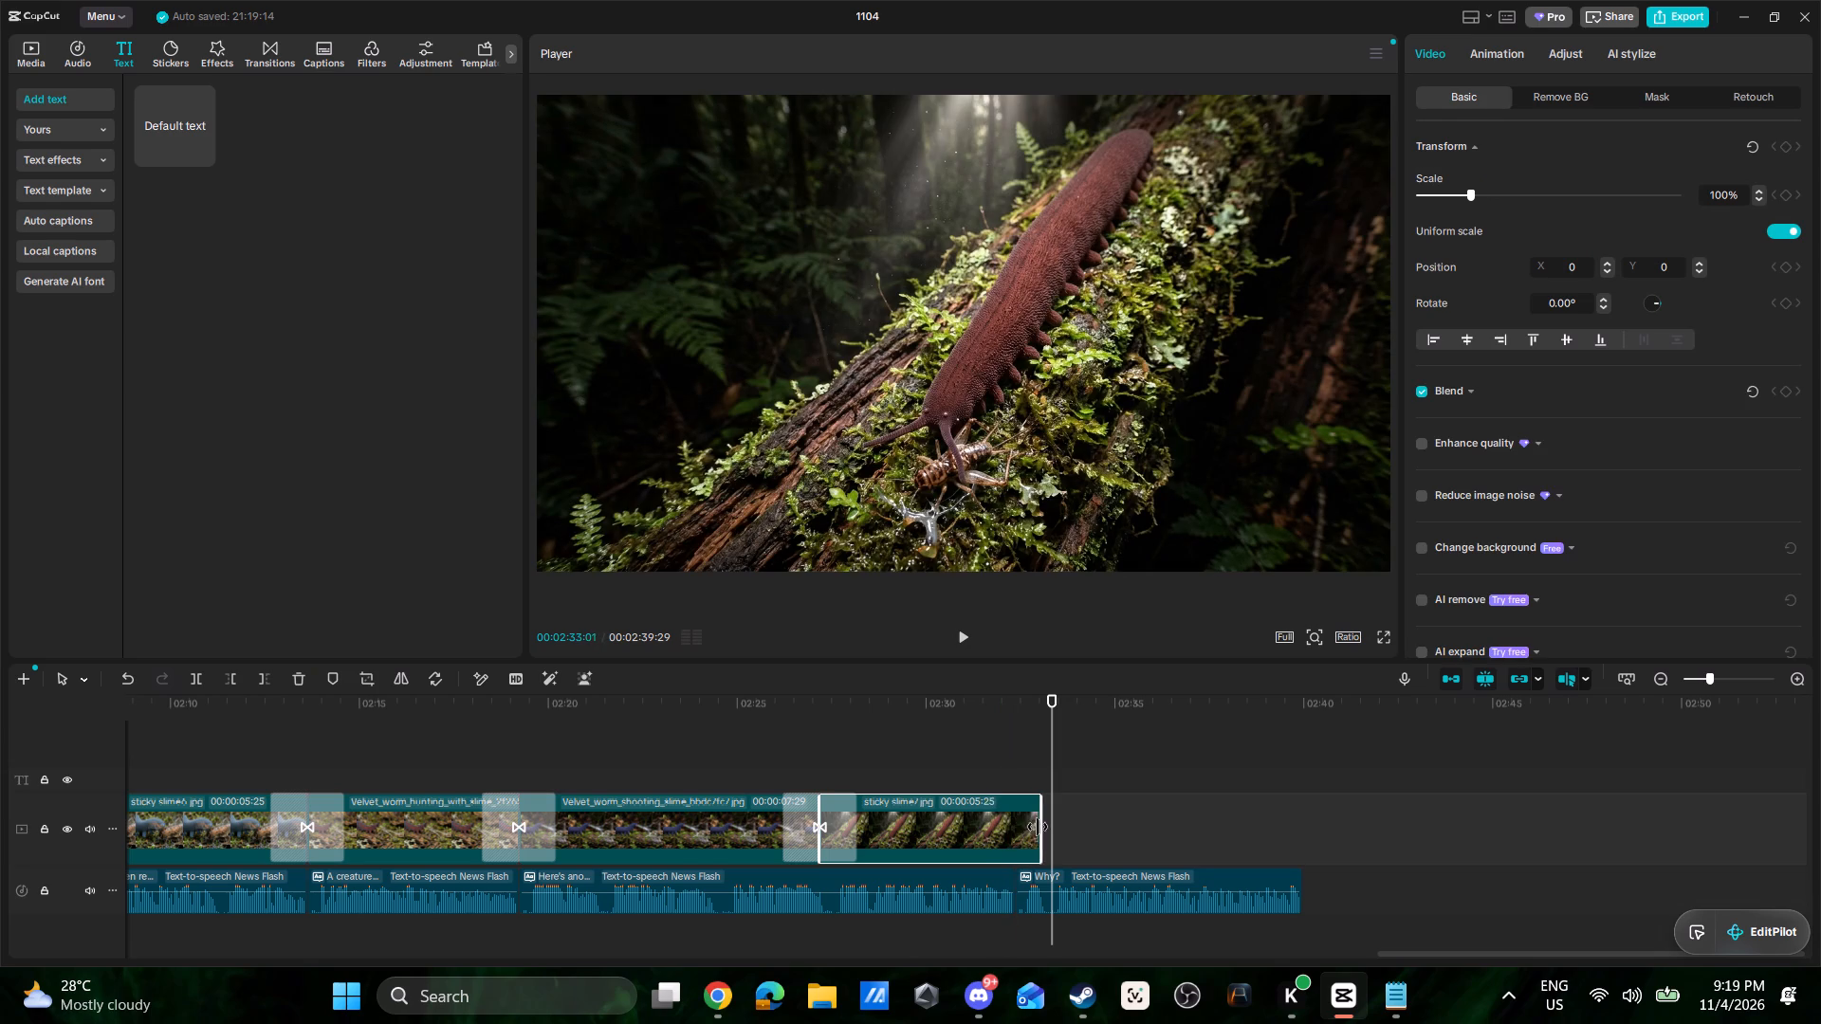
pyautogui.moveTo(1038, 827); pyautogui.dragTo(1043, 827)
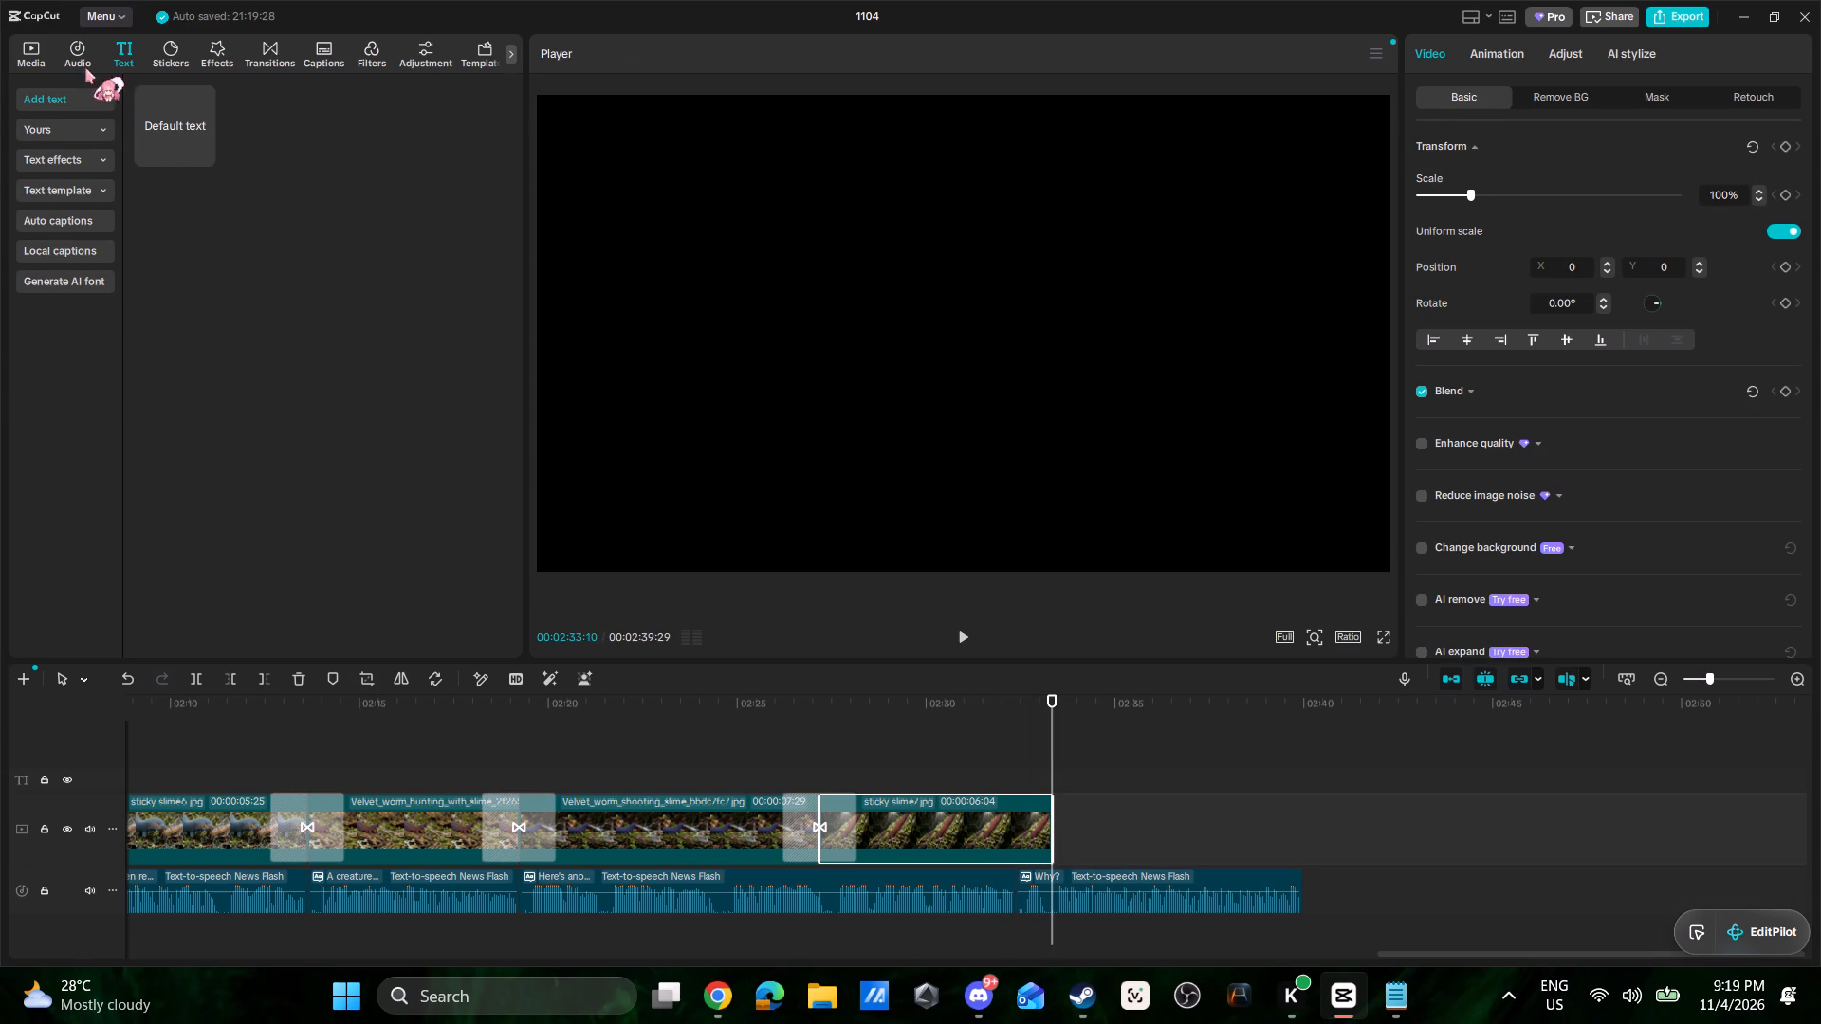
# Add slime doesnt stick3.jpg after the last sticky slime image and extend it to the narration's end at 02:39:29.
pyautogui.click(30, 54)
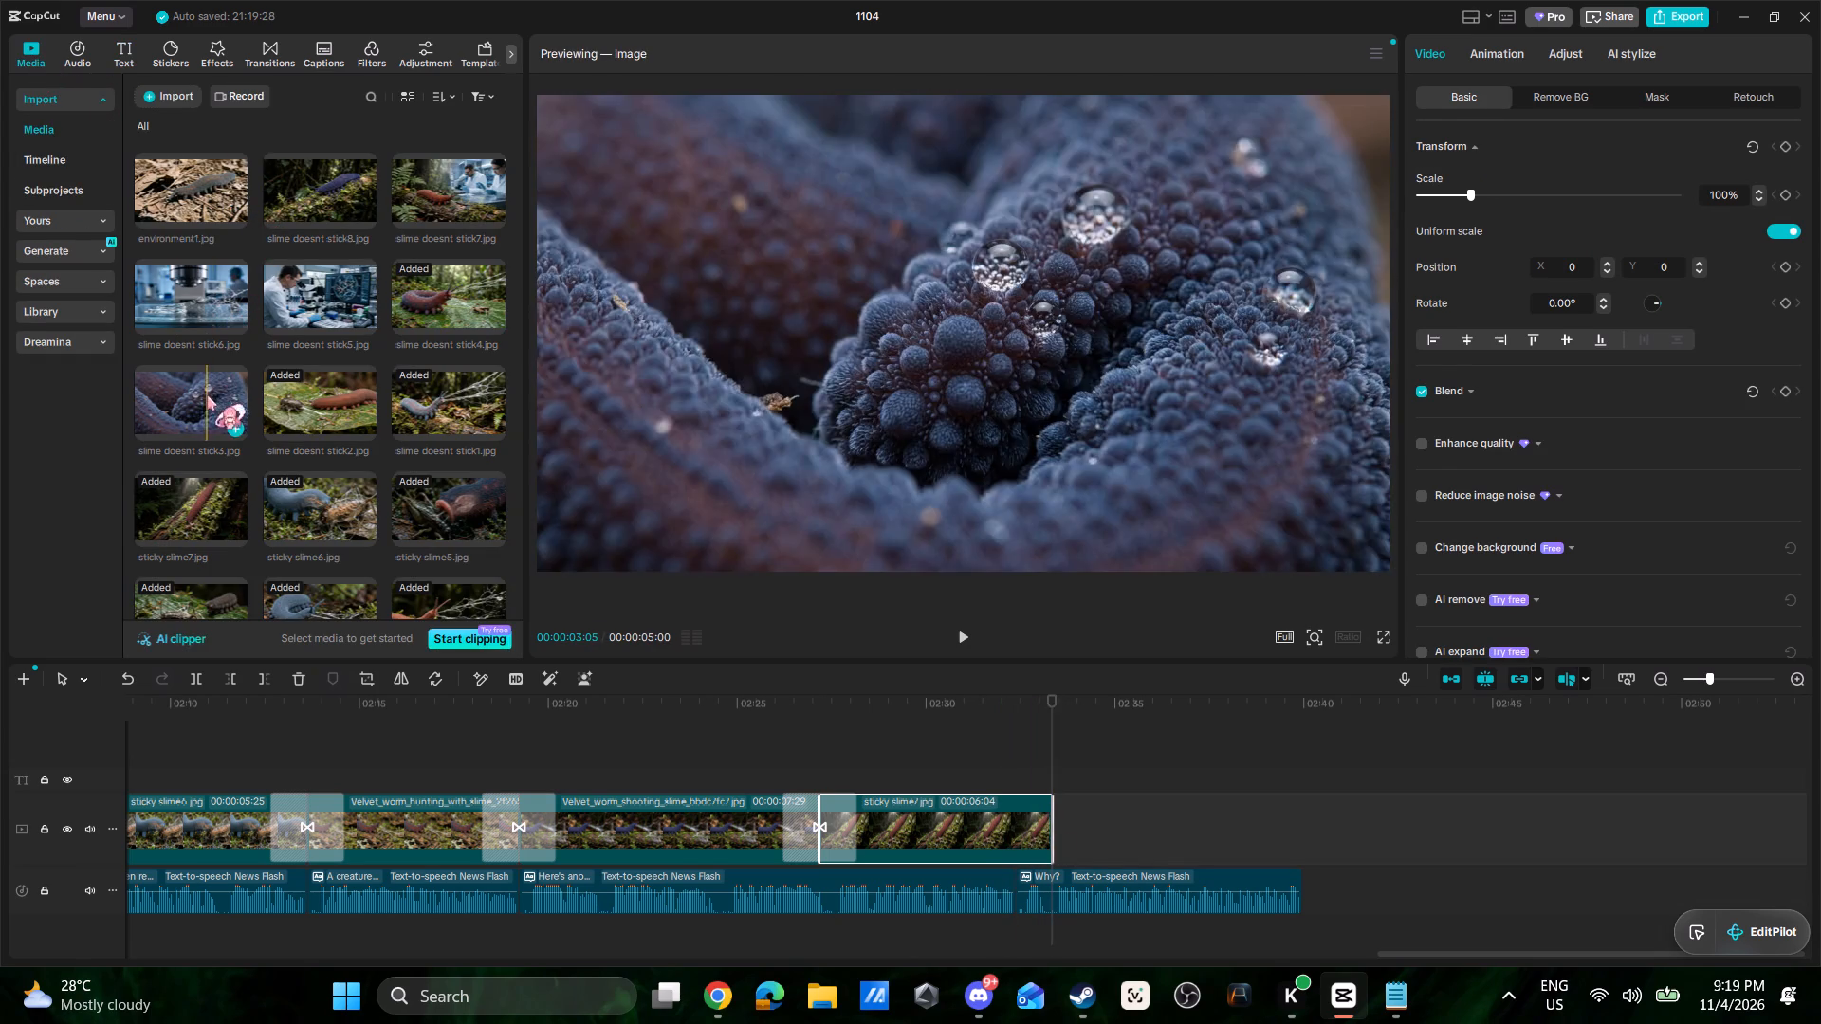
pyautogui.moveTo(206, 395); pyautogui.dragTo(1058, 824)
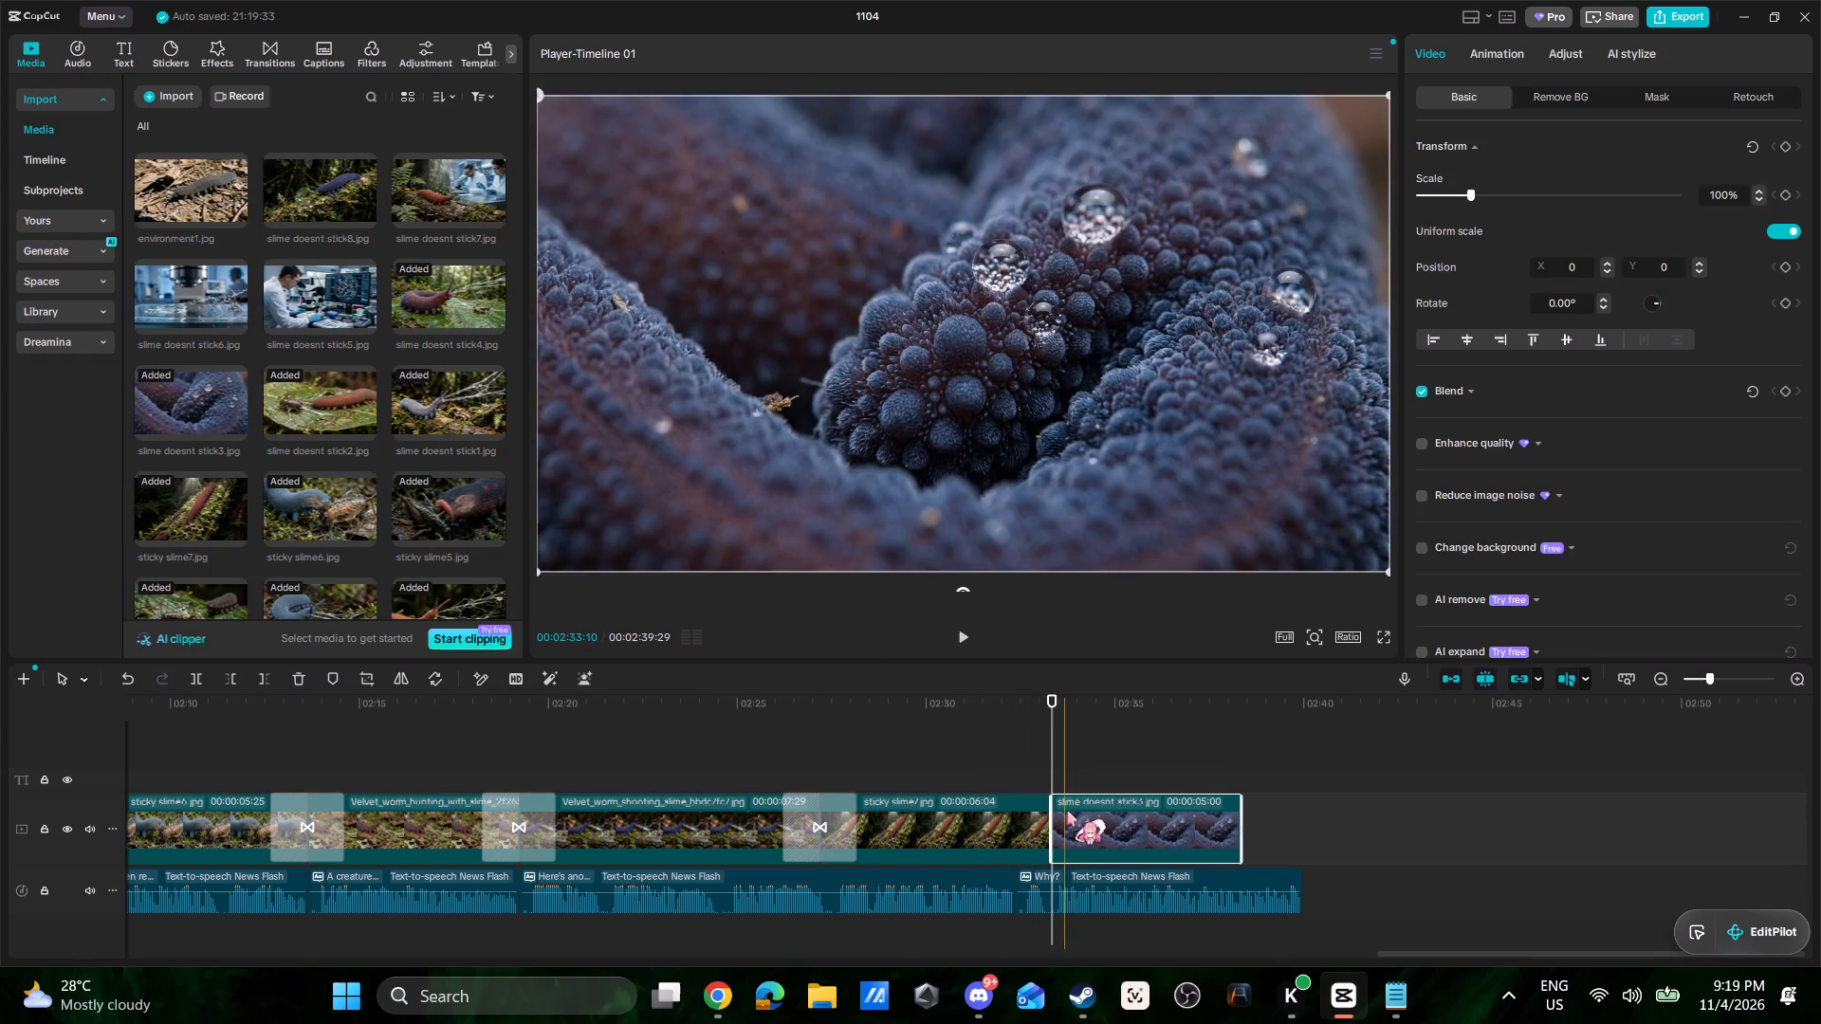
pyautogui.click(1014, 777)
pyautogui.press('space')
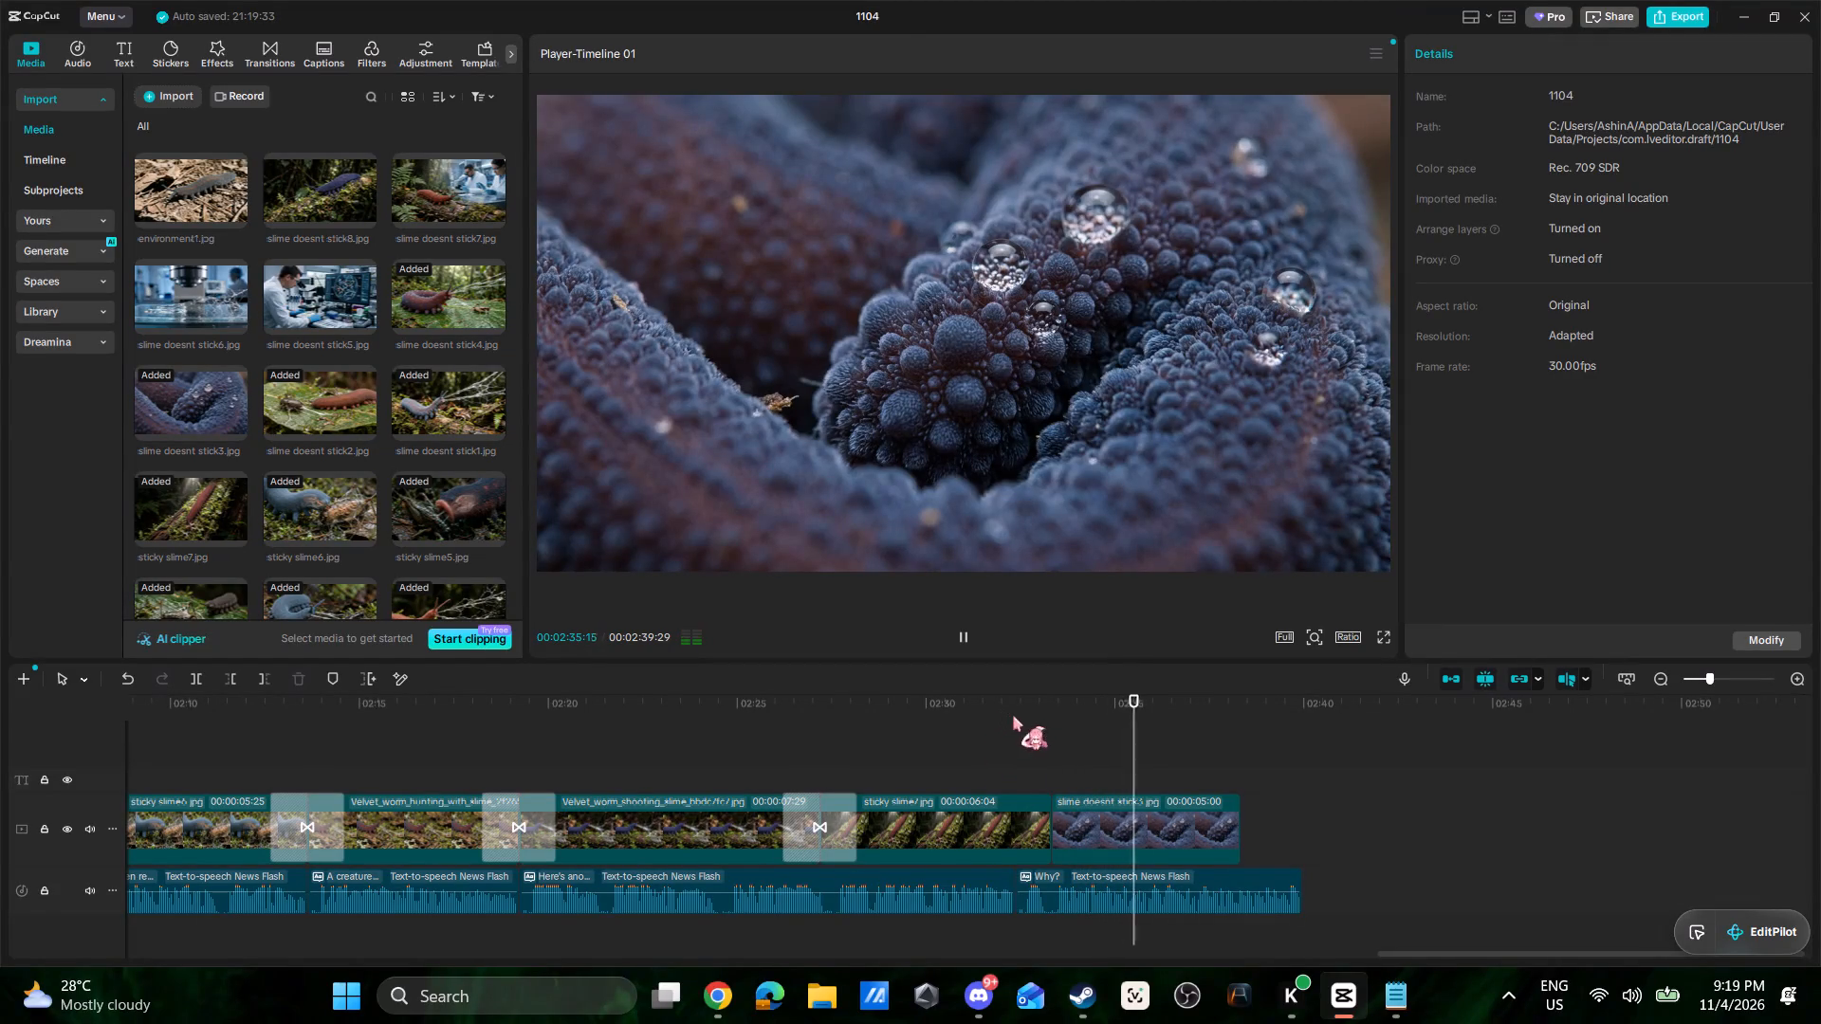
pyautogui.scroll(1, 356, 515)
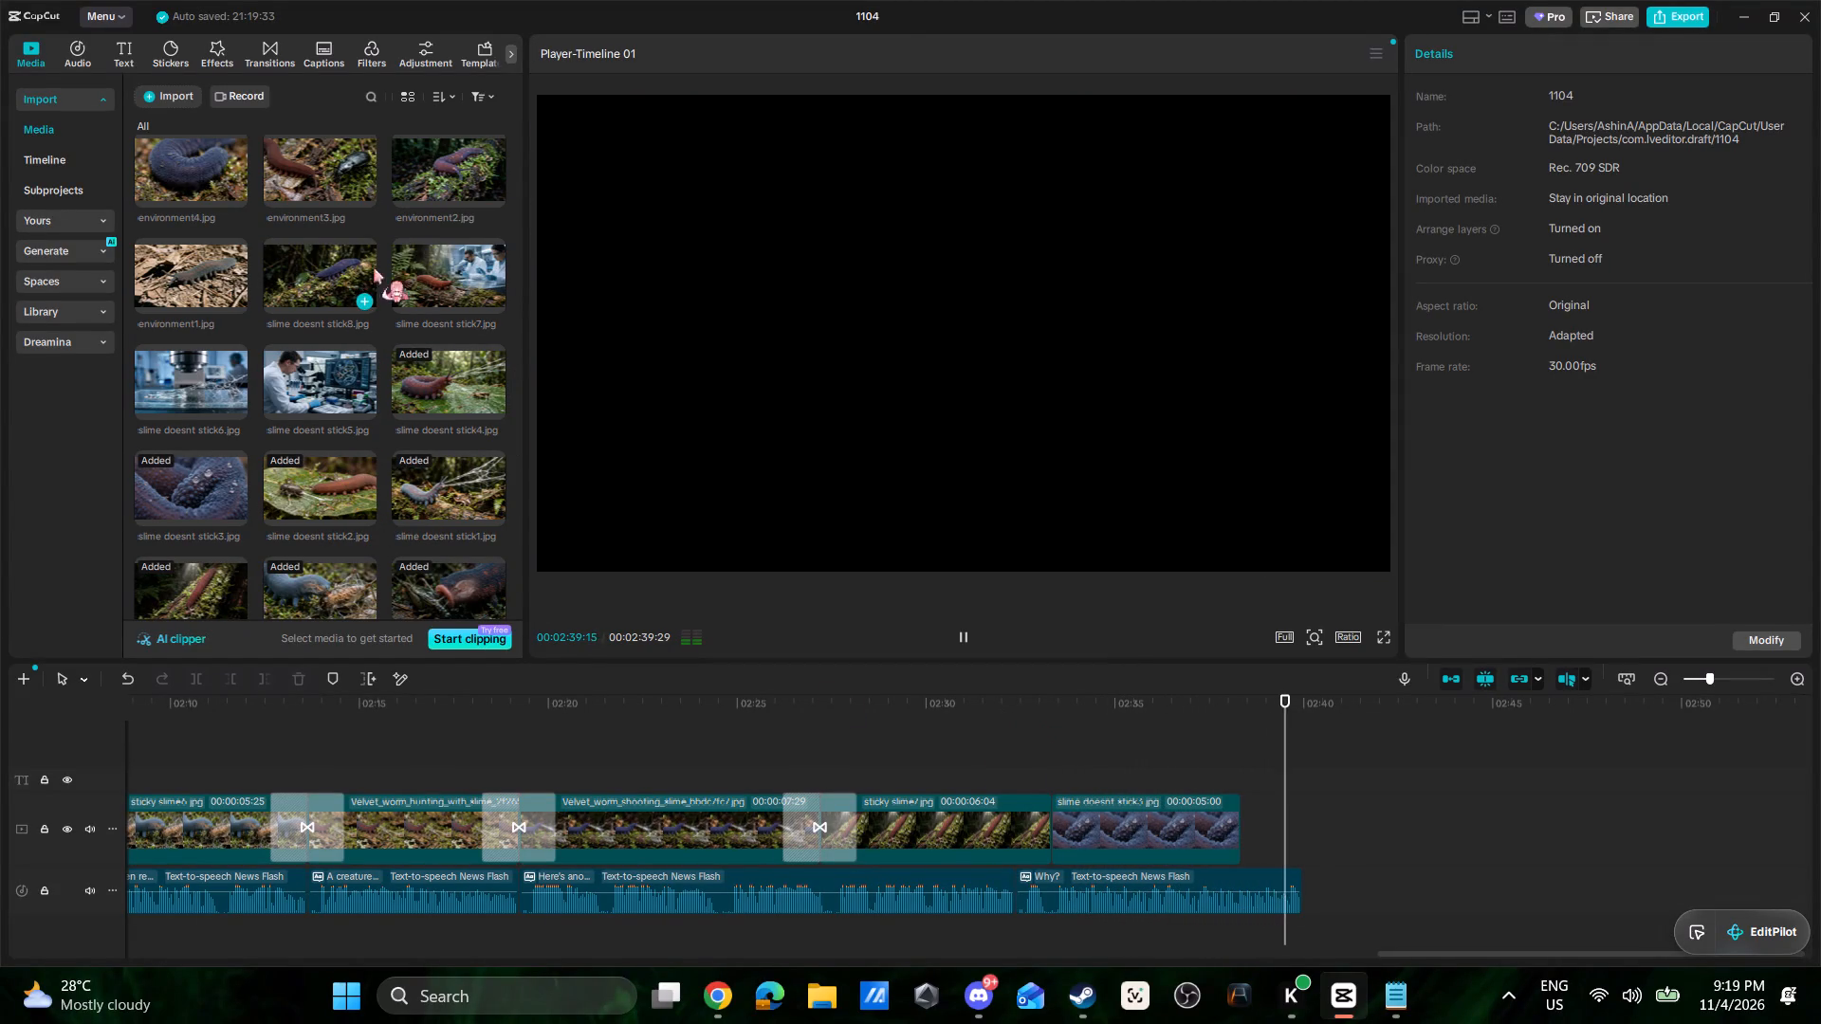
pyautogui.press('space')
pyautogui.click(1214, 822)
pyautogui.moveTo(1240, 828); pyautogui.dragTo(1304, 840)
pyautogui.click(1086, 765)
pyautogui.press('space')
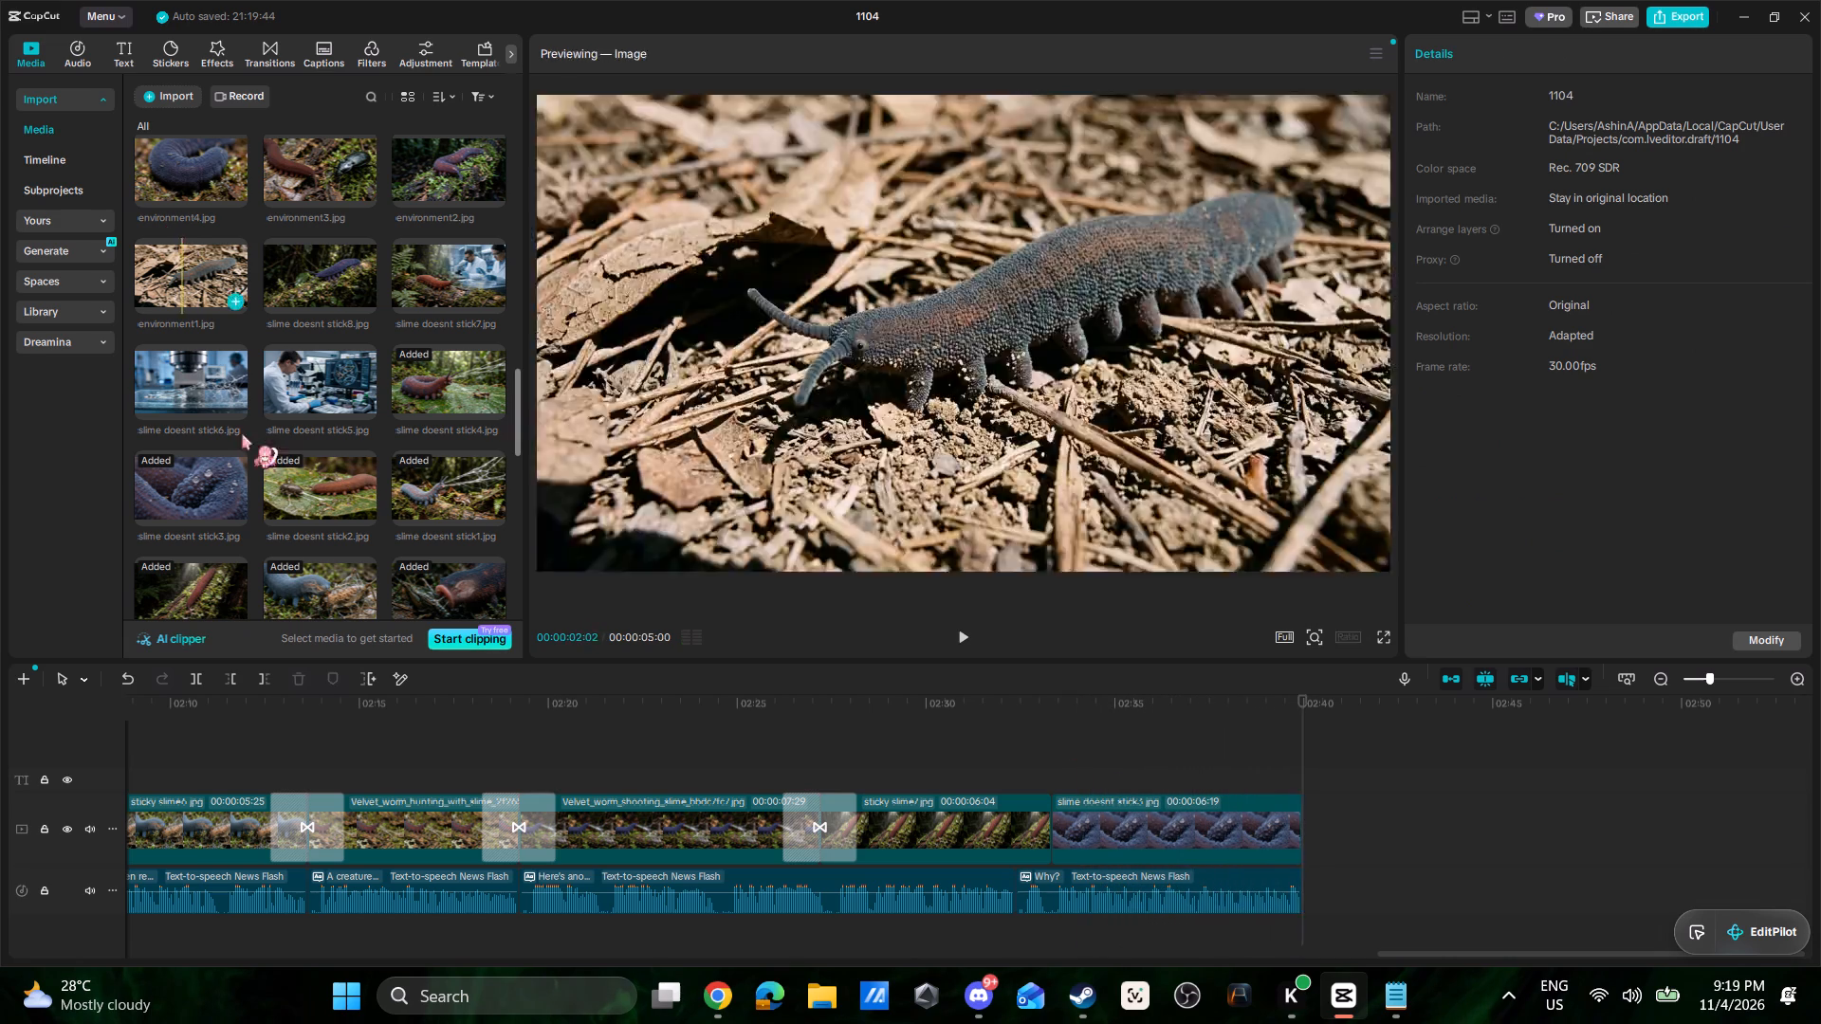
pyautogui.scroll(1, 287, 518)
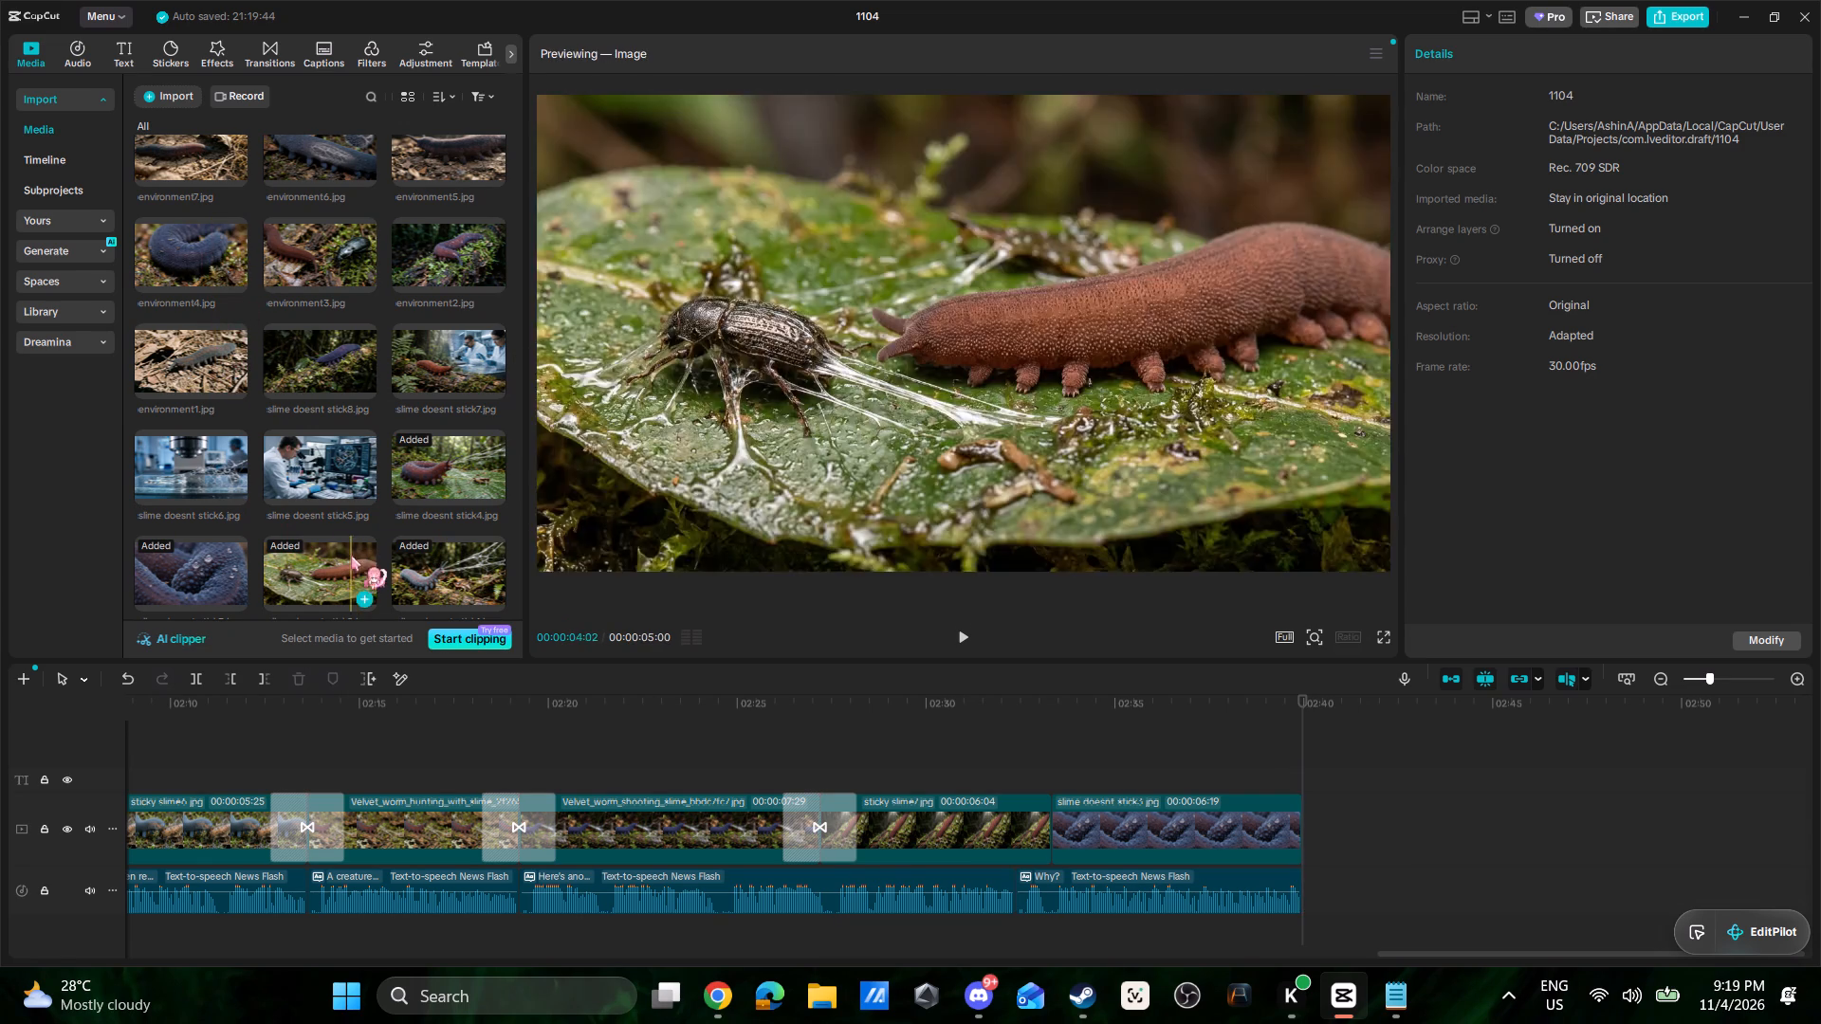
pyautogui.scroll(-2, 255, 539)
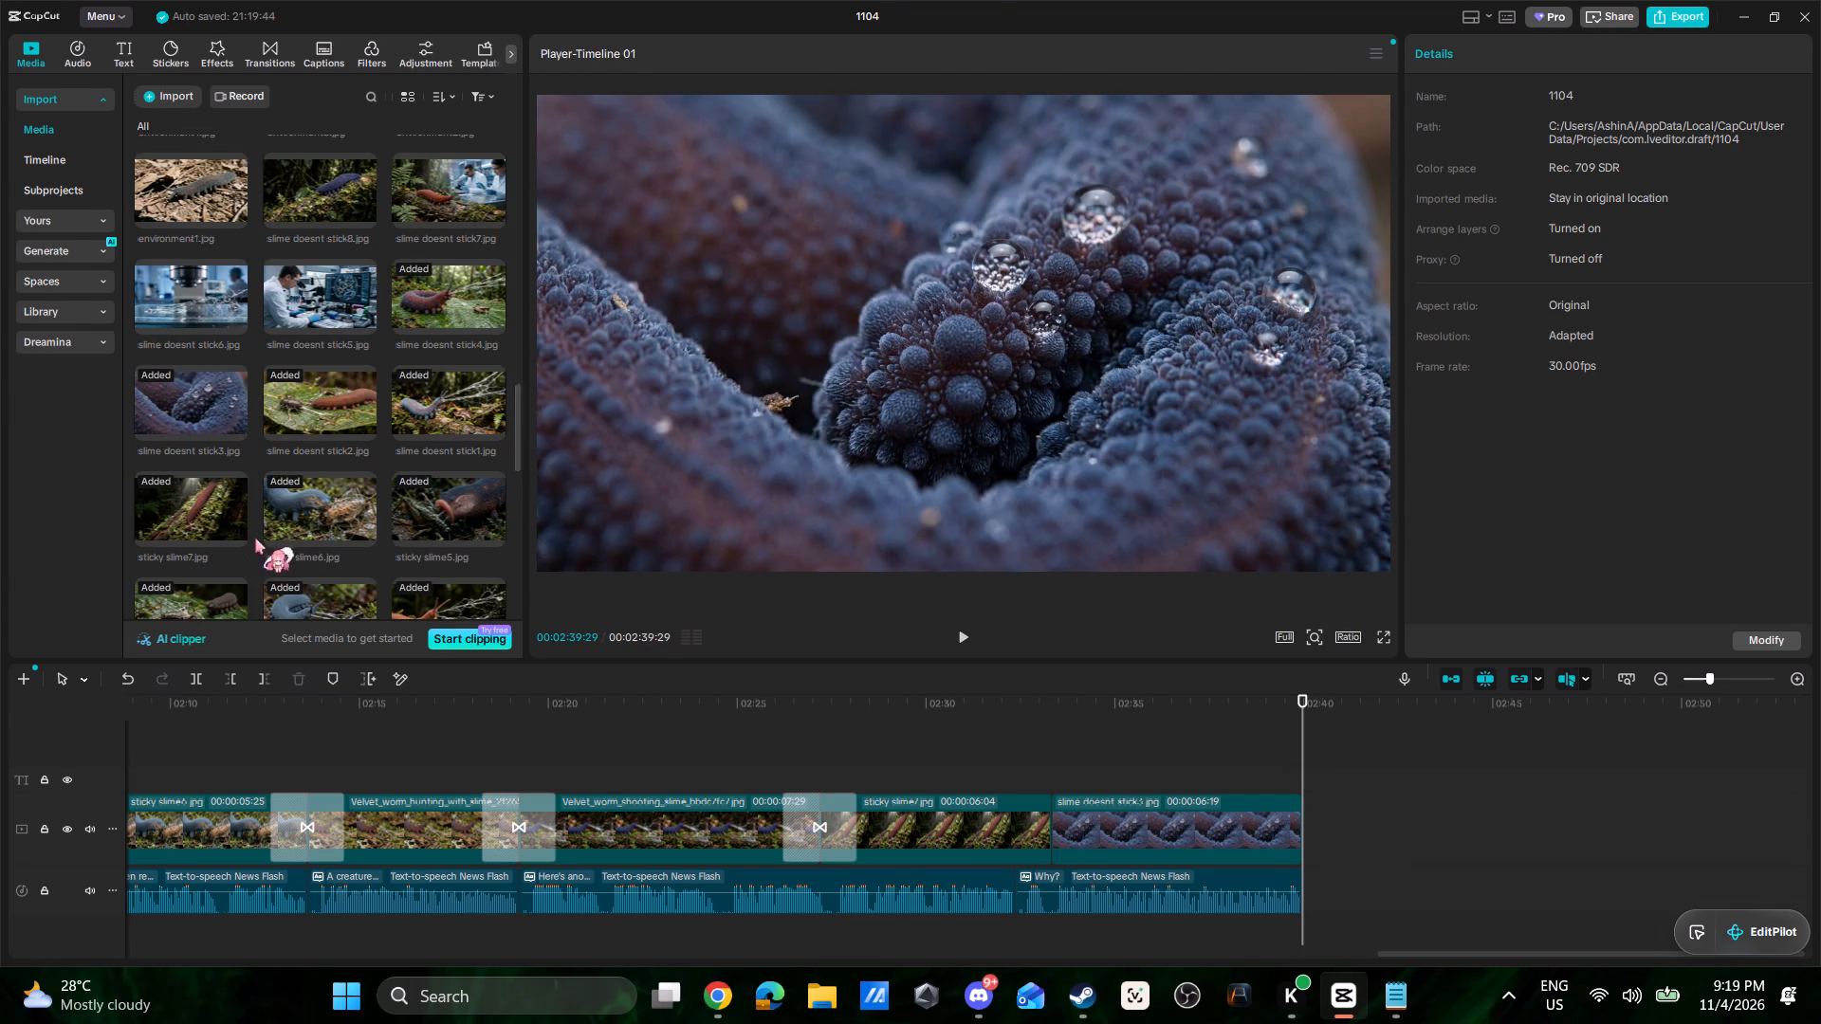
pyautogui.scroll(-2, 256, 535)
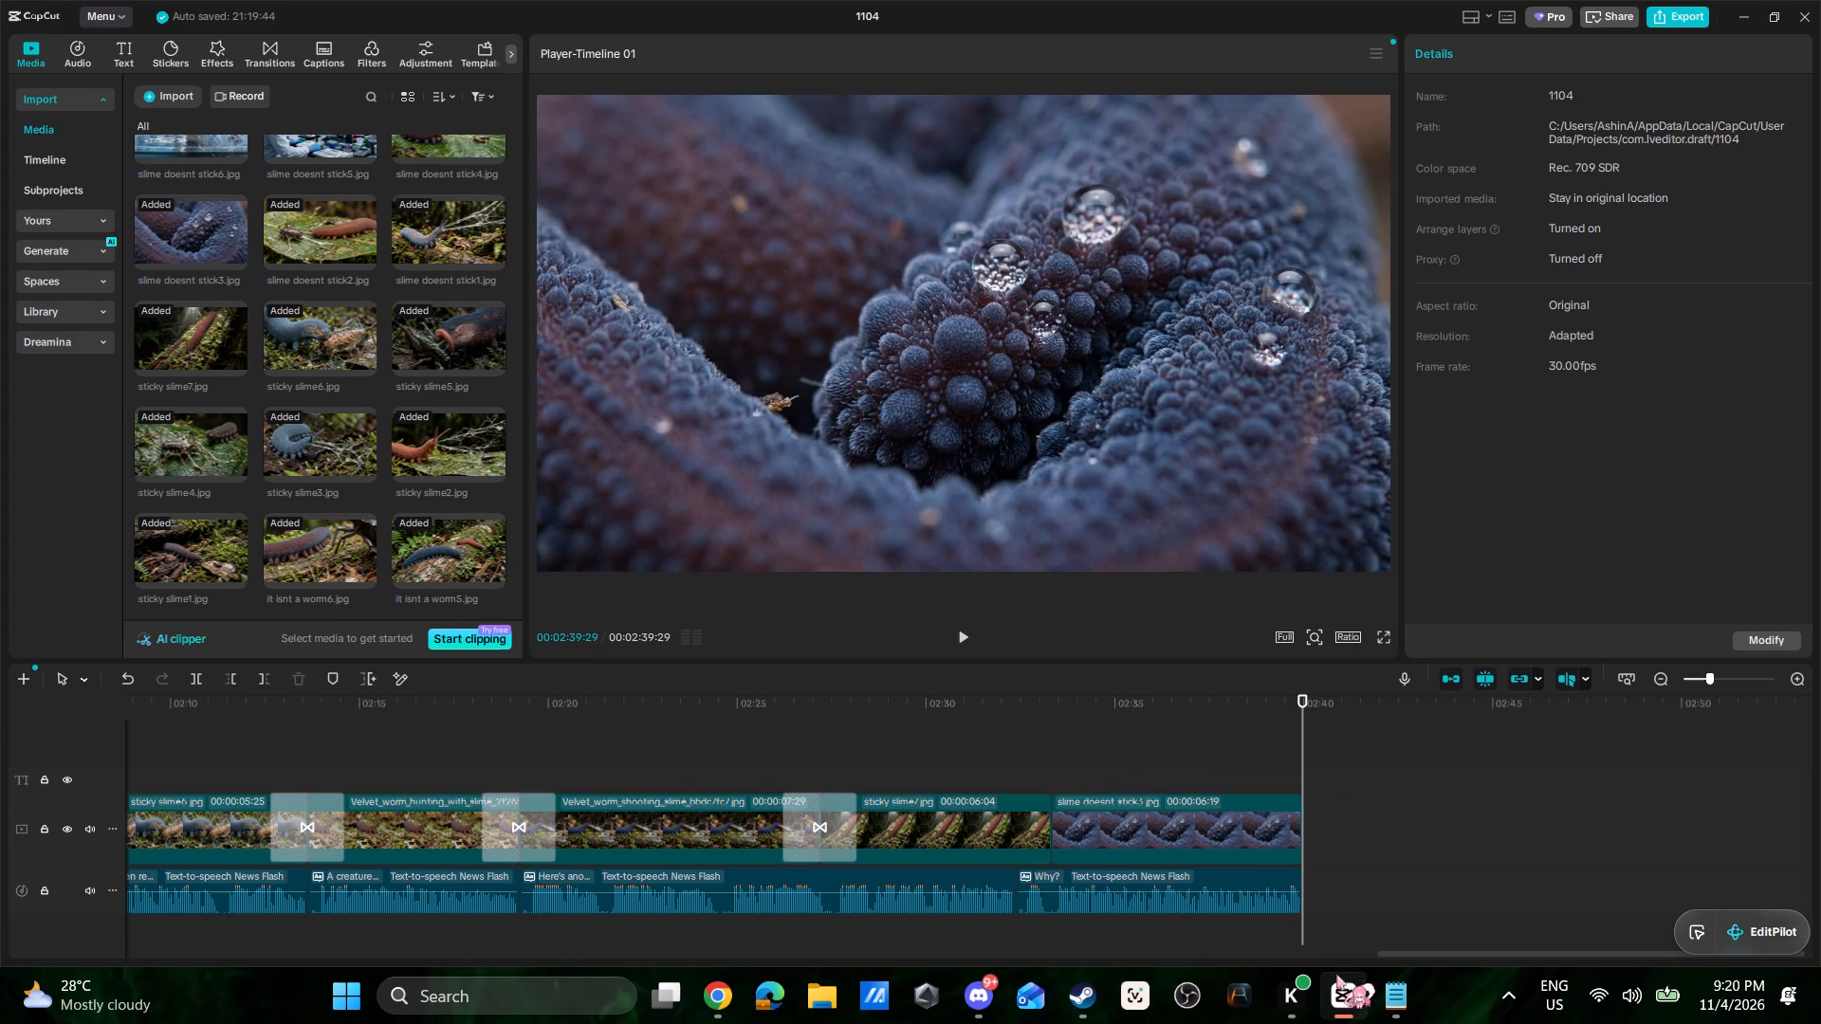
# Switch to the velvet worm script in Notepad and copy the passage from "Its skin has a special surface structure" through "accidentally trapping itself.".
pyautogui.click(1394, 1000)
pyautogui.scroll(-1, 1254, 606)
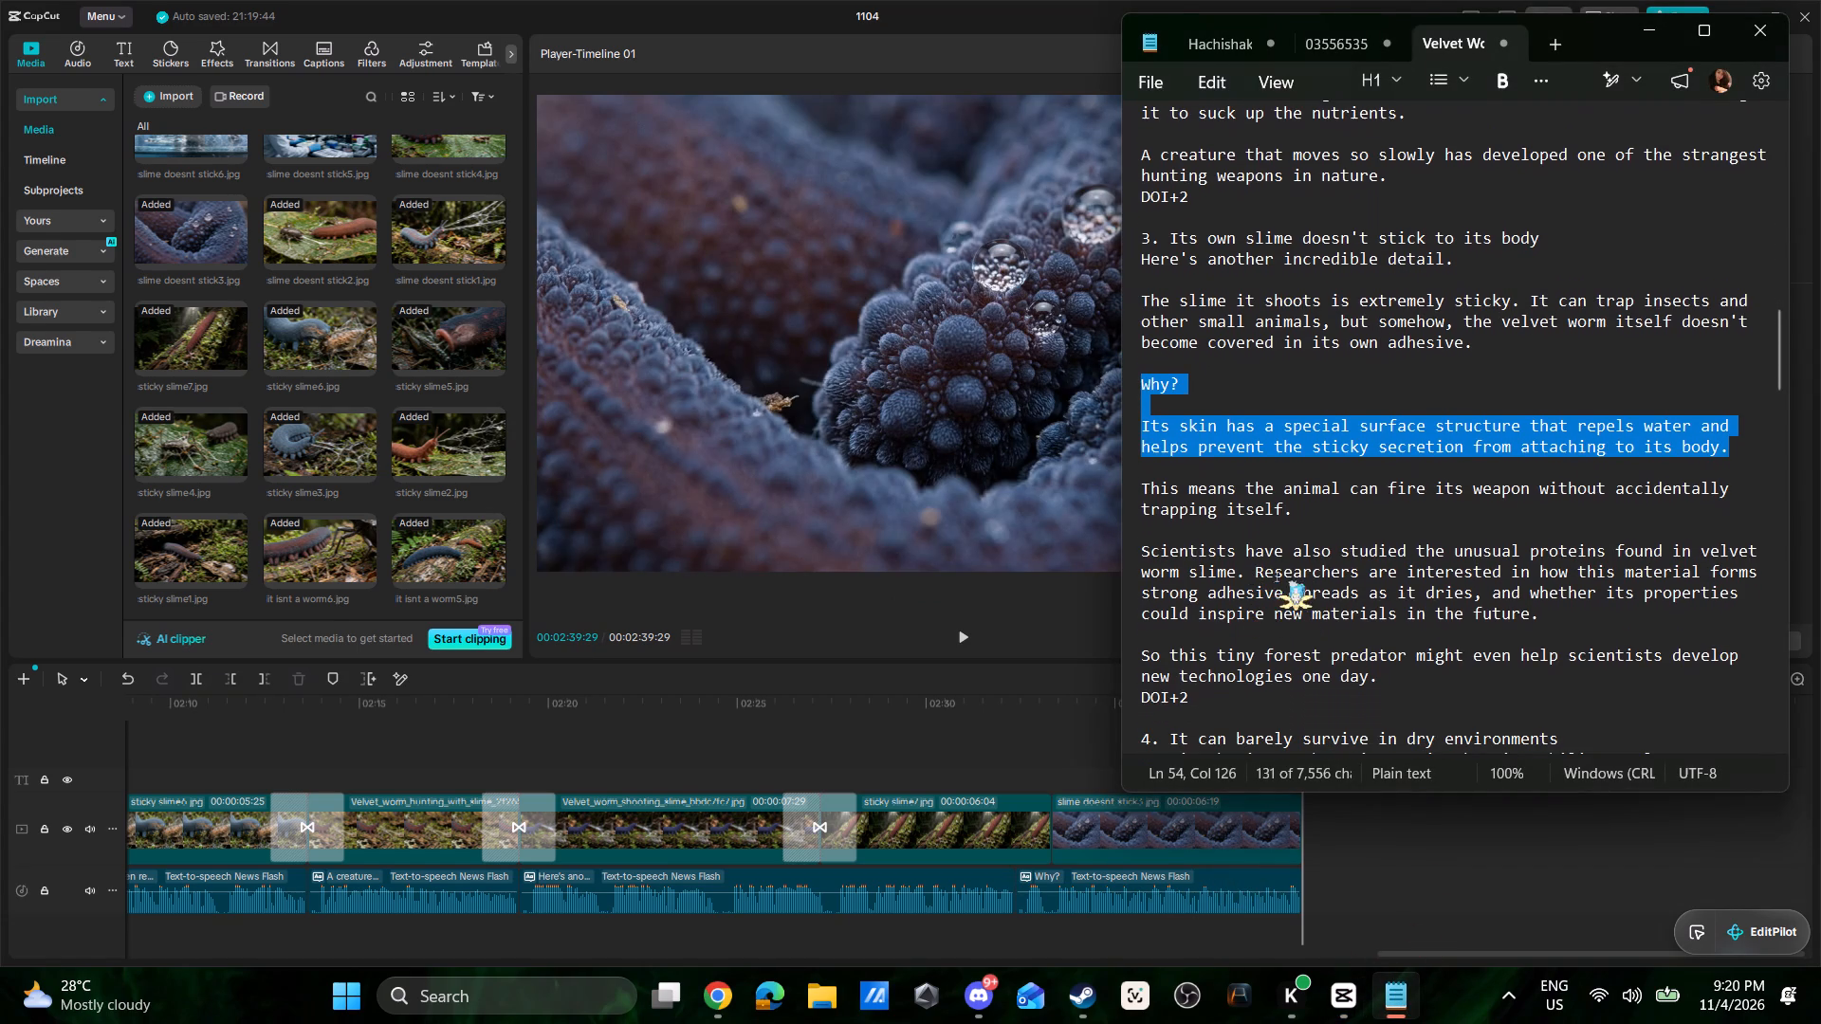
pyautogui.moveTo(1332, 507); pyautogui.dragTo(1266, 504)
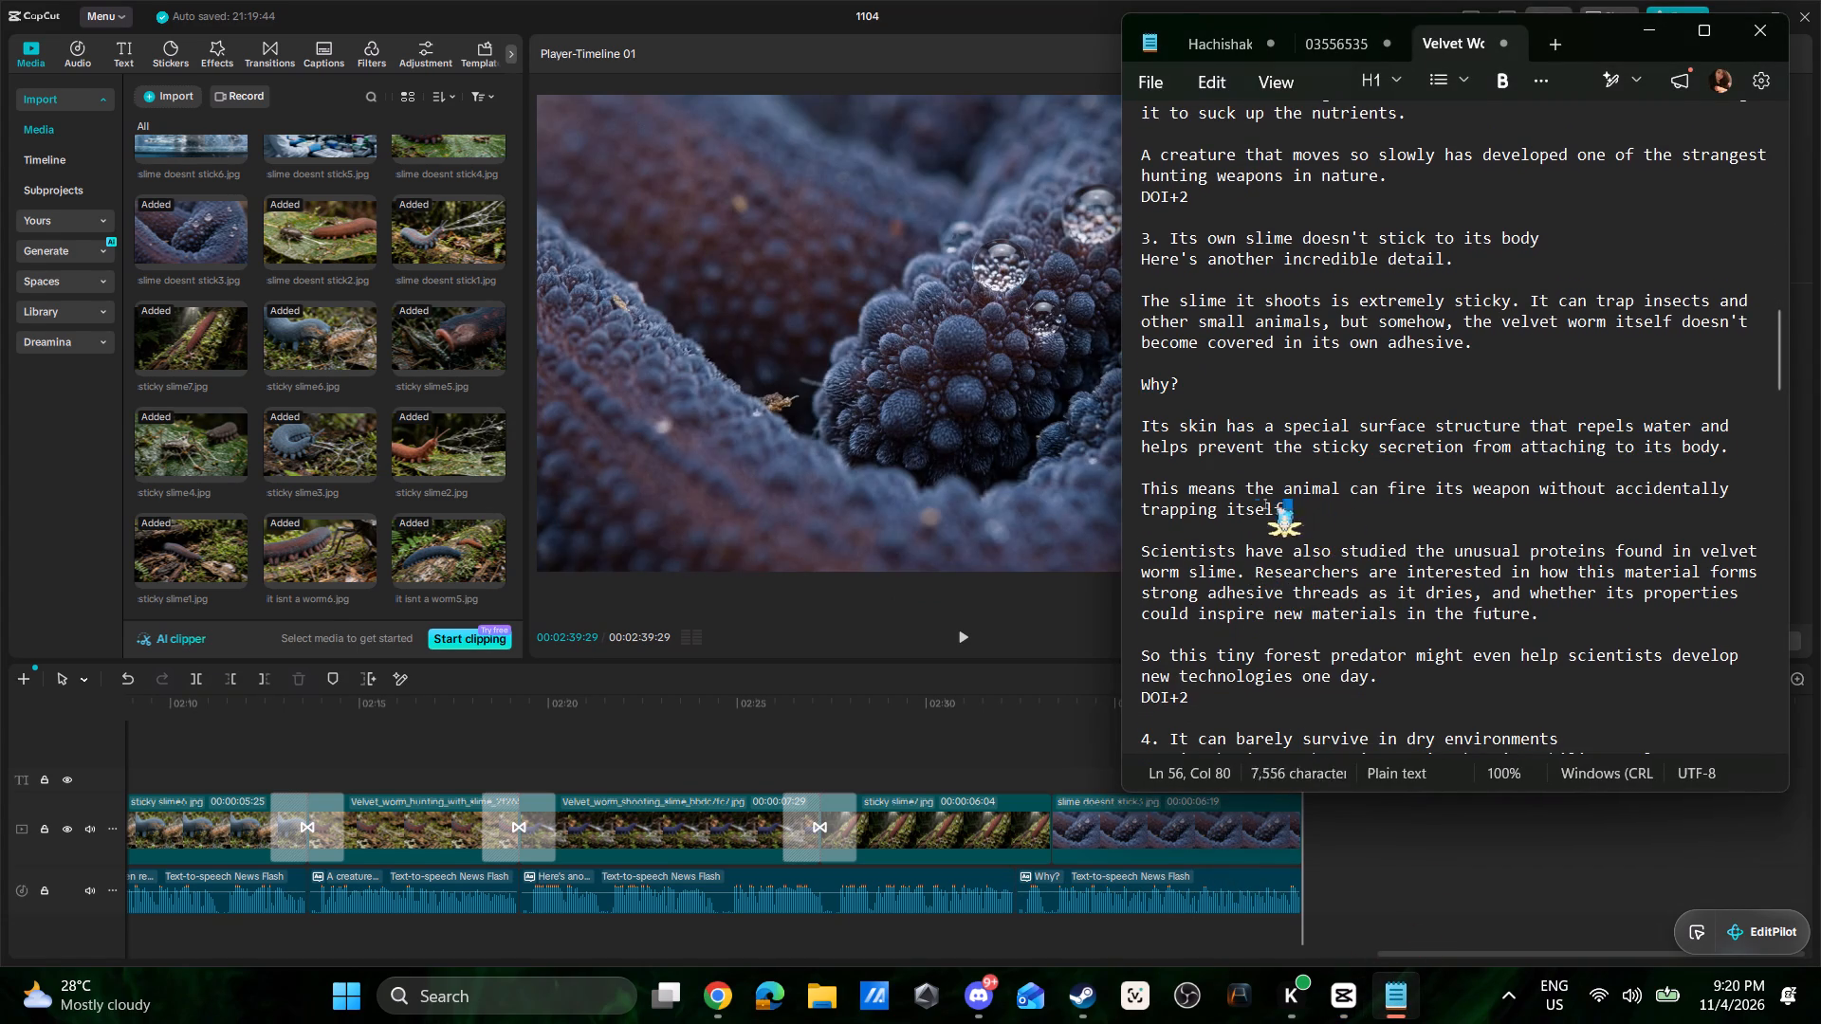
pyautogui.moveTo(1266, 504); pyautogui.dragTo(1145, 492)
pyautogui.hotkey('ctrl', 'c')
pyautogui.hotkey('ctrl', 'c')
pyautogui.hotkey('ctrl', 'c')
pyautogui.click(1257, 458)
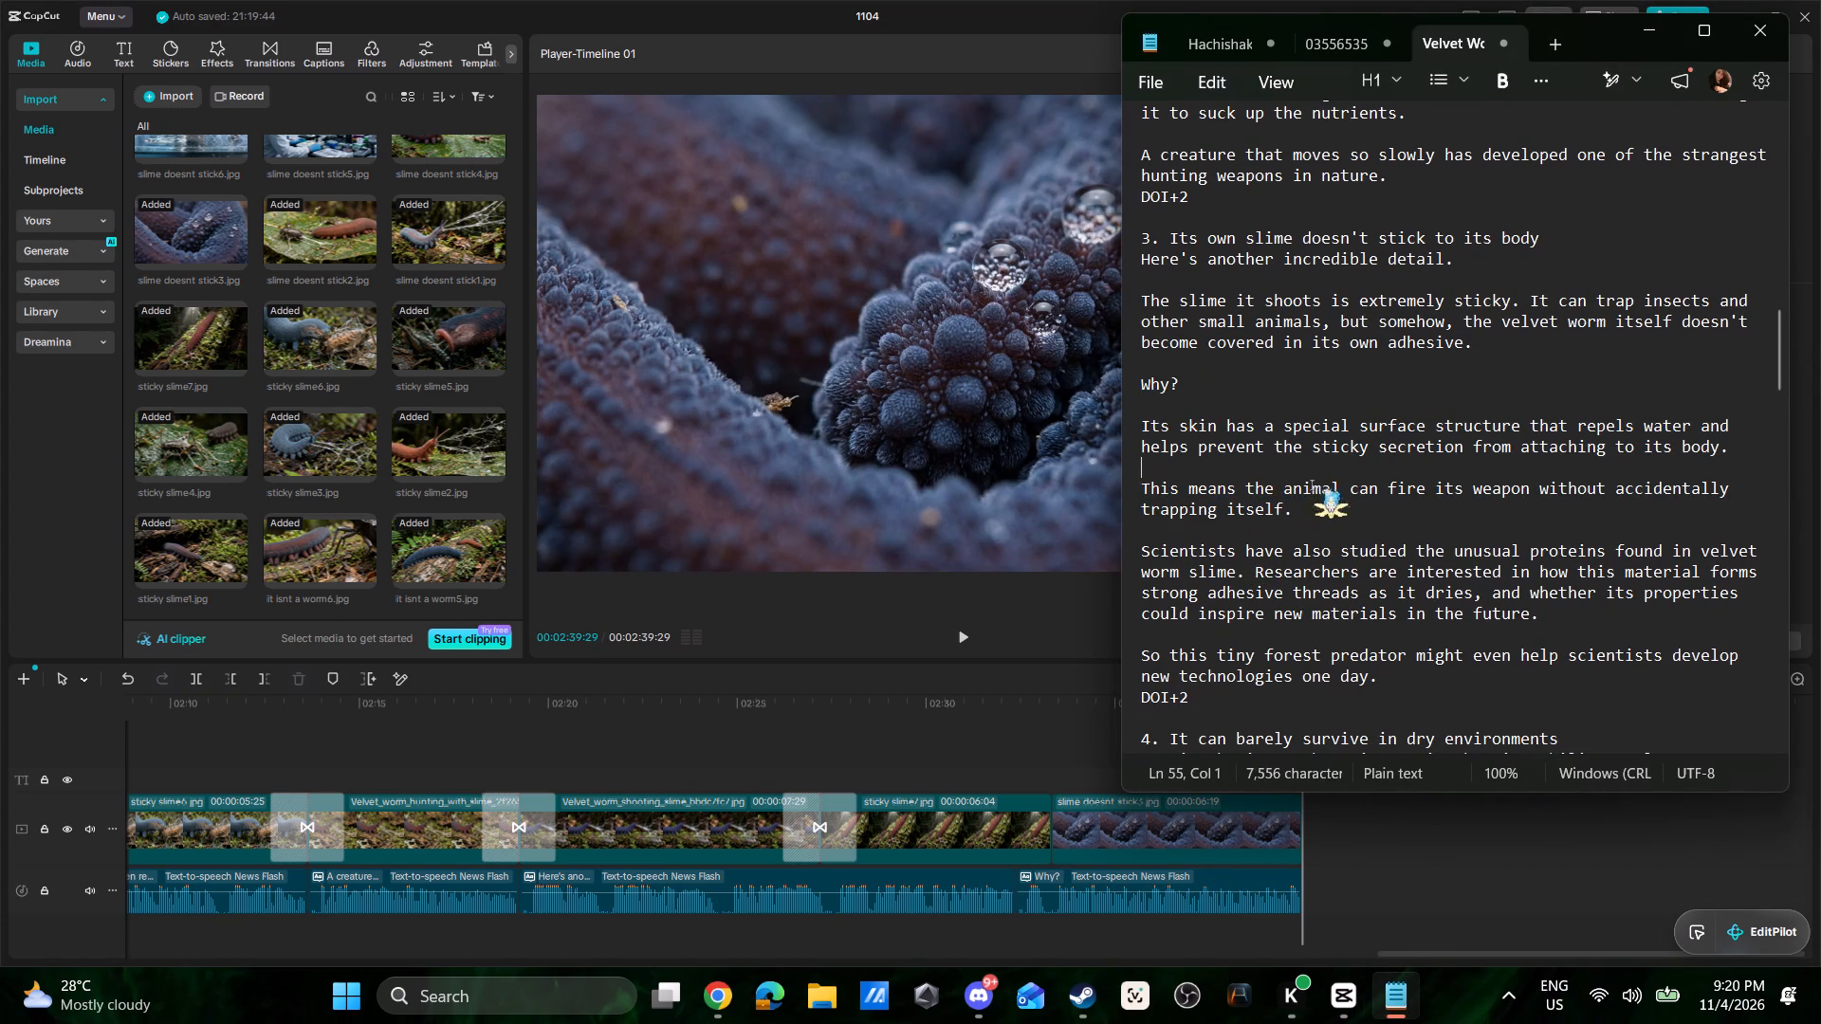
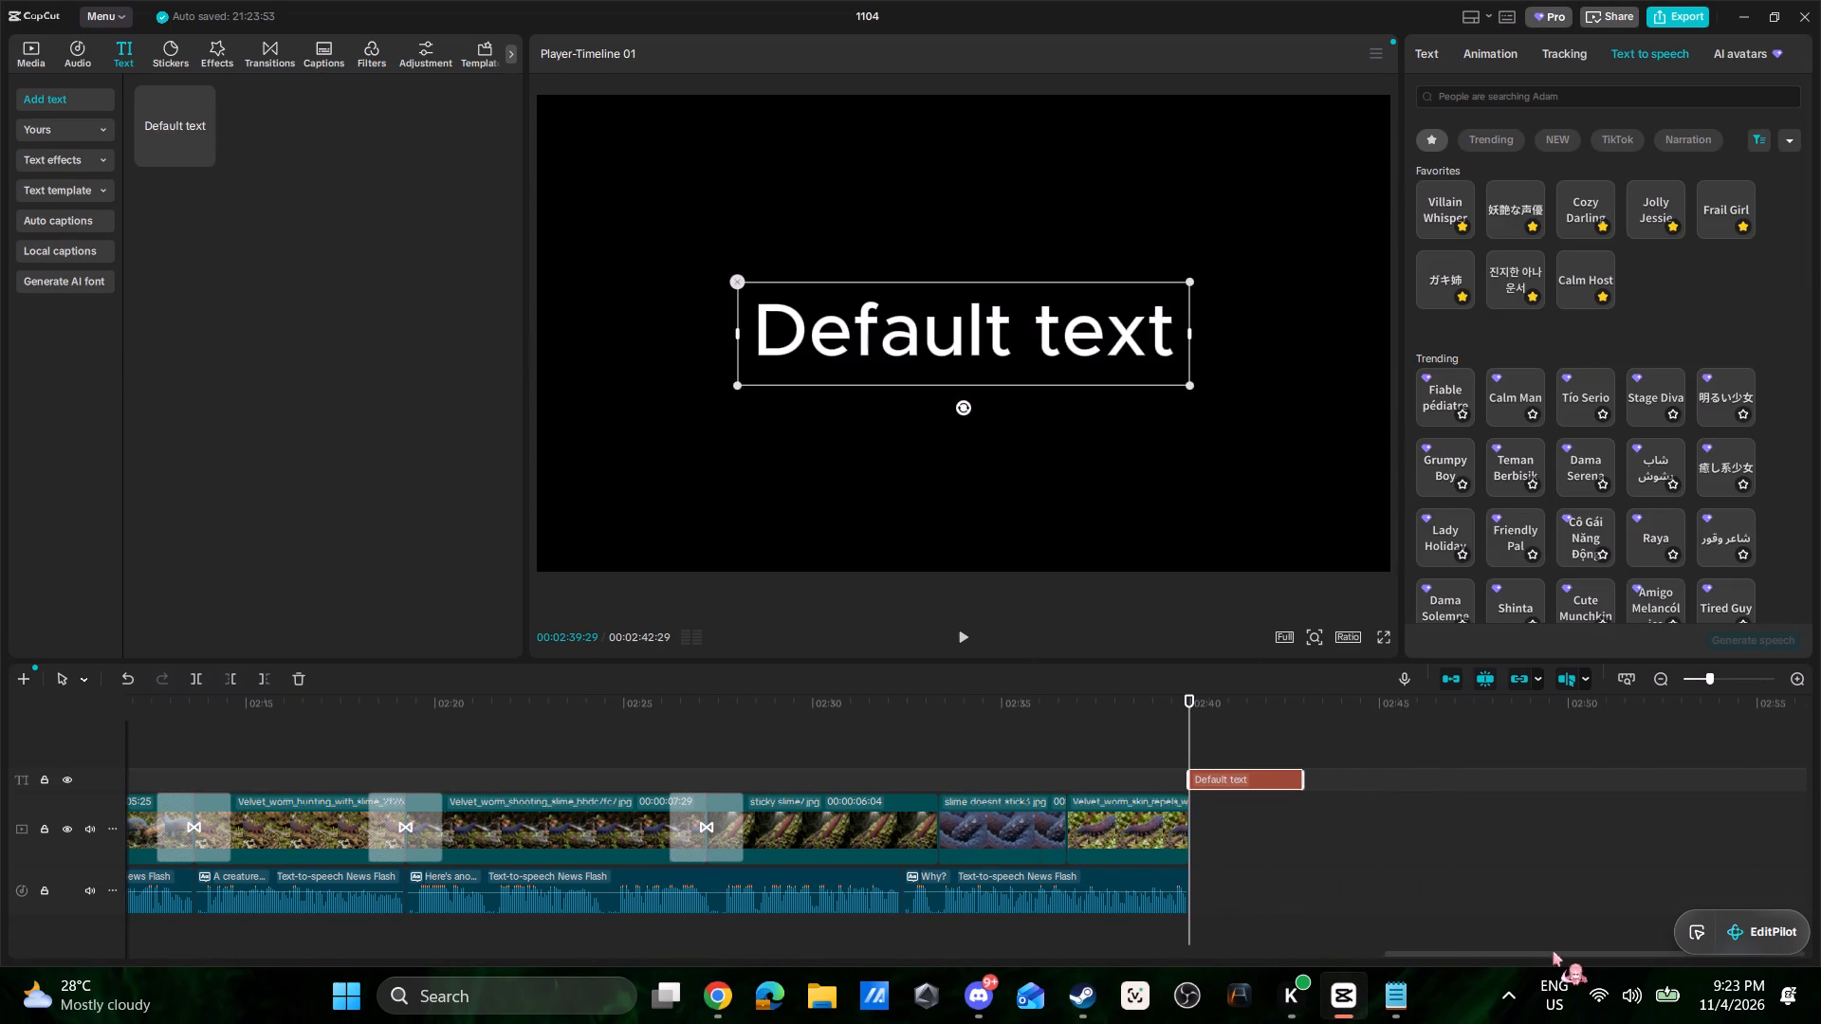
pyautogui.moveTo(1553, 951); pyautogui.dragTo(1662, 947)
pyautogui.click(1434, 56)
pyautogui.moveTo(1509, 155); pyautogui.dragTo(1325, 121)
pyautogui.hotkey('ctrl', 'v')
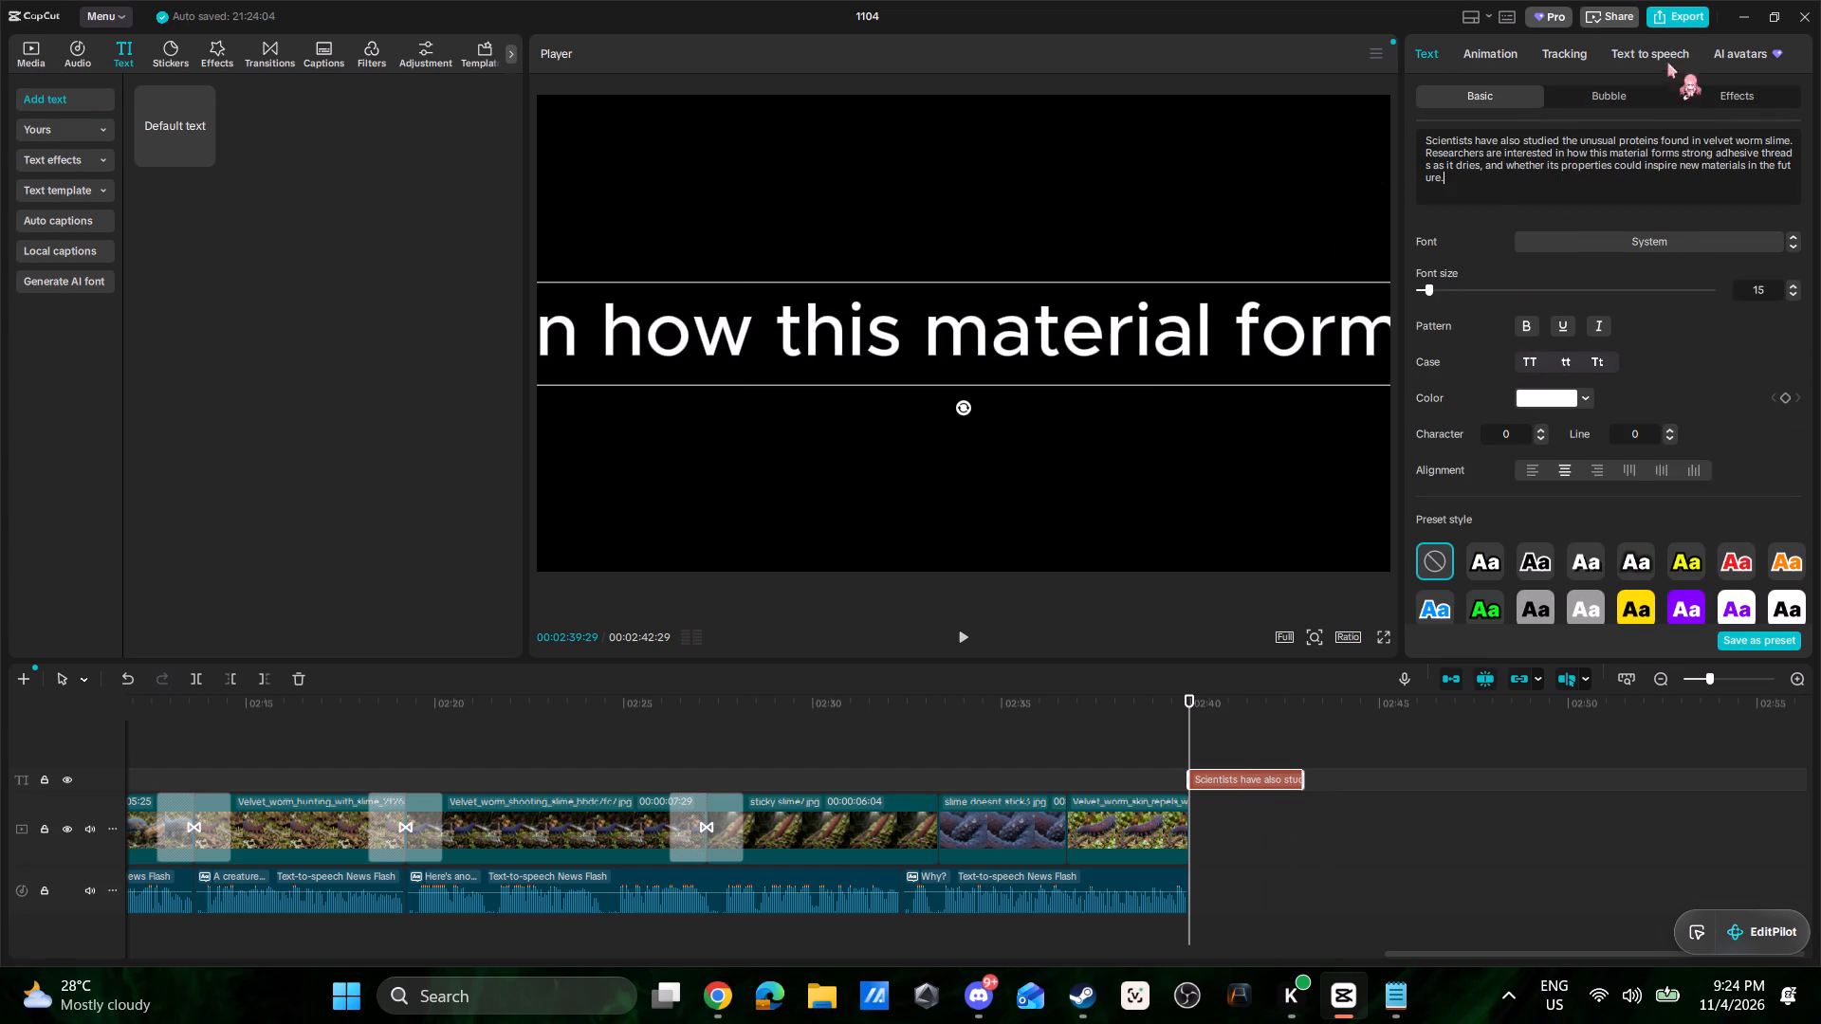
# Generate text-to-speech from the passage with the favorite Korean voice 진지한 아나운서 and delete its text clip.
pyautogui.click(1665, 50)
pyautogui.click(1502, 268)
pyautogui.click(1733, 640)
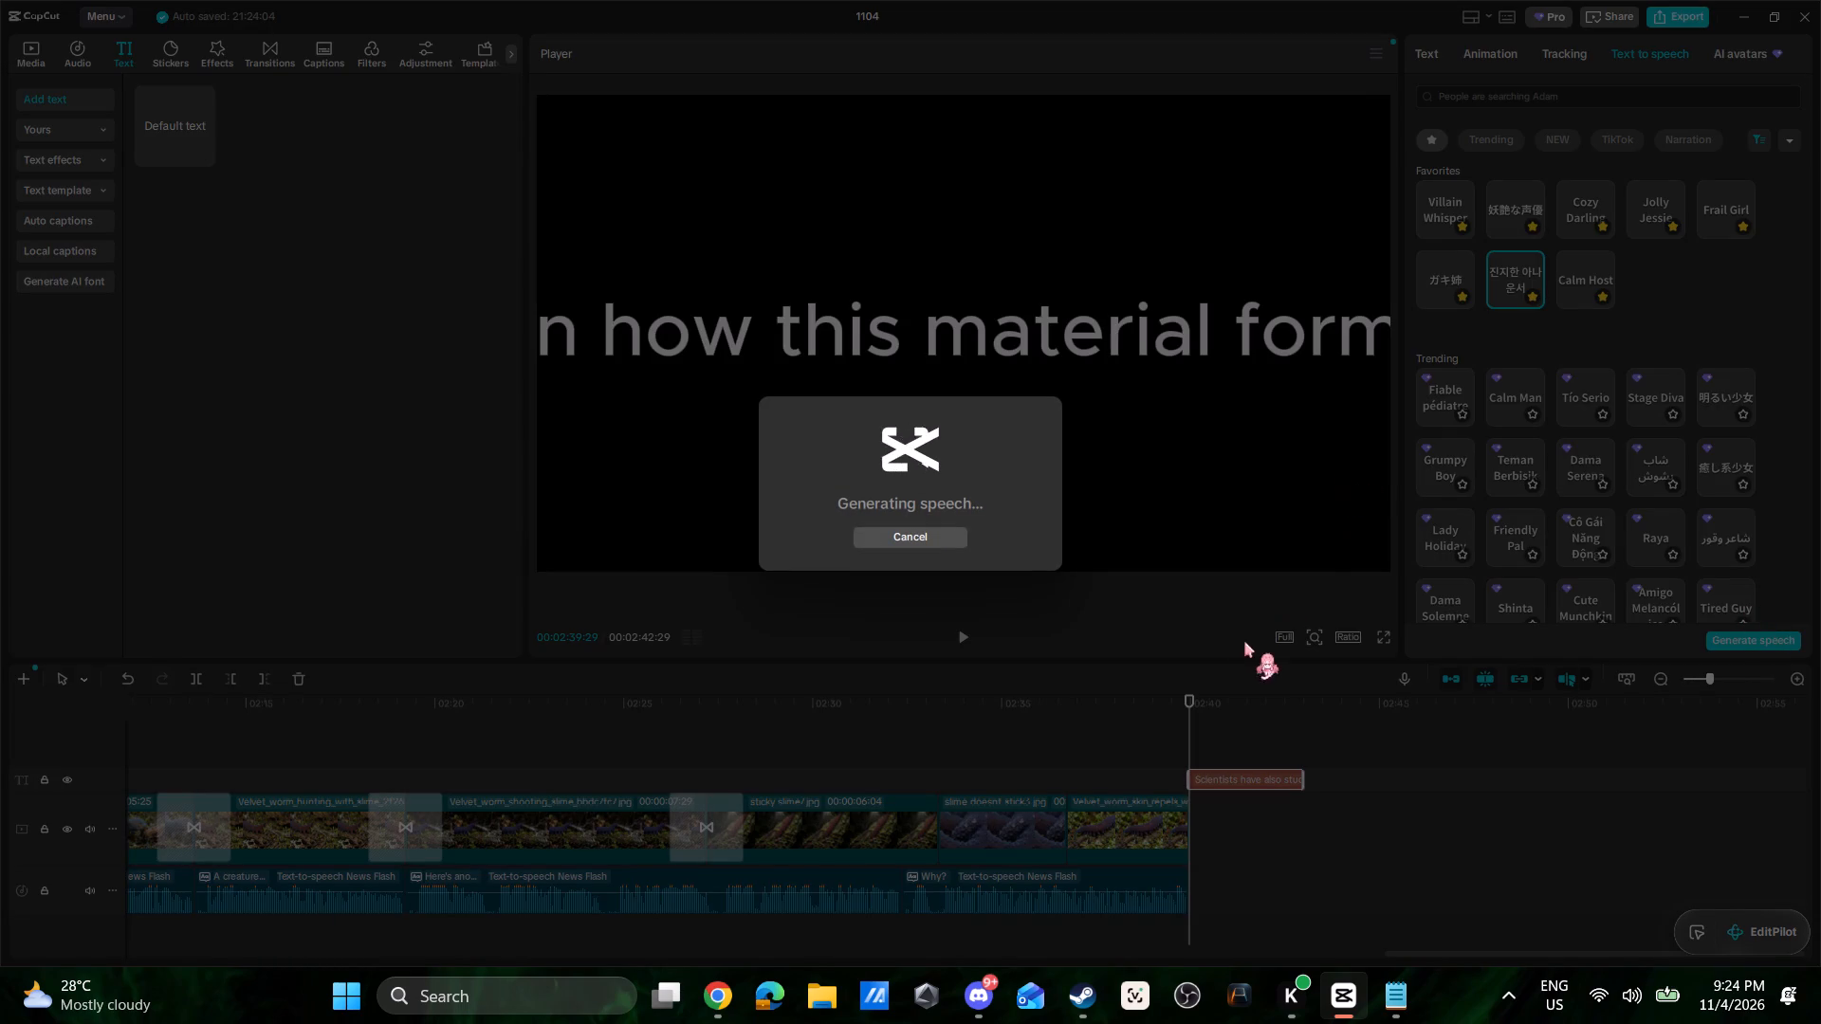
pyautogui.click(1233, 776)
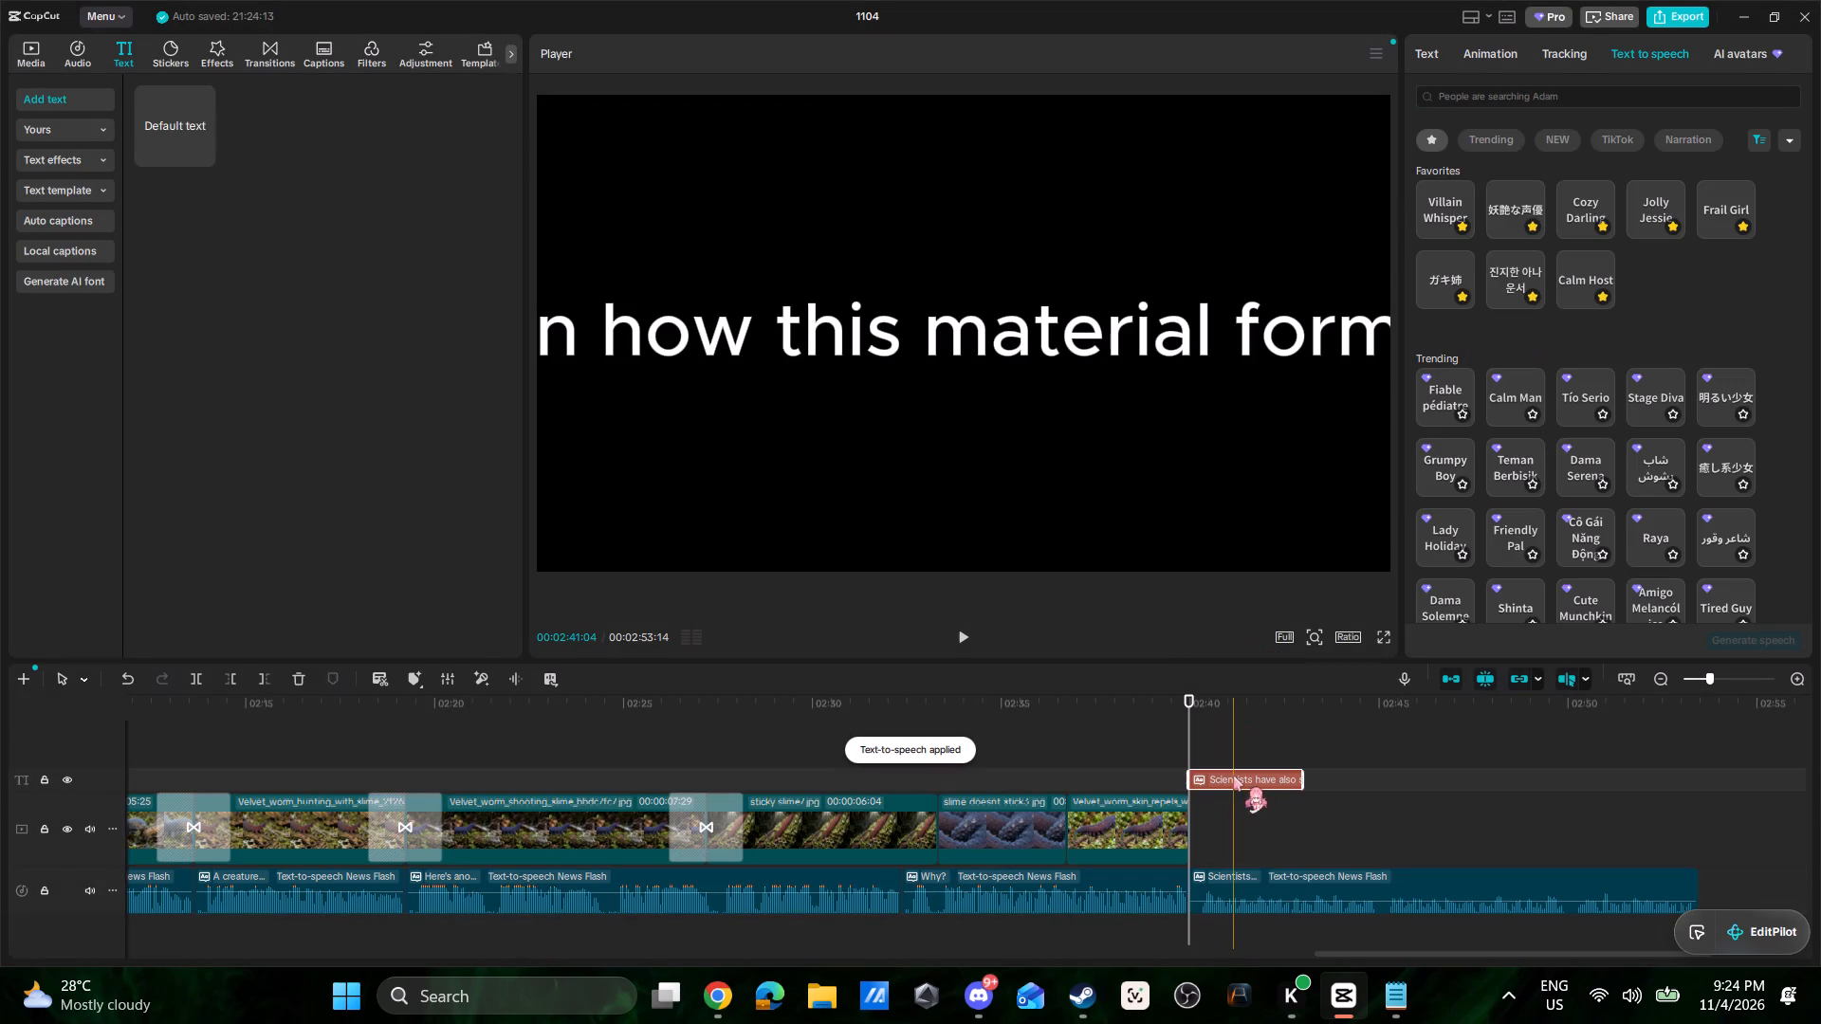
pyautogui.press('Delete')
# Raise the volume of the new "Scientists..." narration clip to 12.2 dB.
pyautogui.moveTo(1295, 901); pyautogui.dragTo(1295, 893)
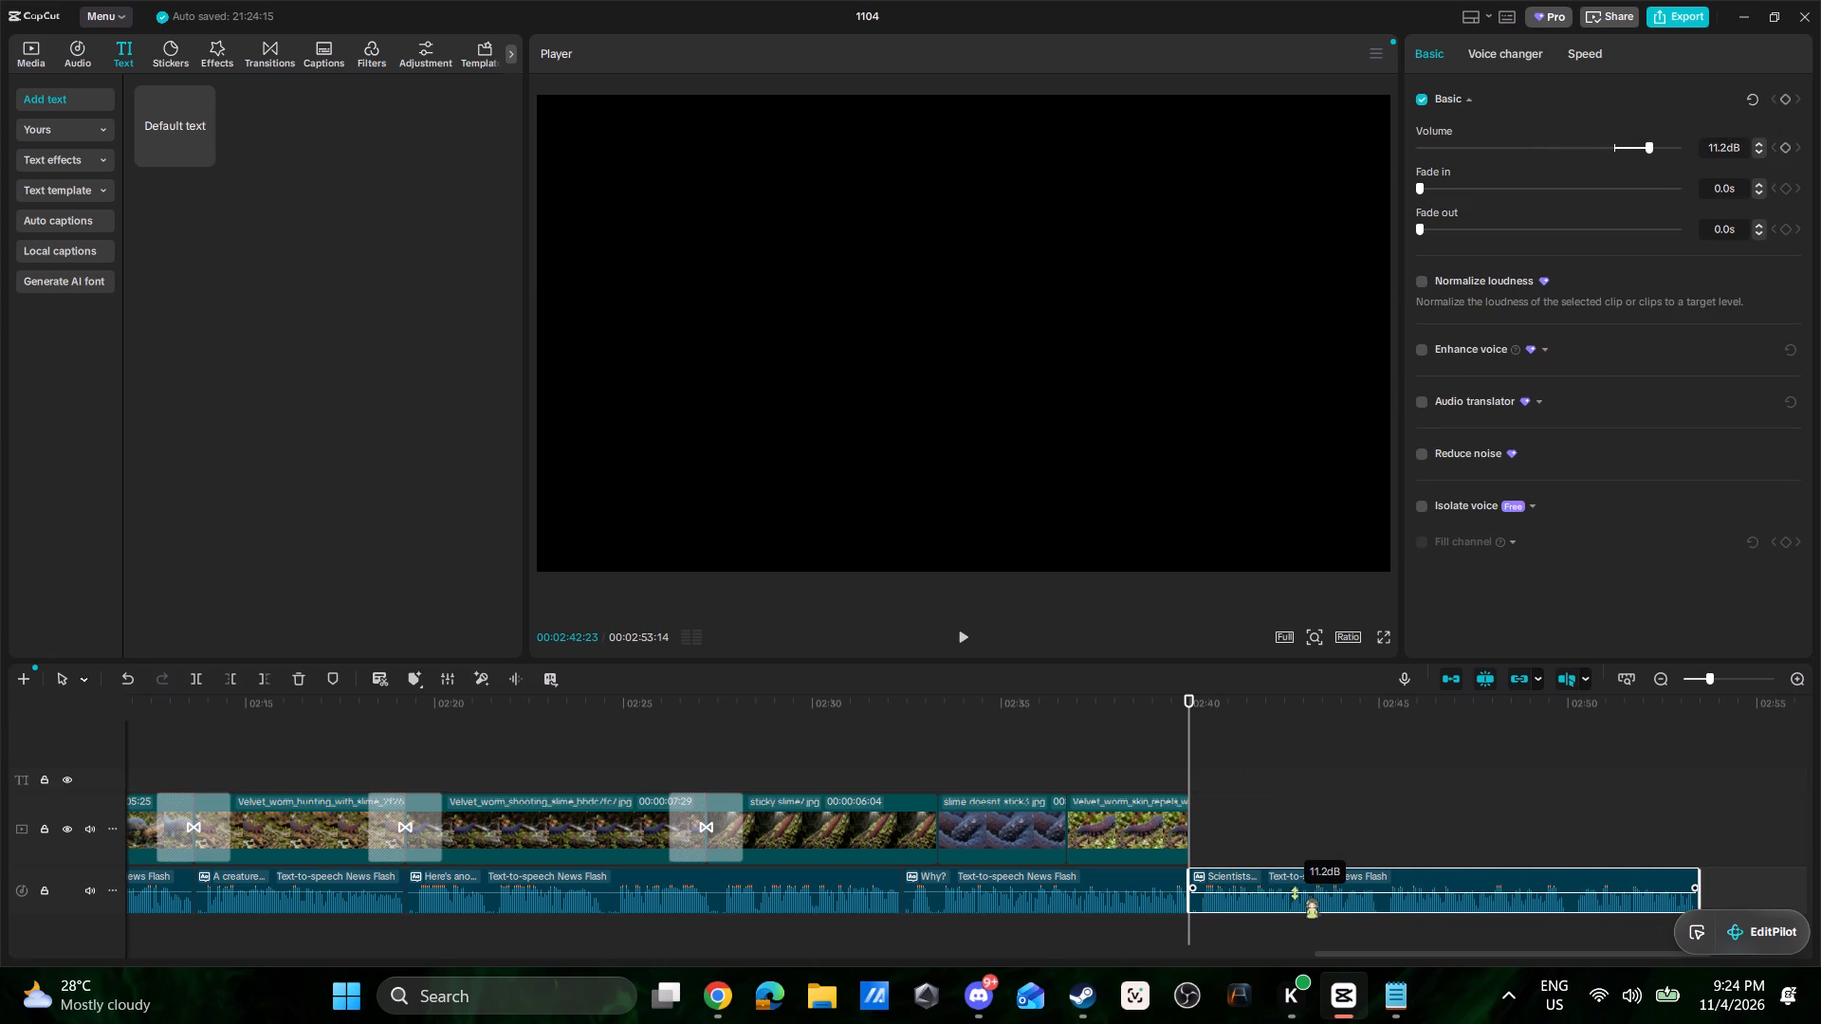
pyautogui.moveTo(1295, 893); pyautogui.dragTo(1295, 892)
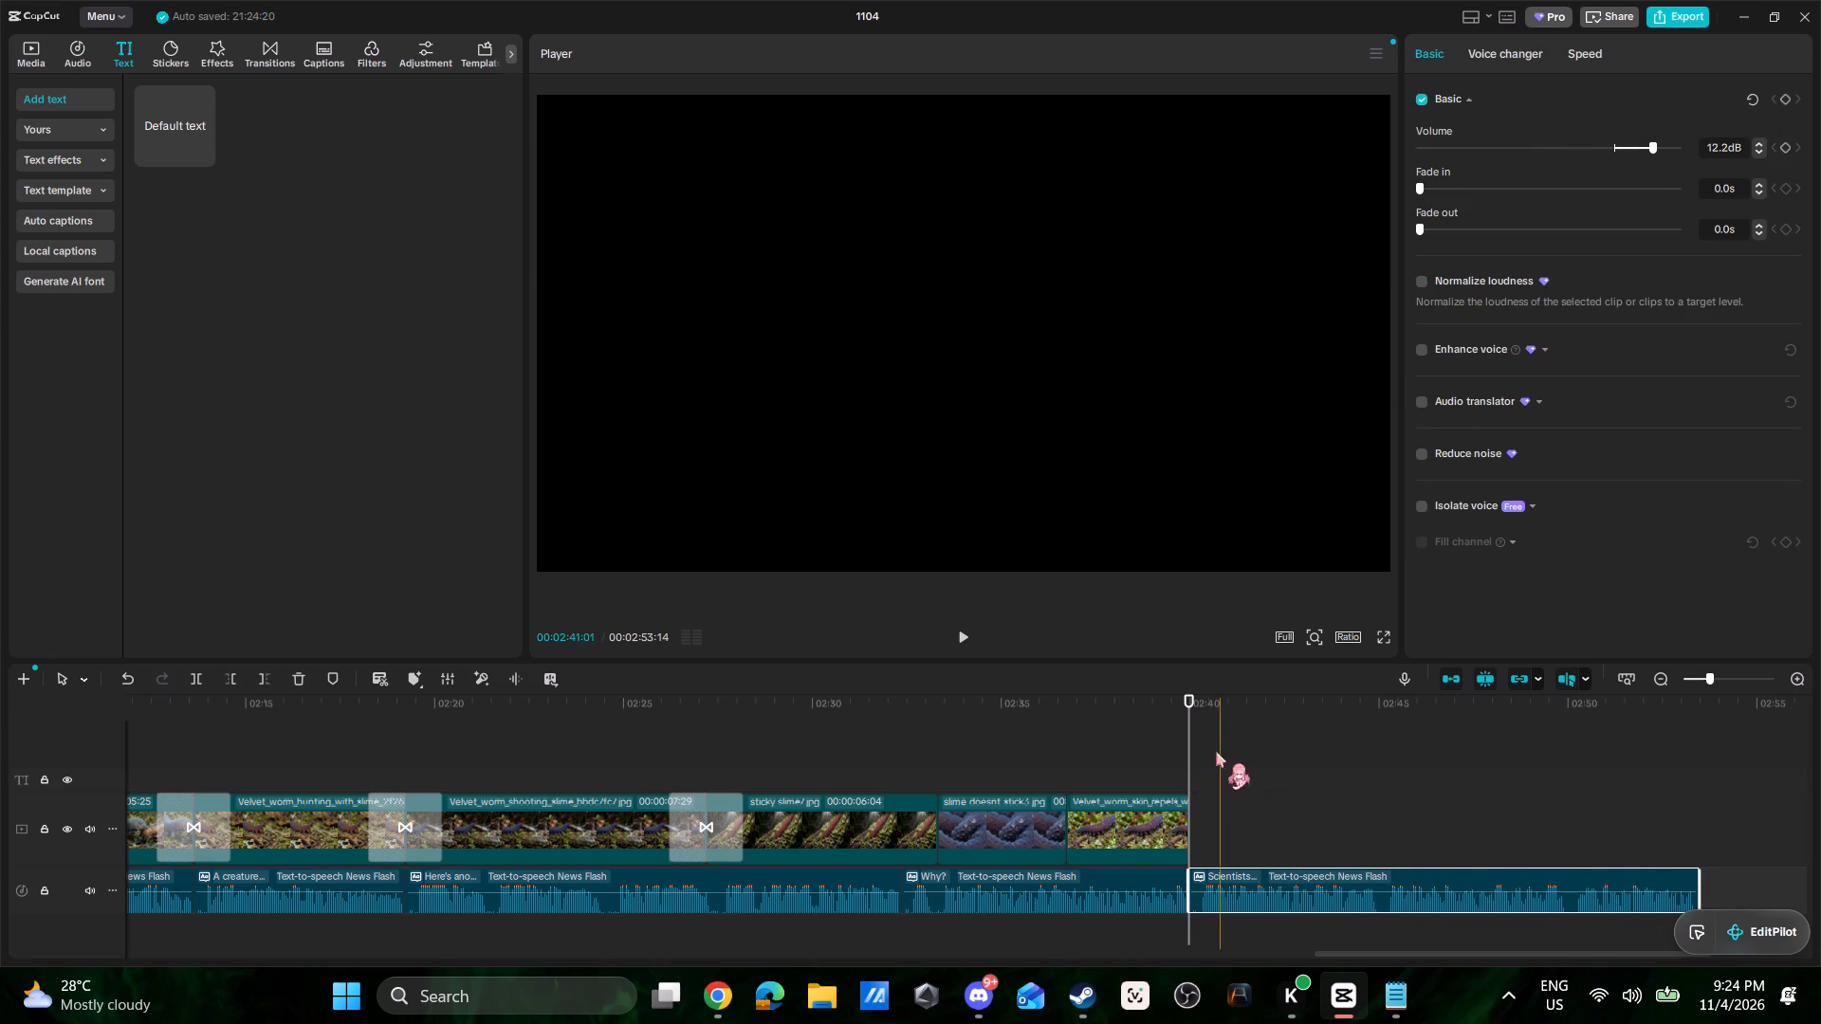
# Add slime doesnt stick5.jpg to the video track at the start of the "Scientists..." narration and play back the section.
pyautogui.click(46, 60)
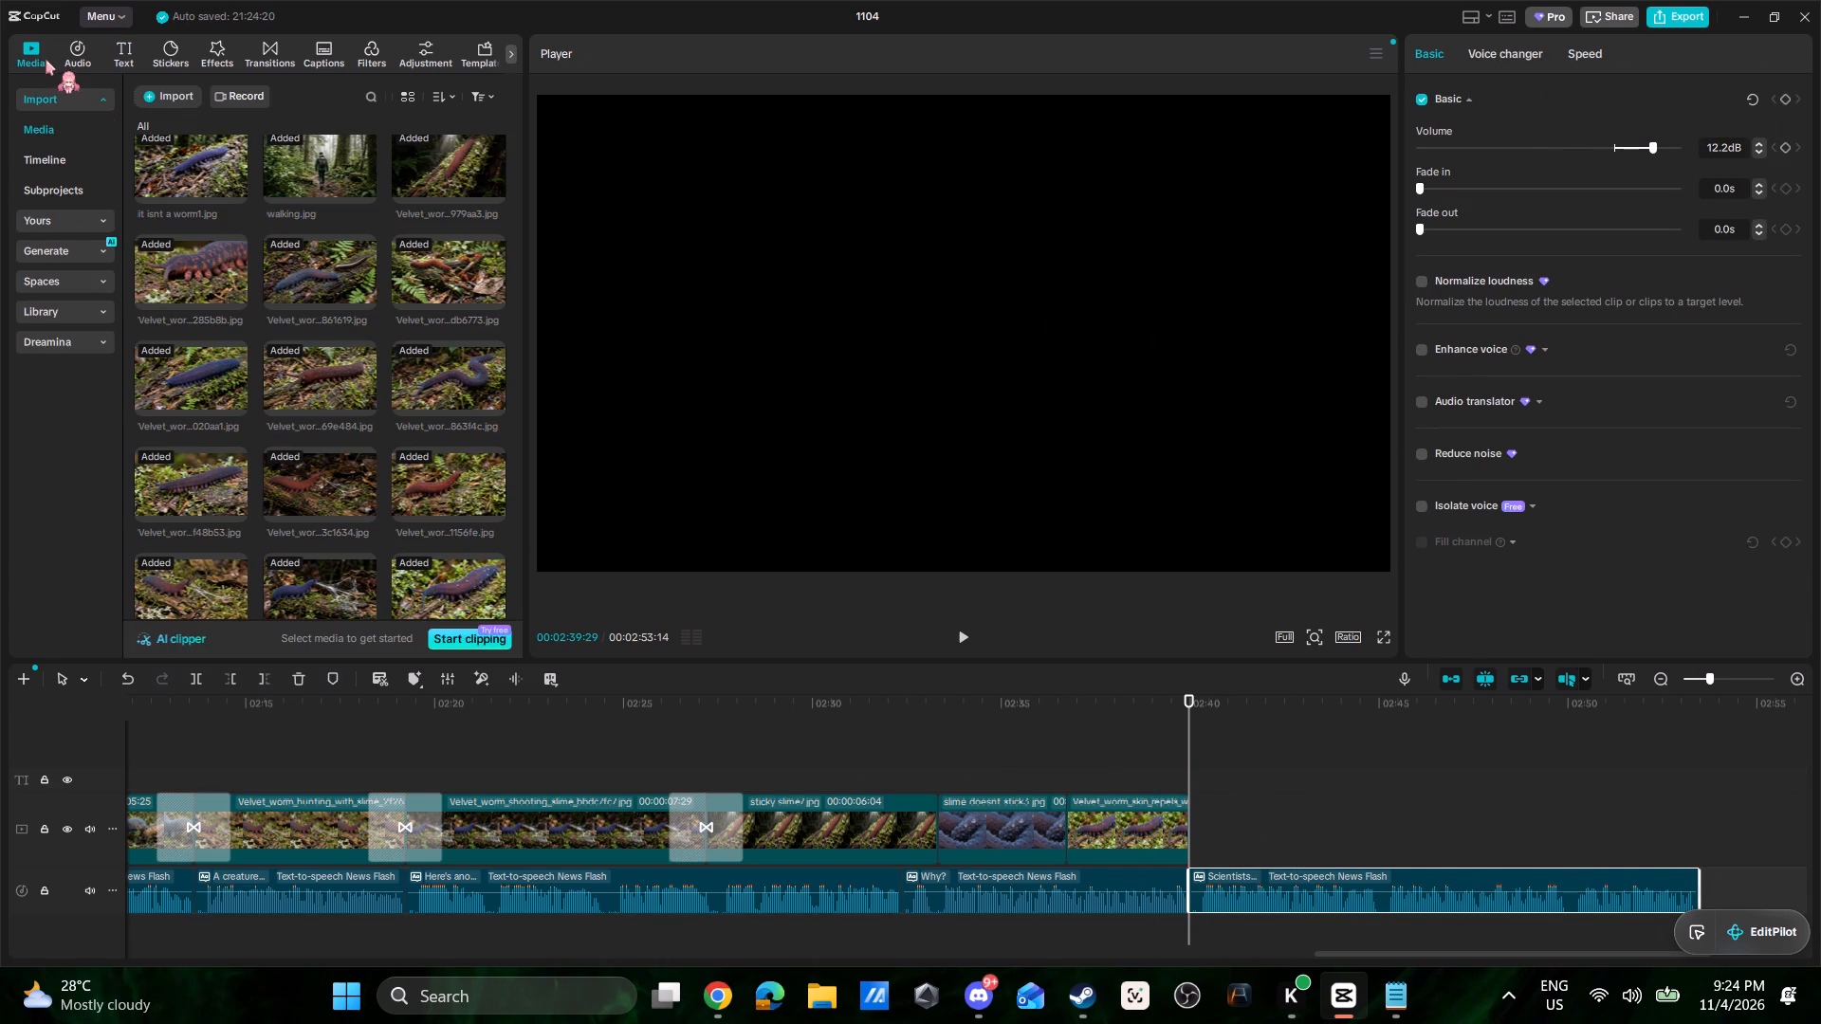
pyautogui.scroll(7, 352, 424)
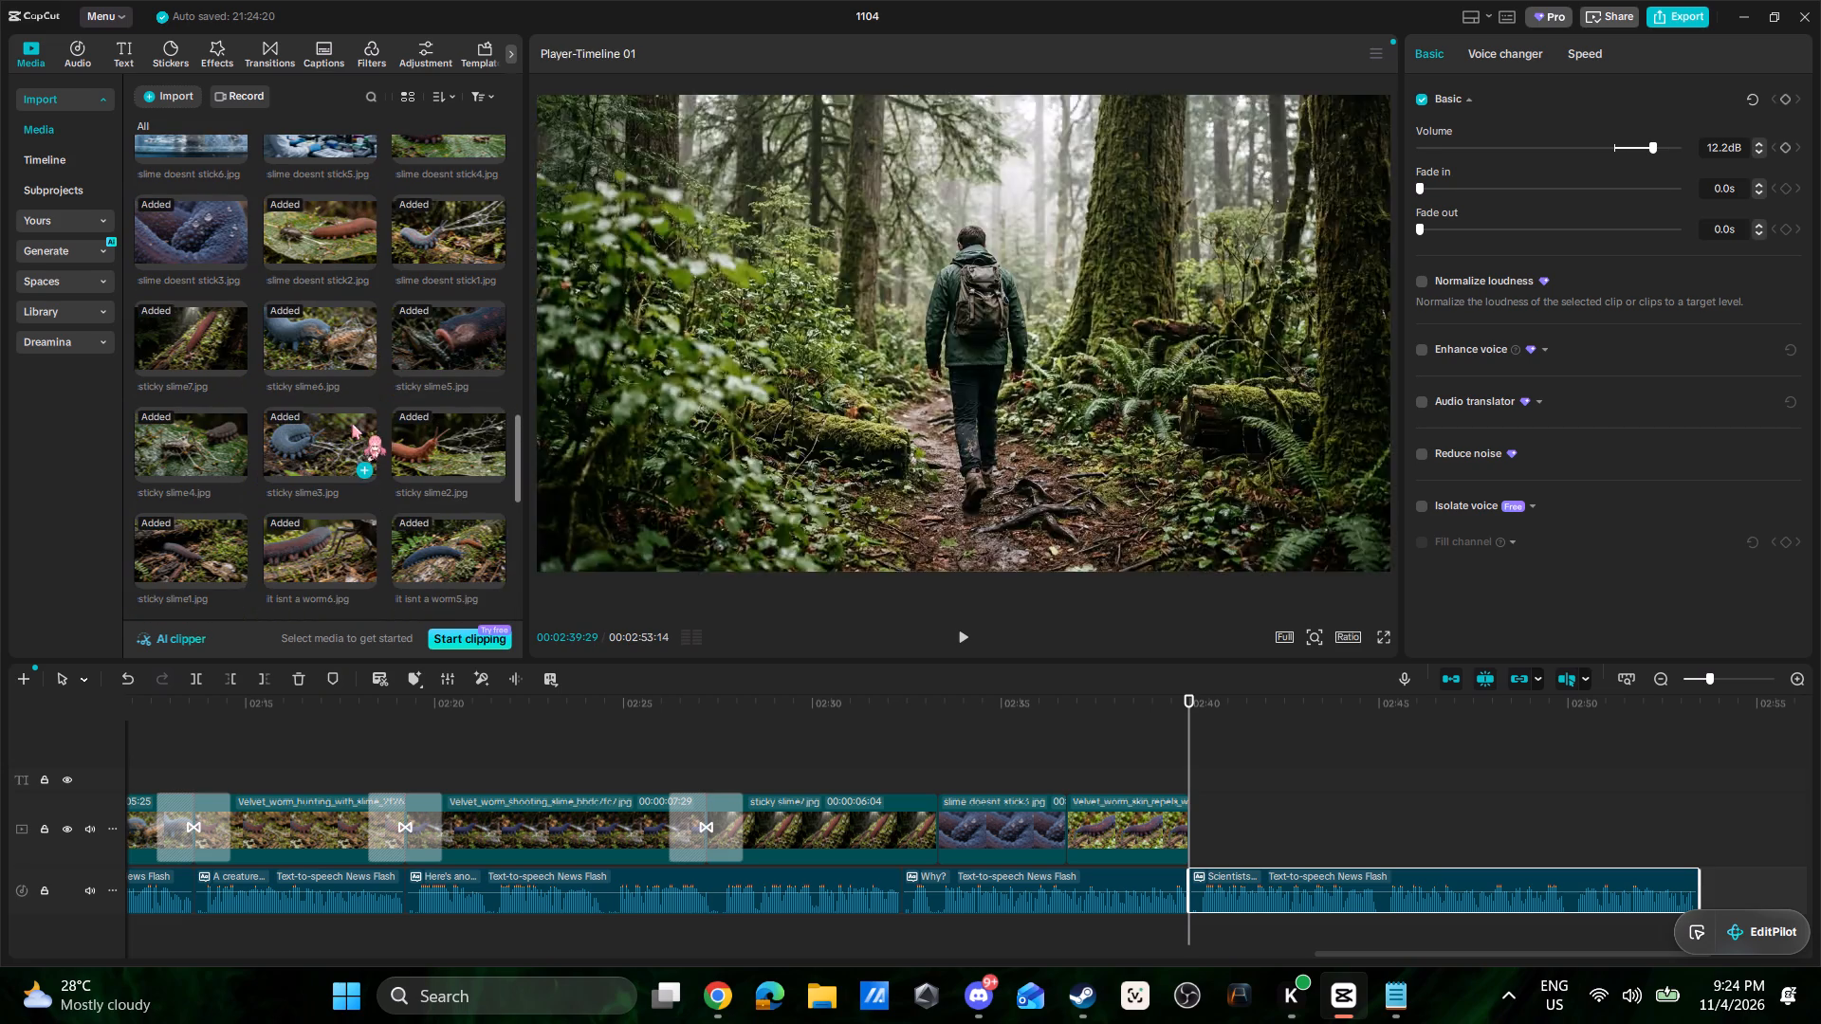
pyautogui.scroll(2, 324, 432)
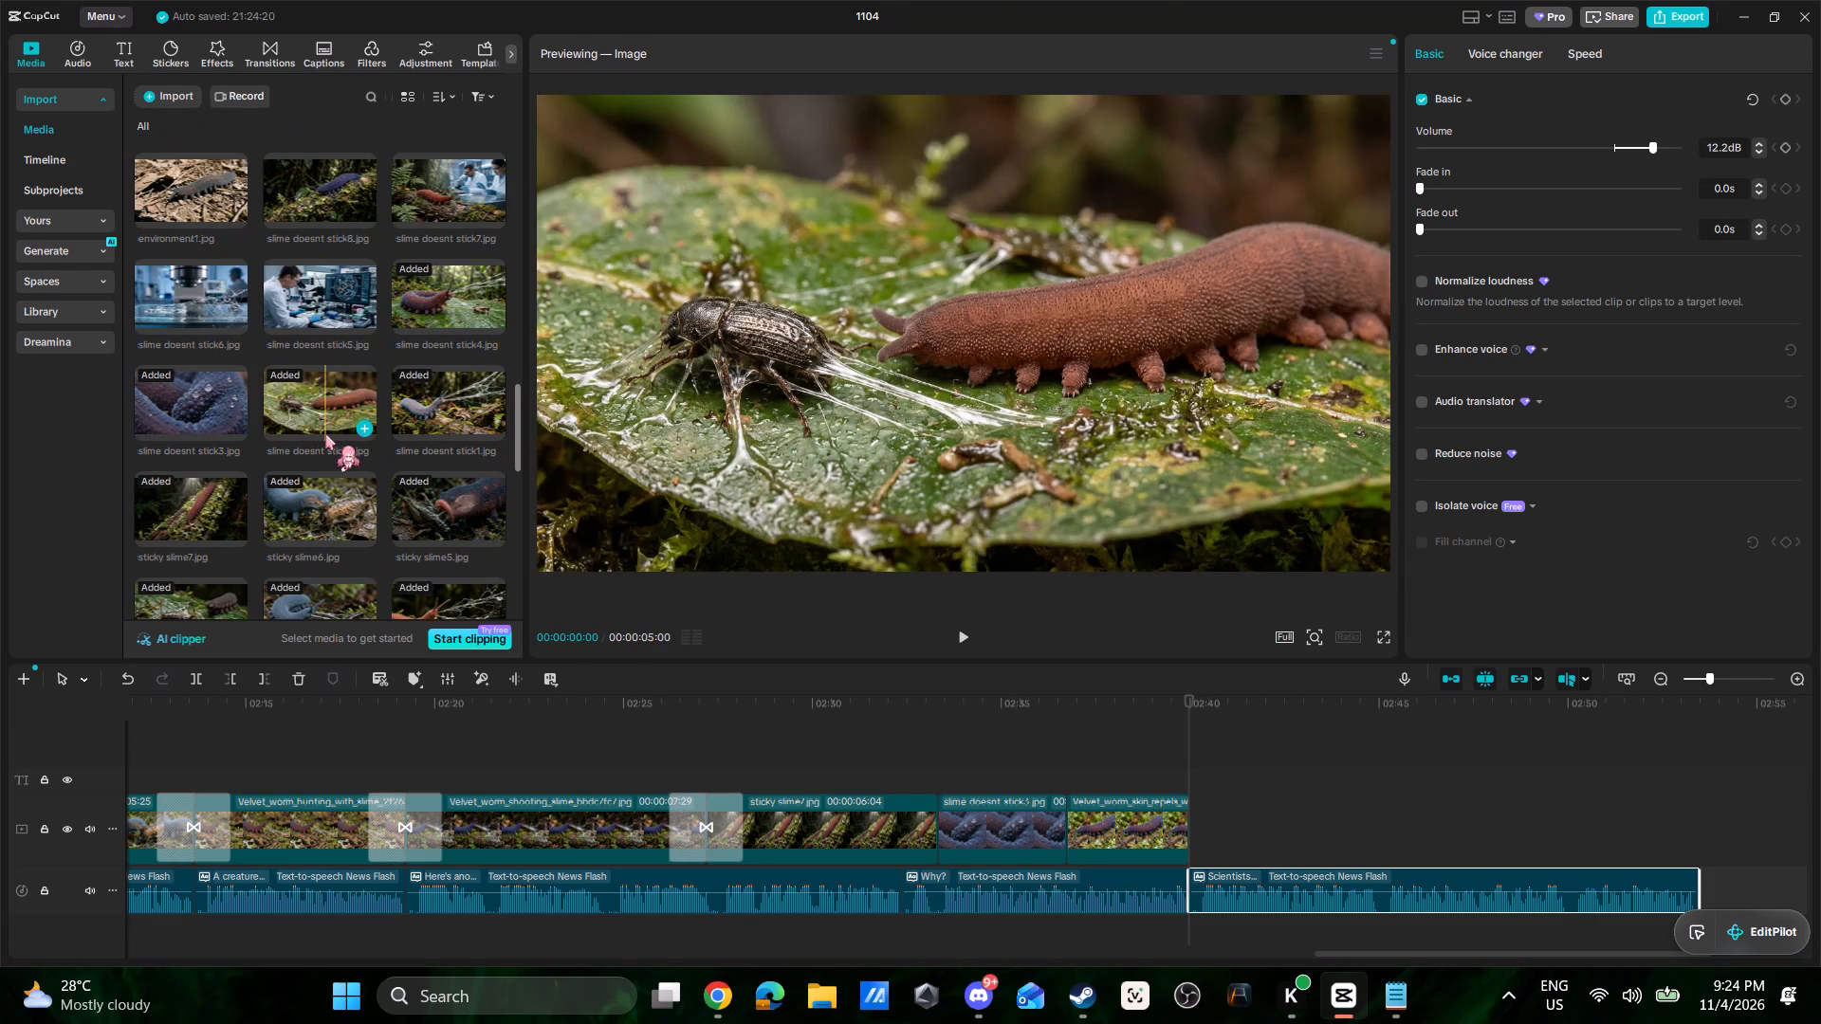
pyautogui.moveTo(317, 298); pyautogui.dragTo(1198, 822)
pyautogui.click(1158, 768)
pyautogui.press('space')
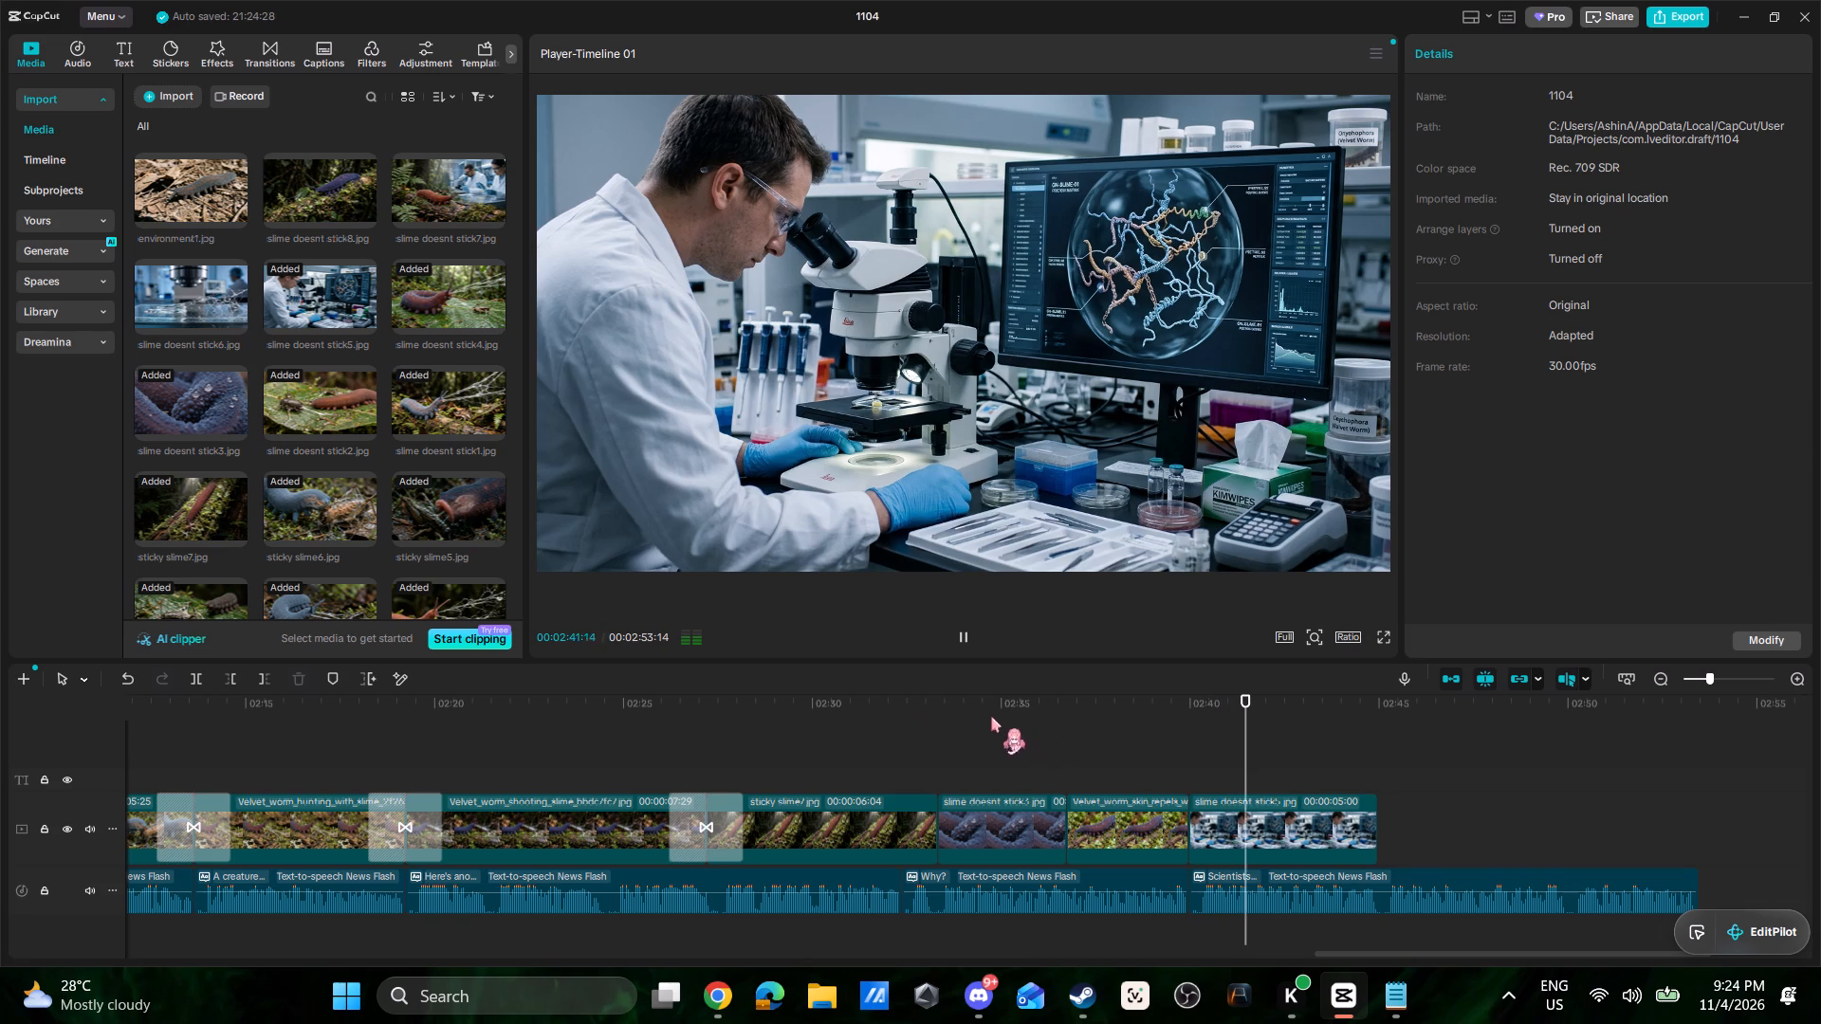
pyautogui.press('space')
# Add slime doesnt stick6.jpg directly after slime doesnt stick5.jpg on the video track and play it against the narration.
pyautogui.moveTo(204, 292); pyautogui.dragTo(1366, 777)
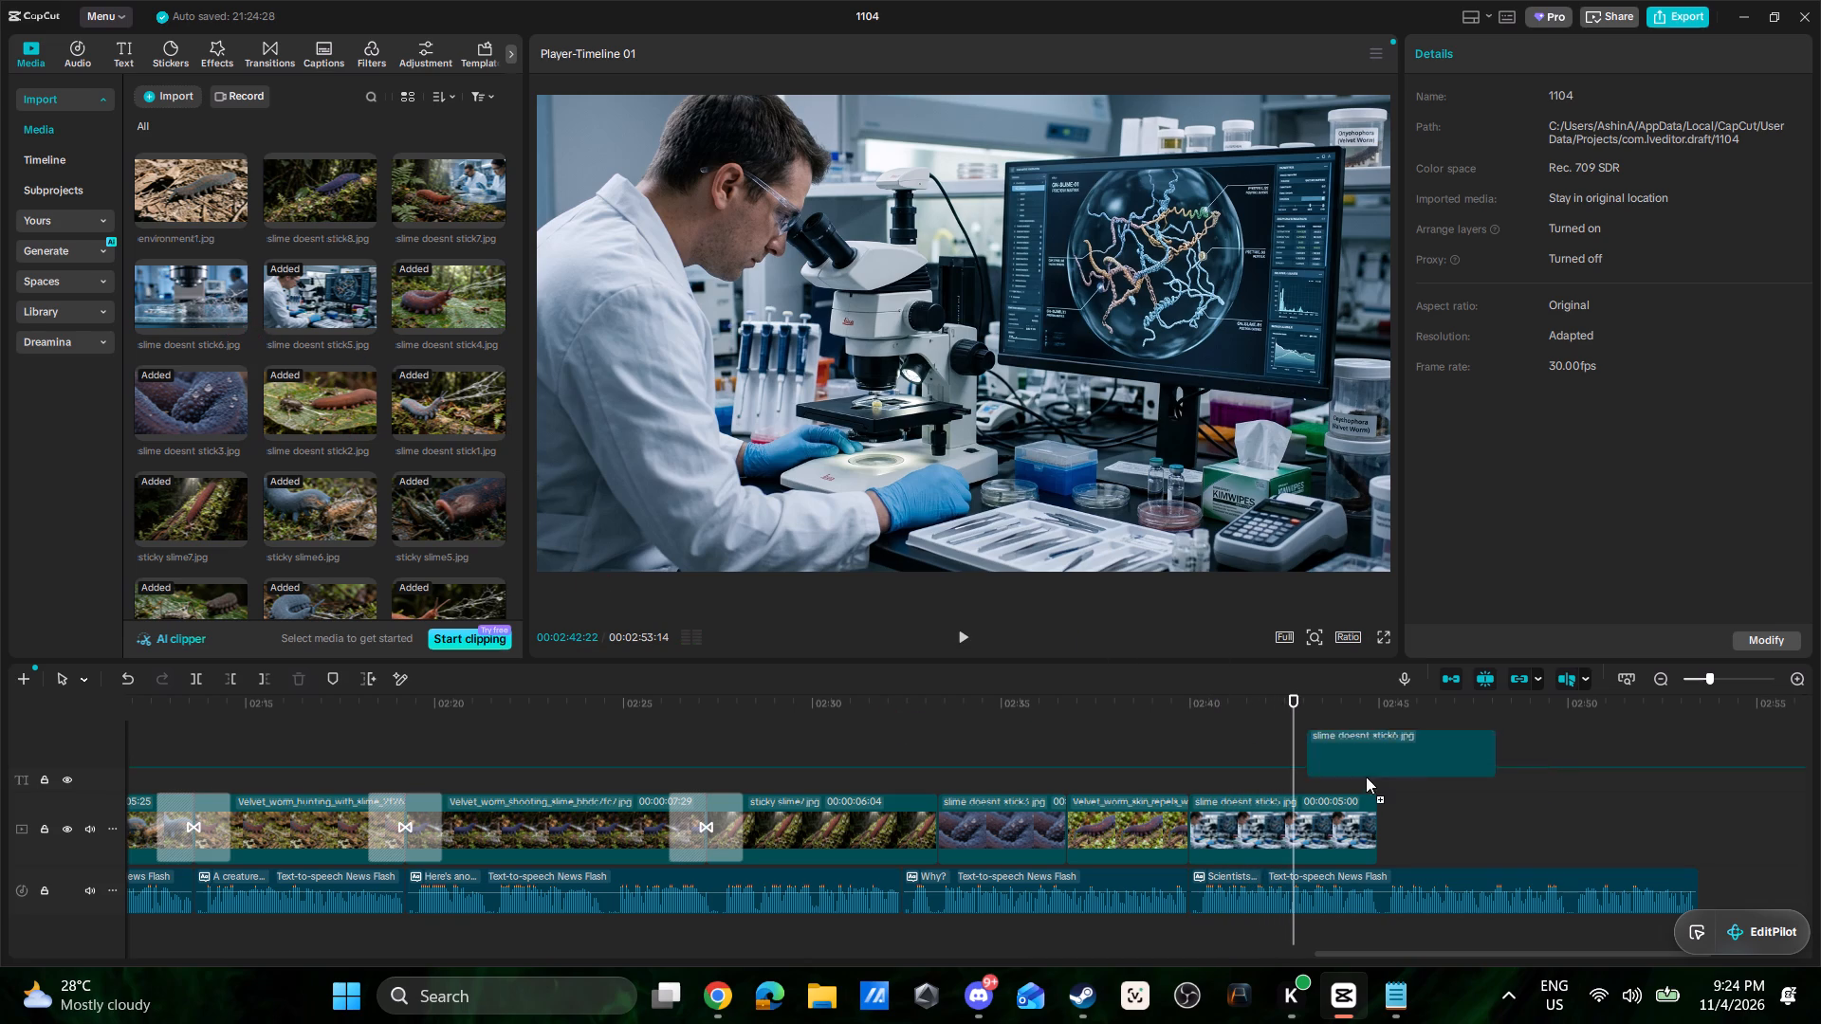
pyautogui.moveTo(1366, 777); pyautogui.dragTo(1388, 817)
pyautogui.press('space')
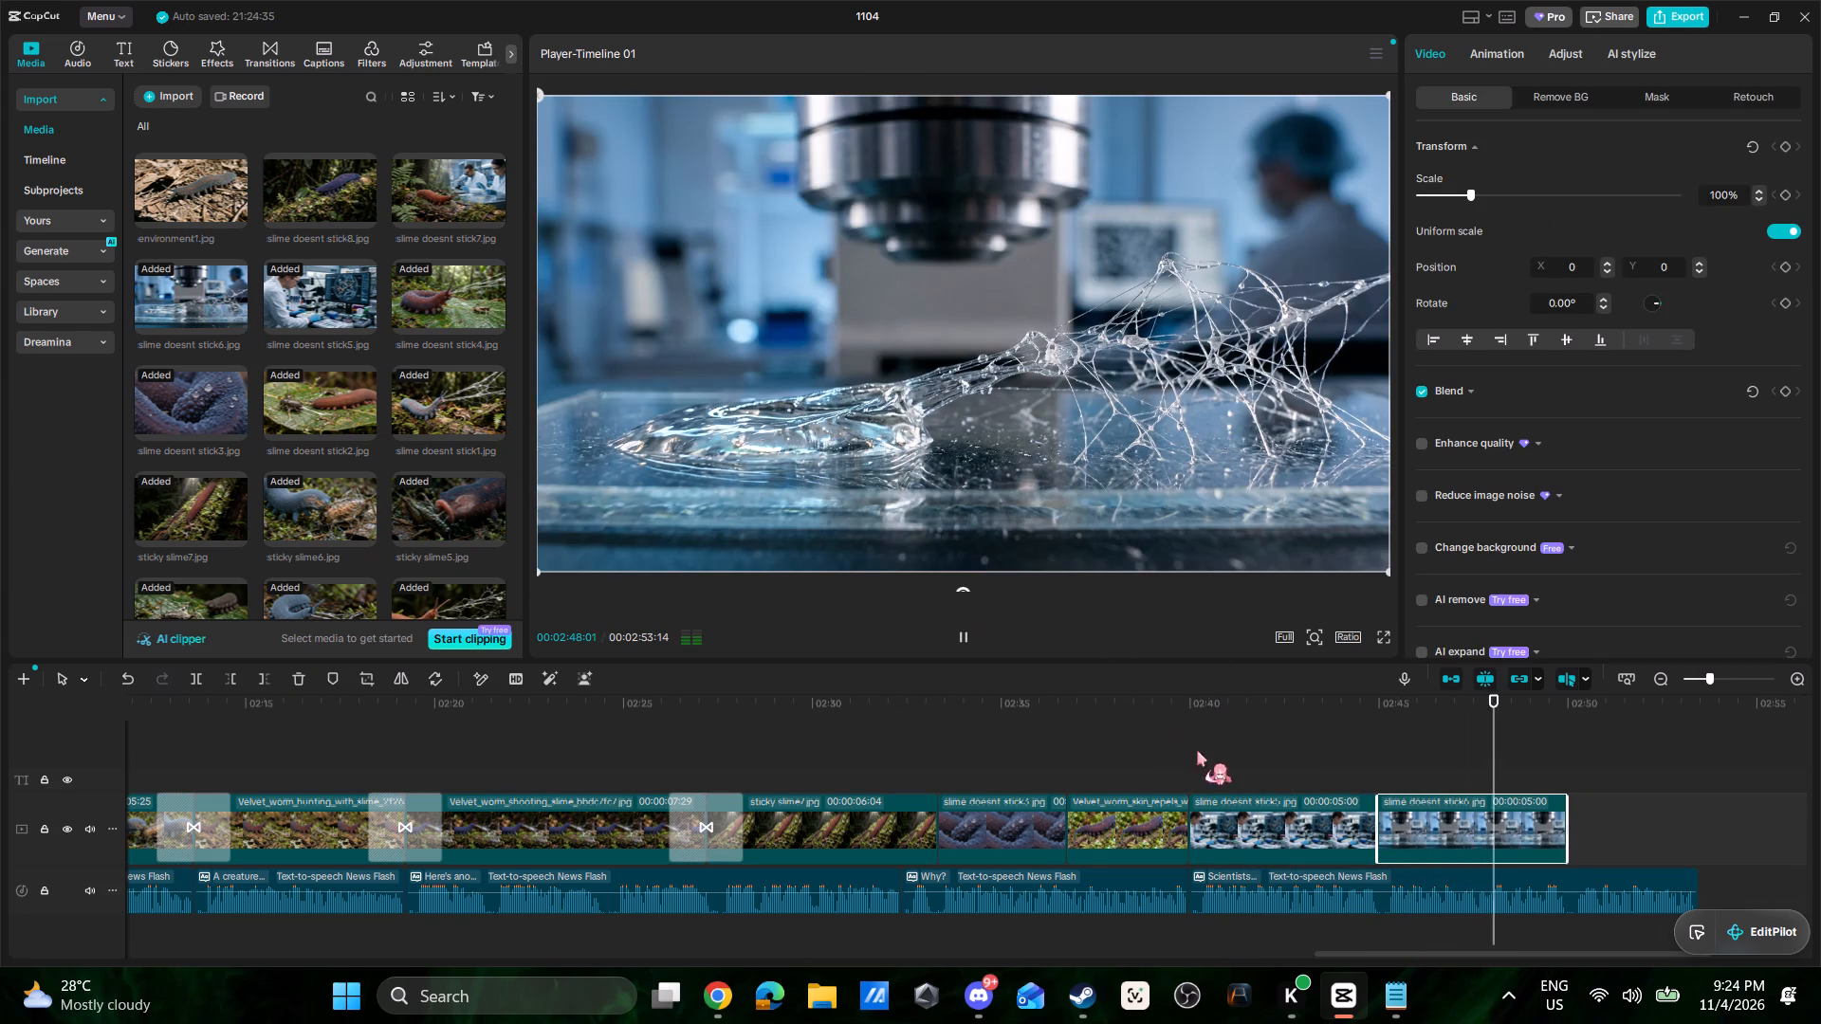
# Add Basic Black transitions at the four cuts from sticky slime through slime doesnt stick6.jpg and play back the section.
pyautogui.click(1078, 750)
pyautogui.click(277, 55)
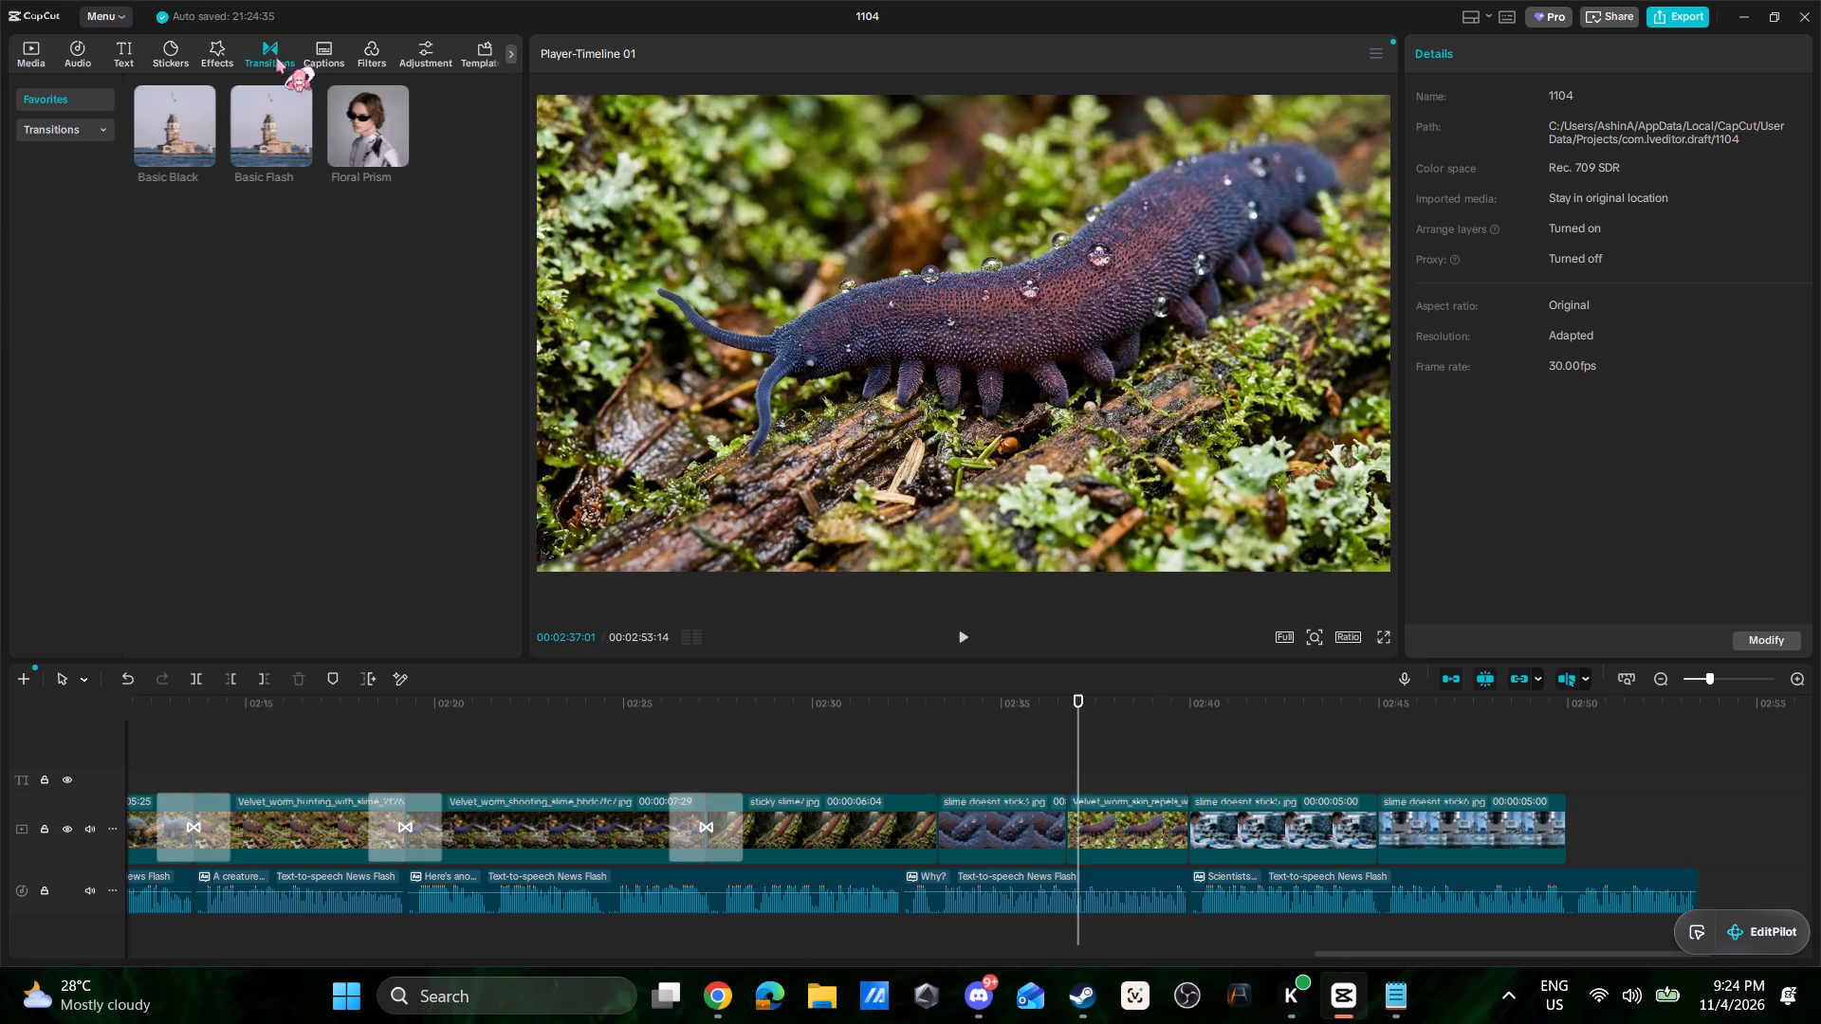
pyautogui.moveTo(175, 113); pyautogui.dragTo(924, 824)
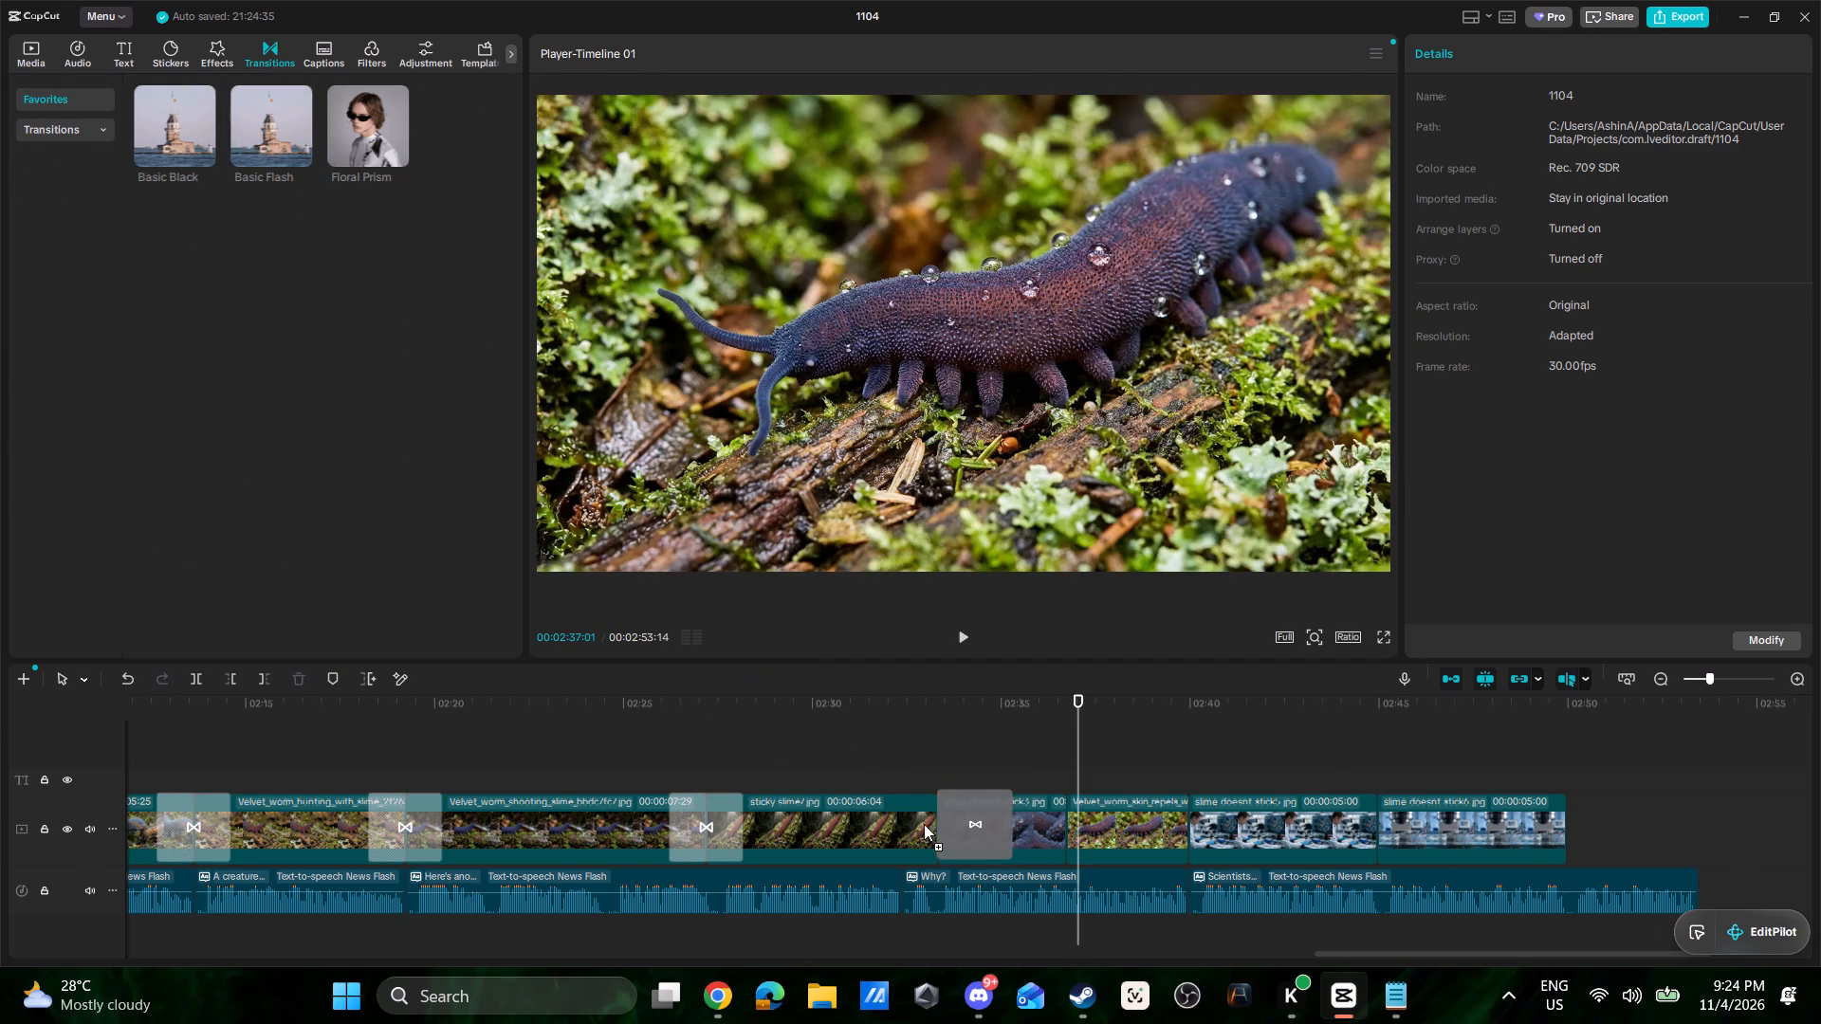
pyautogui.moveTo(924, 824); pyautogui.dragTo(902, 821)
pyautogui.moveTo(174, 114); pyautogui.dragTo(230, 172)
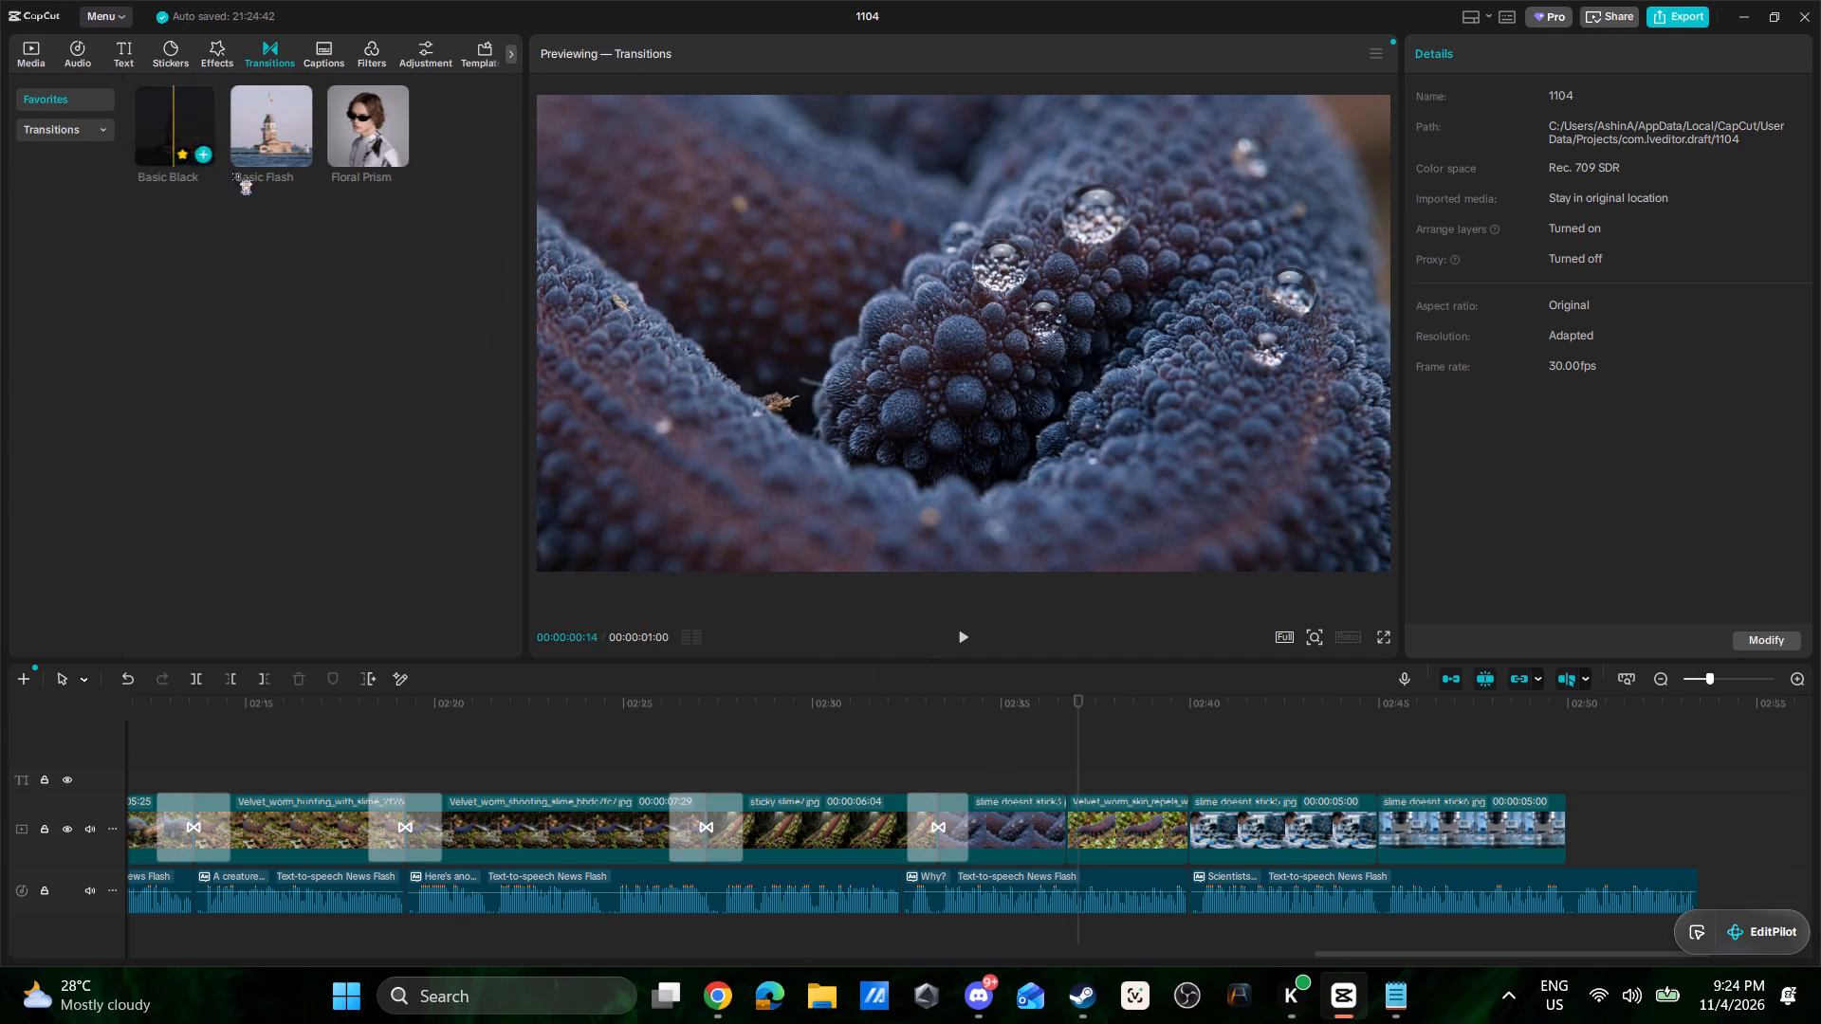
pyautogui.moveTo(230, 172); pyautogui.dragTo(1039, 830)
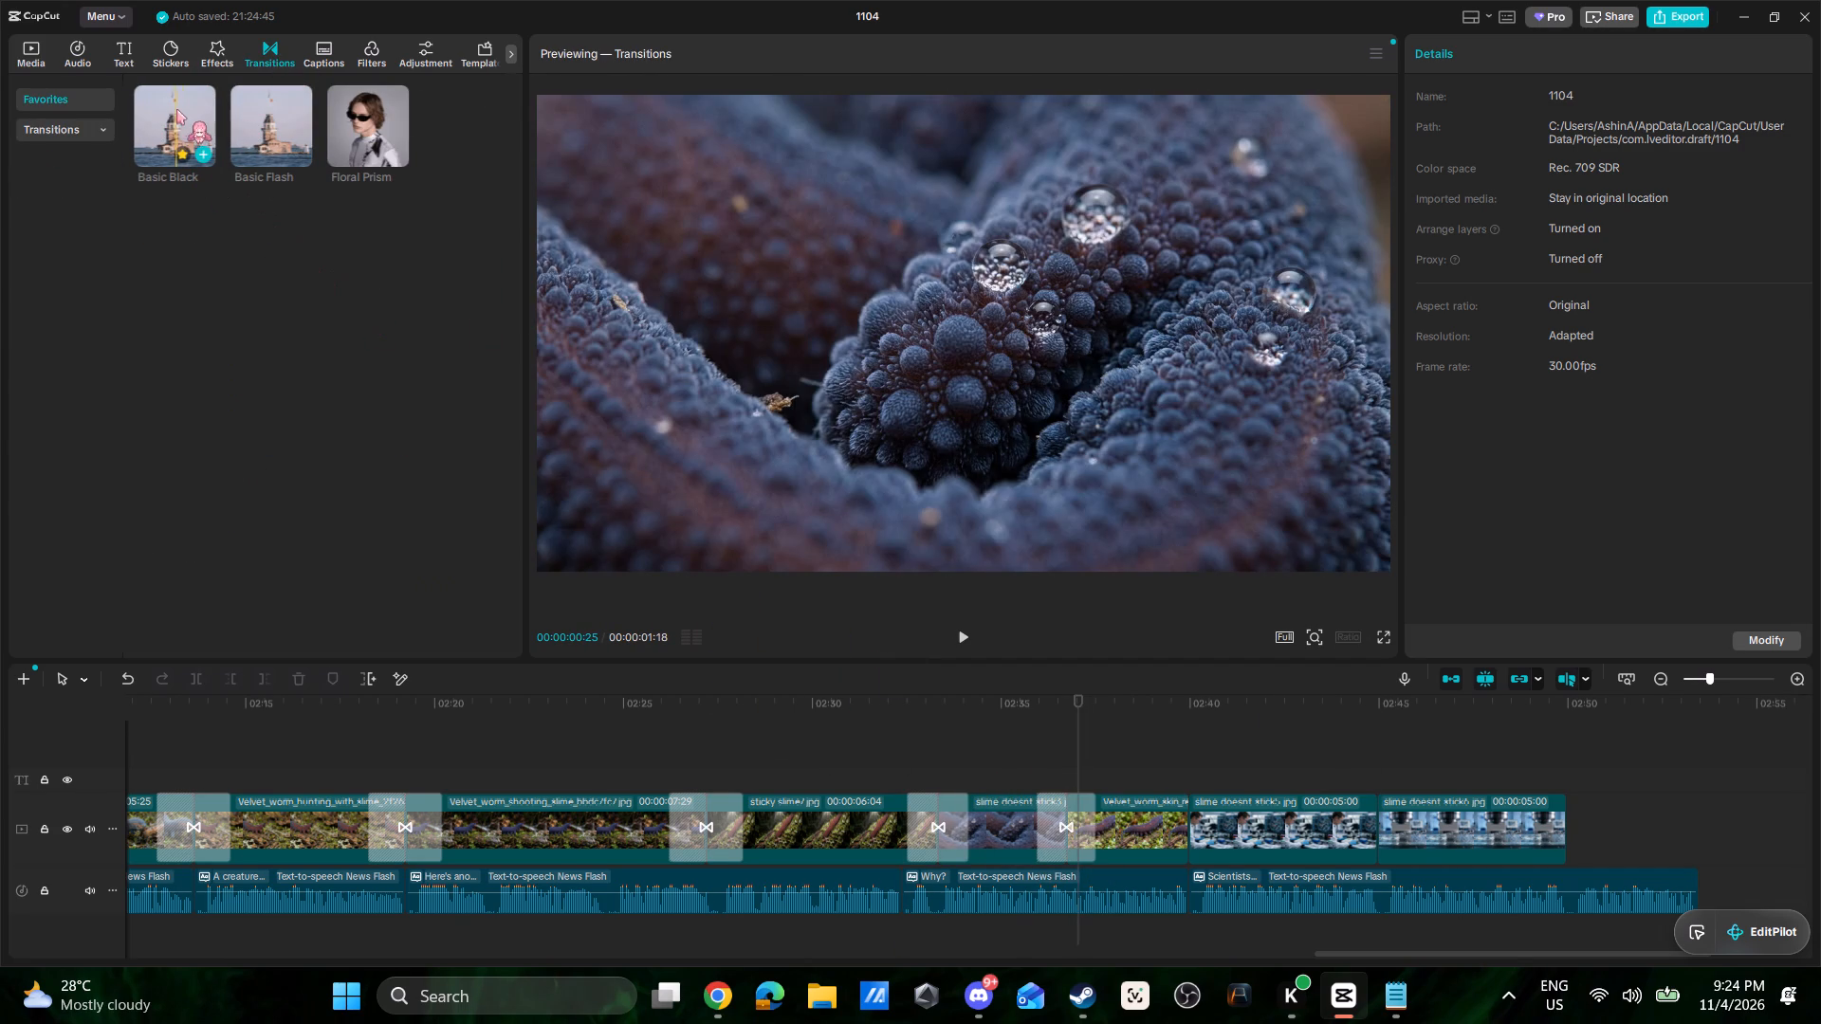
pyautogui.moveTo(176, 109); pyautogui.dragTo(1162, 822)
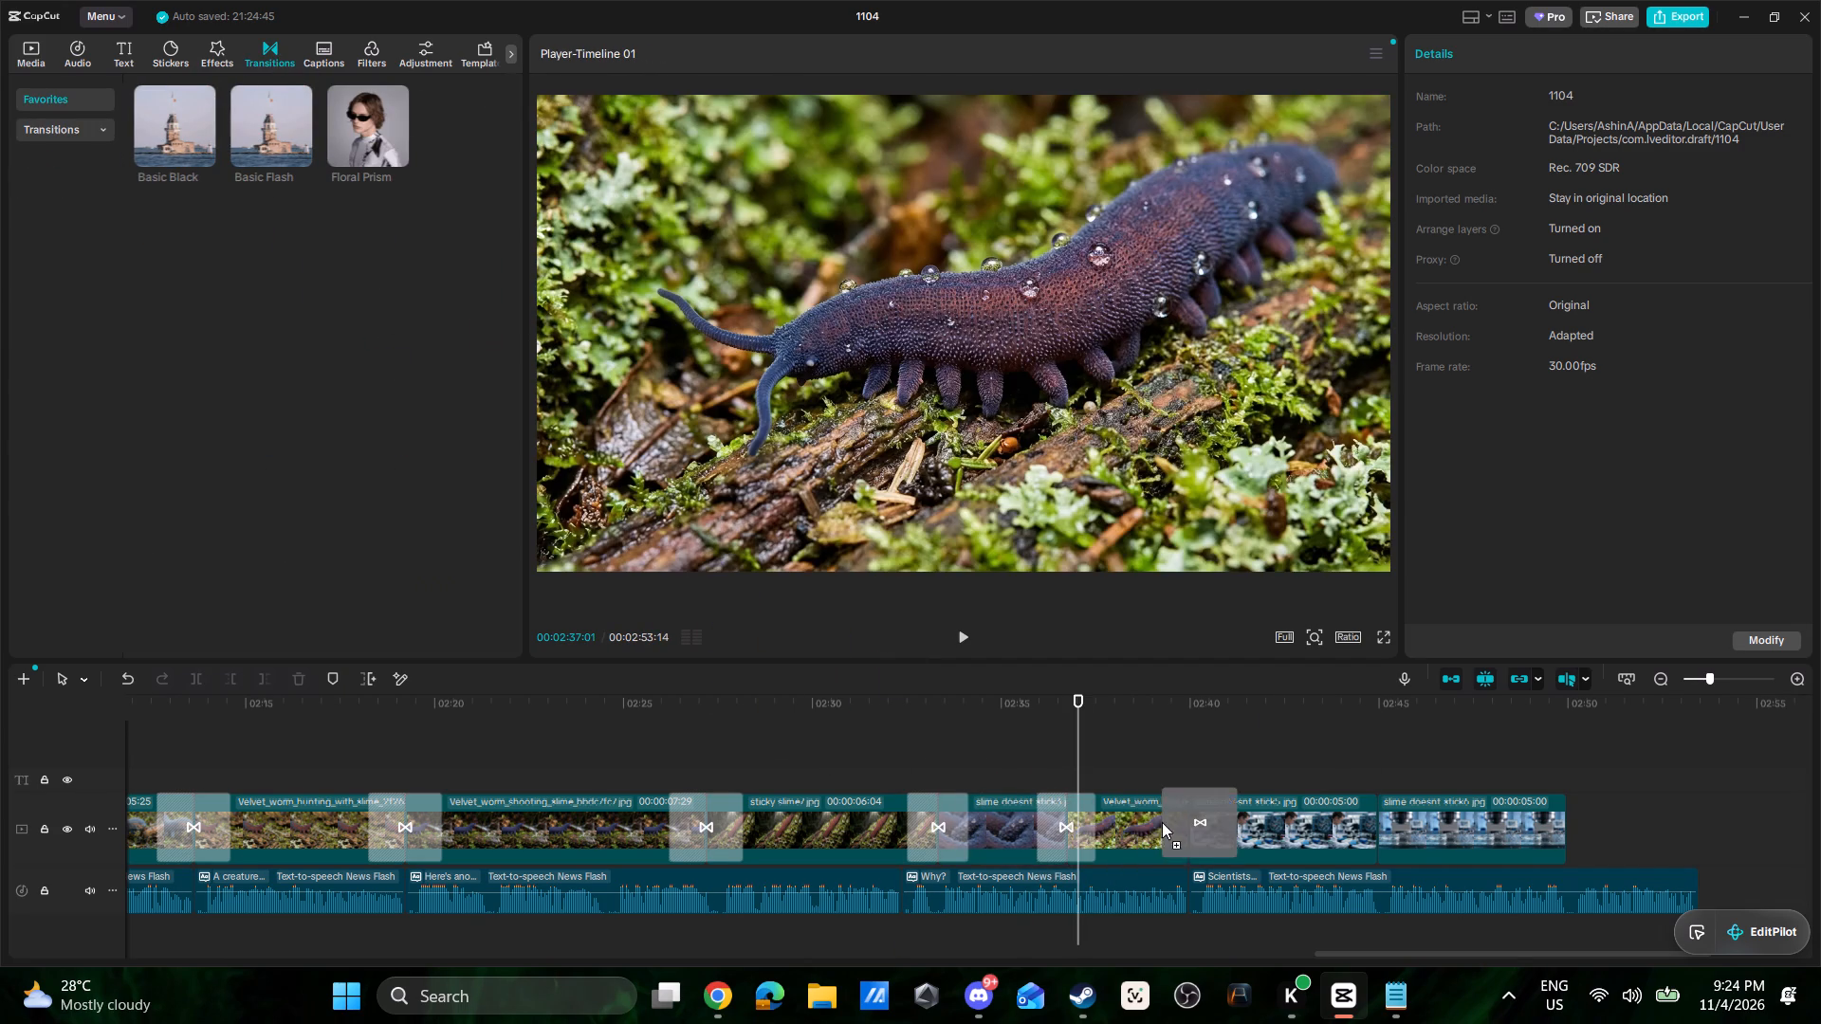
pyautogui.moveTo(1162, 822); pyautogui.dragTo(1163, 820)
pyautogui.moveTo(188, 116); pyautogui.dragTo(212, 127)
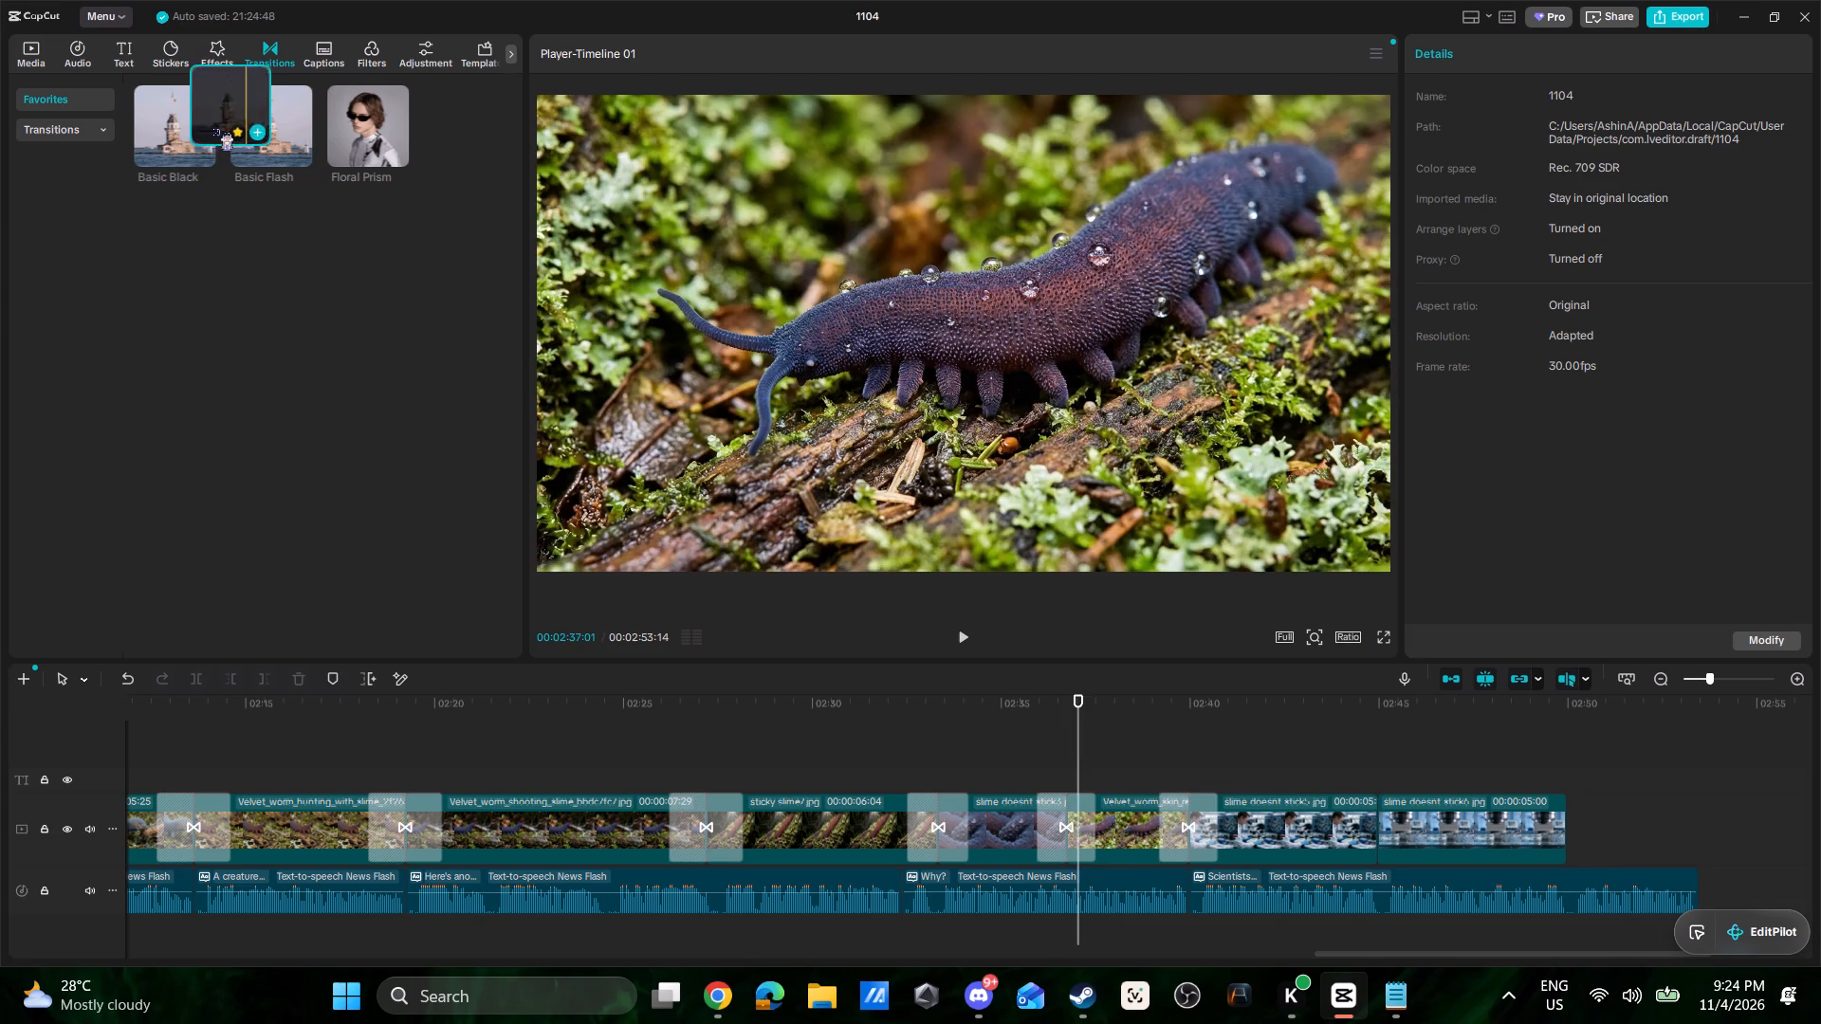
pyautogui.moveTo(212, 127); pyautogui.dragTo(1352, 820)
pyautogui.click(859, 739)
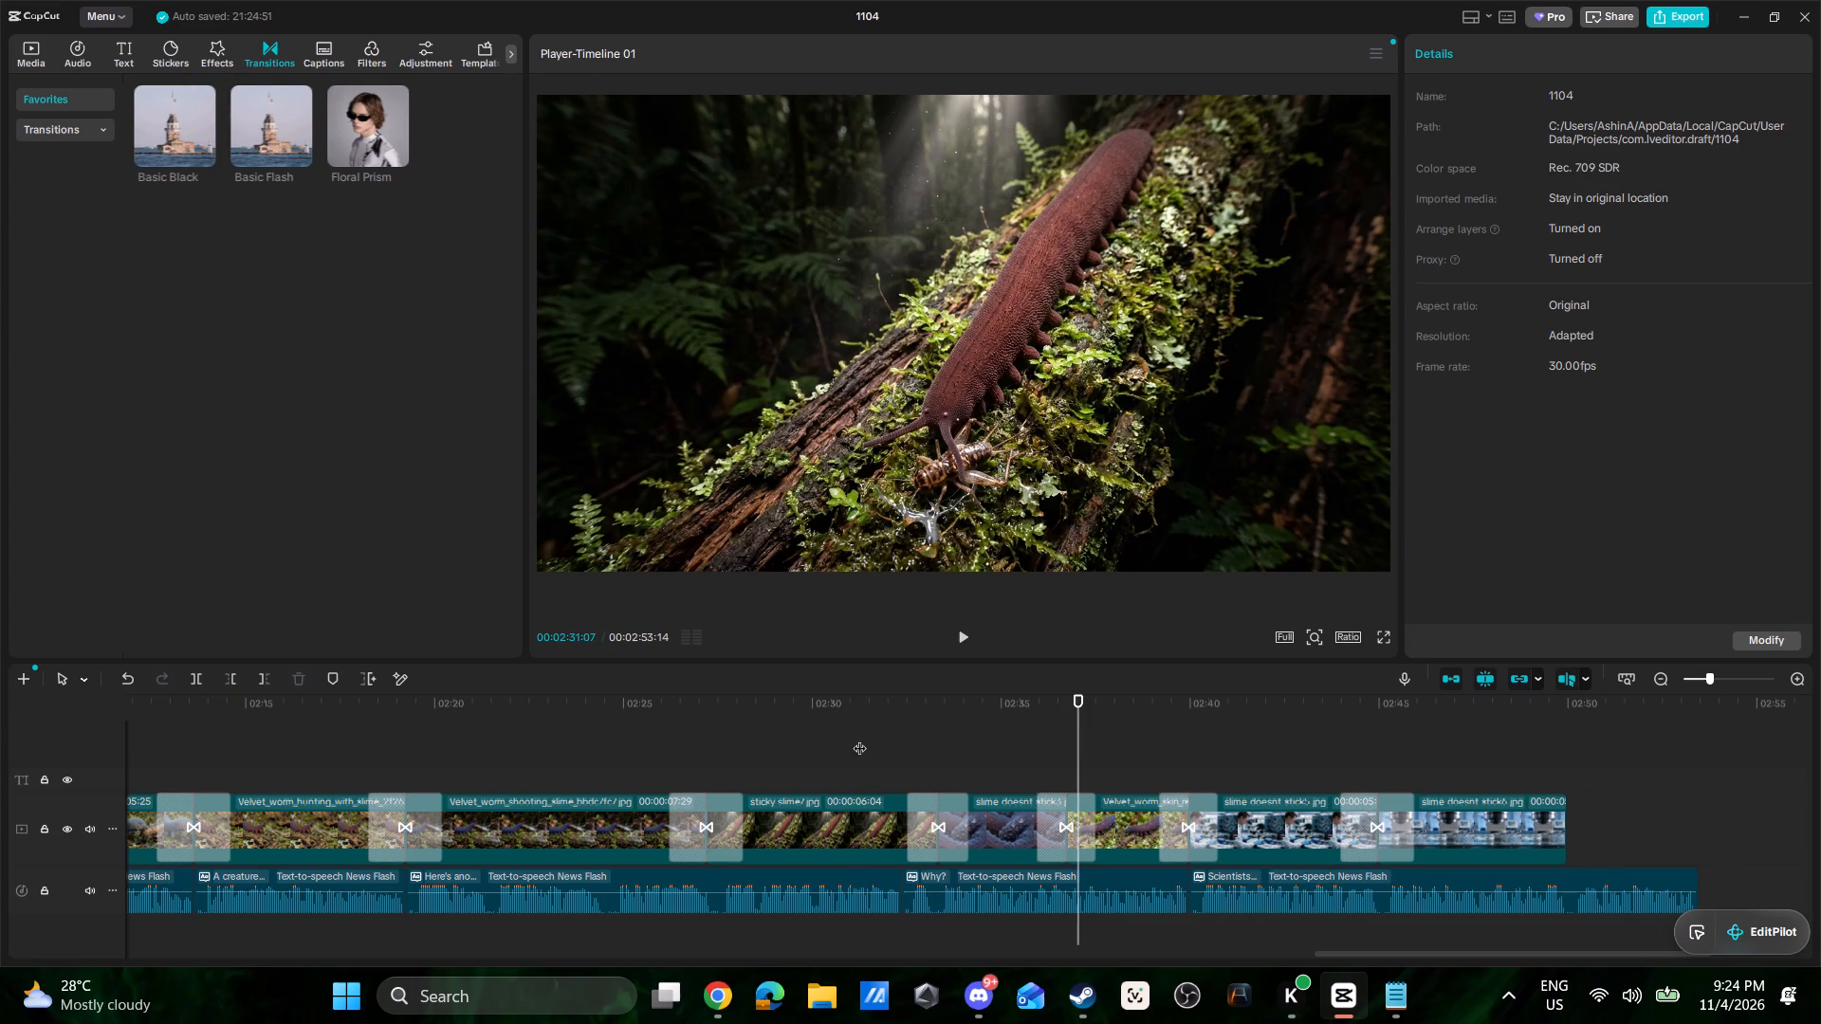
pyautogui.press('space')
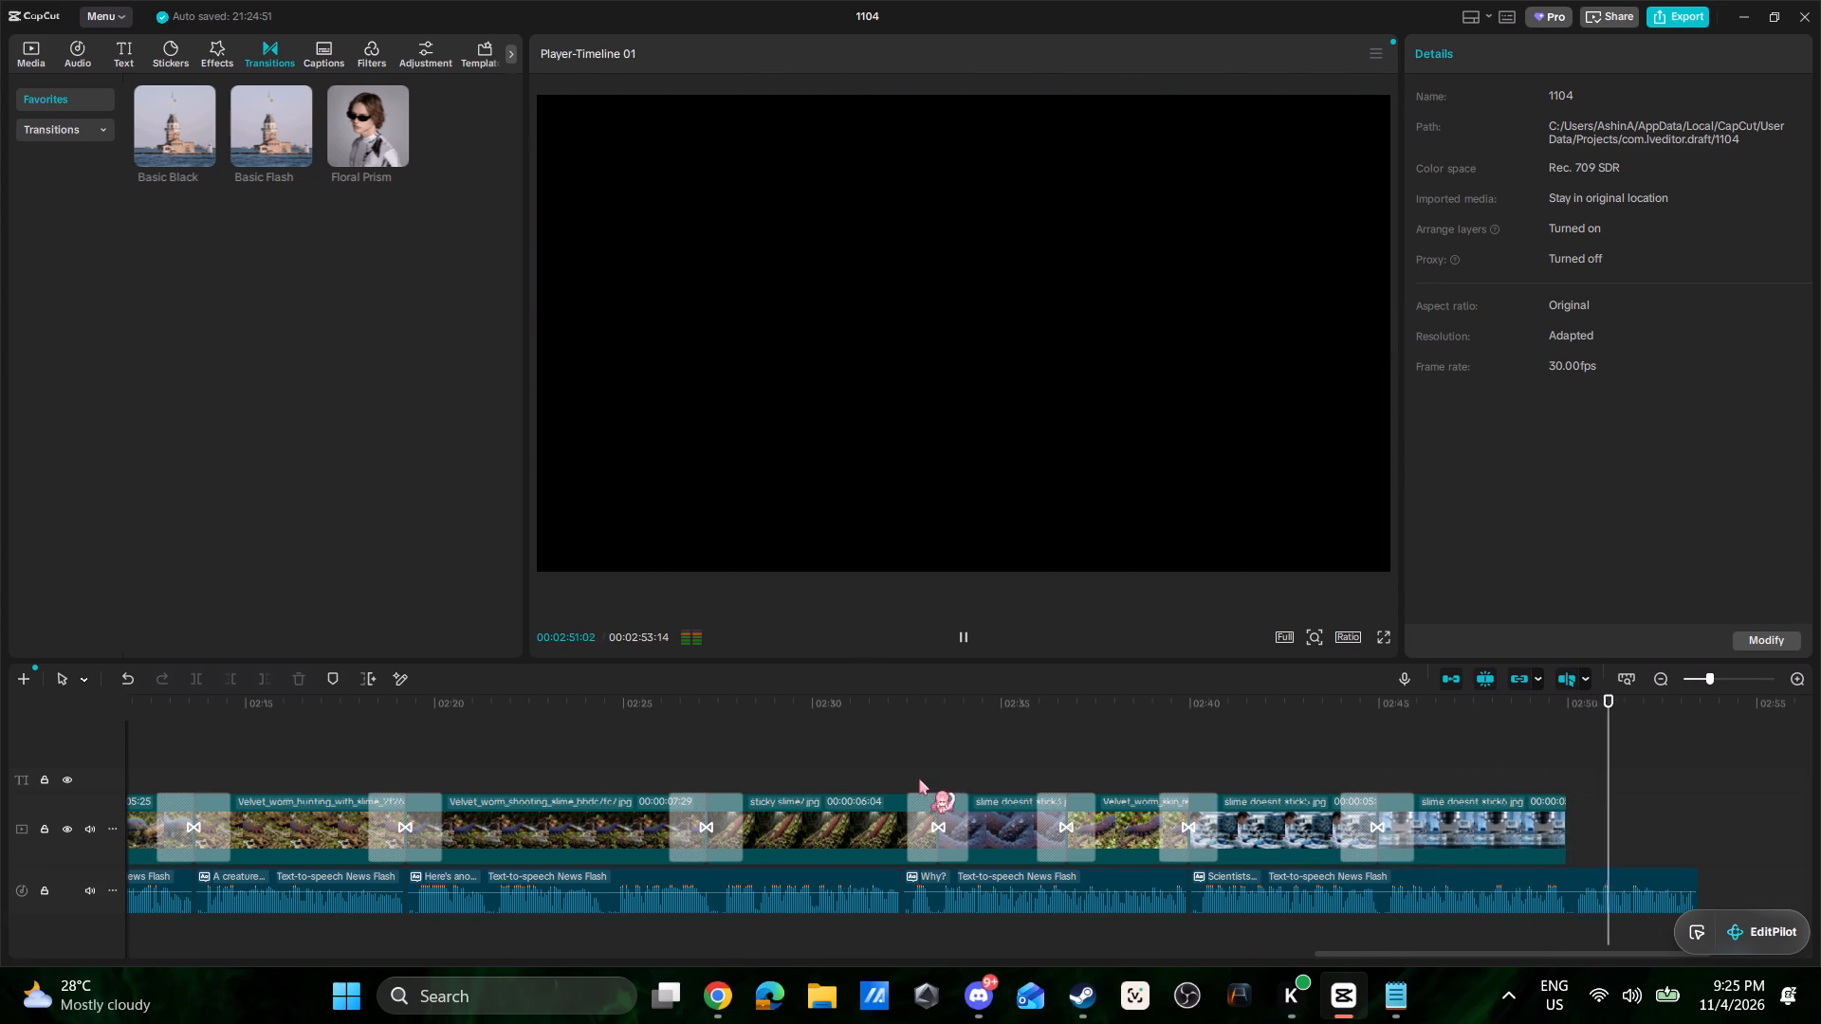
pyautogui.press('space')
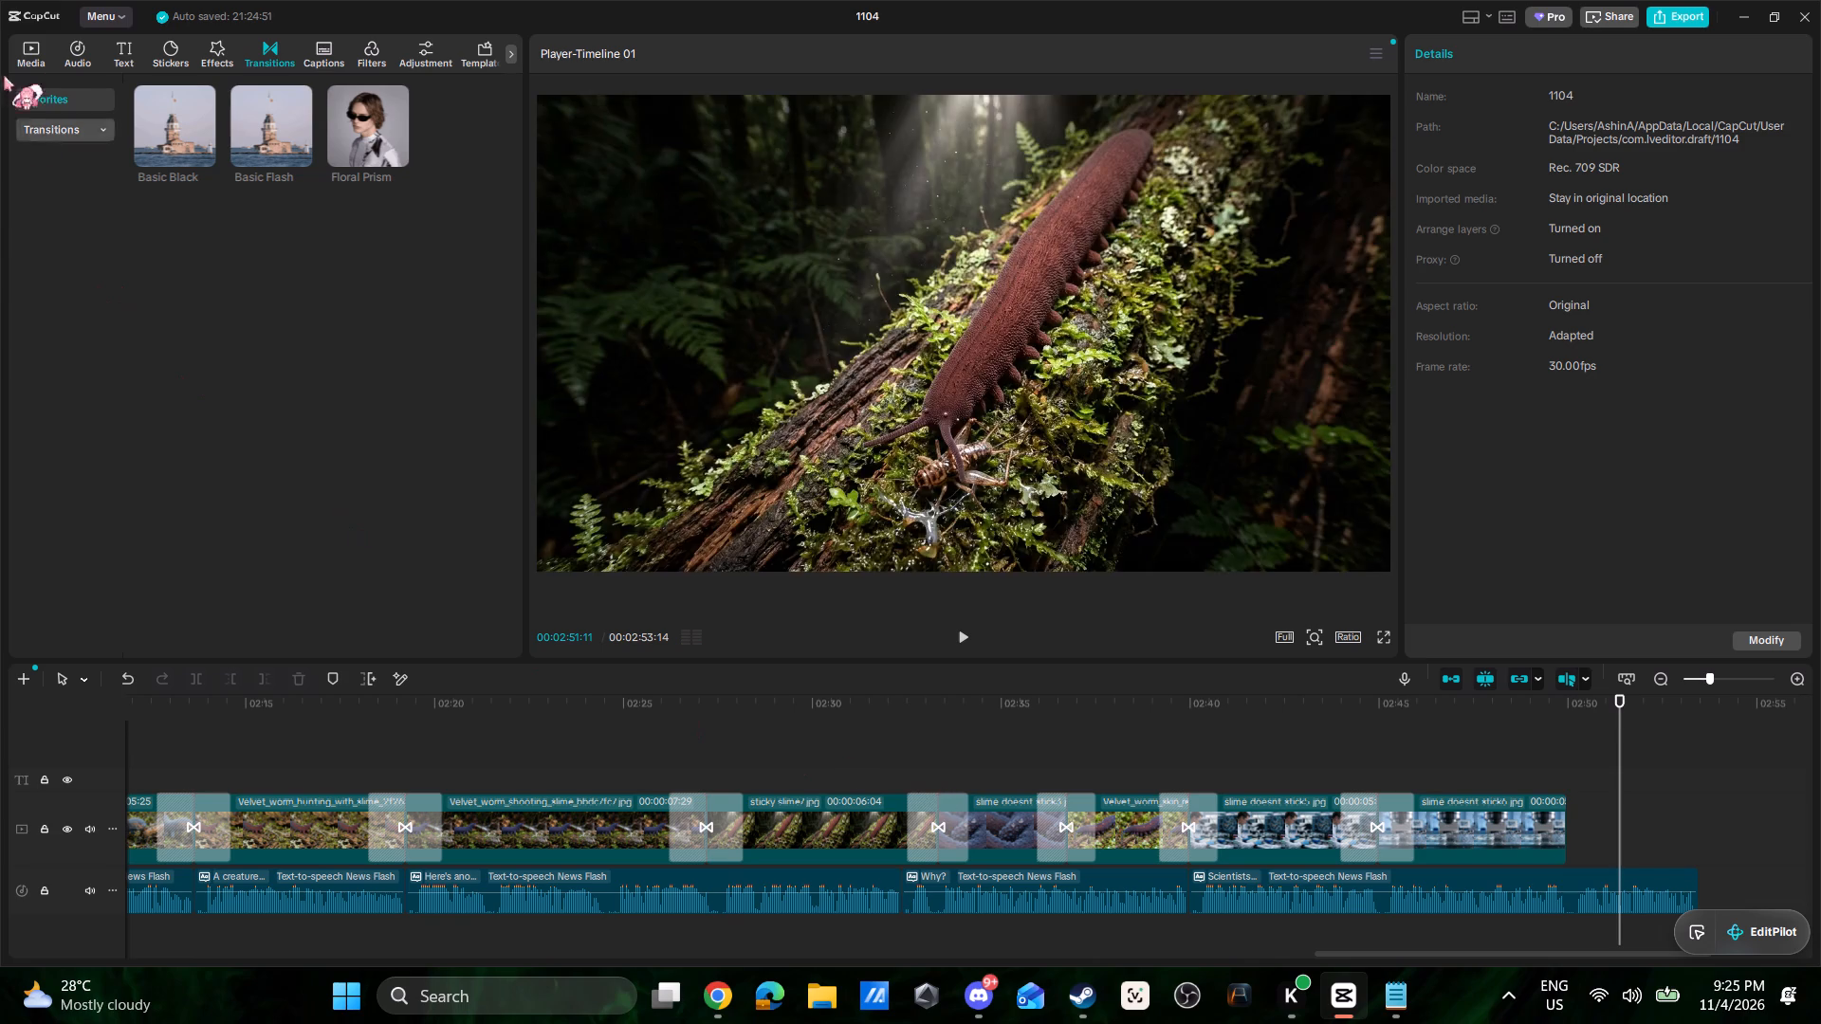
# Add slime doesnt stick7.jpg after slime doesnt stick6.jpg, trim it to the end of the "Scientists..." narration and play it back.
pyautogui.click(37, 49)
pyautogui.moveTo(441, 191); pyautogui.dragTo(521, 242)
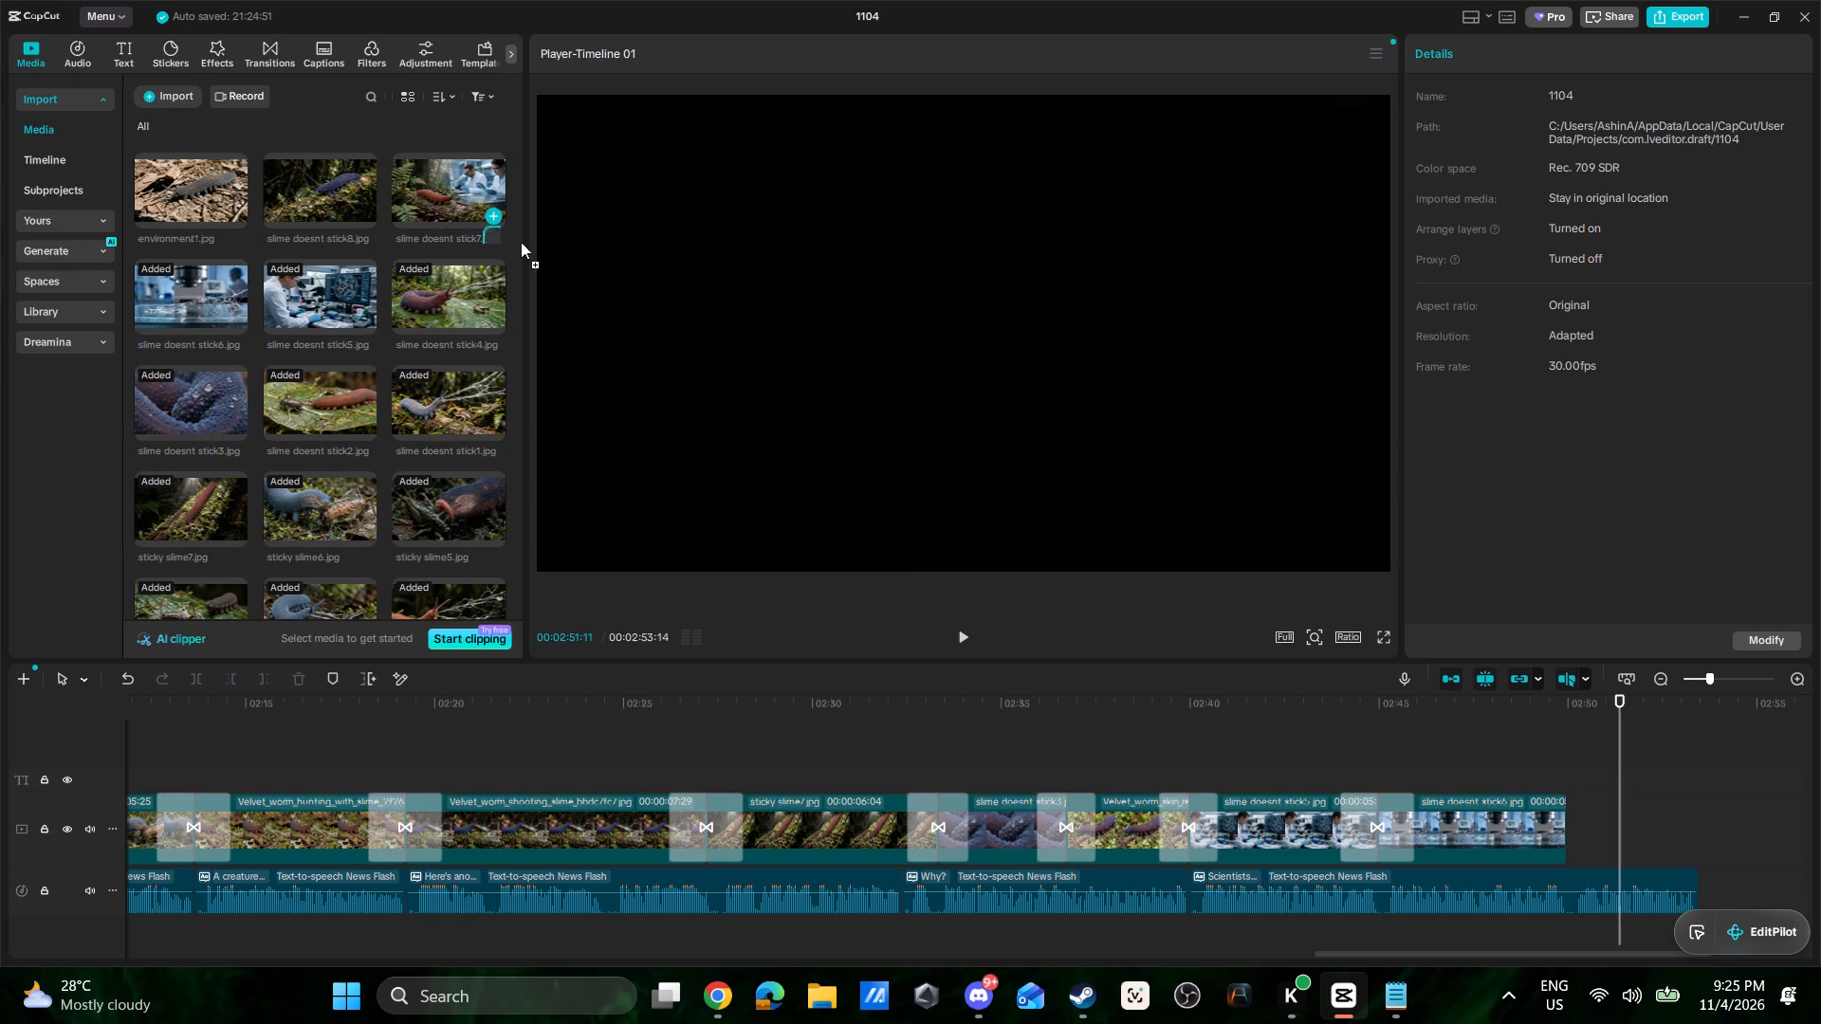
pyautogui.moveTo(521, 242); pyautogui.dragTo(1575, 814)
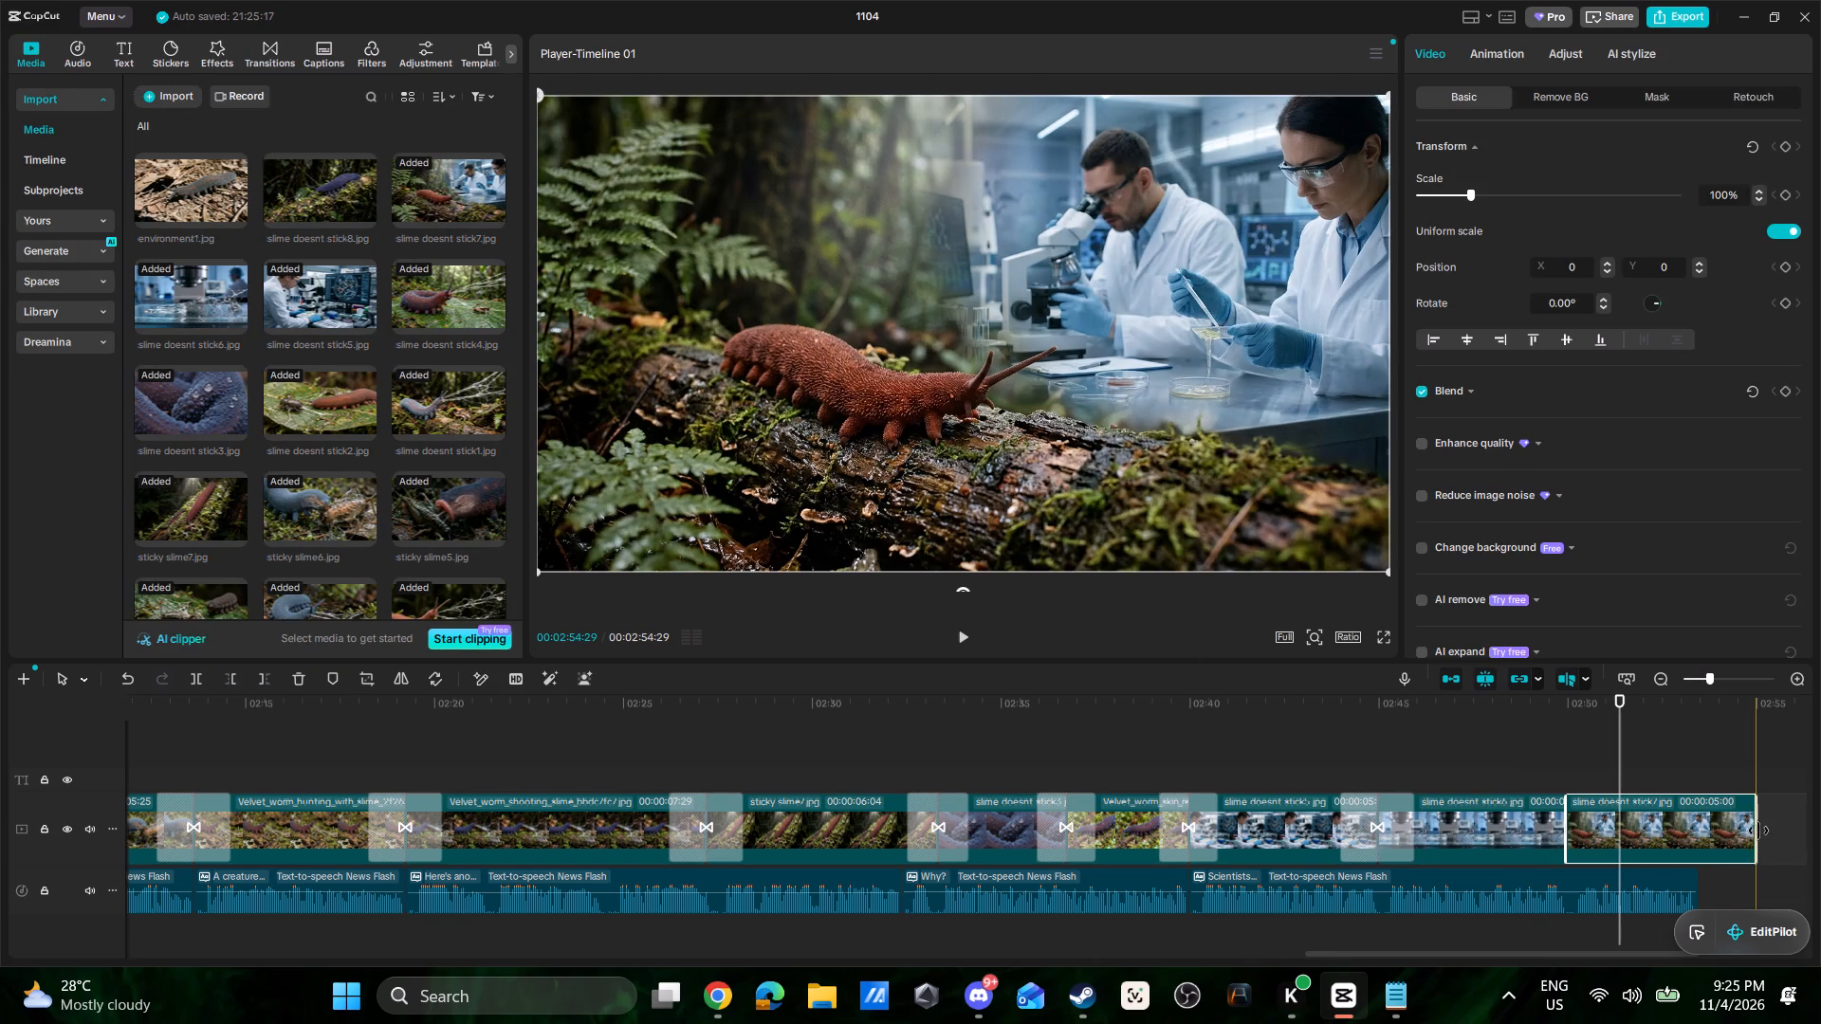
pyautogui.moveTo(1758, 831); pyautogui.dragTo(1698, 836)
pyautogui.click(1509, 749)
pyautogui.press('space')
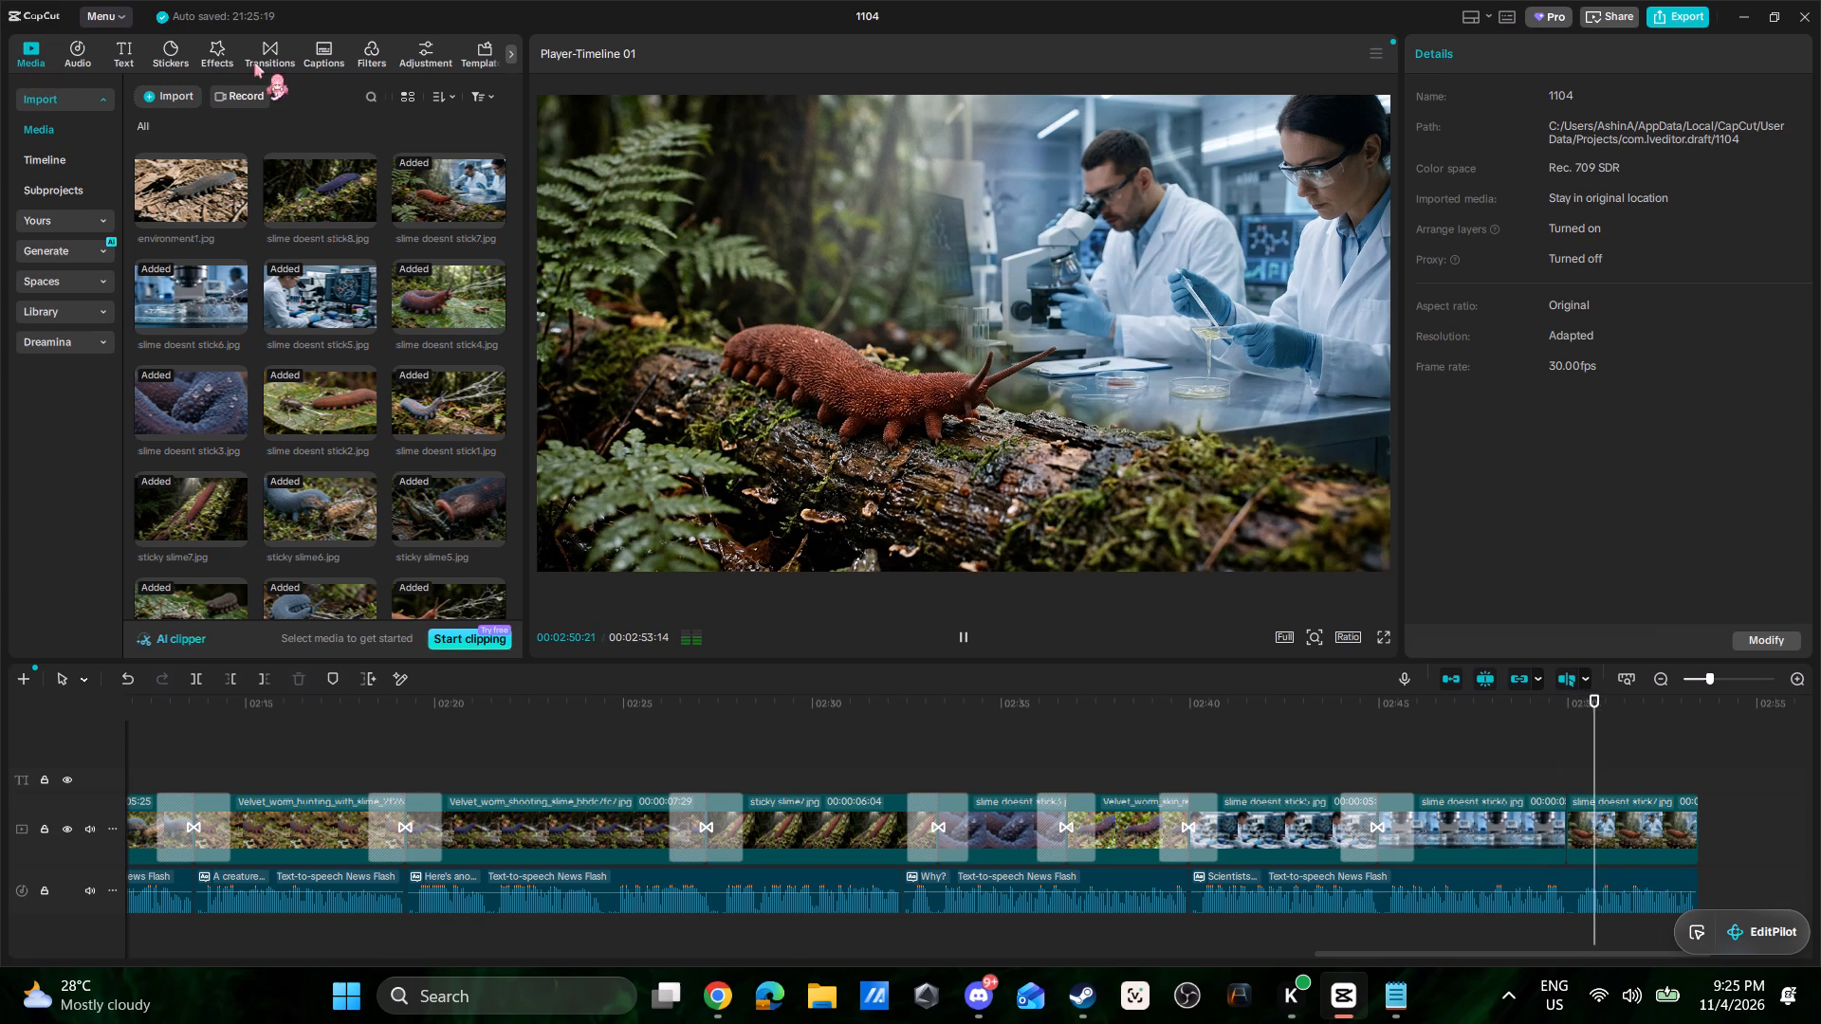
# Add a Basic Black transition between slime doesnt stick6.jpg and slime doesnt stick7.jpg.
pyautogui.click(271, 59)
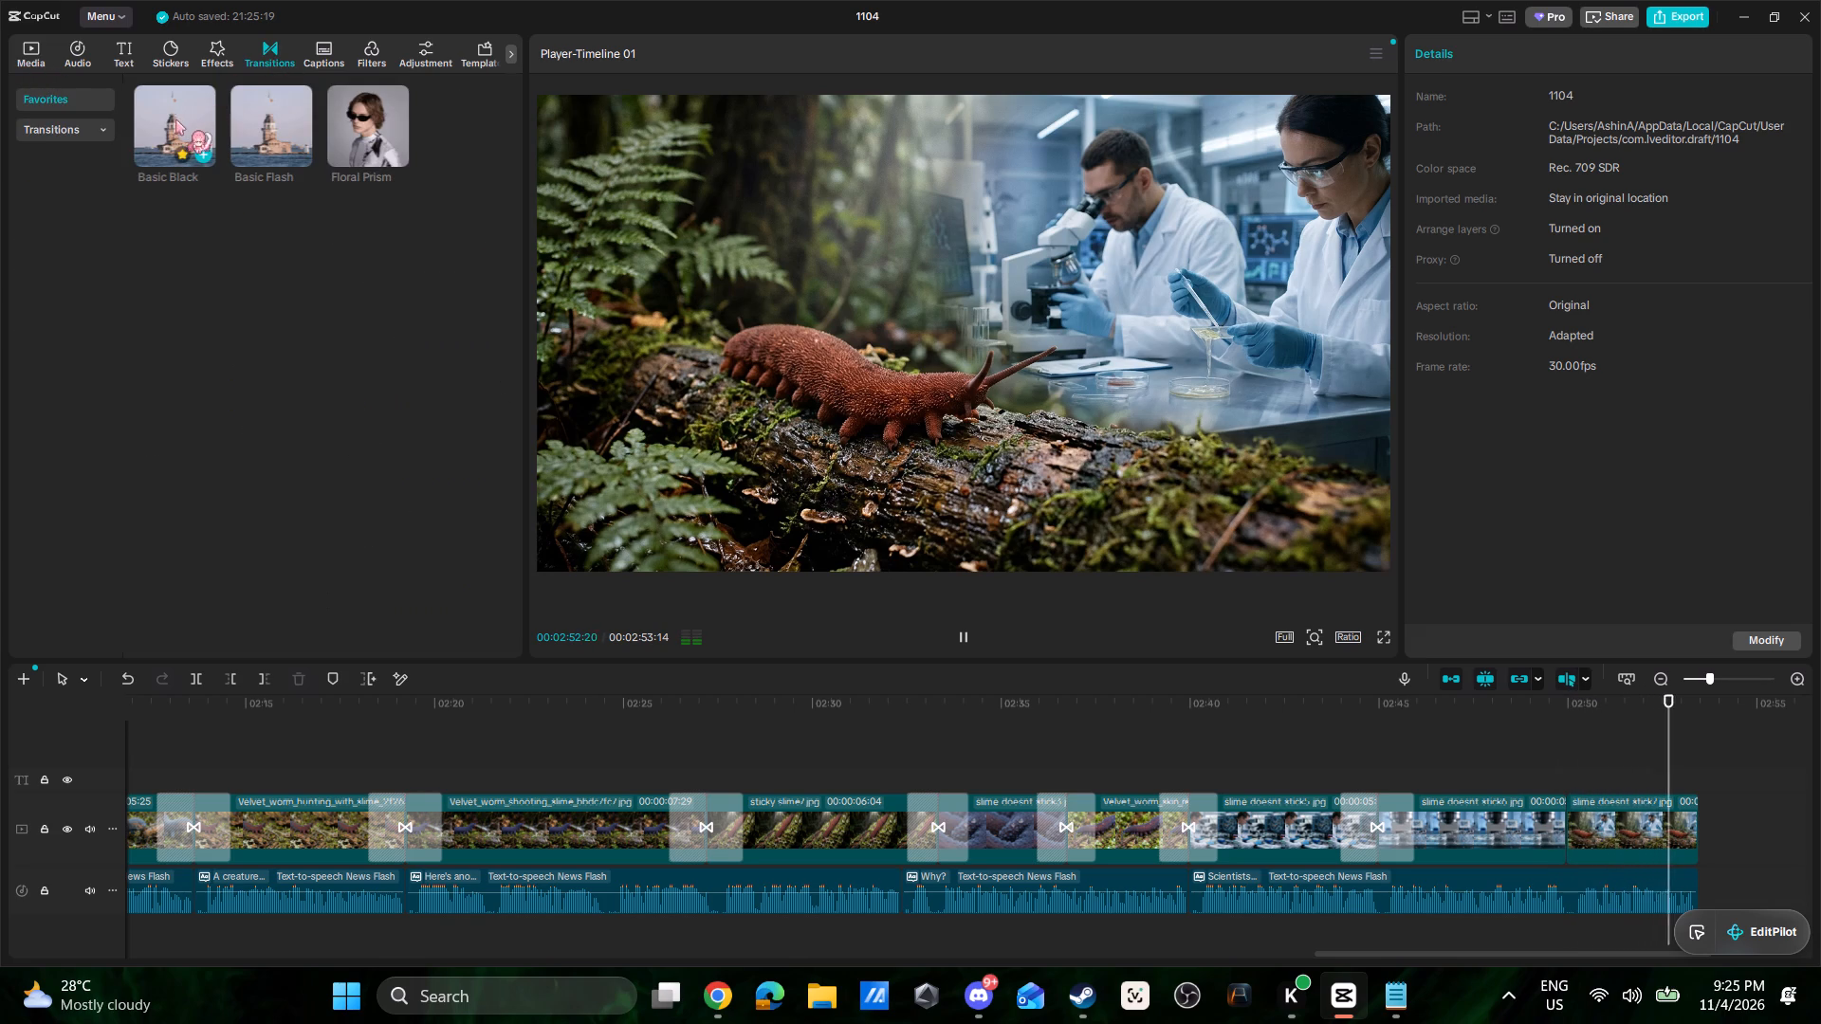
pyautogui.moveTo(175, 119); pyautogui.dragTo(1194, 702)
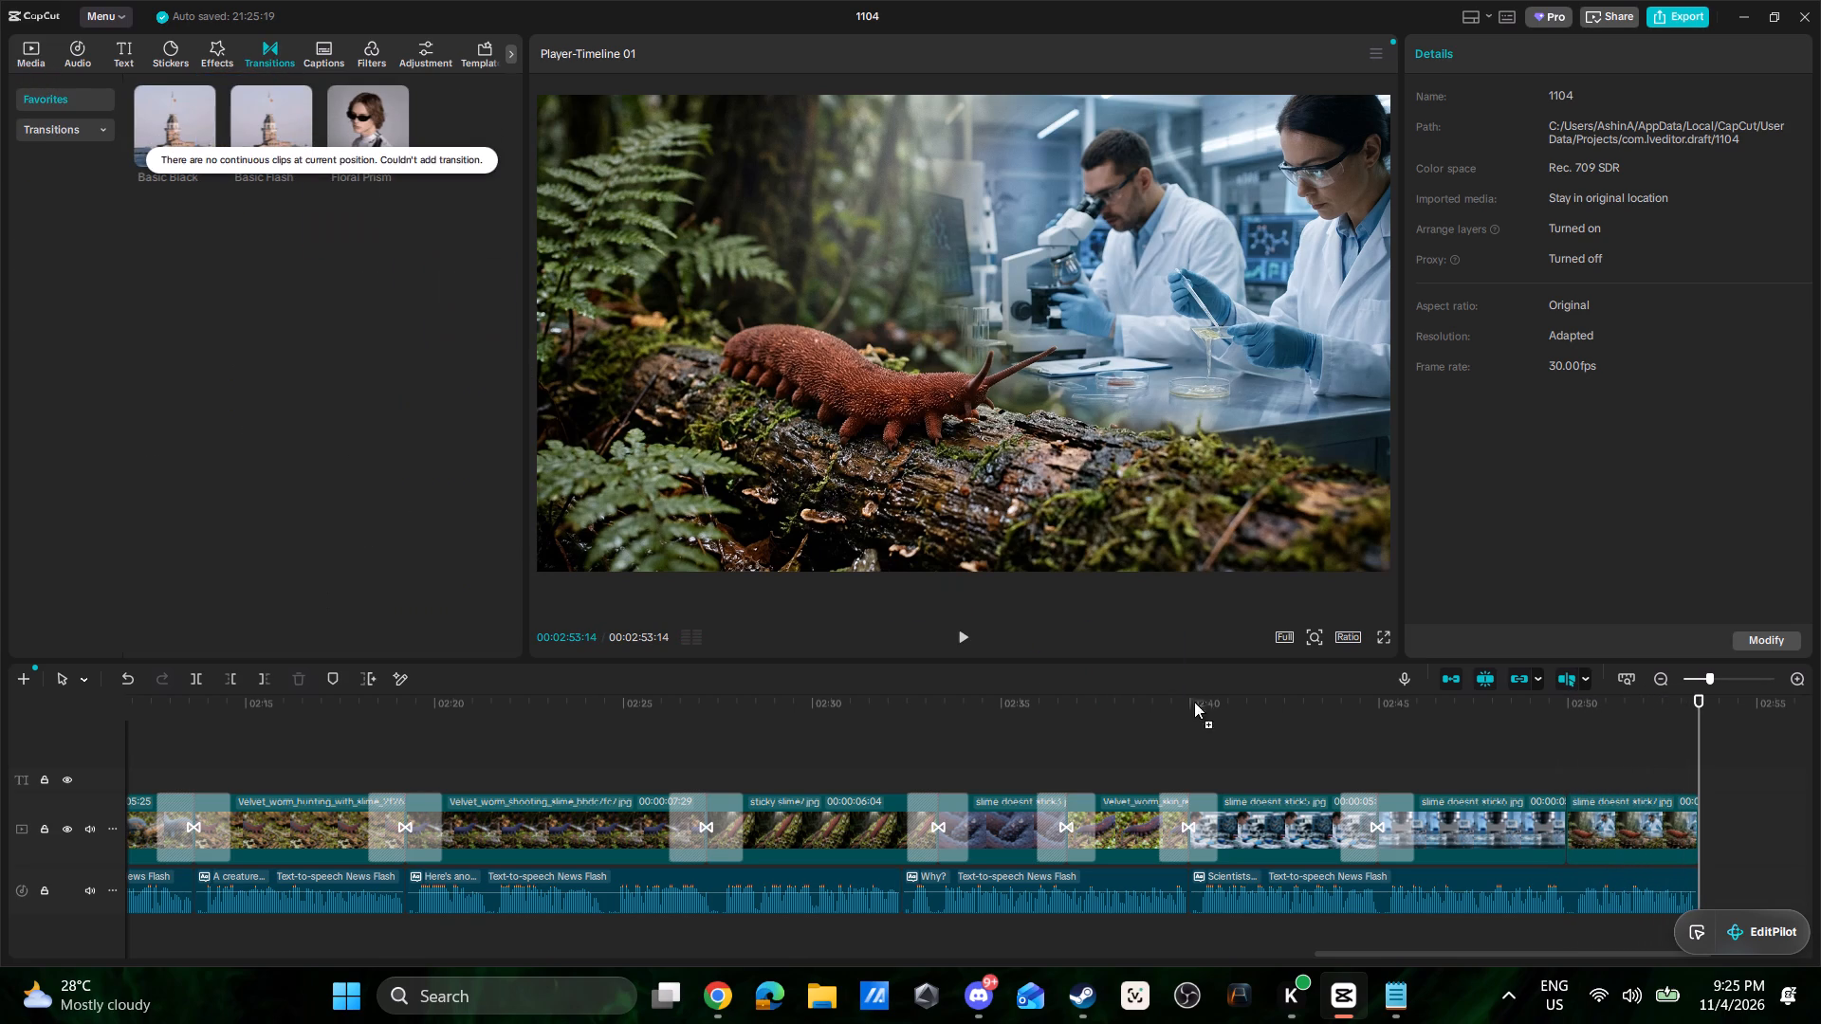
pyautogui.moveTo(1194, 702); pyautogui.dragTo(1527, 816)
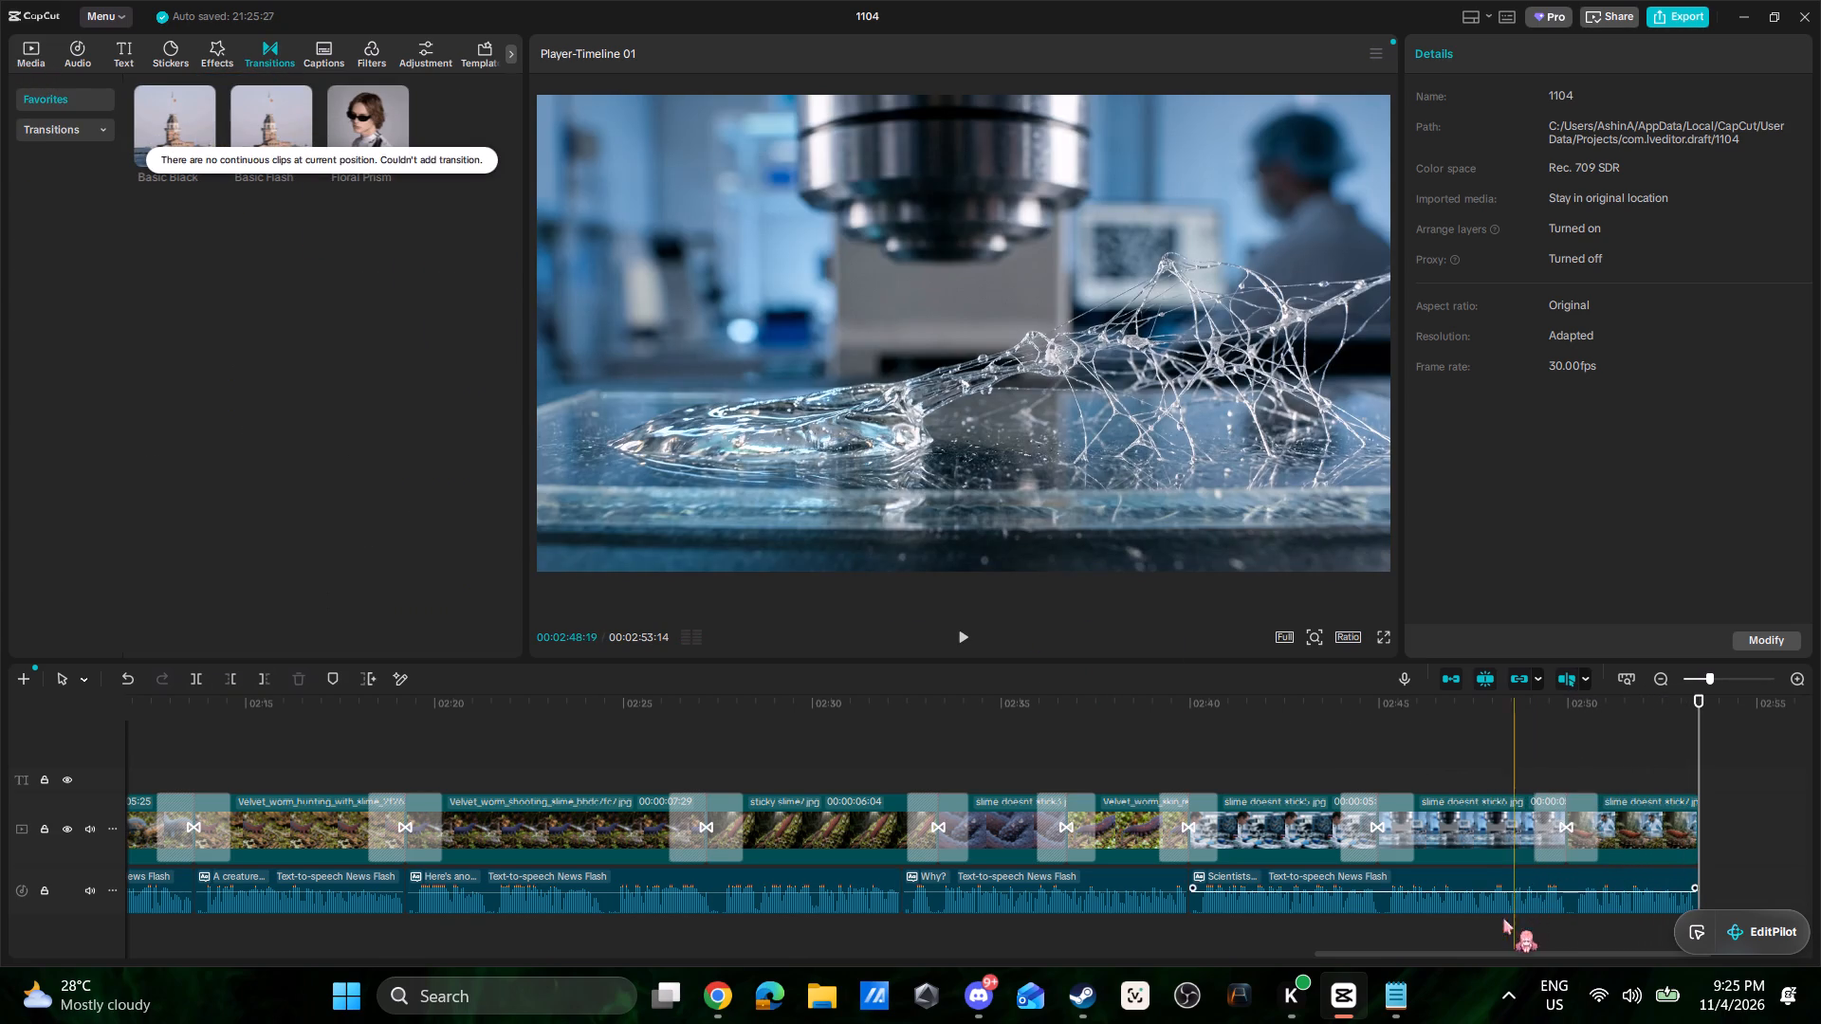
# Copy the script sentence "So this tiny forest predator might even help scientists develop new technologies one day." from Notepad and return to CapCut.
pyautogui.moveTo(1484, 951); pyautogui.dragTo(1757, 971)
pyautogui.click(1392, 1003)
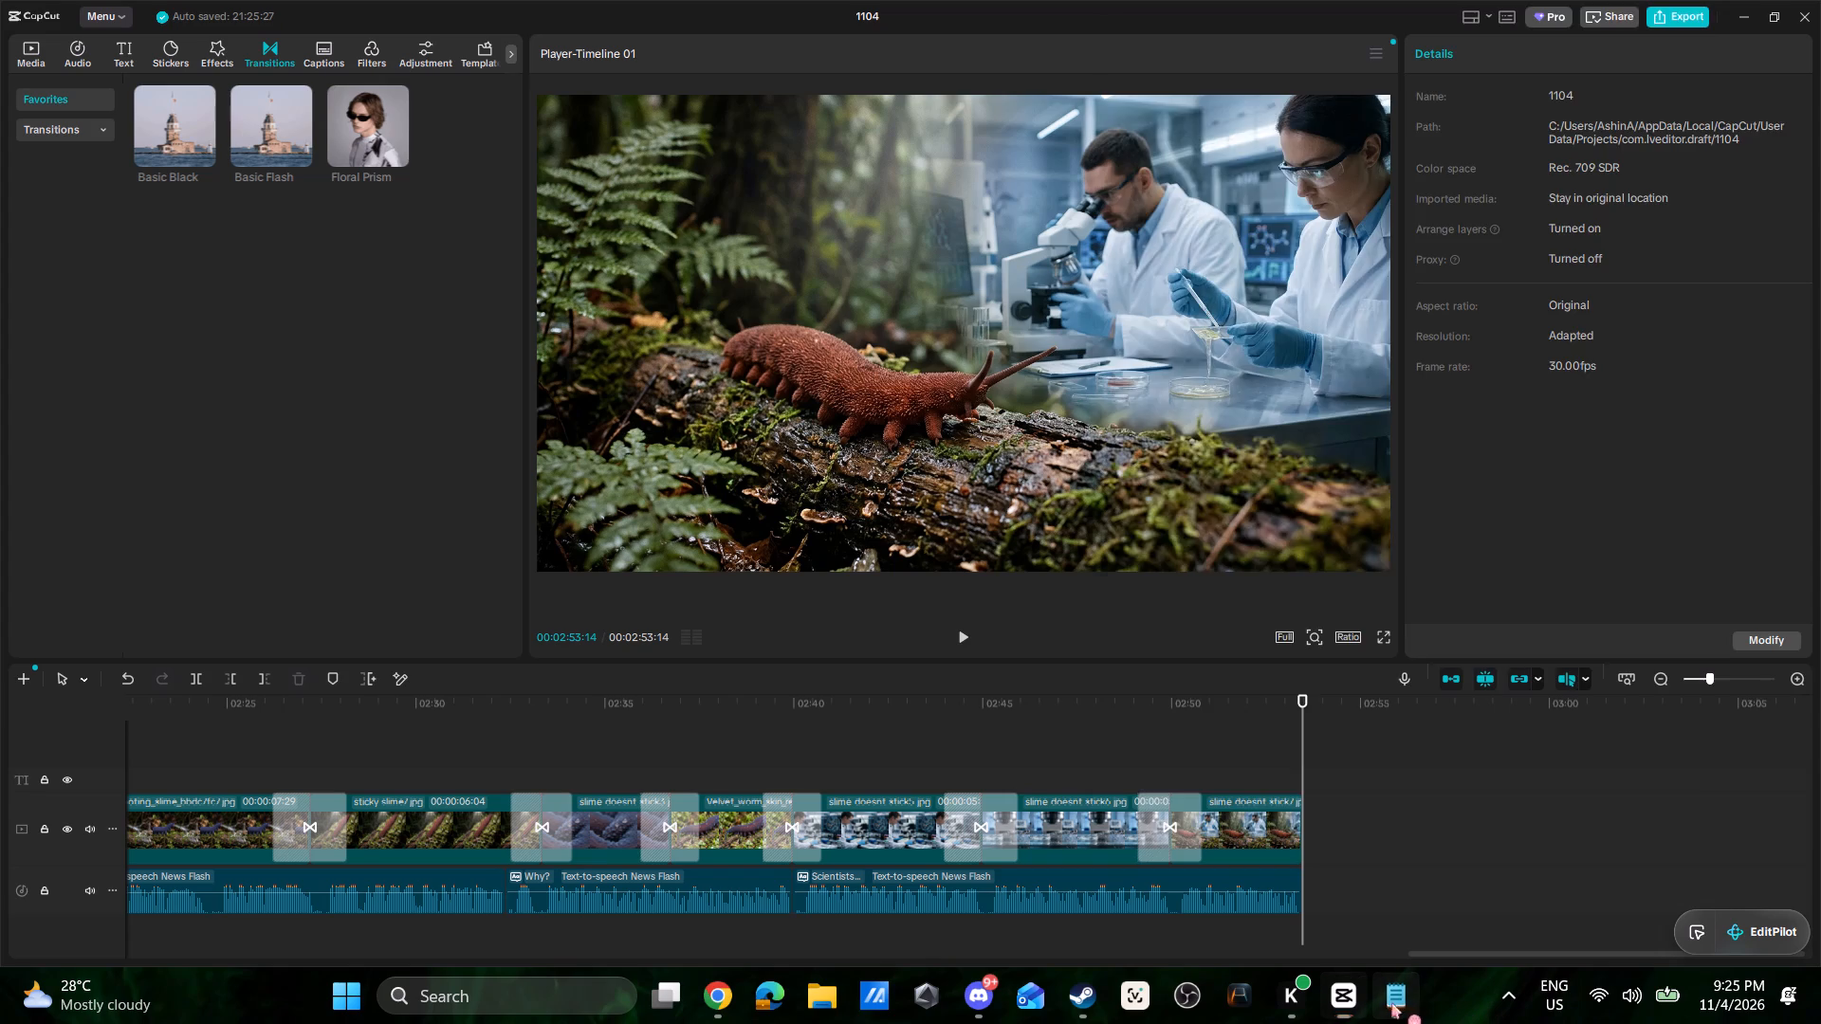
pyautogui.scroll(-1, 1307, 528)
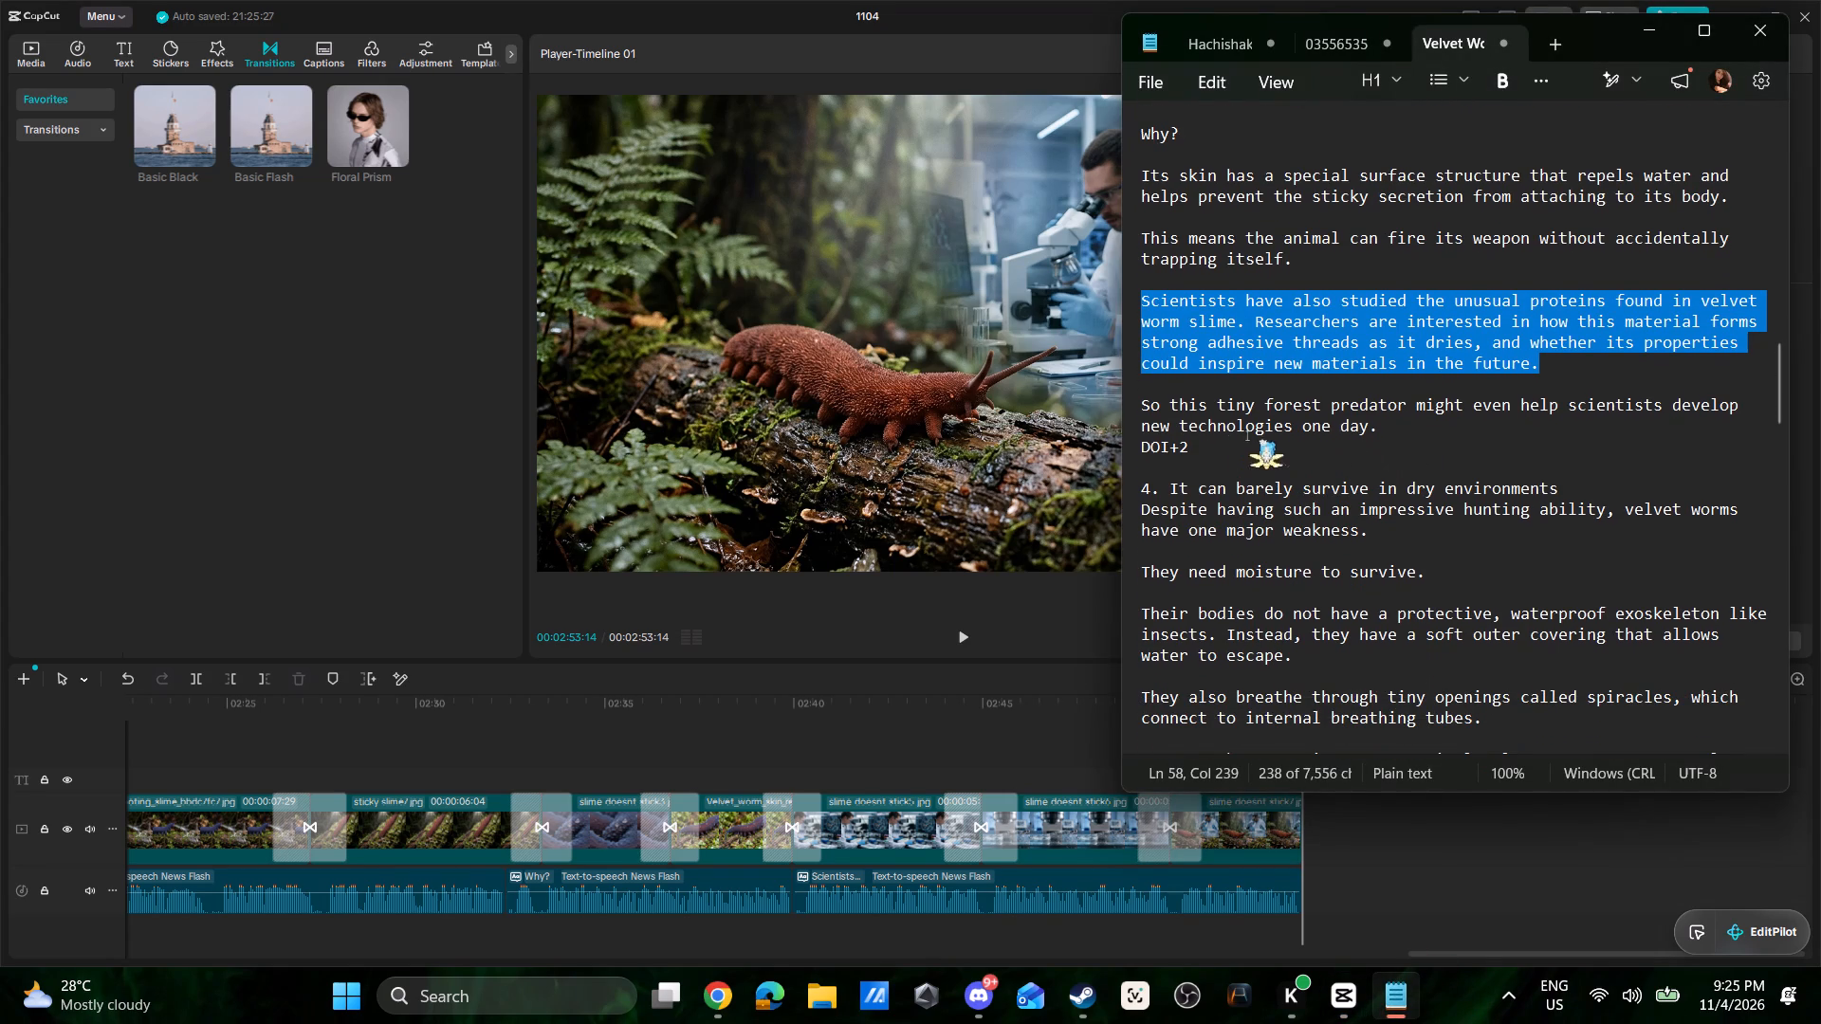
pyautogui.moveTo(1399, 427); pyautogui.dragTo(1132, 411)
pyautogui.hotkey('ctrl', 'c')
pyautogui.hotkey('ctrl', 'c')
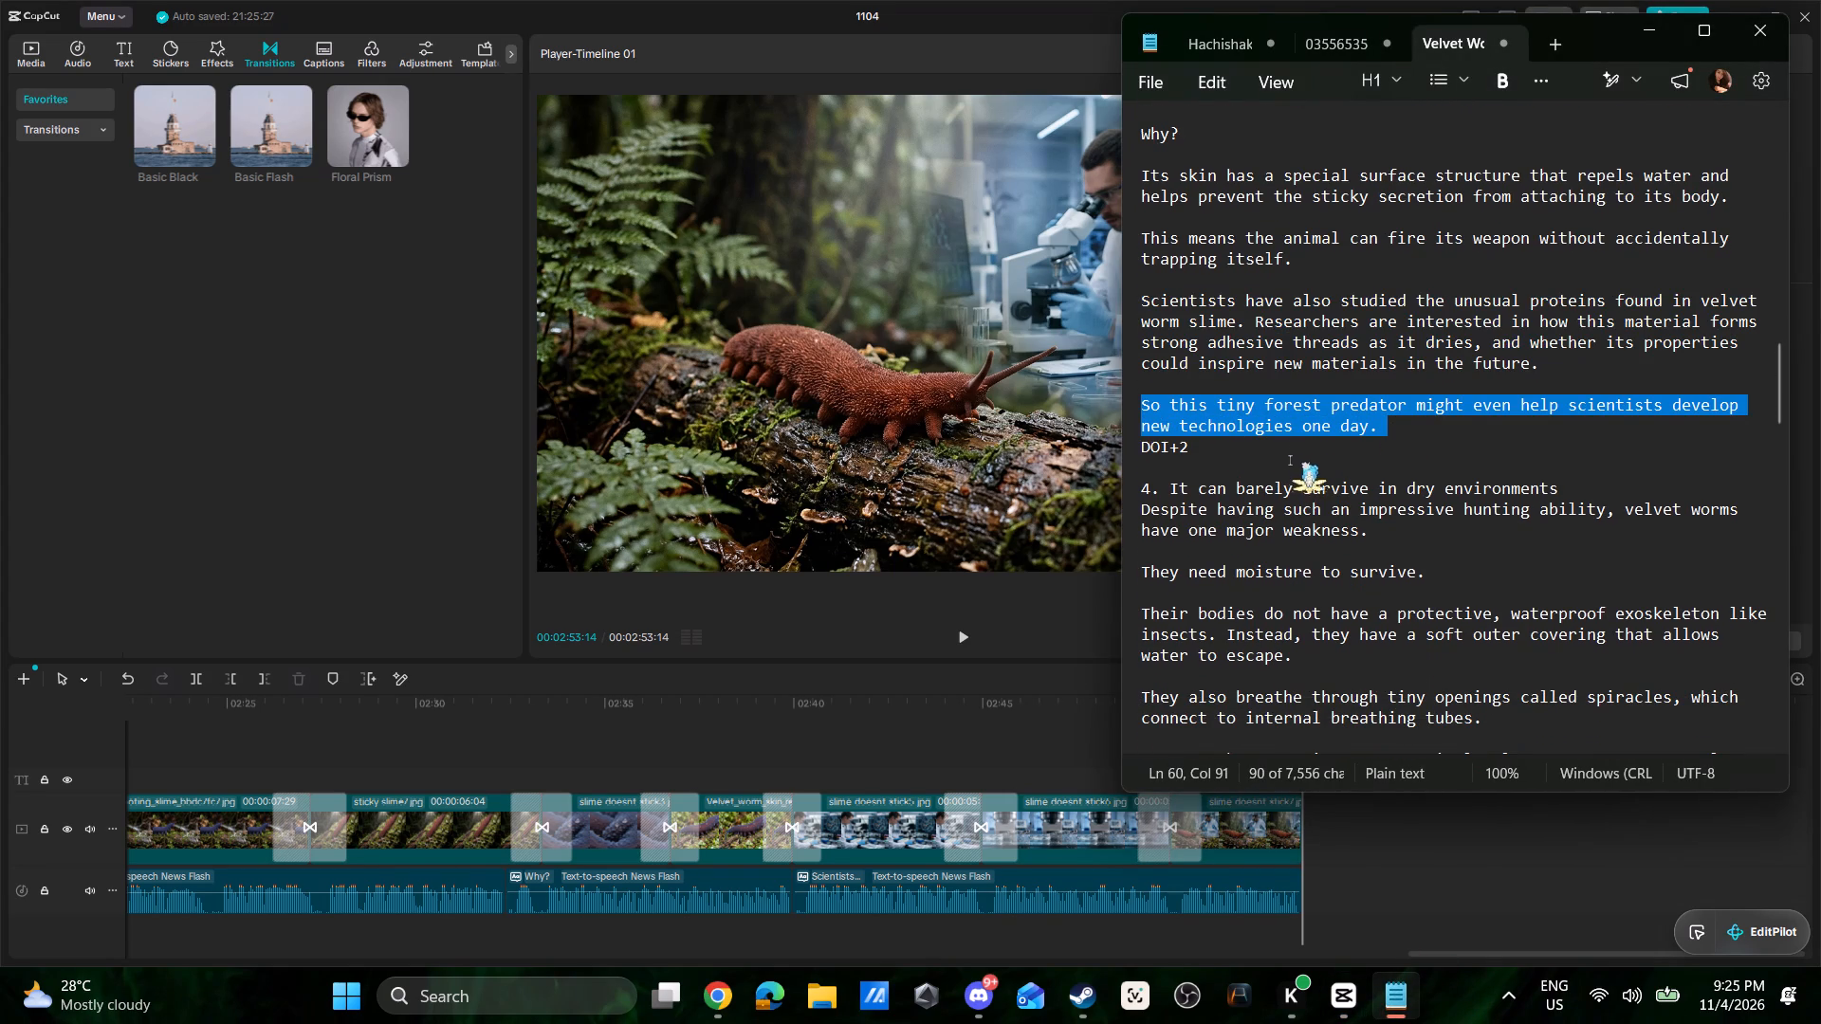
pyautogui.hotkey('ctrl', 'c')
pyautogui.hotkey('ctrl', 'c')
pyautogui.hotkey('ctrl', 'c')
pyautogui.hotkey('ctrl', 'c')
pyautogui.hotkey('ctrl', 'c')
pyautogui.hotkey('ctrl', 'c')
pyautogui.hotkey('ctrl', 'c')
pyautogui.hotkey('ctrl', 'c')
pyautogui.hotkey('ctrl', 'c')
pyautogui.hotkey('ctrl', 'c')
pyautogui.hotkey('ctrl', 'c')
pyautogui.hotkey('alt', 'Tab')
pyautogui.hotkey('alt', 'Tab')
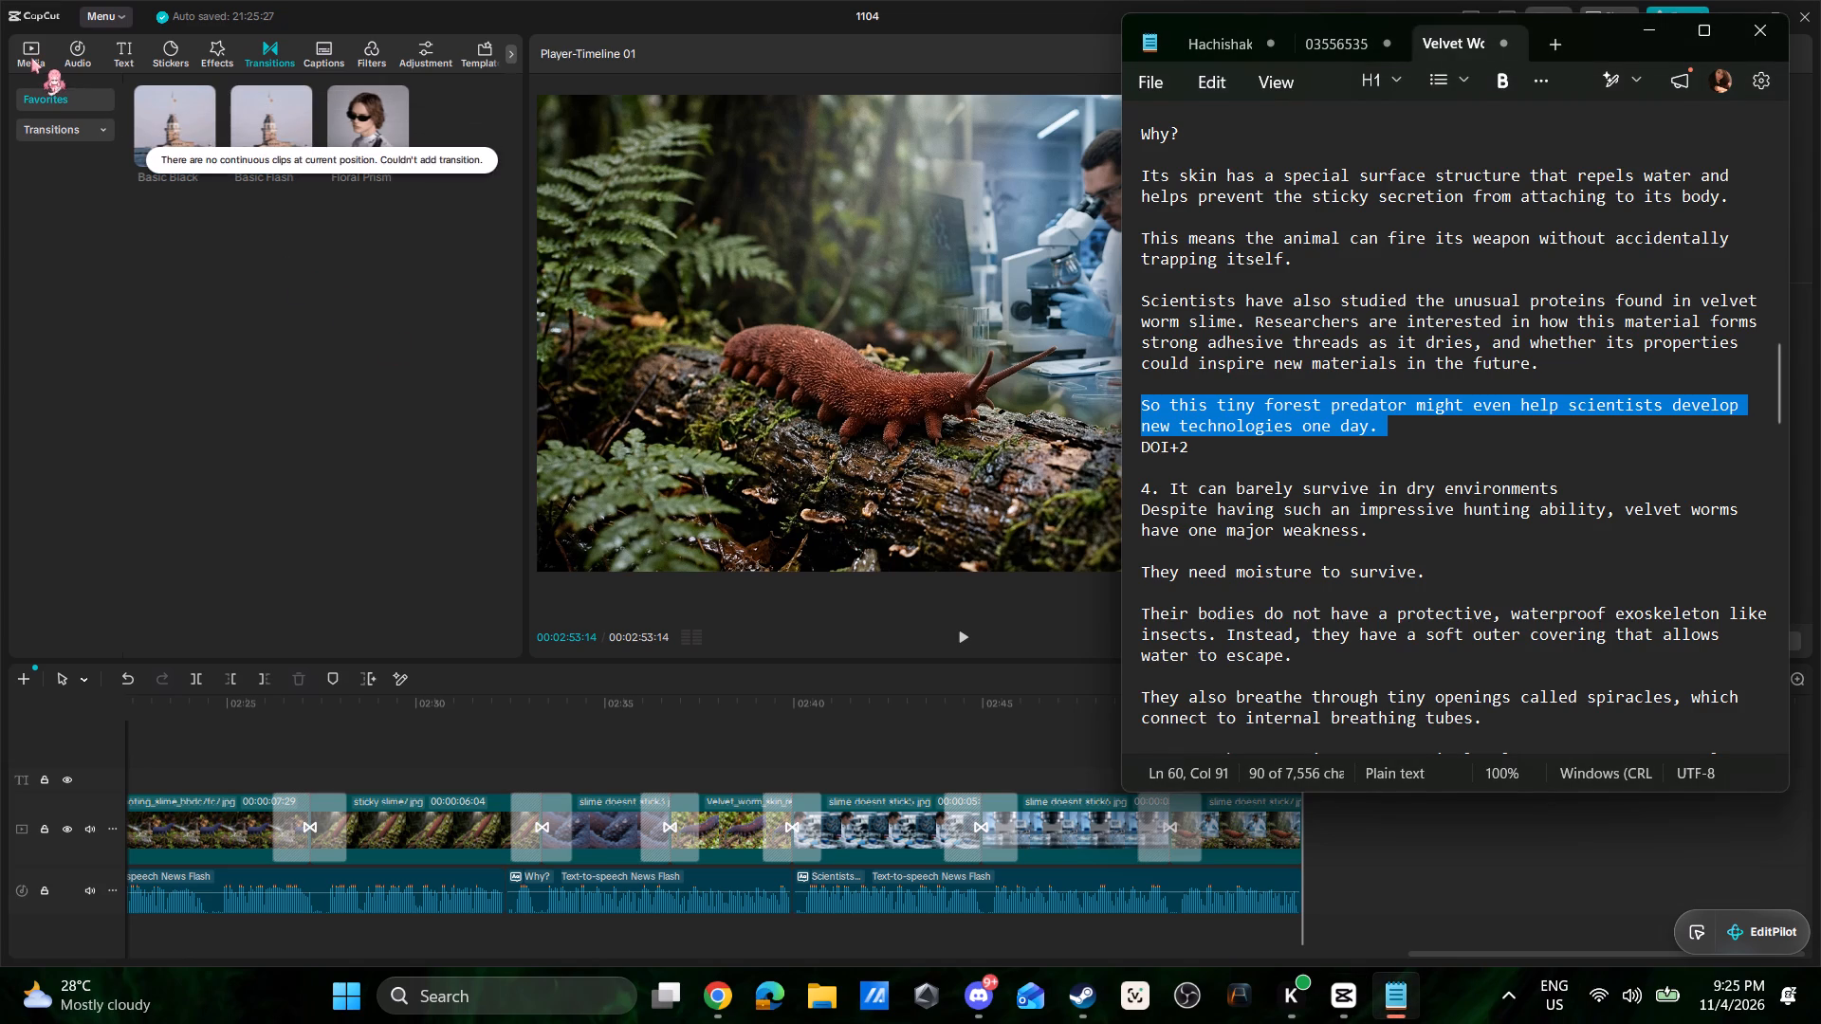
pyautogui.click(164, 272)
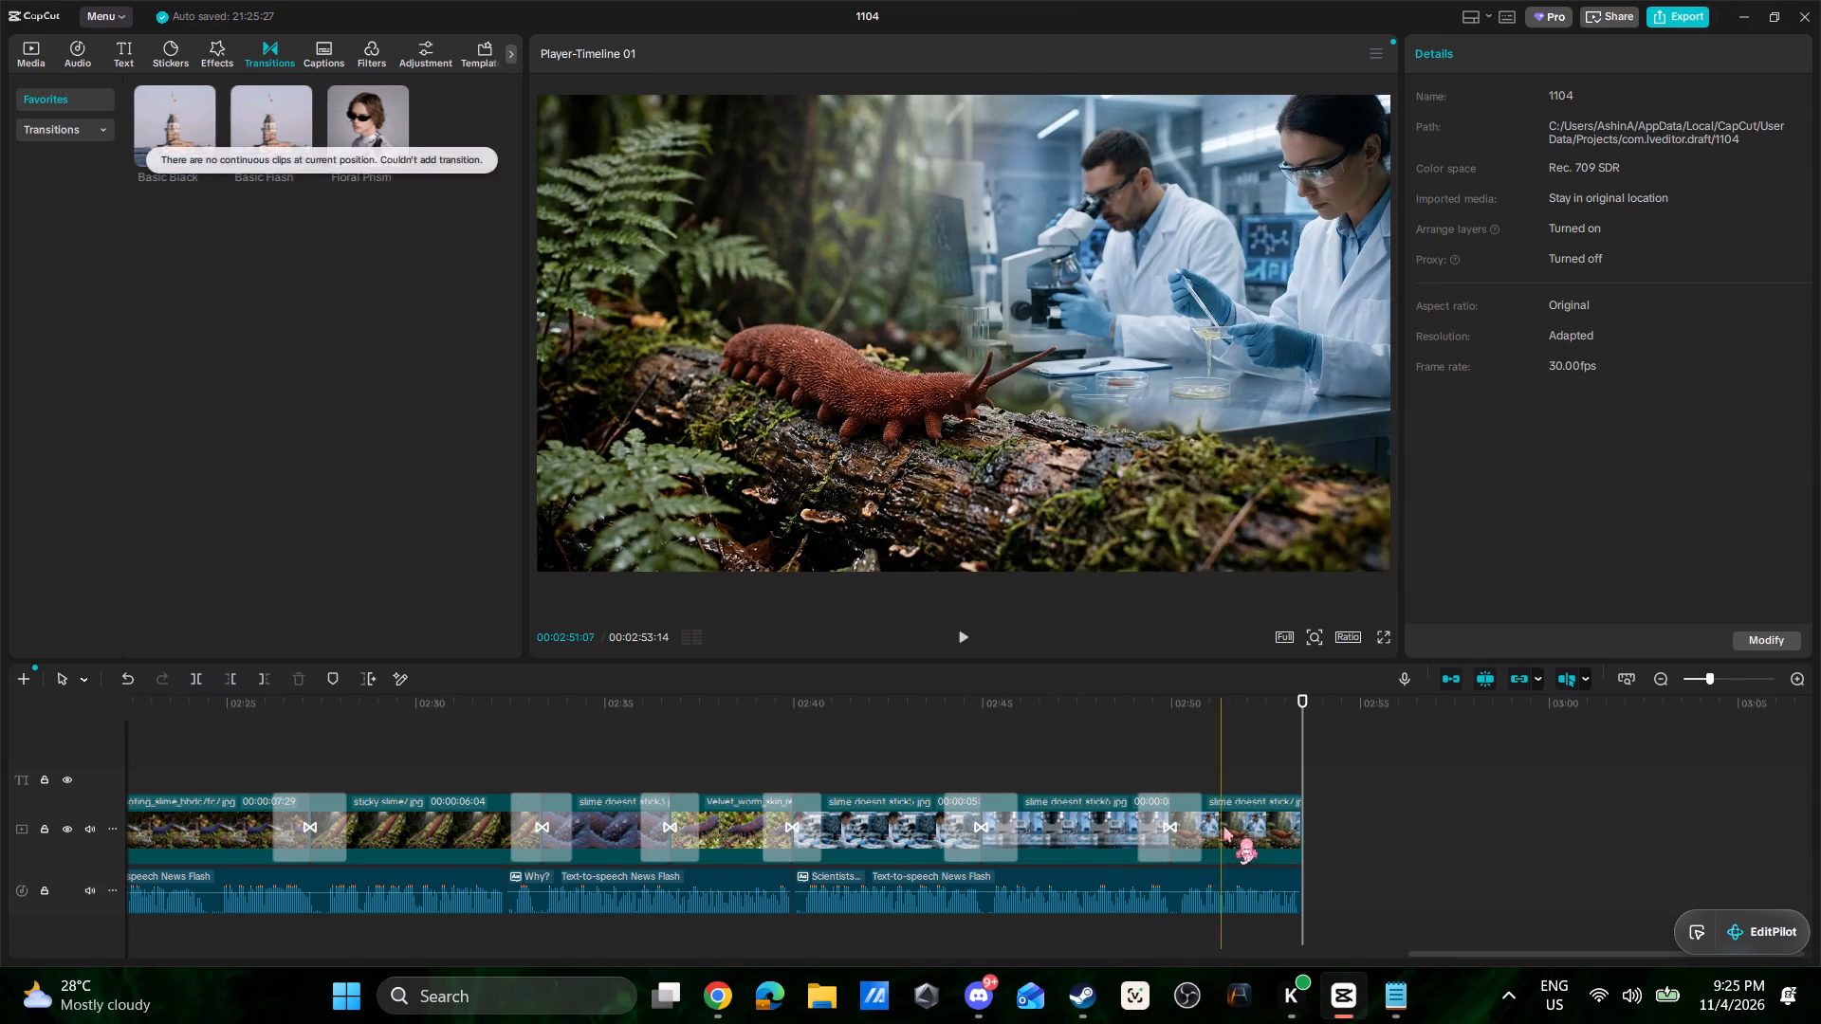
# Add a default text clip at the end of the last narration and replace its content with the copied sentence.
pyautogui.click(118, 52)
pyautogui.moveTo(167, 114); pyautogui.dragTo(733, 276)
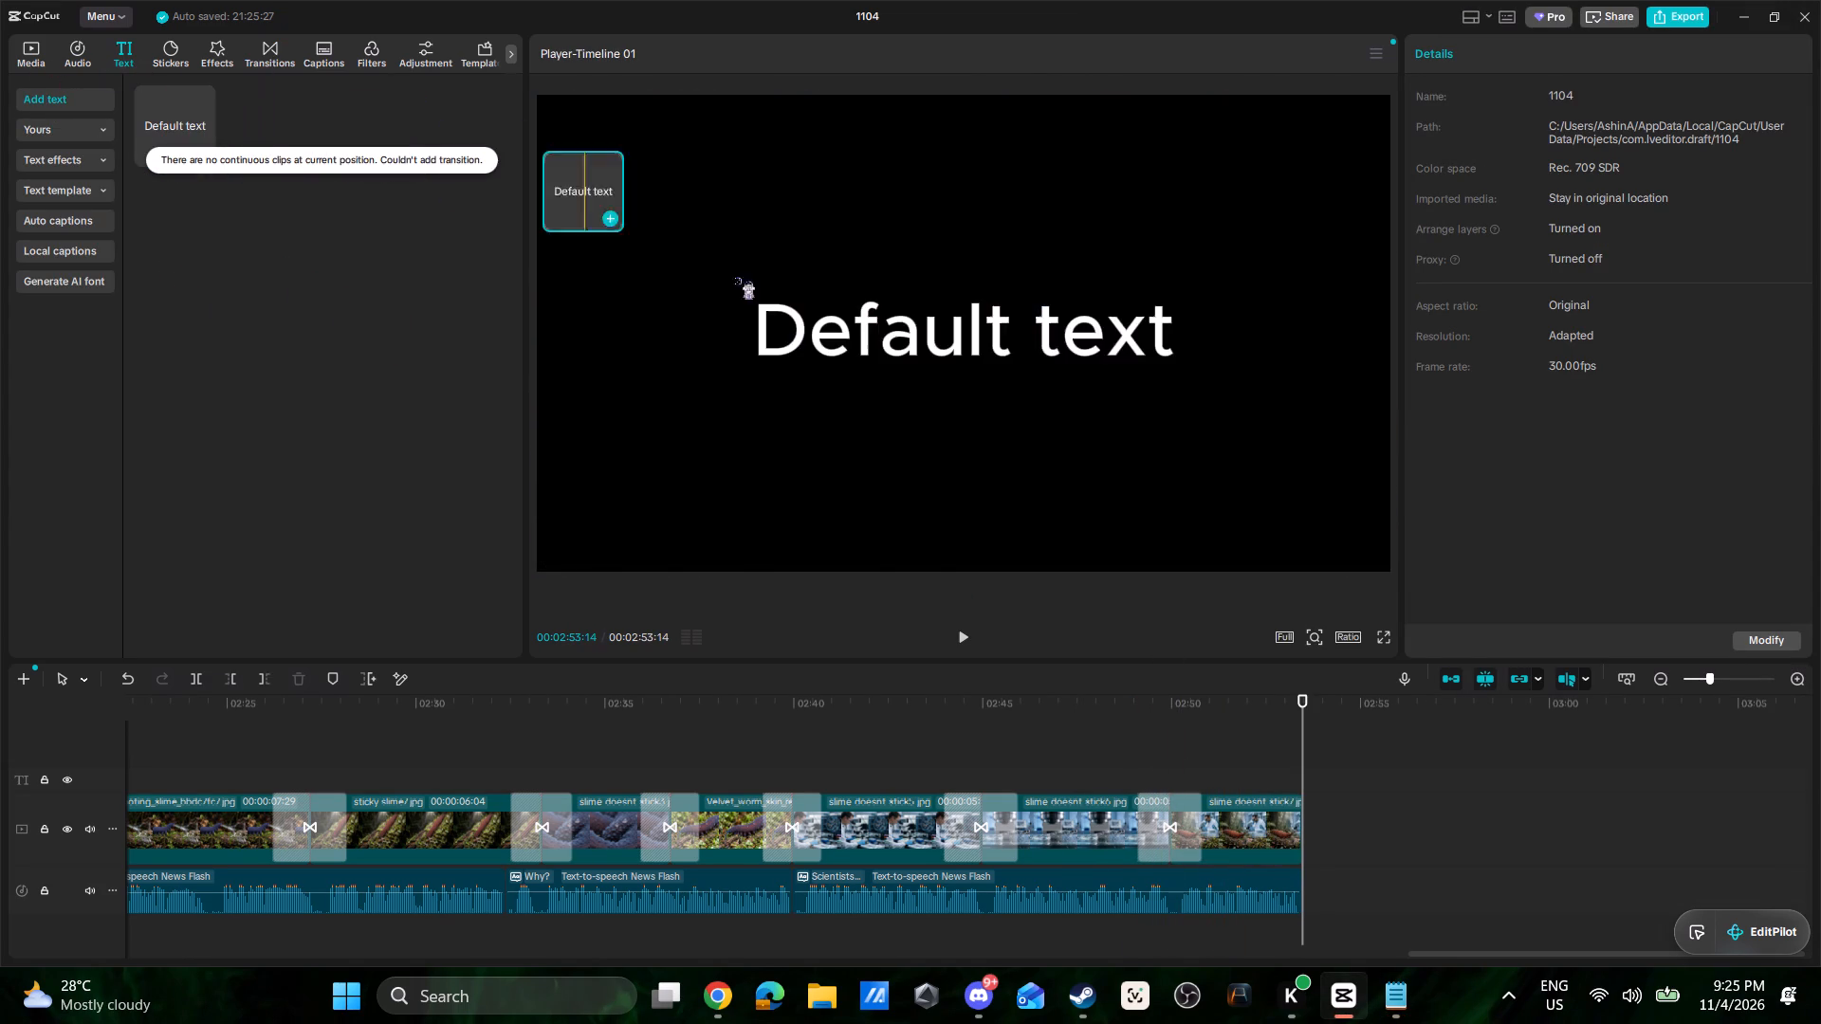
pyautogui.moveTo(733, 276); pyautogui.dragTo(1305, 773)
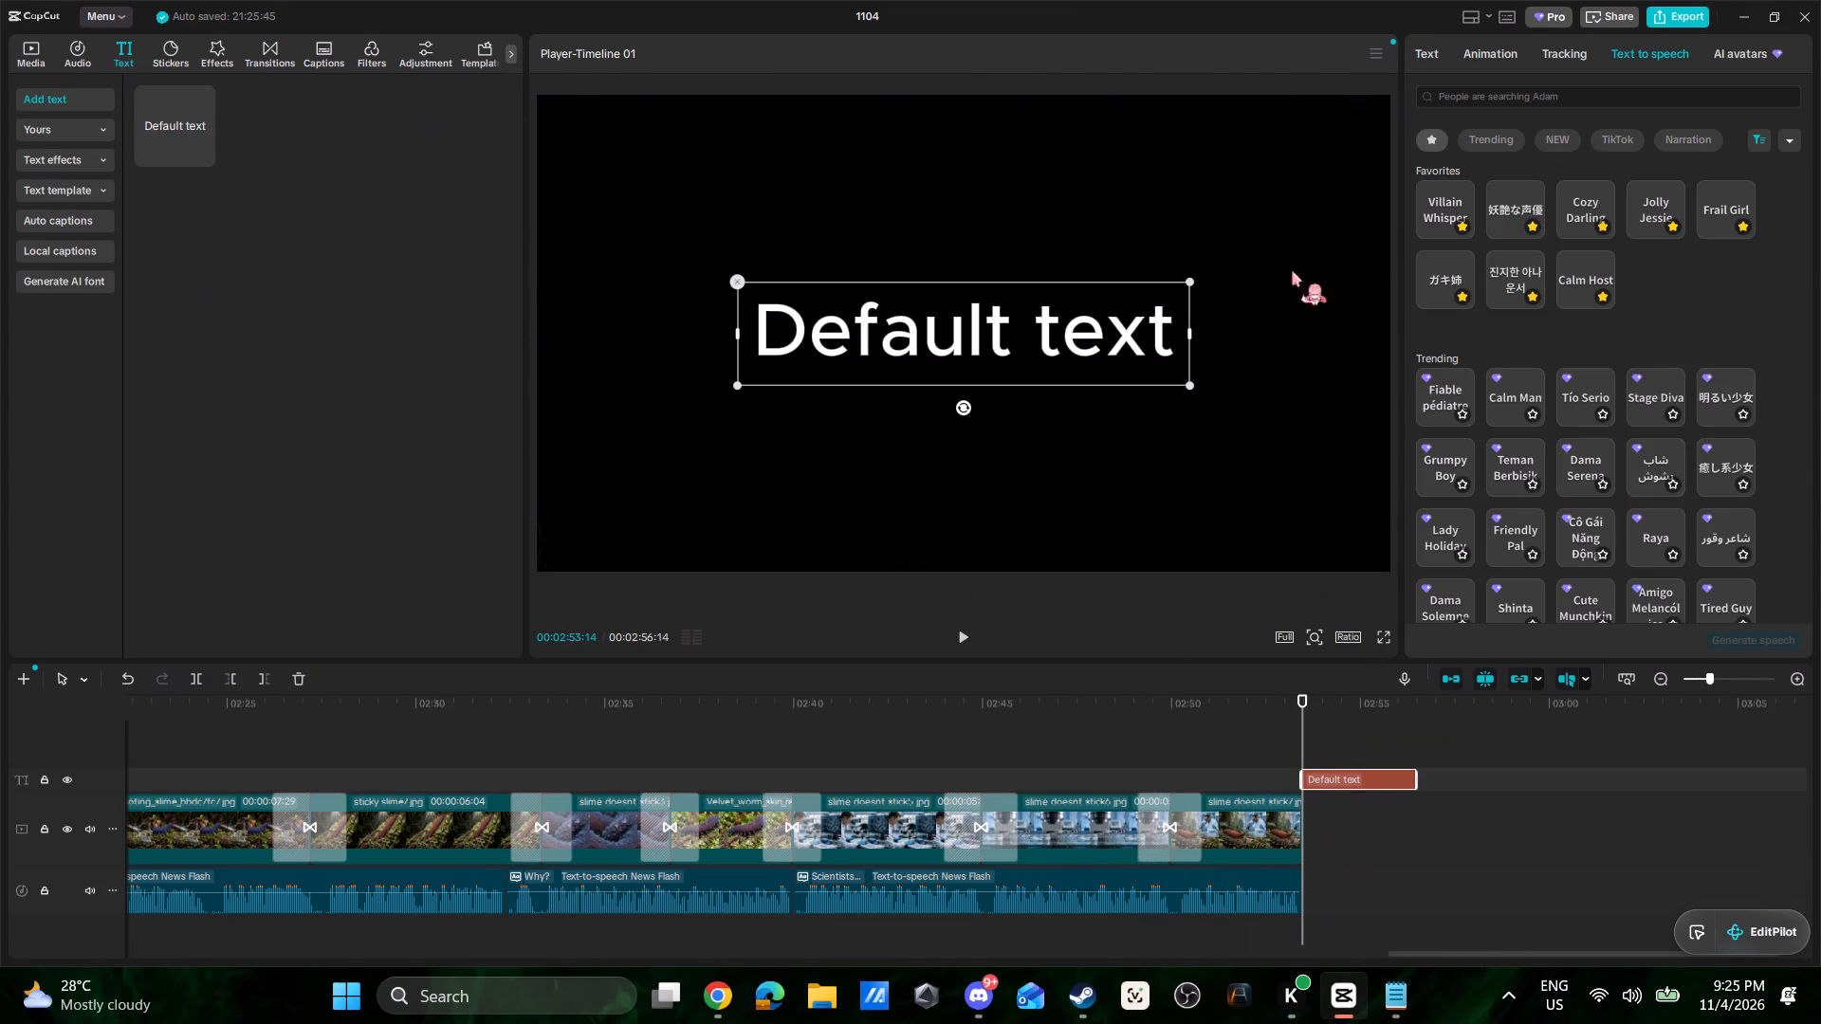
pyautogui.click(1429, 55)
pyautogui.moveTo(1534, 149); pyautogui.dragTo(1317, 127)
pyautogui.hotkey('ctrl', 'v')
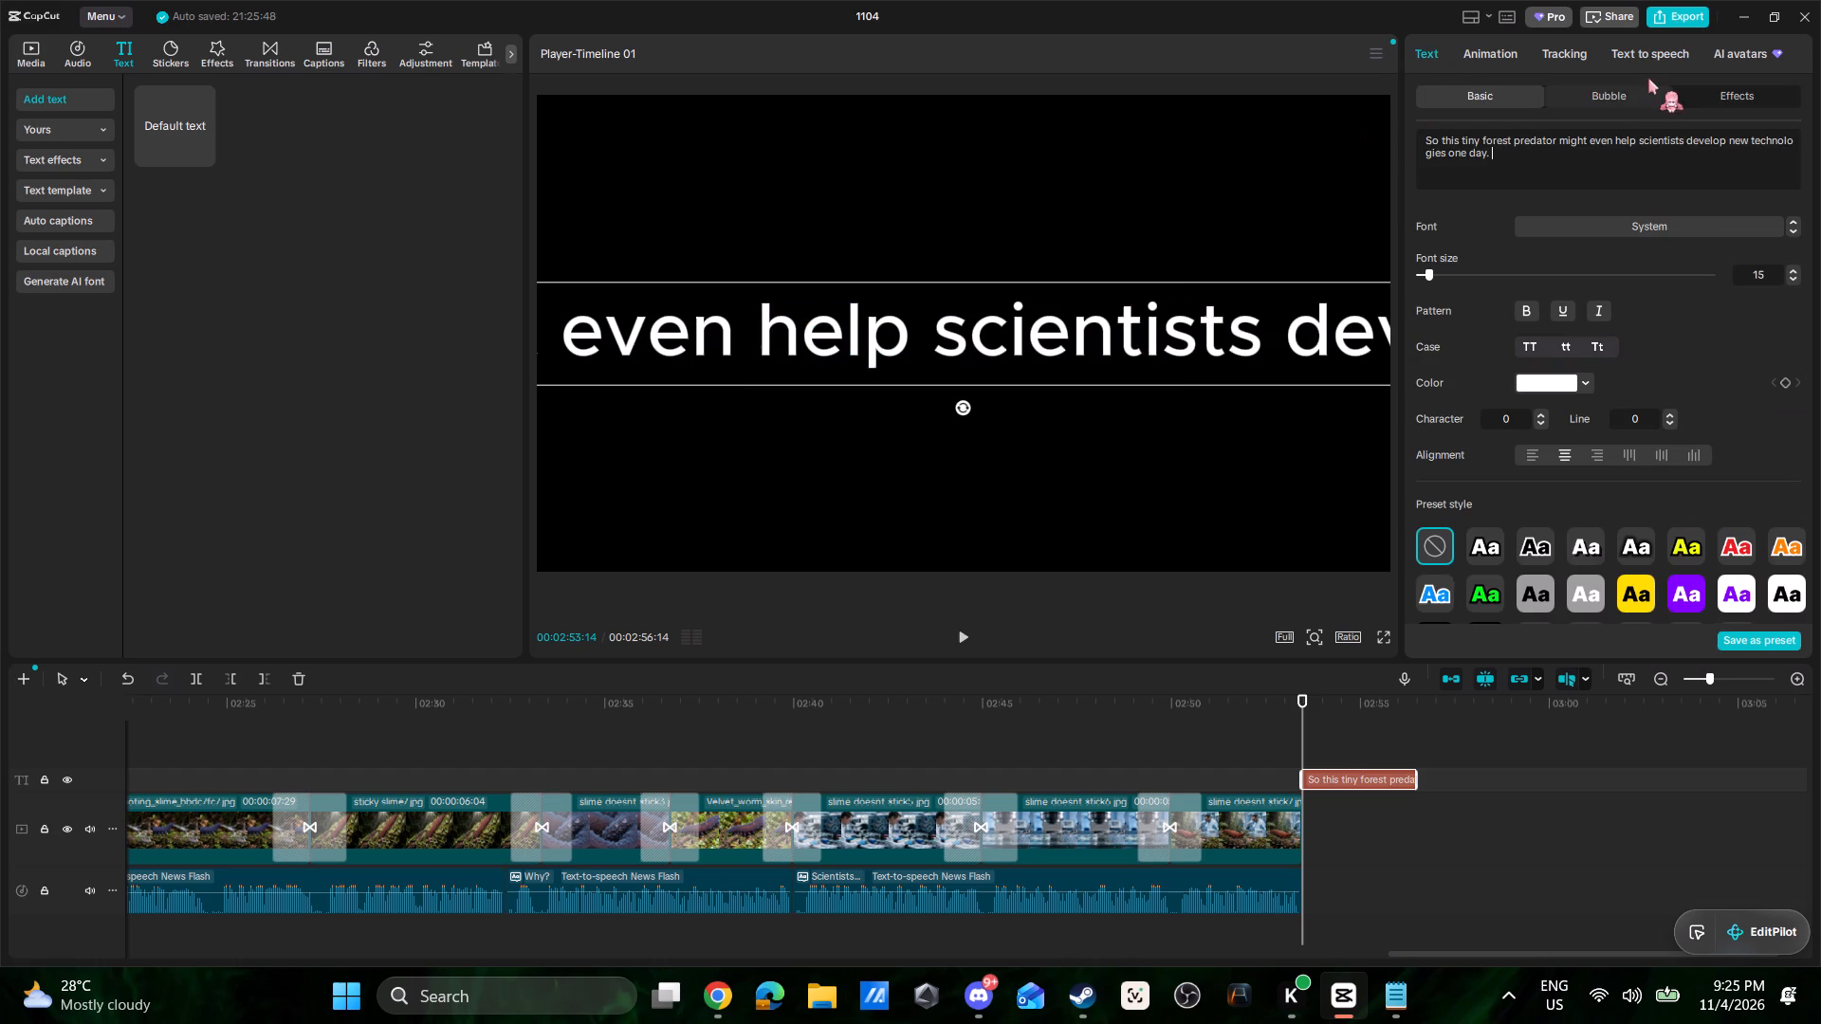
# Generate text-to-speech from the sentence with the favorite Korean voice 진지한 아나운서 and delete its text clip.
pyautogui.click(1662, 60)
pyautogui.click(1508, 275)
pyautogui.click(1738, 639)
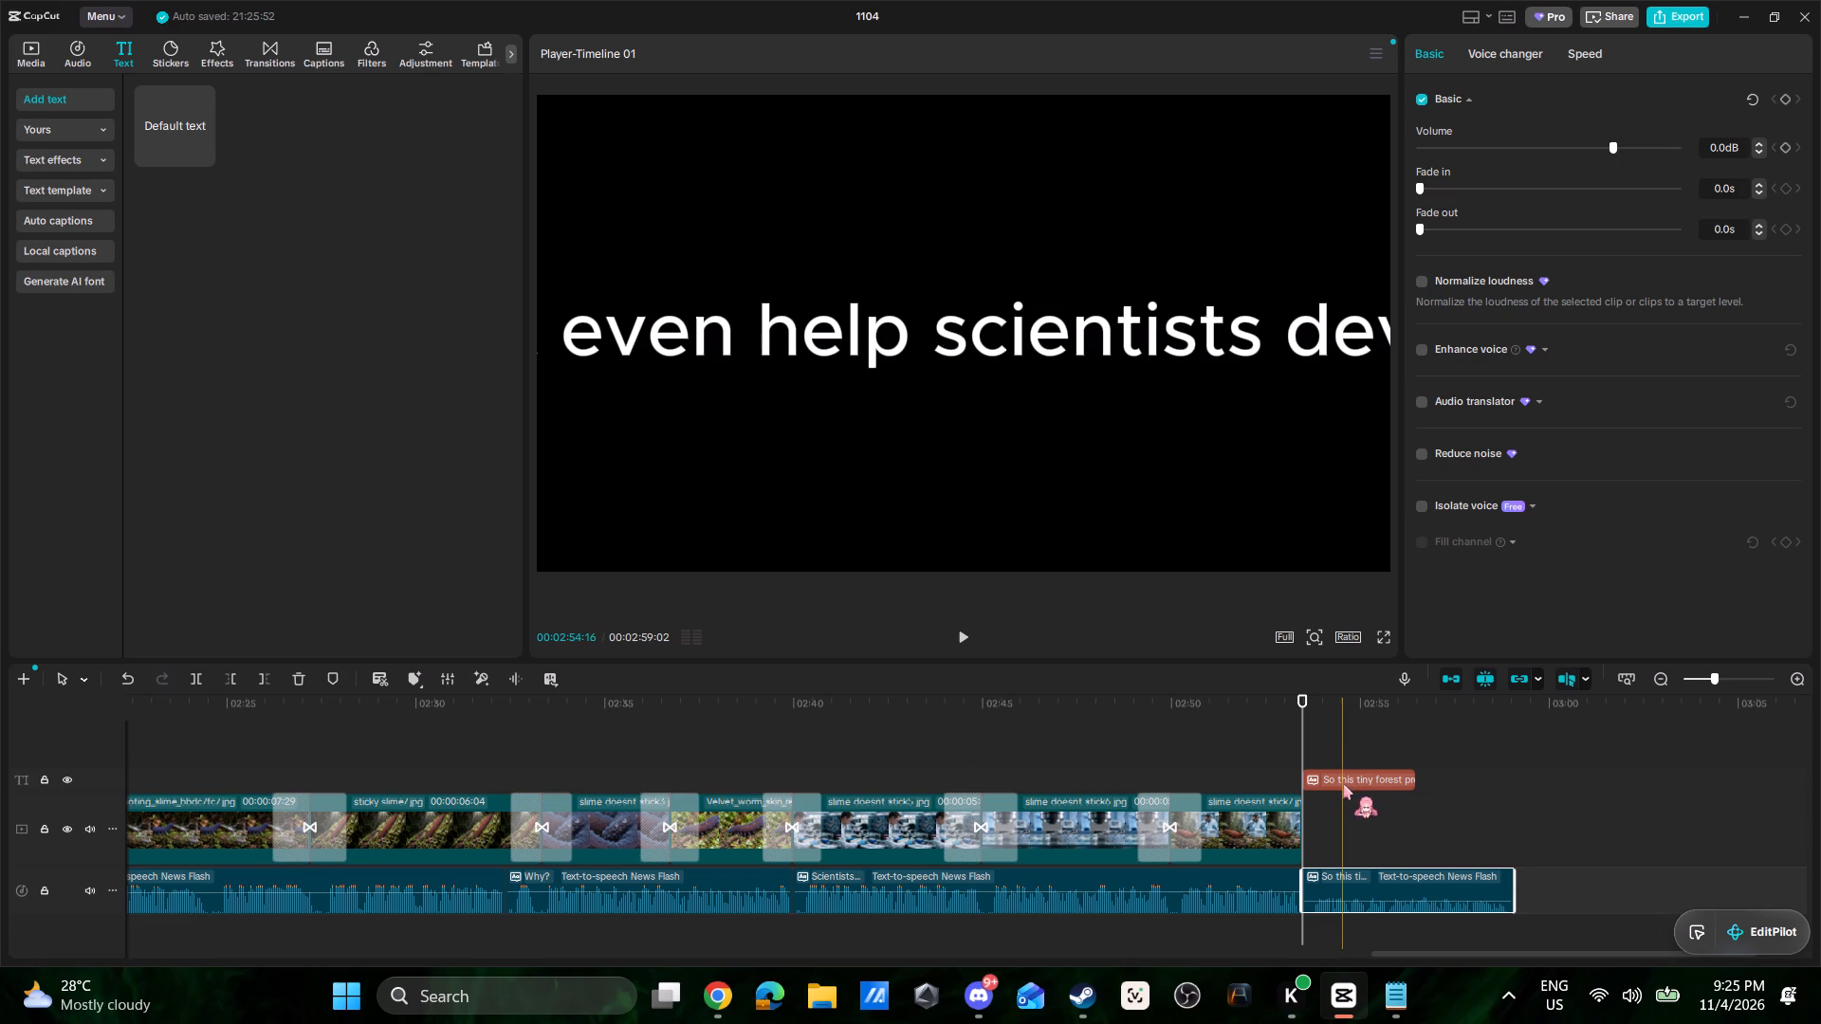
pyautogui.moveTo(1390, 901); pyautogui.dragTo(1389, 892)
pyautogui.click(1361, 777)
pyautogui.press('Delete')
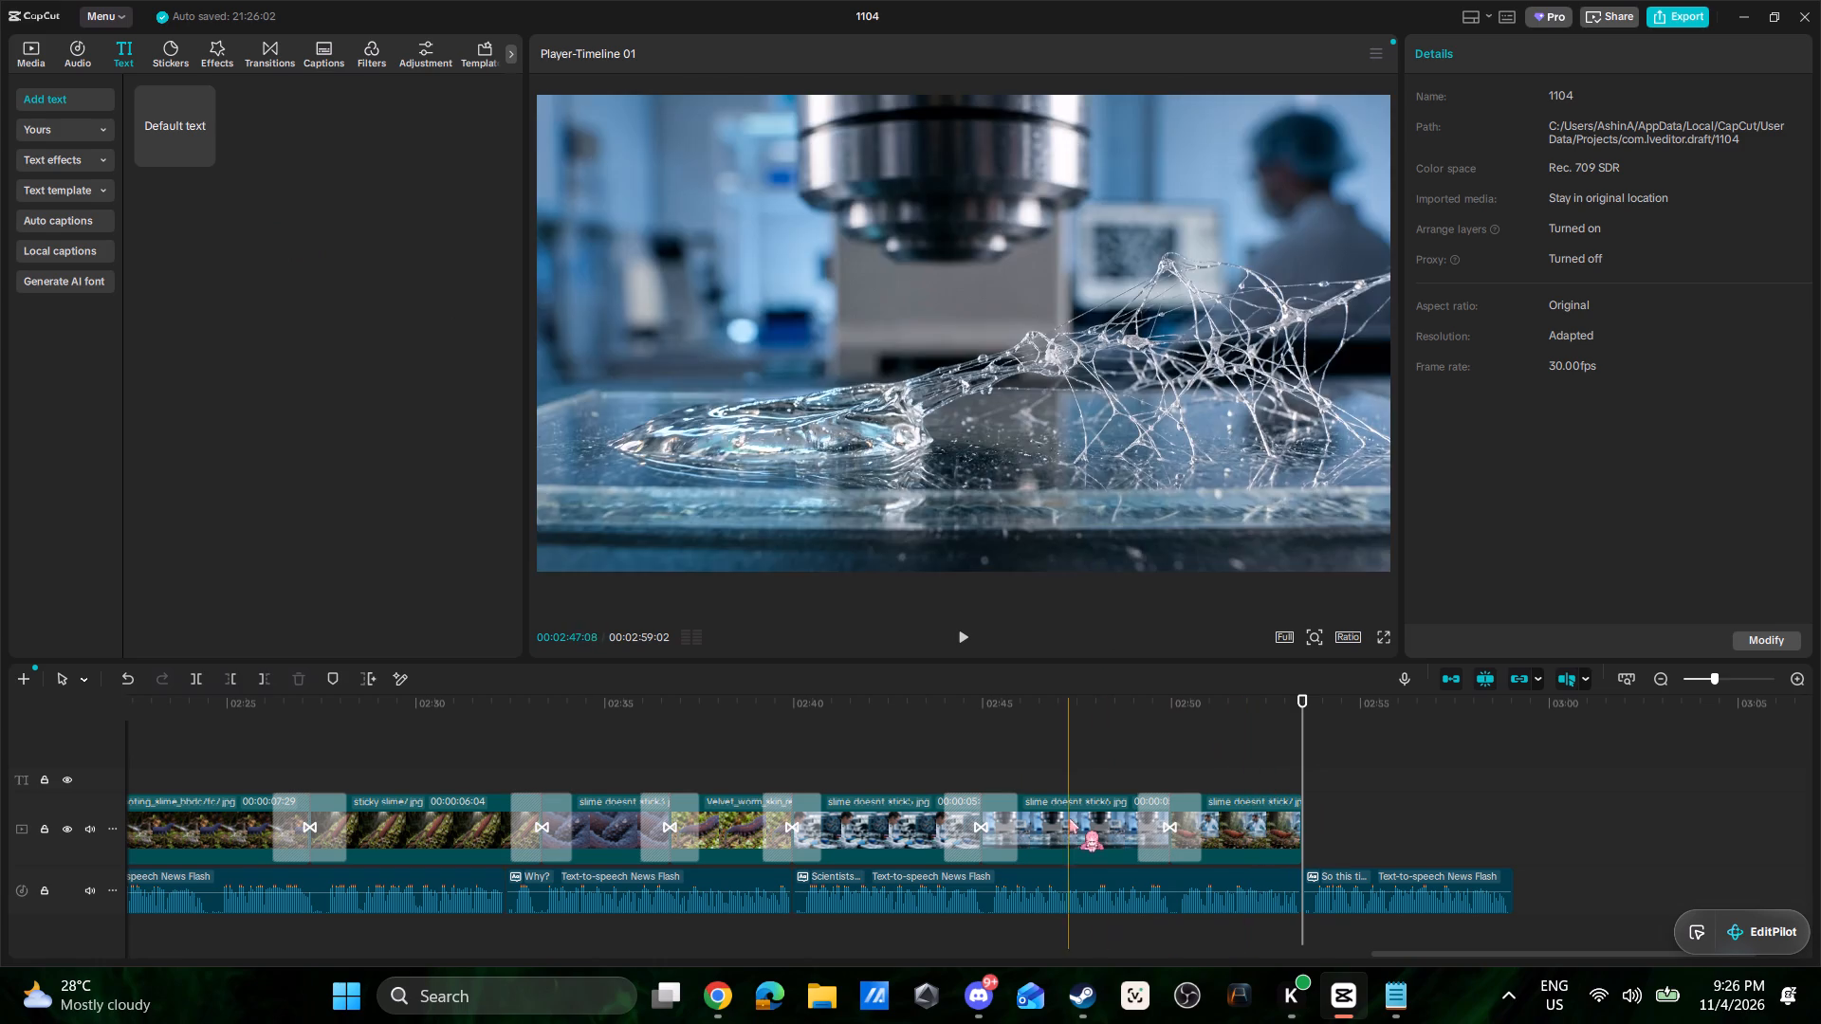
# Lengthen slime doesnt stick5.jpg to 6:17, slime doesnt stick6.jpg to 6:11 and slime doesnt stick7.jpg to 6:05, ending with the new narration.
pyautogui.click(905, 825)
pyautogui.moveTo(981, 820); pyautogui.dragTo(1028, 822)
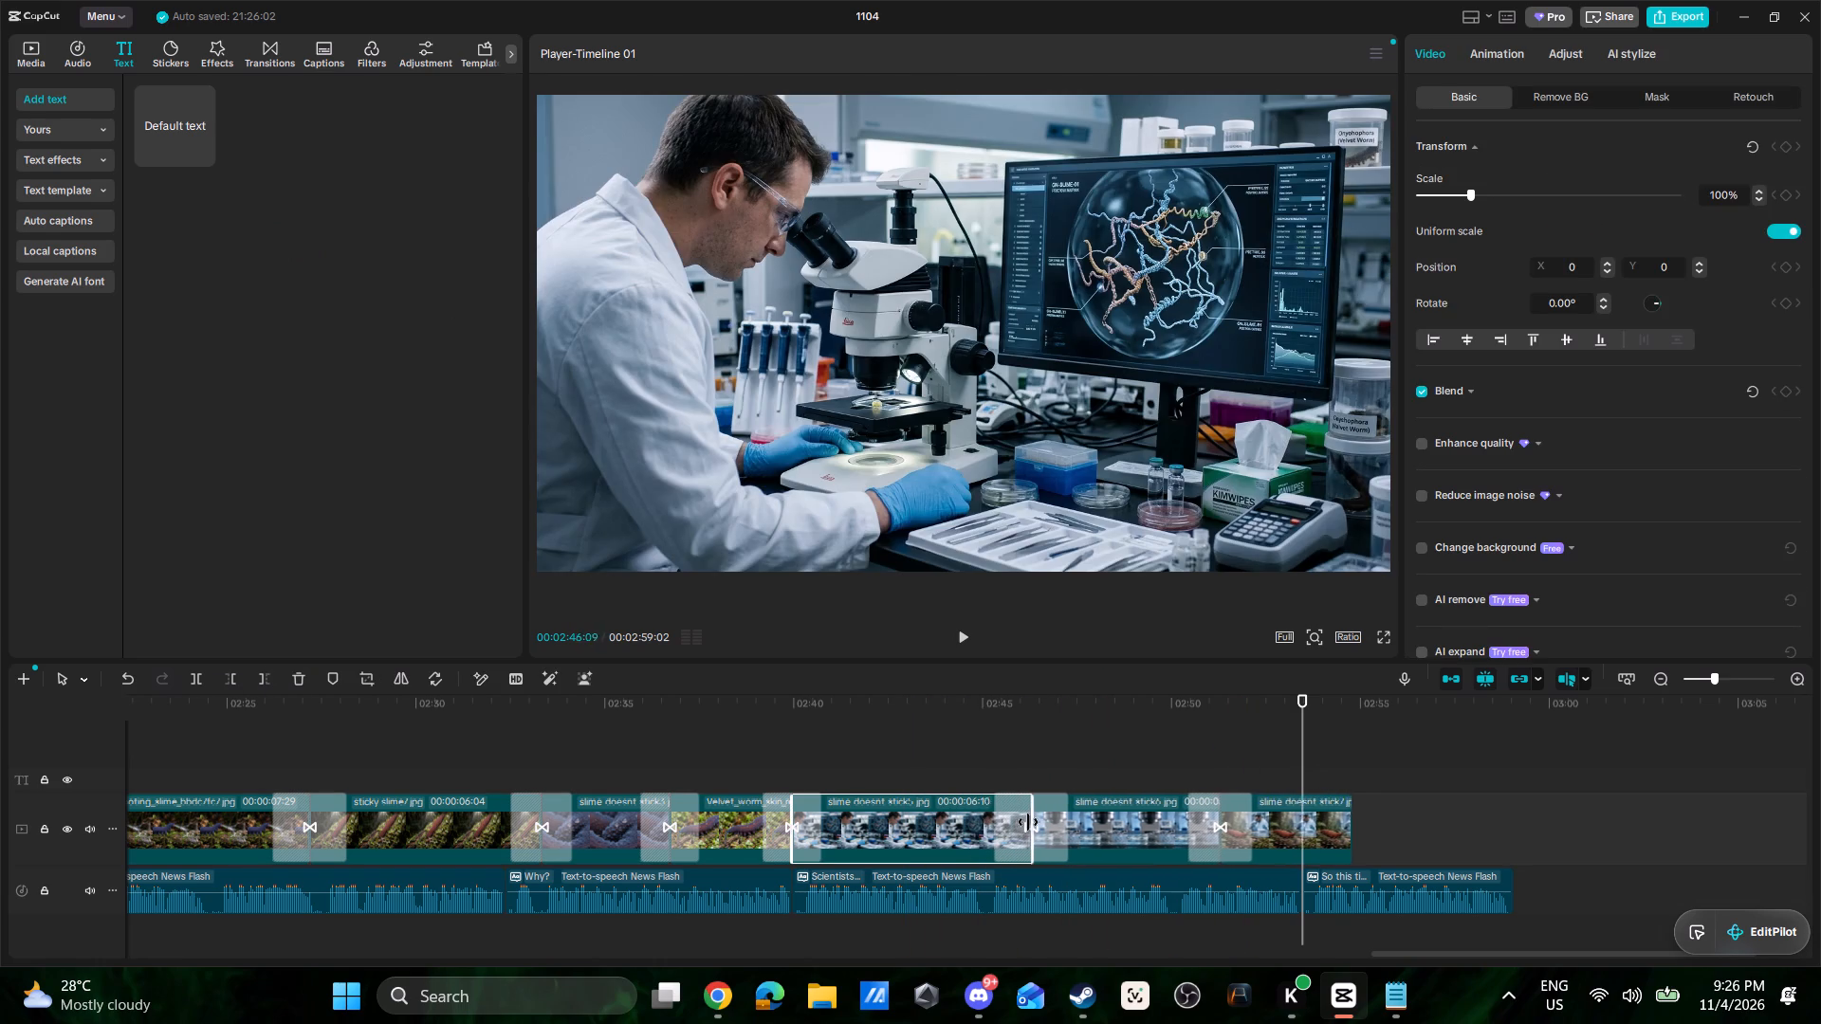
pyautogui.moveTo(1028, 822); pyautogui.dragTo(1036, 822)
pyautogui.click(1180, 815)
pyautogui.moveTo(1228, 817); pyautogui.dragTo(1279, 818)
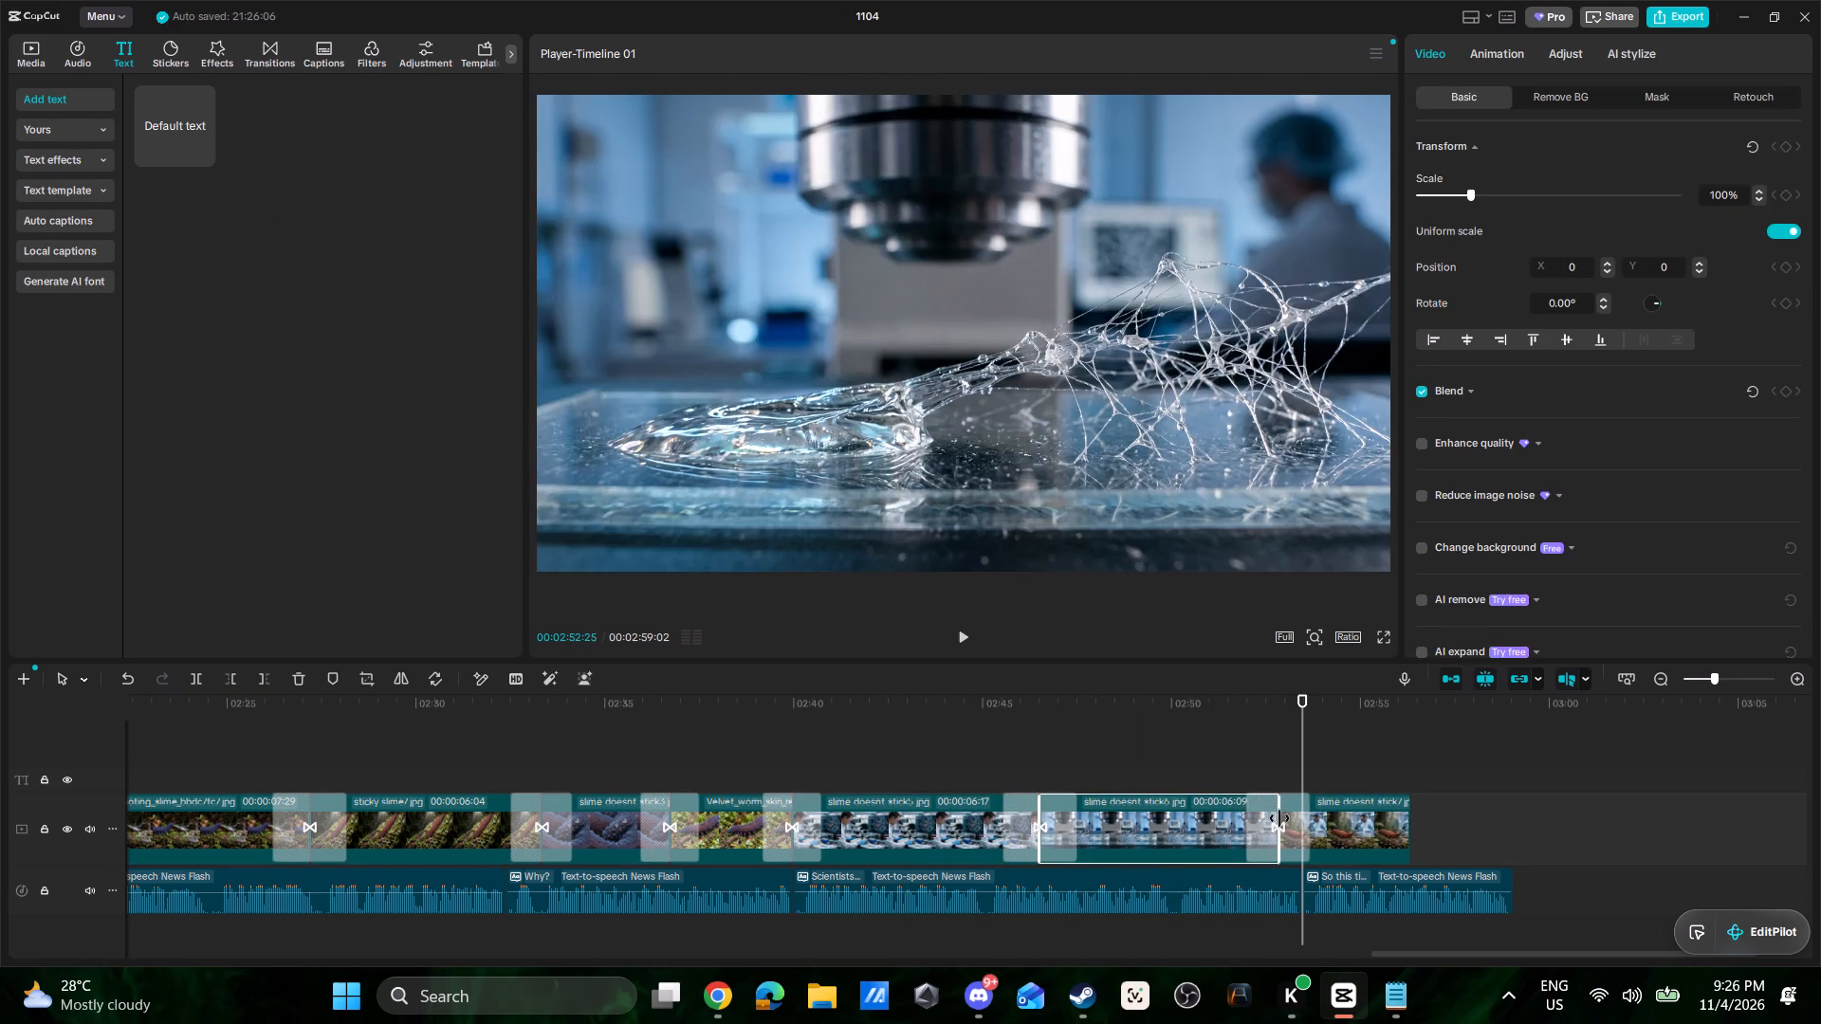
pyautogui.moveTo(1279, 818); pyautogui.dragTo(1280, 818)
pyautogui.click(1393, 824)
pyautogui.moveTo(1417, 827); pyautogui.dragTo(1511, 834)
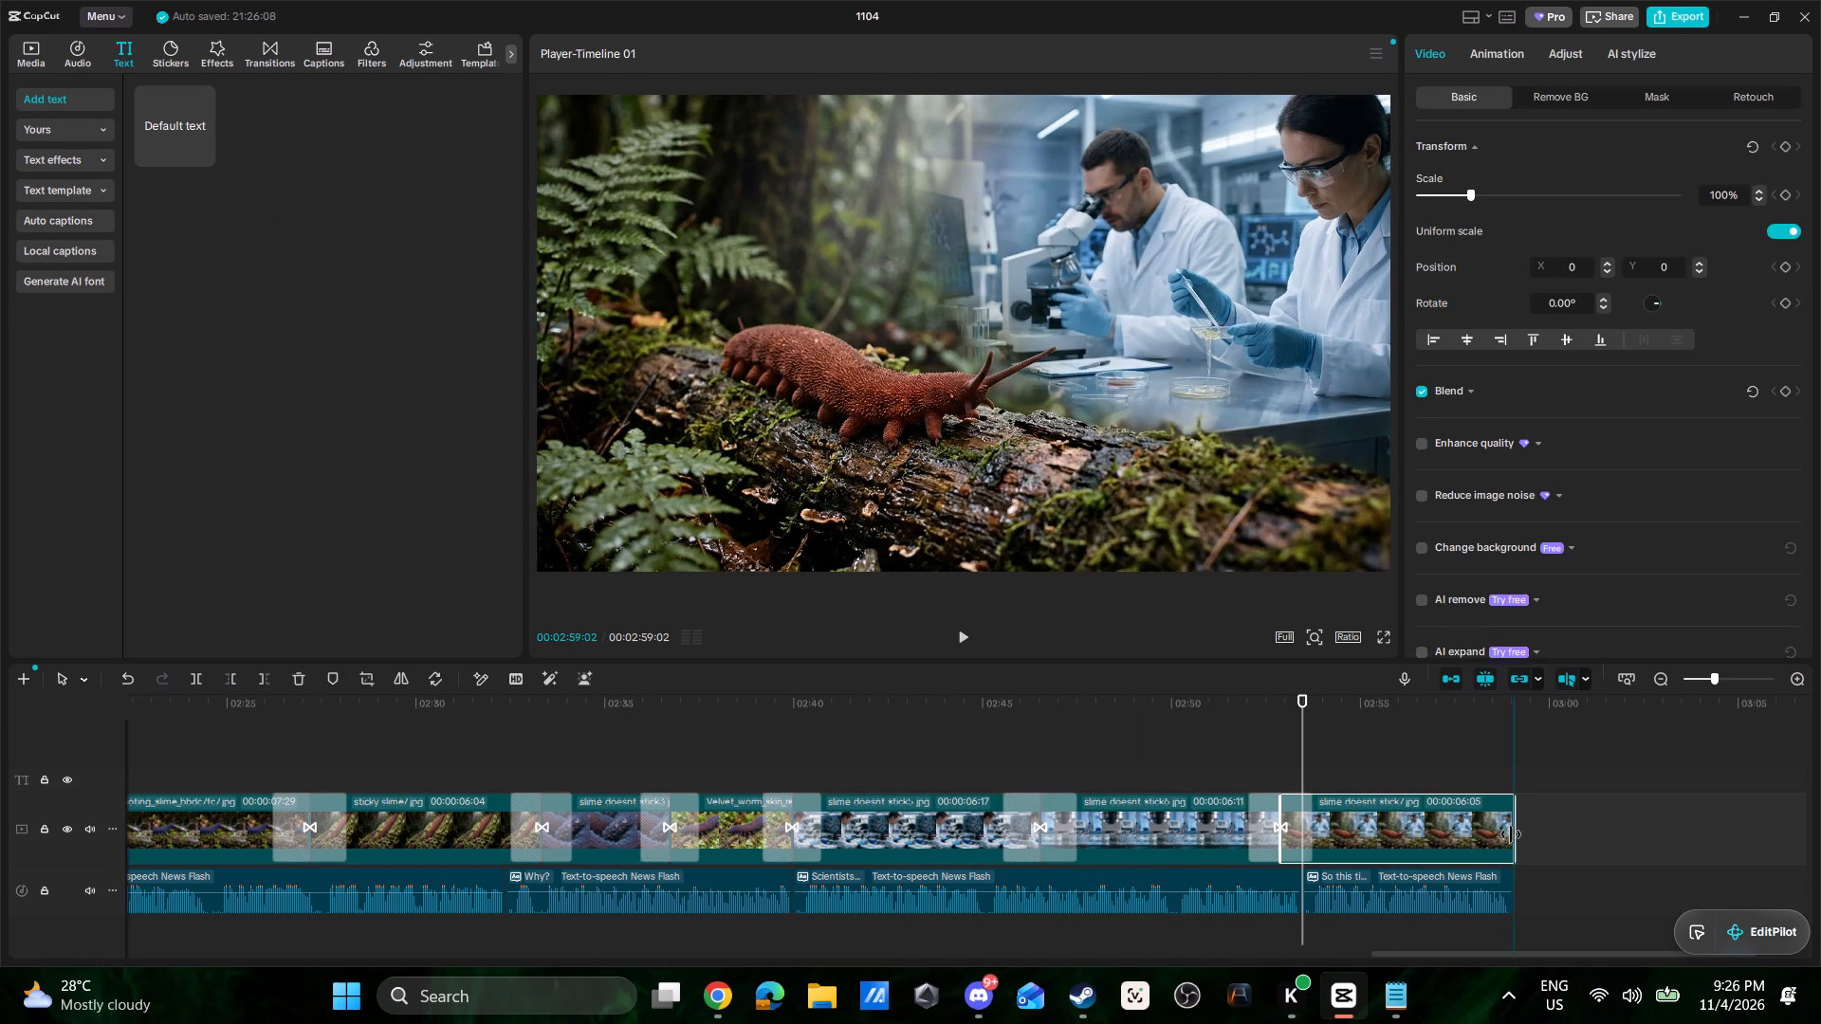
pyautogui.moveTo(1511, 834); pyautogui.dragTo(1513, 834)
# Play from the "Why?" narration, lengthen slime doesnt stick3.jpg by about 0.8 s and replay the section.
pyautogui.click(734, 811)
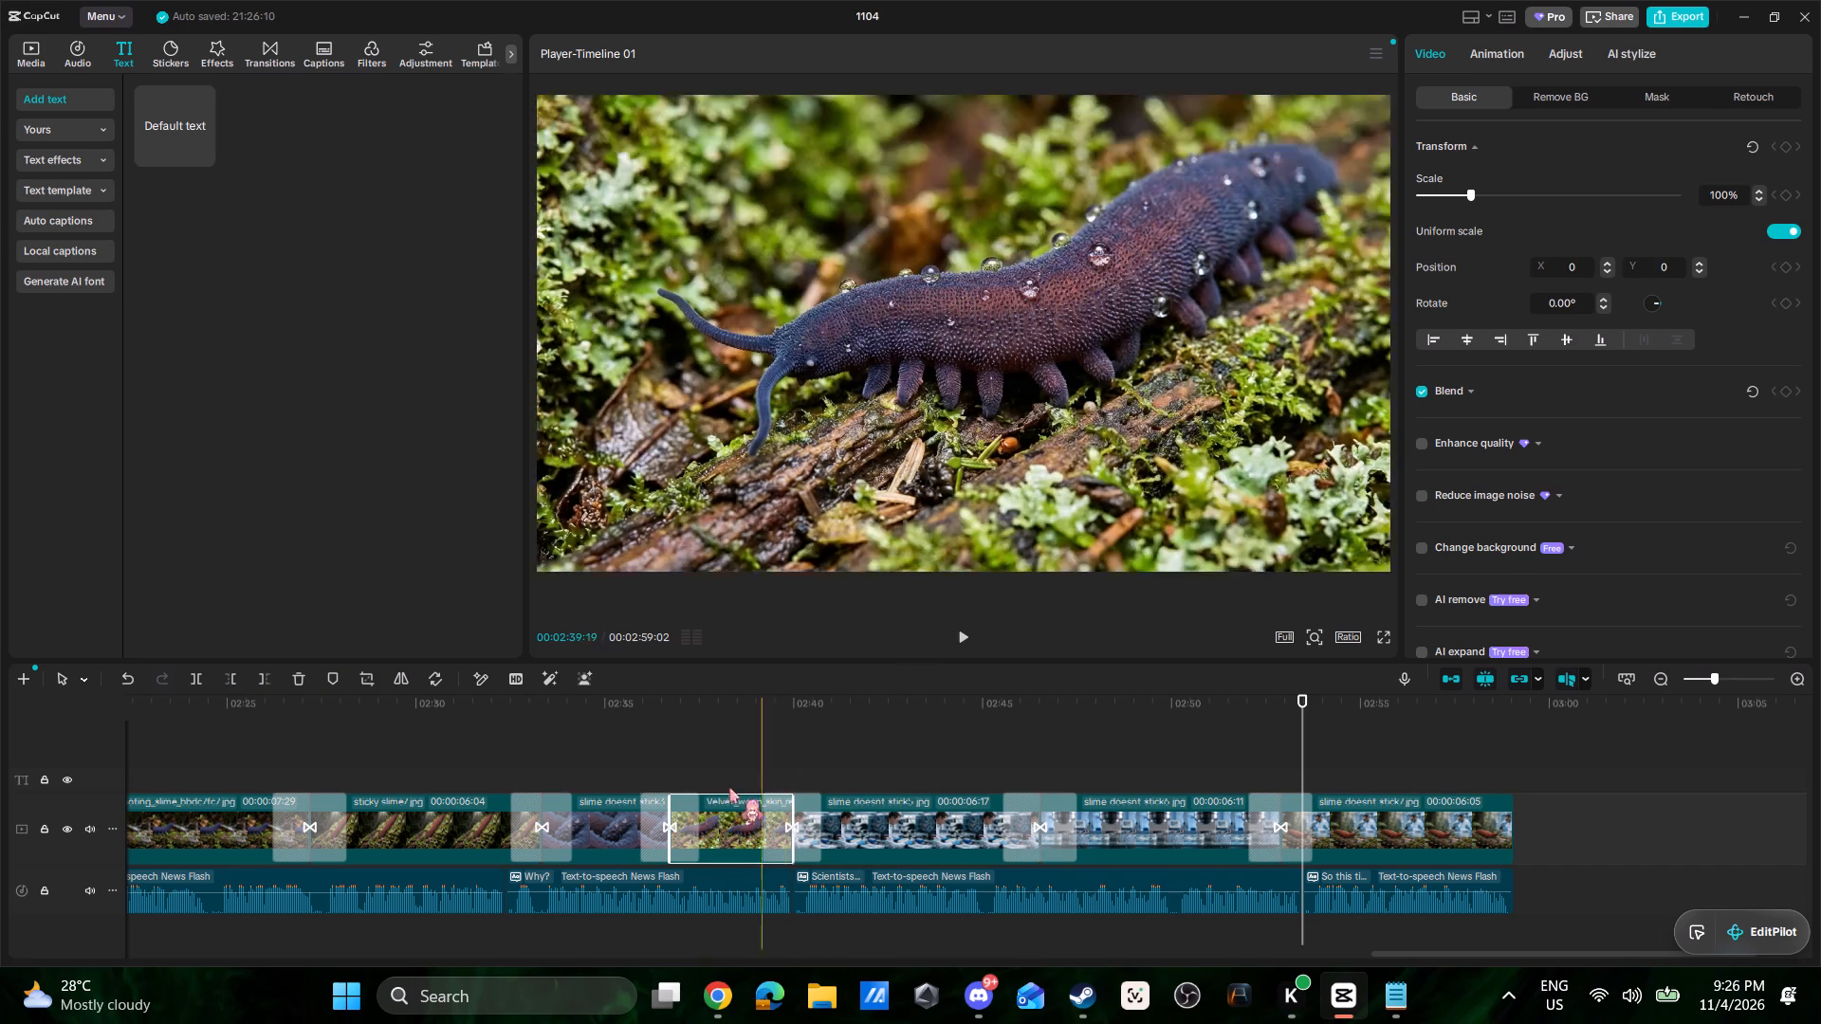
pyautogui.click(547, 758)
pyautogui.press('space')
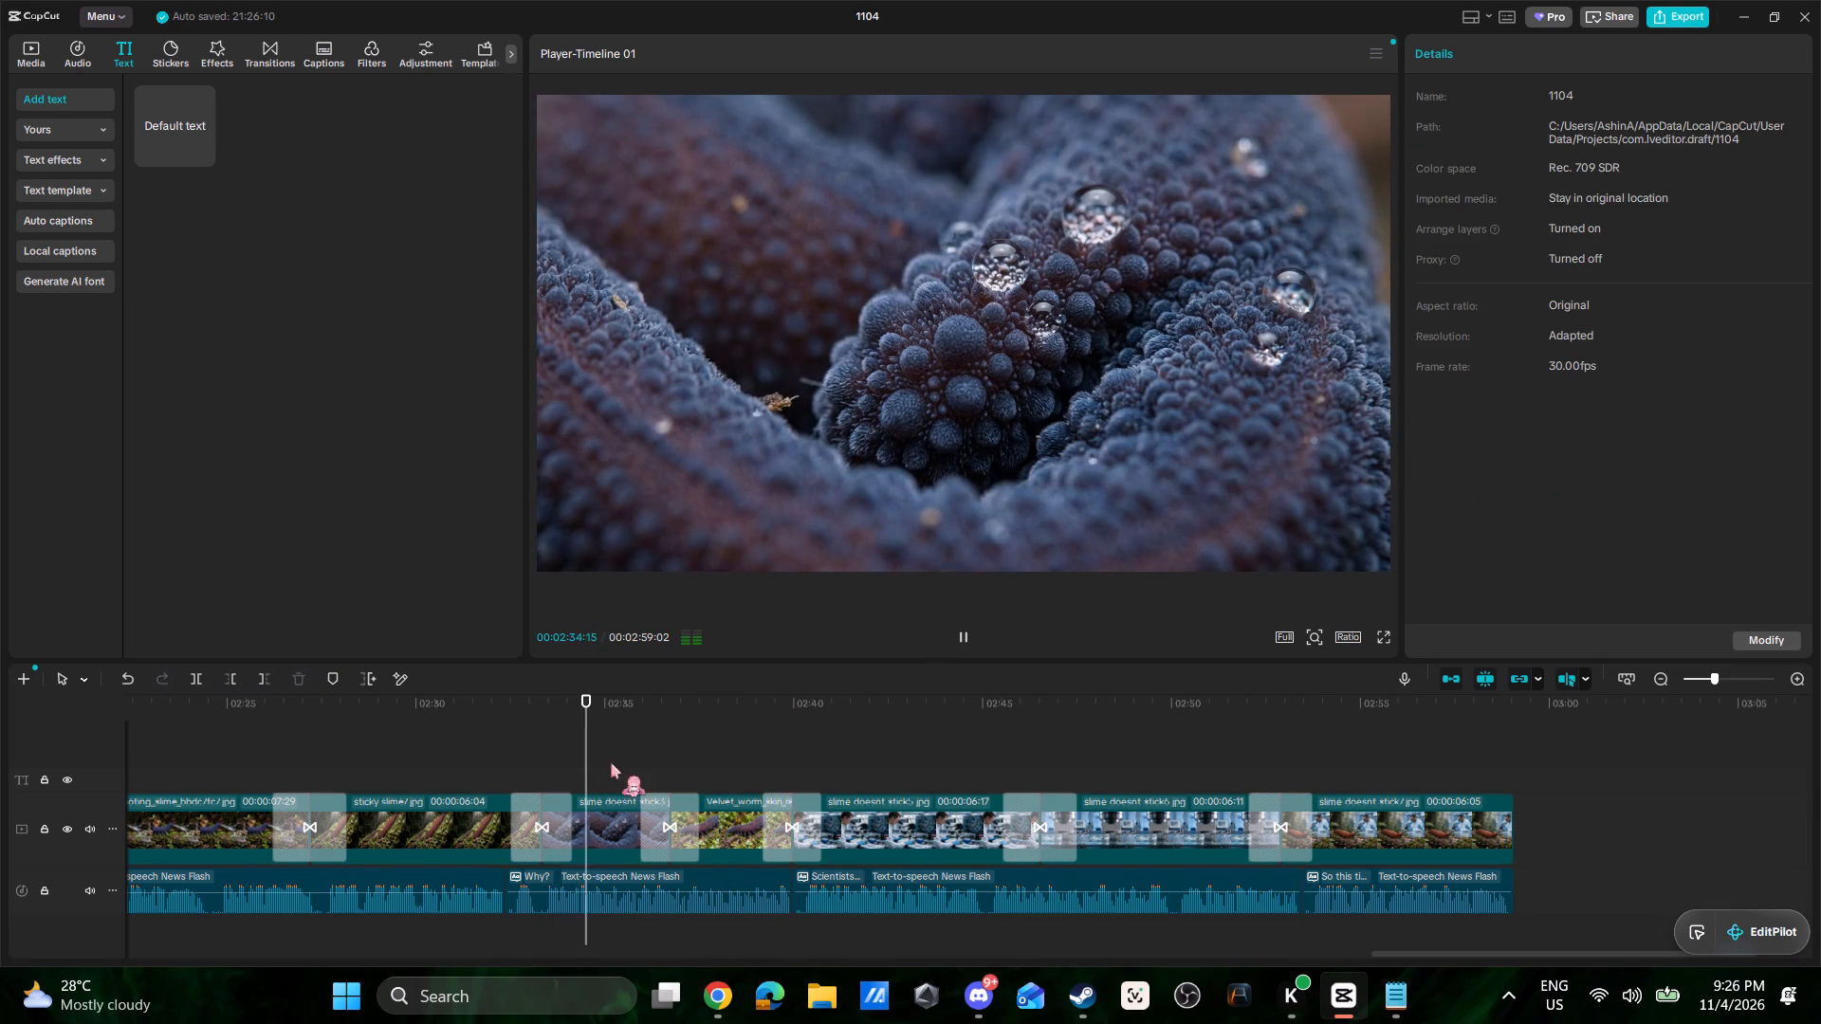
pyautogui.press('space')
pyautogui.click(607, 823)
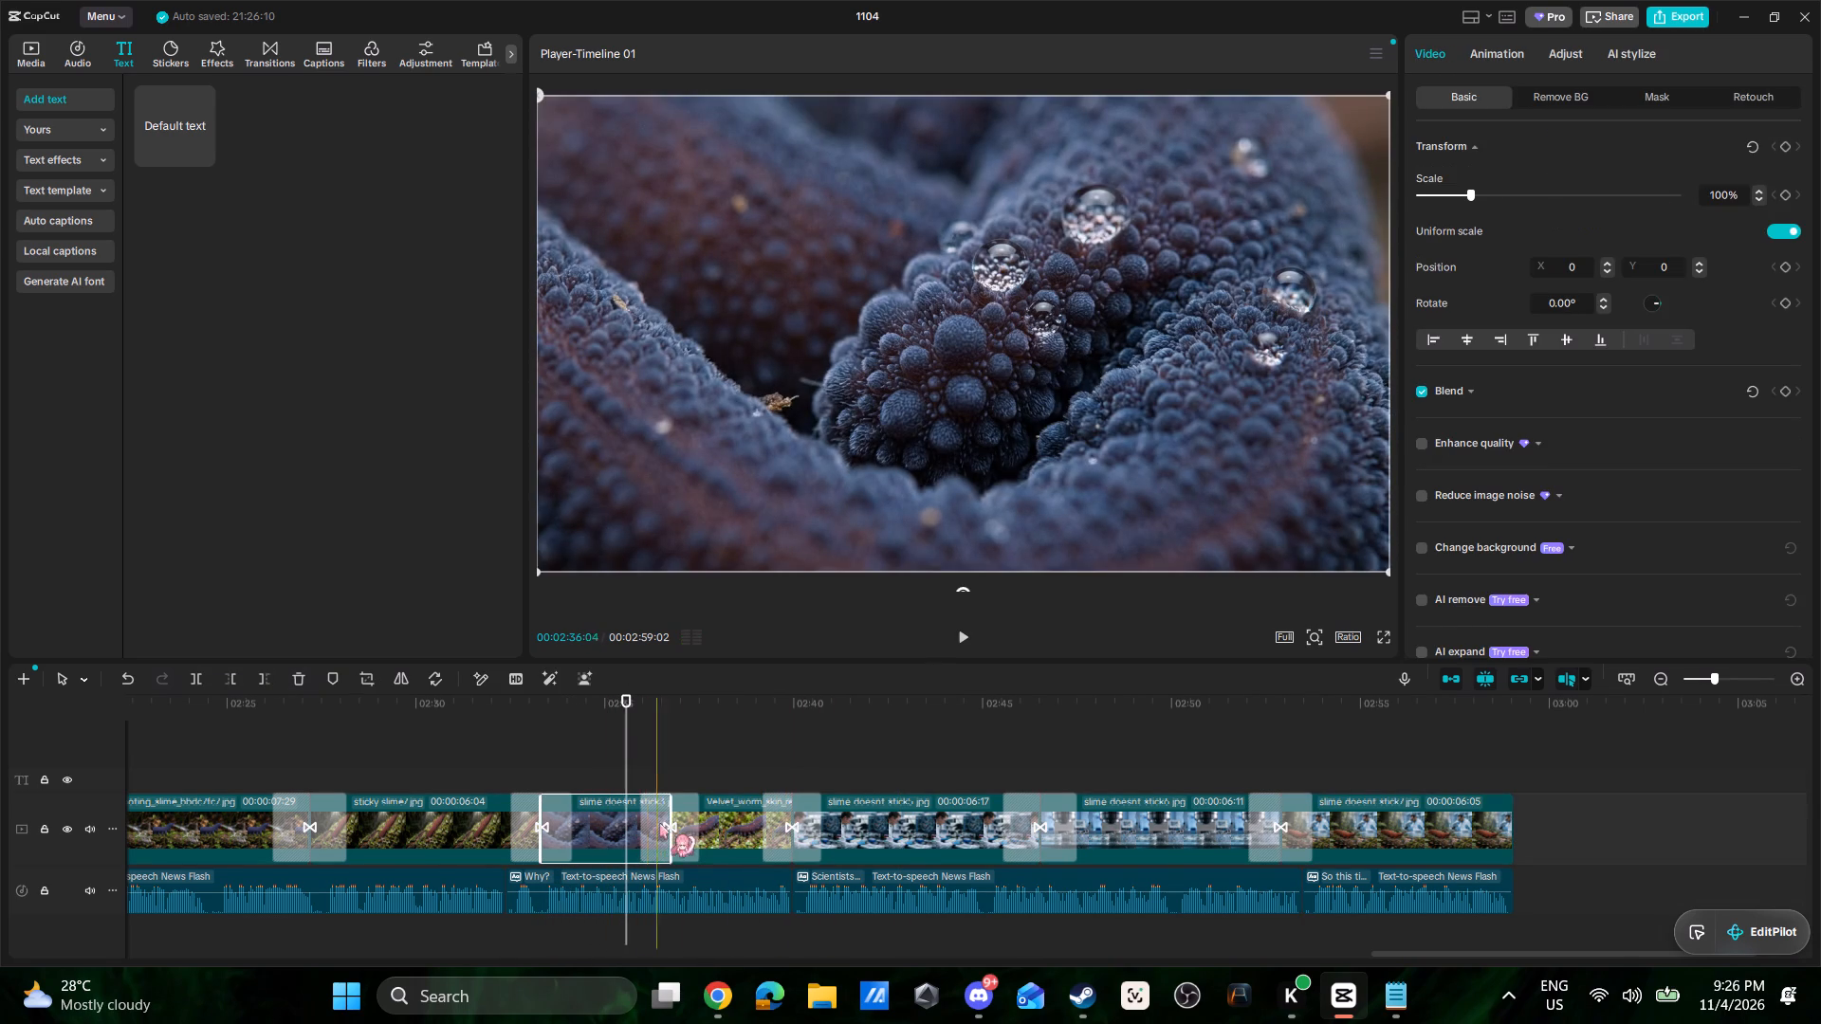
pyautogui.moveTo(671, 821); pyautogui.dragTo(694, 822)
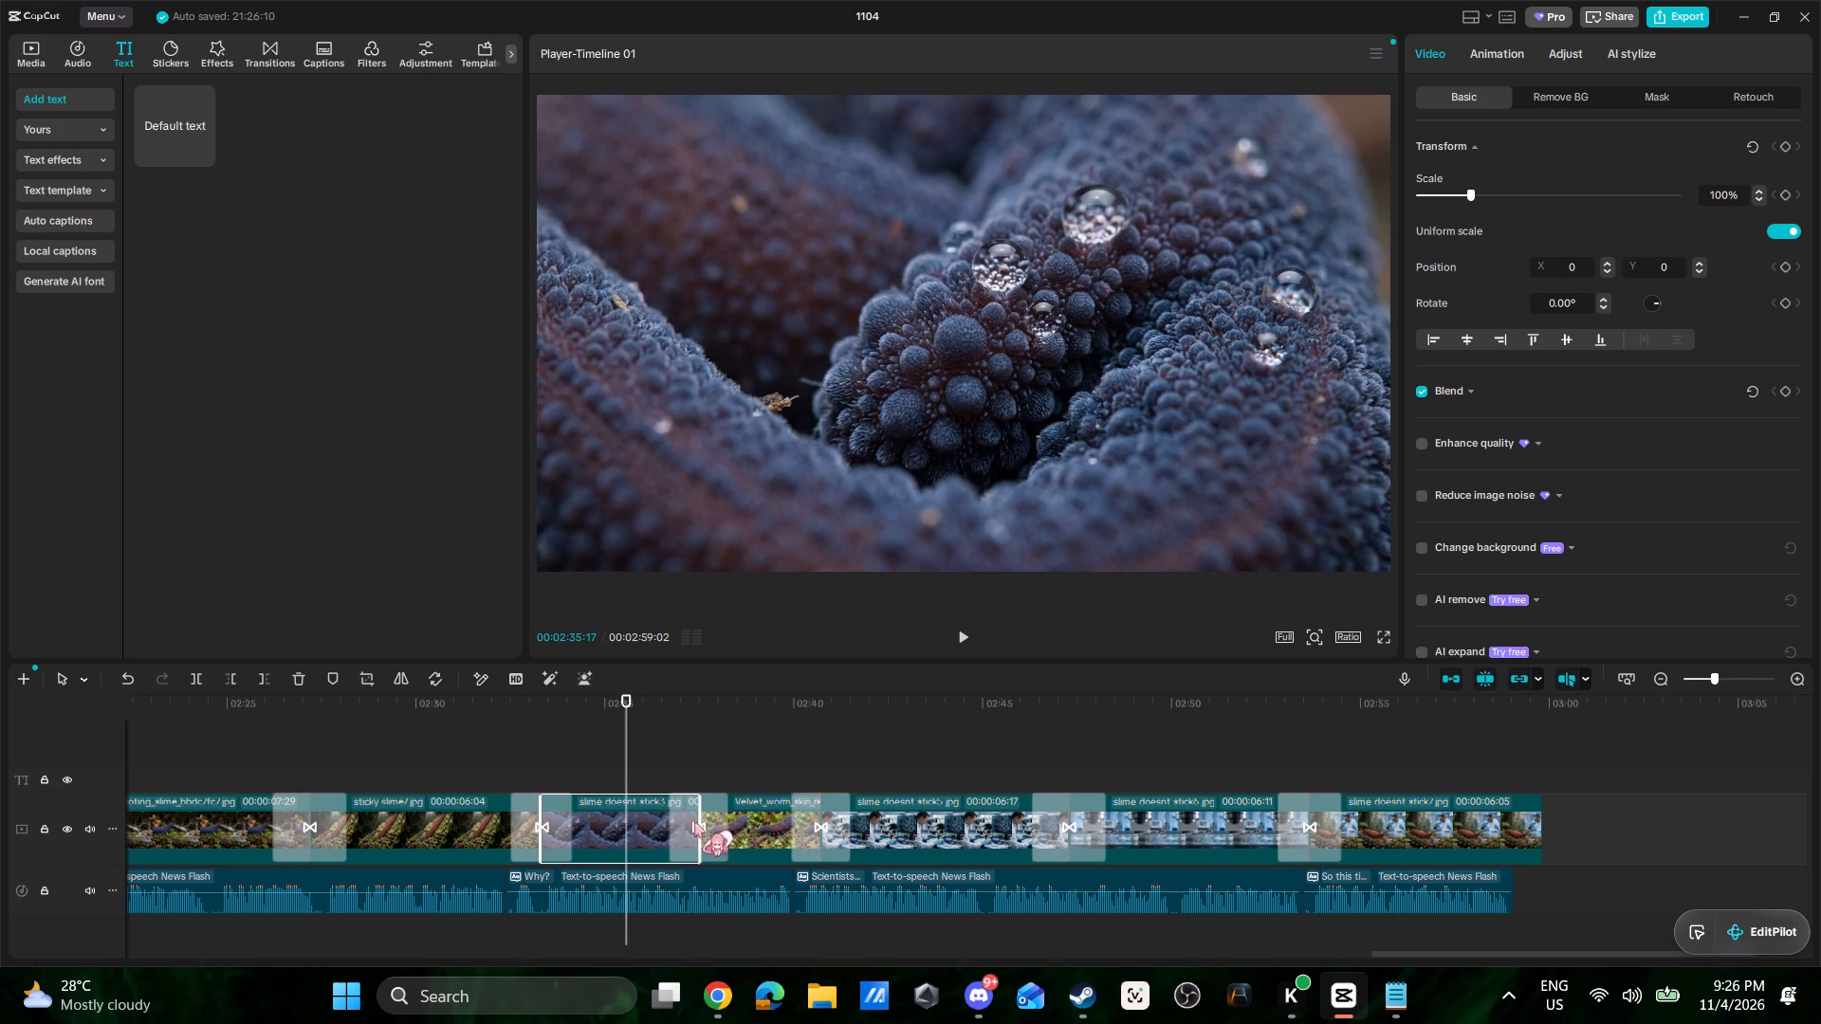
pyautogui.press('space')
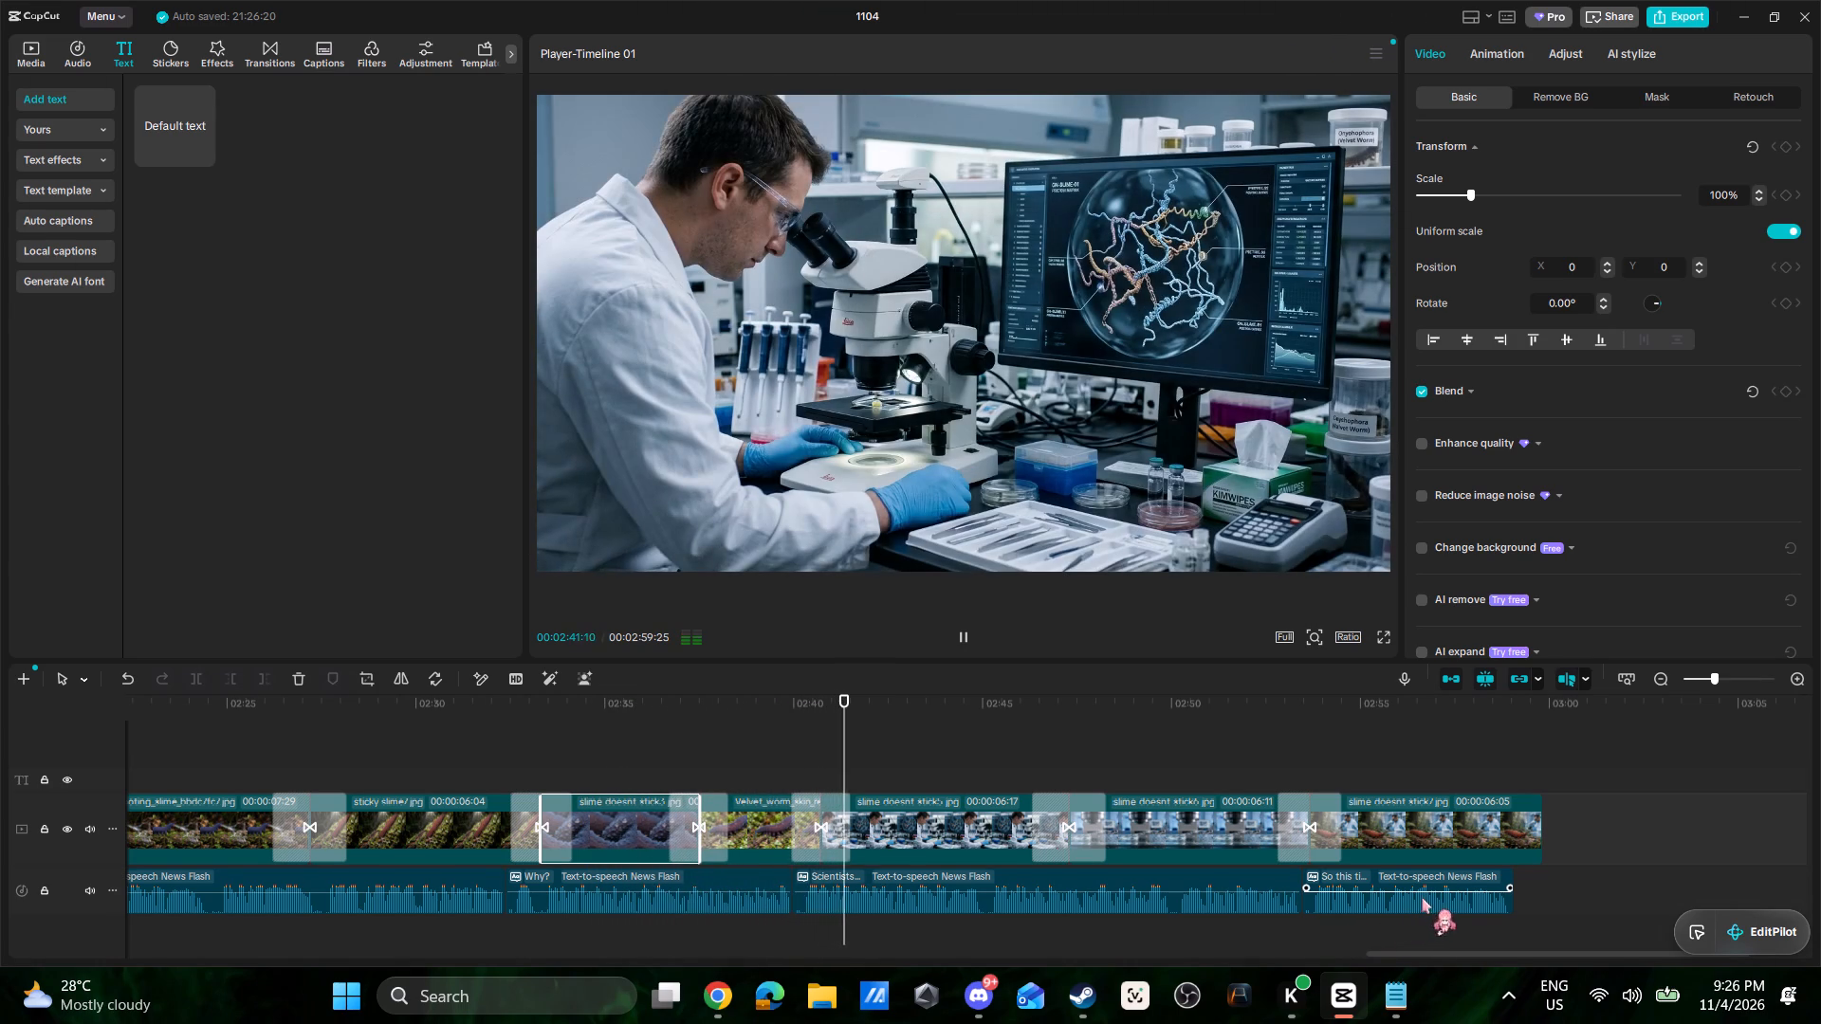
# Trim the end of slime doesnt stick7.jpg to a 5:12 duration, matching the end of the "So this tiny..." narration.
pyautogui.click(1529, 824)
pyautogui.moveTo(1544, 828); pyautogui.dragTo(1508, 830)
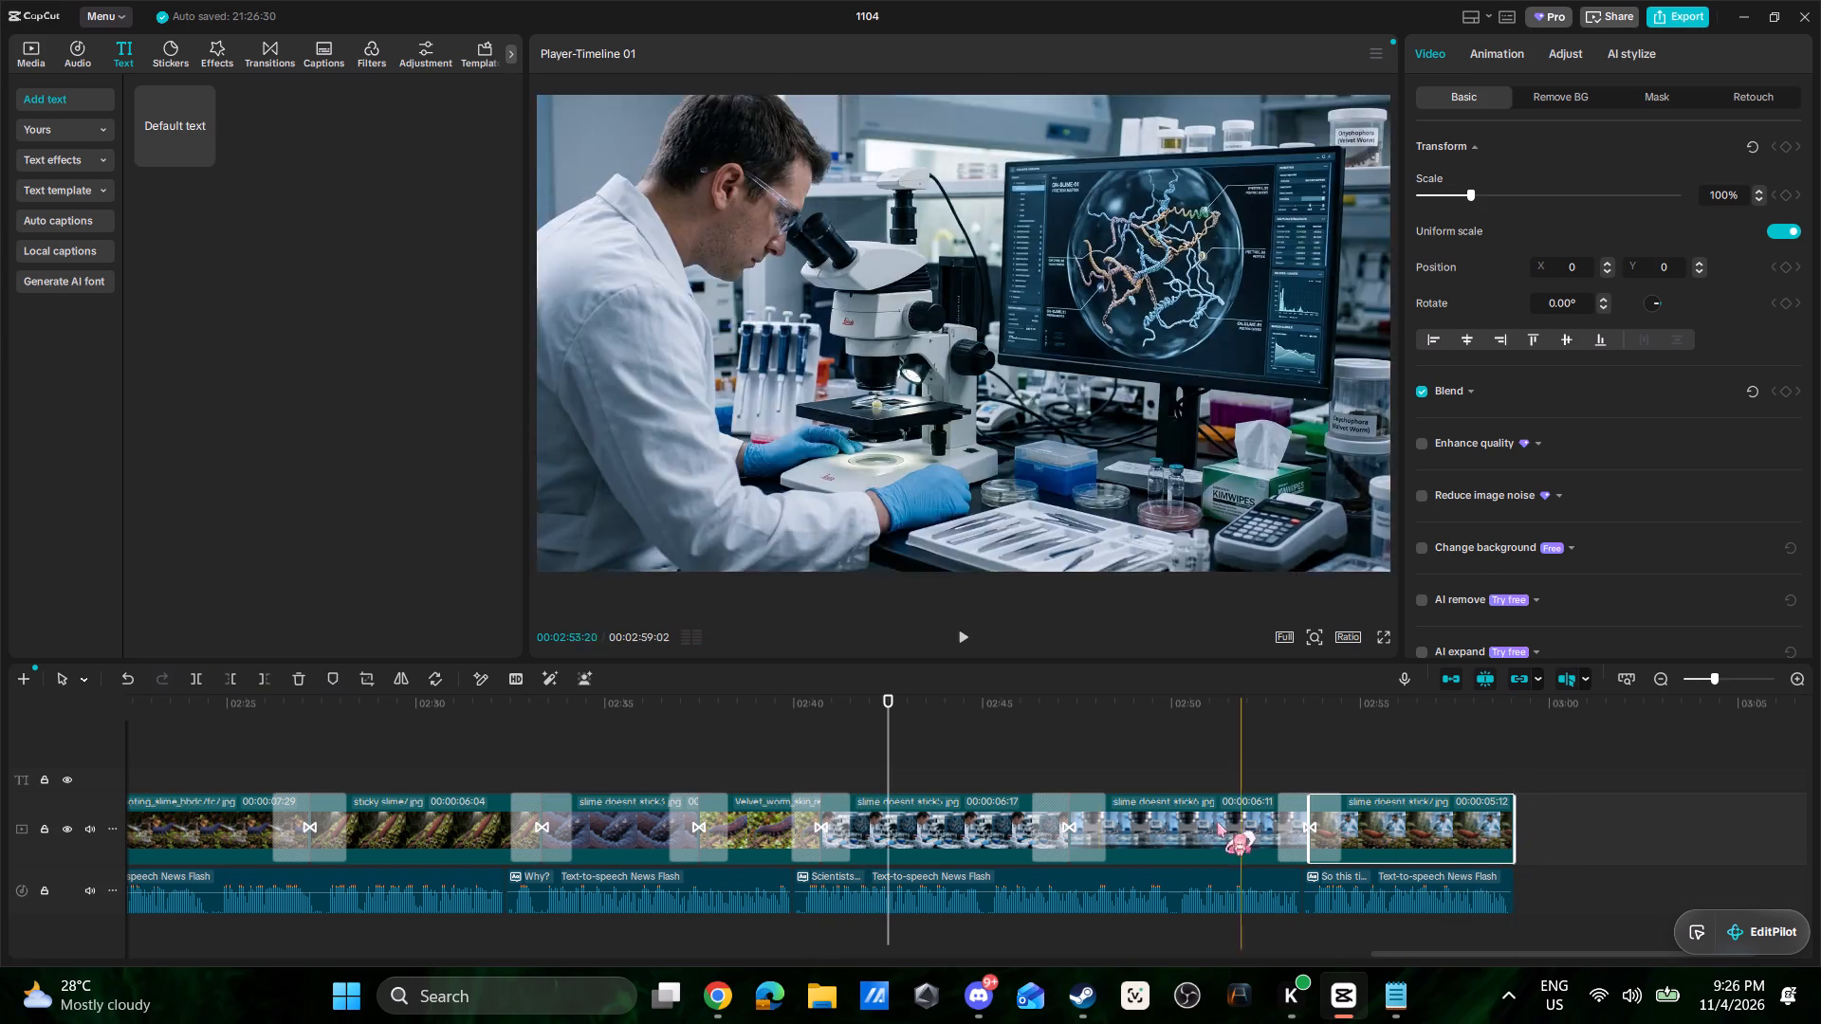
# Play the timeline from the "Scientists..." narration to the end to review the image timing.
pyautogui.click(892, 694)
pyautogui.press('space')
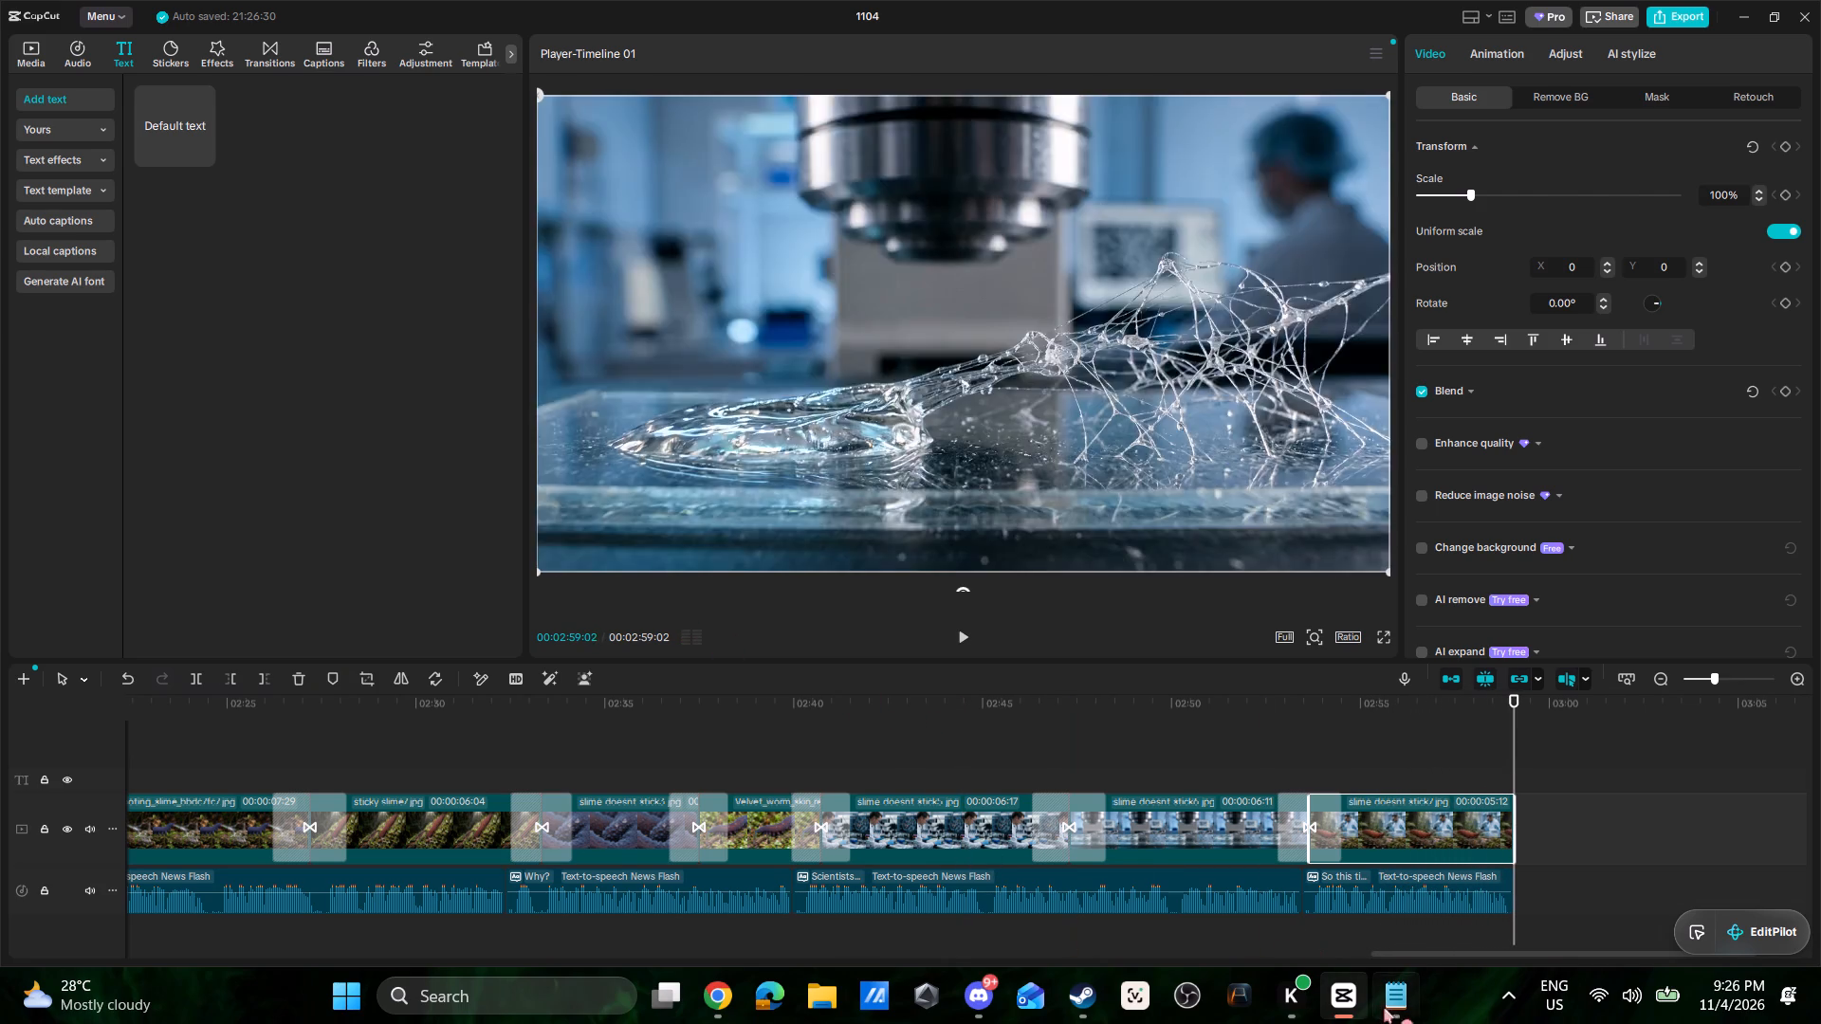
# In the Notepad script, copy section 4's text from "Despite having such an impressive hunting ability" through "They need moisture to survive.".
pyautogui.click(1413, 1010)
pyautogui.scroll(-3, 1354, 586)
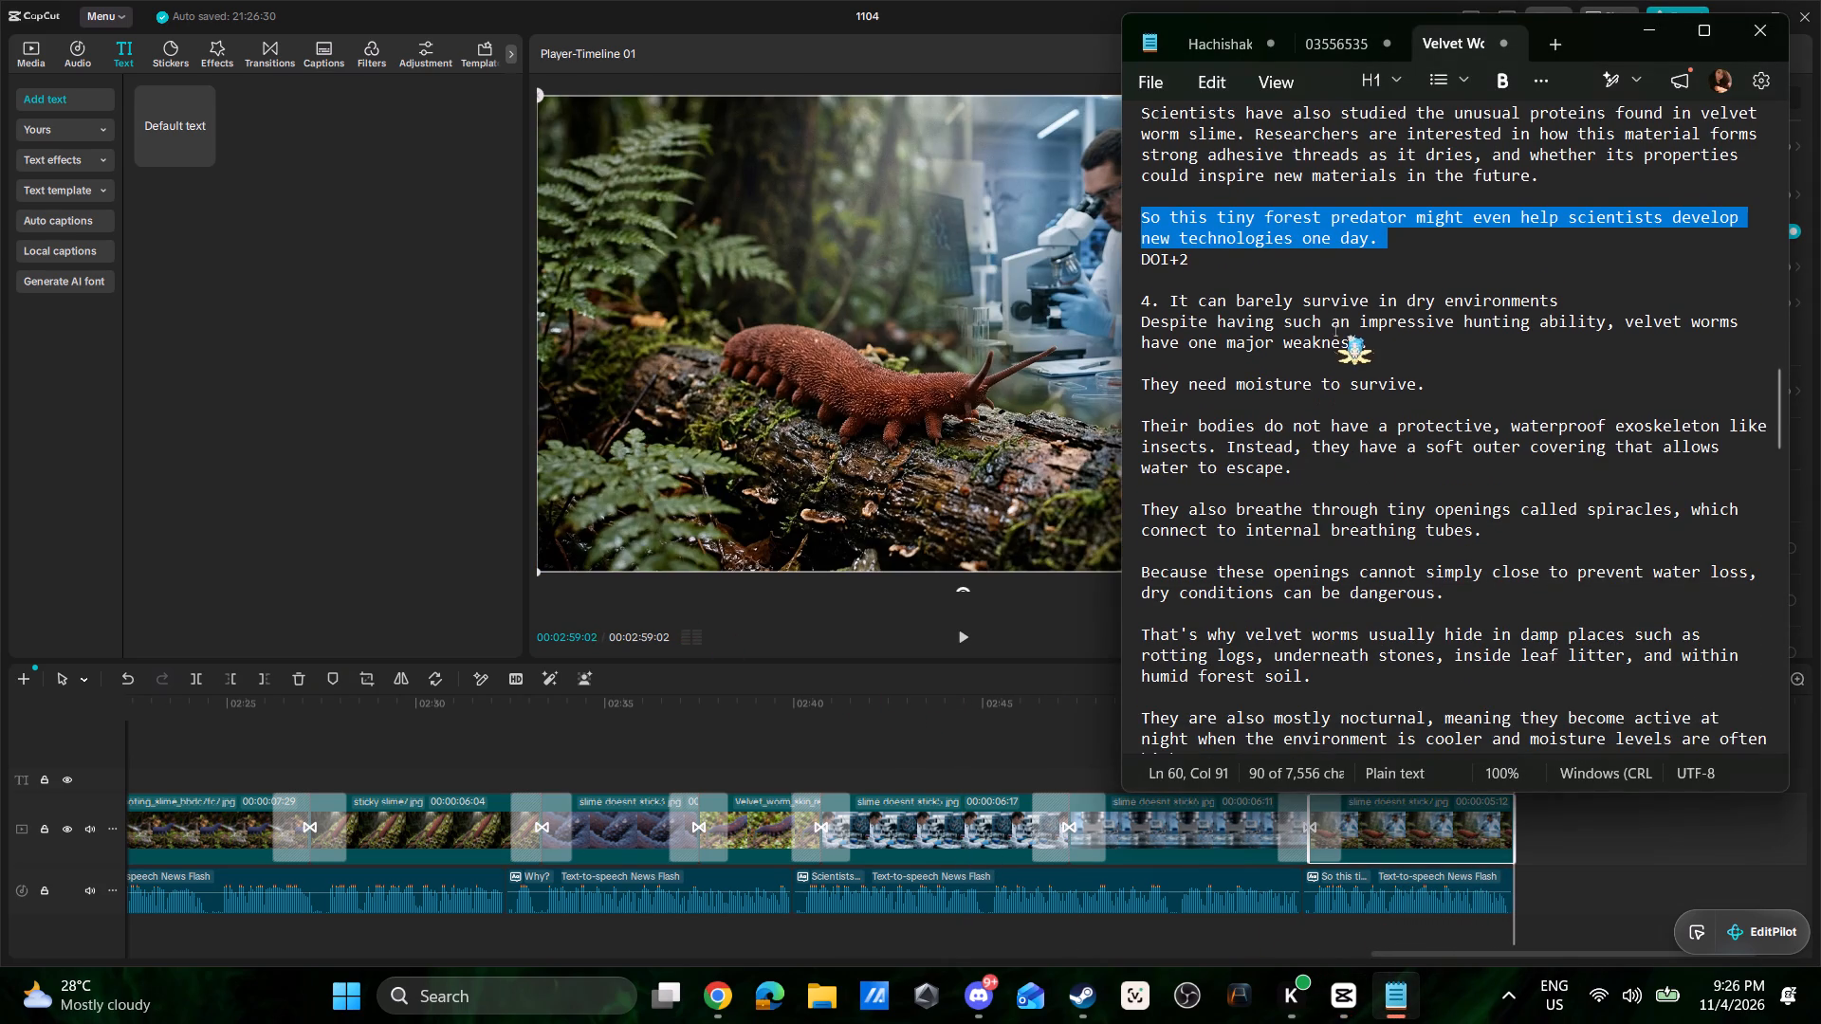
pyautogui.moveTo(1399, 343); pyautogui.dragTo(1138, 326)
pyautogui.click(1397, 357)
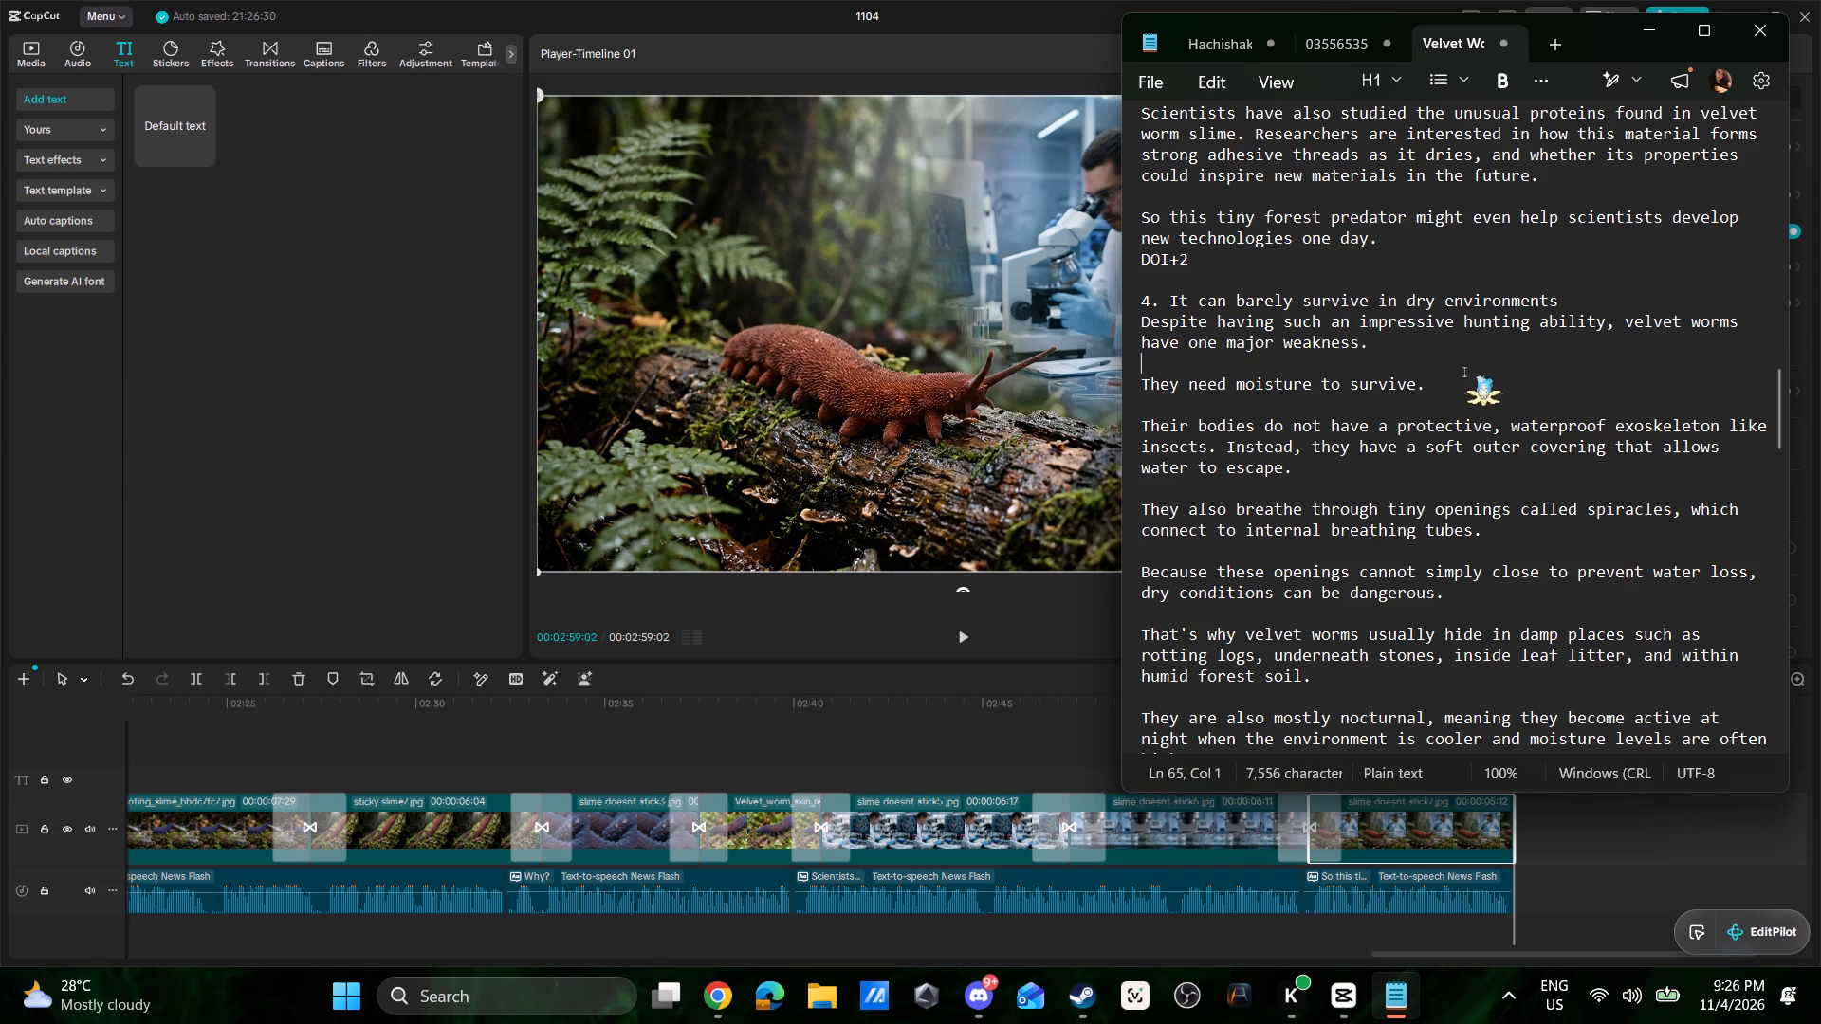
pyautogui.moveTo(1495, 383); pyautogui.dragTo(1137, 326)
pyautogui.hotkey('ctrl', 'c')
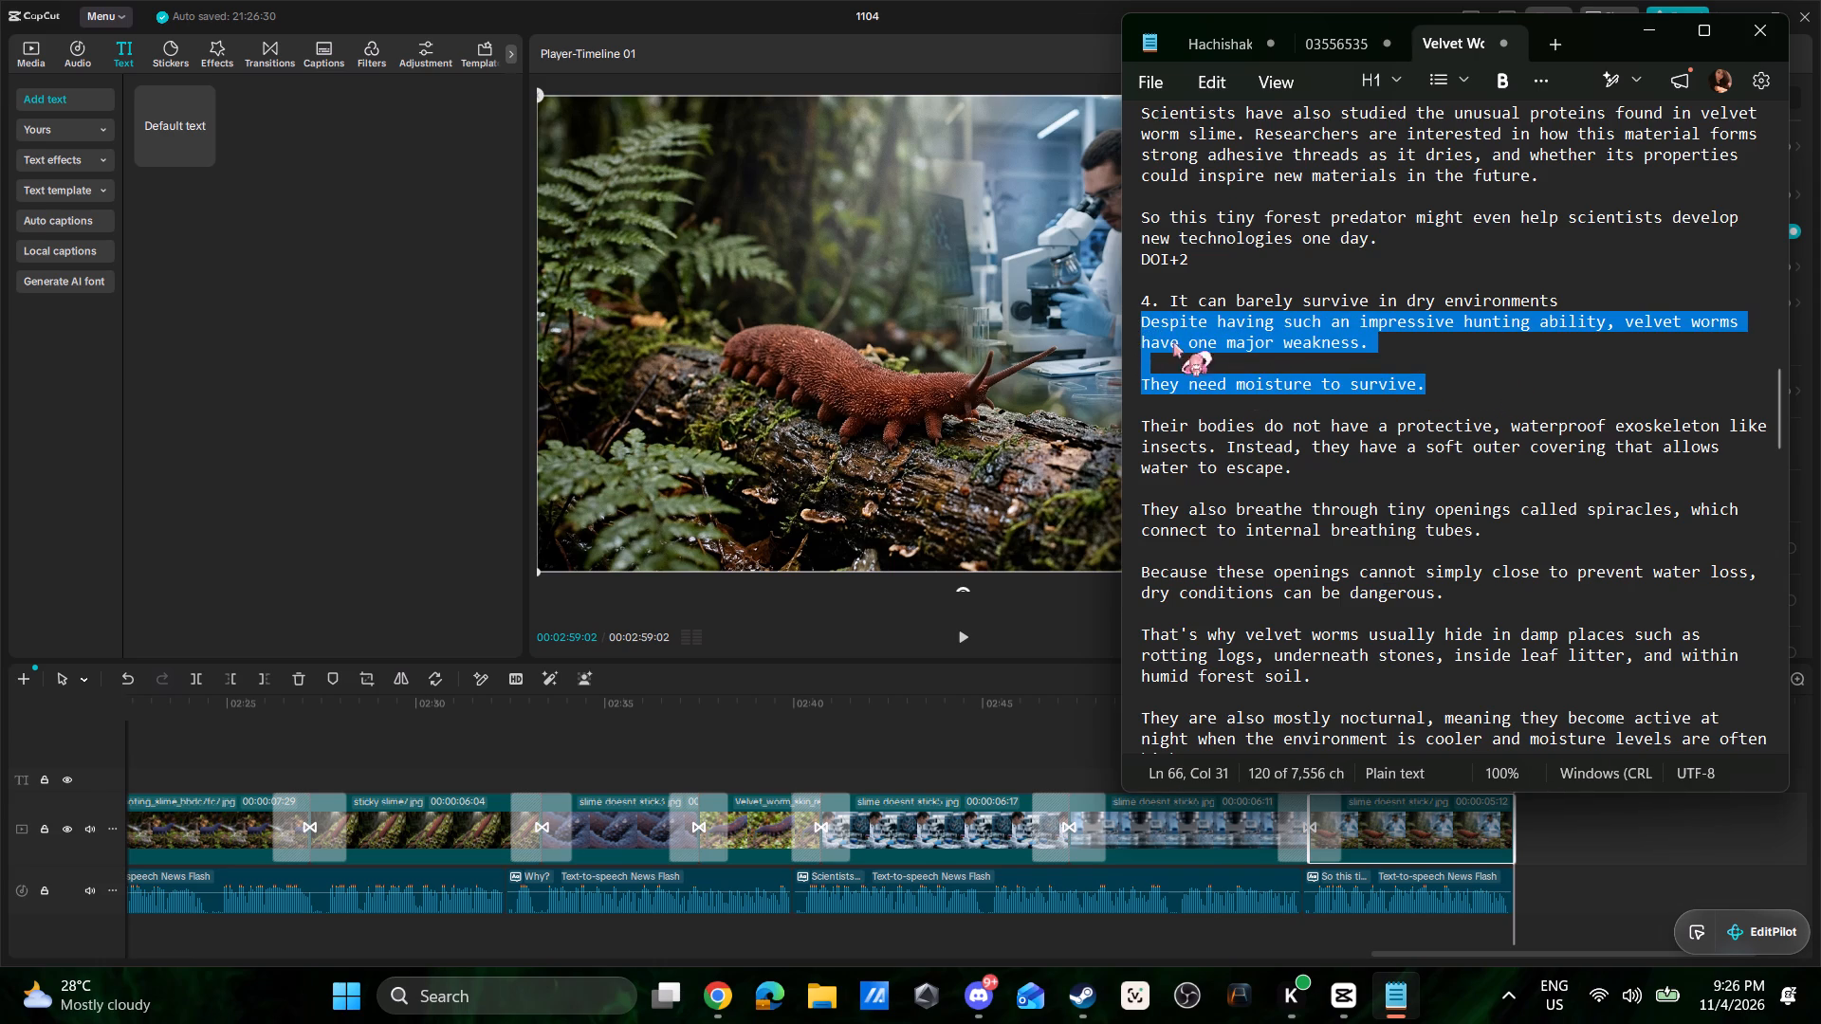
pyautogui.hotkey('ctrl', 'c')
pyautogui.hotkey('ctrl', 'c')
pyautogui.hotkey('ctrl', 'c')
pyautogui.hotkey('ctrl', 'c')
pyautogui.hotkey('ctrl', 'c')
pyautogui.hotkey('ctrl', 'c')
# Add a default text clip in CapCut at 2:59:02, where the video ends, and replace its text with the copied passage.
pyautogui.click(163, 113)
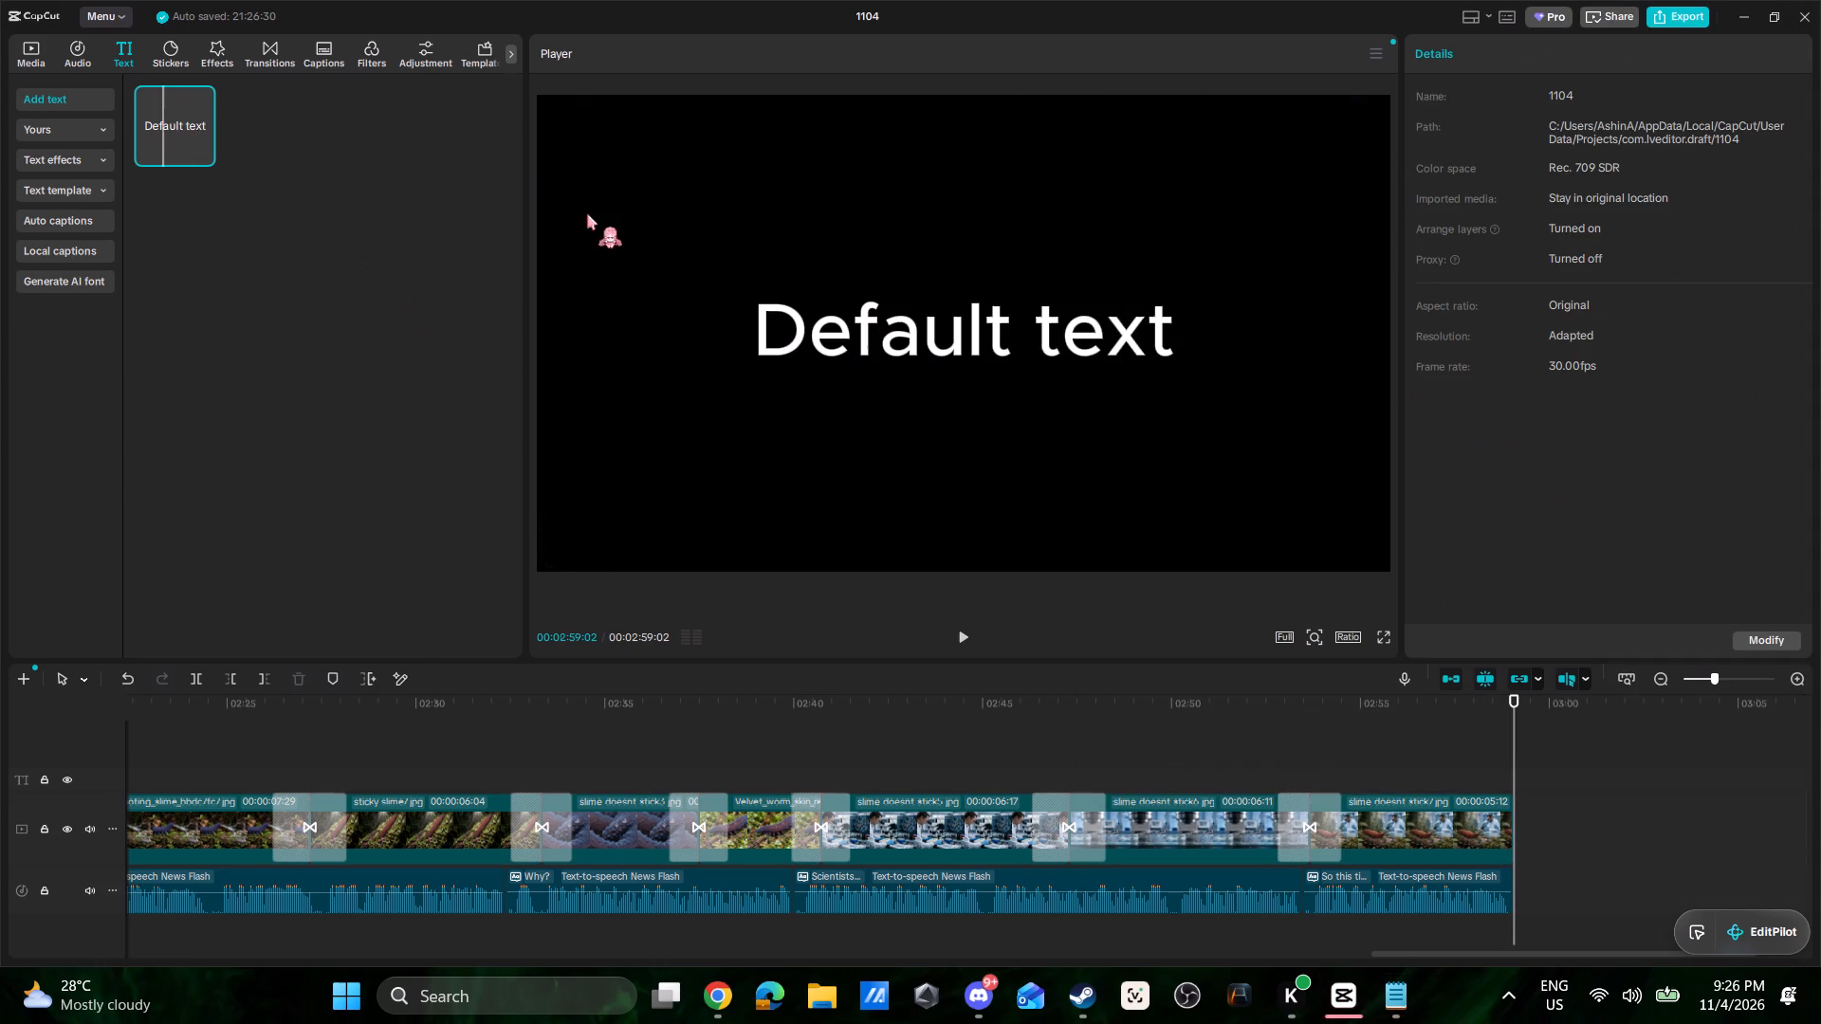
pyautogui.moveTo(159, 115); pyautogui.dragTo(1545, 768)
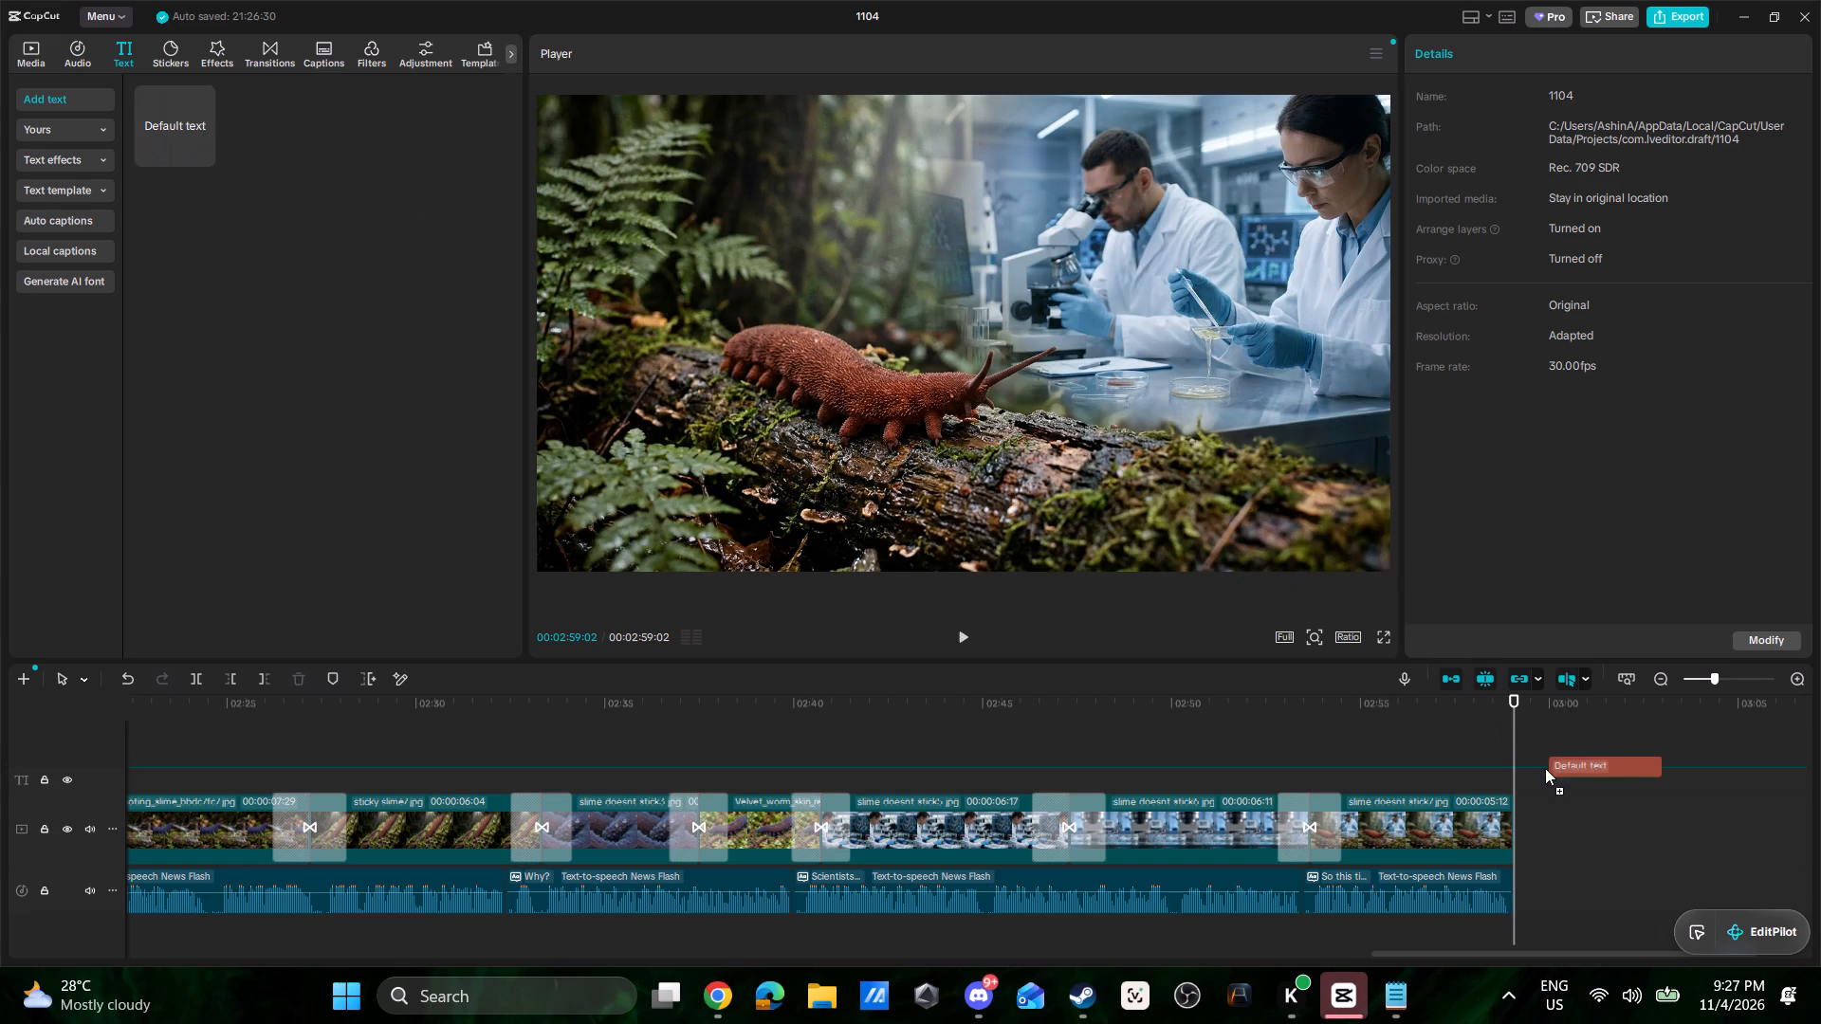
pyautogui.moveTo(1545, 768); pyautogui.dragTo(1513, 776)
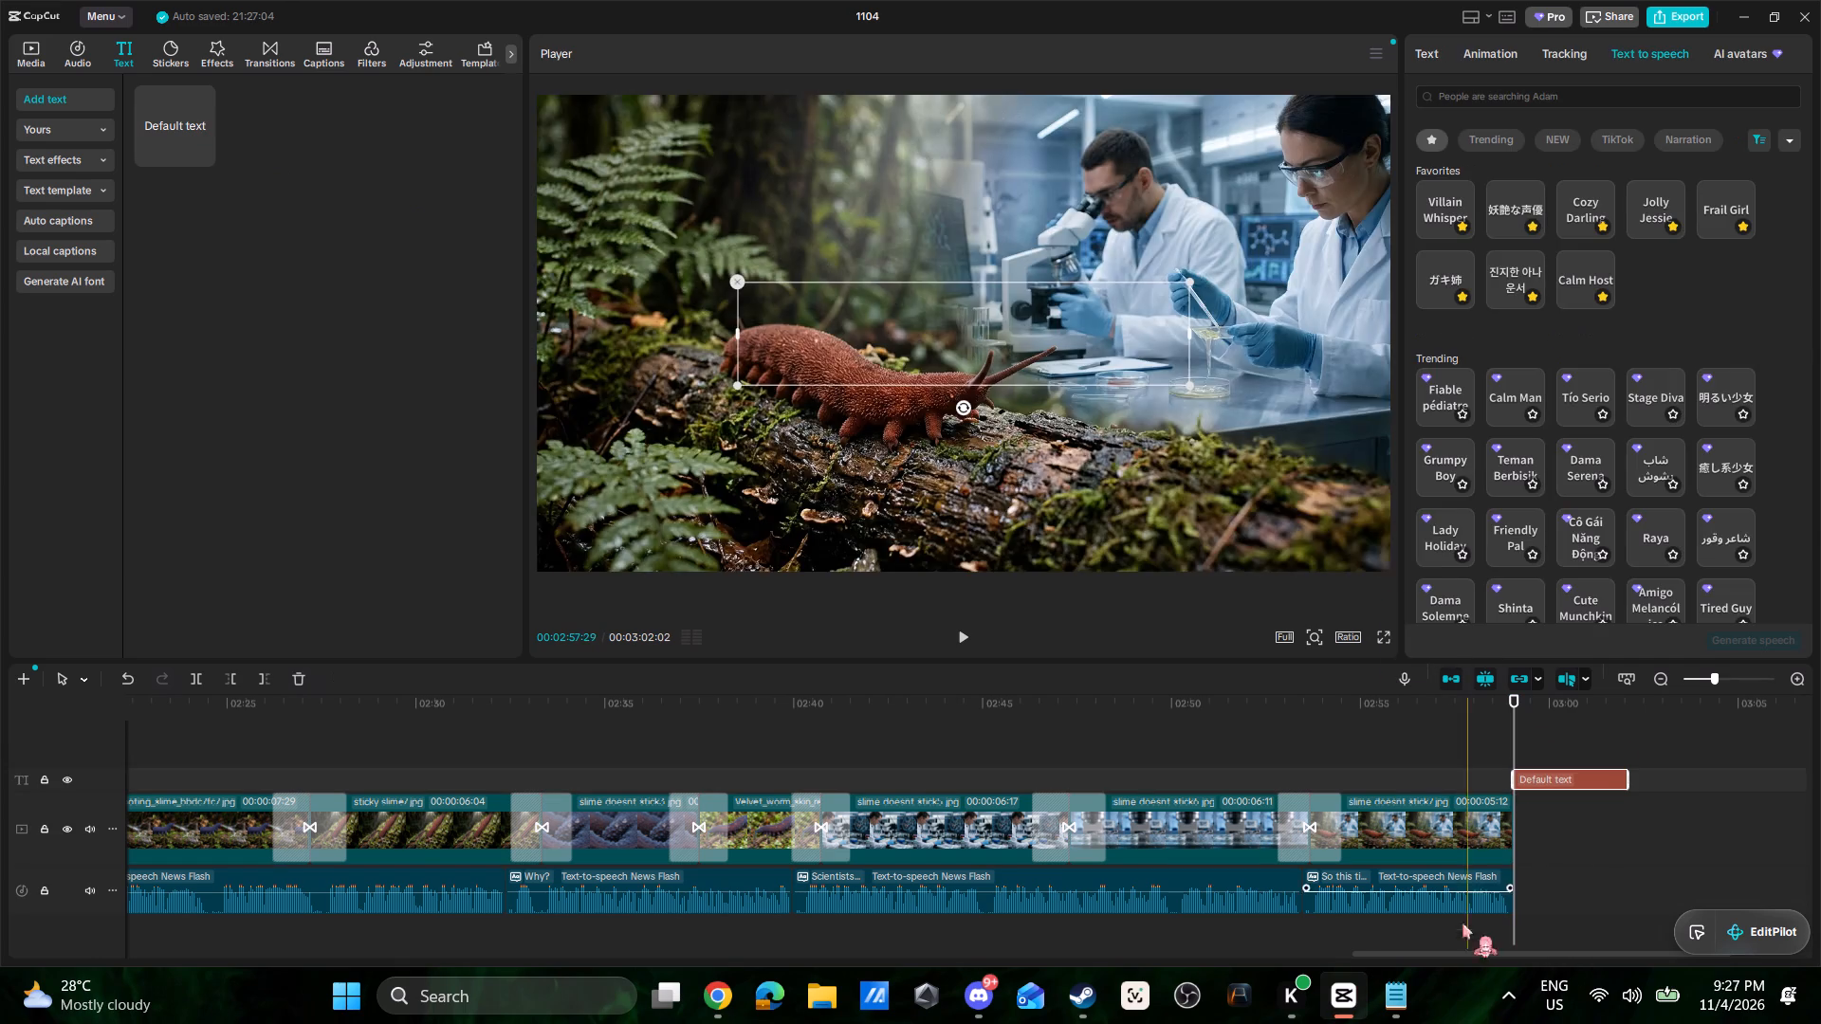
pyautogui.moveTo(1470, 951); pyautogui.dragTo(1736, 941)
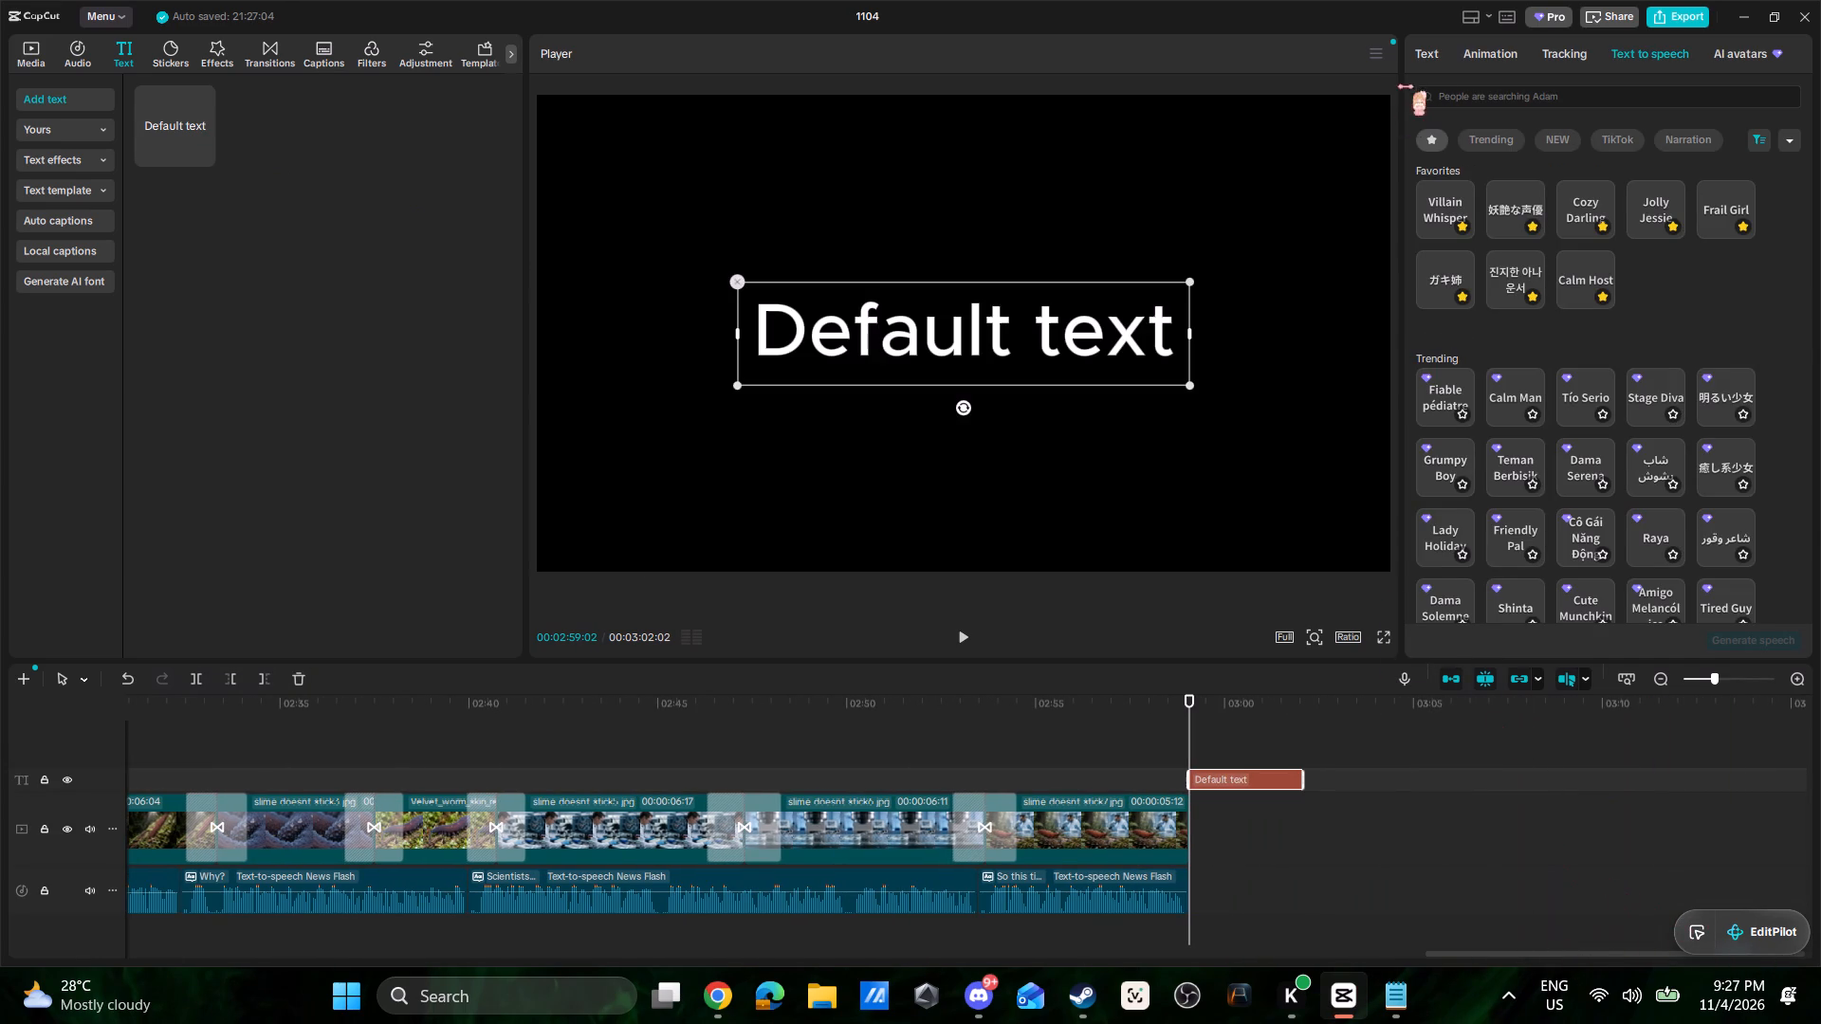
pyautogui.click(1427, 51)
pyautogui.moveTo(1554, 155); pyautogui.dragTo(1331, 126)
pyautogui.hotkey('ctrl', 'v')
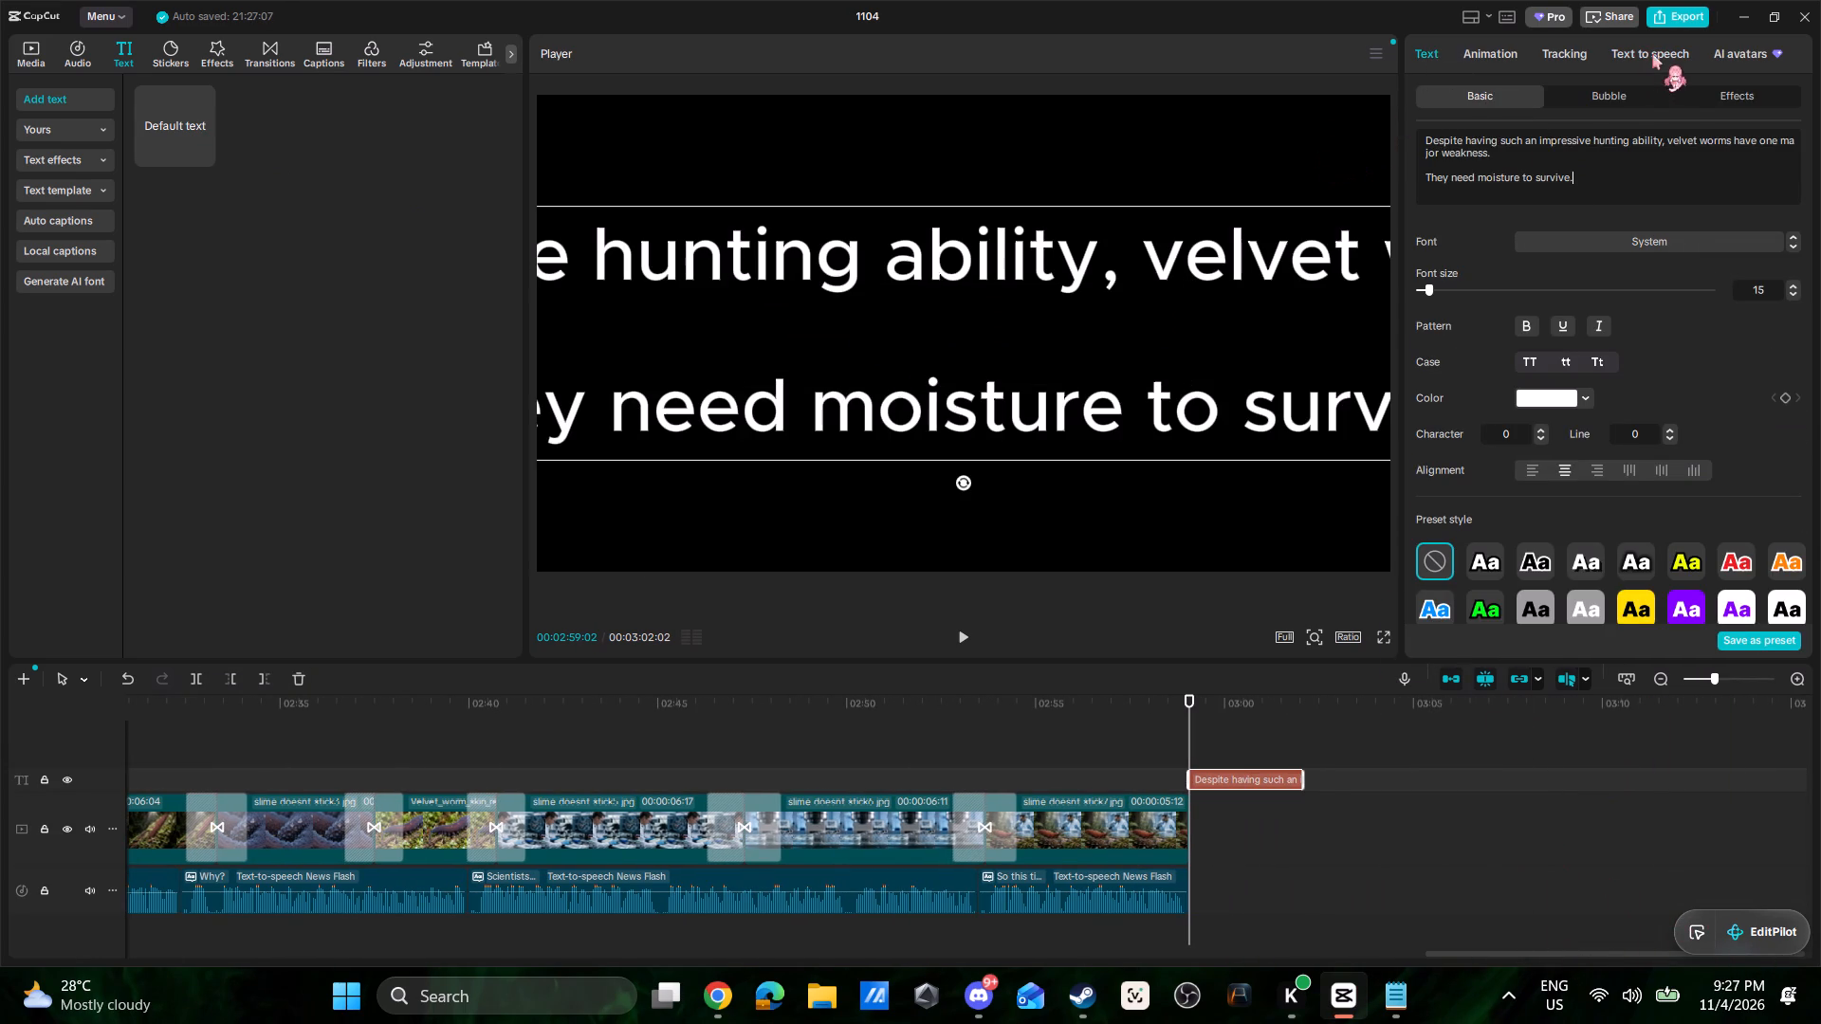
# Generate text-to-speech from the passage with the favorite voice 진지한 아나운서 and delete its text clip.
pyautogui.click(1652, 54)
pyautogui.click(1495, 269)
pyautogui.click(1753, 640)
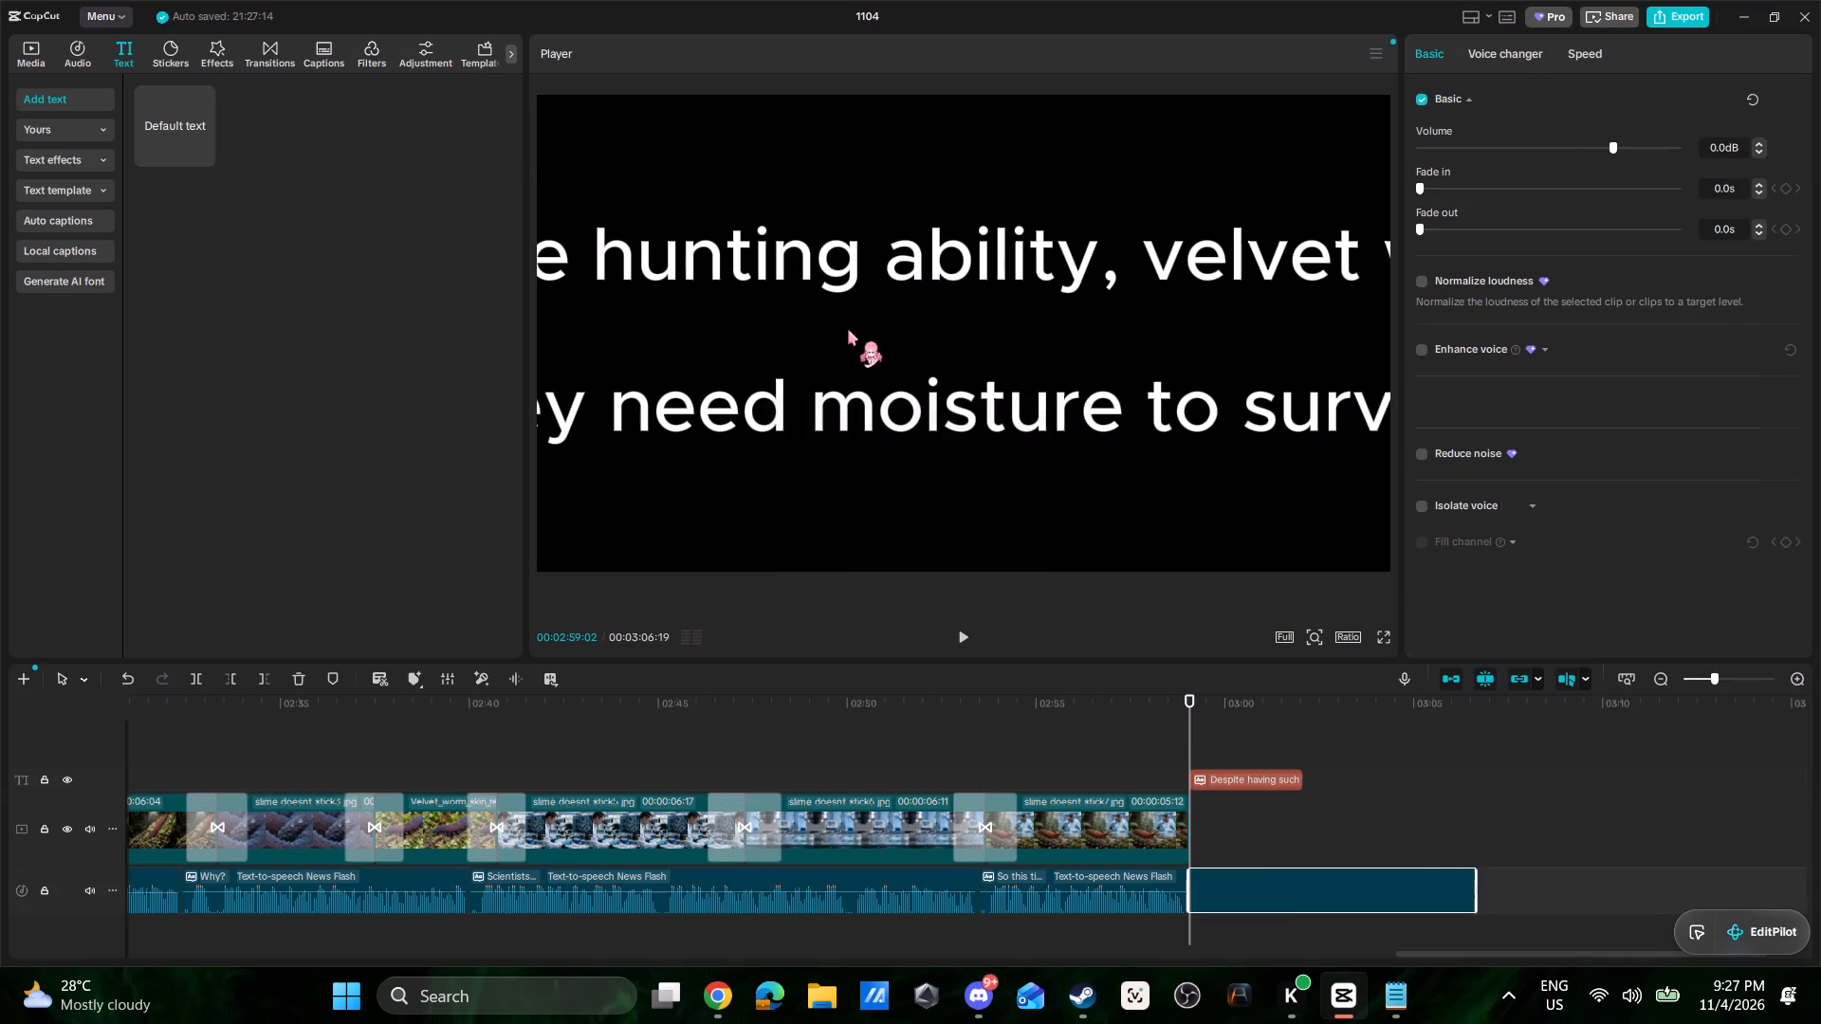
pyautogui.click(1257, 776)
pyautogui.press('Pause')
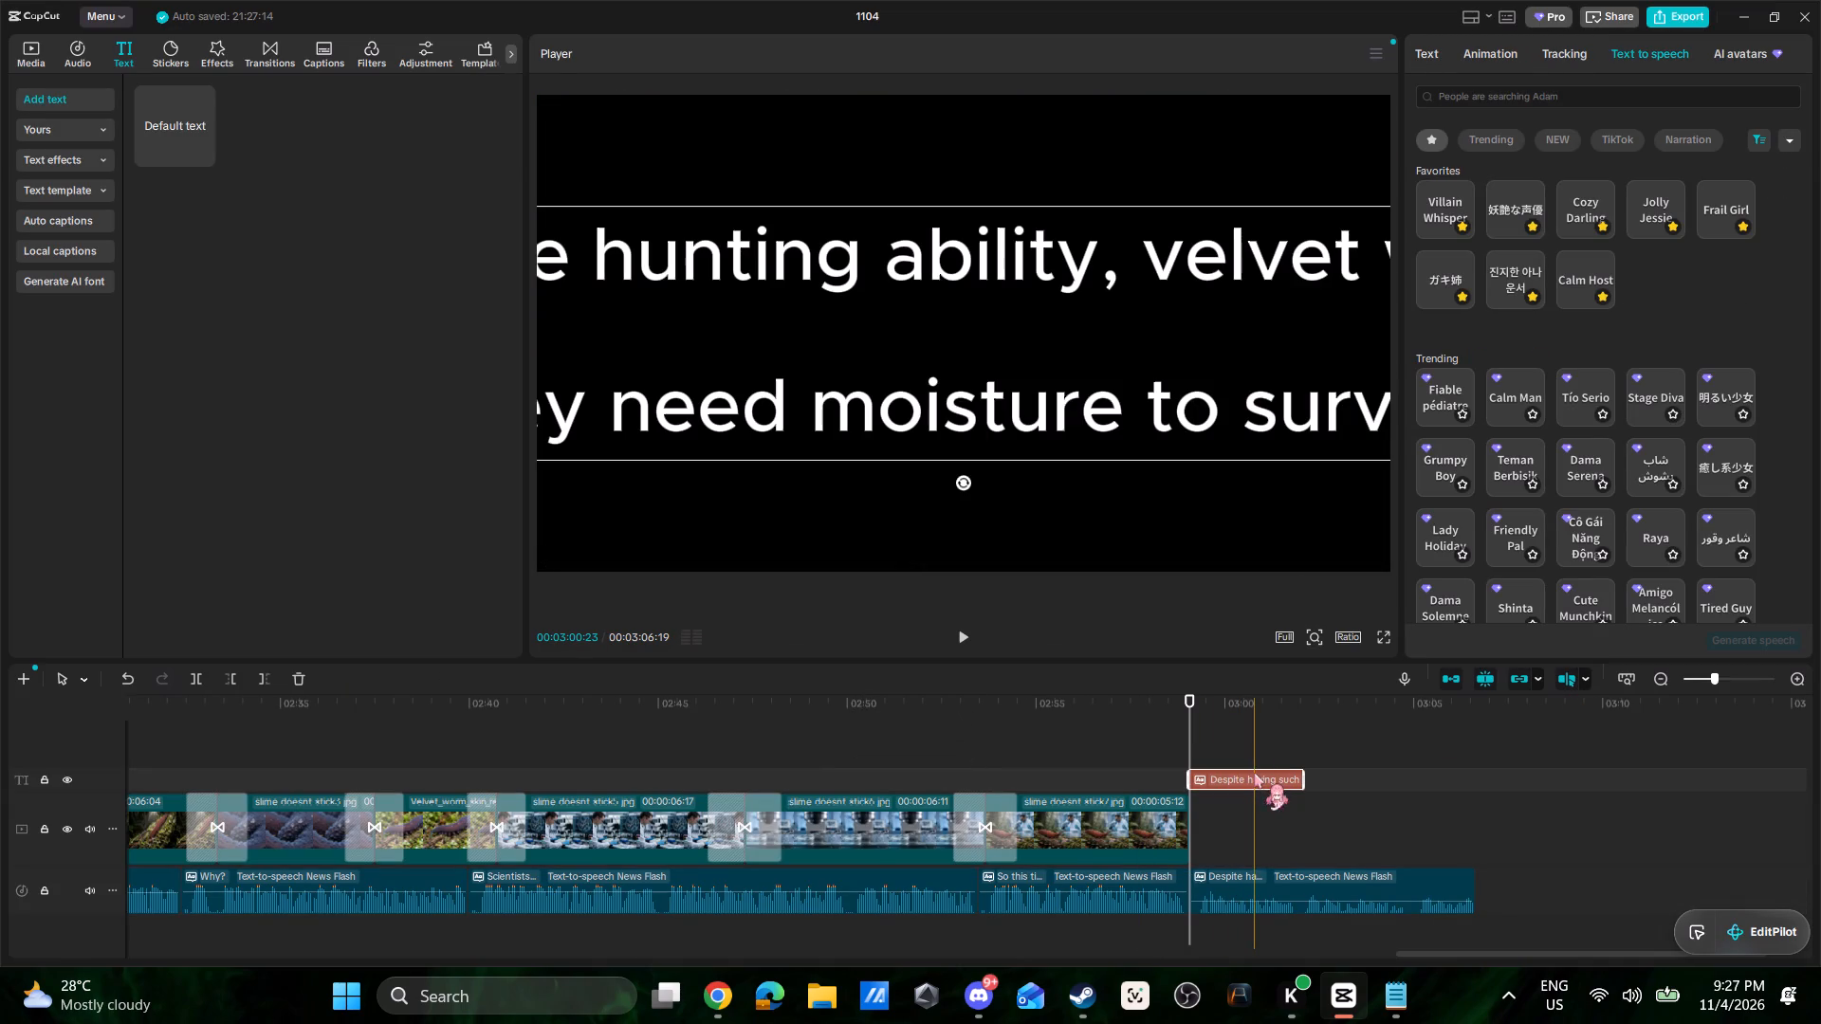
pyautogui.click(1270, 771)
pyautogui.press('Delete')
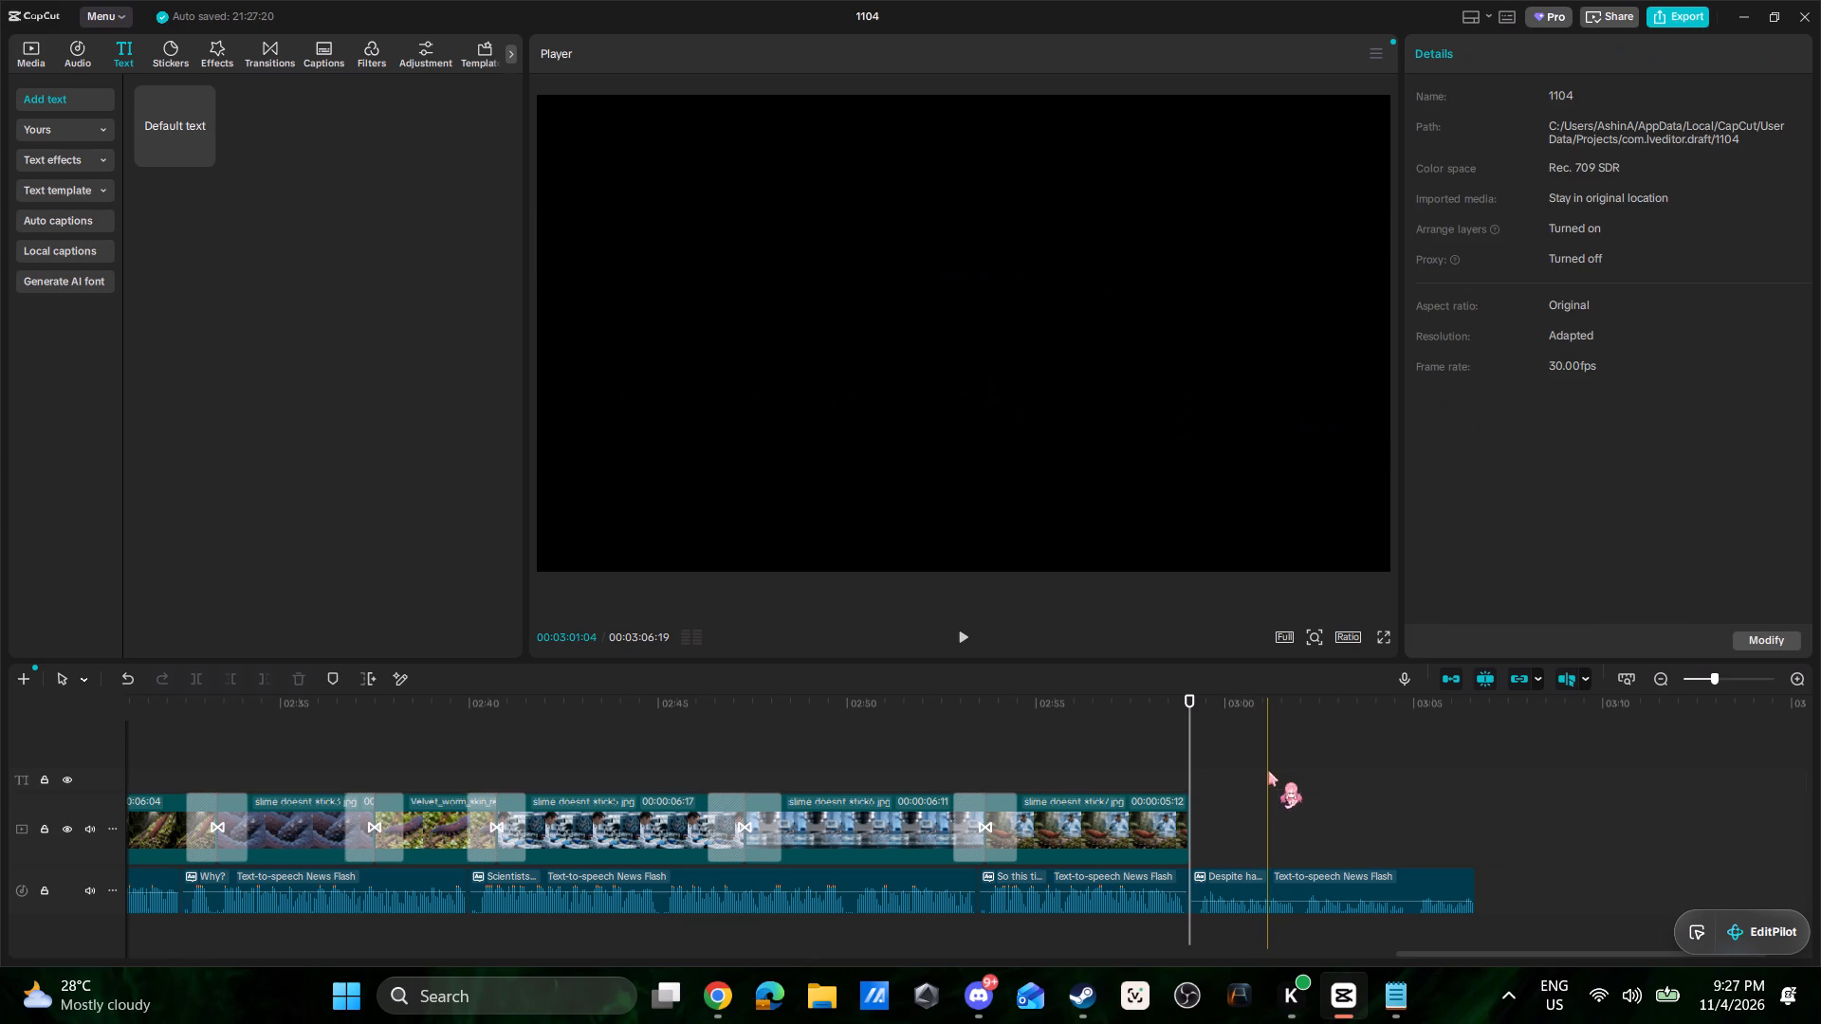
# Raise the "Despite having..." narration's volume to 12.2 dB.
pyautogui.moveTo(1217, 903); pyautogui.dragTo(1218, 893)
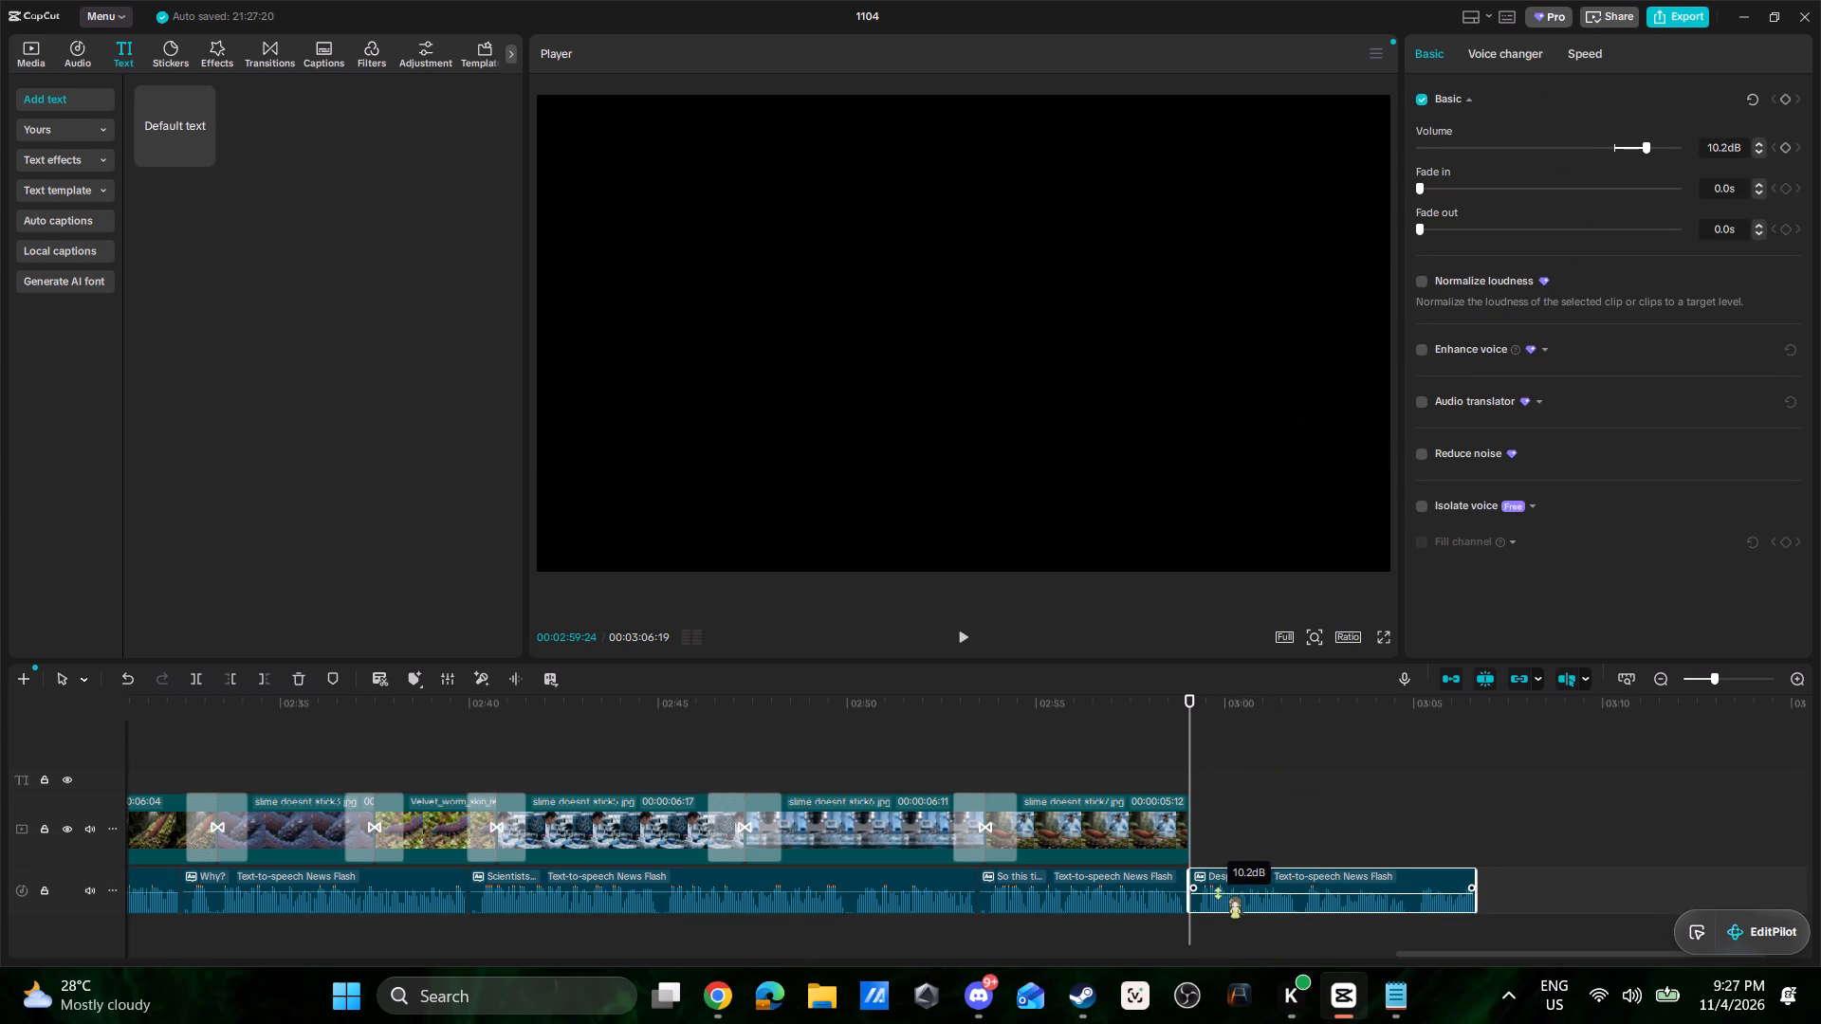
pyautogui.moveTo(1218, 893); pyautogui.dragTo(1219, 892)
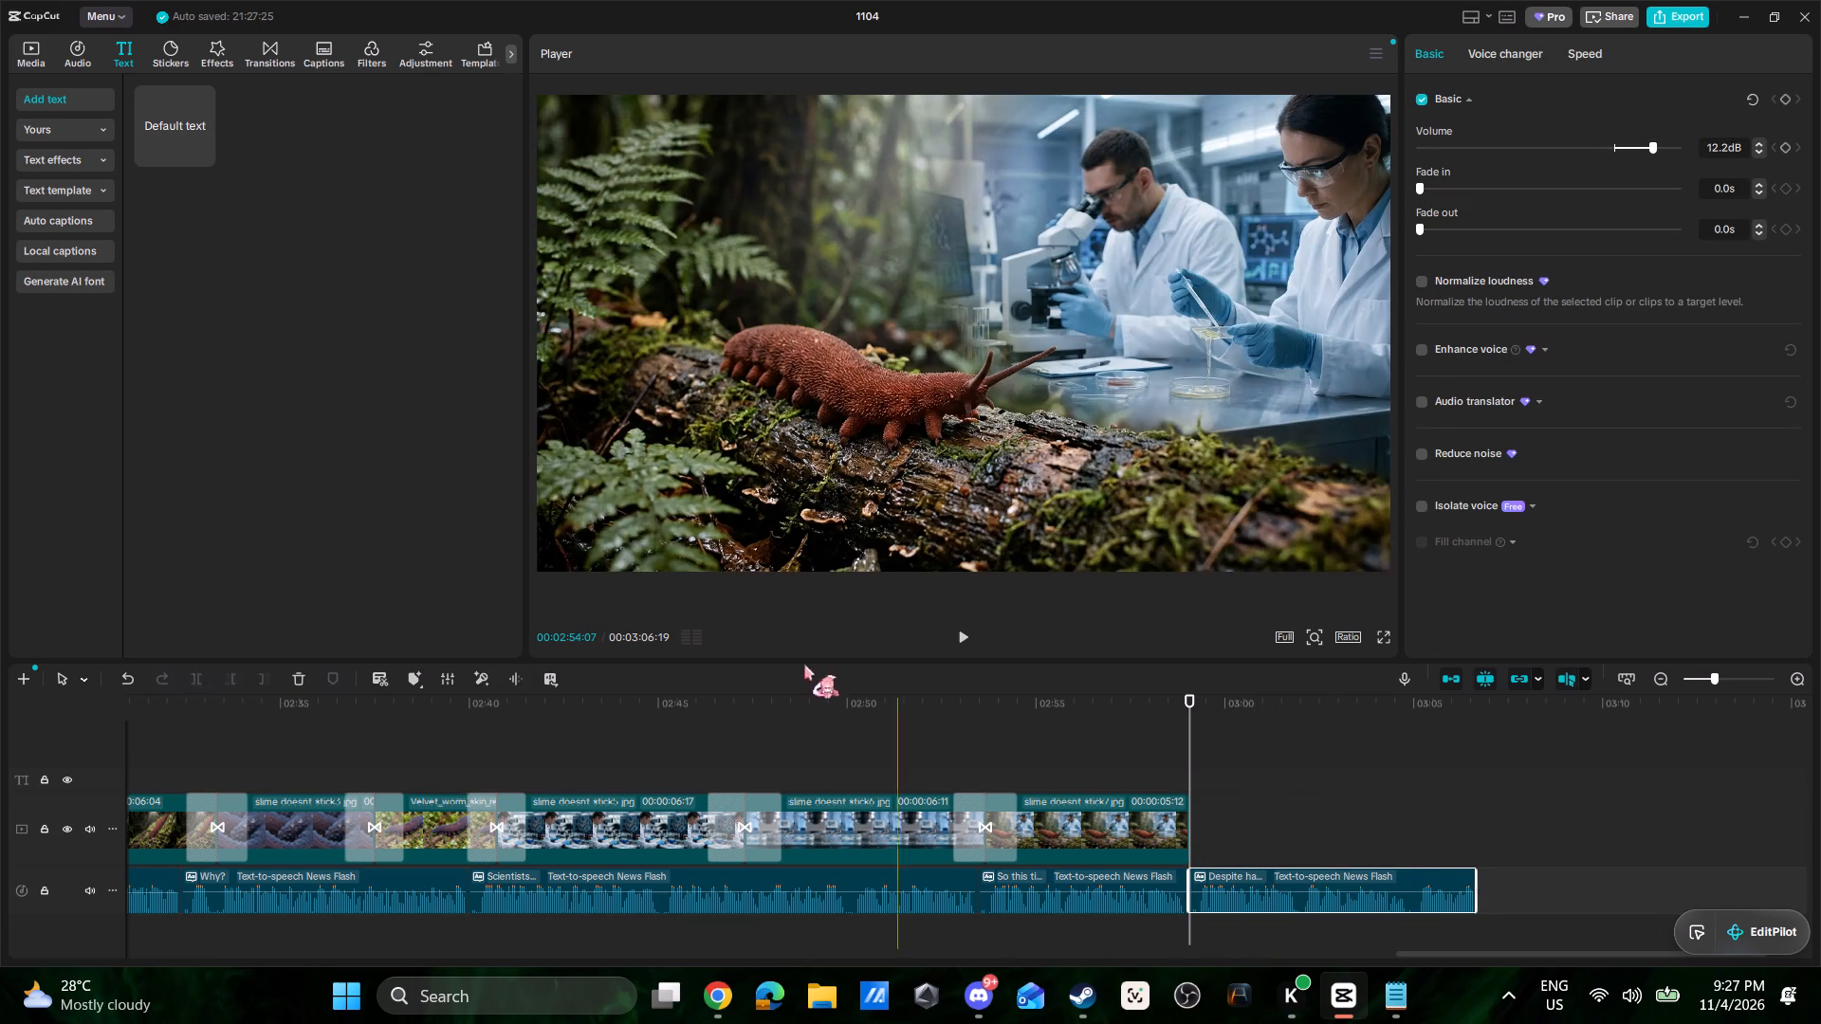
# Append slime doesnt stick8.jpg after slime doesnt stick7.jpg and play it with the "Despite having..." narration.
pyautogui.click(24, 46)
pyautogui.scroll(2, 296, 450)
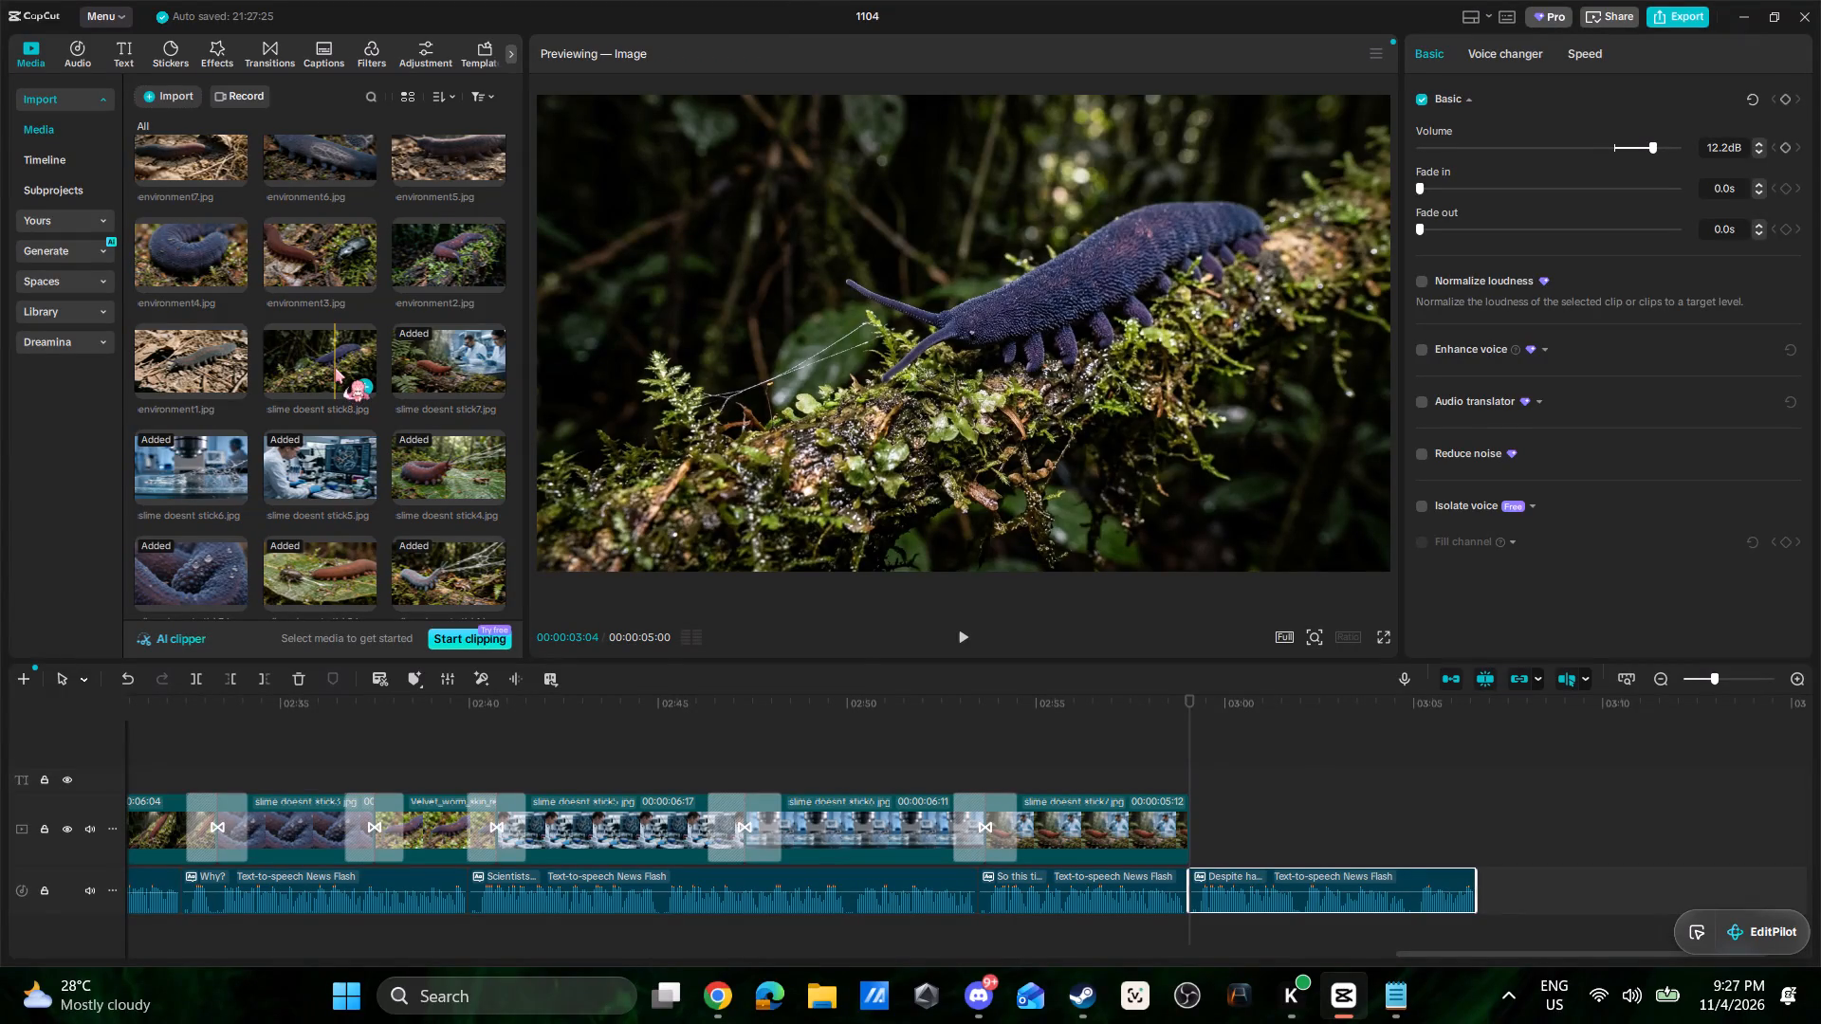
pyautogui.moveTo(335, 368); pyautogui.dragTo(1193, 832)
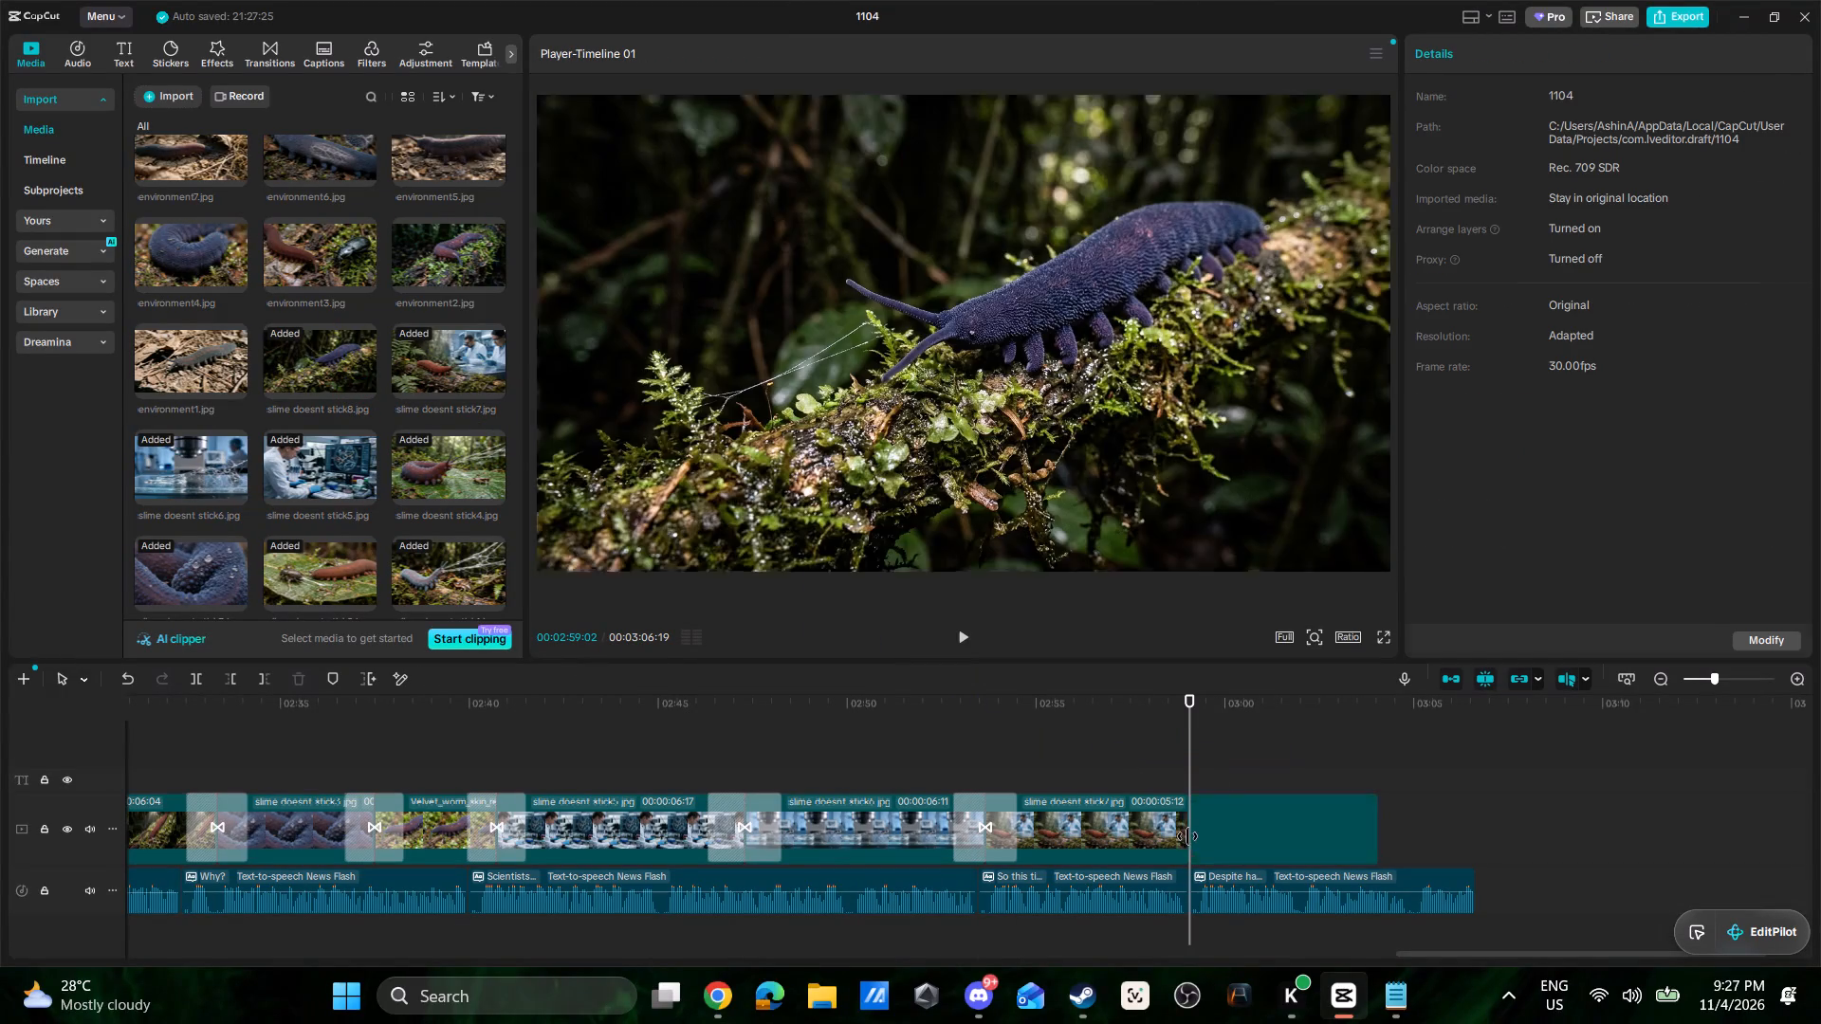
pyautogui.click(1162, 785)
pyautogui.press('space')
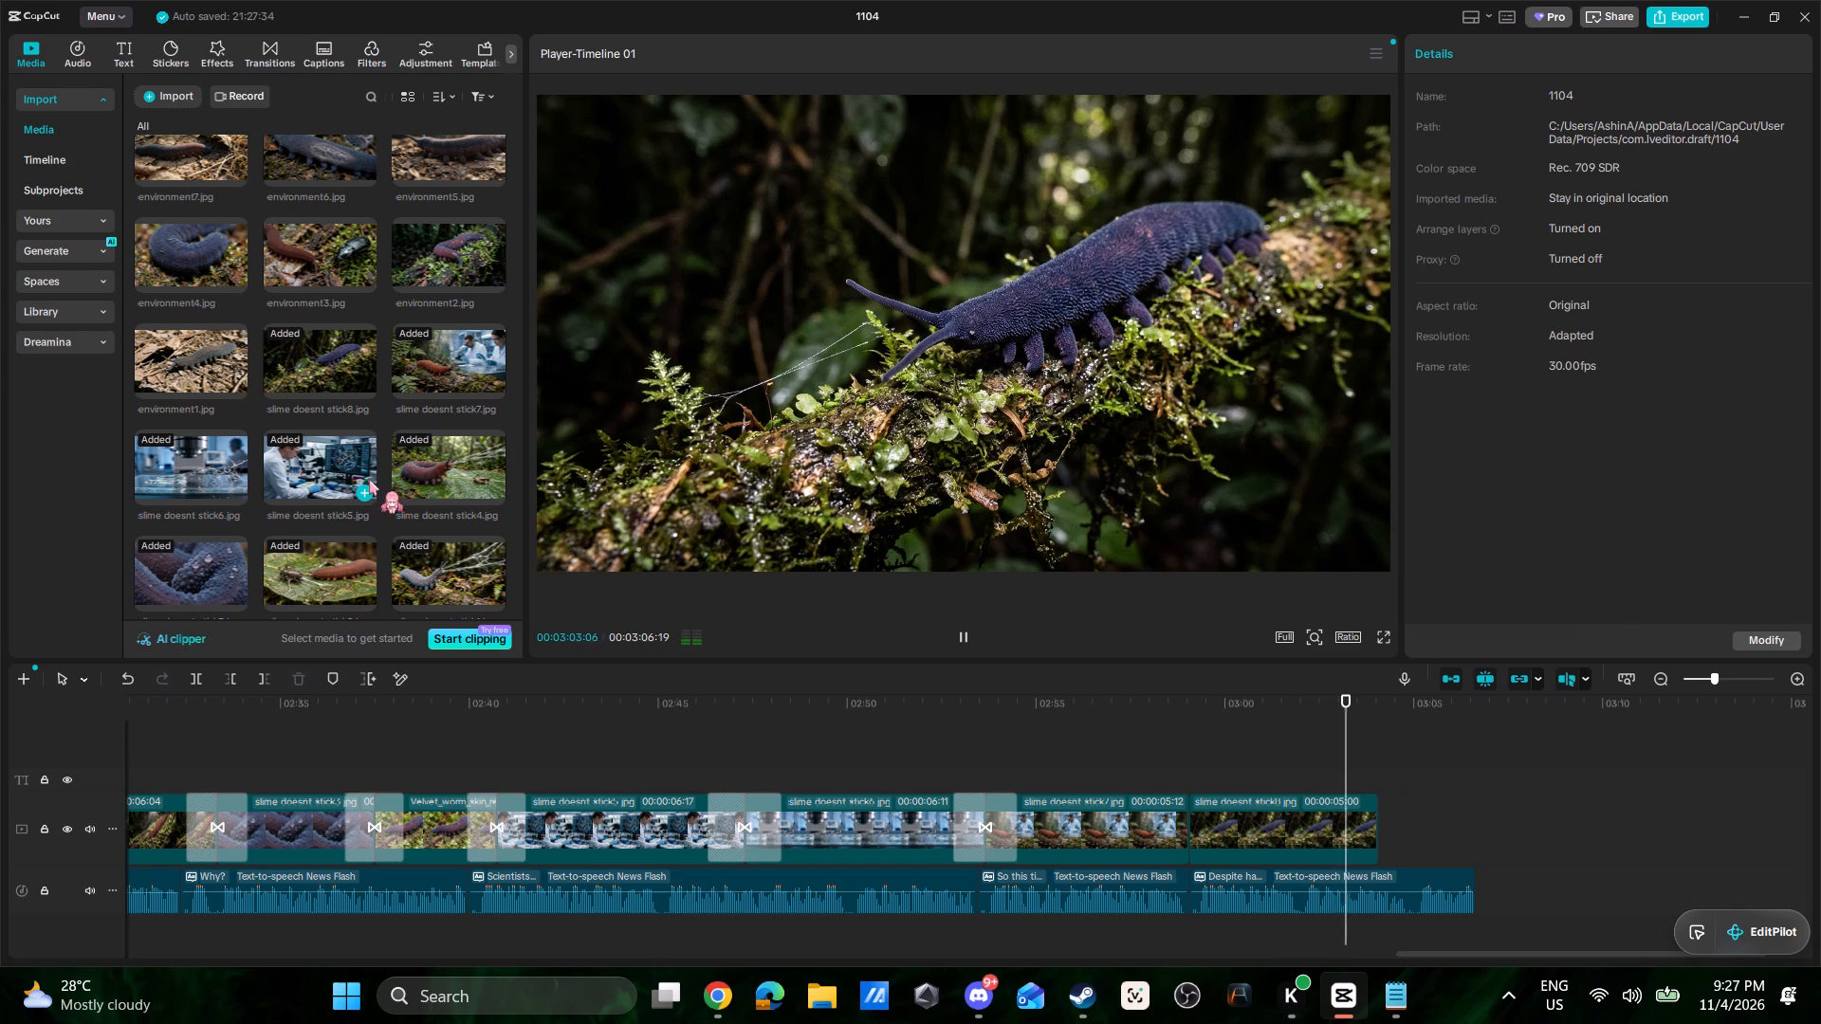
pyautogui.press('space')
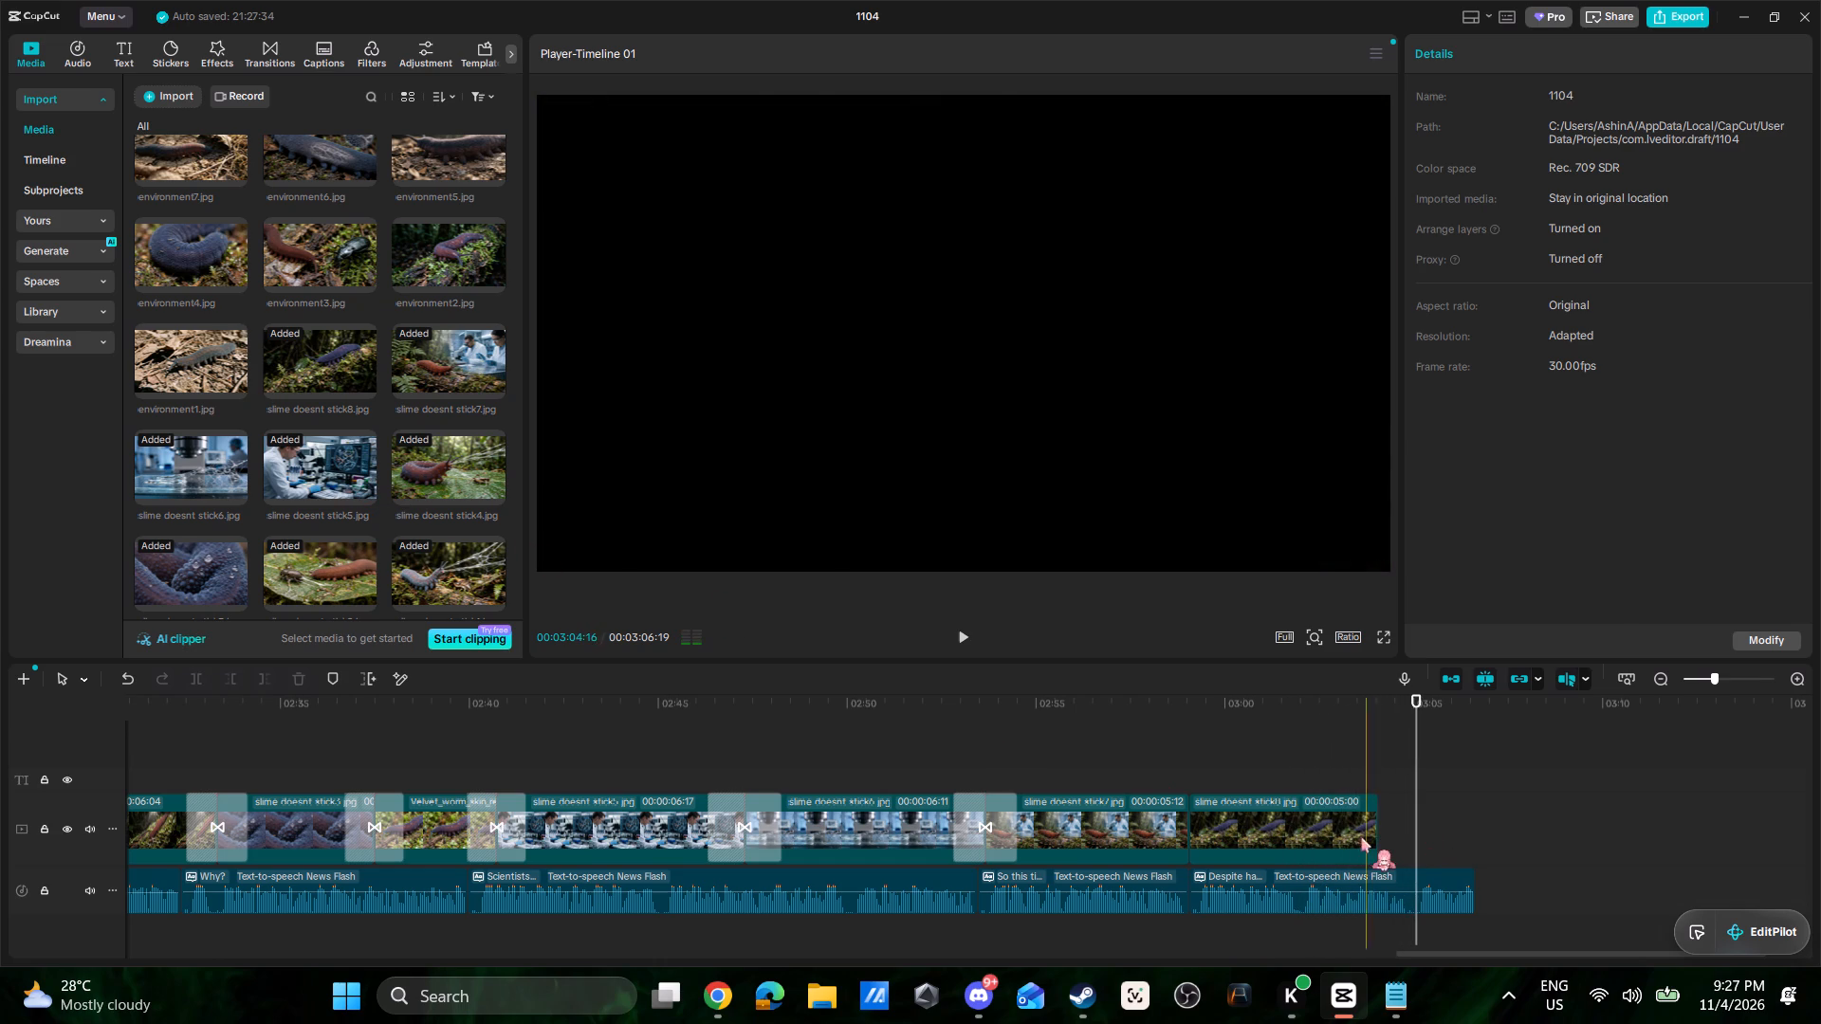
# Lengthen slime doesnt stick8.jpg to 7:17, matching the end of the "Despite having..." narration, and play through to the end.
pyautogui.click(1361, 835)
pyautogui.moveTo(1375, 834); pyautogui.dragTo(1469, 845)
pyautogui.press('space')
pyautogui.press('space')
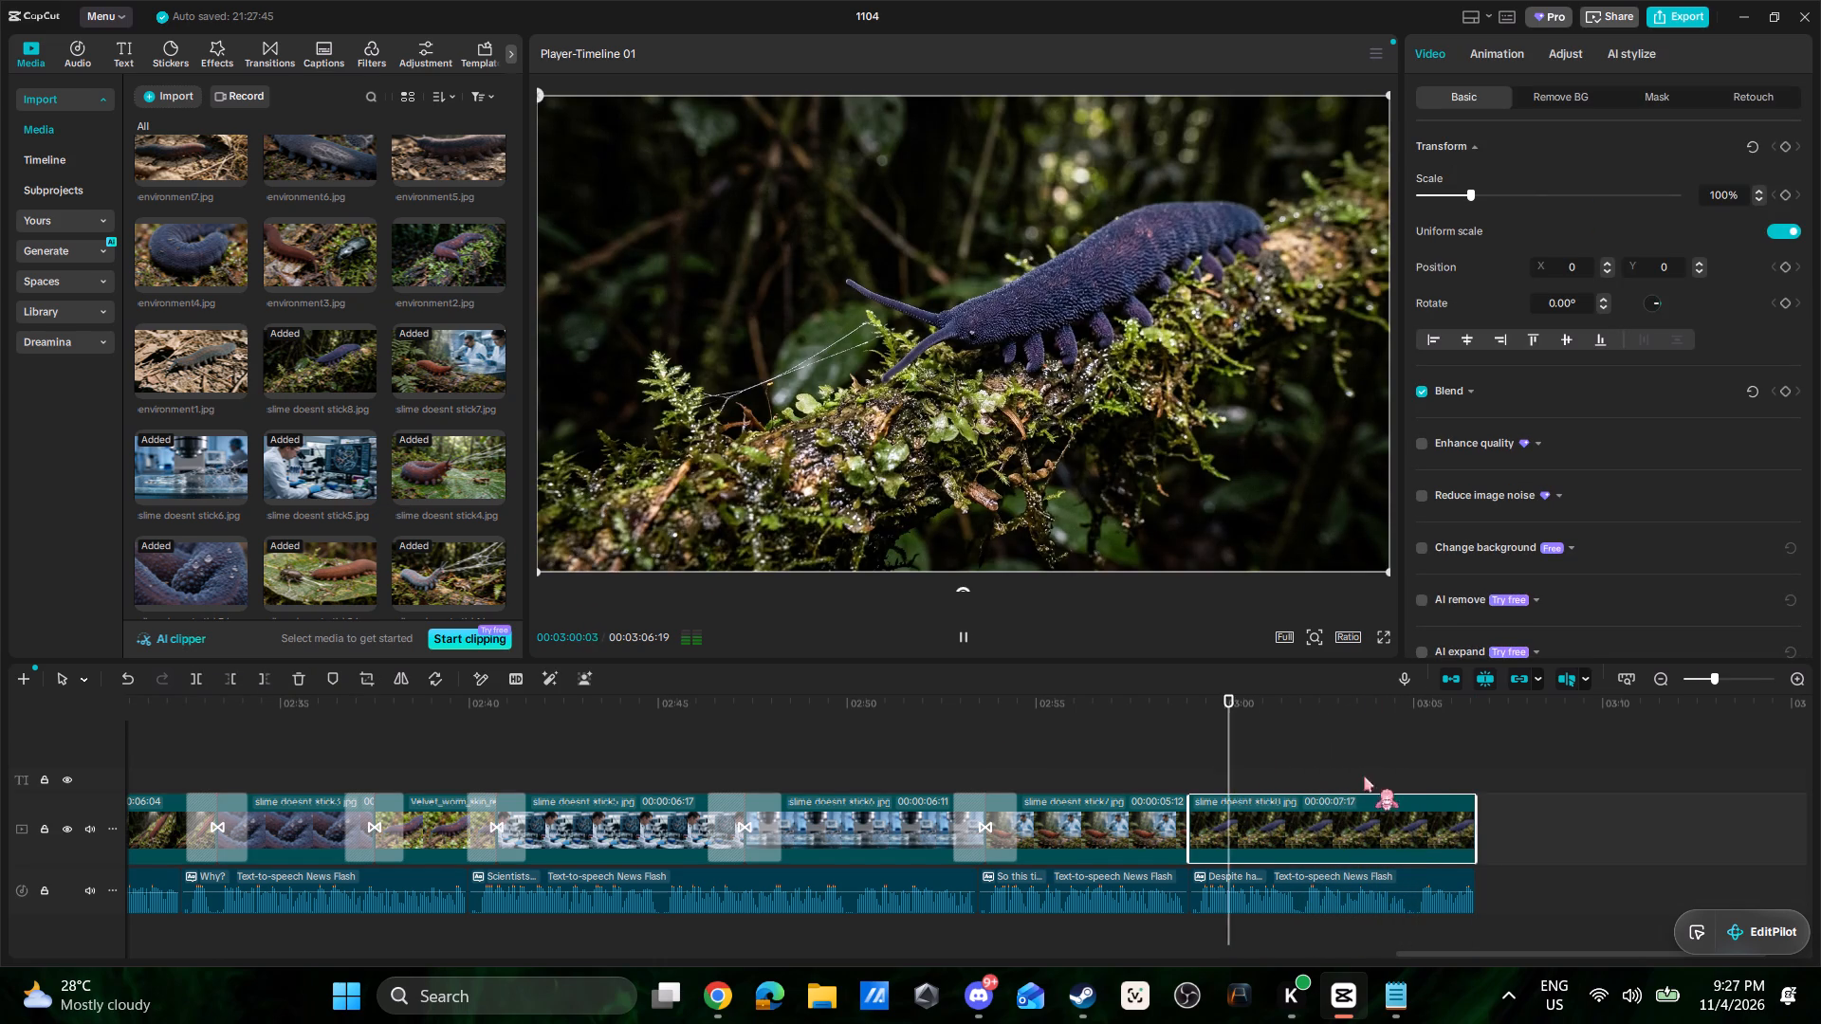
pyautogui.click(187, 357)
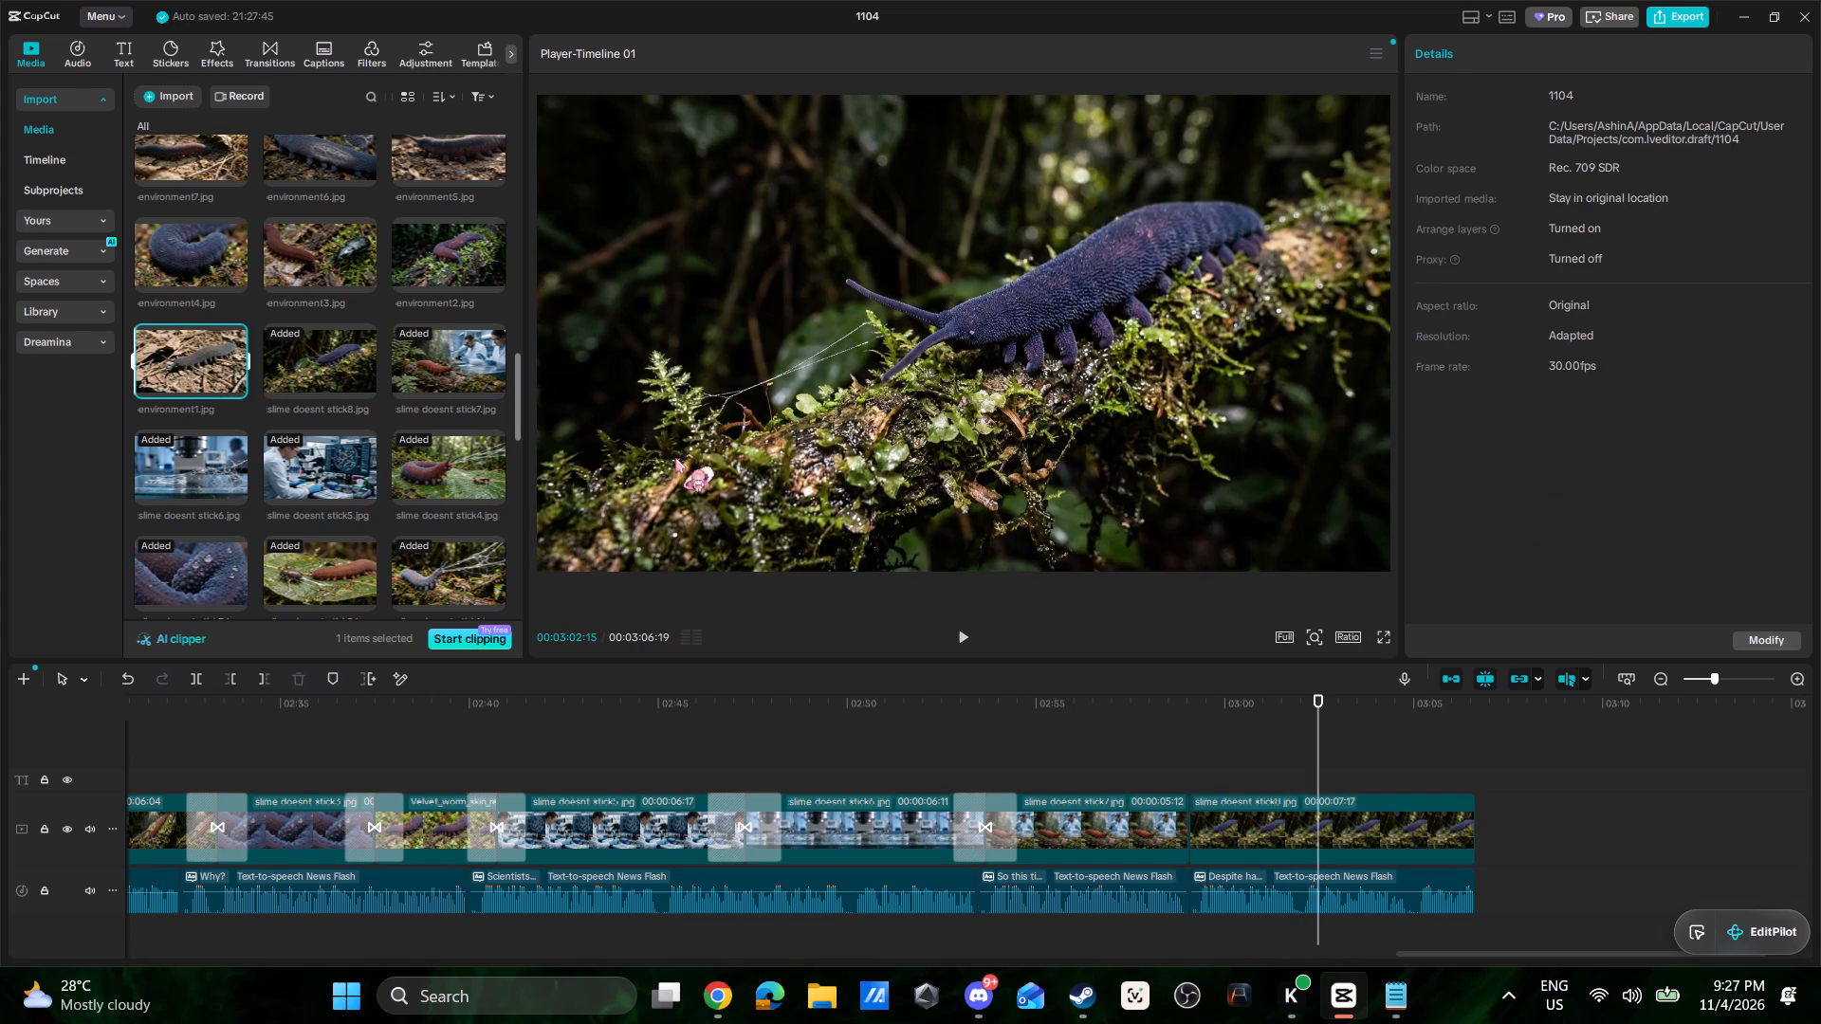
pyautogui.press('space')
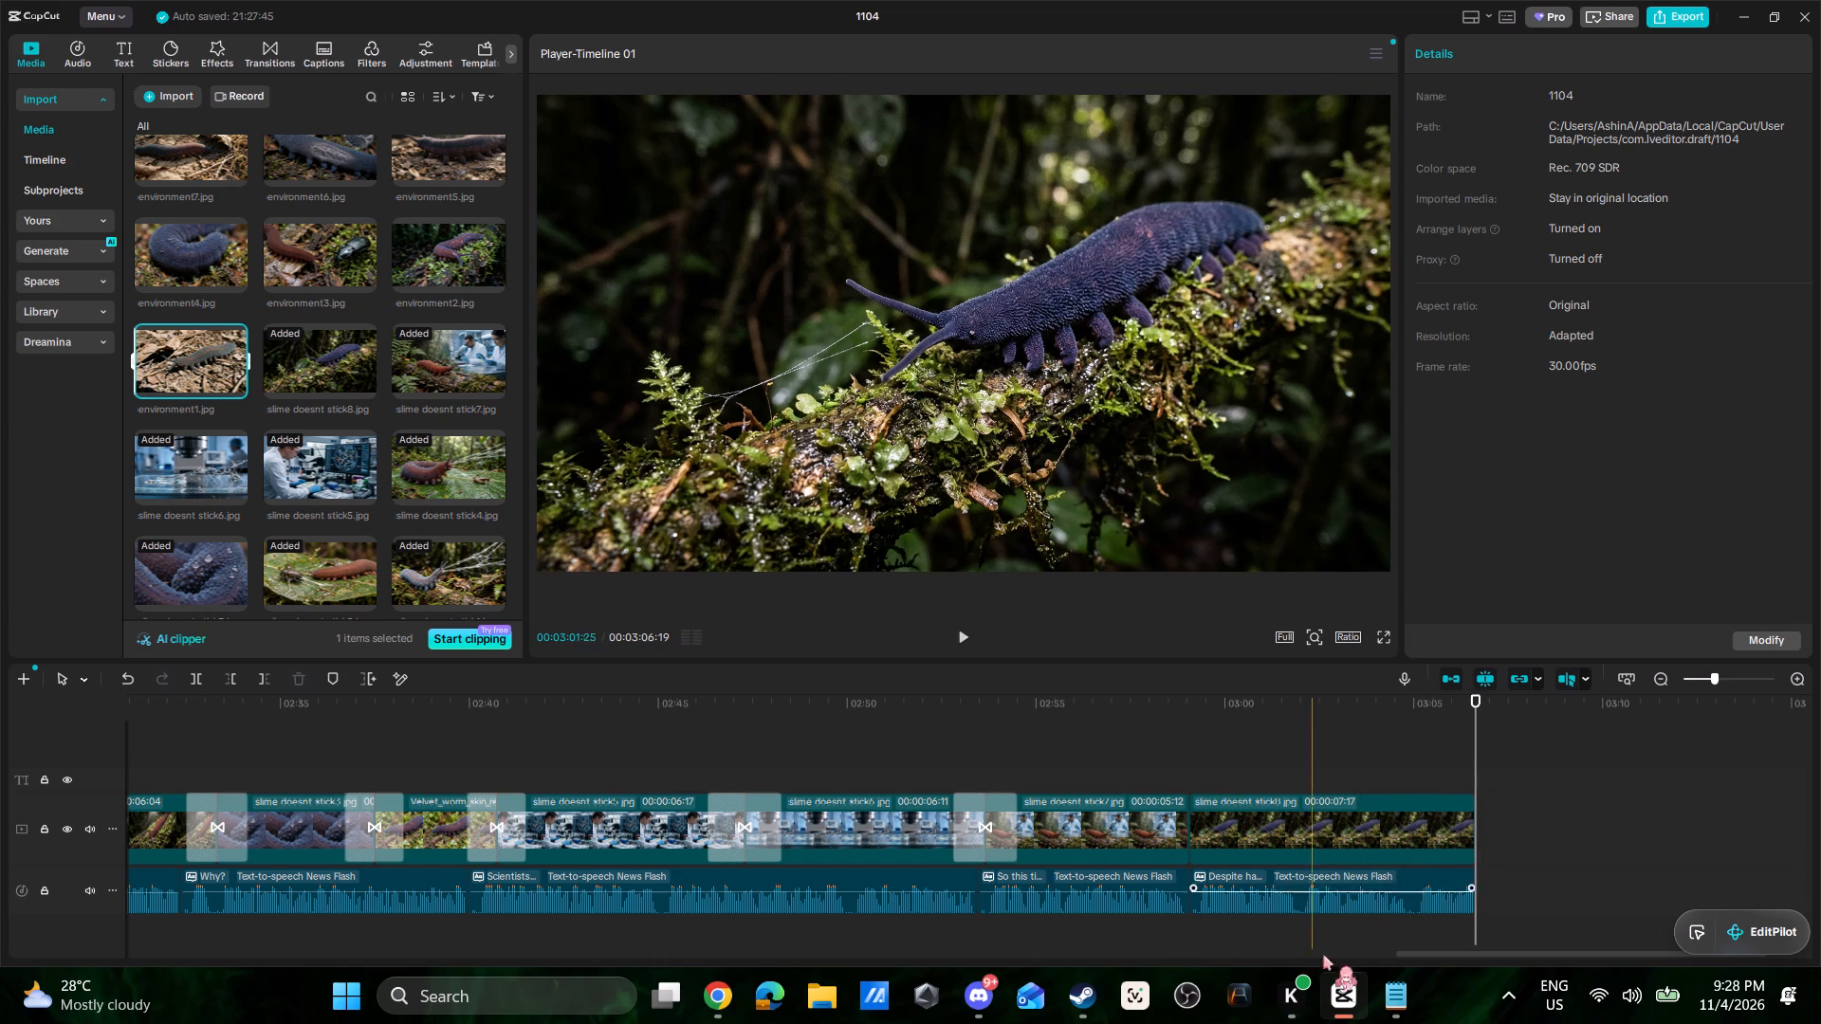
# Copy the Notepad script paragraph from "Their bodies do not have a protective, waterproof exoskeleton" through "water to escape.".
pyautogui.moveTo(1444, 953); pyautogui.dragTo(1595, 953)
pyautogui.click(1392, 995)
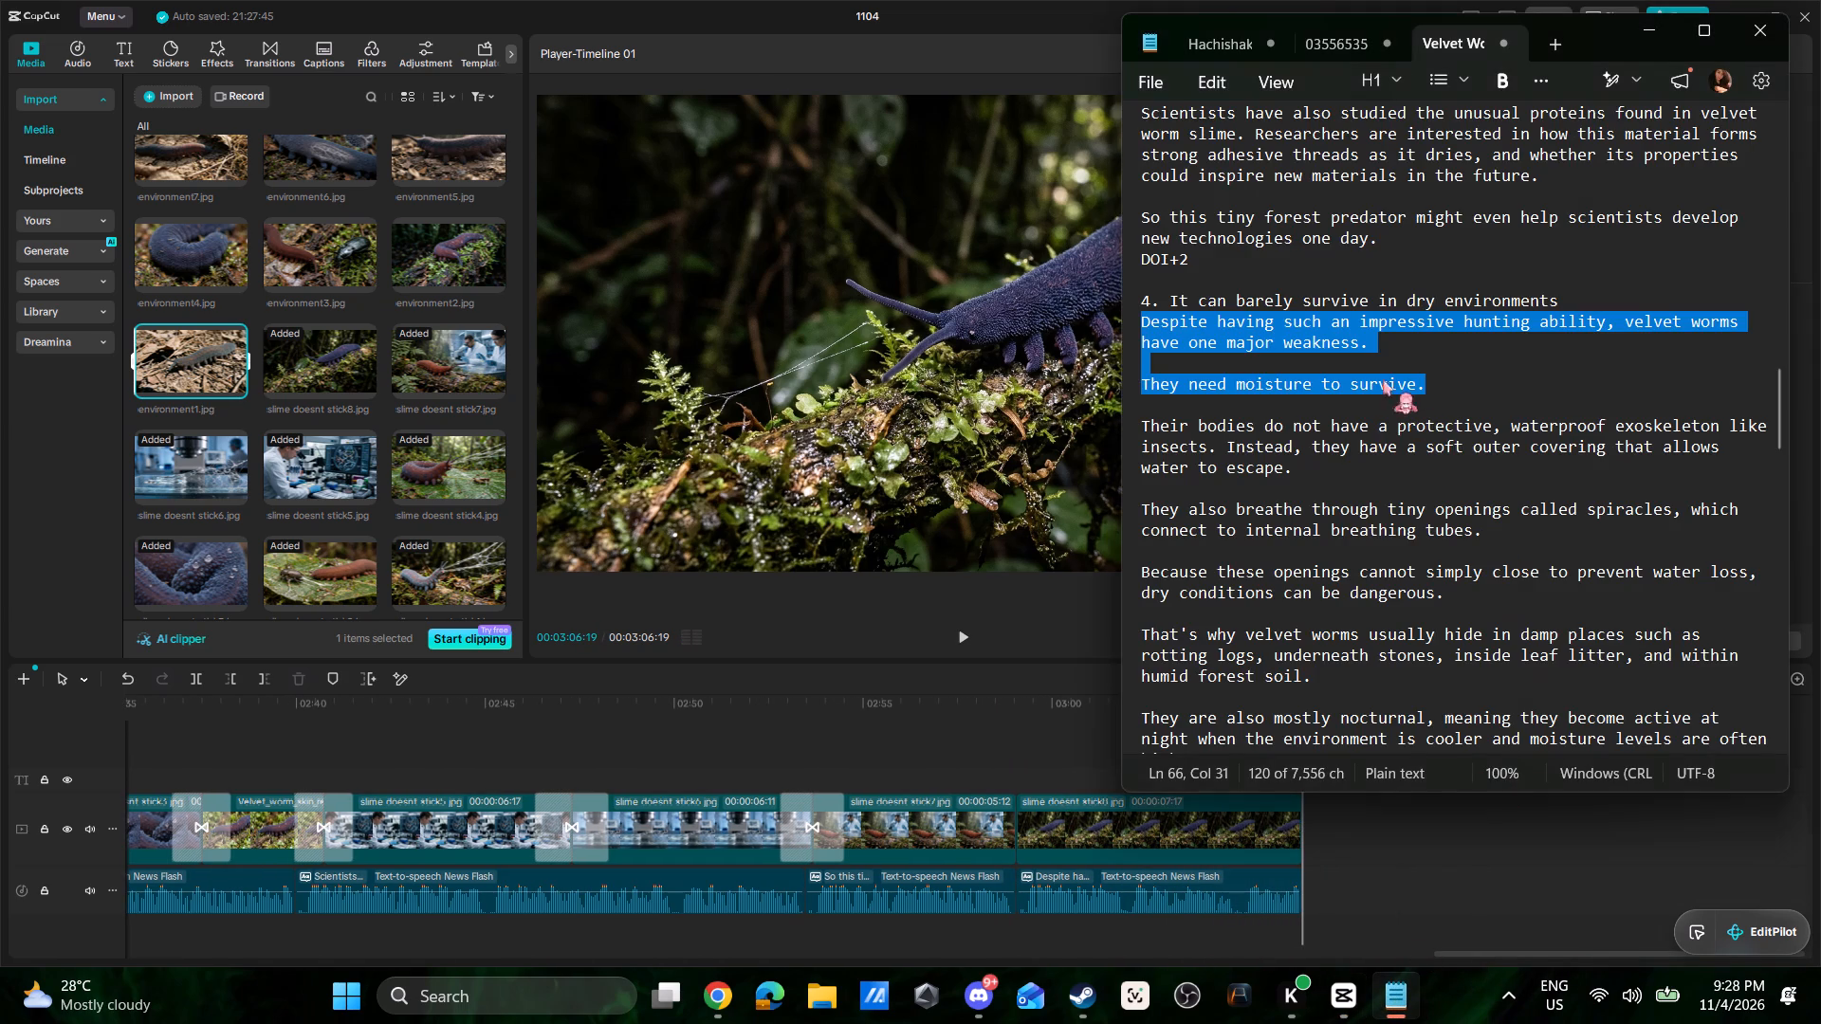
pyautogui.click(1383, 380)
pyautogui.moveTo(1336, 476); pyautogui.dragTo(1176, 458)
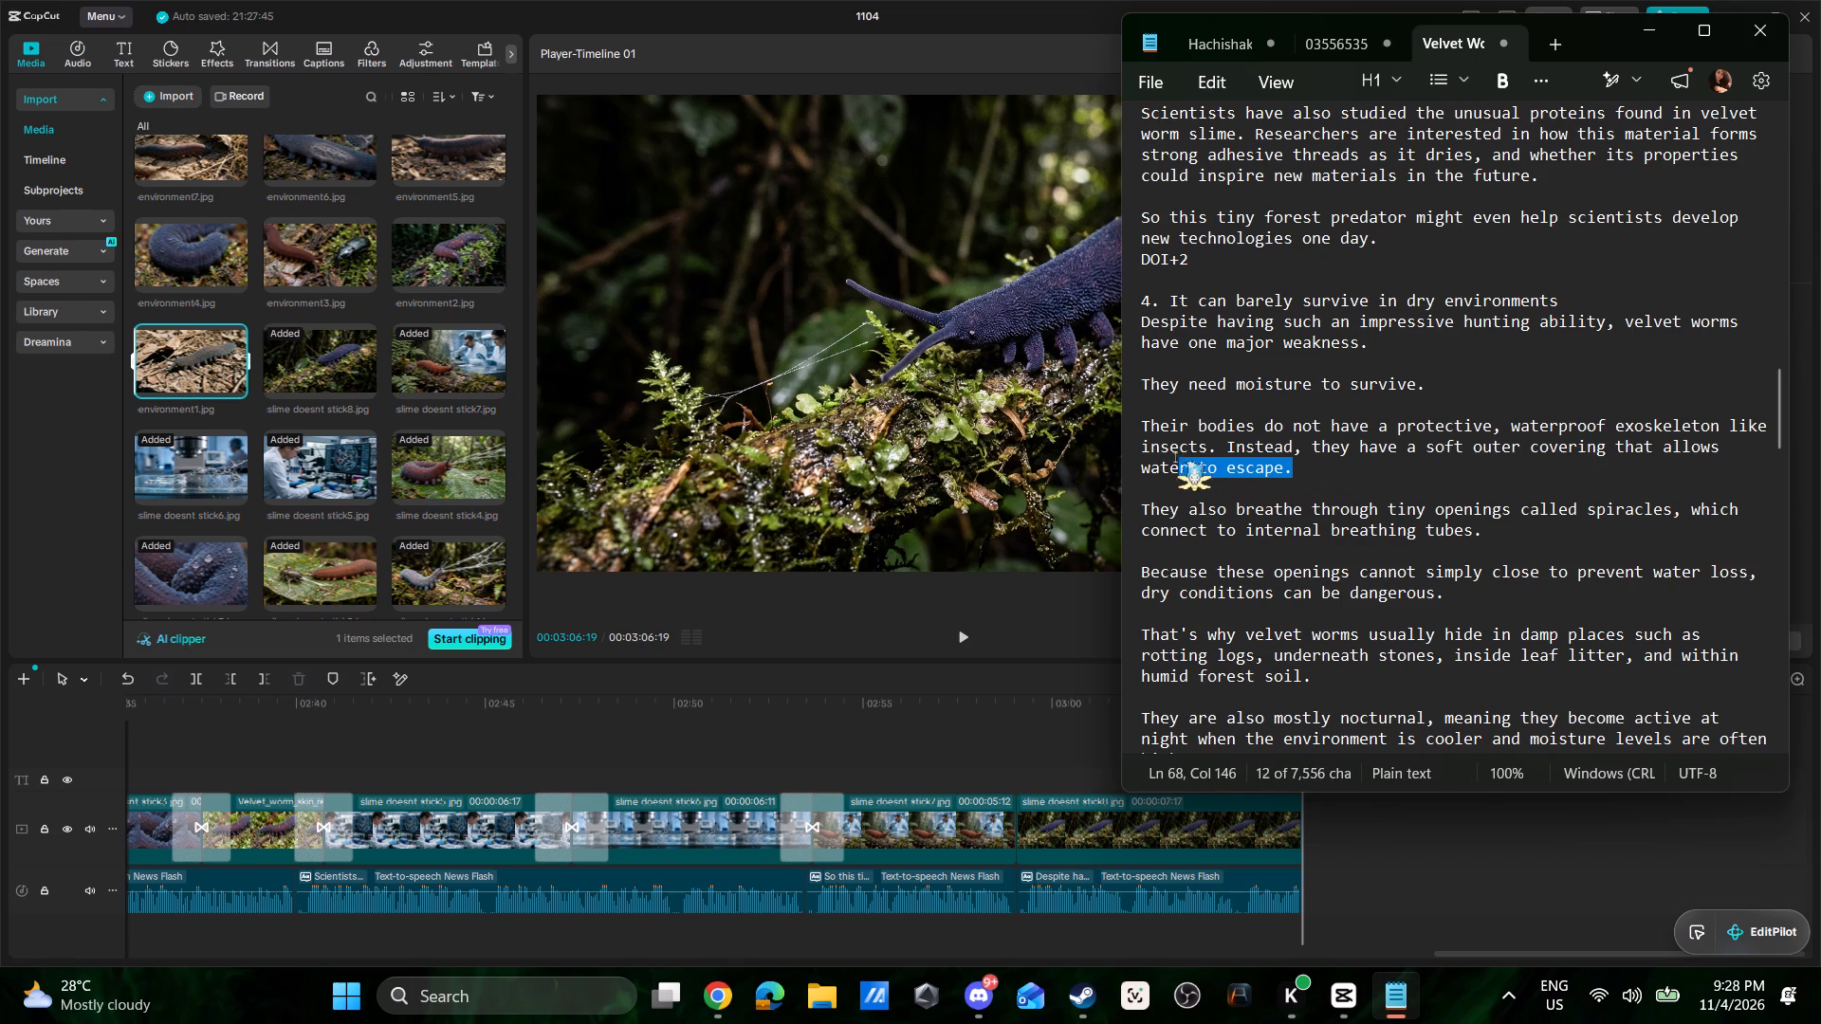
pyautogui.moveTo(1176, 458); pyautogui.dragTo(1129, 429)
pyautogui.hotkey('ctrl', 'c')
pyautogui.hotkey('ctrl', 'c')
pyautogui.hotkey('ctrl', 'c')
pyautogui.hotkey('ctrl', 'c')
pyautogui.hotkey('ctrl', 'c')
pyautogui.hotkey('ctrl', 'c')
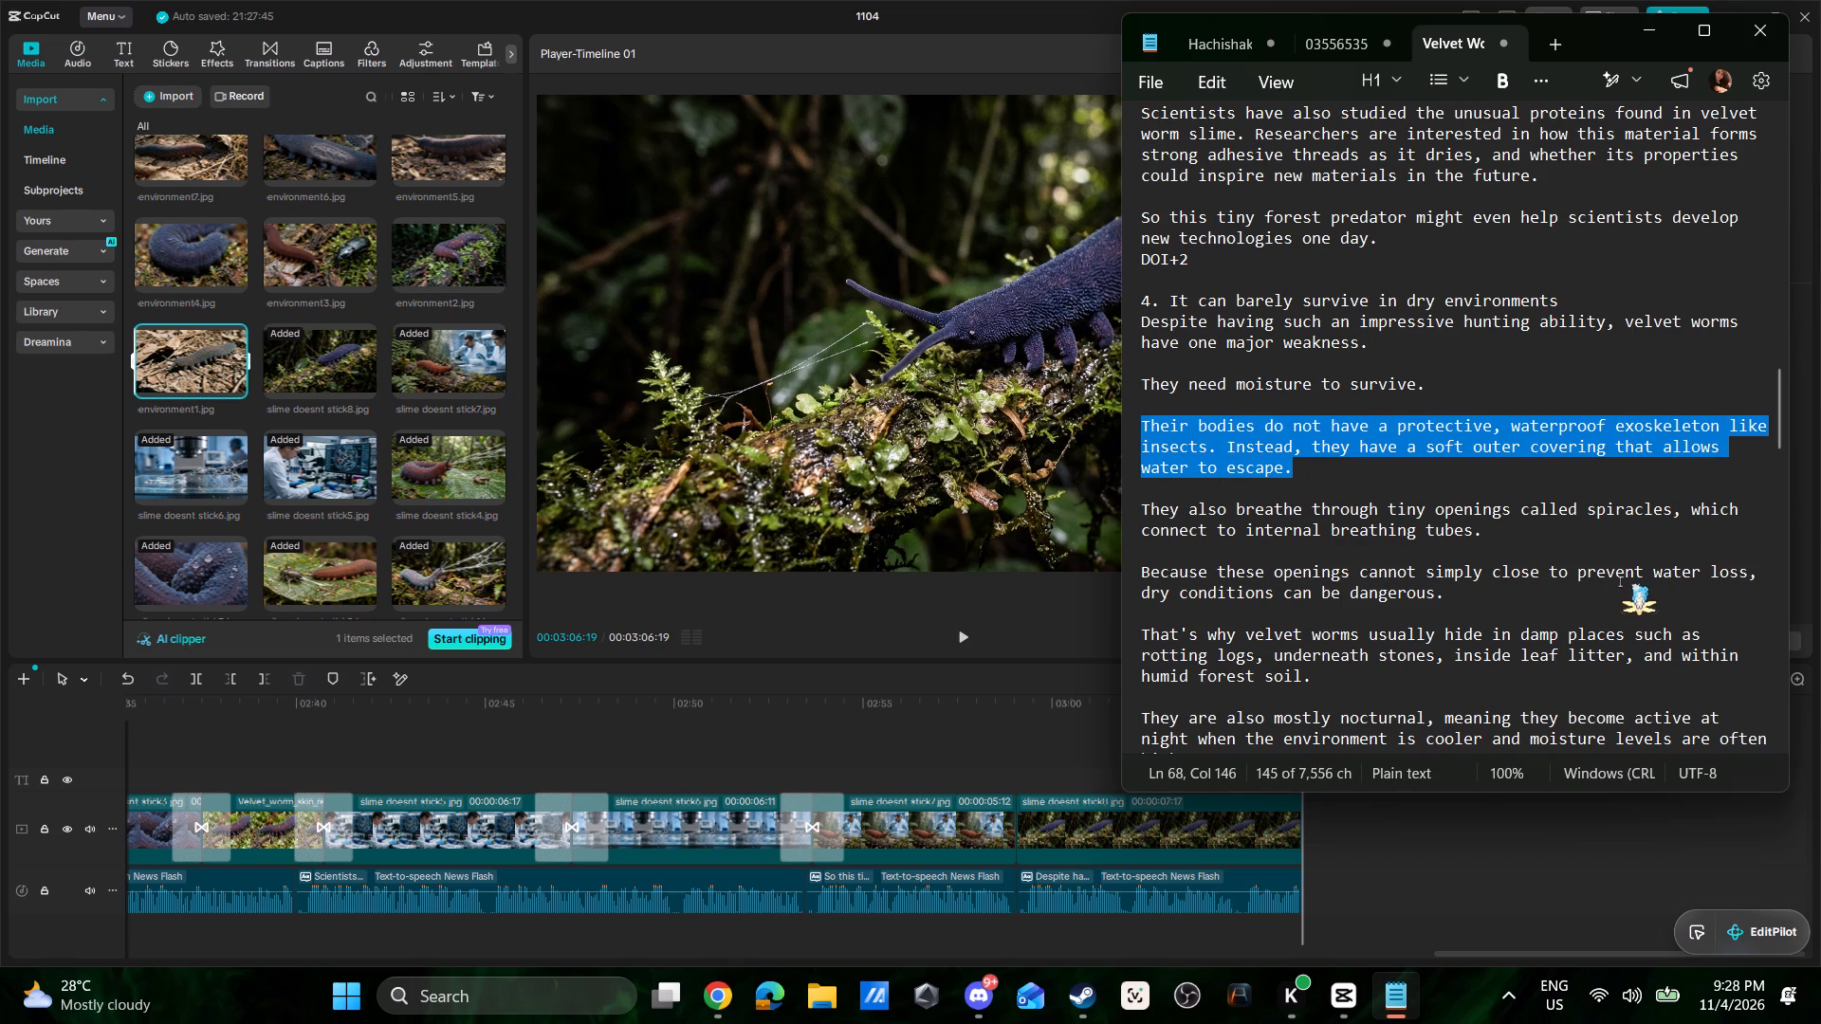
pyautogui.hotkey('ctrl', 'c')
pyautogui.hotkey('ctrl', 'c')
pyautogui.hotkey('ctrl', 'c')
pyautogui.hotkey('ctrl', 'c')
pyautogui.hotkey('ctrl', 'c')
pyautogui.hotkey('ctrl', 'c')
pyautogui.hotkey('ctrl', 'c')
pyautogui.hotkey('ctrl', 'c')
pyautogui.hotkey('ctrl', 'c')
pyautogui.hotkey('ctrl', 'c')
pyautogui.hotkey('ctrl', 'c')
pyautogui.hotkey('ctrl', 'c')
pyautogui.hotkey('ctrl', 'c')
pyautogui.hotkey('ctrl', 'c')
pyautogui.hotkey('ctrl', 'c')
pyautogui.hotkey('ctrl', 'c')
pyautogui.hotkey('ctrl', 'c')
pyautogui.hotkey('ctrl', 'c')
pyautogui.click(1329, 490)
pyautogui.moveTo(1348, 468); pyautogui.dragTo(1300, 469)
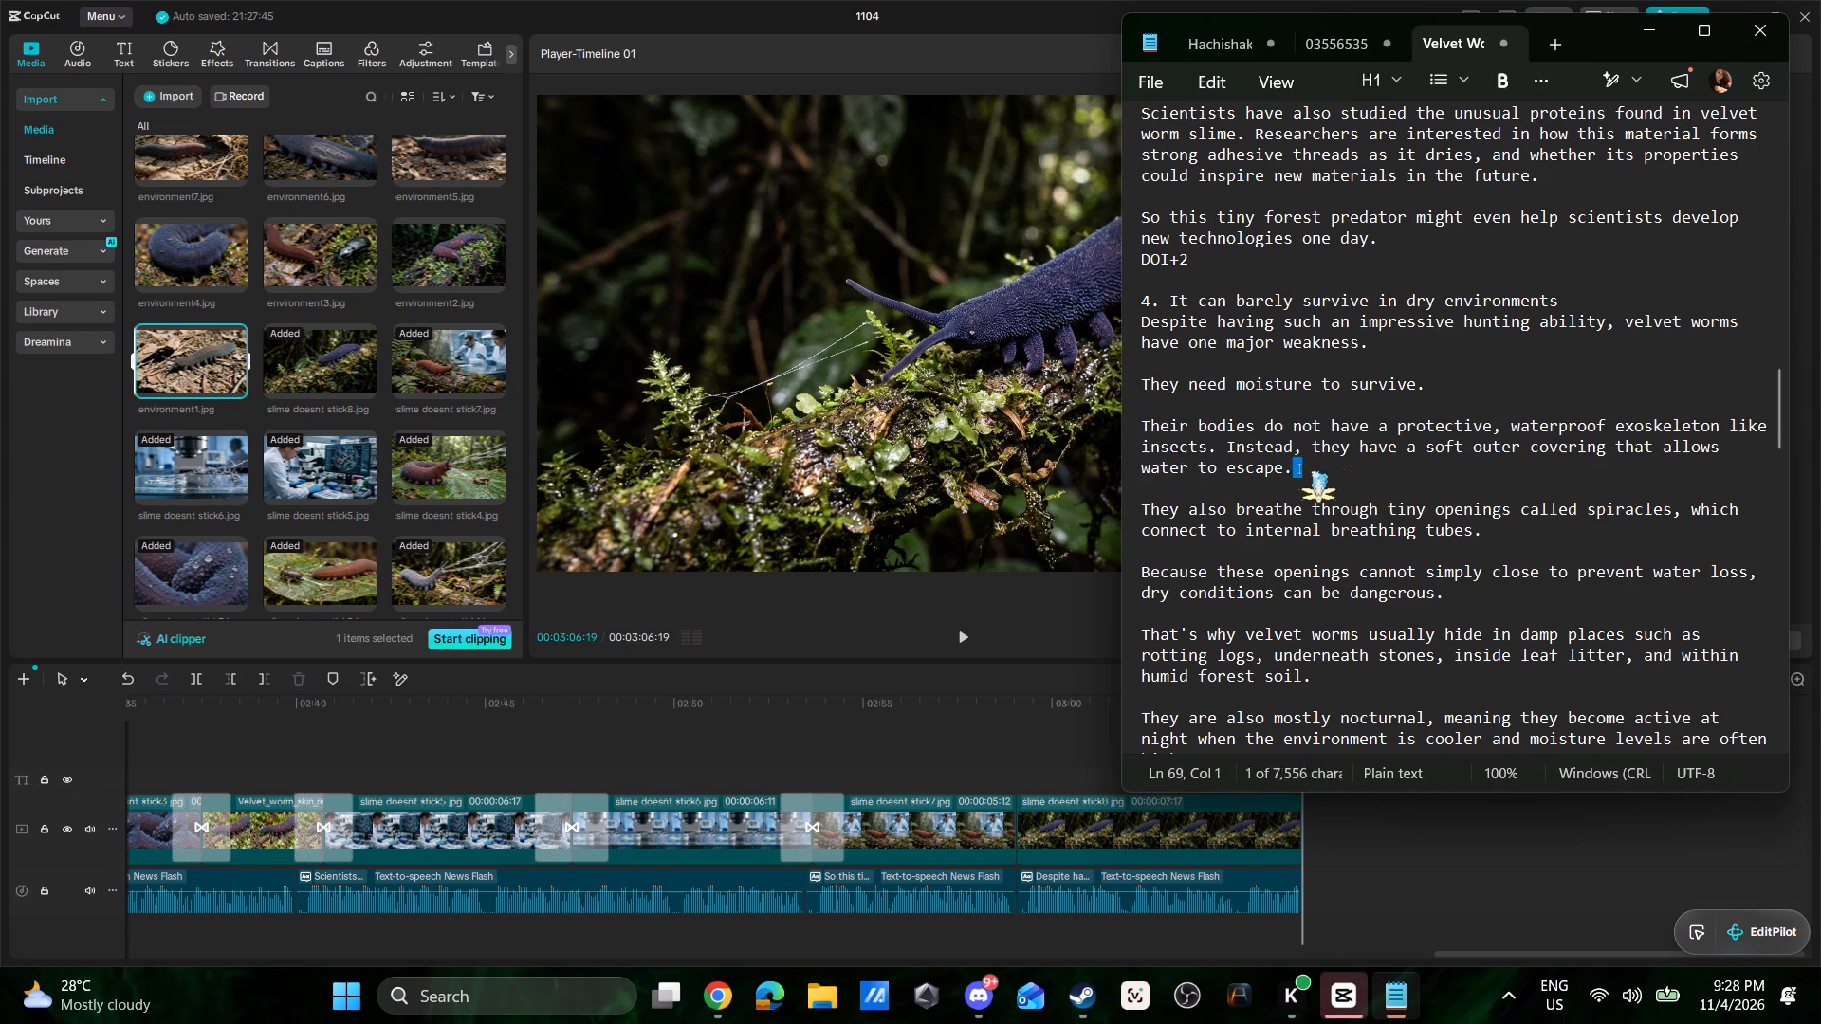
pyautogui.moveTo(1300, 469); pyautogui.dragTo(1118, 429)
pyautogui.hotkey('ctrl', 'c')
pyautogui.hotkey('ctrl', 'c')
pyautogui.hotkey('alt', 'Tab')
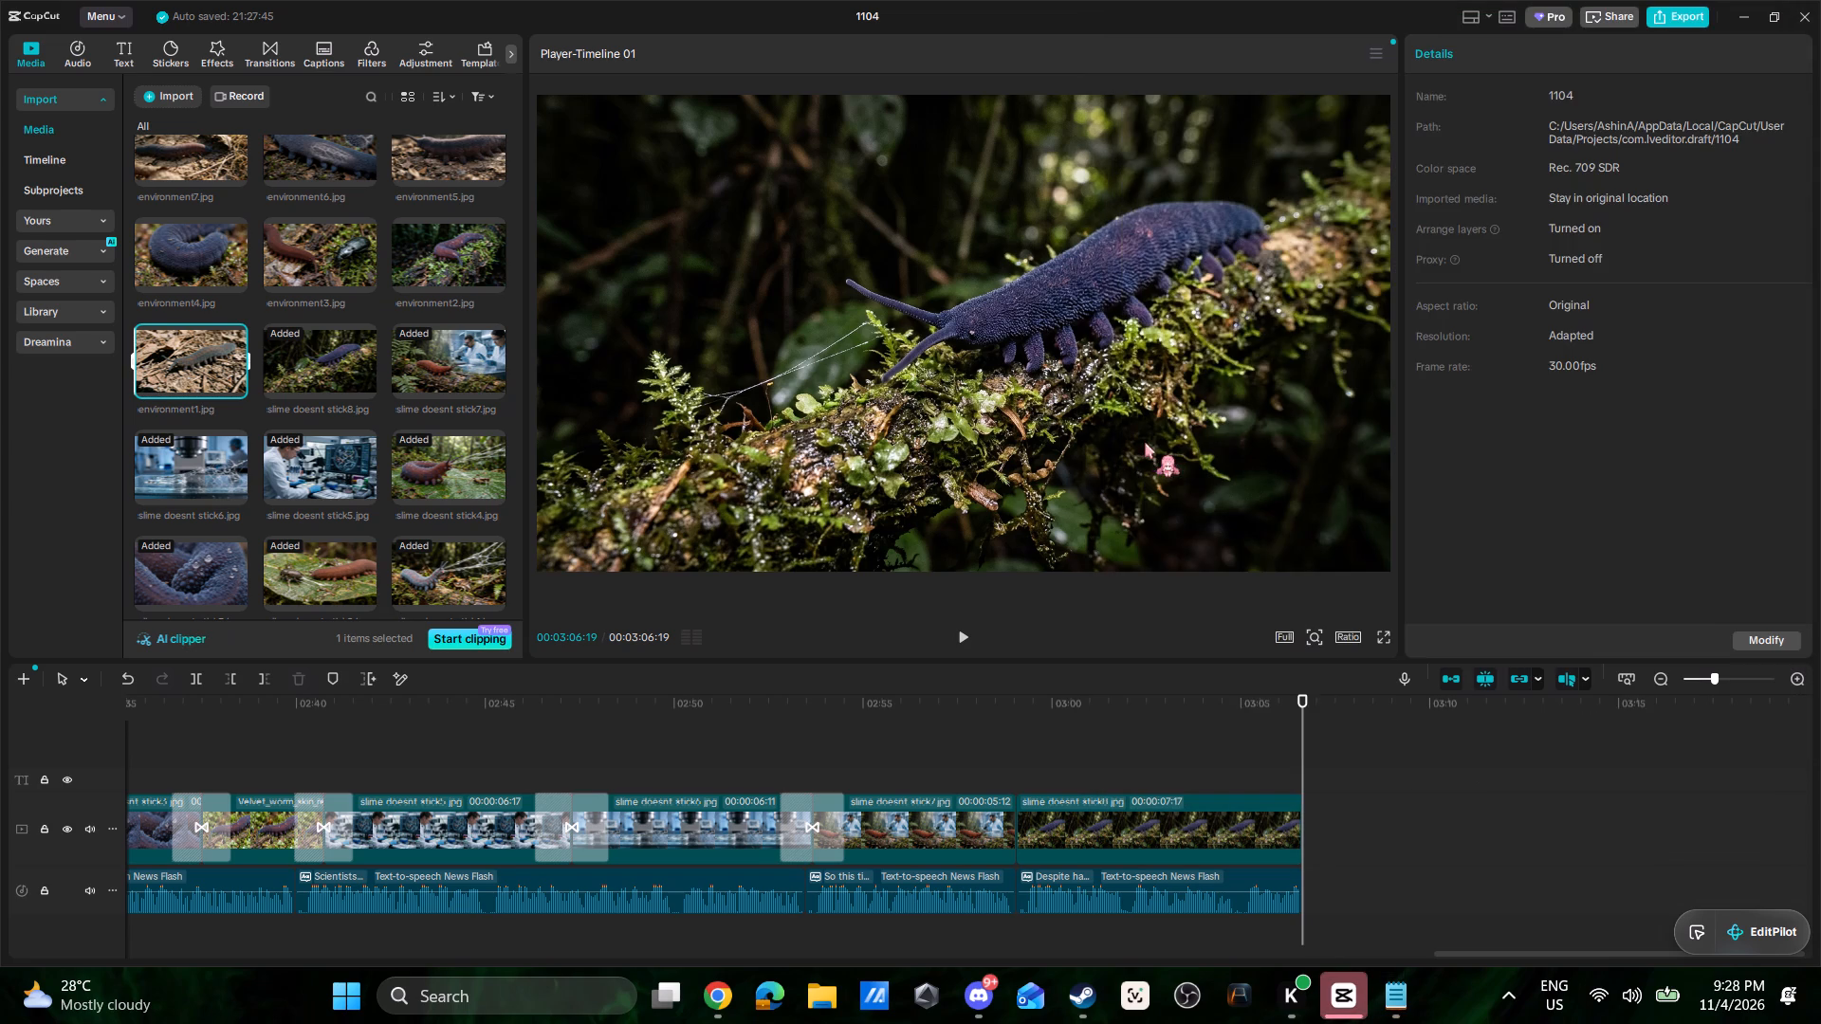
# Add a default text clip in CapCut at 3:06:19, after the last image, and replace its text with the copied paragraph.
pyautogui.click(120, 54)
pyautogui.moveTo(164, 110); pyautogui.dragTo(1302, 781)
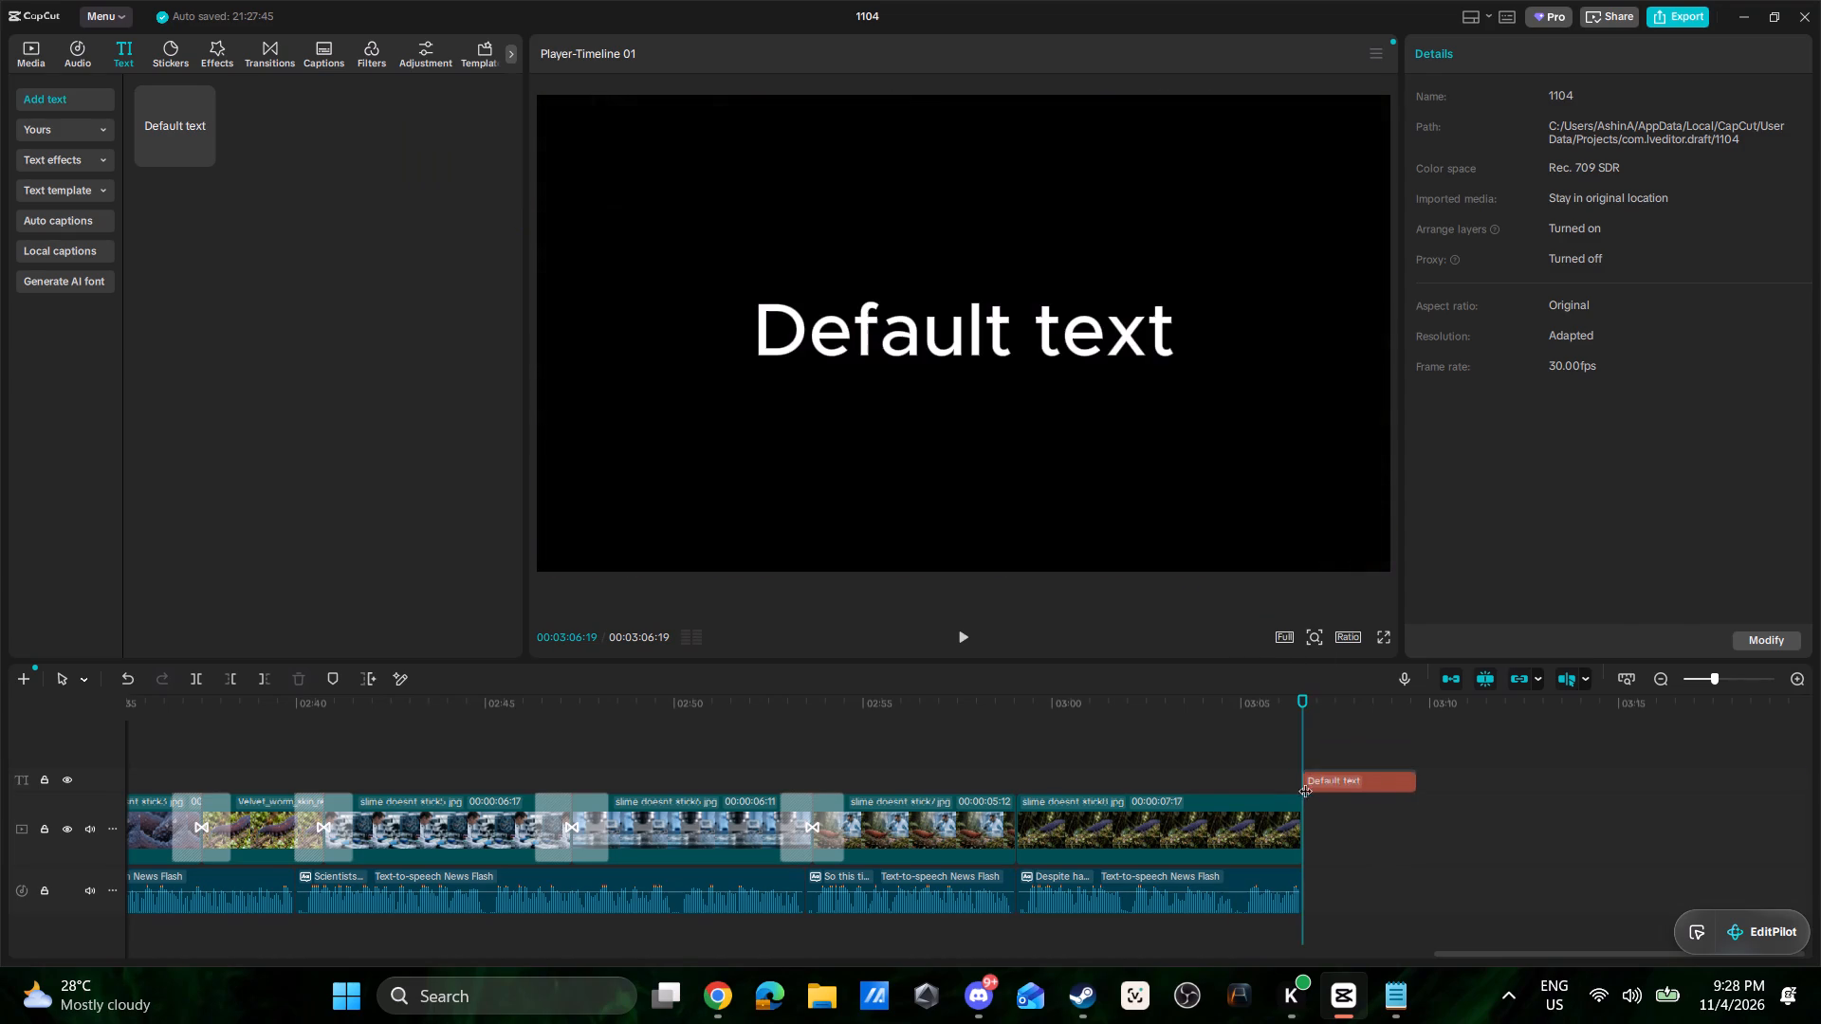
pyautogui.click(1429, 55)
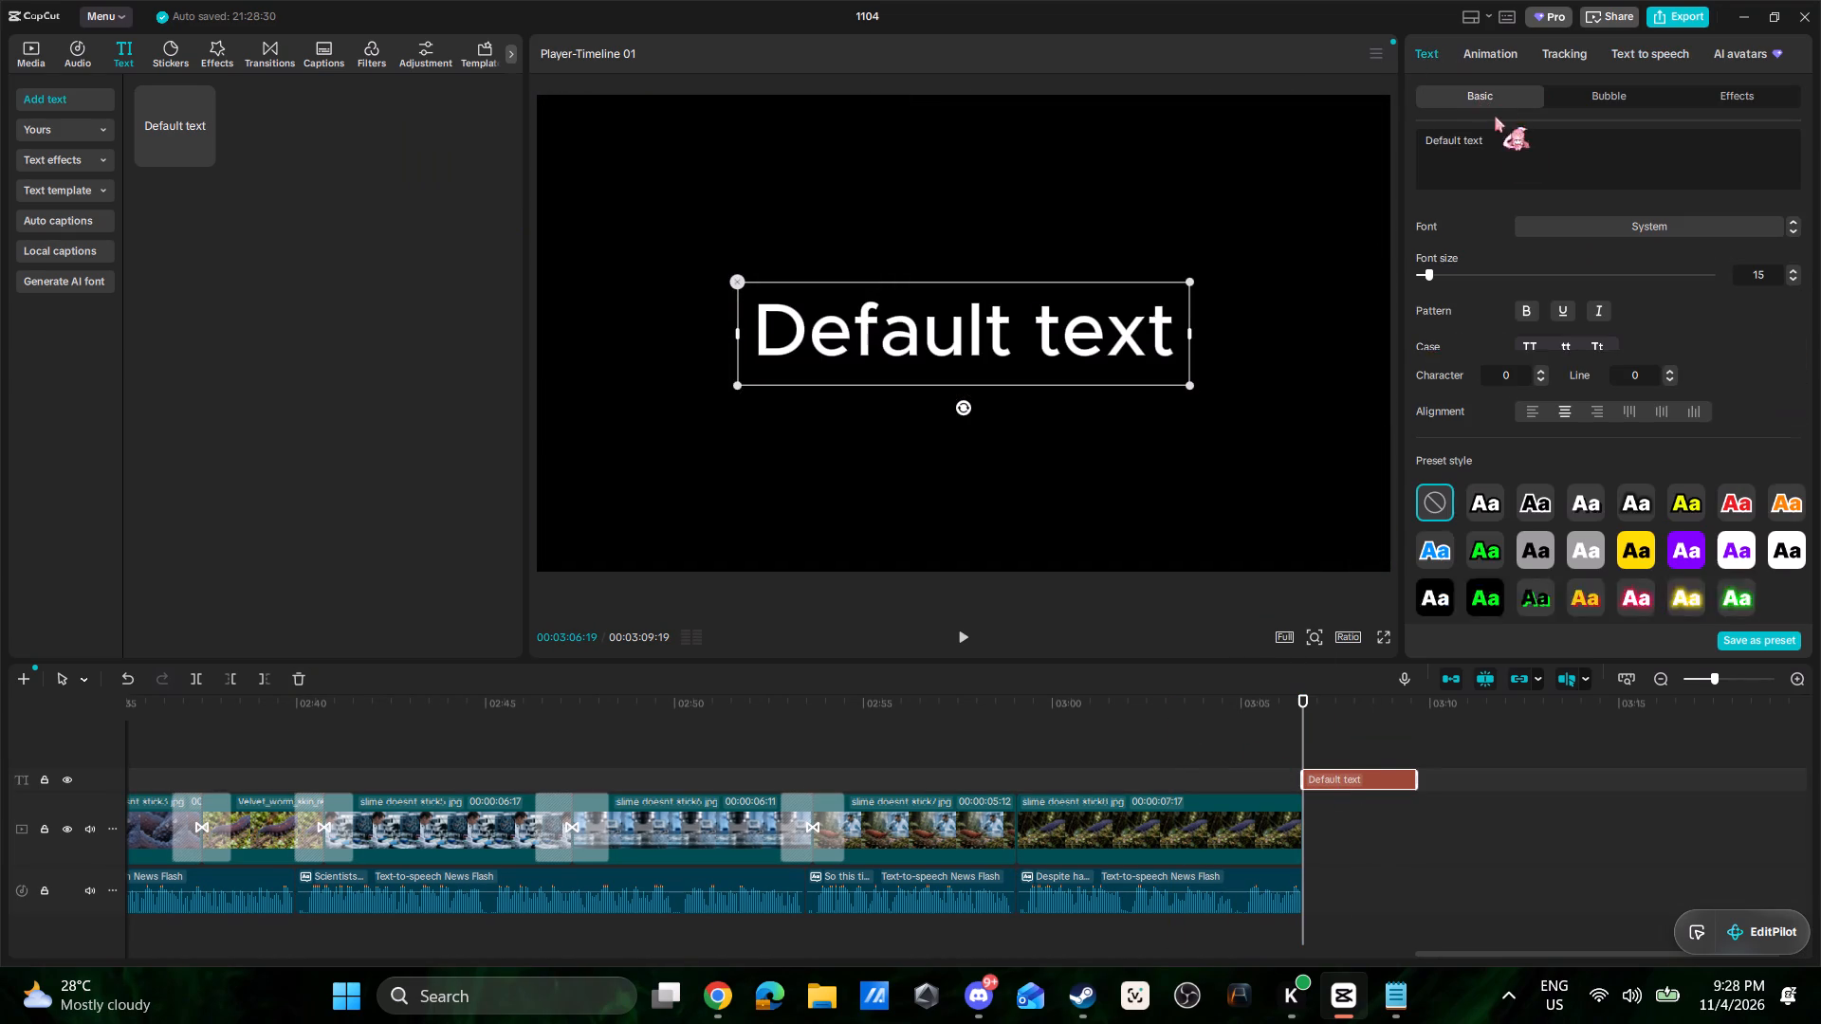
pyautogui.moveTo(1517, 148); pyautogui.dragTo(1357, 122)
pyautogui.hotkey('ctrl', 'v')
# Generate text-to-speech from the "Their bodies..." paragraph with the favorite voice 진지한 아나운서.
pyautogui.click(1653, 53)
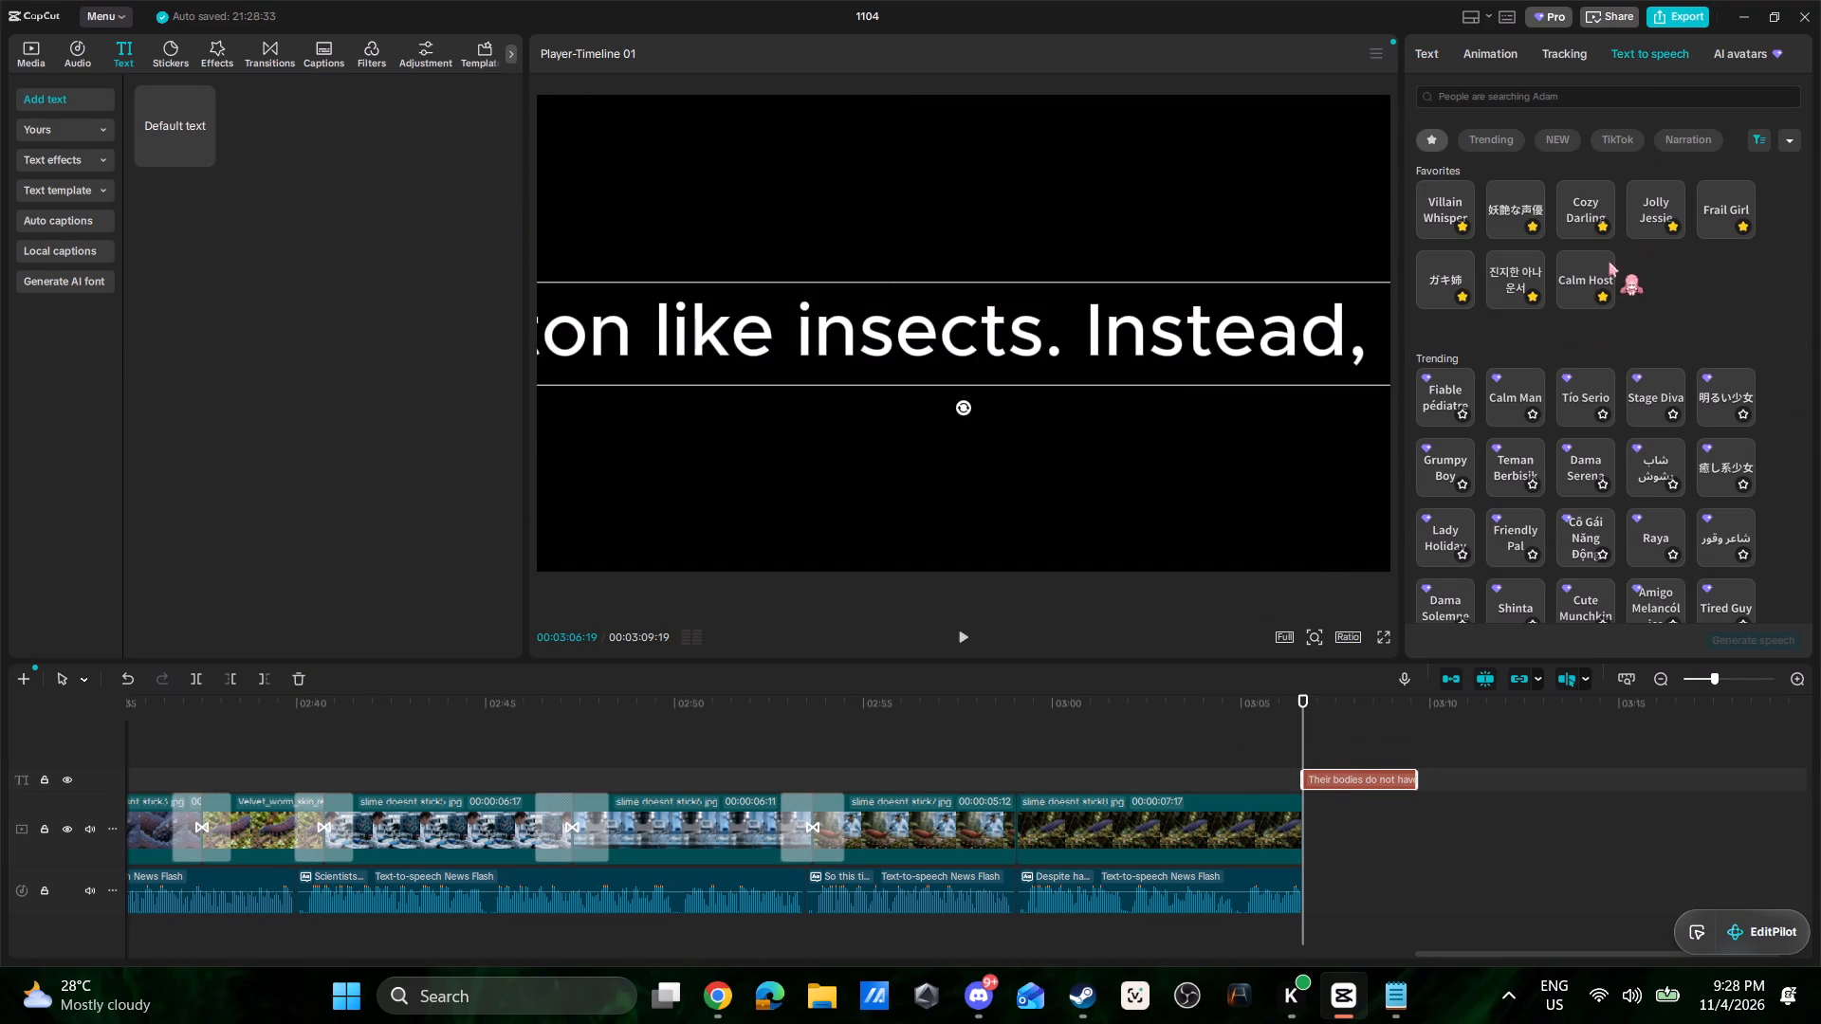
pyautogui.click(1506, 278)
pyautogui.click(1745, 639)
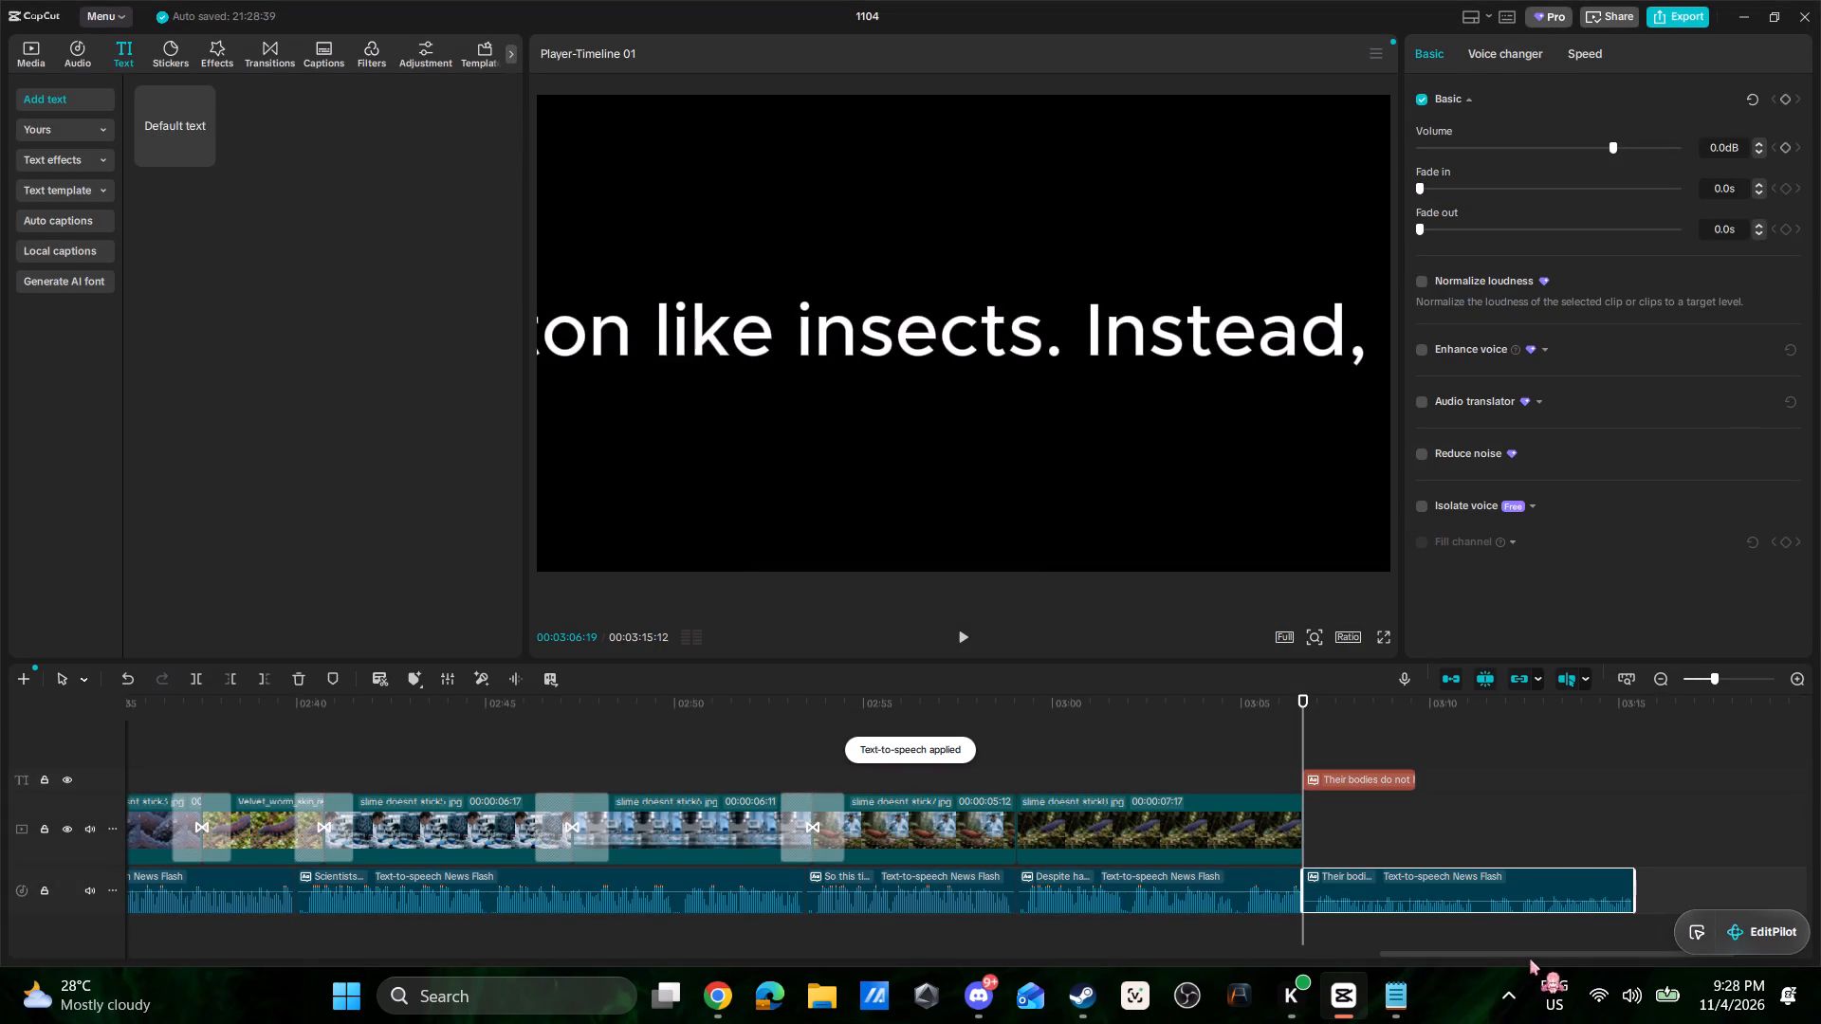
# Raise the "Their bodies..." narration's volume to 12.2 dB.
pyautogui.moveTo(1535, 955); pyautogui.dragTo(1631, 948)
pyautogui.moveTo(1158, 903); pyautogui.dragTo(1158, 902)
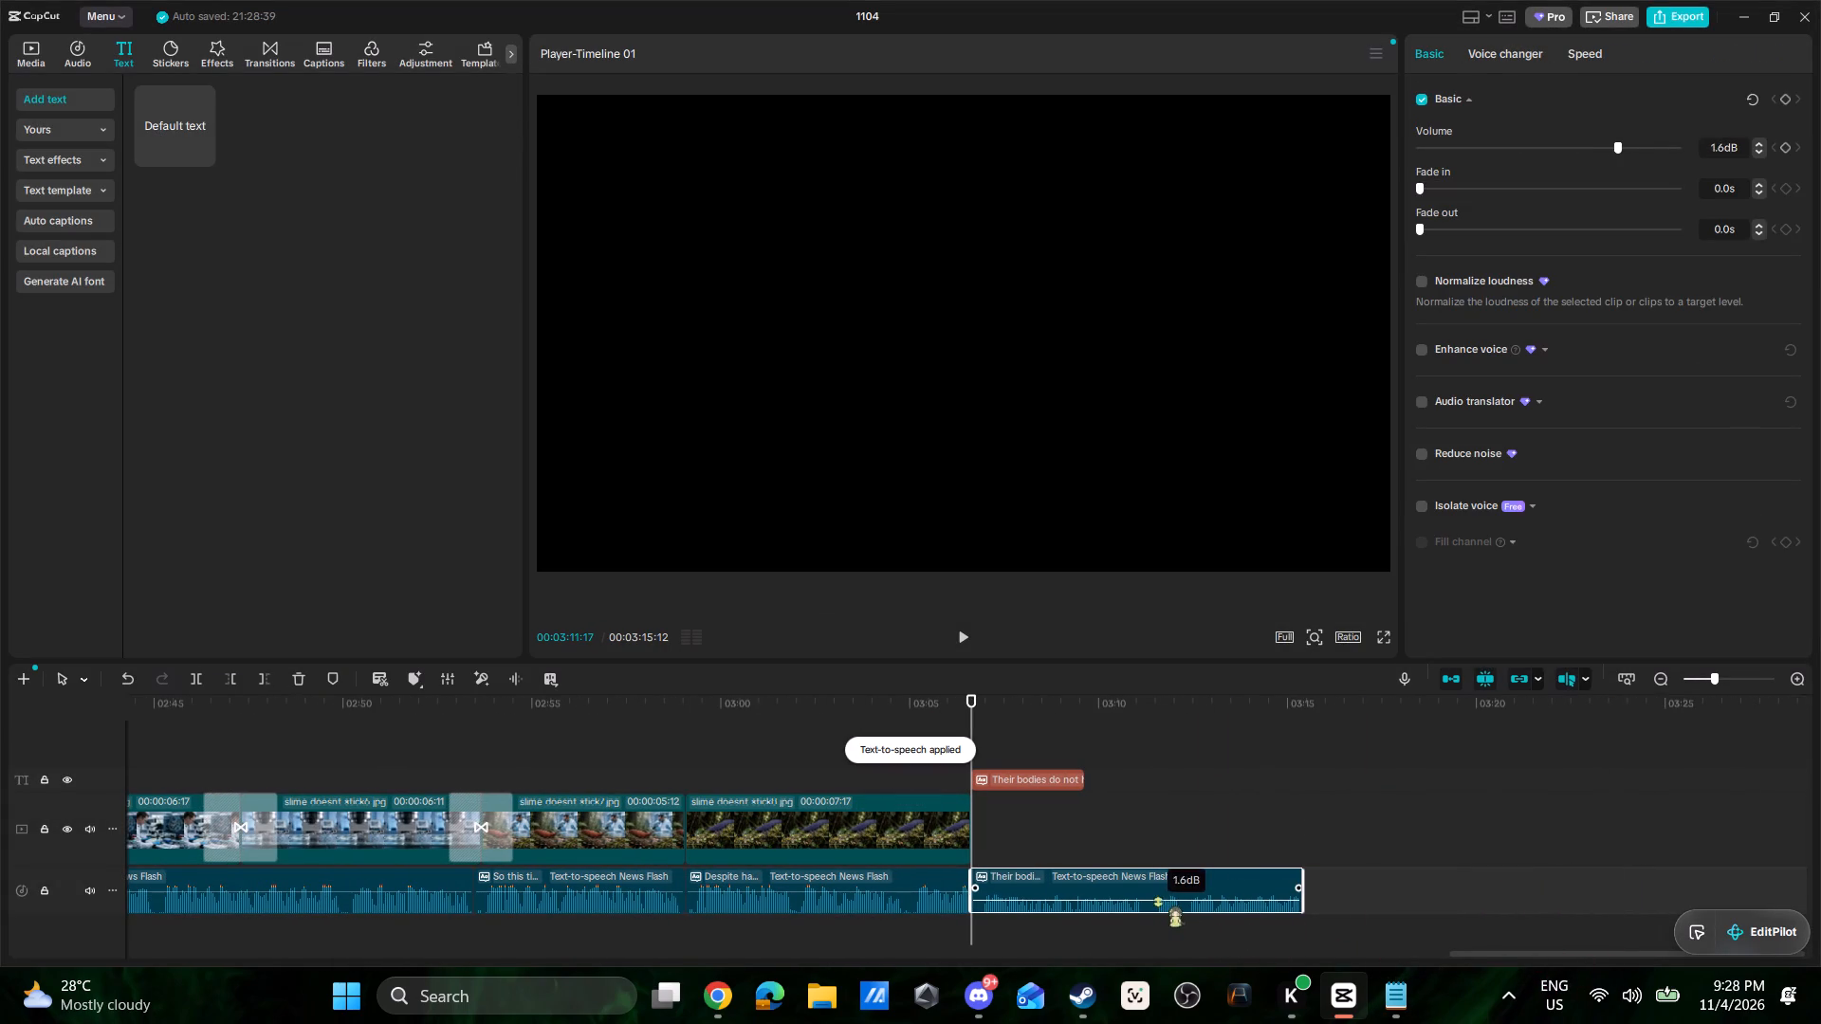
pyautogui.moveTo(1158, 902); pyautogui.dragTo(1158, 892)
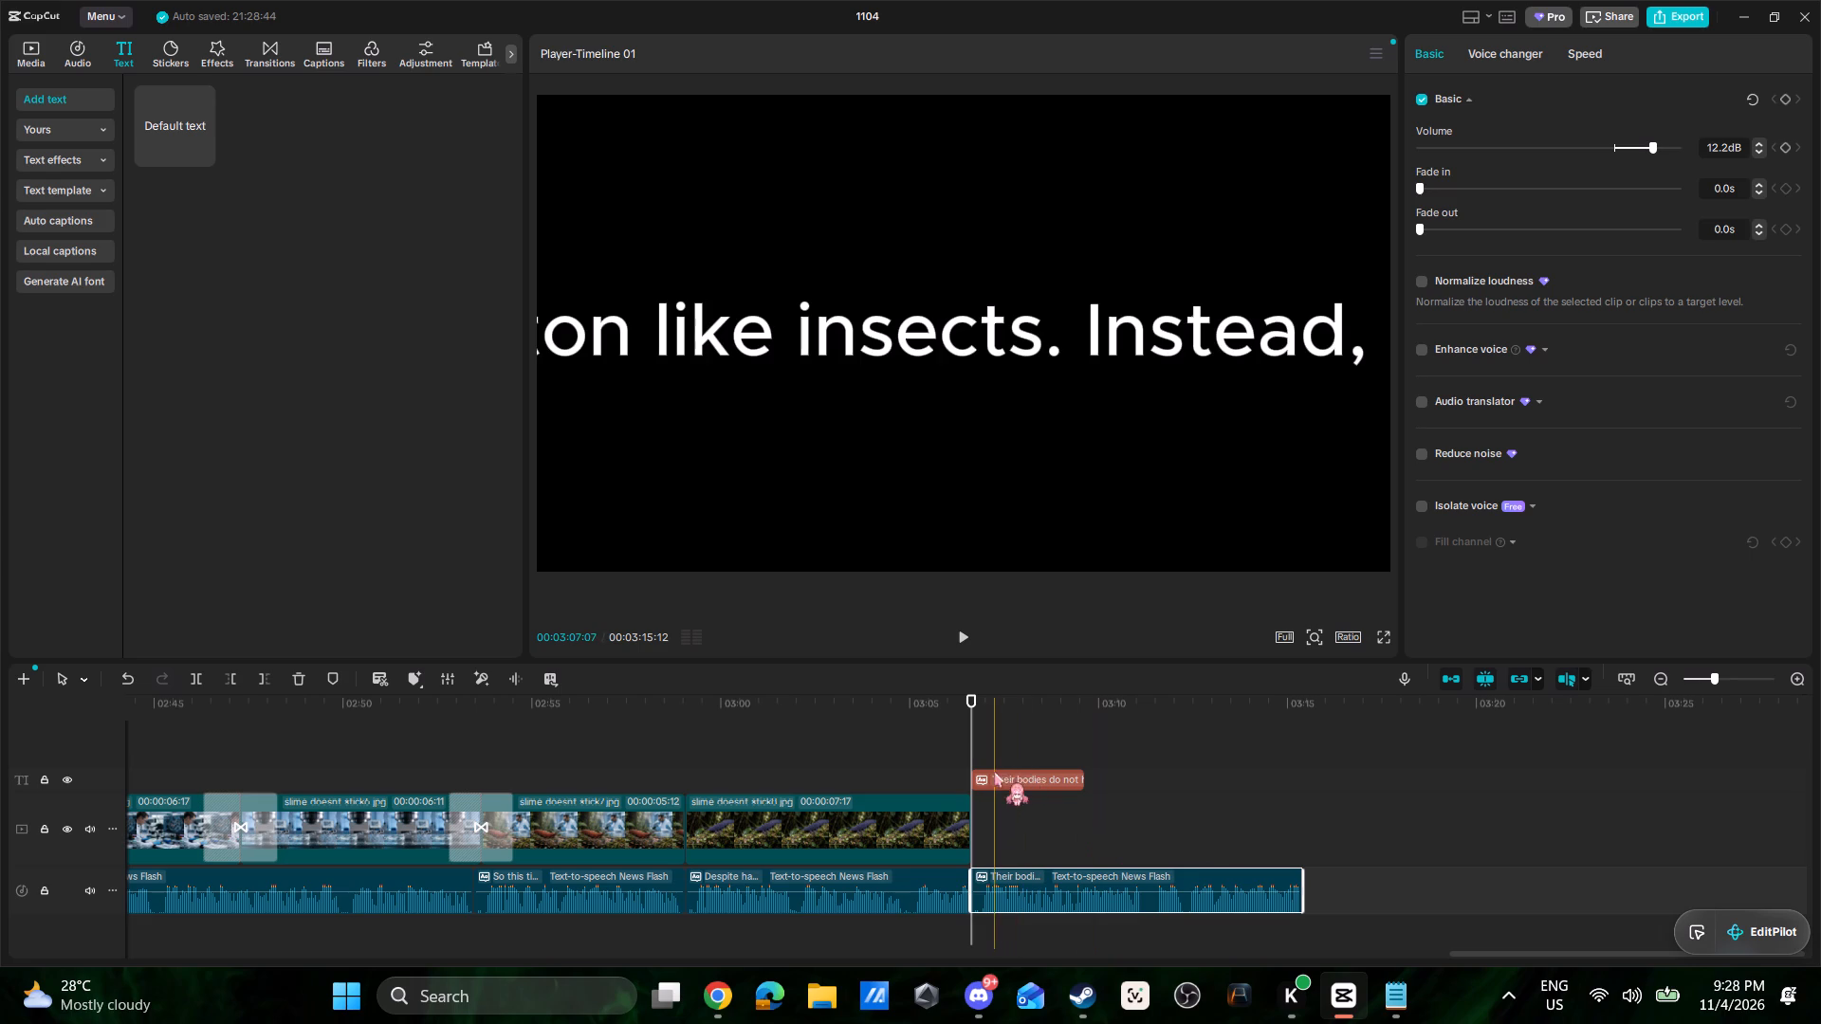
# Delete the "Their bodies do not..." text clip above its narration, keeping the generated speech.
pyautogui.click(997, 777)
pyautogui.press('Delete')
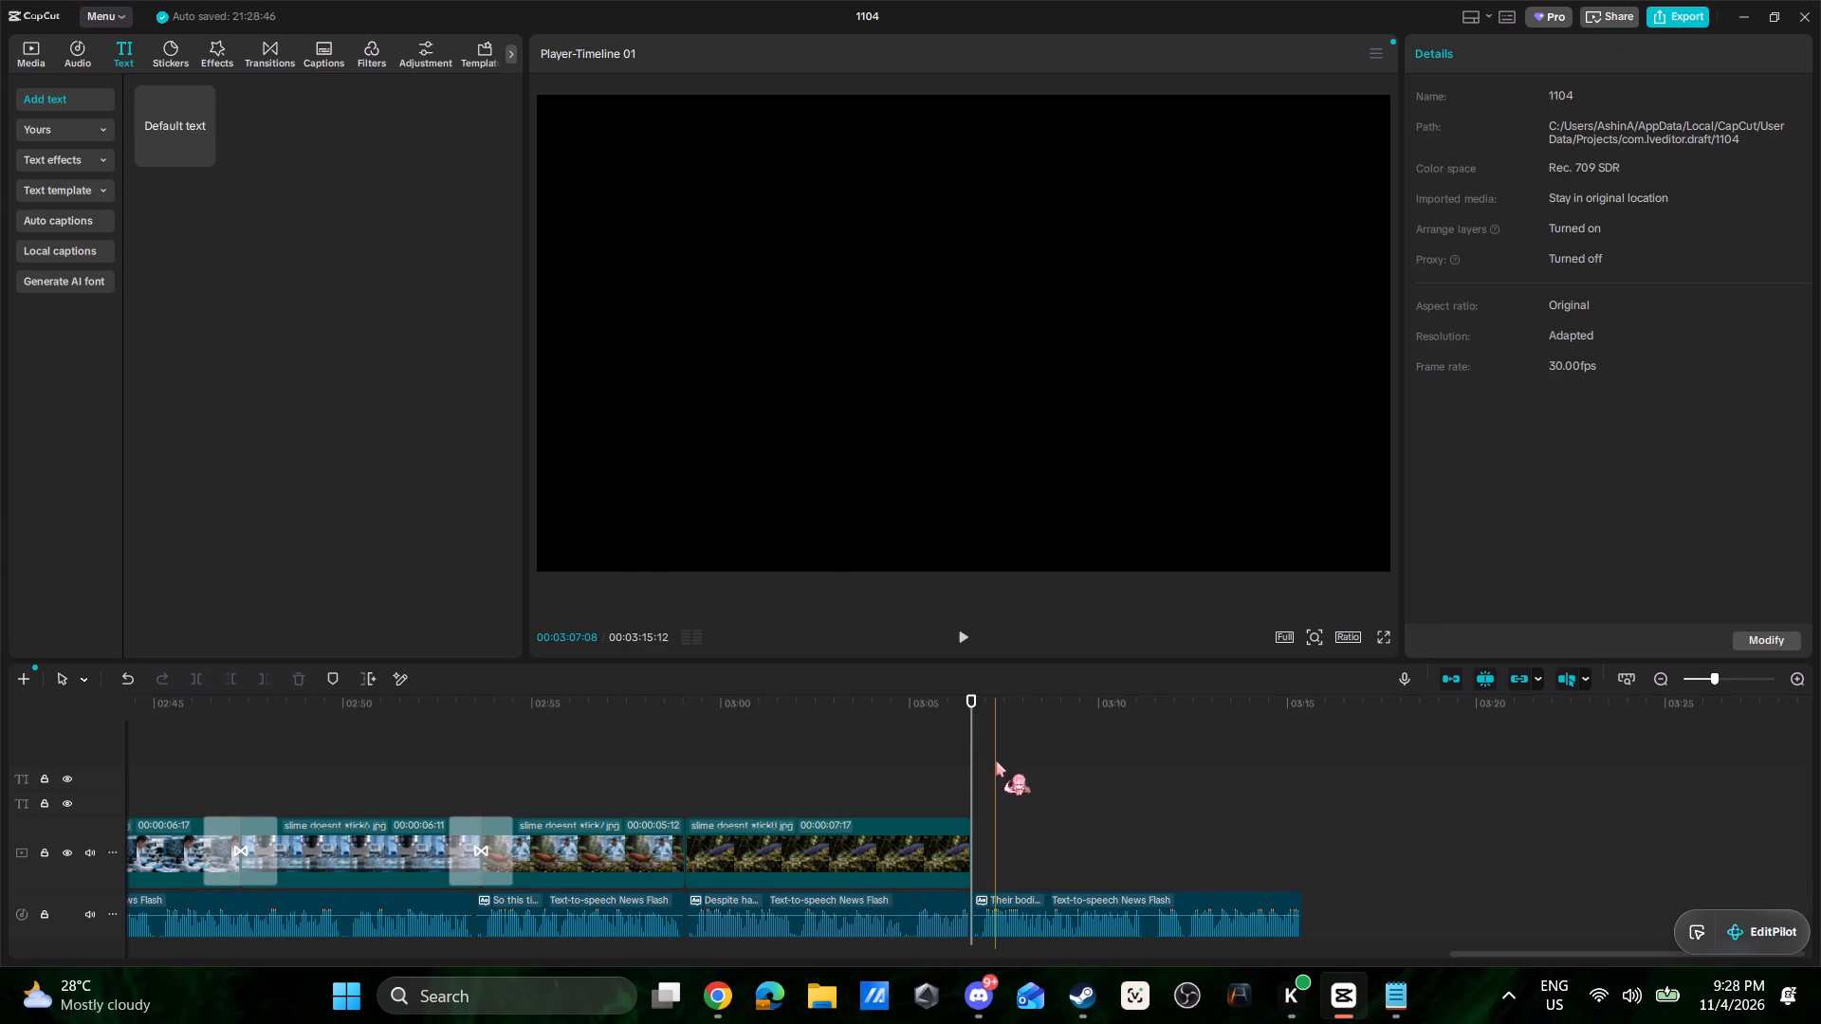
# Play the "Their bodies..." narration and place environment1.jpg directly after the last image on the main track.
pyautogui.click(897, 757)
pyautogui.press('space')
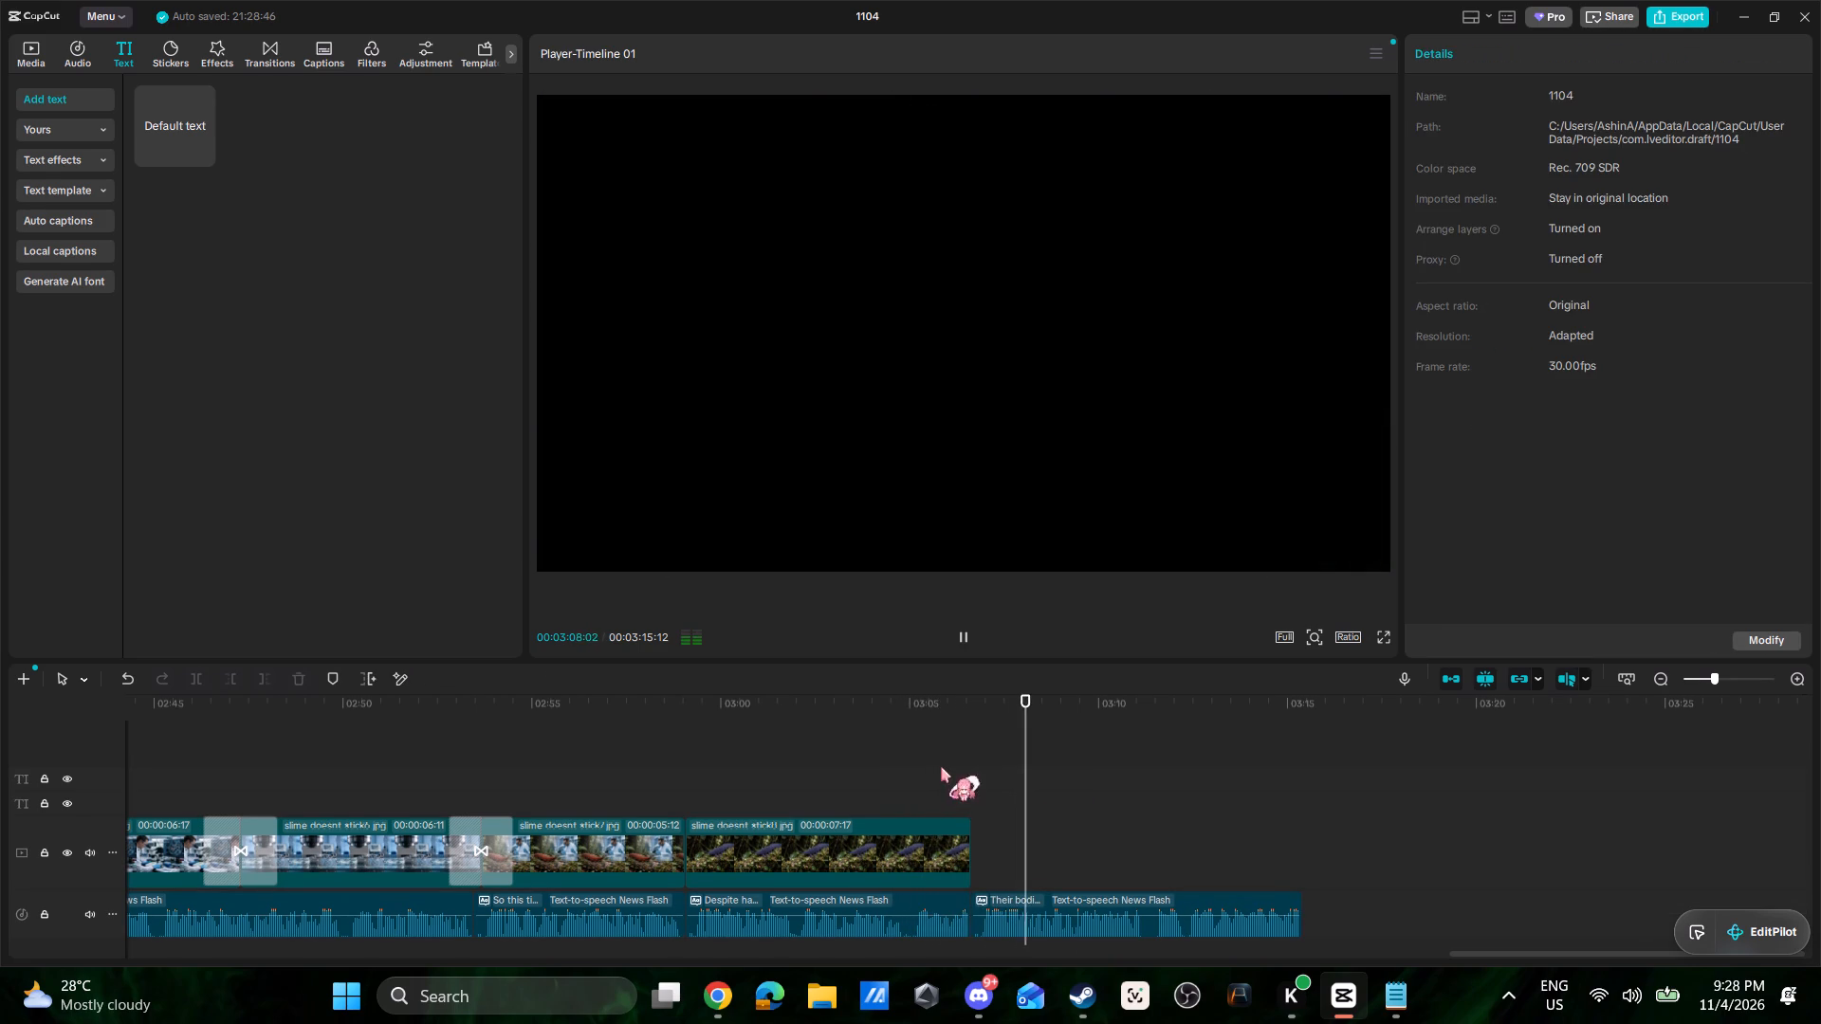
pyautogui.click(17, 50)
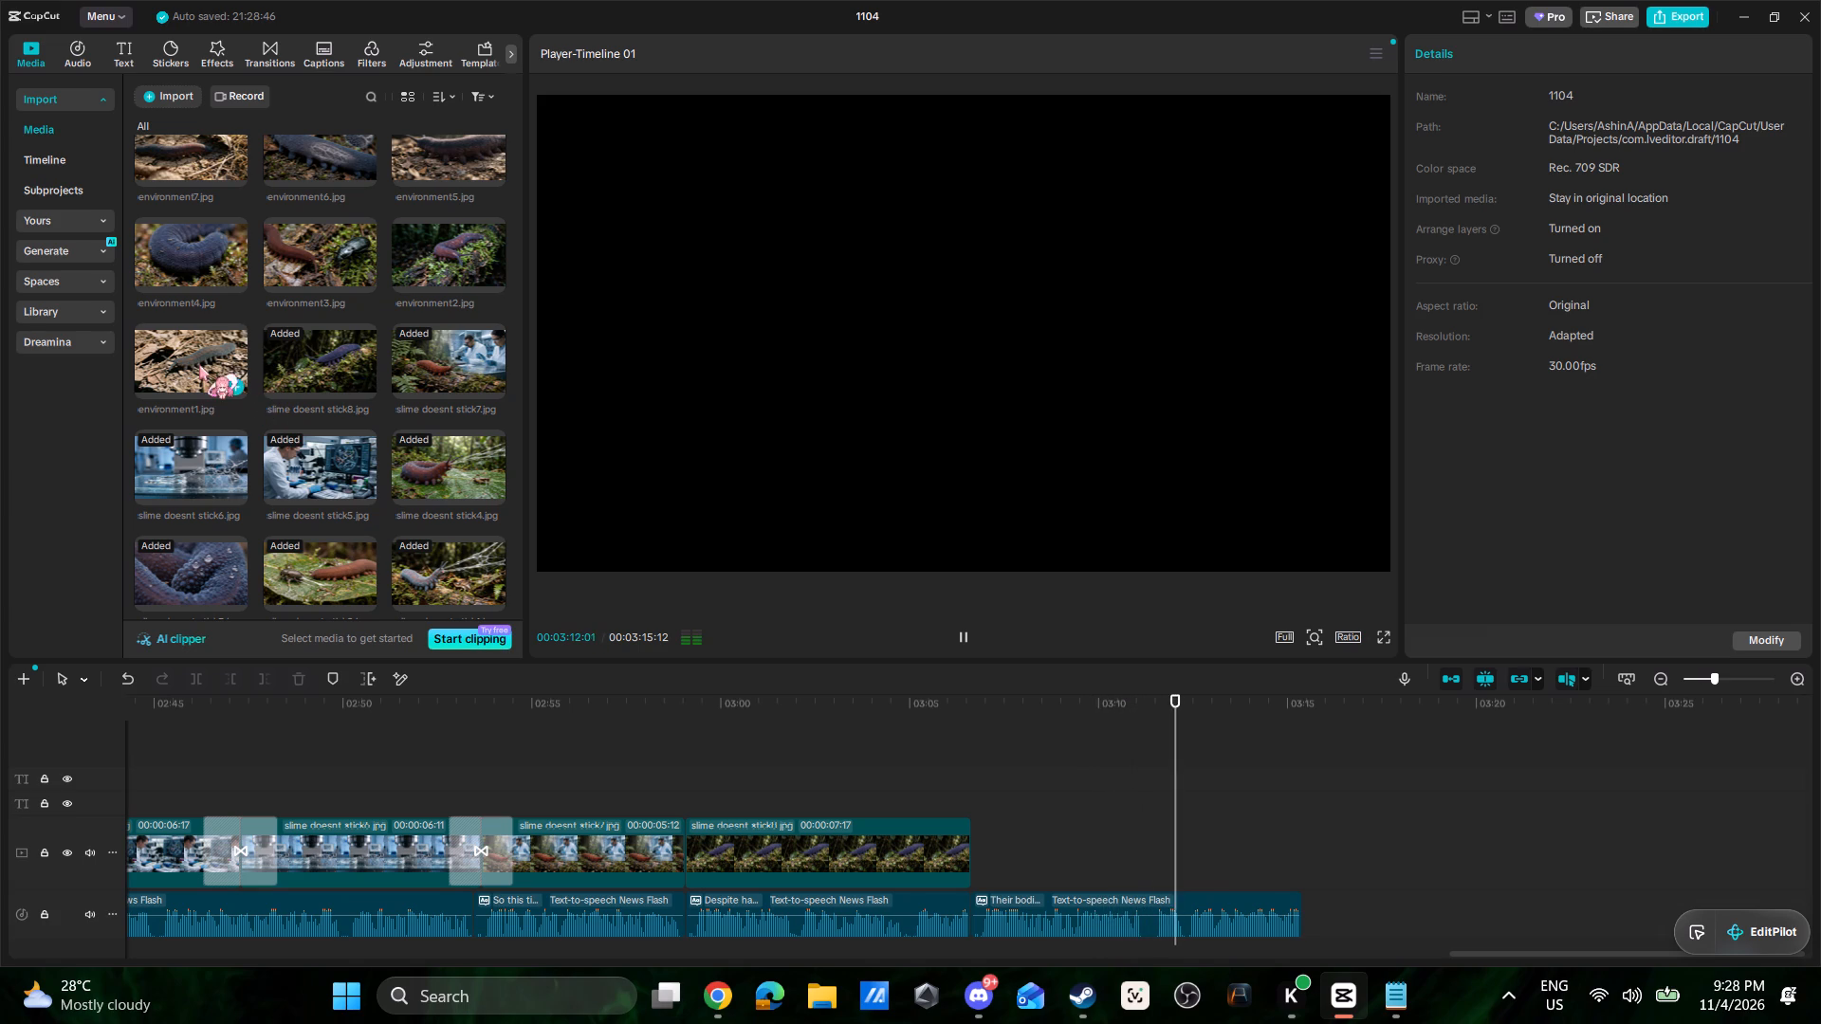
pyautogui.press('space')
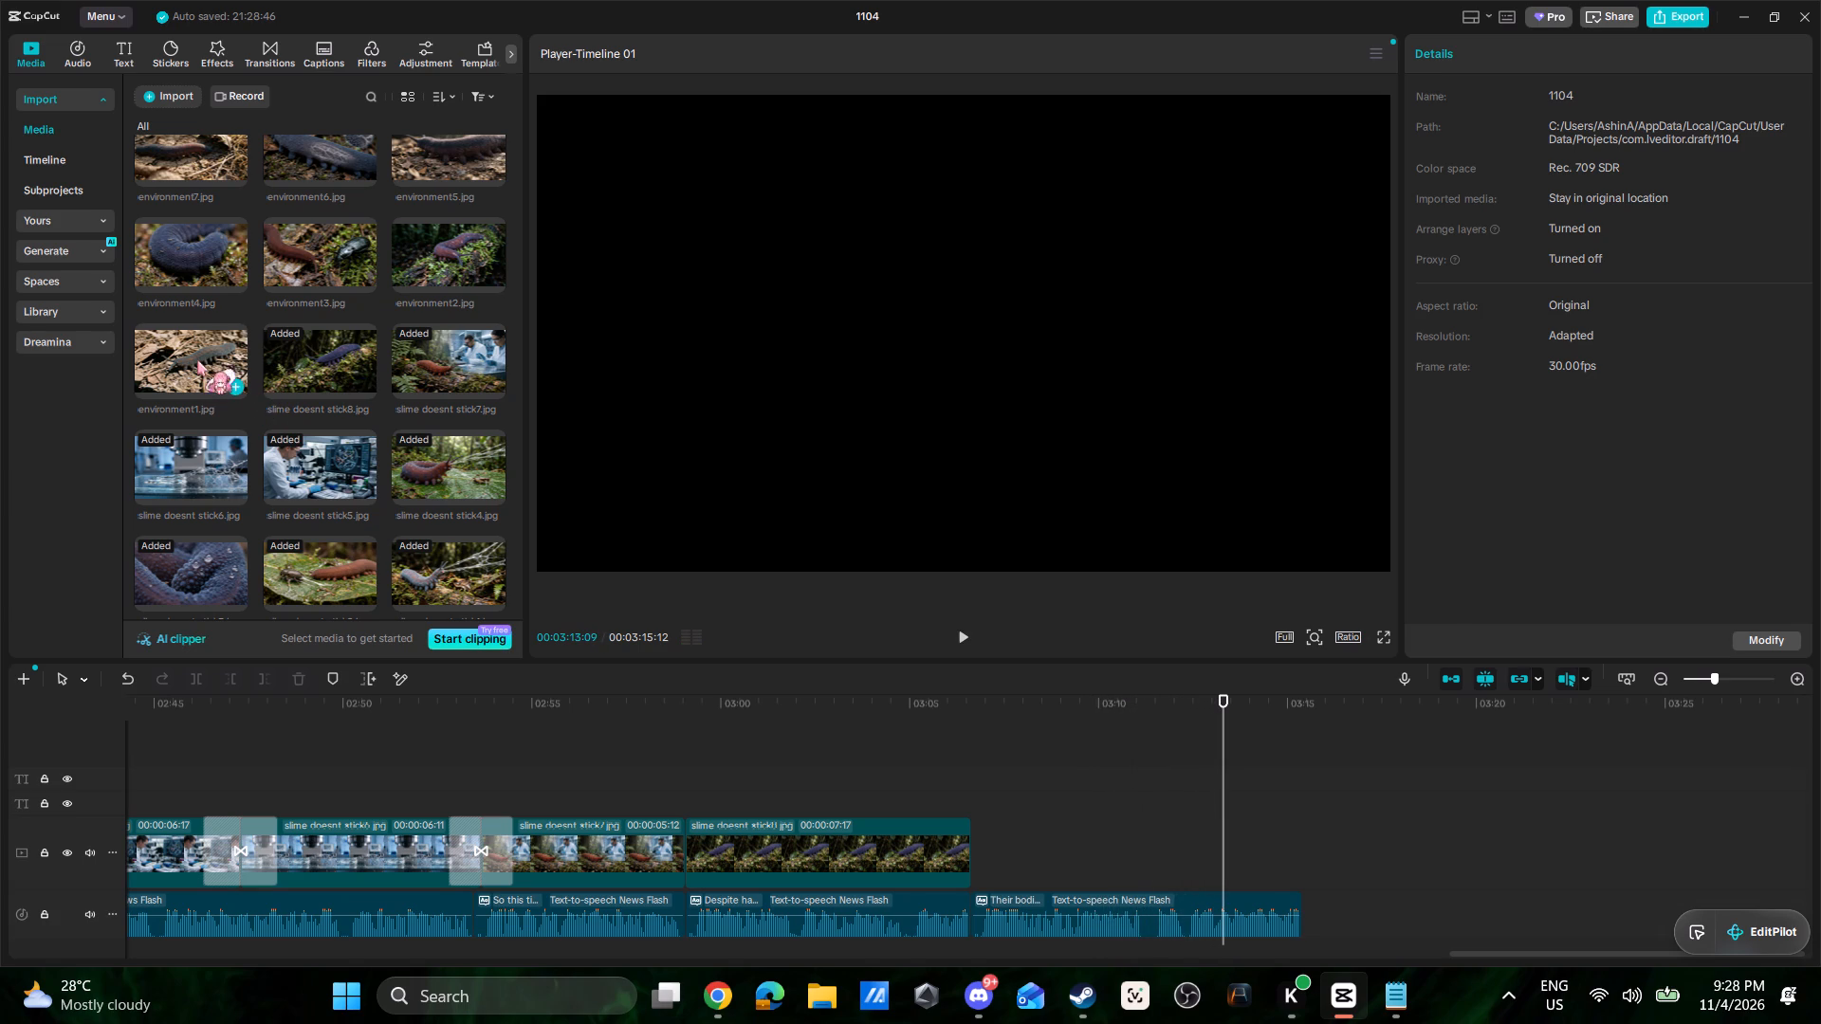
pyautogui.moveTo(197, 360); pyautogui.dragTo(980, 842)
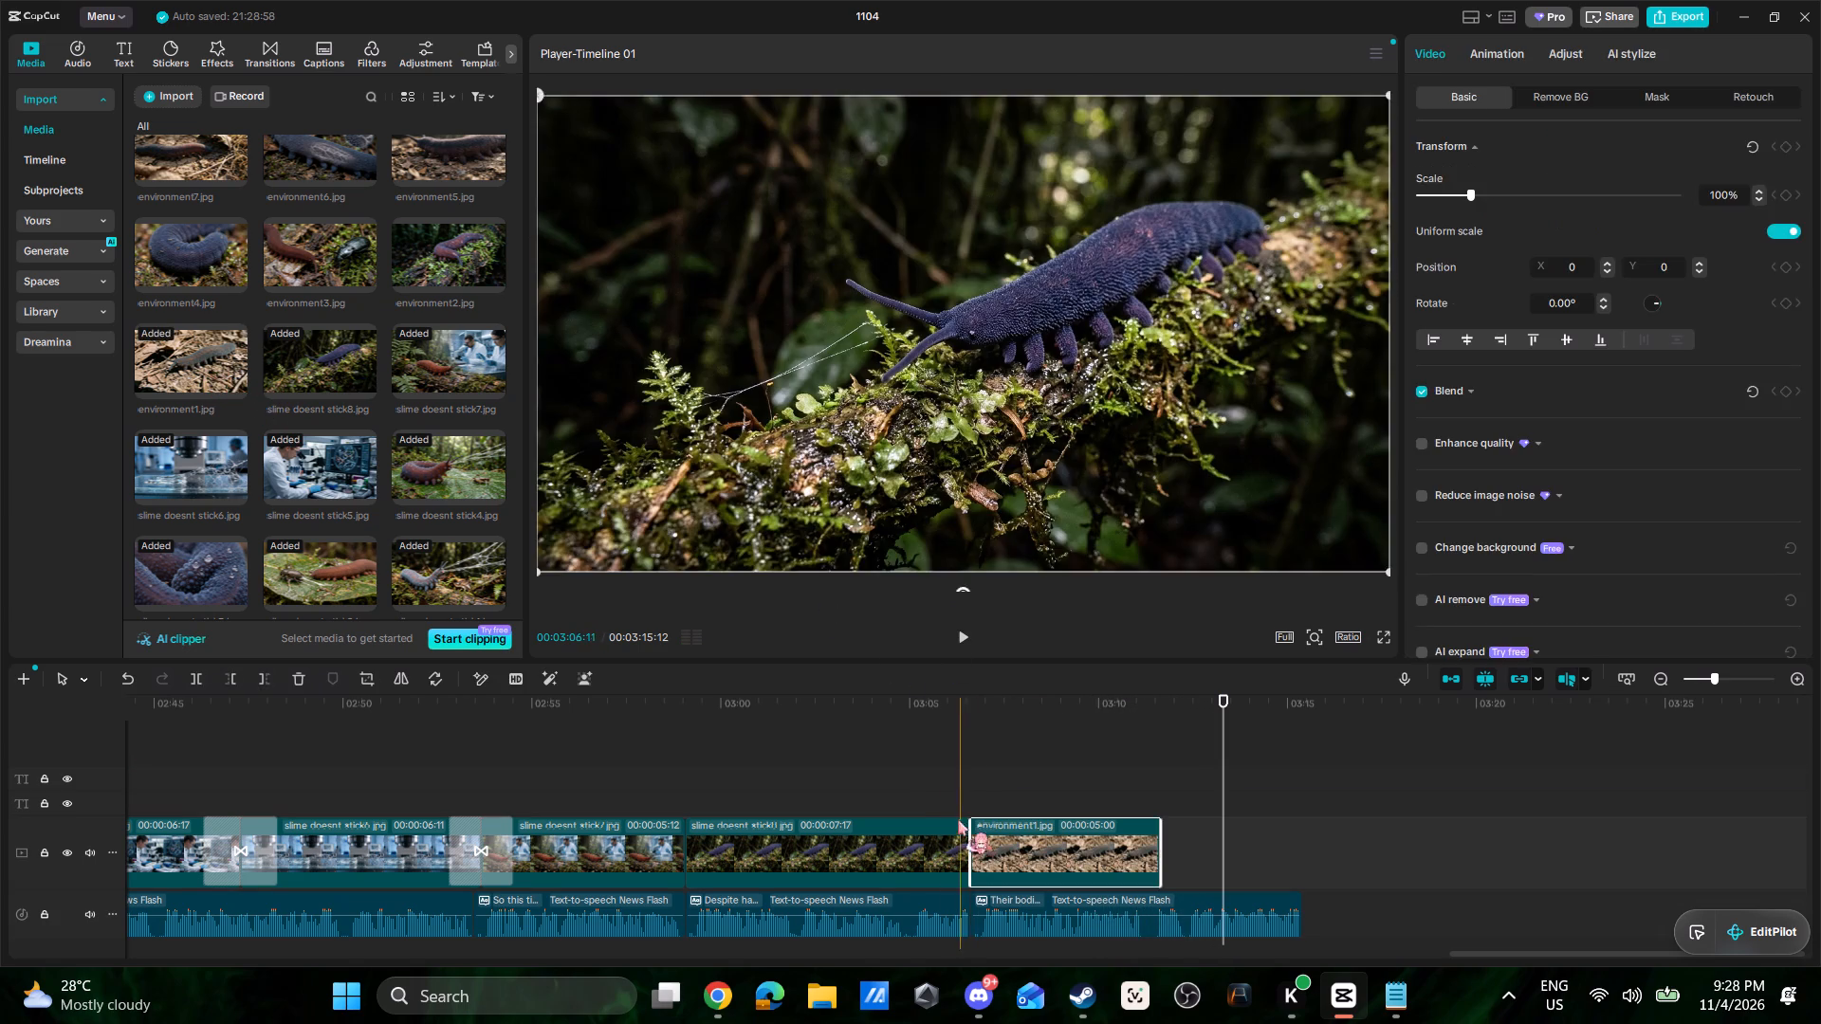
# Add environment2.jpg after environment1.jpg, trim its end to the narration's end at 3:15:12, and play the result.
pyautogui.click(915, 777)
pyautogui.press('space')
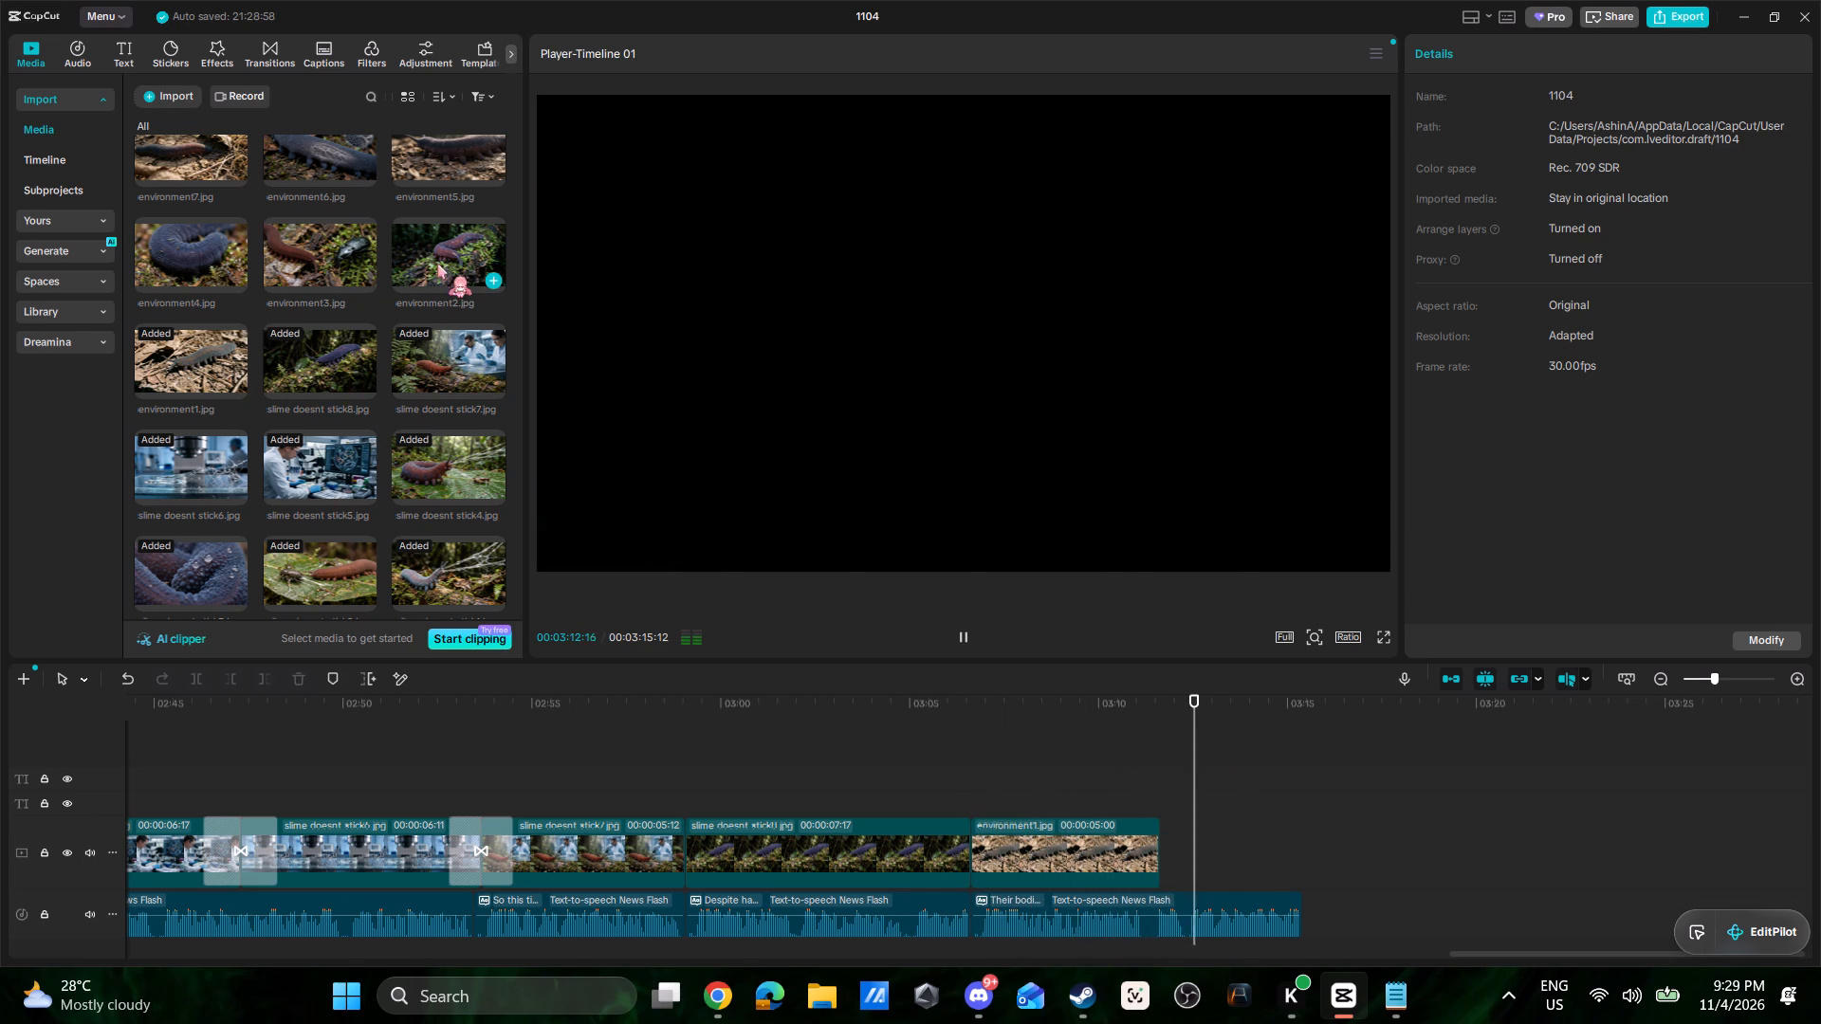
pyautogui.click(437, 264)
pyautogui.moveTo(440, 260); pyautogui.dragTo(1194, 860)
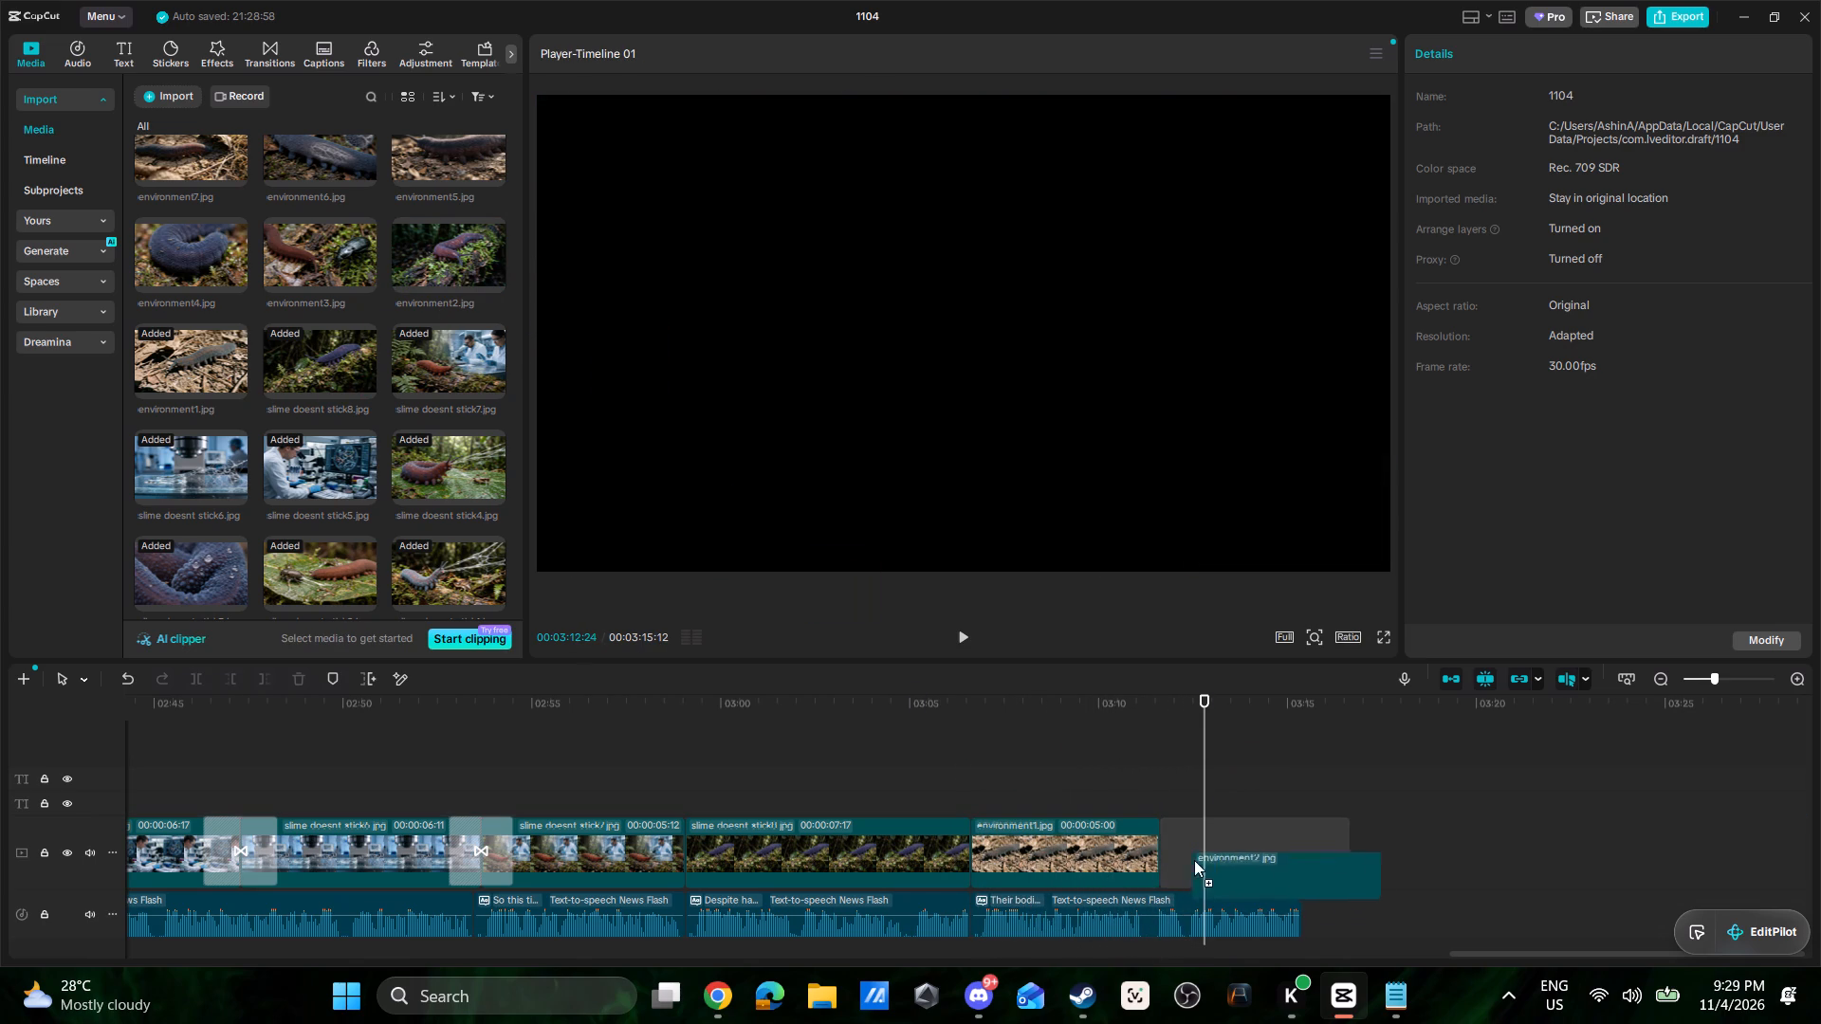
pyautogui.moveTo(1194, 860); pyautogui.dragTo(1167, 849)
pyautogui.moveTo(1348, 850); pyautogui.dragTo(1303, 852)
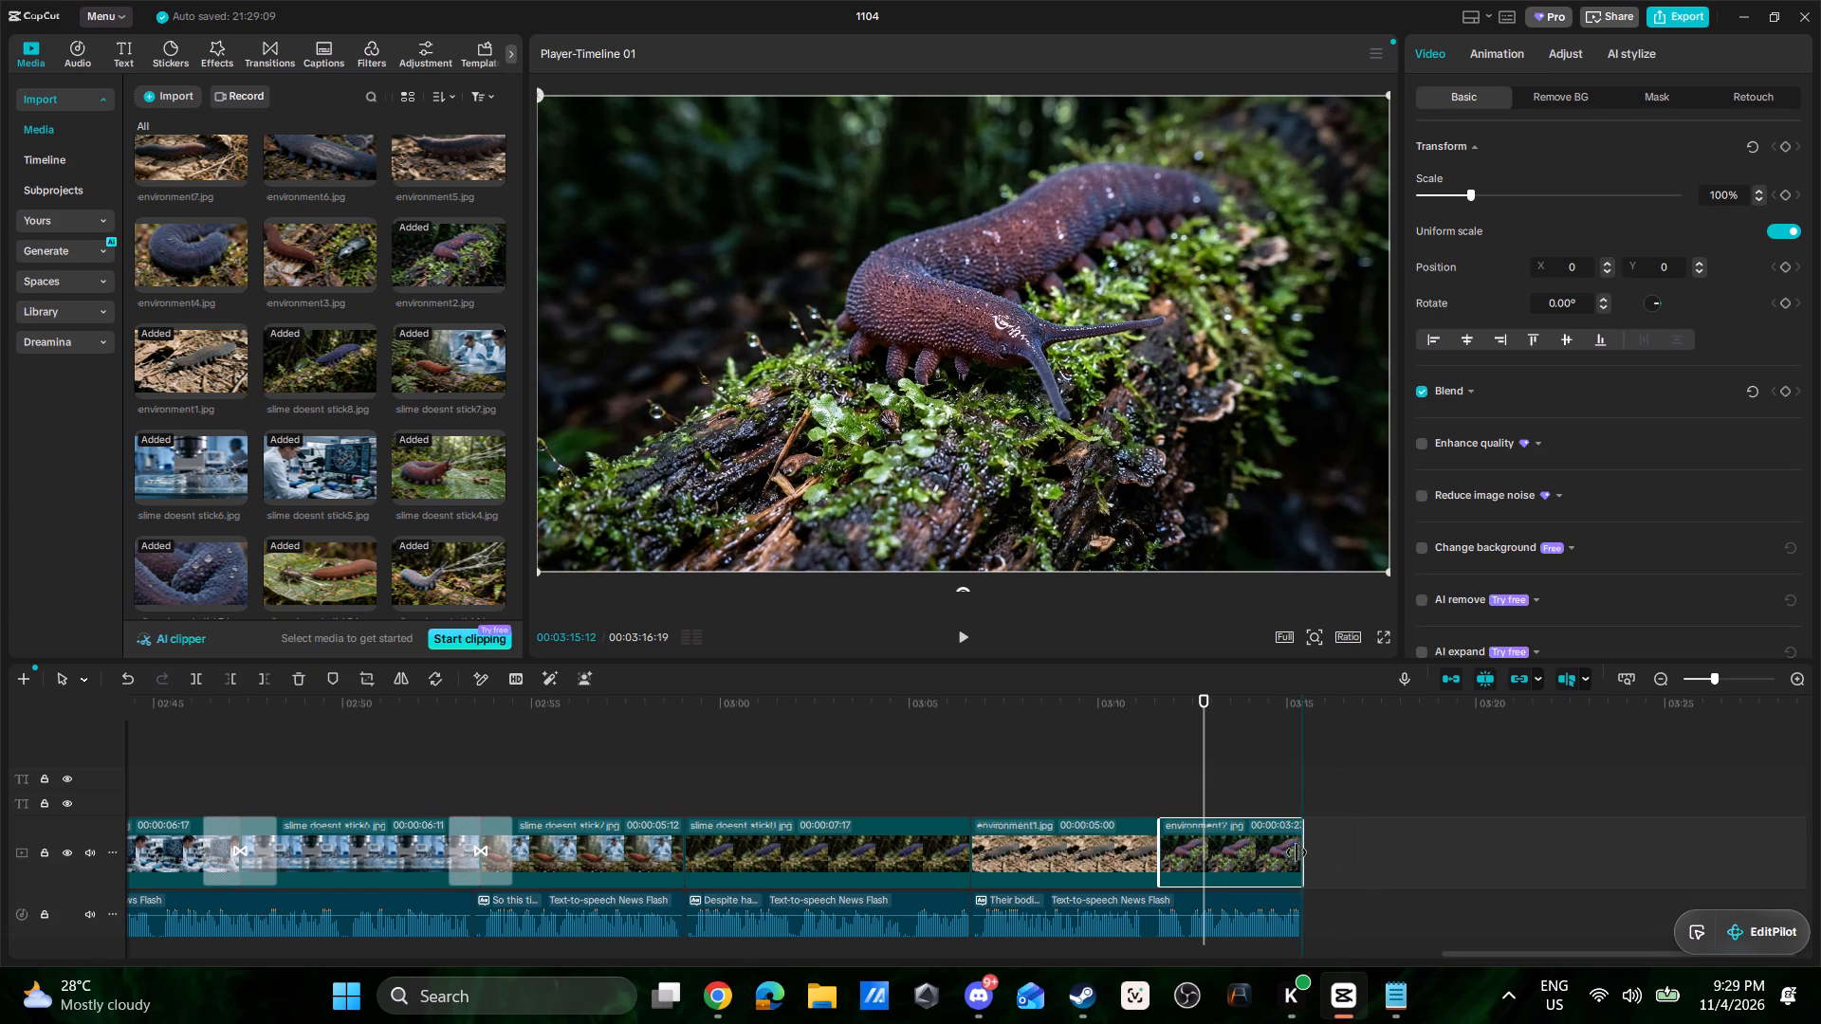
pyautogui.click(1065, 807)
pyautogui.press('space')
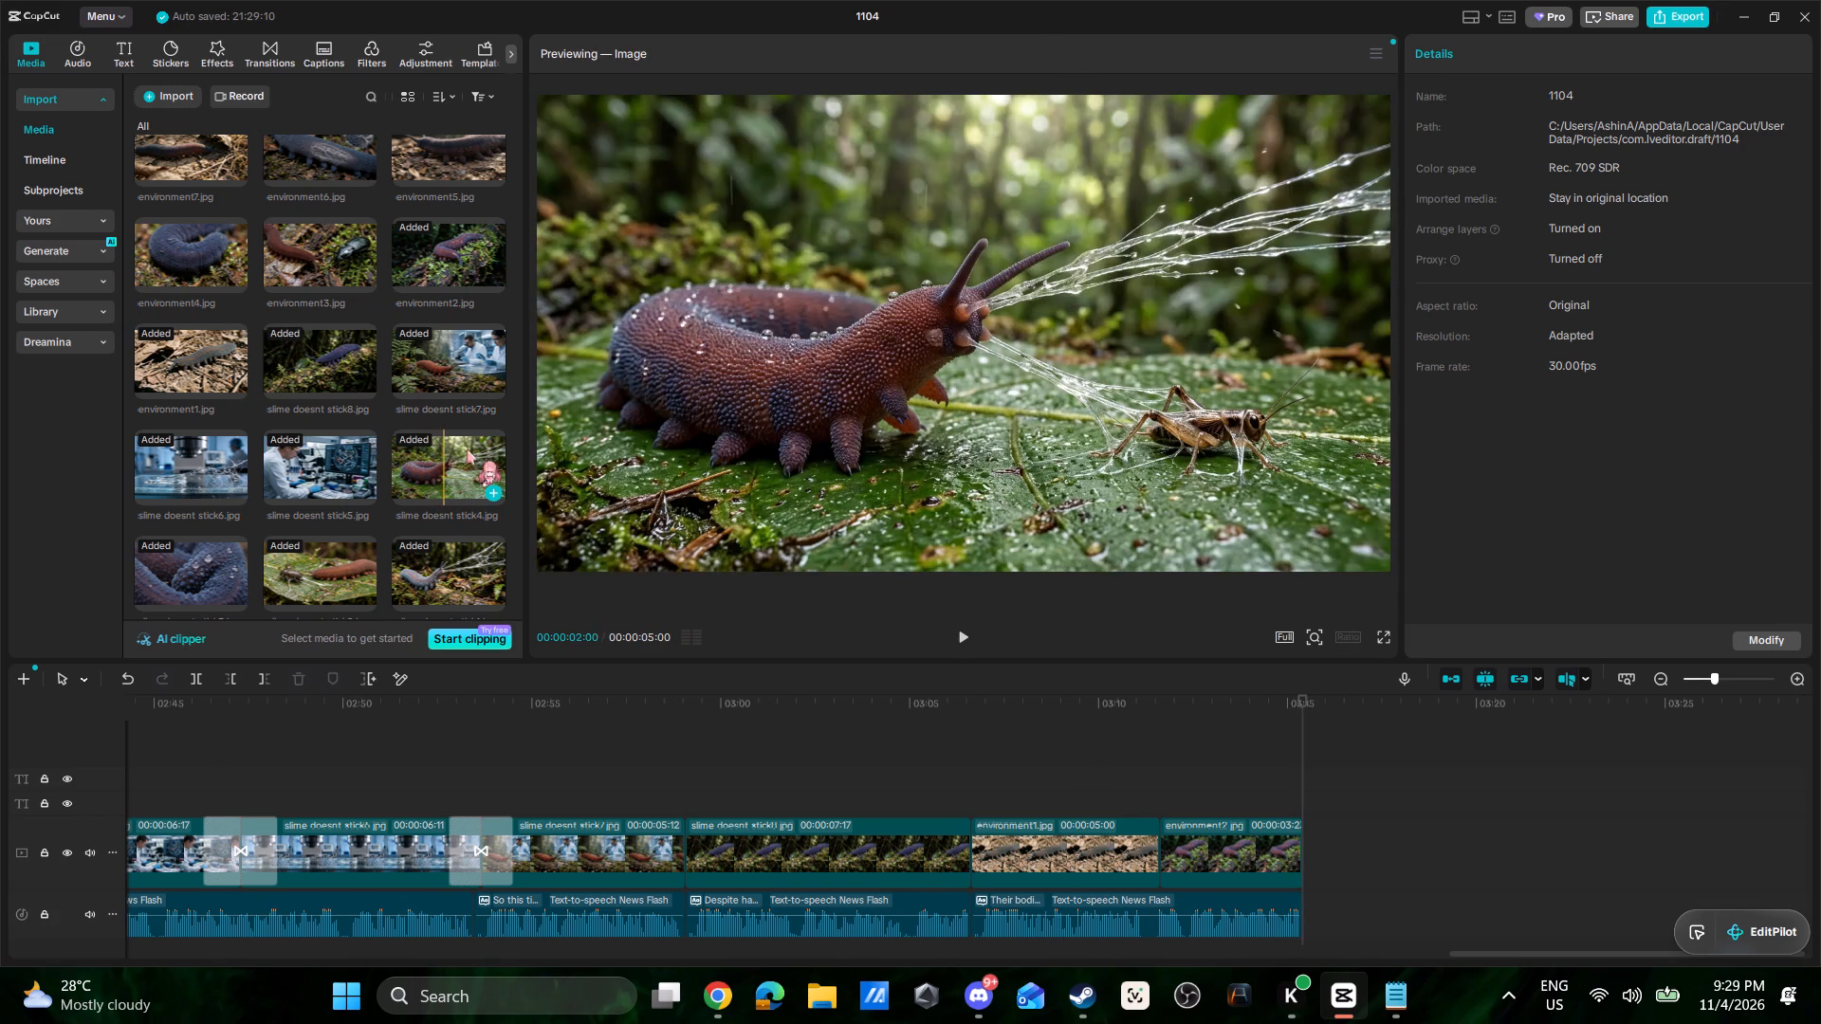
# Copy the Notepad script text from "They also breathe through tiny openings" through "dry conditions can be dangerous.".
pyautogui.hotkey('alt', 'Tab')
pyautogui.click(1390, 1000)
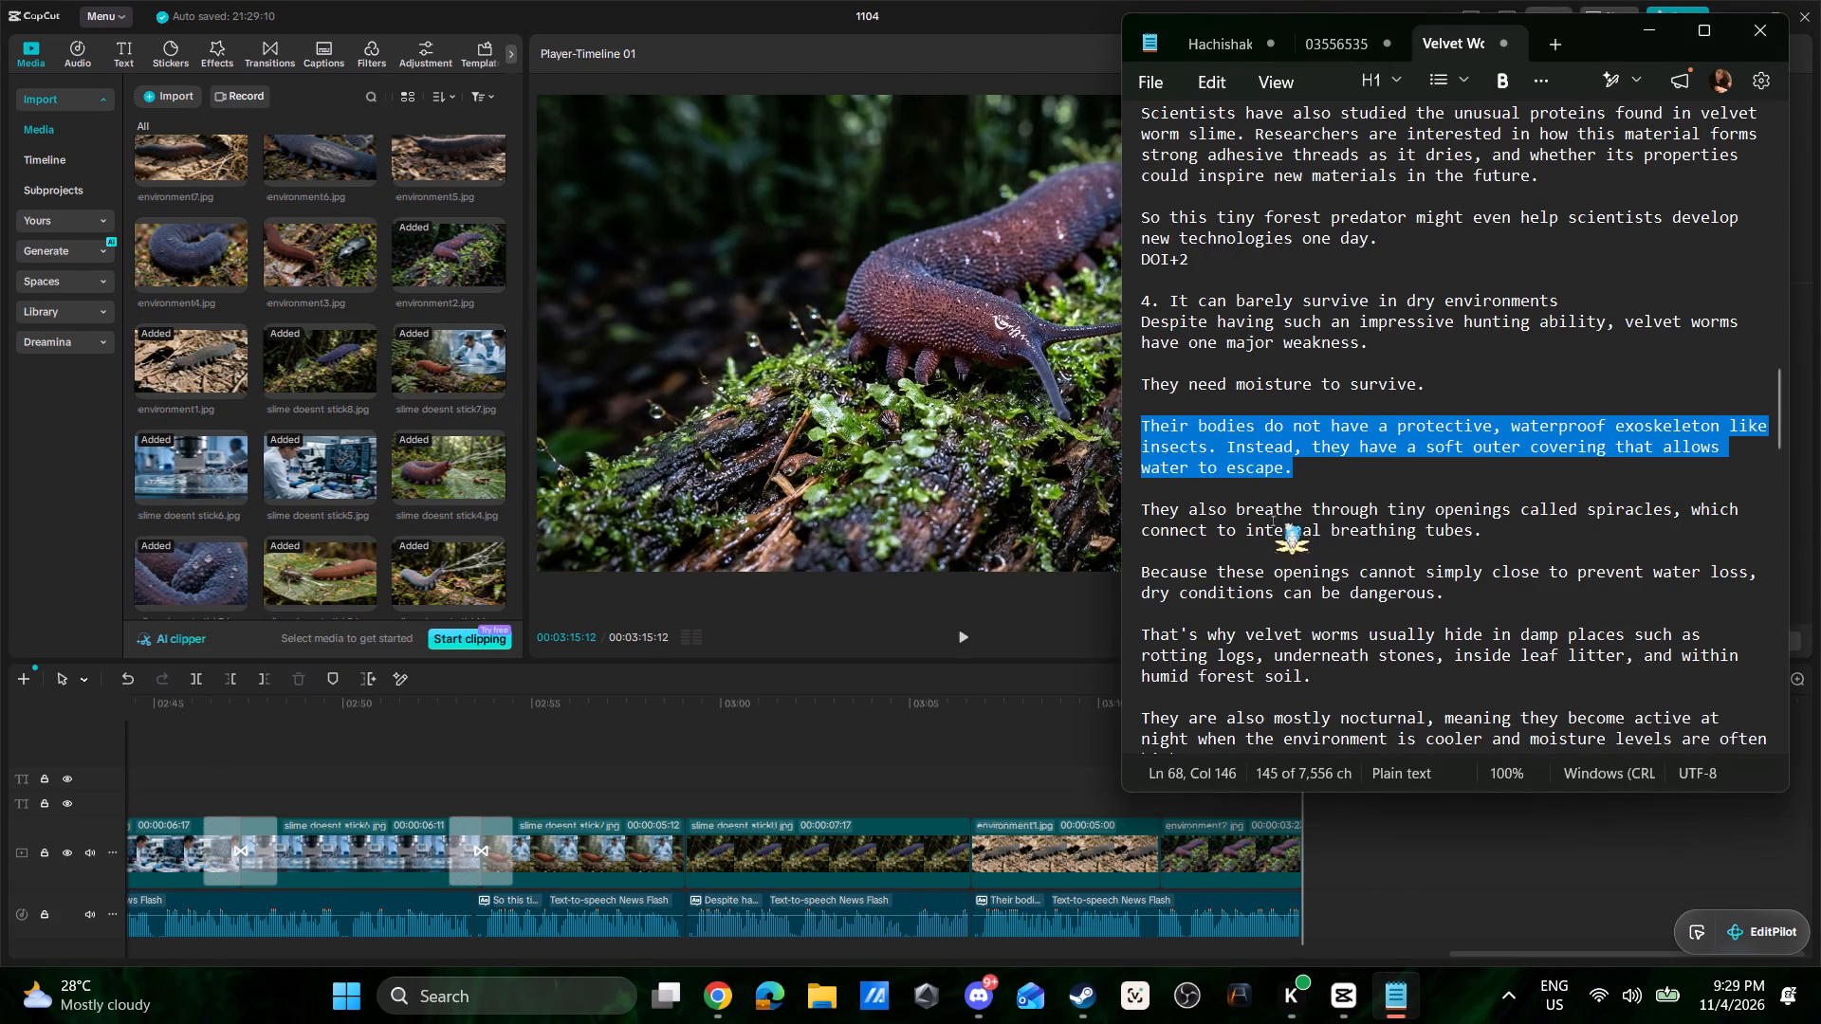
pyautogui.scroll(-2, 1357, 540)
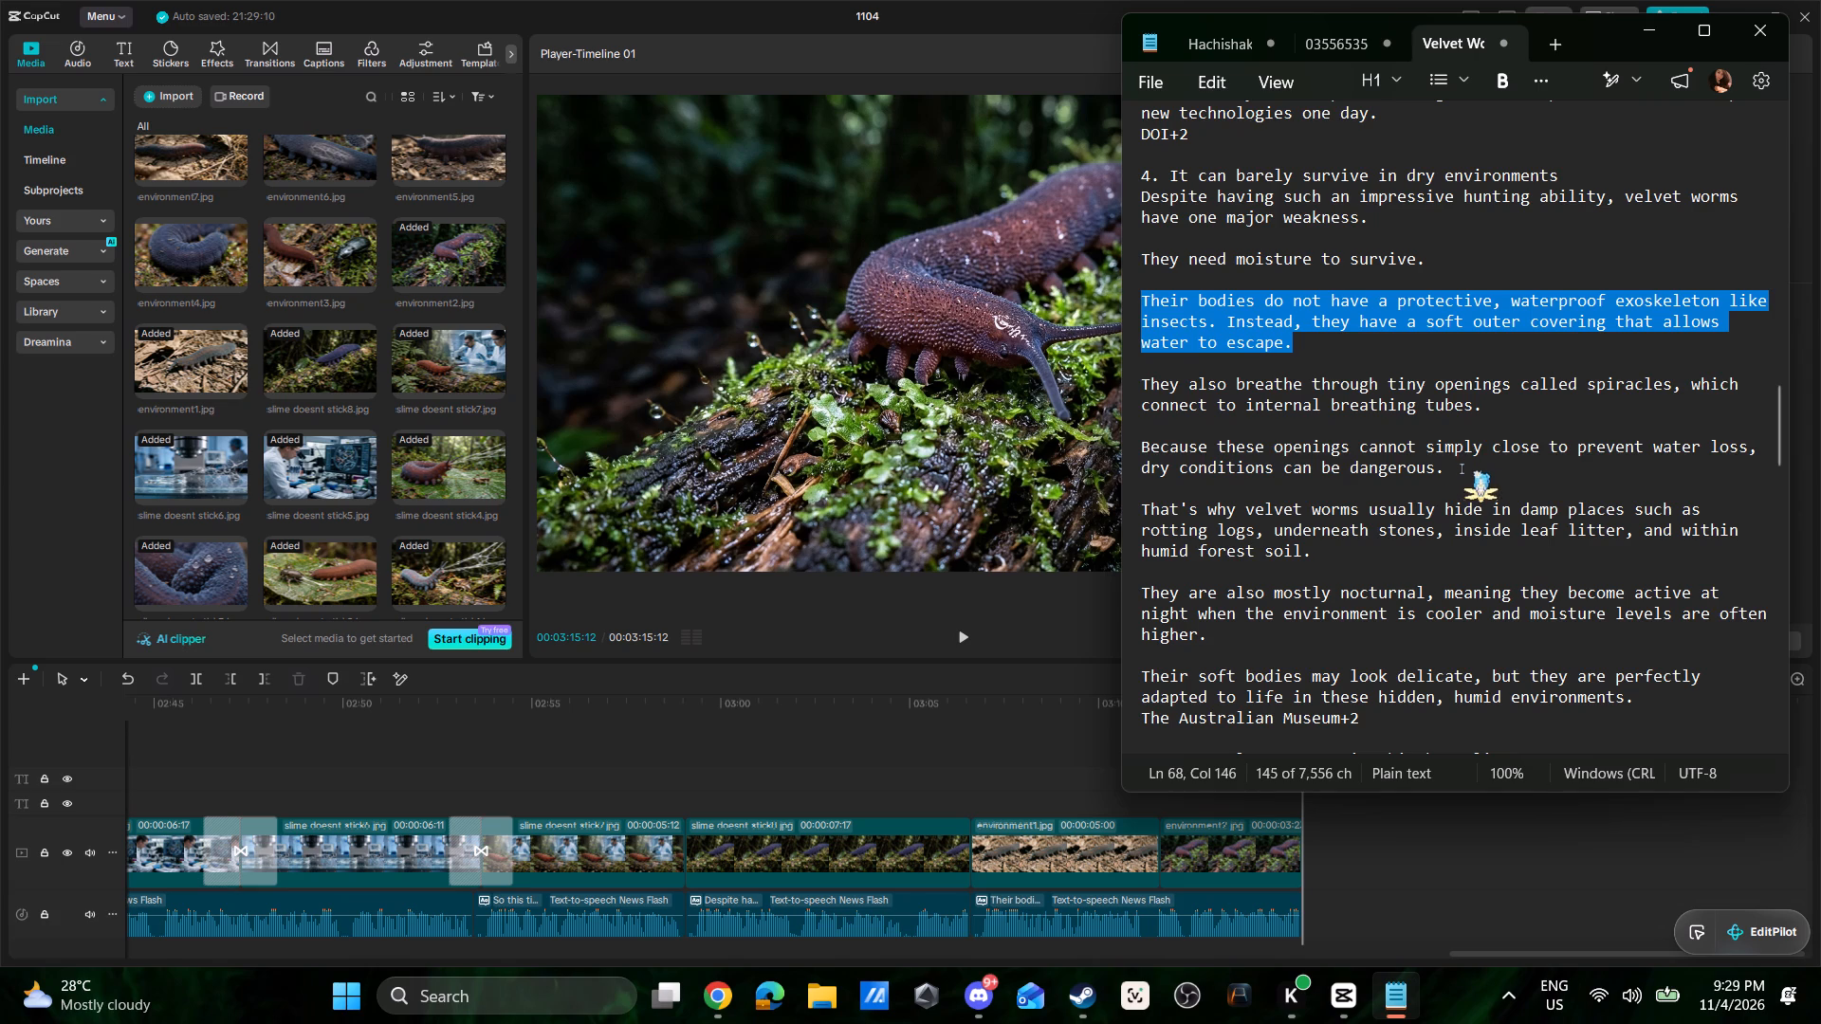
pyautogui.scroll(-2, 1437, 486)
pyautogui.scroll(1, 1437, 487)
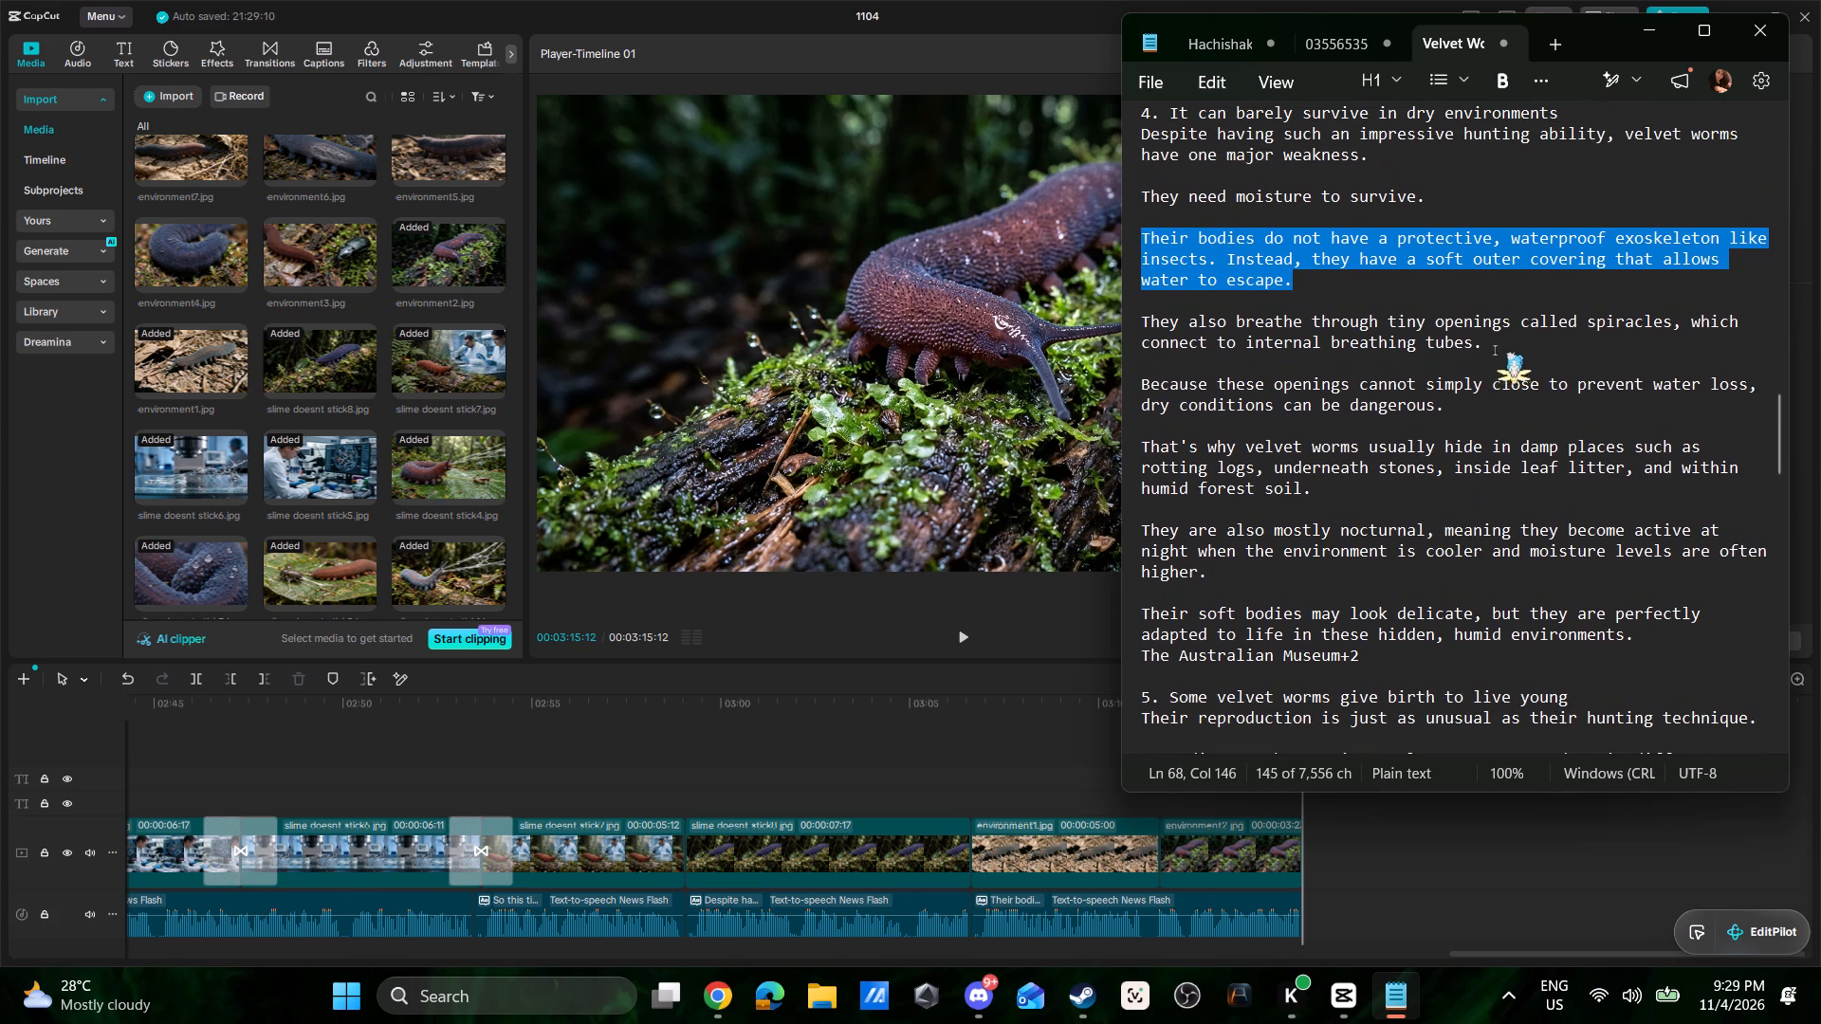
pyautogui.moveTo(1503, 342); pyautogui.dragTo(1311, 322)
pyautogui.moveTo(1504, 410); pyautogui.dragTo(1130, 319)
pyautogui.hotkey('ctrl', 'c')
pyautogui.hotkey('ctrl', 'c')
pyautogui.hotkey('ctrl', 'c')
pyautogui.hotkey('ctrl', 'c')
pyautogui.hotkey('ctrl', 'c')
pyautogui.hotkey('ctrl', 'c')
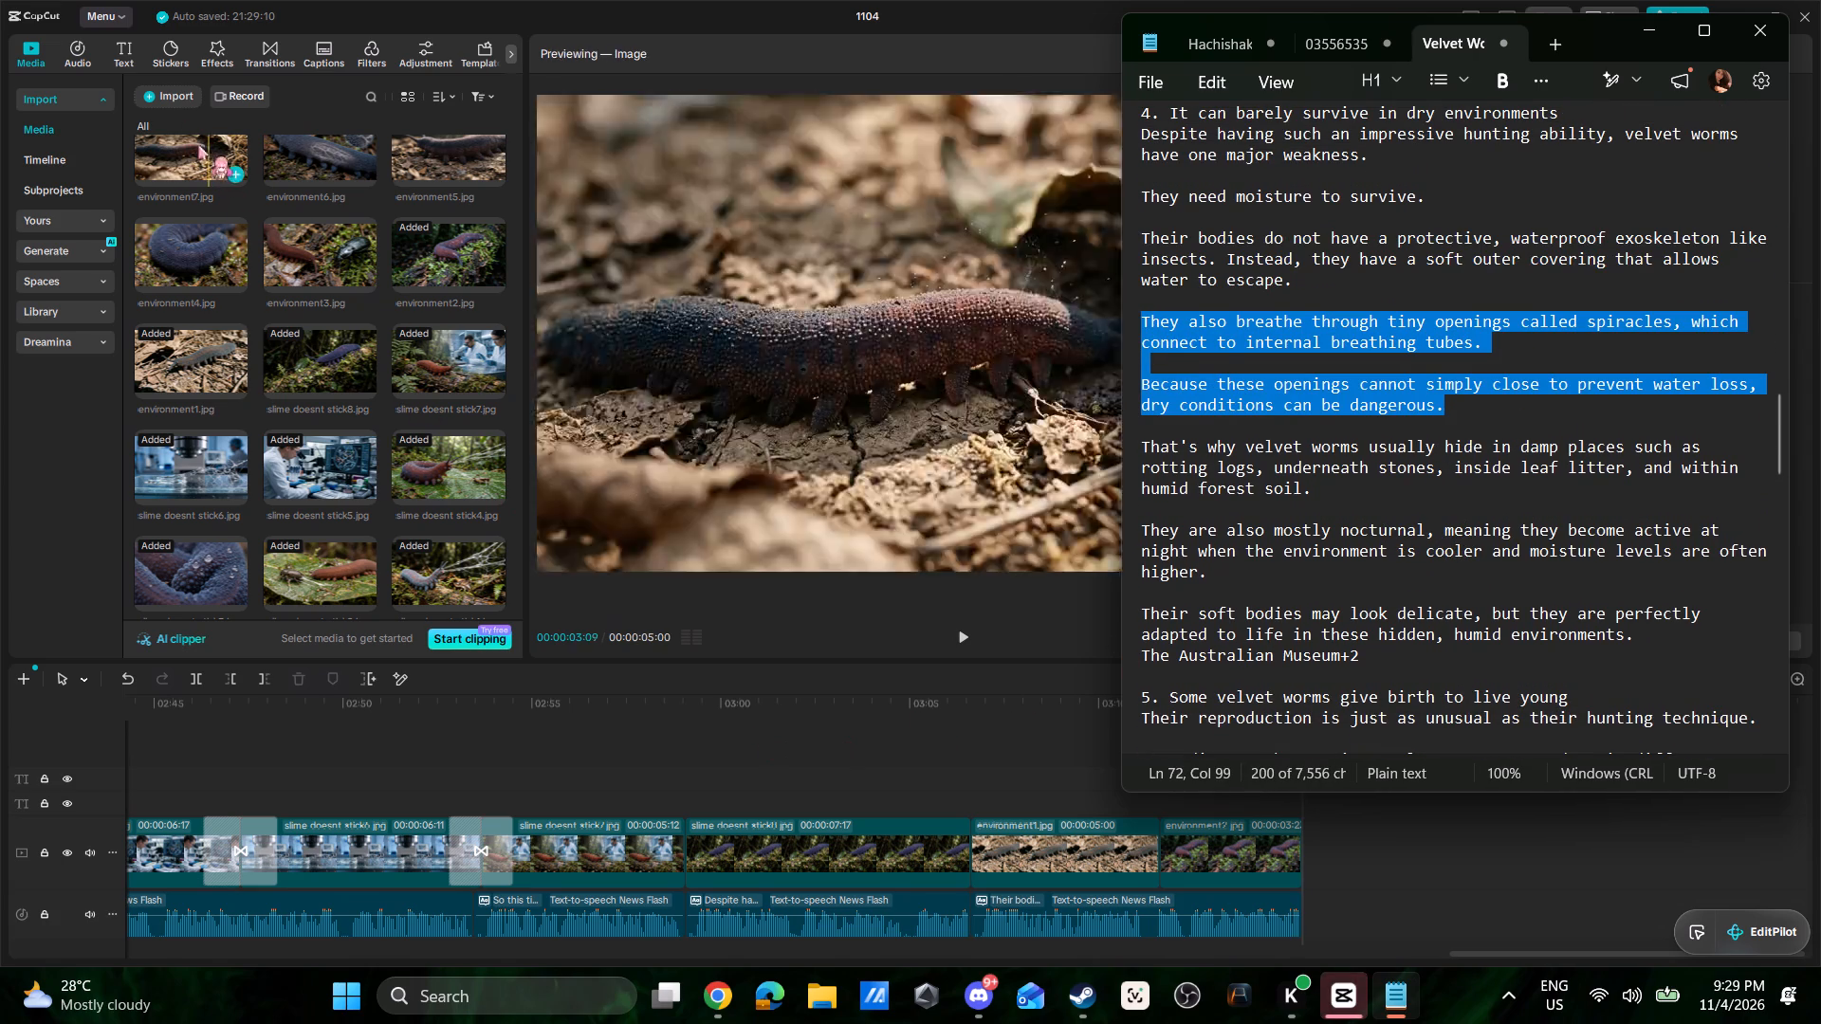
# Add a default text clip in CapCut at 3:15:12, after the last image, and replace its text with the copied script.
pyautogui.click(132, 55)
pyautogui.moveTo(173, 122); pyautogui.dragTo(1301, 778)
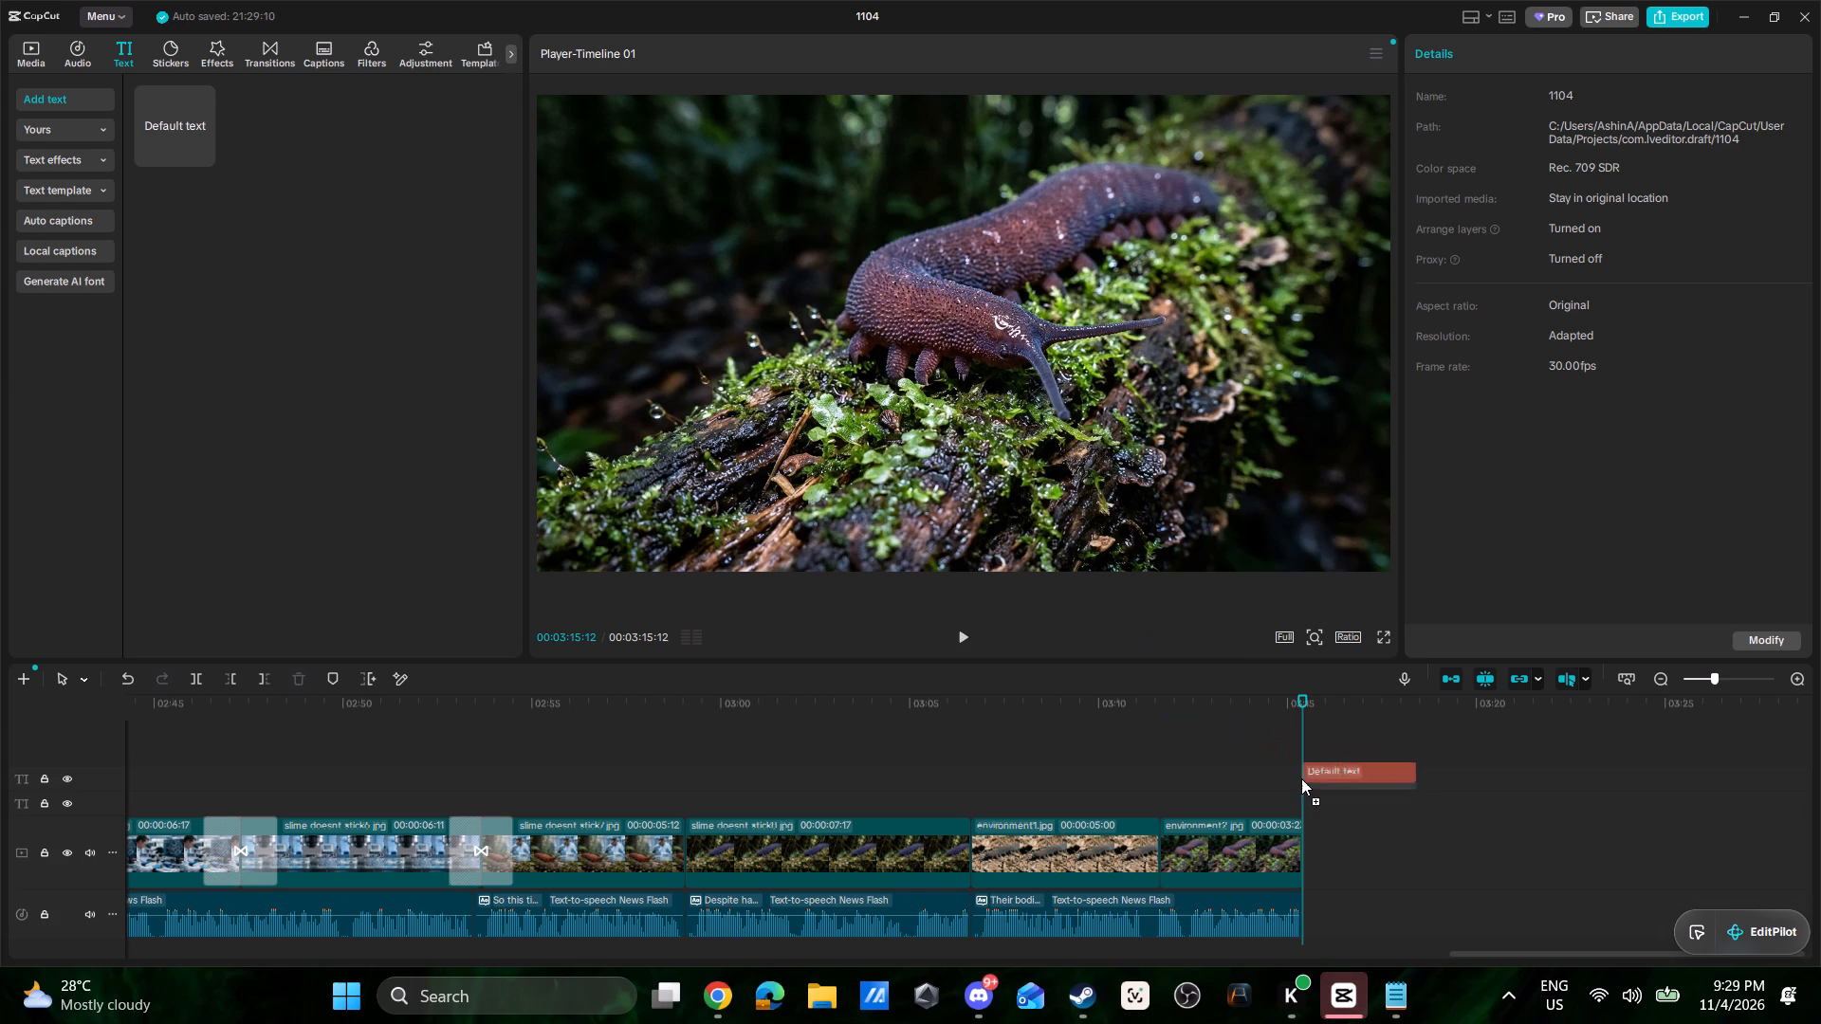
pyautogui.moveTo(1301, 778); pyautogui.dragTo(1303, 800)
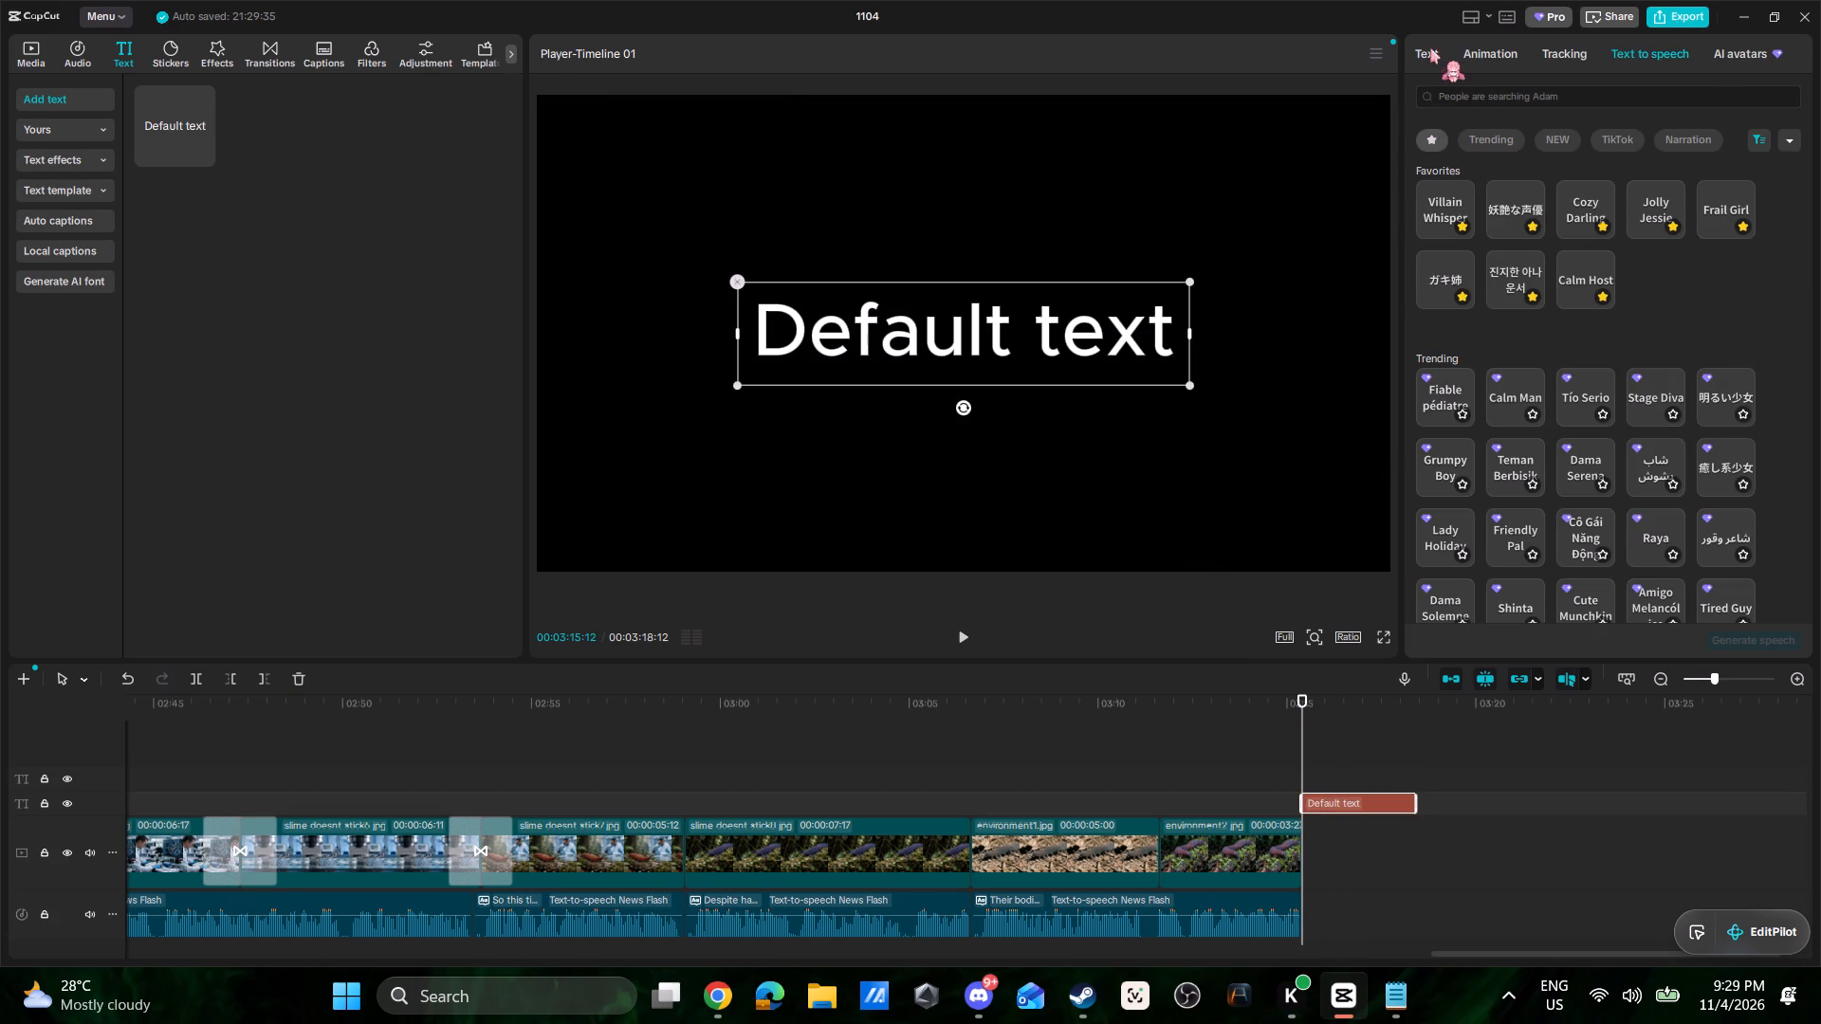
pyautogui.click(1430, 48)
pyautogui.moveTo(1546, 151); pyautogui.dragTo(1375, 130)
pyautogui.hotkey('ctrl', 'v')
# Generate text-to-speech from the "They also breathe..." text with the favorite voice 진지한 아나운서.
pyautogui.click(1653, 52)
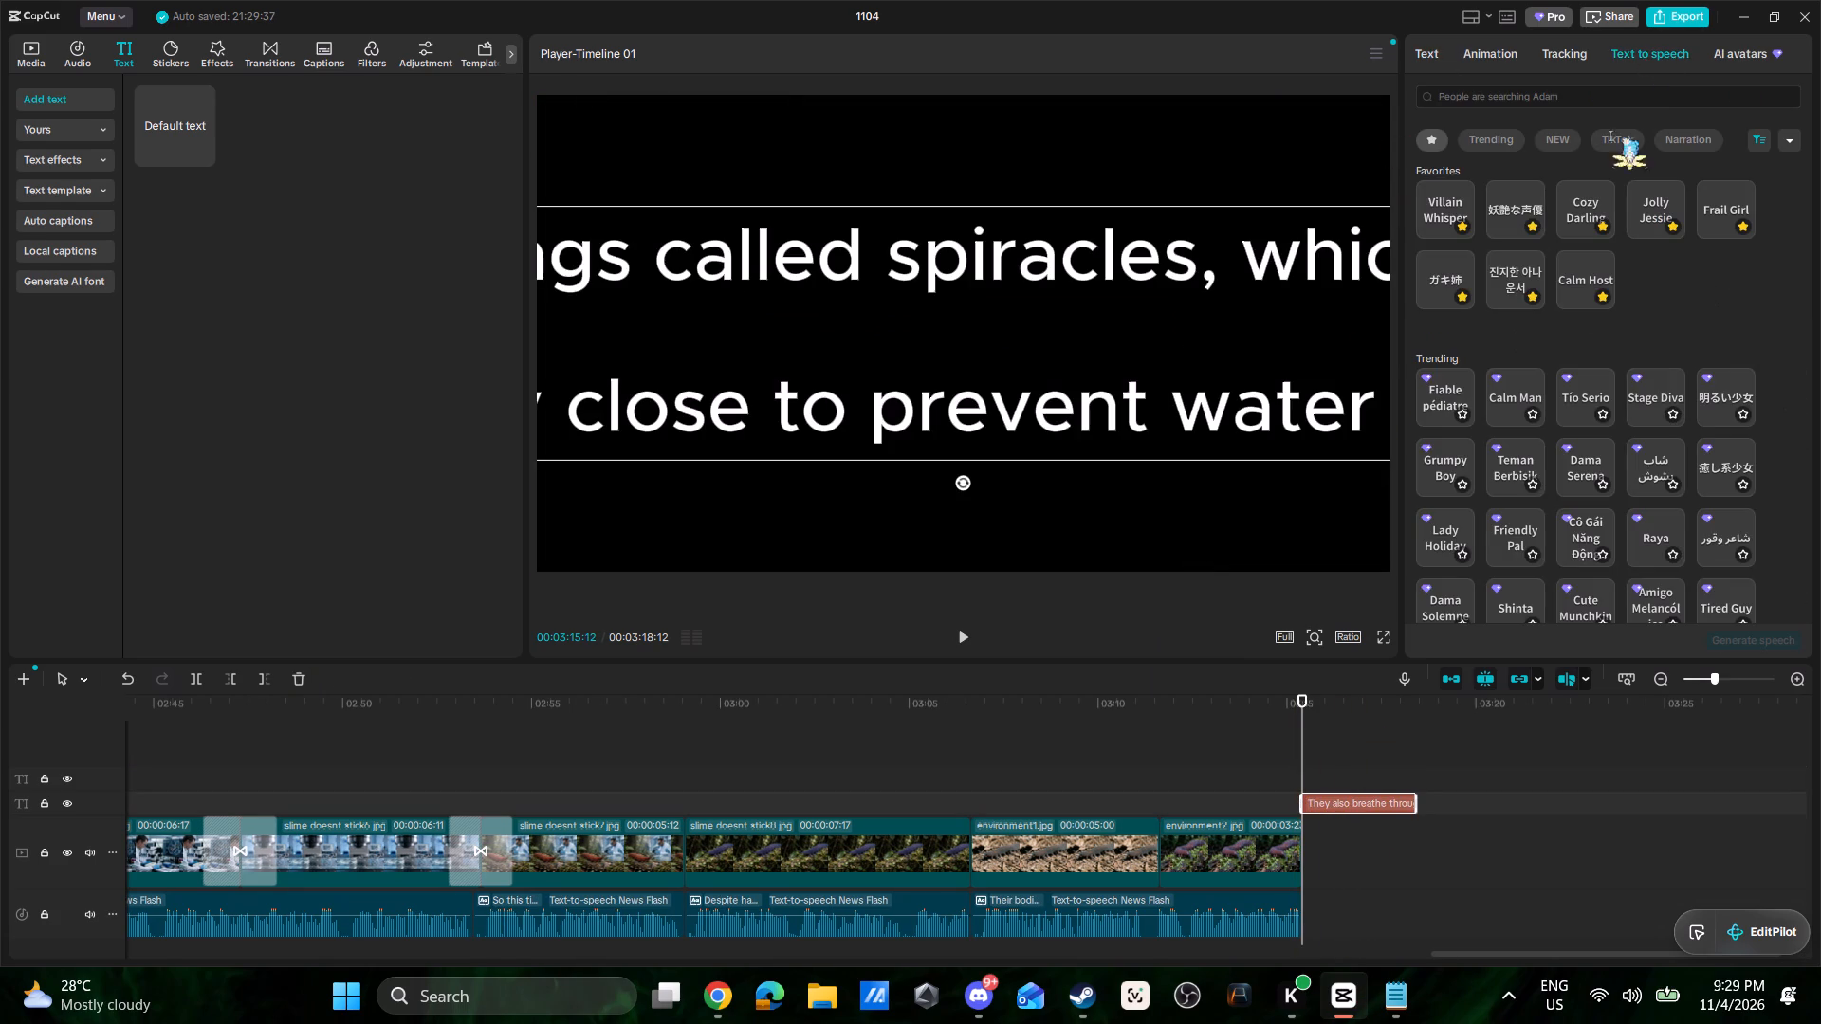
pyautogui.click(1508, 274)
pyautogui.click(1745, 643)
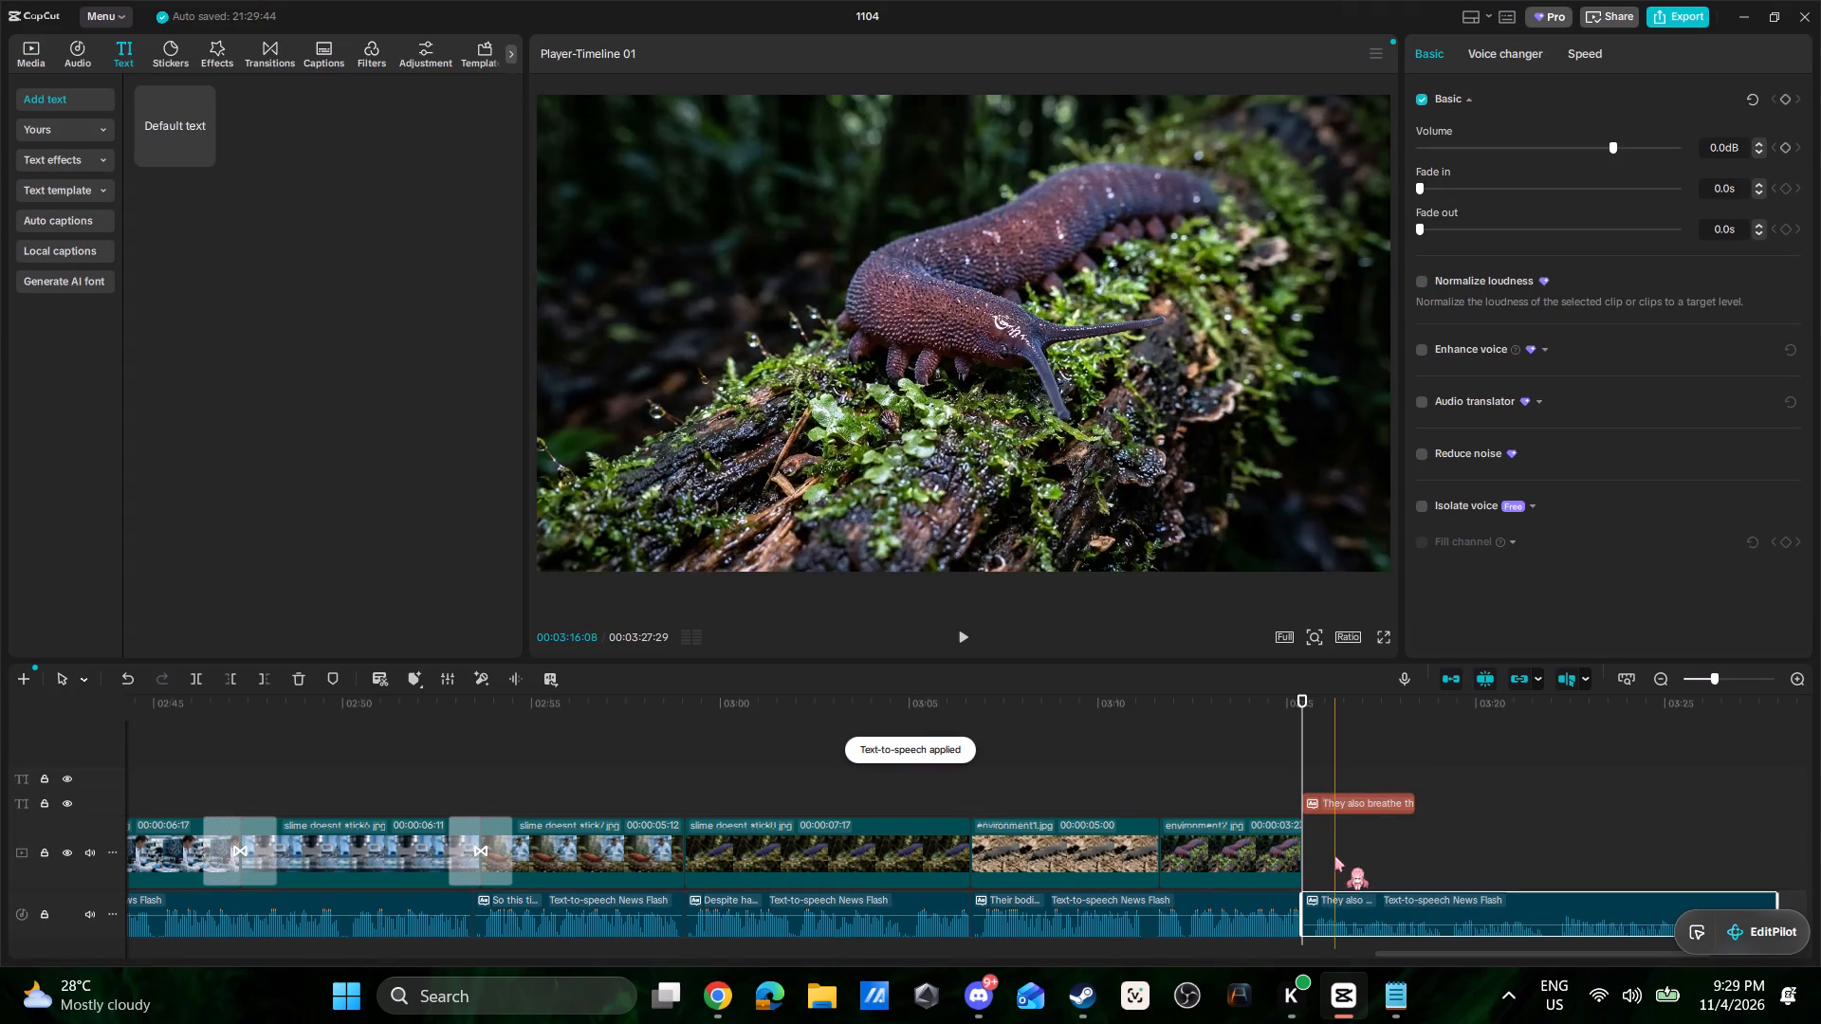
# Raise the "They also breathe..." narration's volume to 12.2 dB.
pyautogui.moveTo(1323, 924); pyautogui.dragTo(1323, 918)
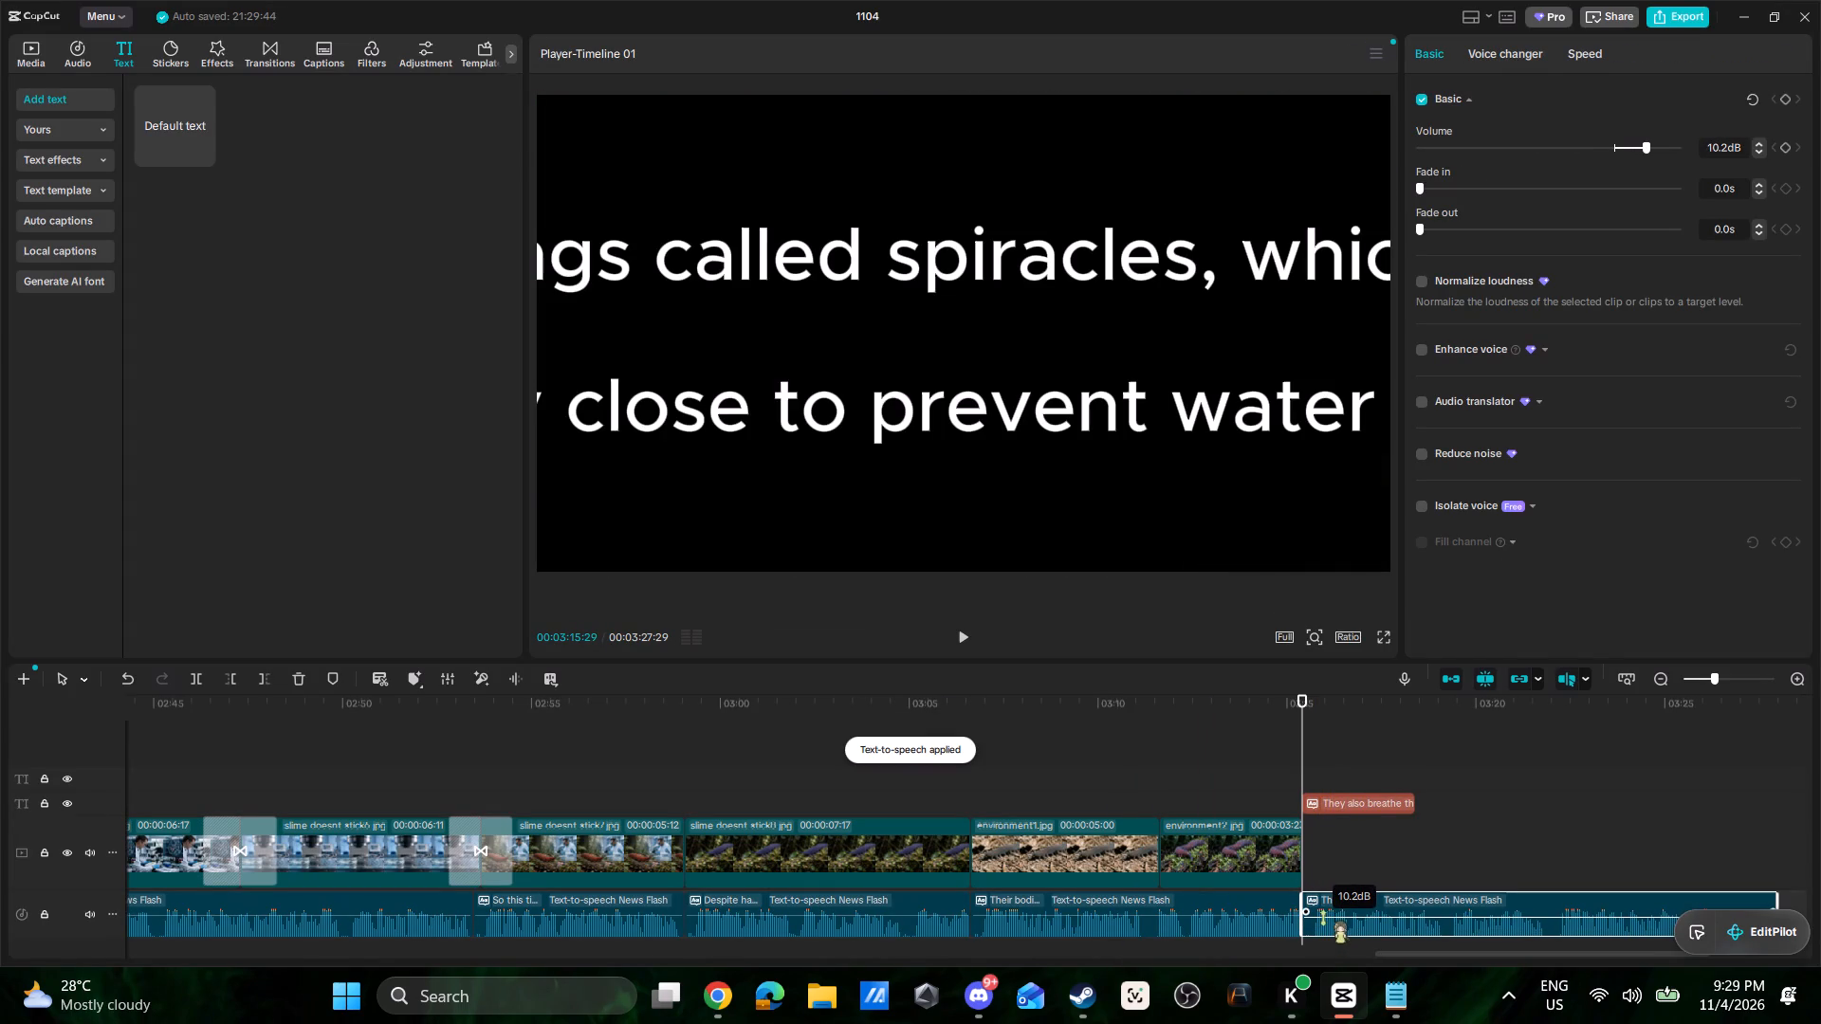
pyautogui.moveTo(1323, 918); pyautogui.dragTo(1323, 916)
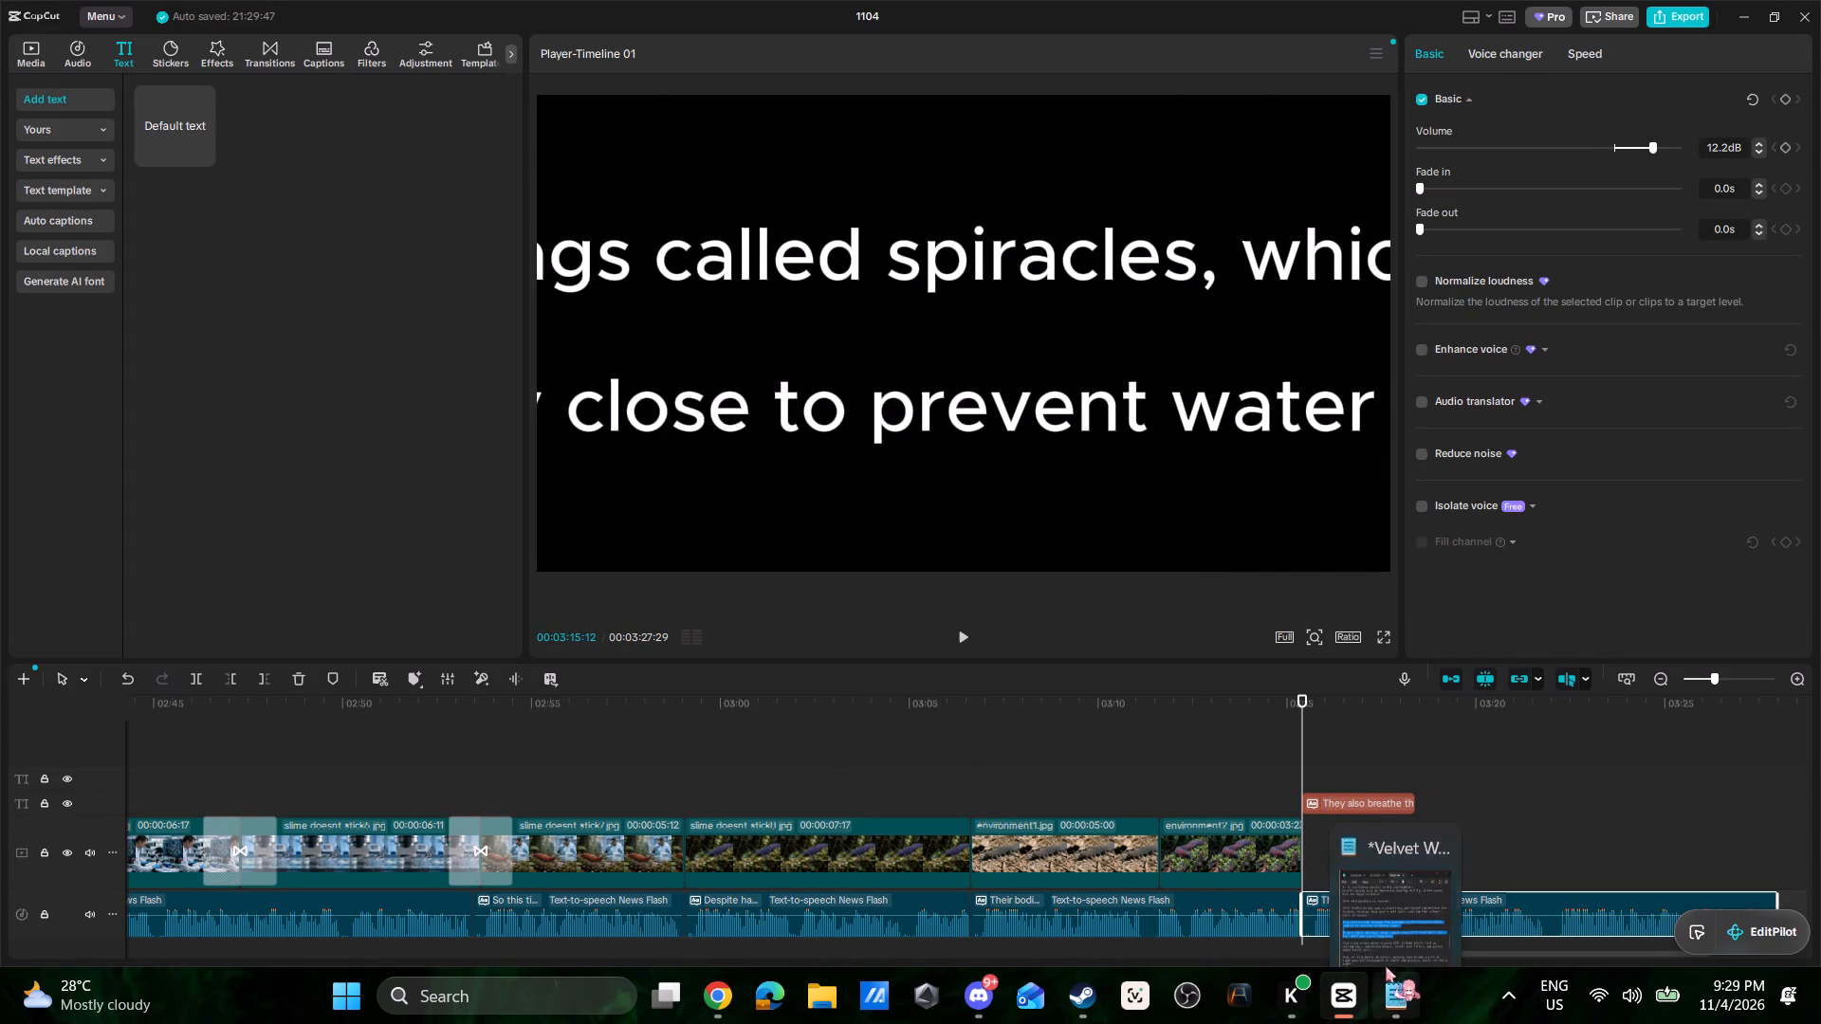
# Delete the "They also breathe..." text clip above its narration, keeping the generated speech.
pyautogui.moveTo(1497, 954); pyautogui.dragTo(1617, 948)
pyautogui.click(877, 809)
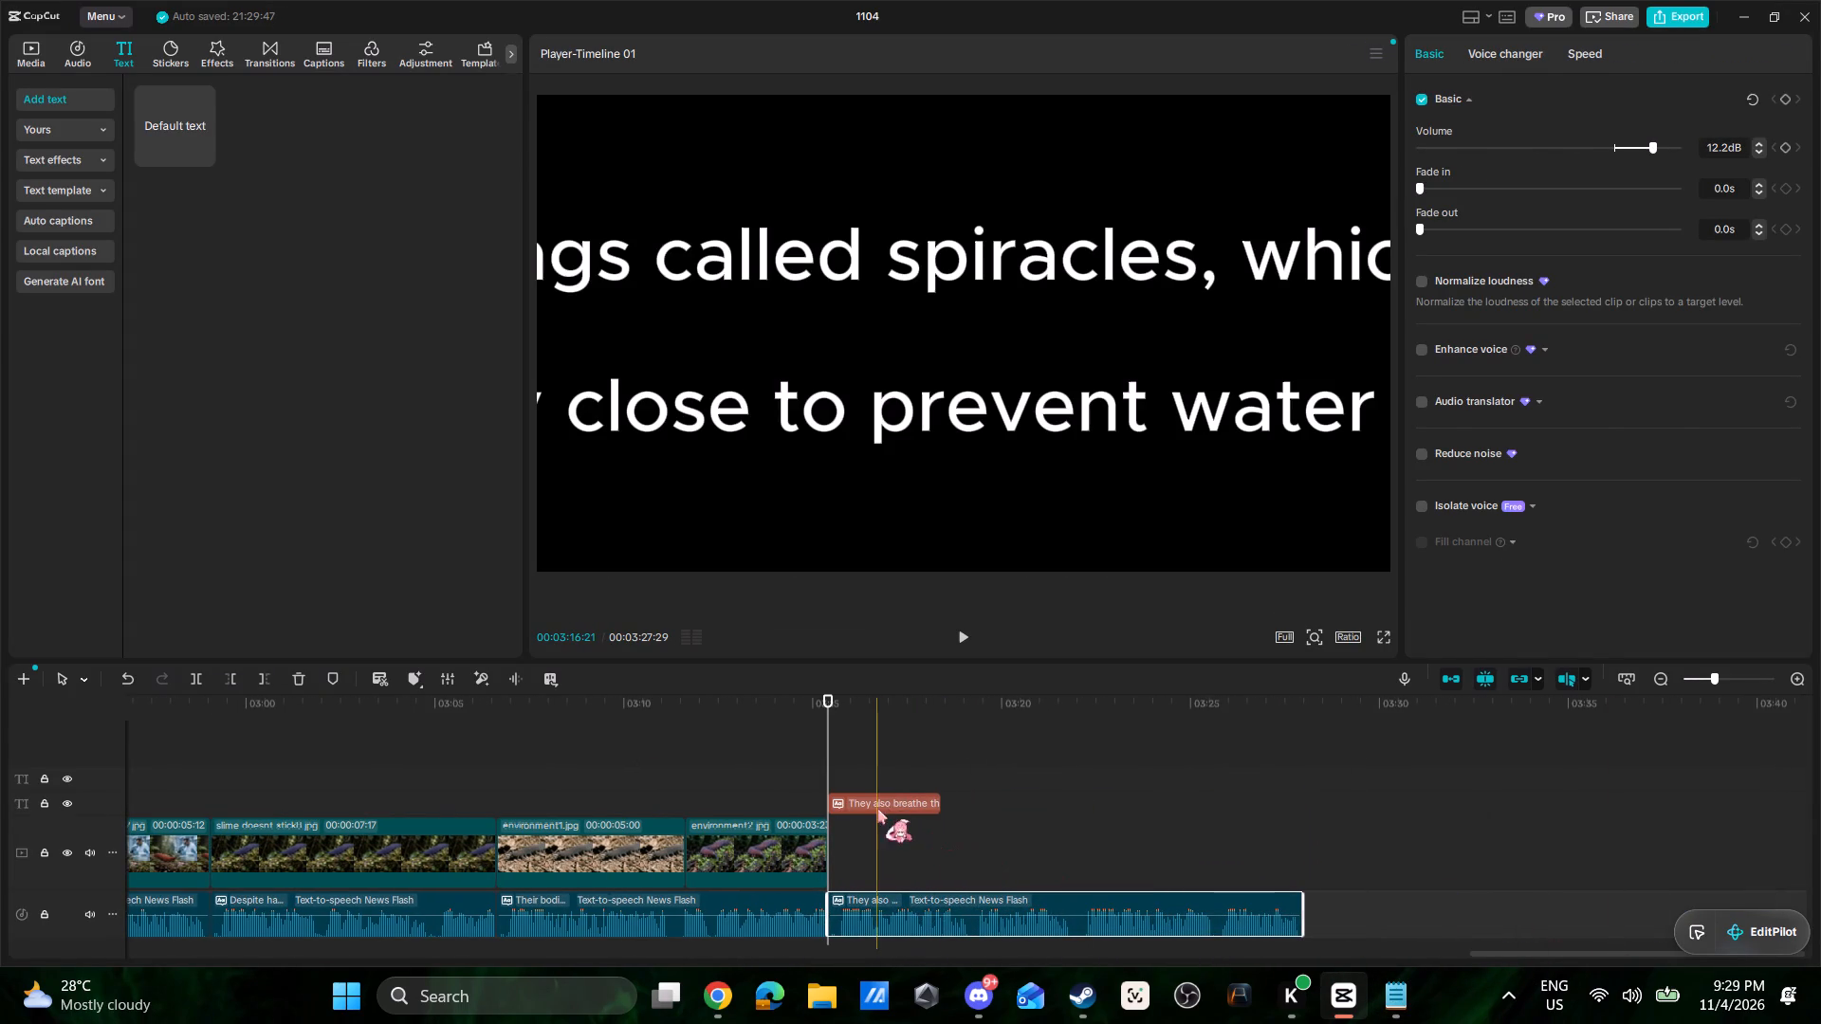
pyautogui.press('Delete')
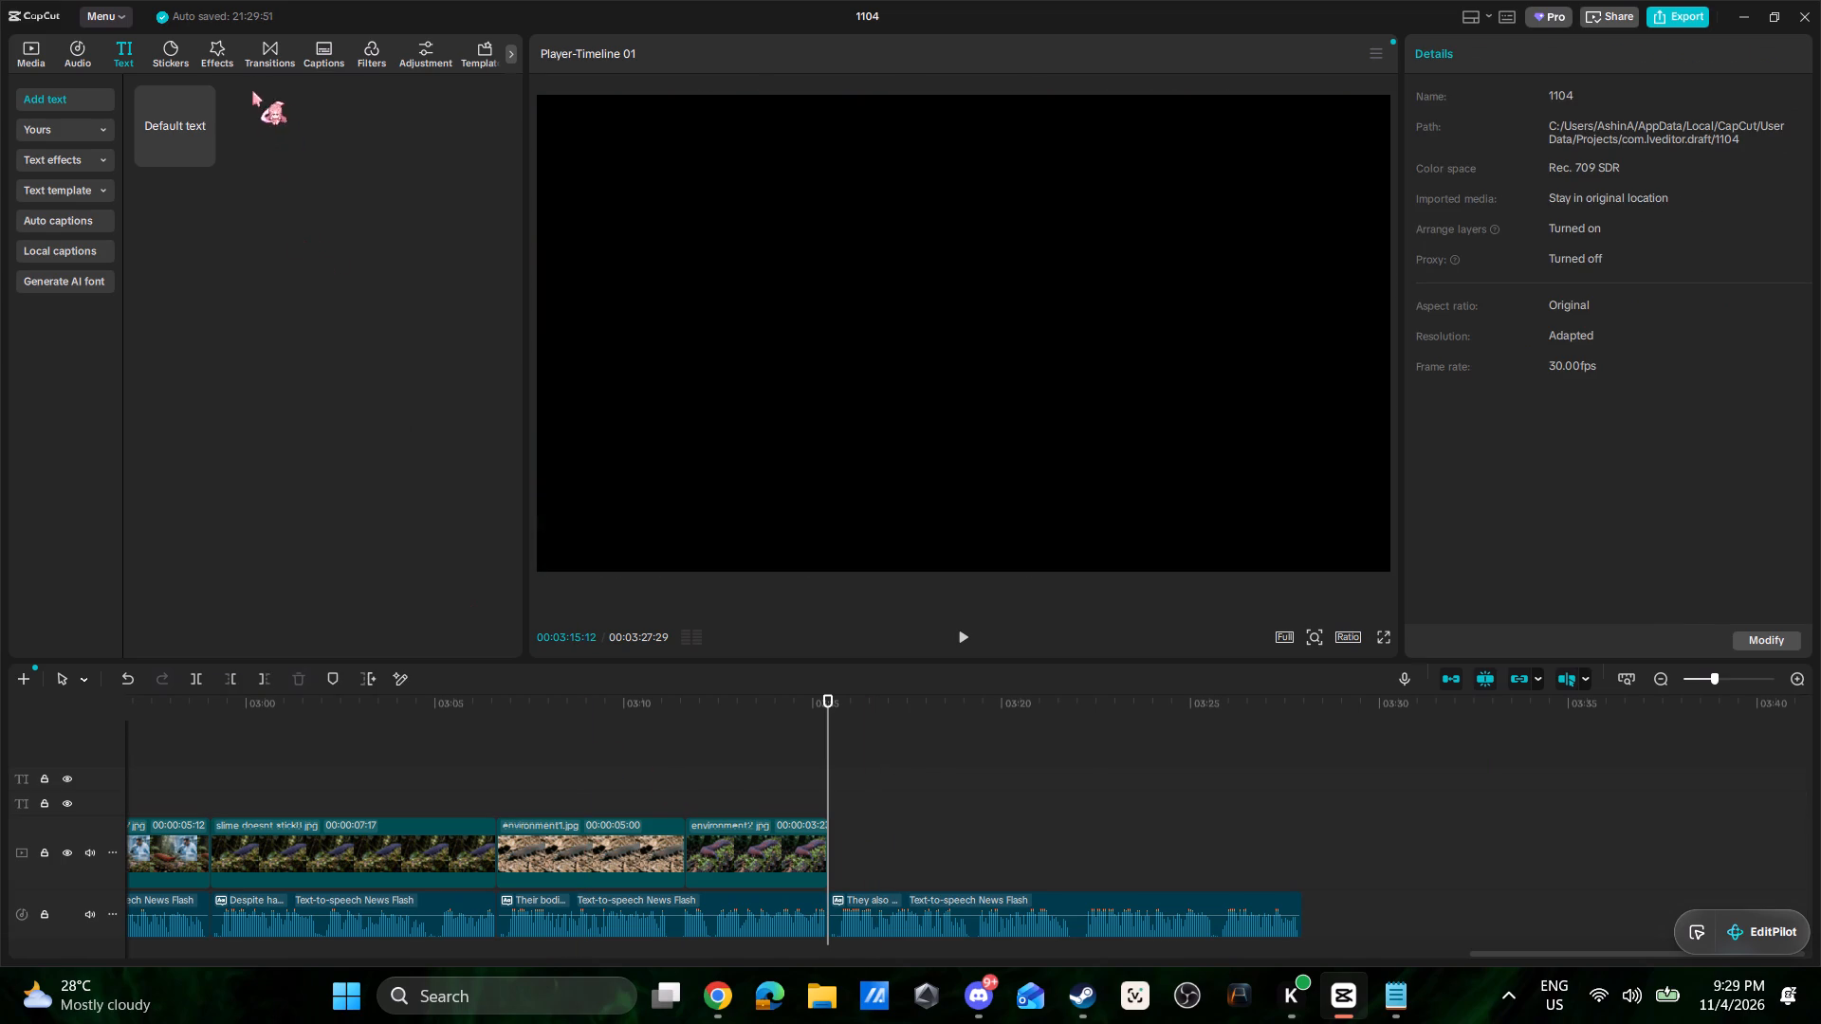
# Add Basic Black transitions at the three cuts joining slime doesnt stick7.jpg, slime doesnt stick8.jpg, environment1.jpg and environment2.jpg.
pyautogui.click(273, 56)
pyautogui.moveTo(167, 103); pyautogui.dragTo(229, 175)
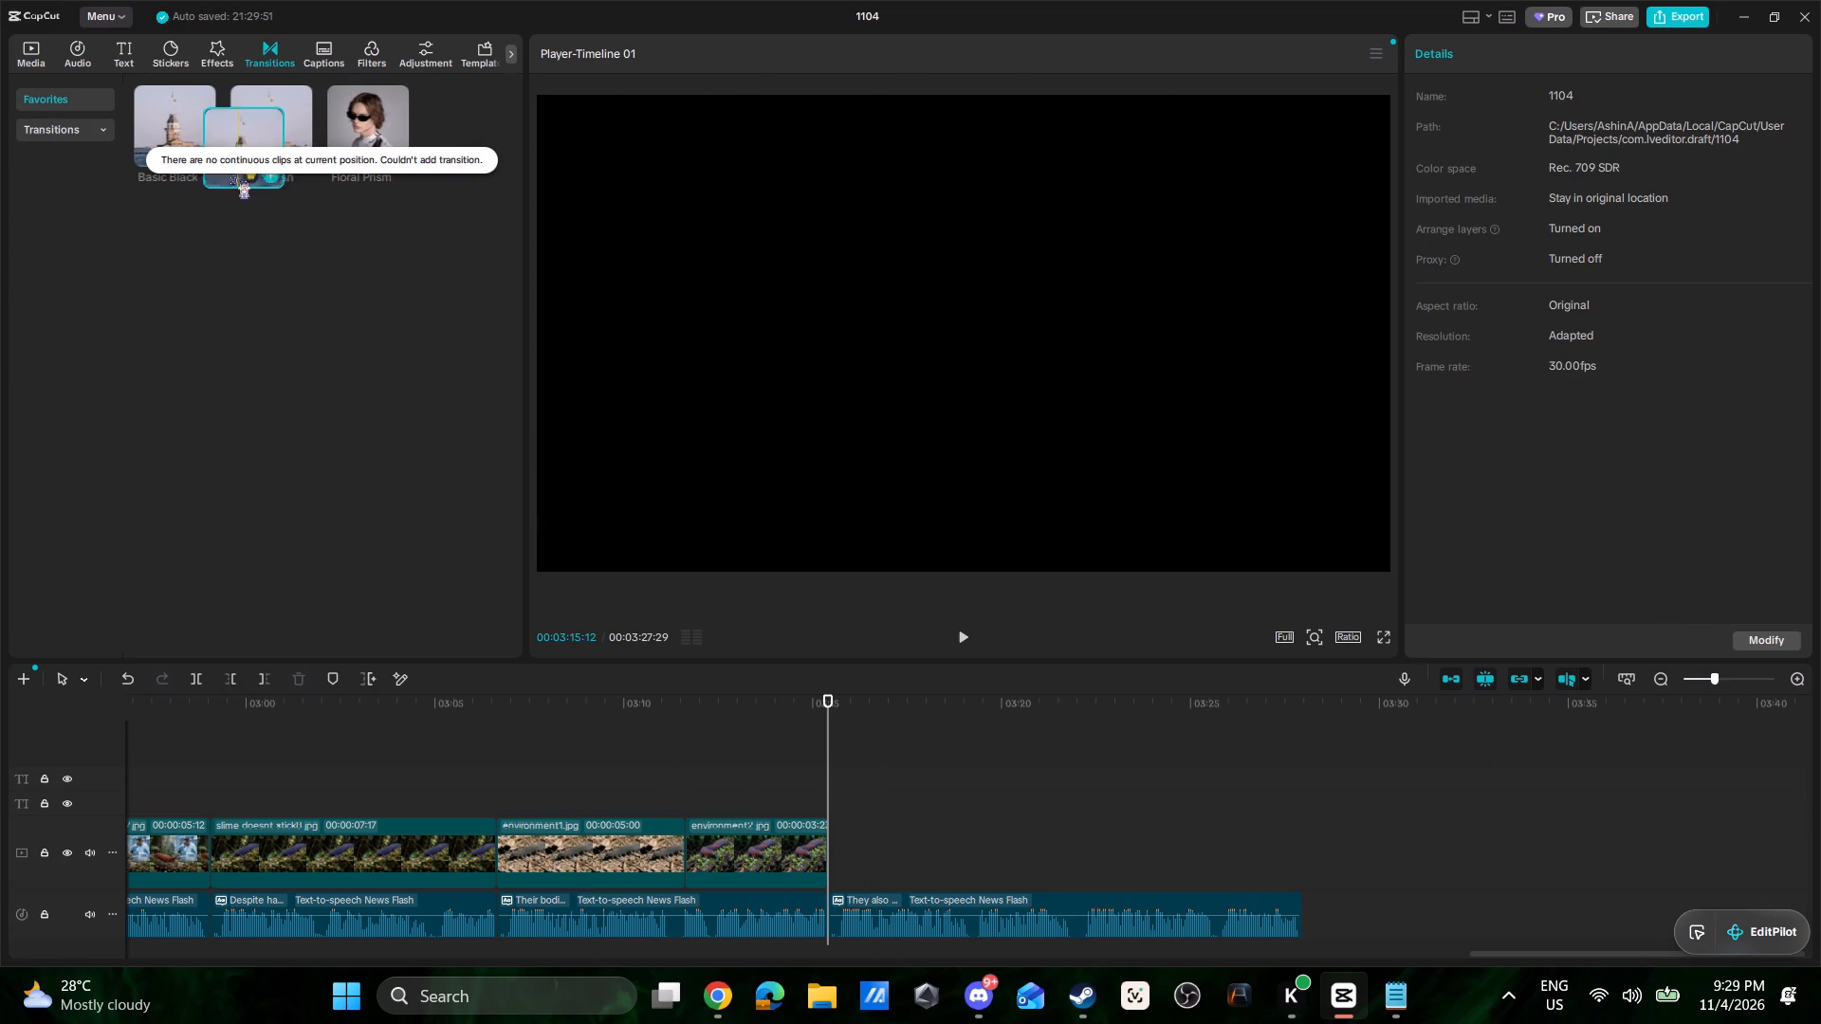
pyautogui.moveTo(229, 175); pyautogui.dragTo(177, 843)
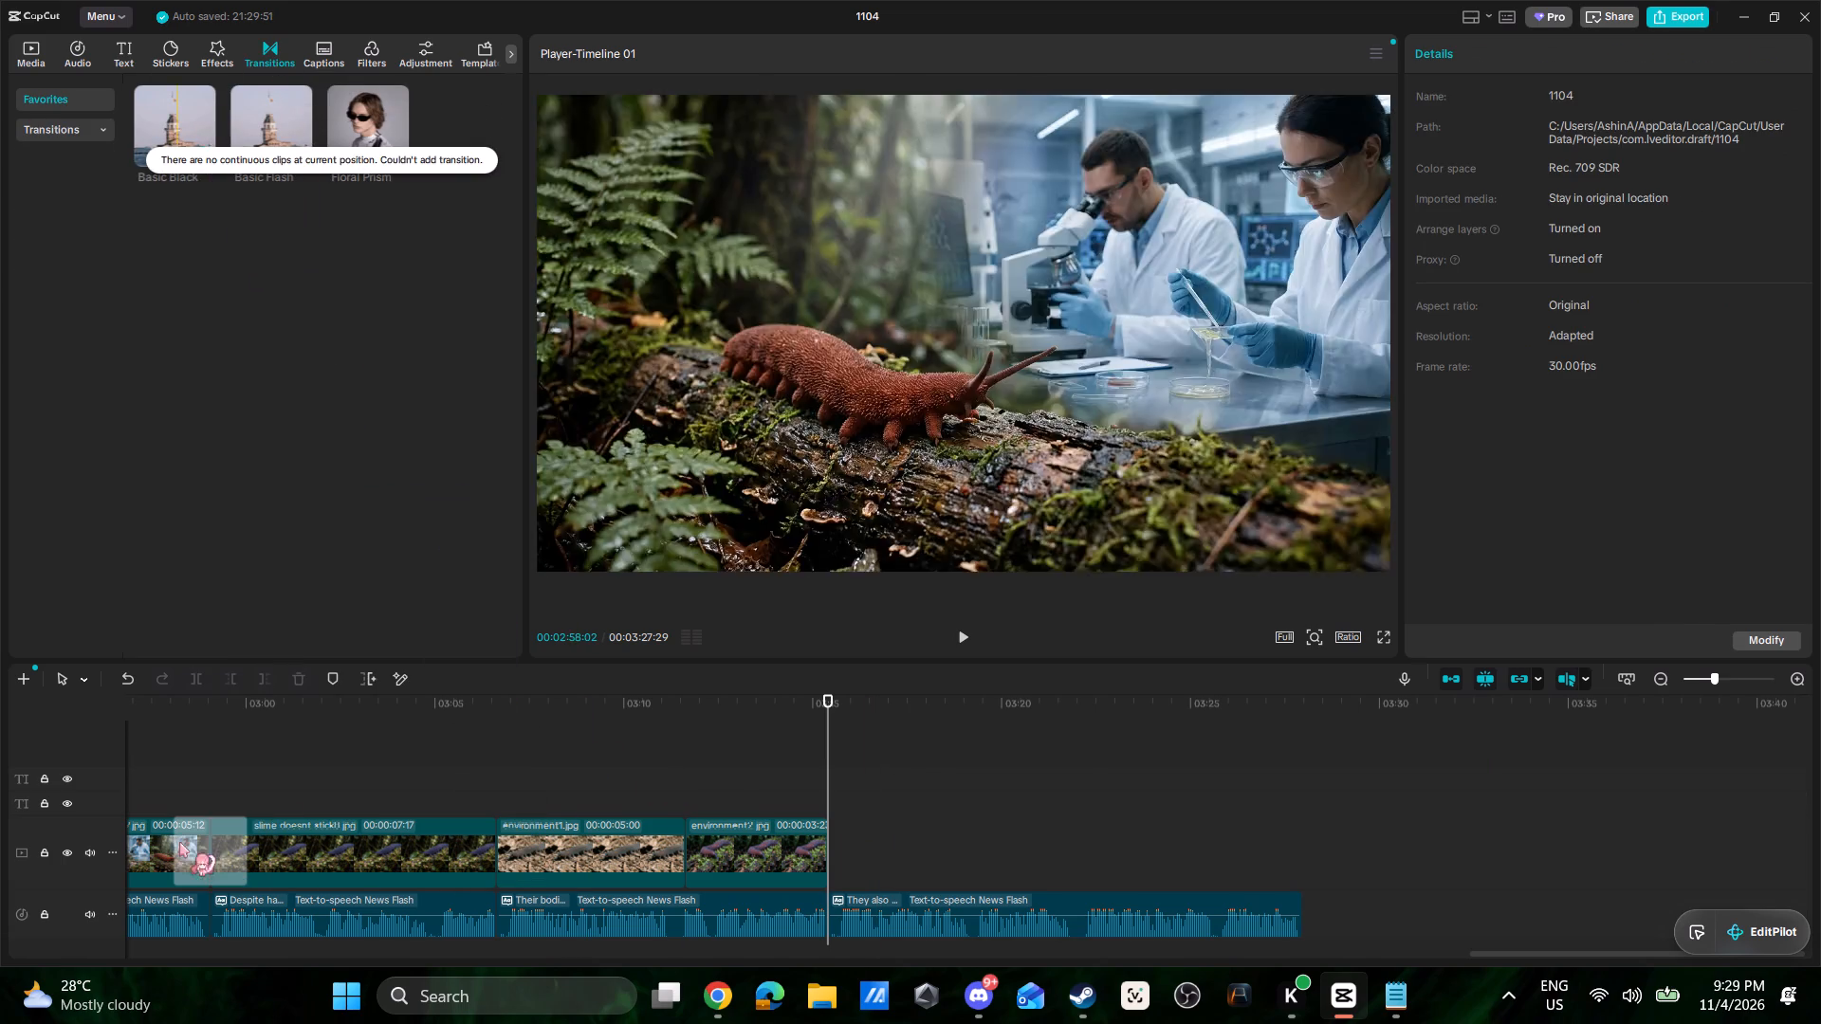
pyautogui.moveTo(1481, 951); pyautogui.dragTo(1403, 958)
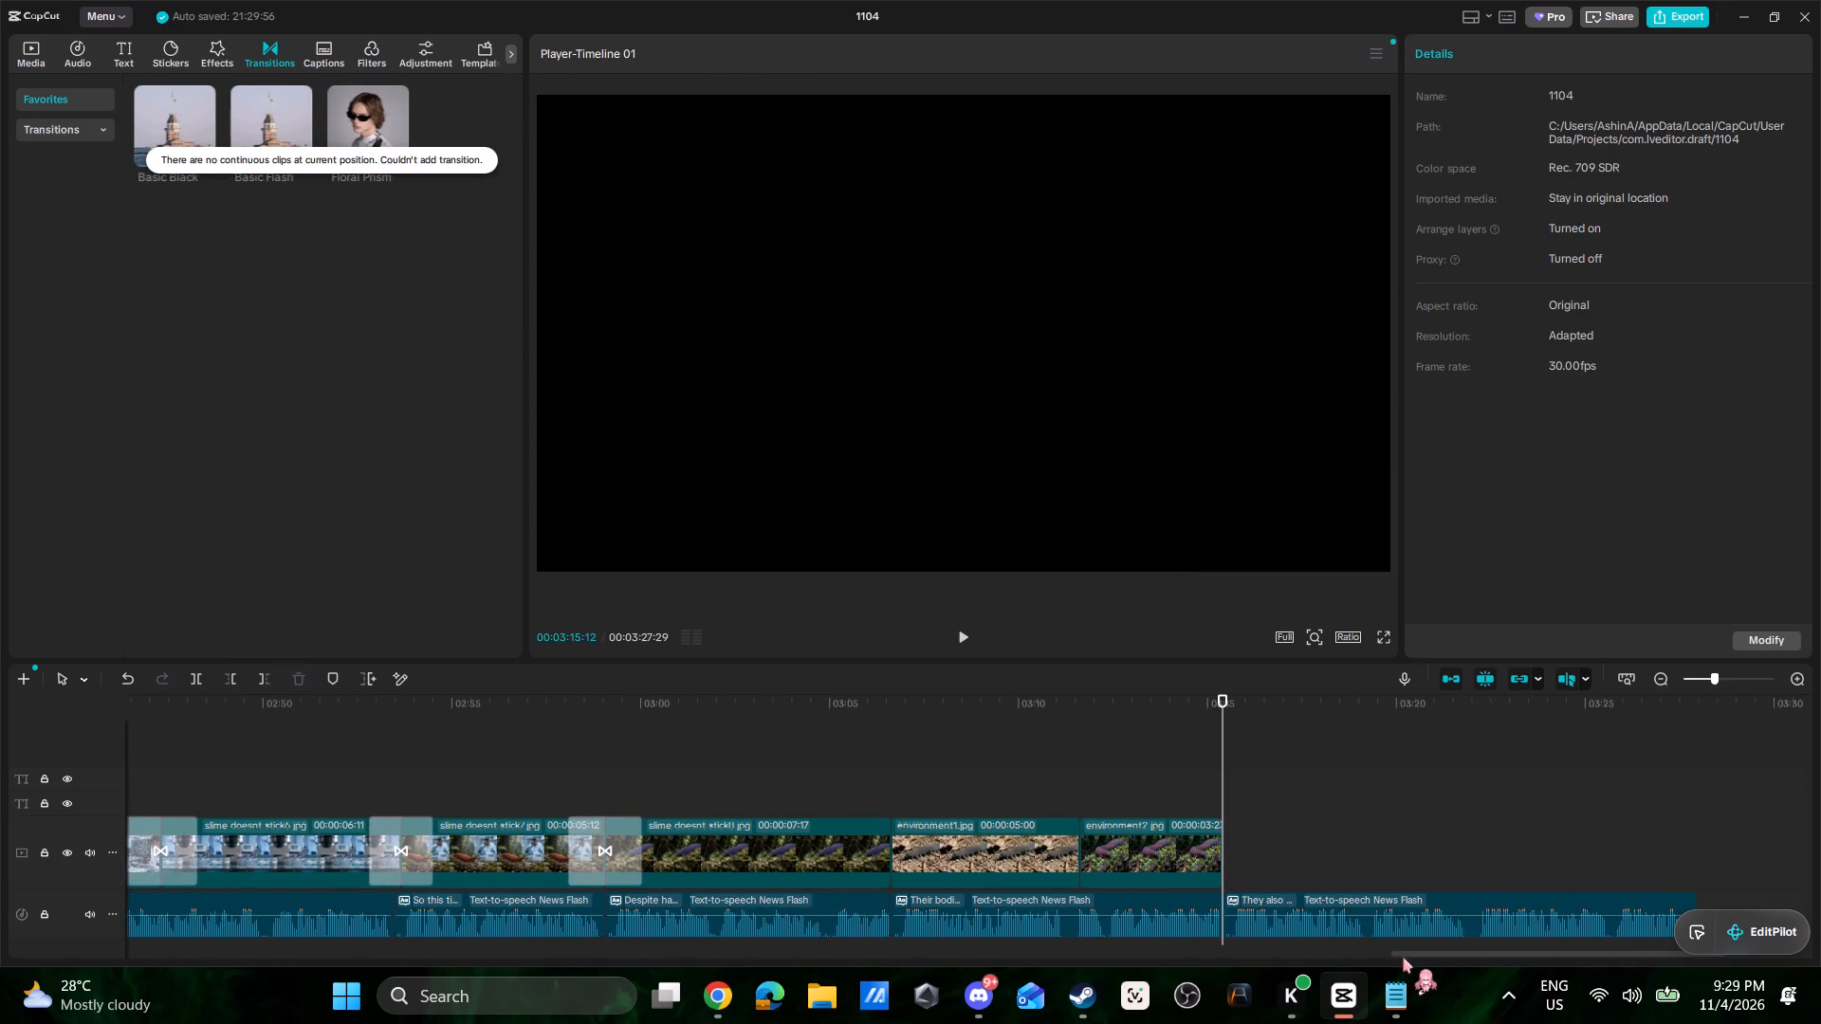
pyautogui.moveTo(1403, 958); pyautogui.dragTo(1528, 956)
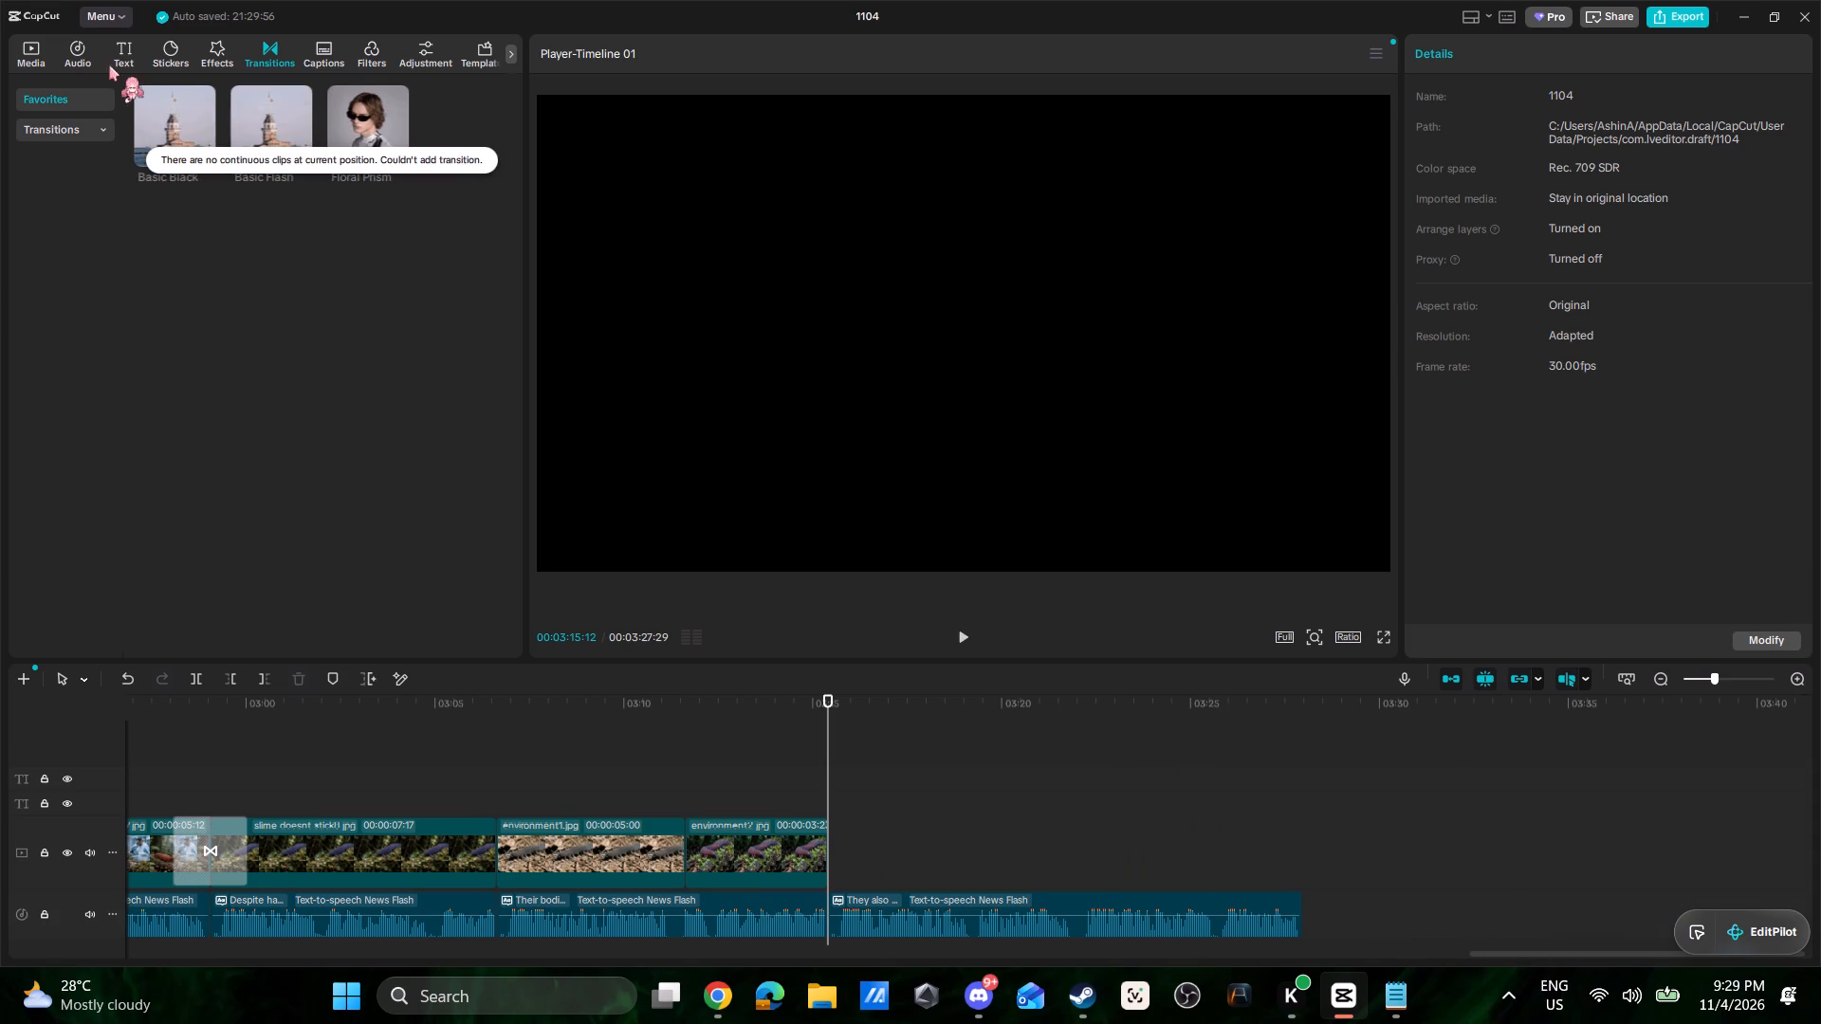
pyautogui.moveTo(176, 107); pyautogui.dragTo(475, 839)
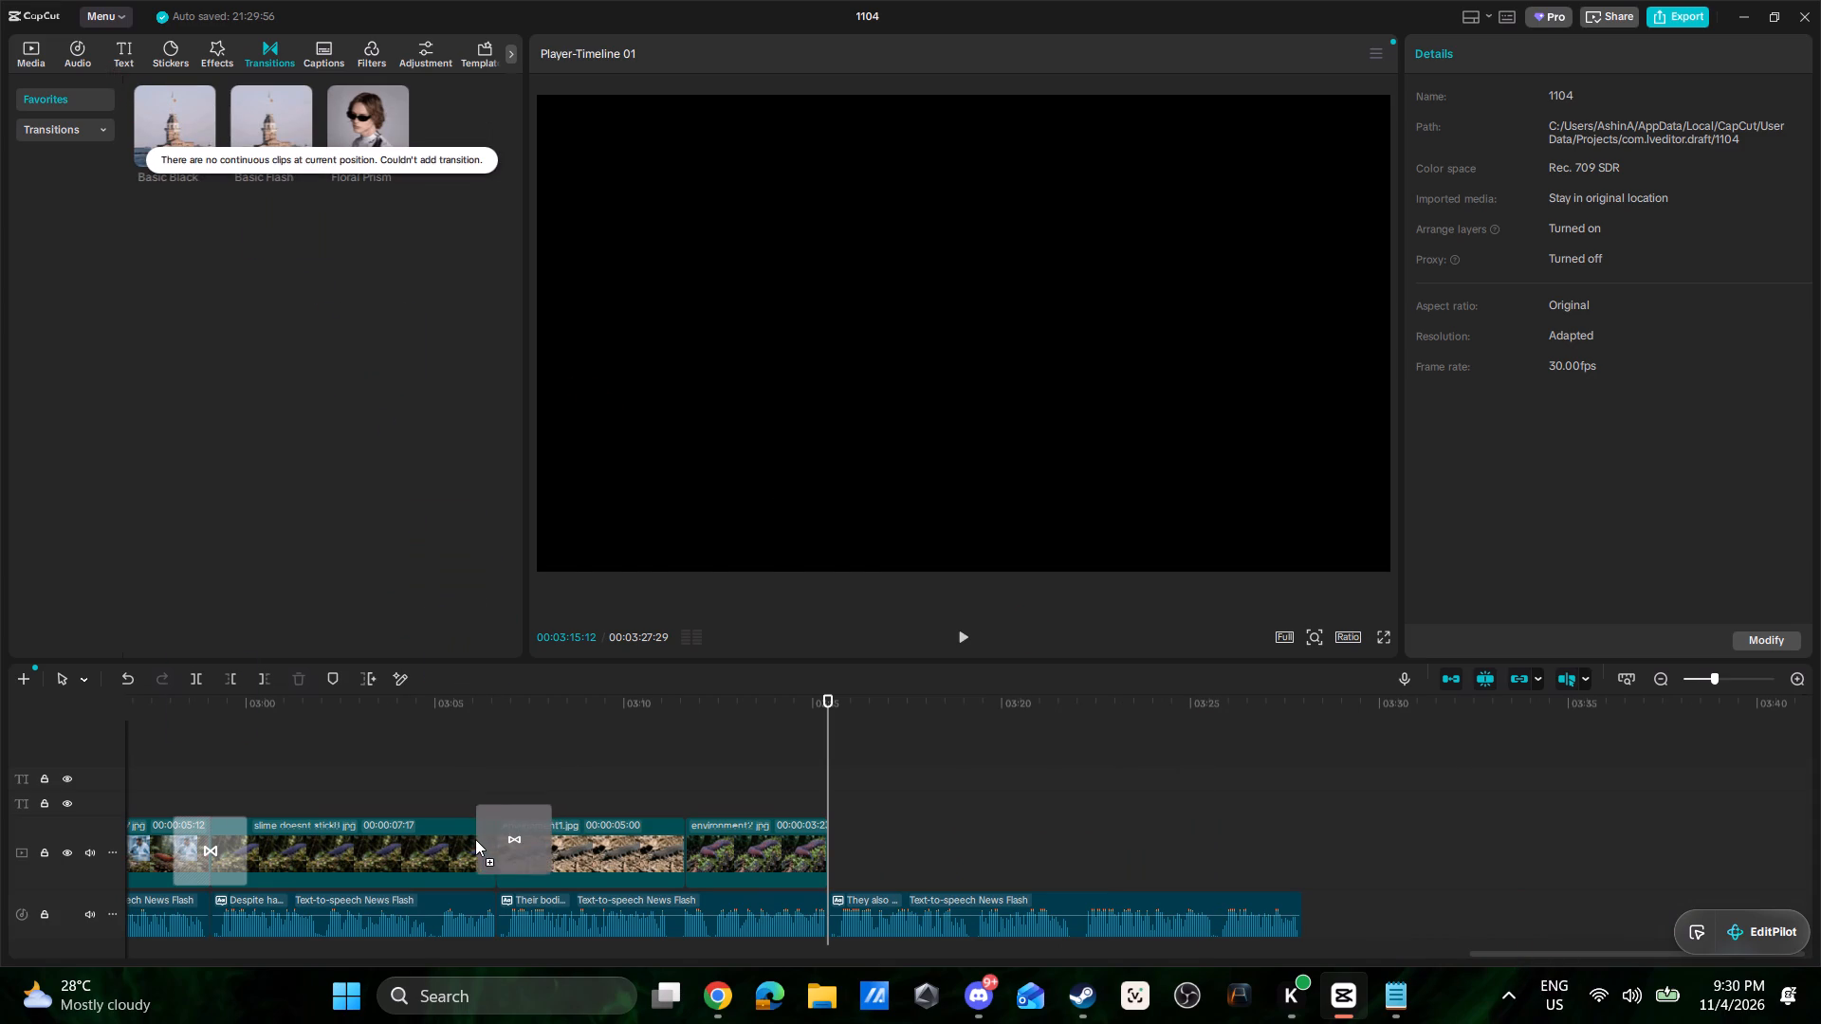
pyautogui.moveTo(475, 839); pyautogui.dragTo(474, 838)
pyautogui.moveTo(152, 102); pyautogui.dragTo(495, 596)
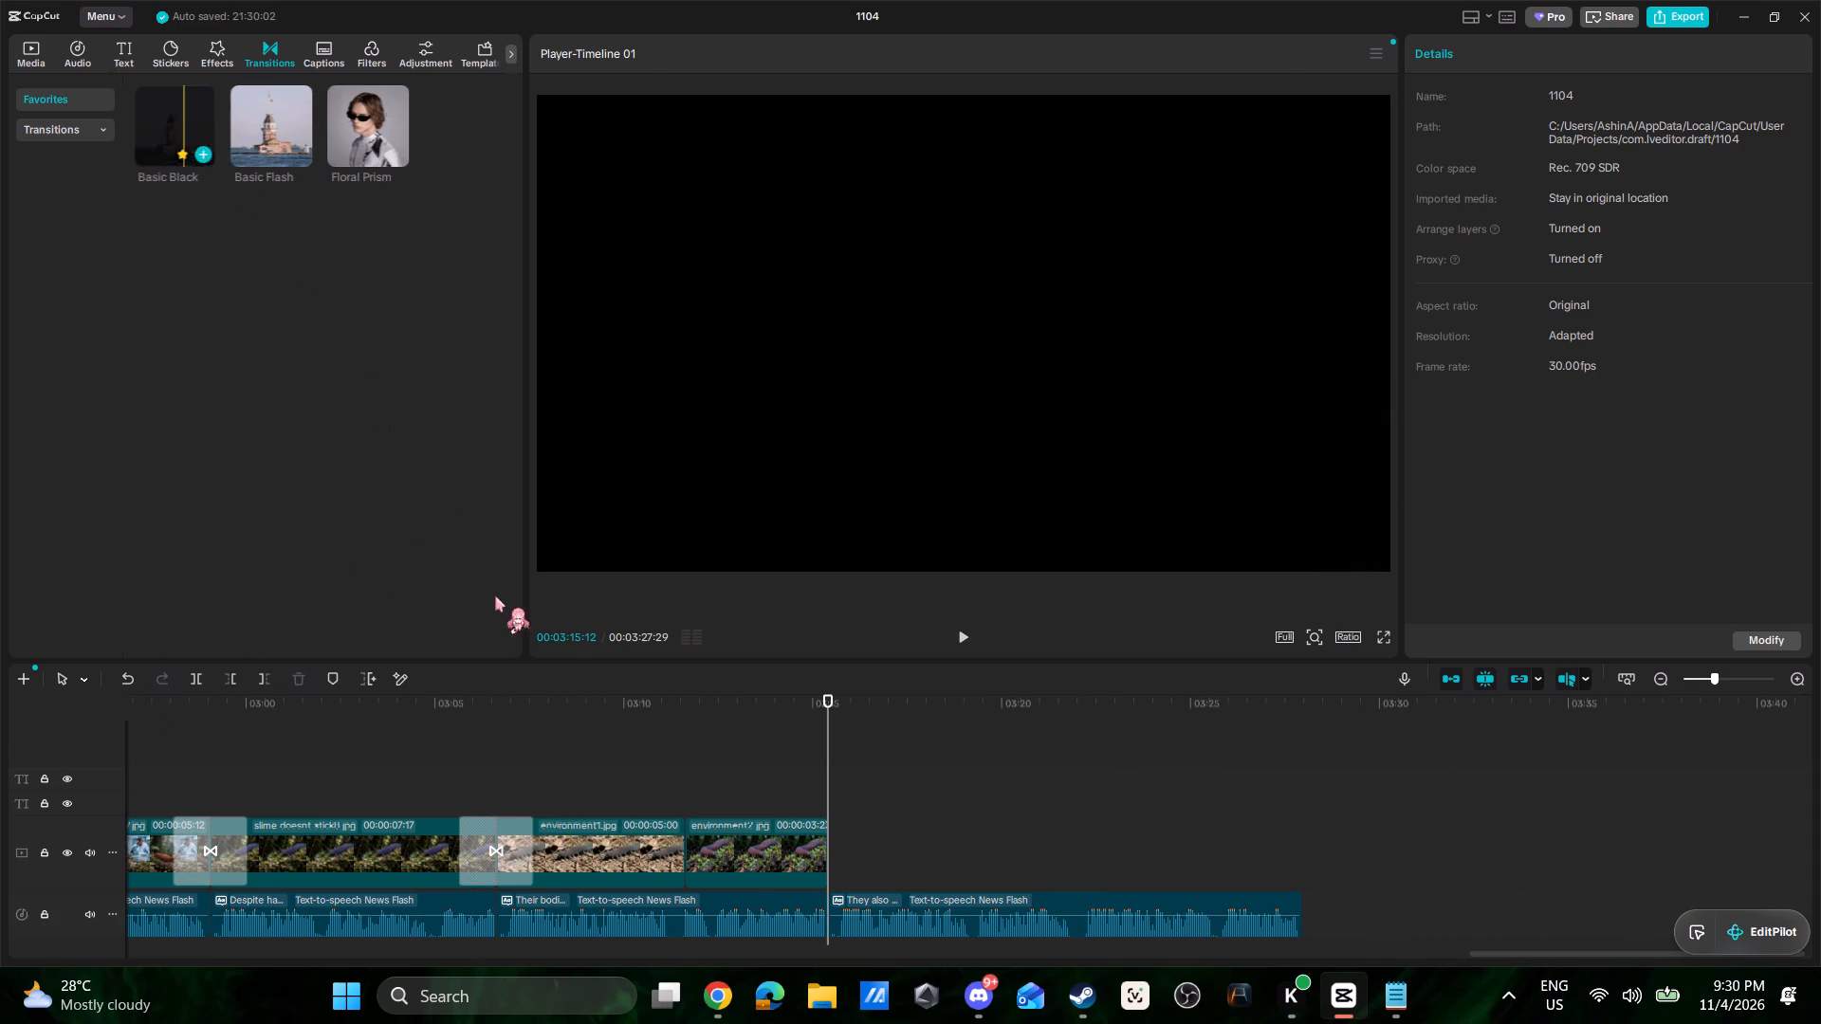
pyautogui.moveTo(495, 596); pyautogui.dragTo(432, 505)
pyautogui.moveTo(160, 99); pyautogui.dragTo(201, 148)
pyautogui.moveTo(164, 112); pyautogui.dragTo(228, 326)
pyautogui.click(175, 119)
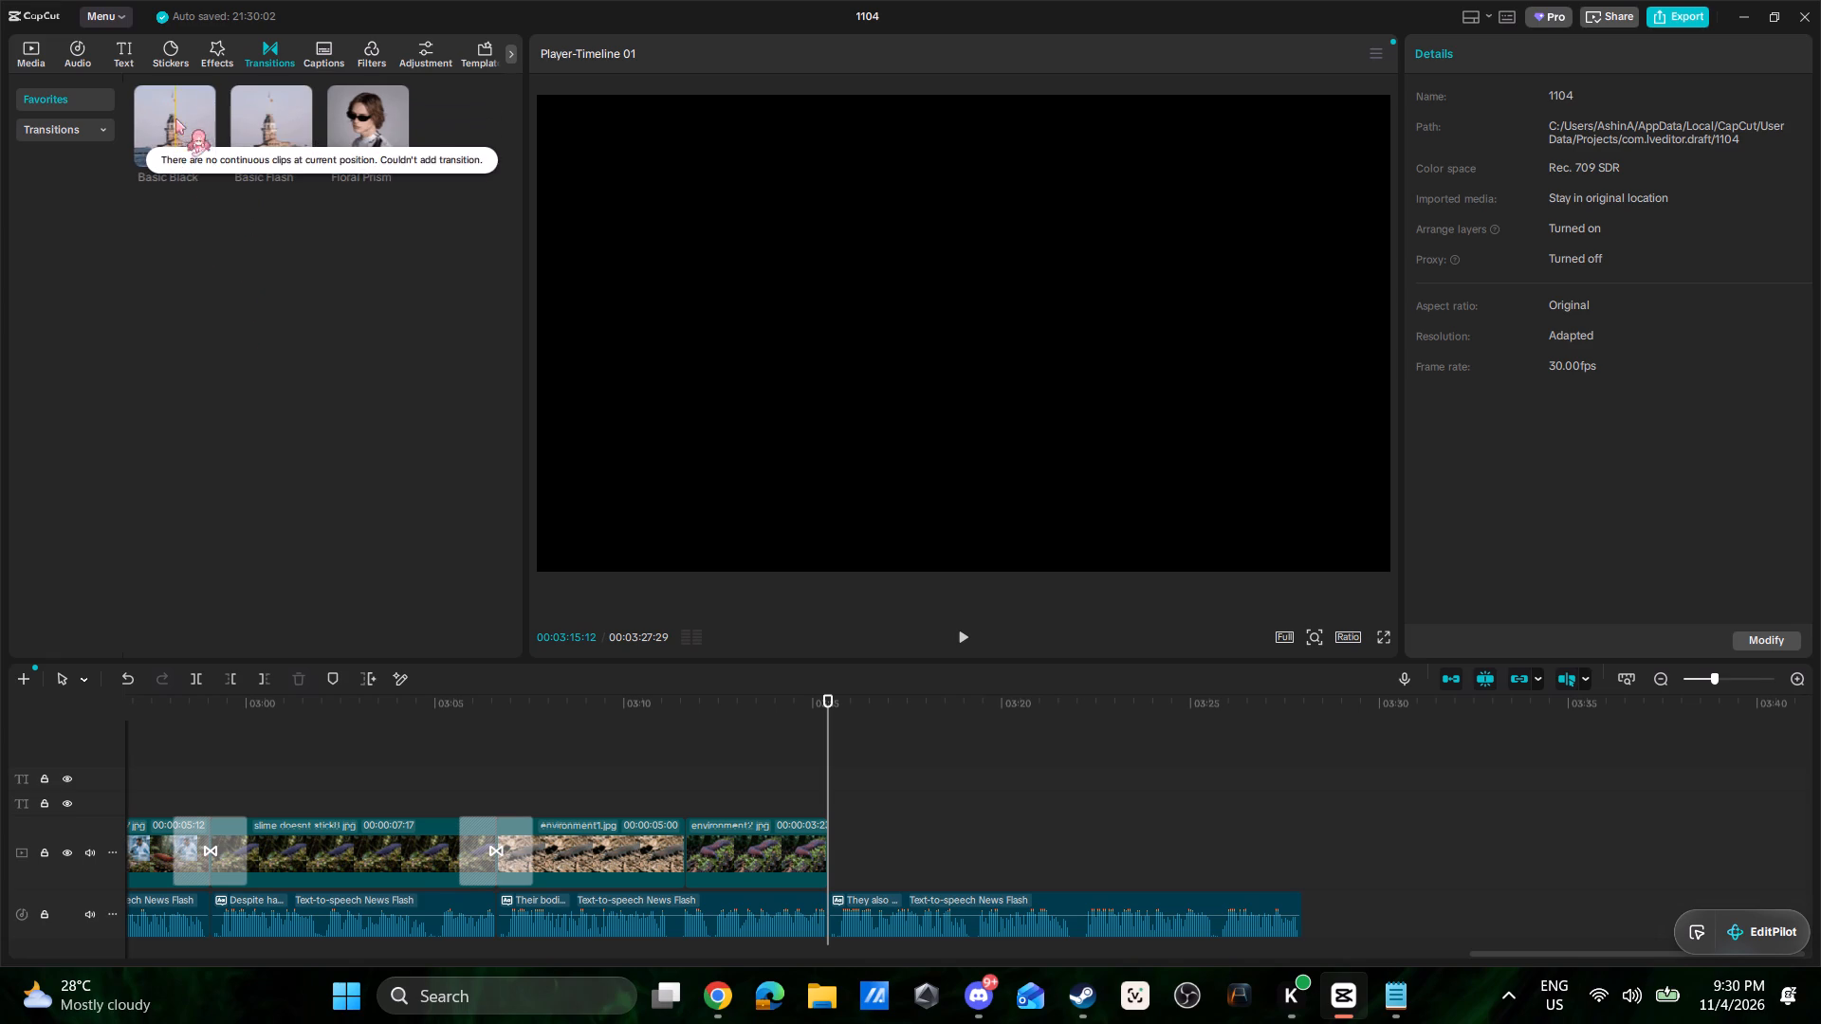
pyautogui.moveTo(175, 119); pyautogui.dragTo(654, 856)
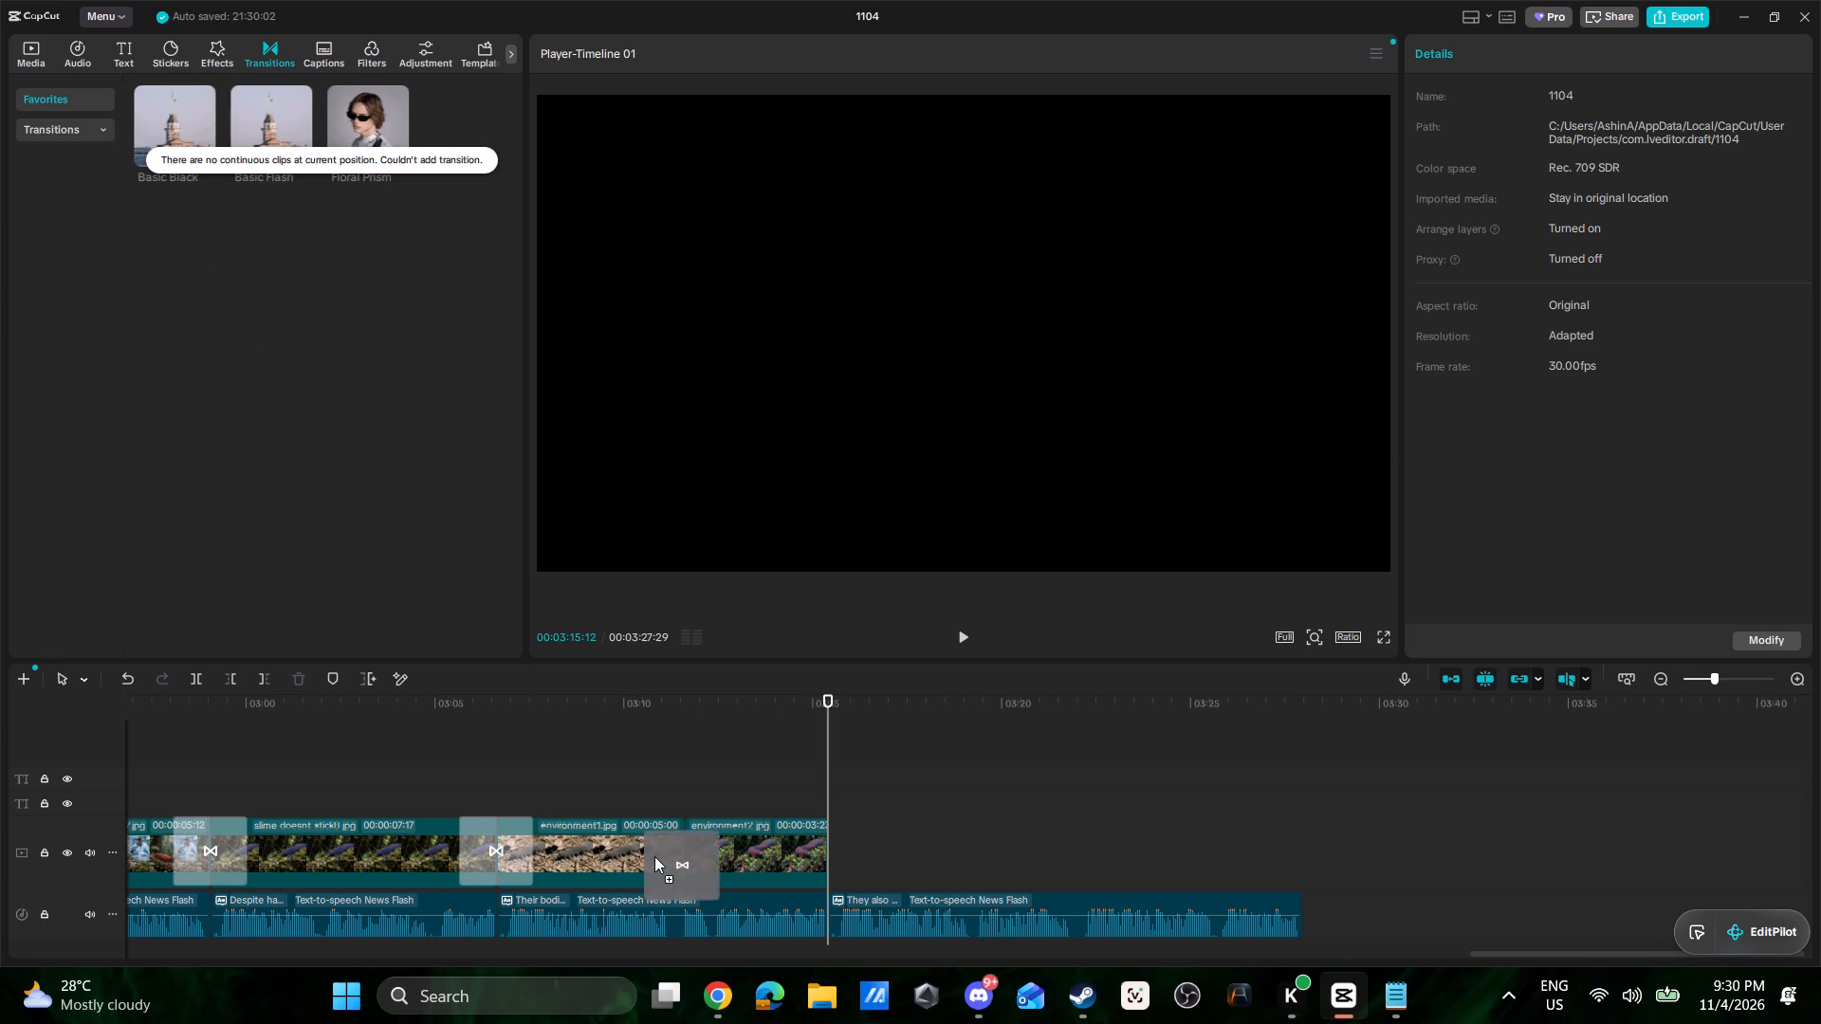
pyautogui.moveTo(654, 856); pyautogui.dragTo(655, 854)
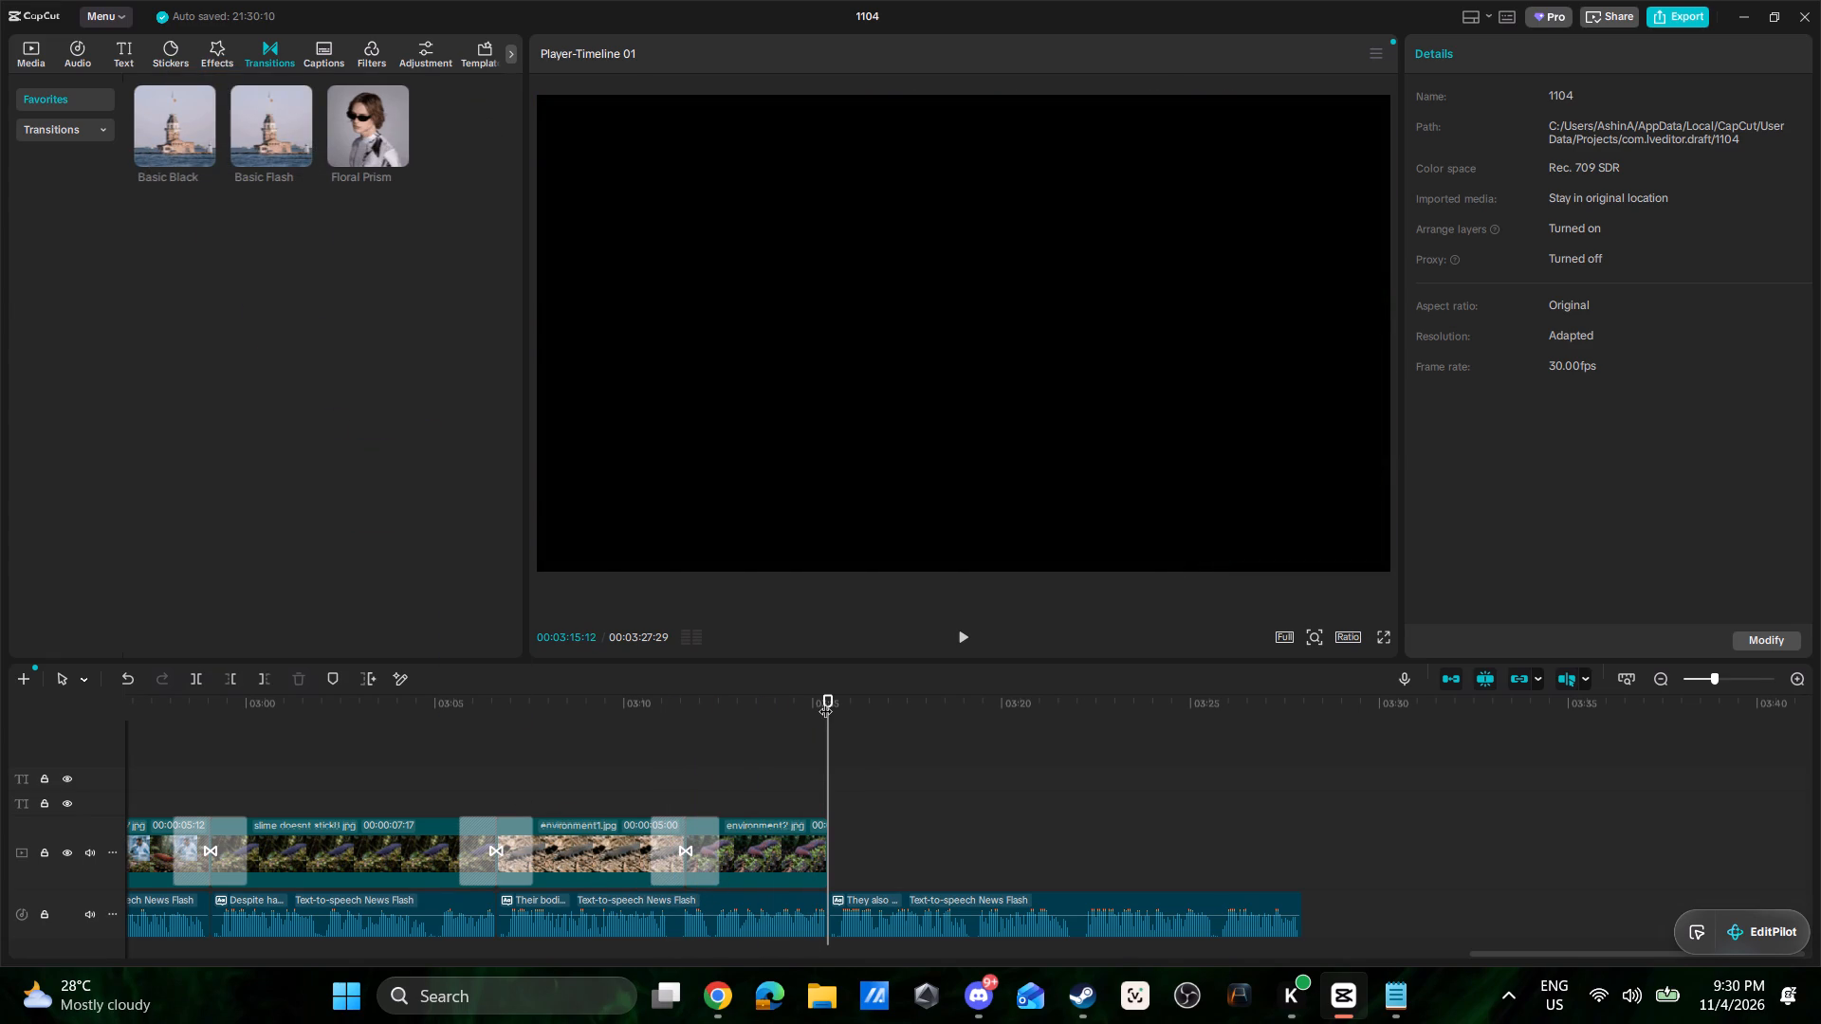
# Add environment3.jpg directly after environment2.jpg on the main track and play it against the "They also breathe..." narration.
pyautogui.moveTo(826, 700); pyautogui.dragTo(815, 700)
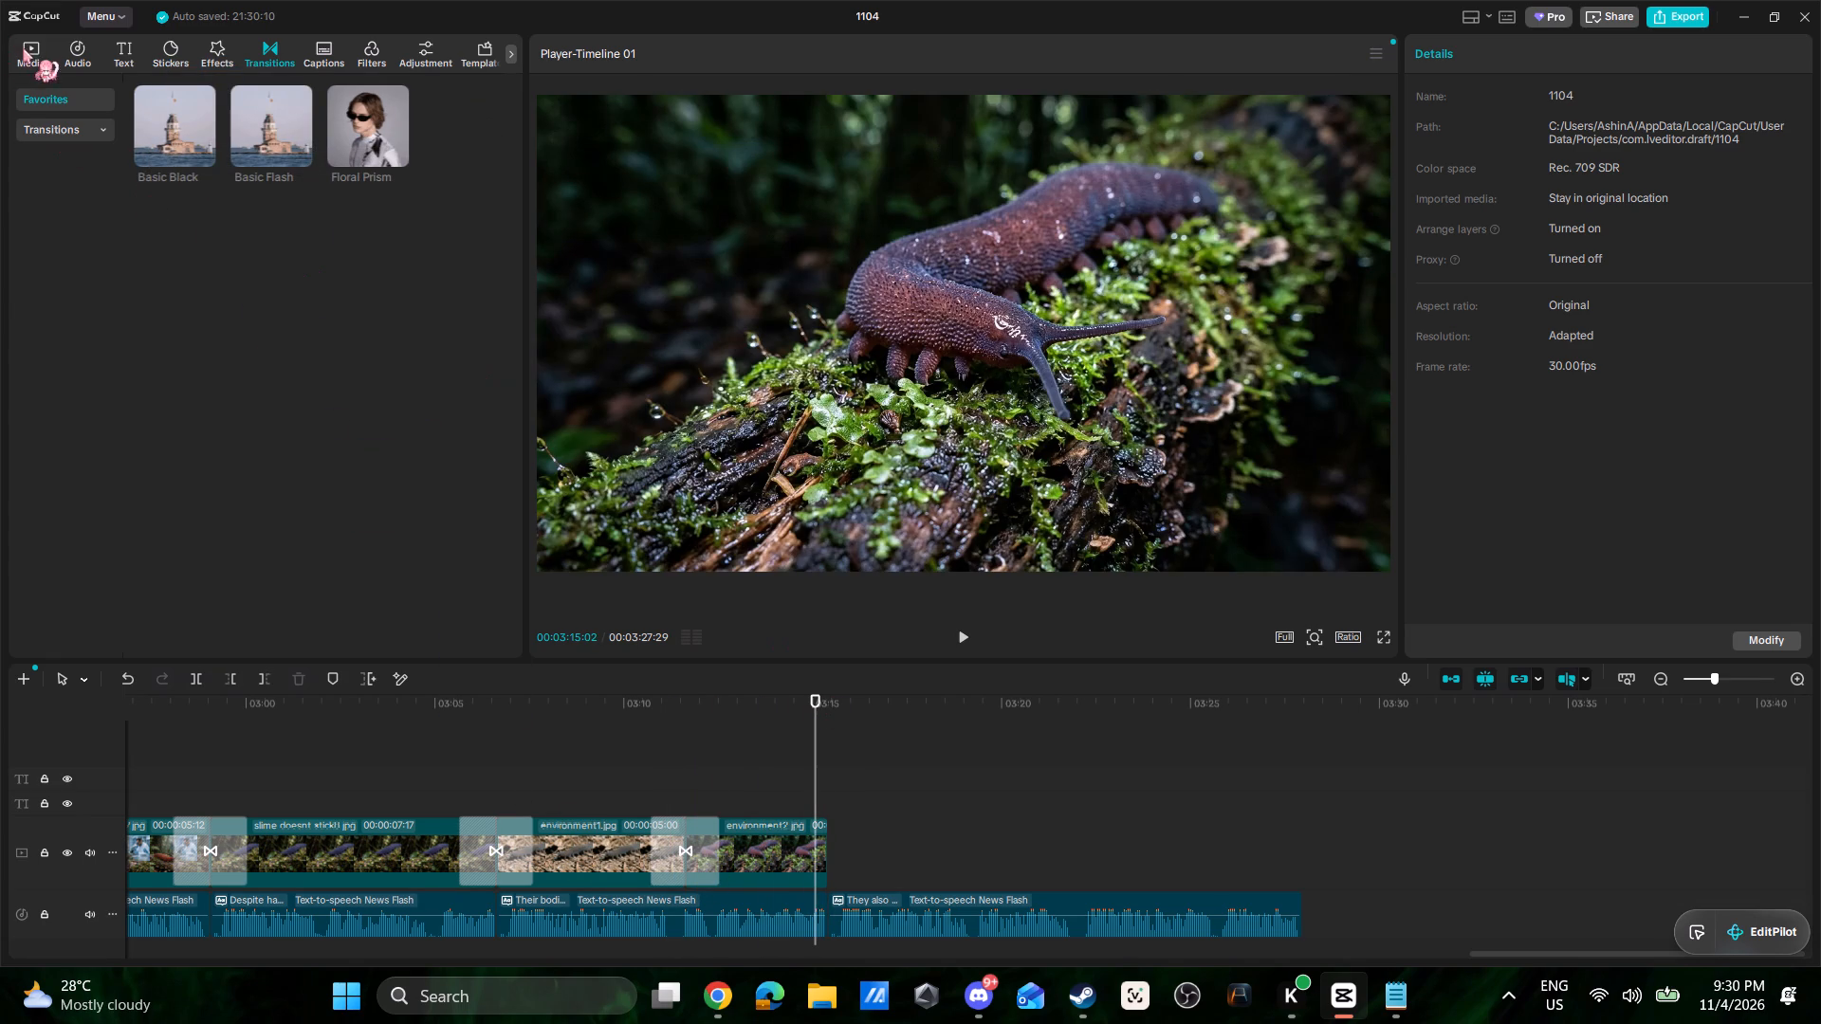
pyautogui.click(23, 48)
pyautogui.scroll(1, 294, 479)
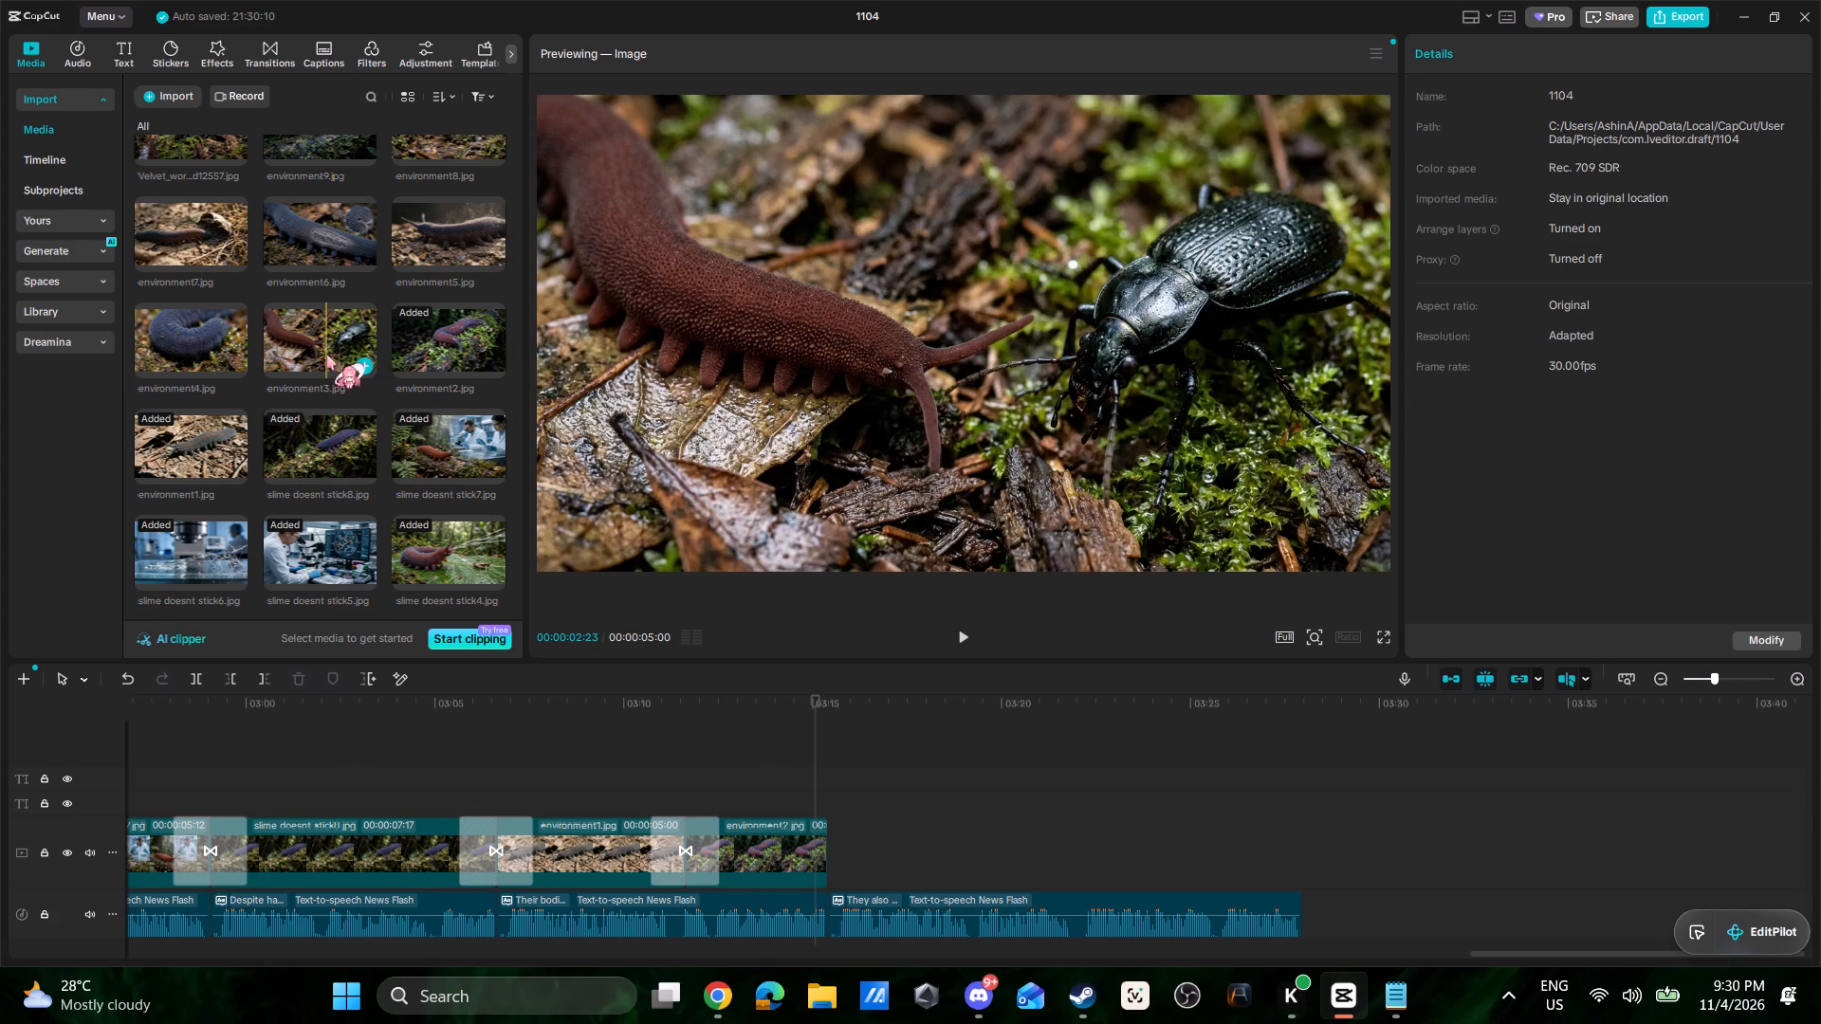
pyautogui.moveTo(326, 355); pyautogui.dragTo(828, 841)
pyautogui.click(783, 792)
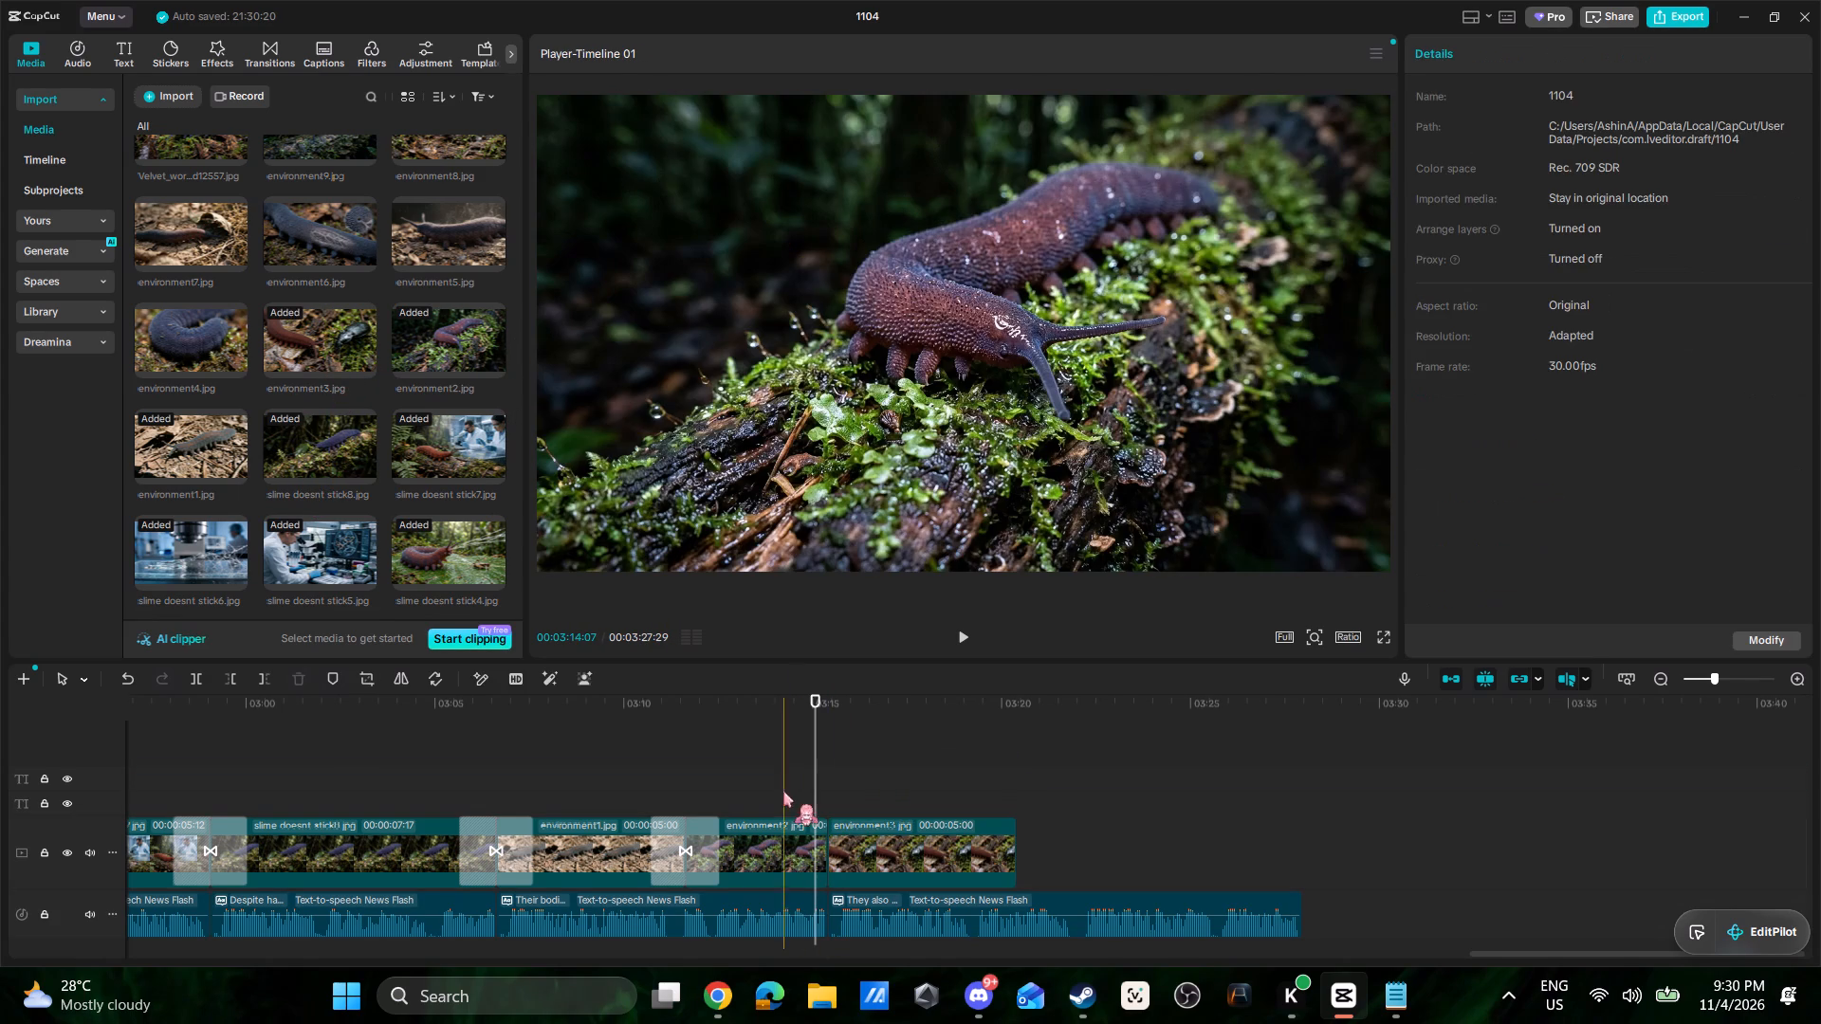
pyautogui.press('space')
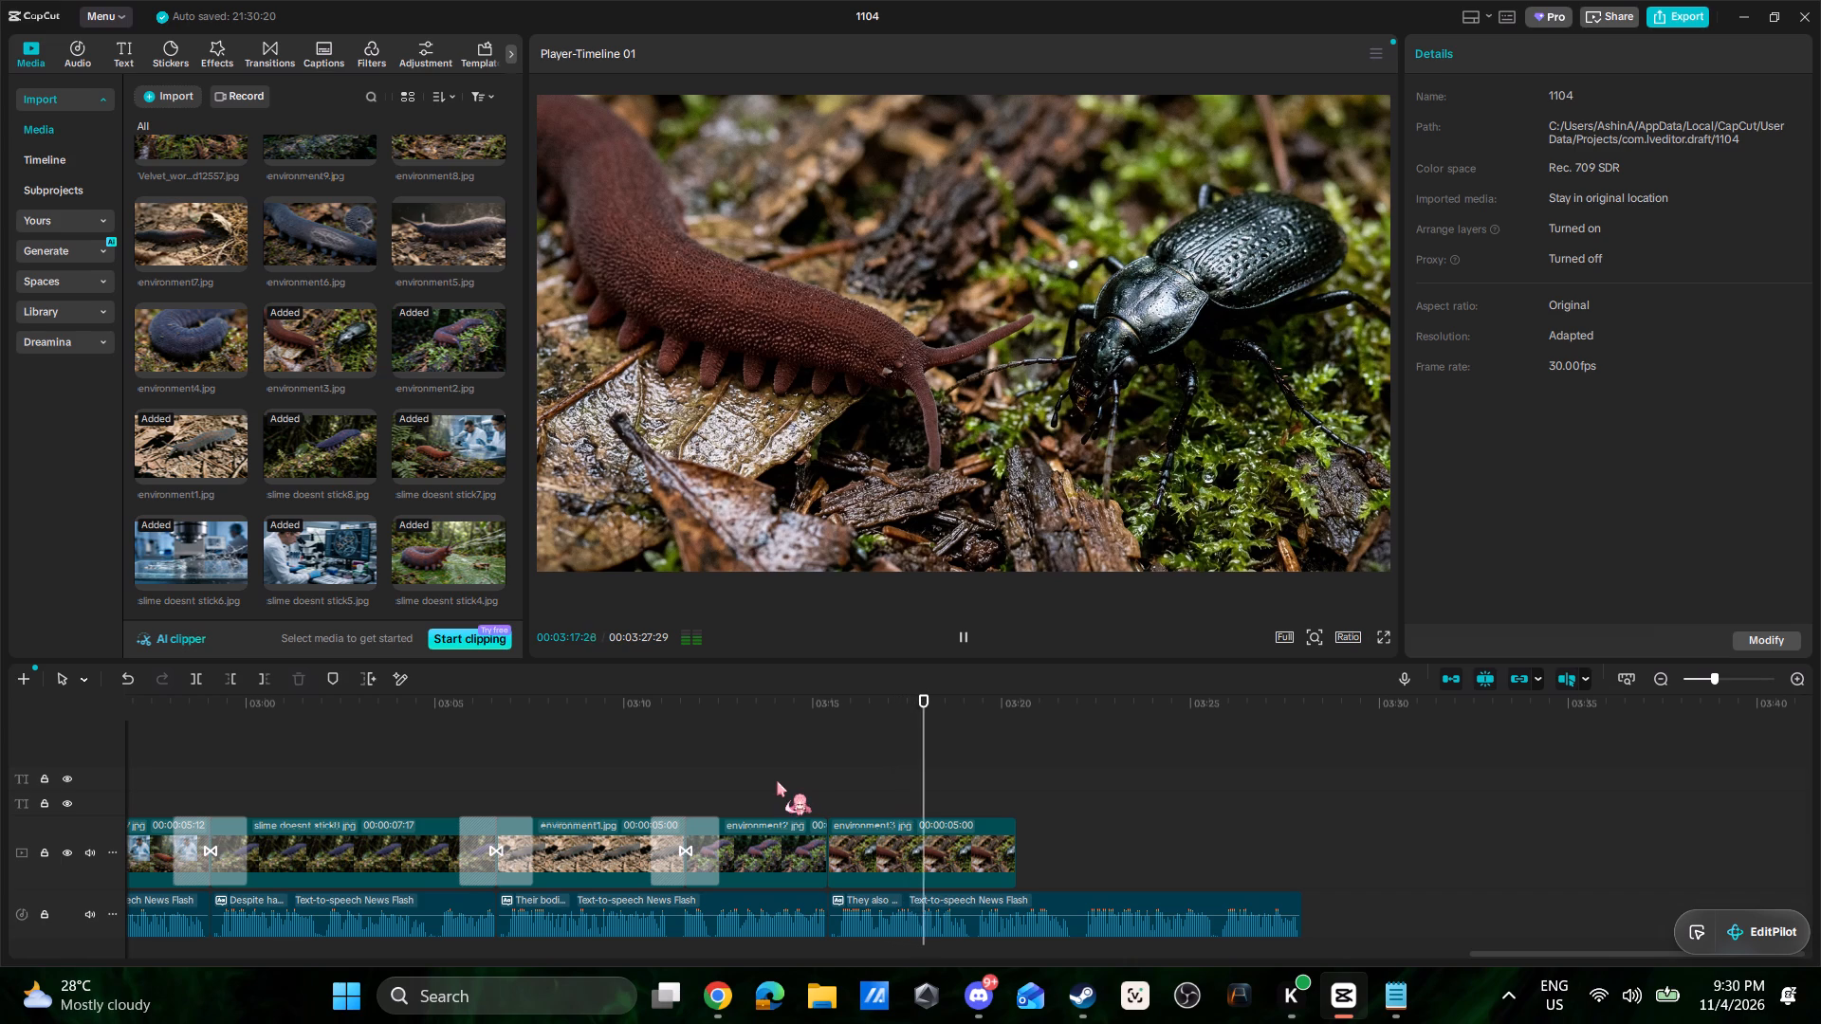
pyautogui.press('space')
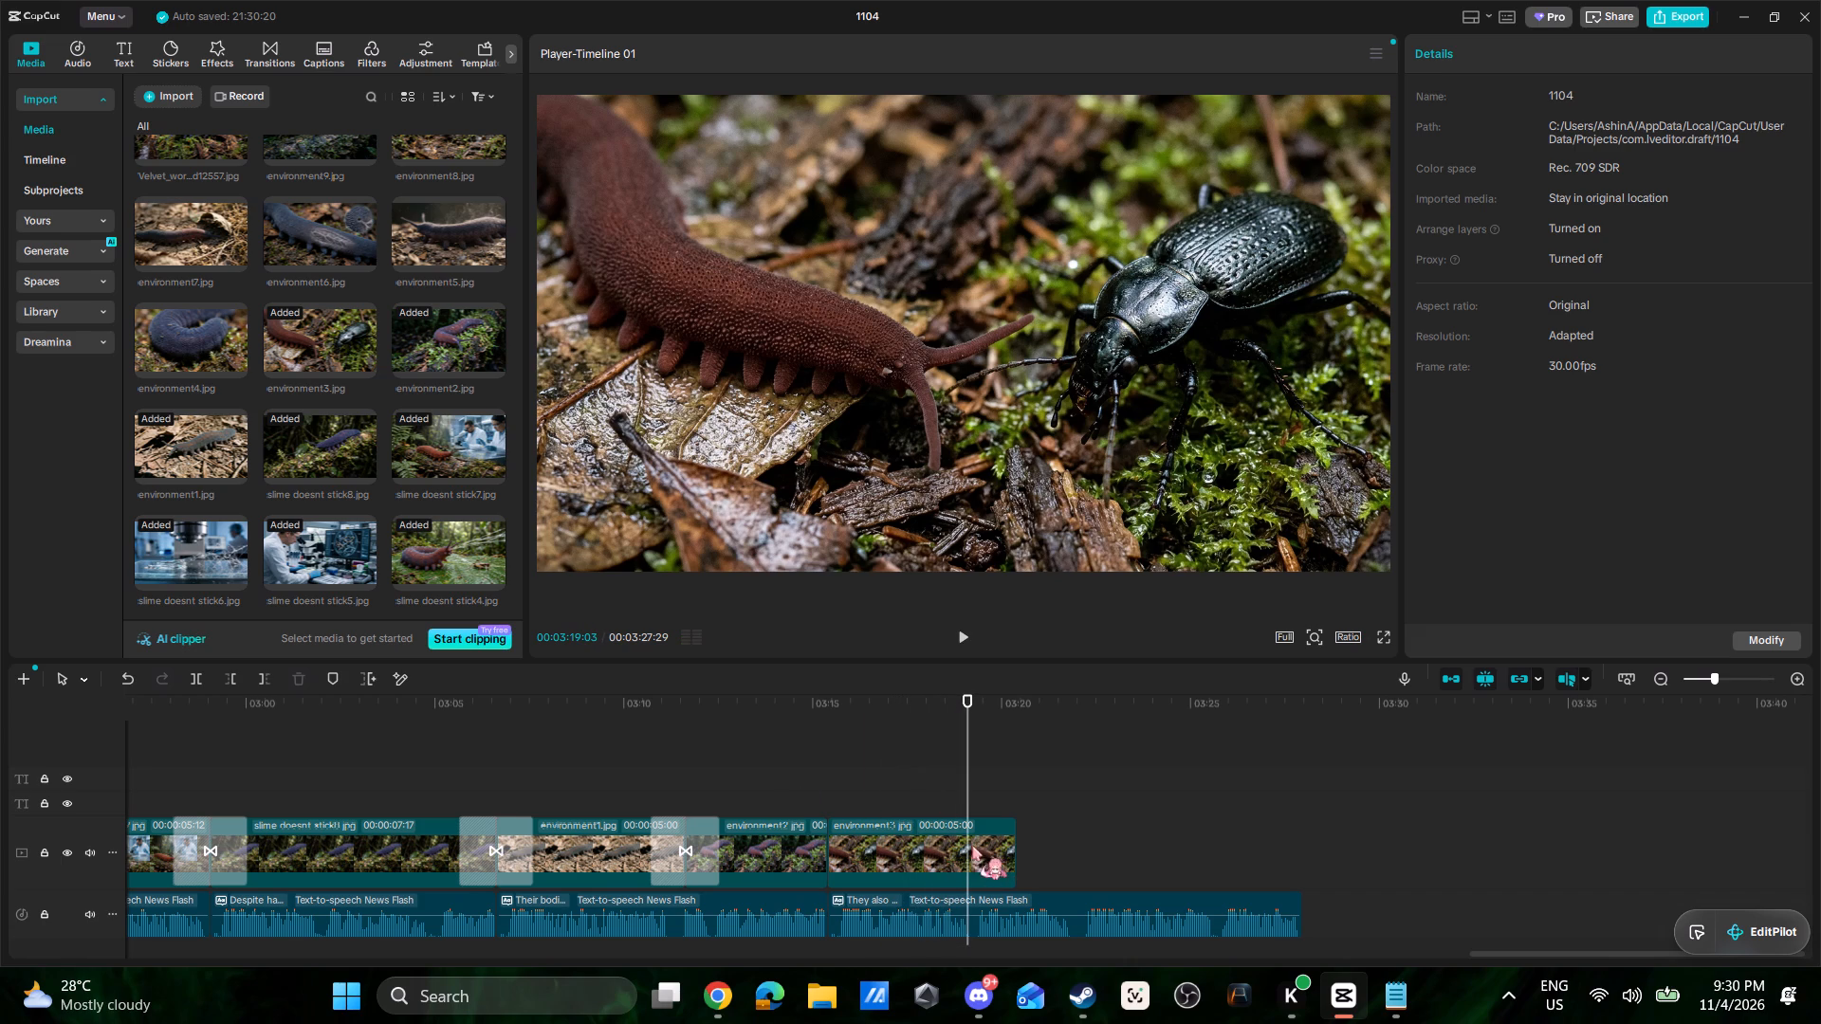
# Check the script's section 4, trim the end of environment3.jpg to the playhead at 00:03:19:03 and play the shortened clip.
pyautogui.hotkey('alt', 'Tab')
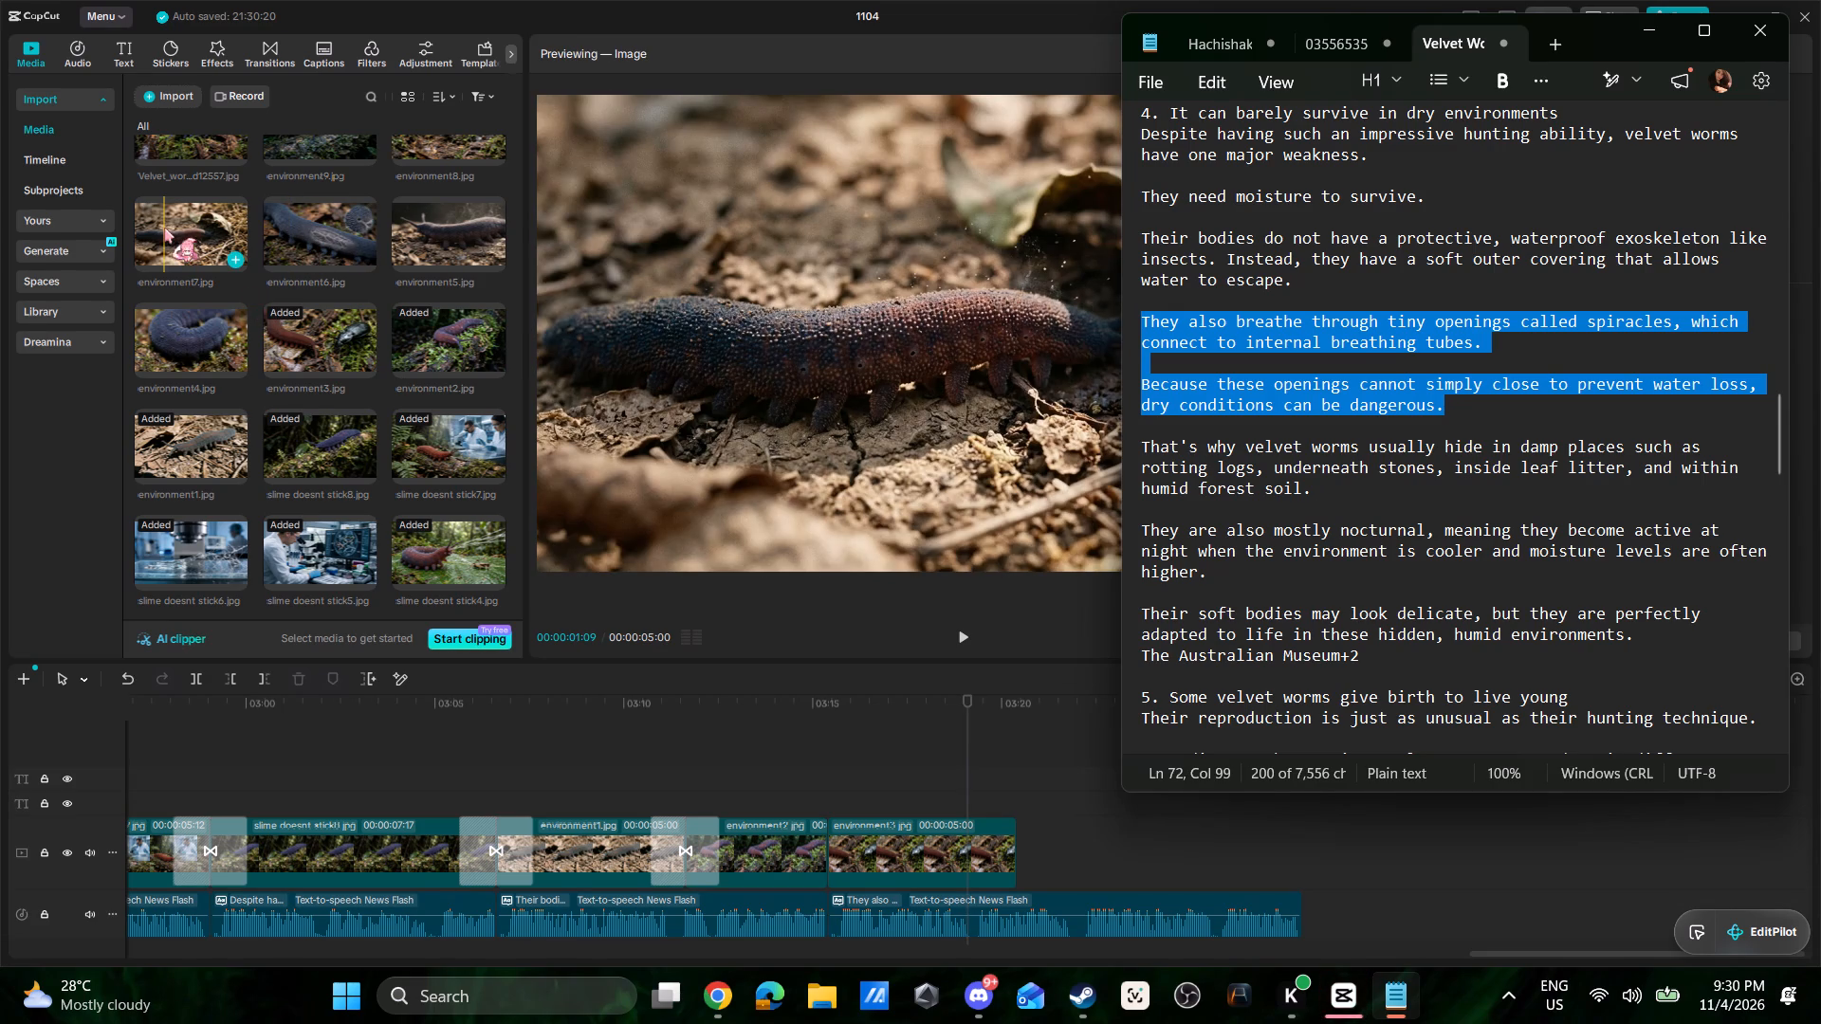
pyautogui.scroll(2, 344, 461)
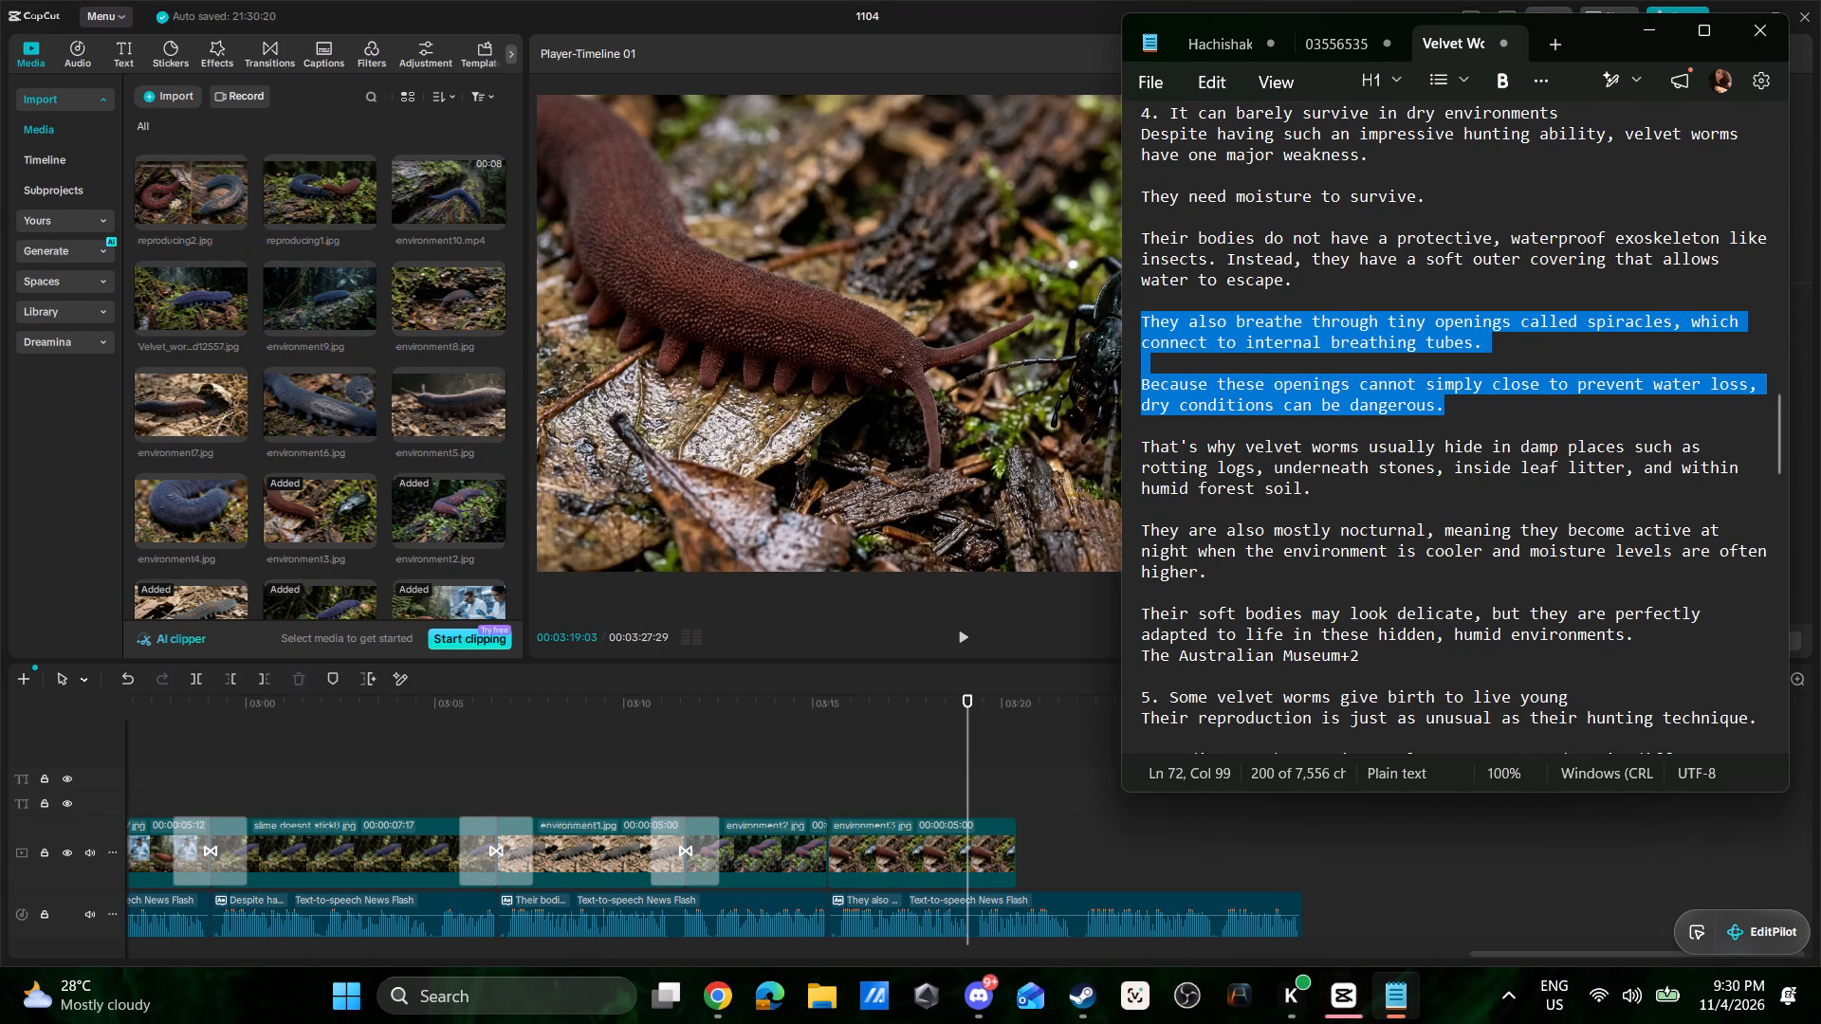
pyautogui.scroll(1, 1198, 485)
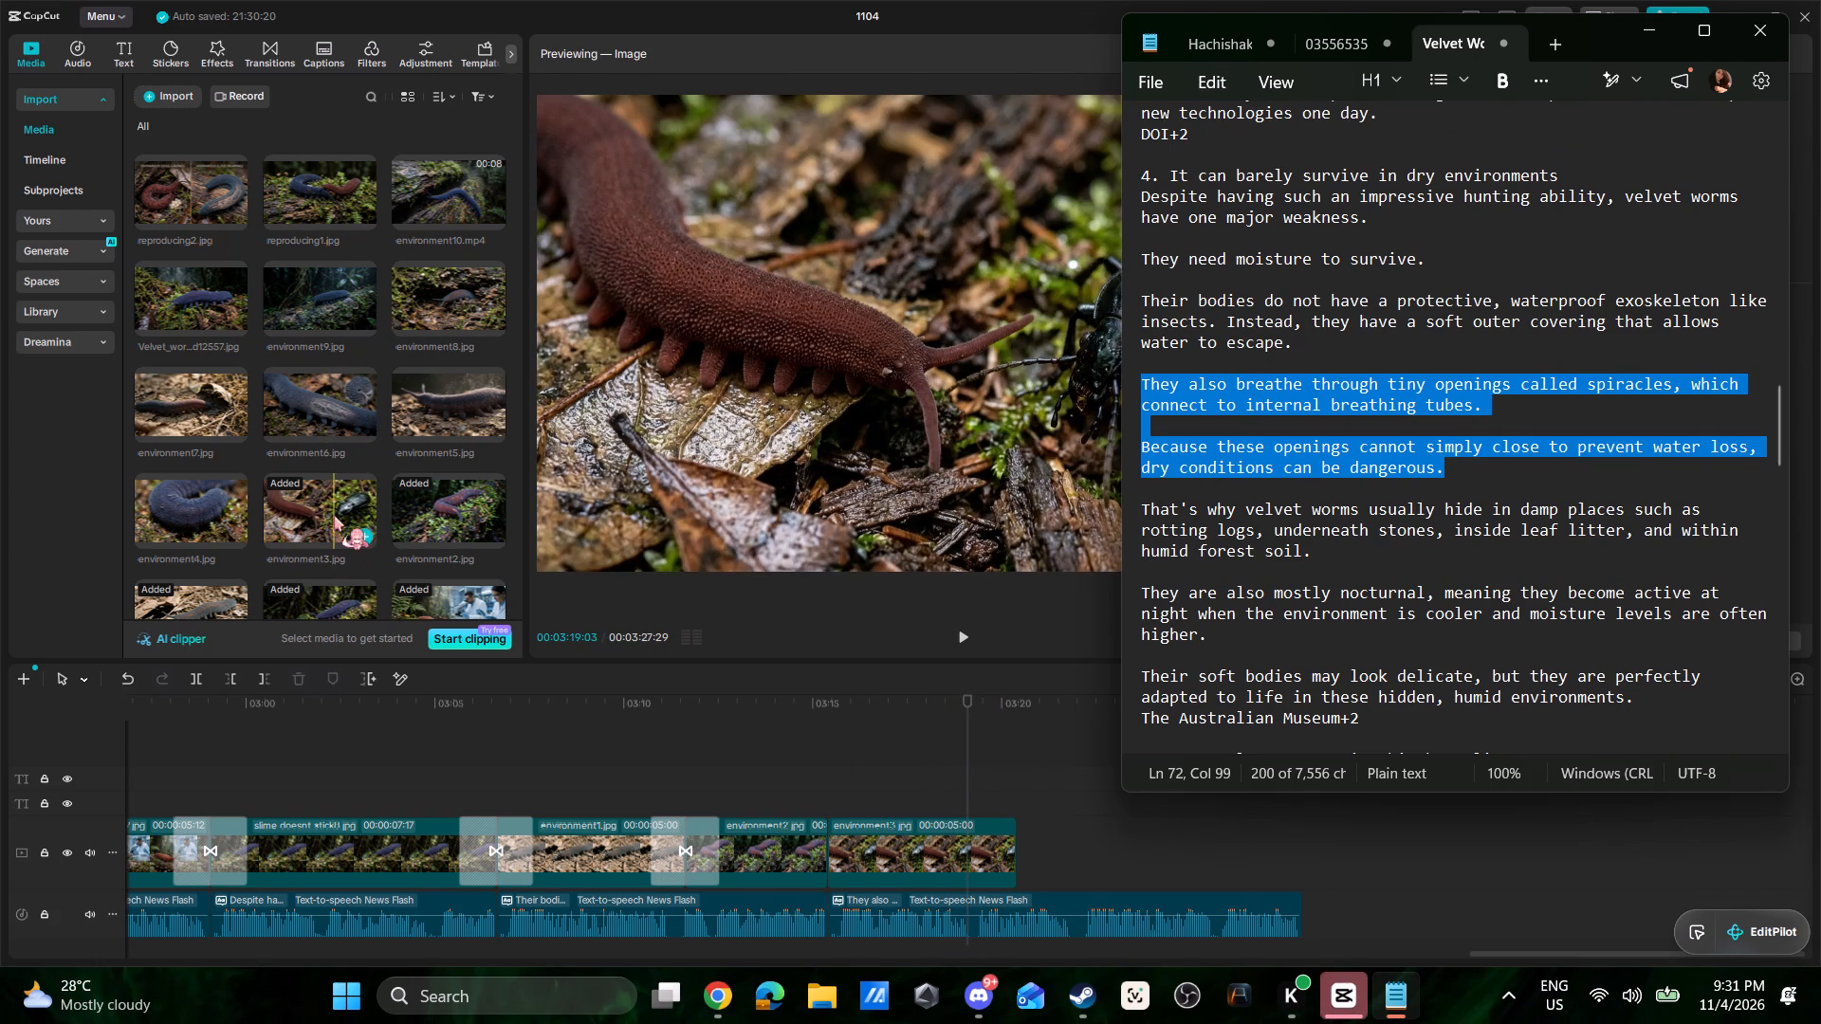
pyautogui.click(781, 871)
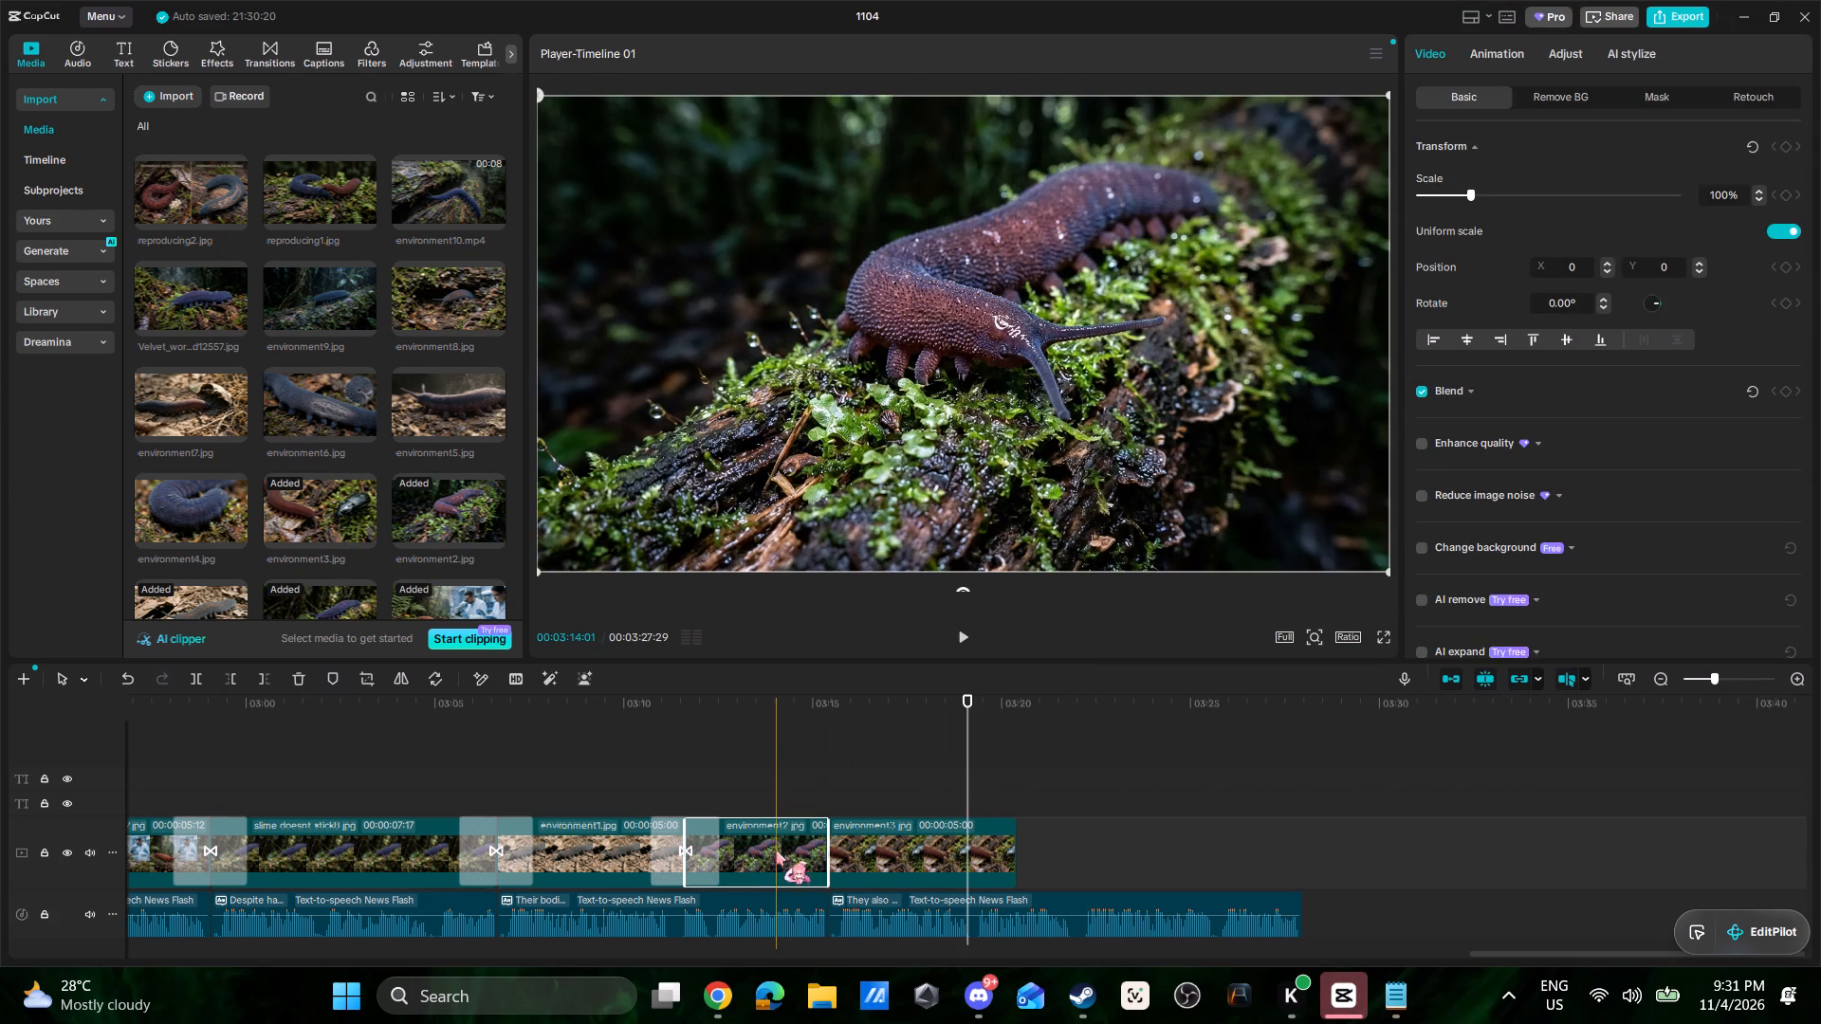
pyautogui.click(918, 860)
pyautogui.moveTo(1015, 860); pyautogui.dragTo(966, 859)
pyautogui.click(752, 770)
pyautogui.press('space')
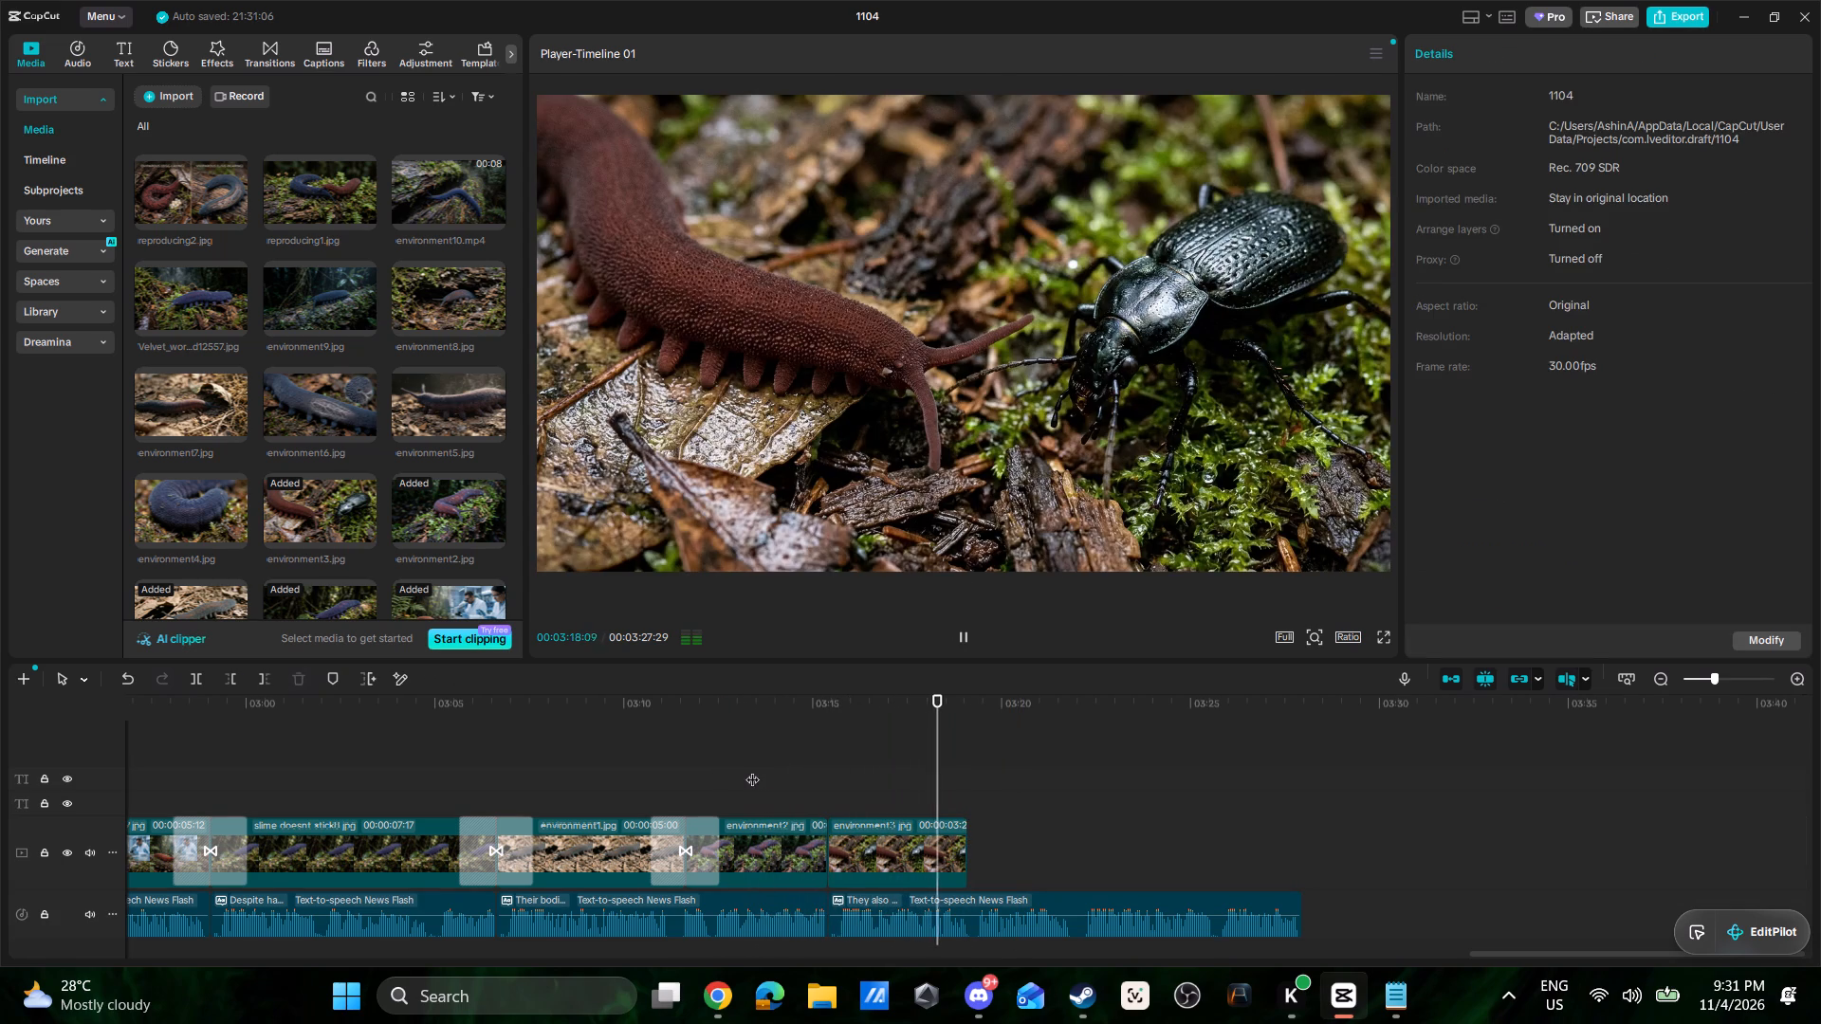
# Stop playback and delete environment3.jpg from the end of the main track.
pyautogui.press('space')
pyautogui.click(894, 844)
pyautogui.press('Delete')
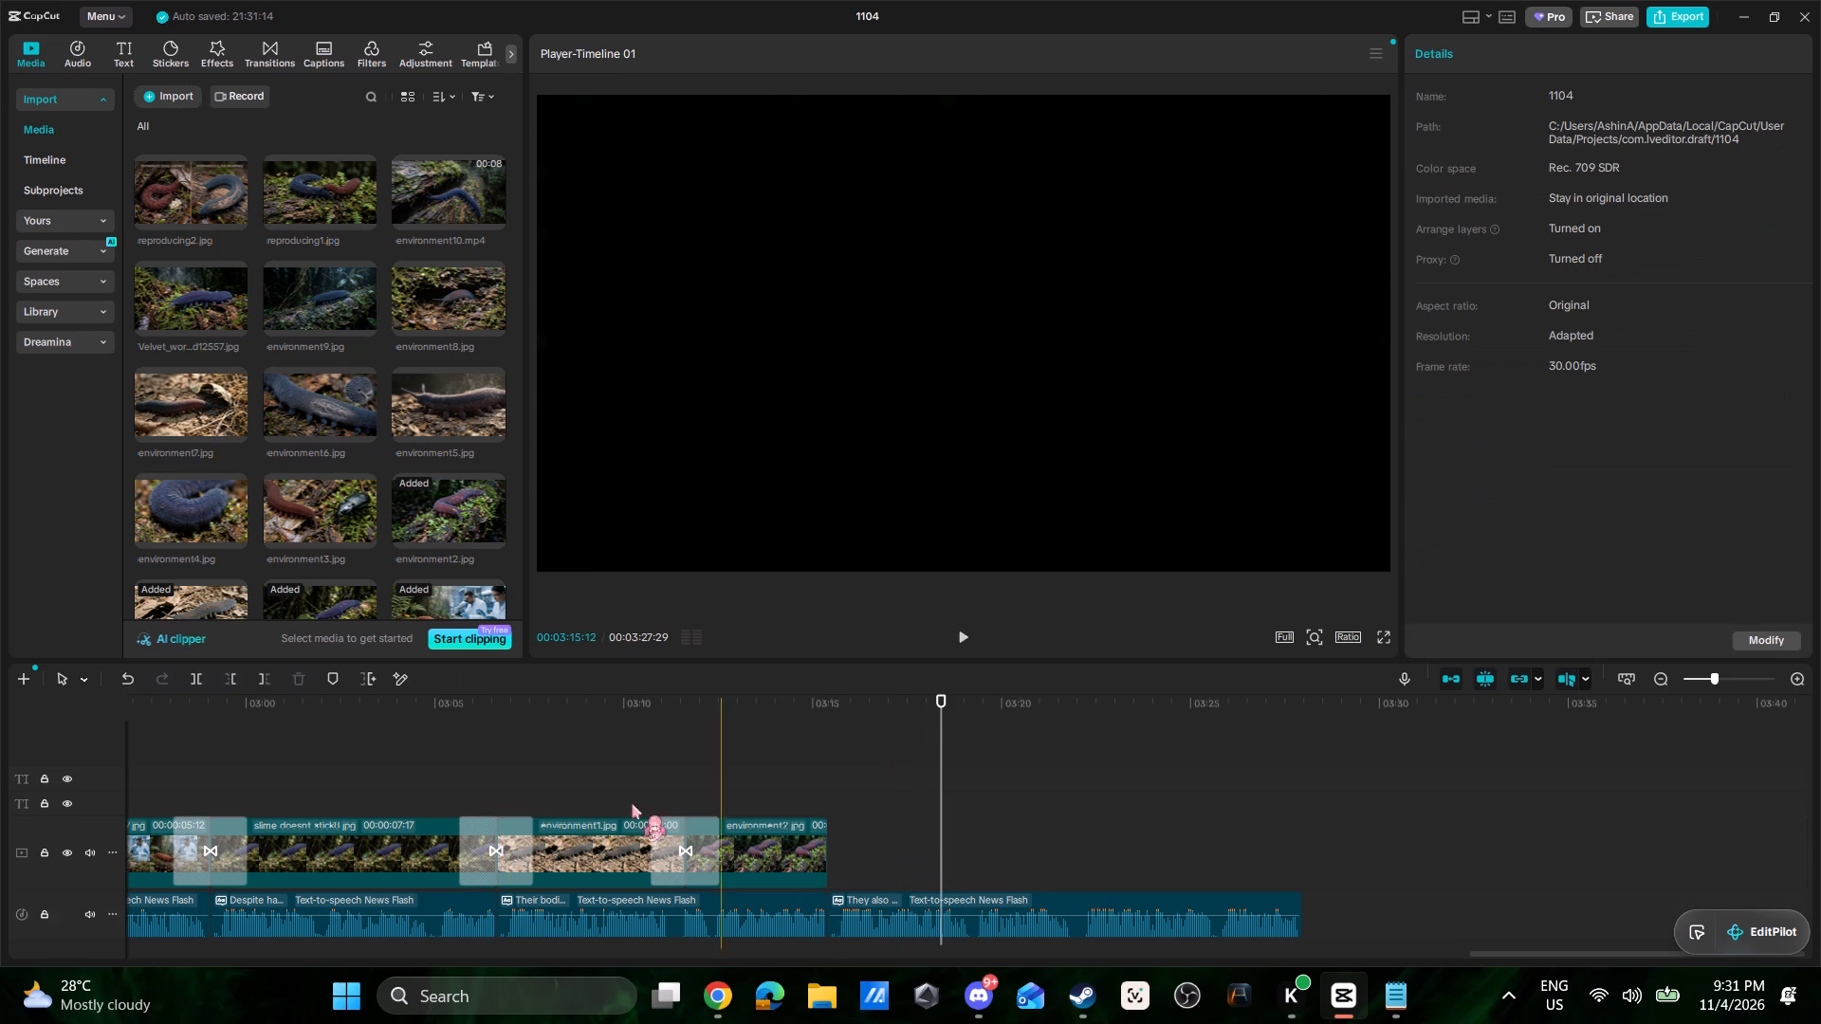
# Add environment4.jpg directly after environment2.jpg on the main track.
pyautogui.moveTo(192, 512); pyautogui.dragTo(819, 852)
pyautogui.hotkey('alt', 'Tab')
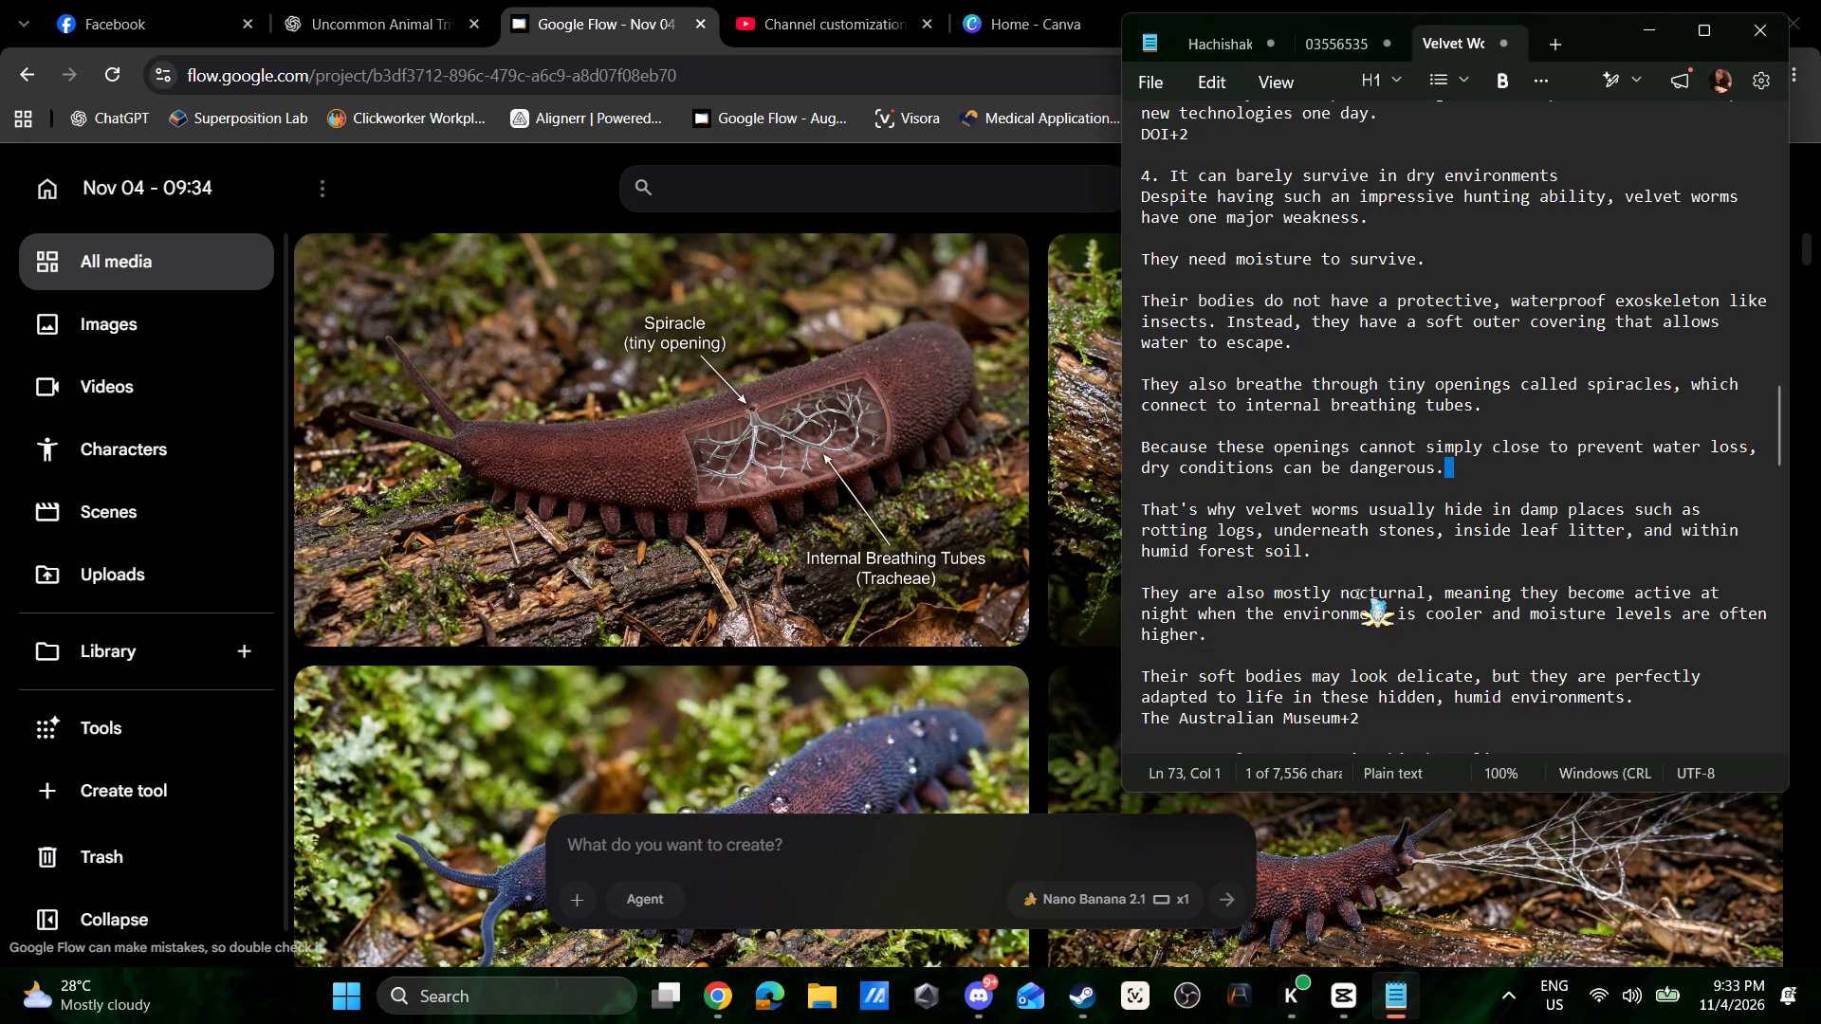
pyautogui.moveTo(1332, 555); pyautogui.dragTo(1150, 525)
pyautogui.click(1252, 608)
pyautogui.scroll(-1, 1267, 624)
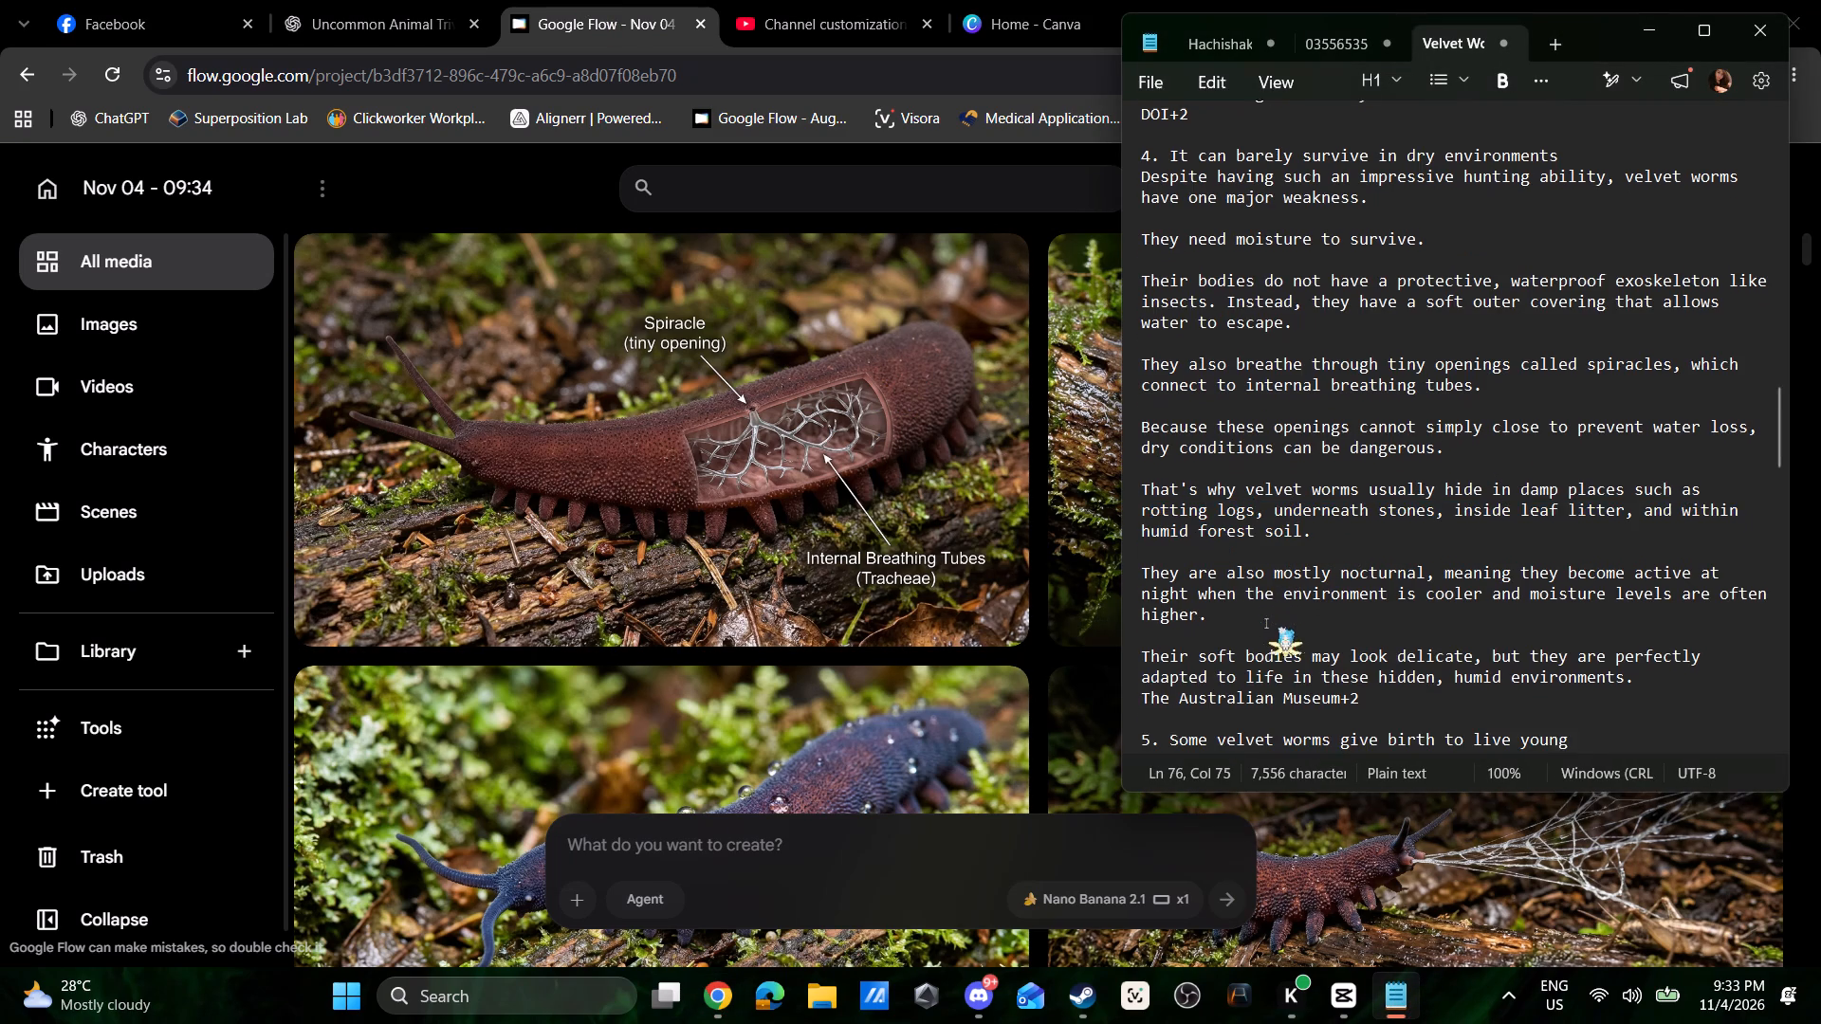
pyautogui.scroll(-1, 1267, 624)
pyautogui.moveTo(1368, 429); pyautogui.dragTo(1196, 402)
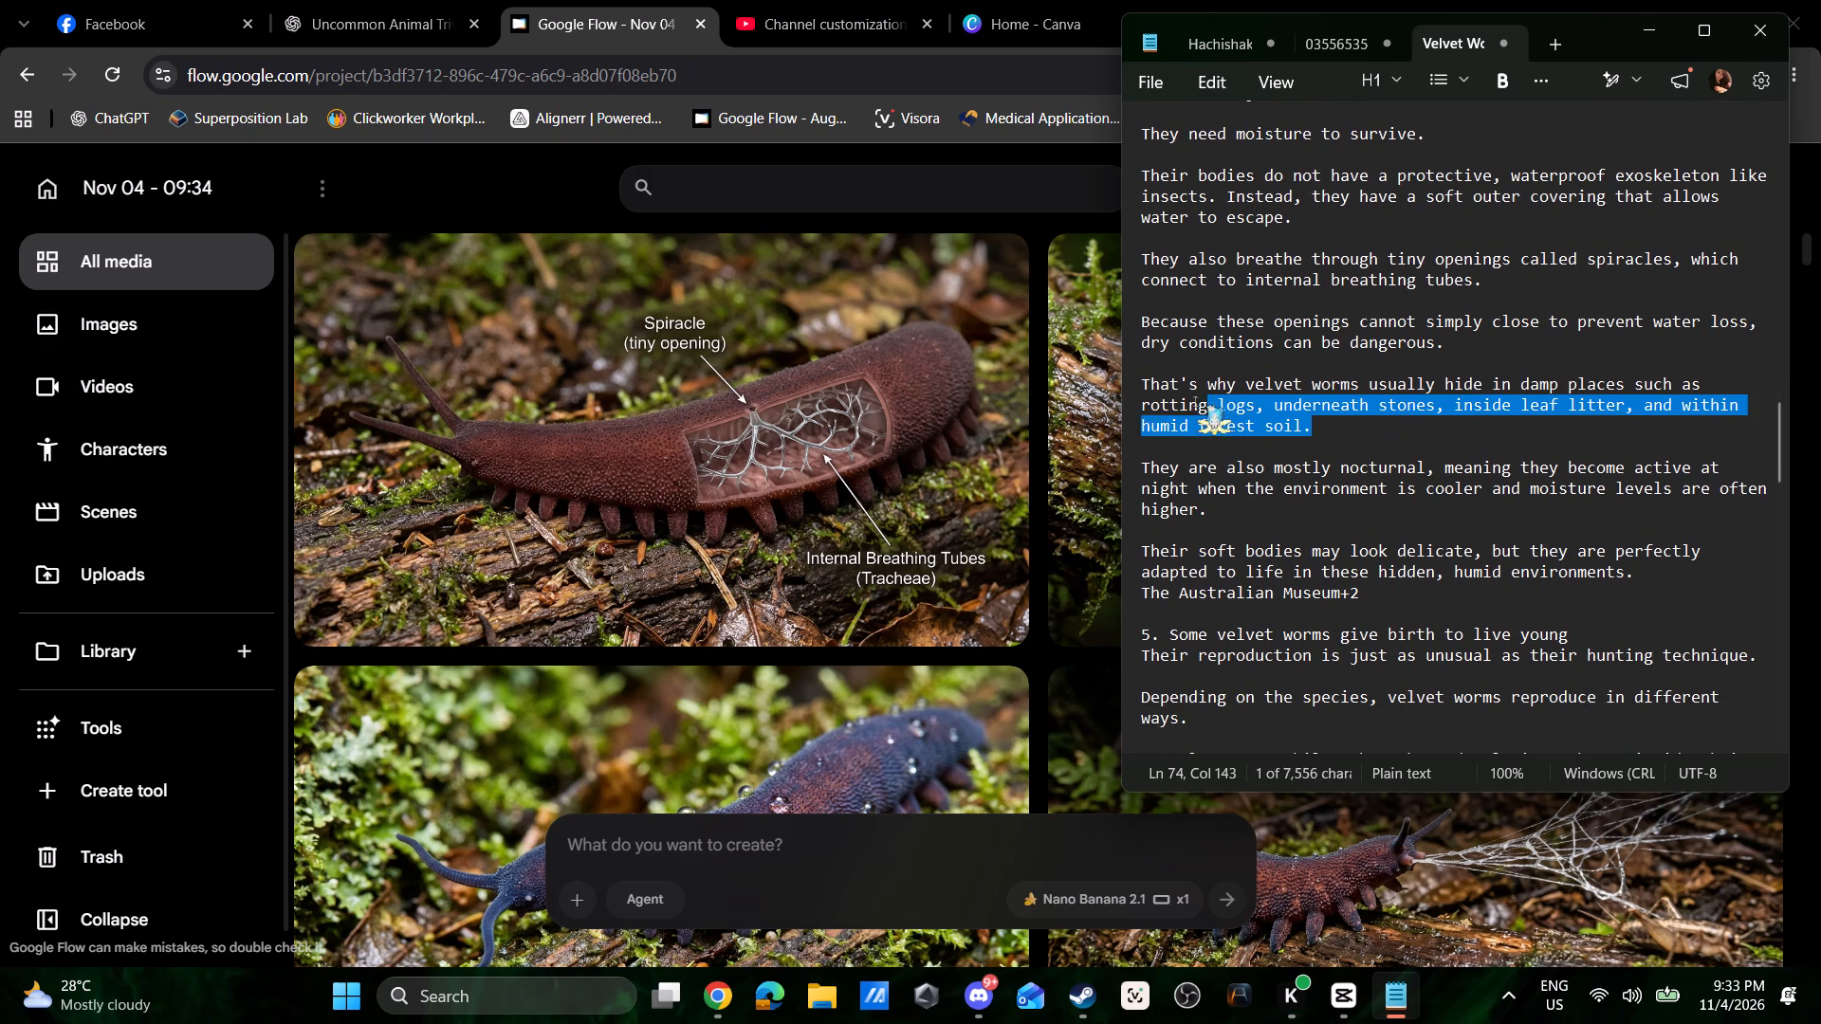
pyautogui.moveTo(1196, 402); pyautogui.dragTo(1126, 382)
pyautogui.hotkey('ctrl', 'c')
pyautogui.hotkey('ctrl', 'c')
pyautogui.hotkey('ctrl', 'c')
pyautogui.hotkey('ctrl', 'c')
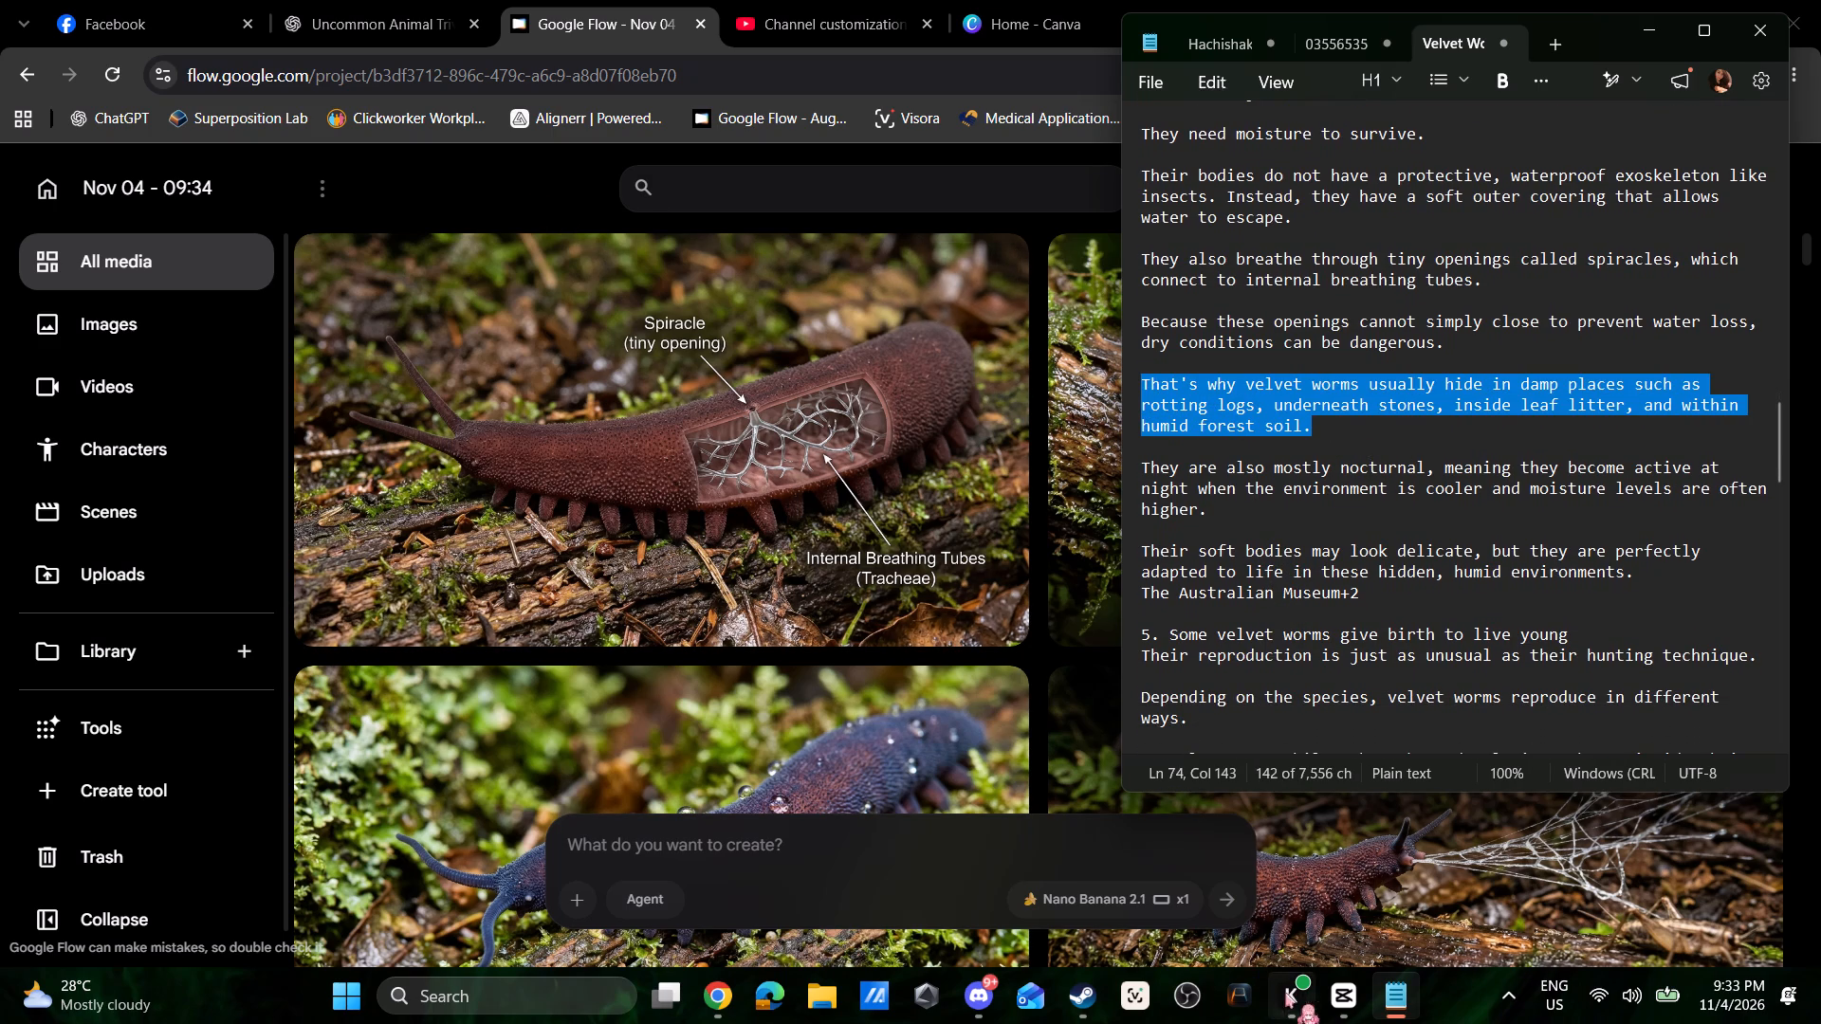
# In CapCut, add the copied paragraph as default text at 00:03:27:29 and generate its speech with the 진지한 아나운서 voice.
pyautogui.click(1347, 992)
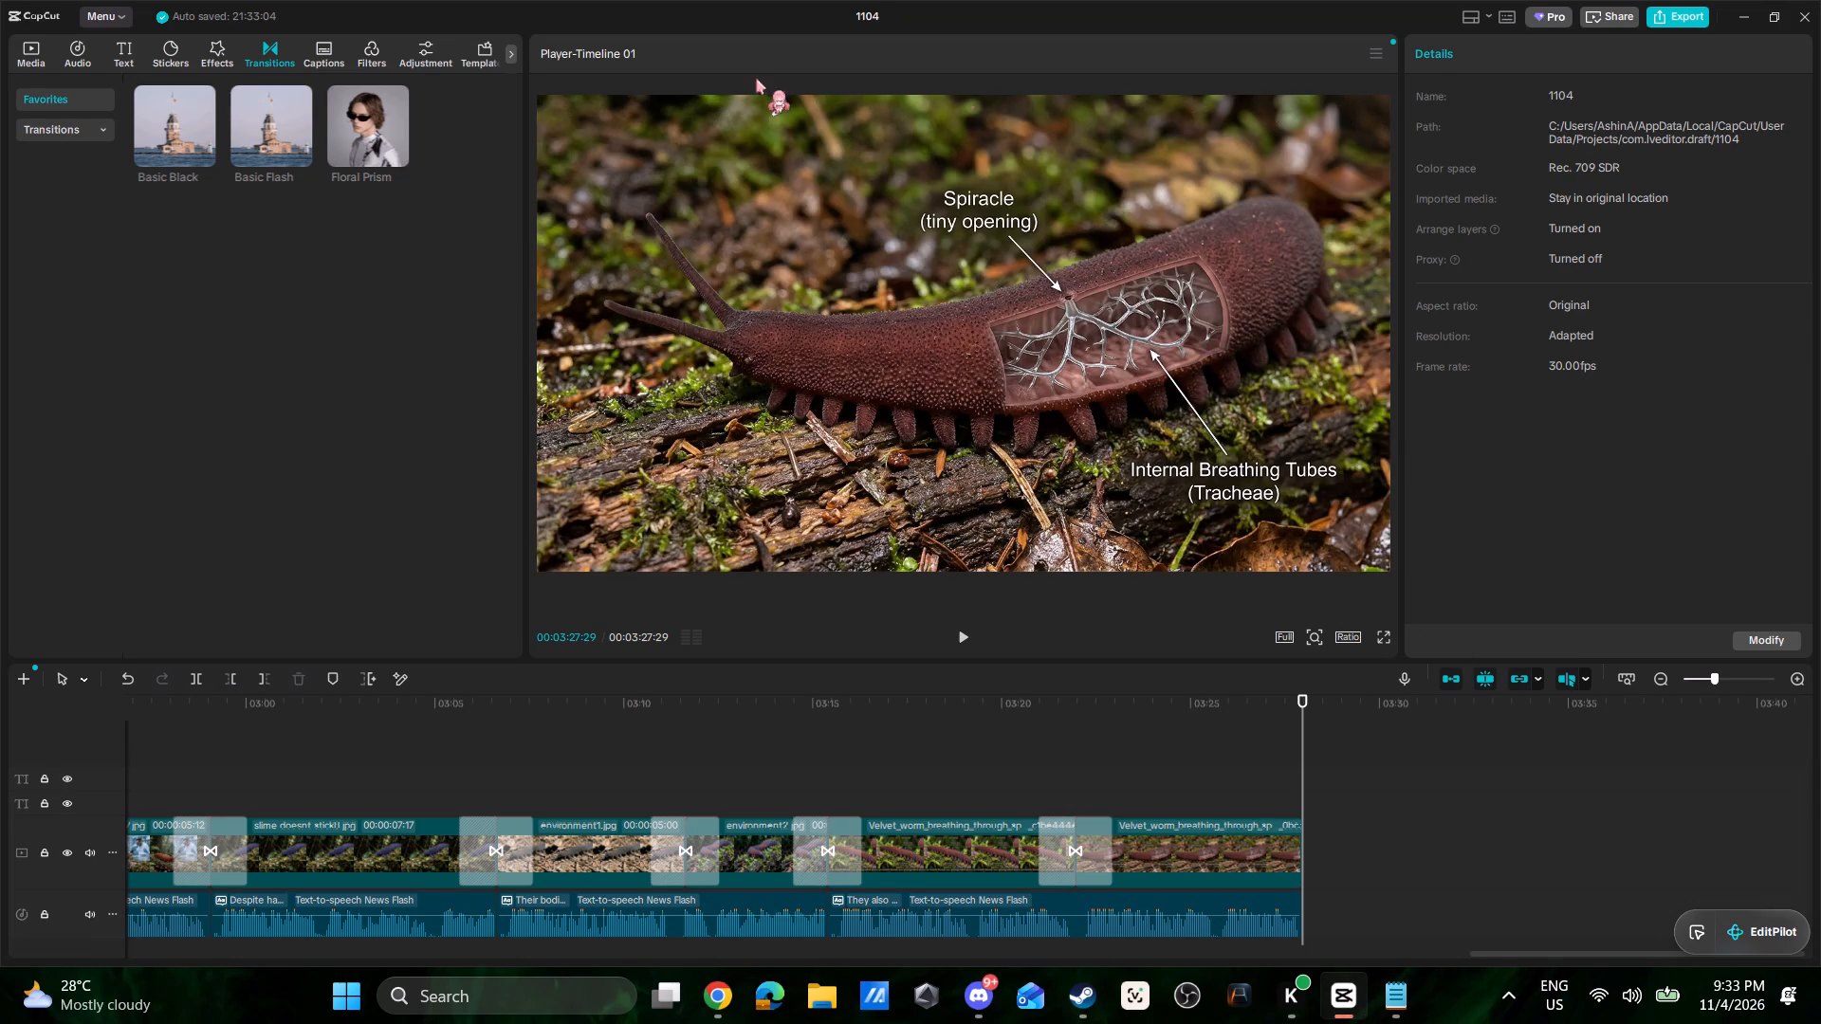
pyautogui.click(113, 54)
pyautogui.moveTo(176, 101); pyautogui.dragTo(1314, 770)
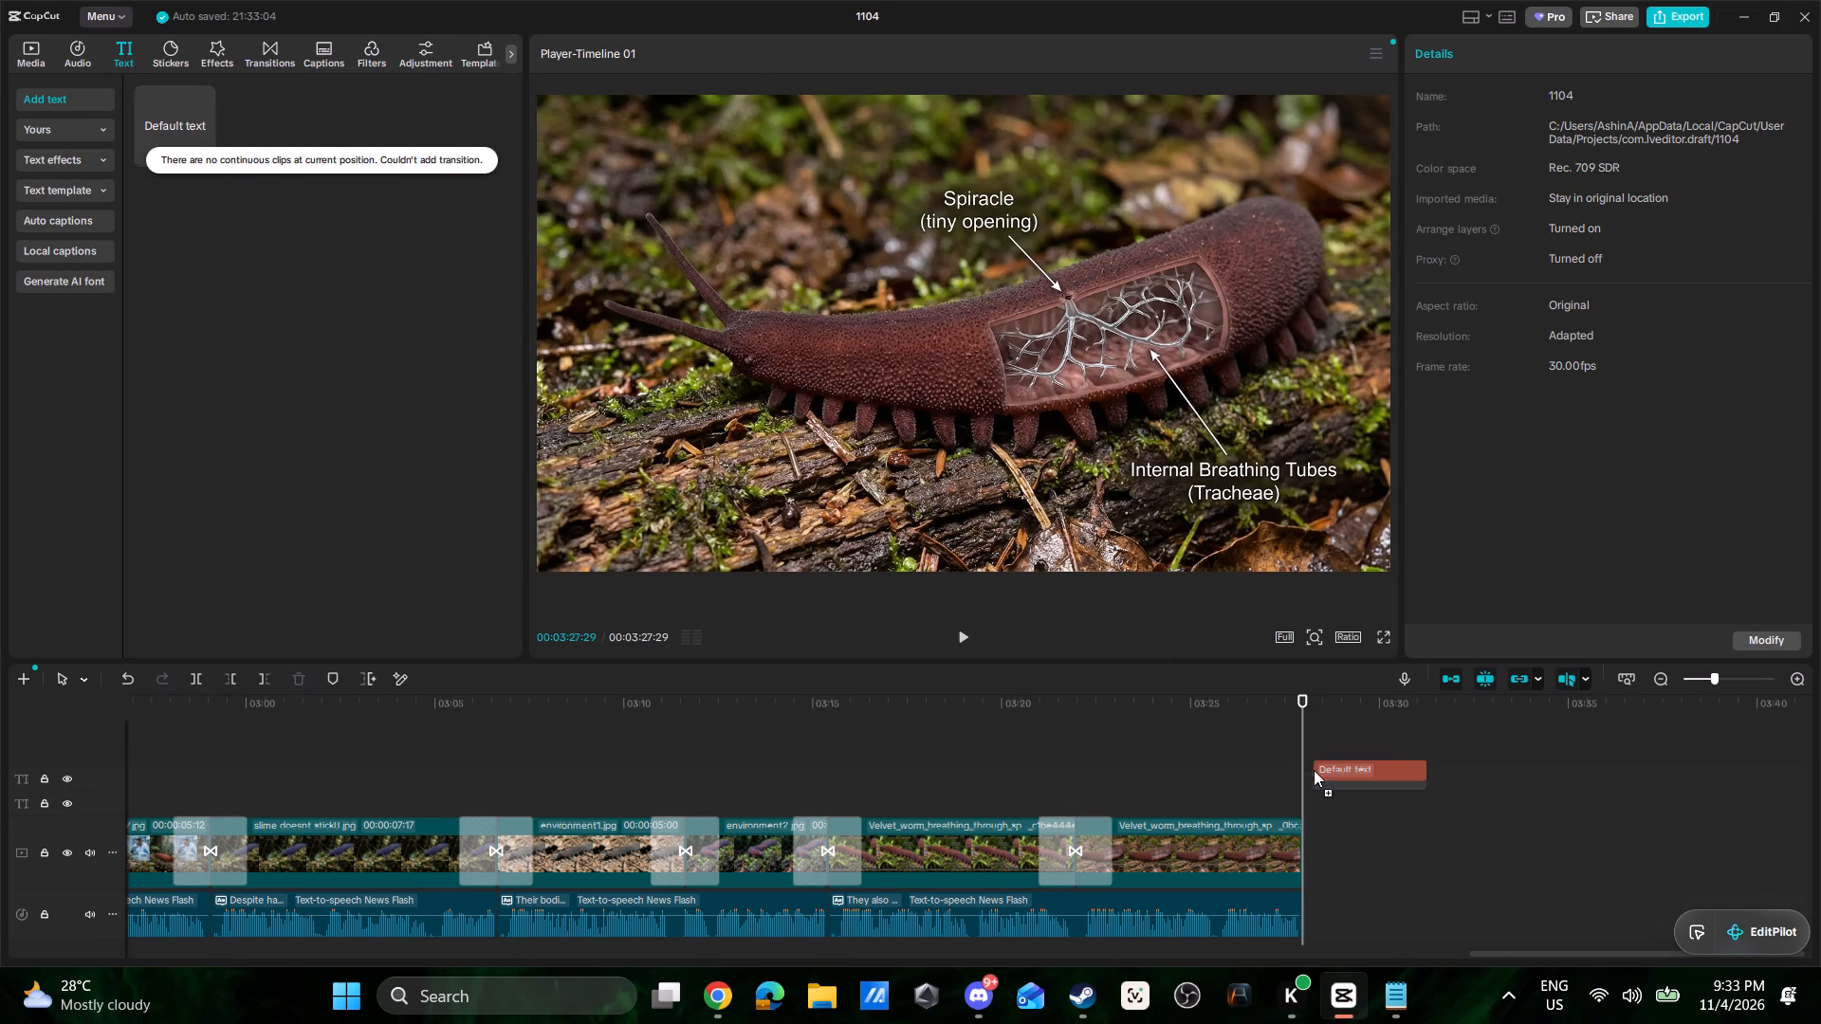
pyautogui.moveTo(1314, 770); pyautogui.dragTo(1307, 796)
pyautogui.click(1421, 62)
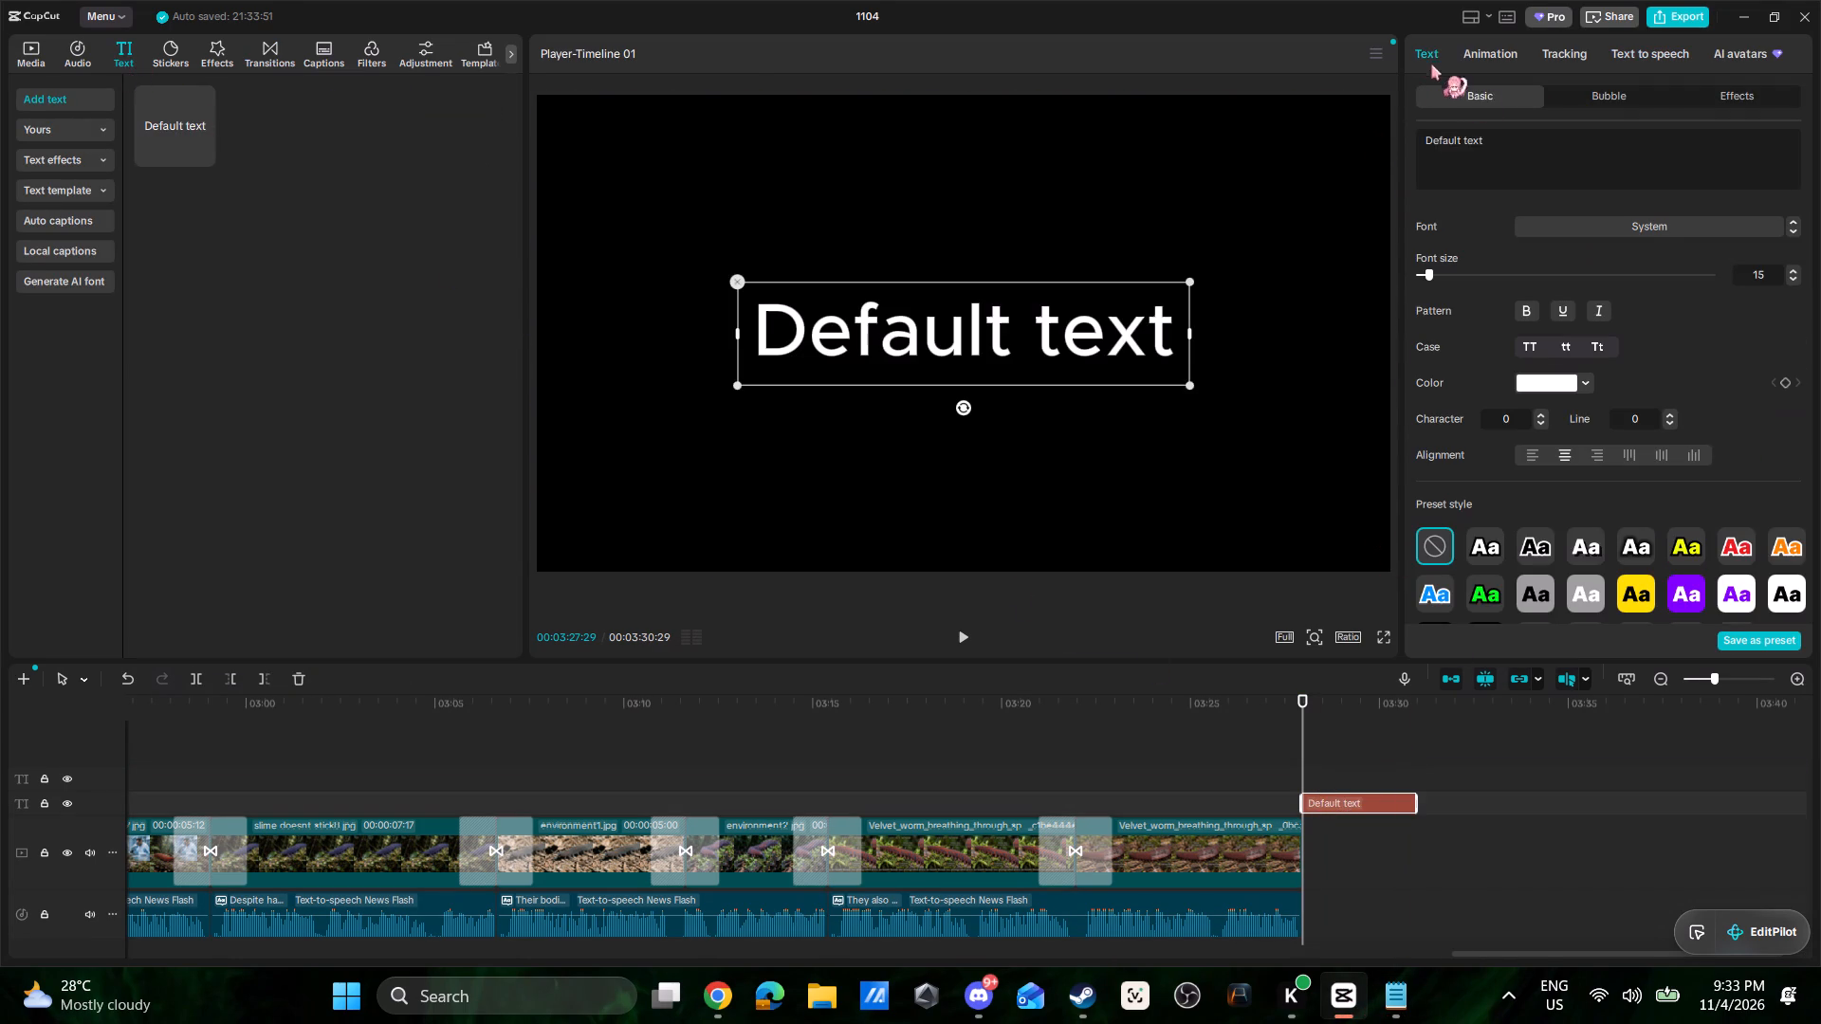
pyautogui.moveTo(1520, 137); pyautogui.dragTo(1320, 117)
pyautogui.hotkey('ctrl', 'v')
pyautogui.click(1657, 52)
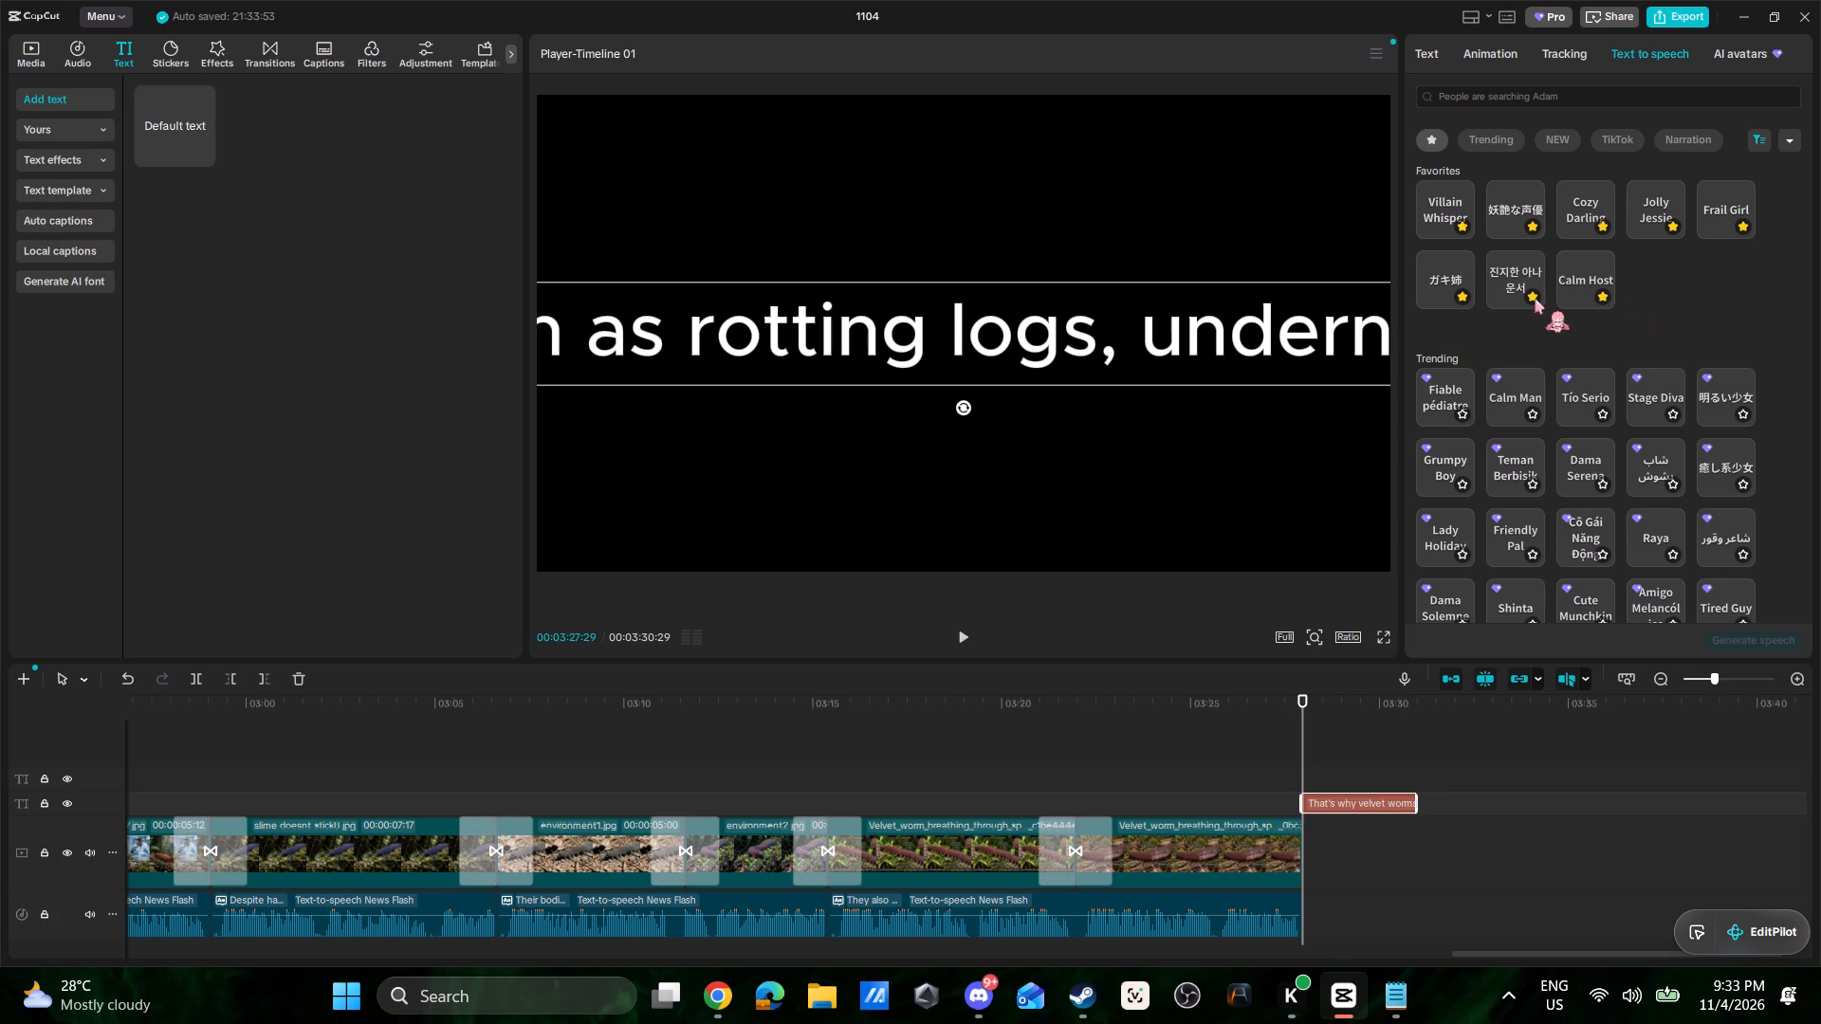
pyautogui.click(1502, 267)
pyautogui.click(1738, 637)
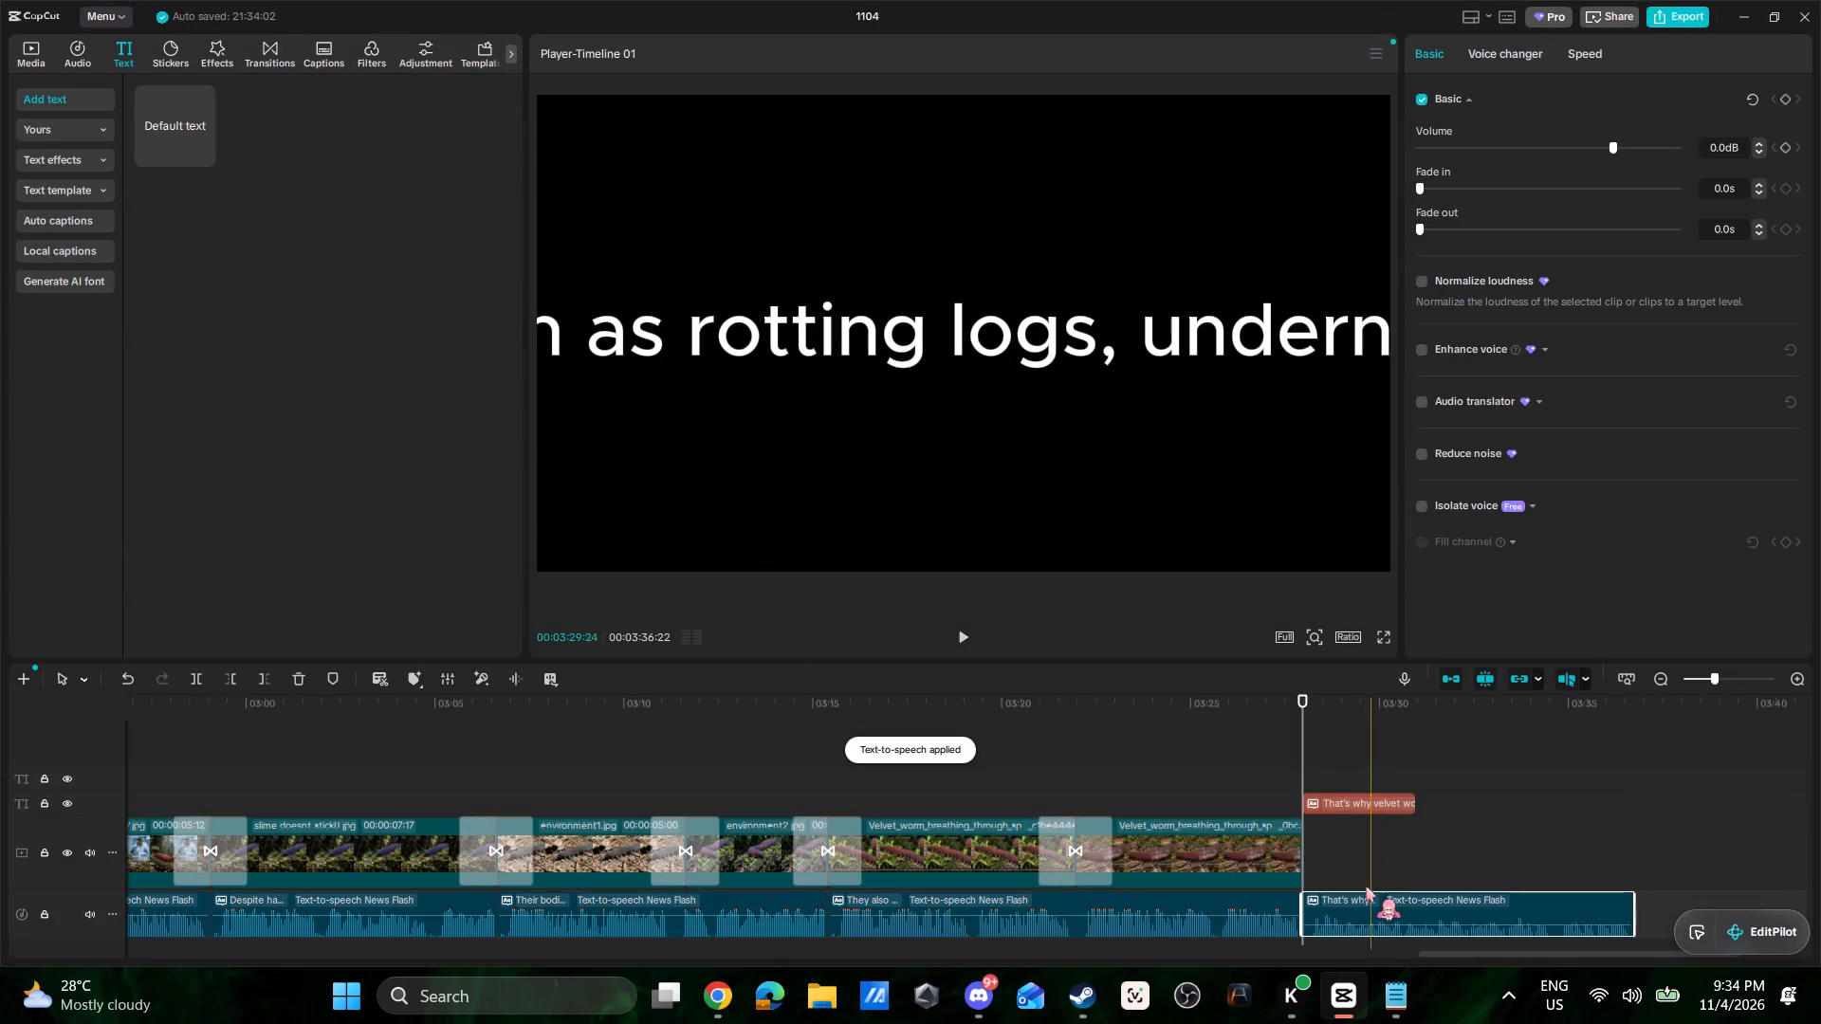
# Raise the "That's why" narration clip's volume to about 12.2 dB and delete its source text clip.
pyautogui.click(1336, 923)
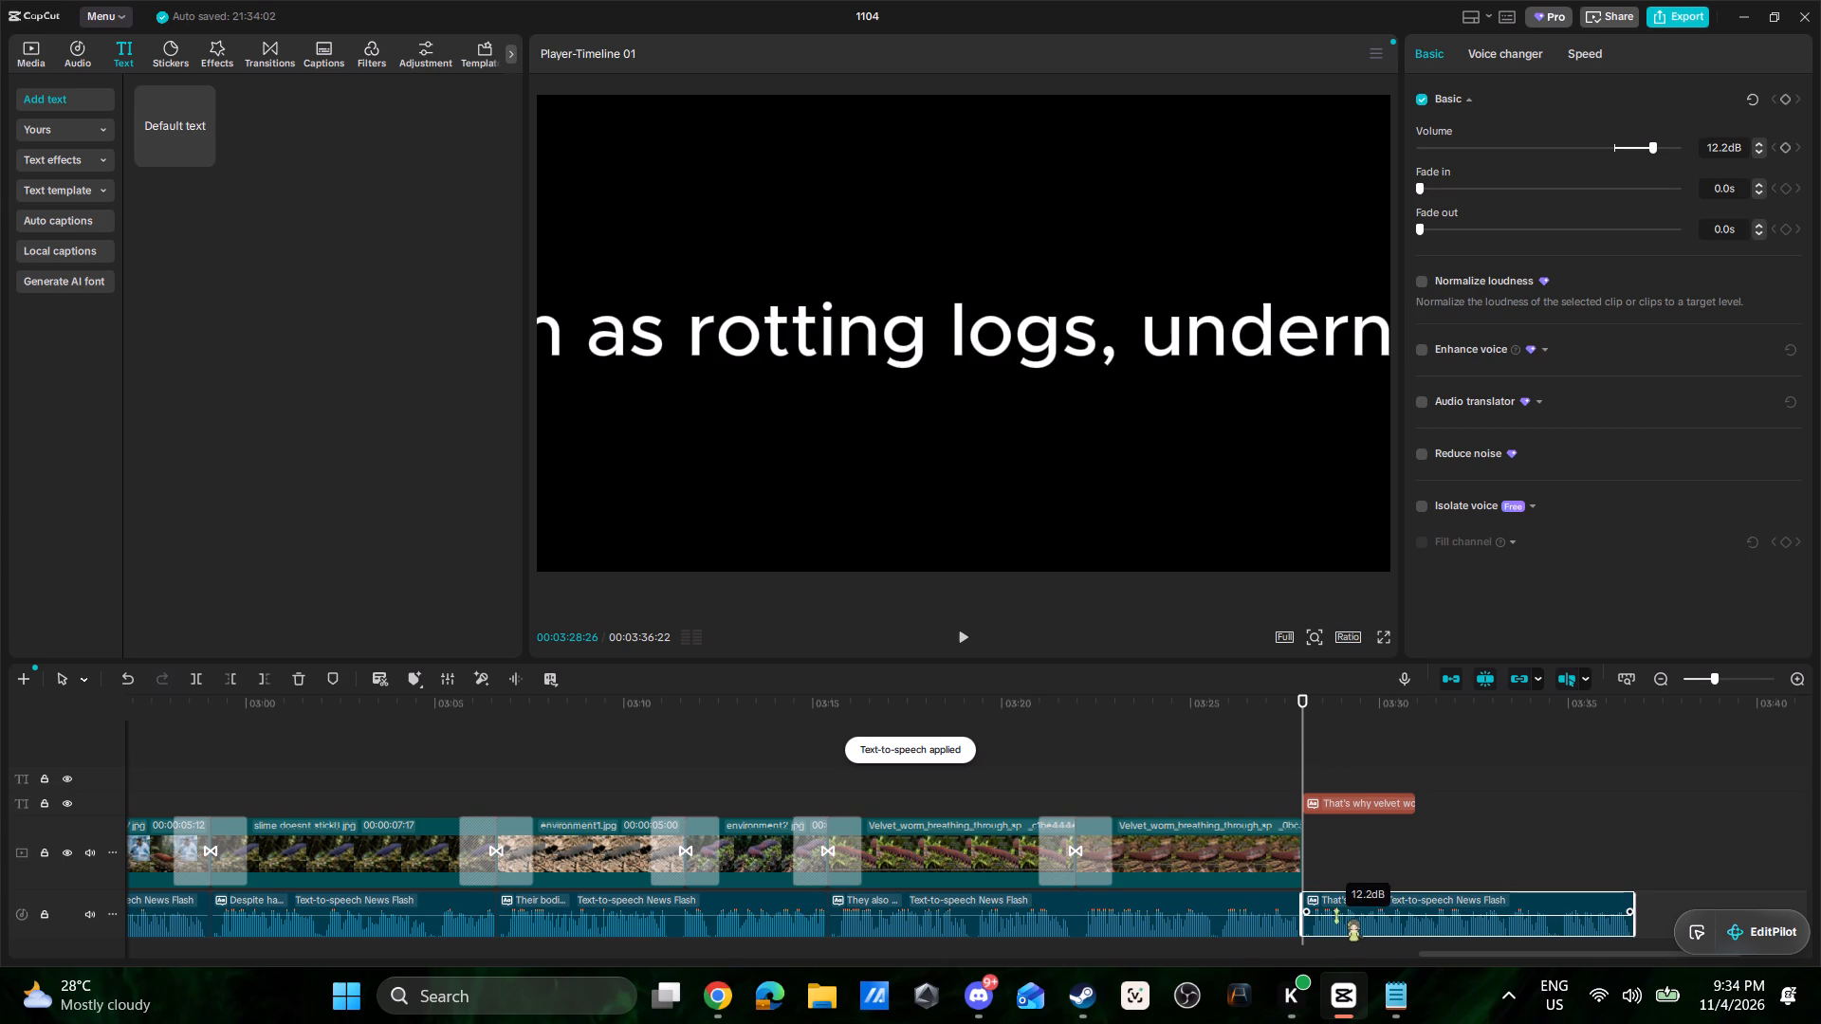
pyautogui.click(1341, 803)
pyautogui.press('Delete')
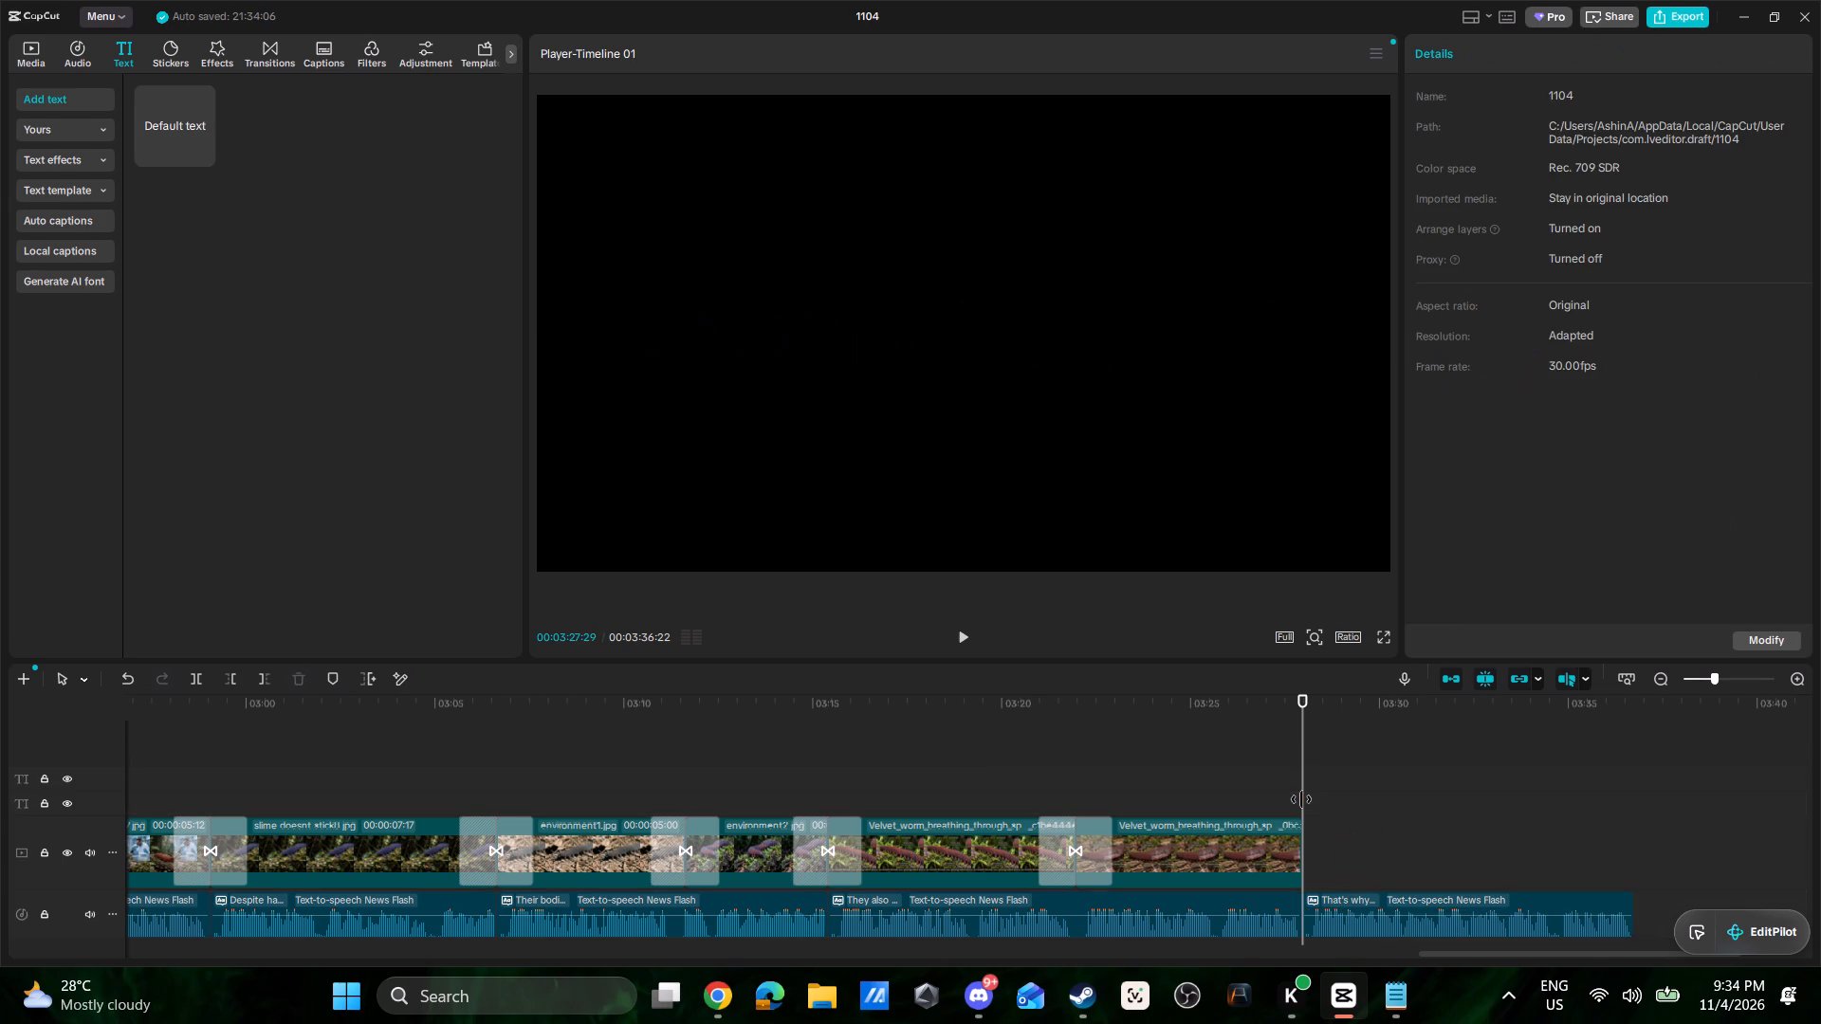
# Insert environment6.jpg directly after environment2.jpg on the main track and play it against the narration.
pyautogui.click(36, 58)
pyautogui.scroll(5, 370, 463)
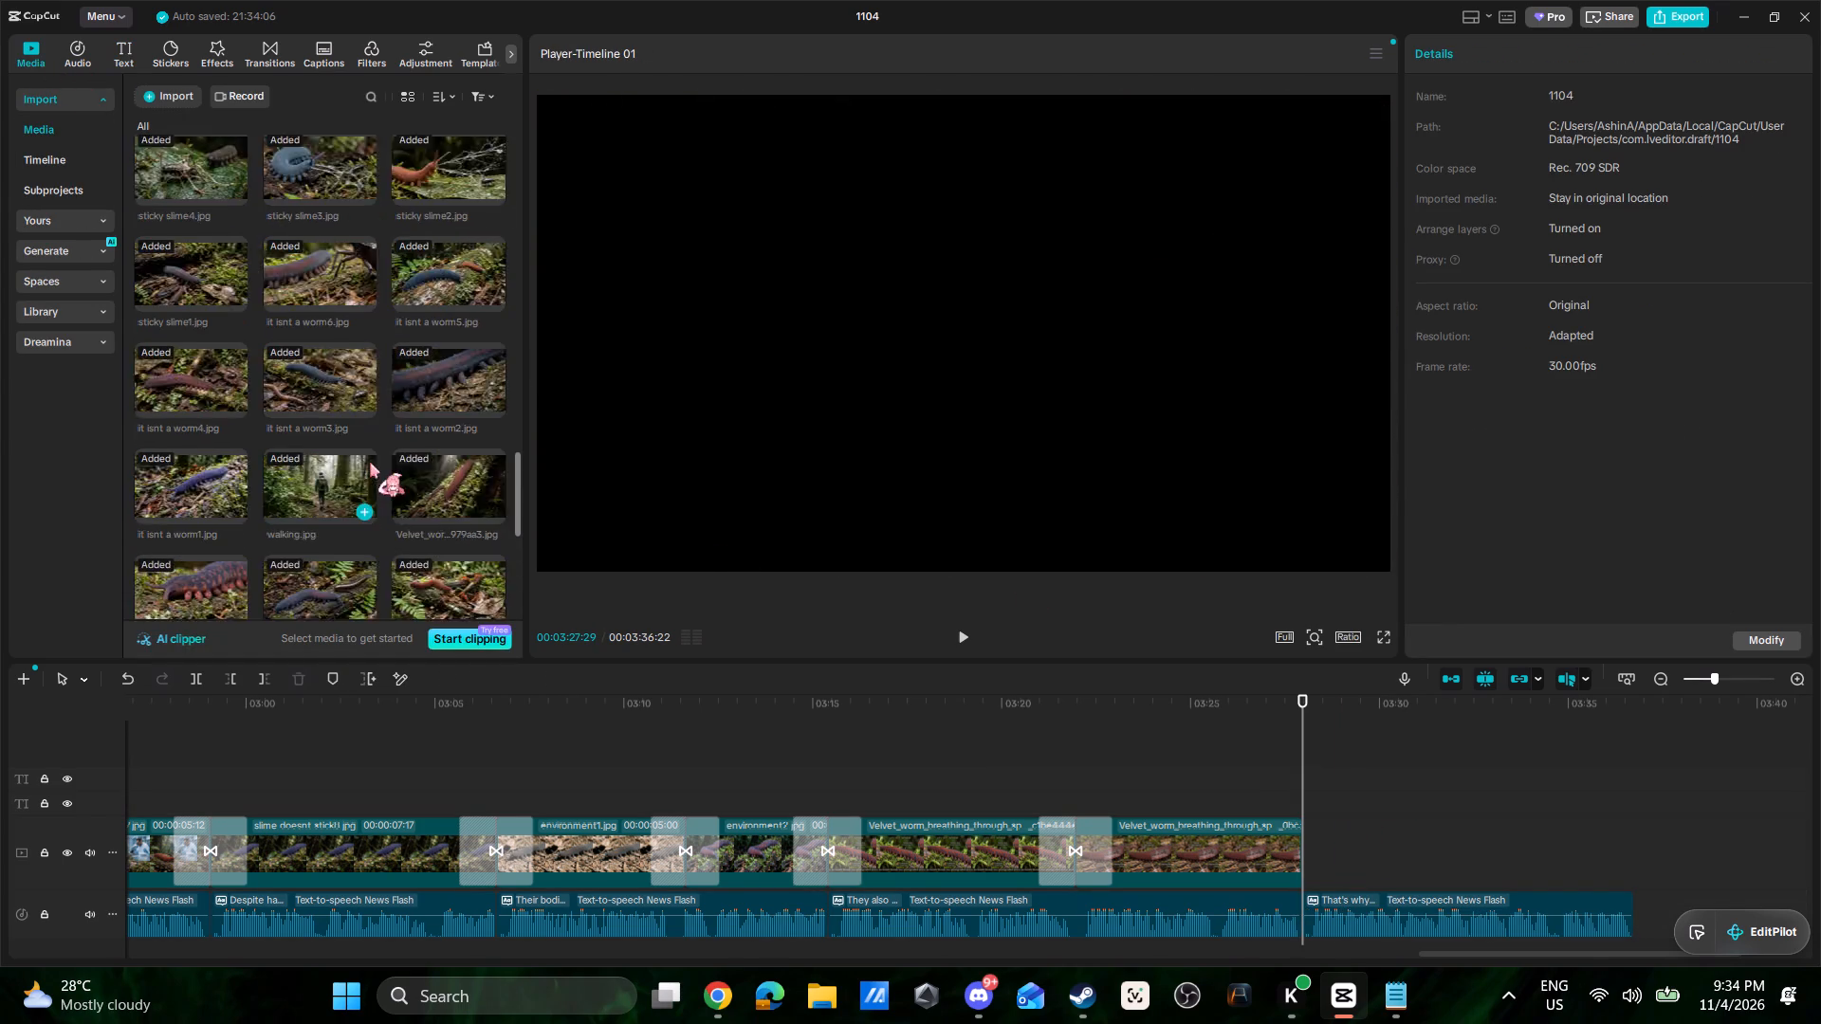
pyautogui.scroll(8, 370, 463)
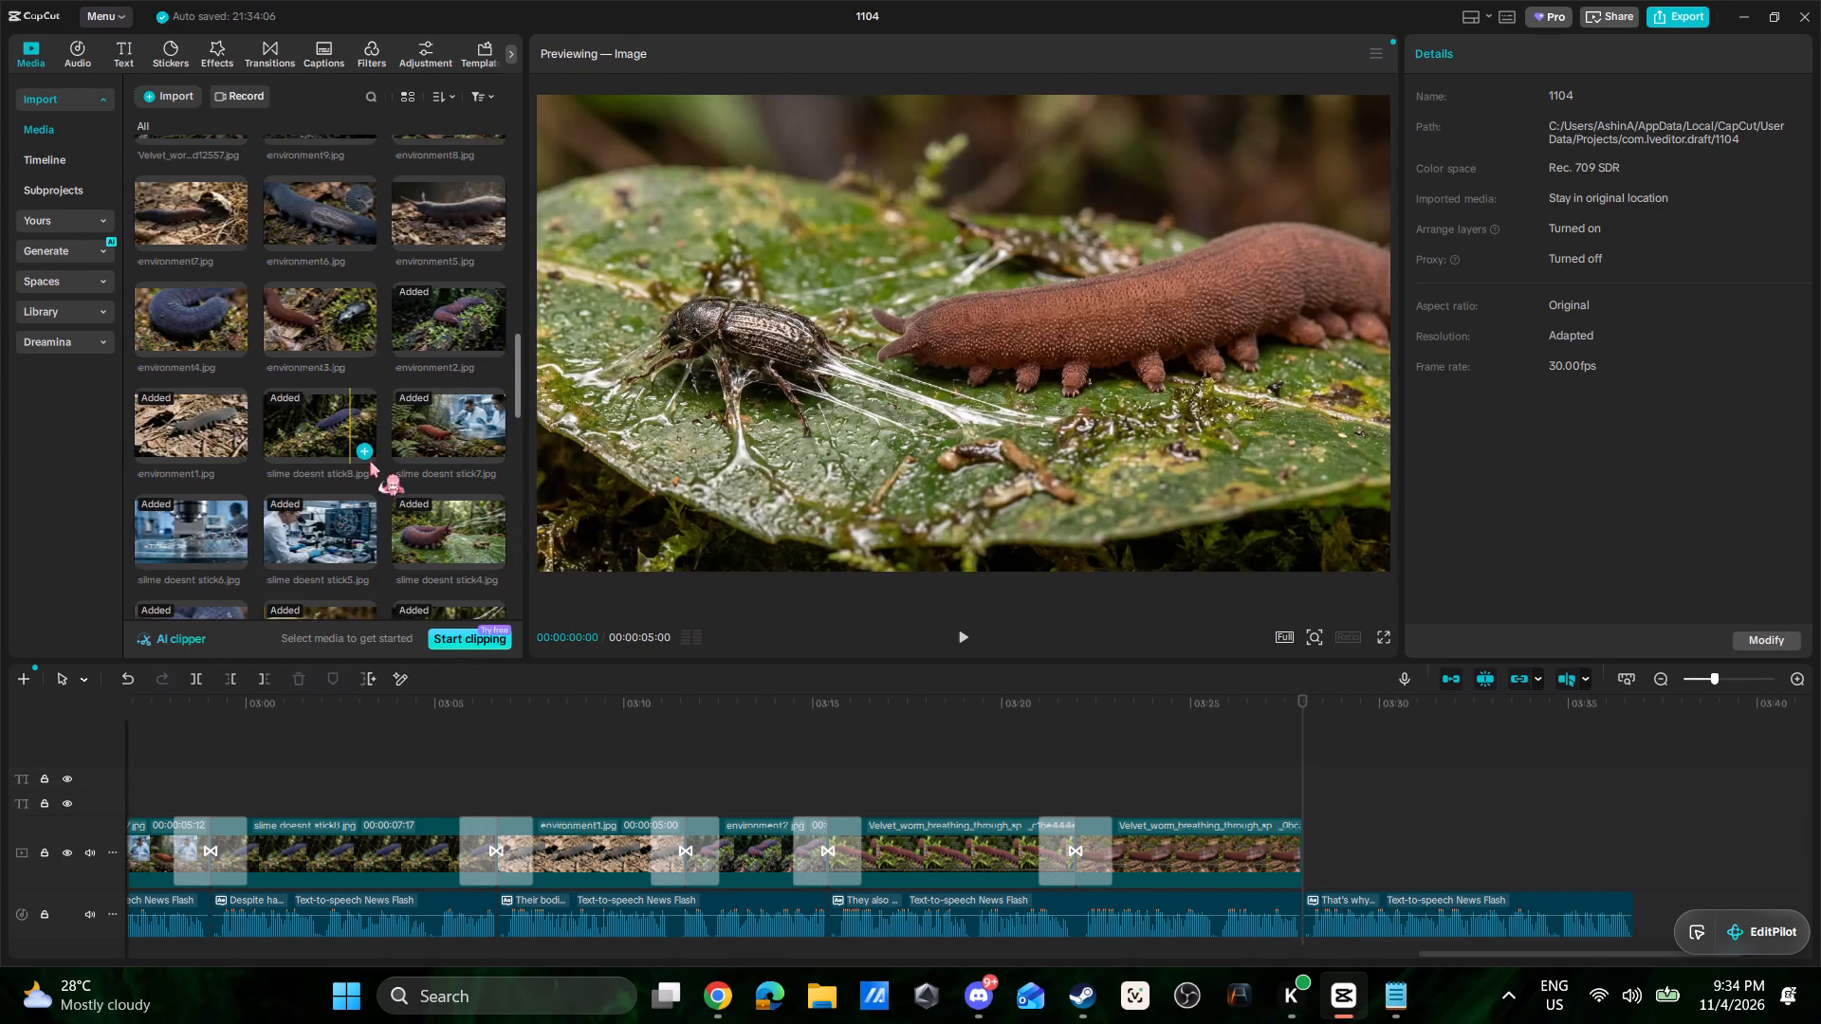
pyautogui.scroll(1, 370, 462)
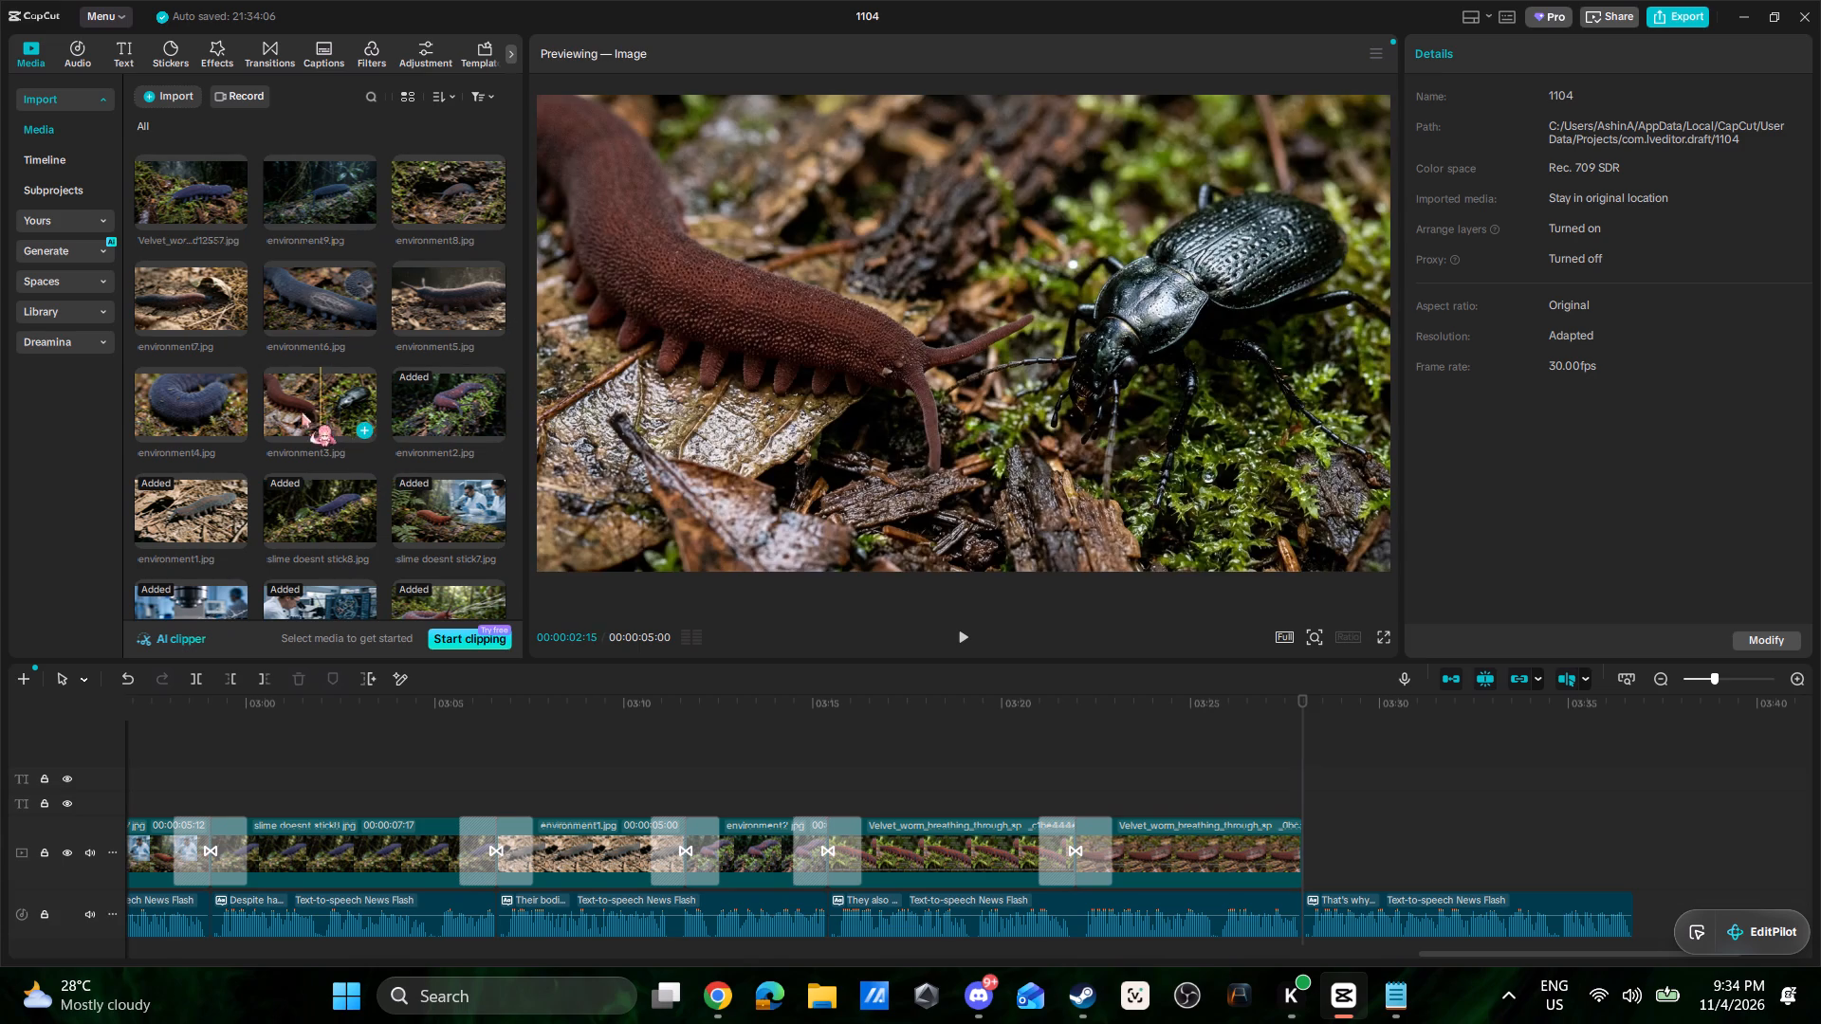
pyautogui.scroll(1, 356, 451)
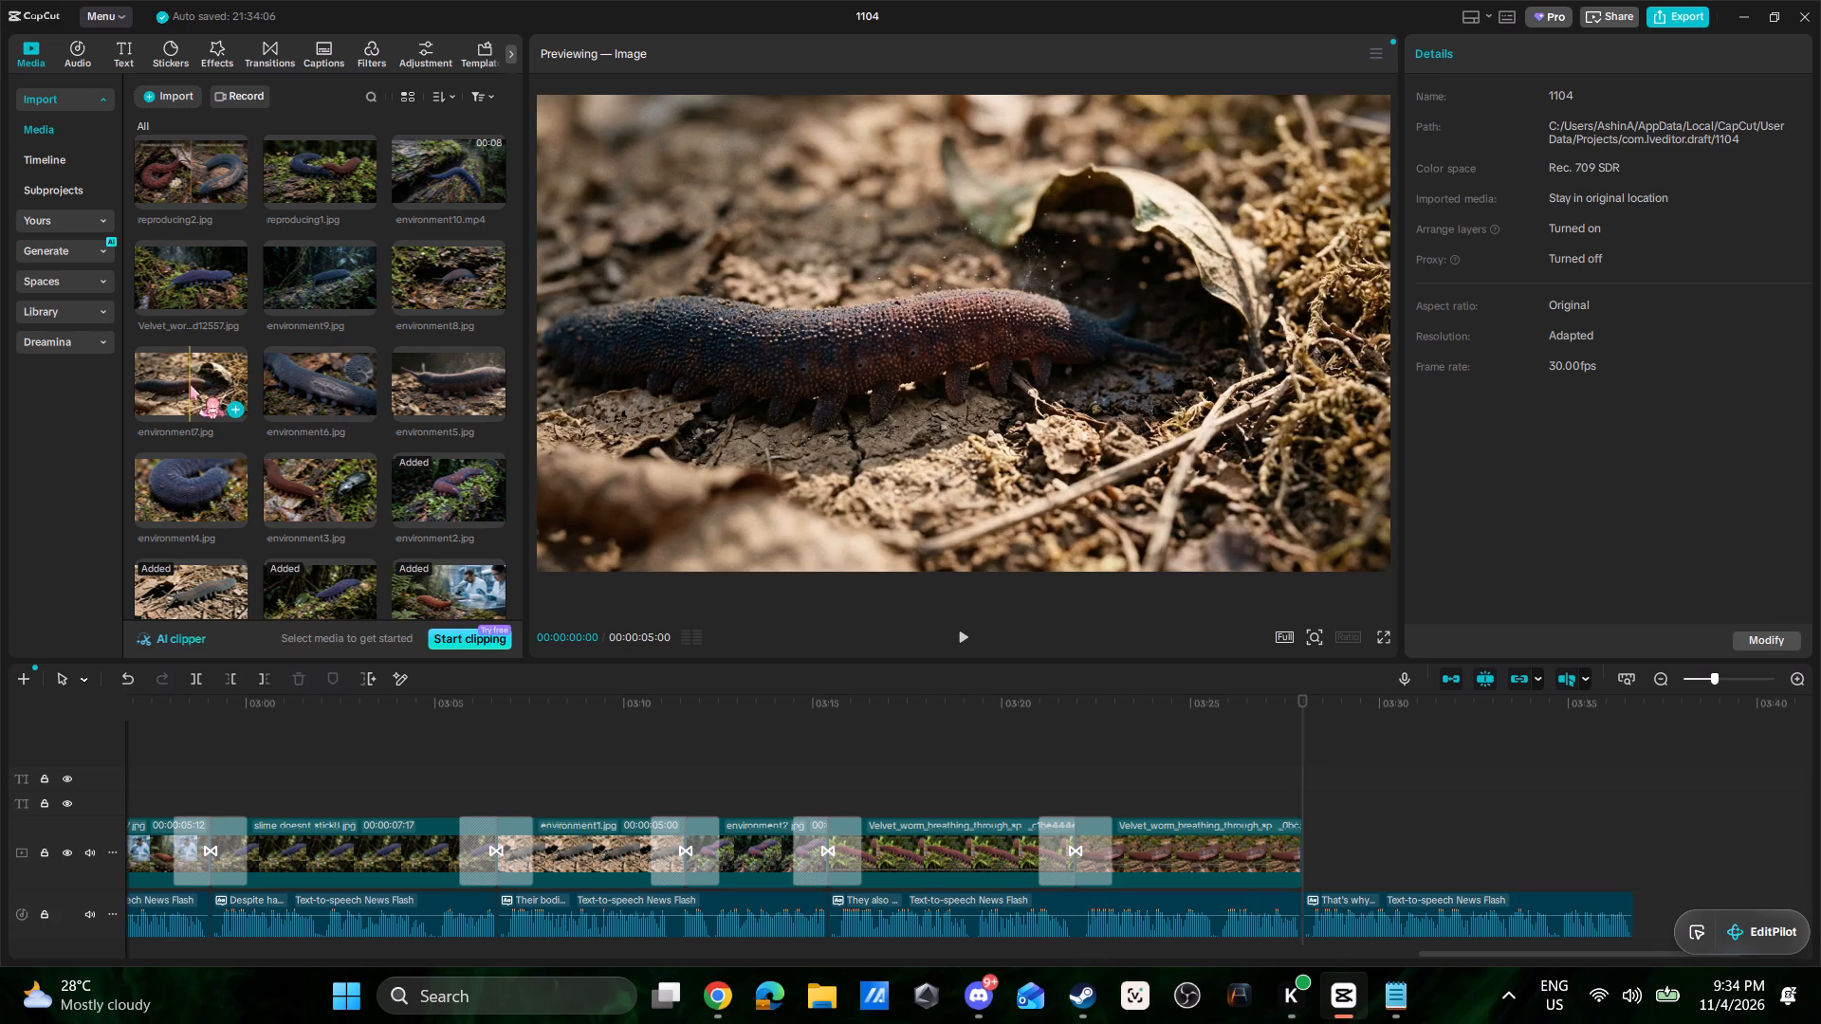
pyautogui.moveTo(286, 392); pyautogui.dragTo(290, 393)
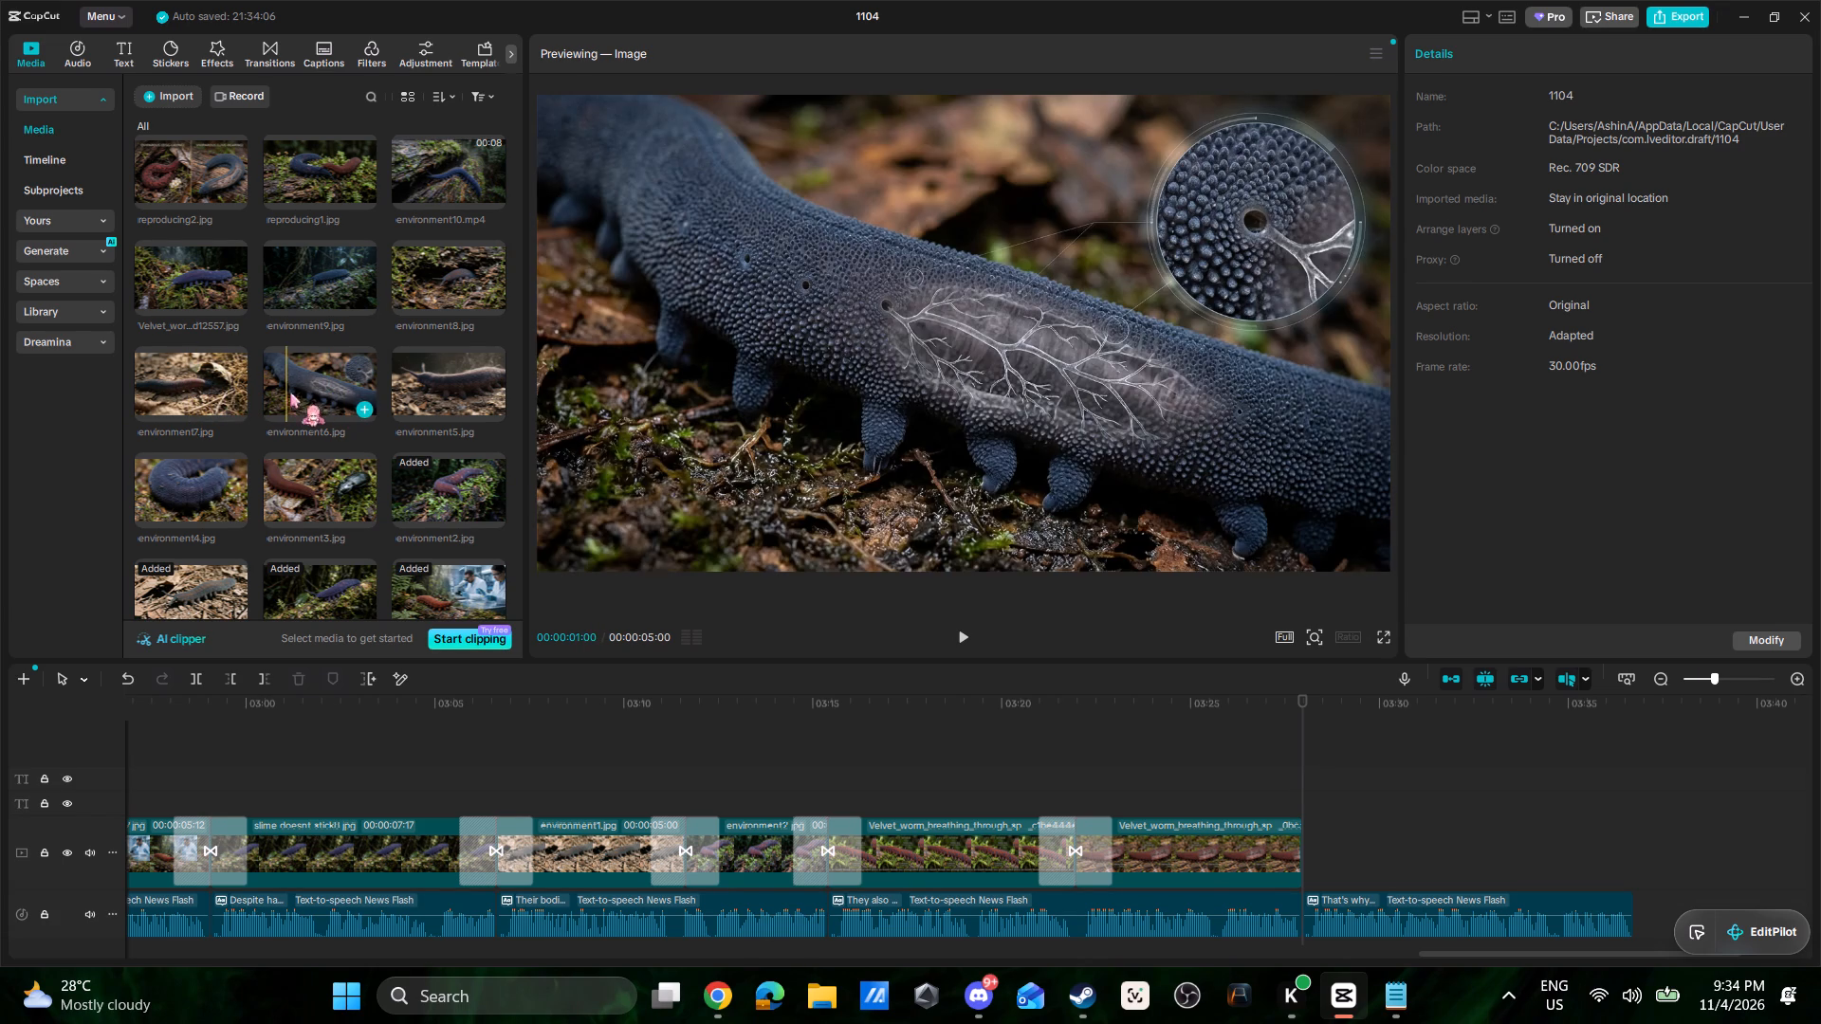
pyautogui.moveTo(290, 393); pyautogui.dragTo(829, 833)
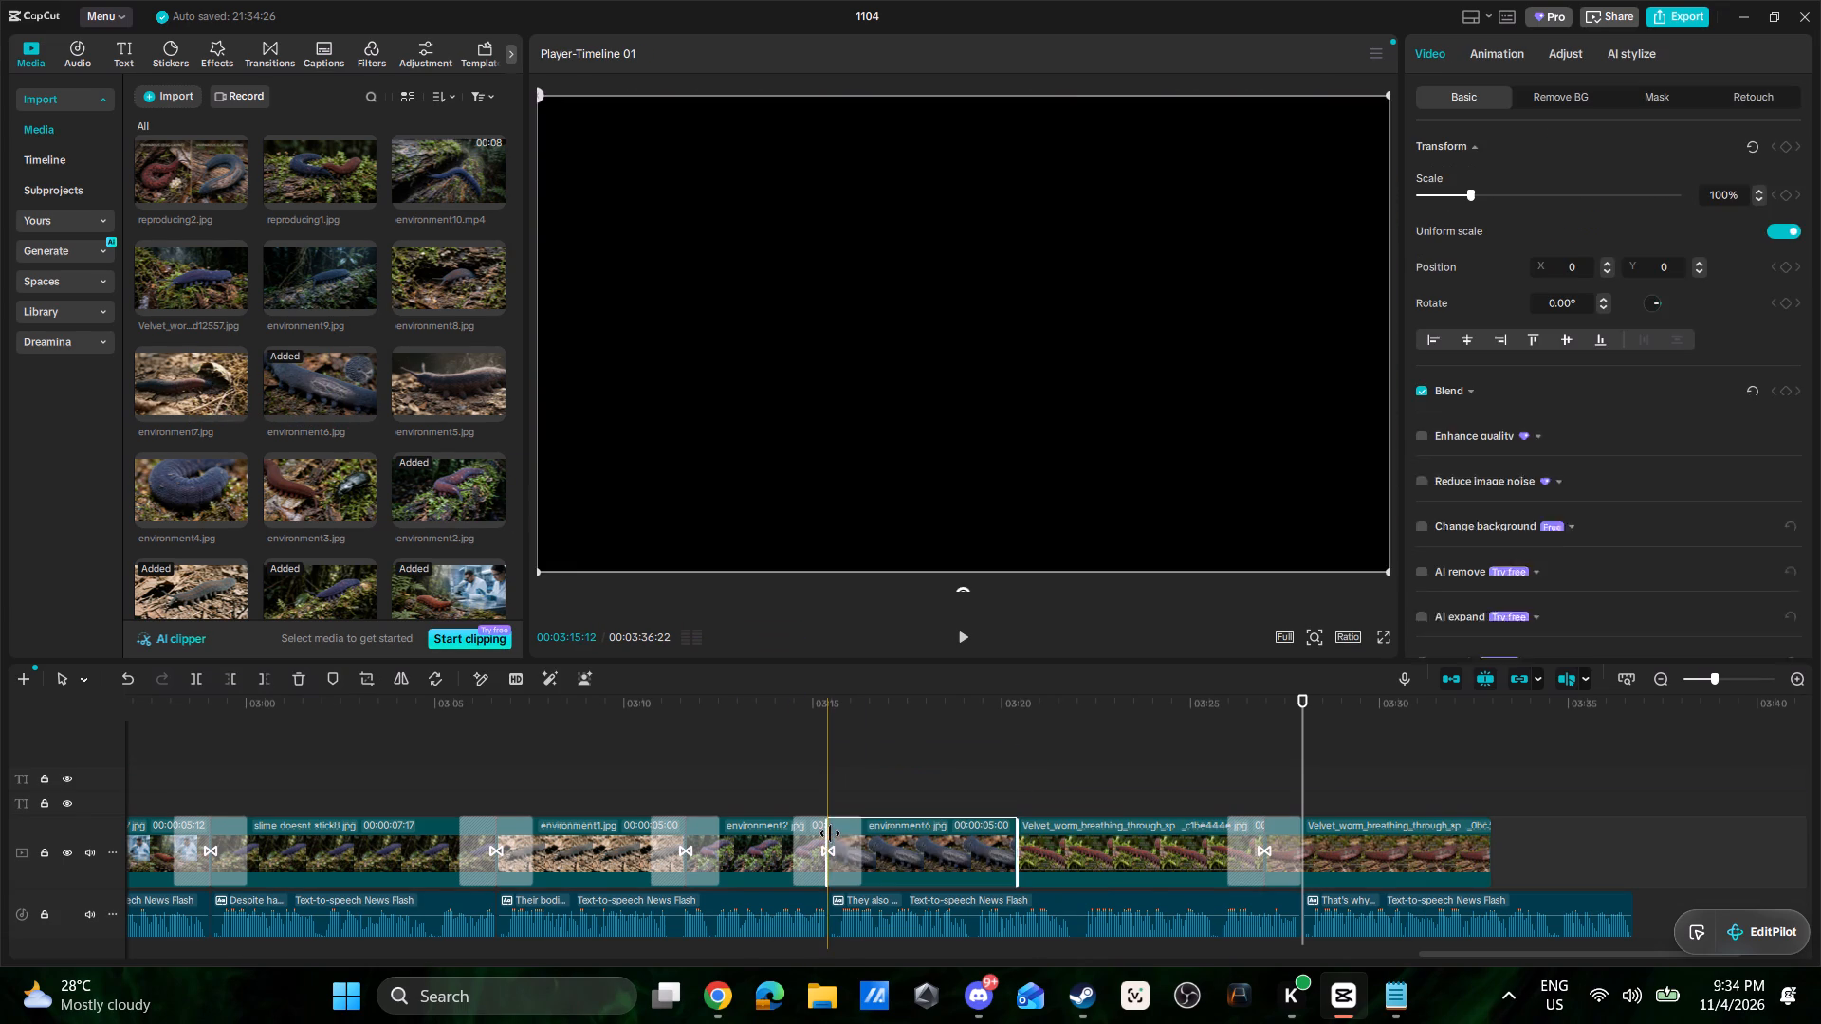
pyautogui.click(781, 774)
pyautogui.press('space')
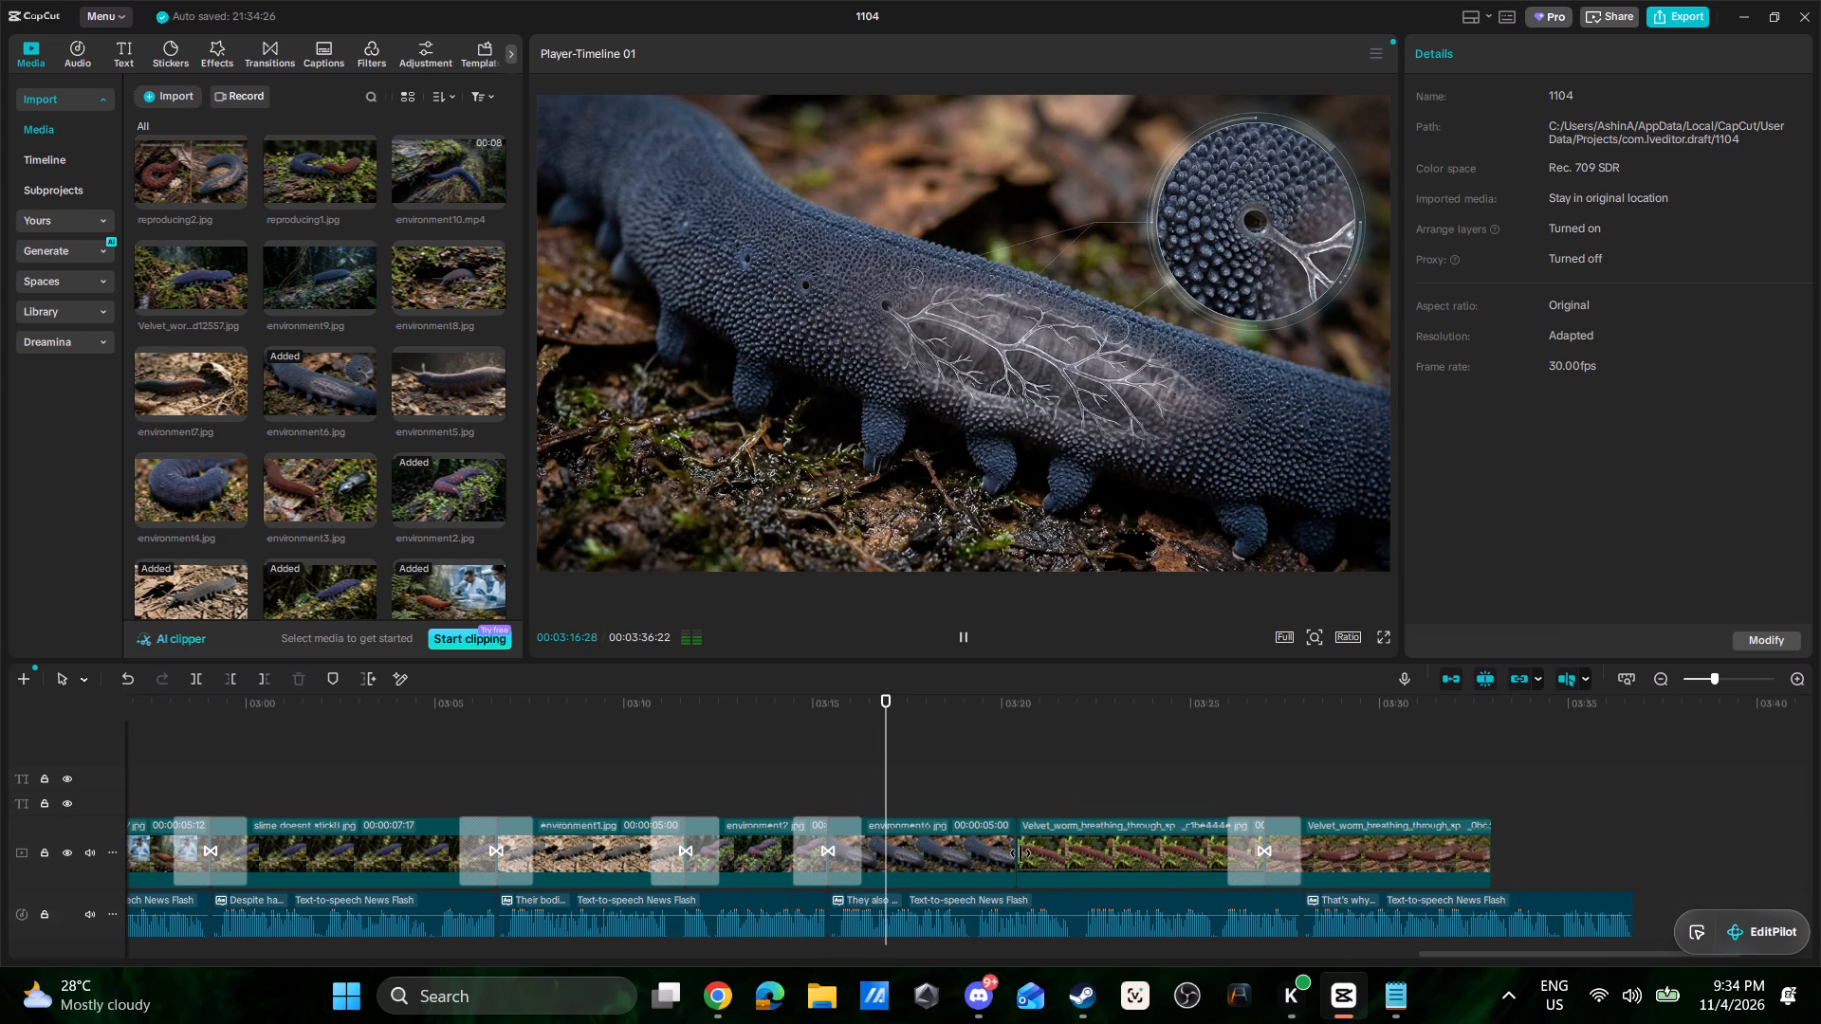
pyautogui.press('space')
# Move the captioned spiracle image and the "Internal Breathing Tubes" image ahead of environment6.jpg, playing the narration between moves.
pyautogui.moveTo(1072, 848); pyautogui.dragTo(910, 847)
pyautogui.press('space')
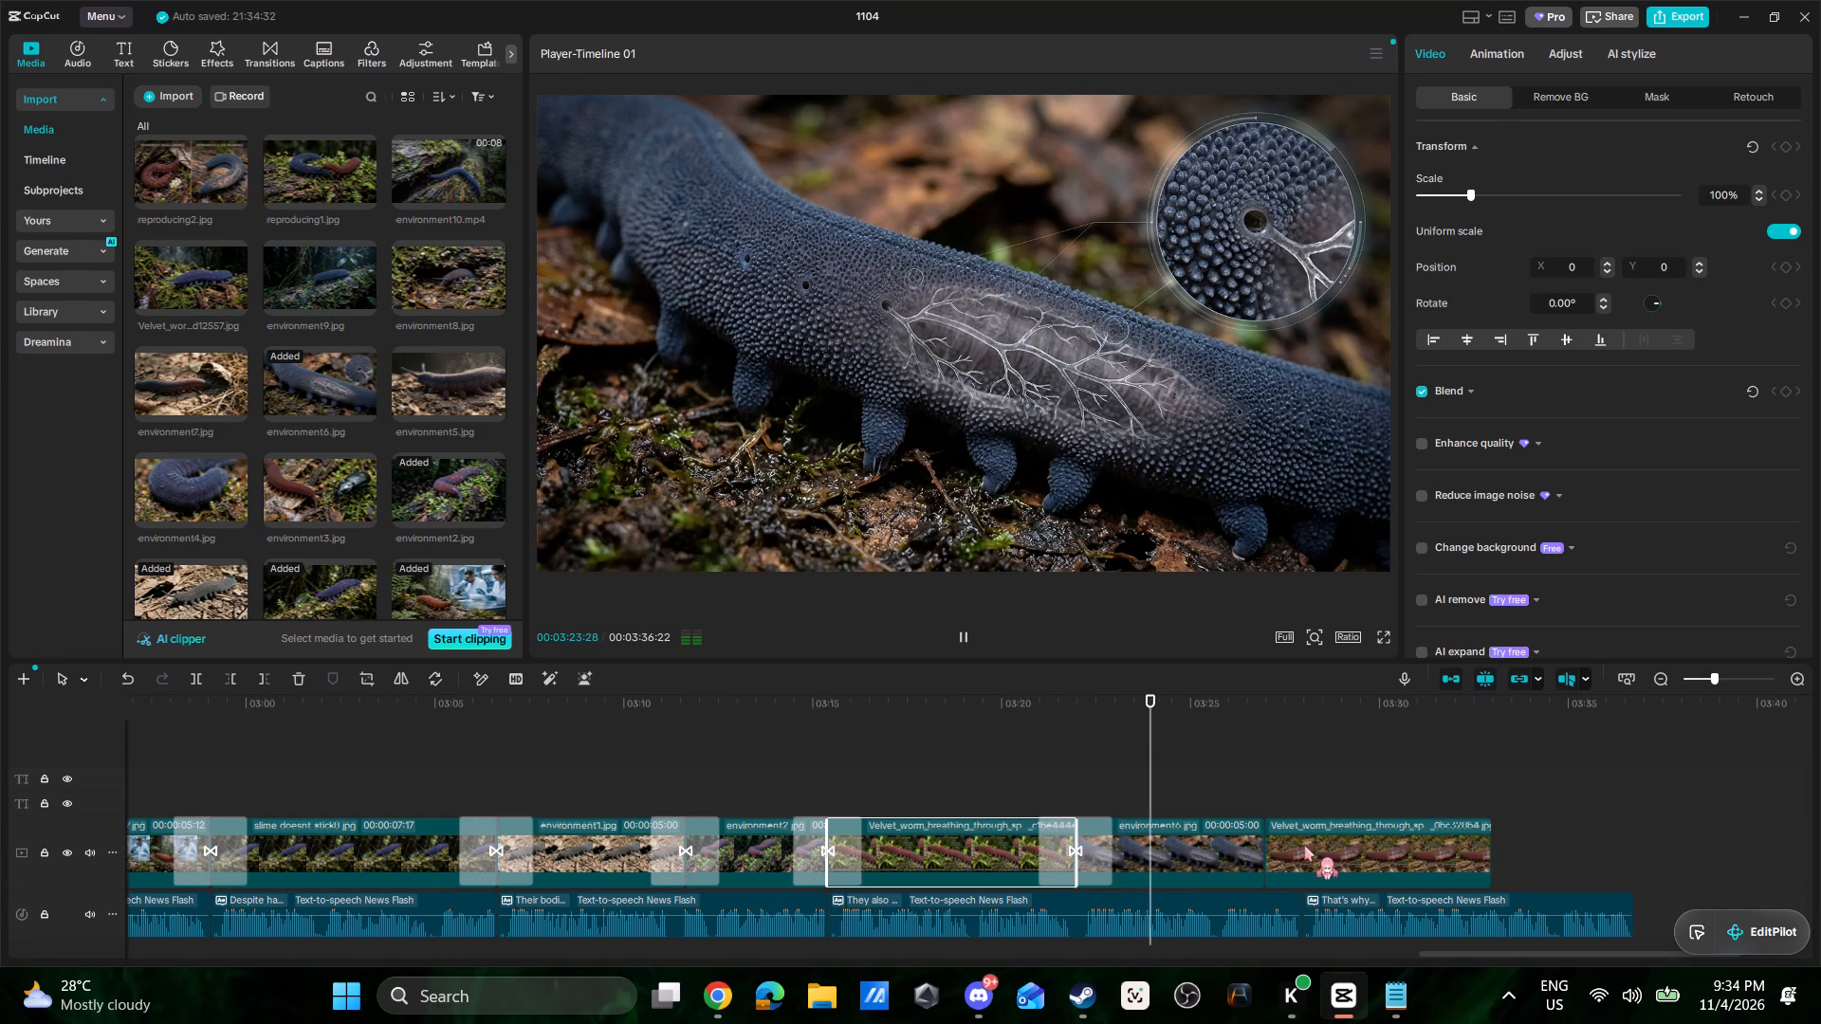
pyautogui.moveTo(1304, 846); pyautogui.dragTo(1146, 850)
# Trim the captioned spiracle image to end at about 00:03:19 and the "Internal Breathing Tubes" image at about 00:03:24.
pyautogui.click(997, 849)
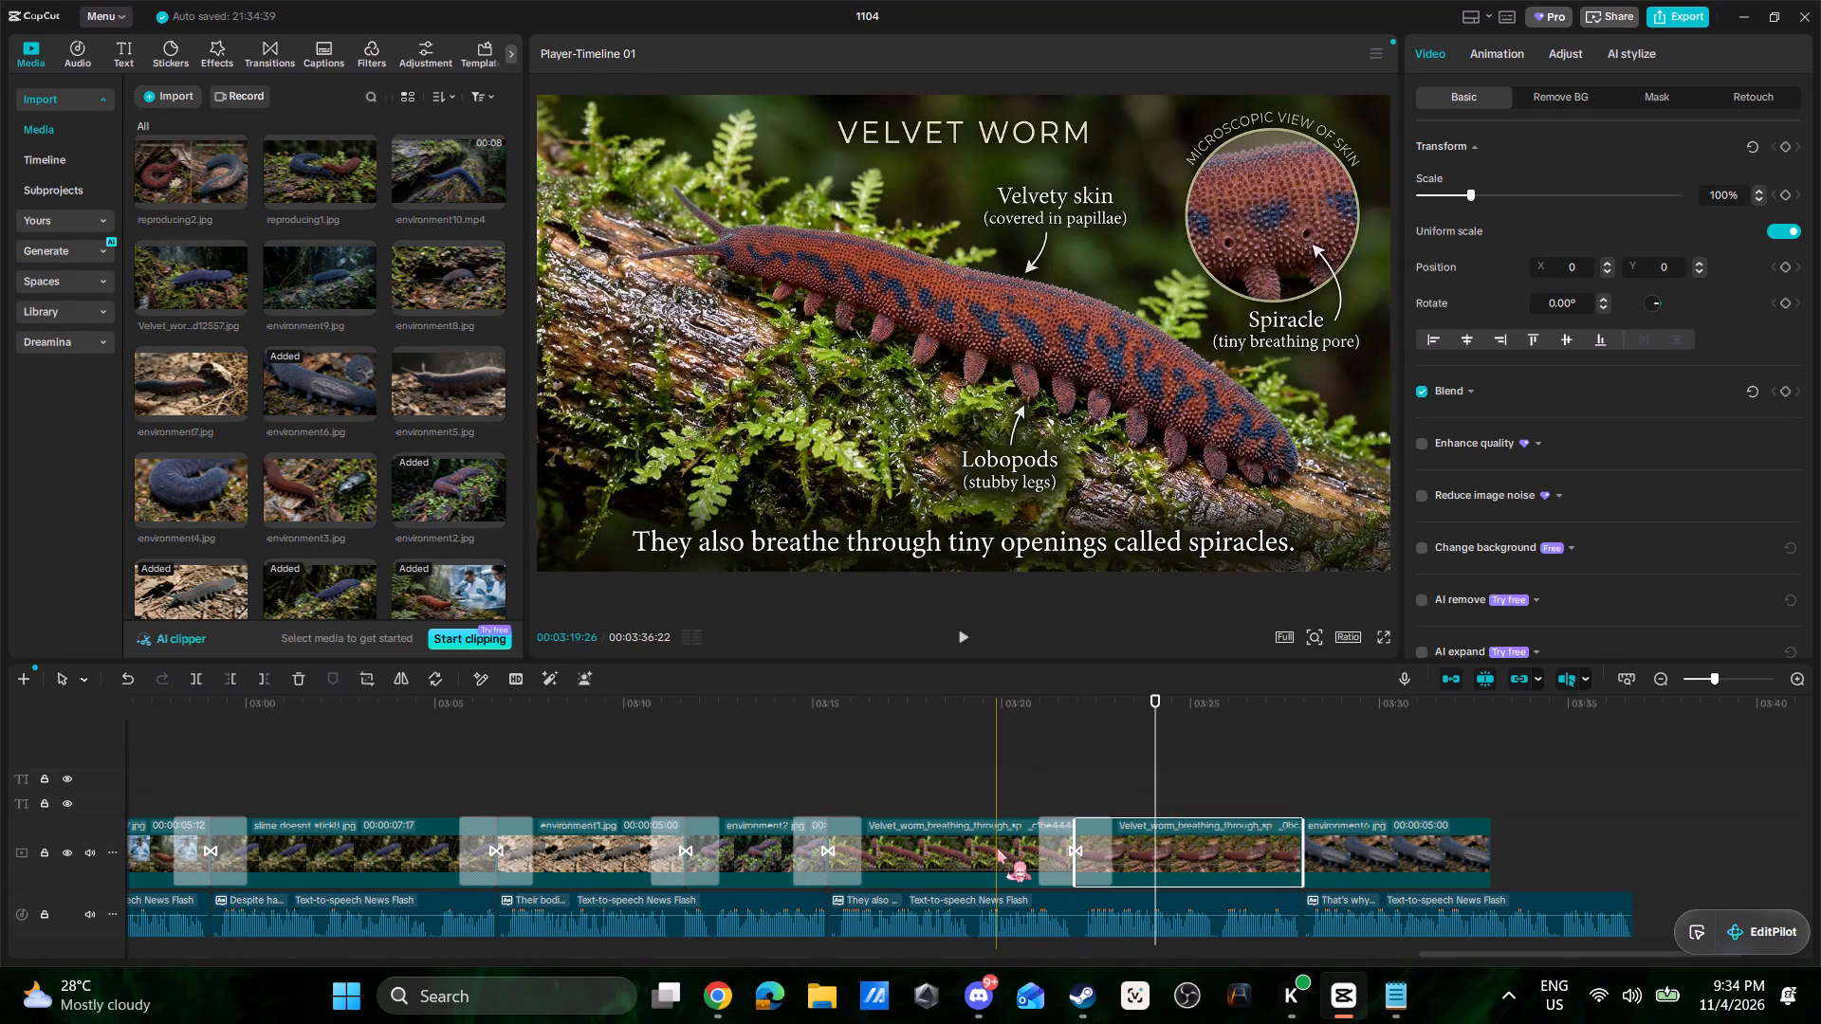
pyautogui.moveTo(1075, 837); pyautogui.dragTo(972, 842)
pyautogui.click(1132, 842)
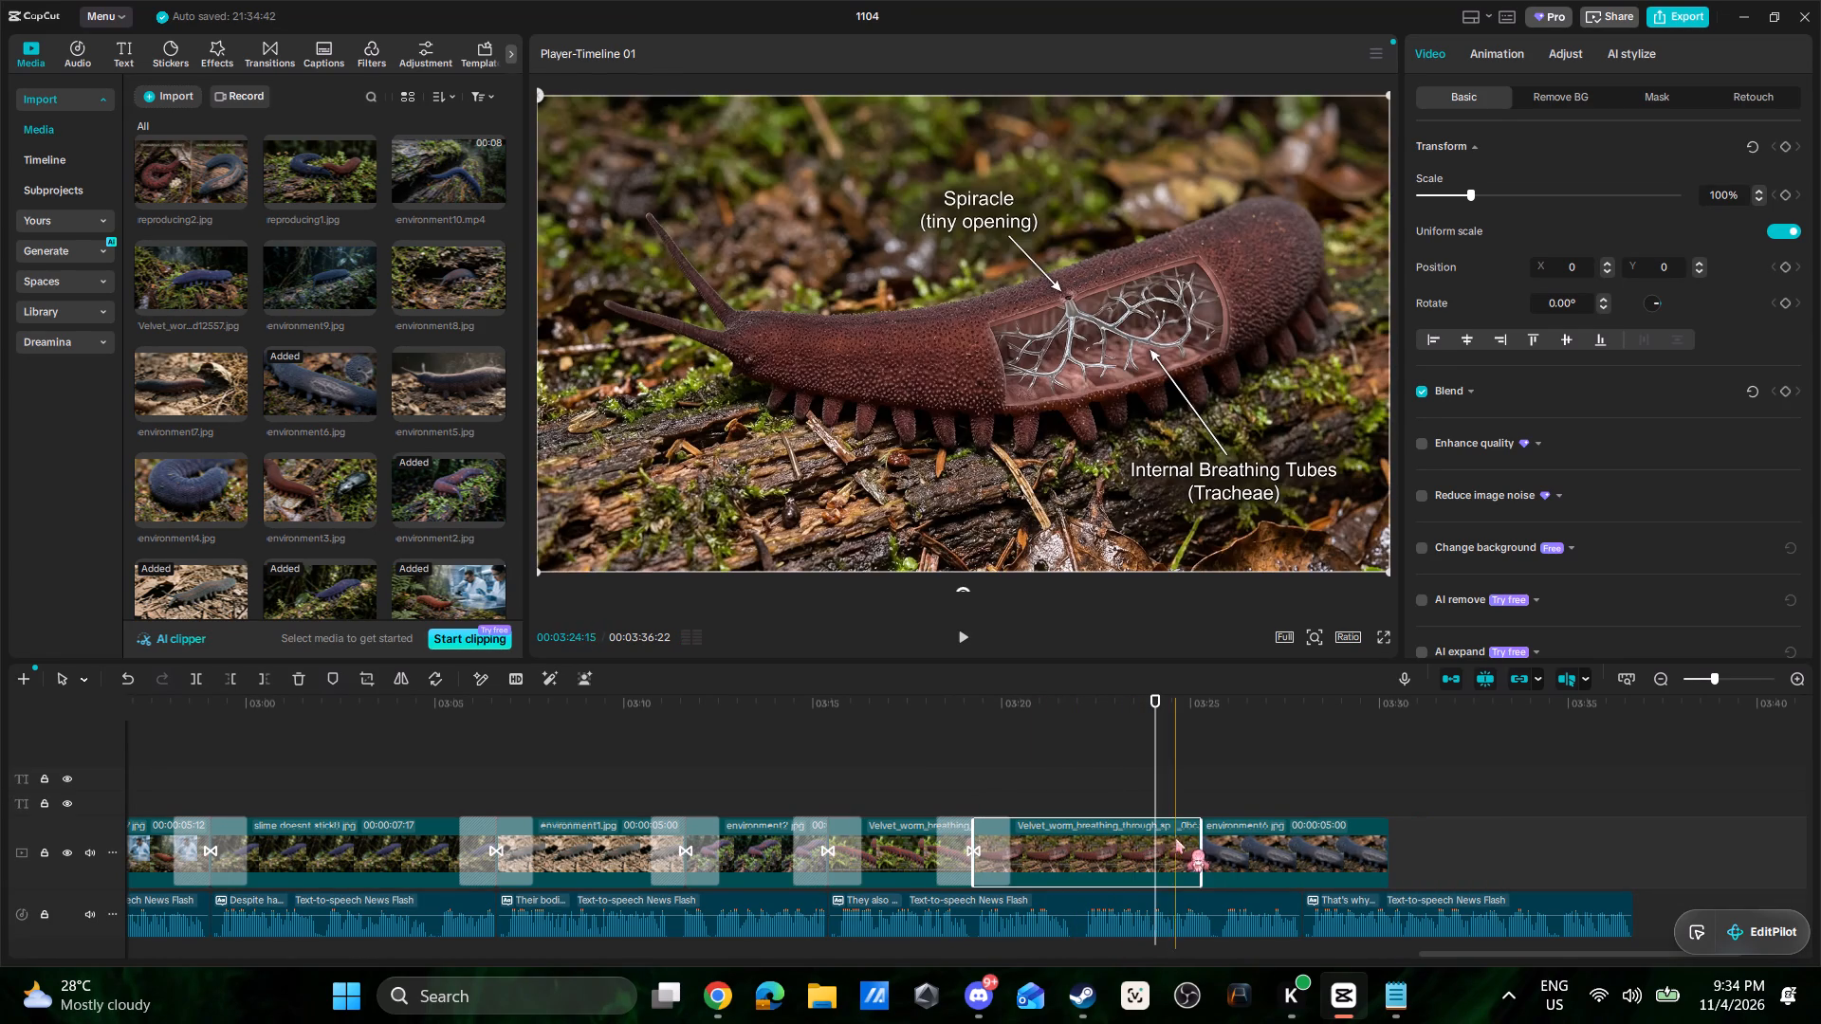
pyautogui.moveTo(1199, 839); pyautogui.dragTo(1150, 844)
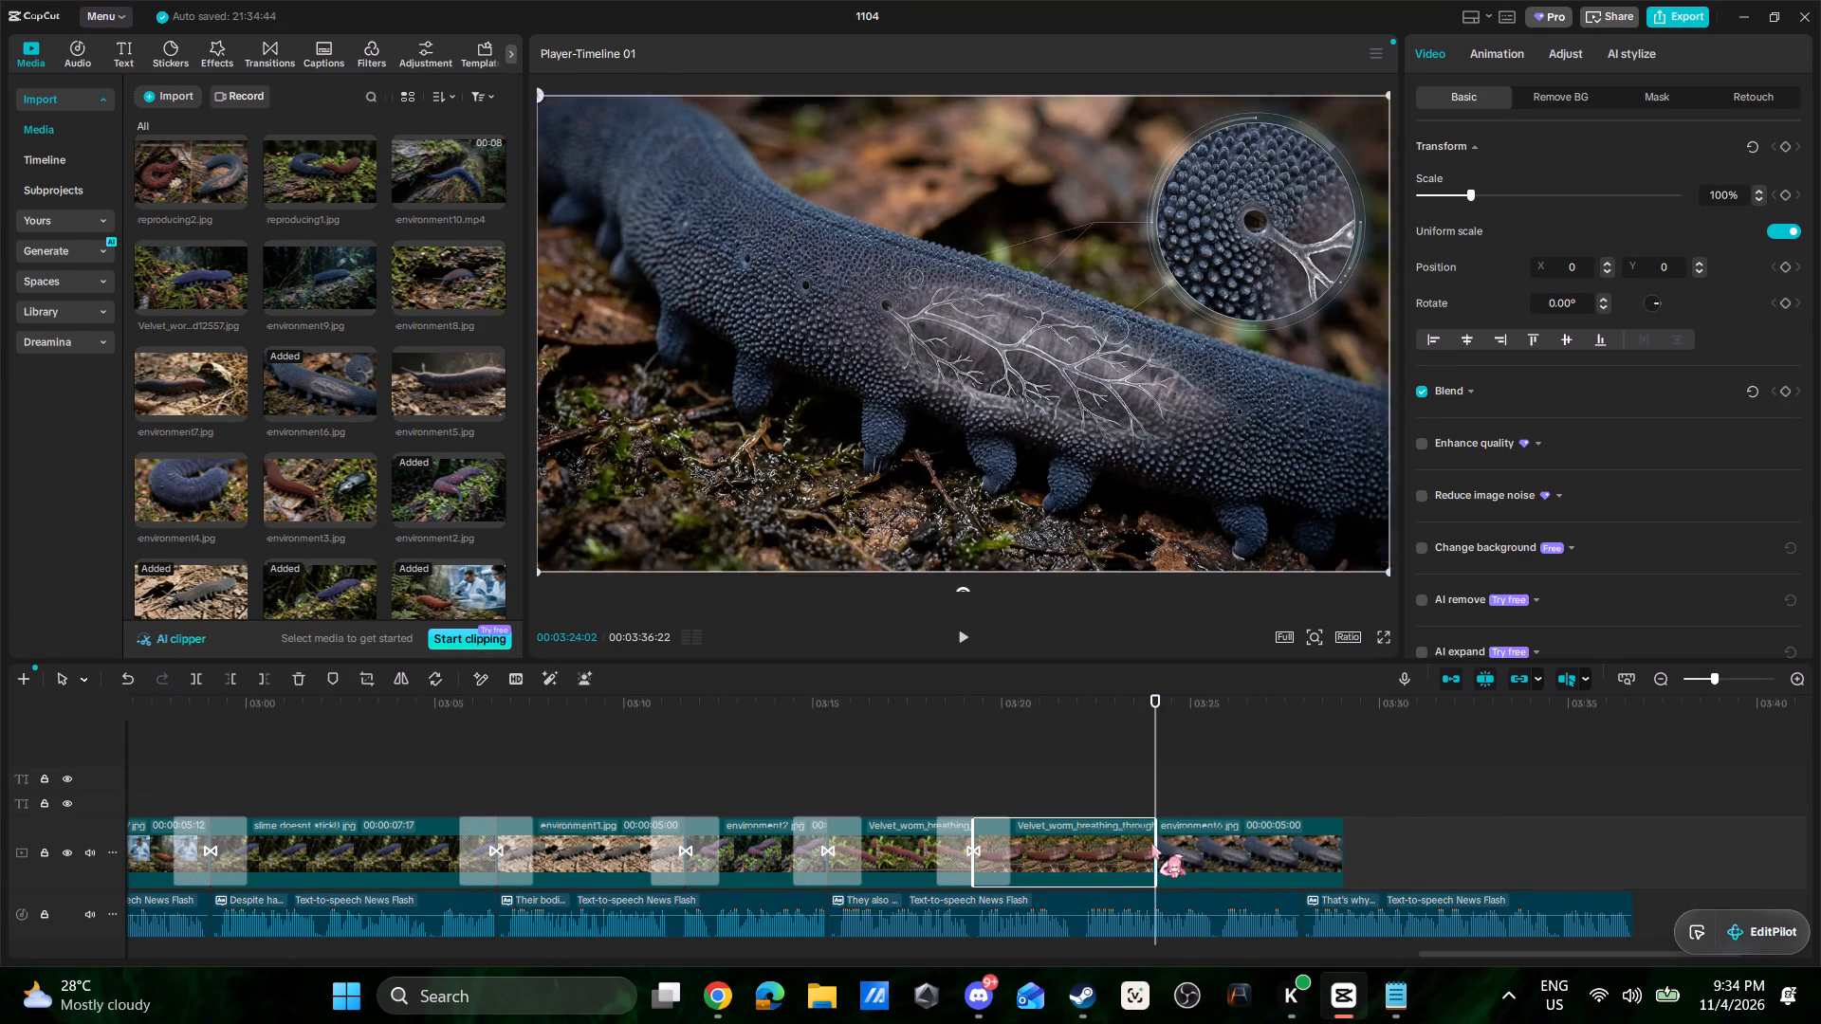
# Play environment6.jpg and shorten it to end with the spiracle narration at about 00:03:28.
pyautogui.press('space')
pyautogui.click(1338, 842)
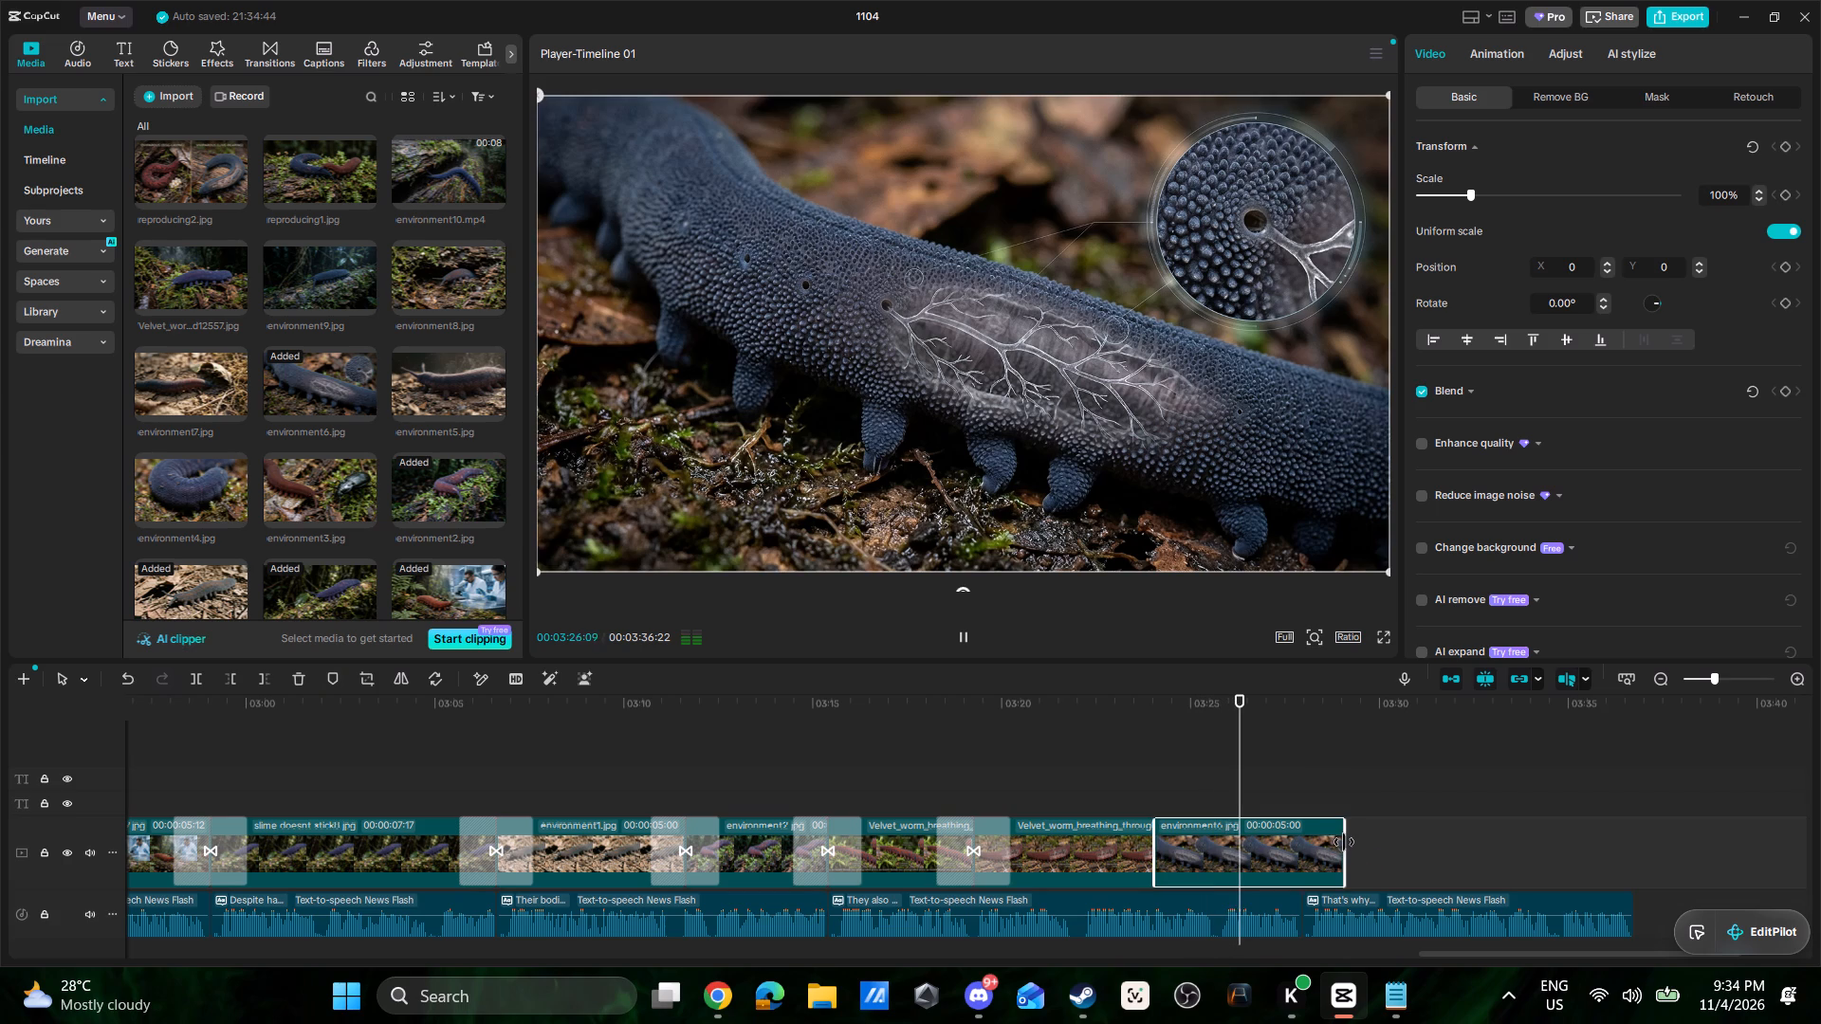
pyautogui.moveTo(1344, 842); pyautogui.dragTo(1301, 846)
pyautogui.press('space')
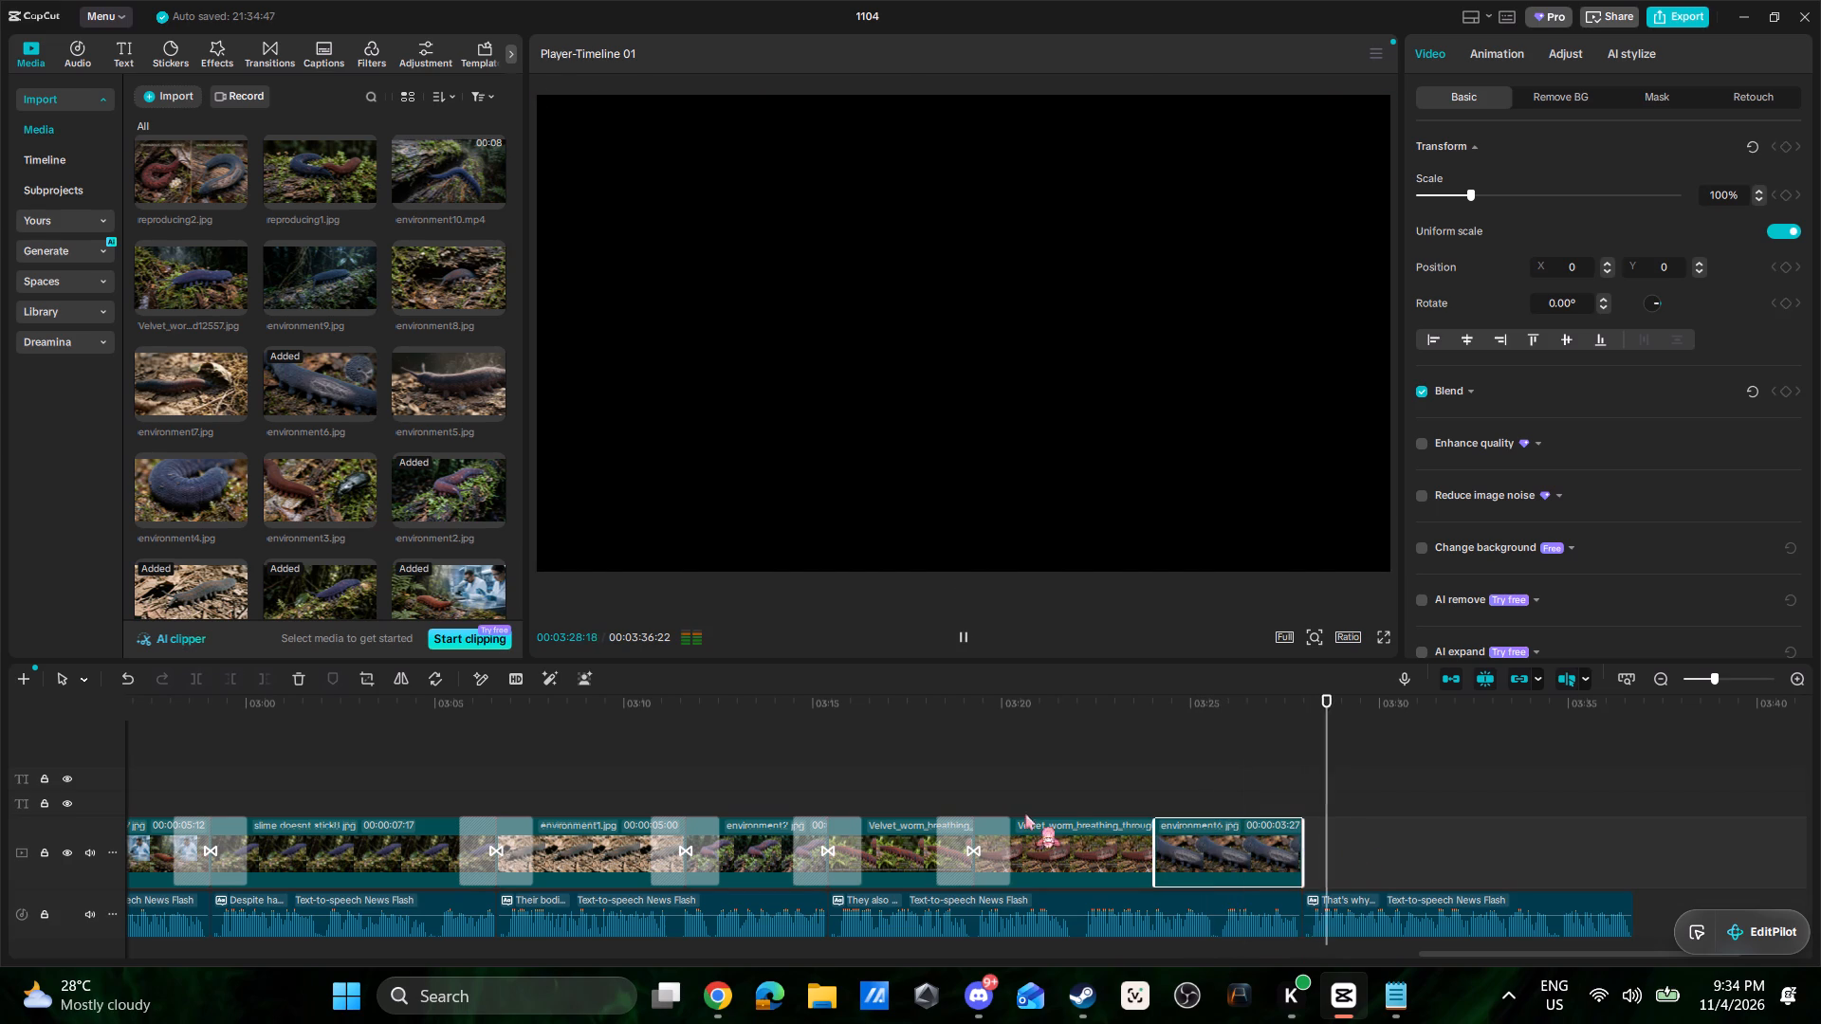
# Play the spiracle section and apply the Subject Zoom video effect to the environment2.jpg clip on the main track.
pyautogui.click(975, 814)
pyautogui.click(735, 803)
pyautogui.press('space')
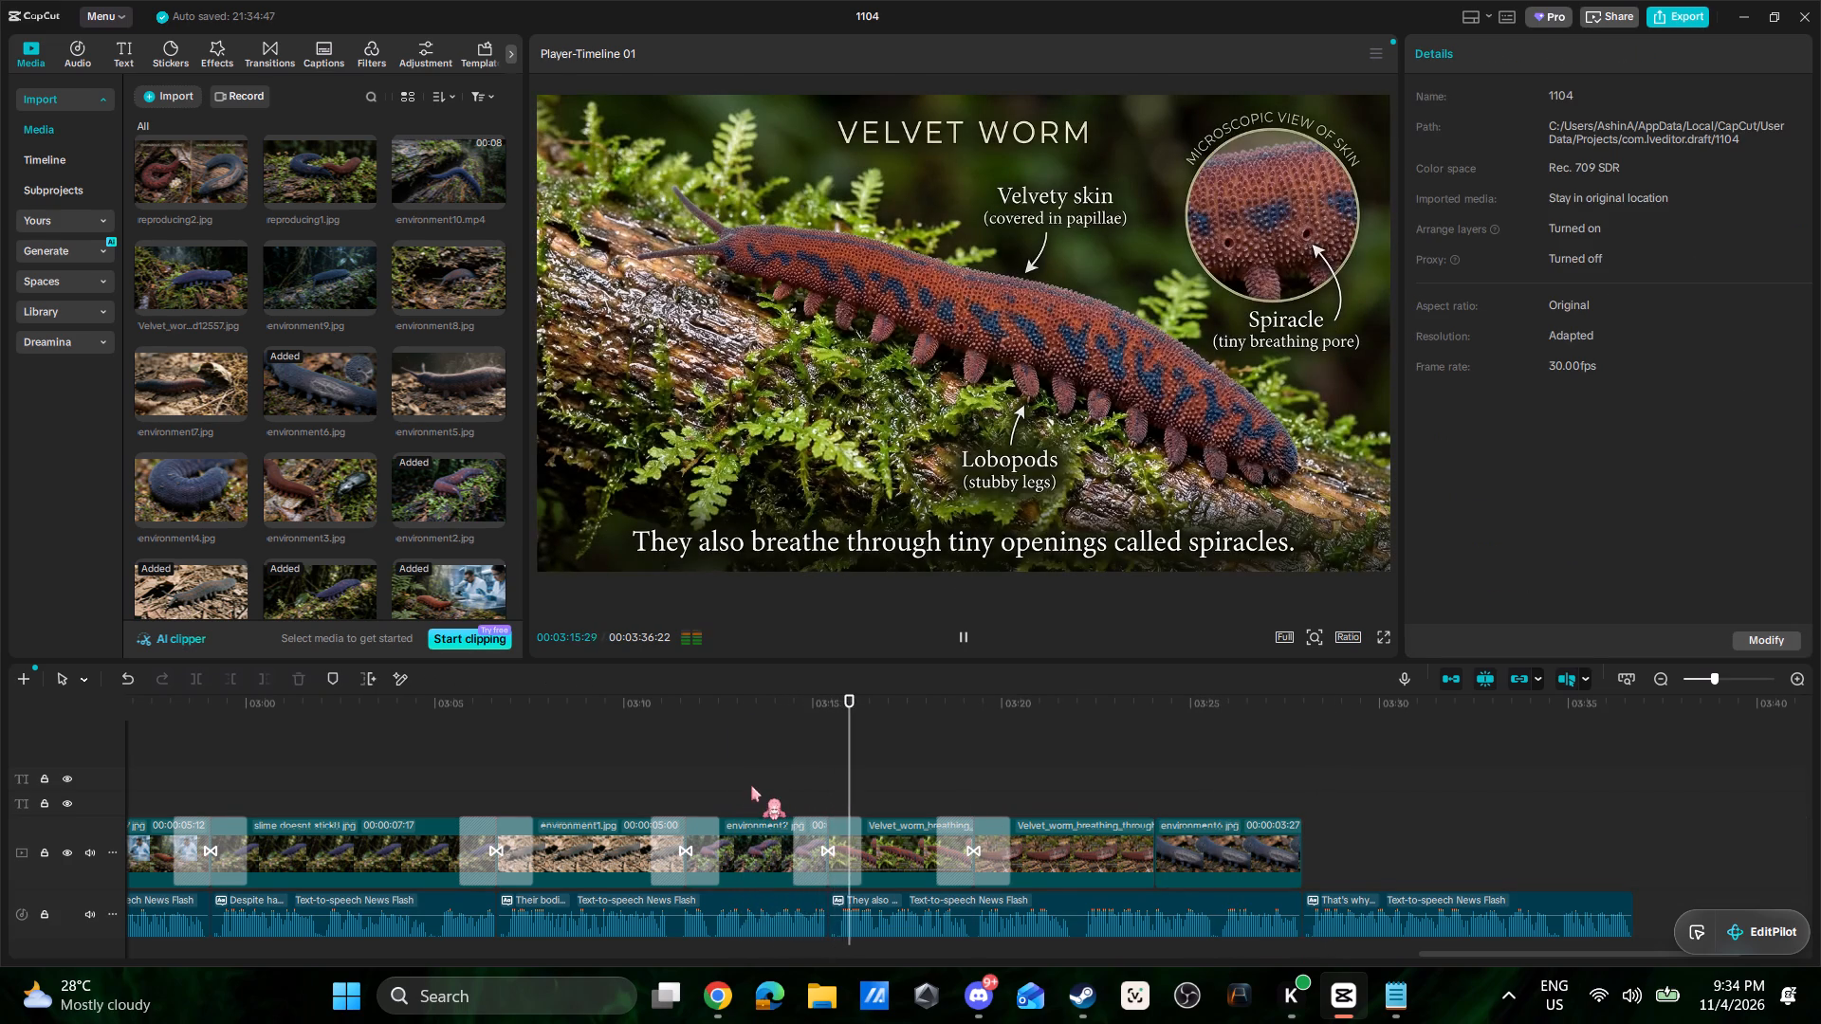
pyautogui.click(757, 857)
pyautogui.press('space')
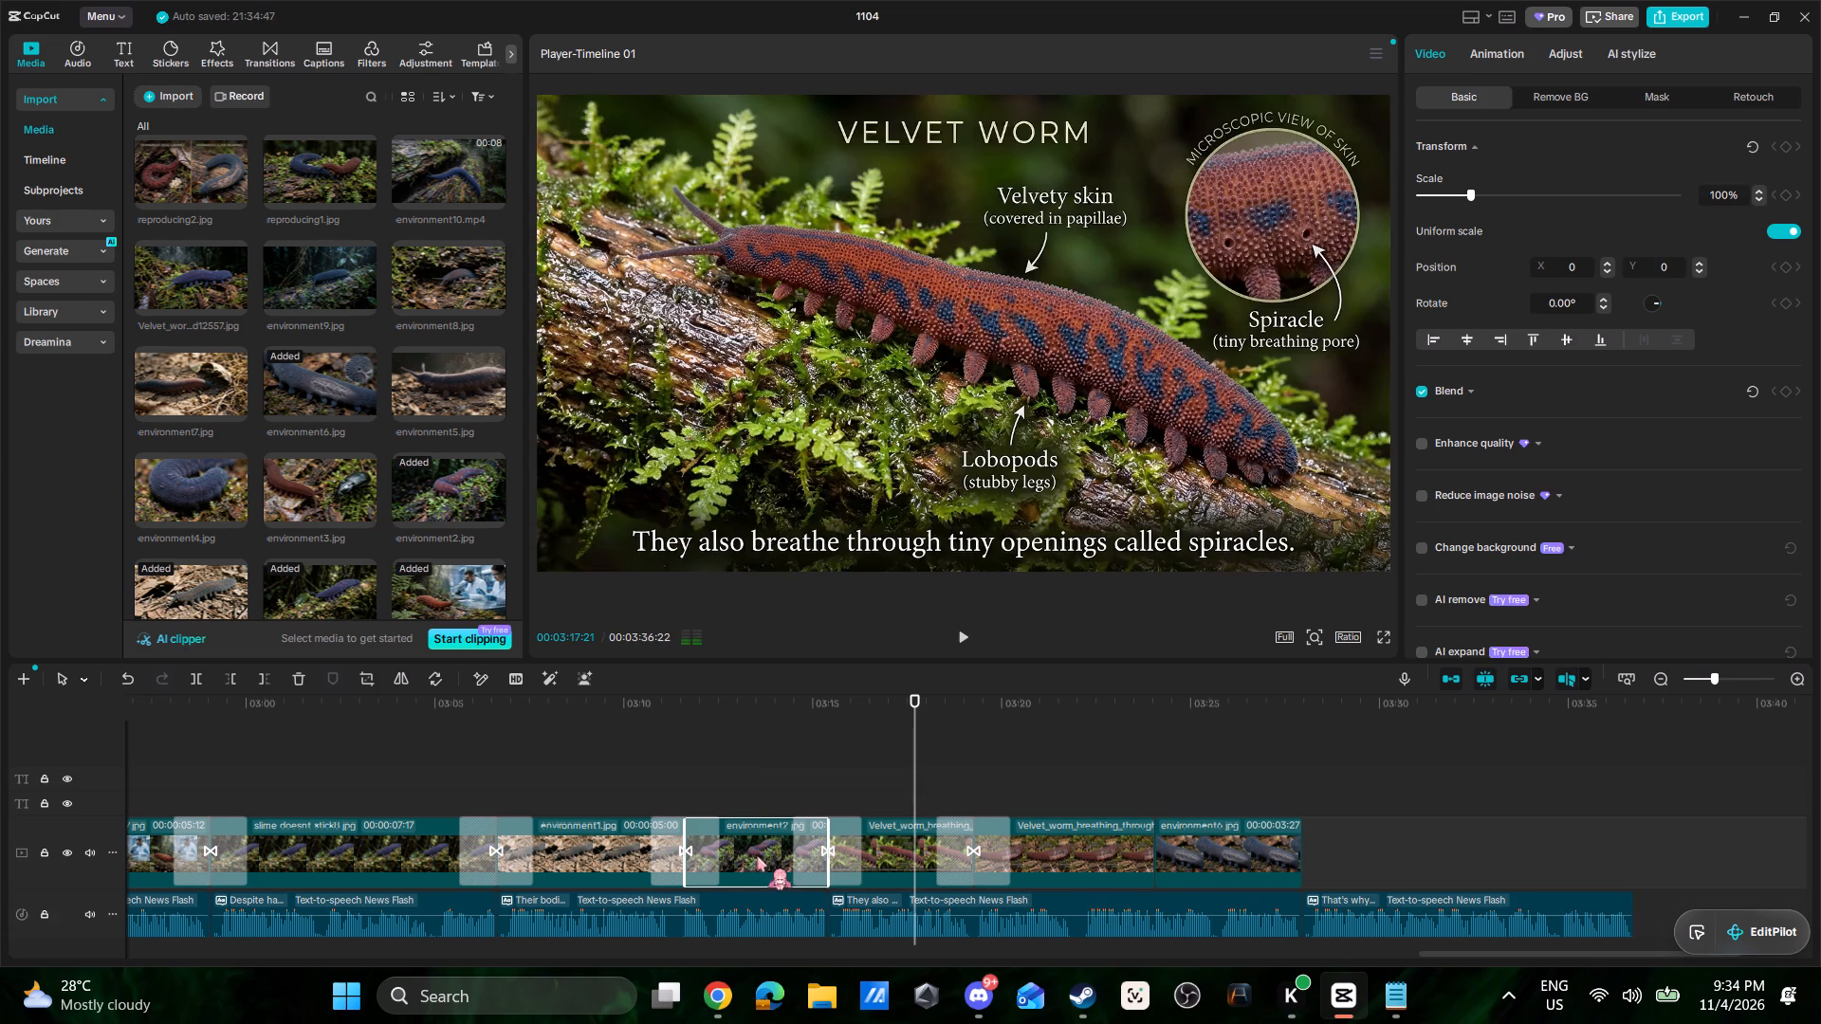
pyautogui.click(754, 787)
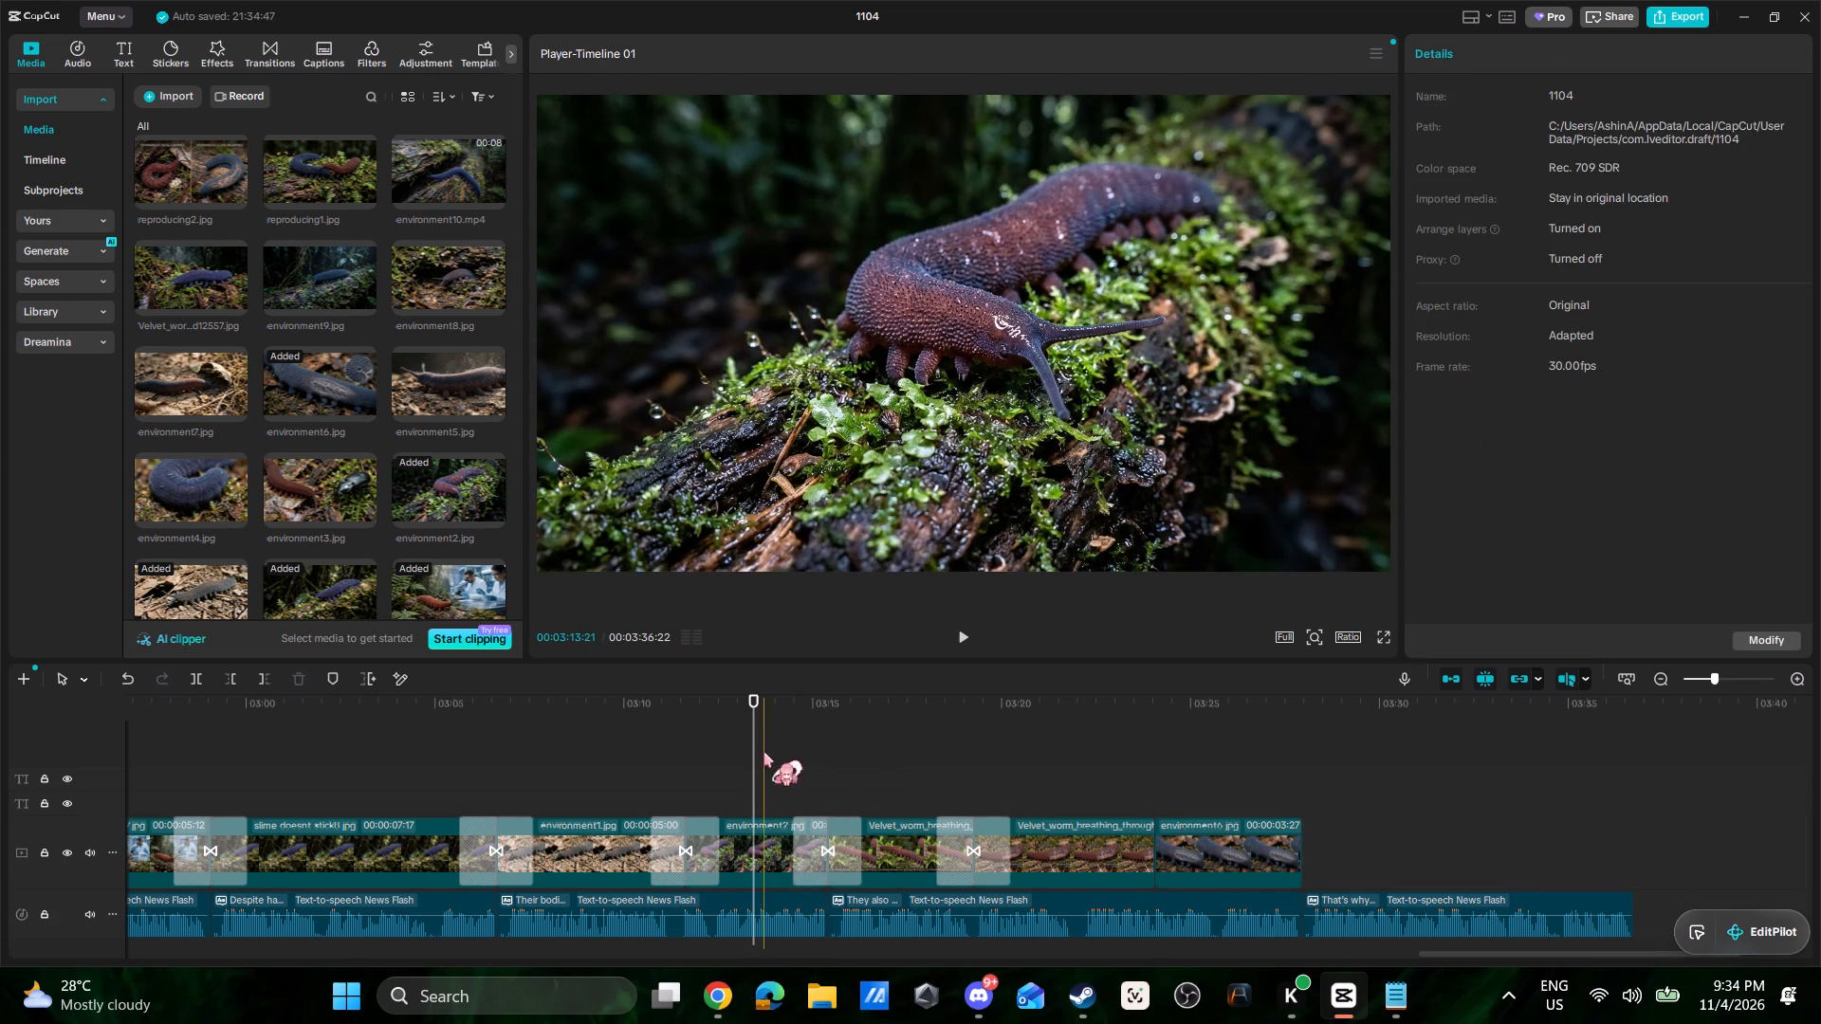
pyautogui.click(764, 851)
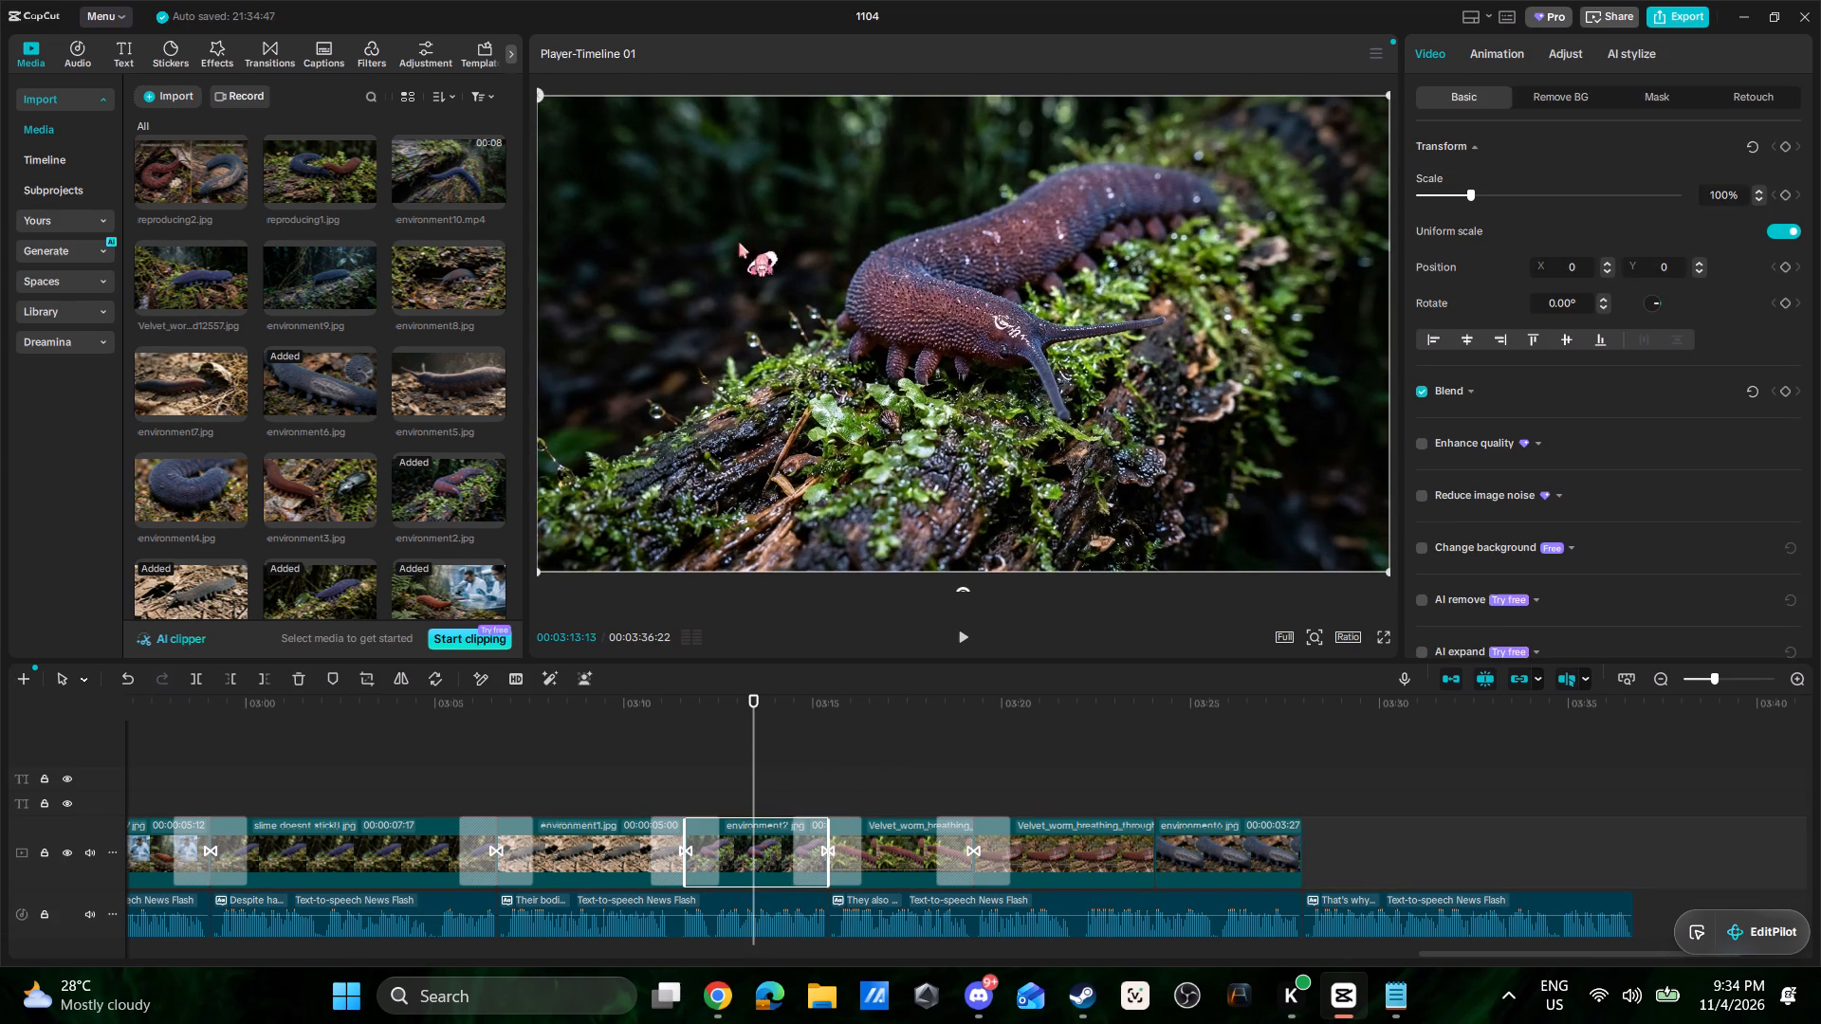
pyautogui.click(216, 59)
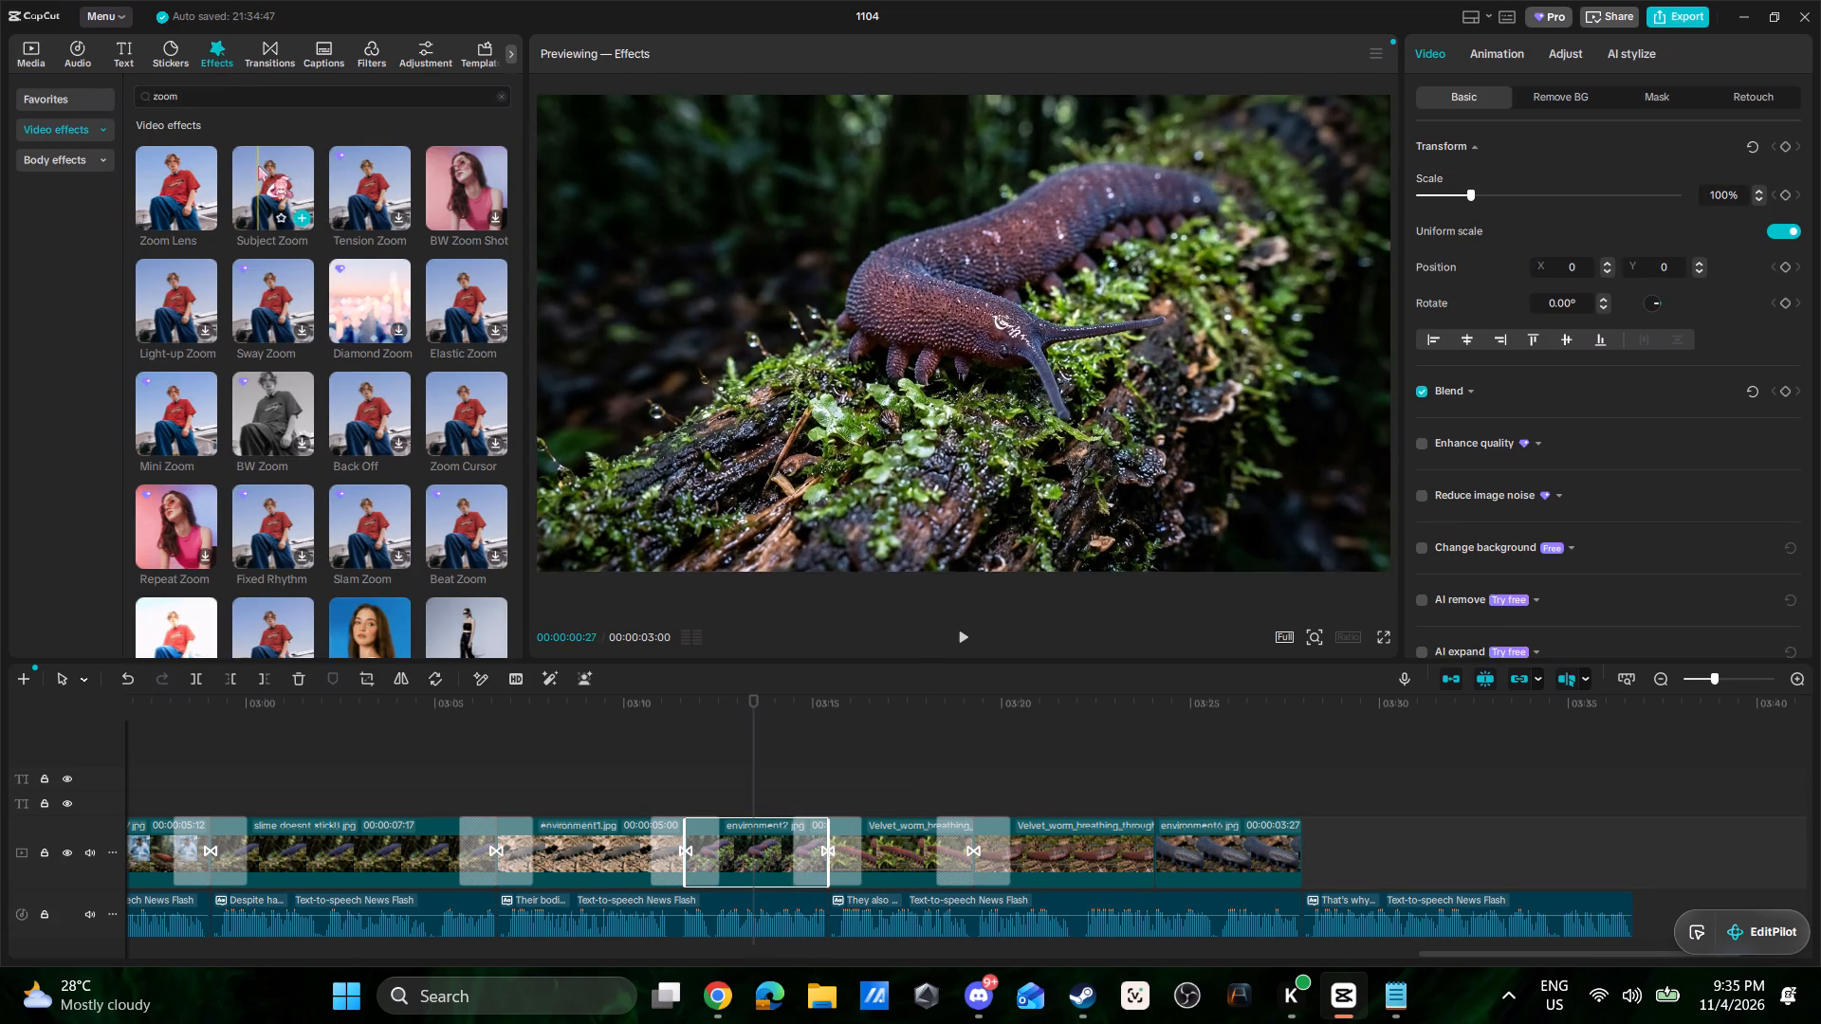
pyautogui.click(282, 220)
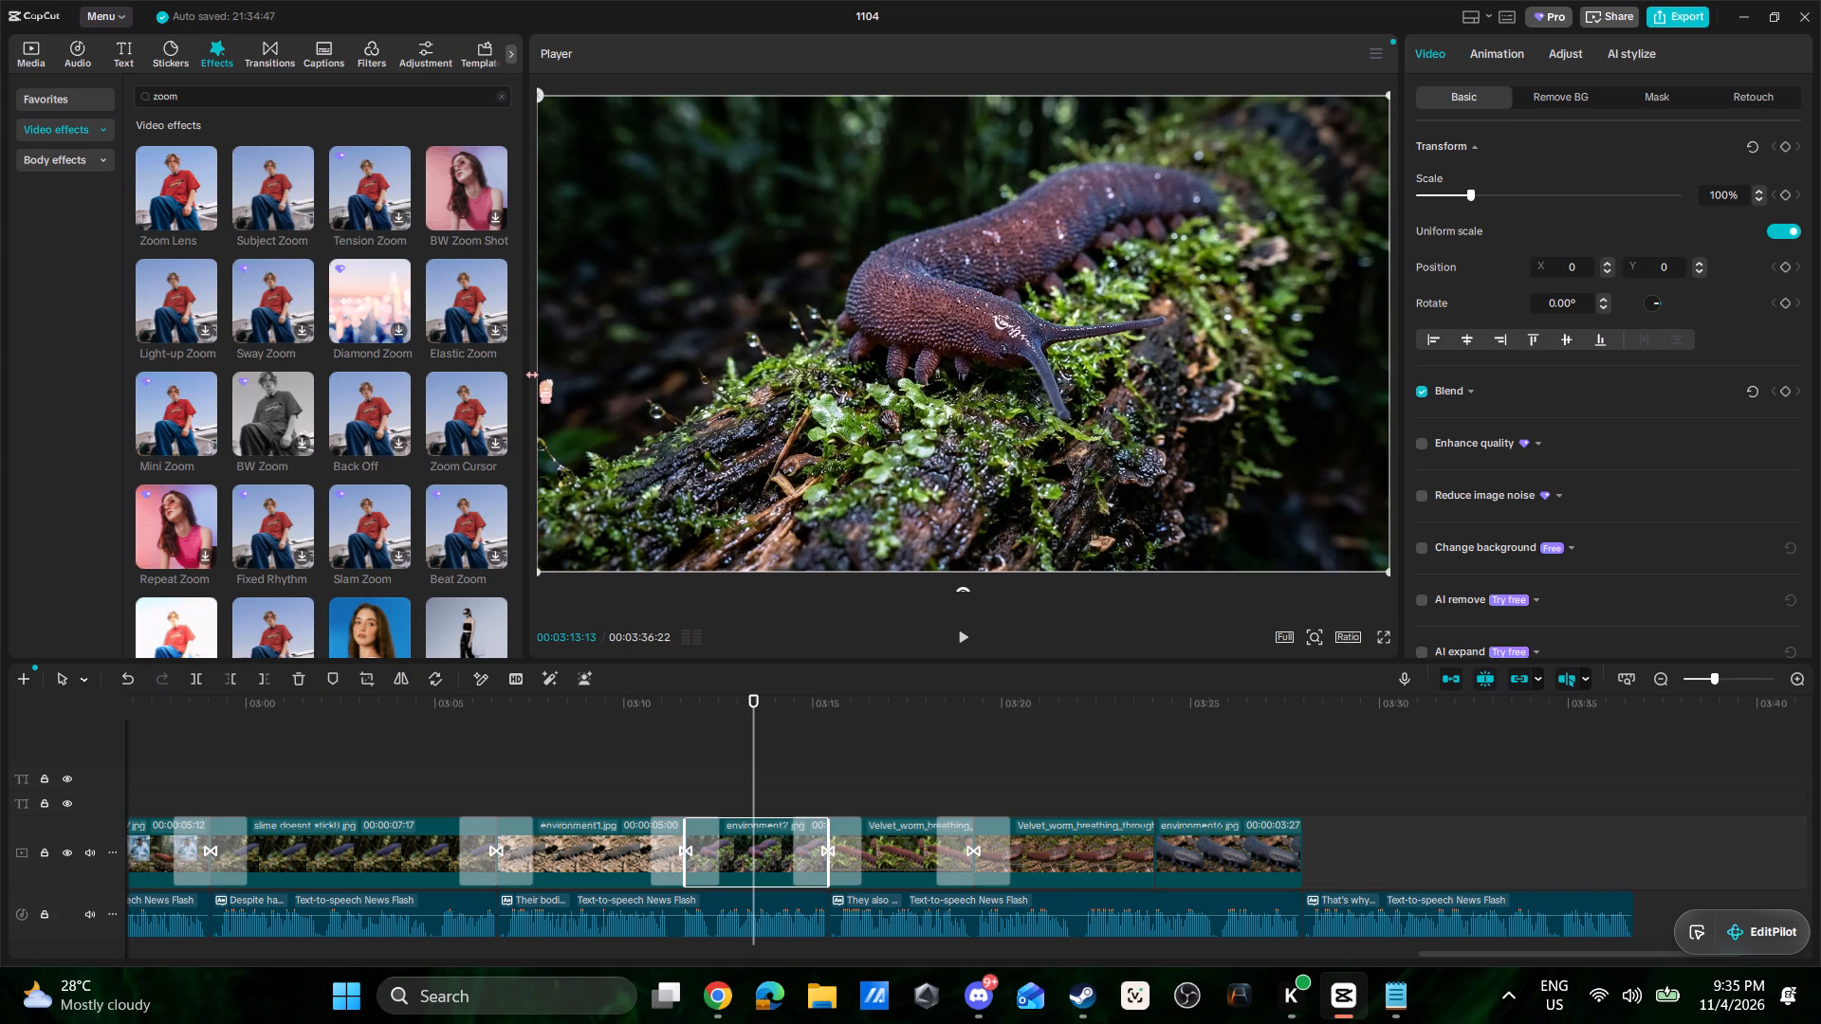
pyautogui.moveTo(254, 189); pyautogui.dragTo(704, 829)
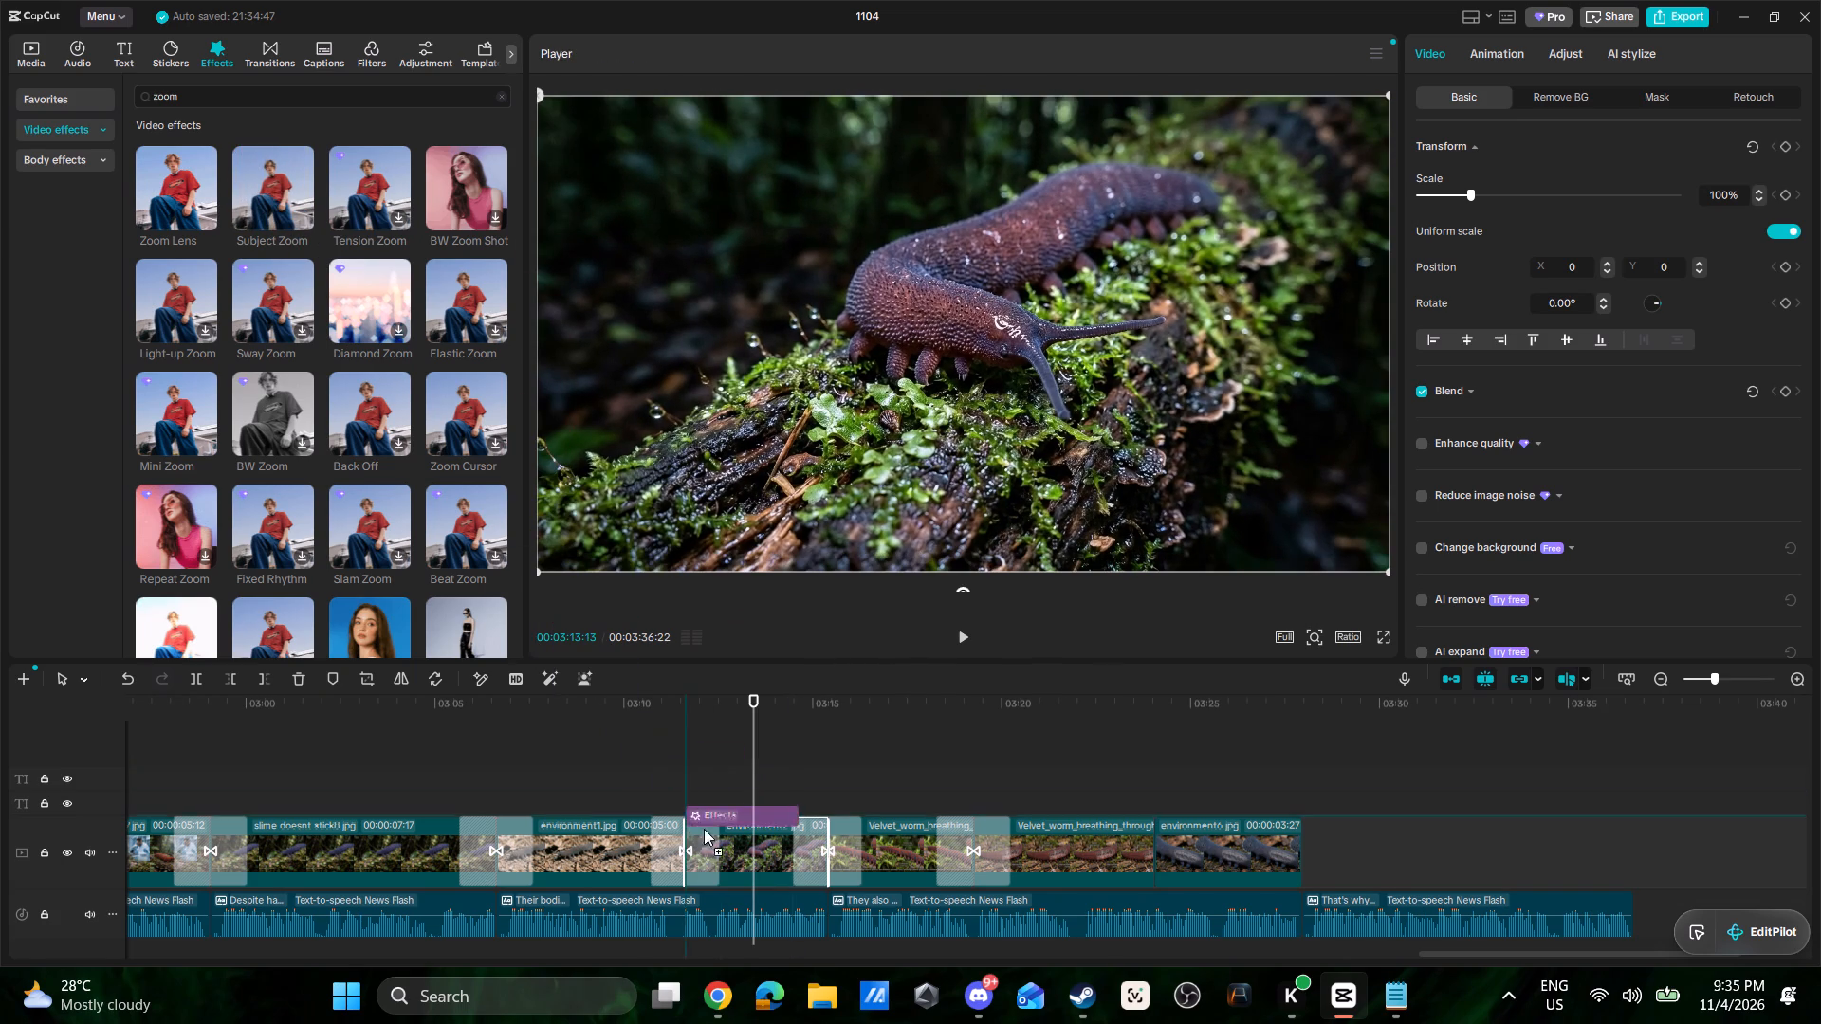
pyautogui.moveTo(704, 829); pyautogui.dragTo(721, 846)
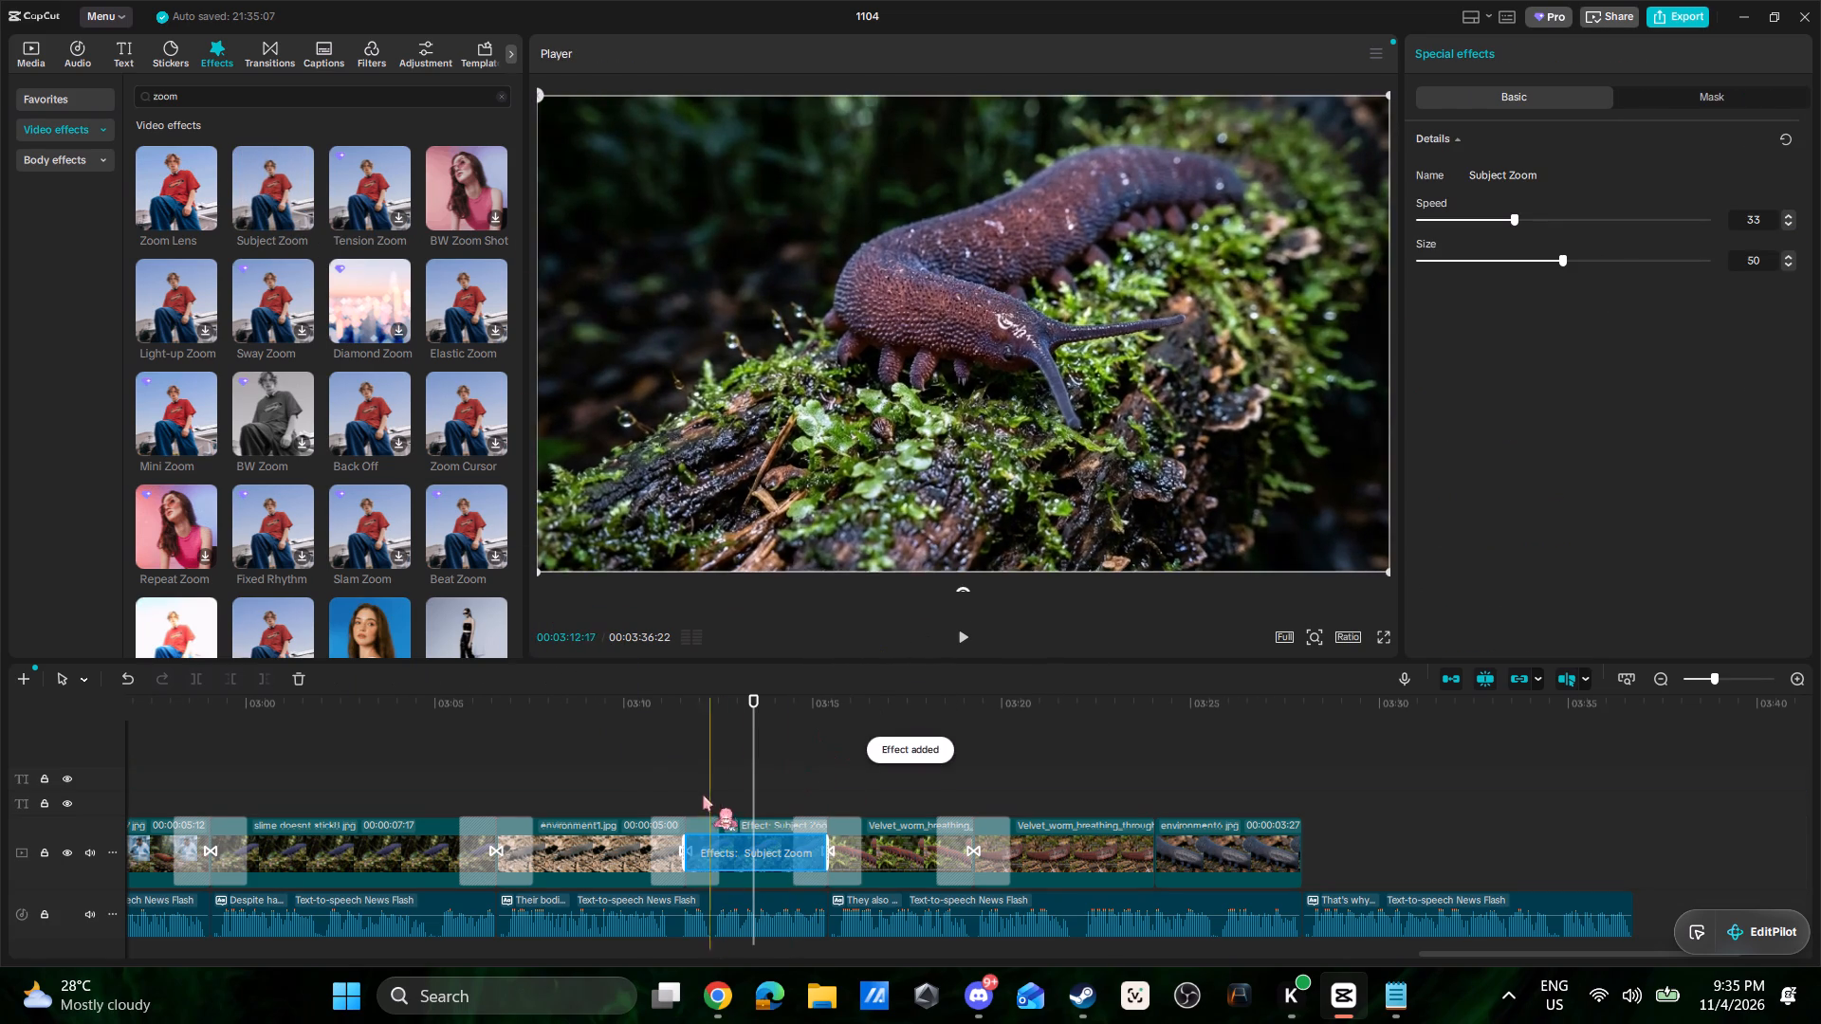
# Play the sequence from environment2.jpg through environment6.jpg to check the images against the spiracle narration.
pyautogui.click(666, 773)
pyautogui.press('space')
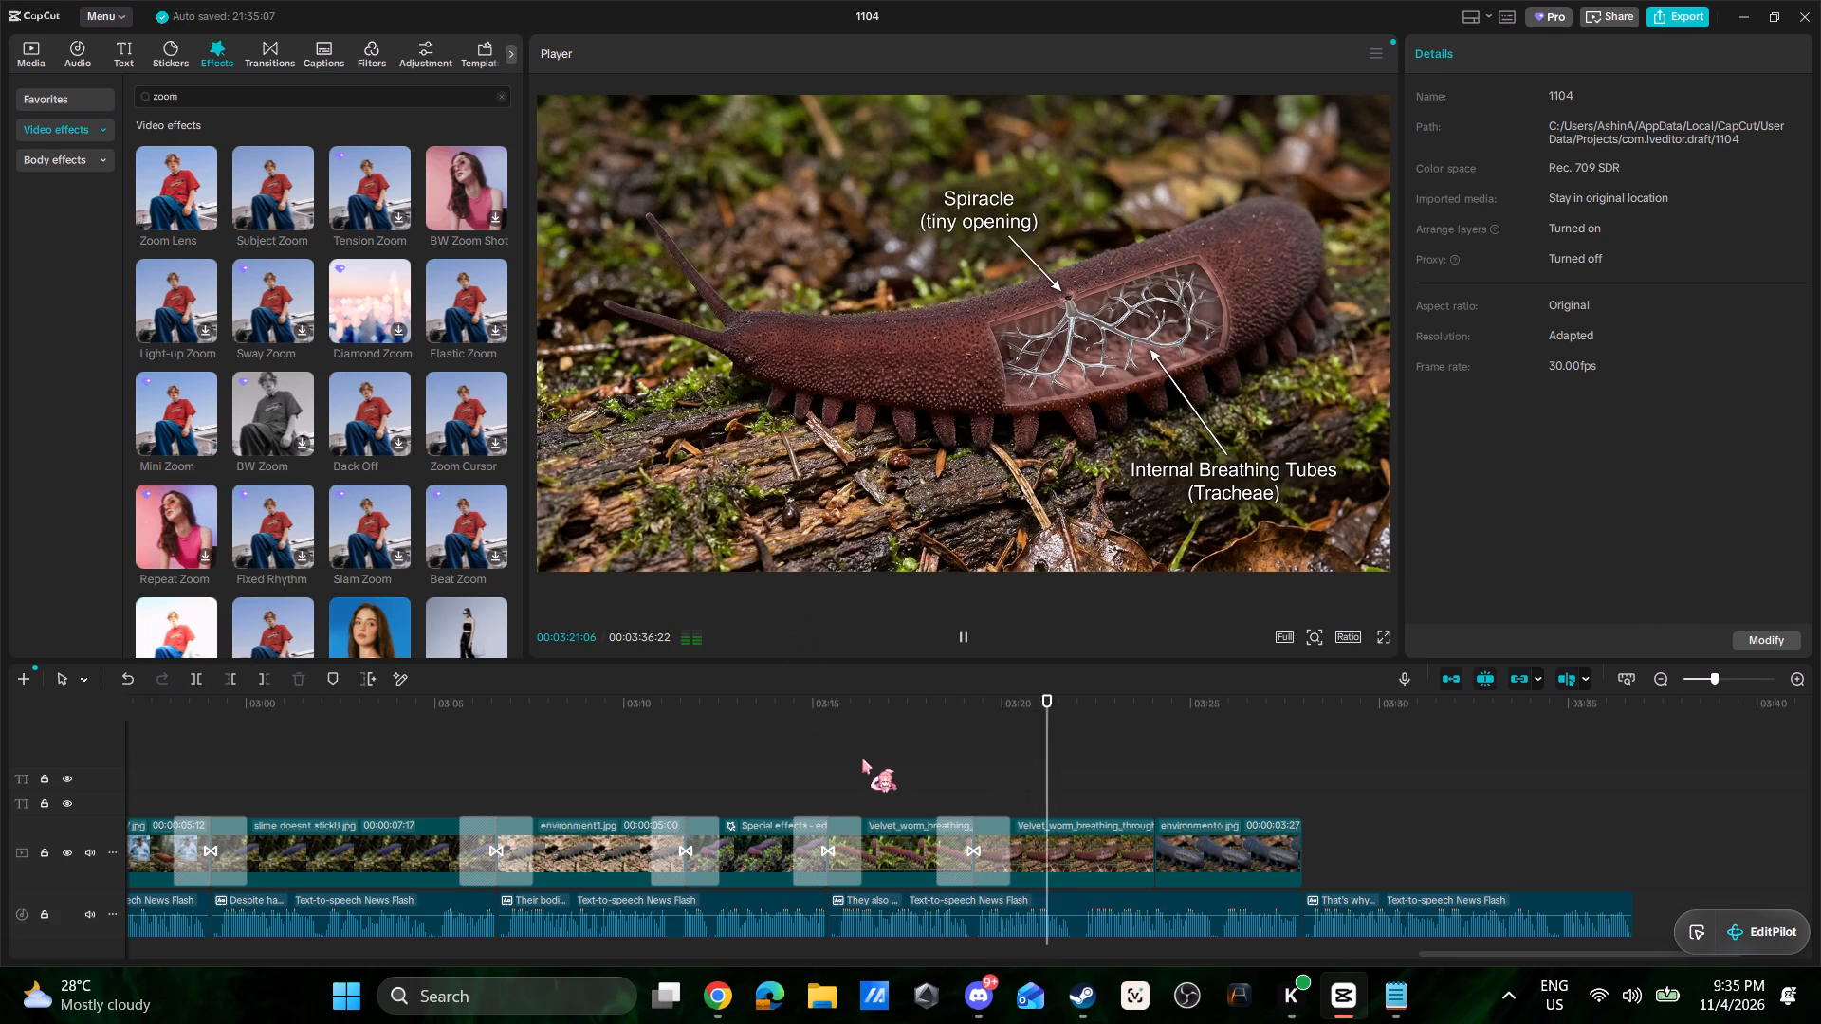
pyautogui.click(862, 759)
pyautogui.press('space')
pyautogui.click(888, 762)
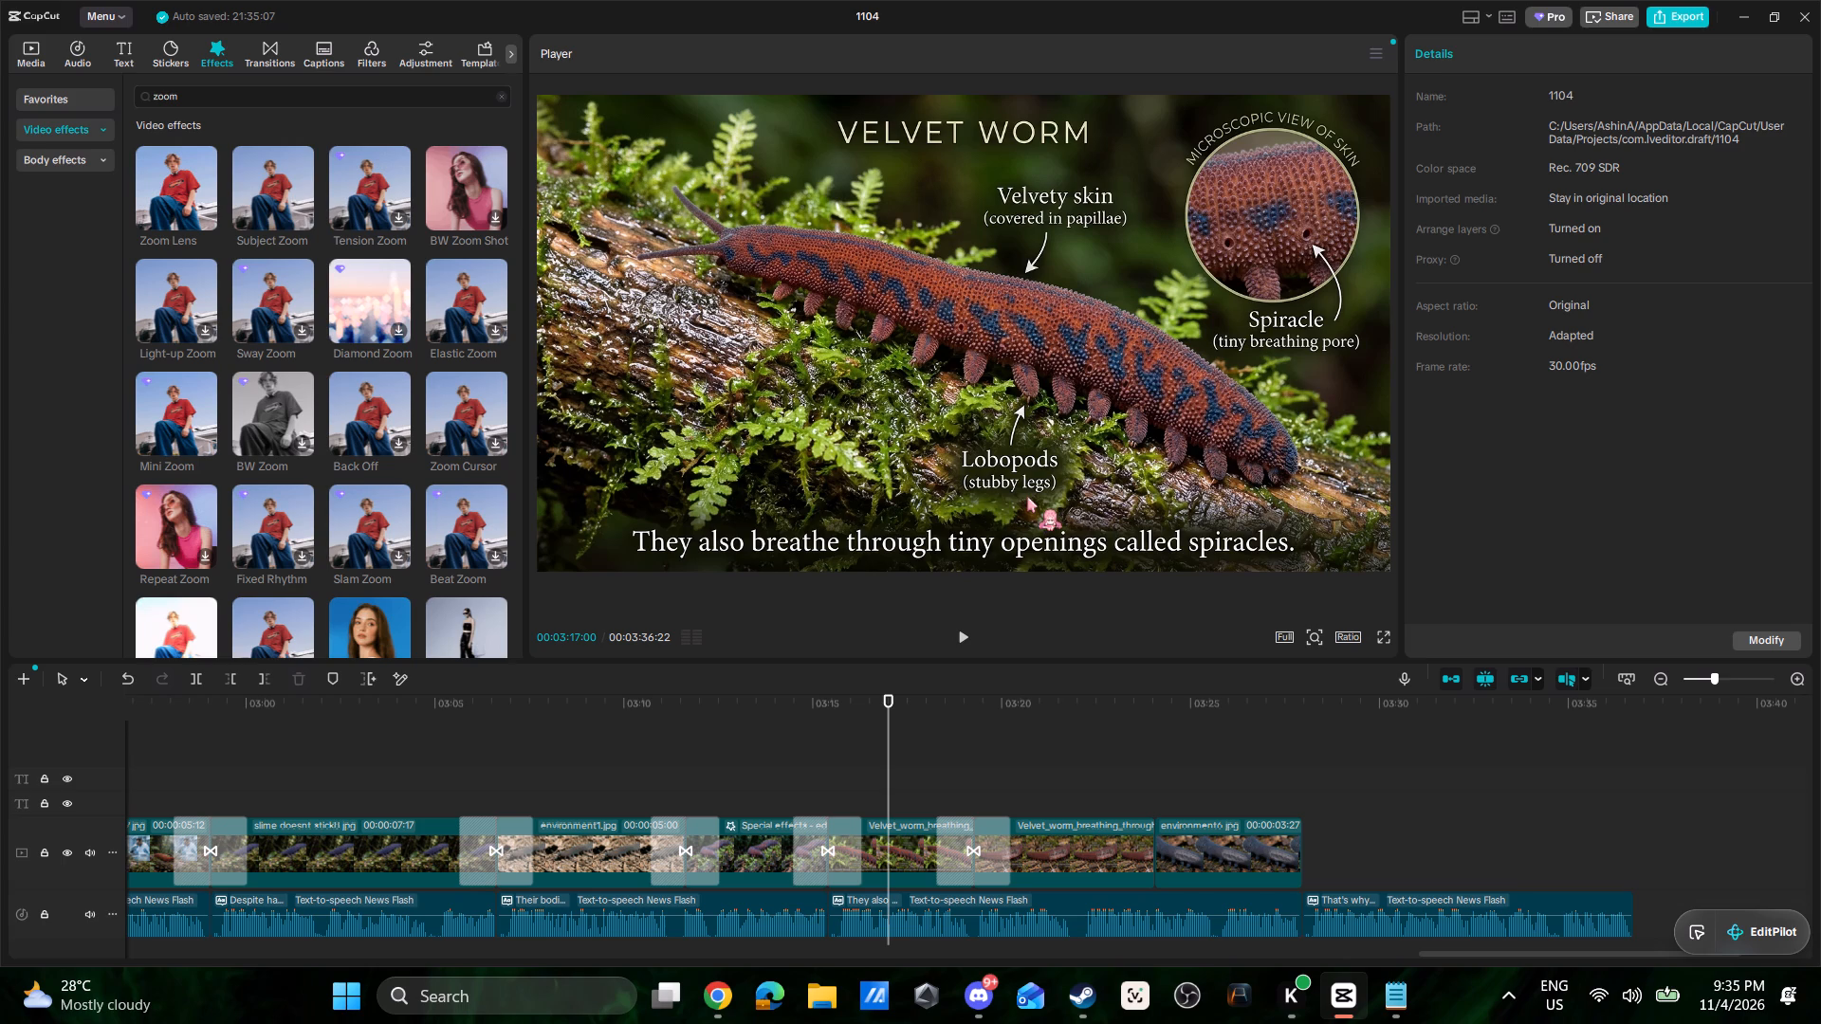
pyautogui.press('space')
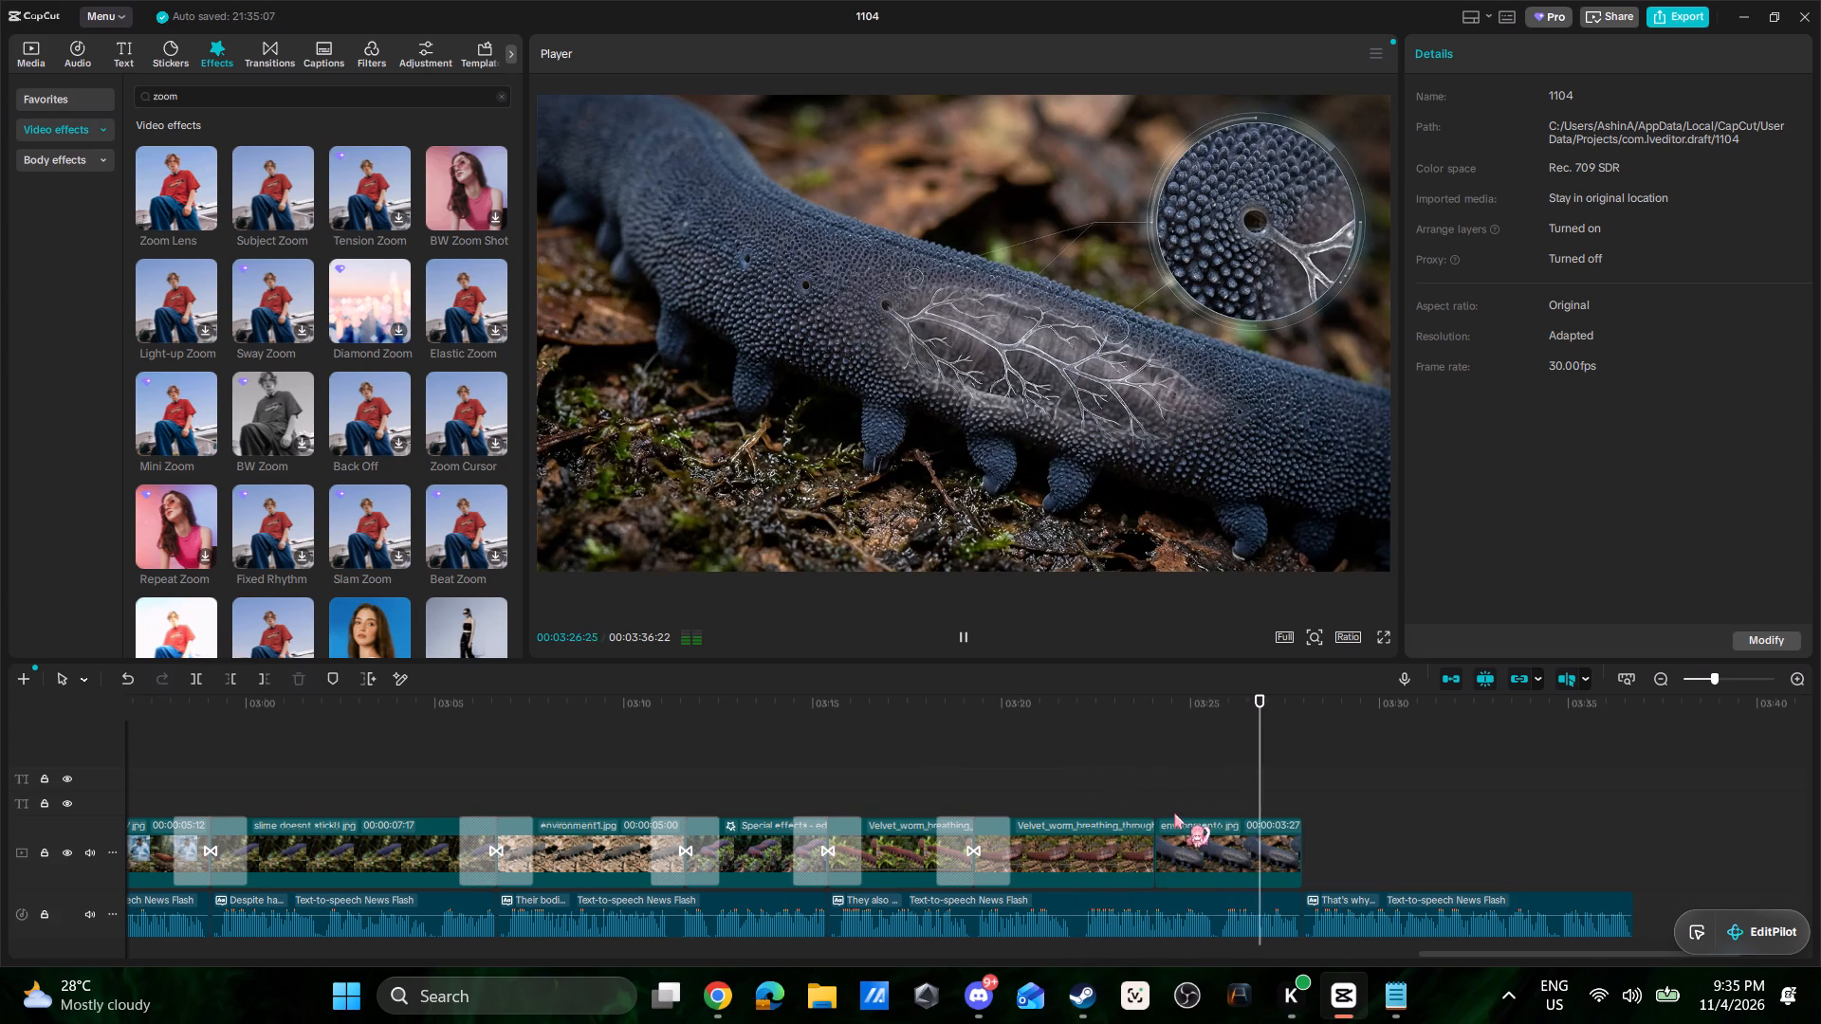
pyautogui.press('space')
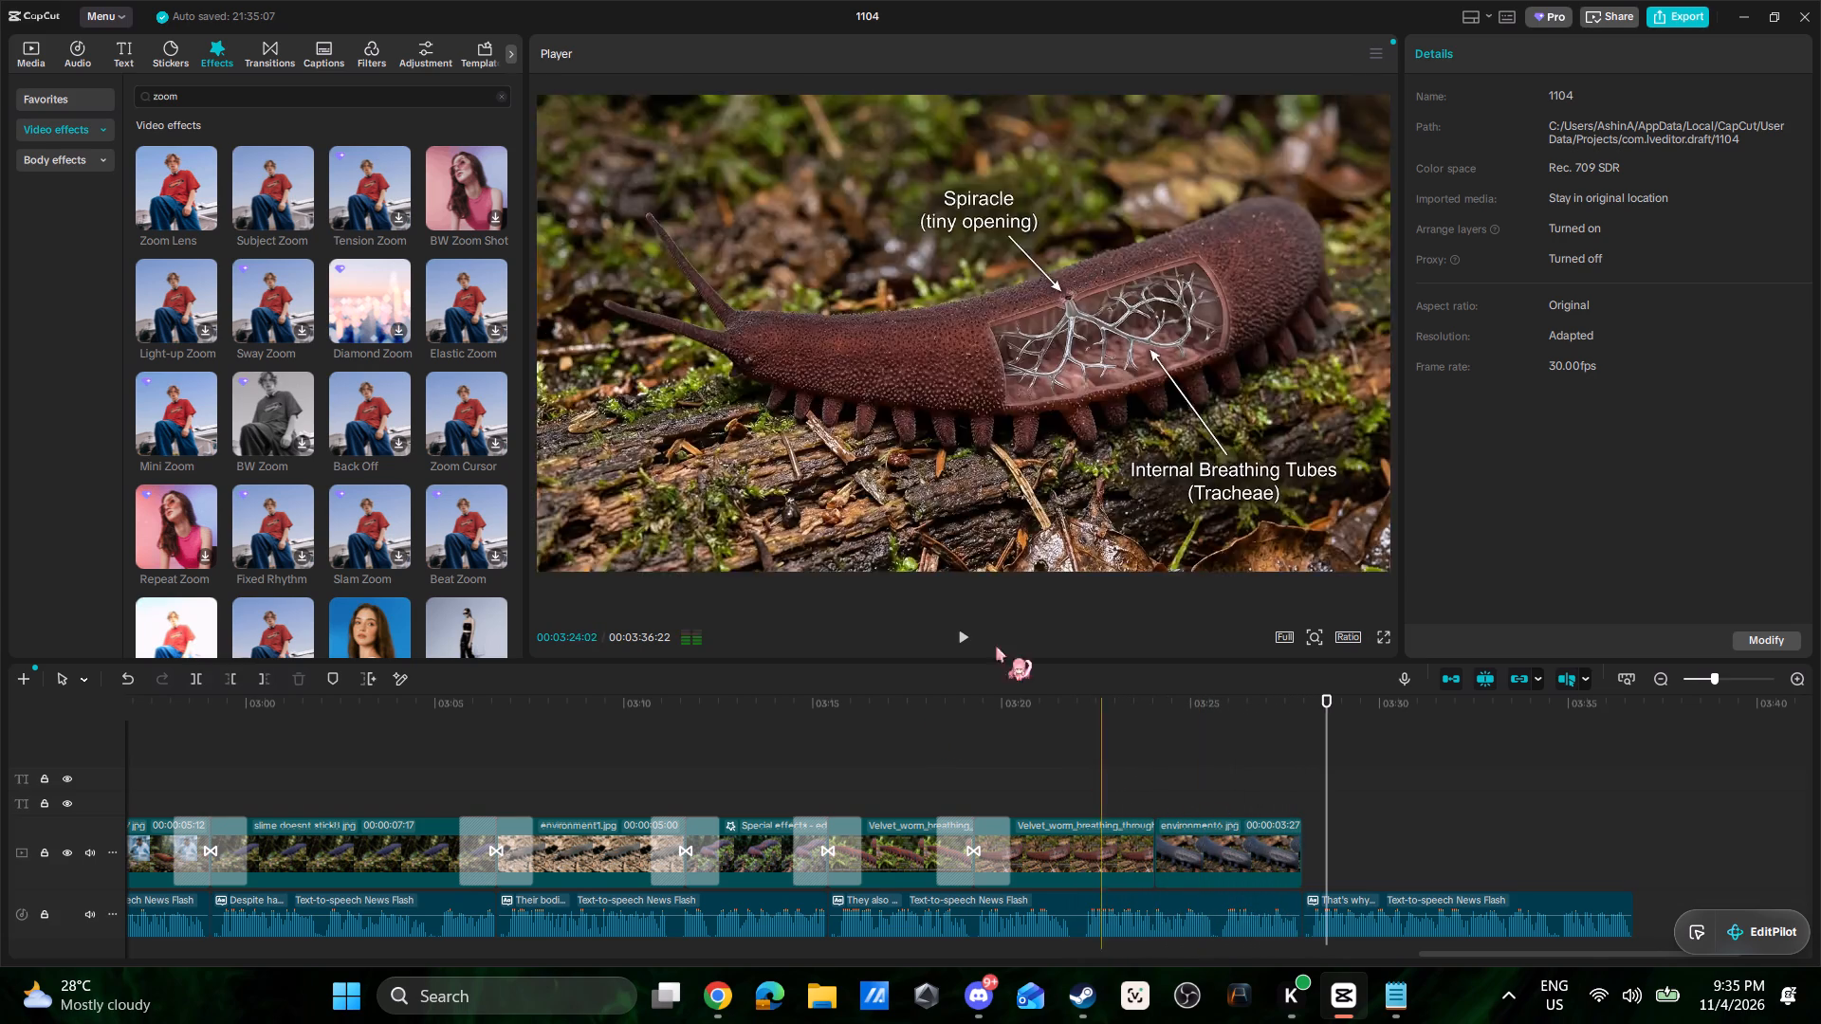
pyautogui.press('space')
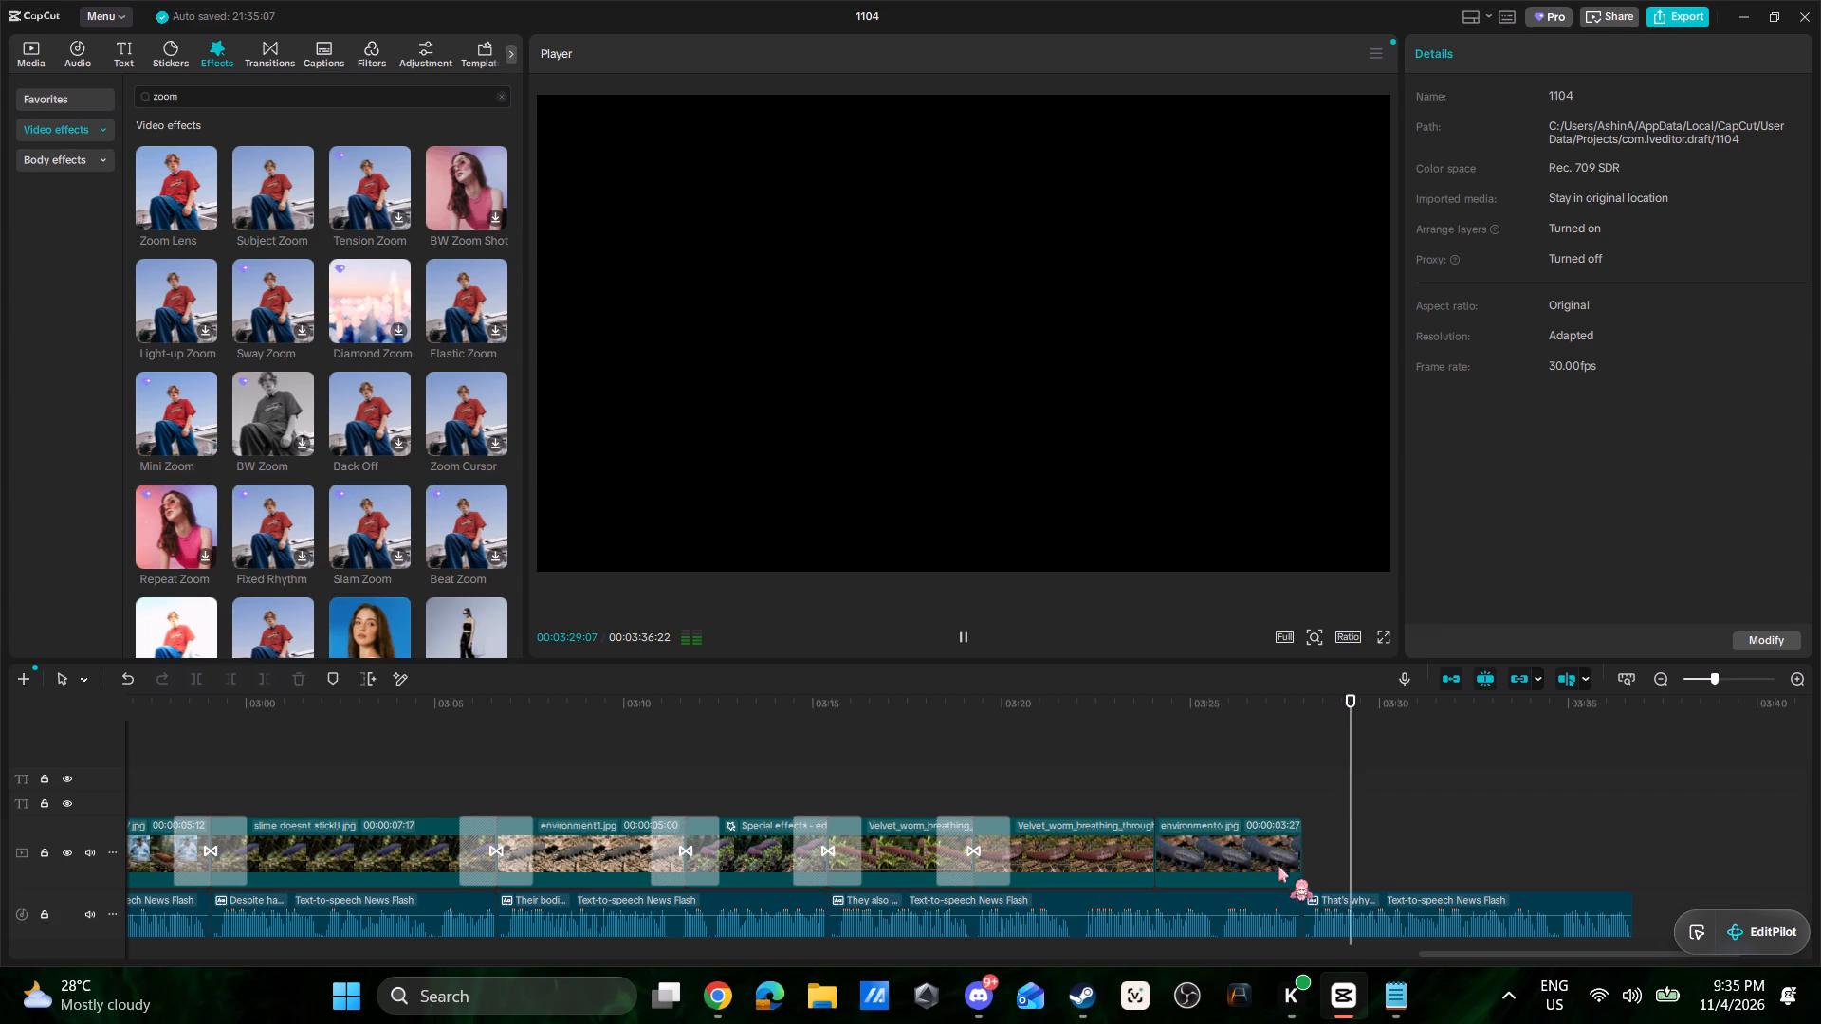
pyautogui.press('space')
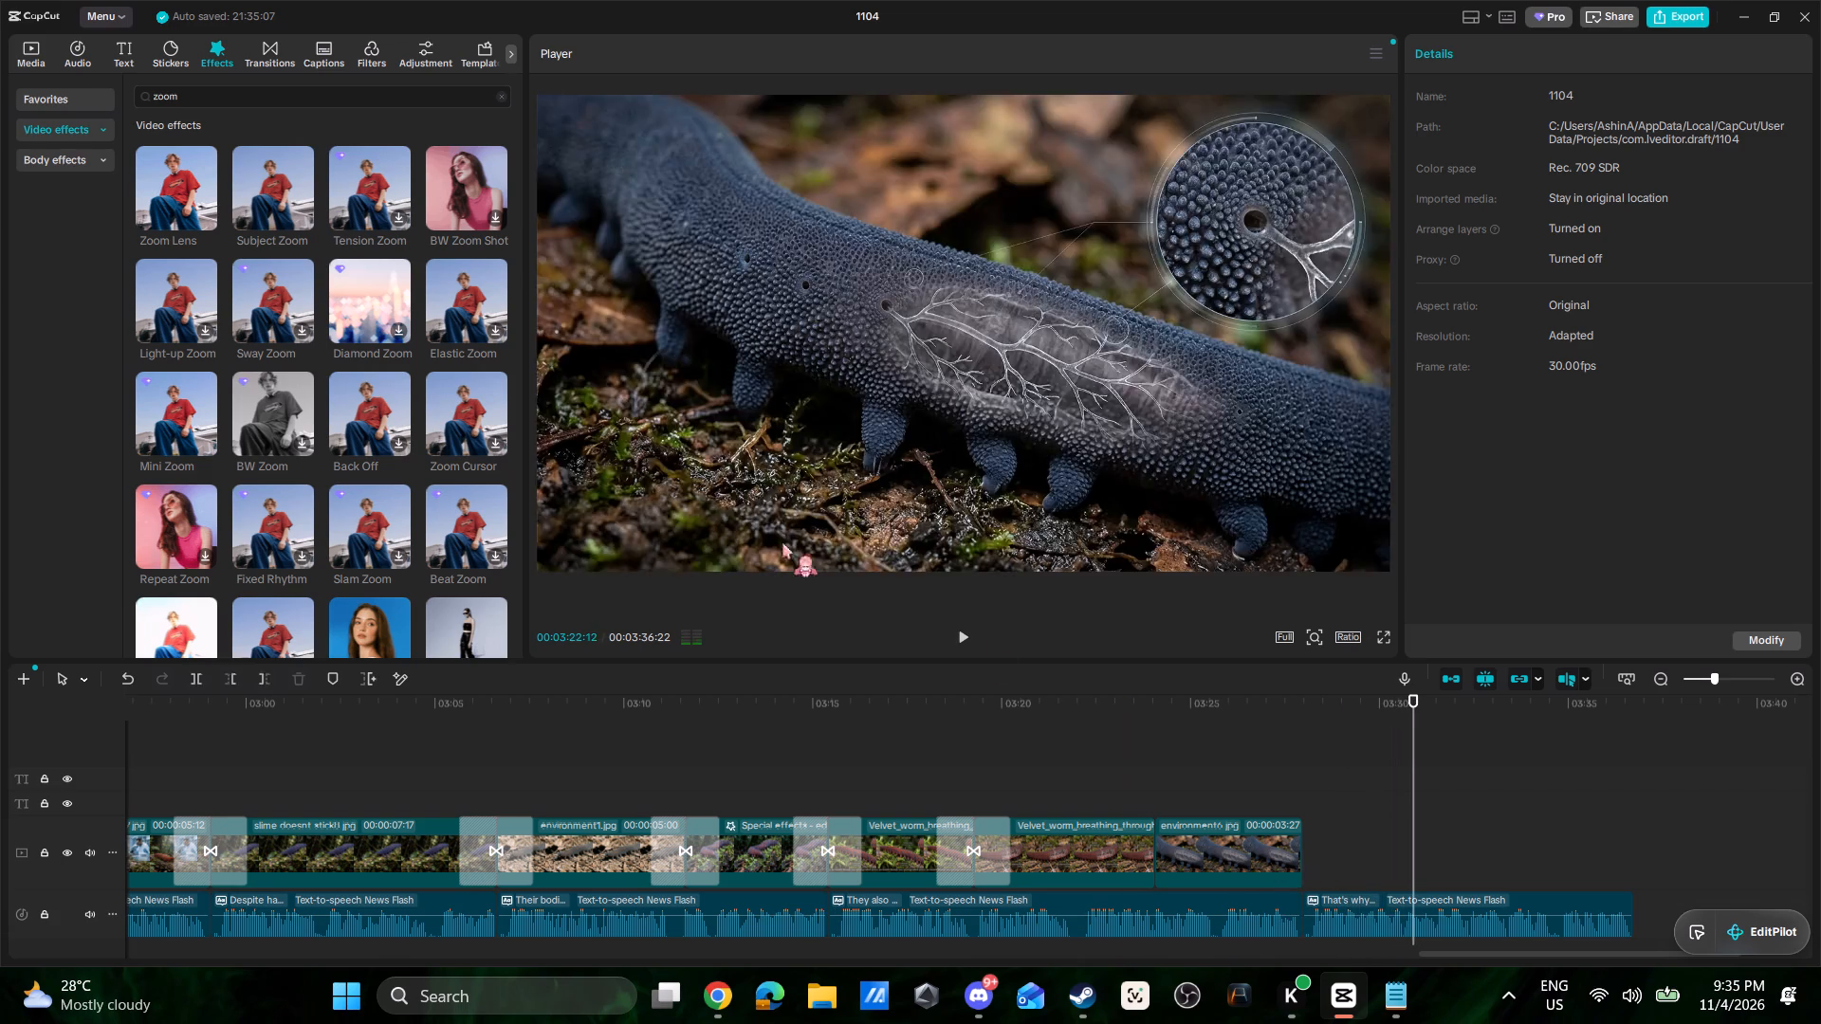
# Insert environment7.jpg directly after environment6.jpg at the end of the main track.
pyautogui.click(24, 57)
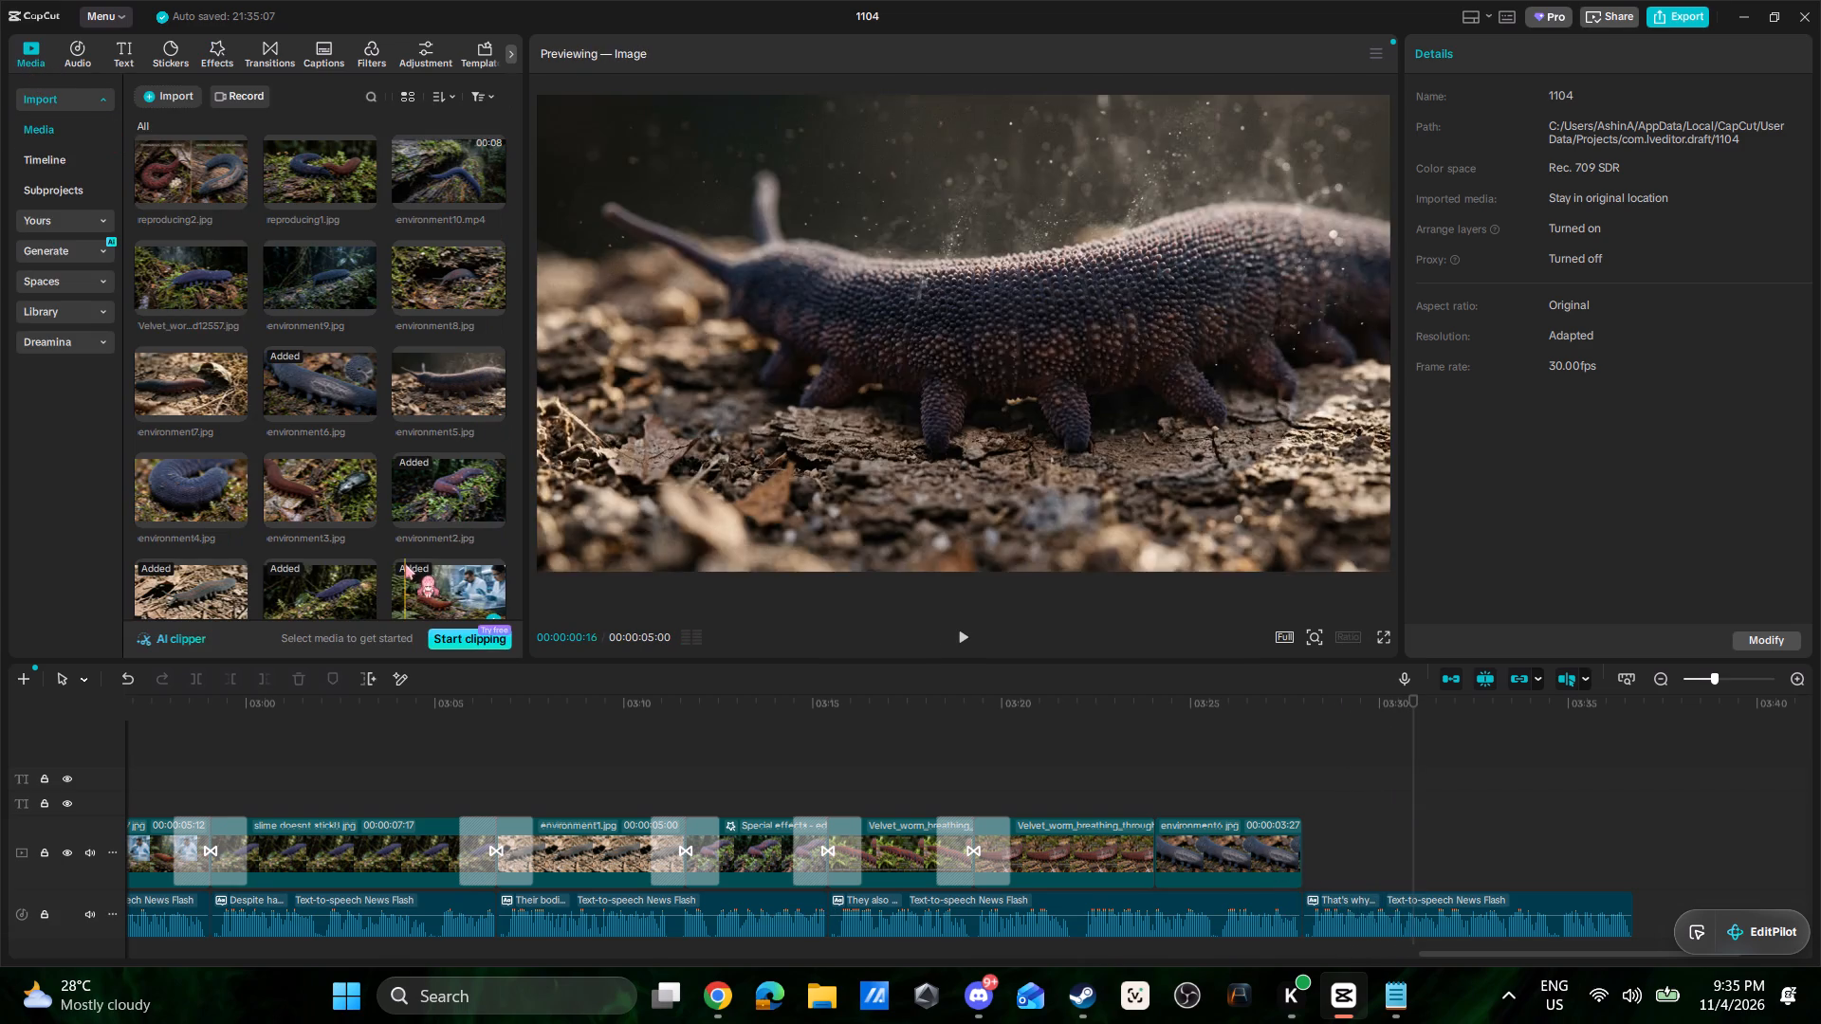
pyautogui.scroll(1, 404, 563)
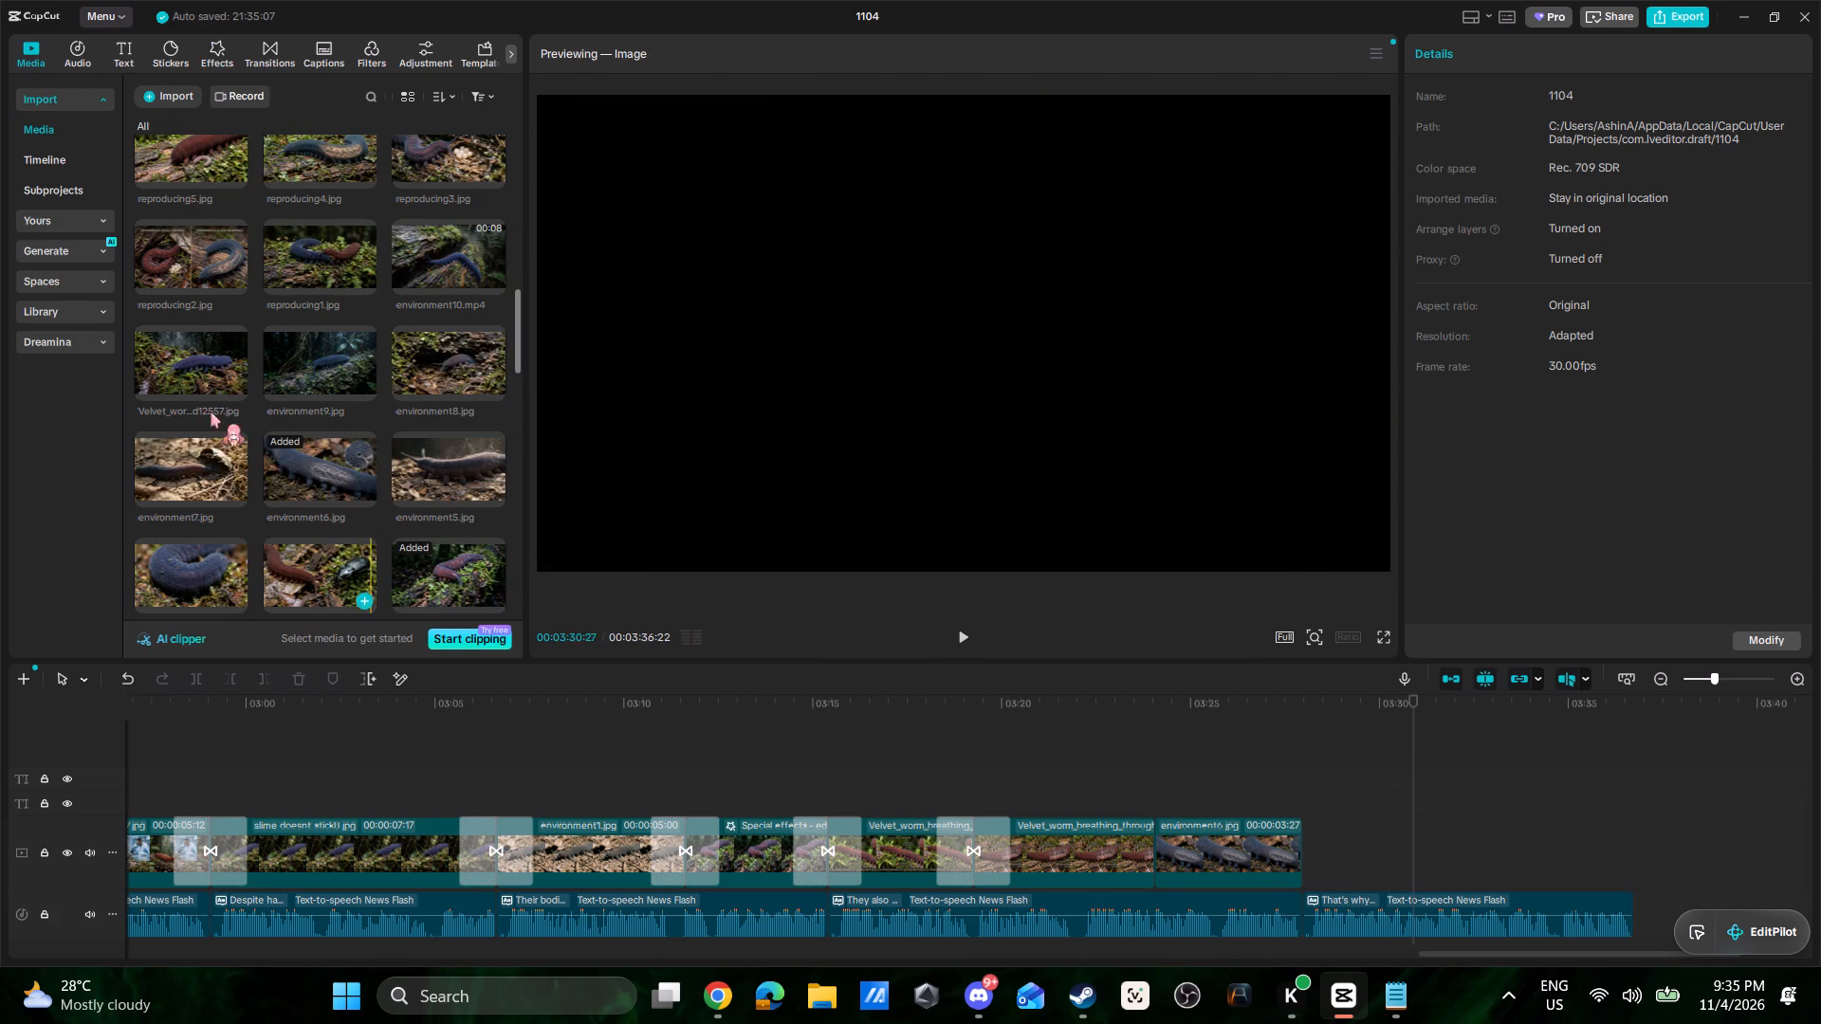
pyautogui.moveTo(200, 474); pyautogui.dragTo(227, 486)
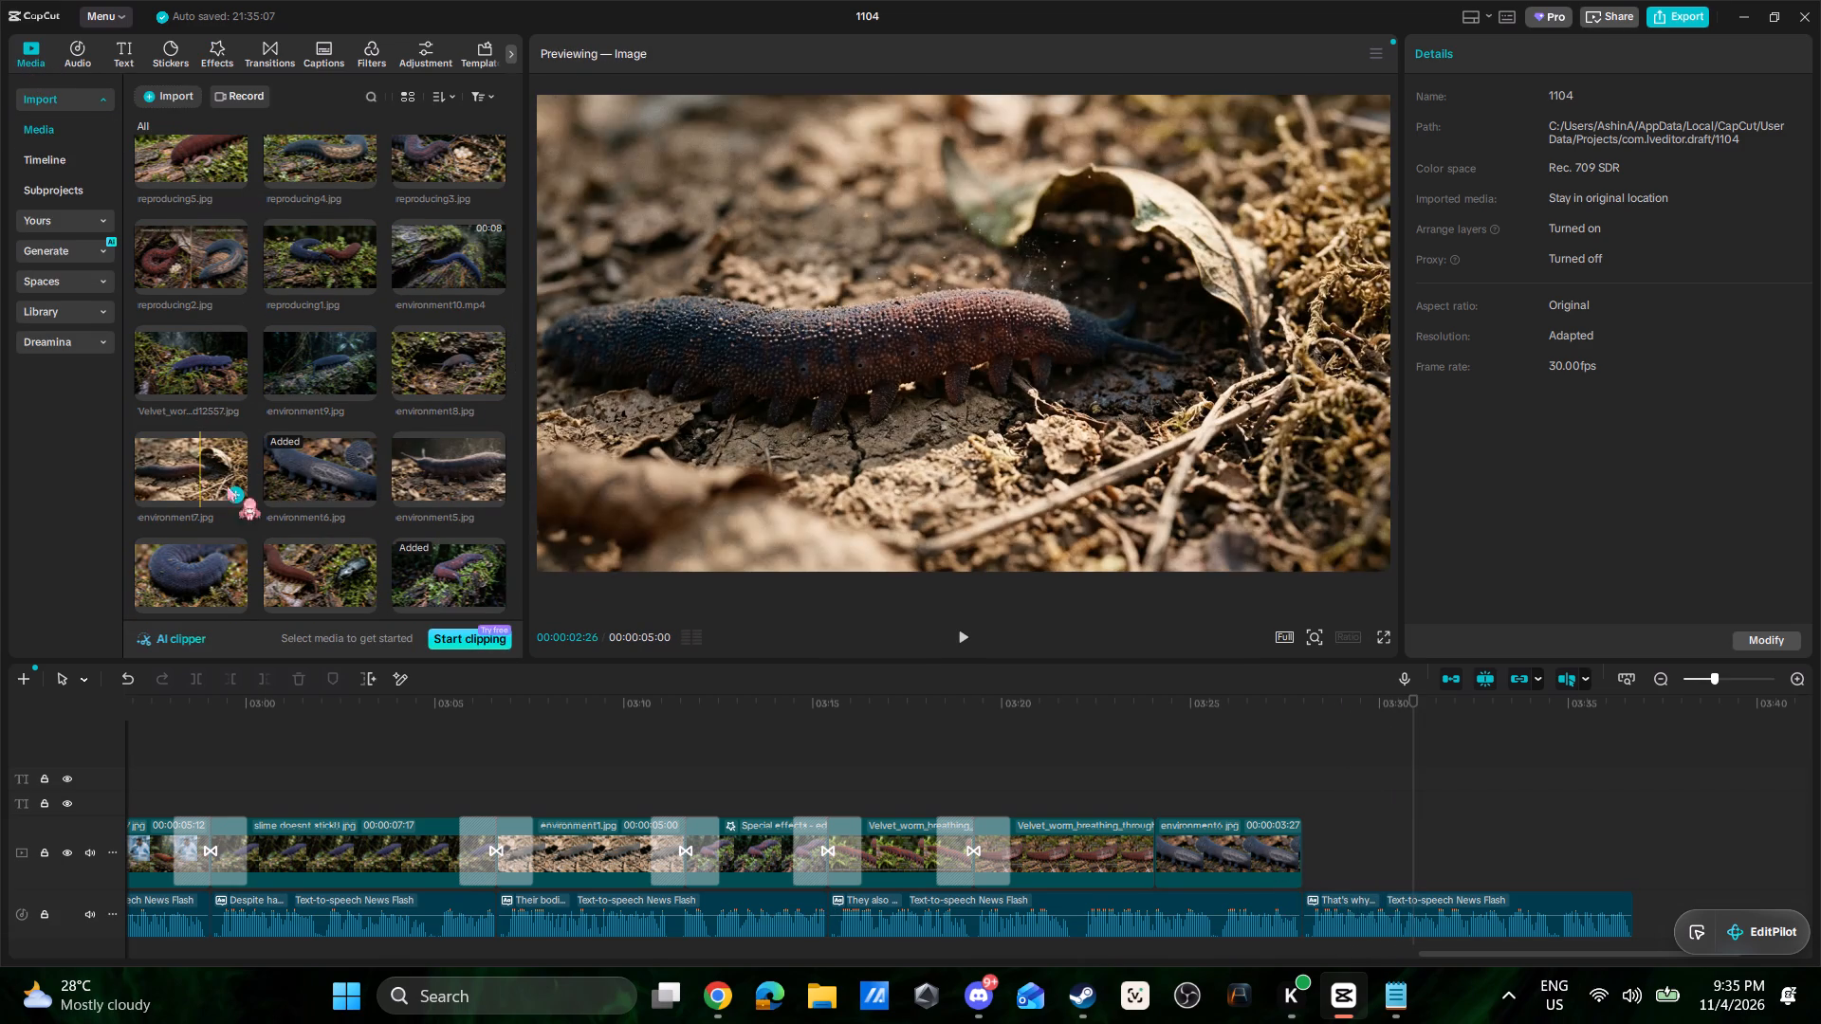
pyautogui.moveTo(227, 486); pyautogui.dragTo(1305, 841)
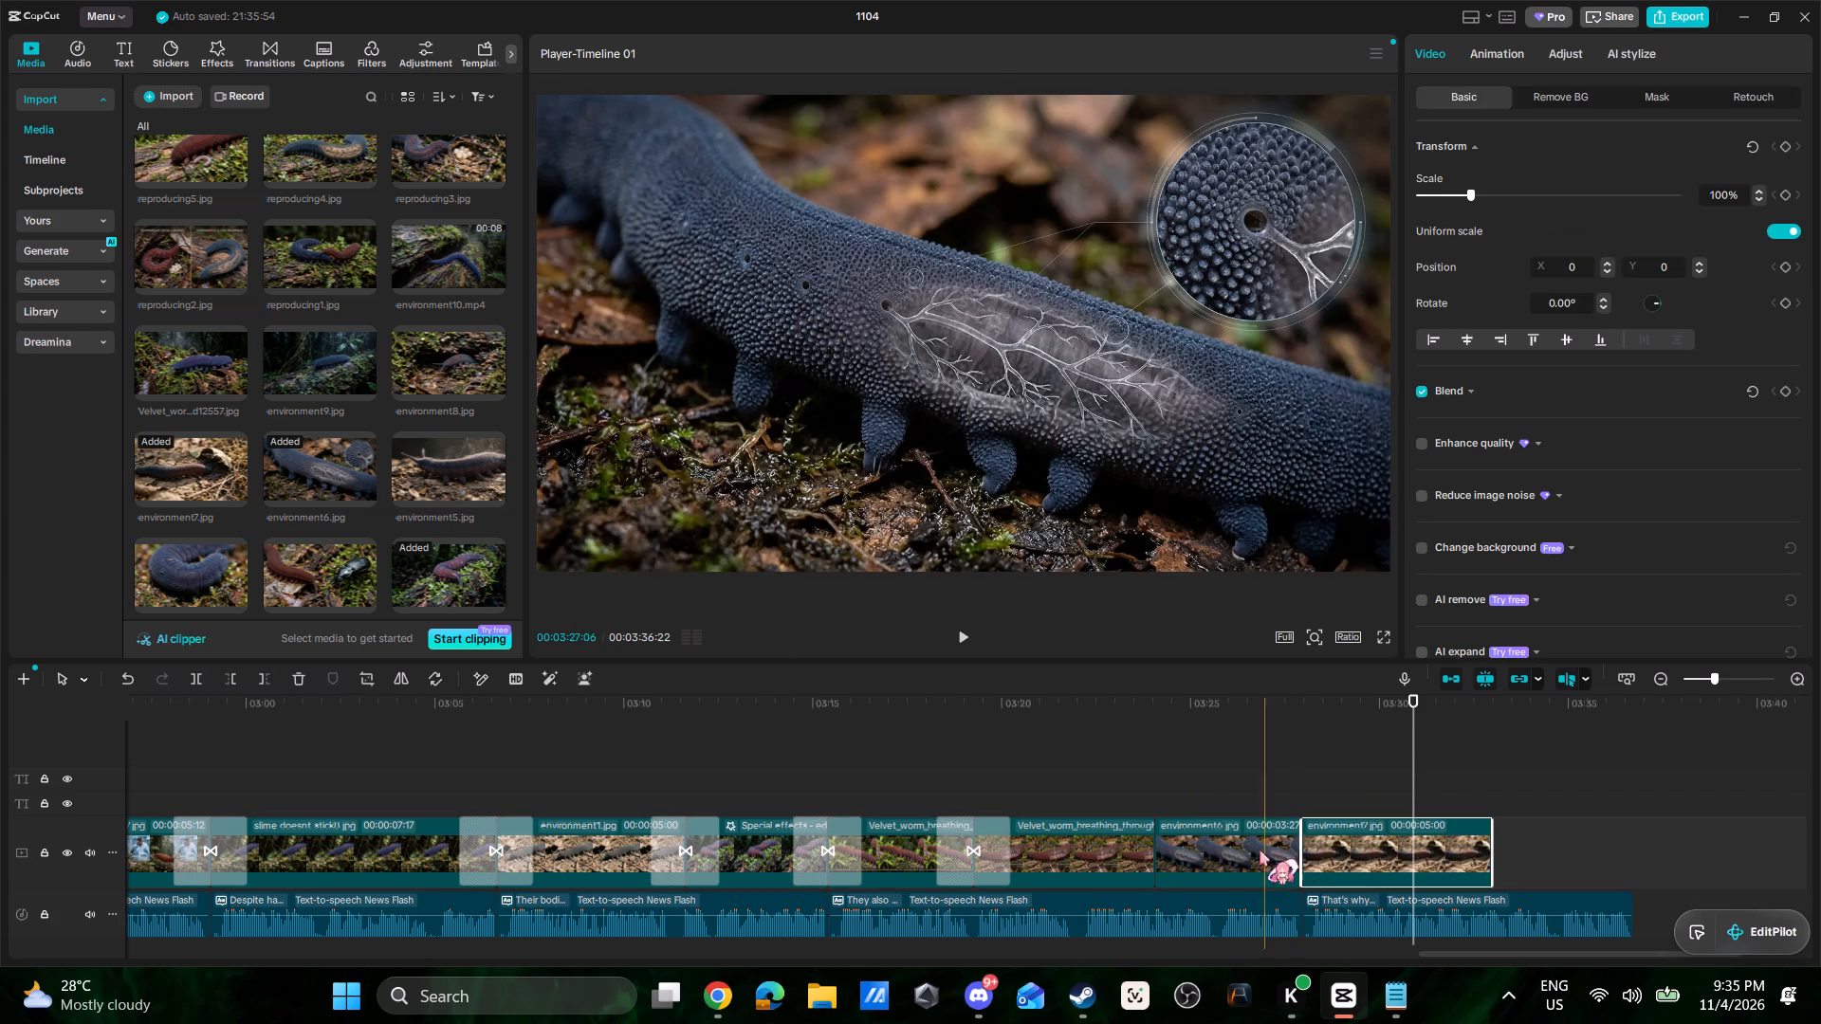
# Trim the "Internal Breathing Tubes" image to end at about 00:03:23 and environment7.jpg at about 00:03:28.
pyautogui.click(1114, 854)
pyautogui.moveTo(1156, 847); pyautogui.dragTo(1130, 849)
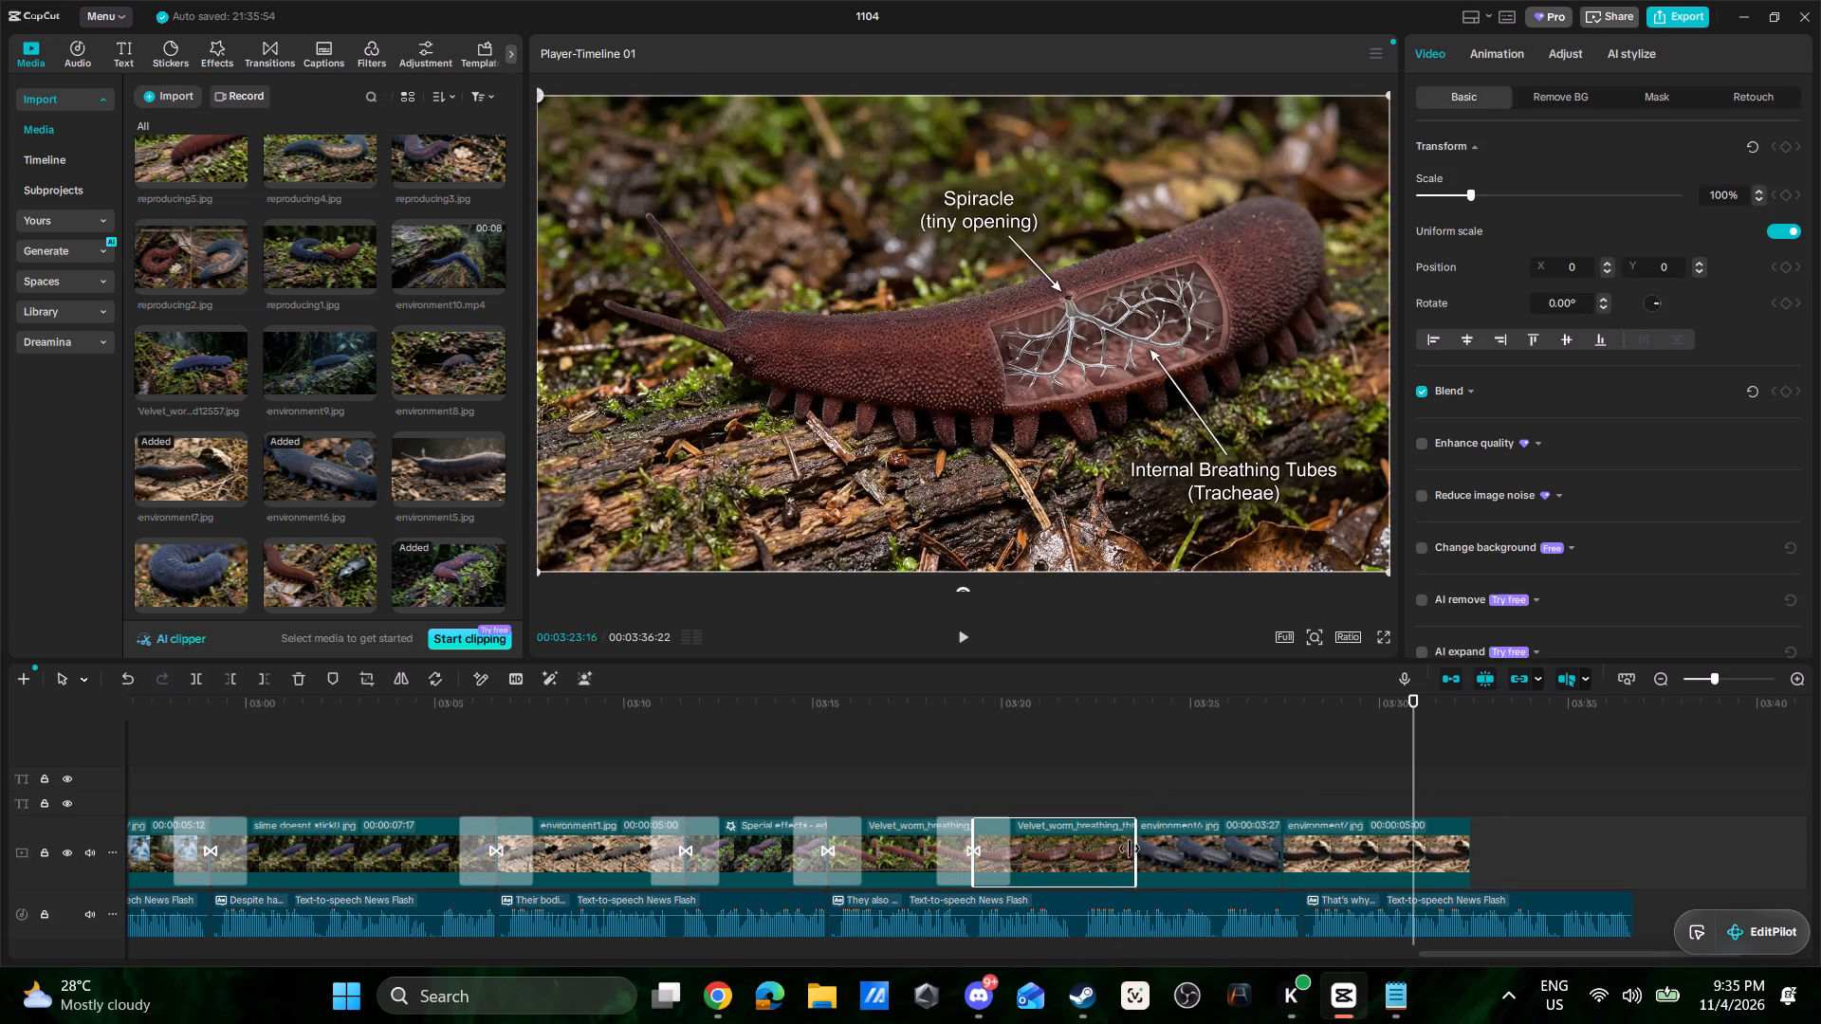
pyautogui.moveTo(1130, 849); pyautogui.dragTo(1113, 850)
pyautogui.moveTo(1452, 845); pyautogui.dragTo(1341, 858)
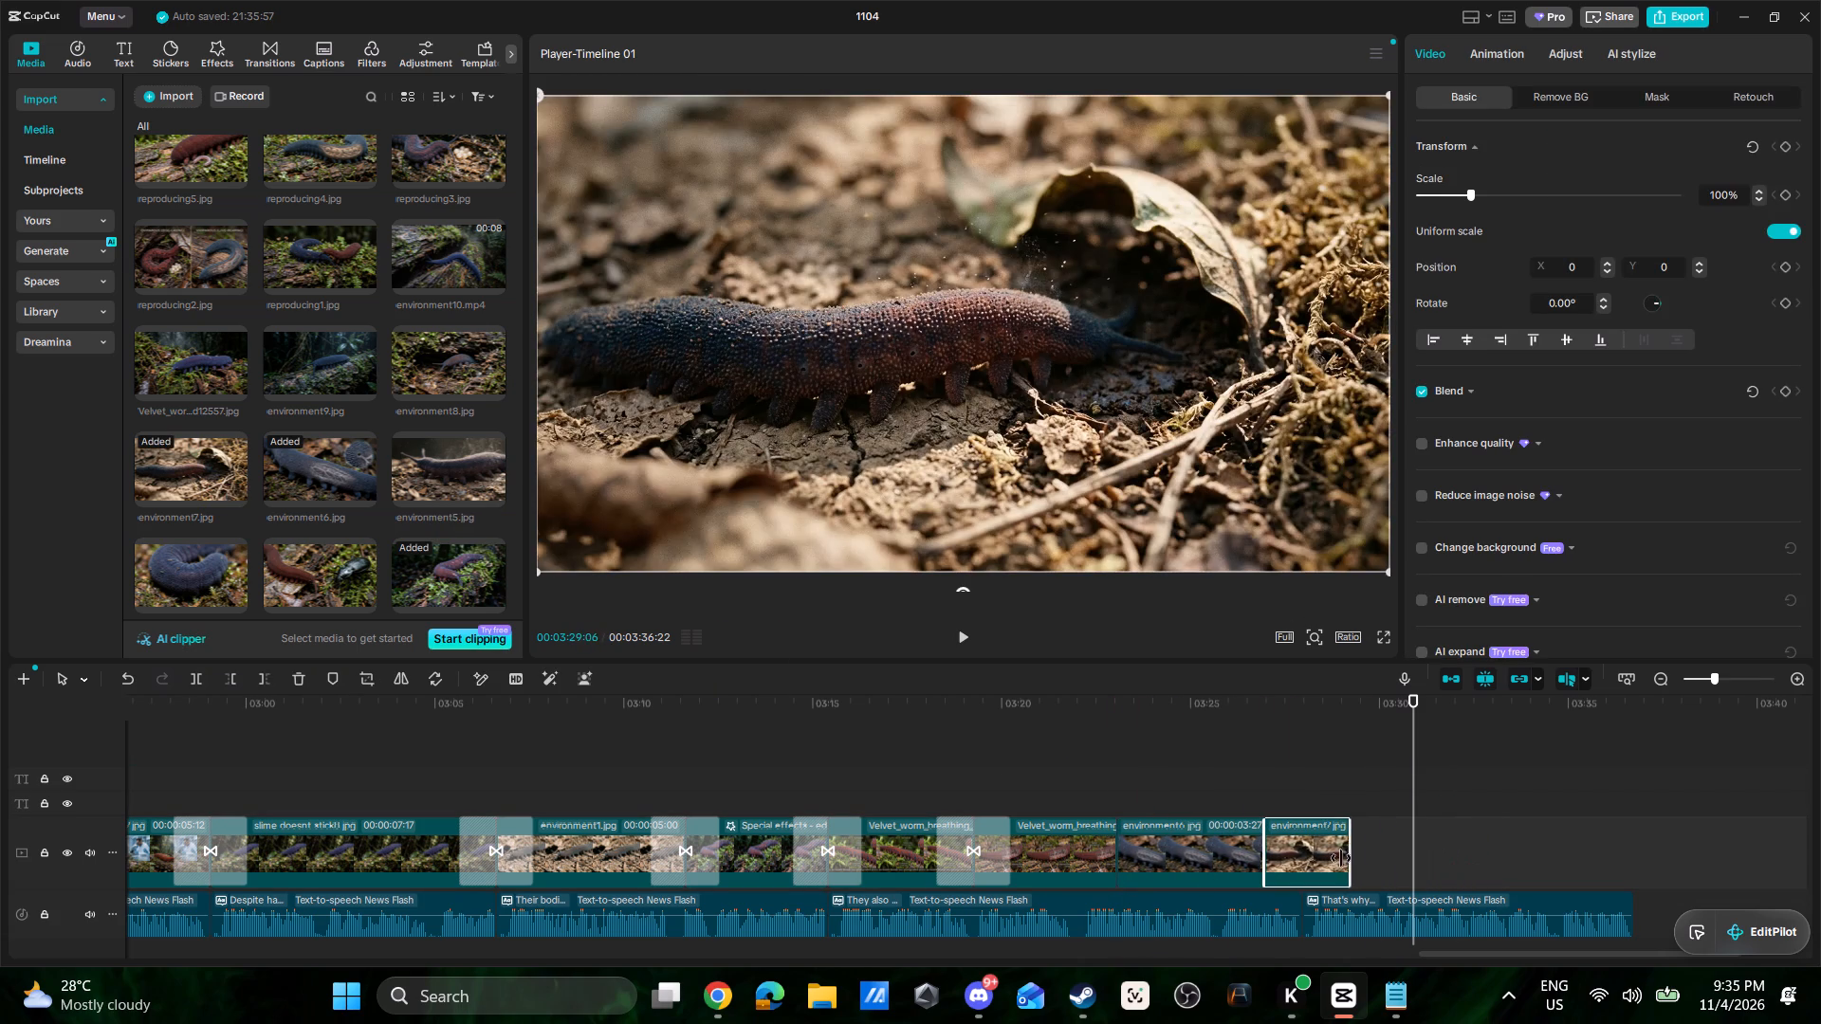
pyautogui.moveTo(1341, 858); pyautogui.dragTo(1327, 859)
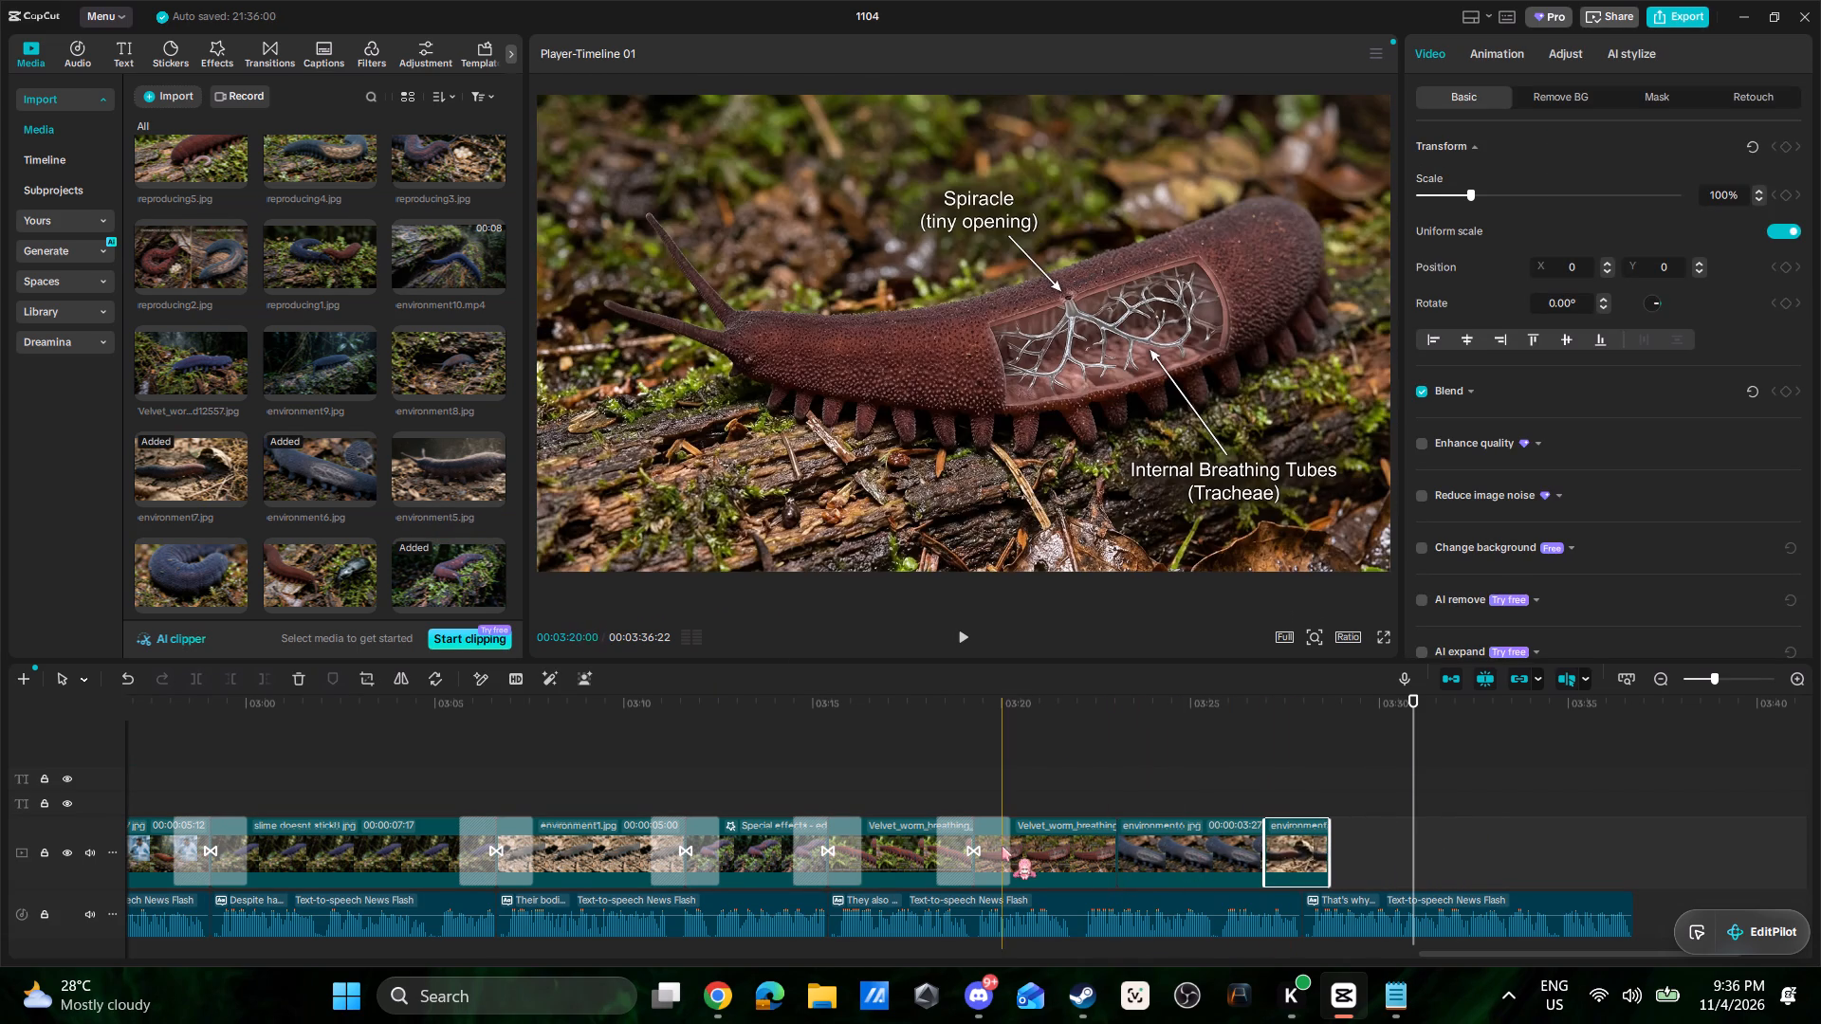
# Play the spiracle section and shorten environment6.jpg to end at about 00:03:26, replaying the cut to environment7.jpg between trims.
pyautogui.click(651, 795)
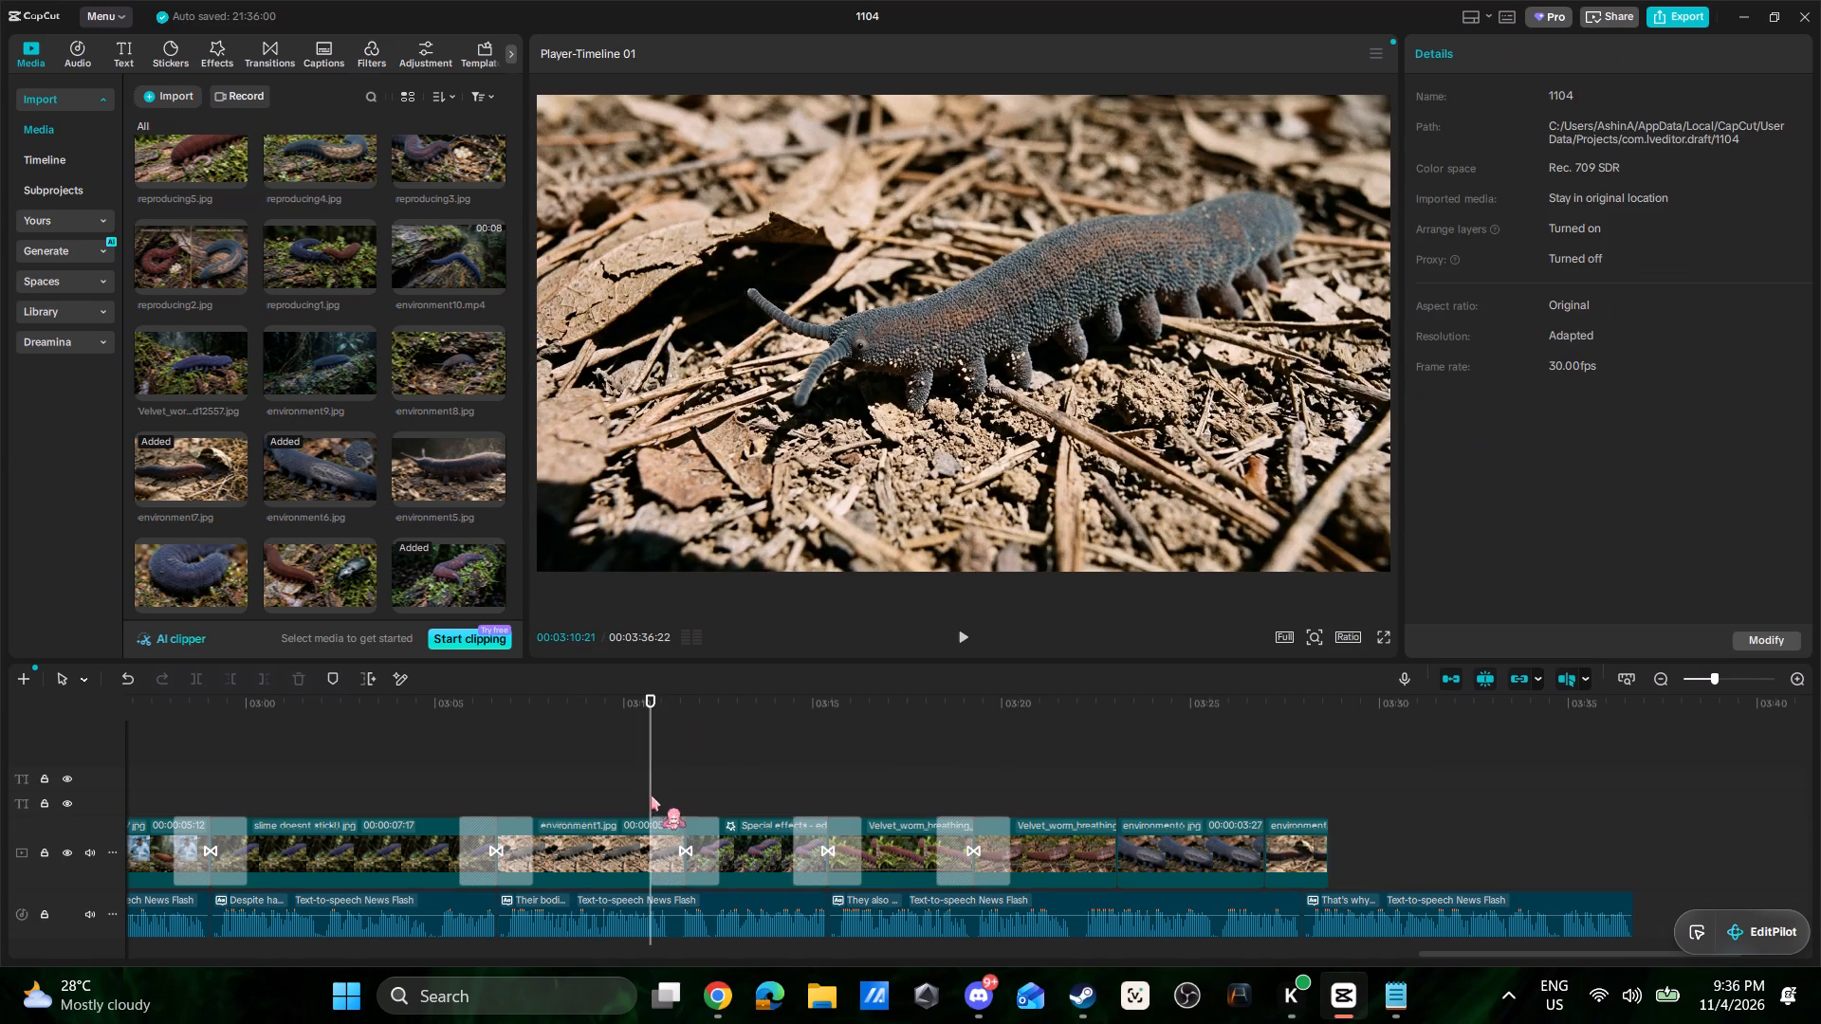
pyautogui.press('space')
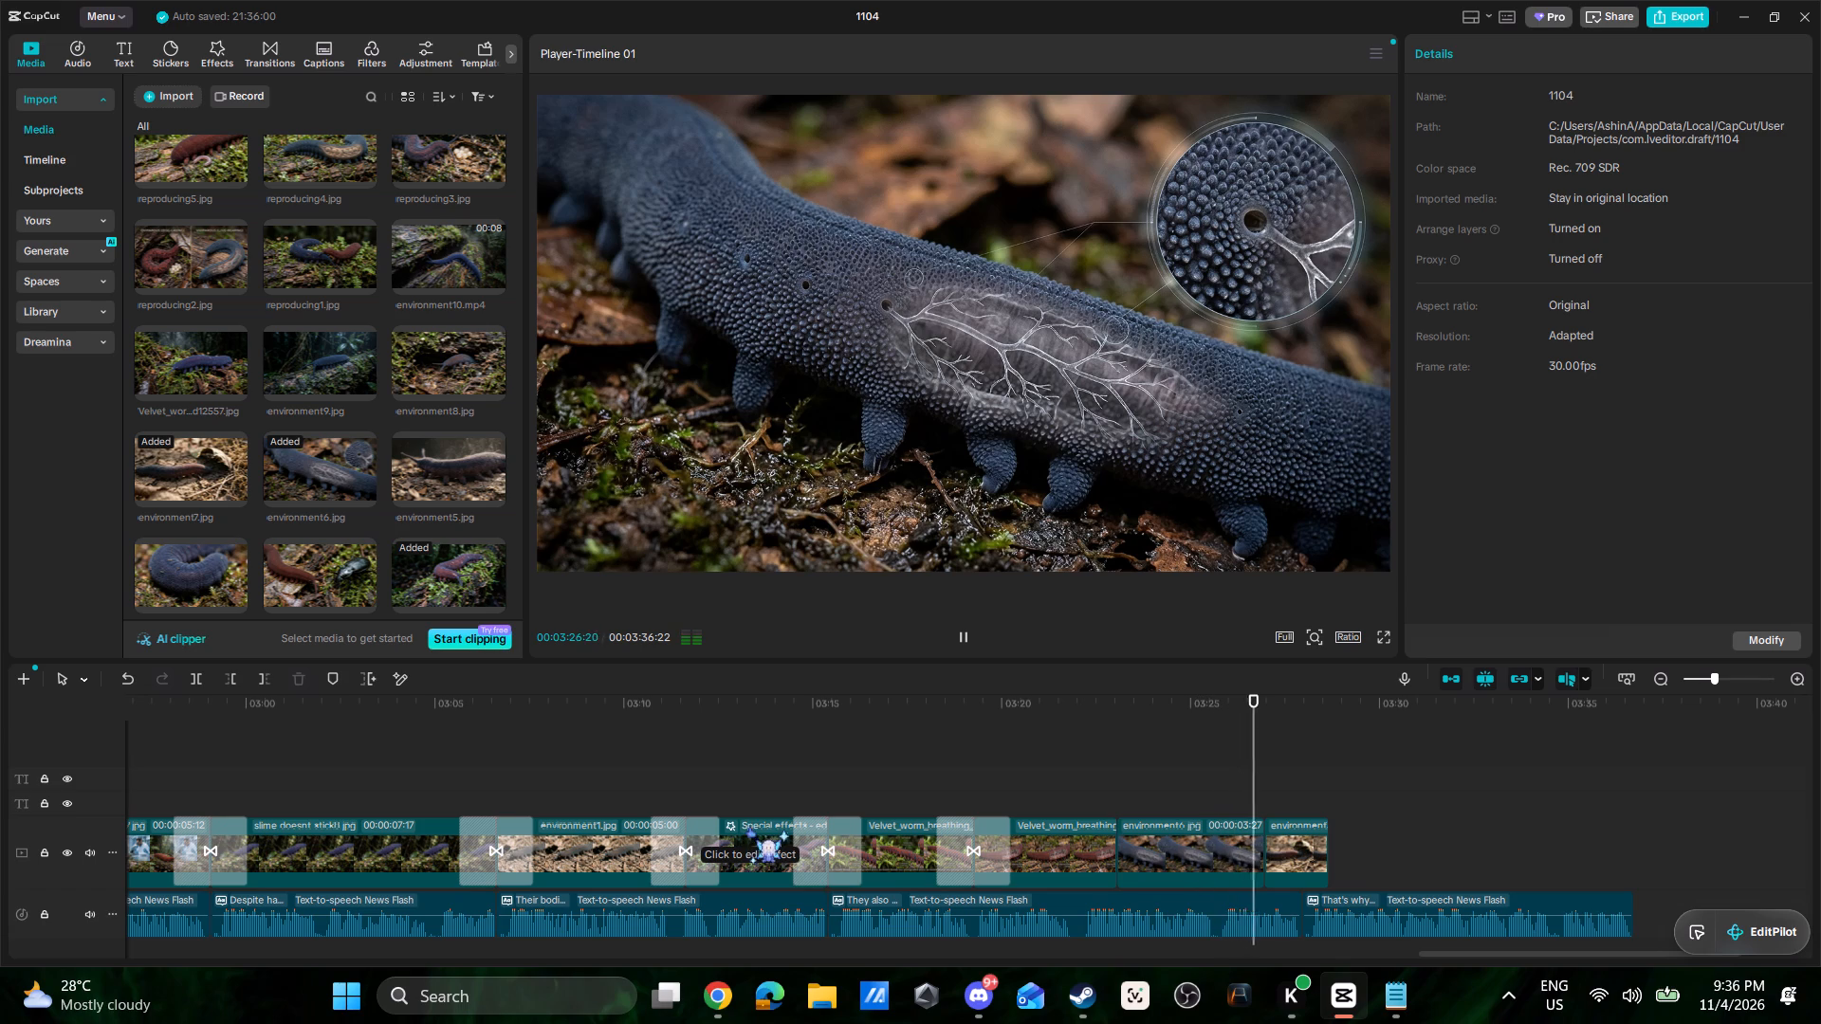
pyautogui.press('space')
pyautogui.click(1240, 871)
pyautogui.moveTo(1268, 854); pyautogui.dragTo(1237, 854)
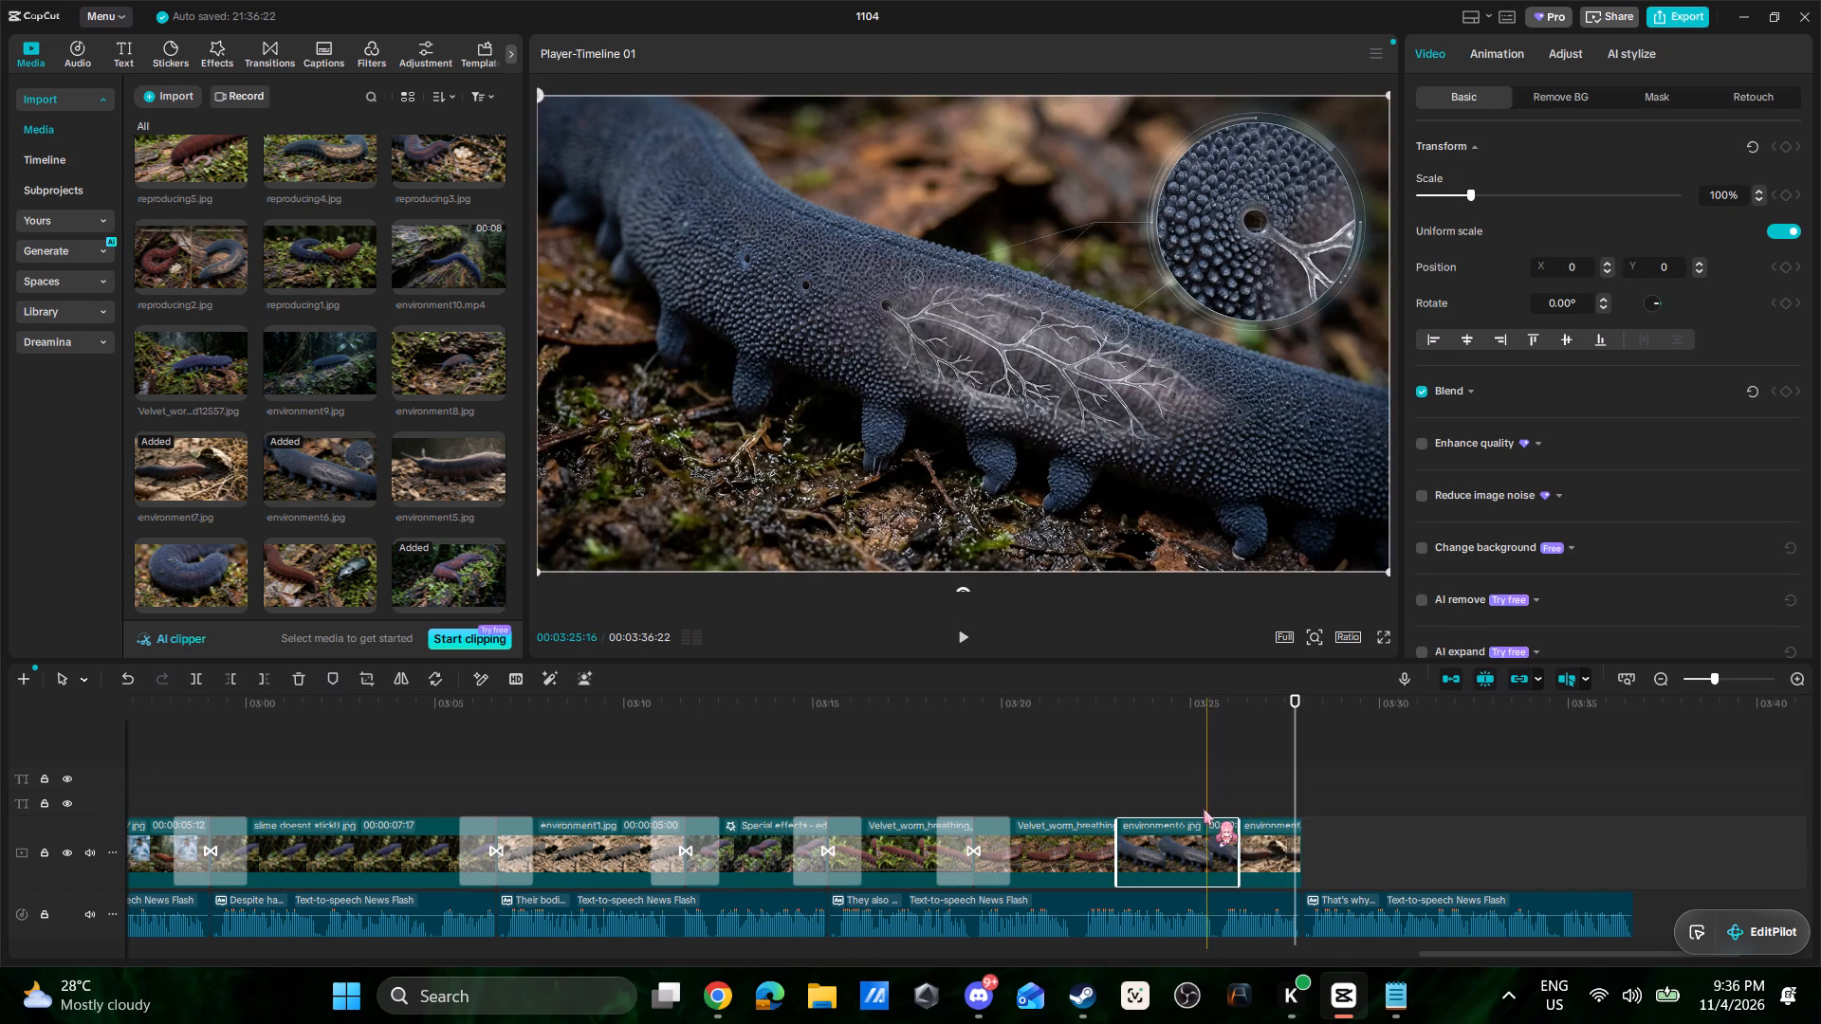
pyautogui.click(1202, 800)
pyautogui.press('space')
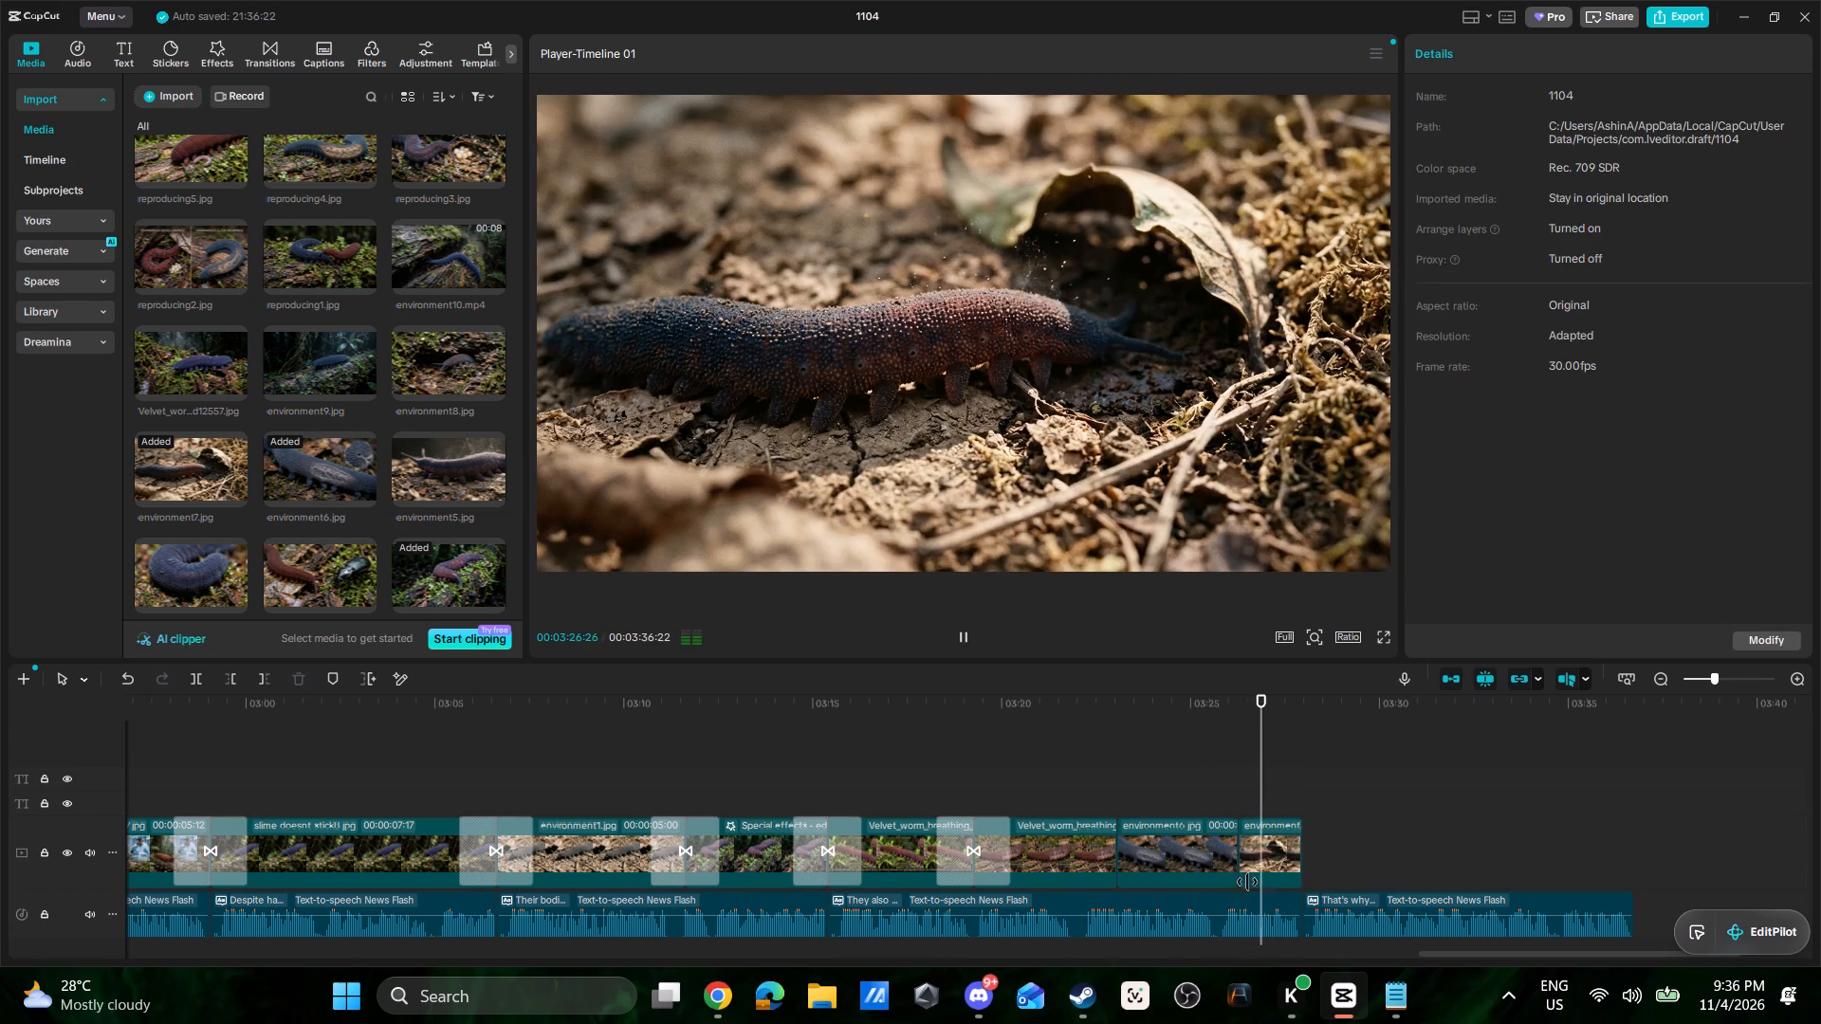
pyautogui.press('space')
pyautogui.click(1229, 862)
pyautogui.moveTo(1239, 862); pyautogui.dragTo(1225, 862)
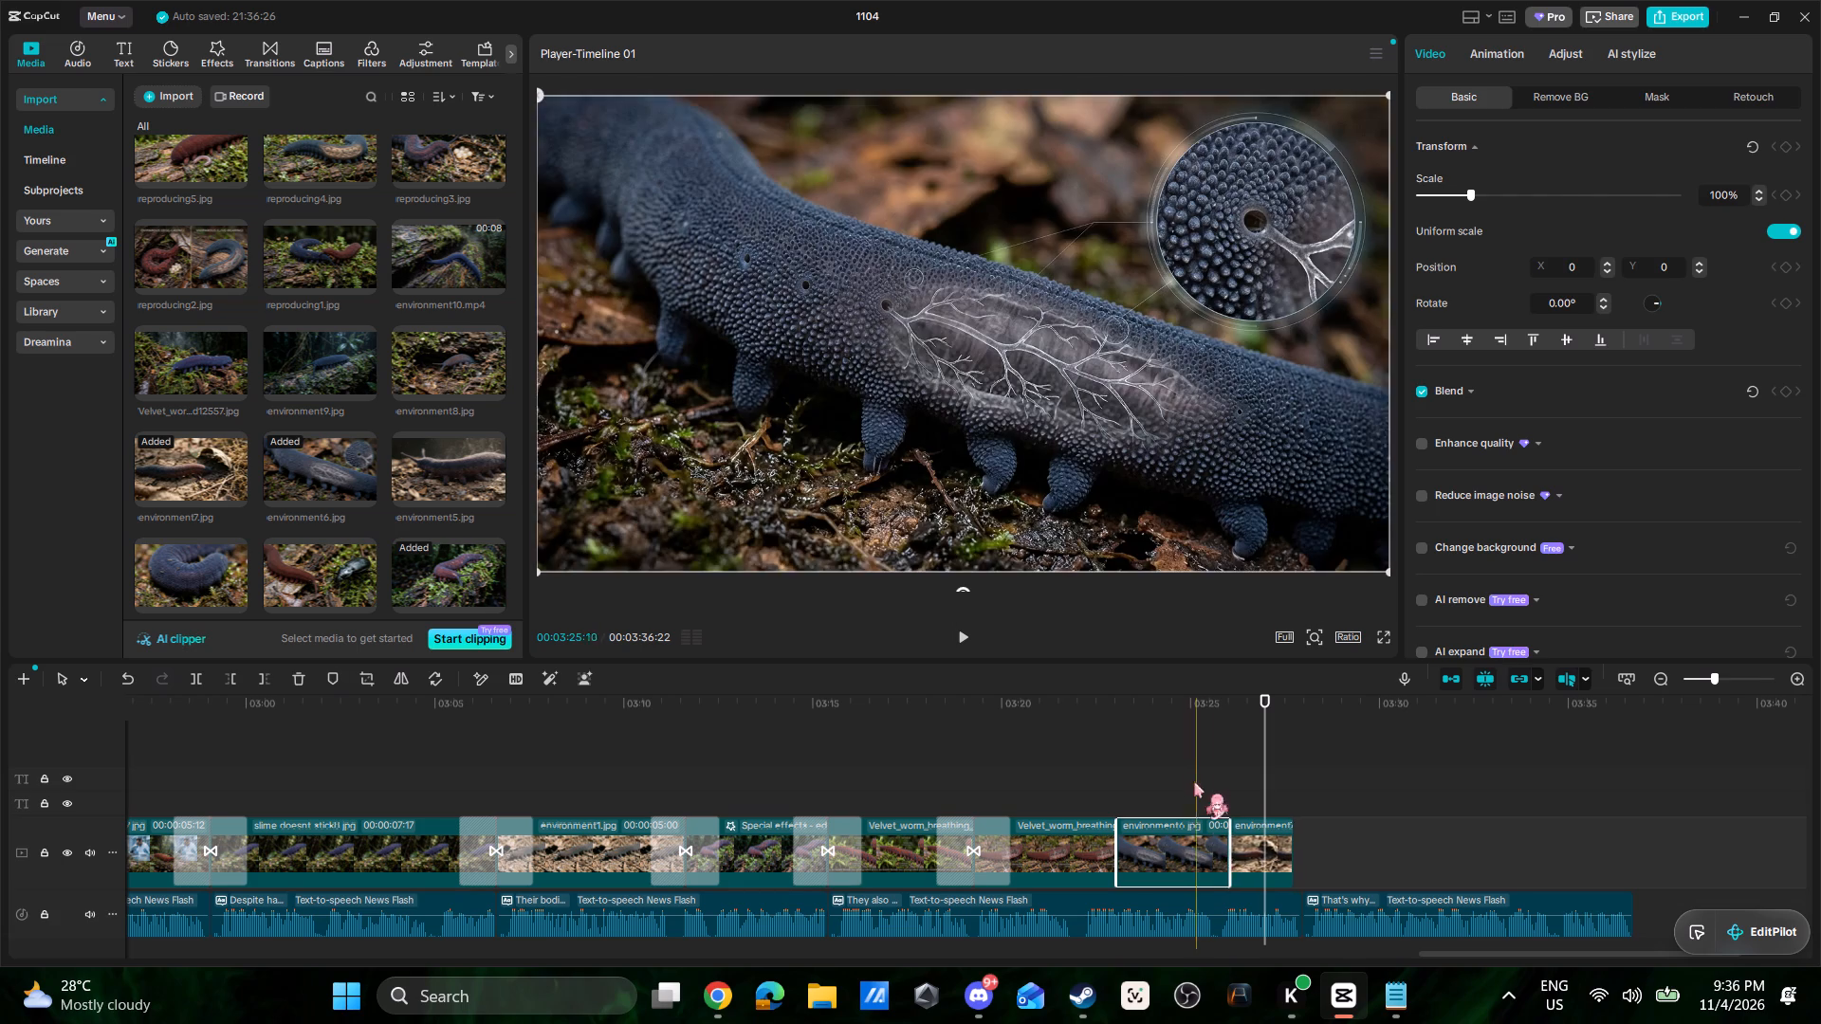
pyautogui.click(1191, 776)
pyautogui.press('space')
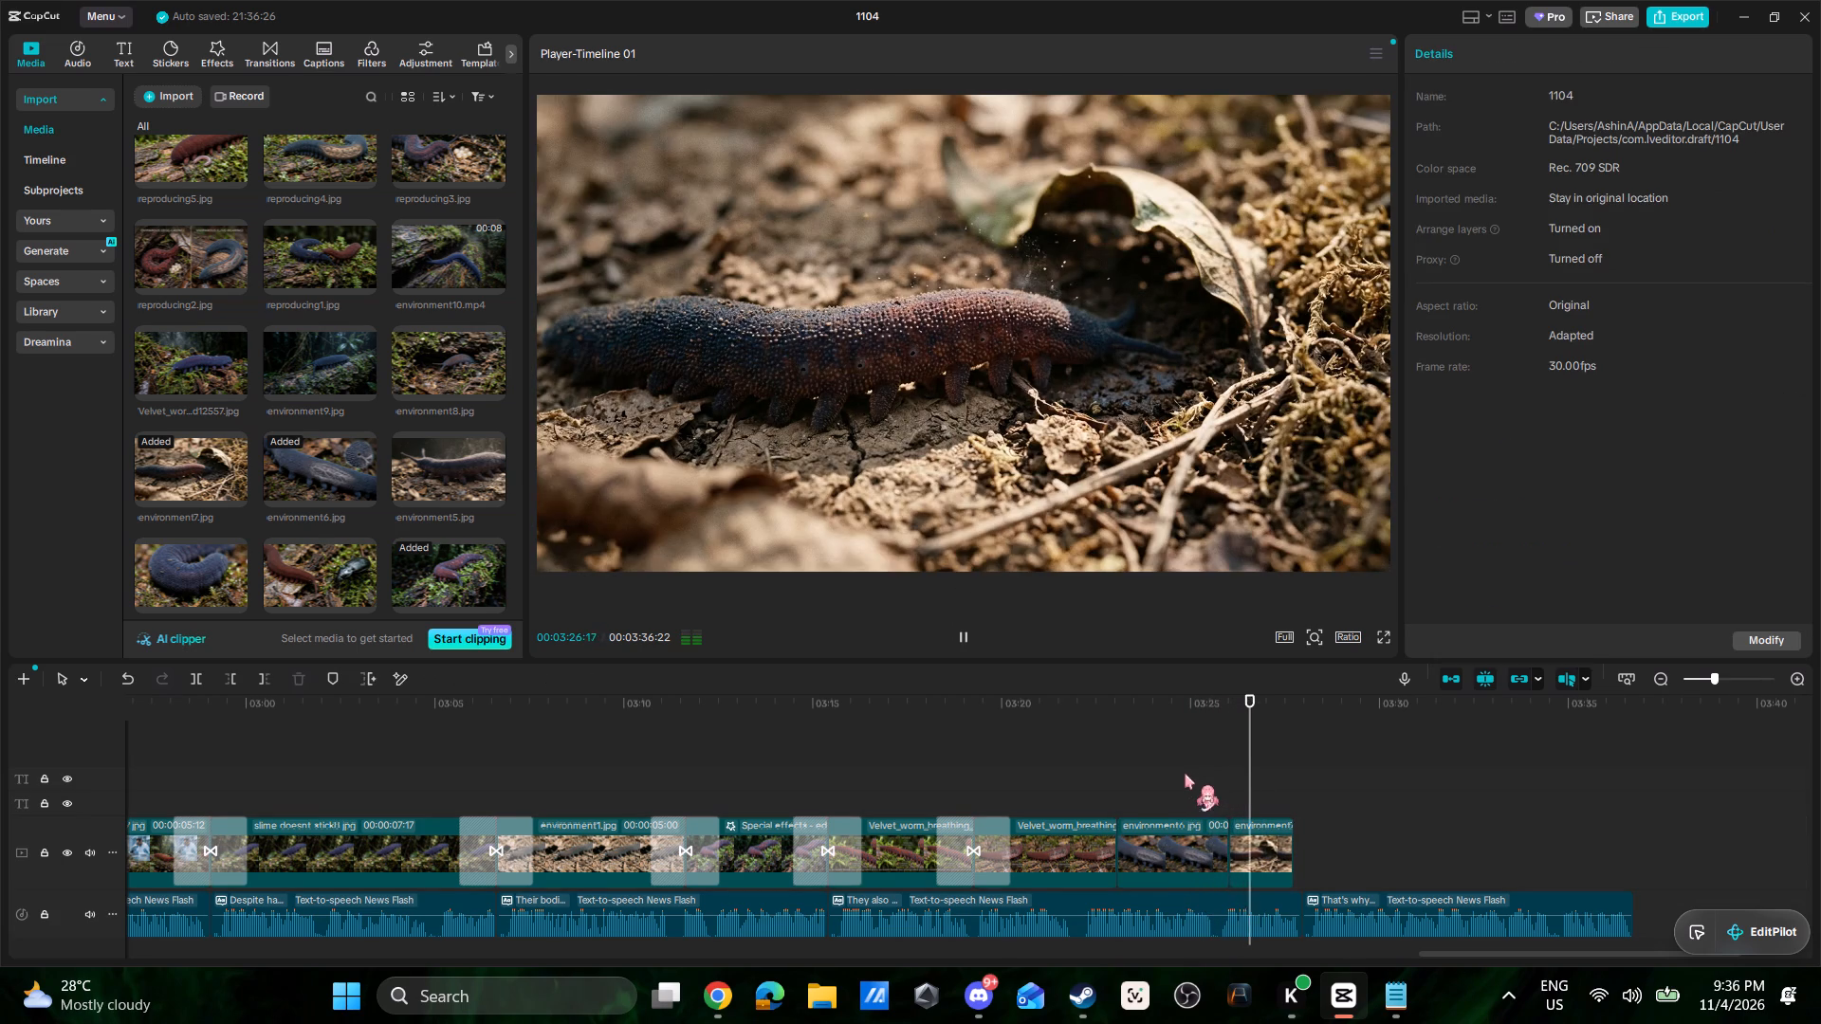
pyautogui.press('space')
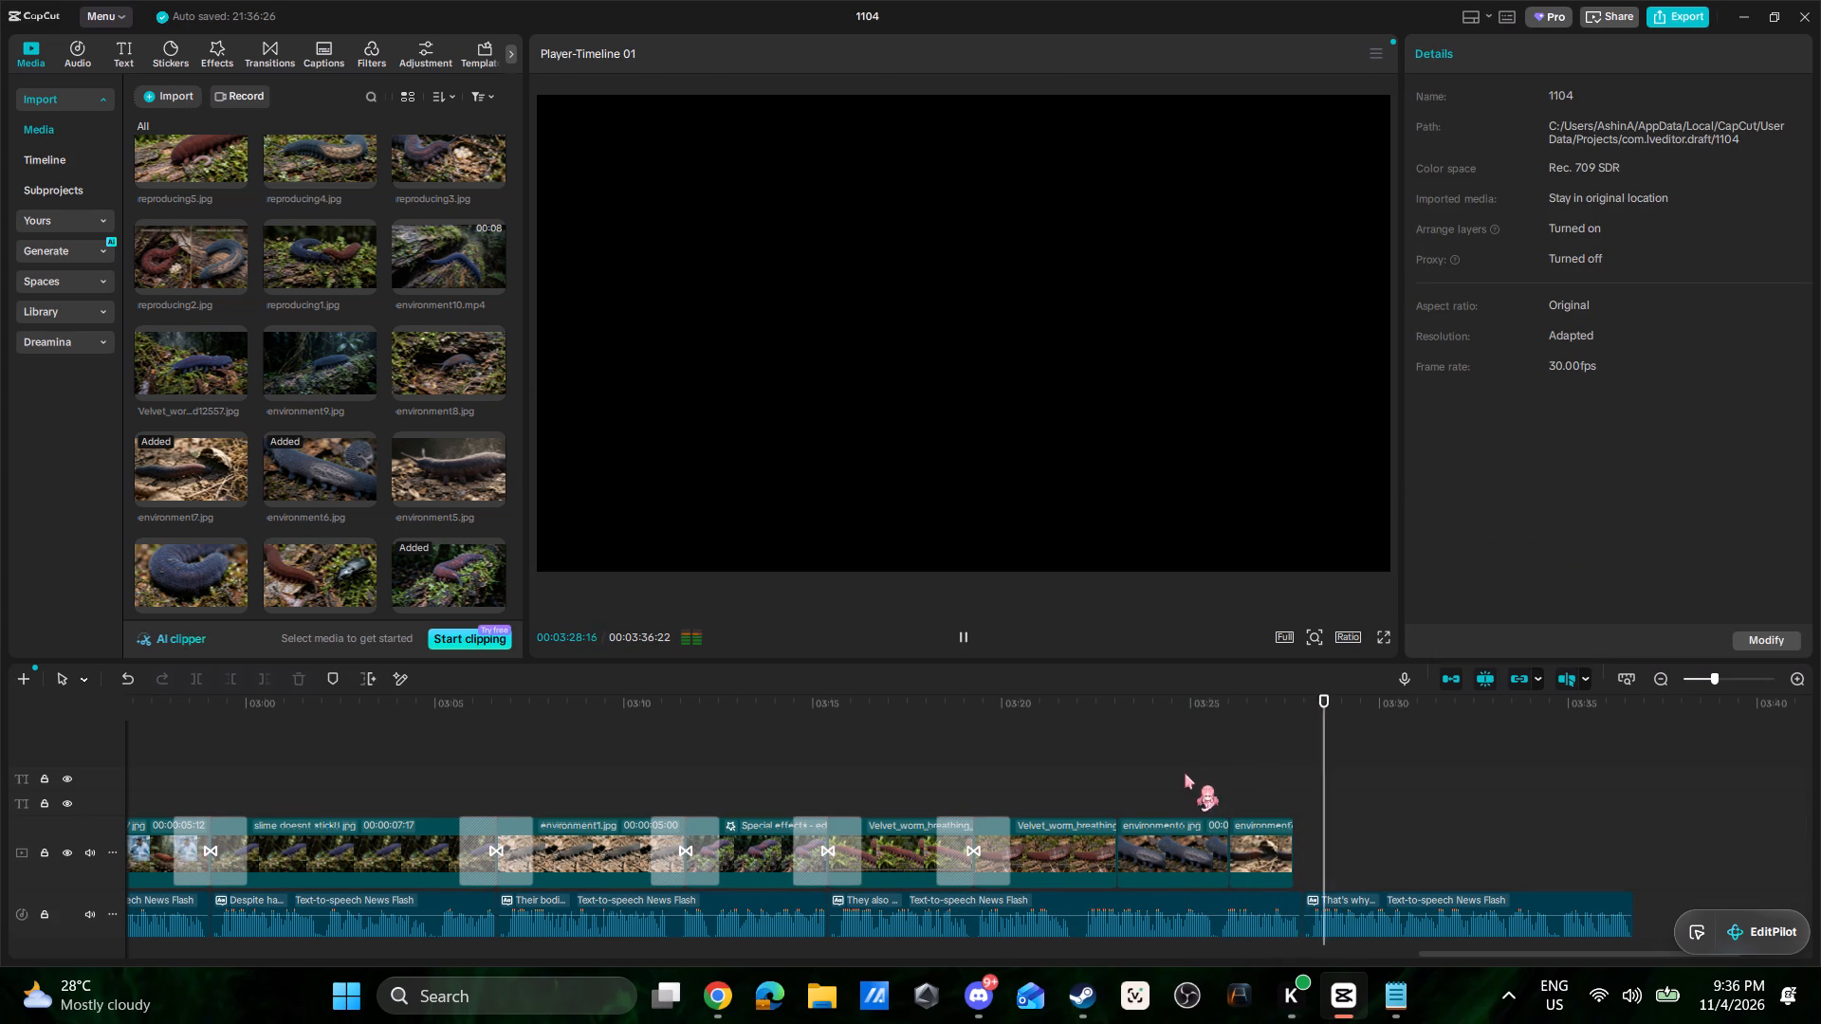
# Extend the end of environment7.jpg to about 00:03:28, just before the next narration clip starts.
pyautogui.click(1261, 840)
pyautogui.moveTo(1293, 850); pyautogui.dragTo(1296, 851)
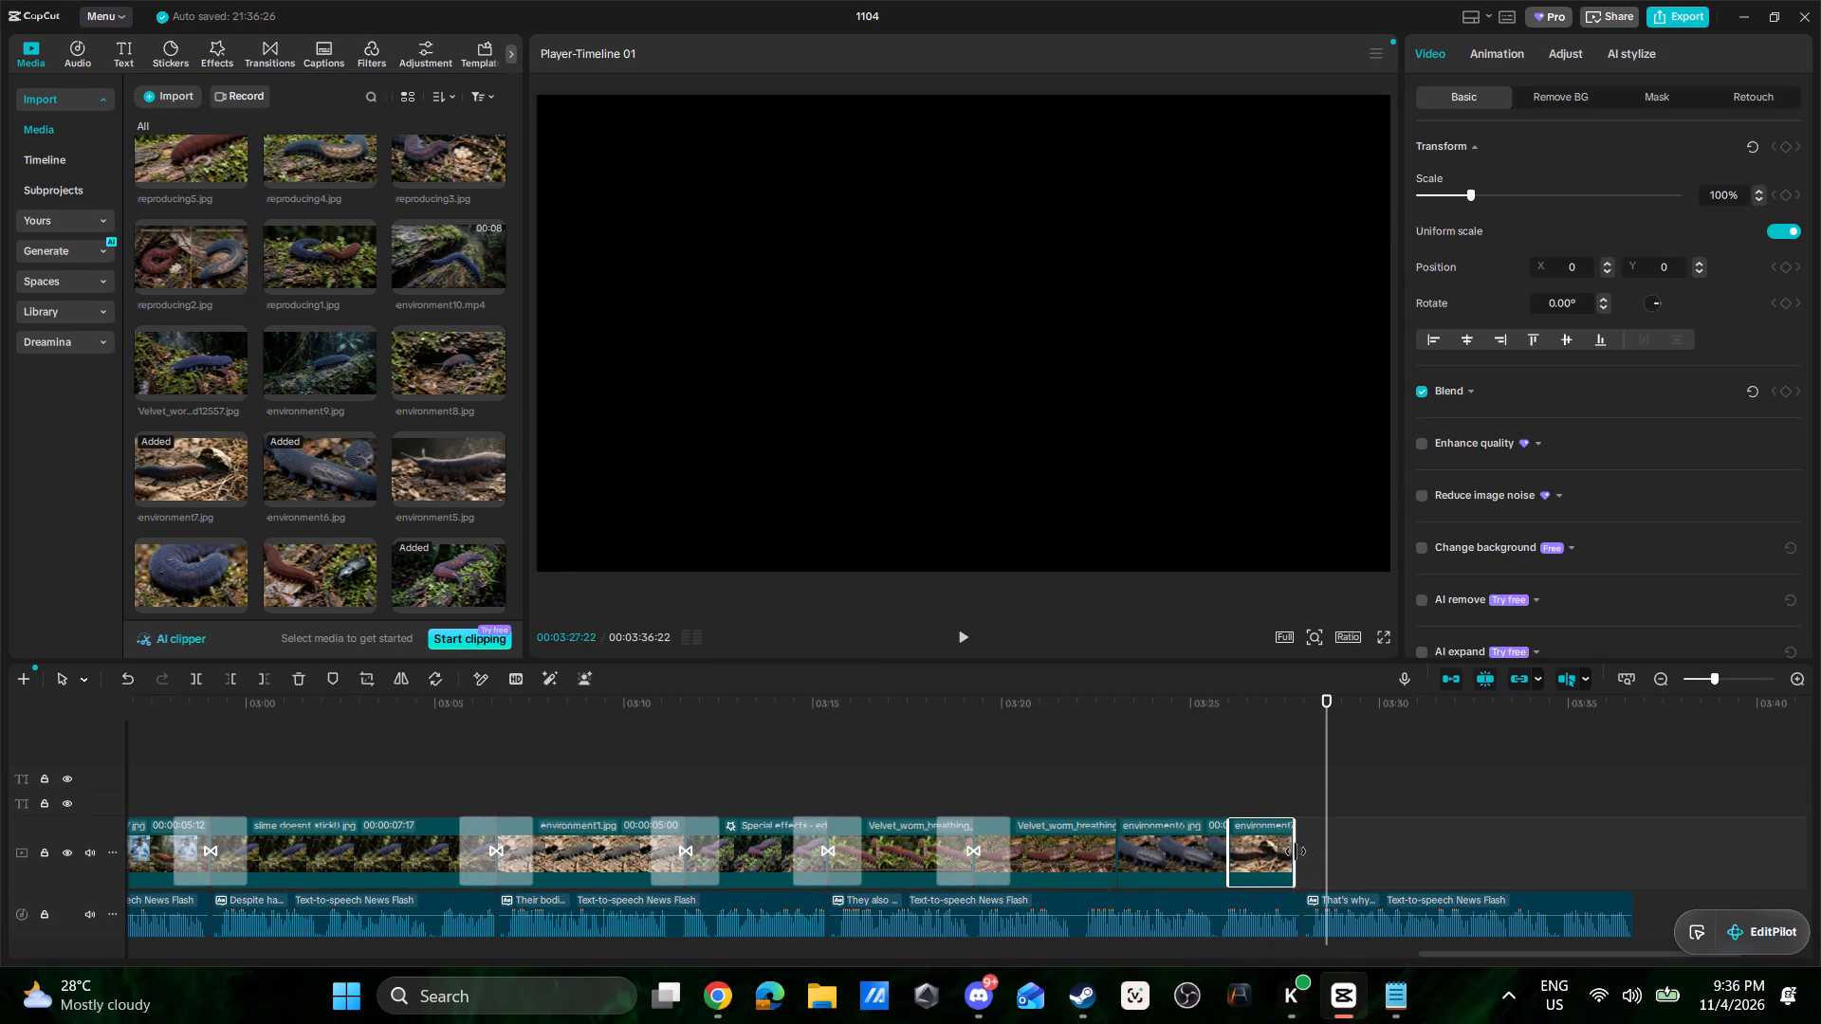
pyautogui.moveTo(1296, 851); pyautogui.dragTo(1304, 854)
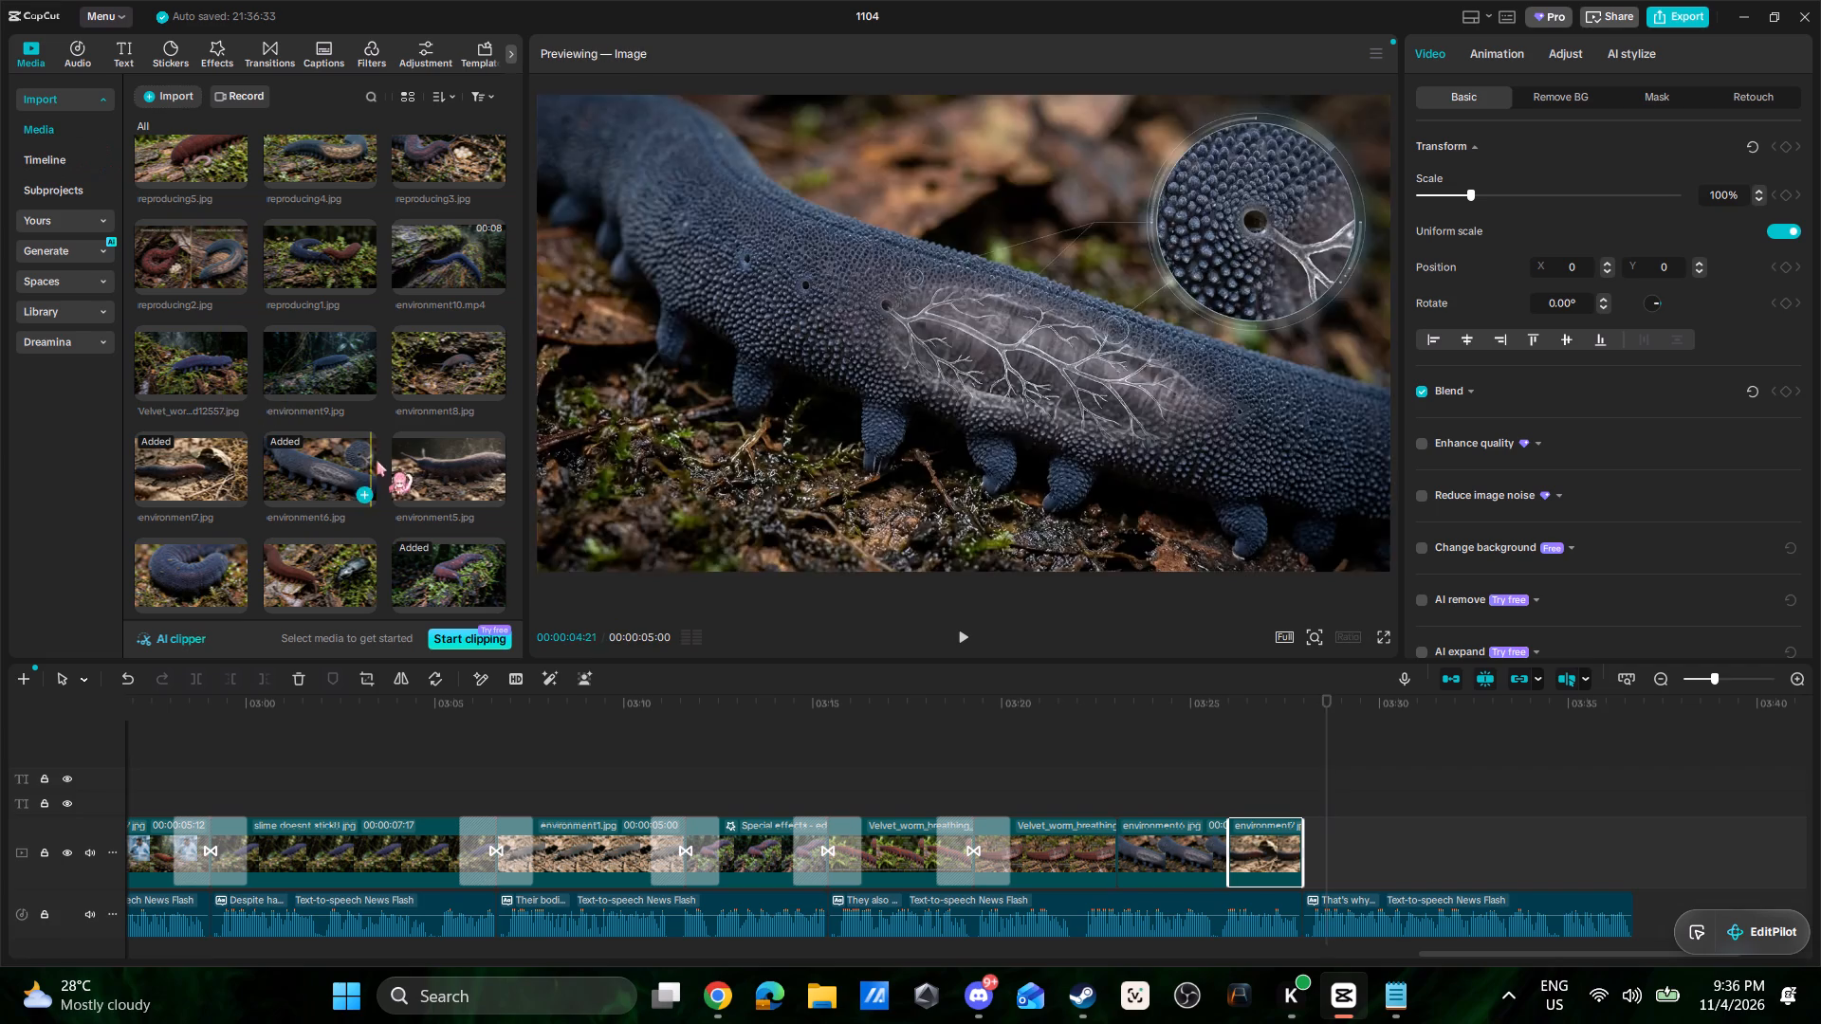
# Add environment8.jpg and environment9.jpg in that order after environment7.jpg on the main track and play them against the narration.
pyautogui.scroll(1, 377, 461)
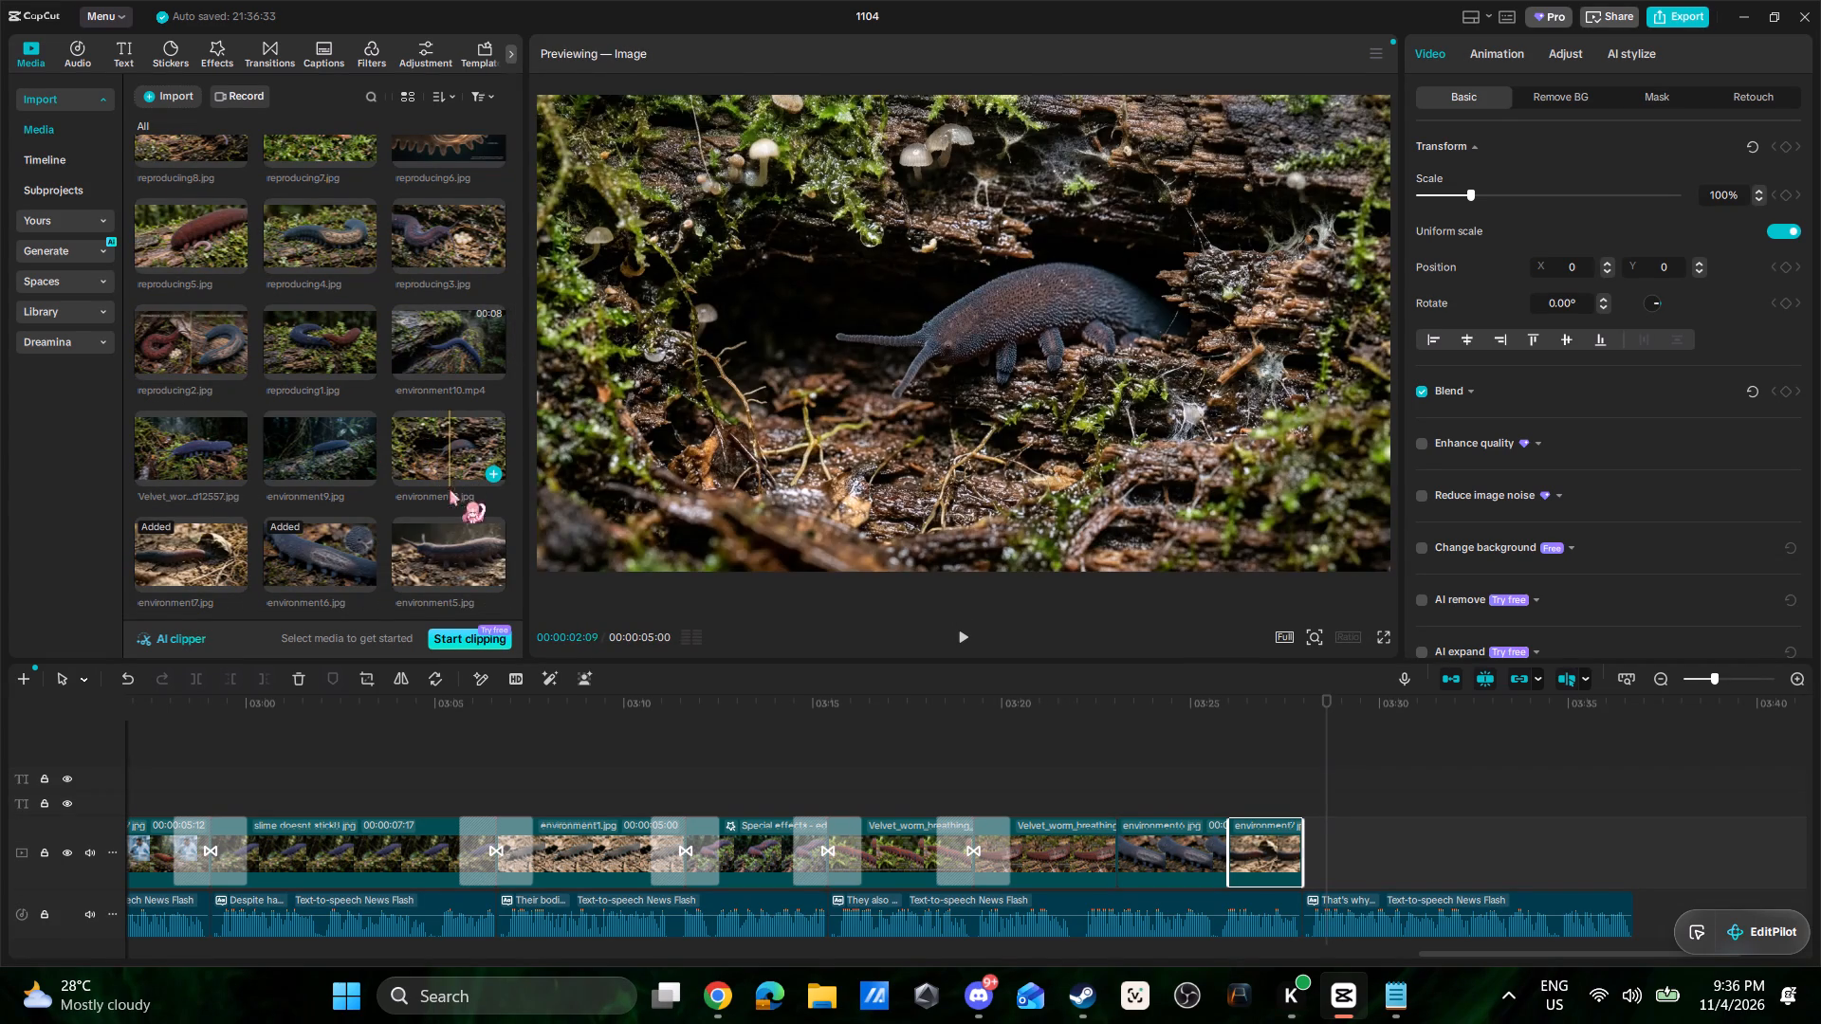
pyautogui.moveTo(447, 449); pyautogui.dragTo(1105, 735)
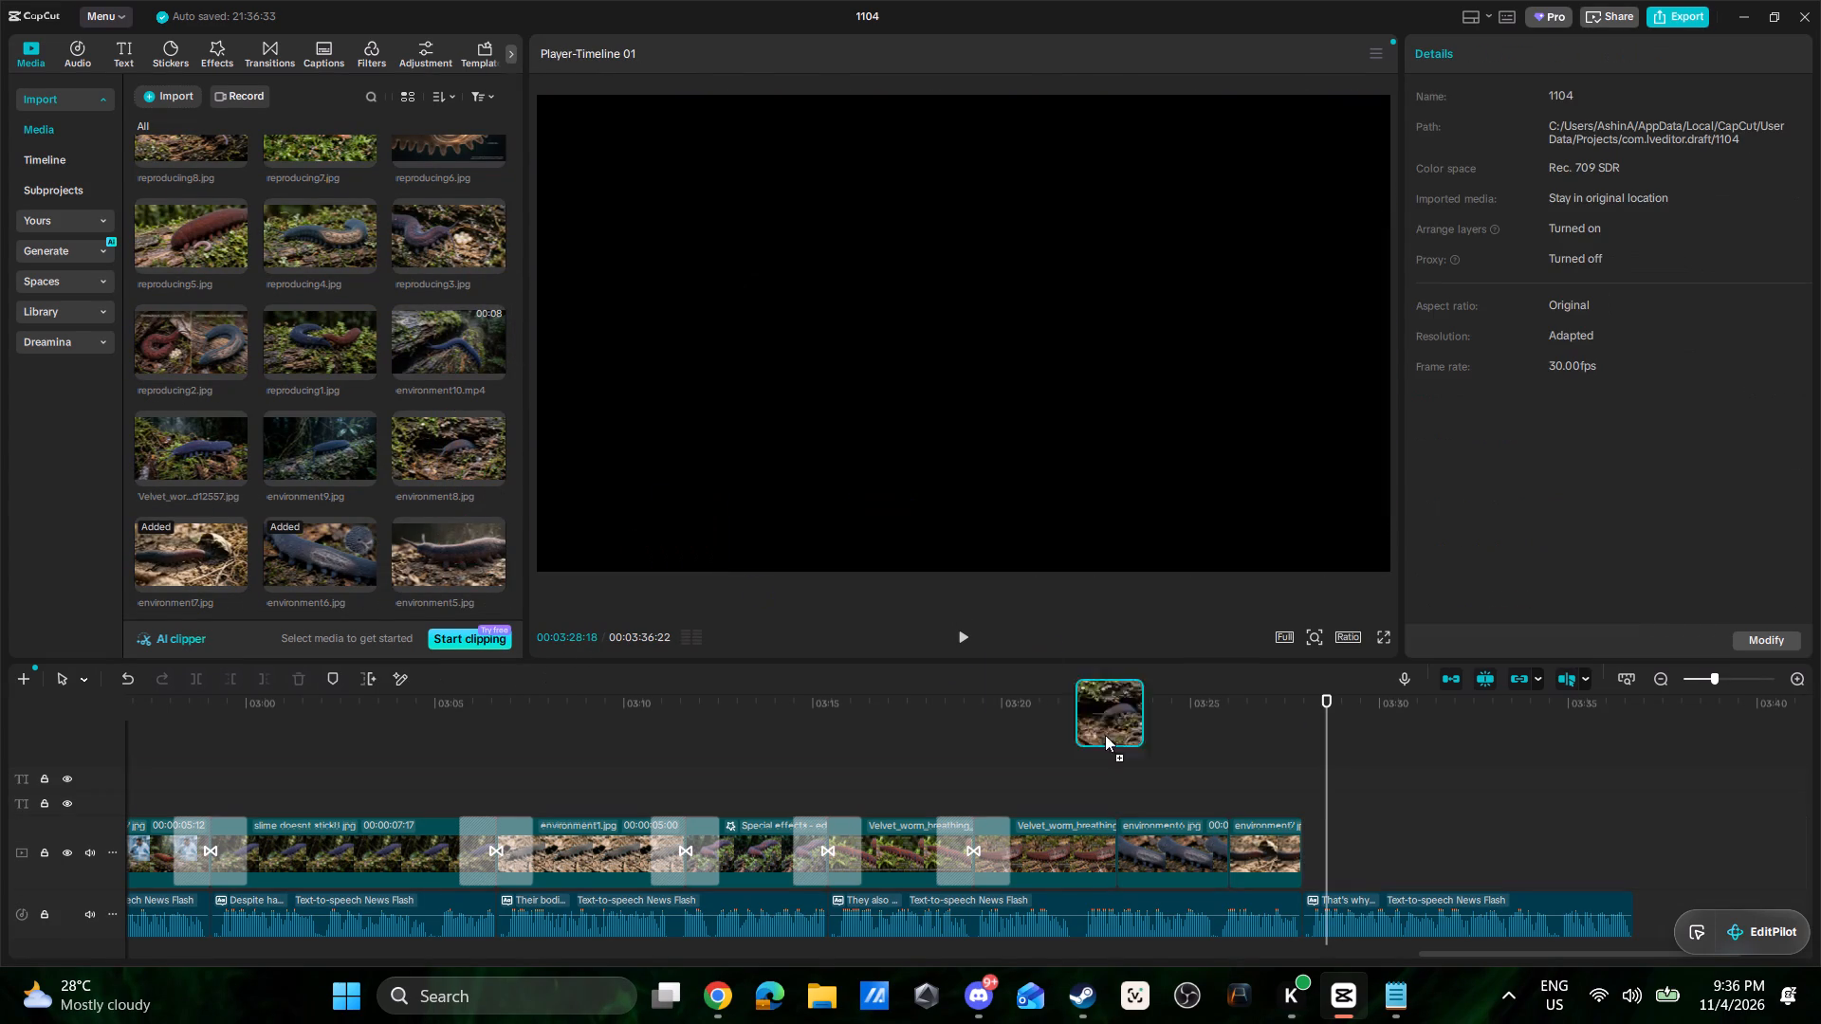
pyautogui.moveTo(1105, 735); pyautogui.dragTo(1315, 848)
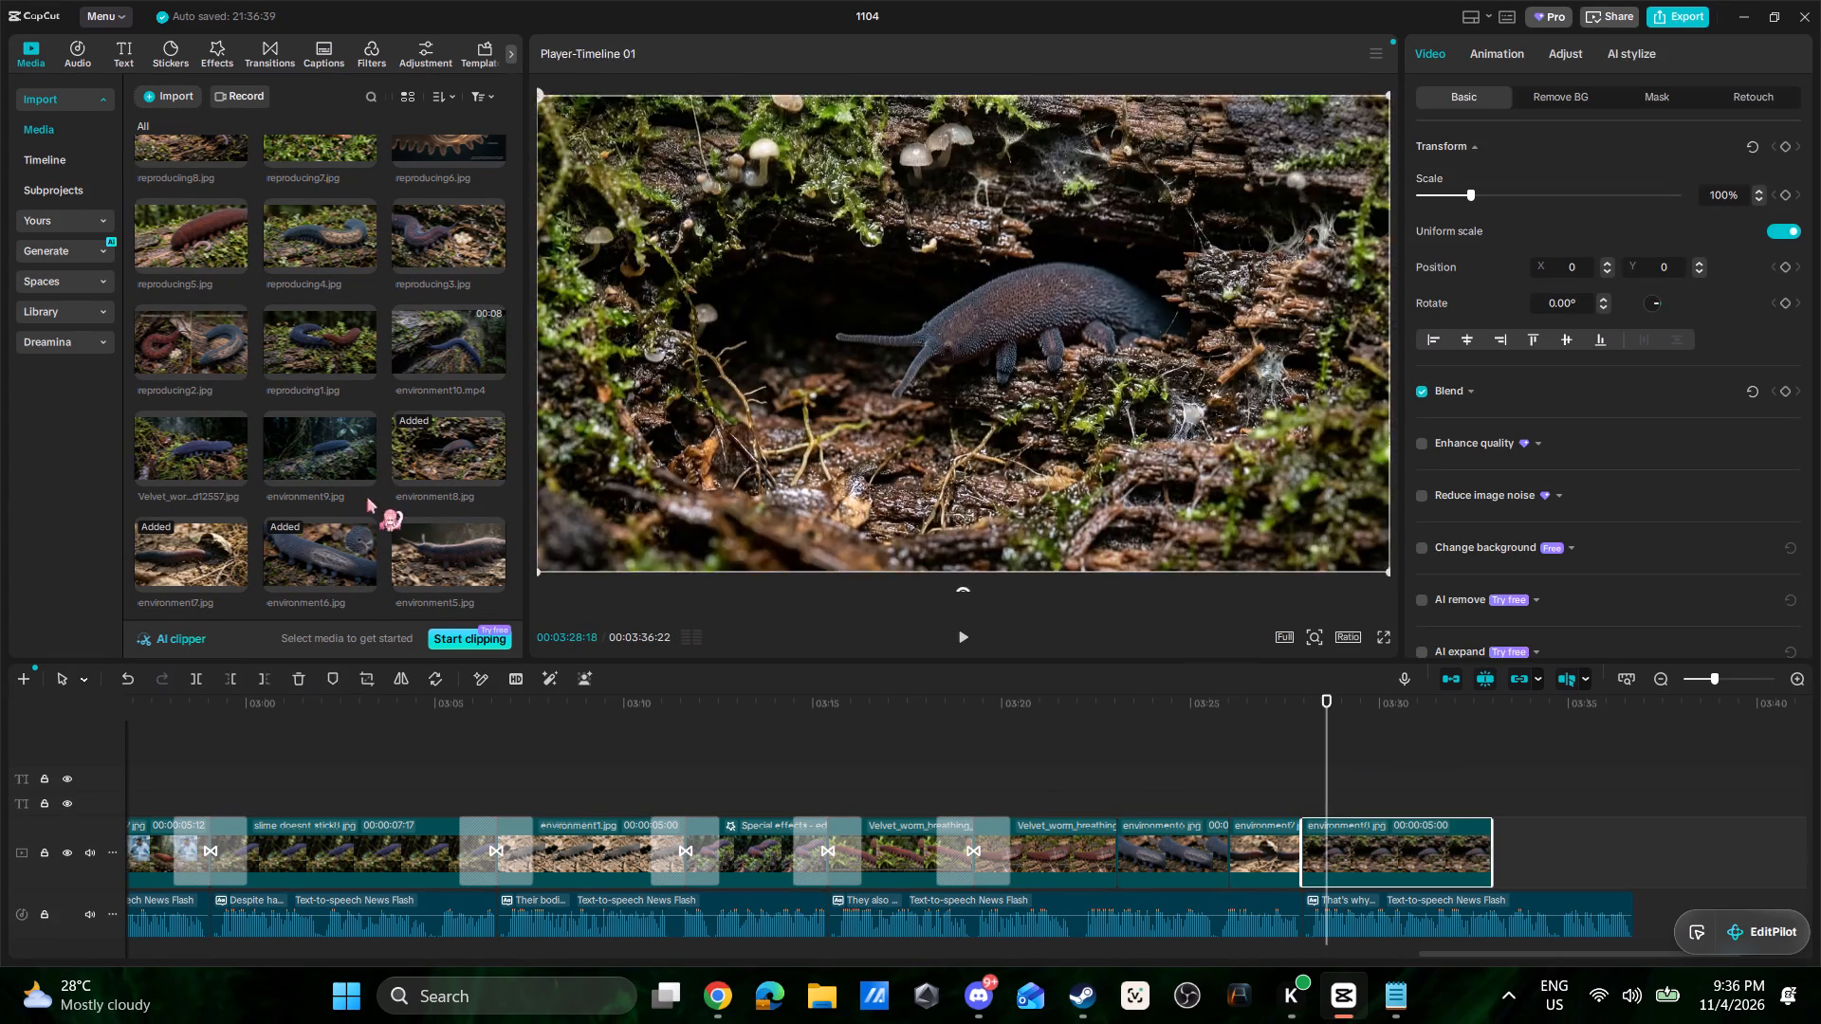
pyautogui.moveTo(322, 458); pyautogui.dragTo(1525, 847)
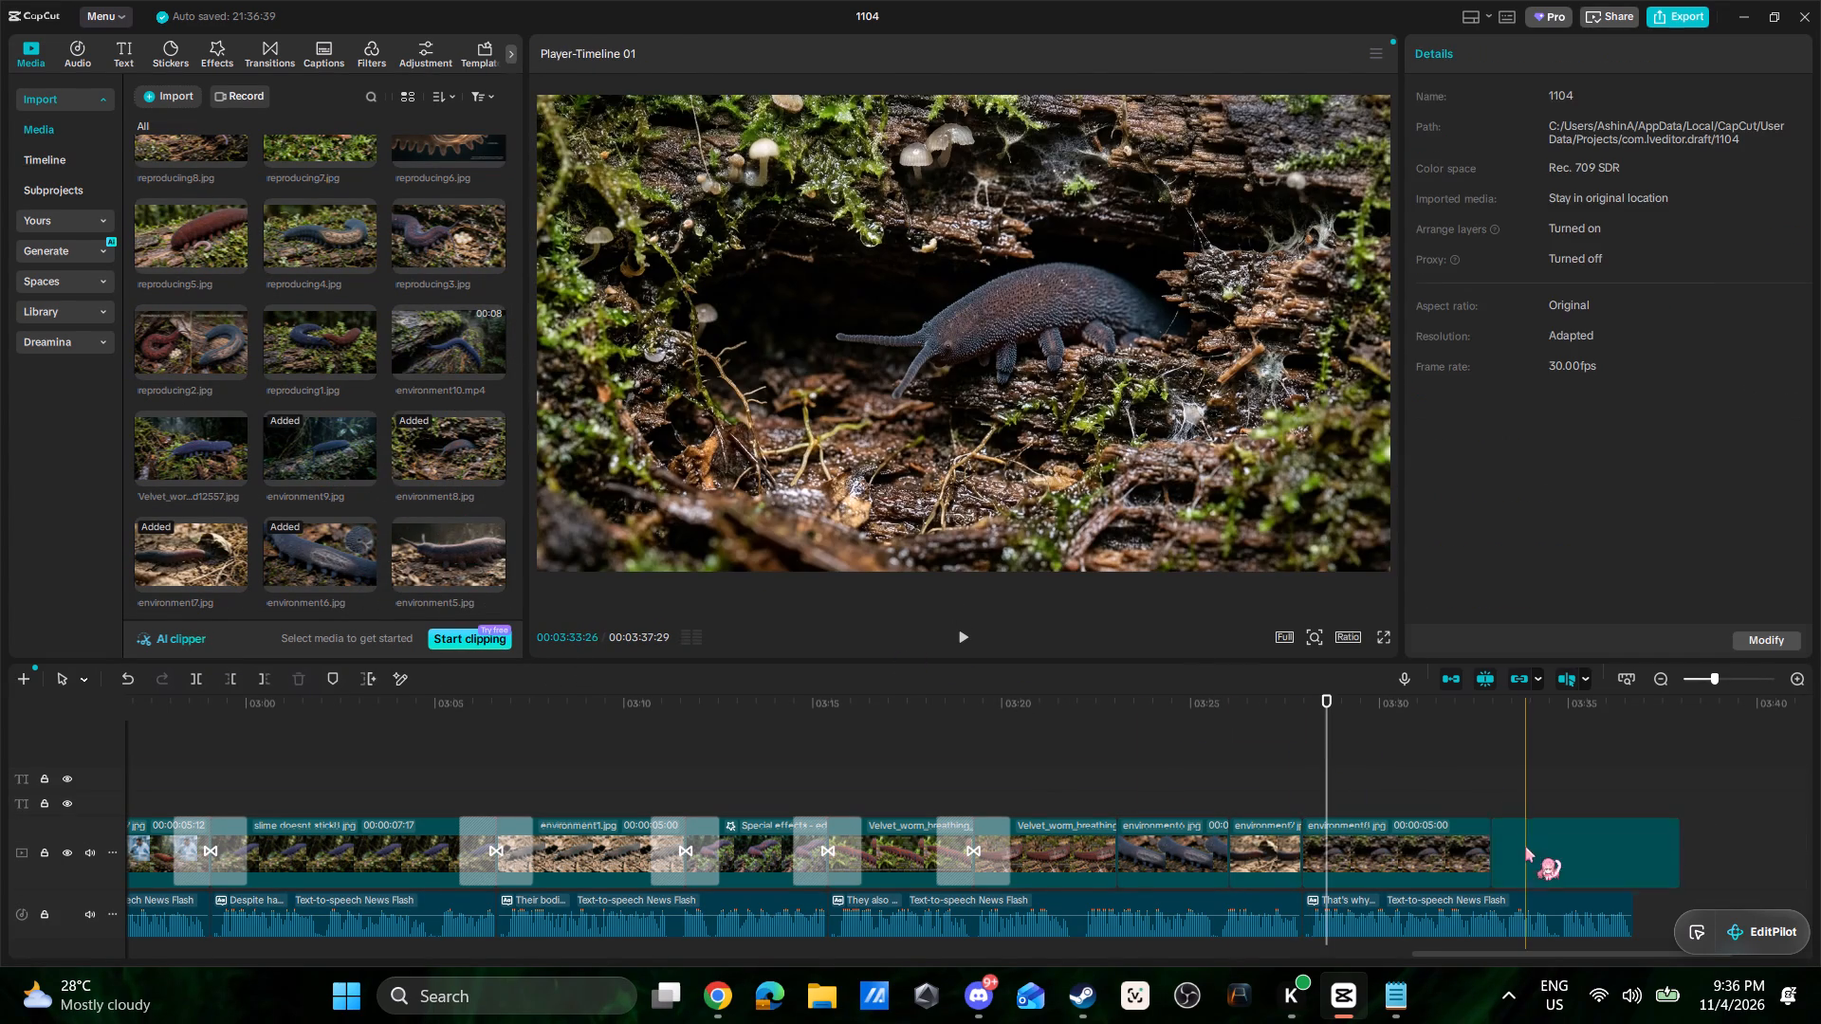
pyautogui.press('space')
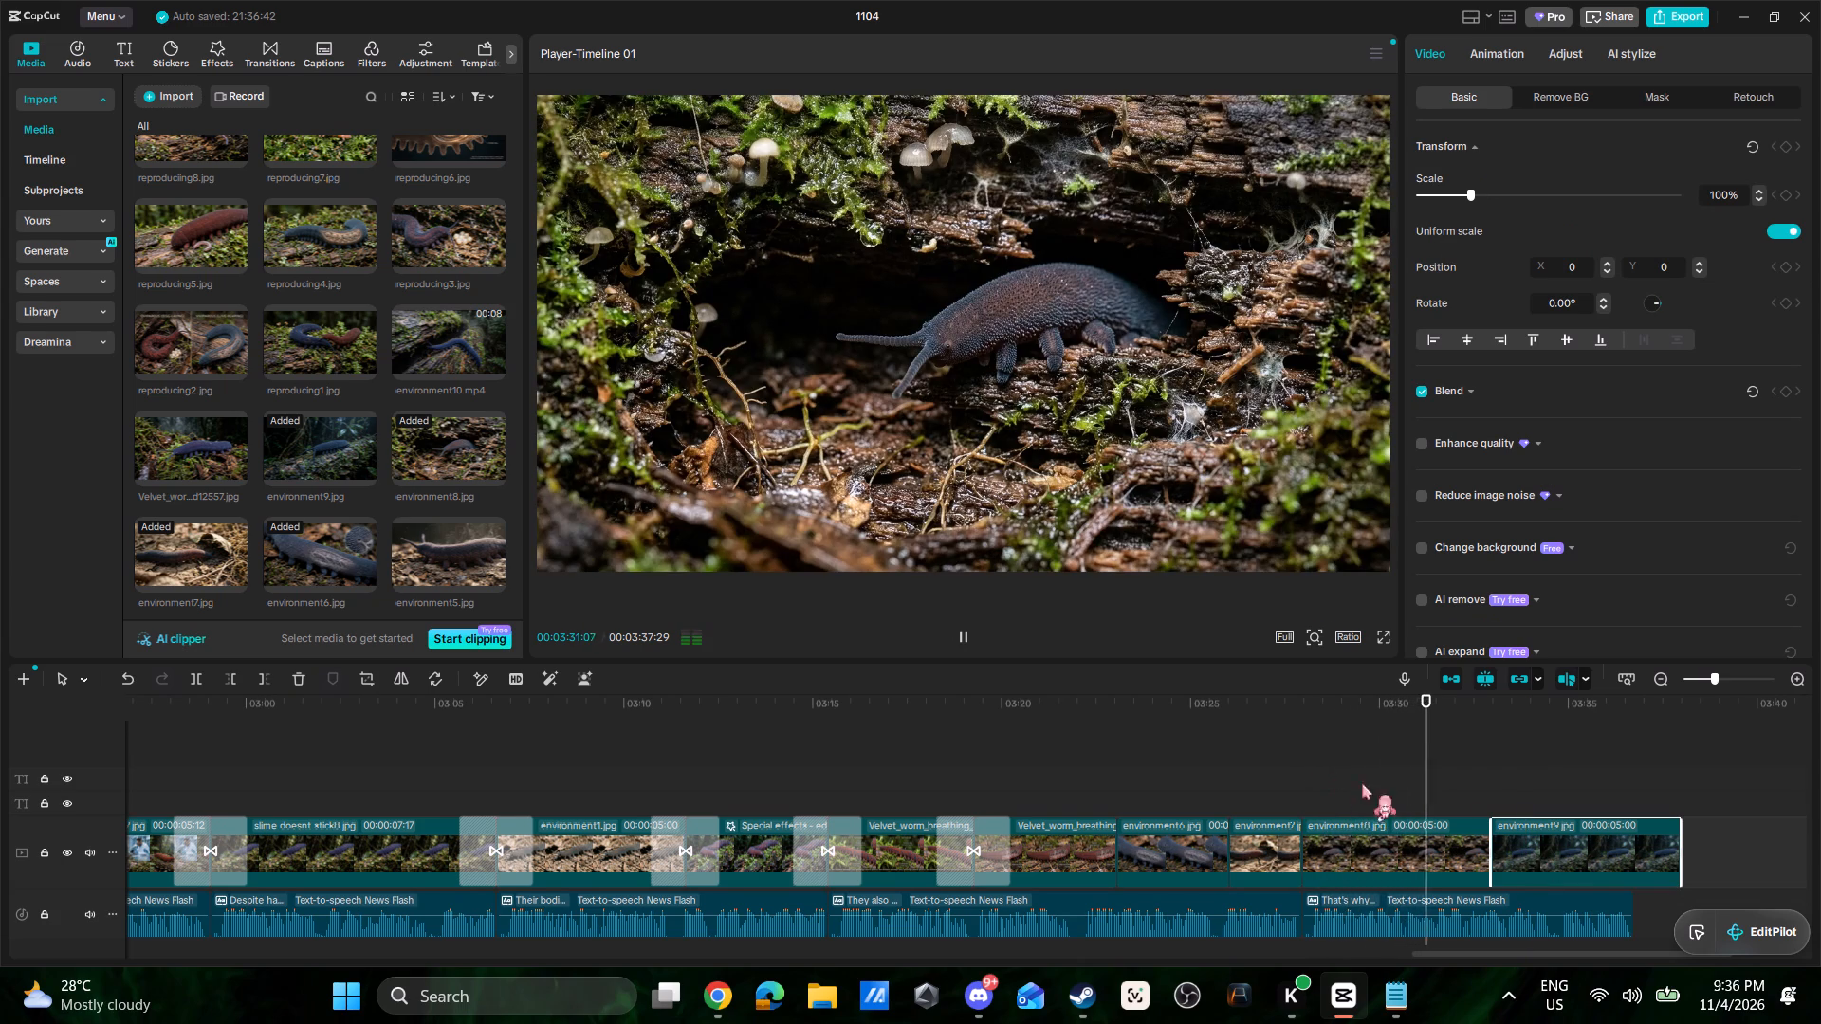
# Trim the end of environment8.jpg to a duration of about 00:00:04:26, playing the cut to environment9.jpg between trims.
pyautogui.press('space')
pyautogui.click(1475, 850)
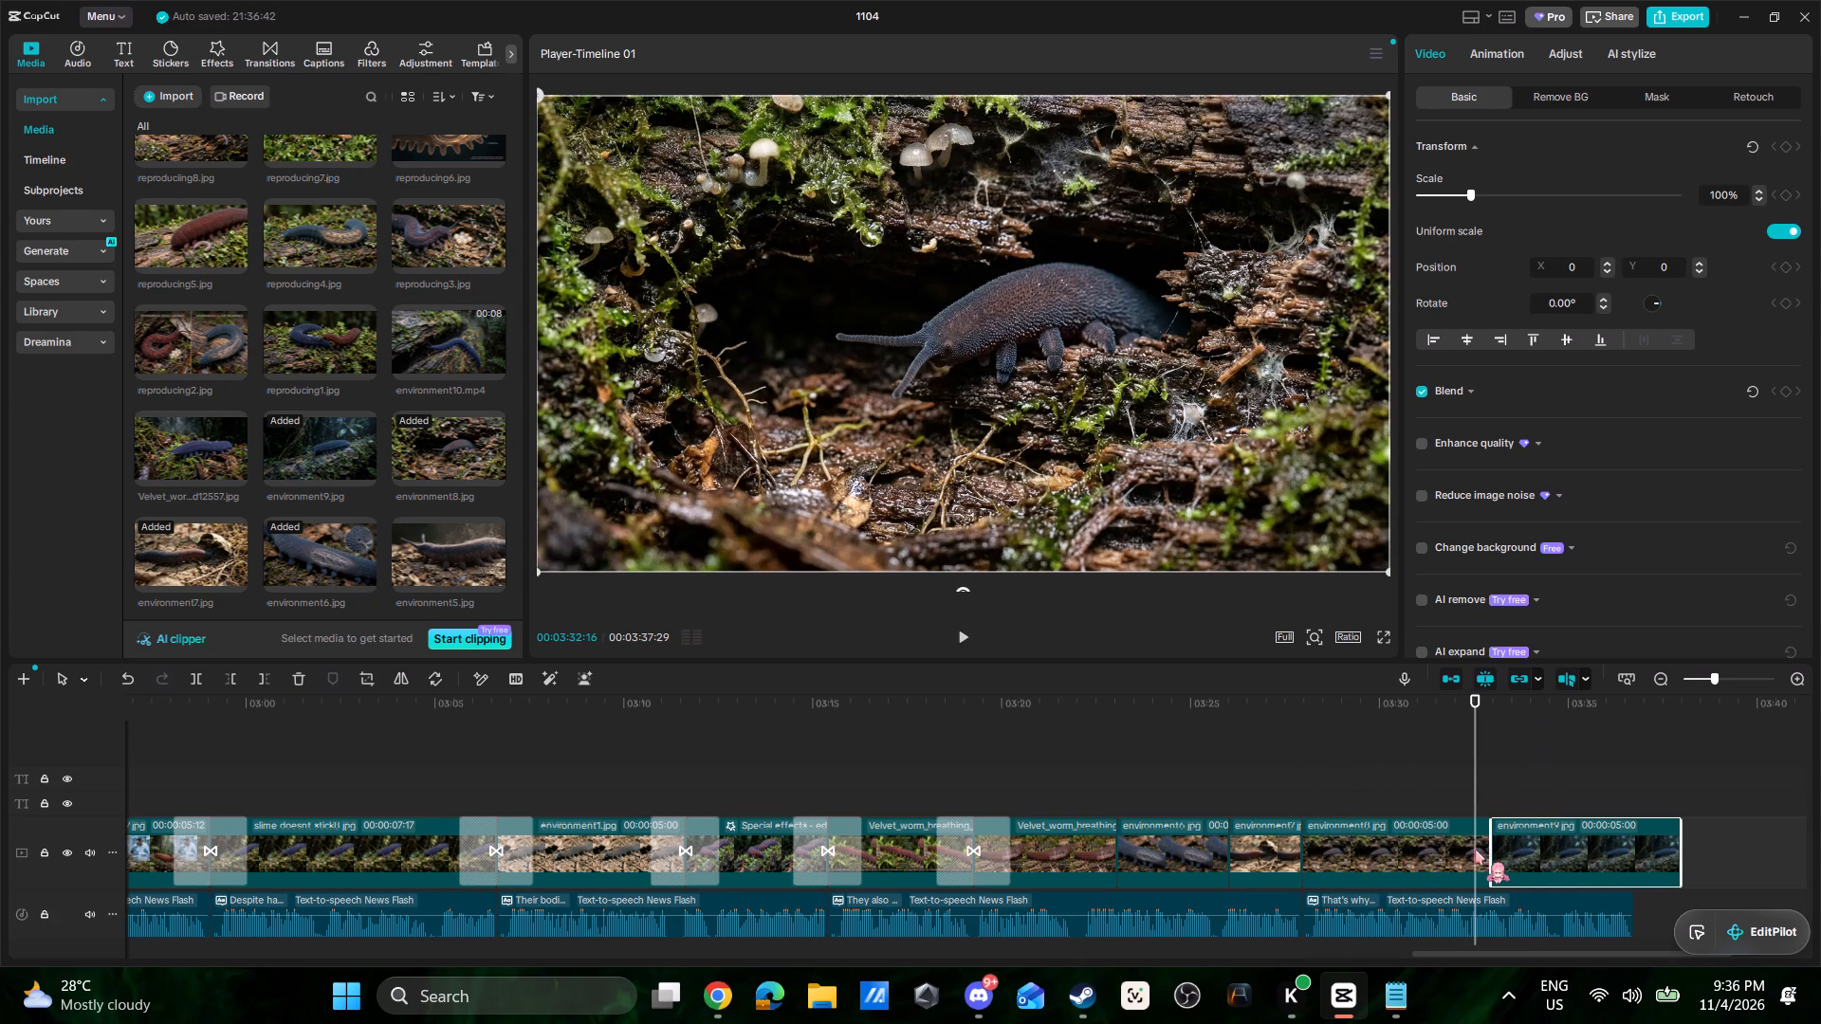
pyautogui.moveTo(1492, 852); pyautogui.dragTo(1474, 854)
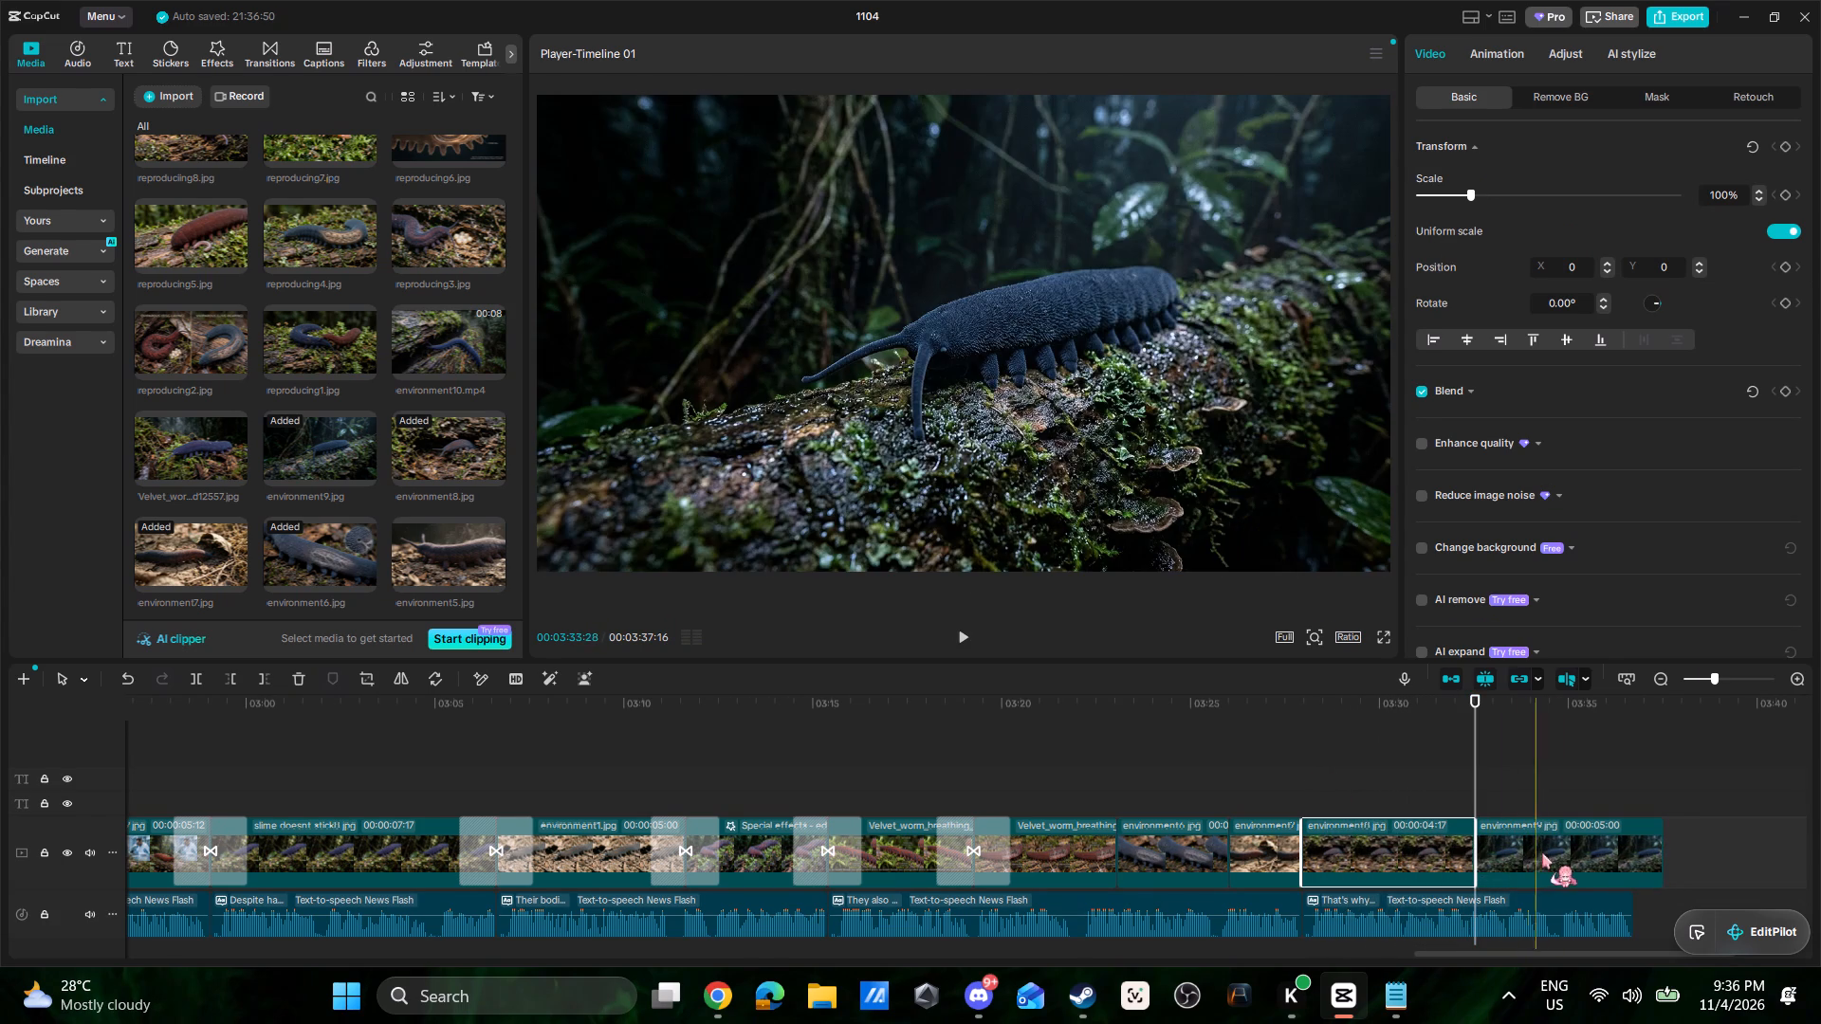
pyautogui.press('space')
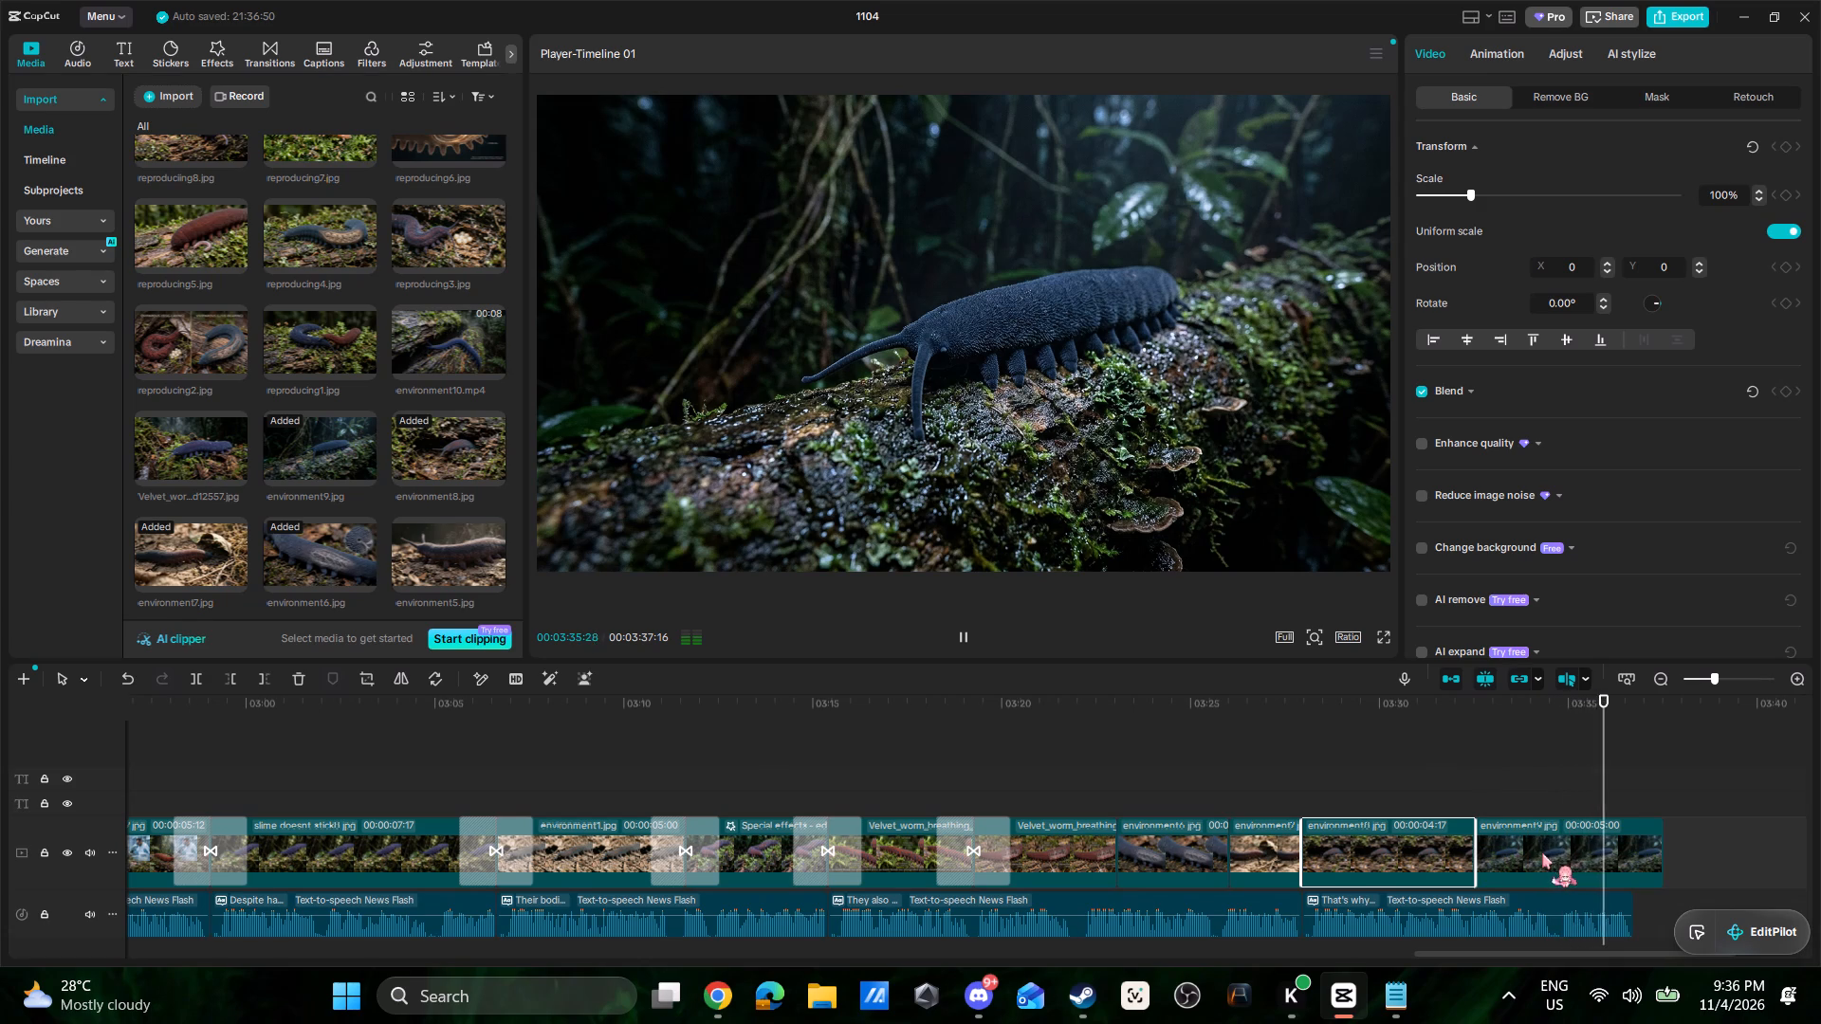
pyautogui.press('space')
pyautogui.click(1647, 850)
pyautogui.click(1453, 849)
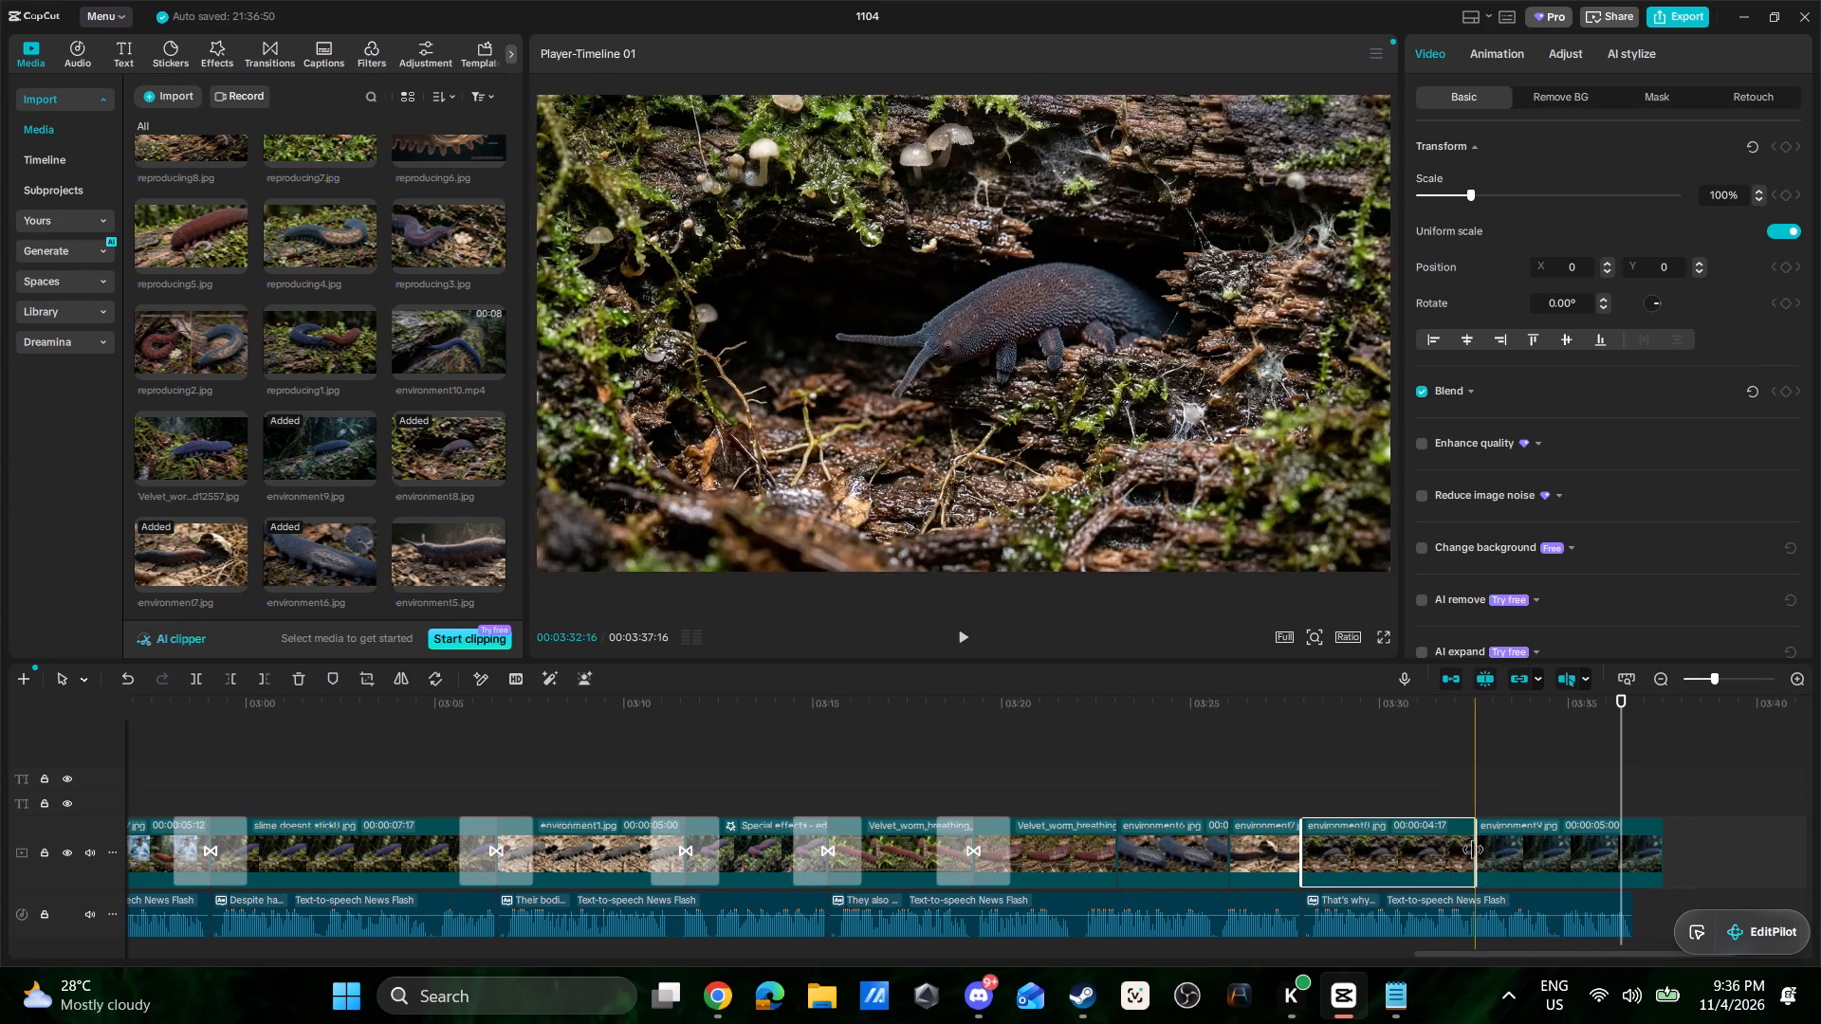
pyautogui.click(1475, 850)
pyautogui.click(1275, 800)
# Play the environment8 and environment9 section and shorten environment9.jpg to about 00:00:03:27, ending it with the last narration clip.
pyautogui.press('space')
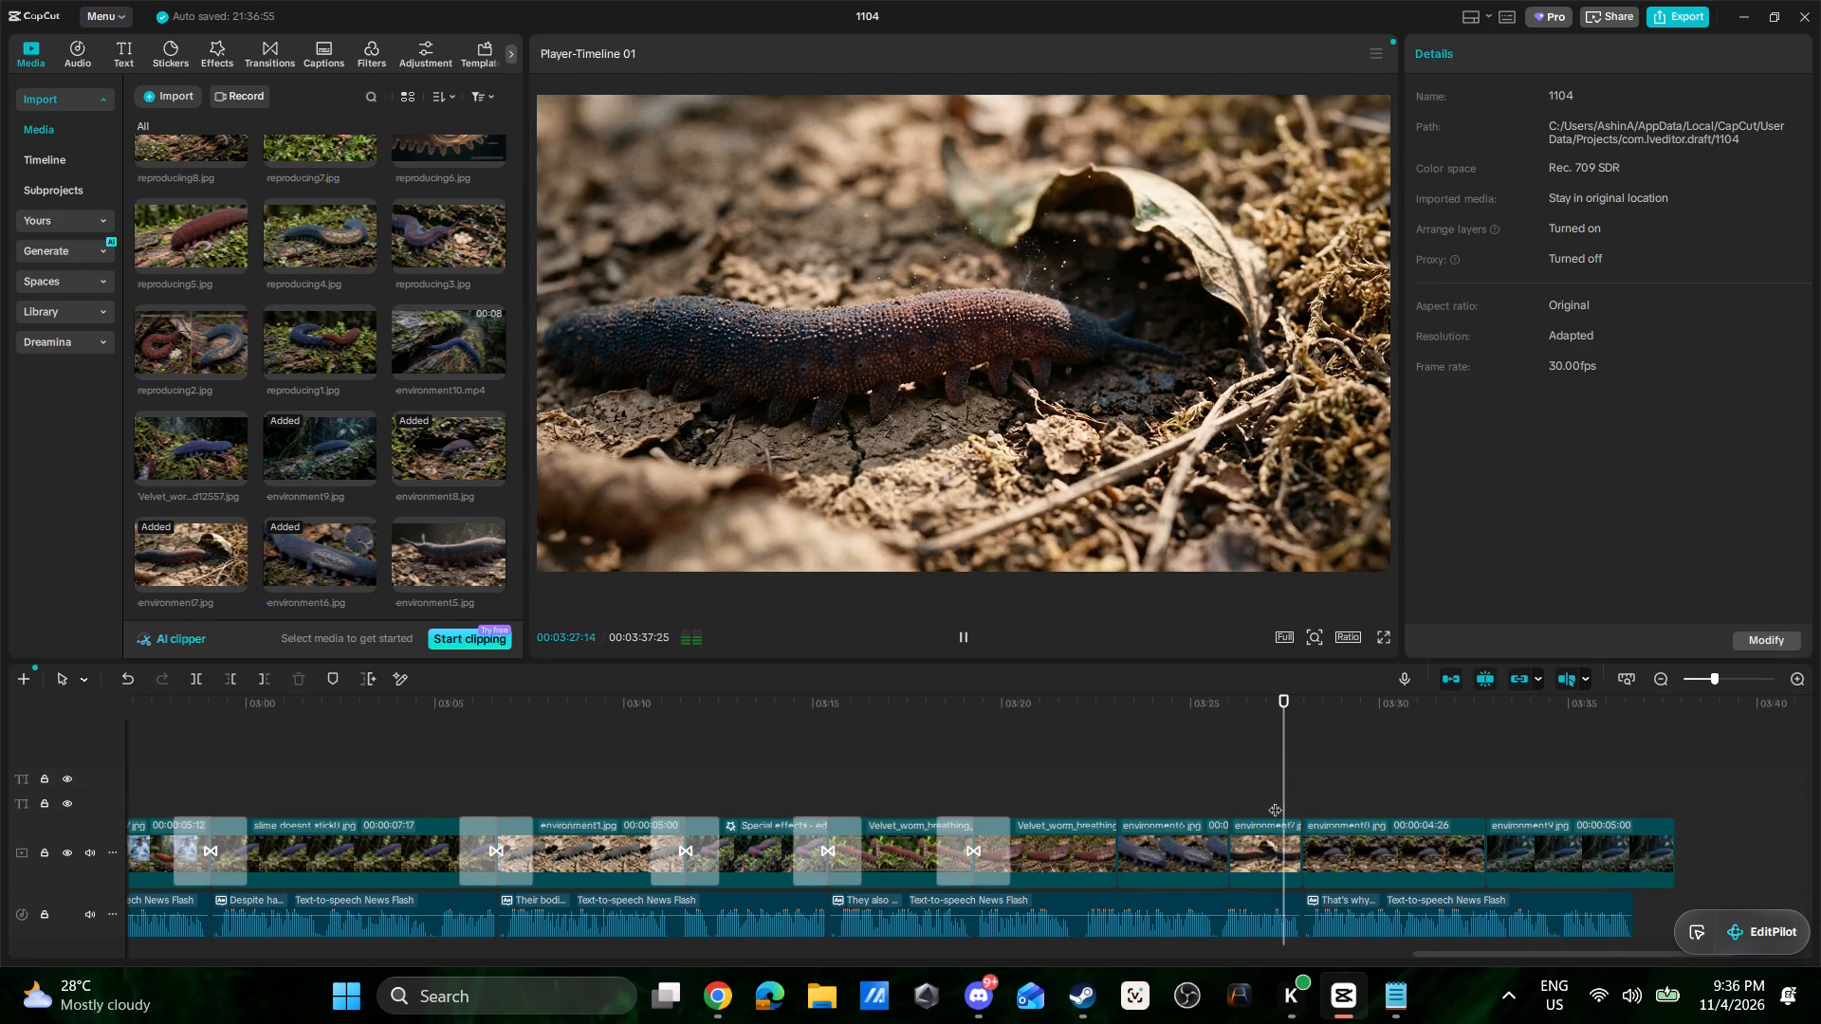
pyautogui.moveTo(1439, 952); pyautogui.dragTo(1488, 957)
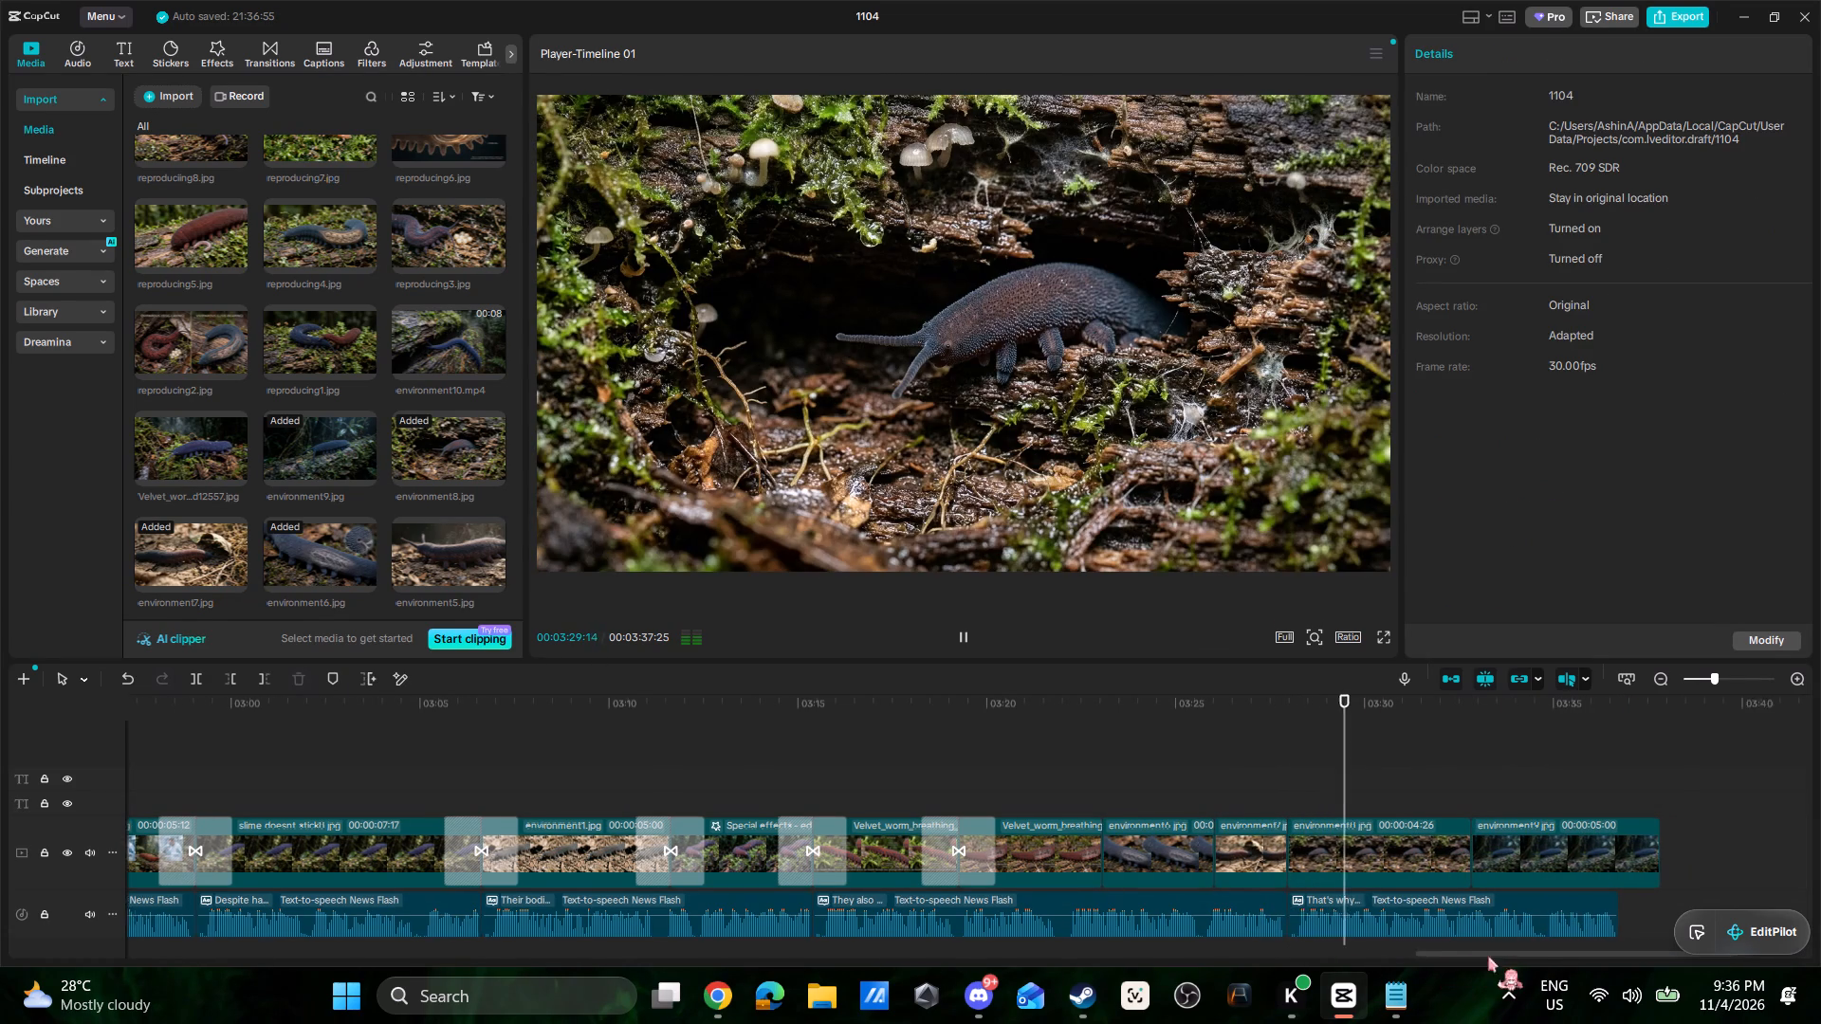
pyautogui.moveTo(1488, 957); pyautogui.dragTo(1589, 960)
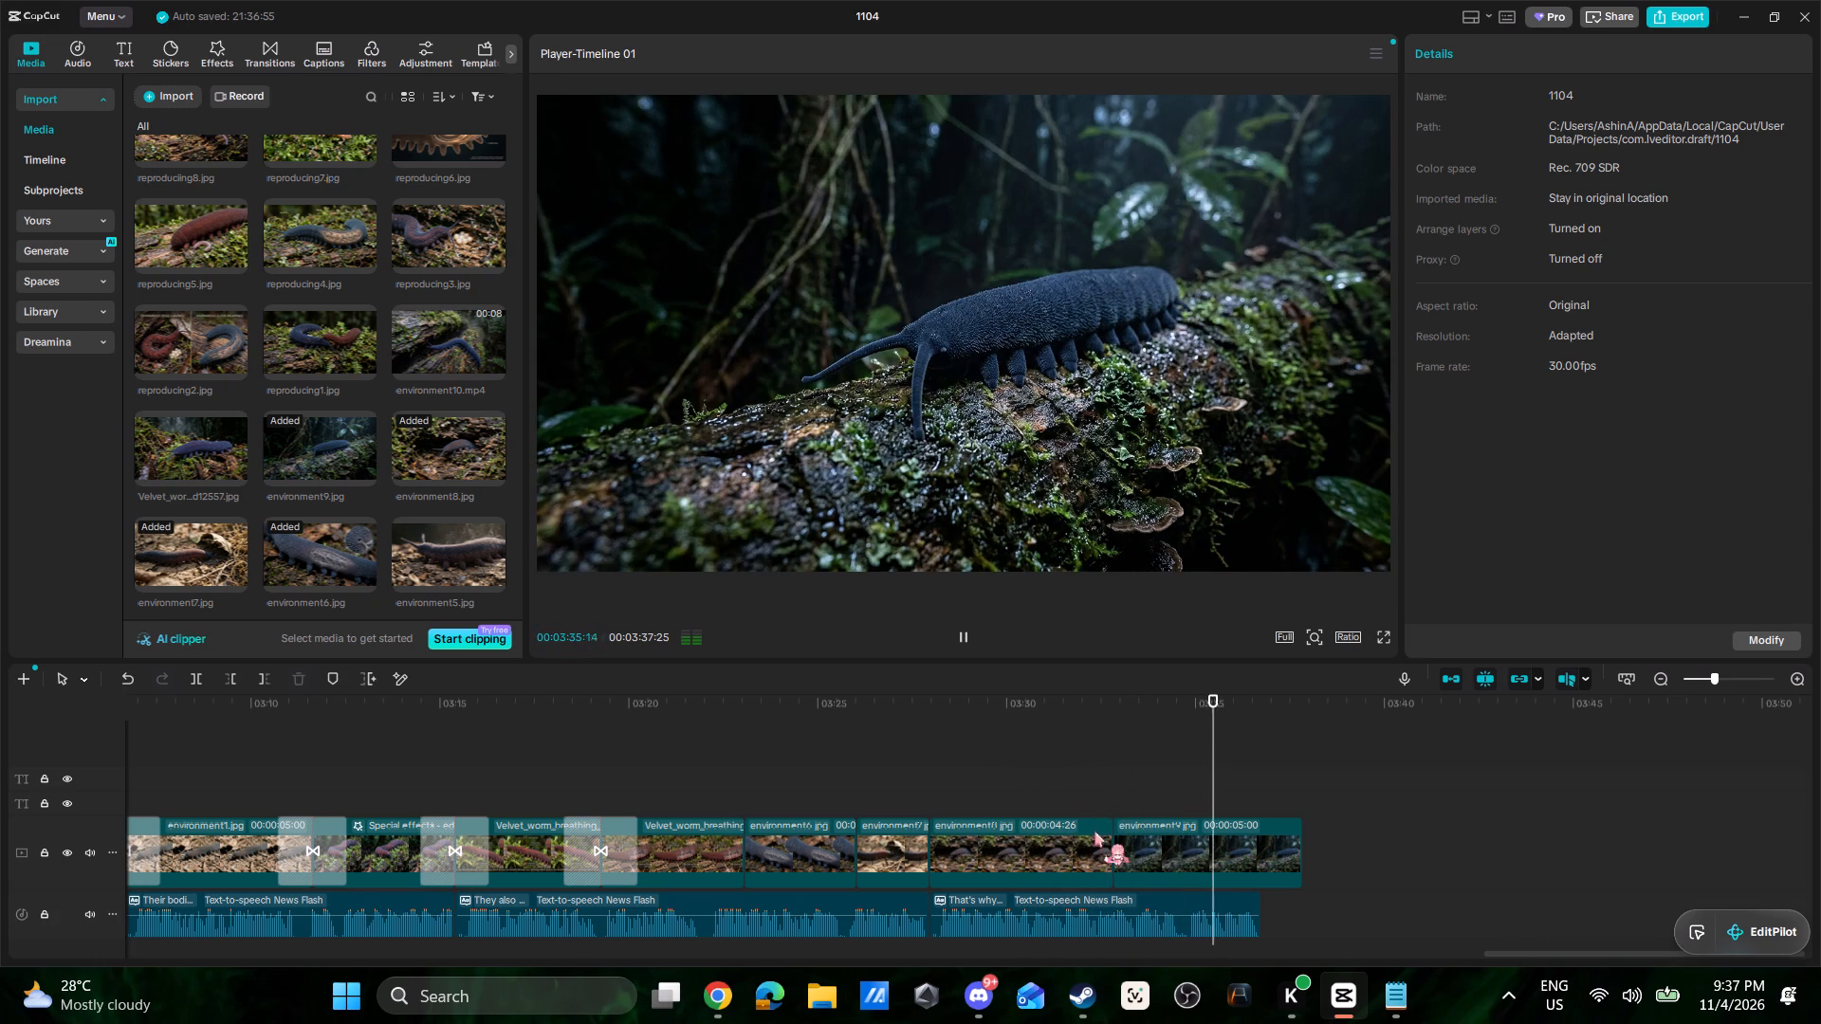
pyautogui.click(1273, 841)
pyautogui.press('space')
pyautogui.moveTo(1302, 849); pyautogui.dragTo(1257, 851)
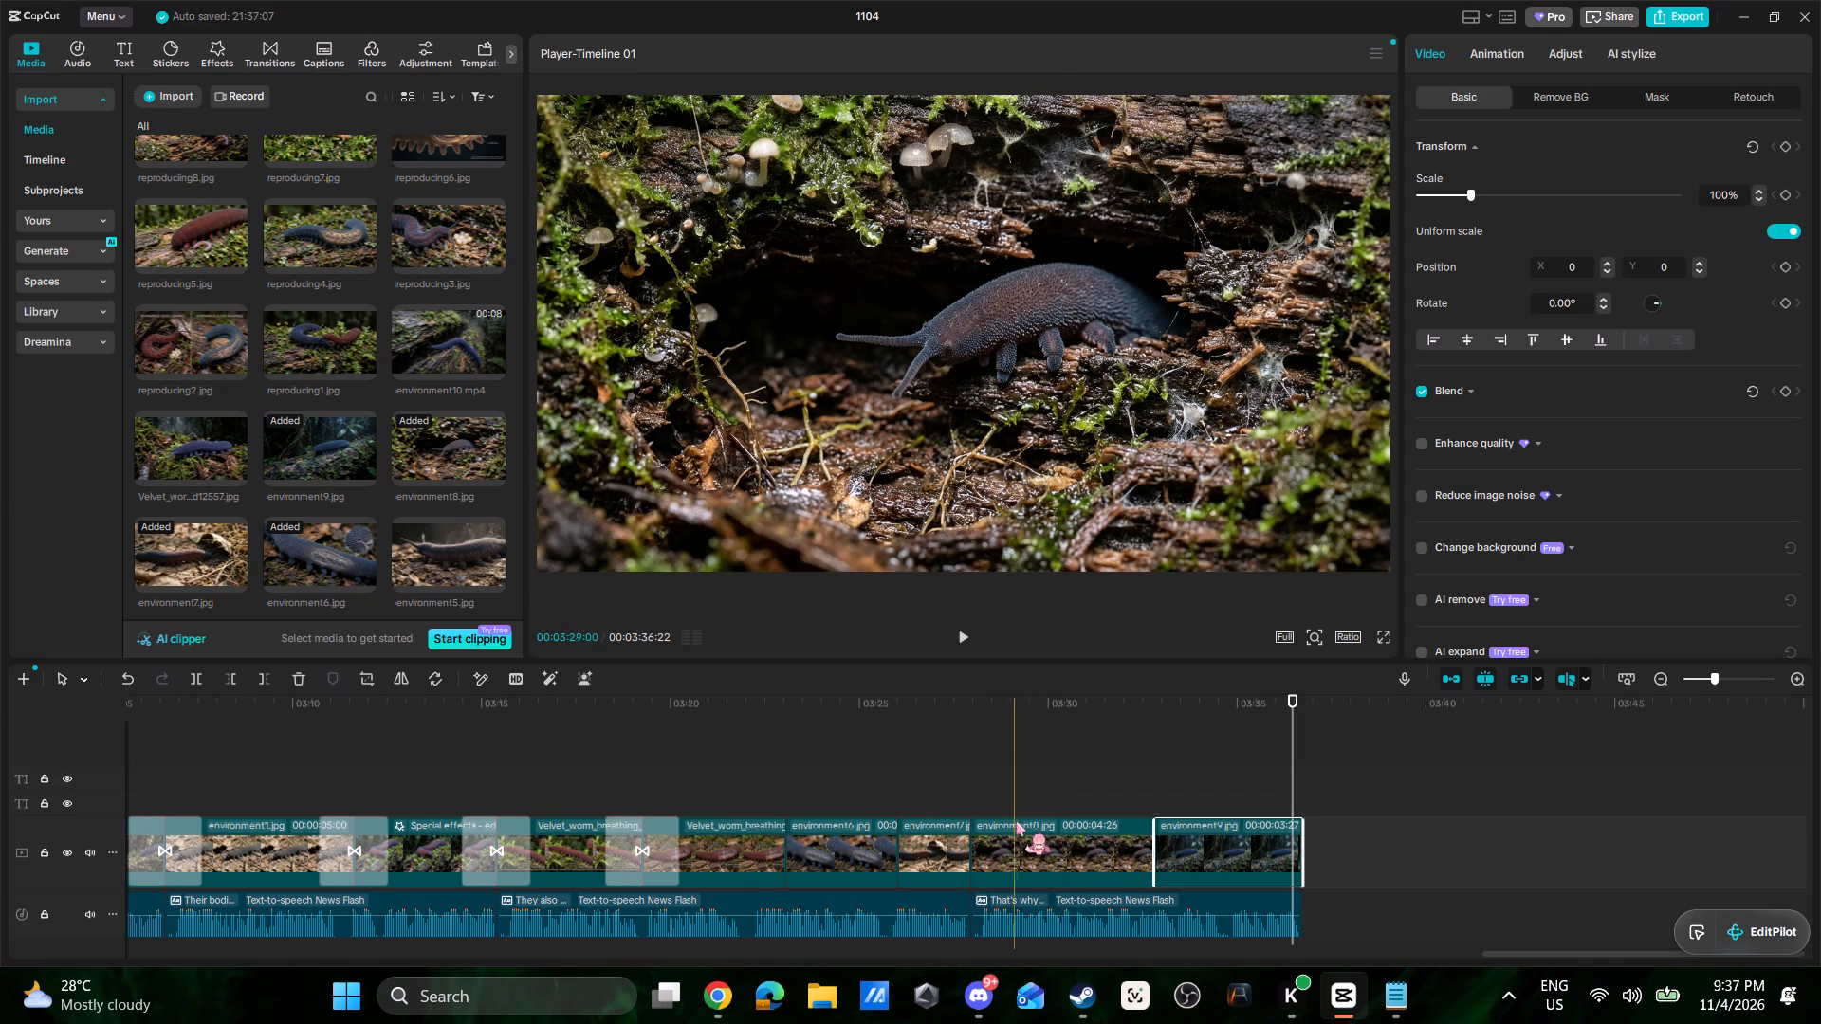
# Add Basic Black transitions at the four cuts from the last Velvet_worm_breathing clip through environment6, environment7 and environment8 to environment9.jpg.
pyautogui.click(261, 53)
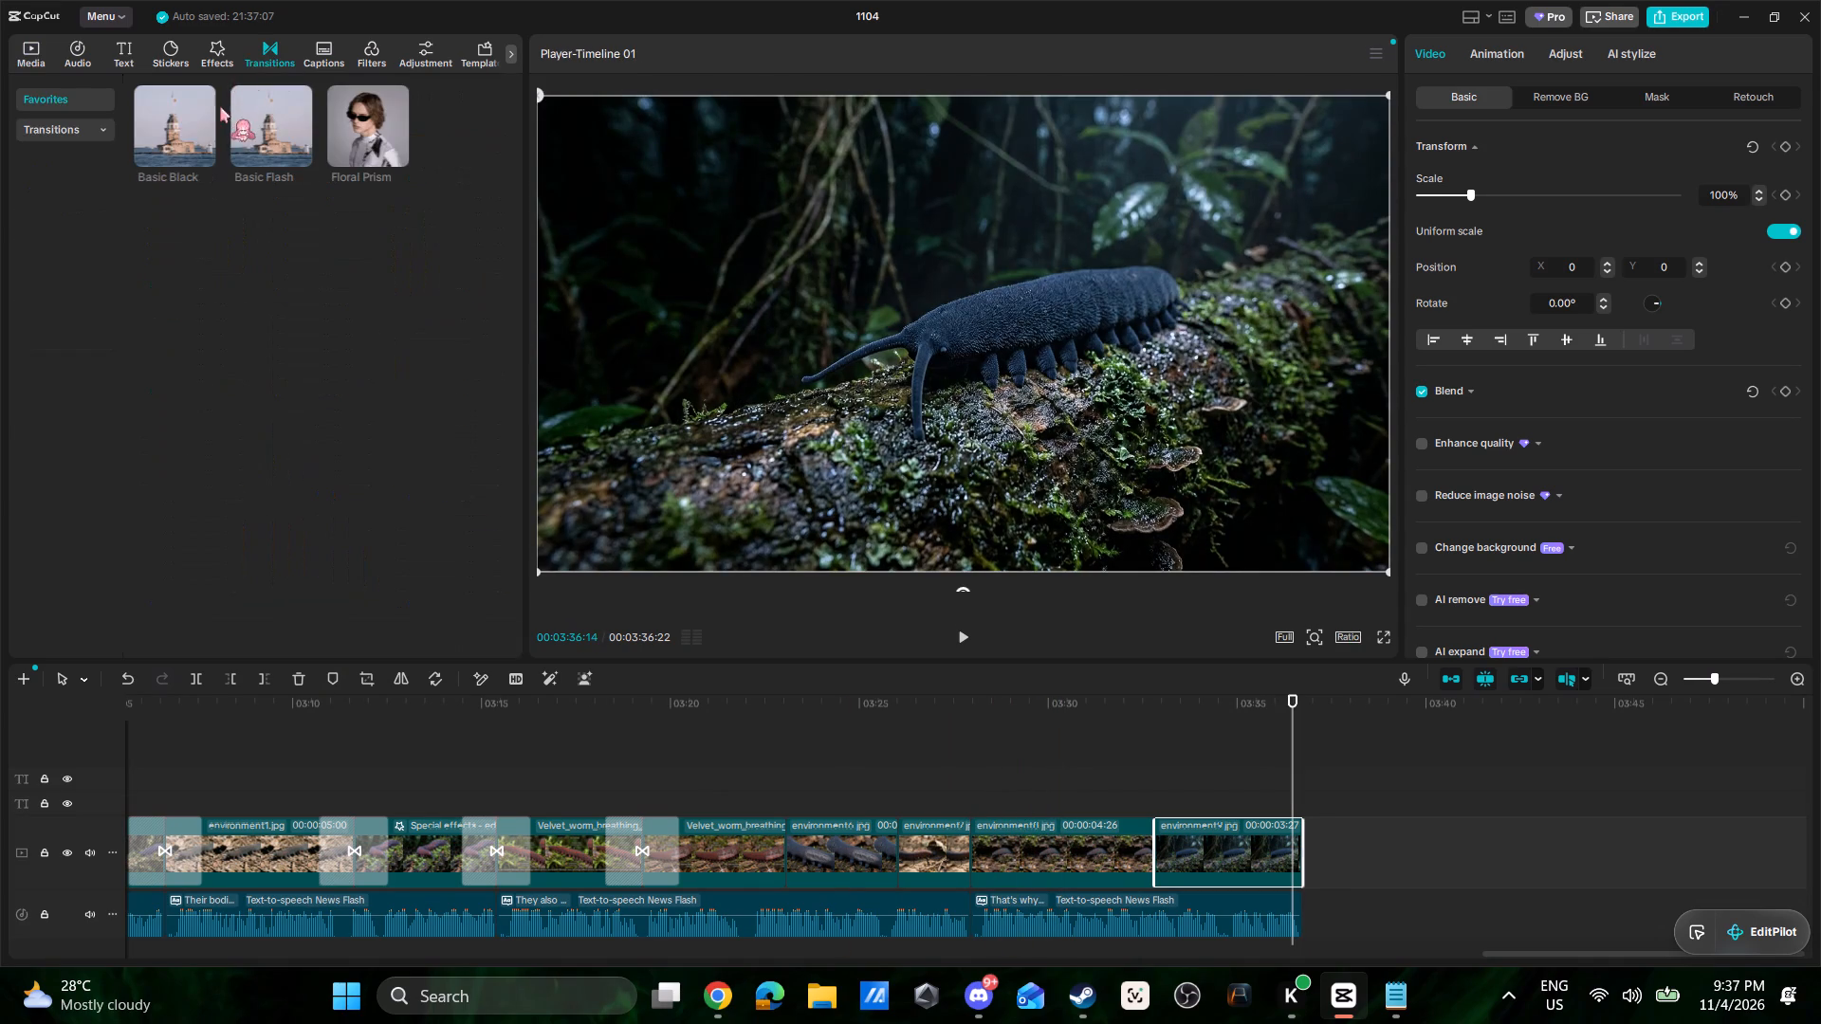
pyautogui.moveTo(188, 117); pyautogui.dragTo(768, 846)
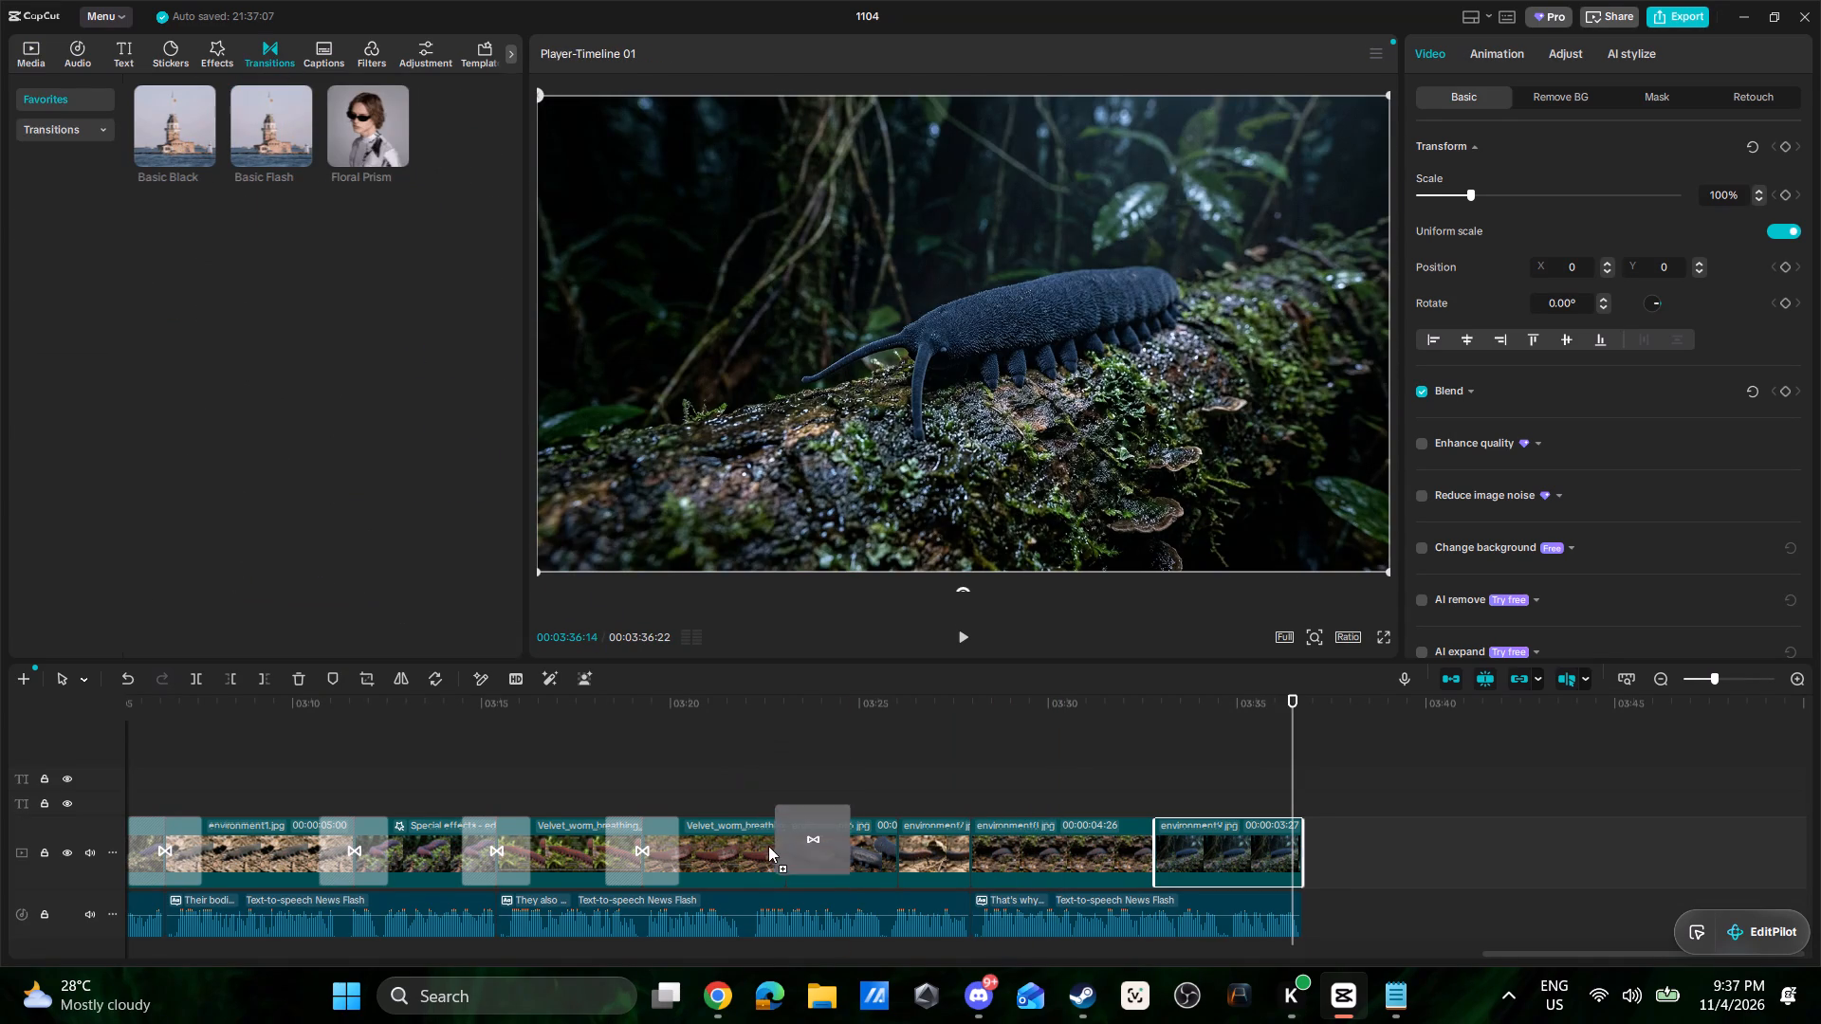
pyautogui.moveTo(768, 846); pyautogui.dragTo(758, 854)
pyautogui.moveTo(179, 117); pyautogui.dragTo(783, 765)
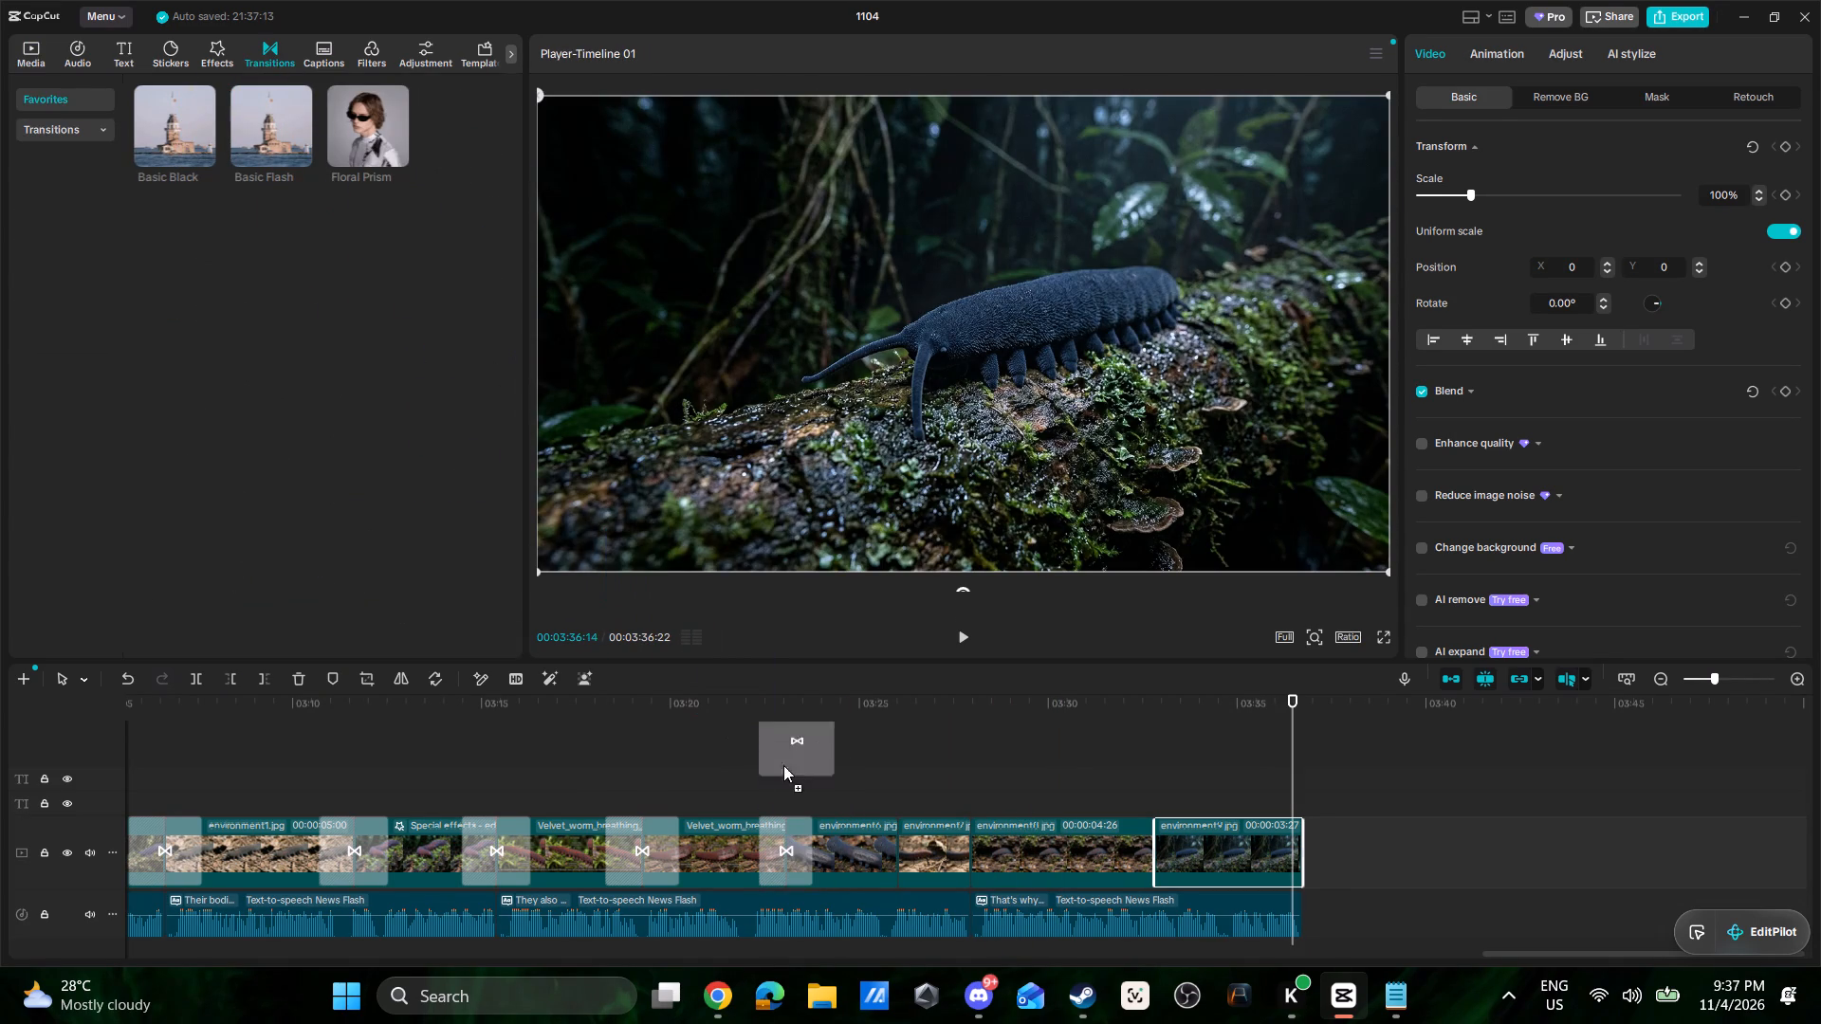
pyautogui.moveTo(783, 765); pyautogui.dragTo(861, 840)
pyautogui.moveTo(182, 122); pyautogui.dragTo(345, 211)
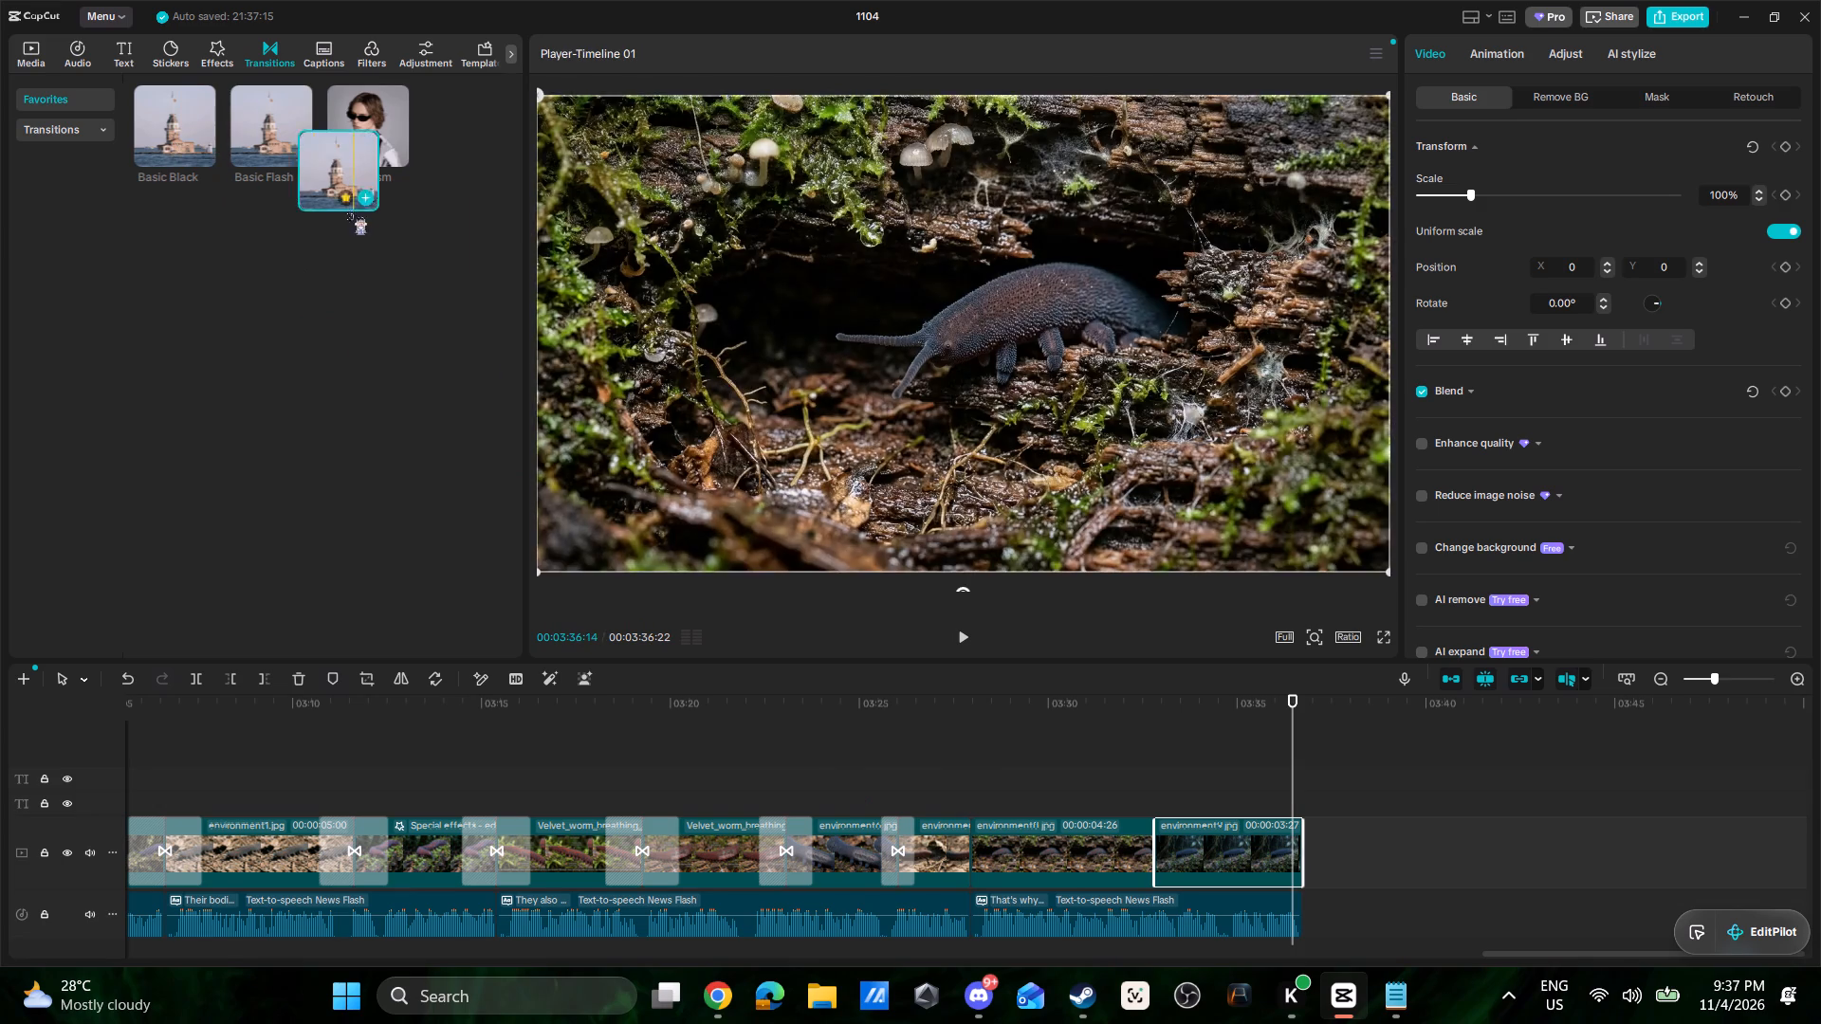
pyautogui.moveTo(345, 211); pyautogui.dragTo(929, 844)
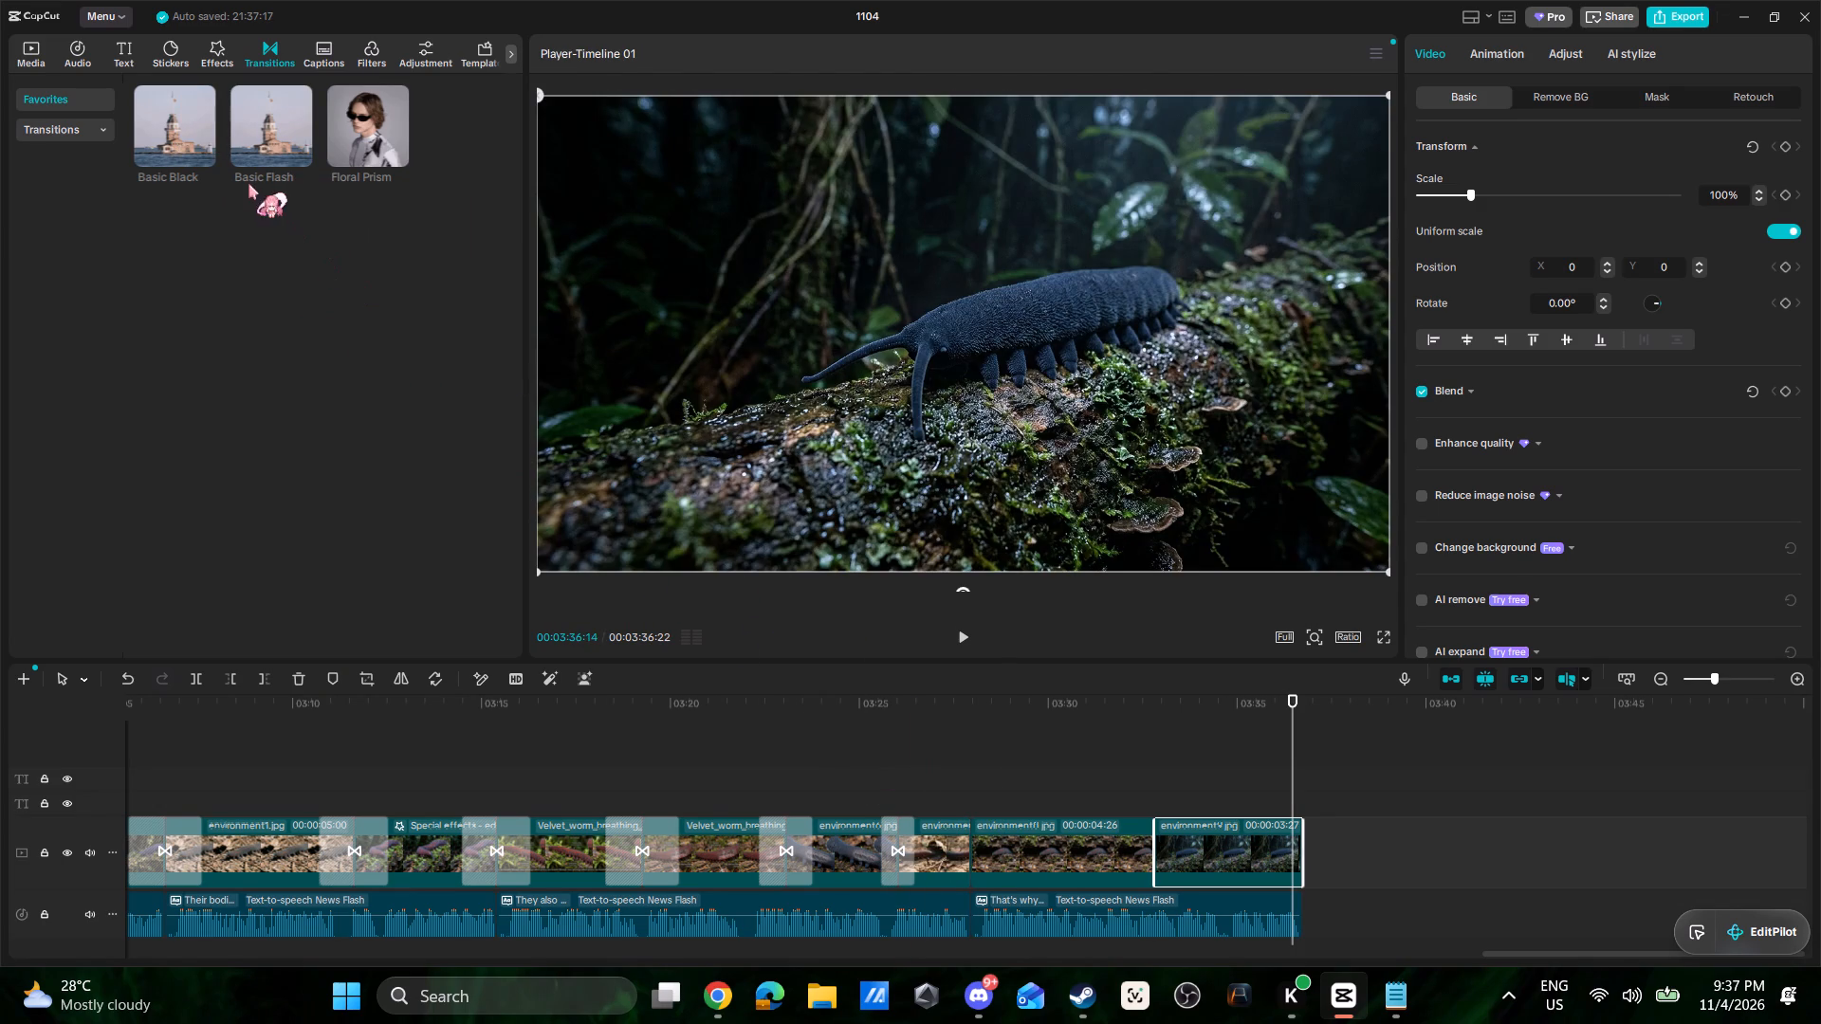
pyautogui.moveTo(181, 123); pyautogui.dragTo(938, 853)
pyautogui.moveTo(154, 113); pyautogui.dragTo(262, 227)
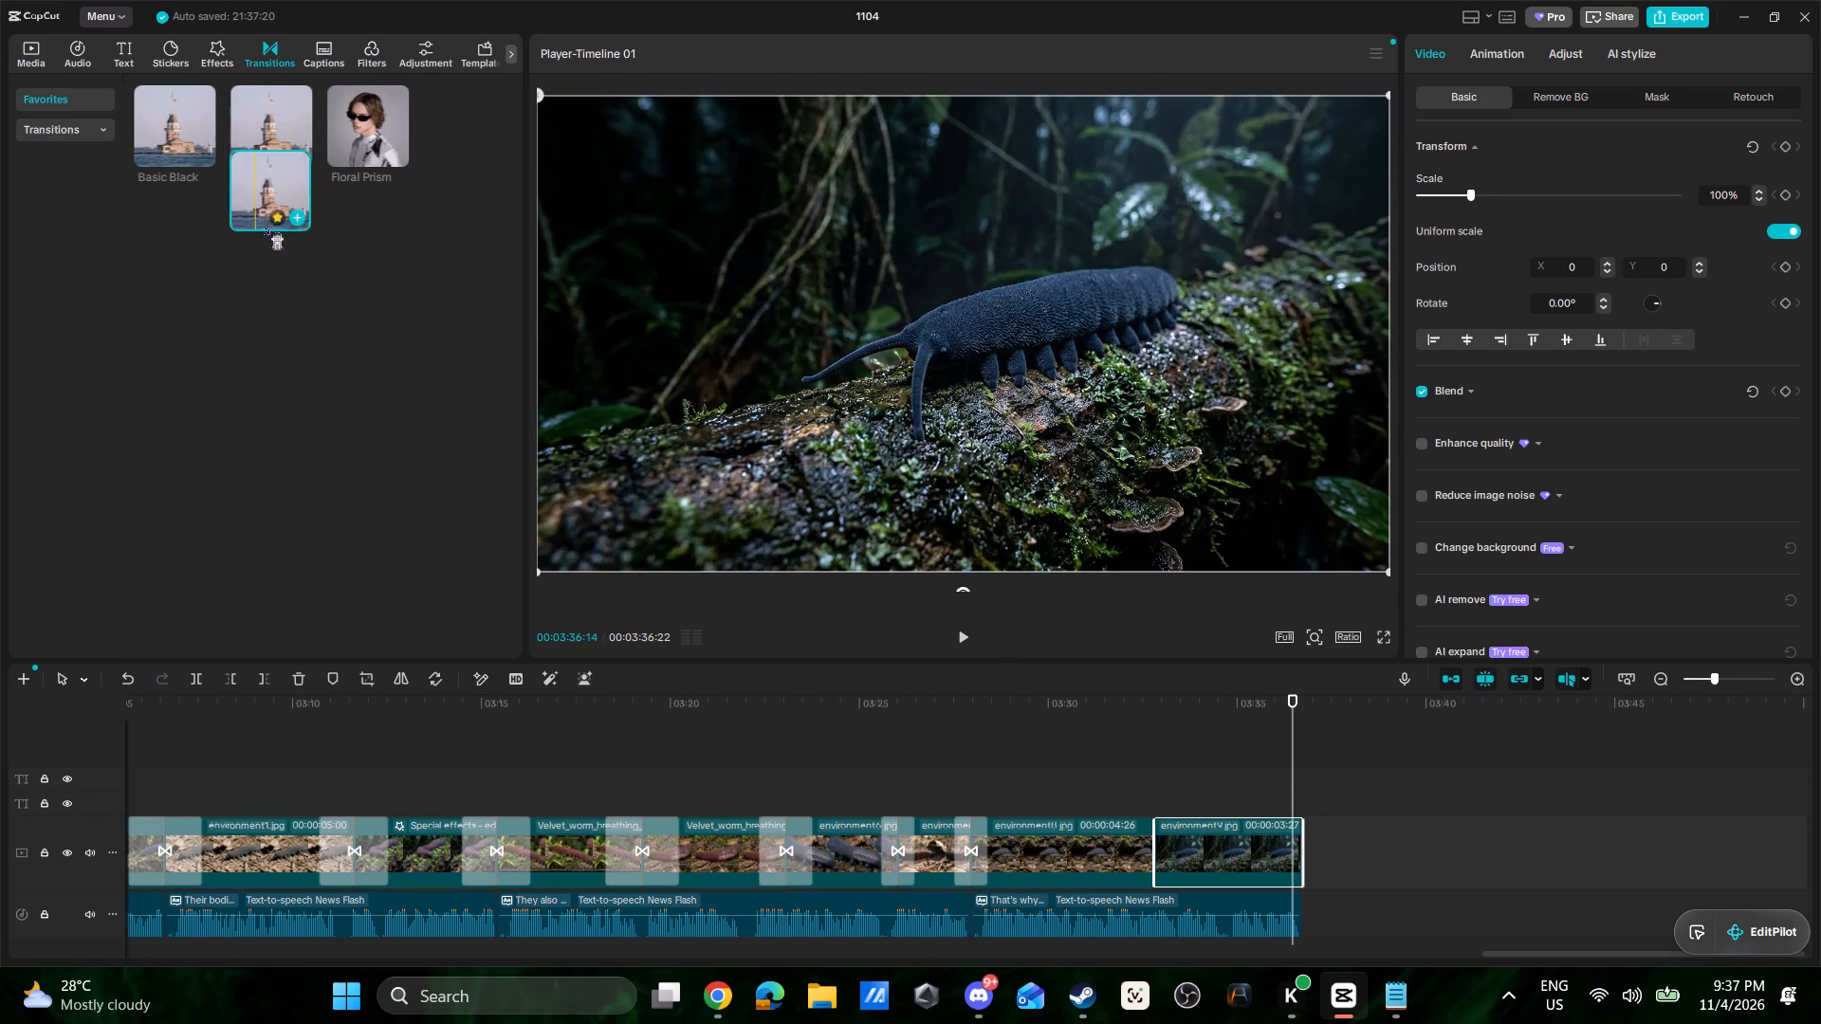
pyautogui.moveTo(262, 227); pyautogui.dragTo(1120, 854)
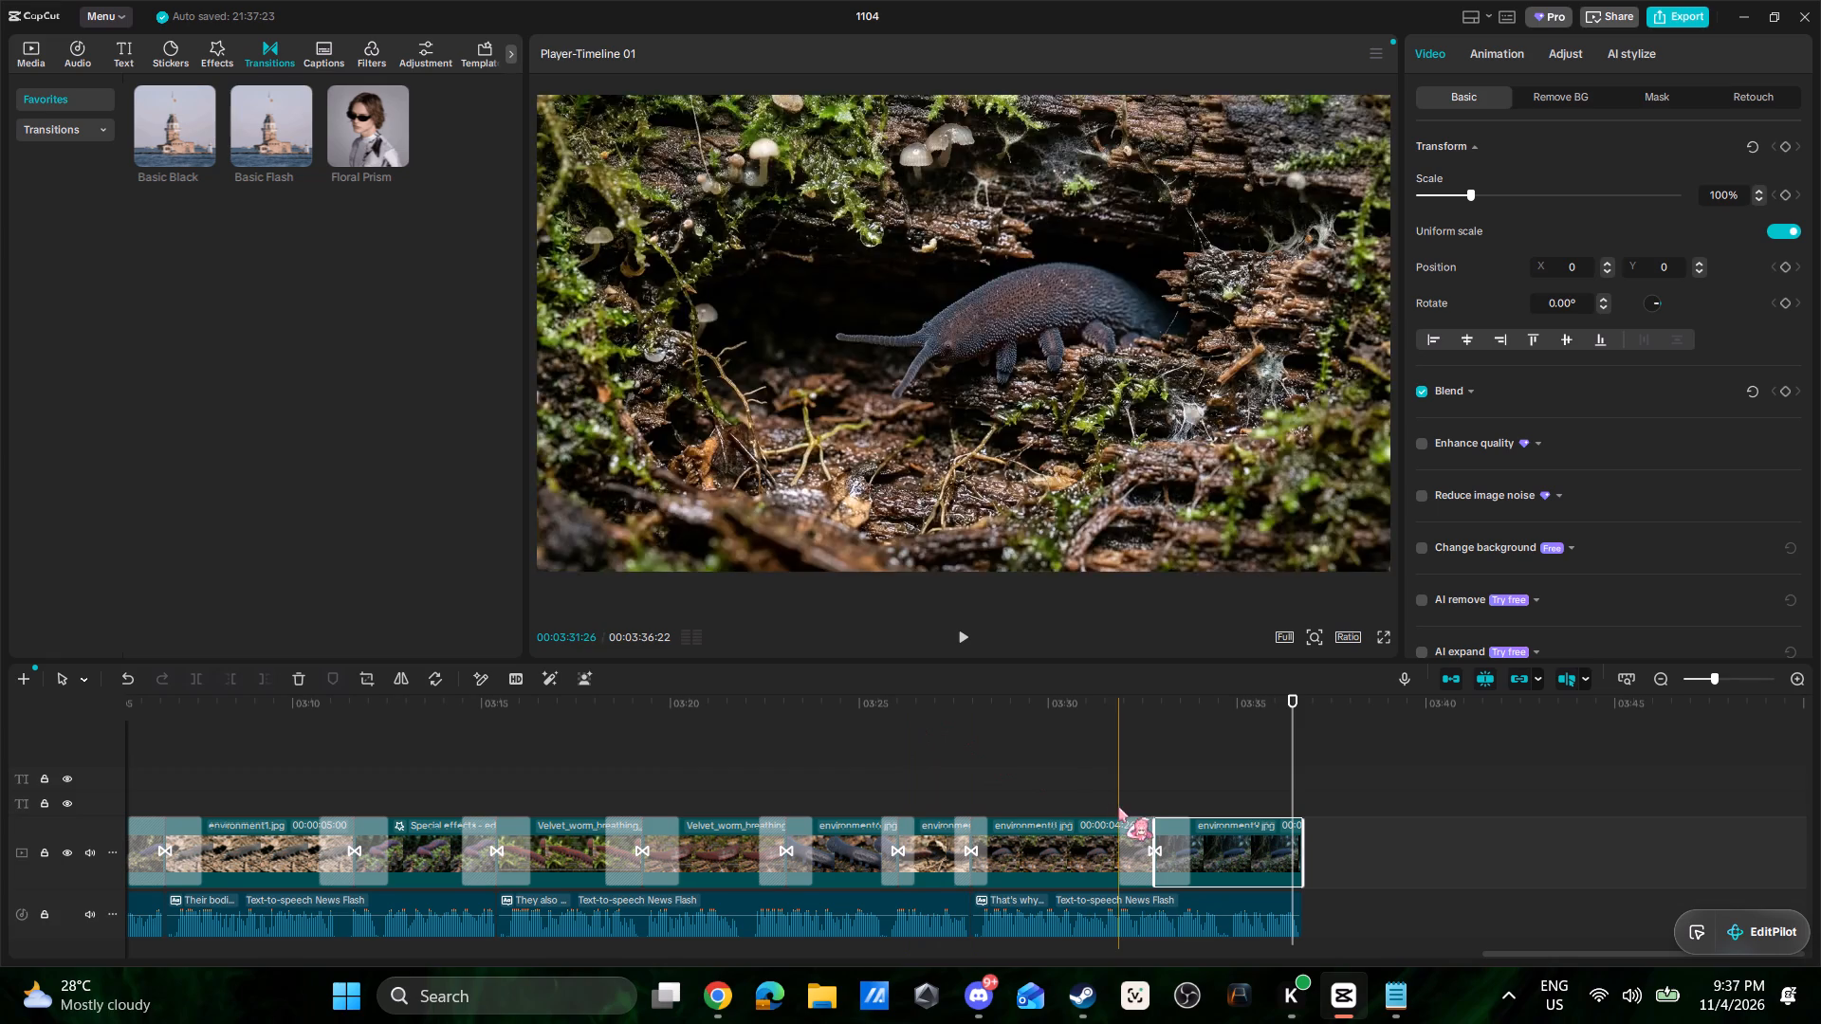
# Add a default text clip above the main track, starting where environment9.jpg ends.
pyautogui.moveTo(1529, 959); pyautogui.dragTo(1657, 957)
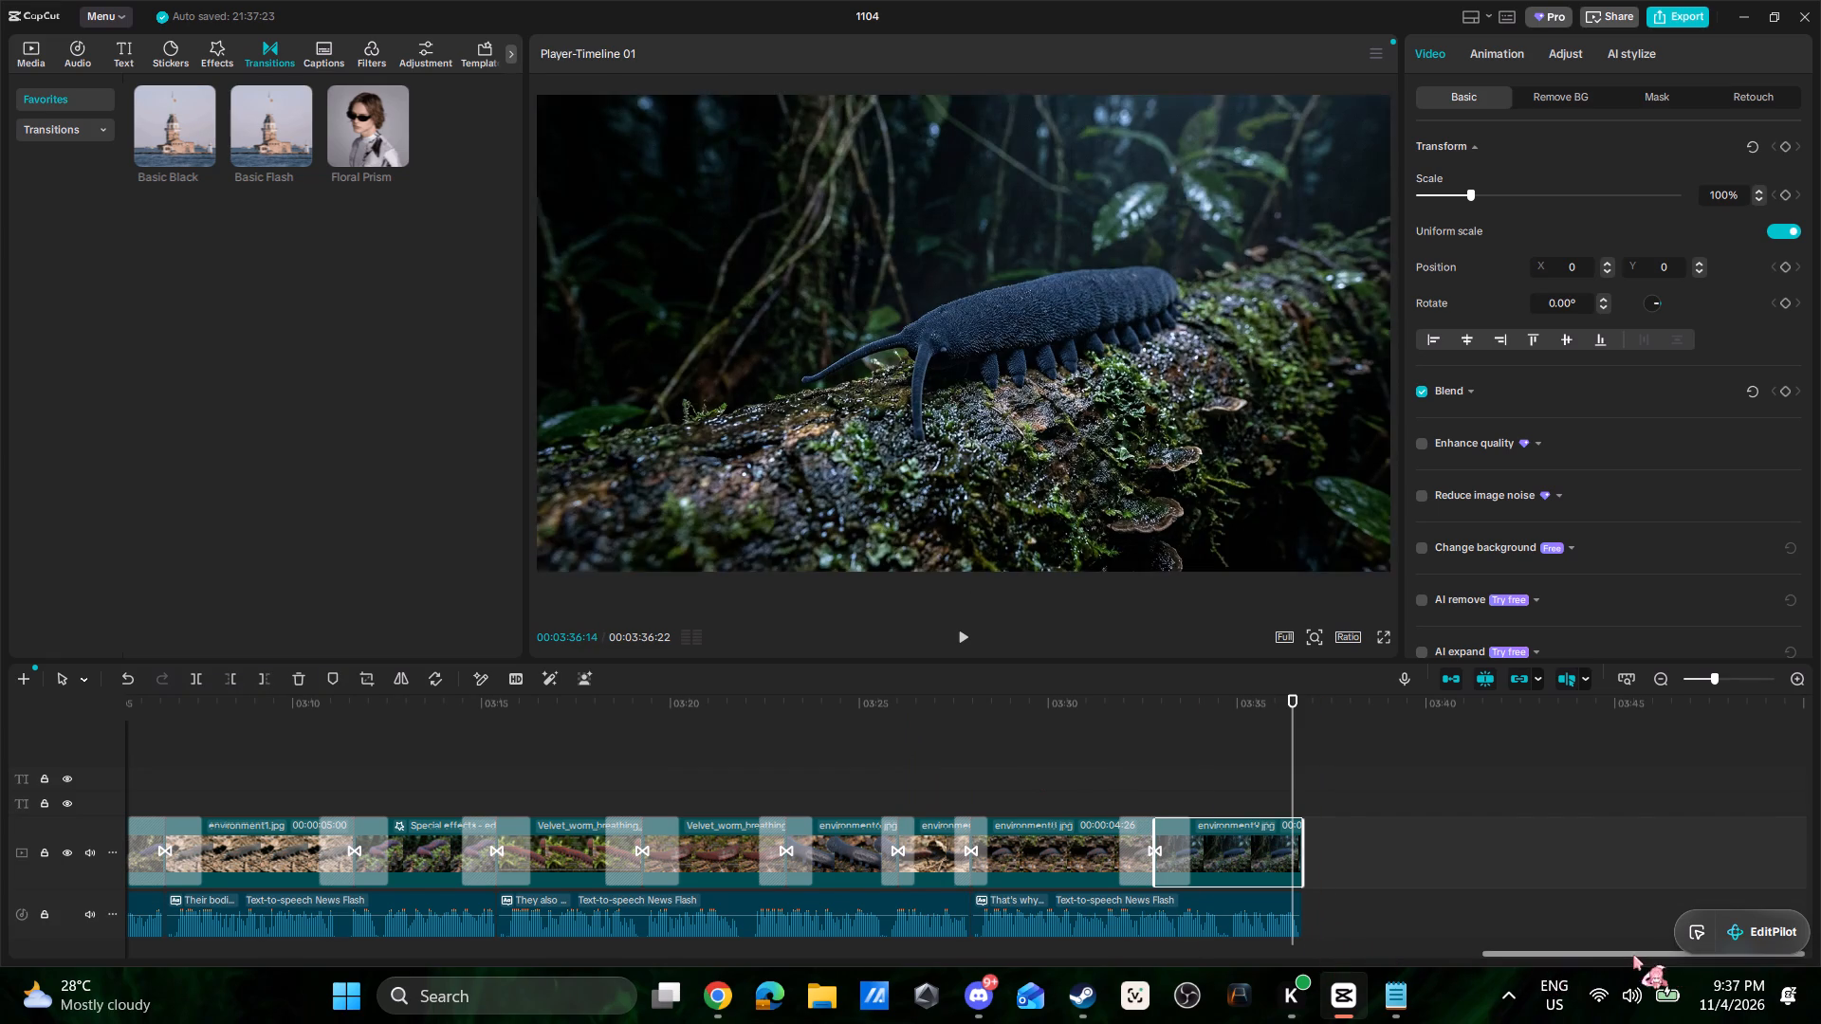
pyautogui.moveTo(1618, 955); pyautogui.dragTo(1665, 950)
pyautogui.click(123, 46)
pyautogui.moveTo(175, 101); pyautogui.dragTo(248, 142)
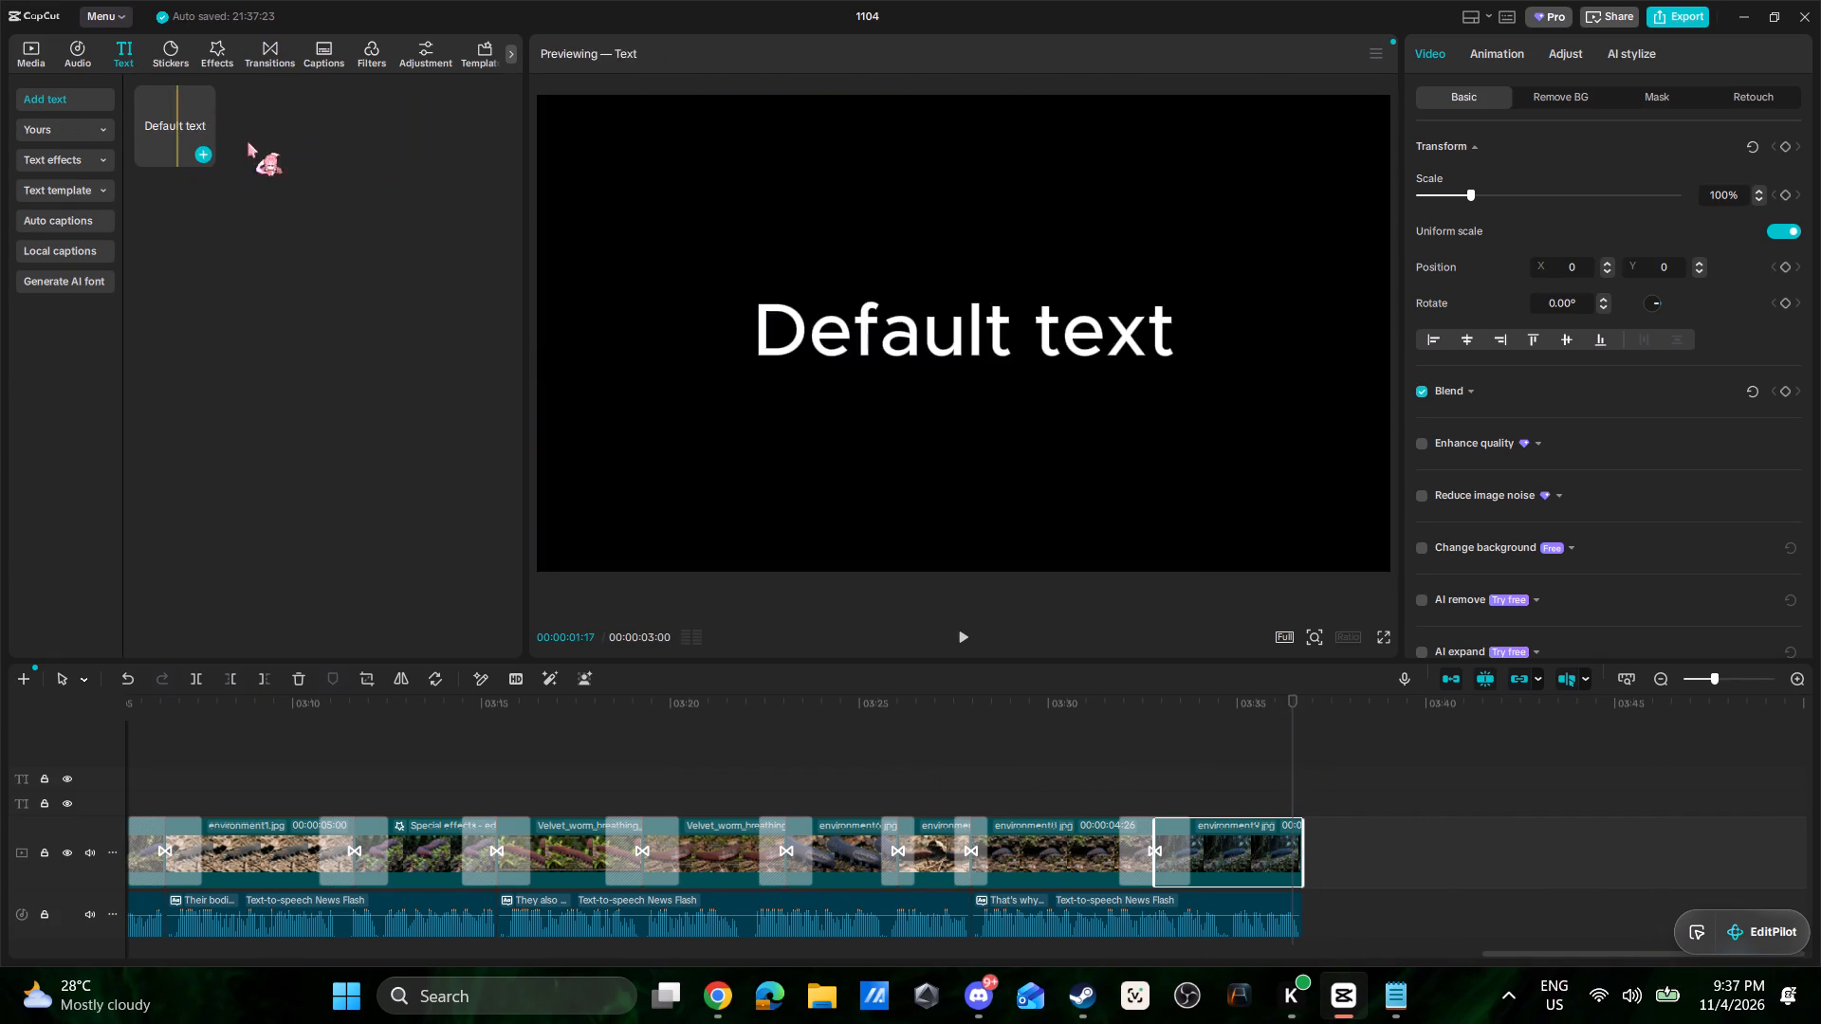
pyautogui.moveTo(248, 142); pyautogui.dragTo(1303, 805)
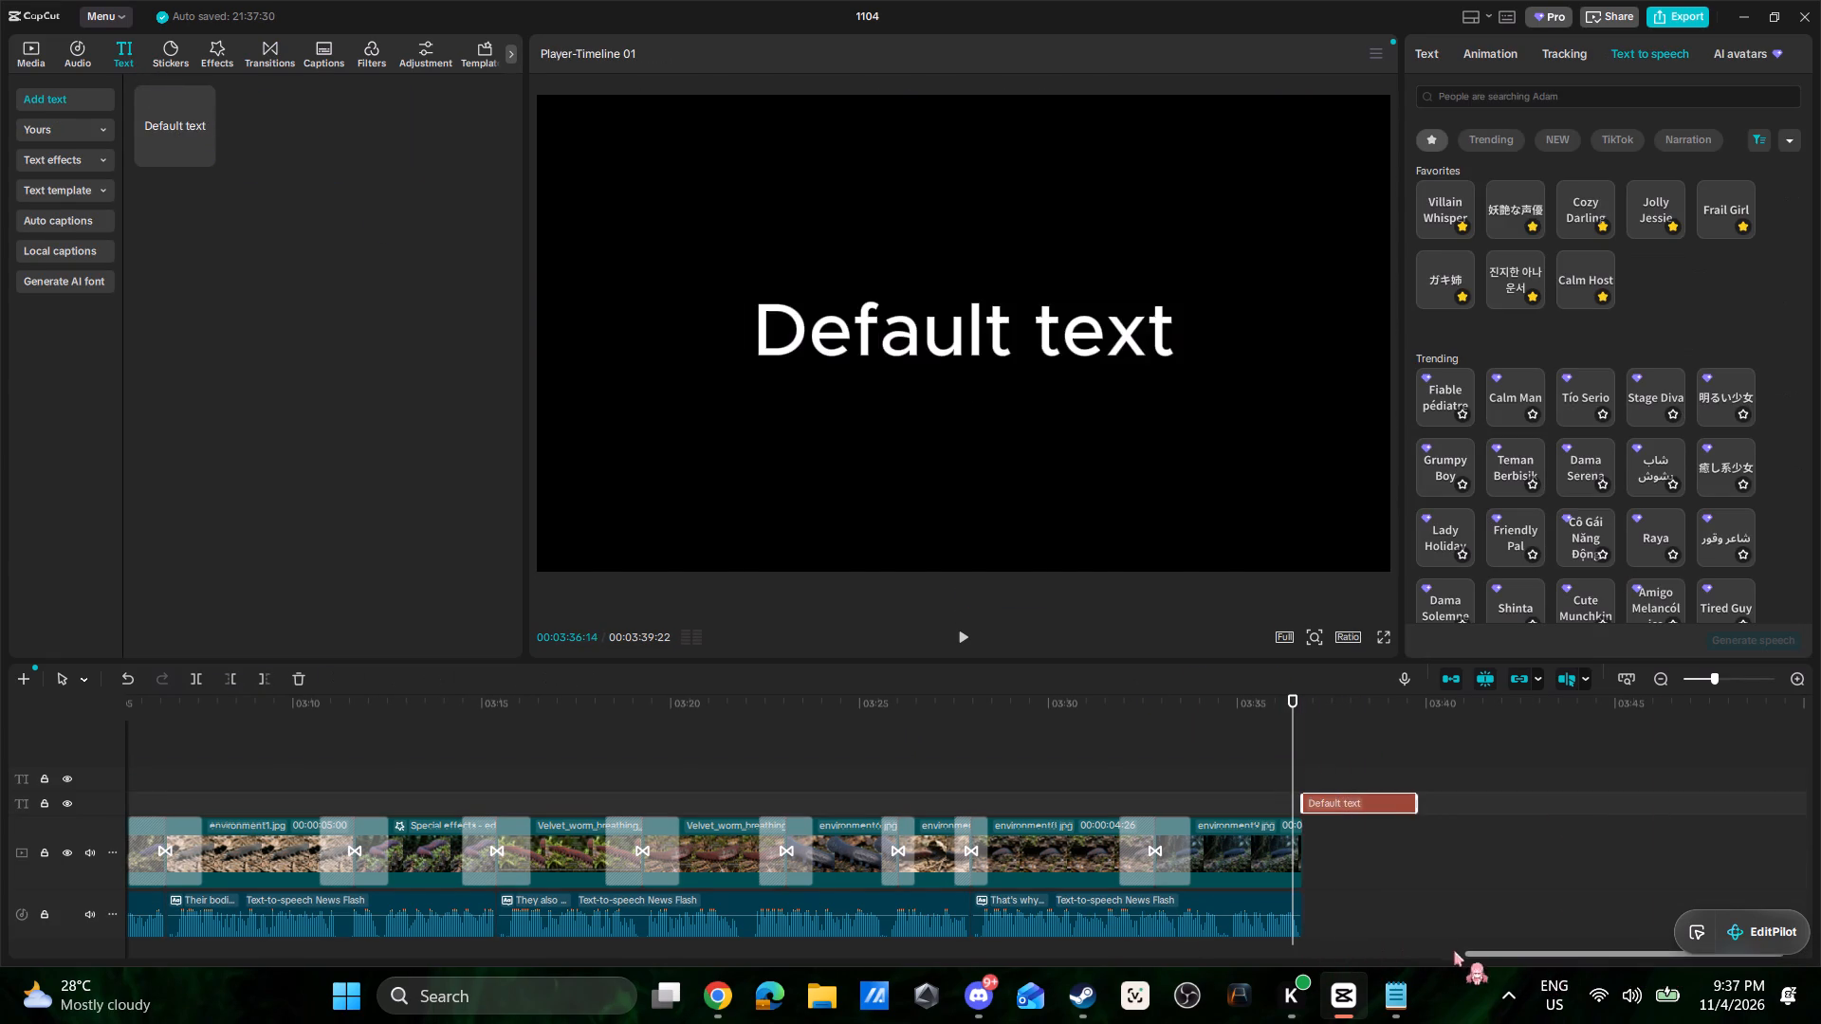
pyautogui.moveTo(1484, 956); pyautogui.dragTo(1640, 951)
# Copy the script sentence starting "They are also mostly nocturnal" from Notepad and paste it over the new clip's default text.
pyautogui.hotkey('alt', 'Tab')
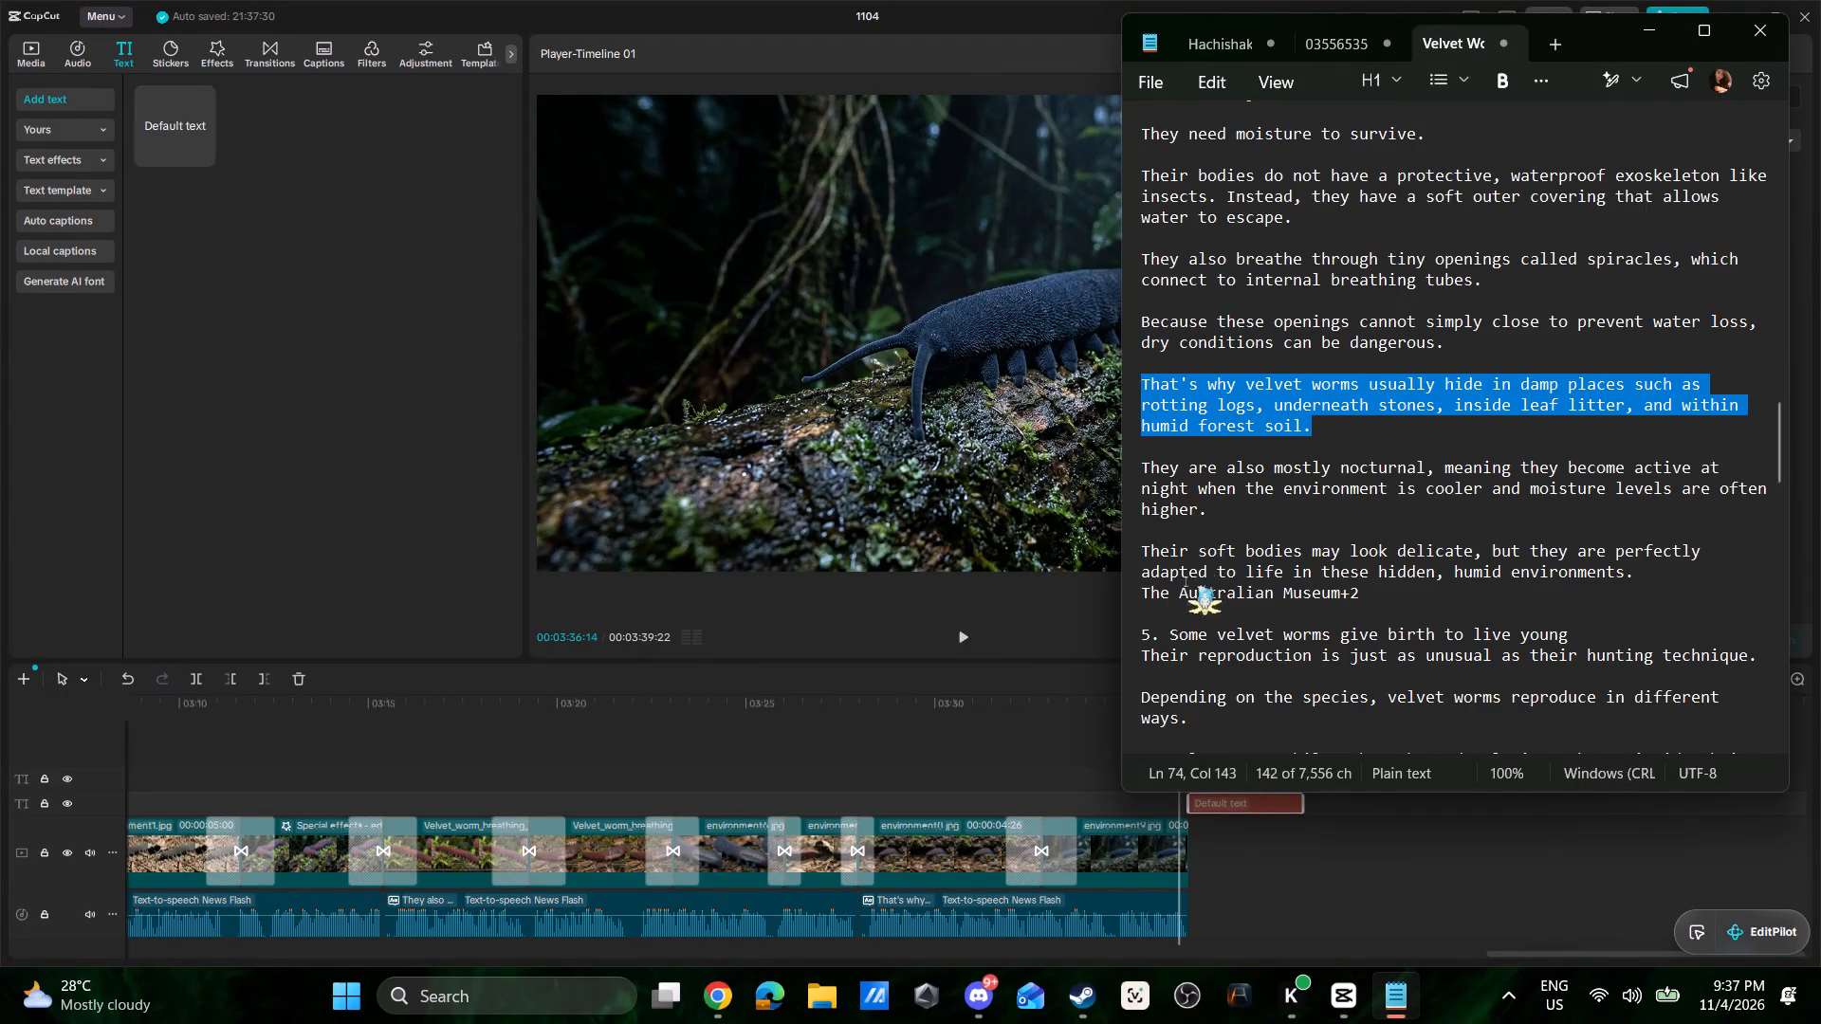
pyautogui.scroll(-2, 1213, 559)
pyautogui.moveTo(1226, 393); pyautogui.dragTo(1150, 366)
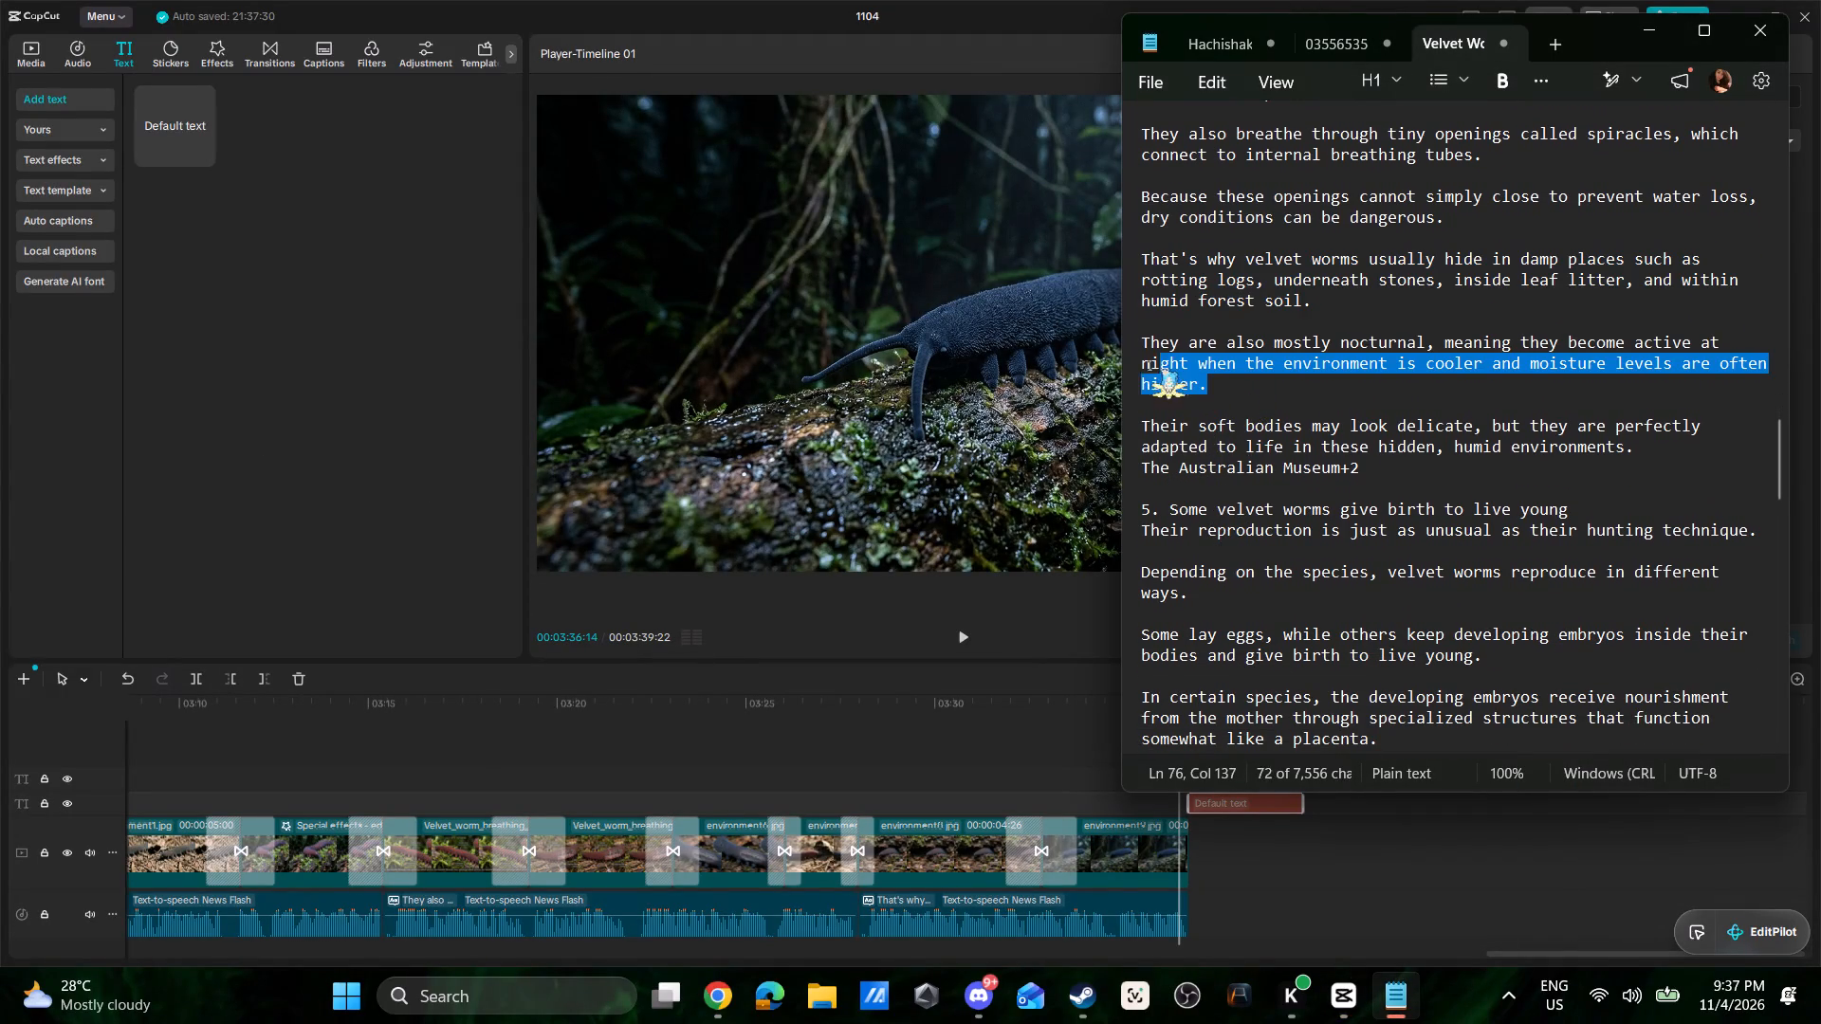
pyautogui.moveTo(1150, 366); pyautogui.dragTo(1126, 340)
pyautogui.hotkey('ctrl', 'c')
pyautogui.hotkey('ctrl', 'c')
pyautogui.hotkey('ctrl', 'c')
pyautogui.hotkey('ctrl', 'c')
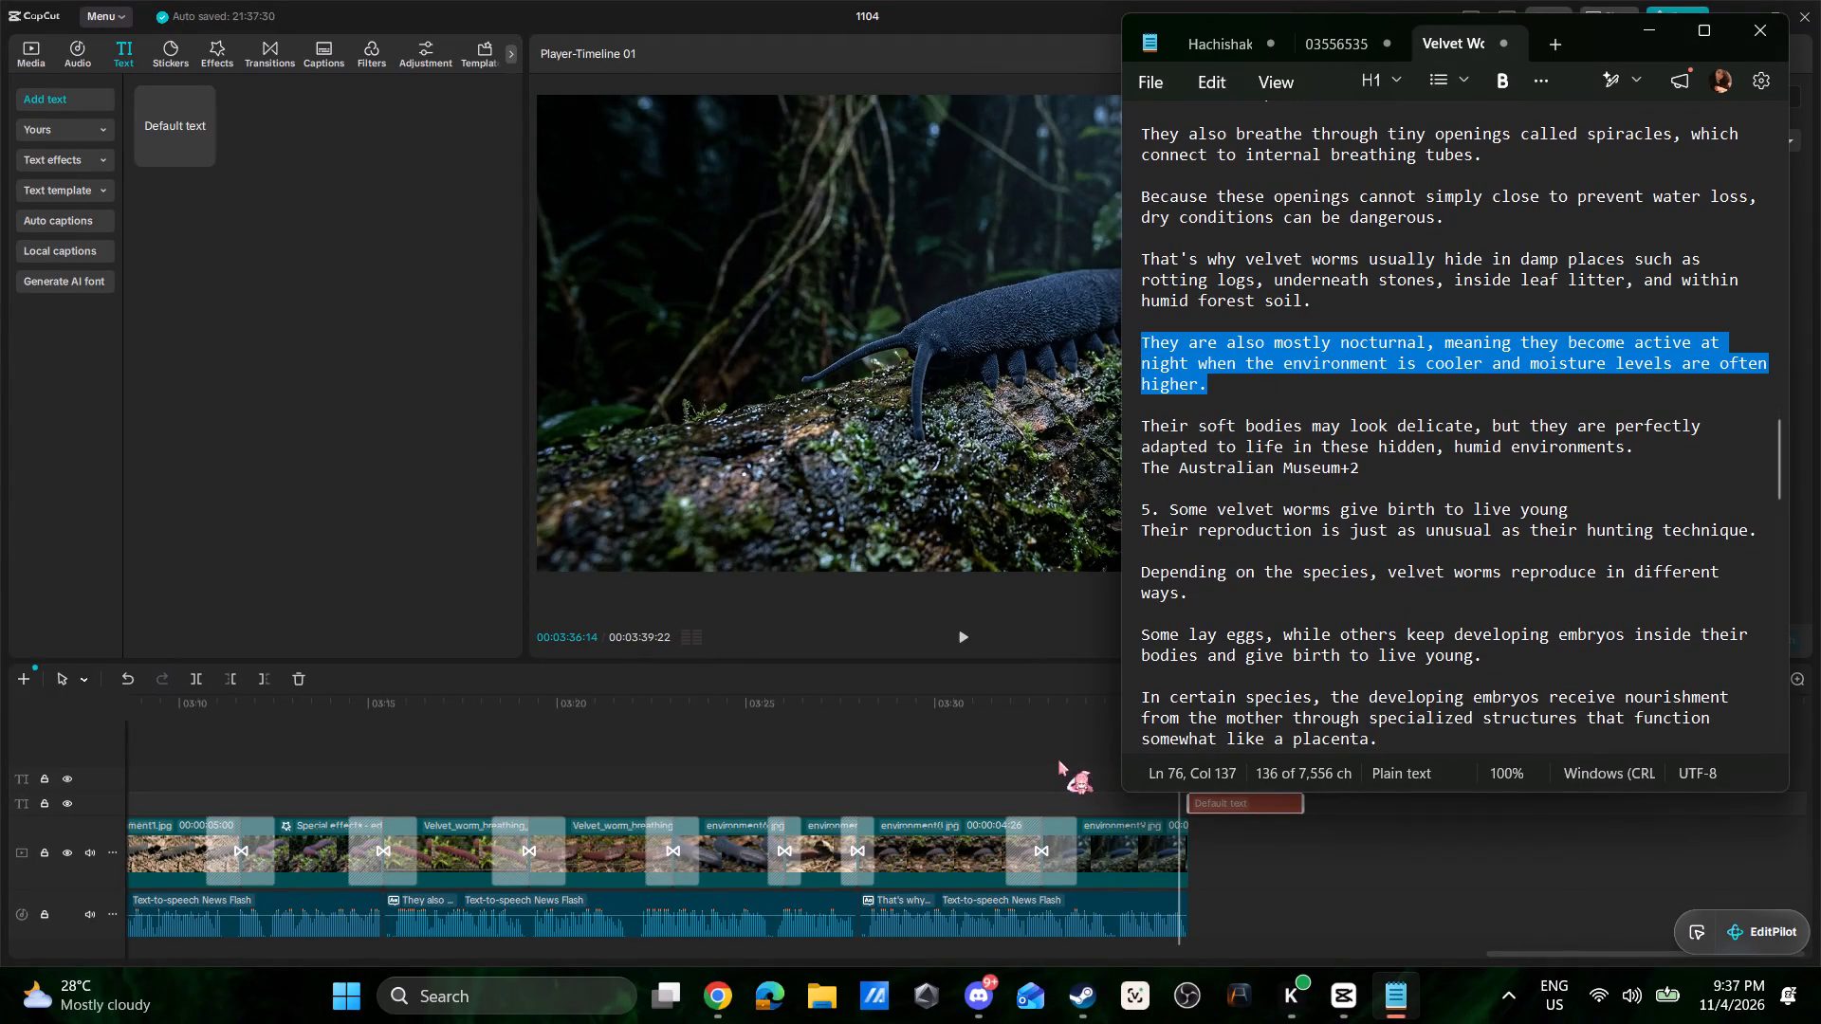
pyautogui.click(1058, 760)
pyautogui.click(1282, 809)
pyautogui.click(1422, 62)
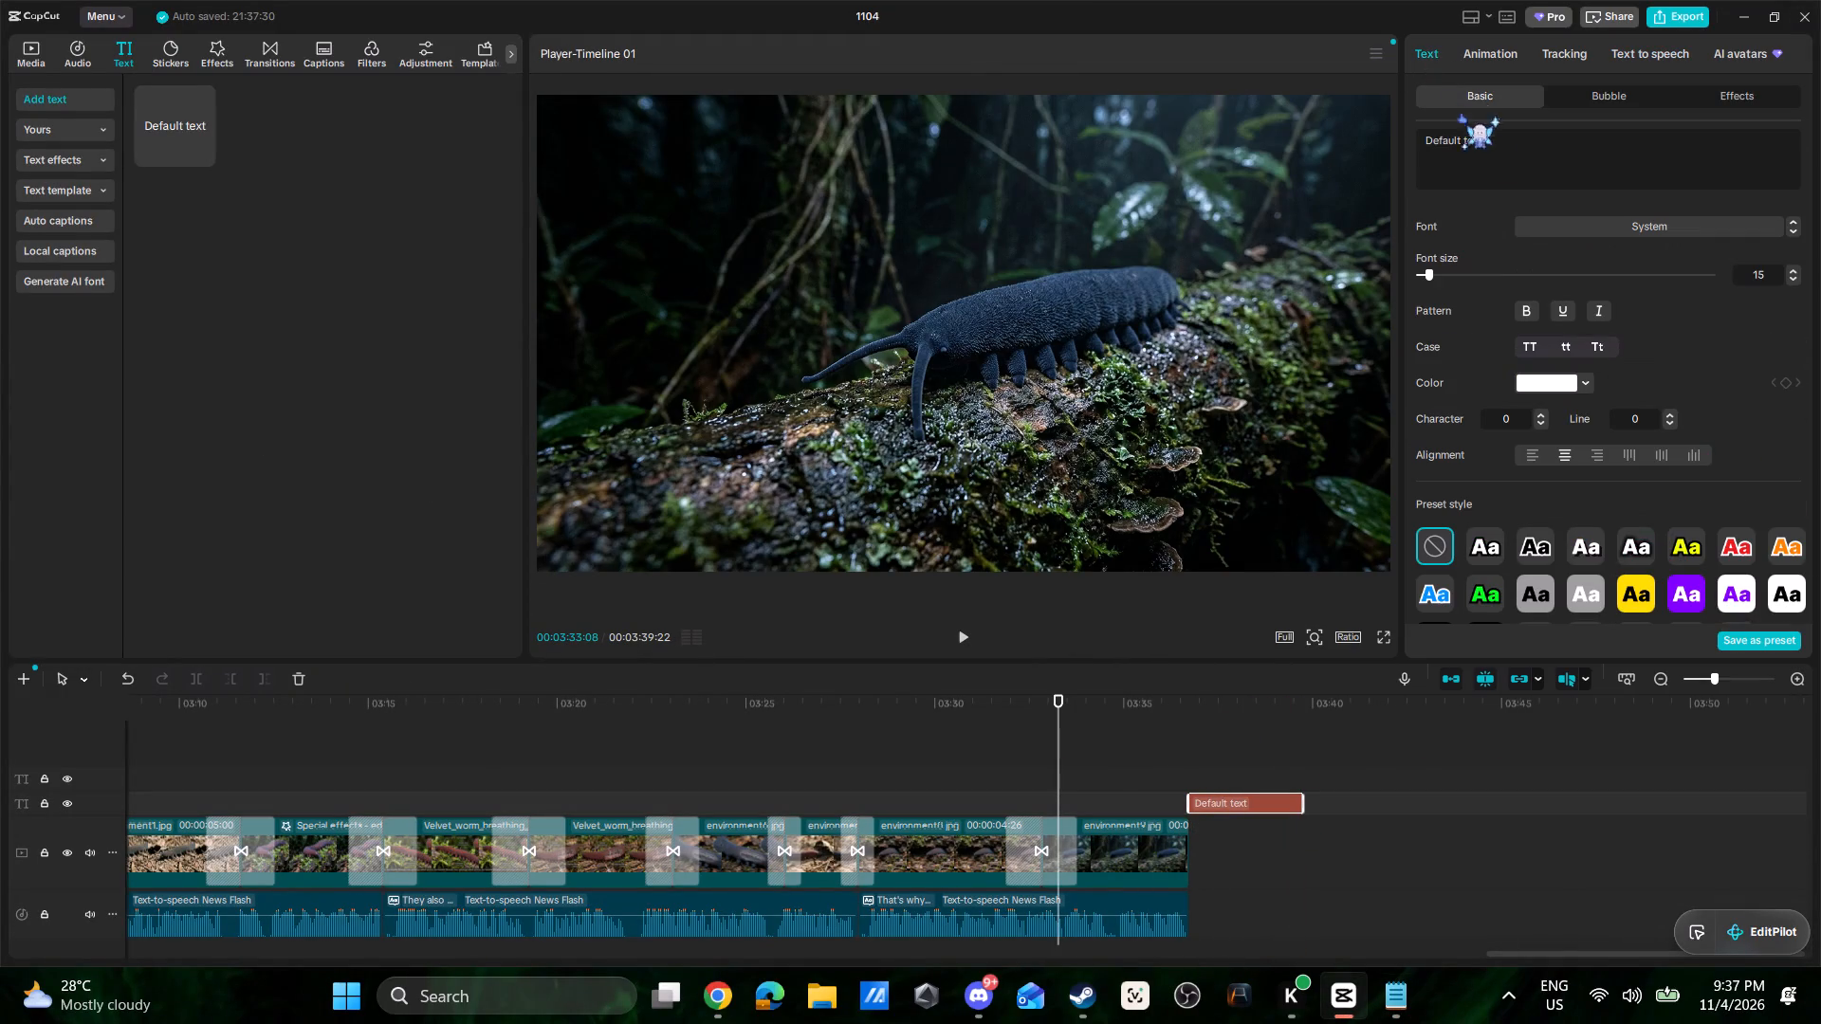
pyautogui.moveTo(1515, 157); pyautogui.dragTo(1287, 114)
pyautogui.hotkey('ctrl', 'v')
# Generate text-to-speech from the nocturnal sentence with the favourite 진지한 아나운서 (News Flash) voice and delete its text clip.
pyautogui.click(1644, 54)
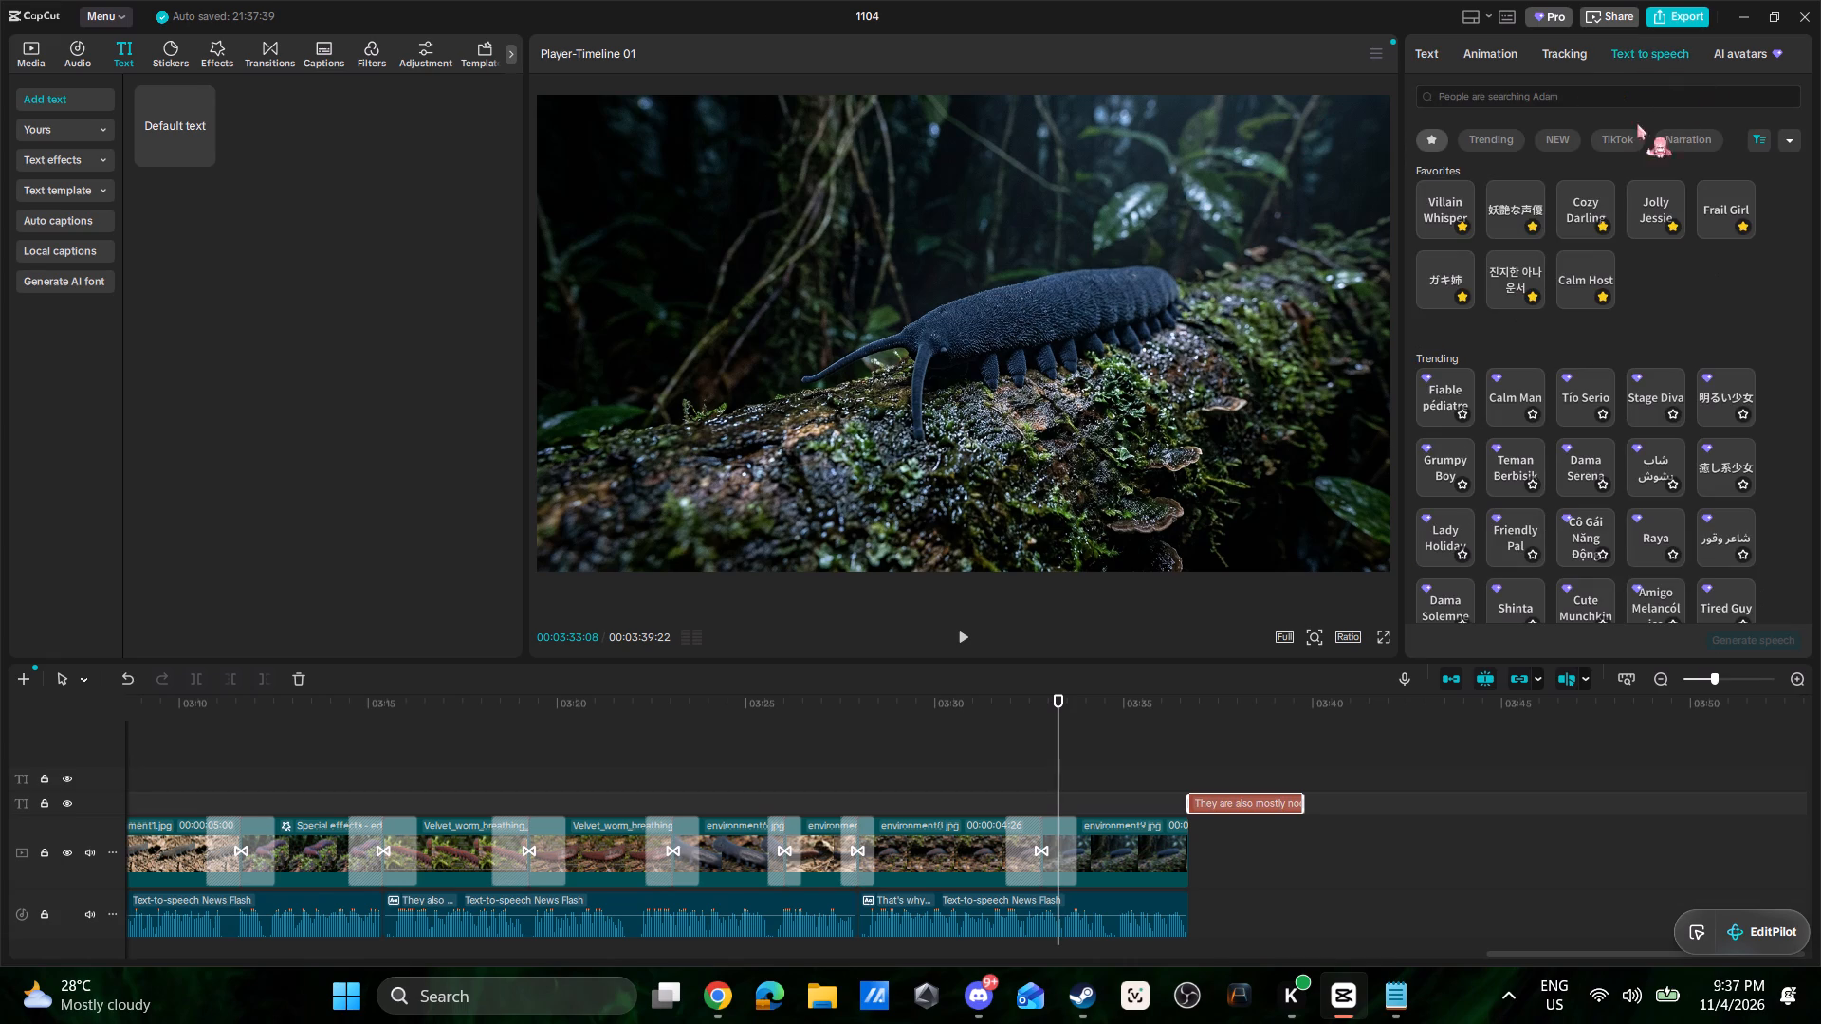
pyautogui.click(1502, 281)
pyautogui.click(1742, 637)
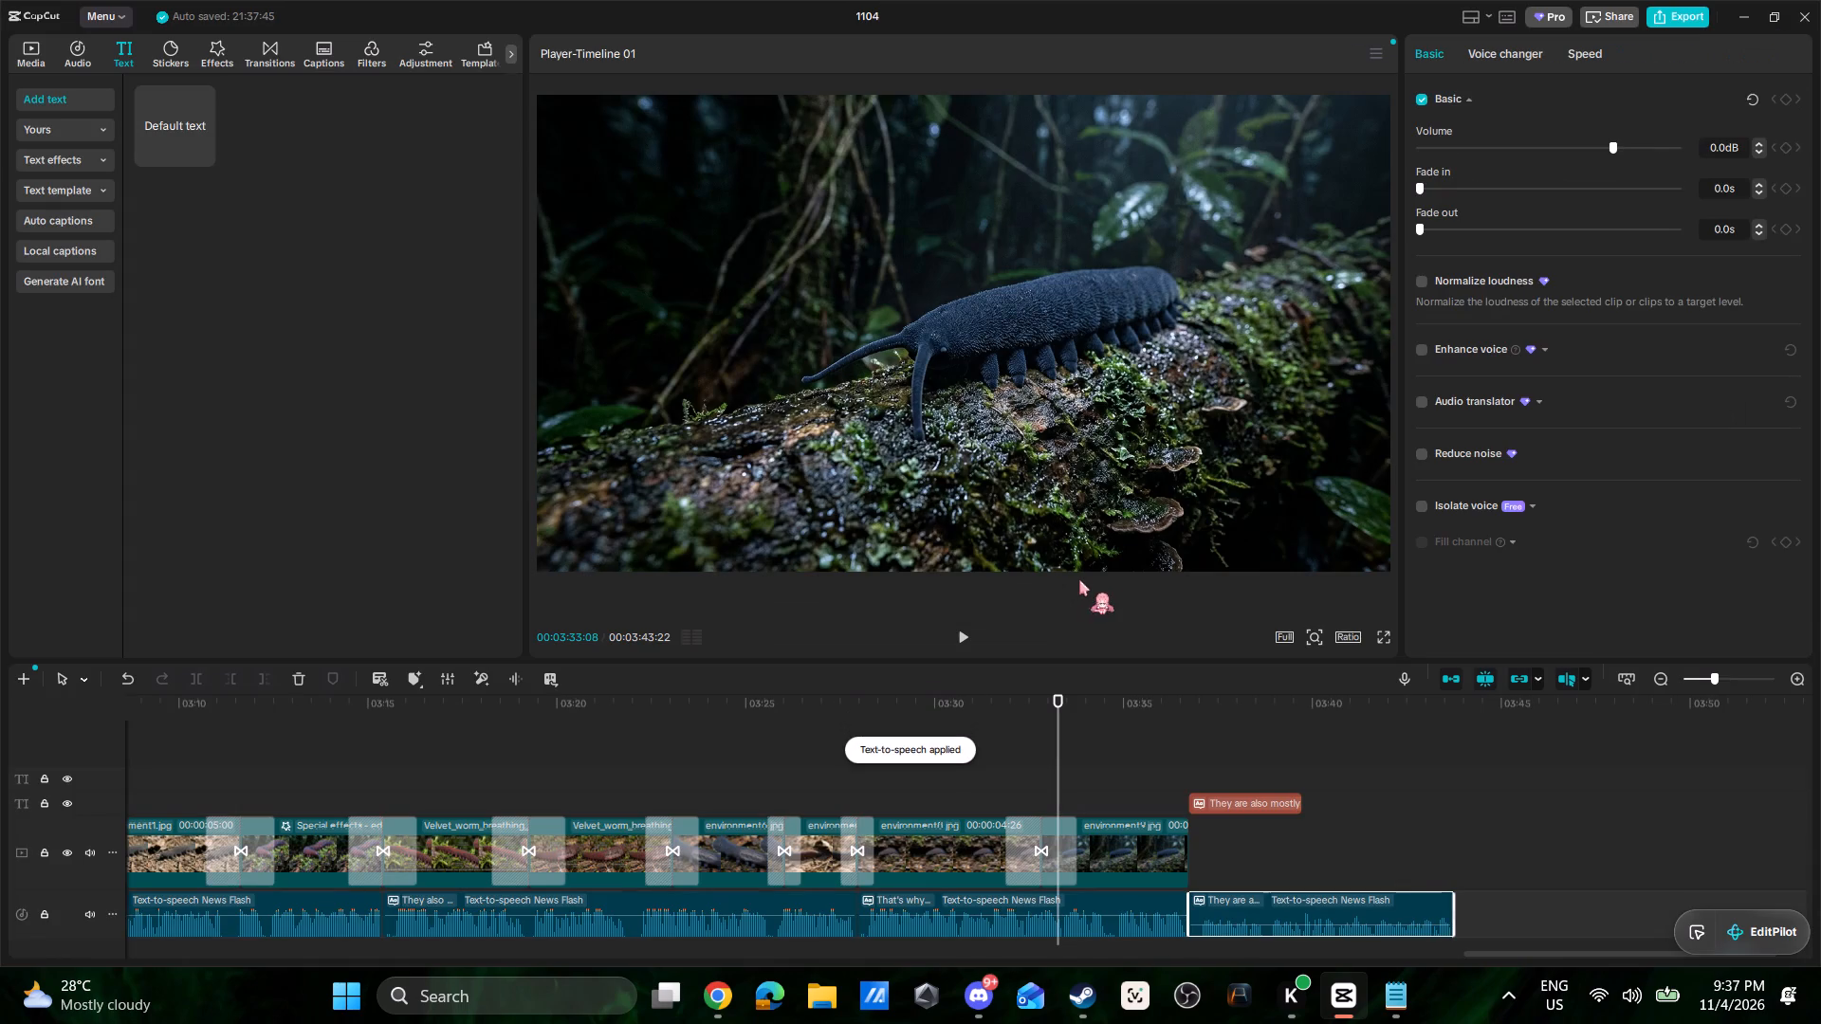
pyautogui.click(1267, 800)
pyautogui.press('Delete')
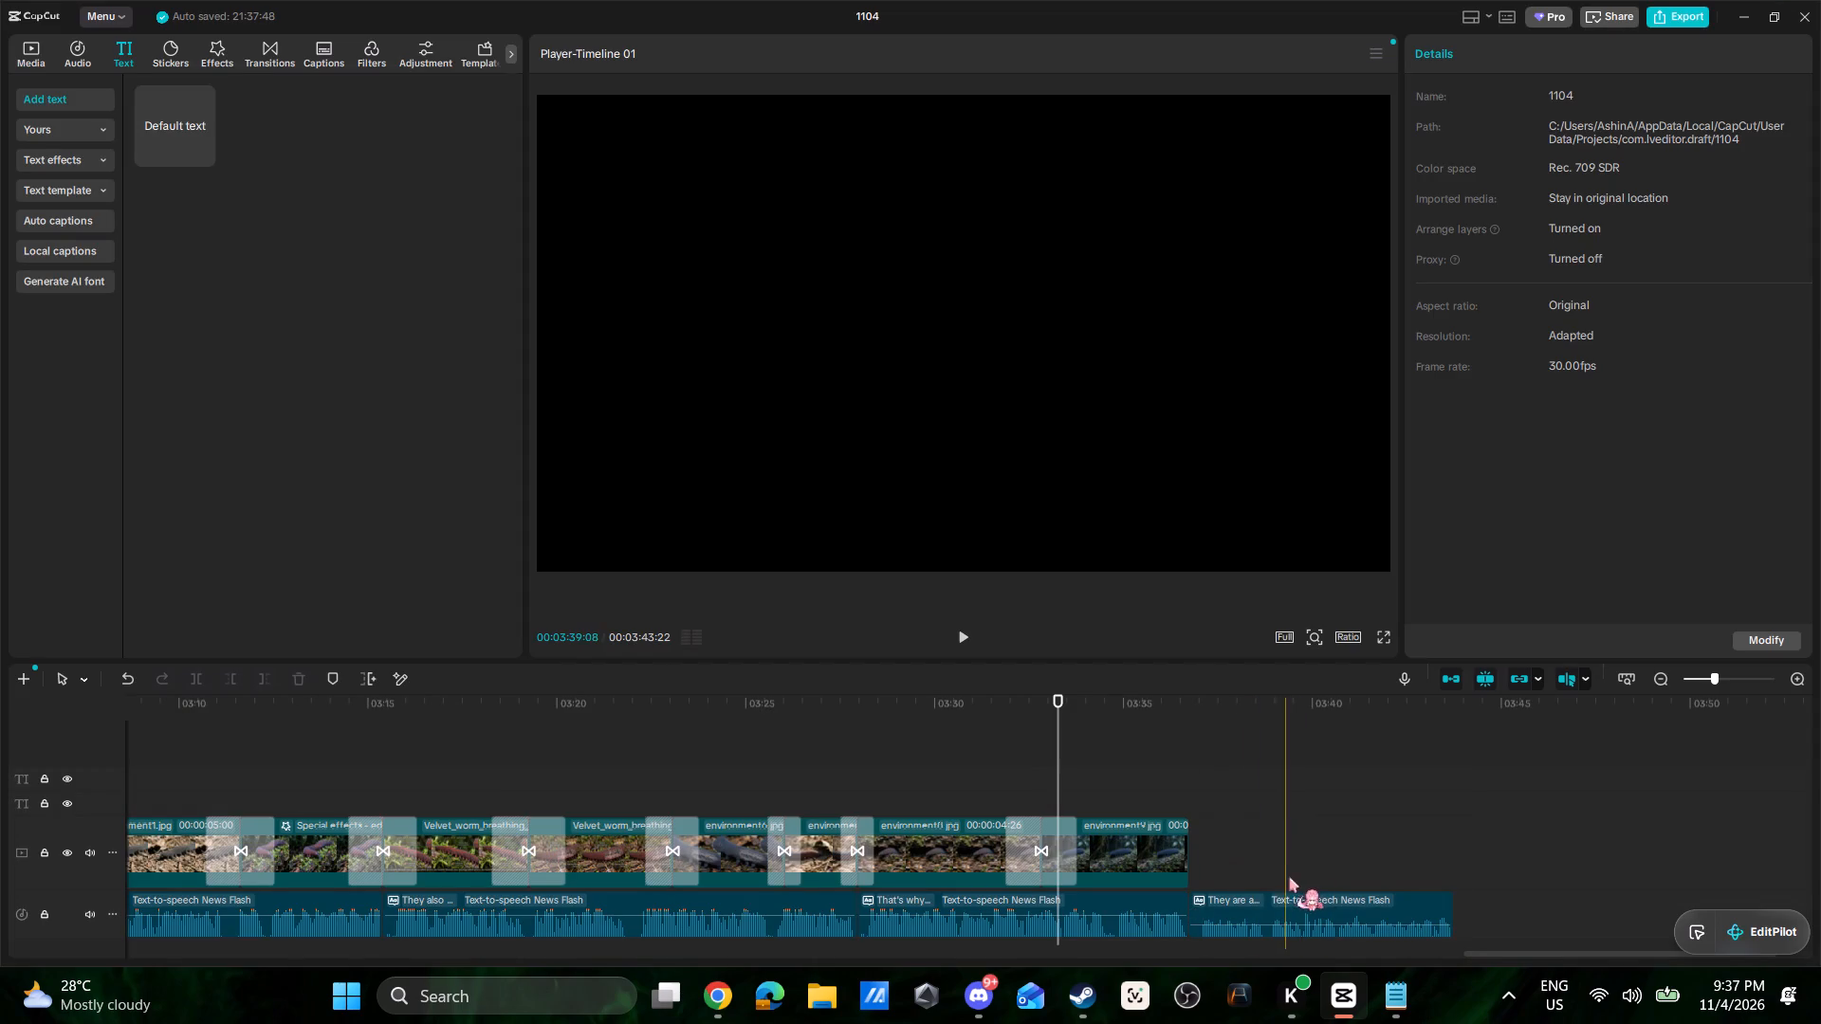
# Raise the volume of the new "They are also" narration clip to 12.2 dB.
pyautogui.moveTo(1285, 924); pyautogui.dragTo(1285, 917)
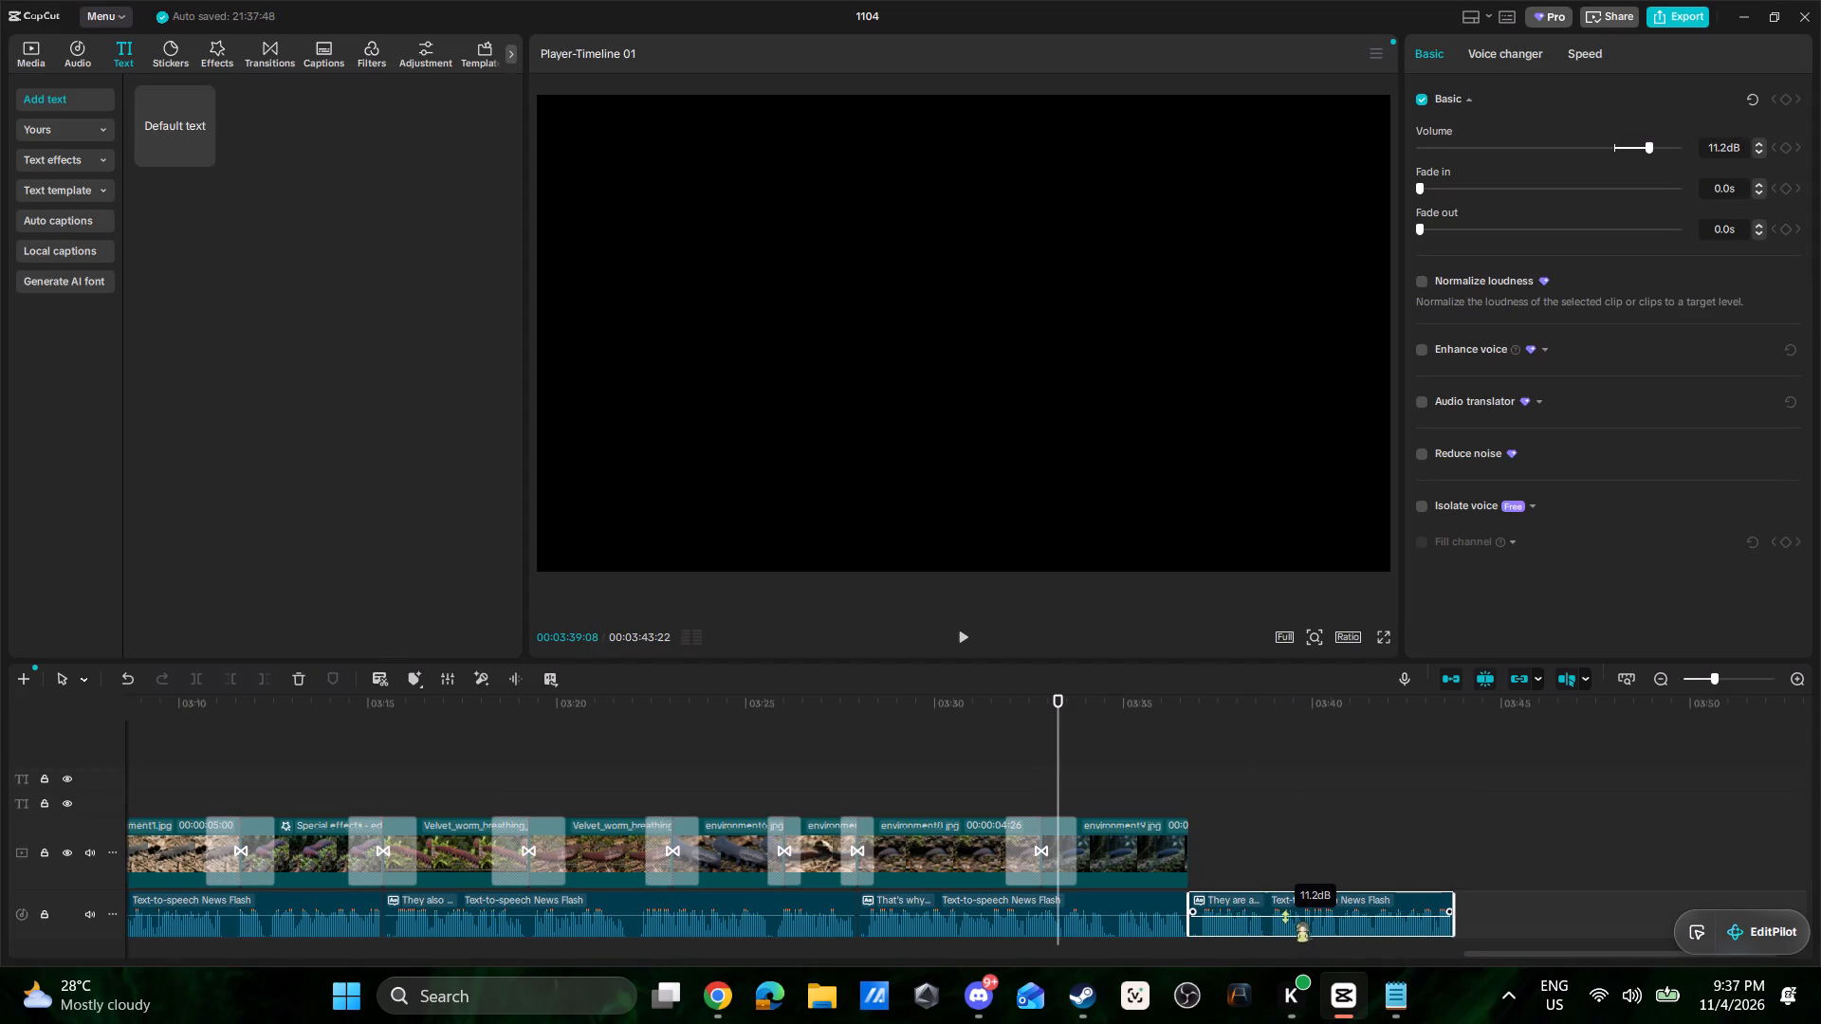
pyautogui.moveTo(1285, 917); pyautogui.dragTo(1285, 914)
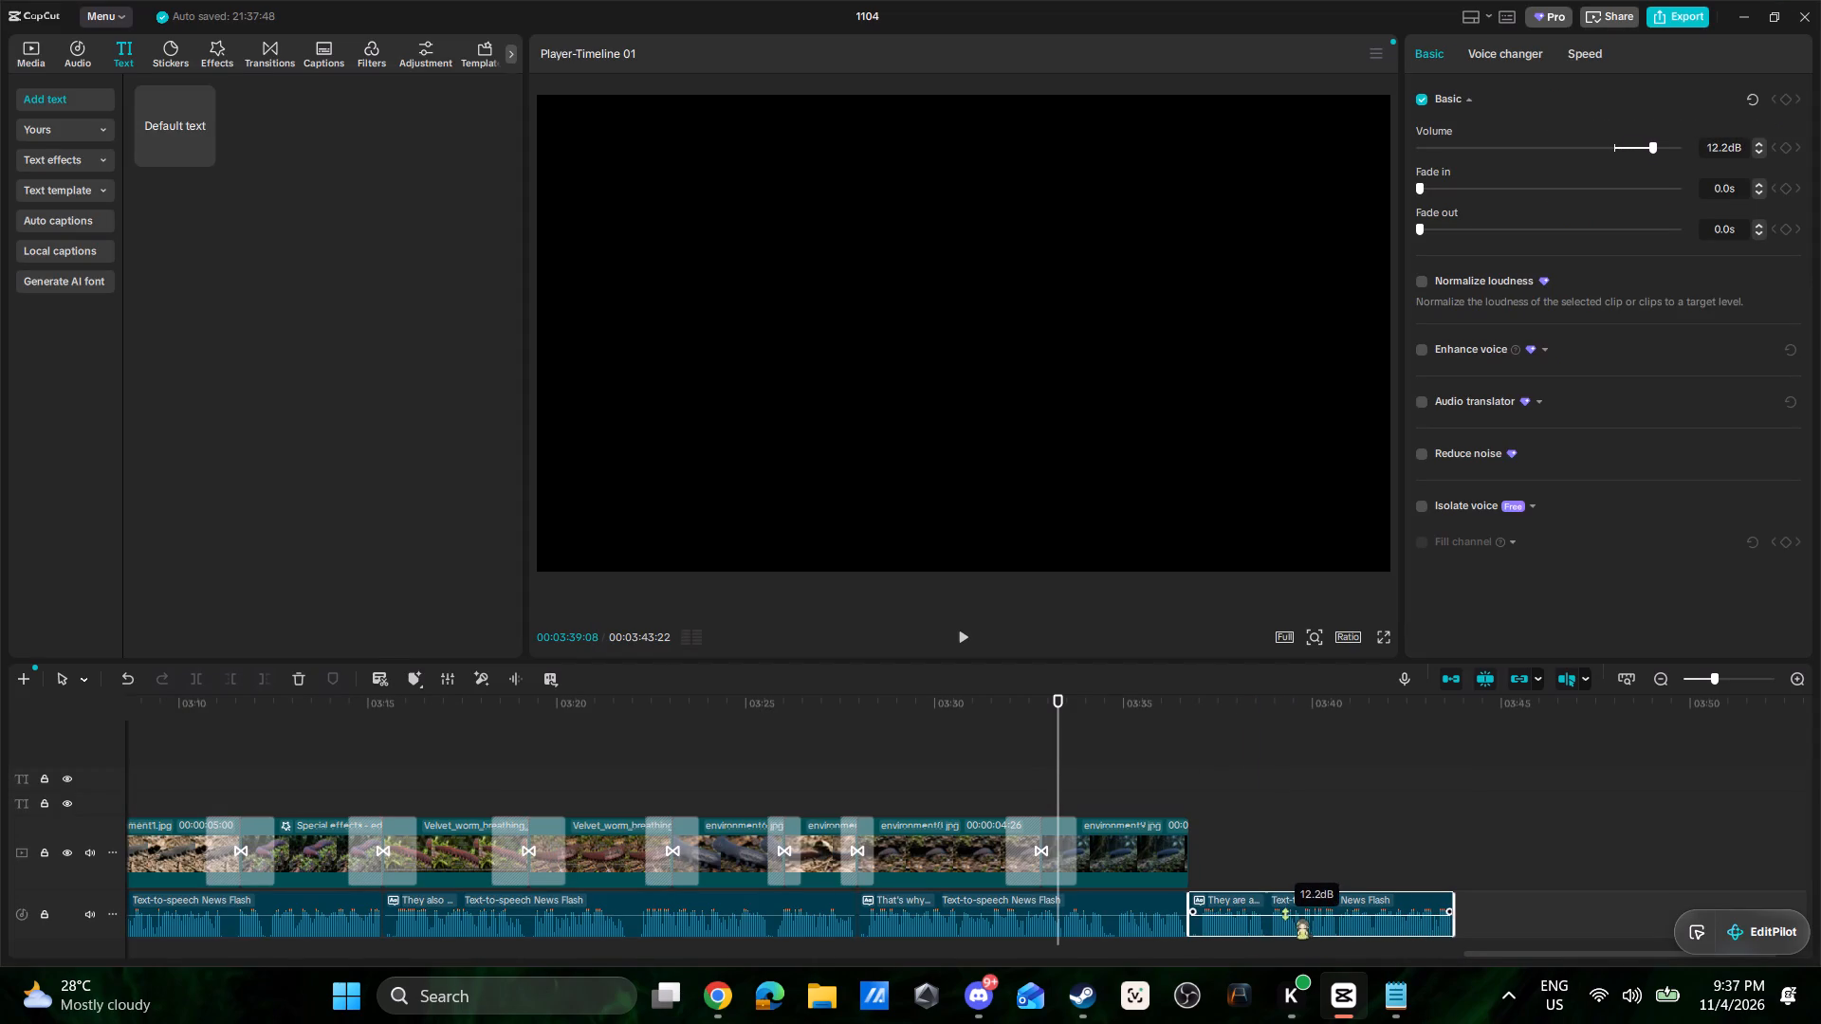
pyautogui.moveTo(1285, 914); pyautogui.dragTo(1286, 917)
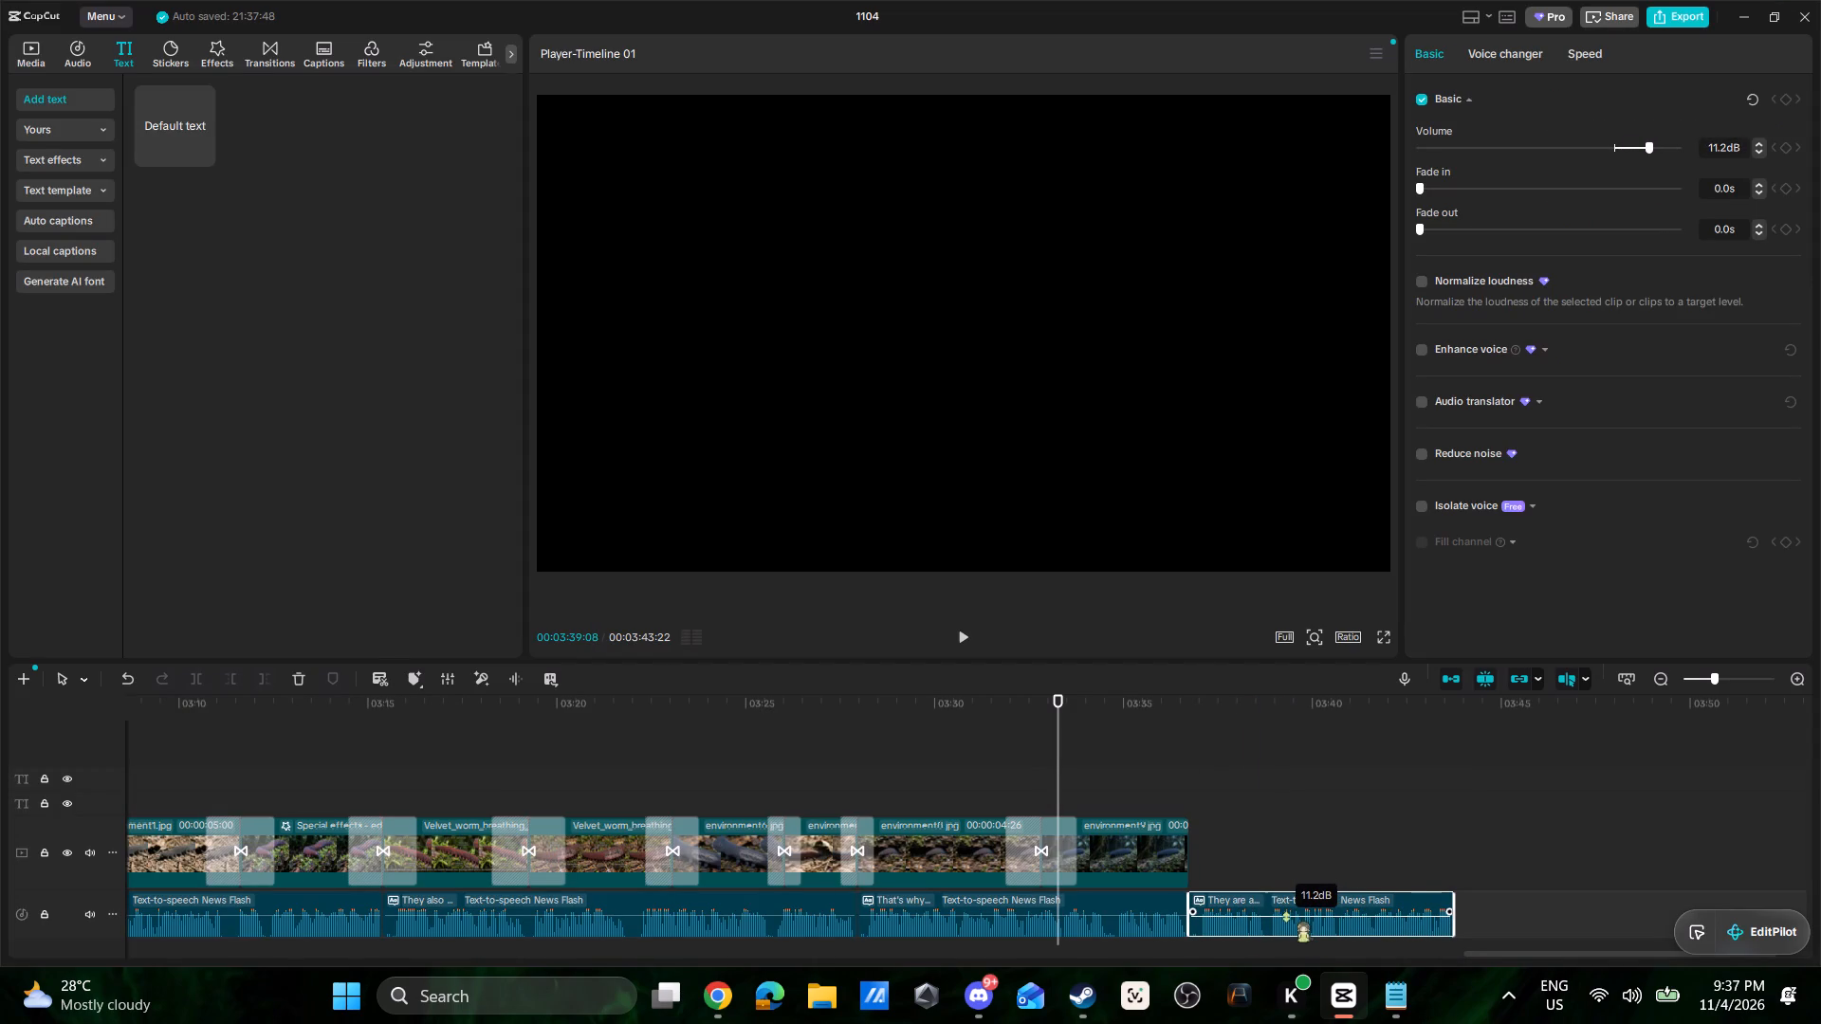
pyautogui.moveTo(1286, 917); pyautogui.dragTo(1286, 916)
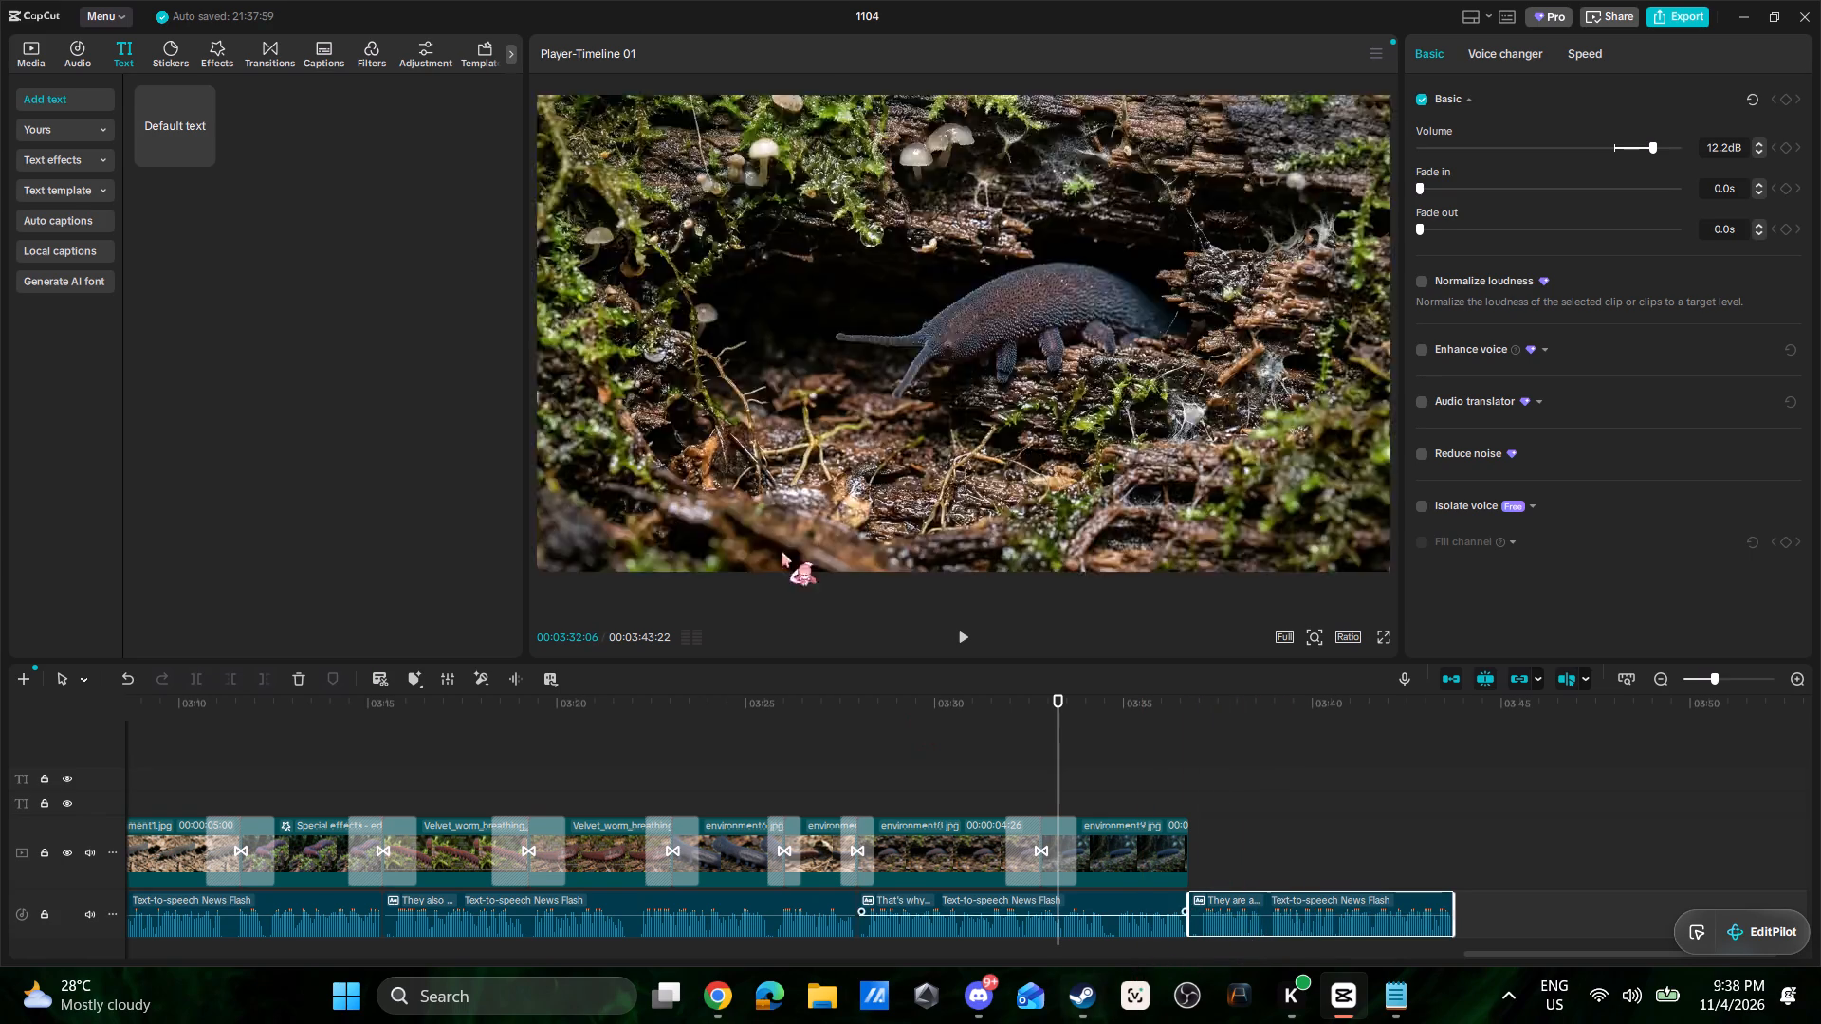
# Insert the Velvet_worm_moving_on_moss image between environment8.jpg and environment9.jpg on the main track and play it against the new narration.
pyautogui.click(31, 47)
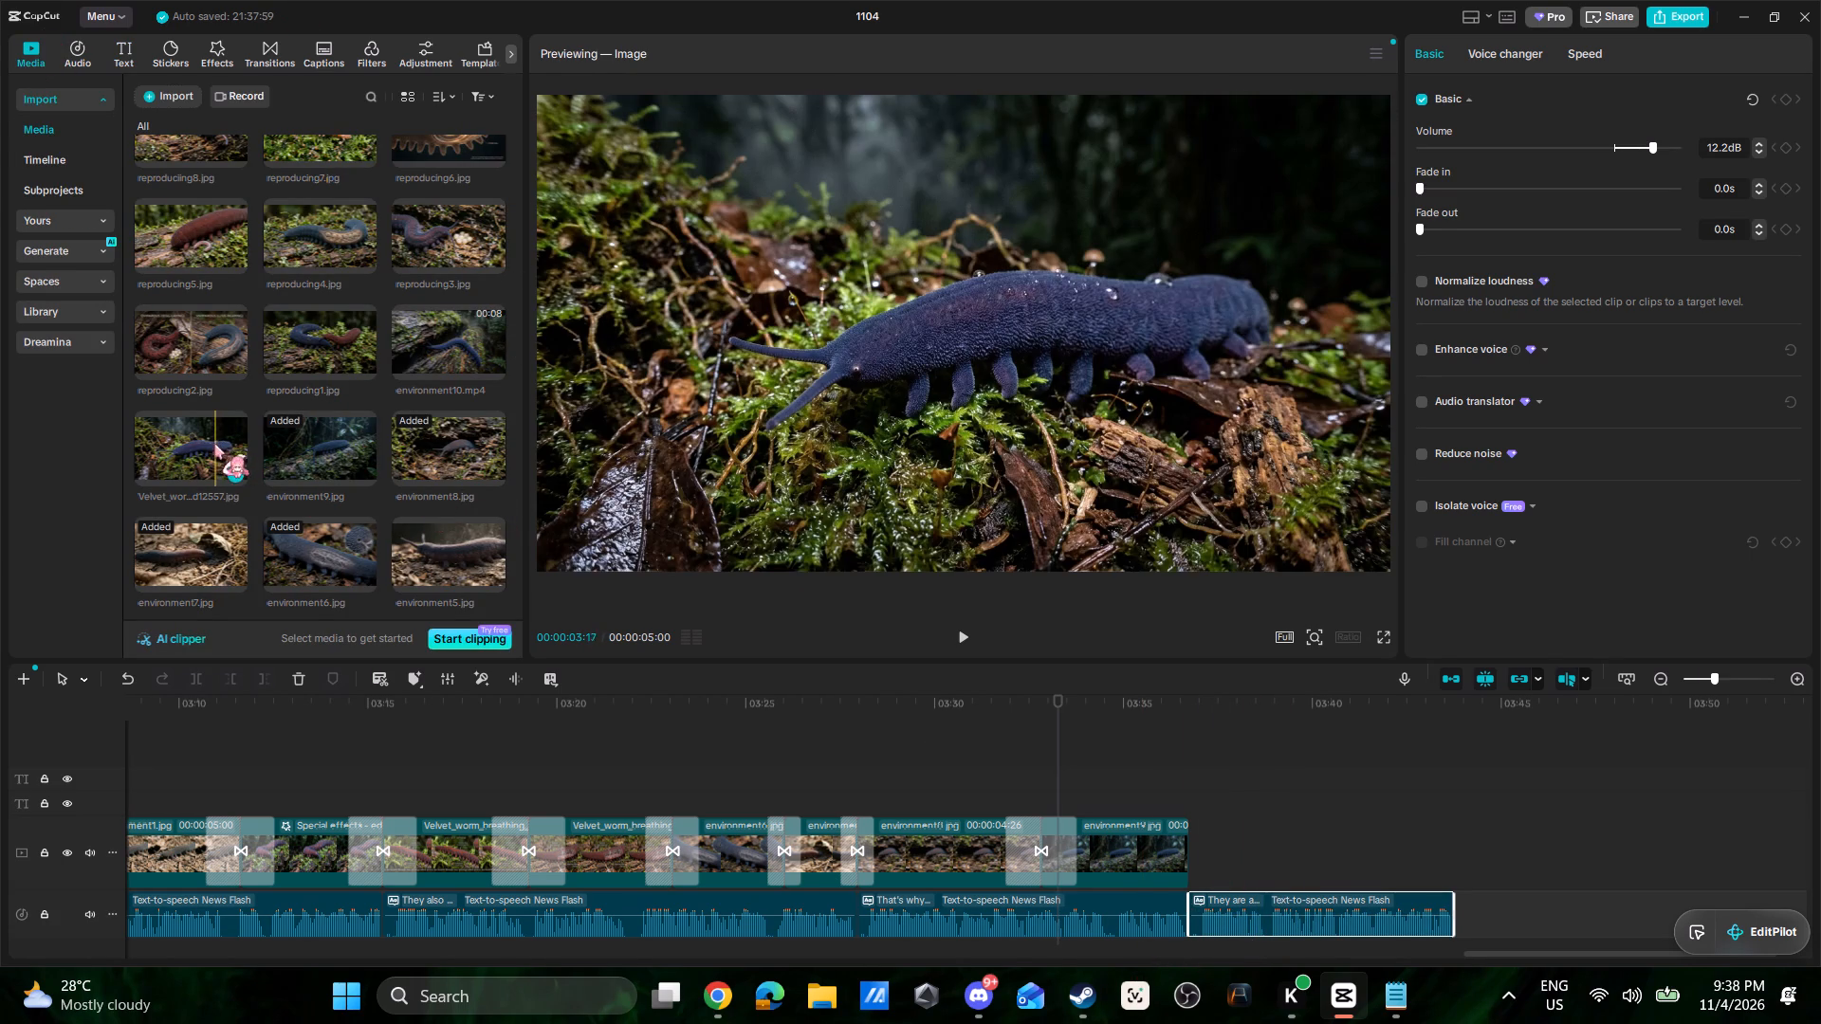
pyautogui.click(214, 444)
pyautogui.moveTo(206, 444); pyautogui.dragTo(1177, 852)
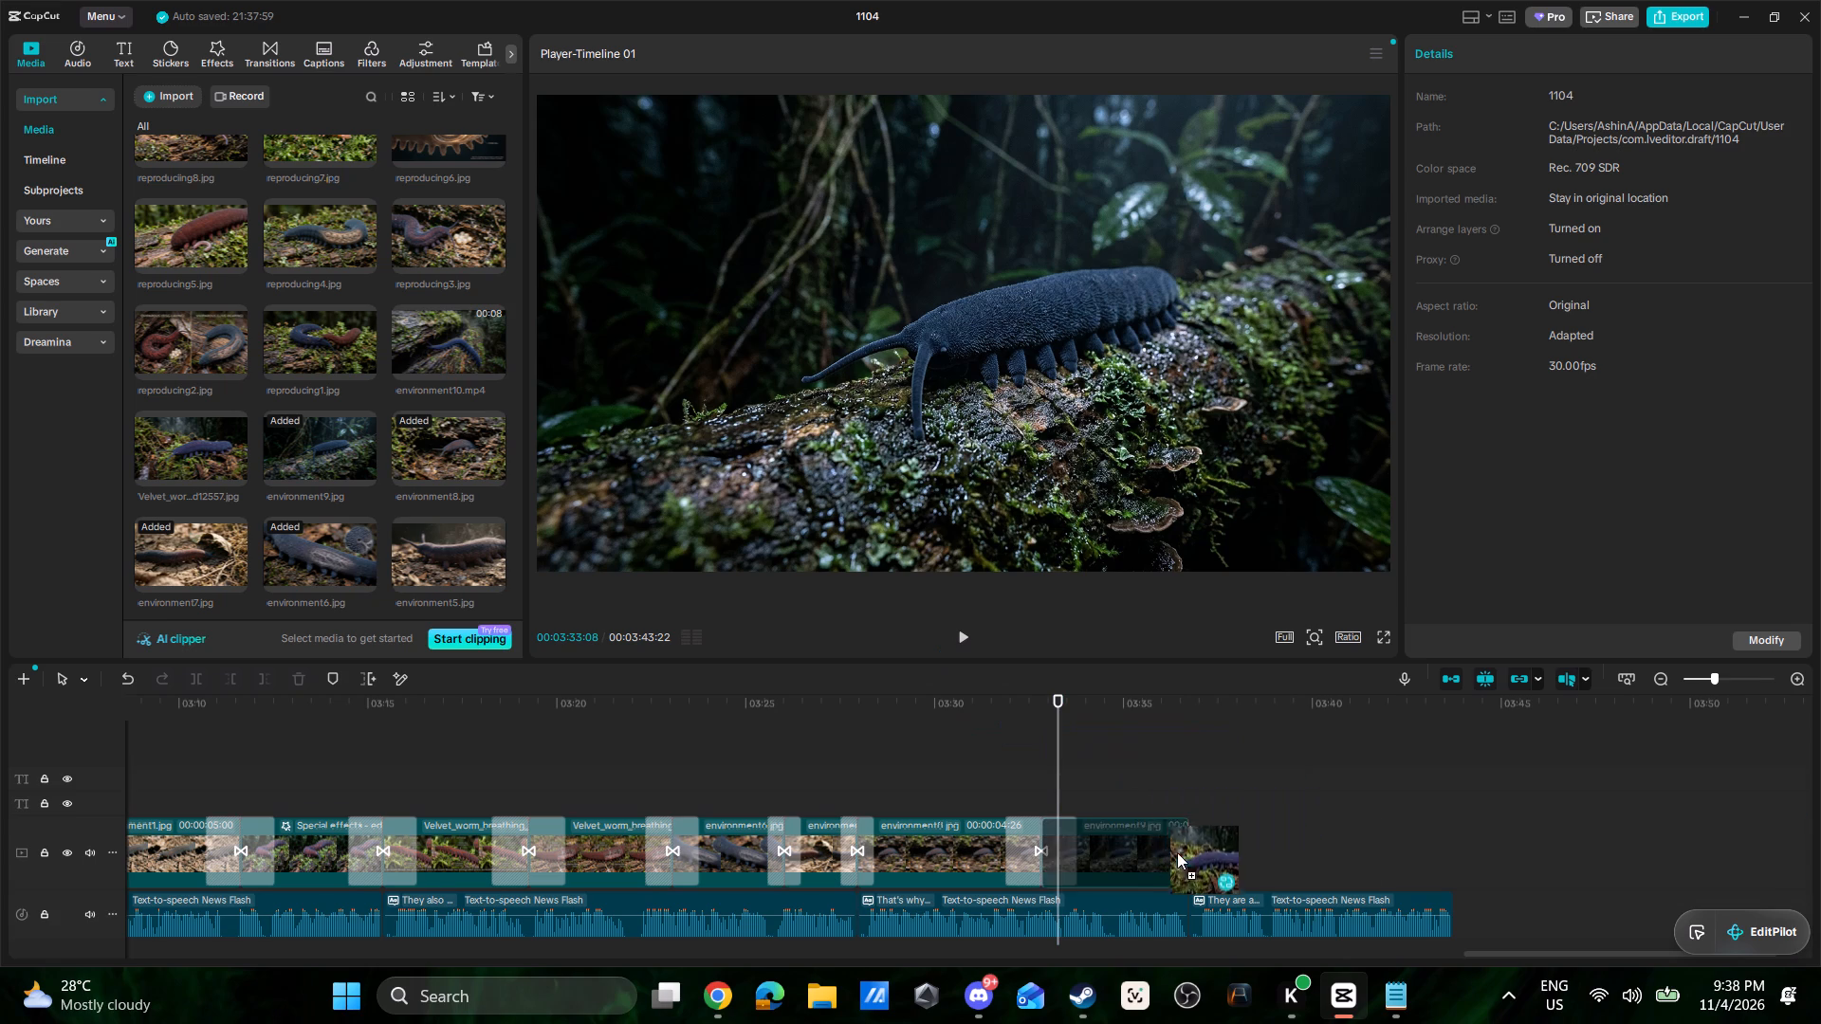
pyautogui.moveTo(1177, 852); pyautogui.dragTo(1042, 844)
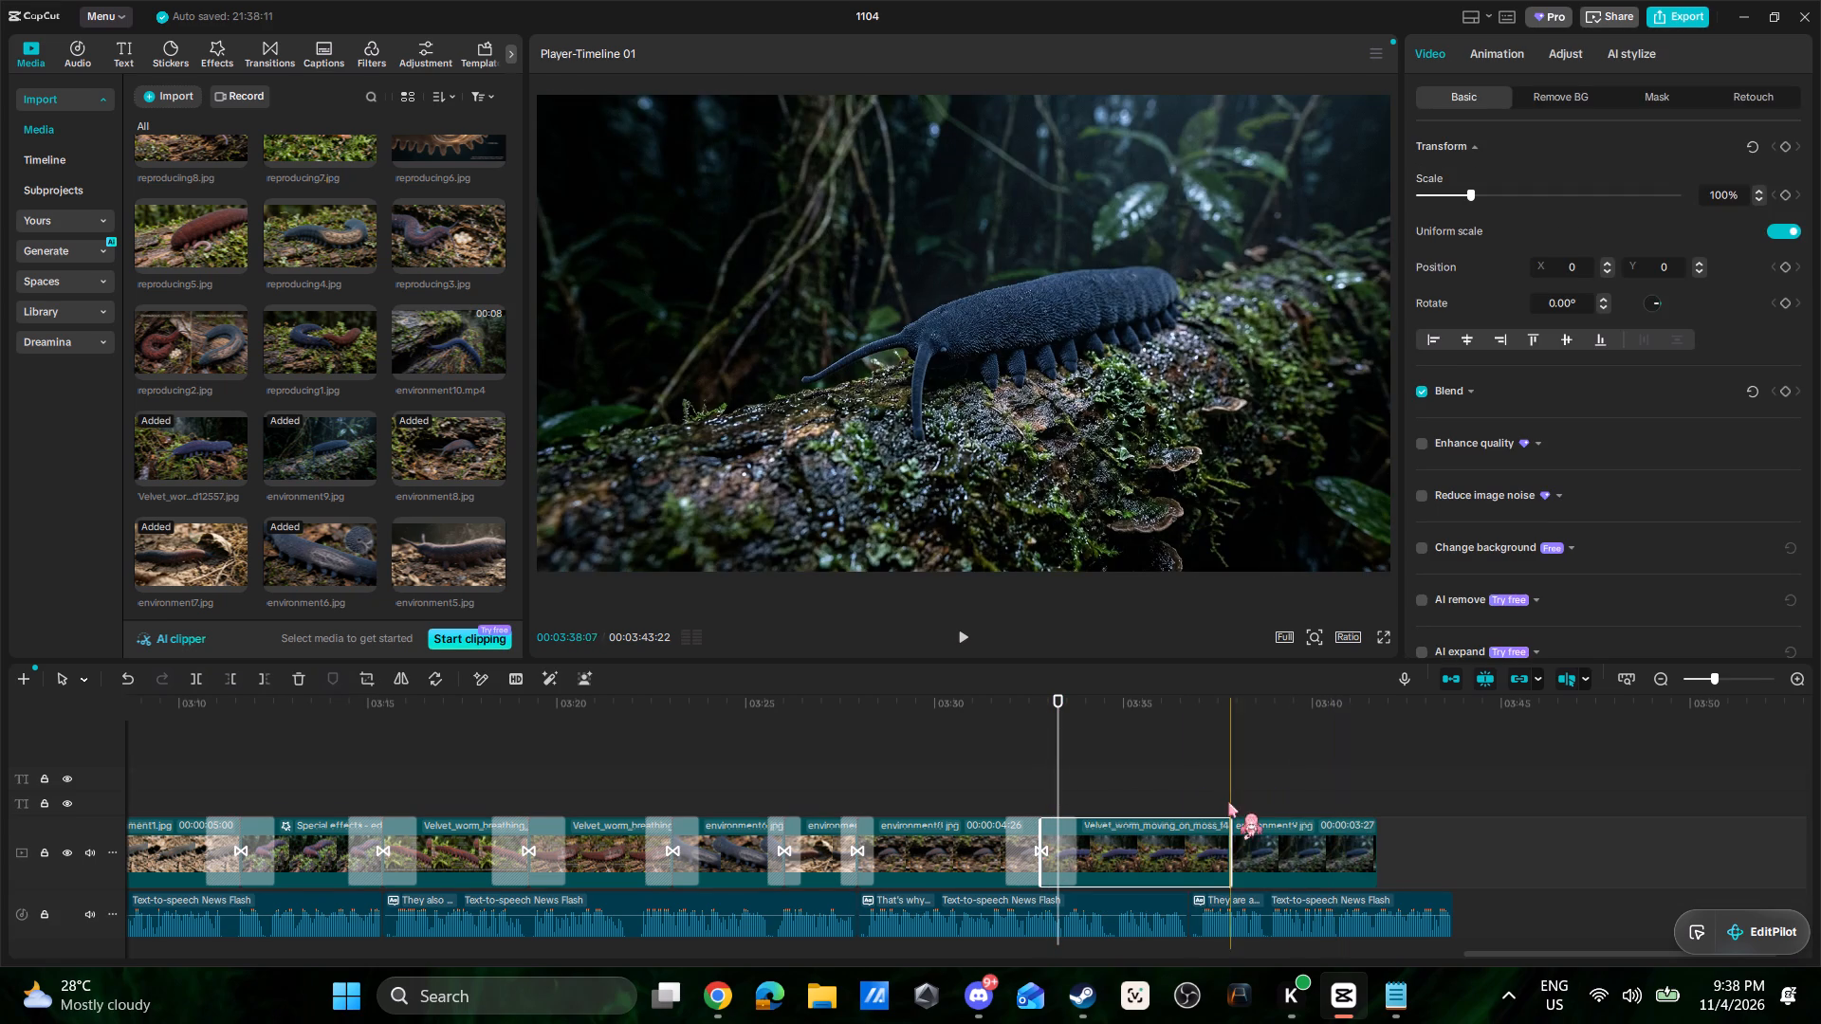
pyautogui.click(1205, 786)
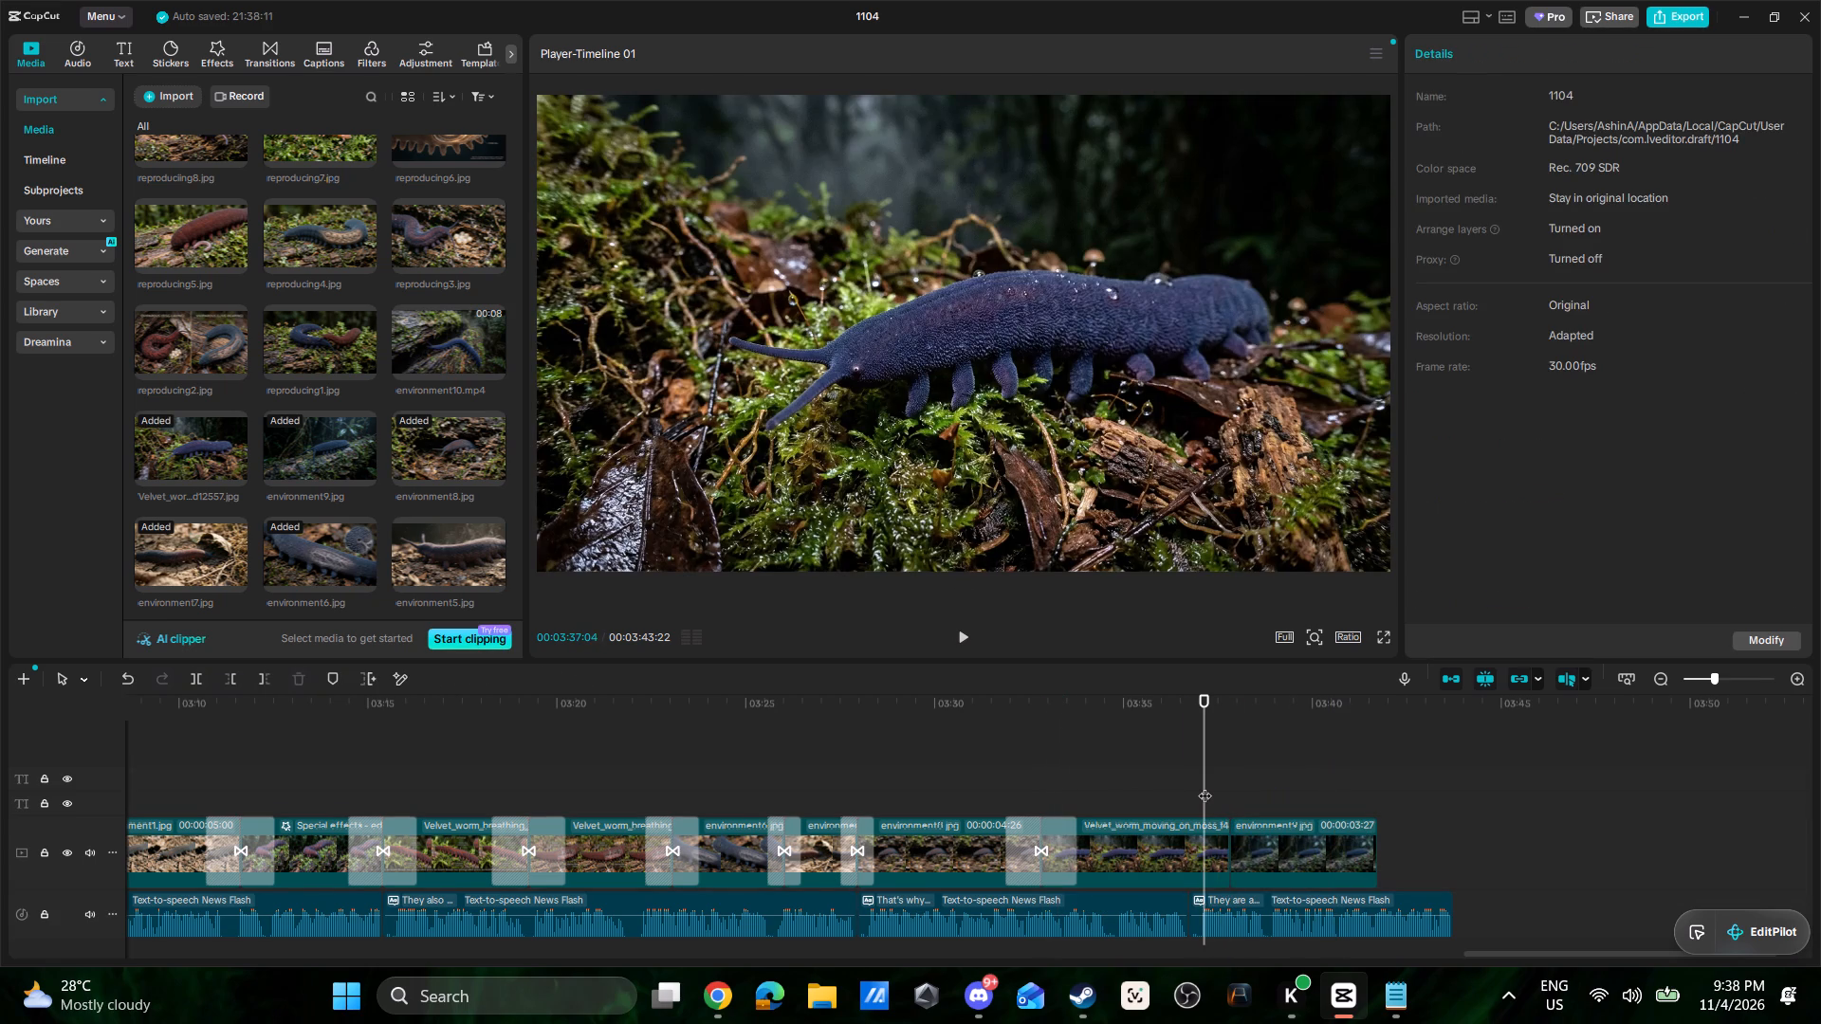
pyautogui.press('space')
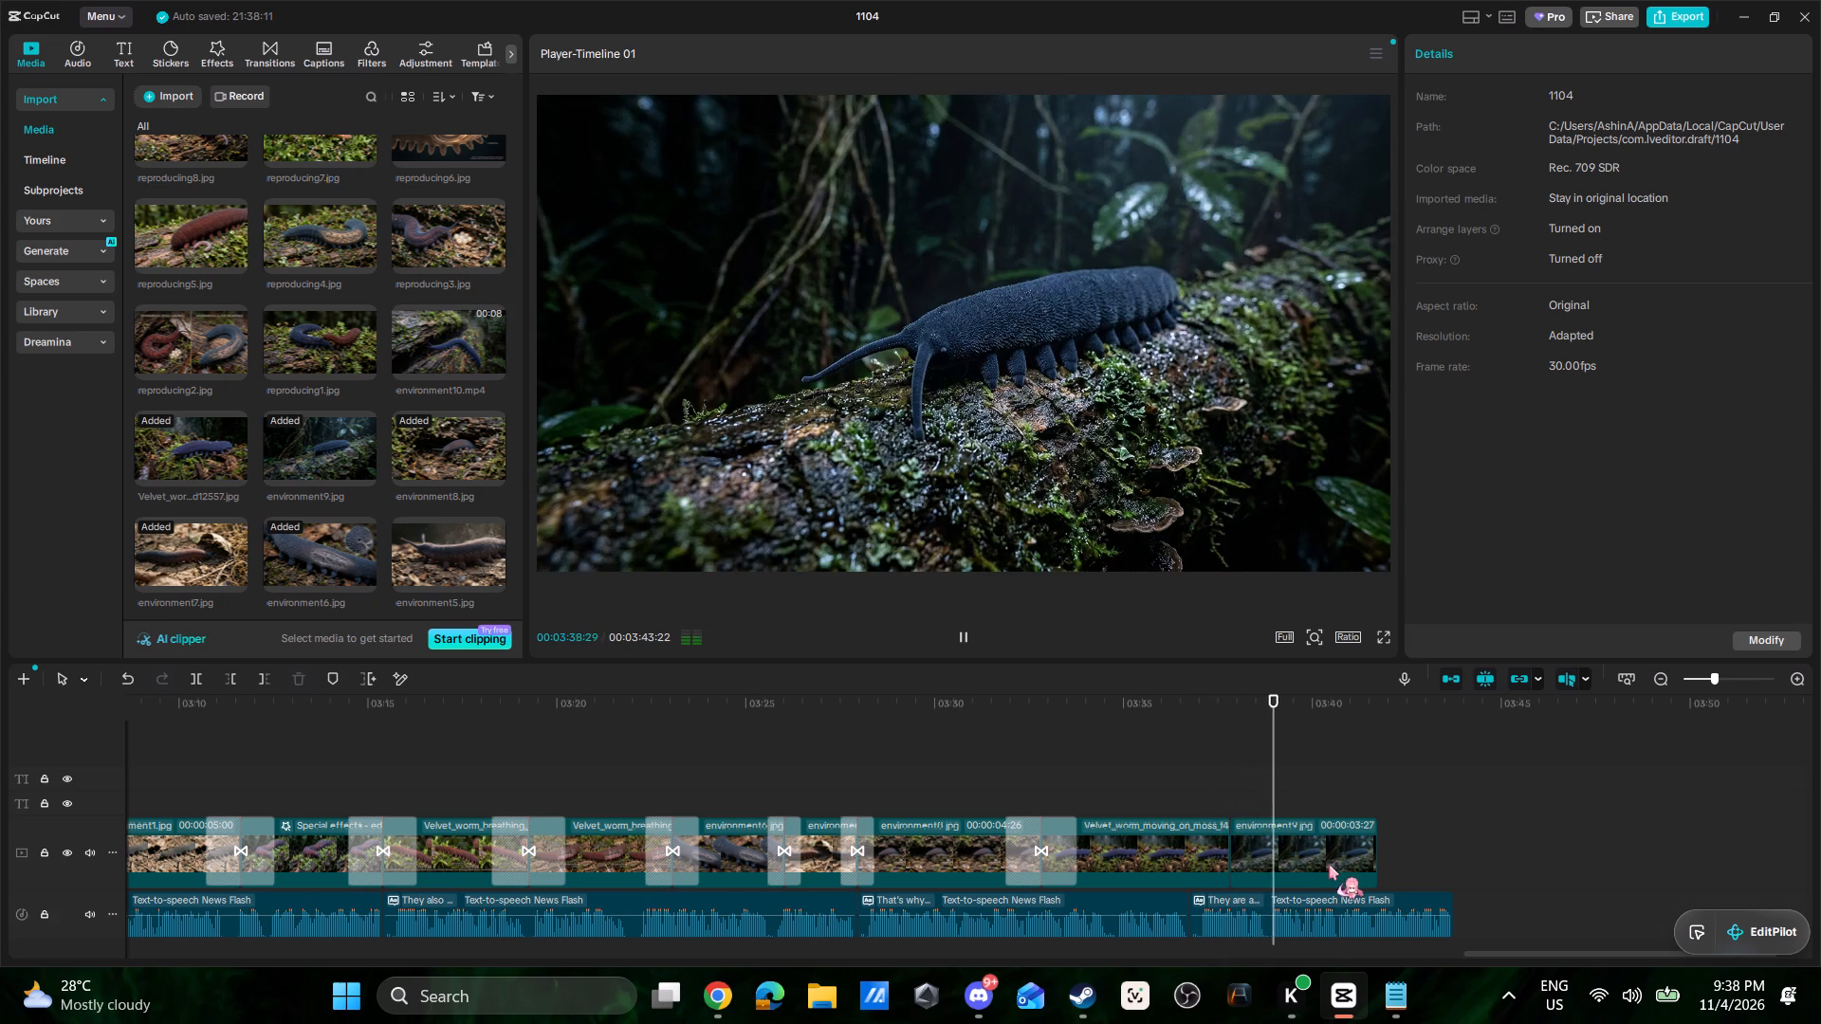
pyautogui.press('space')
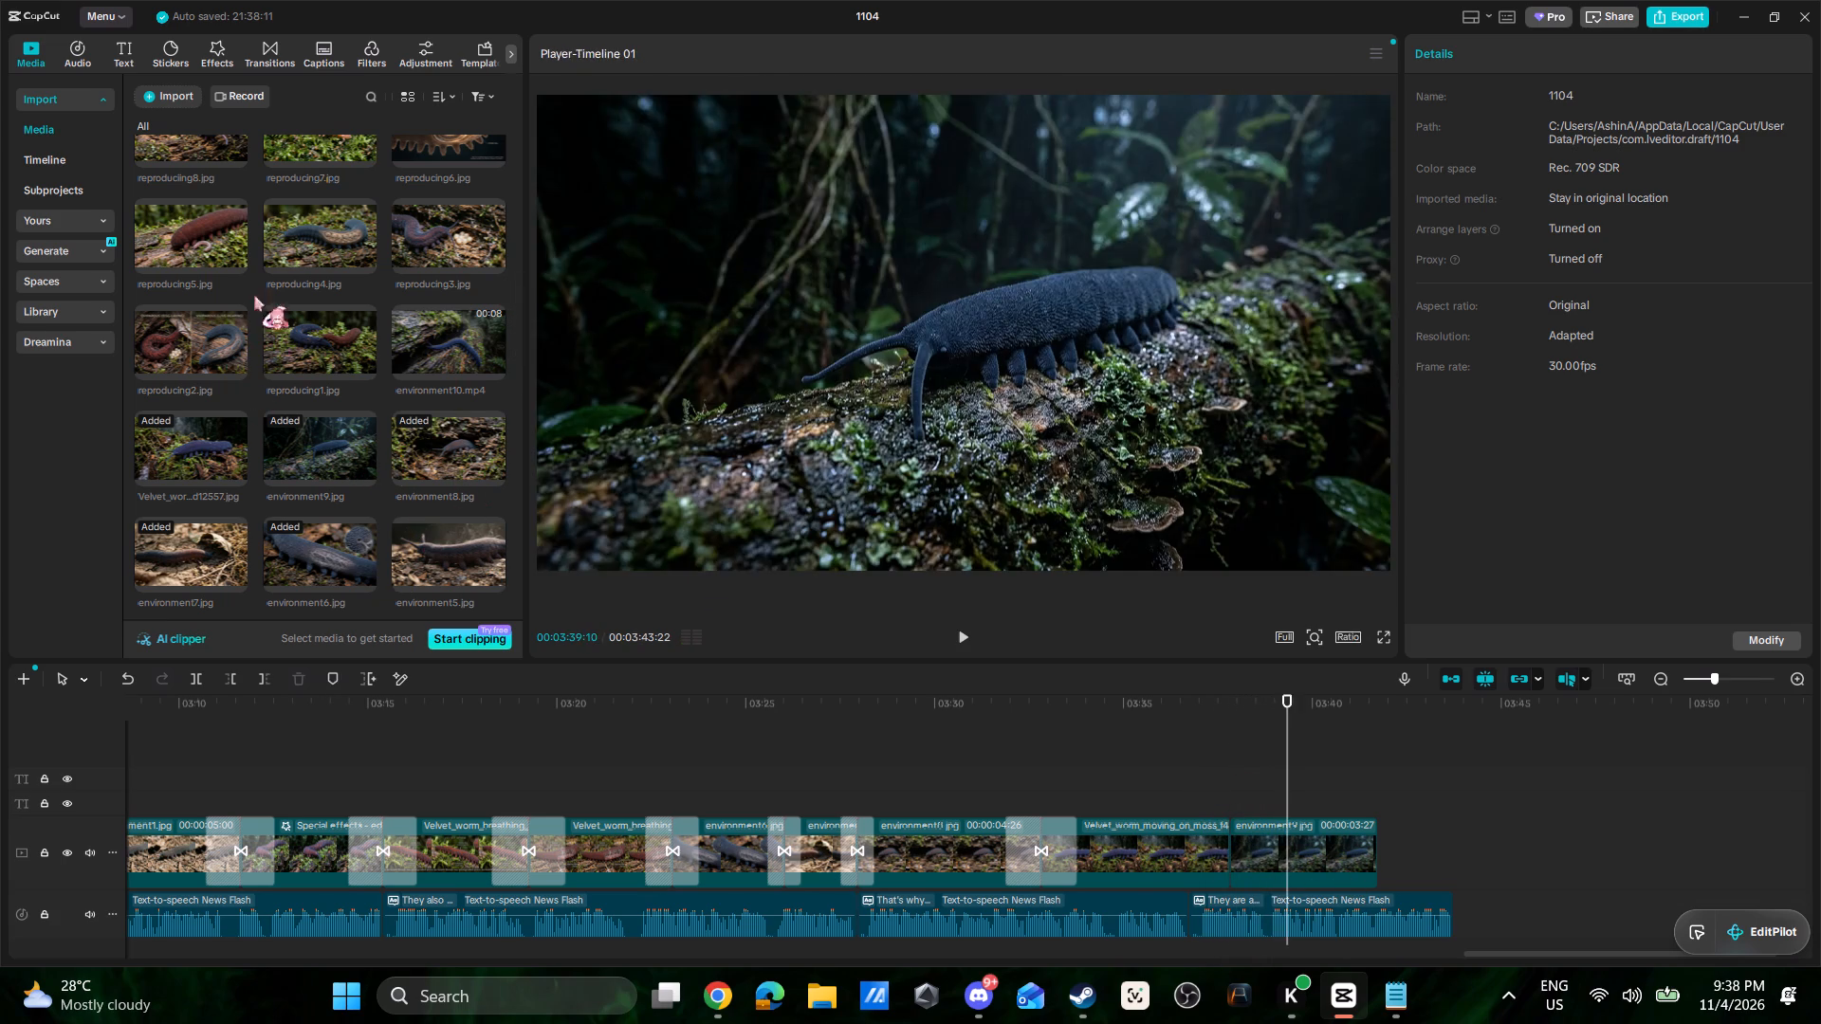
# Add a default text clip over environment9.jpg at about 3:39 and replace its wording with NOCTURNAL.
pyautogui.click(136, 62)
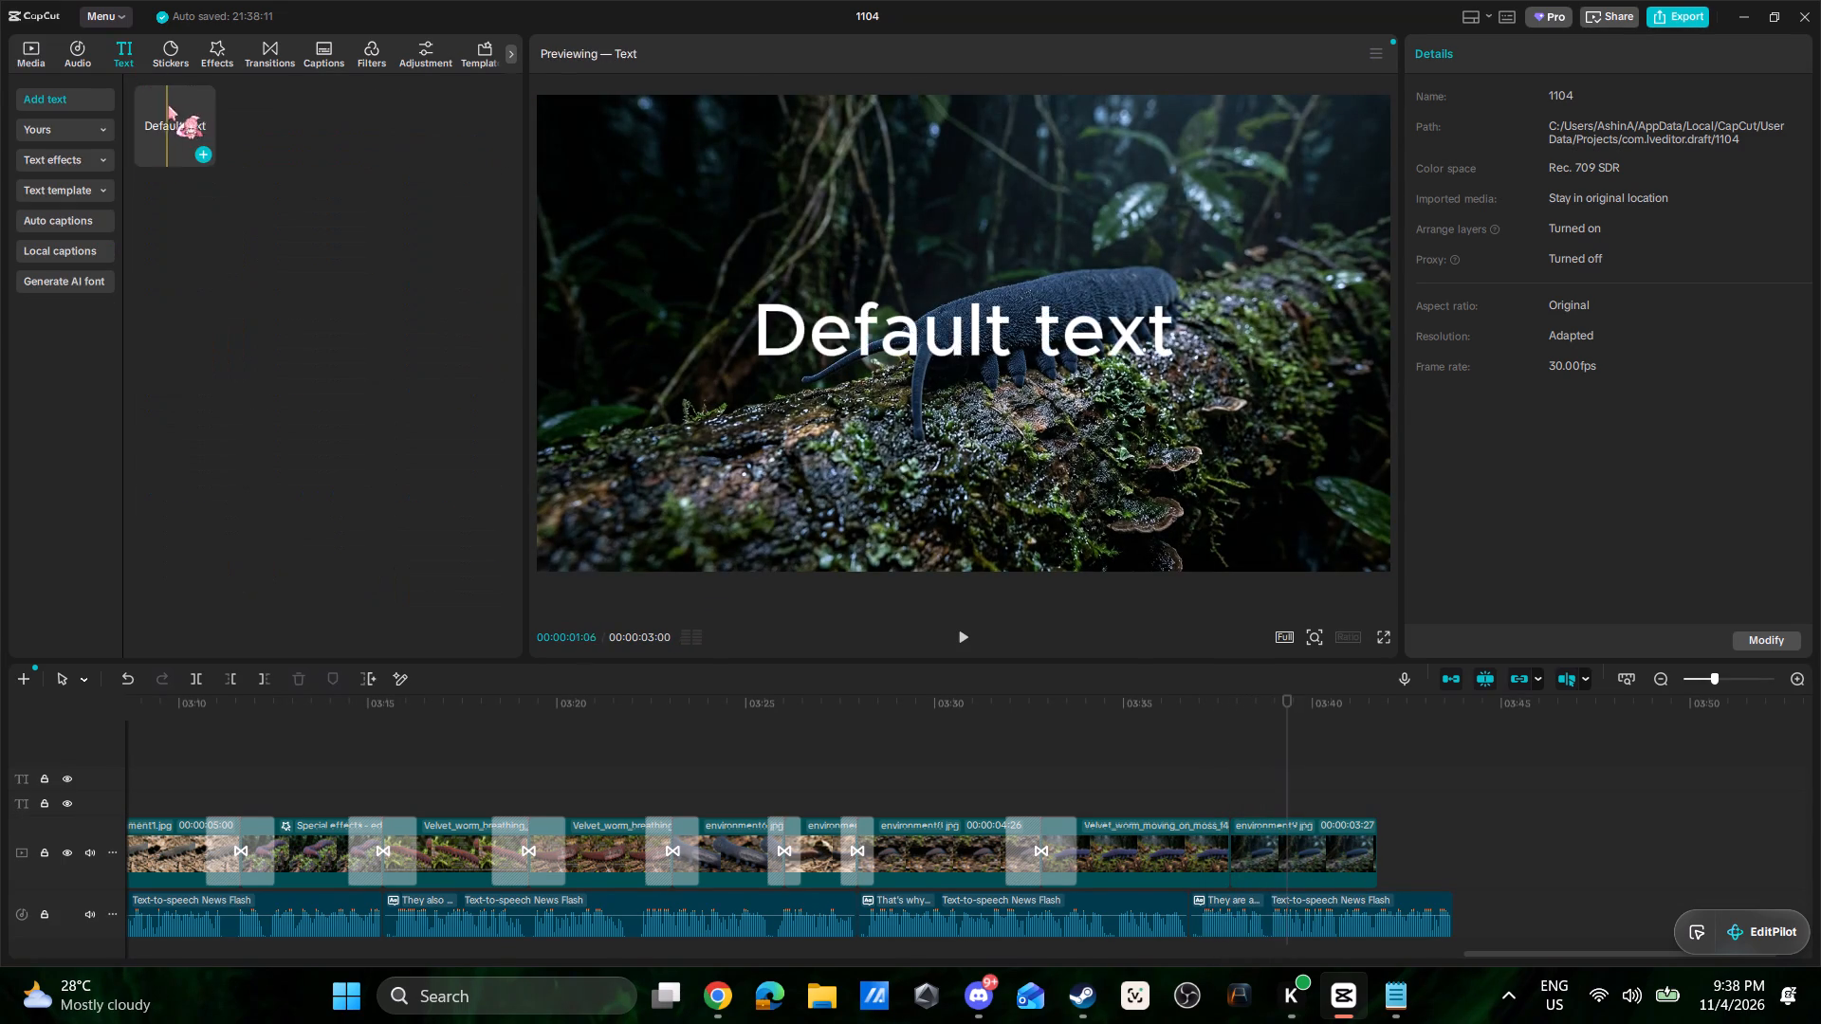
pyautogui.moveTo(168, 105); pyautogui.dragTo(1186, 719)
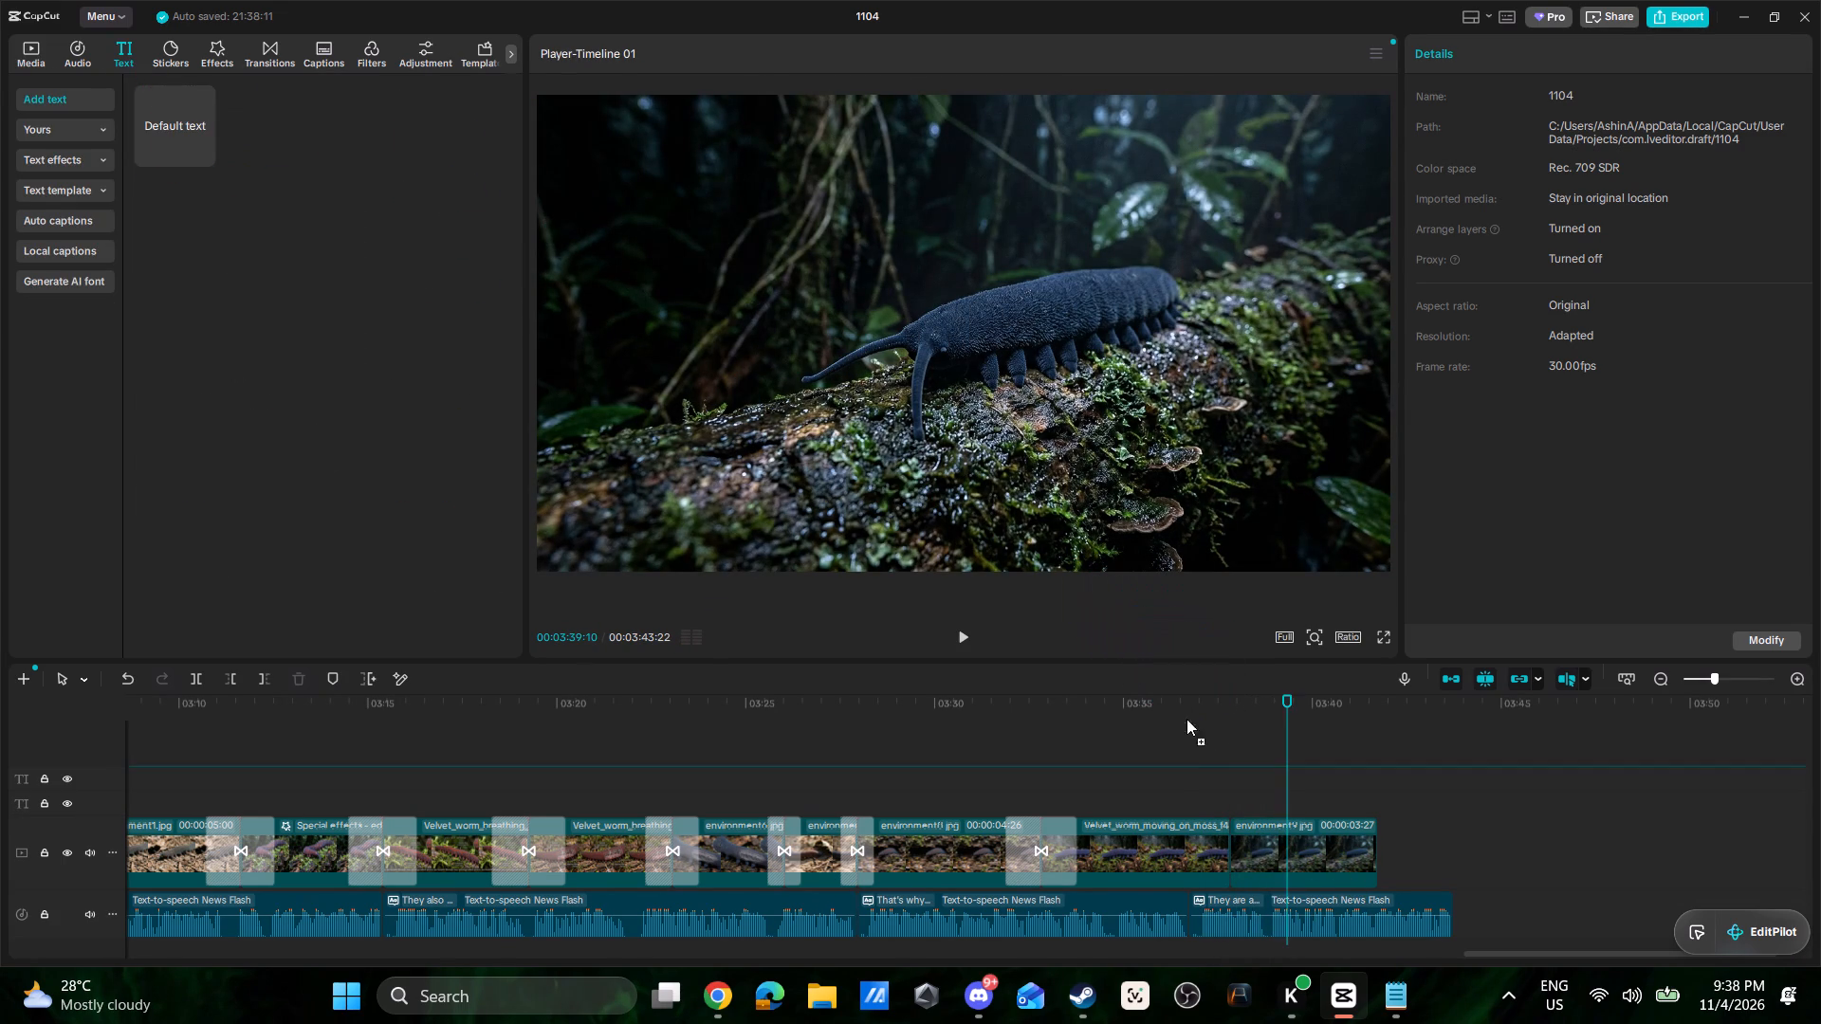
pyautogui.moveTo(1186, 719); pyautogui.dragTo(1273, 801)
pyautogui.moveTo(986, 326); pyautogui.dragTo(984, 477)
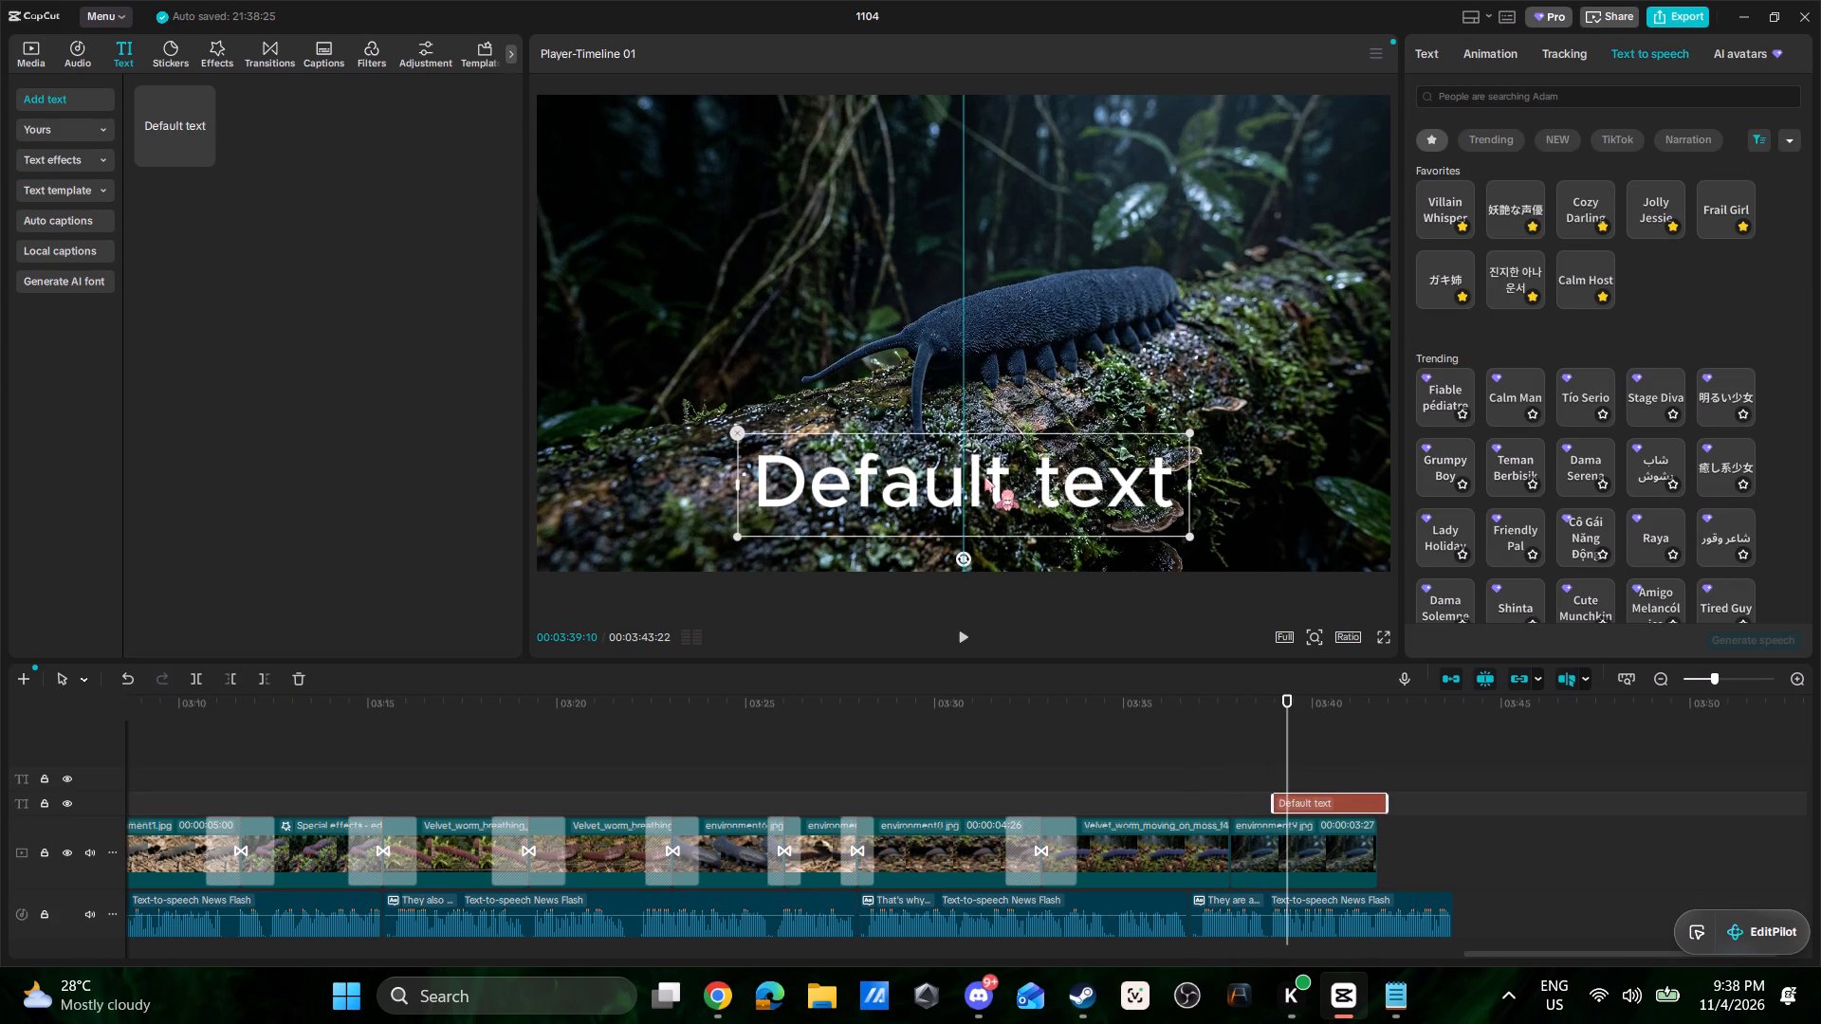
pyautogui.moveTo(984, 477); pyautogui.dragTo(984, 481)
pyautogui.doubleClick(989, 481)
pyautogui.click(1416, 59)
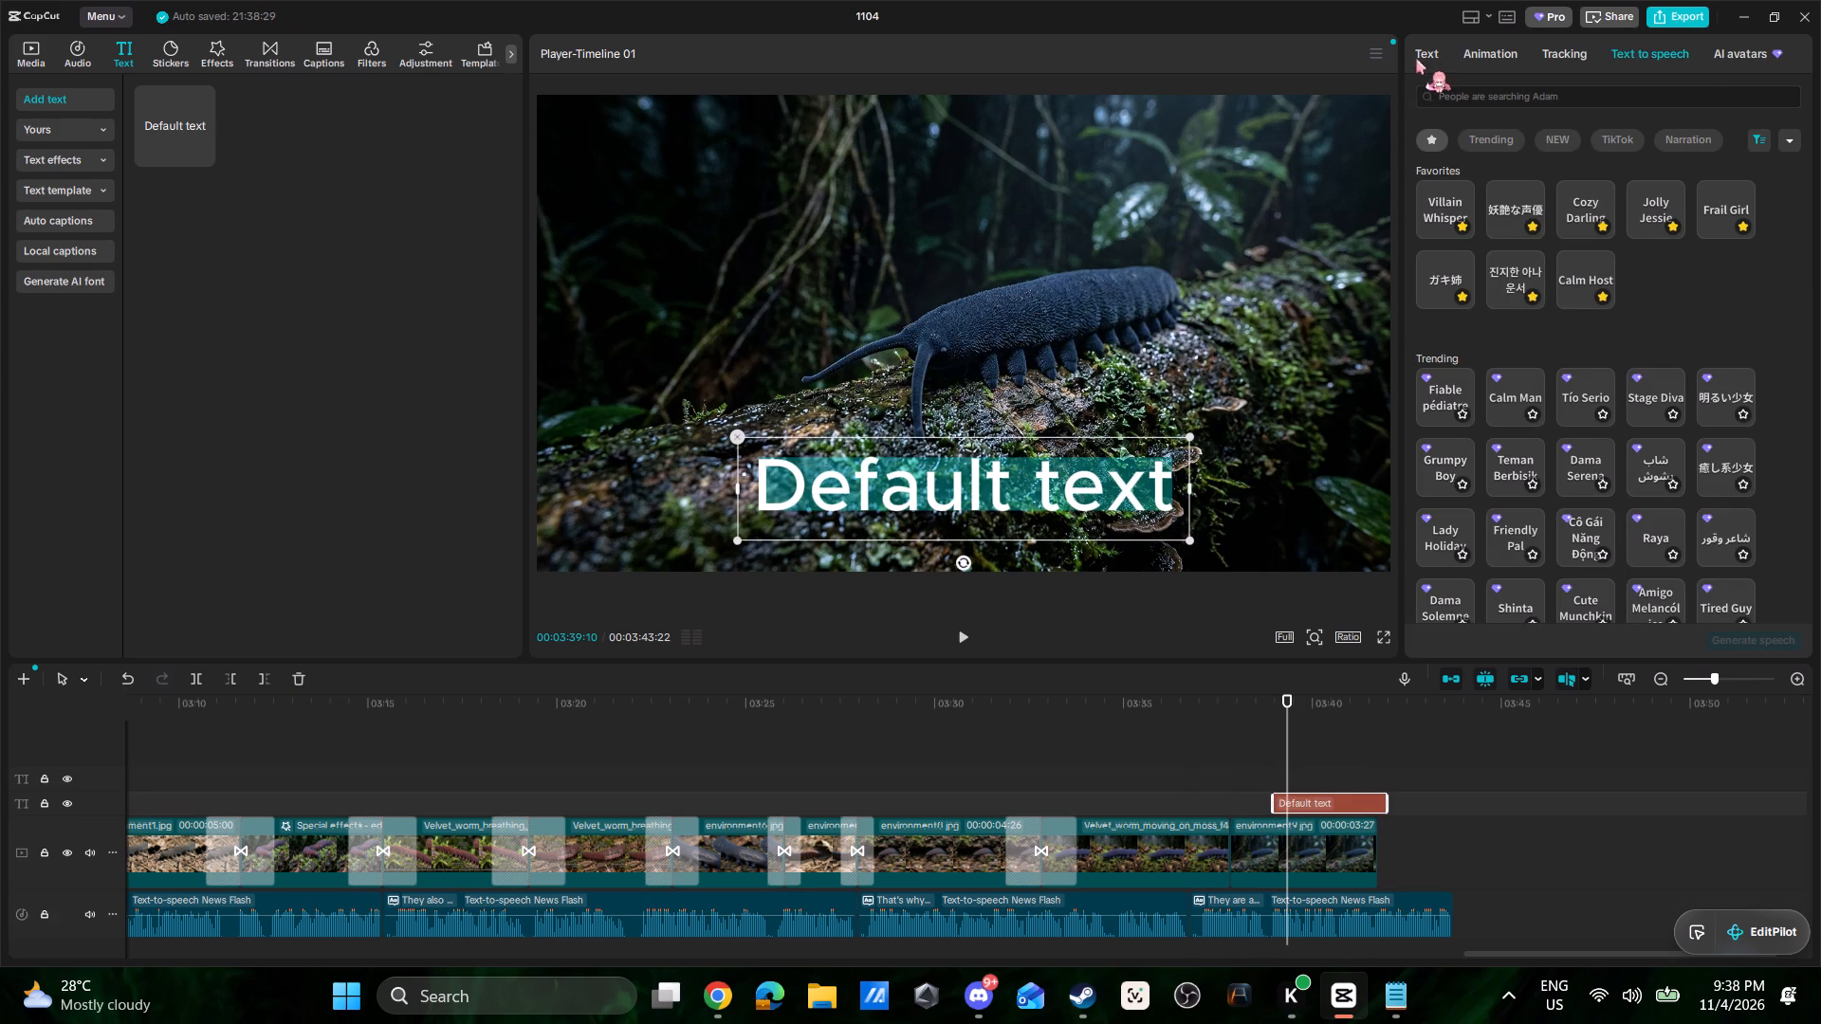
pyautogui.moveTo(1503, 136); pyautogui.dragTo(1351, 122)
pyautogui.write('mn')
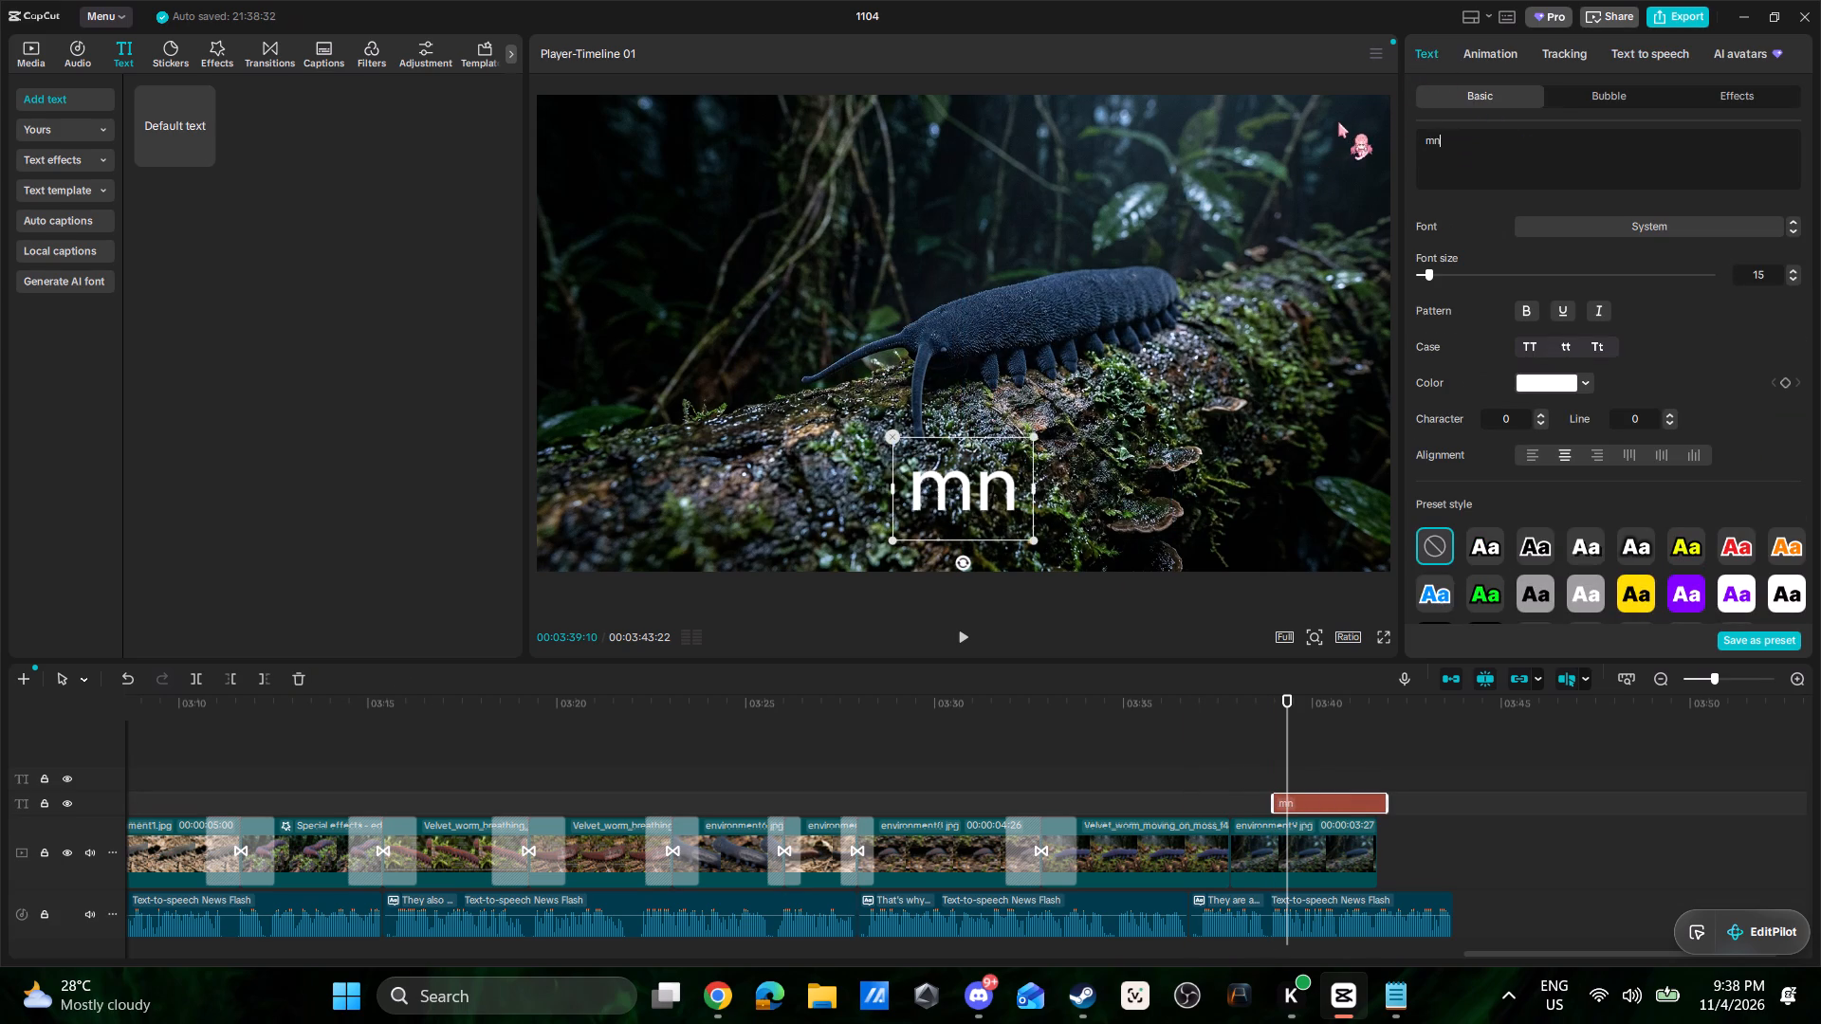
pyautogui.press('BackSpace')
pyautogui.press('BackSpace')
pyautogui.write('NO')
pyautogui.write('CTURNAL')
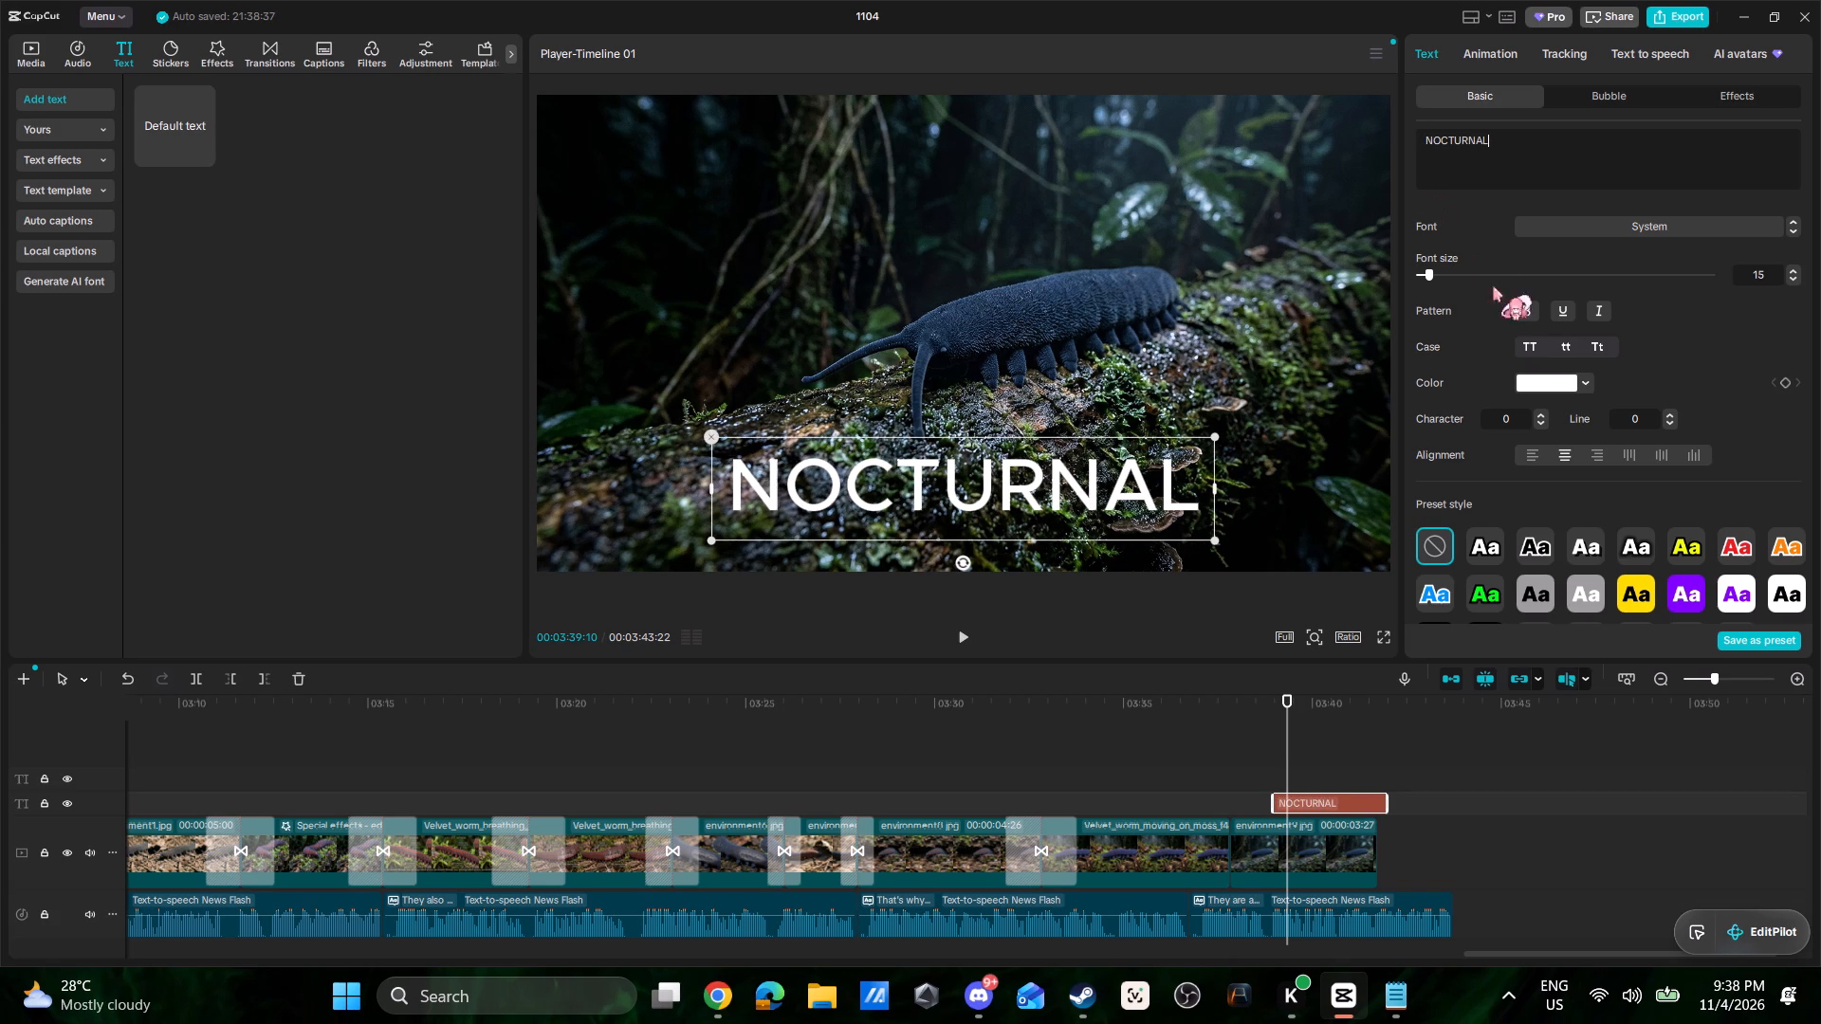
# Style the NOCTURNAL title with the white-on-black box preset, scale it to 49%, and centre it near the bottom of the frame.
pyautogui.scroll(-2, 1478, 528)
pyautogui.click(1432, 477)
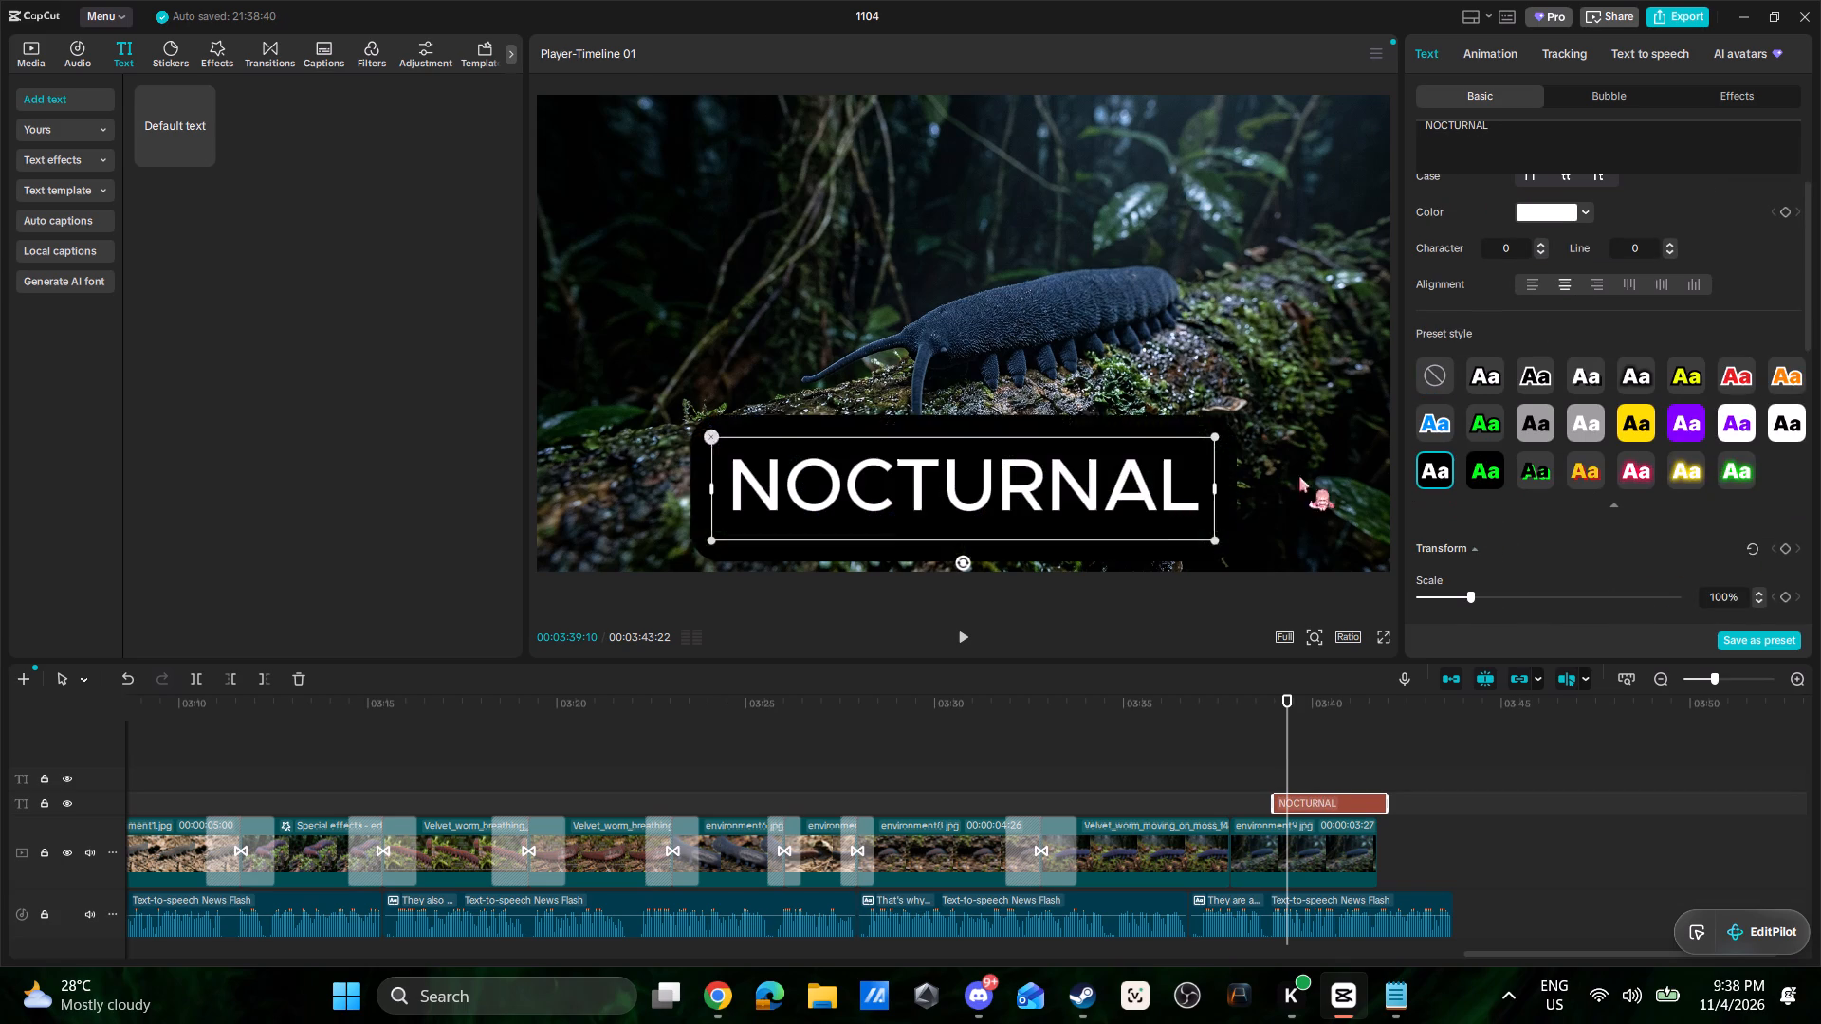
pyautogui.moveTo(1234, 415); pyautogui.dragTo(1039, 521)
pyautogui.moveTo(1008, 492); pyautogui.dragTo(1007, 519)
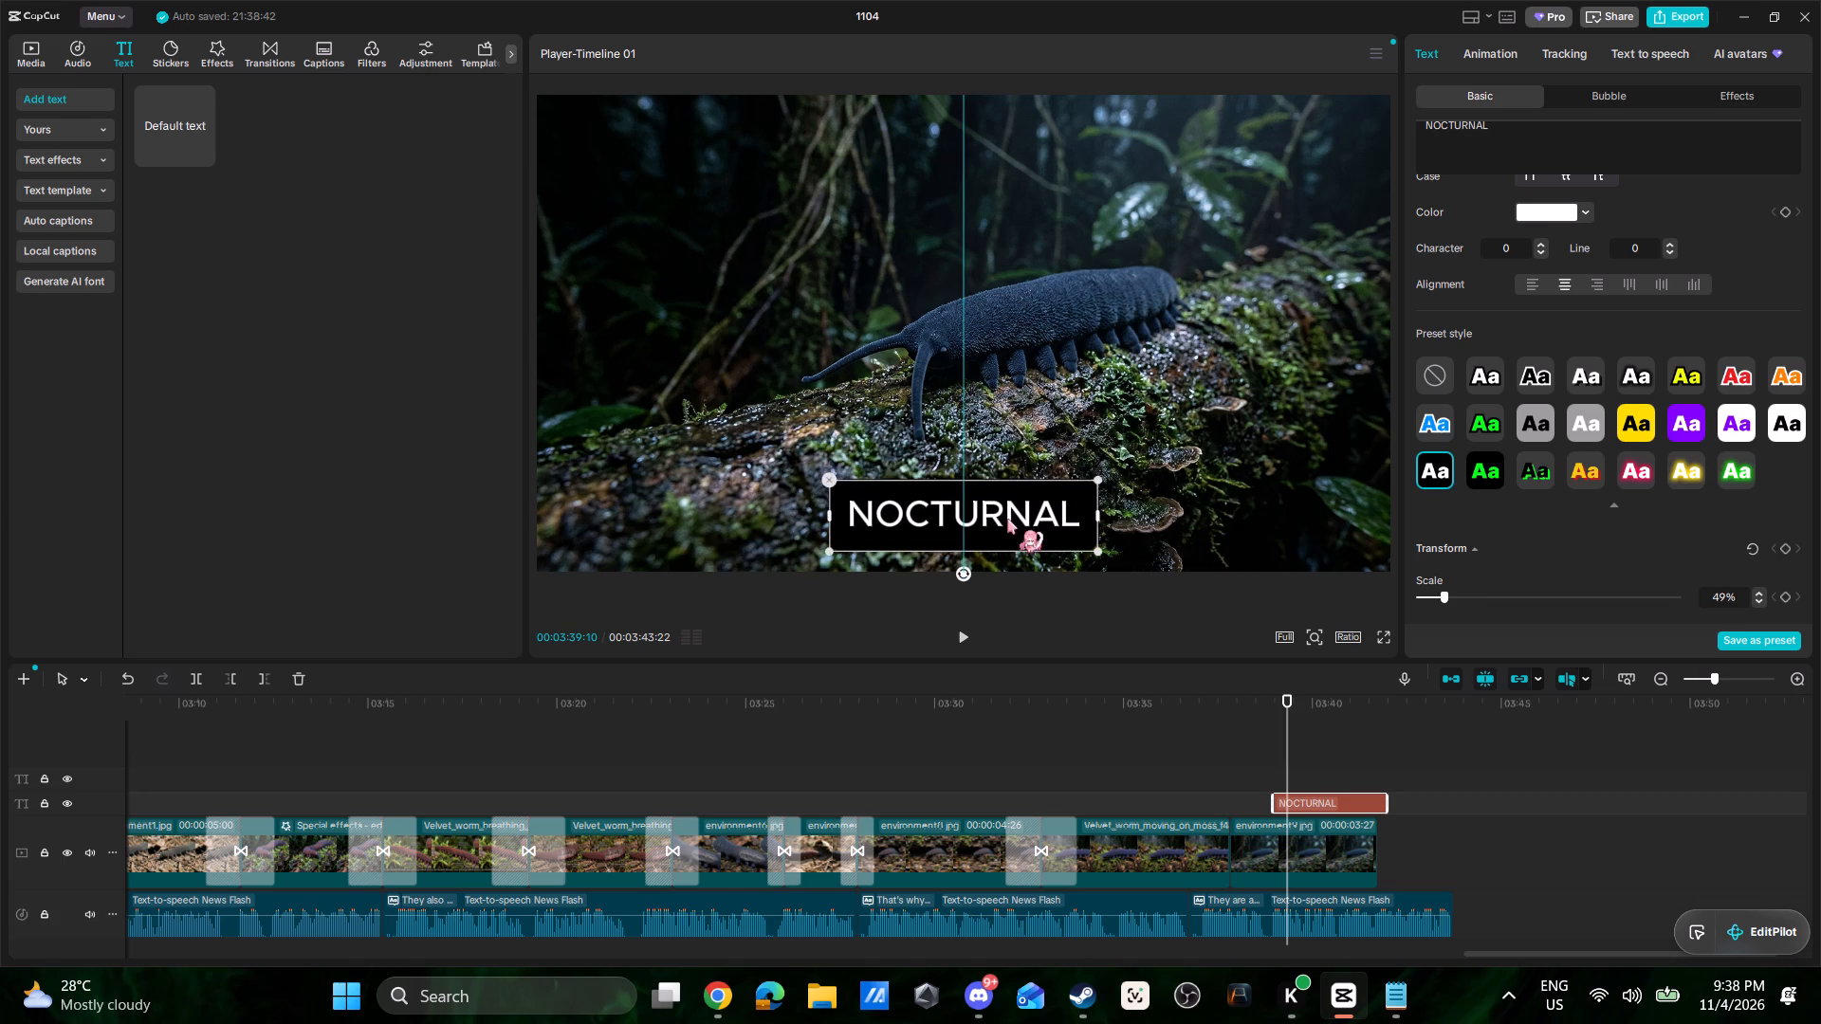
pyautogui.moveTo(1007, 519); pyautogui.dragTo(1010, 510)
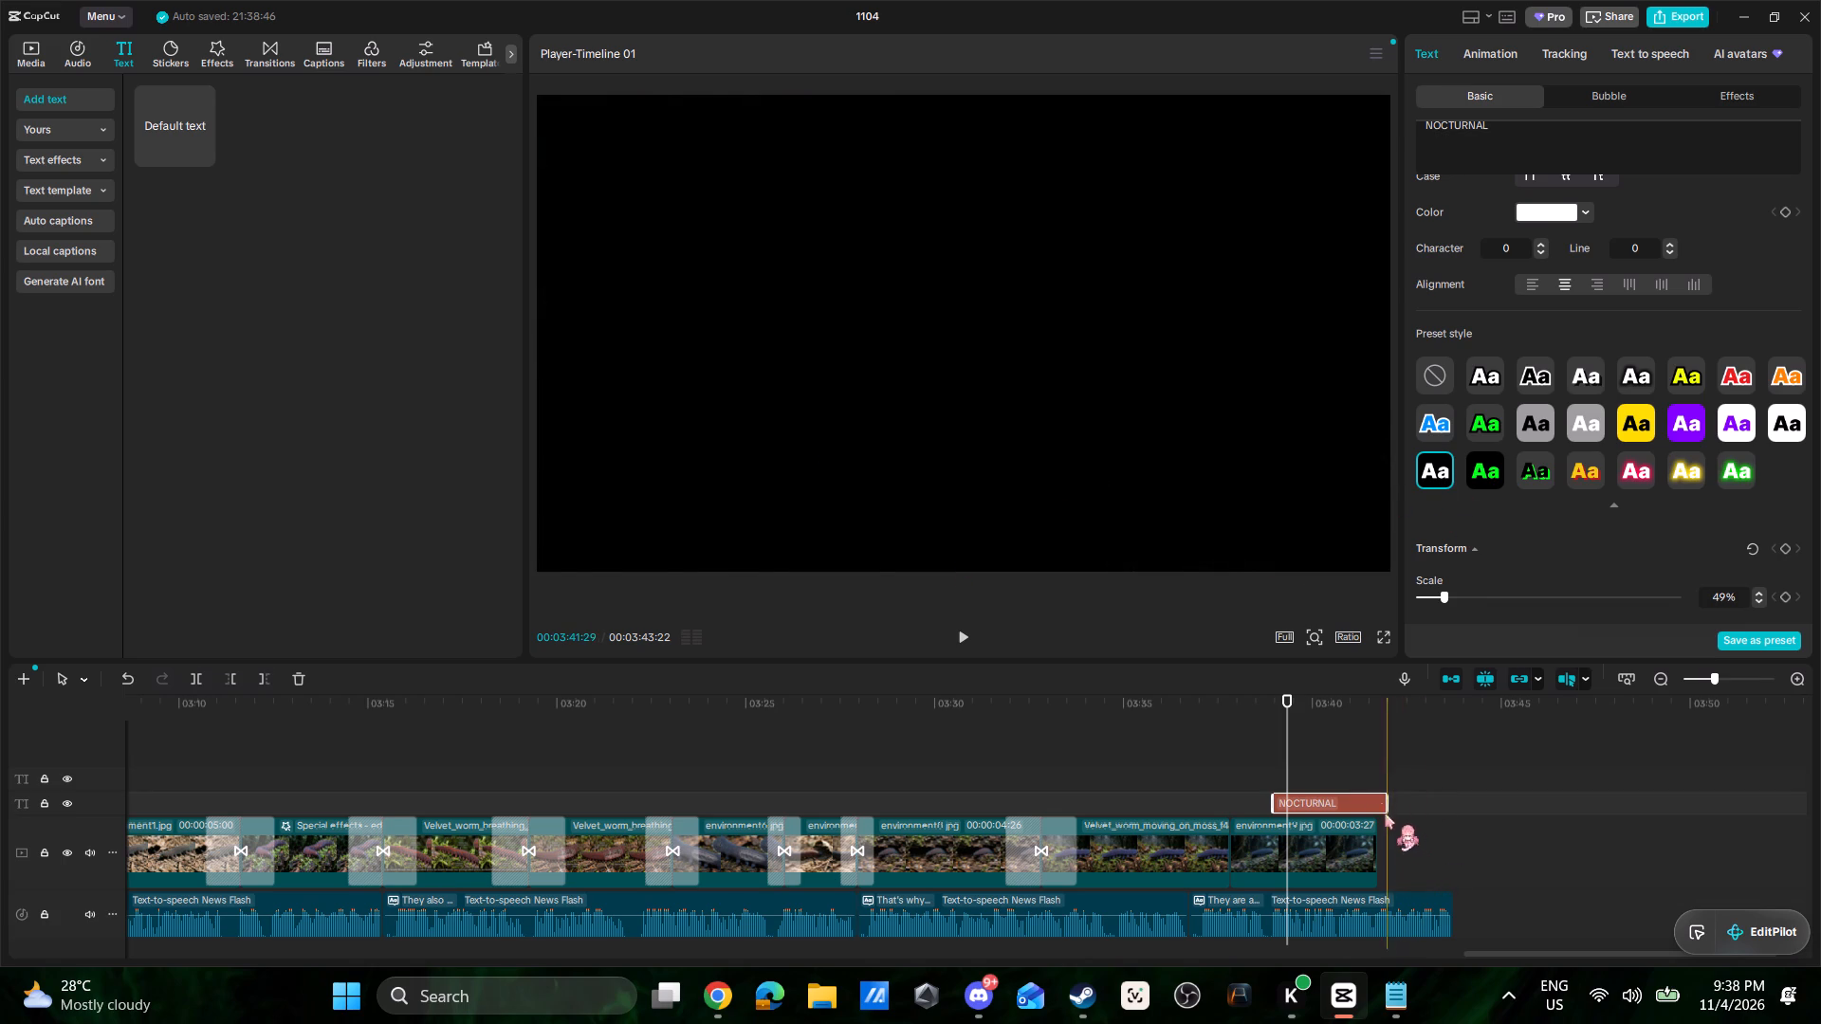
# Shorten the NOCTURNAL title and move it to match its narration, running from the start of environment9.jpg to about 3:39:23.
pyautogui.hotkey('alt', 'Tab')
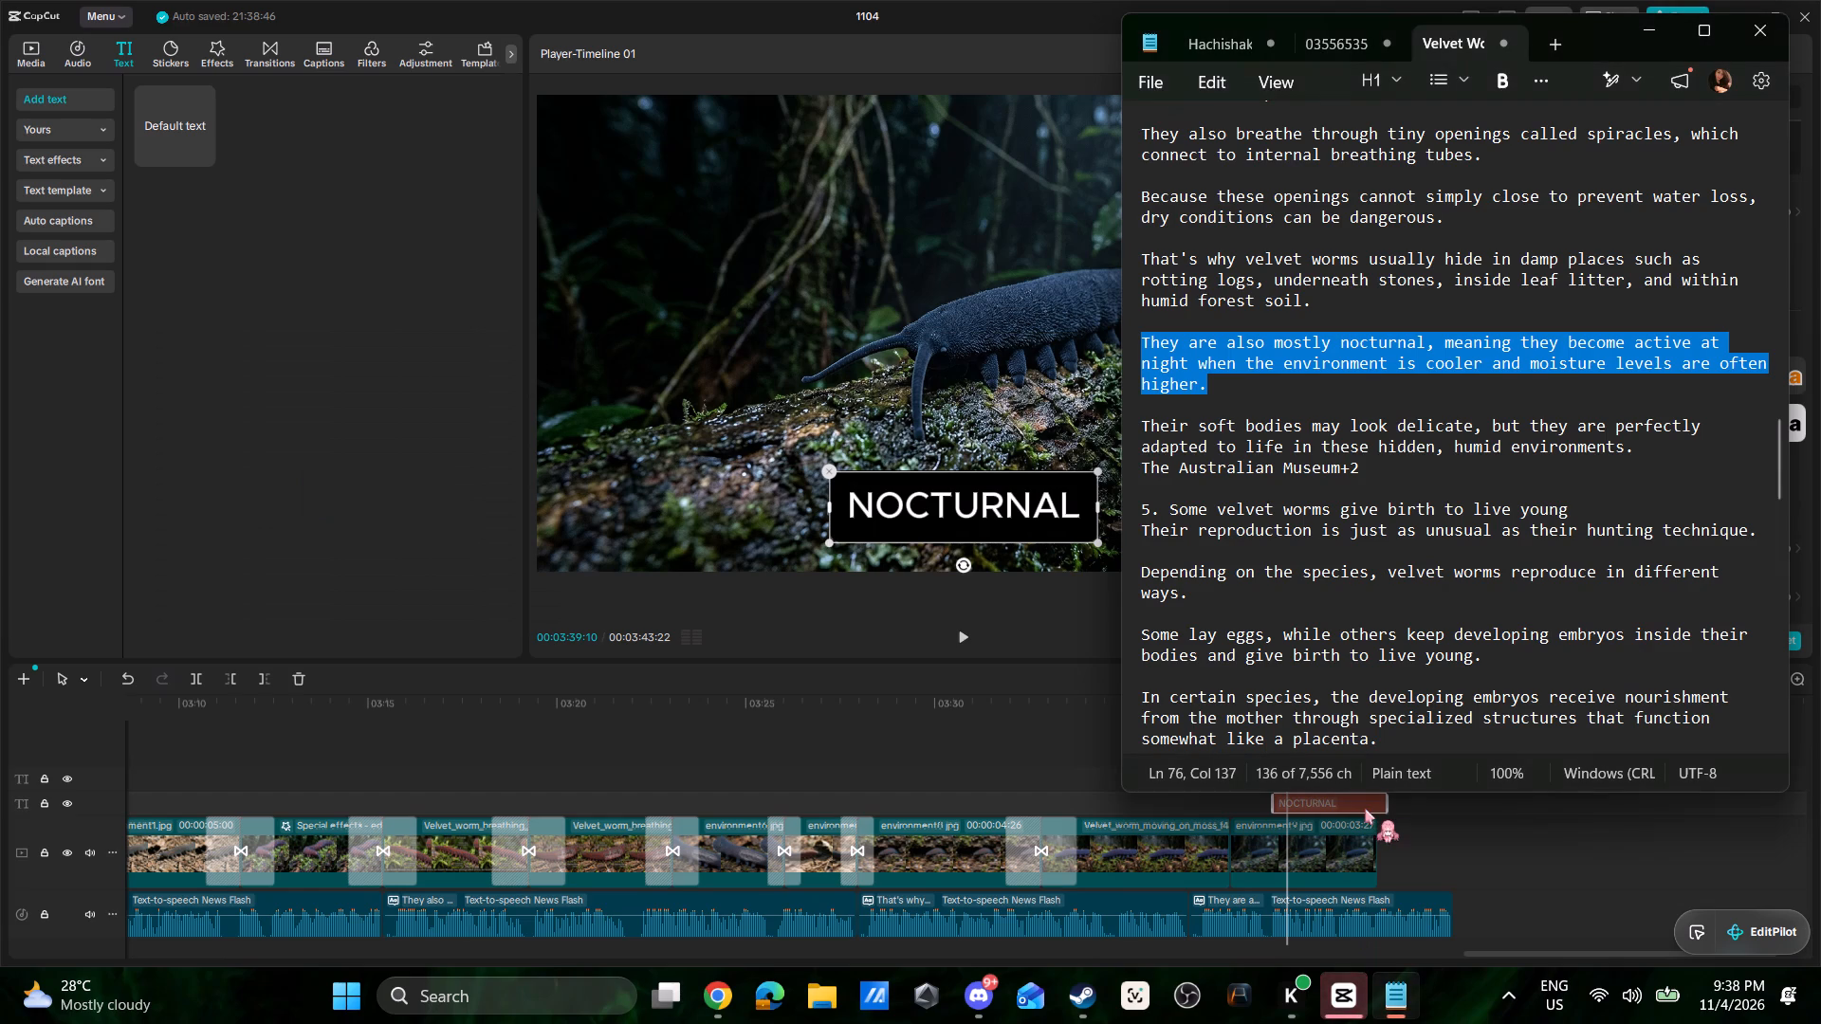
pyautogui.hotkey('alt', 'Tab')
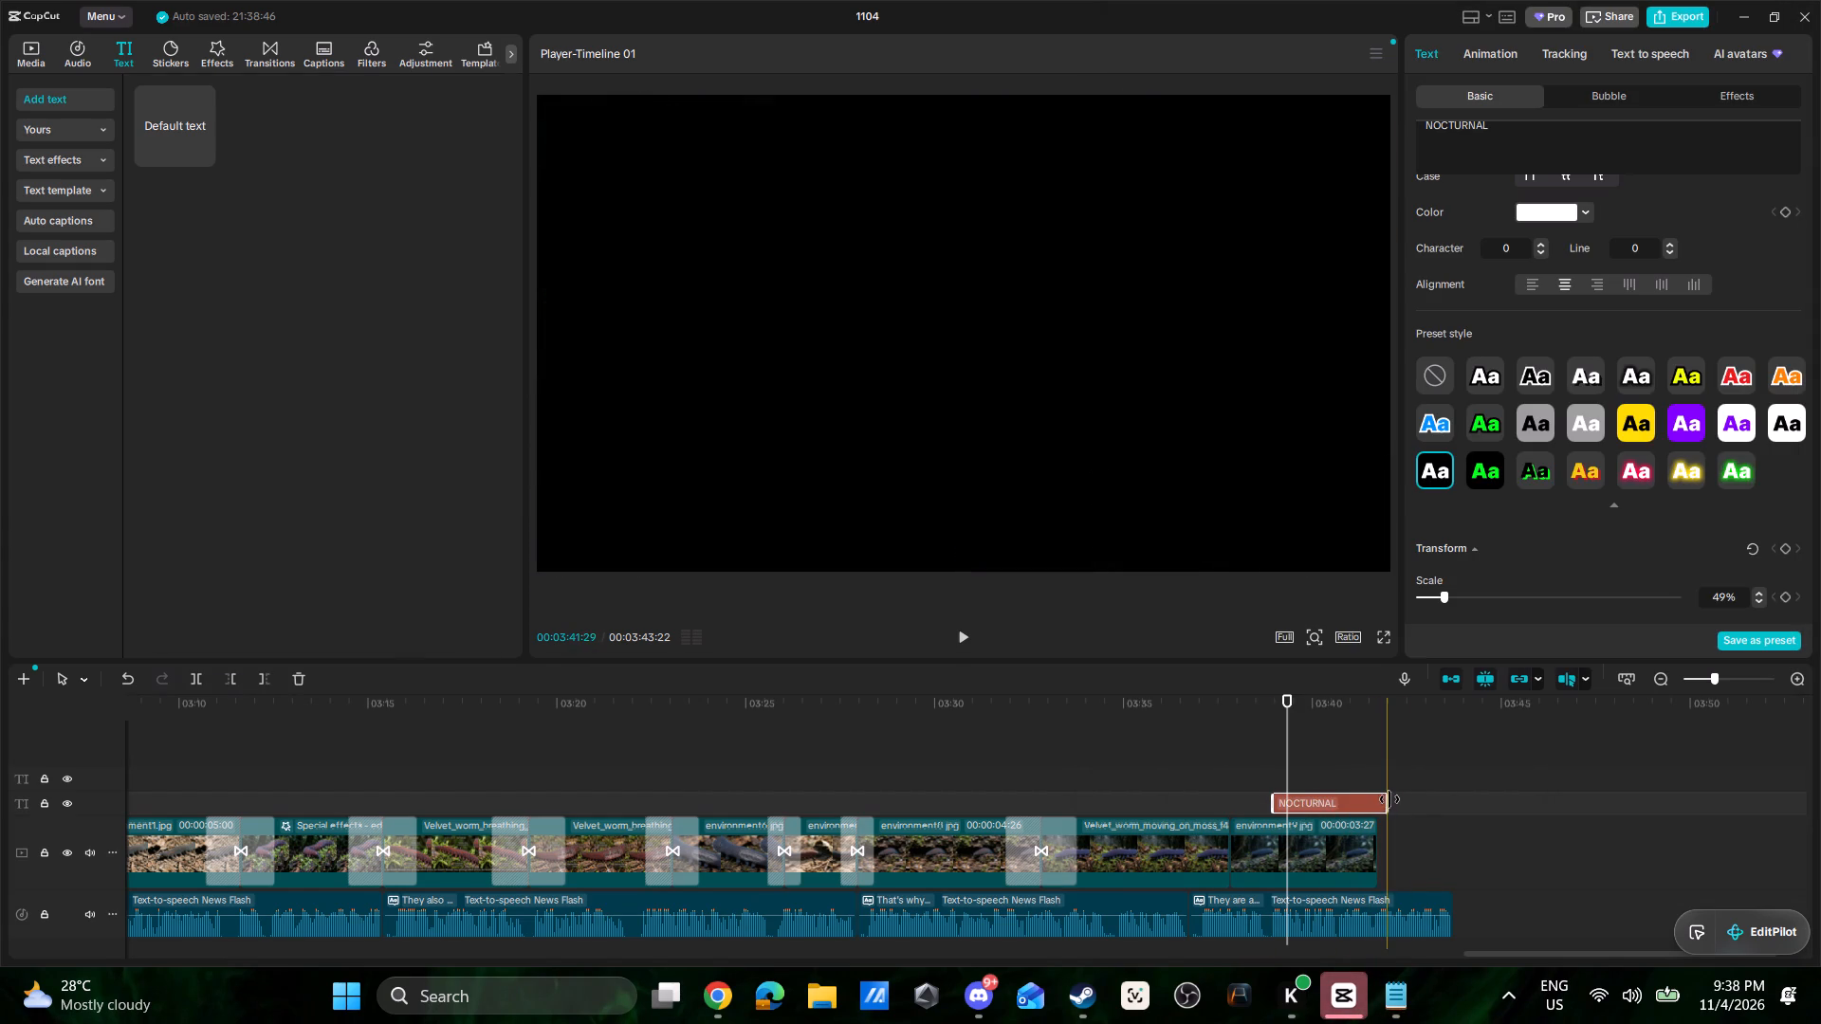
pyautogui.moveTo(1389, 799); pyautogui.dragTo(1323, 802)
pyautogui.click(1213, 782)
pyautogui.press('space')
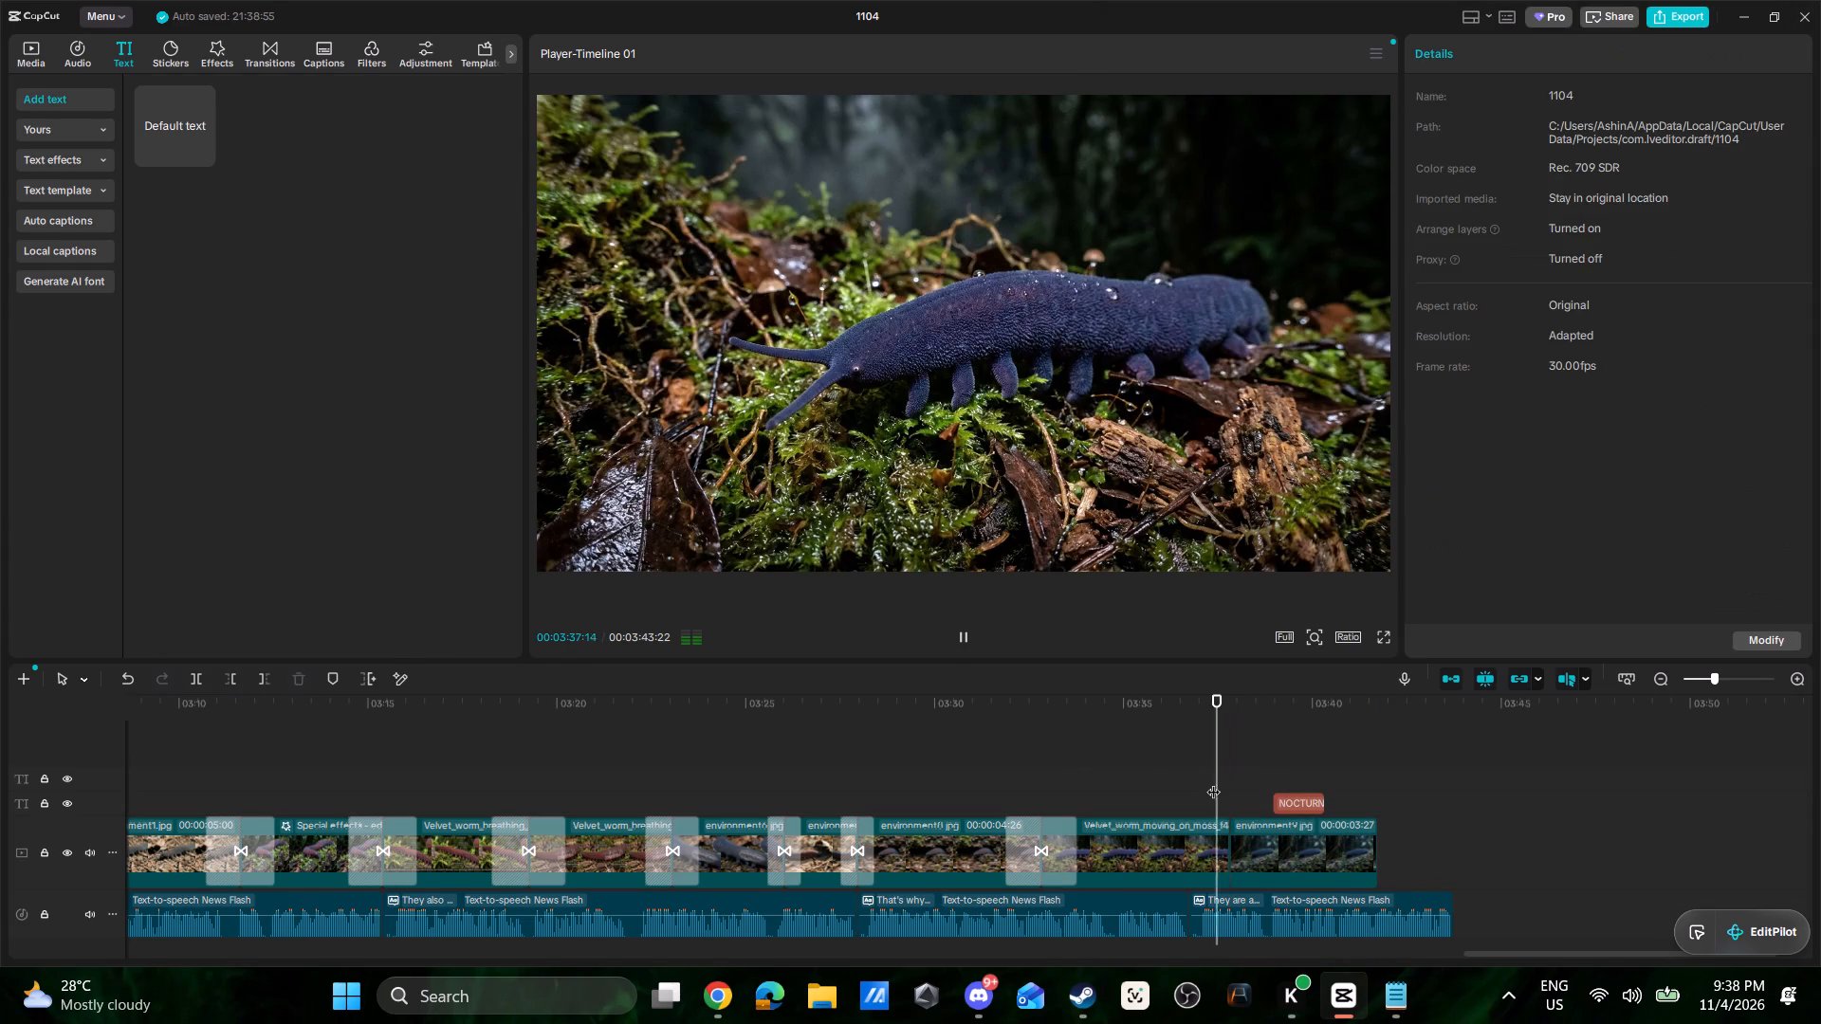
pyautogui.press('space')
pyautogui.moveTo(1294, 800); pyautogui.dragTo(1257, 802)
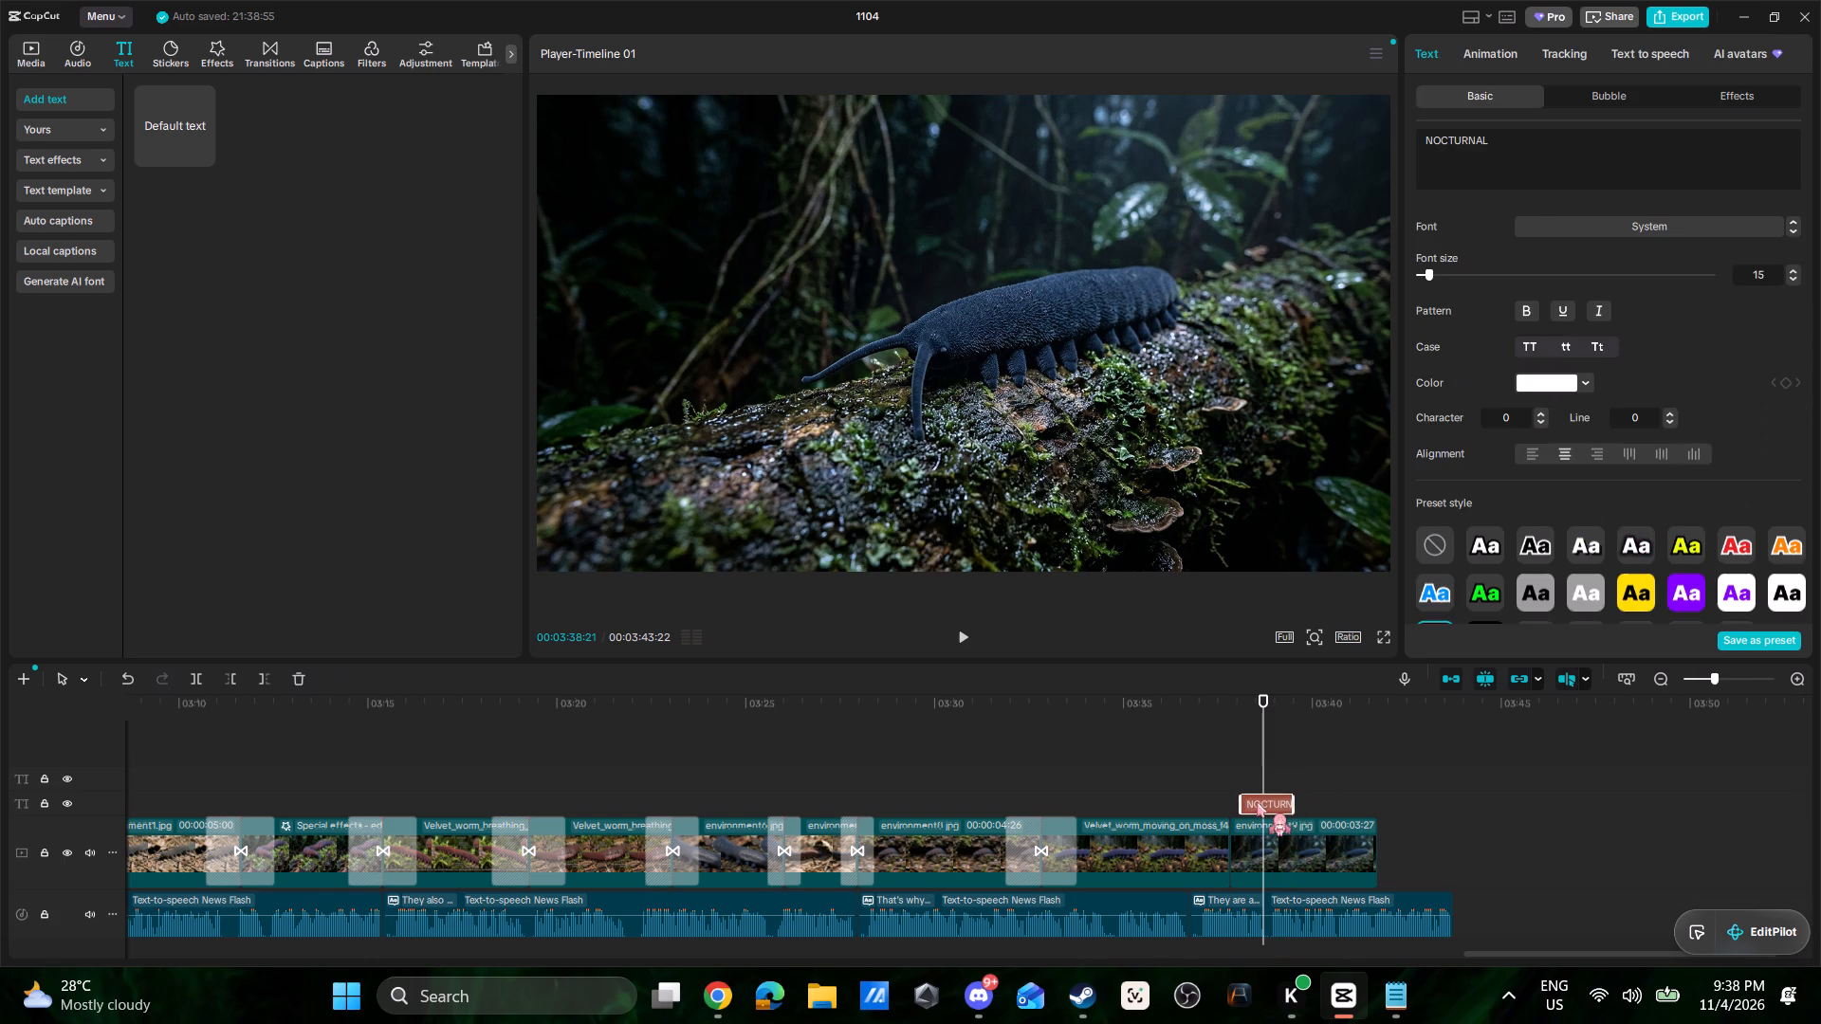
pyautogui.moveTo(1257, 802); pyautogui.dragTo(1252, 802)
pyautogui.moveTo(1280, 798); pyautogui.dragTo(1301, 800)
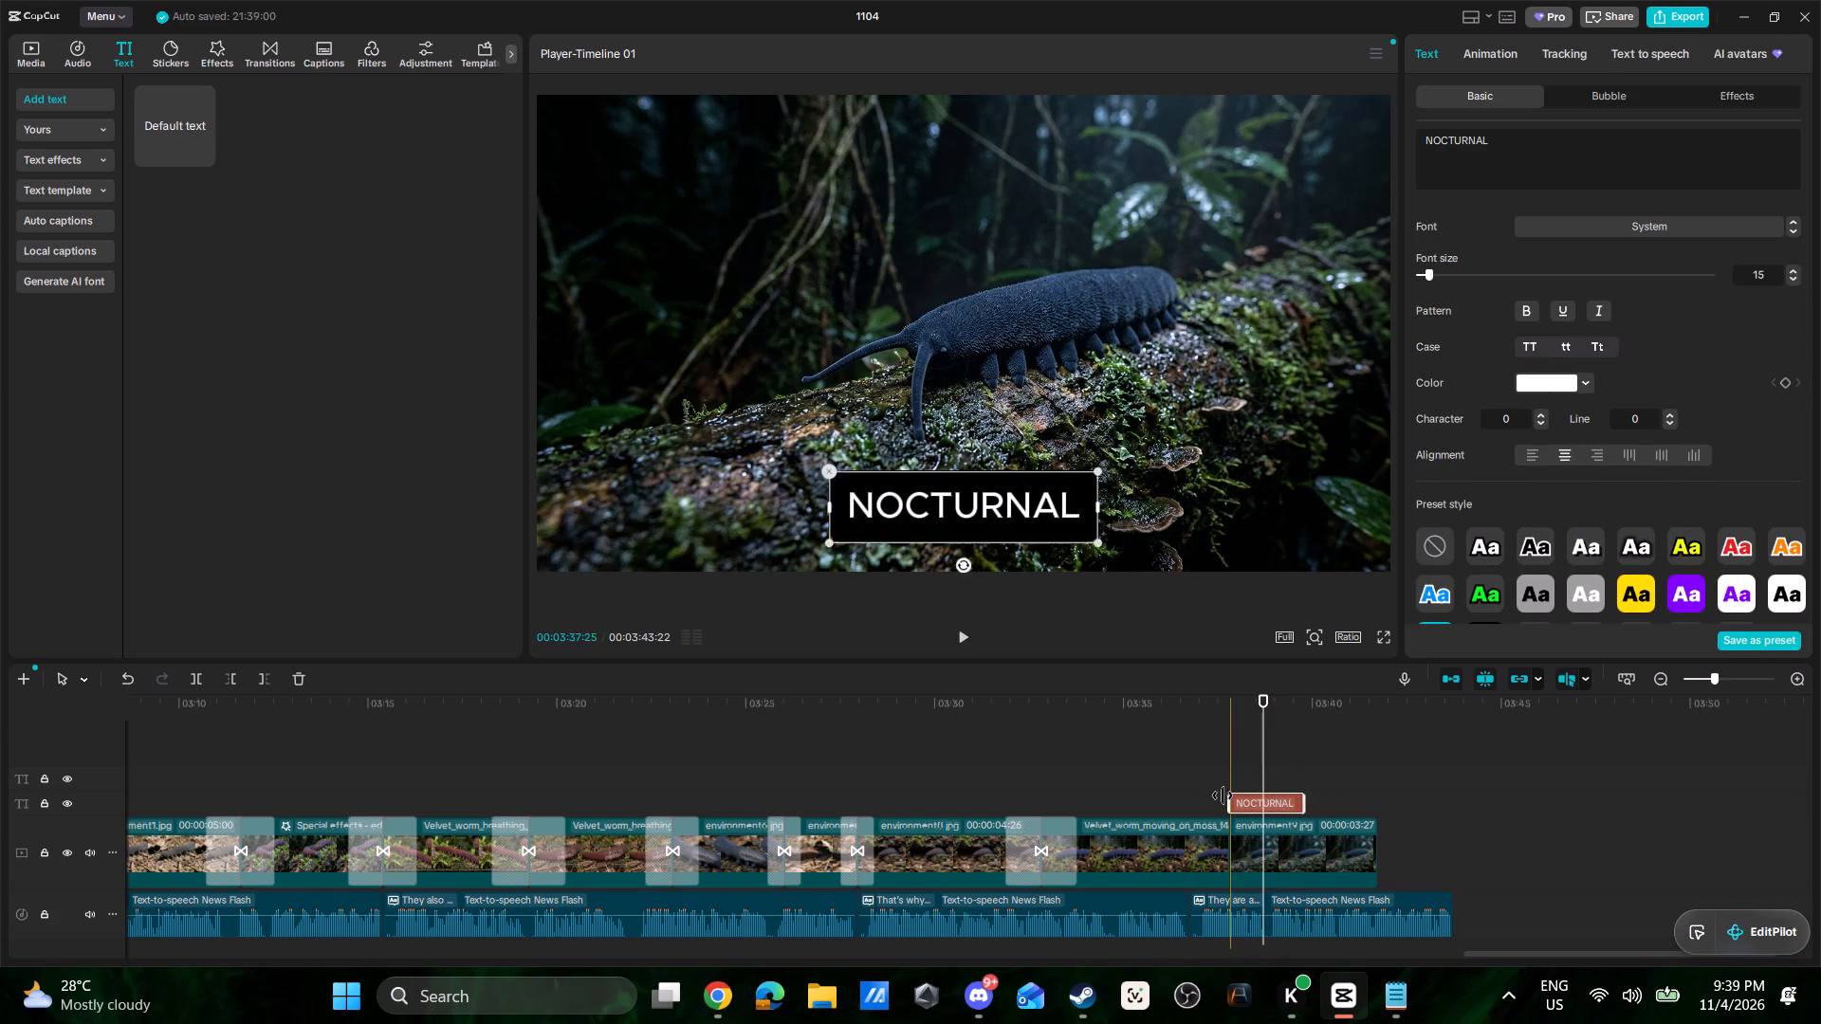
# Play the NOCTURNAL title against the narration and extend its end to just past 3:40.
pyautogui.click(1185, 790)
pyautogui.press('space')
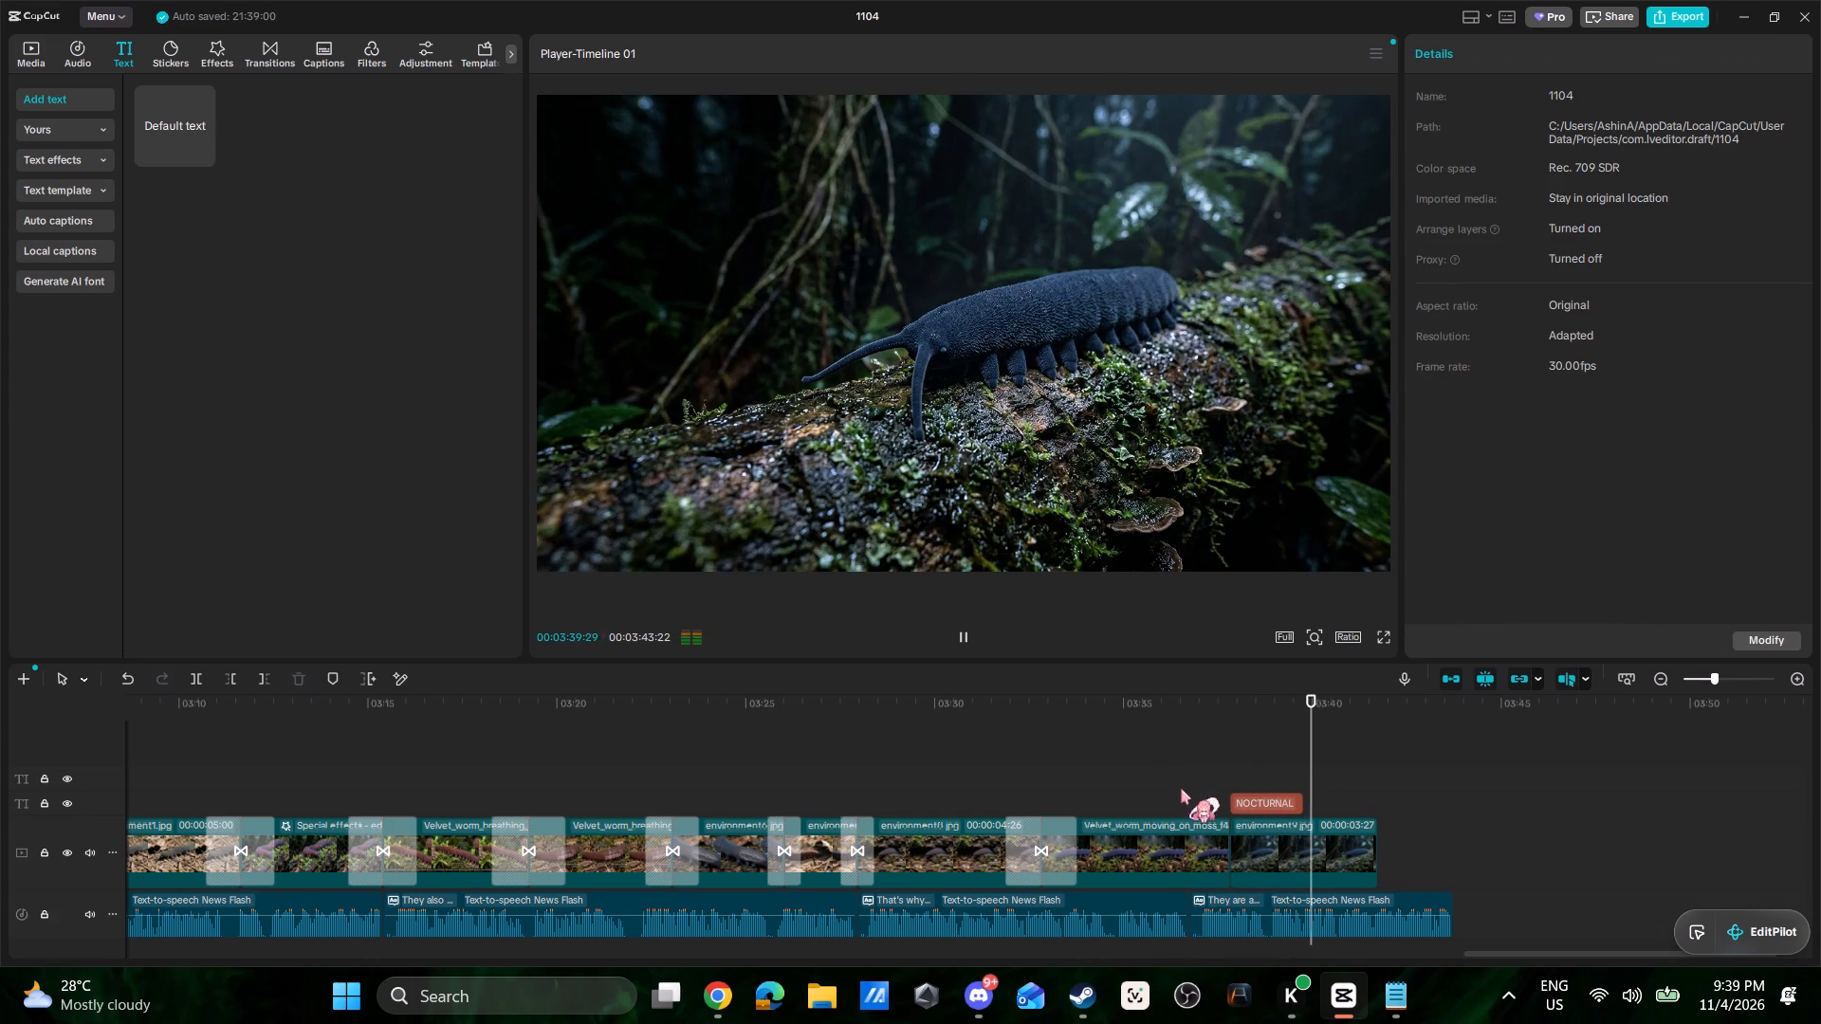
pyautogui.press('space')
pyautogui.click(1284, 808)
pyautogui.moveTo(1304, 808); pyautogui.dragTo(1312, 808)
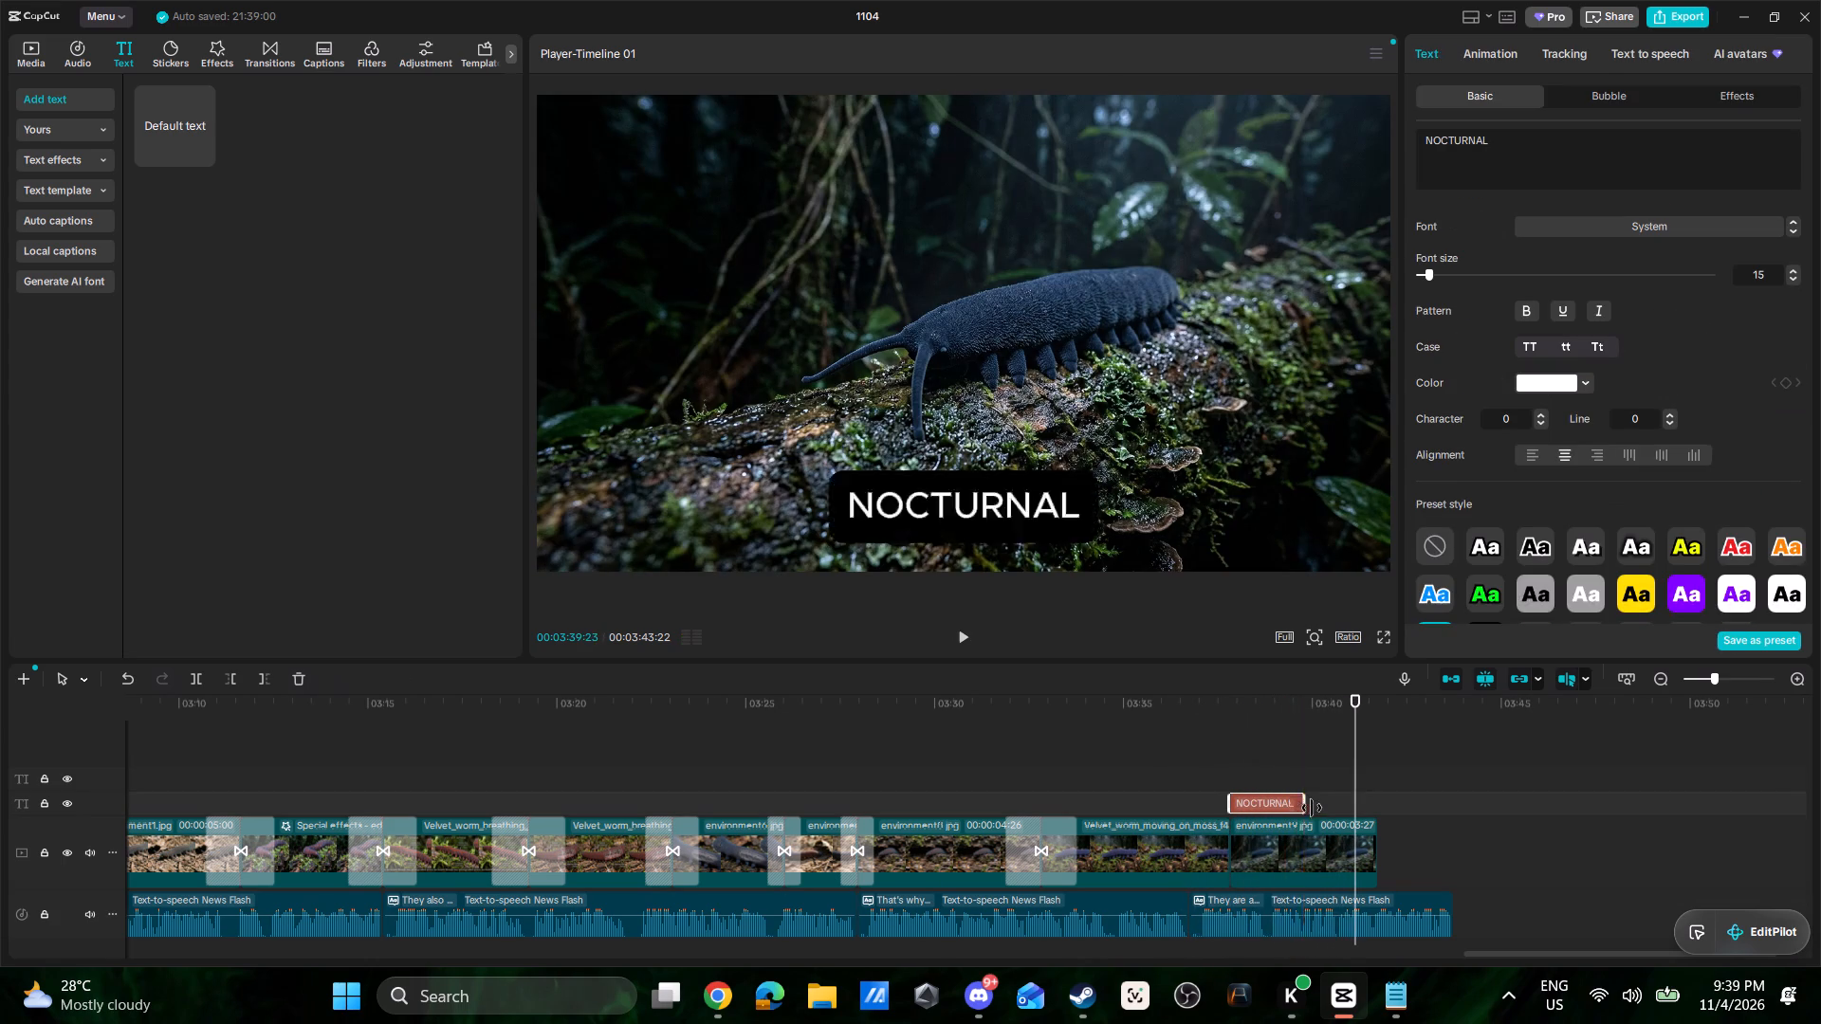
pyautogui.moveTo(1312, 808); pyautogui.dragTo(1326, 808)
pyautogui.click(1155, 784)
pyautogui.press('space')
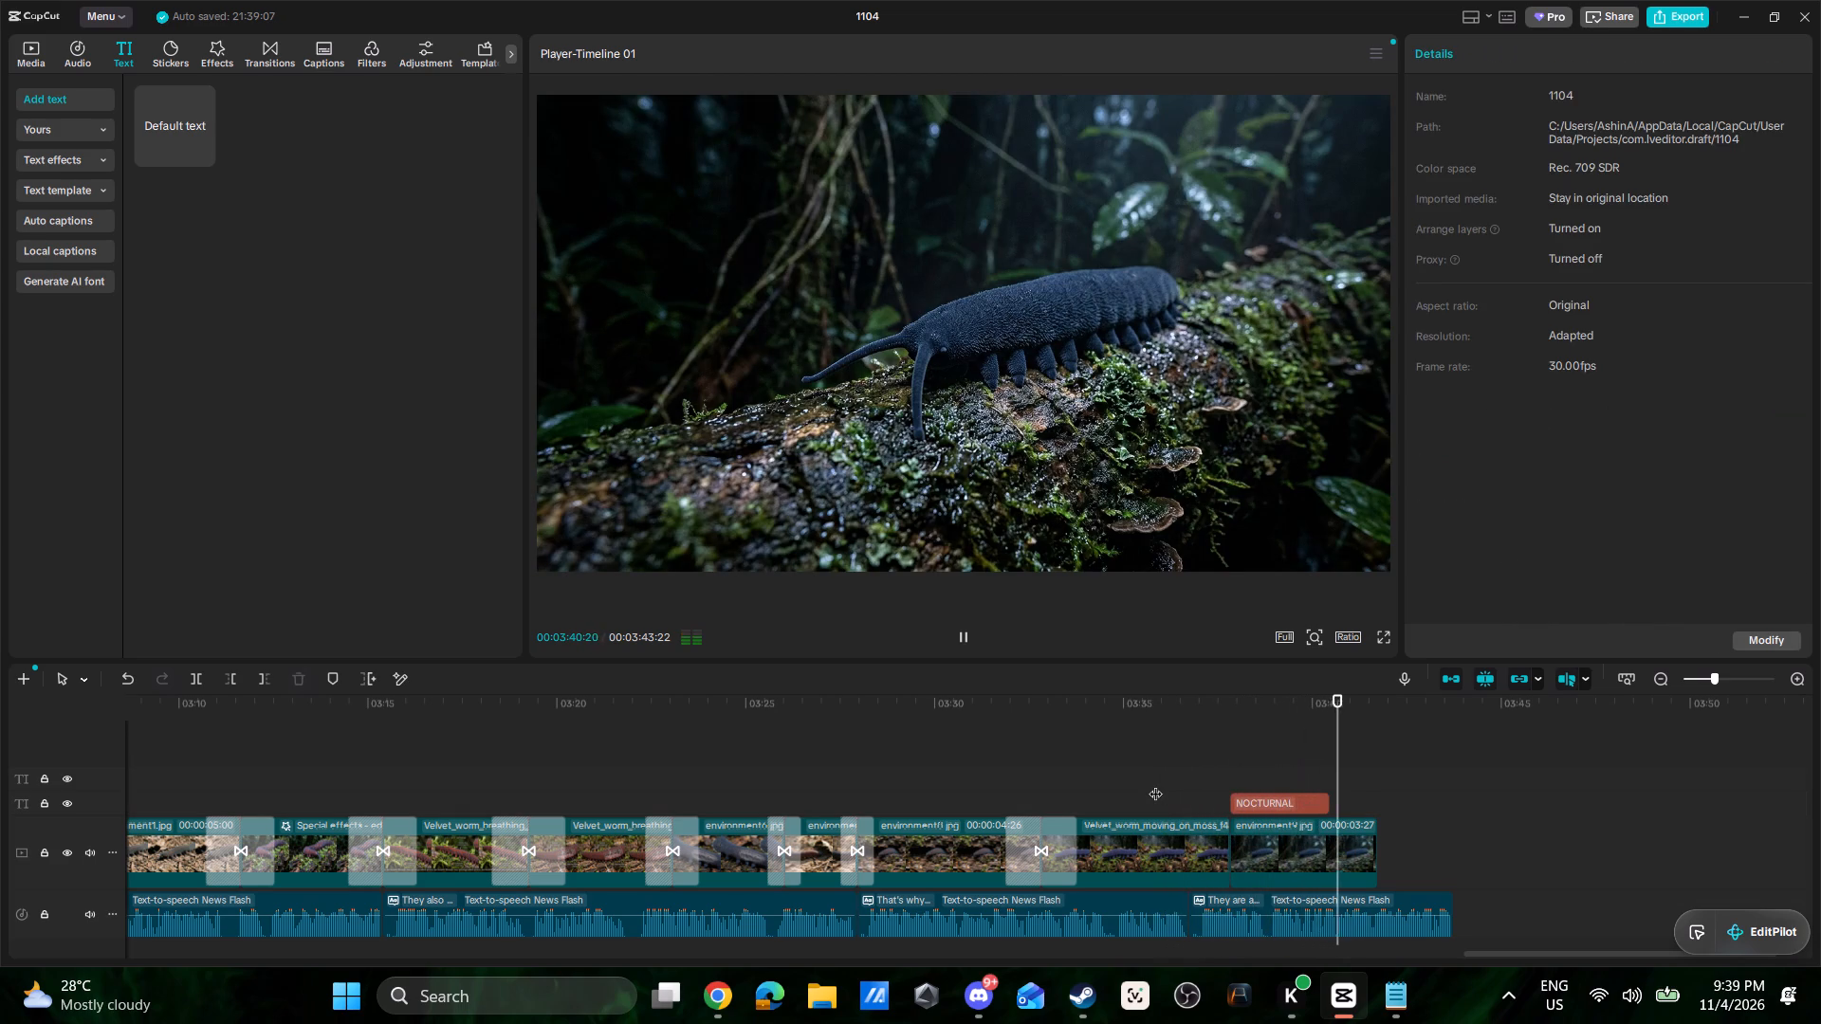
pyautogui.press('space')
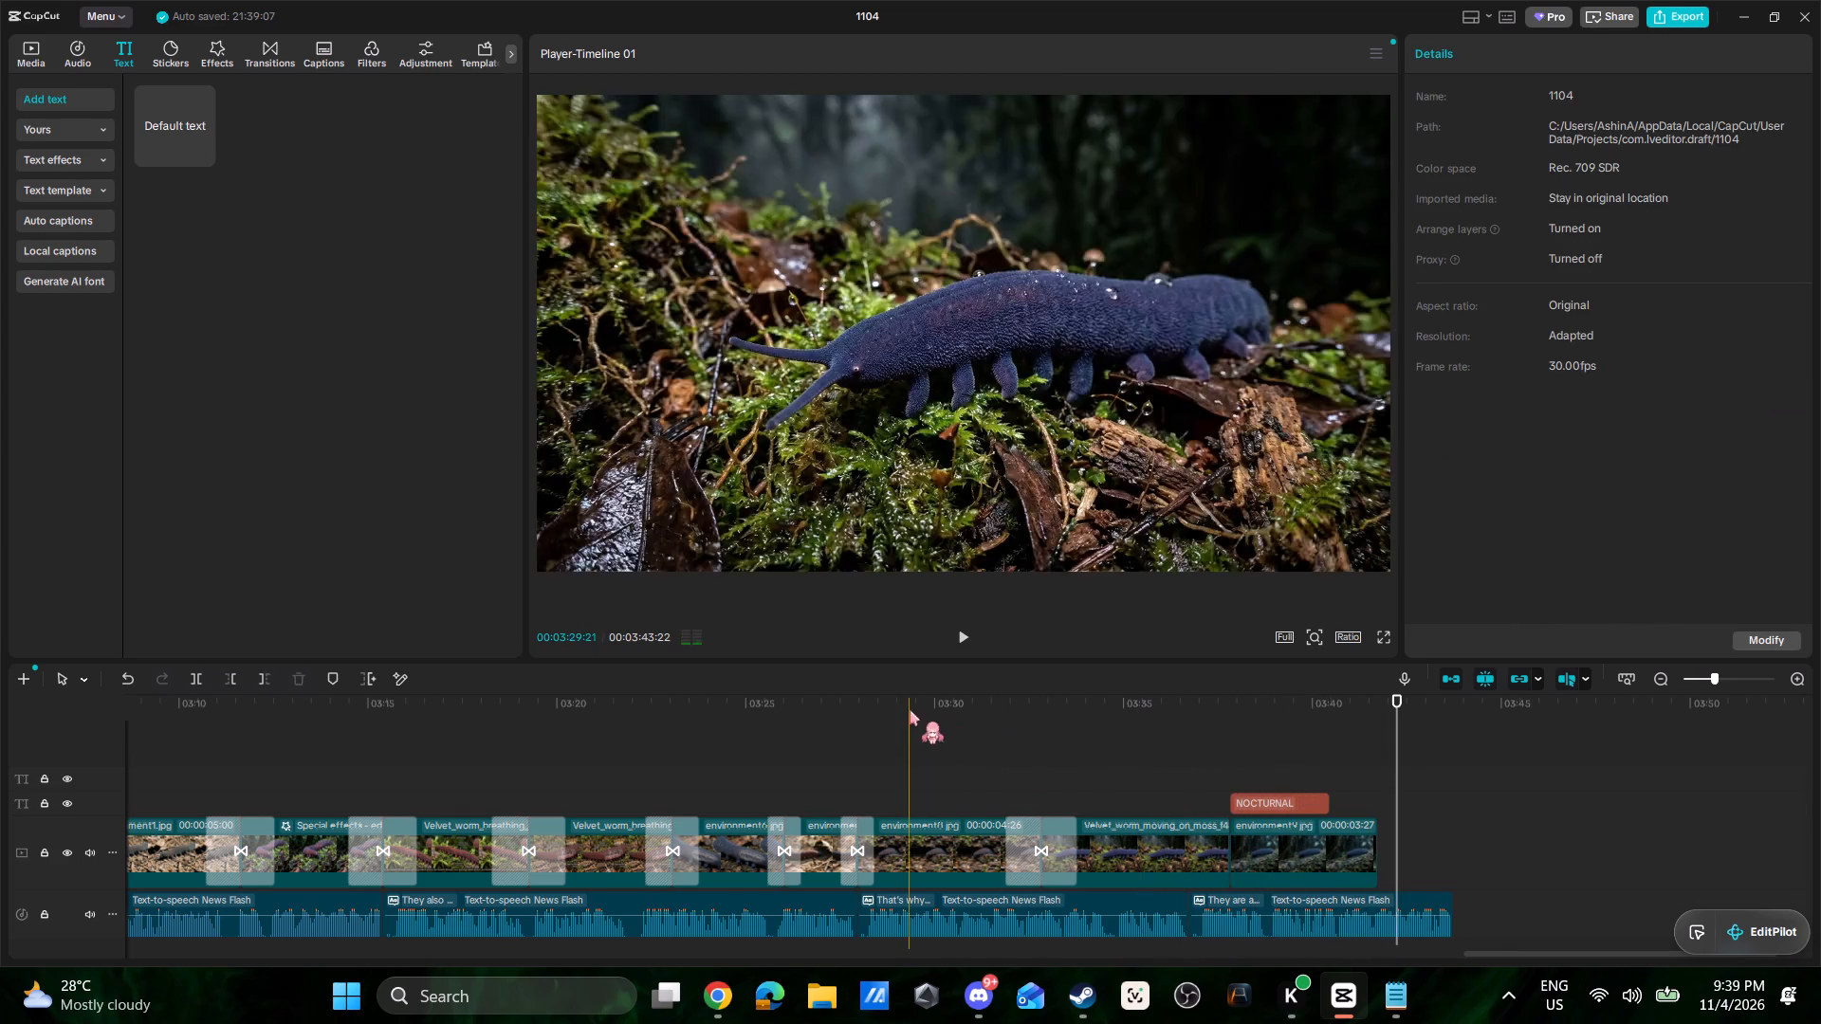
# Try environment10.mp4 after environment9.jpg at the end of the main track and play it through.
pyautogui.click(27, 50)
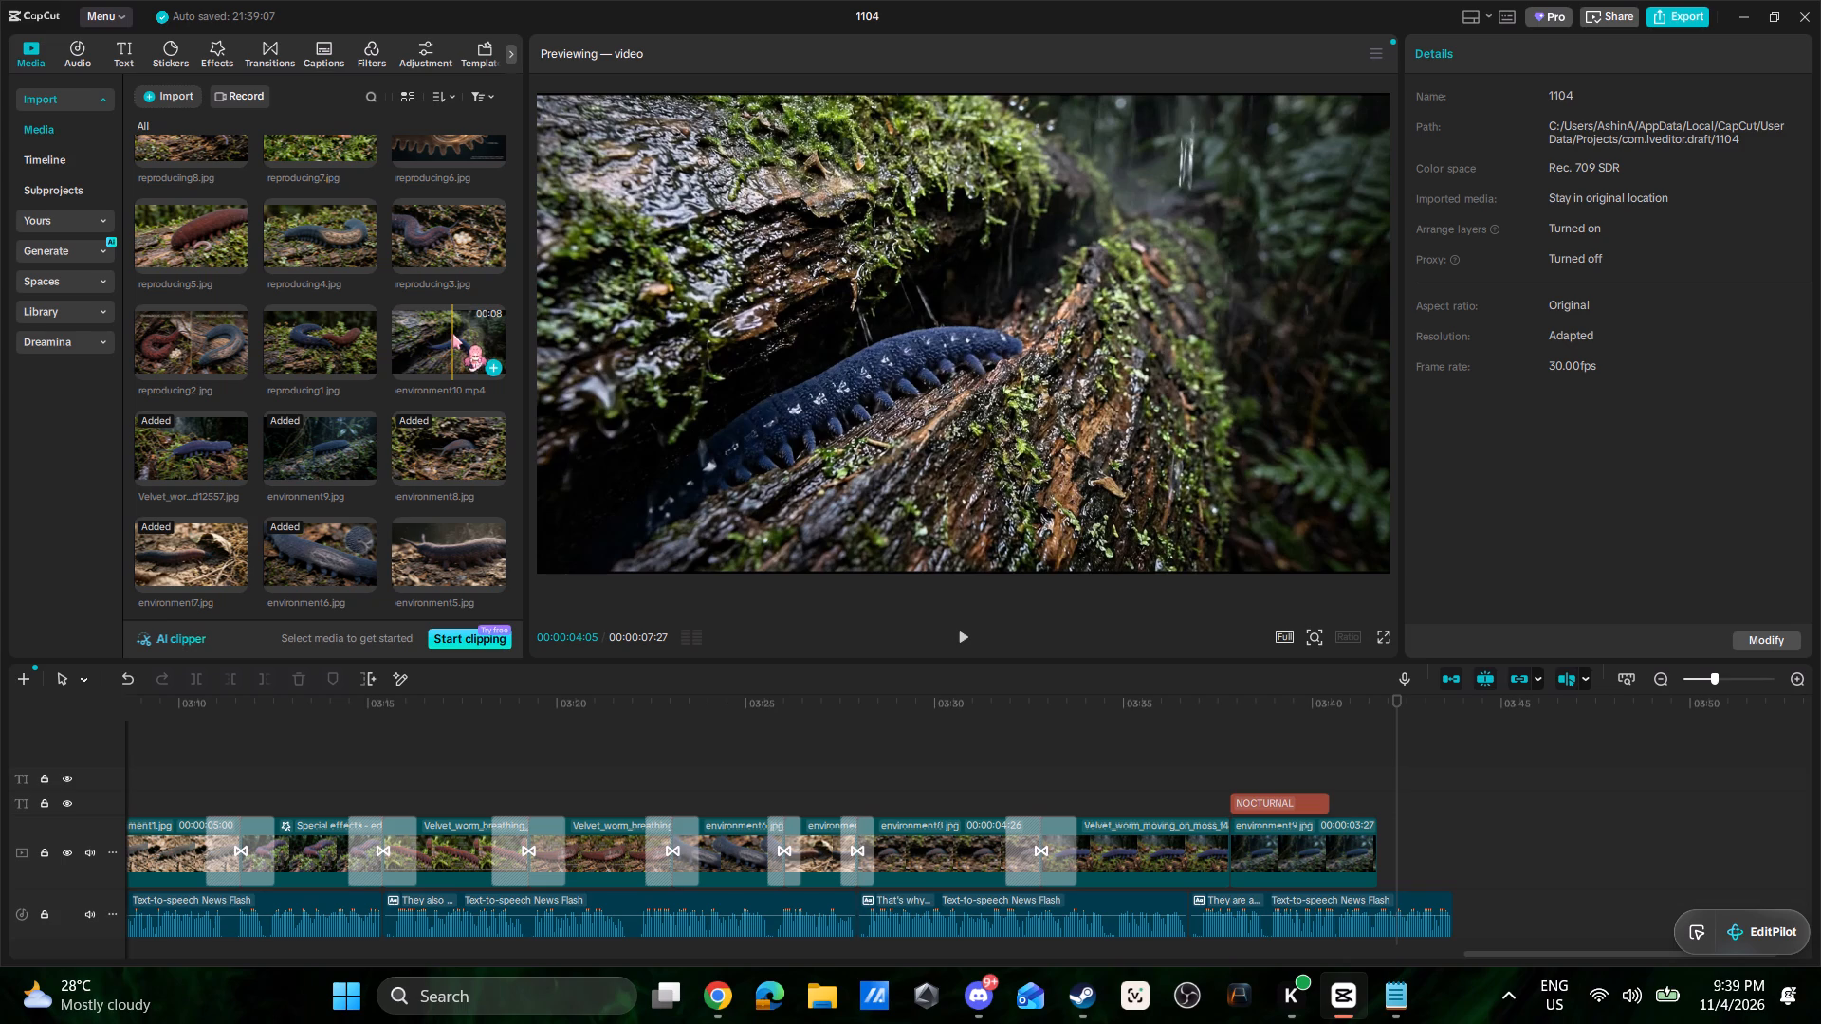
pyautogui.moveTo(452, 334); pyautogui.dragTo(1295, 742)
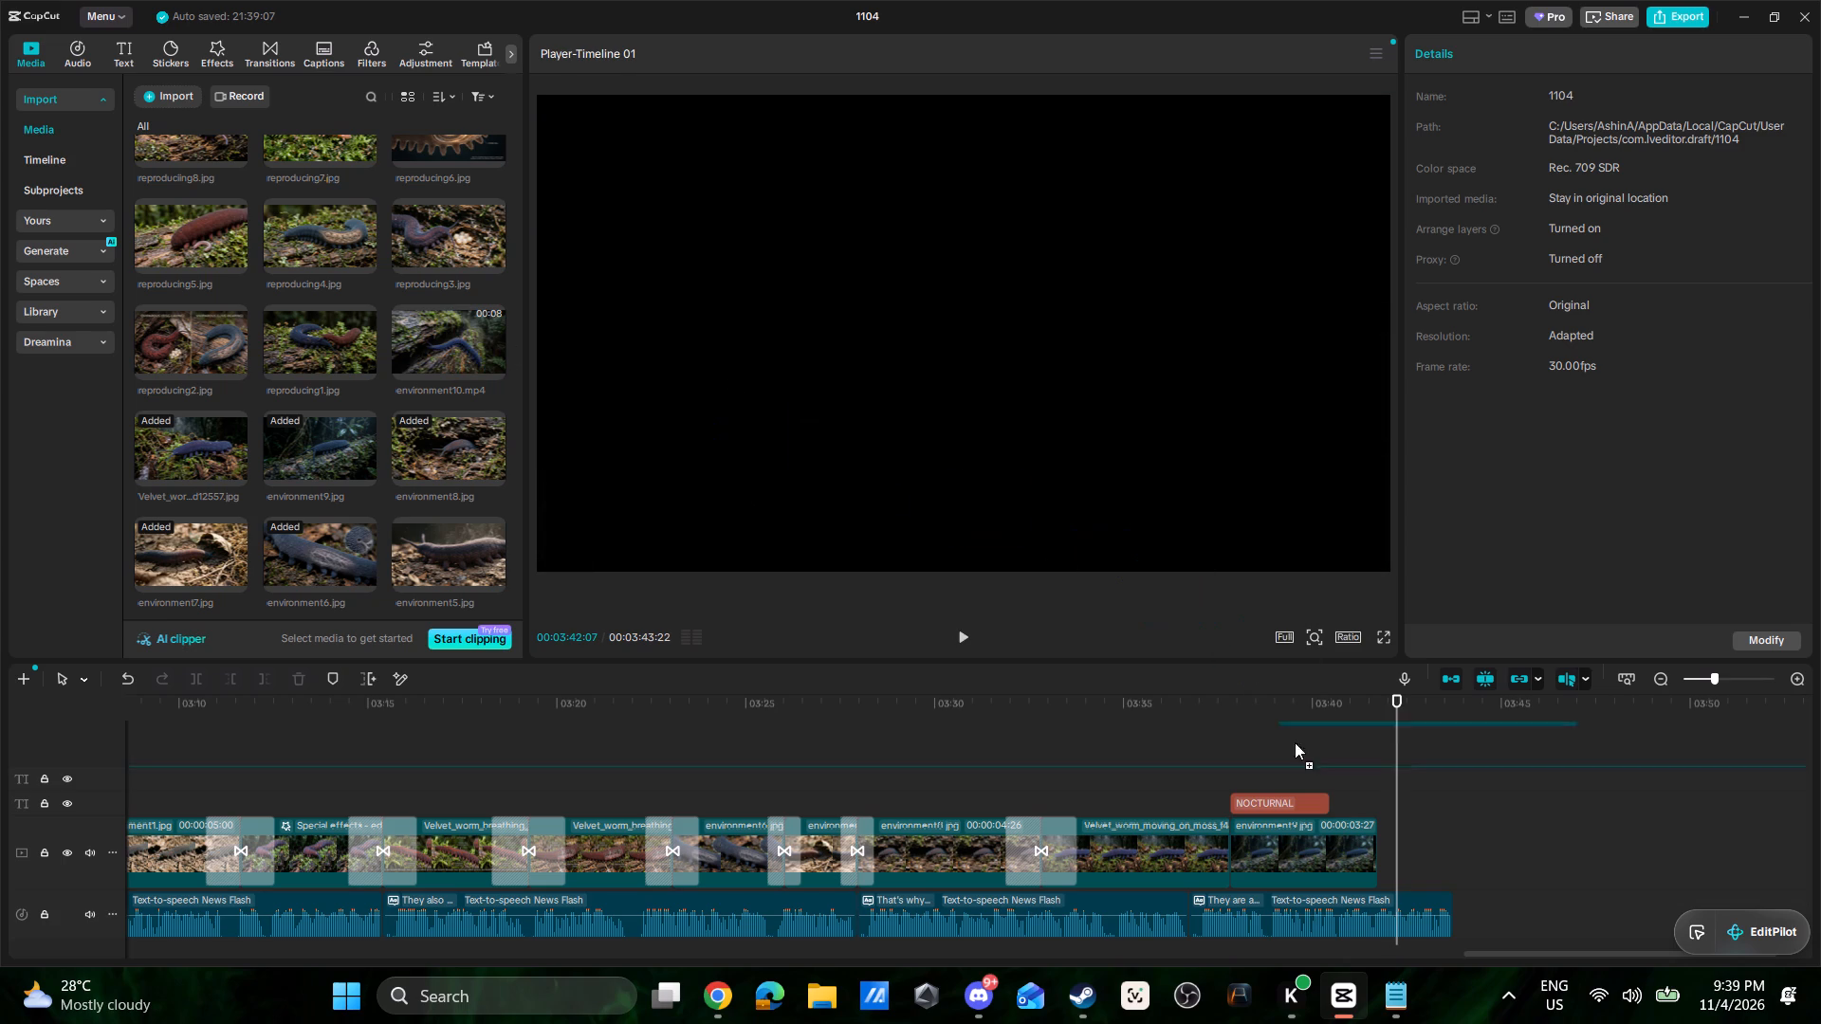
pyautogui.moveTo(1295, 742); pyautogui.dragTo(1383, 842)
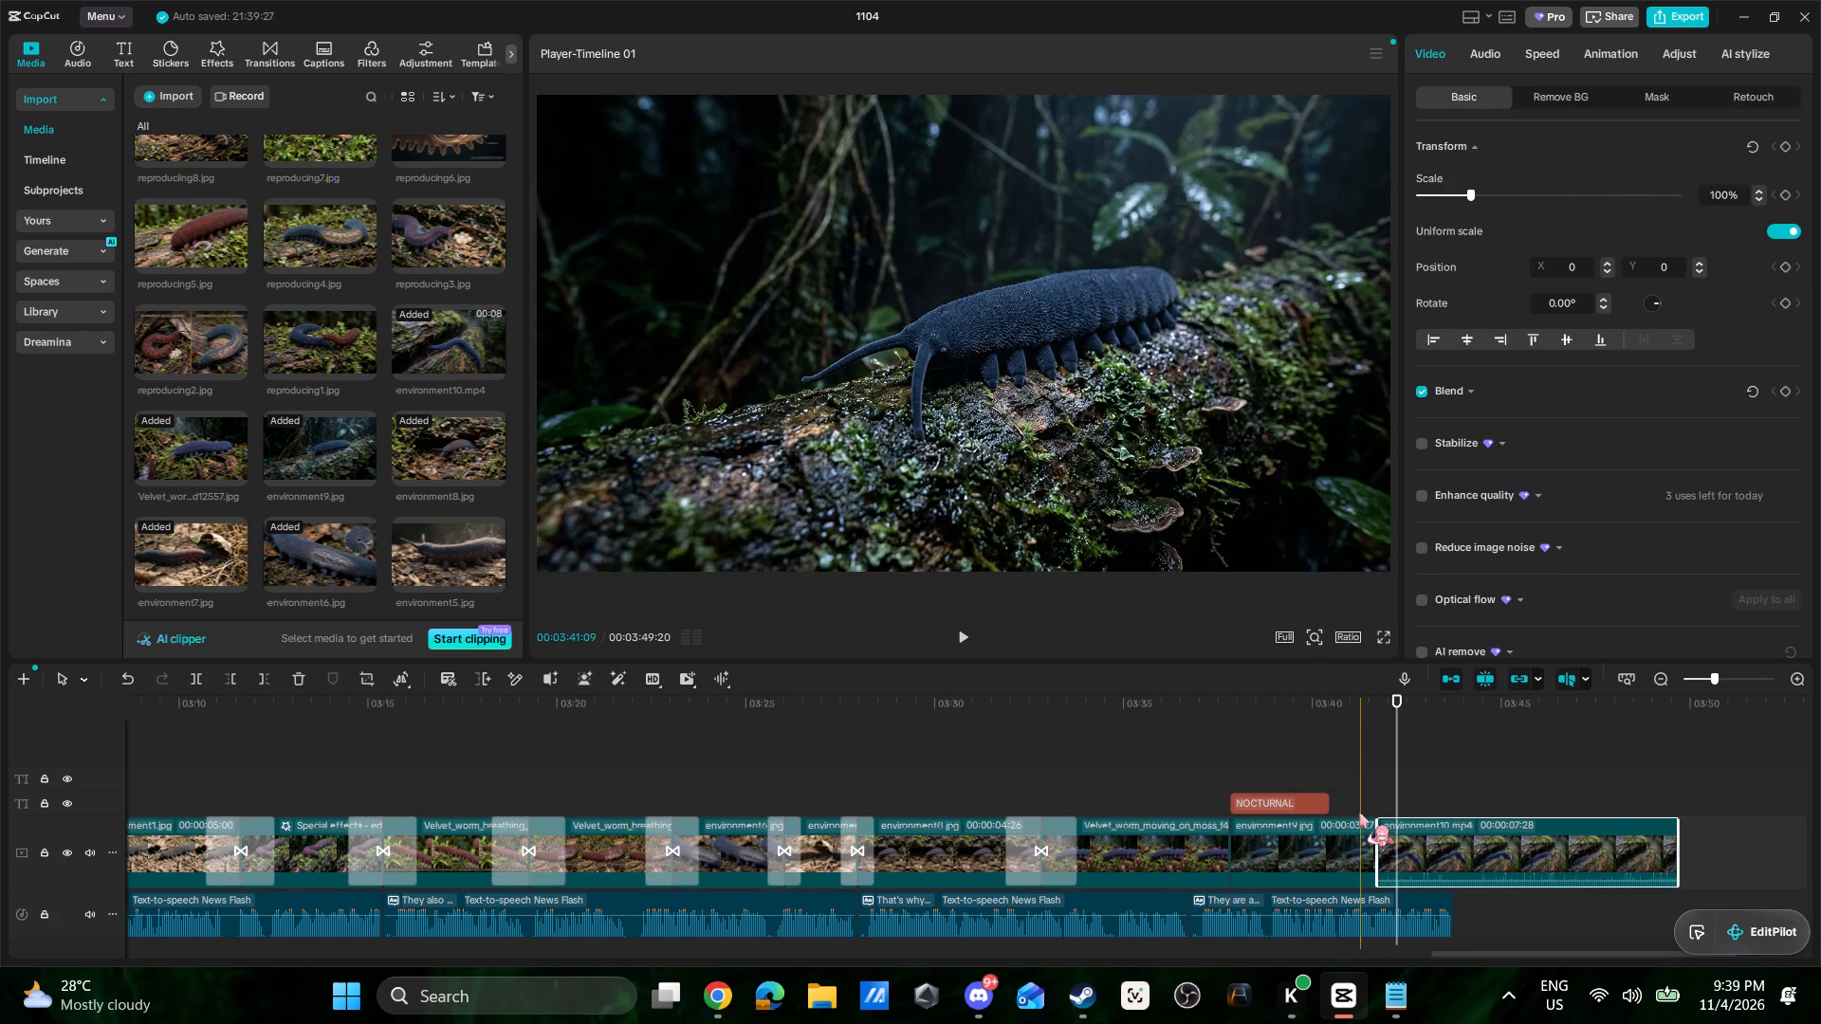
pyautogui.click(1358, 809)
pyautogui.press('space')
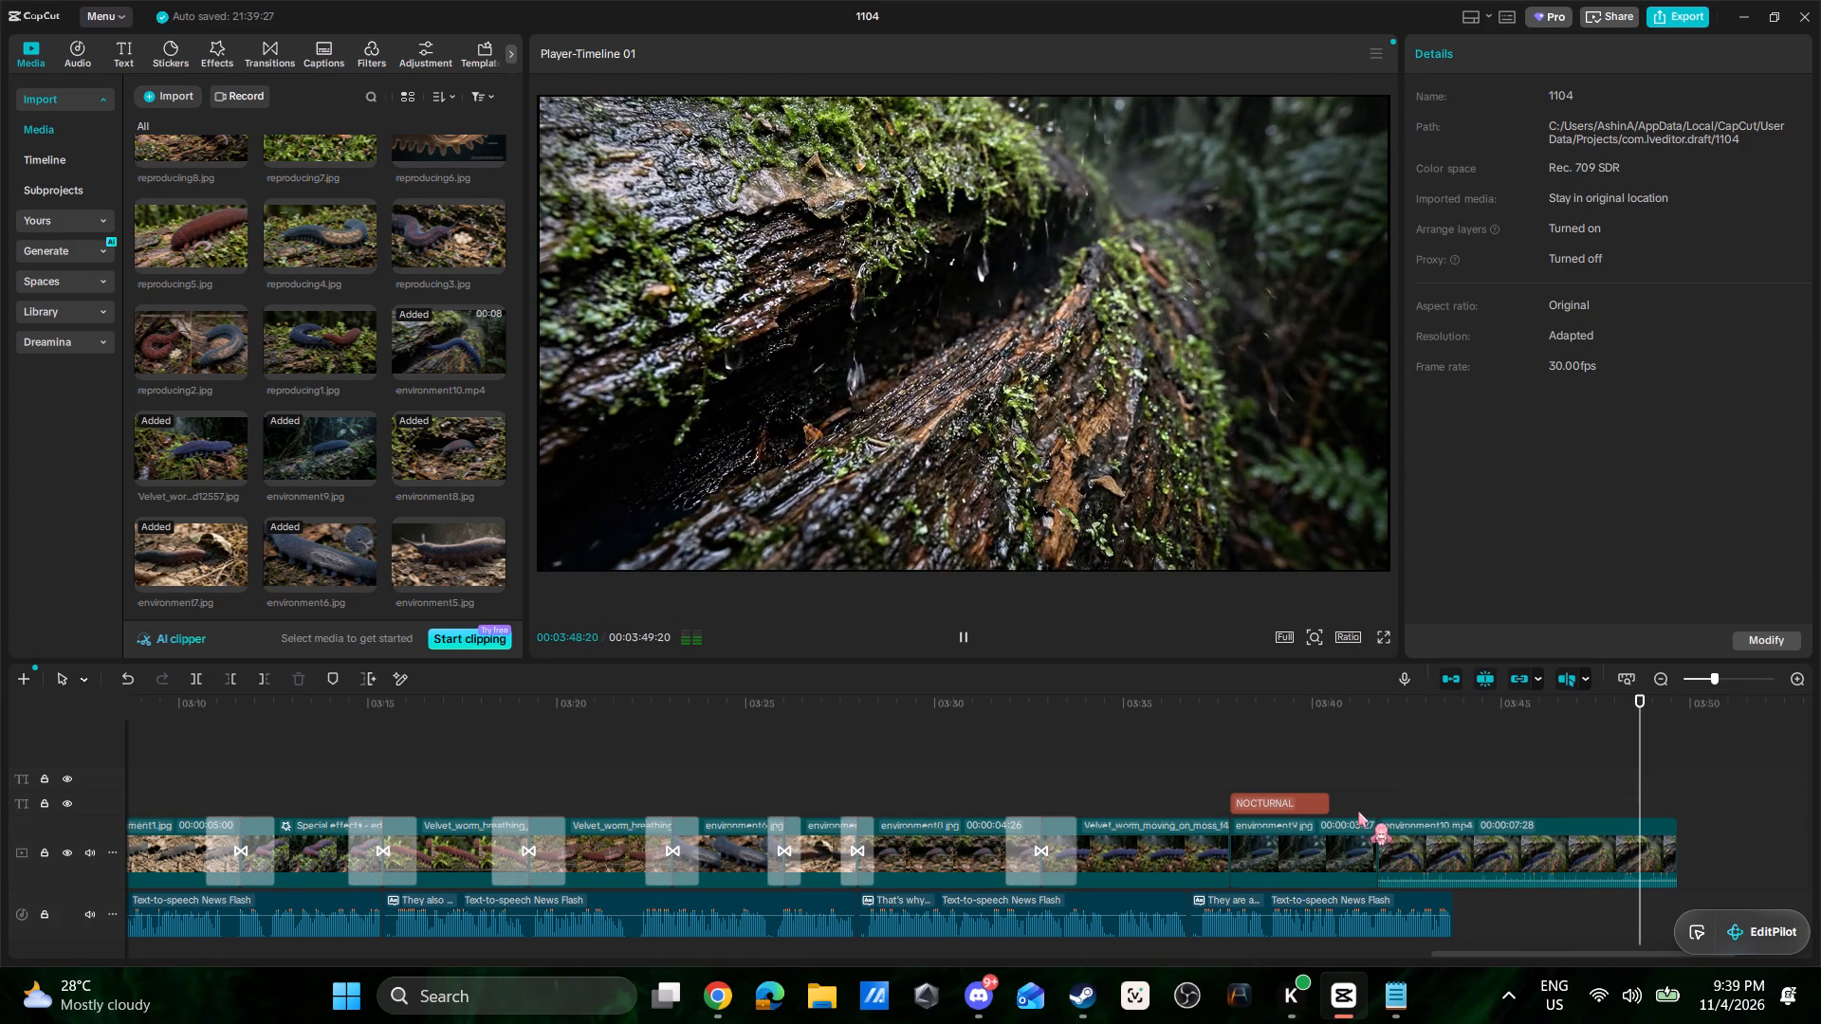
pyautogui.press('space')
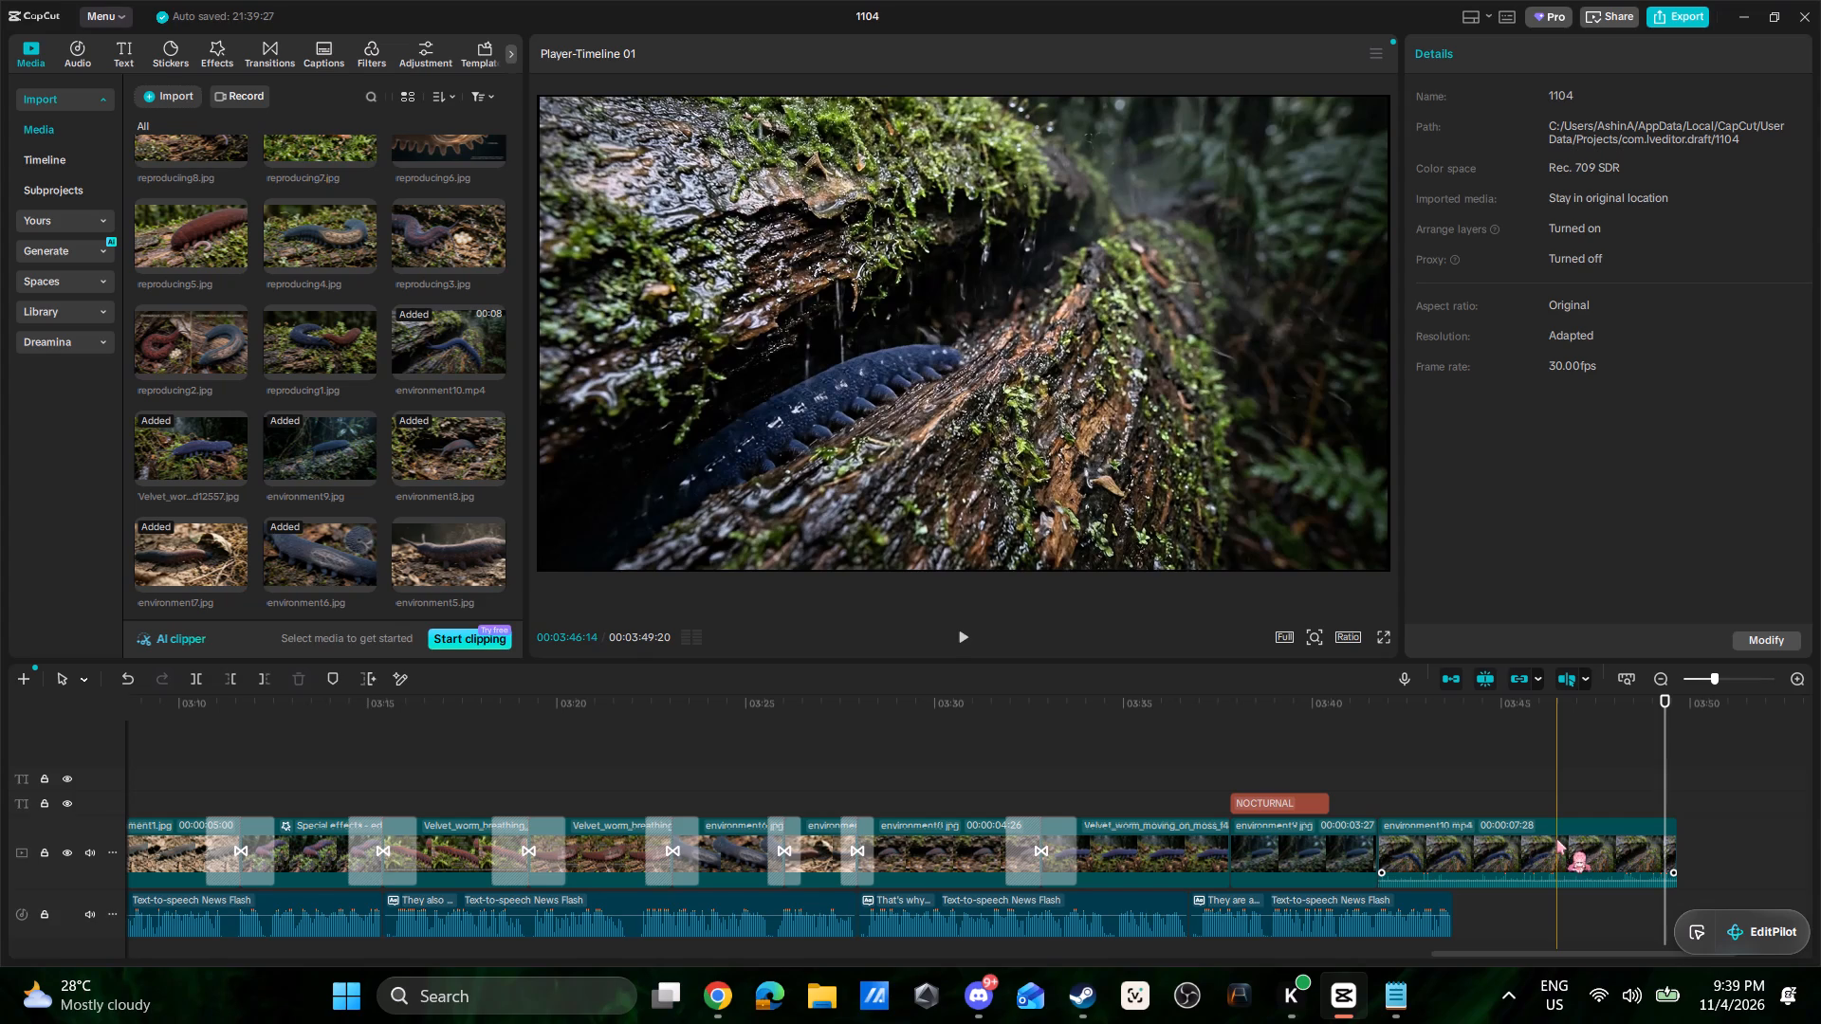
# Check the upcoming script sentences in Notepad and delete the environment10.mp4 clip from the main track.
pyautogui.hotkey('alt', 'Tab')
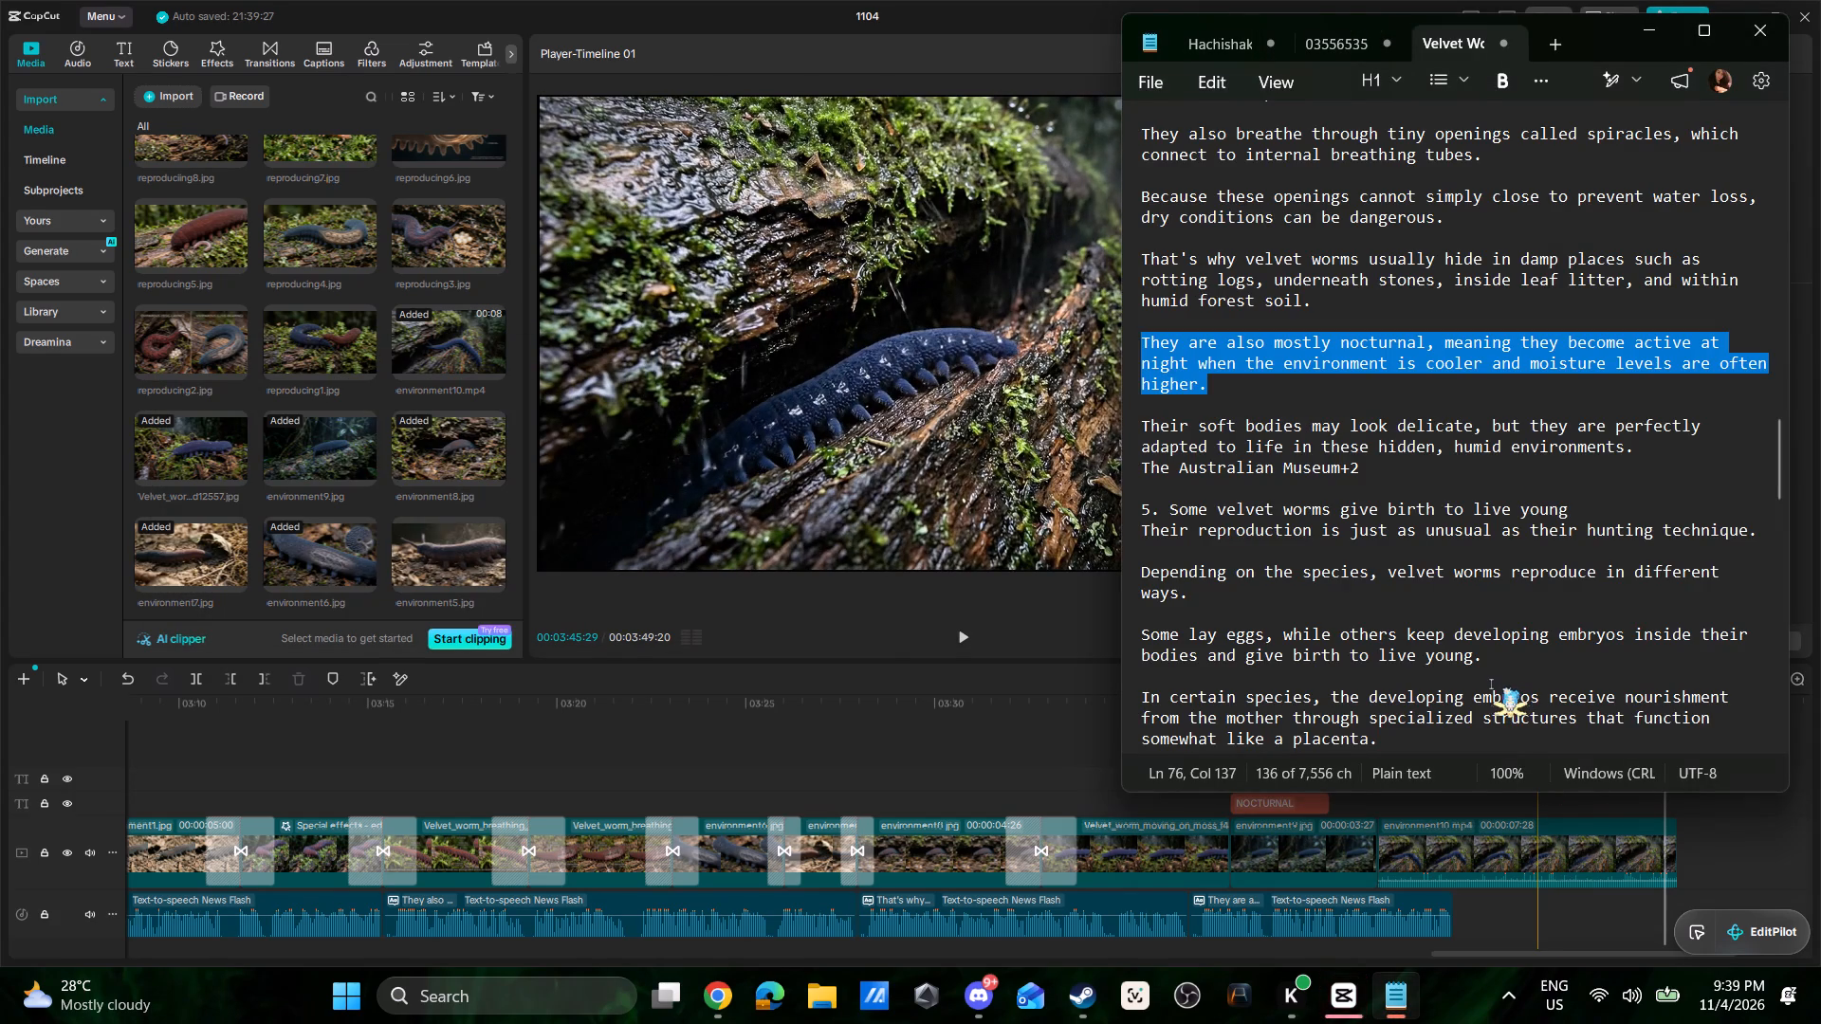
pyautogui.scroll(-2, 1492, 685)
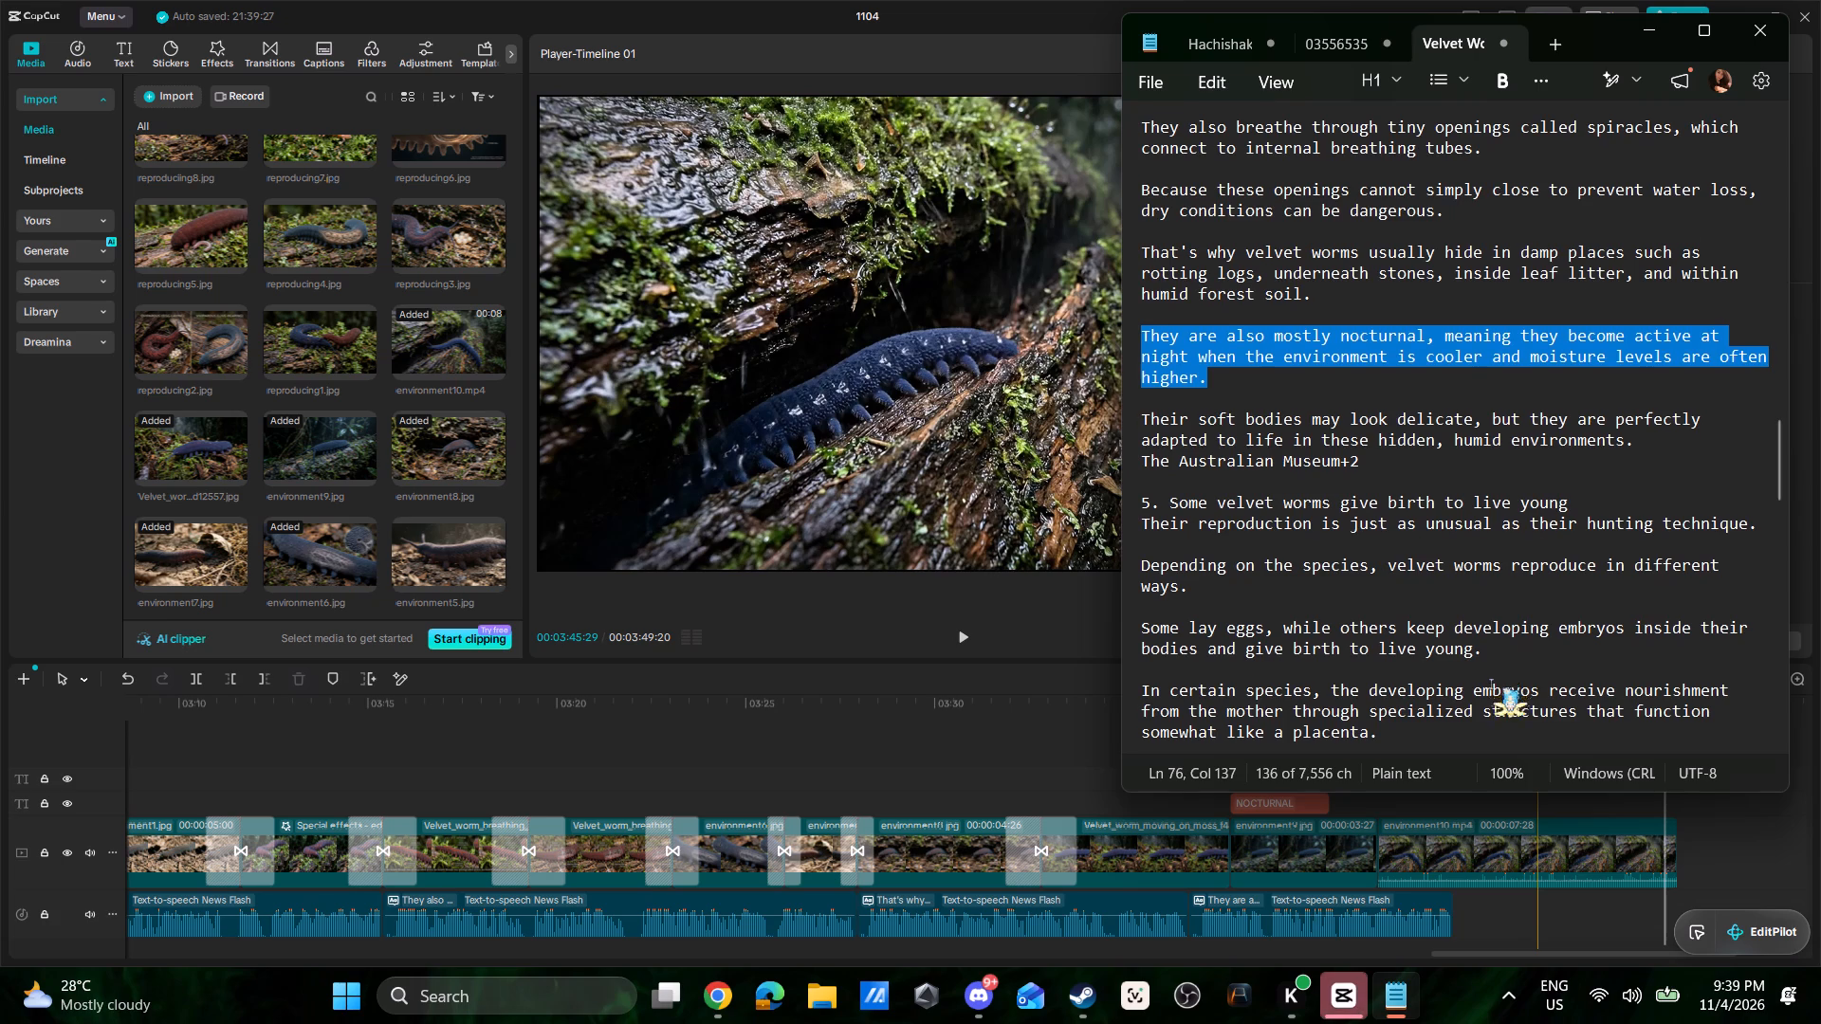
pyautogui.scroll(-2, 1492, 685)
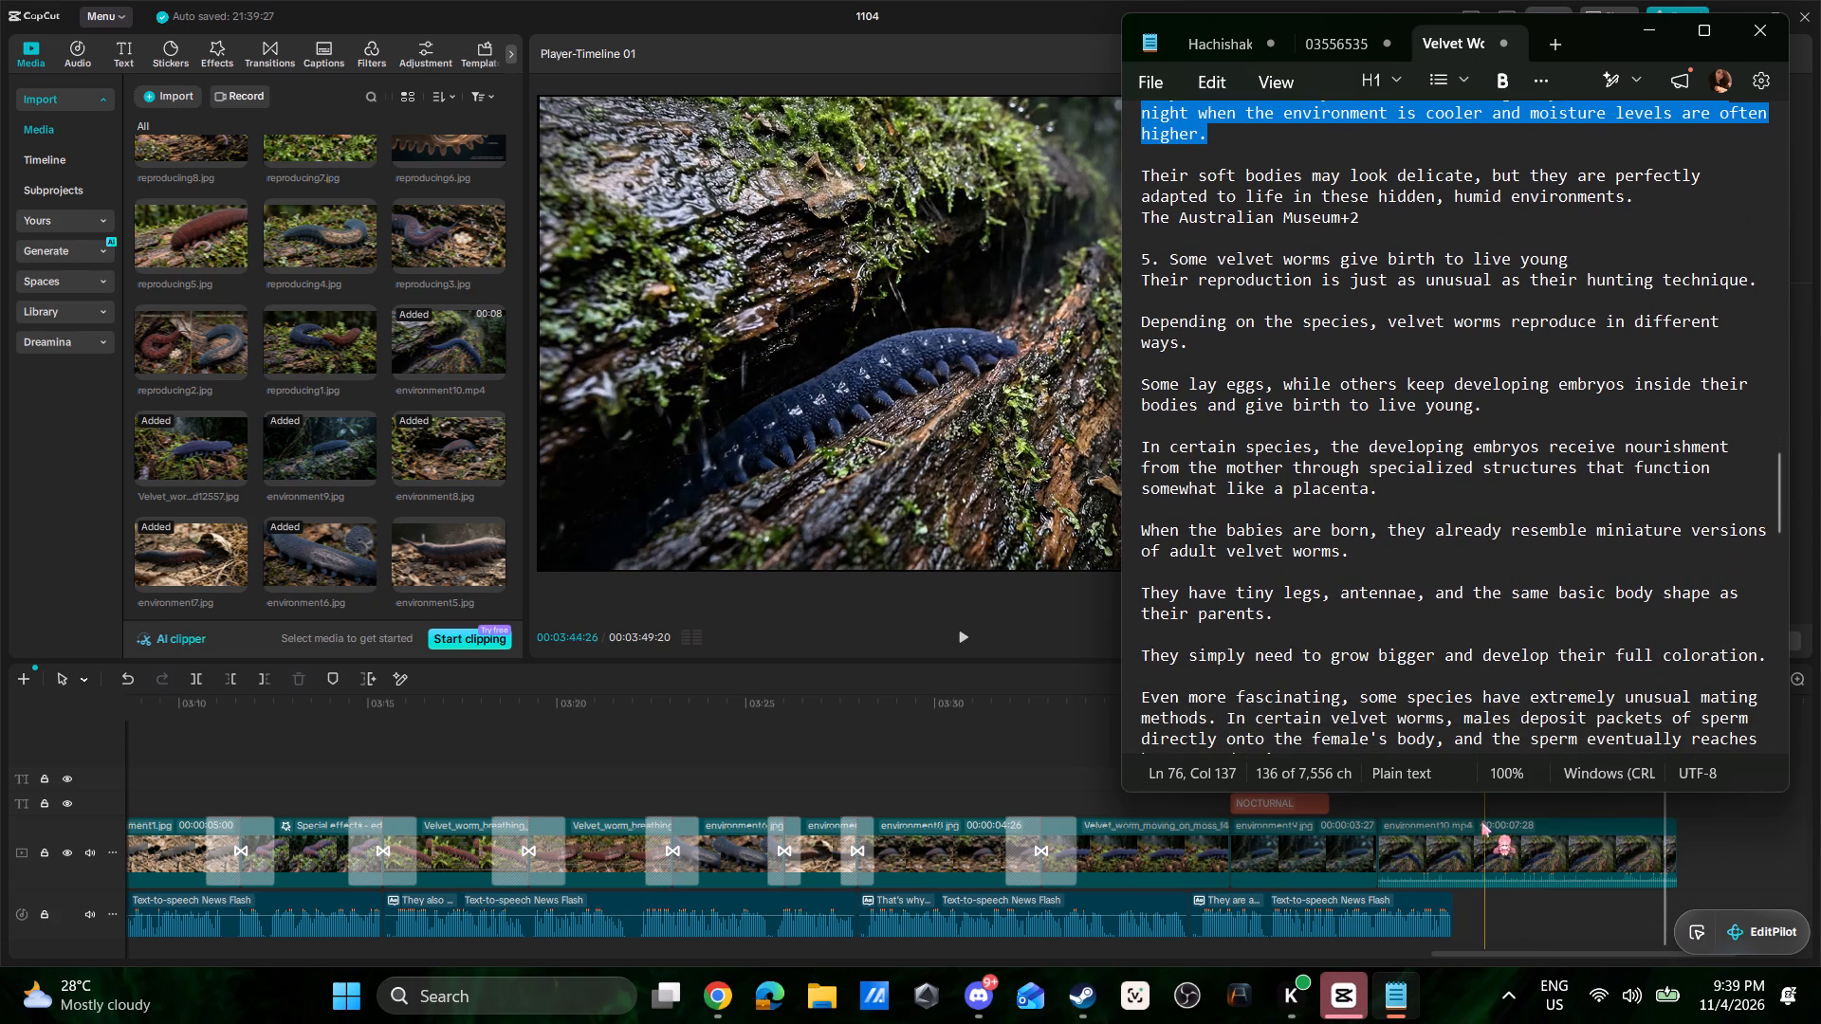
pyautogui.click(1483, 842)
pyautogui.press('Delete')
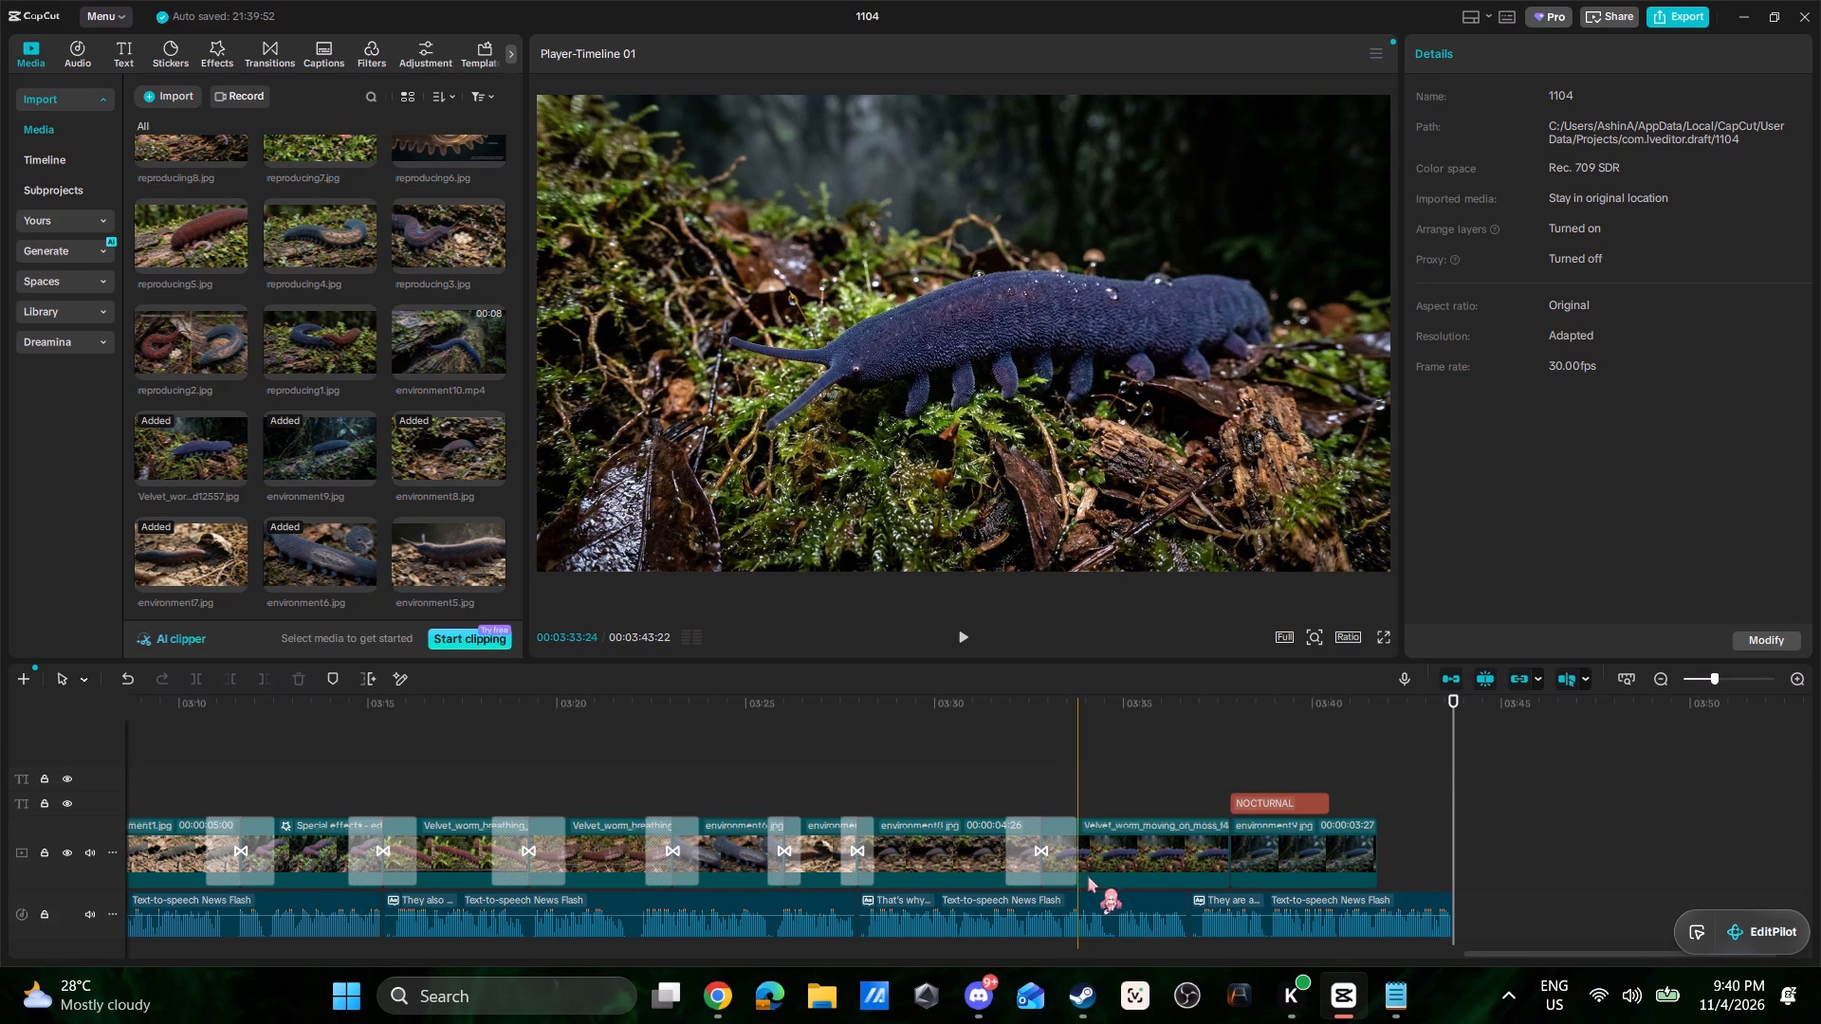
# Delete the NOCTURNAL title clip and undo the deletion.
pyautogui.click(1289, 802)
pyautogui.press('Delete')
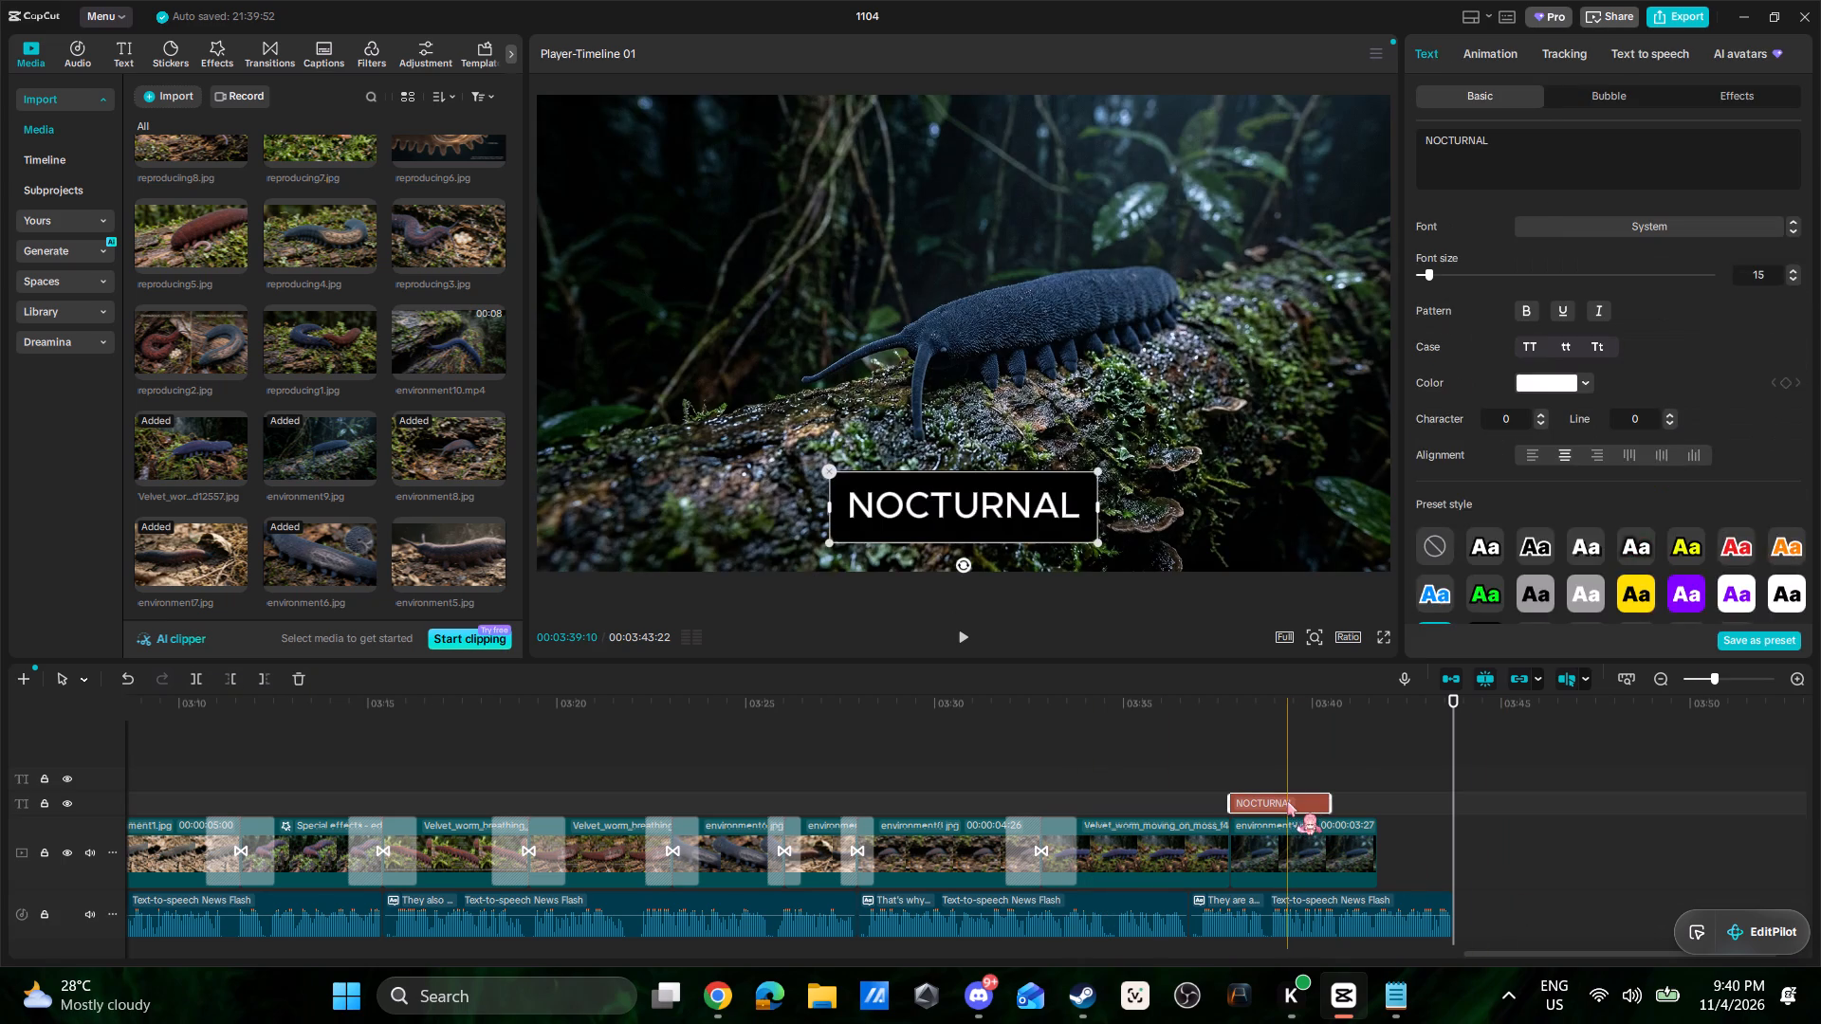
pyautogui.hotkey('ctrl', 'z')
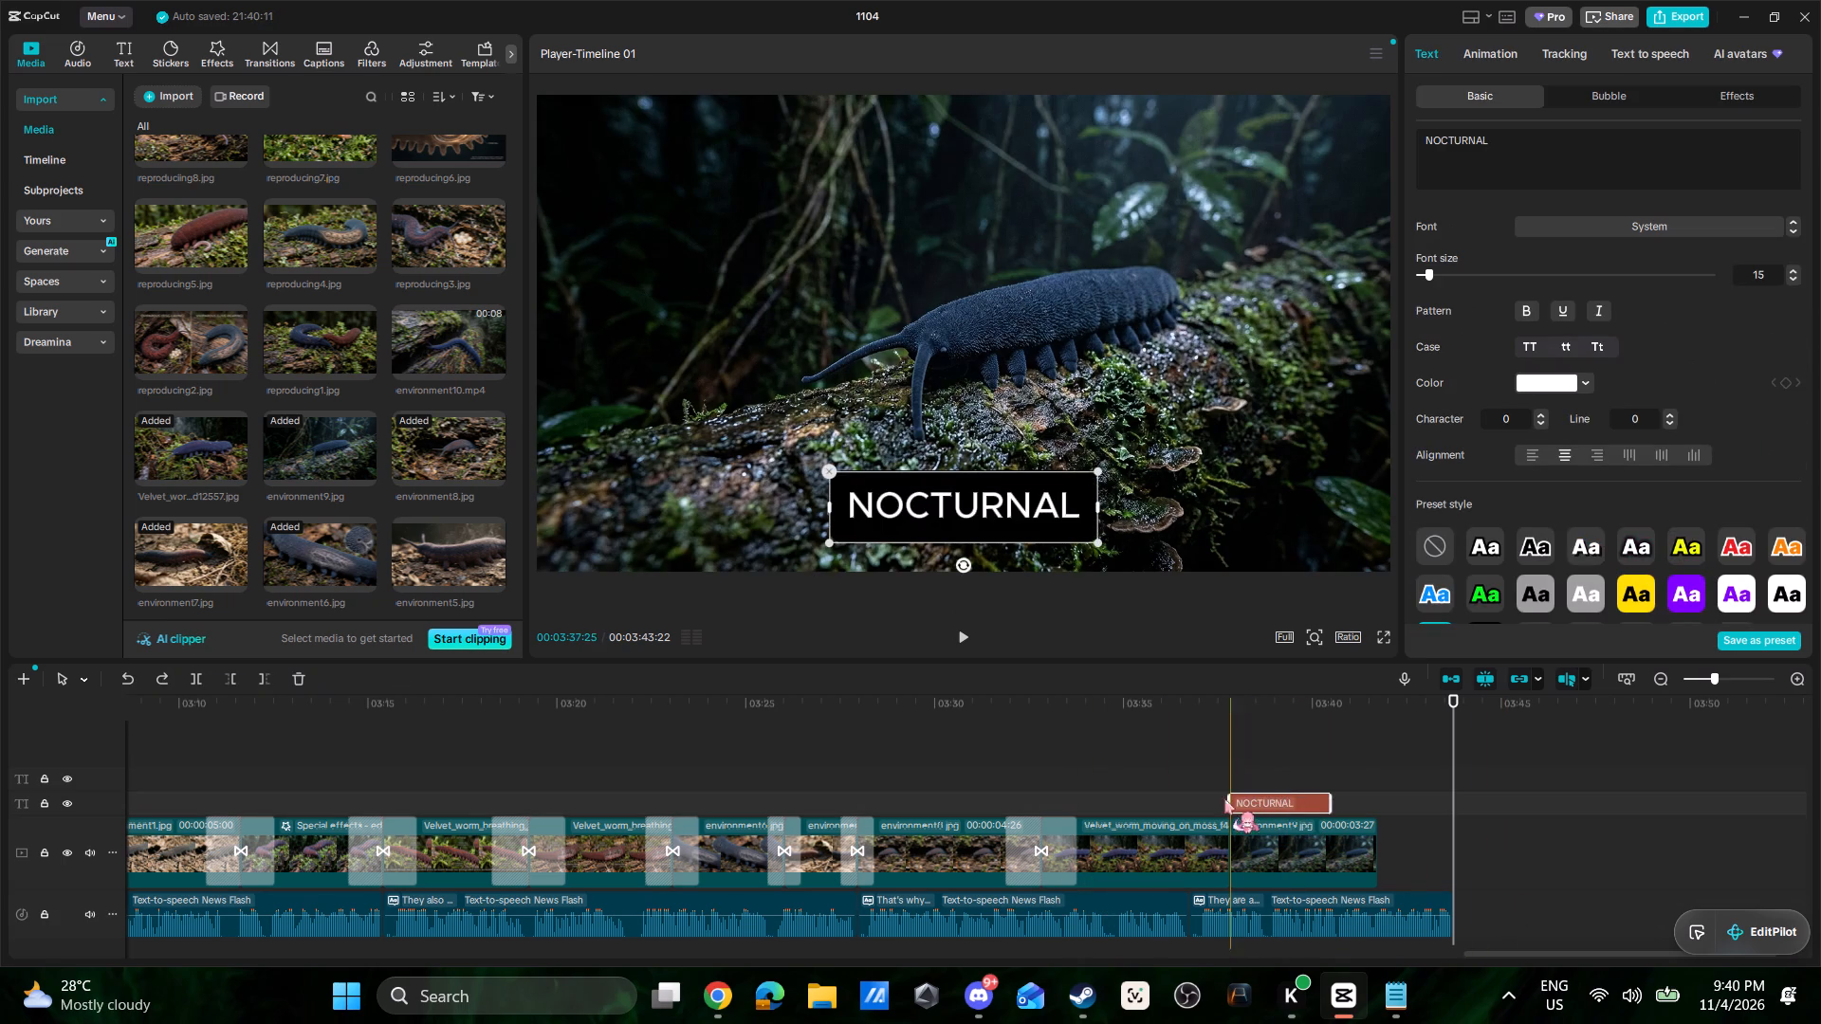
# Replay the nocturnal narration section and extend the end of the Velvet_worm_moving_on_moss image to about 3:39 on the main track.
pyautogui.click(1219, 789)
pyautogui.press('space')
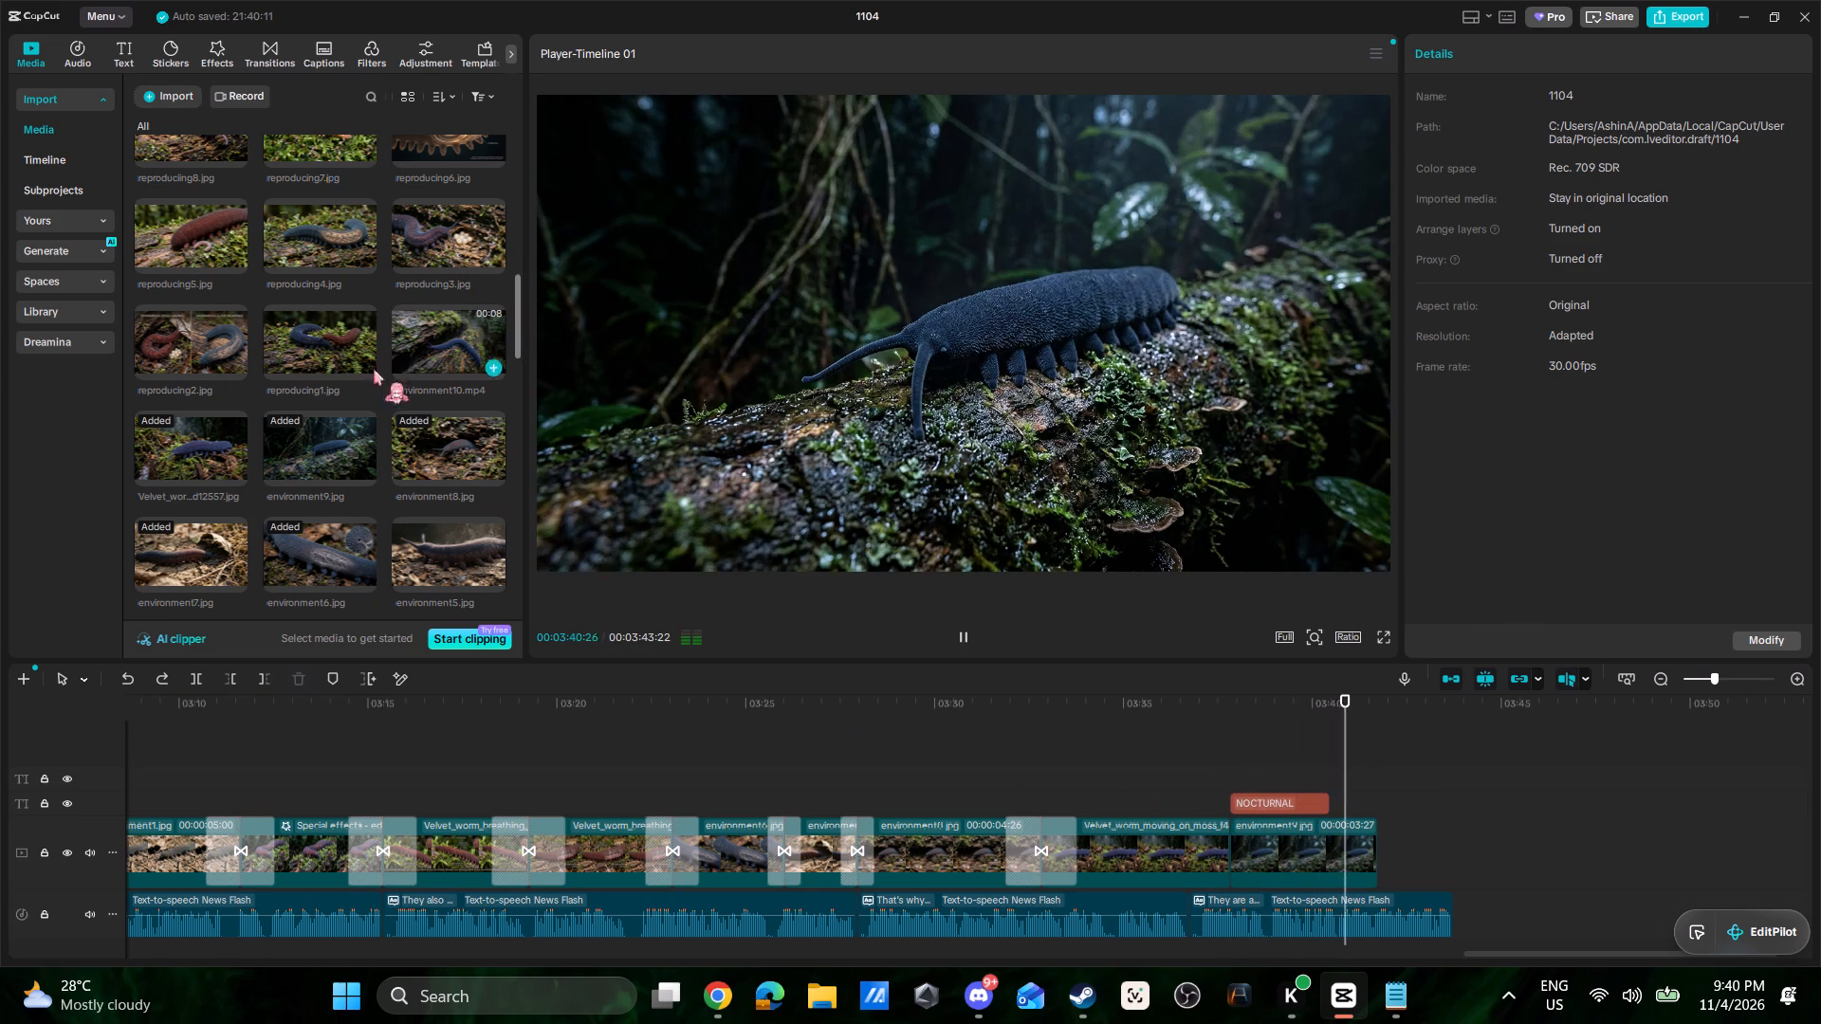
pyautogui.click(329, 346)
pyautogui.press('space')
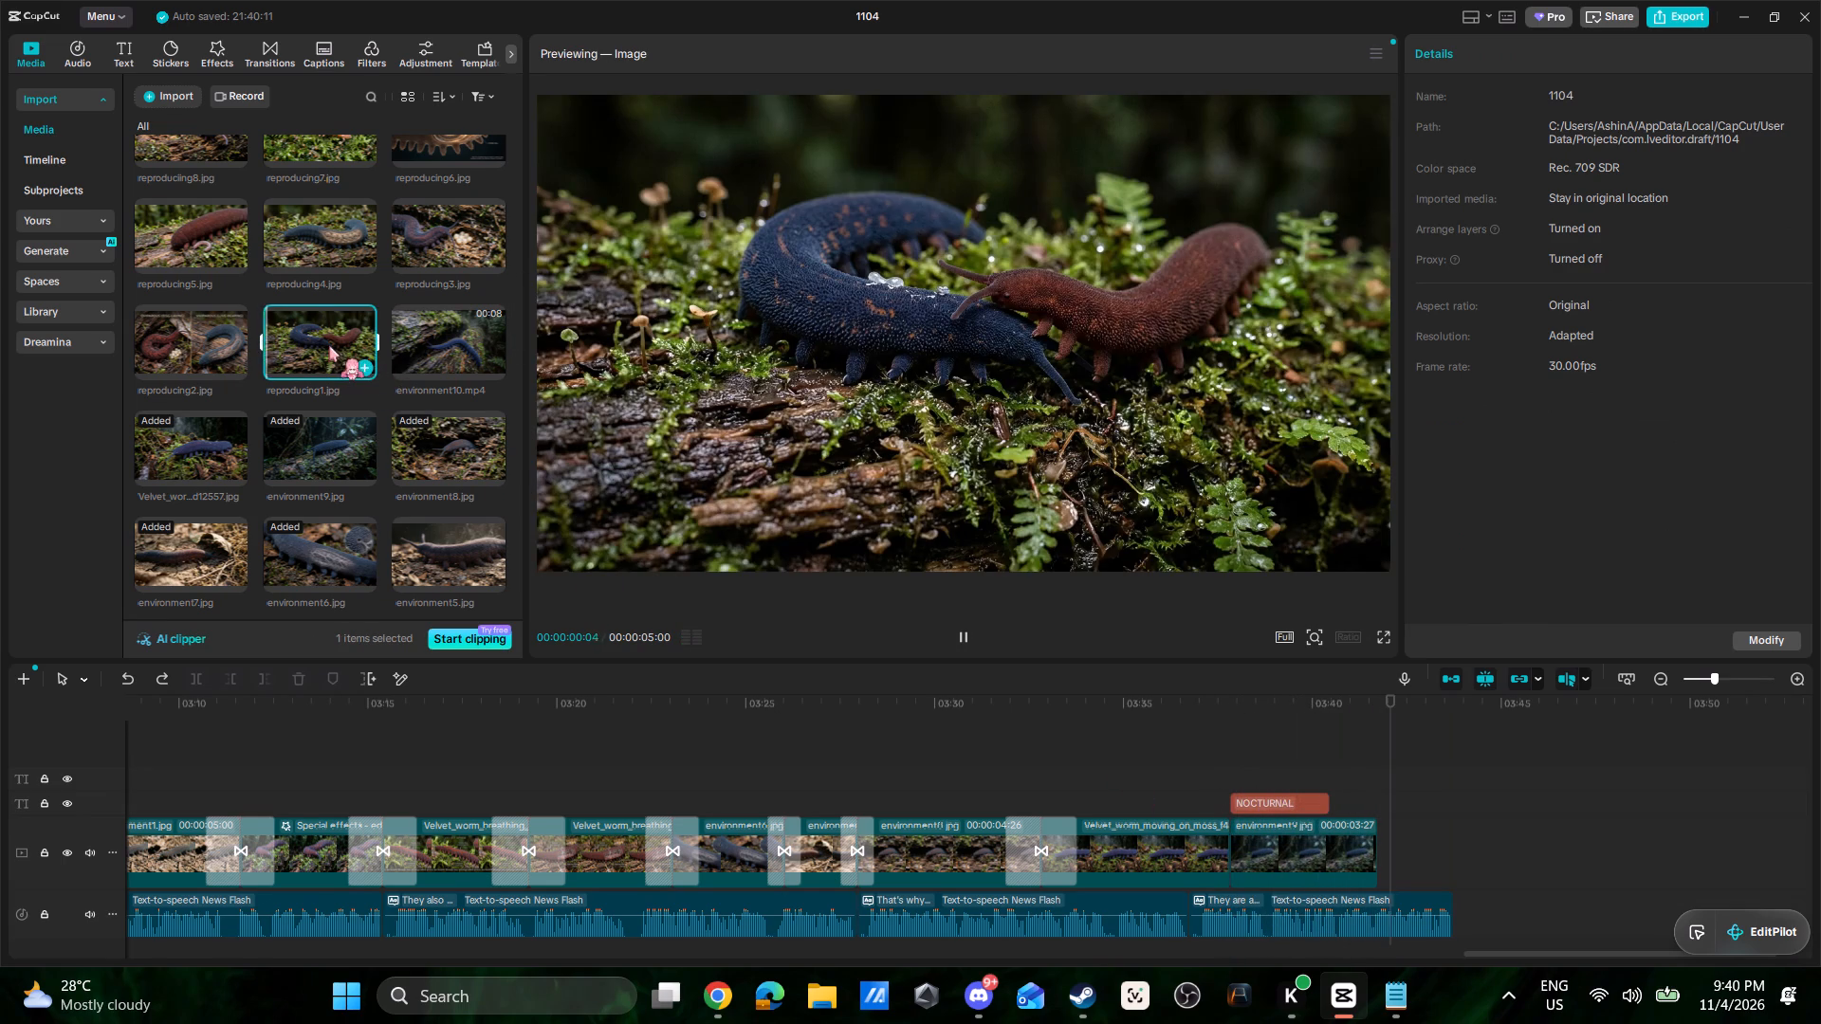
pyautogui.click(1236, 772)
pyautogui.press('space')
pyautogui.press('space')
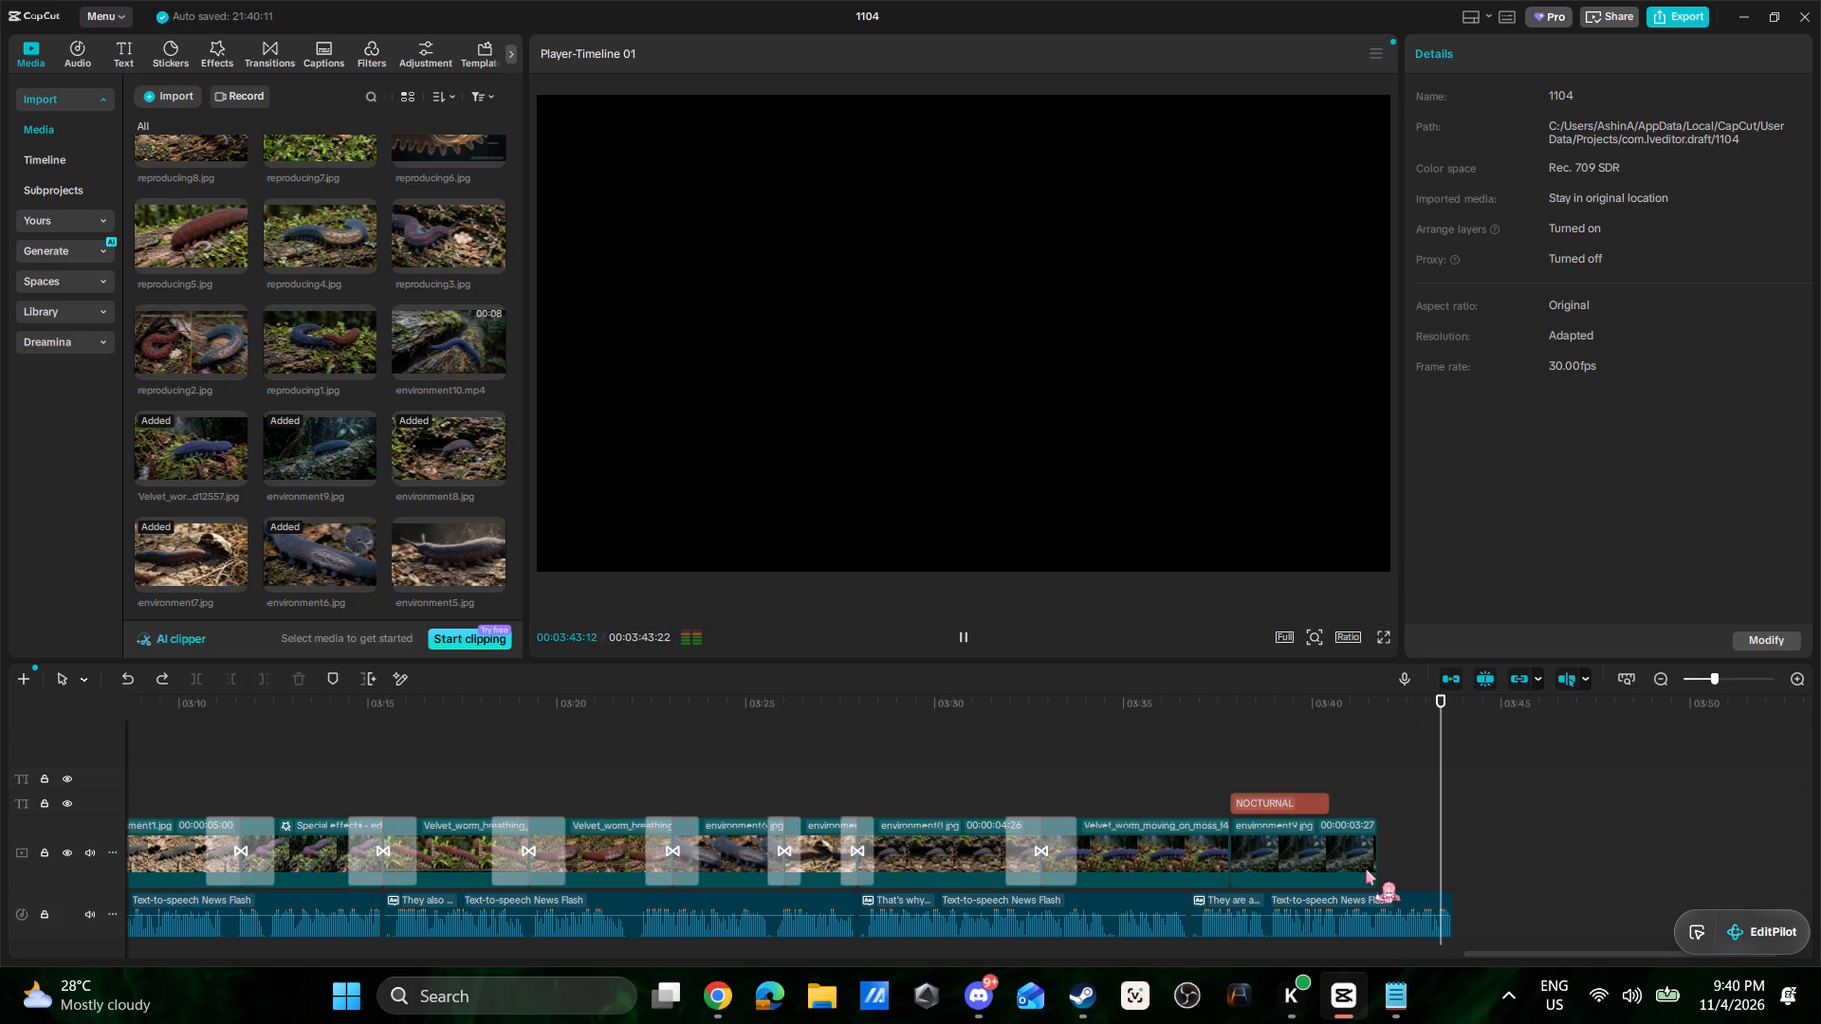
pyautogui.click(1363, 863)
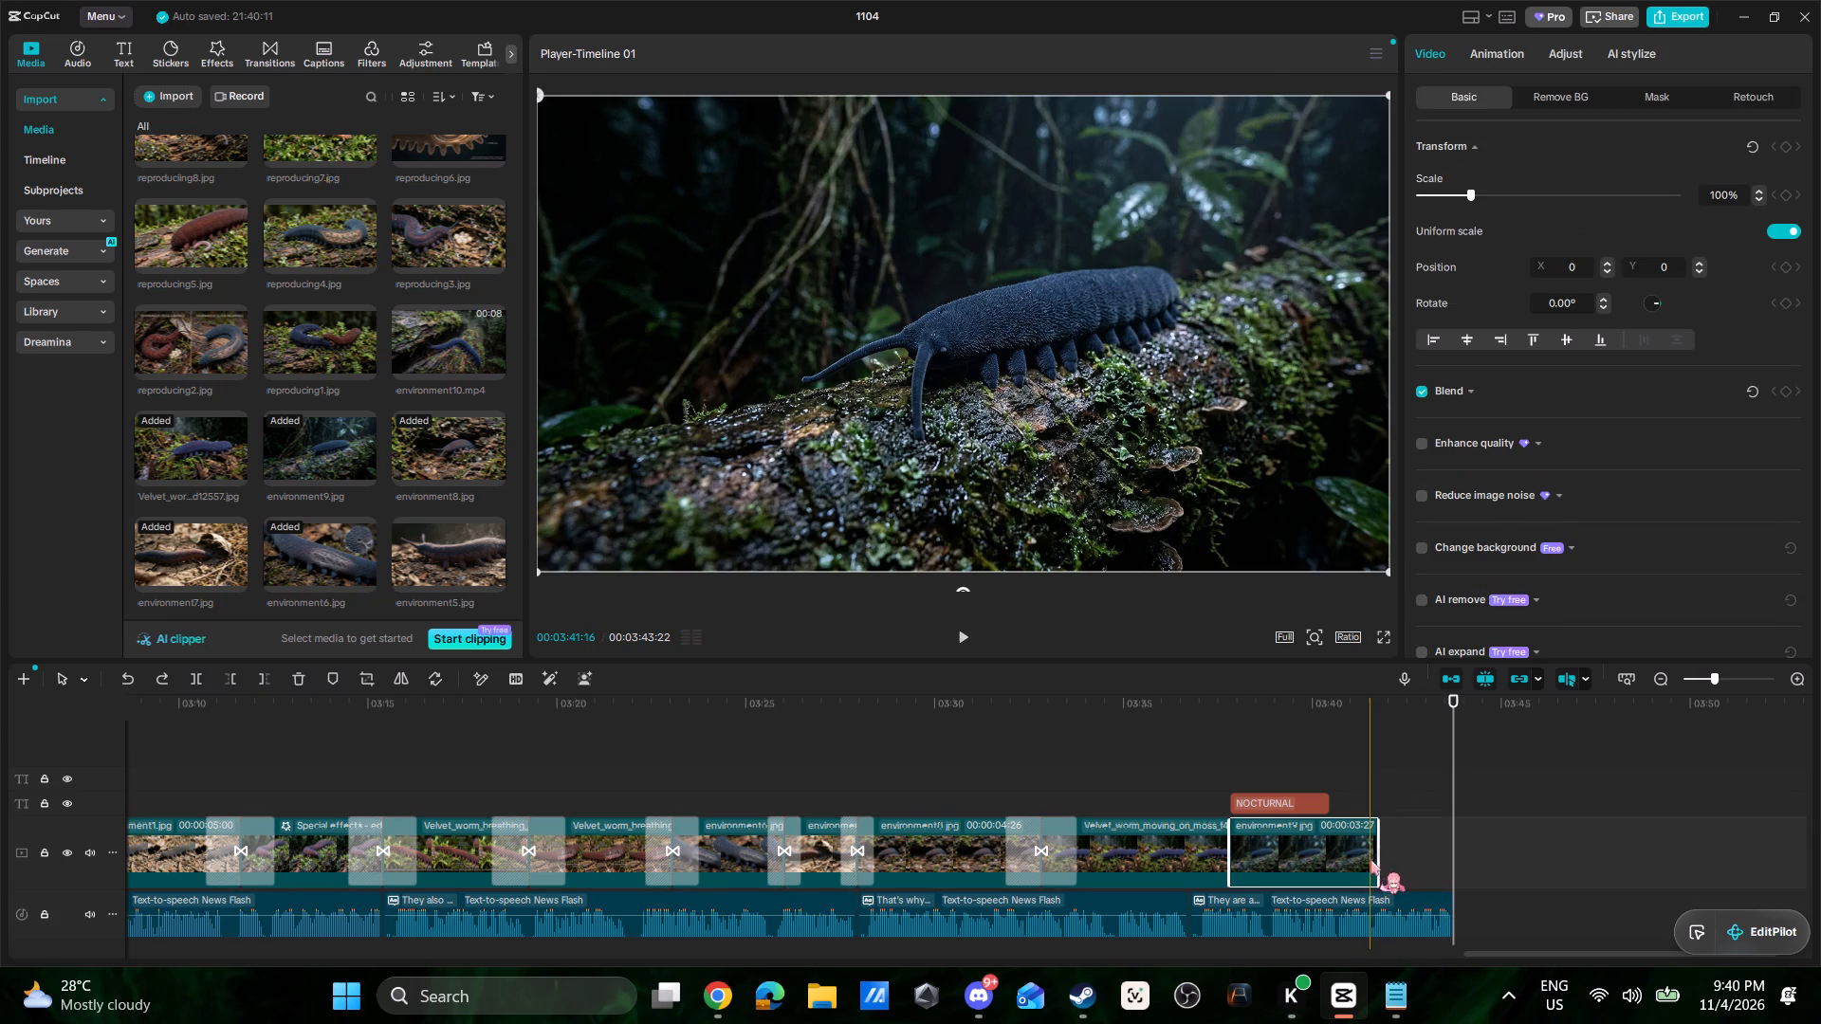
pyautogui.click(1217, 856)
pyautogui.click(1228, 857)
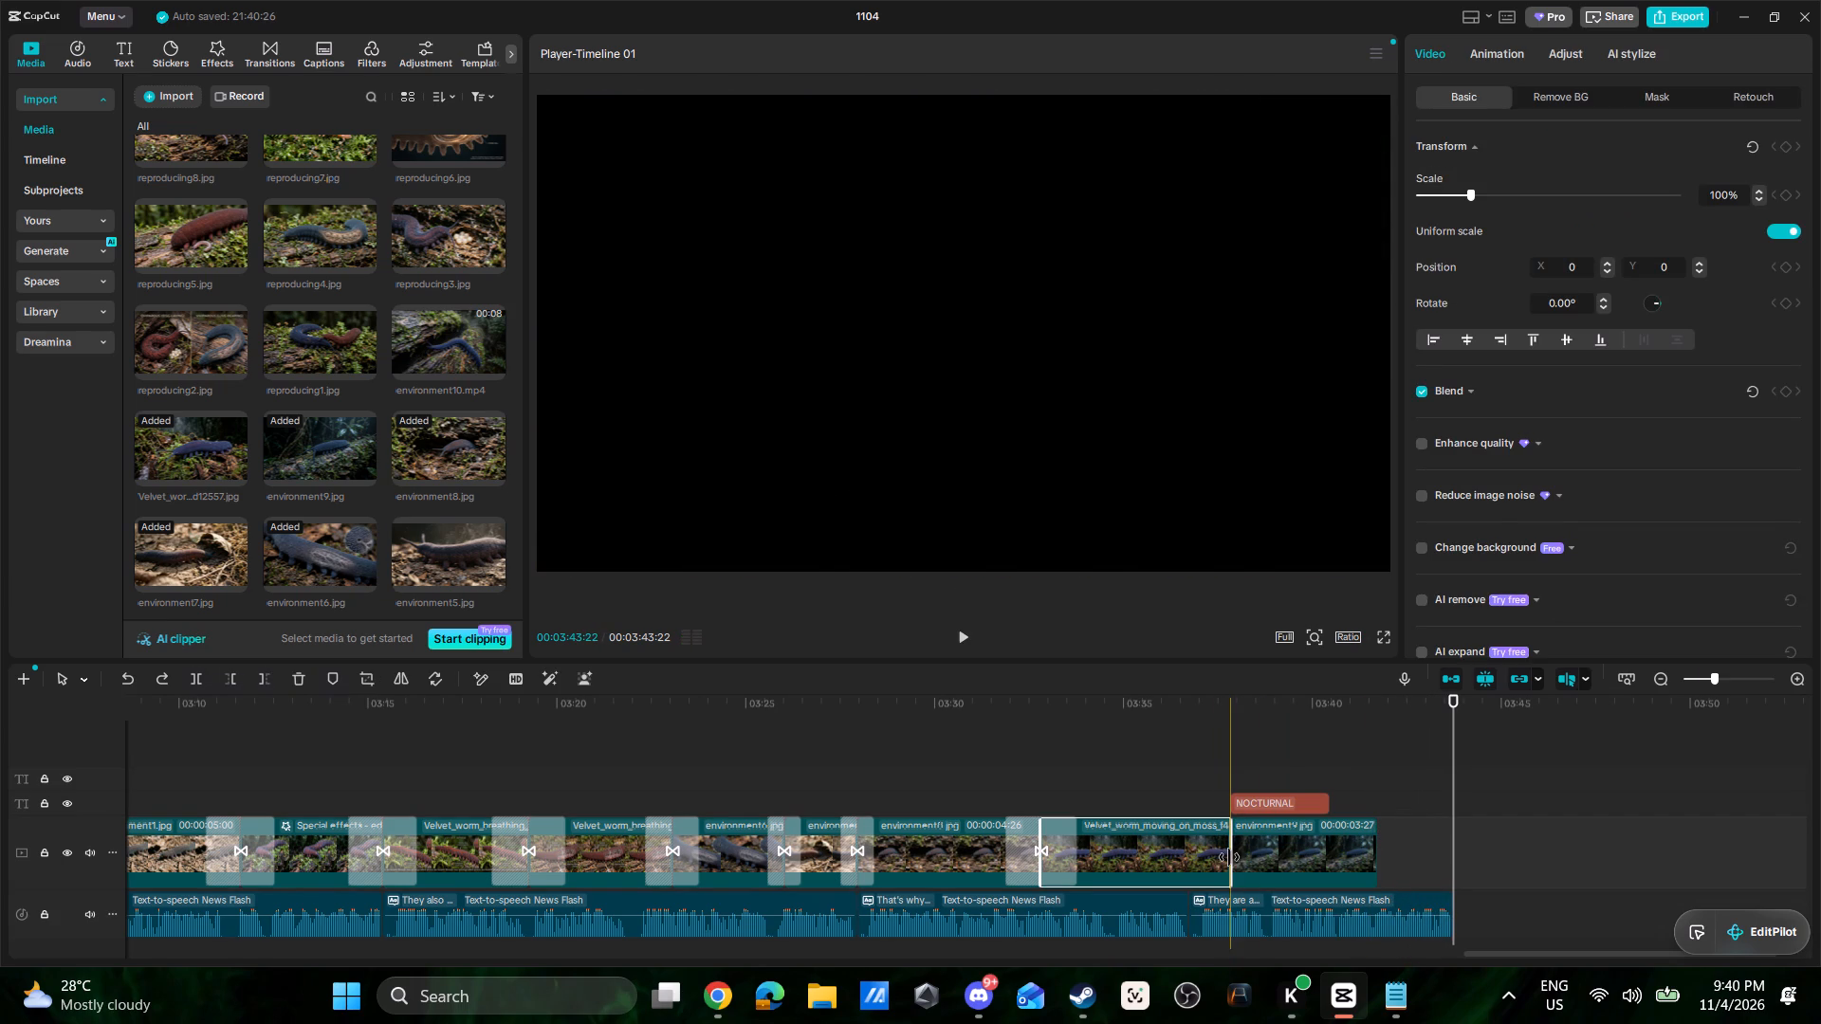
pyautogui.moveTo(1229, 857); pyautogui.dragTo(1278, 861)
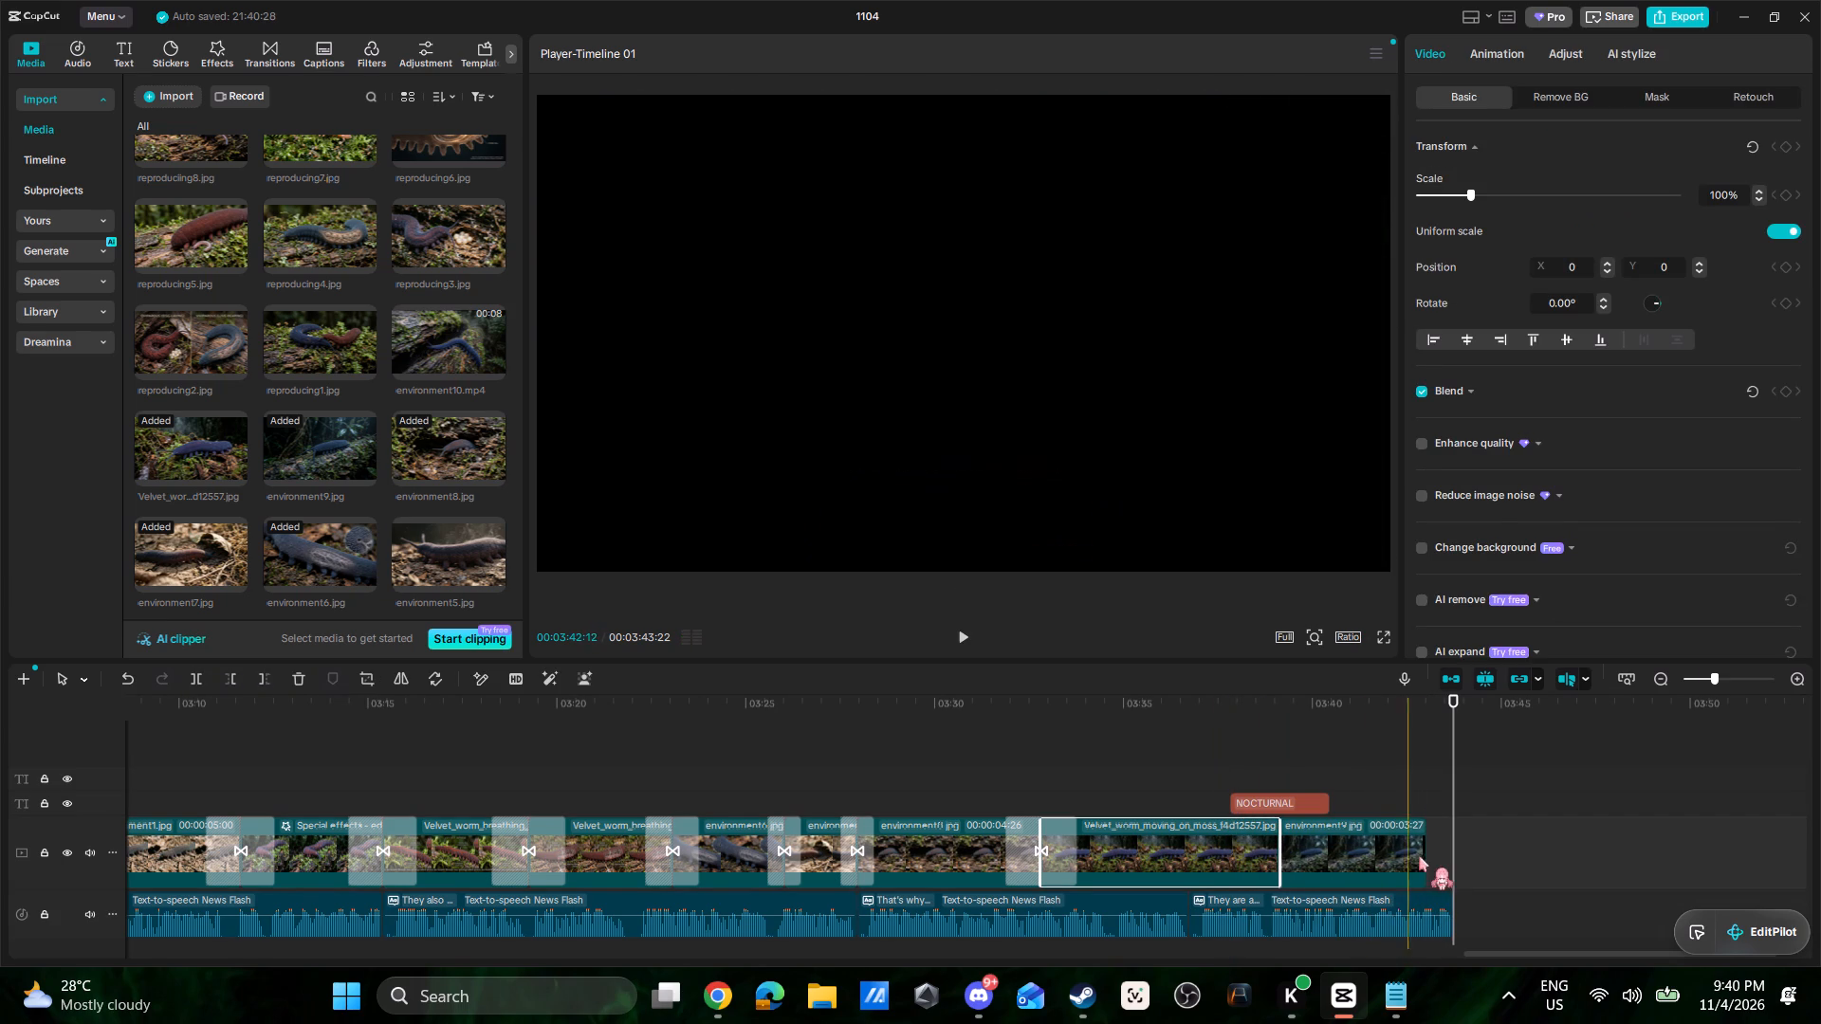
# Extend the end of the environment9.jpg image on the main track to the narration's end, making it 4:18 long.
pyautogui.click(1419, 856)
pyautogui.click(1433, 856)
pyautogui.click(1422, 855)
pyautogui.moveTo(1426, 854); pyautogui.dragTo(1438, 856)
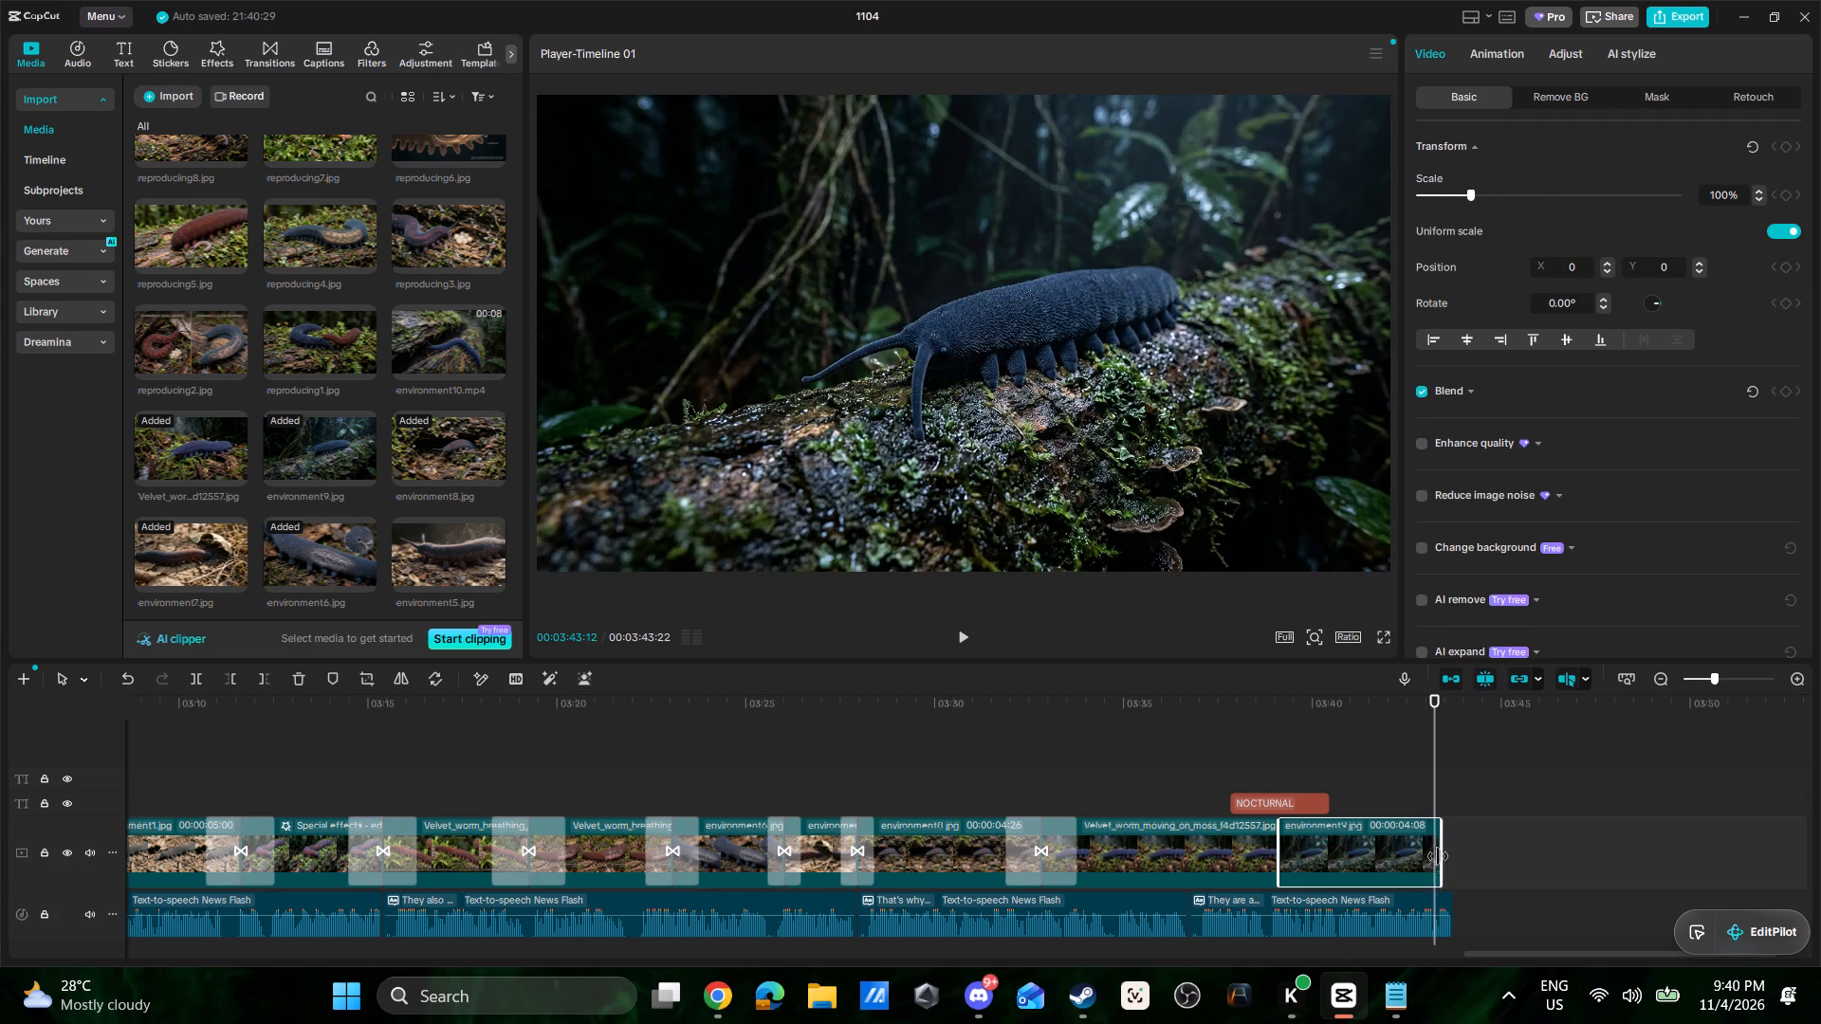
pyautogui.moveTo(1438, 856); pyautogui.dragTo(1445, 857)
# Add a default text clip on the title track right after the end of environment9.jpg.
pyautogui.moveTo(1490, 953); pyautogui.dragTo(1649, 950)
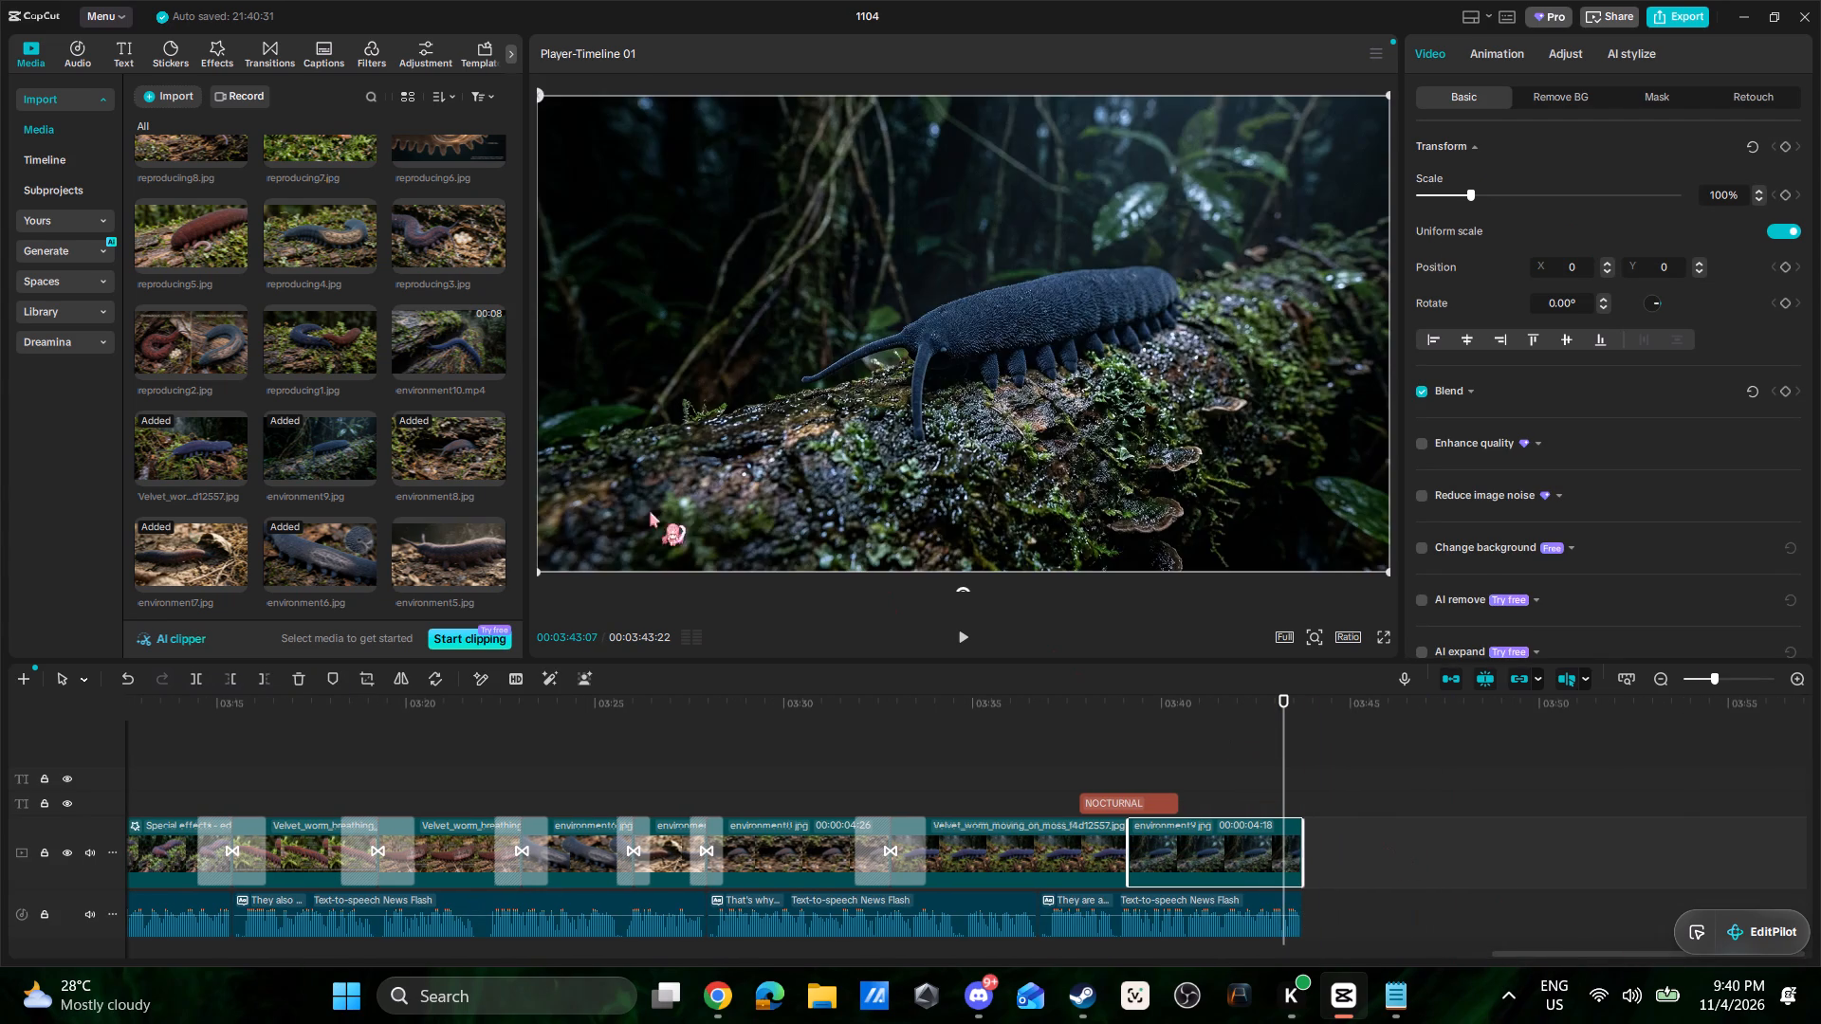
pyautogui.click(107, 51)
pyautogui.moveTo(152, 110); pyautogui.dragTo(1306, 775)
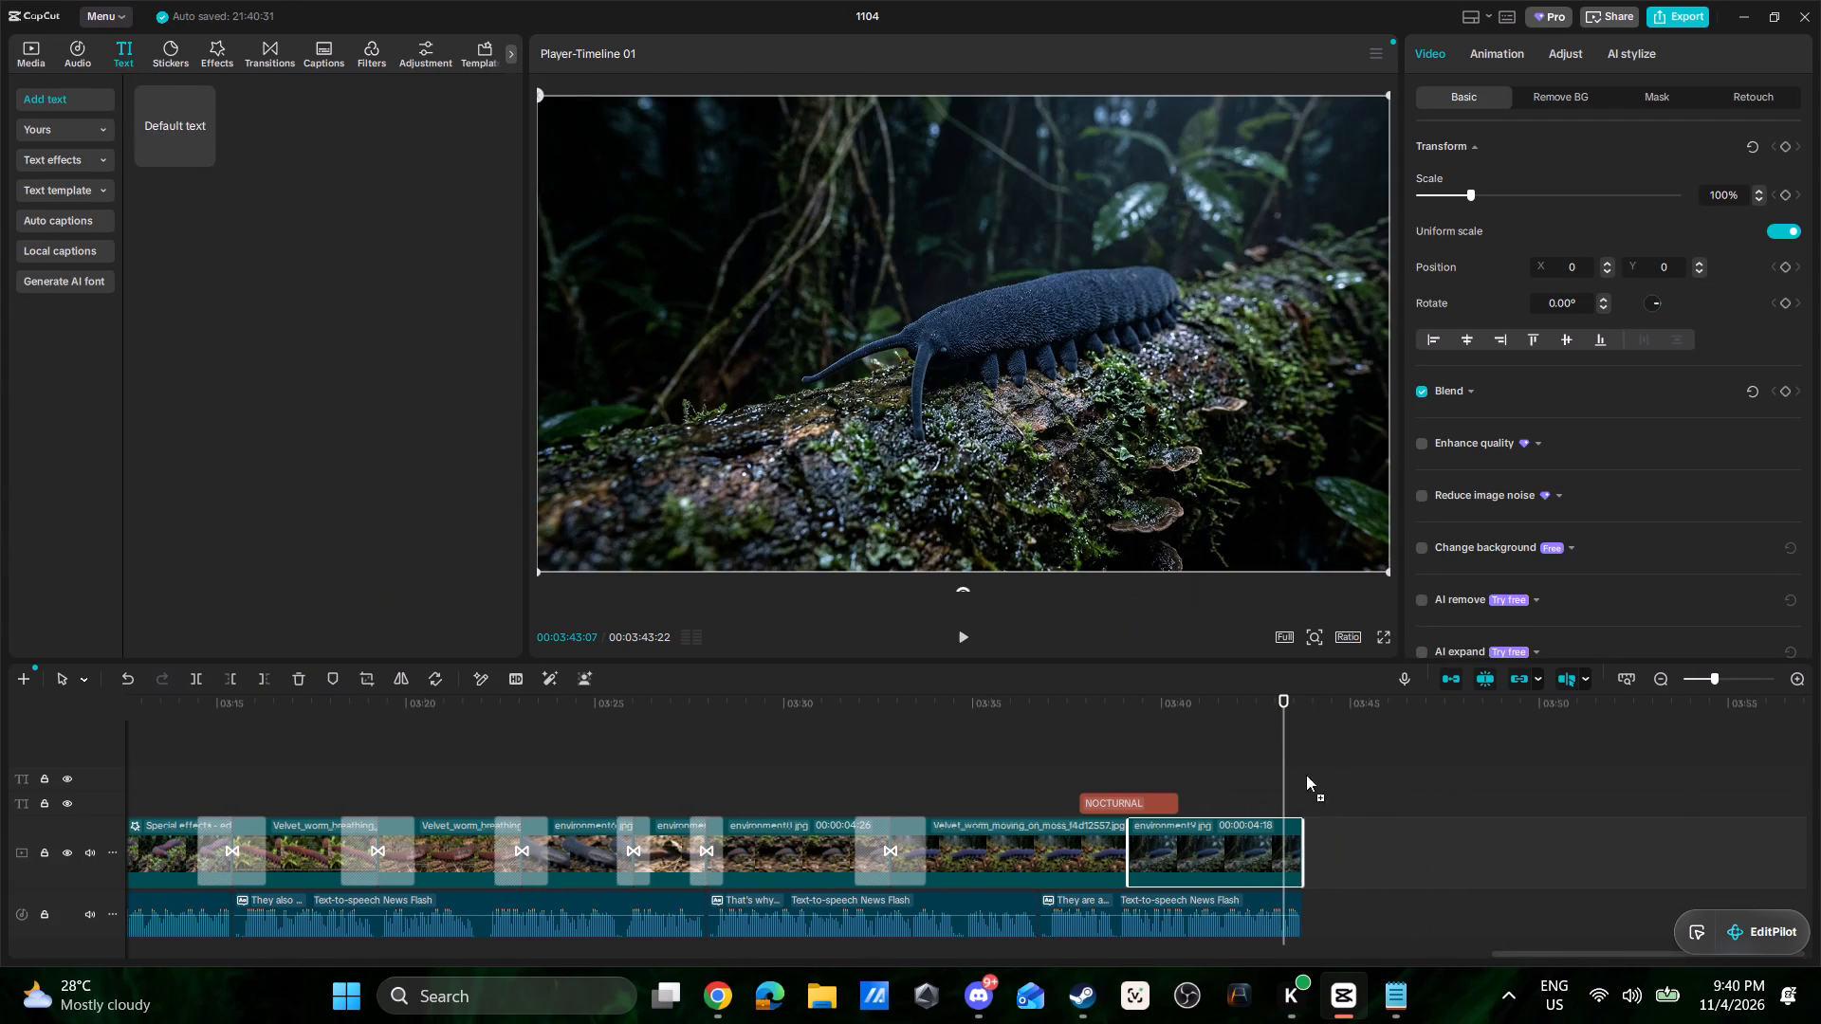
pyautogui.moveTo(1306, 775); pyautogui.dragTo(1305, 799)
# Copy the script sentence in Notepad from "Their soft bodies may look delicate" through "hidden, humid environments.".
pyautogui.hotkey('alt', 'Tab')
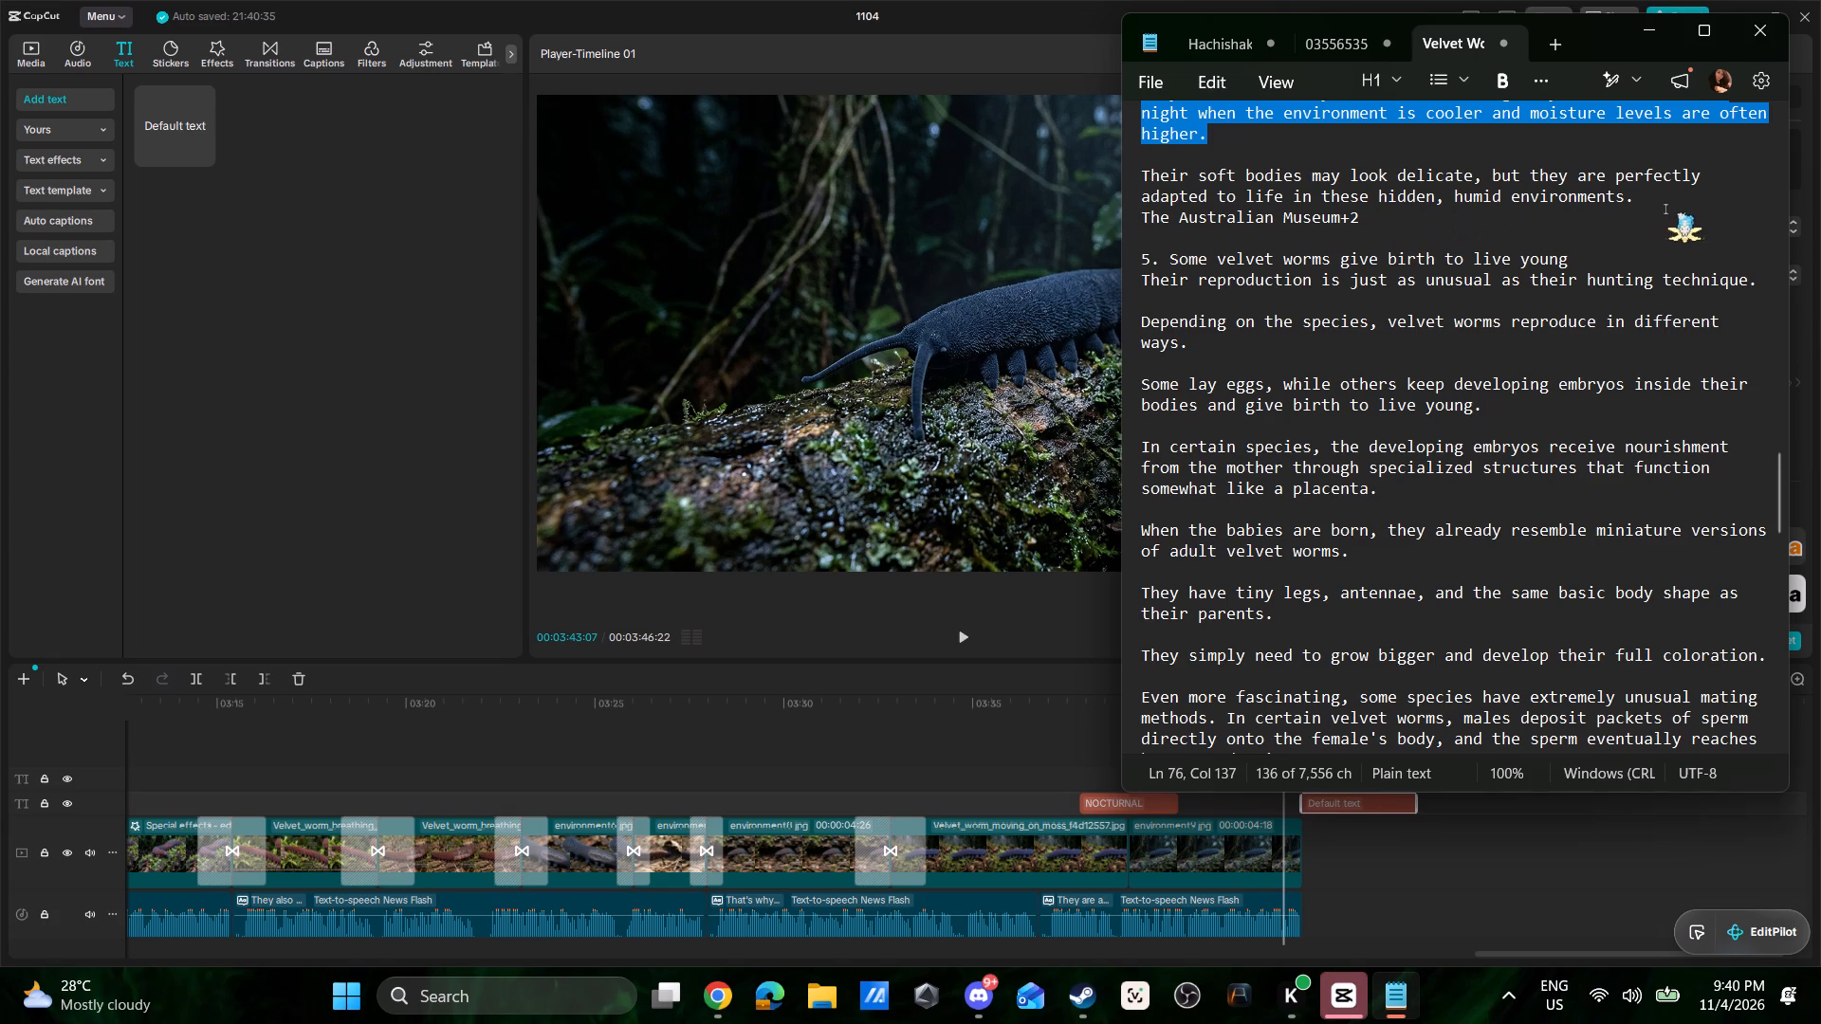
pyautogui.moveTo(1681, 198); pyautogui.dragTo(1111, 174)
pyautogui.hotkey('ctrl', 'c')
pyautogui.hotkey('ctrl', 'c')
pyautogui.hotkey('ctrl', 'c')
pyautogui.hotkey('ctrl', 'c')
pyautogui.hotkey('ctrl', 'c')
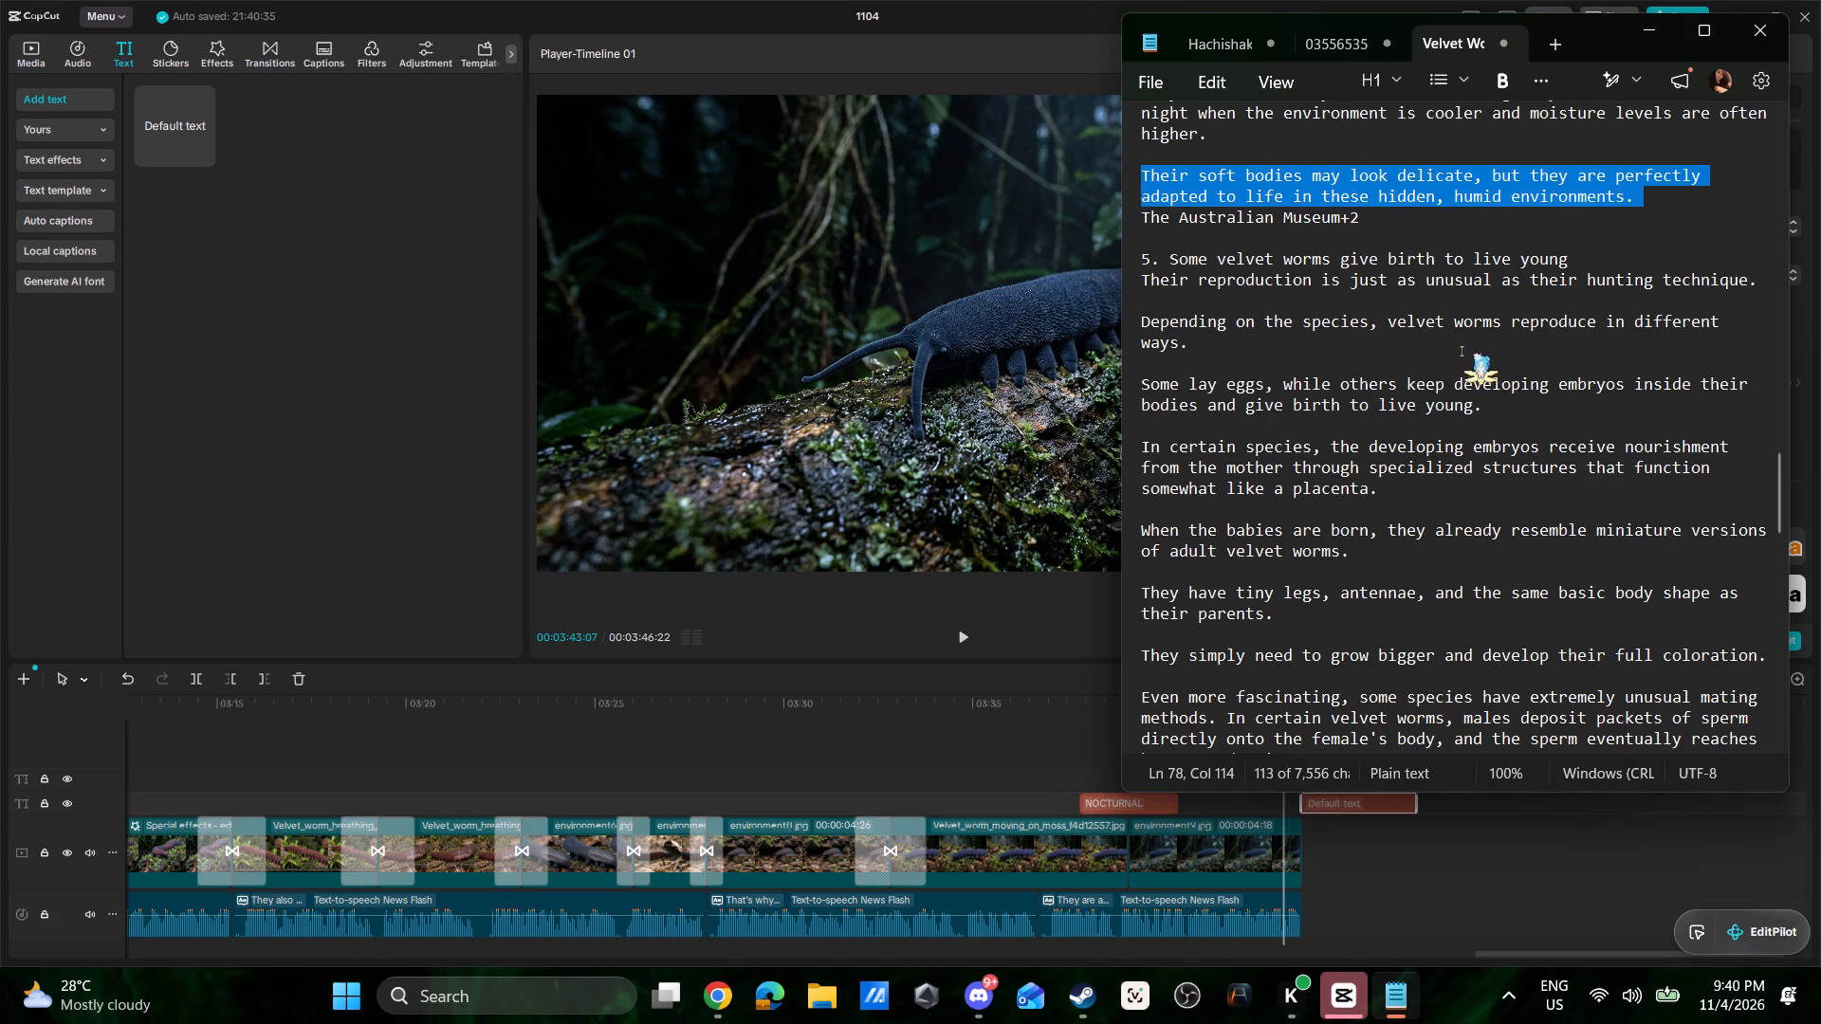
pyautogui.hotkey('ctrl', 'c')
pyautogui.hotkey('ctrl', 'c')
pyautogui.hotkey('ctrl', 'c')
pyautogui.hotkey('ctrl', 'c')
pyautogui.hotkey('ctrl', 'c')
pyautogui.hotkey('ctrl', 'c')
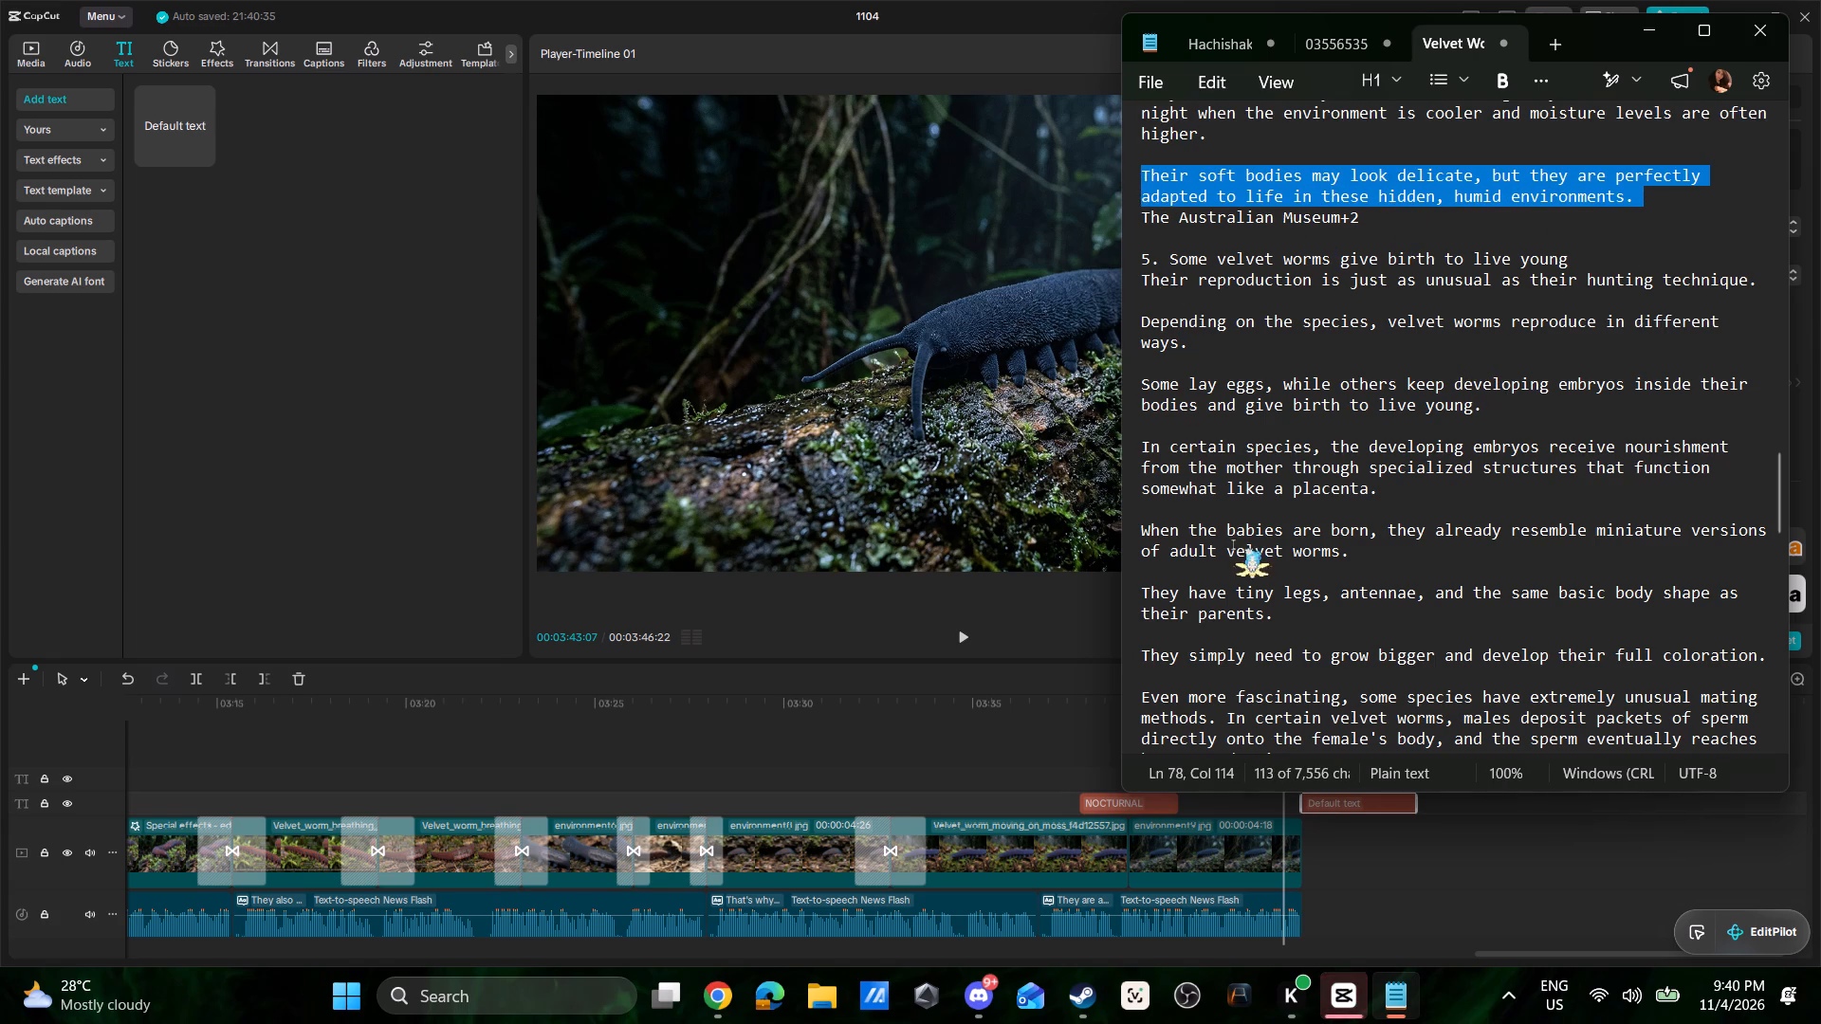
# Replace the new clip's default text with the copied sentence and generate speech from it with the 진지한 아나운서 voice.
pyautogui.click(1350, 798)
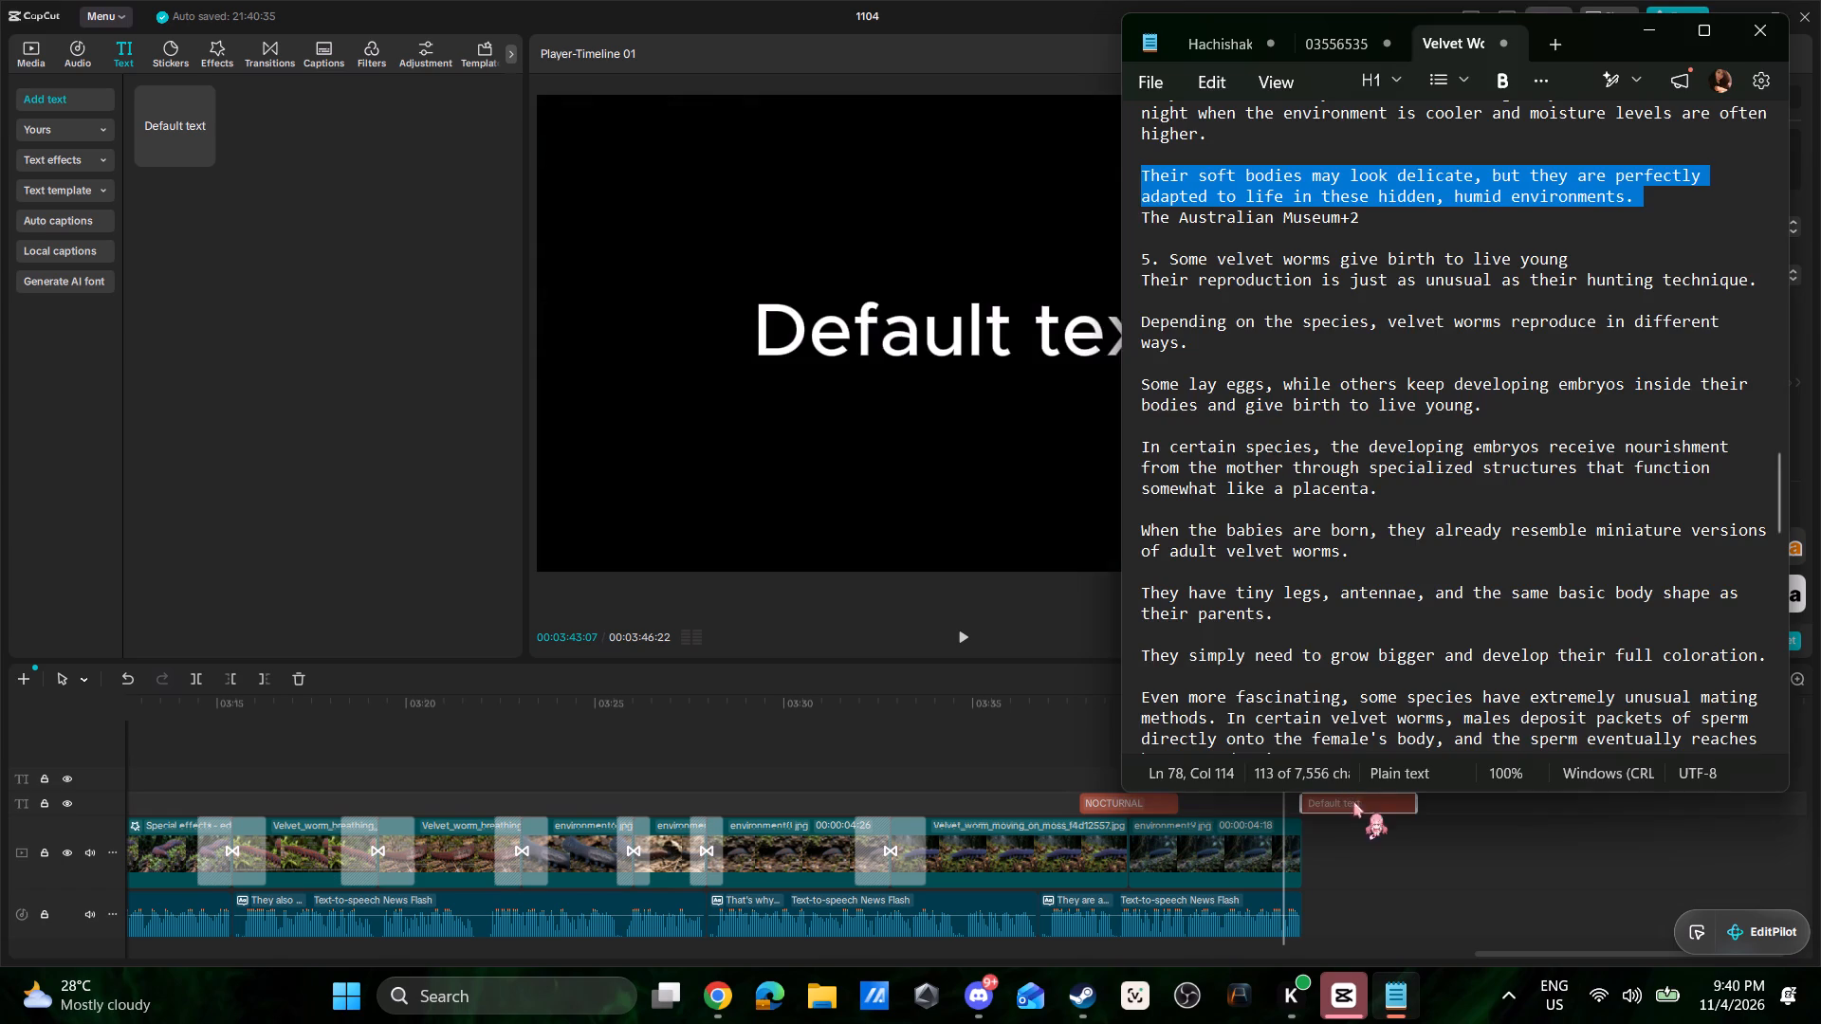
pyautogui.click(1359, 807)
pyautogui.click(1428, 57)
pyautogui.moveTo(1529, 145); pyautogui.dragTo(1336, 129)
pyautogui.hotkey('ctrl', 'v')
pyautogui.click(1643, 53)
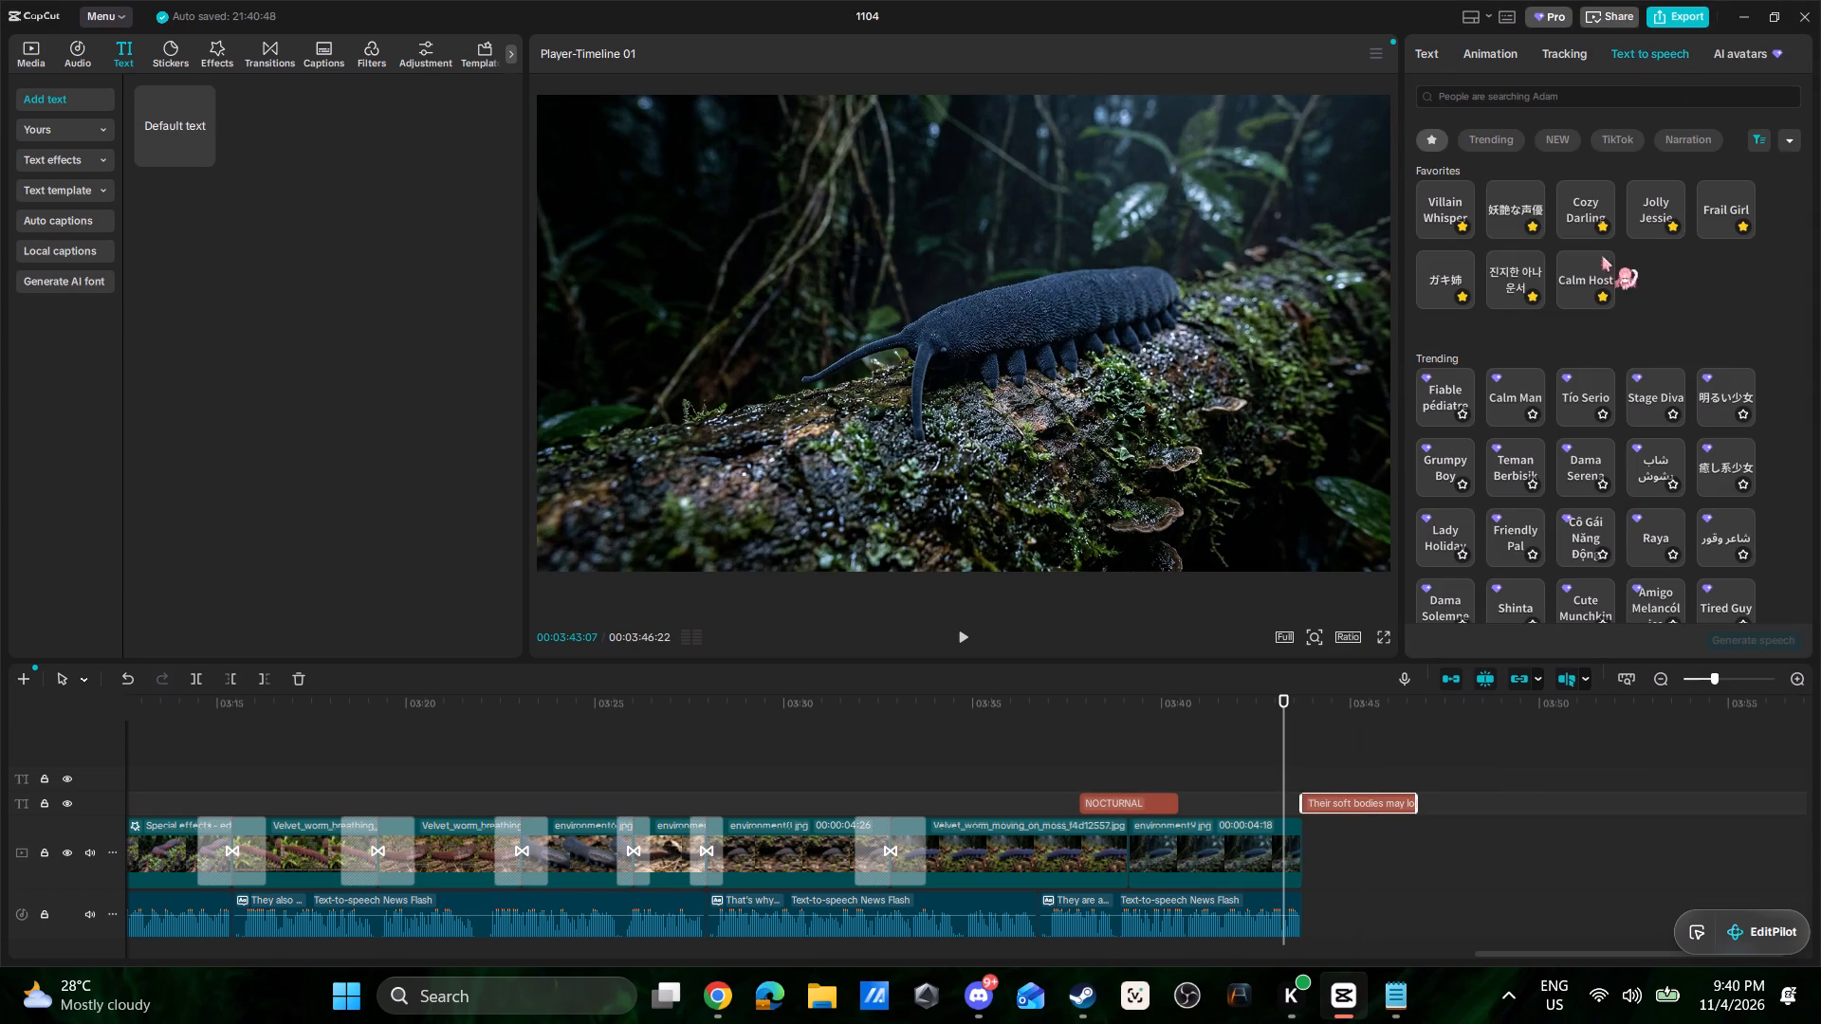
pyautogui.click(1504, 277)
pyautogui.click(1709, 639)
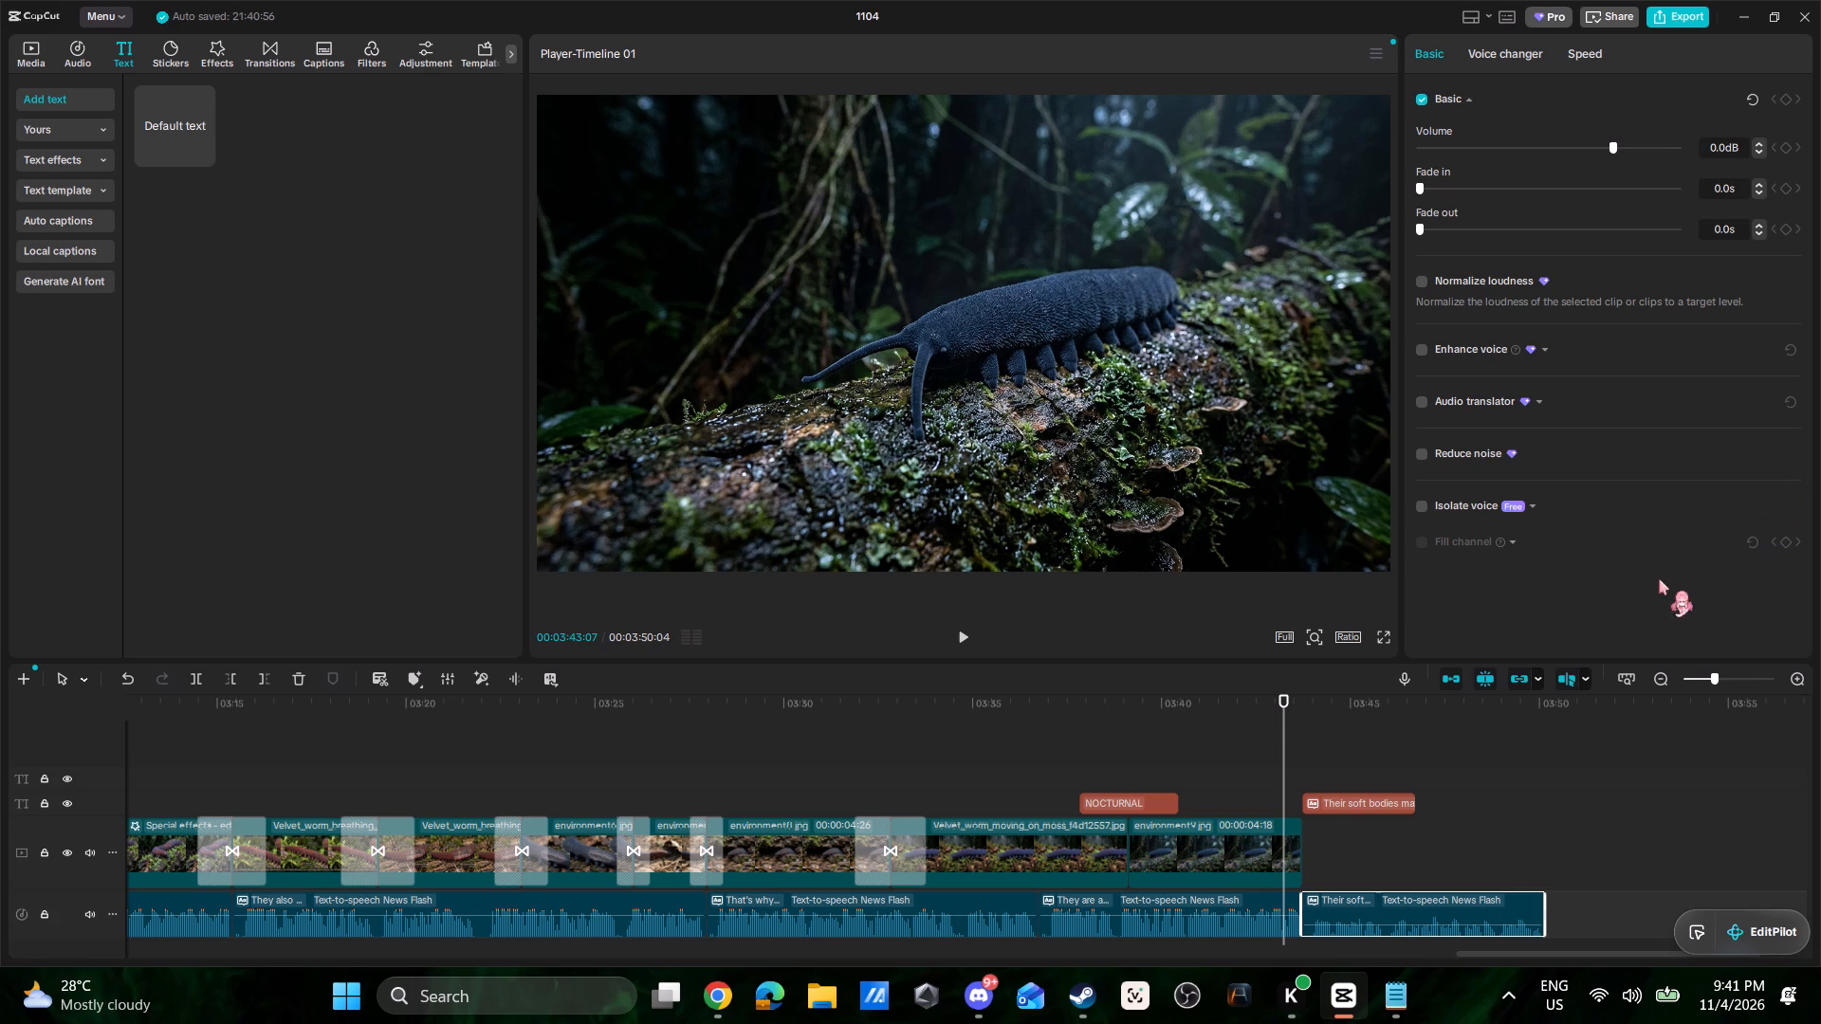
# Raise the "Their soft bodies" narration volume to about 12.2 dB and delete its source text clip.
pyautogui.click(1389, 921)
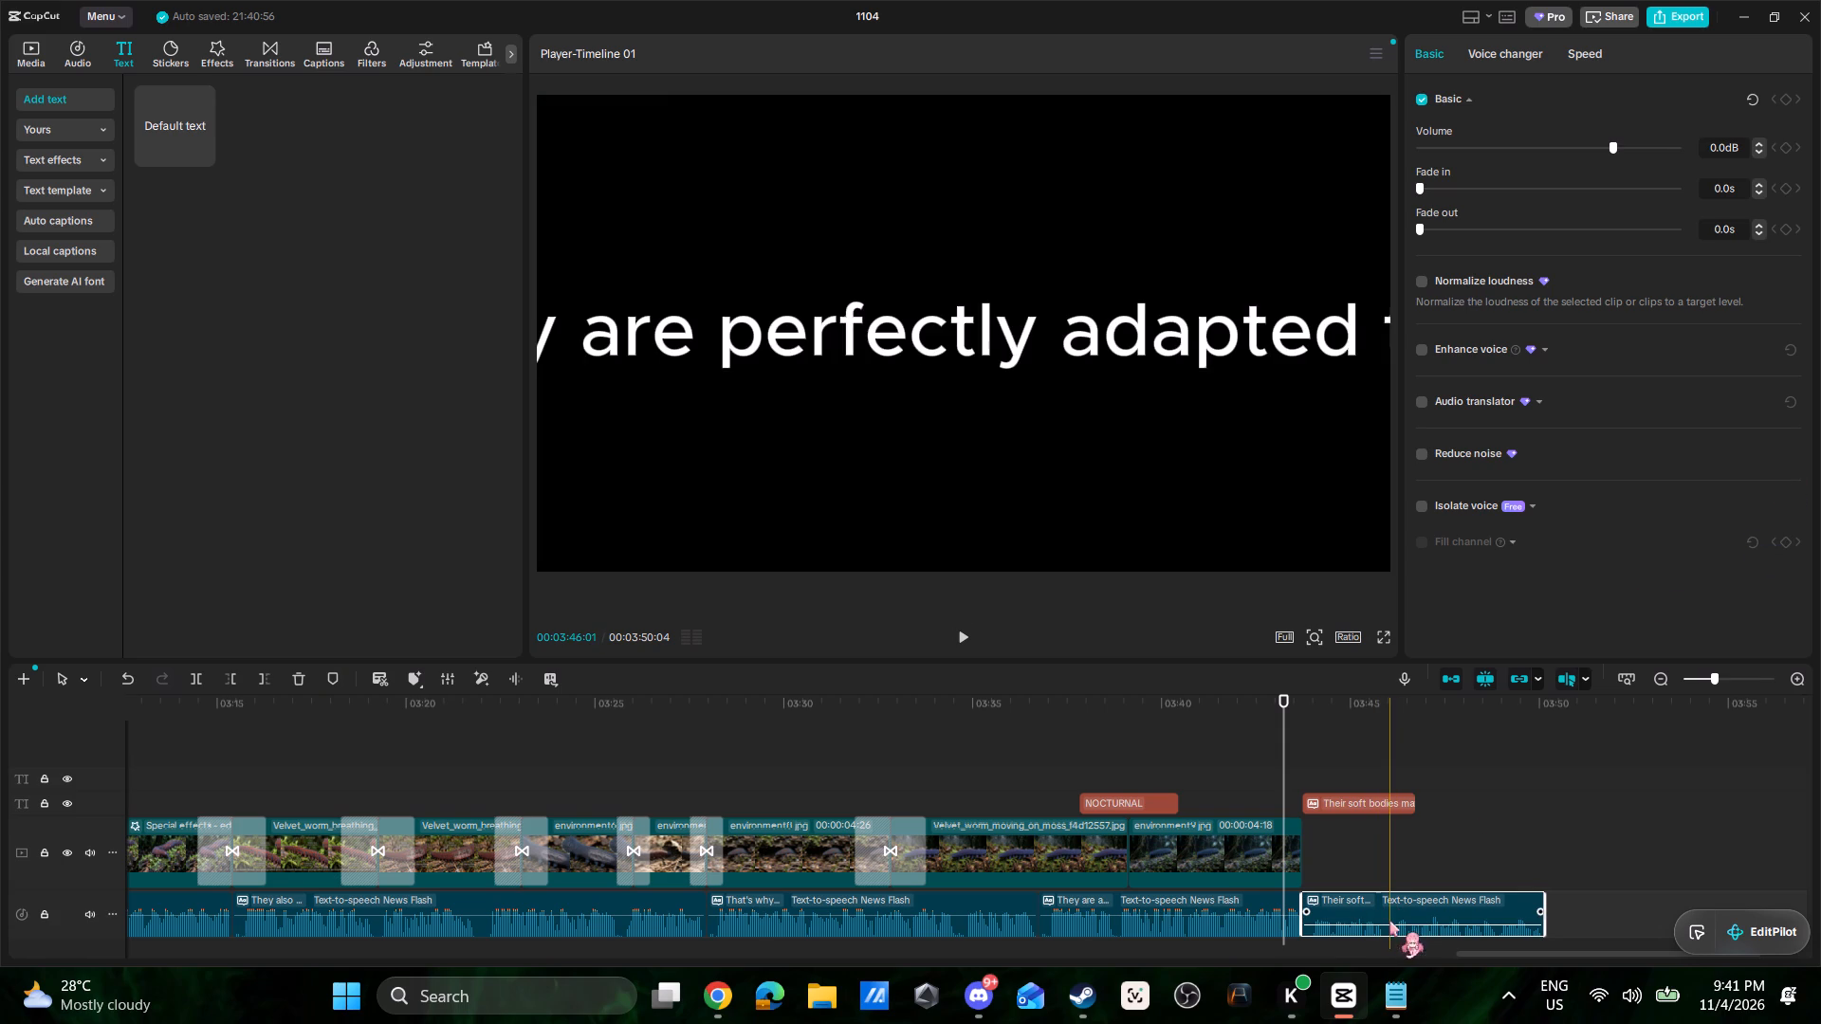
pyautogui.moveTo(1398, 924); pyautogui.dragTo(1397, 918)
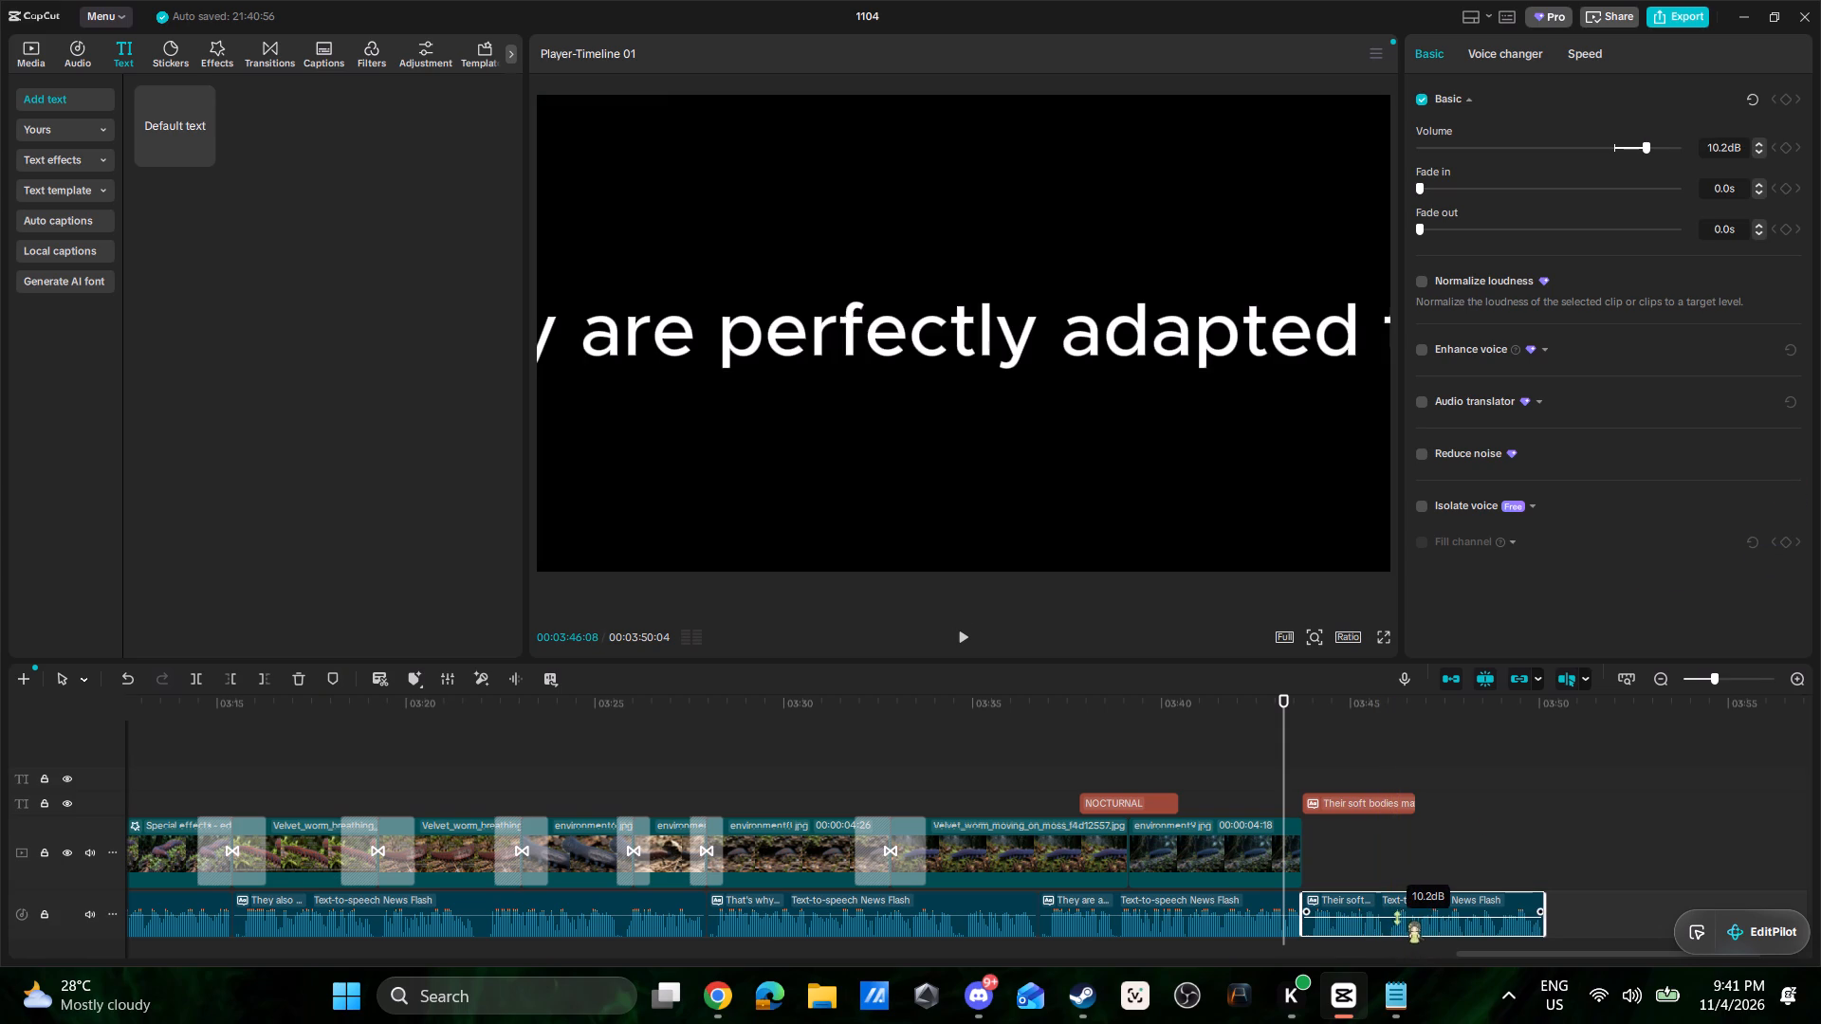
pyautogui.moveTo(1397, 918); pyautogui.dragTo(1395, 916)
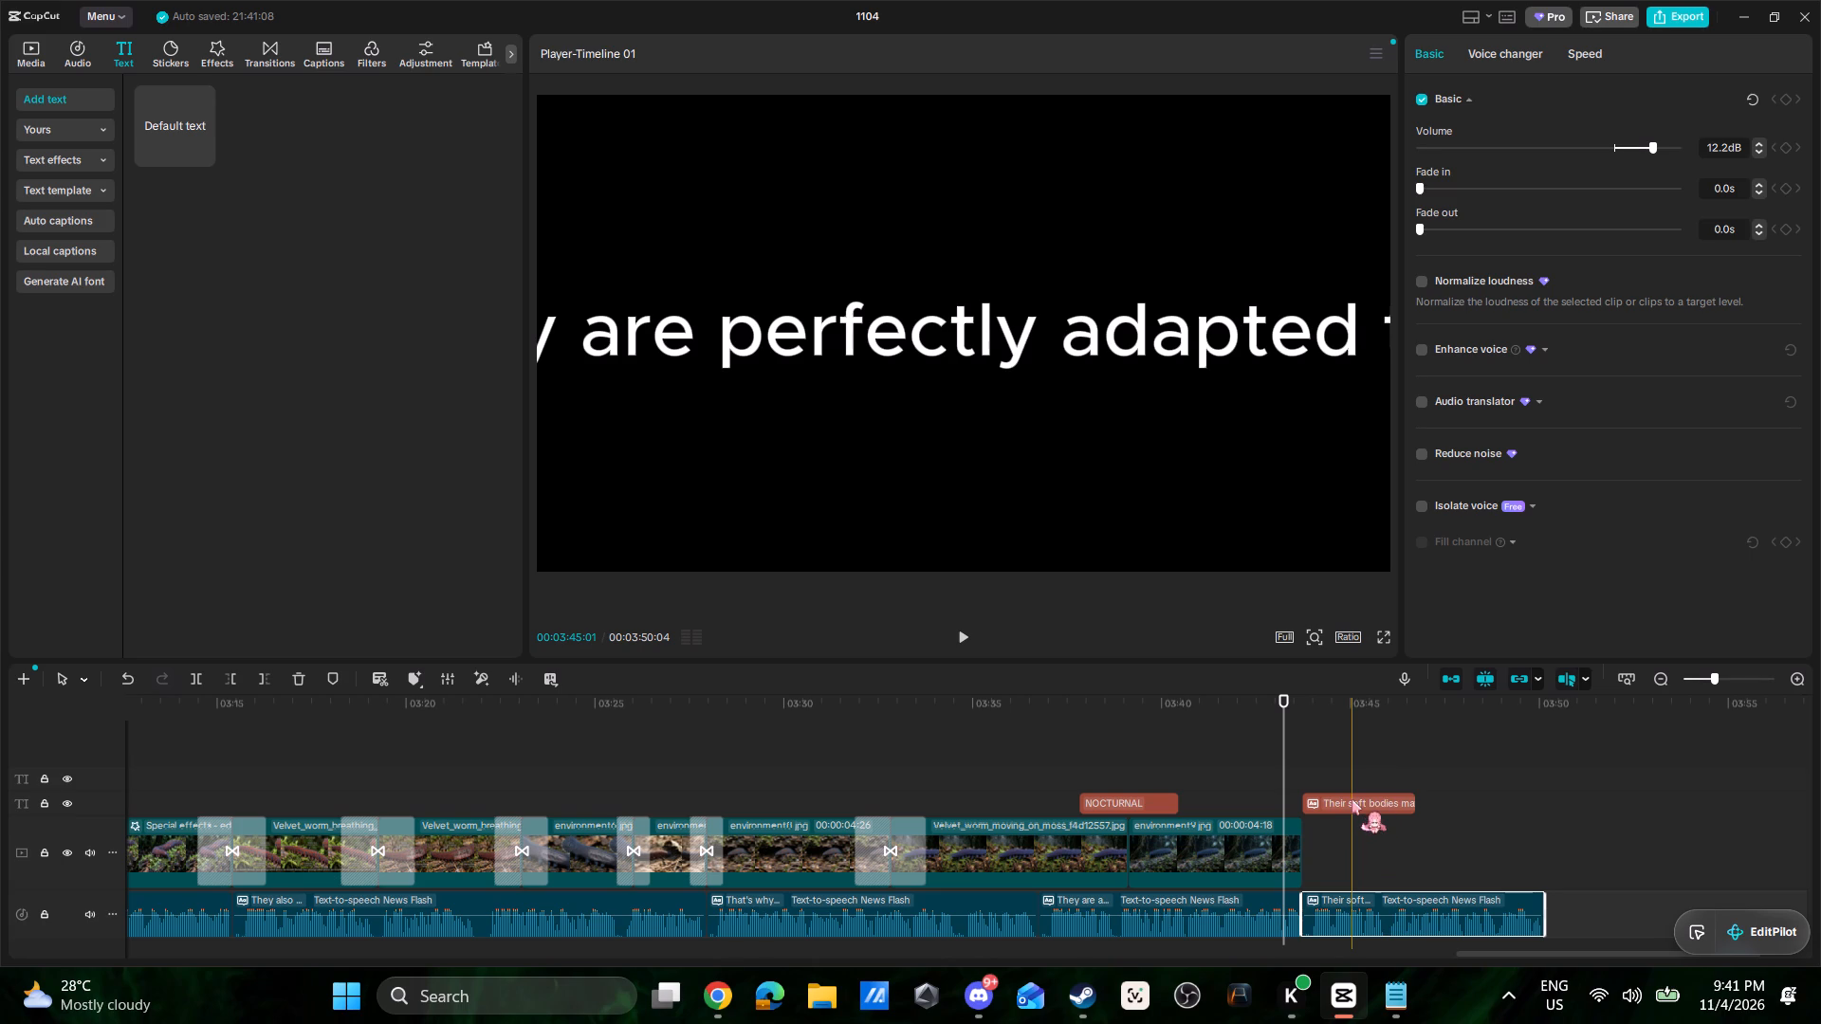
pyautogui.click(1352, 799)
pyautogui.press('Delete')
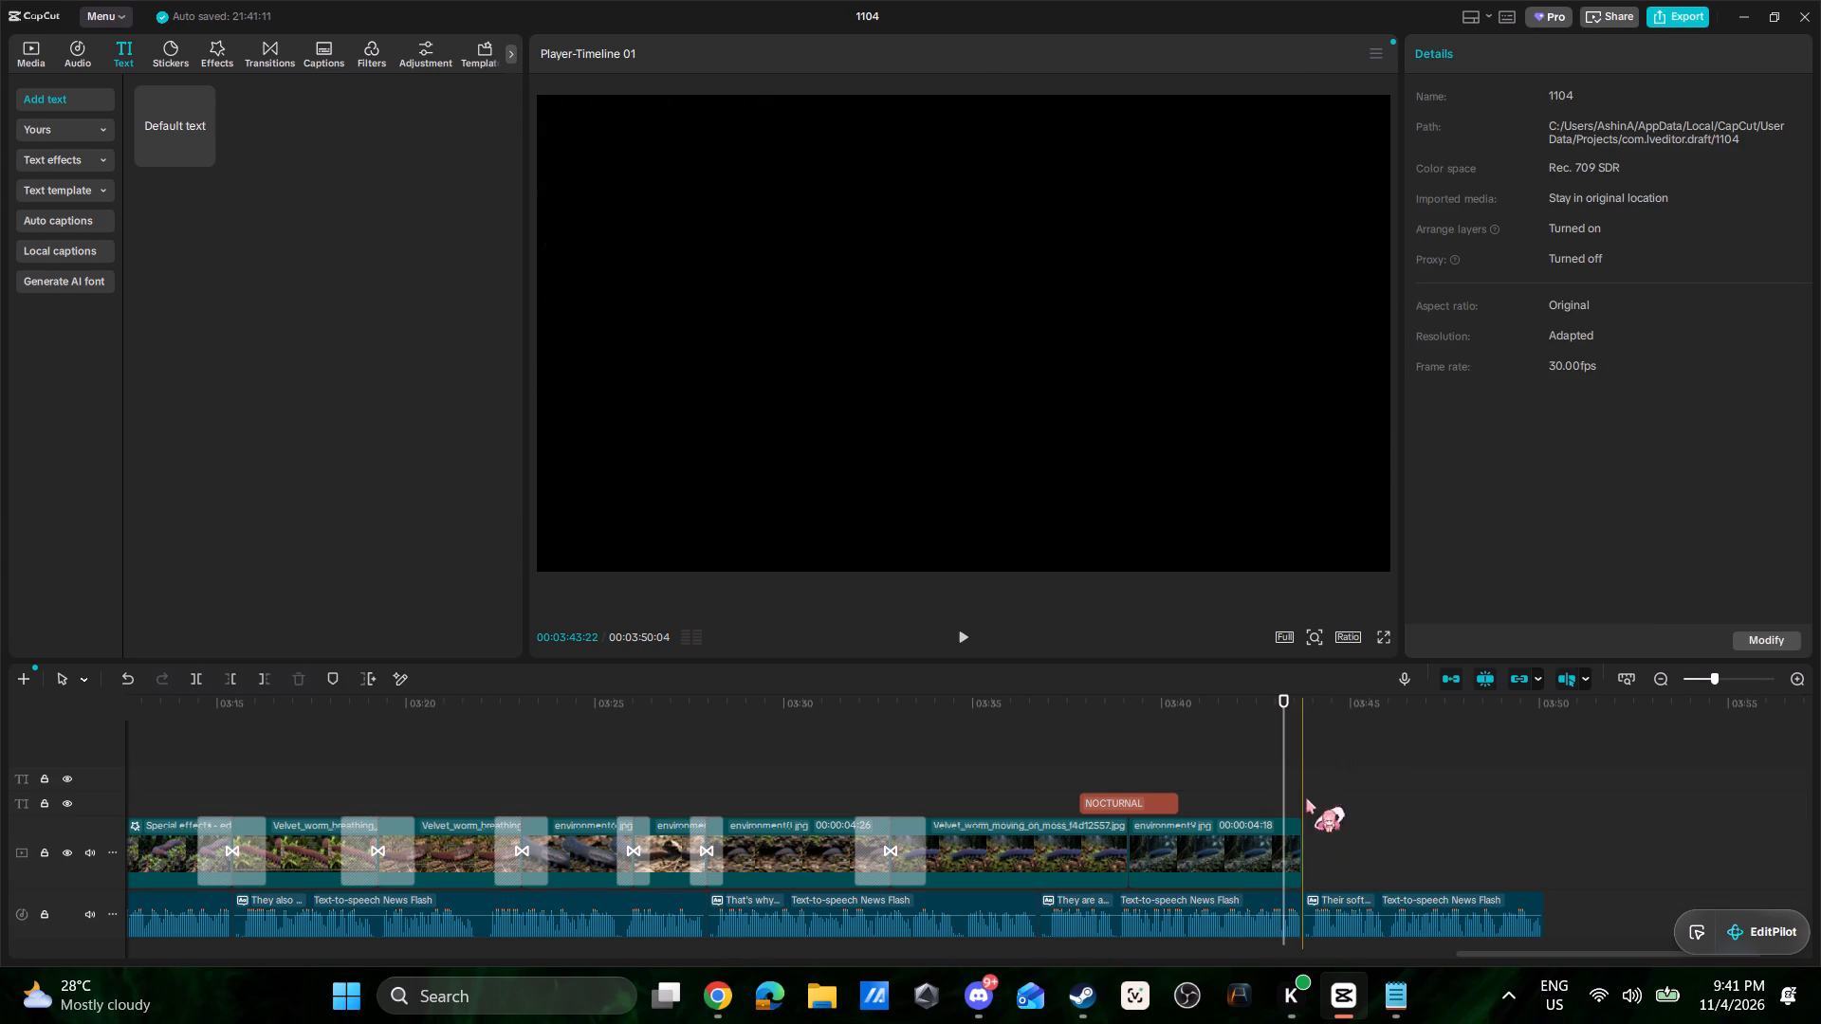
# Listen to the new narration, add environment4.jpg after environment9.jpg, and extend it to 6:12 so it ends with the narration.
pyautogui.press('space')
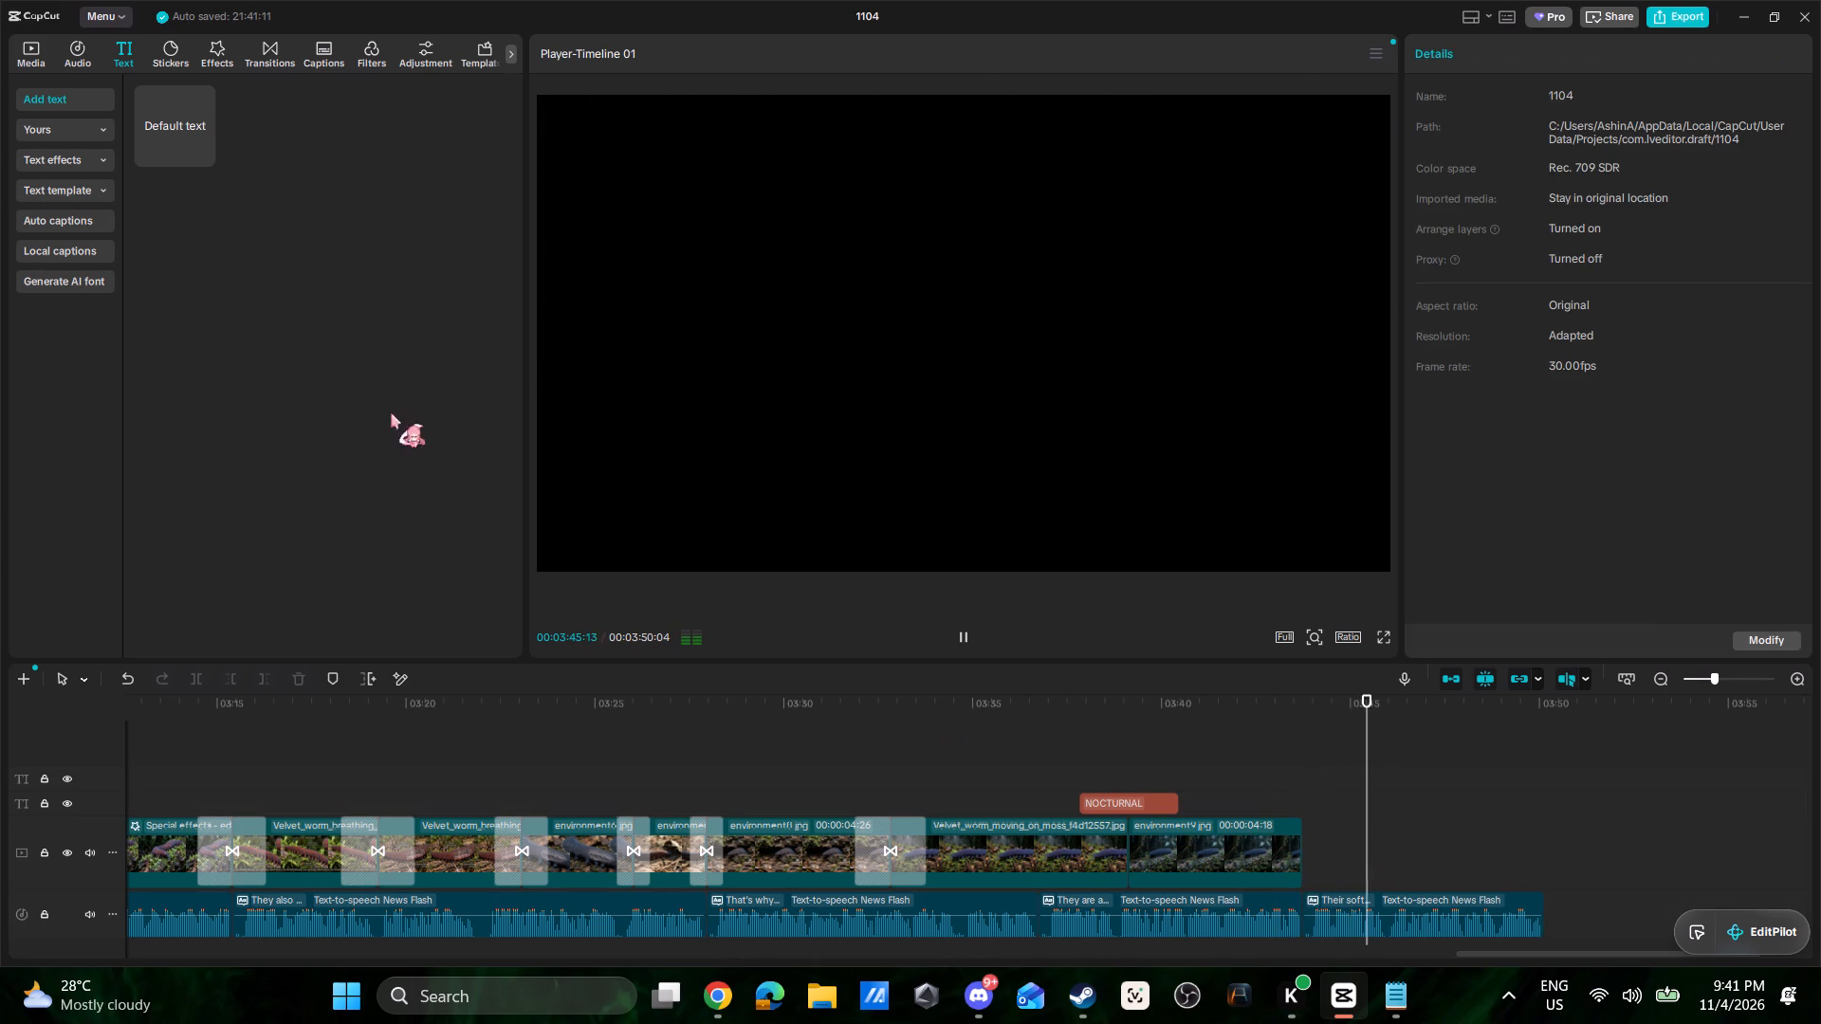
pyautogui.click(35, 58)
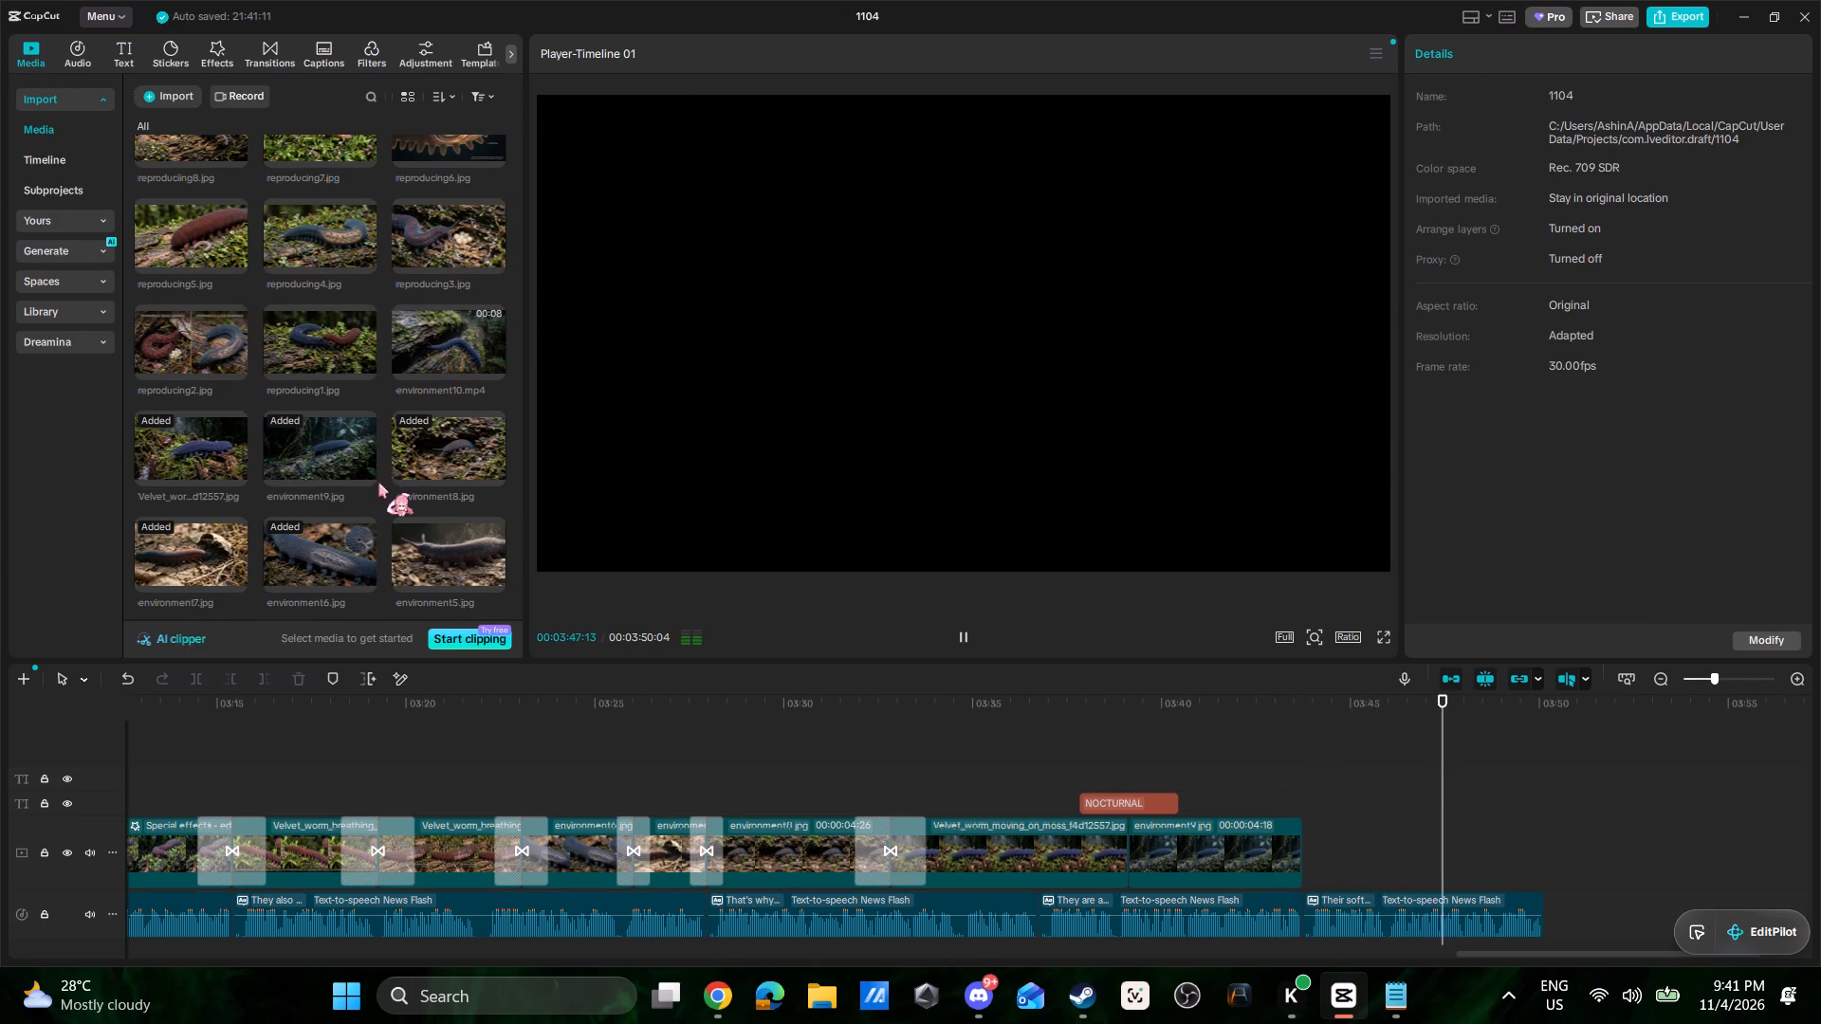
pyautogui.scroll(1, 377, 485)
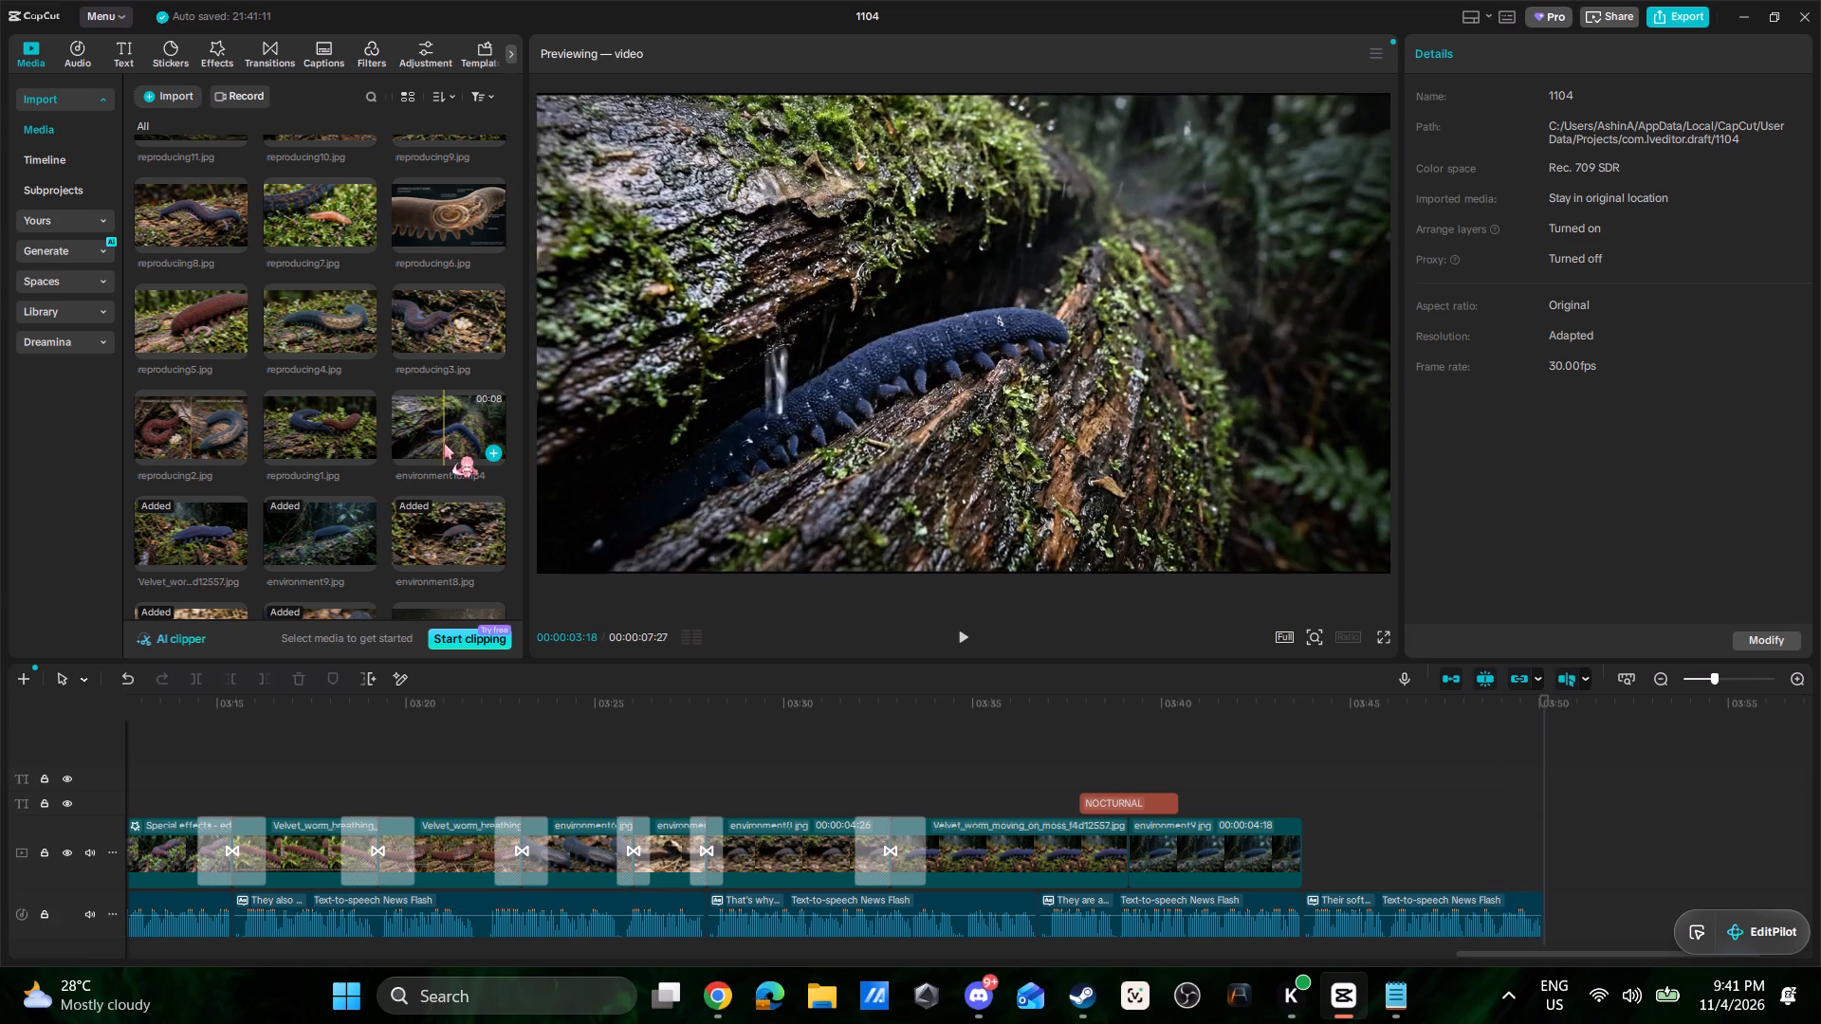
pyautogui.scroll(-2, 370, 550)
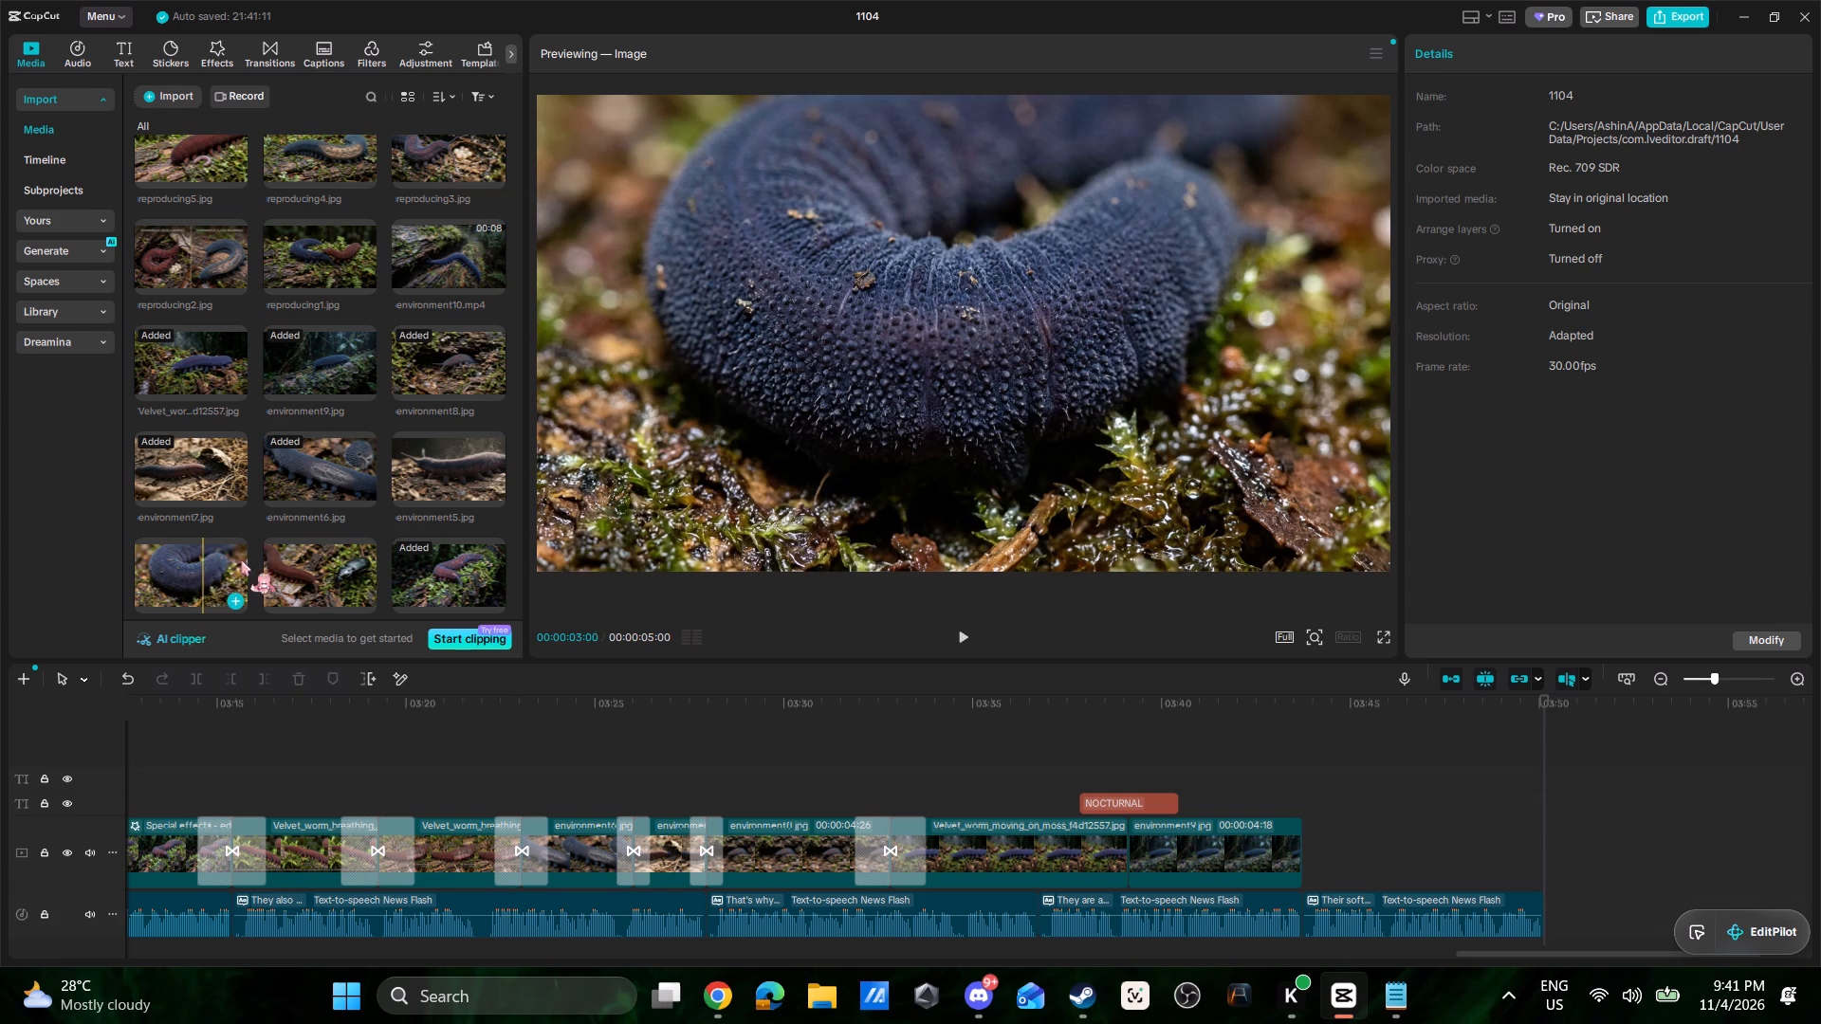
pyautogui.scroll(-2, 260, 556)
pyautogui.moveTo(189, 410); pyautogui.dragTo(274, 439)
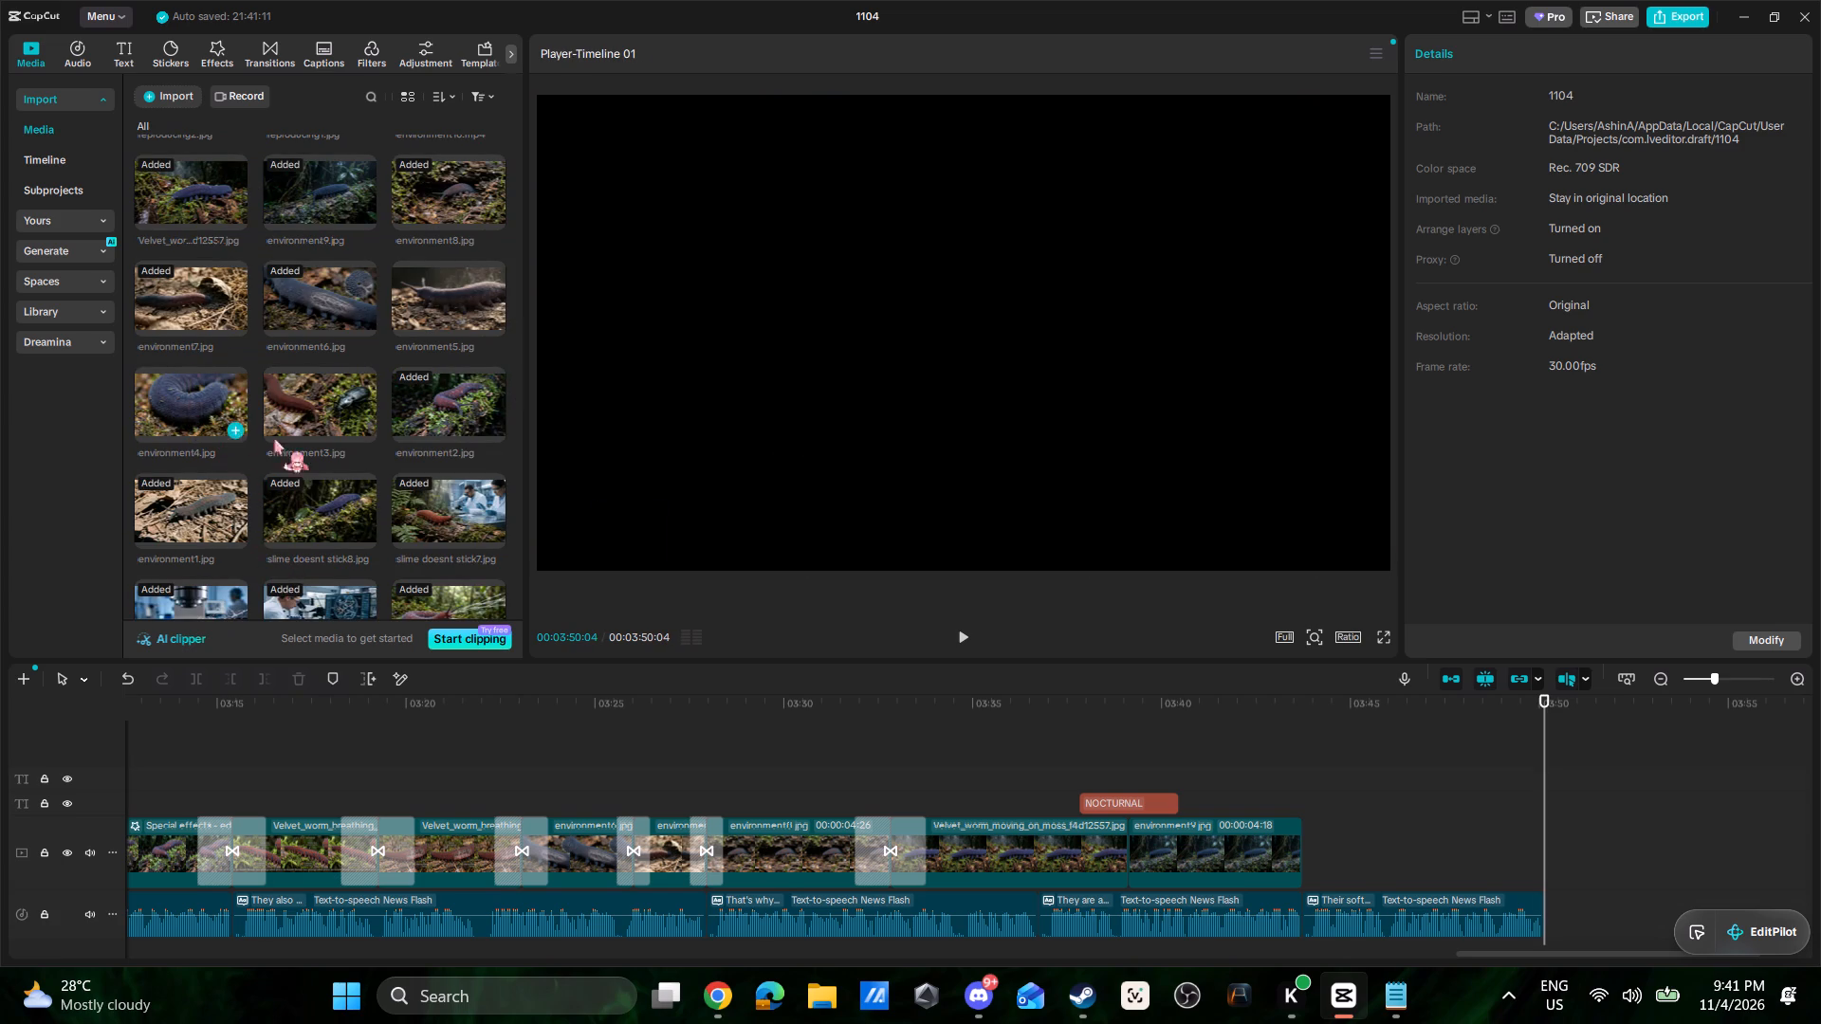
pyautogui.moveTo(274, 439); pyautogui.dragTo(1294, 845)
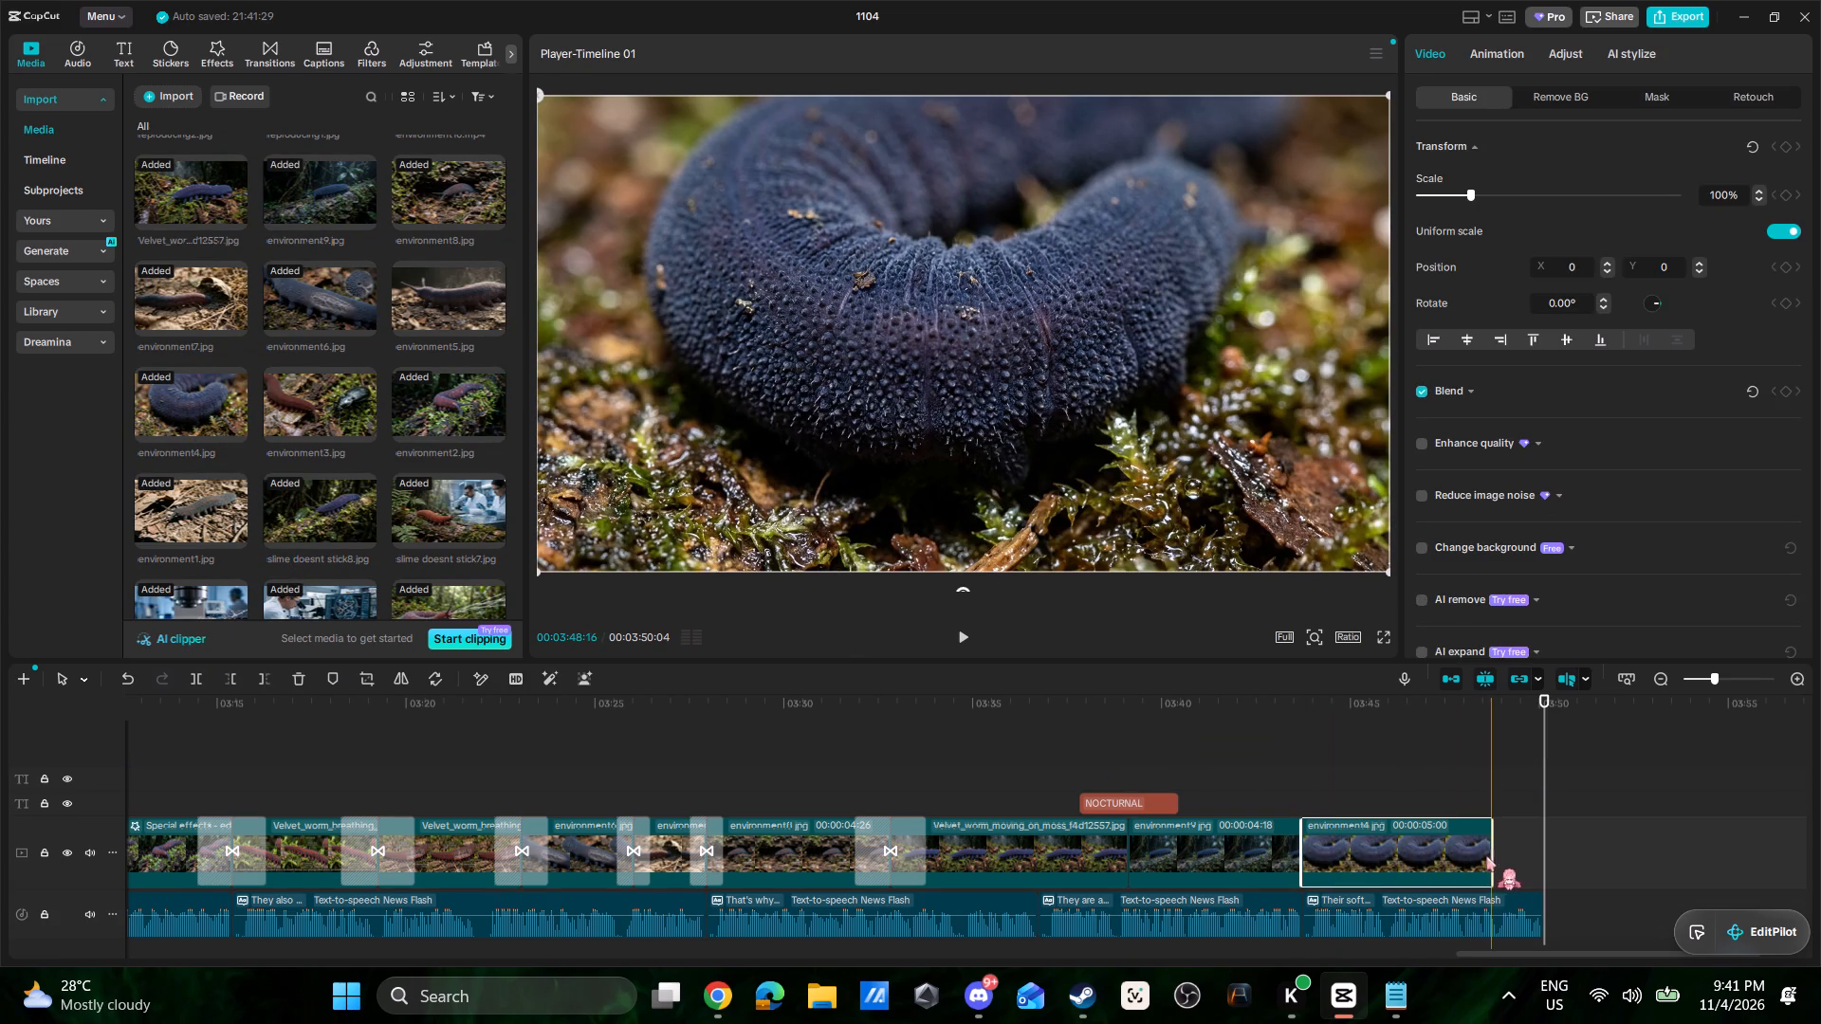
pyautogui.moveTo(1492, 858); pyautogui.dragTo(1540, 861)
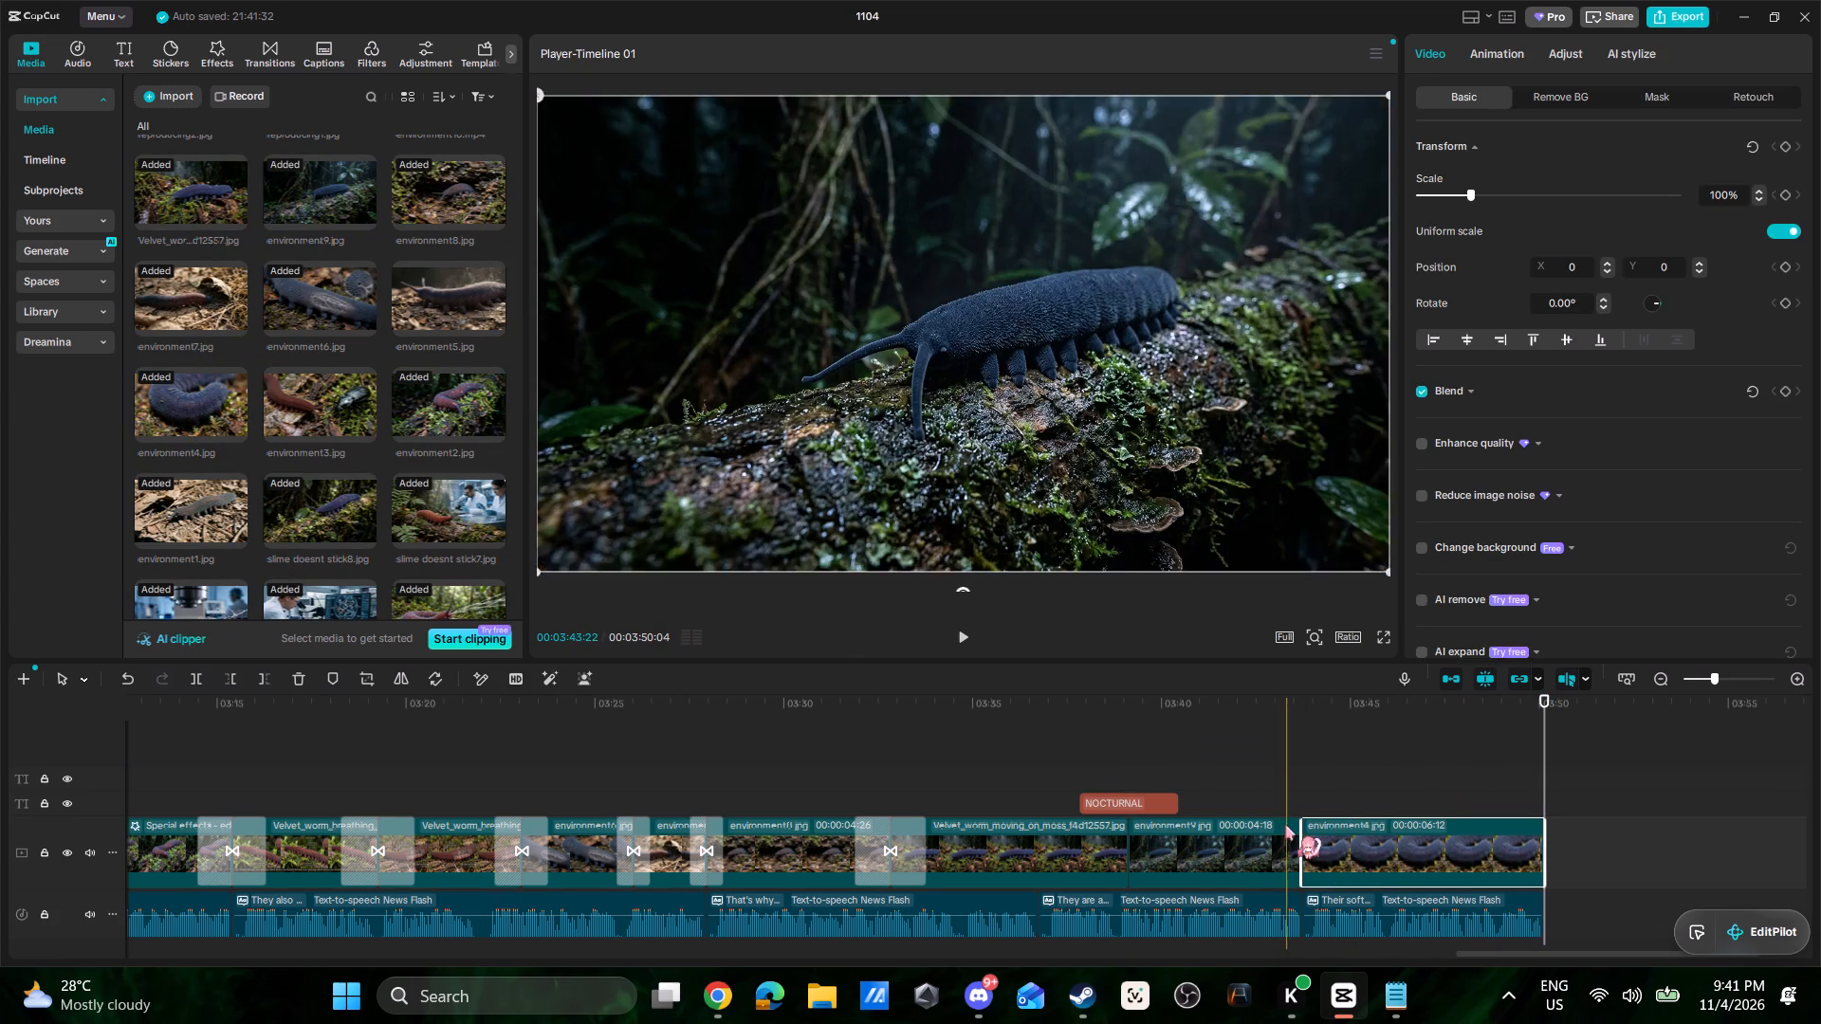
# Add Basic Black transitions before and after environment9.jpg on the main track and play the section through.
pyautogui.click(259, 56)
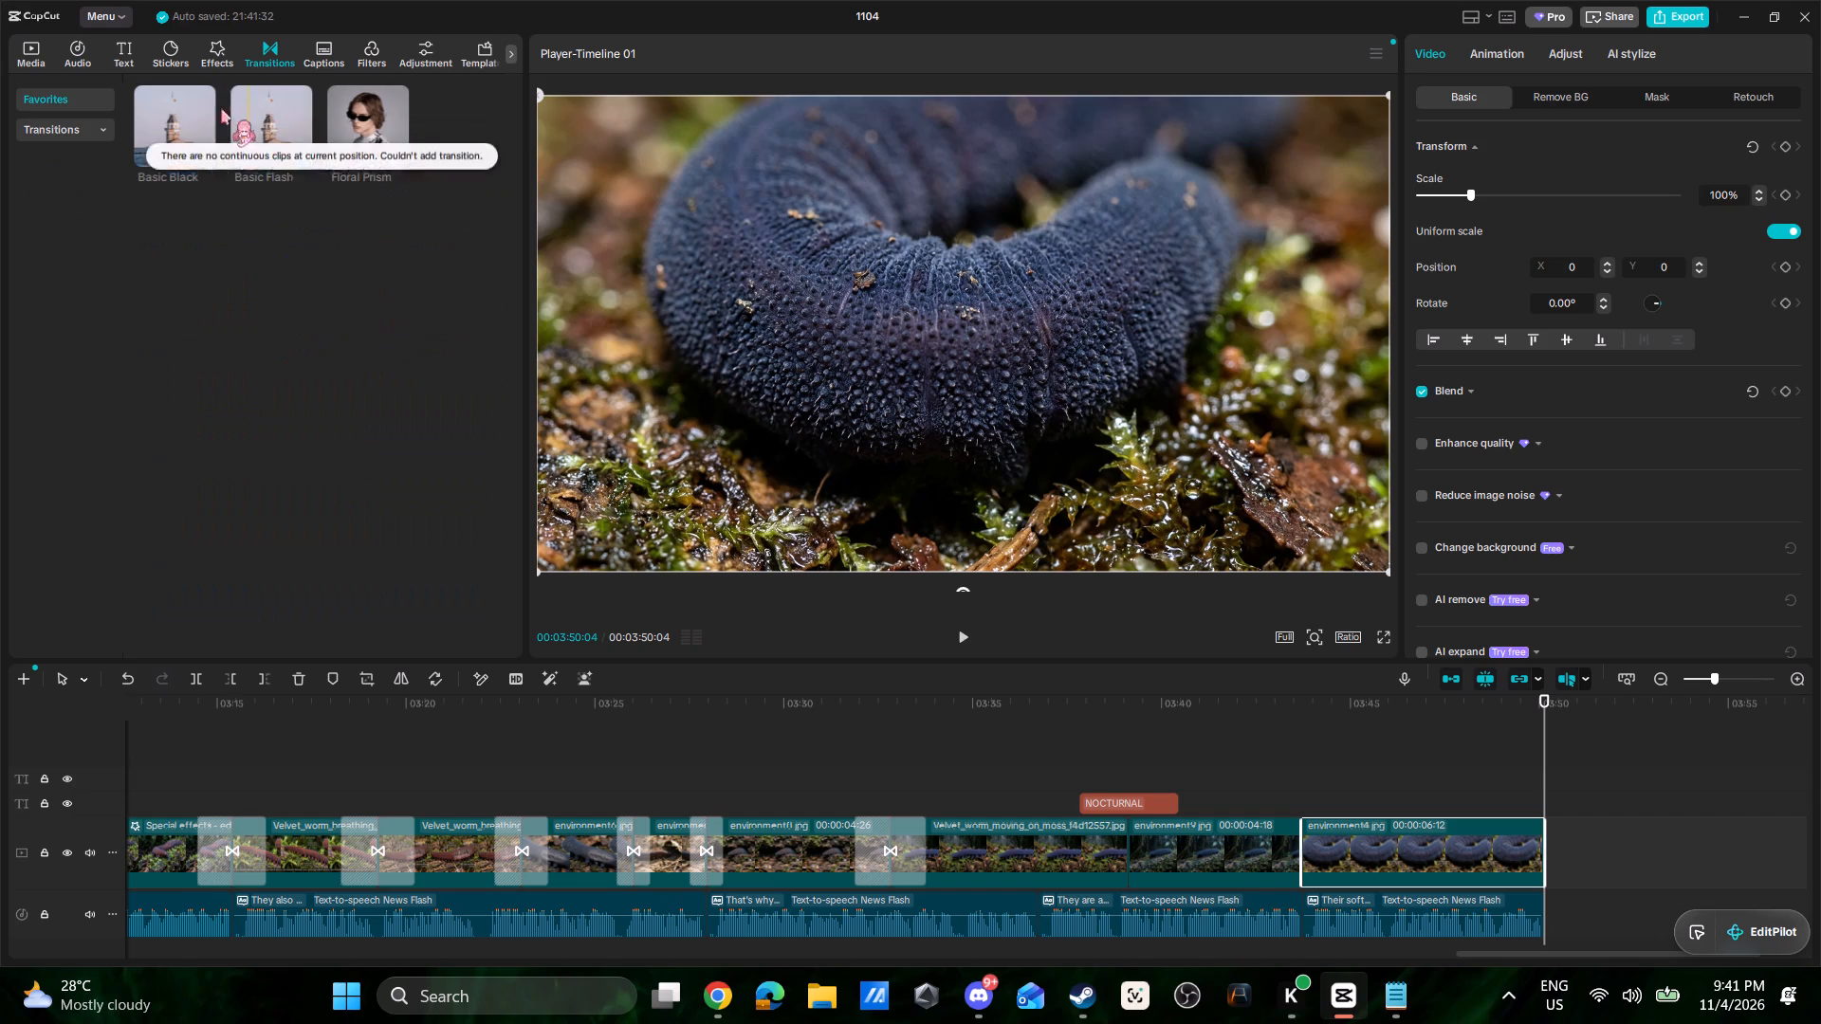
pyautogui.moveTo(172, 106); pyautogui.dragTo(1084, 853)
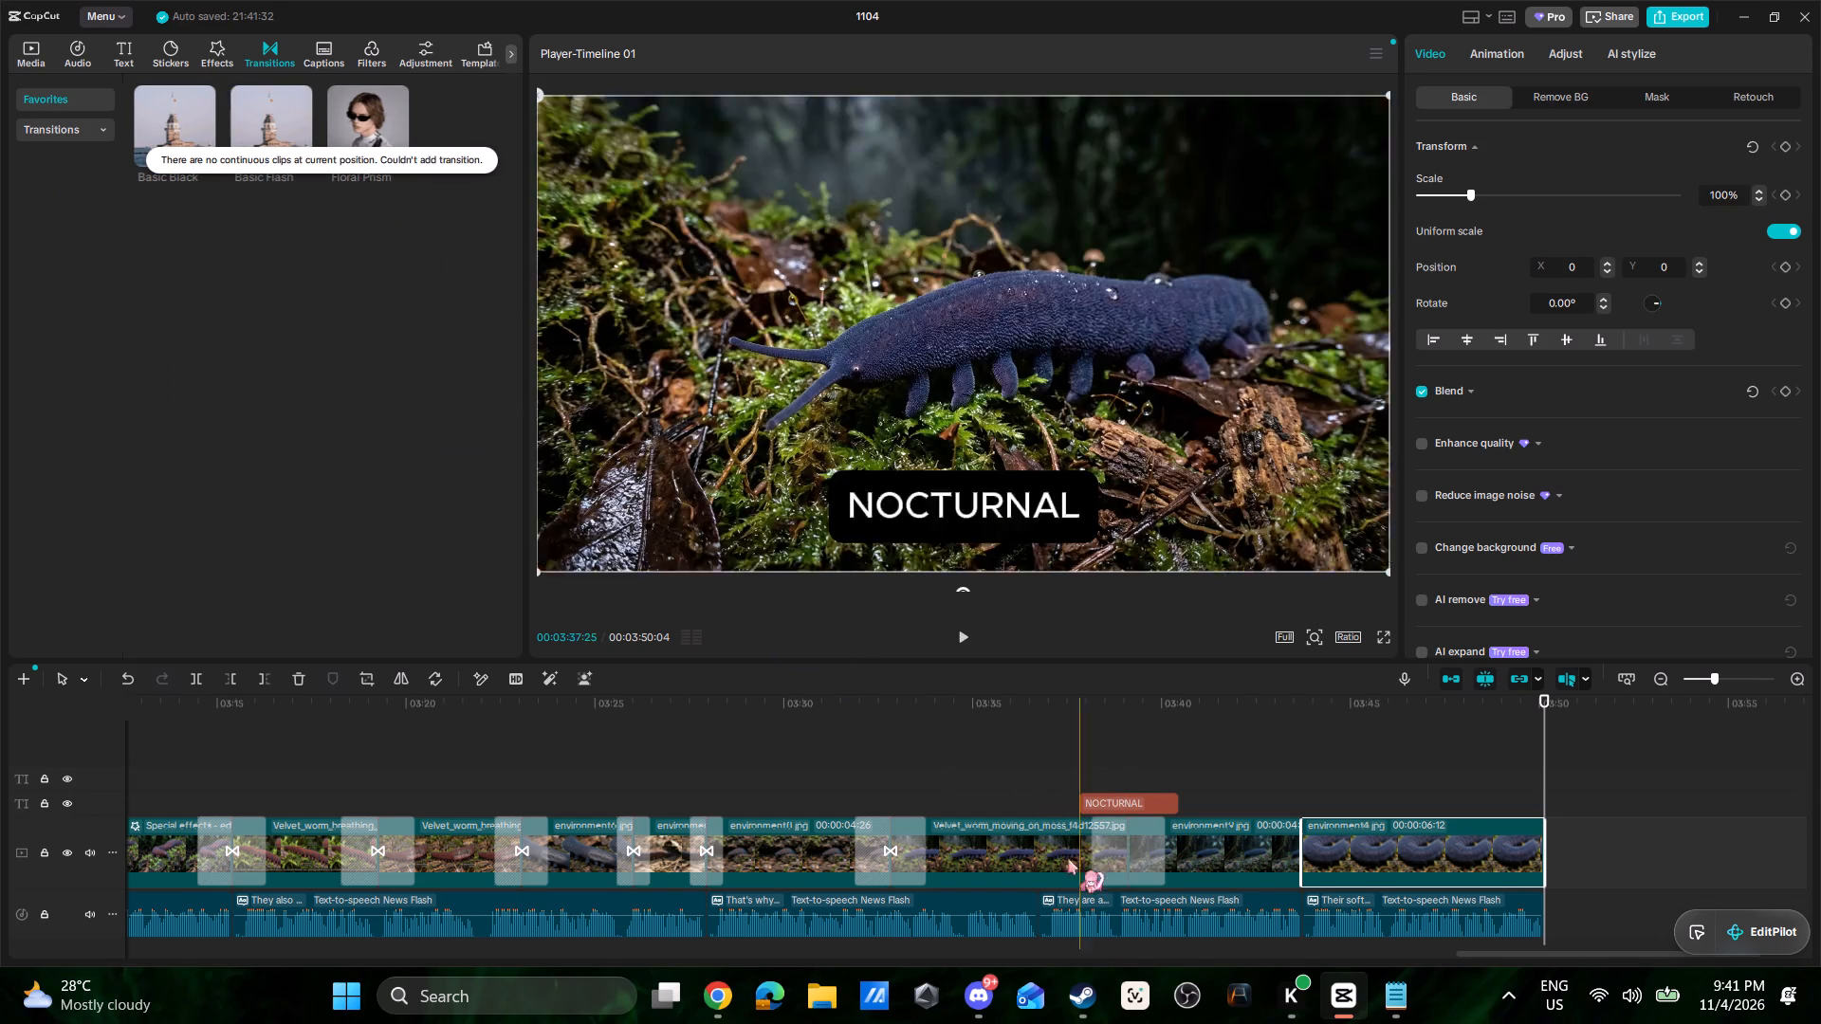
pyautogui.moveTo(188, 110); pyautogui.dragTo(1224, 868)
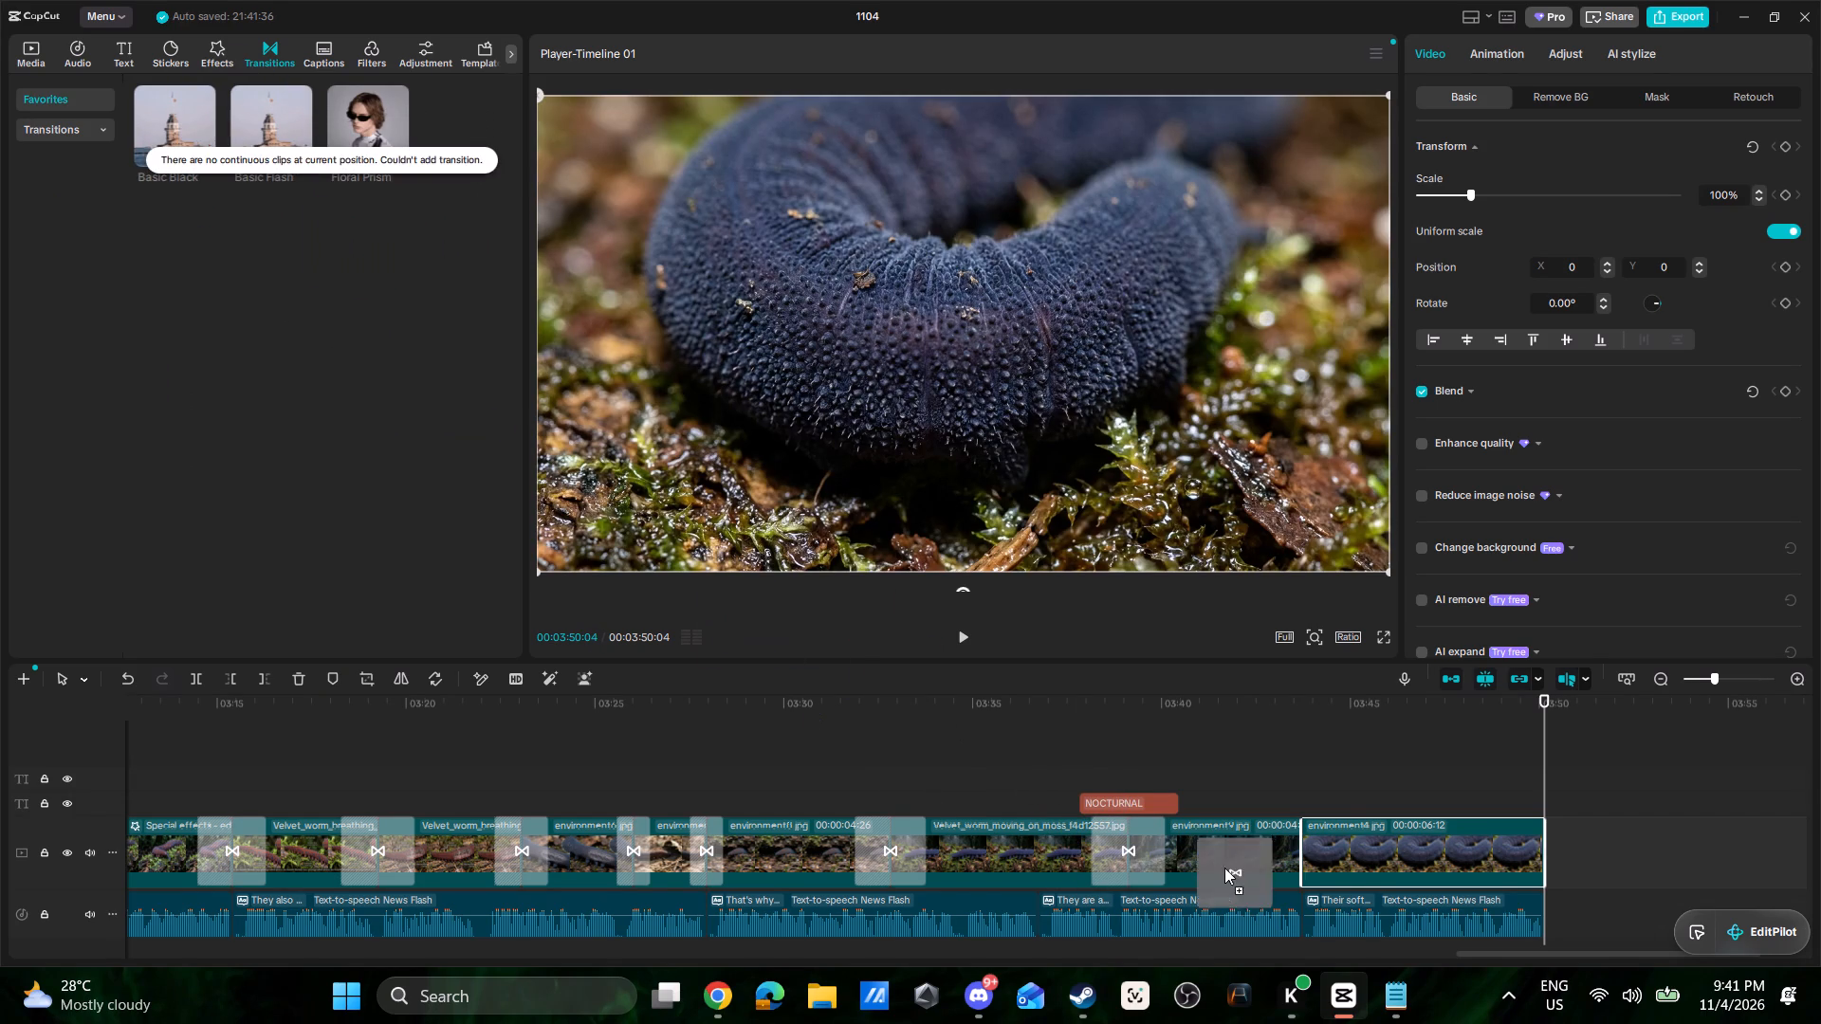
pyautogui.moveTo(1224, 868); pyautogui.dragTo(1273, 852)
pyautogui.click(1026, 747)
pyautogui.press('space')
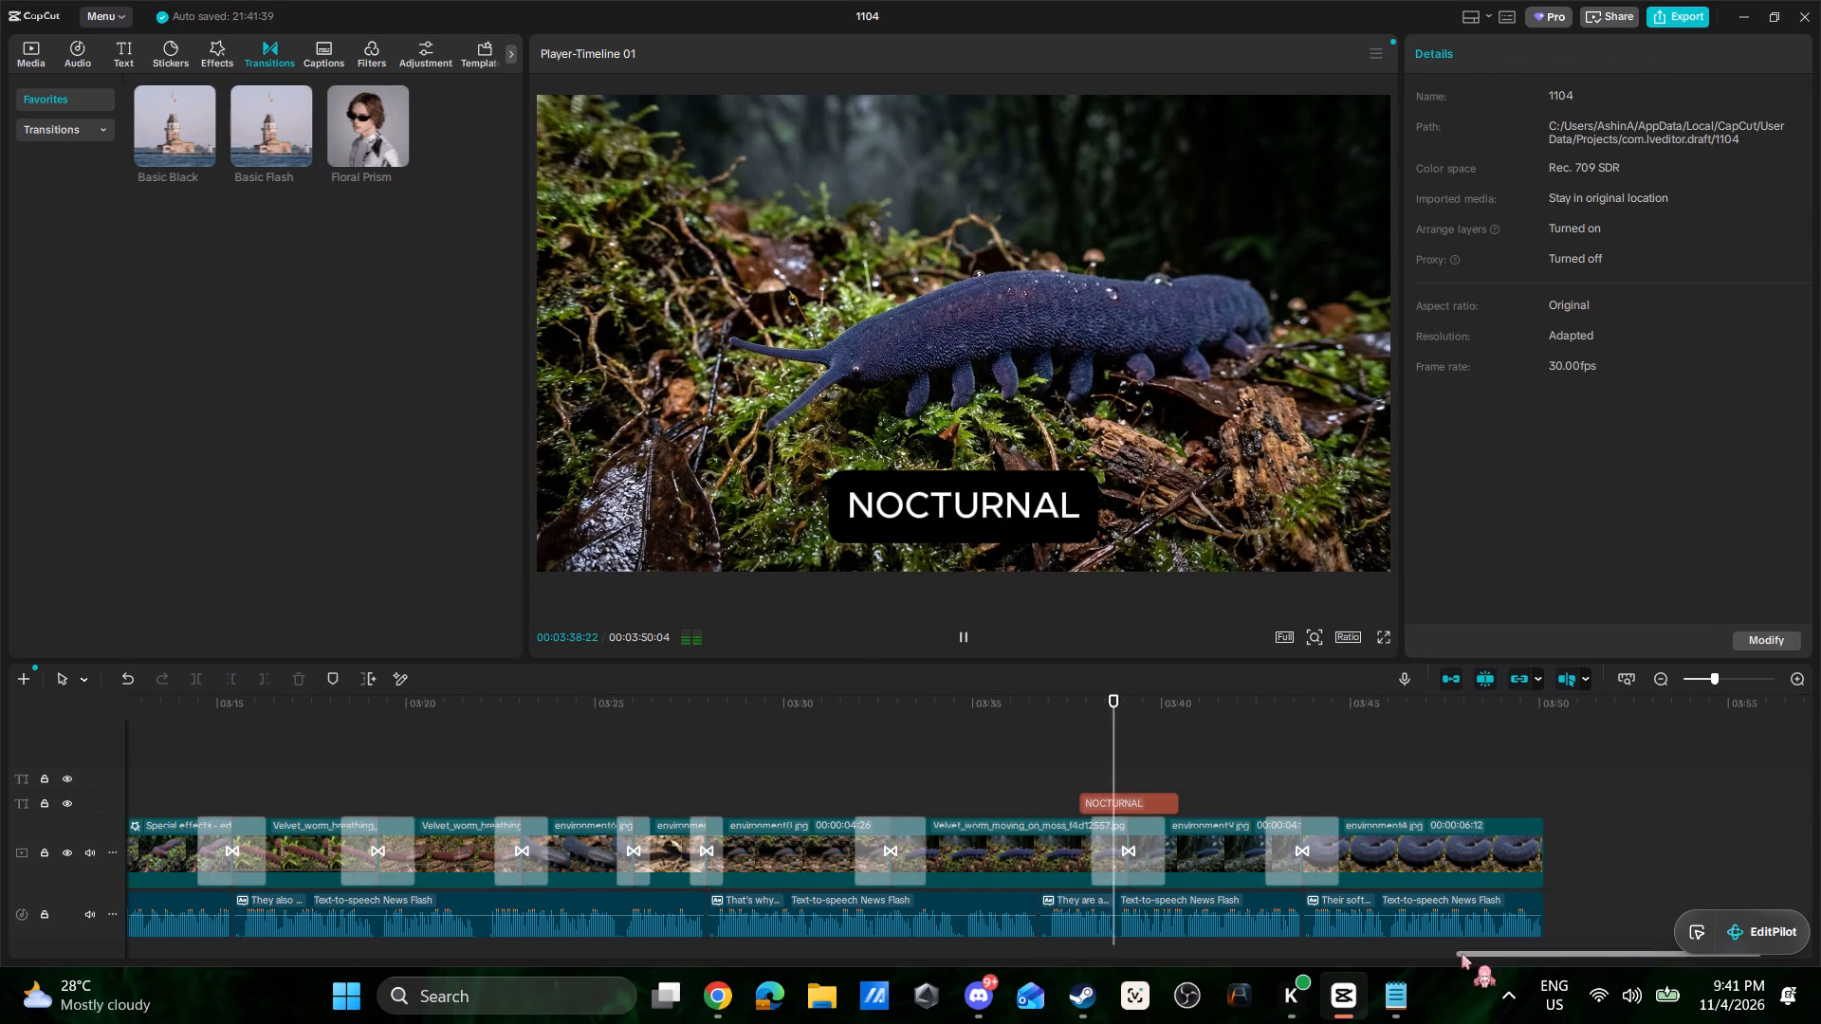
pyautogui.moveTo(1503, 956); pyautogui.dragTo(1658, 961)
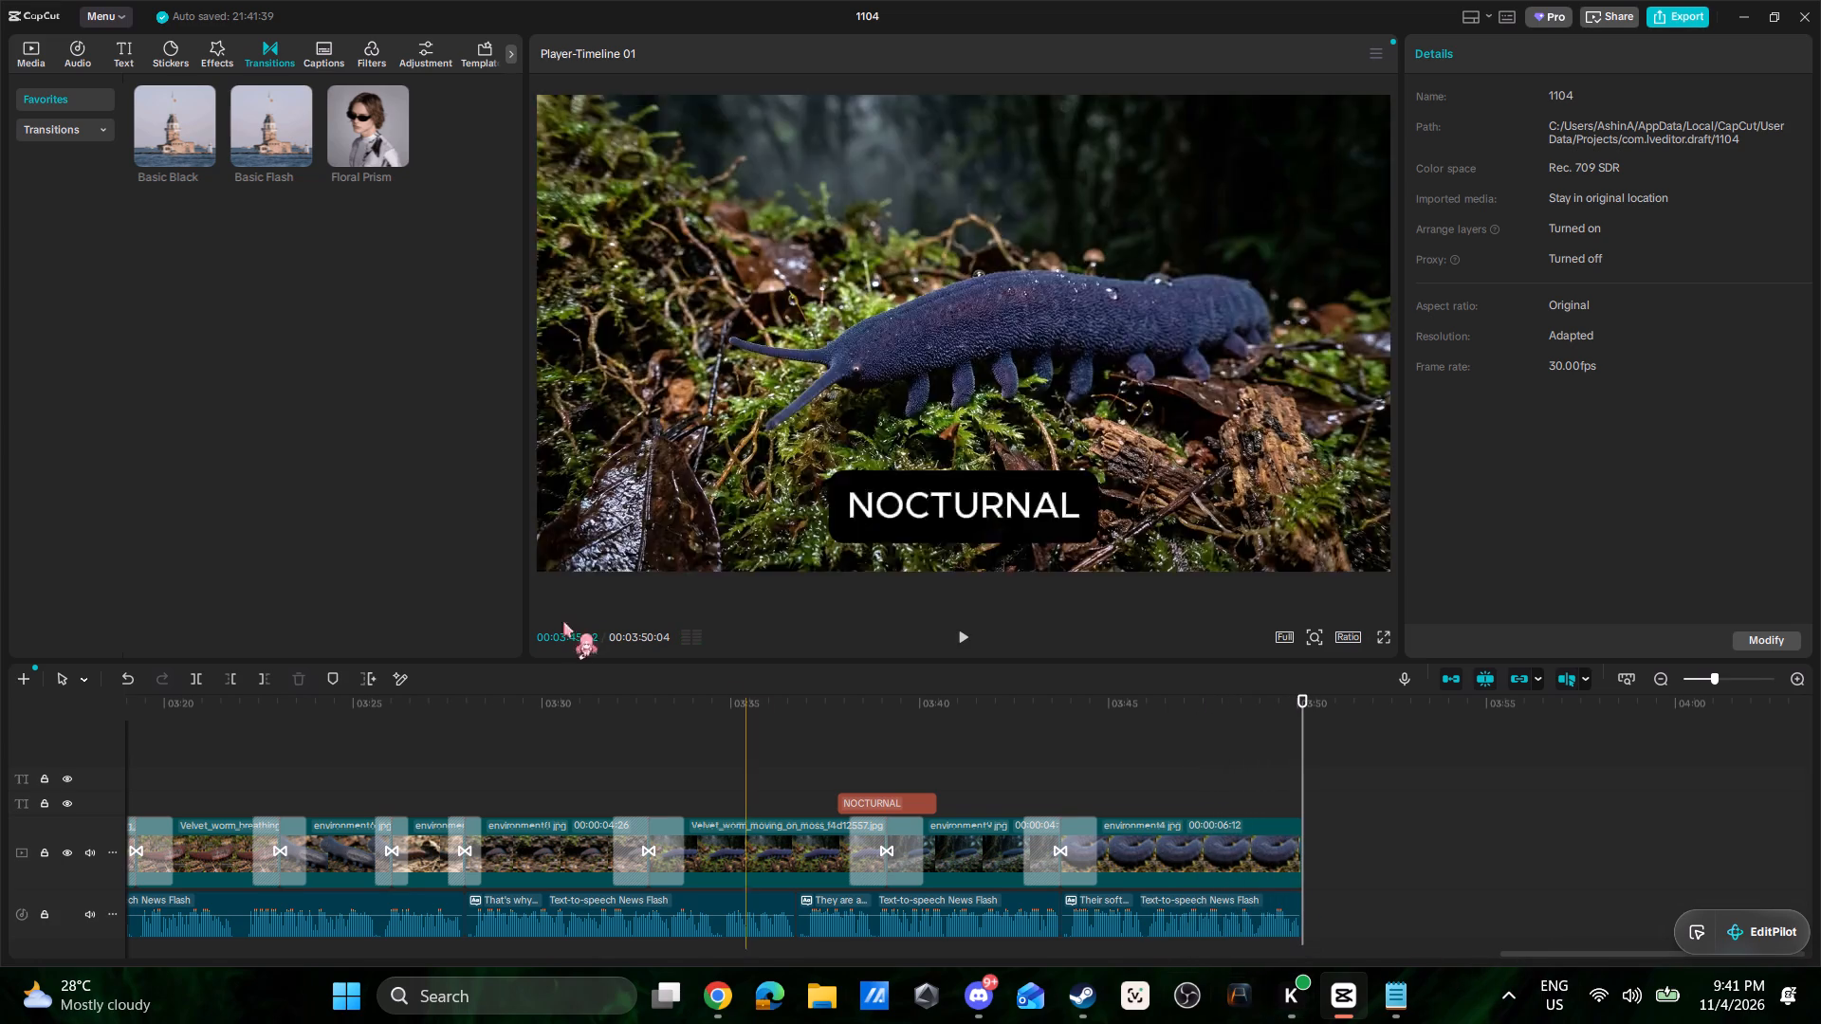
# Copy the two script sentences in Notepad from "Their reproduction is just as unusual" through "reproduce in different ways.".
pyautogui.click(1391, 993)
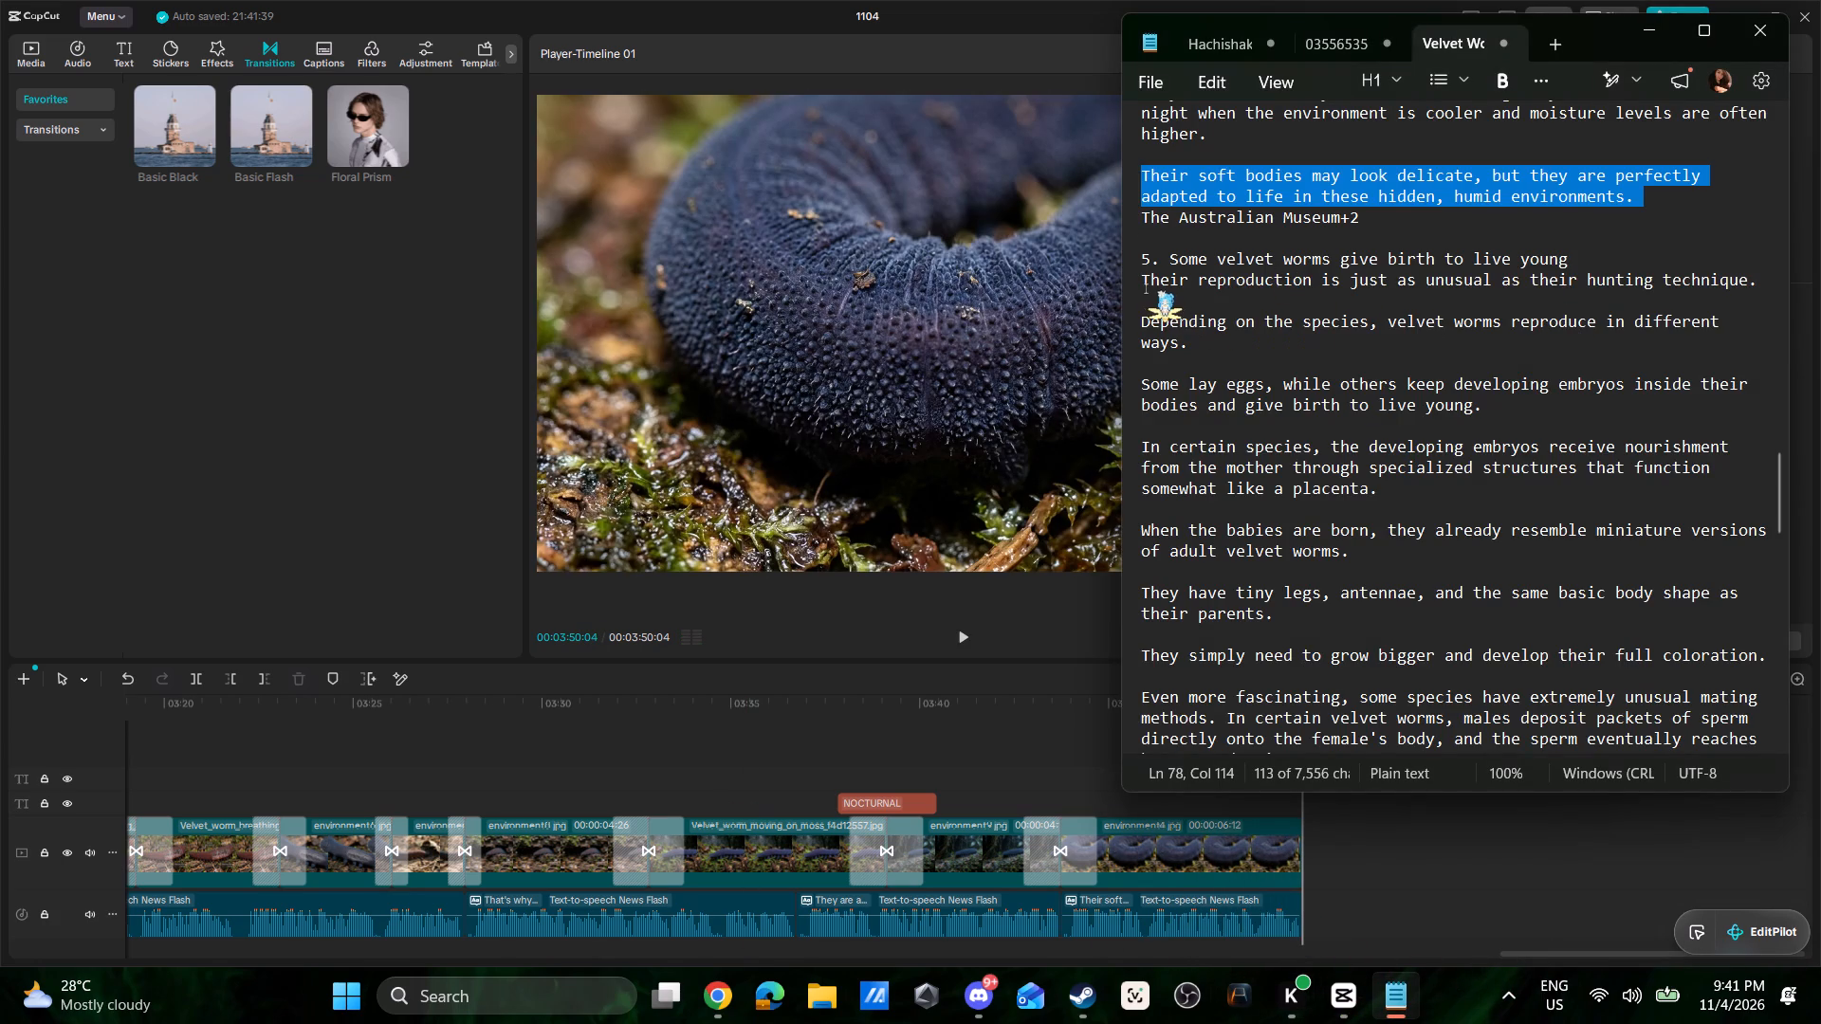
pyautogui.moveTo(1145, 287); pyautogui.dragTo(1214, 351)
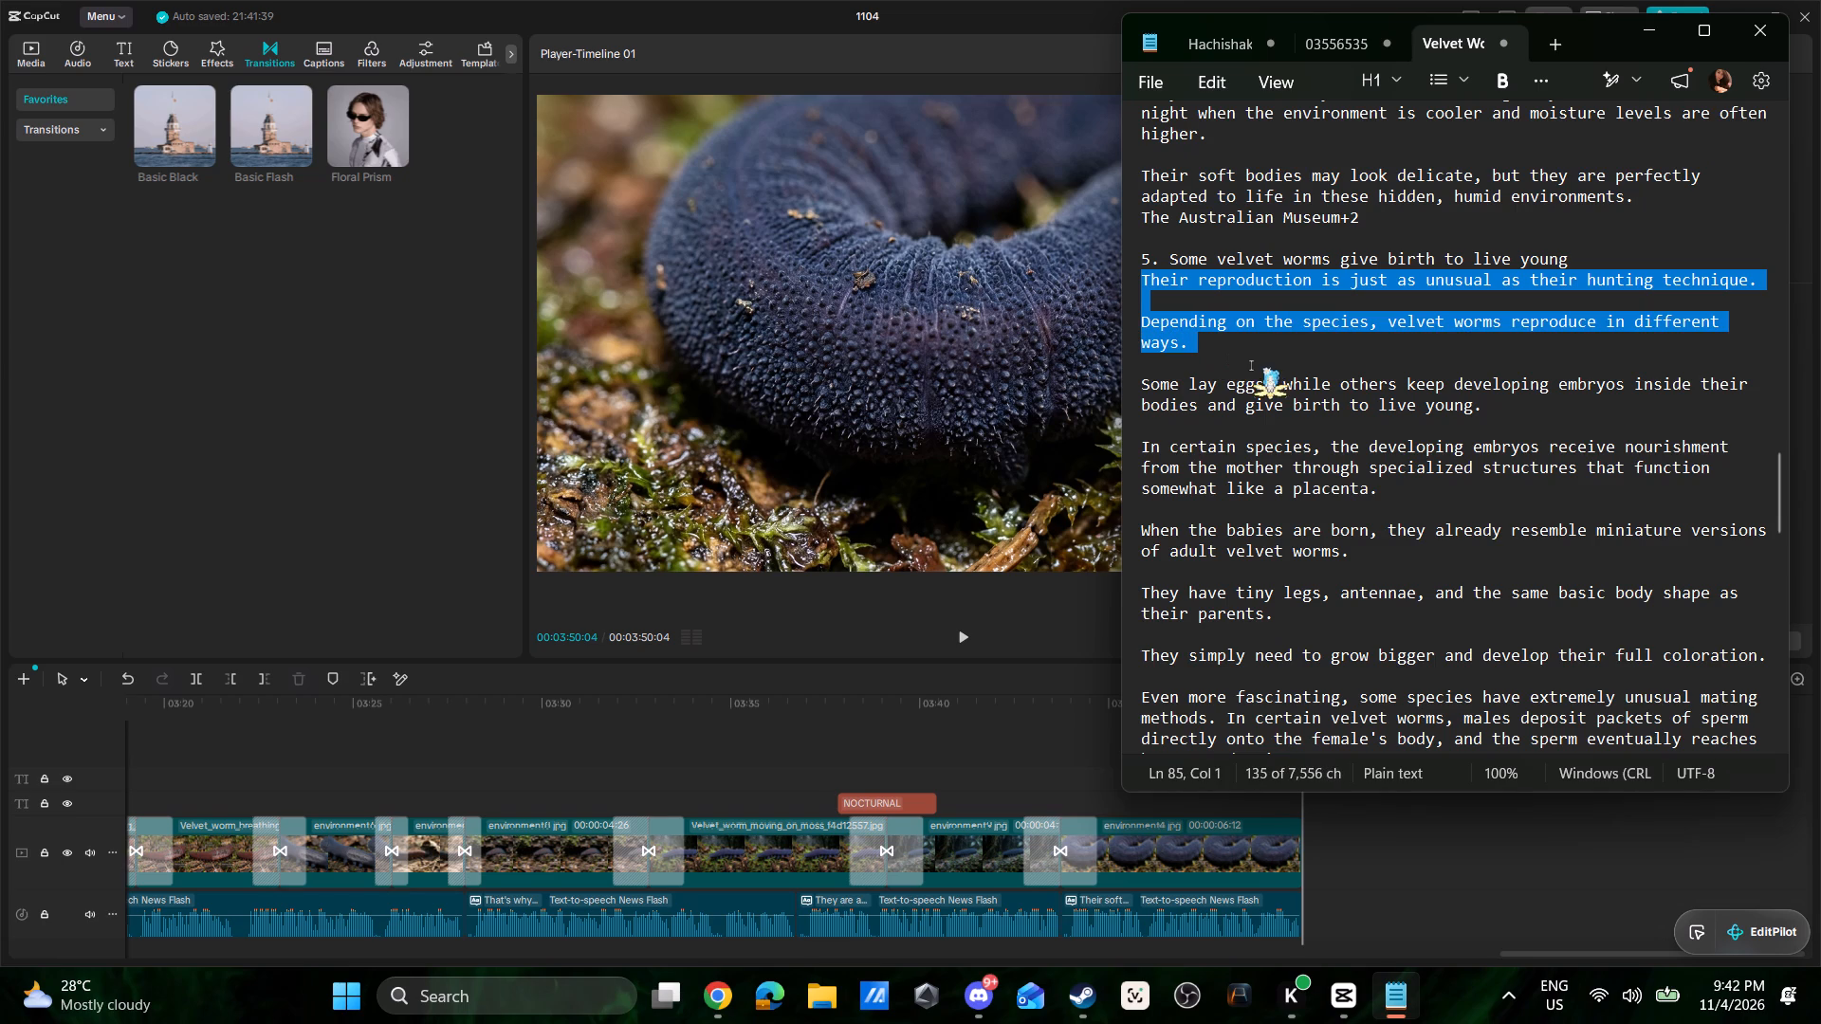
pyautogui.hotkey('ctrl', 'c')
pyautogui.hotkey('ctrl', 'c')
pyautogui.hotkey('ctrl', 'c')
pyautogui.hotkey('ctrl', 'c')
pyautogui.hotkey('ctrl', 'c')
pyautogui.hotkey('ctrl', 'c')
pyautogui.hotkey('ctrl', 'c')
pyautogui.hotkey('ctrl', 'c')
pyautogui.hotkey('ctrl', 'c')
pyautogui.hotkey('ctrl', 'c')
pyautogui.hotkey('ctrl', 'c')
pyautogui.hotkey('ctrl', 'c')
pyautogui.hotkey('ctrl', 'c')
pyautogui.hotkey('ctrl', 'c')
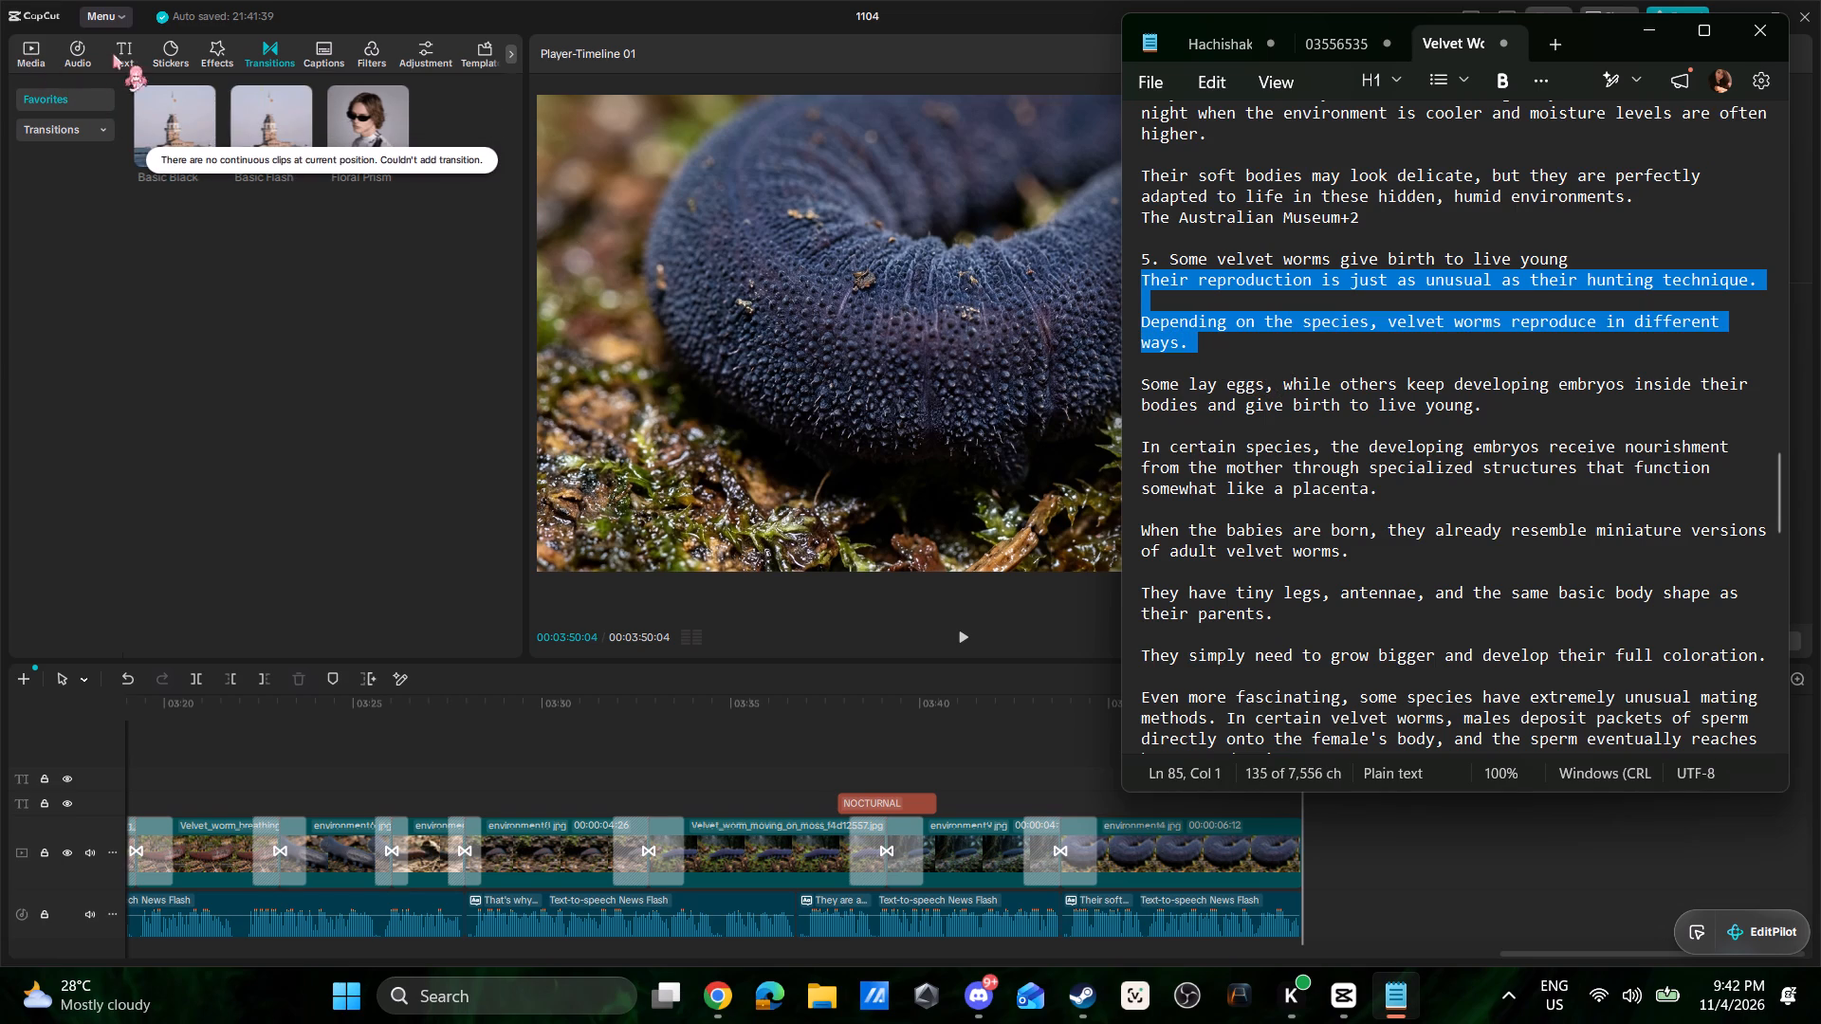
# Add a text clip at 3:50:04 containing the copied reproduction sentences and generate speech with the 진지한 아나운서 voice.
pyautogui.click(117, 54)
pyautogui.moveTo(170, 111); pyautogui.dragTo(1305, 803)
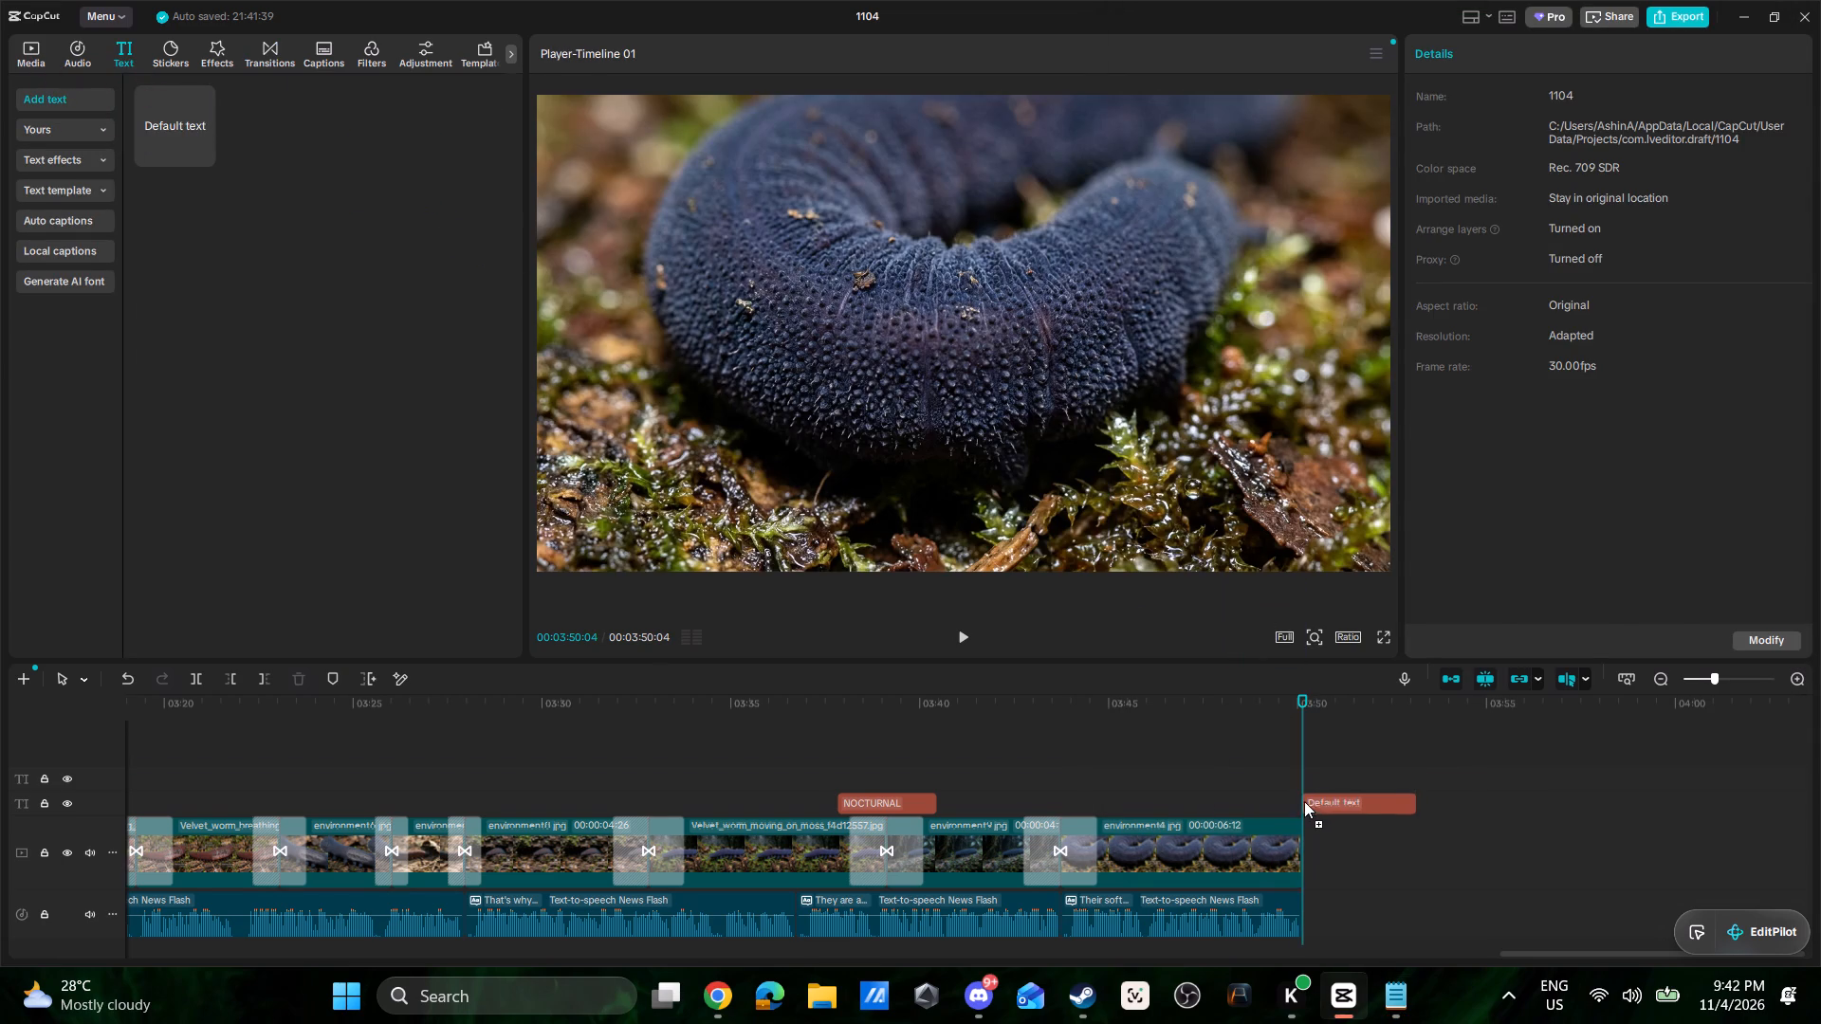
pyautogui.click(1427, 53)
pyautogui.moveTo(1567, 163); pyautogui.dragTo(1172, 106)
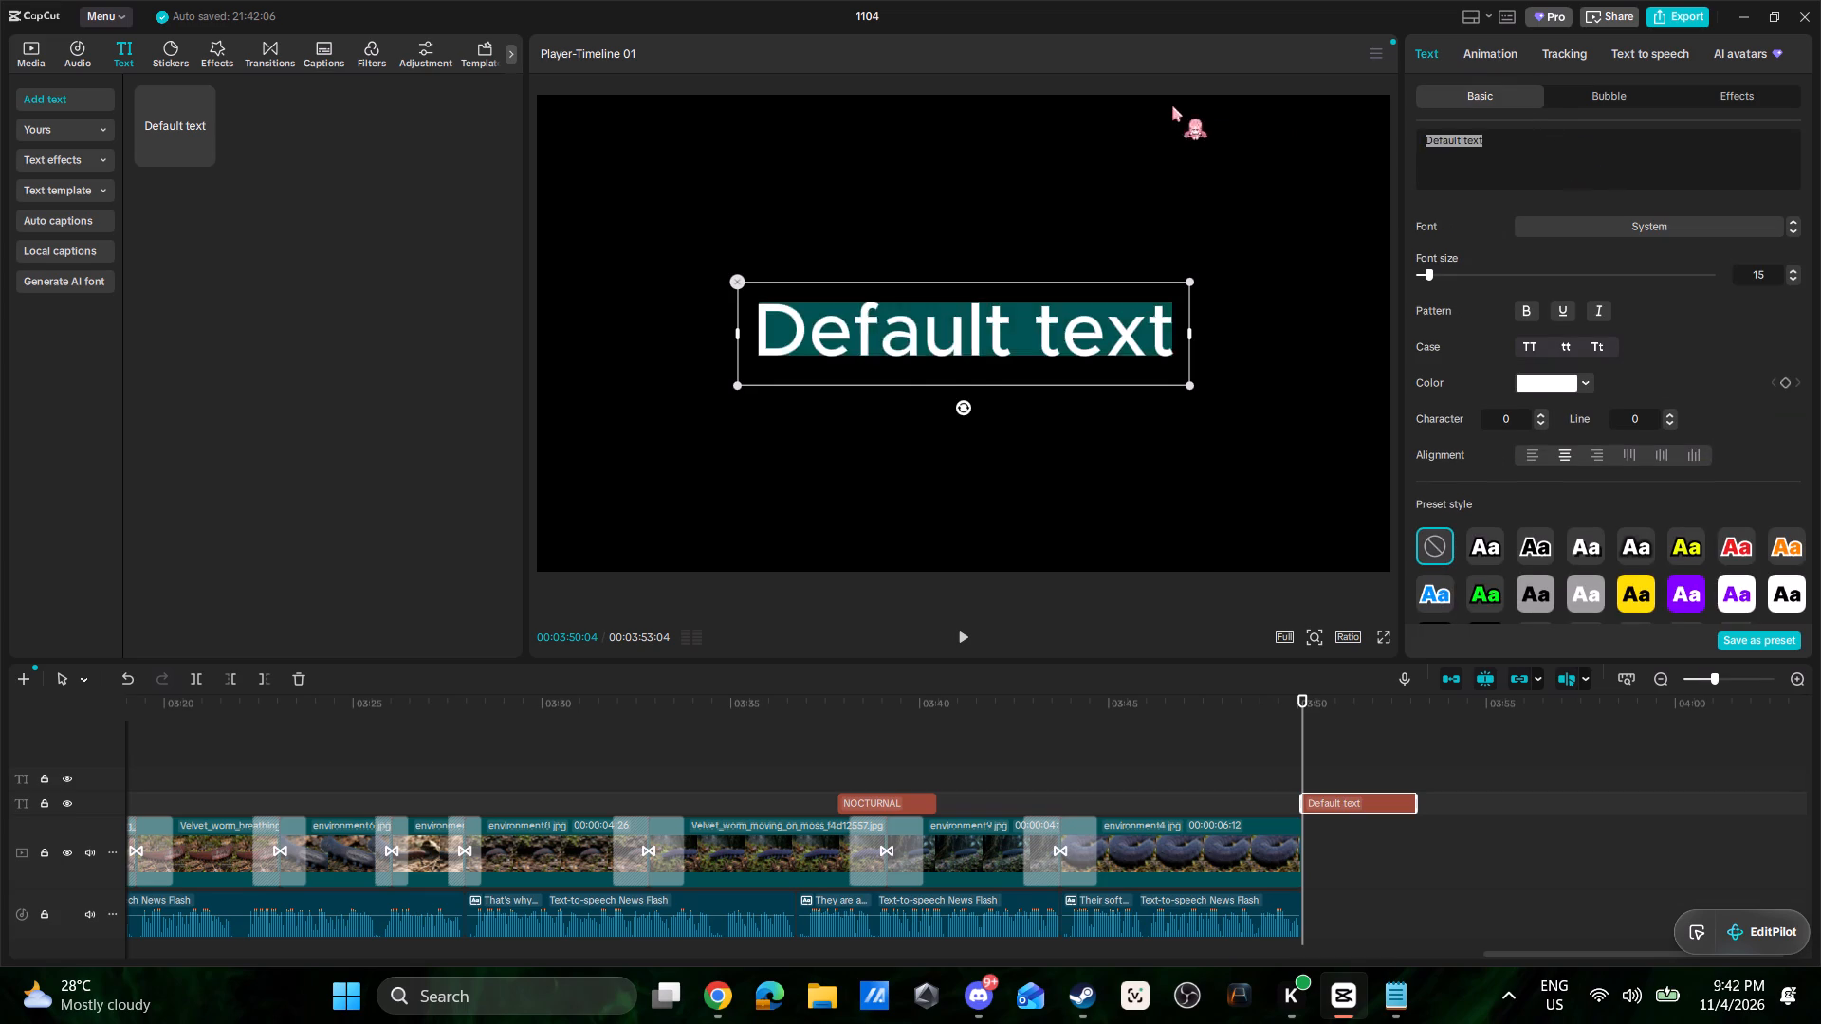
pyautogui.hotkey('ctrl', 'v')
pyautogui.click(1651, 58)
pyautogui.click(1510, 279)
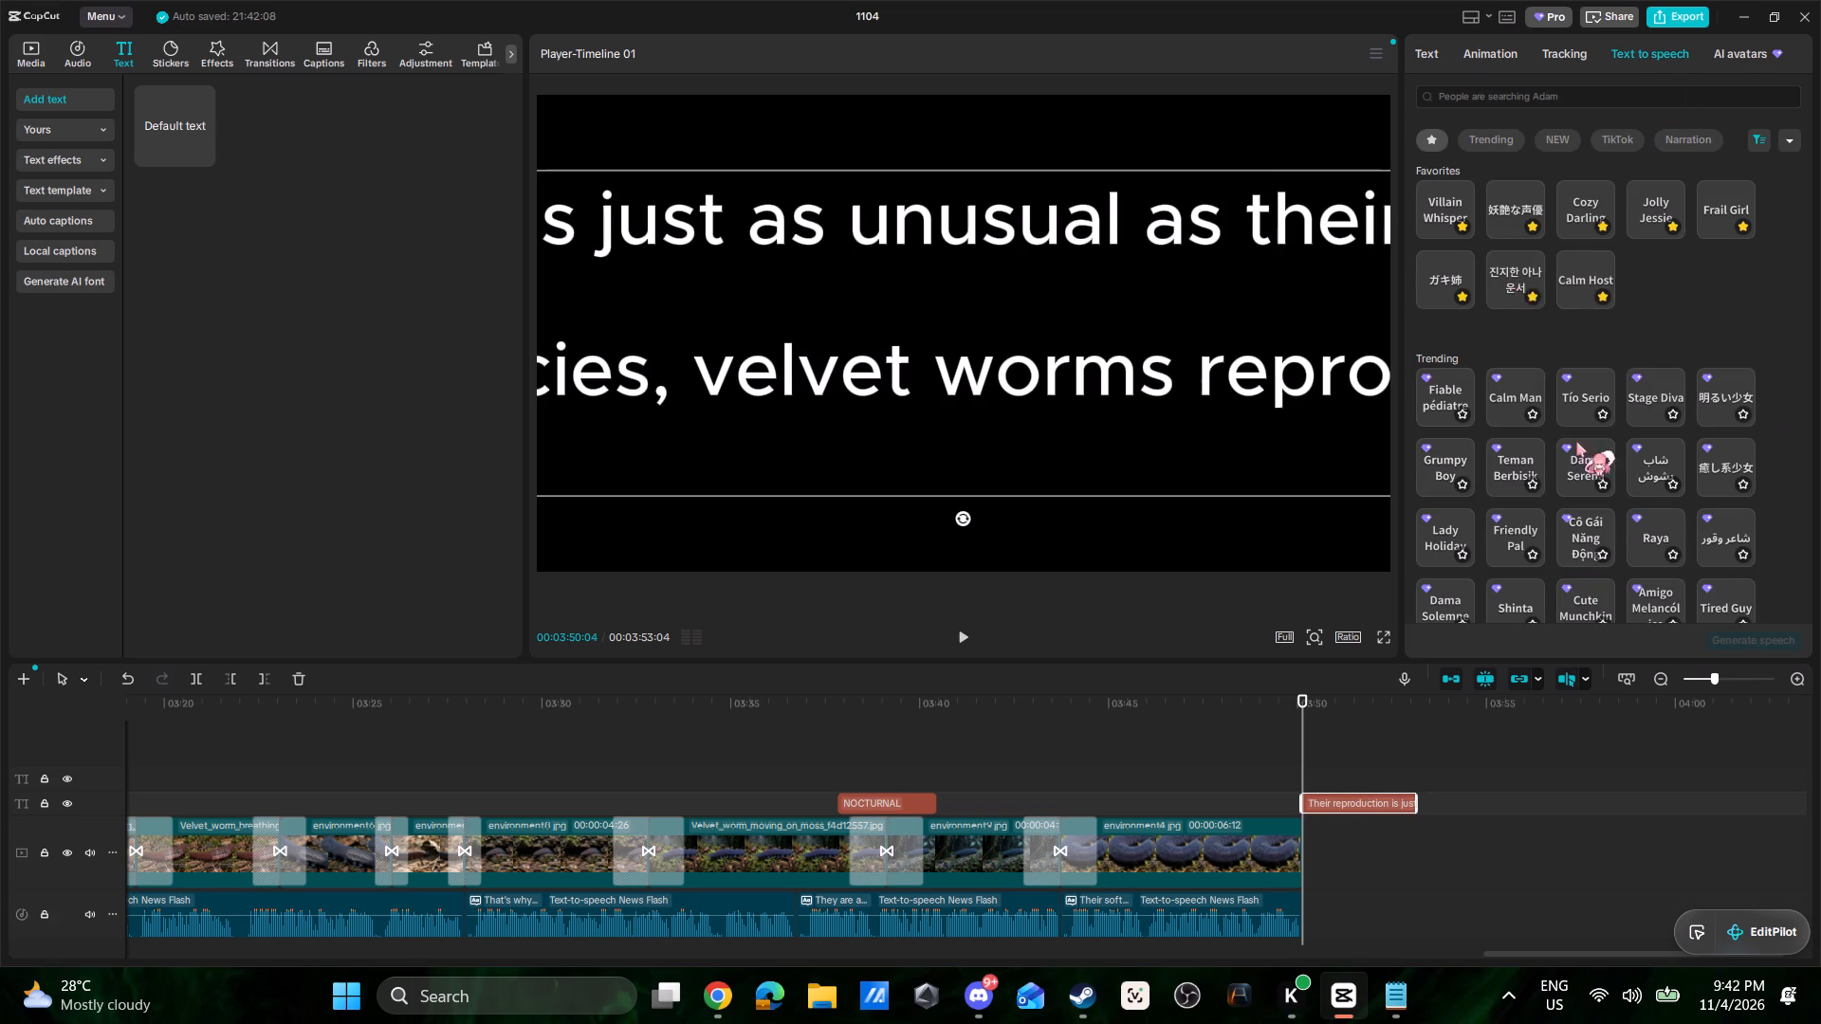
pyautogui.click(1747, 642)
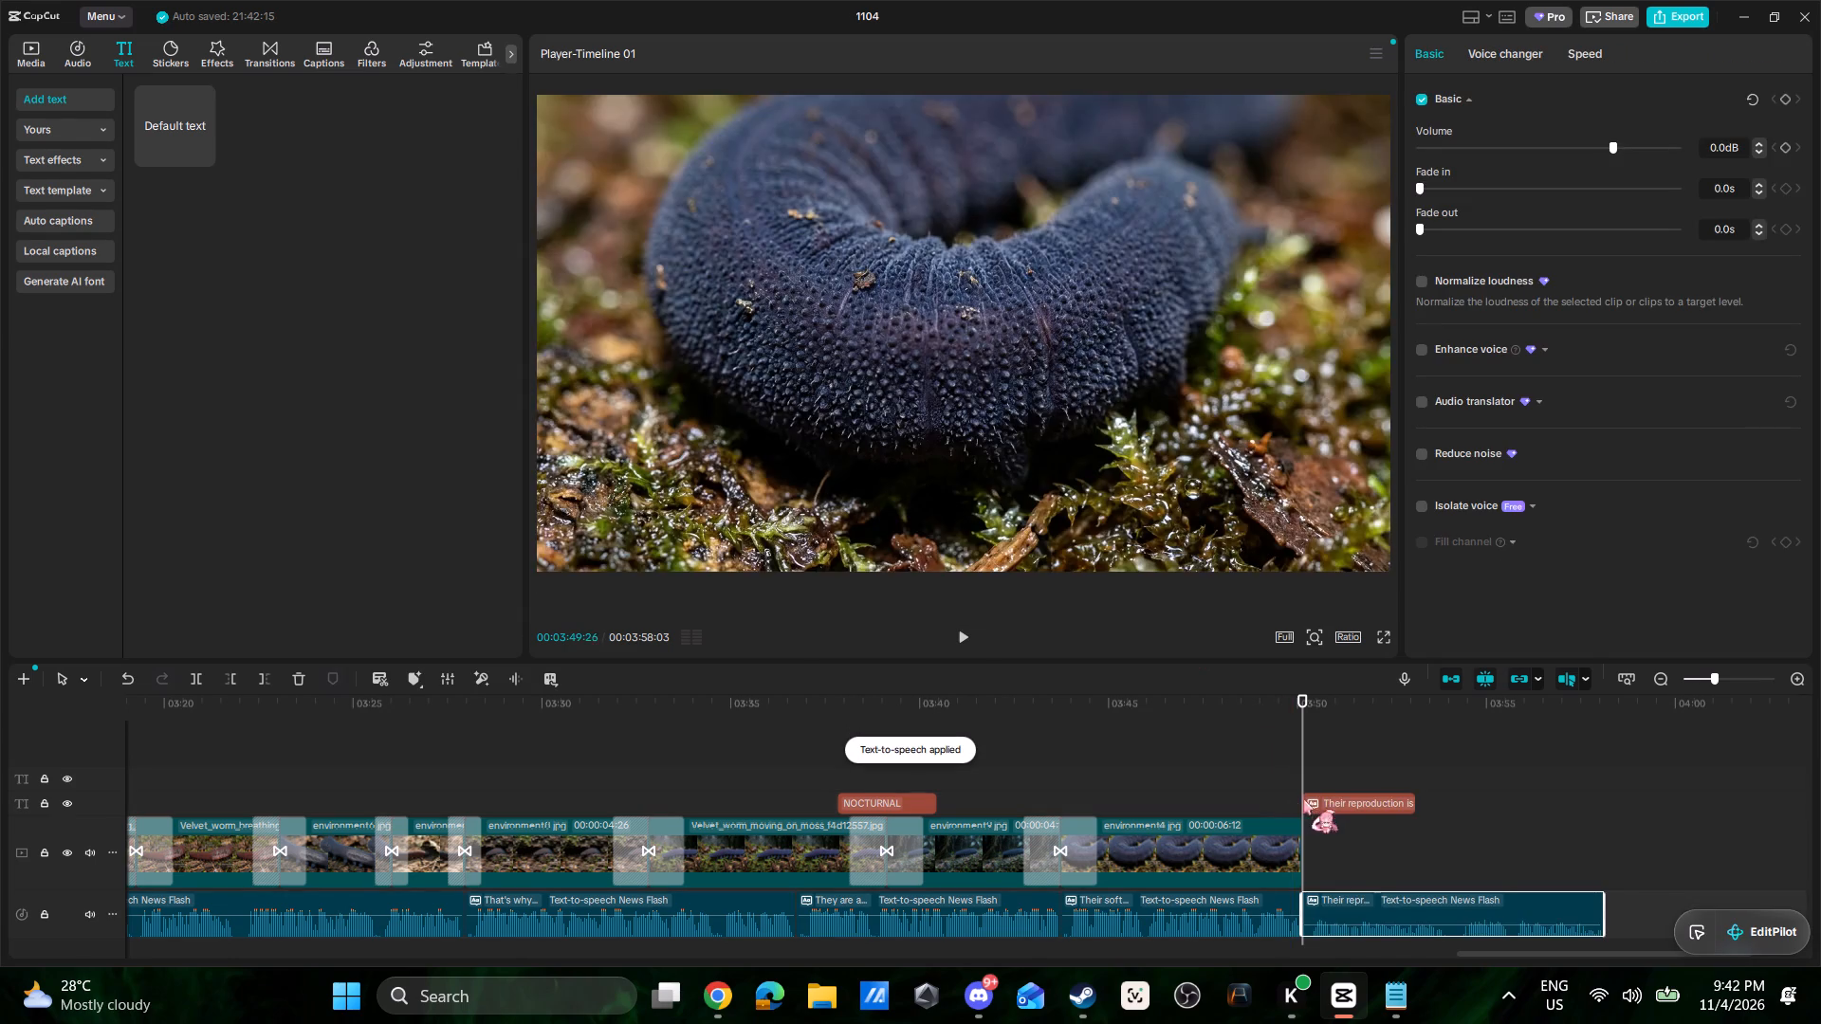
# Raise the reproduction narration volume to about 13.2 dB and delete its source text clip.
pyautogui.click(1338, 922)
pyautogui.moveTo(1340, 924); pyautogui.dragTo(1339, 915)
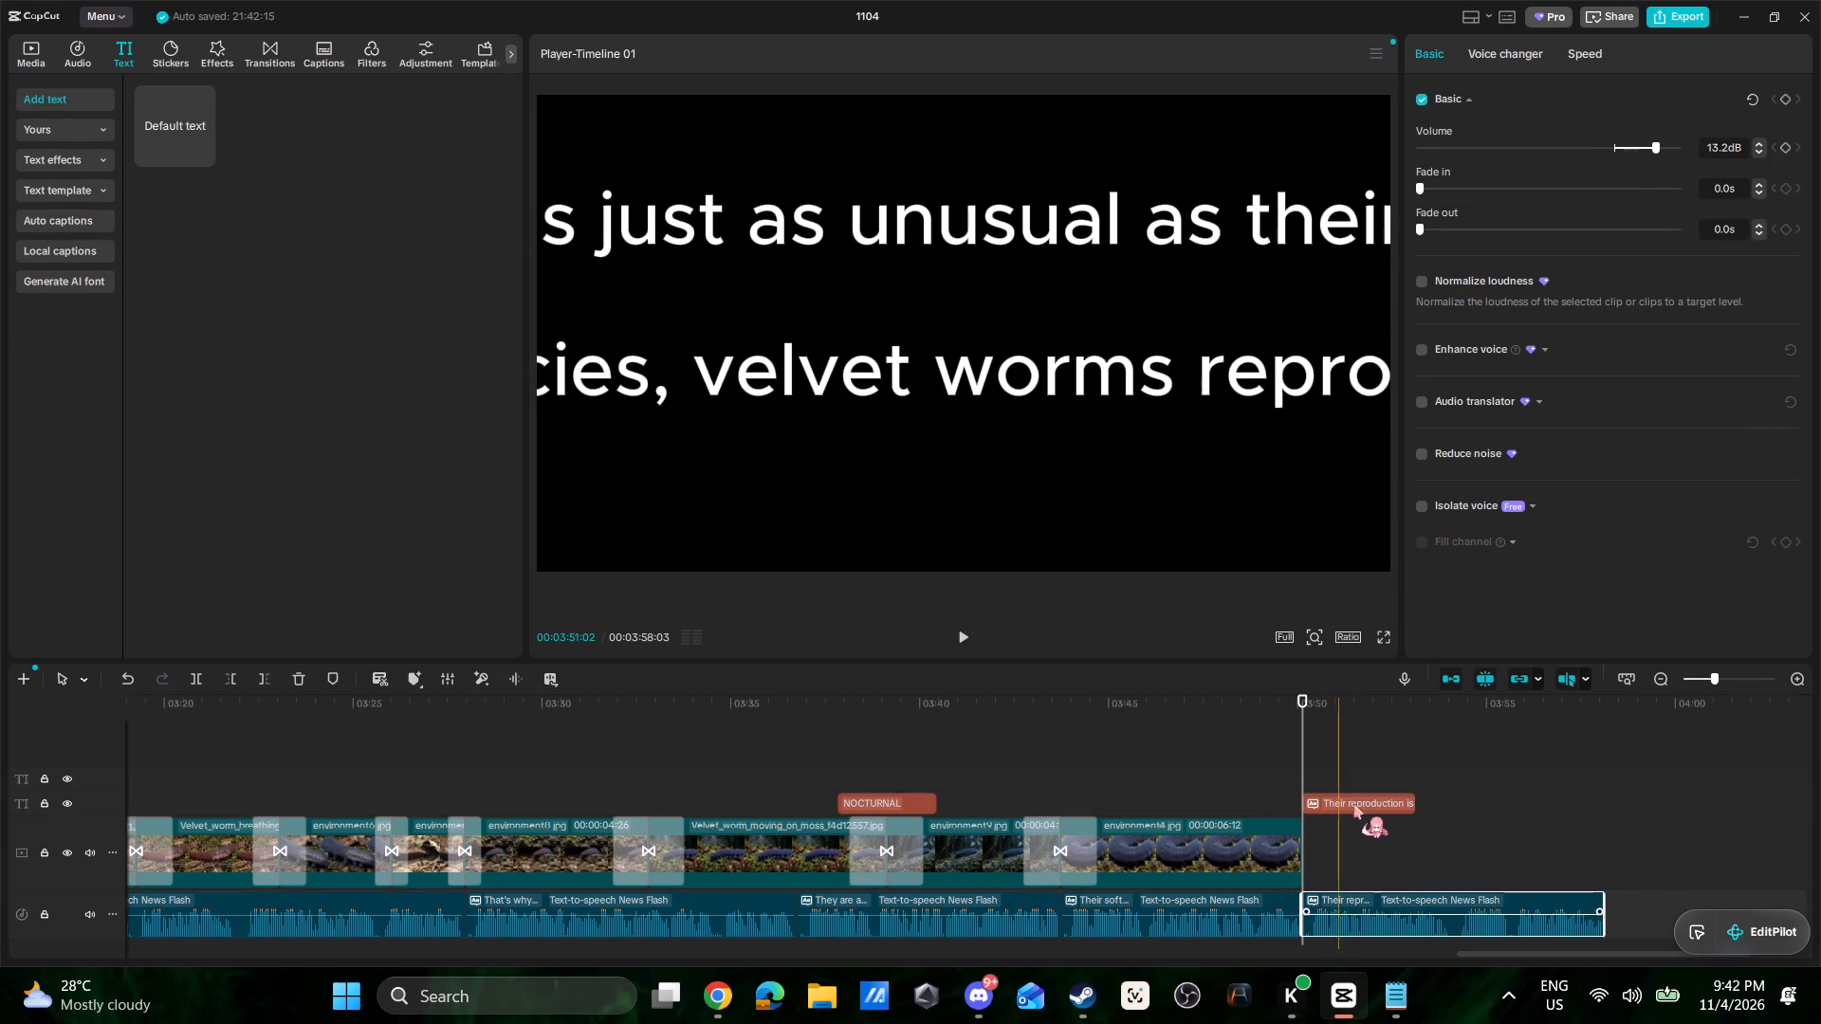
pyautogui.click(1357, 805)
pyautogui.press('Delete')
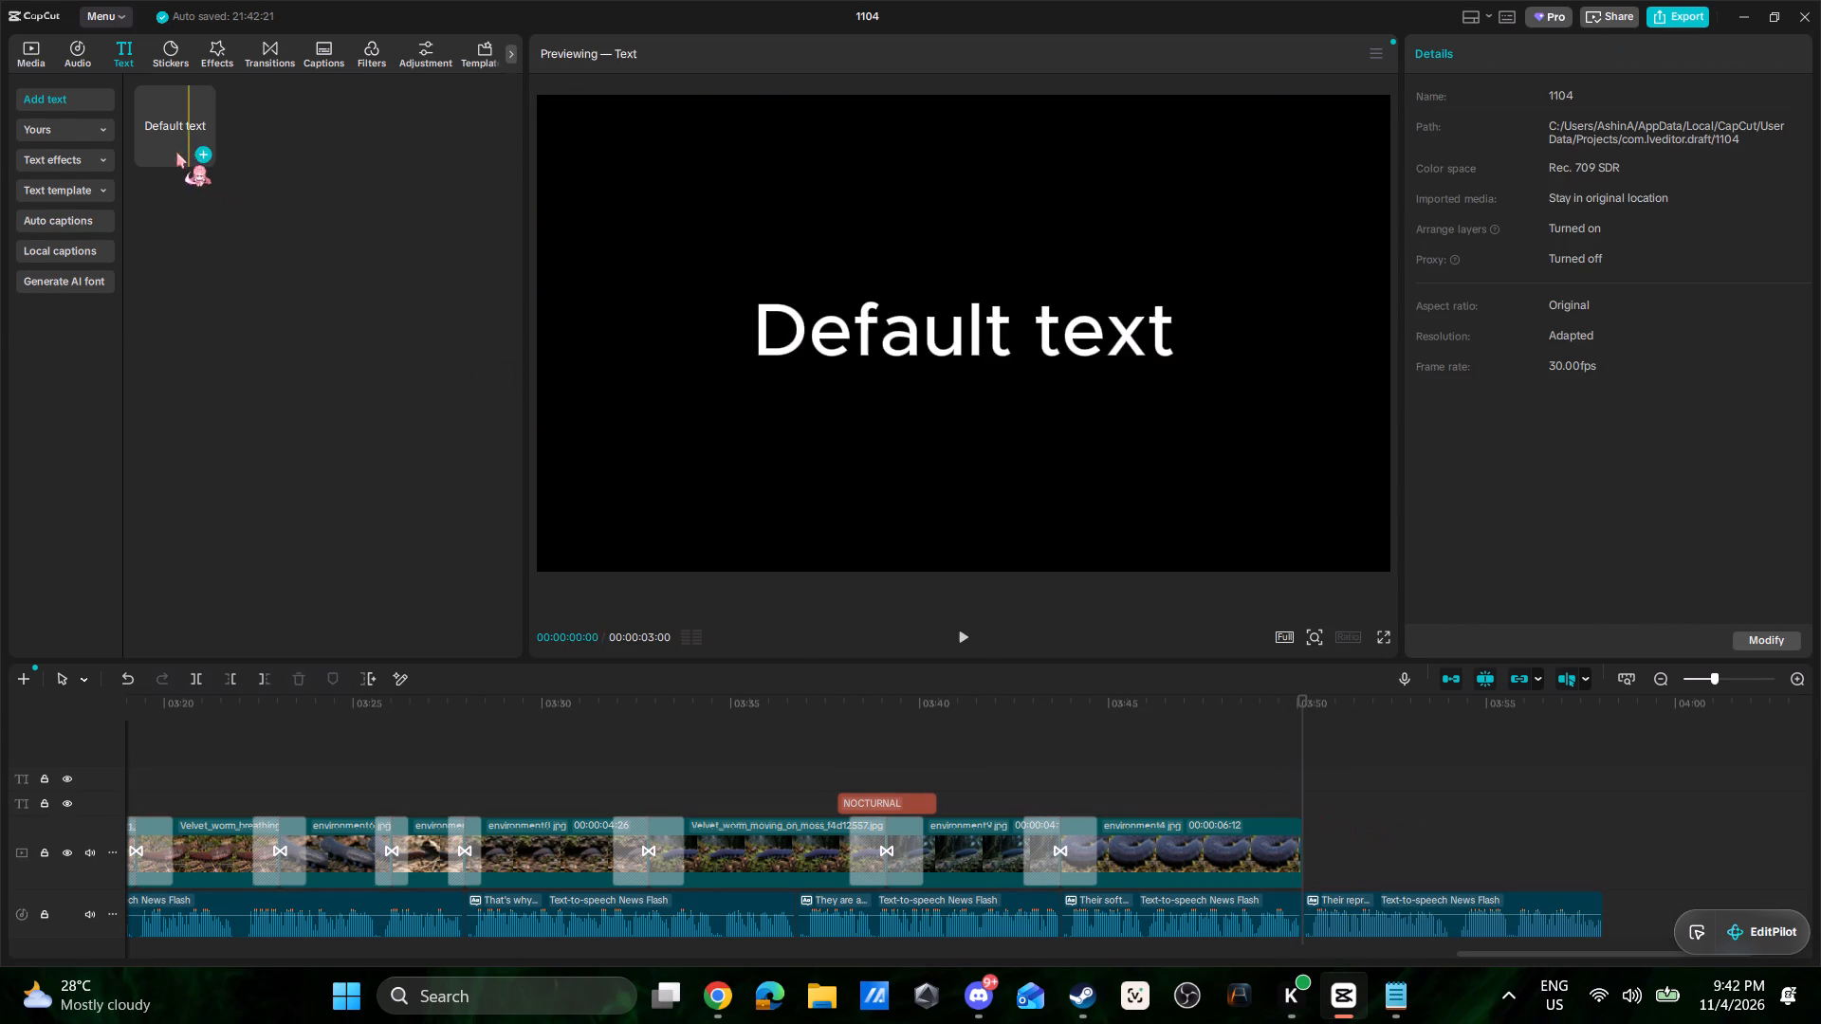
# Append reproducing1.jpg to the end of the main track, at the start of the reproduction narration.
pyautogui.press('space')
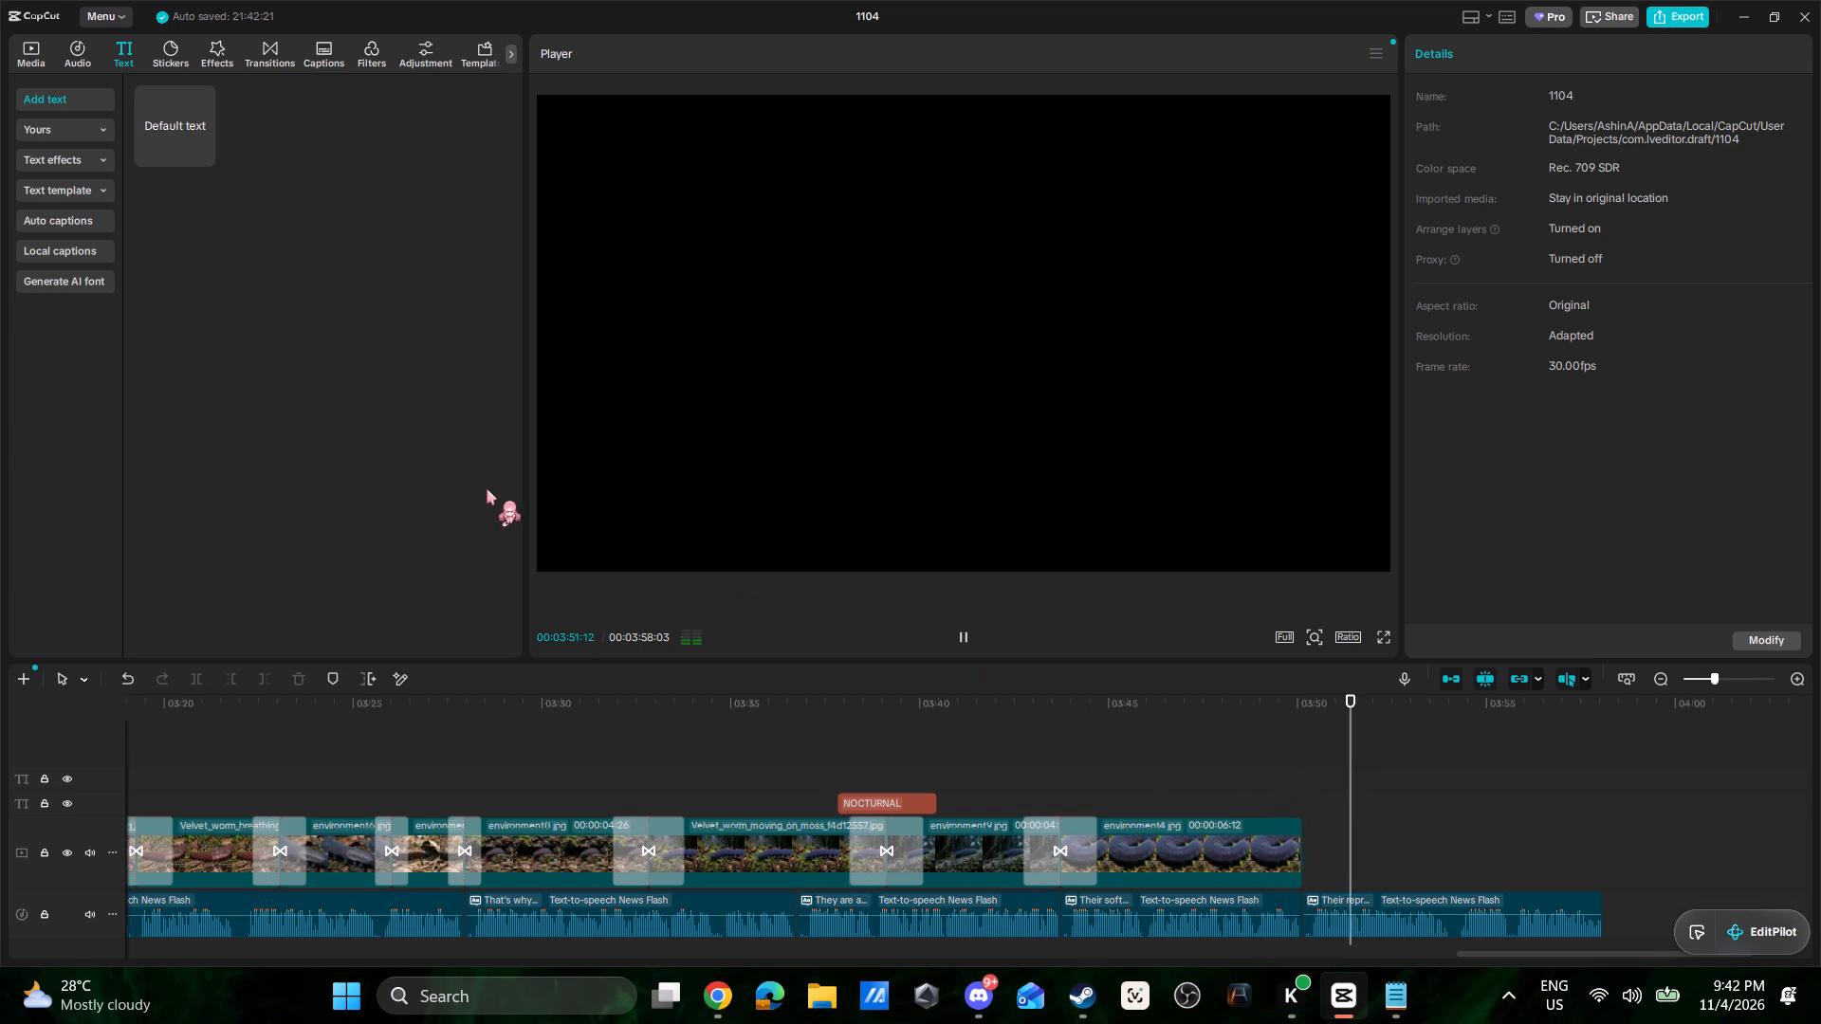
pyautogui.click(35, 55)
pyautogui.press('space')
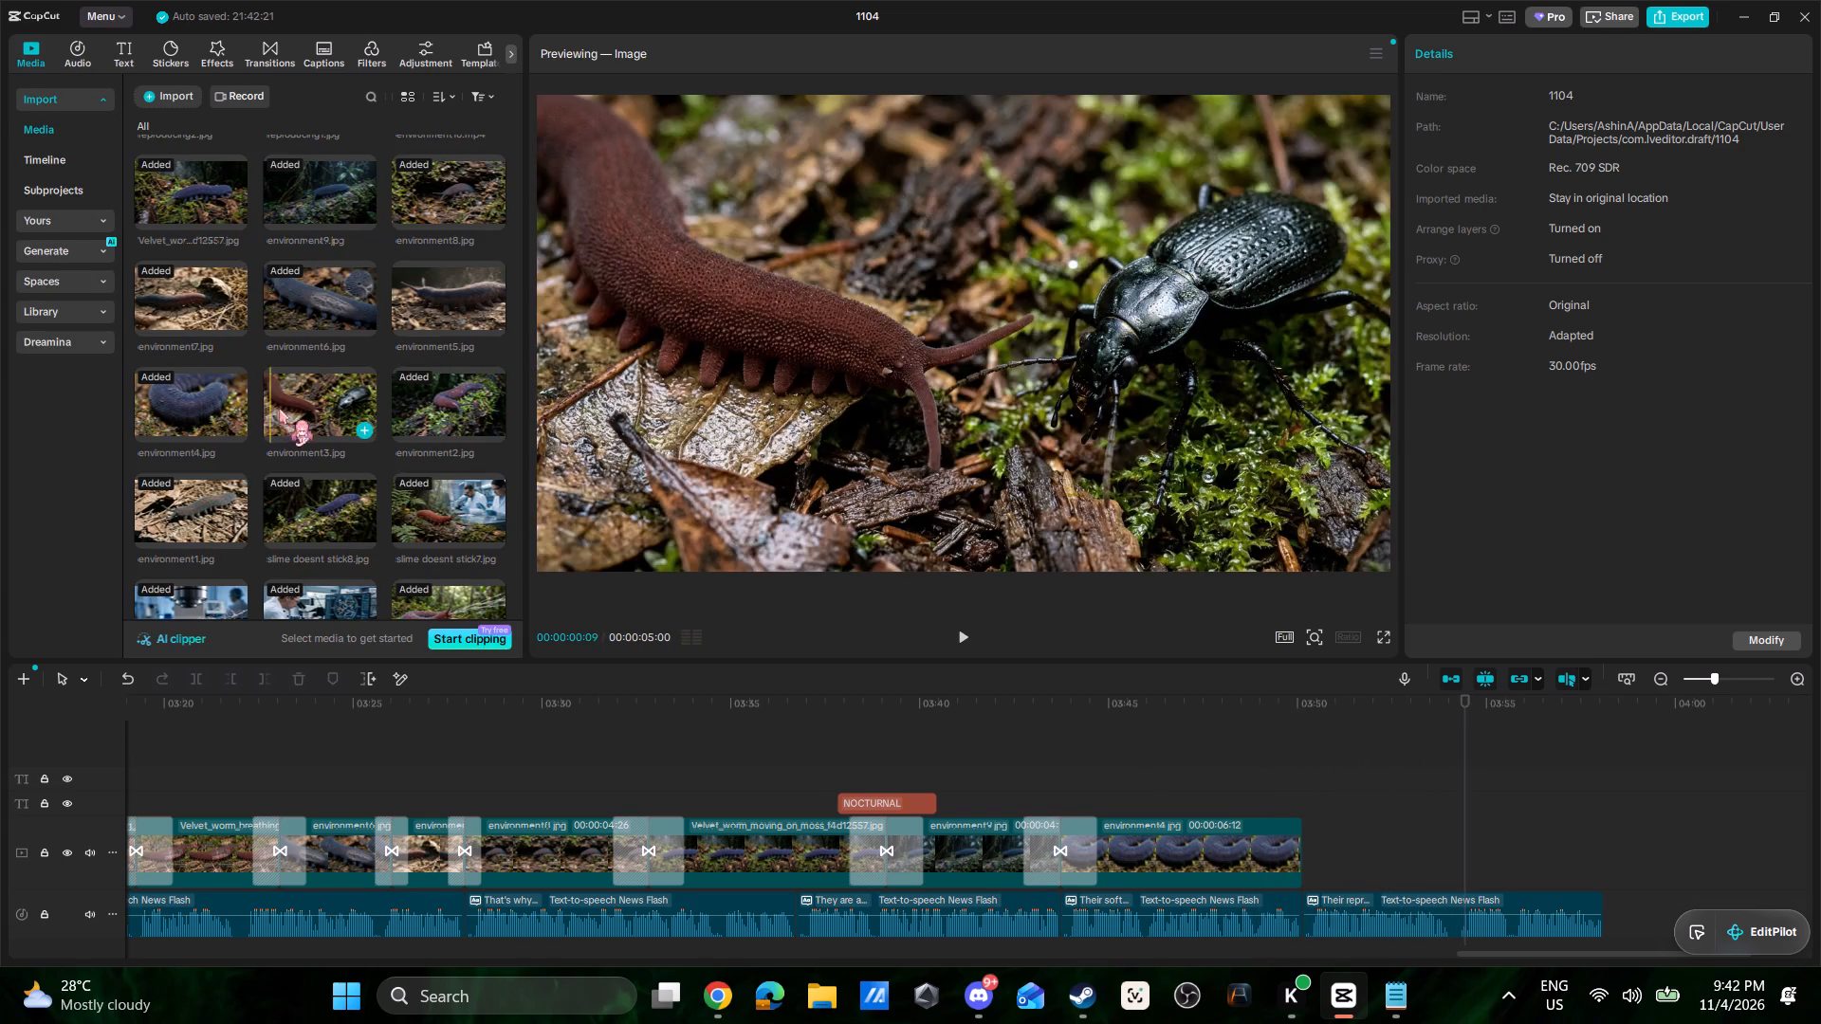
pyautogui.scroll(3, 371, 452)
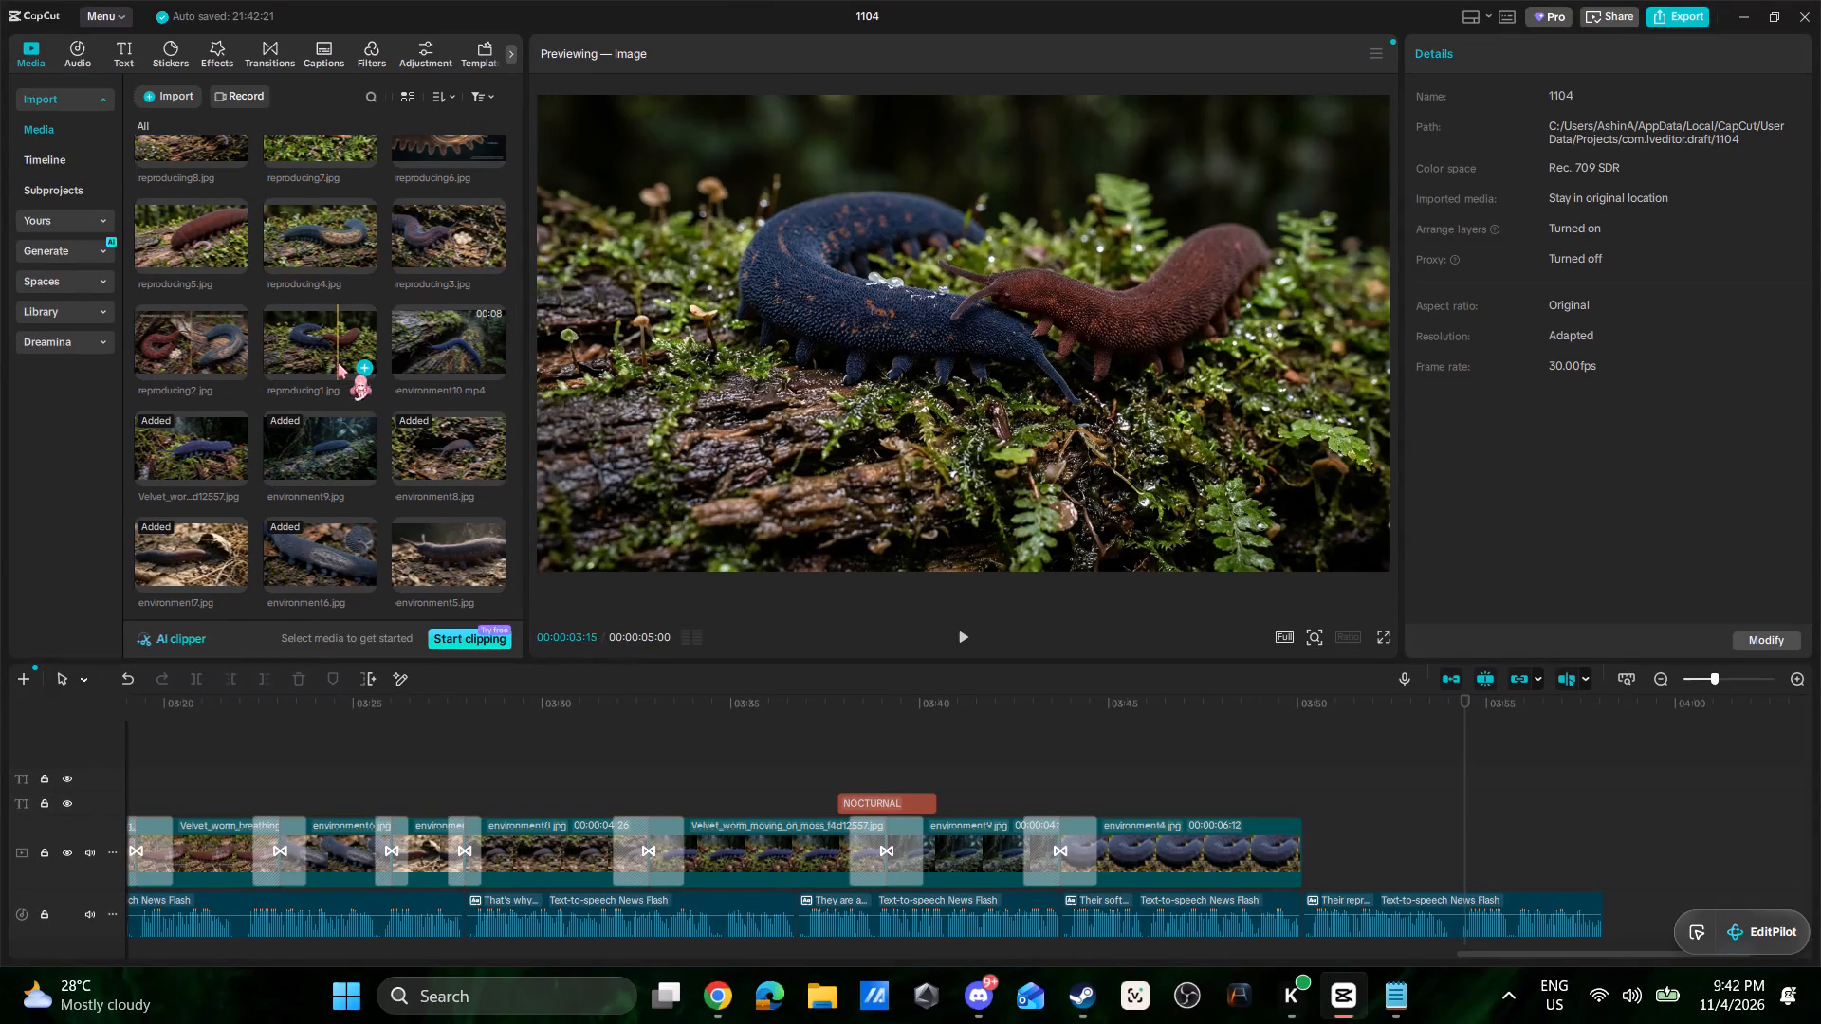
pyautogui.moveTo(333, 346); pyautogui.dragTo(1286, 859)
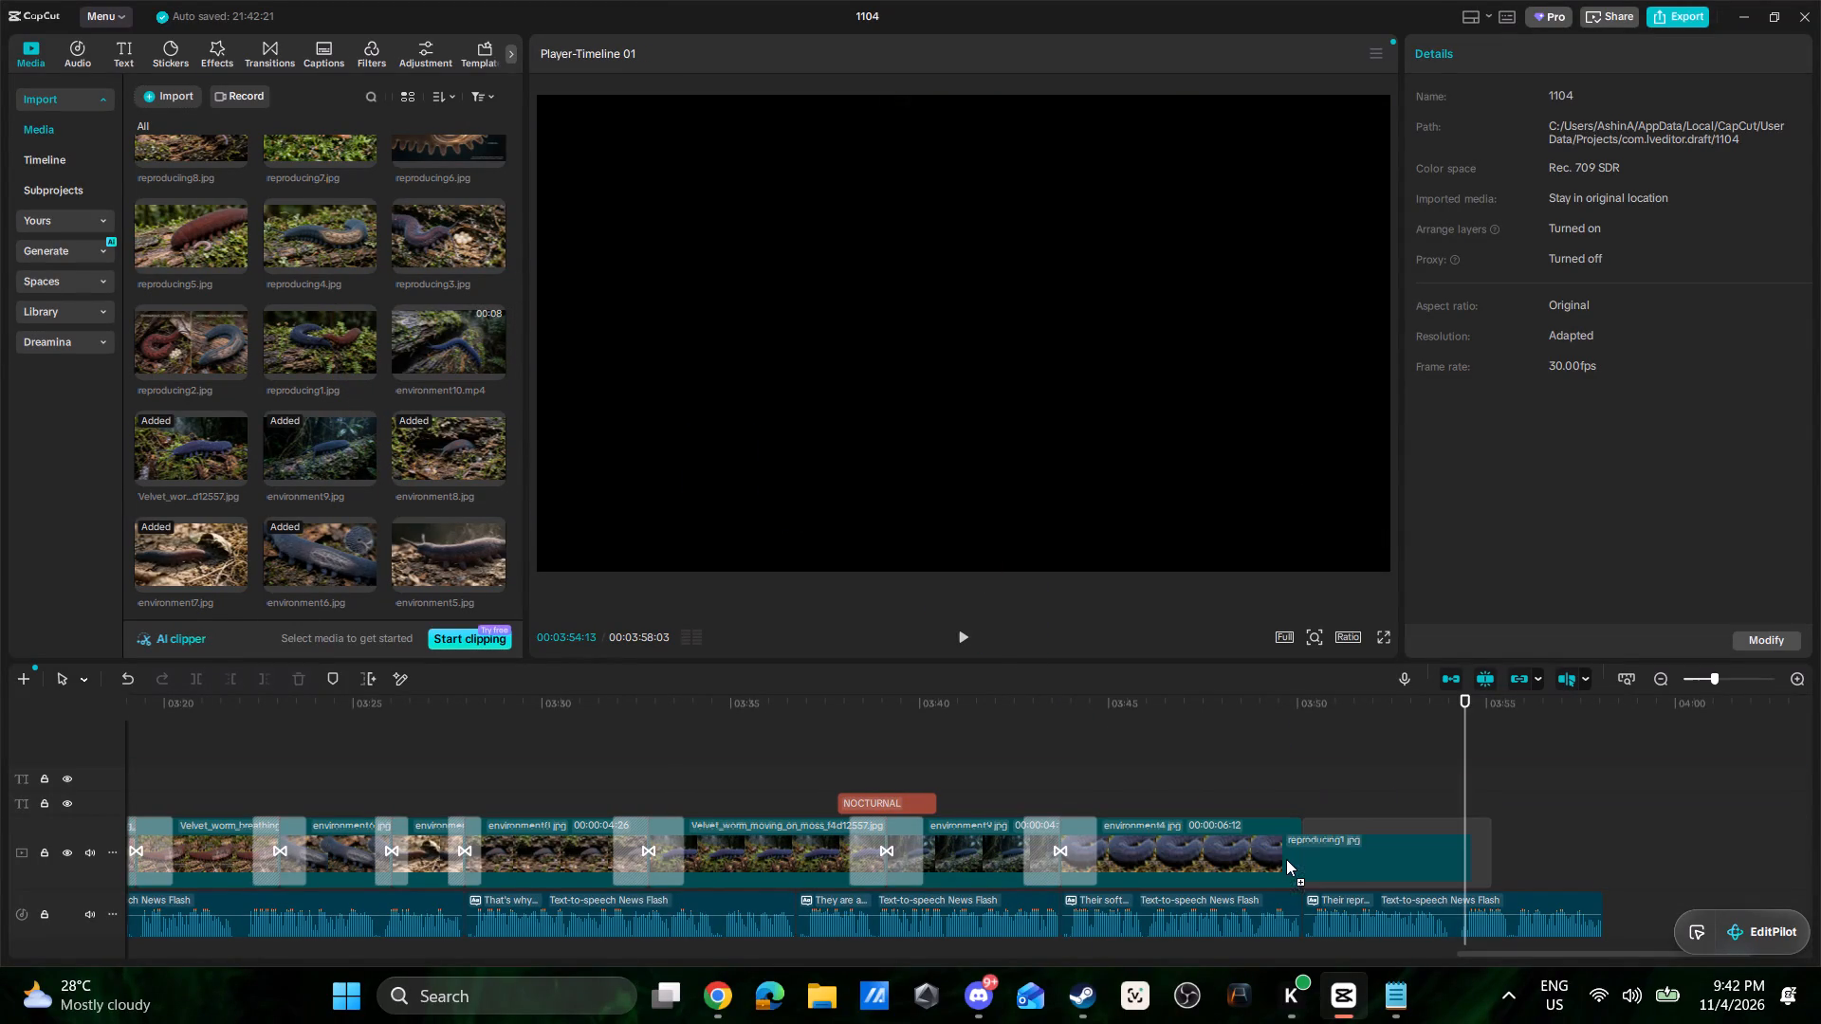
pyautogui.moveTo(1286, 859); pyautogui.dragTo(1297, 864)
pyautogui.press('space')
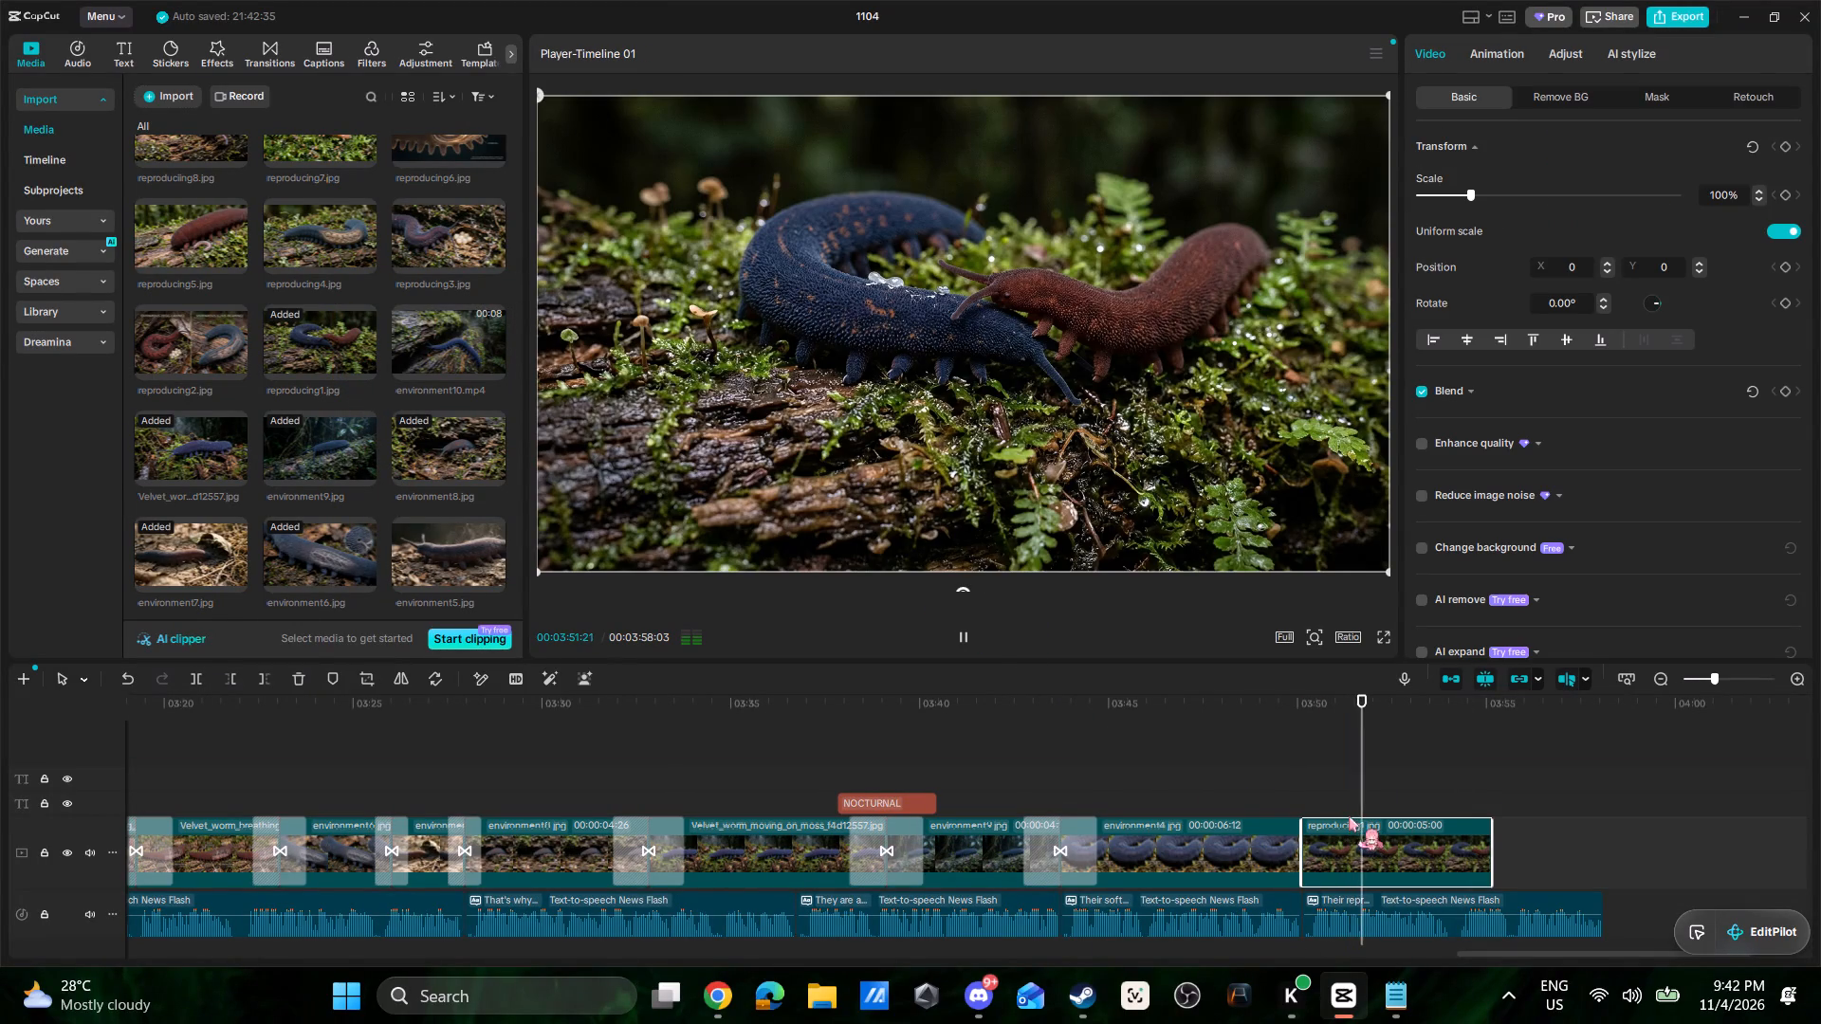
# Extend the reproducing1.jpg clip to the end of the reproduction narration, for a duration of 00:00:07:29.
pyautogui.click(213, 340)
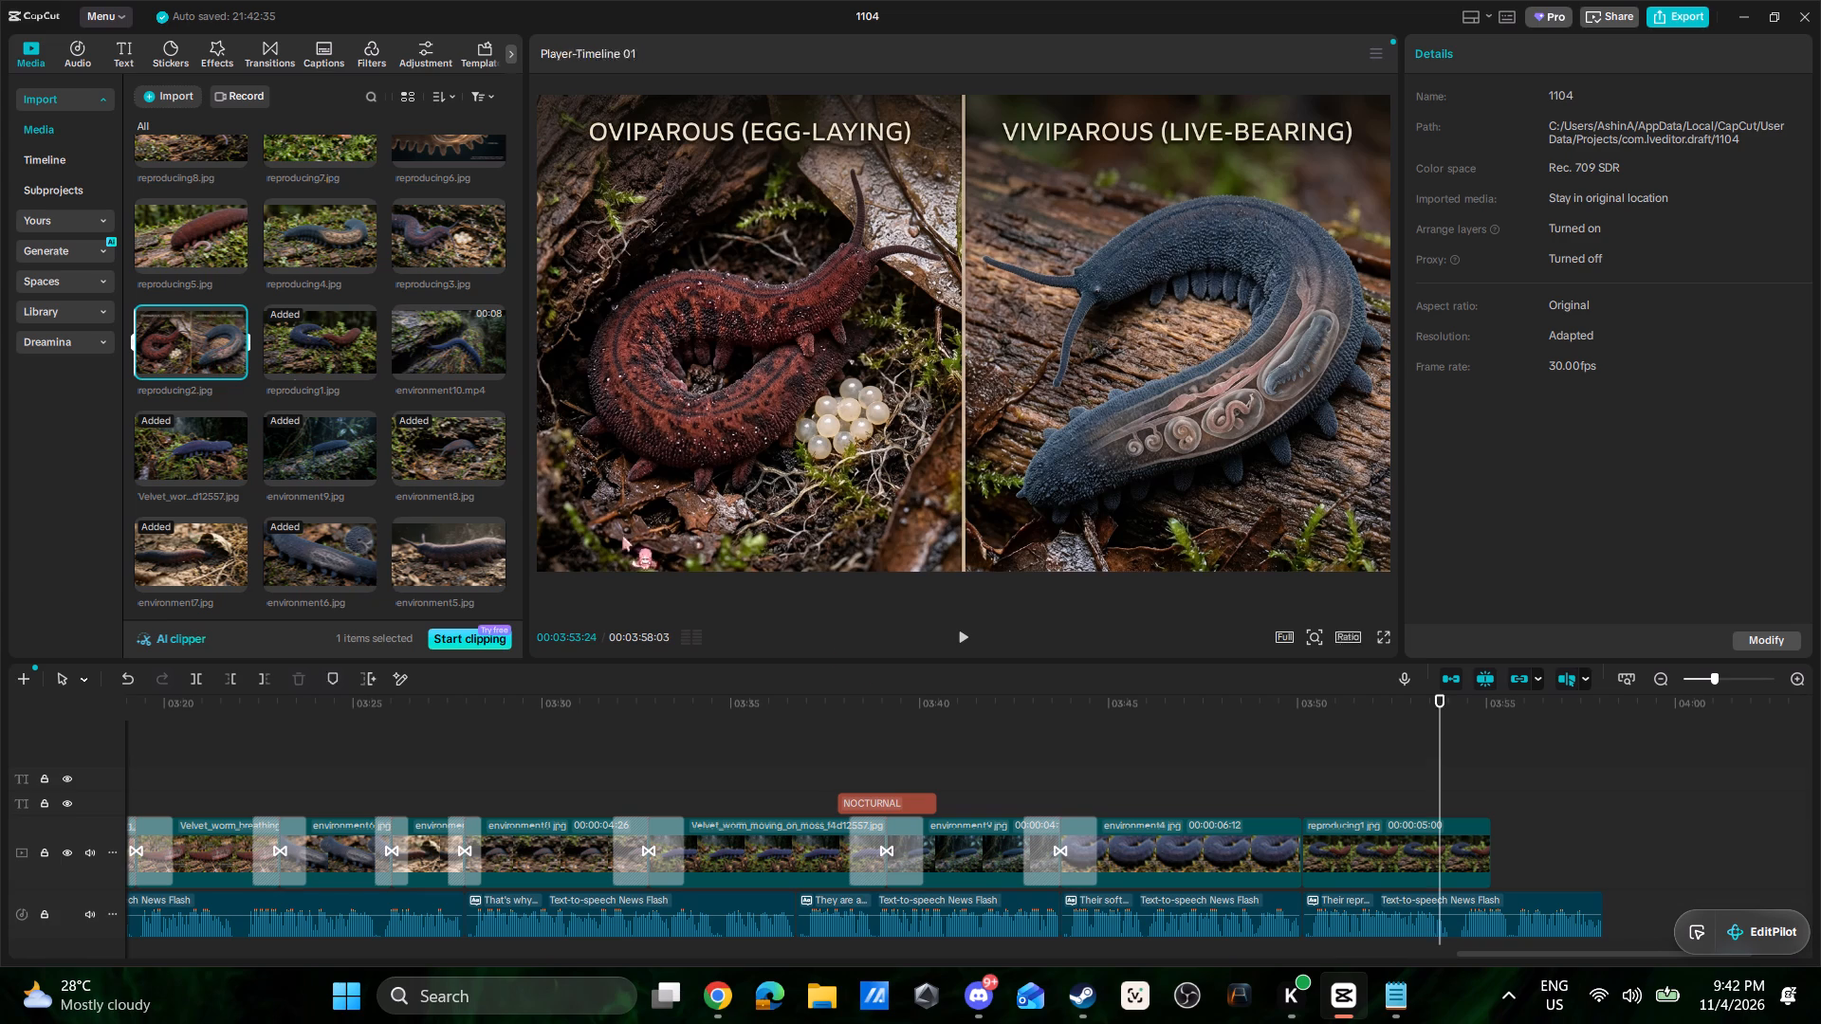
pyautogui.press('space')
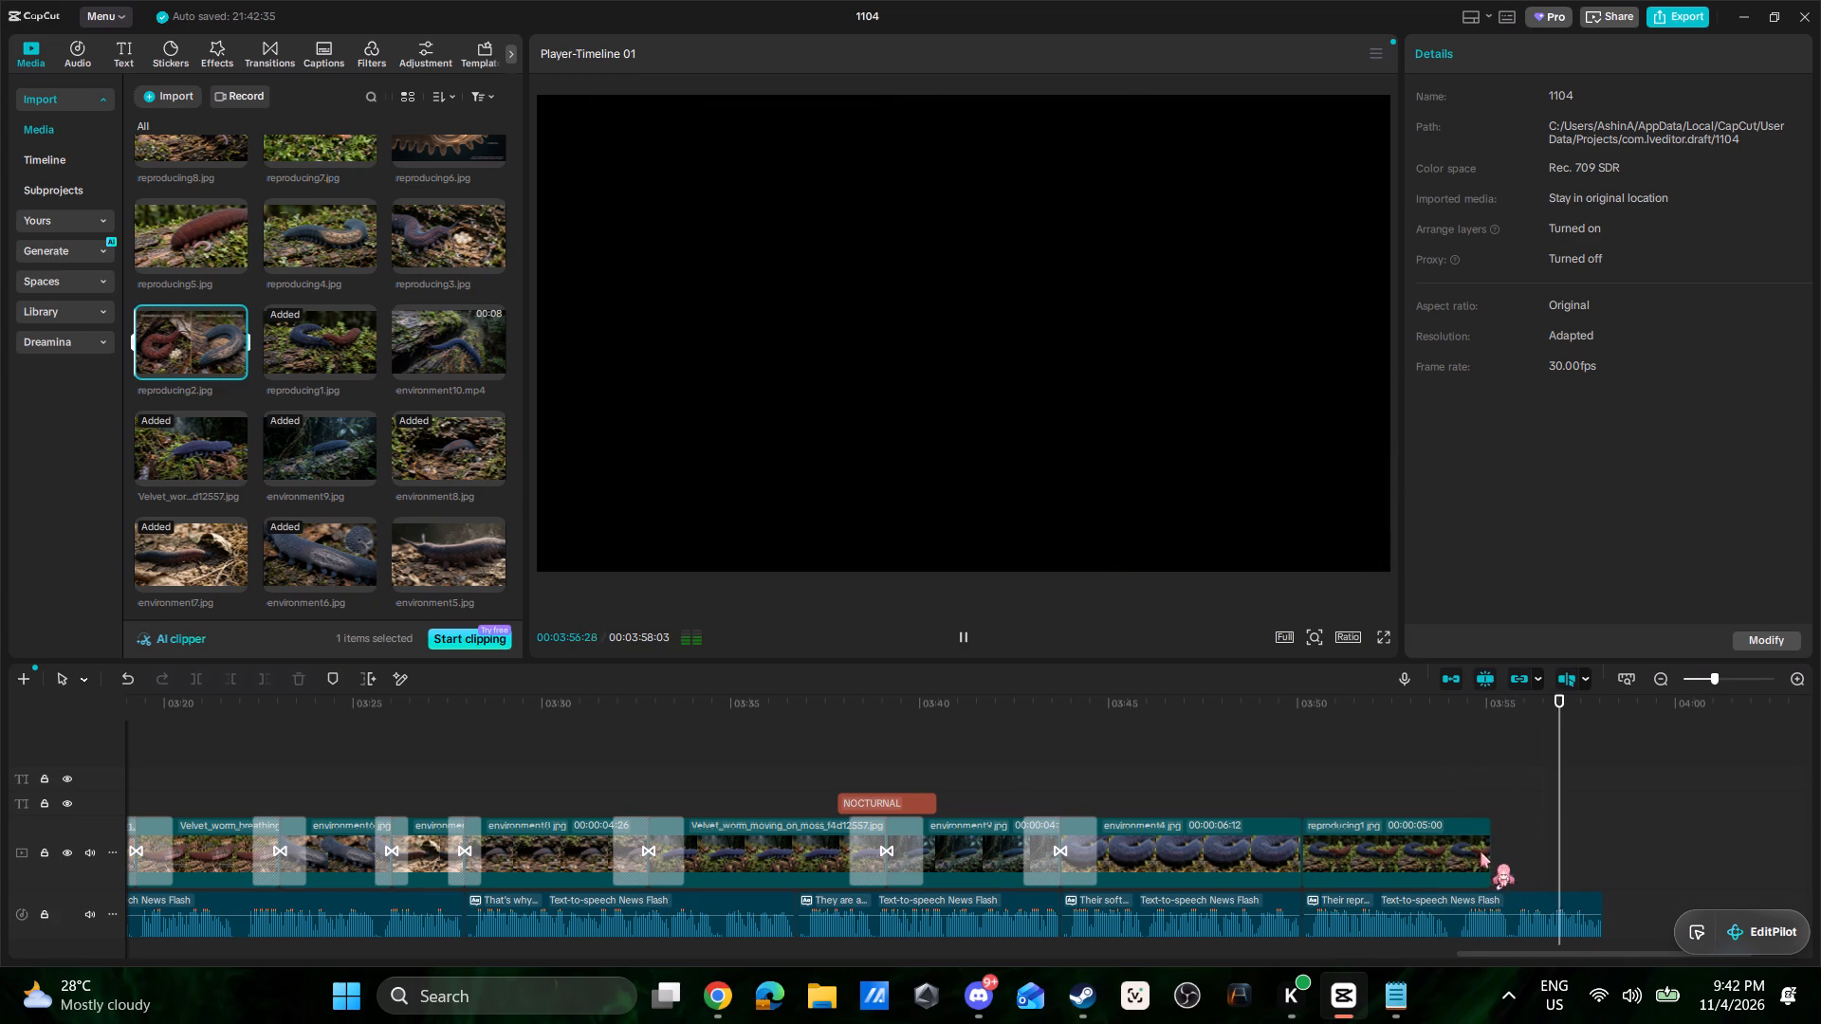
pyautogui.click(1558, 808)
pyautogui.press('space')
pyautogui.click(1512, 810)
pyautogui.press('space')
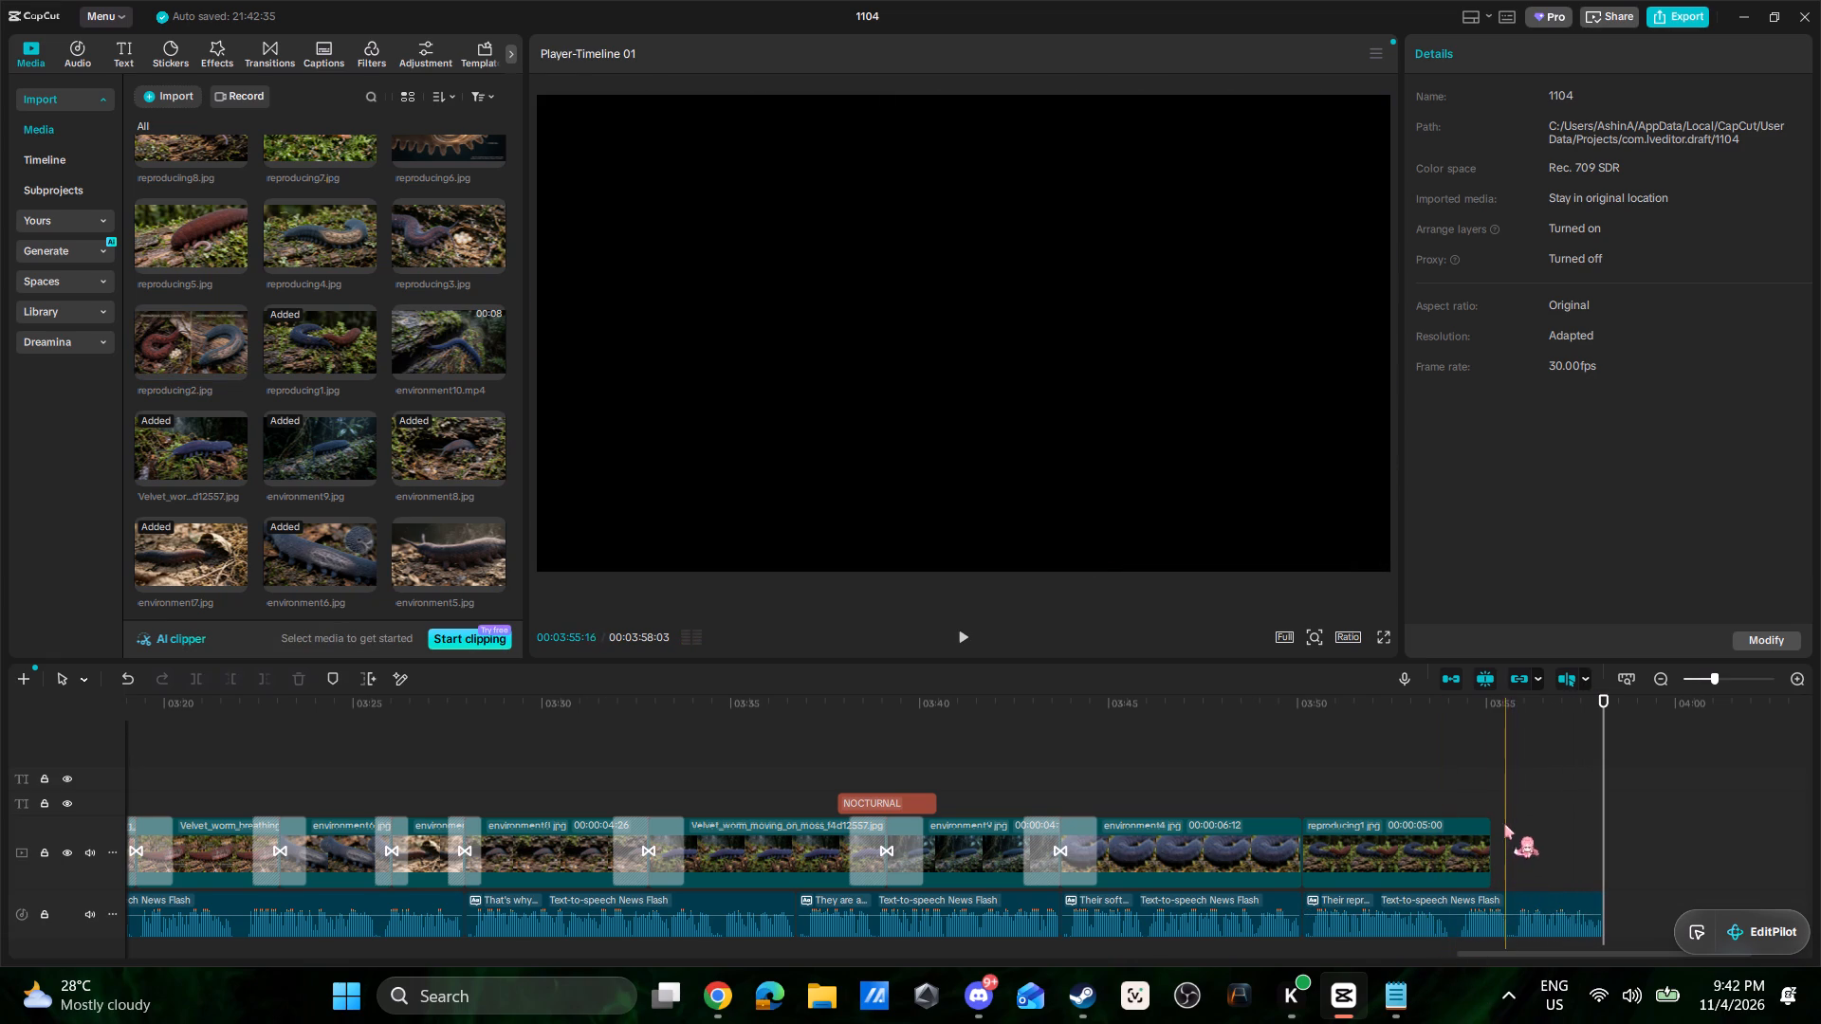
pyautogui.click(1472, 850)
pyautogui.moveTo(1492, 854); pyautogui.dragTo(1595, 859)
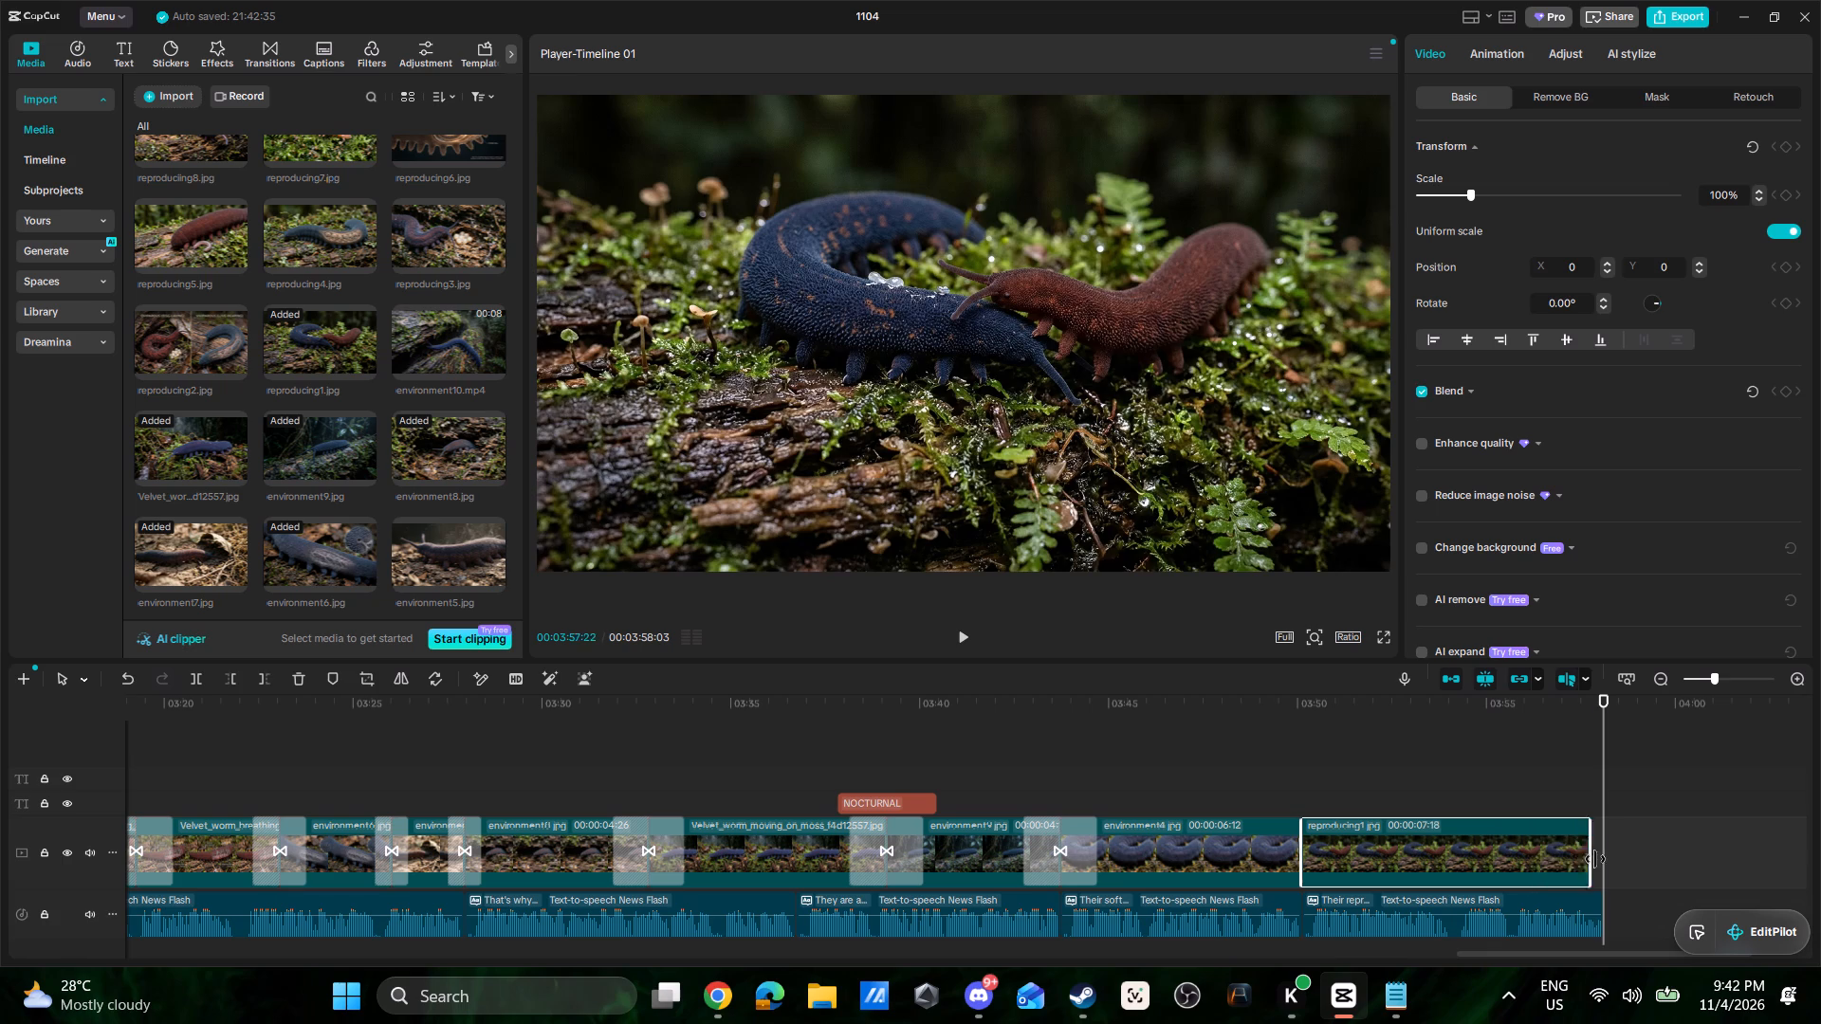
pyautogui.moveTo(1595, 859); pyautogui.dragTo(1603, 860)
pyautogui.moveTo(1568, 957); pyautogui.dragTo(1738, 950)
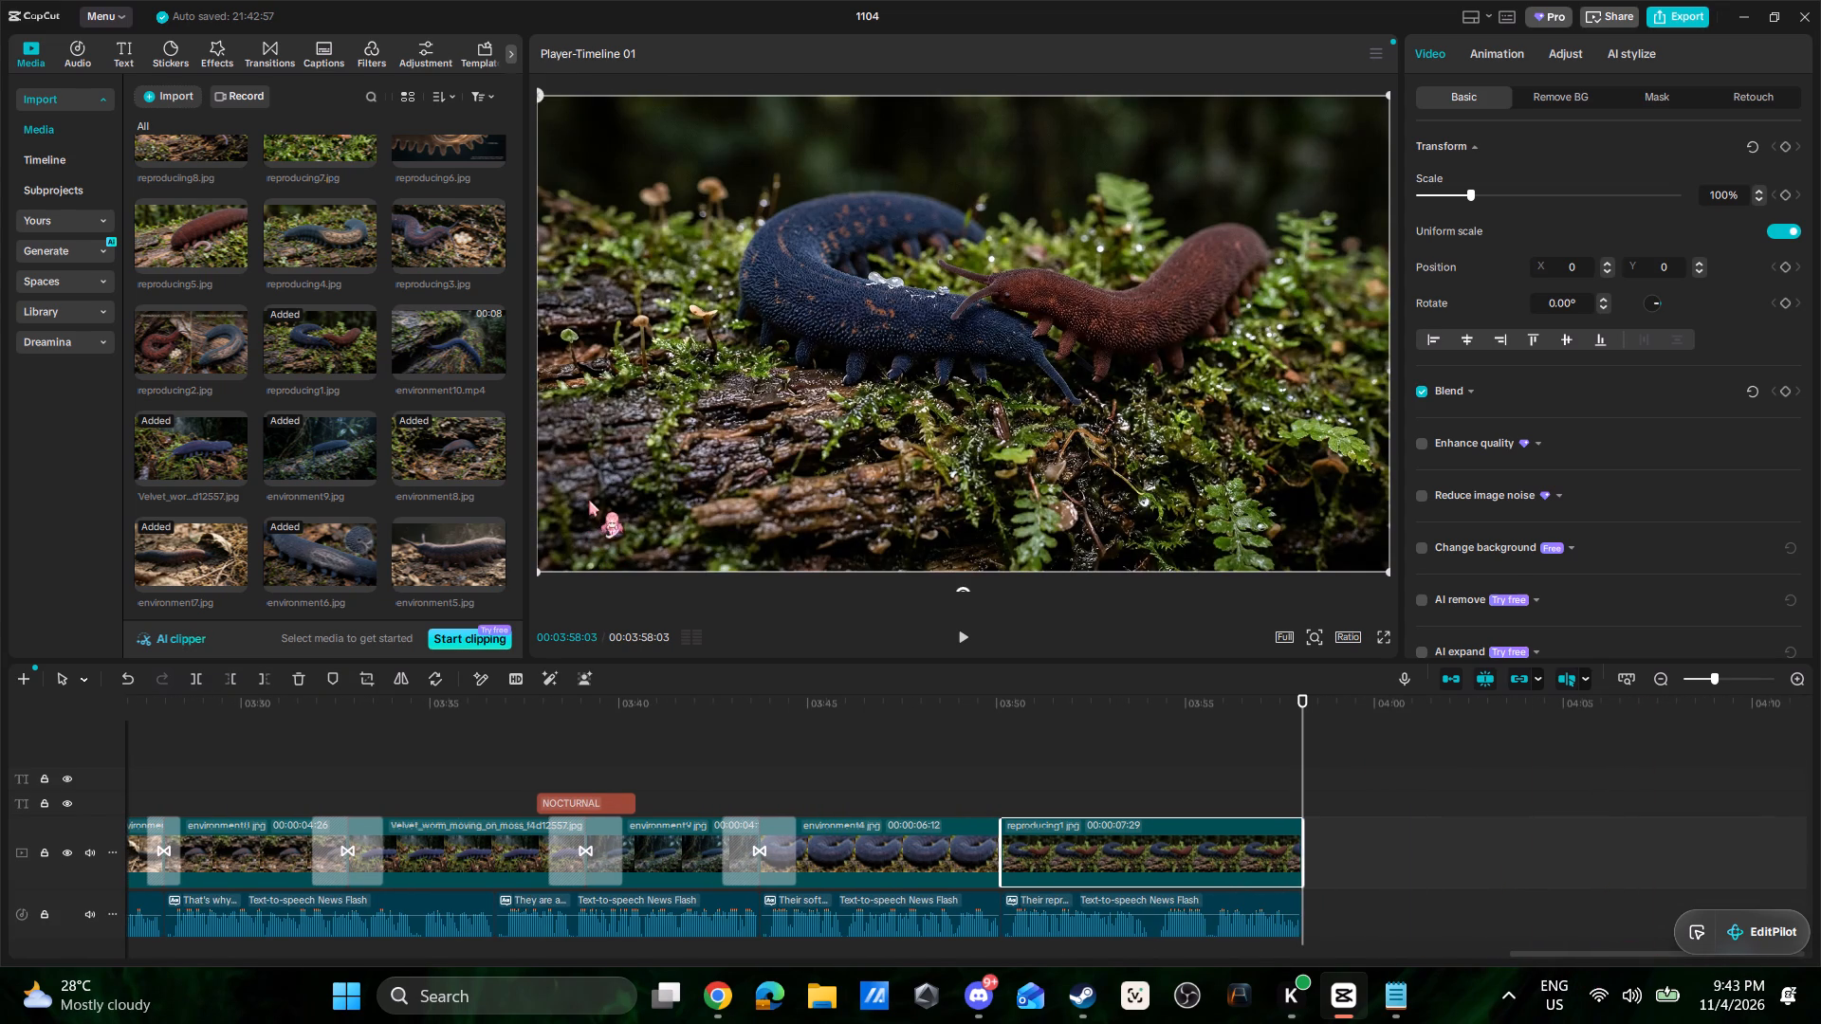
# Copy the Notepad script sentence from "Some lay eggs" through "give birth to live young.".
pyautogui.click(1391, 1003)
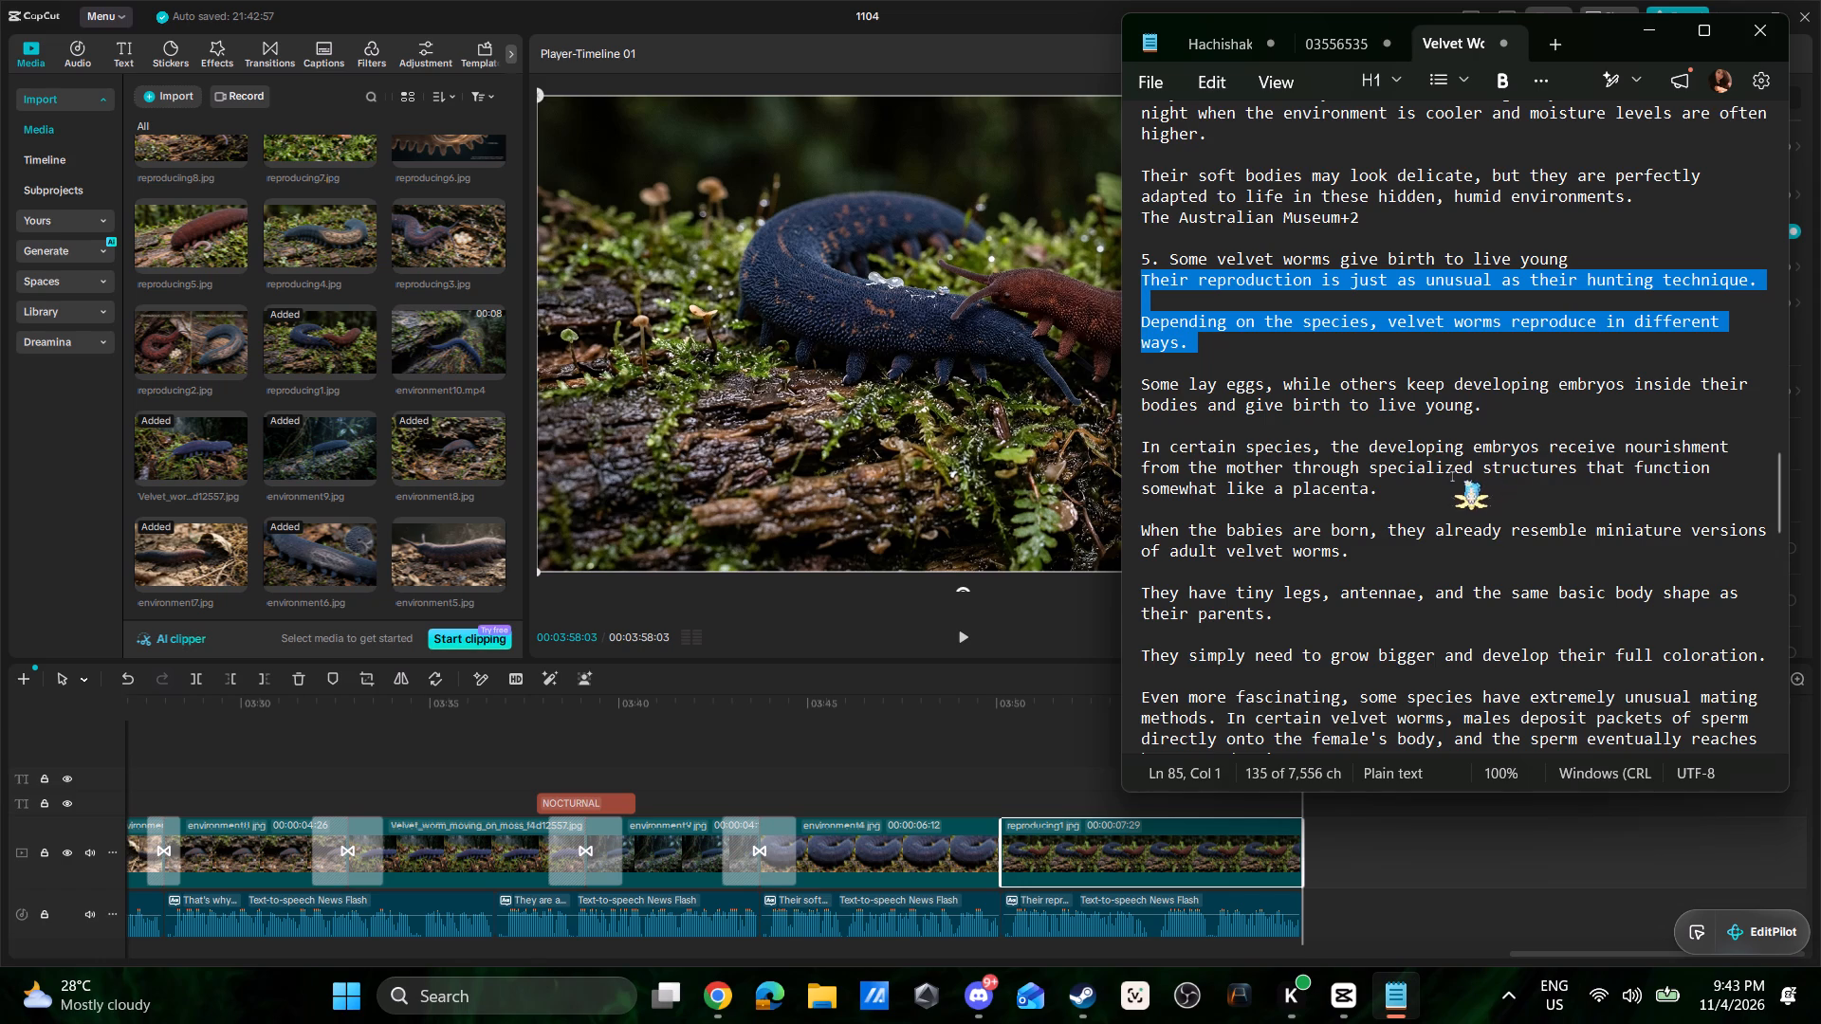
pyautogui.scroll(-1, 1458, 431)
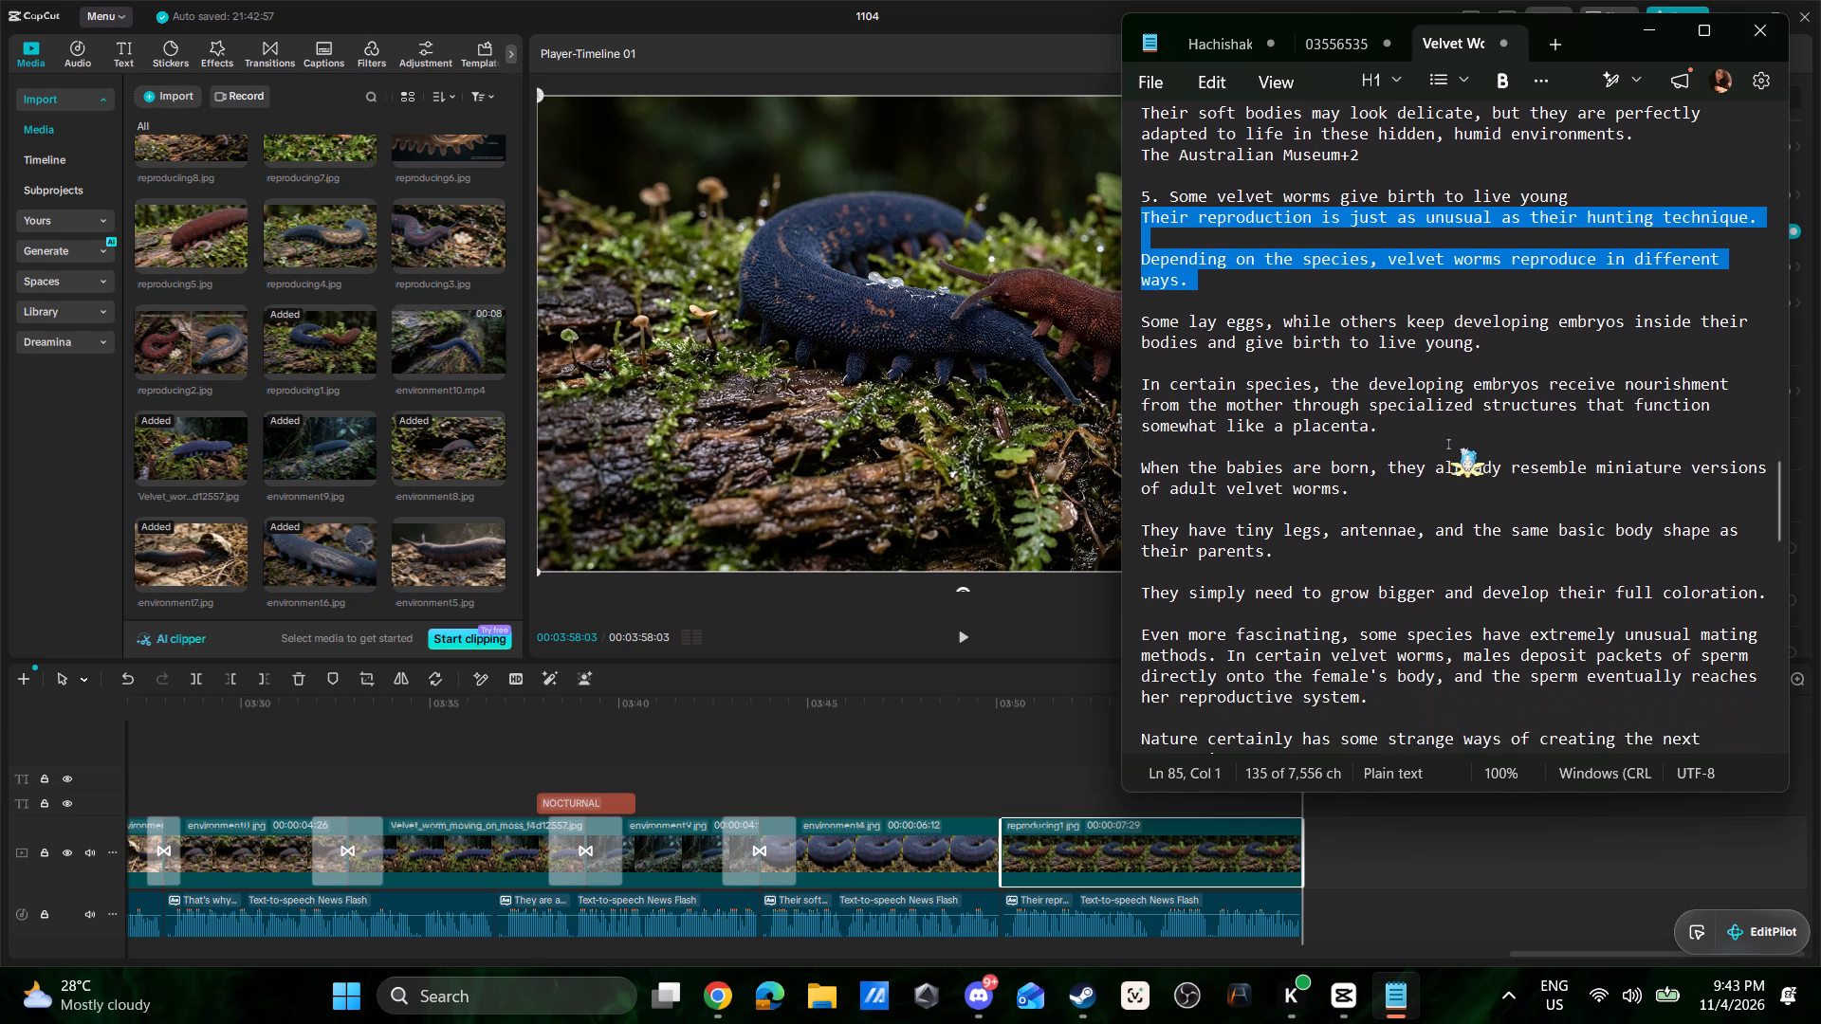
pyautogui.scroll(-2, 1449, 445)
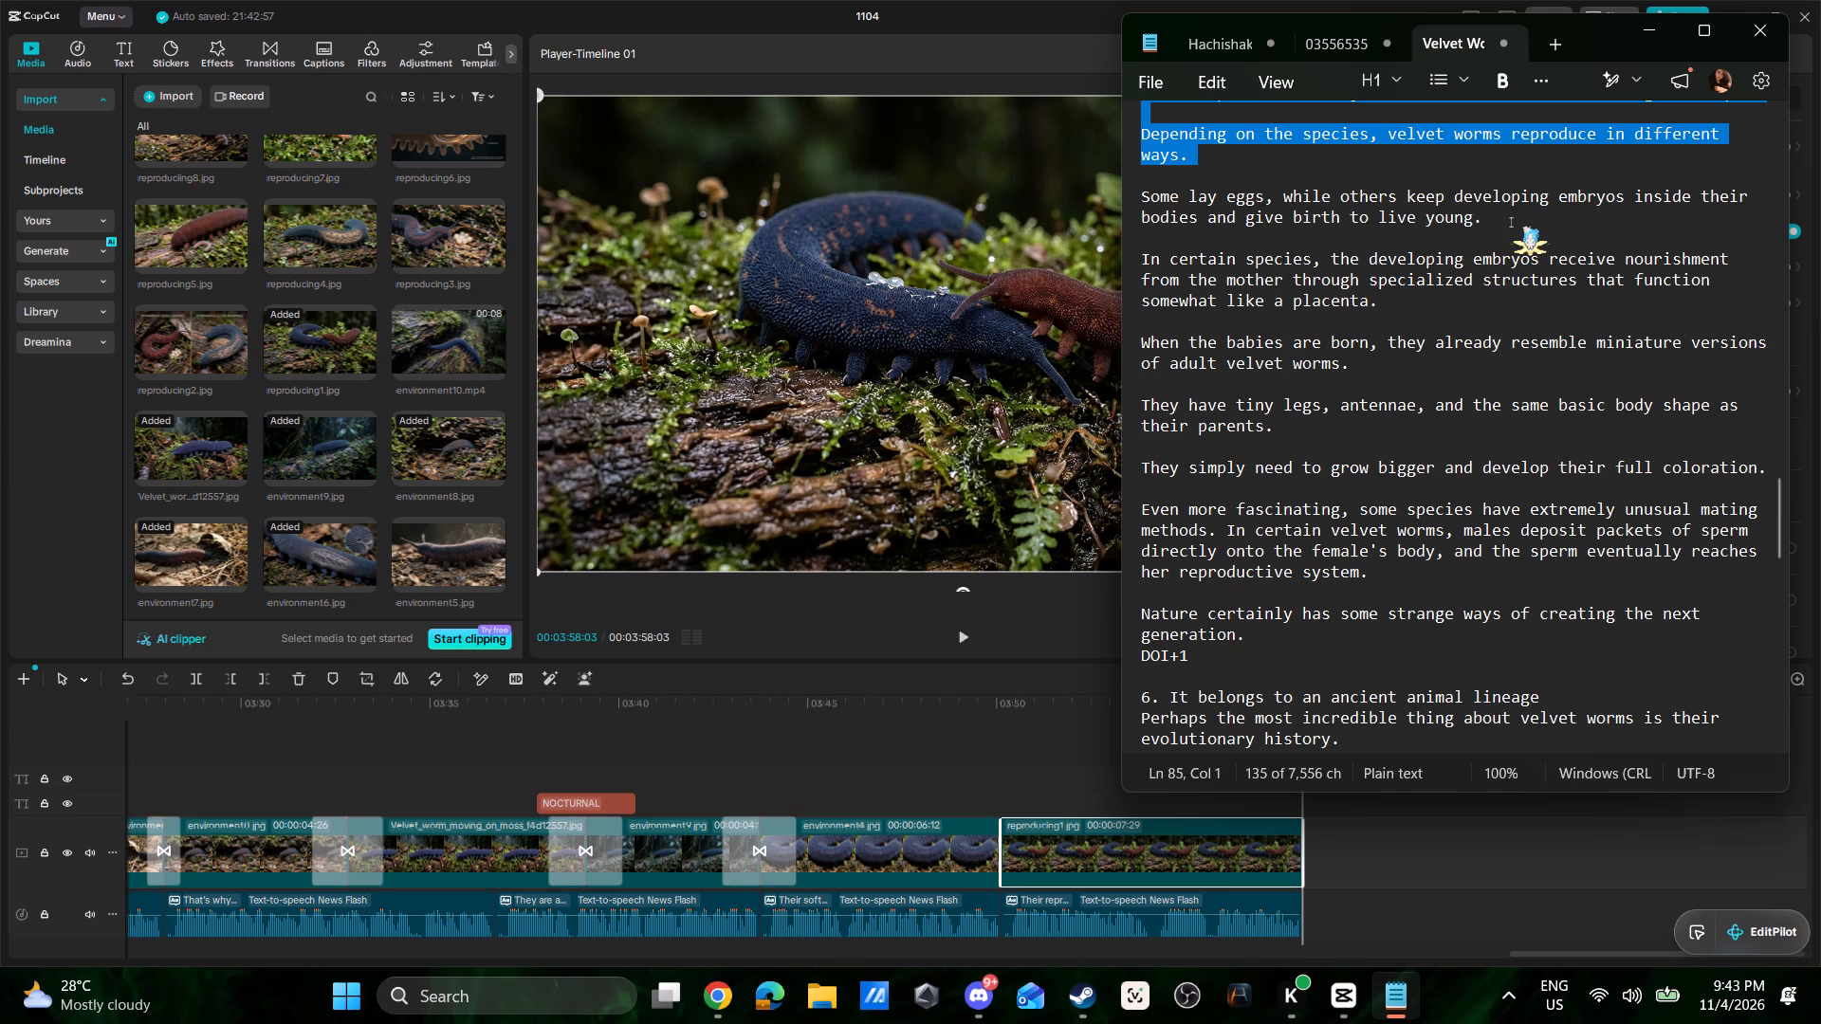
pyautogui.moveTo(1520, 216); pyautogui.dragTo(1224, 209)
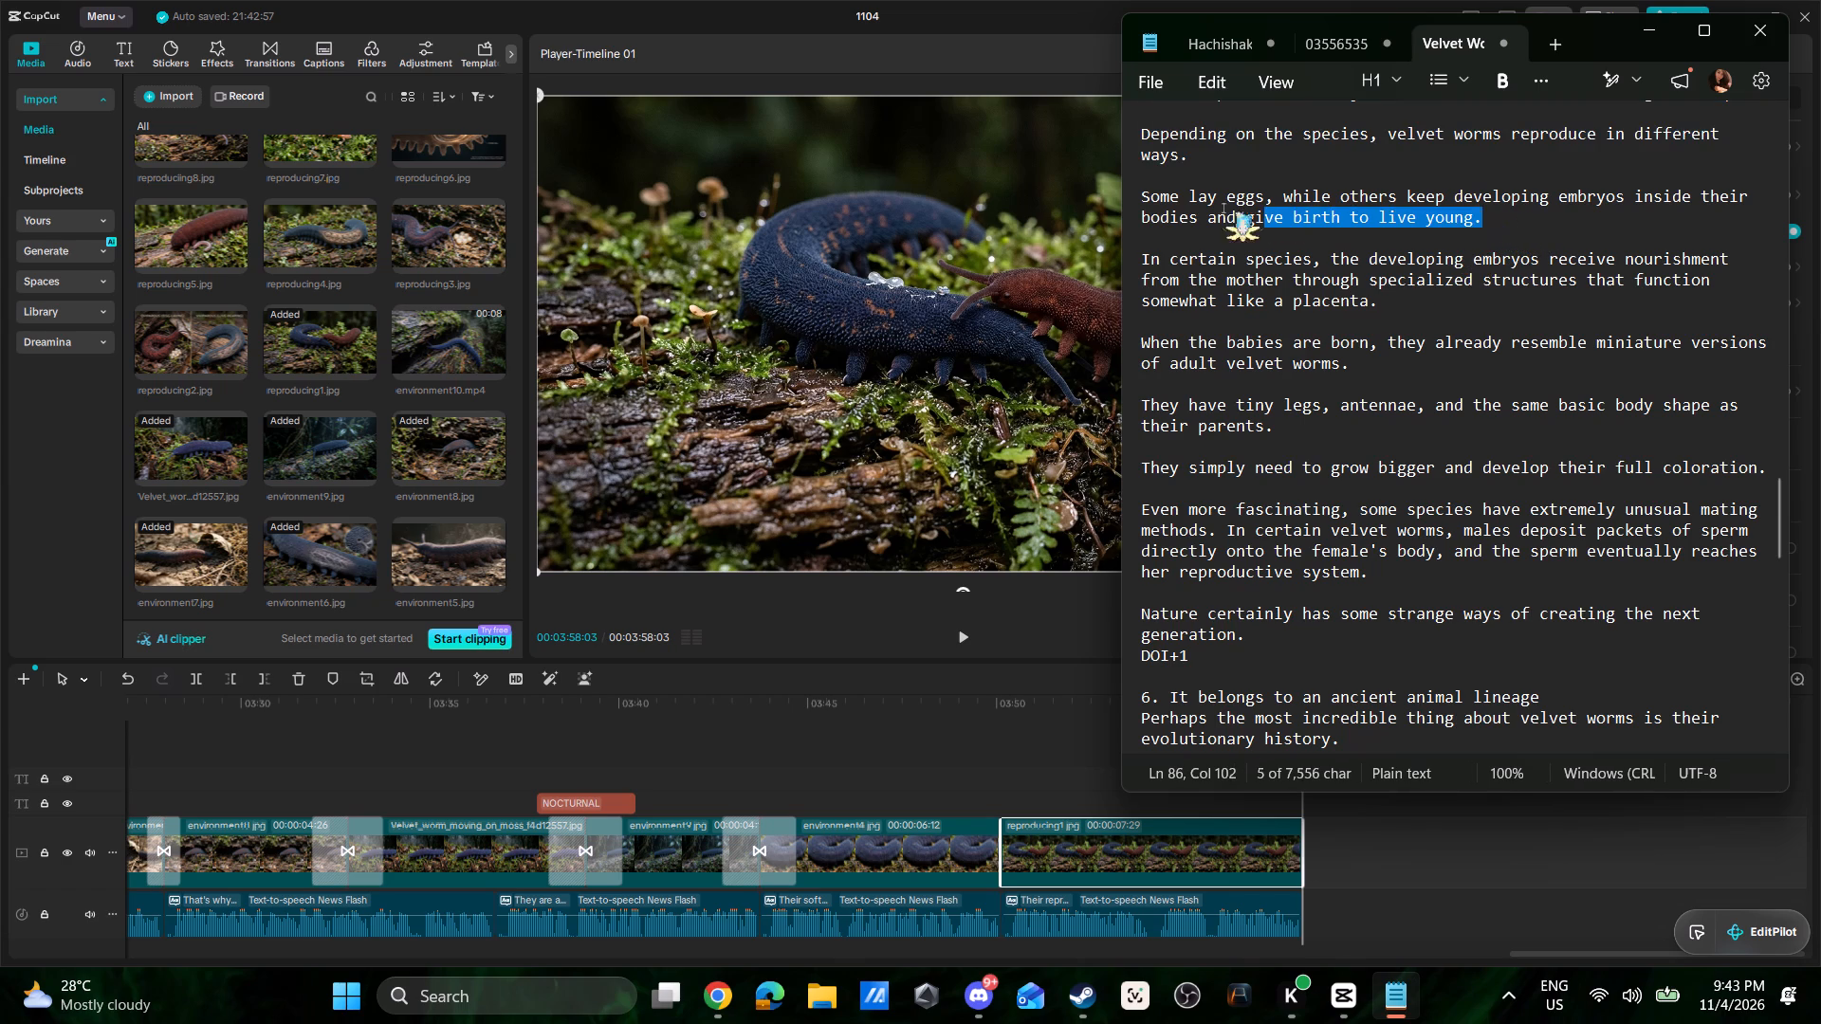
pyautogui.moveTo(1224, 209); pyautogui.dragTo(1103, 200)
pyautogui.hotkey('ctrl', 'c')
pyautogui.hotkey('ctrl', 'c')
pyautogui.hotkey('ctrl', 'c')
pyautogui.hotkey('ctrl', 'c')
pyautogui.hotkey('ctrl', 'c')
pyautogui.hotkey('ctrl', 'c')
pyautogui.hotkey('ctrl', 'c')
pyautogui.hotkey('ctrl', 'c')
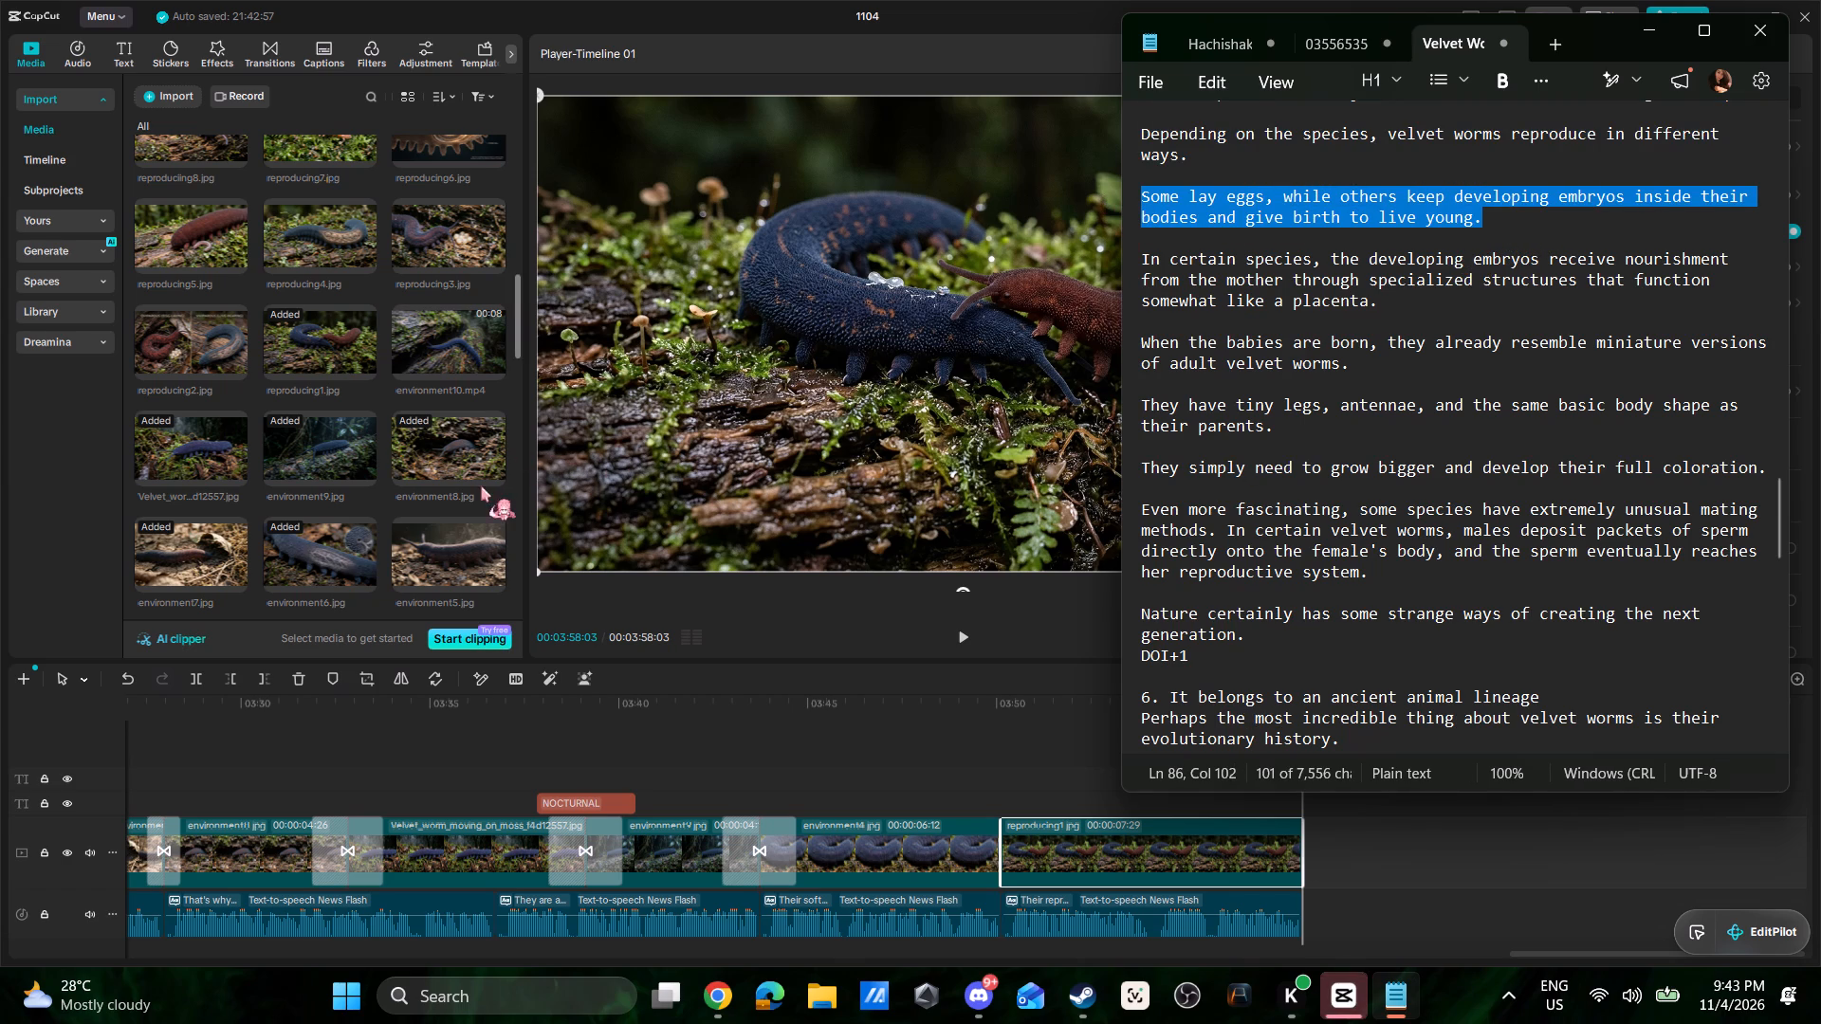
pyautogui.hotkey('ctrl', 'c')
# In CapCut, add a text clip at 3:58:03 containing the copied egg-laying sentence and generate speech with the 진지한 아나운서 voice.
pyautogui.click(1332, 862)
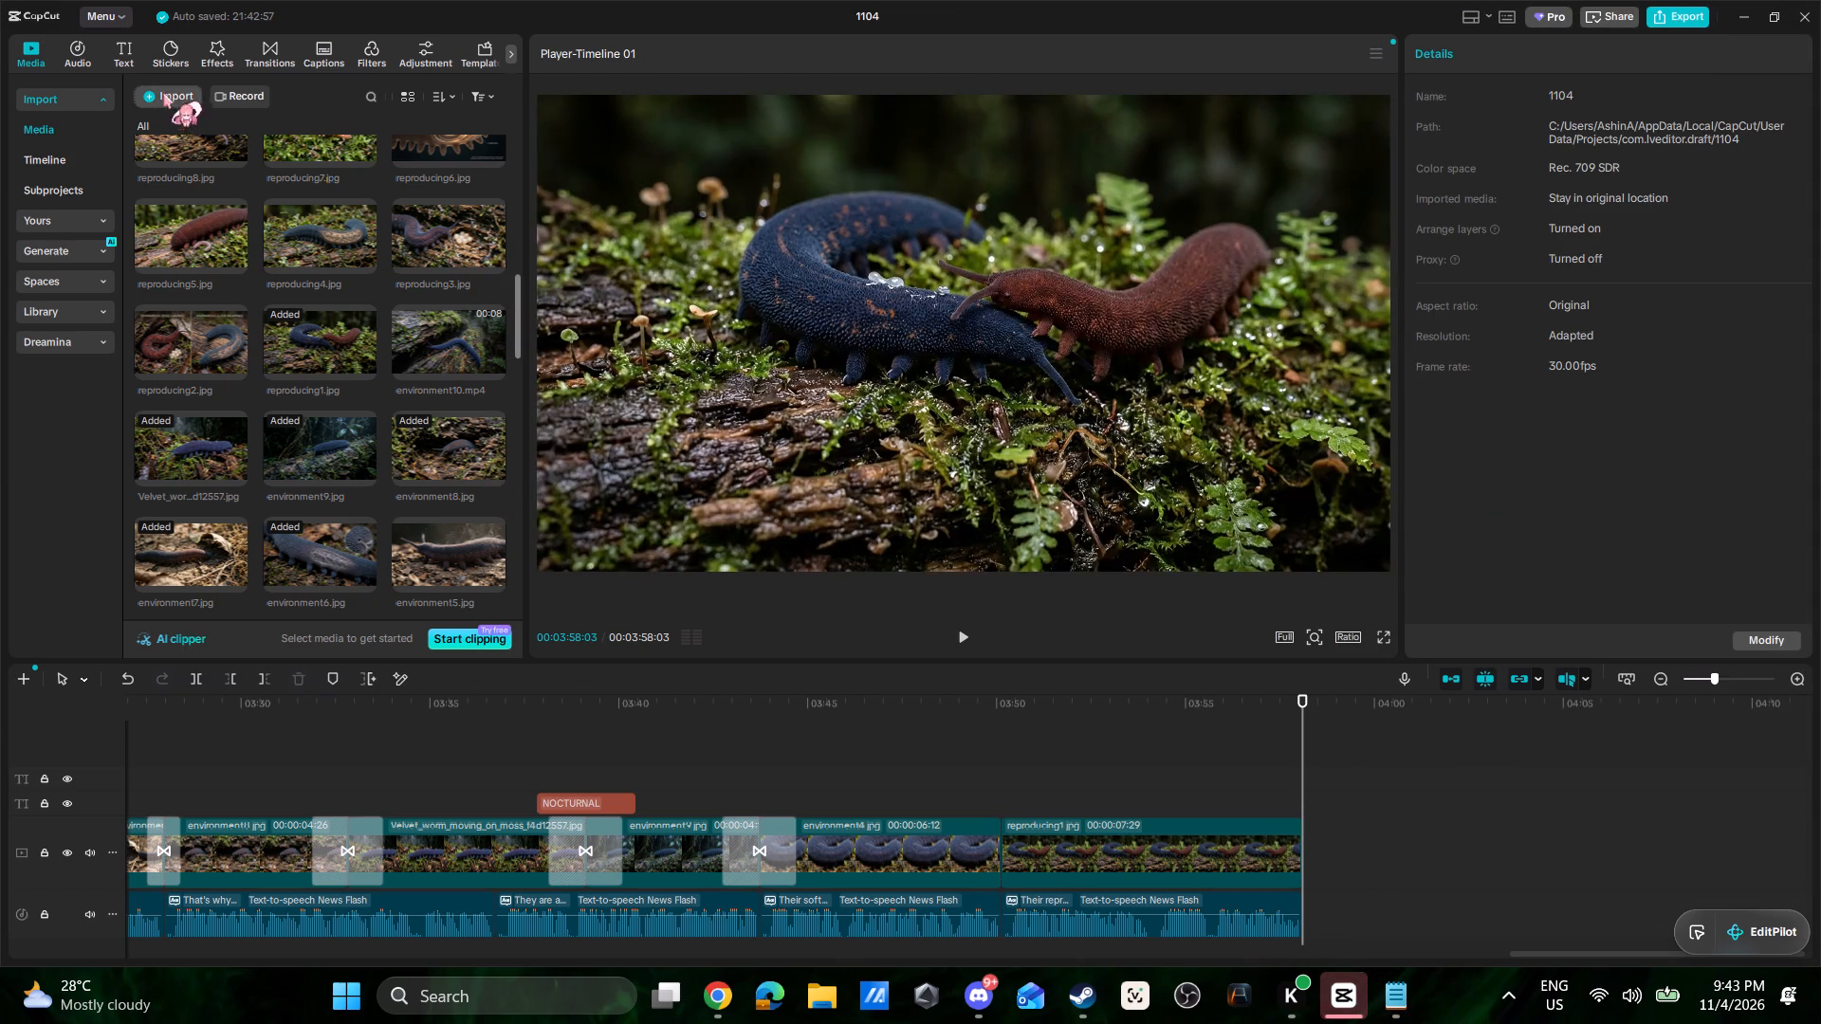
pyautogui.click(126, 50)
pyautogui.moveTo(184, 108); pyautogui.dragTo(1277, 791)
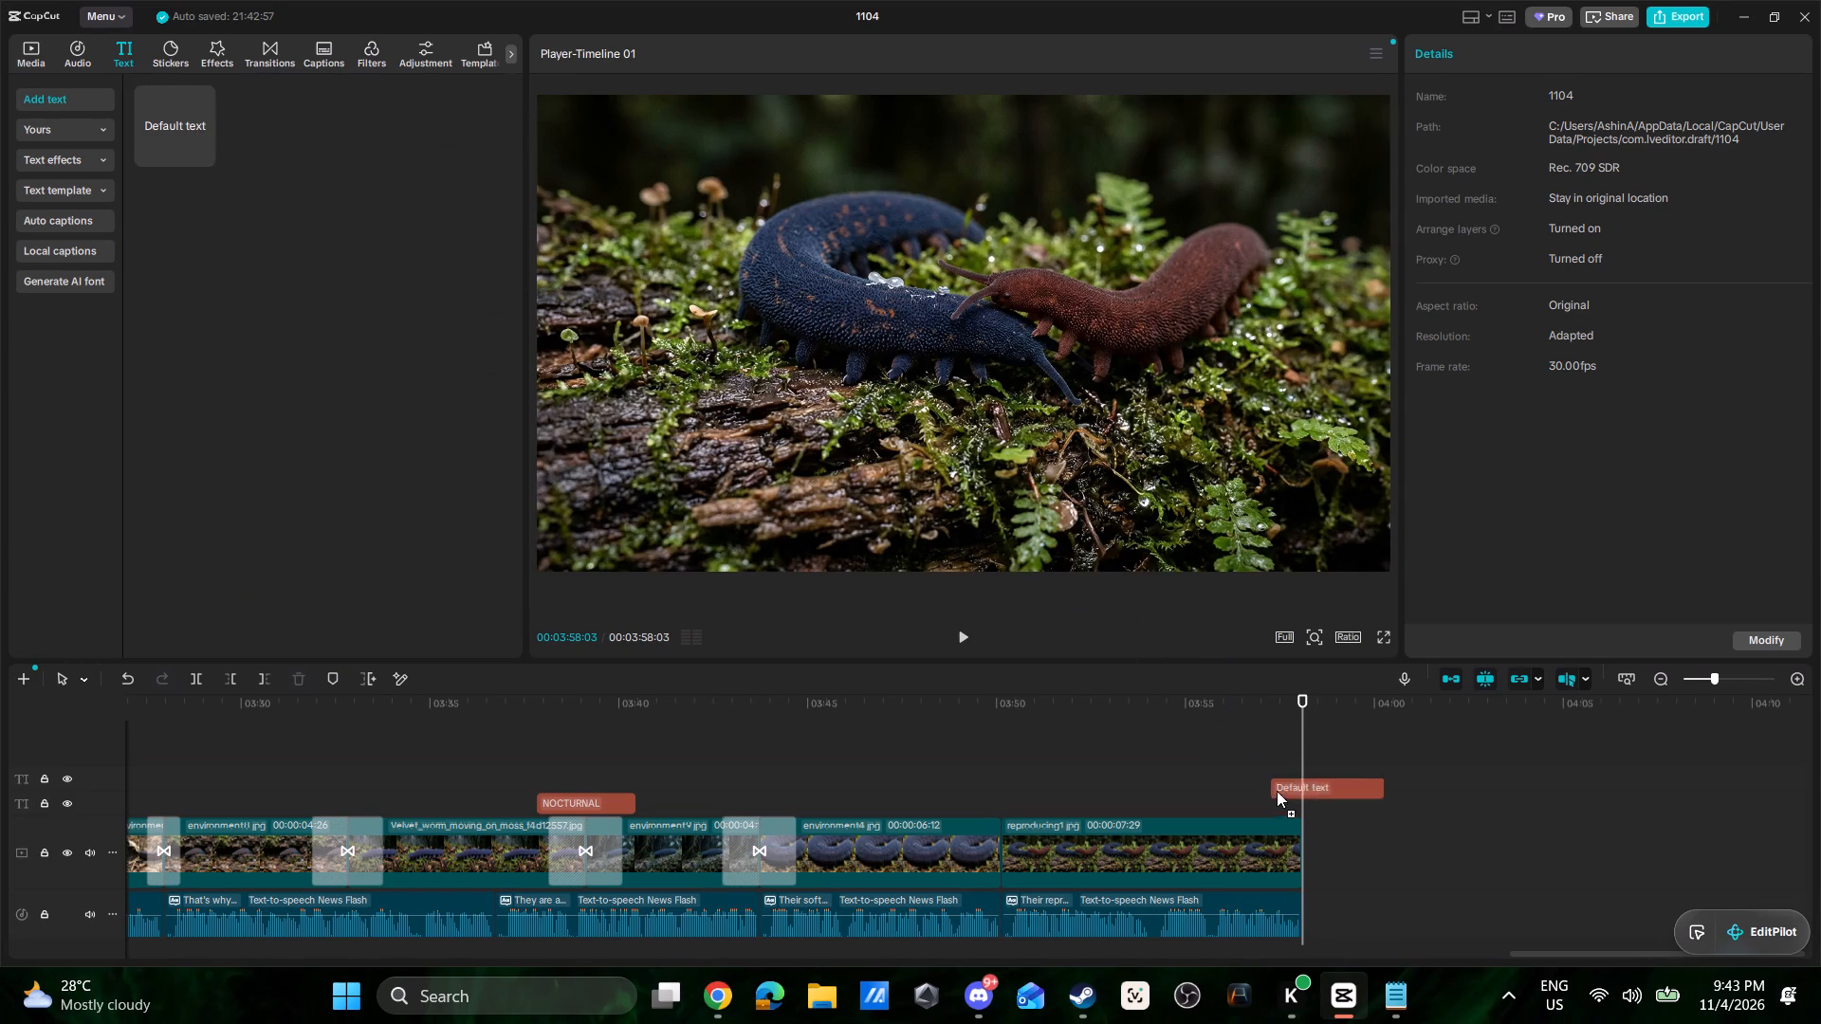
pyautogui.moveTo(1277, 791); pyautogui.dragTo(1305, 800)
pyautogui.moveTo(1558, 956); pyautogui.dragTo(1609, 956)
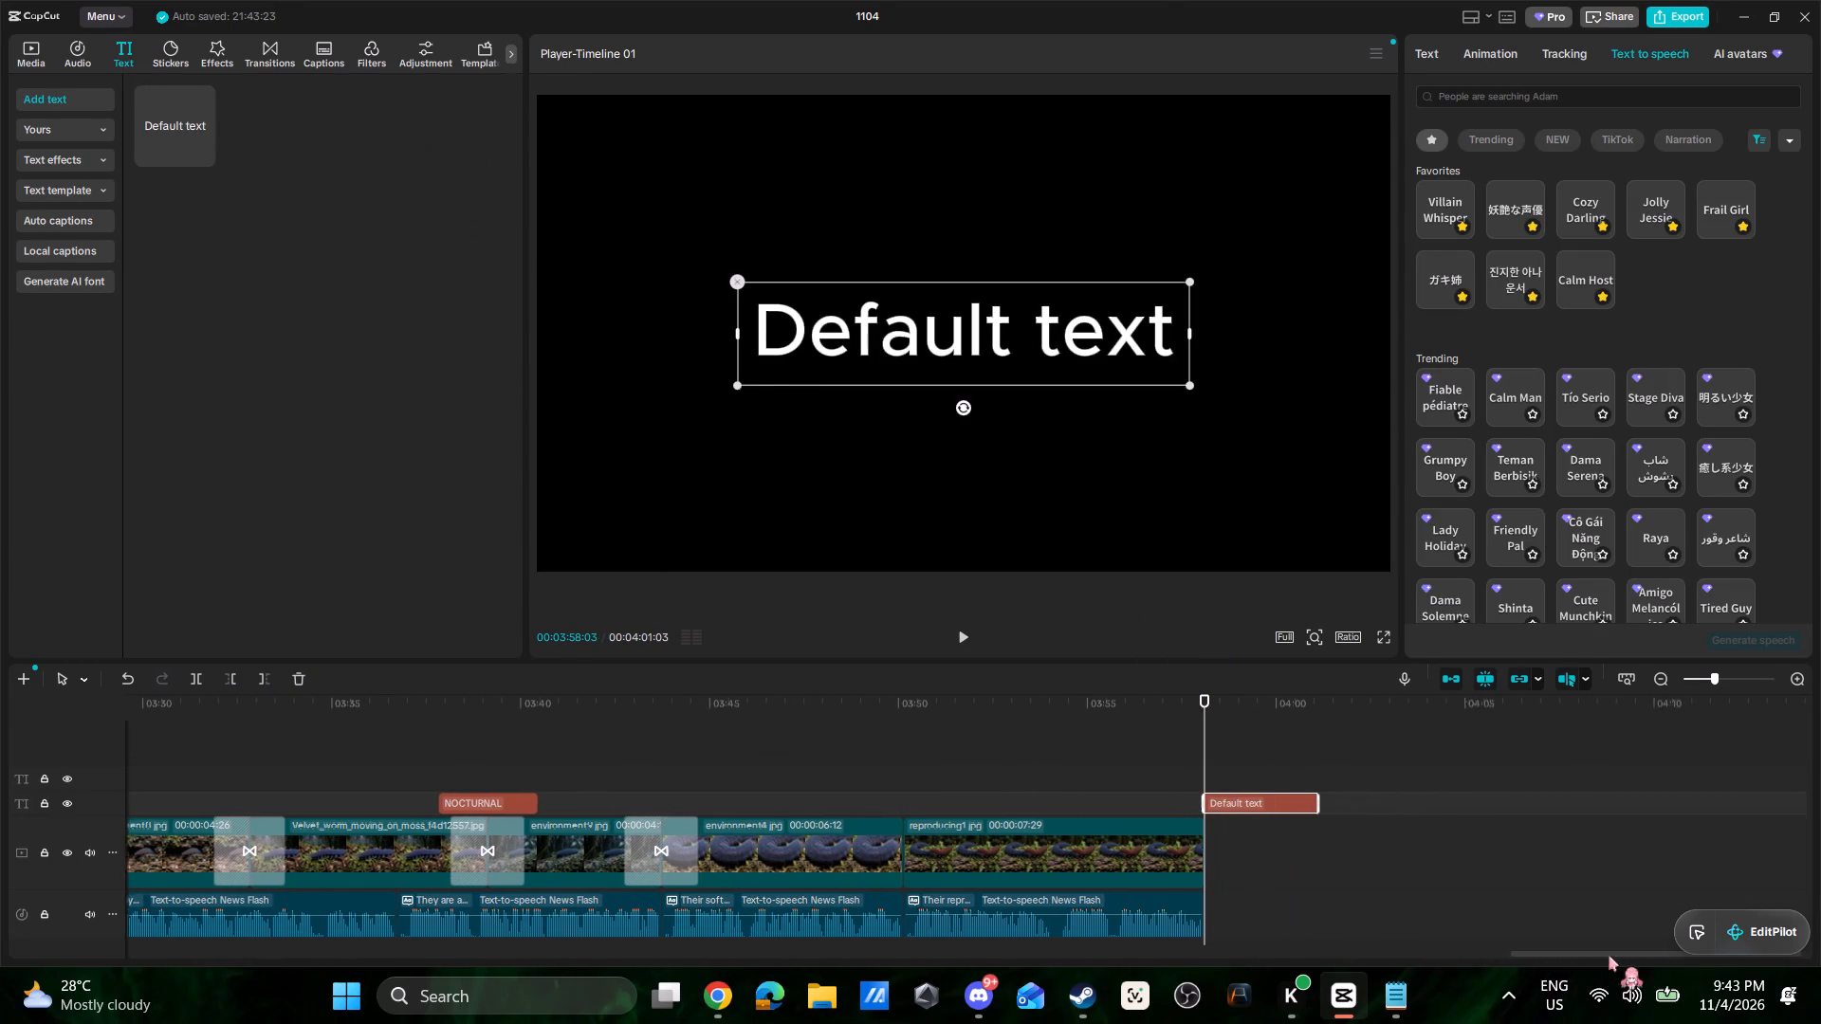
pyautogui.moveTo(1609, 956); pyautogui.dragTo(1633, 956)
pyautogui.click(1416, 53)
pyautogui.moveTo(1560, 154); pyautogui.dragTo(1315, 122)
pyautogui.hotkey('ctrl', 'v')
pyautogui.click(1644, 59)
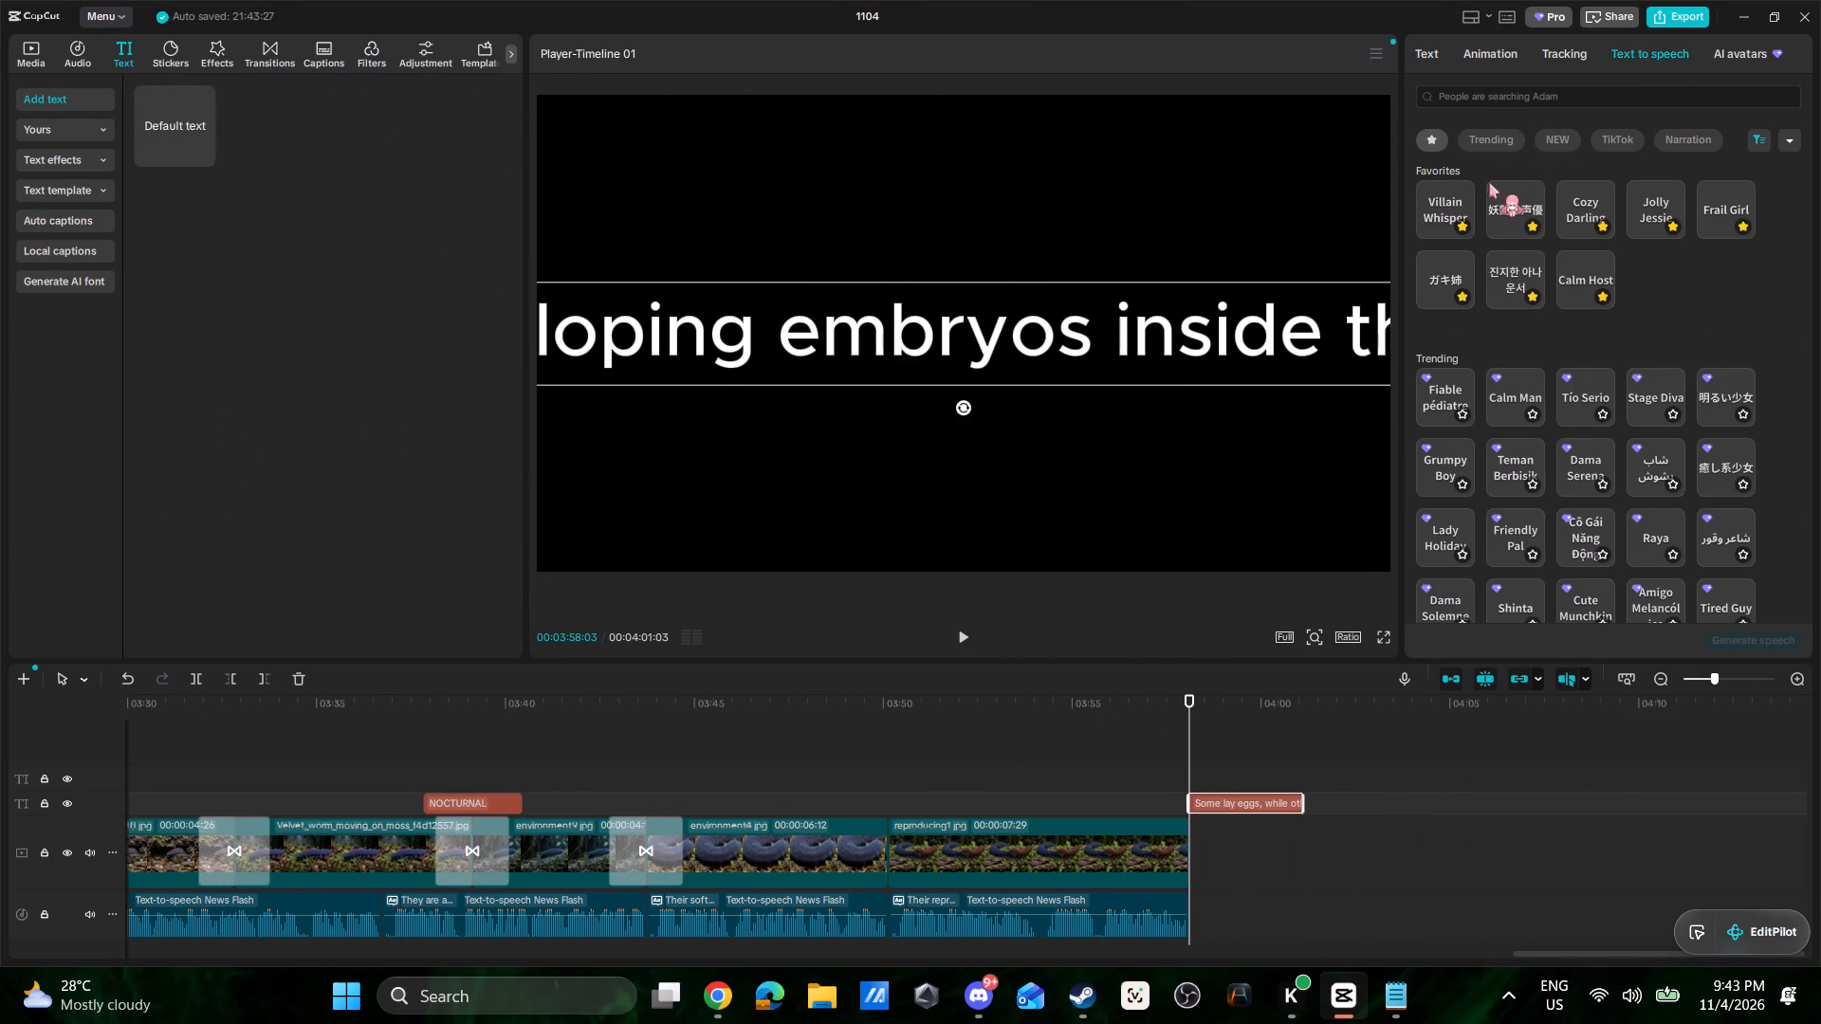
pyautogui.click(1520, 270)
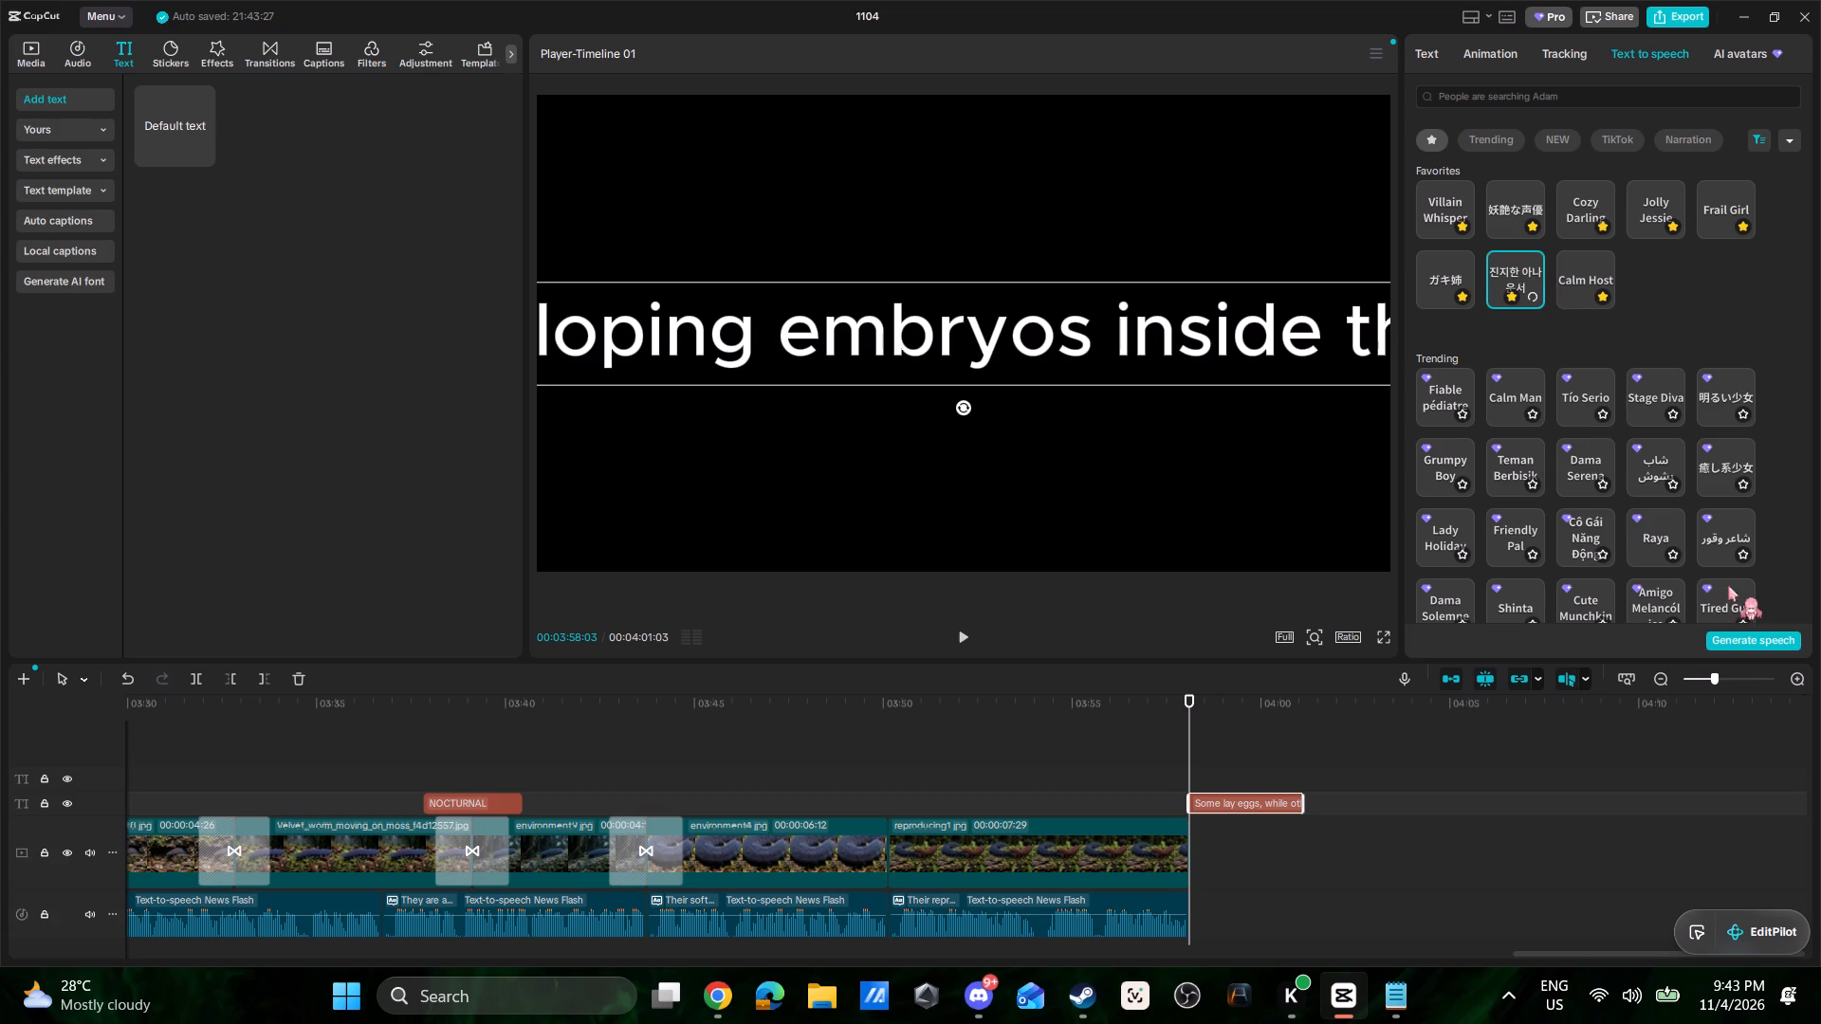
pyautogui.click(1747, 632)
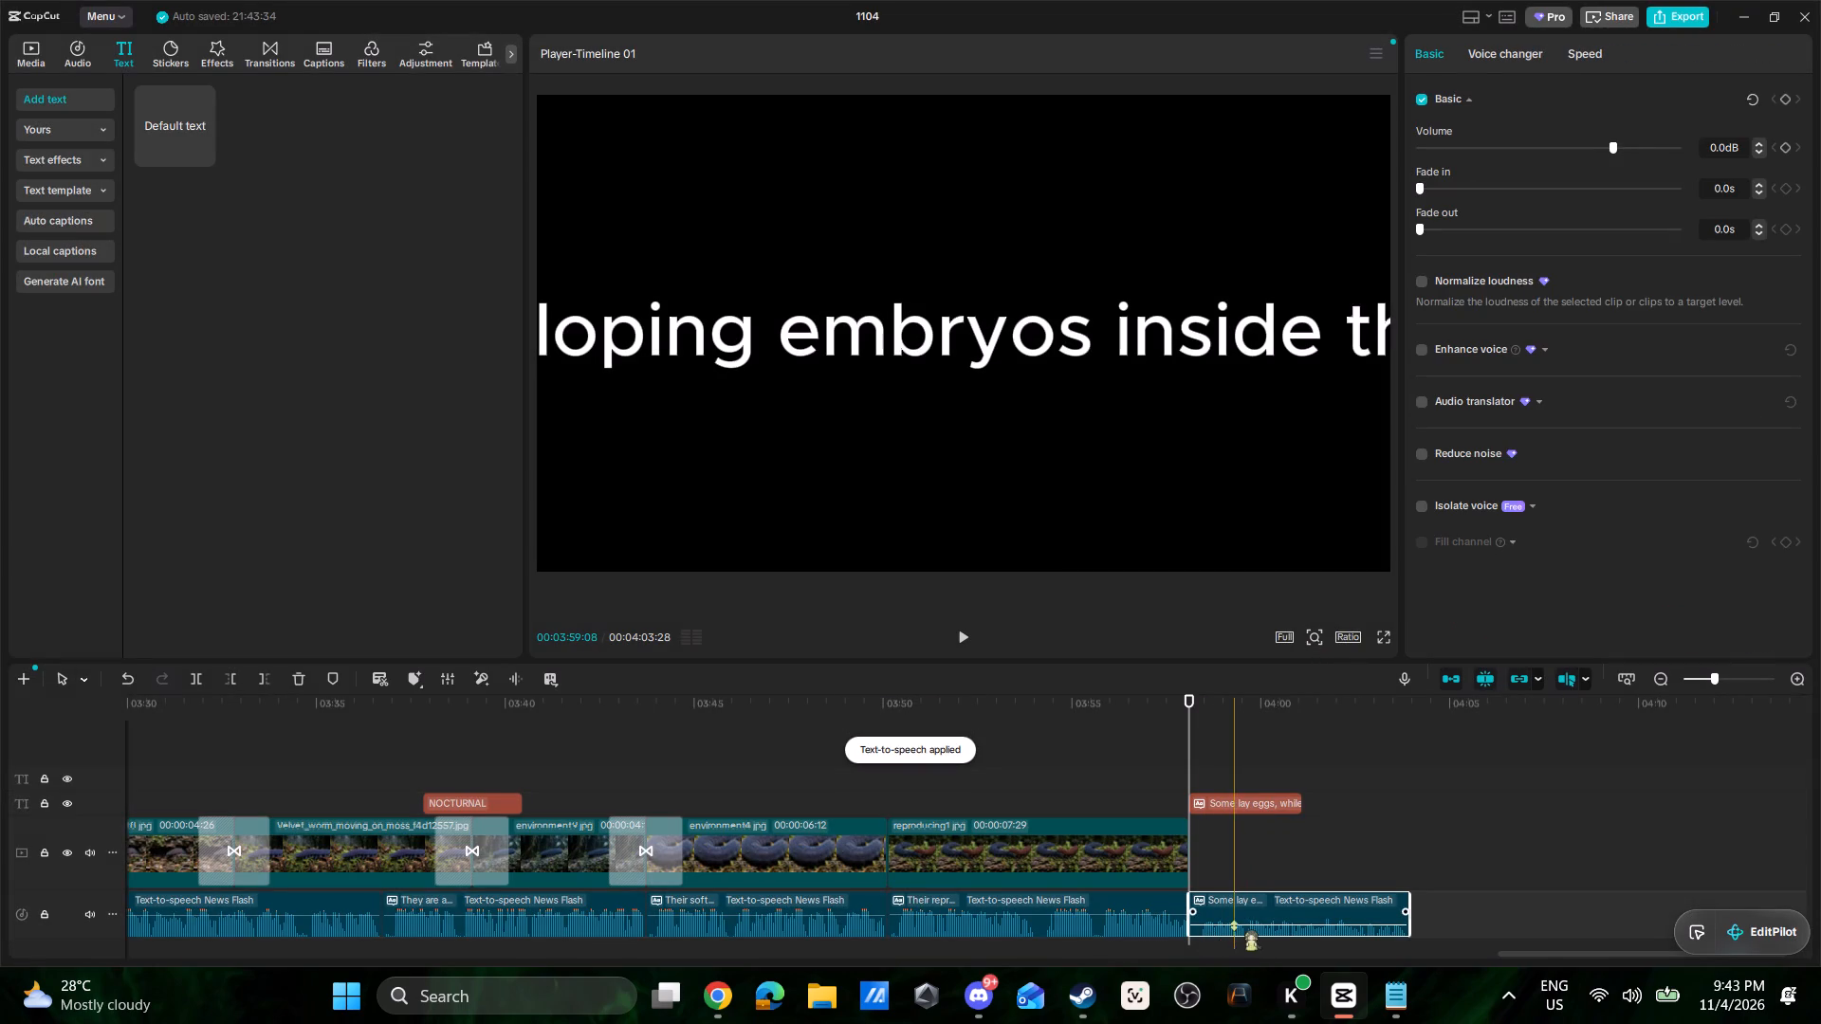
# Raise the egg-laying narration volume to about 12.2 dB and delete its source text clip.
pyautogui.moveTo(1234, 925); pyautogui.dragTo(1235, 917)
pyautogui.click(1236, 917)
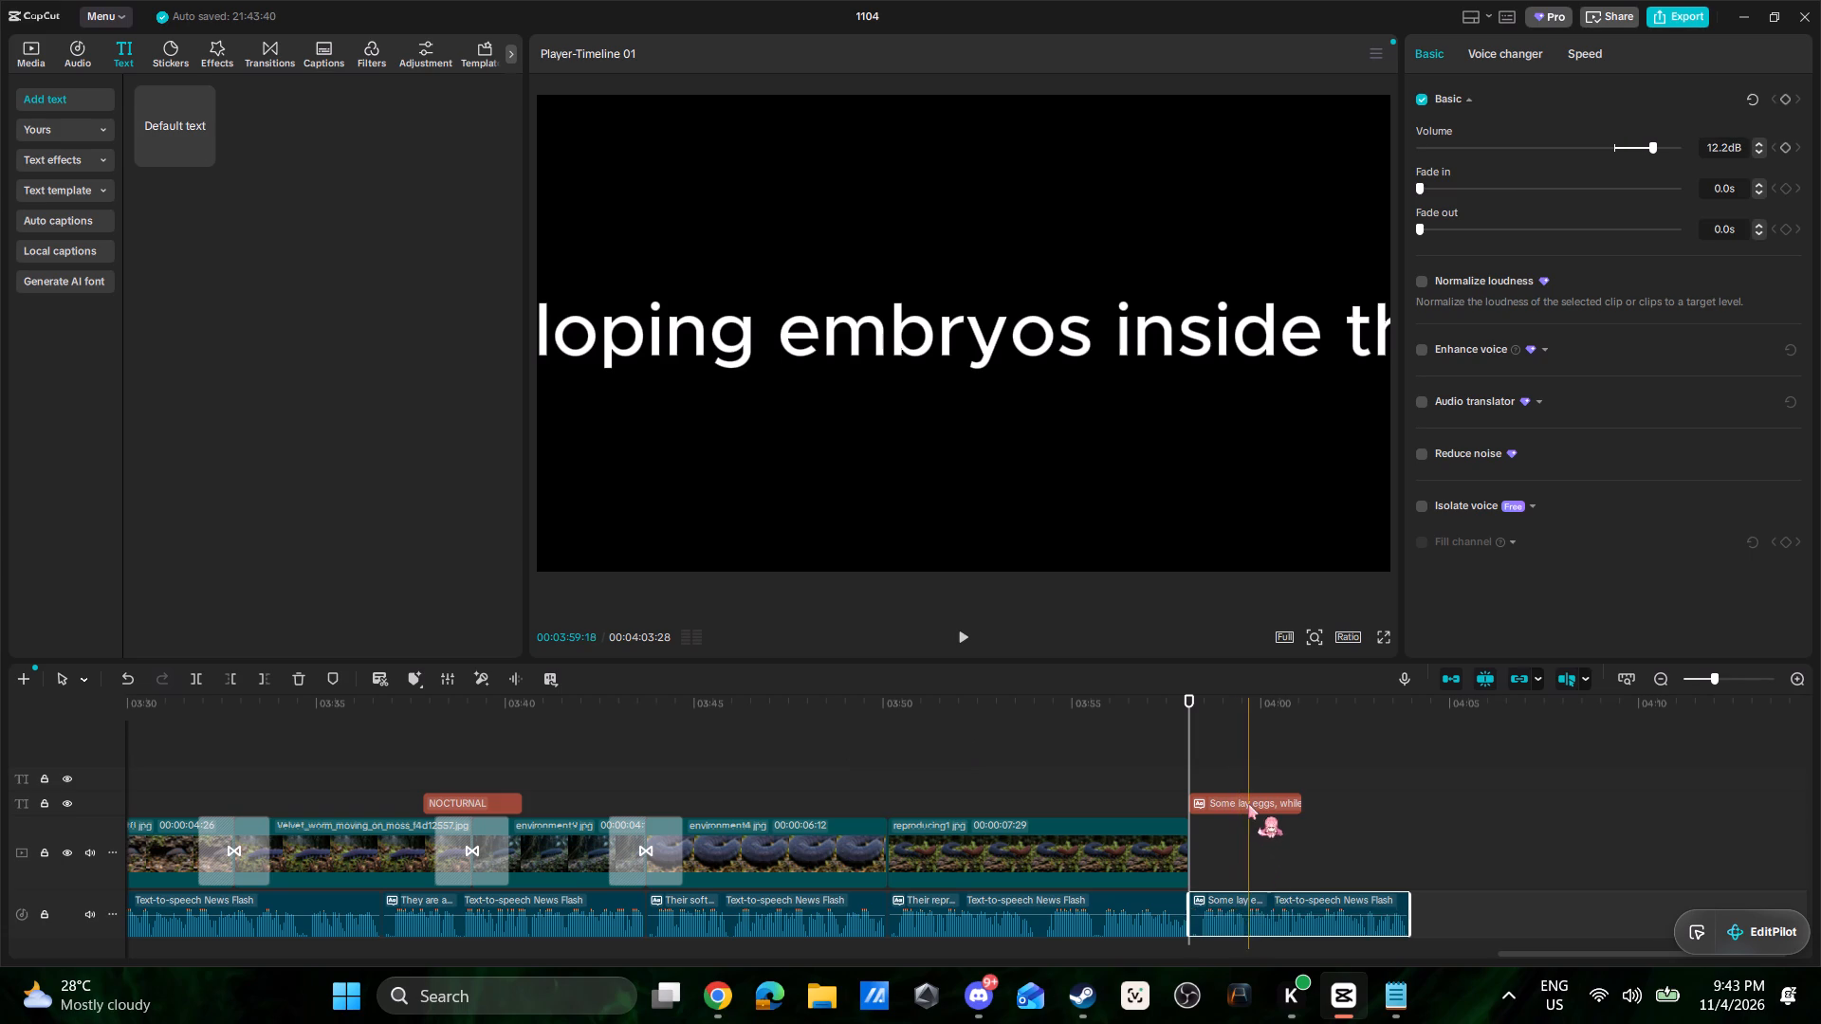
pyautogui.click(1248, 804)
pyautogui.press('Delete')
# Append reproducing4.jpg after reproducing1.jpg on the main track and extend it to the narration's end, for a duration of 00:00:05:25.
pyautogui.click(20, 52)
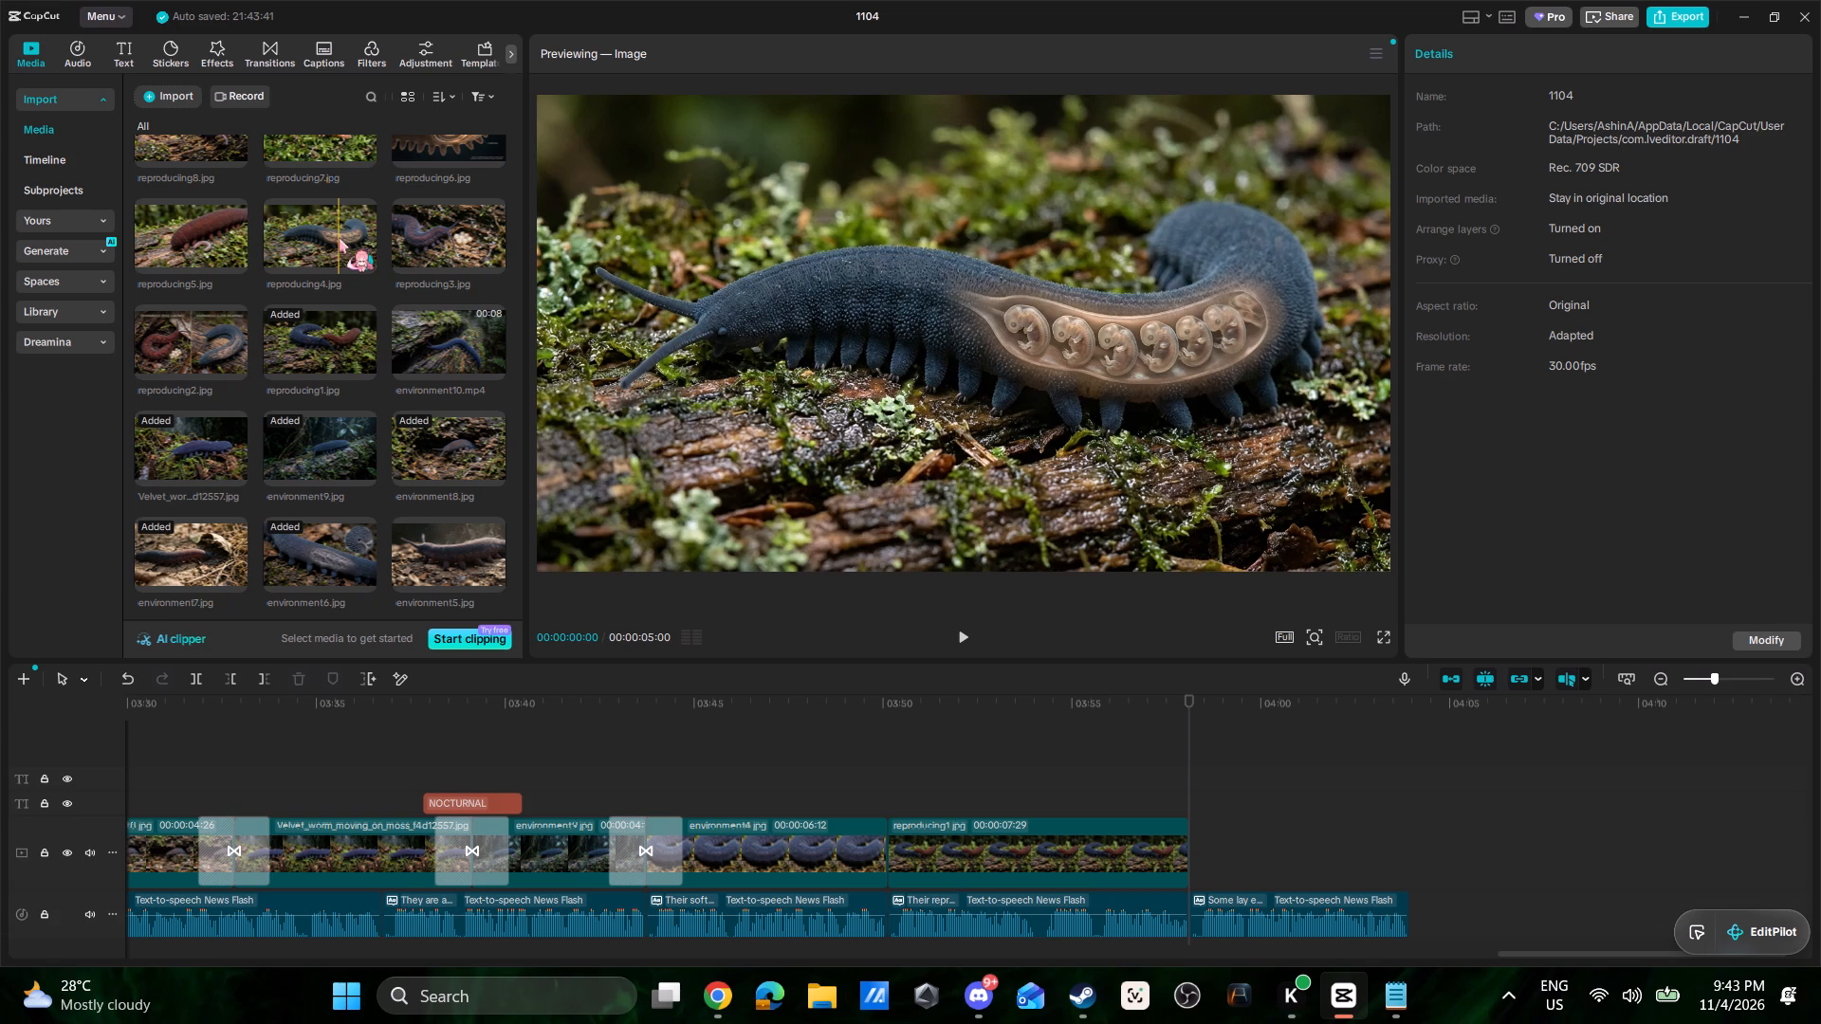
pyautogui.hotkey('alt', 'Tab')
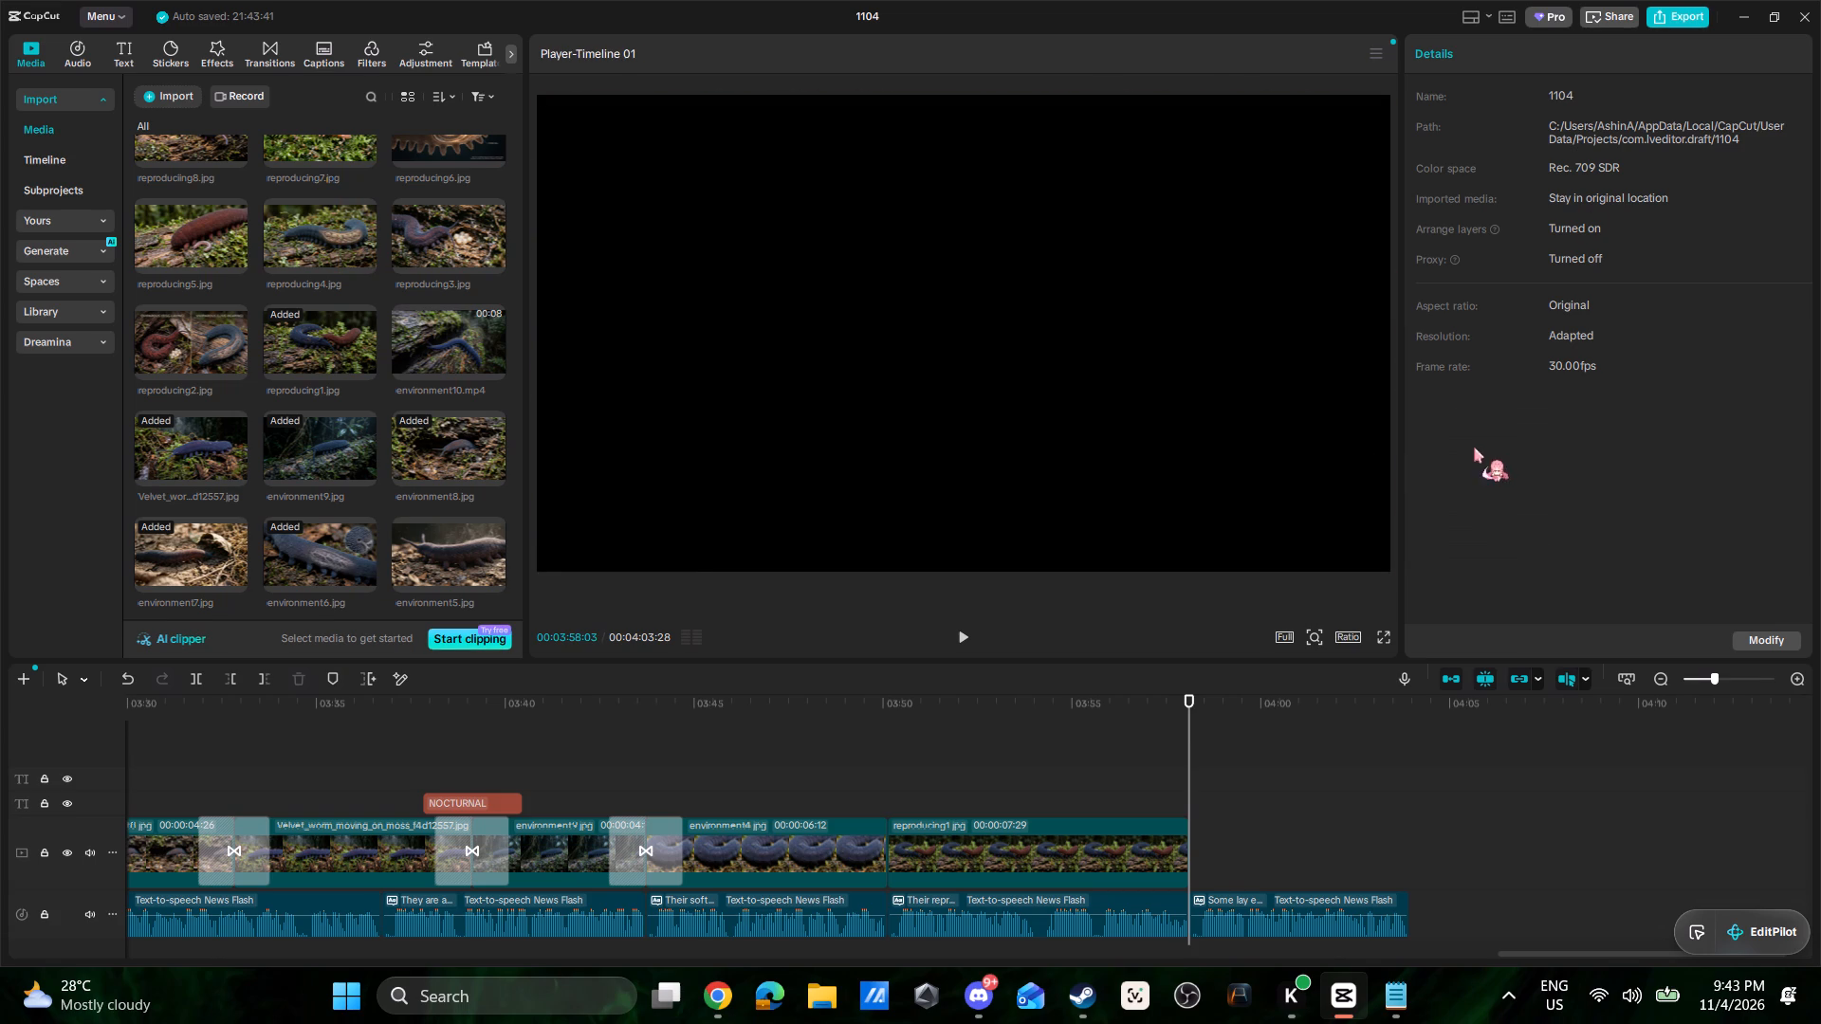
pyautogui.hotkey('alt', 'Tab')
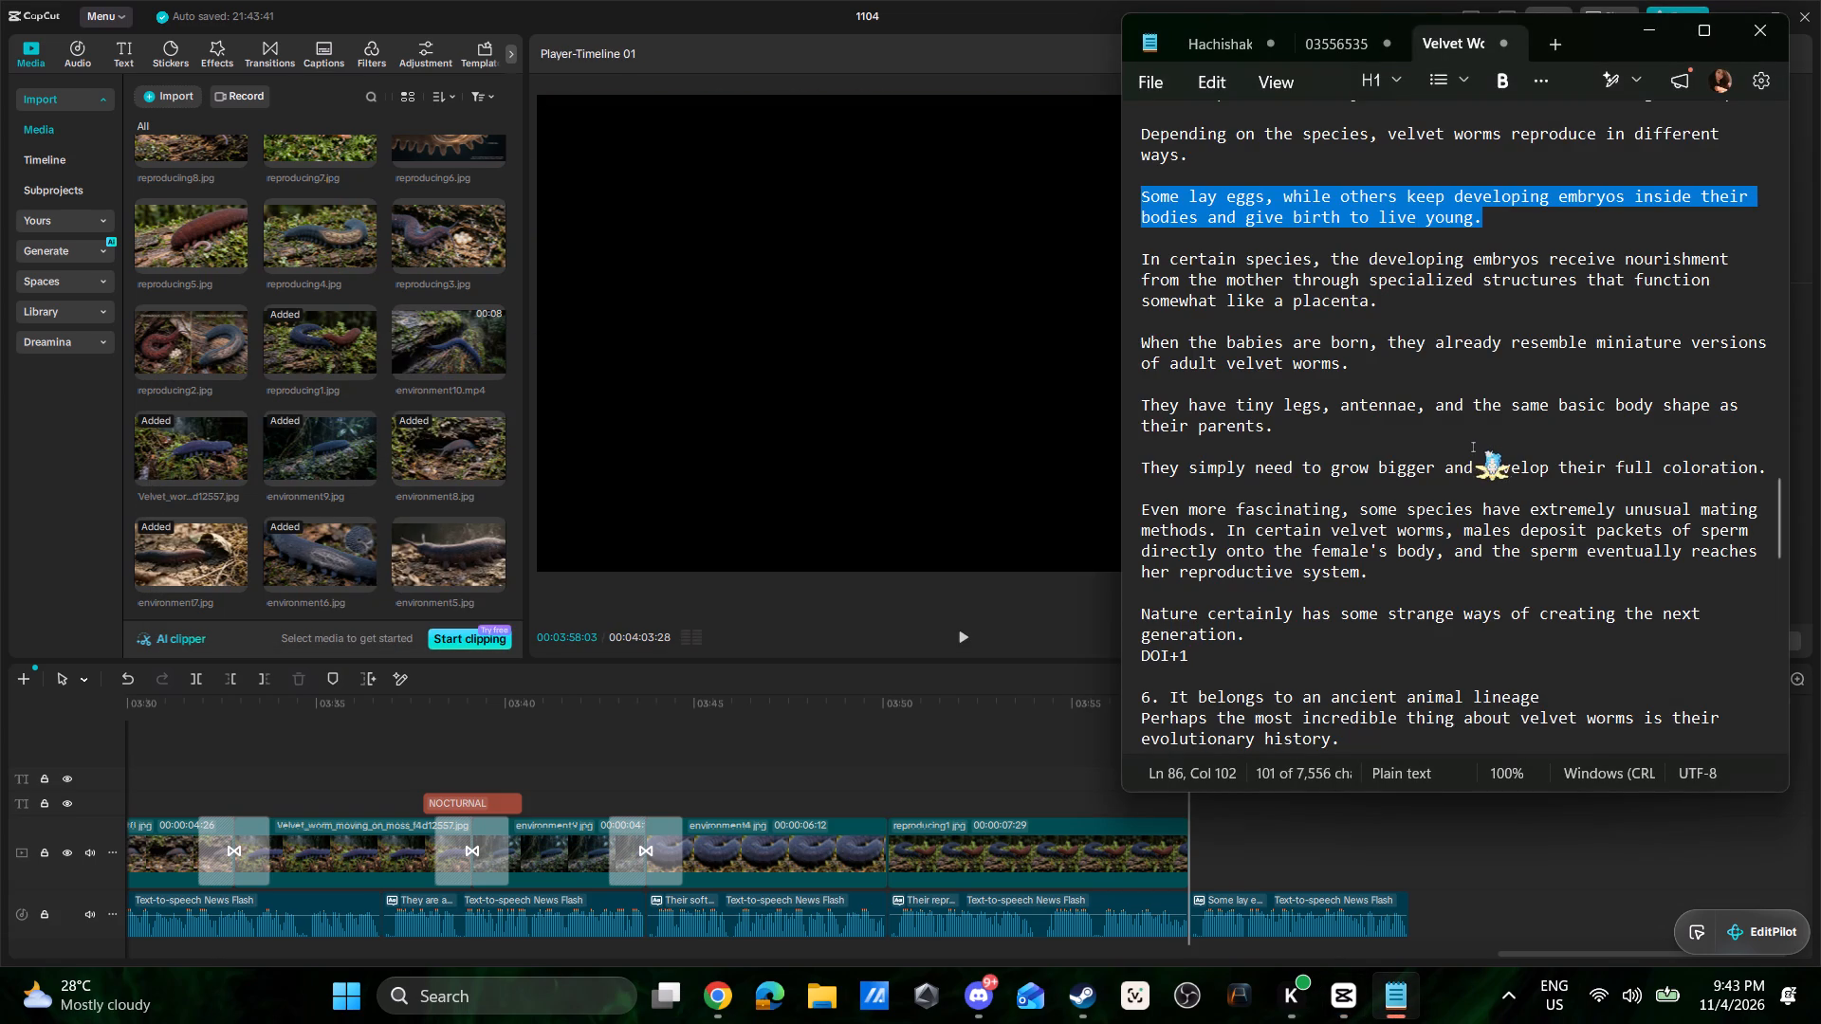
pyautogui.moveTo(335, 237); pyautogui.dragTo(1373, 966)
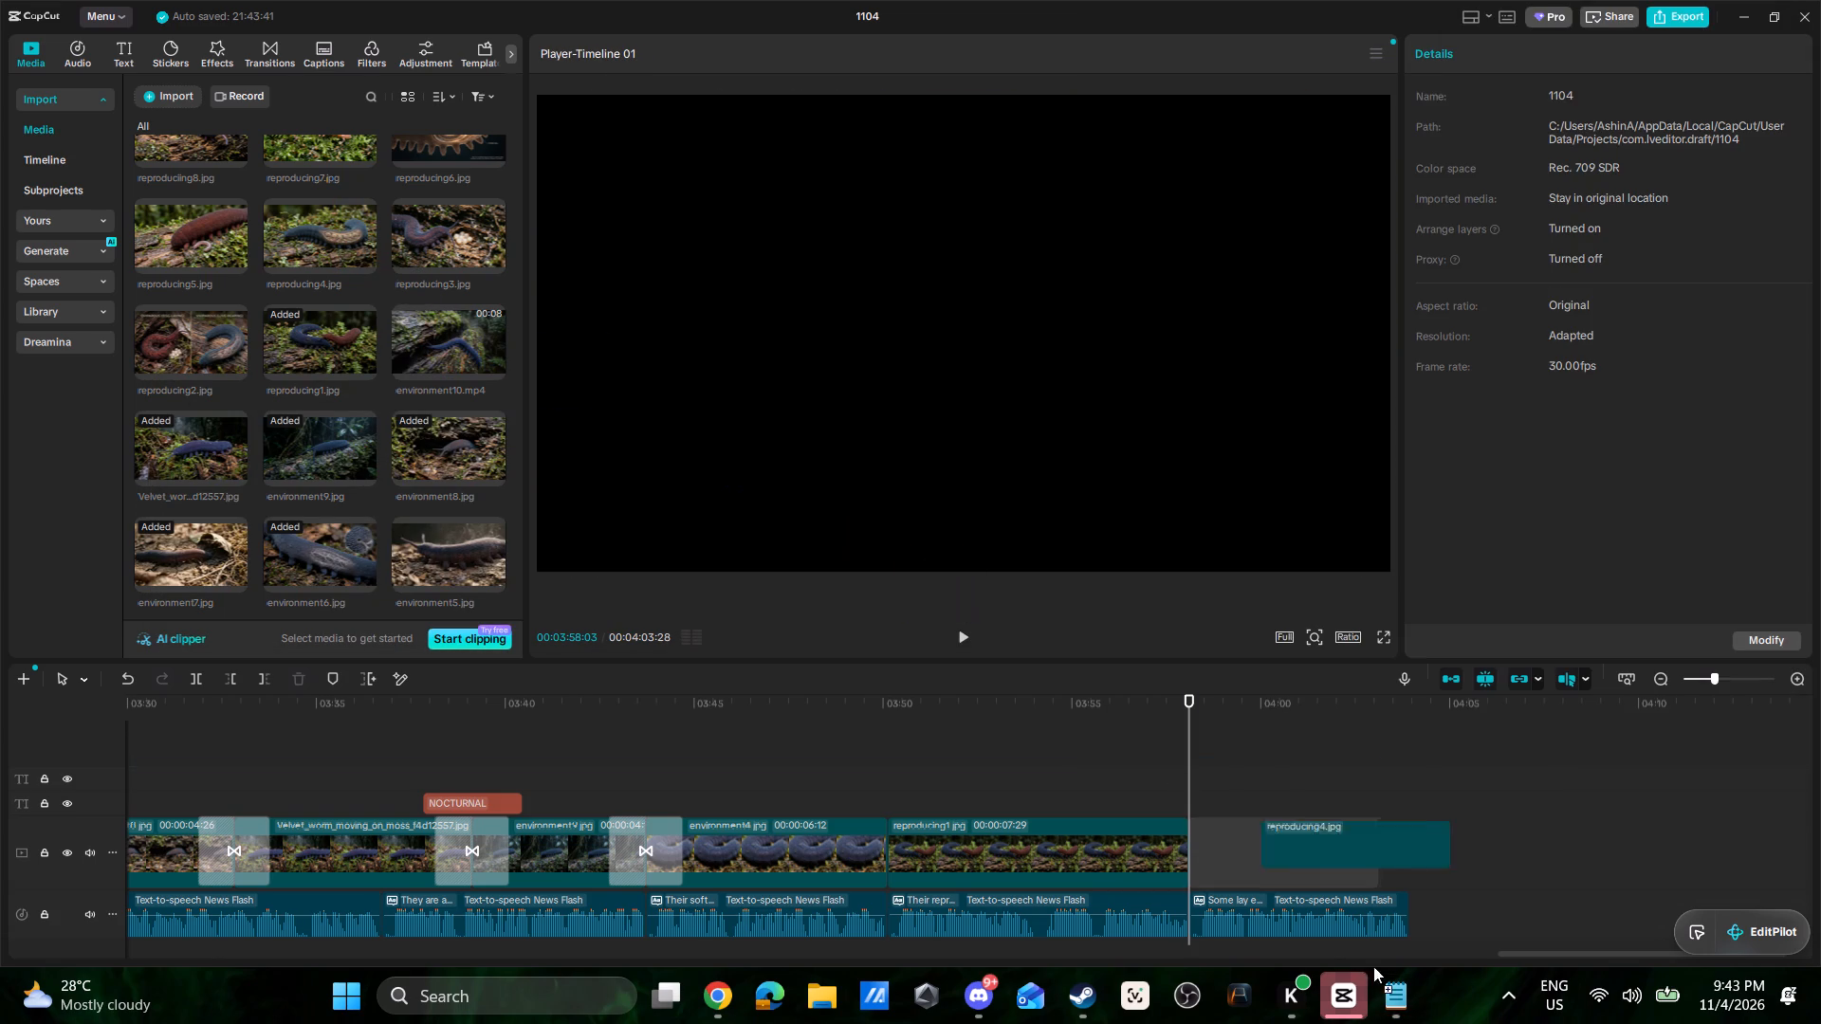
pyautogui.moveTo(1373, 966); pyautogui.dragTo(1208, 852)
pyautogui.moveTo(1376, 844); pyautogui.dragTo(1404, 849)
pyautogui.press('space')
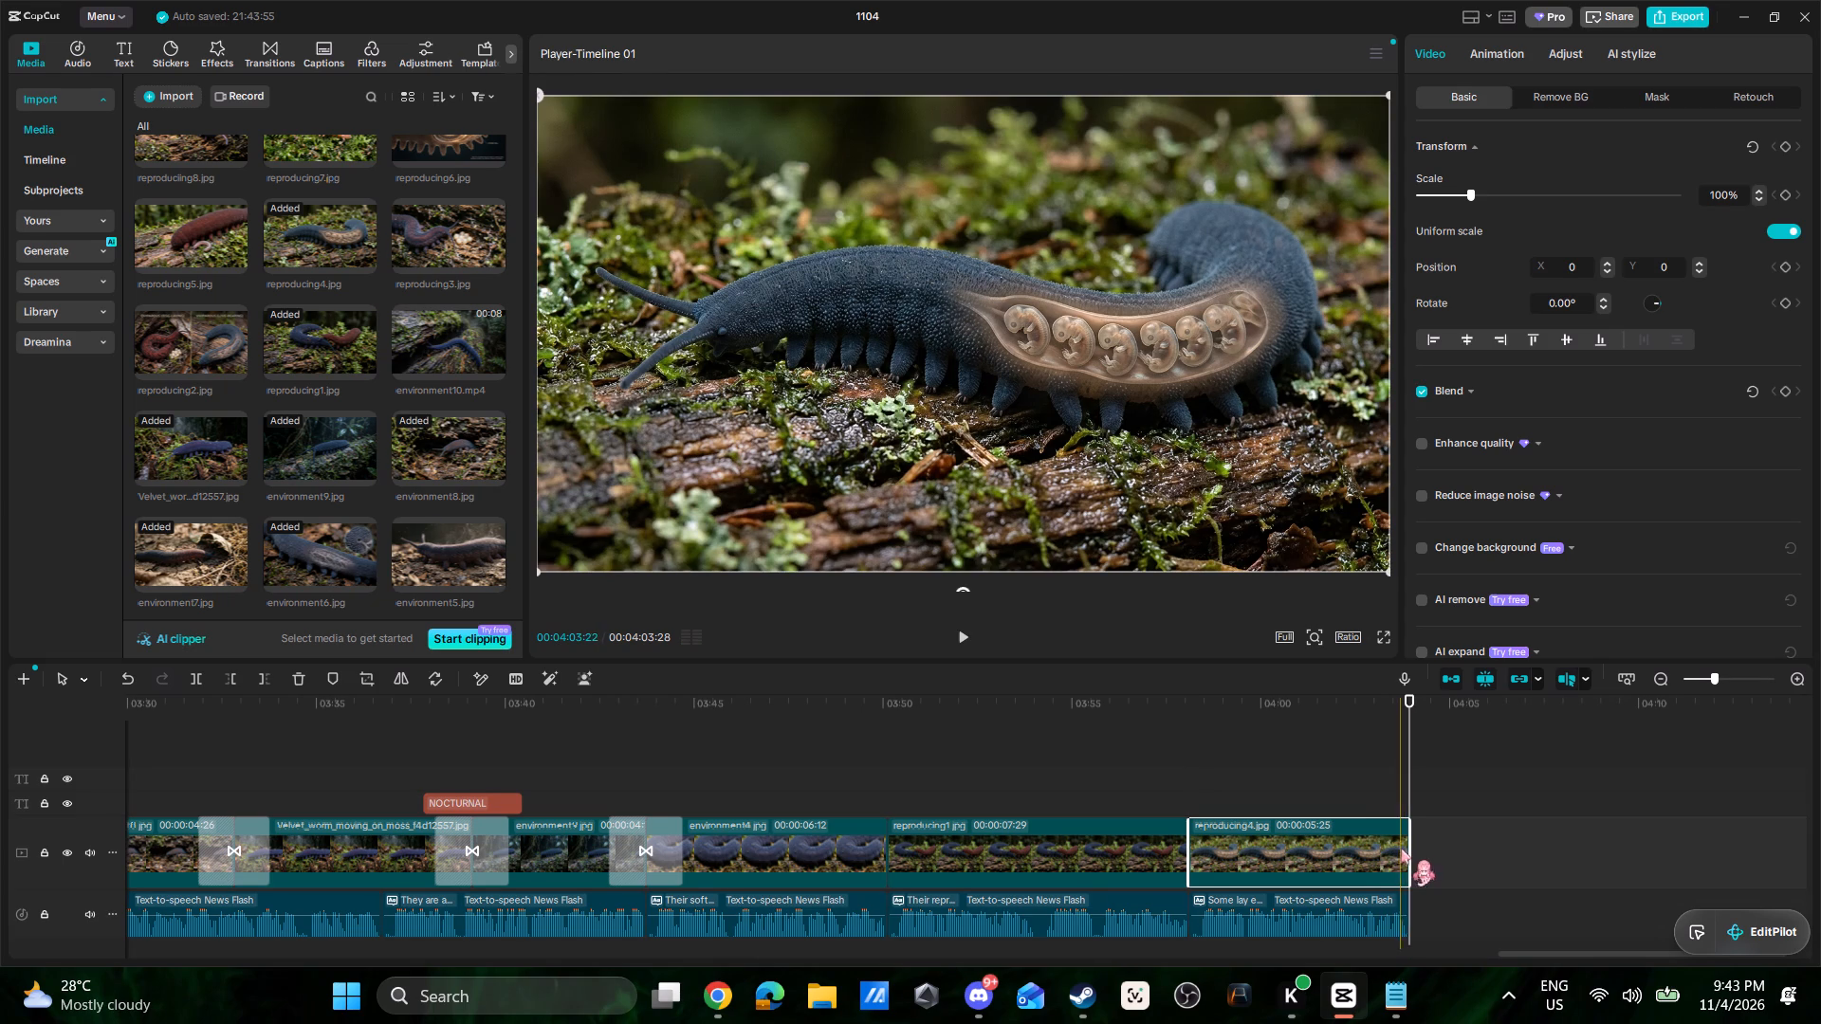
# Add Basic Black transitions before and after reproducing1.jpg on the main track and play the section through.
pyautogui.click(1023, 831)
pyautogui.press('space')
pyautogui.click(817, 782)
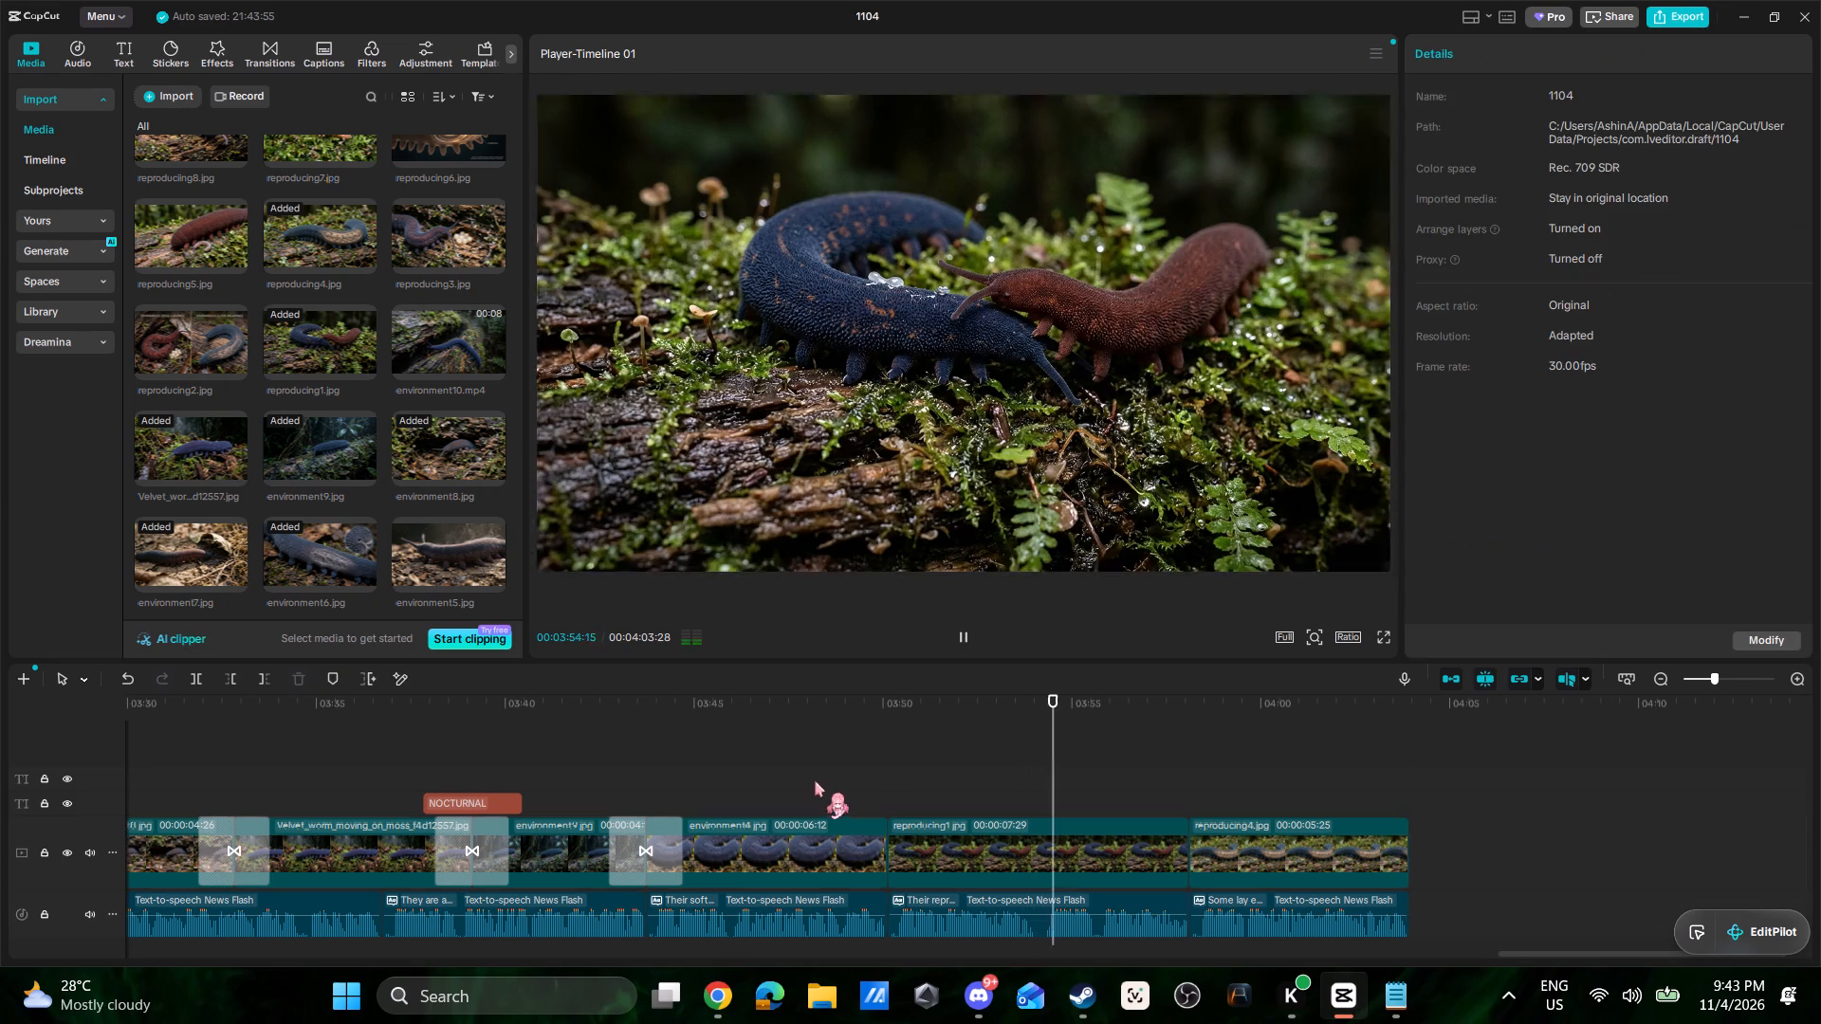
pyautogui.press('space')
pyautogui.press('space')
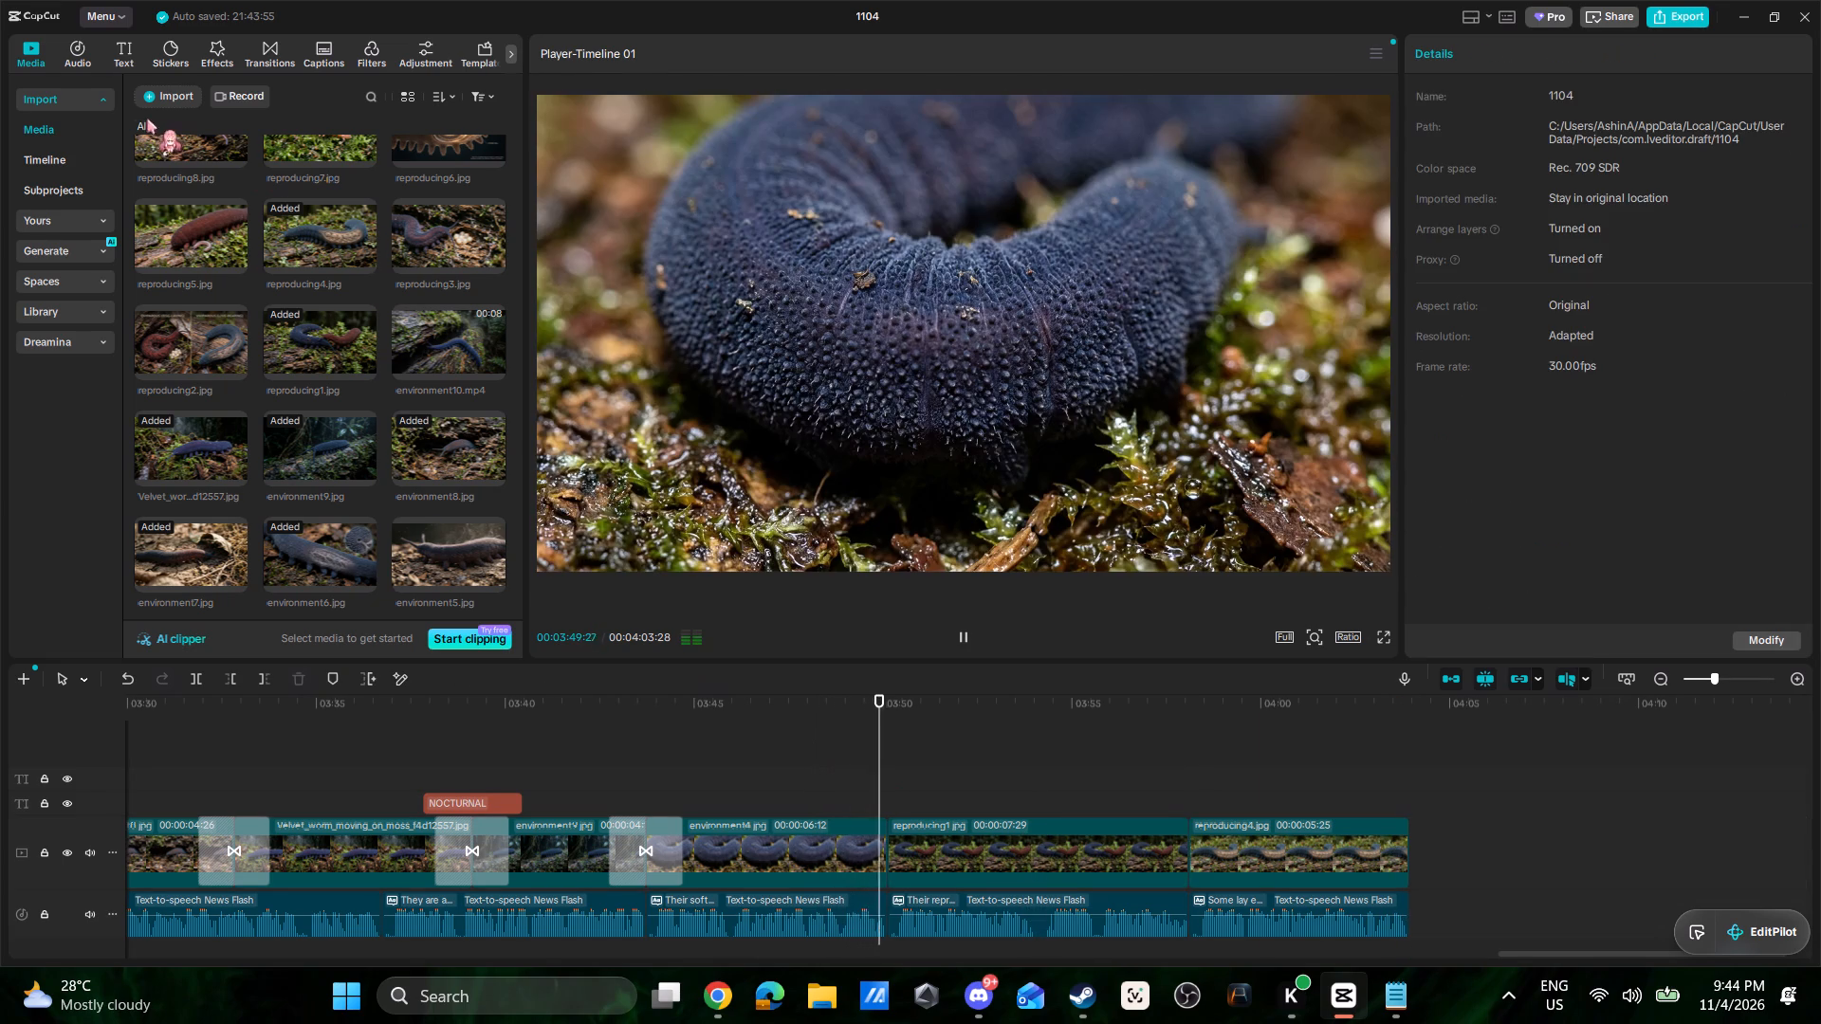
pyautogui.click(267, 54)
pyautogui.moveTo(175, 127); pyautogui.dragTo(622, 534)
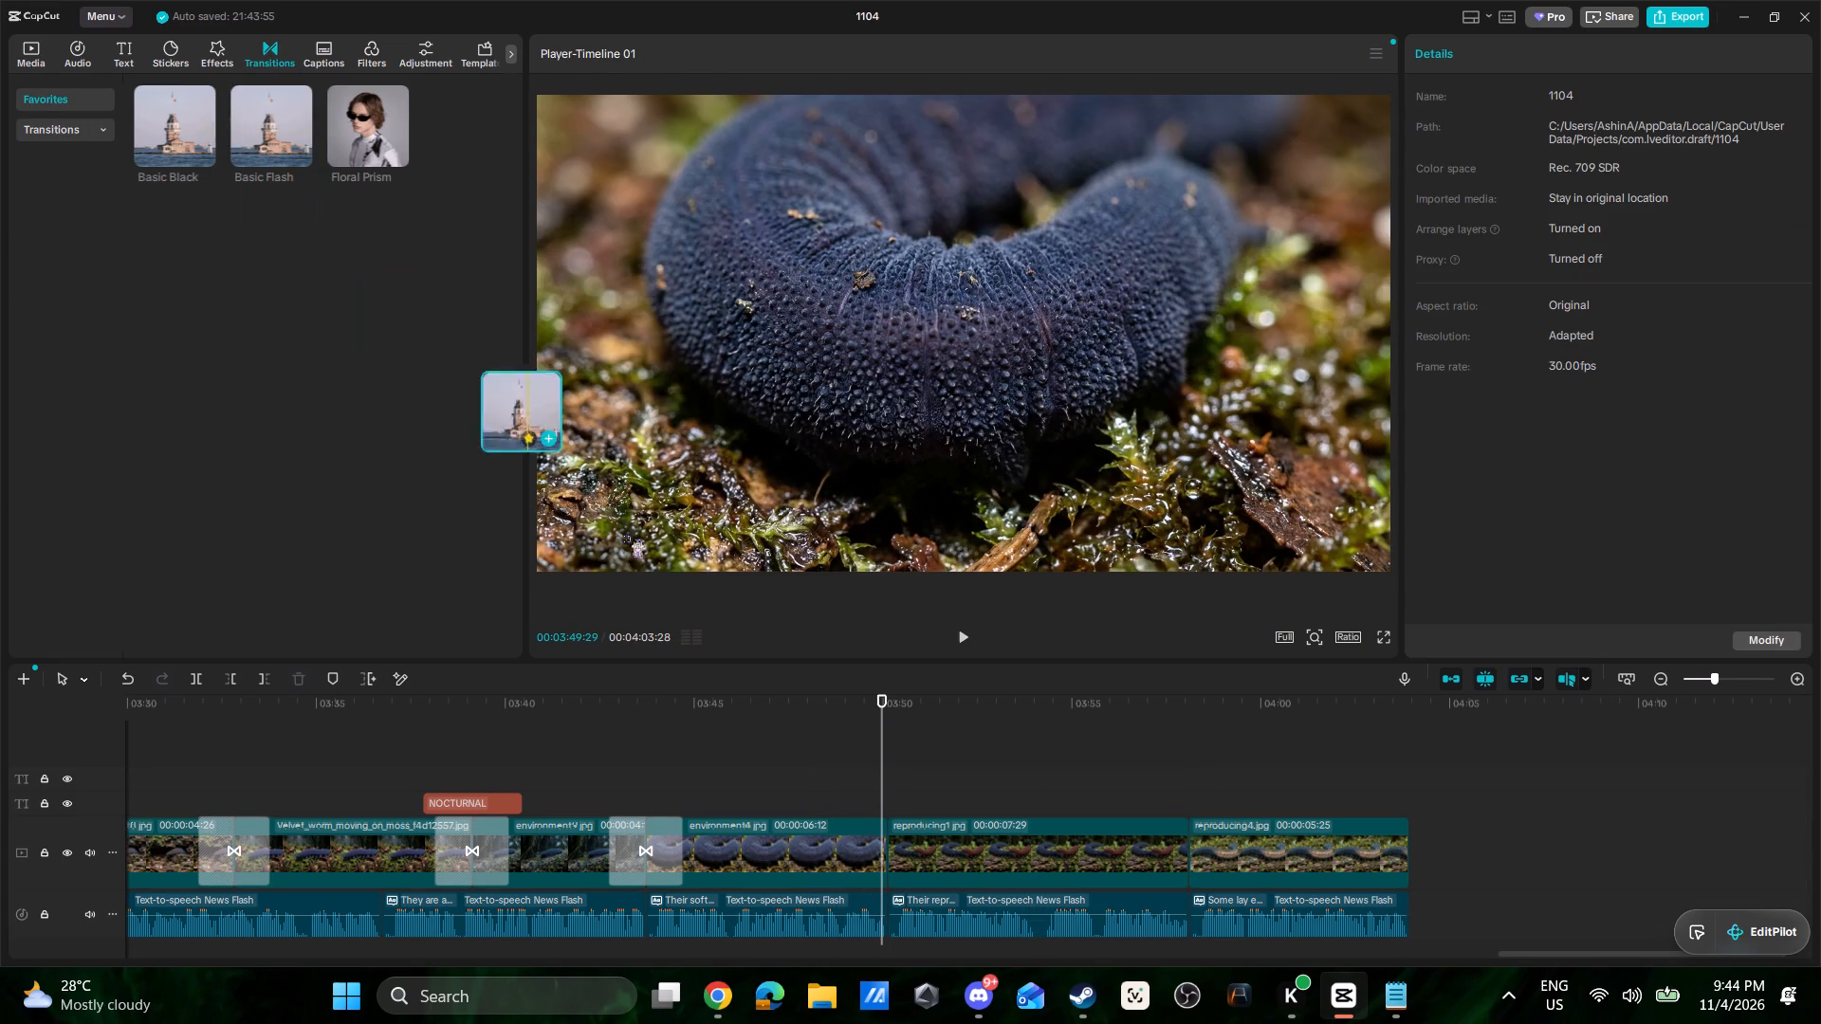
pyautogui.moveTo(622, 534); pyautogui.dragTo(867, 853)
pyautogui.moveTo(183, 103); pyautogui.dragTo(207, 119)
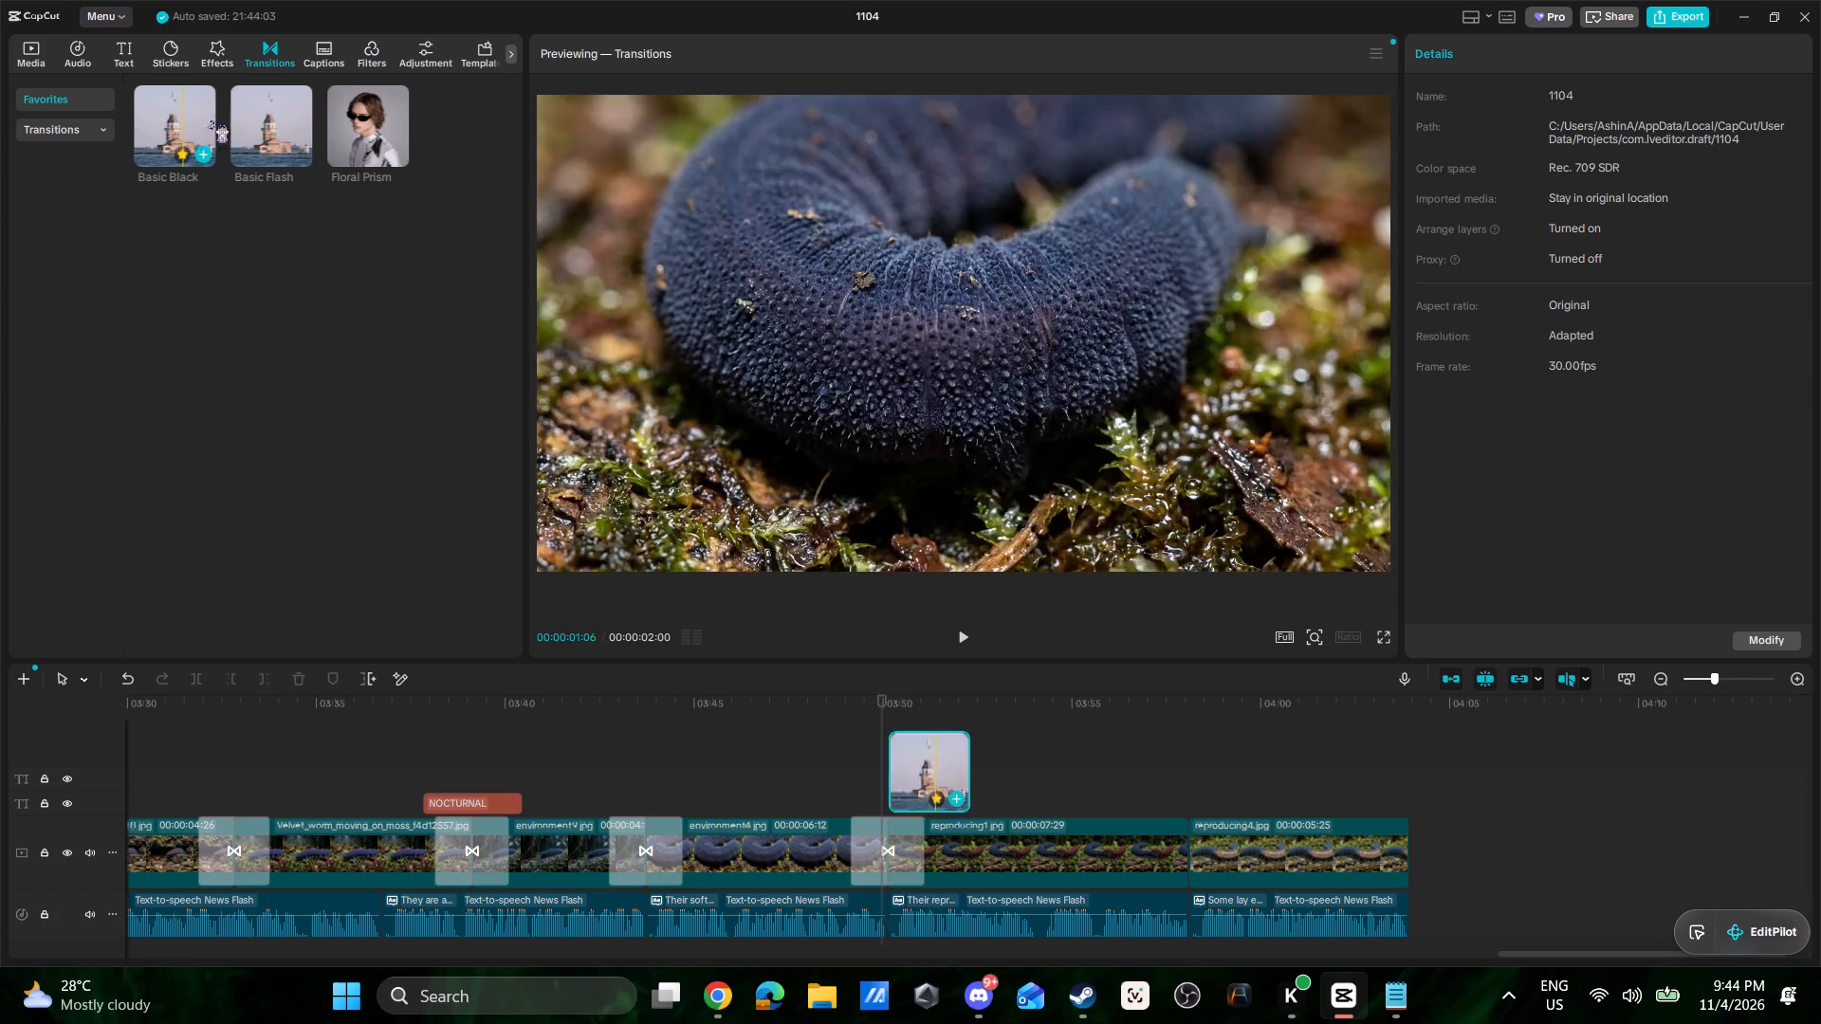
pyautogui.moveTo(207, 119); pyautogui.dragTo(1152, 842)
pyautogui.click(1123, 783)
pyautogui.press('space')
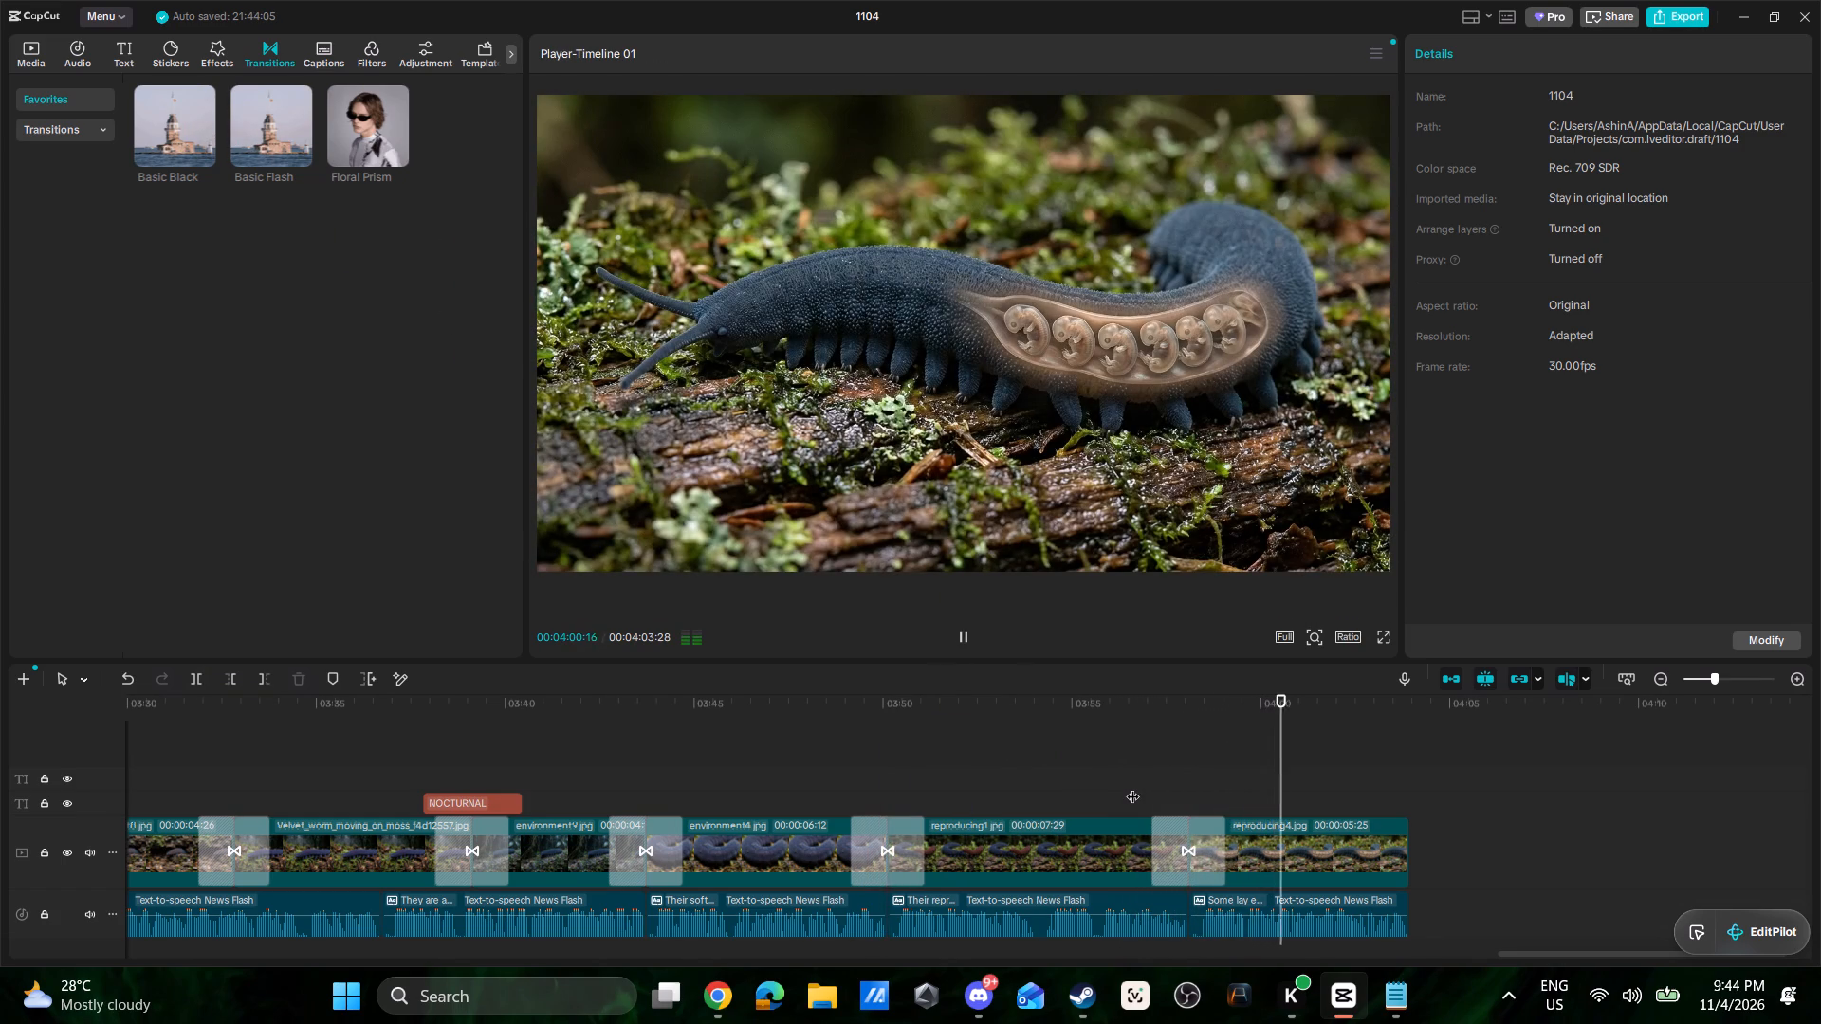
pyautogui.press('space')
# Insert reproducing3.jpg between reproducing1.jpg and reproducing4.jpg on the main track.
pyautogui.click(1272, 857)
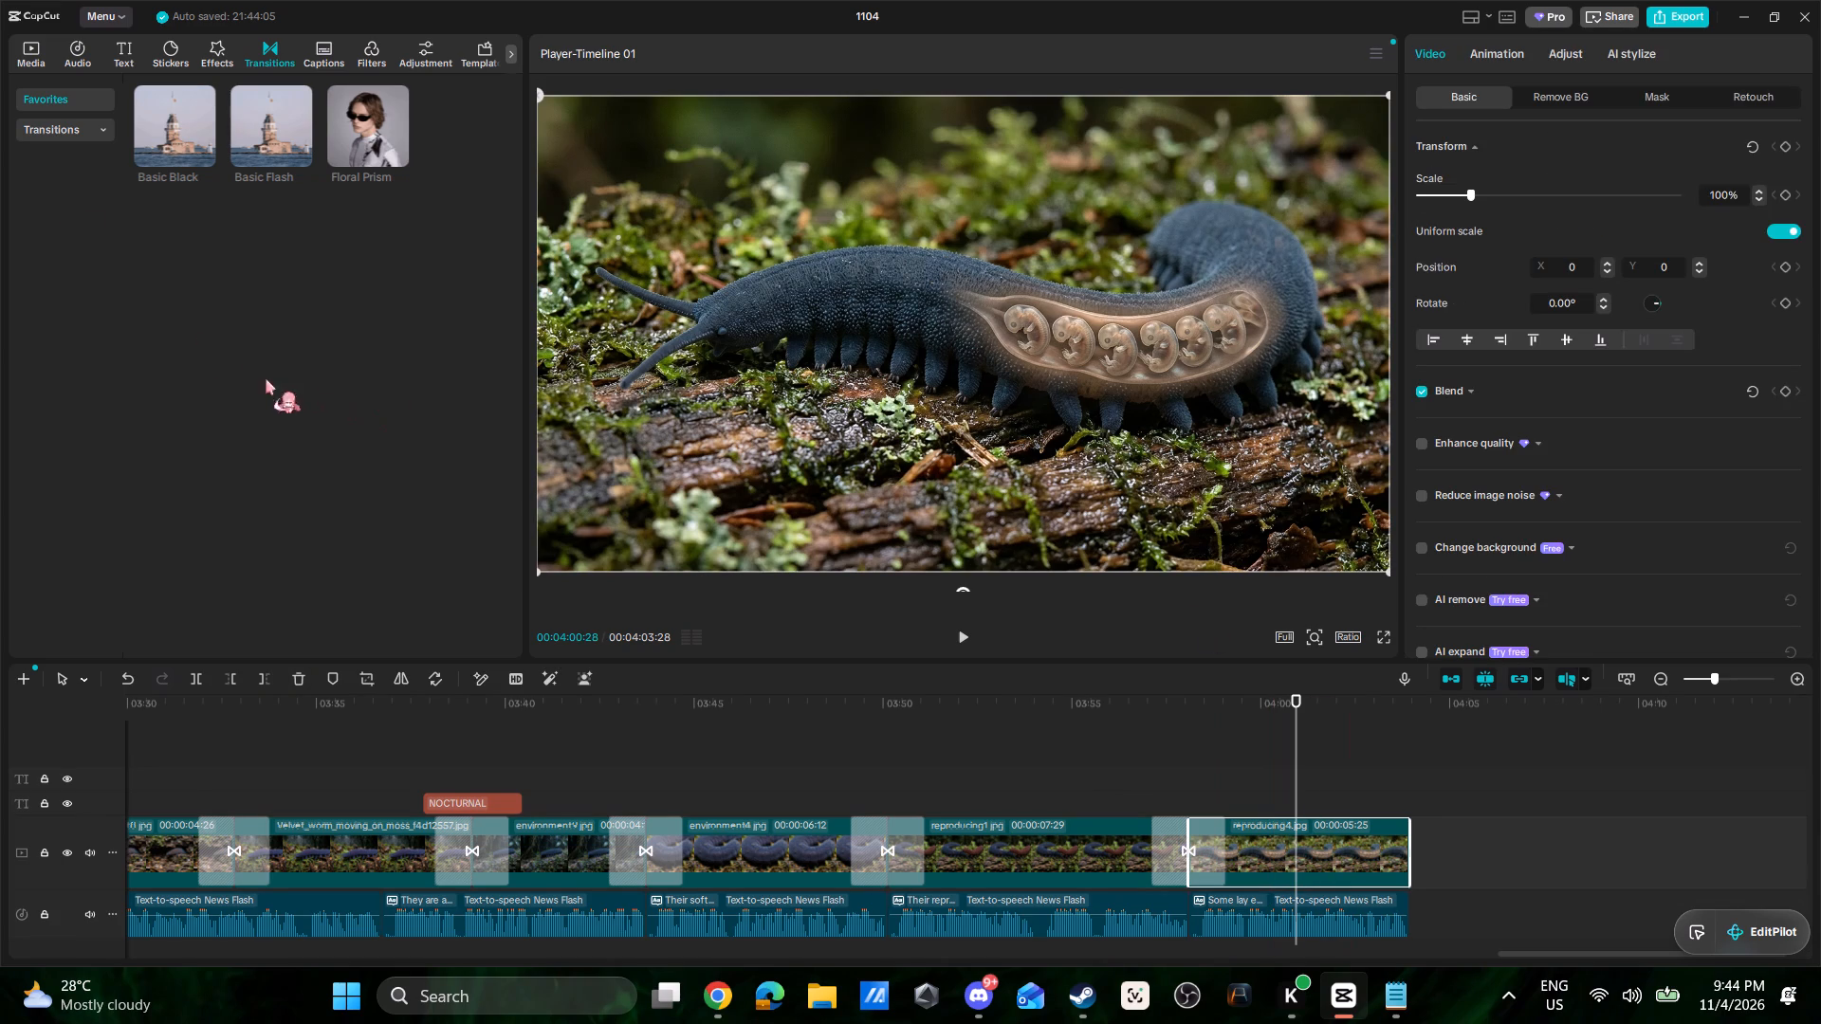
pyautogui.click(40, 56)
pyautogui.moveTo(443, 245); pyautogui.dragTo(457, 276)
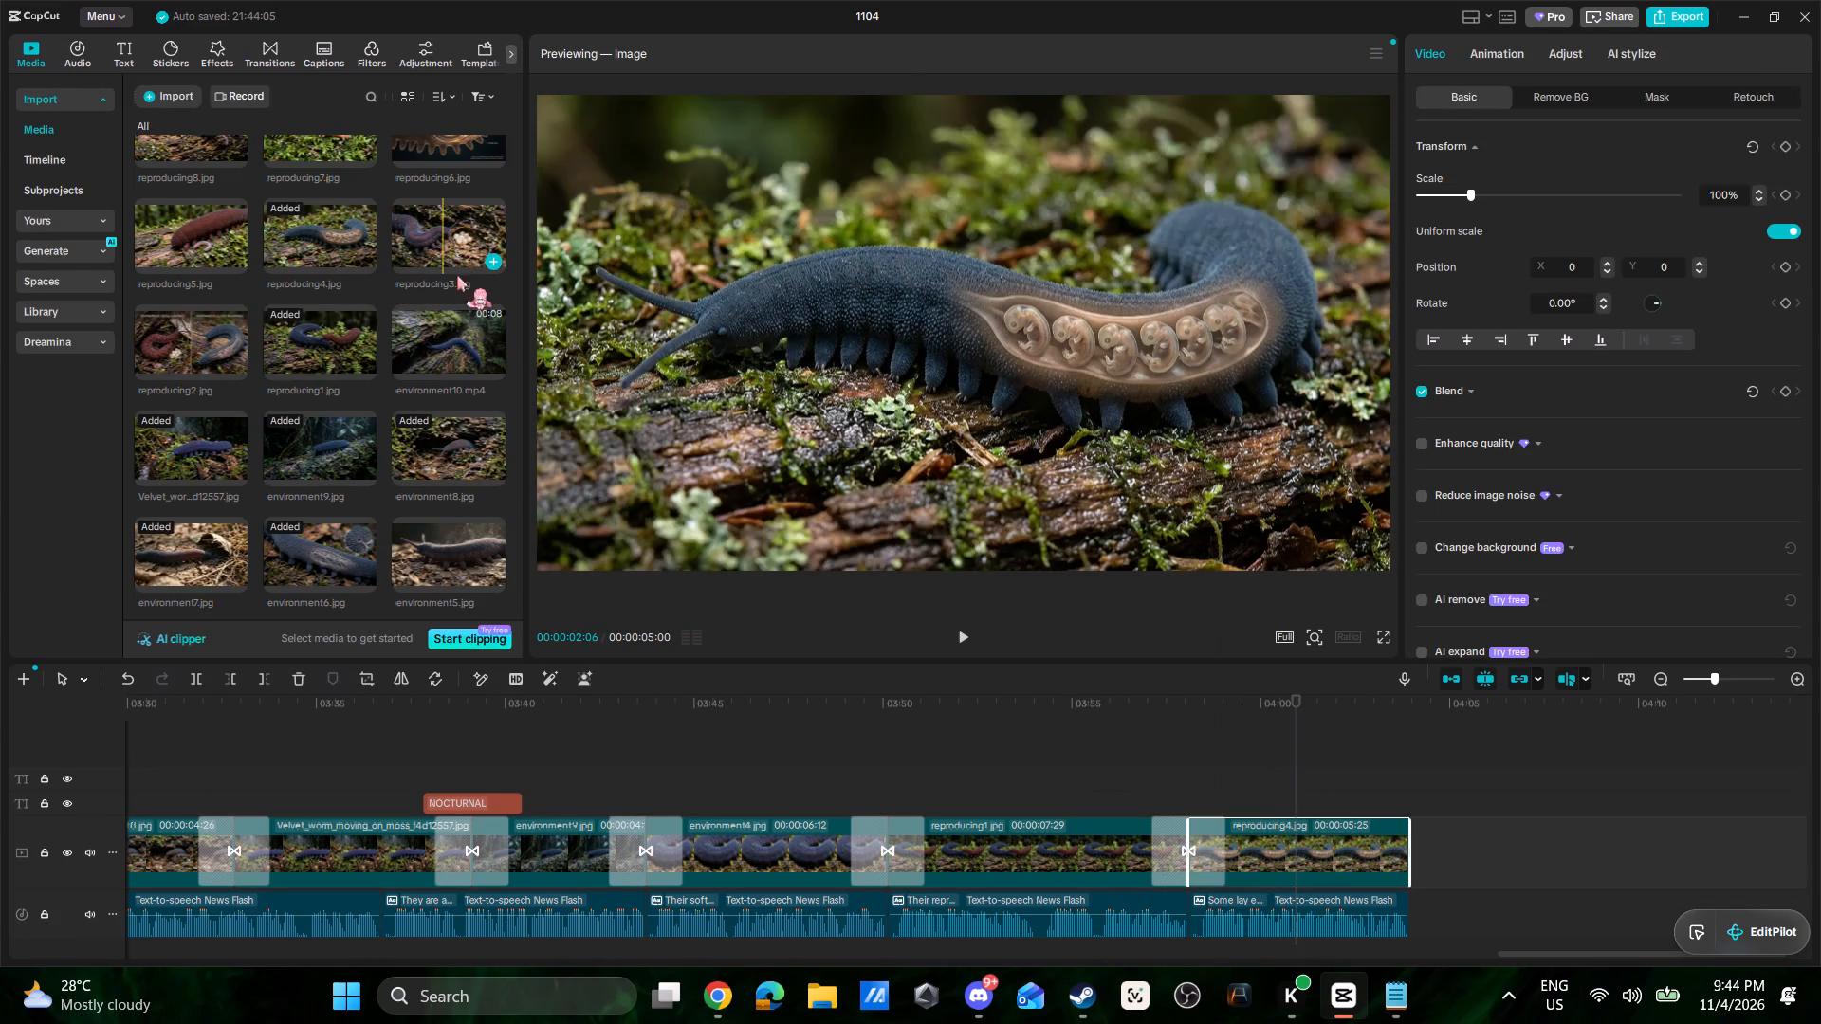
pyautogui.moveTo(457, 276); pyautogui.dragTo(1180, 848)
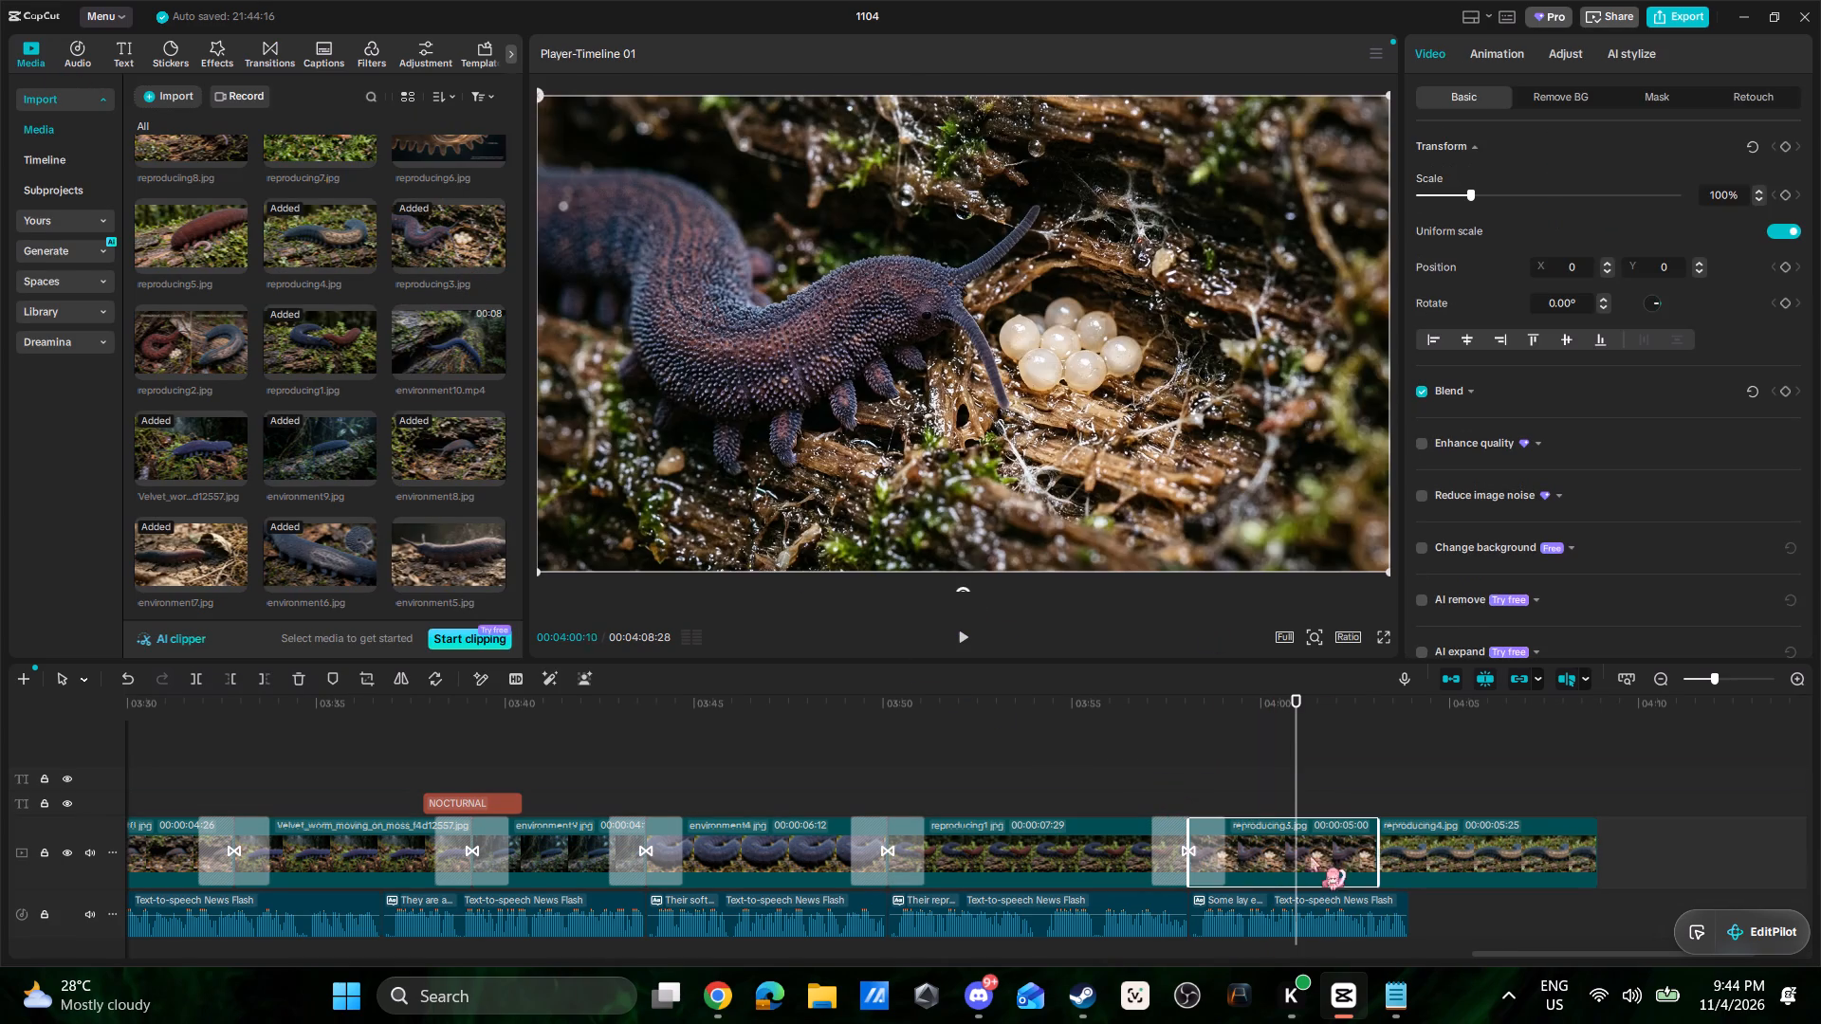
# Shorten reproducing3.jpg on the main track, trim reproducing4.jpg to the narration's end, and play the section.
pyautogui.moveTo(1376, 854); pyautogui.dragTo(1305, 857)
pyautogui.click(1512, 847)
pyautogui.moveTo(1525, 850); pyautogui.dragTo(1491, 859)
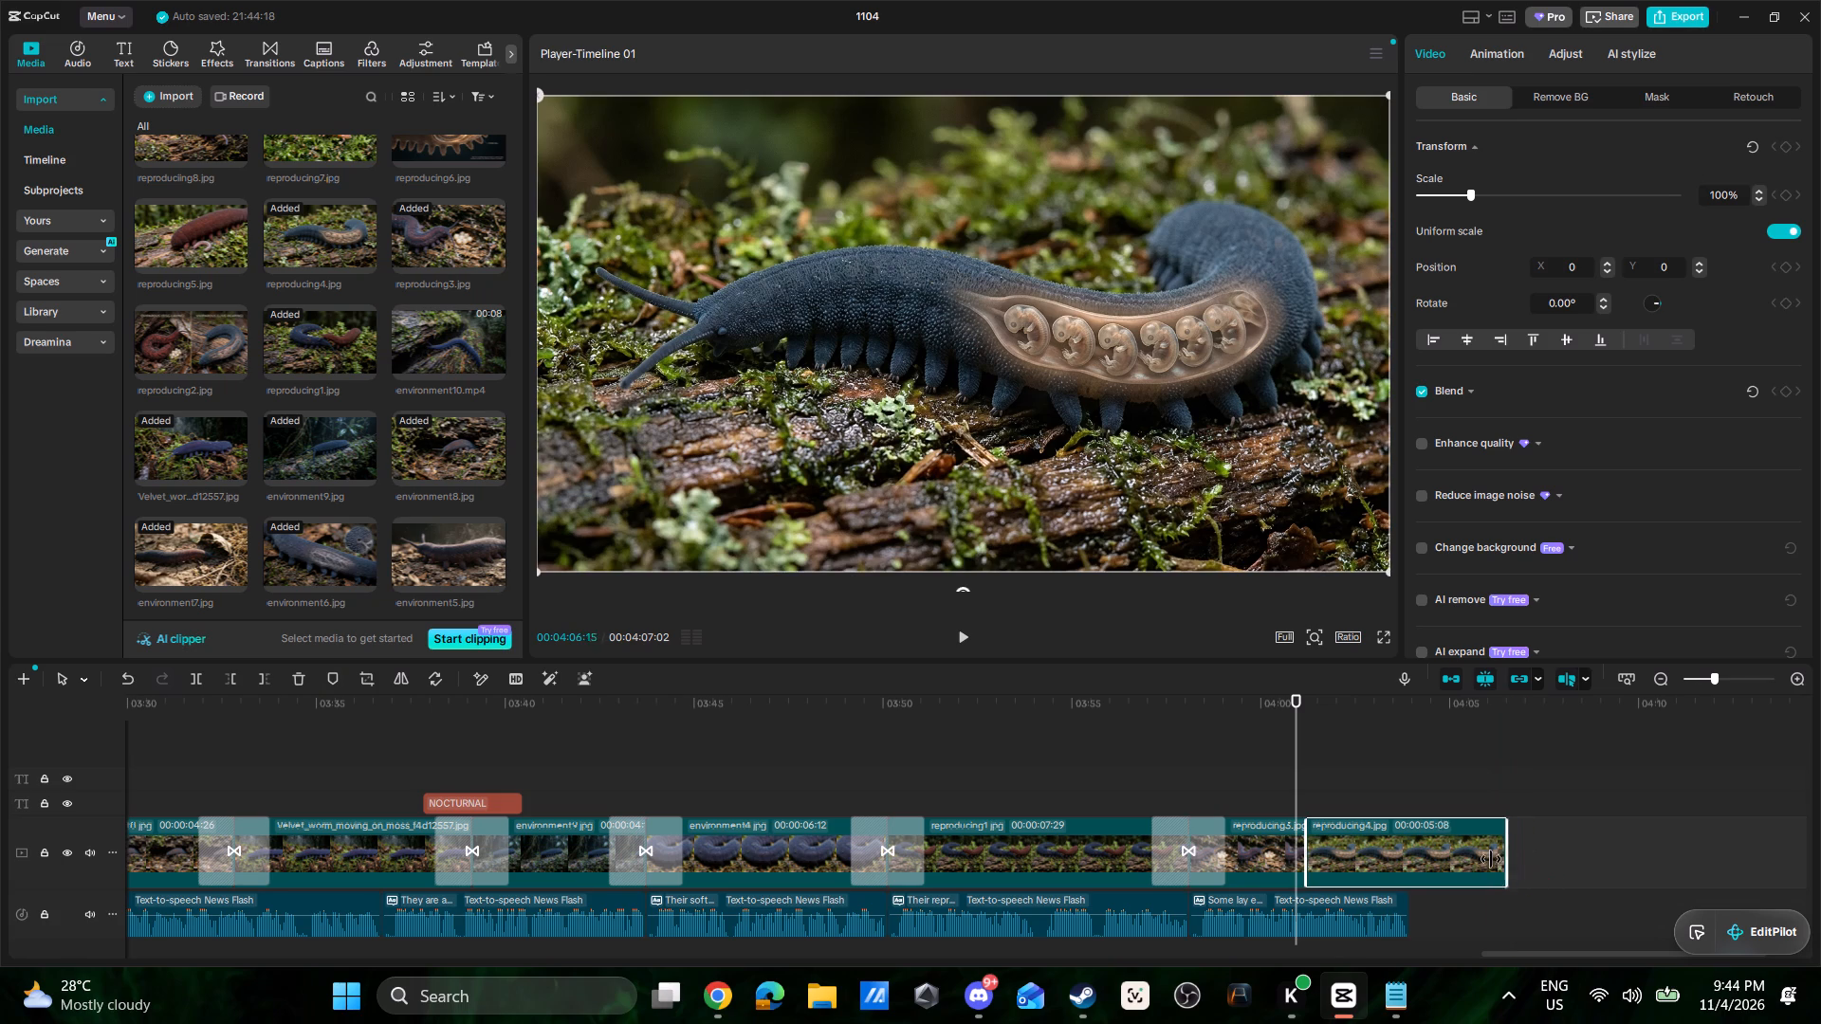
pyautogui.moveTo(1491, 859); pyautogui.dragTo(1412, 866)
pyautogui.click(1168, 783)
pyautogui.press('space')
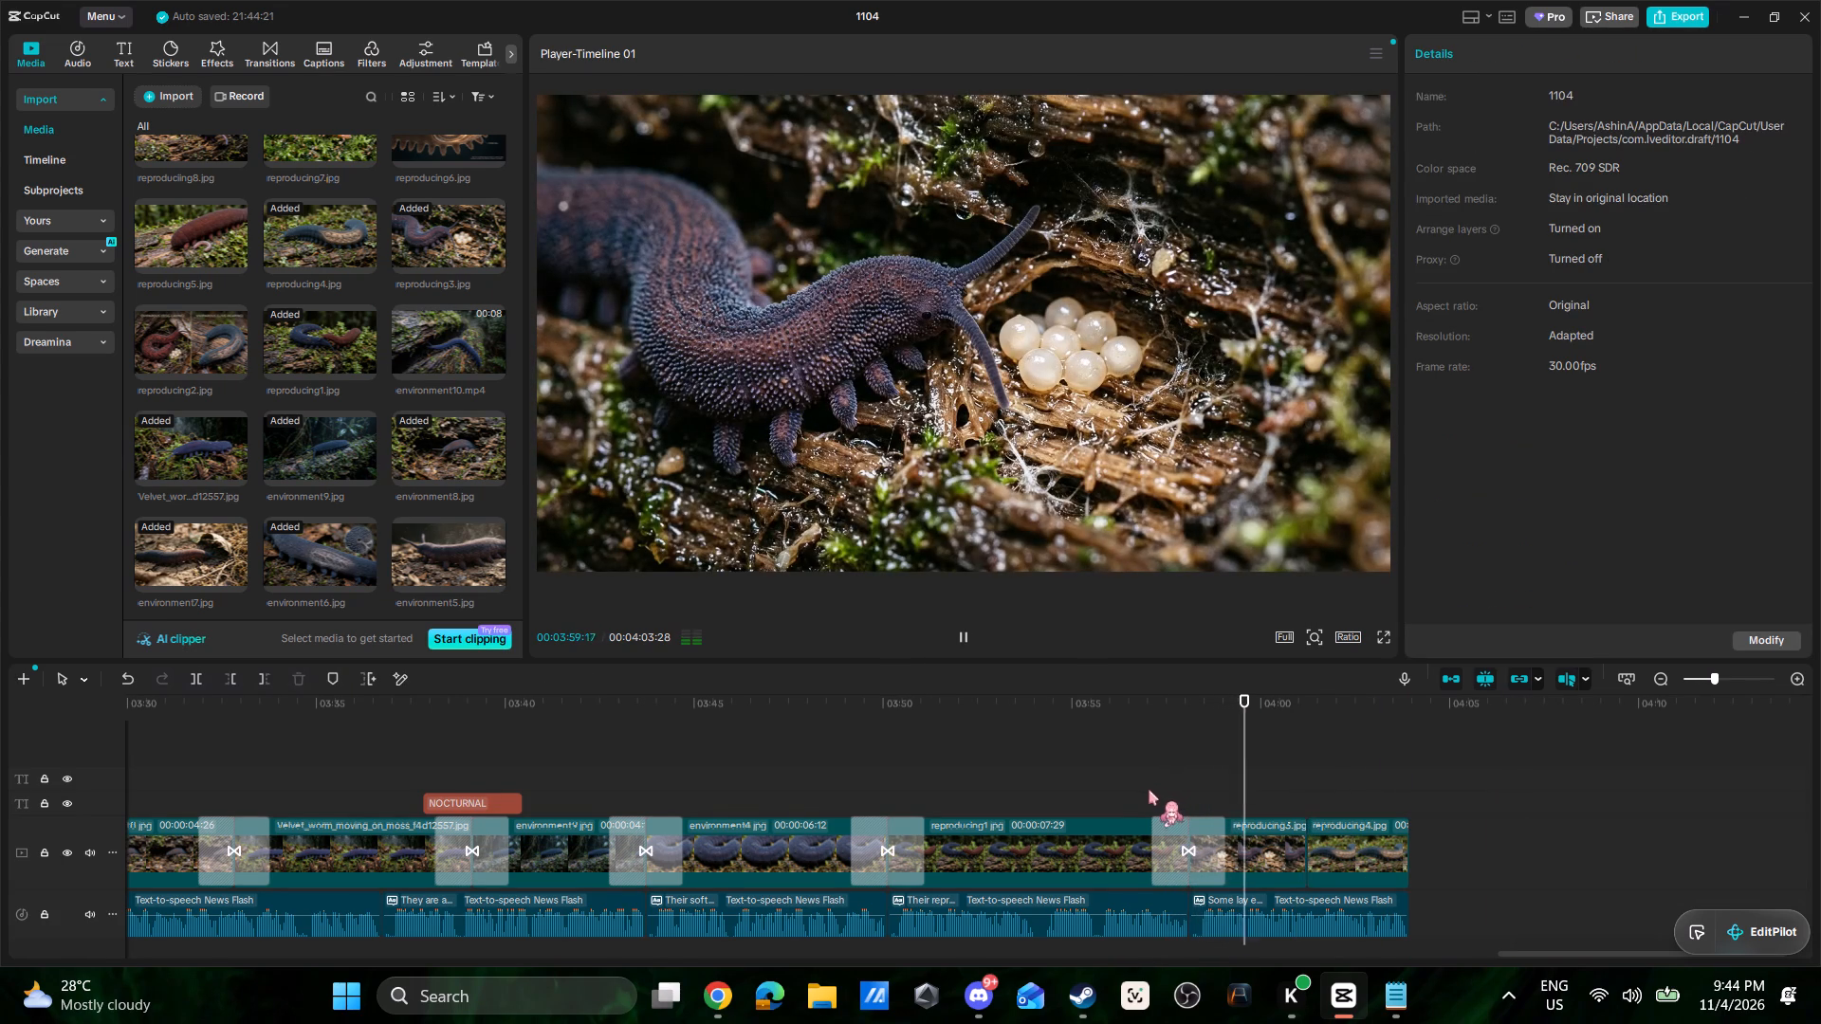
pyautogui.press('space')
# Trim a little more off reproducing3.jpg's end, extend reproducing4.jpg back to the narration's end, and replay the section.
pyautogui.click(1281, 850)
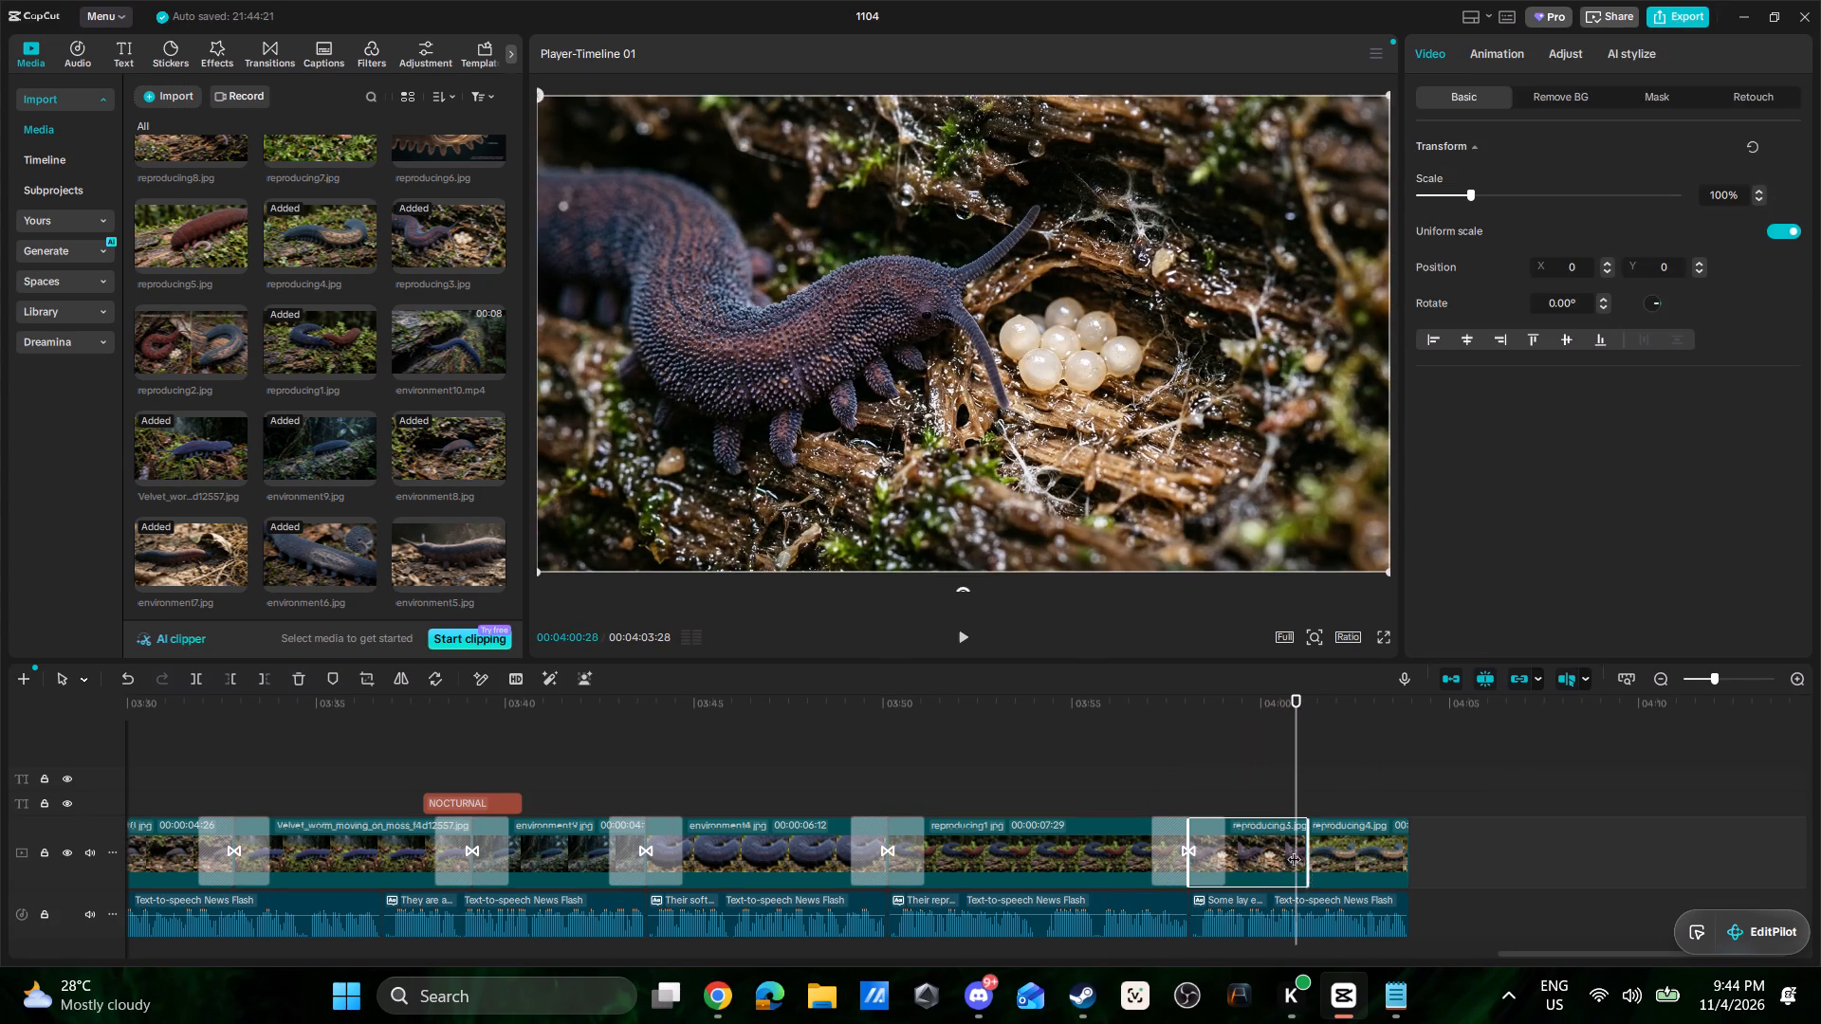
pyautogui.click(1305, 850)
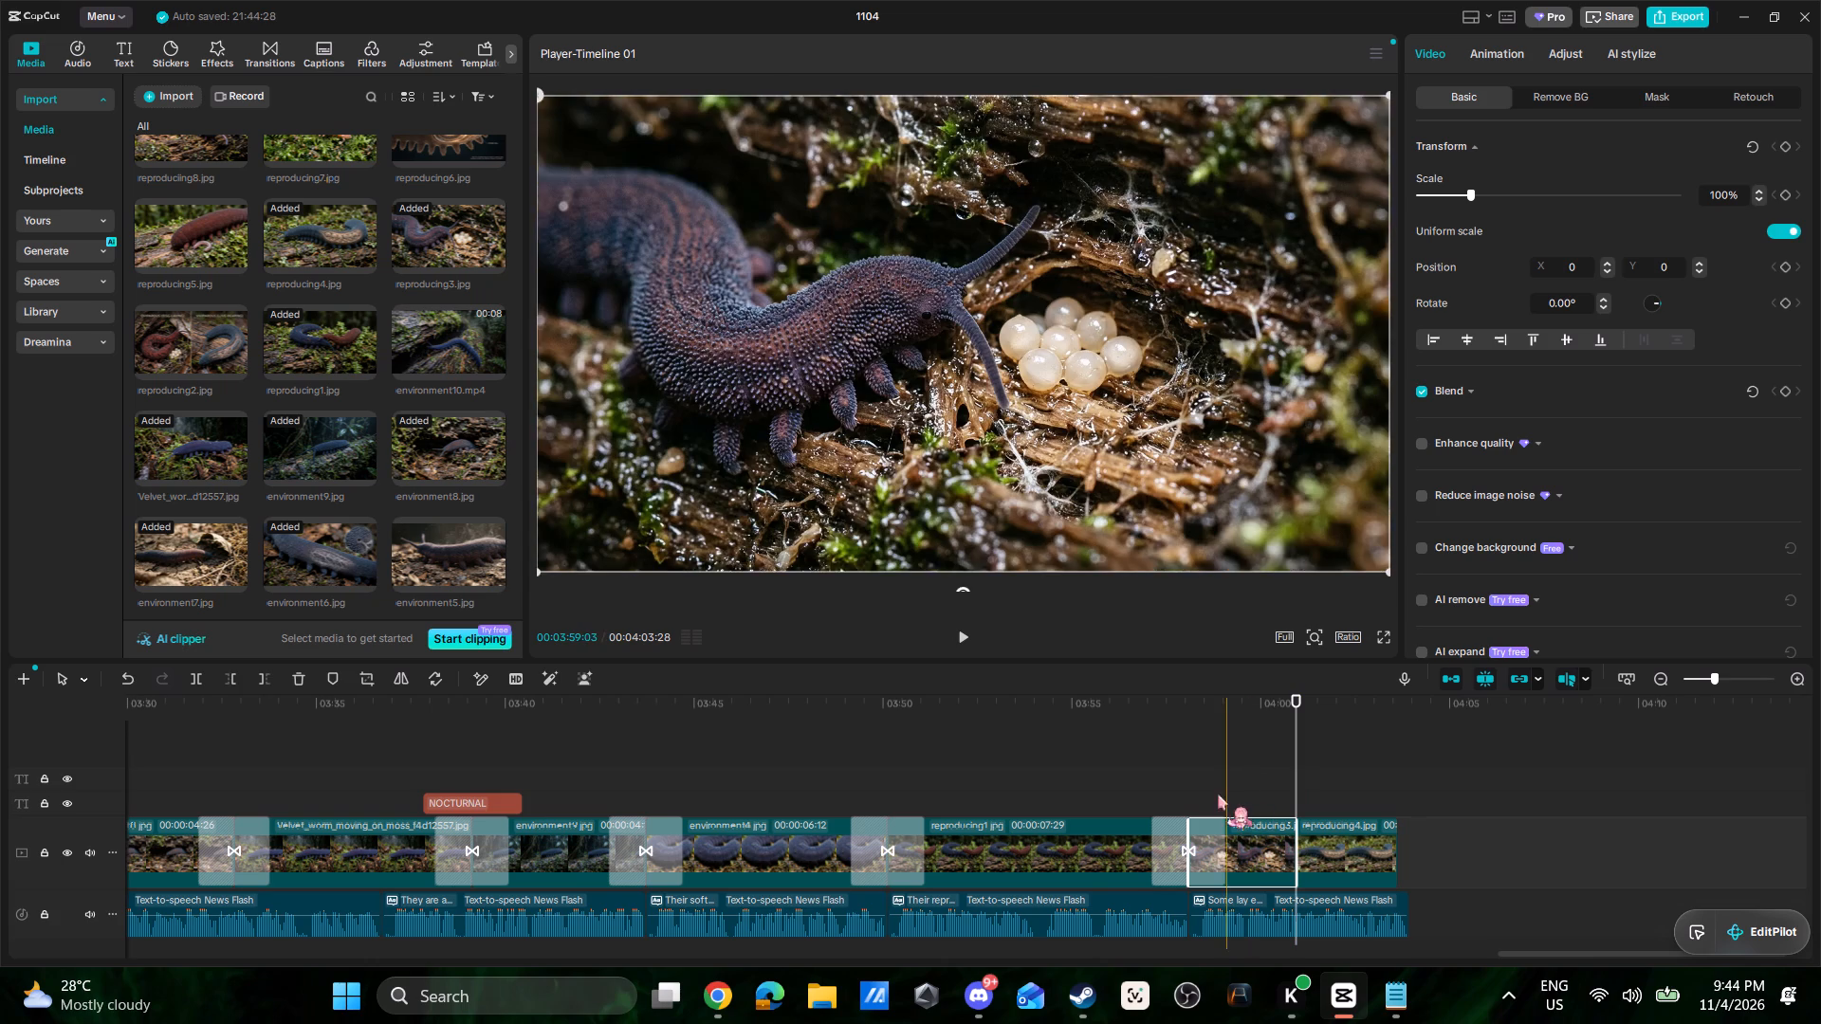
pyautogui.click(1177, 791)
pyautogui.press('space')
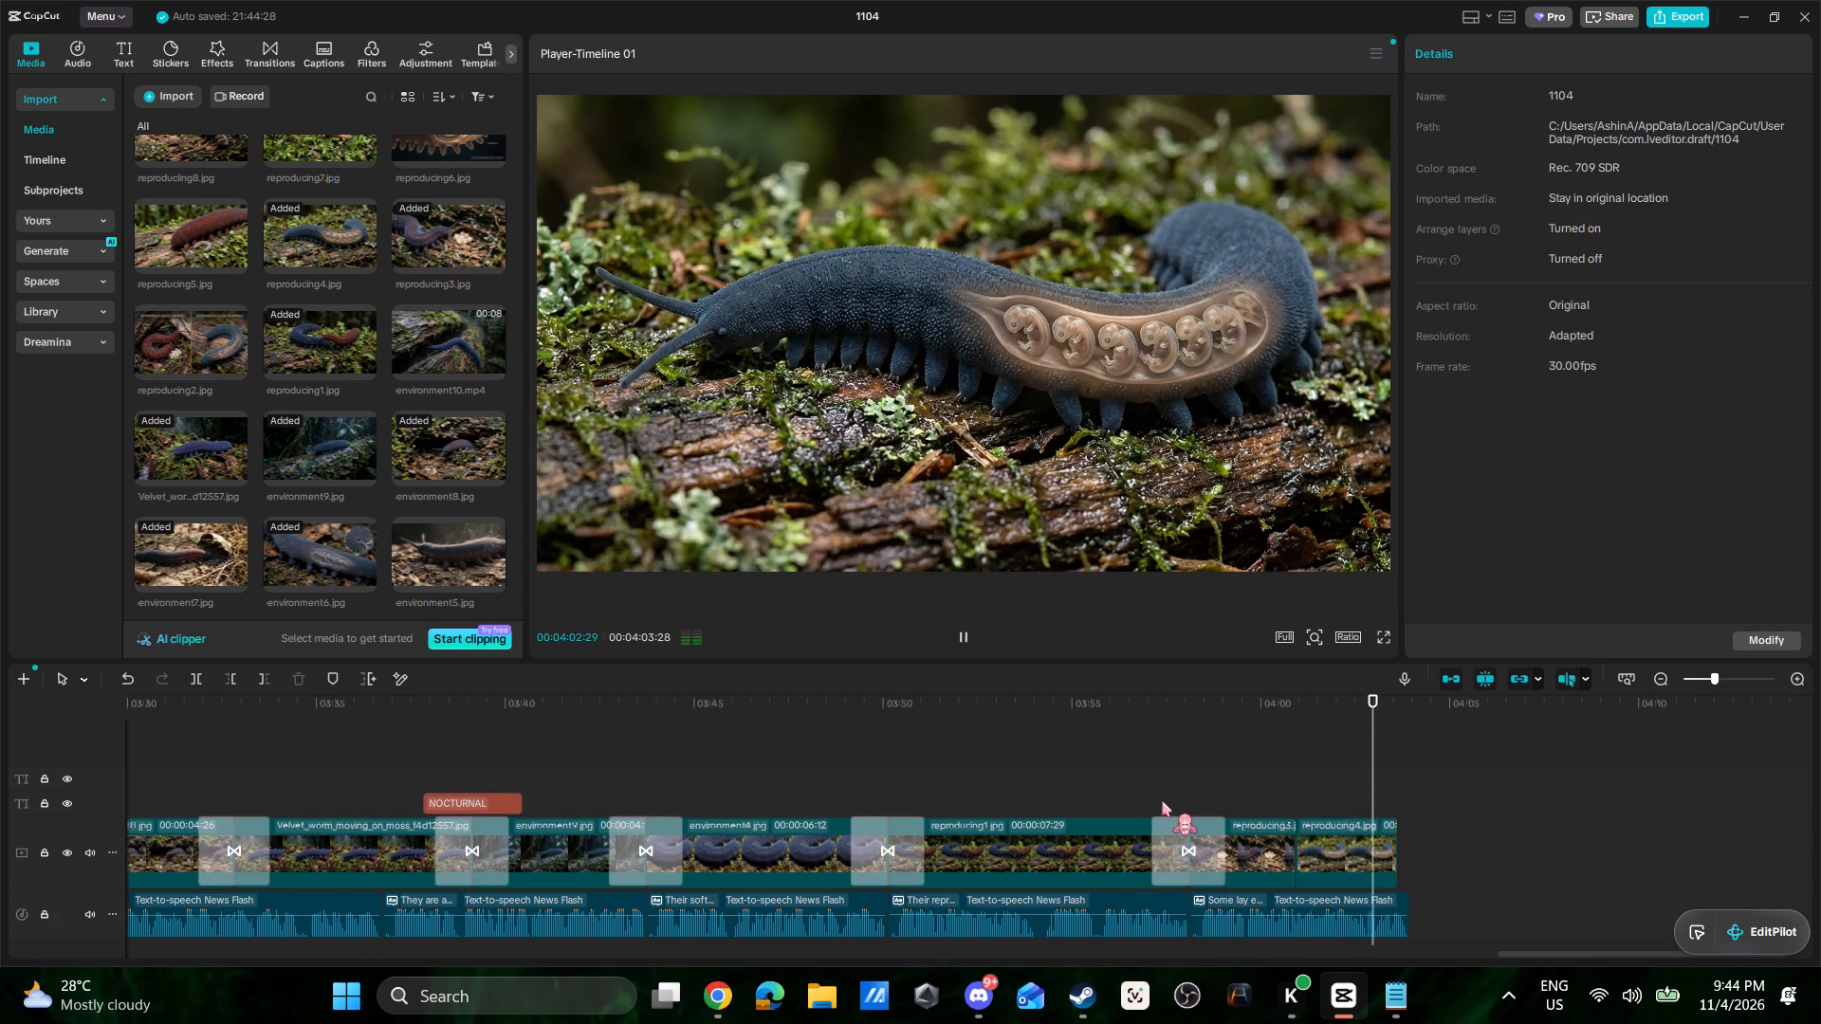
pyautogui.press('space')
pyautogui.click(1374, 852)
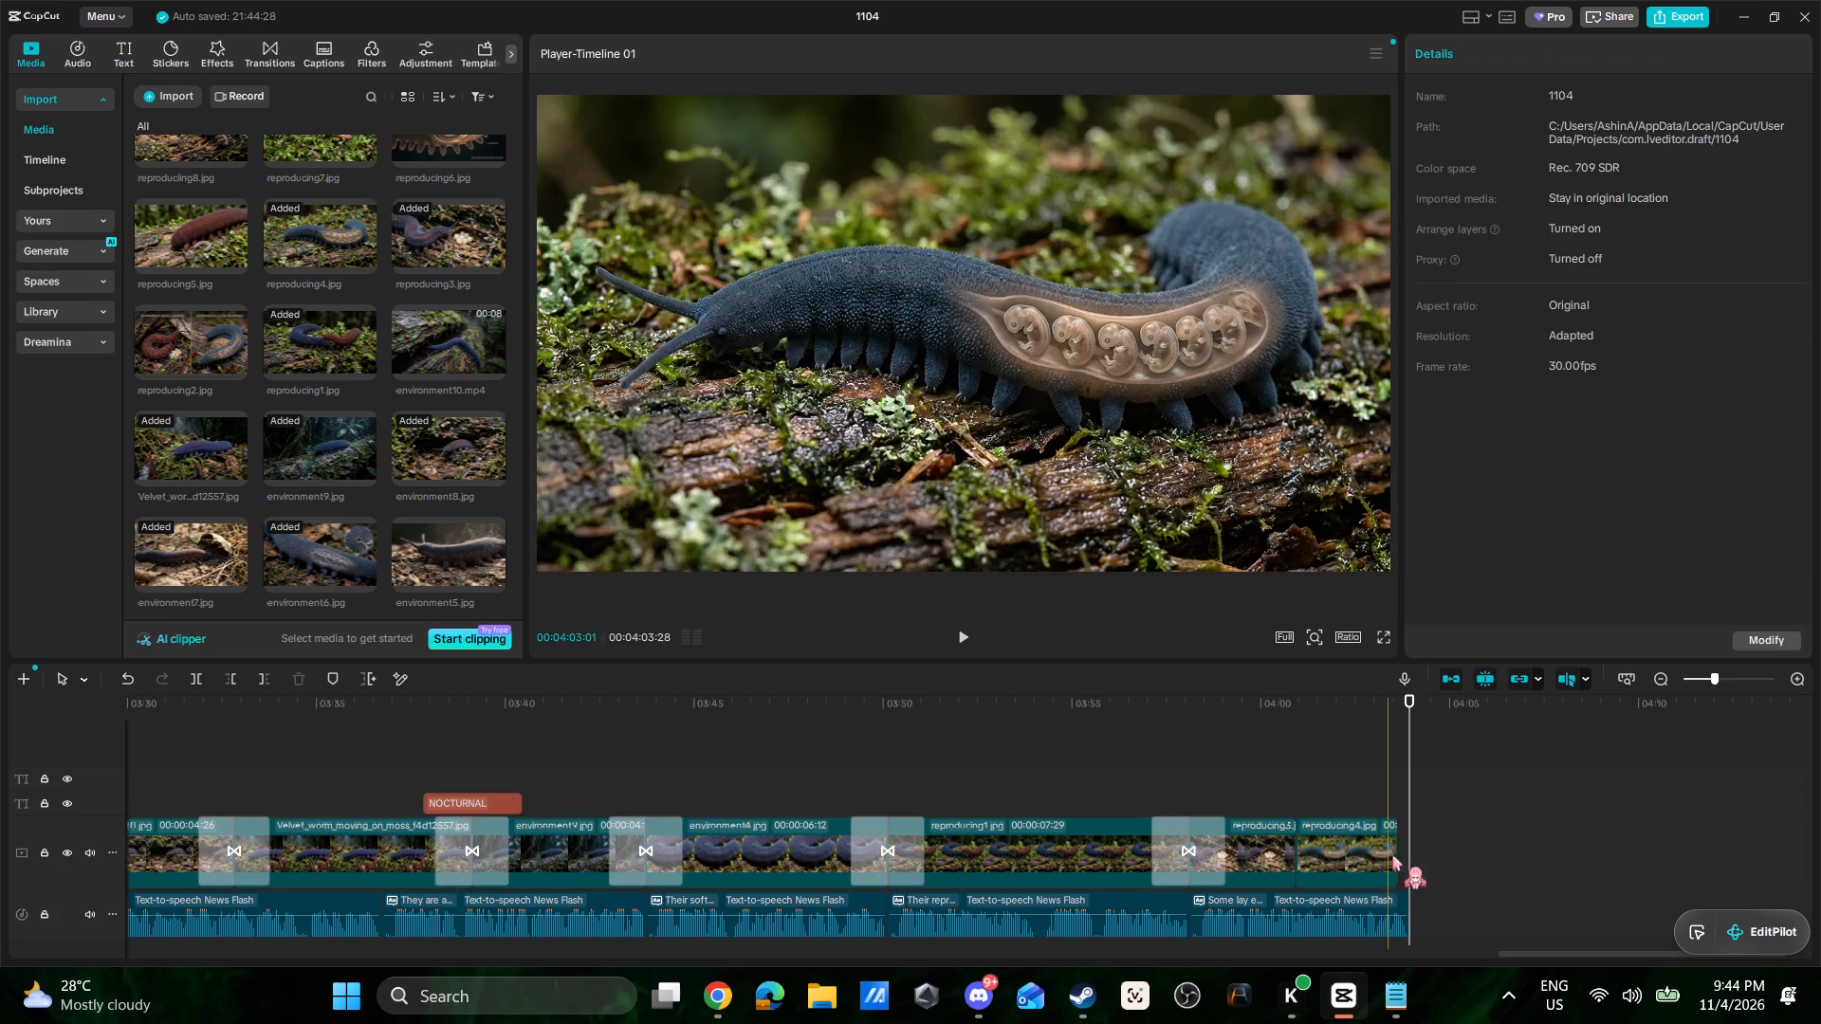
pyautogui.moveTo(1394, 855); pyautogui.dragTo(1406, 857)
pyautogui.click(1280, 777)
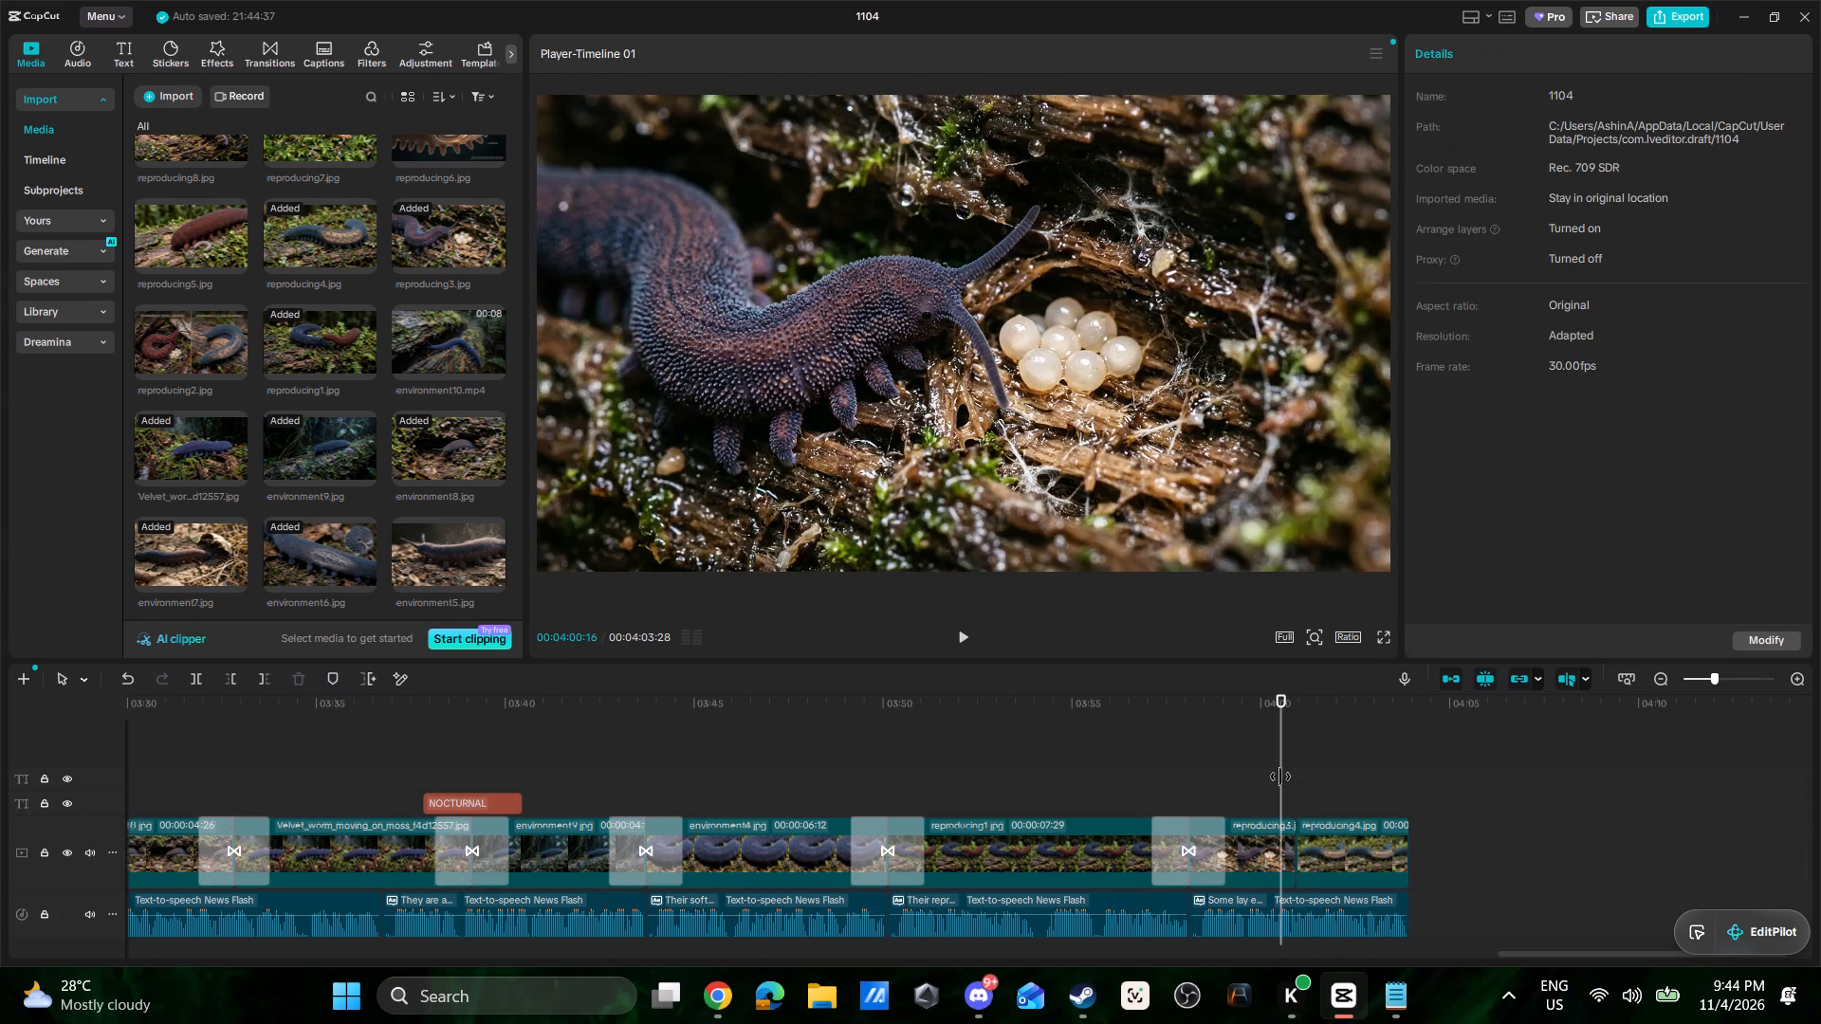
pyautogui.press('space')
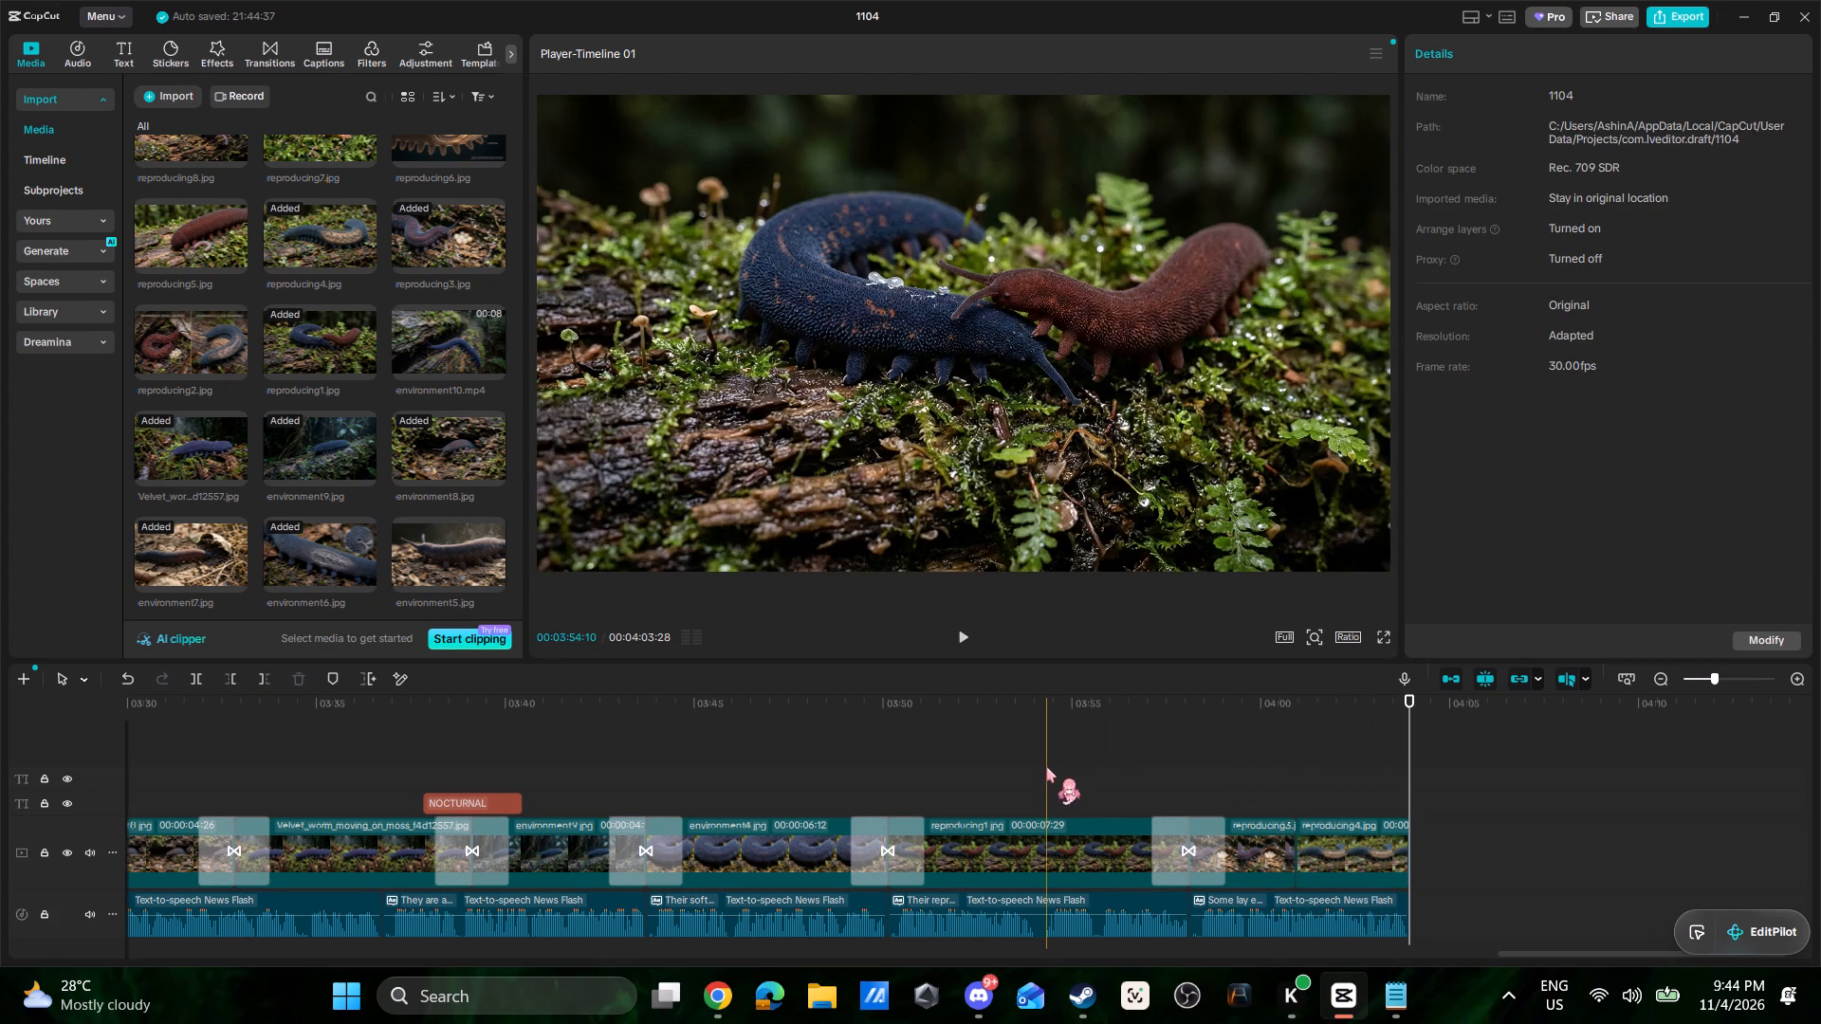
# In Notepad, copy the script sentence "In certain species, the developing embryos receive nourishment from the mother through specialized structures that function somewhat like a placenta.".
pyautogui.click(1391, 999)
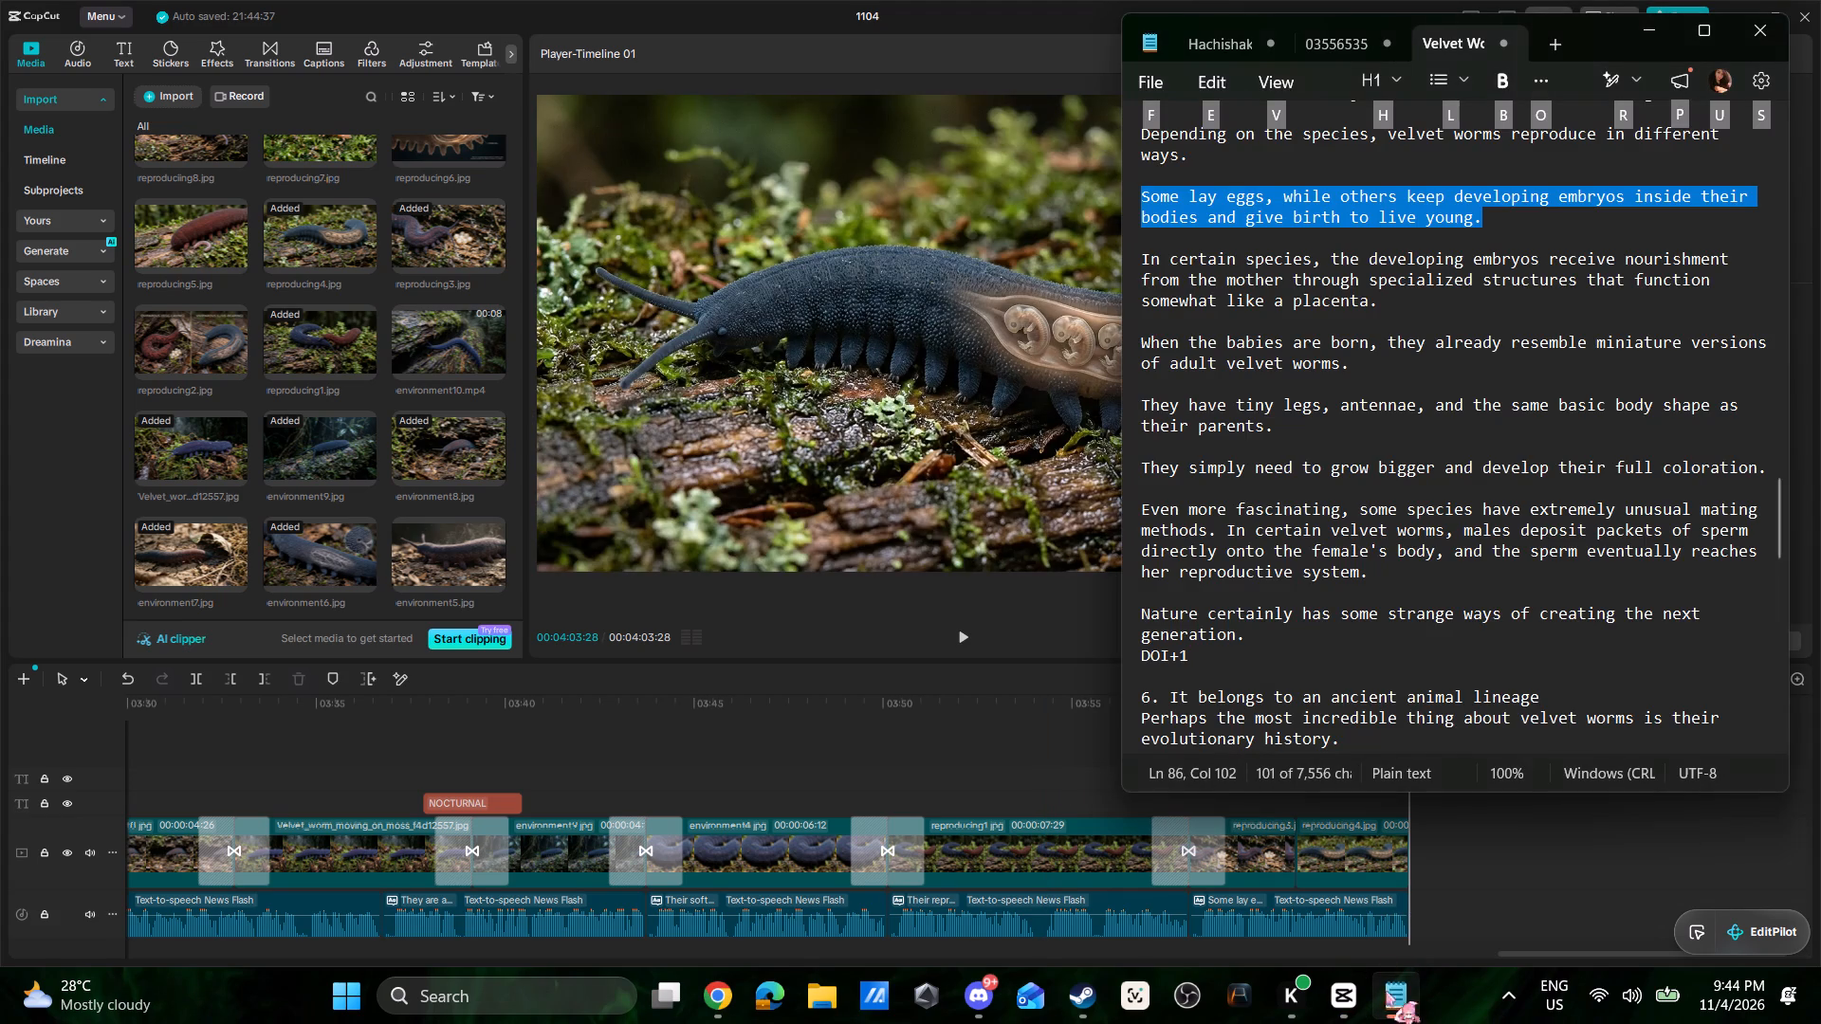
pyautogui.moveTo(1409, 302); pyautogui.dragTo(1129, 258)
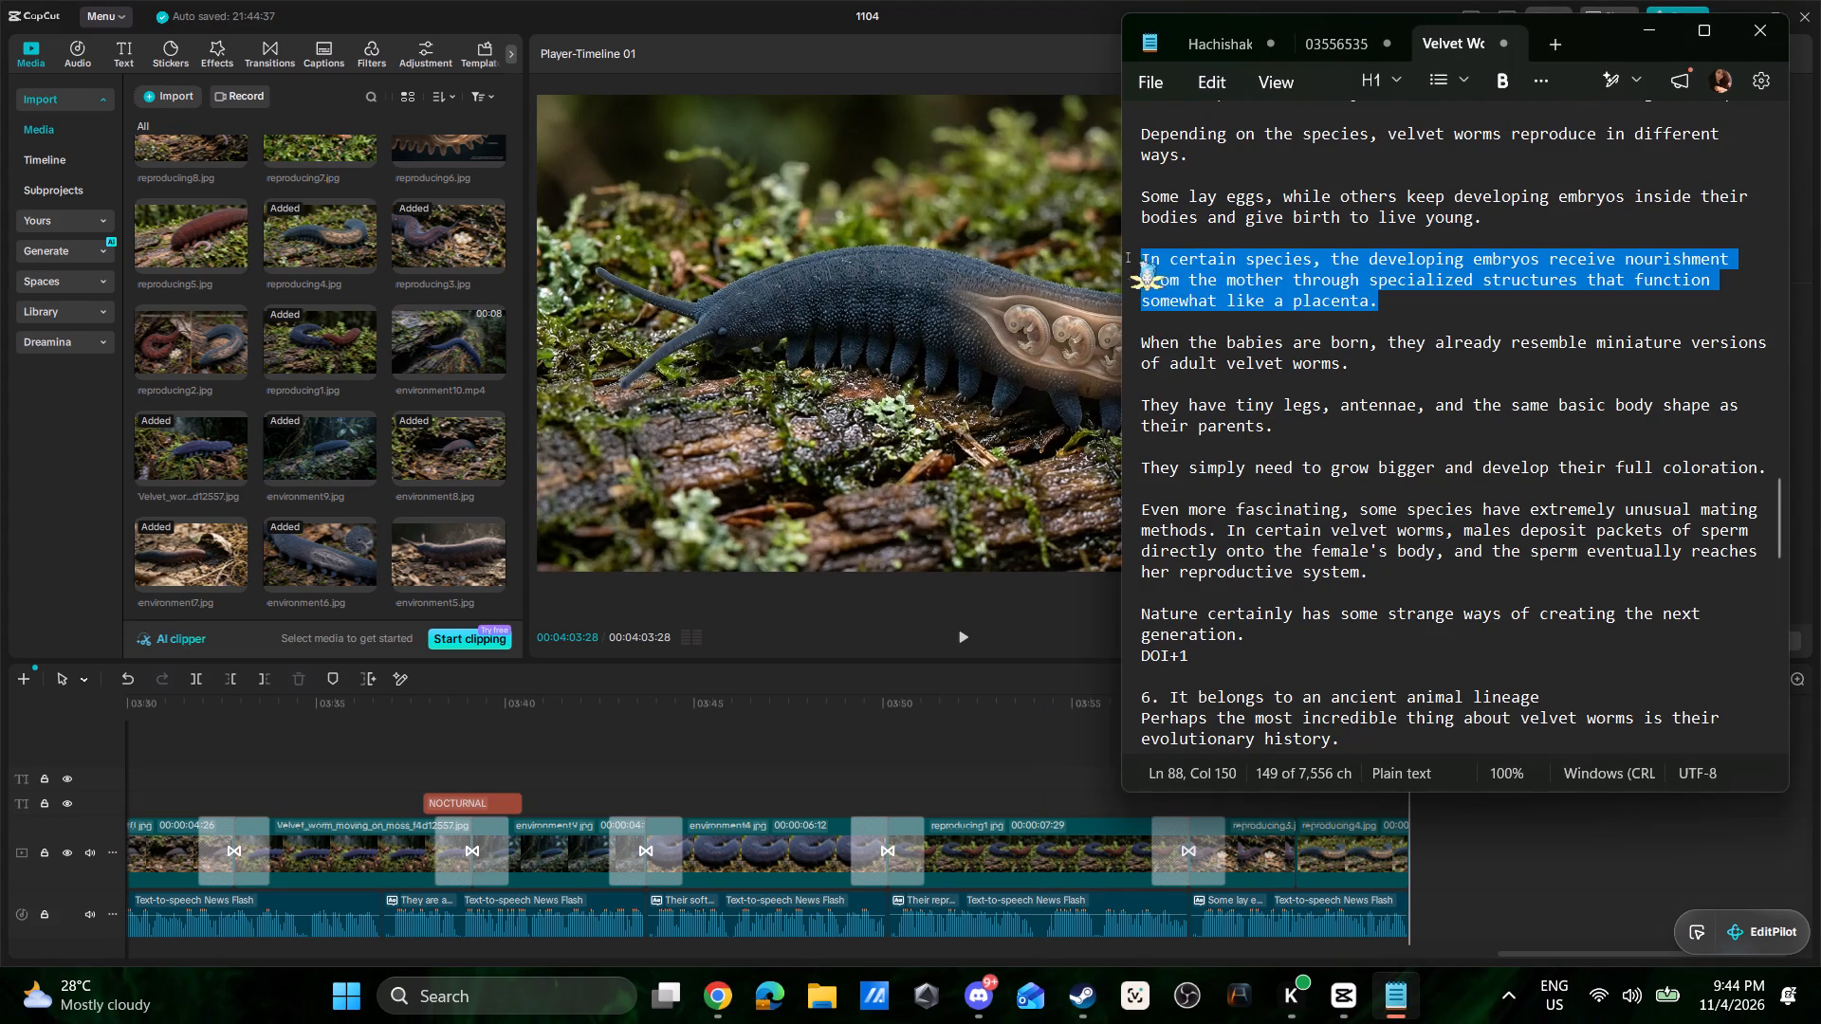
pyautogui.moveTo(1129, 258); pyautogui.dragTo(1109, 259)
pyautogui.hotkey('ctrl', 'c')
pyautogui.hotkey('ctrl', 'c')
pyautogui.hotkey('ctrl', 'c')
pyautogui.hotkey('ctrl', 'c')
pyautogui.hotkey('ctrl', 'c')
pyautogui.hotkey('ctrl', 'c')
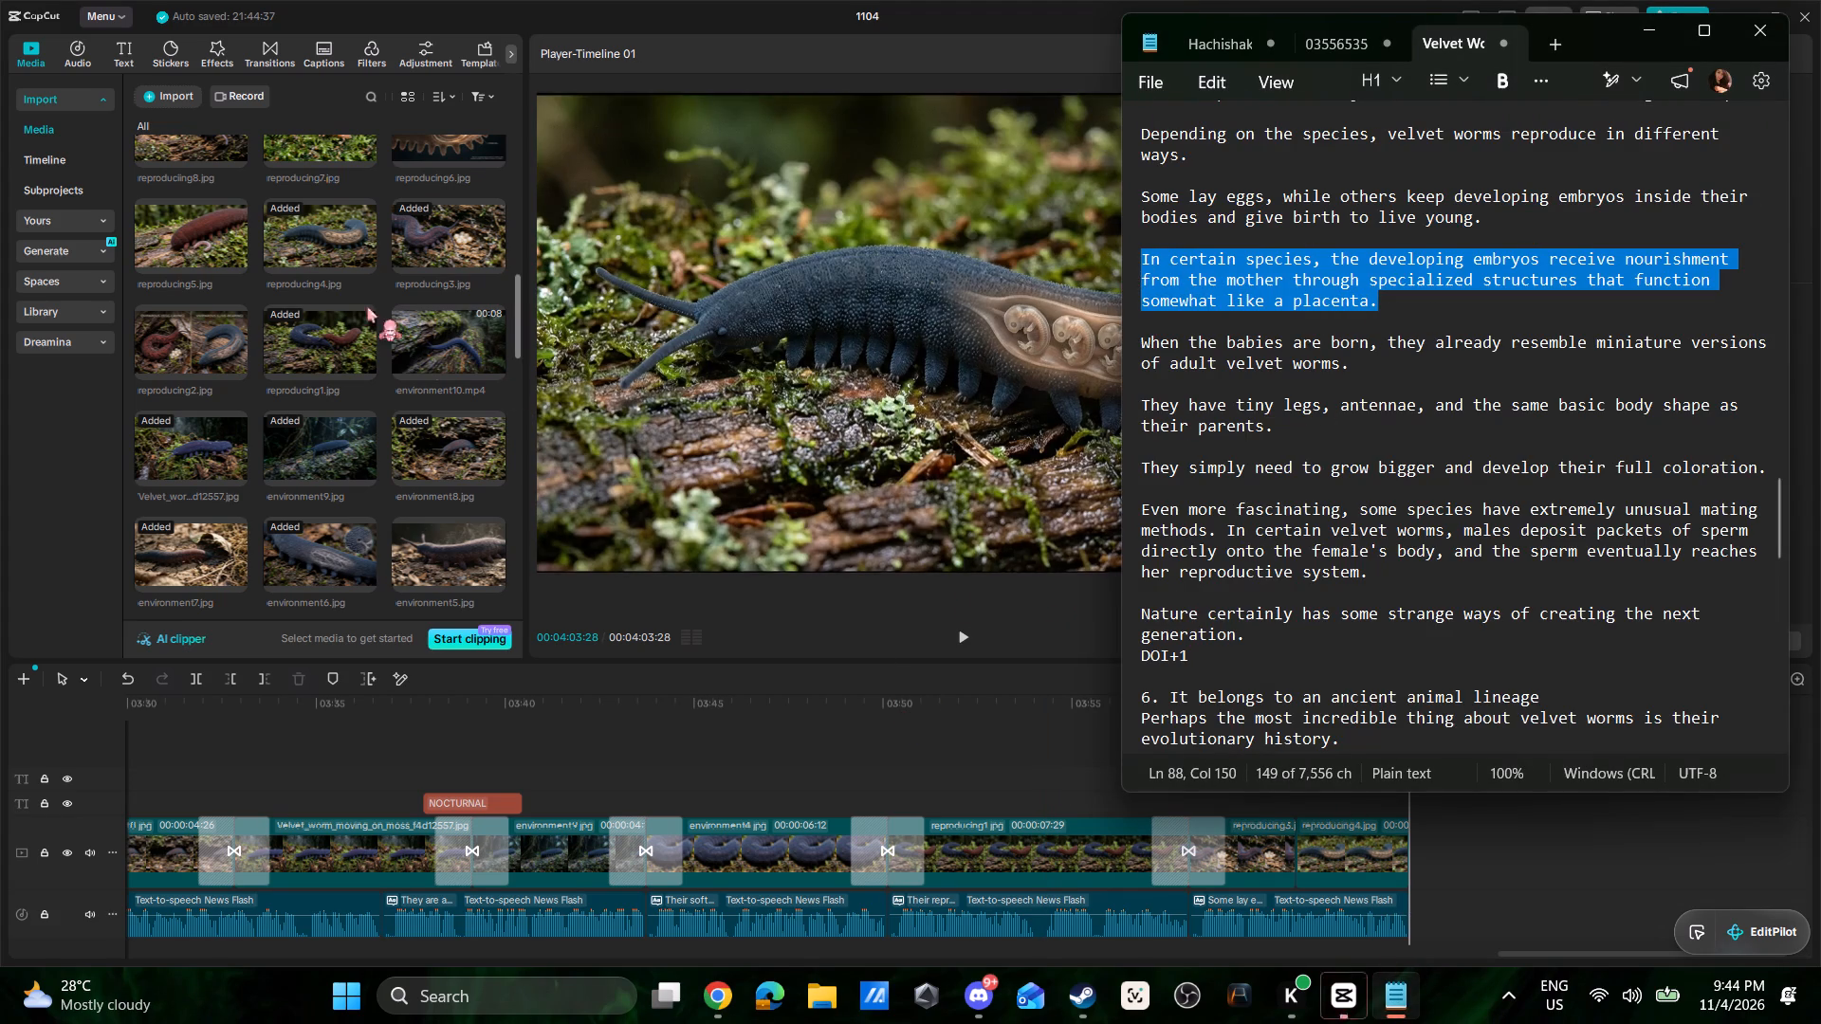
# In CapCut, add a default text clip at the narration's end and replace its text with the copied sentence.
pyautogui.click(123, 47)
pyautogui.moveTo(178, 106); pyautogui.dragTo(1339, 747)
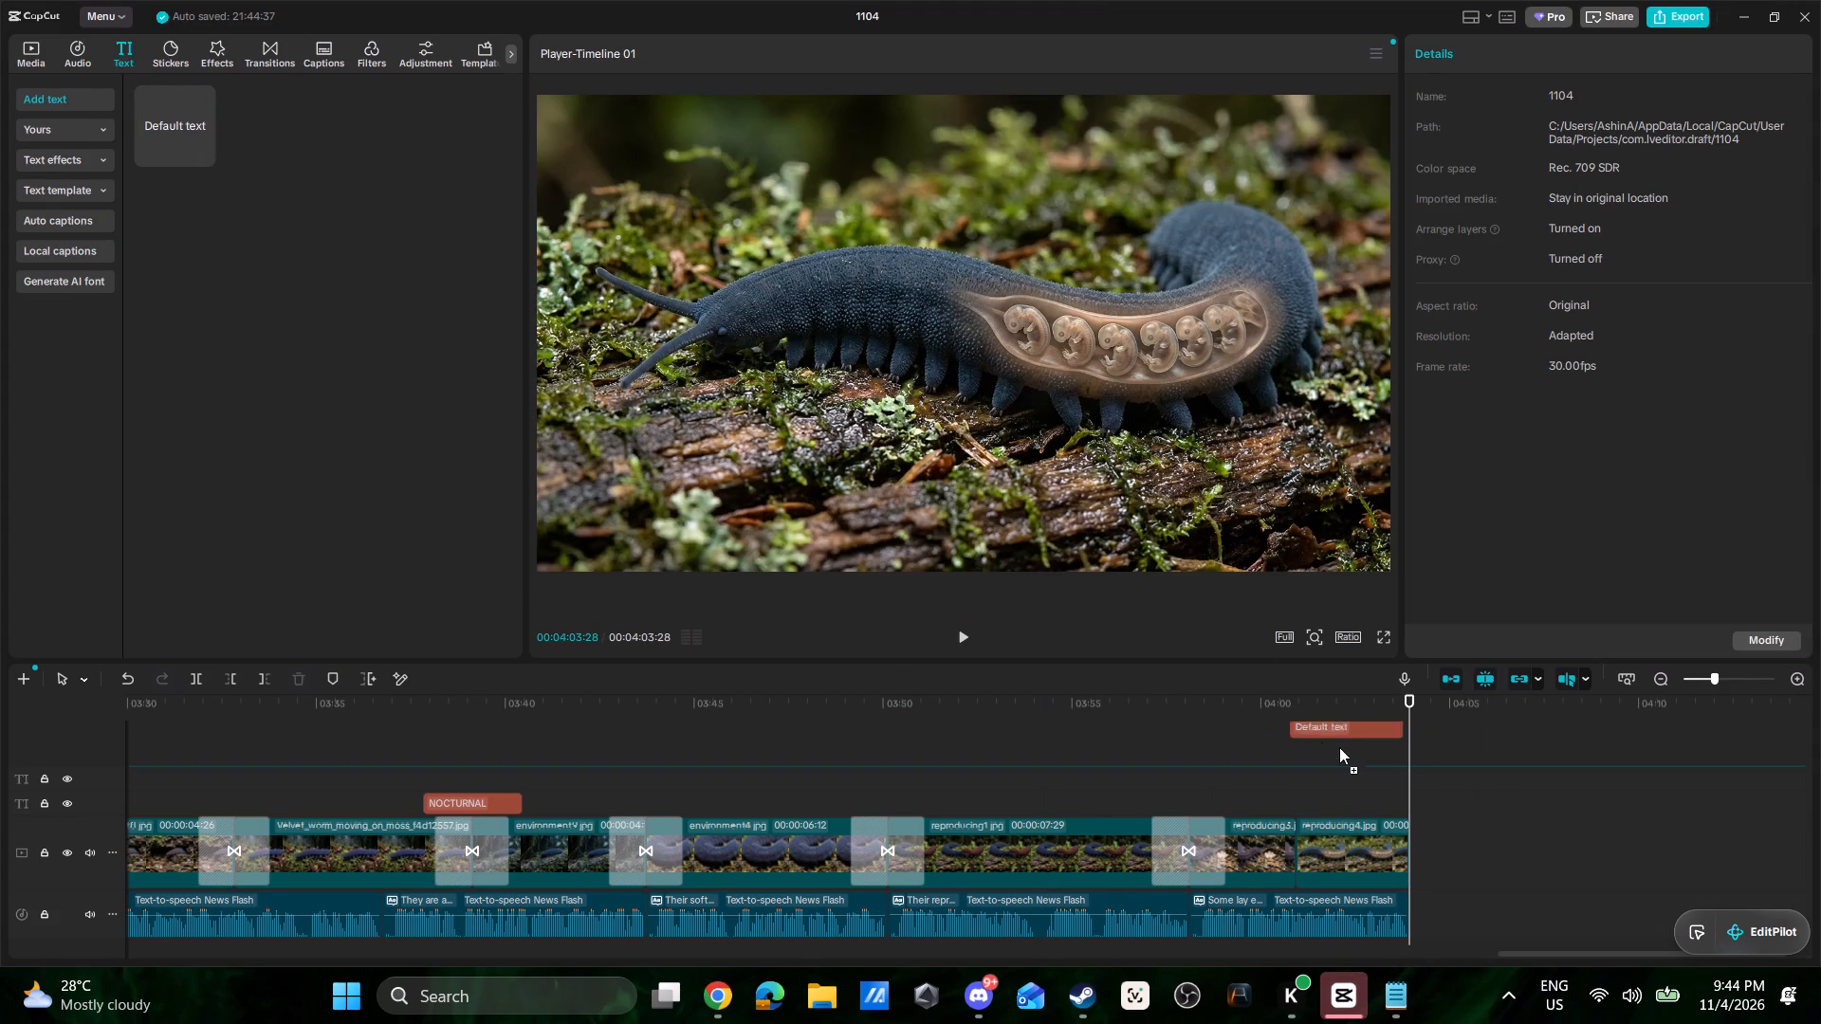
pyautogui.moveTo(1339, 747); pyautogui.dragTo(1411, 797)
pyautogui.moveTo(1505, 952); pyautogui.dragTo(1719, 953)
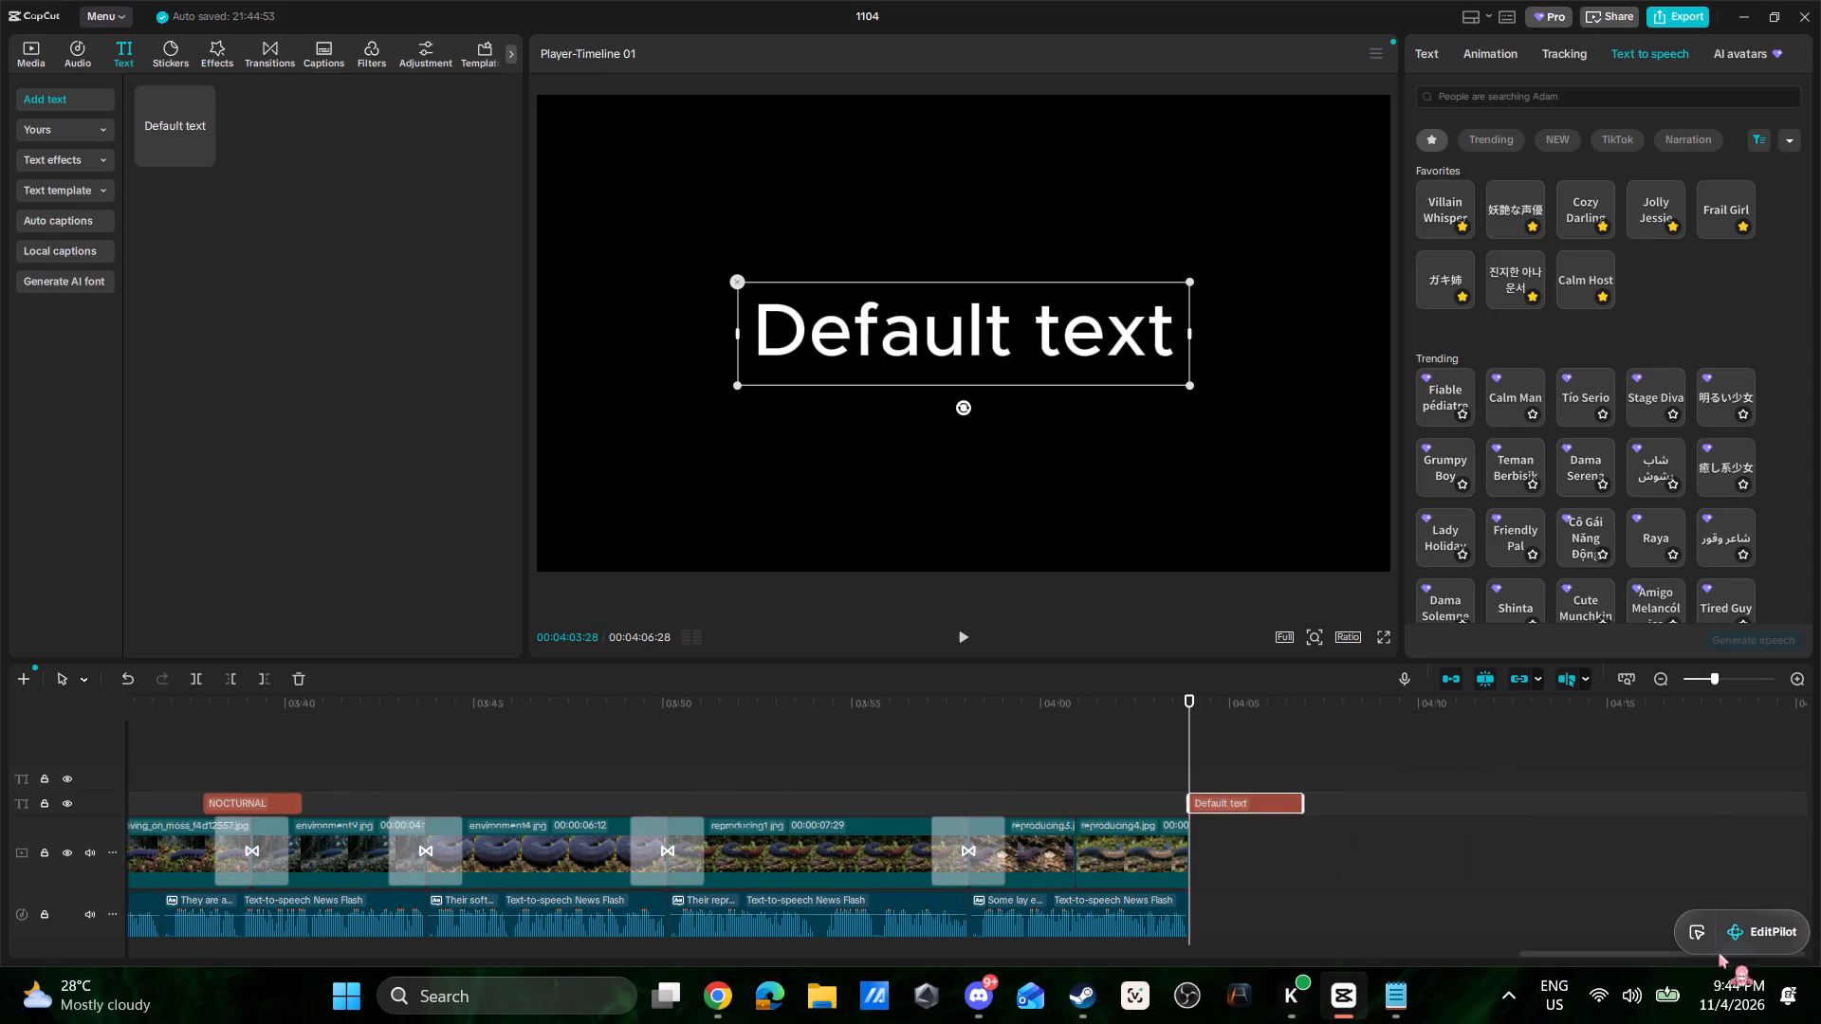
pyautogui.moveTo(1719, 953); pyautogui.dragTo(1751, 954)
pyautogui.hotkey('alt', 'Tab')
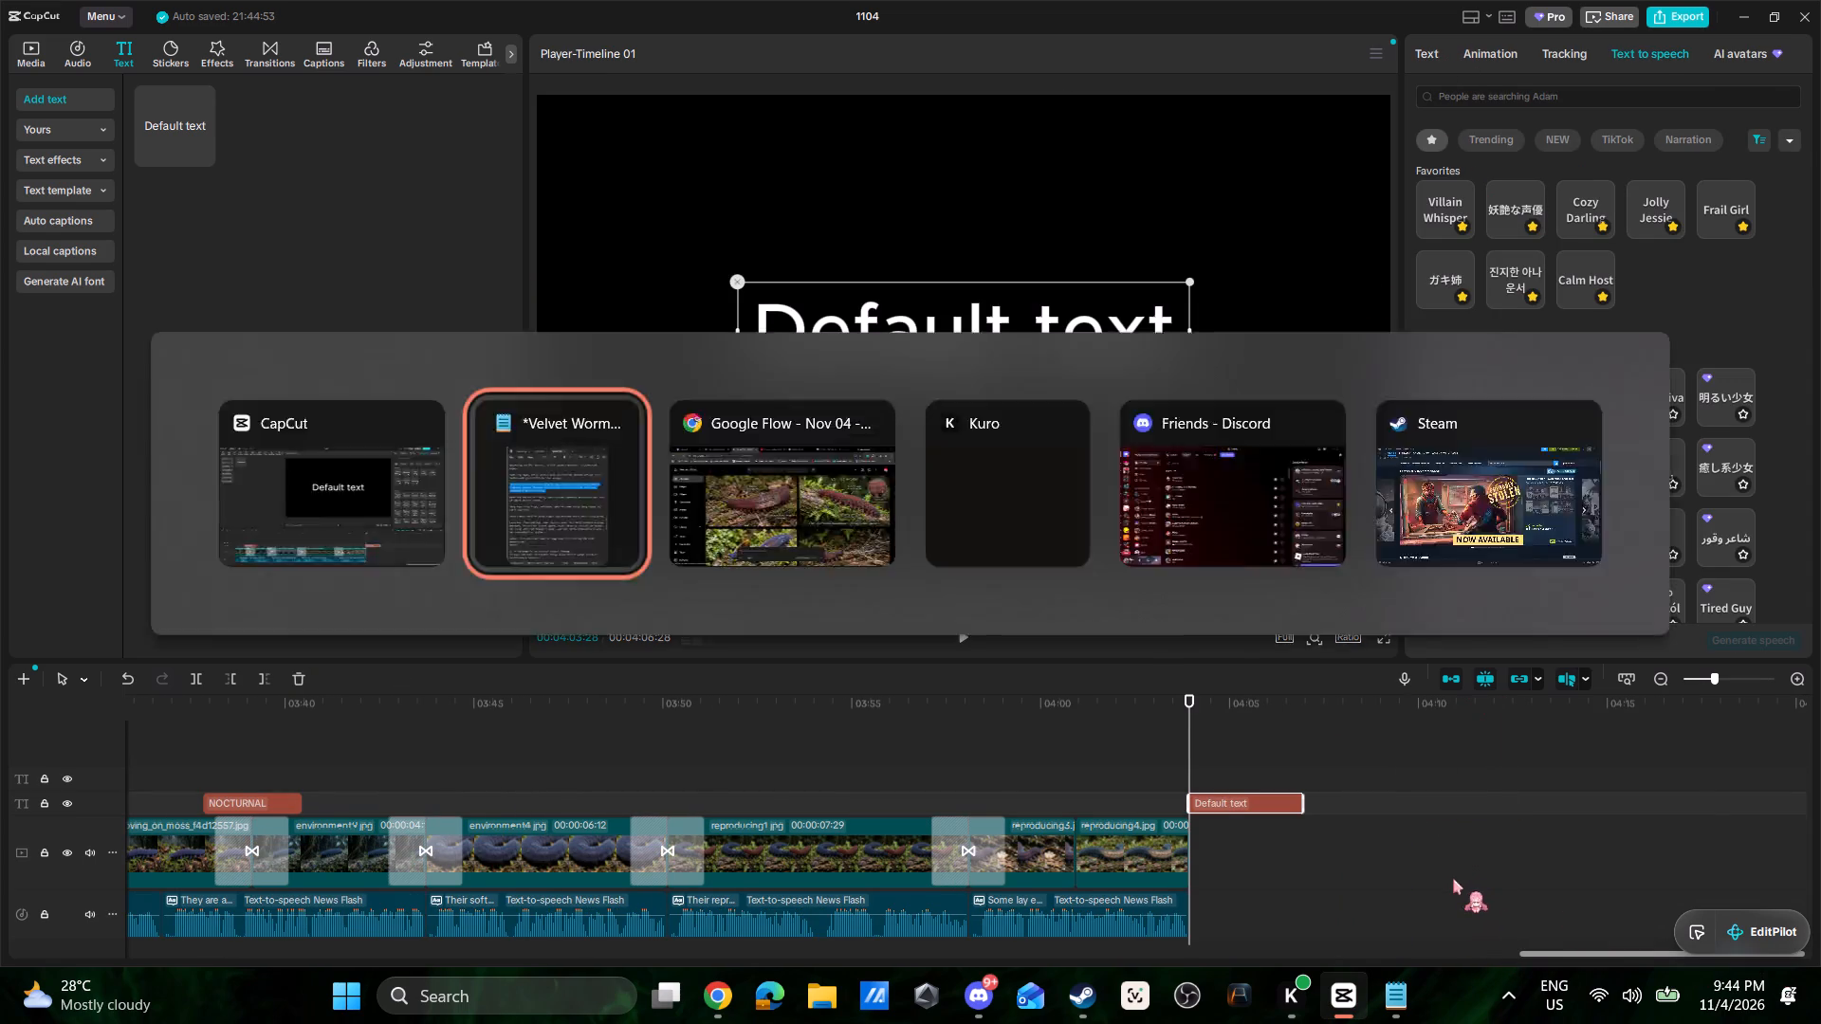
pyautogui.hotkey('alt', 'Tab')
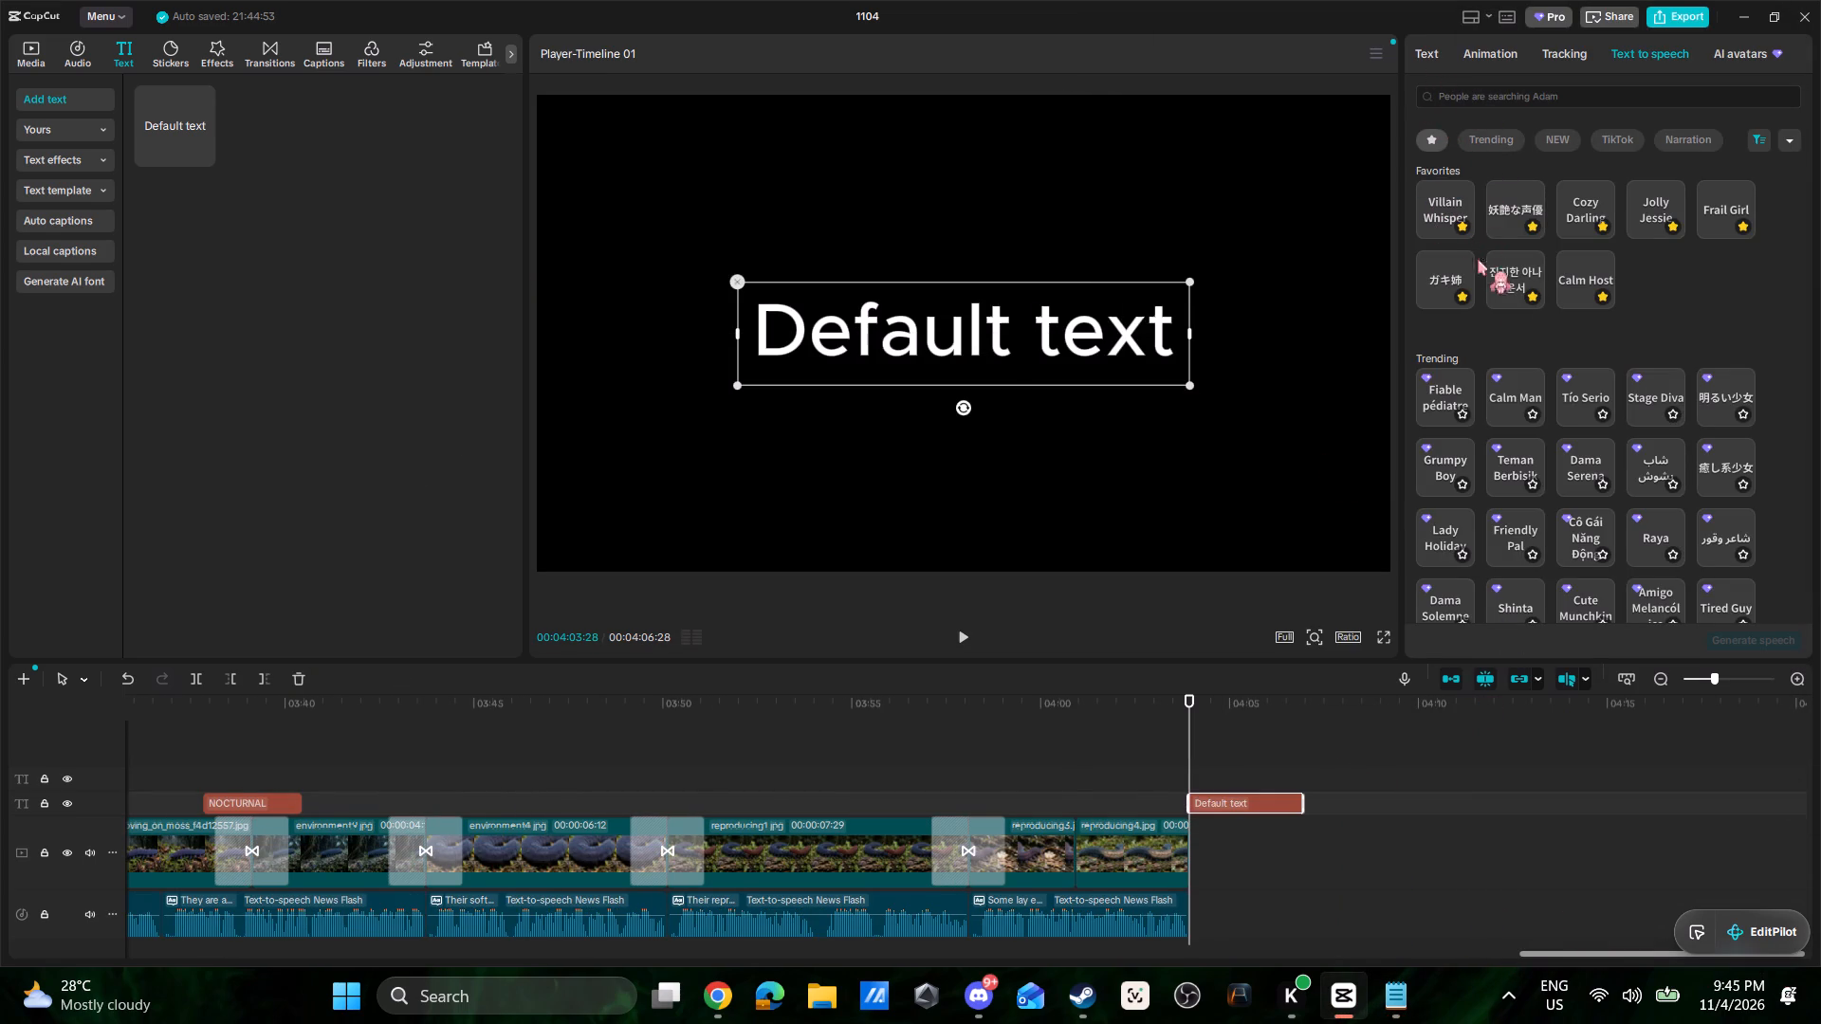
pyautogui.click(1517, 268)
pyautogui.click(1427, 43)
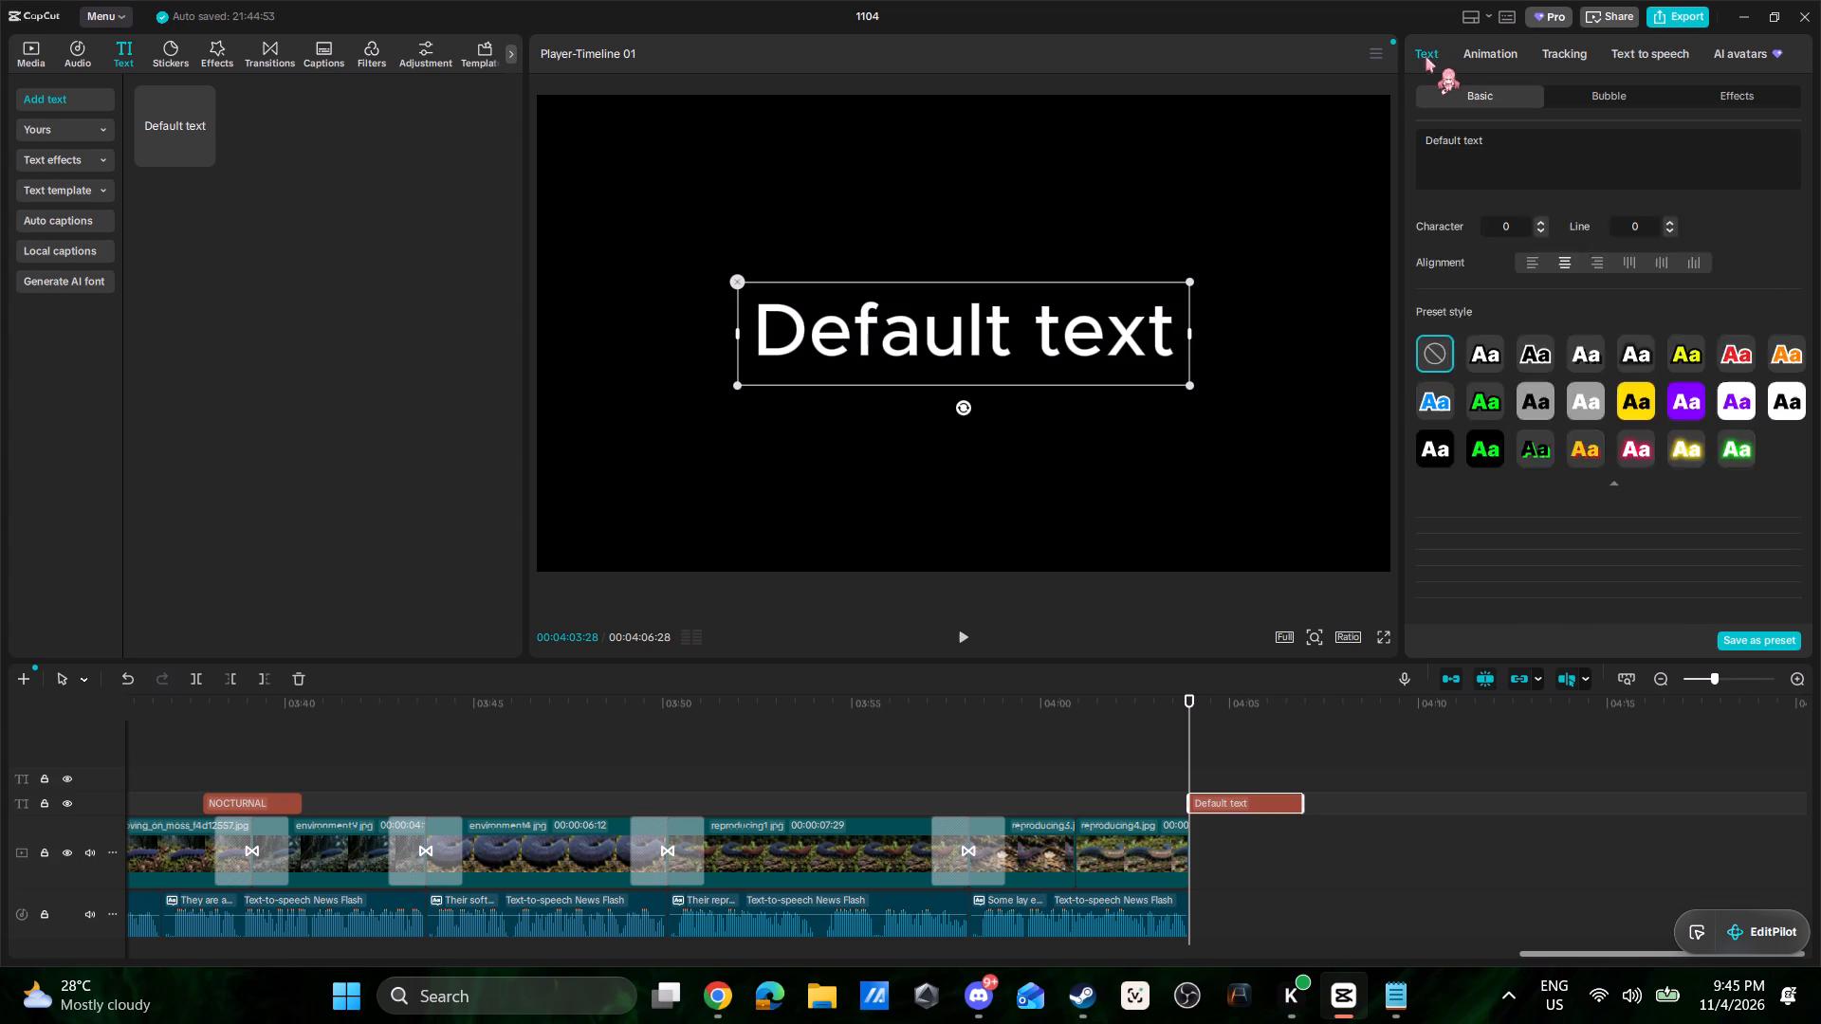
pyautogui.click(1426, 57)
pyautogui.moveTo(1536, 155); pyautogui.dragTo(1251, 101)
pyautogui.hotkey('ctrl', 'v')
# Generate text-to-speech narration from the "In certain species" clip with the favorite voice 진지한 아나운서.
pyautogui.click(1652, 44)
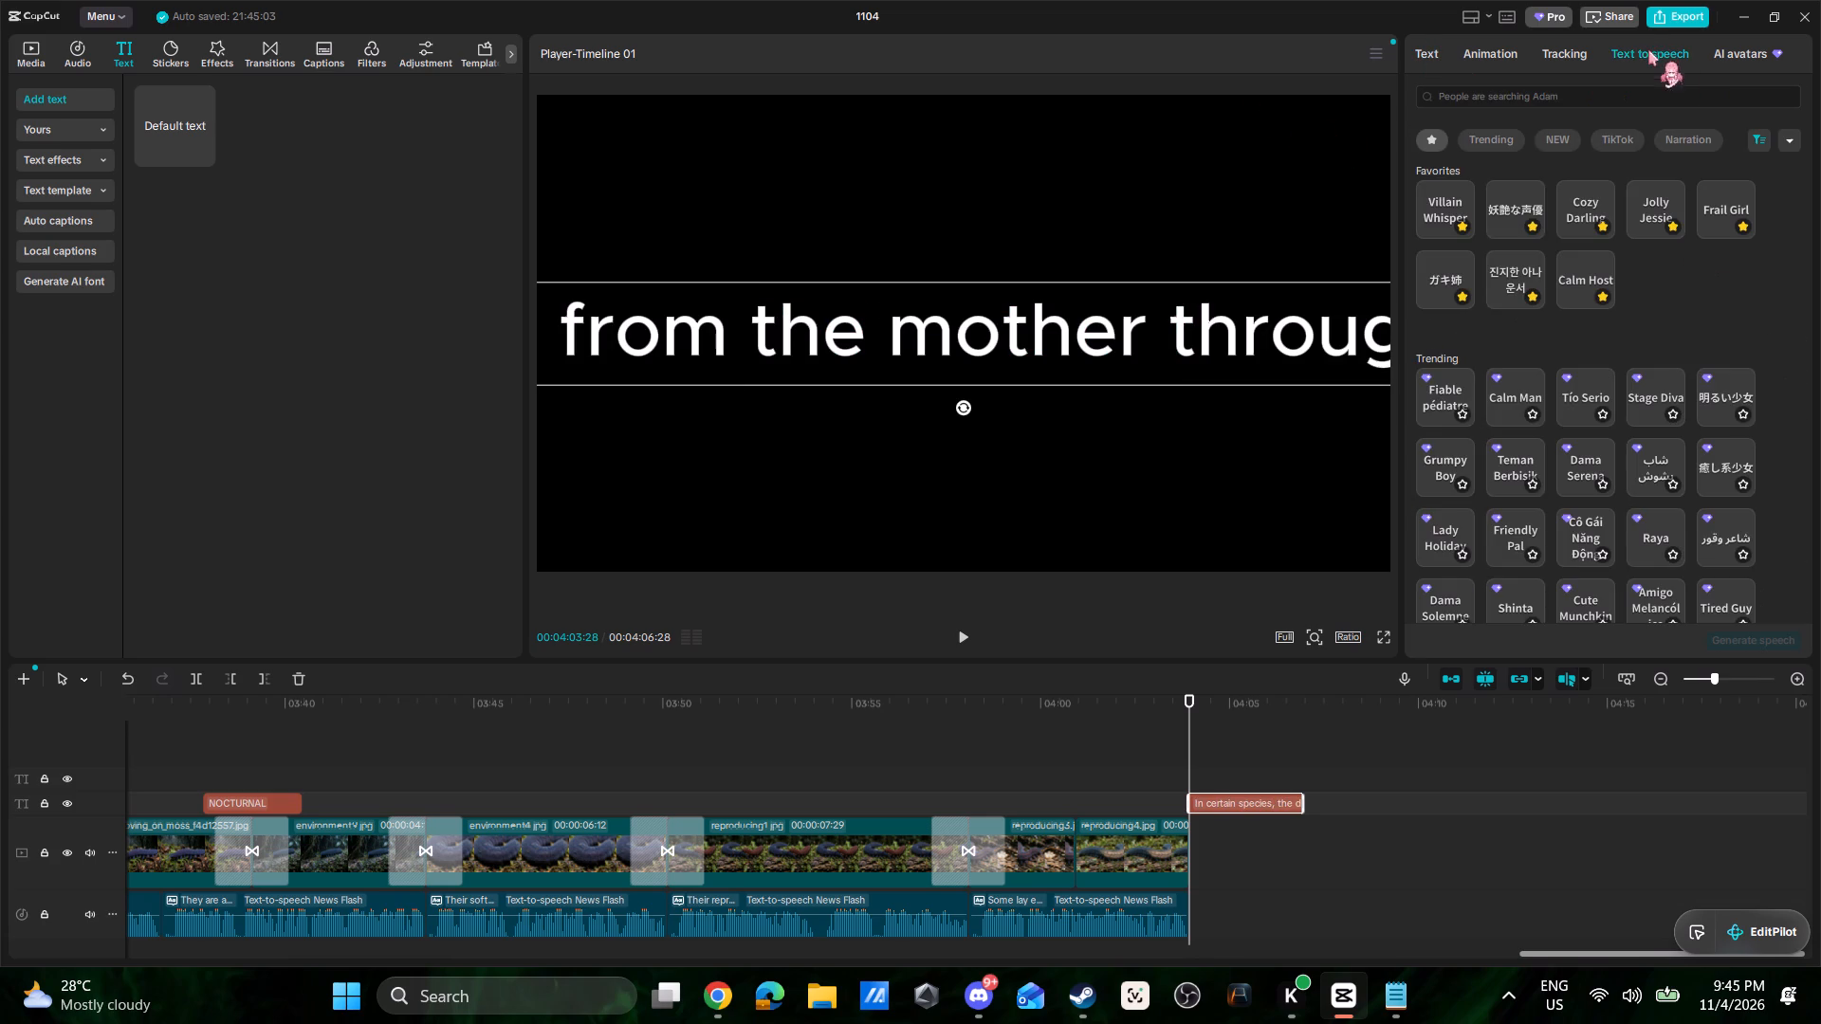
pyautogui.click(1648, 52)
pyautogui.click(1520, 272)
pyautogui.click(1764, 634)
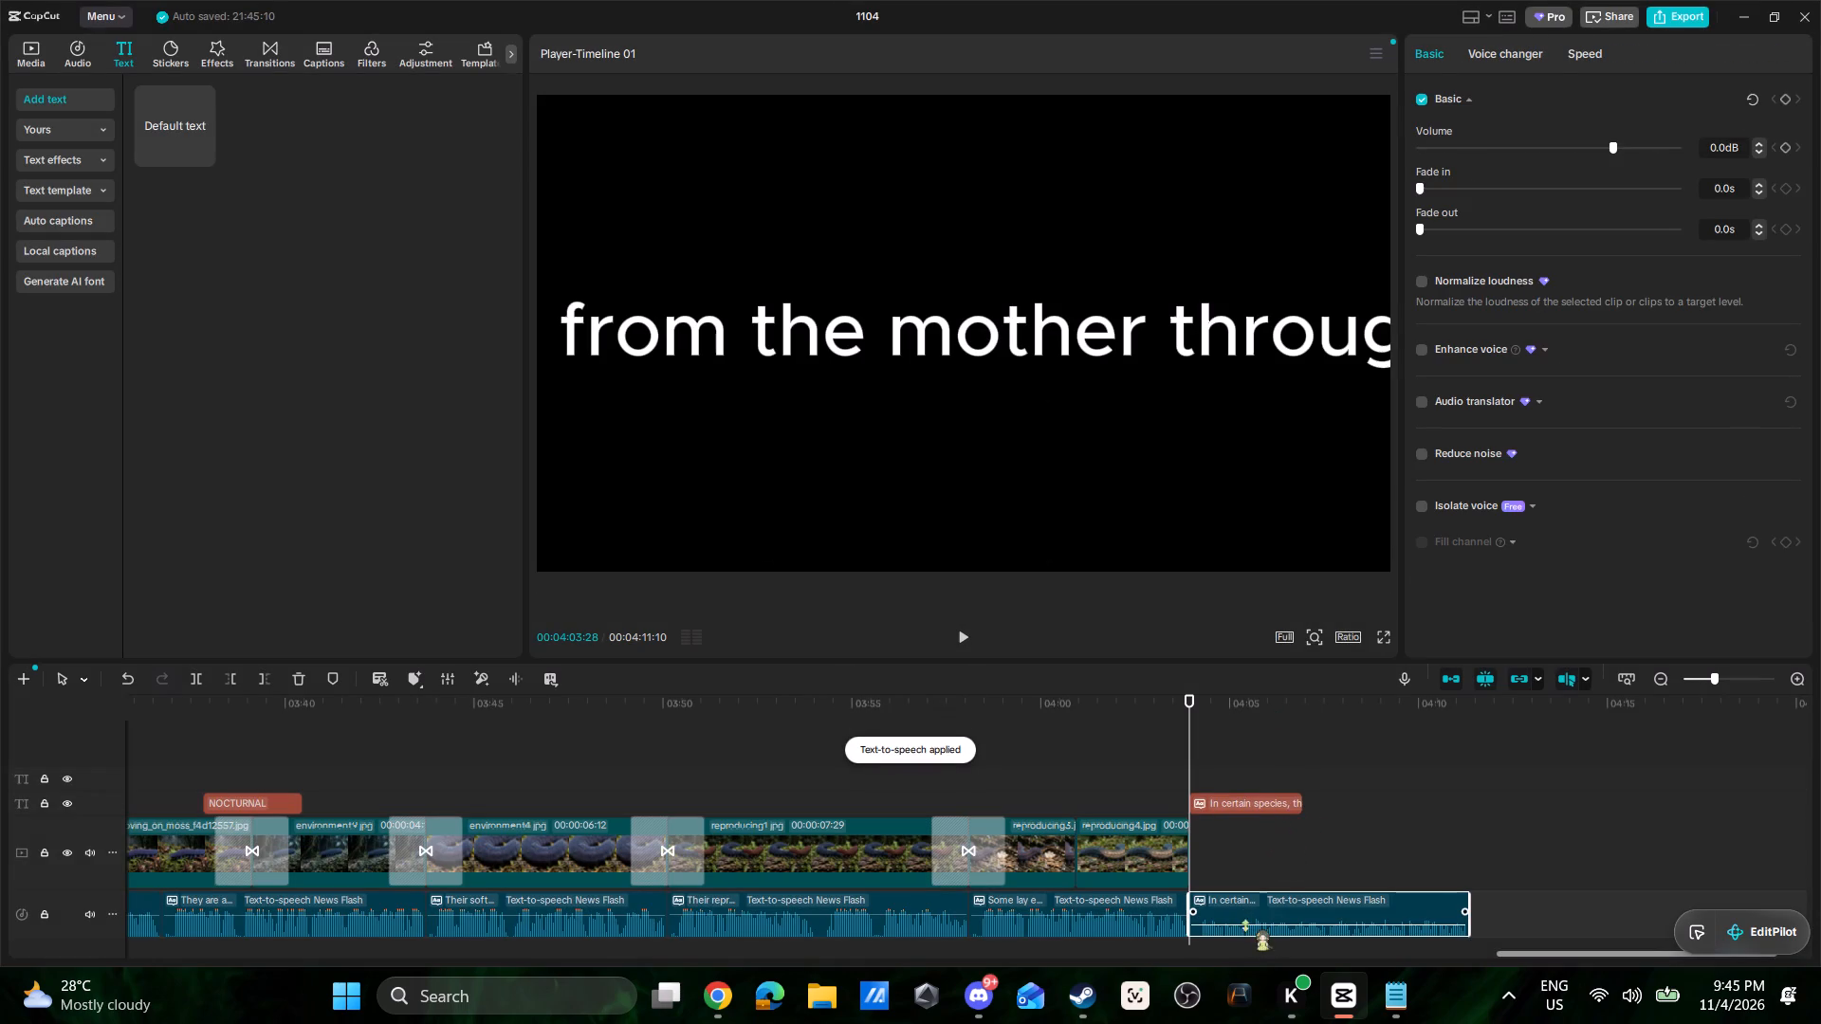
# Raise the "In certain species" narration volume to about 12.2 dB and delete its source text clip.
pyautogui.moveTo(1245, 925); pyautogui.dragTo(1245, 915)
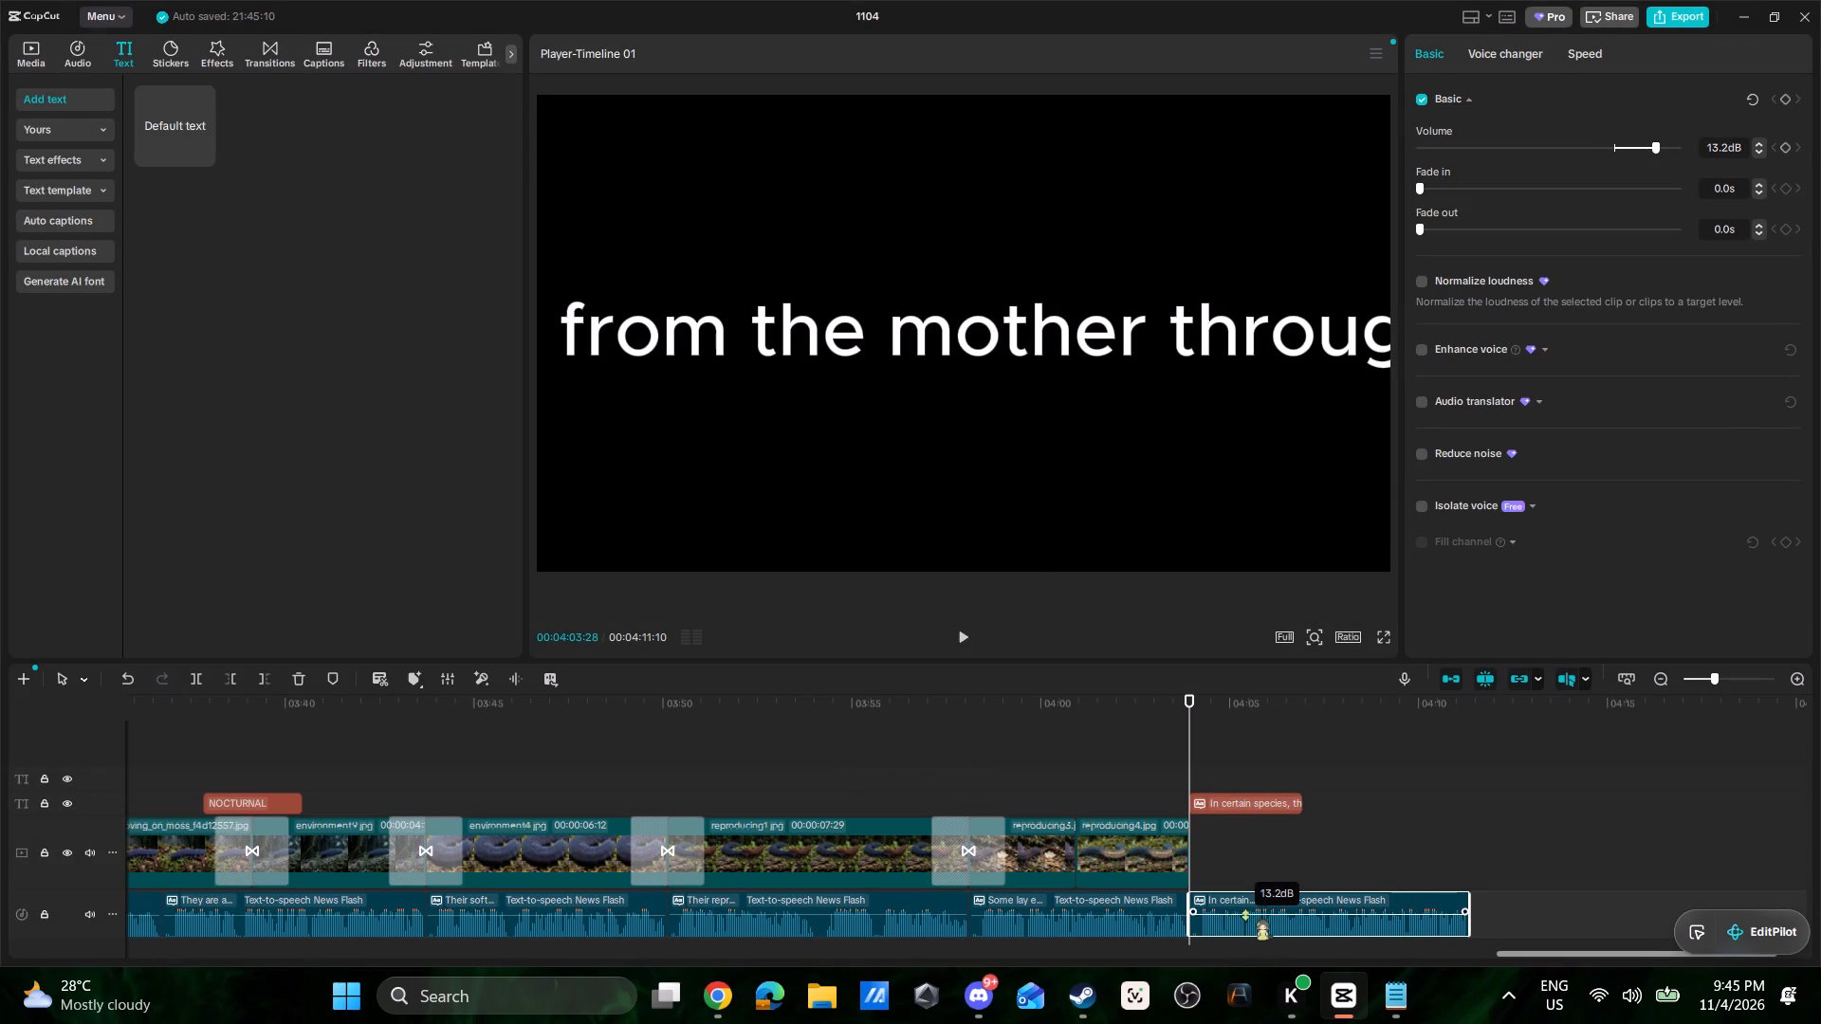
pyautogui.moveTo(1245, 915); pyautogui.dragTo(1246, 916)
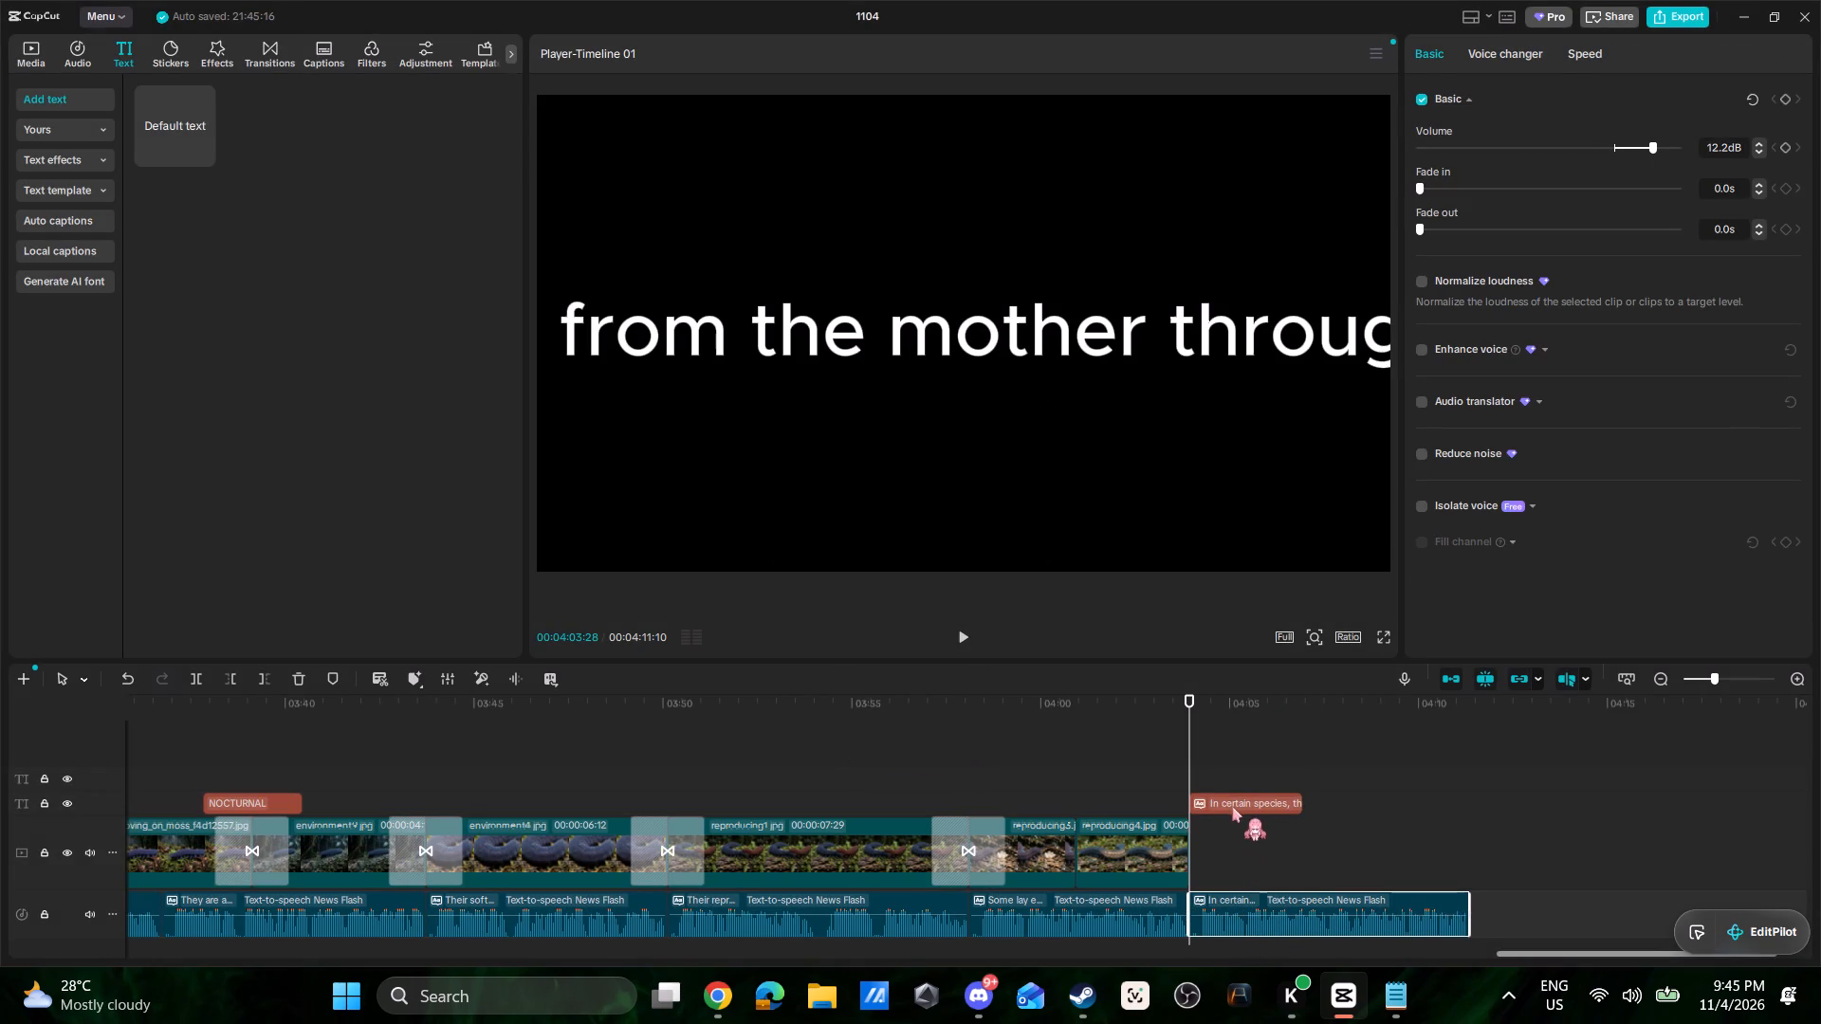
pyautogui.click(1231, 806)
pyautogui.press('Delete')
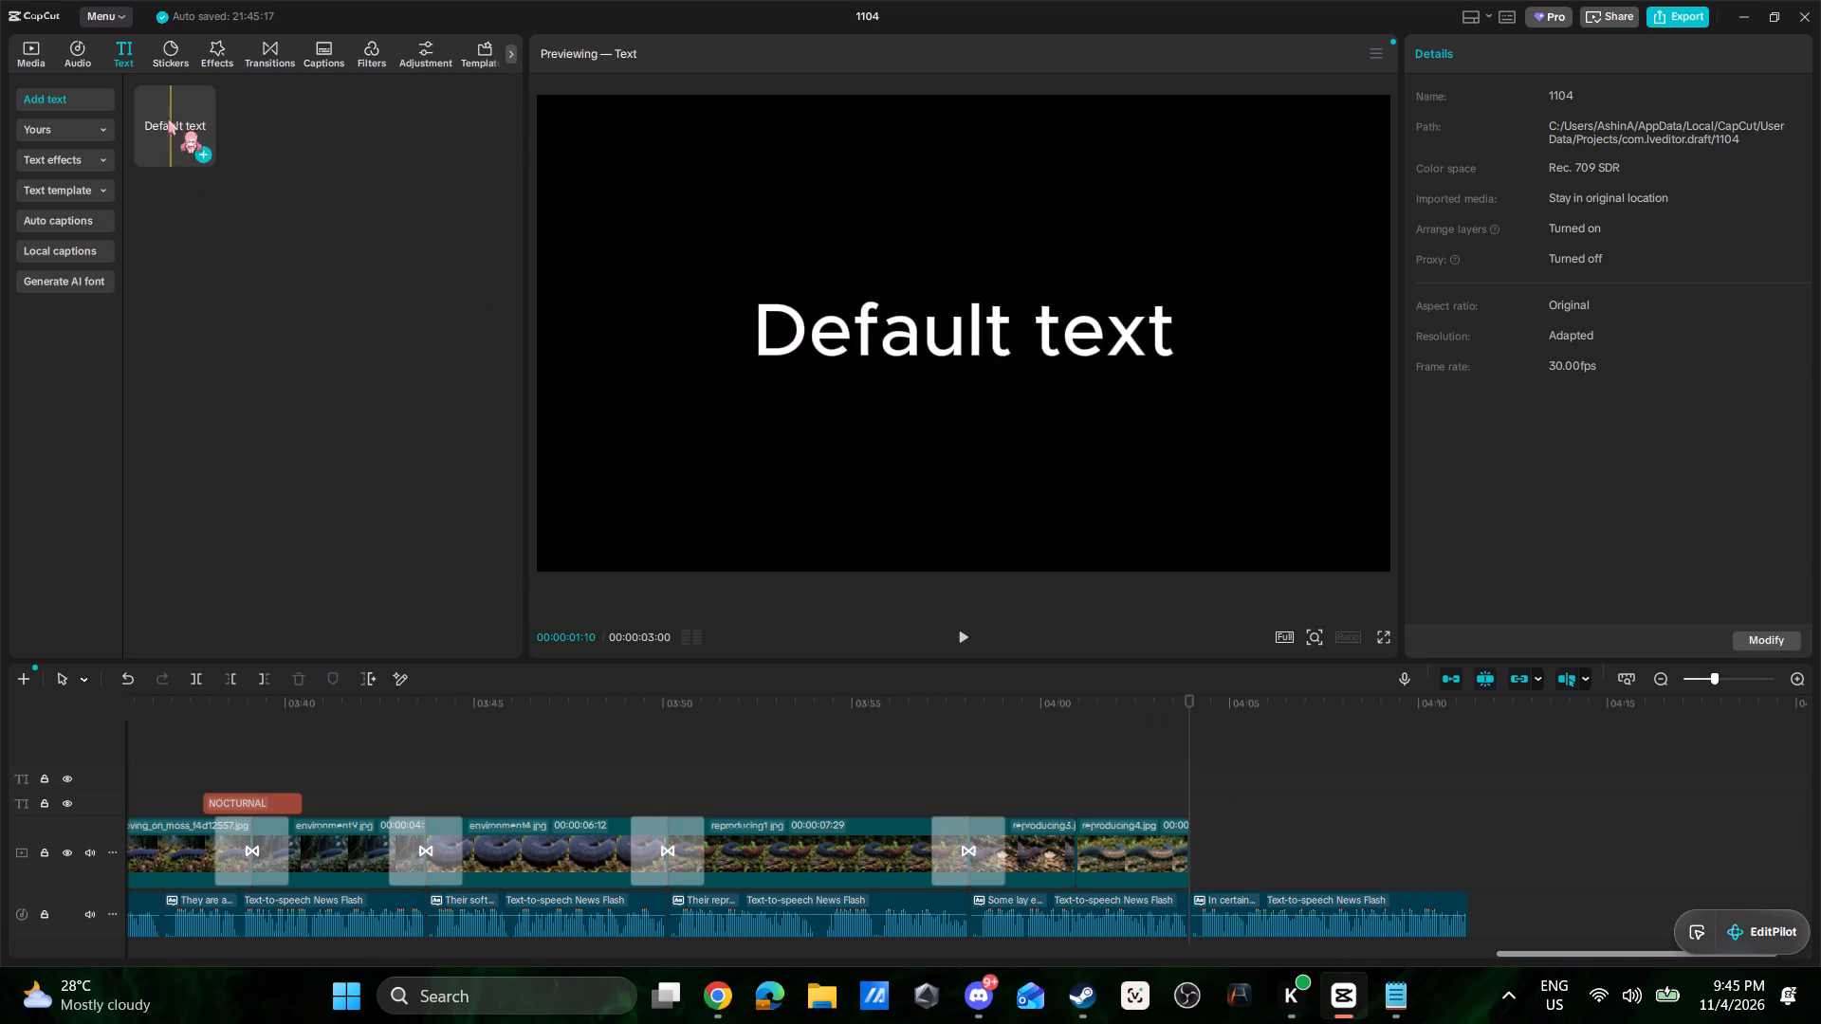
# Listen to the new narration, append reproducing6.jpg after reproducing4.jpg on the main track, and play the section.
pyautogui.click(43, 57)
pyautogui.scroll(3, 363, 478)
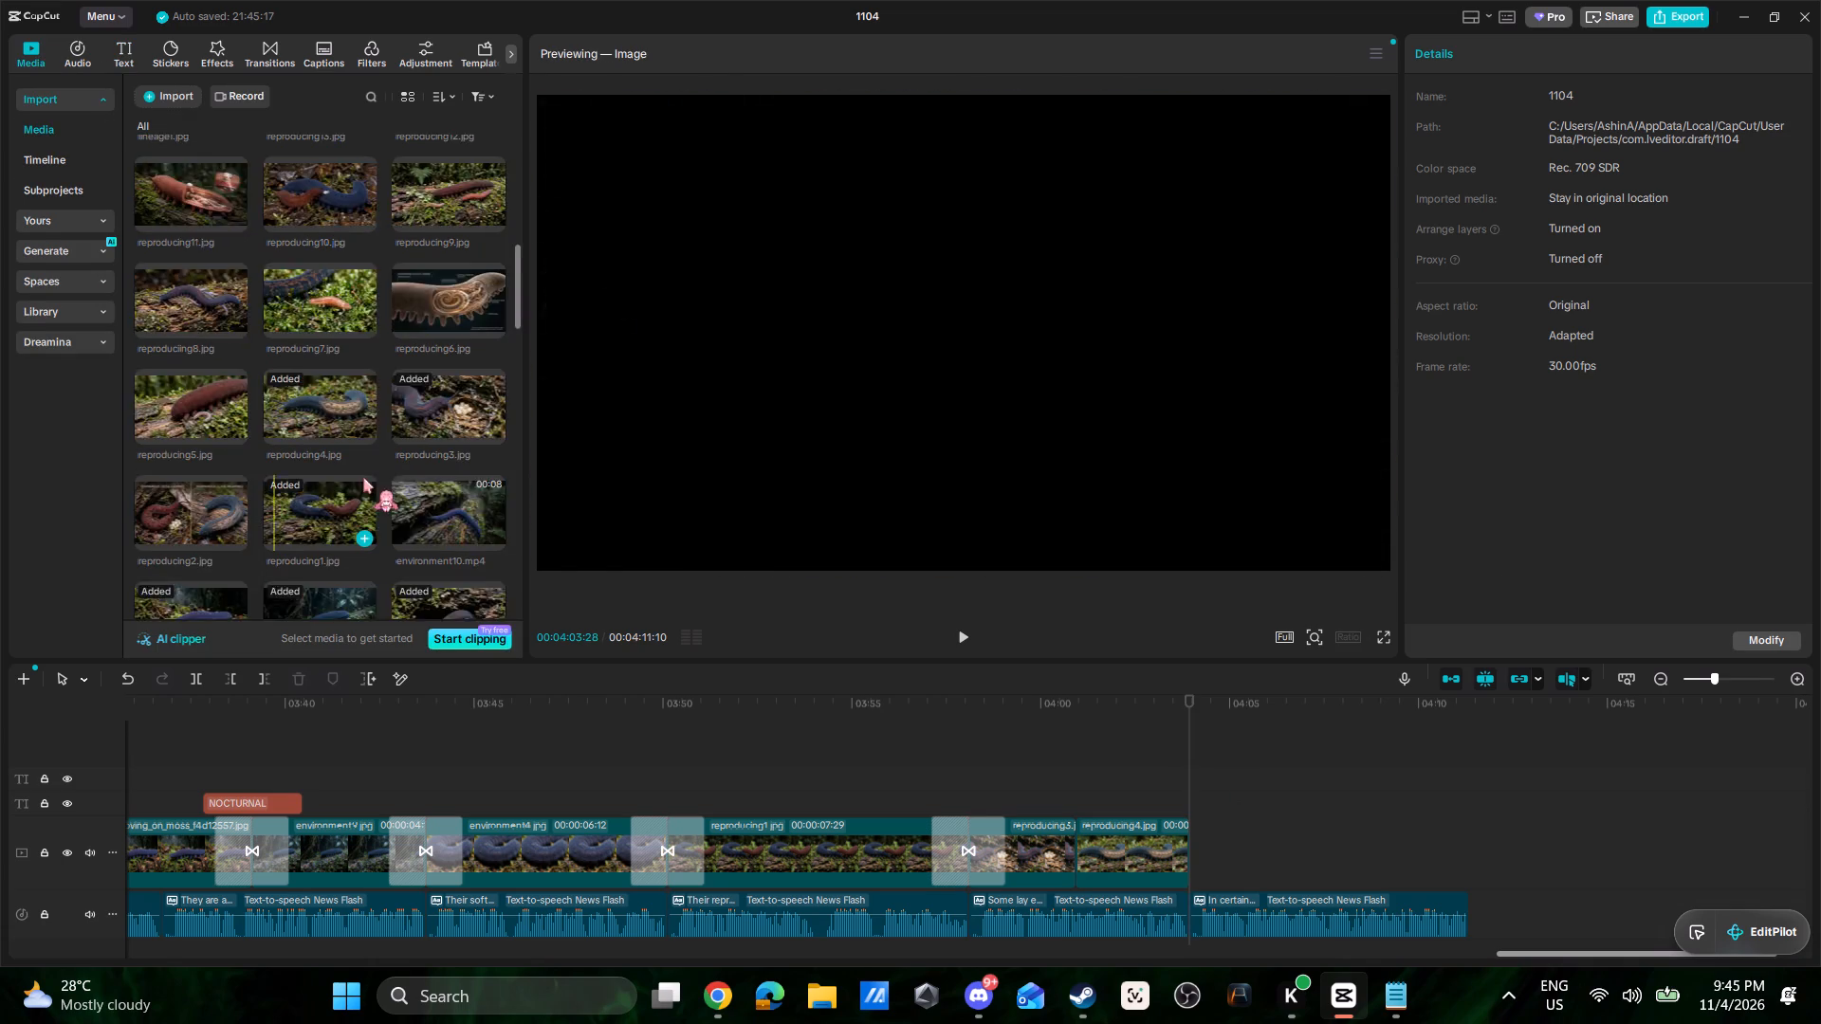
pyautogui.click(1173, 738)
pyautogui.press('space')
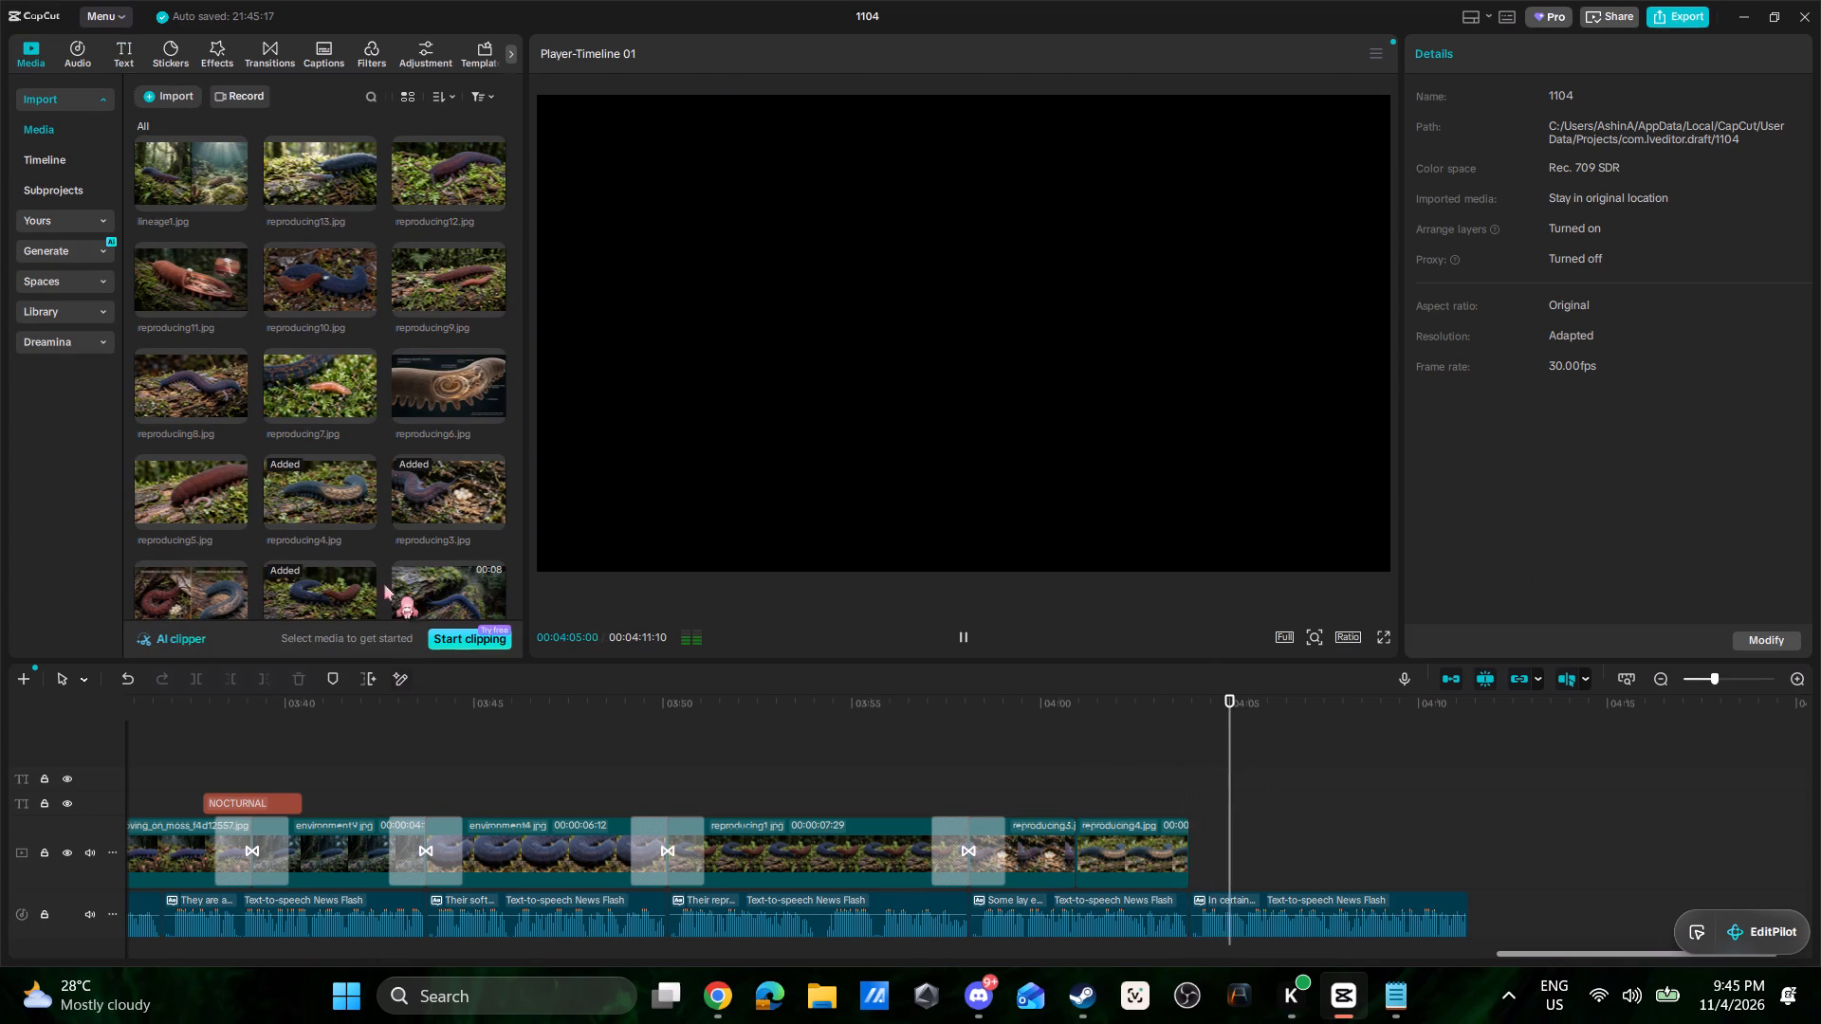
pyautogui.click(422, 382)
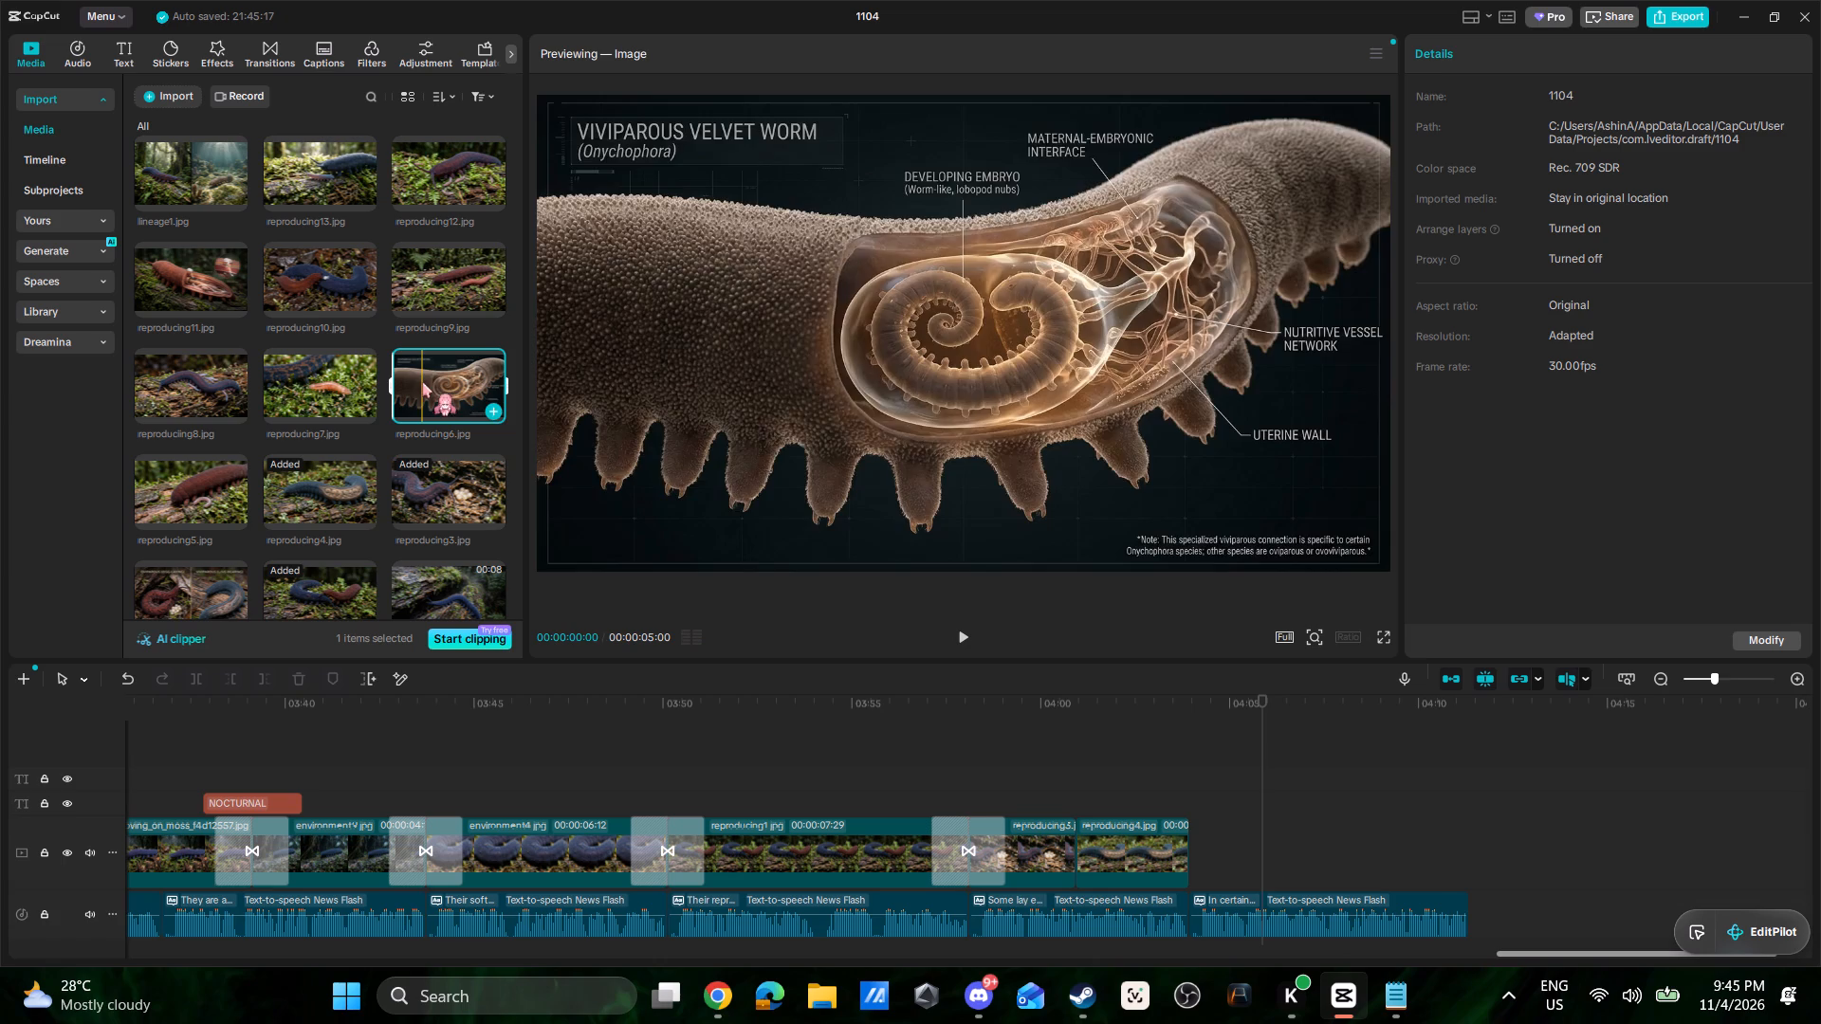
pyautogui.click(1150, 800)
pyautogui.press('space')
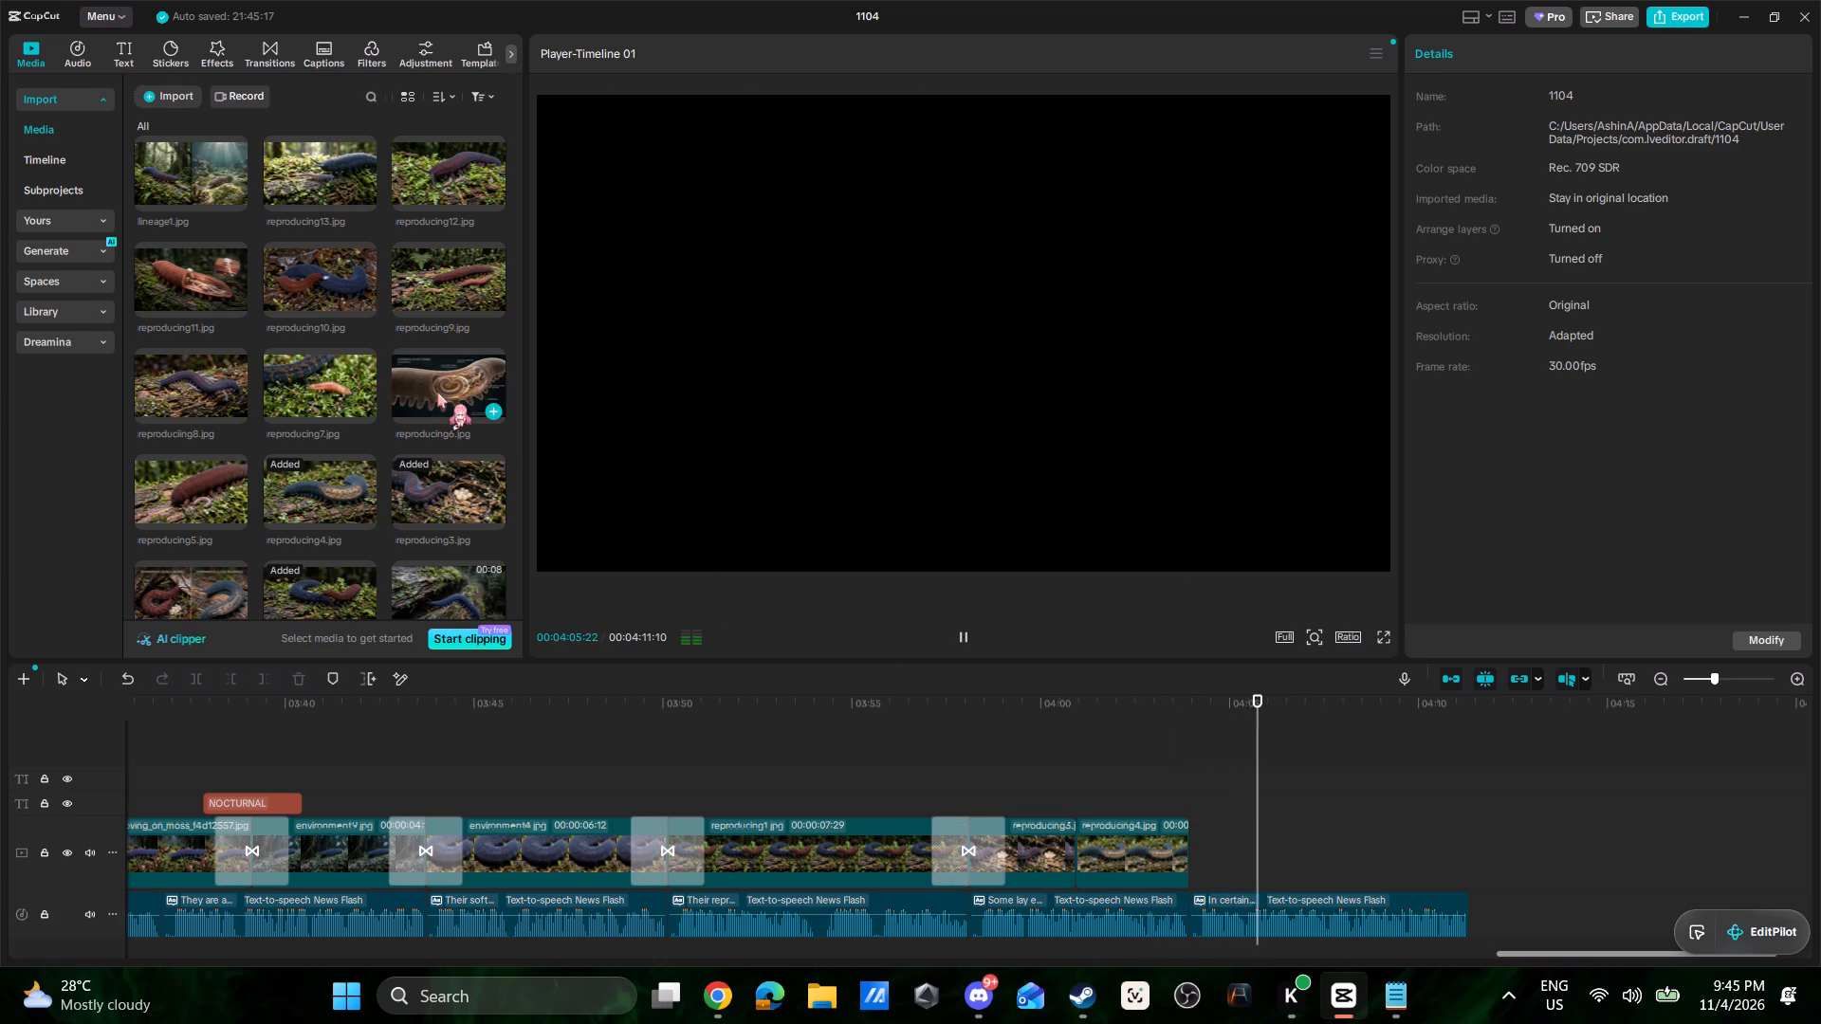
pyautogui.click(437, 390)
pyautogui.moveTo(437, 390); pyautogui.dragTo(1267, 910)
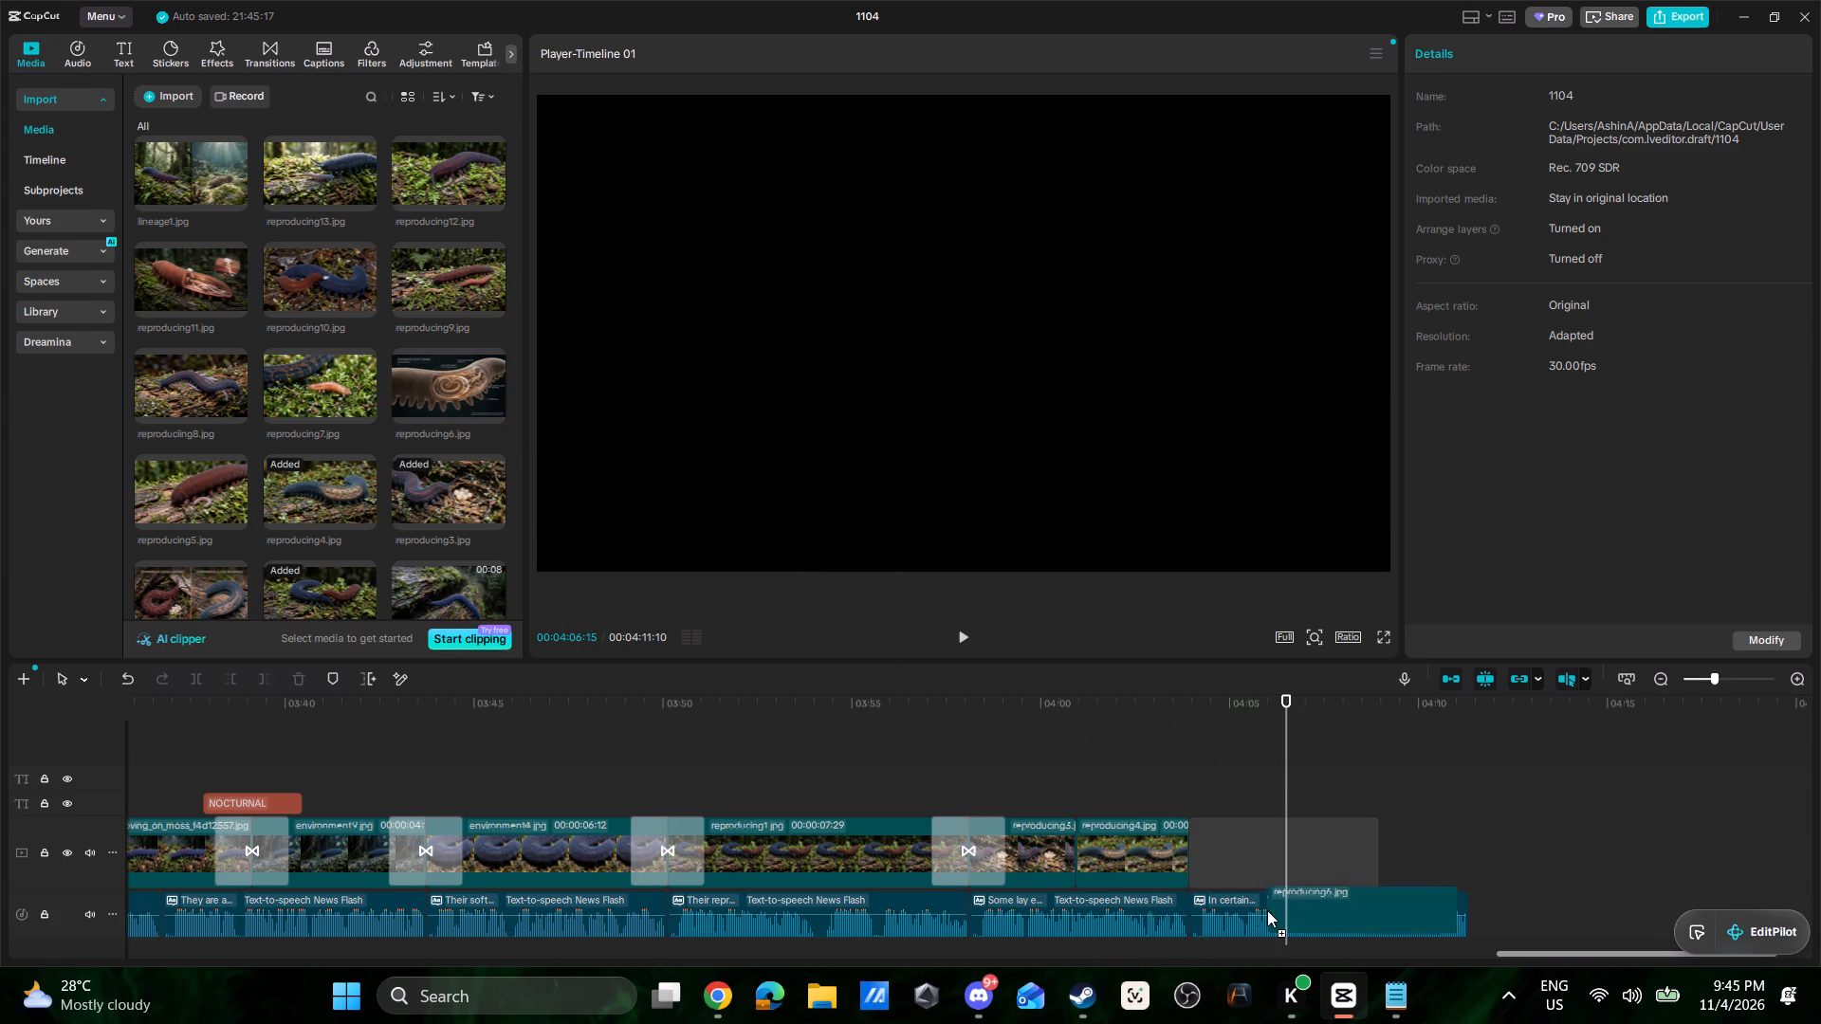
pyautogui.moveTo(1267, 910); pyautogui.dragTo(1188, 861)
pyautogui.click(1154, 793)
pyautogui.press('space')
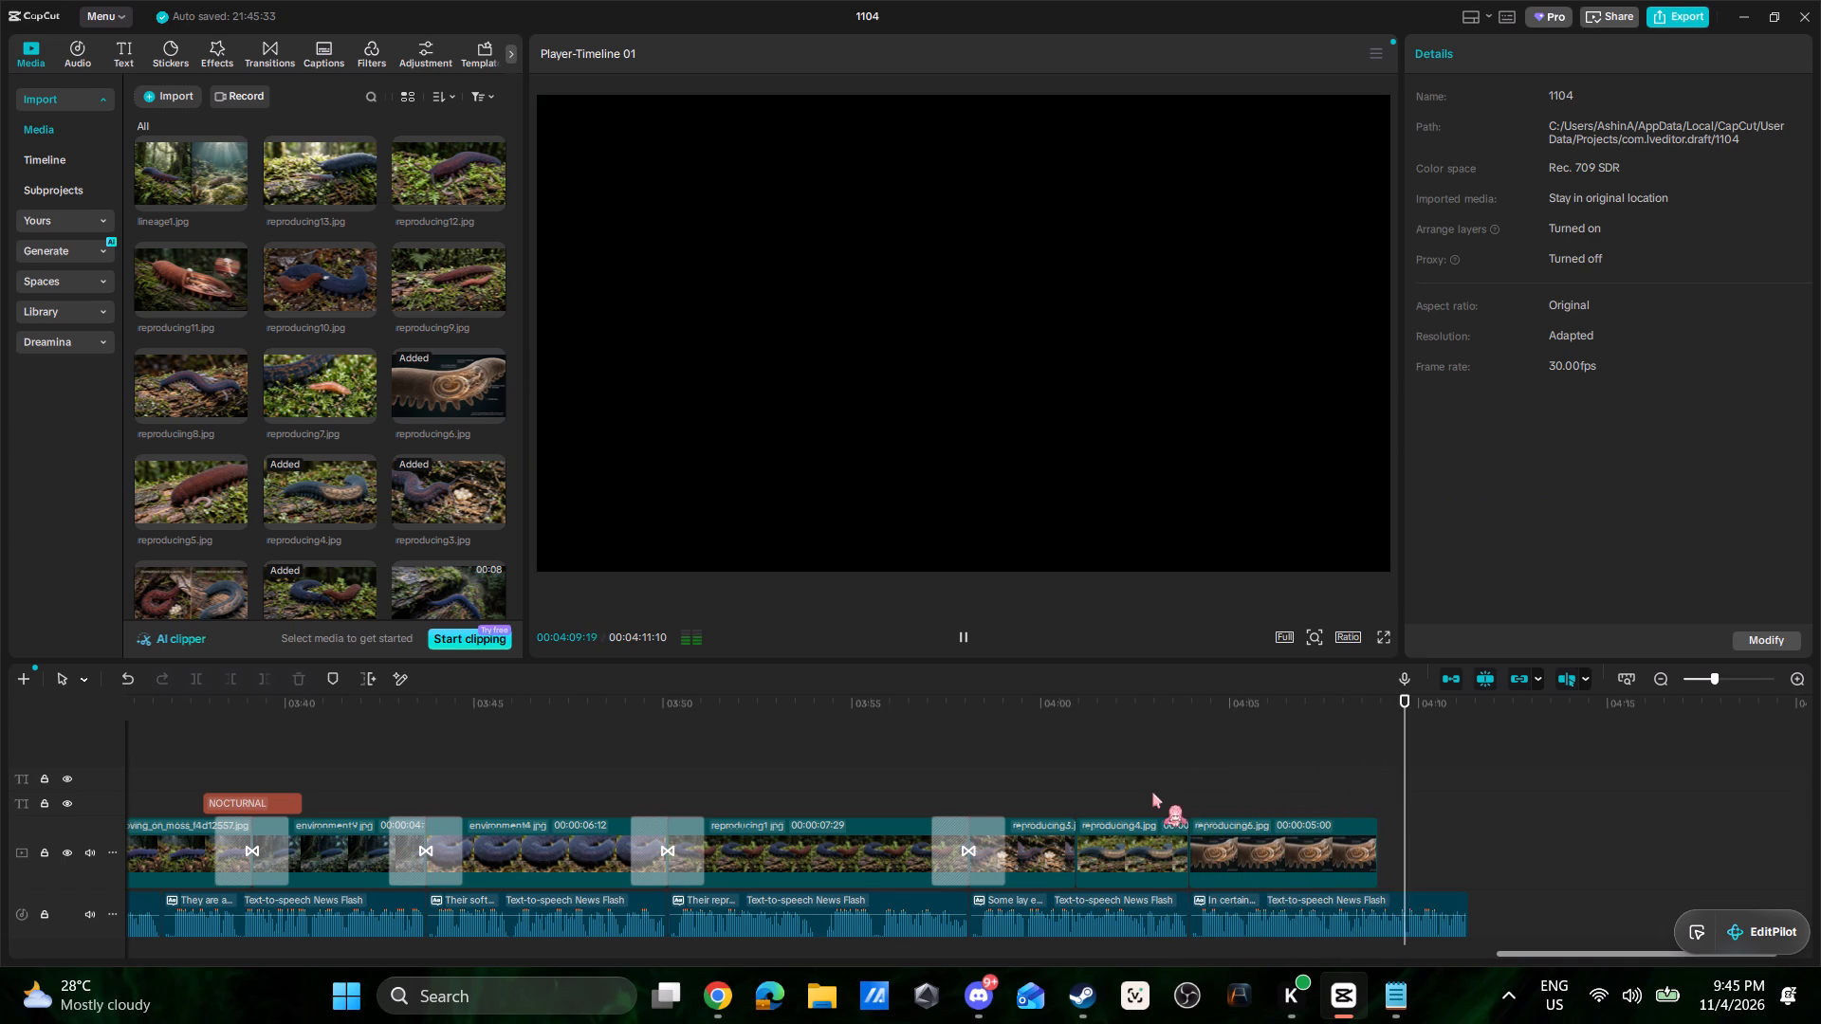
# Preview reproducing5.jpg and reproducing7.jpg, and extend reproducing4.jpg on the main track to a duration of 00:00:04:25.
pyautogui.click(189, 505)
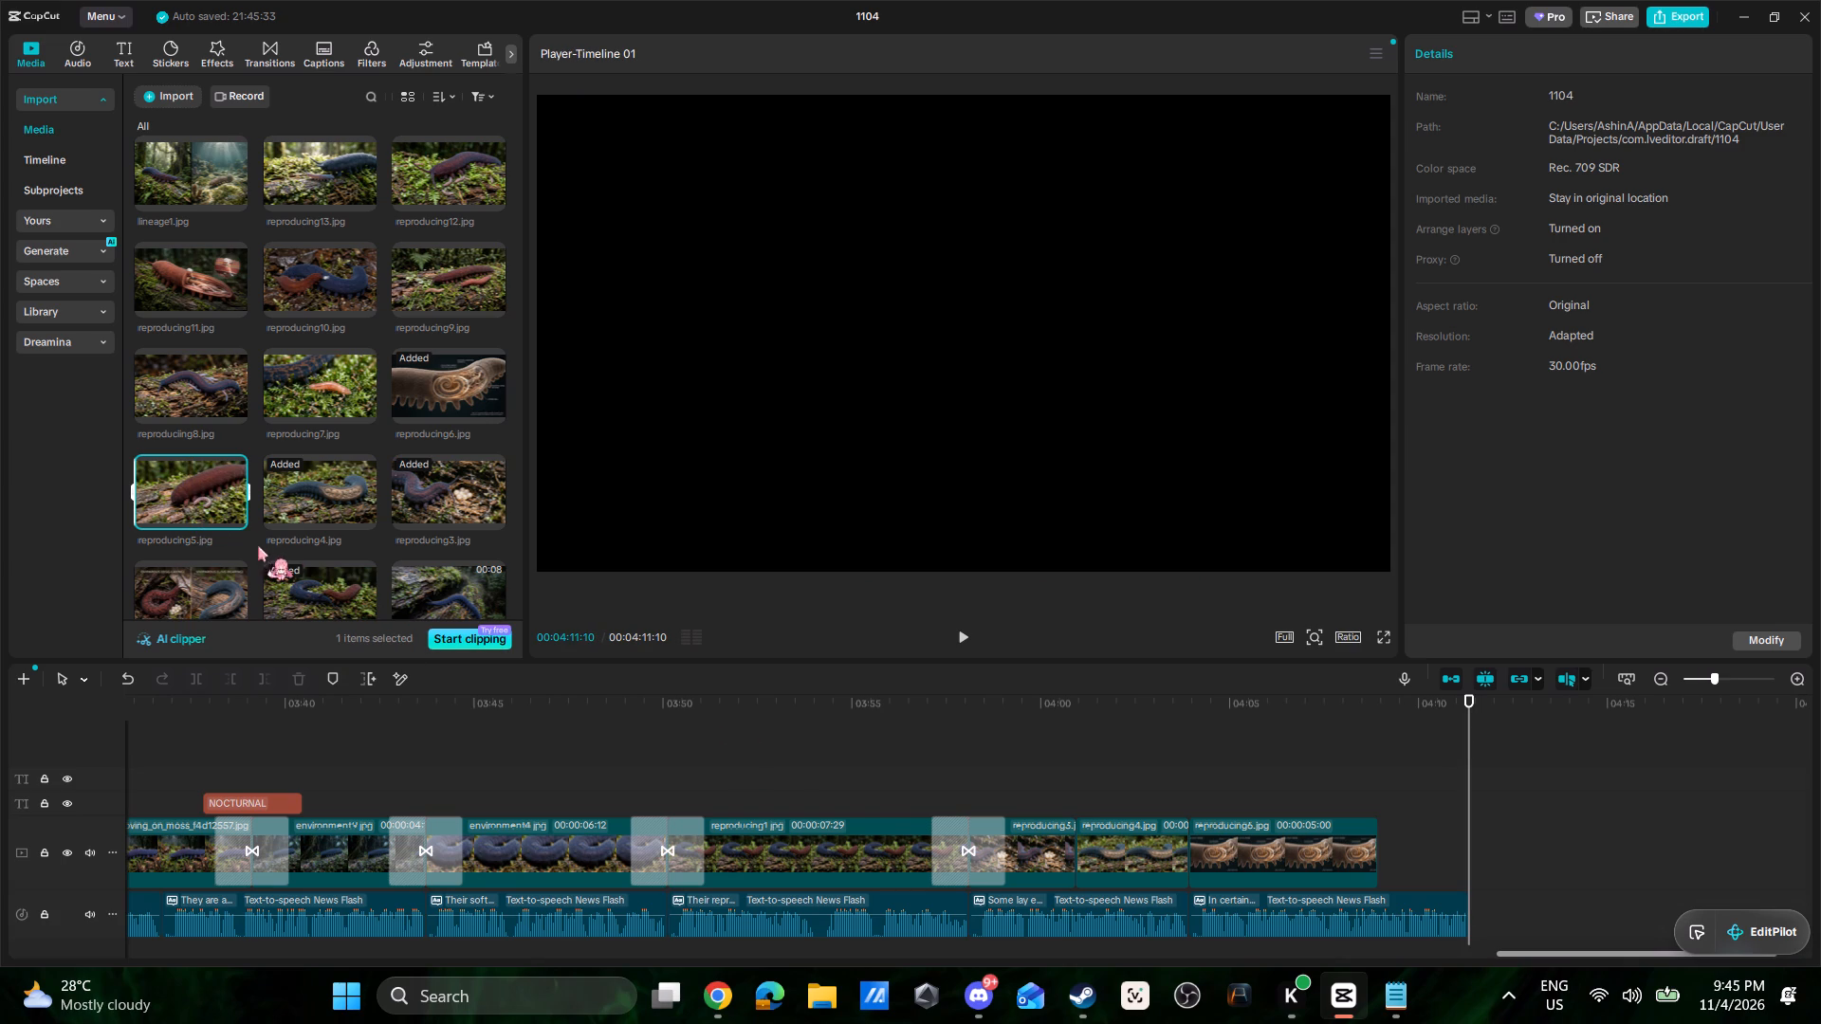
pyautogui.click(314, 384)
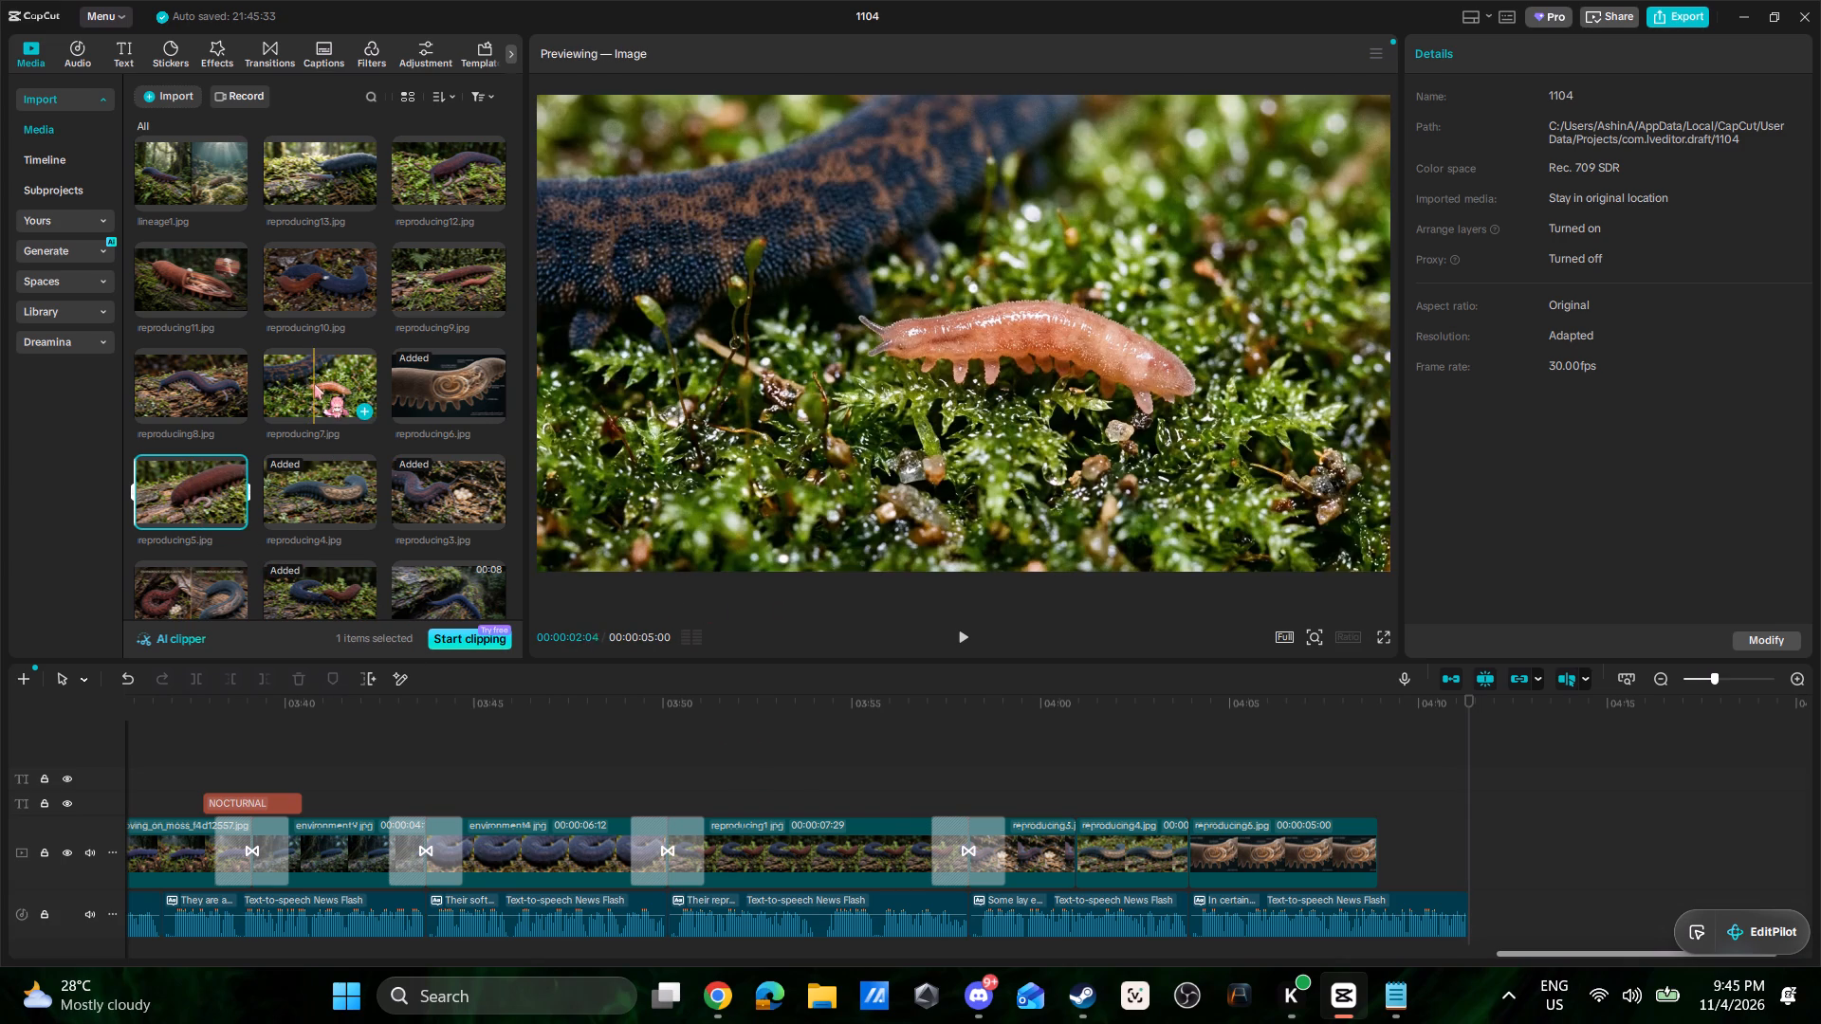
pyautogui.click(322, 385)
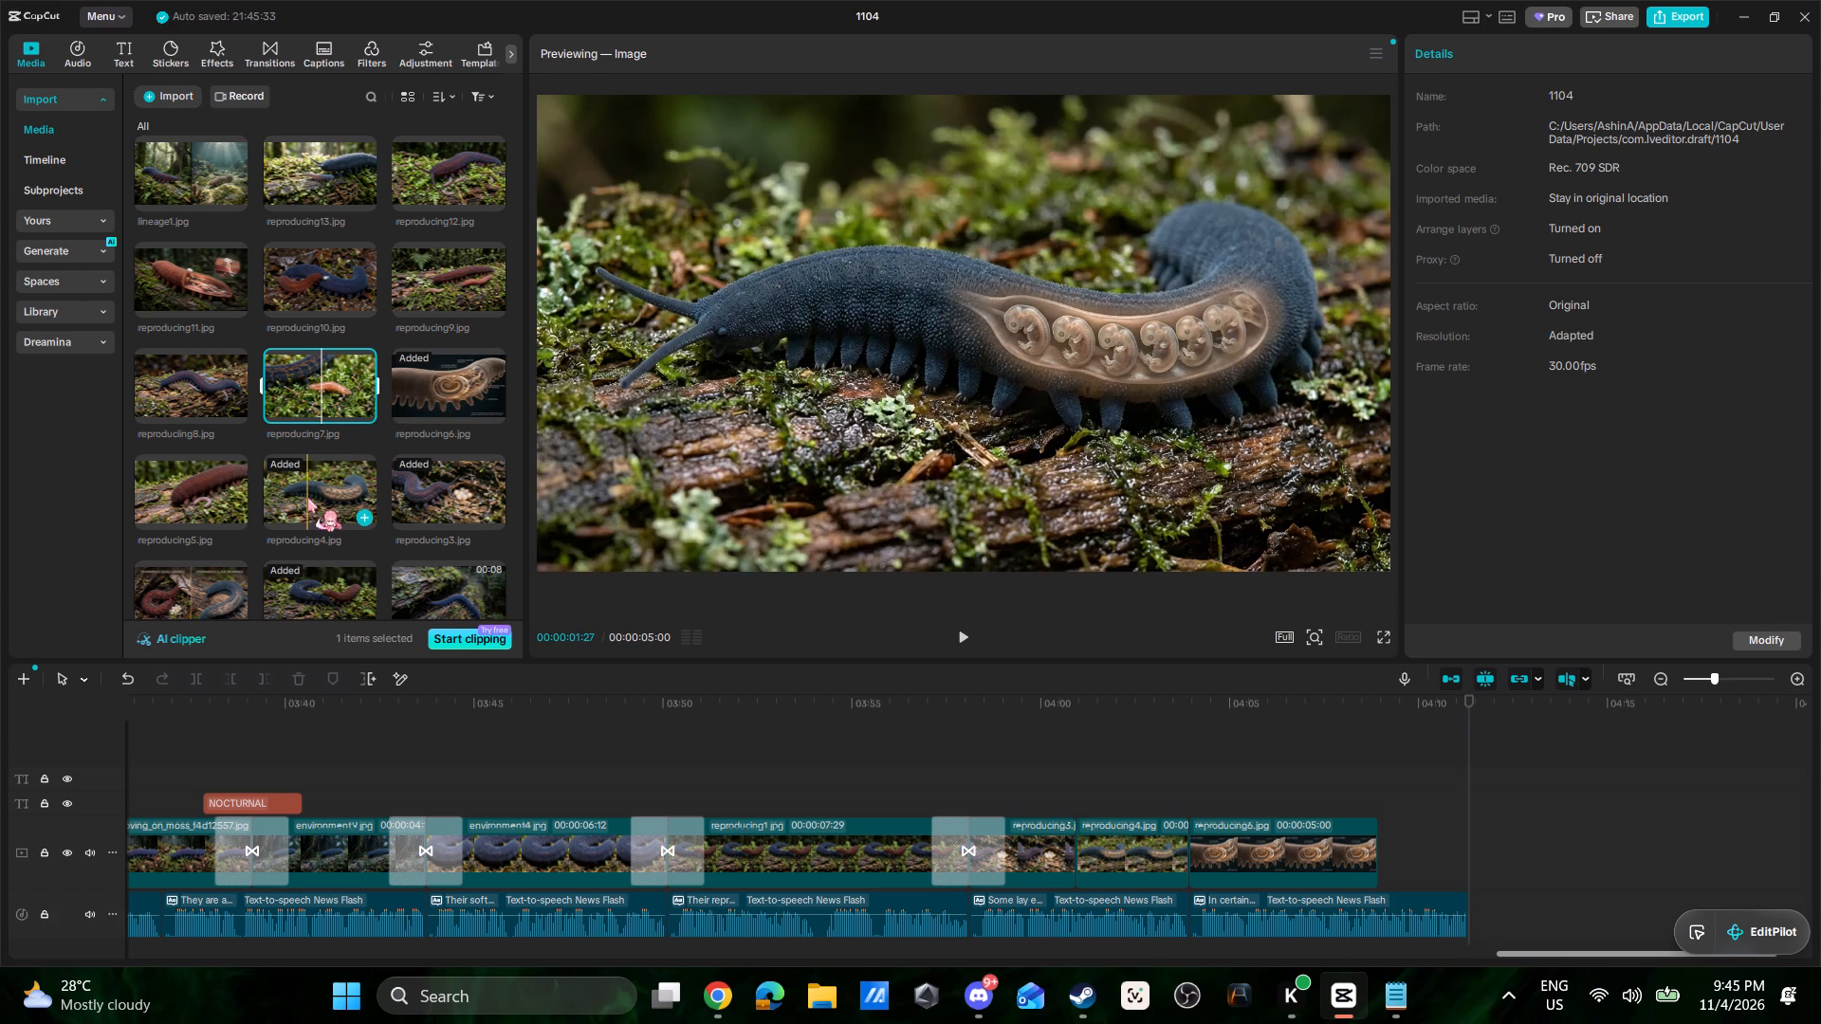
pyautogui.click(1151, 848)
pyautogui.moveTo(1188, 848); pyautogui.dragTo(1258, 850)
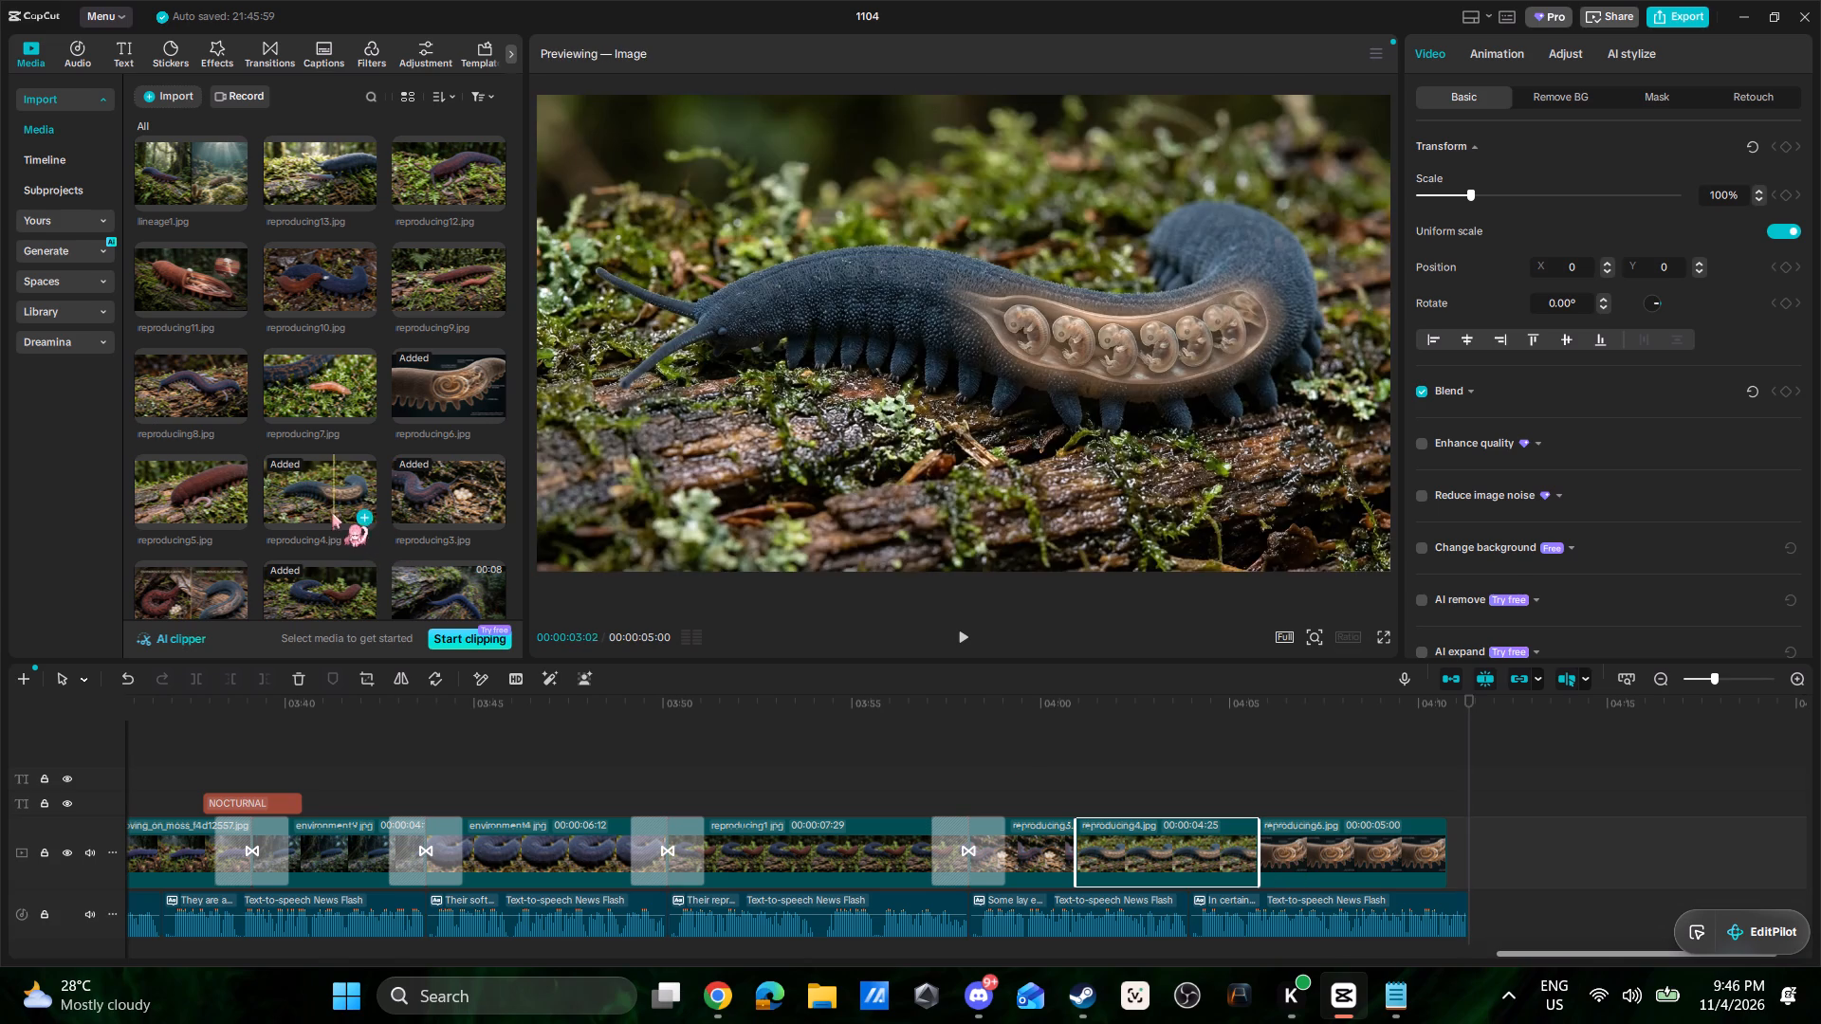
# Insert reproducing5.jpg between reproducing4.jpg and reproducing6.jpg on the main track and play the section through.
pyautogui.moveTo(209, 499); pyautogui.dragTo(1248, 840)
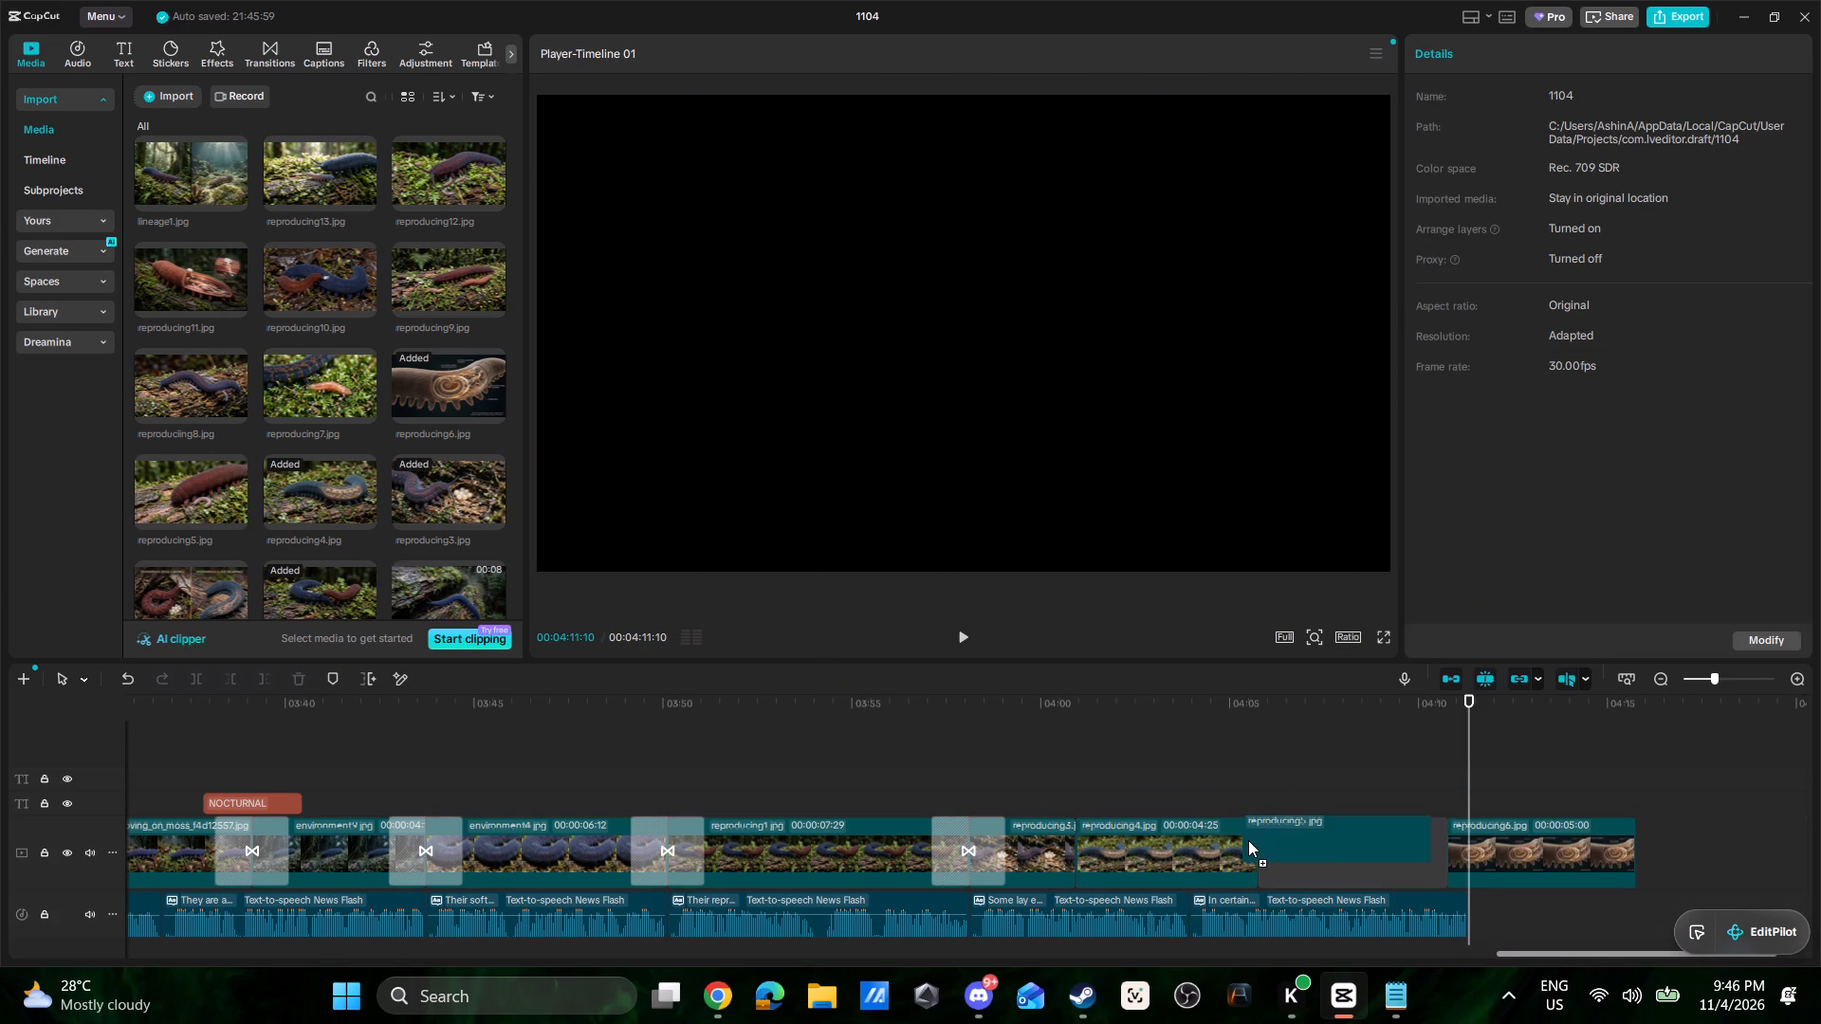
pyautogui.moveTo(1248, 840); pyautogui.dragTo(1253, 841)
pyautogui.click(1051, 786)
pyautogui.press('space')
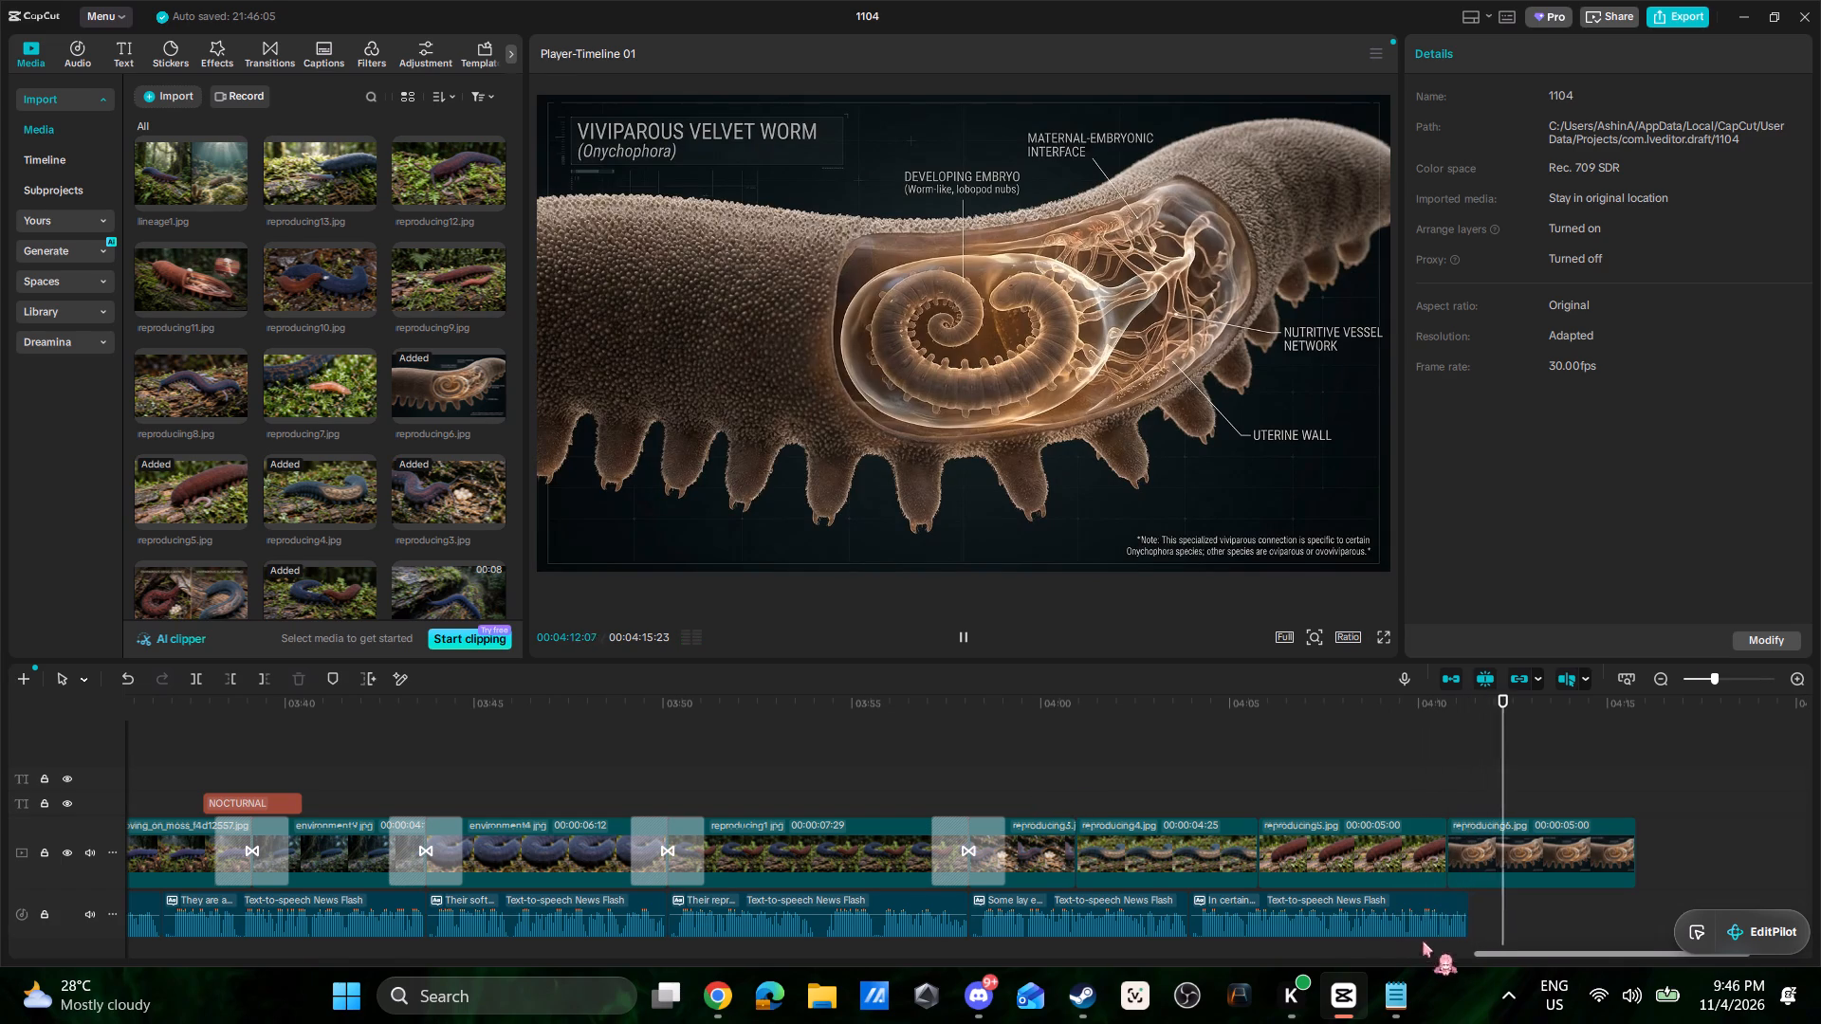
# Extend reproducing5.jpg to the end of the "In certain species" narration, for a duration of 00:00:05:17.
pyautogui.click(1422, 862)
pyautogui.moveTo(1445, 860); pyautogui.dragTo(1462, 862)
# Copy the script sentence "When the babies are born, they already resemble miniature versions of adult velvet worms." from the Notepad script.
pyautogui.moveTo(1480, 957); pyautogui.dragTo(1678, 964)
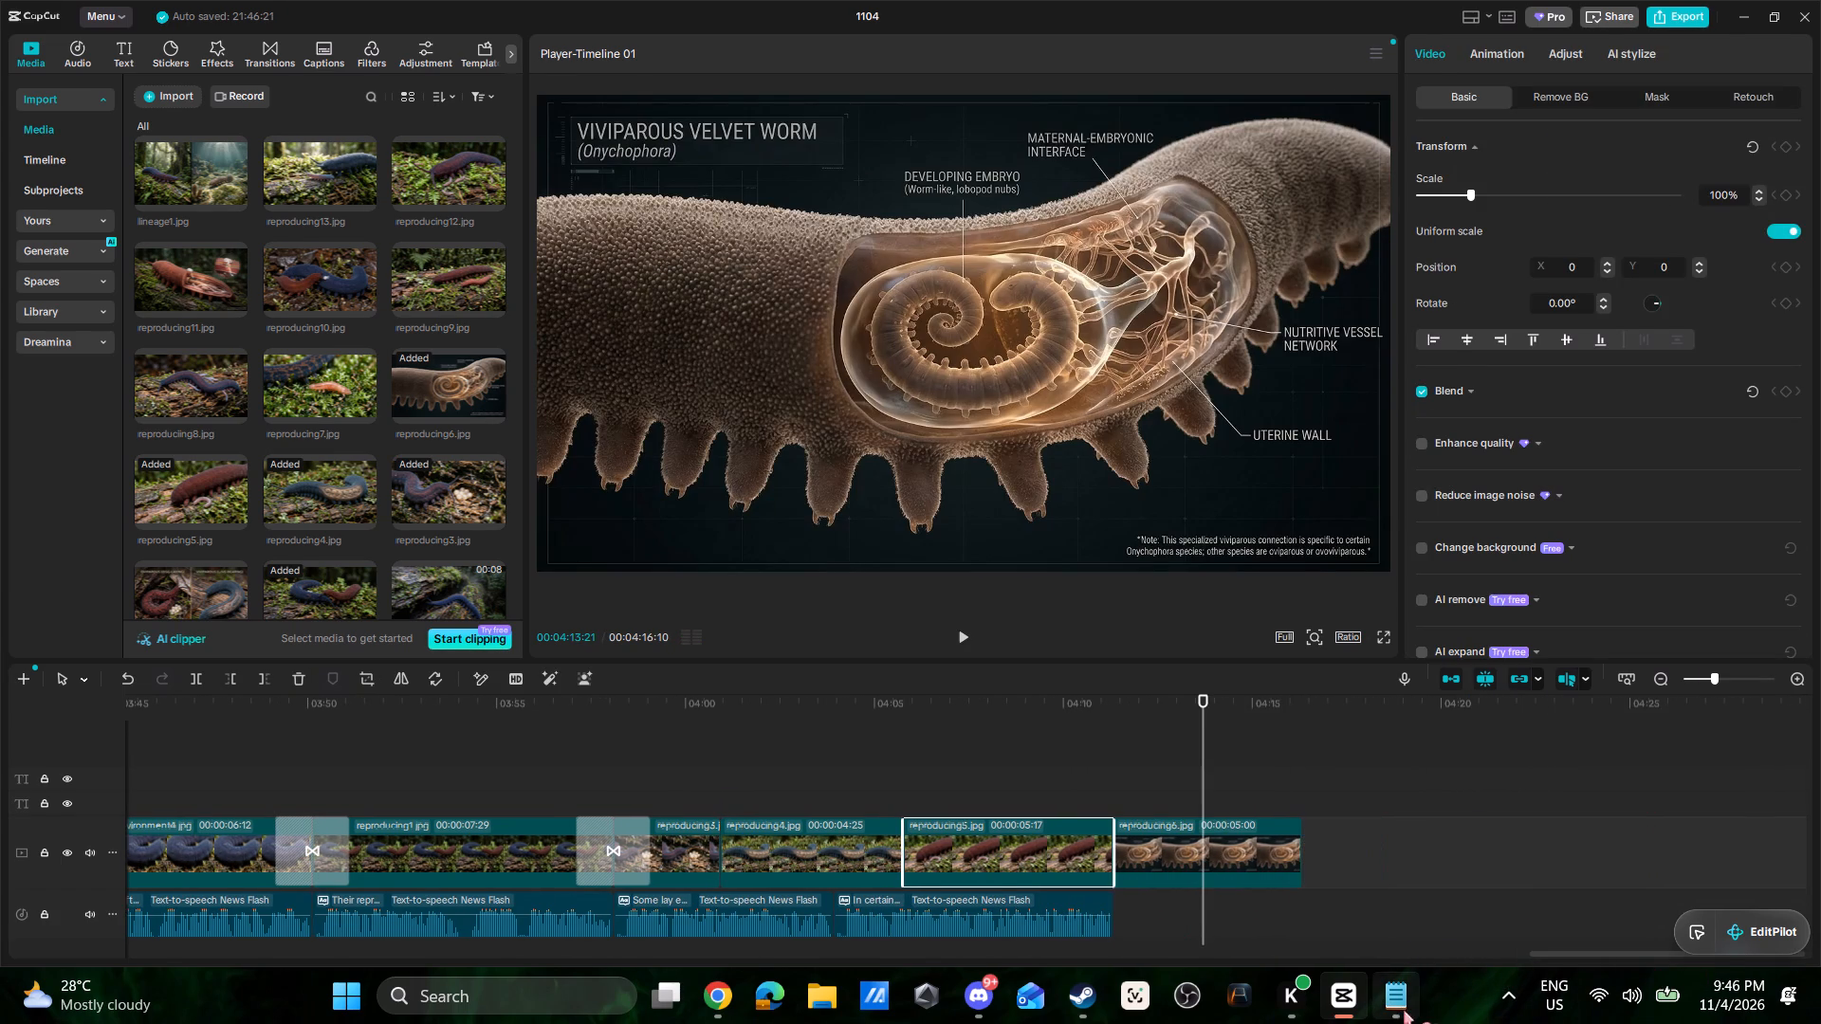
pyautogui.click(1404, 1011)
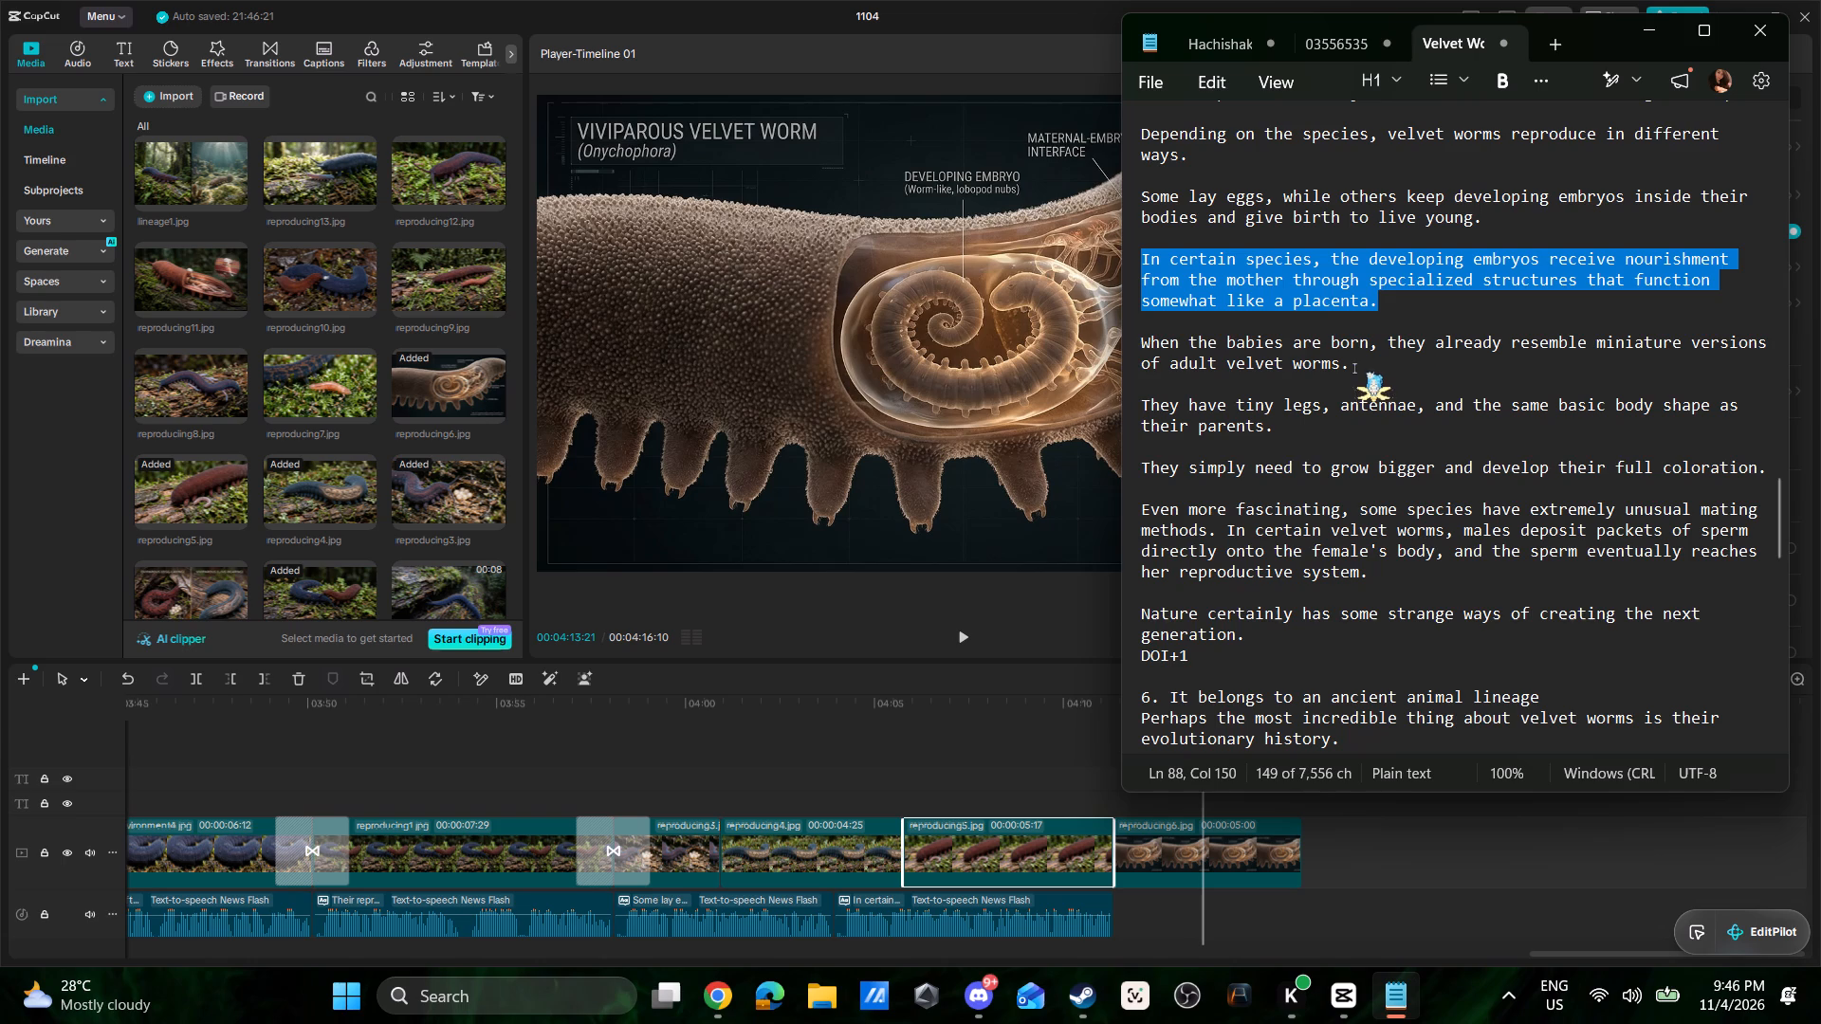
pyautogui.moveTo(1388, 363); pyautogui.dragTo(1132, 345)
pyautogui.hotkey('ctrl', 'c')
pyautogui.hotkey('ctrl', 'c')
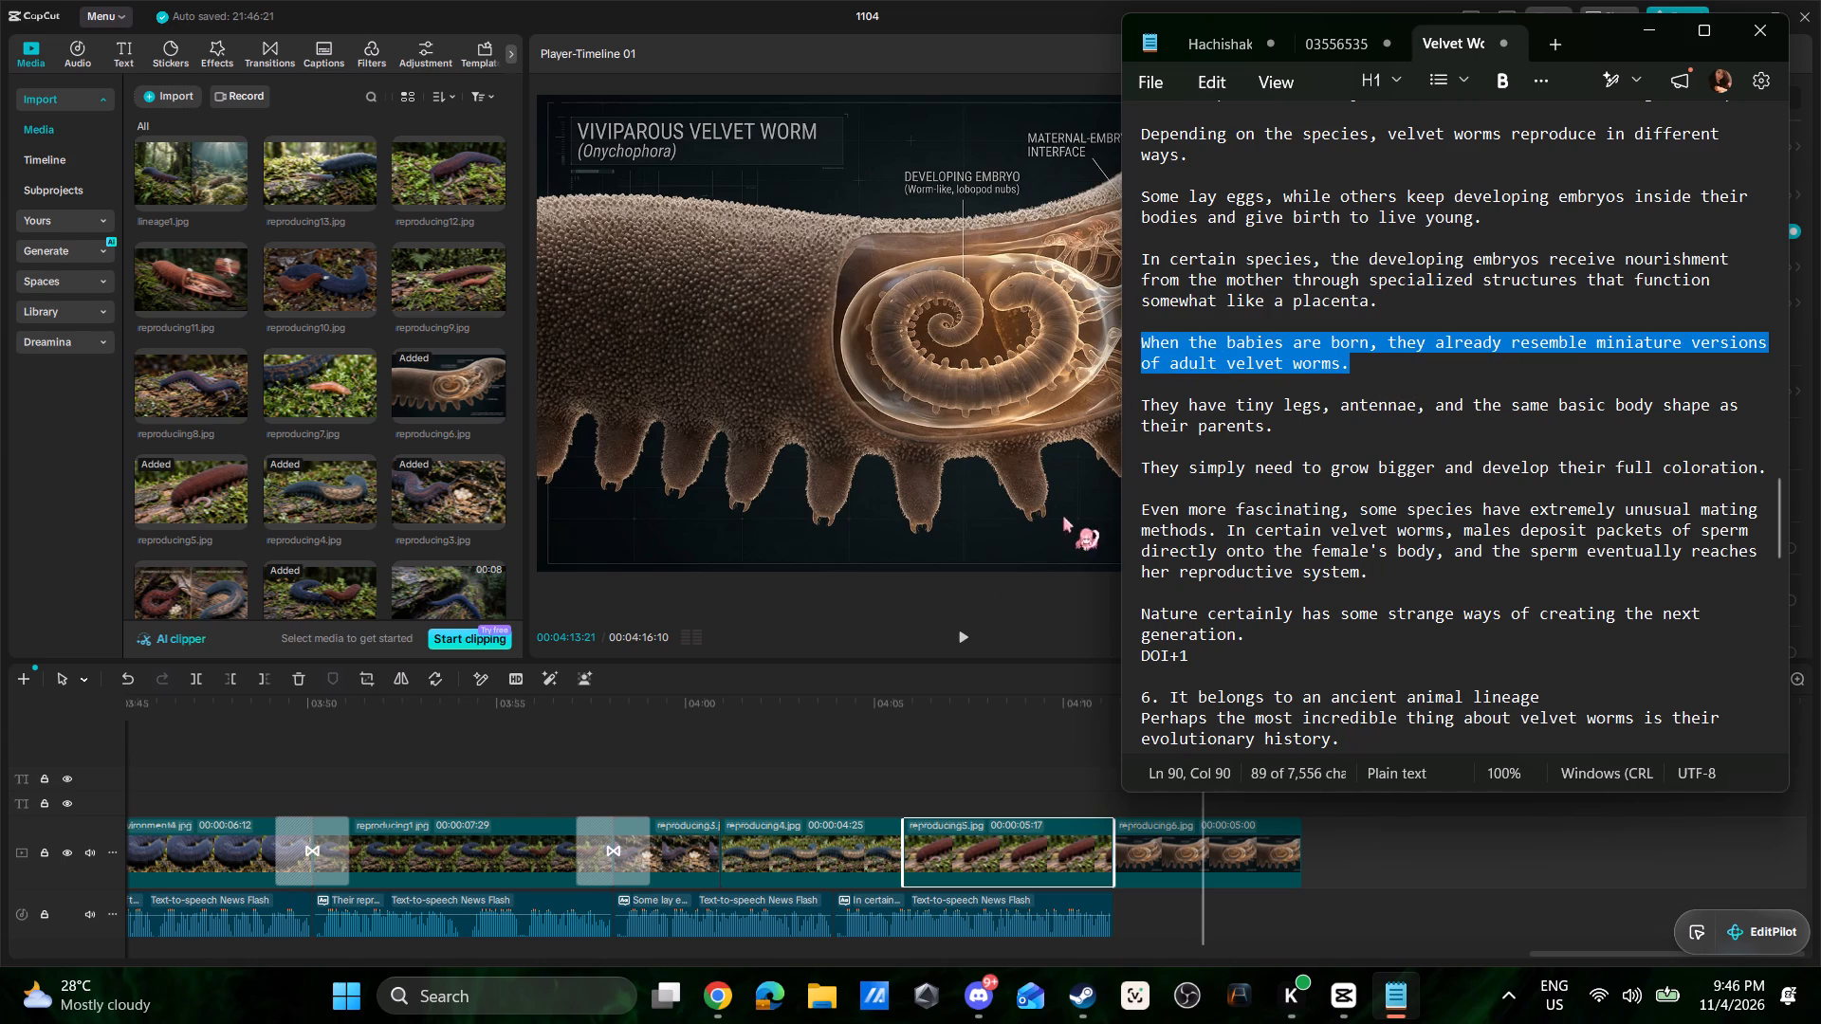
pyautogui.hotkey('ctrl', 'c')
pyautogui.hotkey('ctrl', 'c')
# In CapCut, add a default text clip above the main track, starting where the "In certain species" narration ends.
pyautogui.click(113, 57)
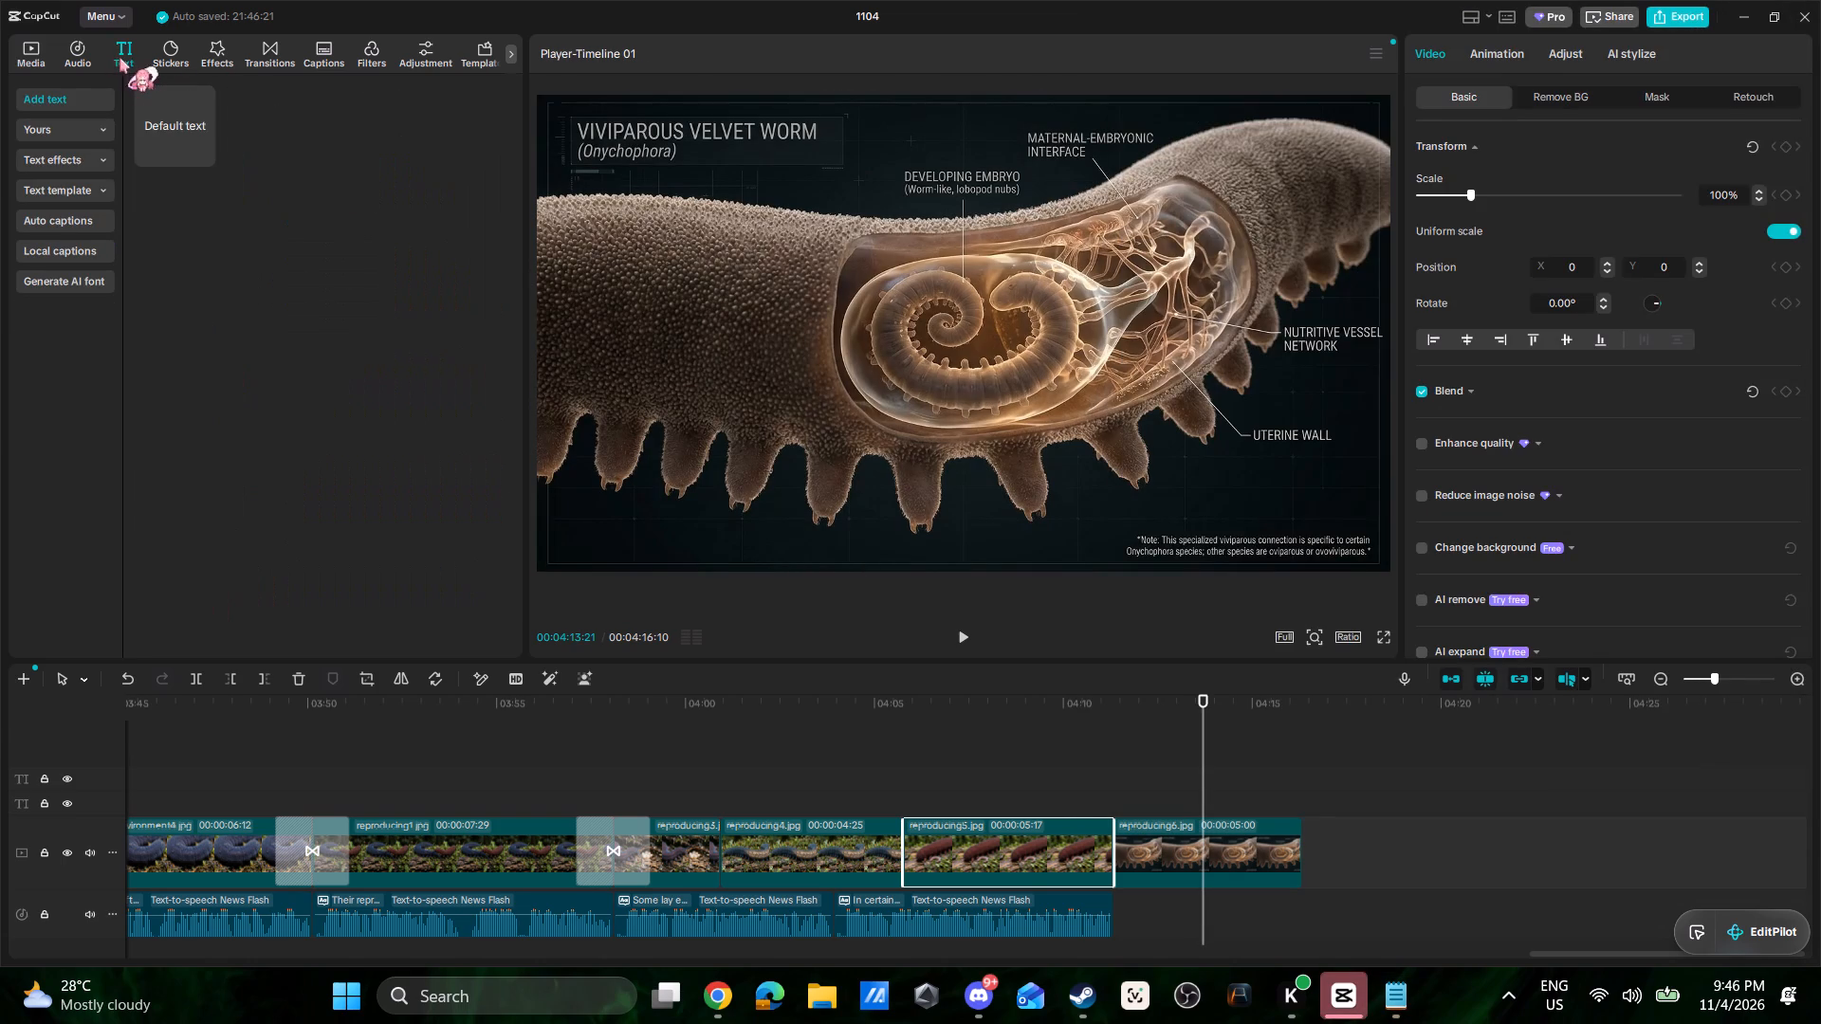
pyautogui.moveTo(182, 114); pyautogui.dragTo(1127, 793)
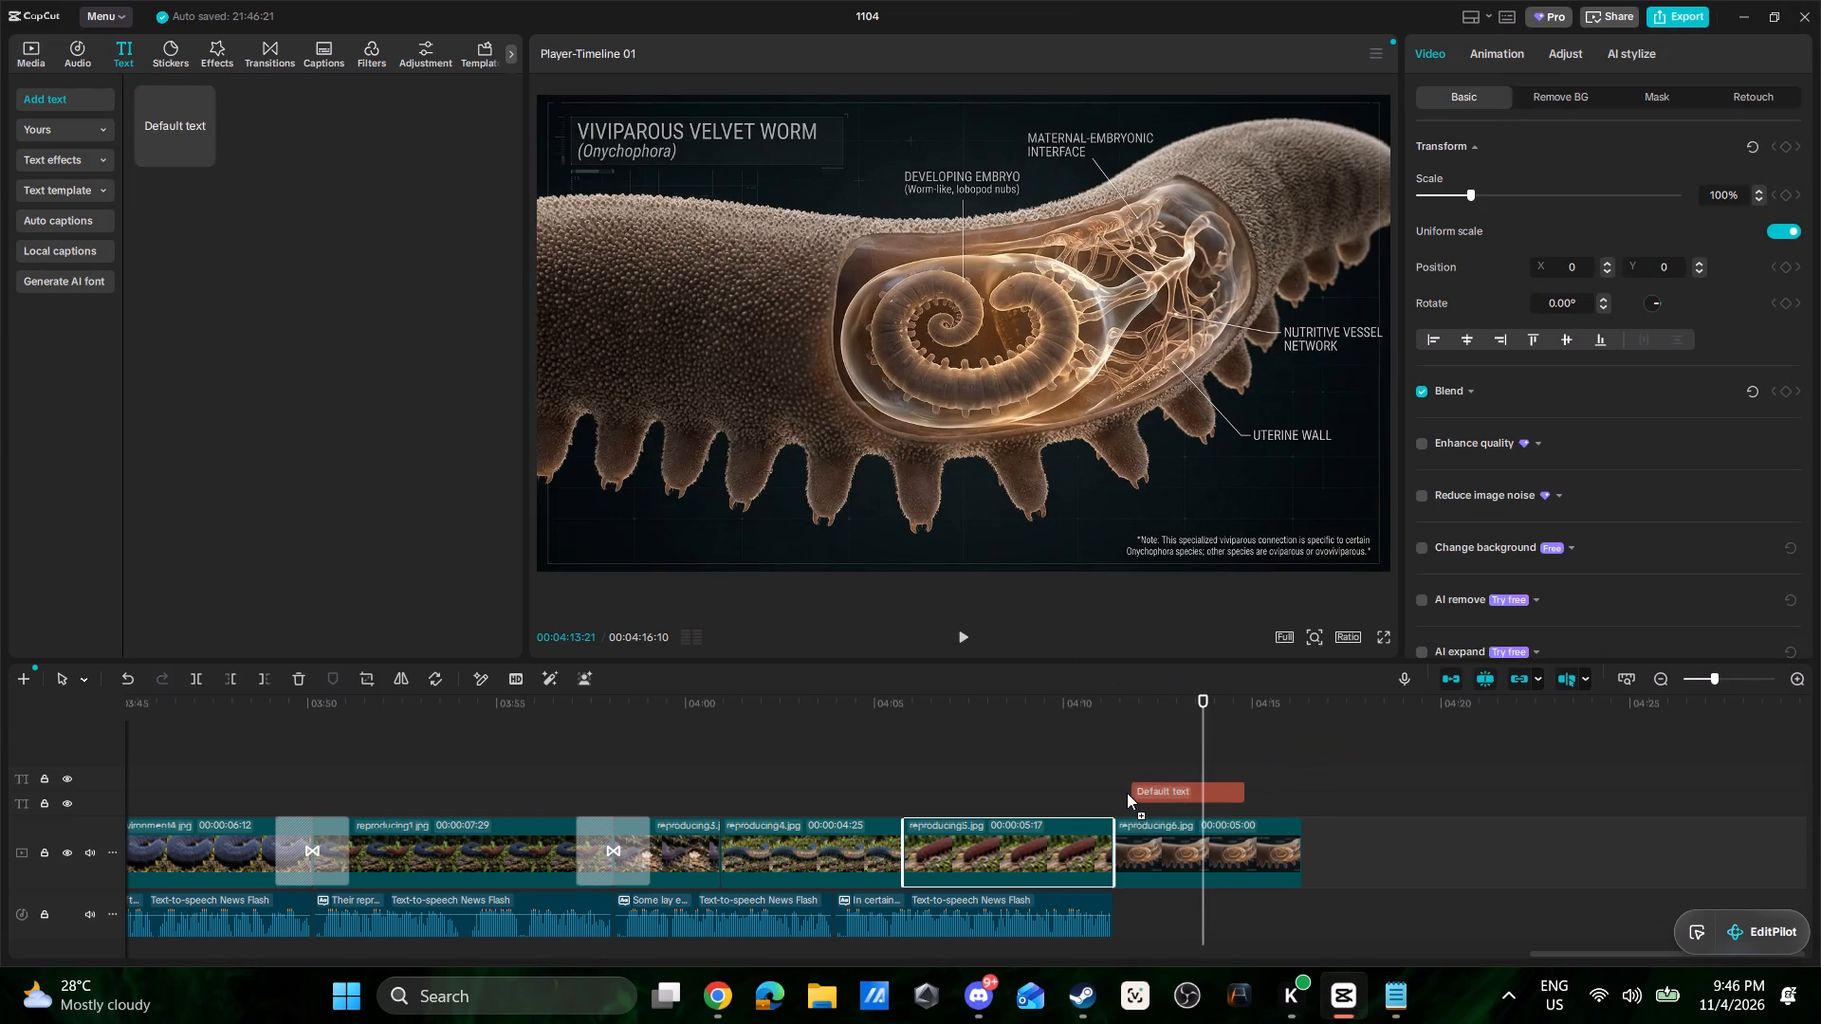
pyautogui.moveTo(1127, 793); pyautogui.dragTo(1114, 795)
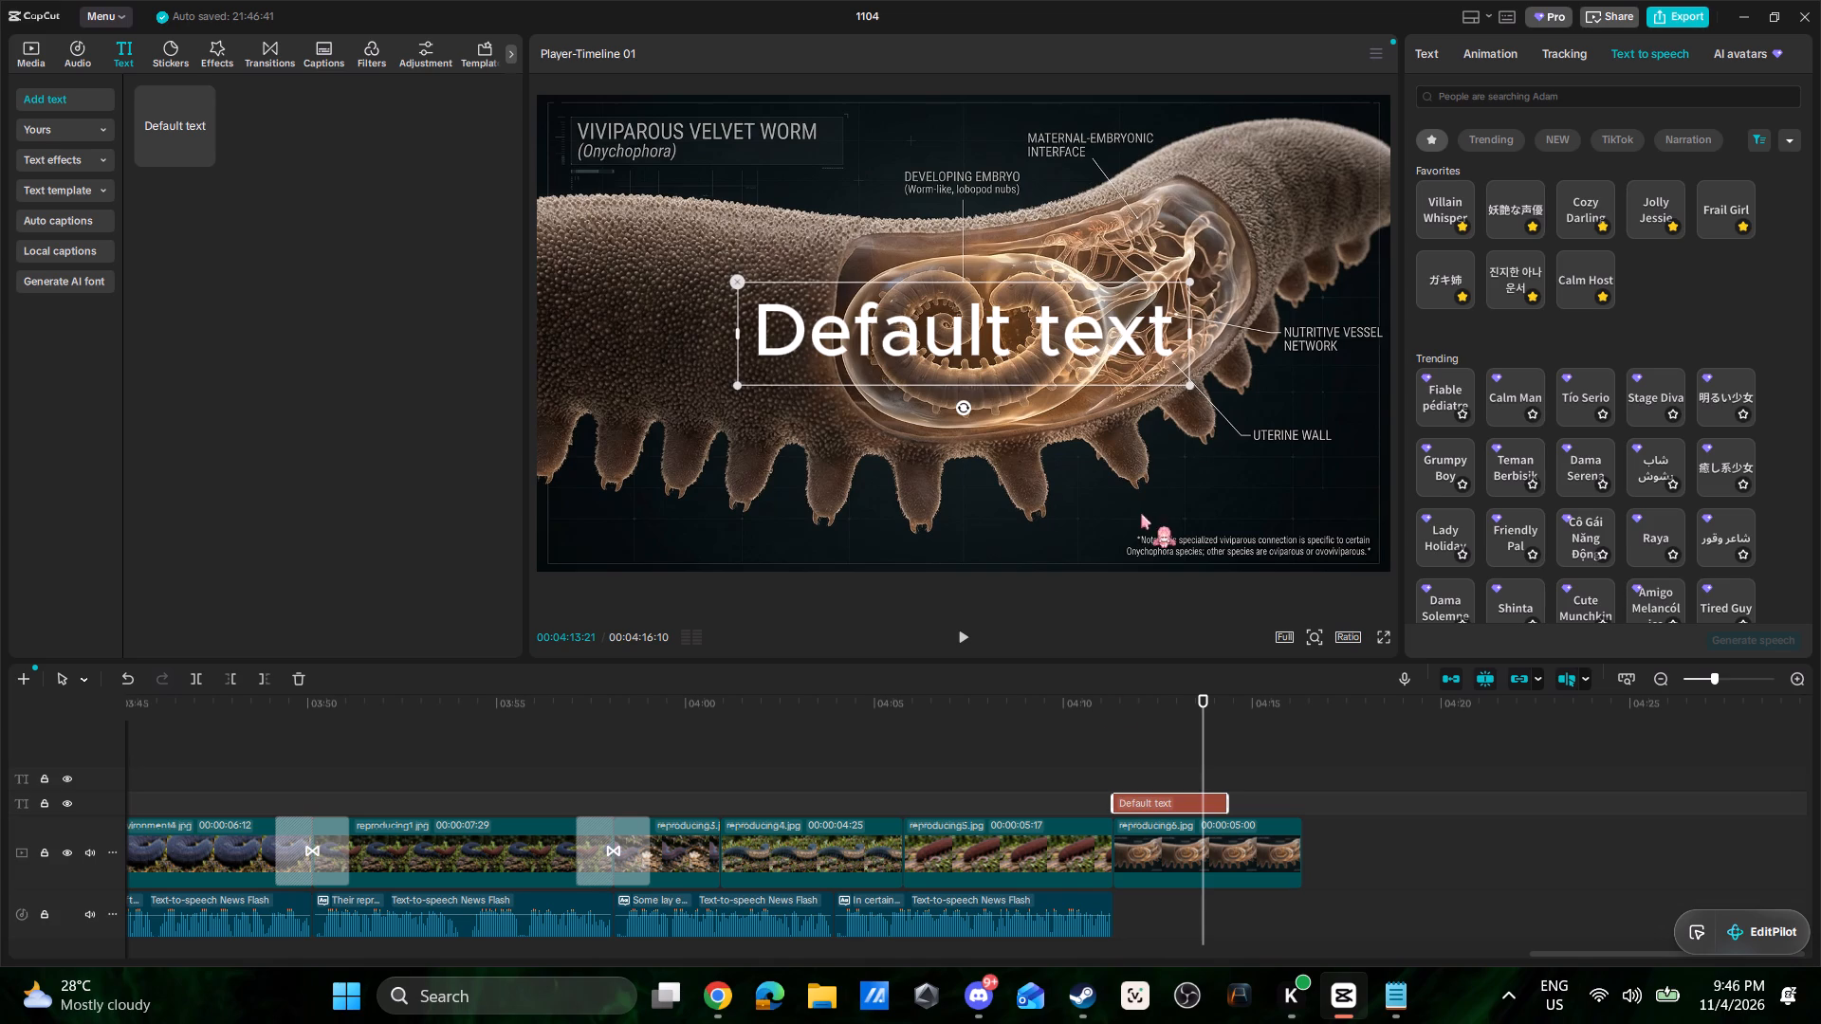
# Replace reproducing5.jpg with reproducing6.jpg after reproducing4.jpg on the main track, and extend it to the narration's end, for a duration of 00:00:05:17.
pyautogui.moveTo(1143, 851); pyautogui.dragTo(953, 855)
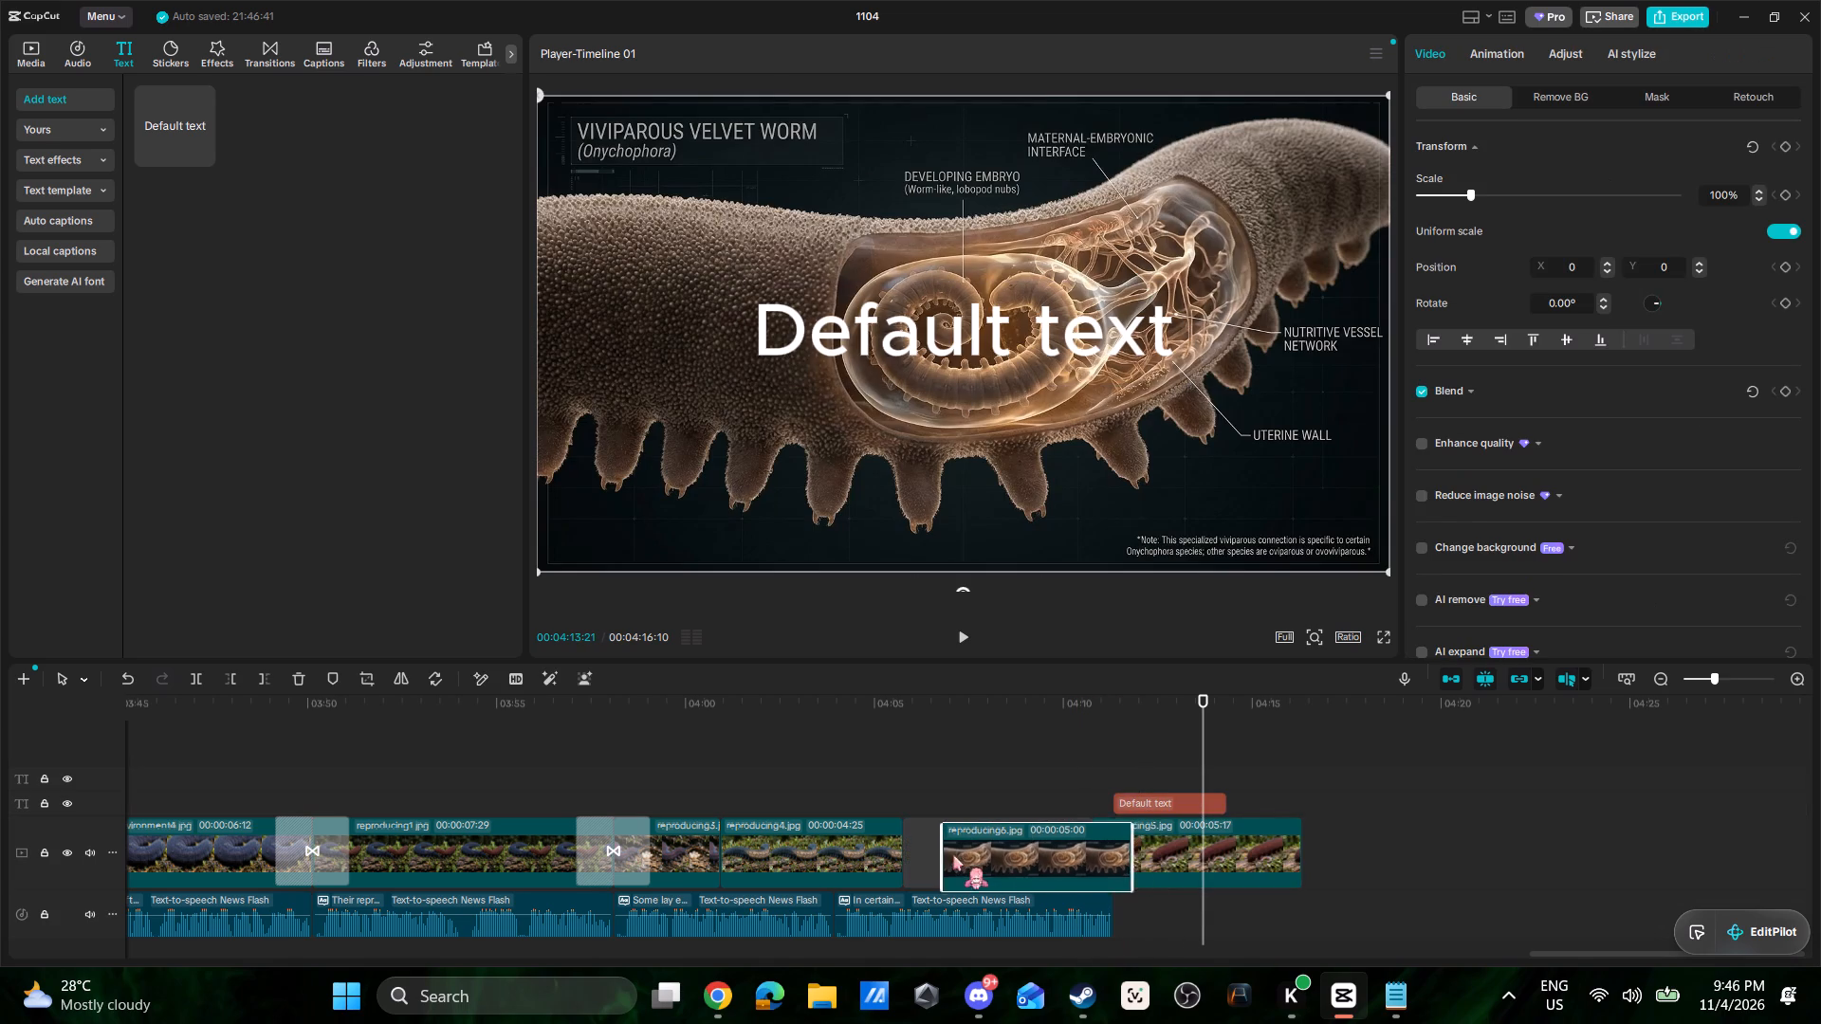
pyautogui.moveTo(953, 855); pyautogui.dragTo(947, 854)
pyautogui.click(1149, 849)
pyautogui.press('Delete')
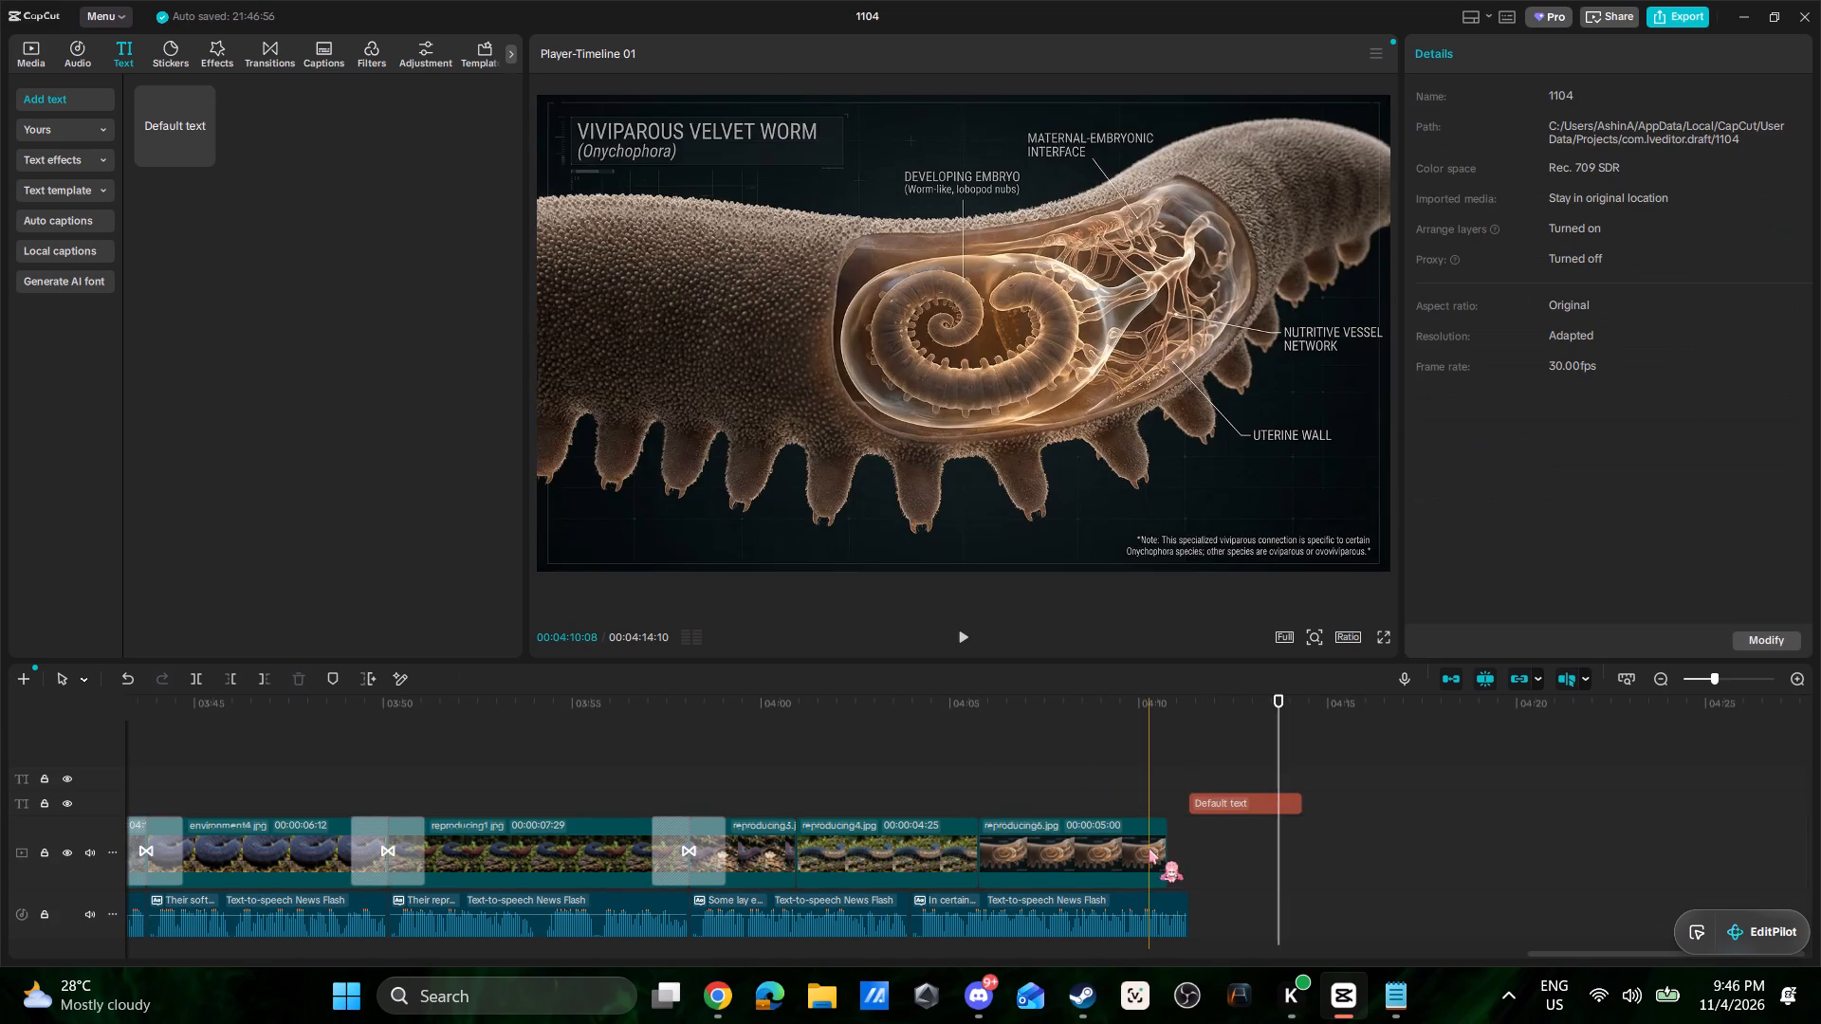
pyautogui.click(1140, 849)
pyautogui.moveTo(1166, 850); pyautogui.dragTo(1186, 856)
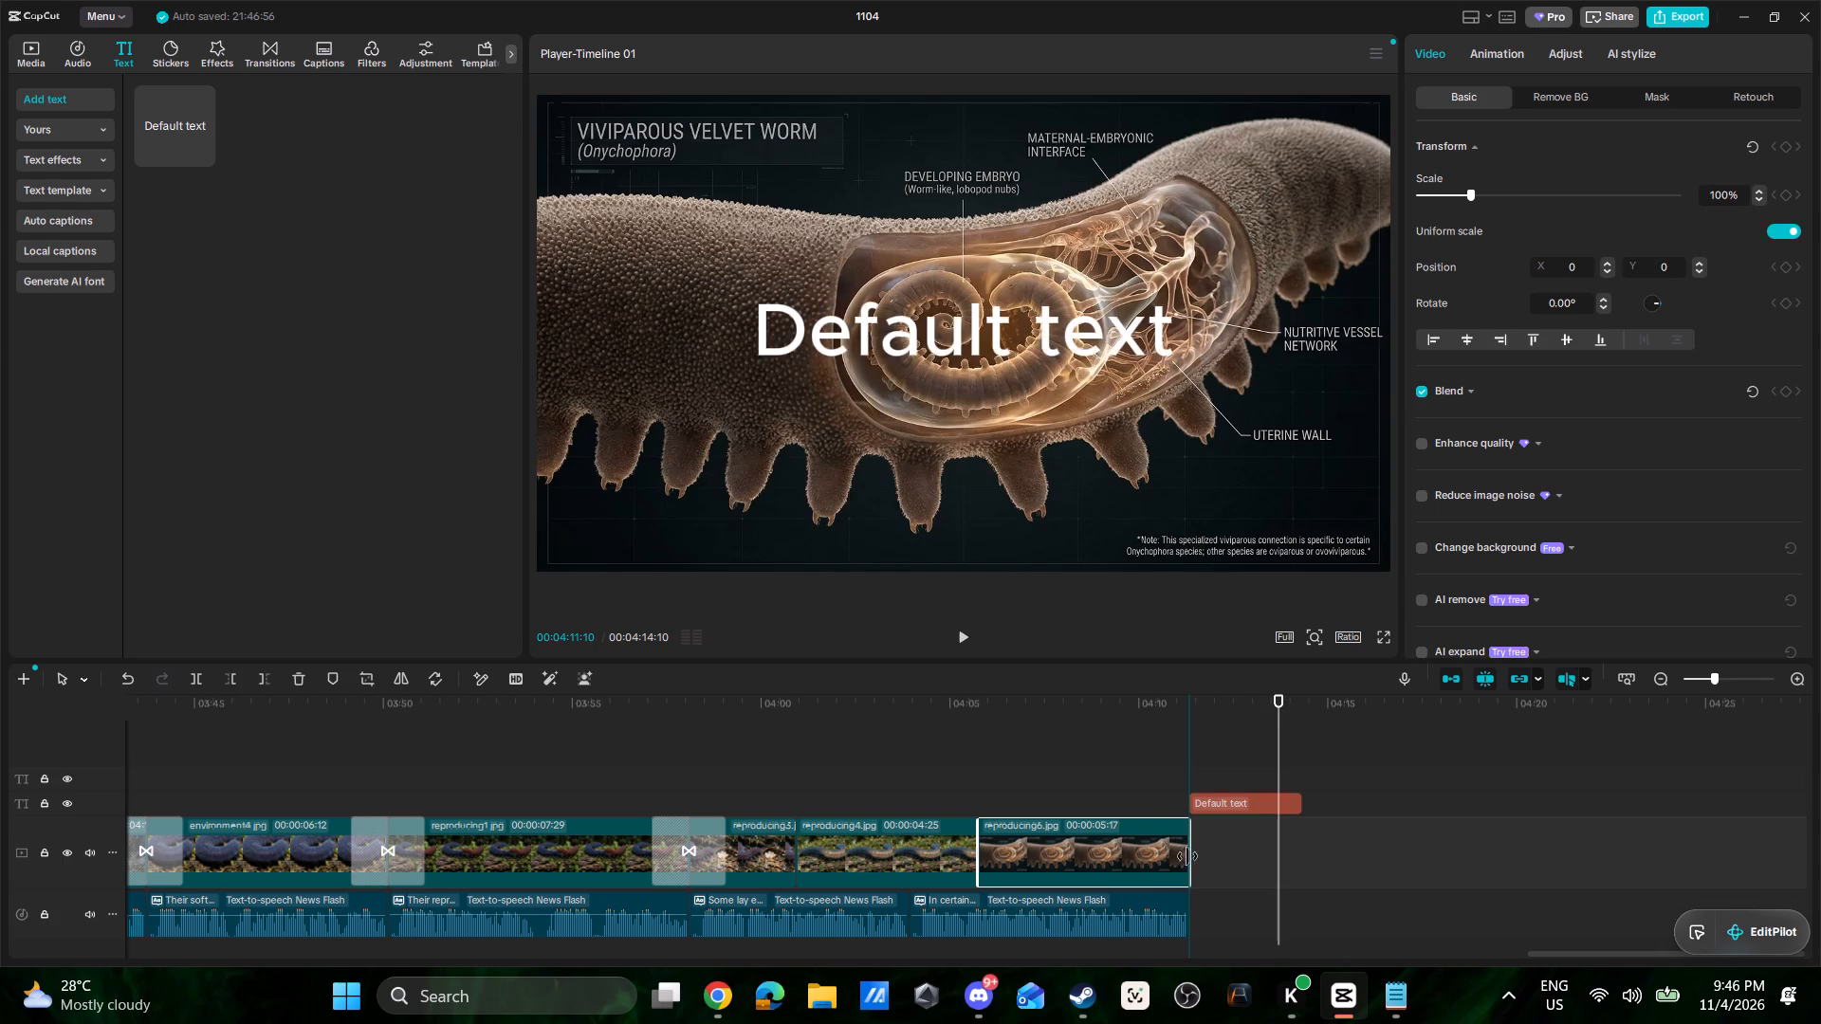
# Replace the default text with the copied "When the babies are born" sentence and generate its speech with the favorite voice 진지한 아나운서.
pyautogui.click(1245, 803)
pyautogui.click(1429, 62)
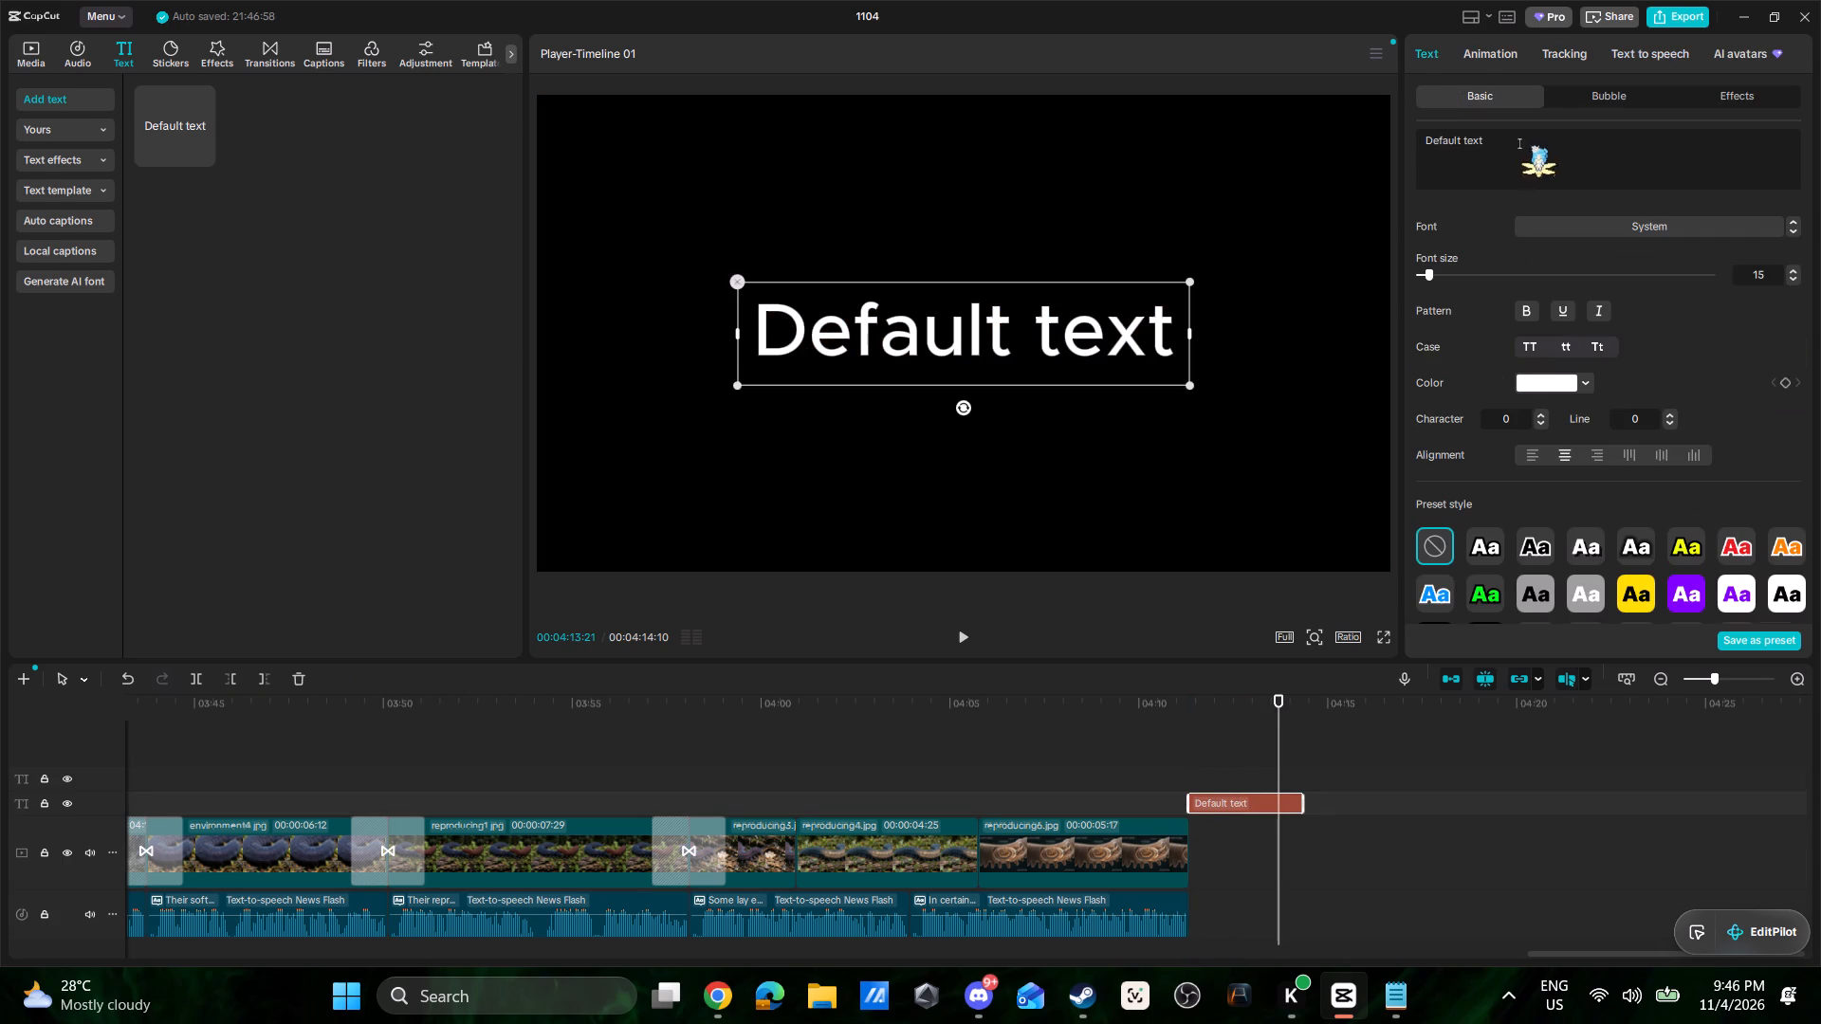
pyautogui.moveTo(1519, 146); pyautogui.dragTo(1323, 126)
pyautogui.hotkey('ctrl', 'v')
pyautogui.click(1653, 55)
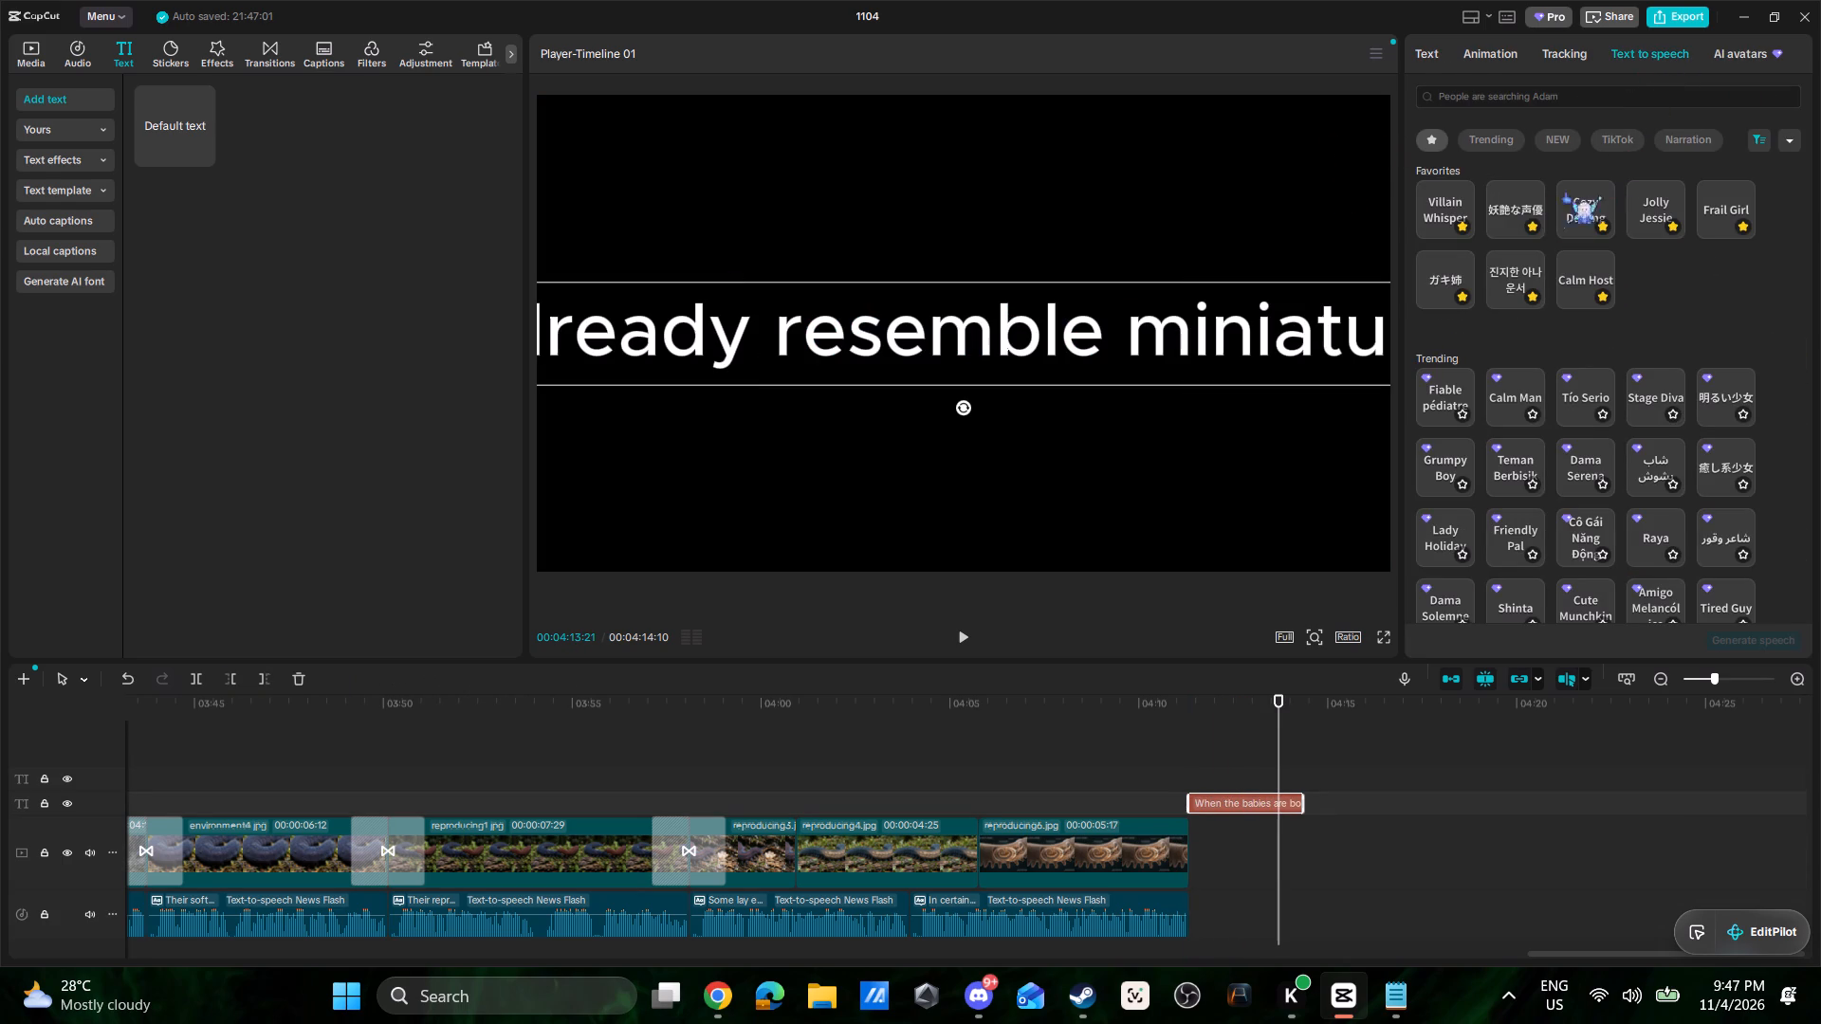
pyautogui.click(1521, 274)
pyautogui.click(1729, 633)
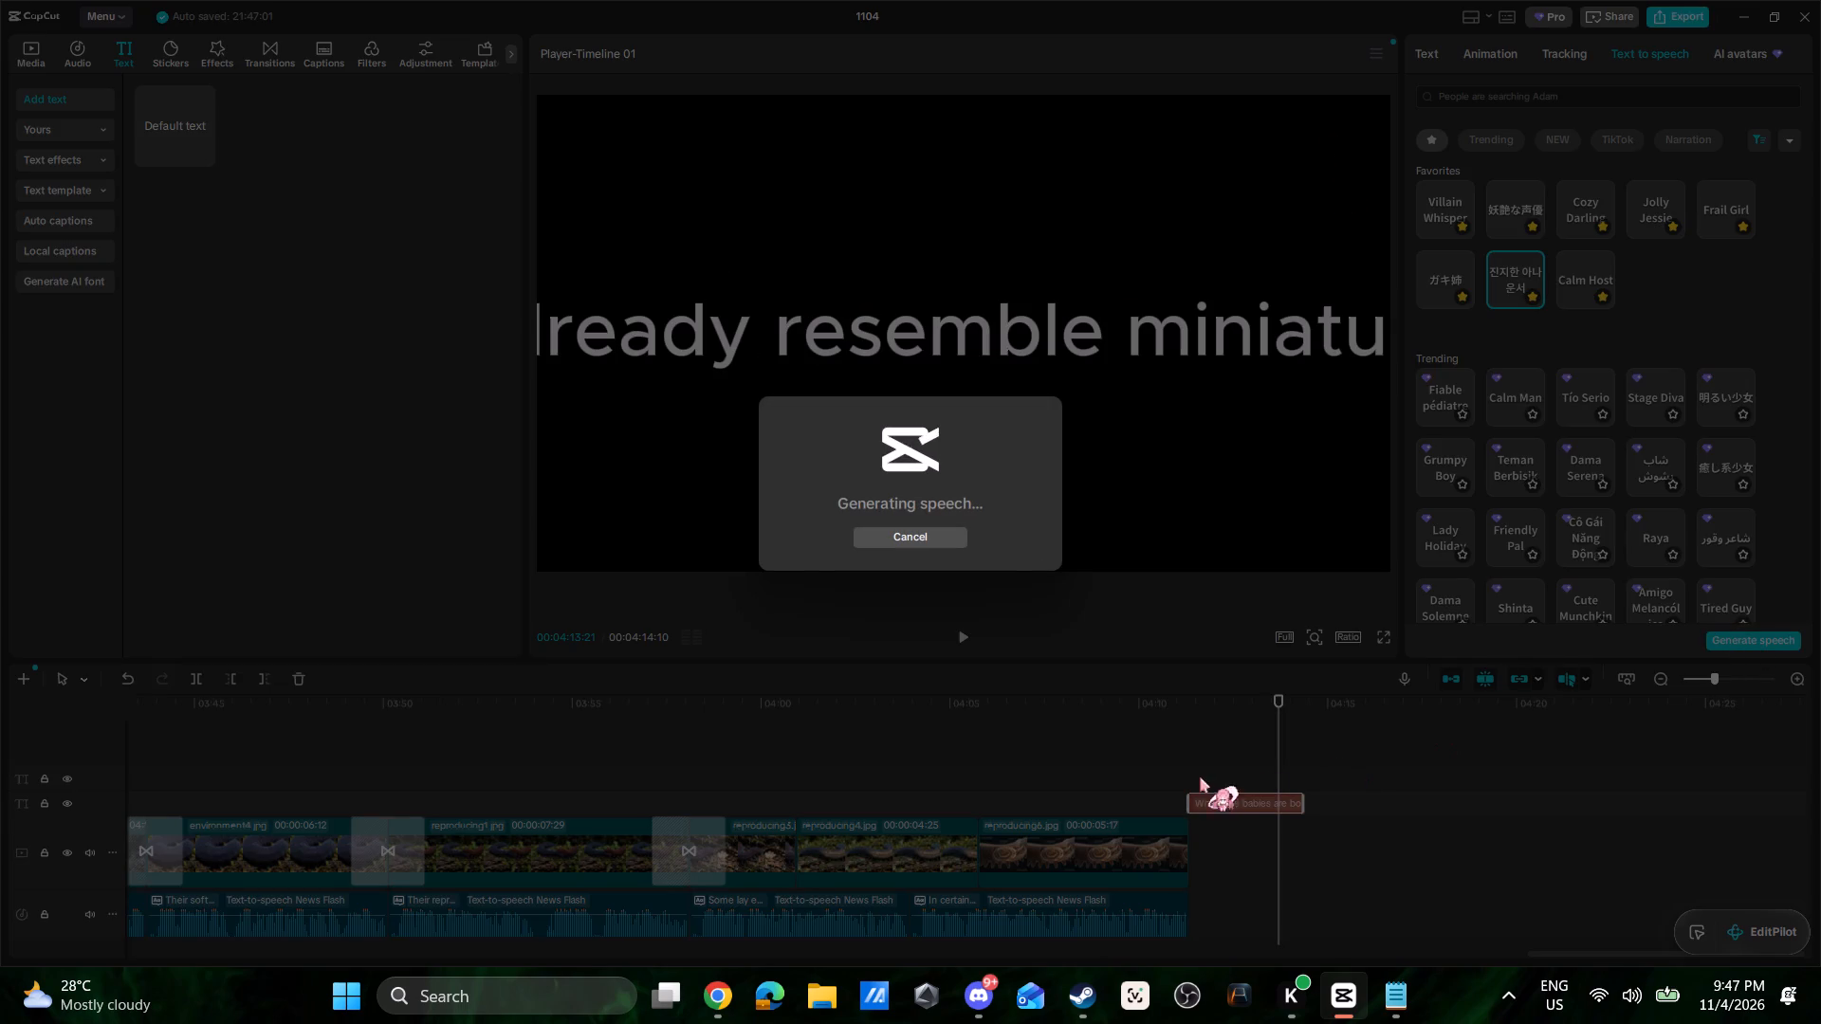
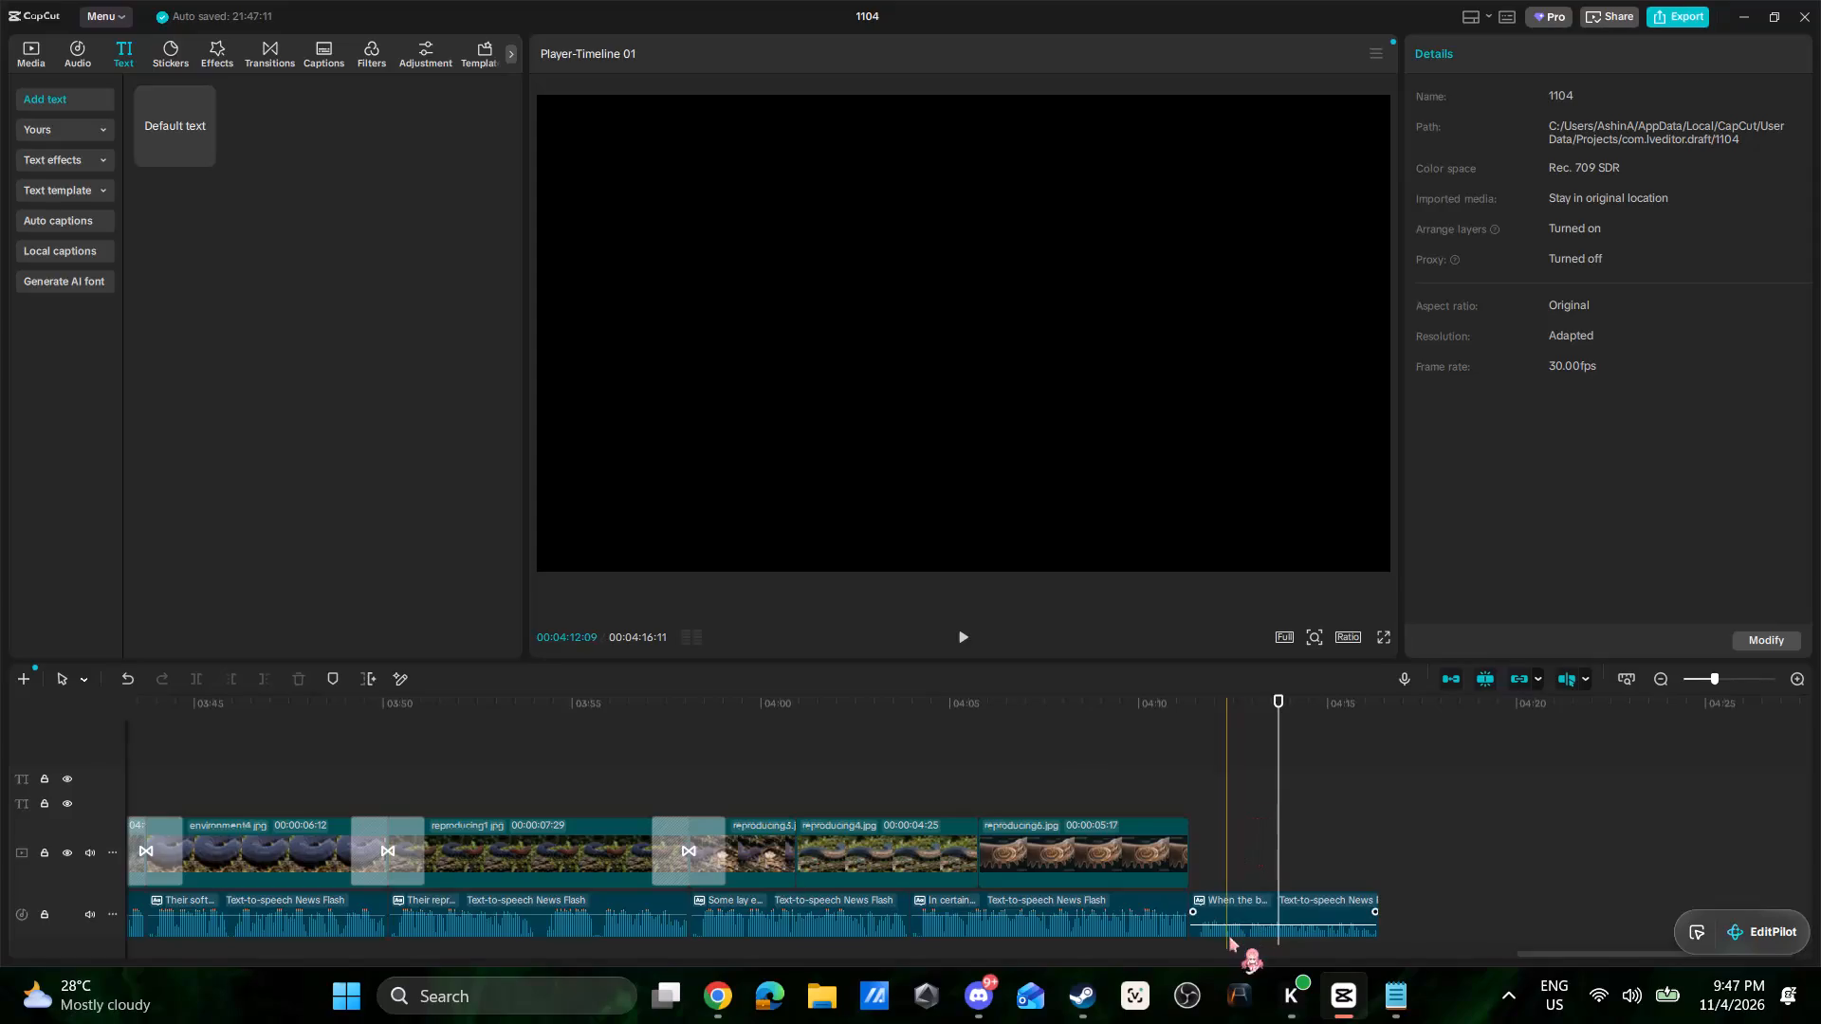
# Raise the volume of the last narration clip, "When the b…", to about 9.1 dB.
pyautogui.moveTo(1243, 925); pyautogui.dragTo(1243, 918)
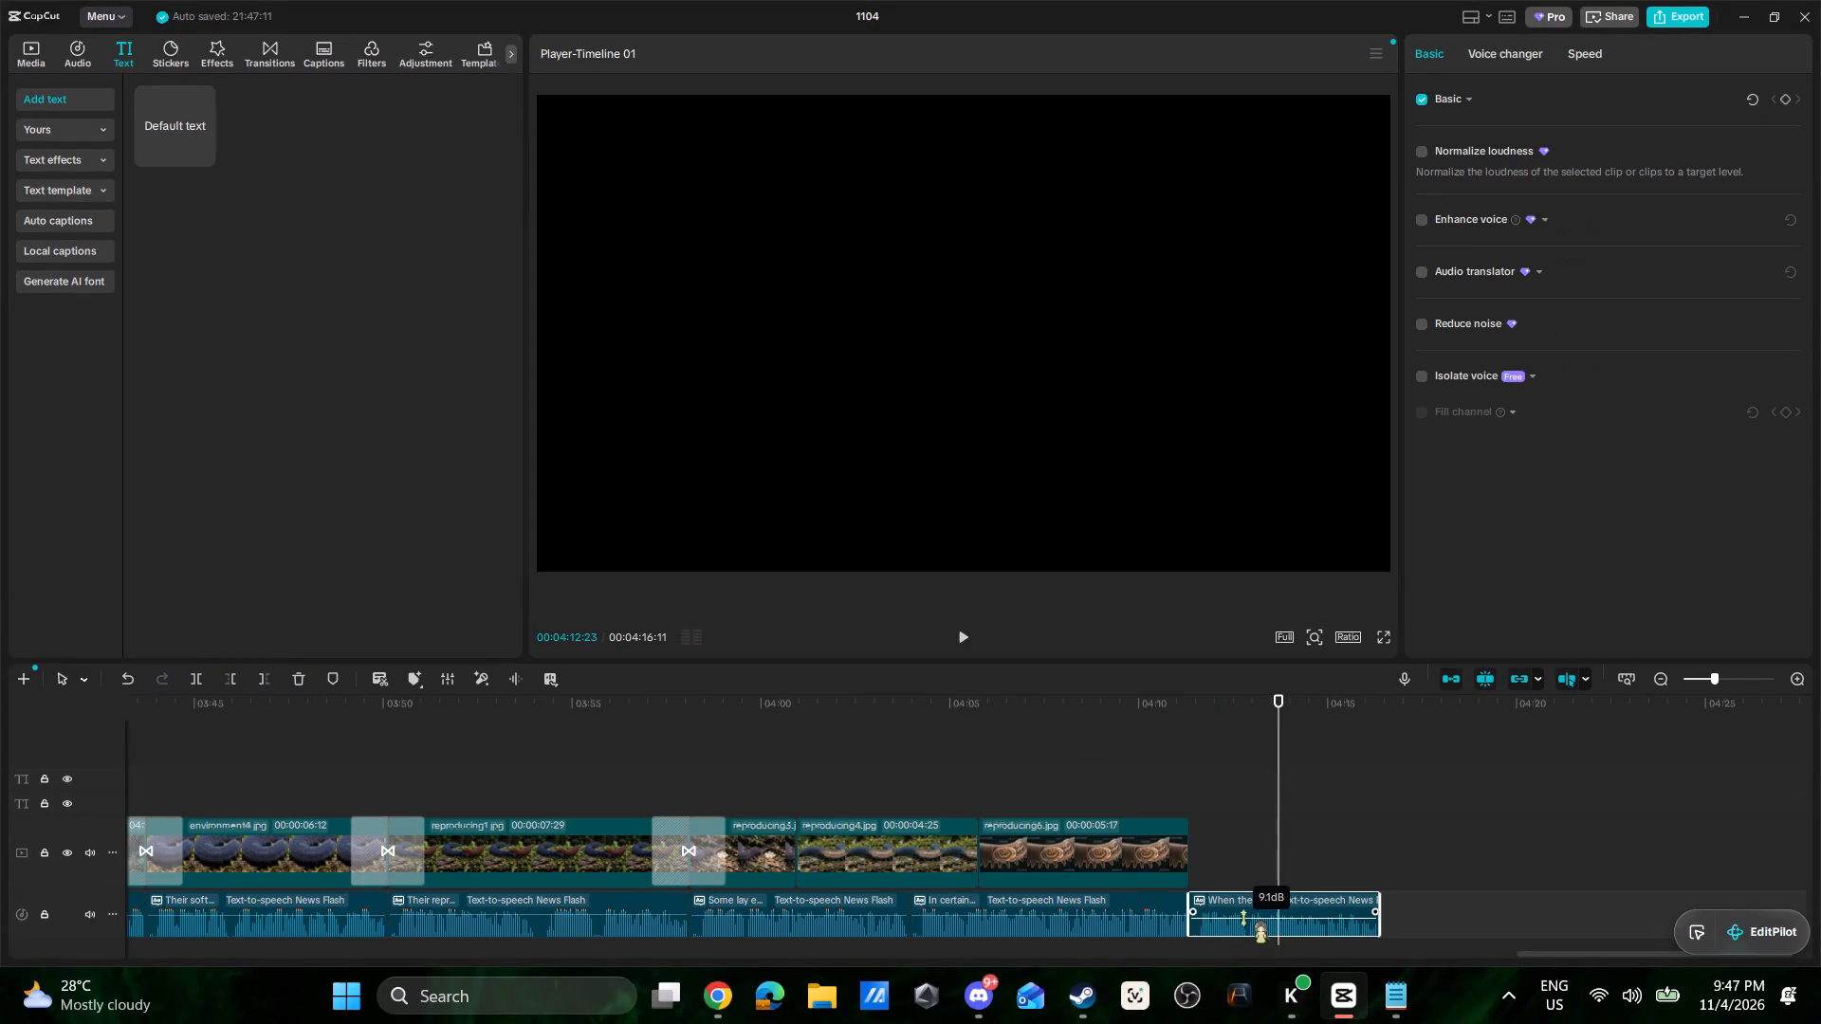
pyautogui.moveTo(1243, 918); pyautogui.dragTo(1243, 916)
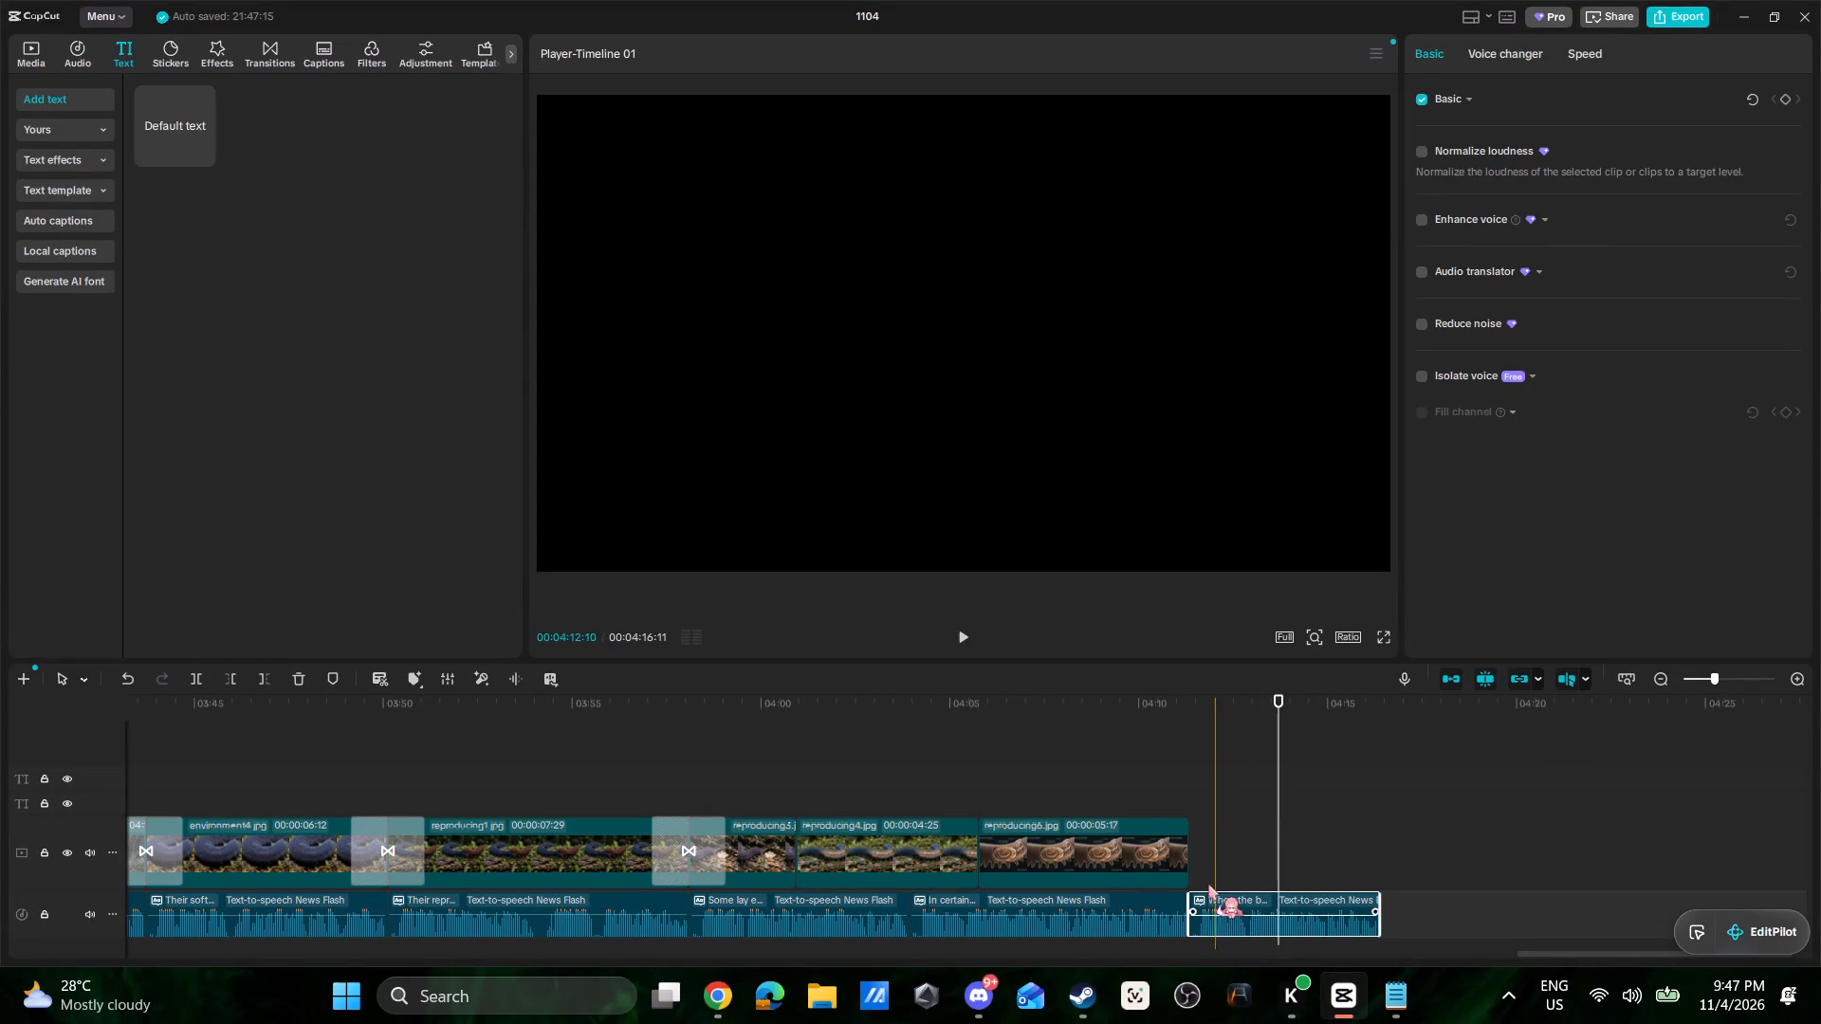
# Check the script in Notepad and play back the last narration clip in CapCut.
pyautogui.click(1390, 995)
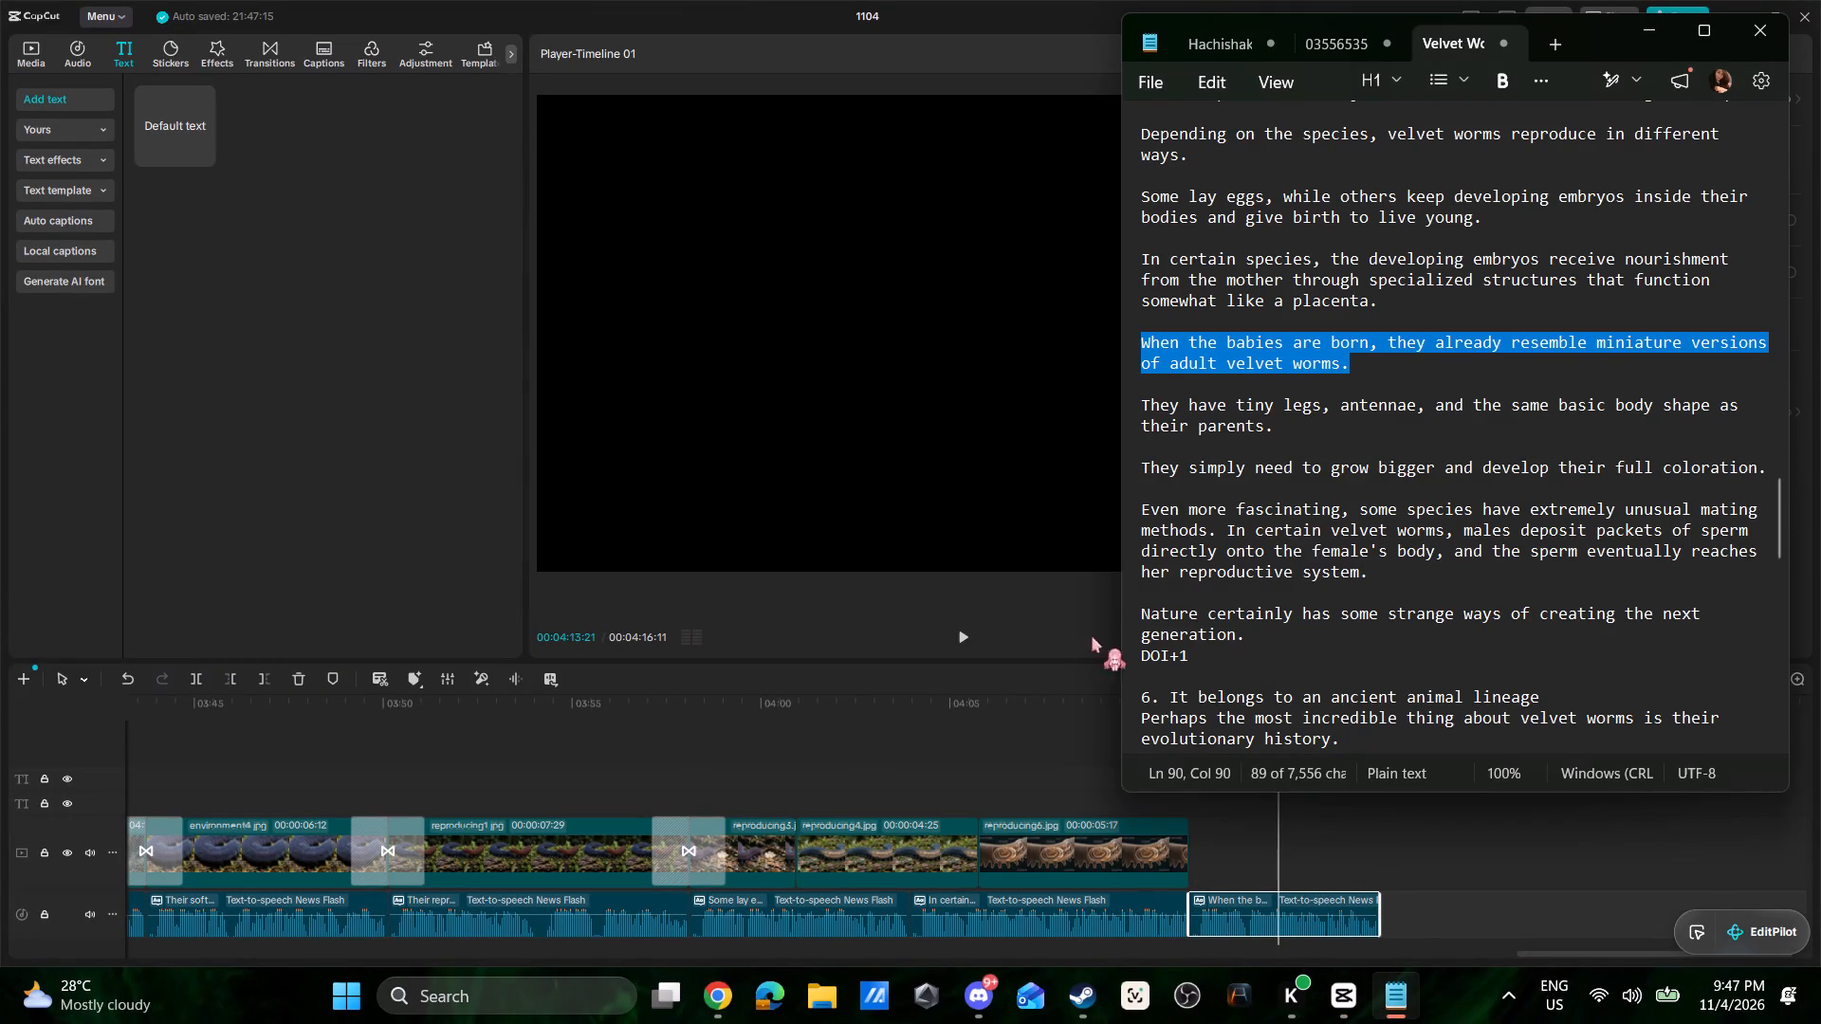
pyautogui.click(296, 340)
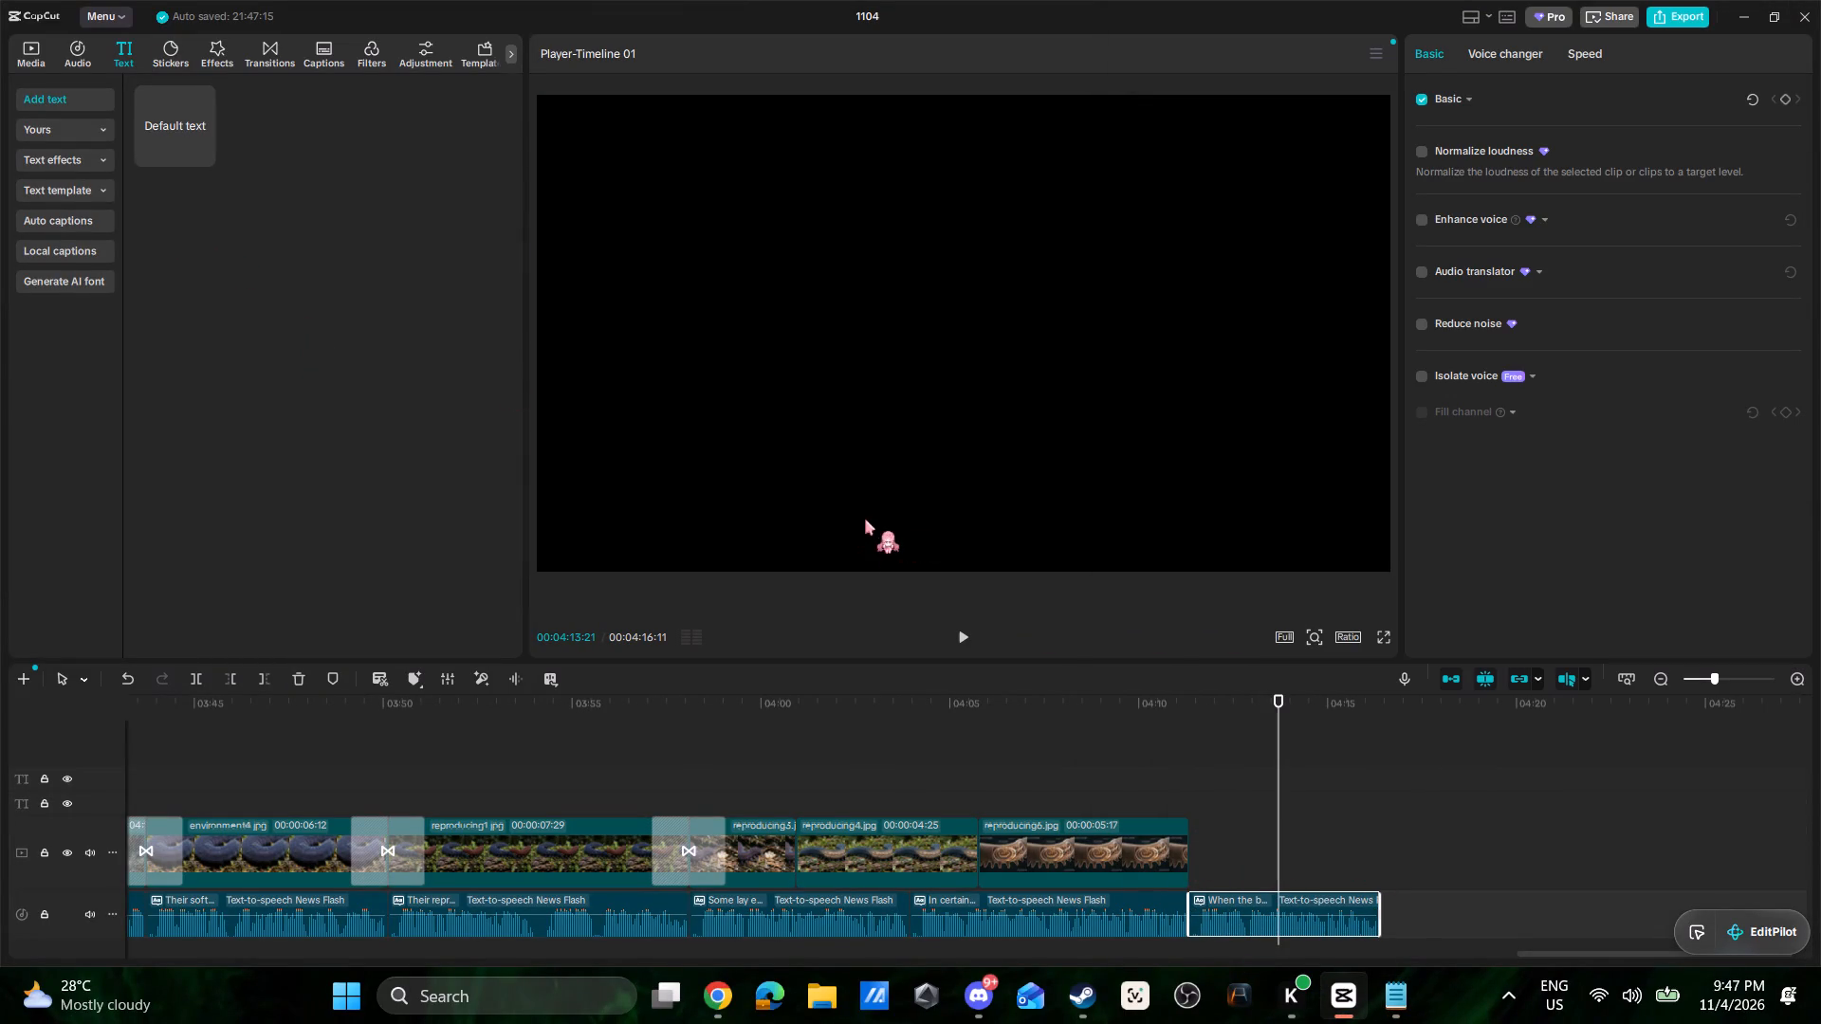
pyautogui.click(1155, 783)
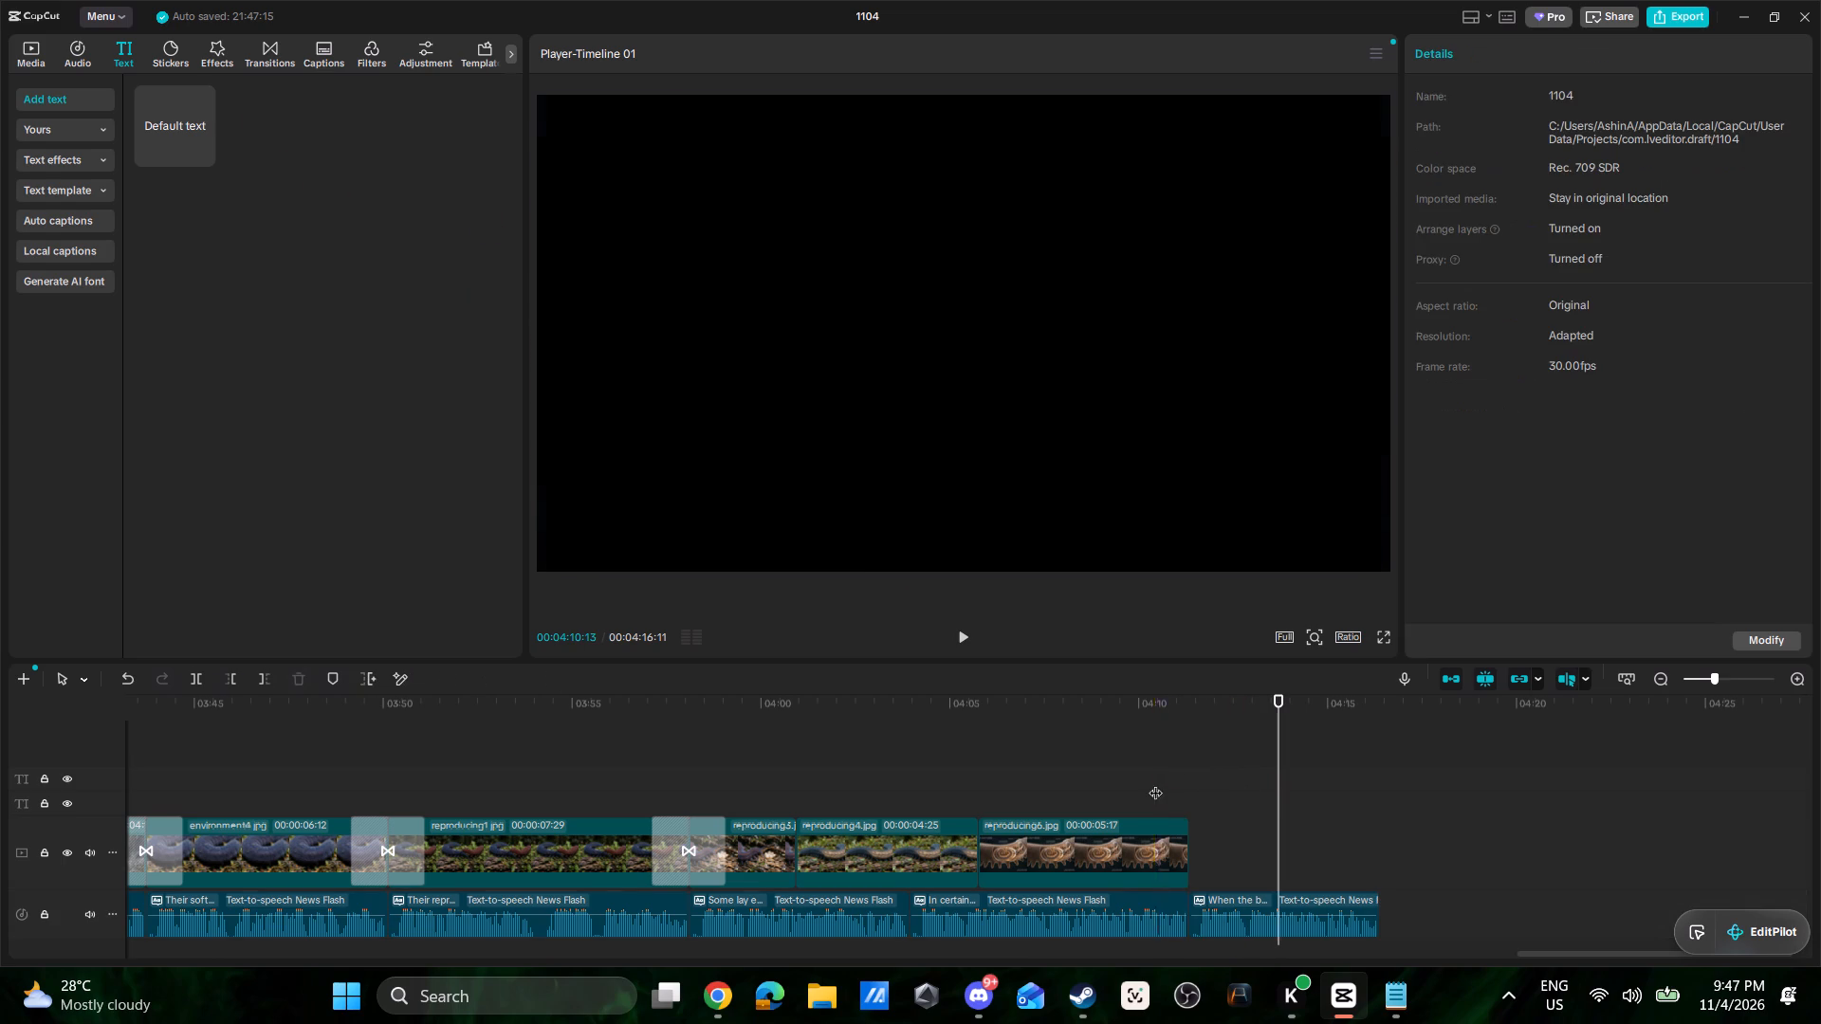
pyautogui.press('space')
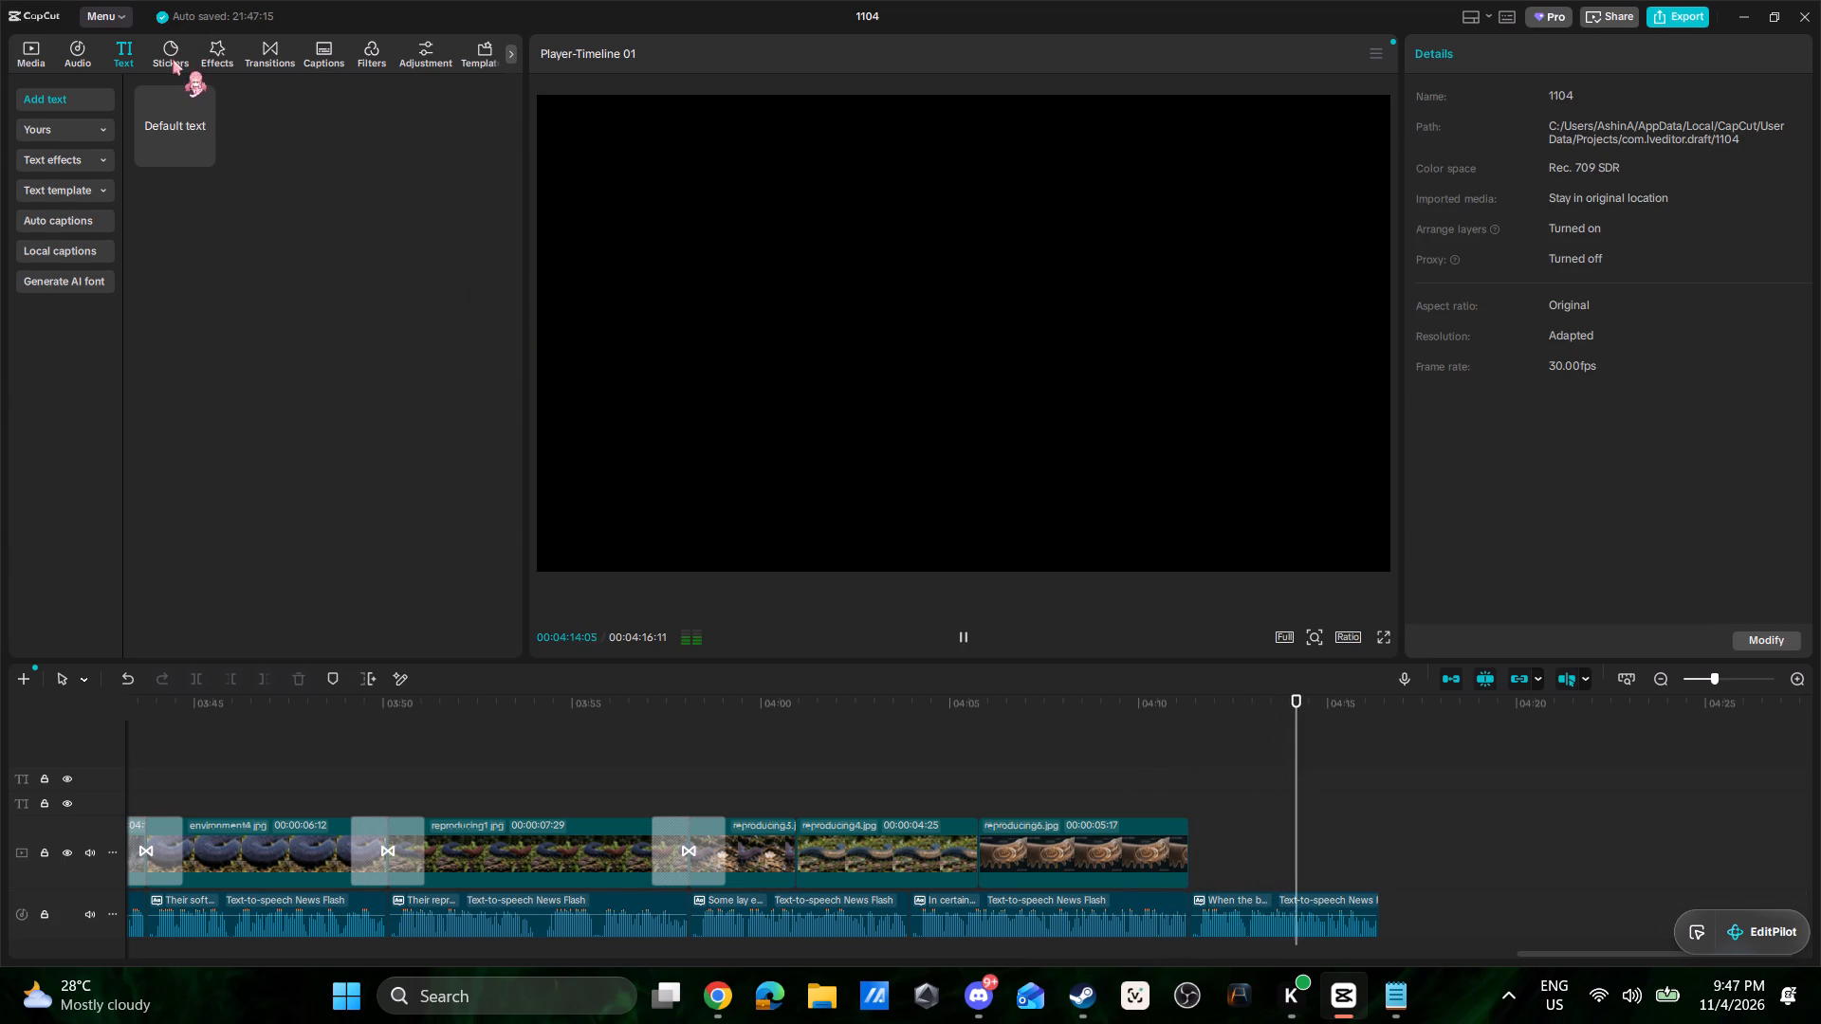
pyautogui.press('space')
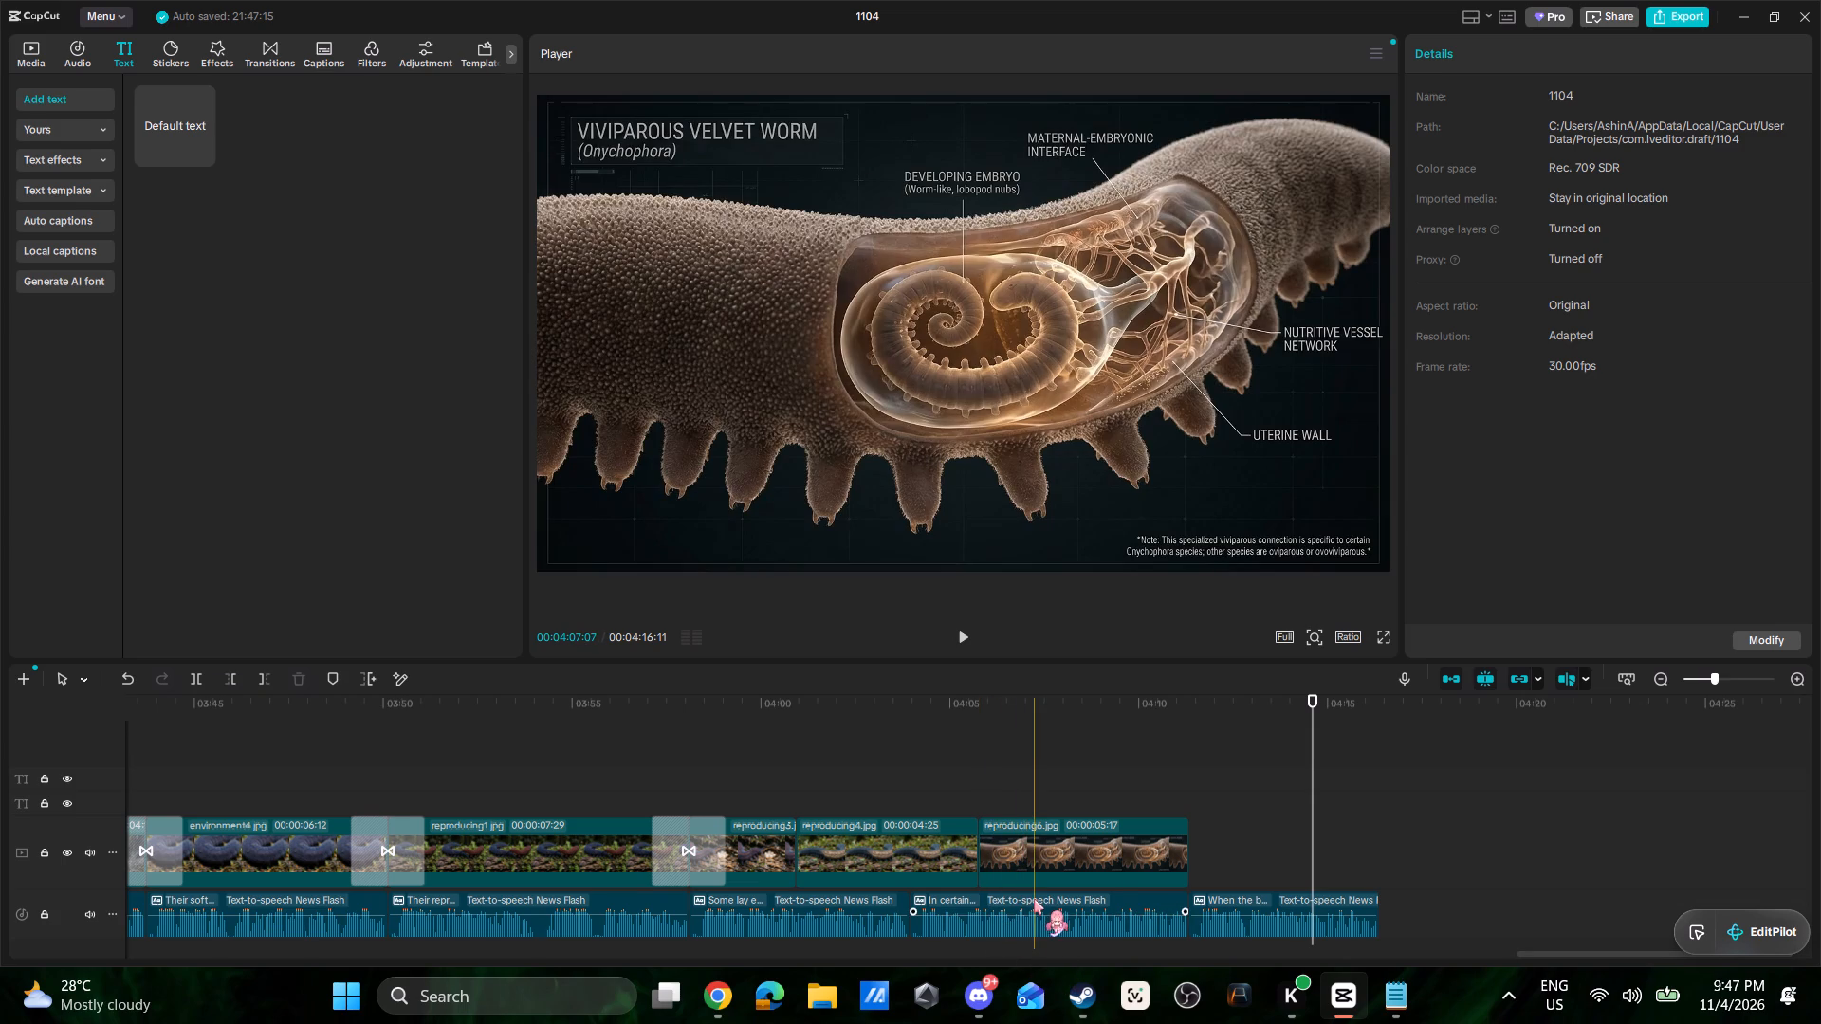
# Shorten the reproducing4.jpg clip so it ends where the "In certain…" narration clip begins.
pyautogui.click(864, 800)
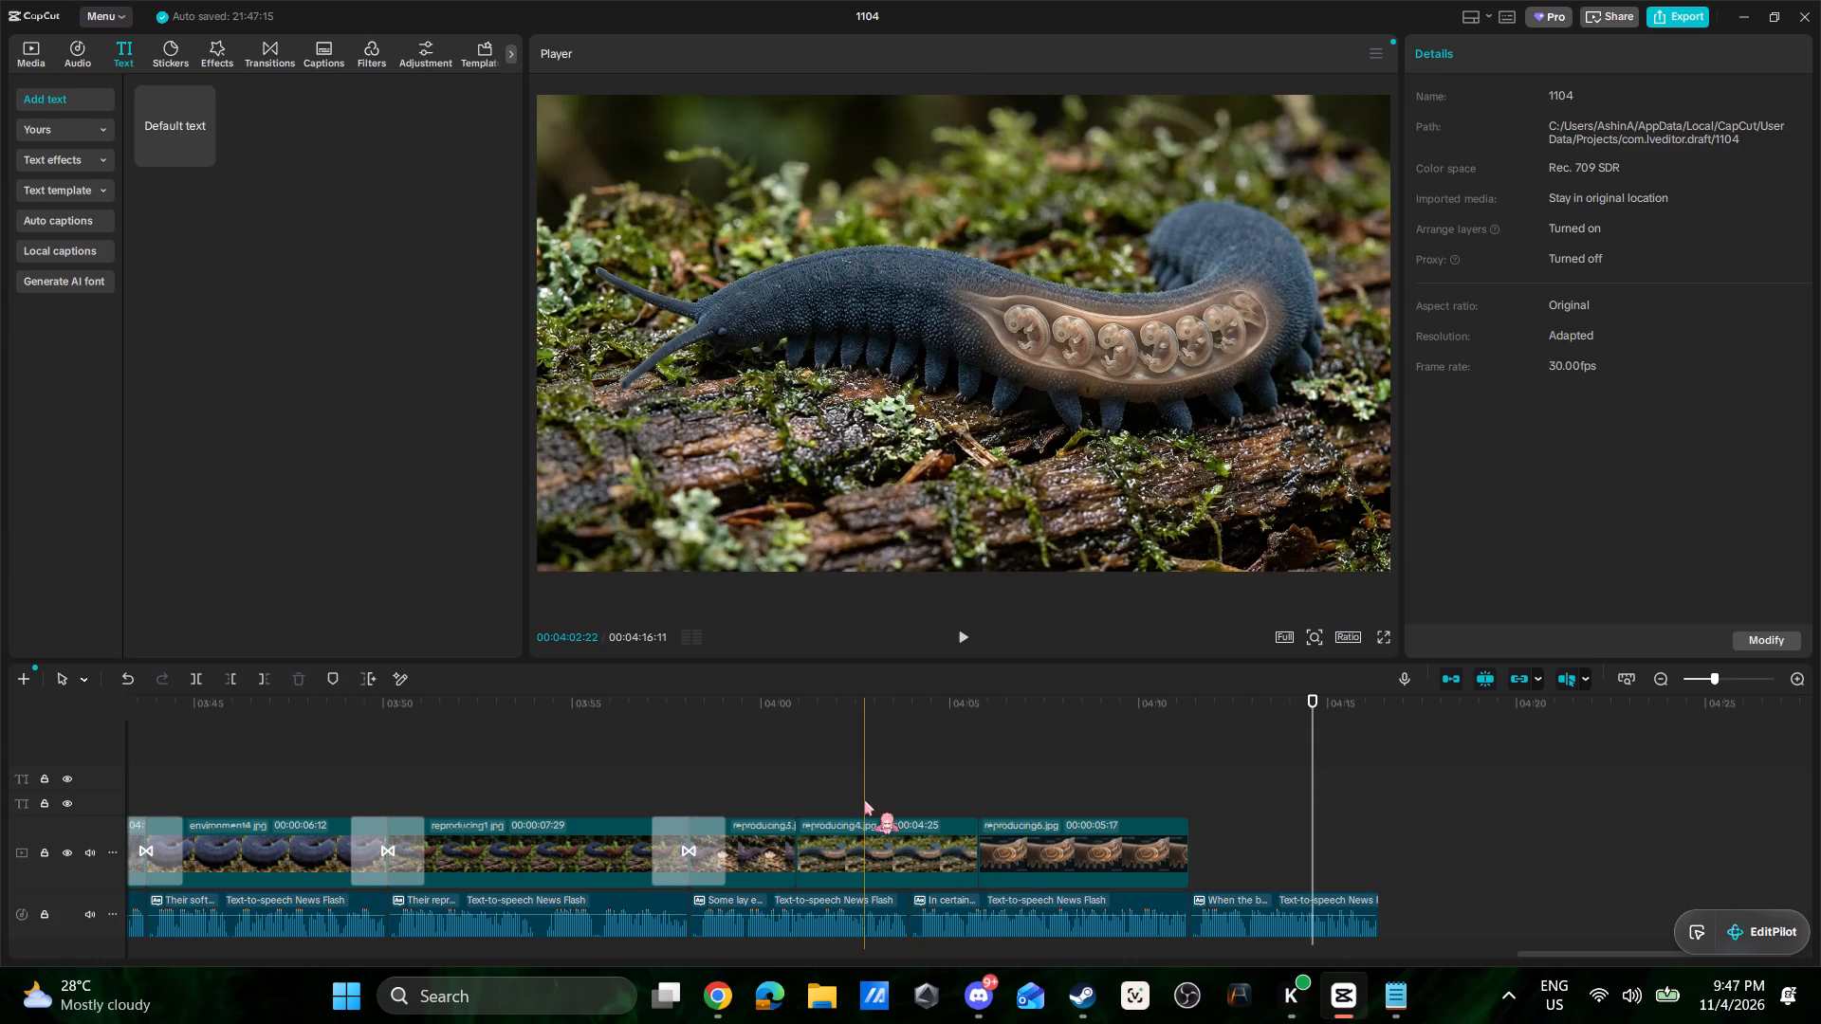
pyautogui.press('space')
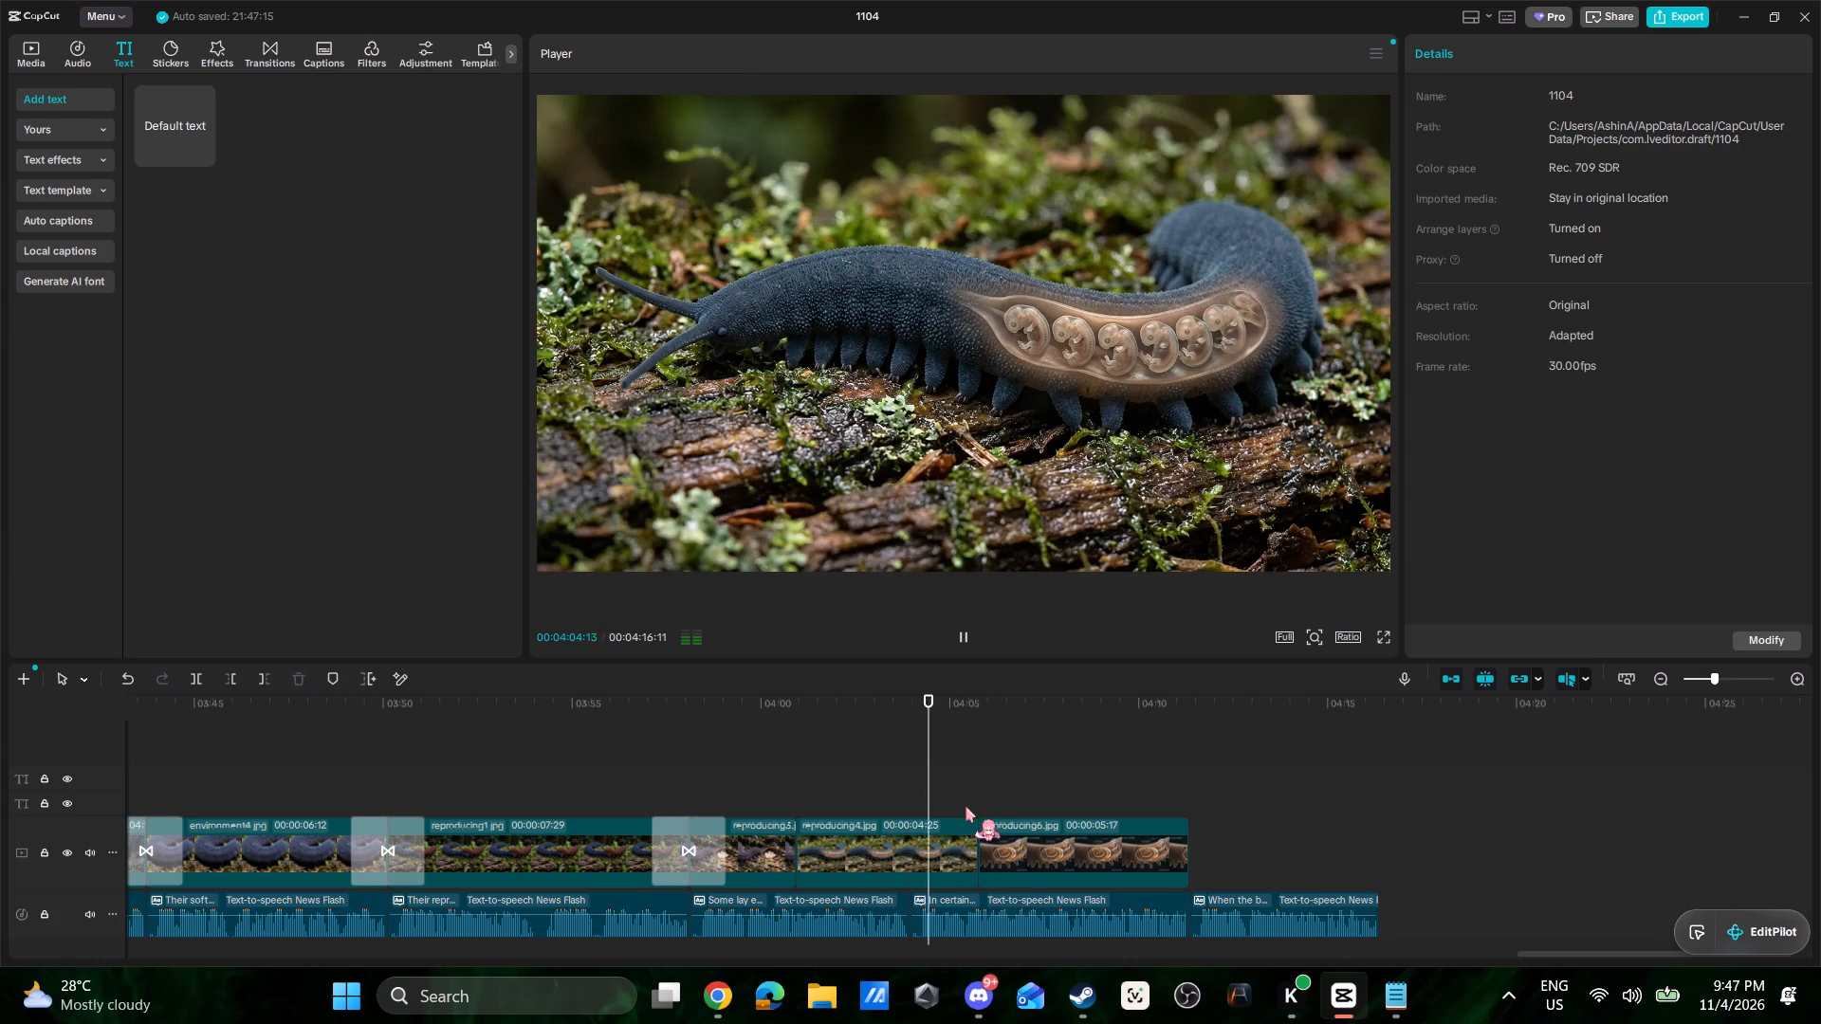
pyautogui.press('space')
pyautogui.click(942, 847)
pyautogui.moveTo(978, 852); pyautogui.dragTo(961, 856)
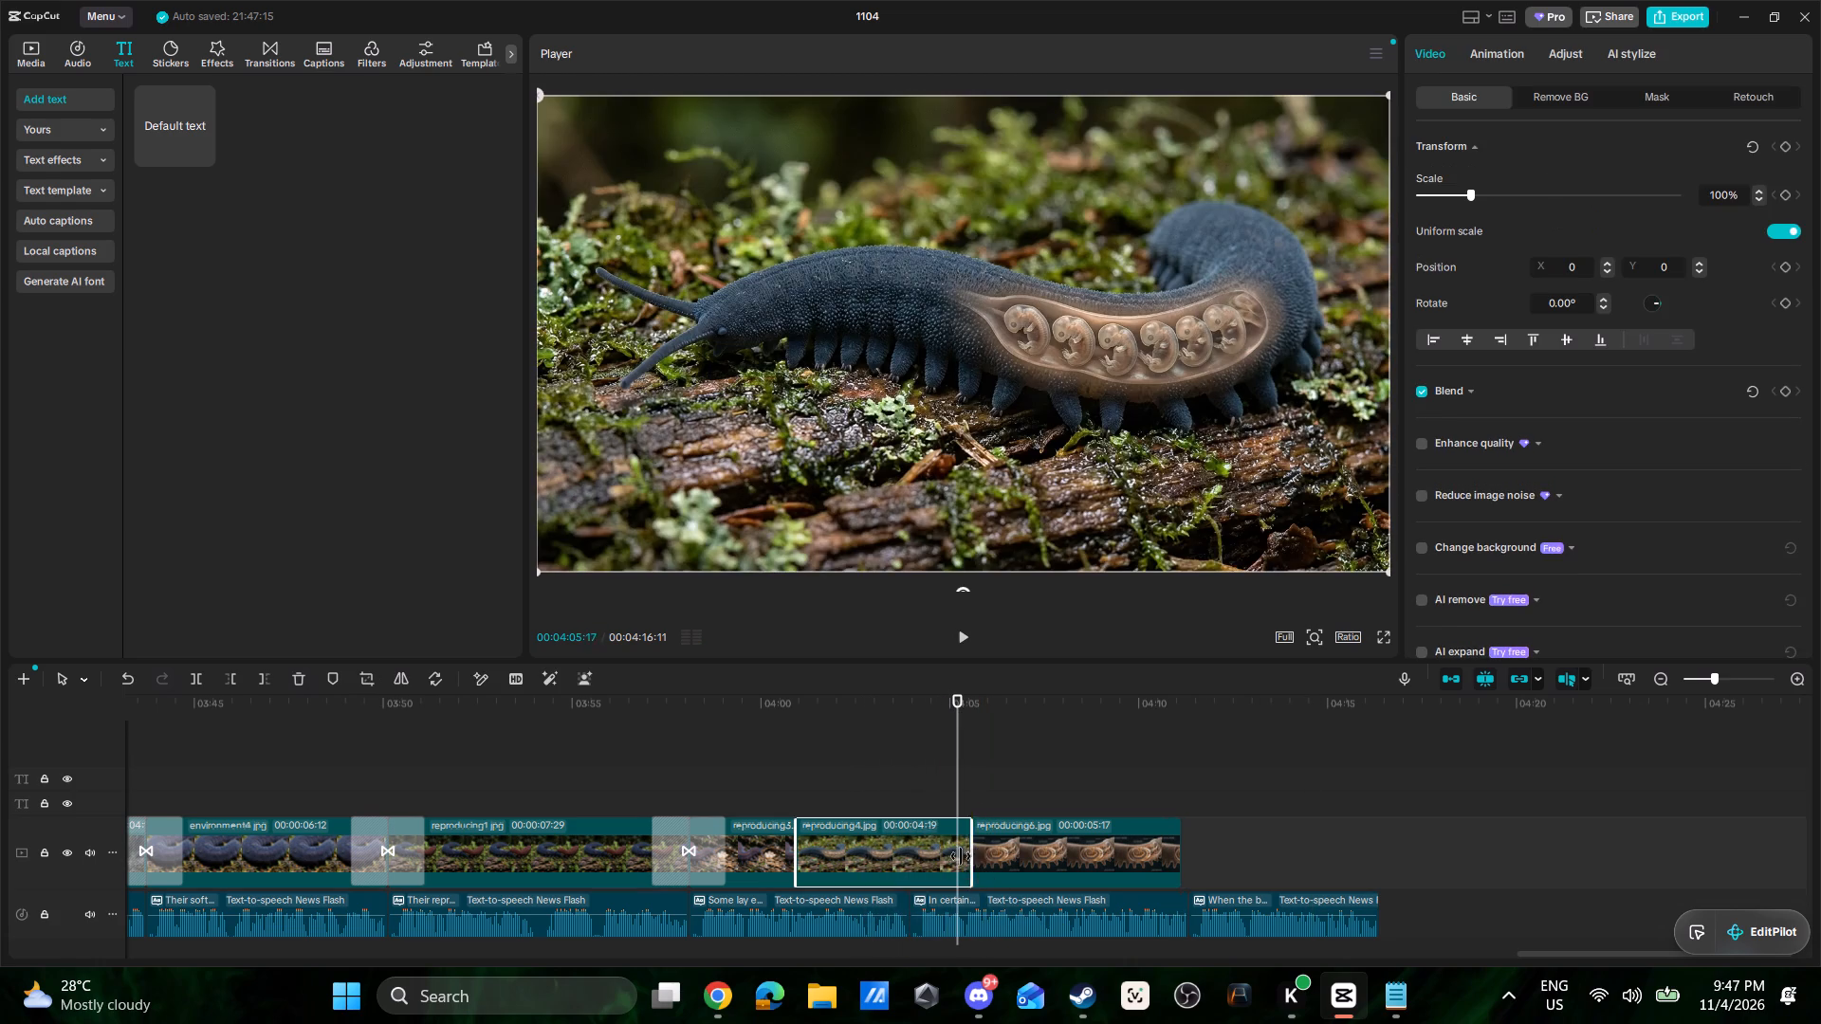
pyautogui.moveTo(961, 856); pyautogui.dragTo(910, 859)
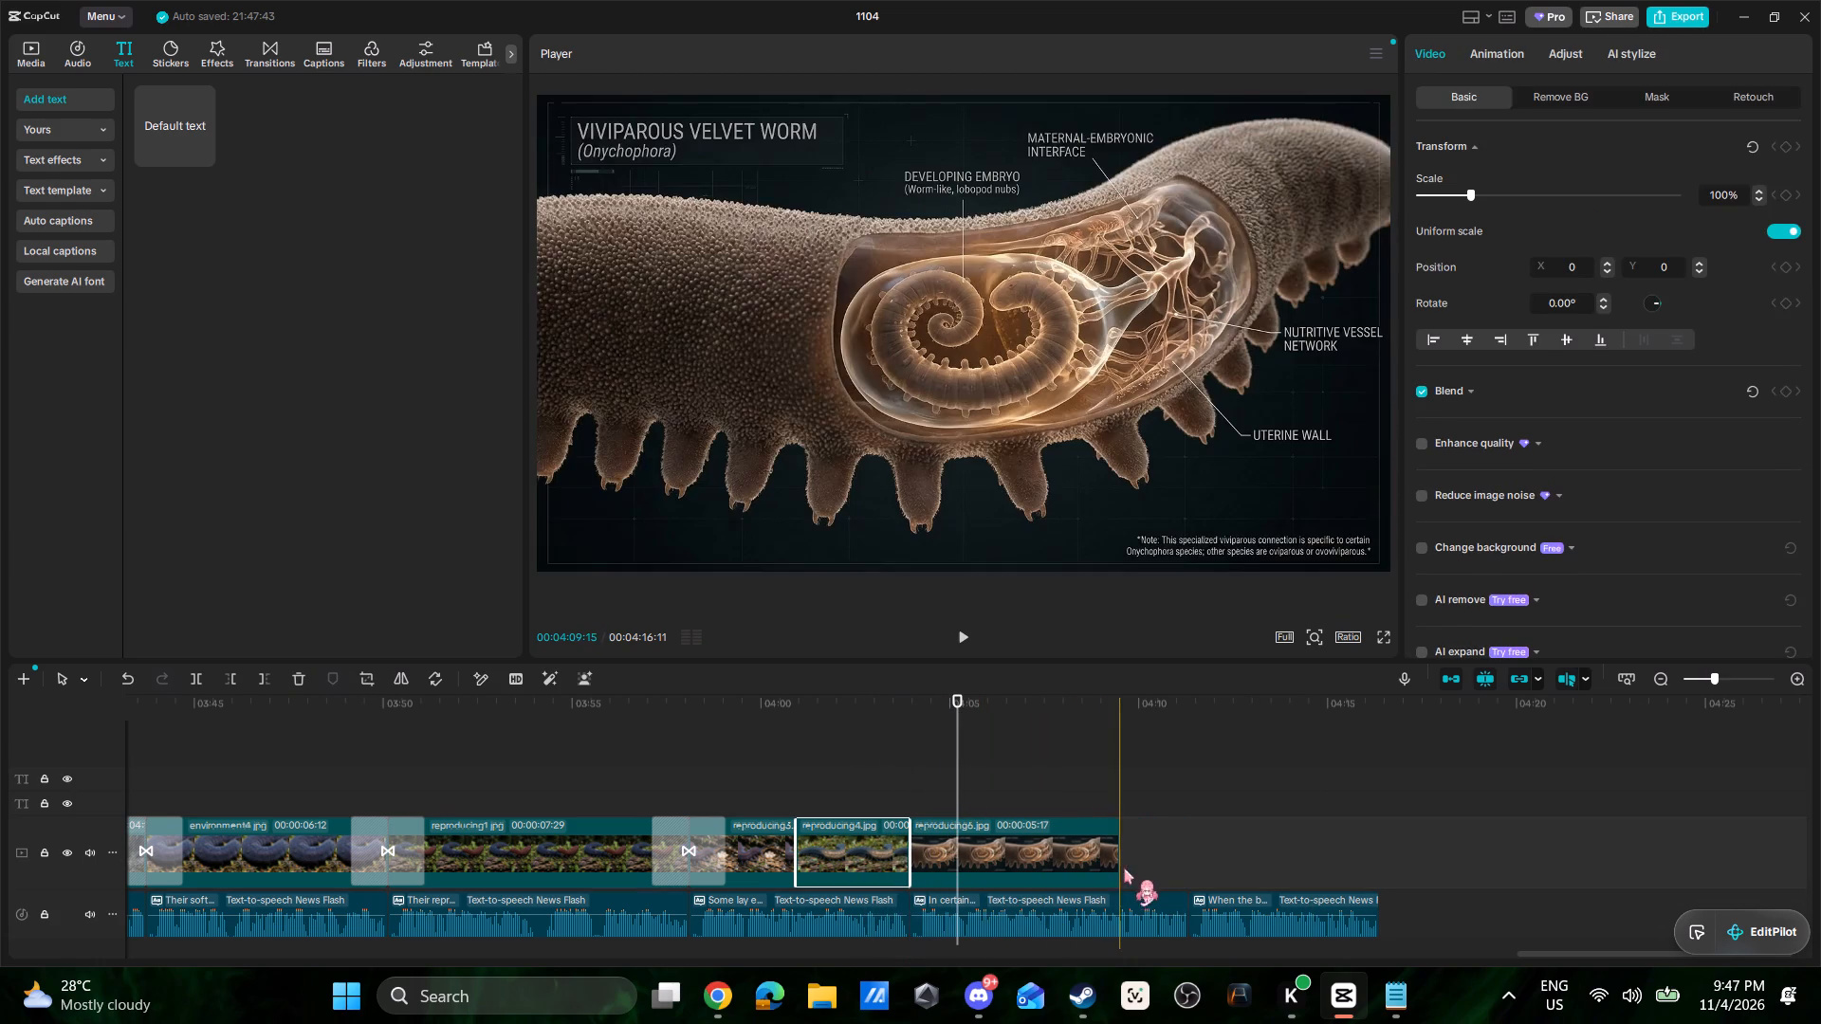
# Shorten the reproducing6.jpg clip at its end to a duration of 00:00:04:15.
pyautogui.click(1124, 869)
pyautogui.click(1120, 863)
pyautogui.click(1108, 849)
pyautogui.moveTo(1122, 849); pyautogui.dragTo(1124, 849)
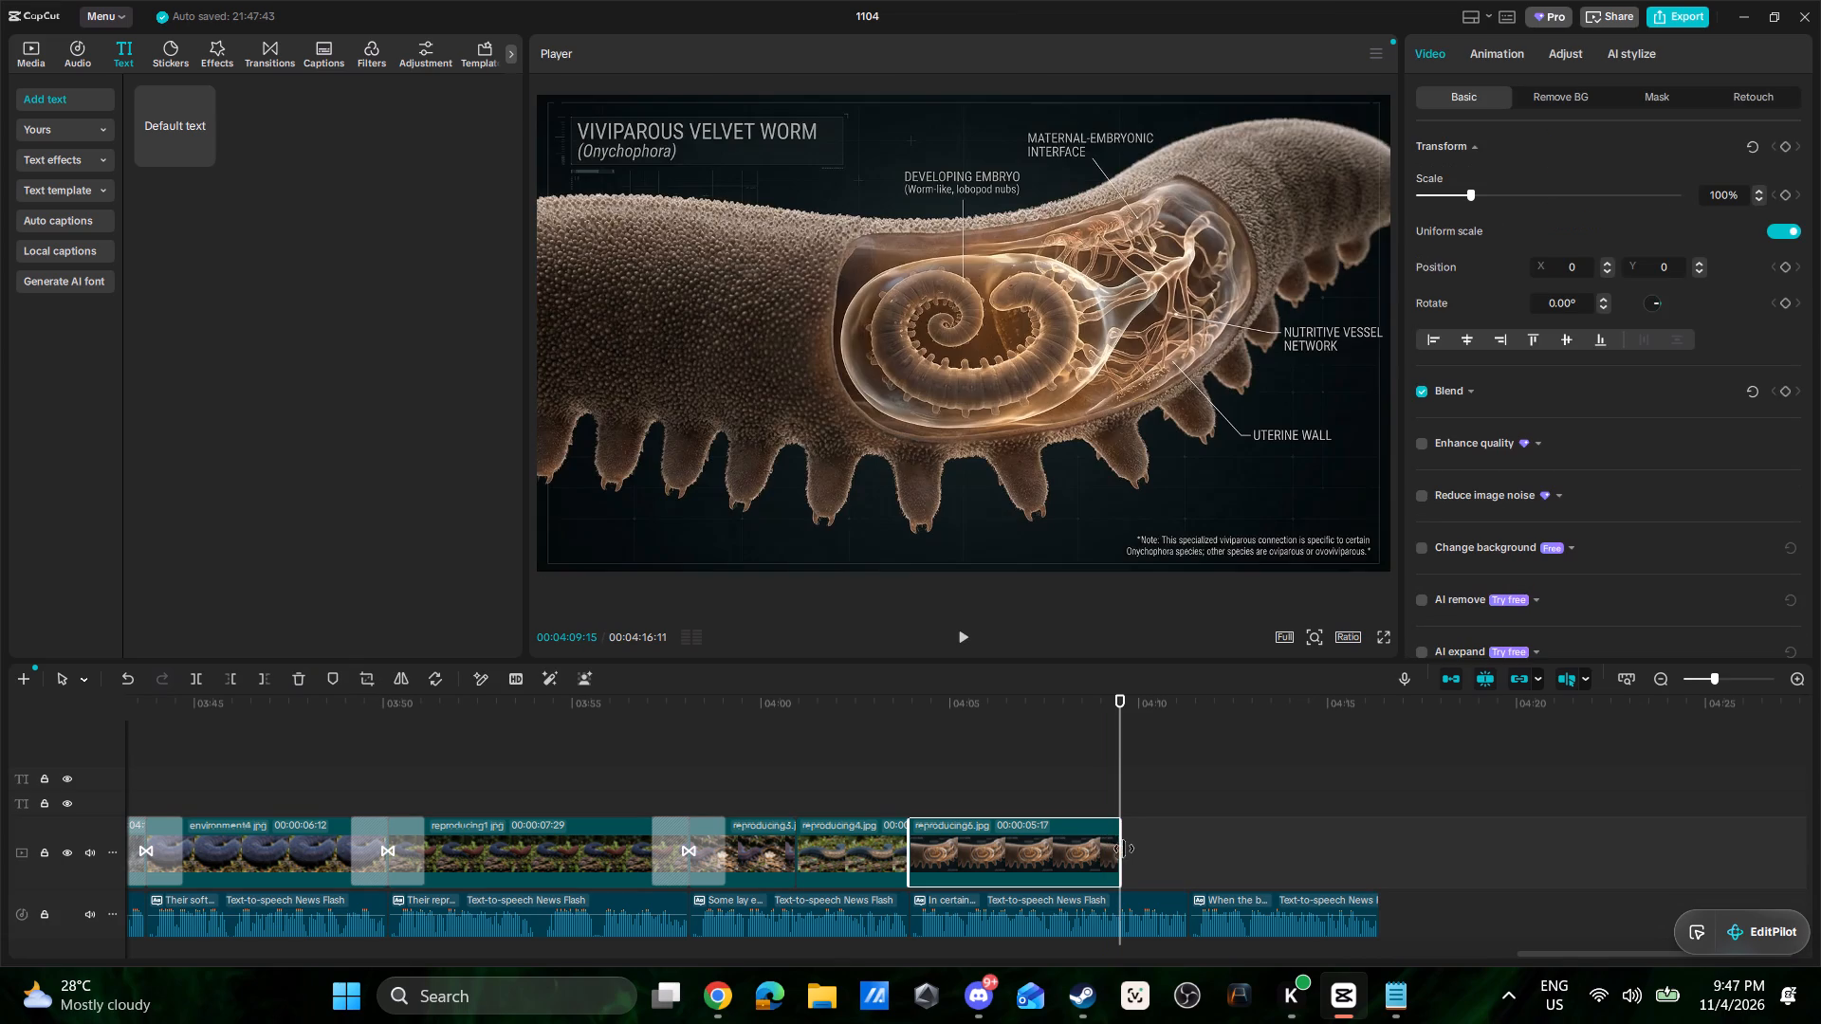
pyautogui.moveTo(1124, 849); pyautogui.dragTo(1077, 851)
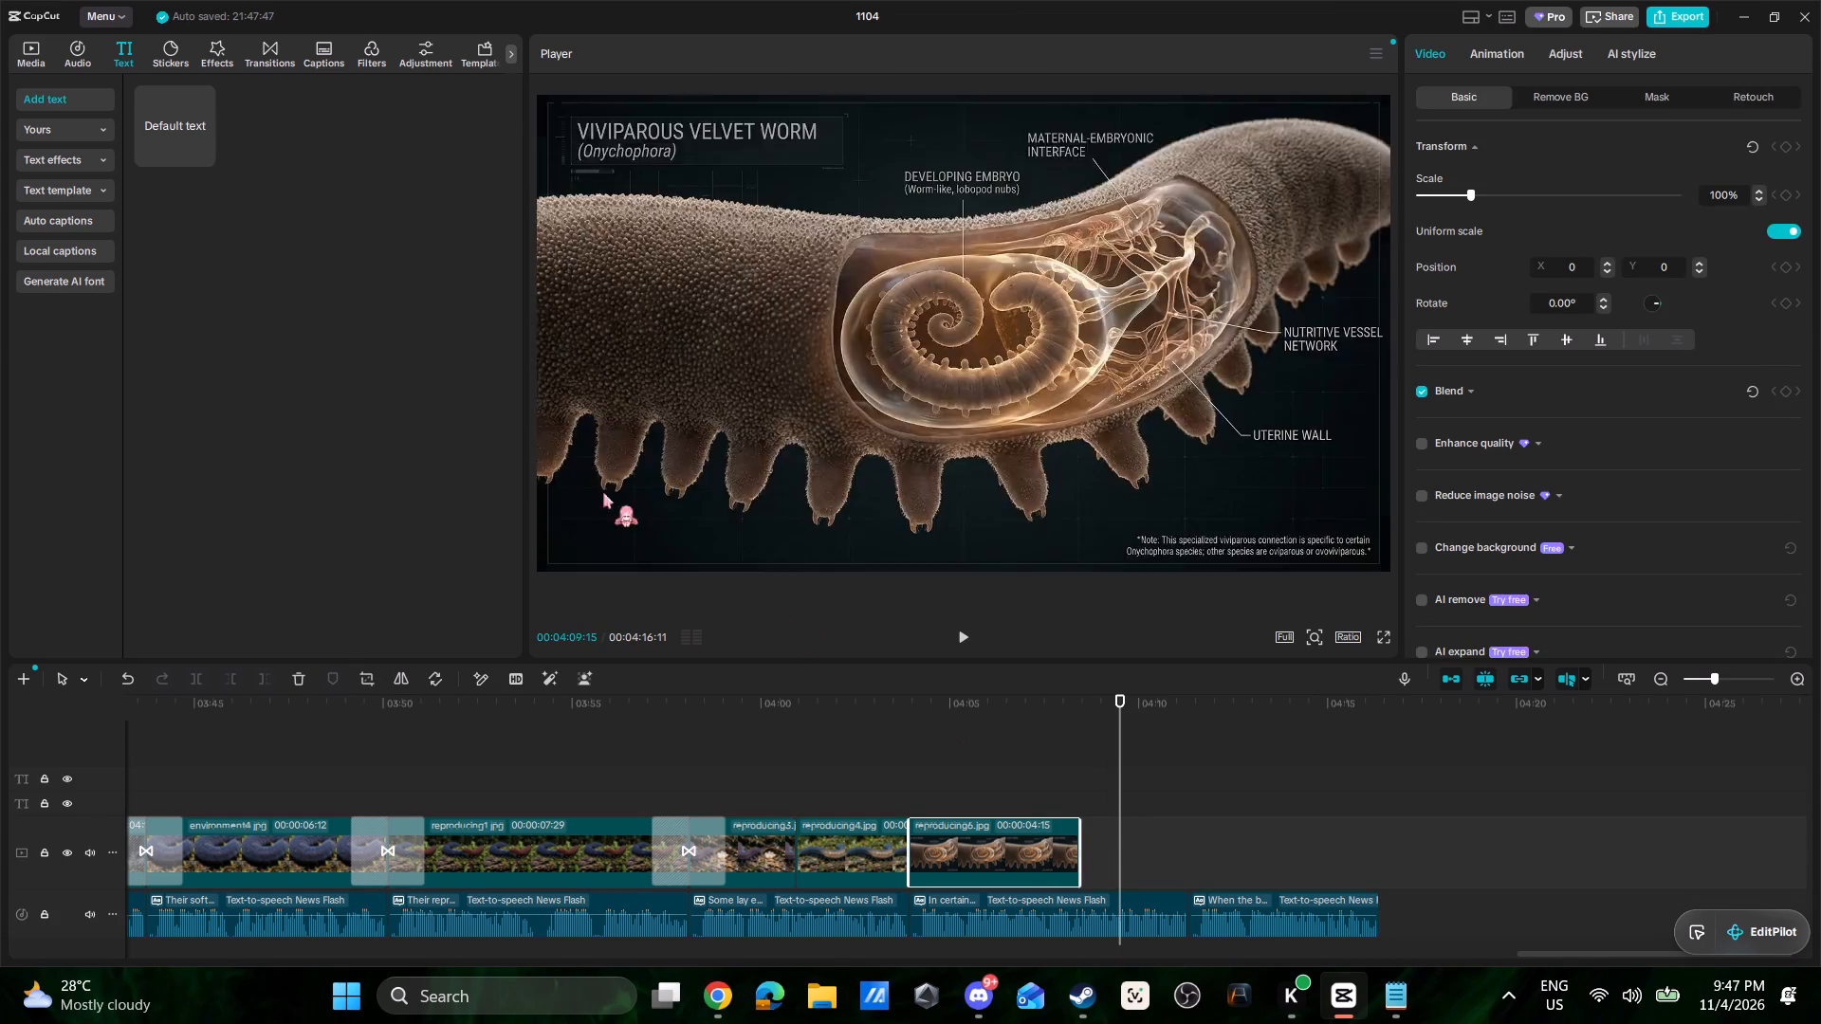
# Insert reproducing2.jpg between reproducing4.jpg and reproducing6.jpg and shorten it to about 3 seconds.
pyautogui.click(36, 54)
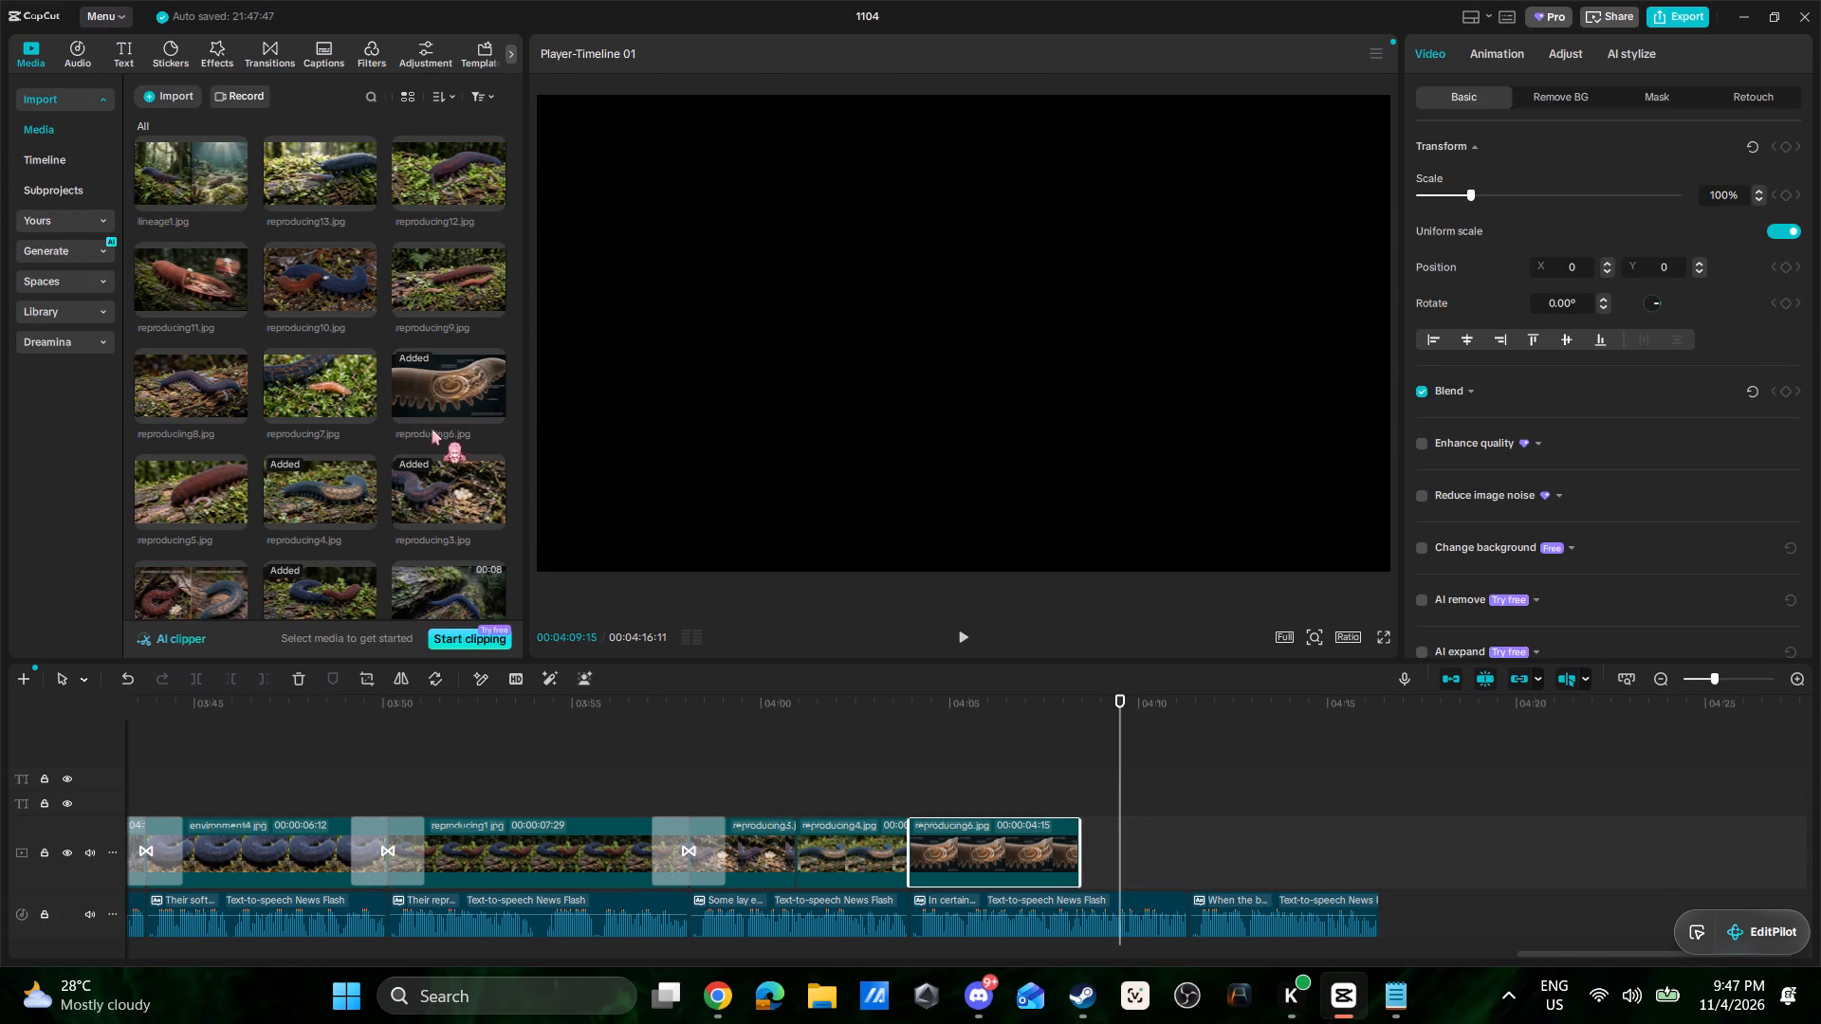
pyautogui.scroll(-2, 232, 531)
pyautogui.moveTo(210, 440); pyautogui.dragTo(813, 785)
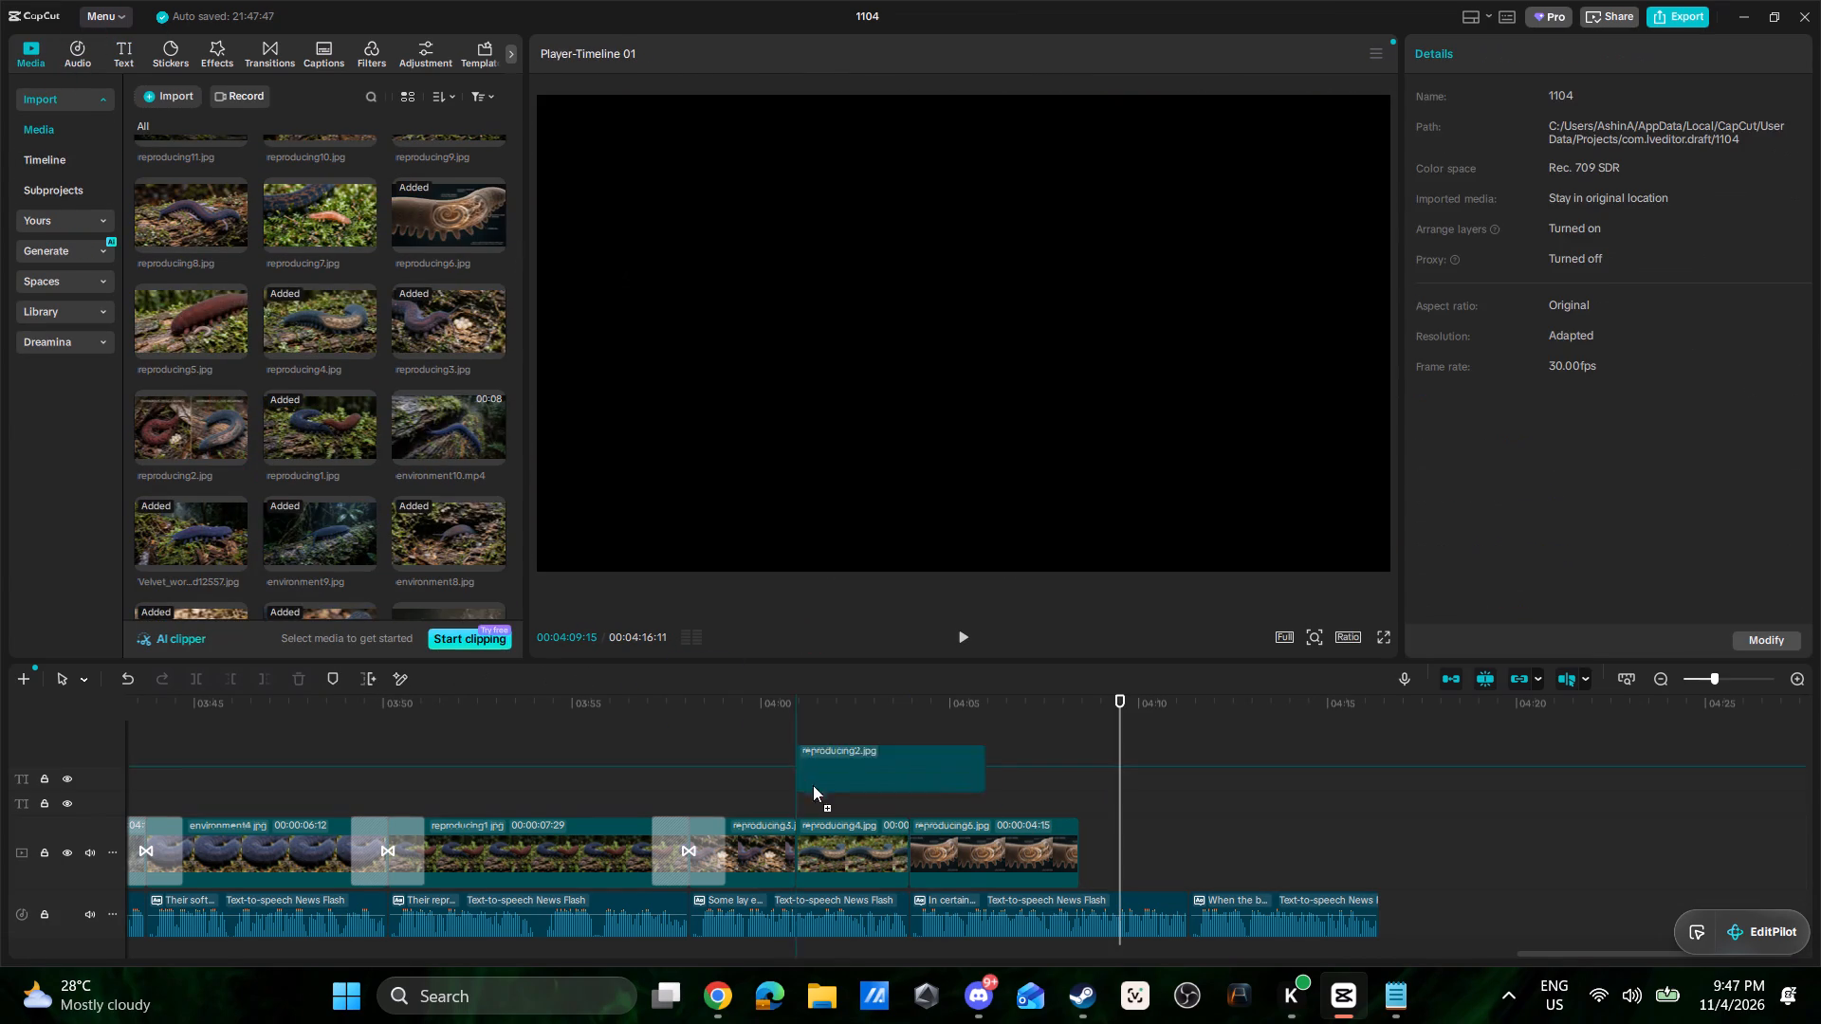
pyautogui.moveTo(813, 785); pyautogui.dragTo(910, 854)
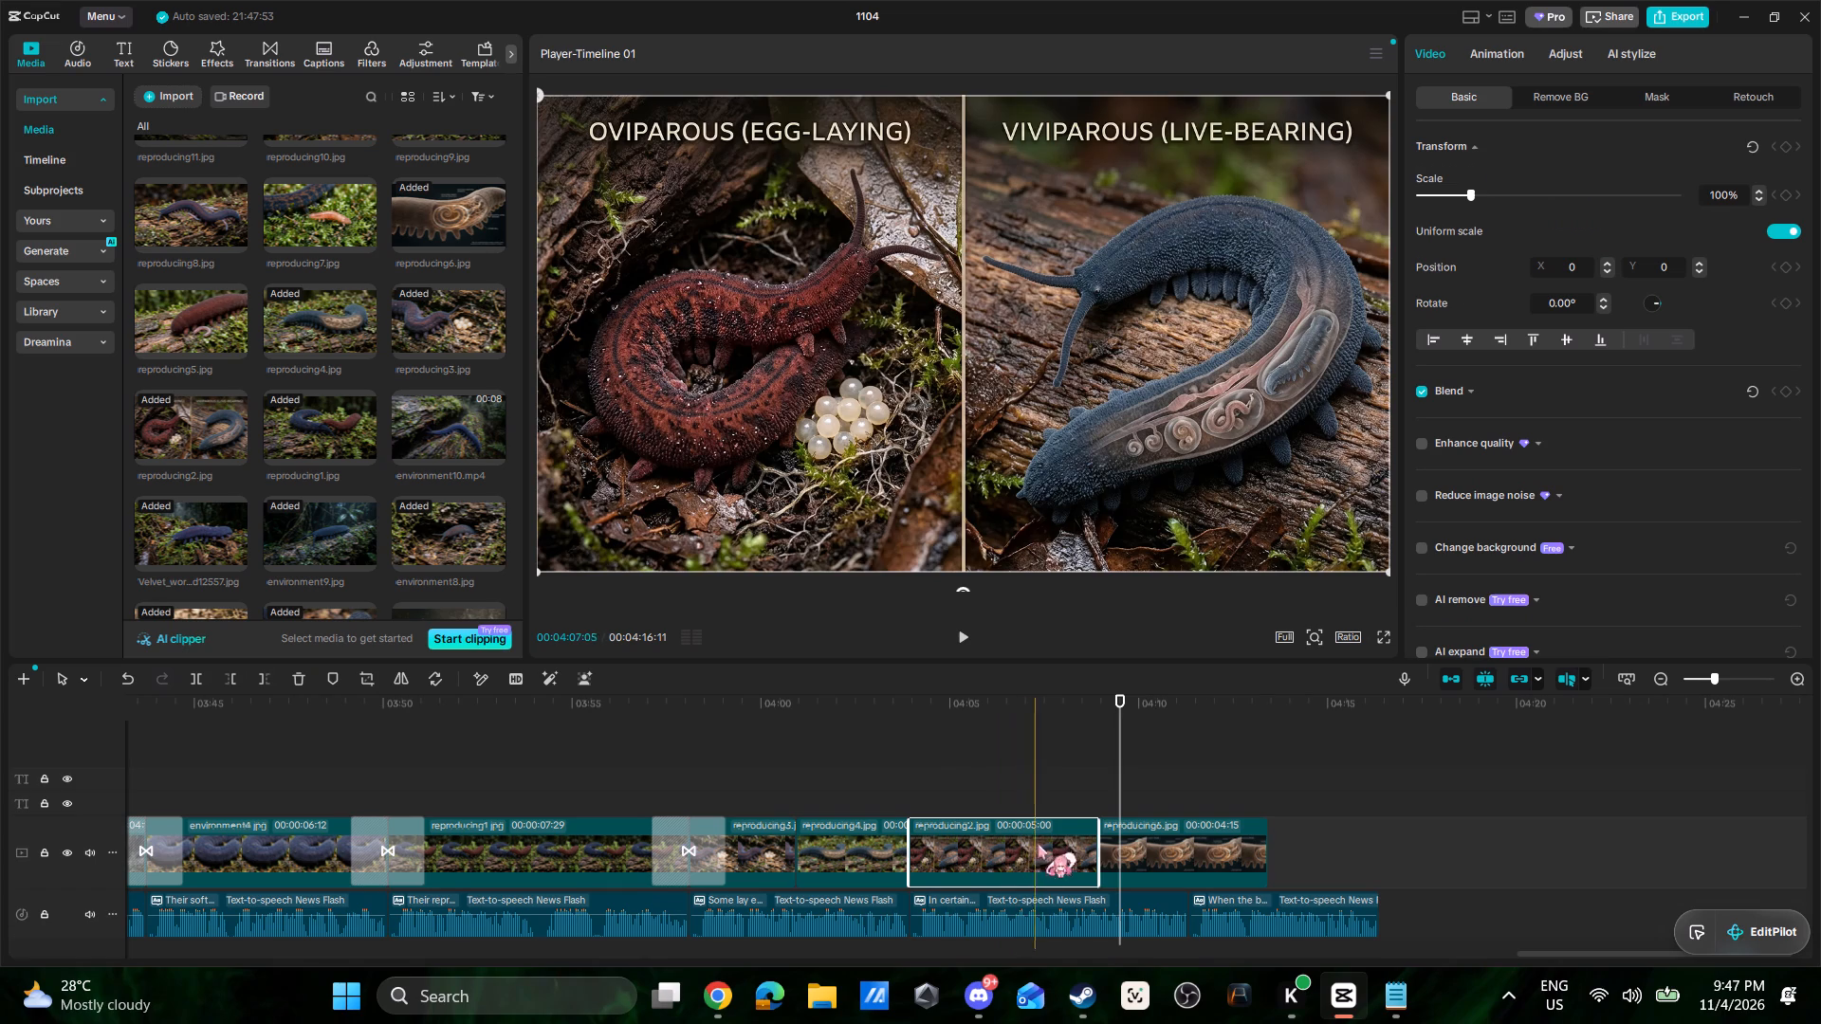
pyautogui.moveTo(1101, 844); pyautogui.dragTo(1042, 847)
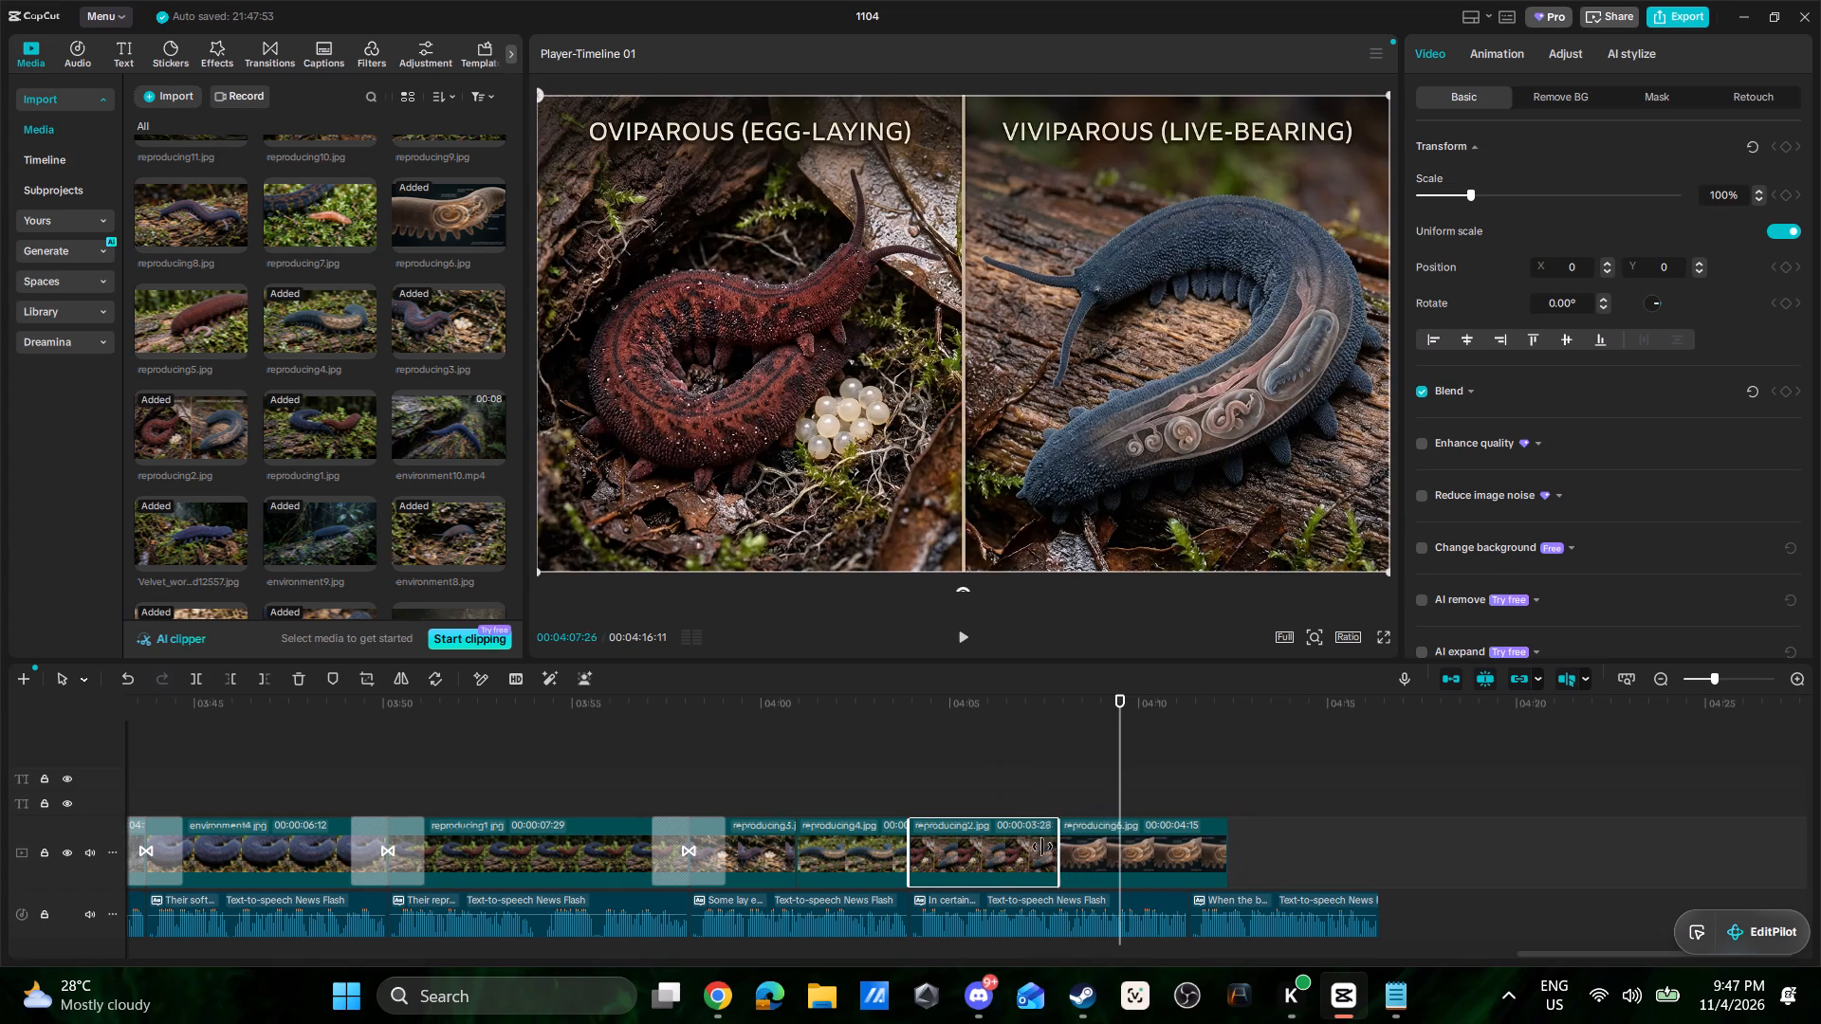
pyautogui.moveTo(1042, 847); pyautogui.dragTo(1027, 849)
# Trim the end of the reproducing6.jpg clip to 00:00:04:07 to match the end of the "In certain…" narration.
pyautogui.click(1077, 848)
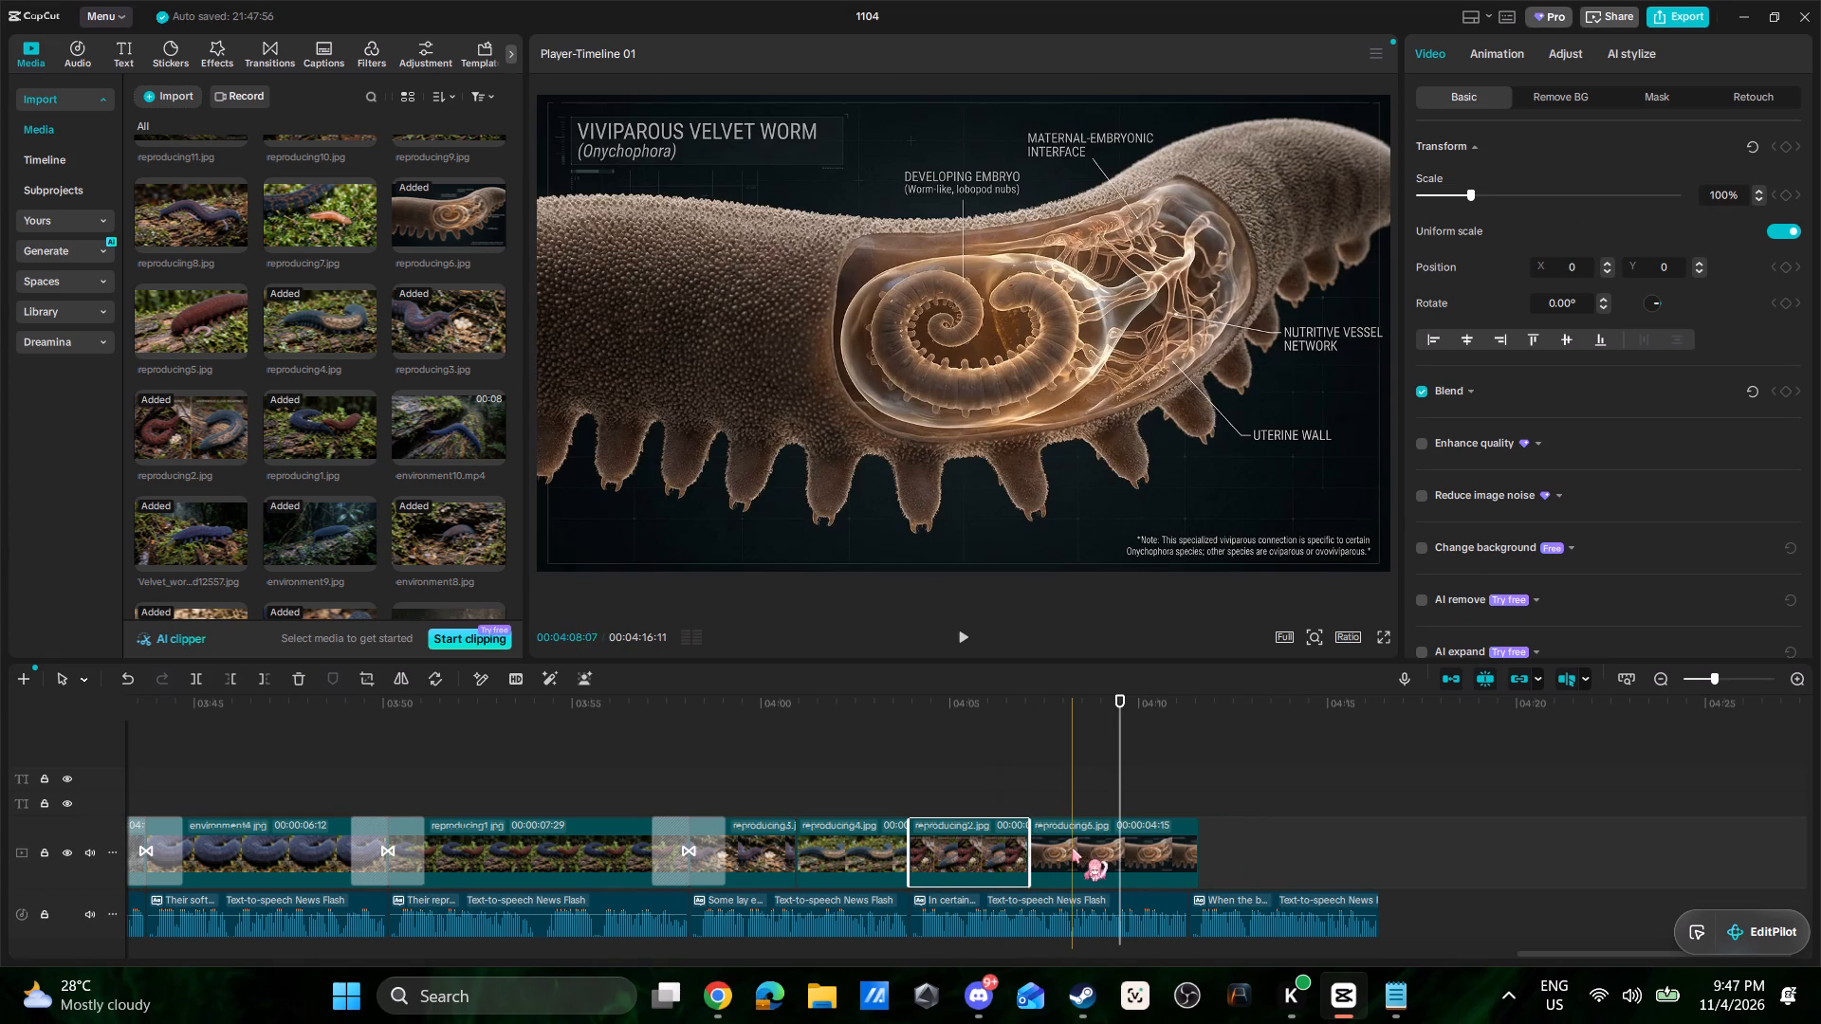
pyautogui.moveTo(1200, 859); pyautogui.dragTo(1186, 859)
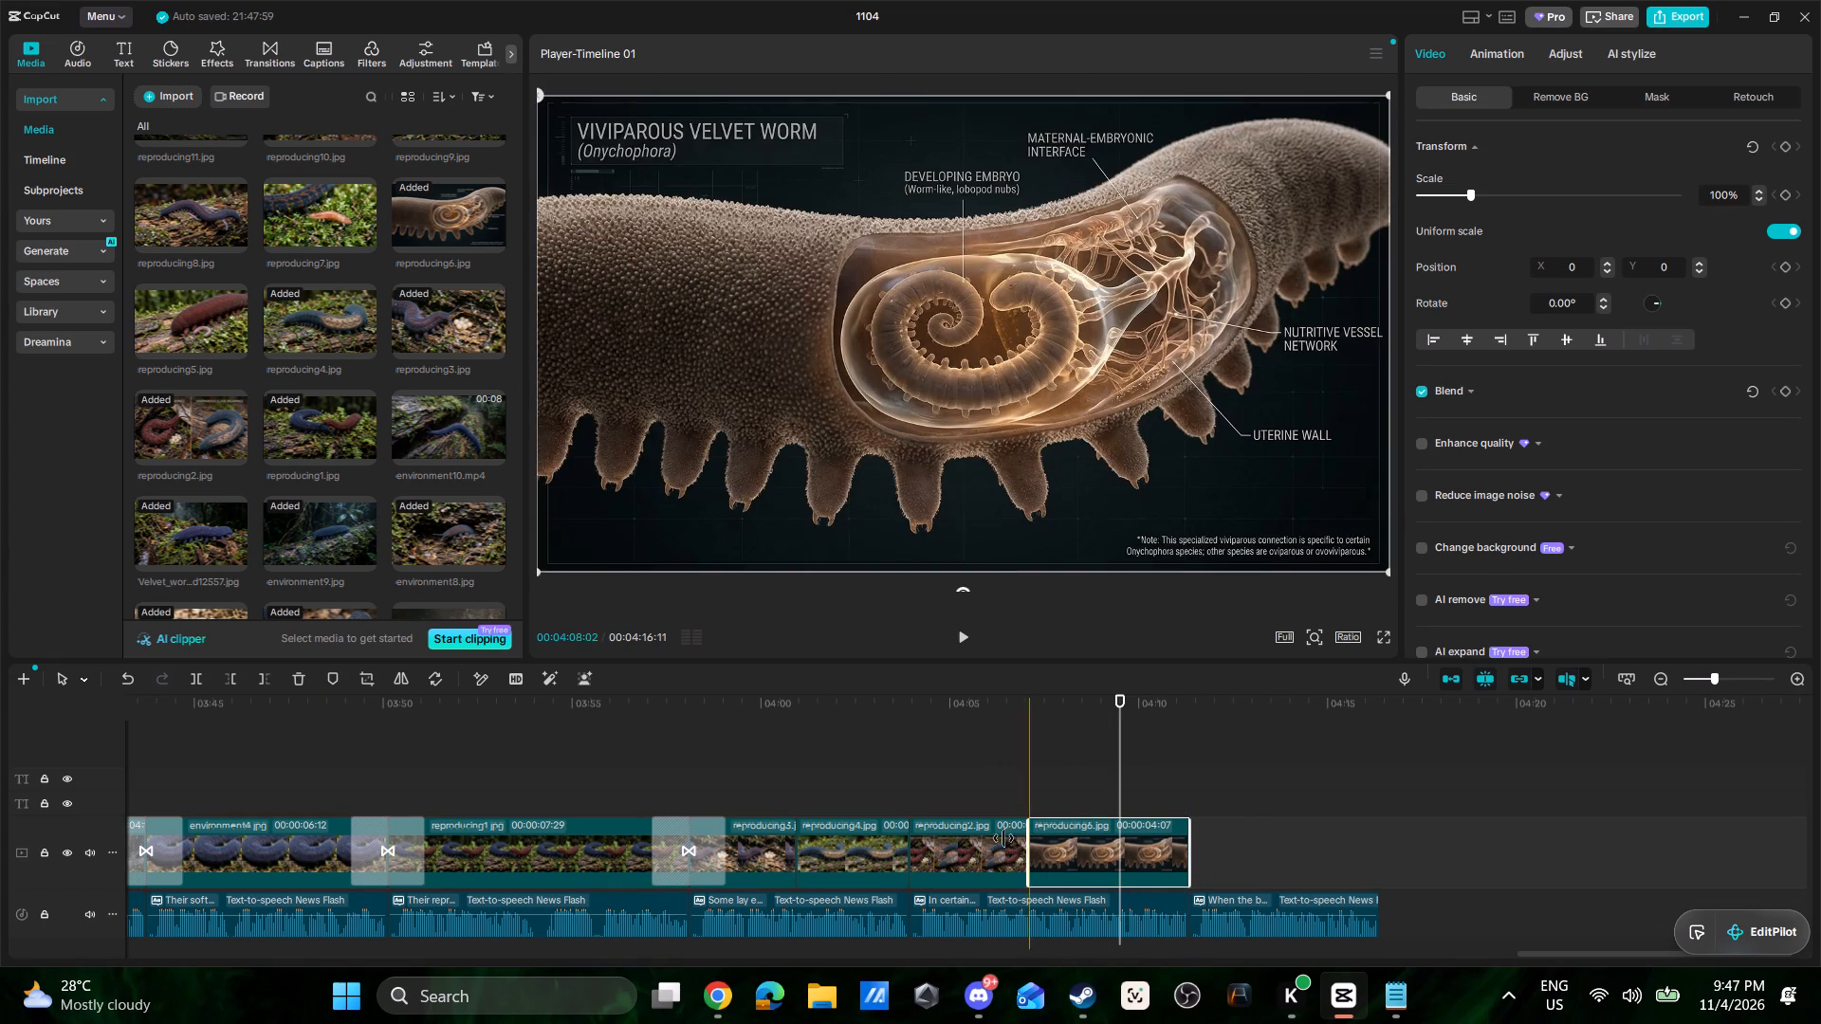
# Play back the section from reproducing4.jpg to reproducing6.jpg to check the images against the narration.
pyautogui.click(891, 794)
pyautogui.press('space')
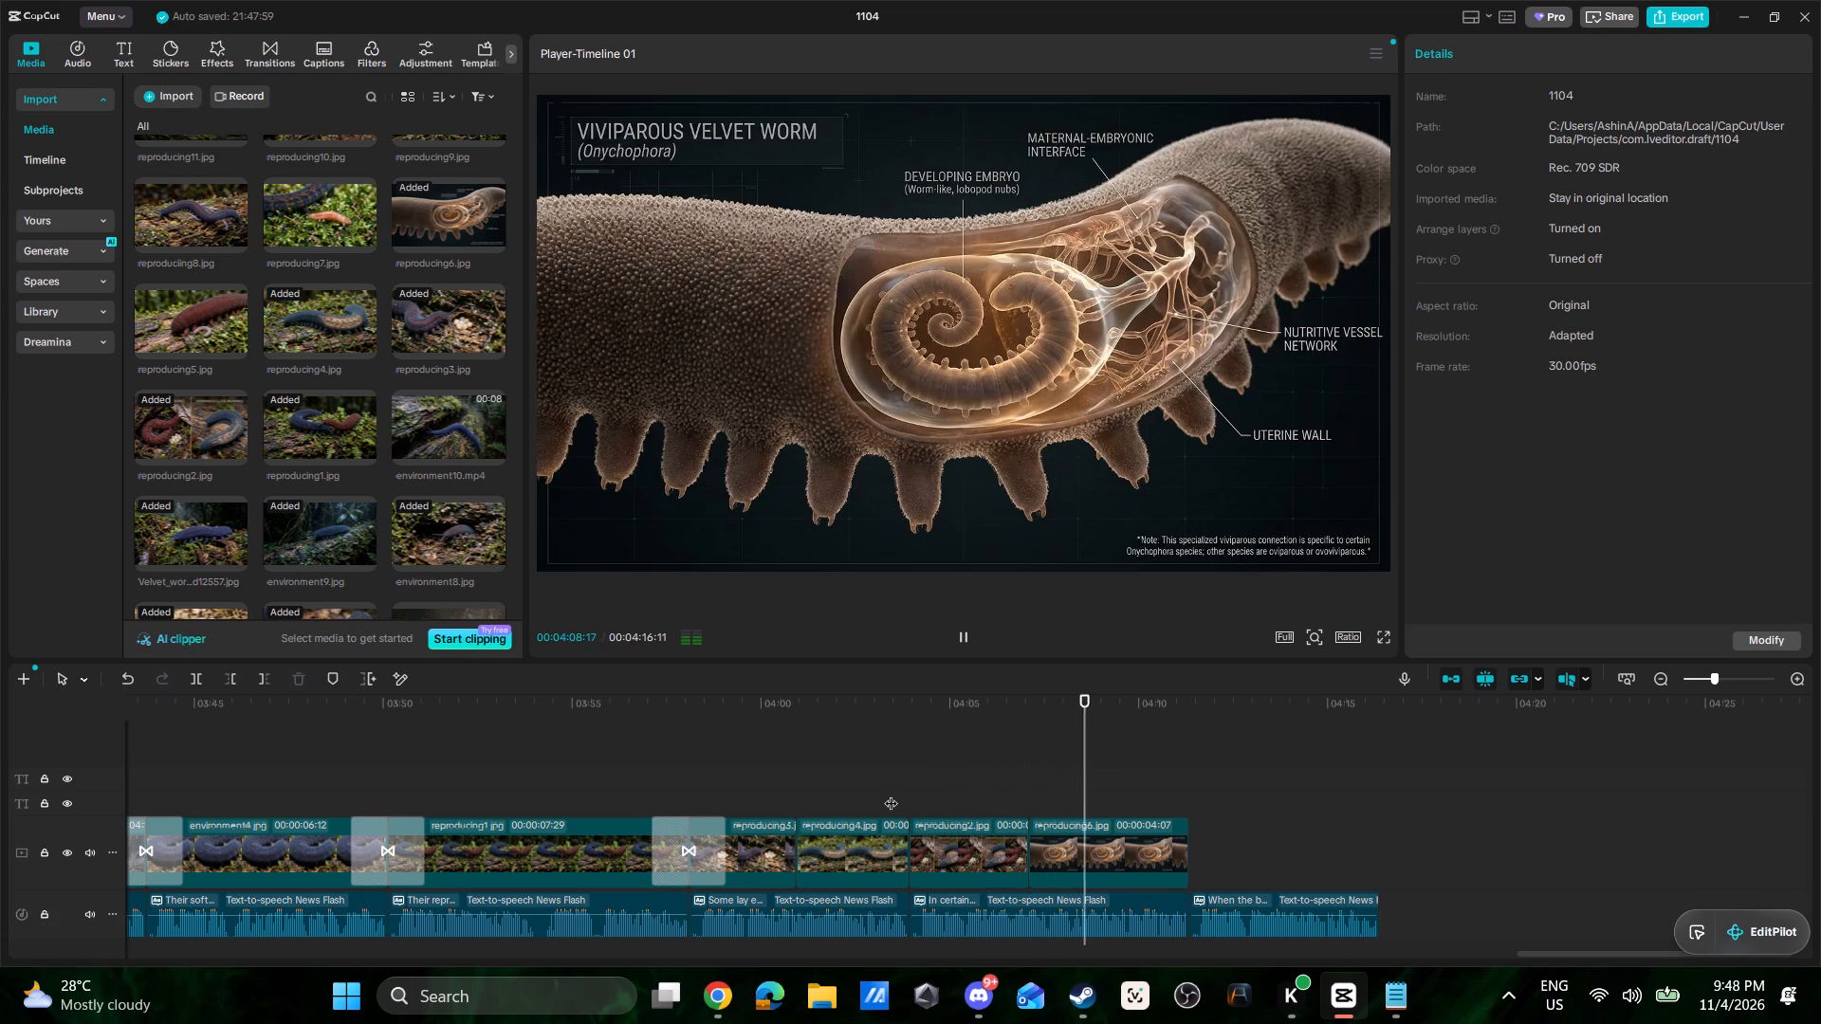
pyautogui.press('space')
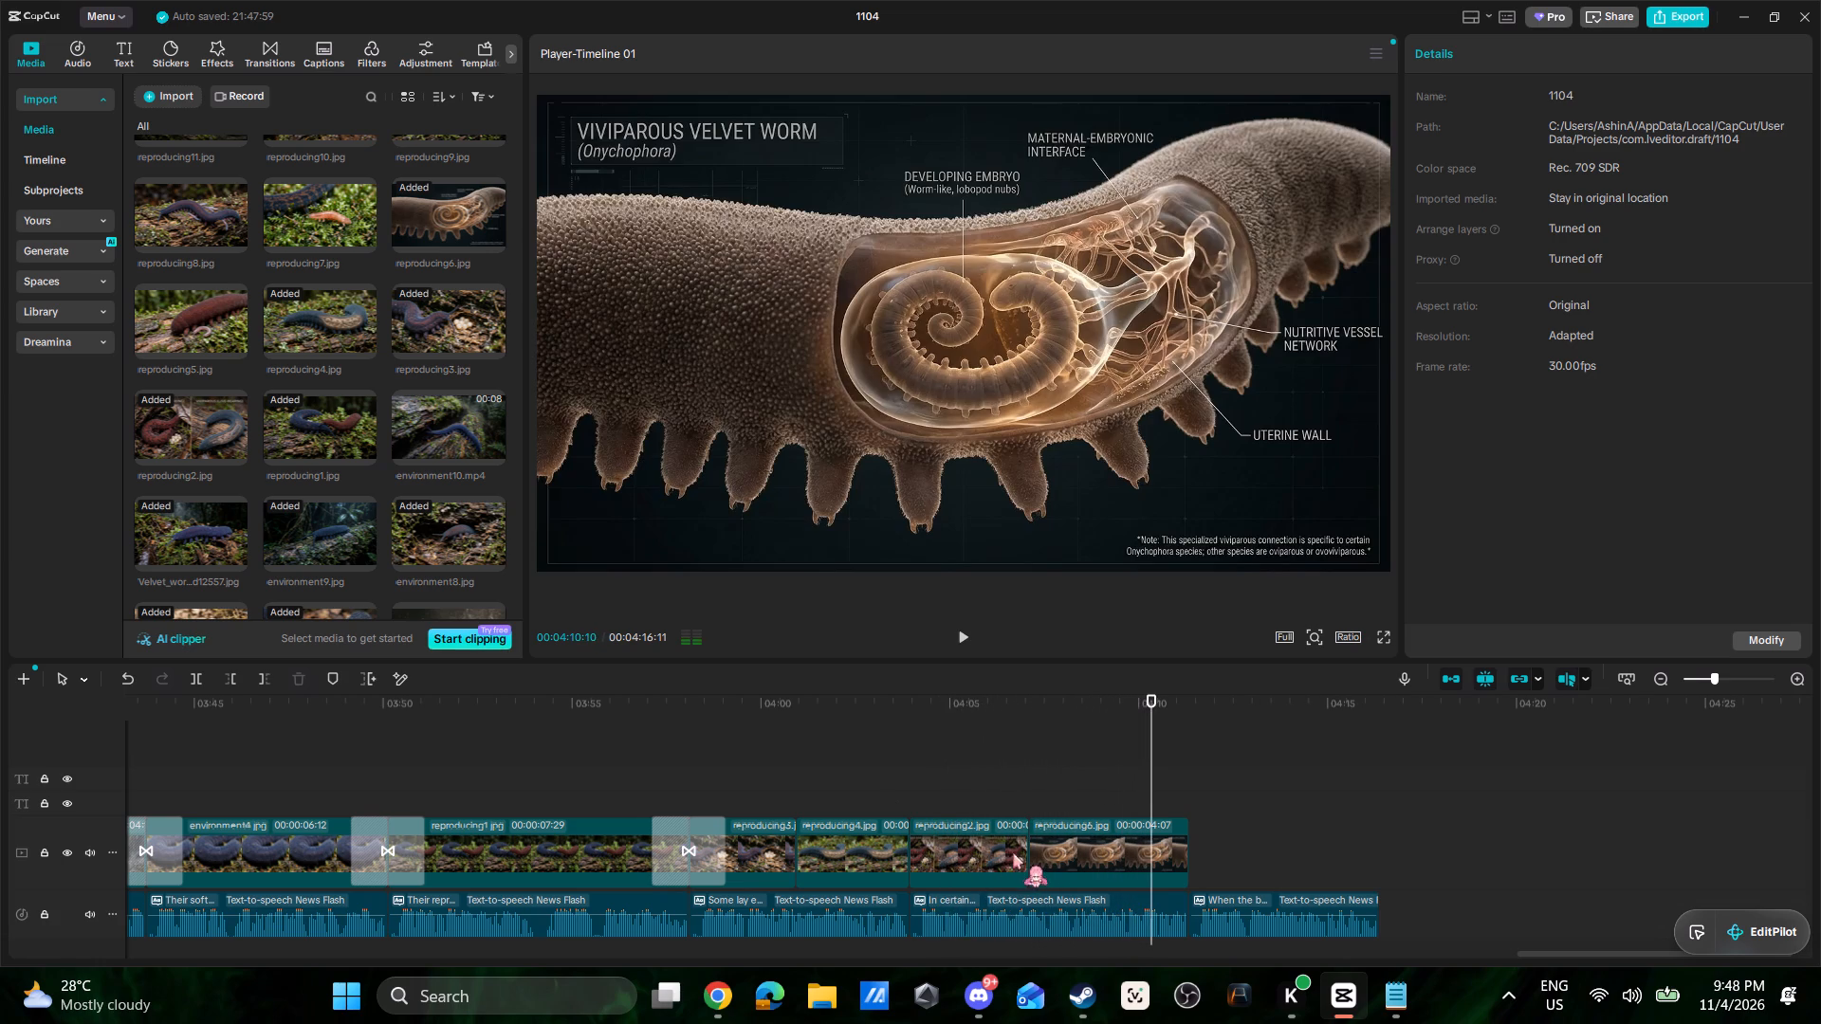
pyautogui.click(1013, 853)
pyautogui.press('space')
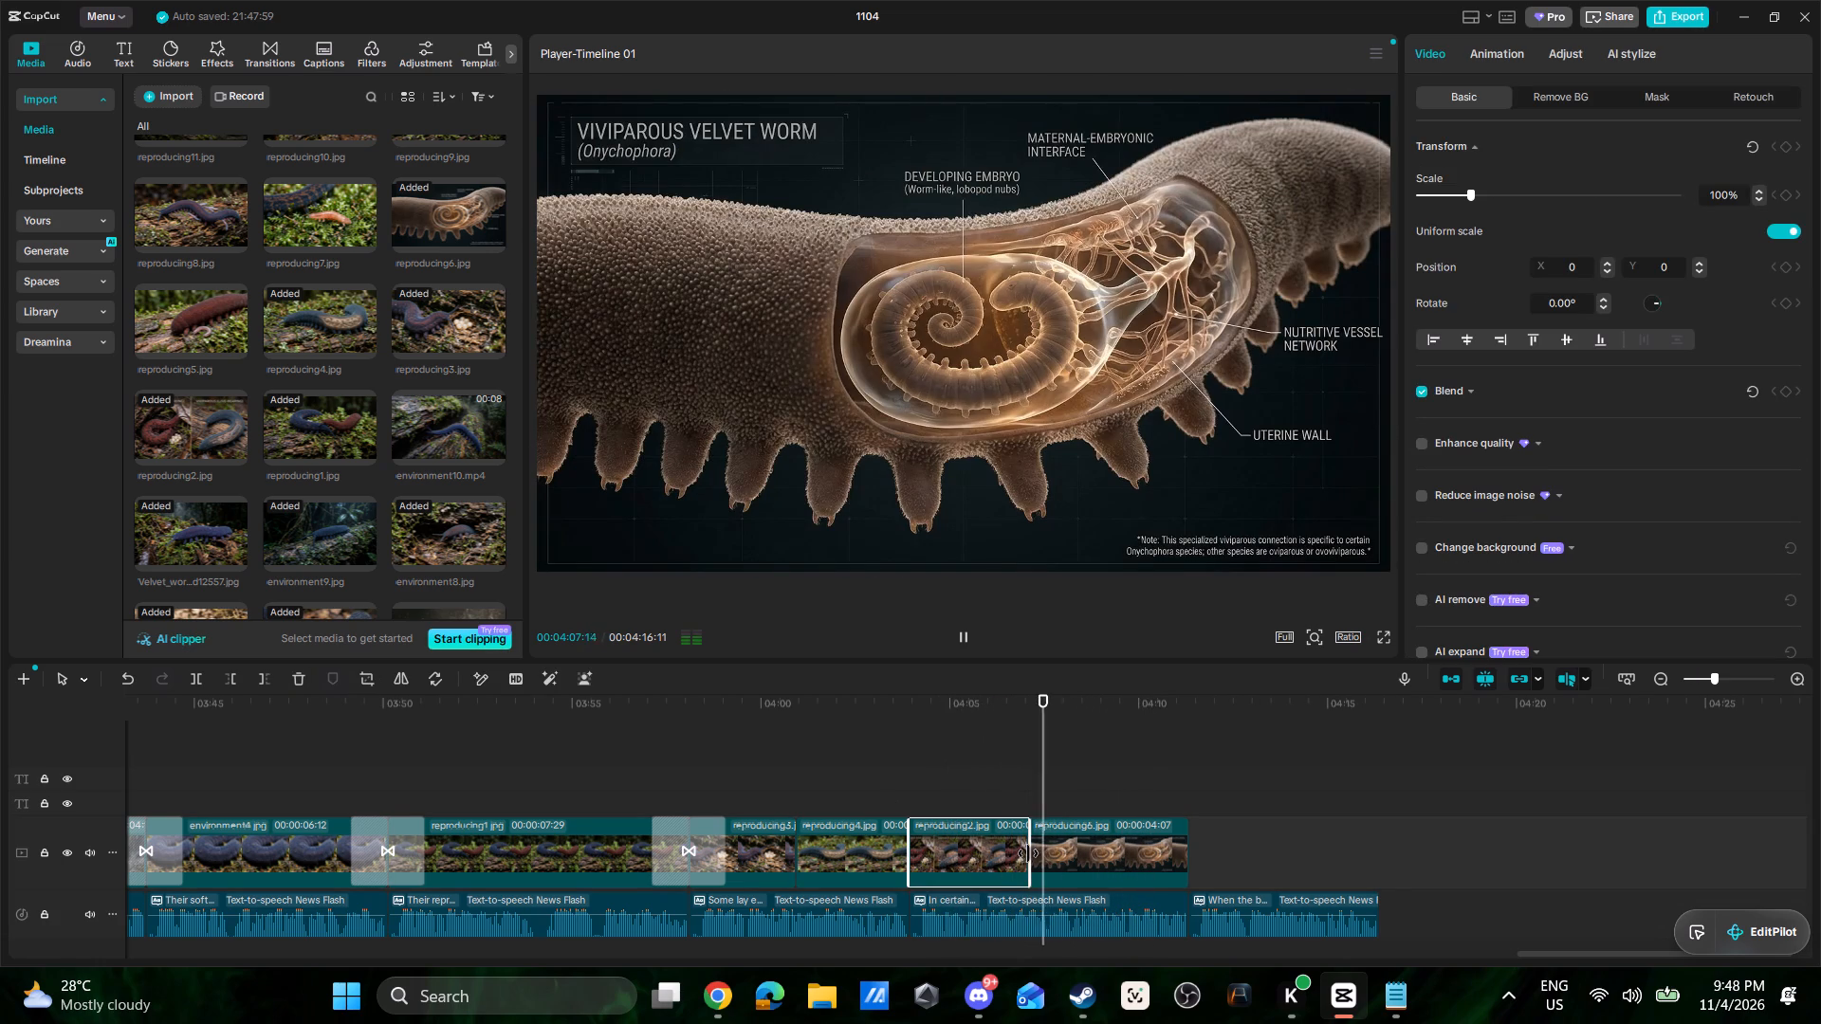
pyautogui.press('space')
# Add the Basic Black transition at the cuts between reproducing3.jpg, reproducing4.jpg, reproducing2.jpg and reproducing6.jpg.
pyautogui.click(272, 53)
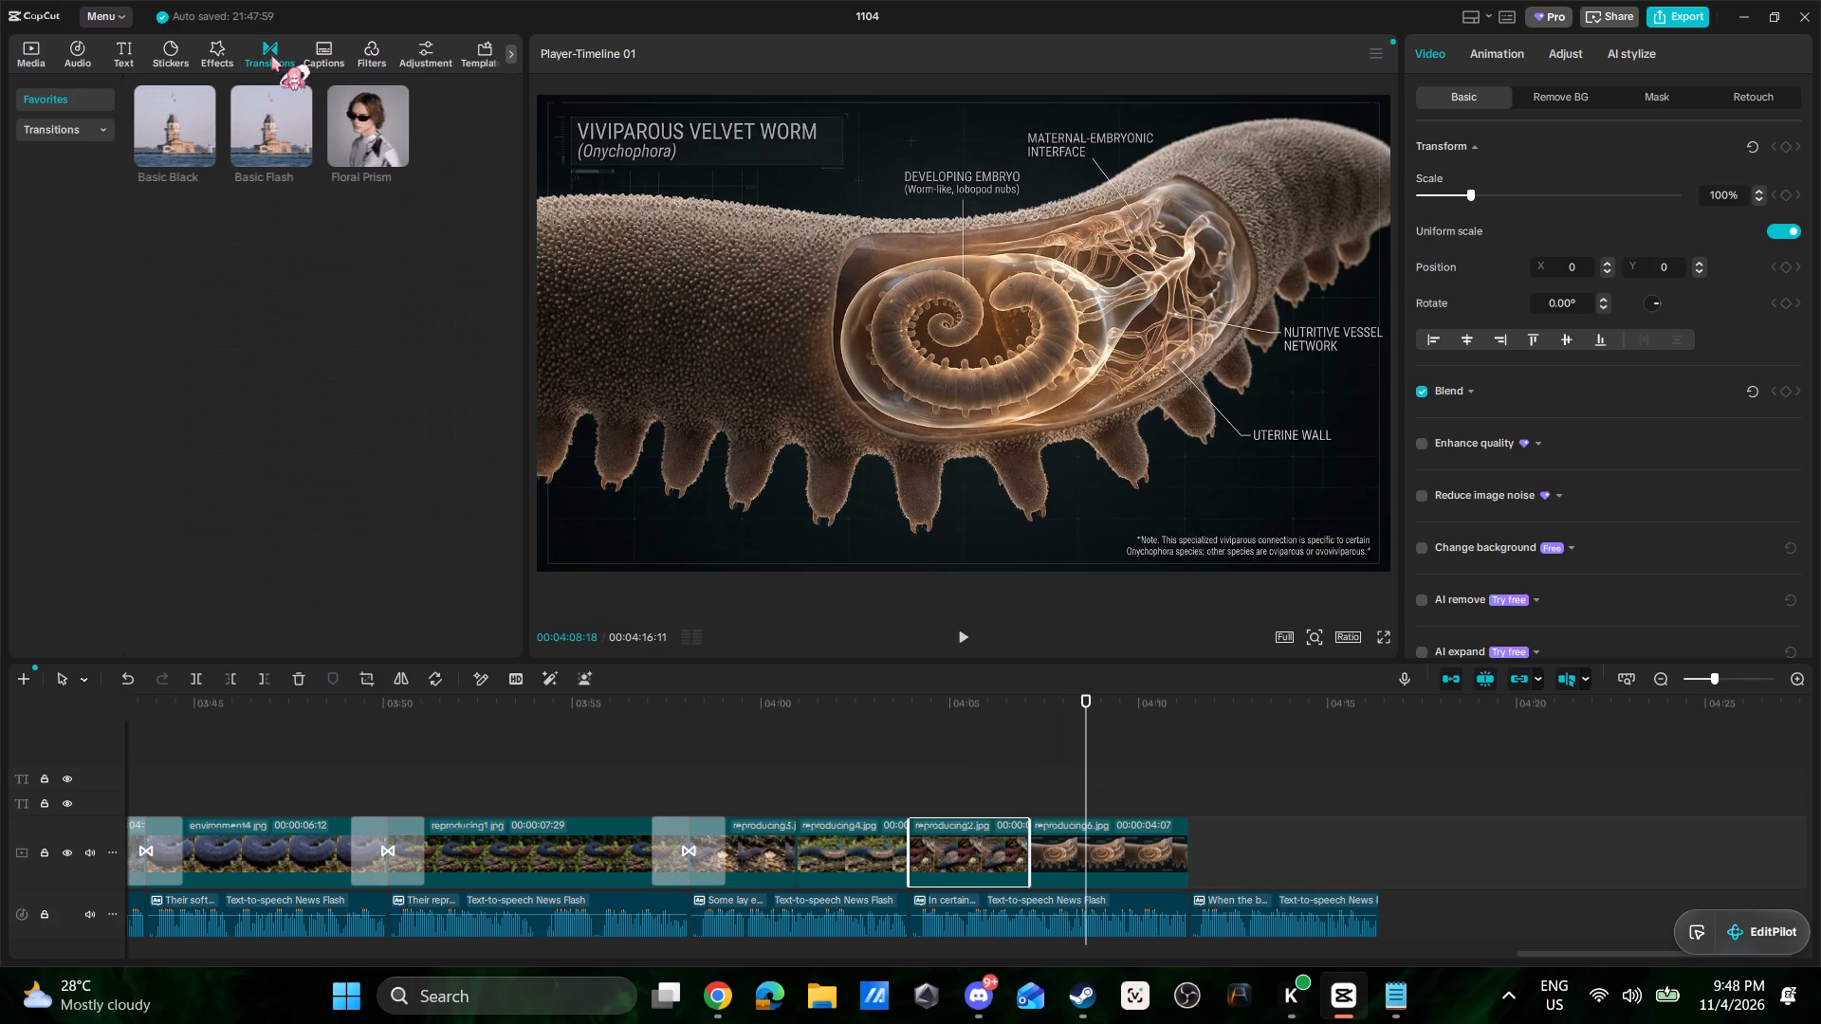
pyautogui.moveTo(177, 120); pyautogui.dragTo(780, 865)
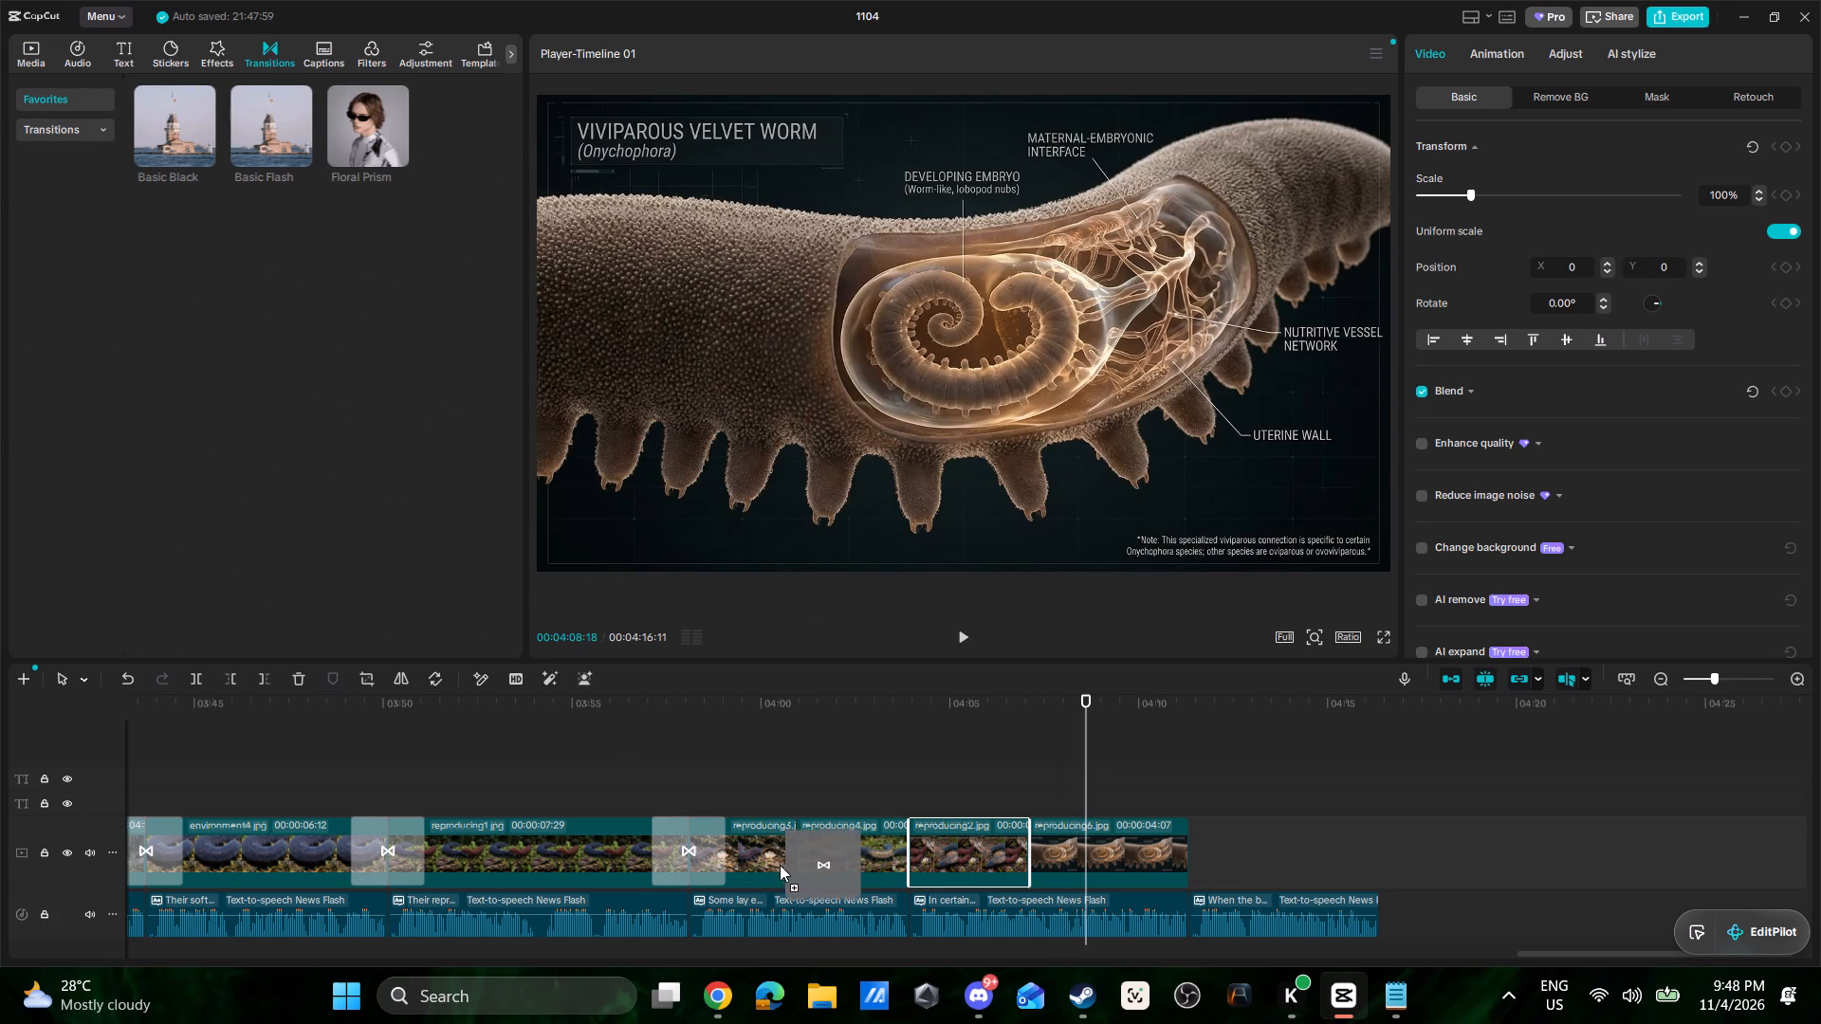
pyautogui.moveTo(780, 865); pyautogui.dragTo(777, 864)
pyautogui.moveTo(186, 120); pyautogui.dragTo(853, 814)
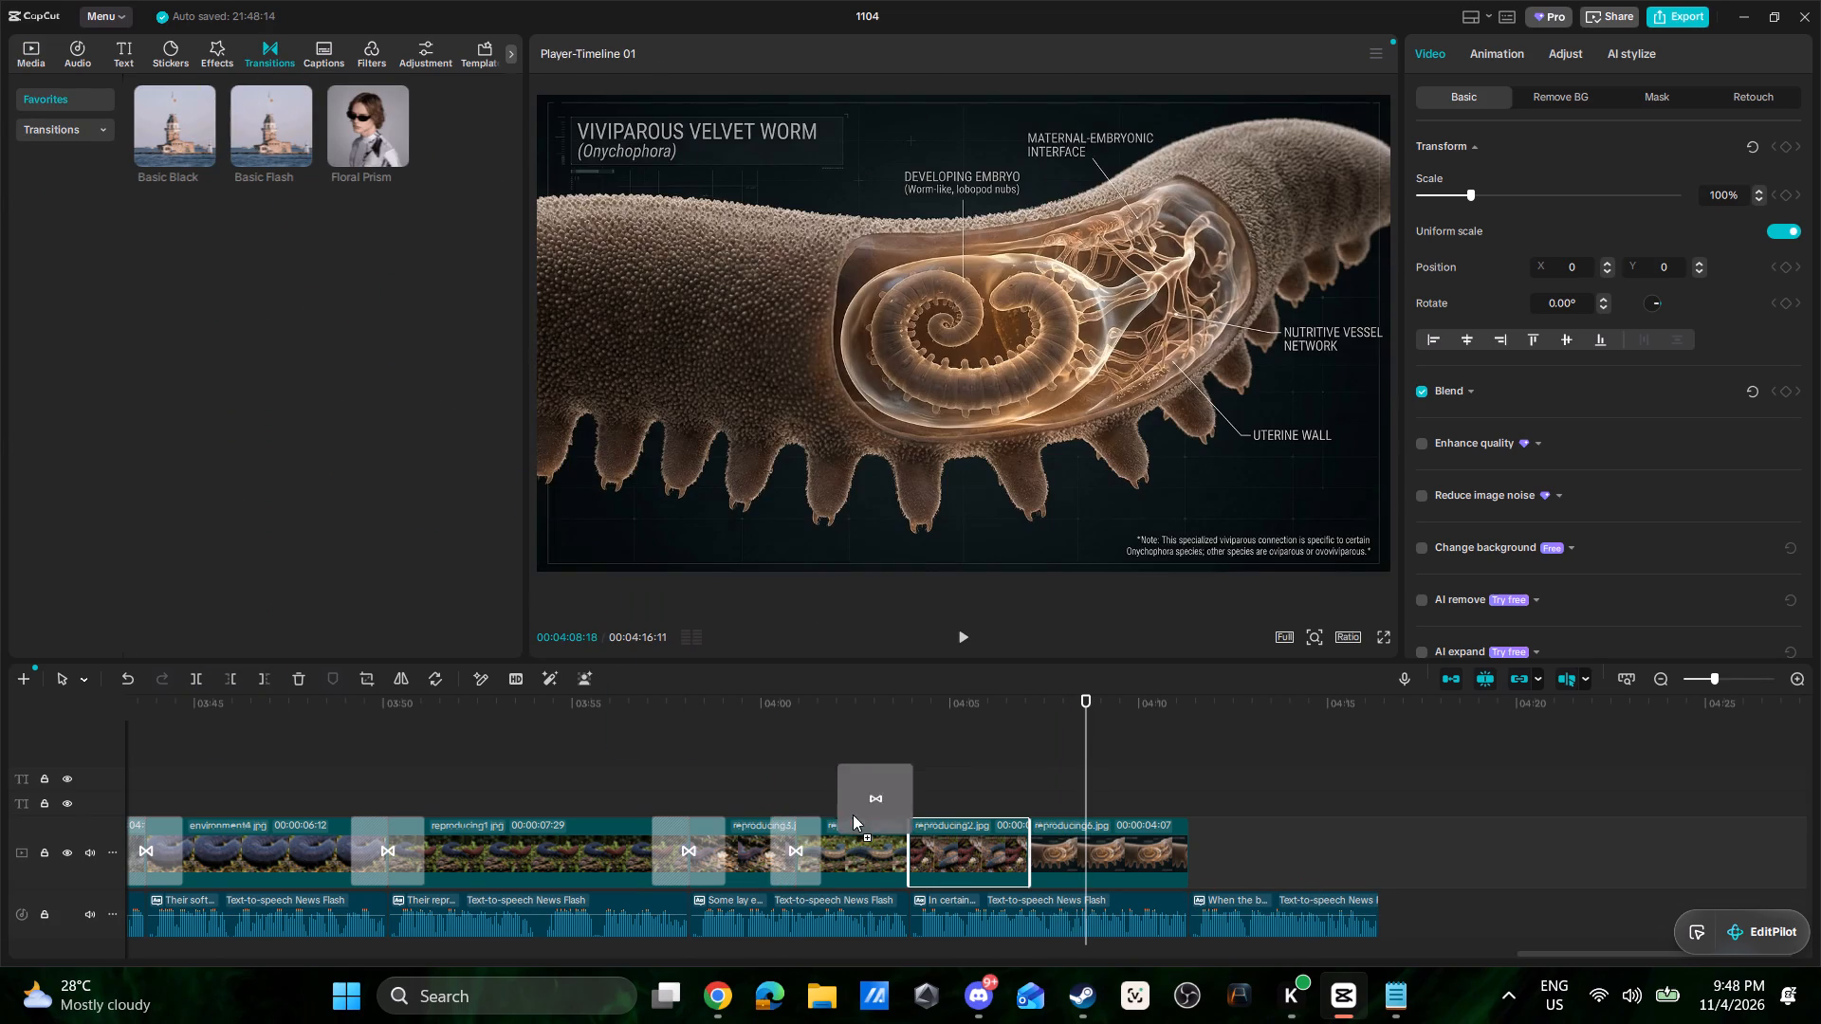
pyautogui.moveTo(853, 814); pyautogui.dragTo(870, 841)
pyautogui.moveTo(197, 115); pyautogui.dragTo(930, 824)
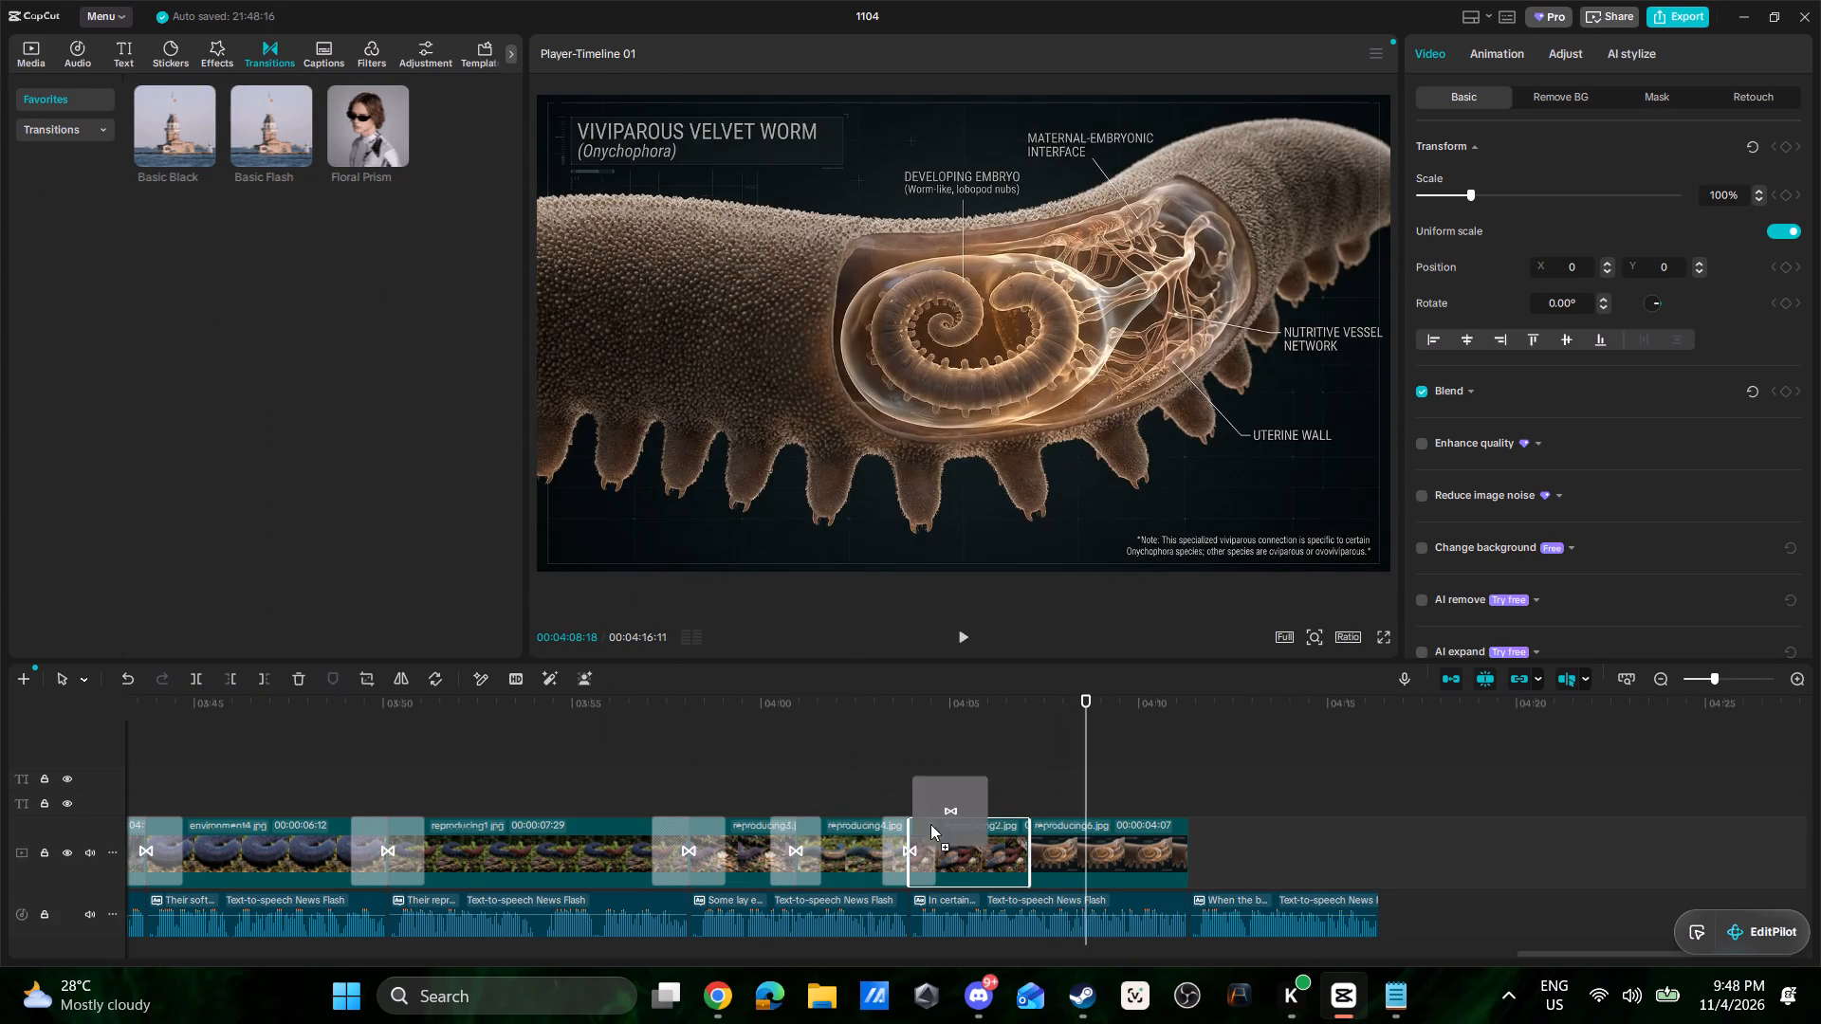
pyautogui.moveTo(930, 824); pyautogui.dragTo(998, 853)
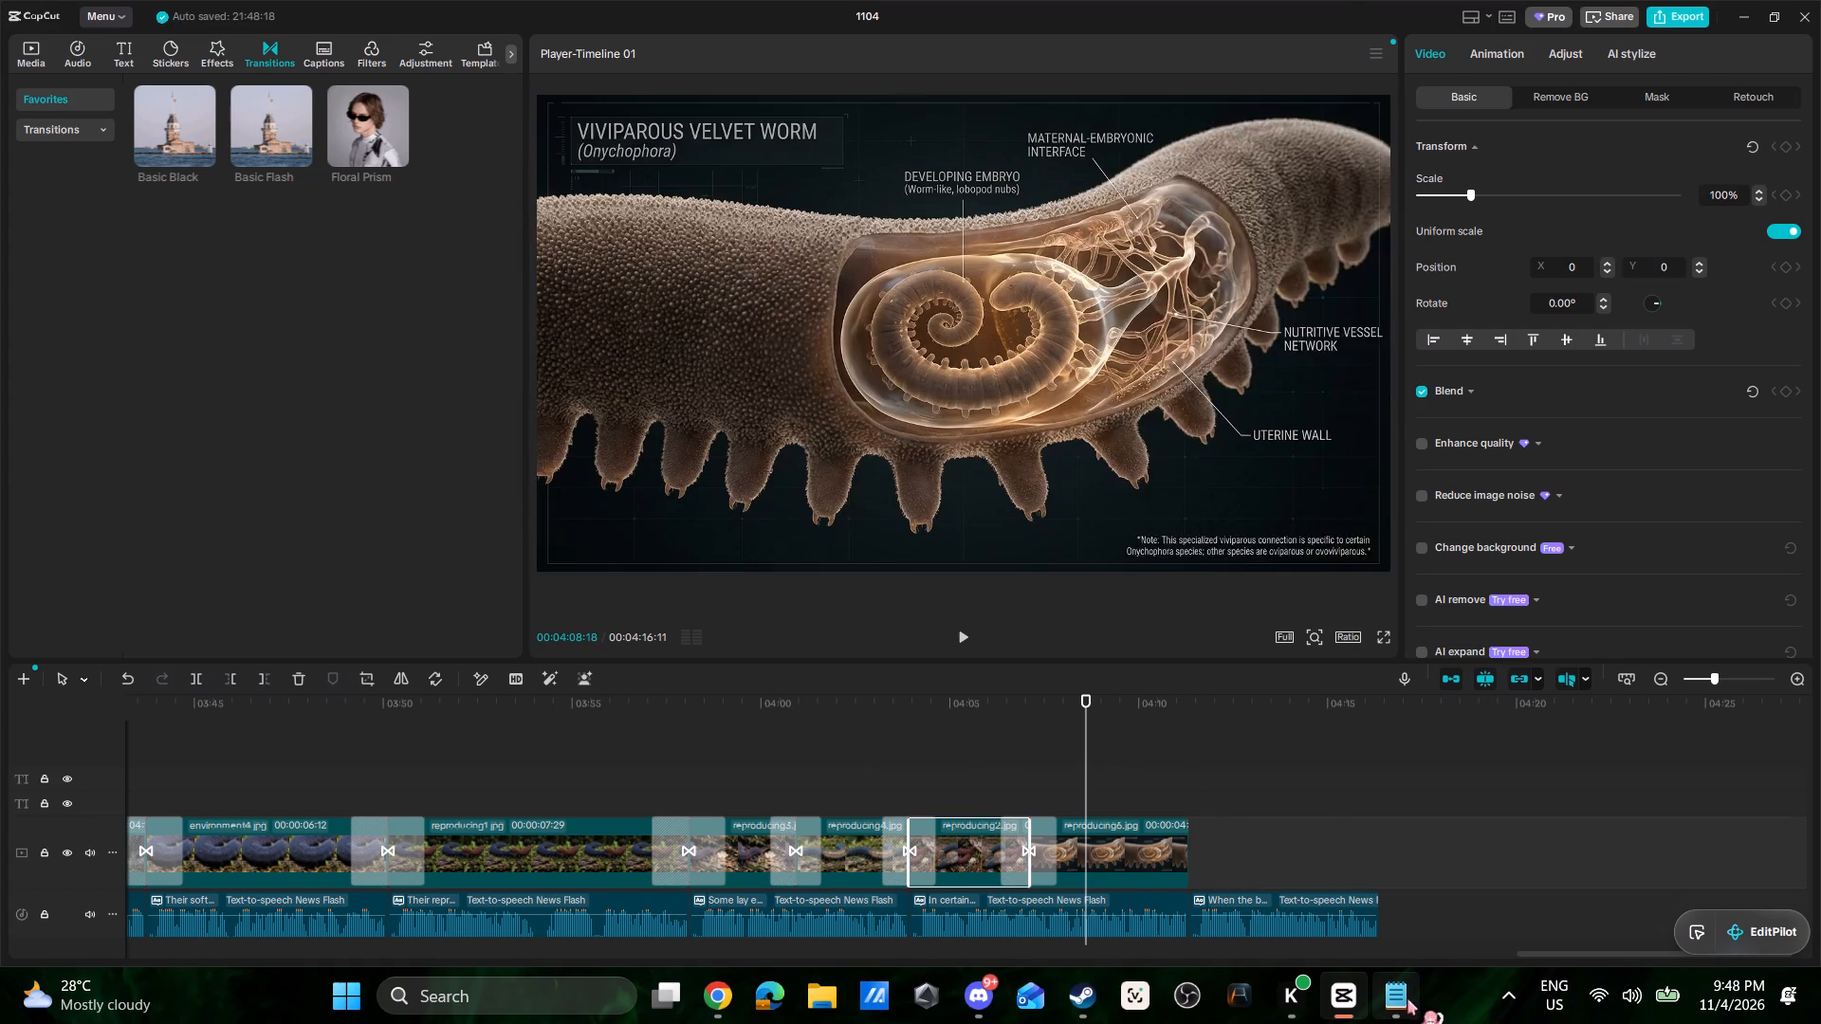
# Switch to Notepad and copy the script lines from "They have tiny legs" through "develop their full coloration.".
pyautogui.click(1404, 1000)
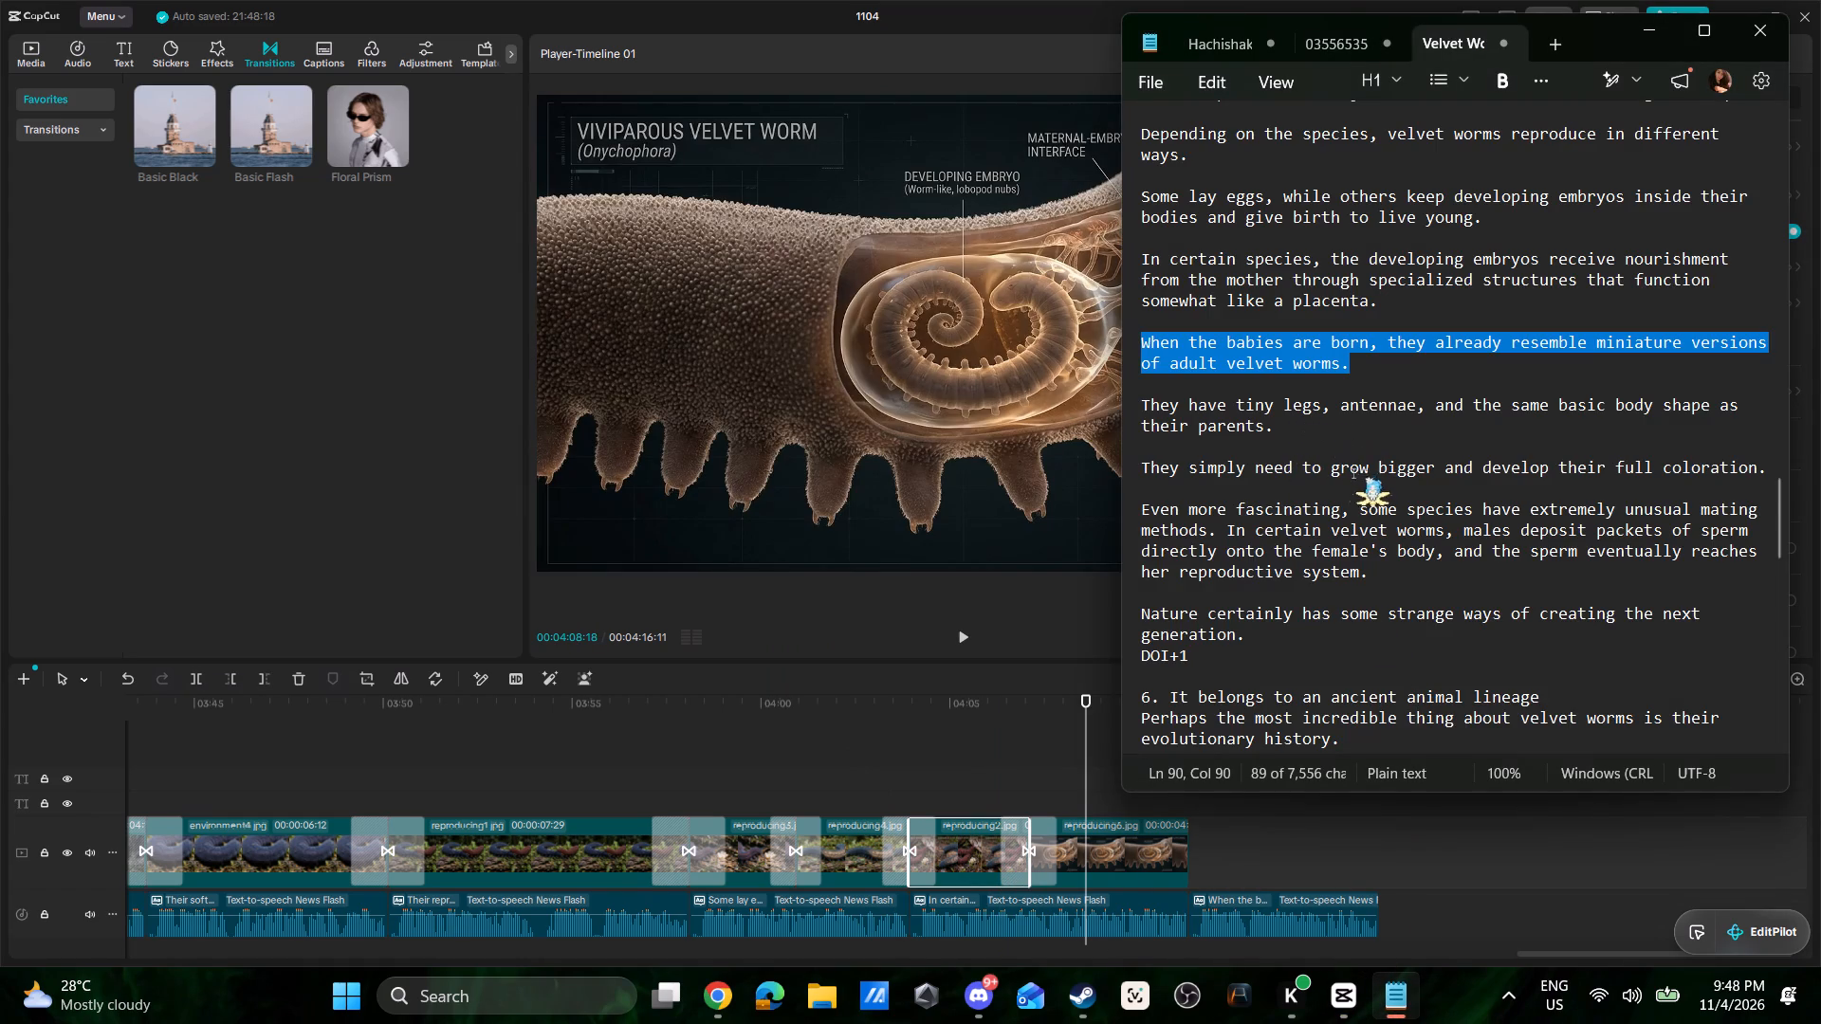
pyautogui.moveTo(1766, 467); pyautogui.dragTo(1562, 460)
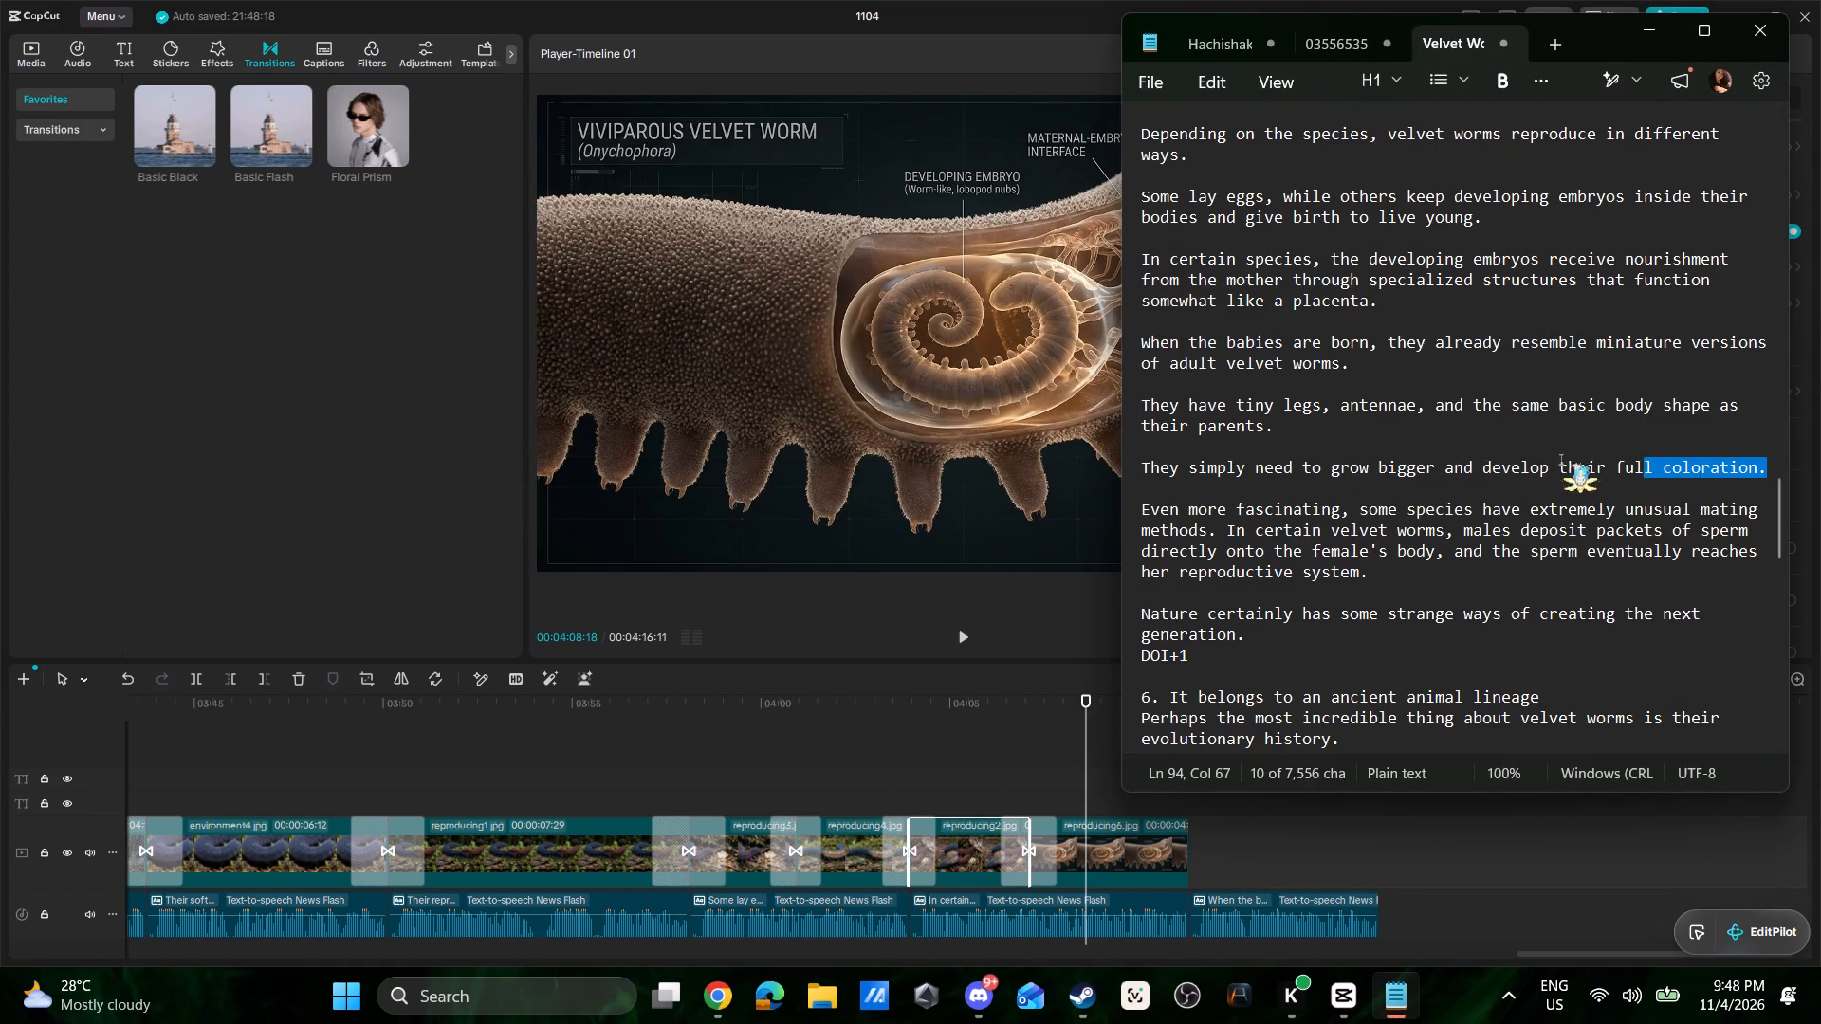
pyautogui.moveTo(1562, 460); pyautogui.dragTo(1139, 412)
pyautogui.hotkey('ctrl', 'c')
pyautogui.hotkey('ctrl', 'c')
pyautogui.hotkey('ctrl', 'c')
pyautogui.hotkey('ctrl', 'c')
pyautogui.hotkey('ctrl', 'c')
pyautogui.hotkey('ctrl', 'c')
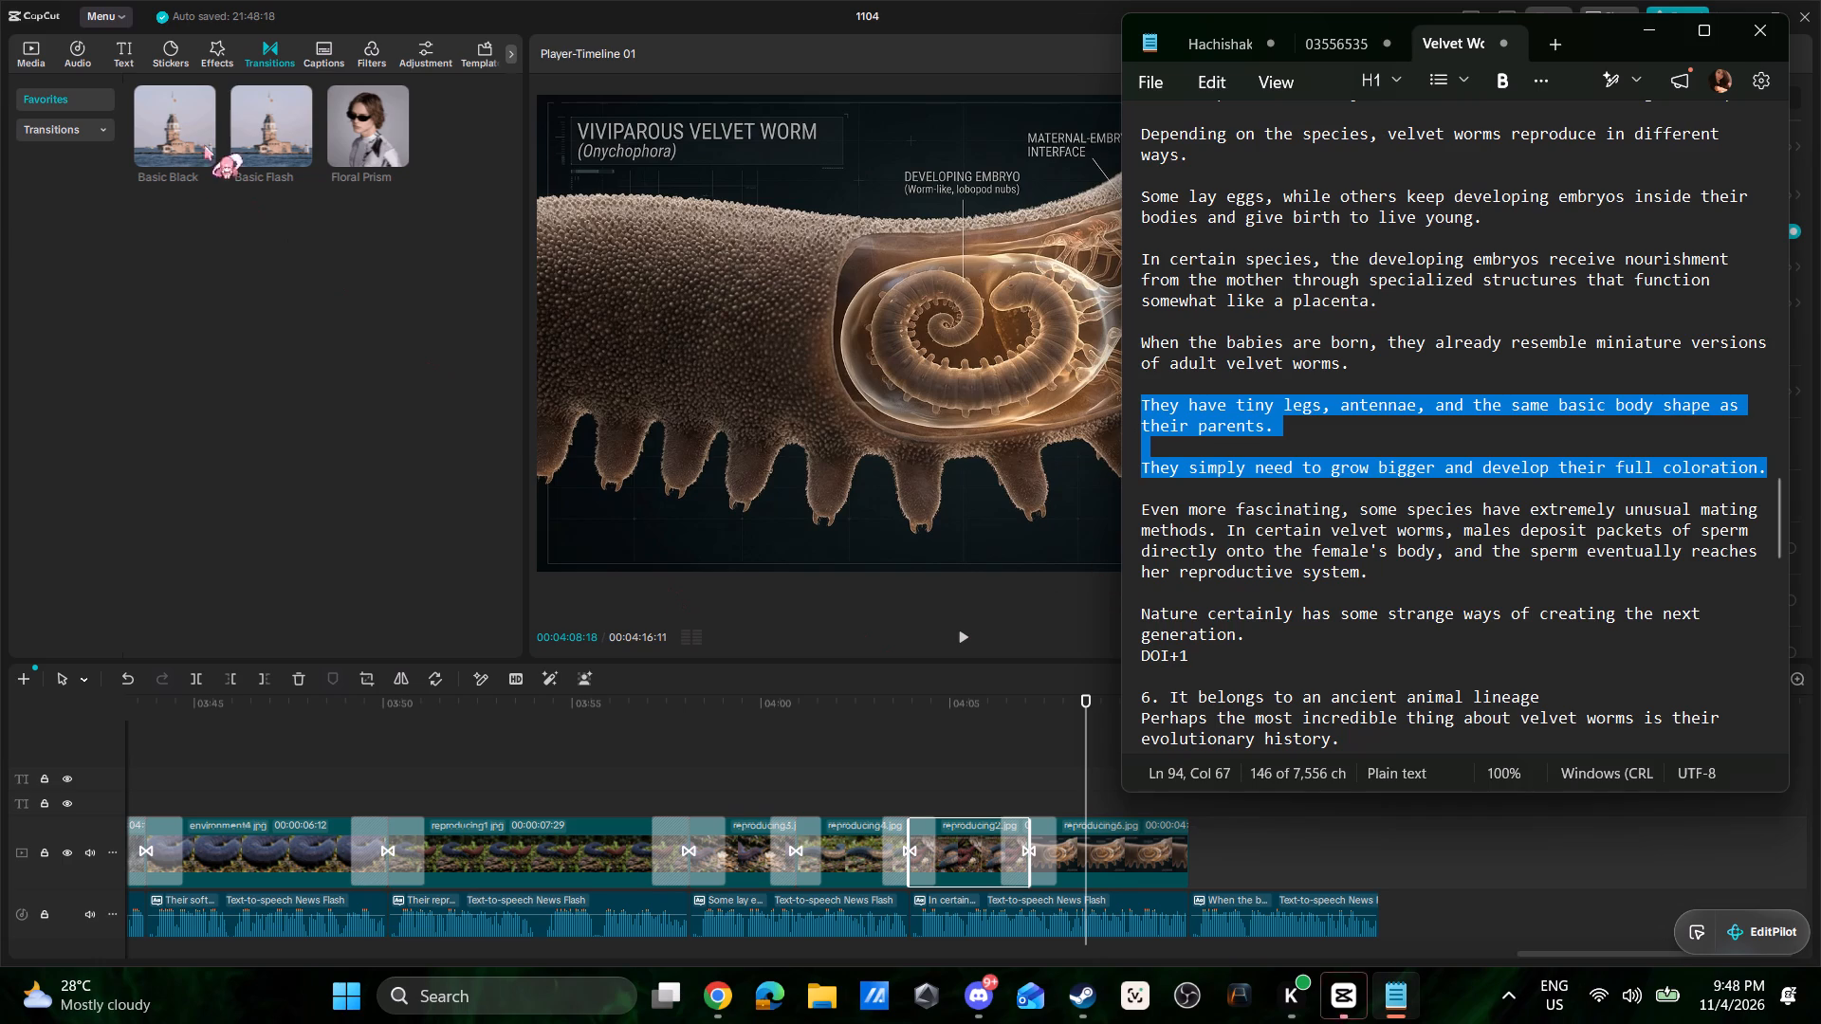
pyautogui.hotkey('ctrl', 'c')
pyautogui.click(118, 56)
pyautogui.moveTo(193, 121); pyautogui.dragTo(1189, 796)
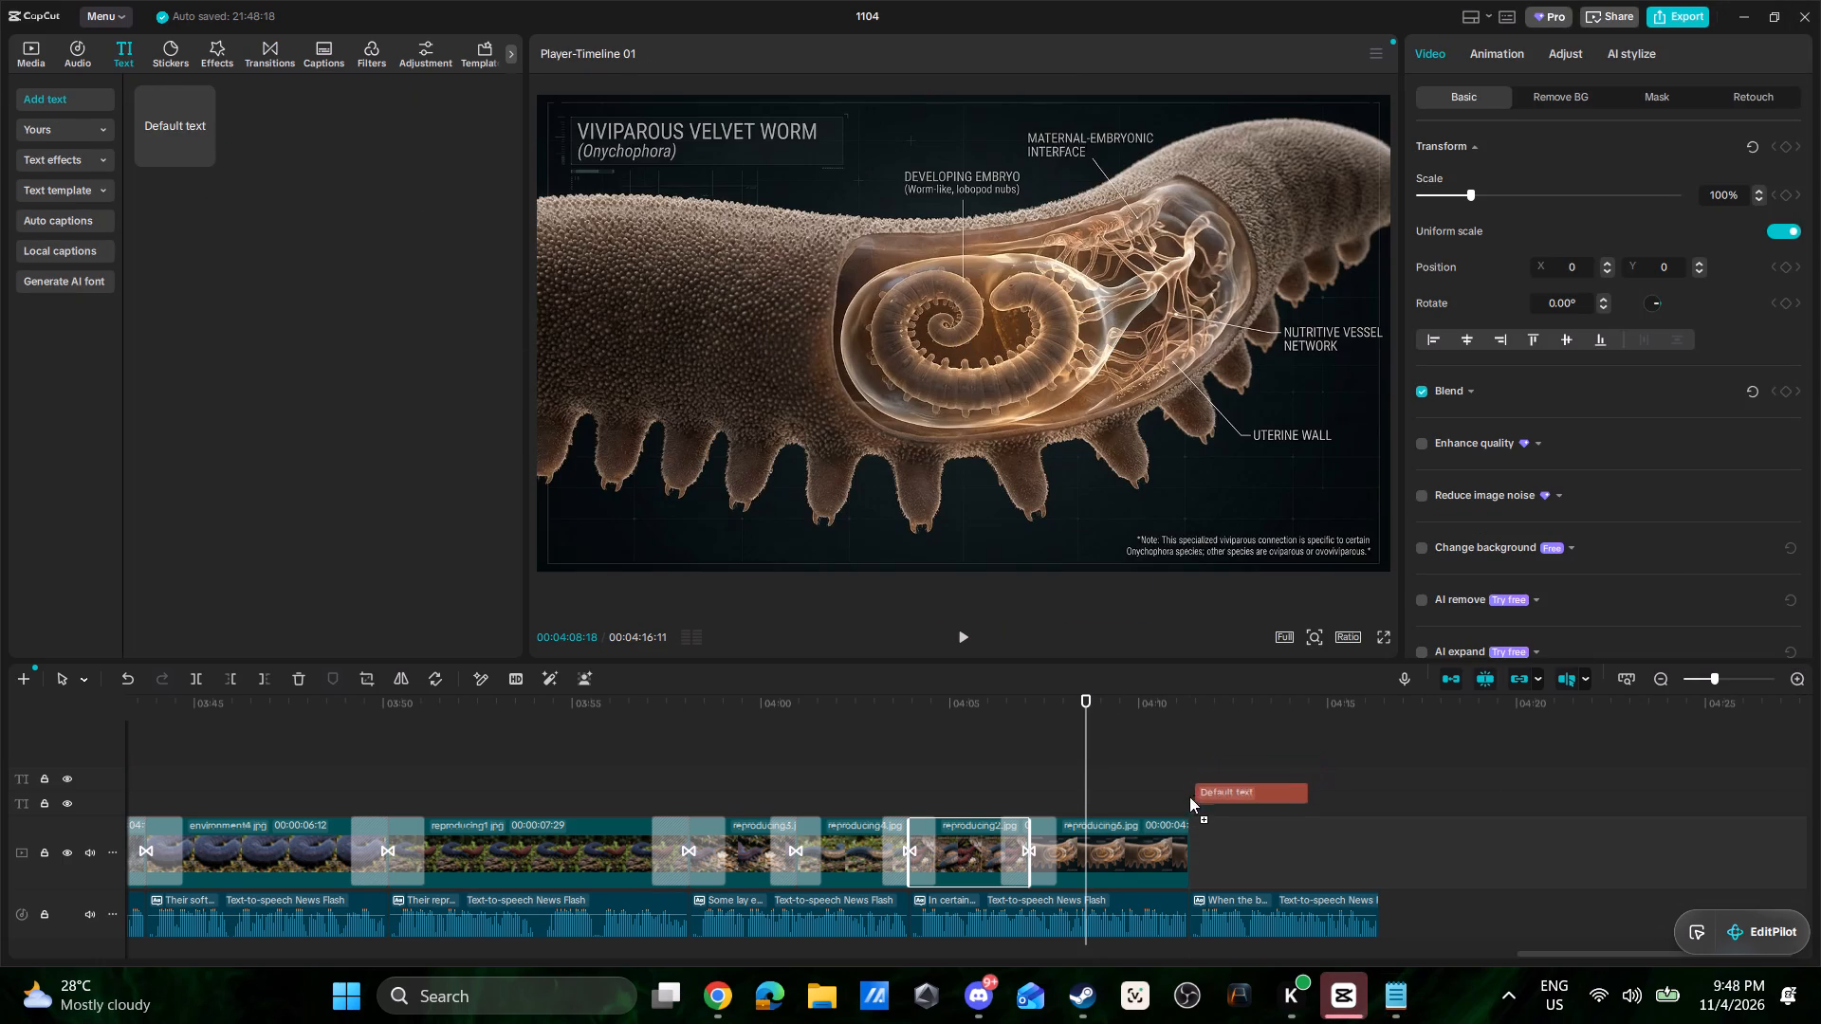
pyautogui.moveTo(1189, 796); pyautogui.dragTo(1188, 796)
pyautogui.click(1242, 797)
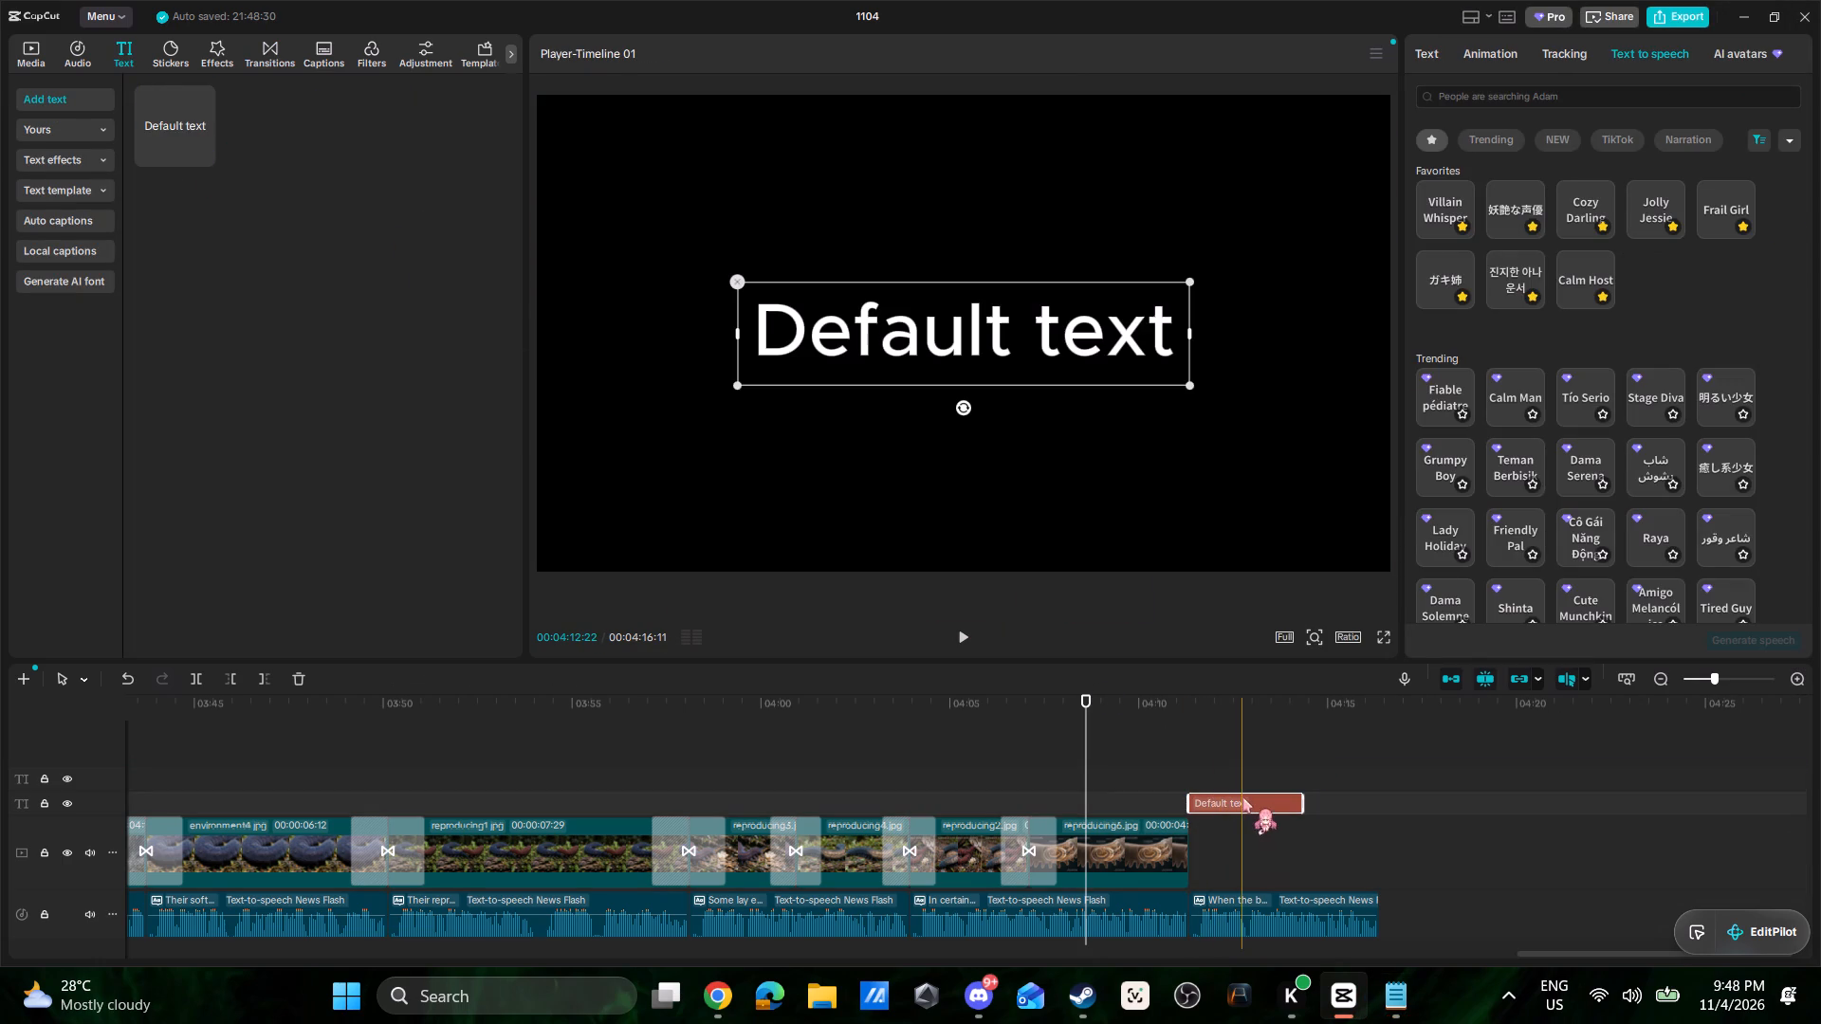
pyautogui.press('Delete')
# Place reproducing5.jpg on the main video track directly after reproducing6.jpg, over the "When the b…" narration.
pyautogui.click(1178, 777)
pyautogui.press('space')
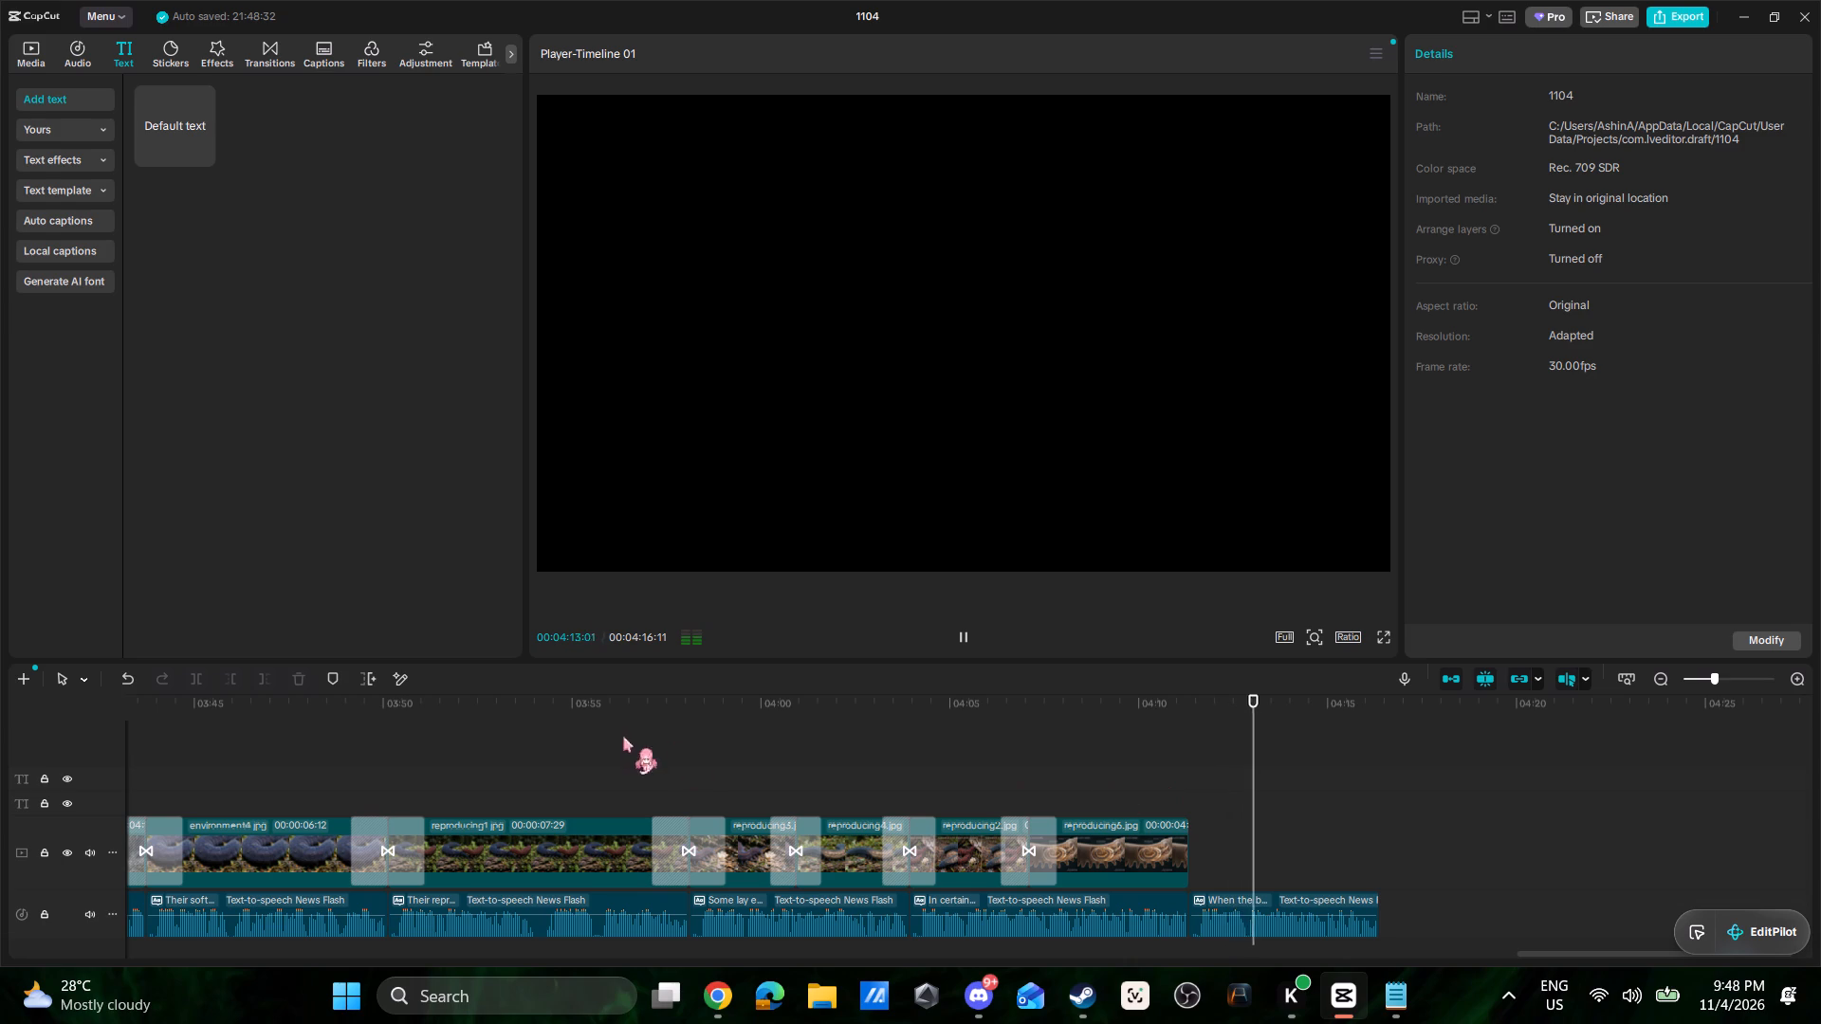
pyautogui.click(29, 49)
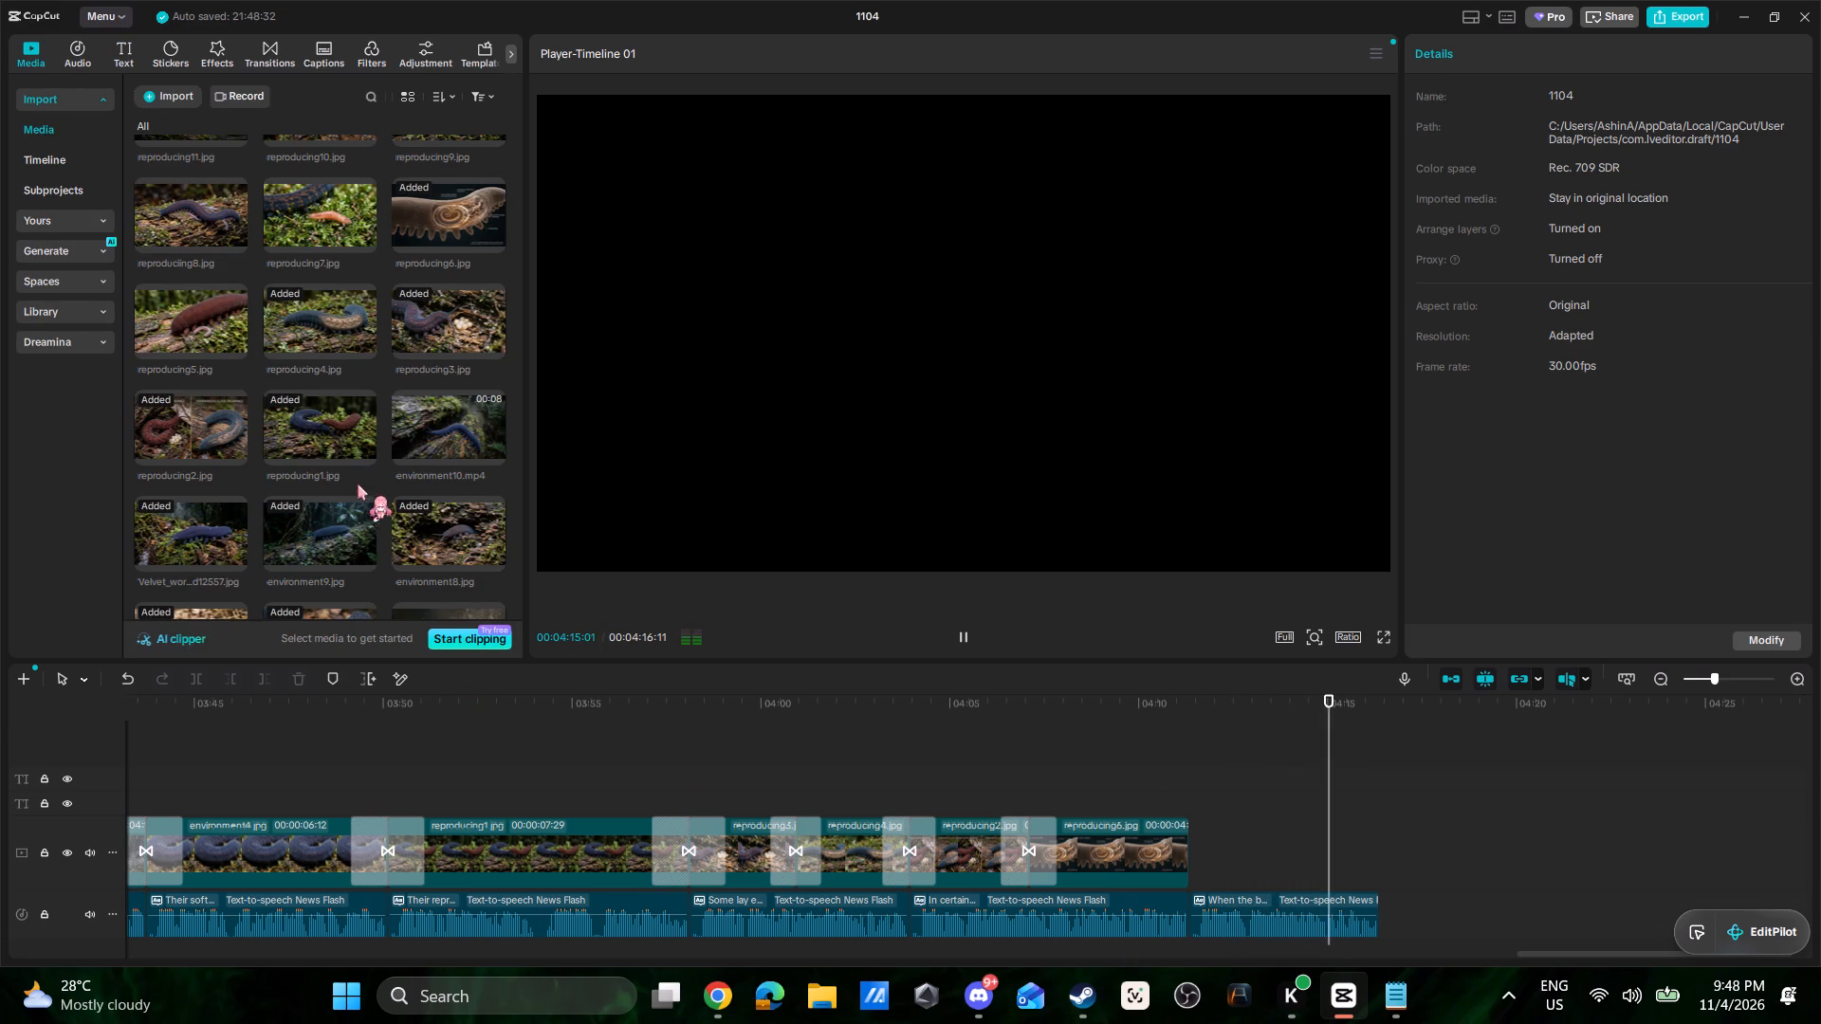
pyautogui.scroll(2, 358, 485)
pyautogui.press('space')
pyautogui.moveTo(211, 490); pyautogui.dragTo(1113, 798)
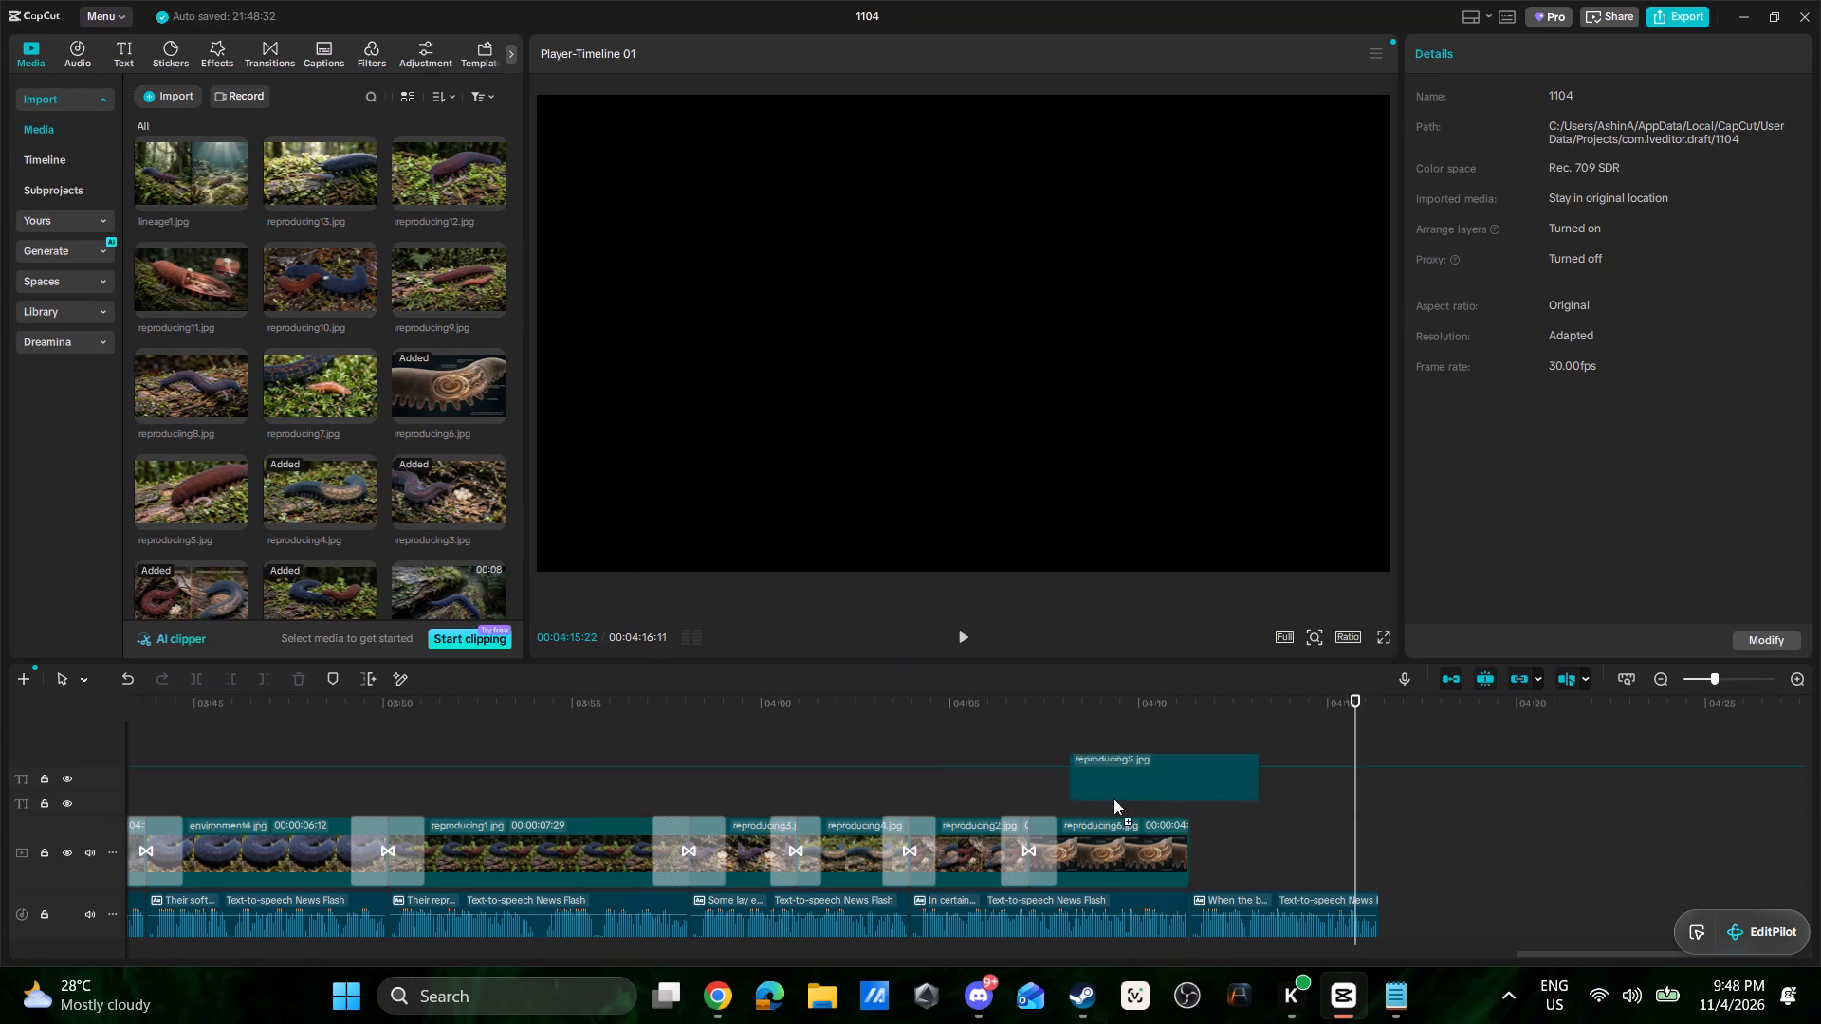
pyautogui.moveTo(1113, 798); pyautogui.dragTo(1197, 856)
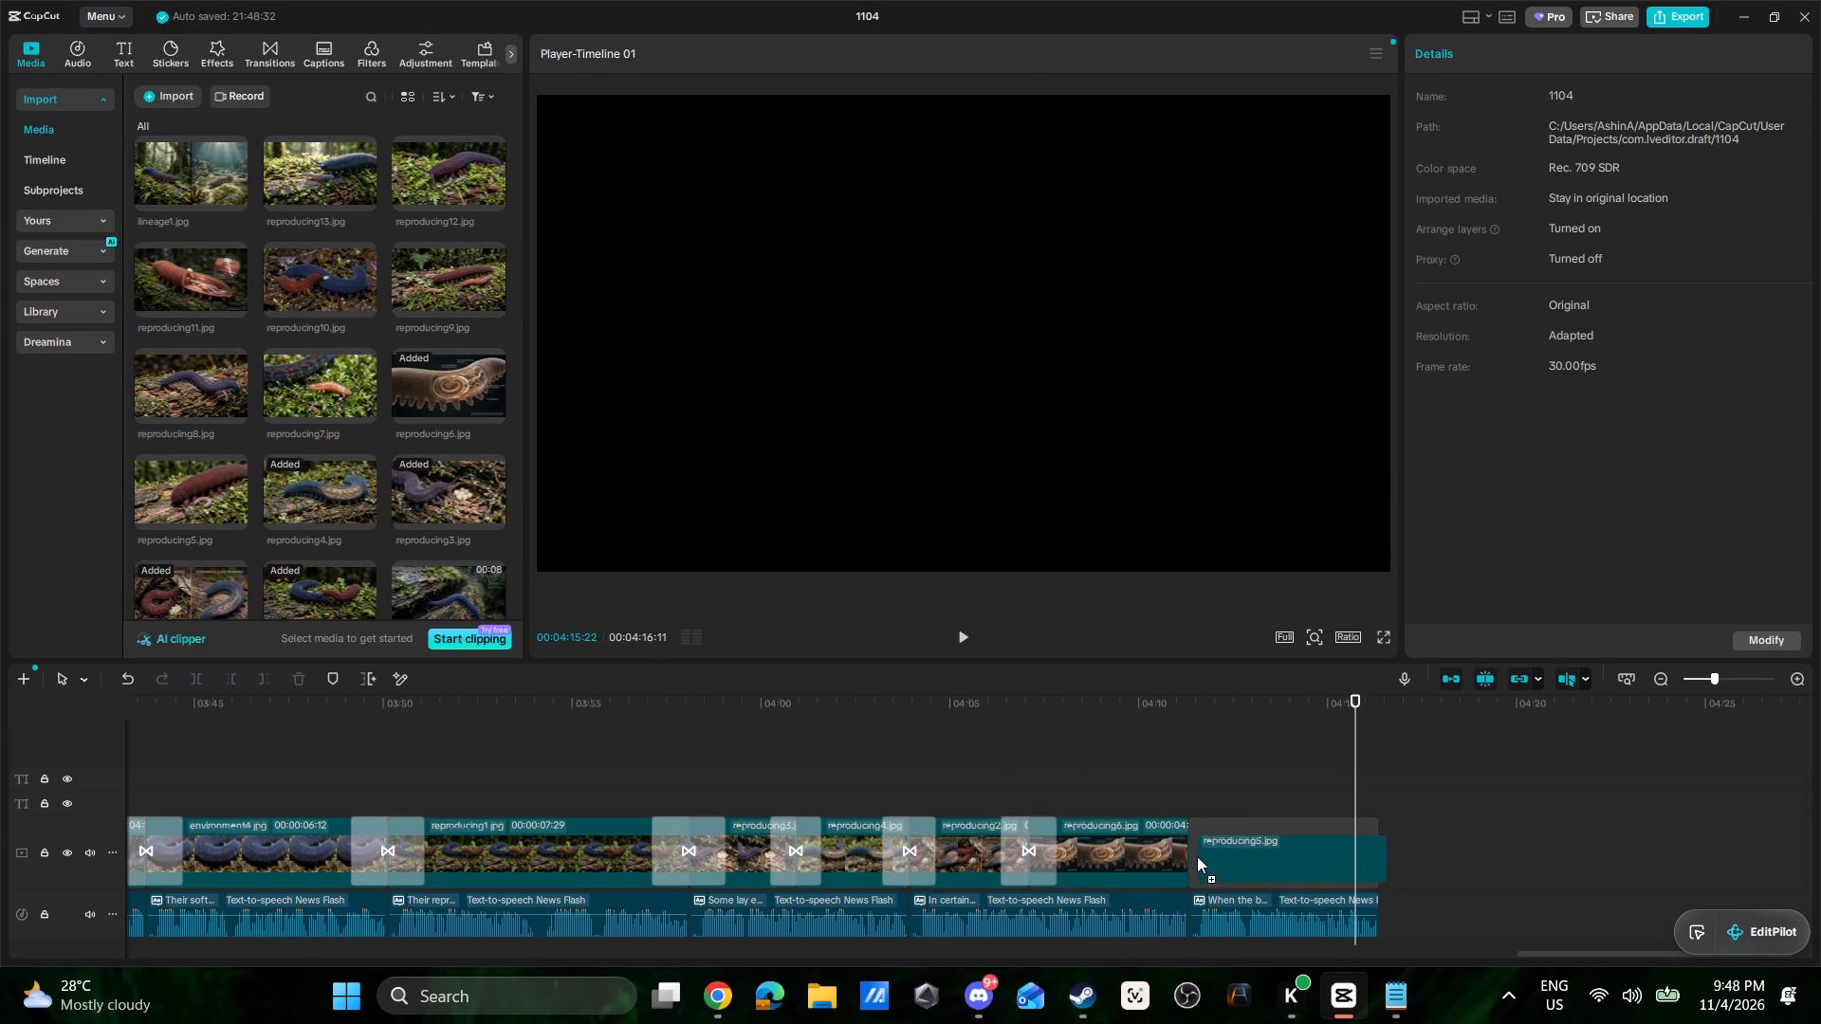
pyautogui.moveTo(1197, 856); pyautogui.dragTo(1198, 856)
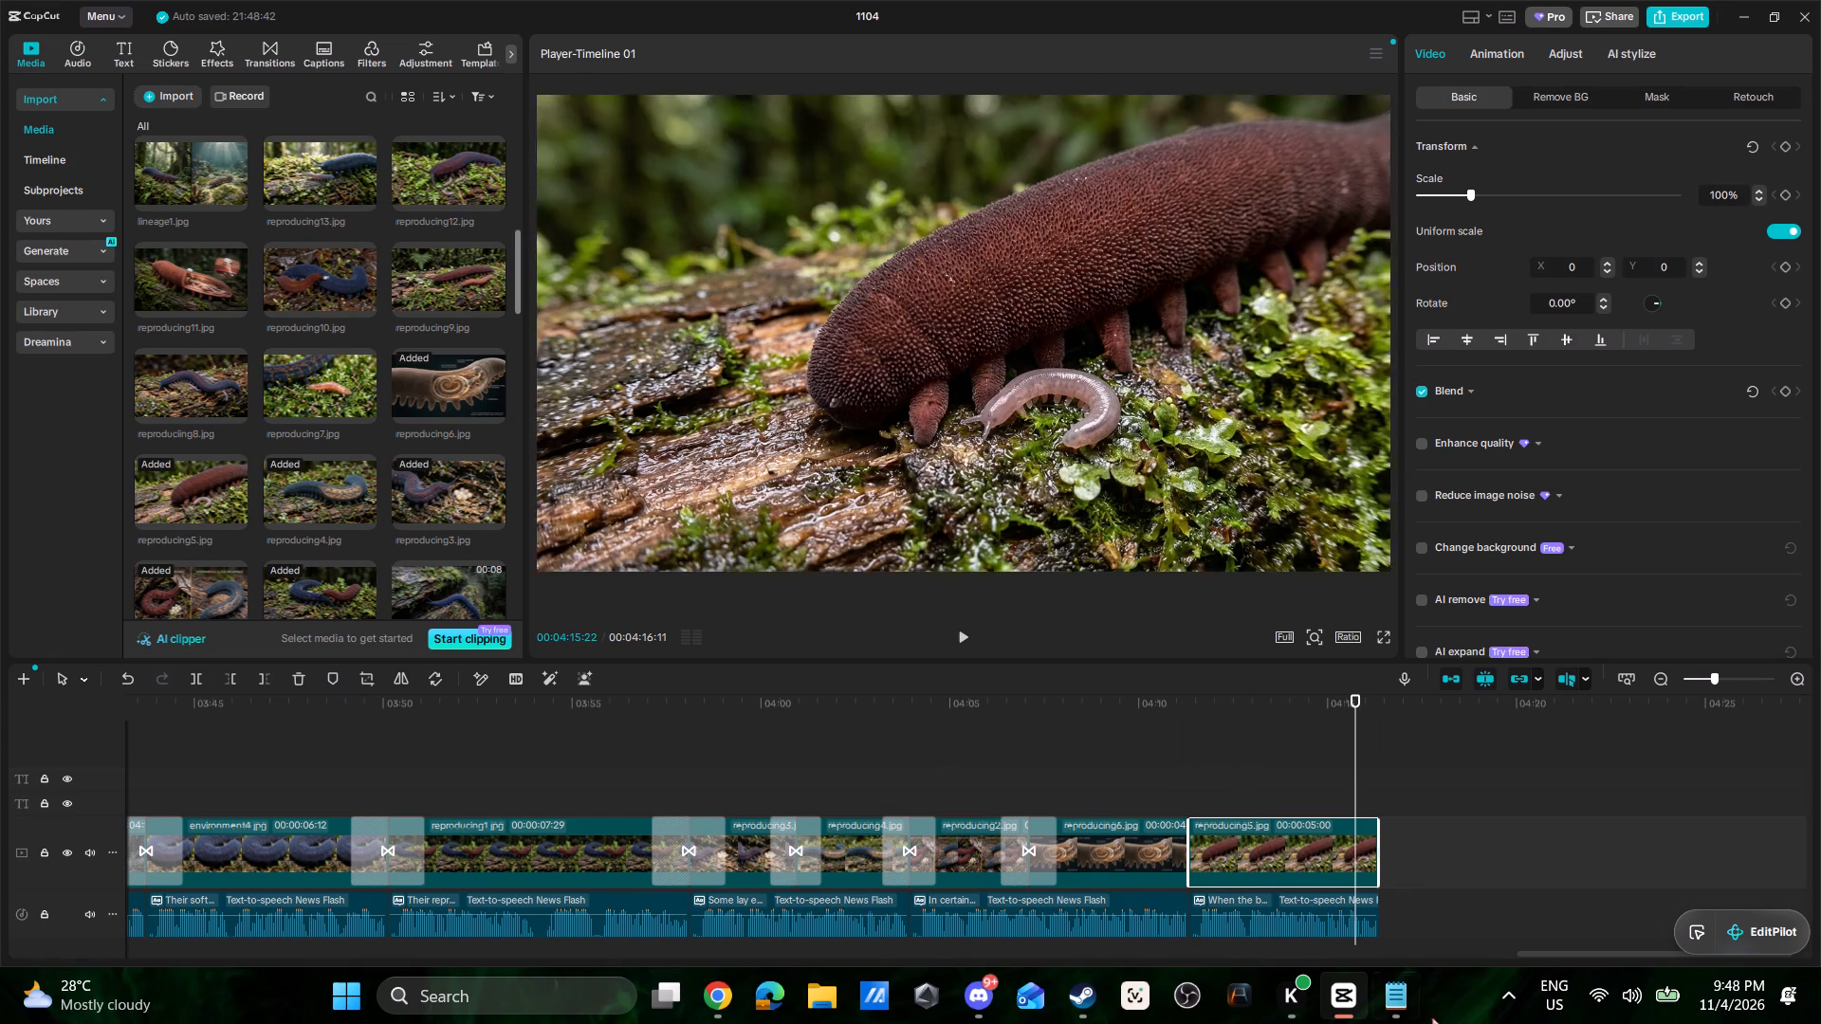
# Recopy the script lines "They have tiny legs…" through "…full coloration." from Notepad into a new default text clip after reproducing5.jpg.
pyautogui.click(1407, 998)
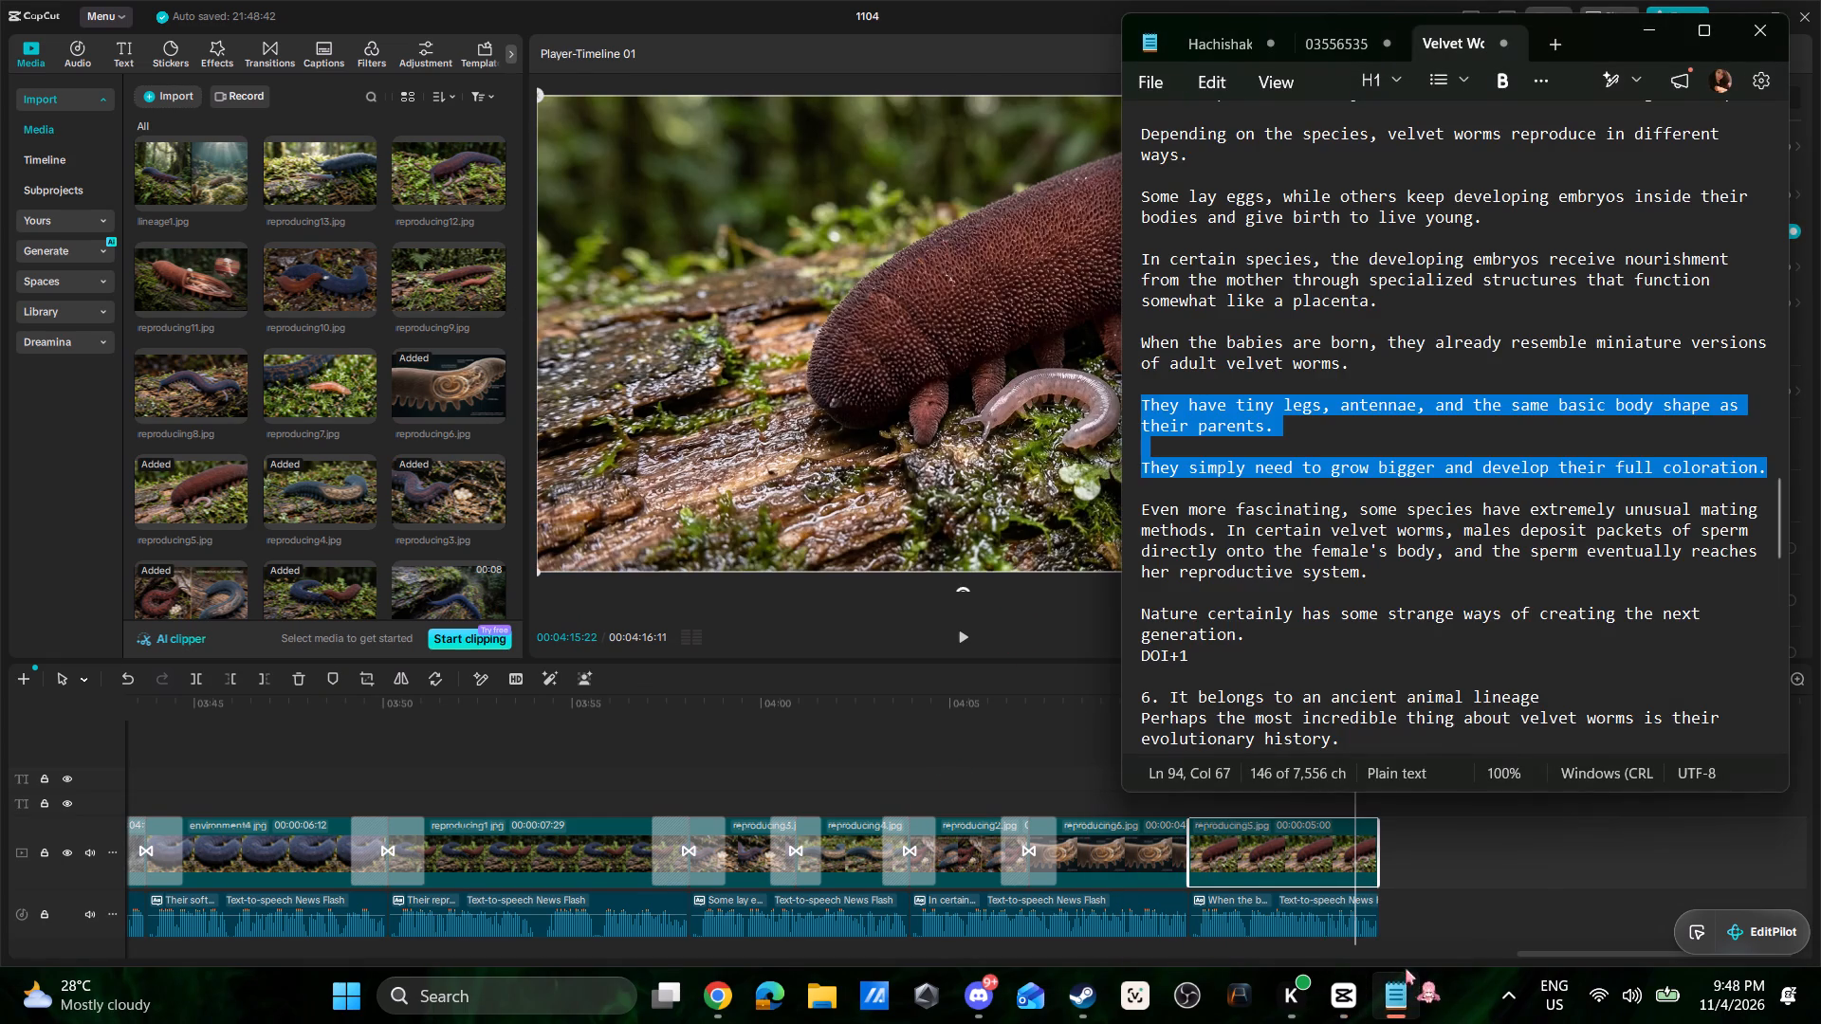
pyautogui.hotkey('ctrl', 'c')
pyautogui.click(800, 745)
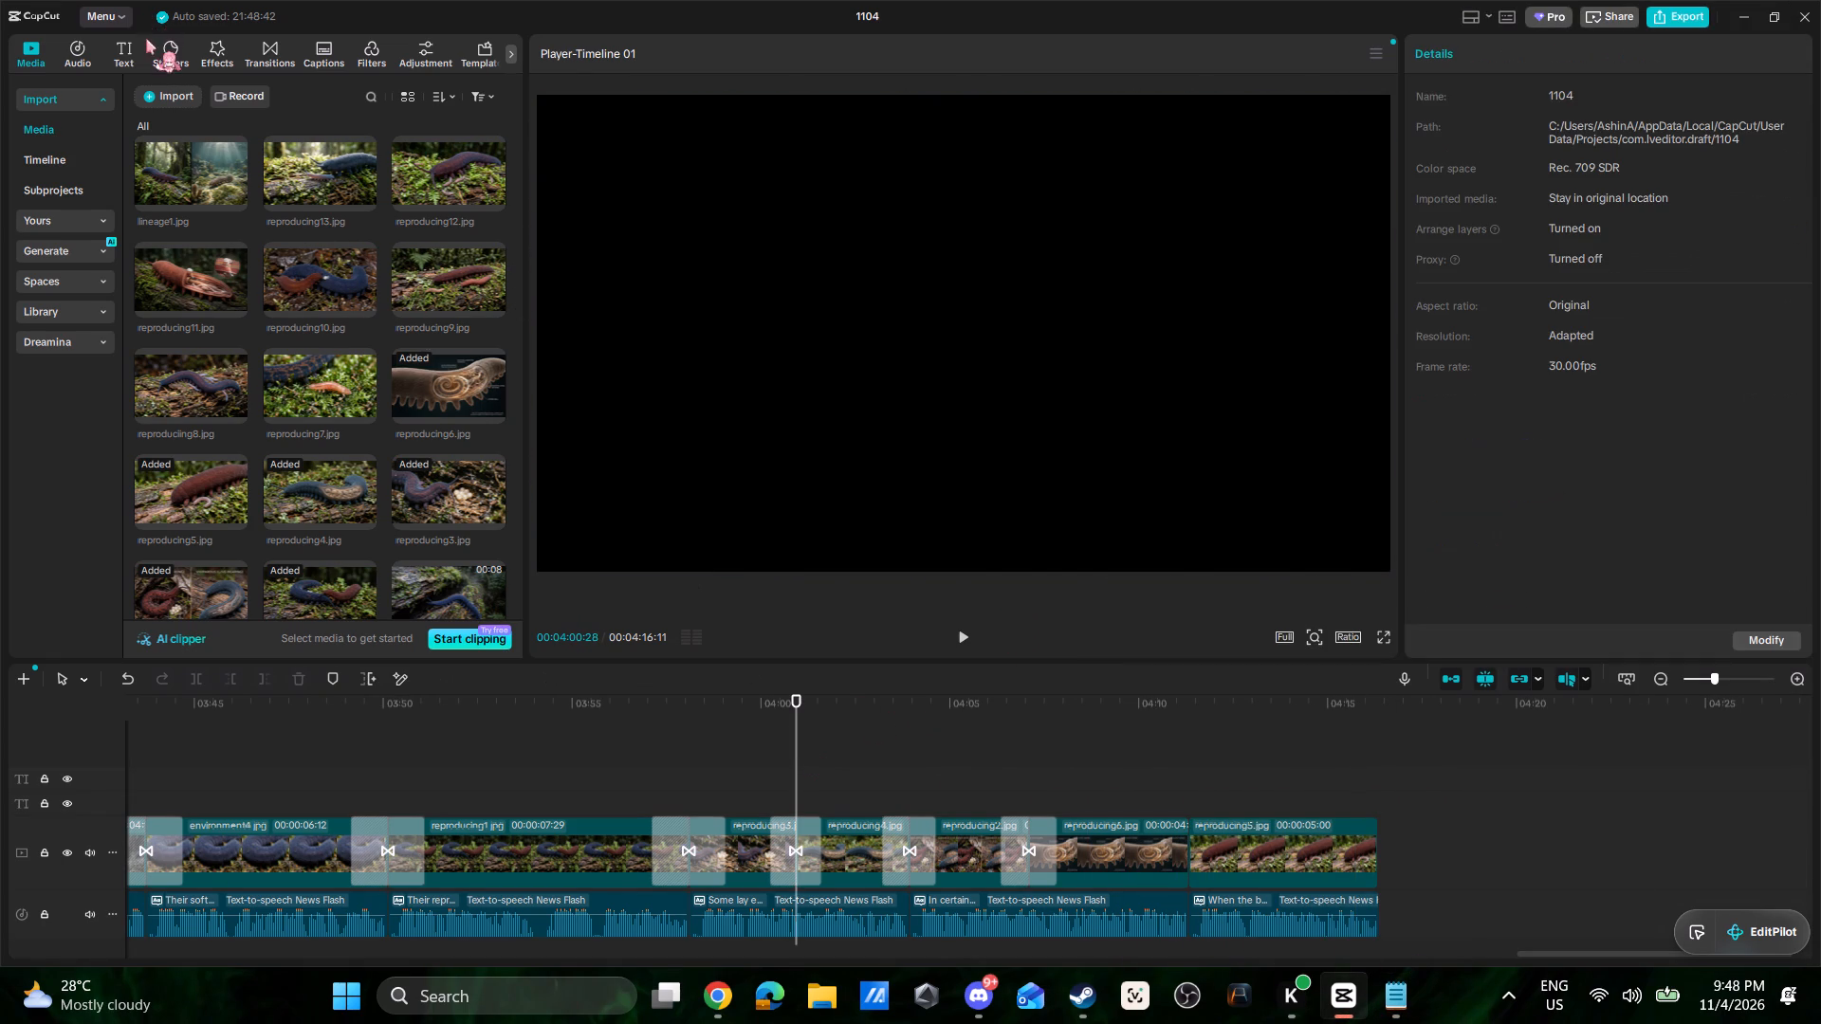
pyautogui.click(125, 53)
pyautogui.moveTo(174, 113); pyautogui.dragTo(1388, 814)
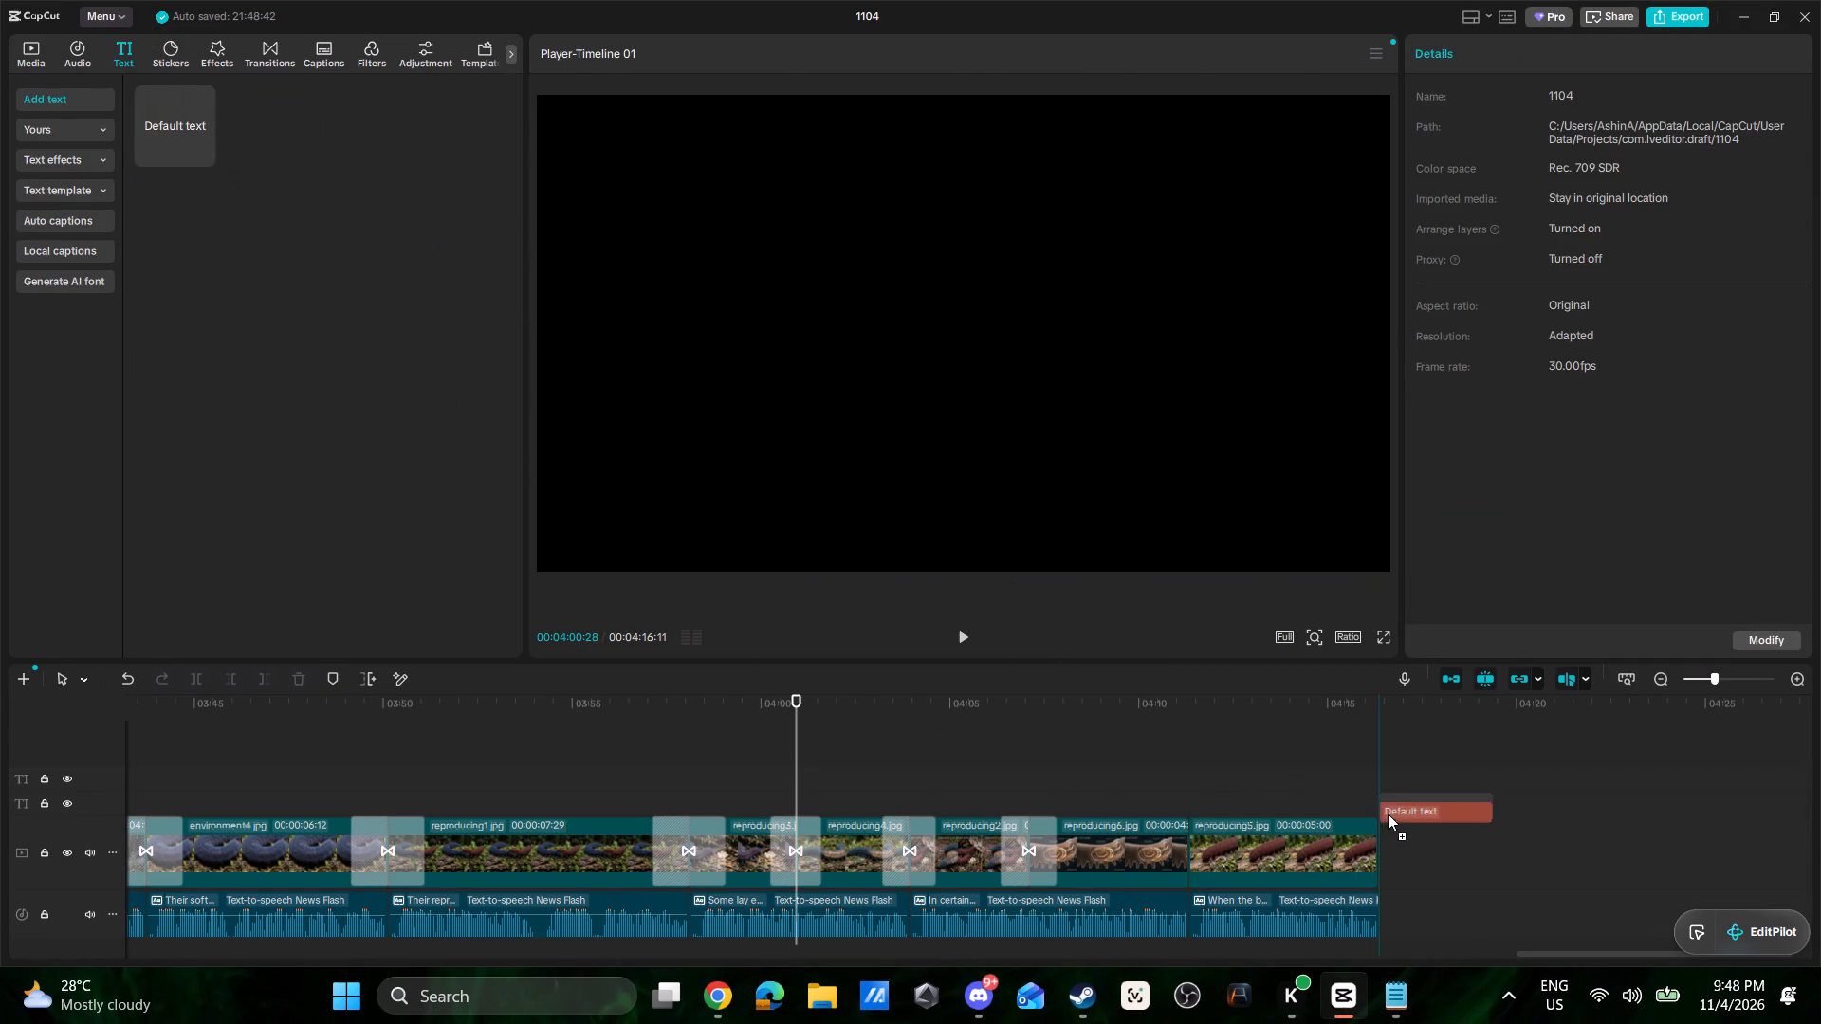
pyautogui.moveTo(1388, 814); pyautogui.dragTo(1381, 795)
pyautogui.moveTo(1515, 953); pyautogui.dragTo(1579, 947)
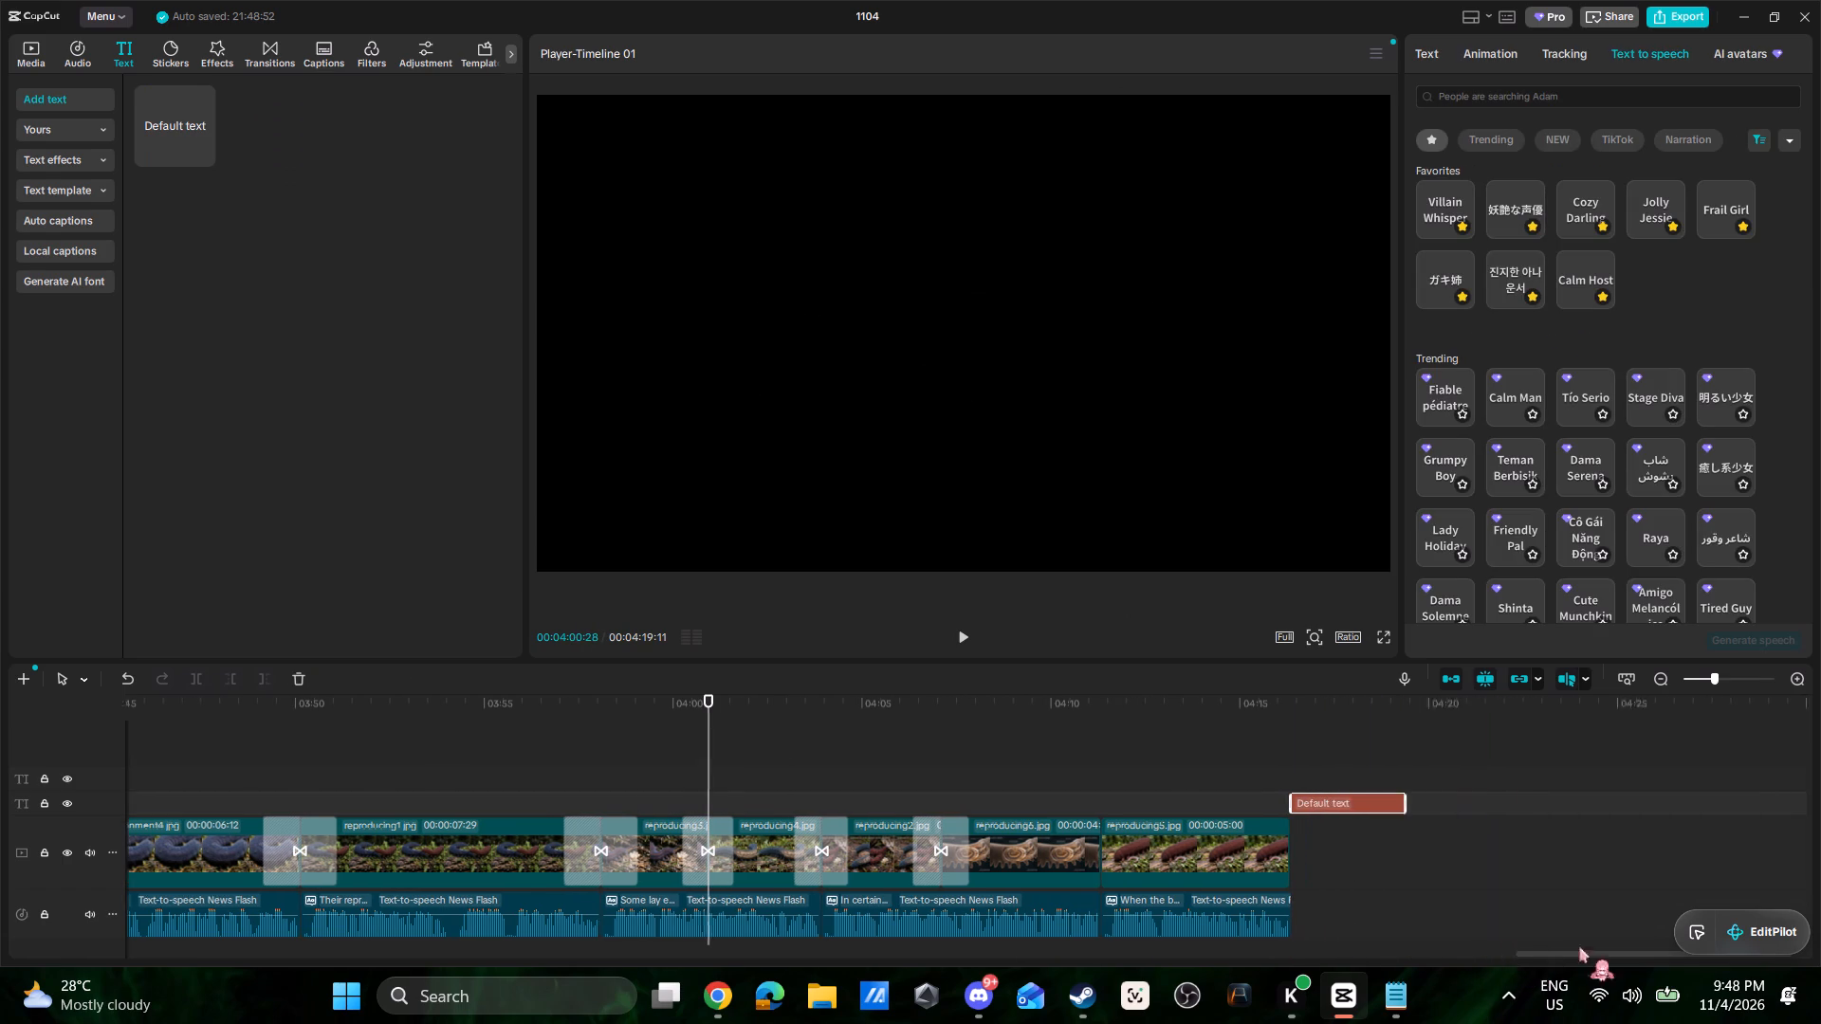
pyautogui.moveTo(1579, 947); pyautogui.dragTo(1744, 933)
pyautogui.click(1428, 60)
pyautogui.moveTo(1529, 169); pyautogui.dragTo(1297, 114)
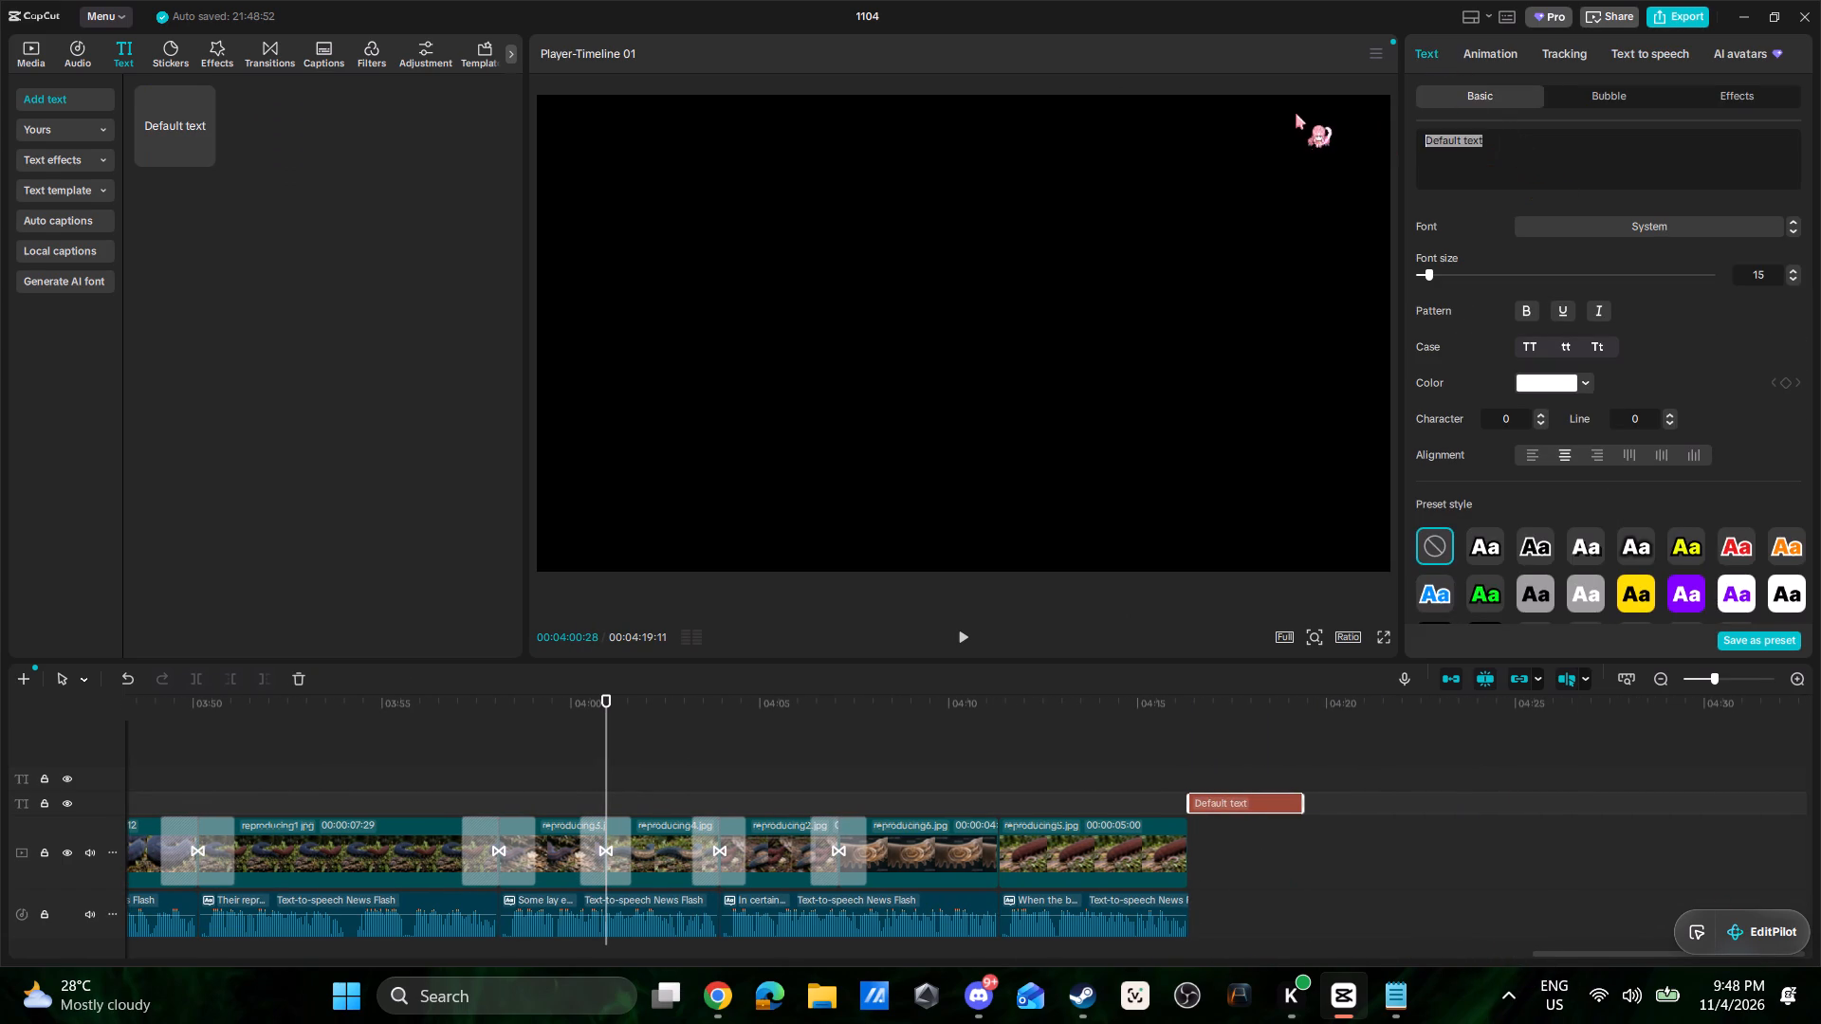
pyautogui.hotkey('ctrl', 'v')
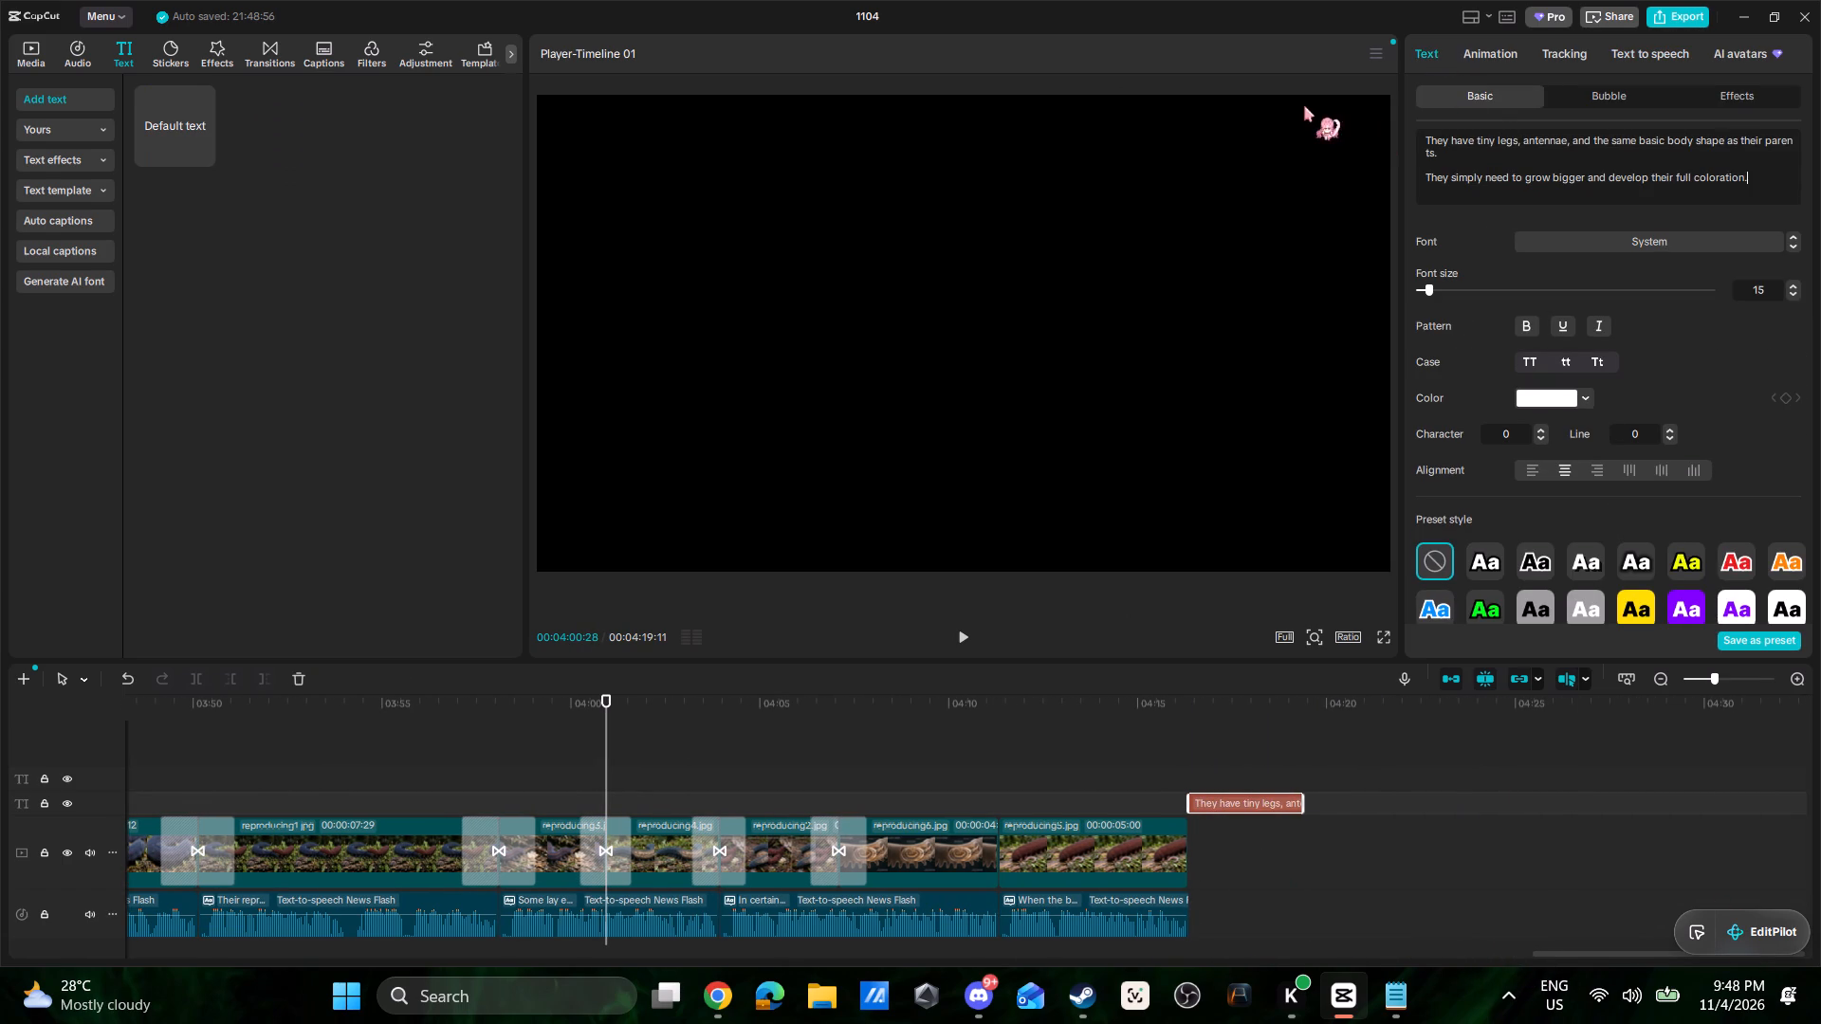
# Generate text-to-speech narration for the "They have tiny legs…" text with the favorite voice 진지한 아나운서.
pyautogui.click(1653, 51)
pyautogui.click(1506, 268)
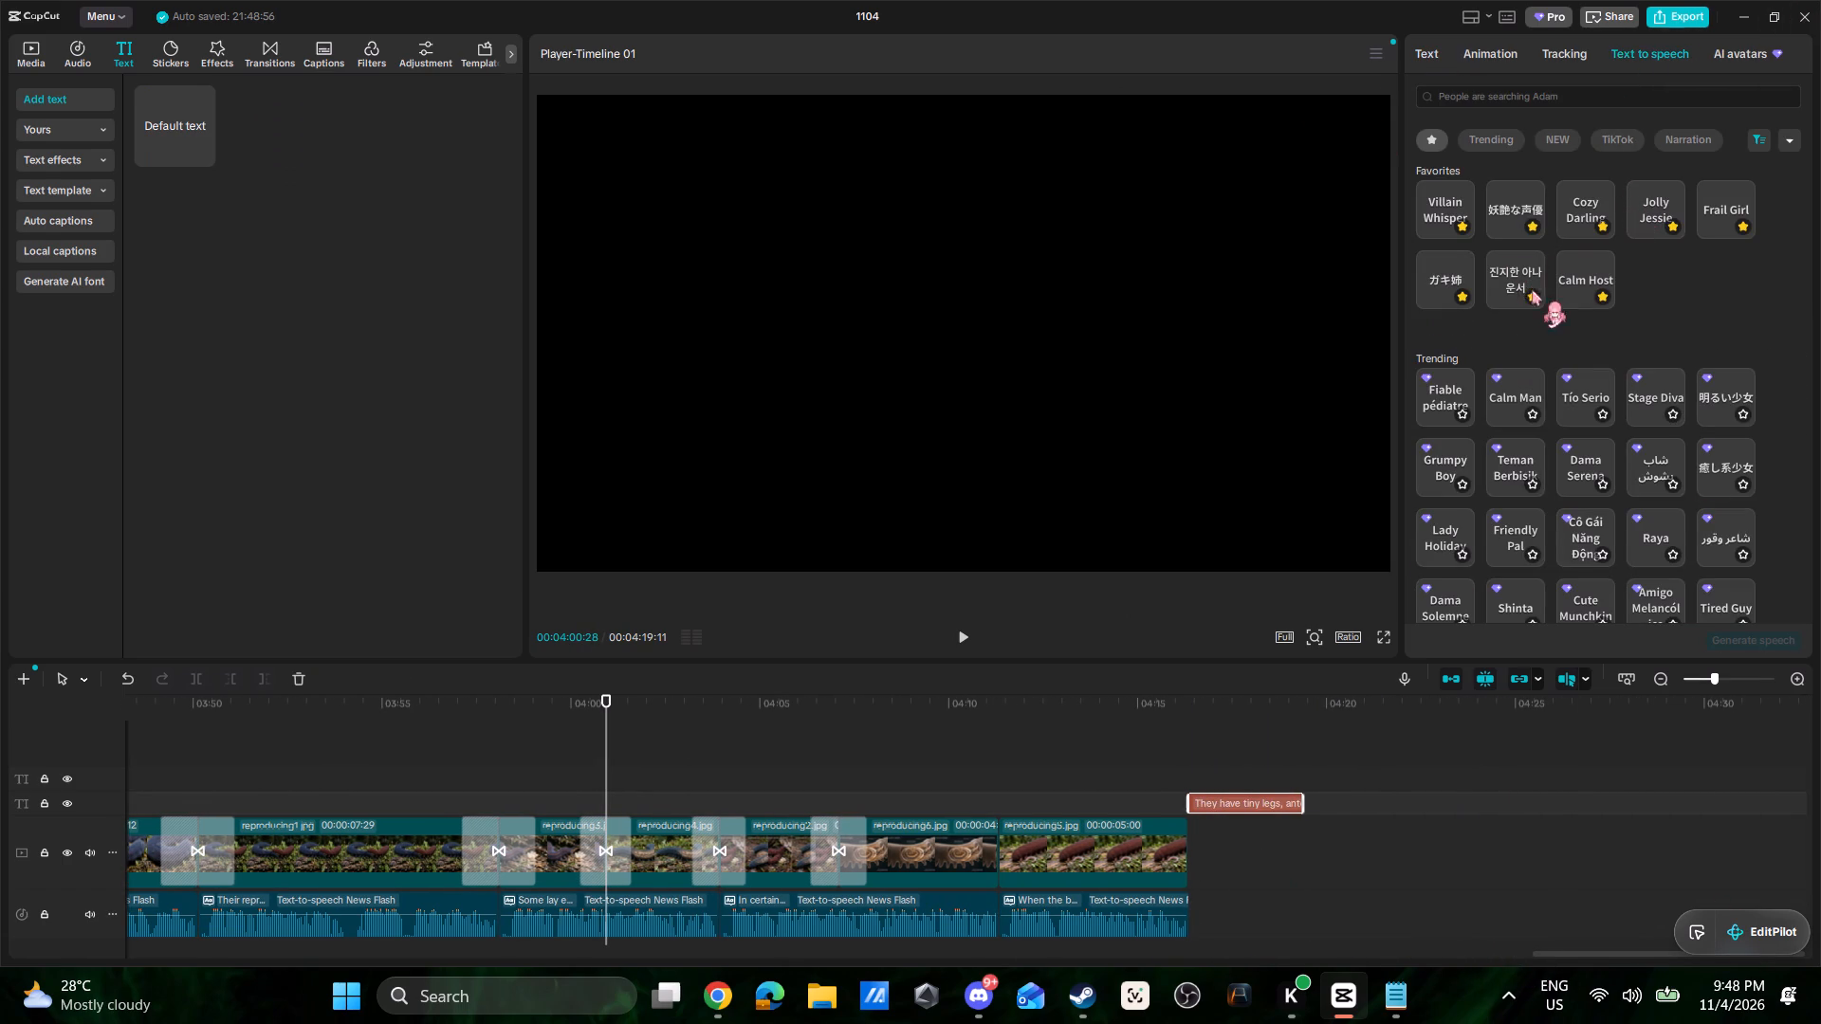
pyautogui.click(1752, 639)
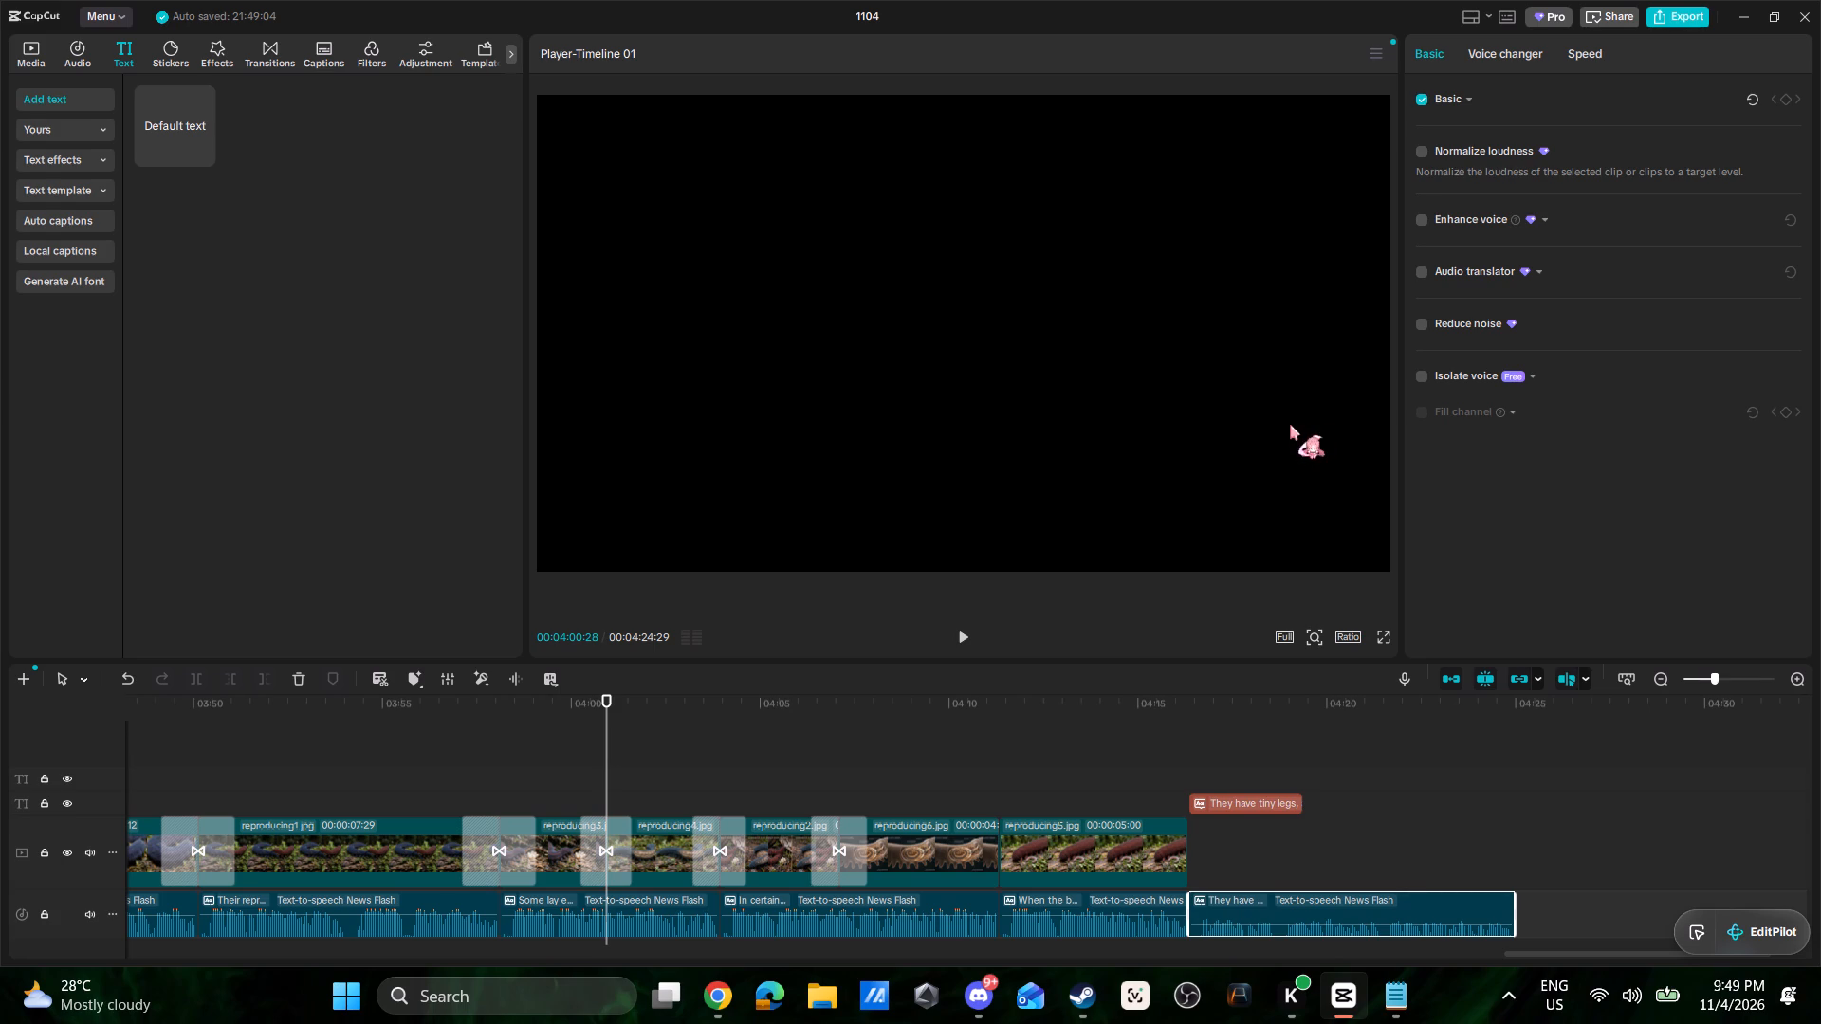
# Raise the volume of the "They have…" narration clip to about 11 dB.
pyautogui.click(1270, 923)
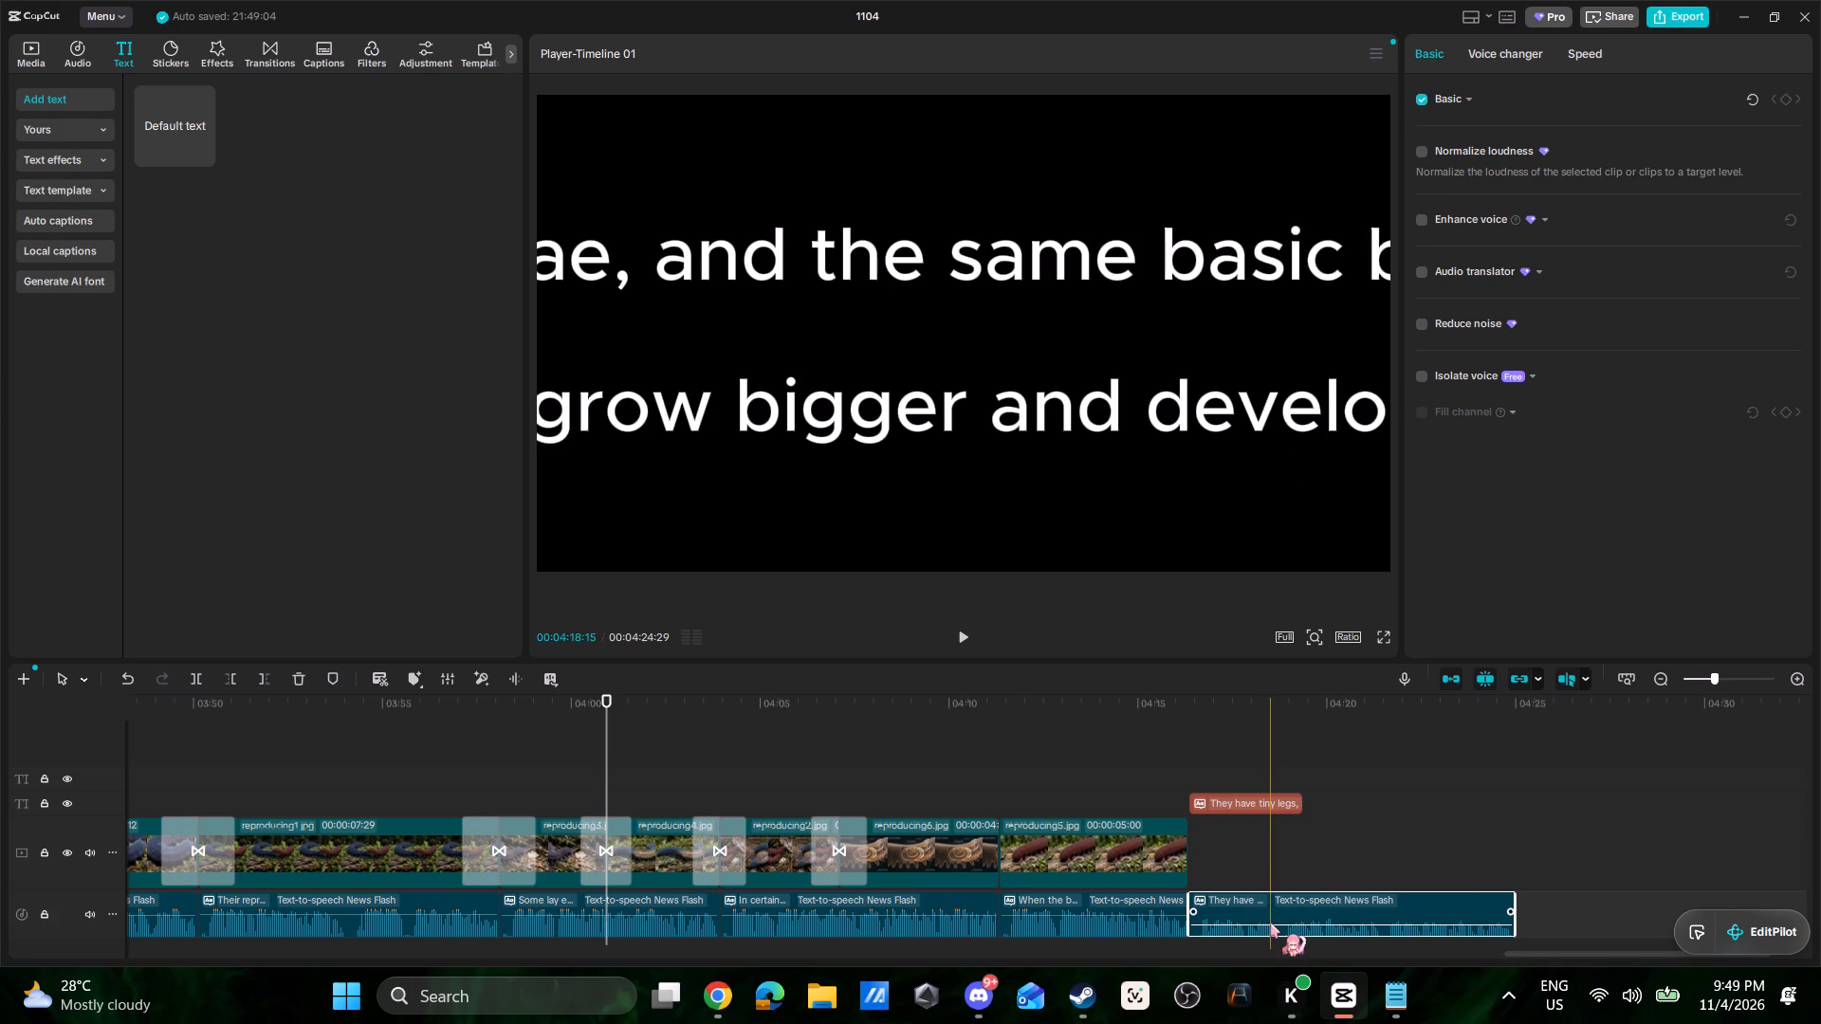
pyautogui.moveTo(1272, 926); pyautogui.dragTo(1272, 917)
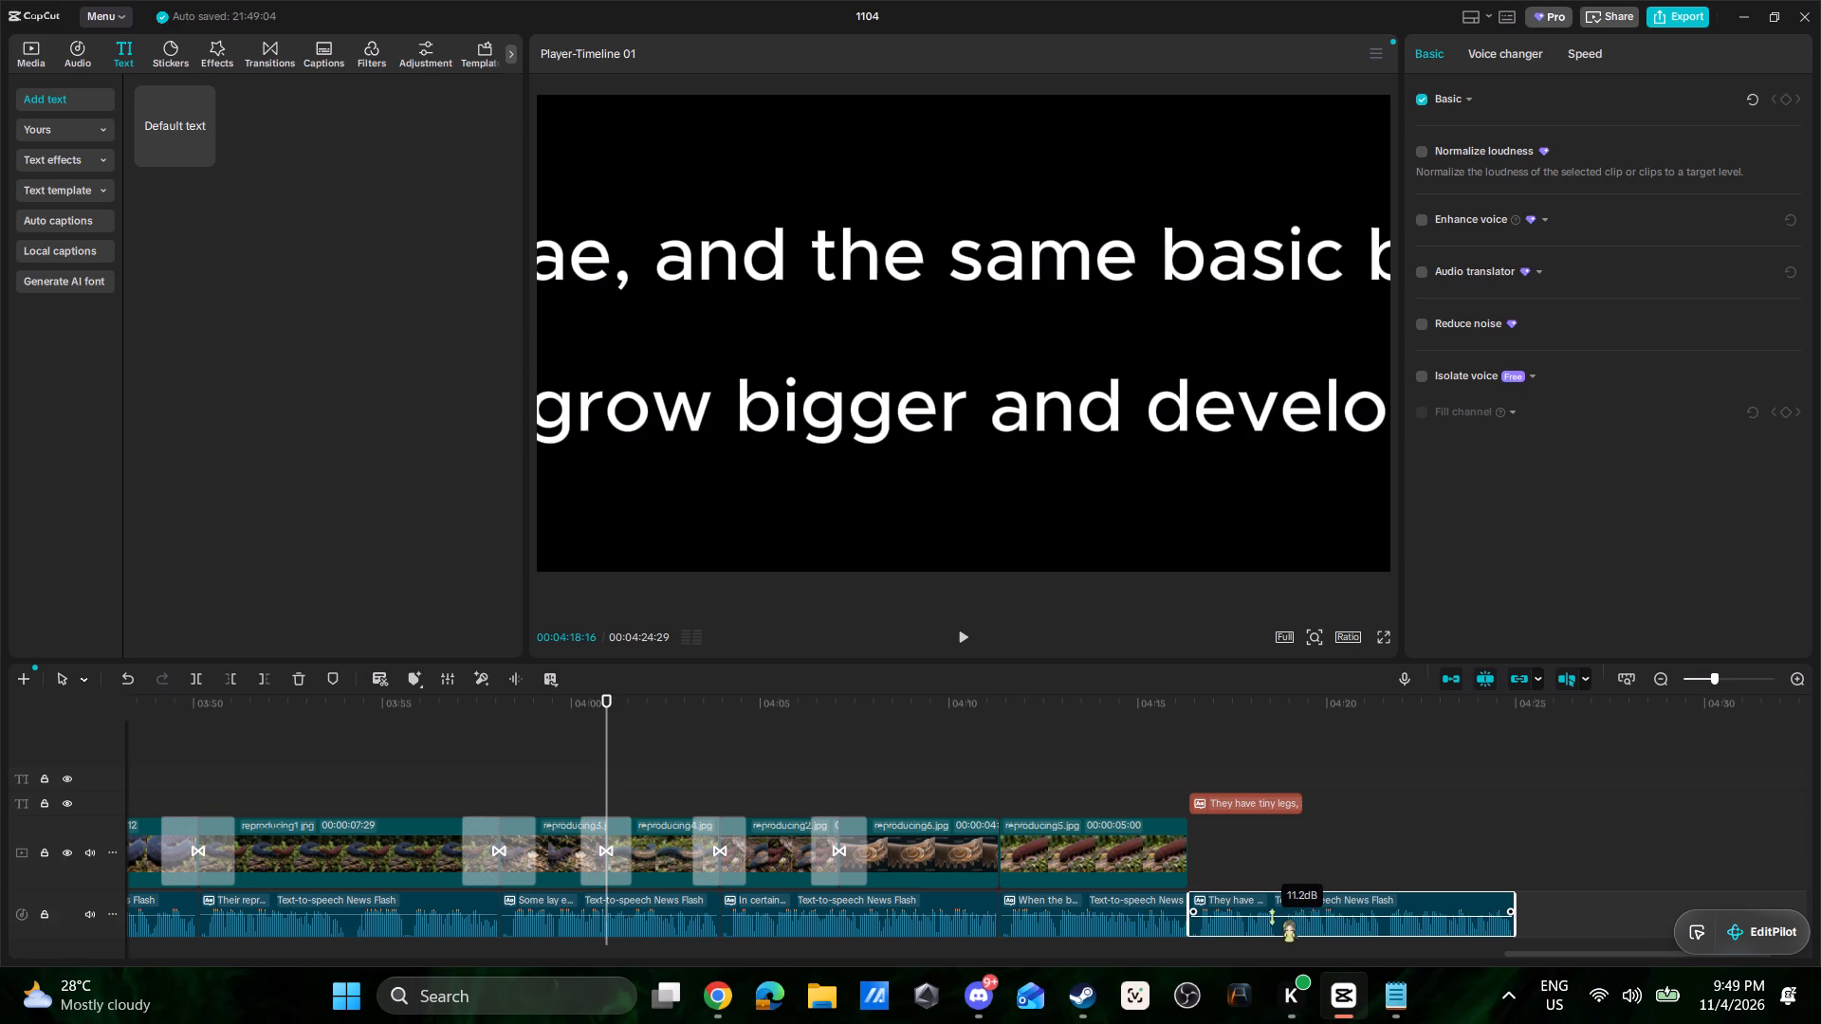
pyautogui.moveTo(1272, 917); pyautogui.dragTo(1272, 916)
# Delete the "They have tiny legs…" text clip above the narration.
pyautogui.click(1262, 805)
pyautogui.press('Delete')
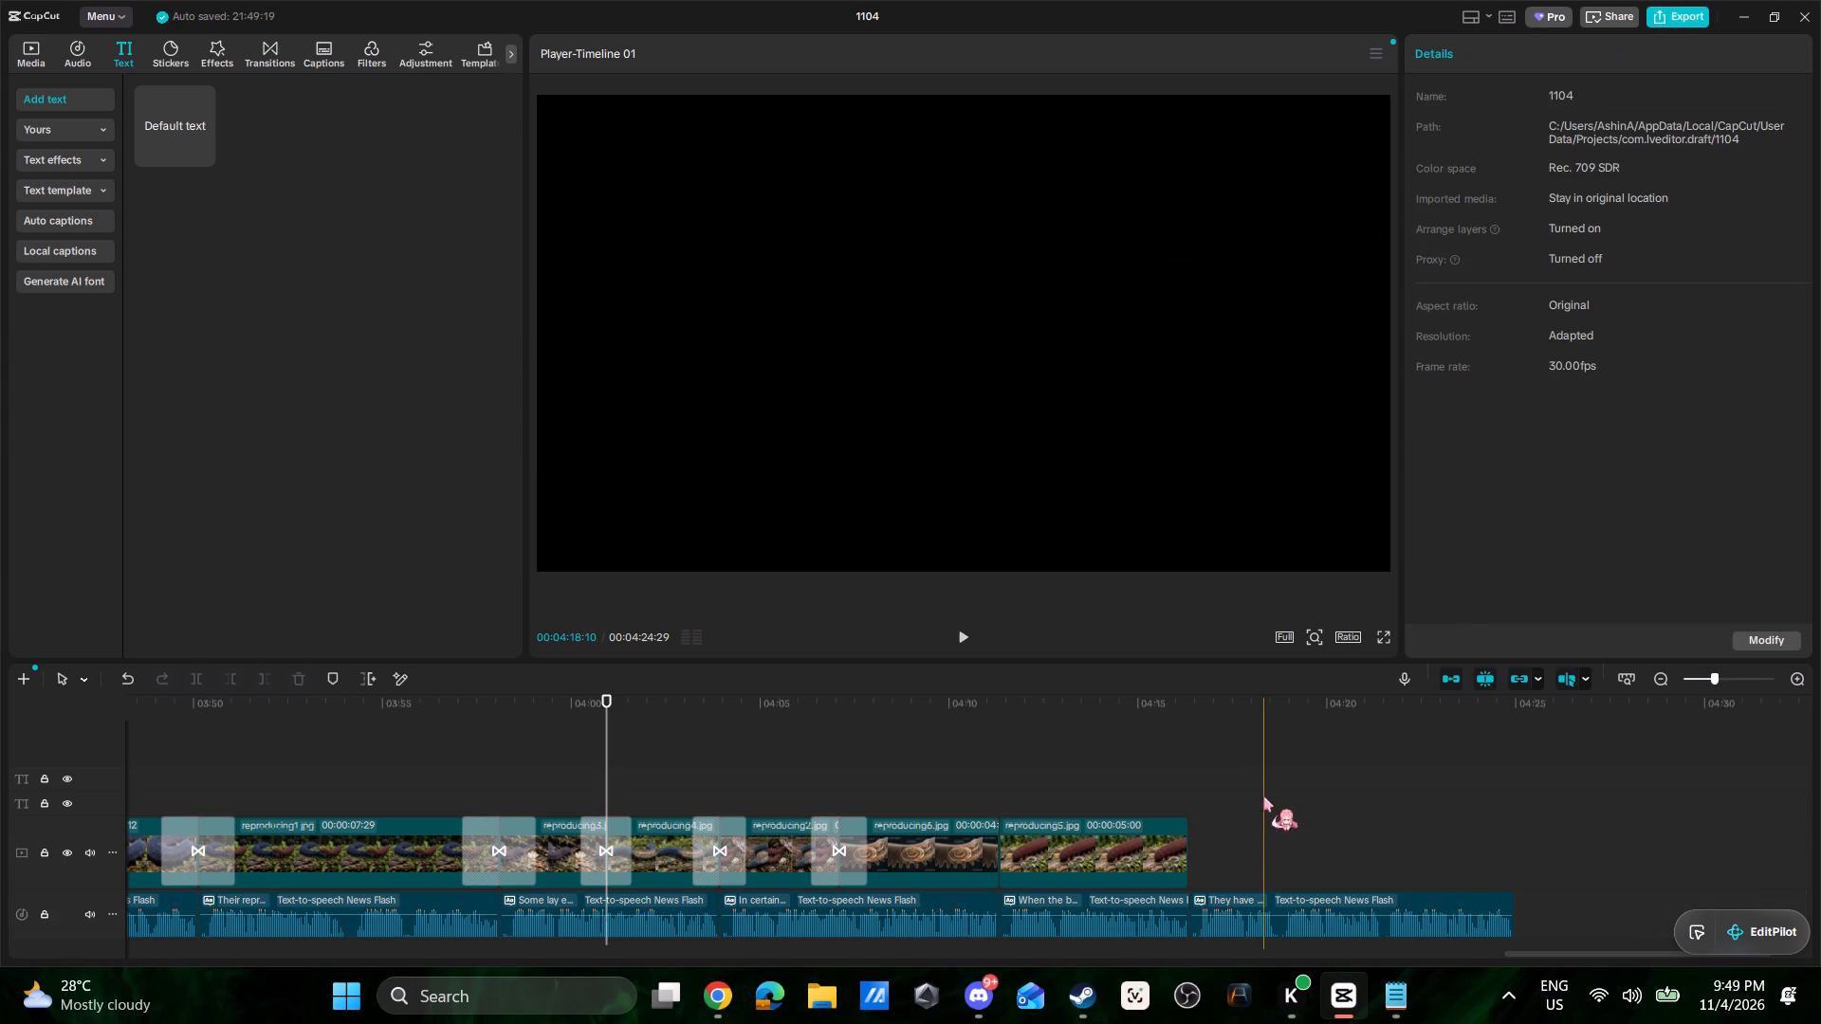
# Add reproducing7.jpg and reproducing8.jpg after reproducing5.jpg, trimming the end of reproducing8.jpg to match the "They have…" narration.
pyautogui.click(46, 55)
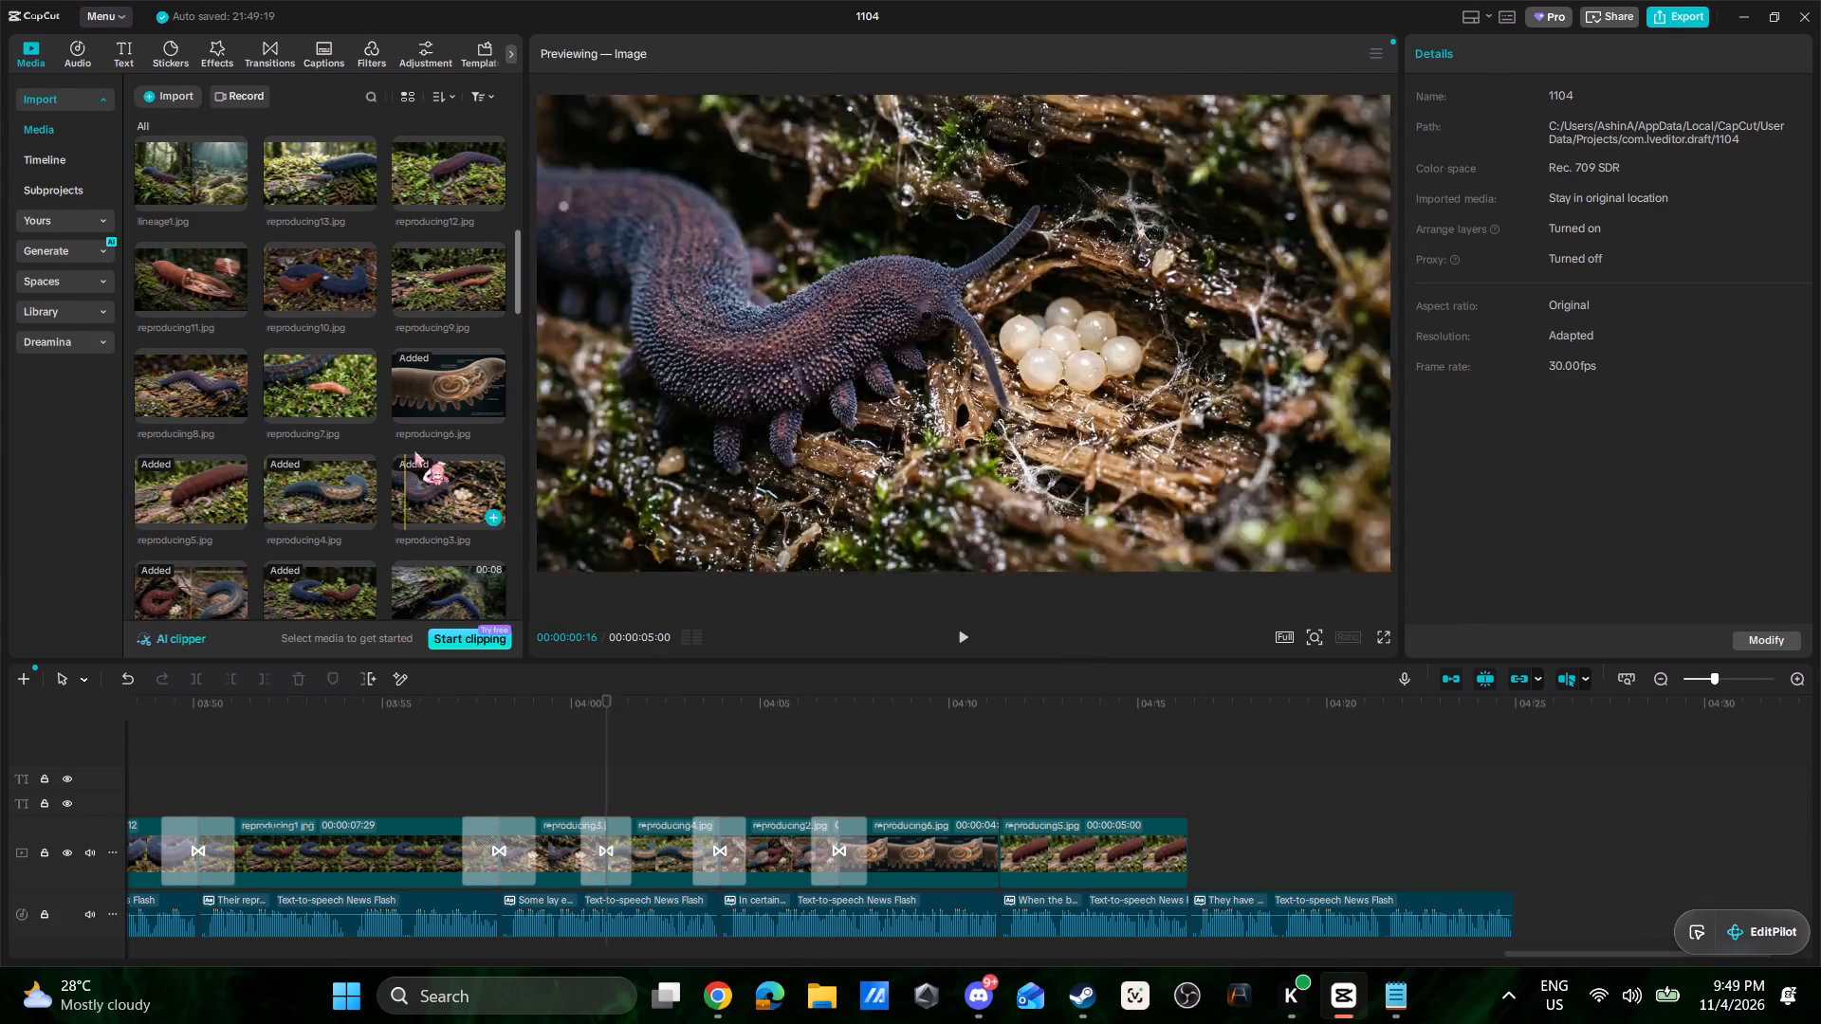
pyautogui.moveTo(318, 384); pyautogui.dragTo(1203, 855)
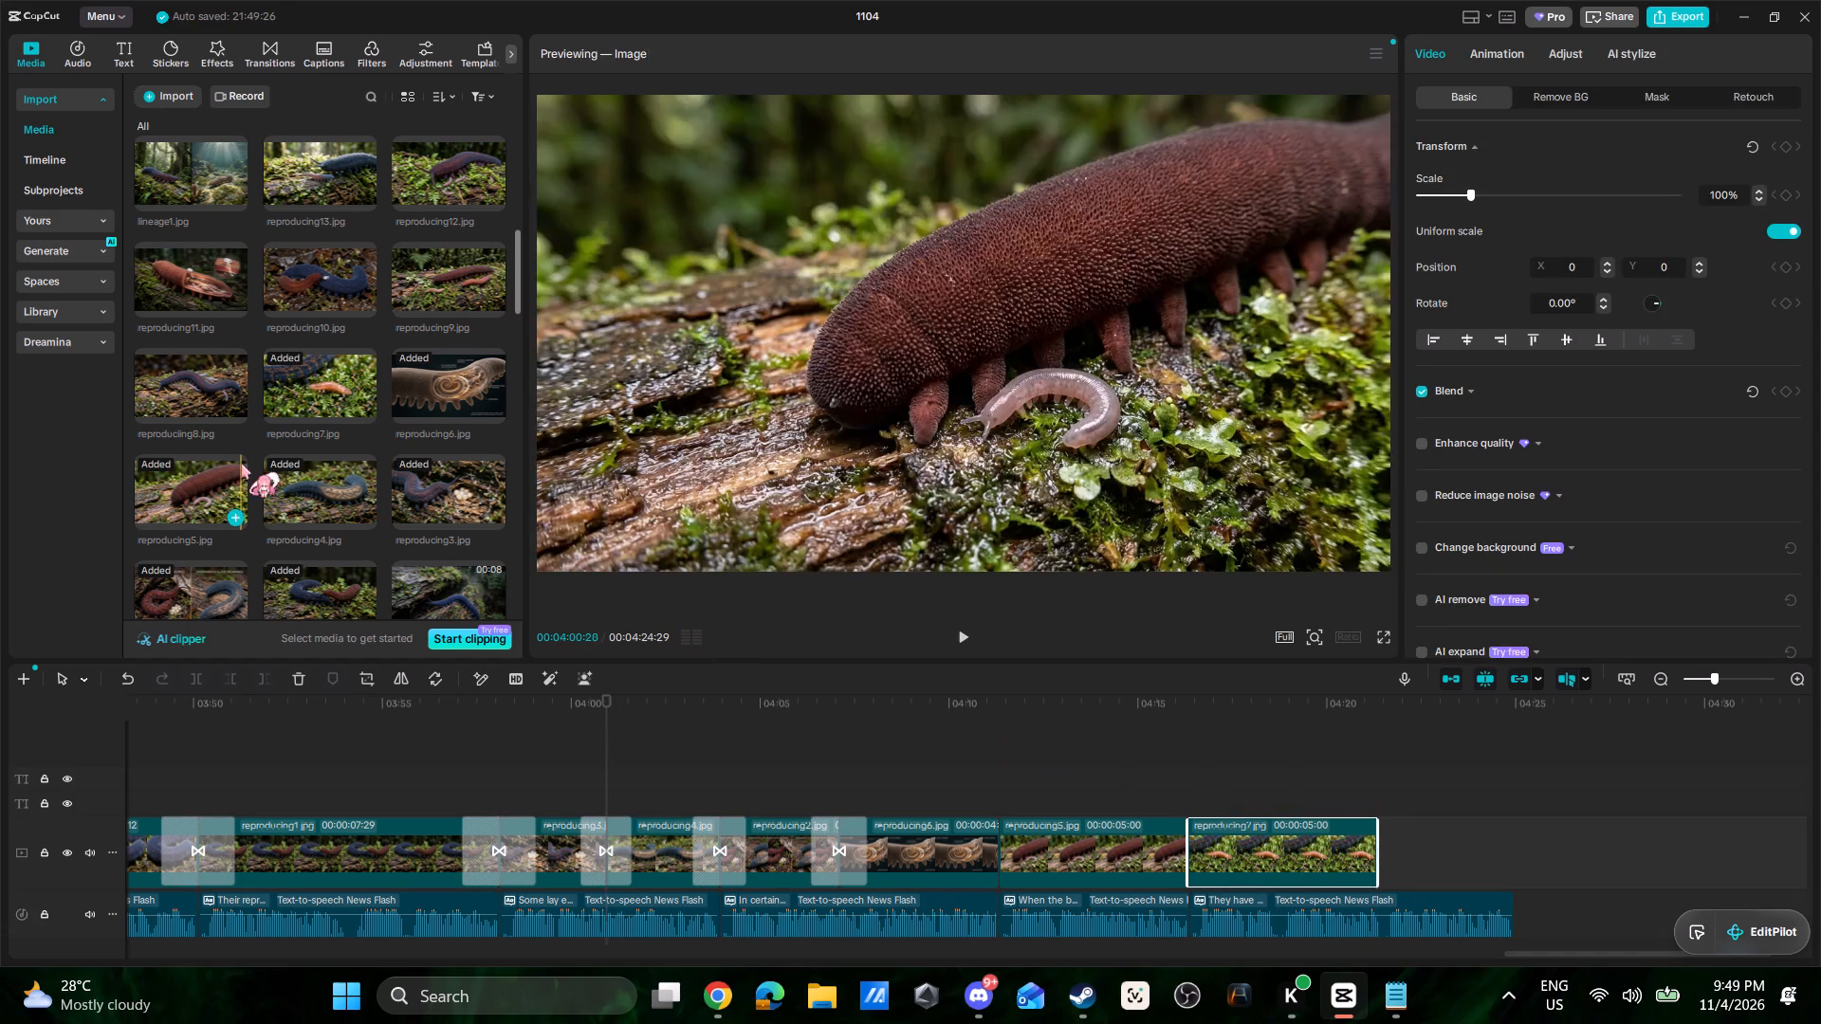
pyautogui.moveTo(207, 393); pyautogui.dragTo(1333, 920)
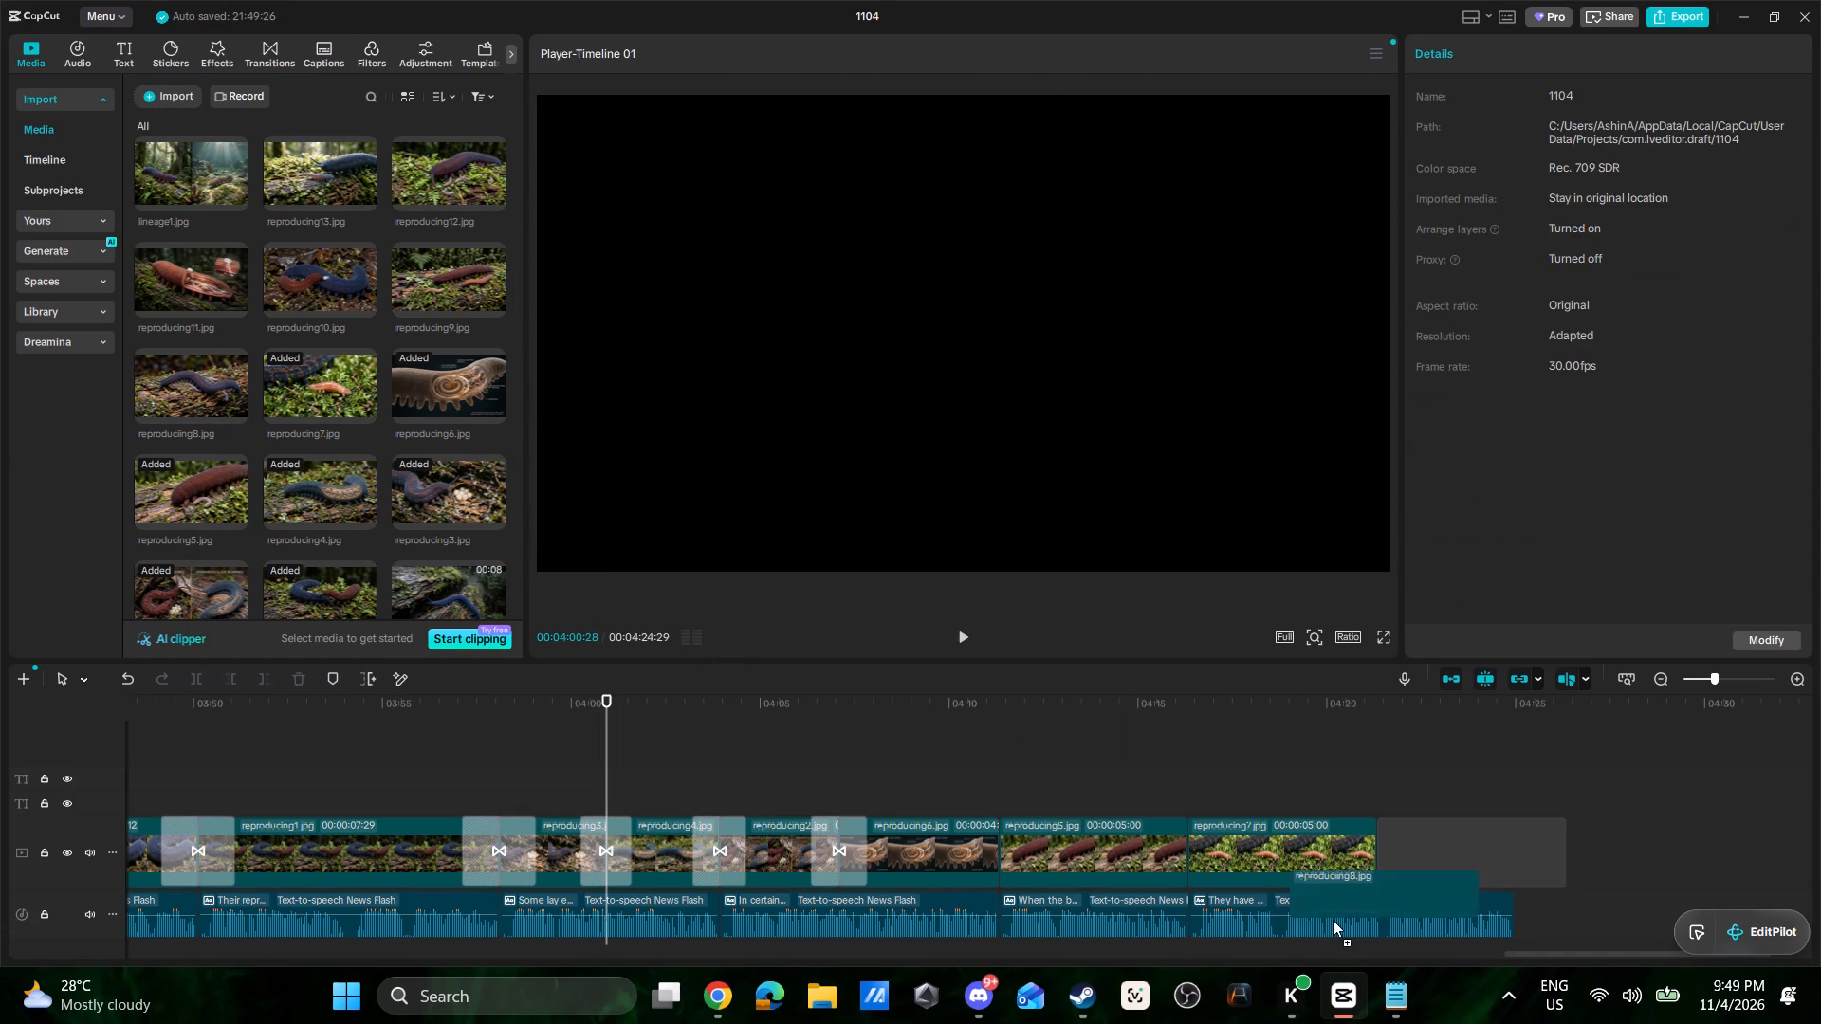
pyautogui.moveTo(1333, 920); pyautogui.dragTo(1398, 848)
pyautogui.moveTo(1565, 852); pyautogui.dragTo(1513, 862)
# Check the upcoming script lines in Notepad and browse the remaining reproducing, lineage and ending images in the media library.
pyautogui.click(1403, 1011)
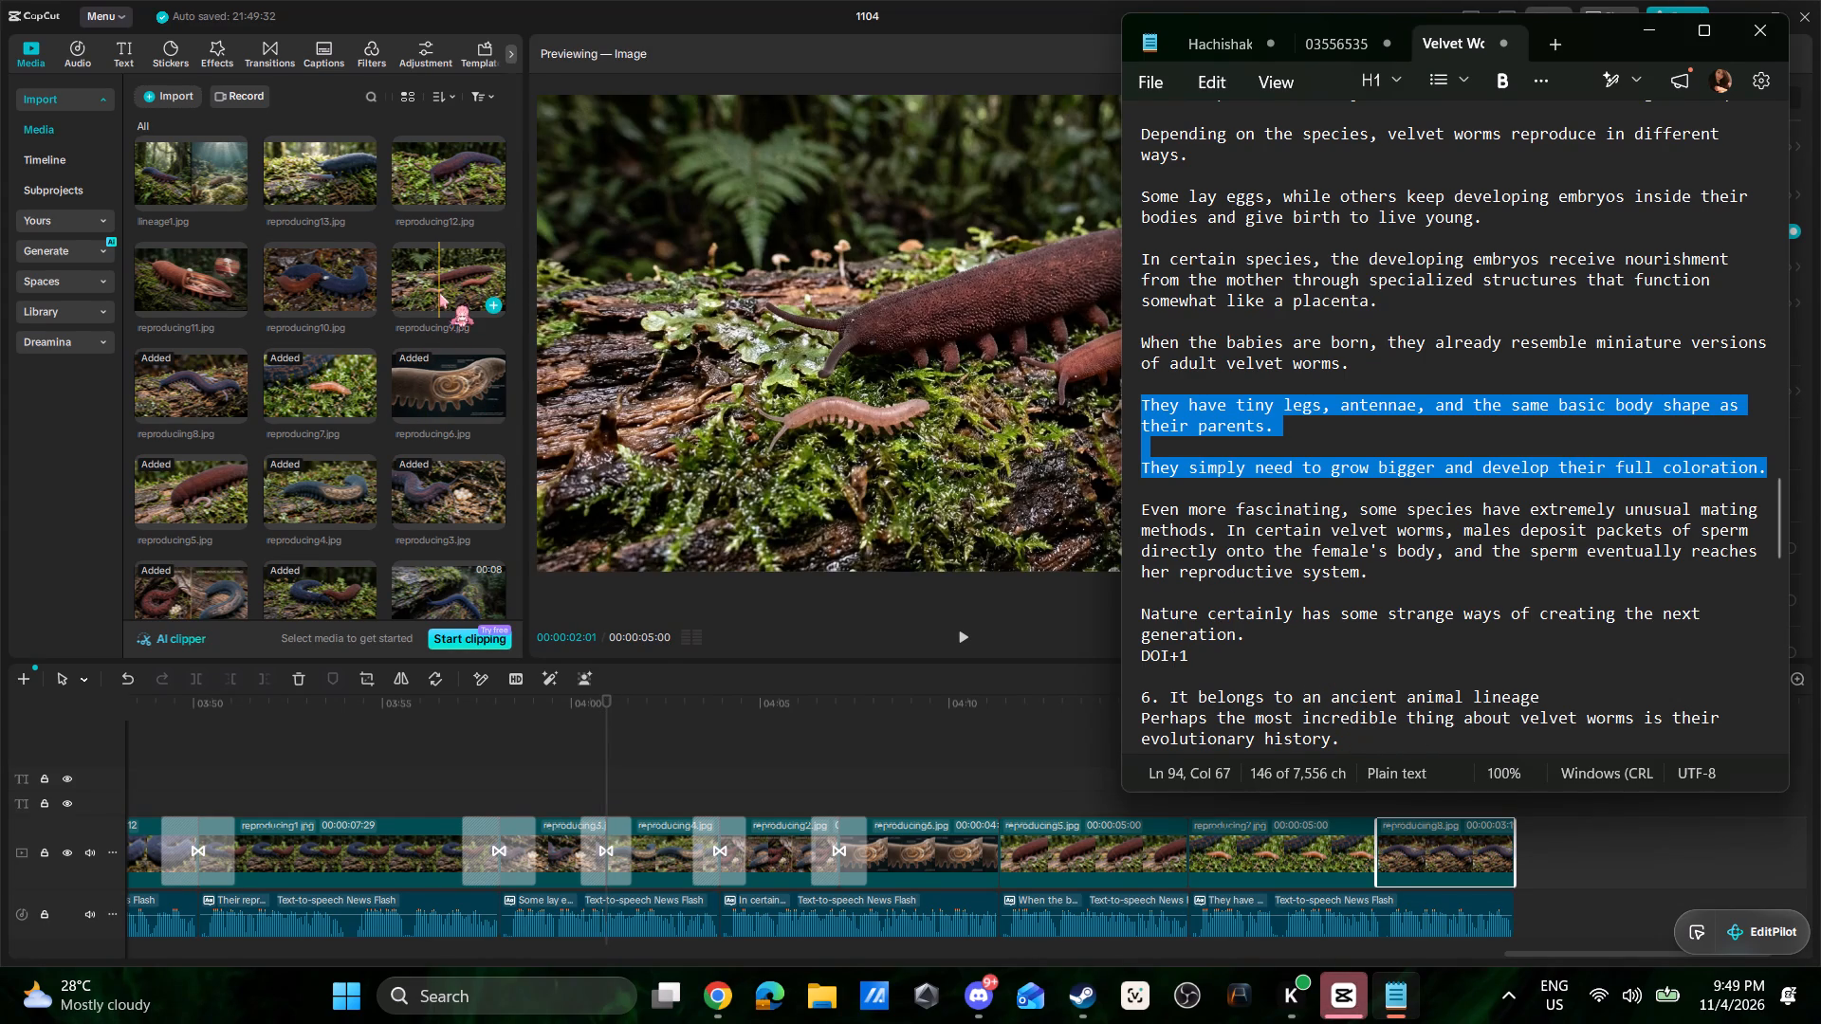
pyautogui.click(439, 293)
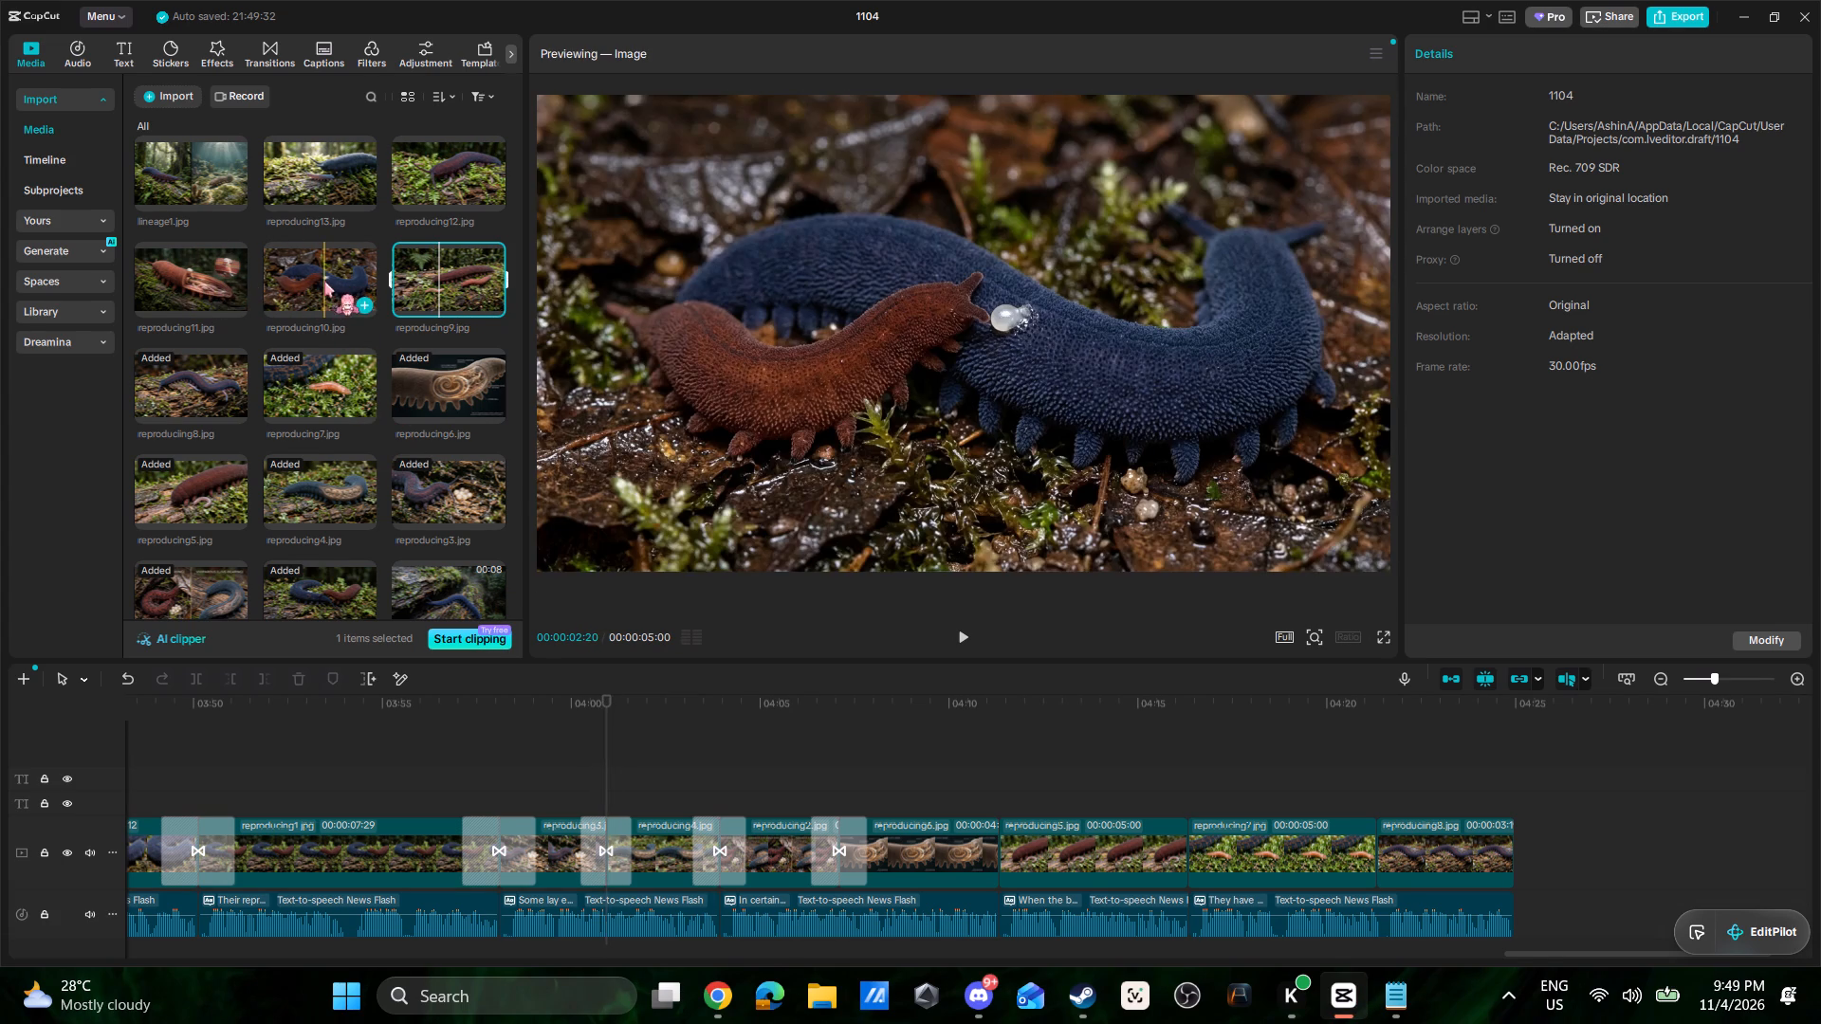
pyautogui.scroll(1, 323, 501)
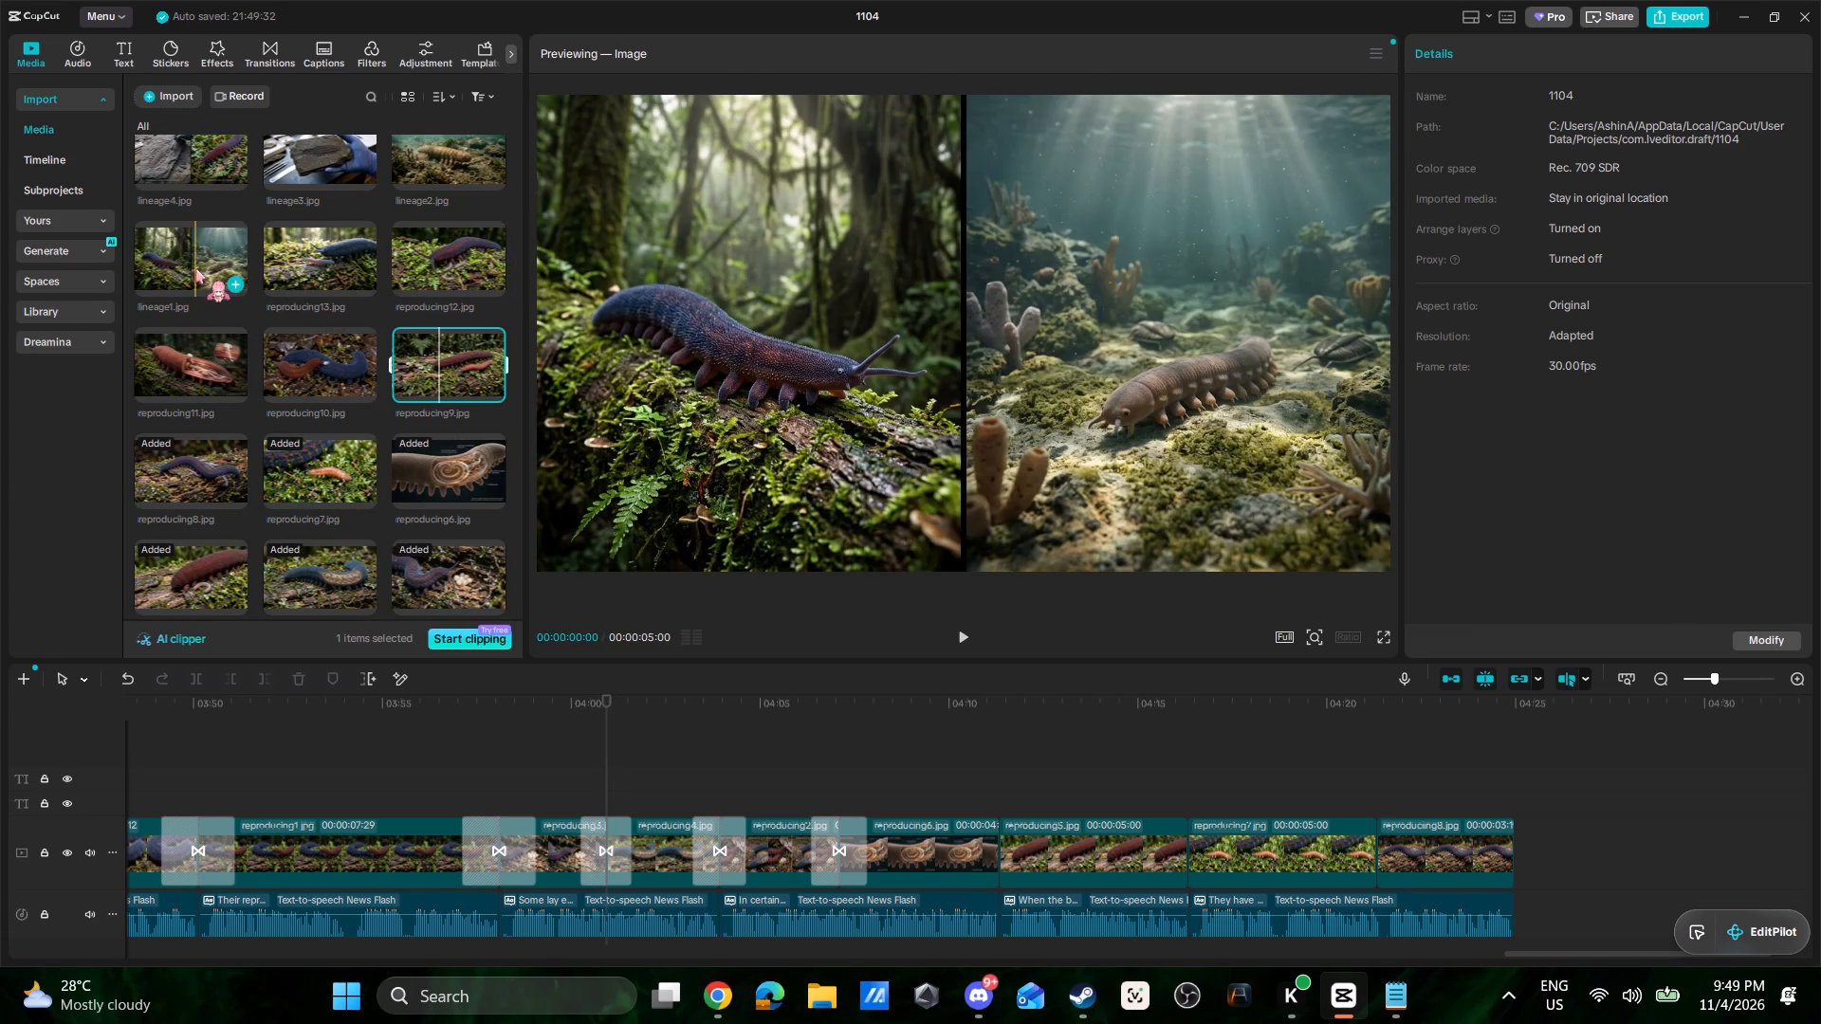
pyautogui.scroll(3, 366, 436)
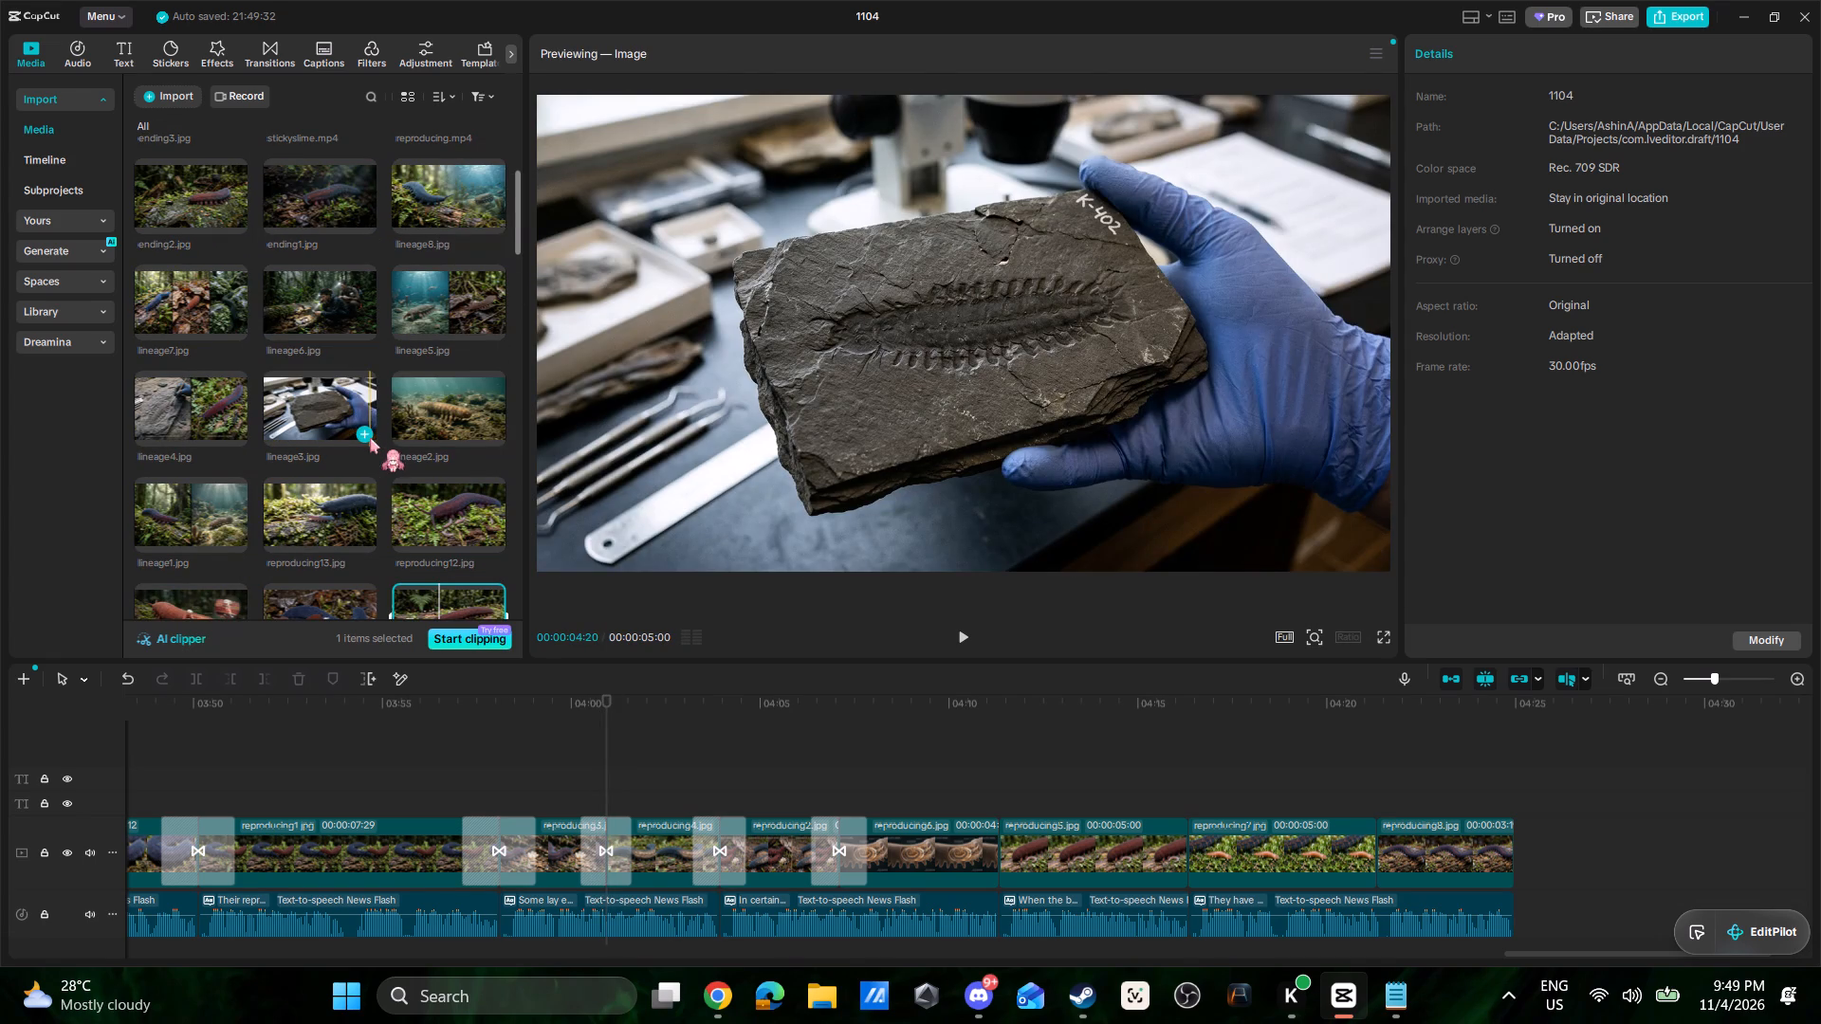
pyautogui.scroll(4, 372, 436)
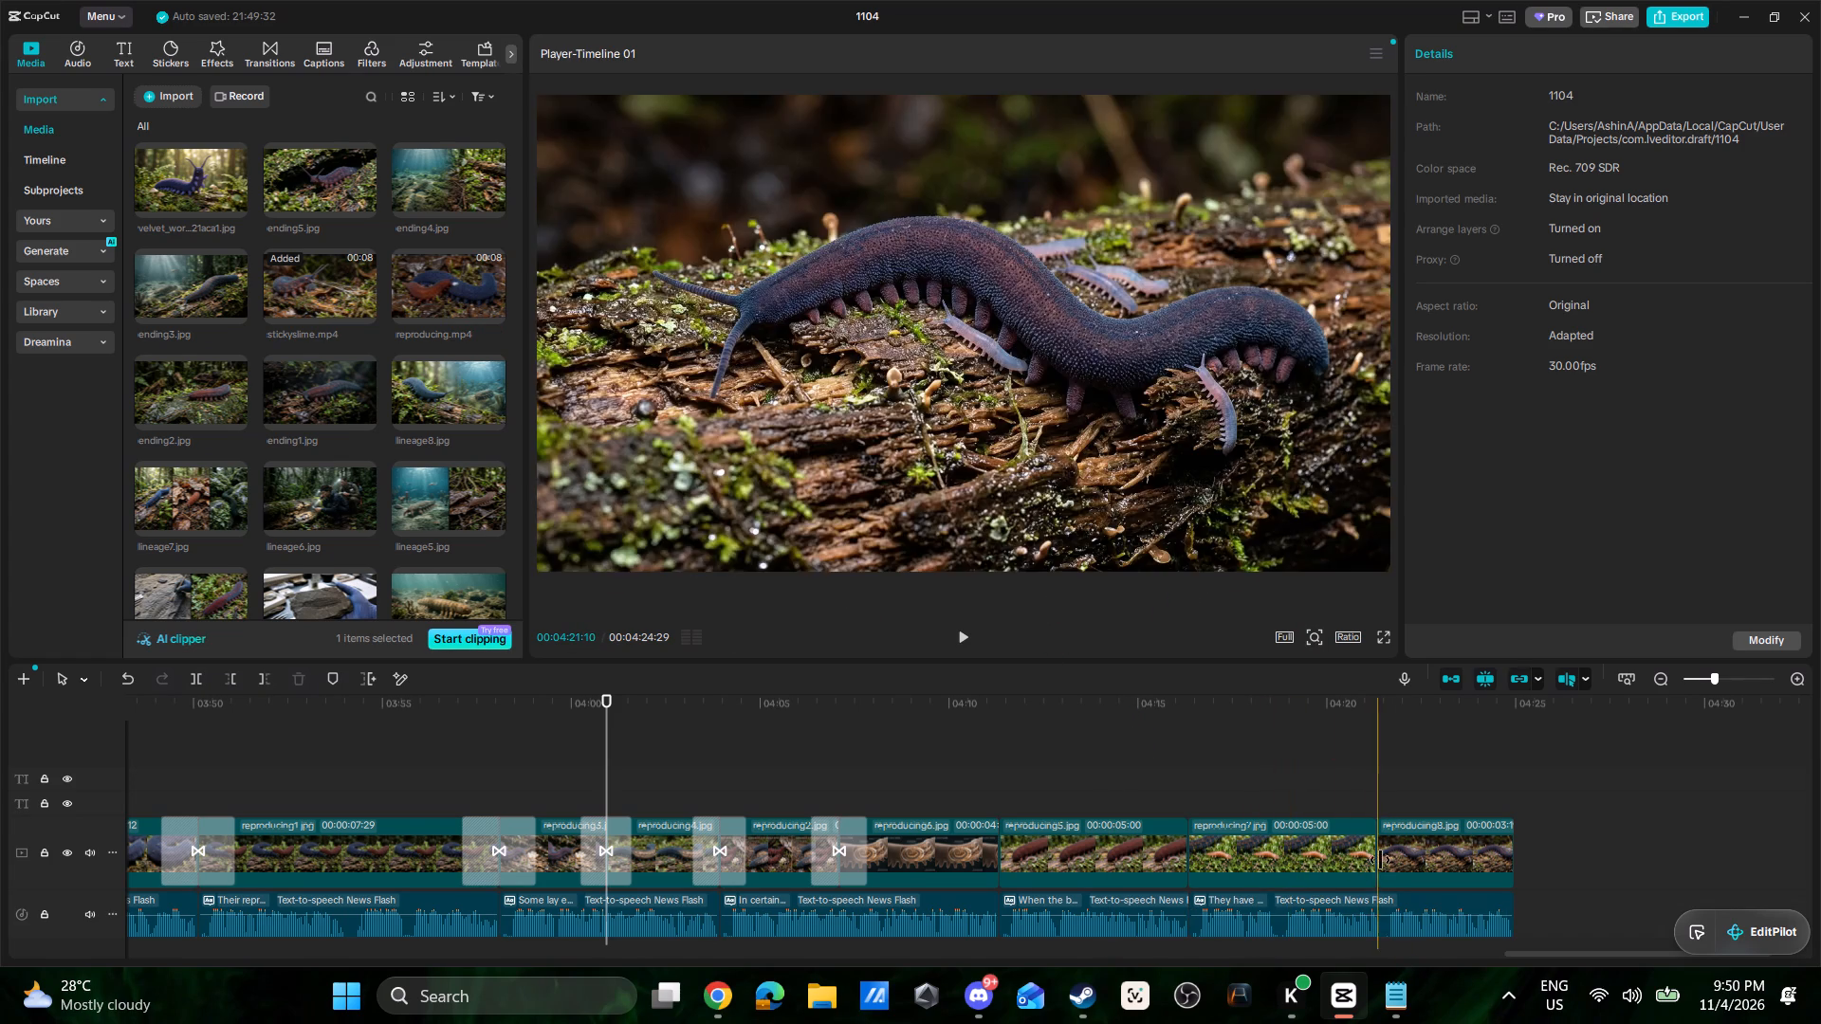
# Add the Basic Black transition at the cuts between reproducing6.jpg, reproducing5.jpg, reproducing7.jpg and reproducing8.jpg.
pyautogui.moveTo(1515, 957); pyautogui.dragTo(1566, 957)
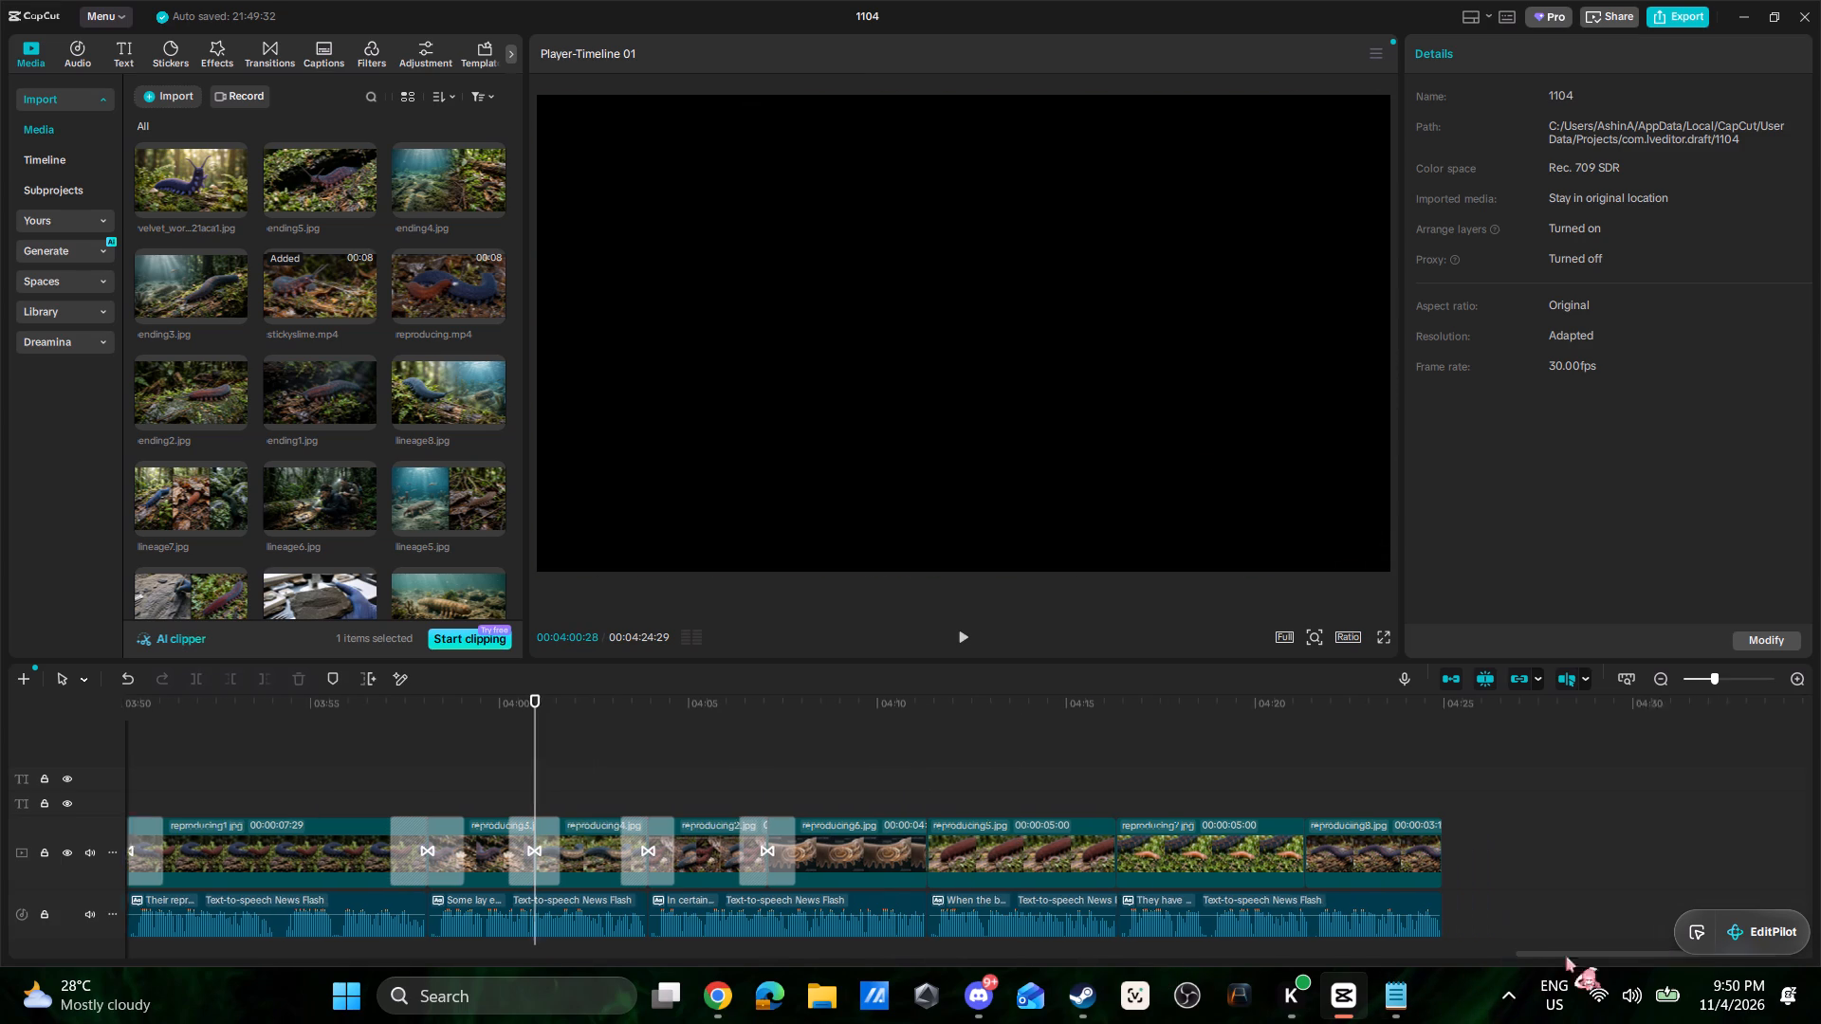
pyautogui.moveTo(1566, 957); pyautogui.dragTo(1769, 956)
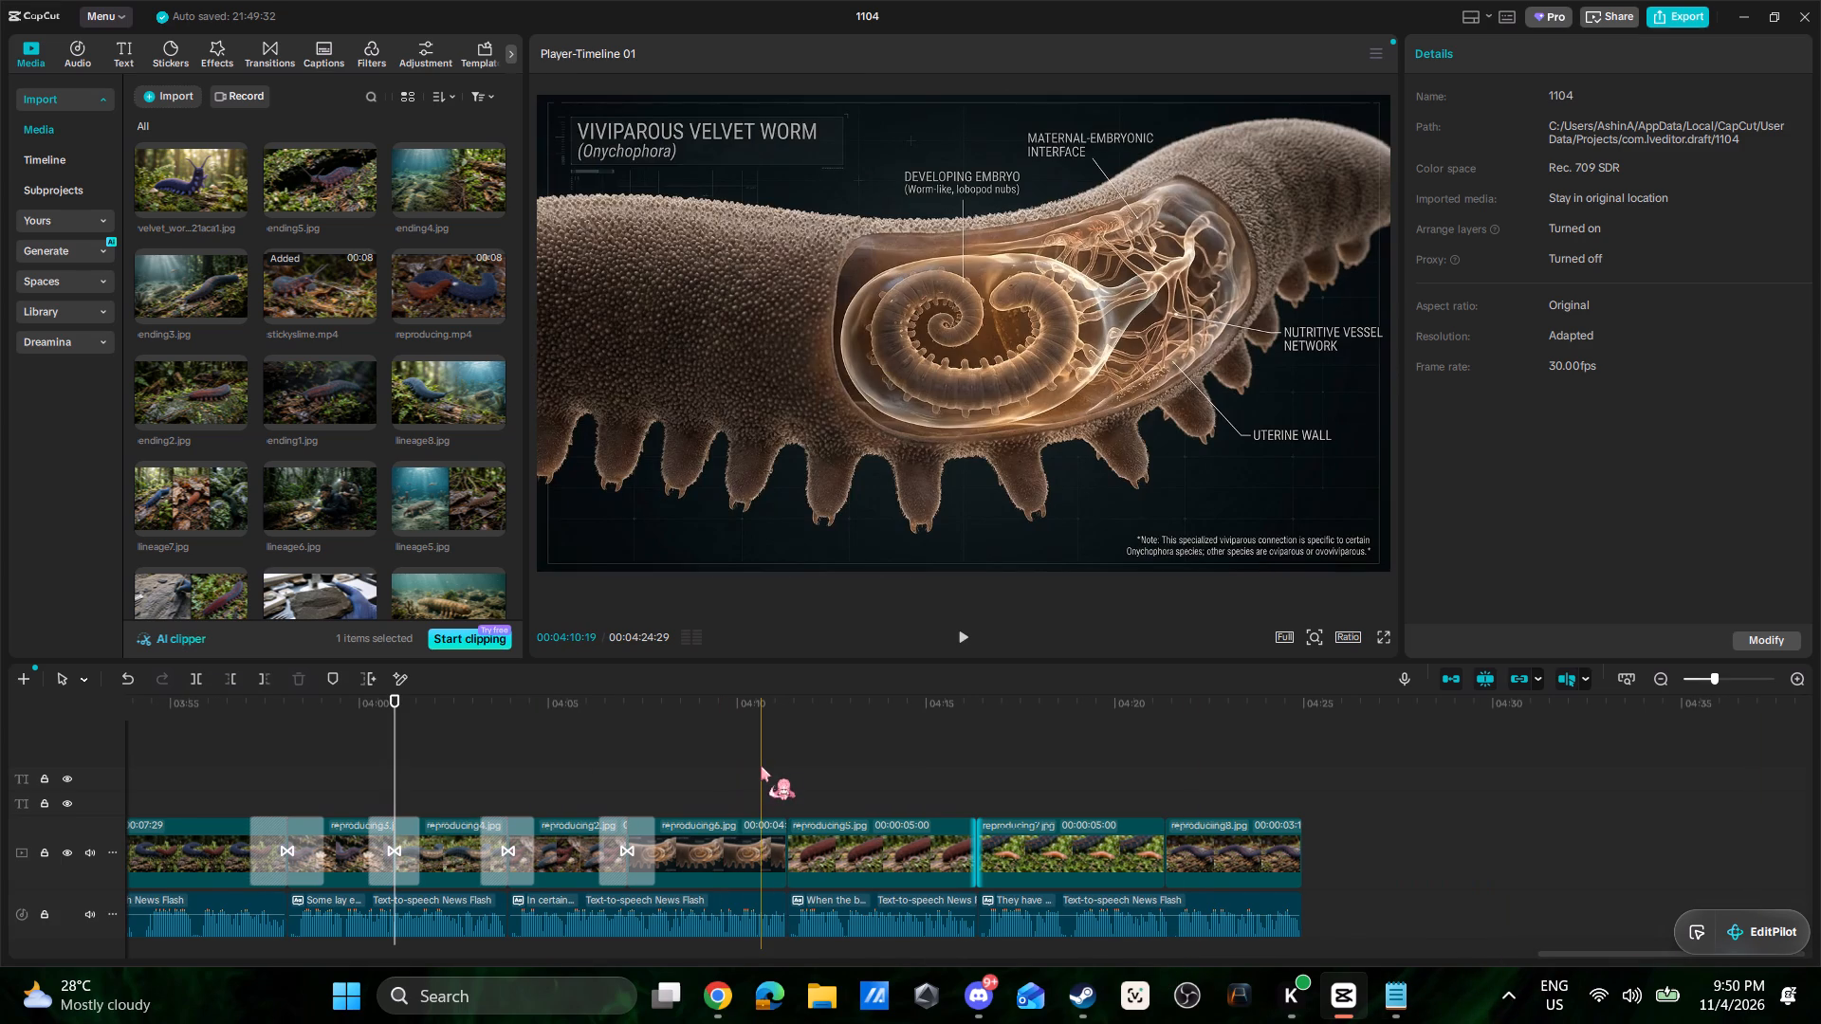
pyautogui.click(761, 766)
pyautogui.press('space')
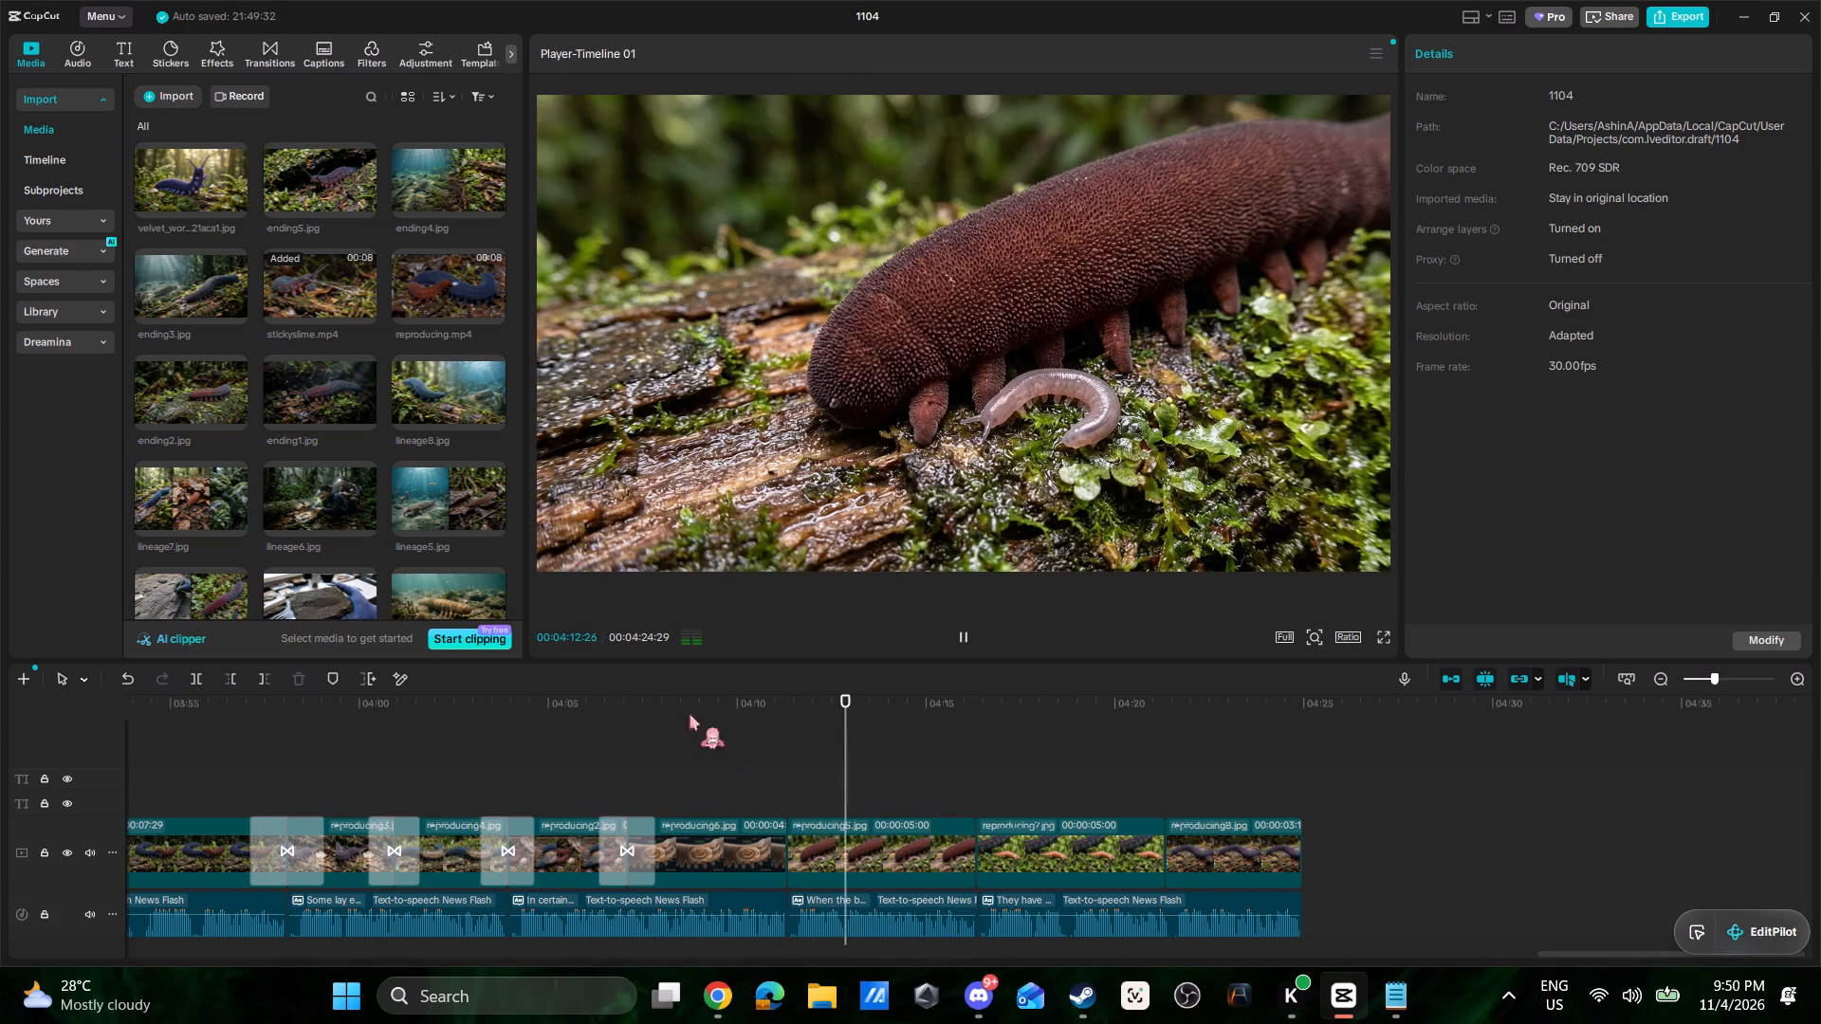
pyautogui.press('space')
pyautogui.click(263, 52)
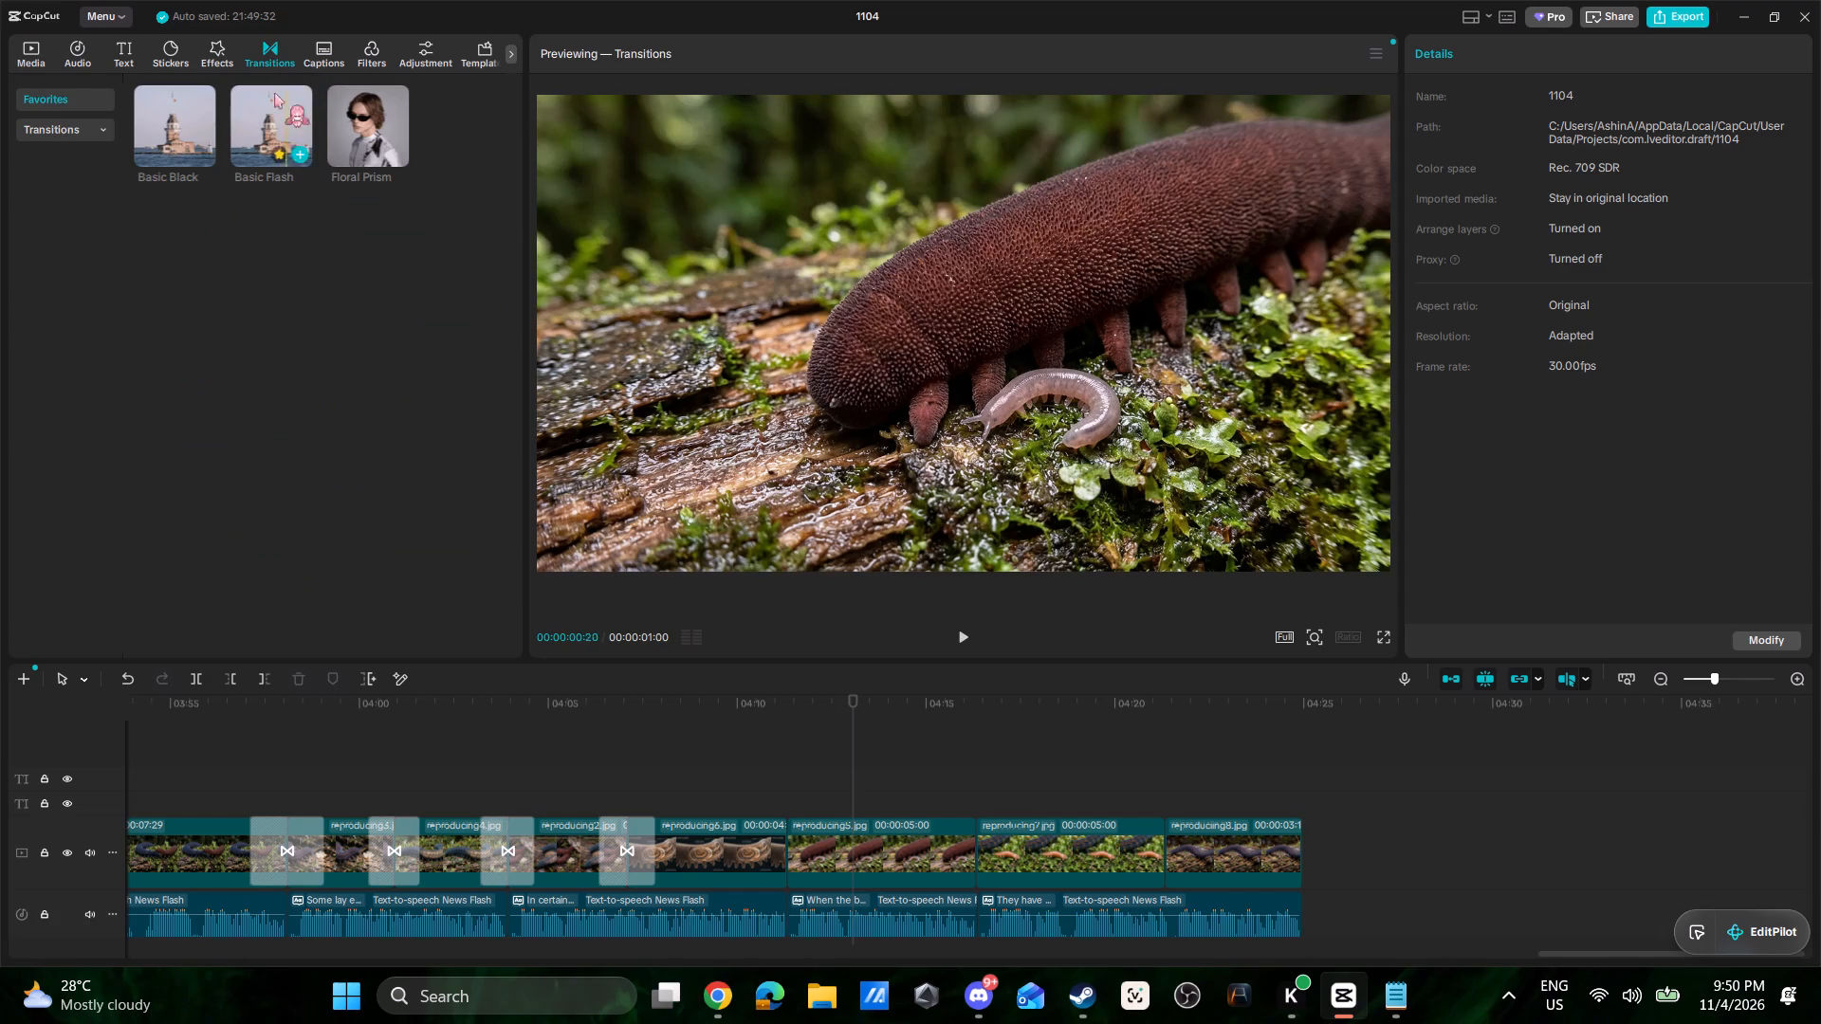
pyautogui.moveTo(181, 117); pyautogui.dragTo(767, 853)
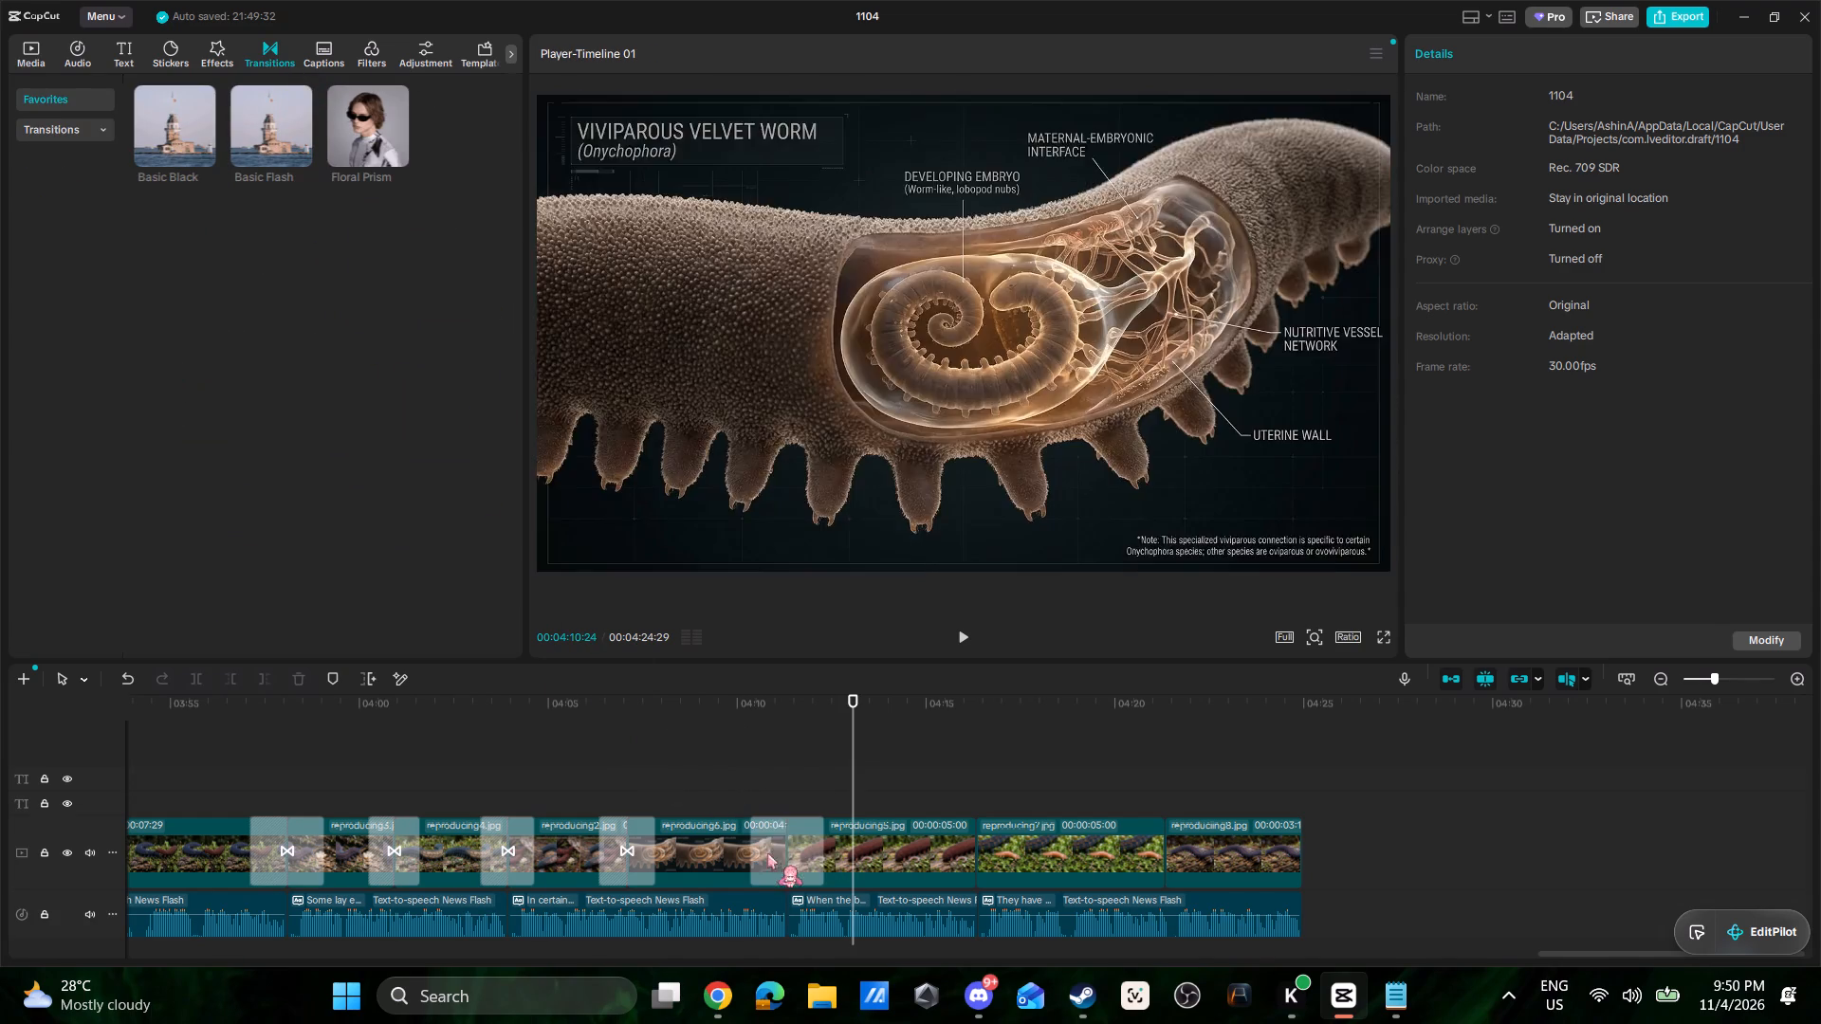
pyautogui.moveTo(172, 117); pyautogui.dragTo(951, 836)
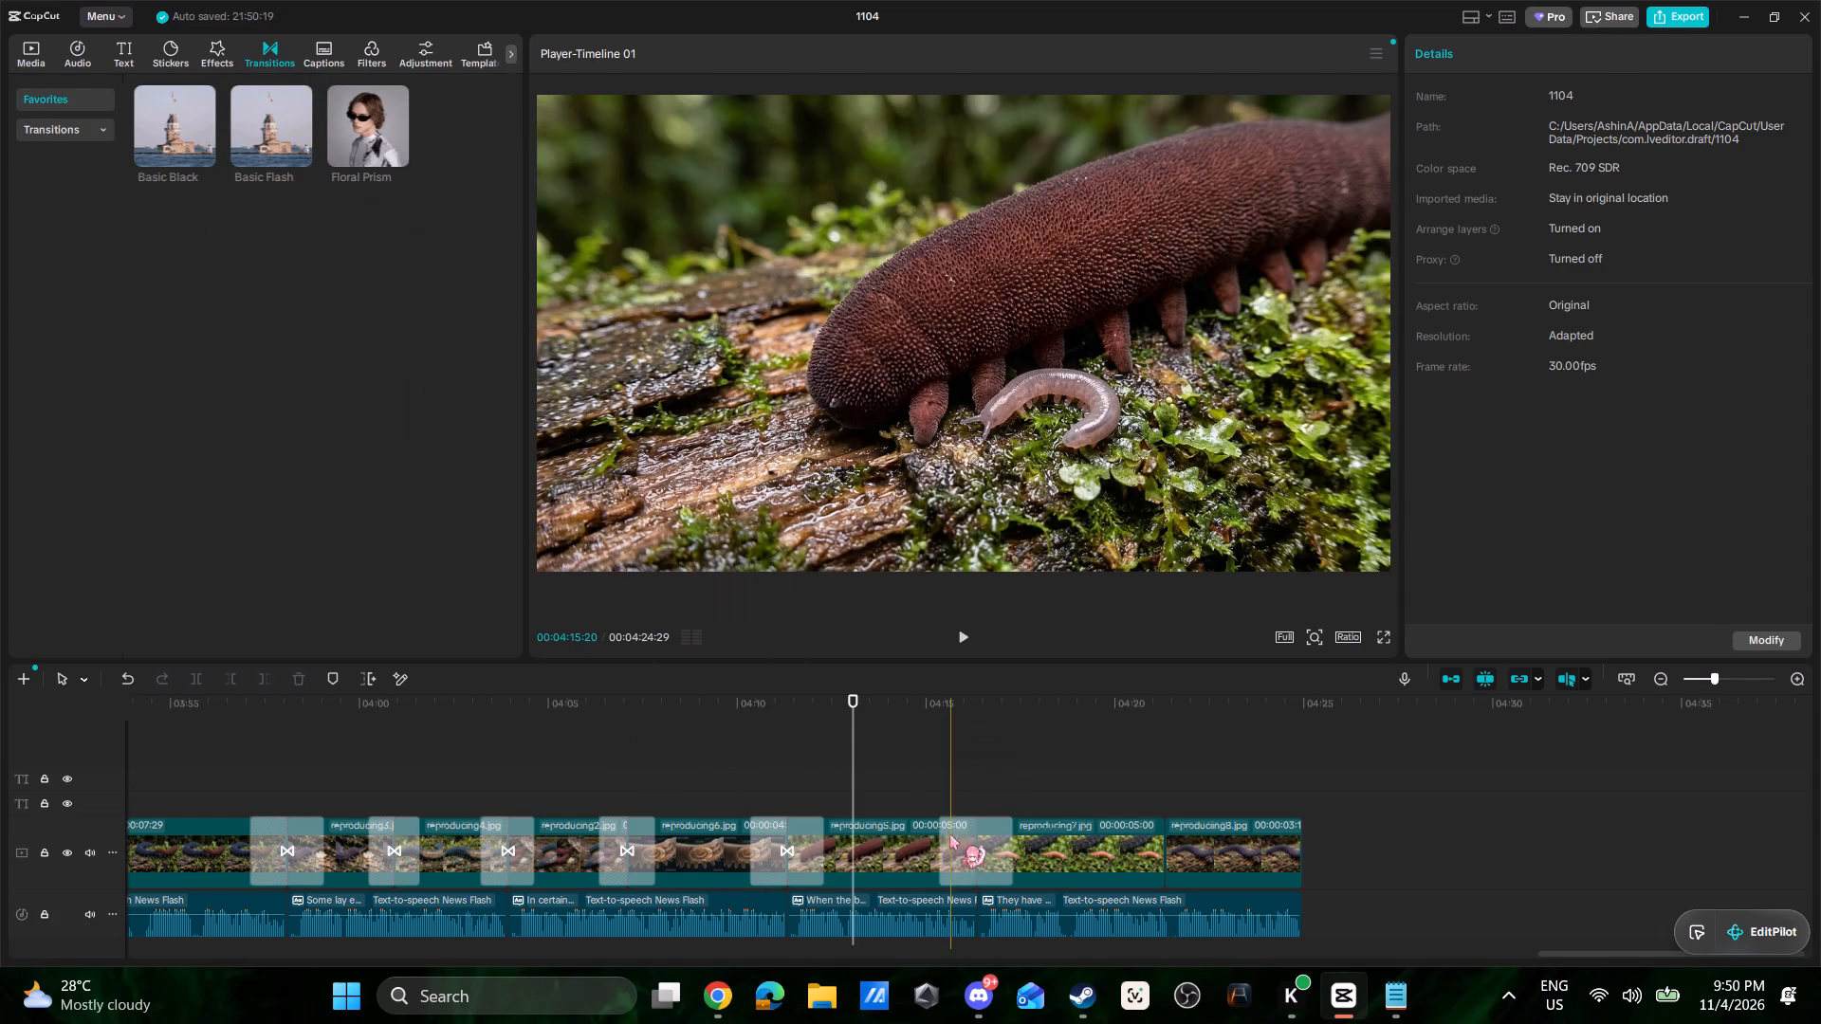
pyautogui.moveTo(186, 120); pyautogui.dragTo(1123, 835)
# Play back from reproducing6.jpg to the end of the timeline to check the images and transitions against the narration.
pyautogui.click(715, 776)
pyautogui.press('space')
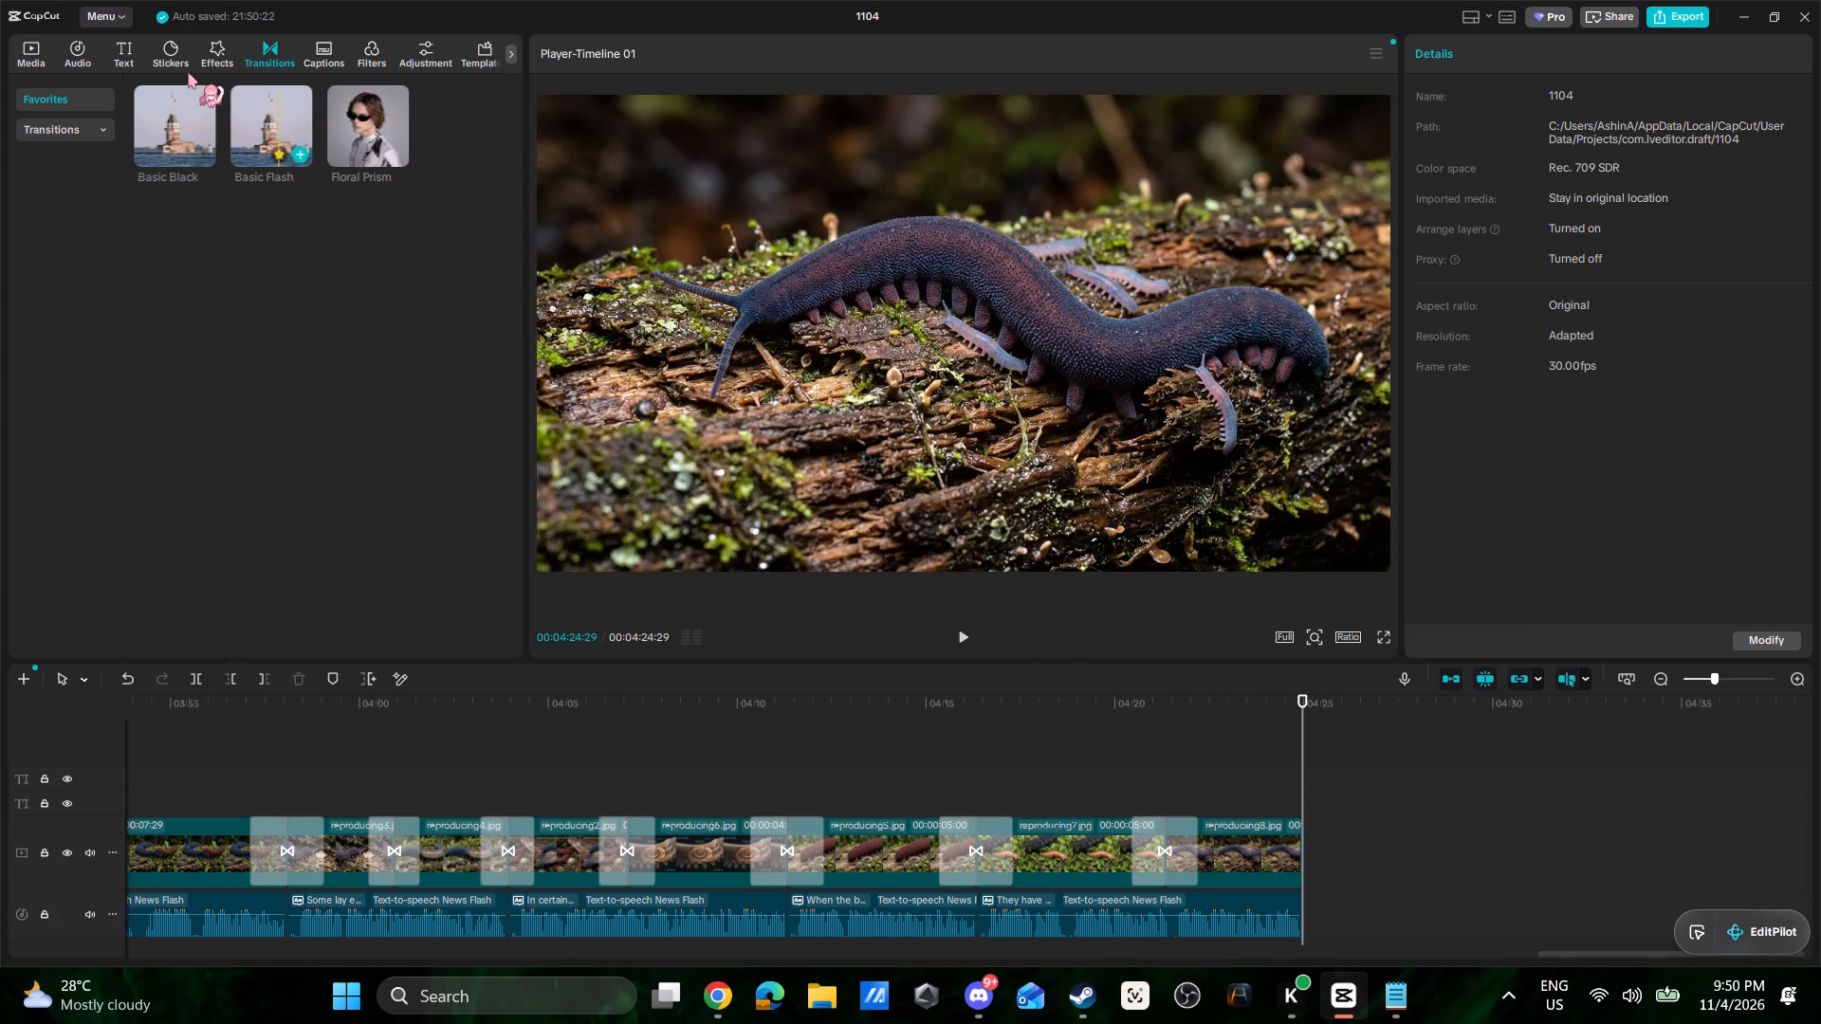
# Add a default text clip at the end of the timeline, directly after reproducing8.jpg.
pyautogui.click(123, 53)
pyautogui.moveTo(178, 106); pyautogui.dragTo(1311, 791)
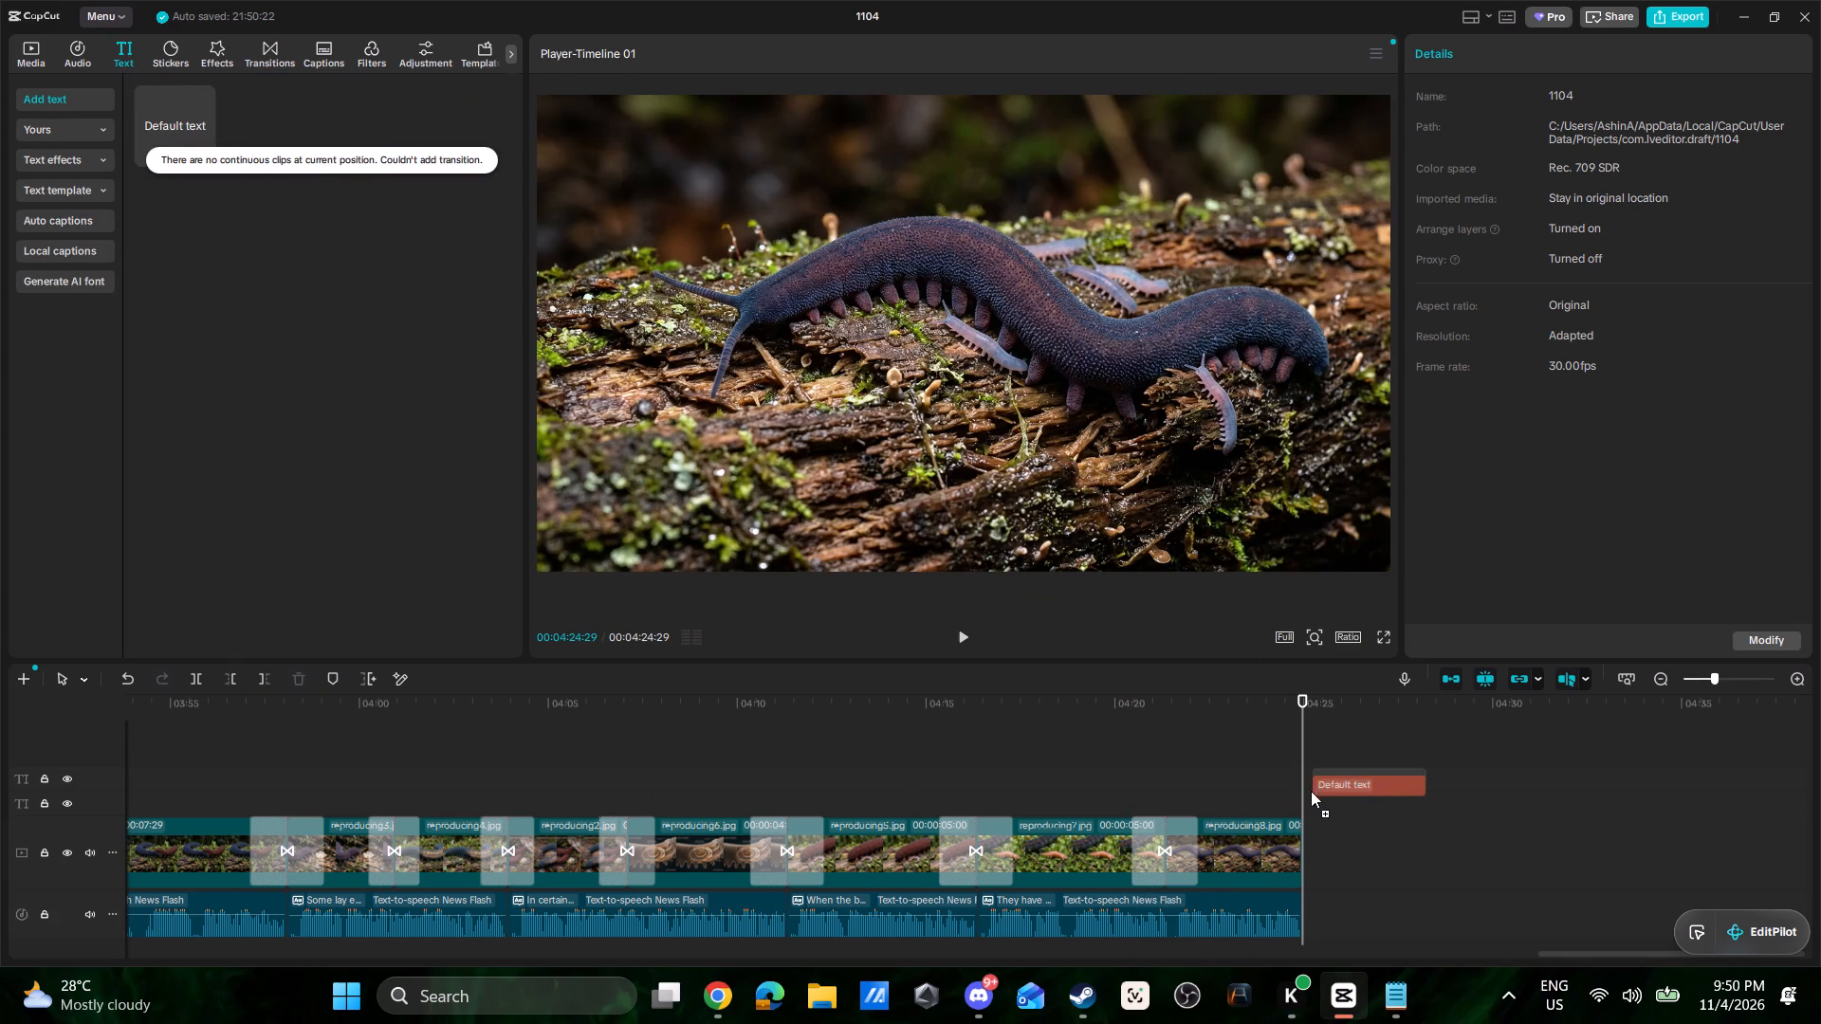
pyautogui.moveTo(1311, 791); pyautogui.dragTo(1304, 798)
# Switch to Notepad and copy the script paragraph from "Even more fascinating" through "her reproductive system.".
pyautogui.click(1388, 1004)
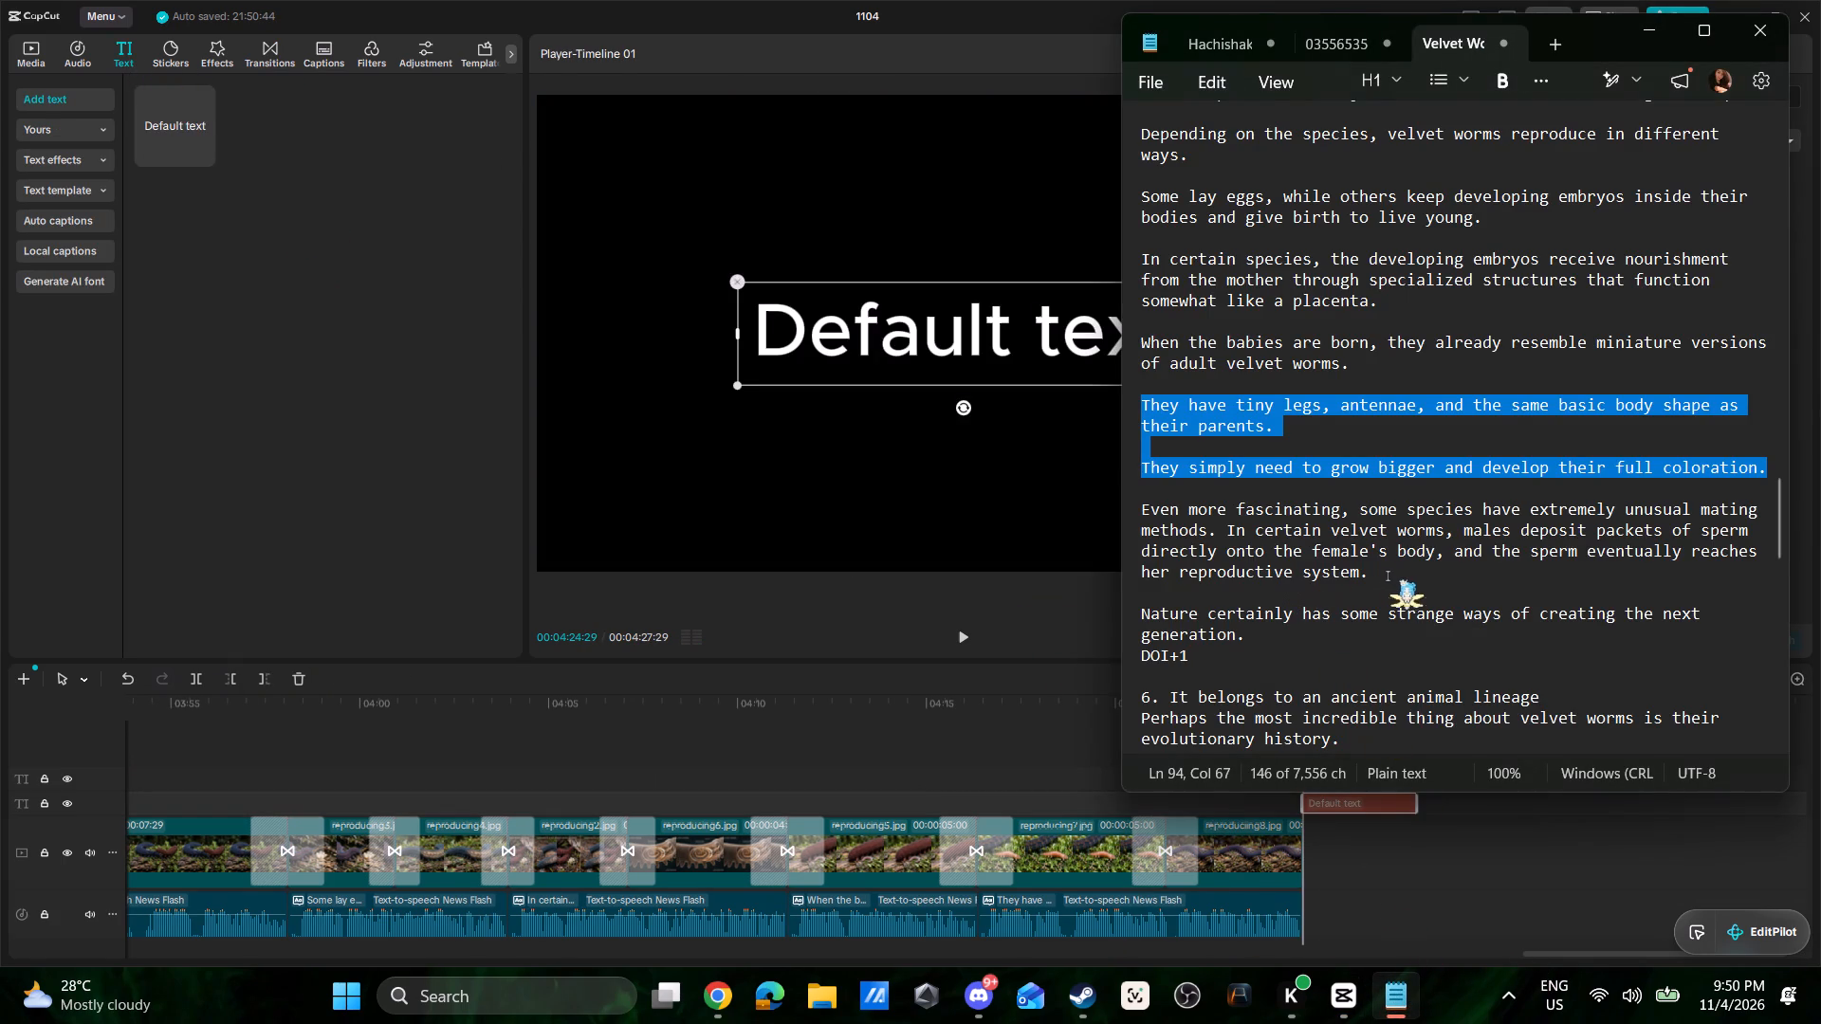
pyautogui.moveTo(1412, 576); pyautogui.dragTo(1136, 514)
pyautogui.hotkey('ctrl', 'c')
pyautogui.hotkey('ctrl', 'c')
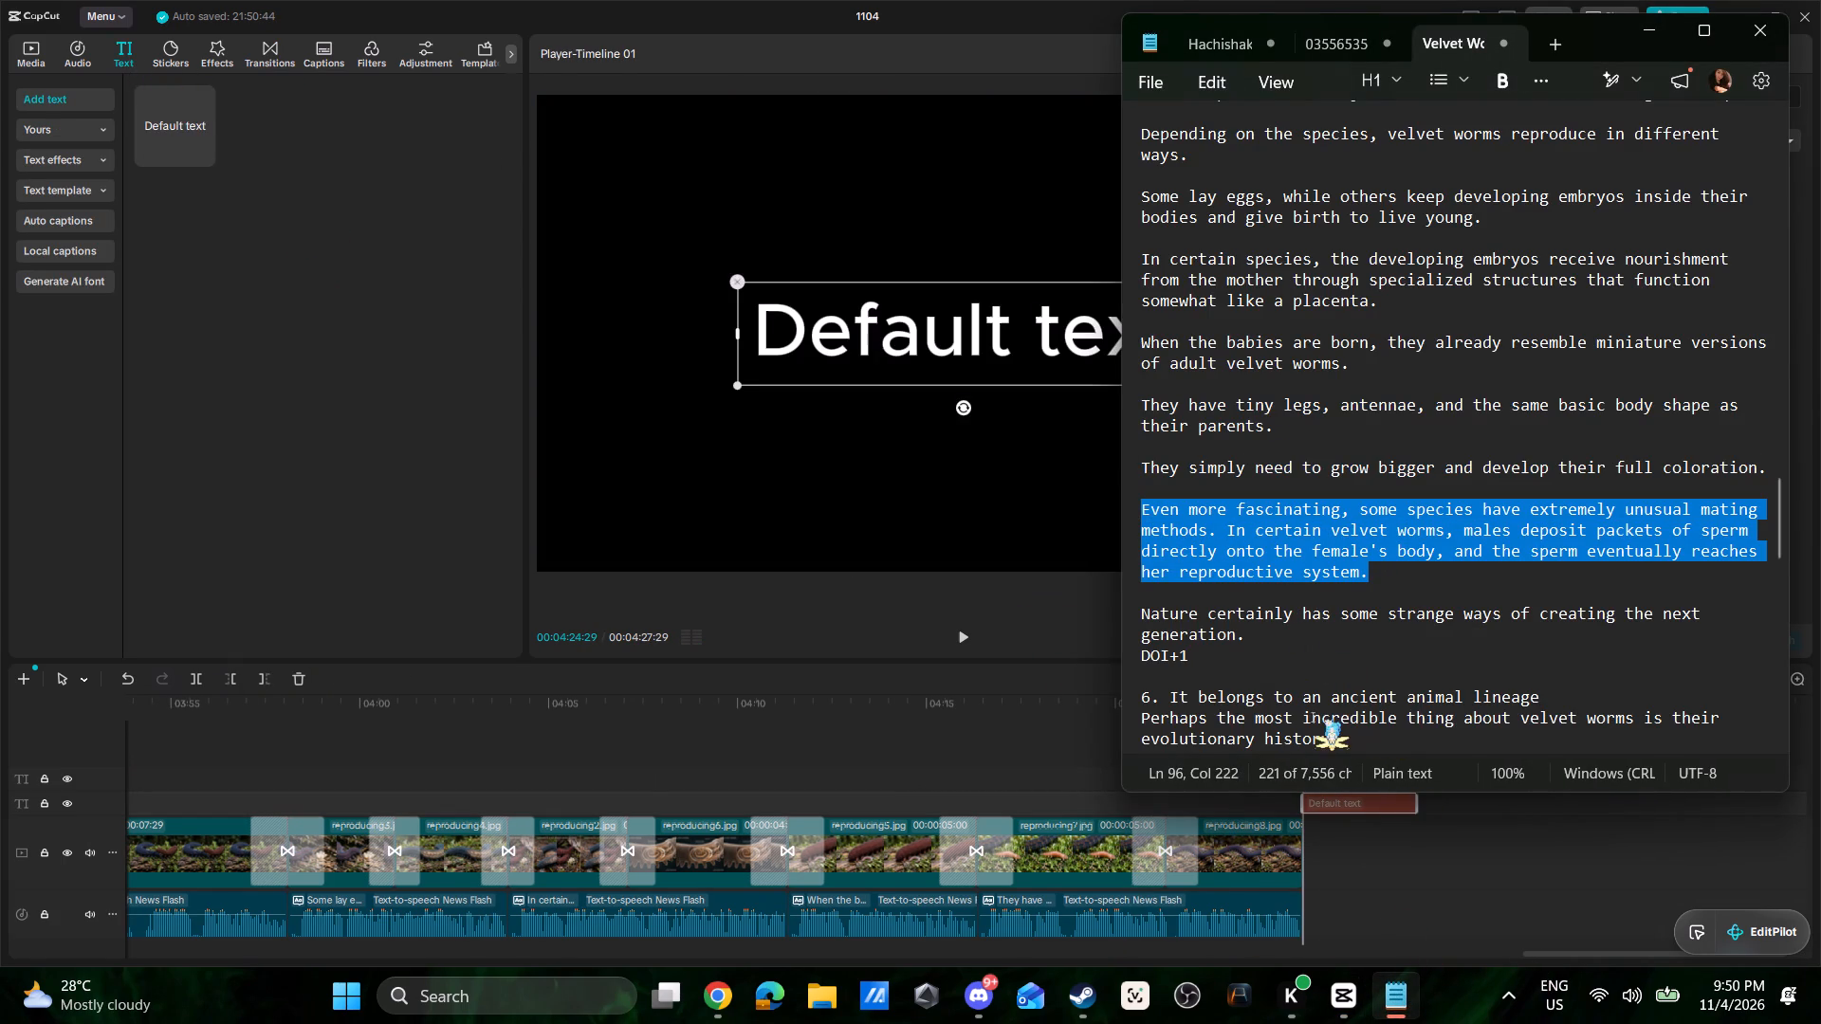
pyautogui.hotkey('ctrl', 'c')
pyautogui.hotkey('ctrl', 'c')
pyautogui.hotkey('ctrl', 'c')
pyautogui.hotkey('ctrl', 'c')
pyautogui.hotkey('ctrl', 'c')
pyautogui.hotkey('ctrl', 'c')
pyautogui.hotkey('ctrl', 'c')
pyautogui.hotkey('ctrl', 'c')
pyautogui.hotkey('ctrl', 'c')
pyautogui.hotkey('ctrl', 'c')
pyautogui.hotkey('ctrl', 'c')
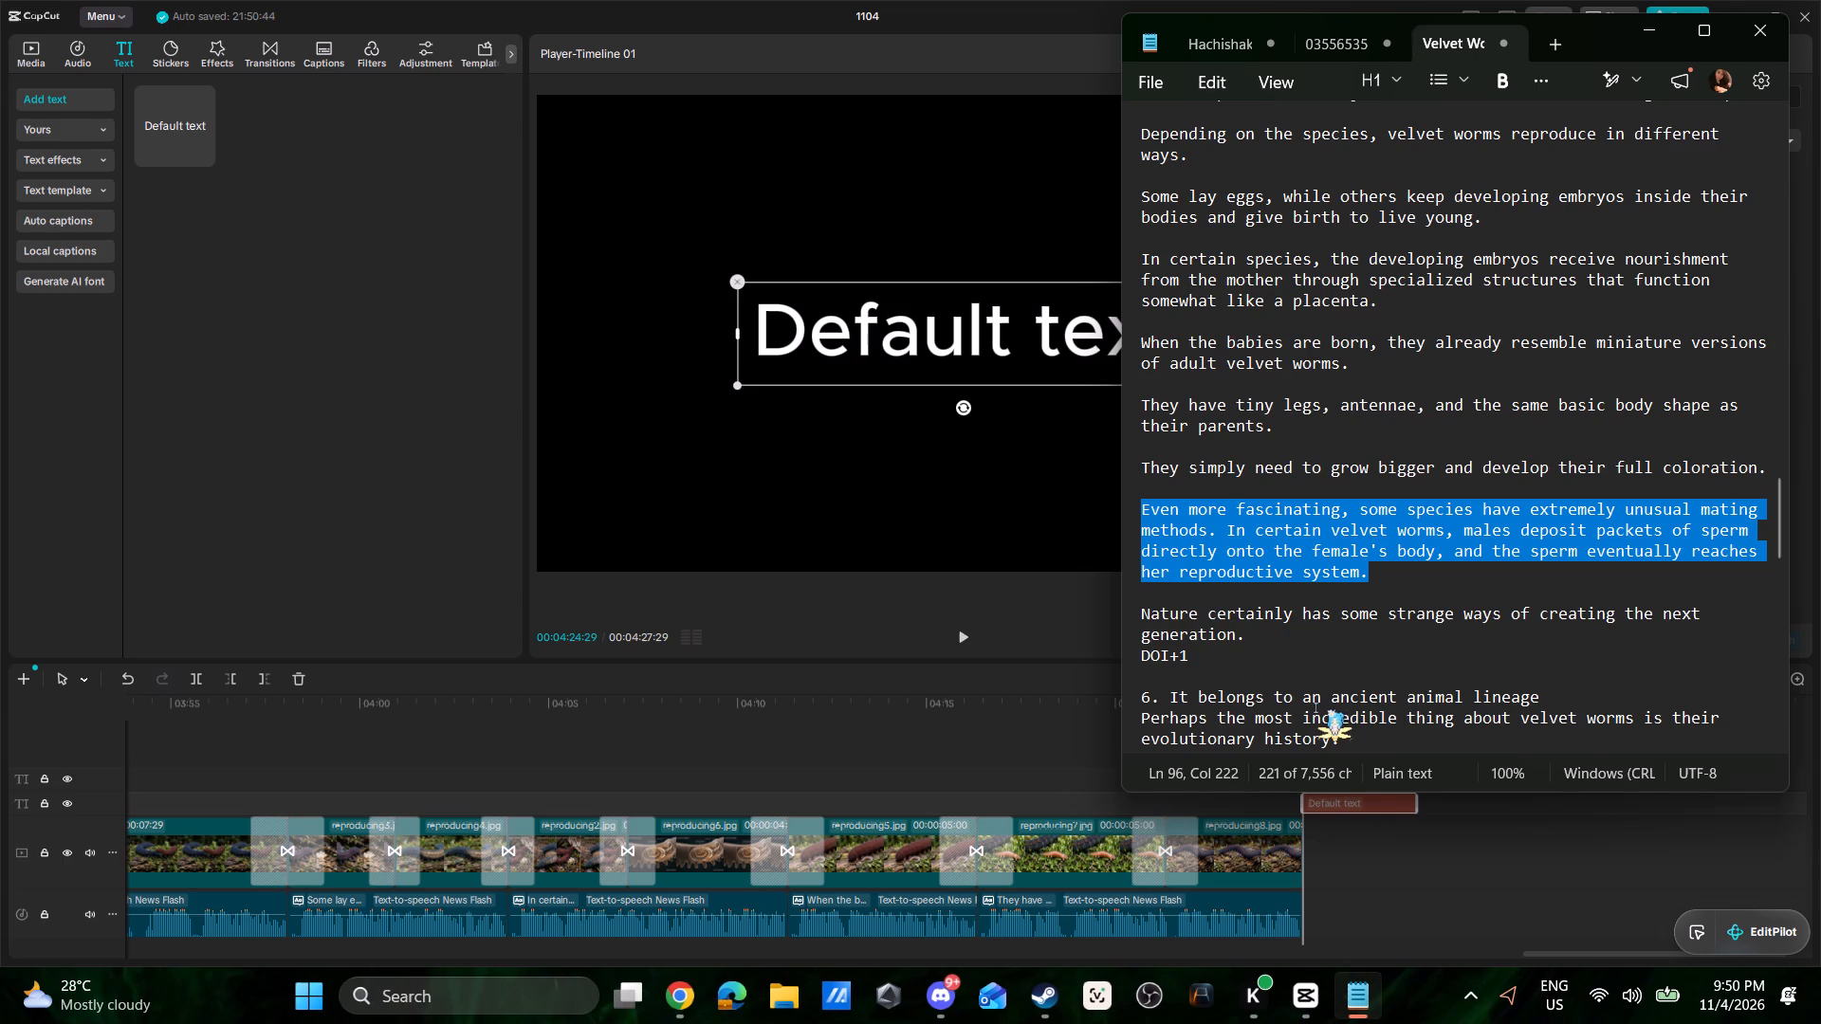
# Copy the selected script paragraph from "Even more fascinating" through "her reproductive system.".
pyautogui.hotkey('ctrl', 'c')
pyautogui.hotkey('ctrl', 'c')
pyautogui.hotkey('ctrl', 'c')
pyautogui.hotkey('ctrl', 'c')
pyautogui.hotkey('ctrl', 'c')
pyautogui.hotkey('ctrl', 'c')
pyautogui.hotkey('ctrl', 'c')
# Copy only the paragraph's opening sentence, from "Even more fascinating" through "unusual mating methods.".
pyautogui.click(1236, 536)
pyautogui.click(1225, 533)
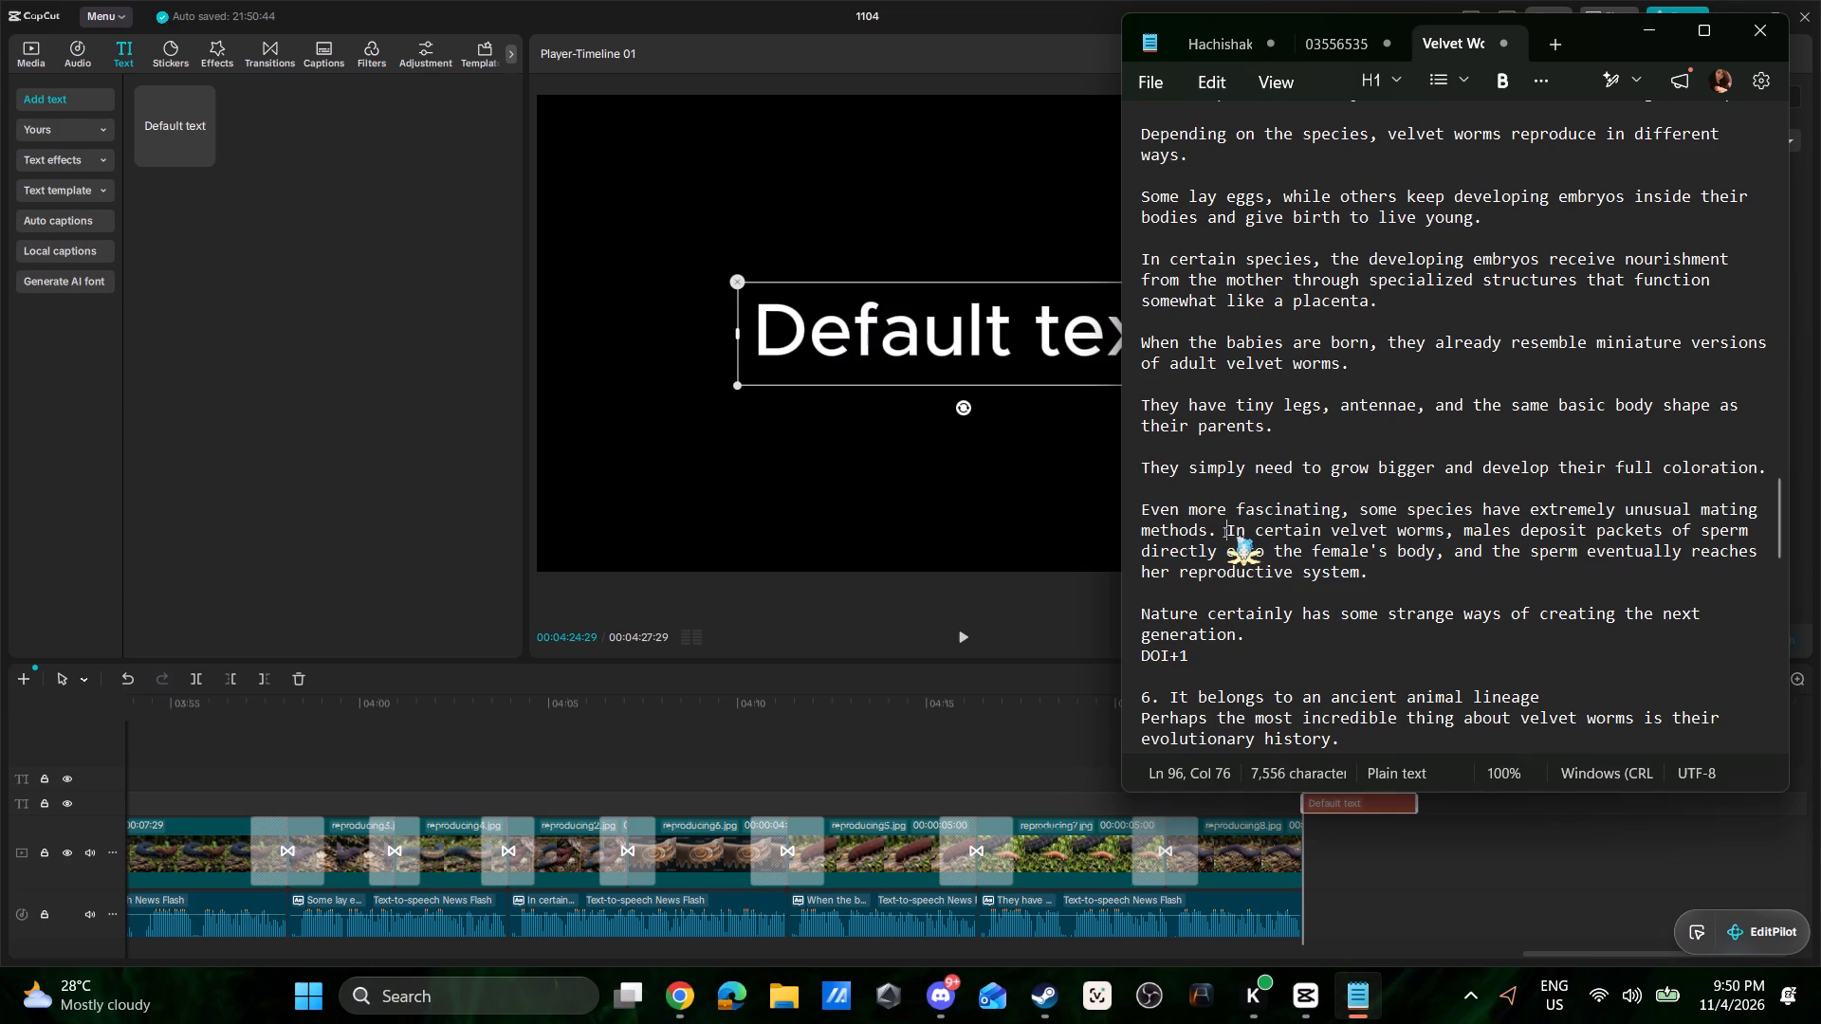
pyautogui.moveTo(1226, 533); pyautogui.dragTo(1138, 512)
pyautogui.hotkey('ctrl', 'c')
pyautogui.hotkey('ctrl', 'c')
pyautogui.hotkey('ctrl', 'c')
pyautogui.hotkey('ctrl', 'c')
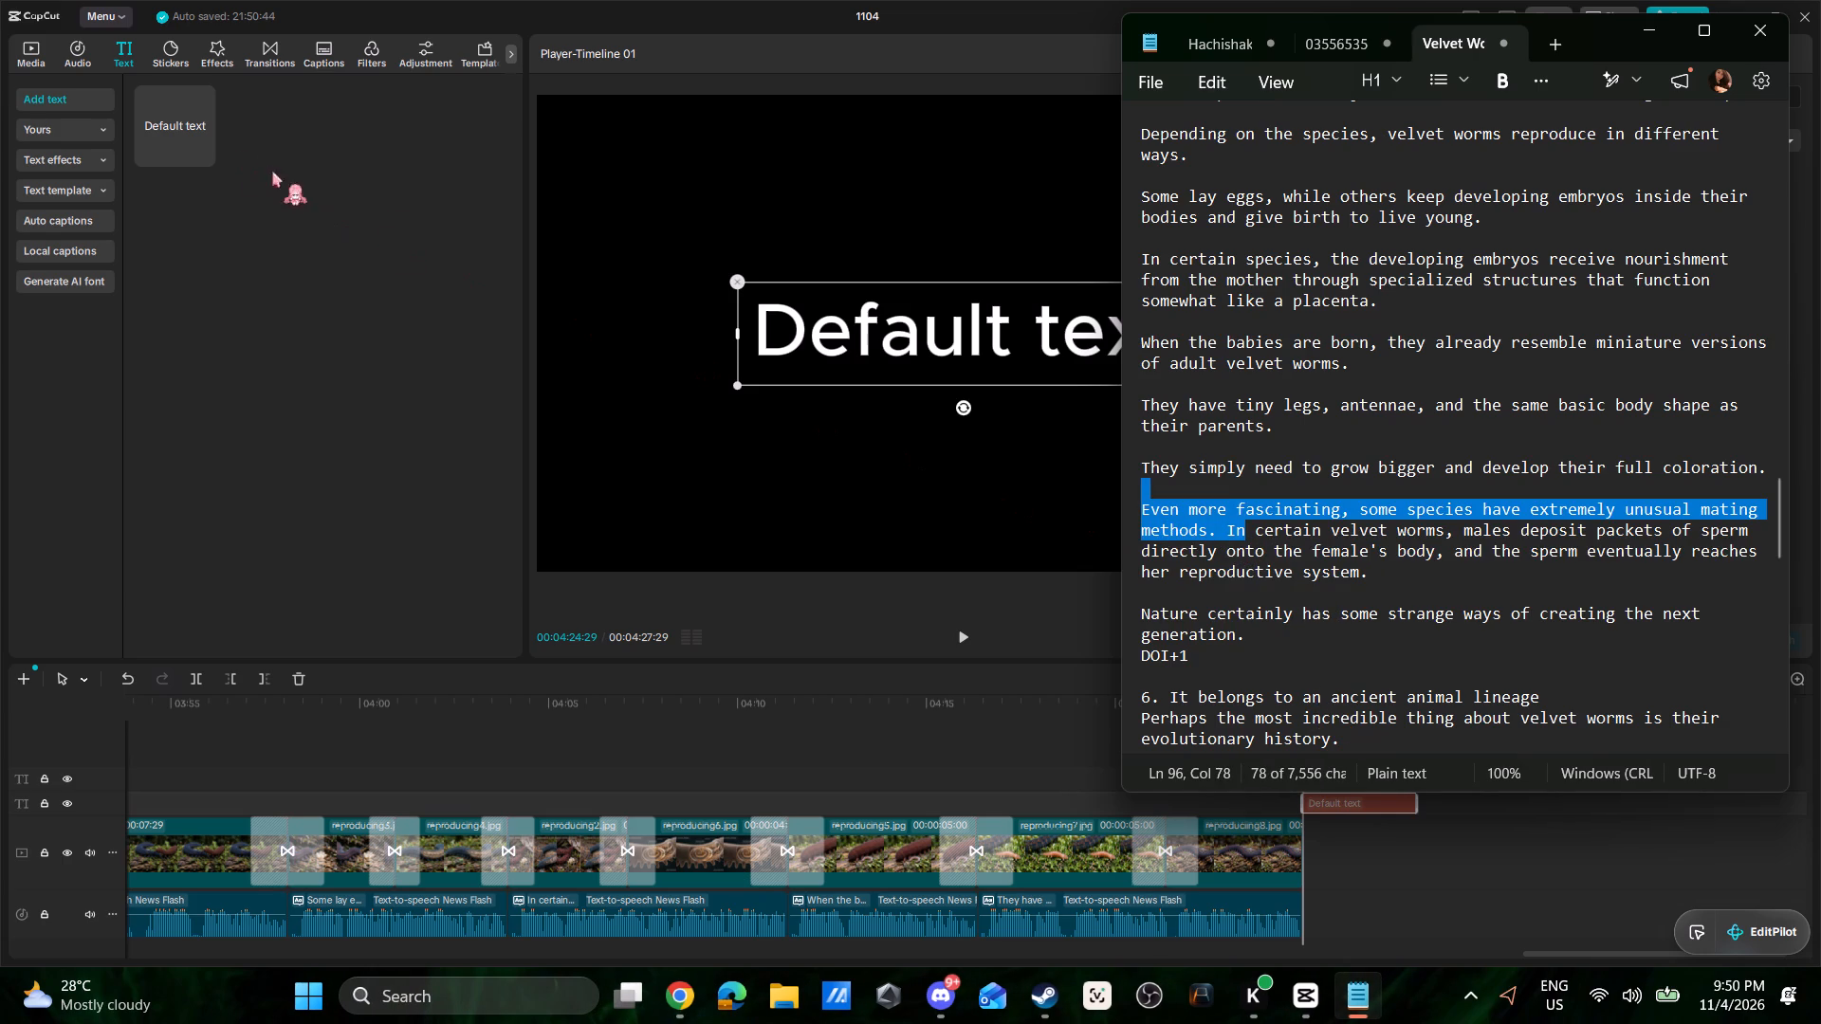
# Back in CapCut, replace the default text with the copied sentence and generate its speech with the 진지한 아나운서 voice.
pyautogui.click(887, 331)
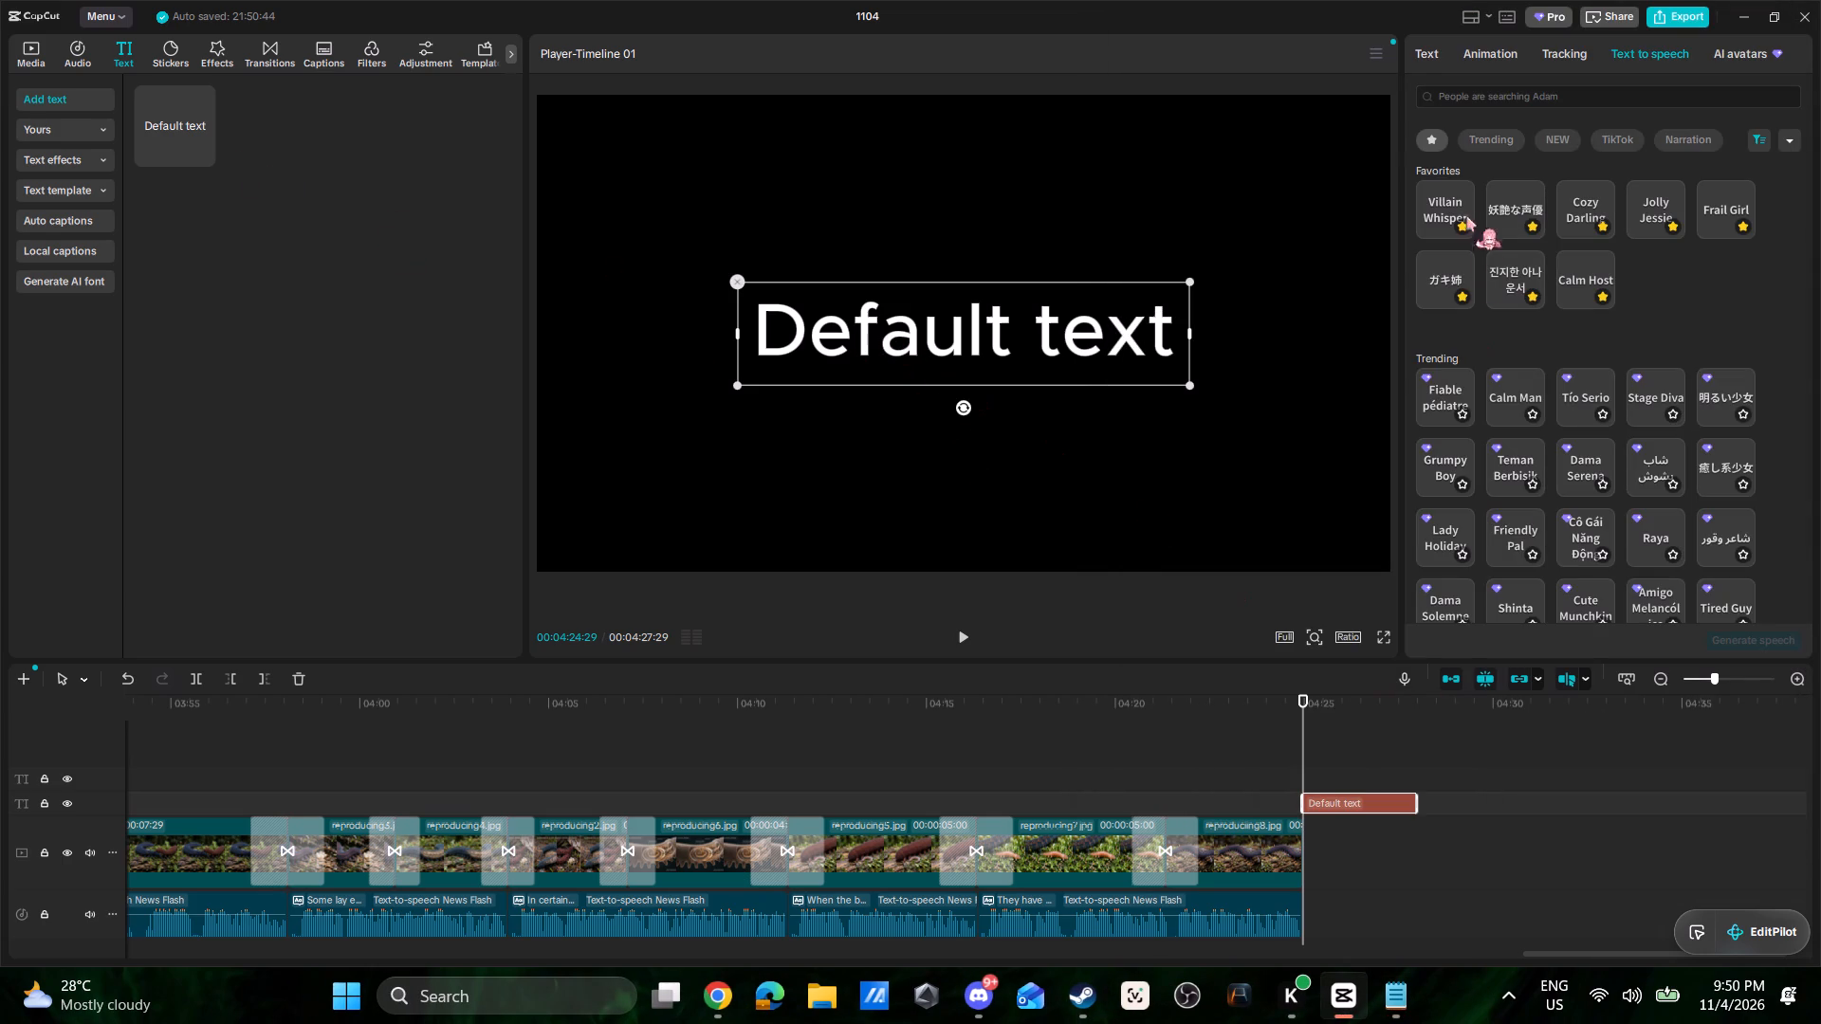
pyautogui.click(1422, 56)
pyautogui.moveTo(1502, 141); pyautogui.dragTo(1356, 135)
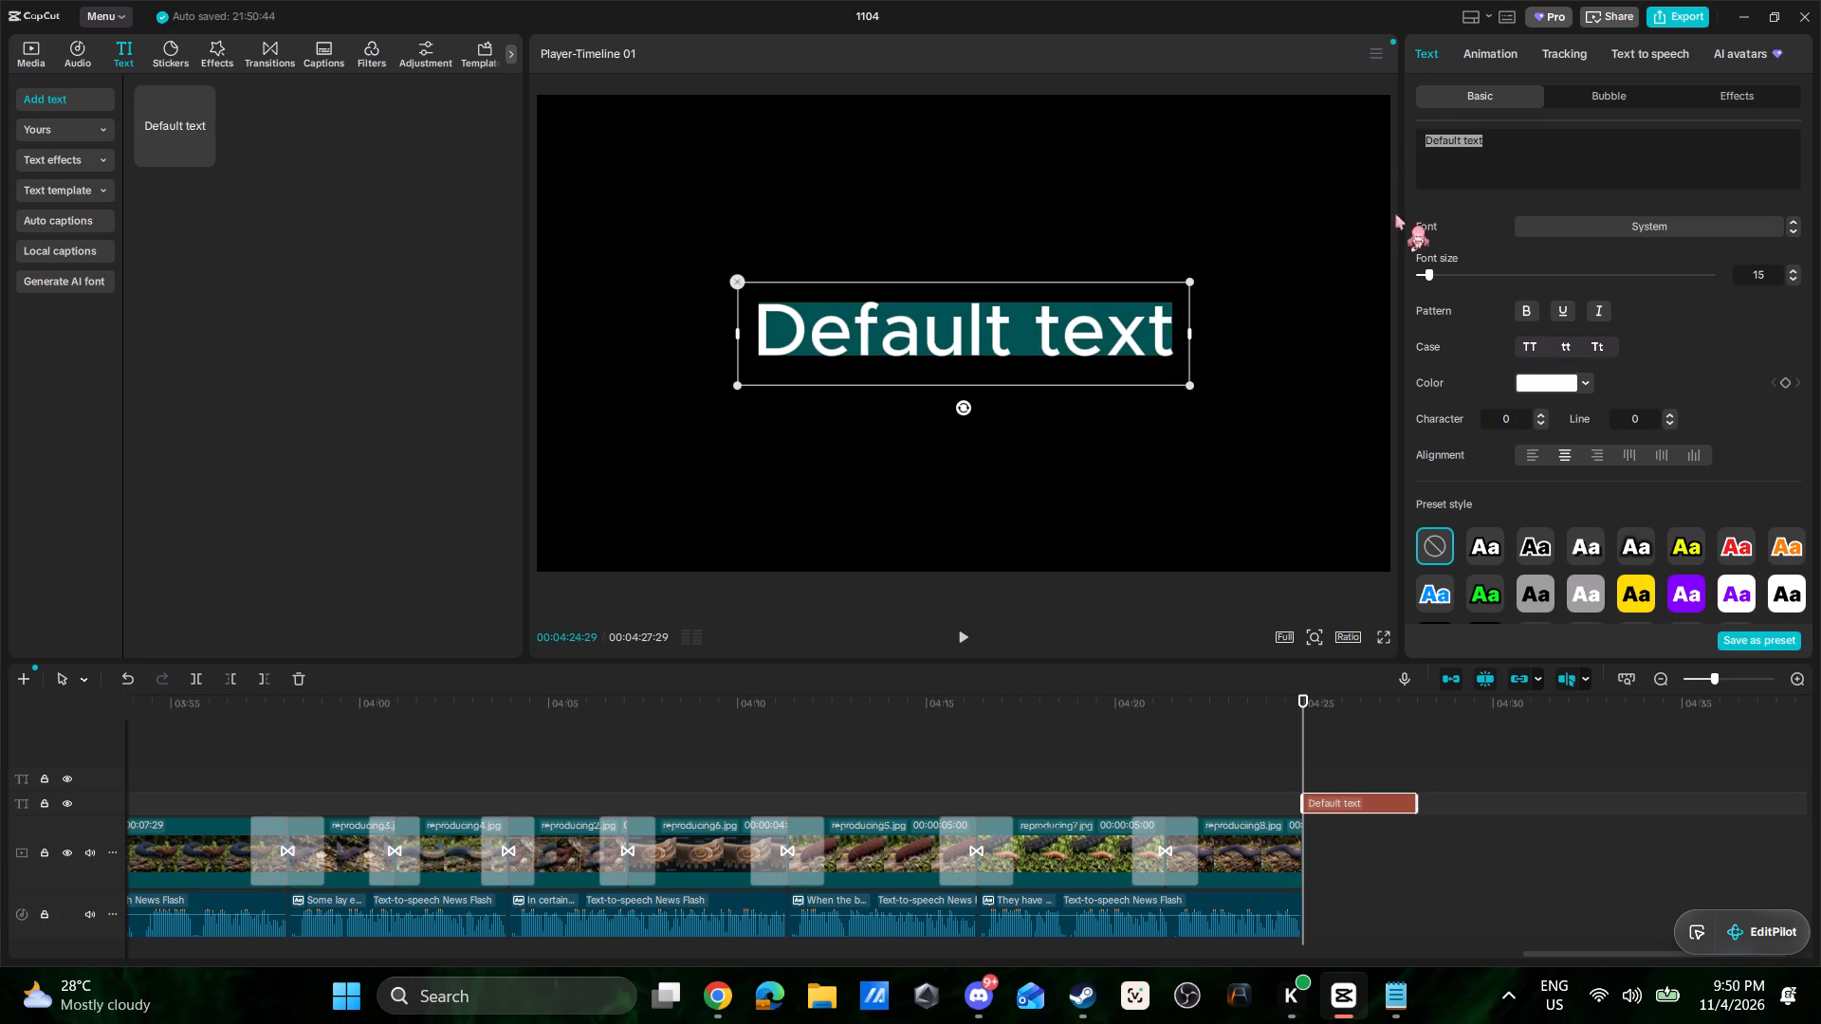
pyautogui.hotkey('ctrl', 'v')
pyautogui.click(1660, 55)
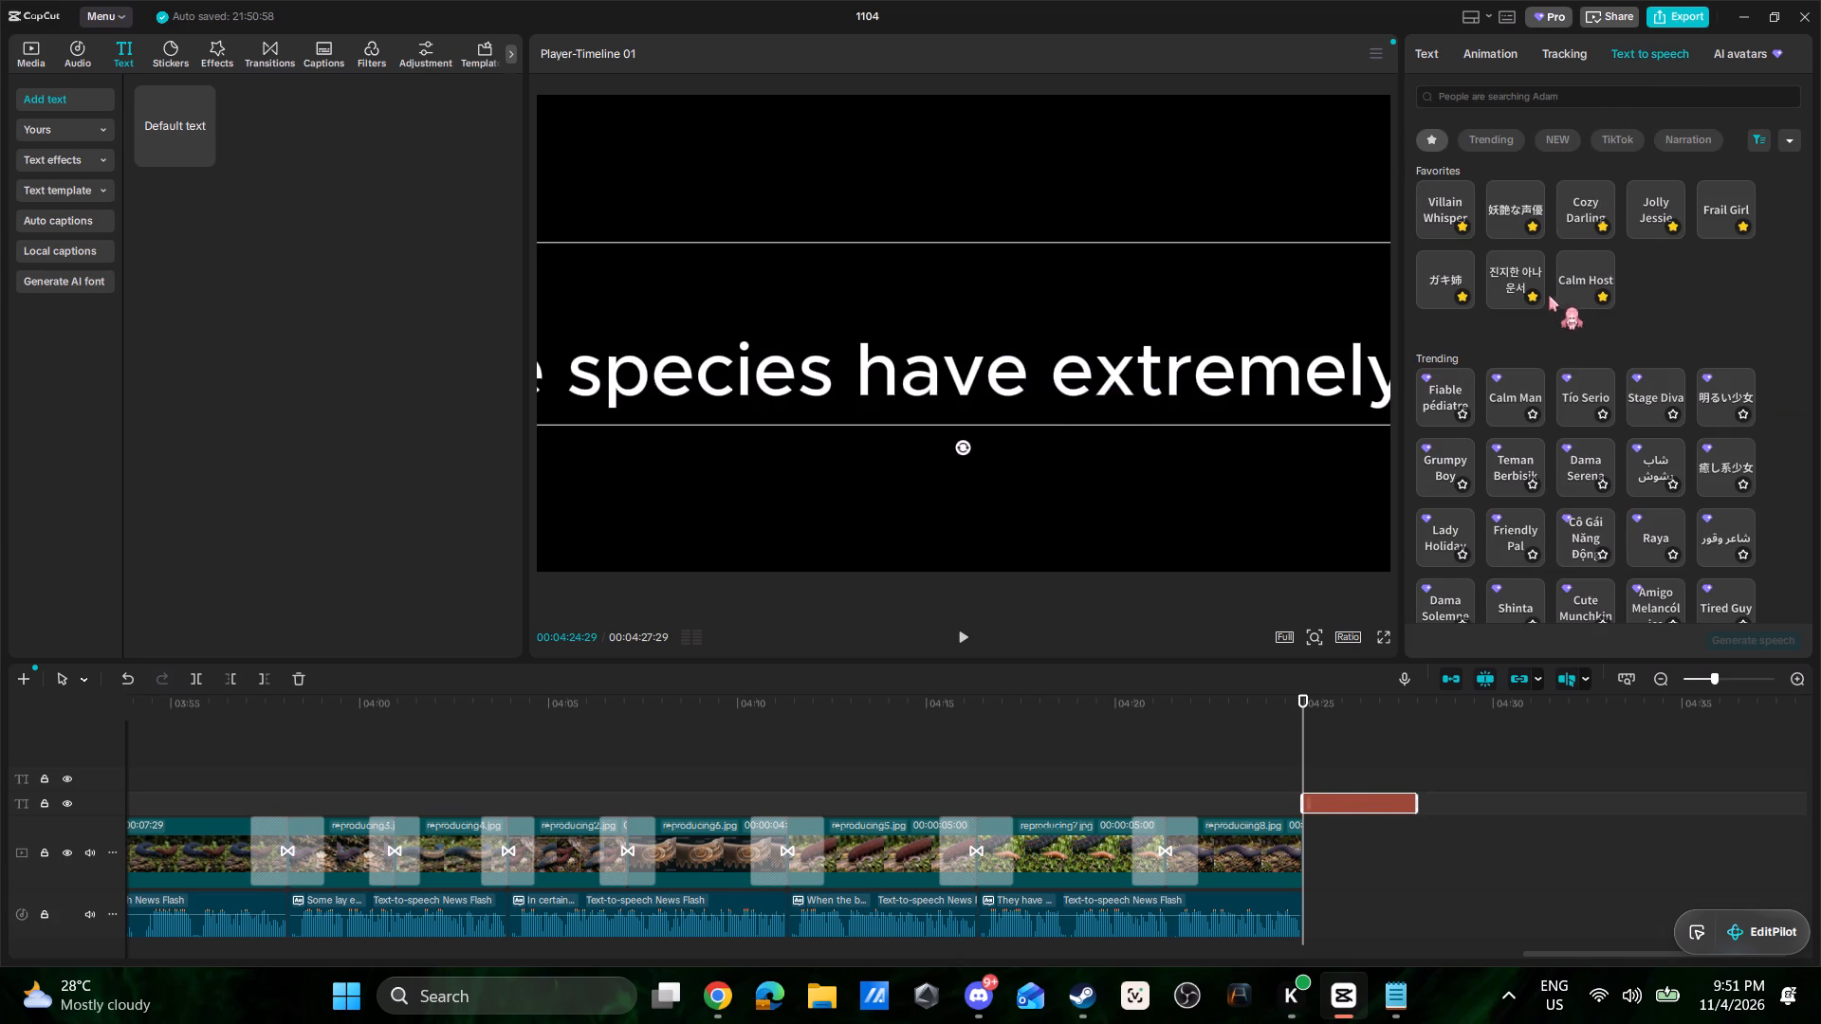
pyautogui.click(1510, 282)
pyautogui.click(1739, 642)
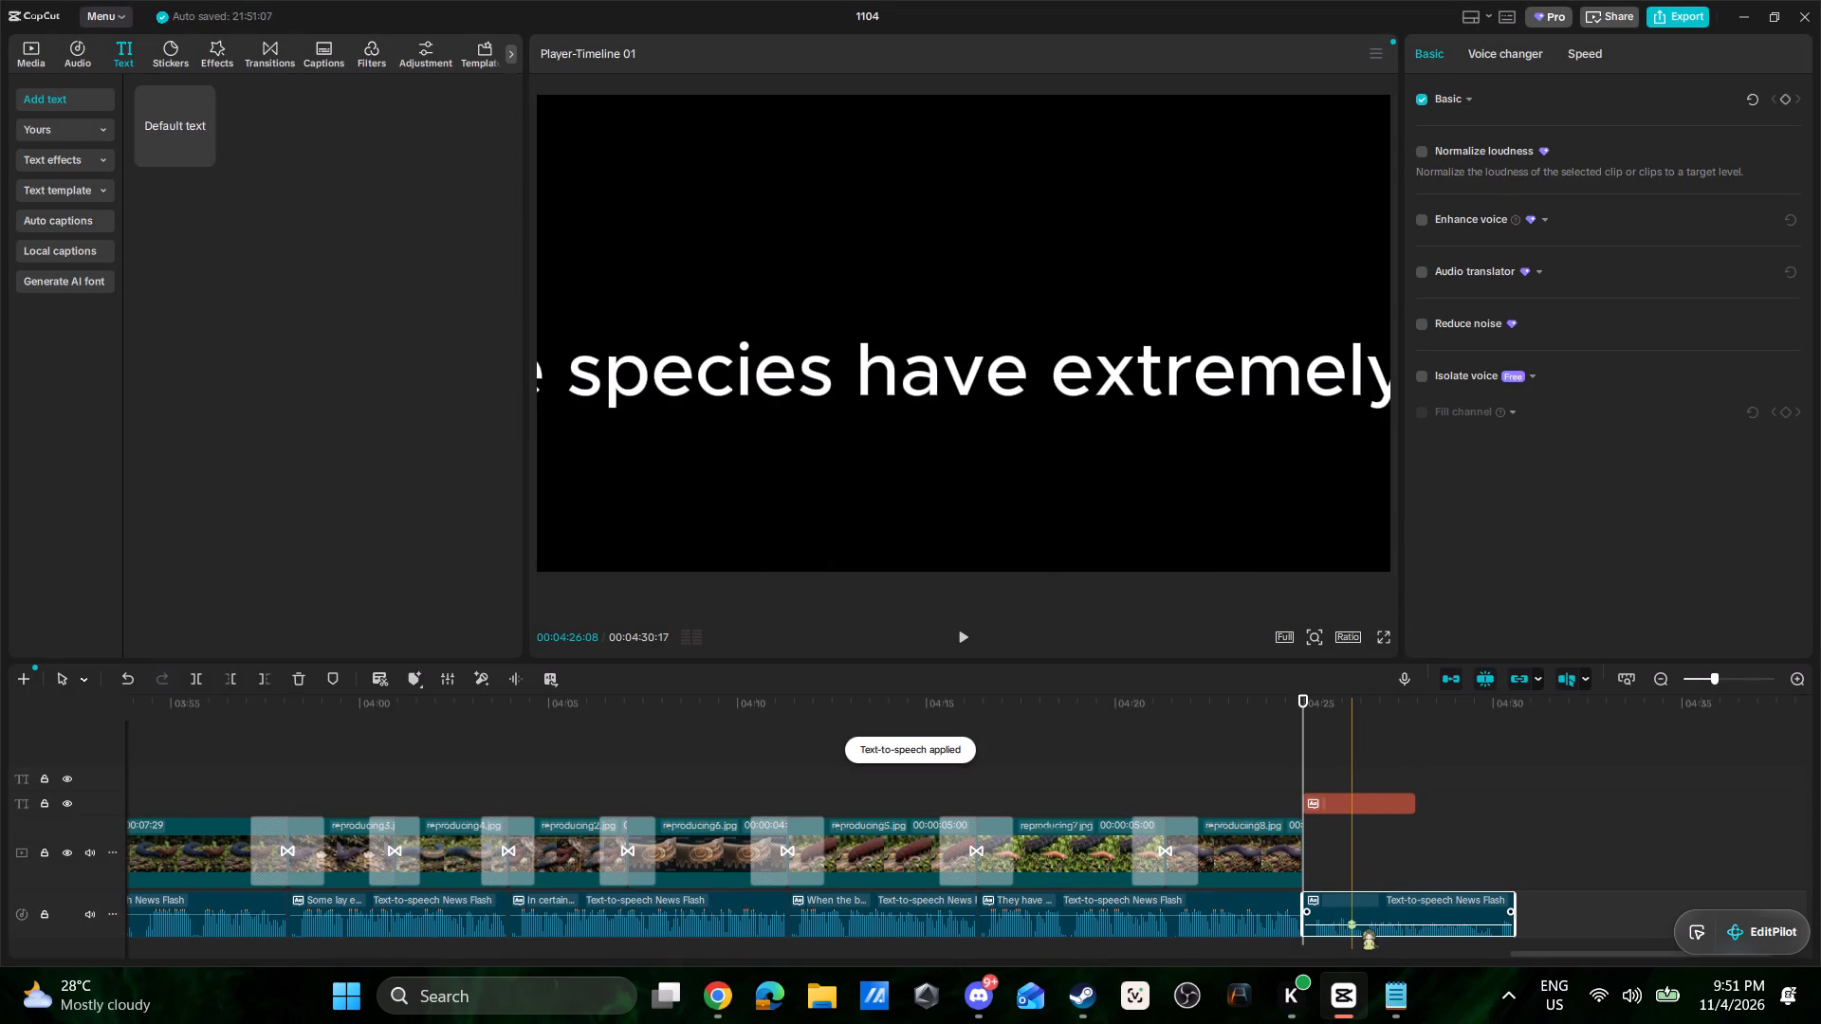
# Raise the volume of the newly generated narration clip to about 11 dB.
pyautogui.moveTo(1352, 924); pyautogui.dragTo(1352, 917)
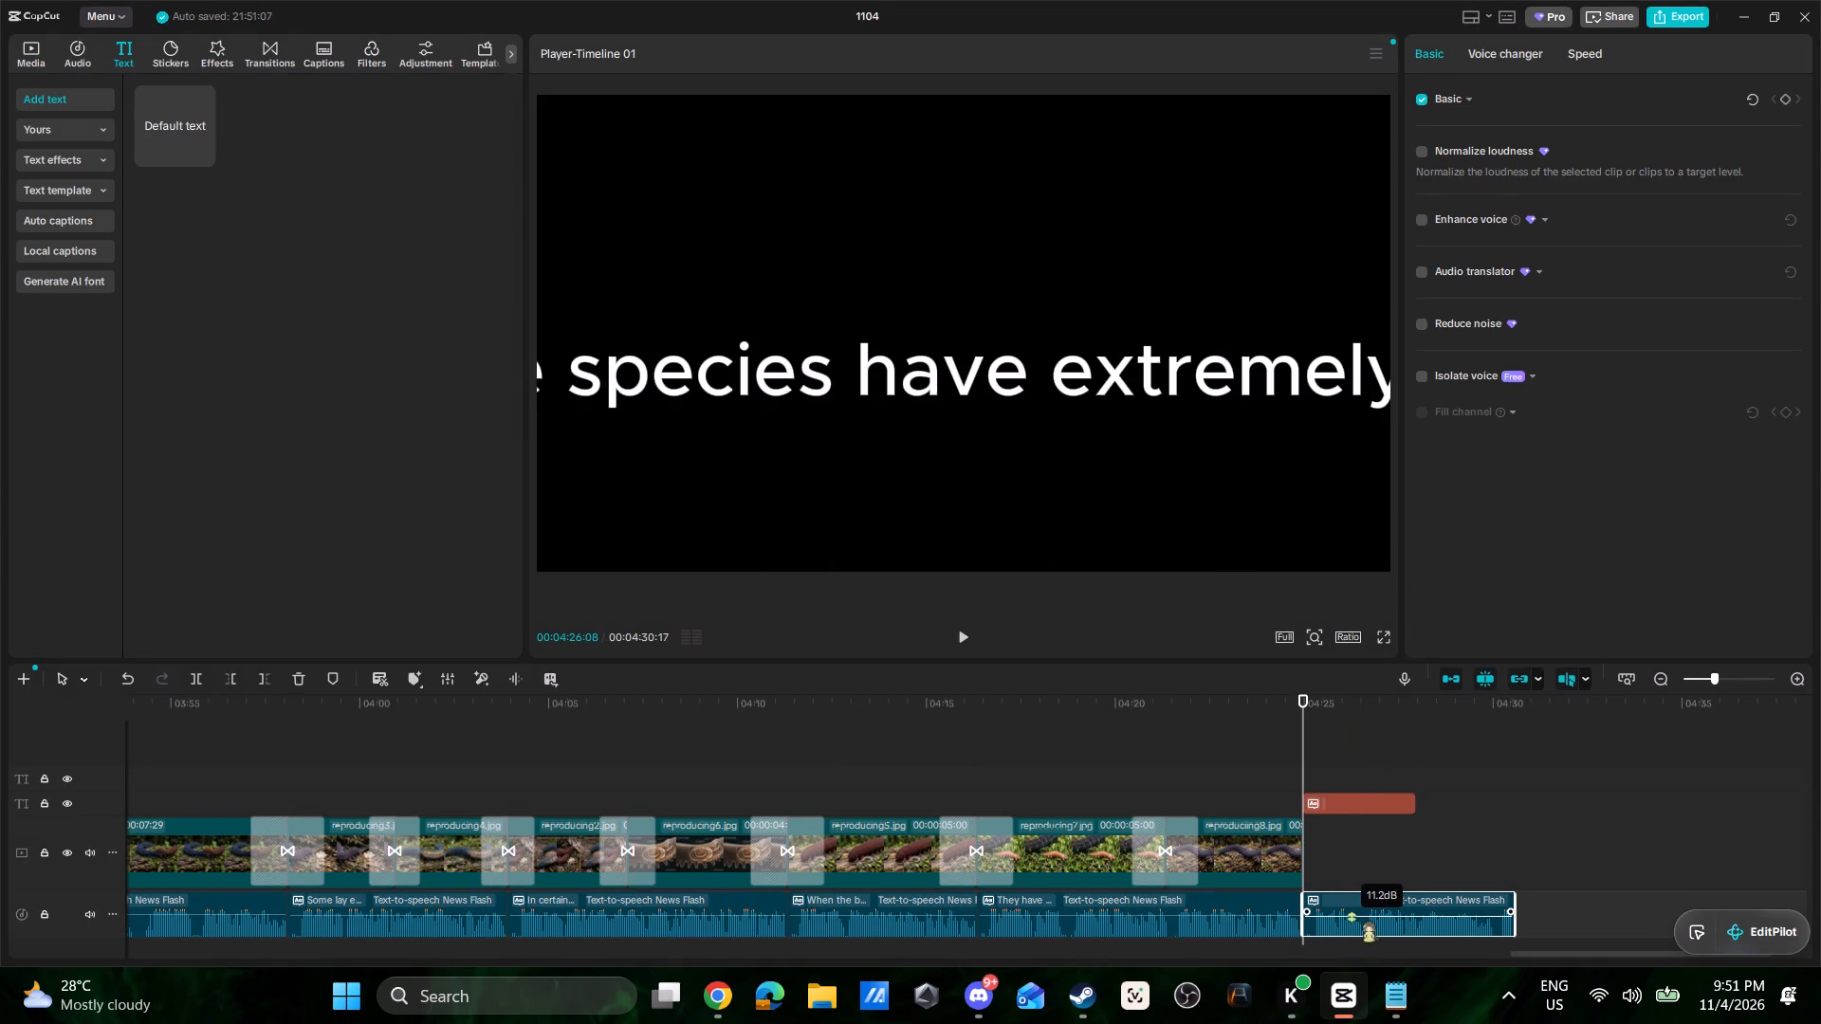
pyautogui.moveTo(1352, 917); pyautogui.dragTo(1352, 916)
# Delete the text clip above the new narration, keeping its audio.
pyautogui.click(1352, 799)
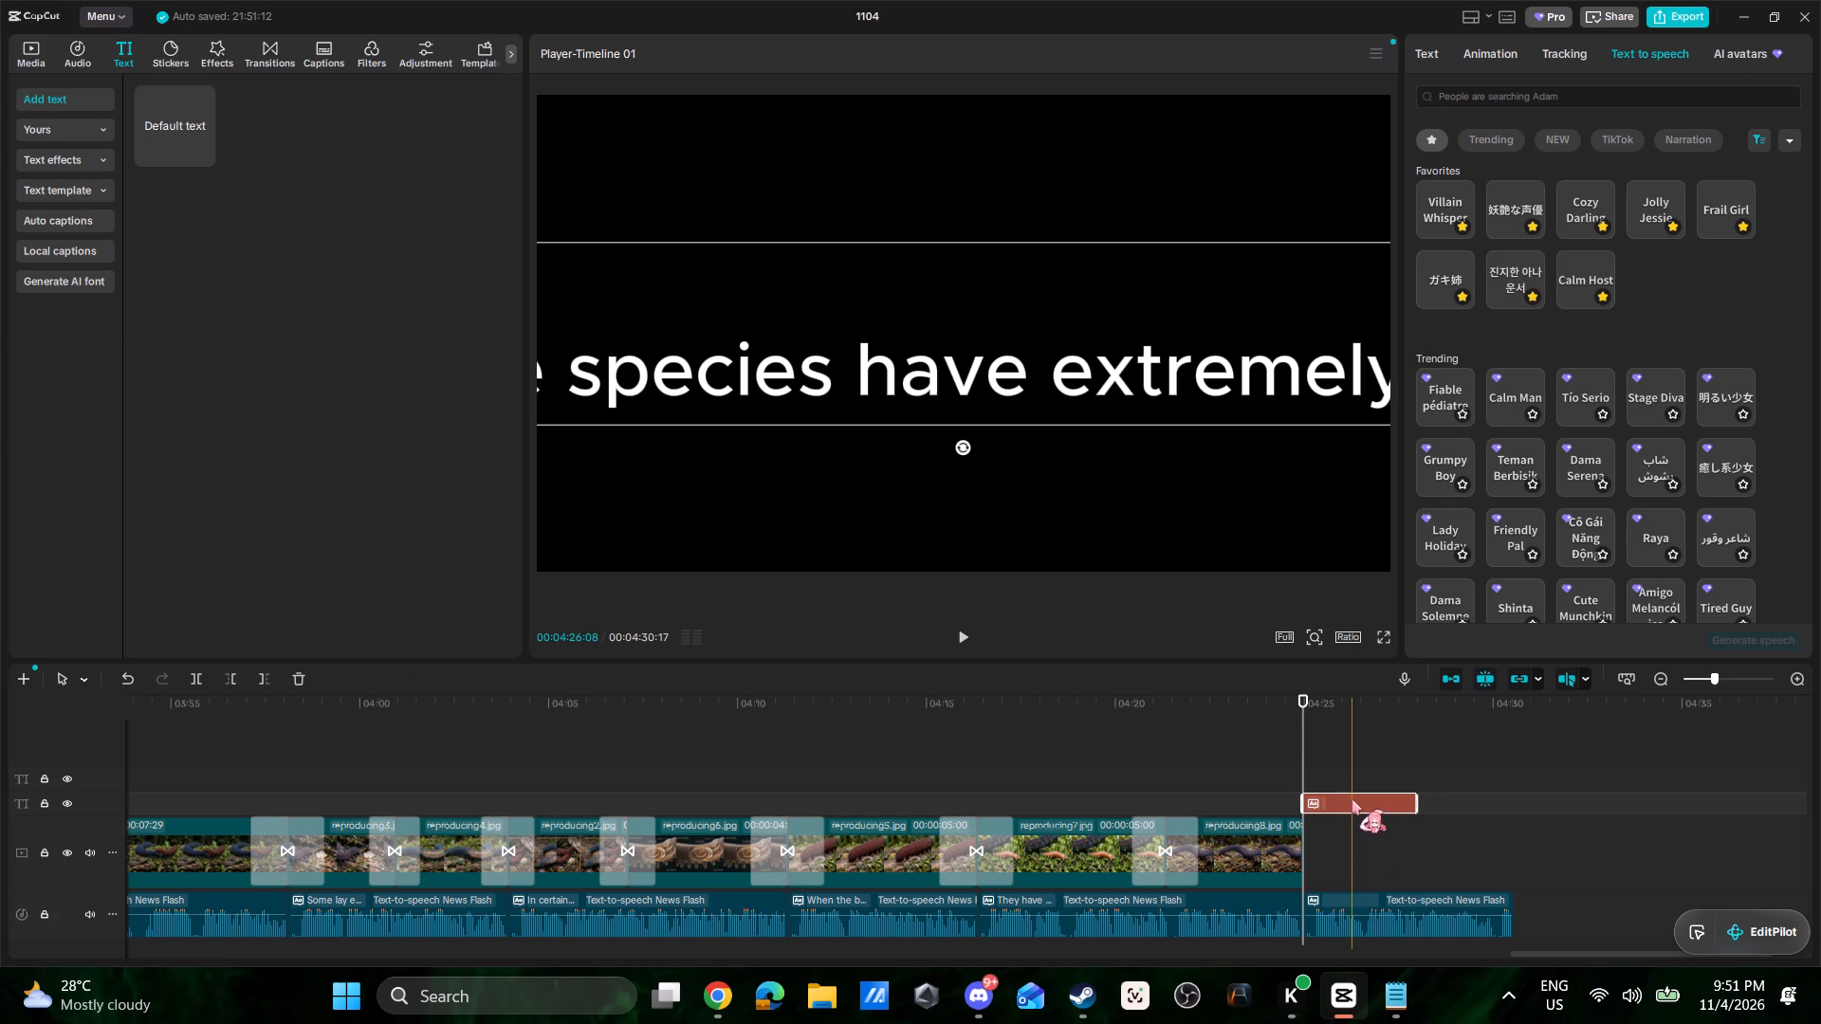
pyautogui.press('Delete')
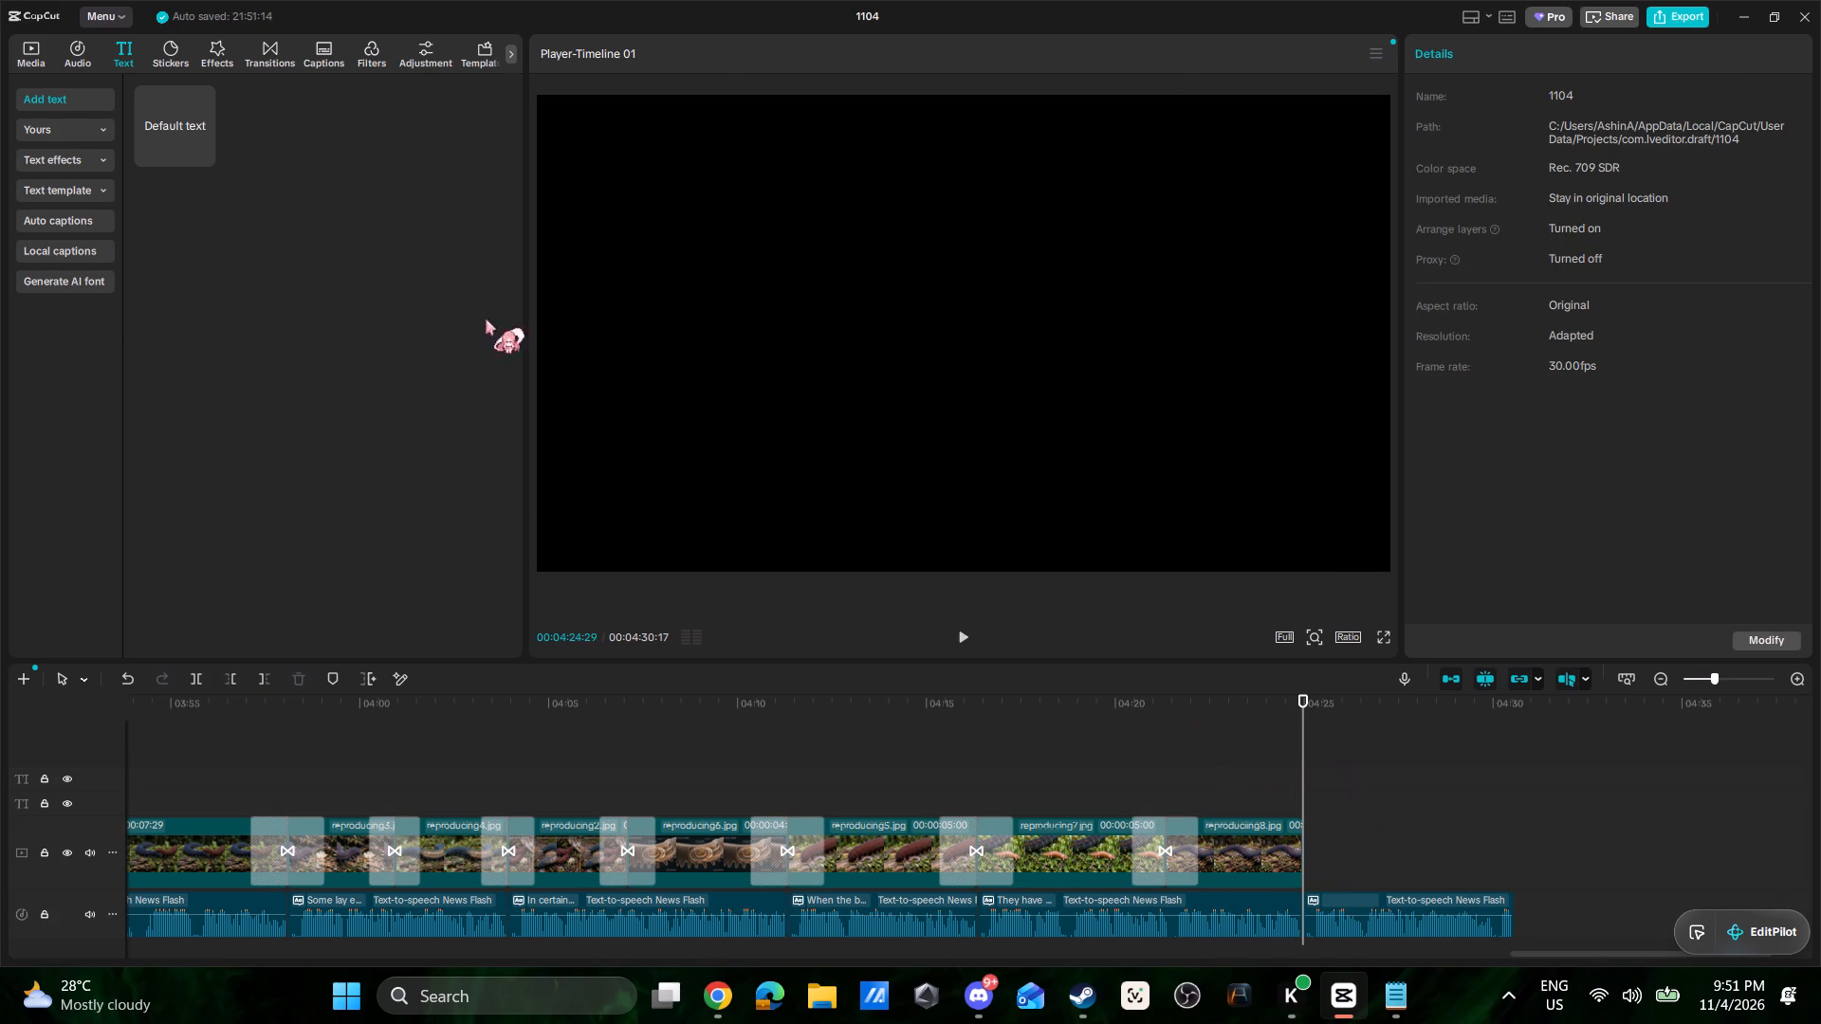
# Add reproducing9.jpg to the video track directly after reproducing8.jpg and extend it to the end of the new narration.
pyautogui.click(35, 46)
pyautogui.scroll(1, 279, 410)
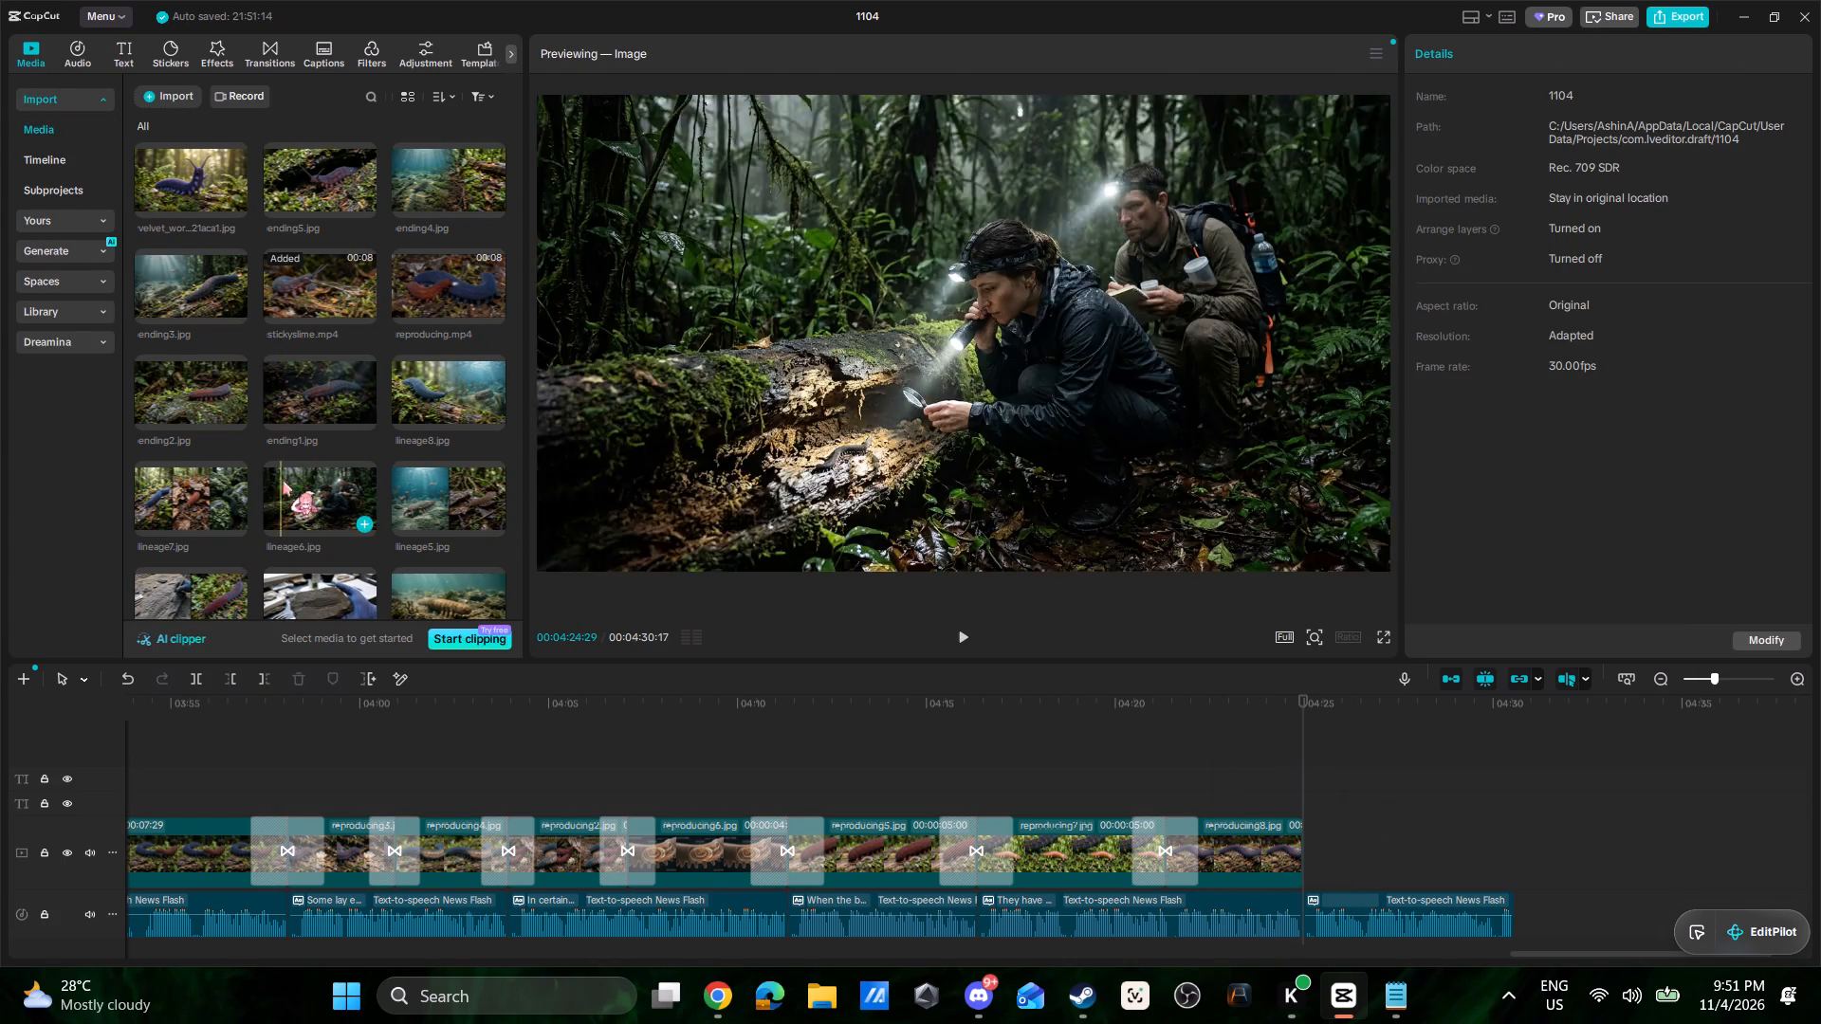
pyautogui.scroll(-6, 291, 497)
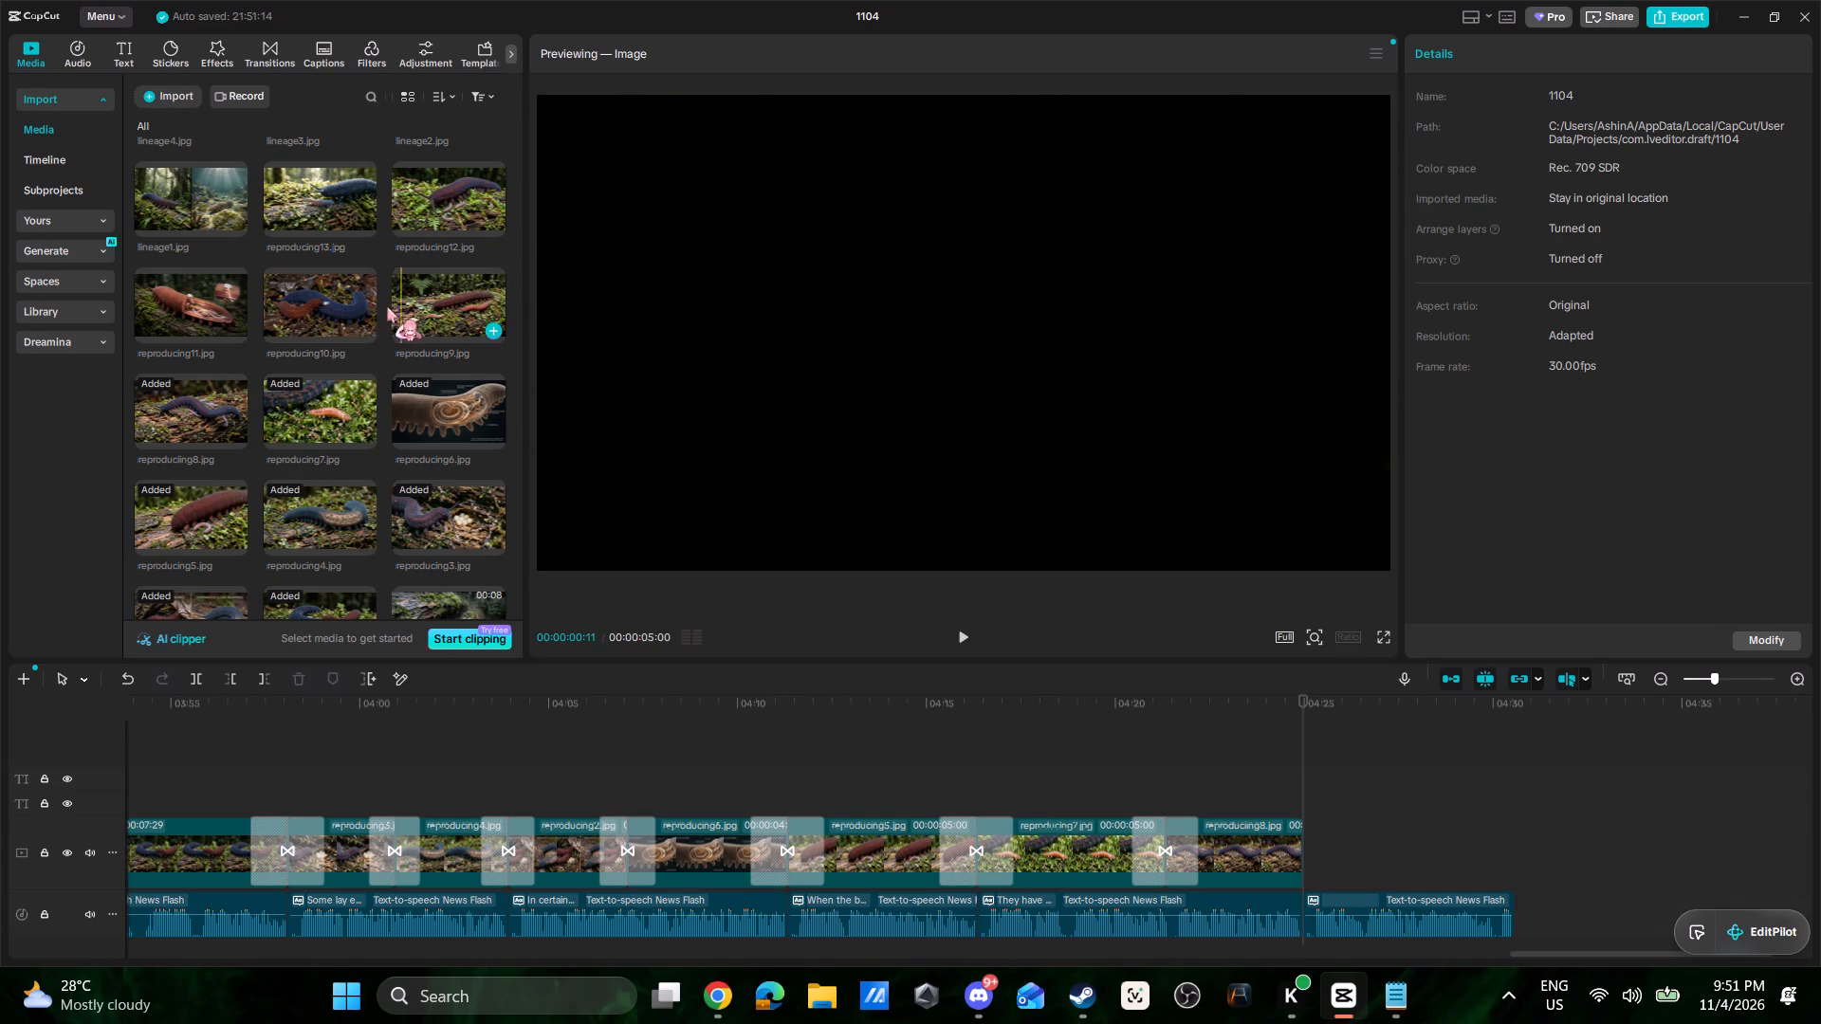
pyautogui.moveTo(444, 302); pyautogui.dragTo(1320, 845)
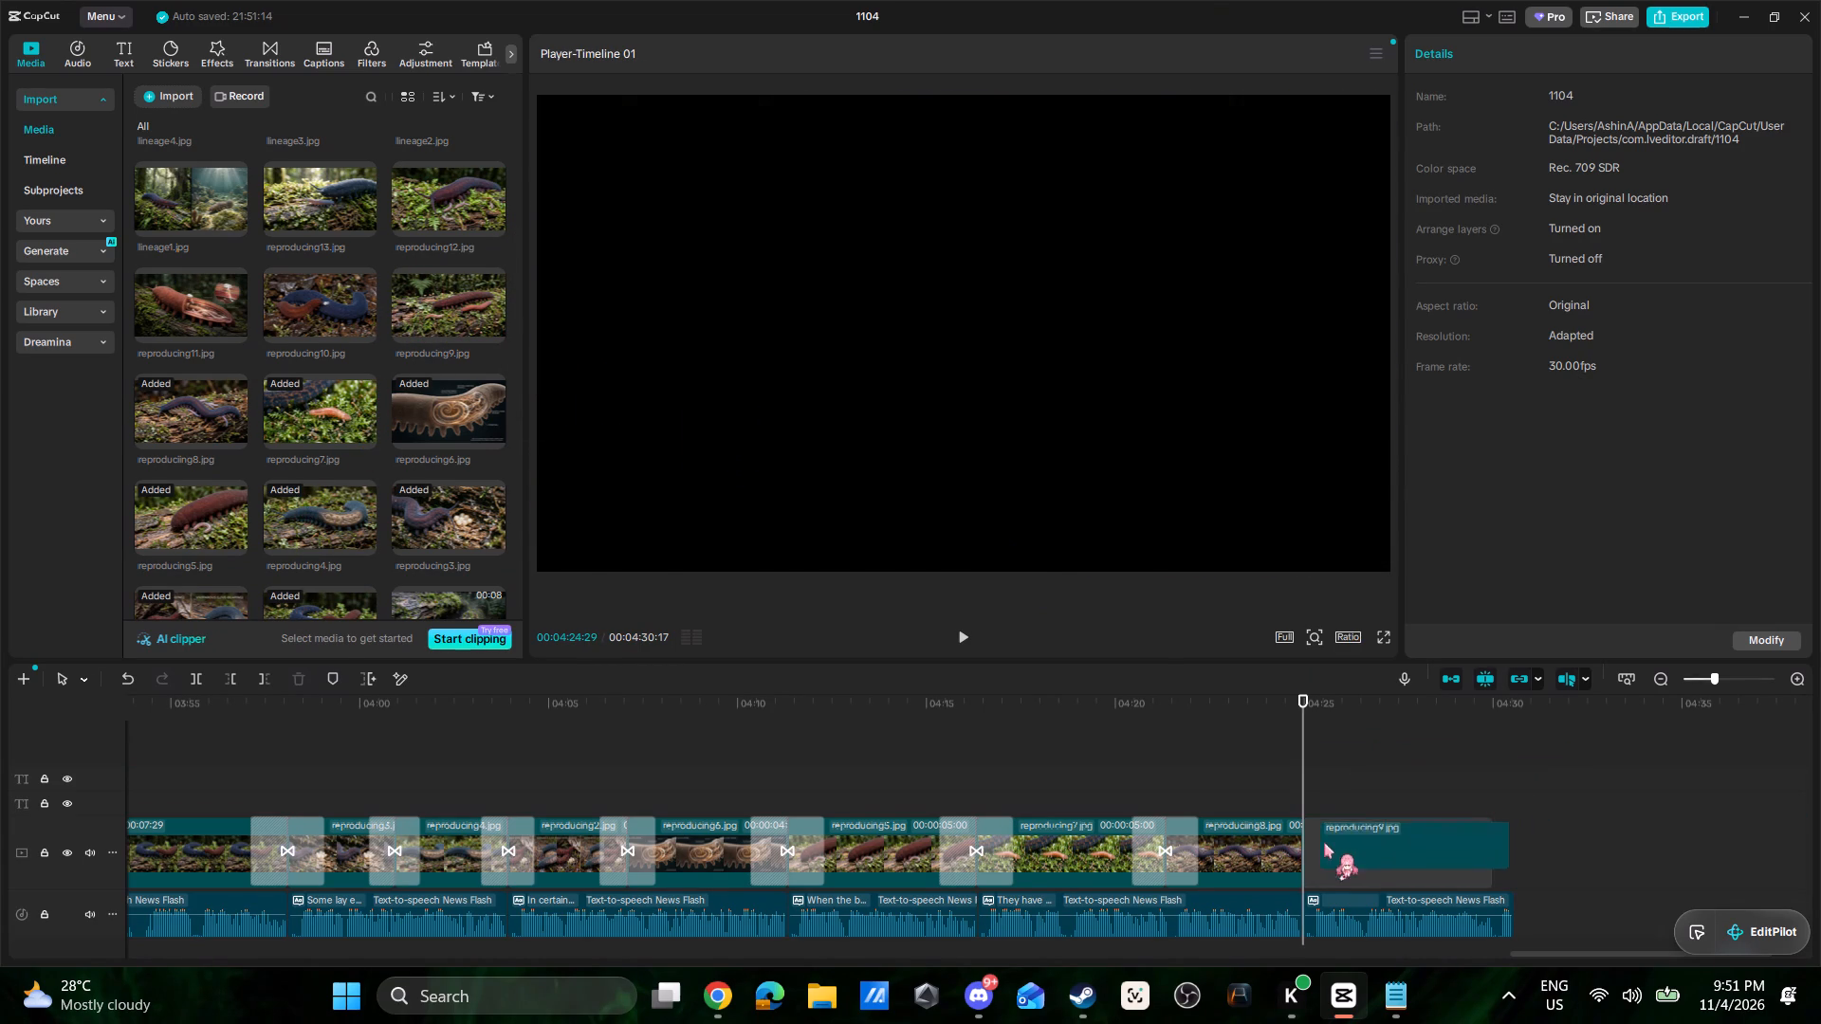
pyautogui.moveTo(1496, 869); pyautogui.dragTo(1513, 873)
# Play back from the end of reproducing8.jpg through reproducing9.jpg to check the image against the new narration.
pyautogui.click(1265, 787)
pyautogui.press('space')
pyautogui.moveTo(1537, 957); pyautogui.dragTo(1546, 955)
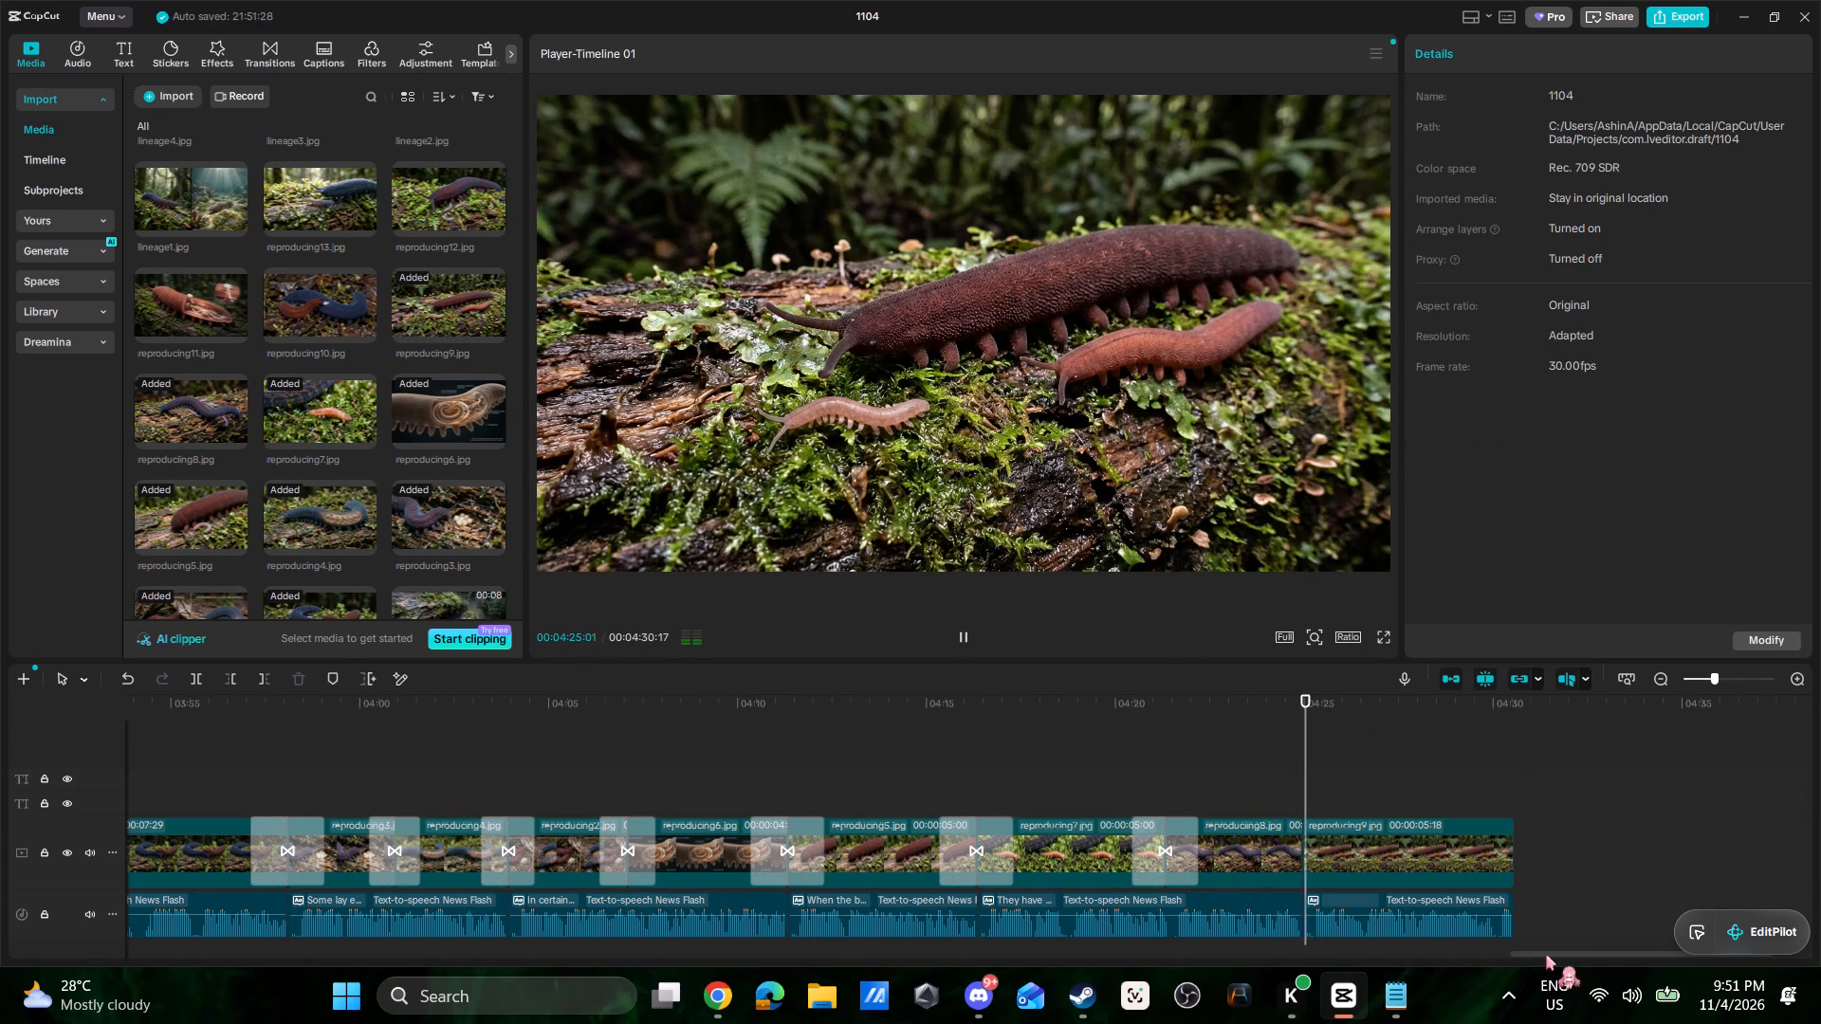
pyautogui.moveTo(1546, 955); pyautogui.dragTo(1695, 954)
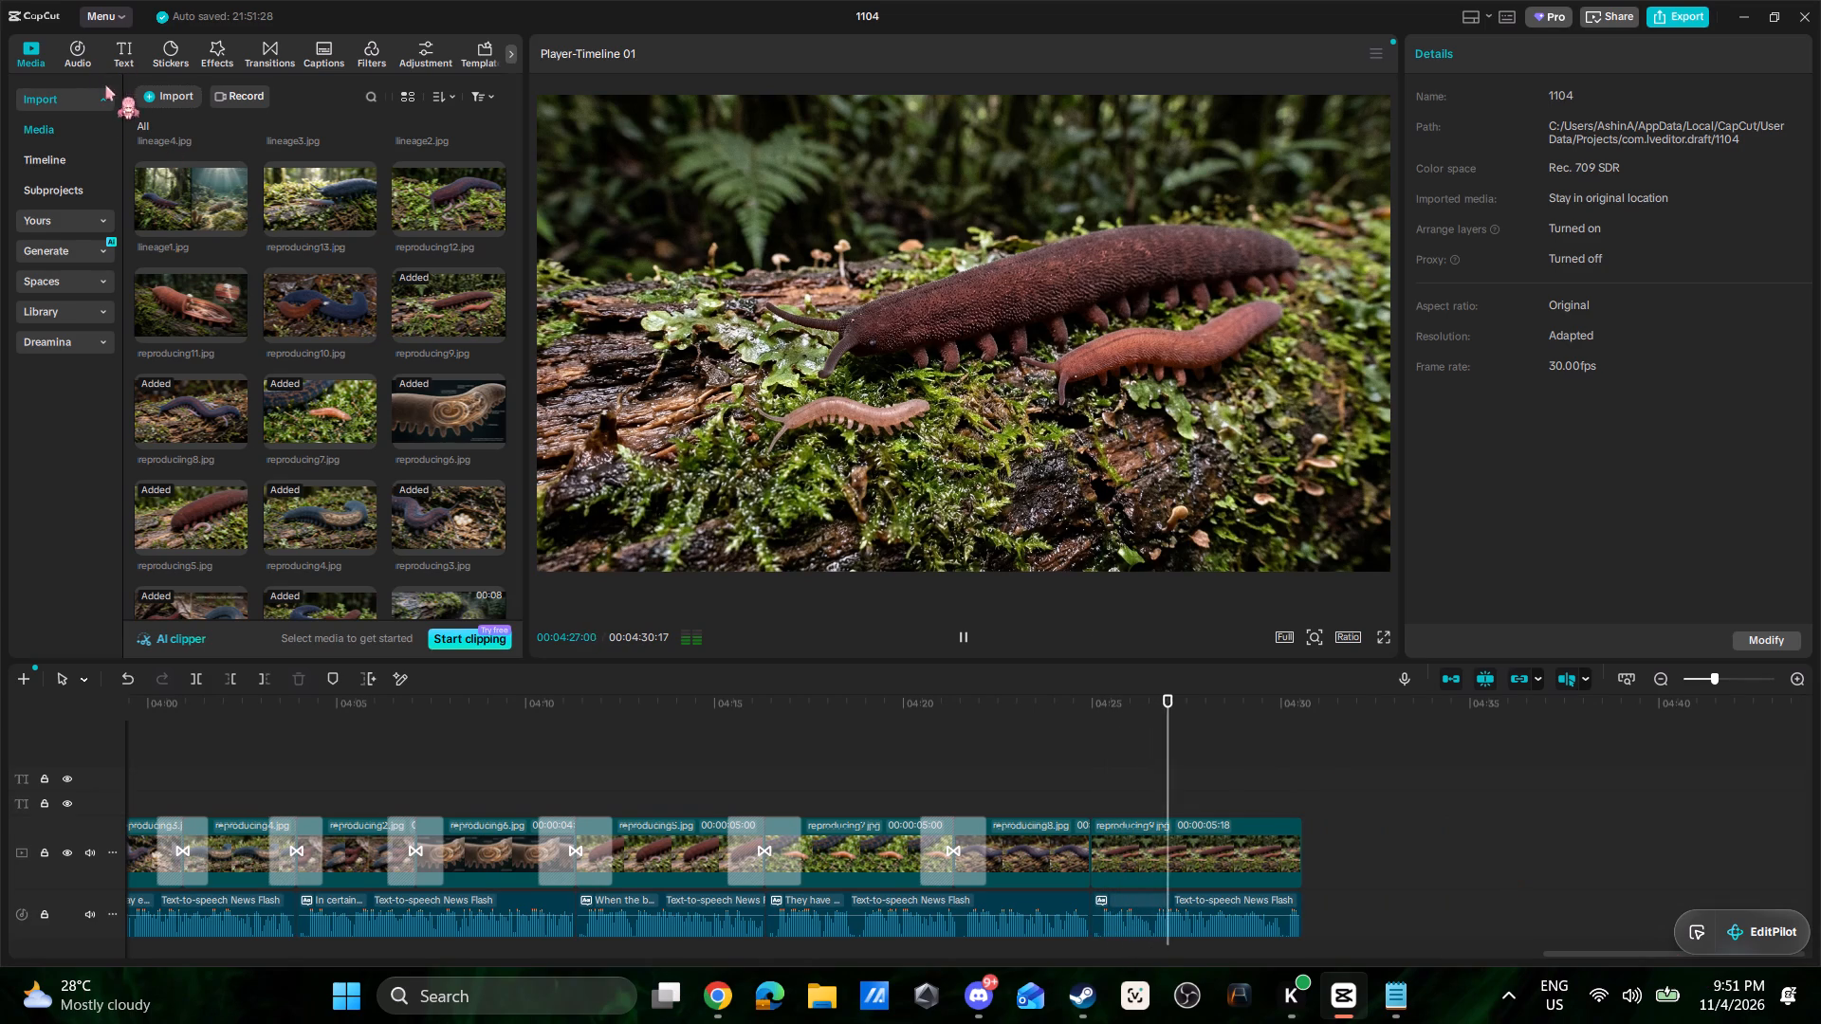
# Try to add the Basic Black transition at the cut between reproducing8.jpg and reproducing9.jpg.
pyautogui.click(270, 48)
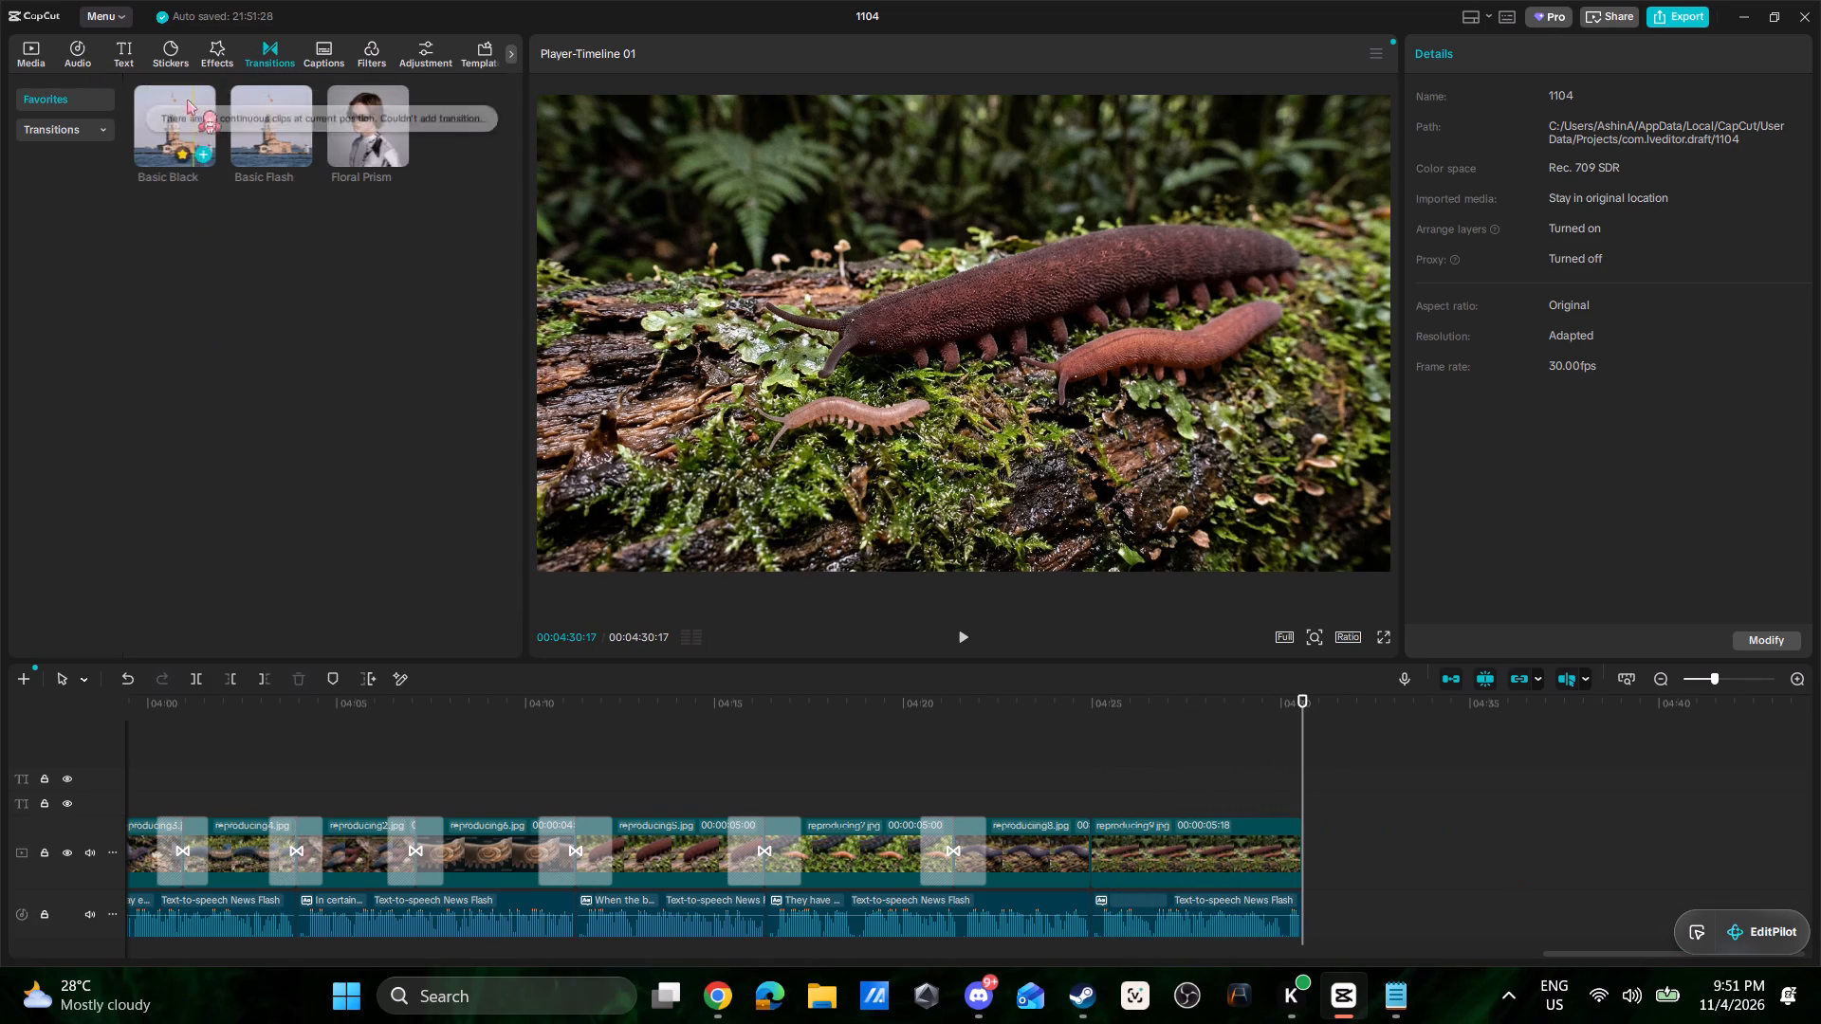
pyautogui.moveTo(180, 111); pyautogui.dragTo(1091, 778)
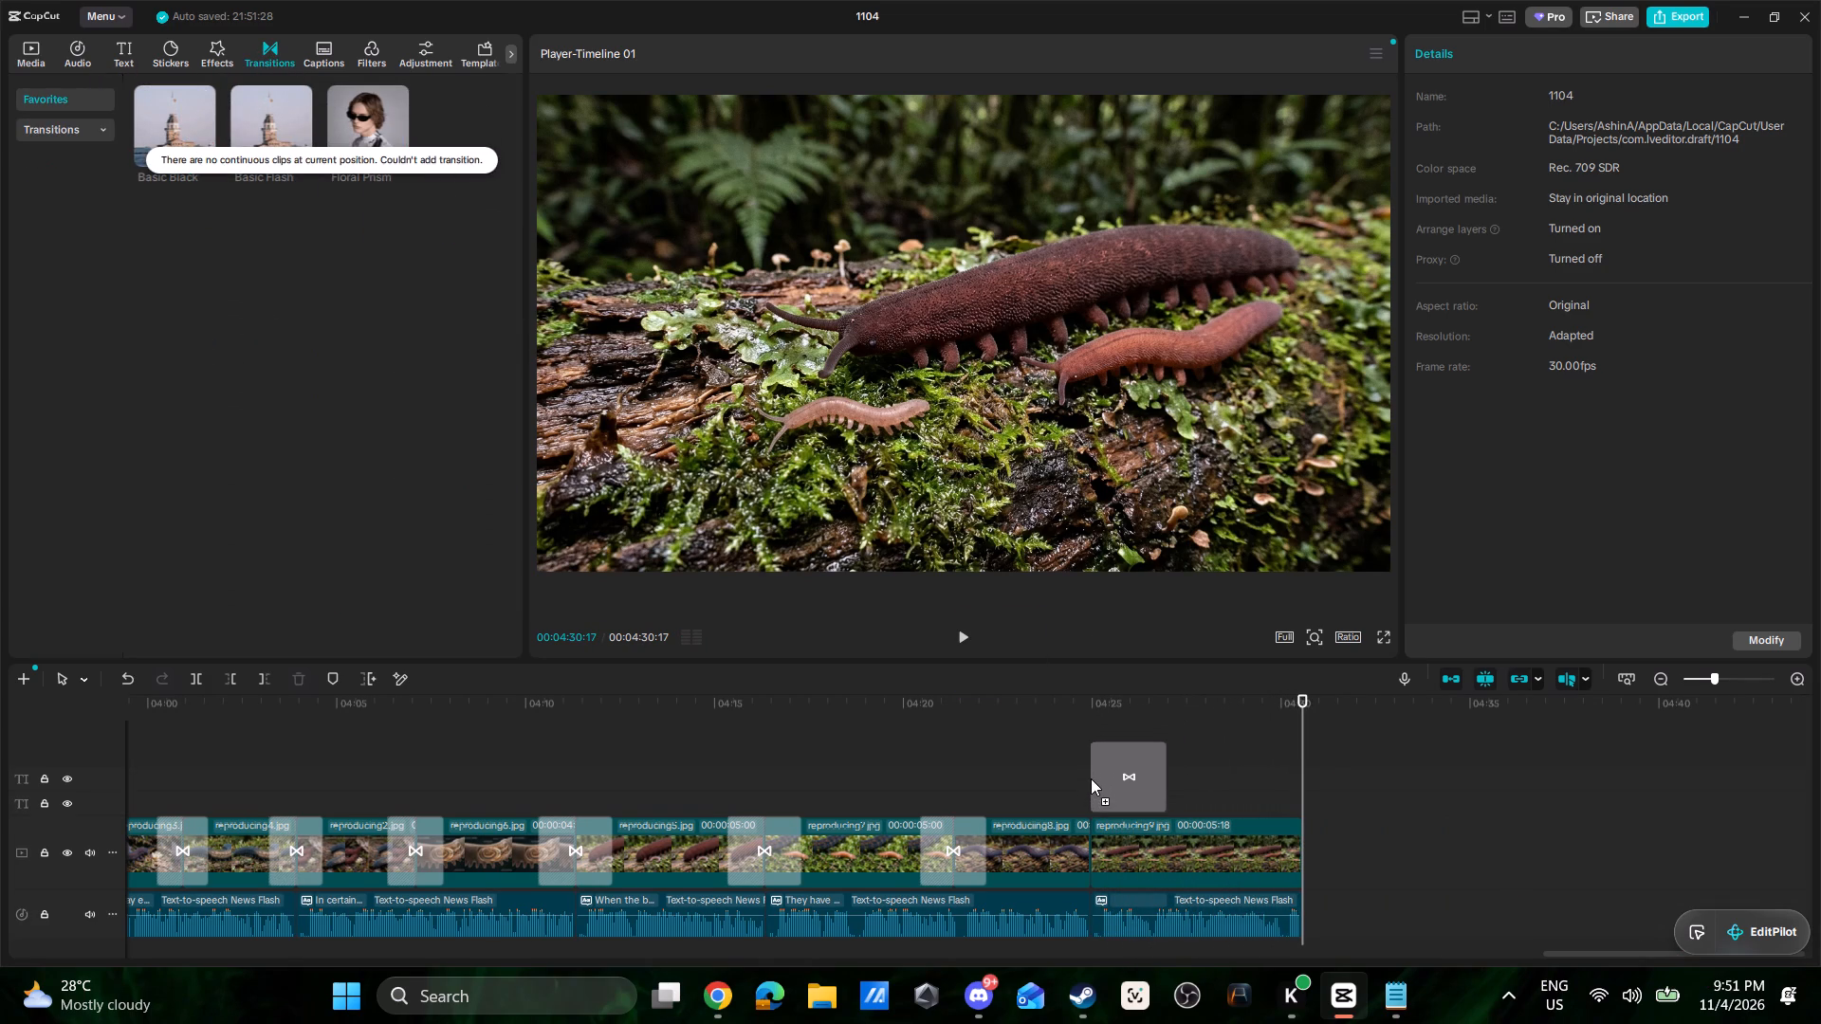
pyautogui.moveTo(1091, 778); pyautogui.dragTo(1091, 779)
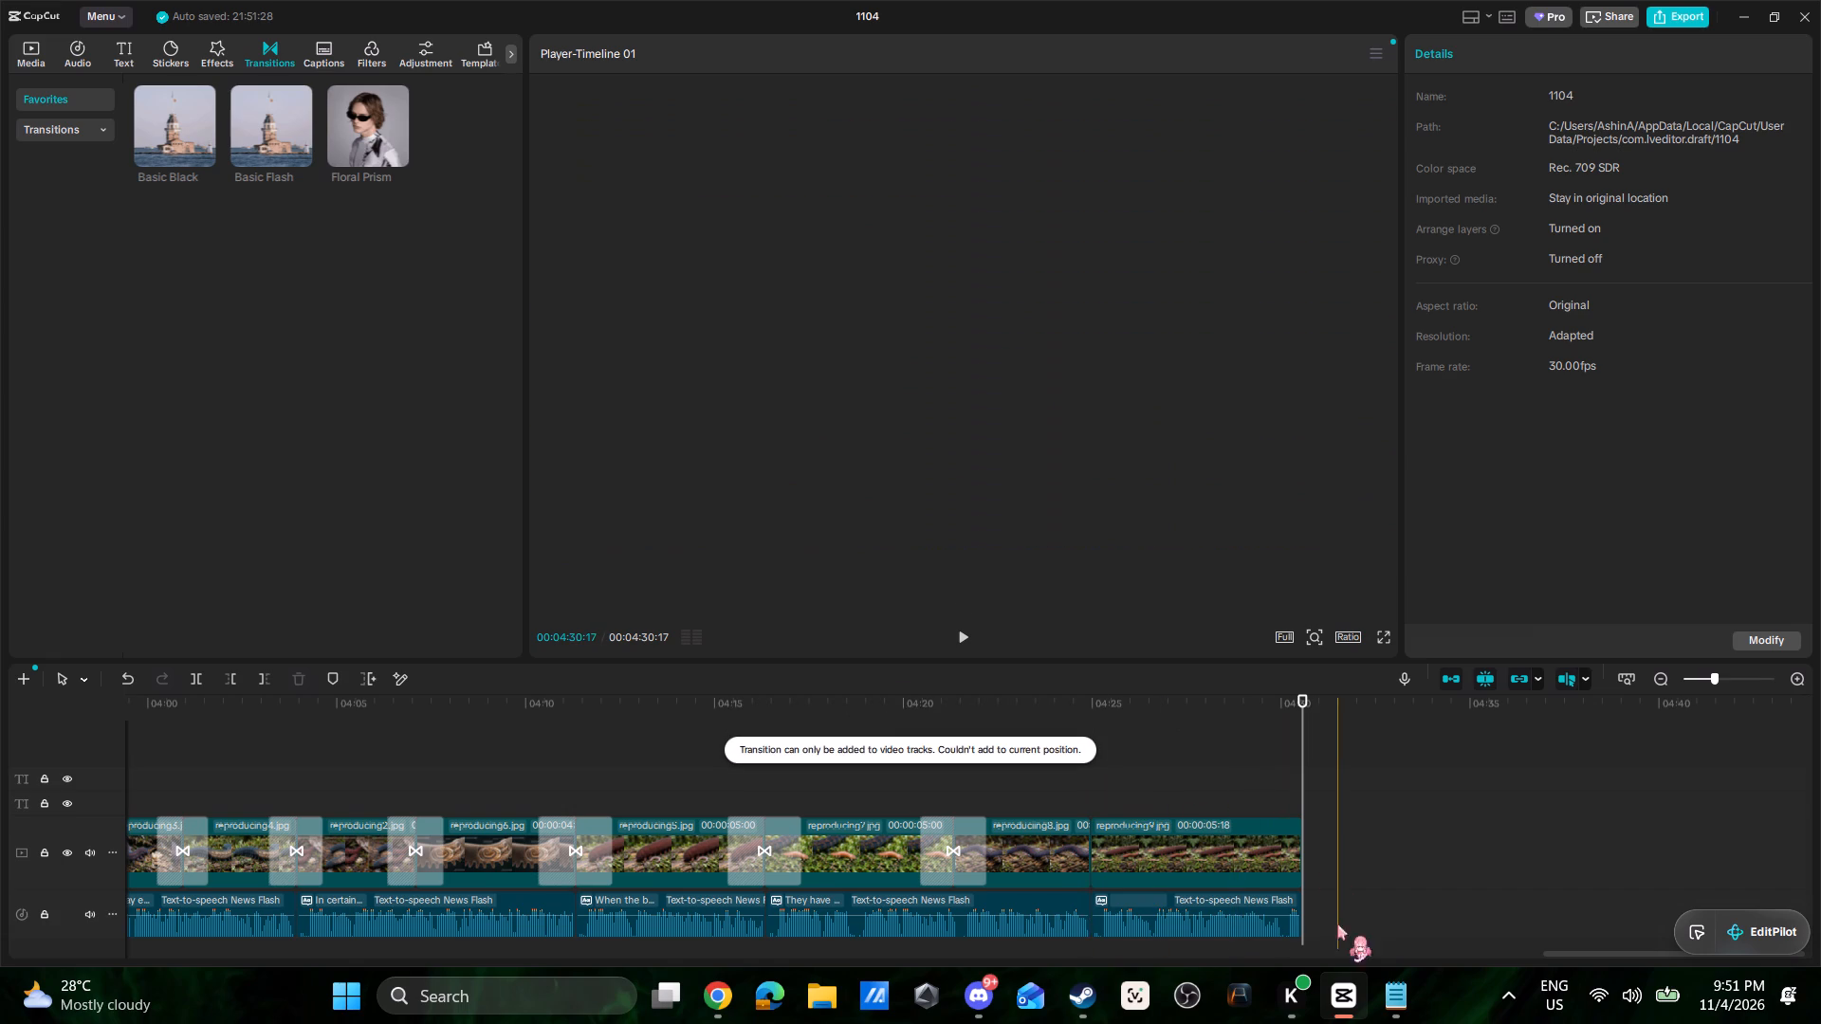
# Trim the end of the last narration clip slightly and shorten reproducing9.jpg to match it.
pyautogui.click(1292, 904)
pyautogui.moveTo(1299, 904); pyautogui.dragTo(1288, 904)
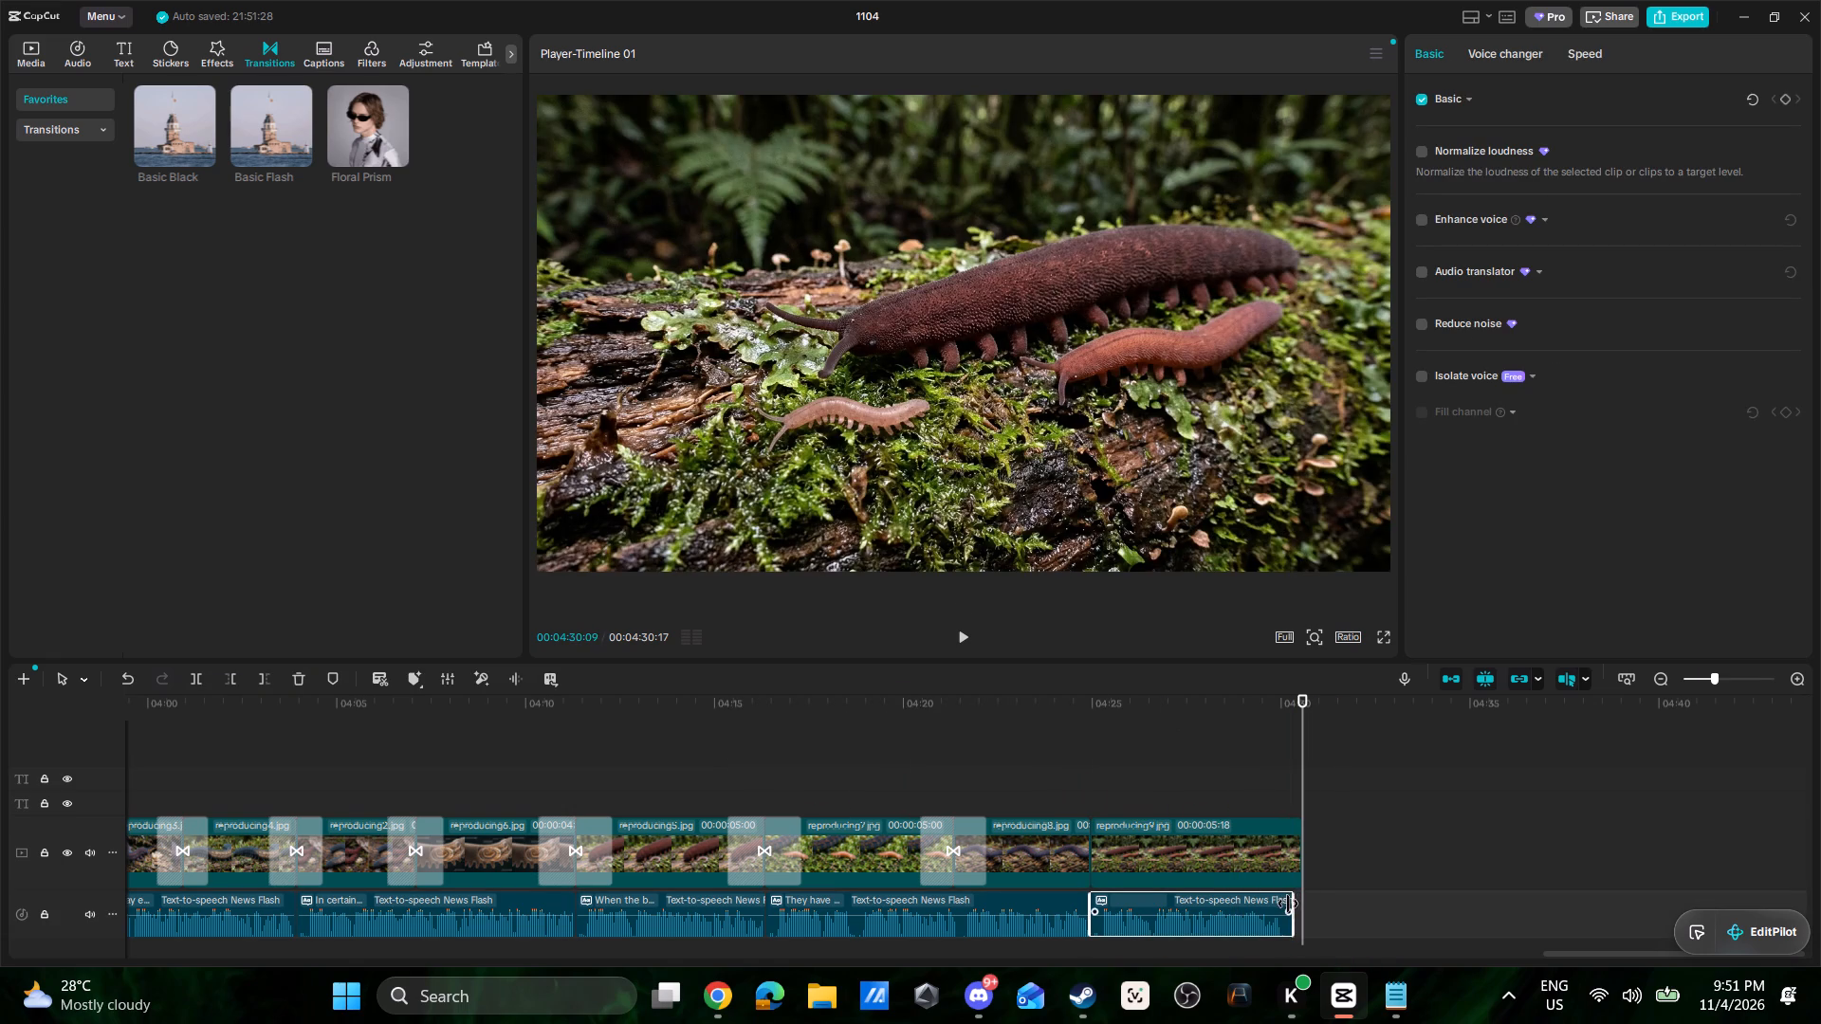
pyautogui.moveTo(1288, 904); pyautogui.dragTo(1285, 903)
pyautogui.click(1289, 856)
pyautogui.moveTo(1302, 854); pyautogui.dragTo(1300, 854)
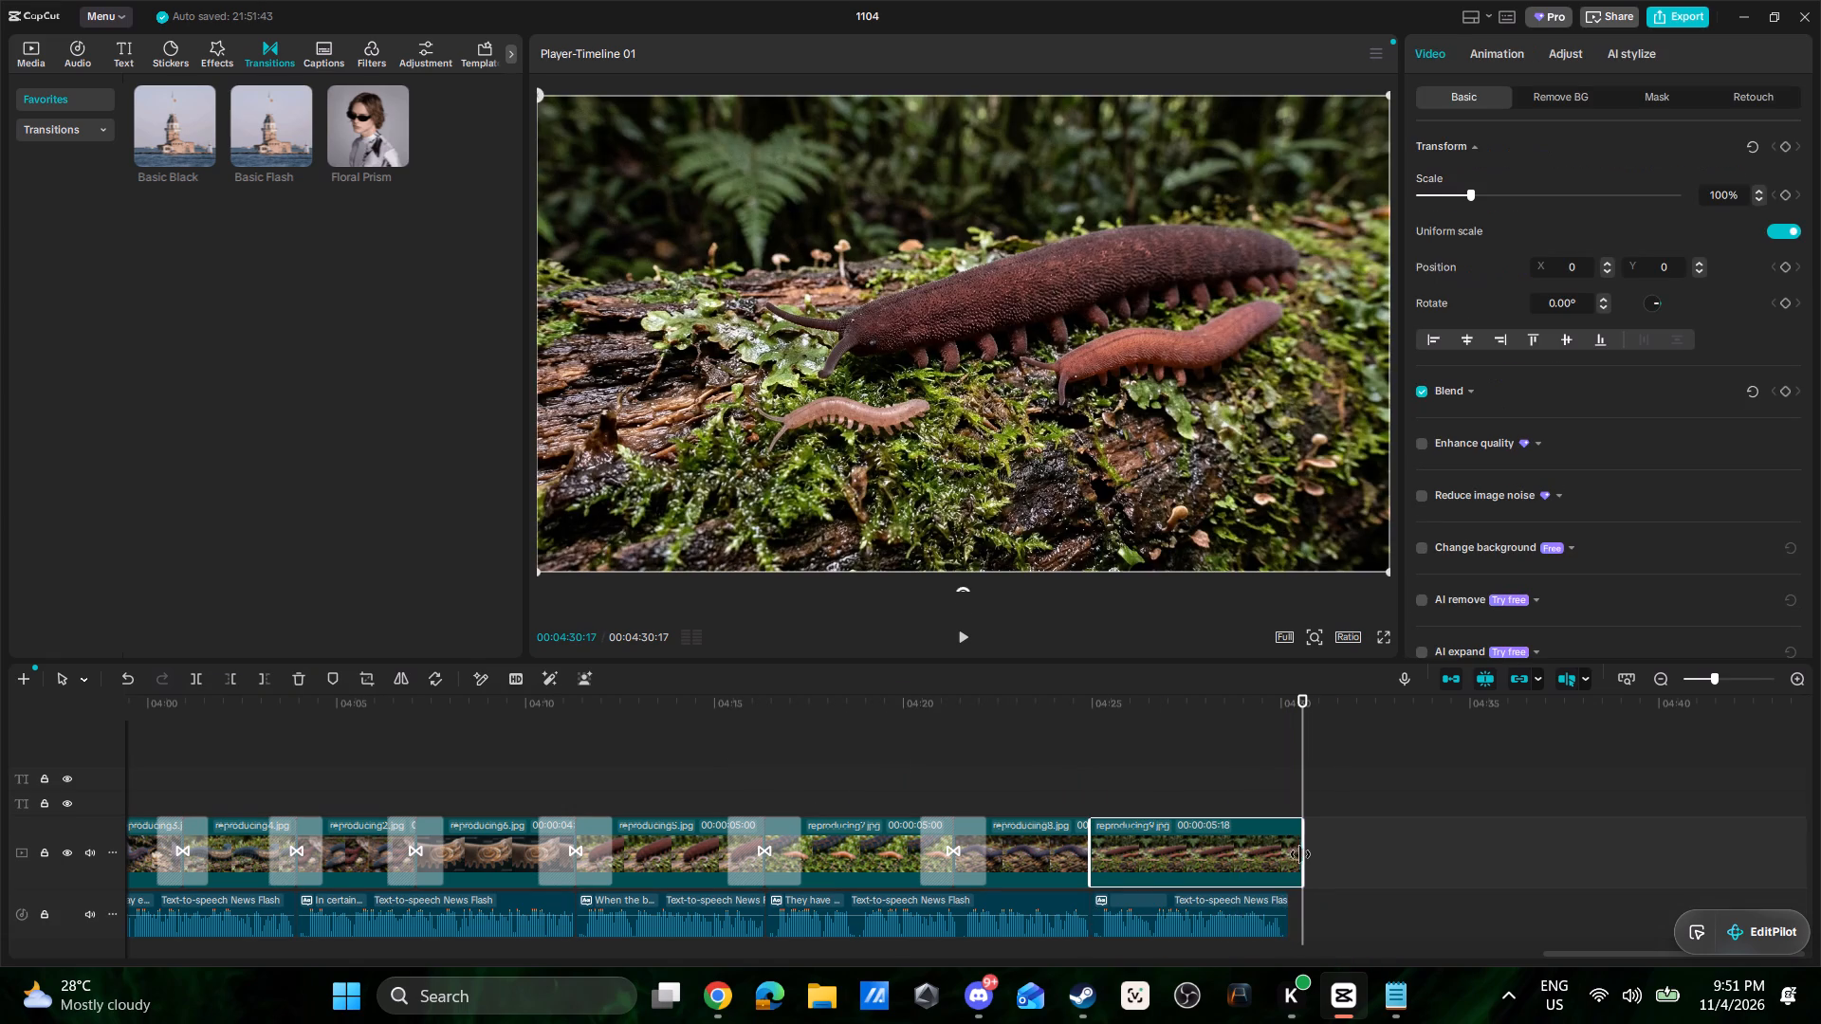
pyautogui.moveTo(1300, 854); pyautogui.dragTo(1284, 853)
# Play back the reproducing9.jpg segment to the end of the timeline to check the trimmed narration.
pyautogui.click(1106, 767)
pyautogui.press('space')
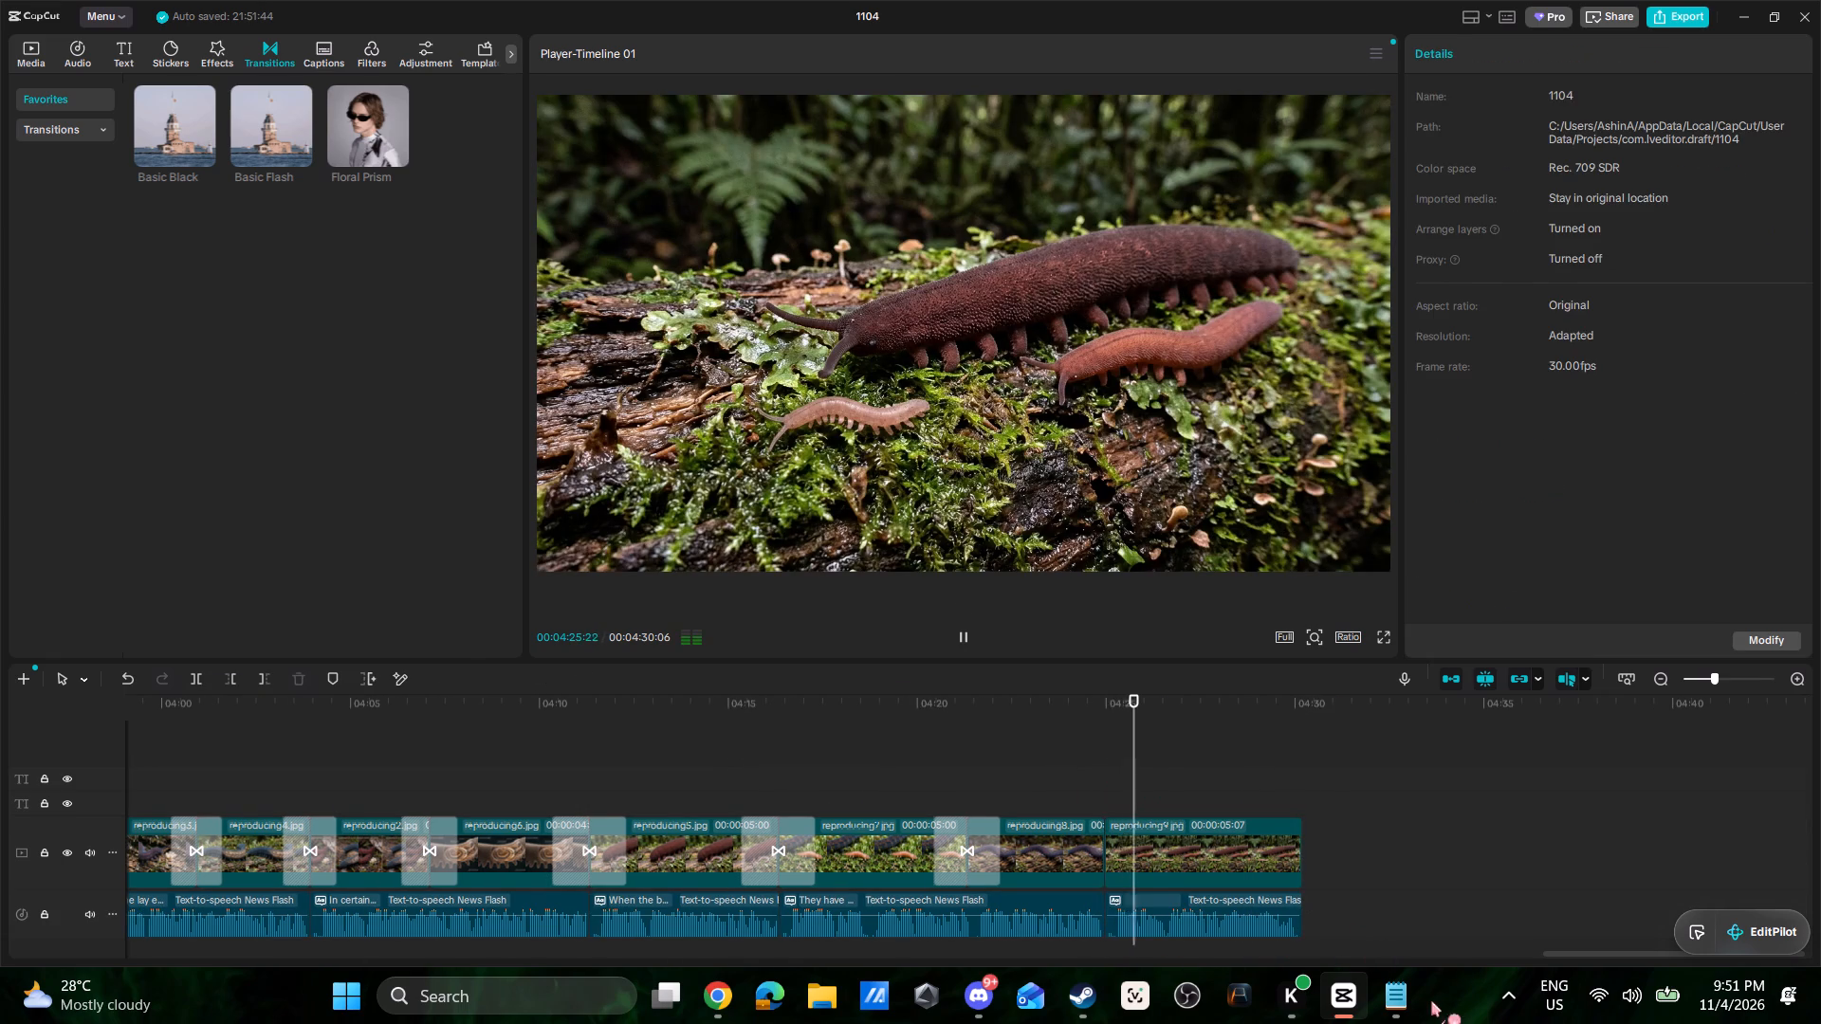
pyautogui.click(1392, 1002)
pyautogui.click(1253, 595)
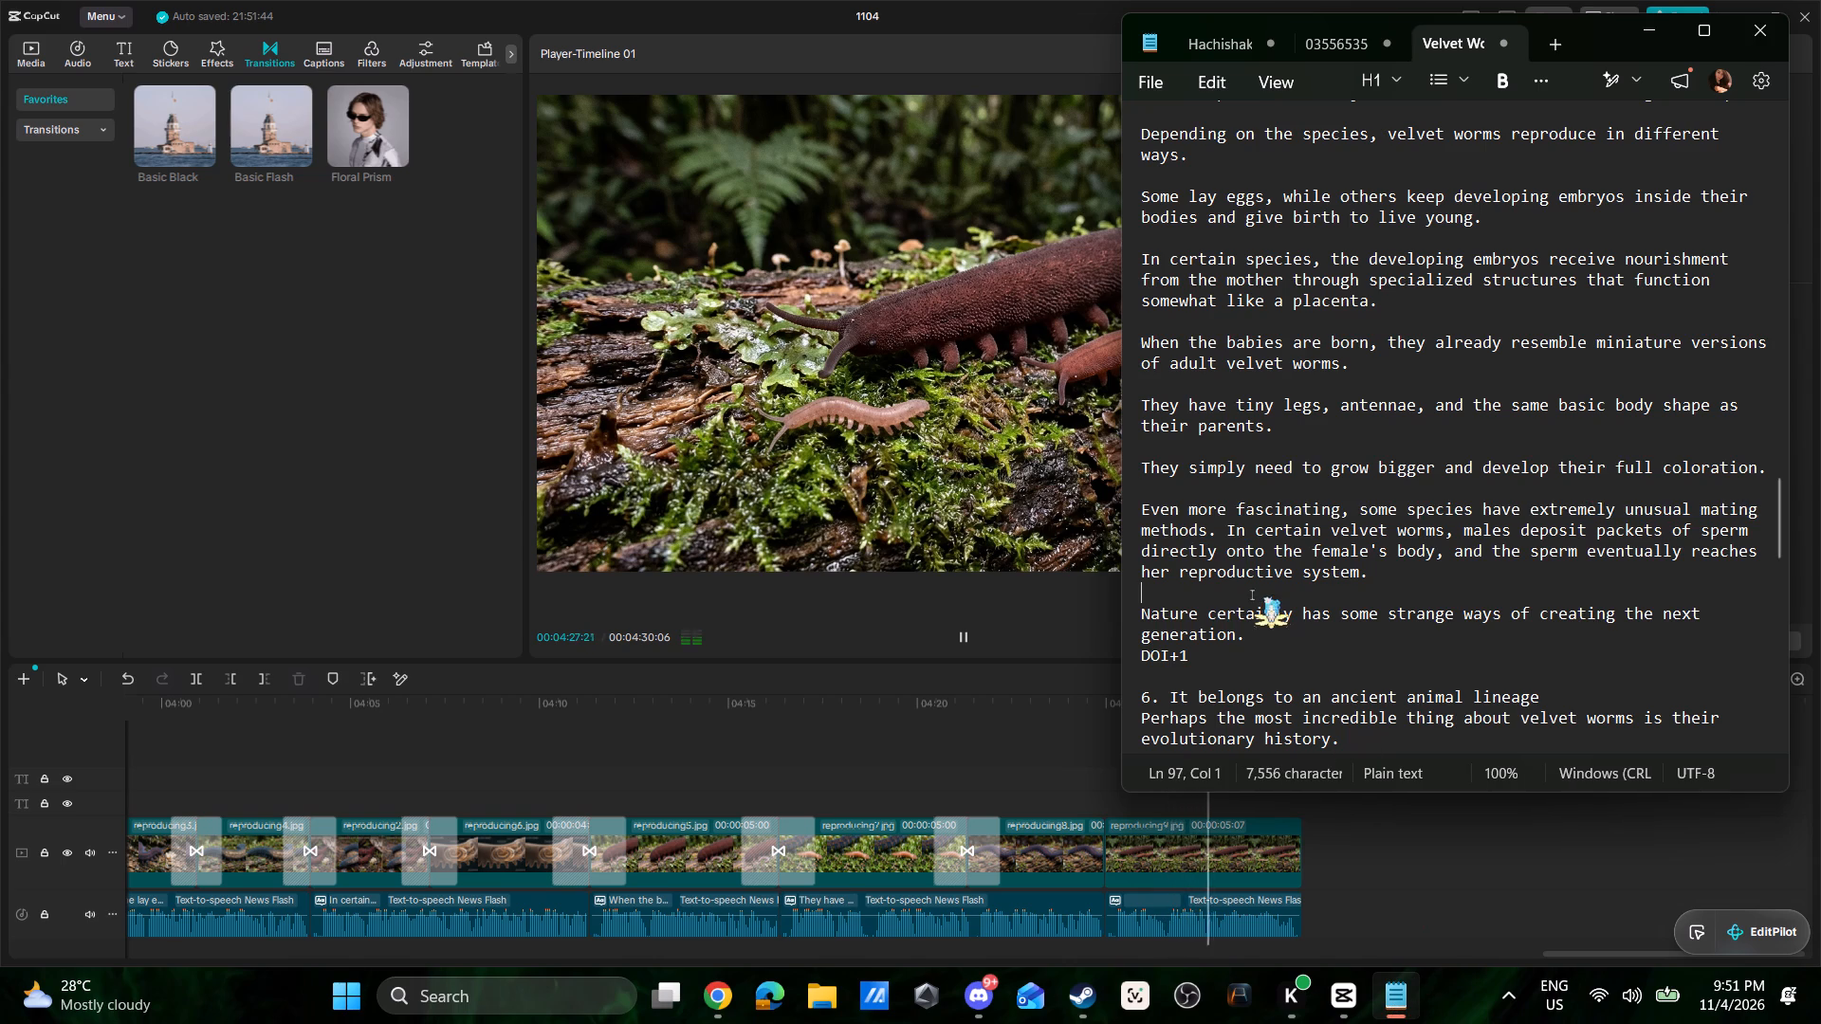
pyautogui.click(989, 763)
pyautogui.click(1245, 777)
pyautogui.press('space')
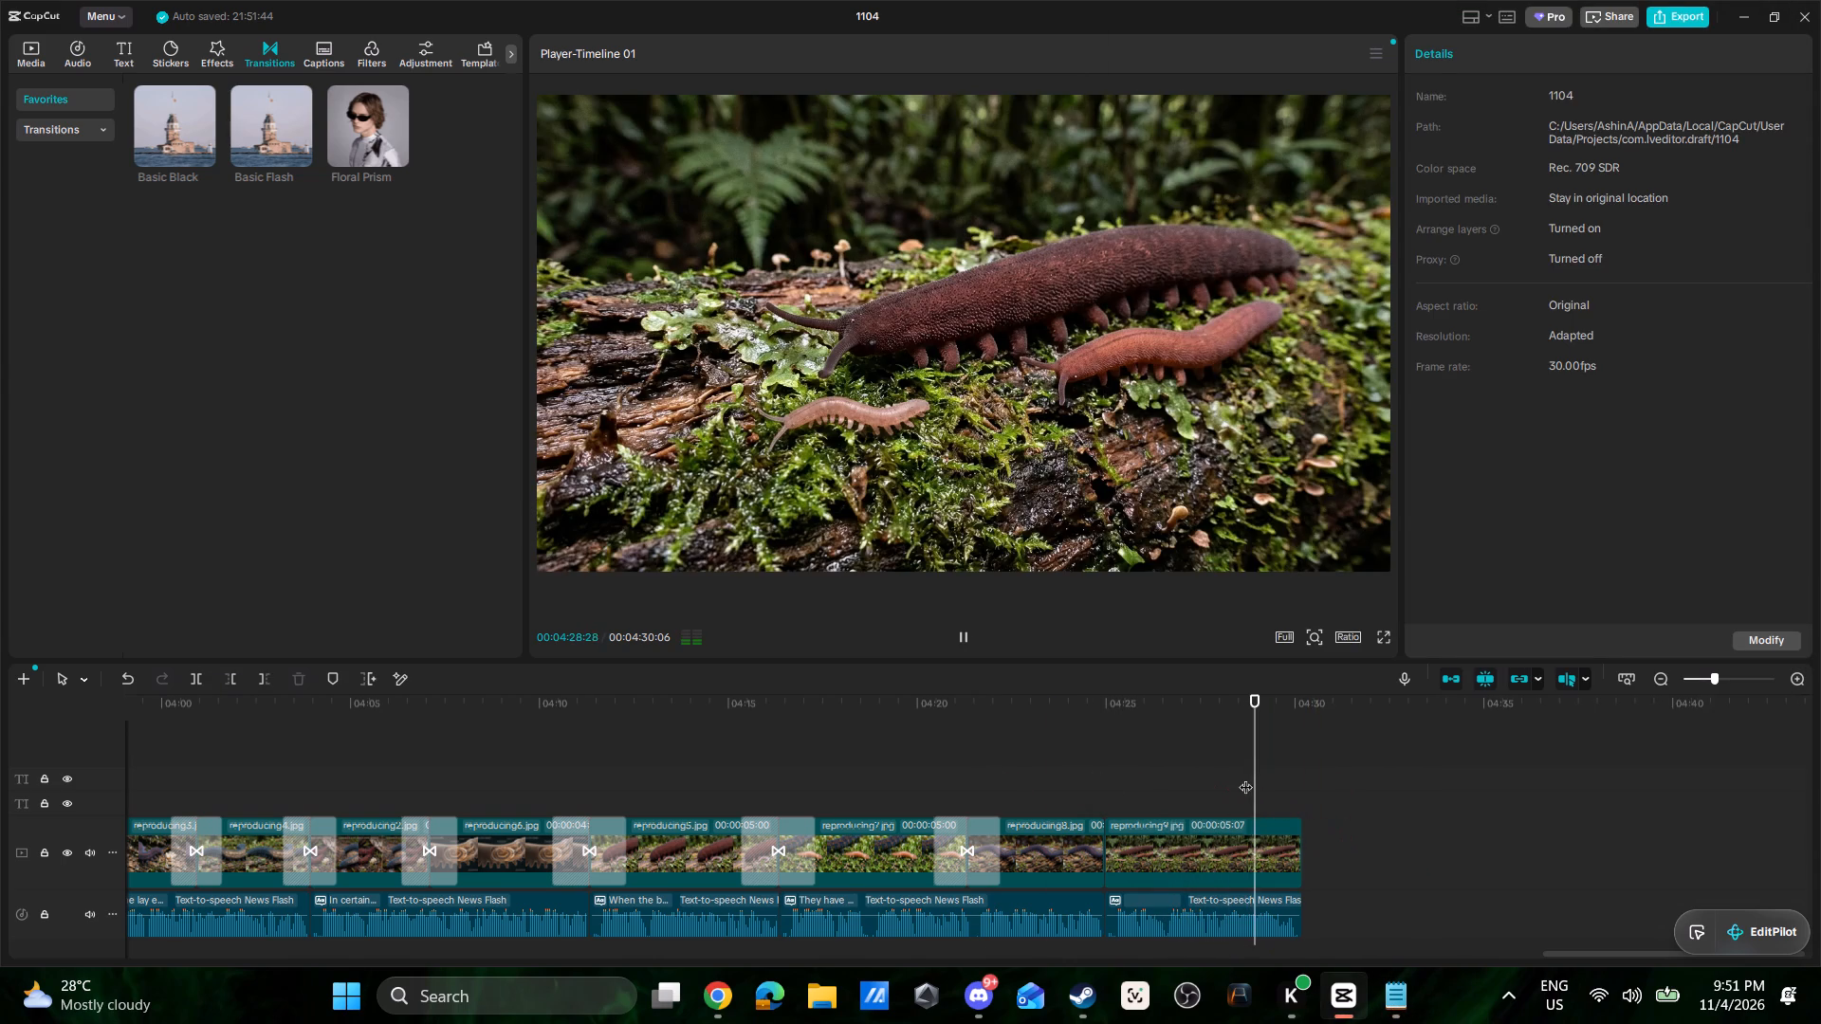
pyautogui.press('space')
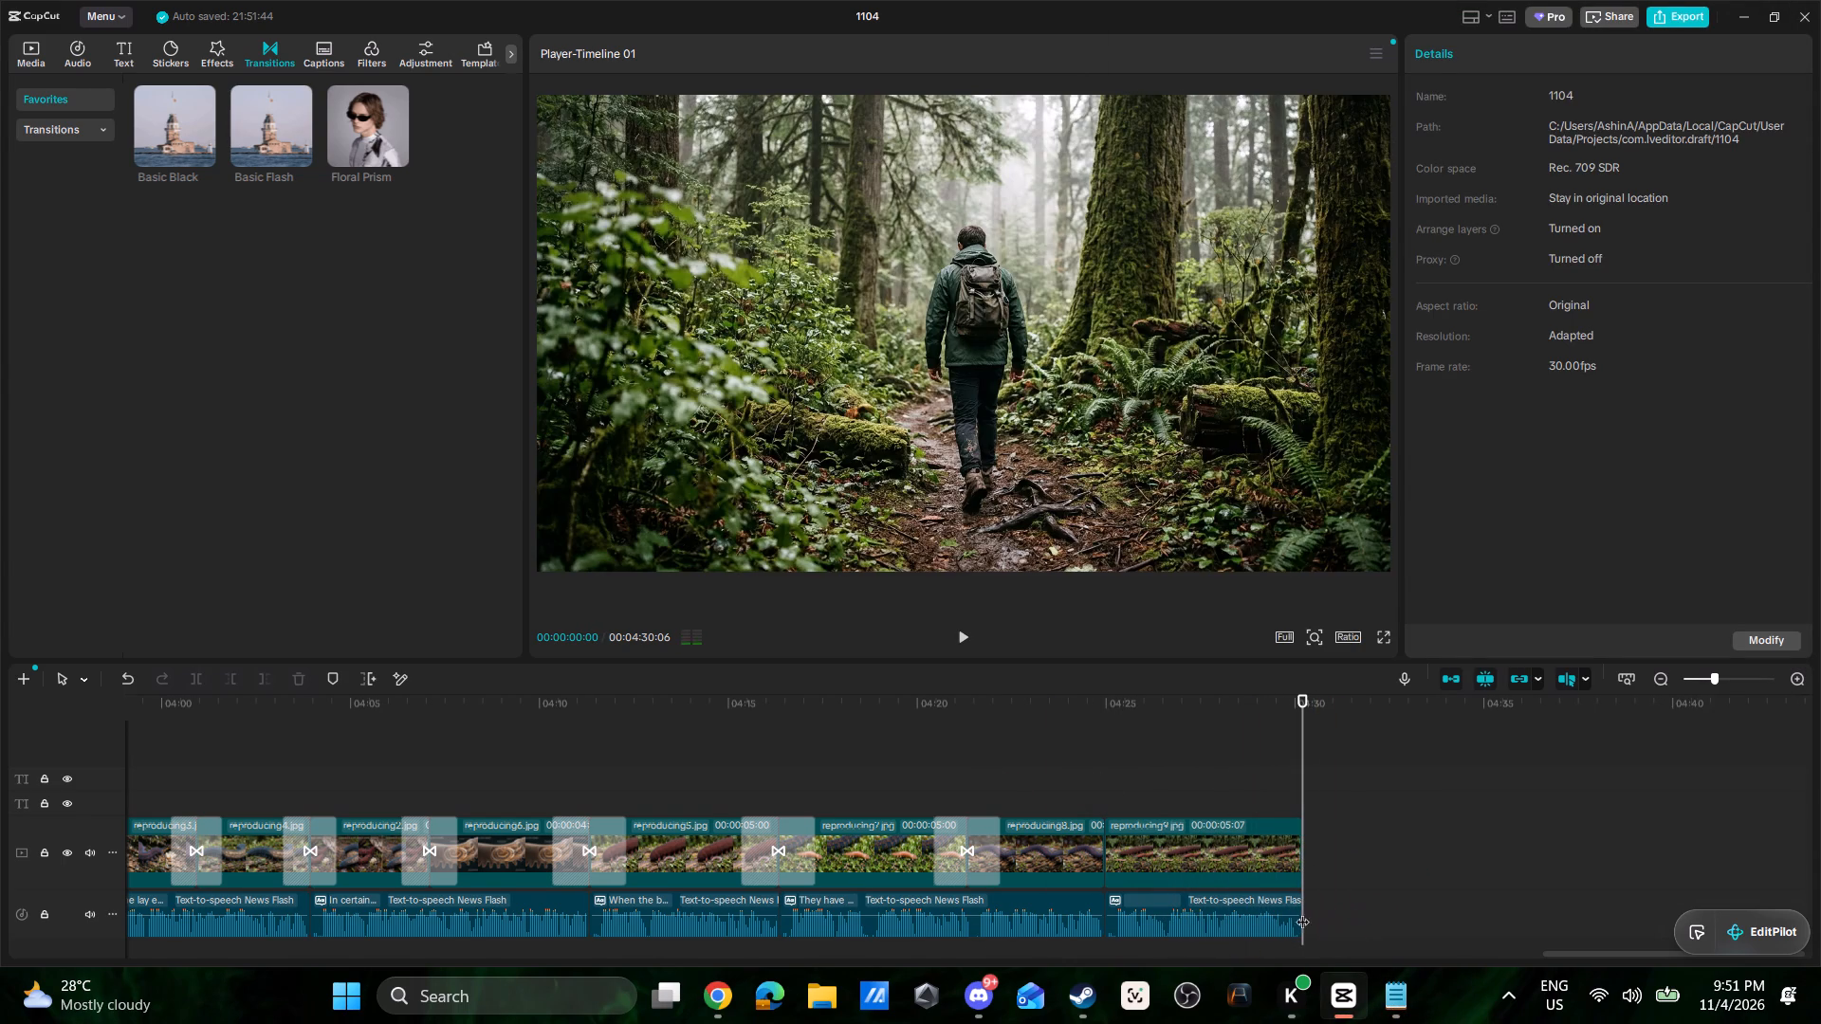
# Trim a little more off the end of the narration under reproducing9.jpg and play back the segment.
pyautogui.click(1297, 905)
pyautogui.click(1301, 905)
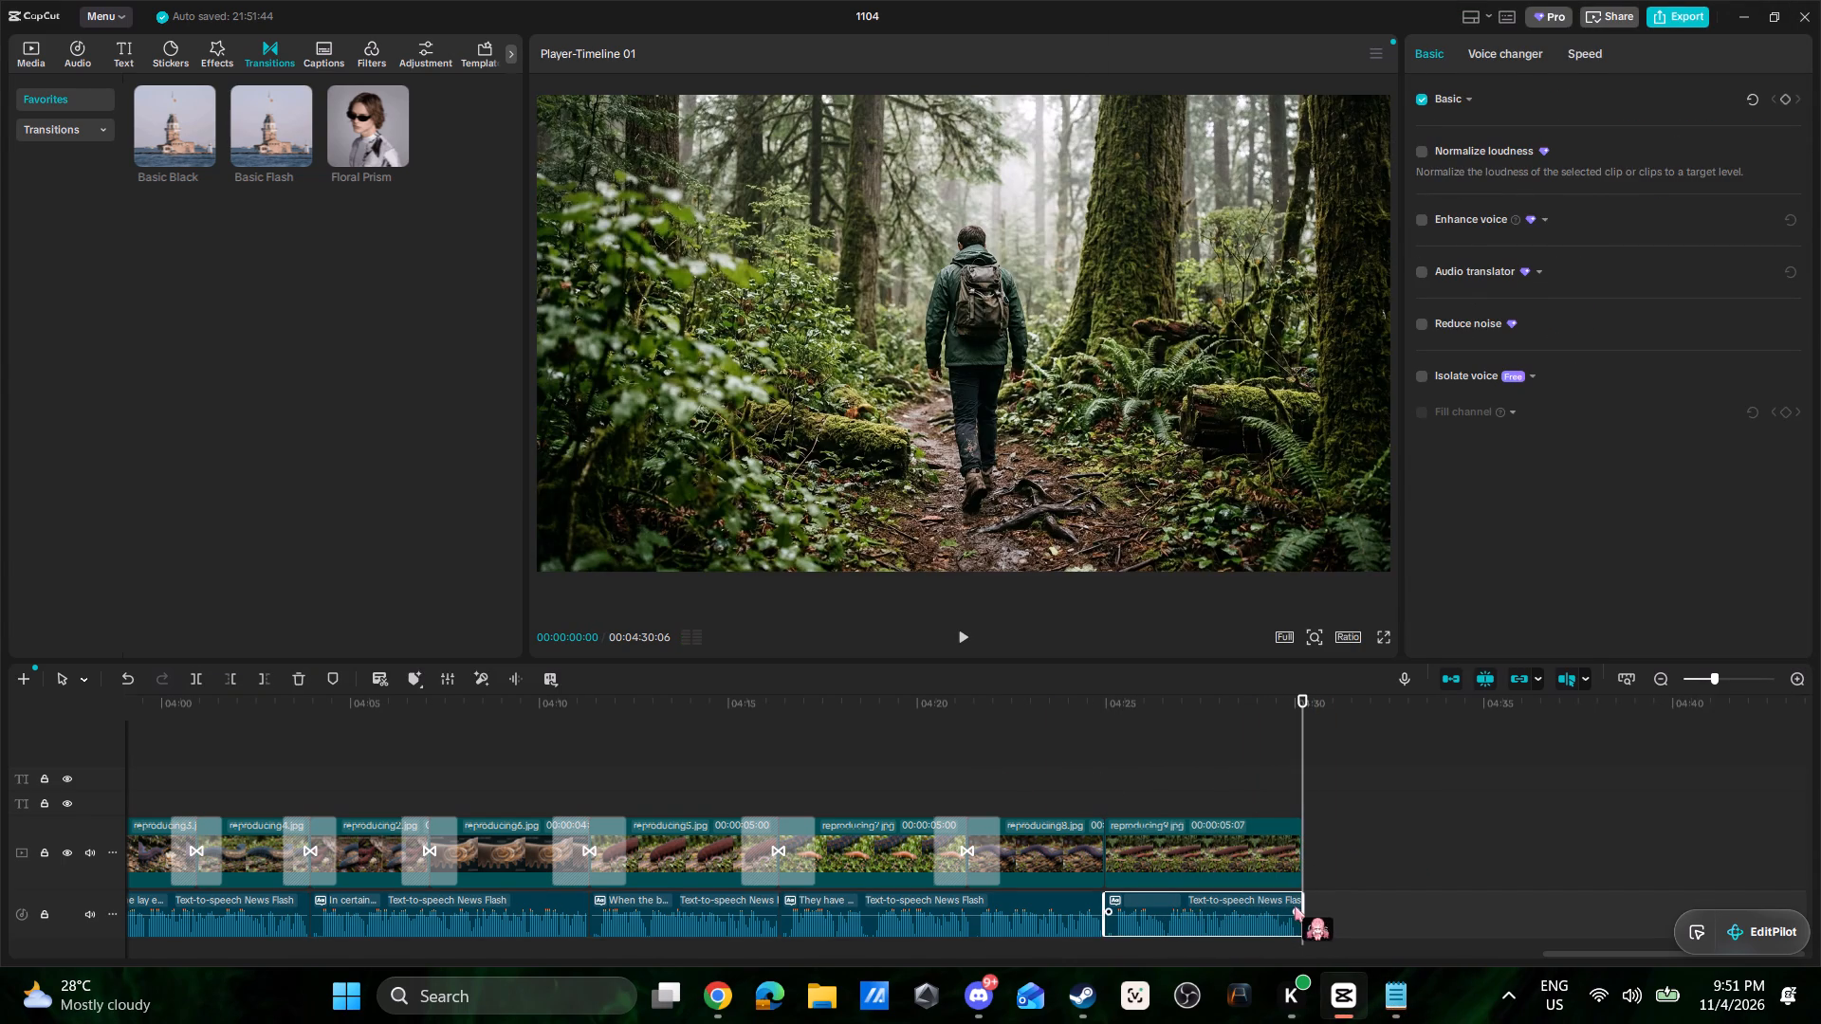
pyautogui.click(1303, 907)
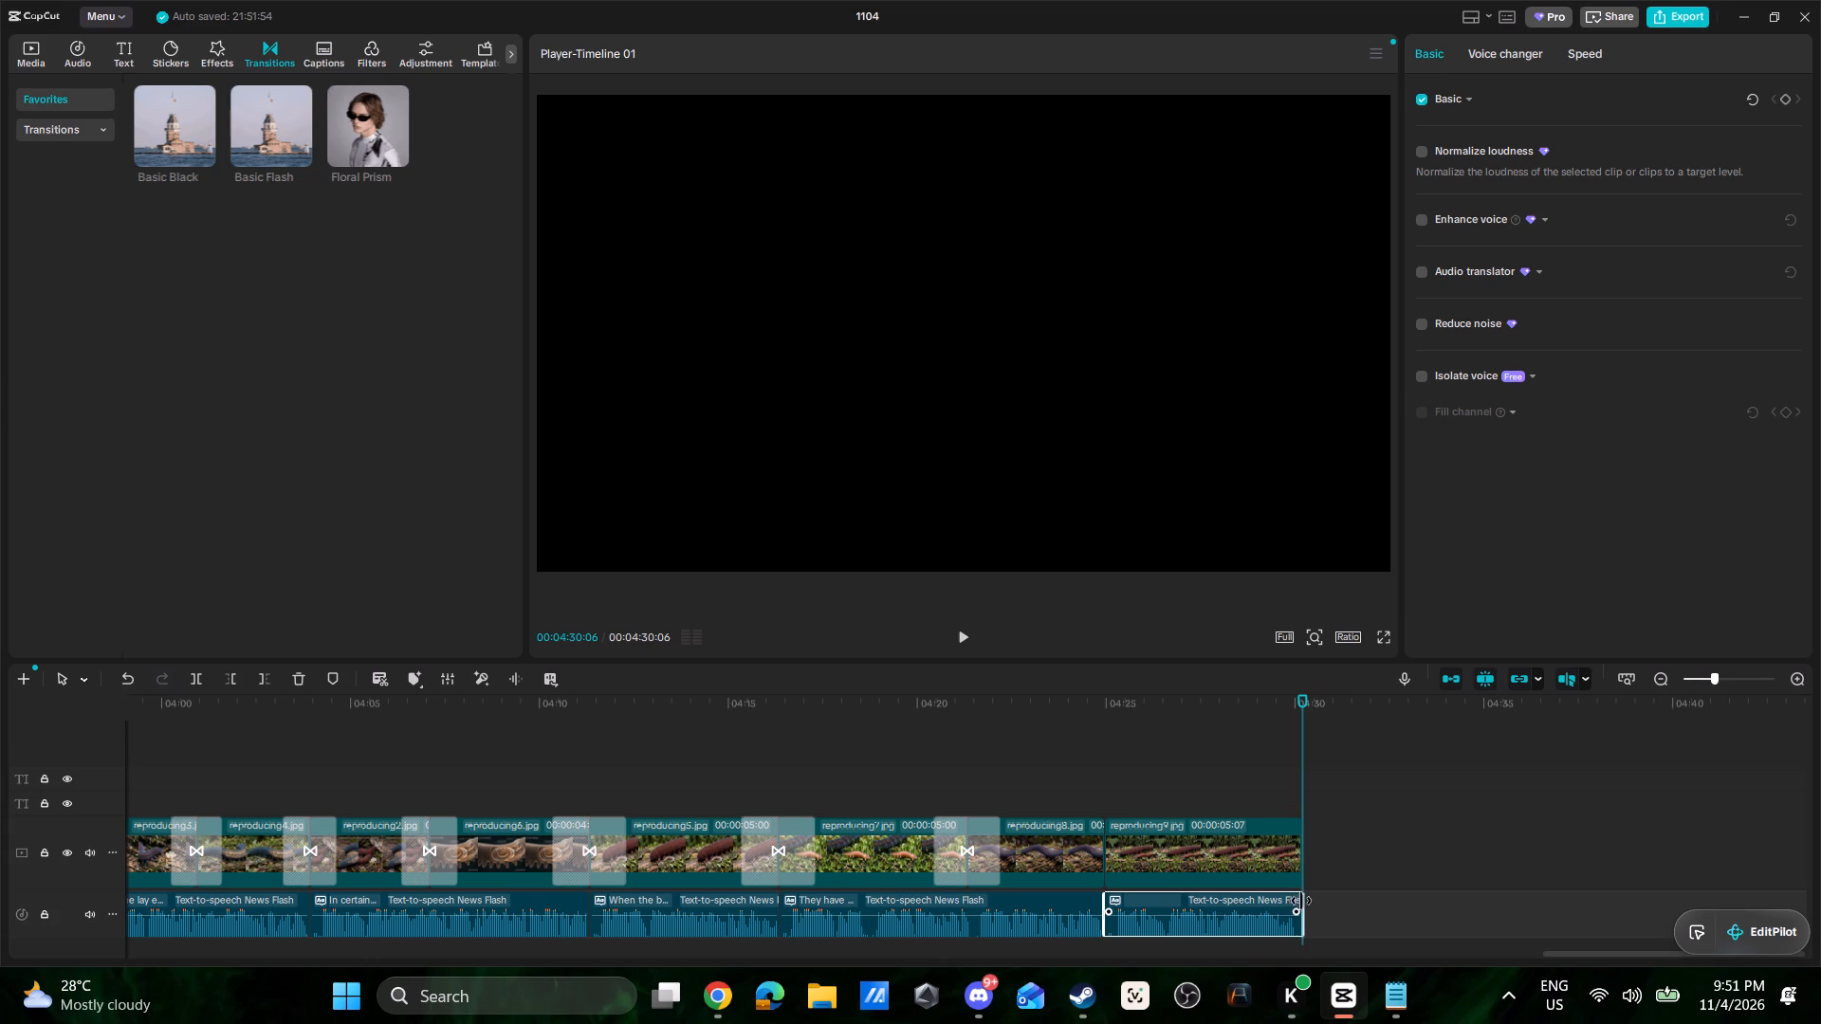
pyautogui.moveTo(1307, 901); pyautogui.dragTo(1296, 897)
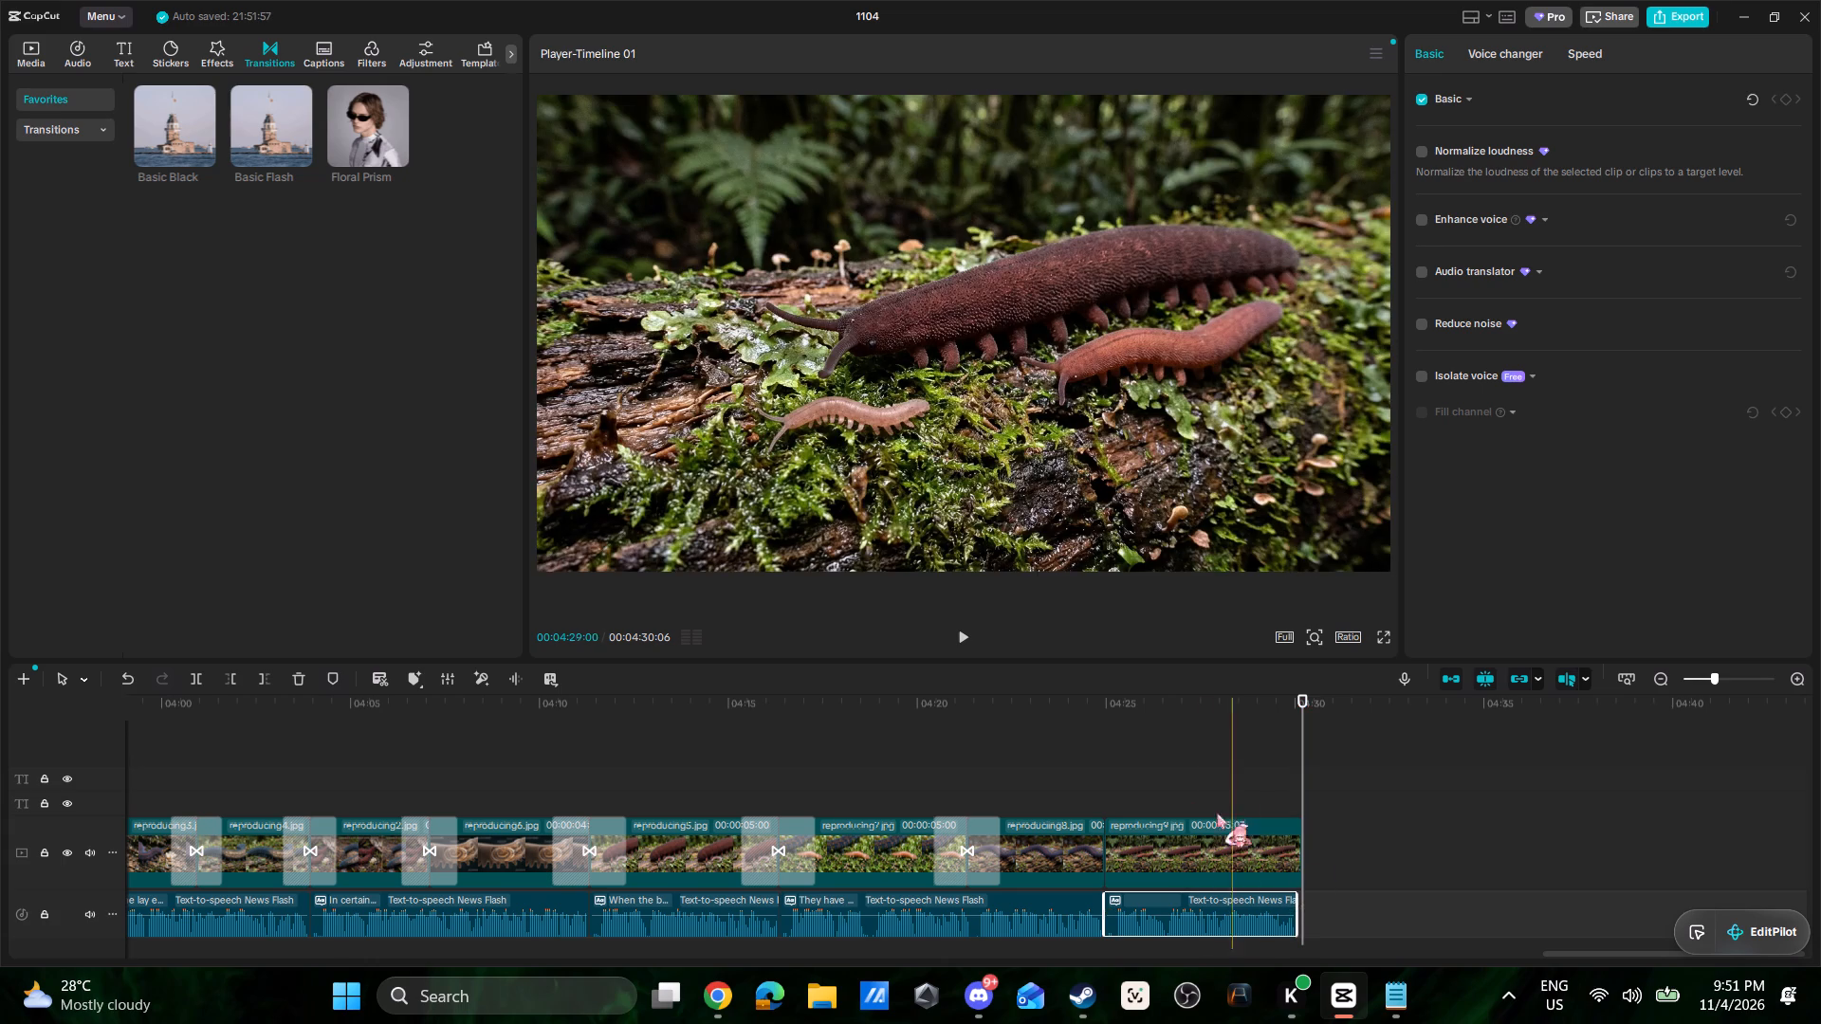
pyautogui.click(1155, 795)
pyautogui.press('space')
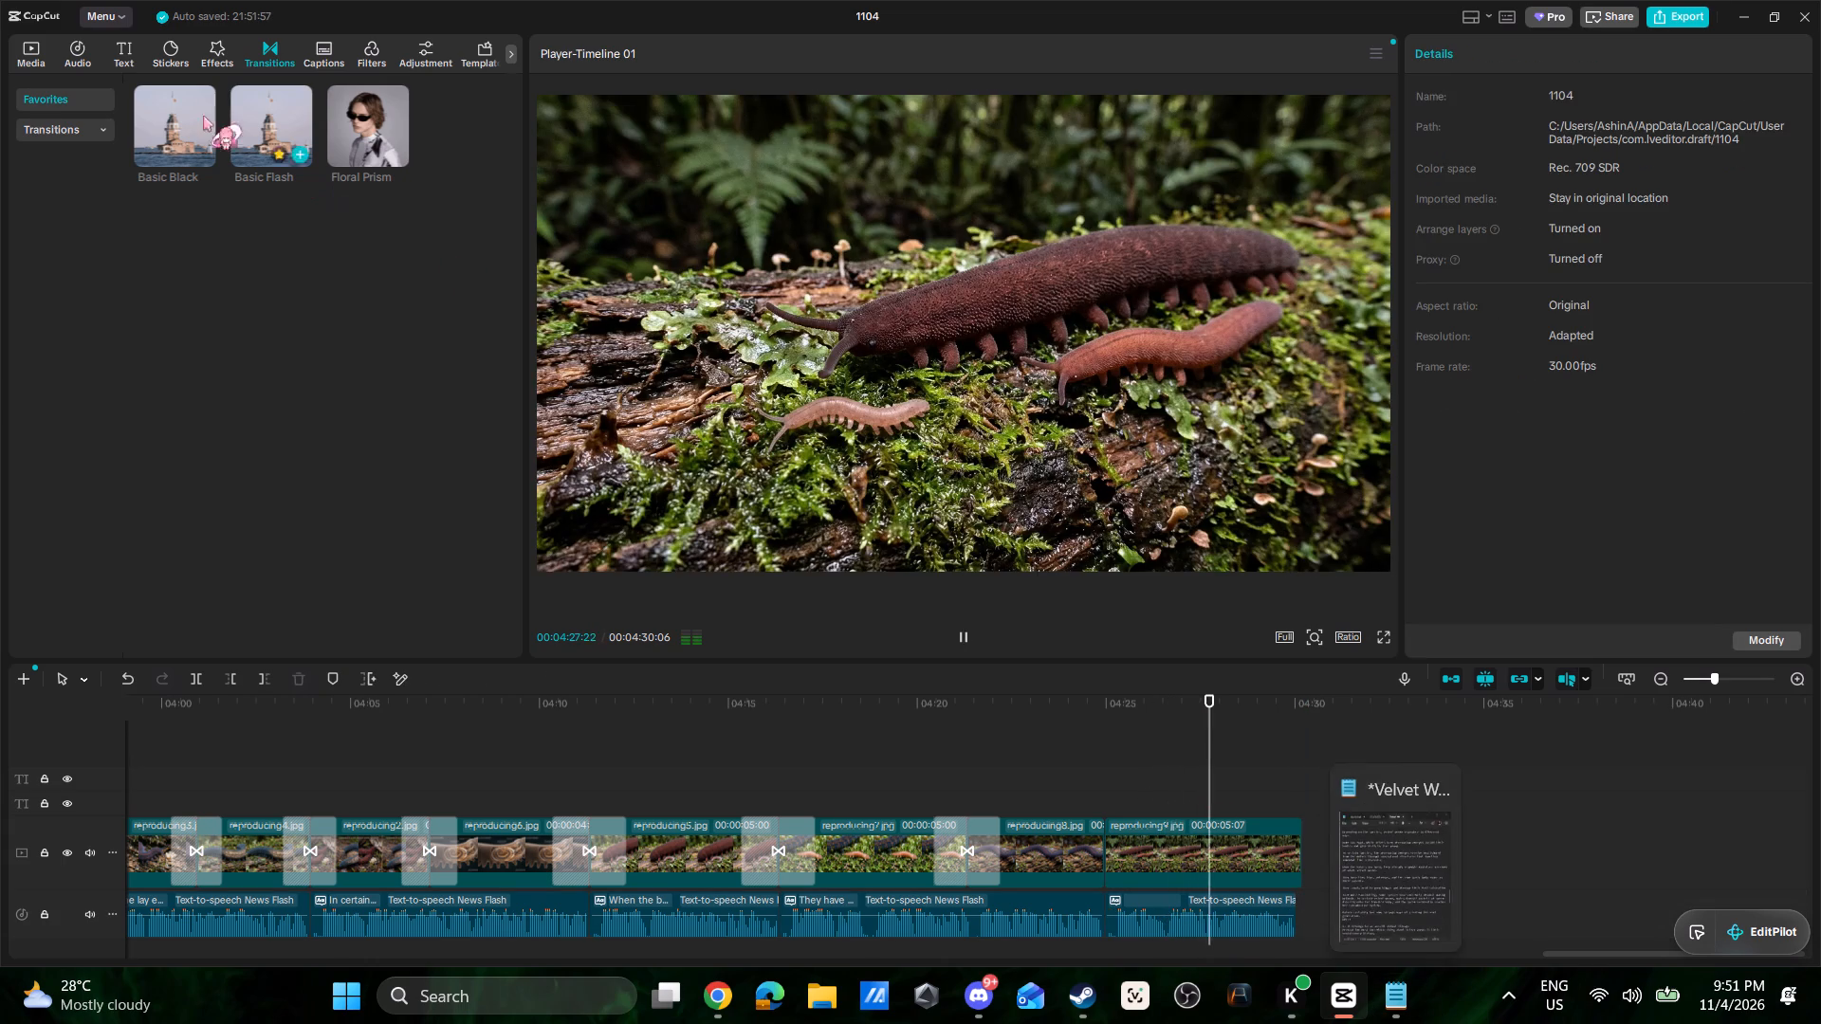
pyautogui.moveTo(1546, 951); pyautogui.dragTo(1654, 947)
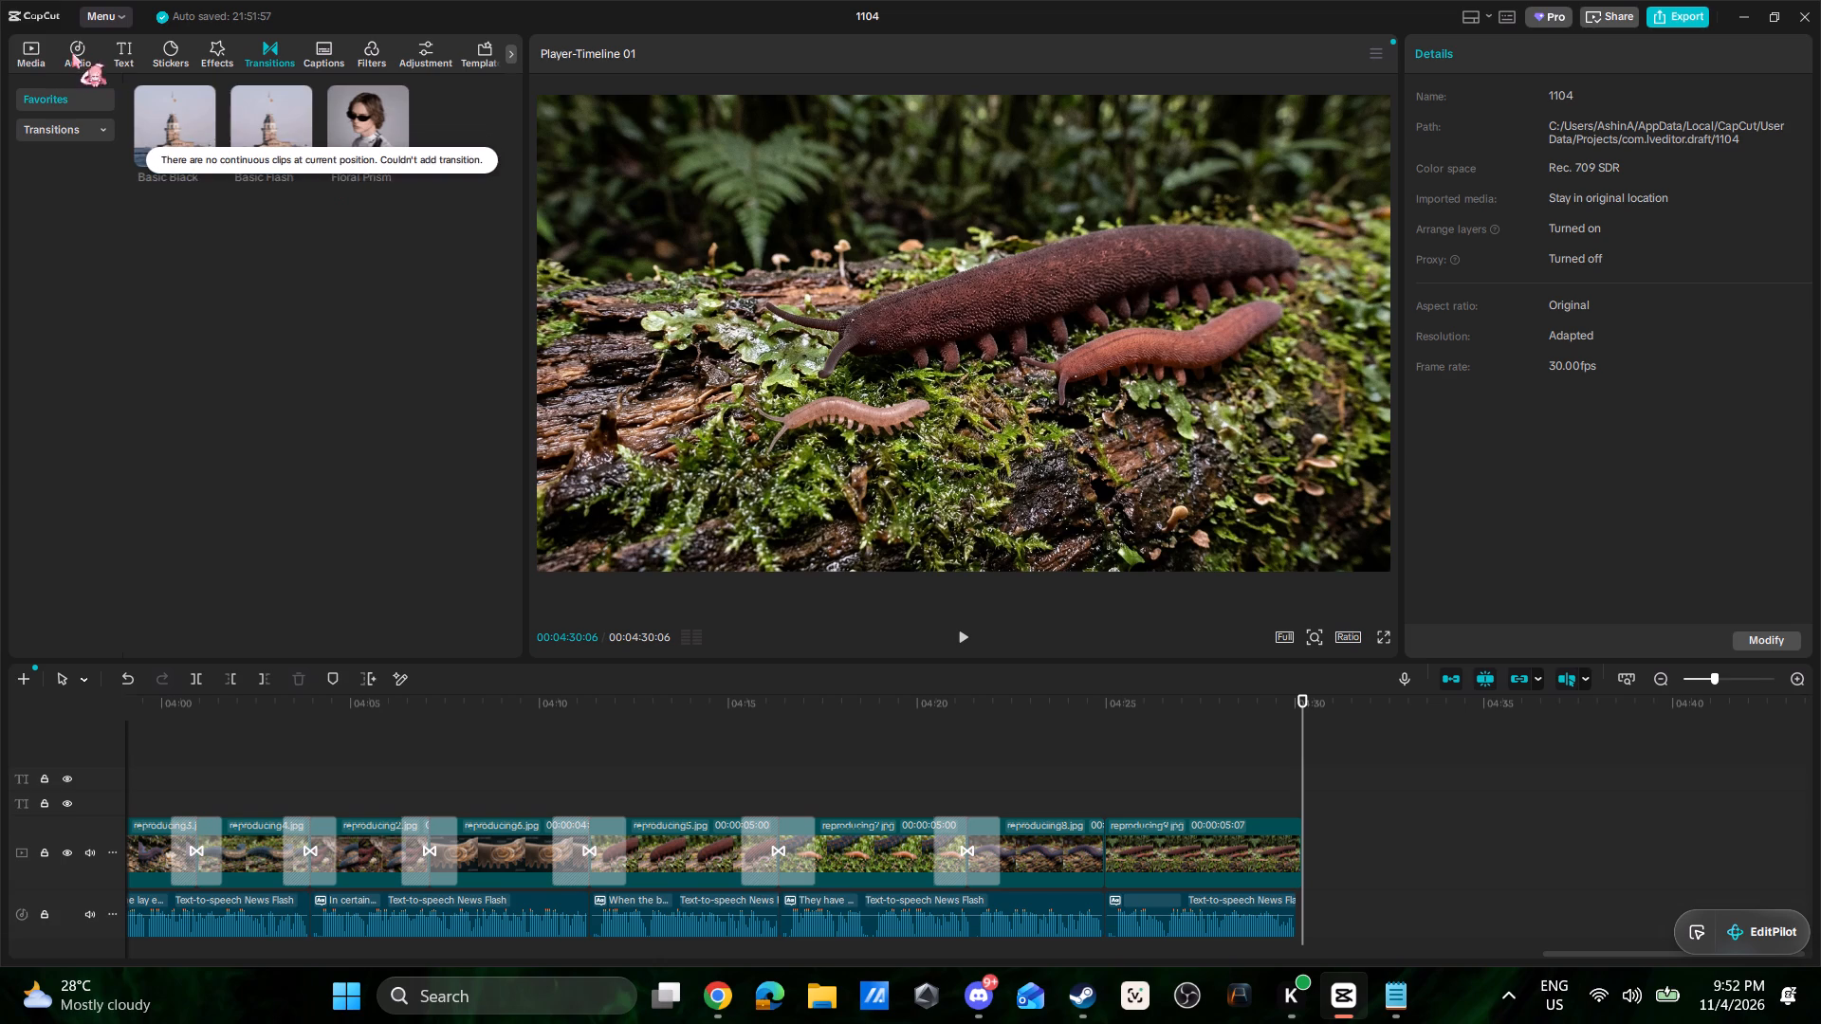
# Add a default text clip at the end of the timeline, directly after reproducing9.jpg.
pyautogui.click(128, 55)
pyautogui.moveTo(189, 106); pyautogui.dragTo(1308, 799)
pyautogui.moveTo(1357, 793); pyautogui.dragTo(1348, 794)
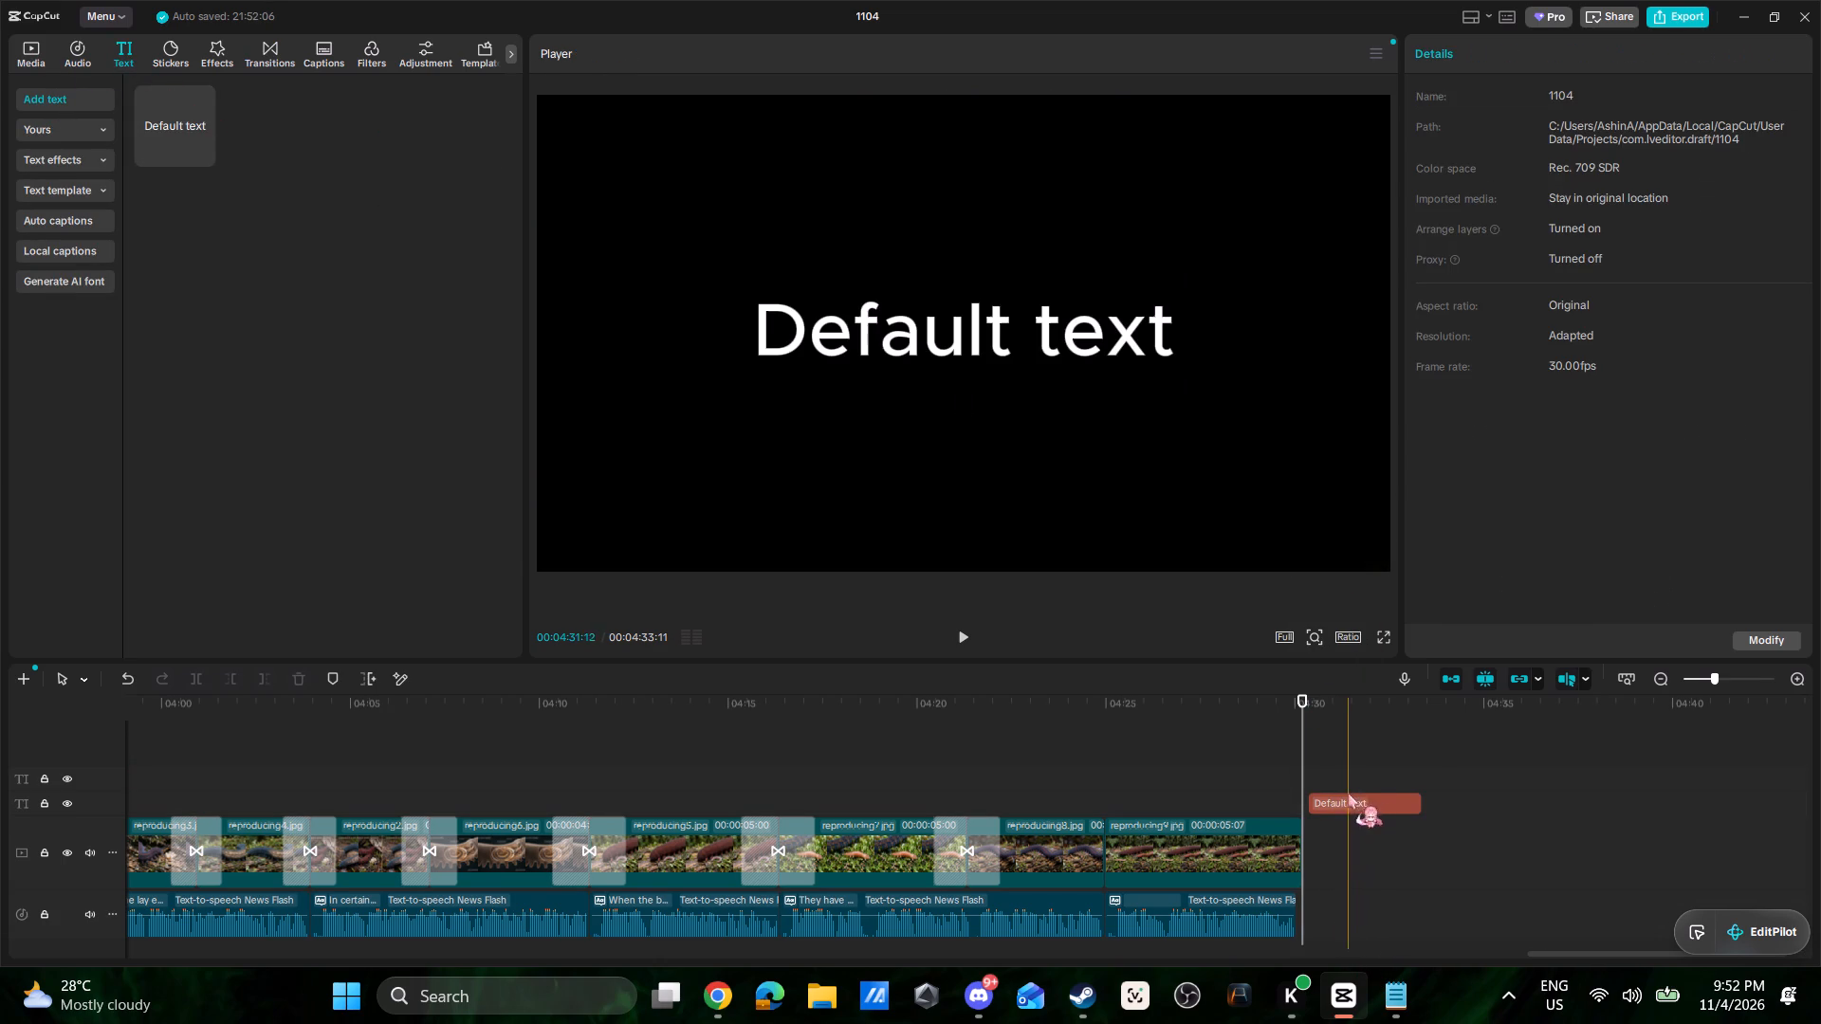
pyautogui.moveTo(1348, 794); pyautogui.dragTo(1342, 794)
pyautogui.moveTo(1386, 802); pyautogui.dragTo(1352, 806)
pyautogui.moveTo(1373, 804); pyautogui.dragTo(1396, 800)
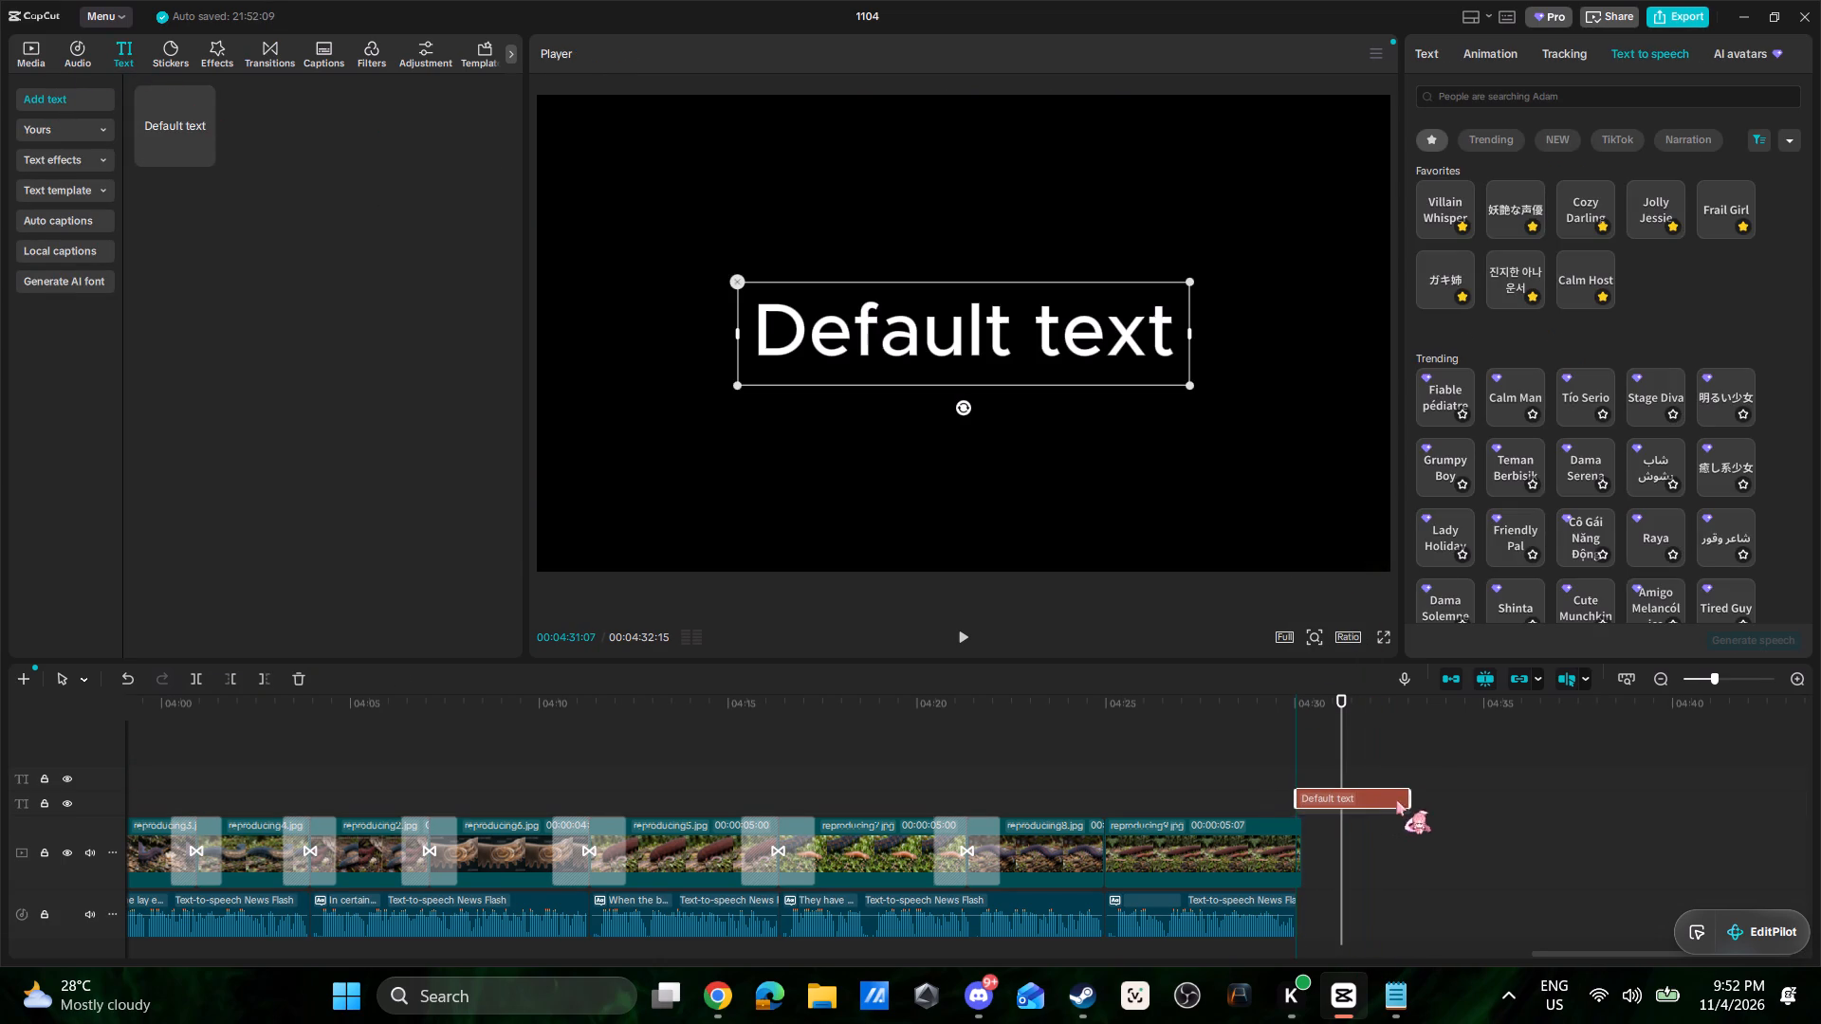
pyautogui.moveTo(1396, 800); pyautogui.dragTo(1400, 800)
# Switch to Notepad and copy the script sentence from "In certain velvet worms" through "her reproductive system," returning to CapCut.
pyautogui.click(1392, 1002)
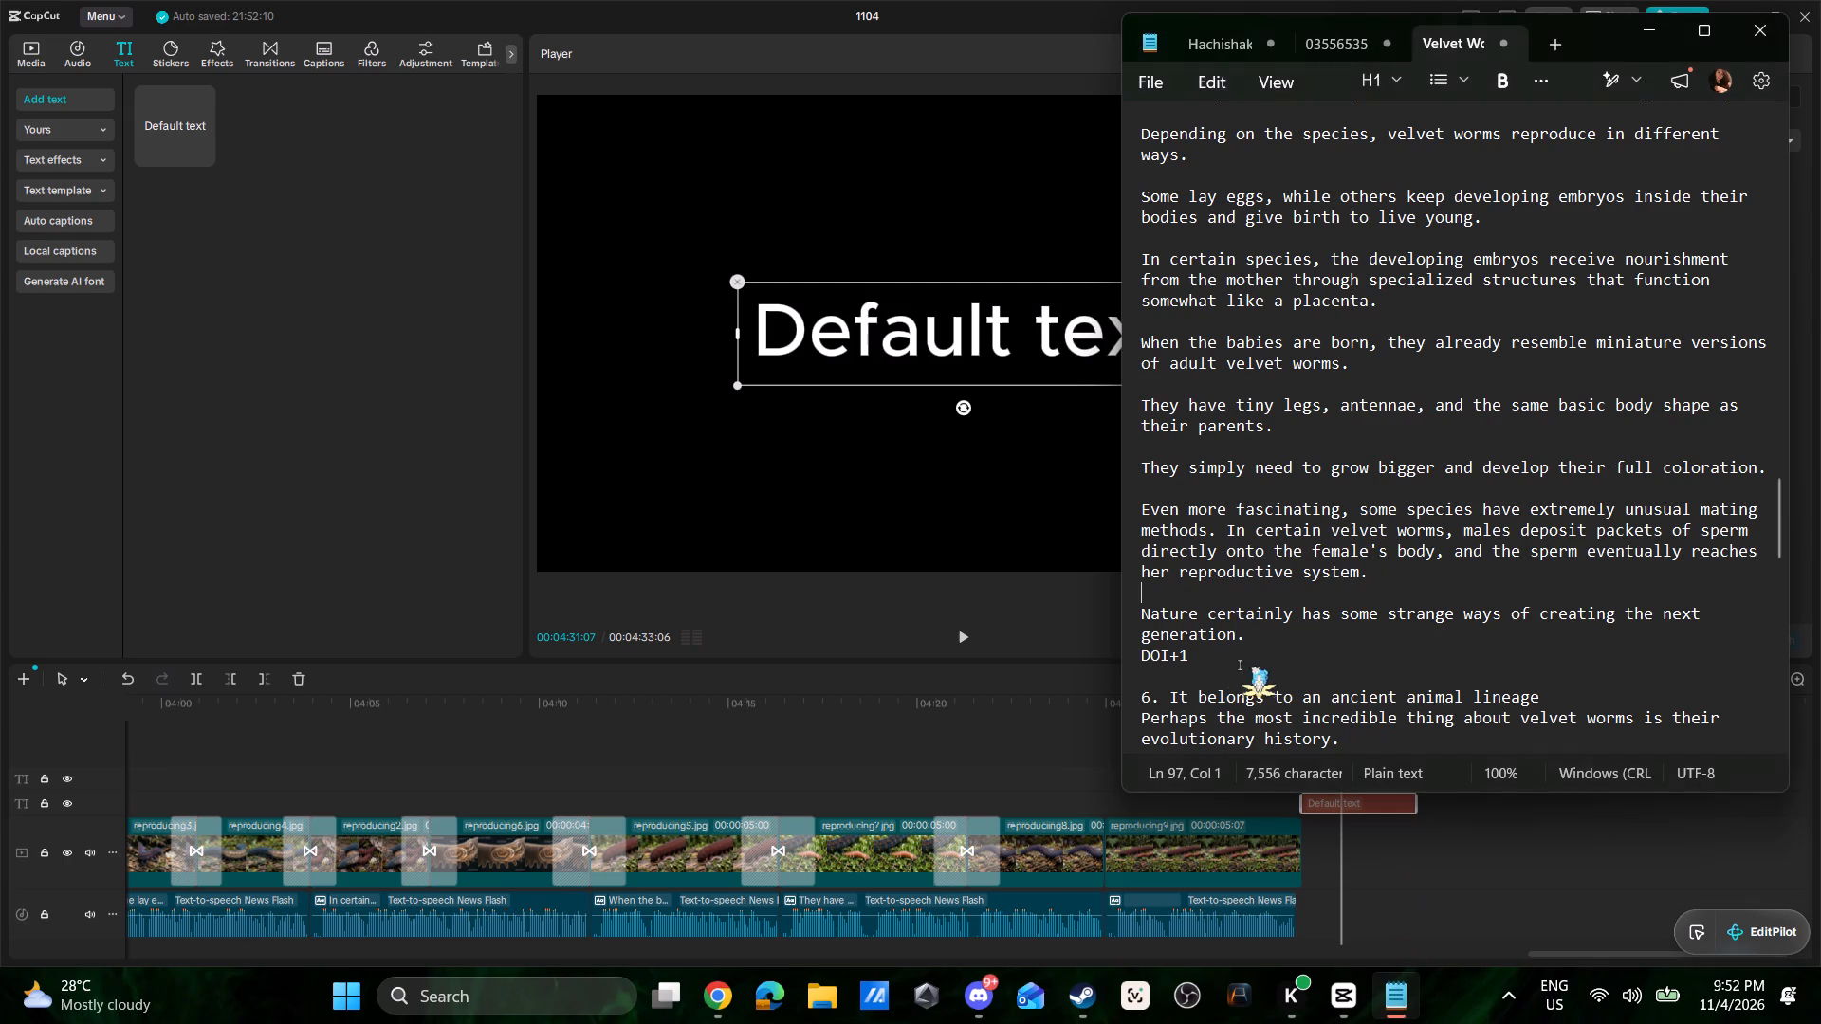
pyautogui.scroll(-3, 1227, 642)
pyautogui.moveTo(1405, 380); pyautogui.dragTo(1244, 357)
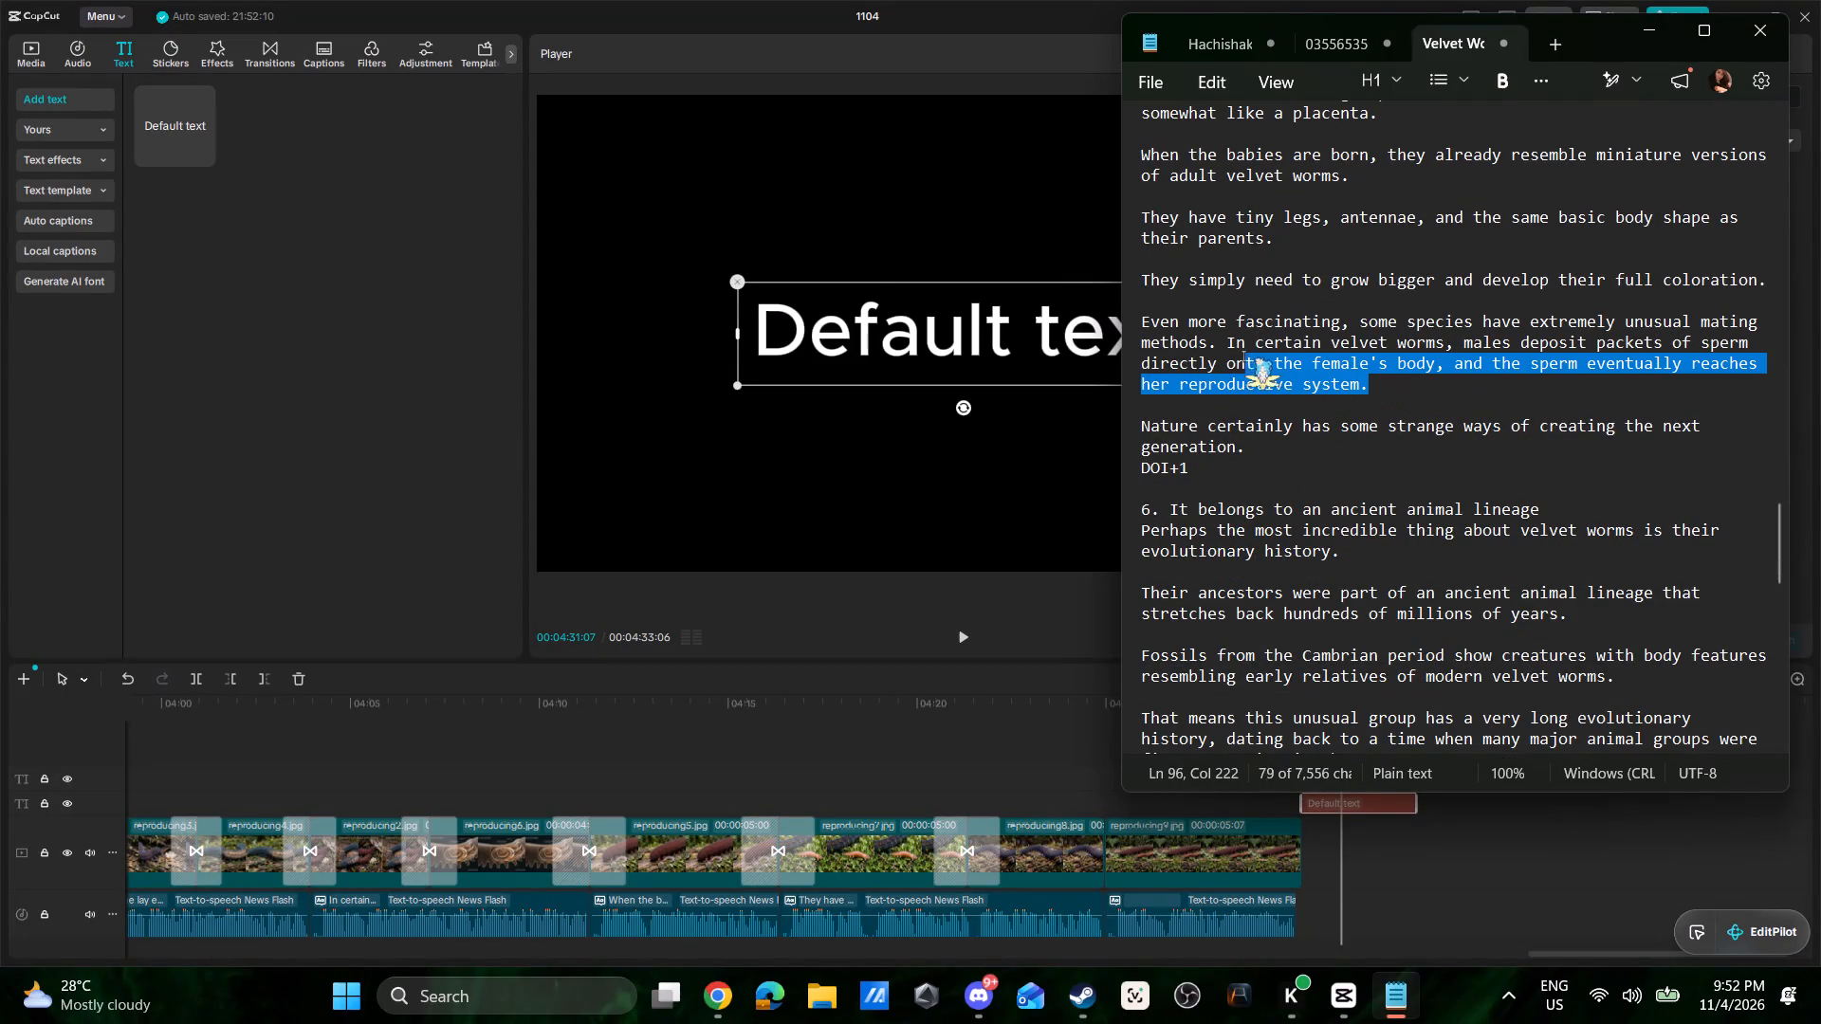
pyautogui.moveTo(1244, 357); pyautogui.dragTo(1229, 350)
pyautogui.hotkey('ctrl', 'c')
pyautogui.hotkey('ctrl', 'c')
pyautogui.hotkey('ctrl', 'c')
pyautogui.hotkey('ctrl', 'c')
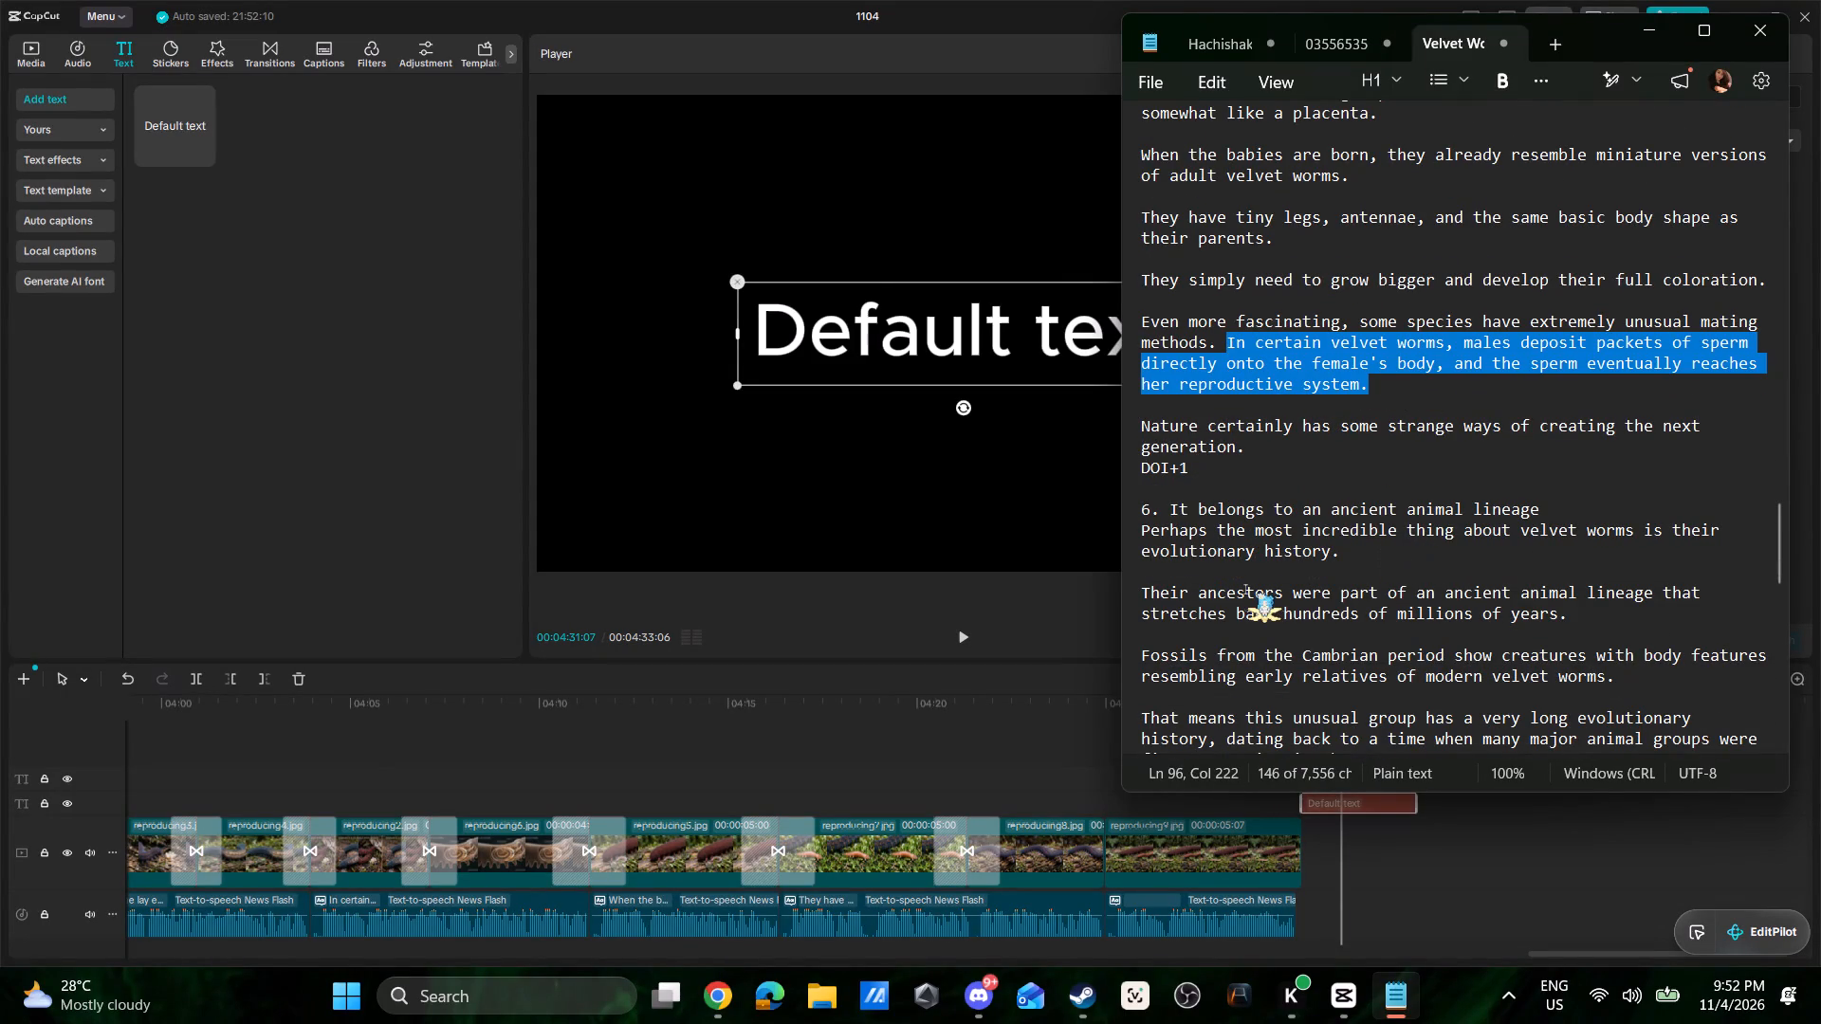
pyautogui.hotkey('ctrl', 'c')
pyautogui.hotkey('ctrl', 'c')
pyautogui.hotkey('ctrl', 'c')
pyautogui.hotkey('ctrl', 'c')
pyautogui.click(983, 774)
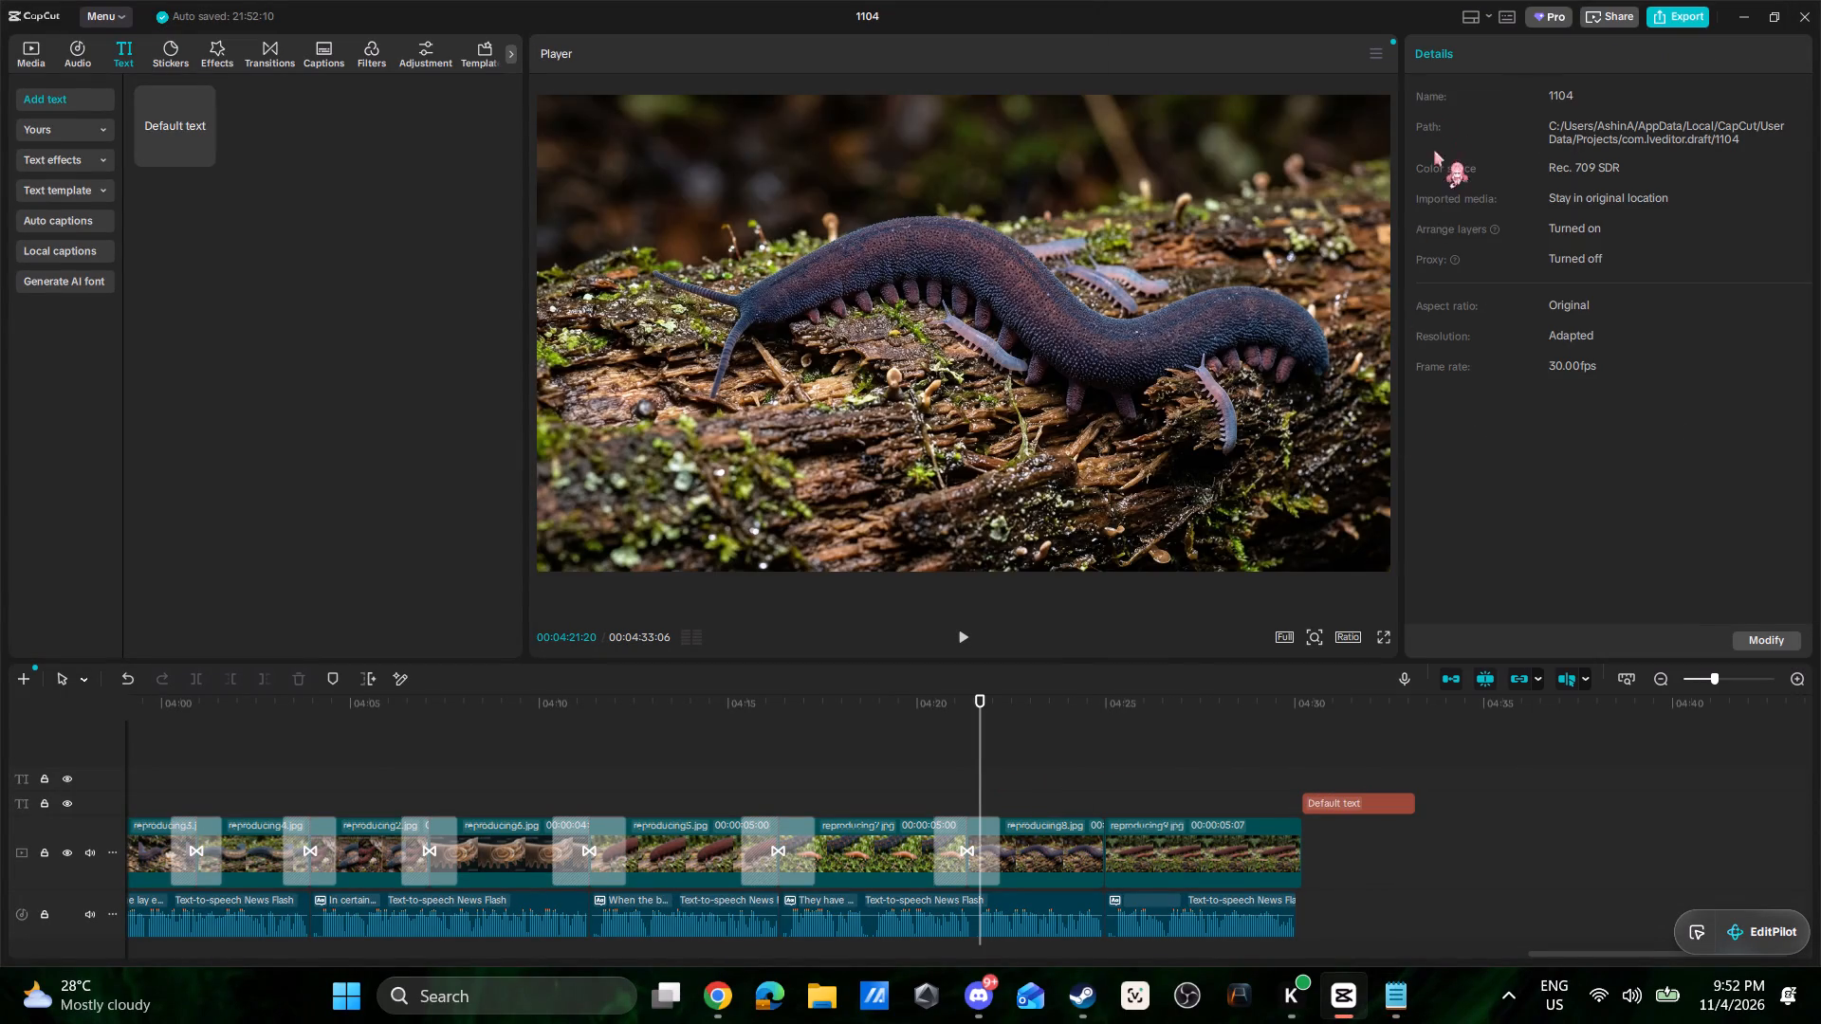
# Replace the new text clip's content with the copied "In certain velvet worms" sentence and generate speech with the 진지한 아나운서 voice.
pyautogui.click(1370, 796)
pyautogui.click(1421, 56)
pyautogui.moveTo(1533, 151); pyautogui.dragTo(1299, 128)
pyautogui.hotkey('ctrl', 'v')
pyautogui.click(1636, 52)
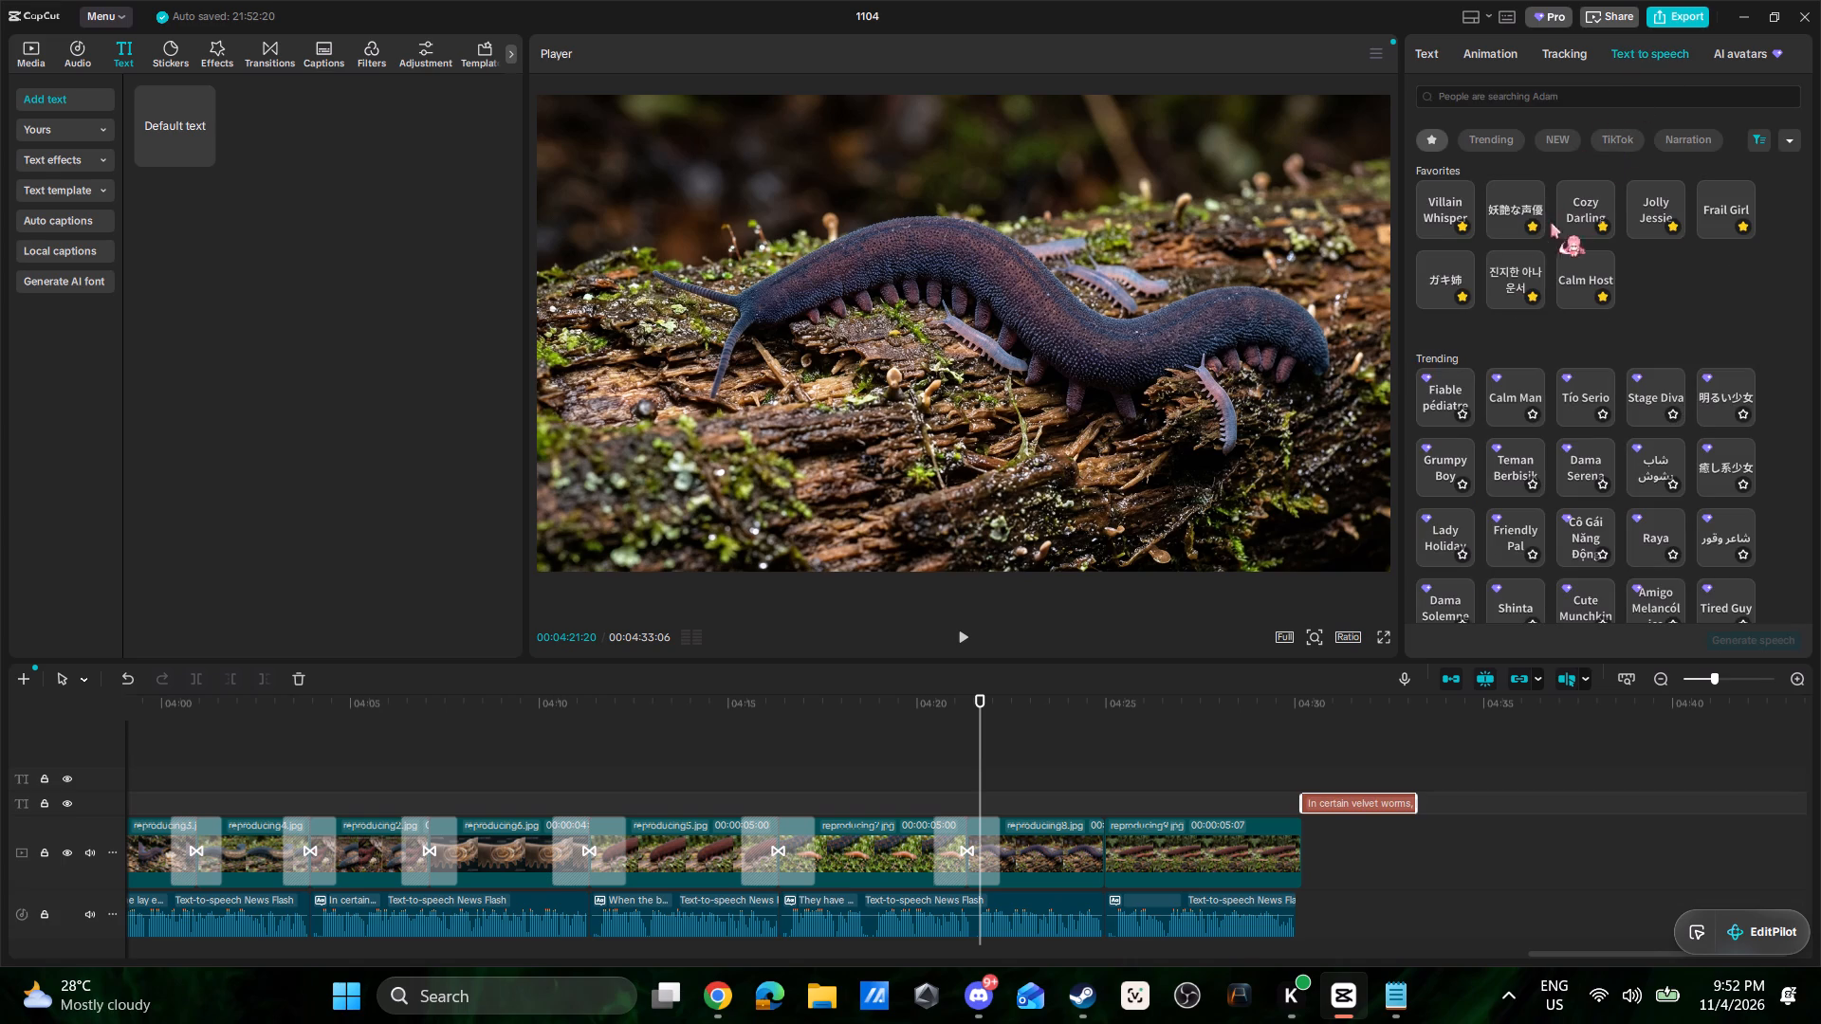
pyautogui.click(1509, 280)
pyautogui.click(1736, 645)
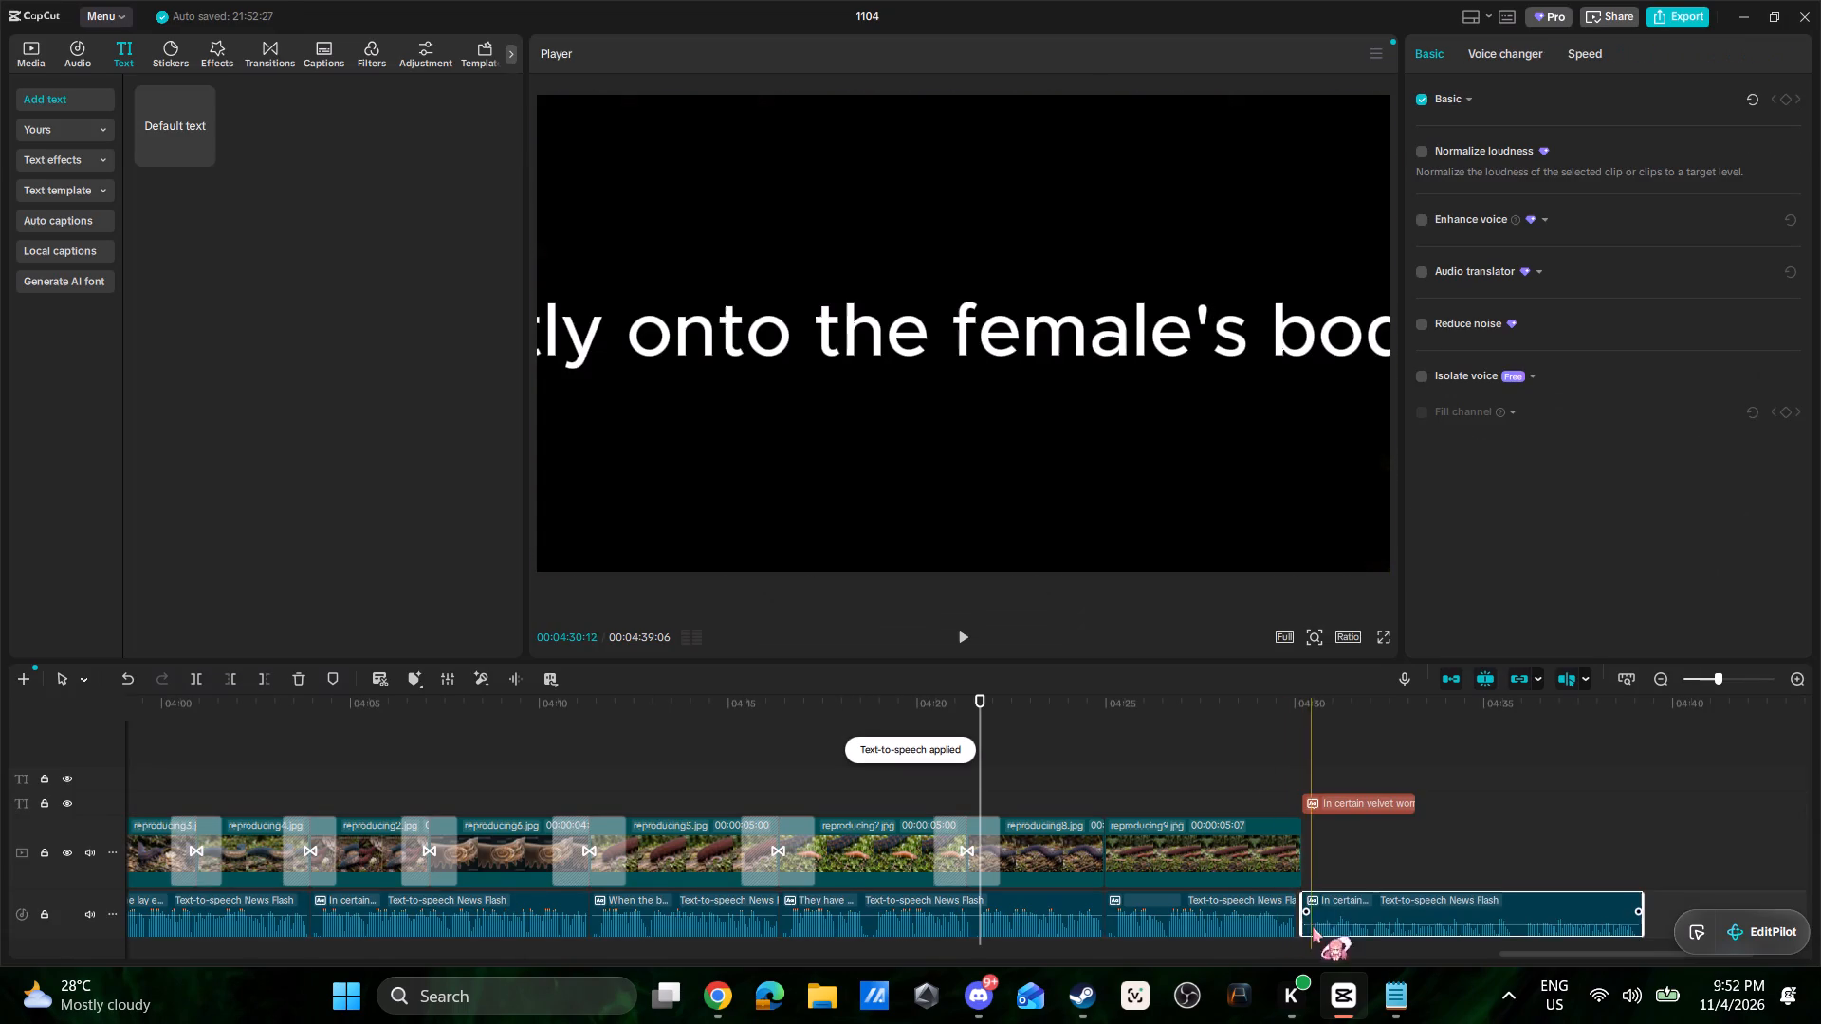
# Raise the volume of the new "In certain velvet worms" narration clip to about 13 dB.
pyautogui.moveTo(1324, 926); pyautogui.dragTo(1327, 914)
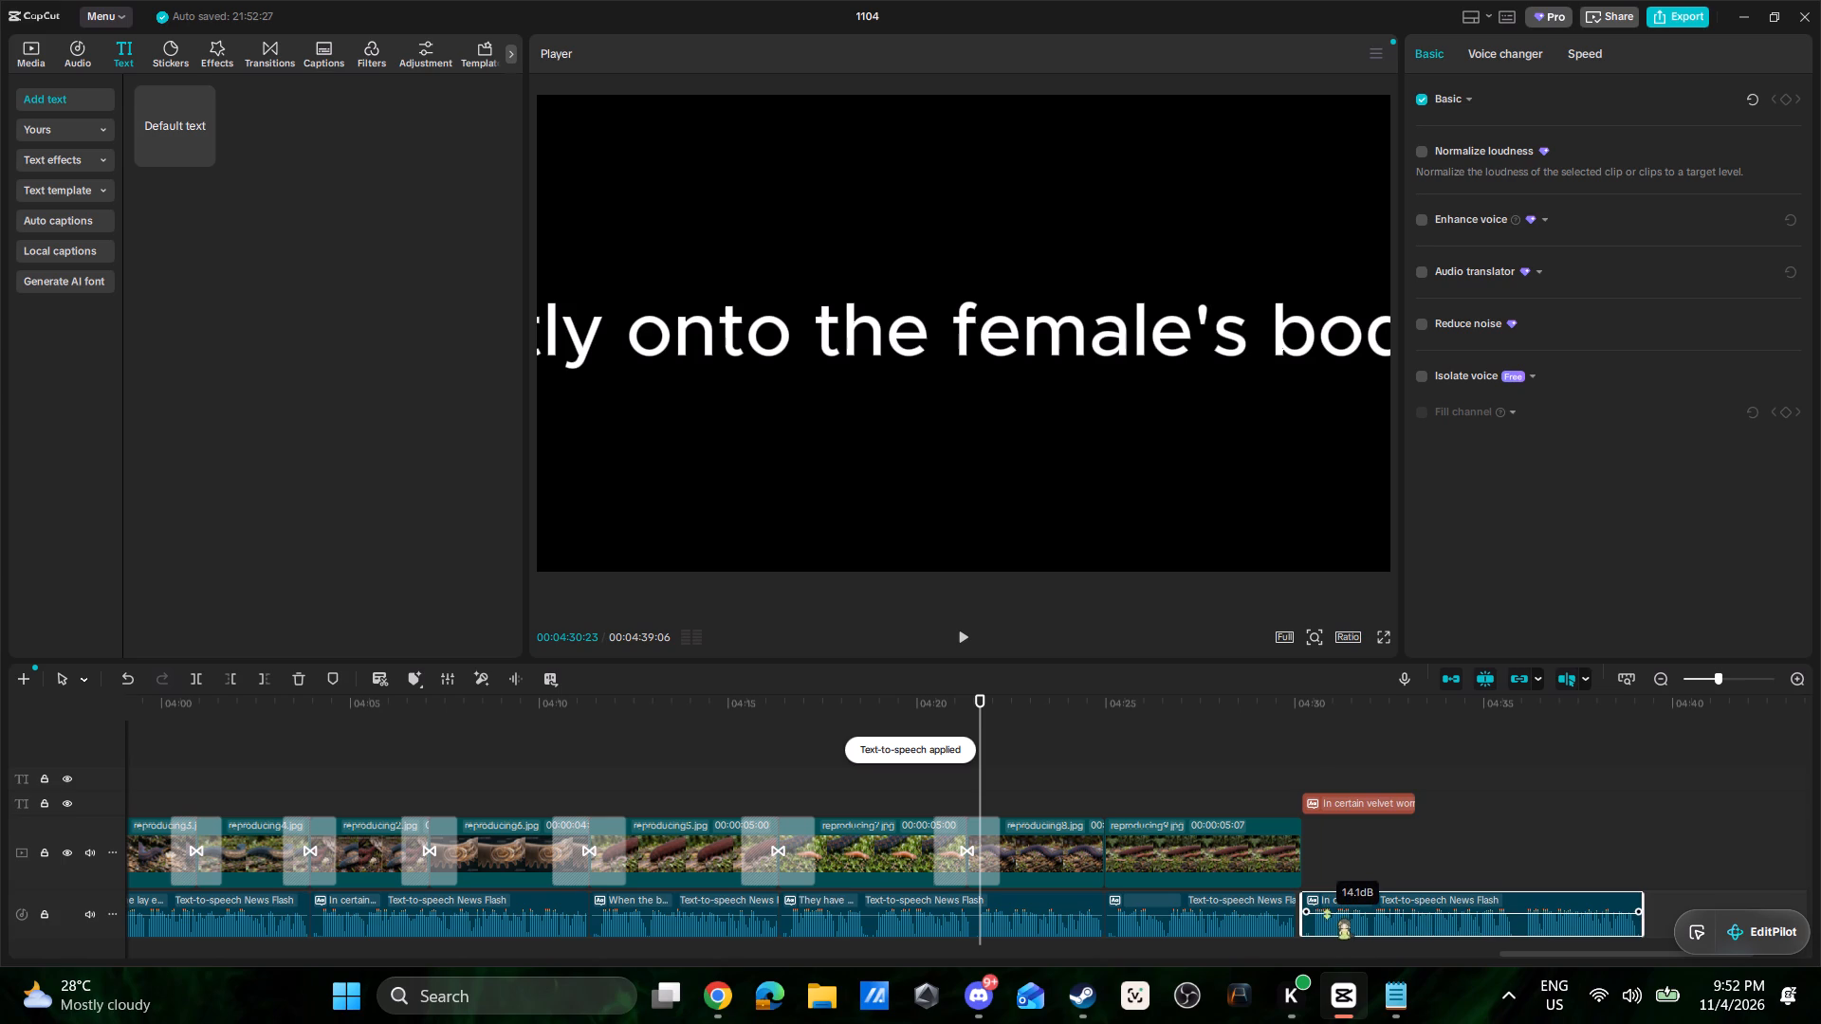
pyautogui.moveTo(1327, 914); pyautogui.dragTo(1328, 915)
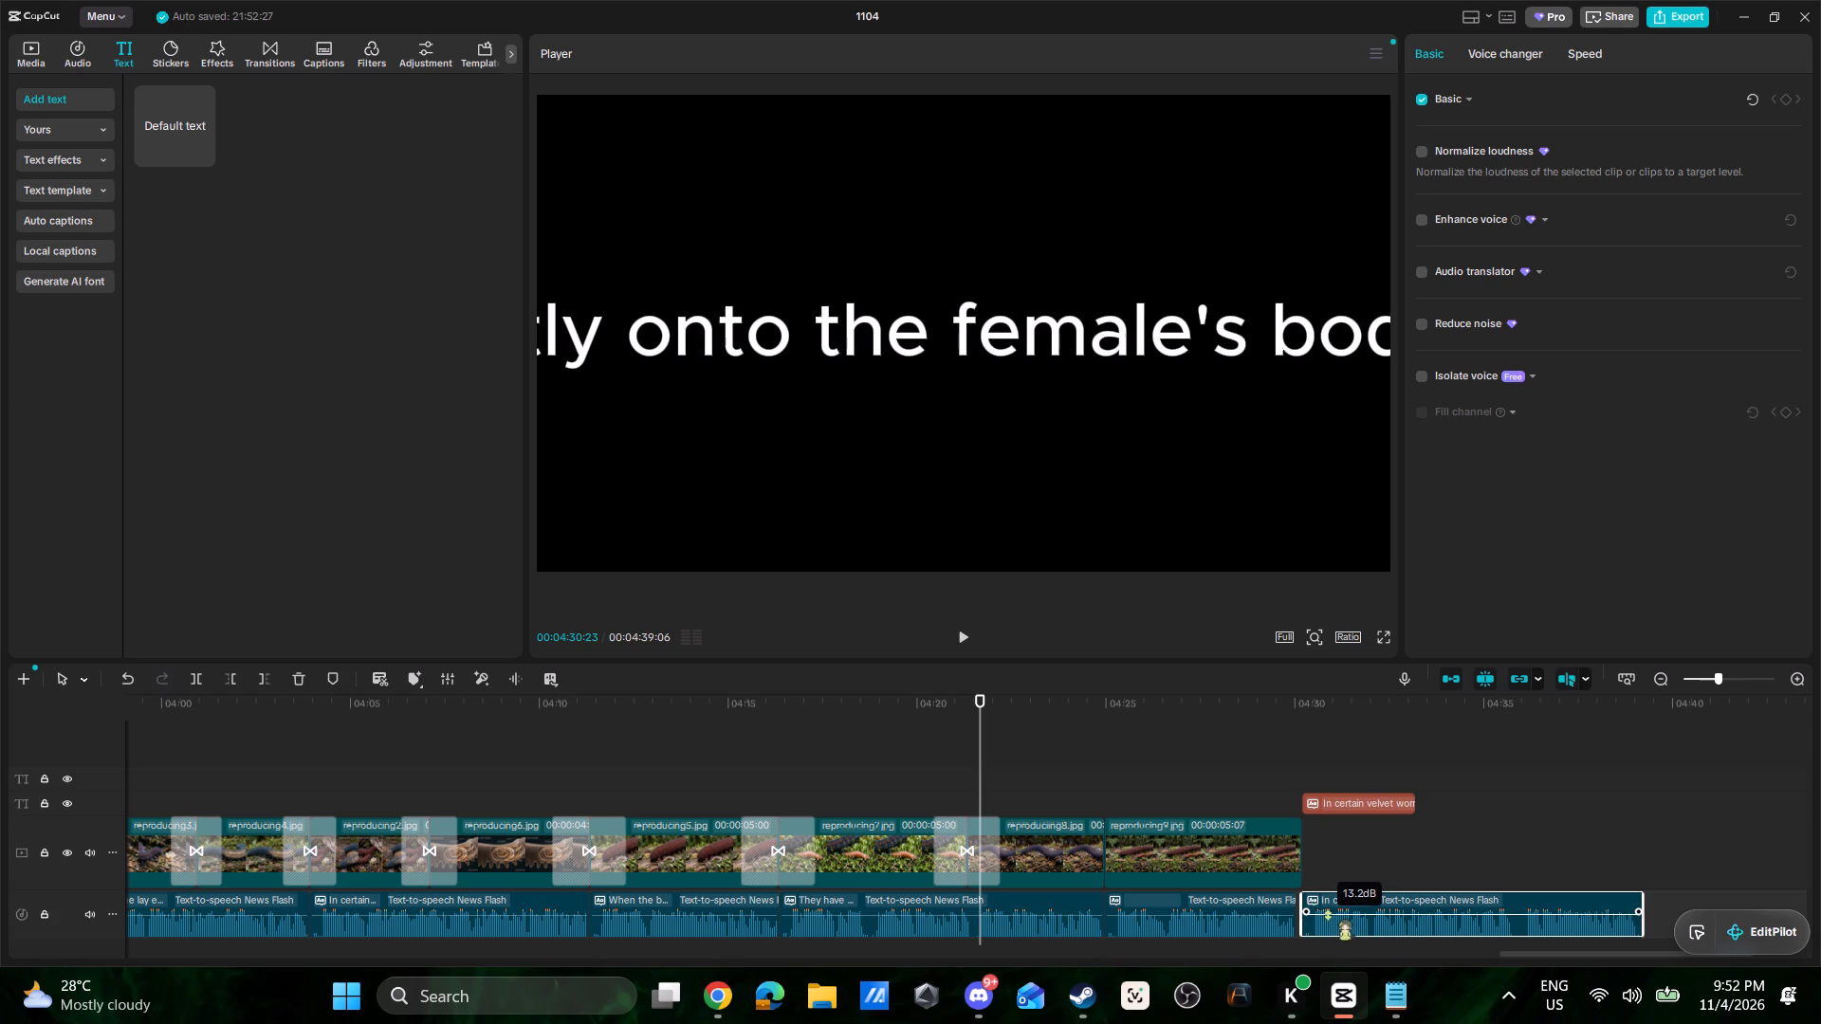
pyautogui.moveTo(1328, 915); pyautogui.dragTo(1328, 916)
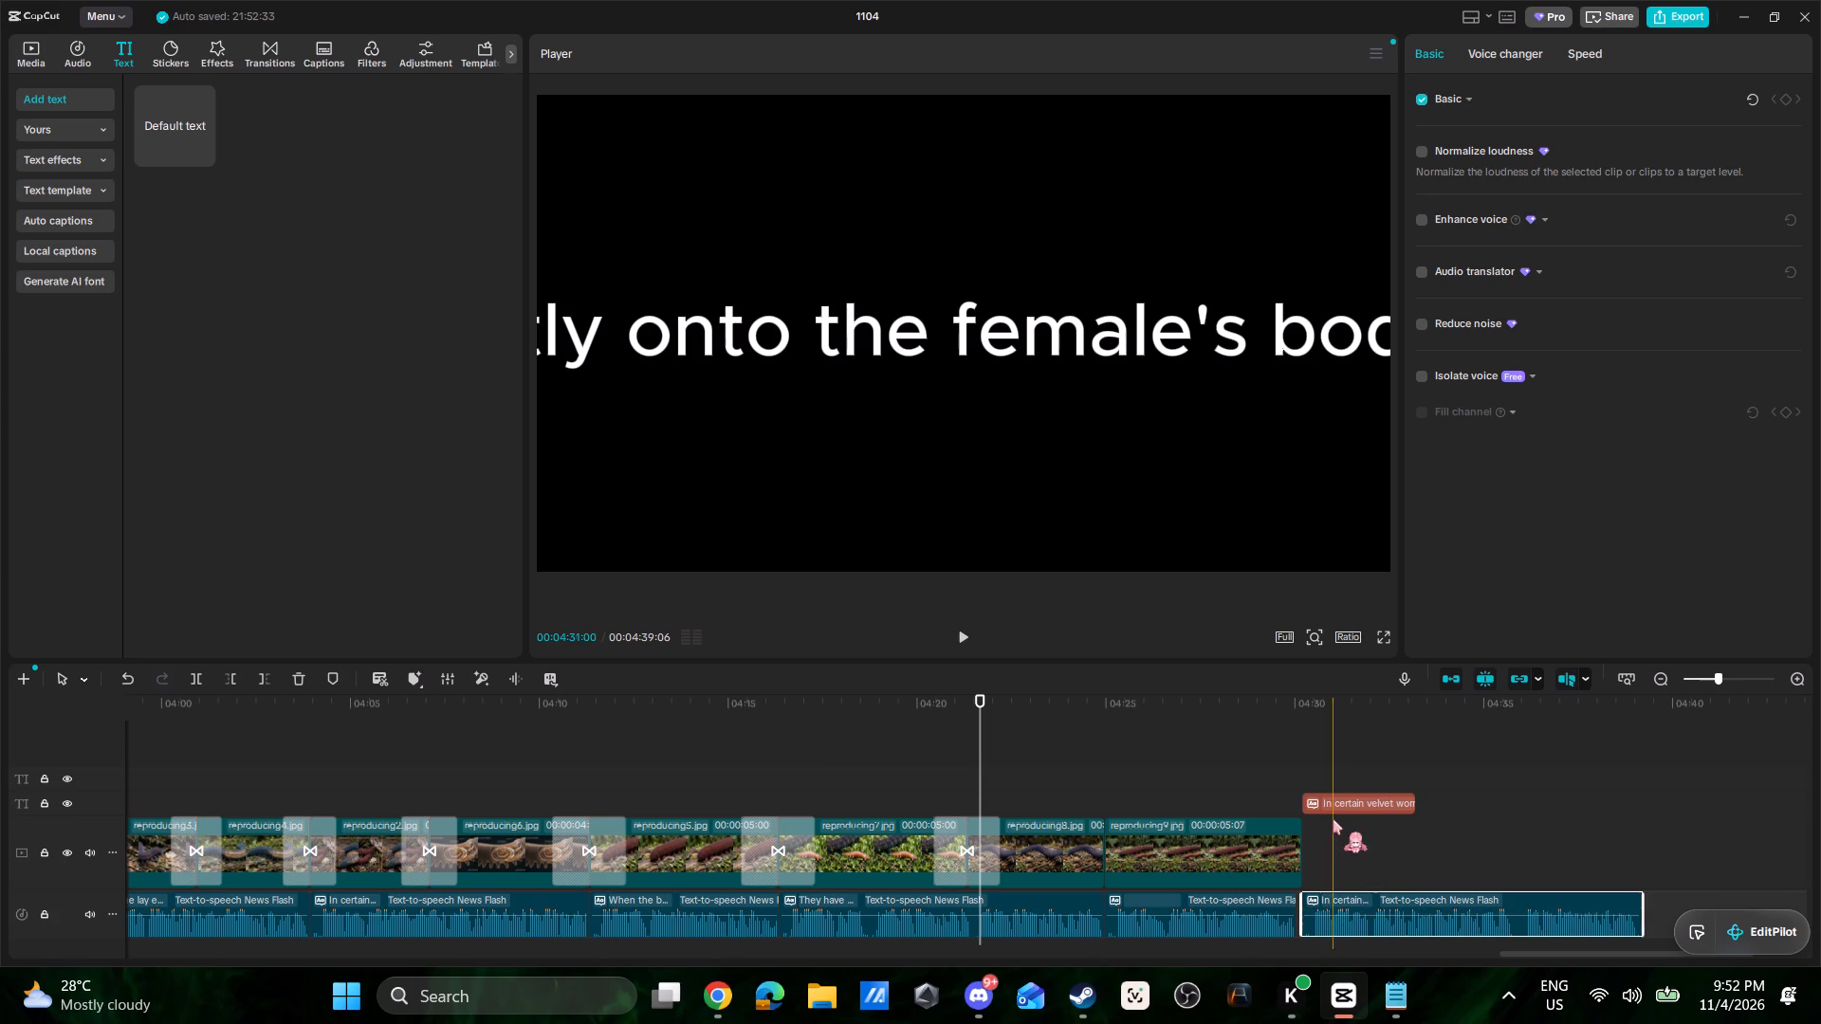
# Delete the "In certain velvet worms" text clip above the new narration.
pyautogui.click(1346, 796)
pyautogui.press('Delete')
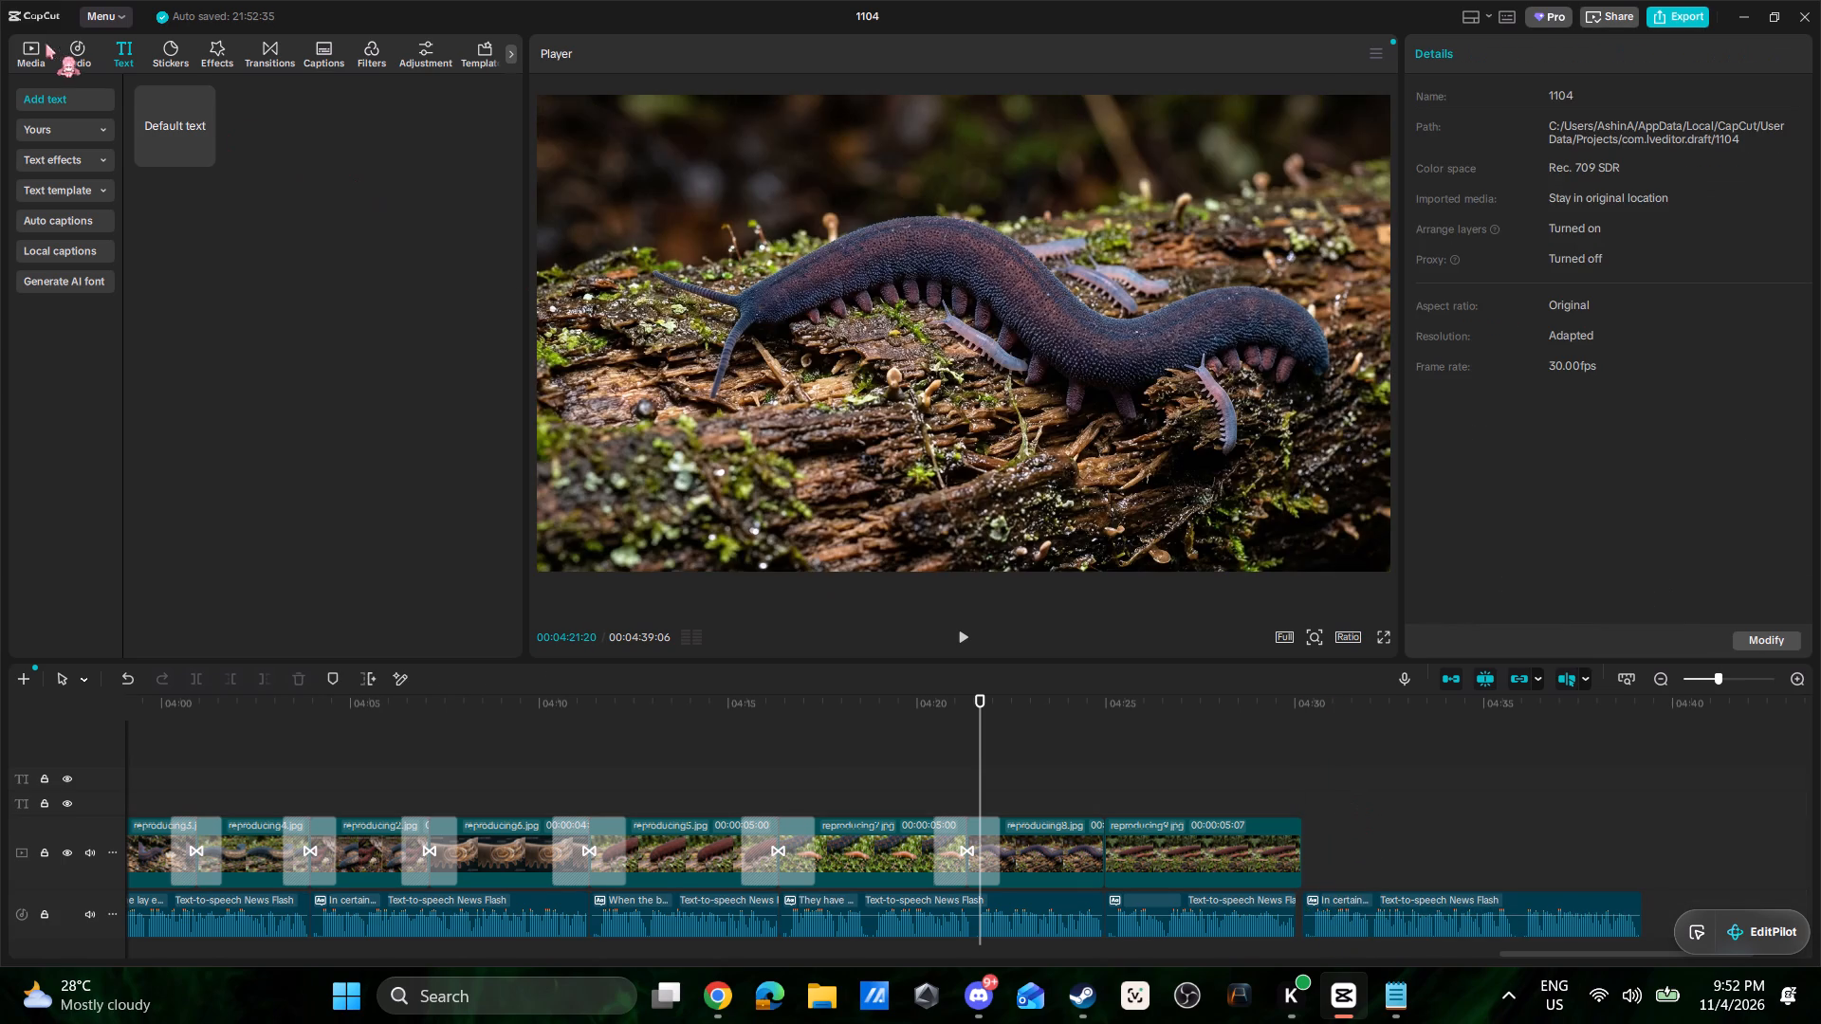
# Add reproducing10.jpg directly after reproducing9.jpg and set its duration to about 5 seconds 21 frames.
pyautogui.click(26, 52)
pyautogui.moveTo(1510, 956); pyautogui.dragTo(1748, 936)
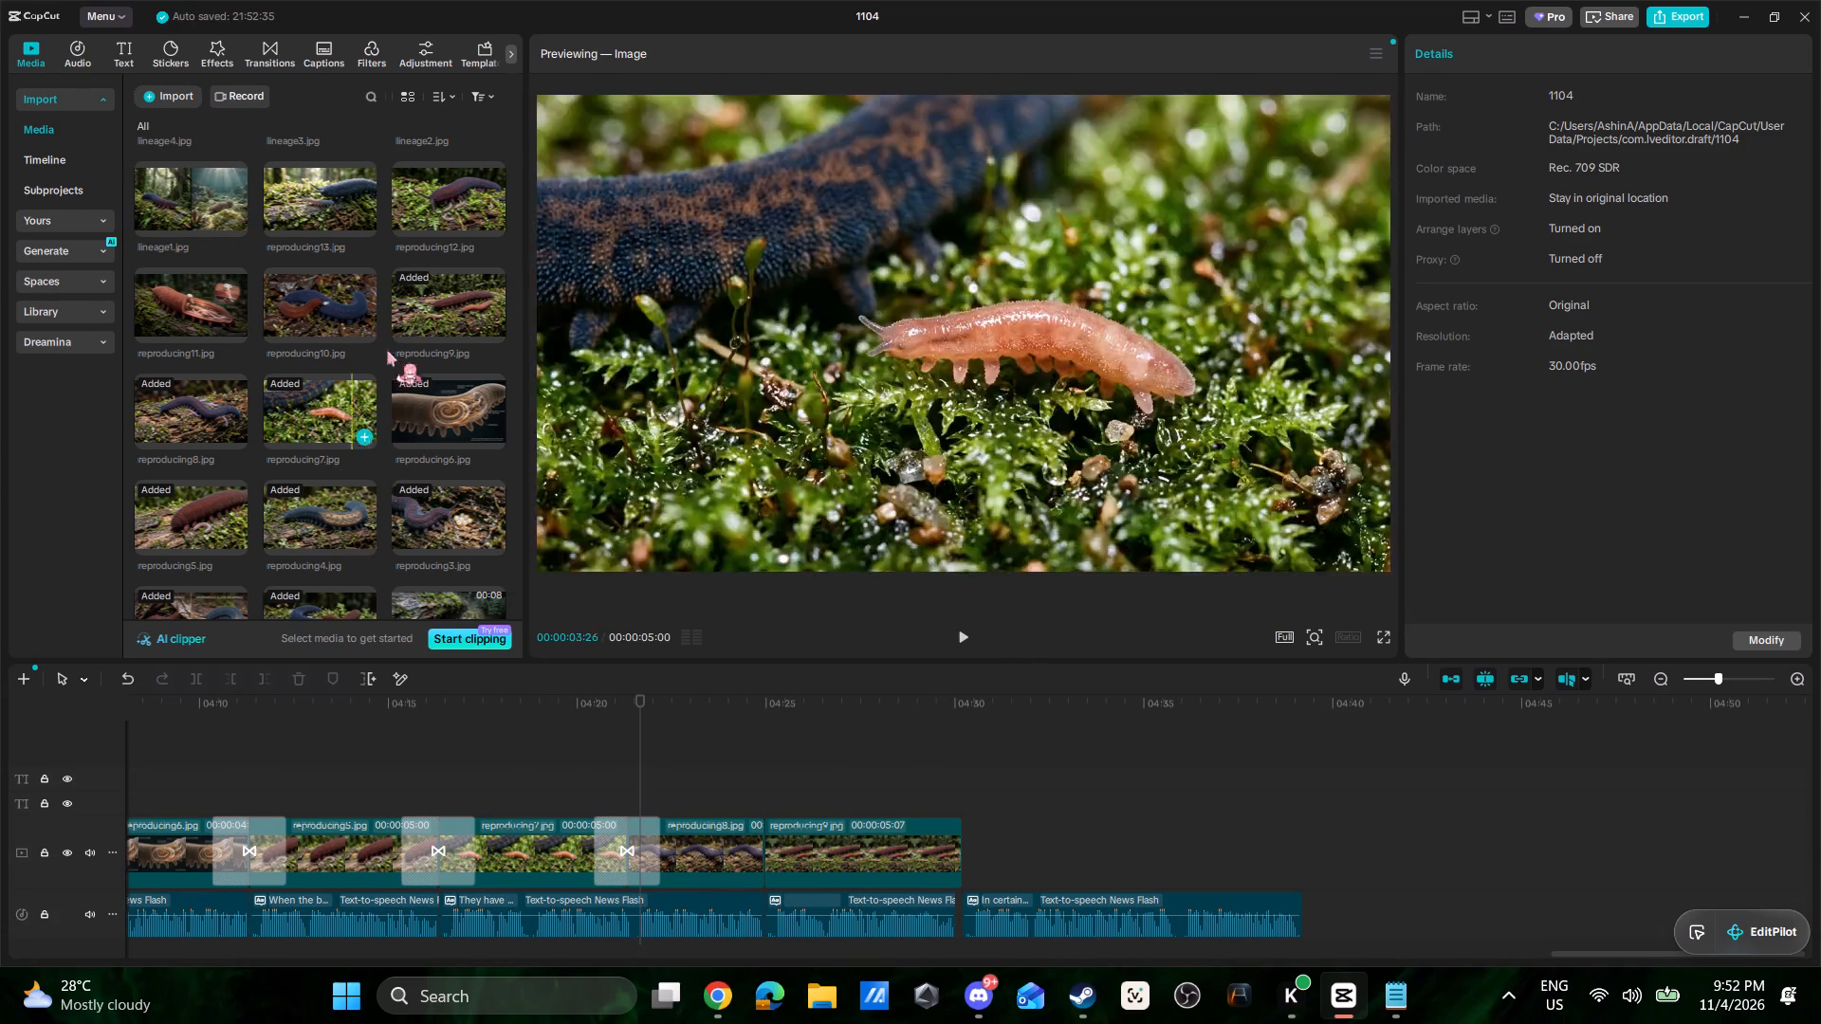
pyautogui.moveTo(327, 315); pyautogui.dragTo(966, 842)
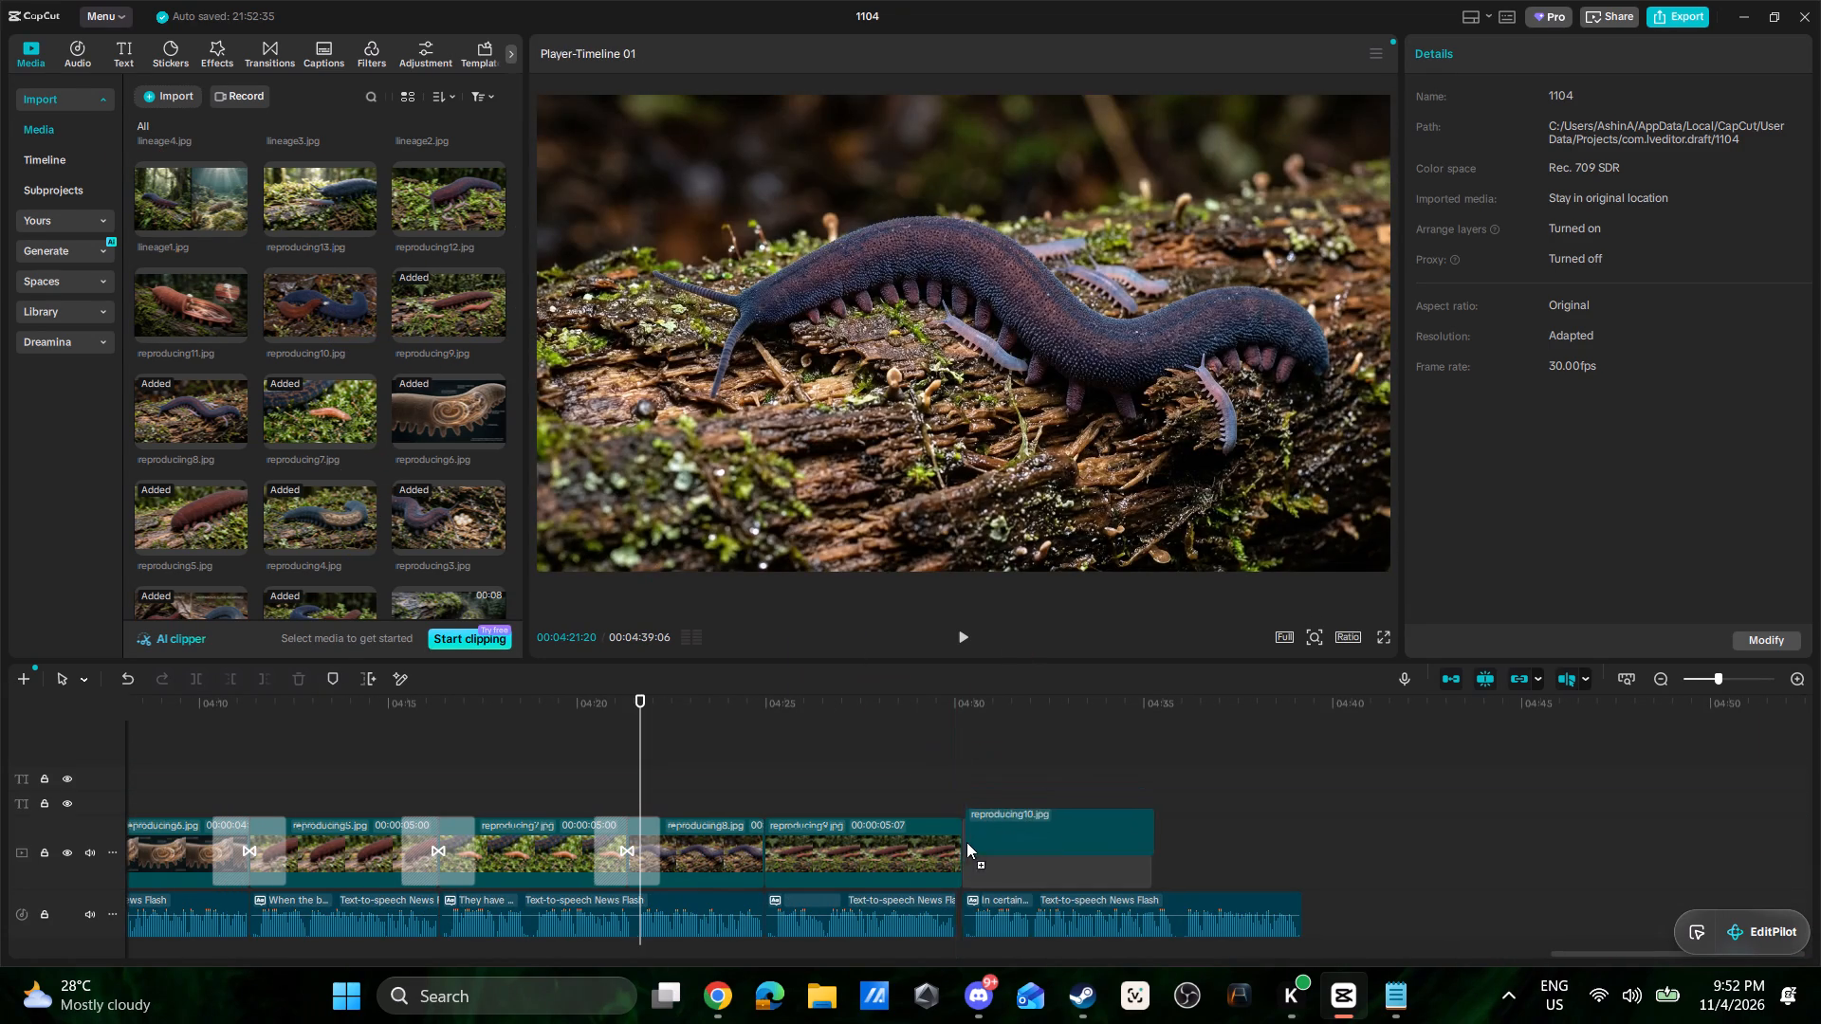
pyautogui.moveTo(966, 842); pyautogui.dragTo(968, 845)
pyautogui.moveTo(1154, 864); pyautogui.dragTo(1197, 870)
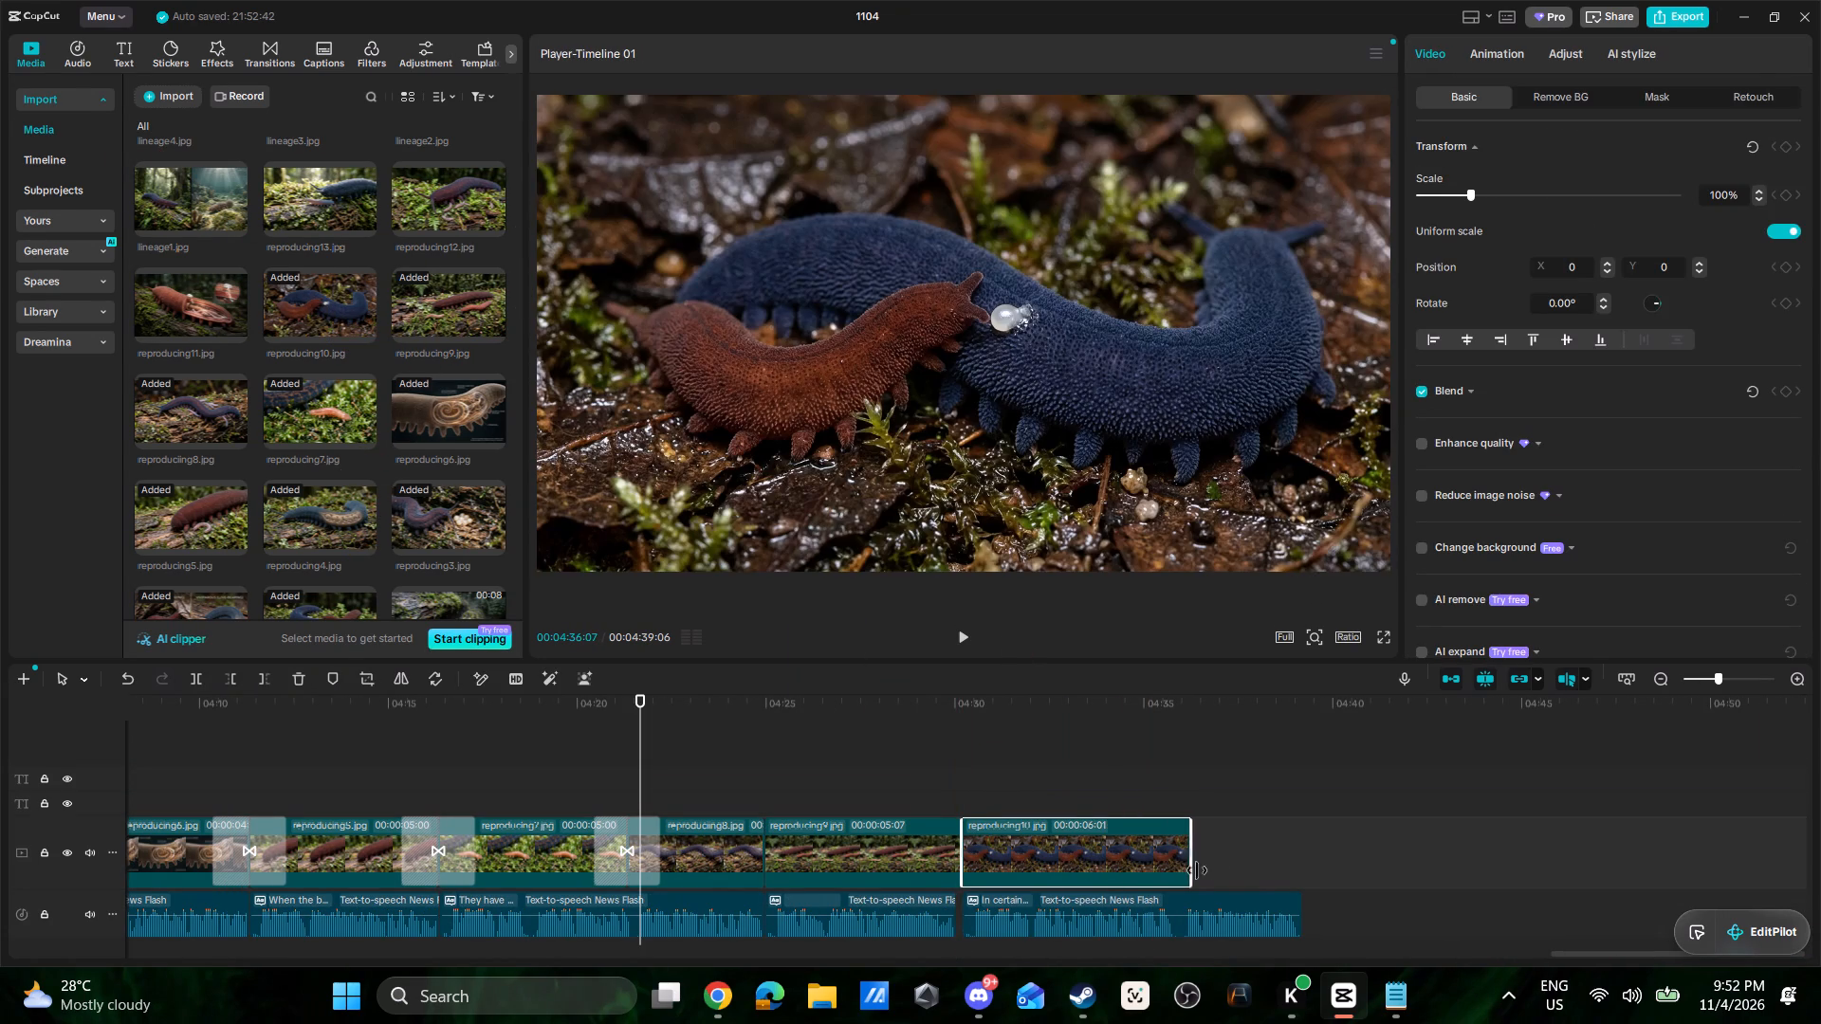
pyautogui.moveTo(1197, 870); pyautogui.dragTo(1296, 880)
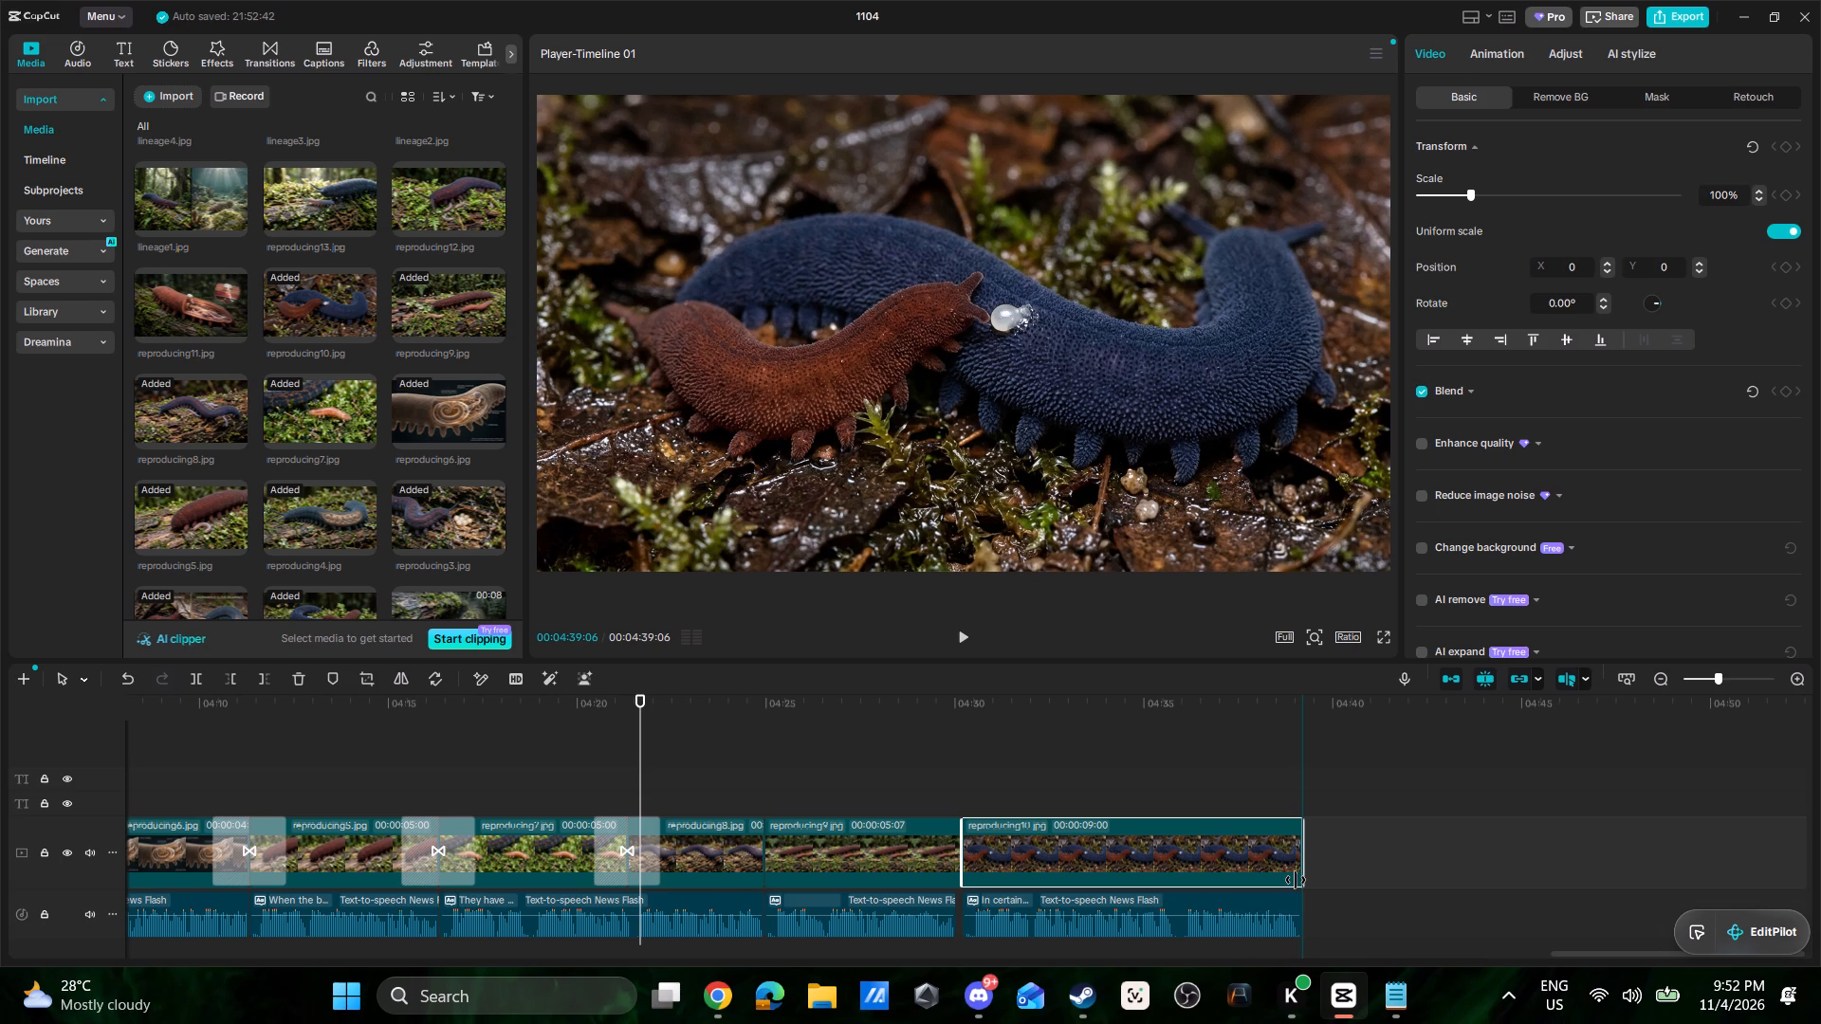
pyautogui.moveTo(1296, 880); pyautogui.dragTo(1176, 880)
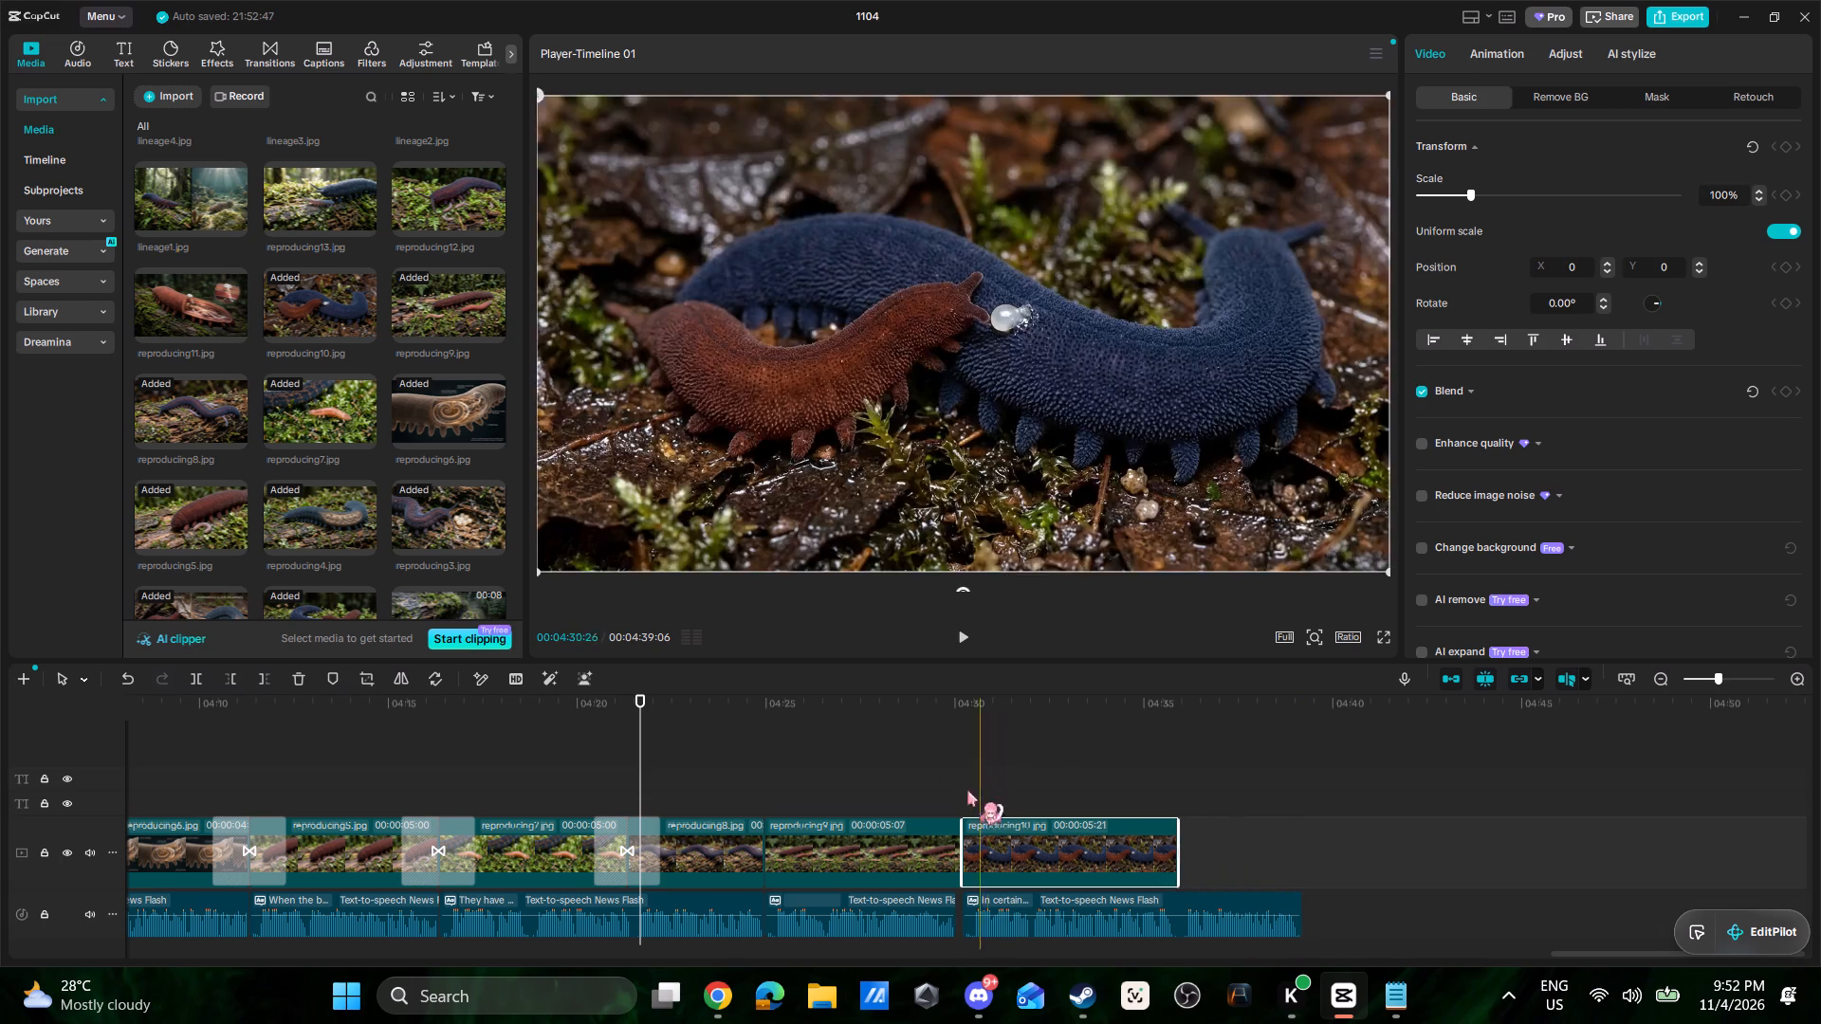
# Play back the reproducing10.jpg segment to check it against the new narration.
pyautogui.click(946, 777)
pyautogui.press('space')
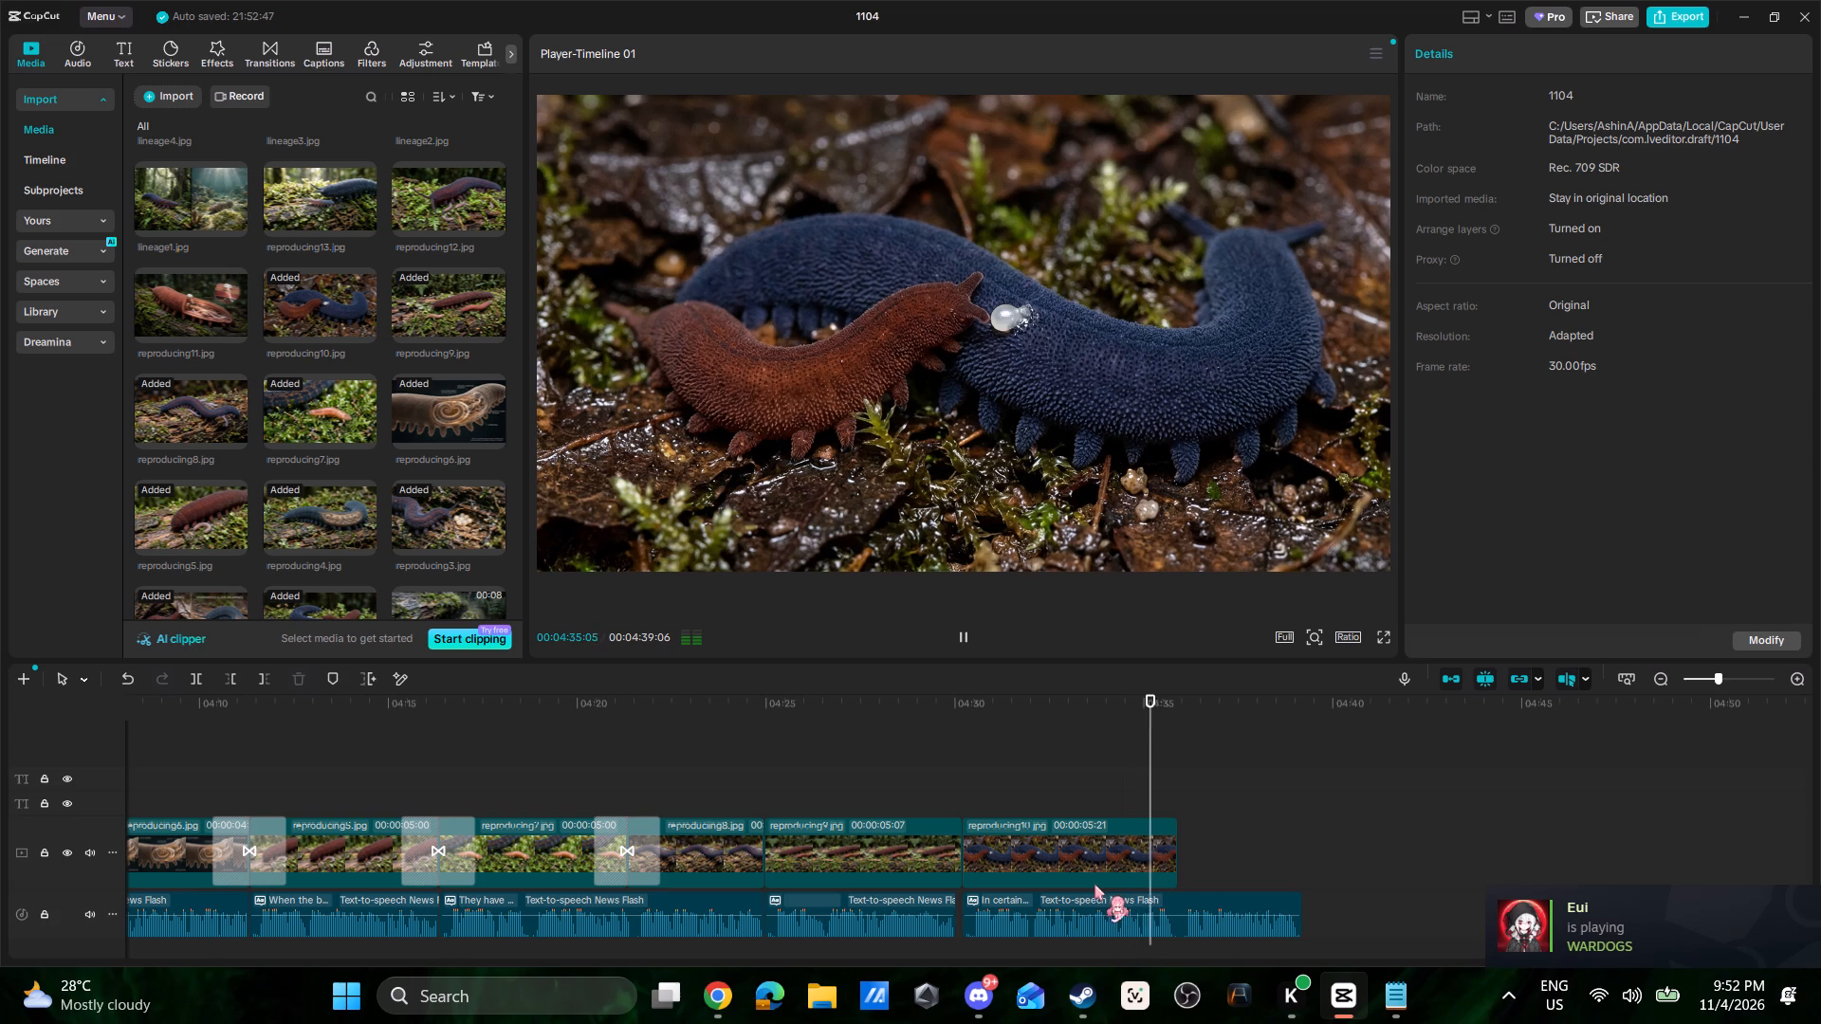
pyautogui.press('space')
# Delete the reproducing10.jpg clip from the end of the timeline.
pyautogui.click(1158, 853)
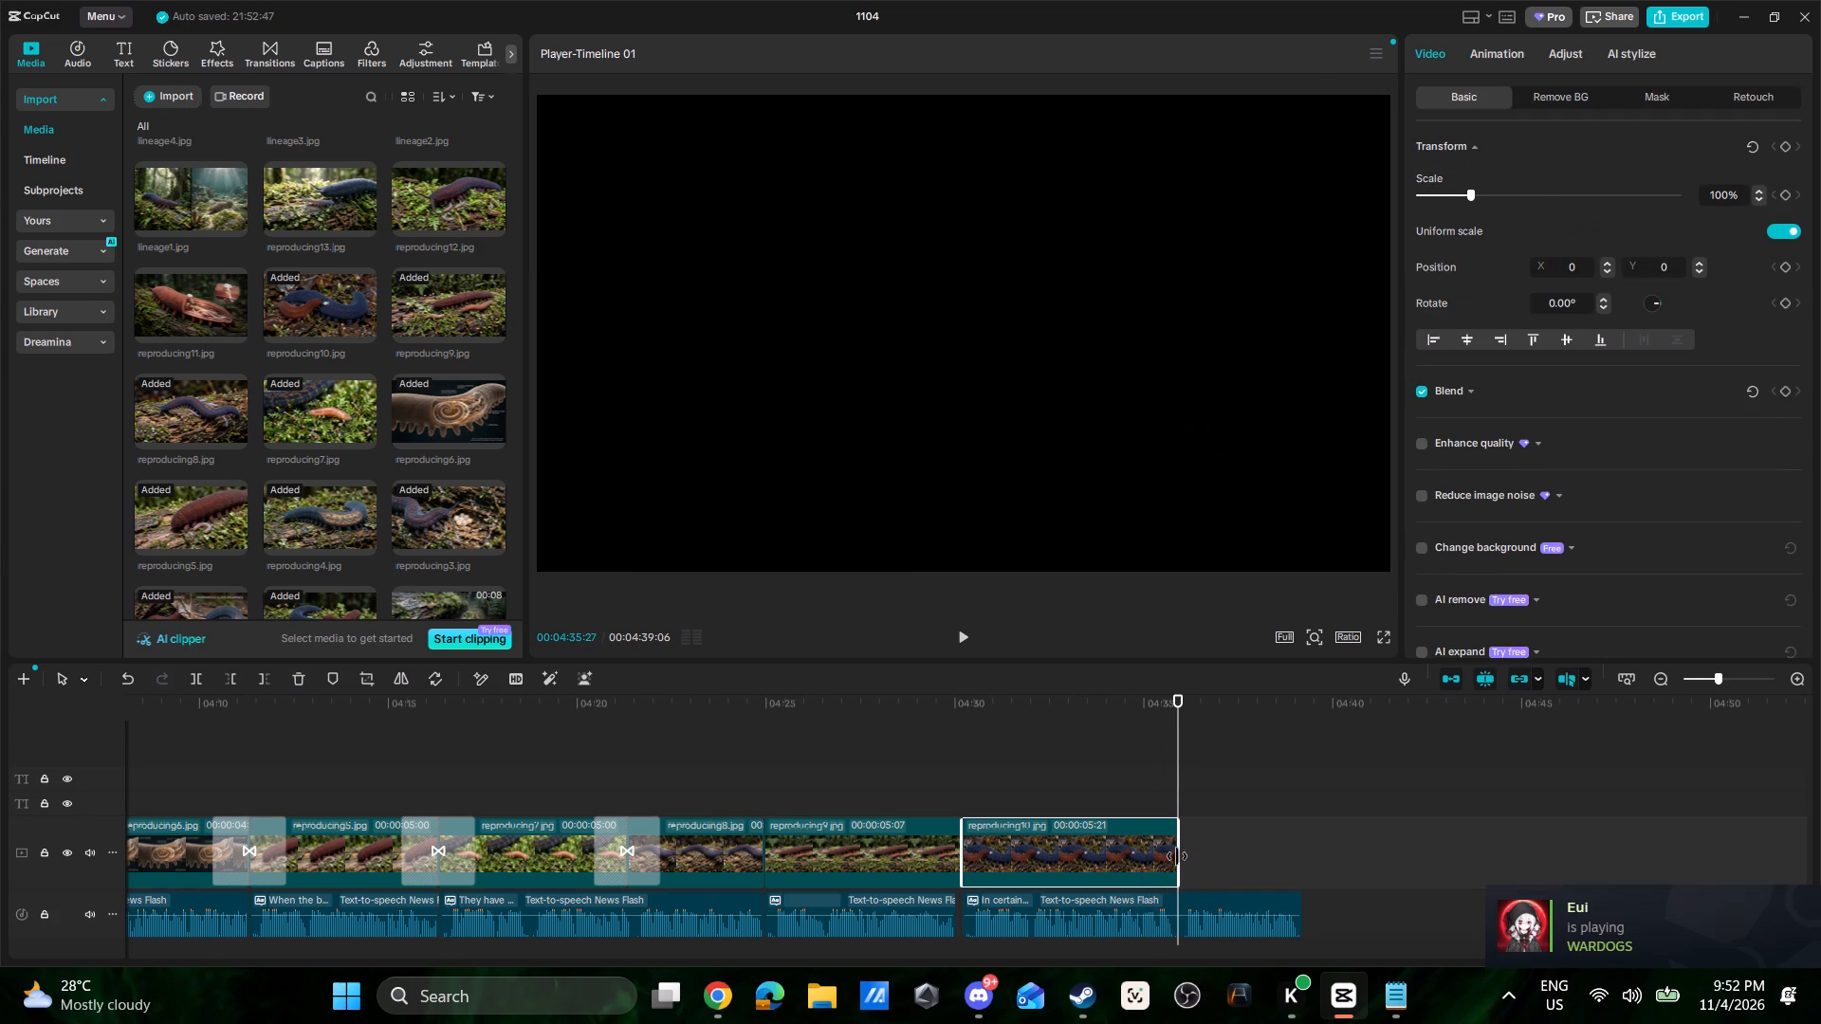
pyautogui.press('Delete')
# Add the reproducing.mp4 video from the imported media directly after reproducing9.jpg.
pyautogui.scroll(2, 357, 403)
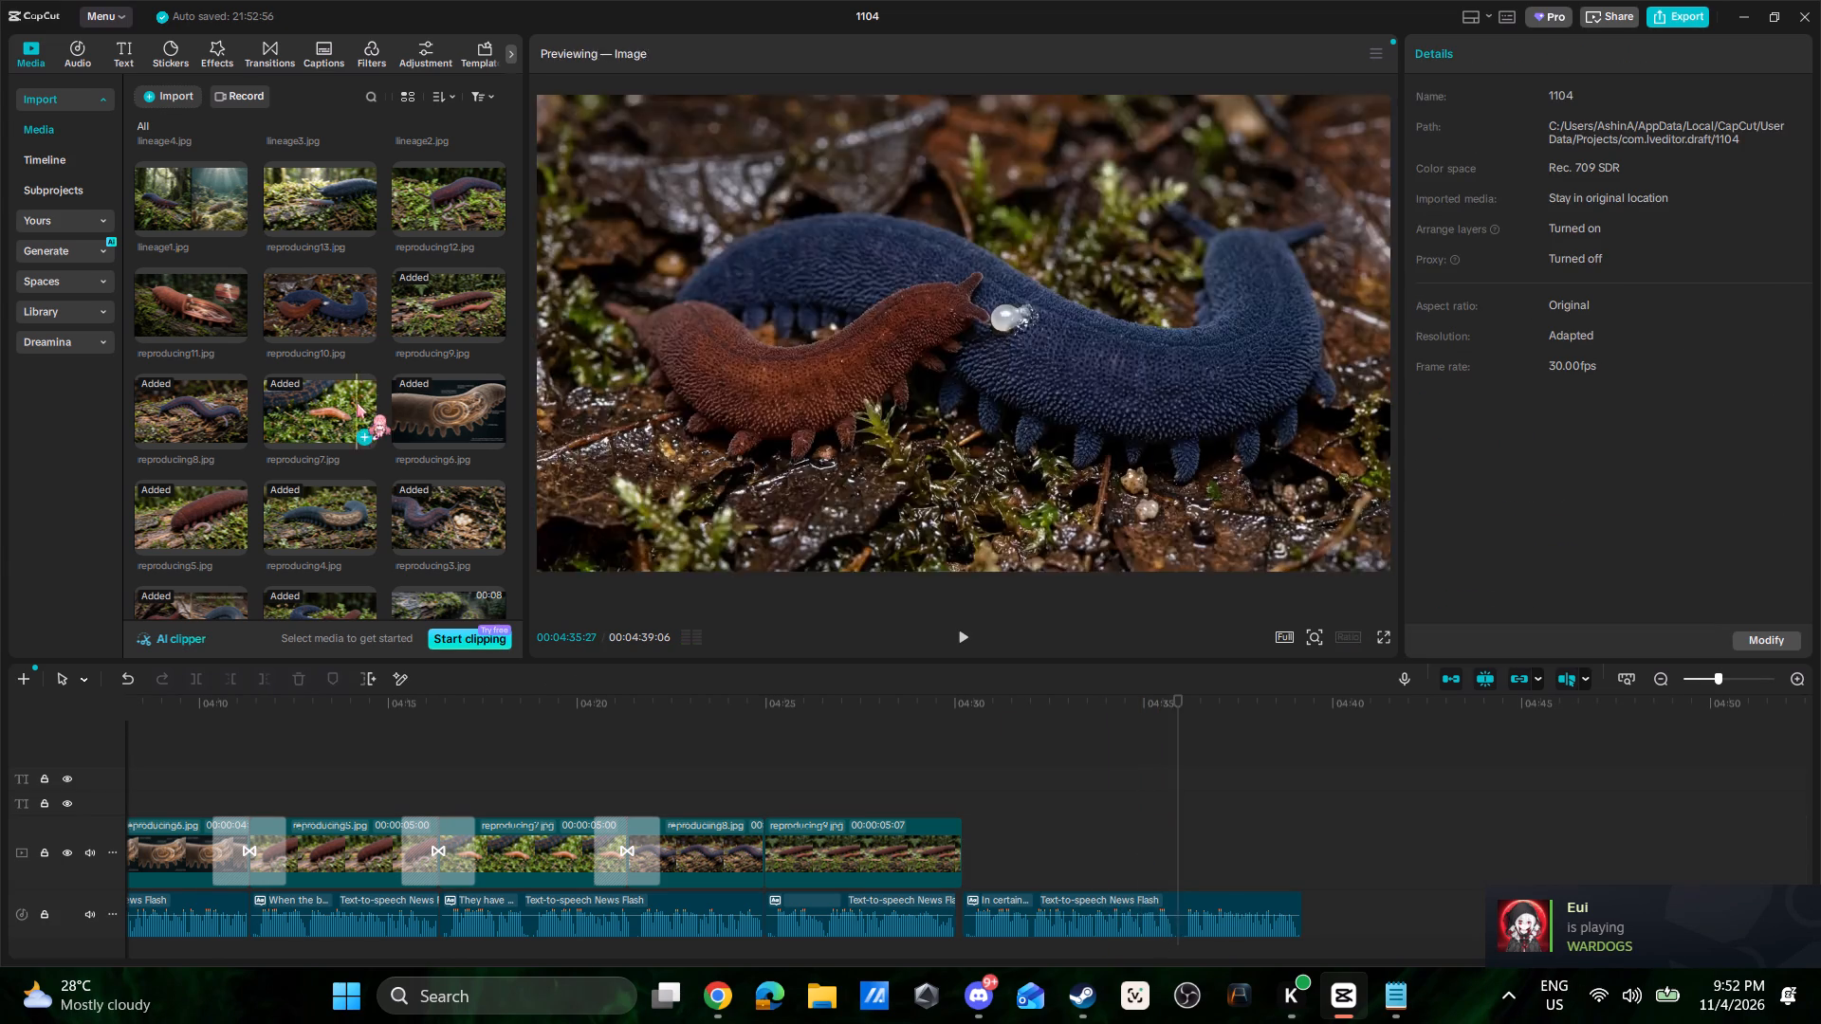
pyautogui.scroll(10, 357, 403)
pyautogui.moveTo(443, 285); pyautogui.dragTo(925, 851)
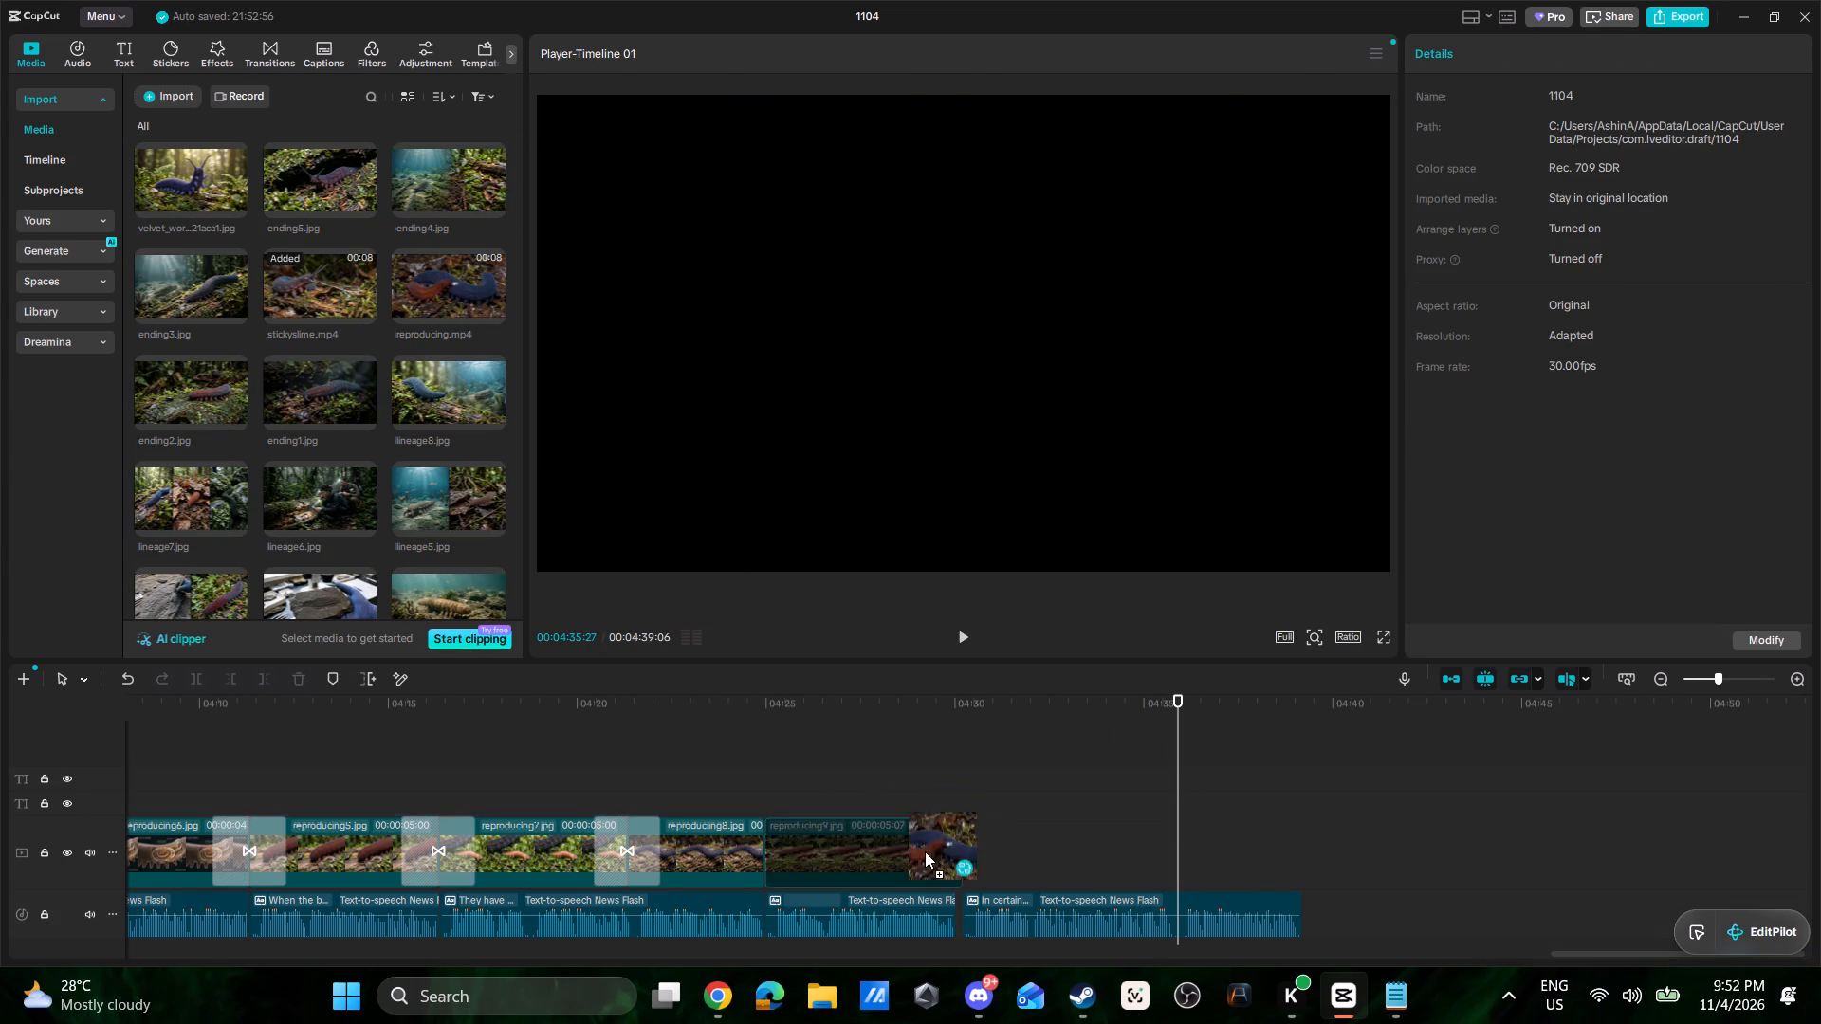
pyautogui.moveTo(925, 851); pyautogui.dragTo(965, 856)
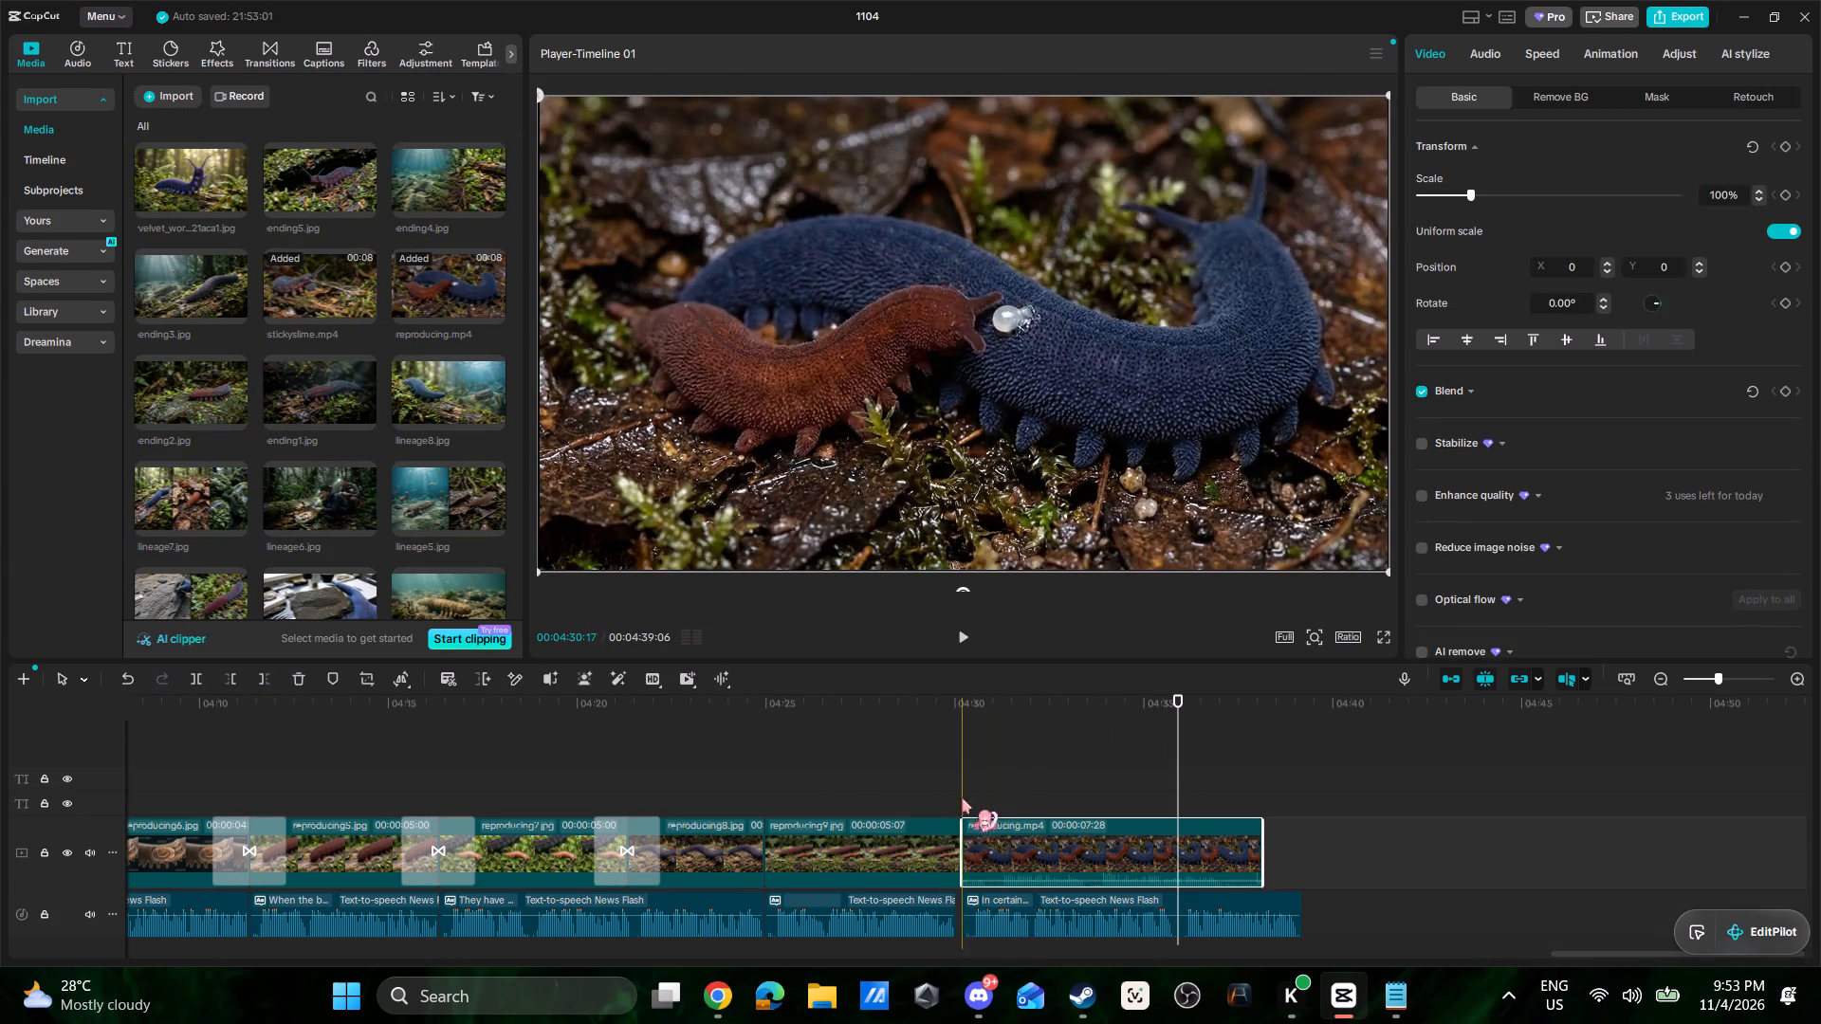
# Play back the reproducing.mp4 segment to check how it matches the narration.
pyautogui.click(935, 788)
pyautogui.press('space')
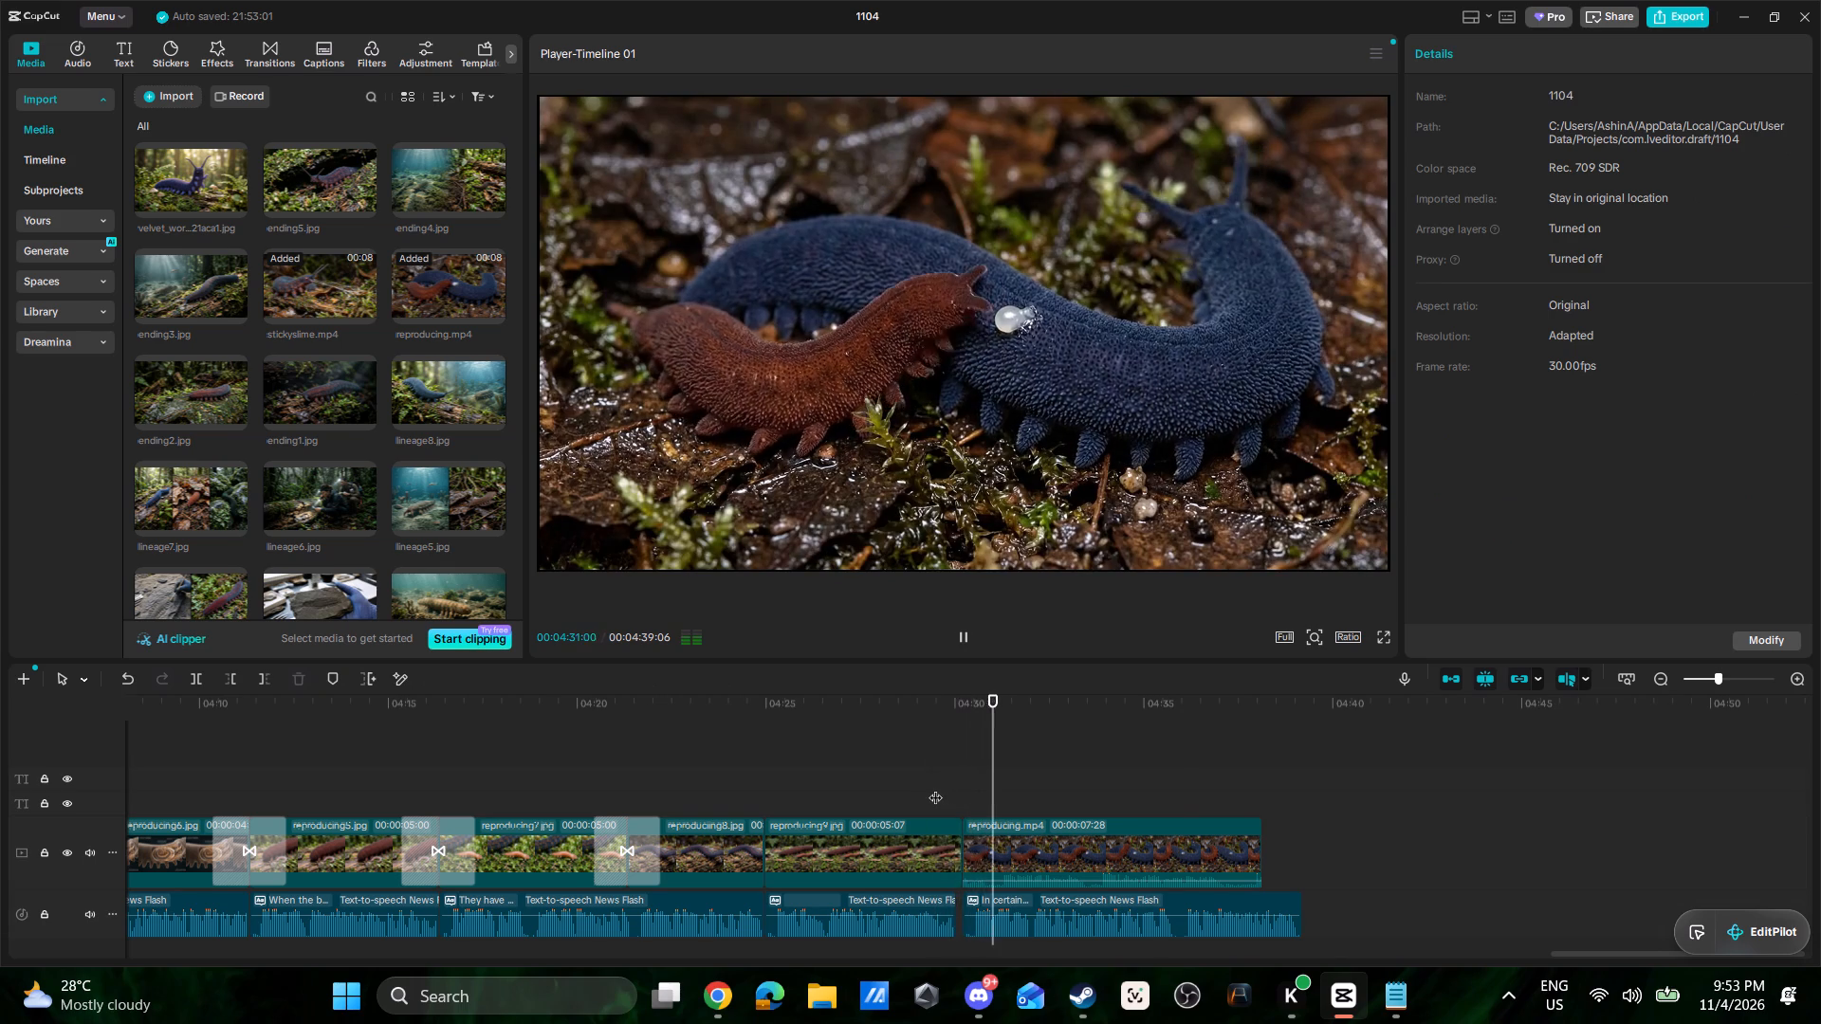
pyautogui.click(1104, 881)
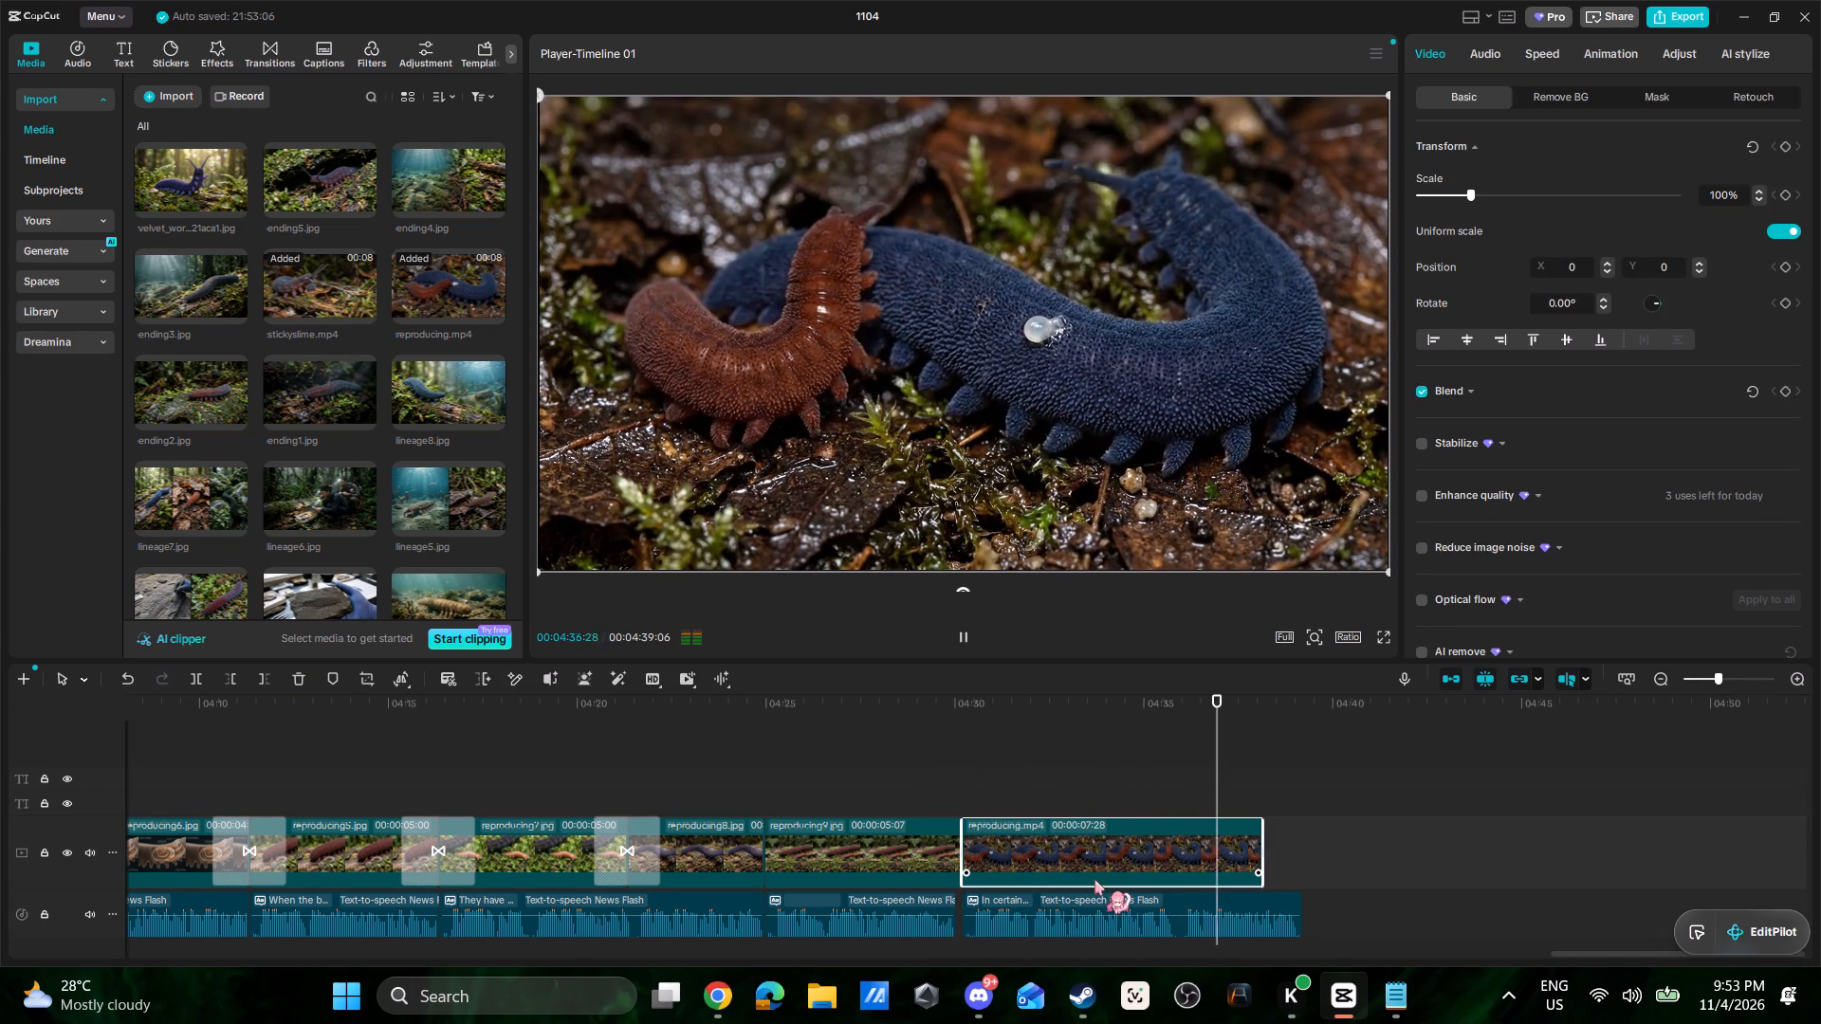
pyautogui.press('space')
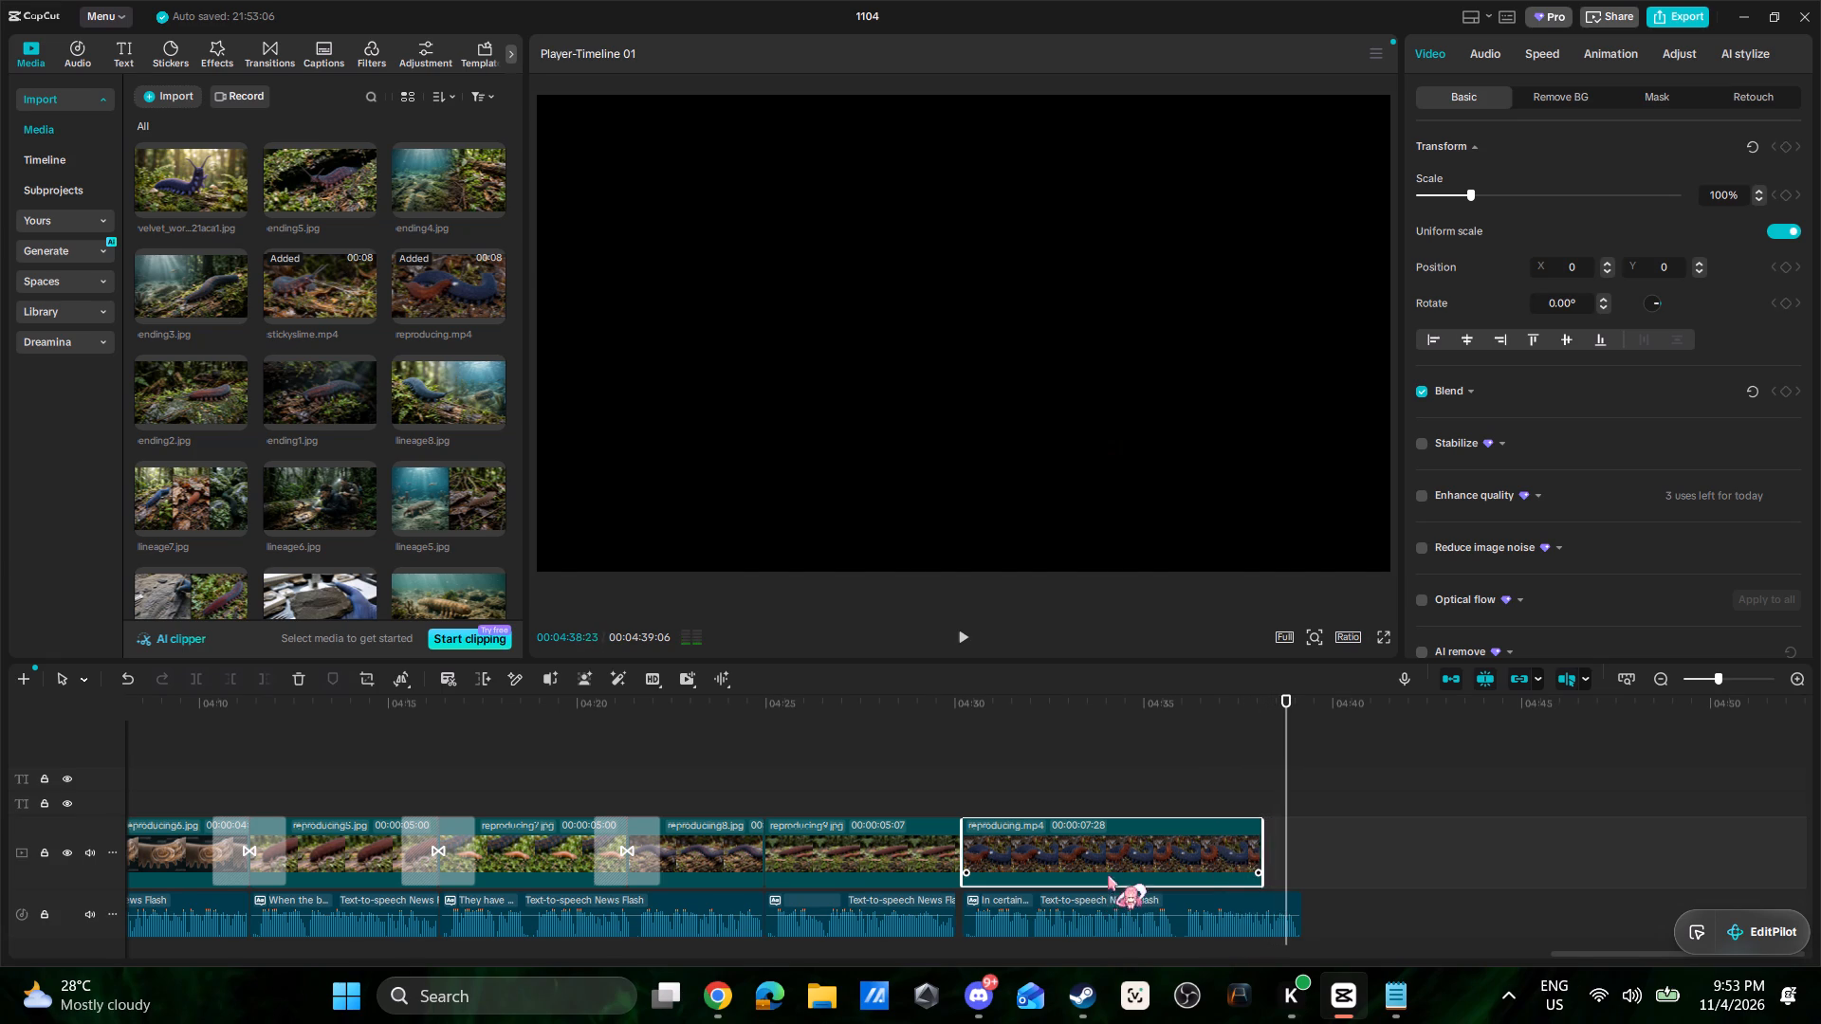
# Find reproducing11.jpg in the imported media and add it directly after reproducing.mp4 on the main track.
pyautogui.click(30, 57)
pyautogui.scroll(1, 340, 490)
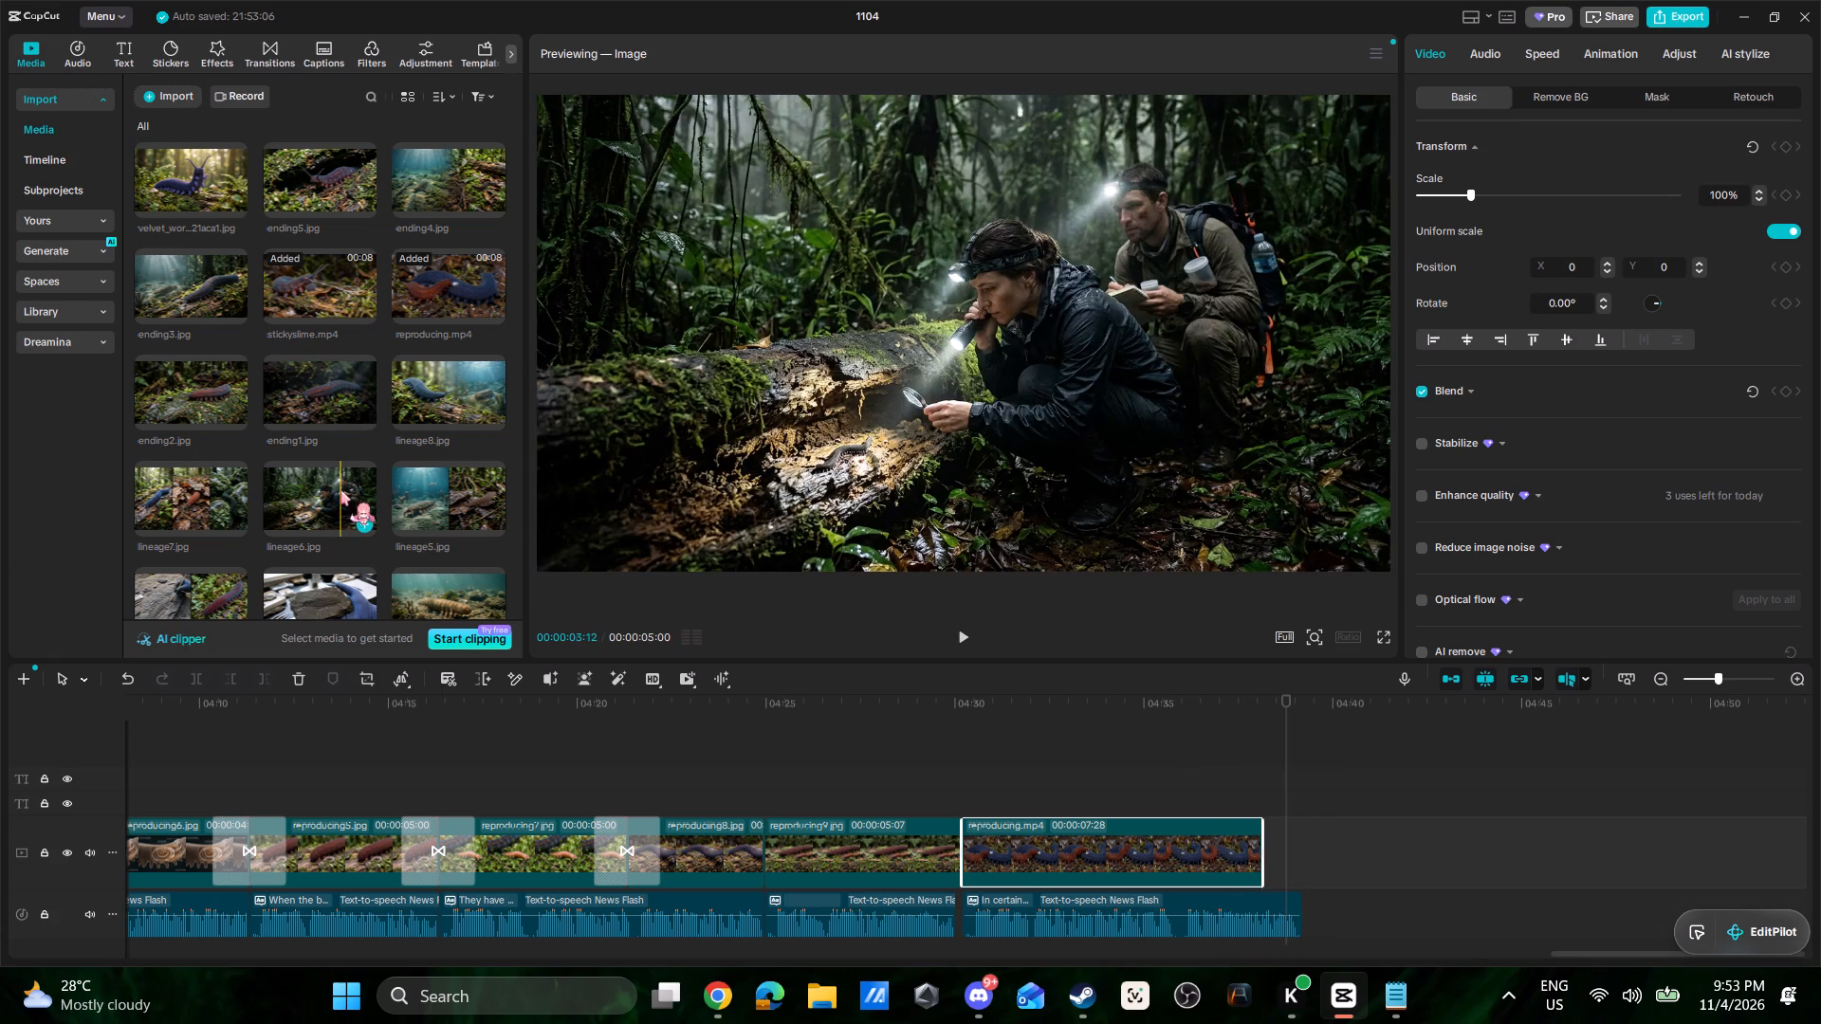
pyautogui.scroll(1, 340, 490)
pyautogui.scroll(-8, 340, 490)
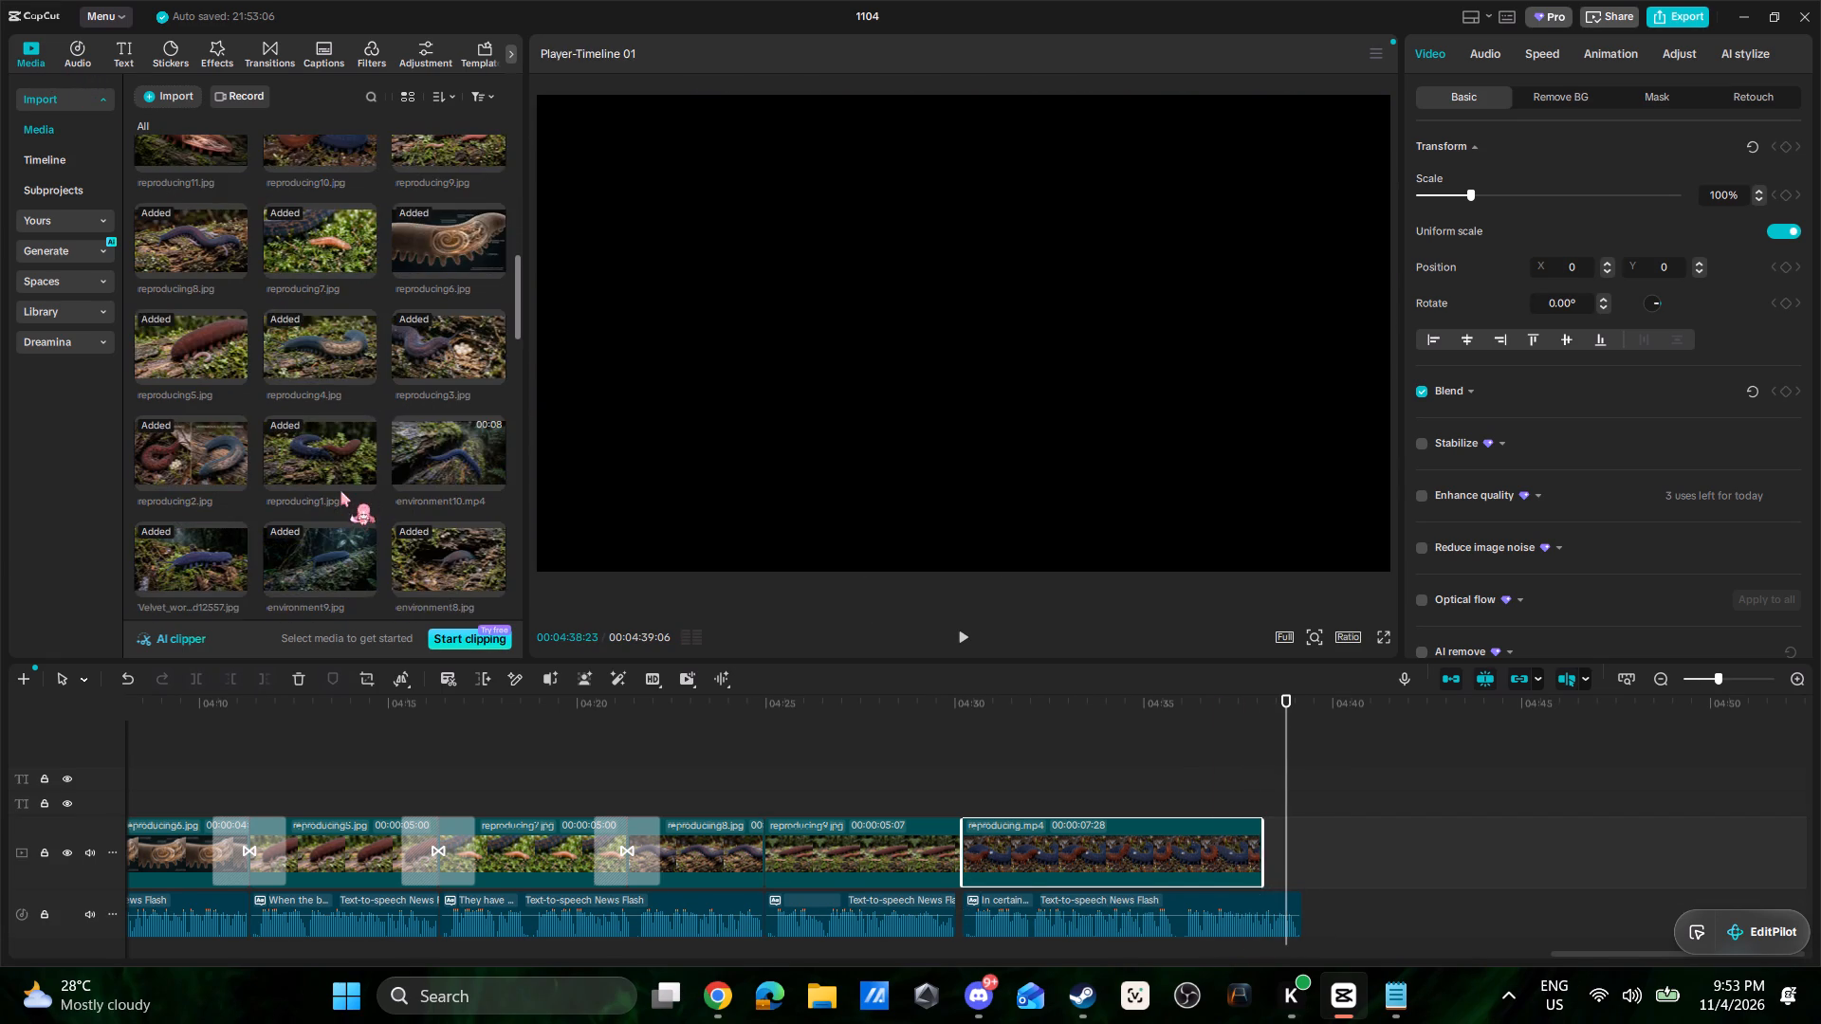
pyautogui.scroll(-6, 340, 491)
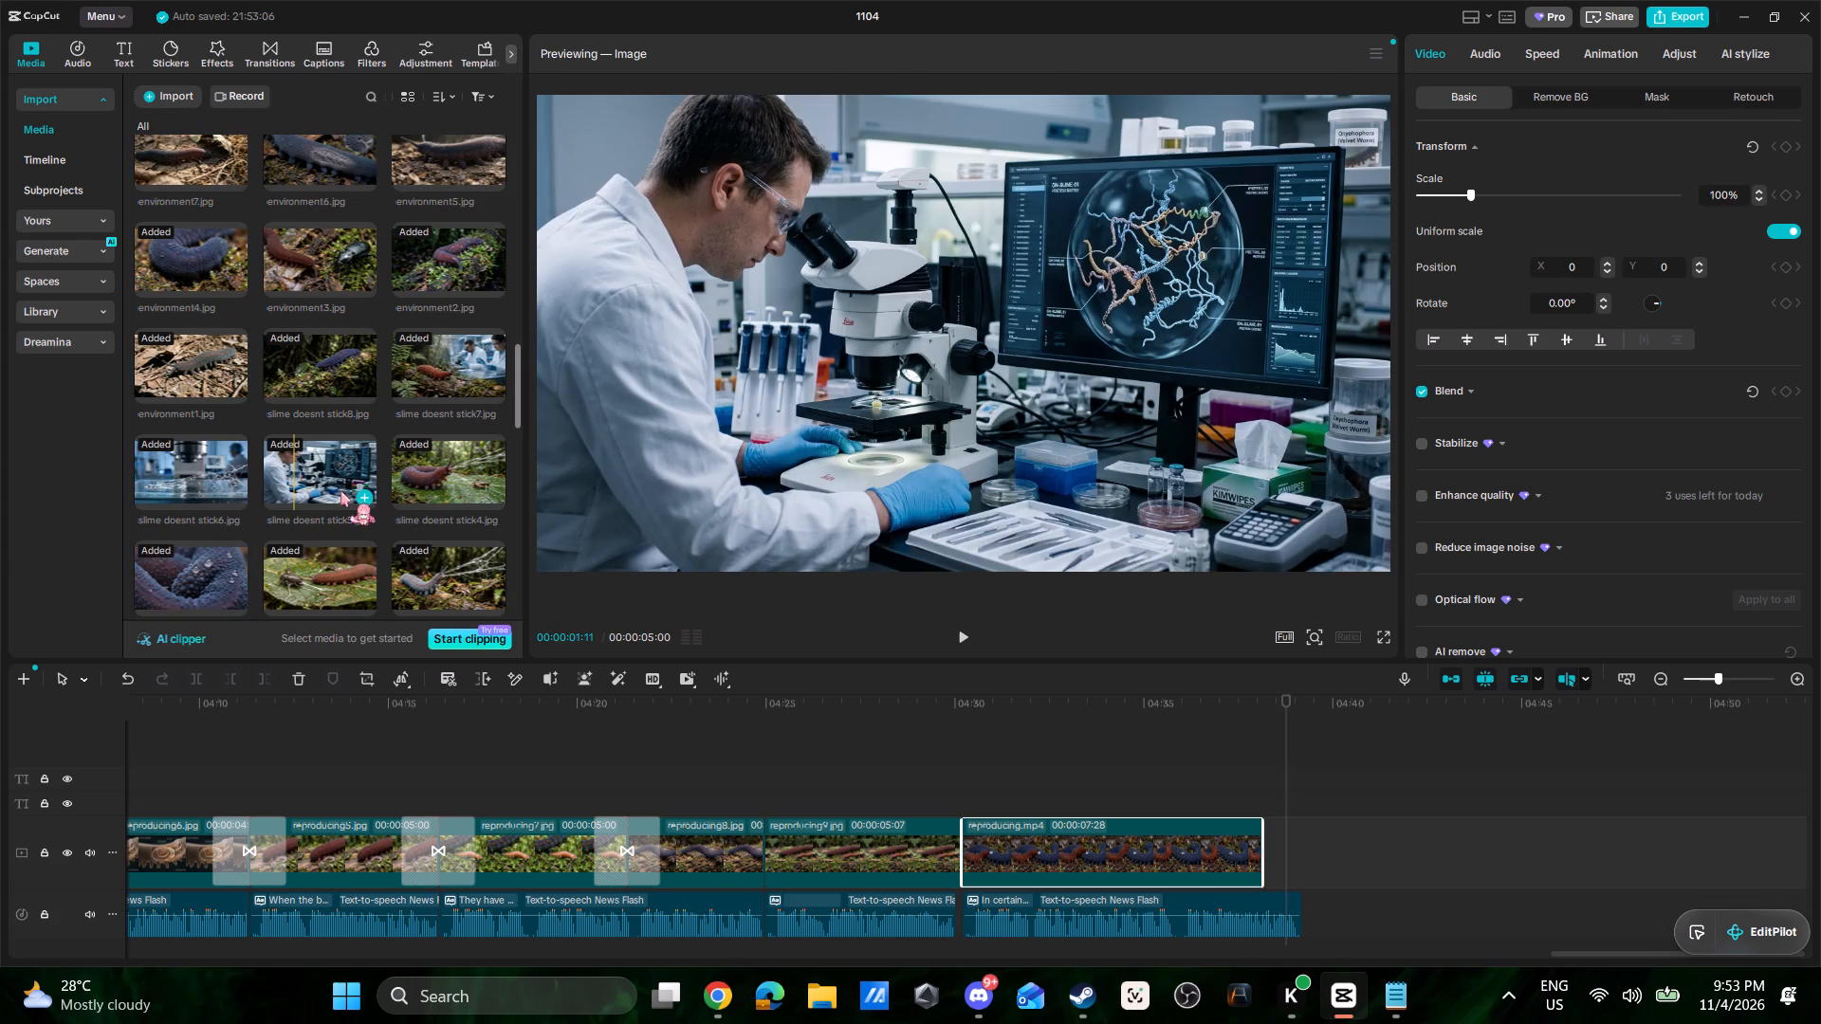
pyautogui.scroll(1, 340, 491)
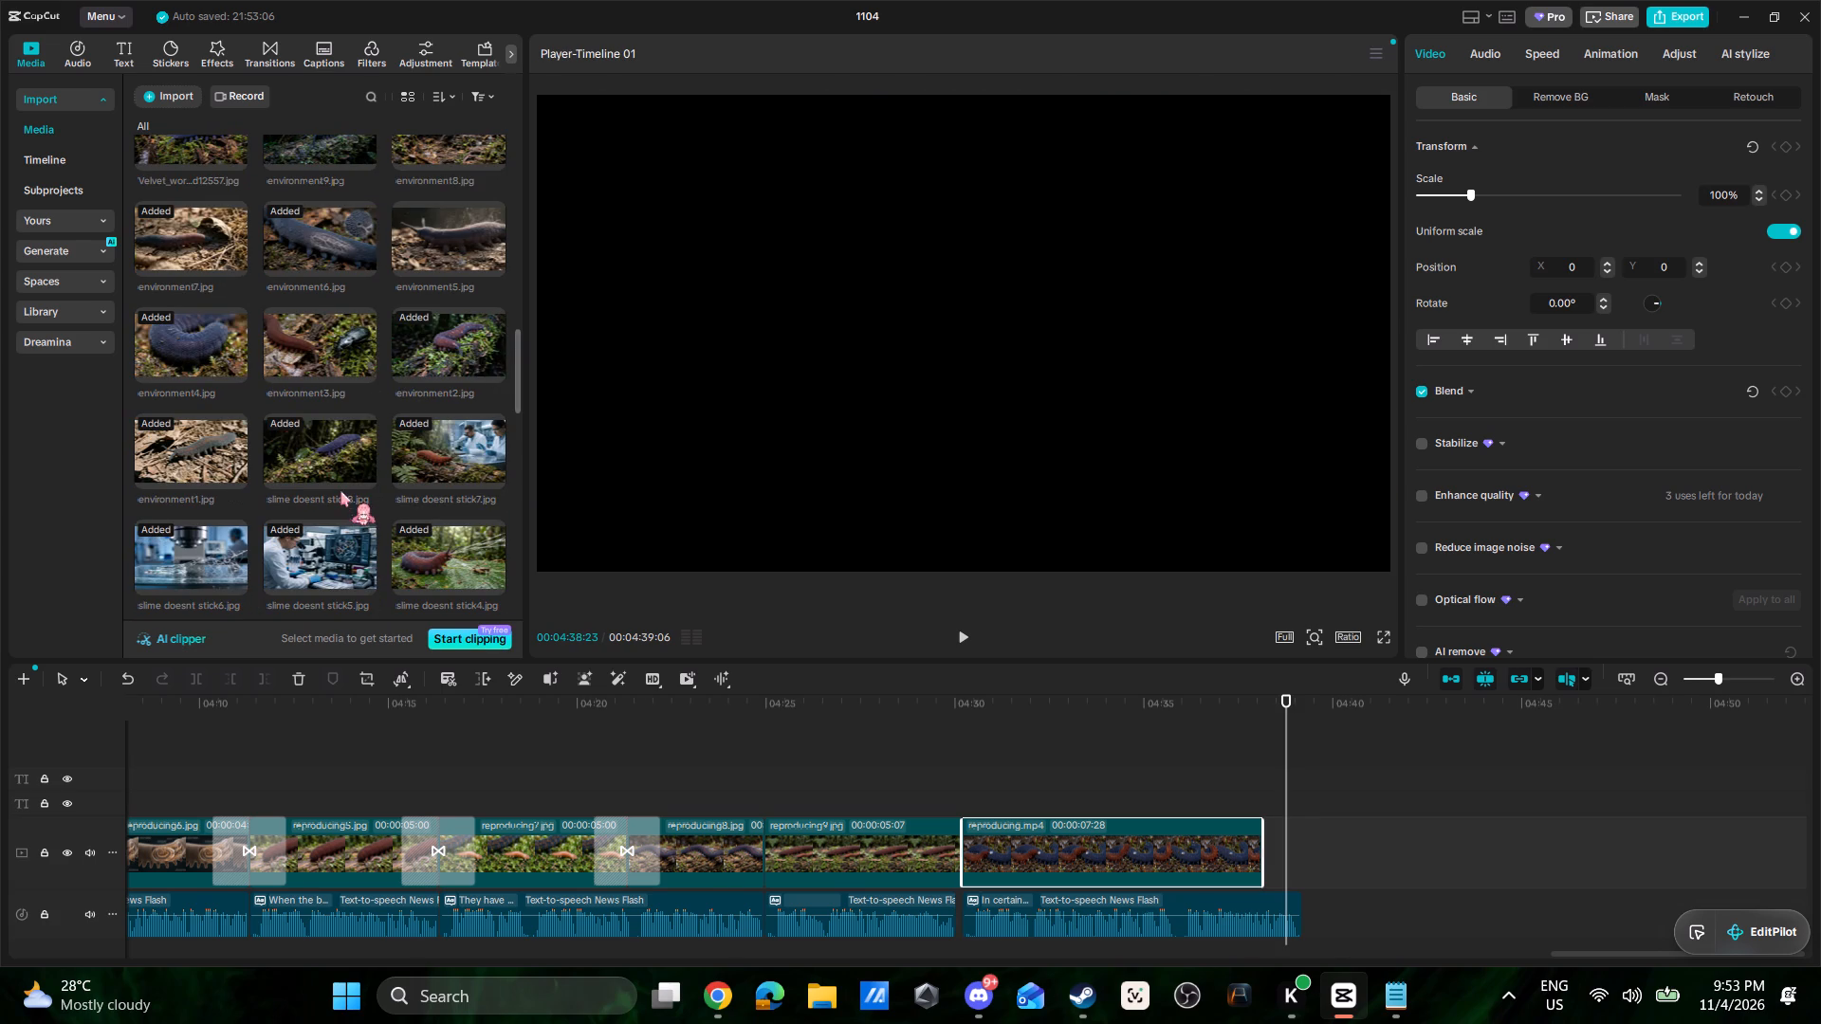
pyautogui.scroll(5, 340, 491)
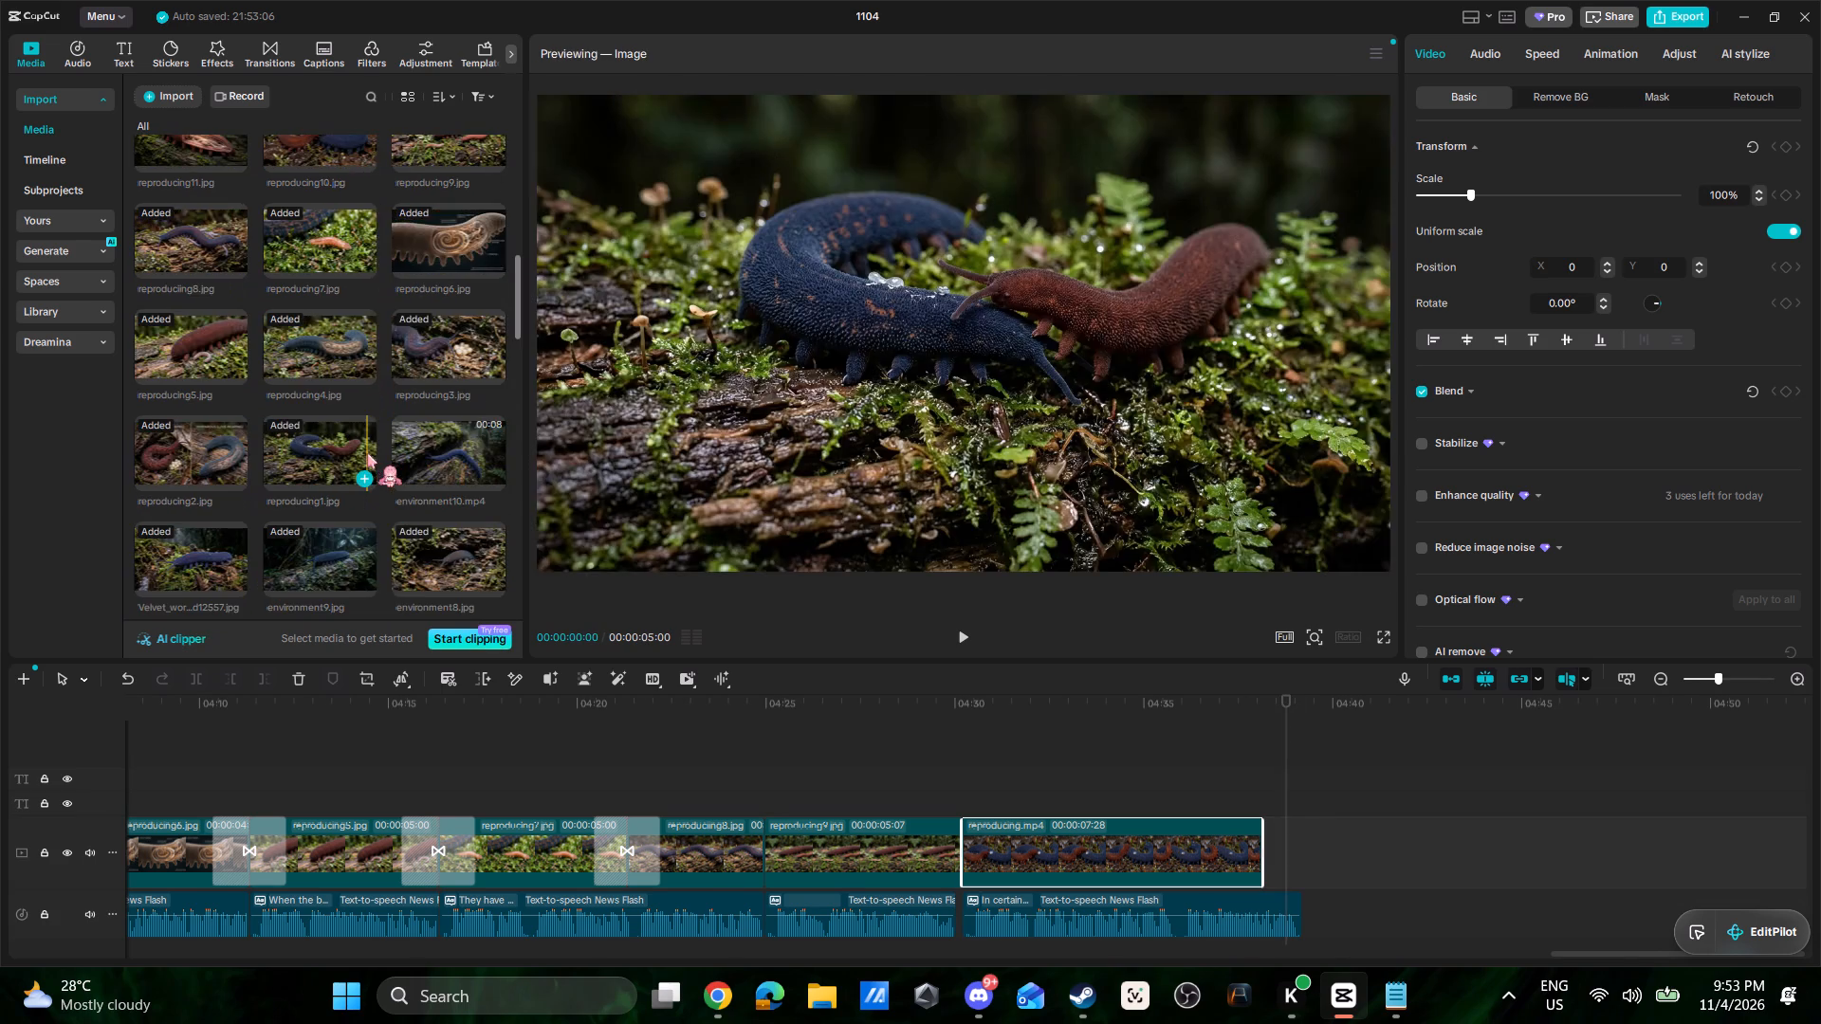
pyautogui.scroll(3, 367, 453)
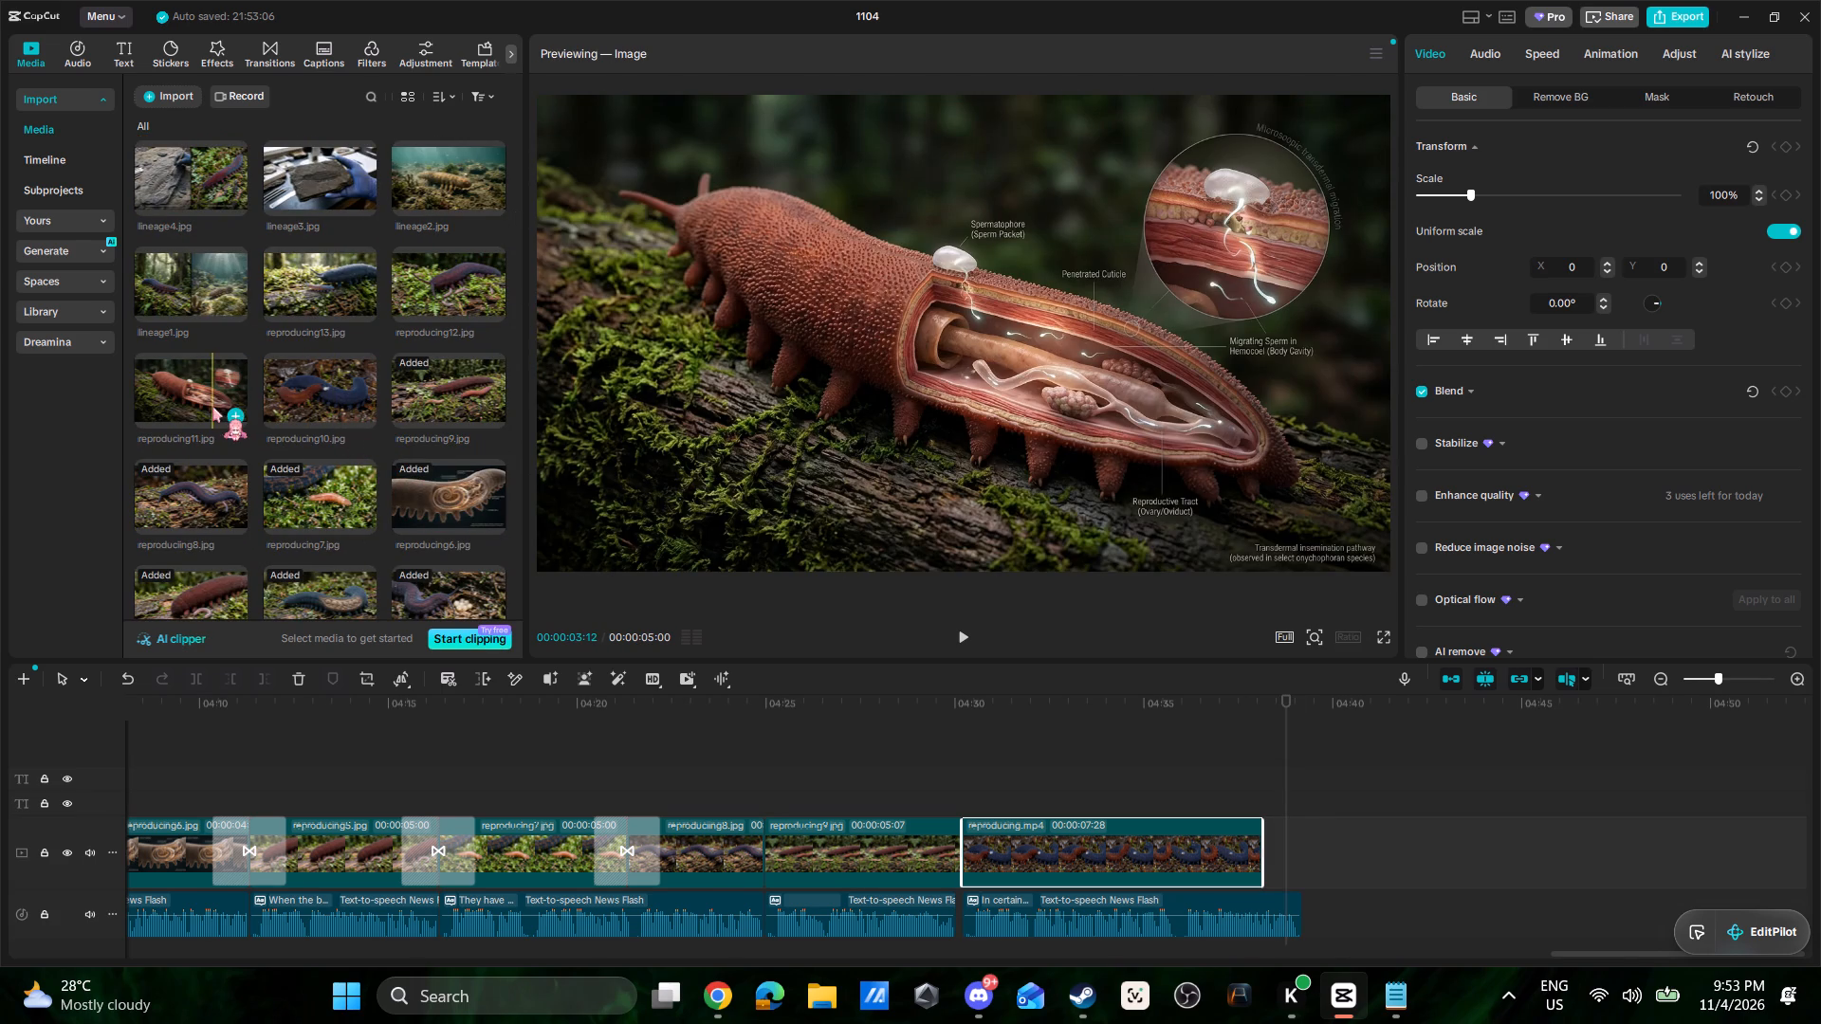
pyautogui.moveTo(209, 404); pyautogui.dragTo(1012, 771)
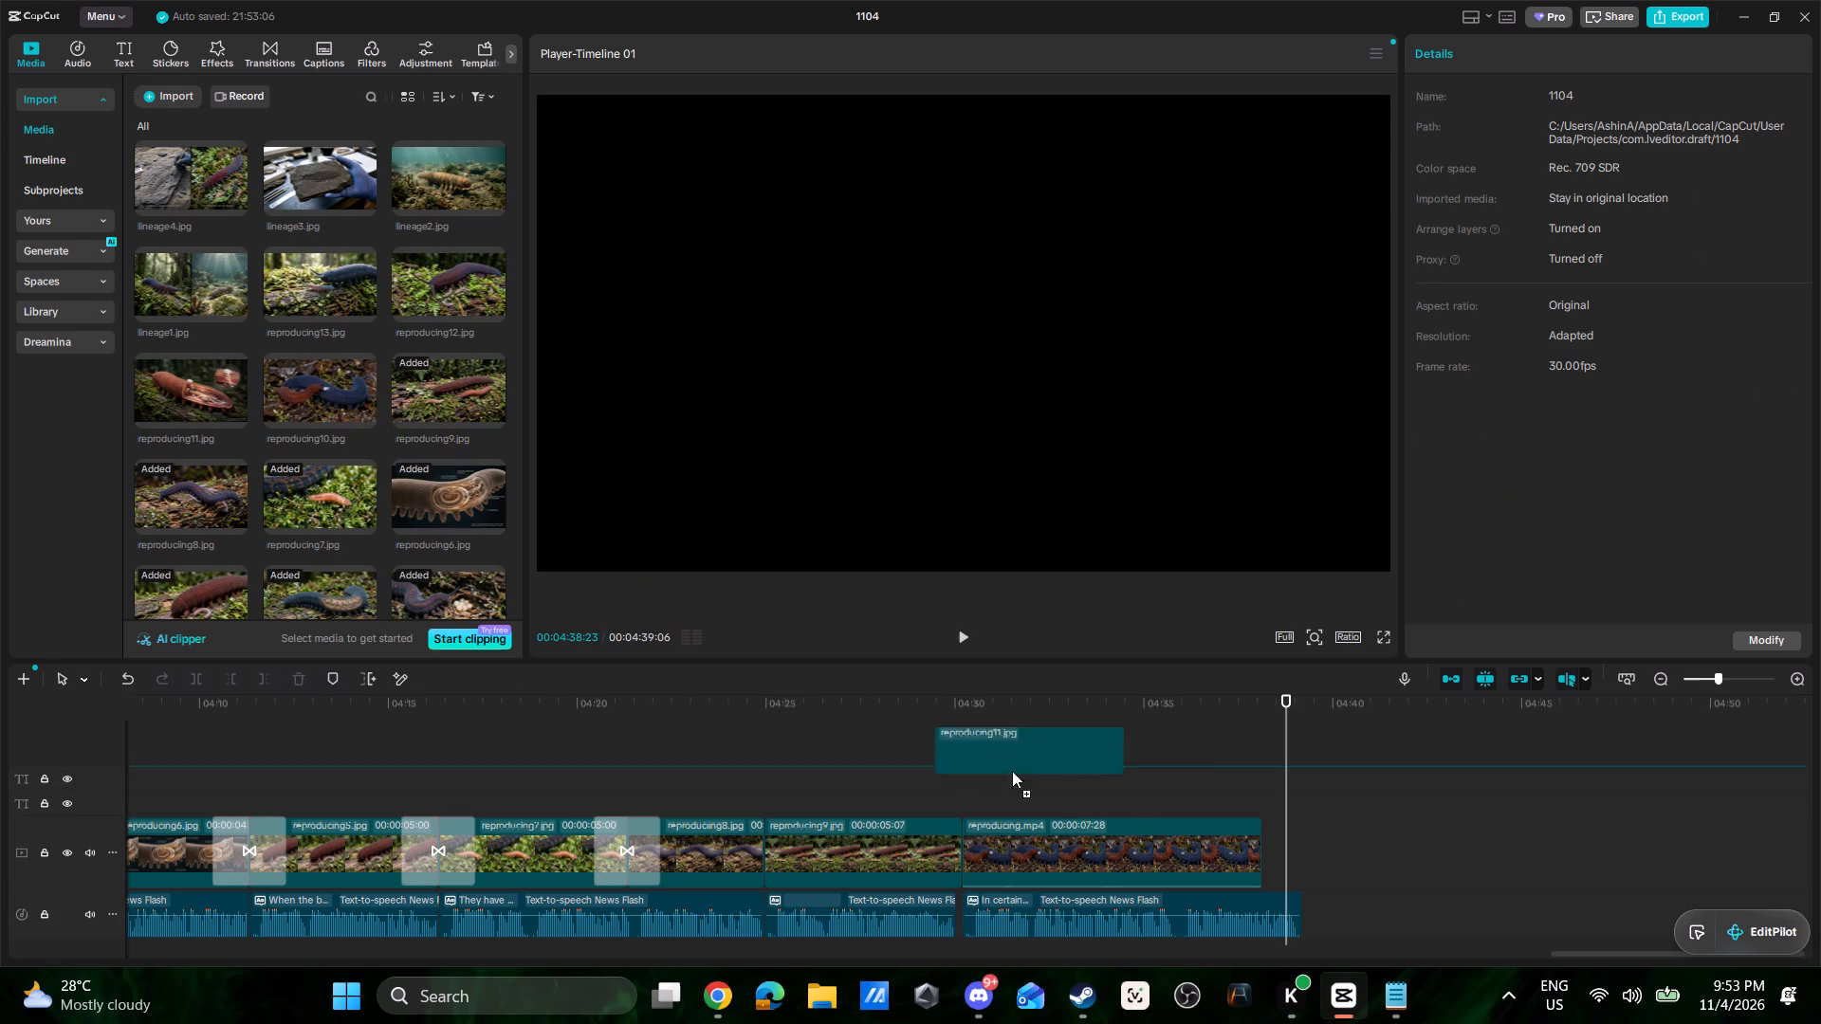
pyautogui.moveTo(1012, 771); pyautogui.dragTo(1261, 841)
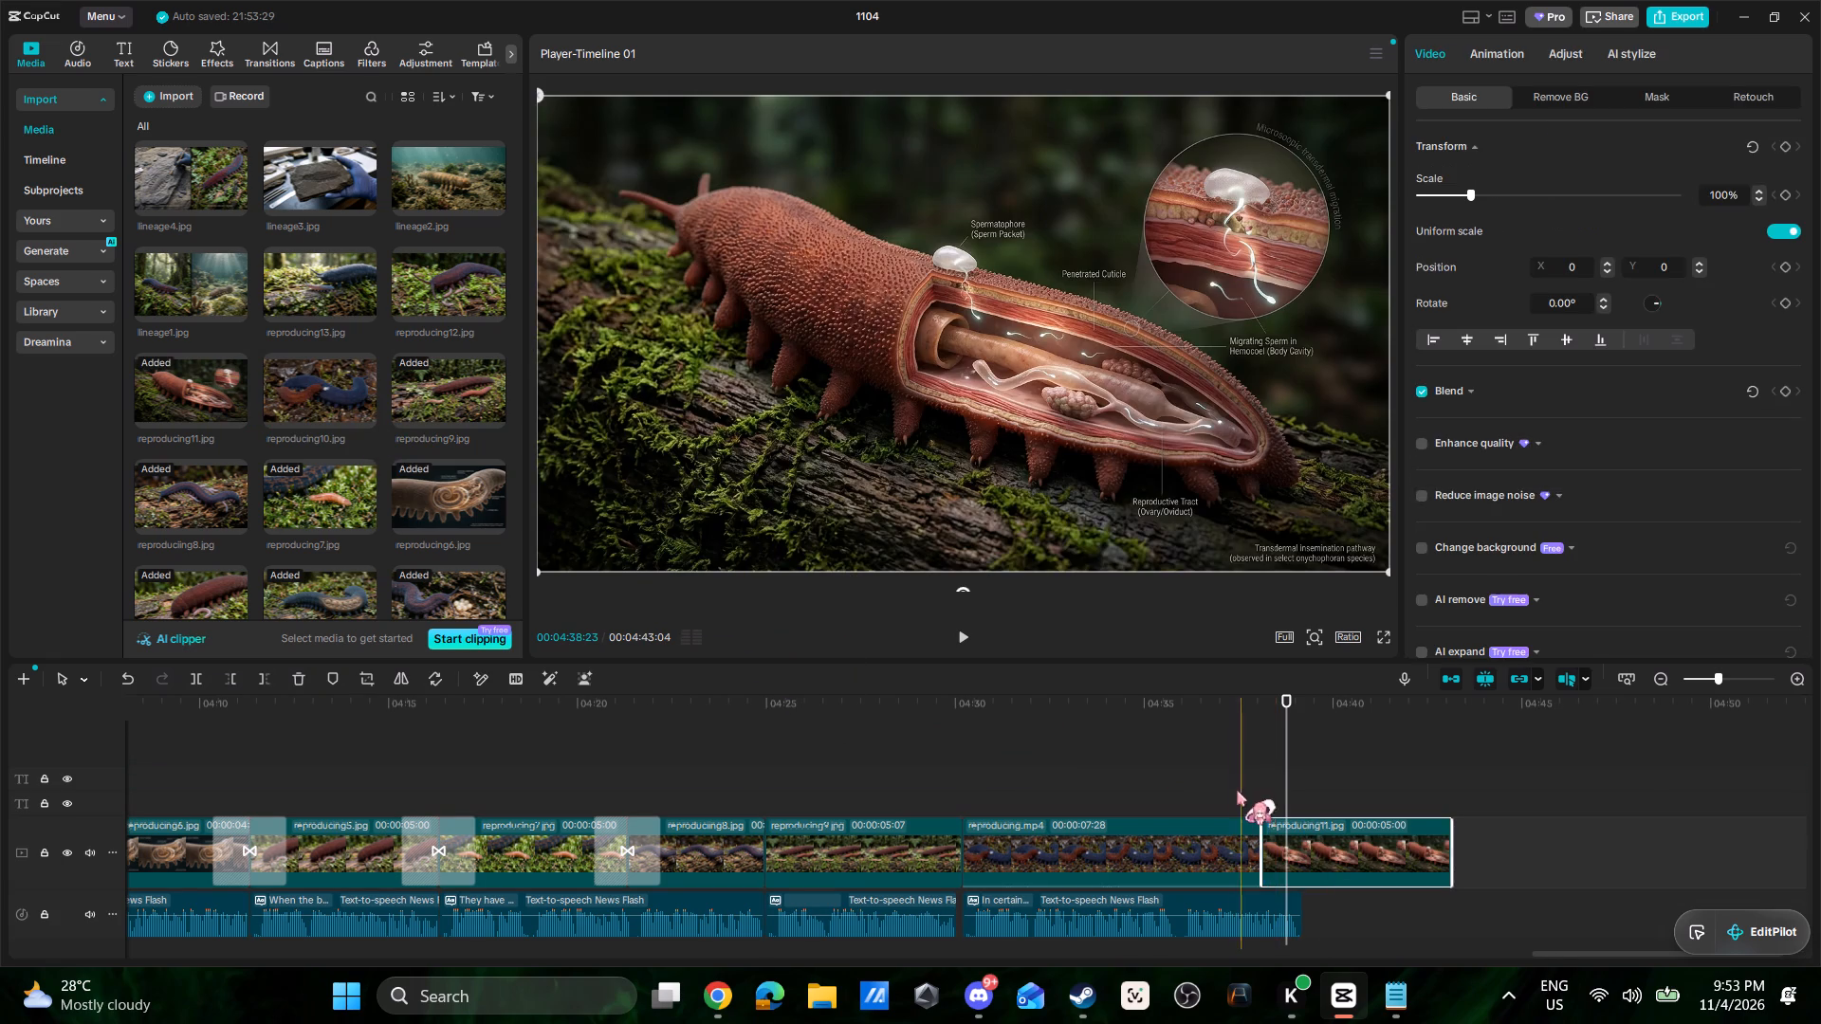
# Play back from the end of reproducing.mp4 through reproducing11.jpg to check the end of the narration.
pyautogui.click(1237, 791)
pyautogui.press('space')
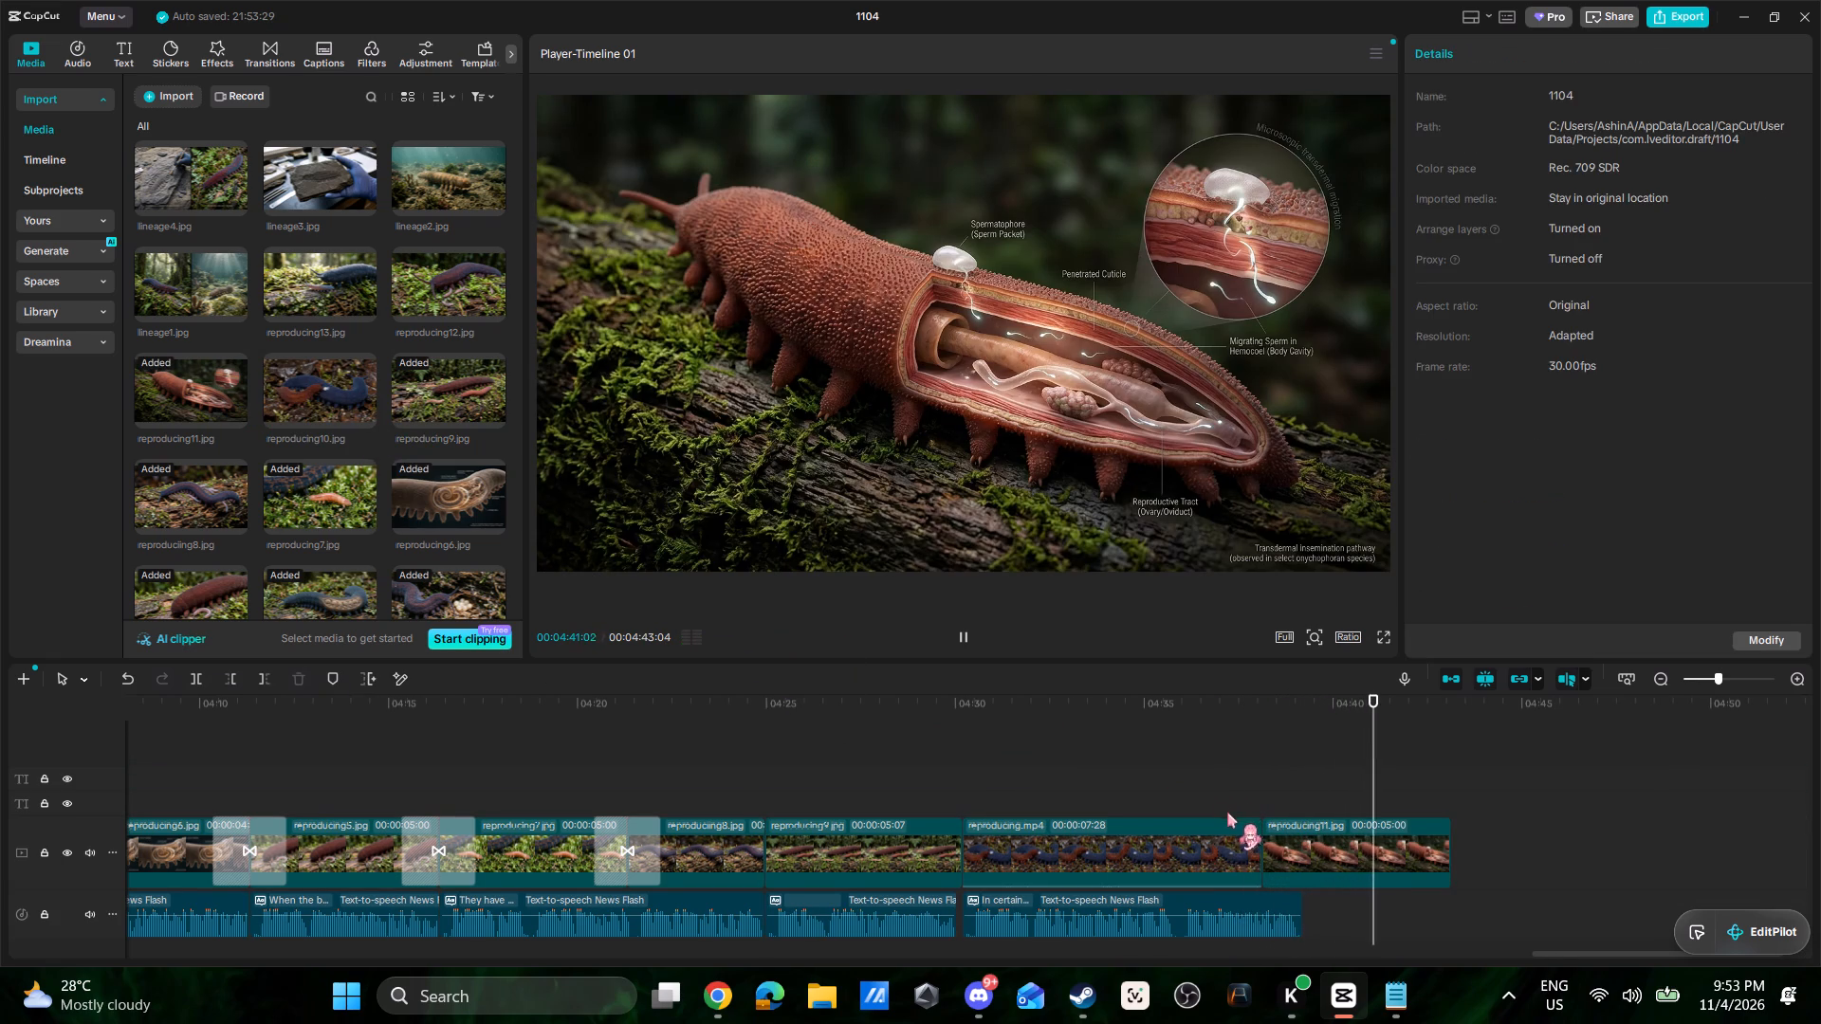
pyautogui.press('space')
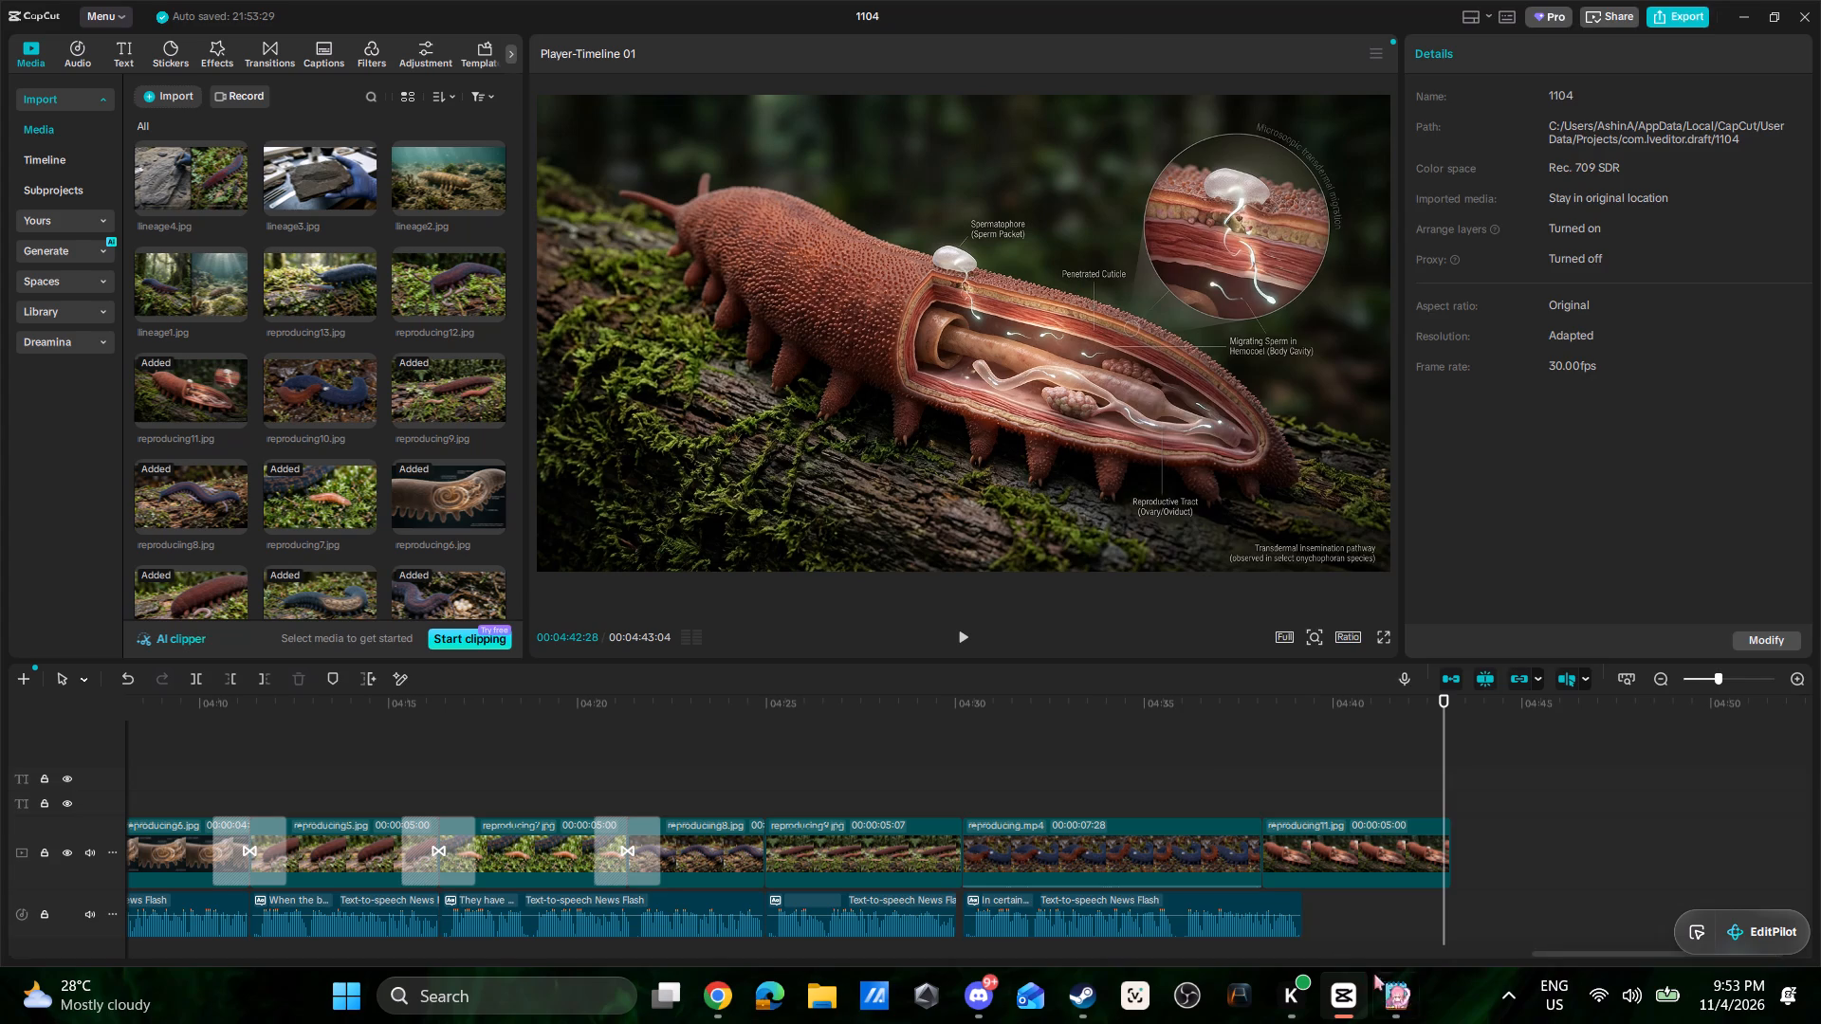
# Switch to Notepad and copy "Nature certainly has some strange ways of creating the next generation.", returning to CapCut.
pyautogui.click(1389, 993)
pyautogui.moveTo(1294, 444); pyautogui.dragTo(1125, 430)
pyautogui.hotkey('ctrl', 'c')
pyautogui.hotkey('ctrl', 'c')
pyautogui.hotkey('ctrl', 'c')
pyautogui.hotkey('ctrl', 'c')
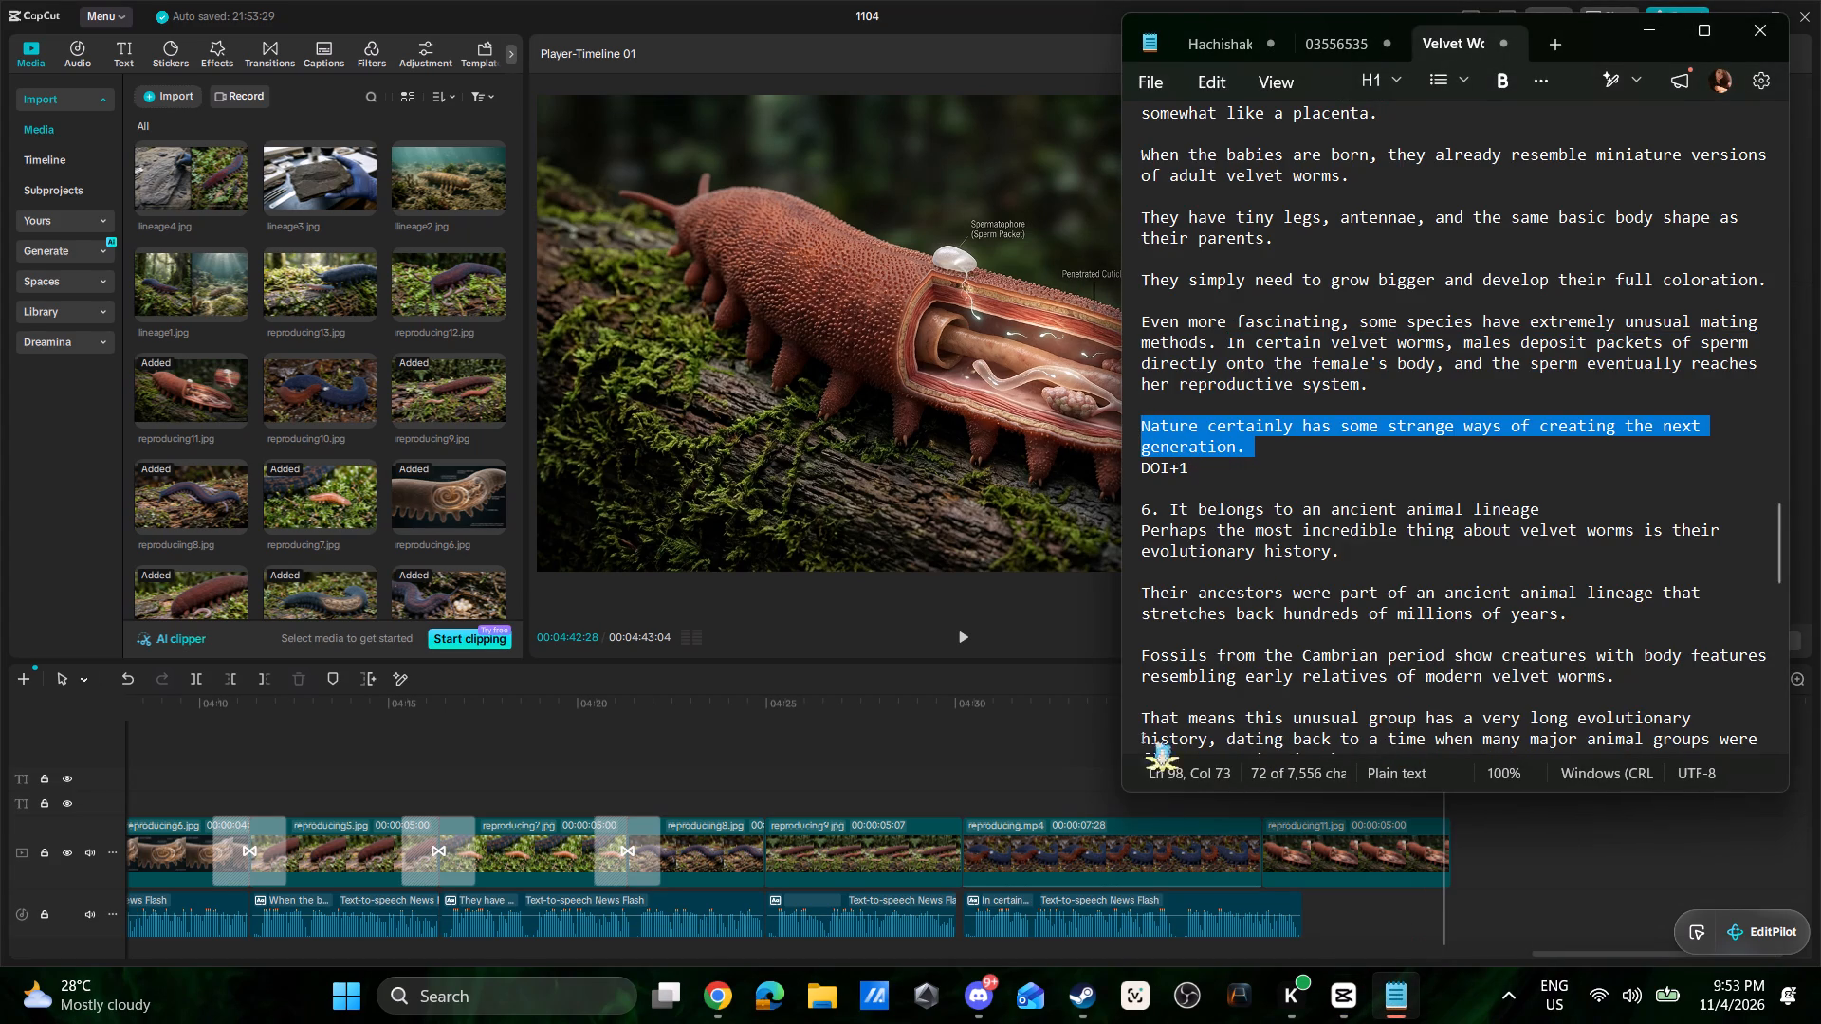
pyautogui.hotkey('ctrl', 'c')
pyautogui.hotkey('ctrl', 'c')
pyautogui.hotkey('ctrl', 'c')
pyautogui.click(1036, 741)
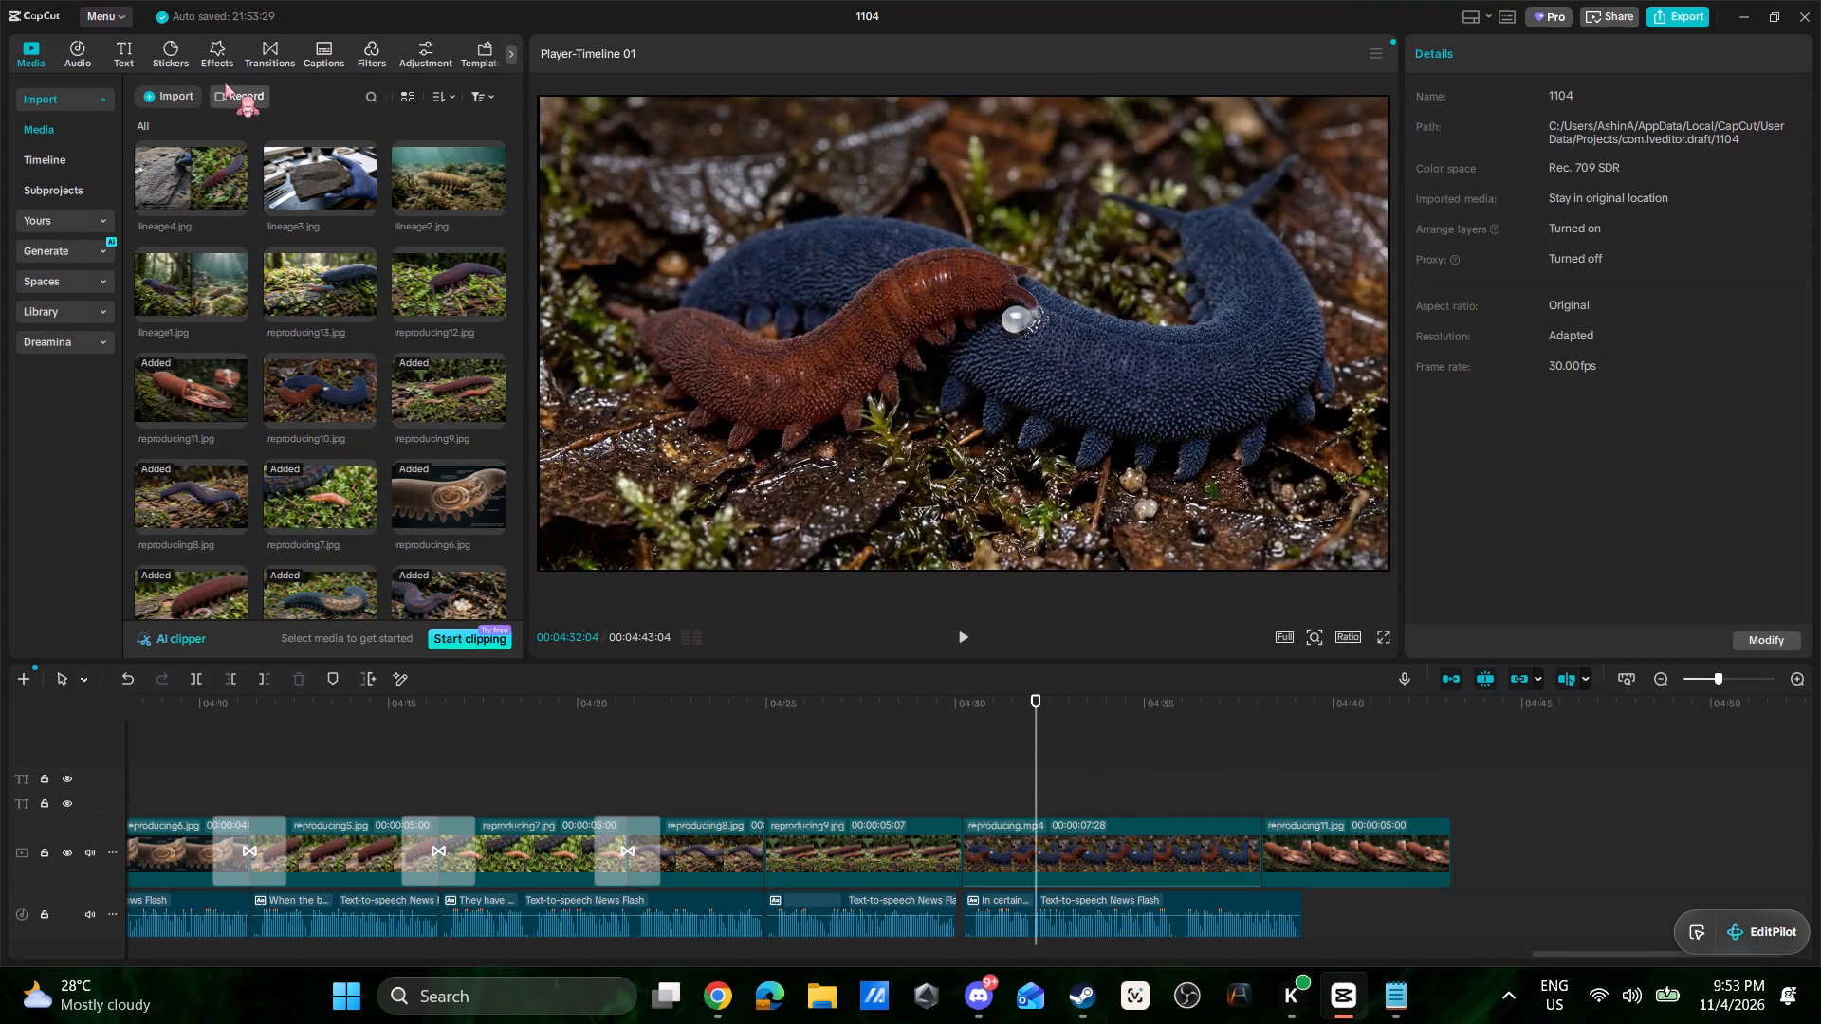
# Add a default text clip above reproducing11.jpg, starting where the last narration clip ends.
pyautogui.click(120, 52)
pyautogui.moveTo(180, 111); pyautogui.dragTo(1324, 911)
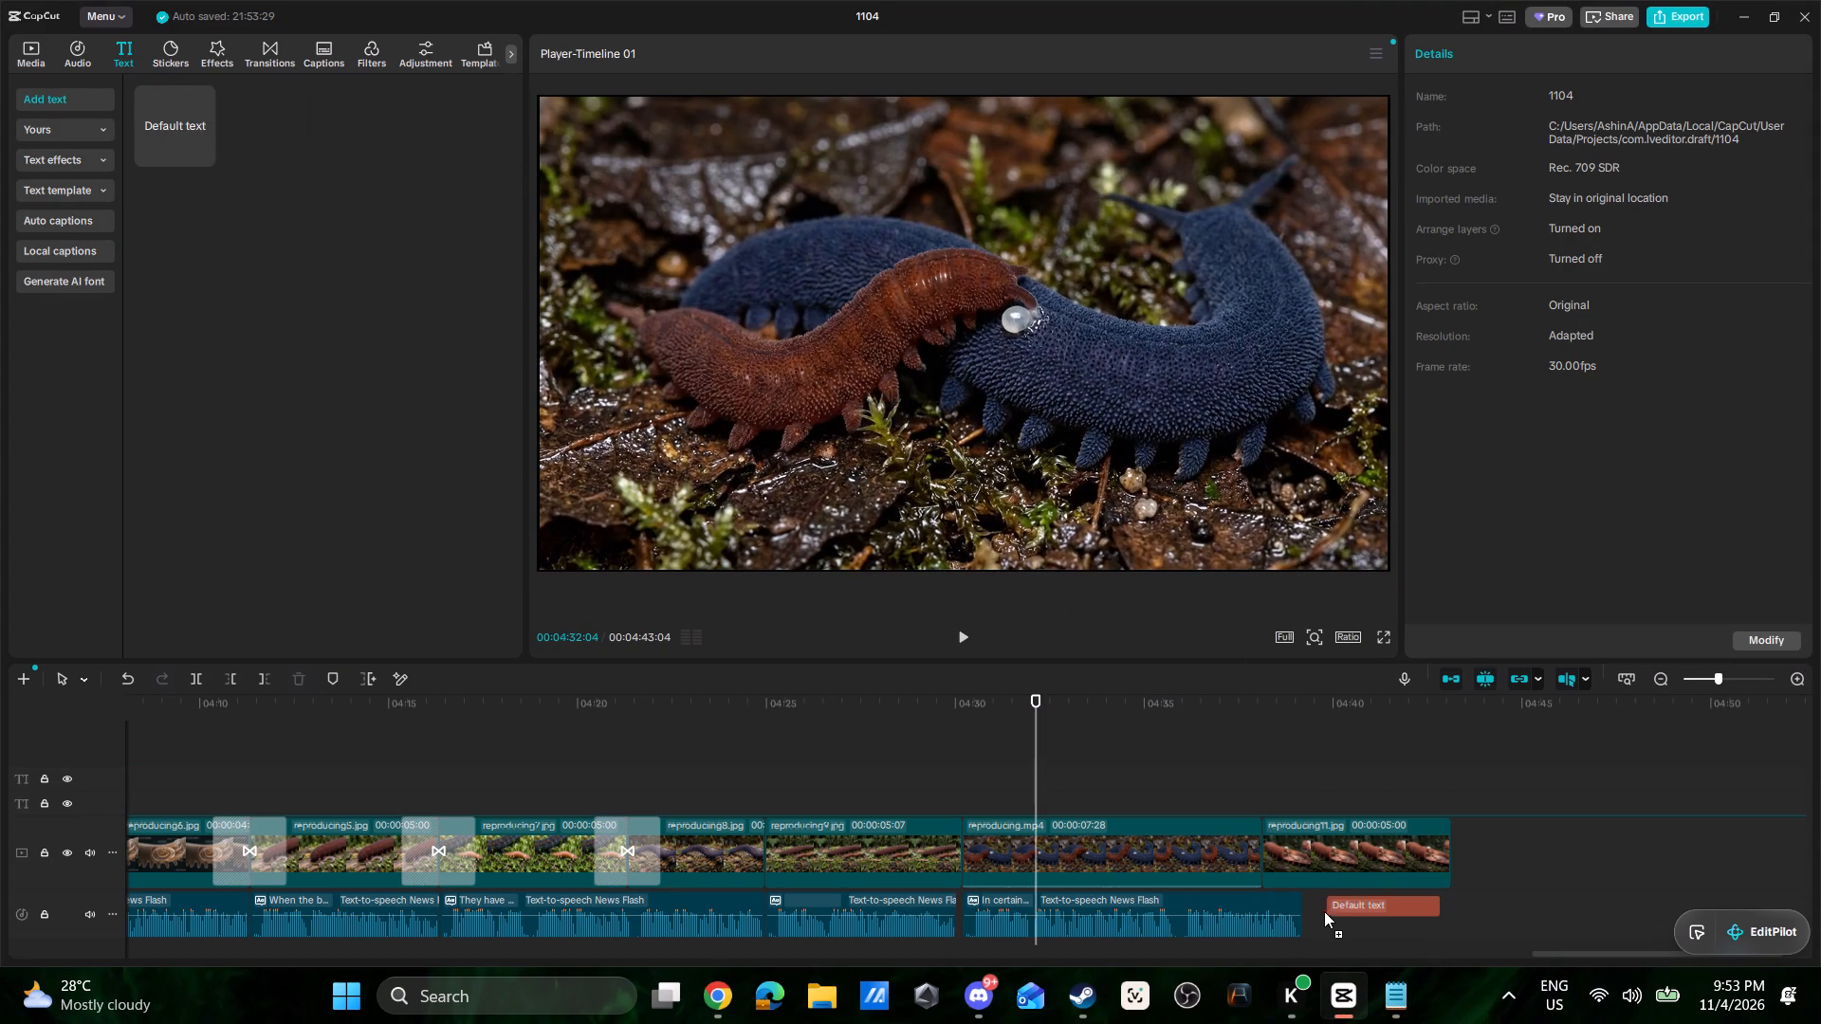
pyautogui.moveTo(1324, 911); pyautogui.dragTo(1304, 807)
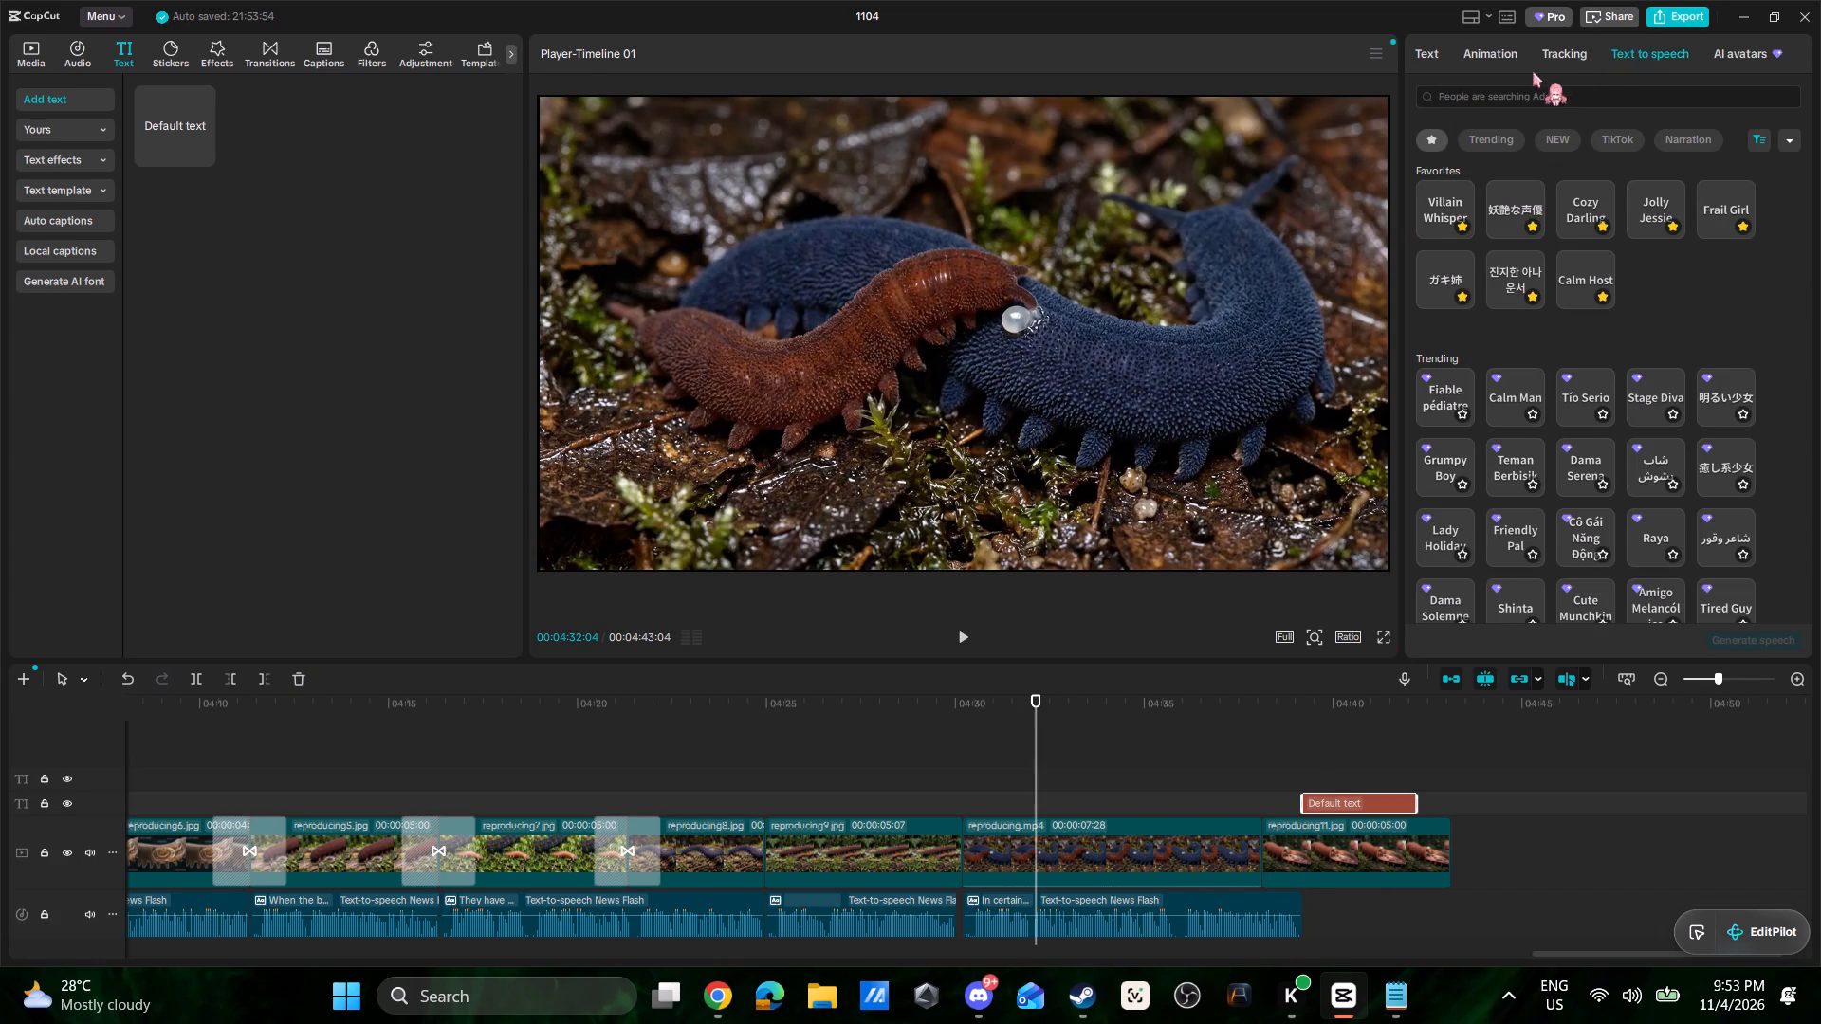
# Set the new text clip to the copied "Nature certainly has some strange ways…" sentence, generate its speech with the 진지한 아나운서 voice and raise the narration's volume.
pyautogui.click(1522, 279)
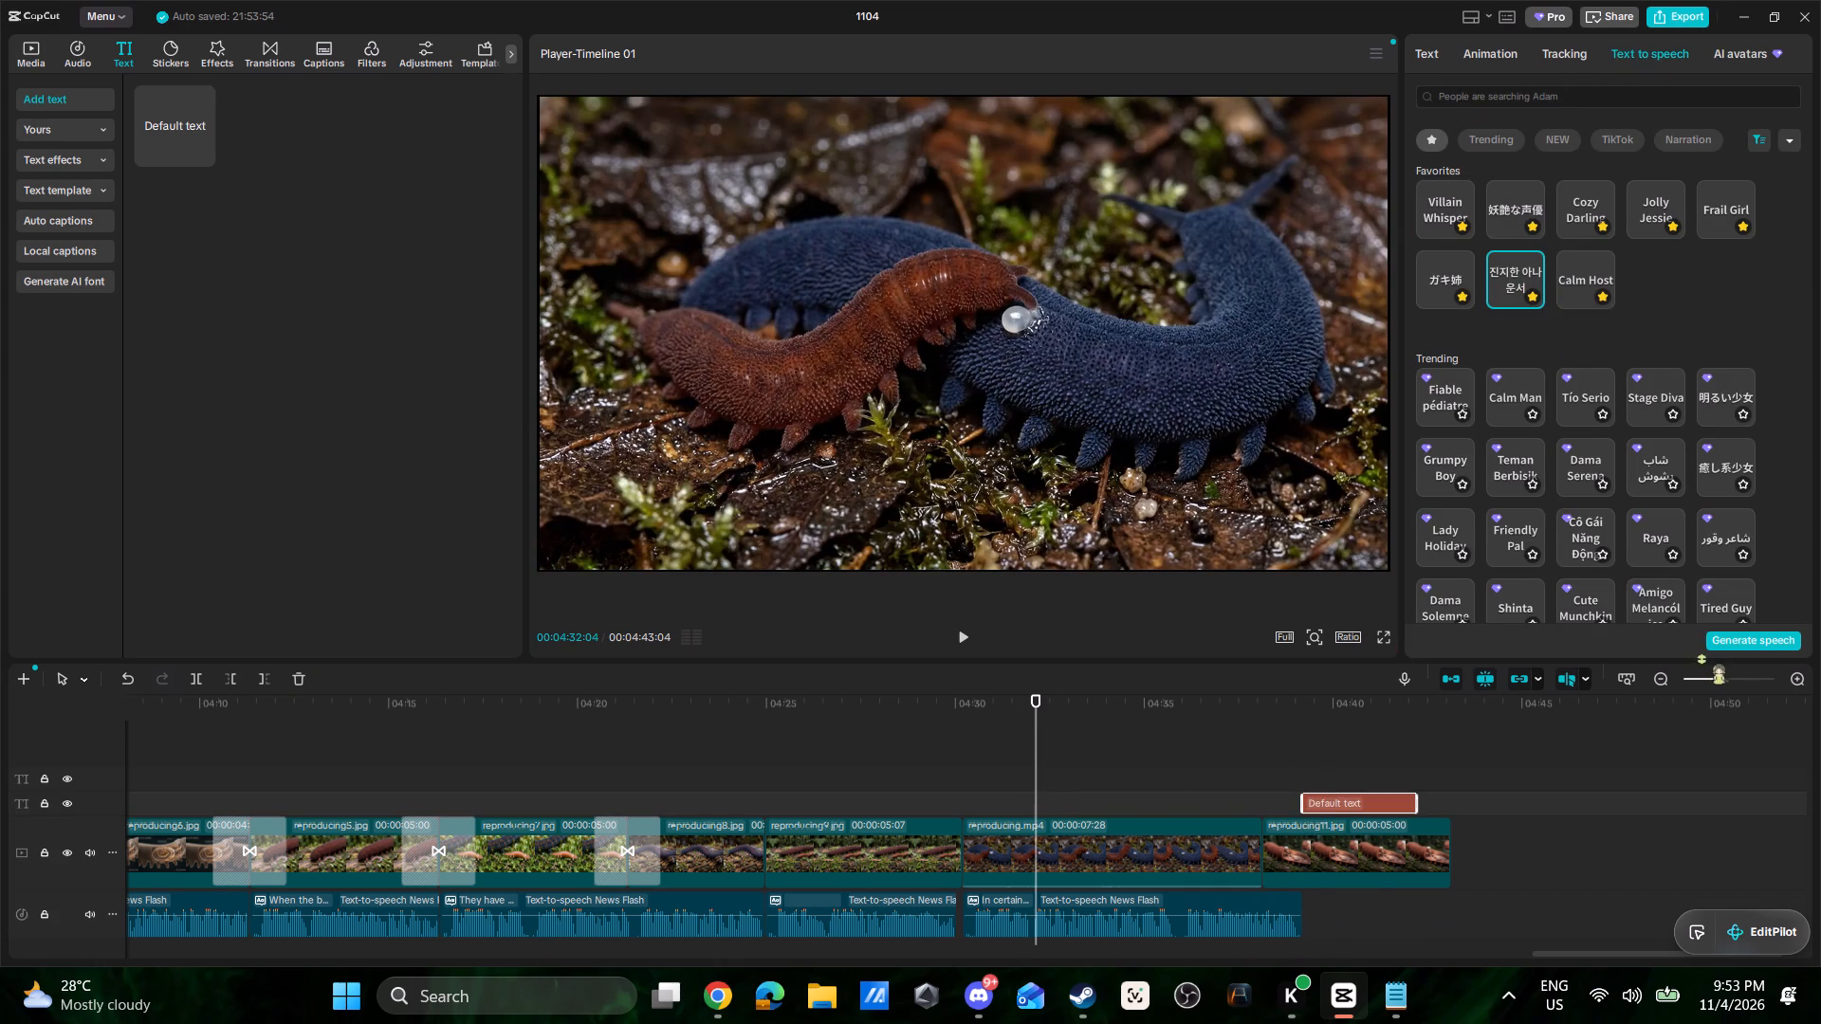
pyautogui.click(1425, 52)
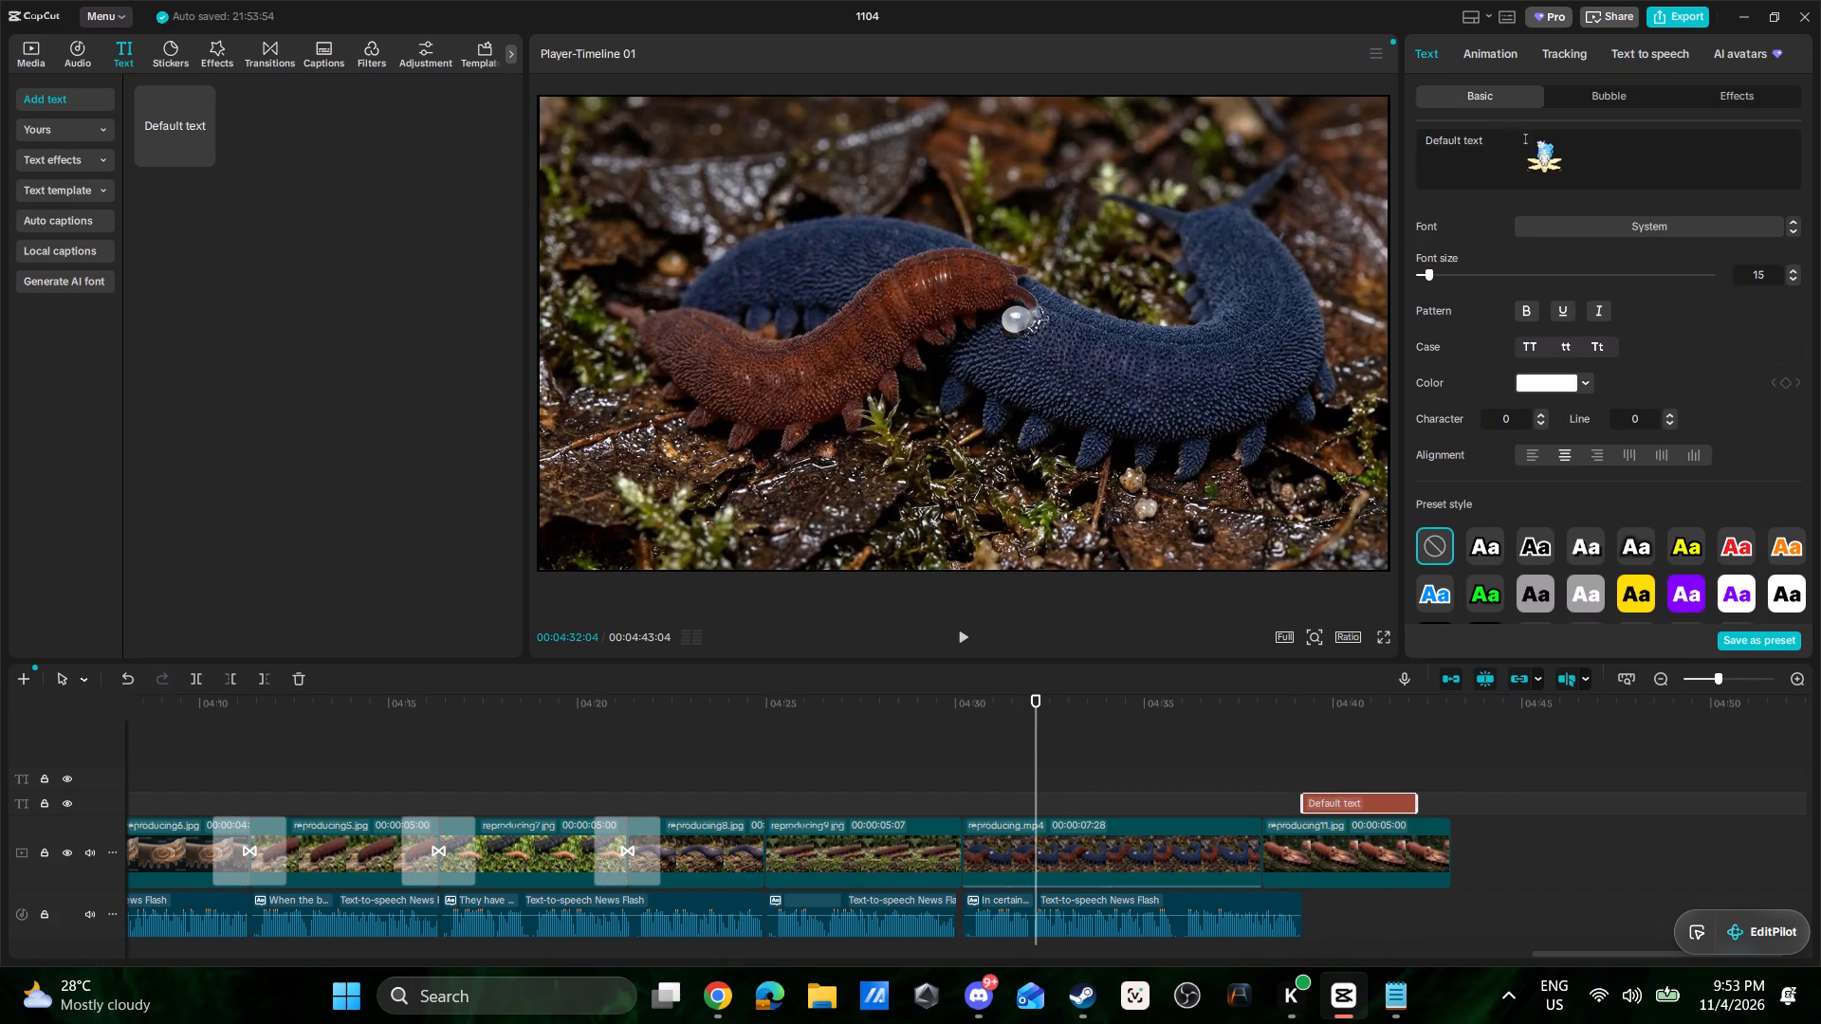
pyautogui.moveTo(1526, 139); pyautogui.dragTo(1317, 128)
pyautogui.hotkey('ctrl', 'v')
pyautogui.click(1672, 62)
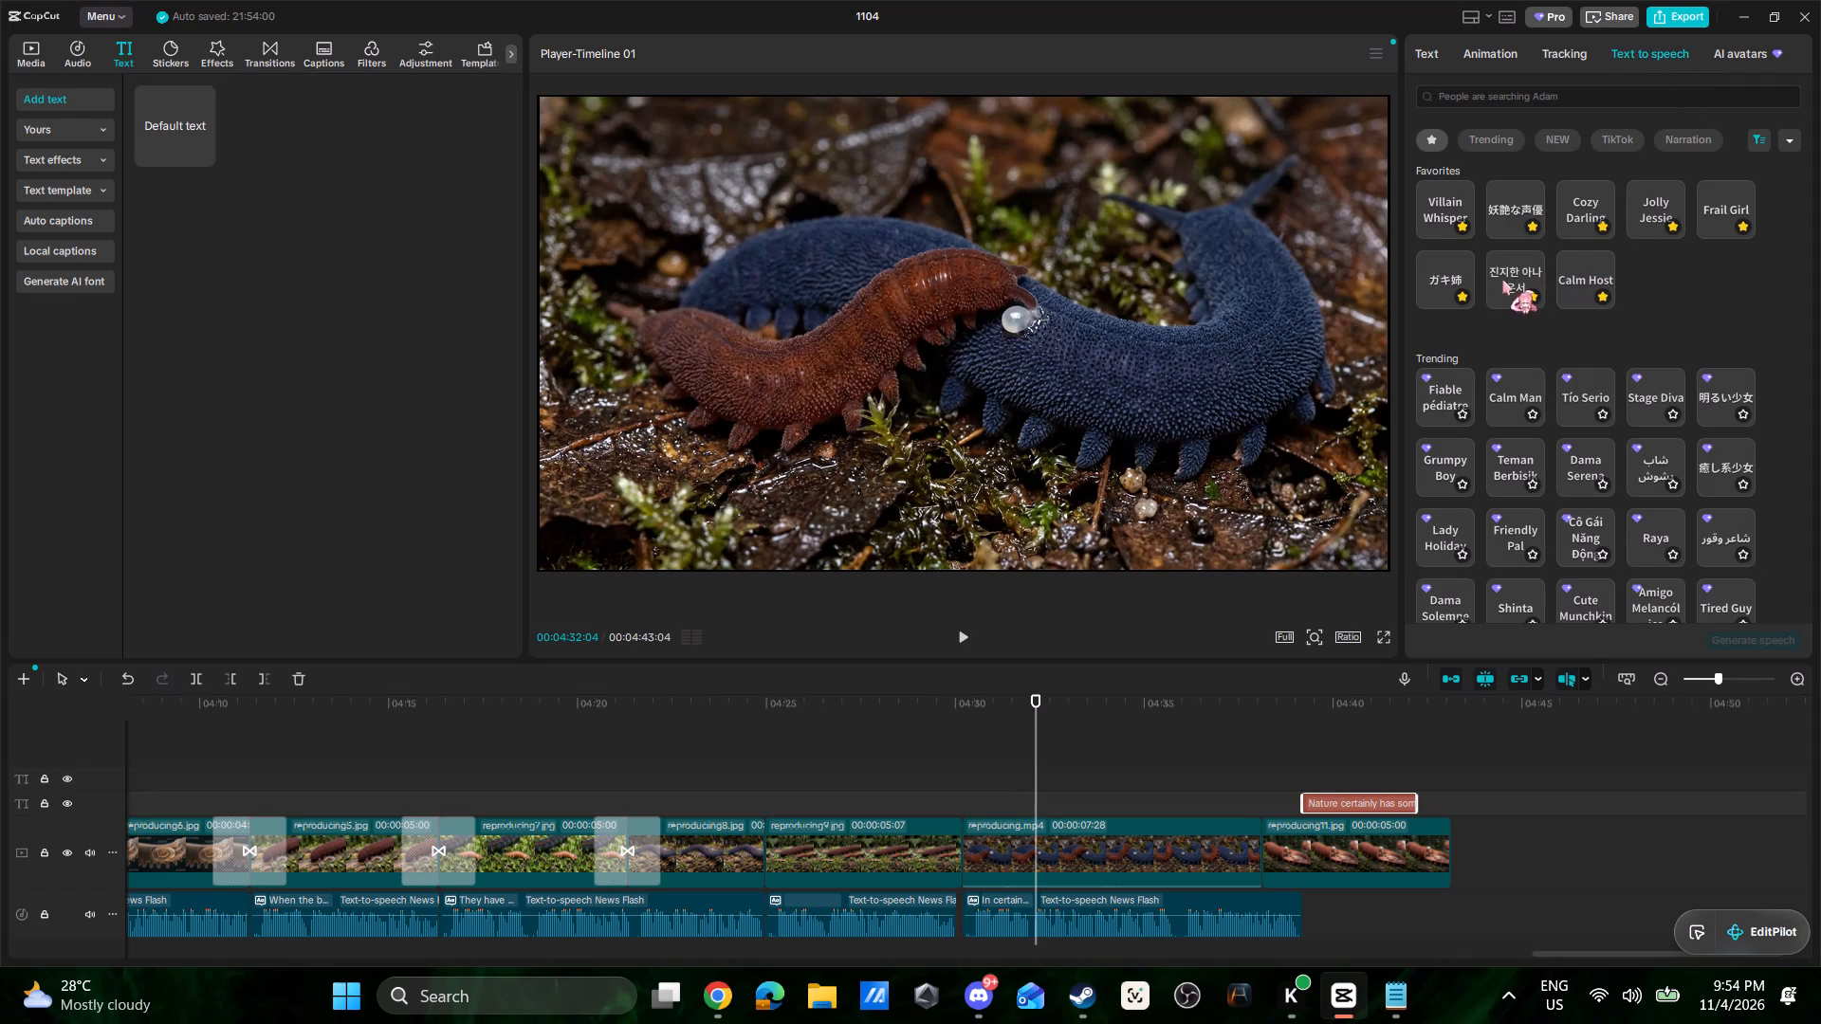
pyautogui.click(1499, 281)
pyautogui.click(1744, 631)
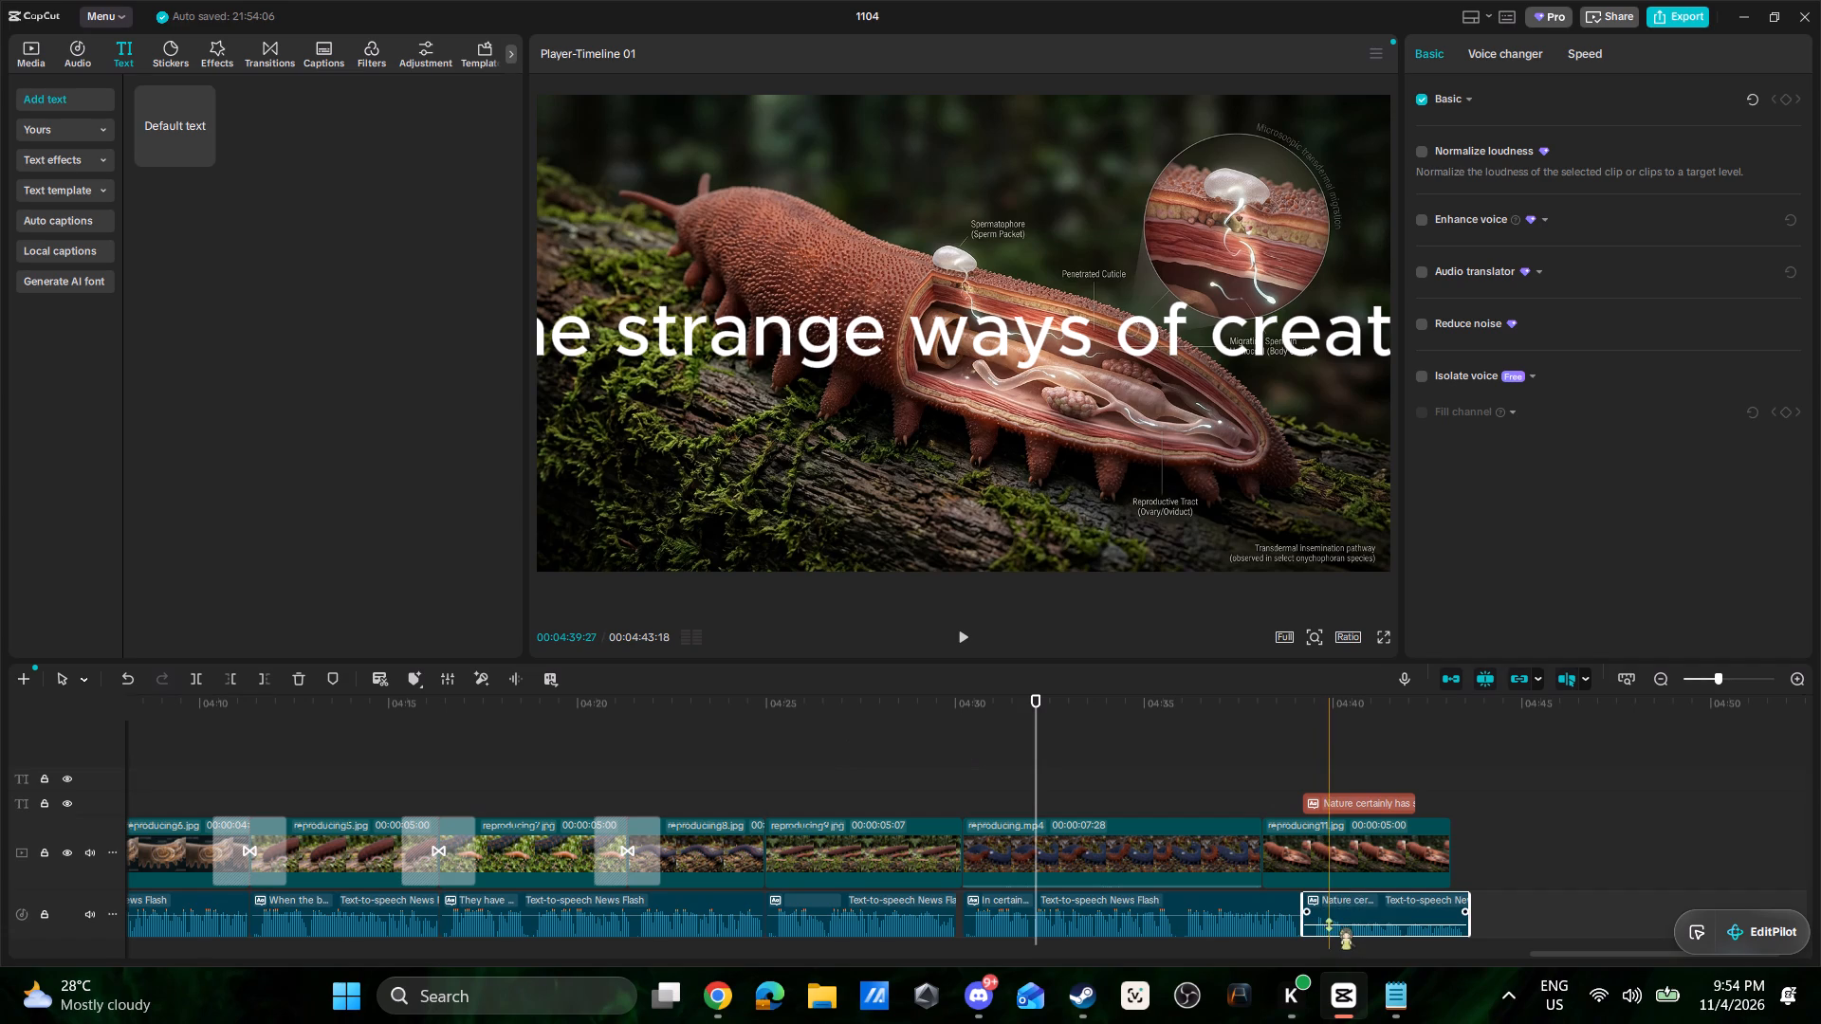
pyautogui.moveTo(1329, 924); pyautogui.dragTo(1330, 916)
# Extend reproducing11.jpg to a duration of 00:00:05:14 to cover the new narration clip.
pyautogui.click(1440, 857)
pyautogui.click(1457, 858)
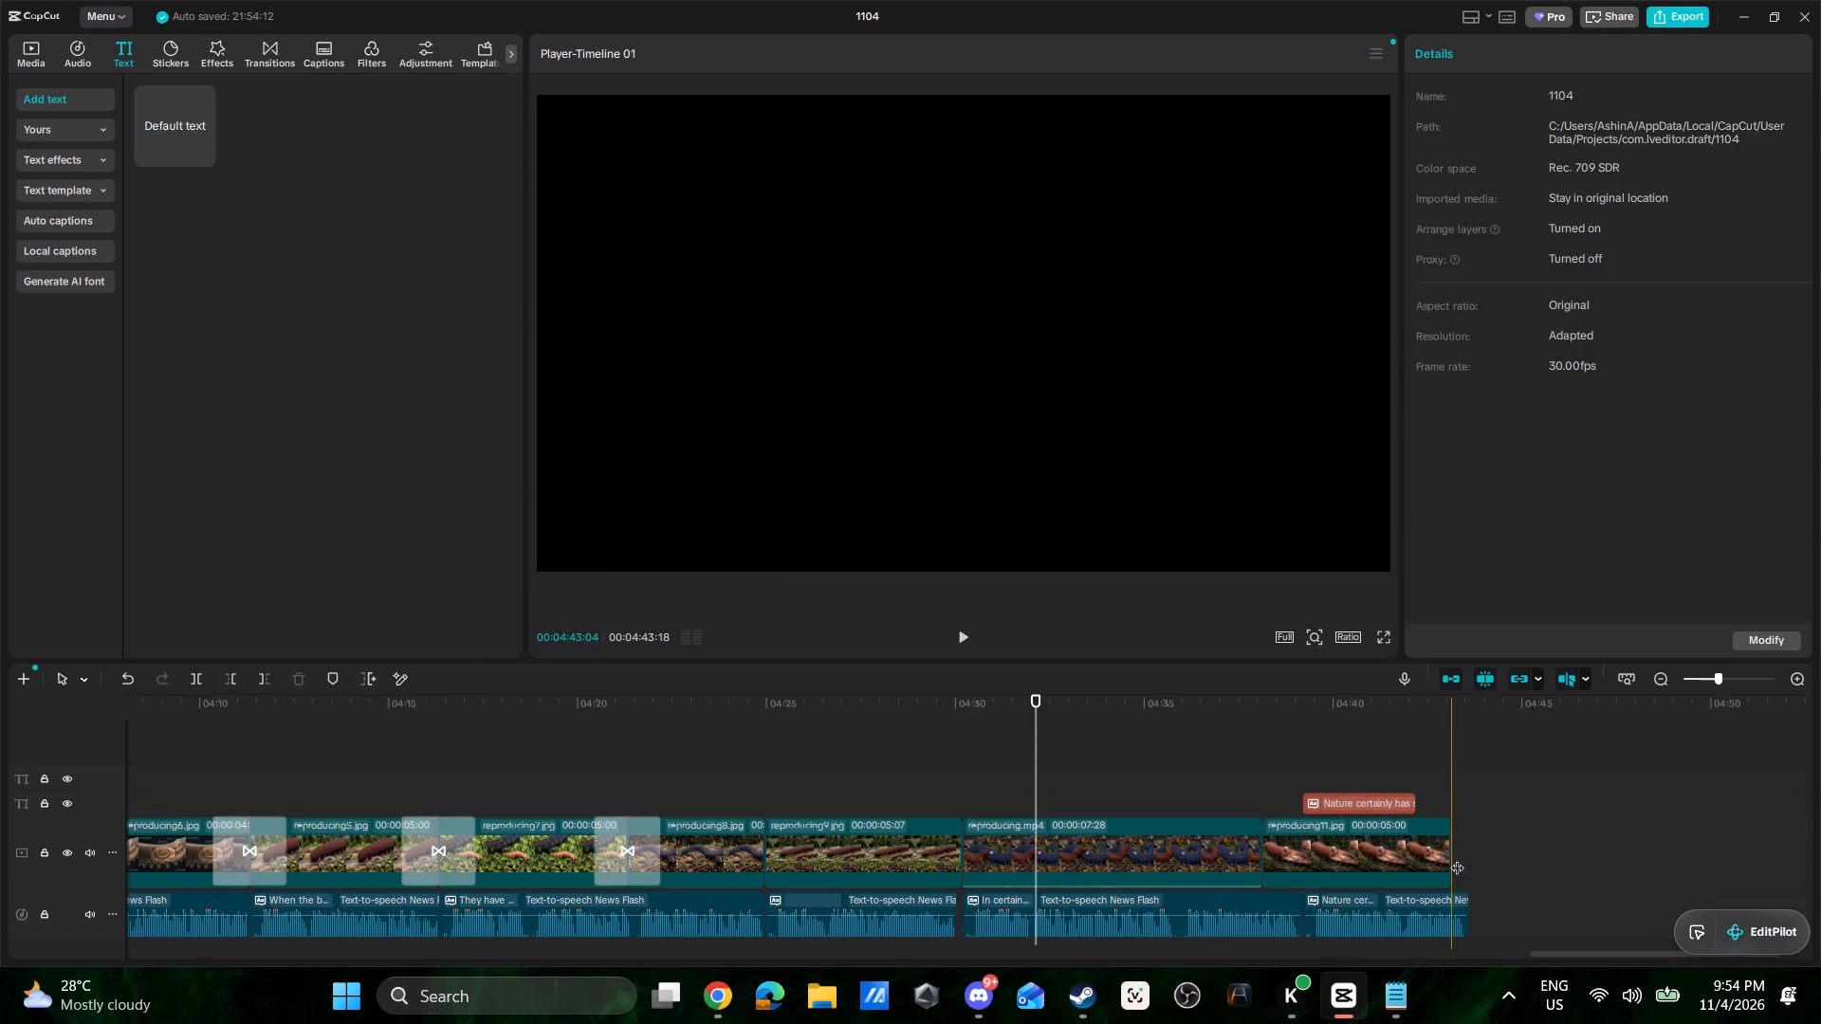
pyautogui.click(1449, 856)
pyautogui.moveTo(1453, 856); pyautogui.dragTo(1462, 859)
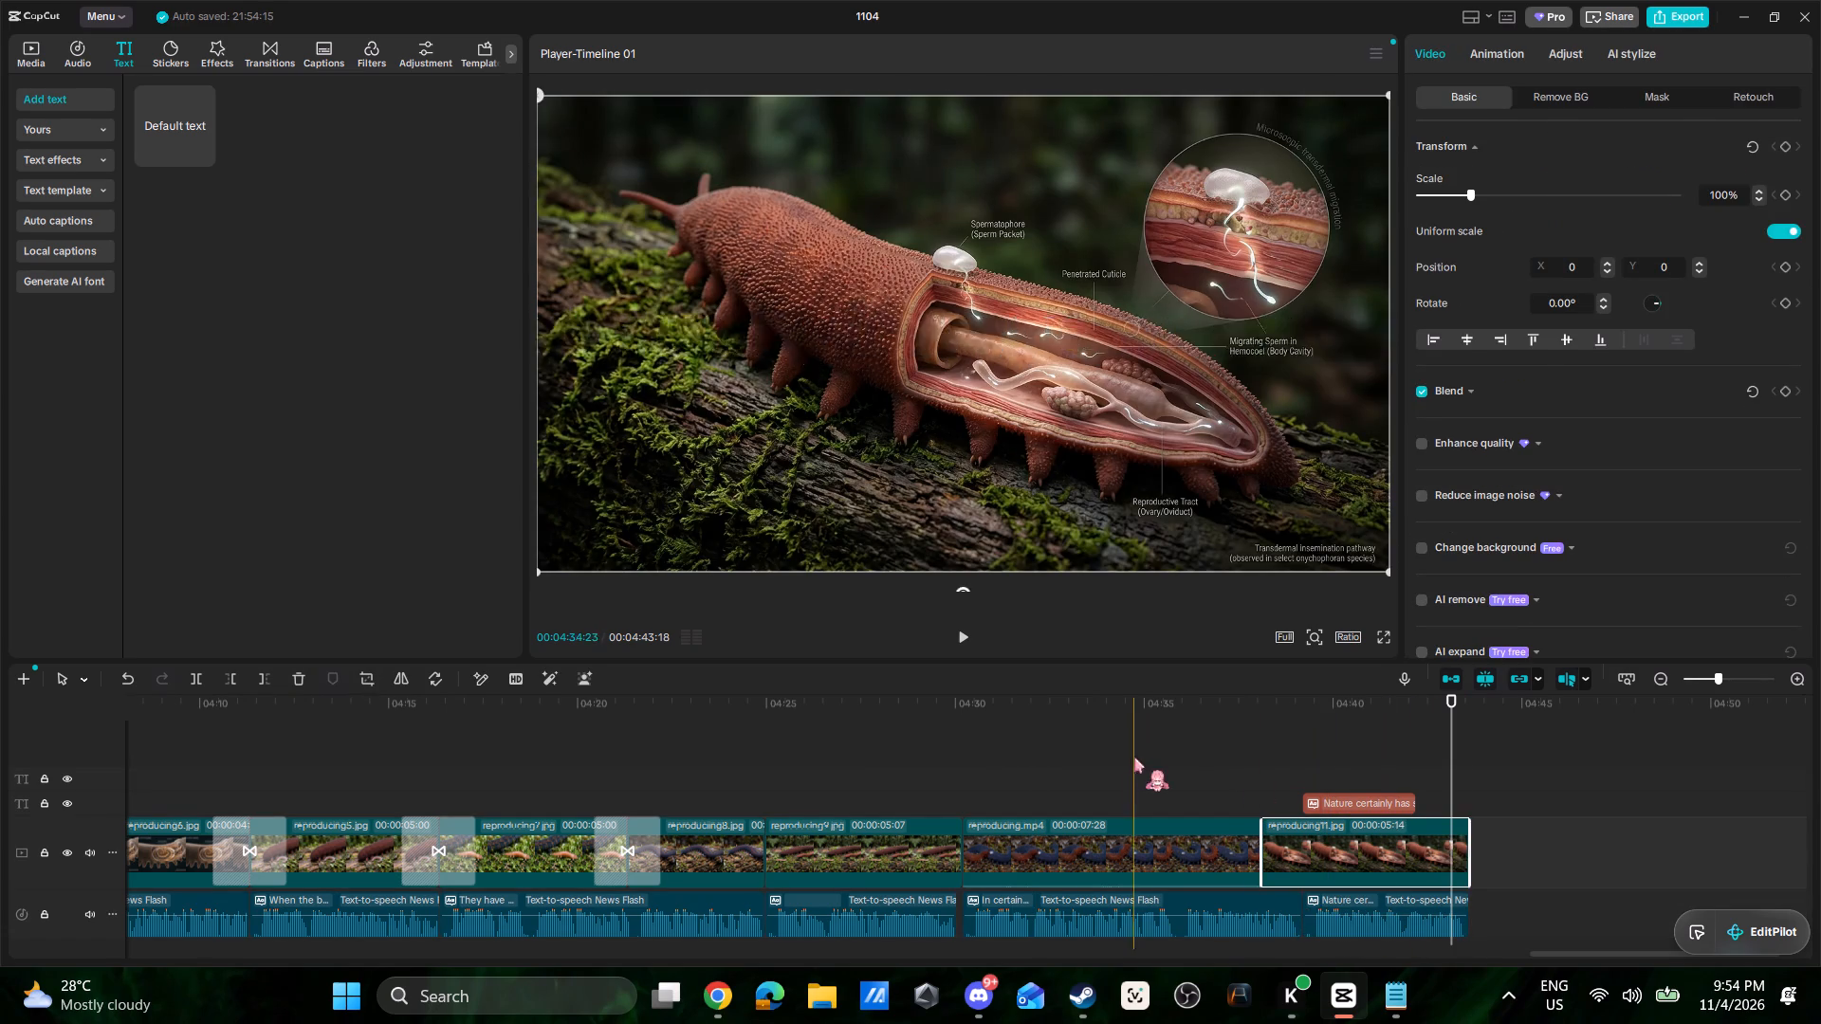
# Play back from the middle of reproducing.mp4 into reproducing11.jpg to check the new narration.
pyautogui.click(1134, 758)
pyautogui.press('space')
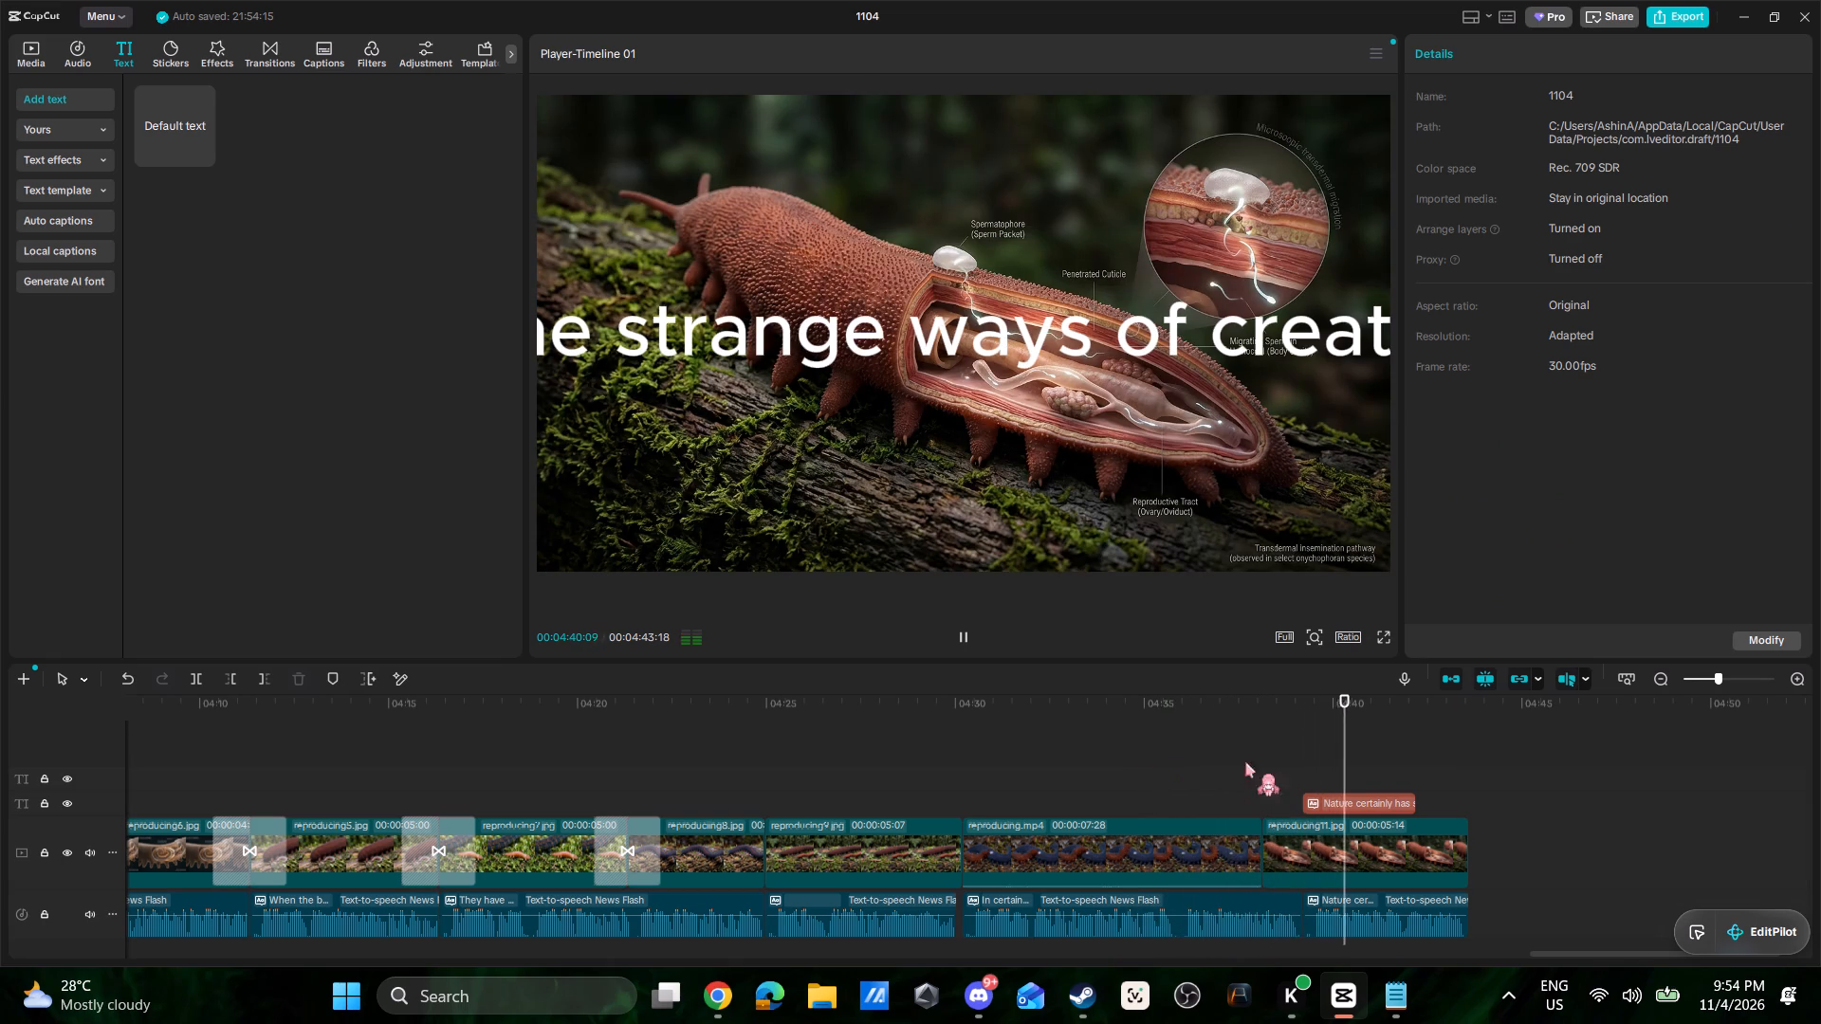
pyautogui.press('space')
# Delete the "Nature certainly has…" text clip above reproducing11.jpg, keeping its narration.
pyautogui.click(1379, 806)
pyautogui.press('Delete')
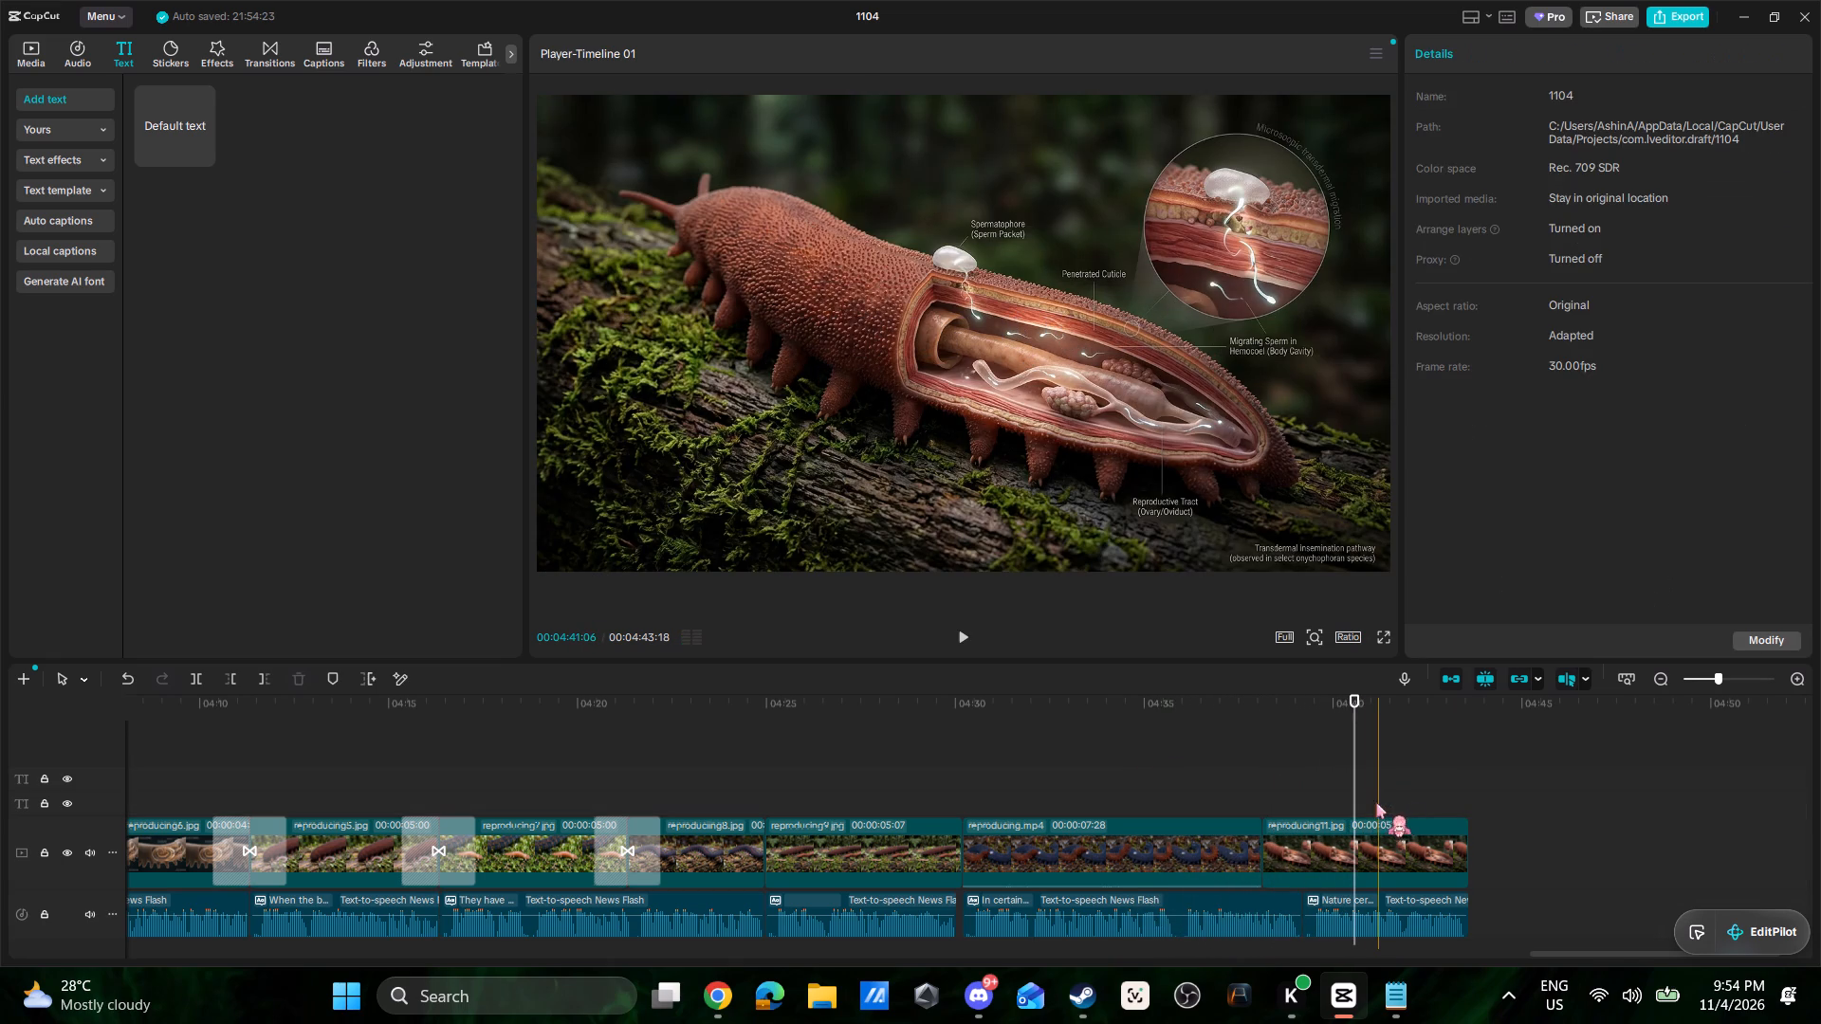
# Add Basic Black transitions at the three cuts between reproducing8.jpg, reproducing9.jpg, reproducing.mp4 and reproducing11.jpg.
pyautogui.click(277, 50)
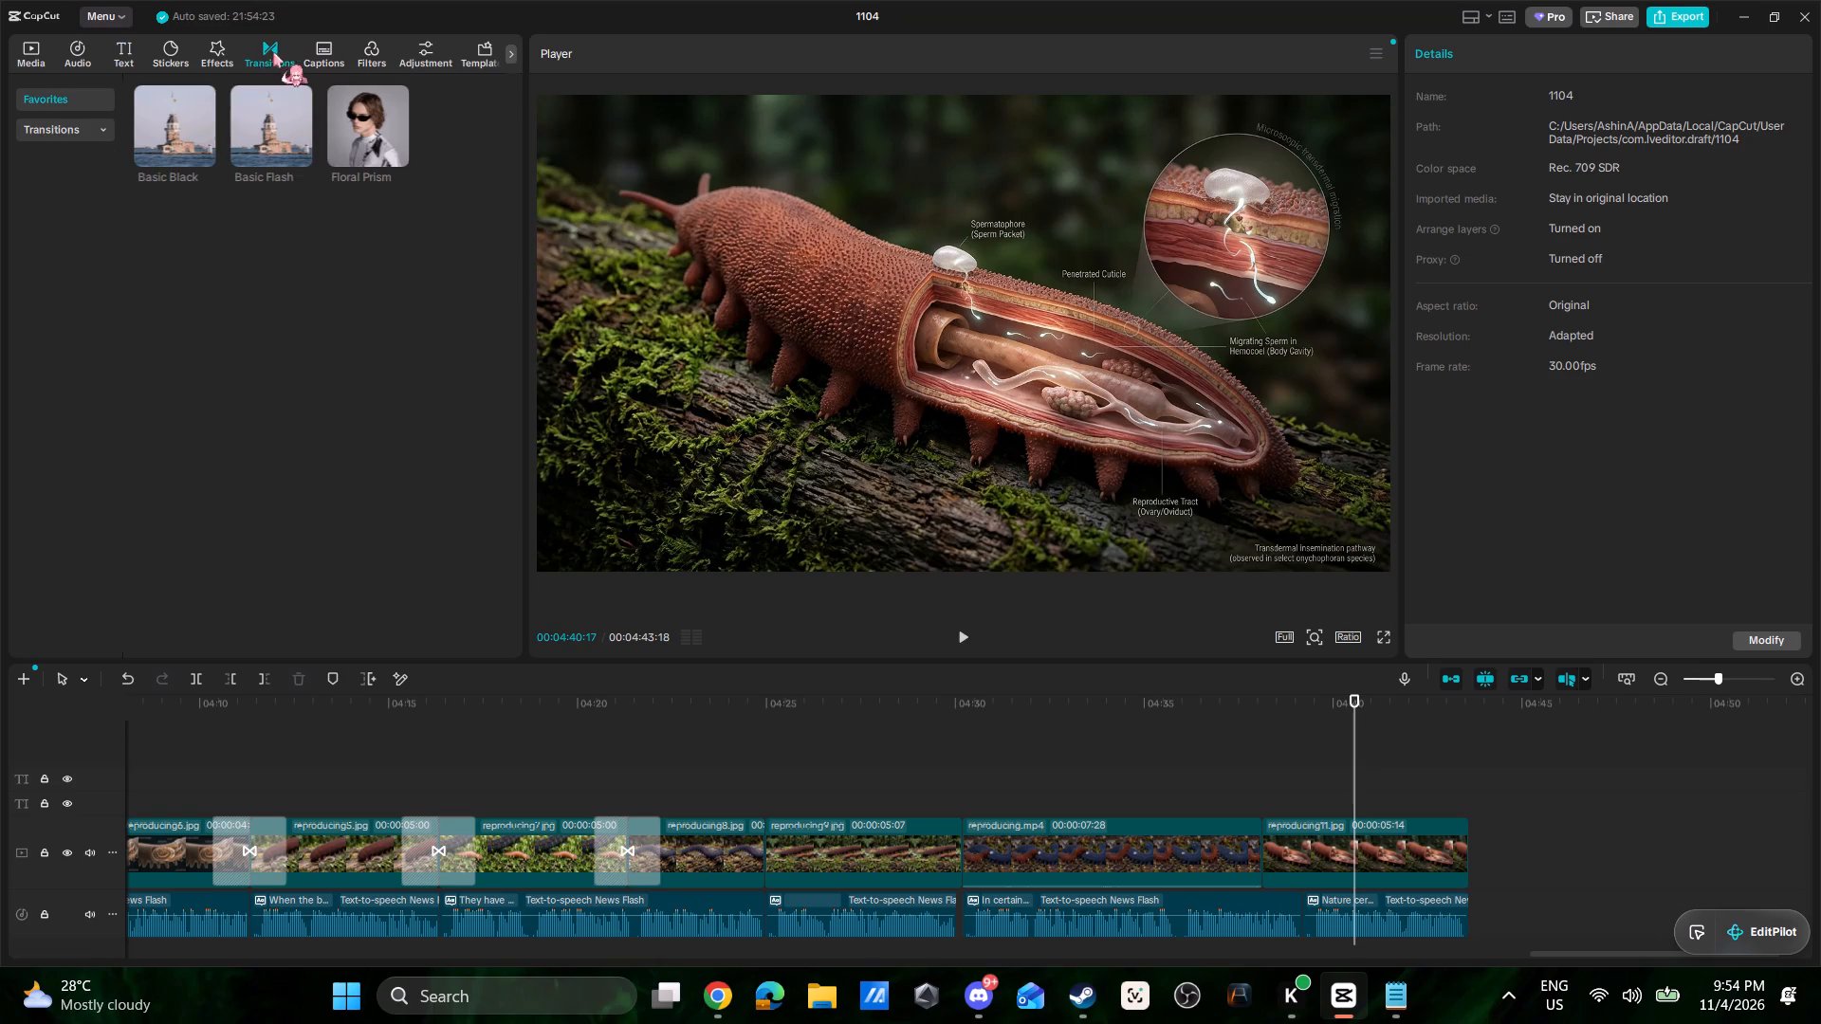
pyautogui.moveTo(171, 110); pyautogui.dragTo(744, 854)
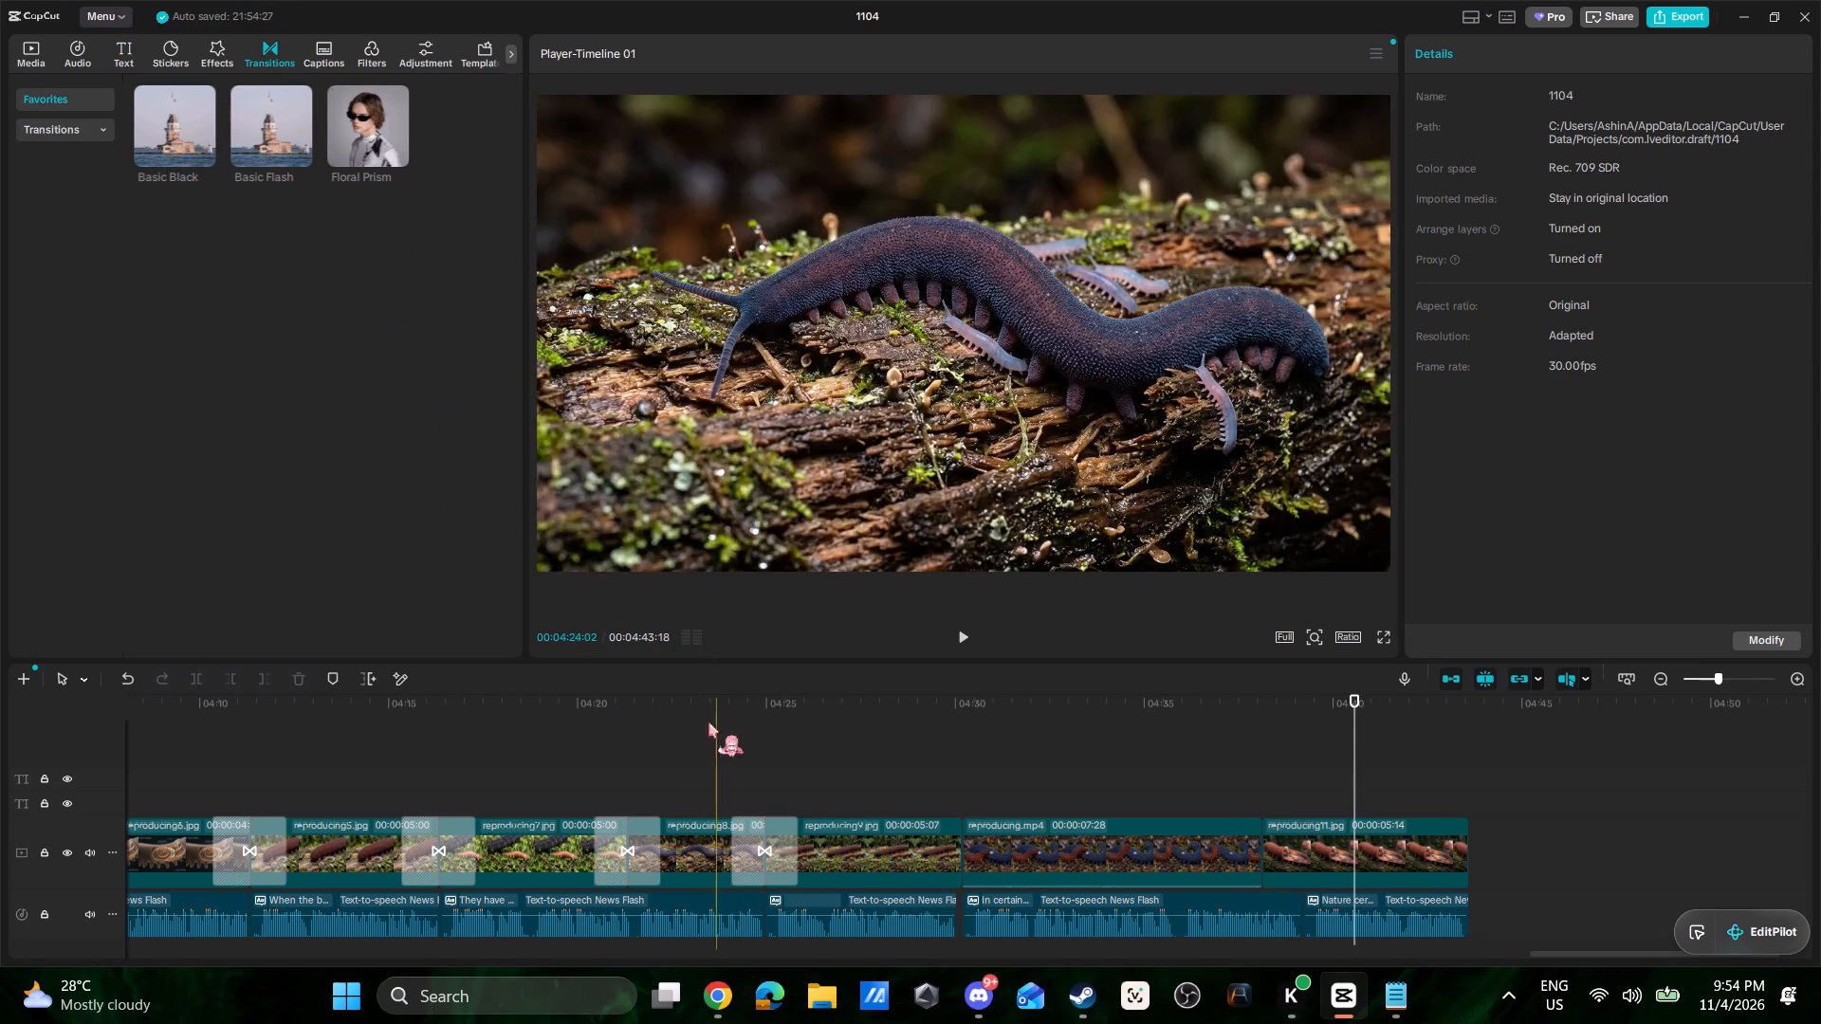
pyautogui.moveTo(194, 114); pyautogui.dragTo(937, 837)
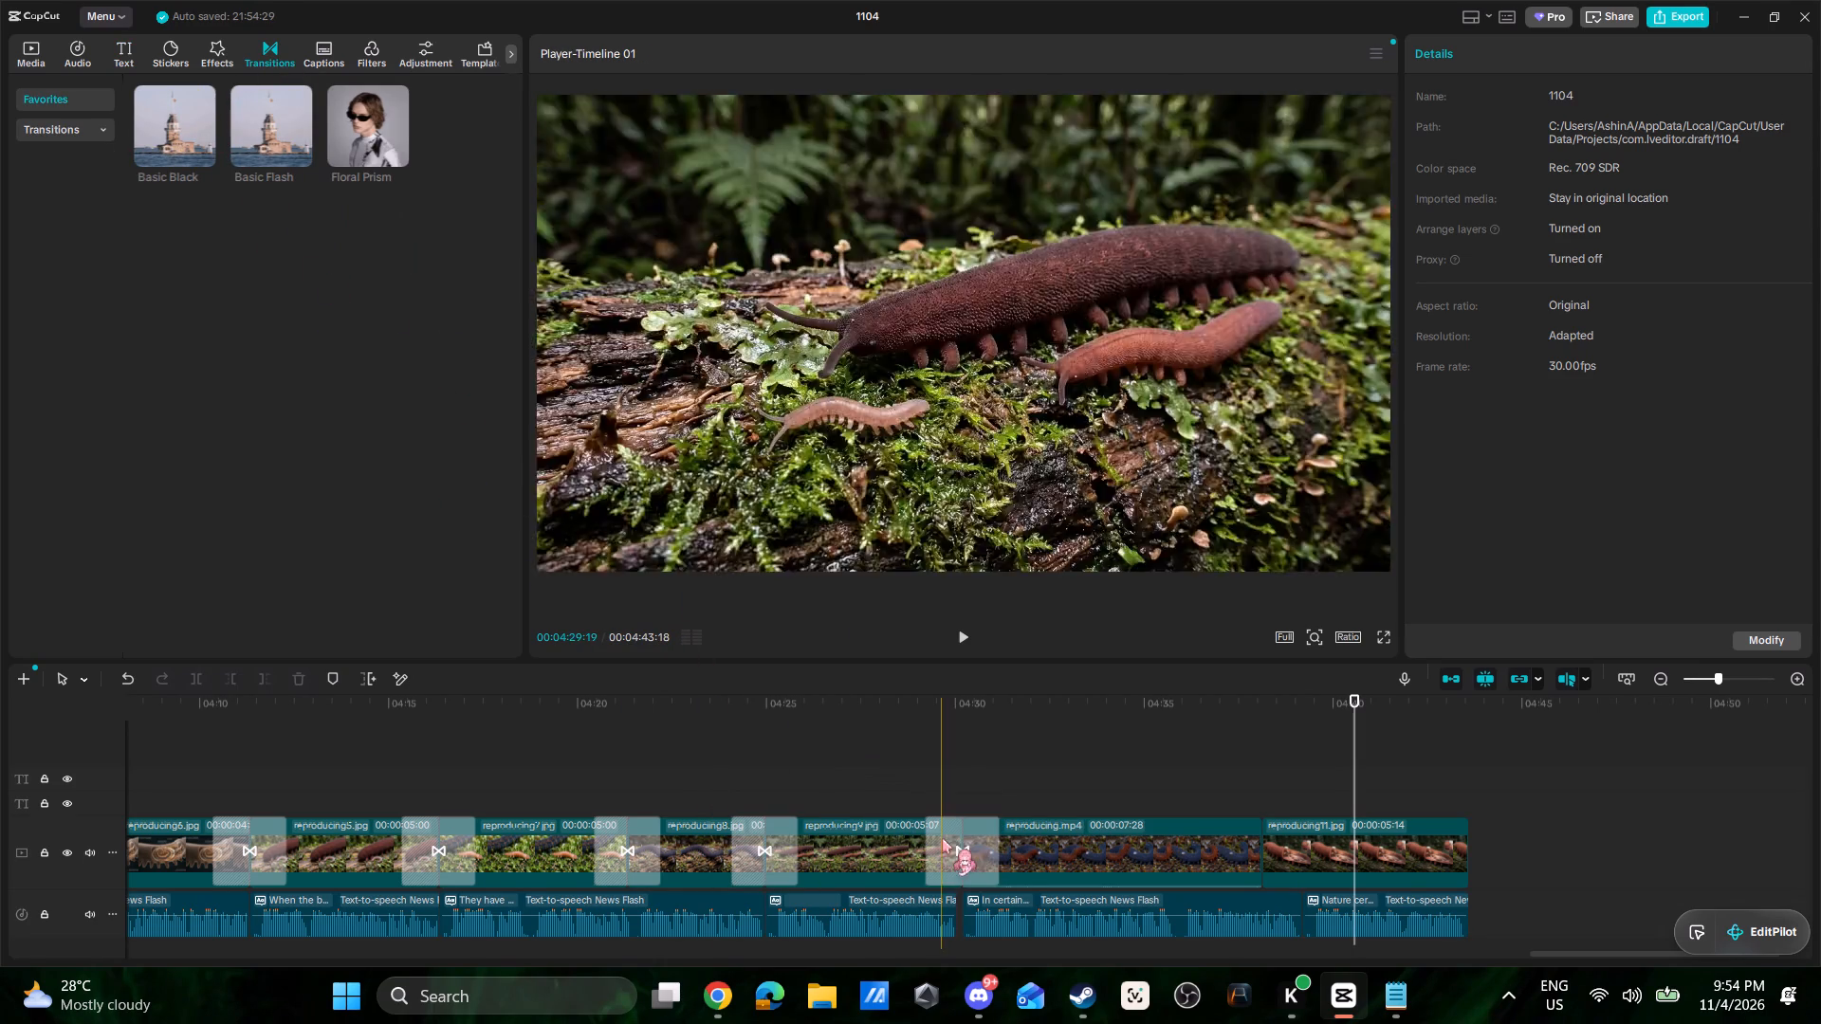
pyautogui.moveTo(196, 117); pyautogui.dragTo(1094, 760)
pyautogui.moveTo(183, 114); pyautogui.dragTo(215, 132)
pyautogui.moveTo(178, 113); pyautogui.dragTo(178, 115)
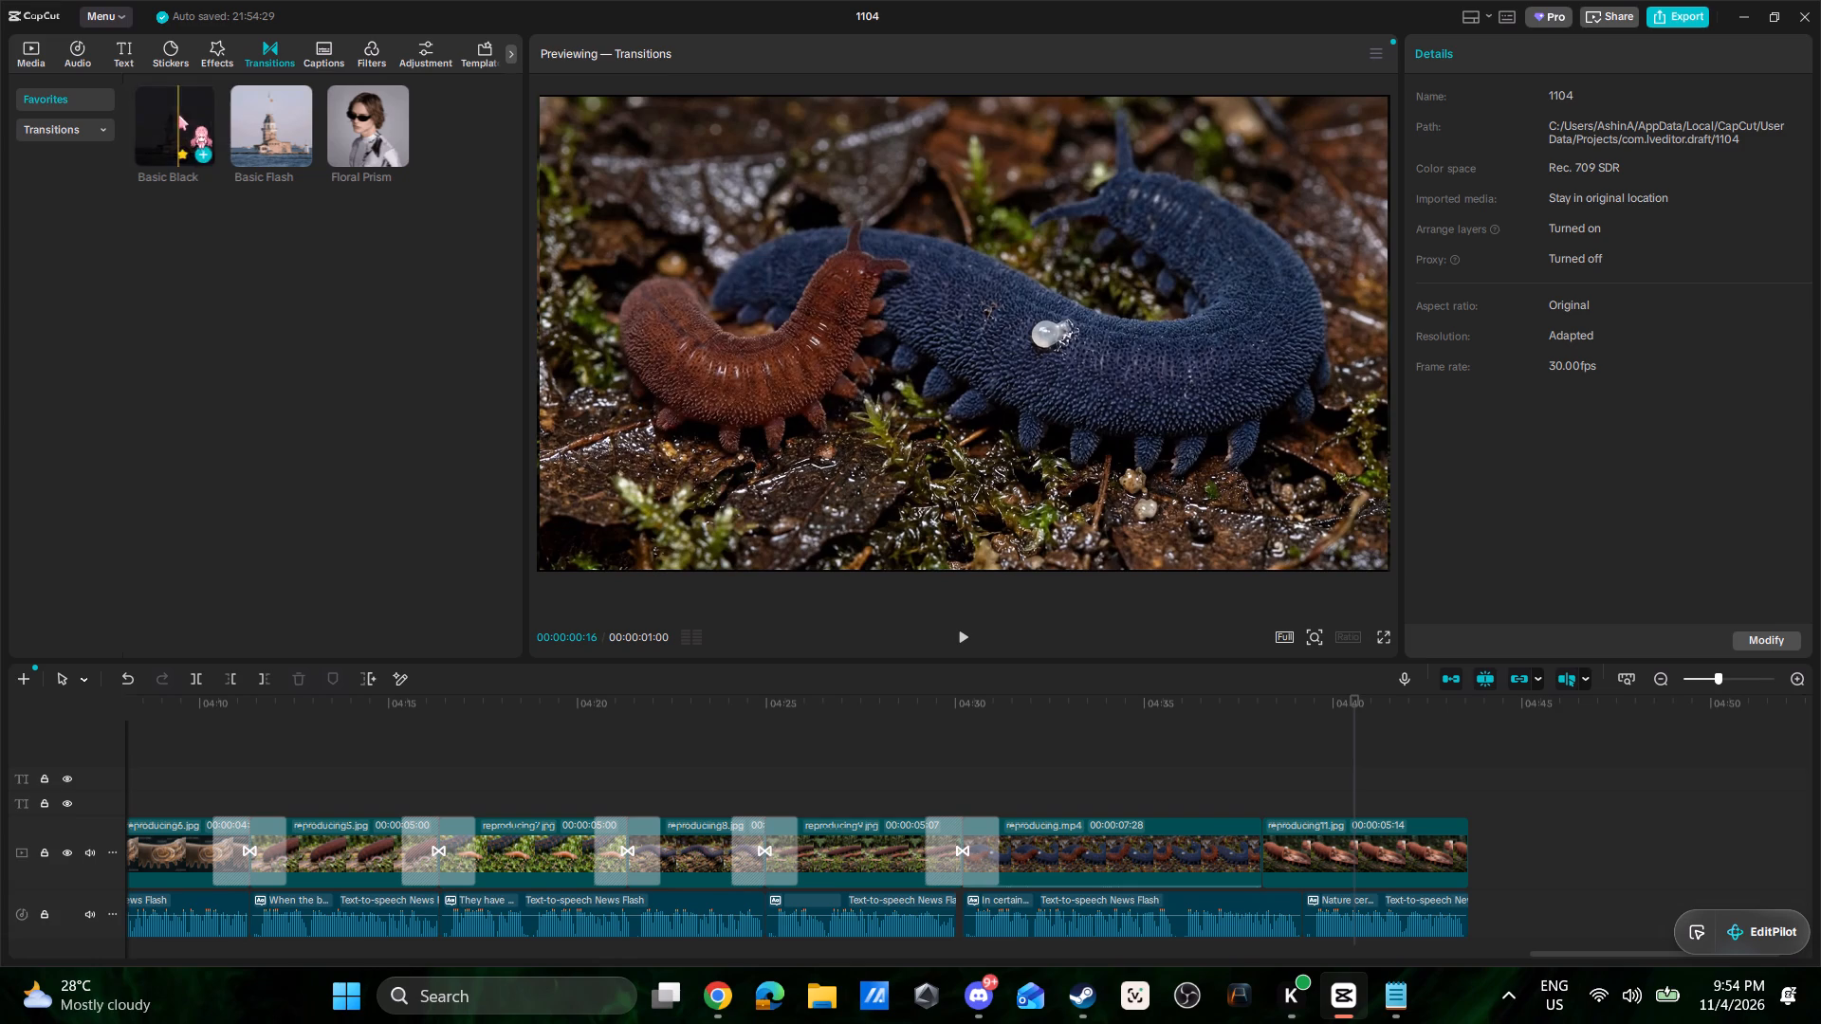
pyautogui.moveTo(178, 115); pyautogui.dragTo(234, 211)
pyautogui.moveTo(191, 124); pyautogui.dragTo(193, 171)
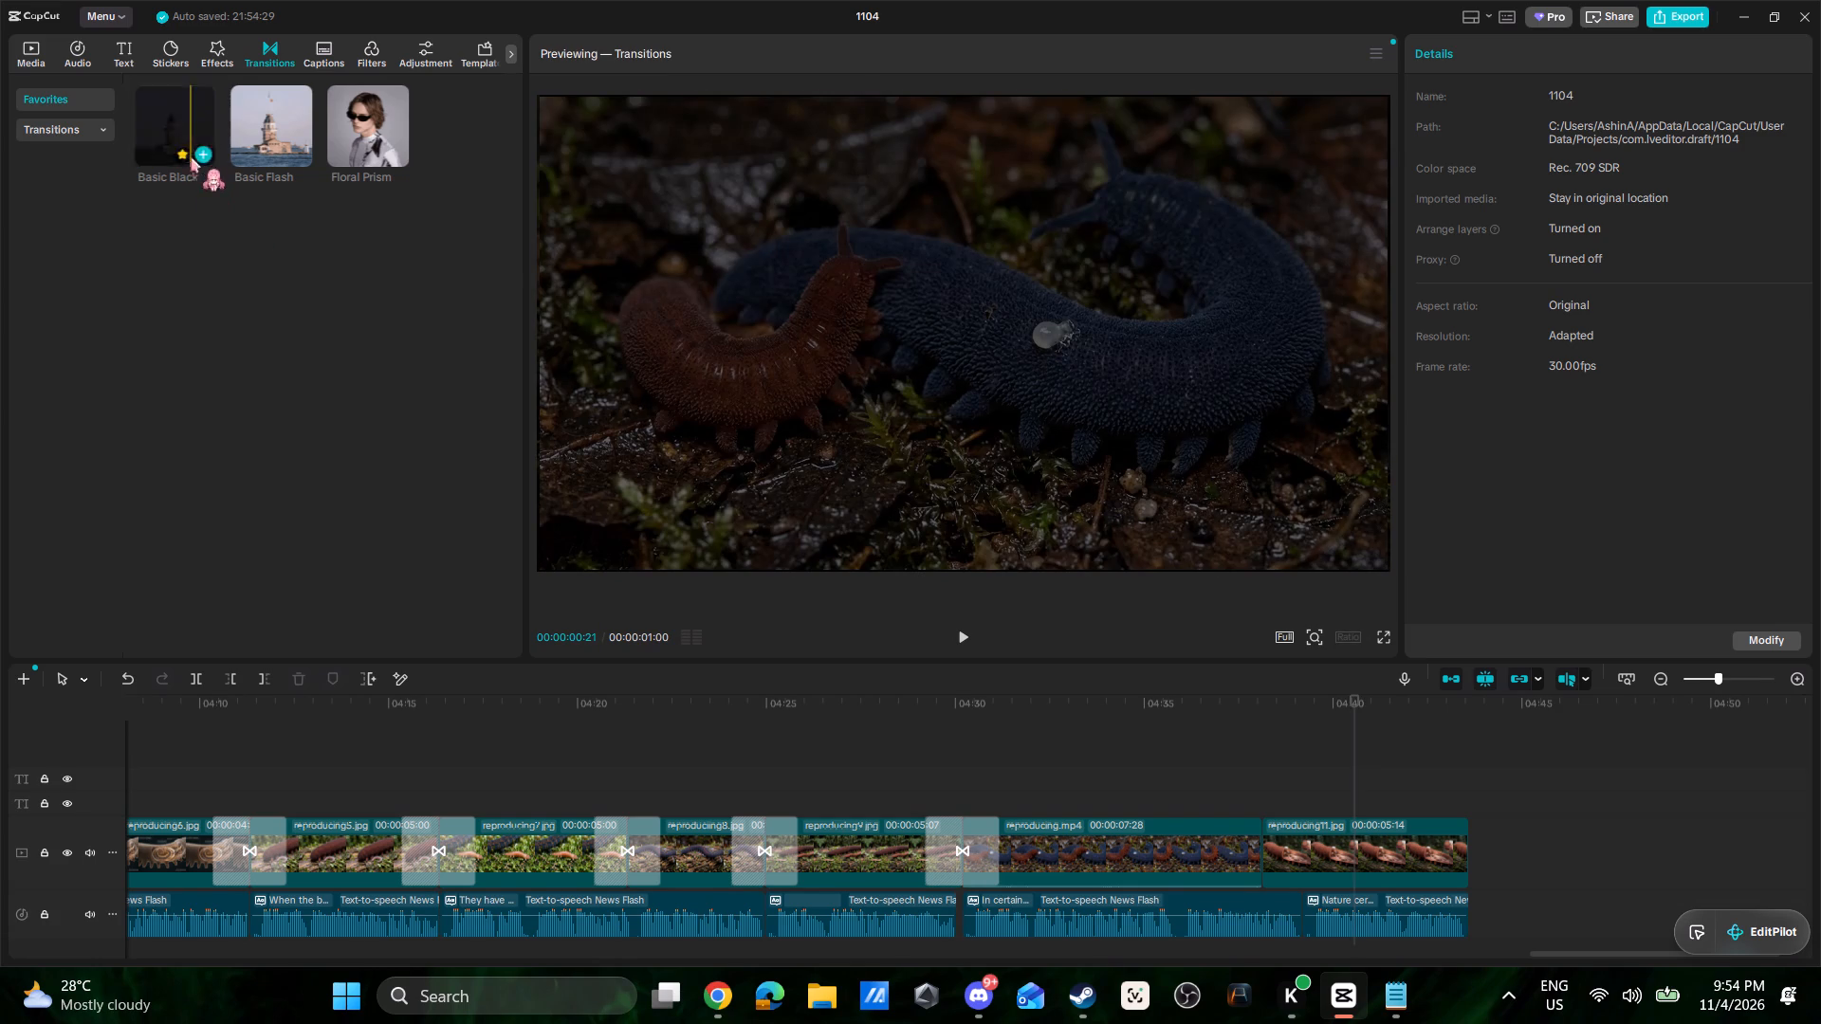
pyautogui.moveTo(181, 125); pyautogui.dragTo(1158, 846)
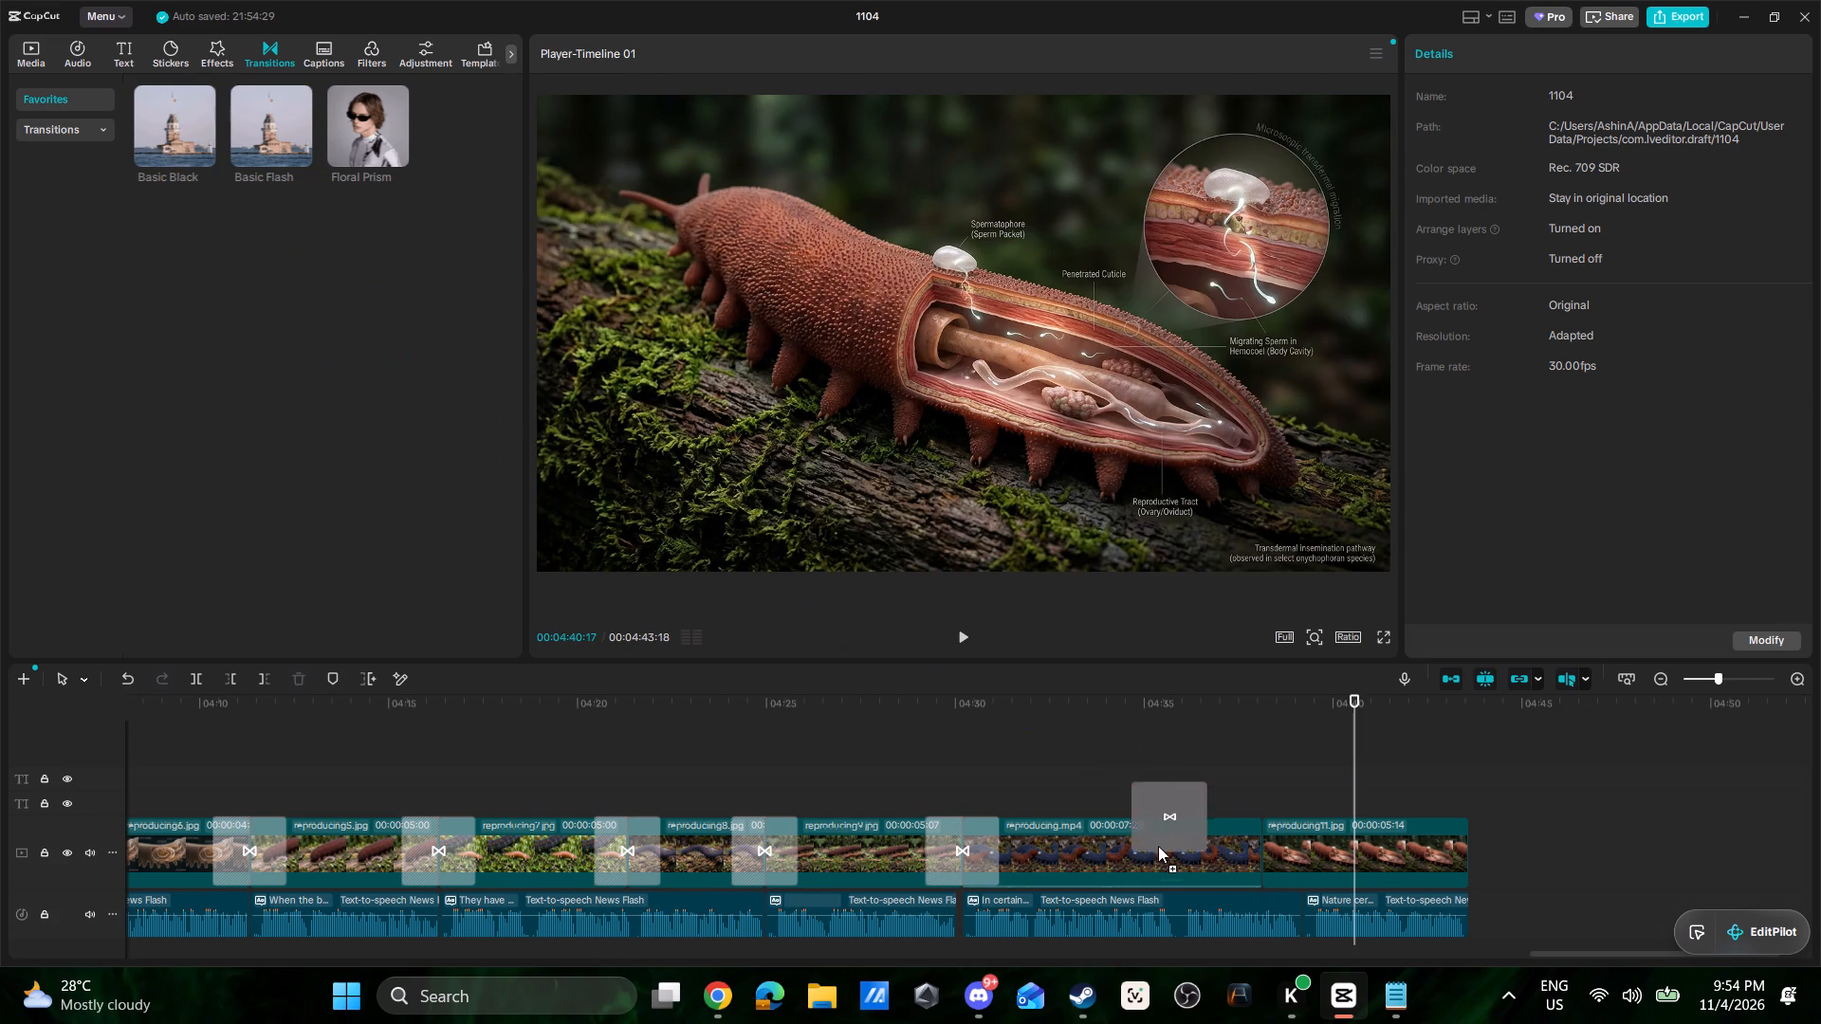
pyautogui.moveTo(1158, 846); pyautogui.dragTo(1227, 851)
# Play back from reproducing.mp4 to the end of reproducing11.jpg to check the transition and narration.
pyautogui.click(1137, 789)
pyautogui.press('space')
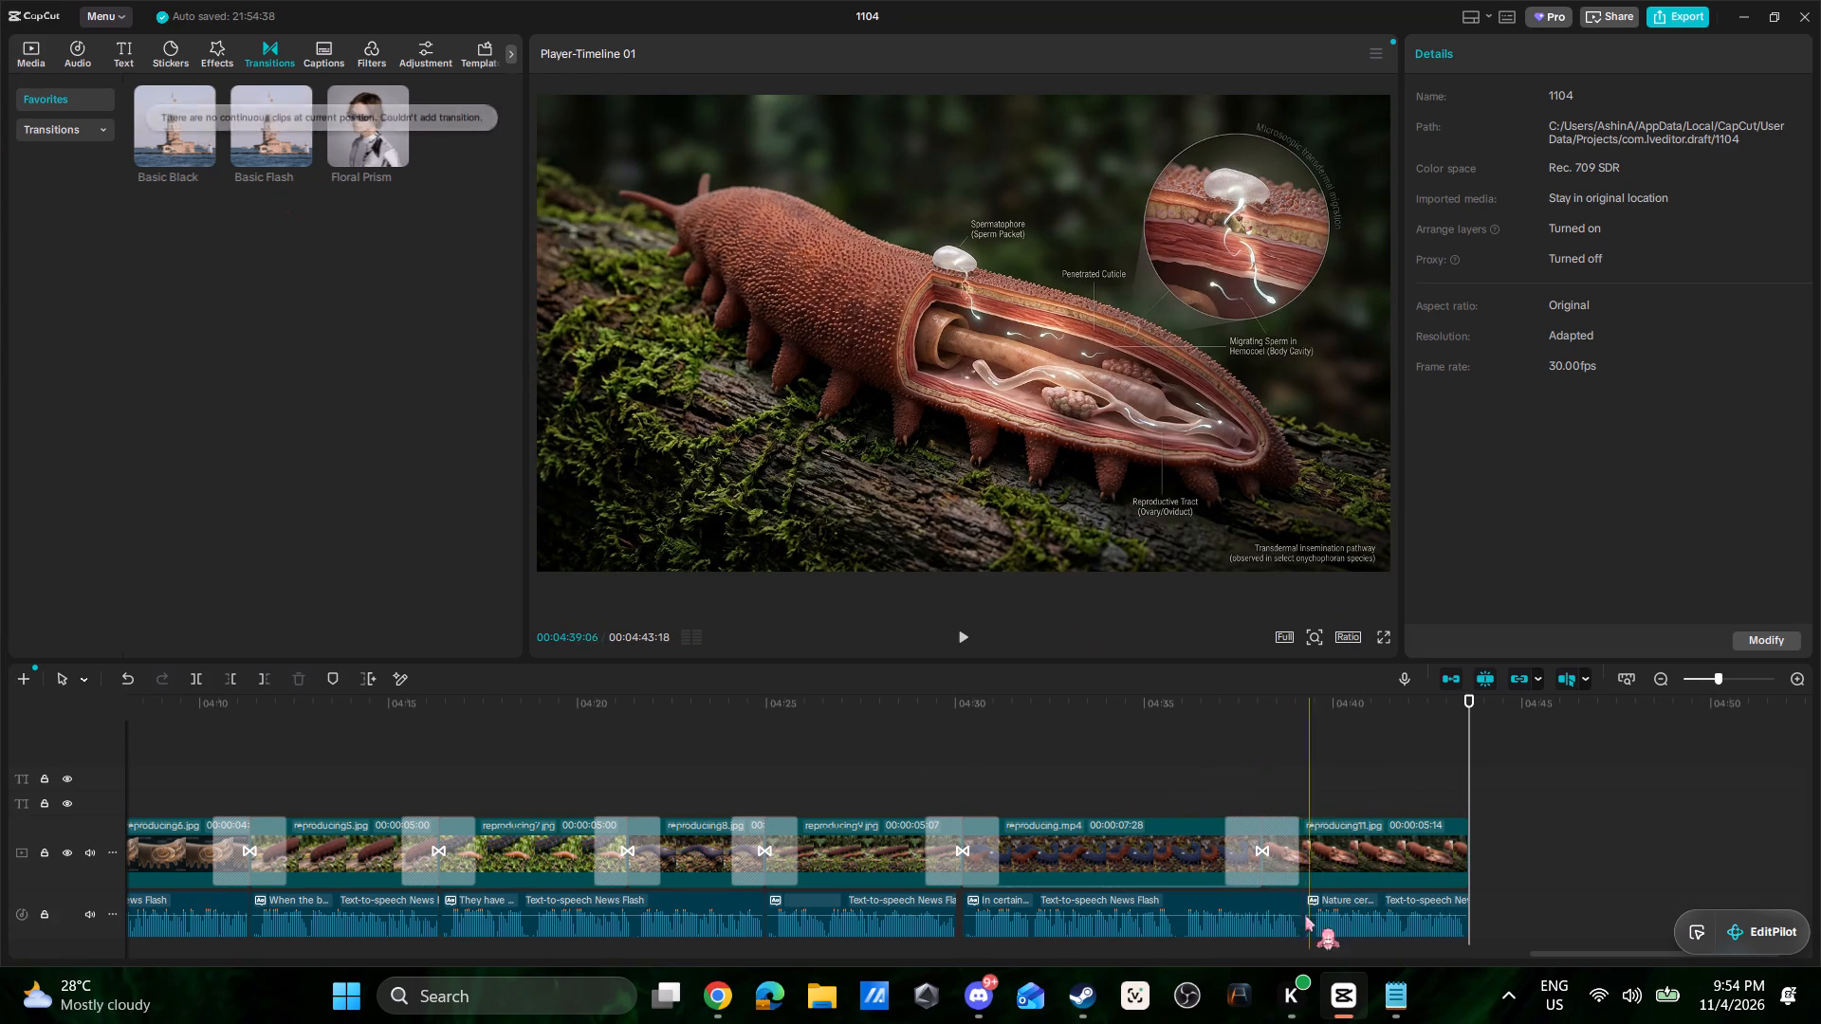
# Switch to Notepad and copy "Perhaps the most incredible thing about velvet worms is their evolutionary history." from section 6.
pyautogui.click(1391, 1005)
pyautogui.scroll(-2, 1262, 490)
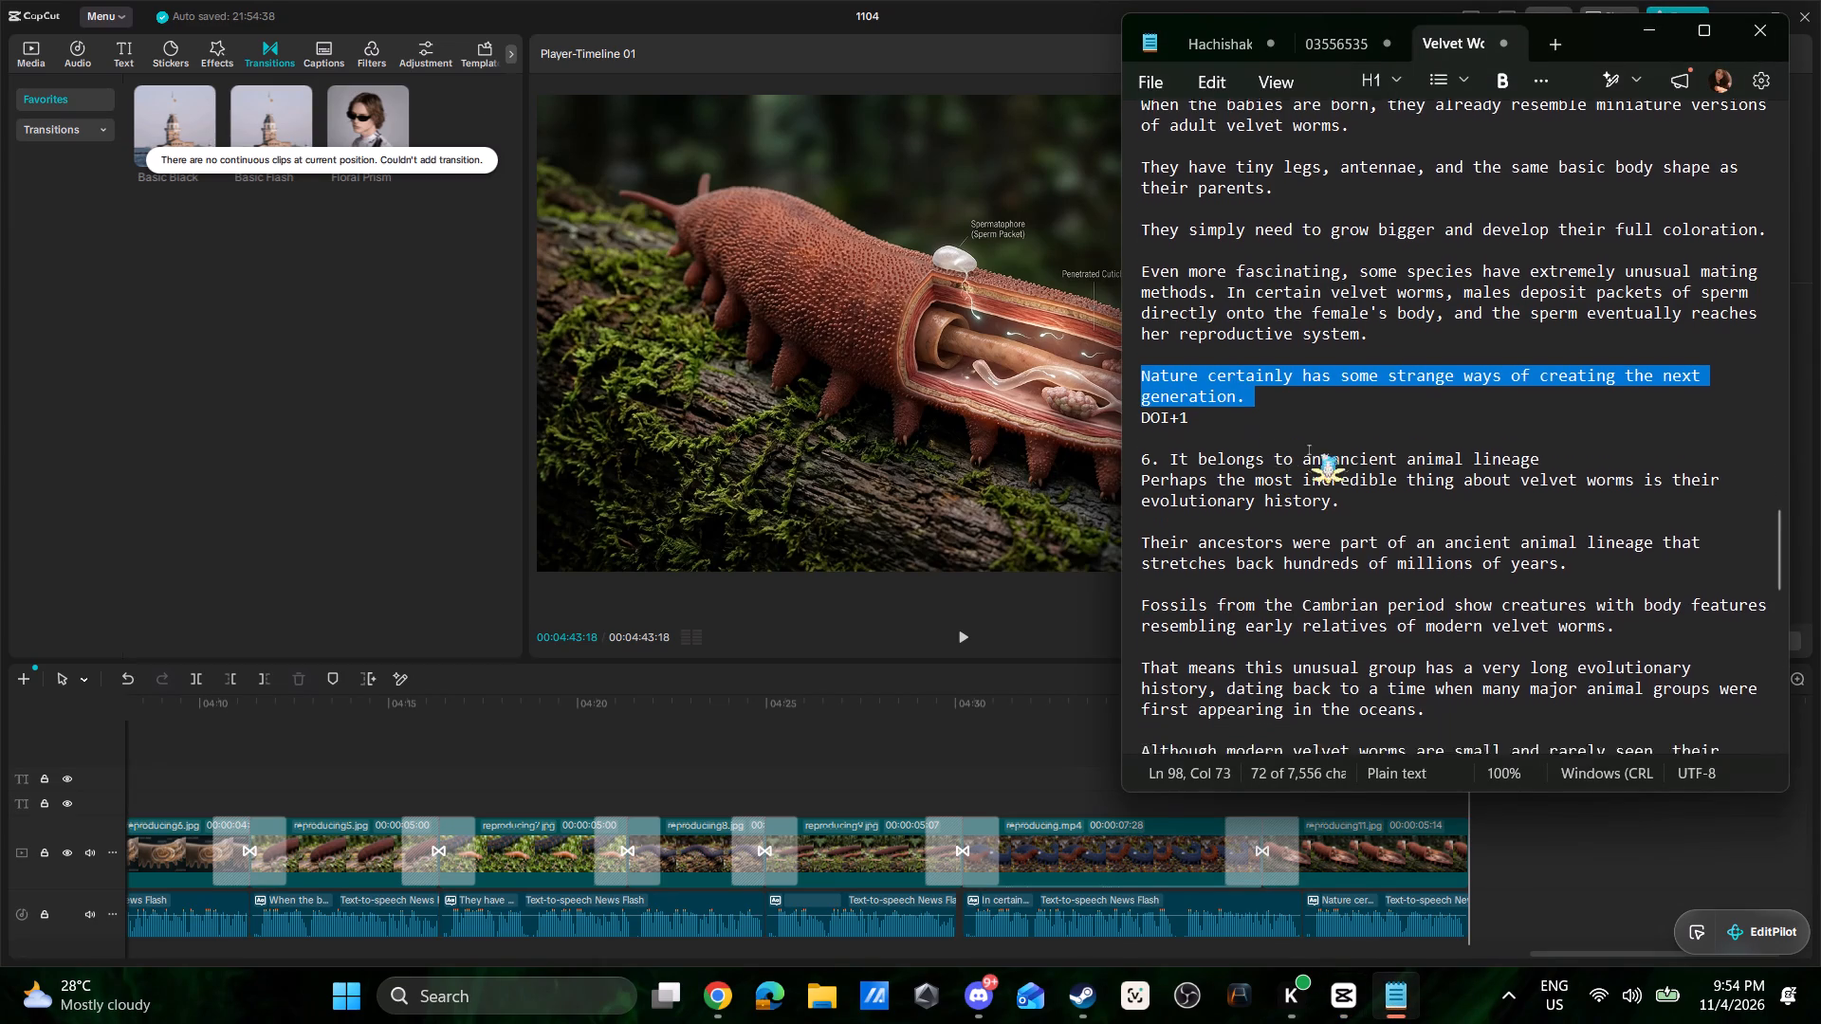
pyautogui.scroll(-1, 1373, 416)
pyautogui.moveTo(1387, 361); pyautogui.dragTo(1313, 367)
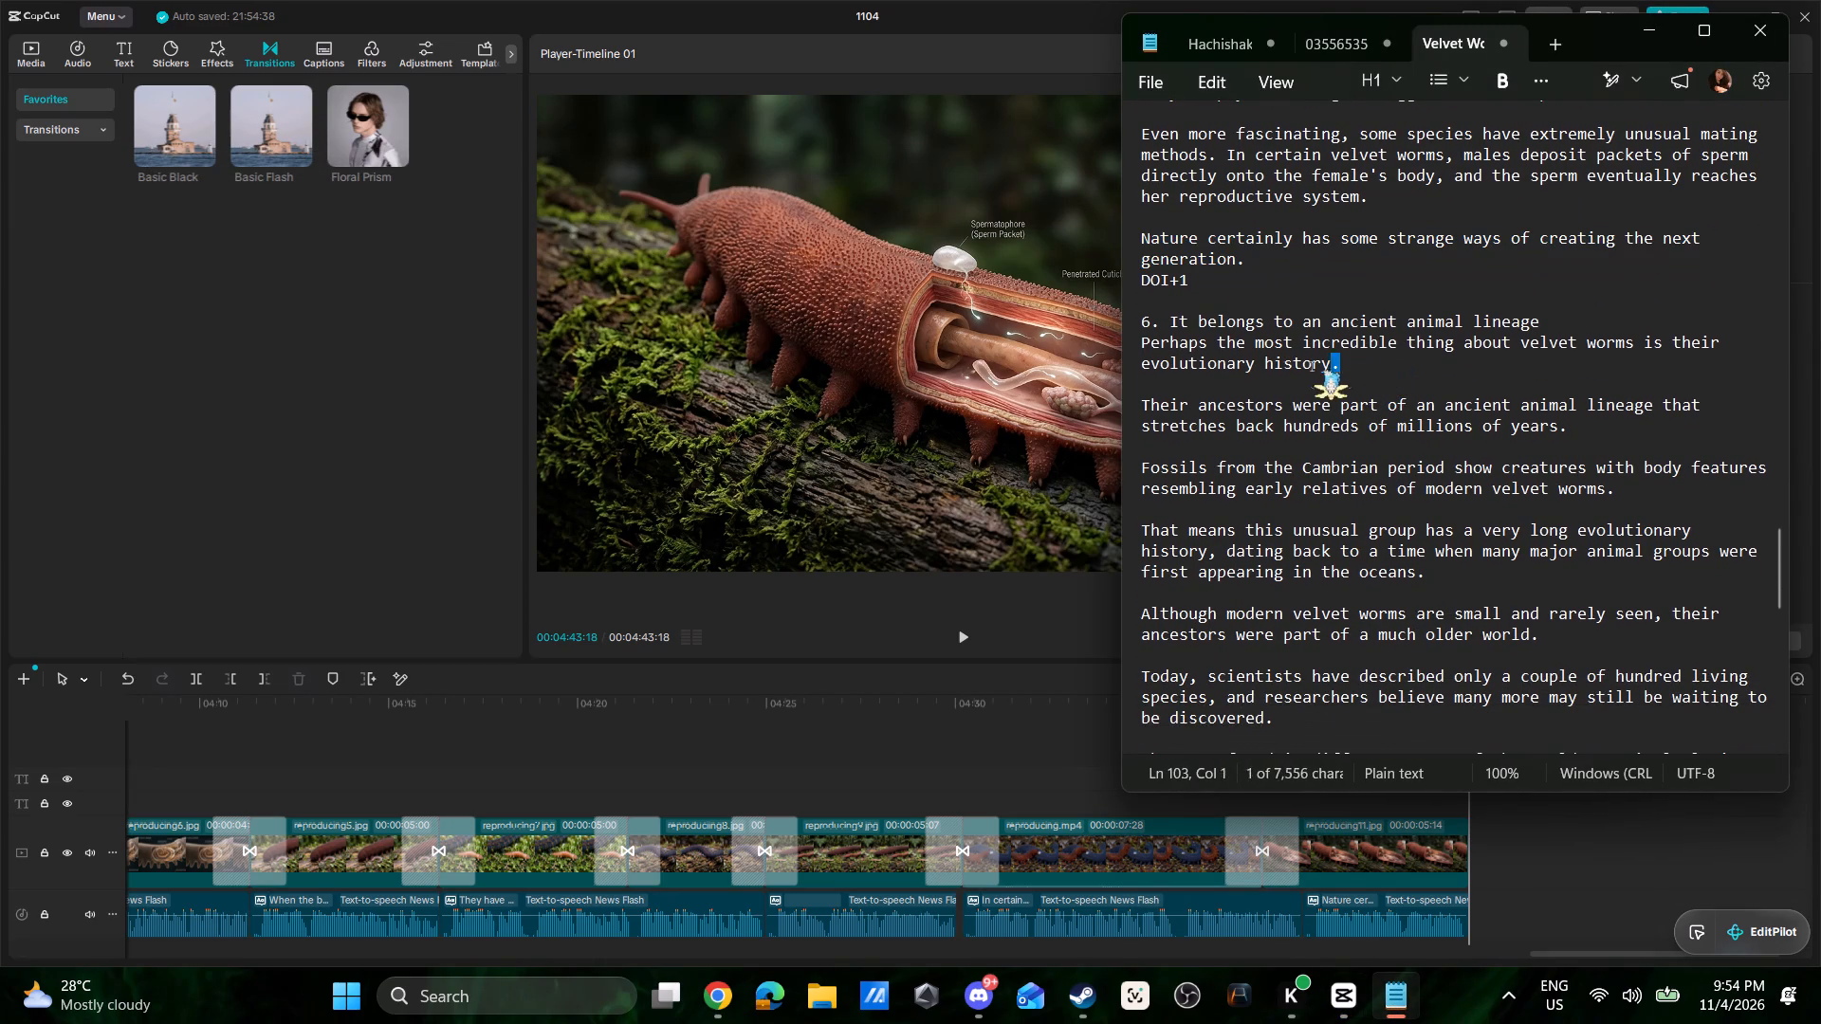
pyautogui.moveTo(1313, 367); pyautogui.dragTo(1130, 351)
pyautogui.hotkey('ctrl', 'c')
pyautogui.hotkey('ctrl', 'c')
pyautogui.hotkey('ctrl', 'c')
pyautogui.hotkey('ctrl', 'c')
pyautogui.hotkey('ctrl', 'c')
pyautogui.hotkey('ctrl', 'c')
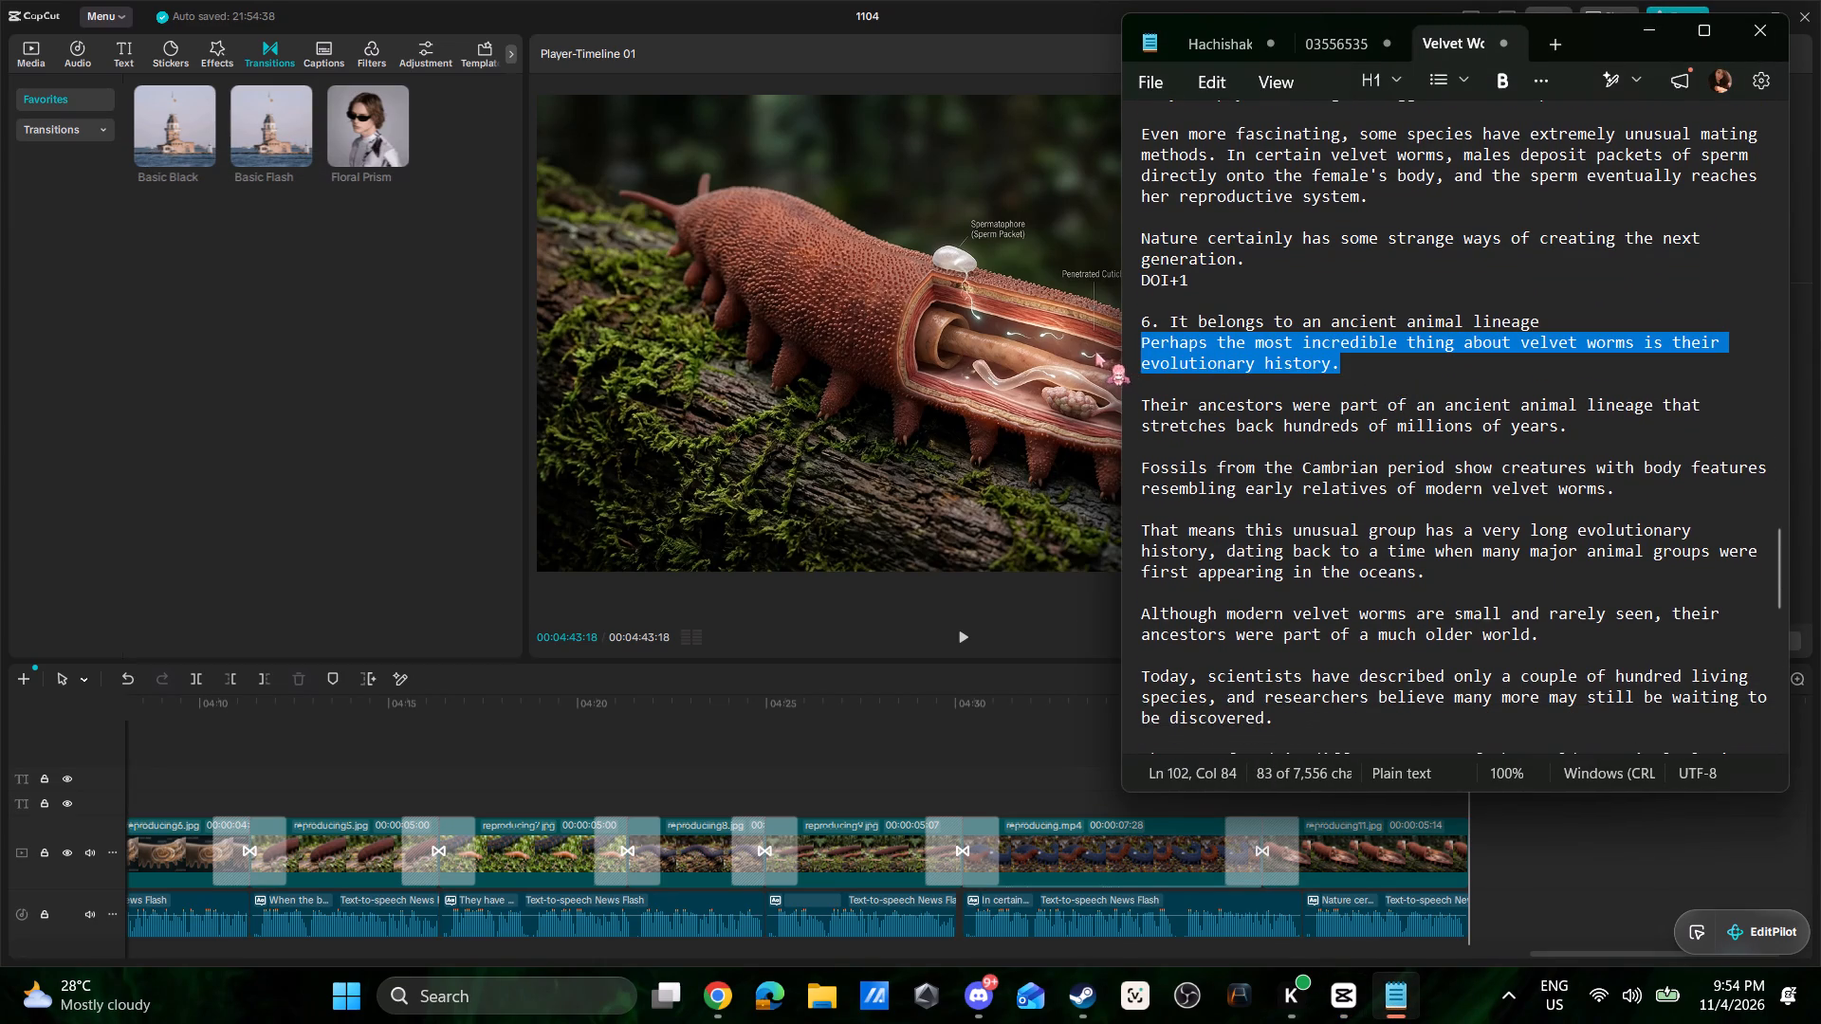
pyautogui.hotkey('ctrl', 'c')
pyautogui.hotkey('ctrl', 'c')
pyautogui.hotkey('ctrl', 'c')
pyautogui.hotkey('ctrl', 'c')
pyautogui.hotkey('ctrl', 'c')
pyautogui.hotkey('ctrl', 'c')
pyautogui.hotkey('ctrl', 'c')
pyautogui.hotkey('ctrl', 'c')
pyautogui.hotkey('ctrl', 'c')
pyautogui.hotkey('ctrl', 'c')
# Return to CapCut and add a default text clip starting at the end of reproducing11.jpg.
pyautogui.click(24, 53)
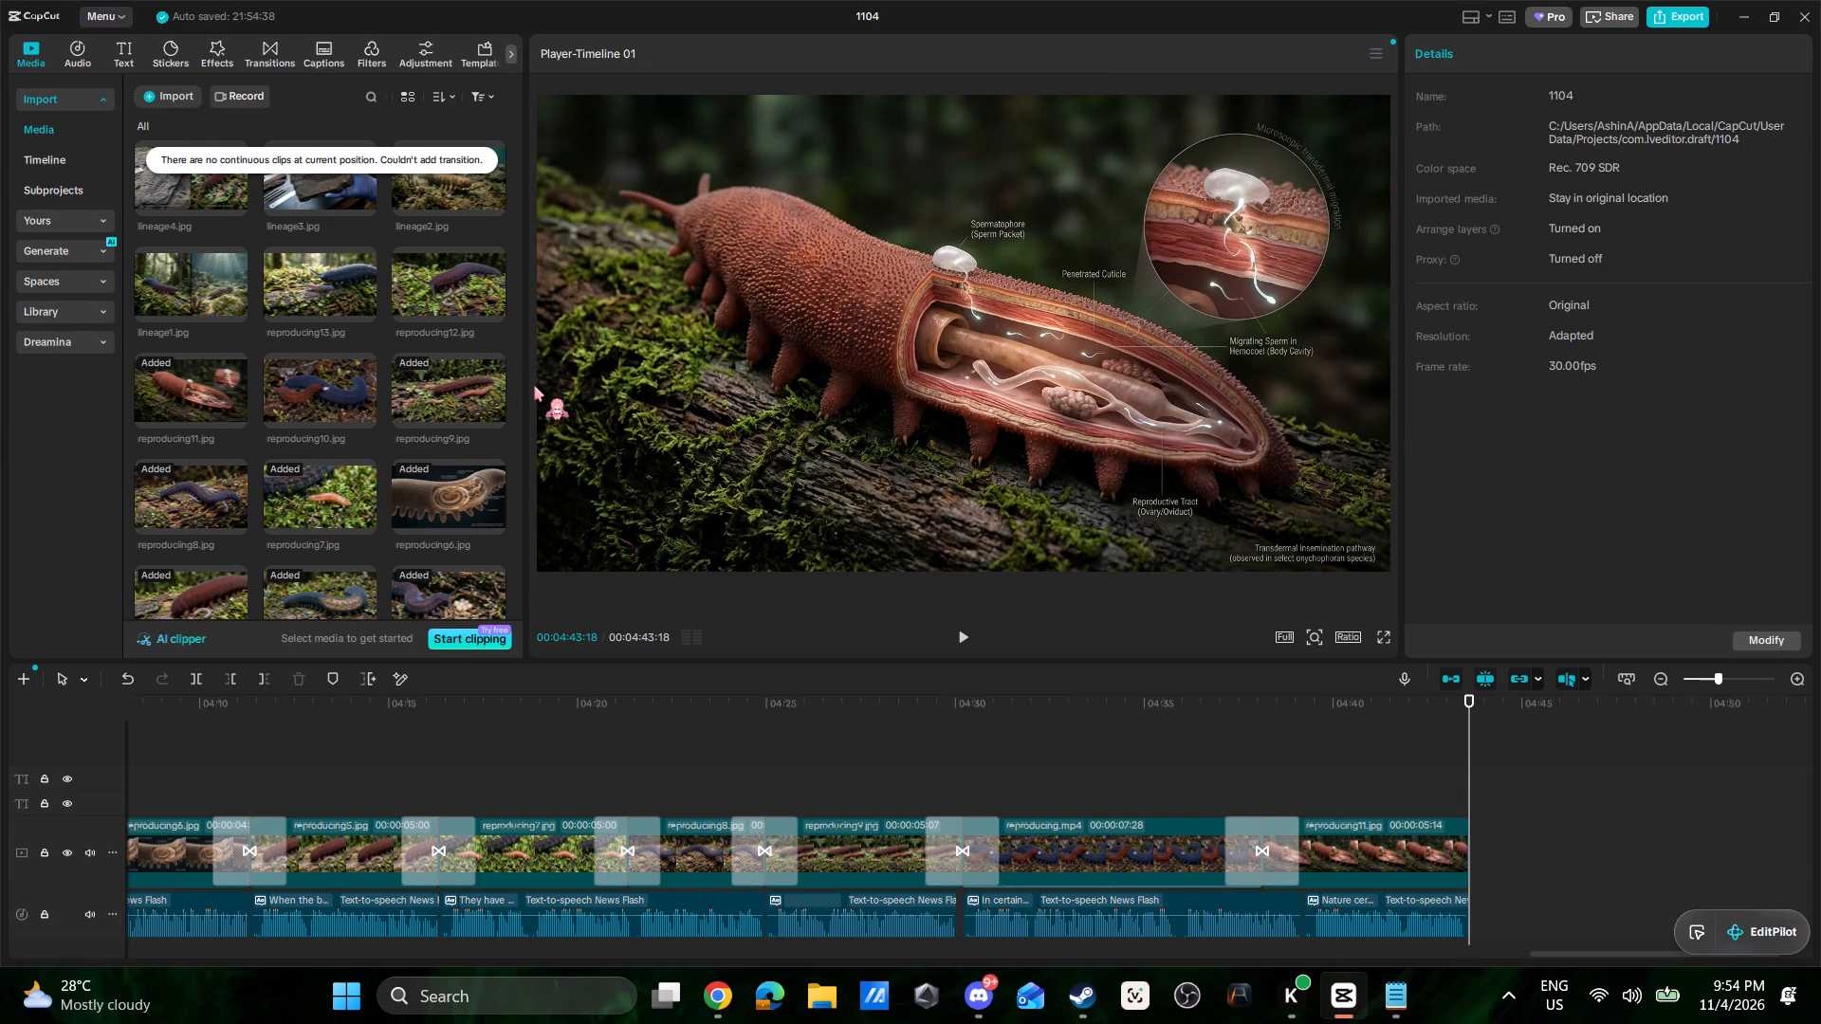
pyautogui.click(128, 58)
pyautogui.moveTo(170, 109); pyautogui.dragTo(1349, 698)
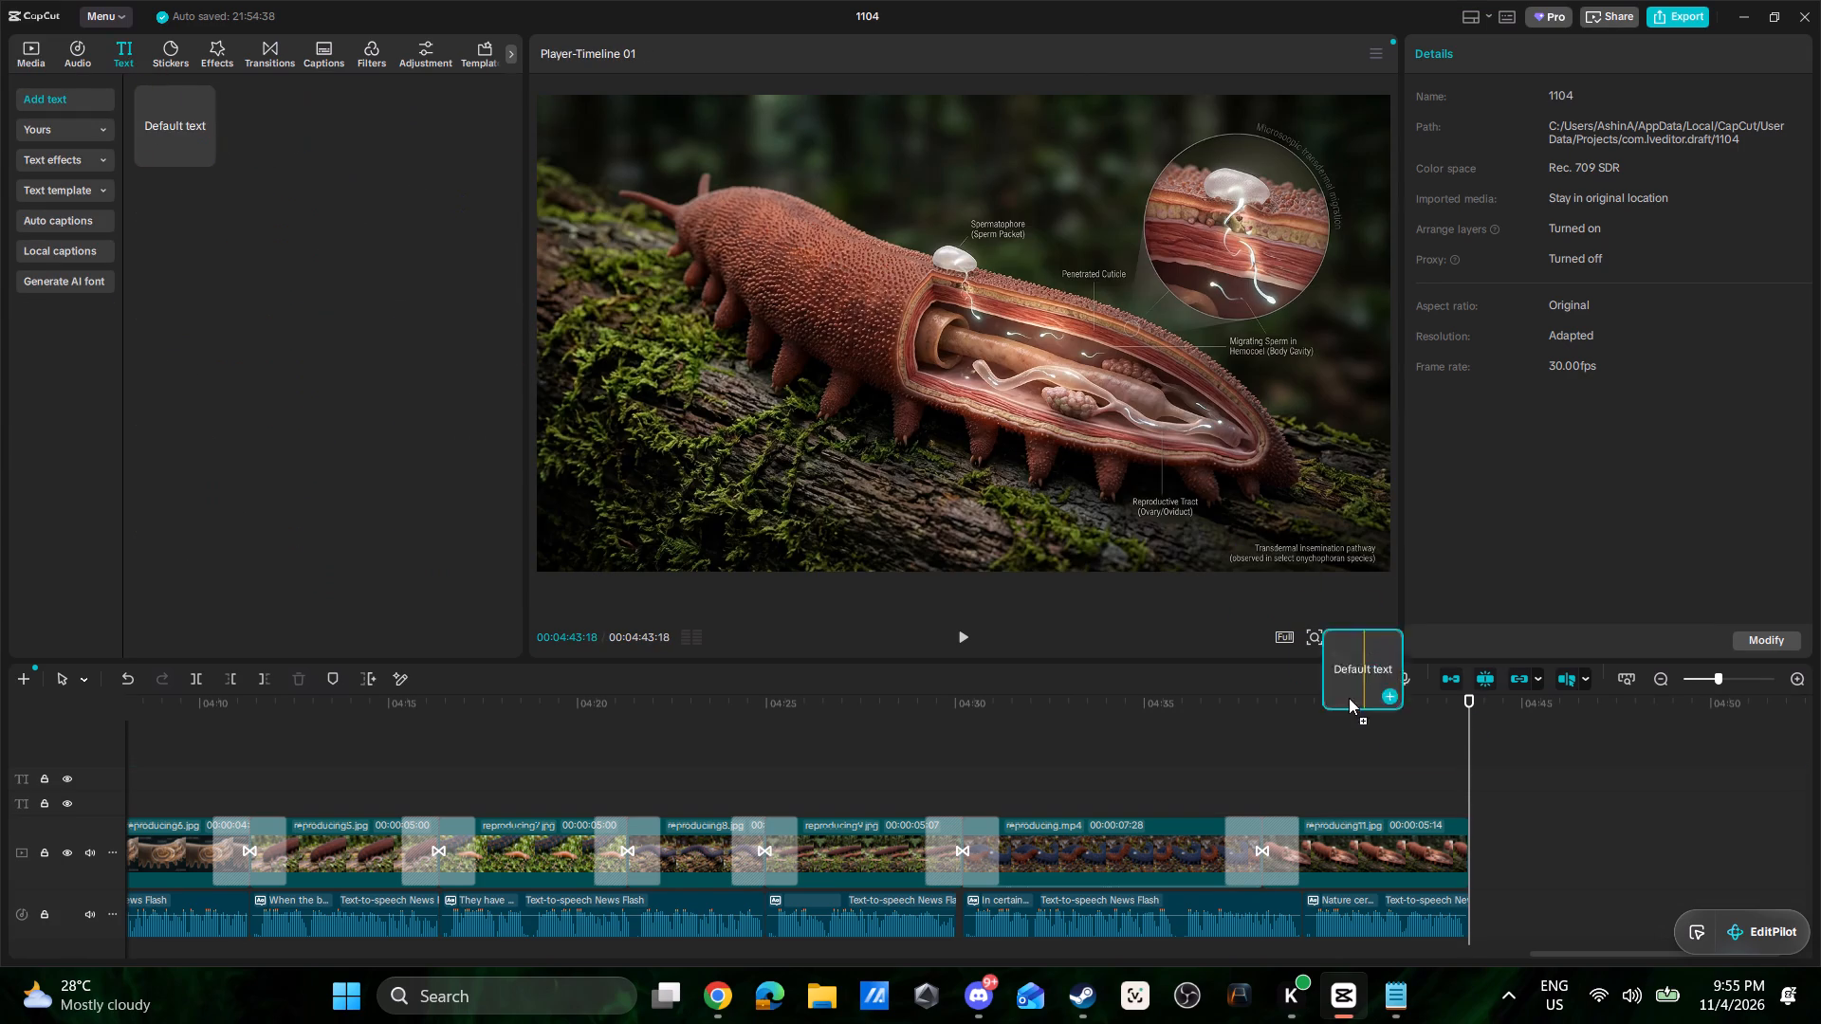
pyautogui.moveTo(1349, 698); pyautogui.dragTo(1472, 806)
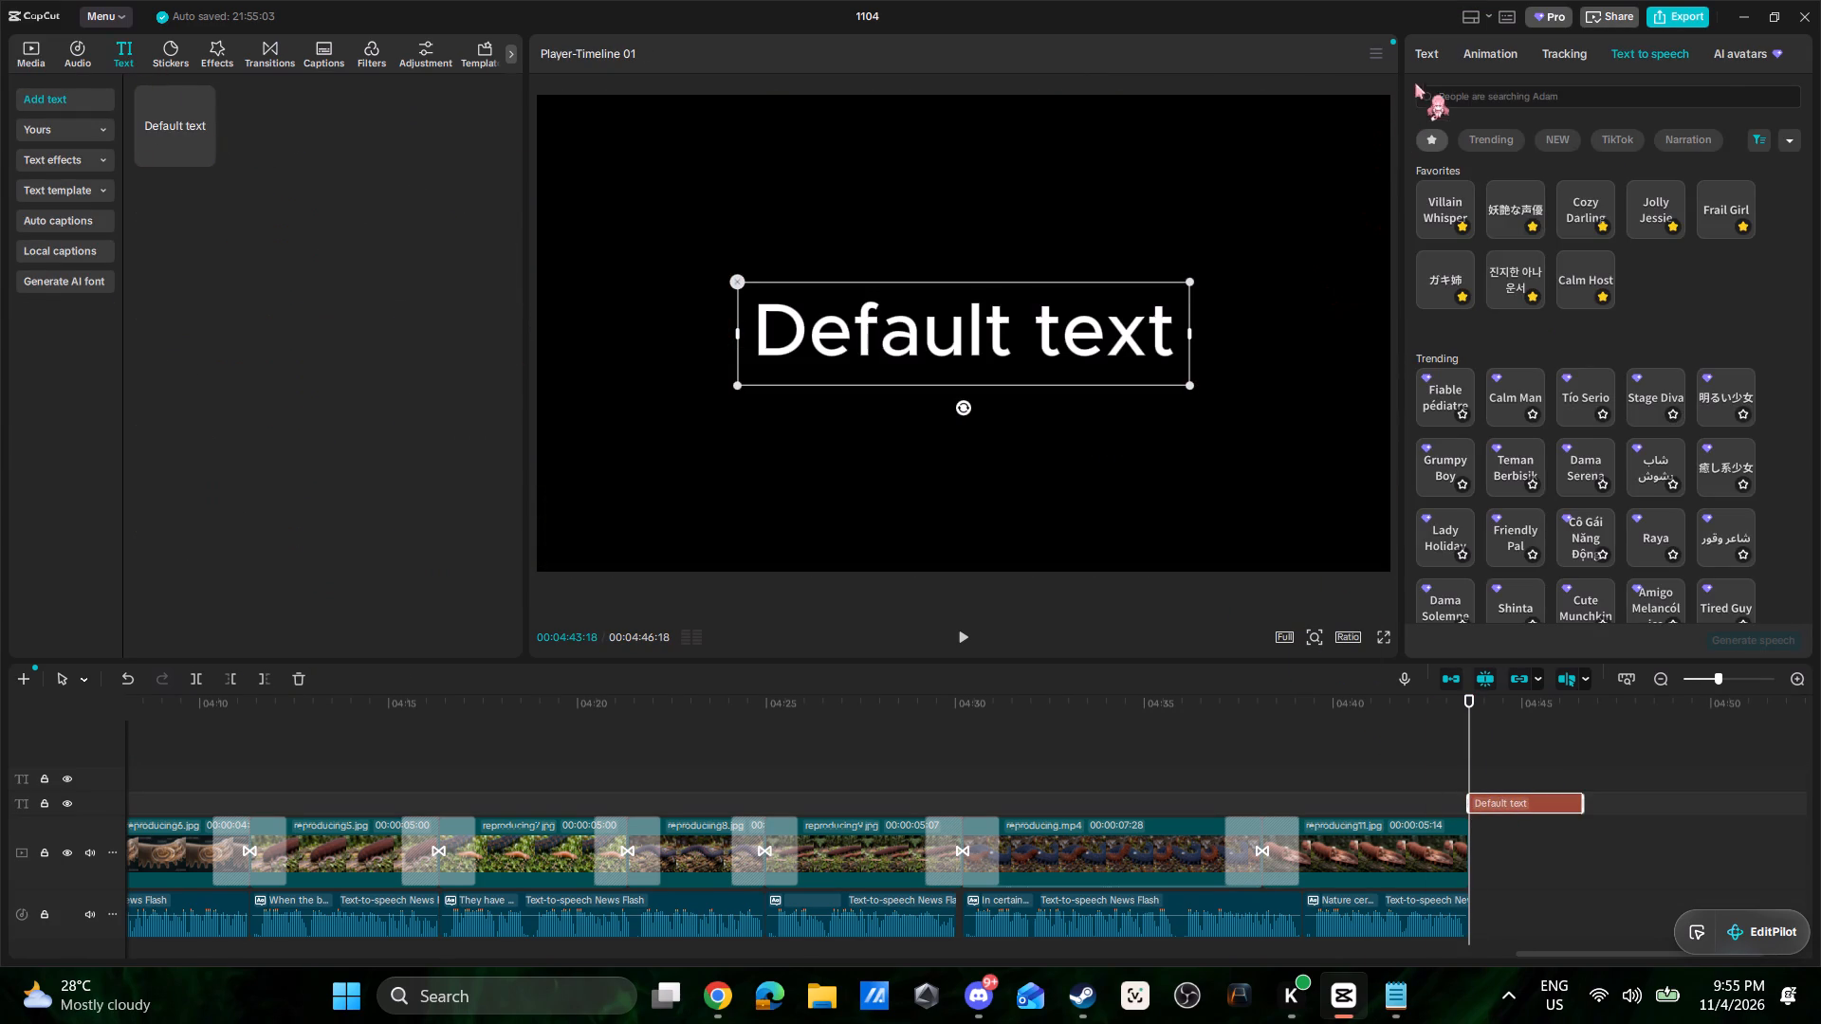
# Set the text clip to the copied "Perhaps the most incredible thing…" sentence, generate its speech with the 진지한 아나운서 voice and raise the narration's volume.
pyautogui.click(1428, 59)
pyautogui.moveTo(1610, 949); pyautogui.dragTo(1813, 941)
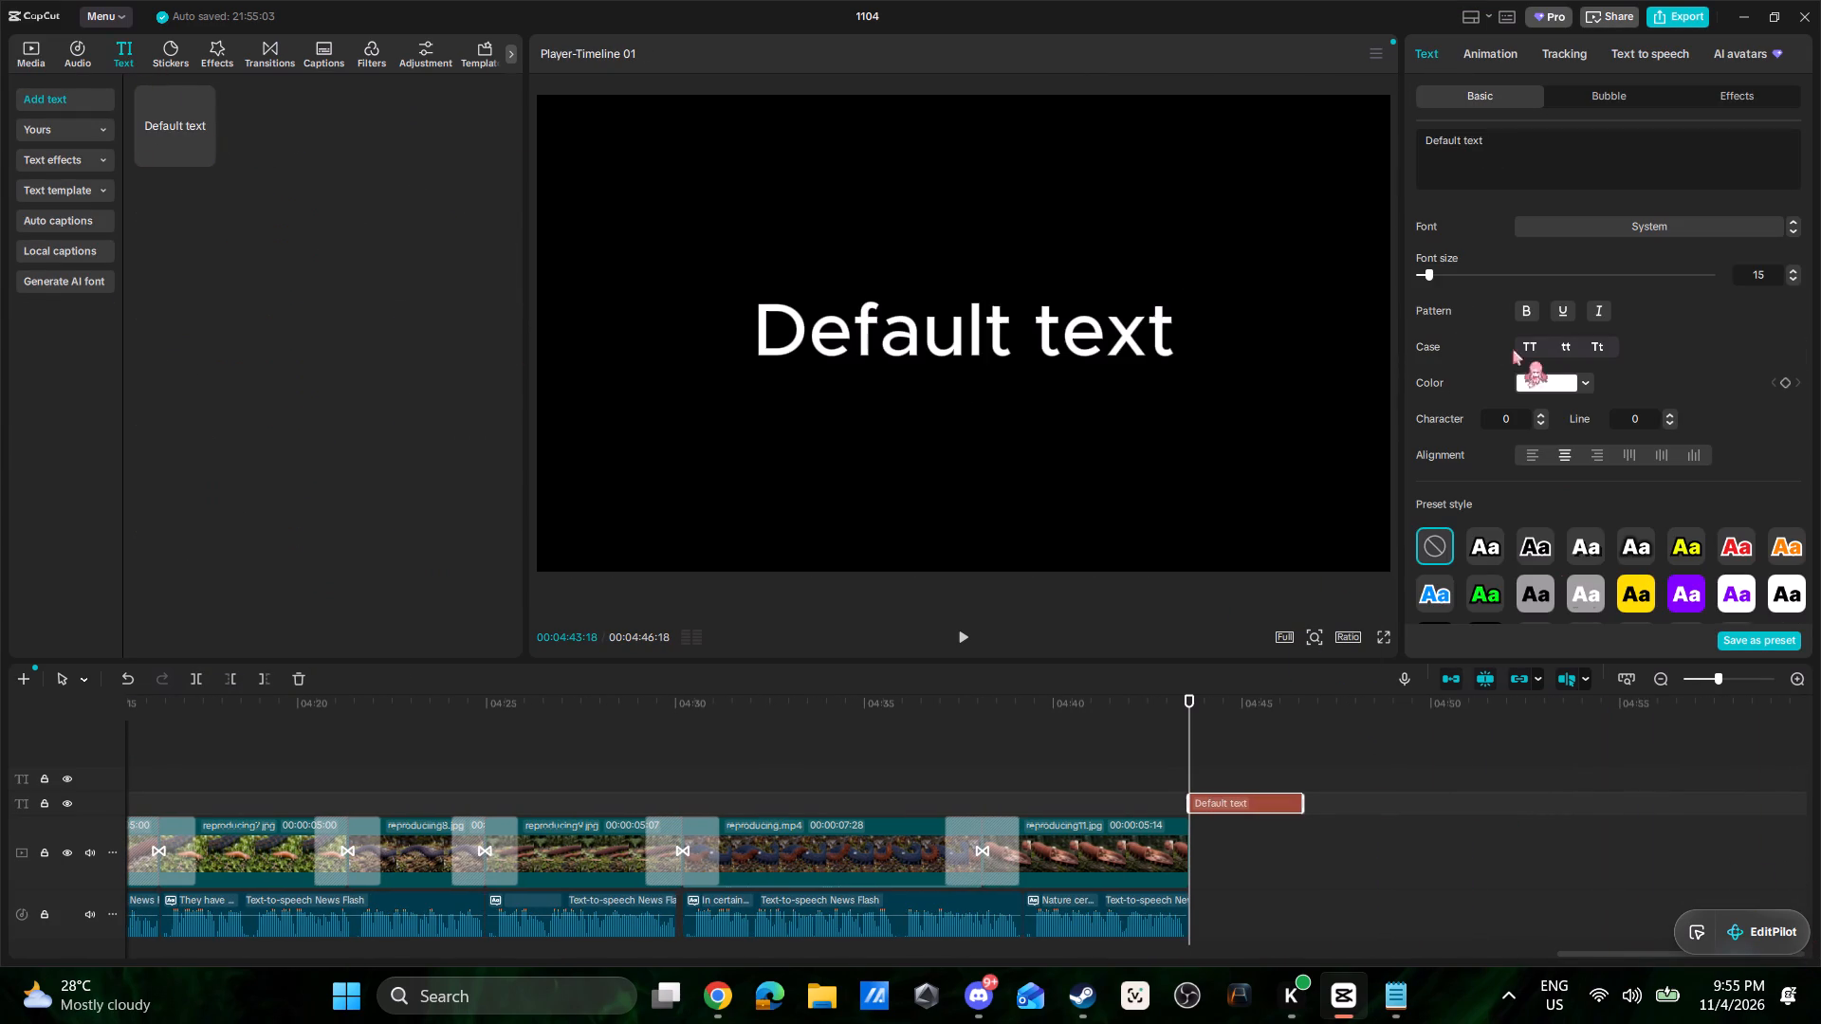
pyautogui.moveTo(1533, 151); pyautogui.dragTo(1284, 117)
pyautogui.hotkey('ctrl', 'v')
pyautogui.click(1669, 57)
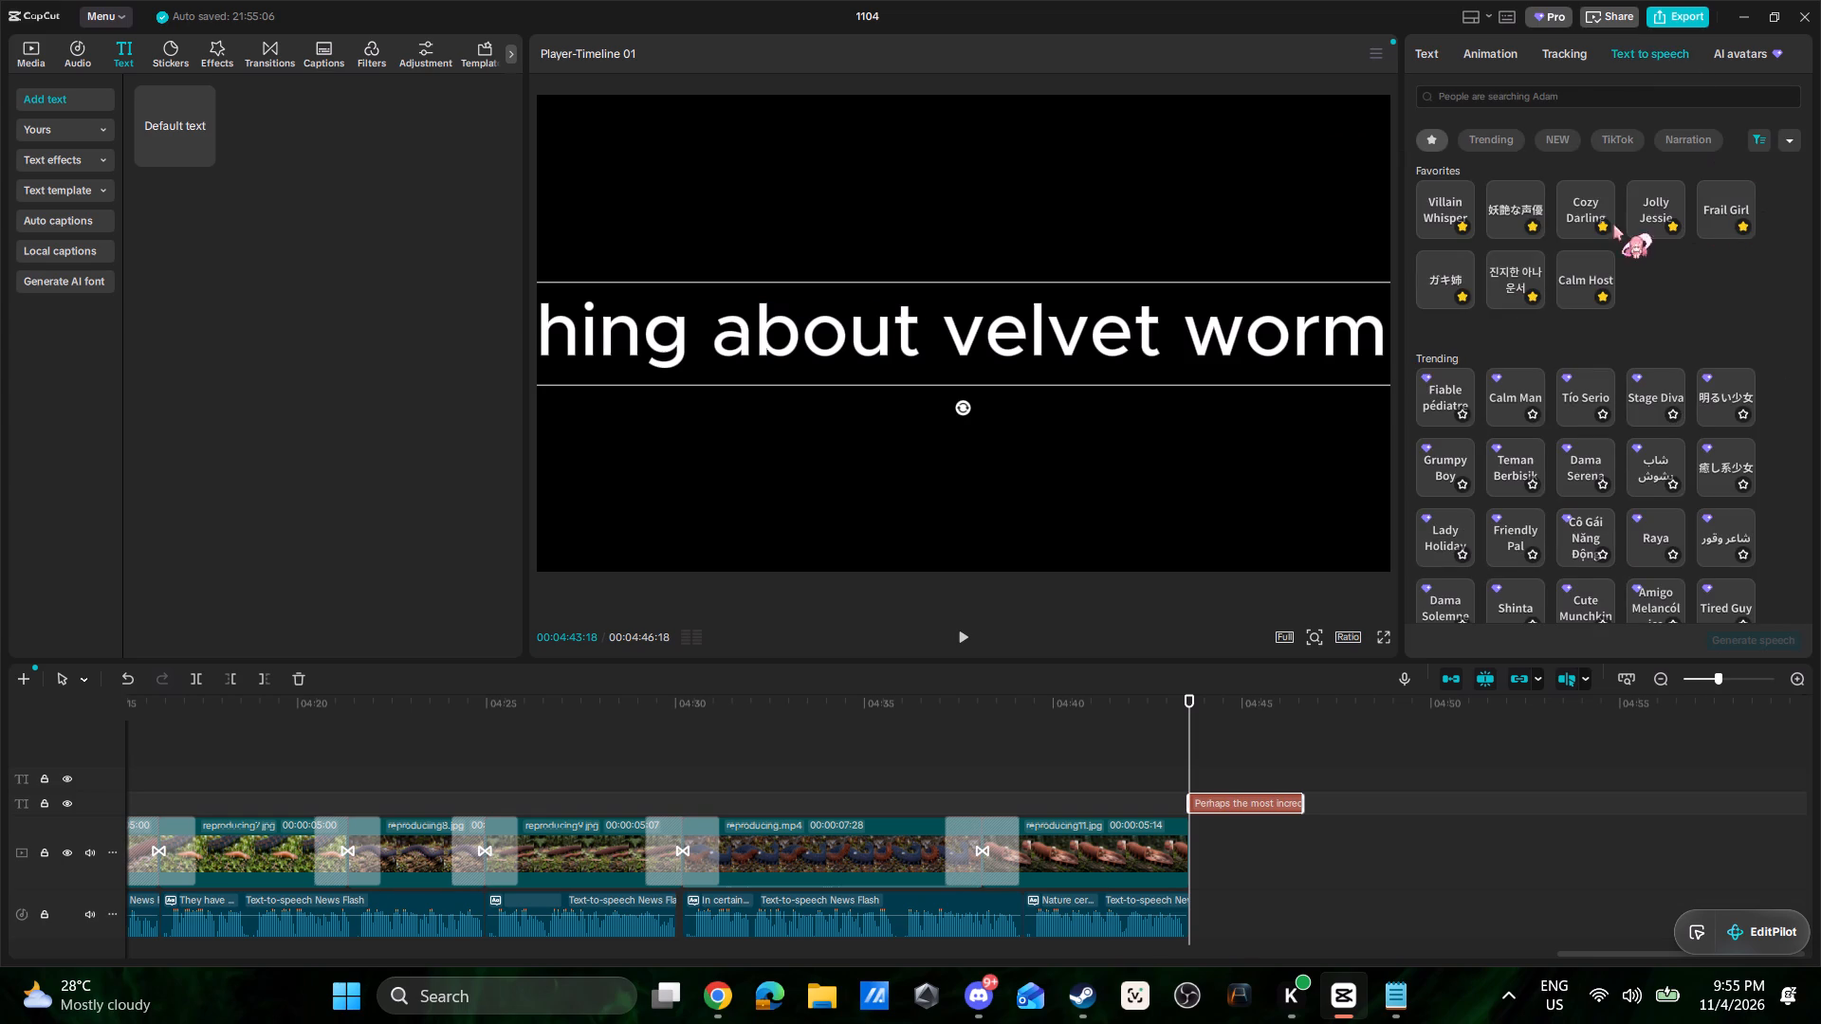
pyautogui.click(1537, 272)
pyautogui.click(1753, 649)
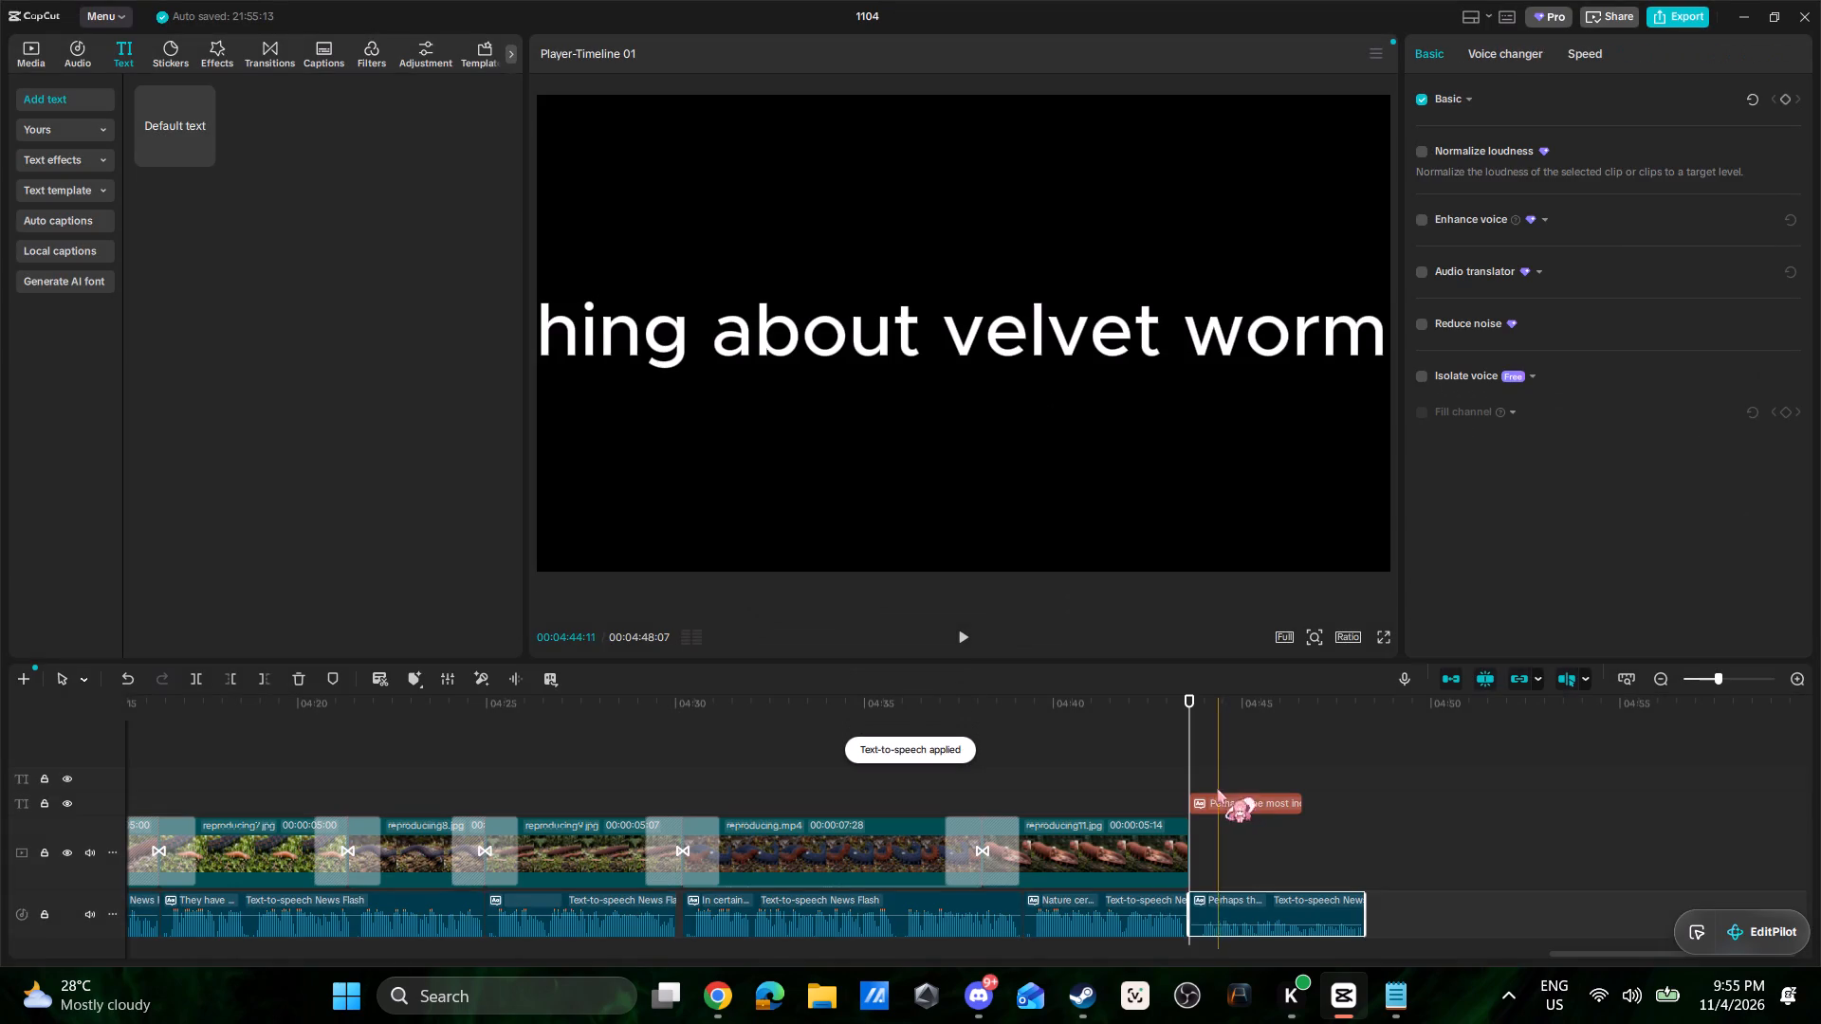
pyautogui.click(1243, 923)
pyautogui.moveTo(1244, 926); pyautogui.dragTo(1244, 921)
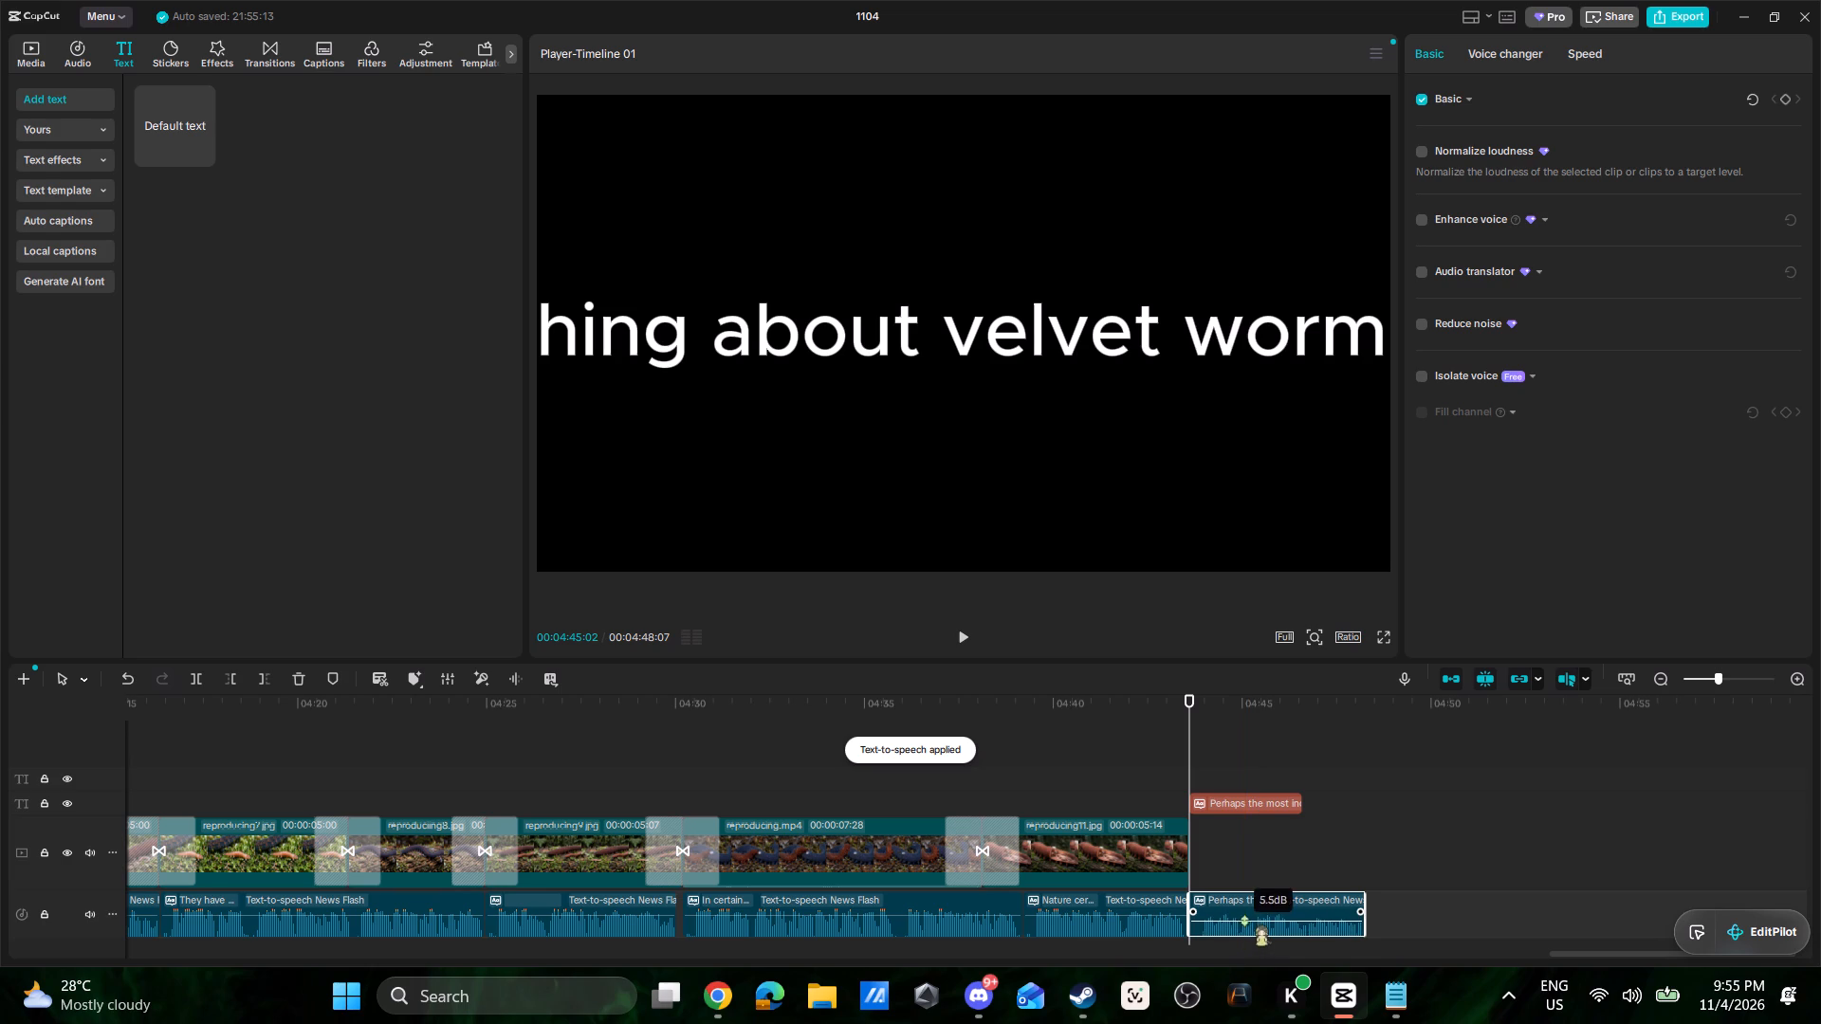
pyautogui.moveTo(1244, 921); pyautogui.dragTo(1244, 916)
# Delete the "Perhaps the most incredible thing…" text clip, keeping its narration.
pyautogui.click(1242, 802)
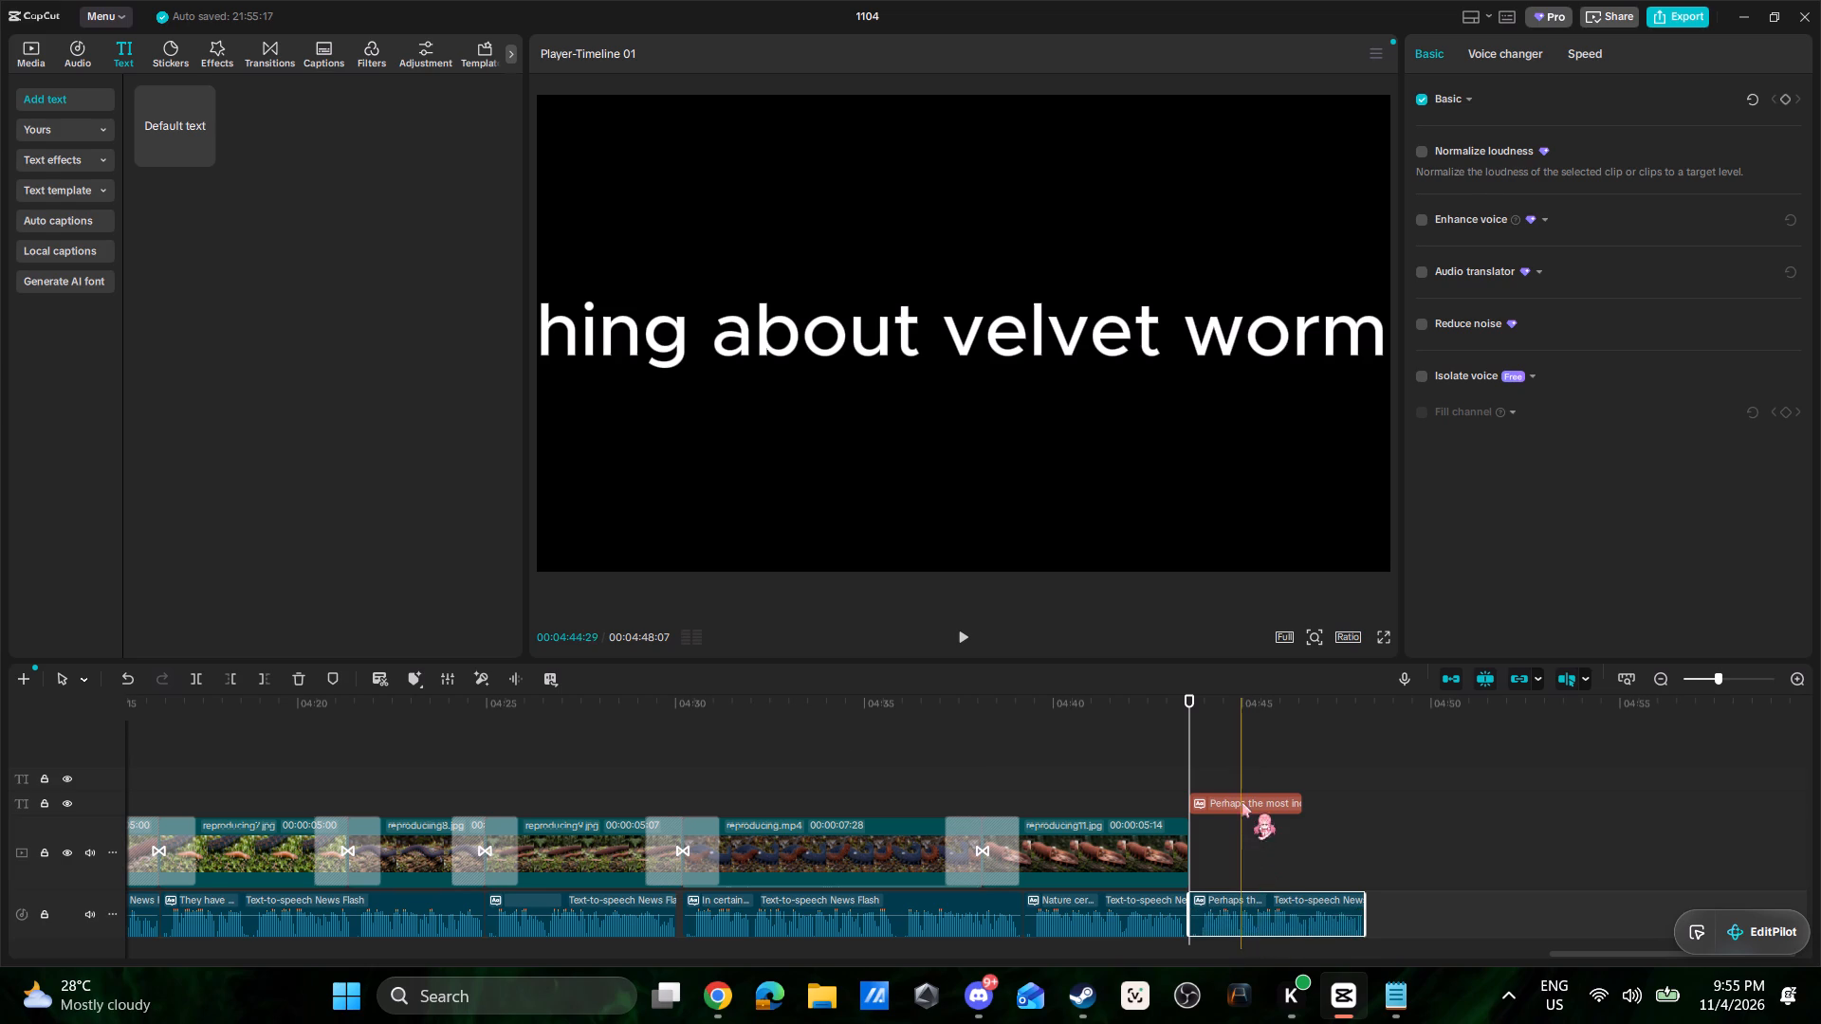
pyautogui.press('Delete')
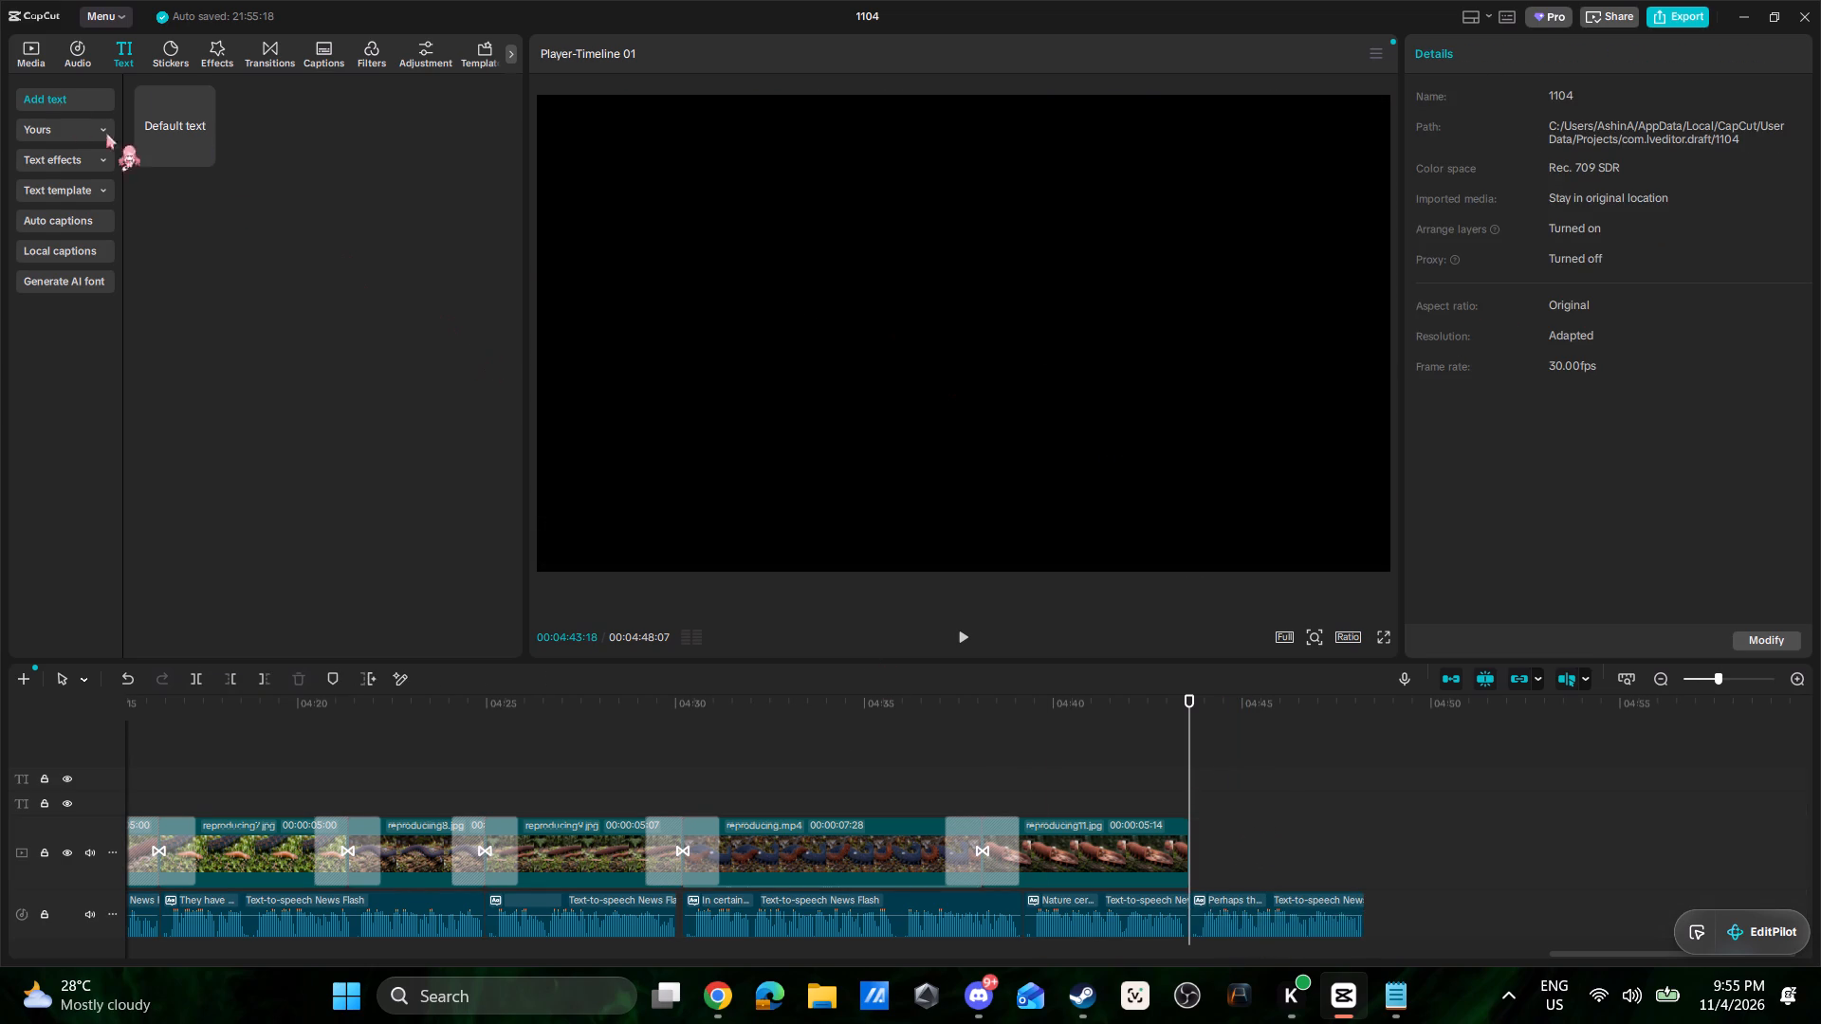
# Check the ancient lineage script in Notepad and place lineage1.jpg on the main track directly after reproducing11.jpg.
pyautogui.click(32, 58)
pyautogui.moveTo(1565, 959); pyautogui.dragTo(1592, 957)
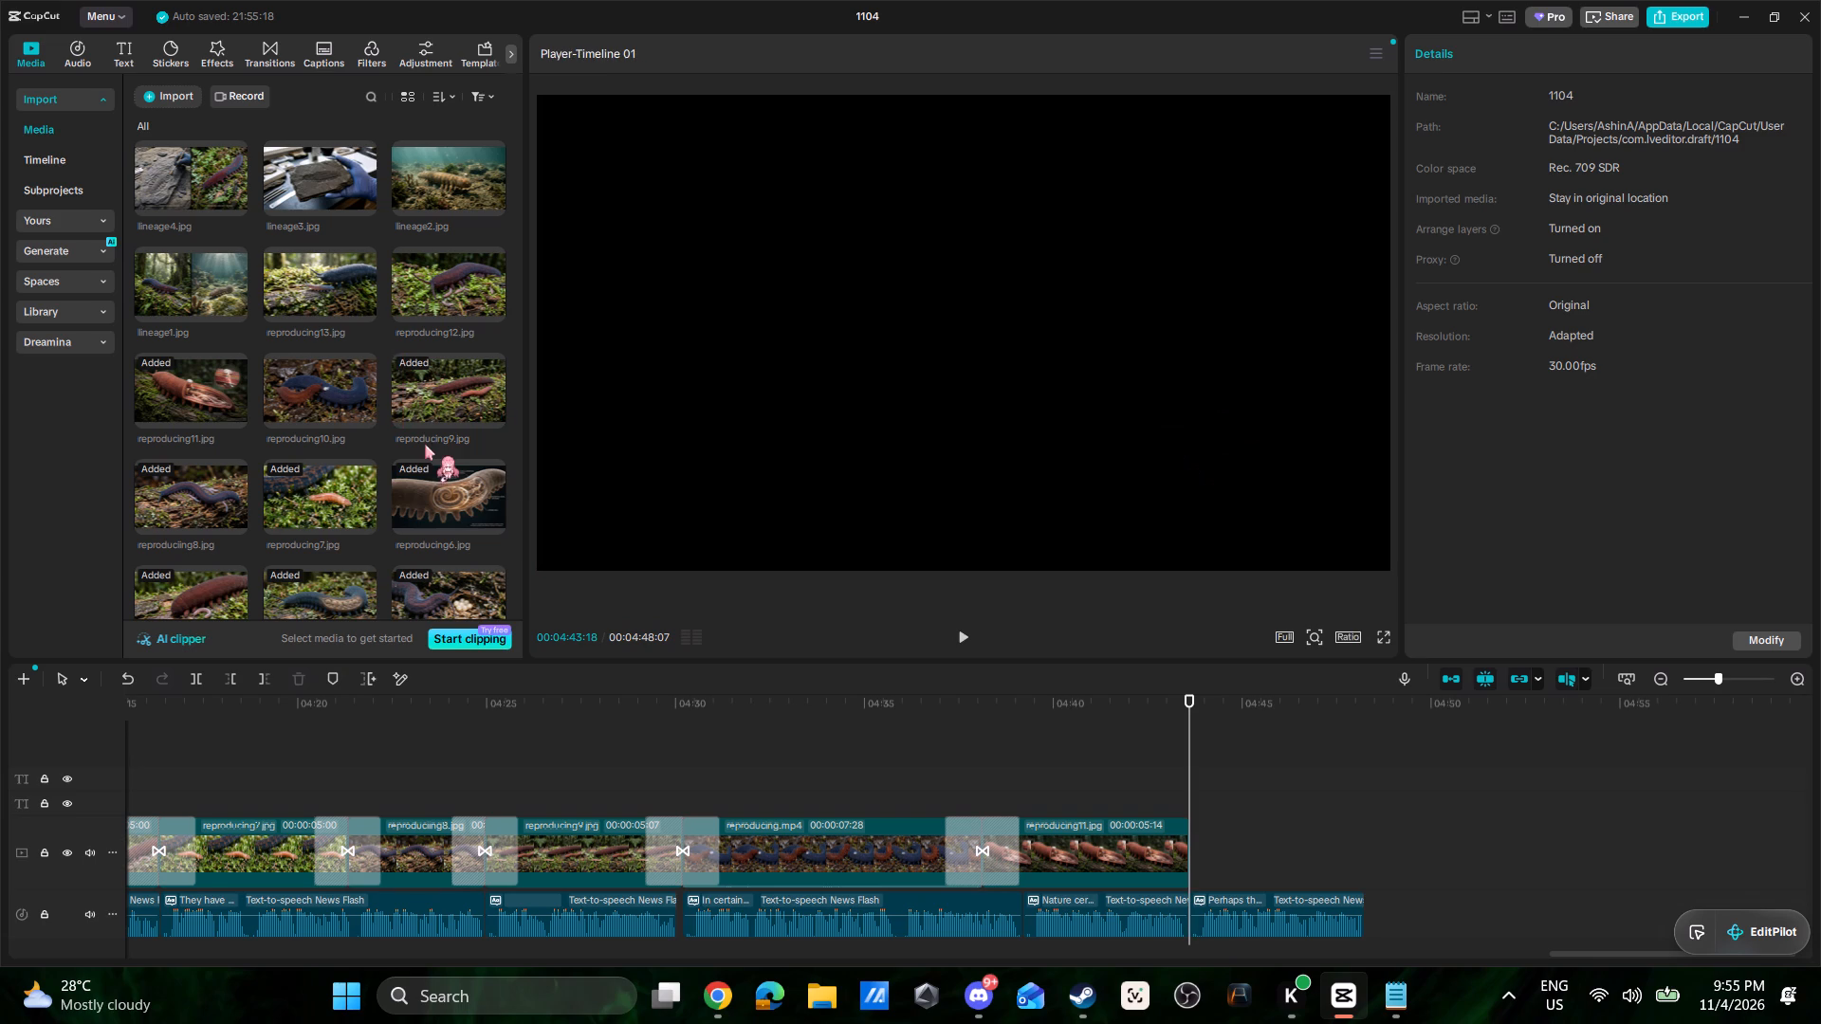
pyautogui.click(1400, 1005)
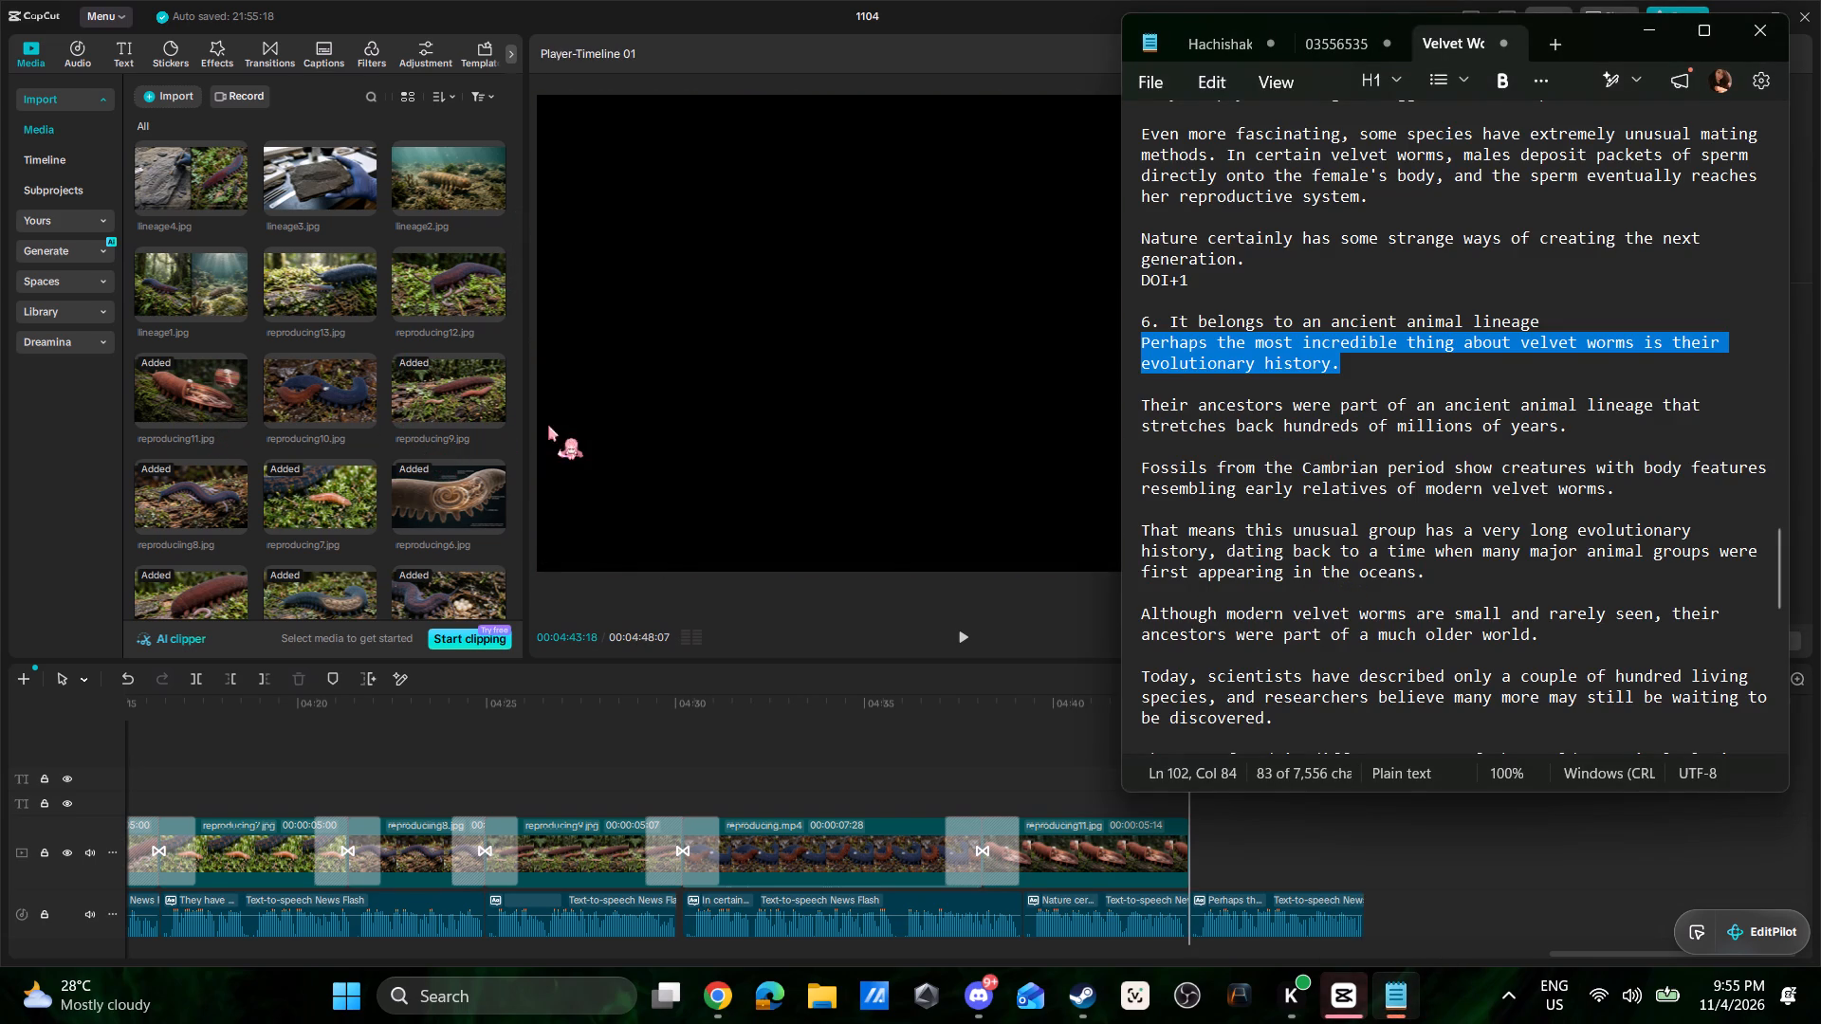
pyautogui.click(1331, 426)
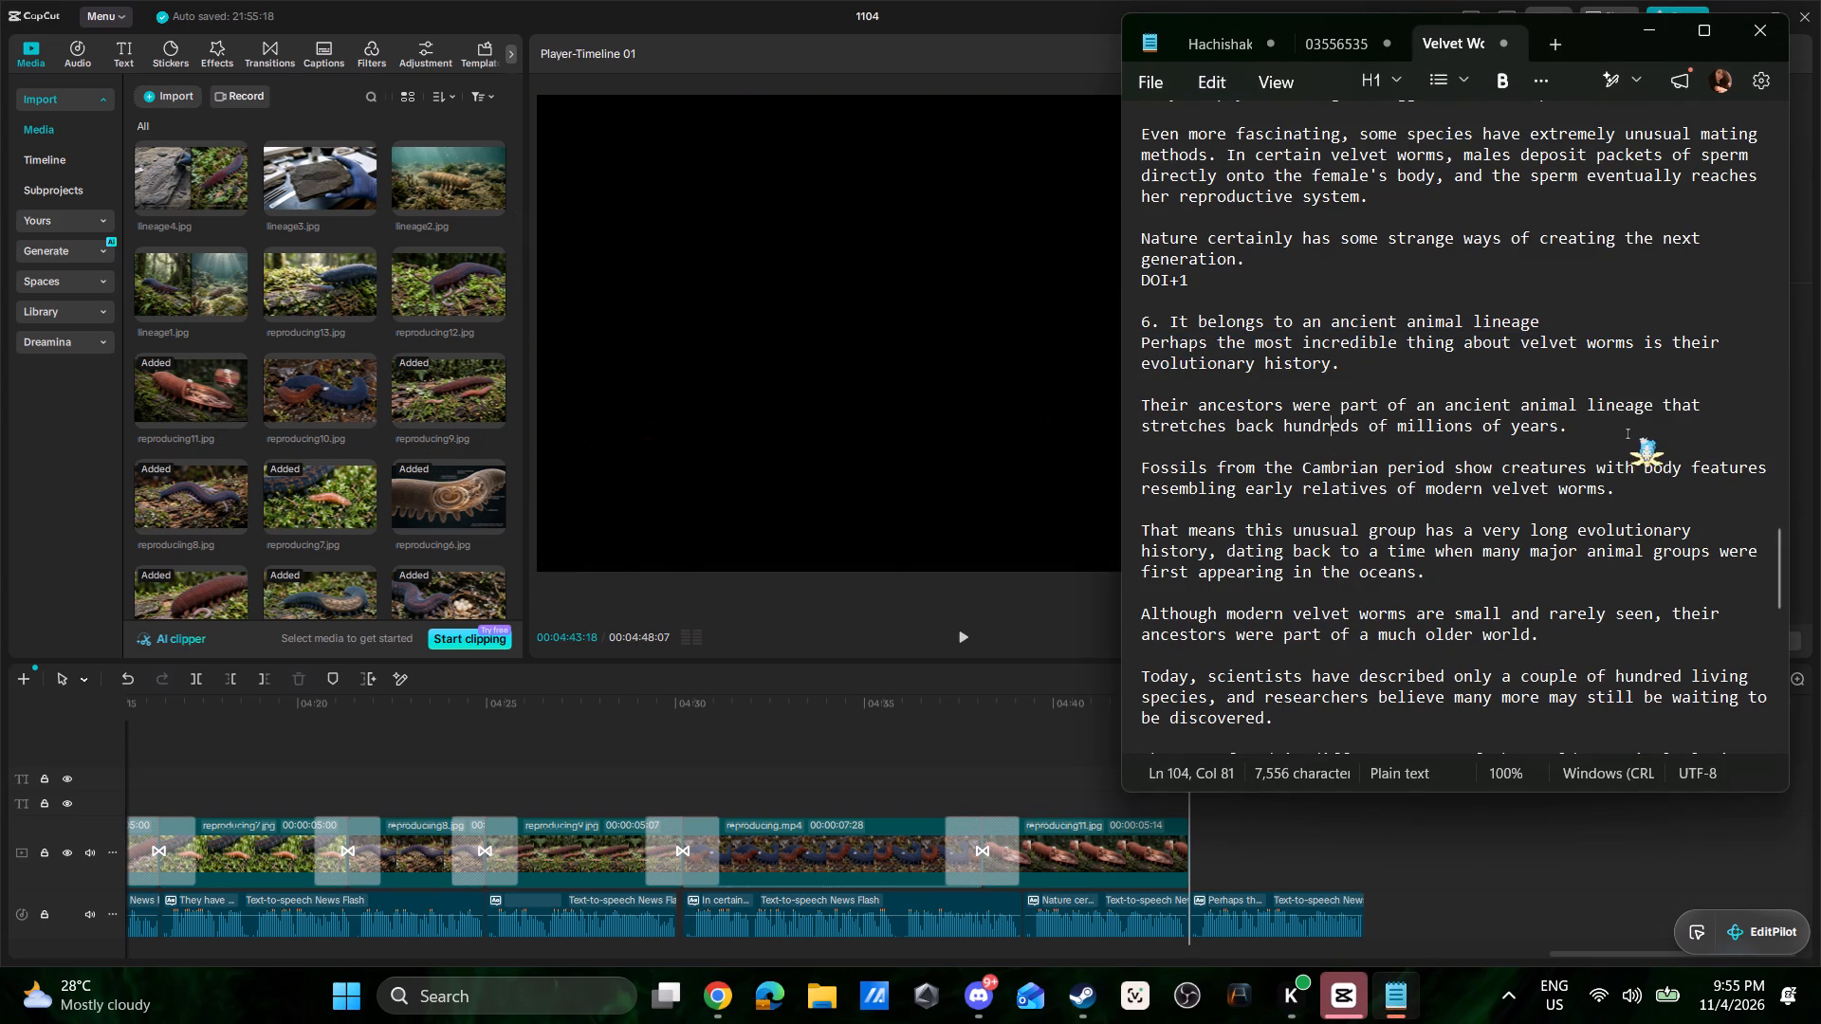
pyautogui.moveTo(1612, 428); pyautogui.dragTo(1139, 351)
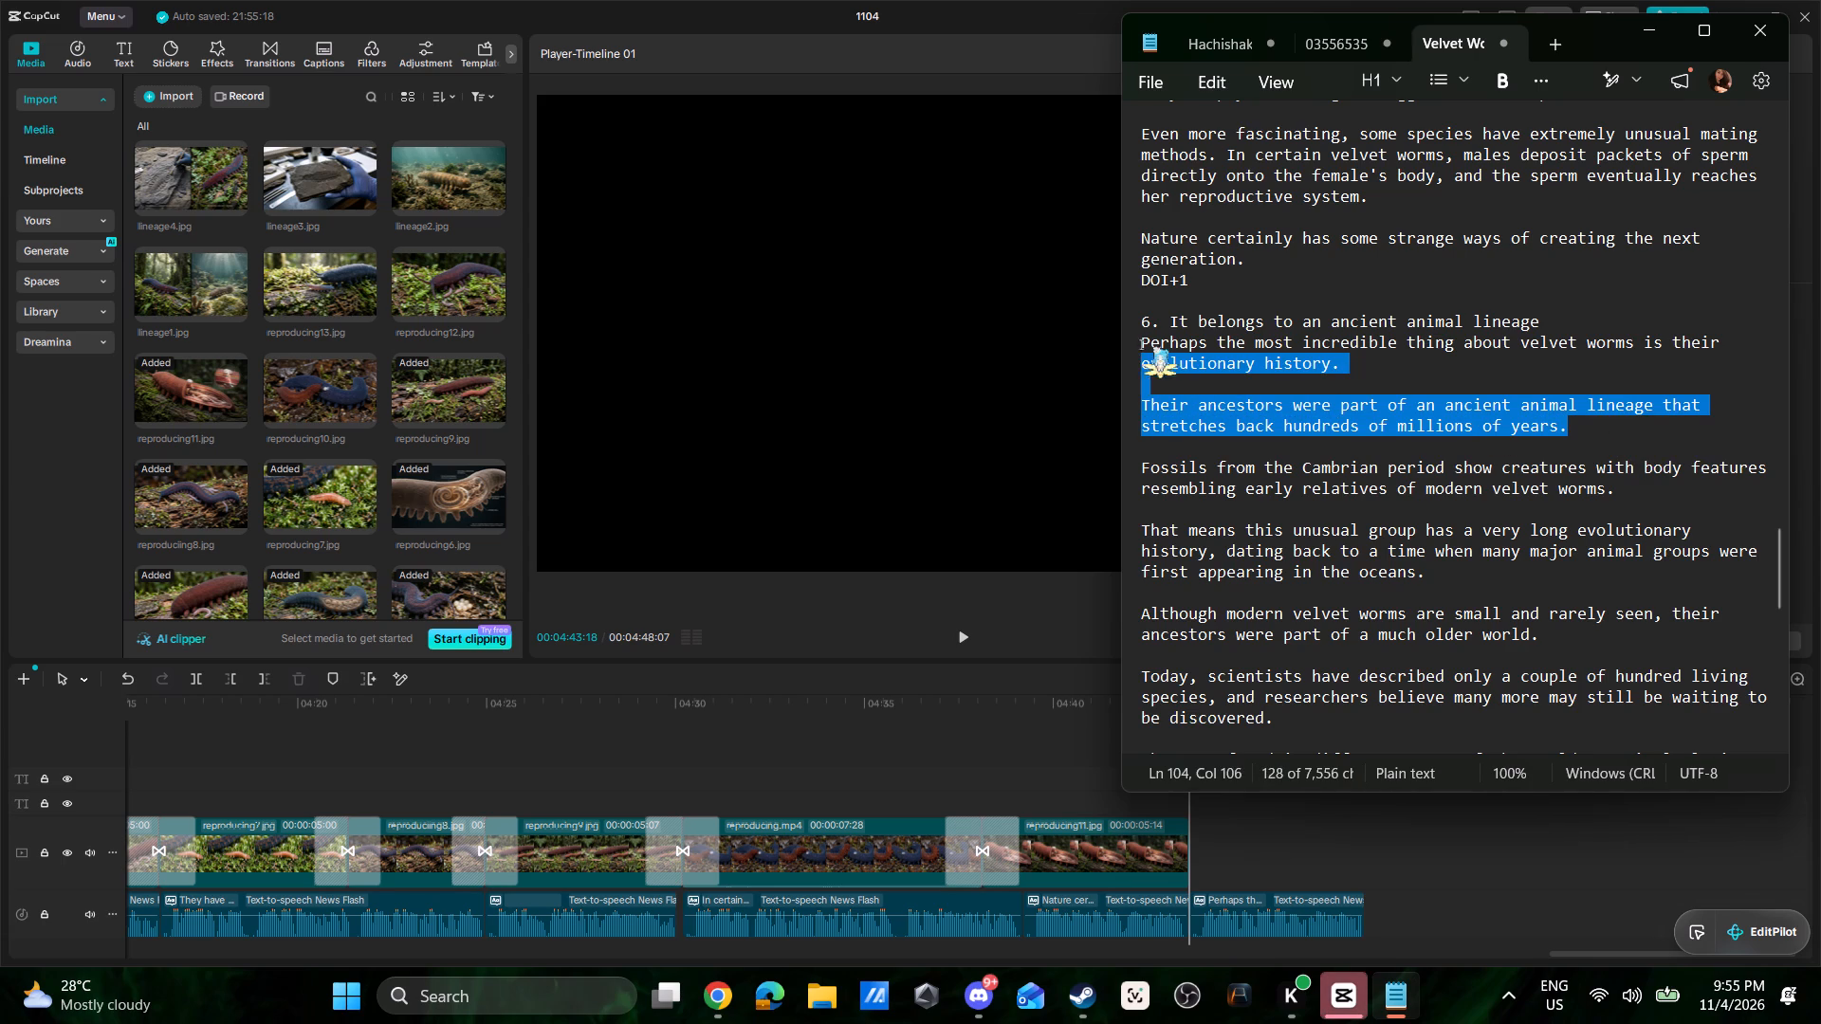
pyautogui.click(1146, 341)
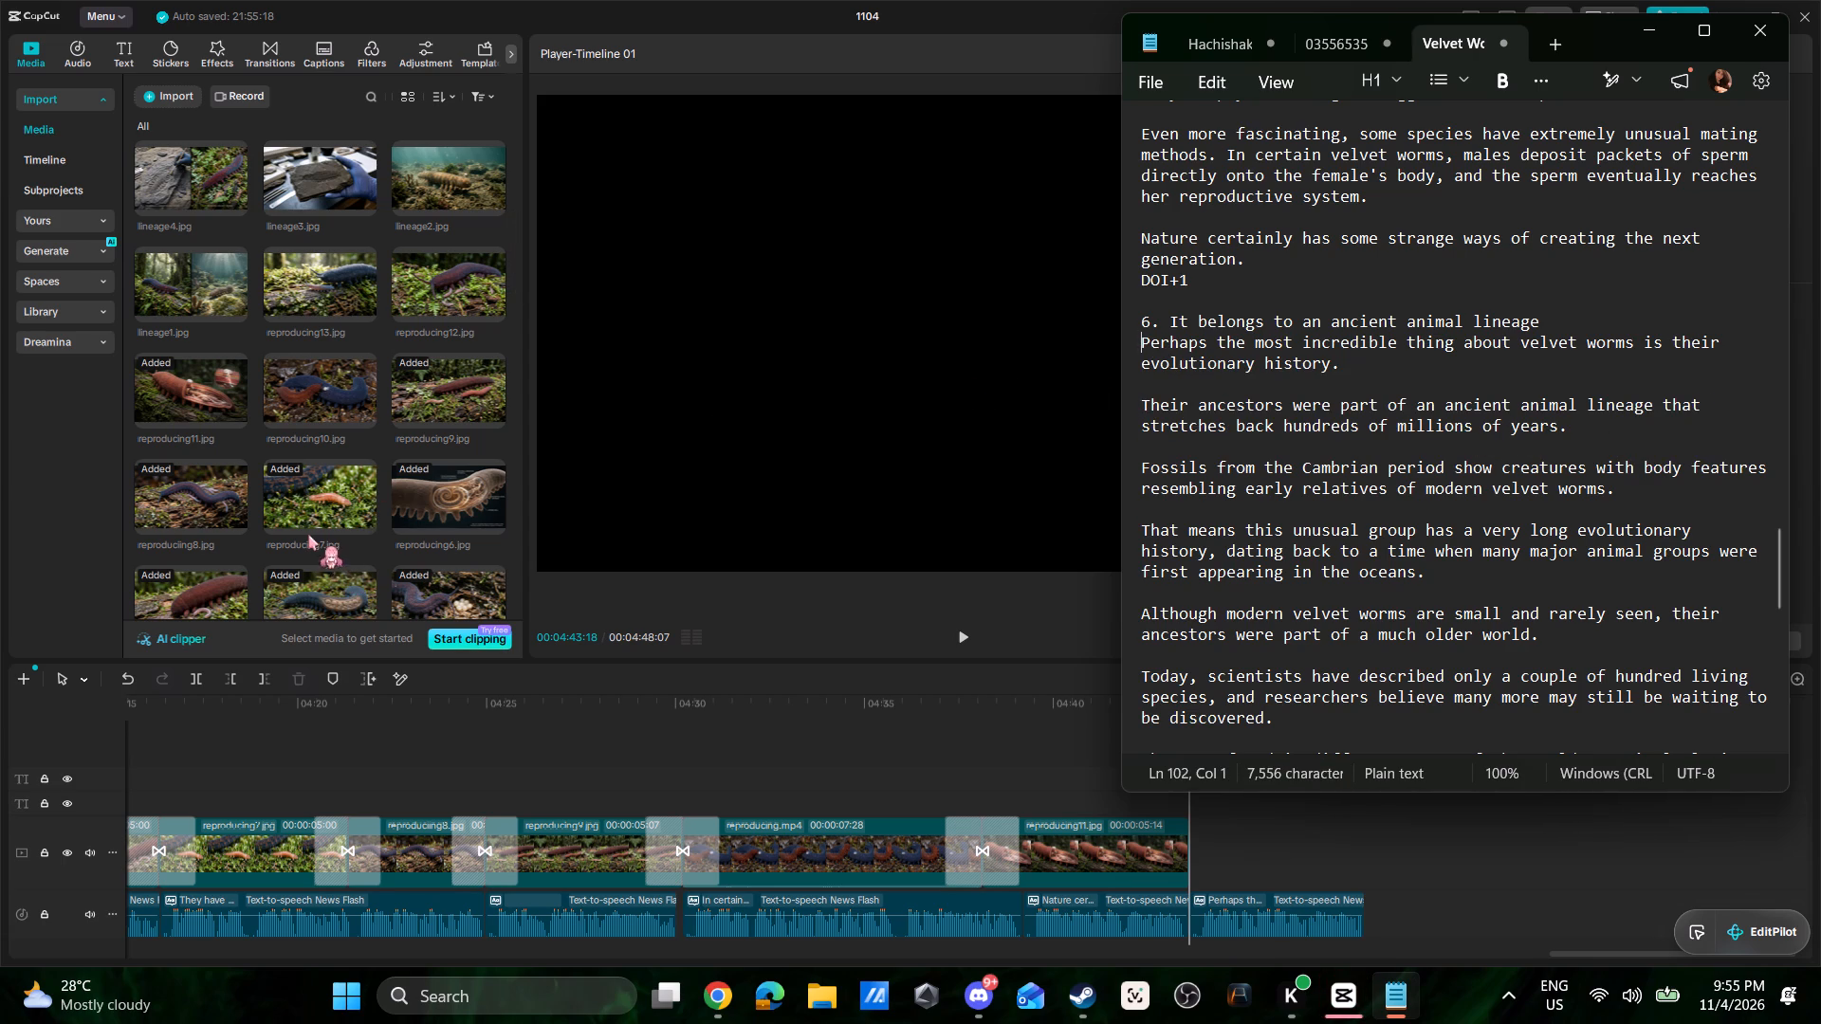
pyautogui.scroll(1, 300, 519)
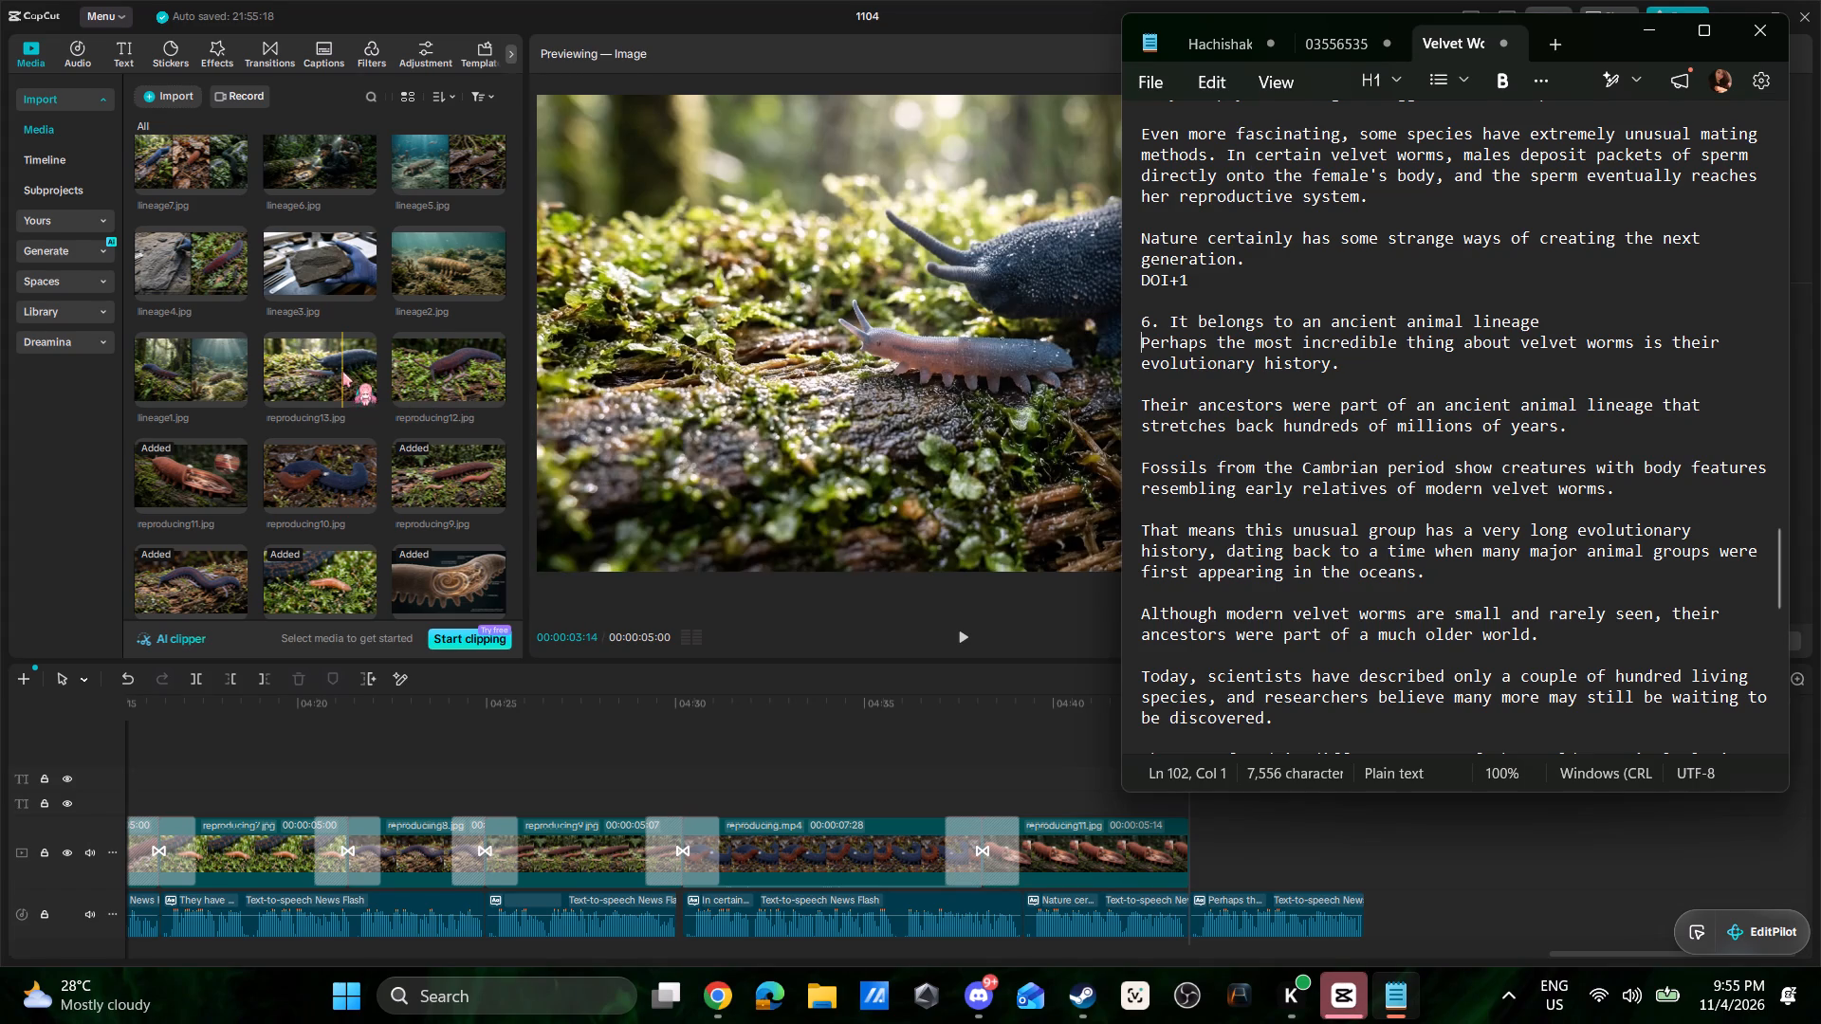
pyautogui.click(207, 373)
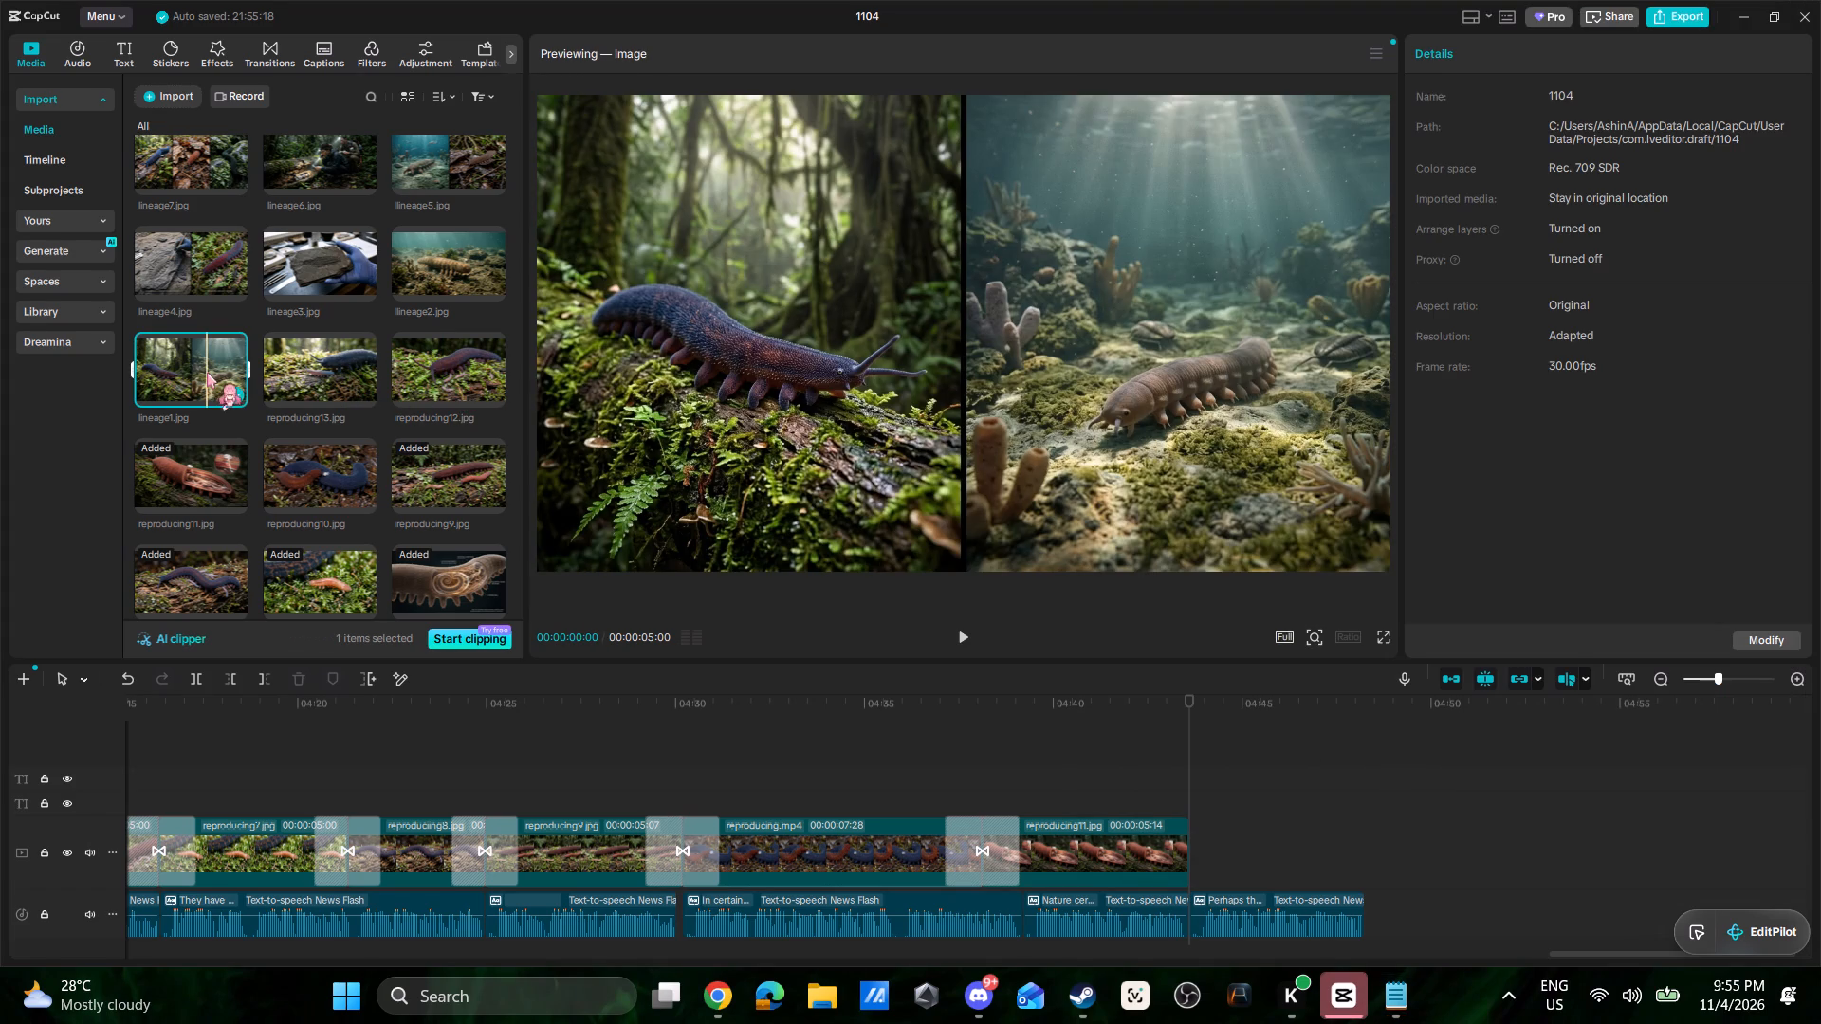
pyautogui.moveTo(207, 373); pyautogui.dragTo(1190, 850)
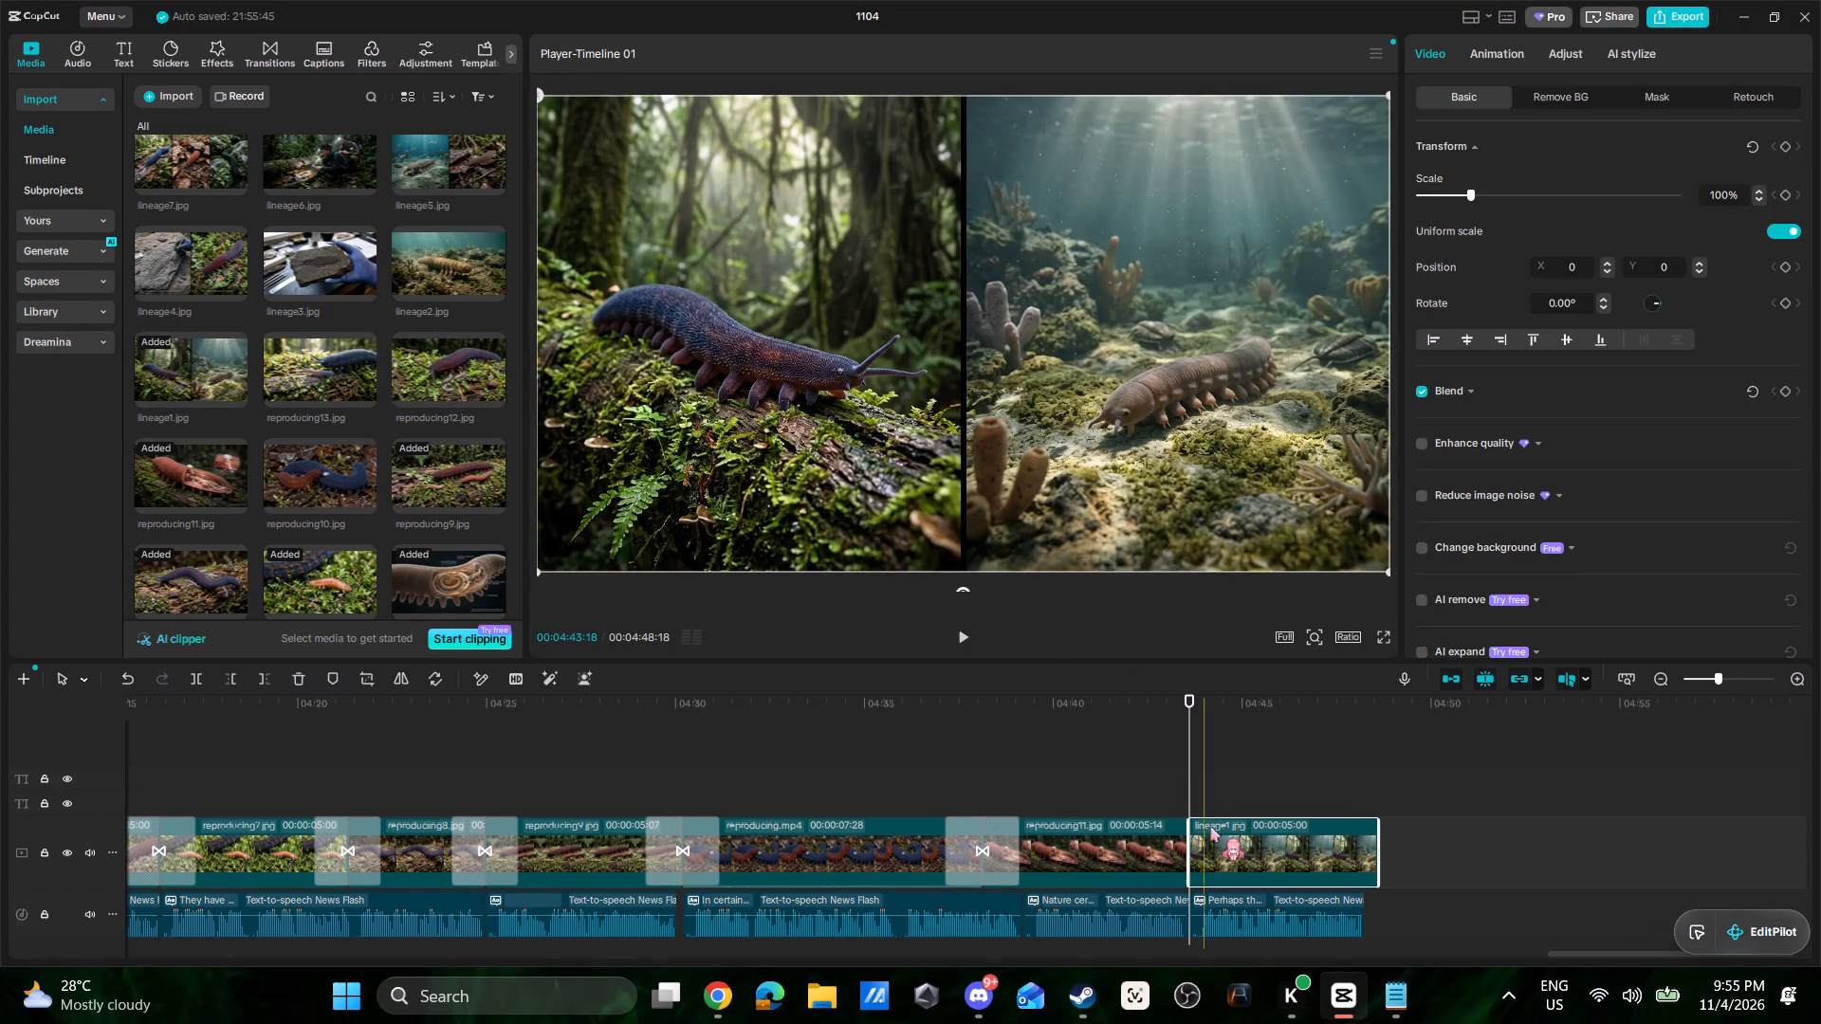
# Switch to Notepad and copy the two section 6 sentences from "Their ancestors were part of…" to "…early relatives of modern velvet worms.".
pyautogui.click(1397, 999)
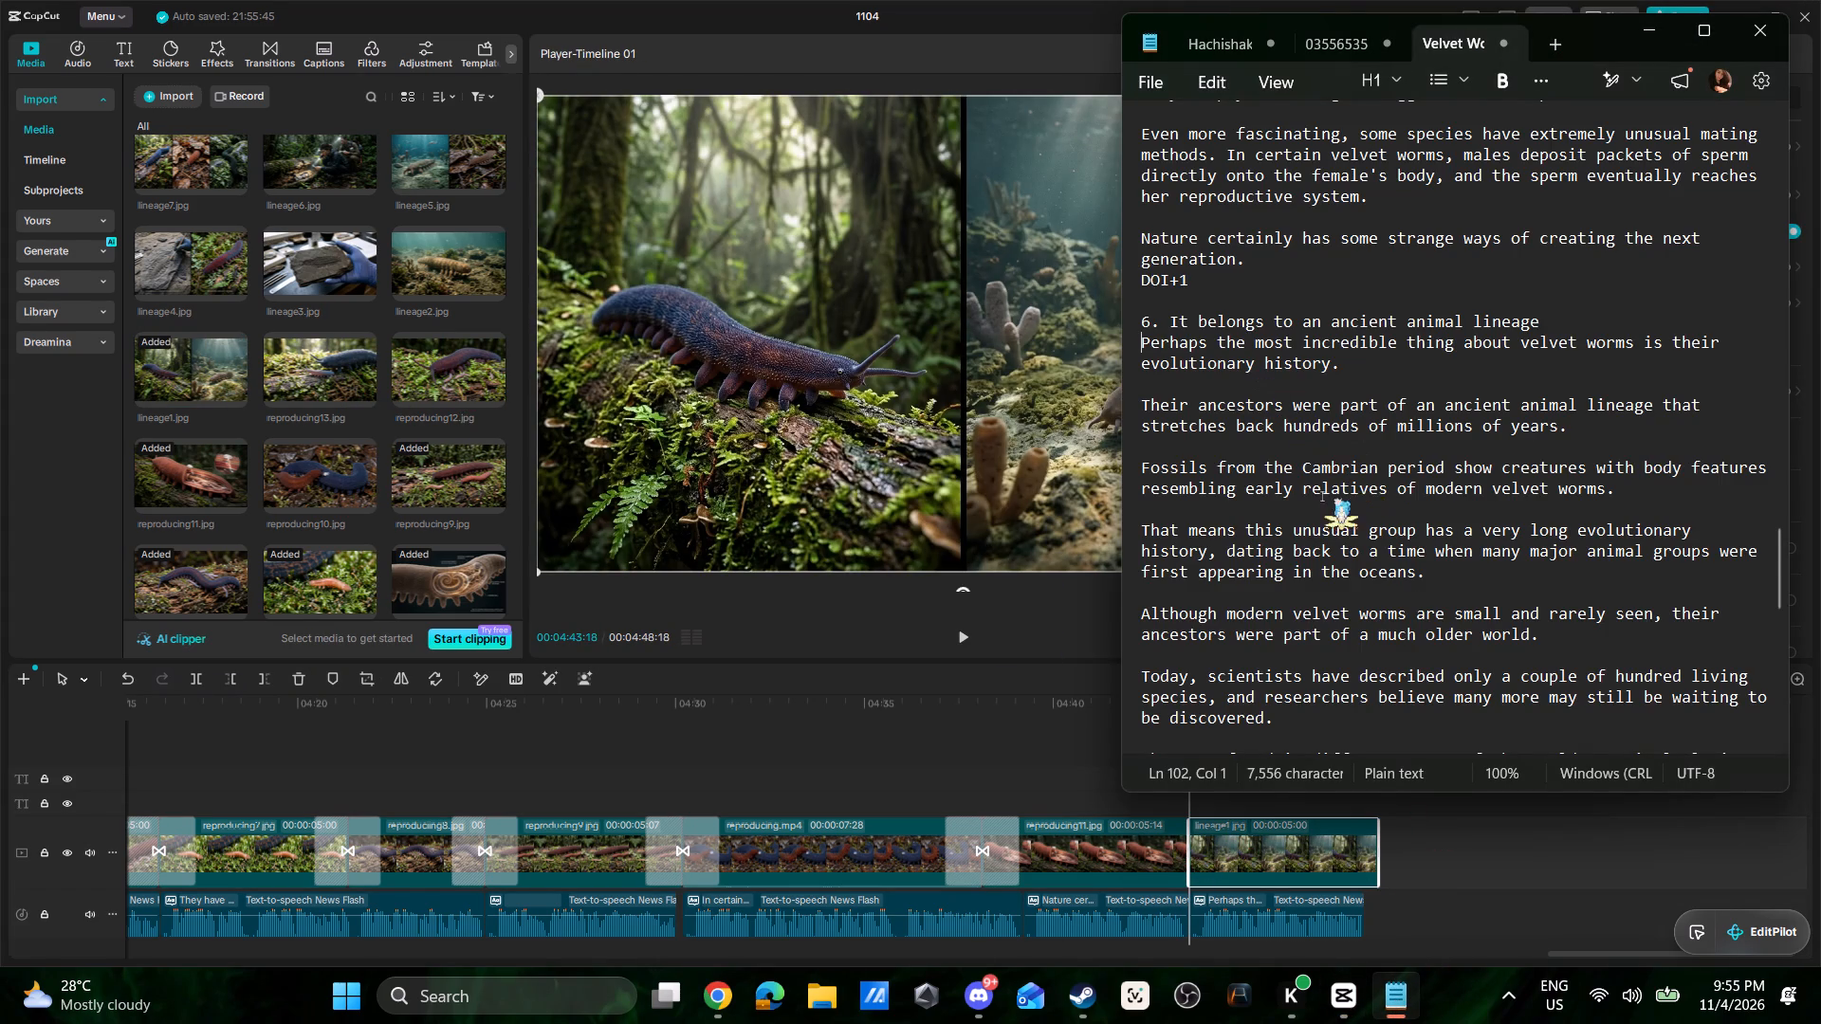
pyautogui.scroll(-4, 1304, 529)
pyautogui.scroll(4, 1304, 535)
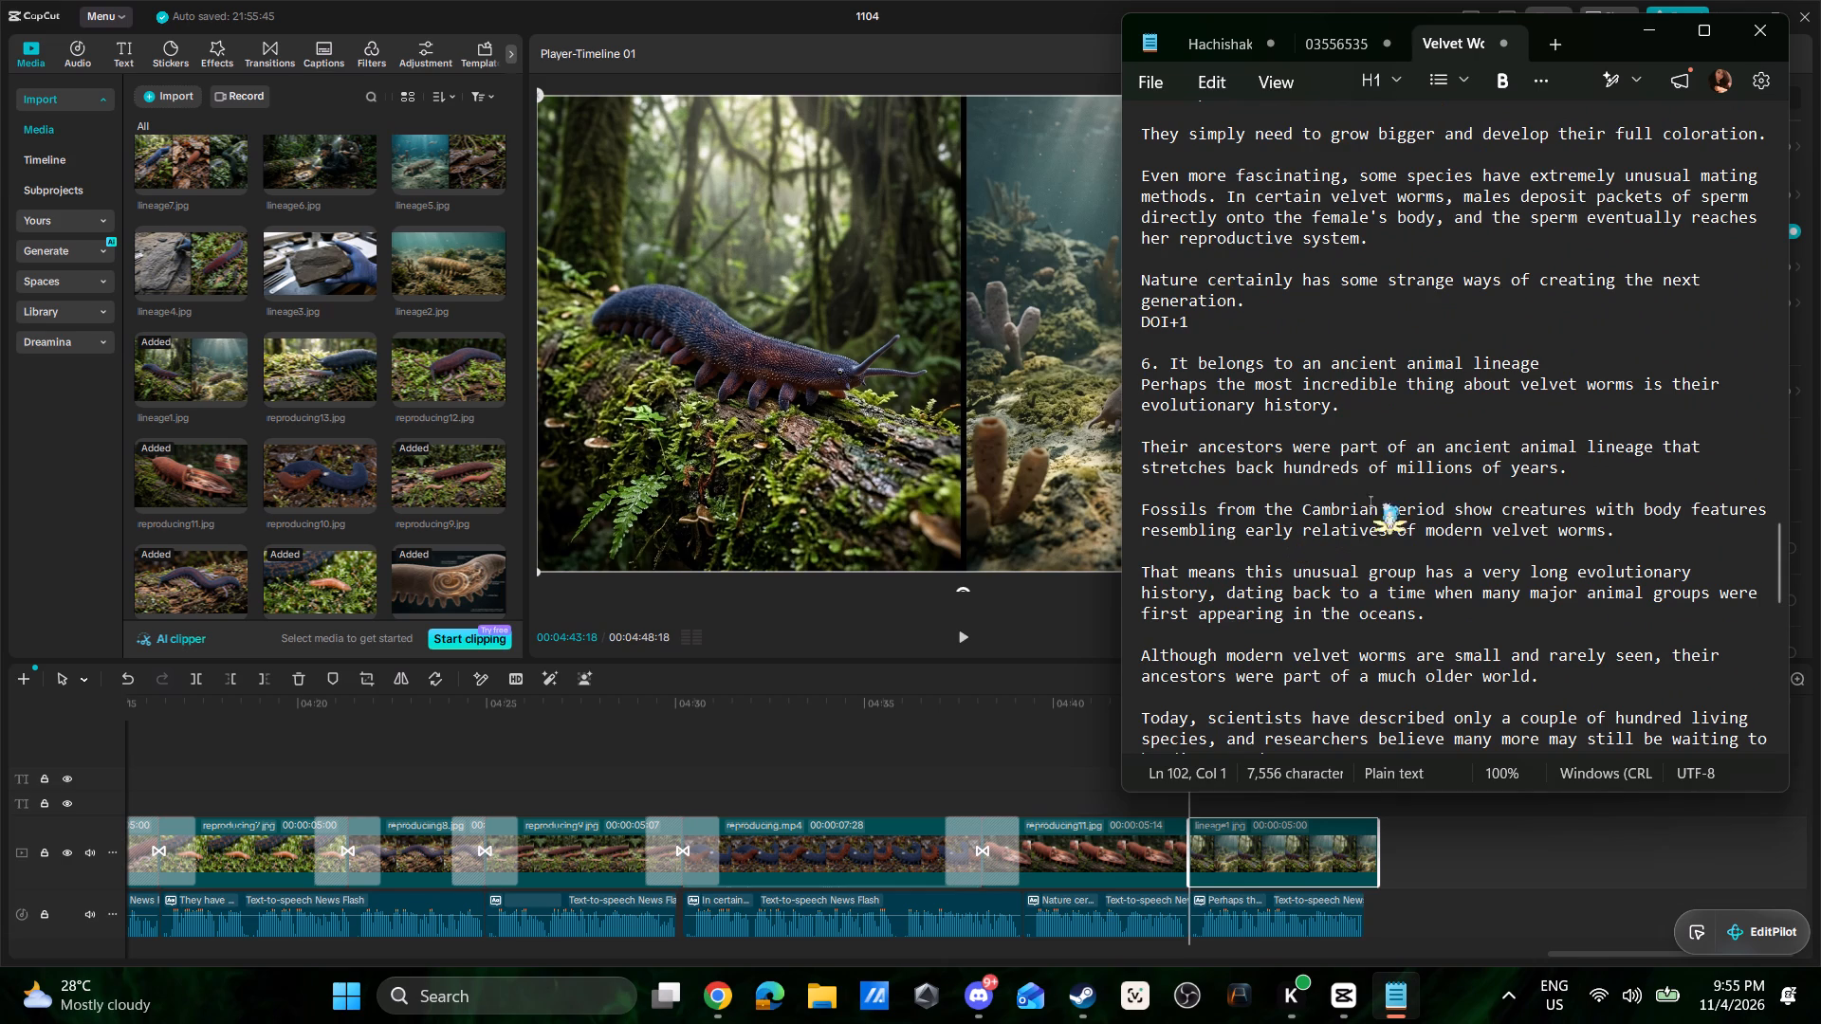
pyautogui.moveTo(1641, 530); pyautogui.dragTo(1165, 466)
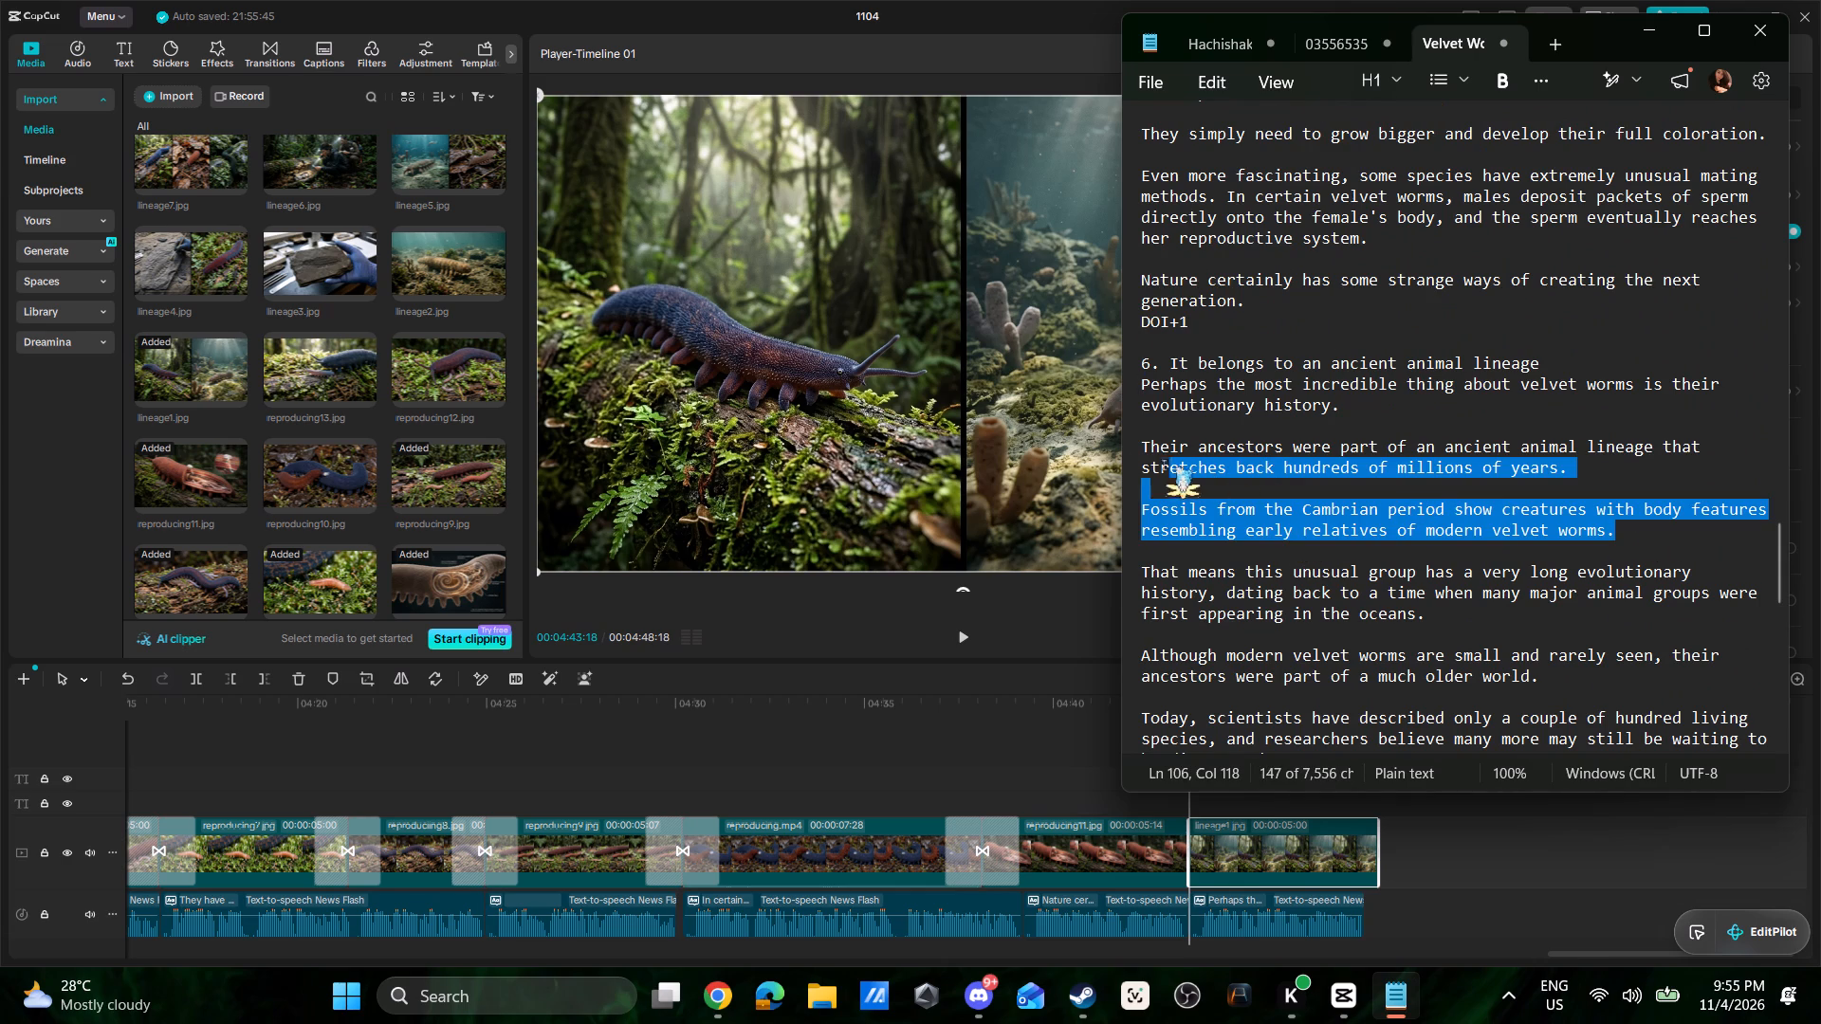
pyautogui.moveTo(1165, 466); pyautogui.dragTo(1121, 452)
pyautogui.hotkey('ctrl', 'c')
pyautogui.hotkey('ctrl', 'c')
pyautogui.hotkey('ctrl', 'c')
pyautogui.hotkey('ctrl', 'c')
pyautogui.hotkey('ctrl', 'c')
pyautogui.hotkey('ctrl', 'c')
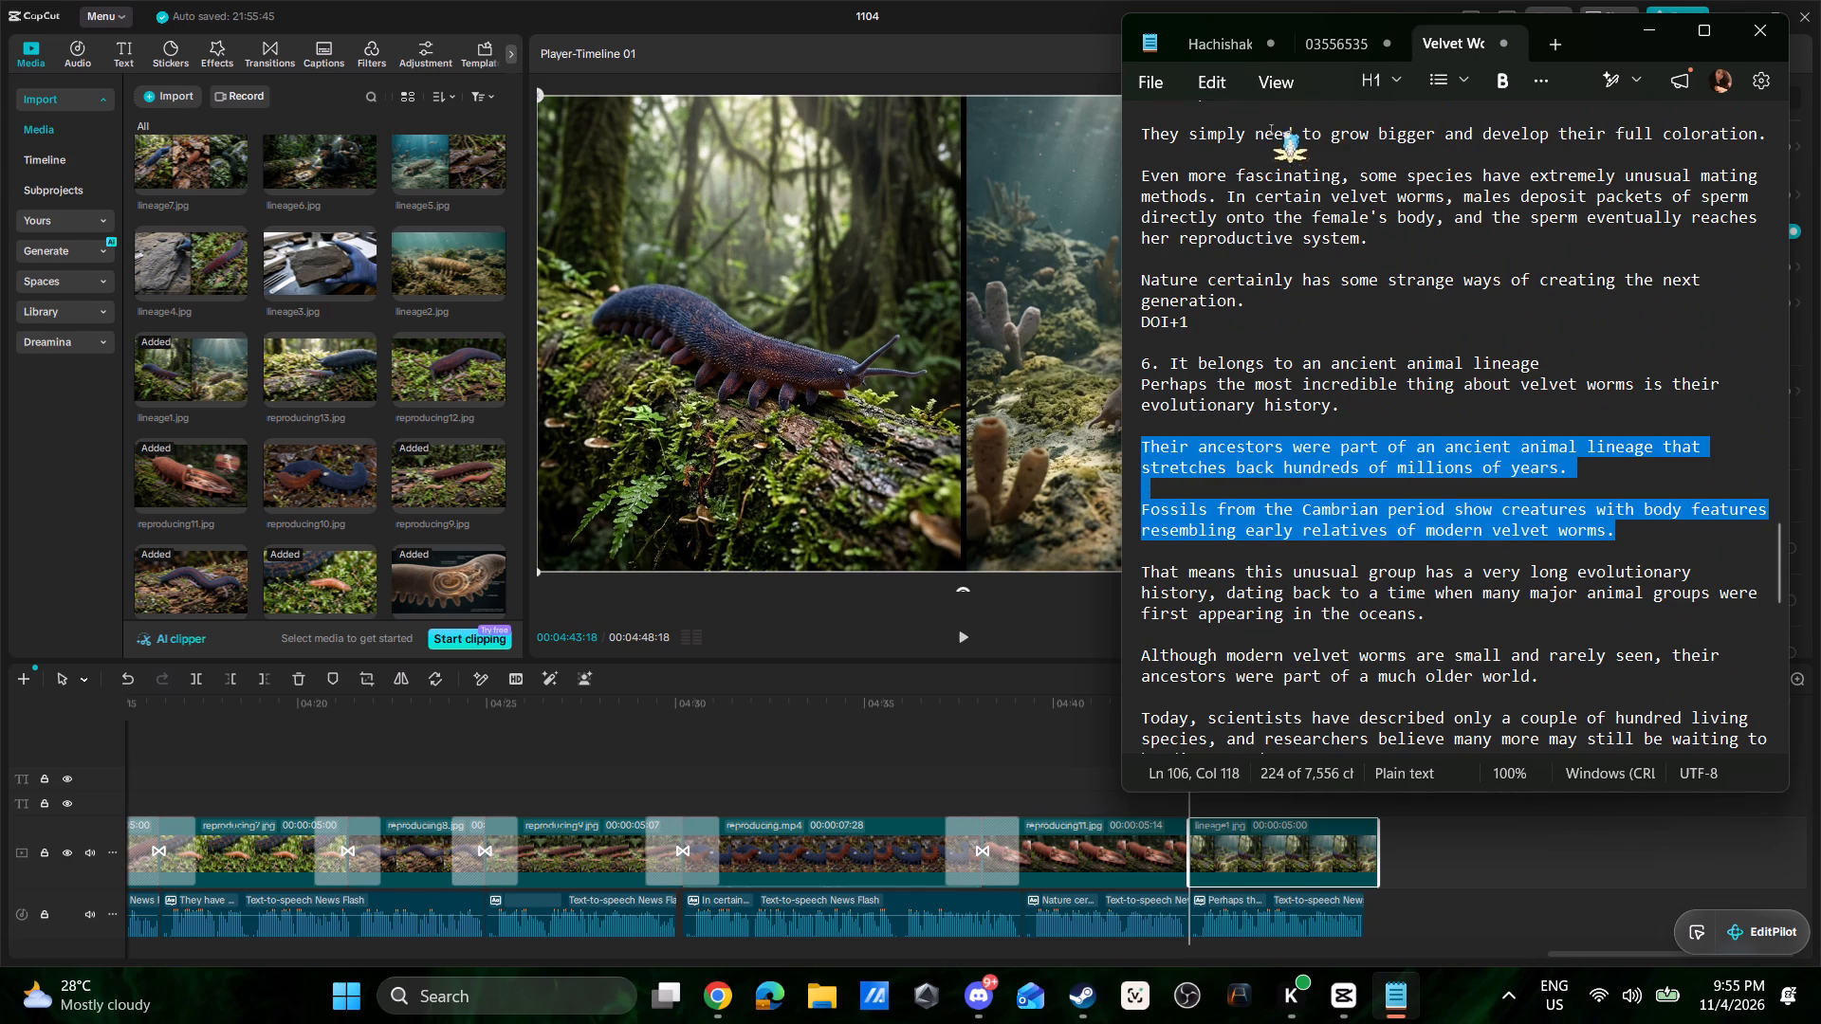
pyautogui.hotkey('ctrl', 'c')
# Return to CapCut and add a default text clip starting at the end of the "Perhaps the most…" narration.
pyautogui.click(127, 50)
pyautogui.moveTo(193, 110); pyautogui.dragTo(202, 118)
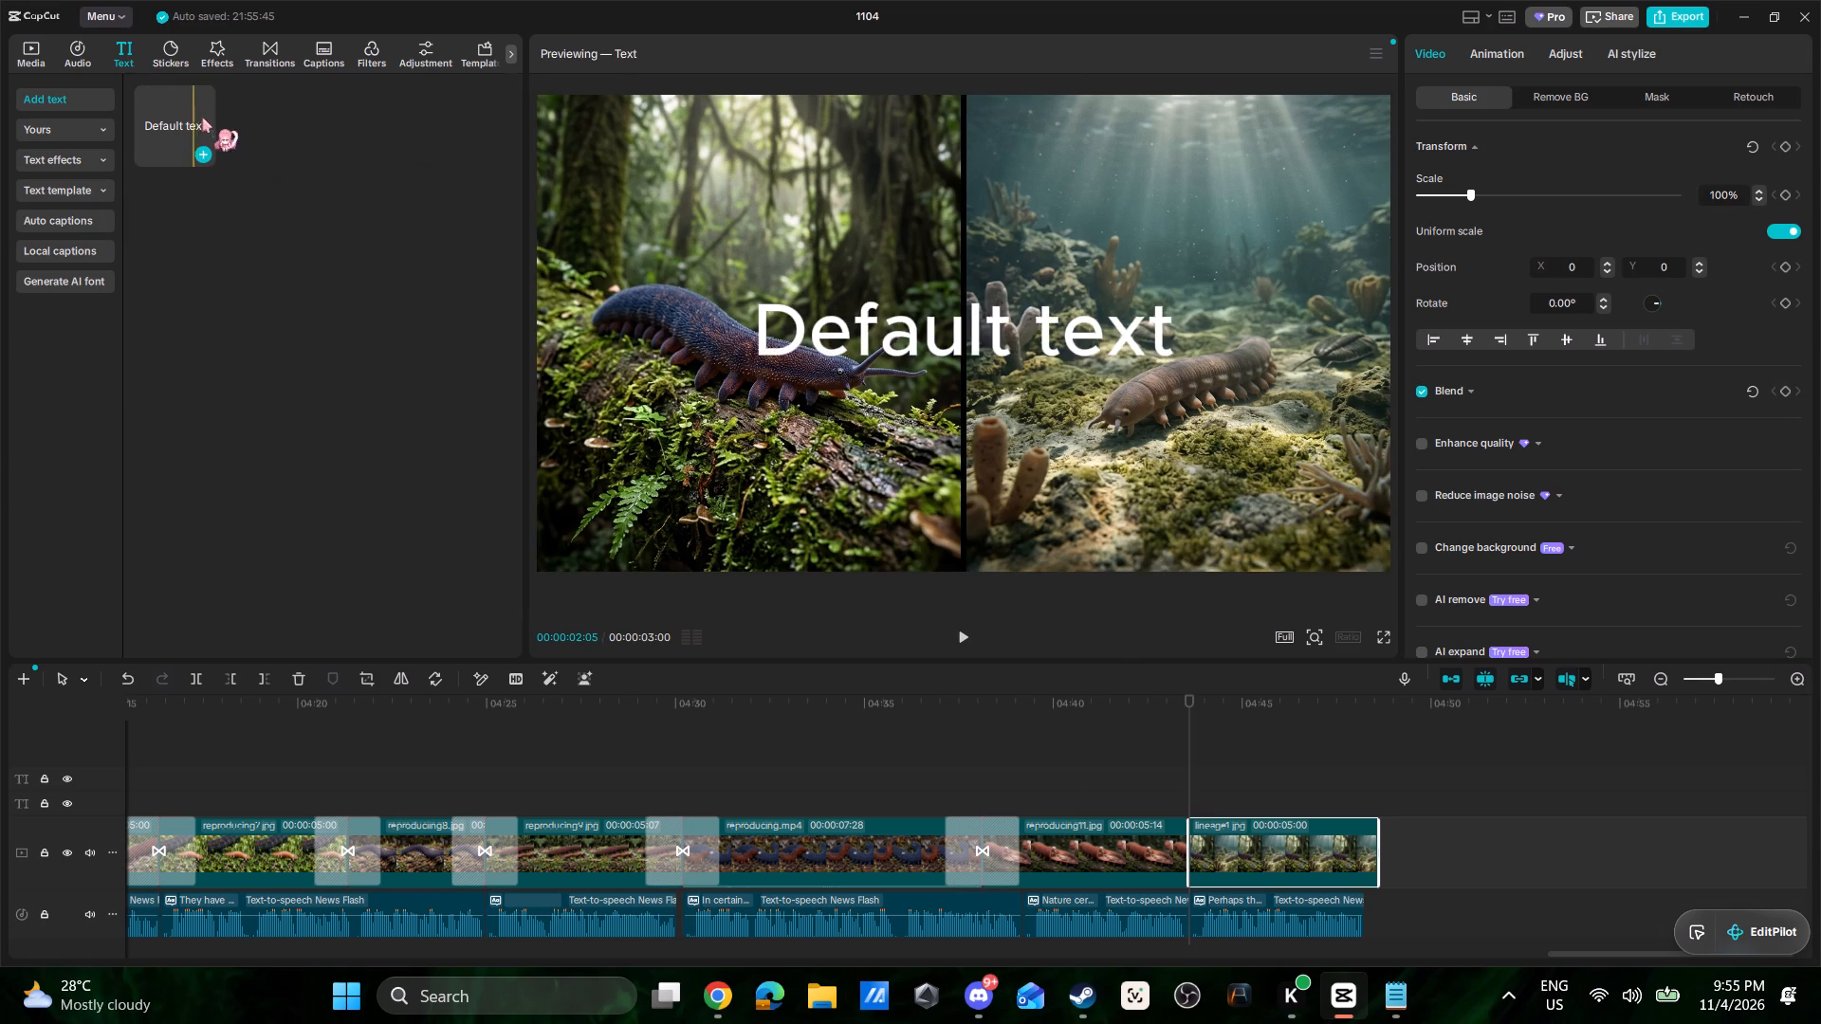
pyautogui.moveTo(202, 118); pyautogui.dragTo(1357, 797)
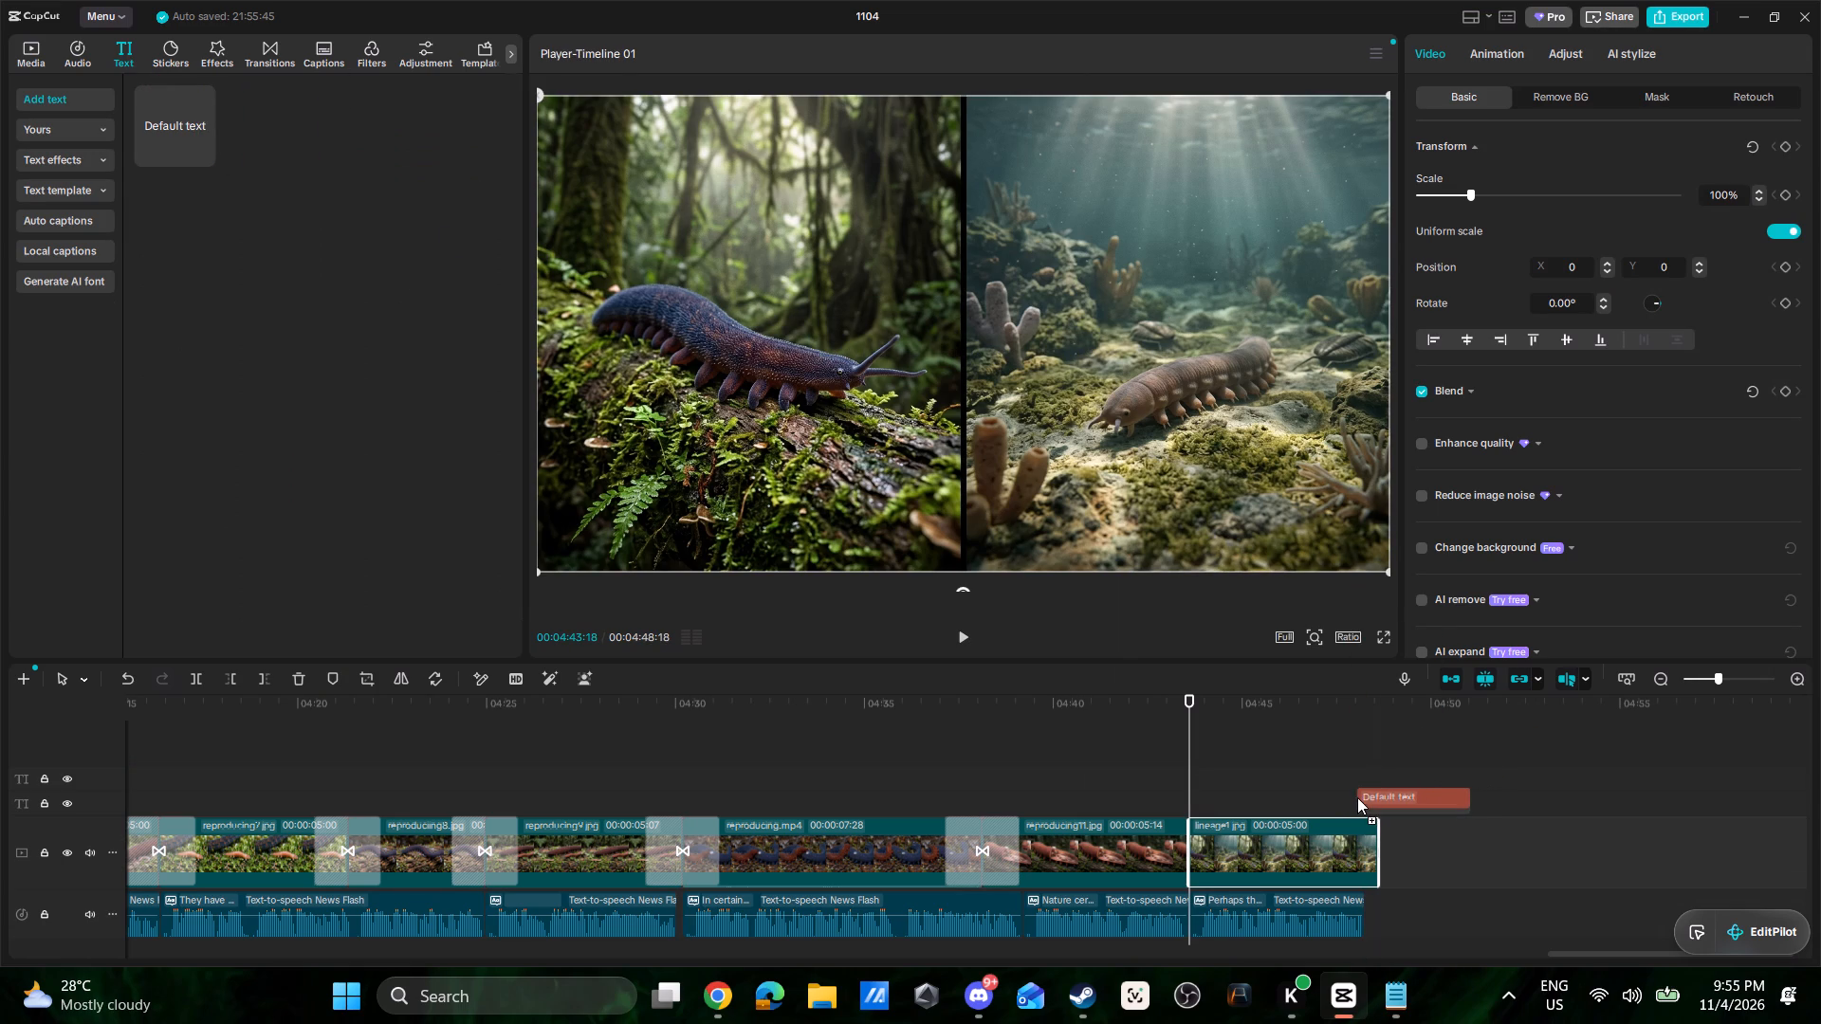
pyautogui.moveTo(1357, 797); pyautogui.dragTo(1362, 797)
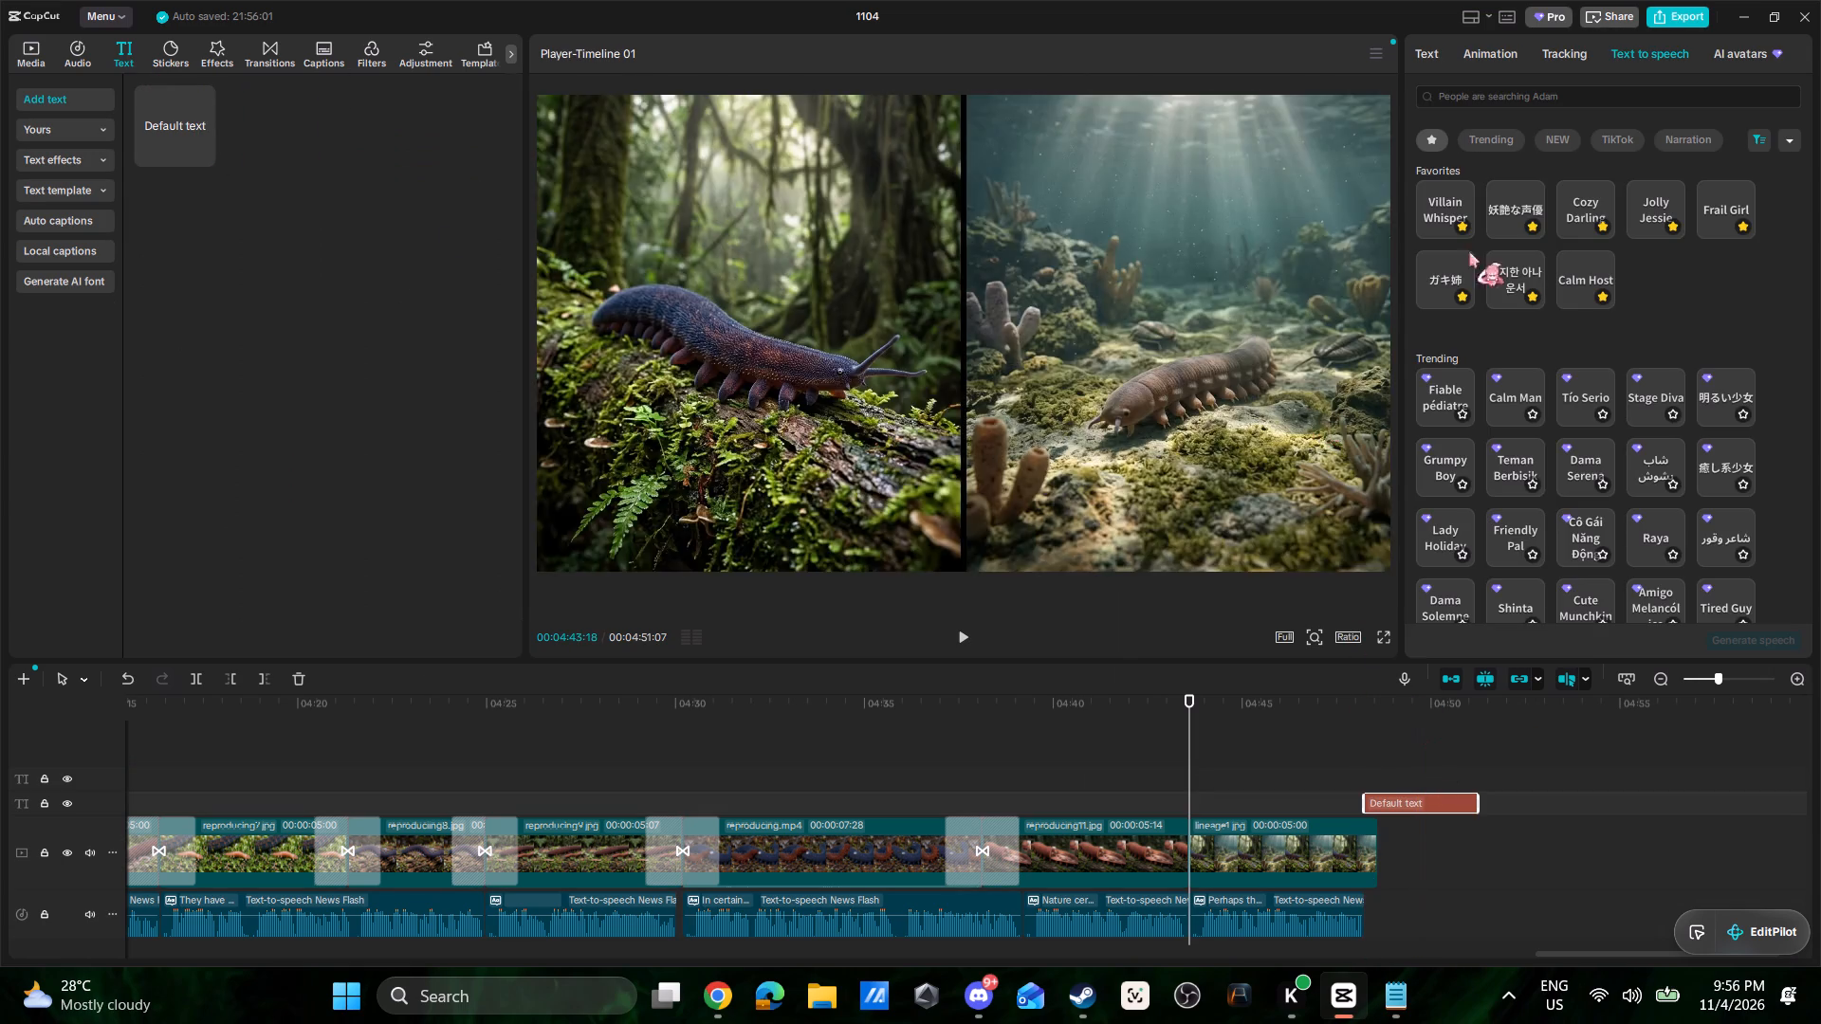
pyautogui.moveTo(1610, 955); pyautogui.dragTo(1748, 959)
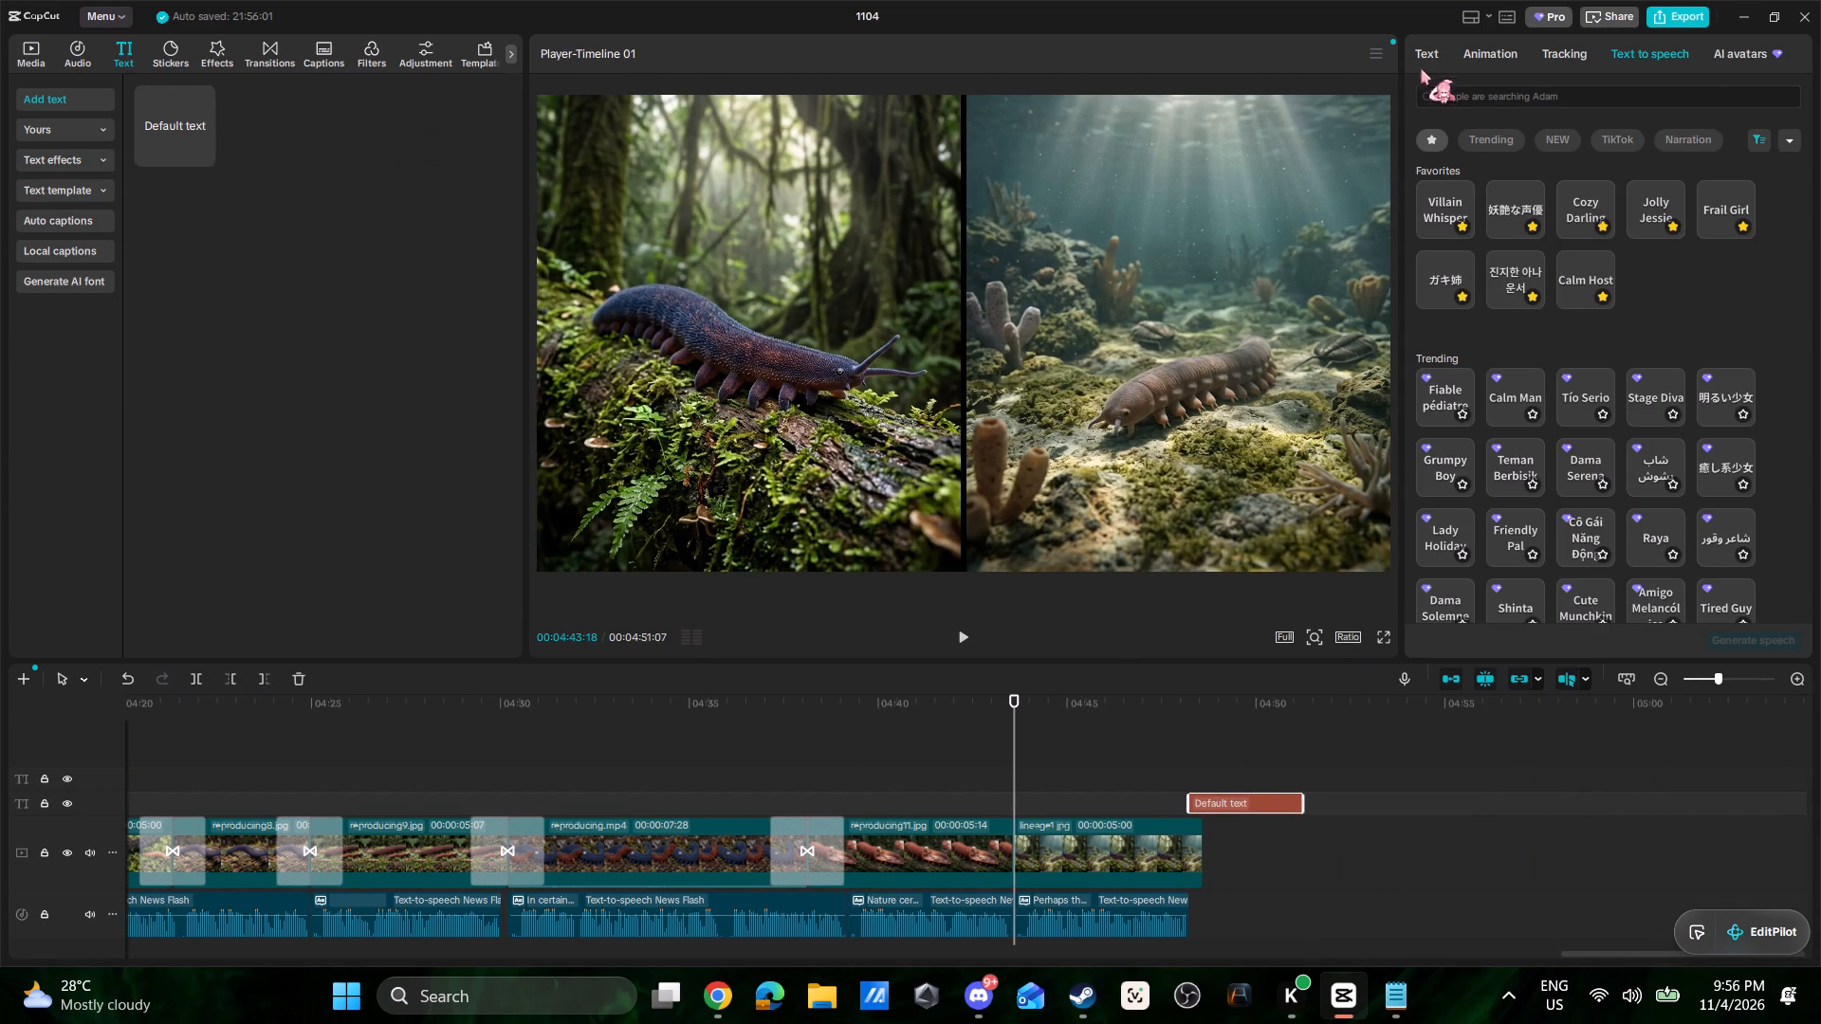
# Set the text clip to the copied "Their ancestors were part of…" passage and generate its speech with the 진지한 아나운서 voice.
pyautogui.click(1423, 60)
pyautogui.moveTo(1538, 155); pyautogui.dragTo(1373, 149)
pyautogui.moveTo(1517, 137); pyautogui.dragTo(1370, 132)
pyautogui.hotkey('ctrl', 'v')
pyautogui.click(1637, 51)
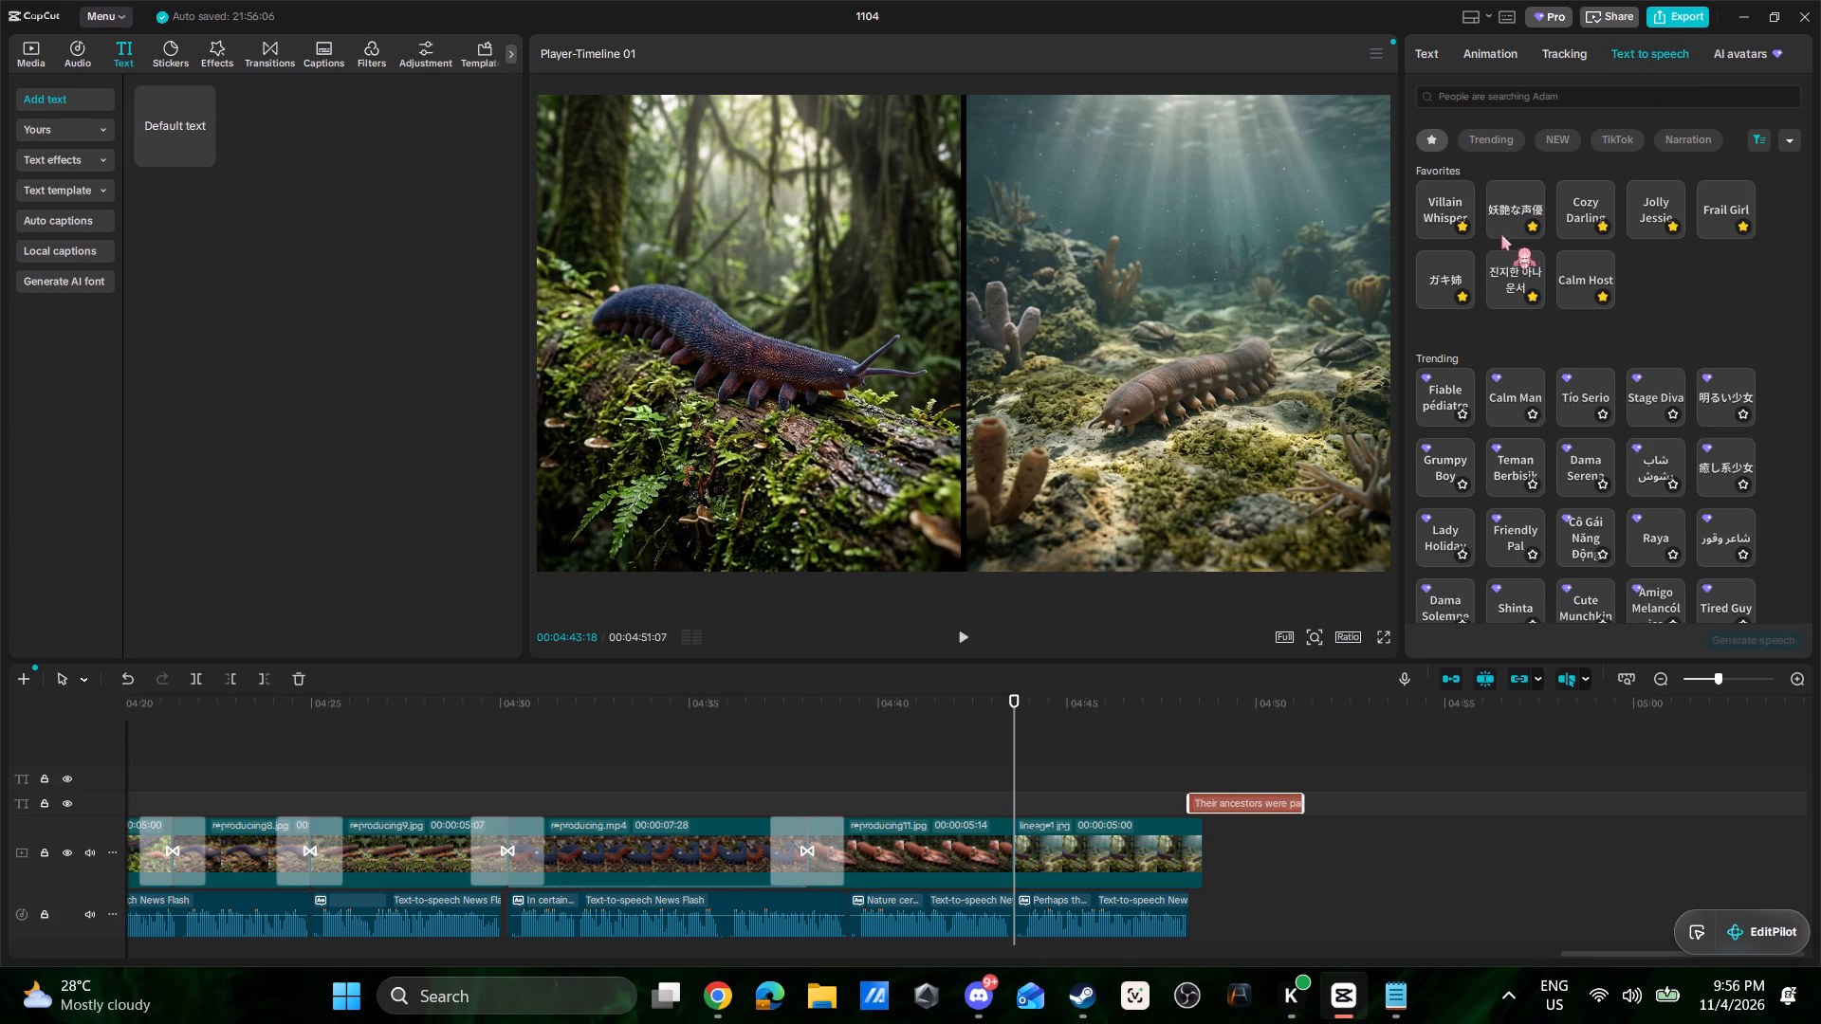
pyautogui.click(1498, 273)
pyautogui.click(1735, 640)
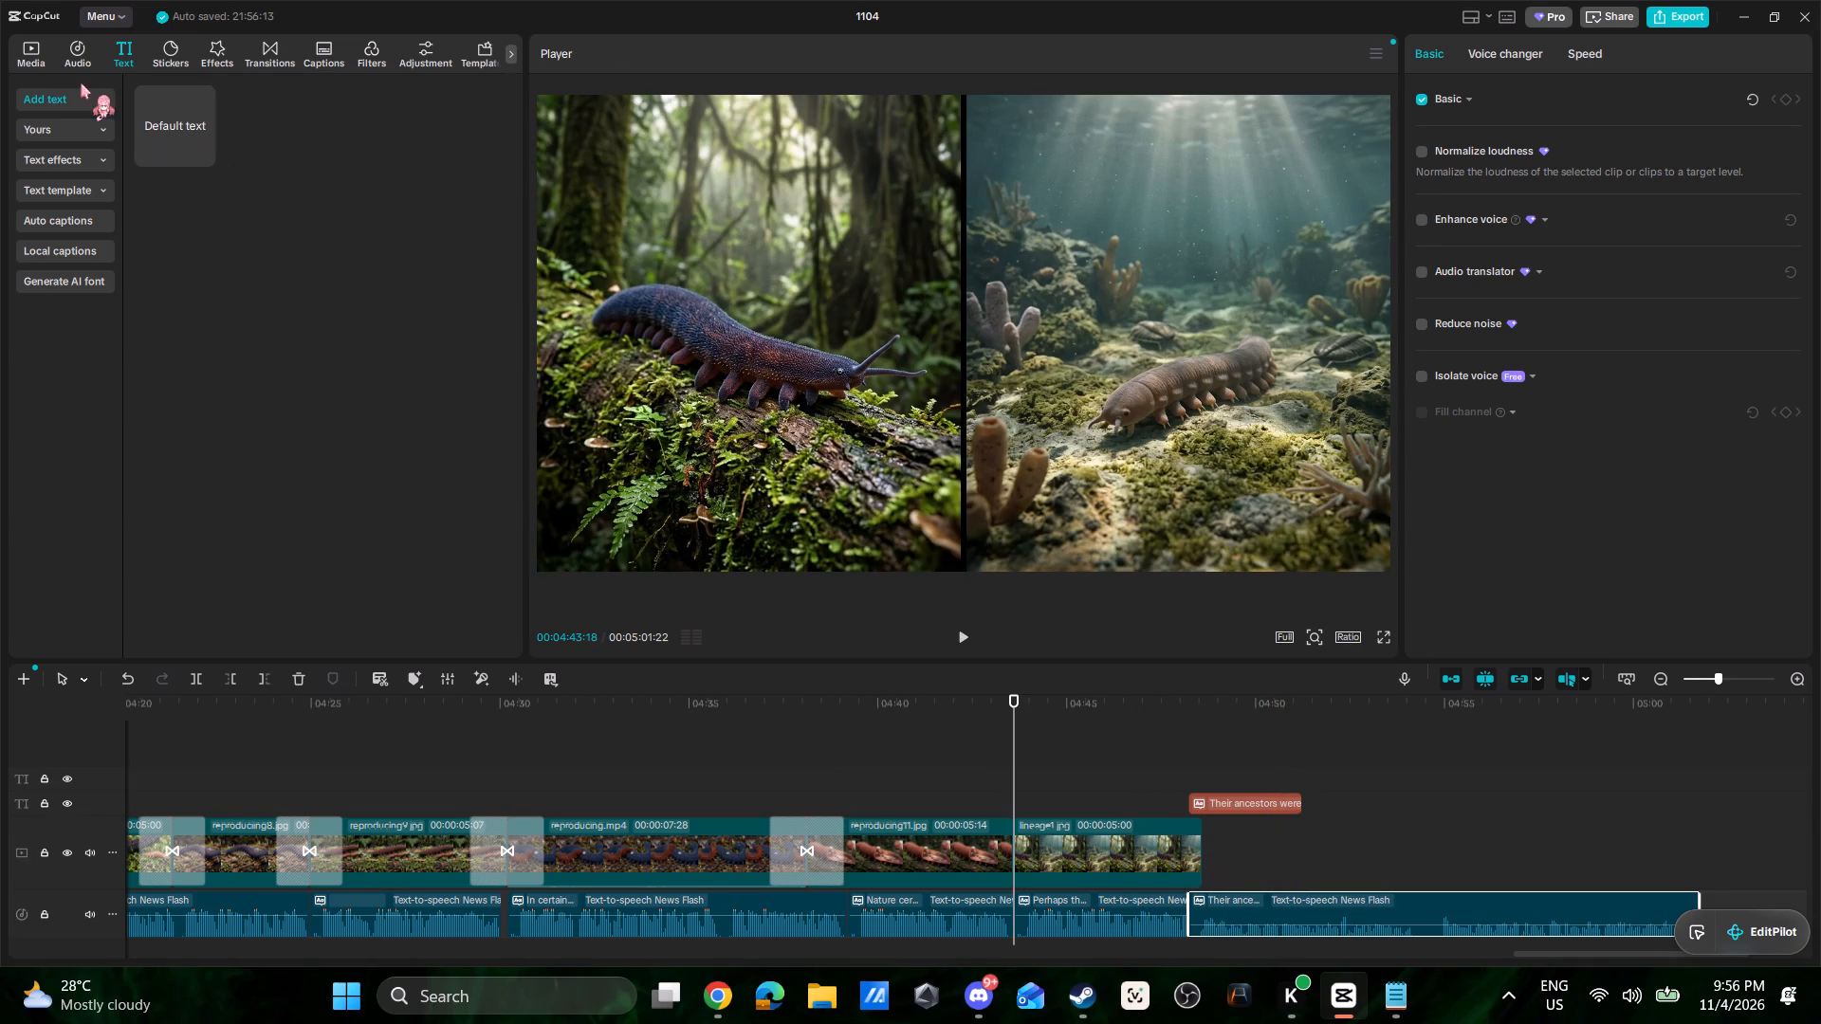
# Delete the "Their ancestors were…" text clip, keeping its narration, and raise the narration's volume.
pyautogui.click(1235, 803)
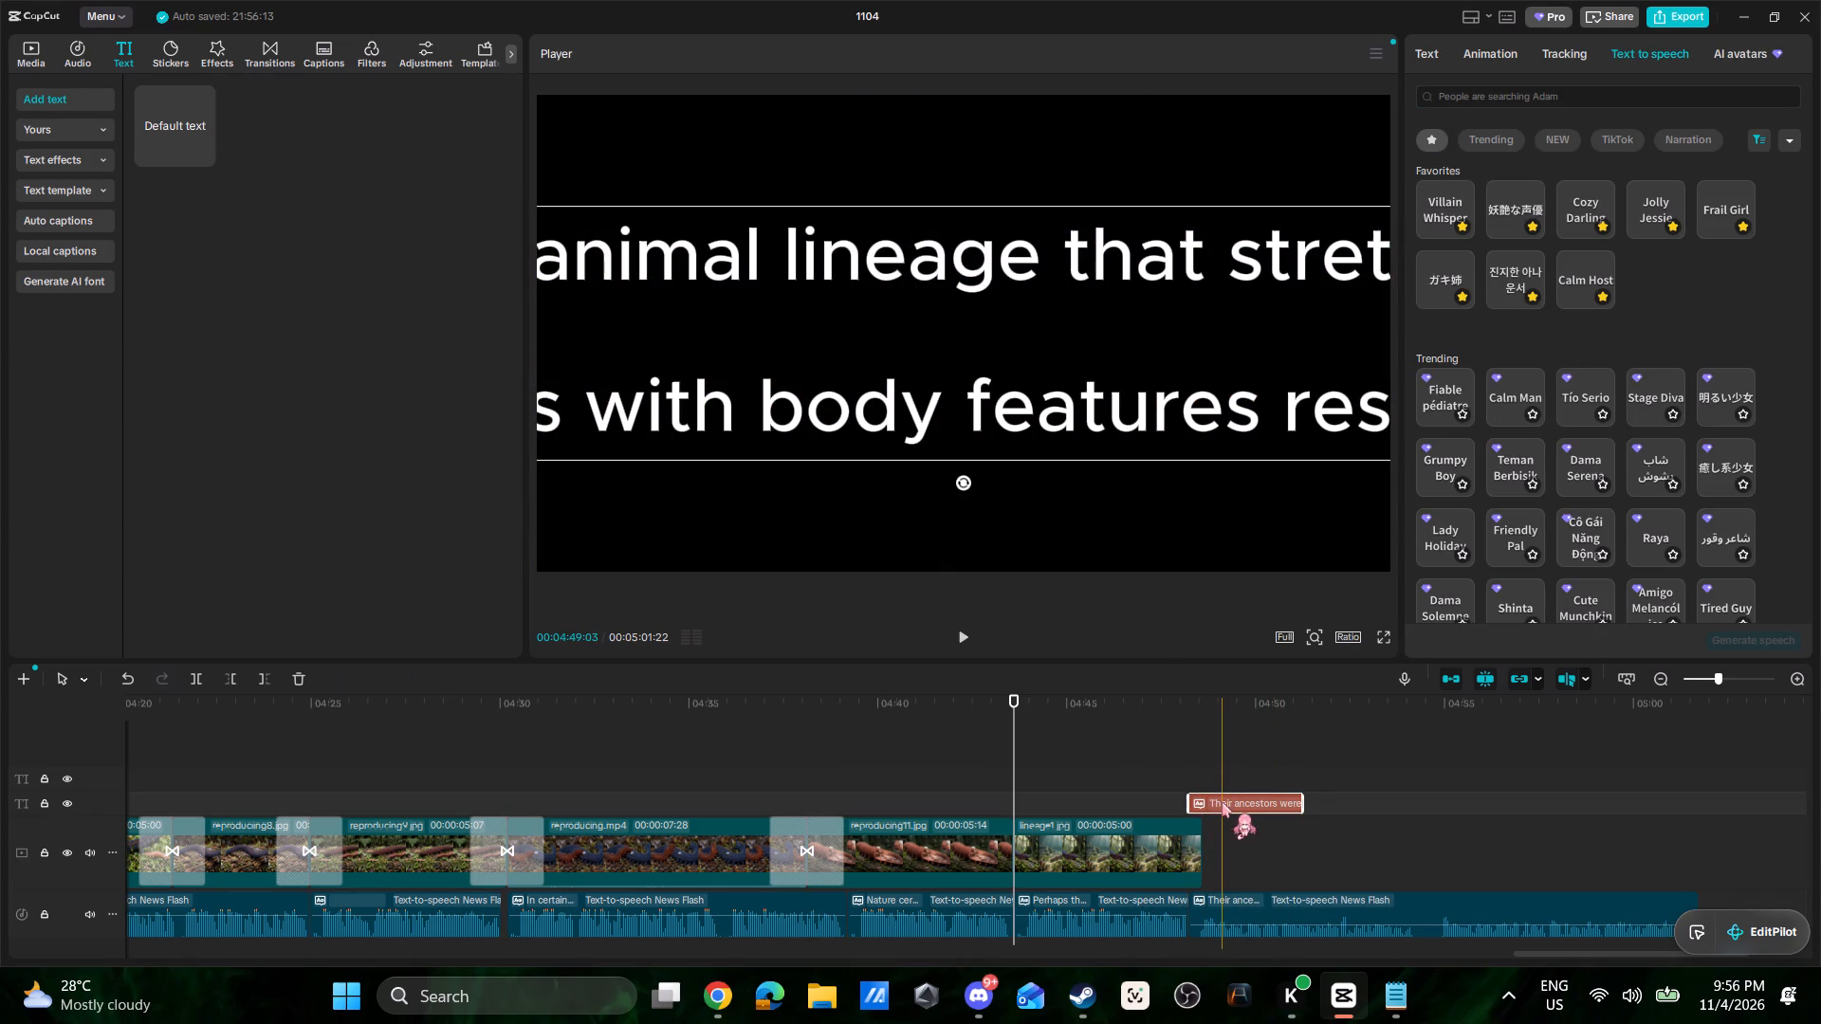
pyautogui.press('Delete')
pyautogui.moveTo(1265, 925); pyautogui.dragTo(1265, 916)
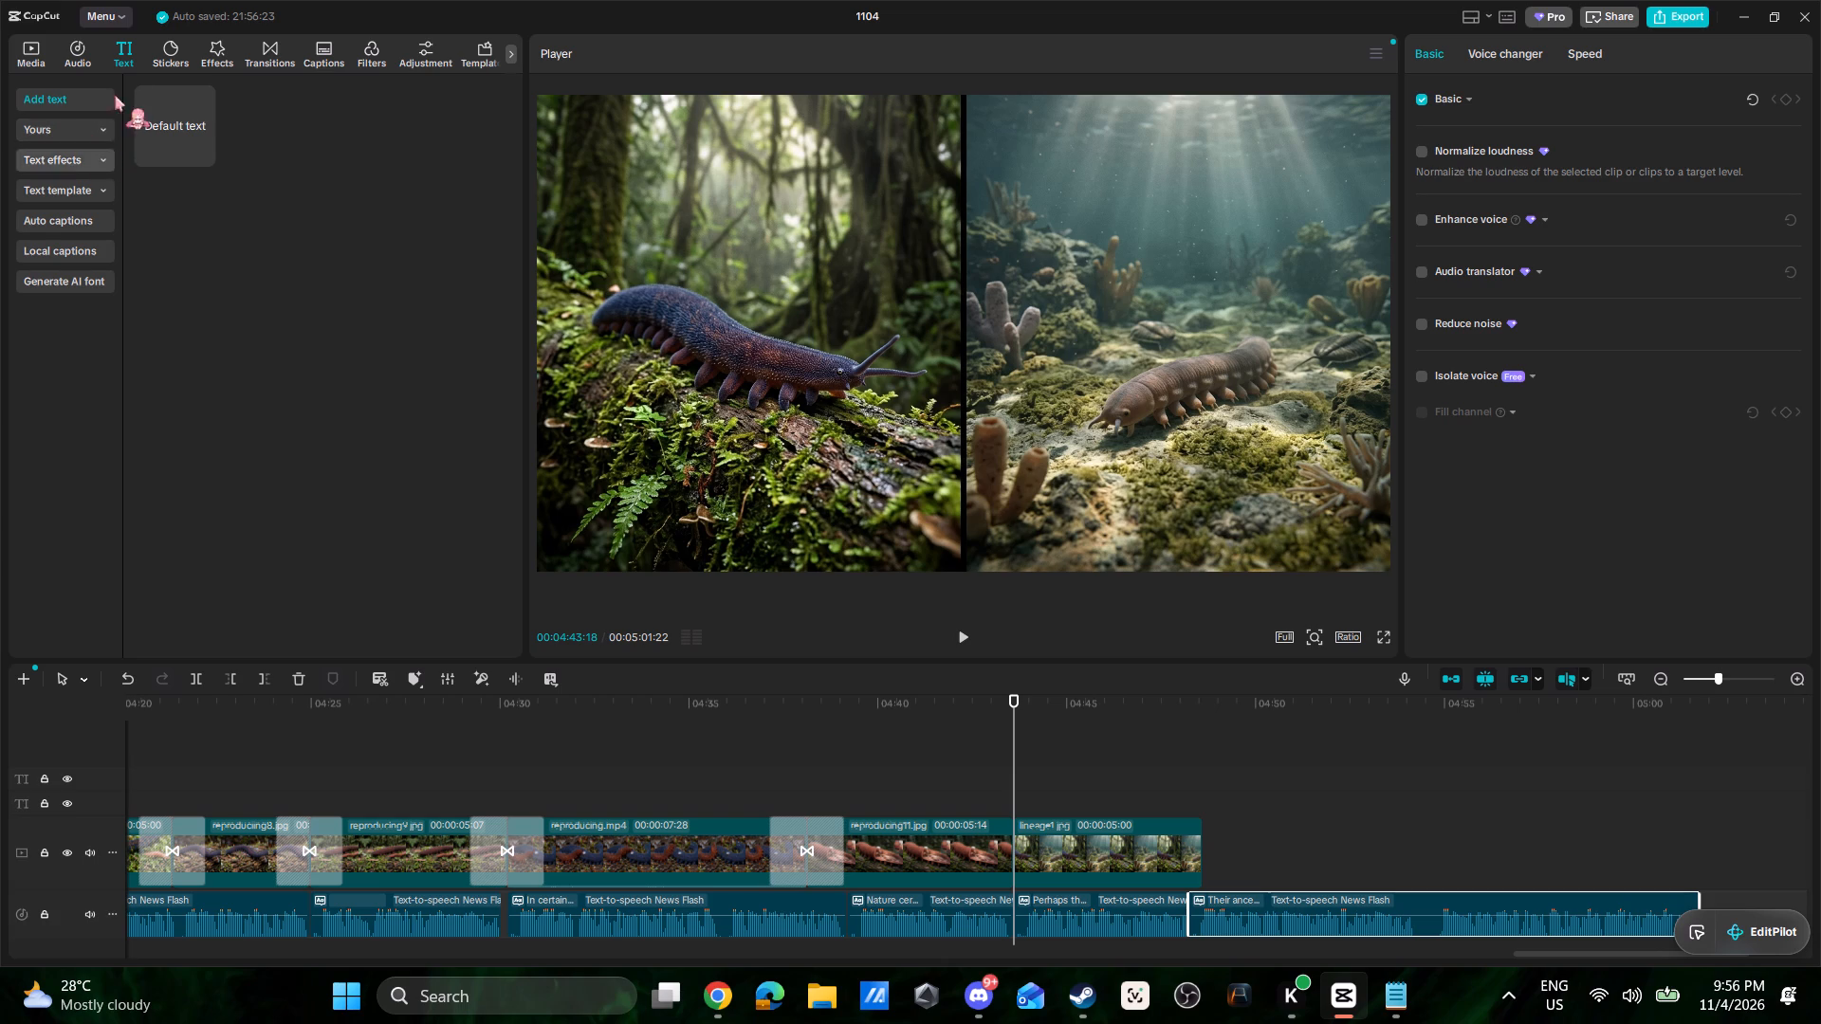
# Play through the new narration, add lineage2.jpg after lineage1.jpg and extend it to 00:00:05:17 to match the speech.
pyautogui.click(40, 54)
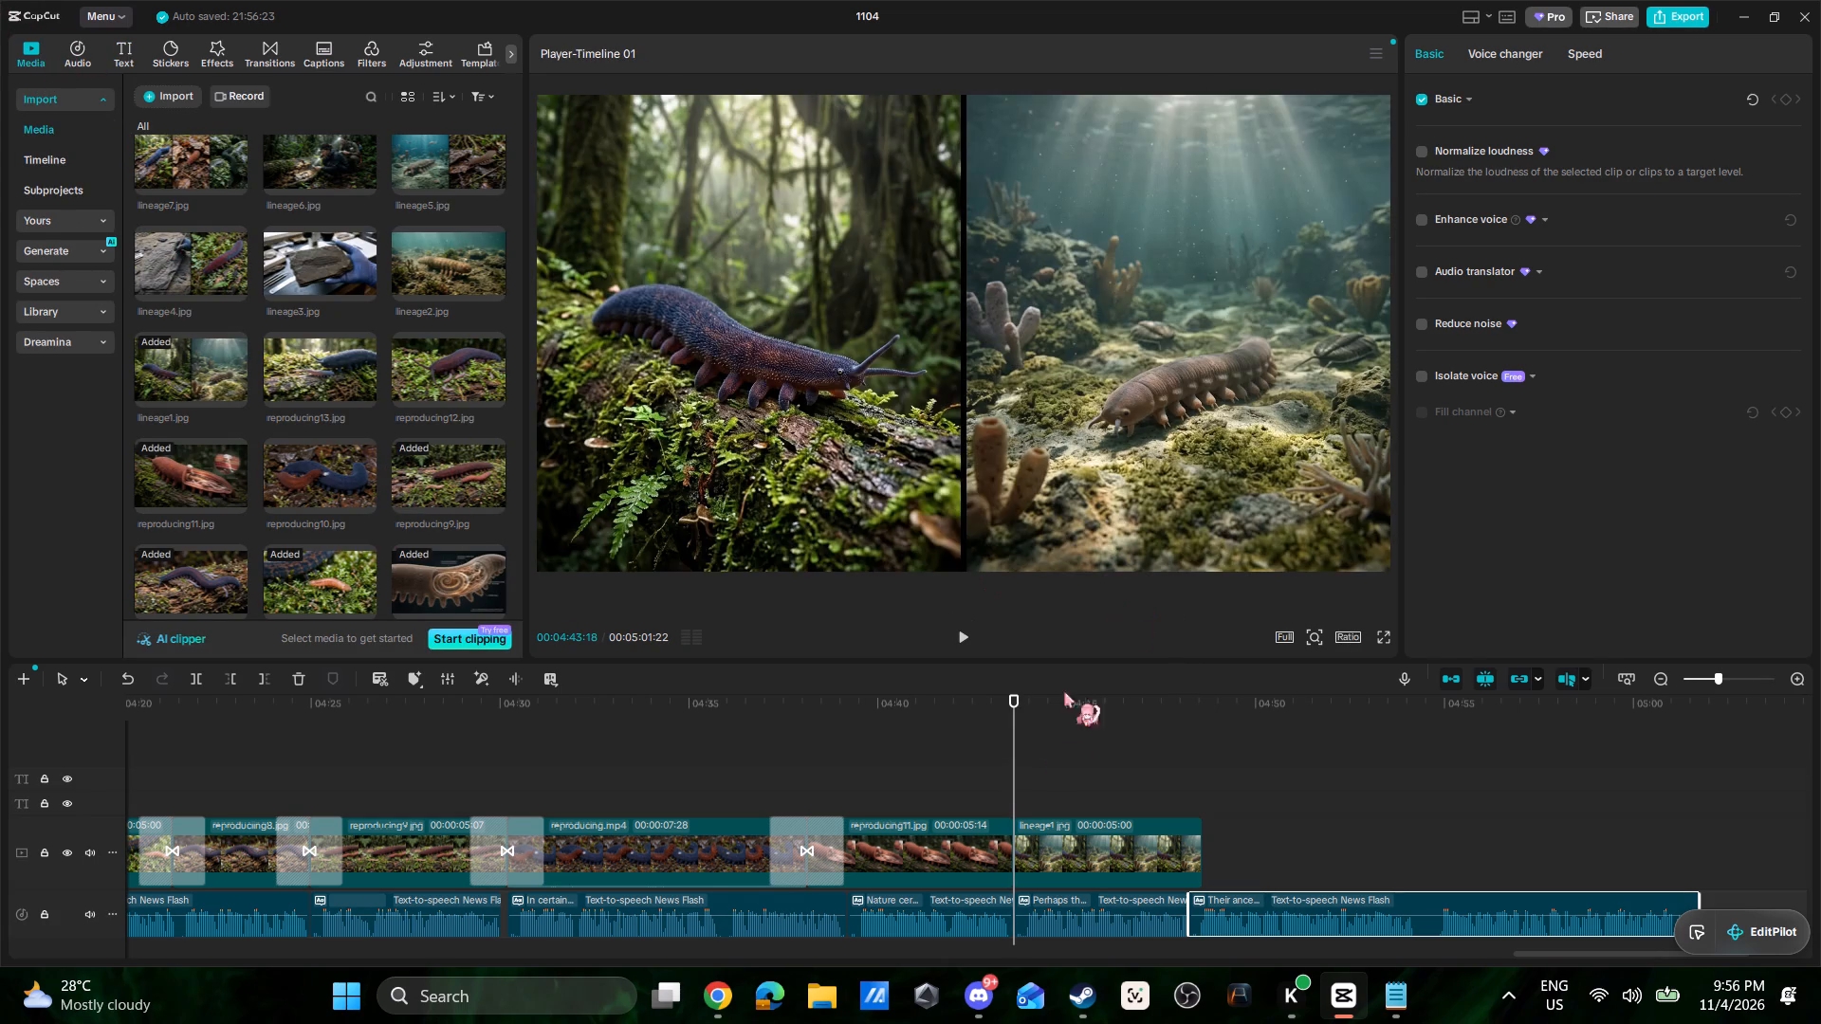
pyautogui.click(973, 794)
pyautogui.press('space')
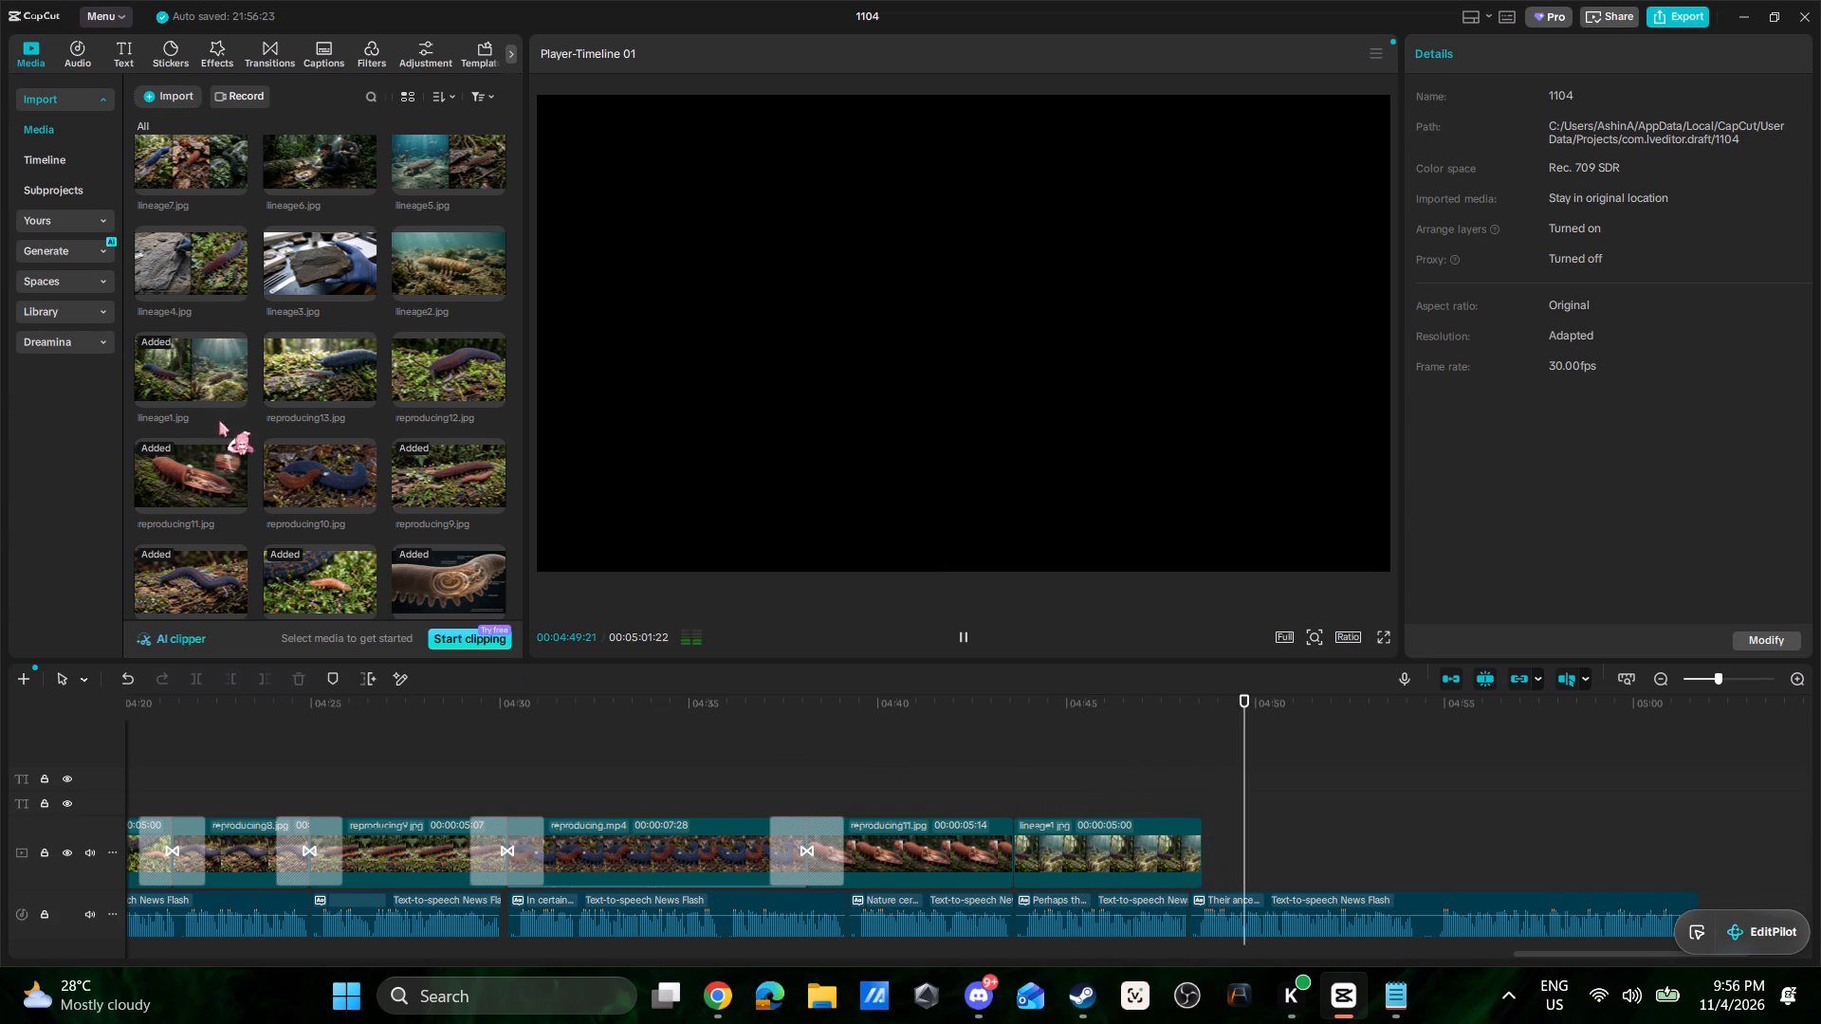
pyautogui.scroll(1, 363, 372)
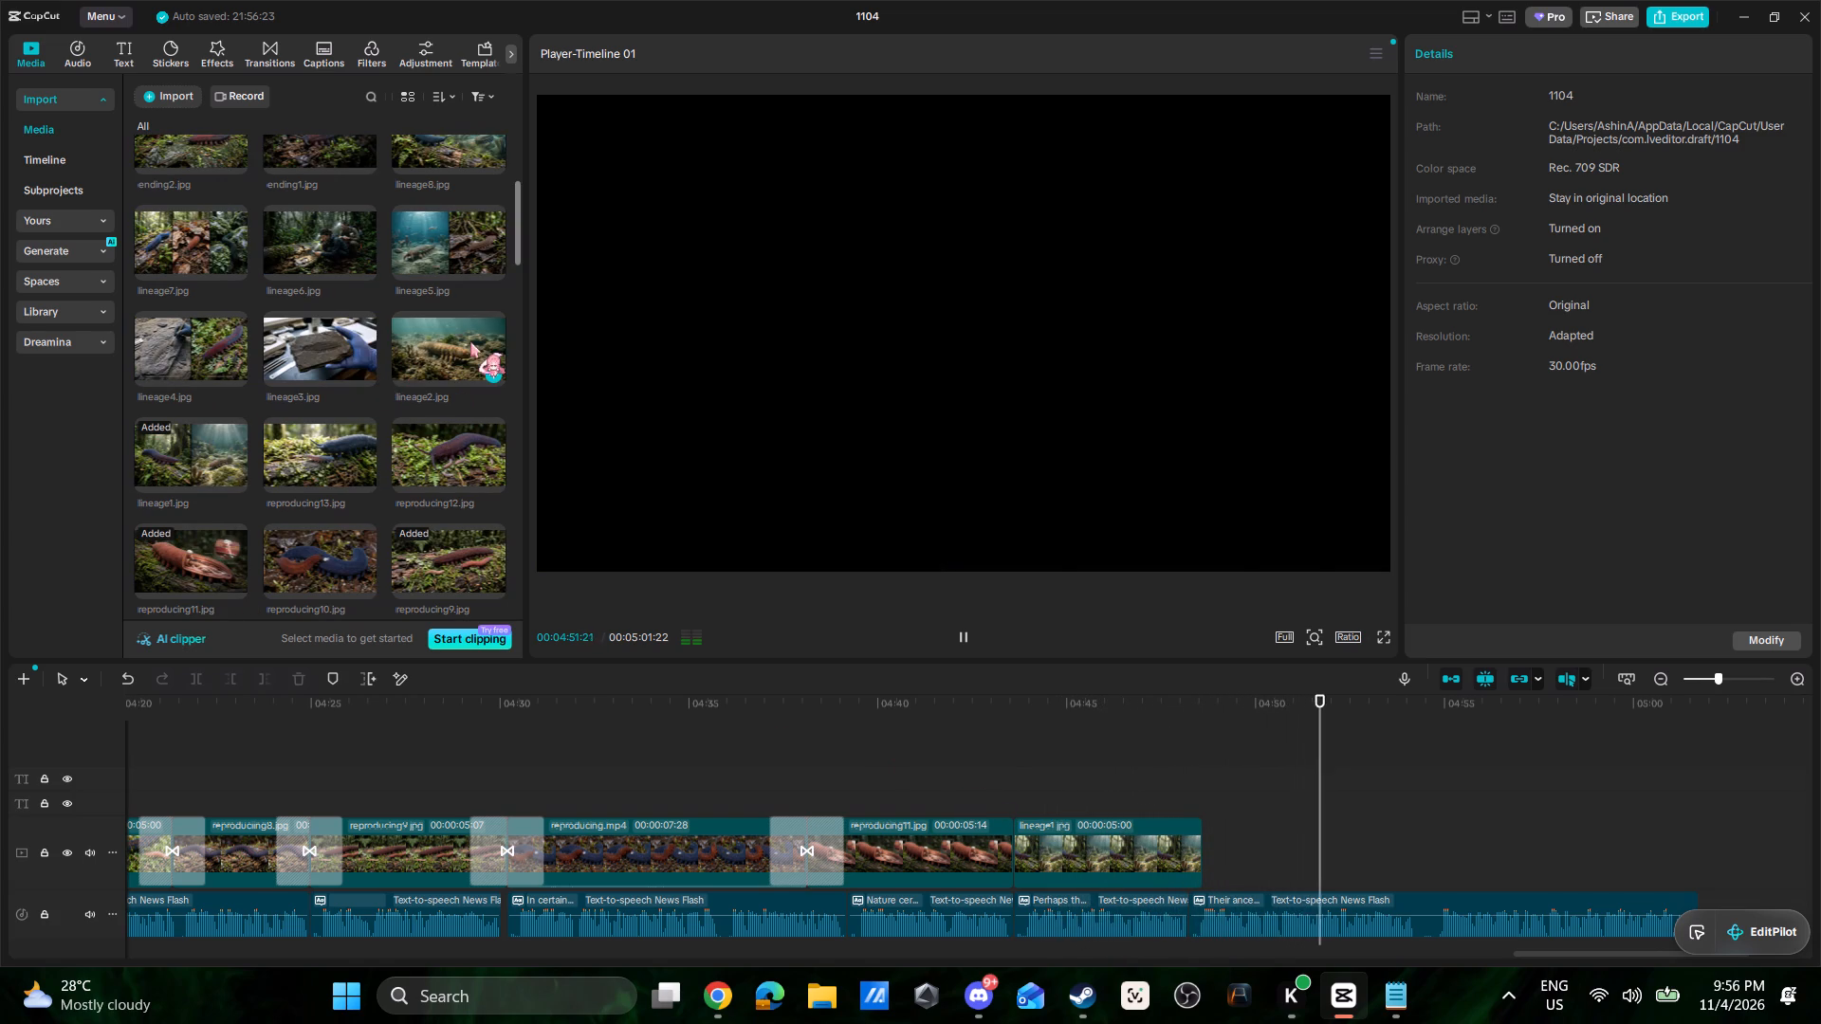
pyautogui.click(470, 342)
pyautogui.moveTo(460, 341); pyautogui.dragTo(1204, 855)
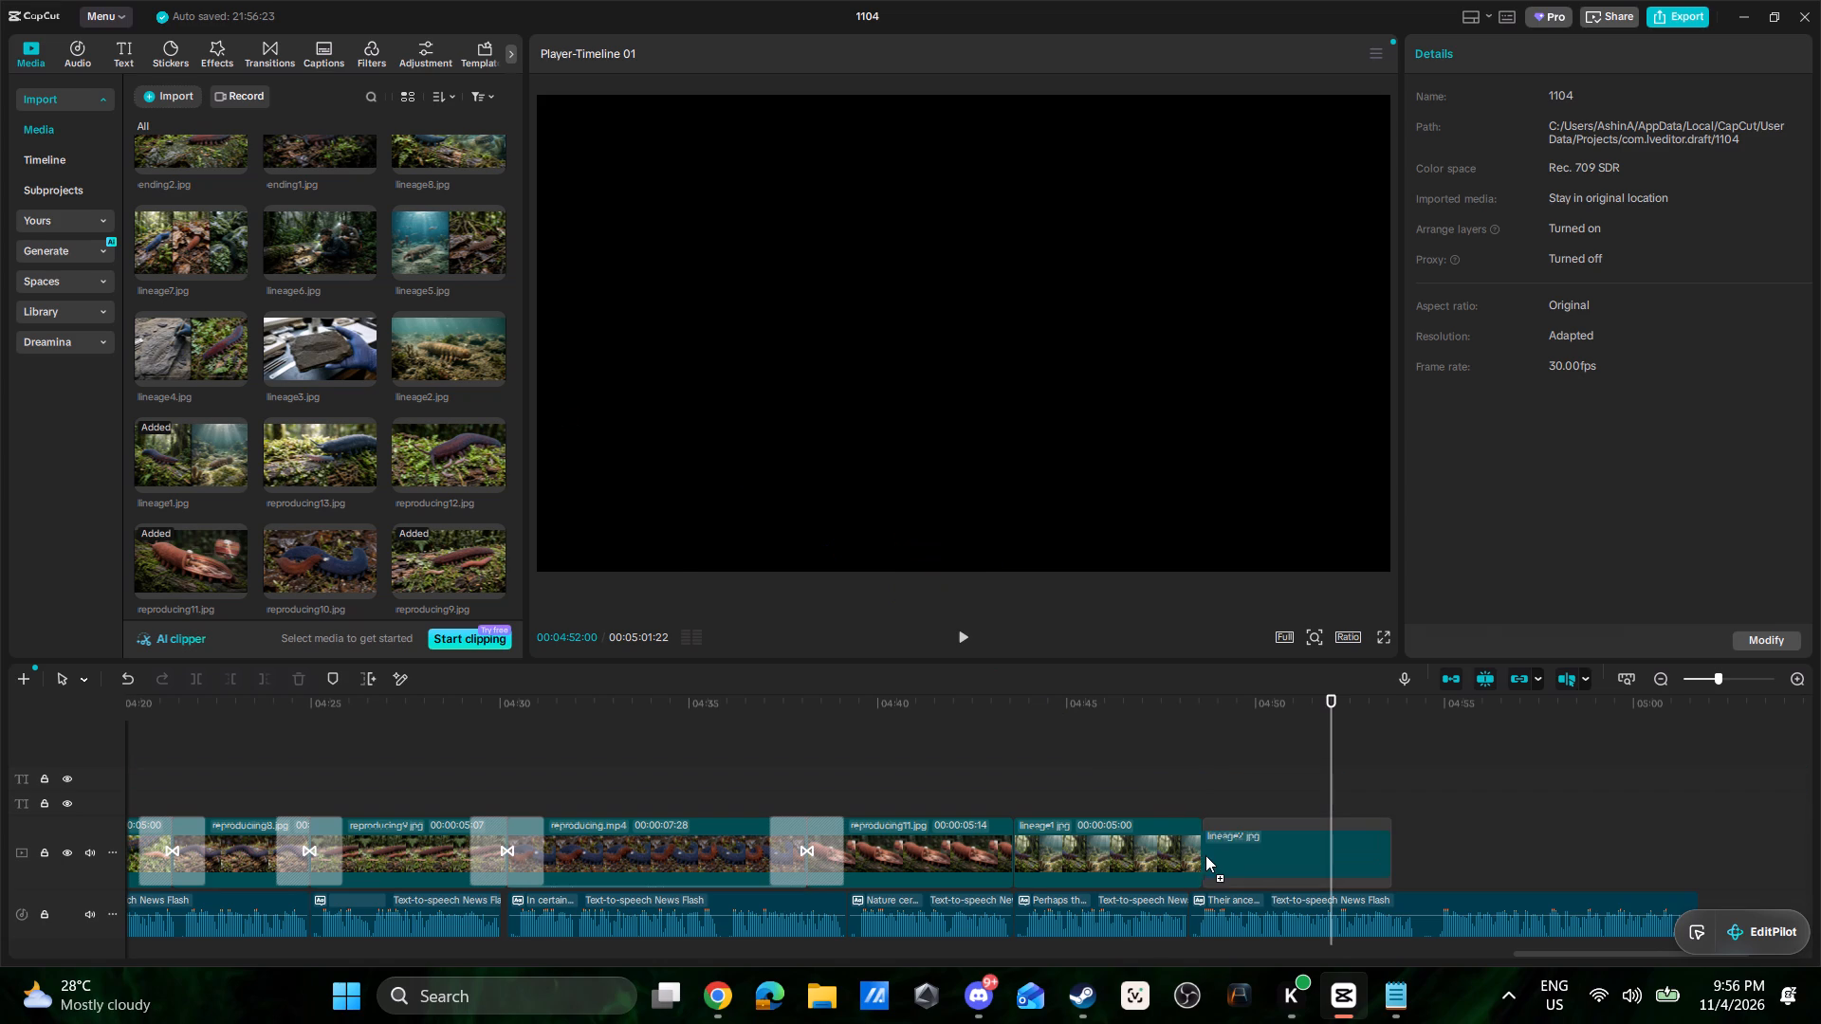
pyautogui.press('space')
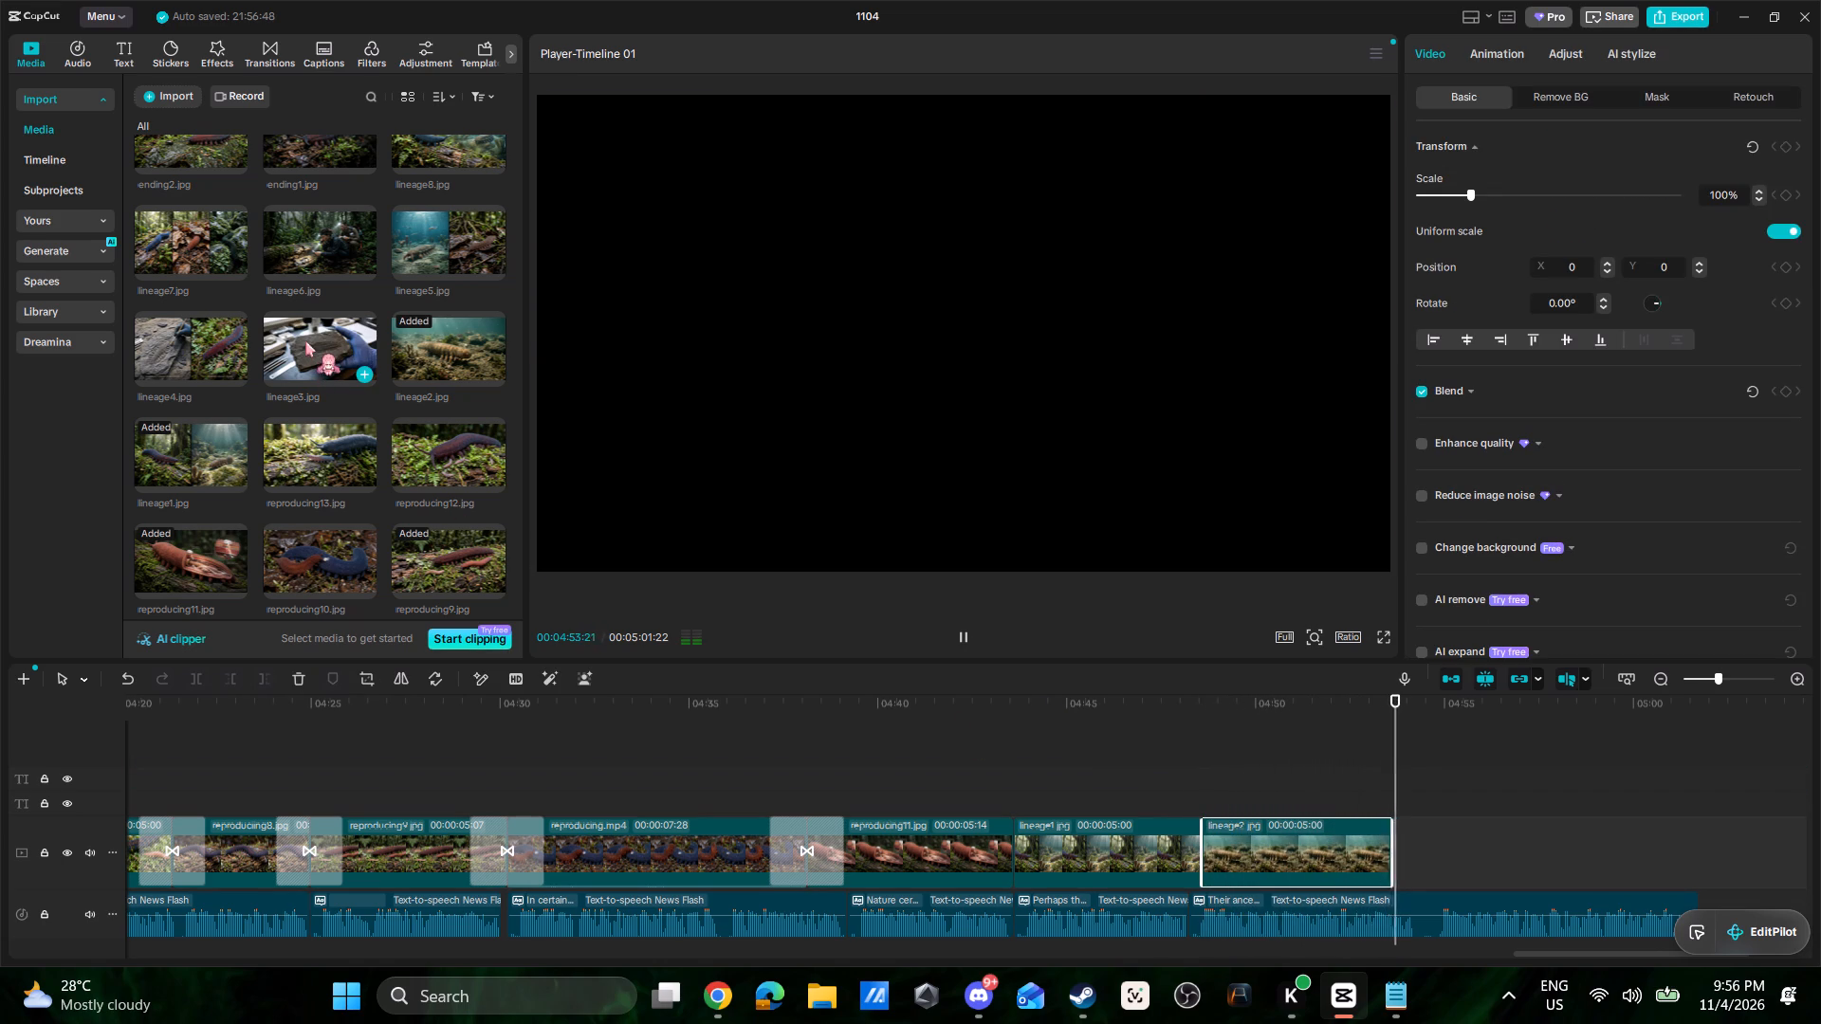
pyautogui.press('space')
pyautogui.click(1382, 846)
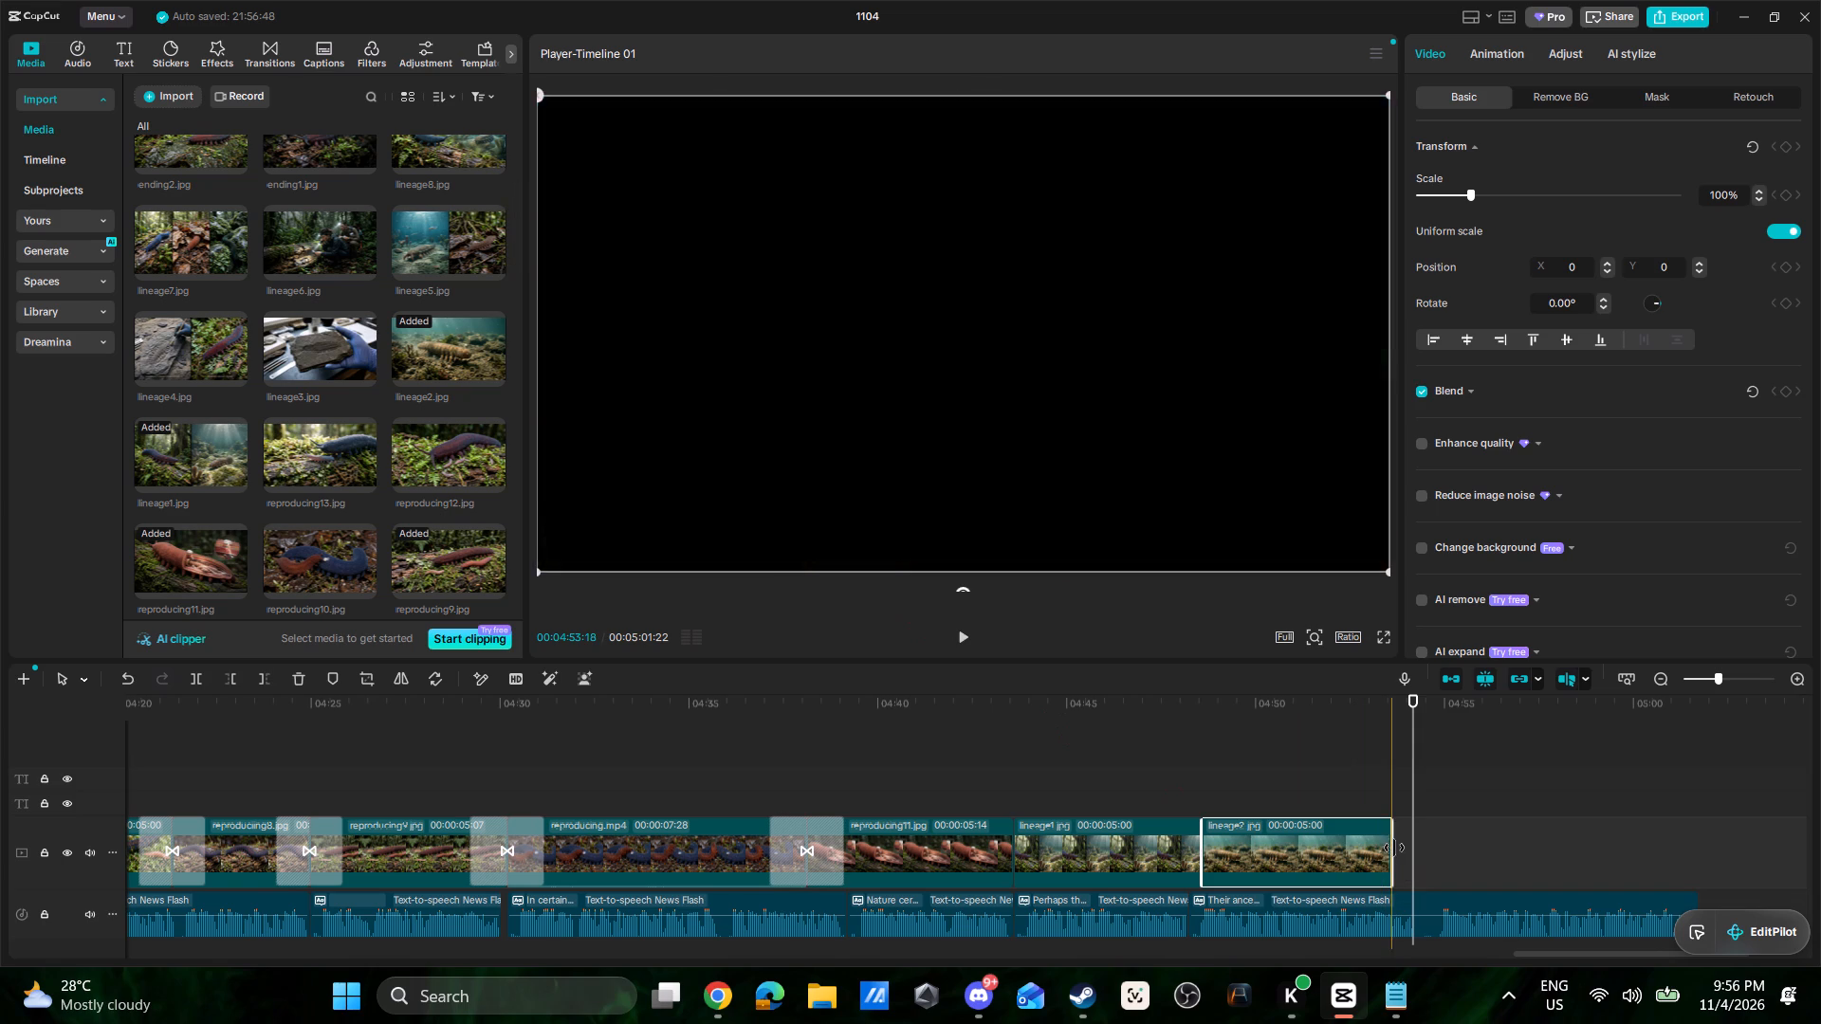
pyautogui.moveTo(1394, 848); pyautogui.dragTo(1412, 851)
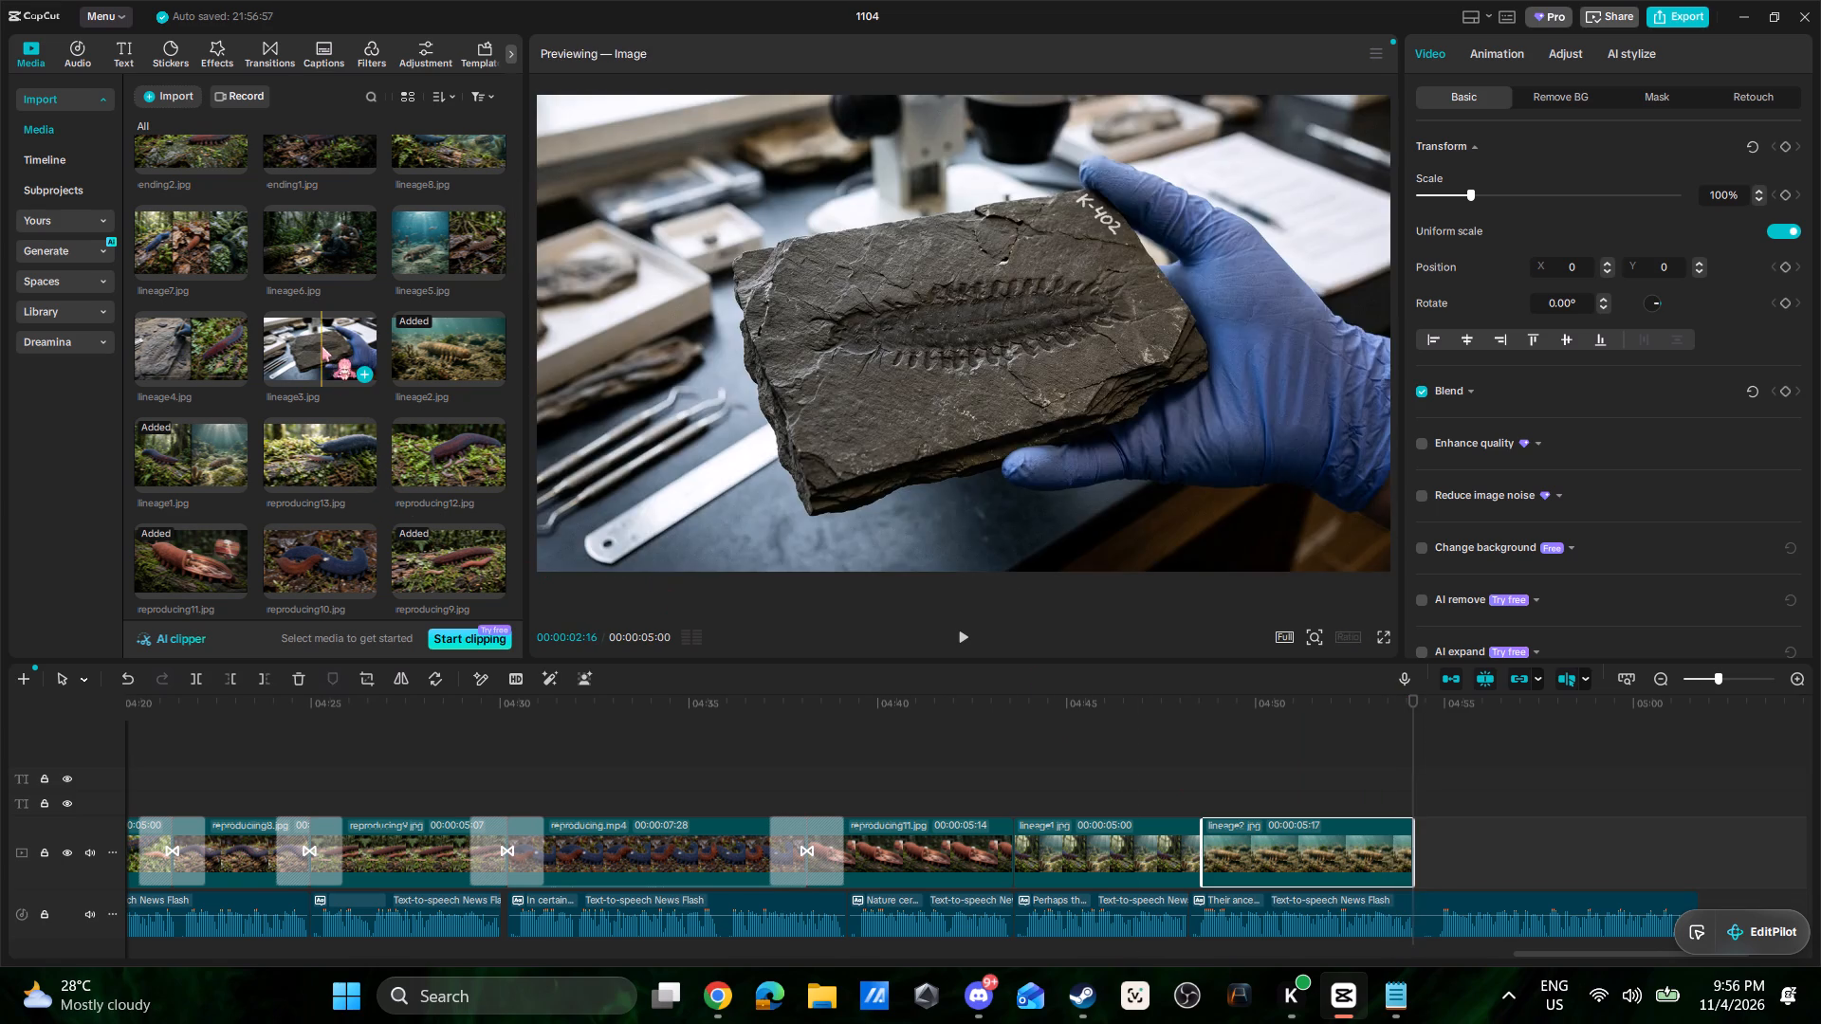
# Append lineage3.jpg and lineage4.jpg after lineage2.jpg on the main track, following the narration during playback.
pyautogui.moveTo(322, 346); pyautogui.dragTo(1428, 860)
pyautogui.press('space')
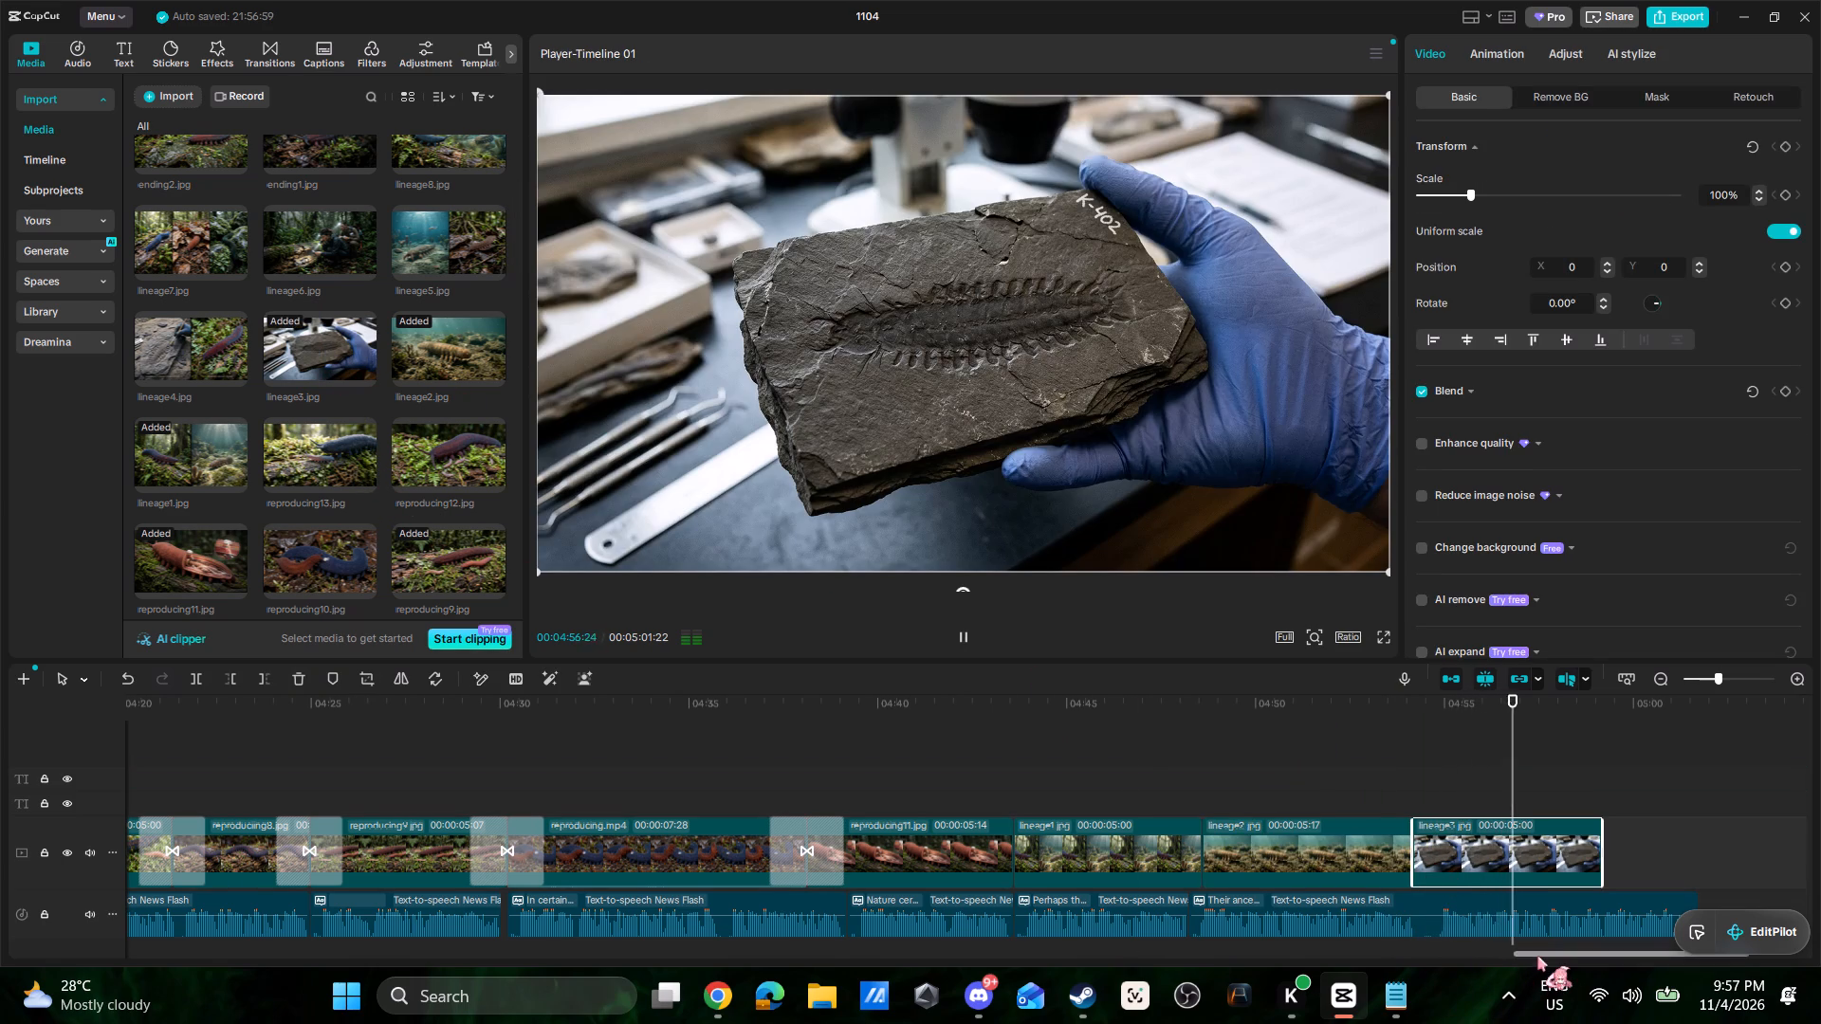
pyautogui.moveTo(1538, 954); pyautogui.dragTo(1702, 962)
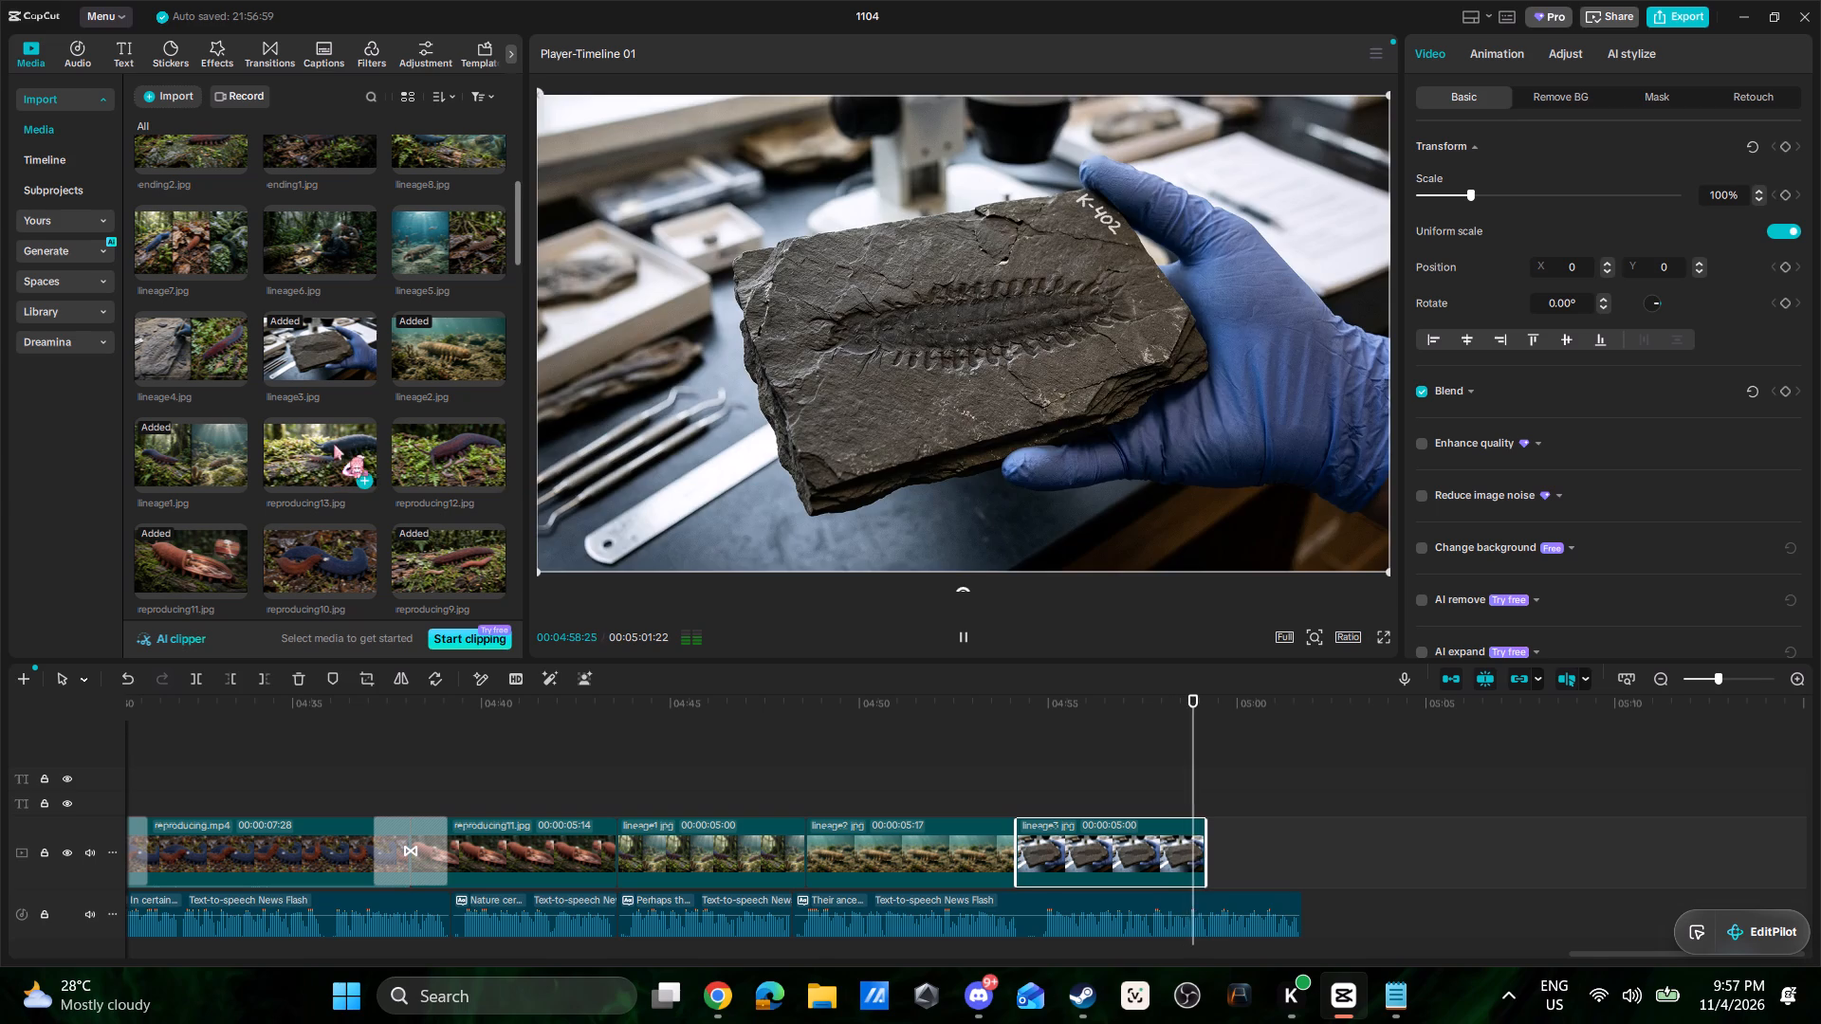
pyautogui.press('space')
pyautogui.click(191, 354)
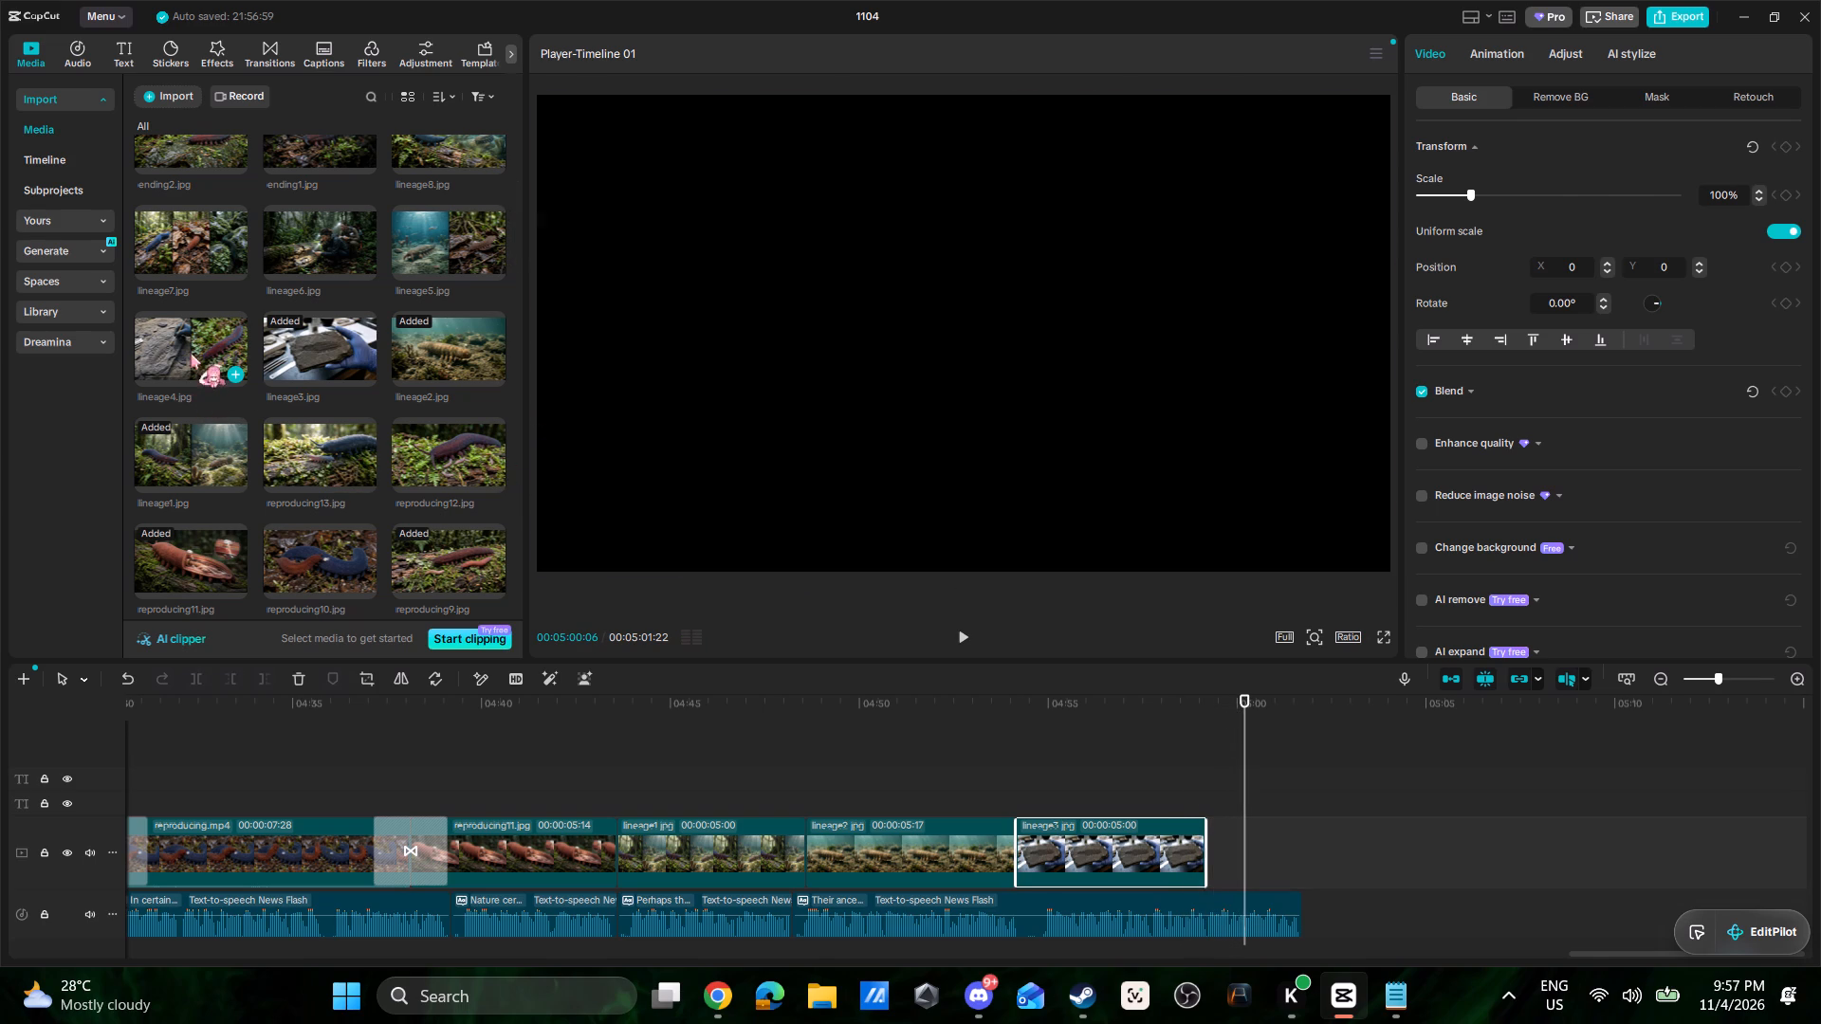
pyautogui.moveTo(191, 350); pyautogui.dragTo(929, 653)
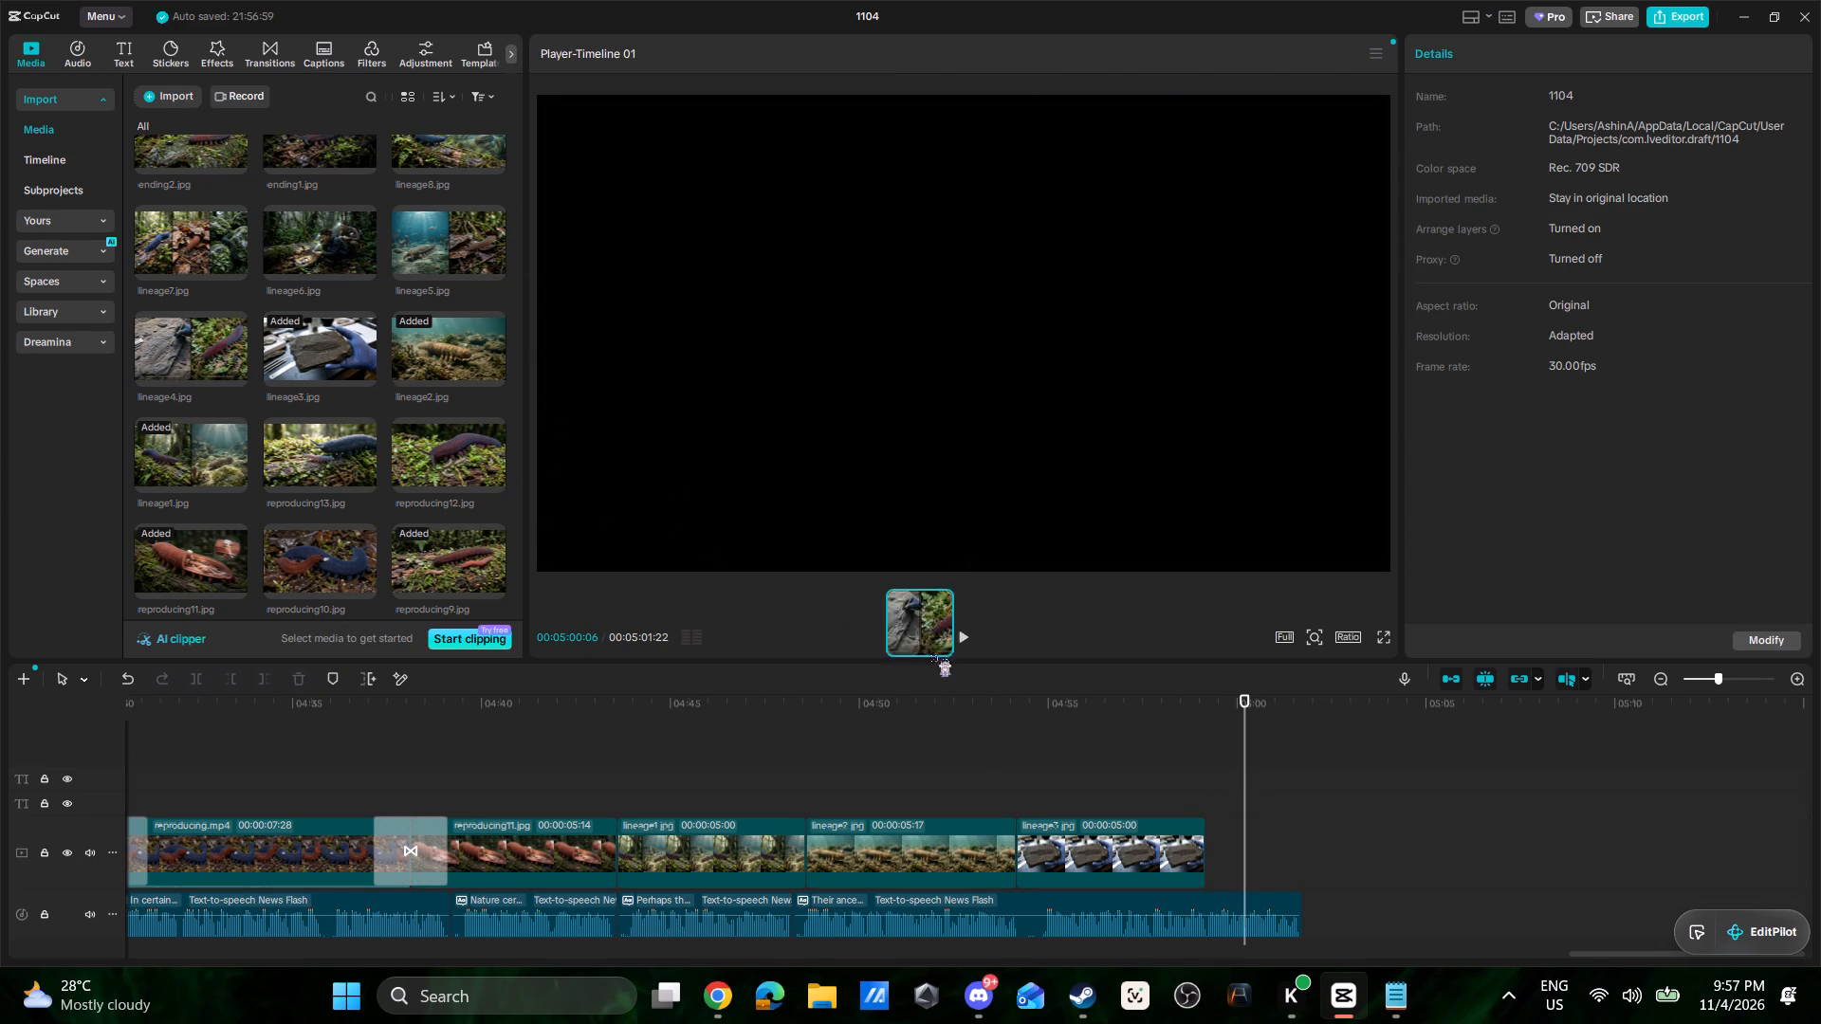
pyautogui.moveTo(929, 653); pyautogui.dragTo(1213, 849)
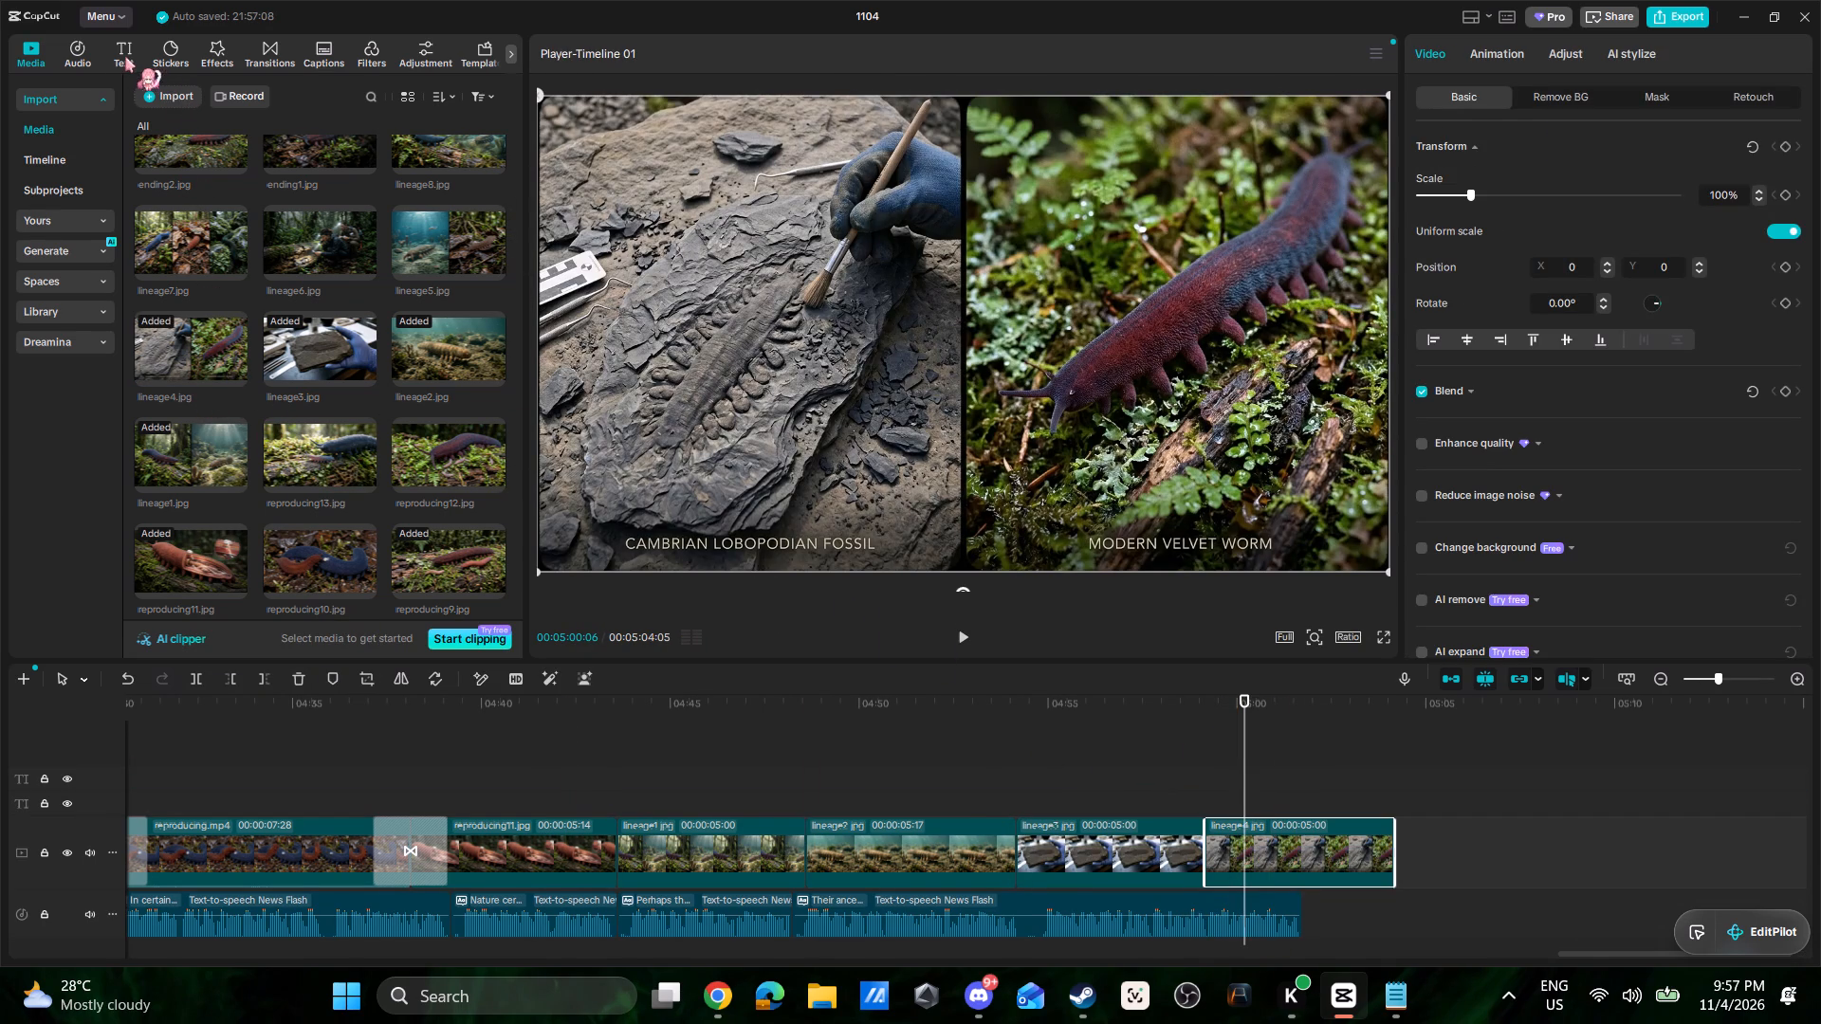
# Add Basic Black transitions at the cuts between reproducing11.jpg, lineage1.jpg, lineage2.jpg and lineage3.jpg.
pyautogui.click(268, 60)
pyautogui.moveTo(181, 104); pyautogui.dragTo(247, 213)
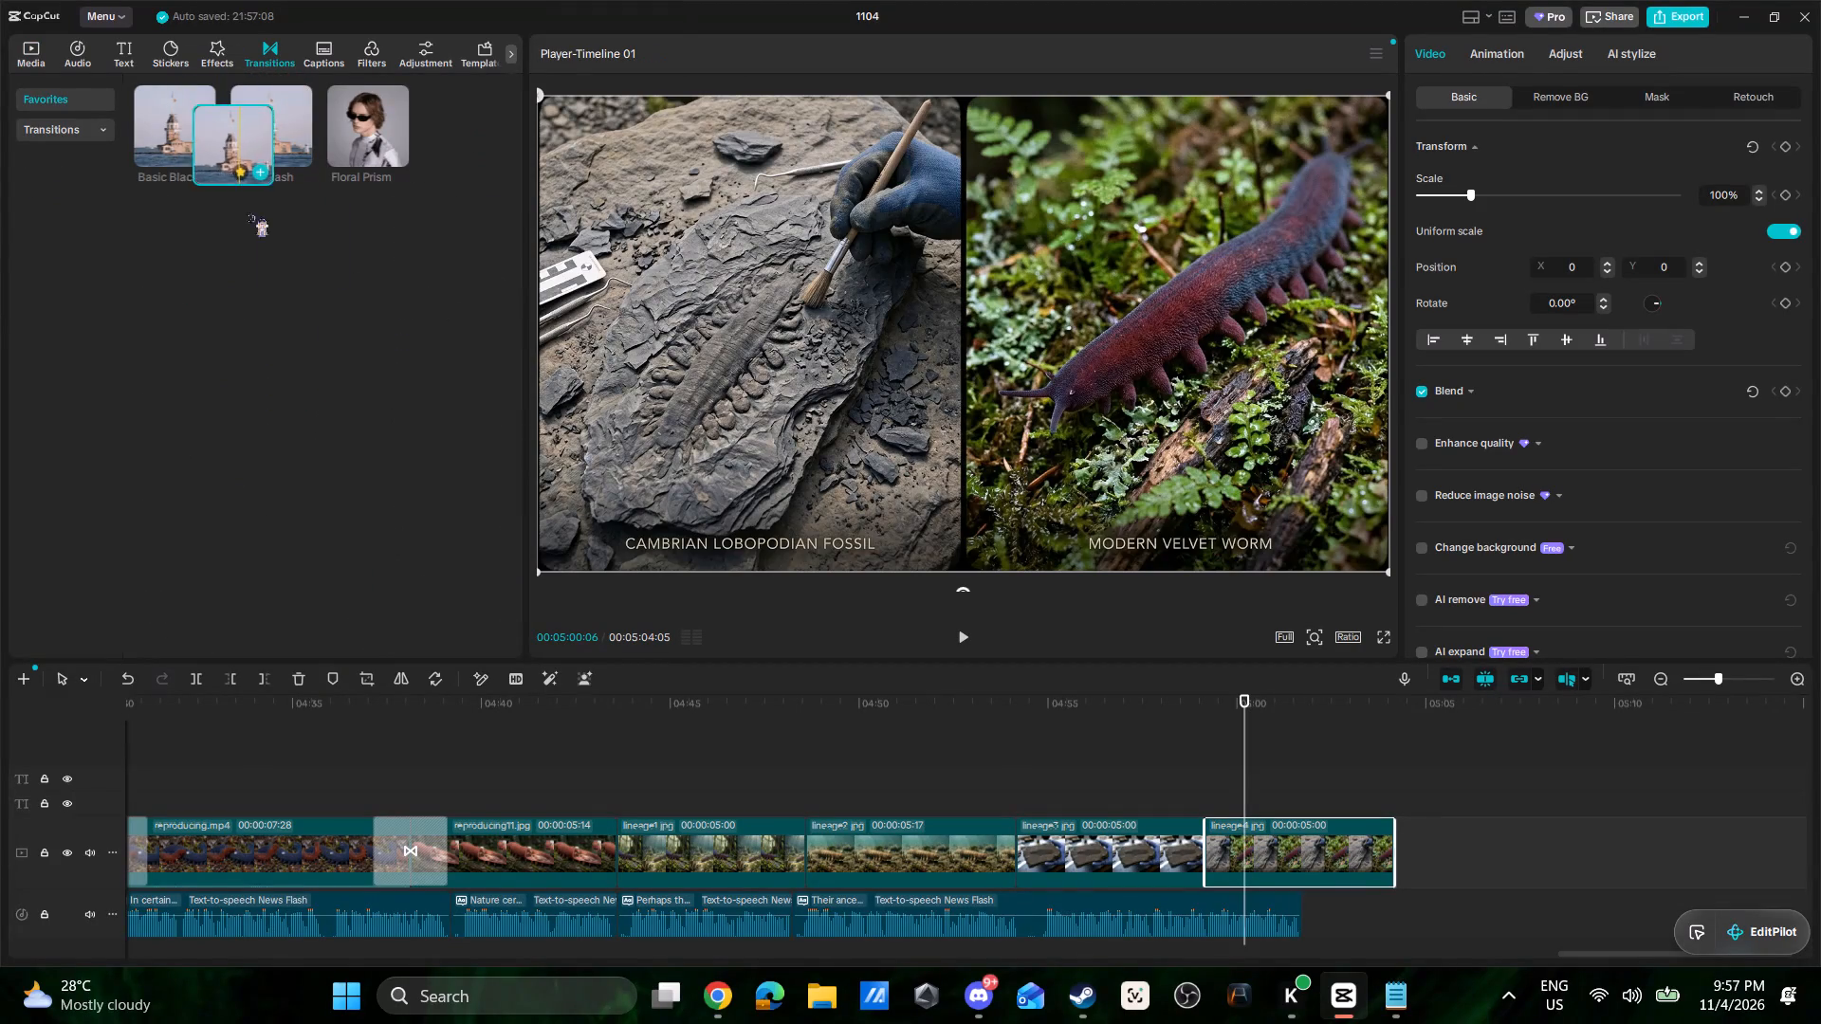
pyautogui.moveTo(247, 213); pyautogui.dragTo(592, 843)
pyautogui.moveTo(182, 116); pyautogui.dragTo(773, 841)
pyautogui.moveTo(185, 119); pyautogui.dragTo(193, 133)
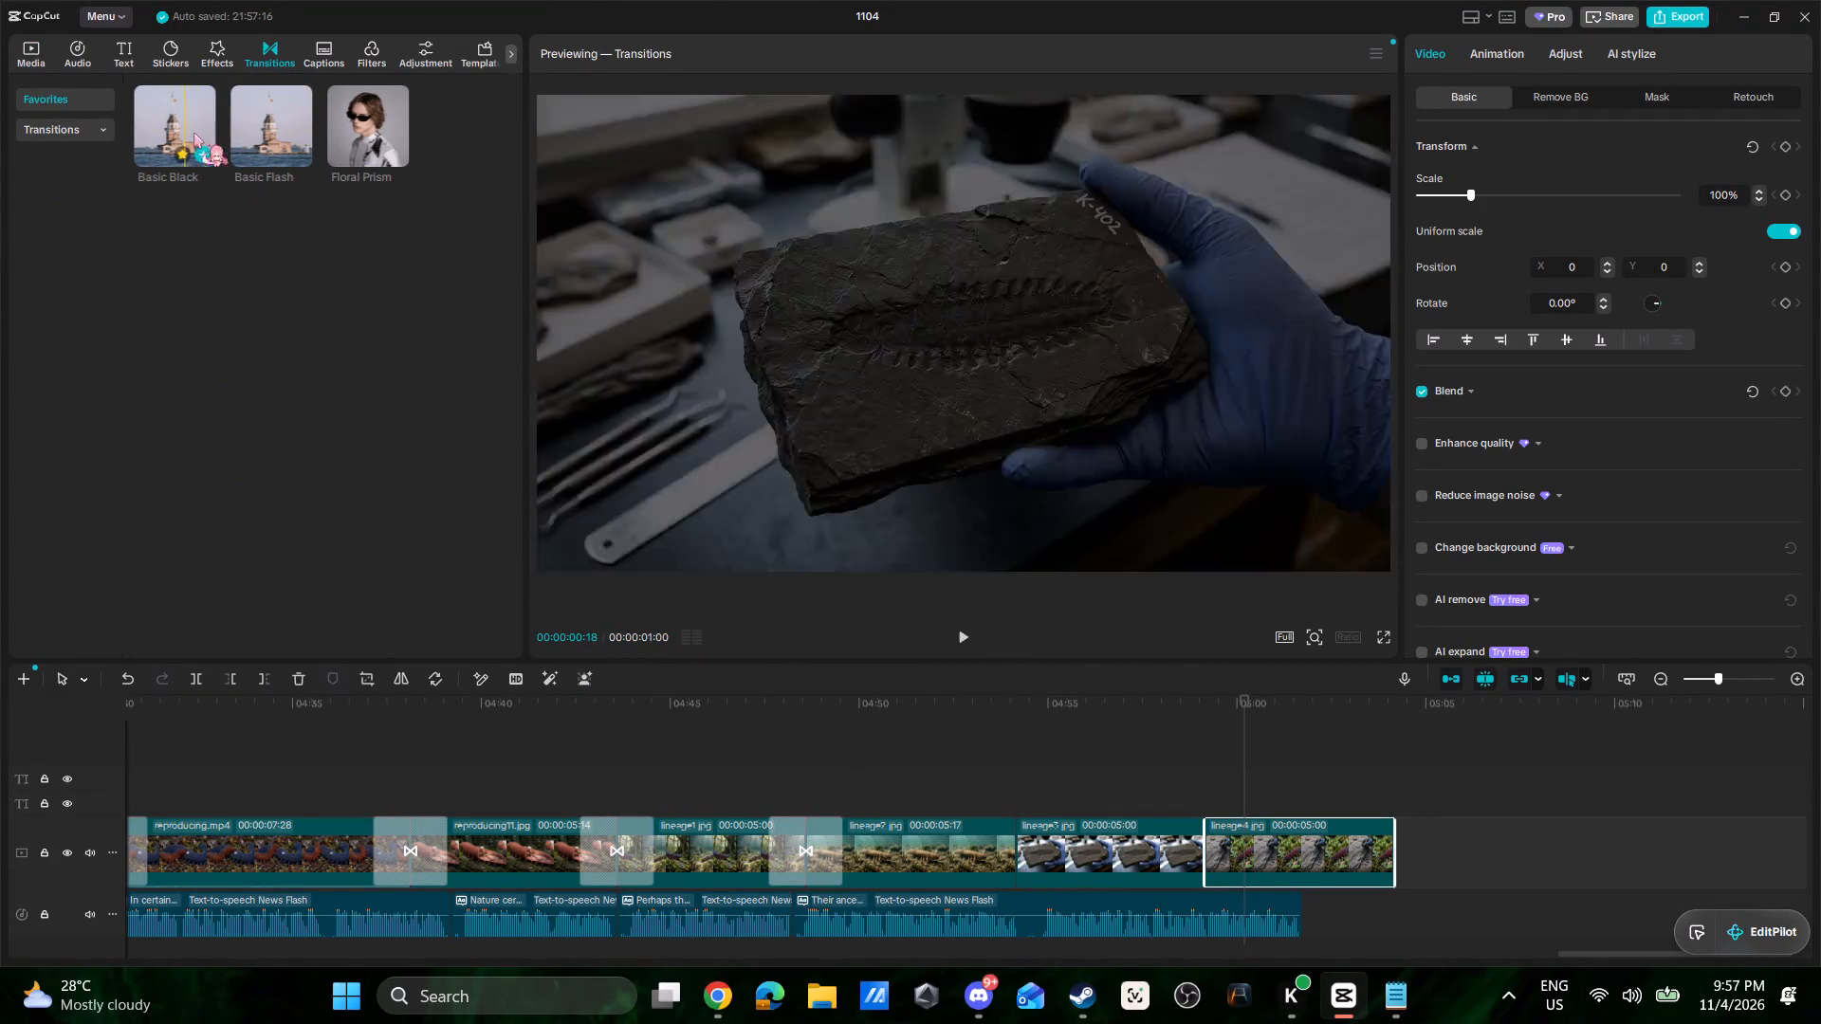
pyautogui.moveTo(193, 133); pyautogui.dragTo(987, 849)
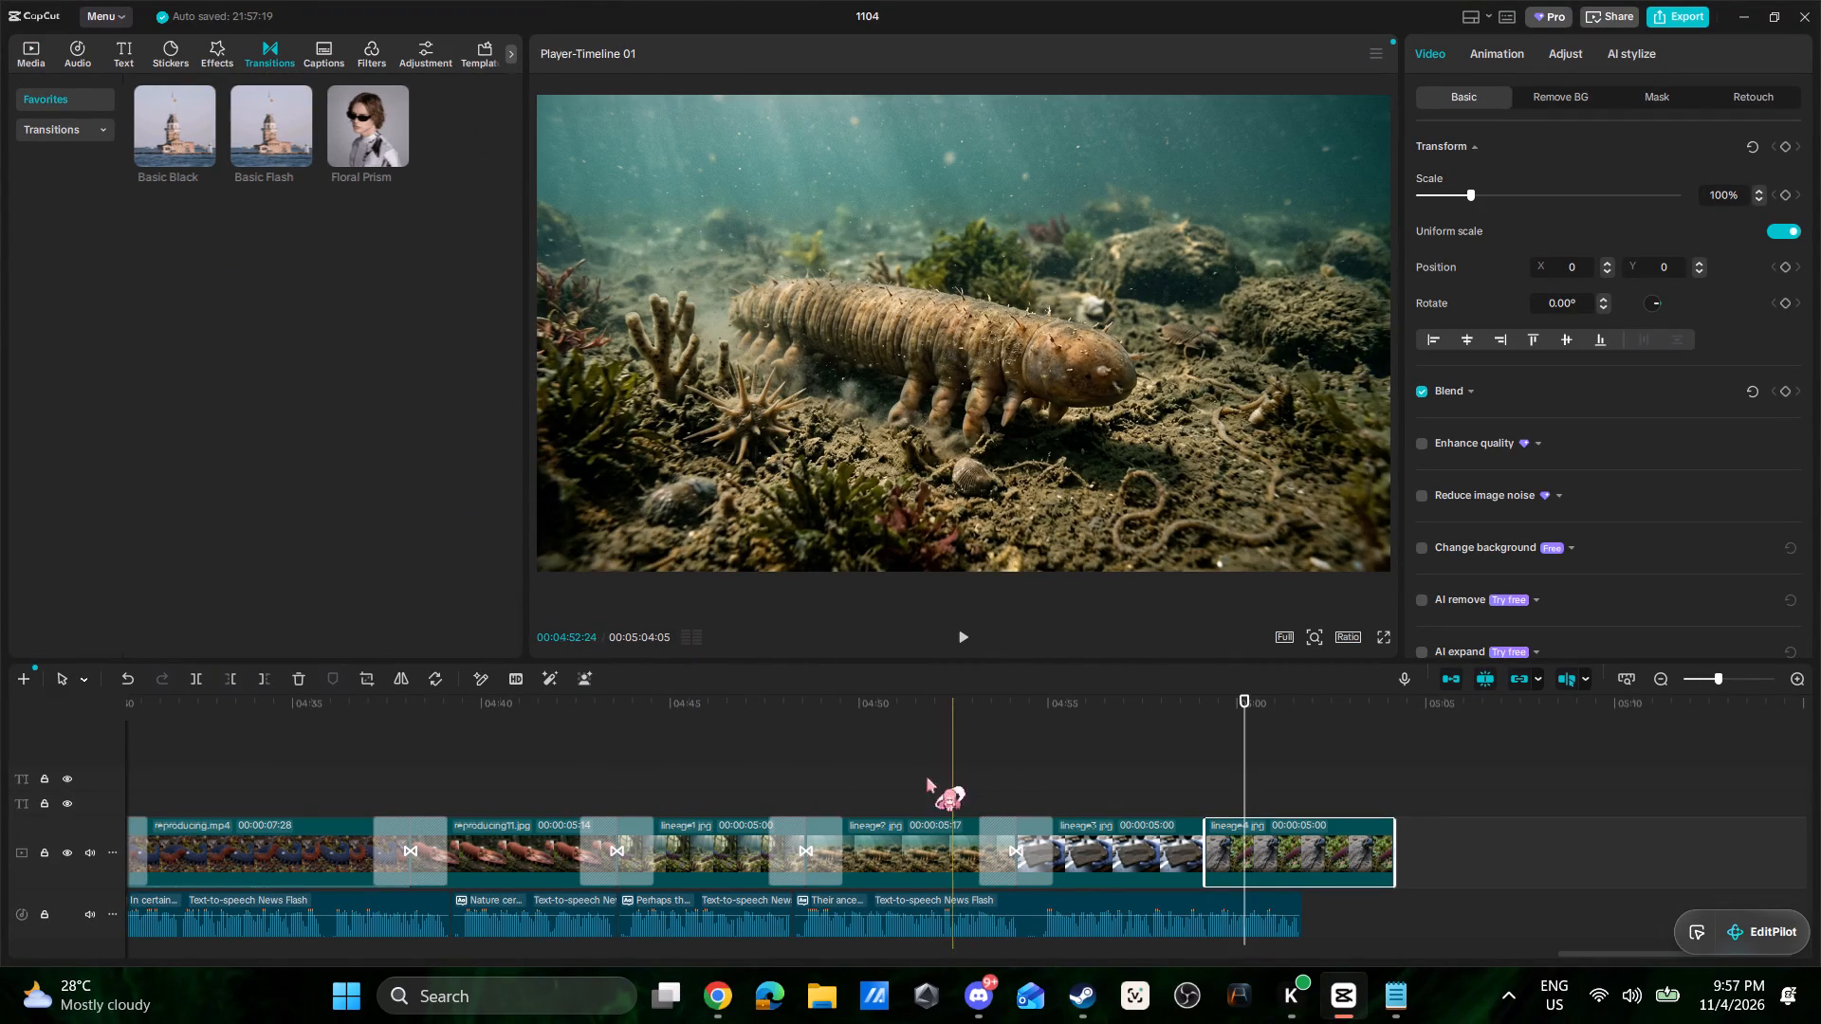
# Add a Basic Black transition at the cut between lineage3.jpg and lineage4.jpg.
pyautogui.moveTo(180, 114); pyautogui.dragTo(1147, 862)
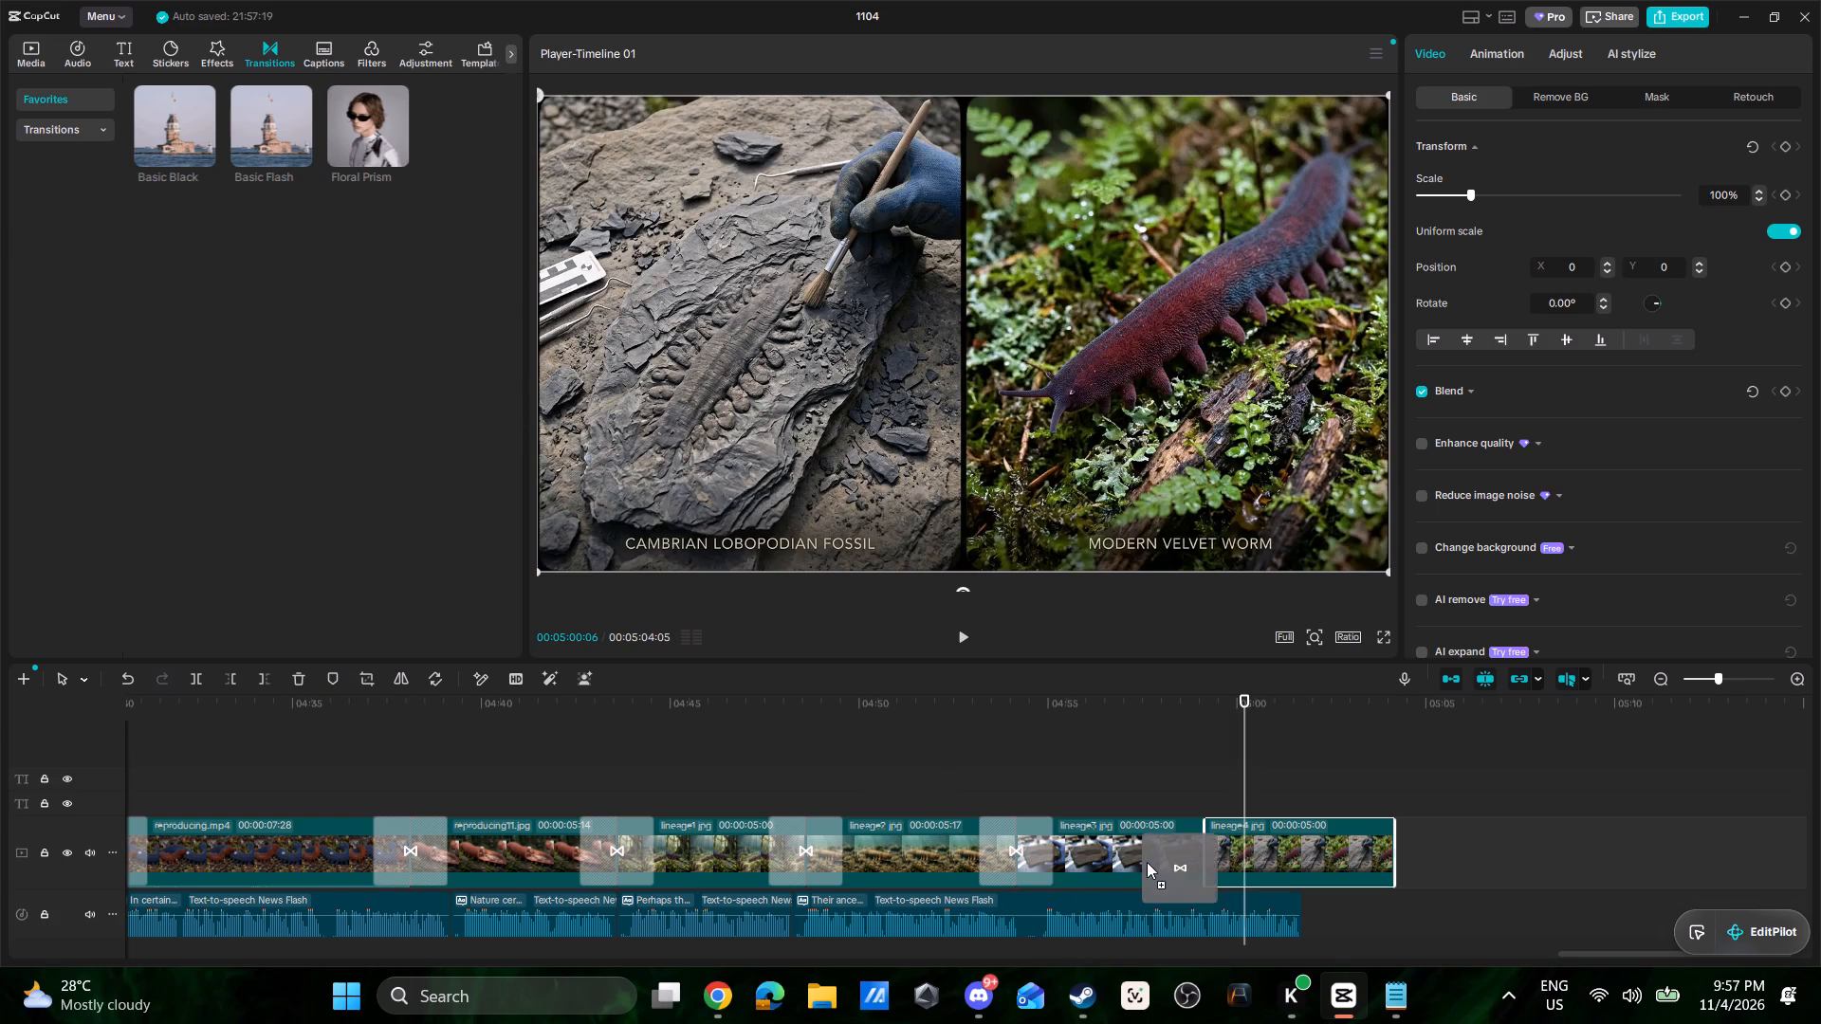
pyautogui.moveTo(1147, 862); pyautogui.dragTo(1167, 850)
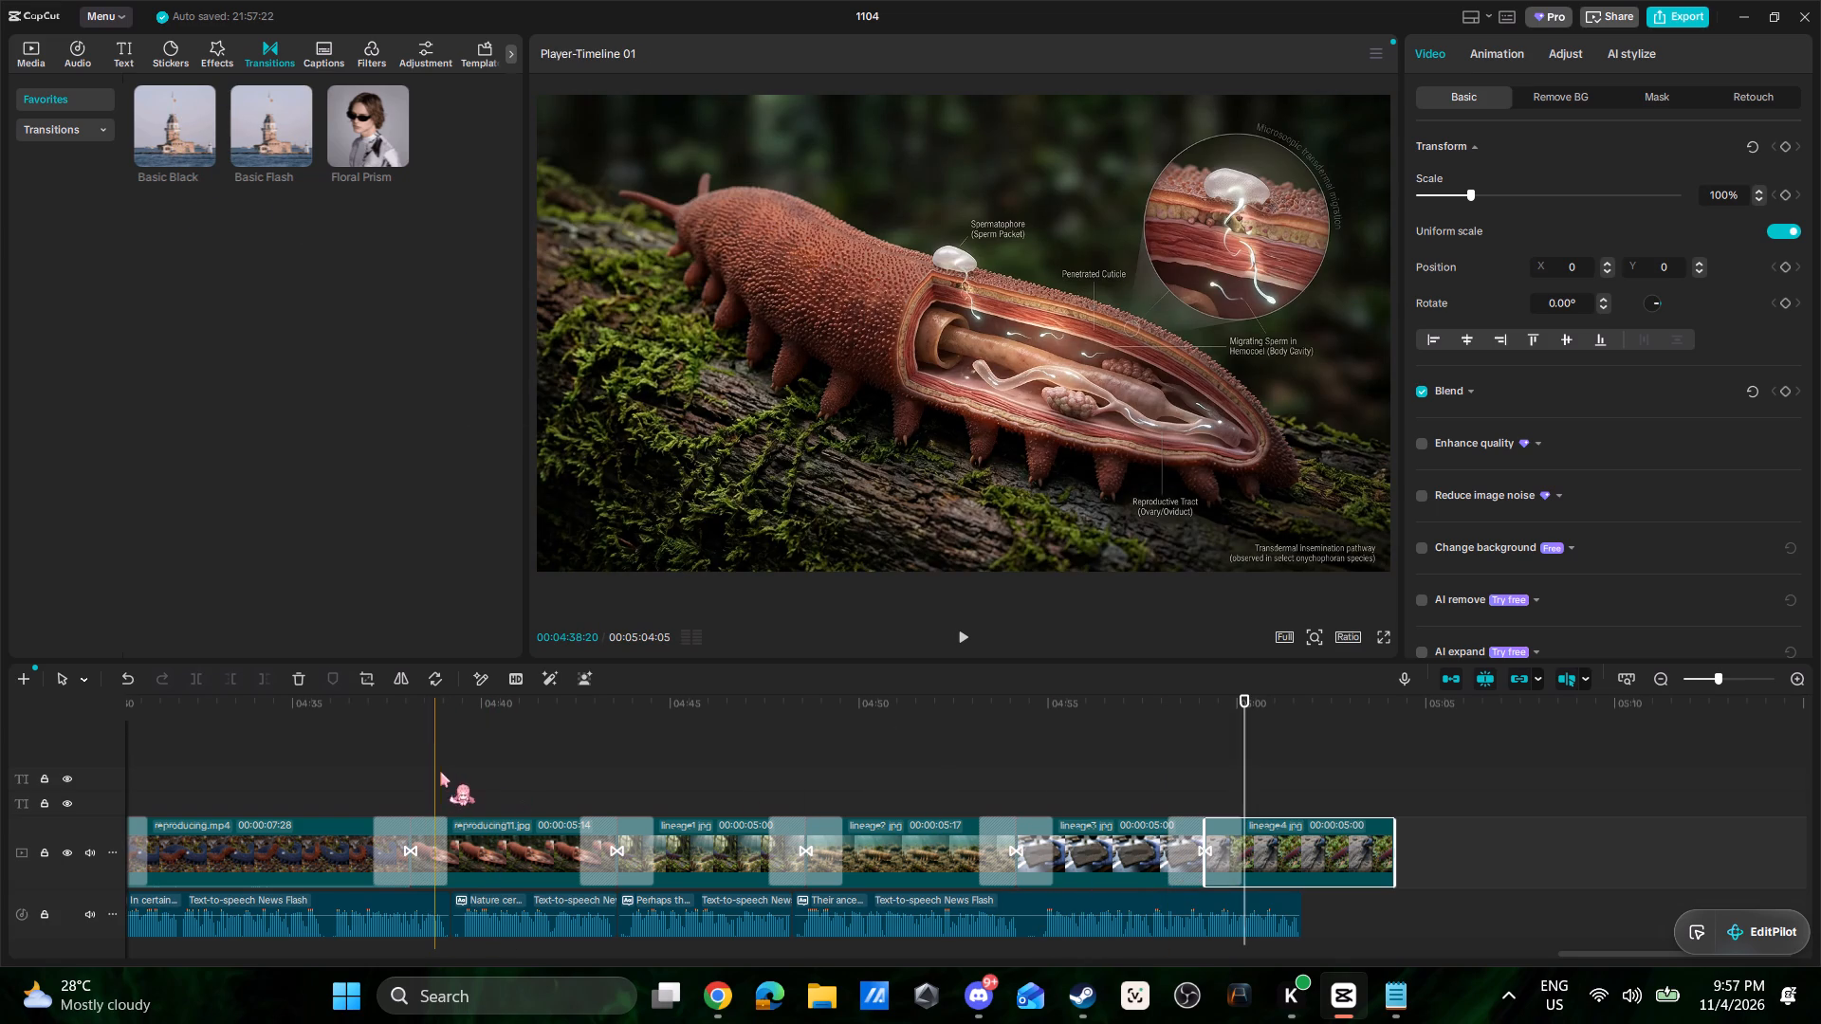
# Review the whole video in full-screen preview, playing it from the very beginning and restarting from the start once.
pyautogui.click(1383, 640)
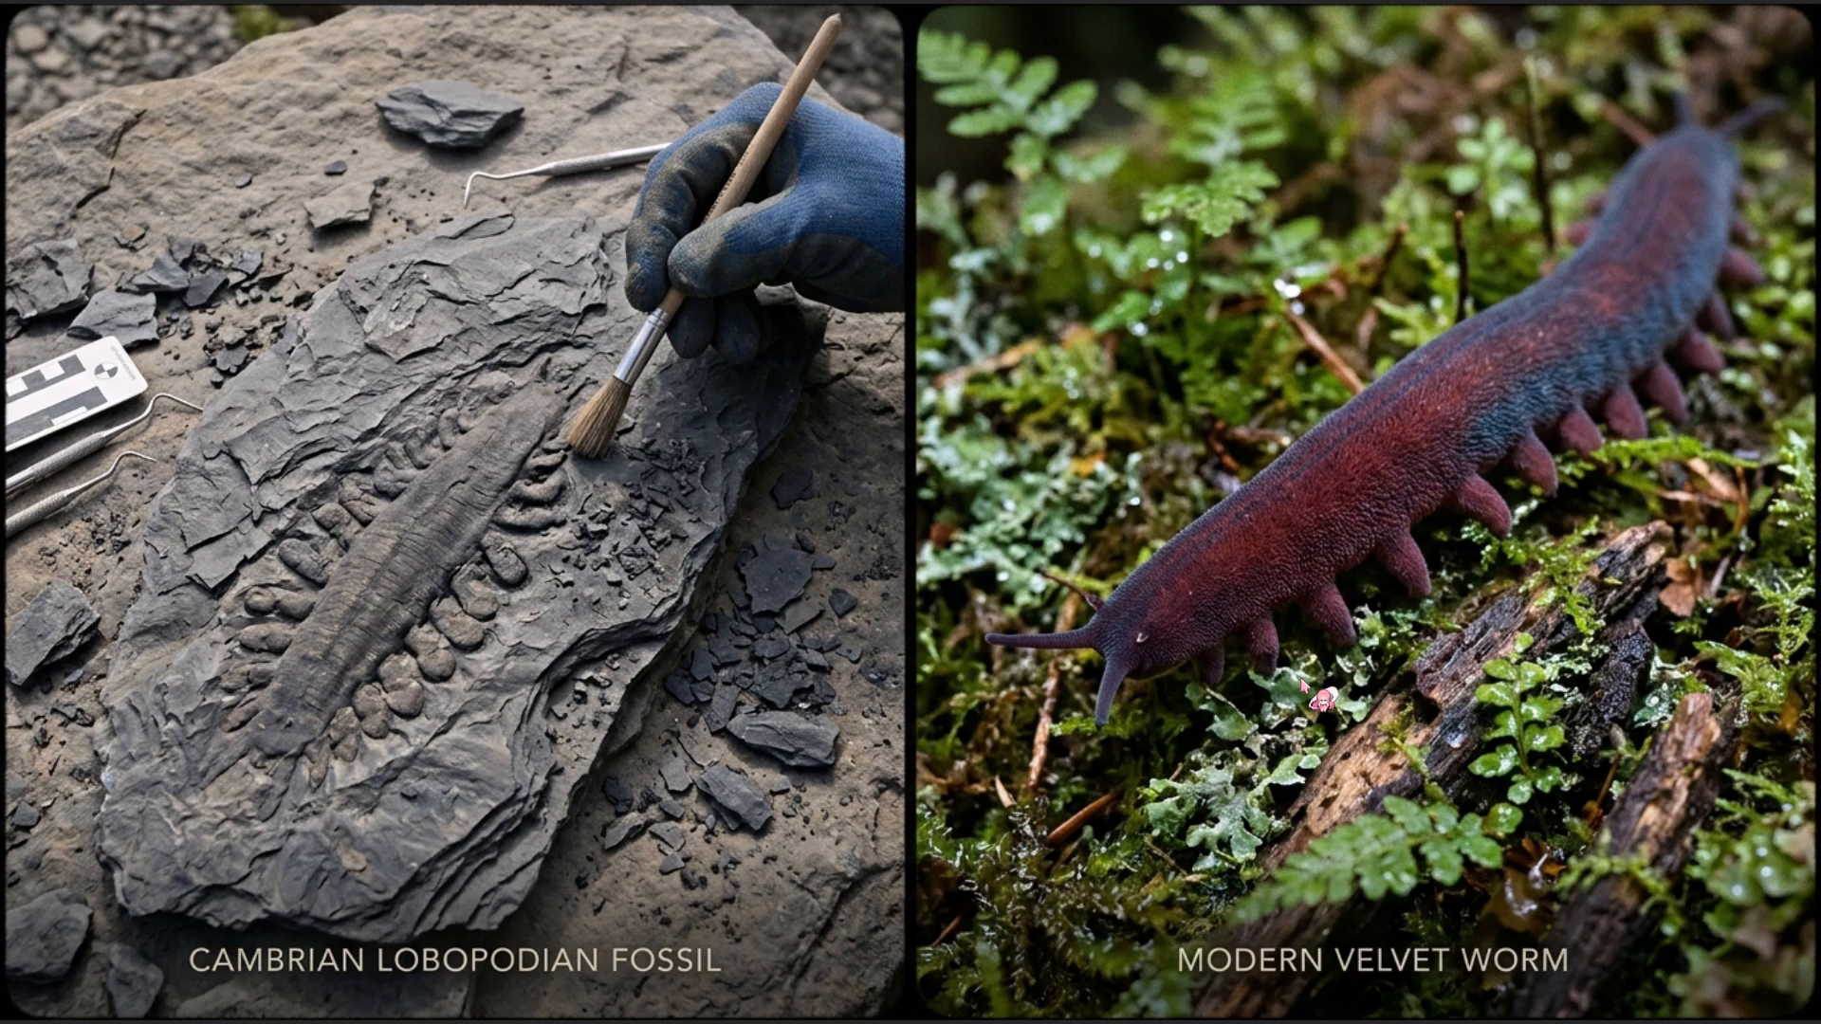
pyautogui.click(832, 808)
pyautogui.moveTo(835, 939); pyautogui.dragTo(772, 935)
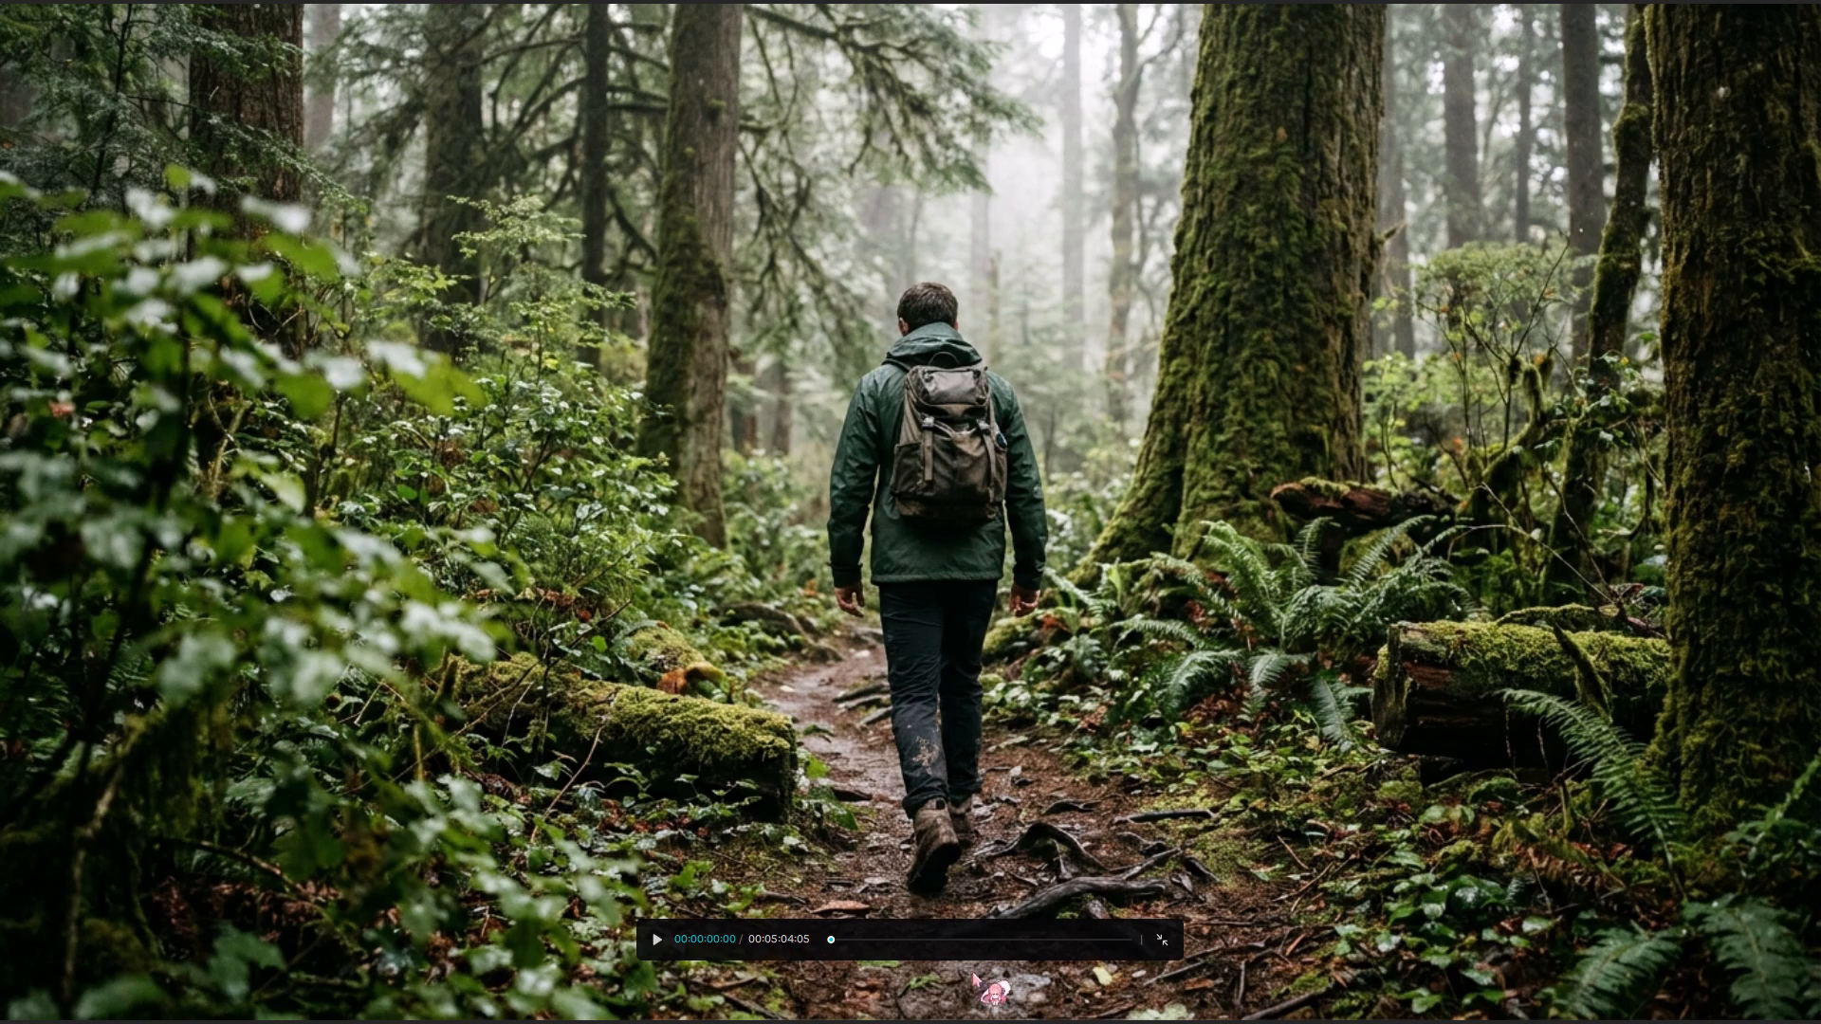
pyautogui.click(658, 939)
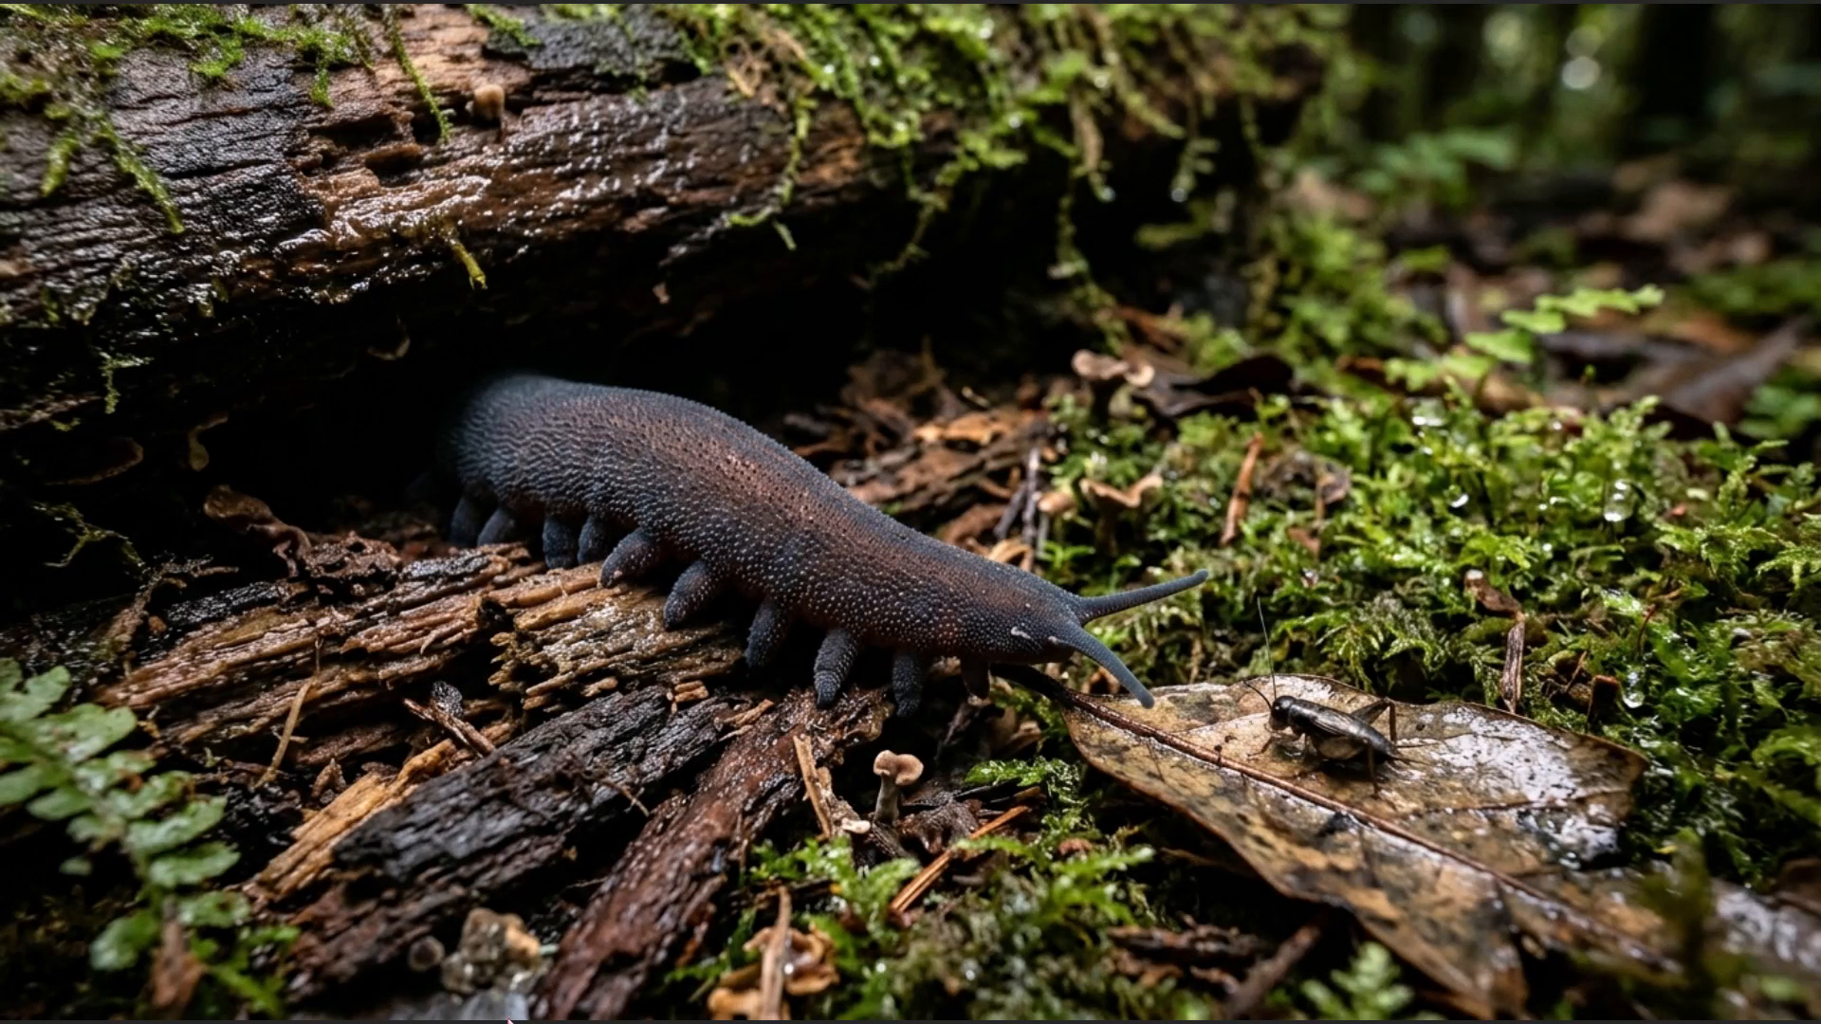
pyautogui.click(740, 811)
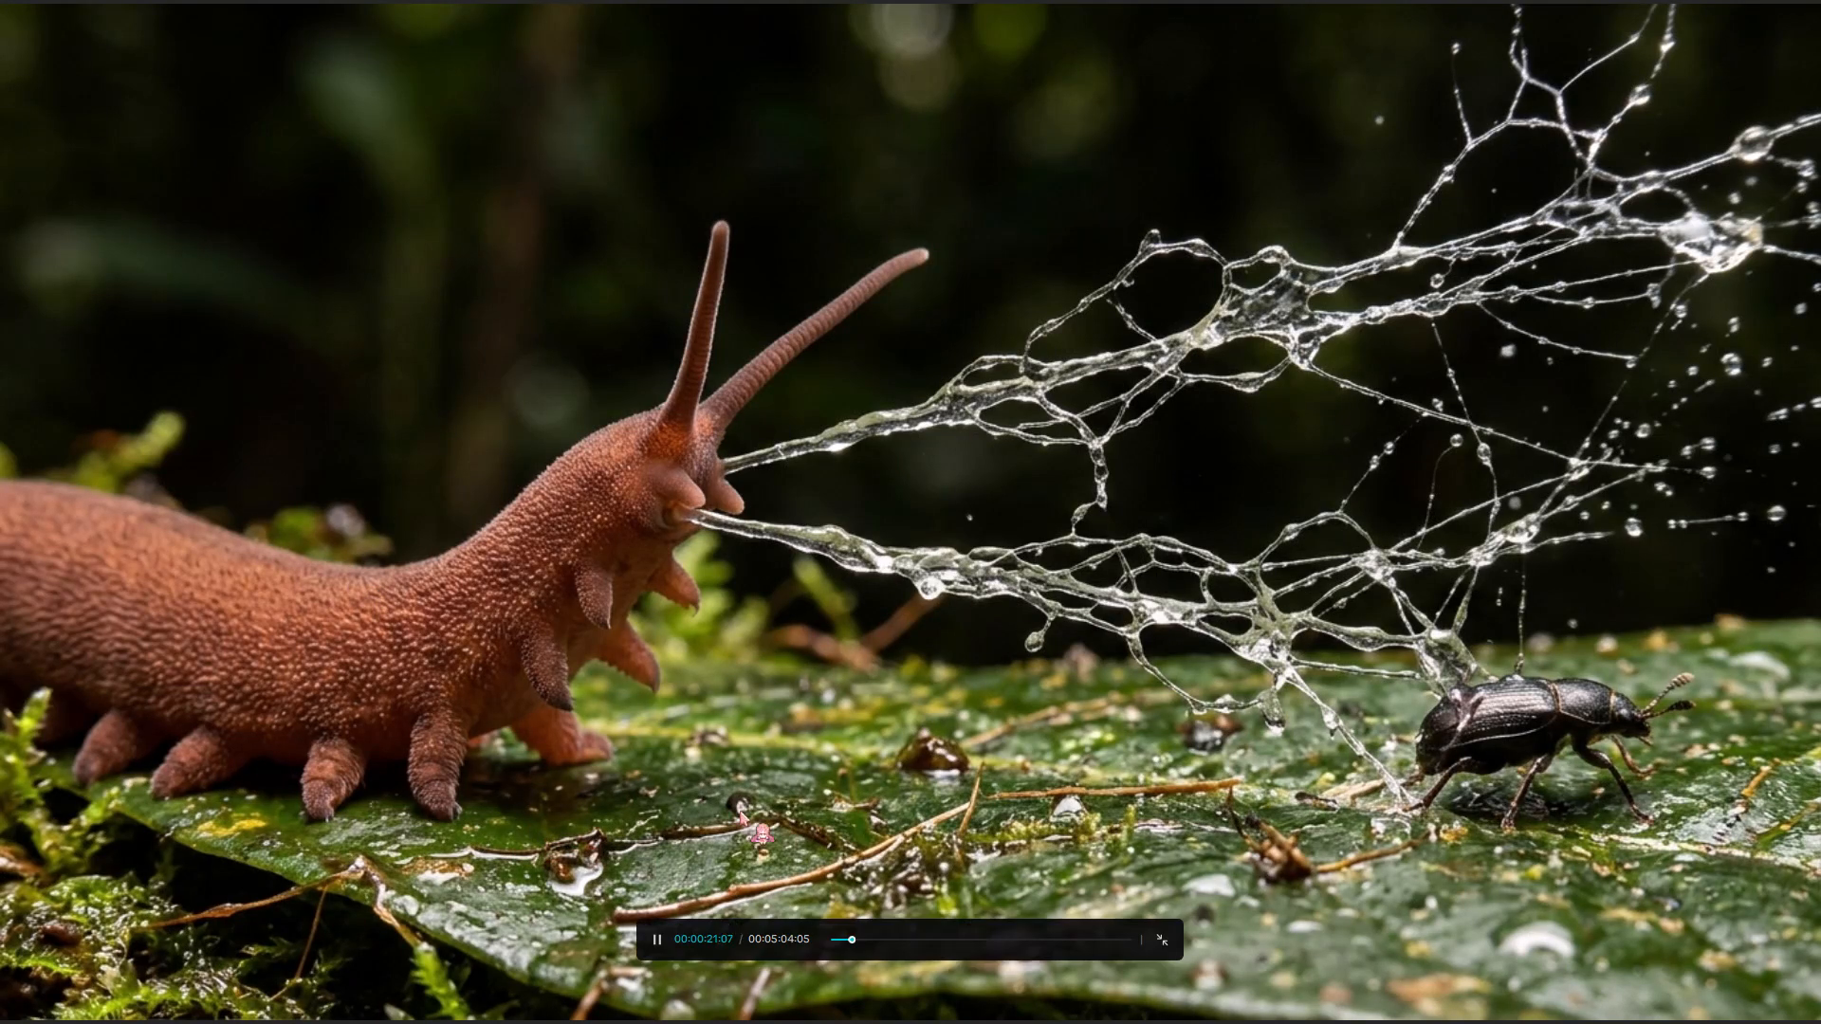
pyautogui.moveTo(851, 942); pyautogui.dragTo(795, 924)
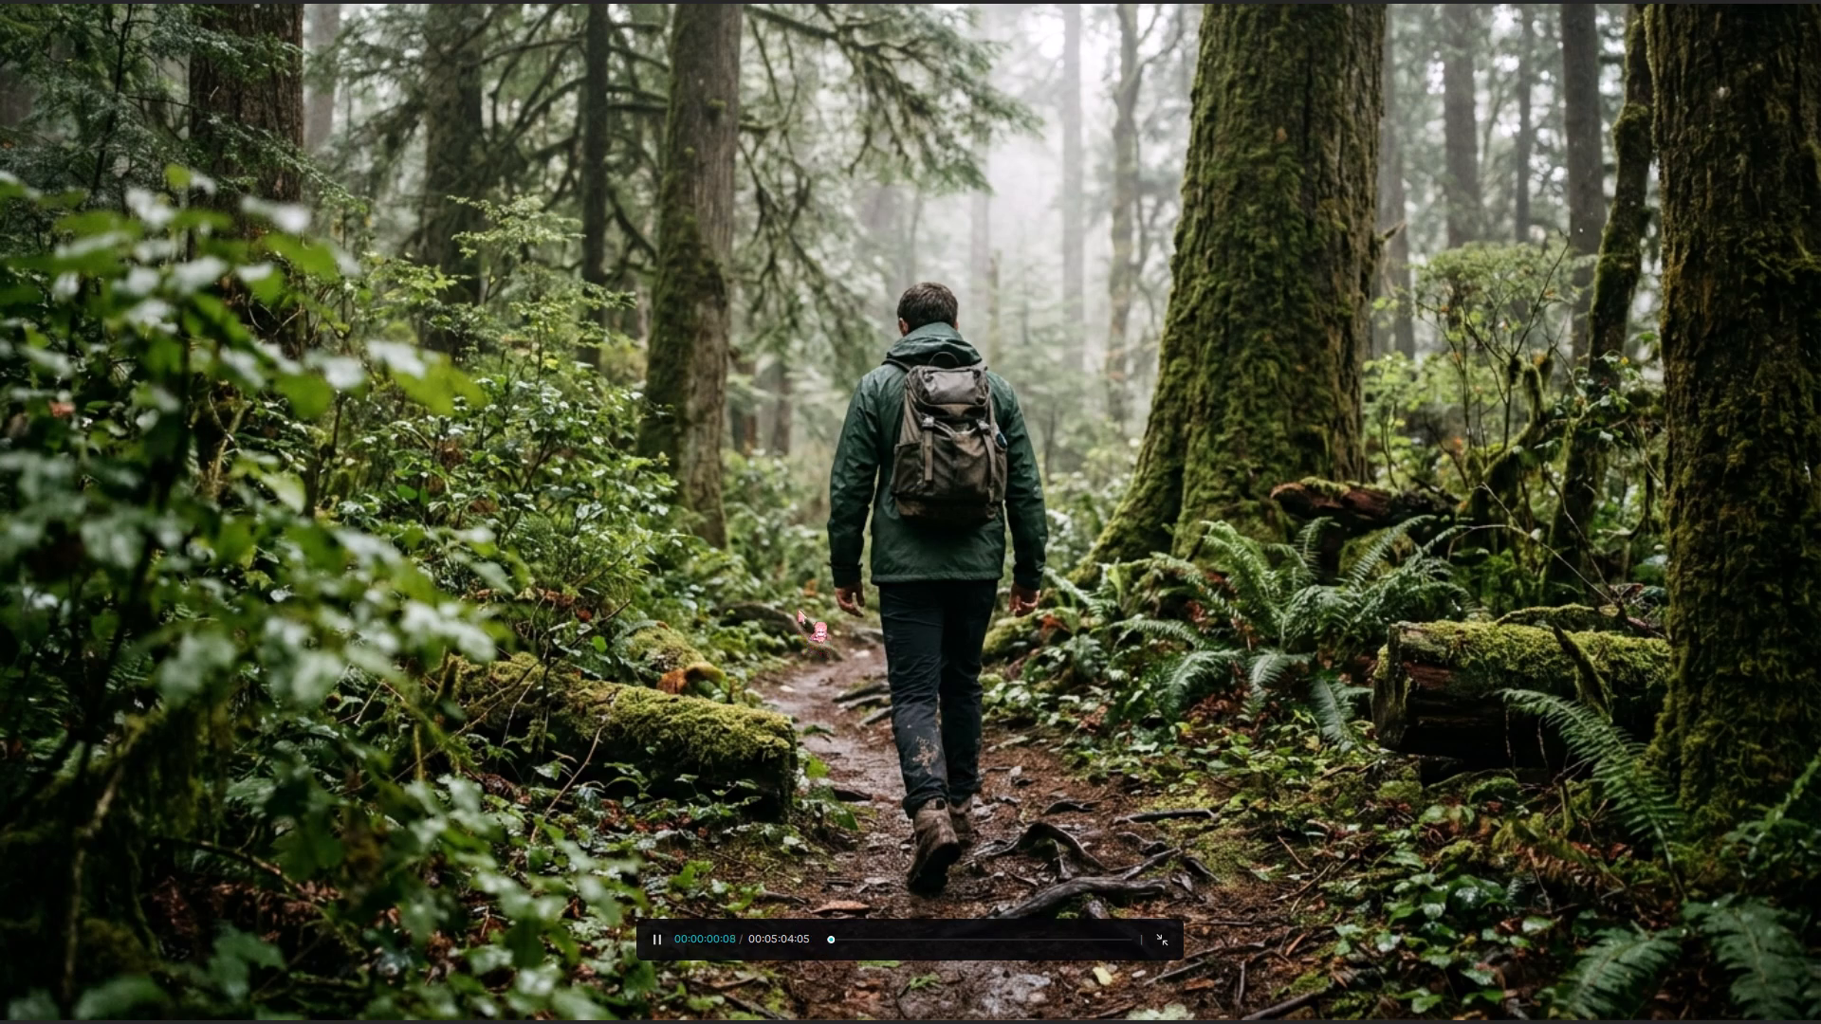
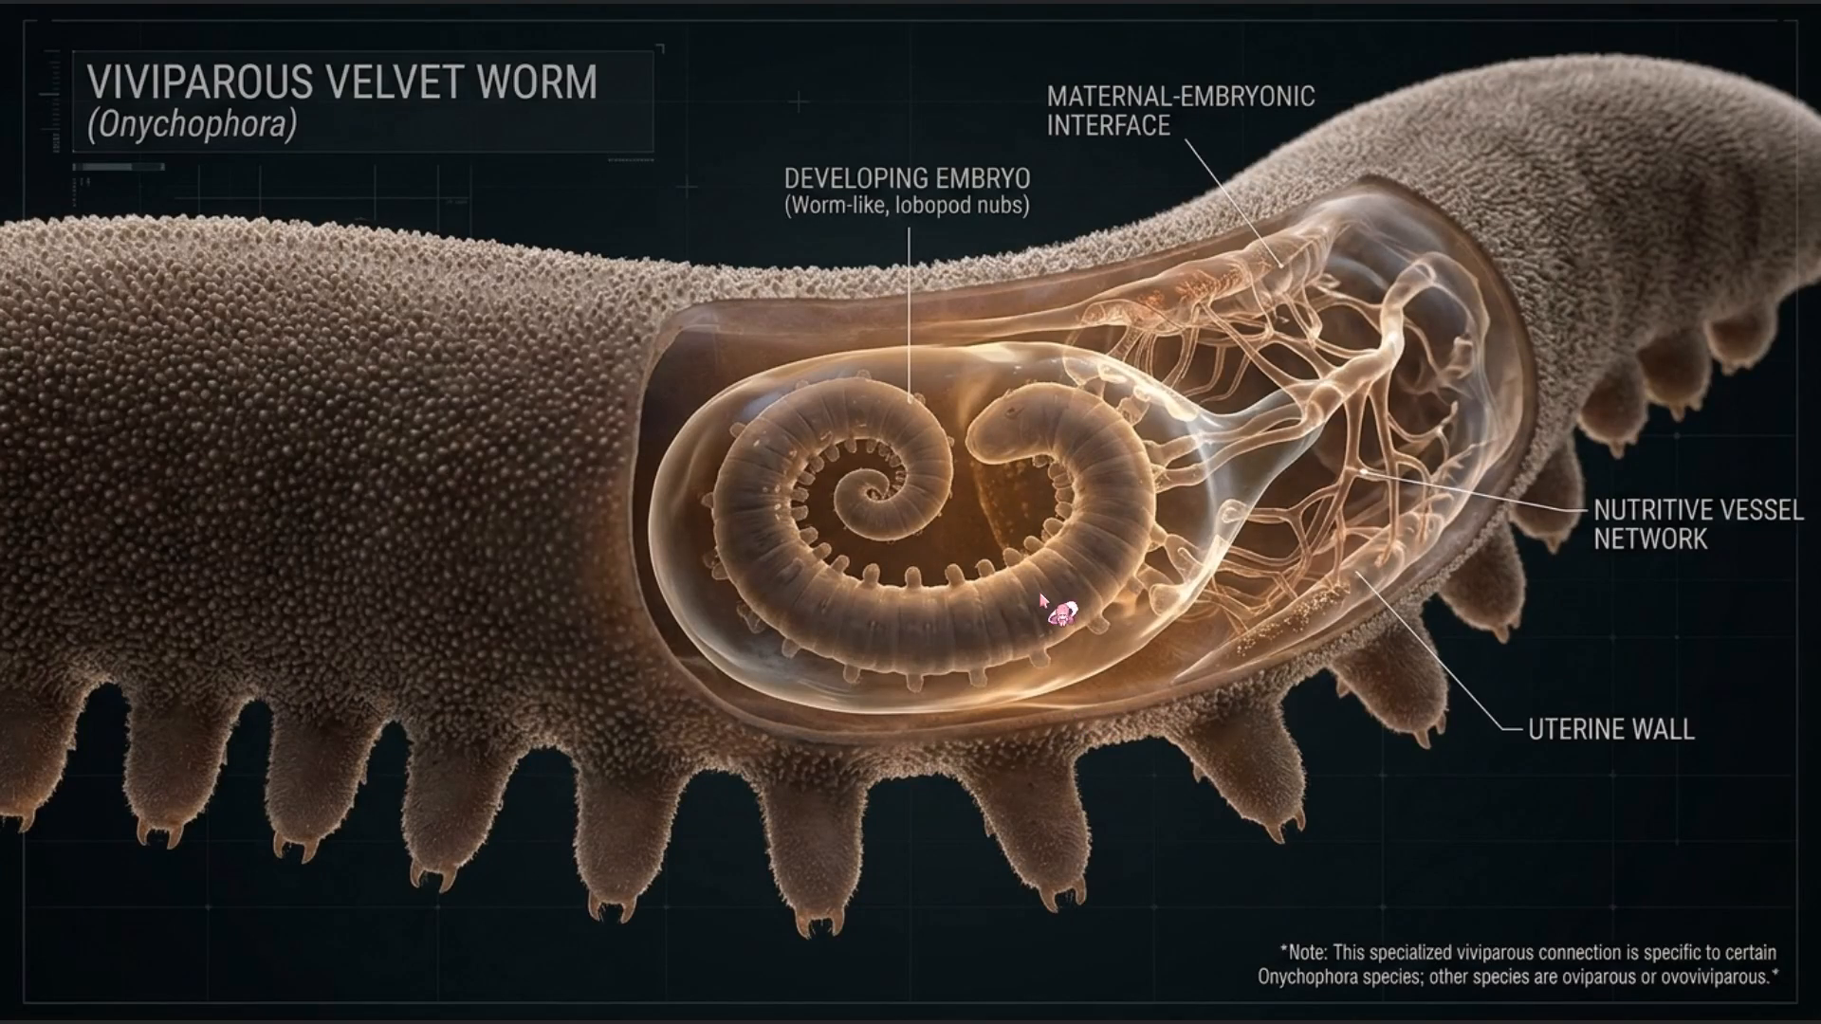
# Continue reviewing the video in full-screen preview from the viviparous velvet worm diagram onward.
pyautogui.press('space')
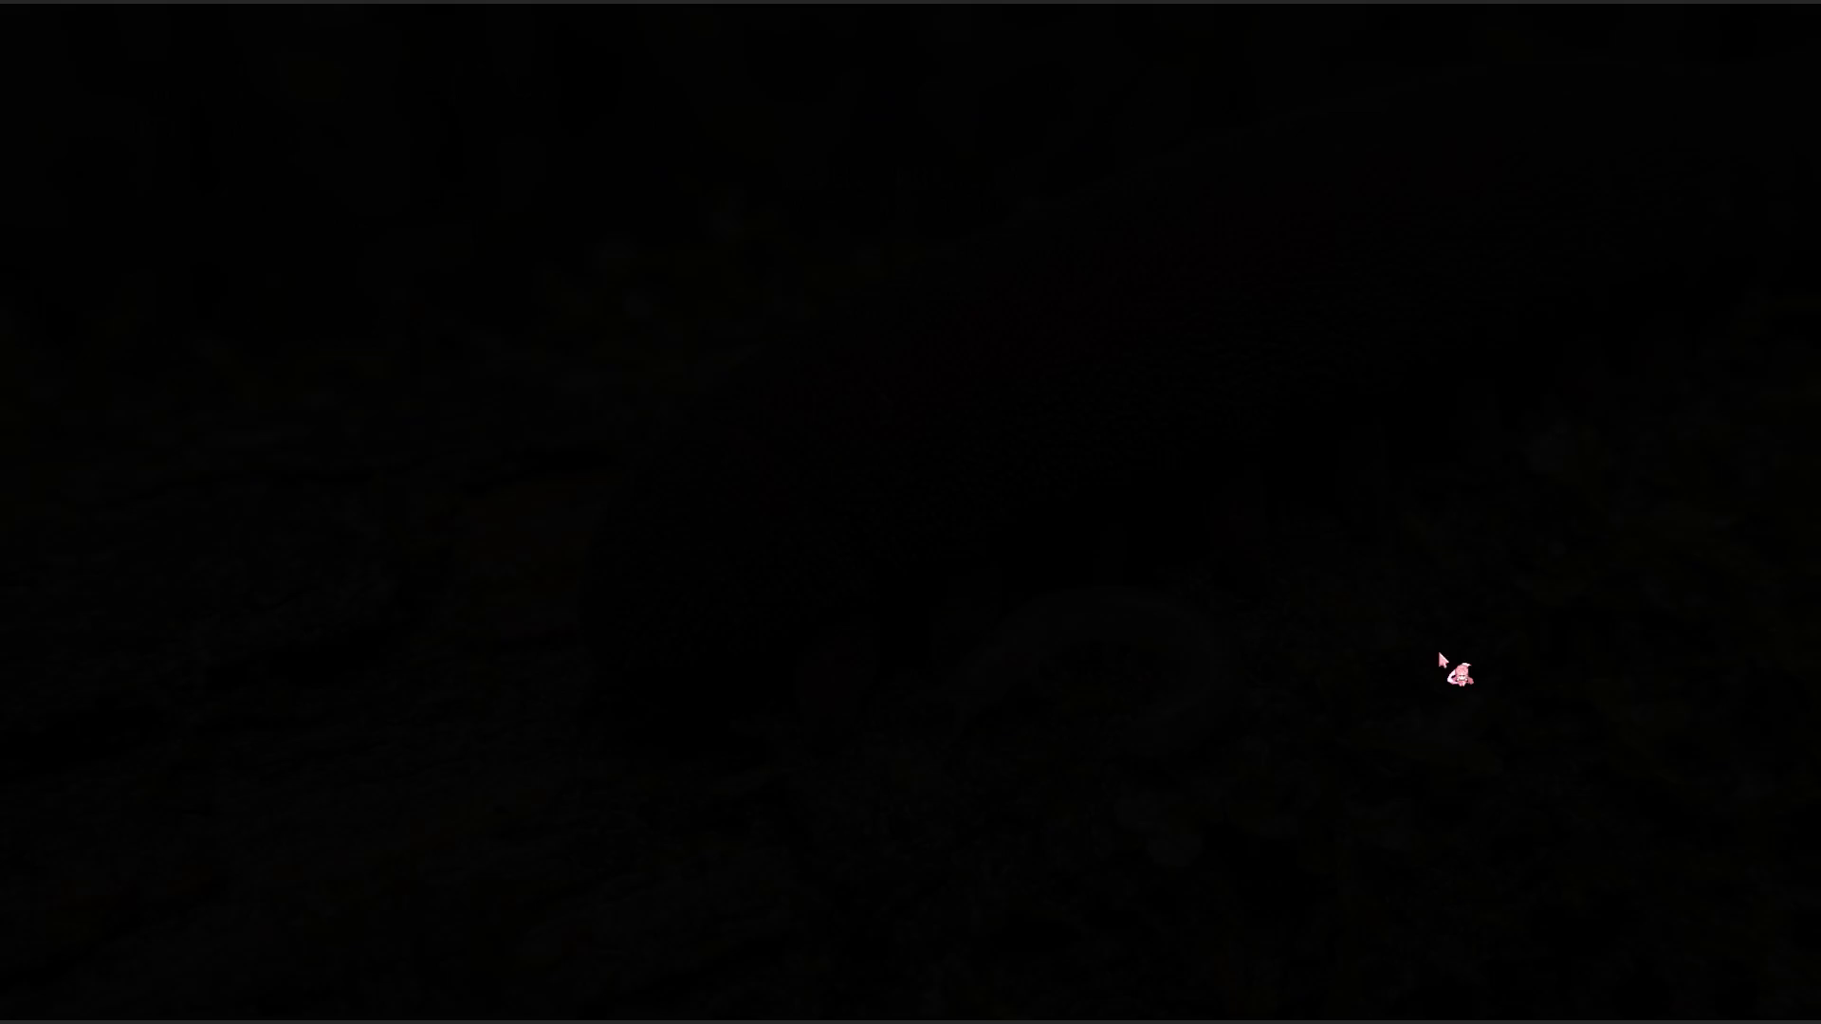
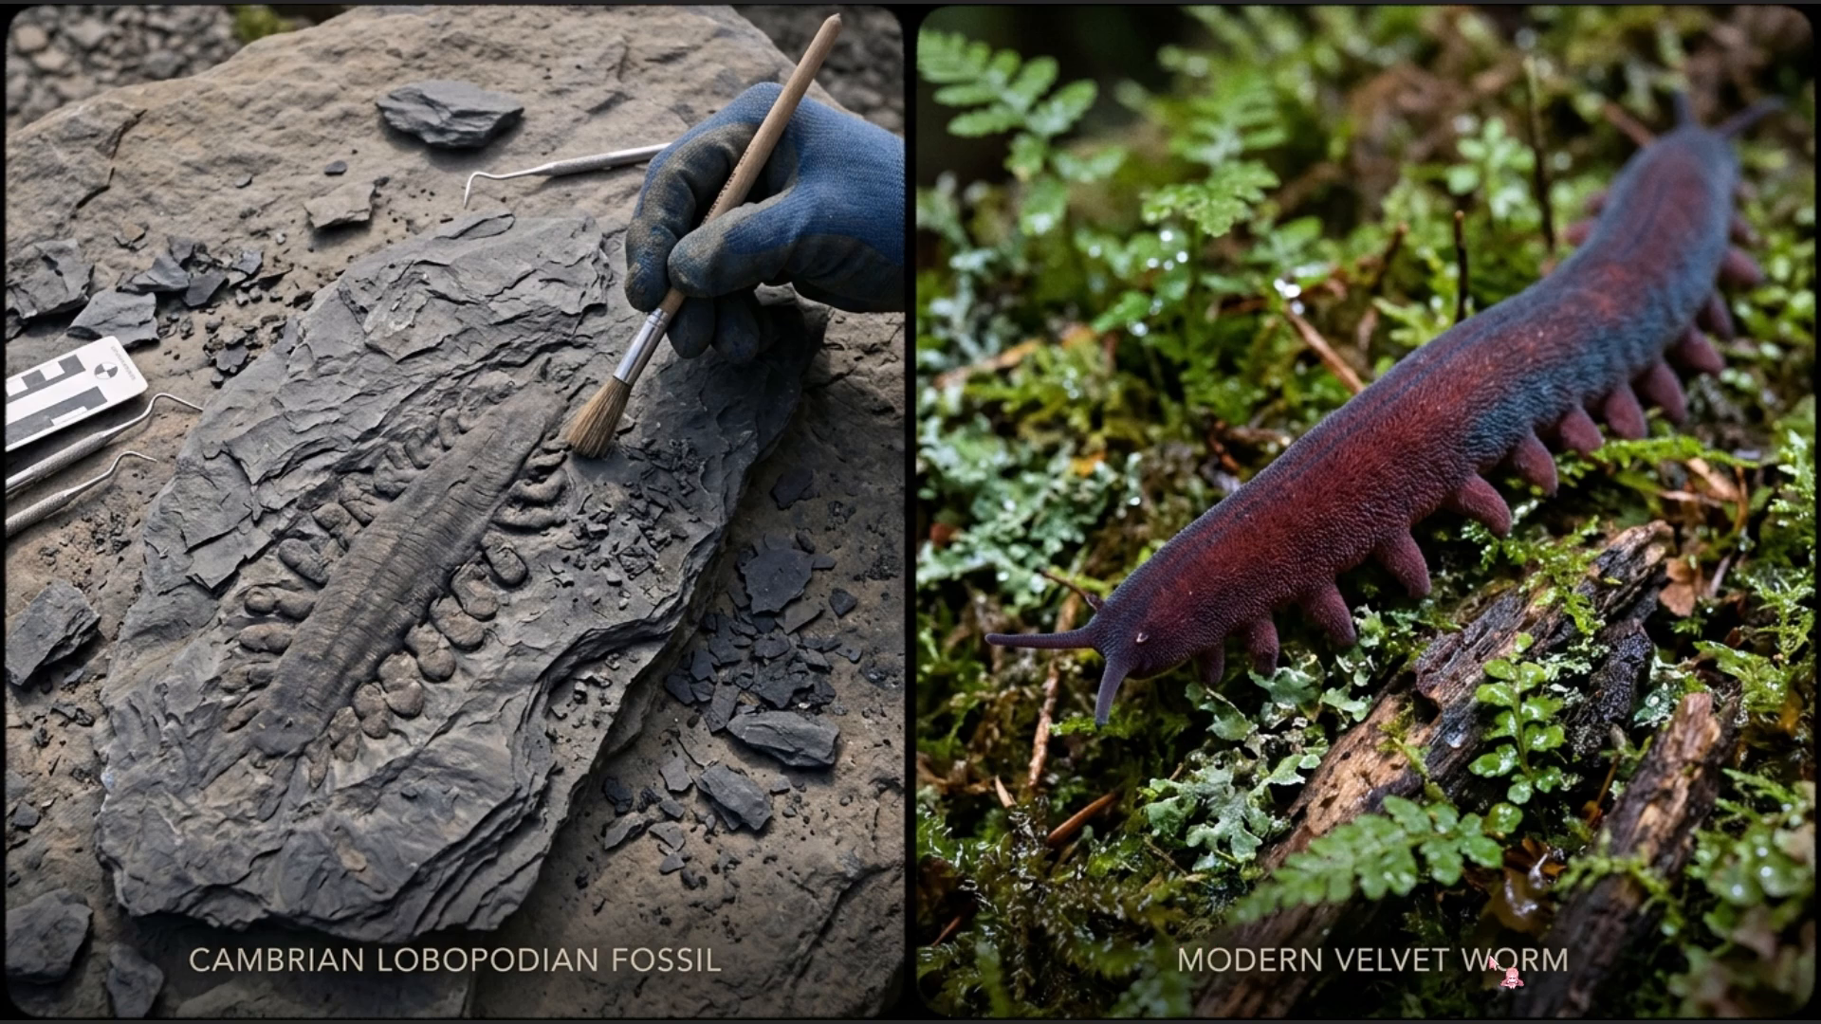
# Exit the full-screen preview at the end of the video and return to the editing timeline.
pyautogui.press('Escape')
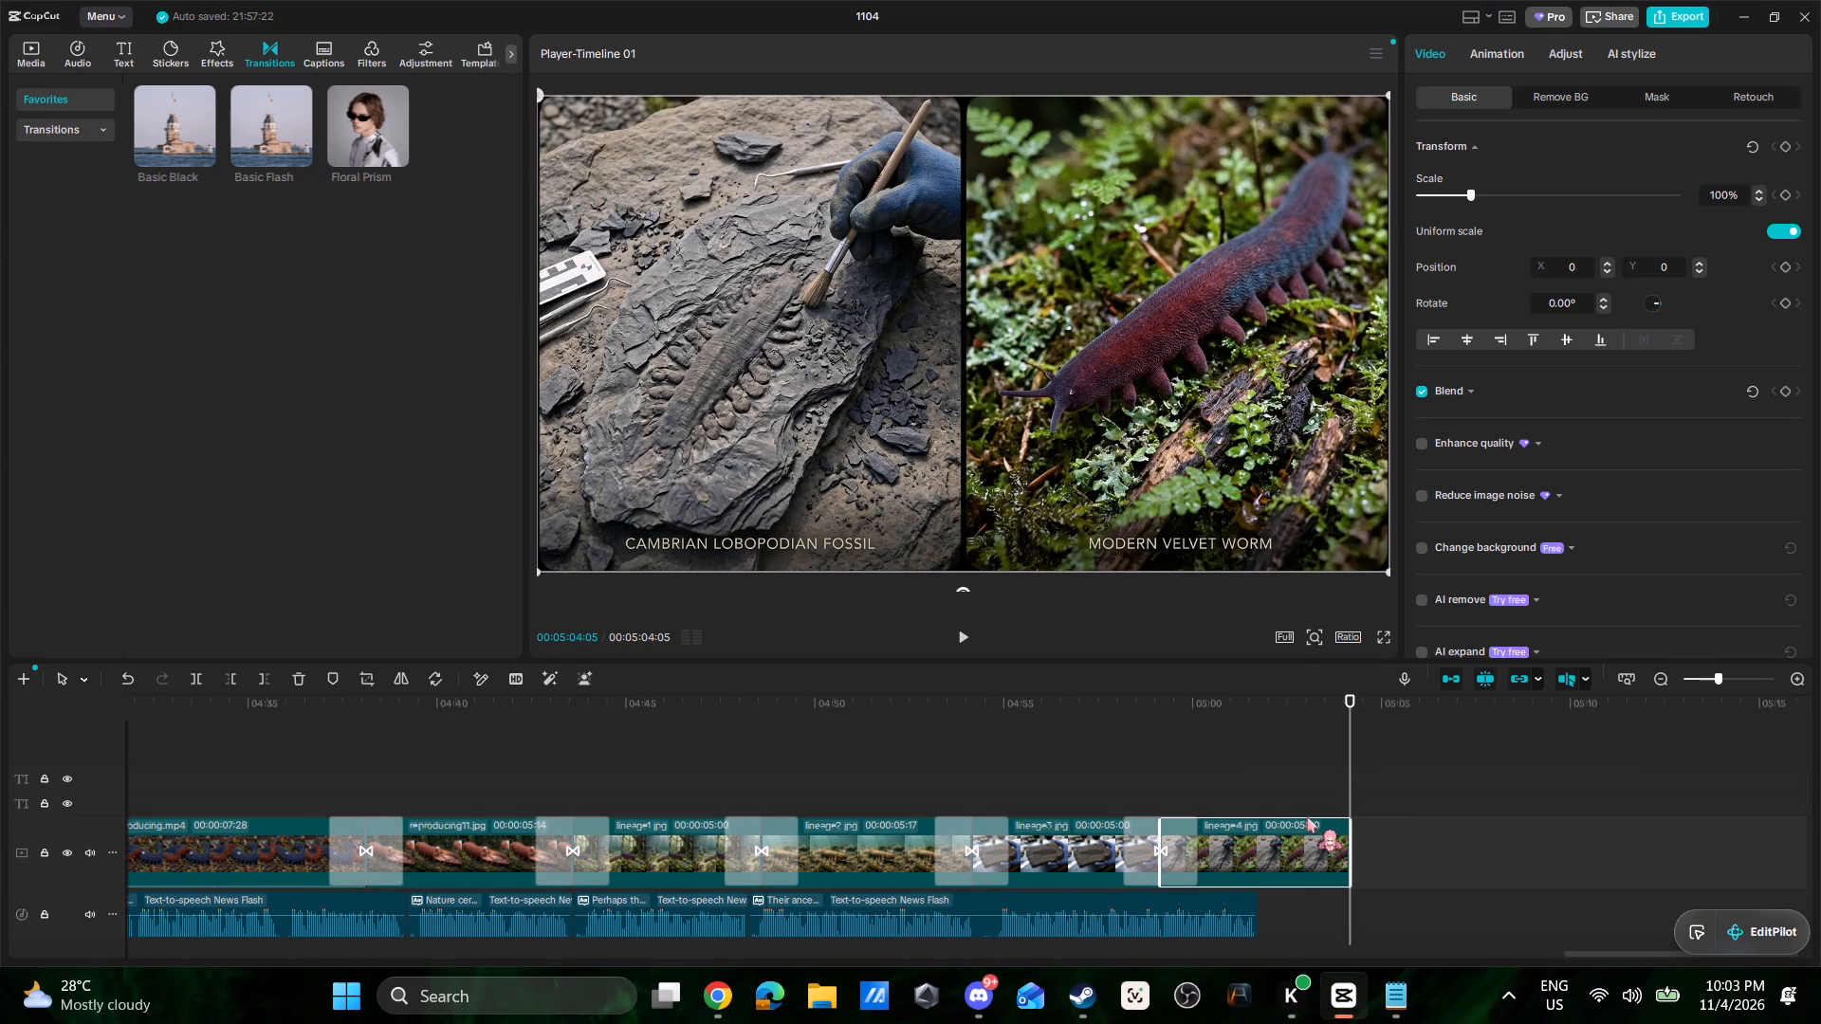
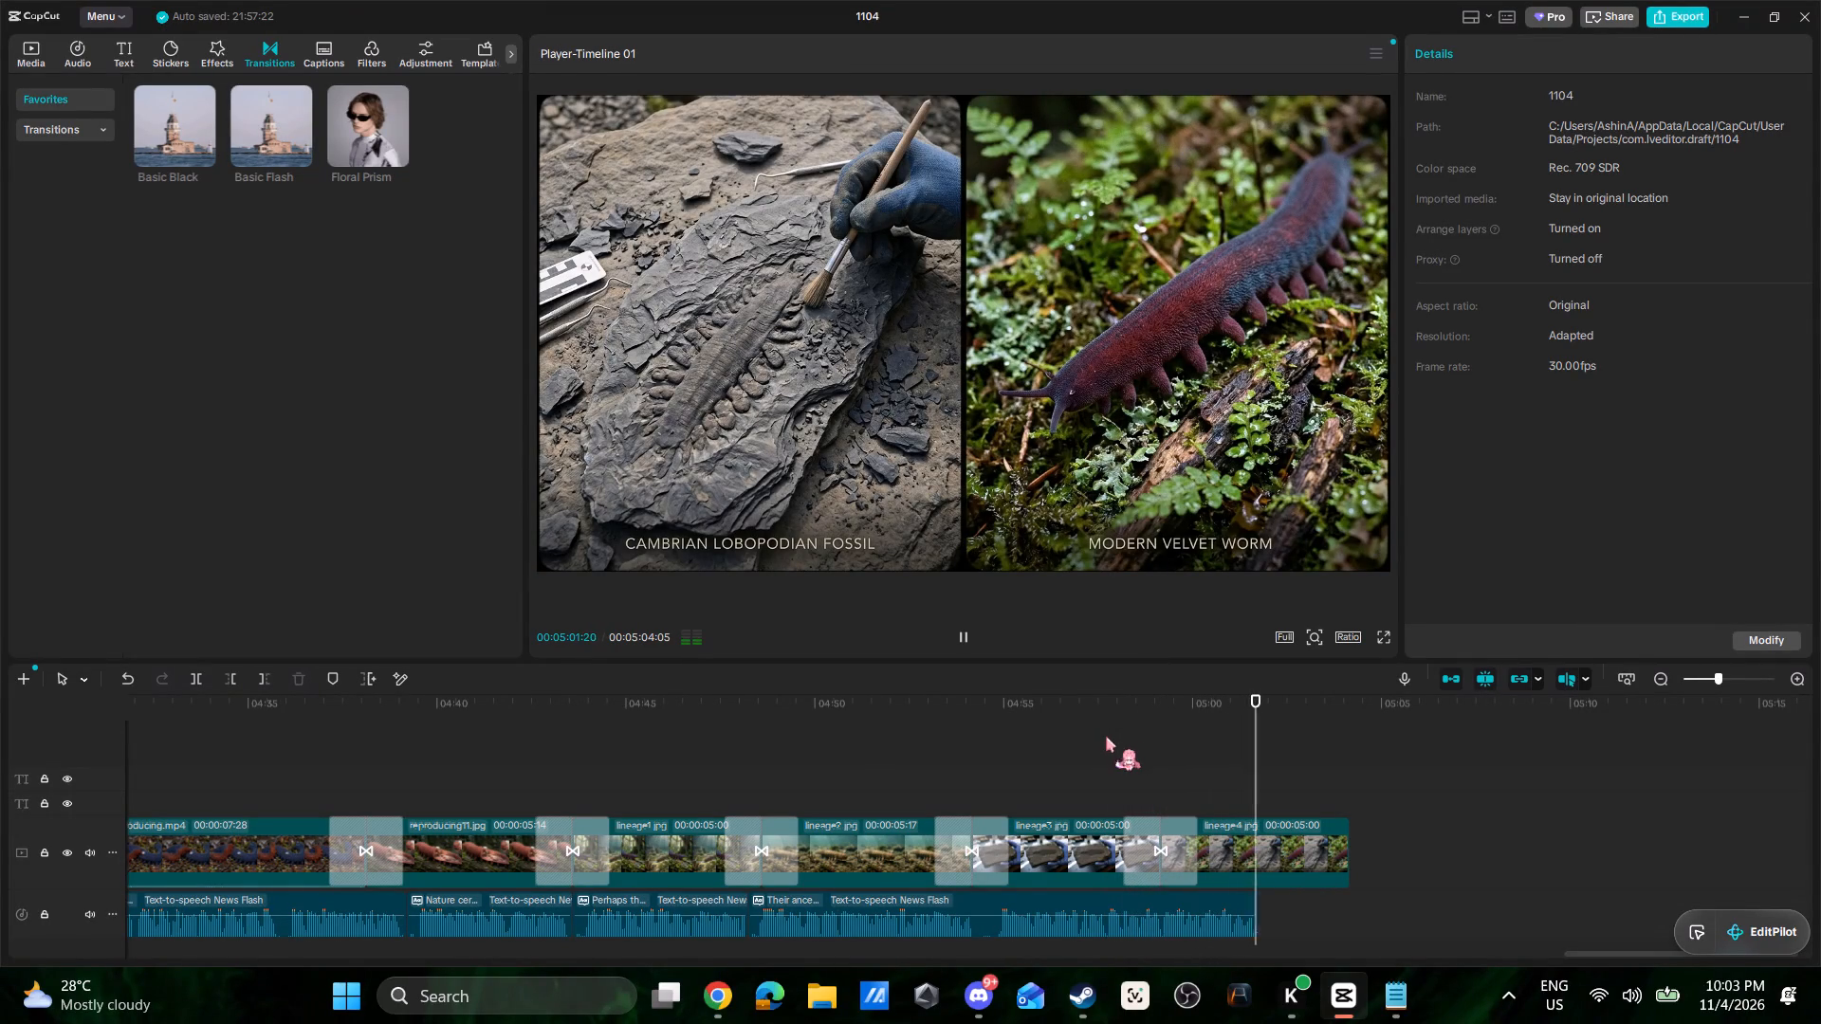
# Pause playback and copy the script paragraph beginning "That means this unusual group has a very long evolutionary history" from the Notepad script.
pyautogui.press('space')
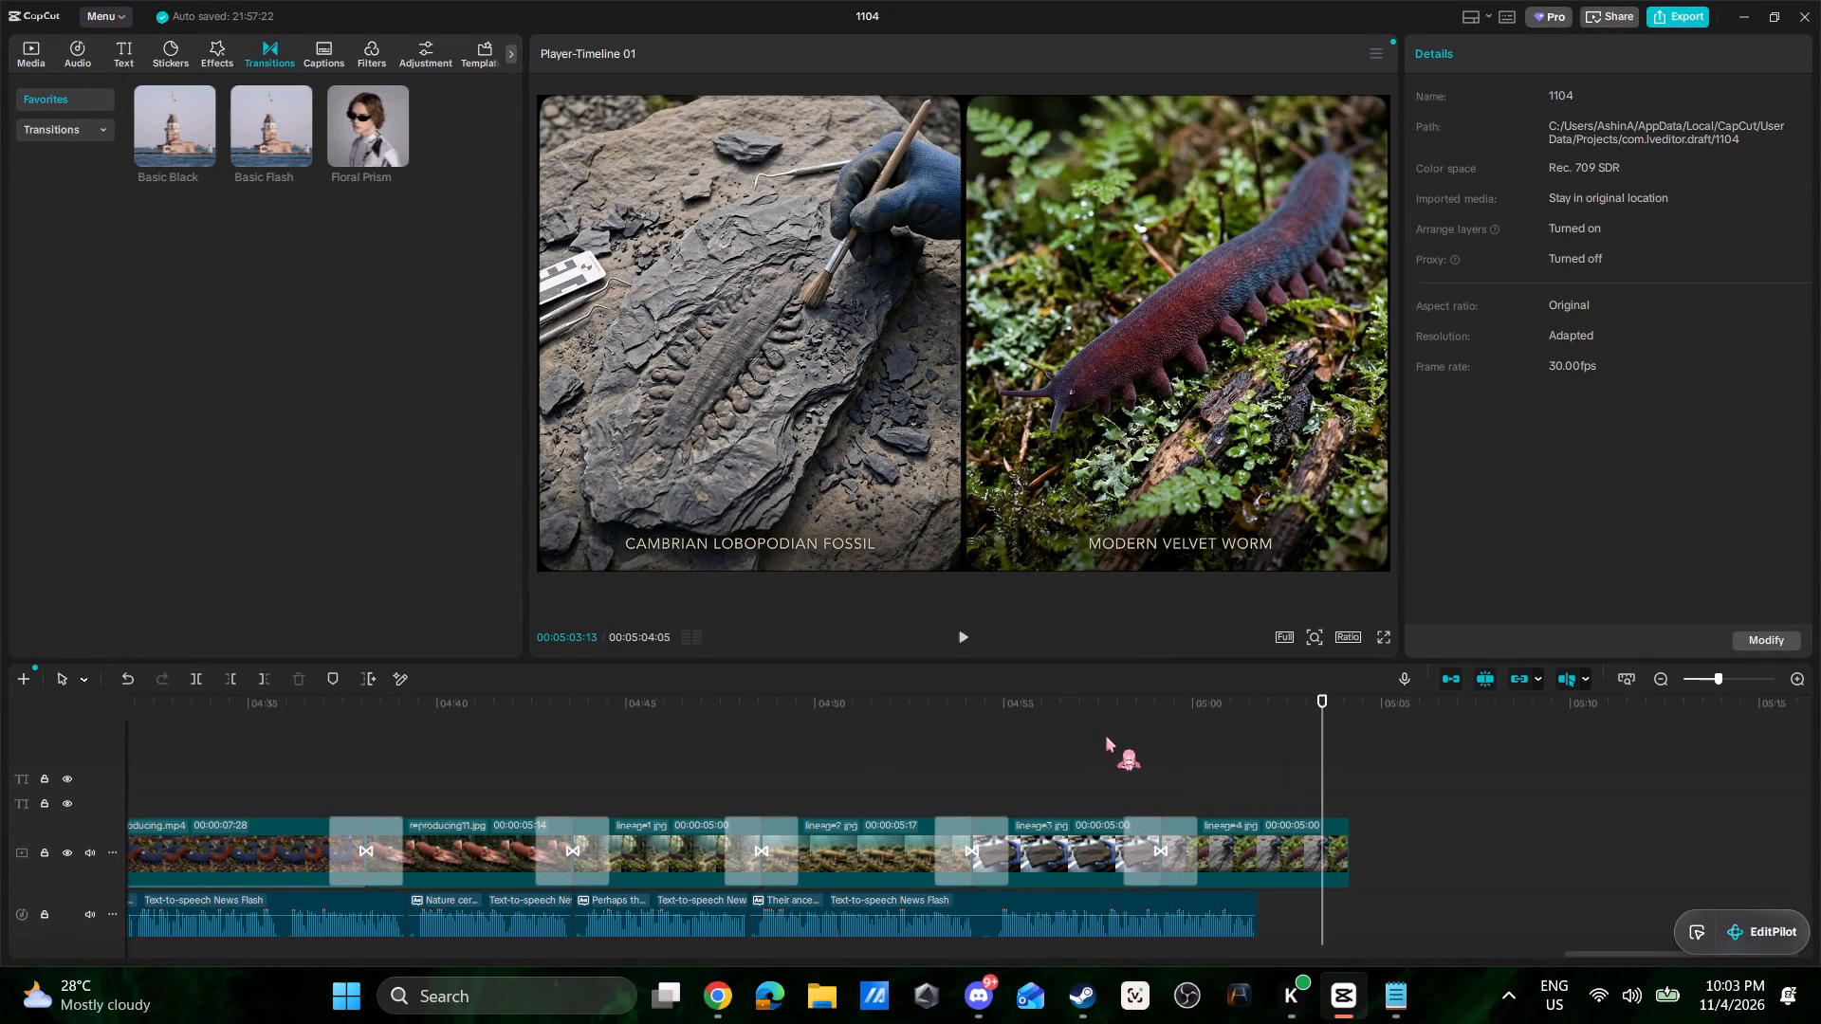
pyautogui.click(1387, 1000)
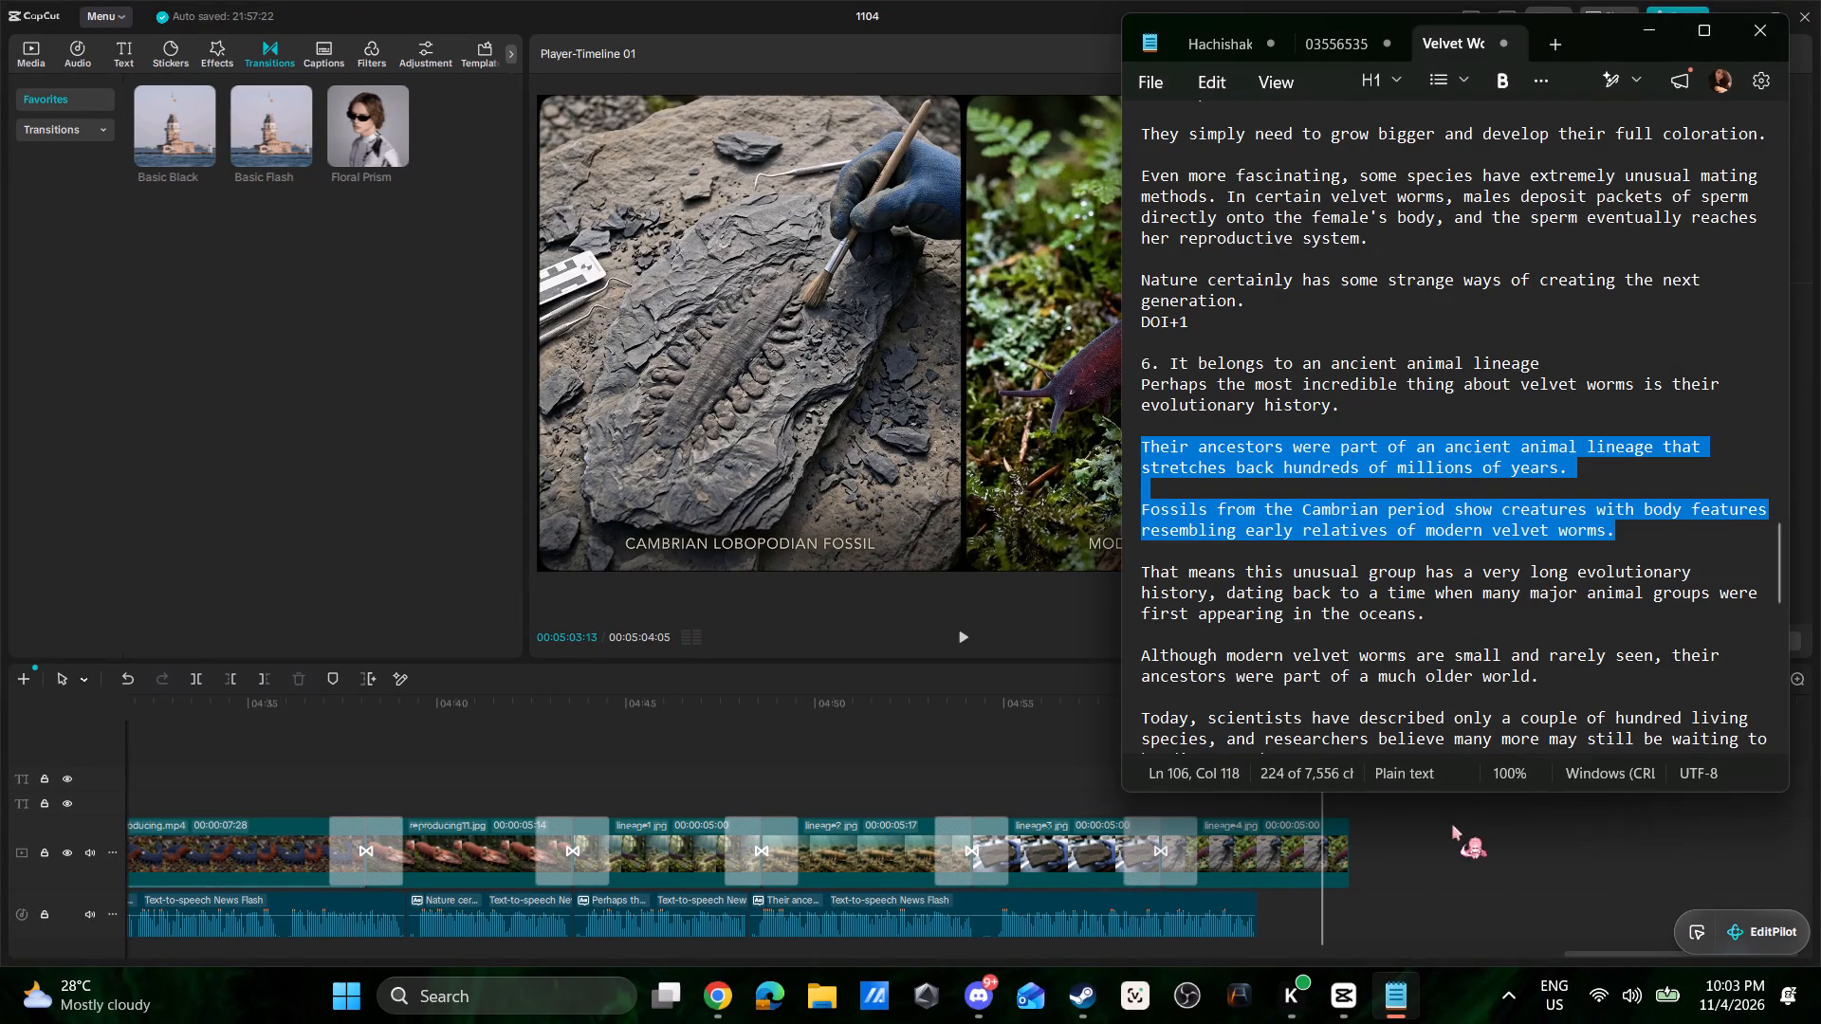
pyautogui.scroll(-2, 1317, 601)
pyautogui.scroll(-3, 1393, 482)
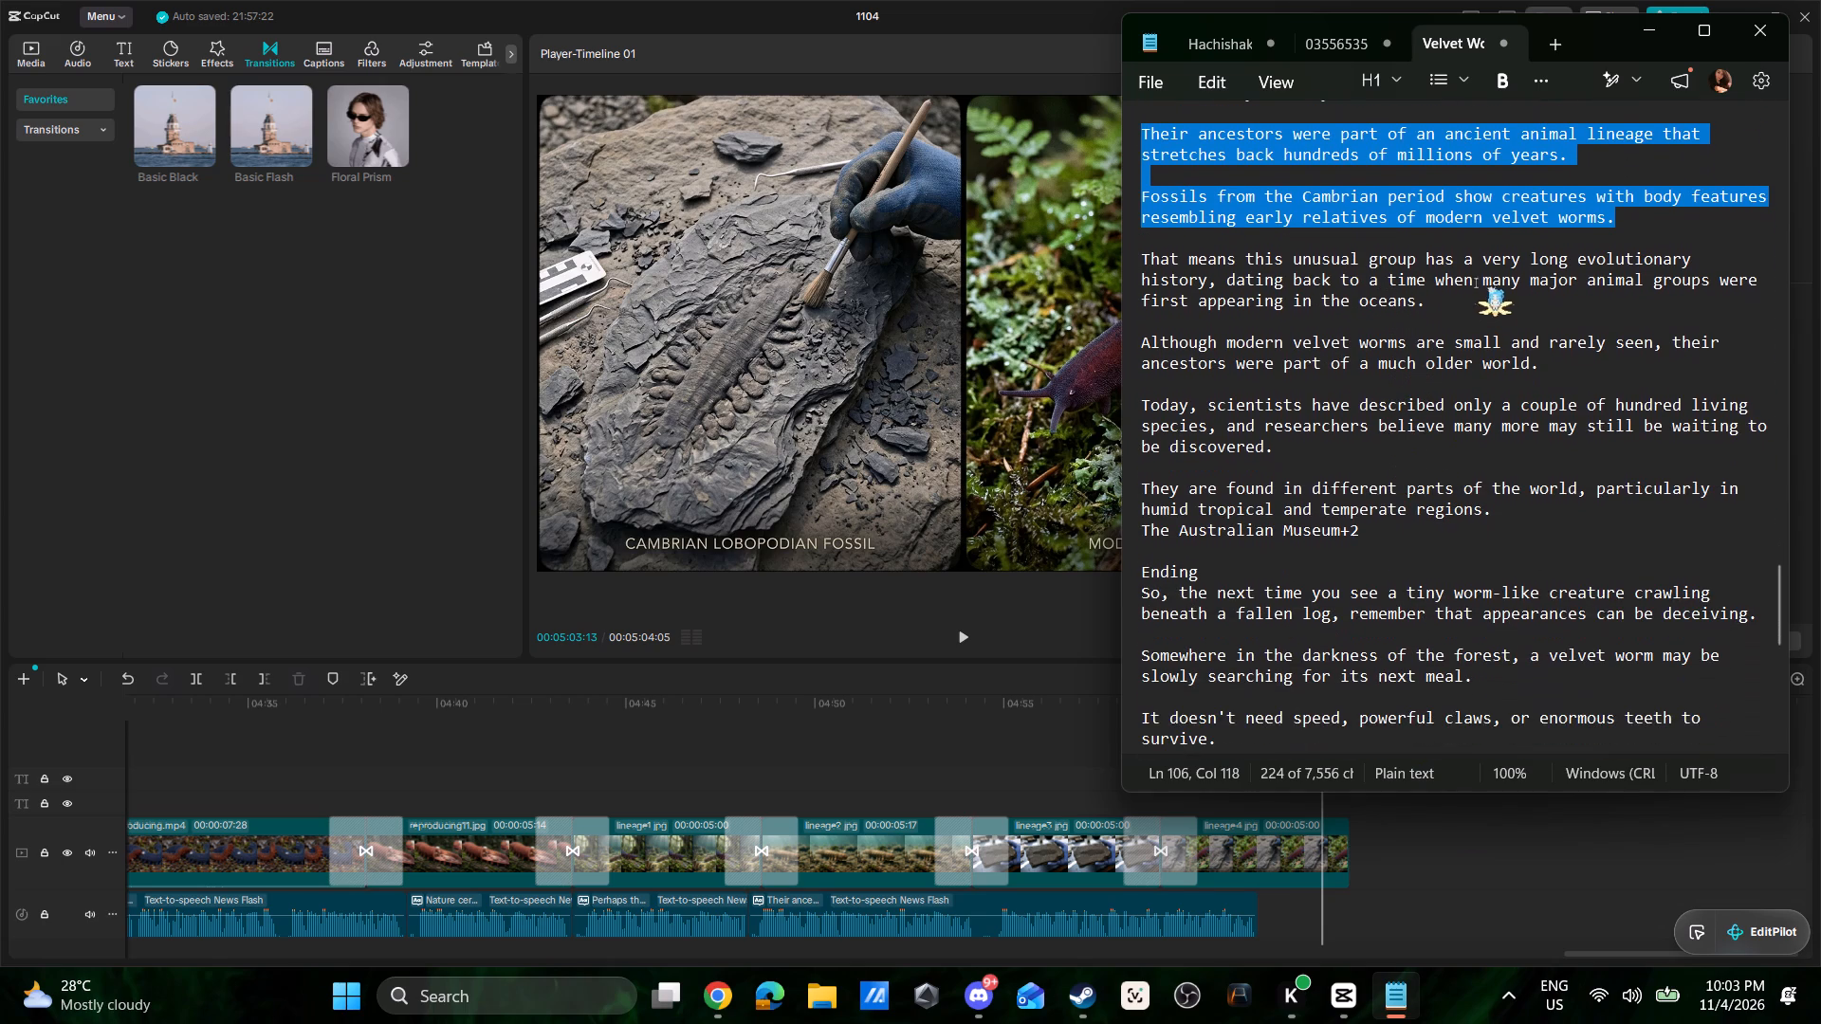
pyautogui.moveTo(1465, 301); pyautogui.dragTo(1128, 261)
pyautogui.hotkey('ctrl', 'c')
pyautogui.hotkey('ctrl', 'c')
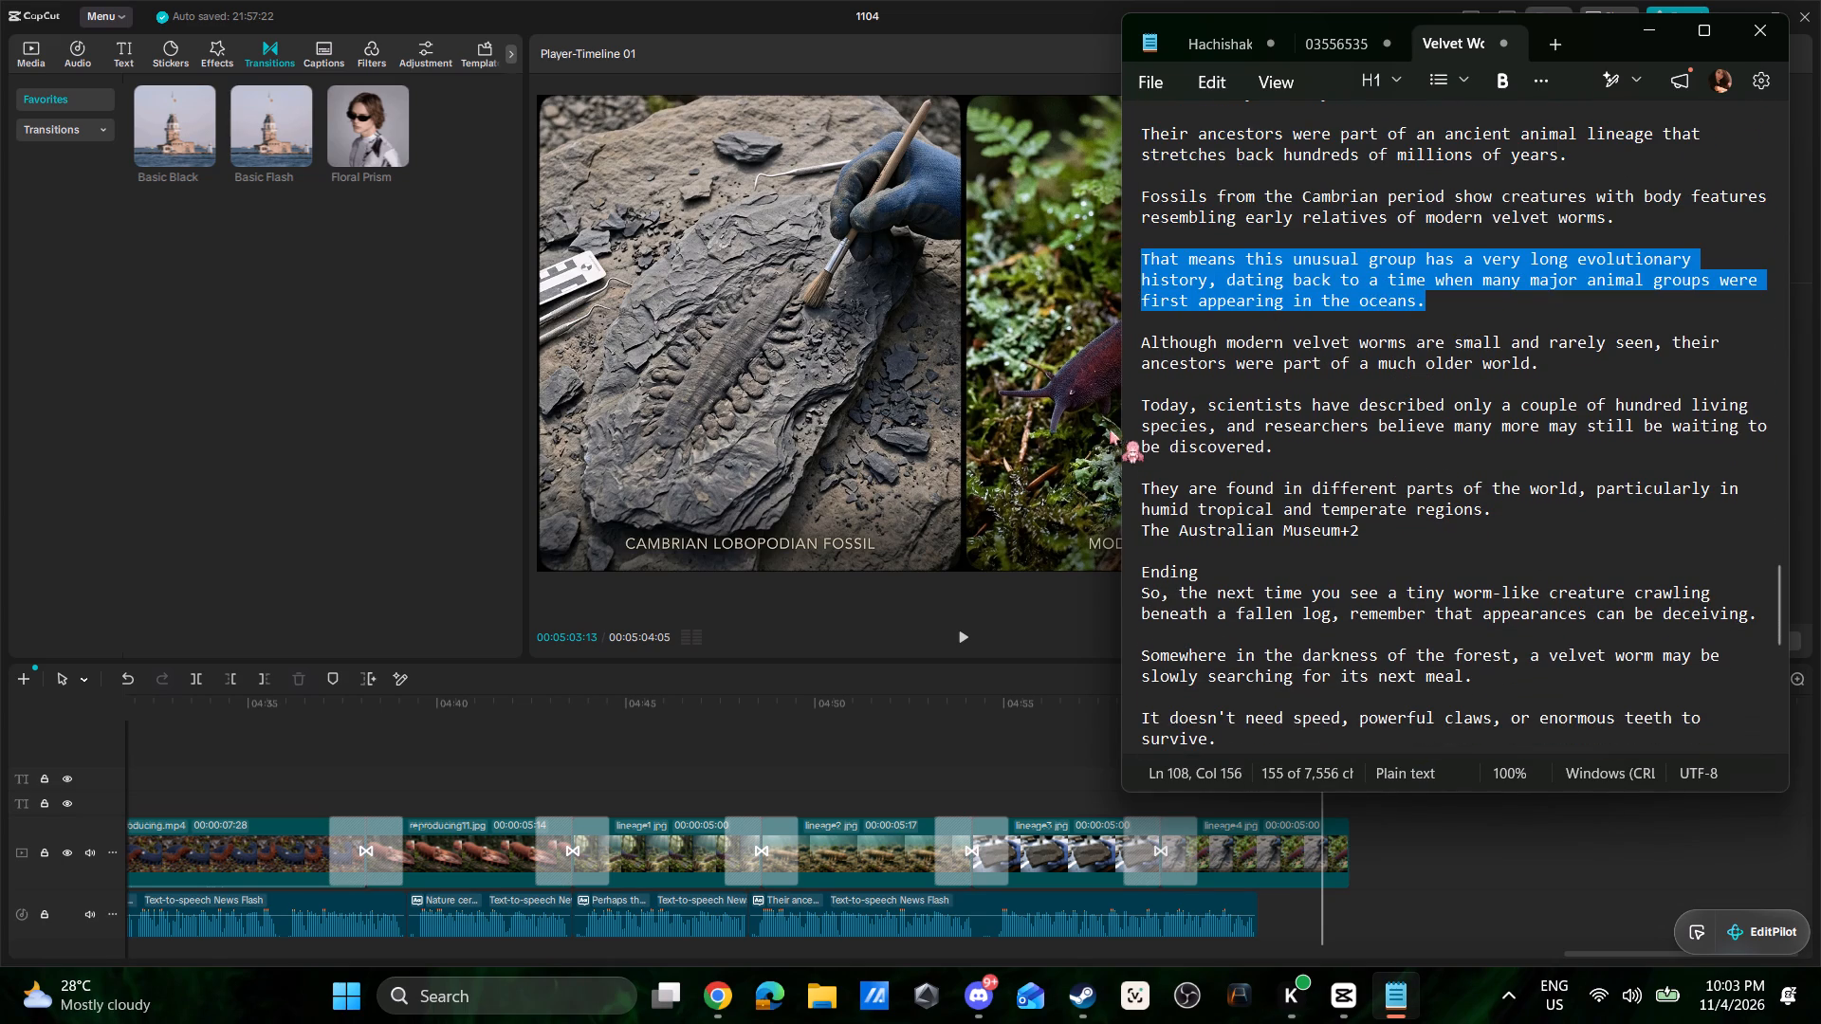
pyautogui.hotkey('ctrl', 'c')
pyautogui.hotkey('ctrl', 'c')
# Back in CapCut, add a default text clip at the end of the last narration audio and replace its text with the copied paragraph.
pyautogui.click(1038, 772)
pyautogui.press('space')
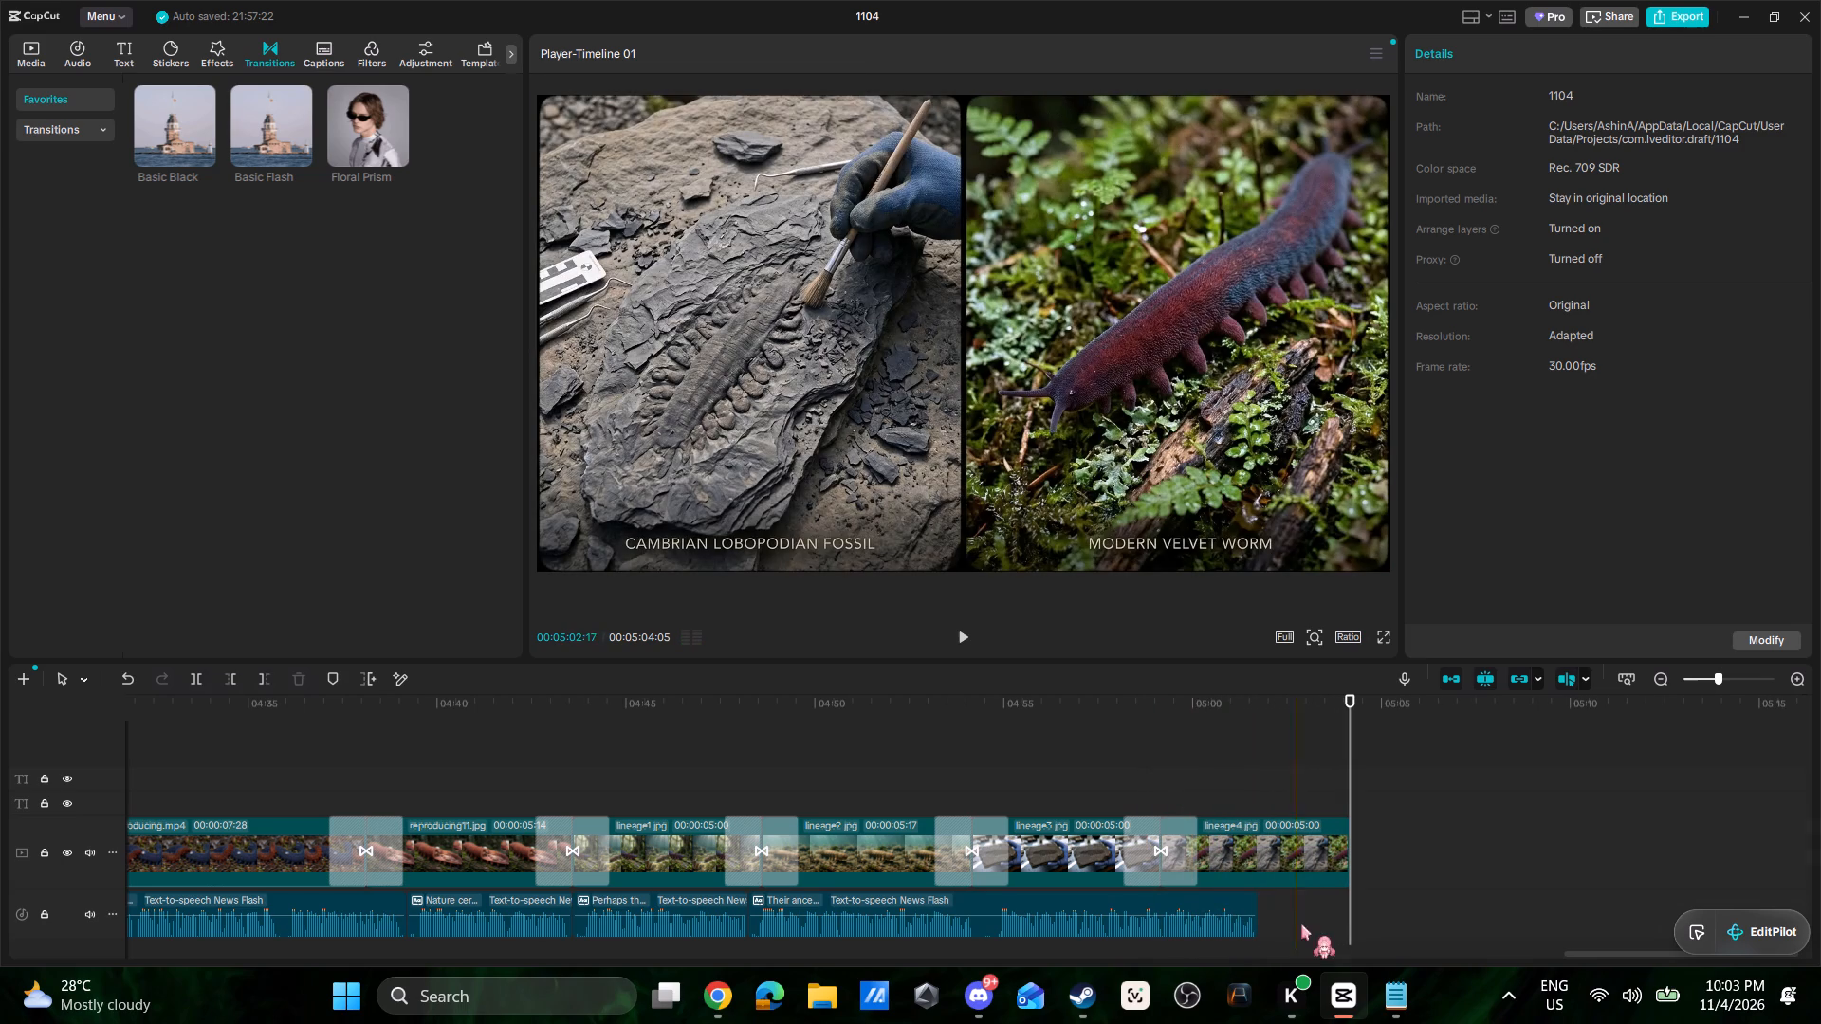
pyautogui.click(115, 46)
pyautogui.moveTo(156, 97); pyautogui.dragTo(1245, 798)
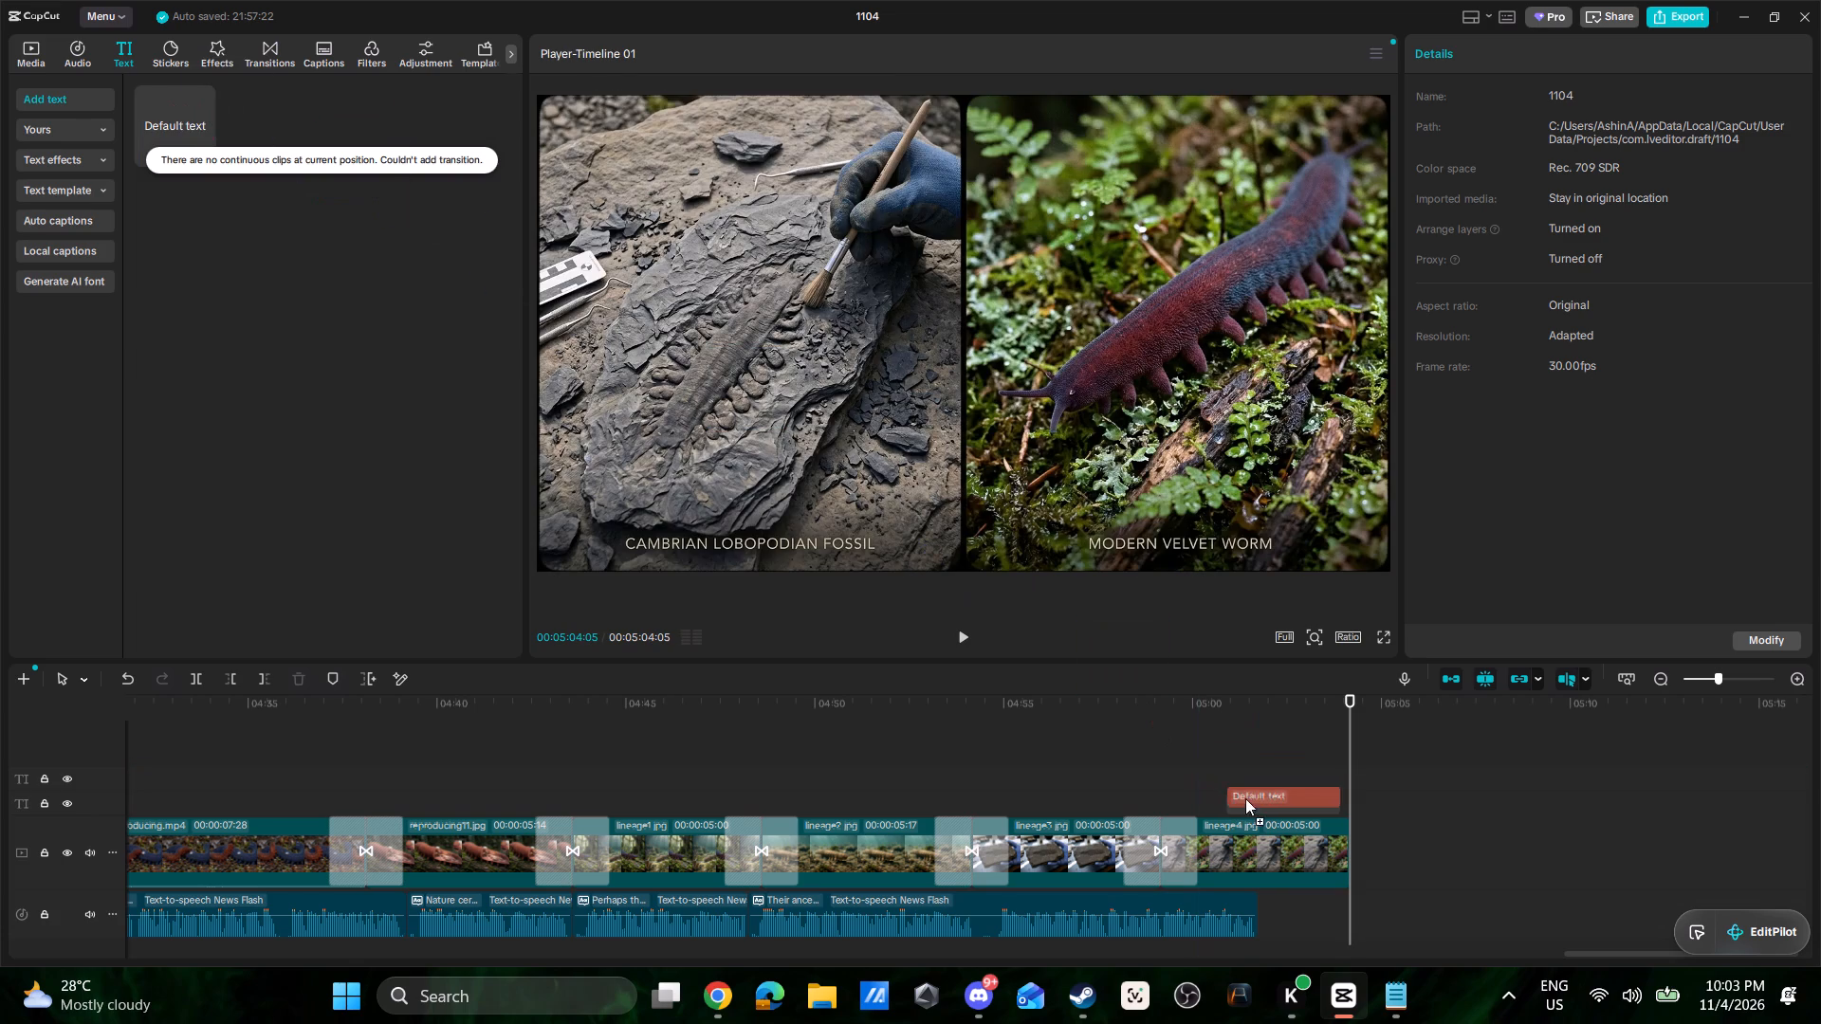
pyautogui.moveTo(1245, 798); pyautogui.dragTo(1262, 801)
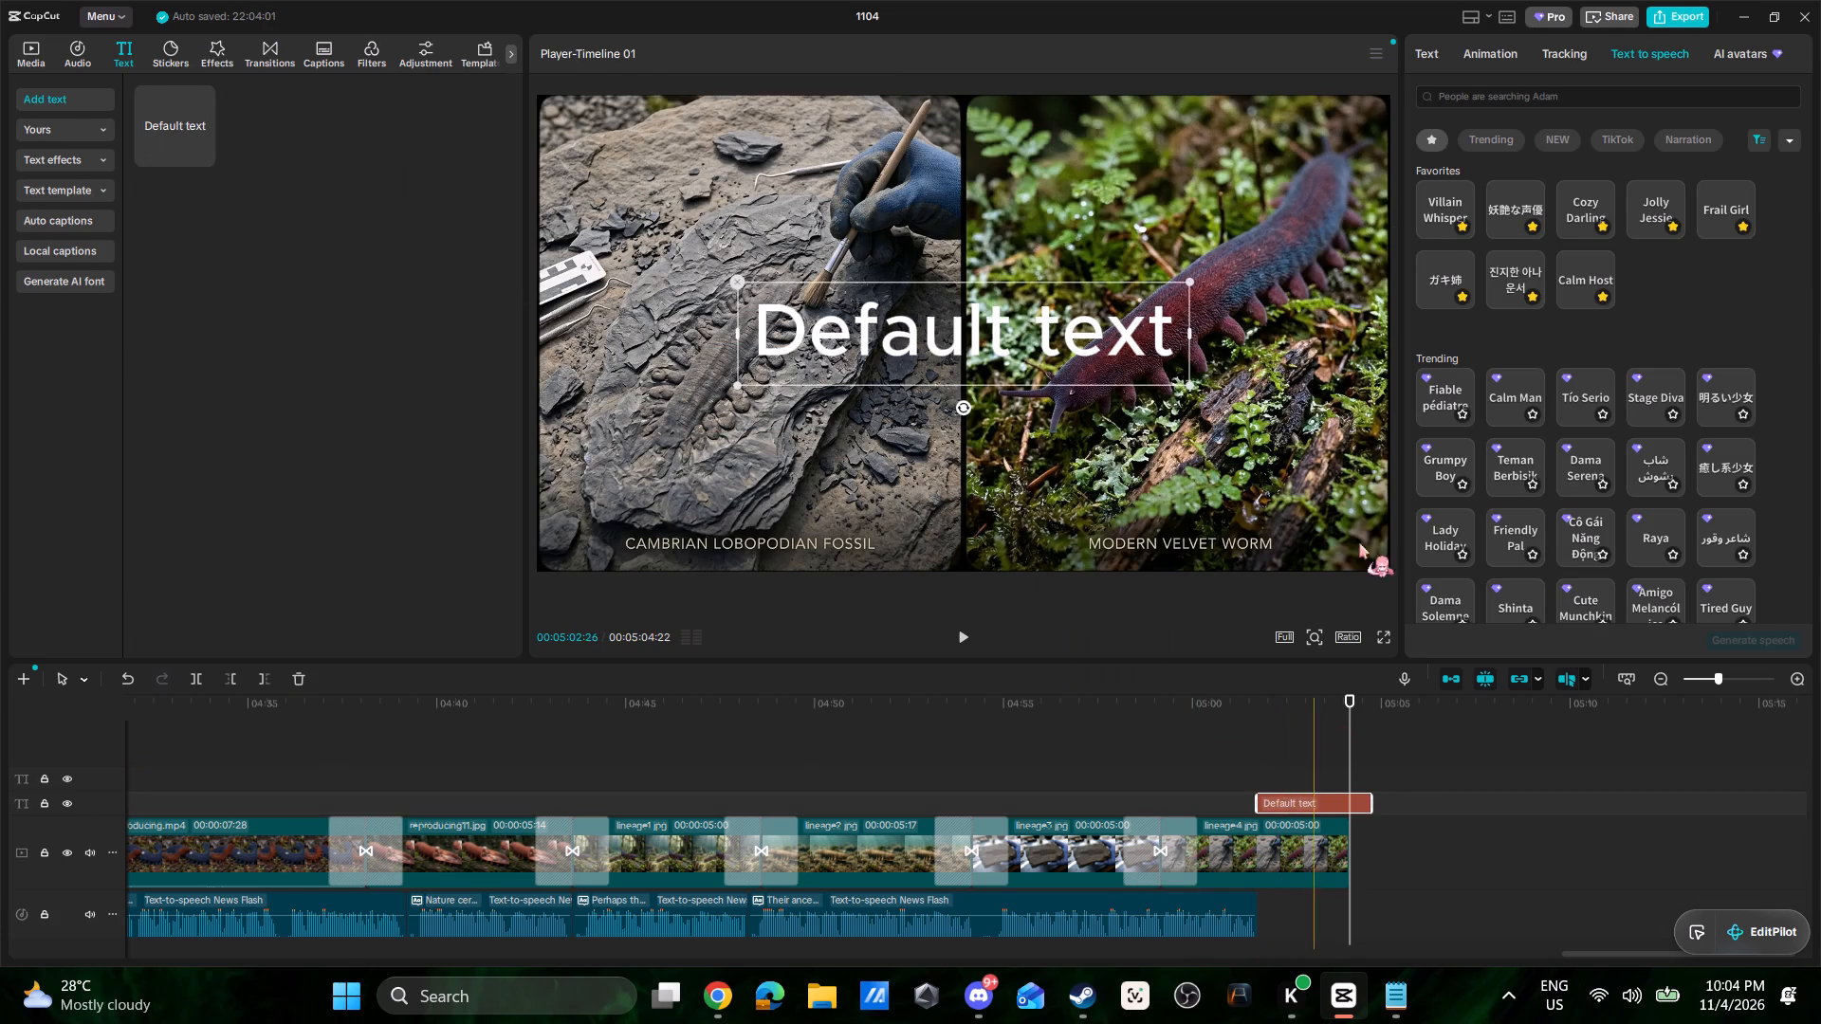
pyautogui.click(1419, 58)
pyautogui.moveTo(1533, 147); pyautogui.dragTo(1358, 139)
pyautogui.hotkey('ctrl', 'v')
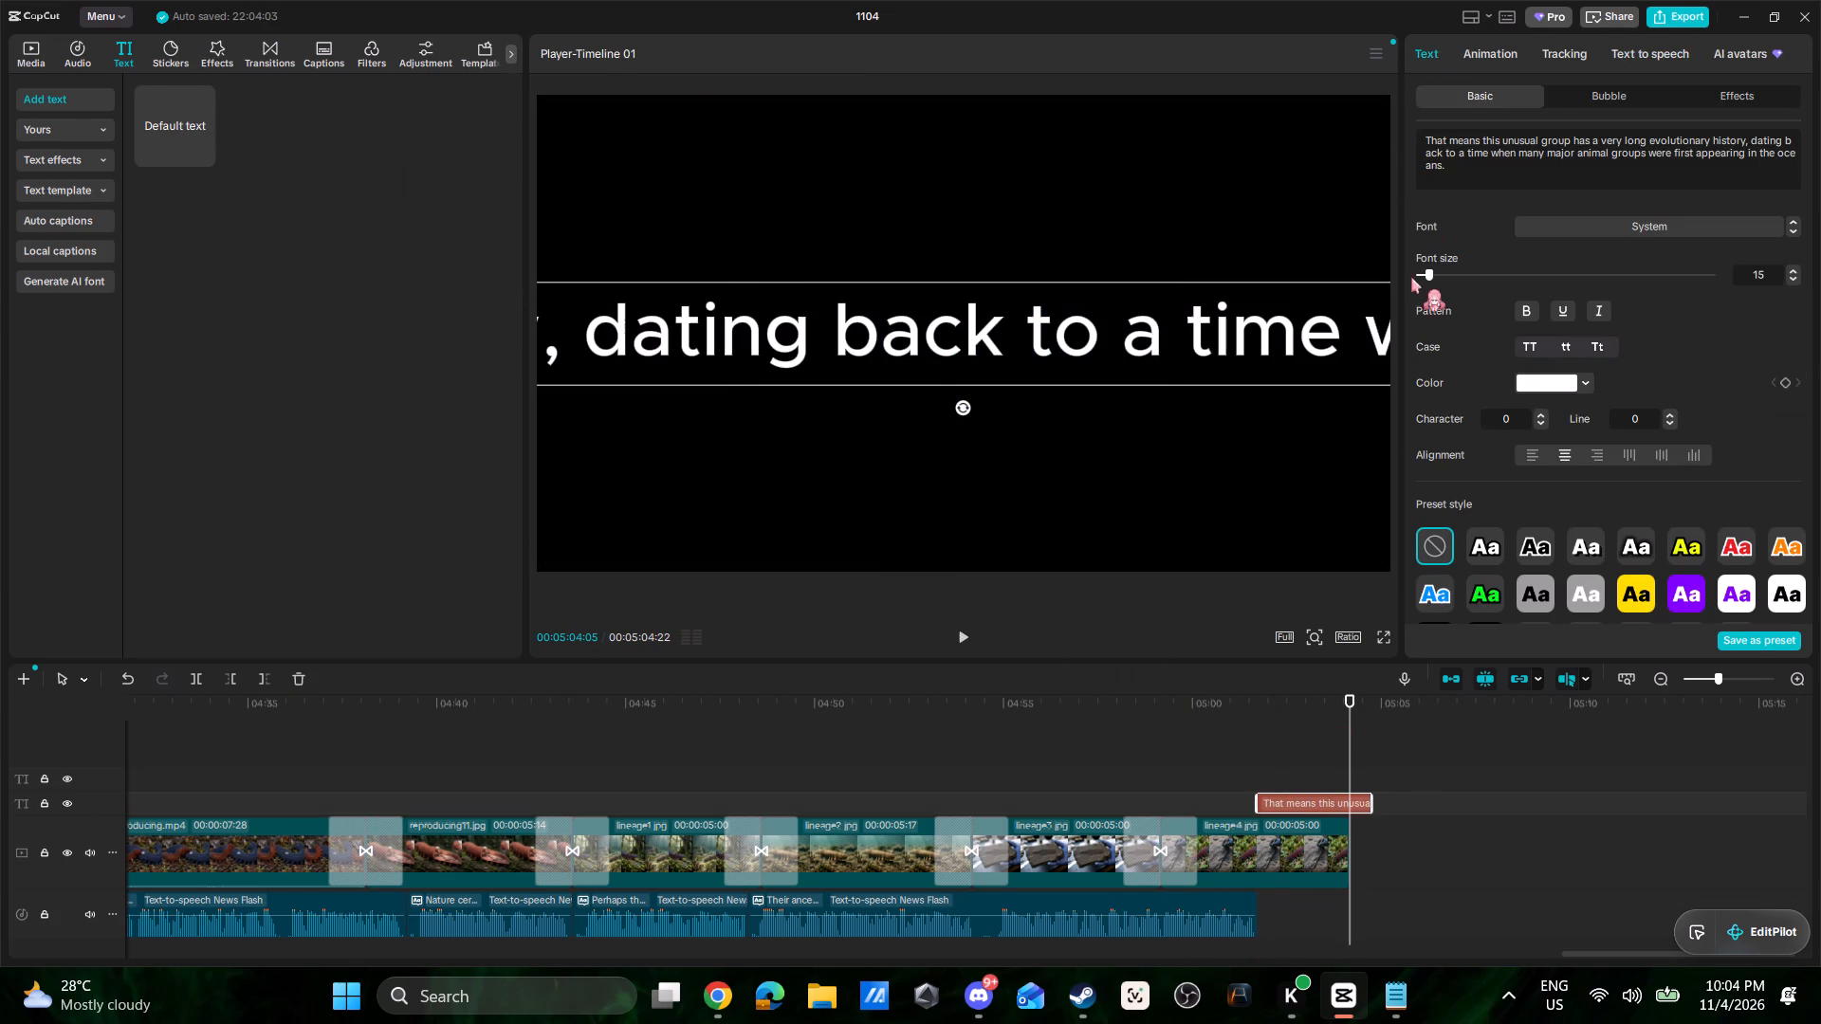
# Generate text-to-speech narration from the new text clip with the favorite voice 진지한 아나운서.
pyautogui.click(1647, 53)
pyautogui.click(1517, 264)
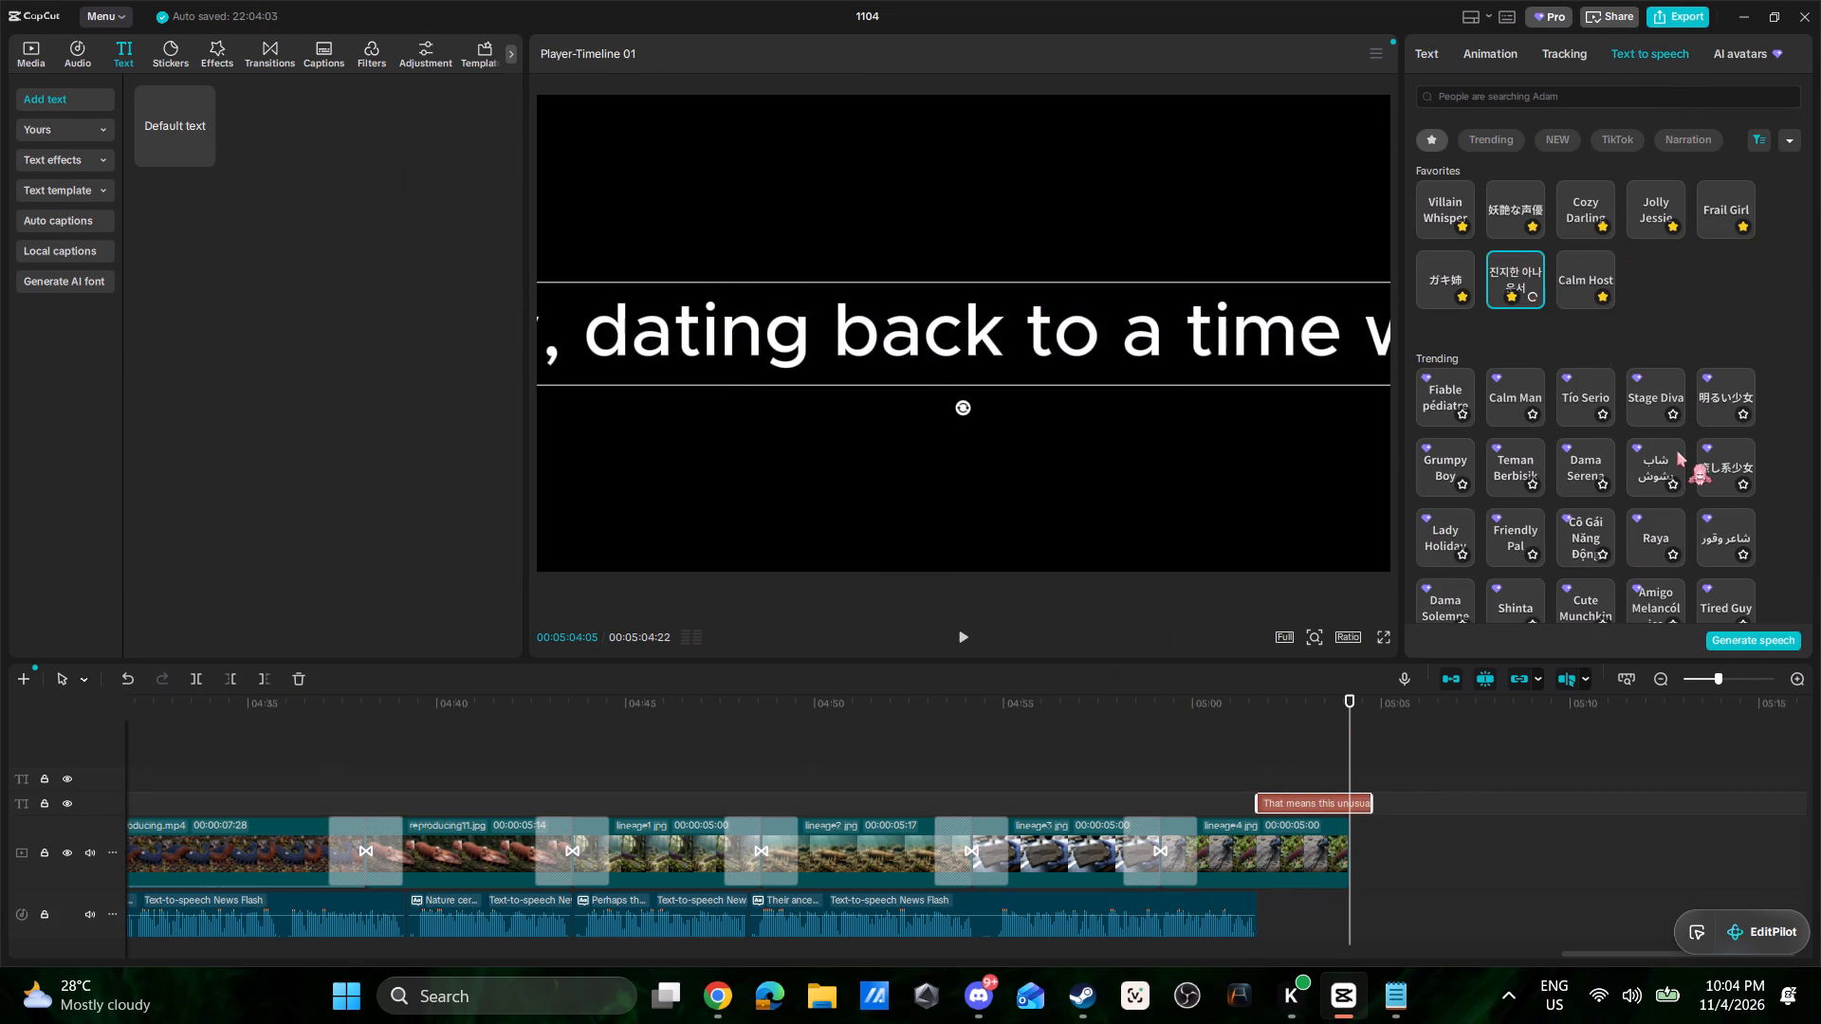
pyautogui.click(1736, 639)
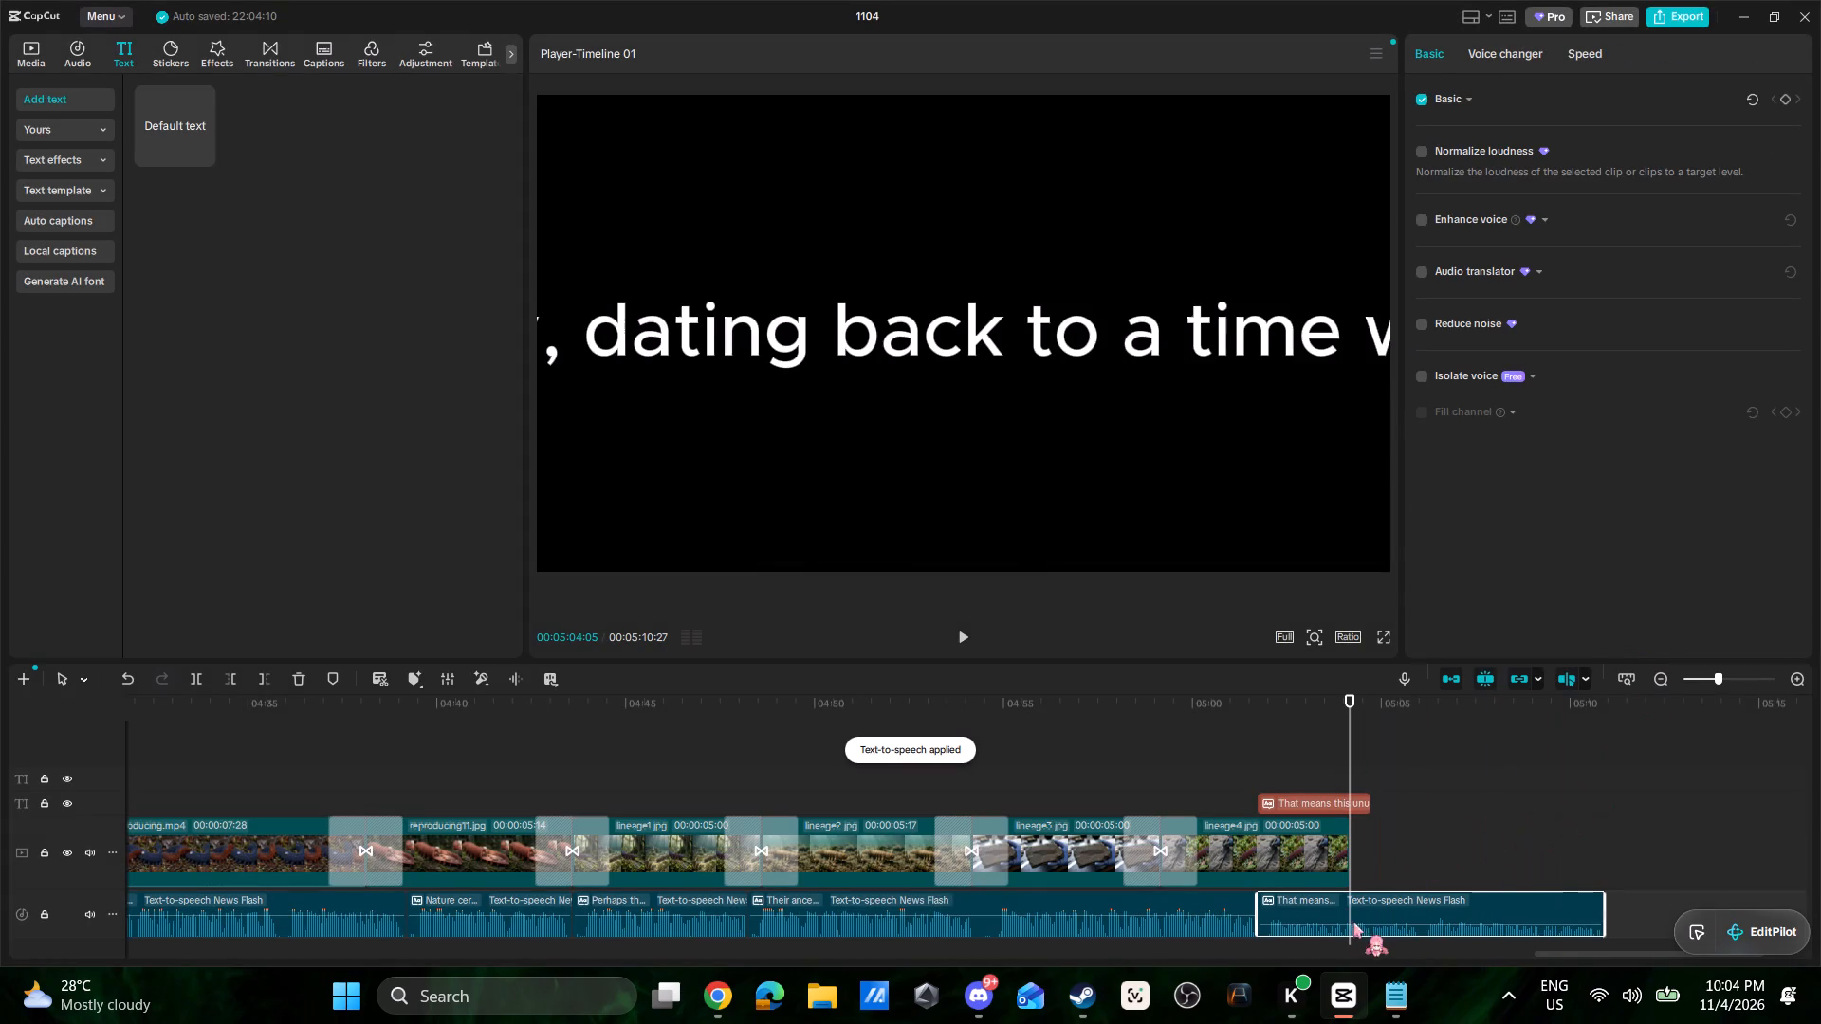
# Raise the volume of the new "That means" narration clip on the audio track.
pyautogui.click(1358, 927)
pyautogui.moveTo(1358, 925); pyautogui.dragTo(1357, 921)
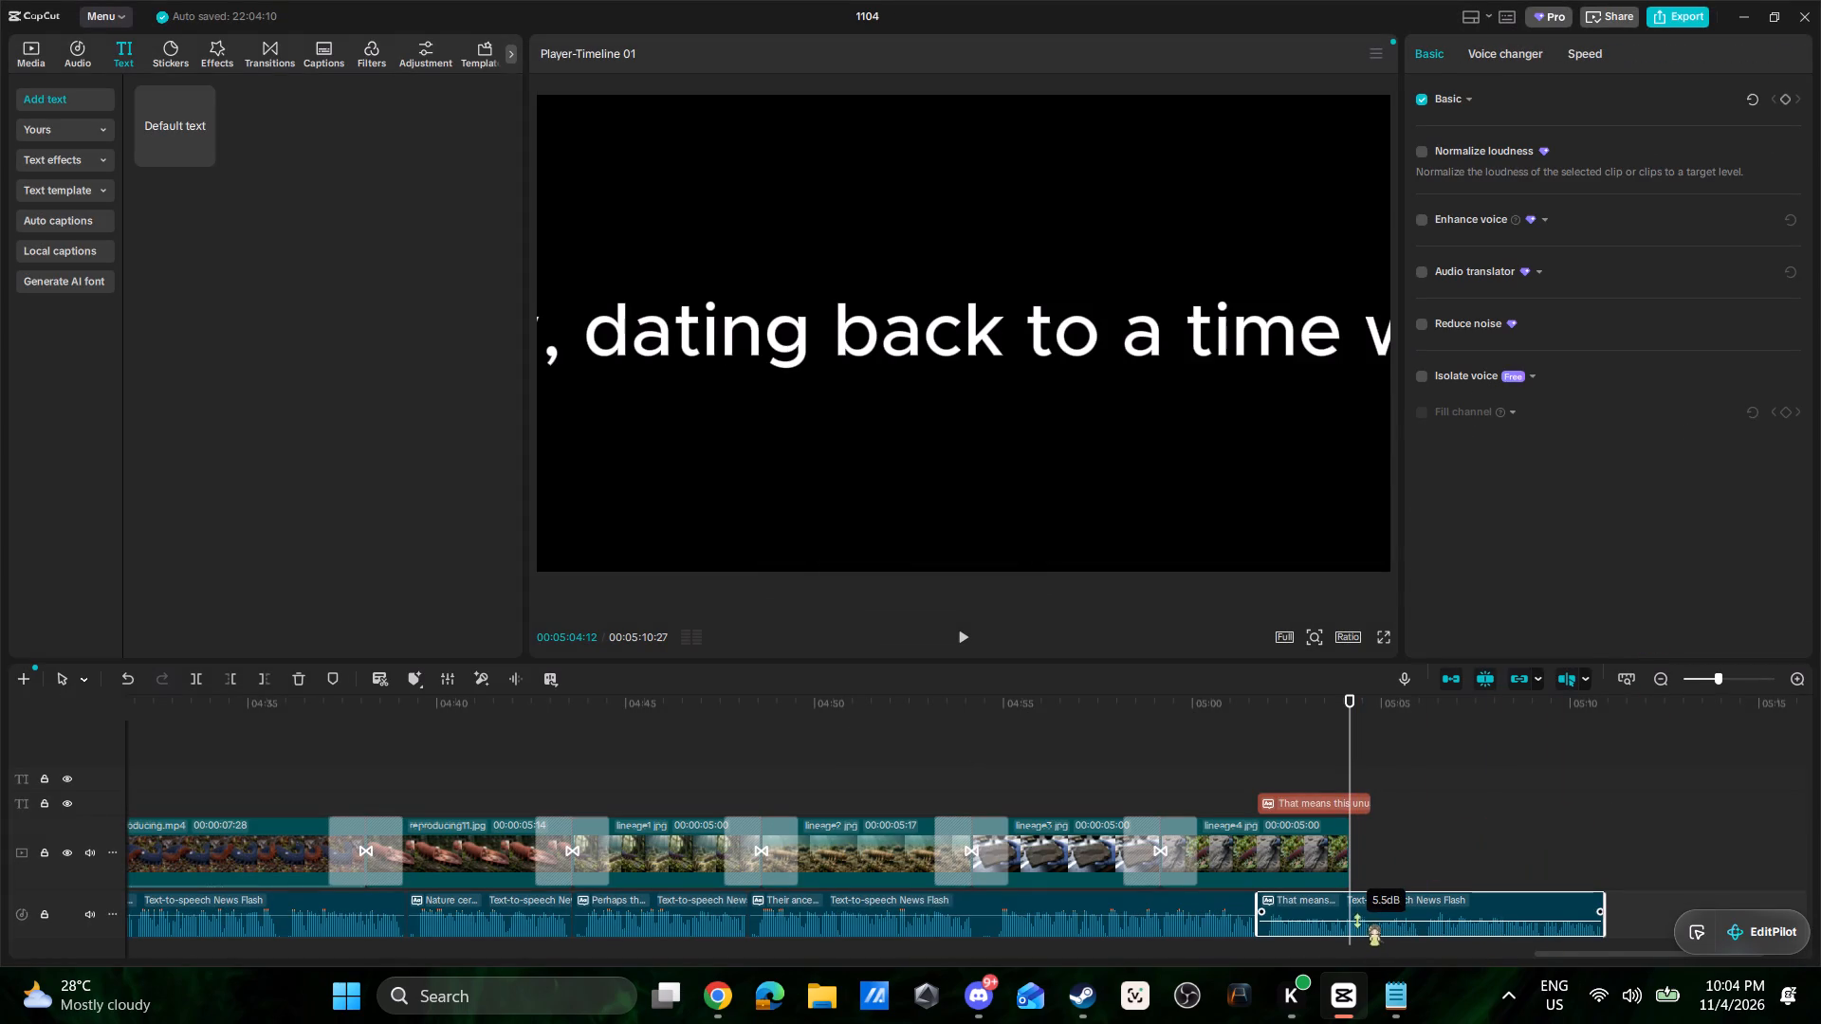
pyautogui.moveTo(1357, 921); pyautogui.dragTo(1356, 916)
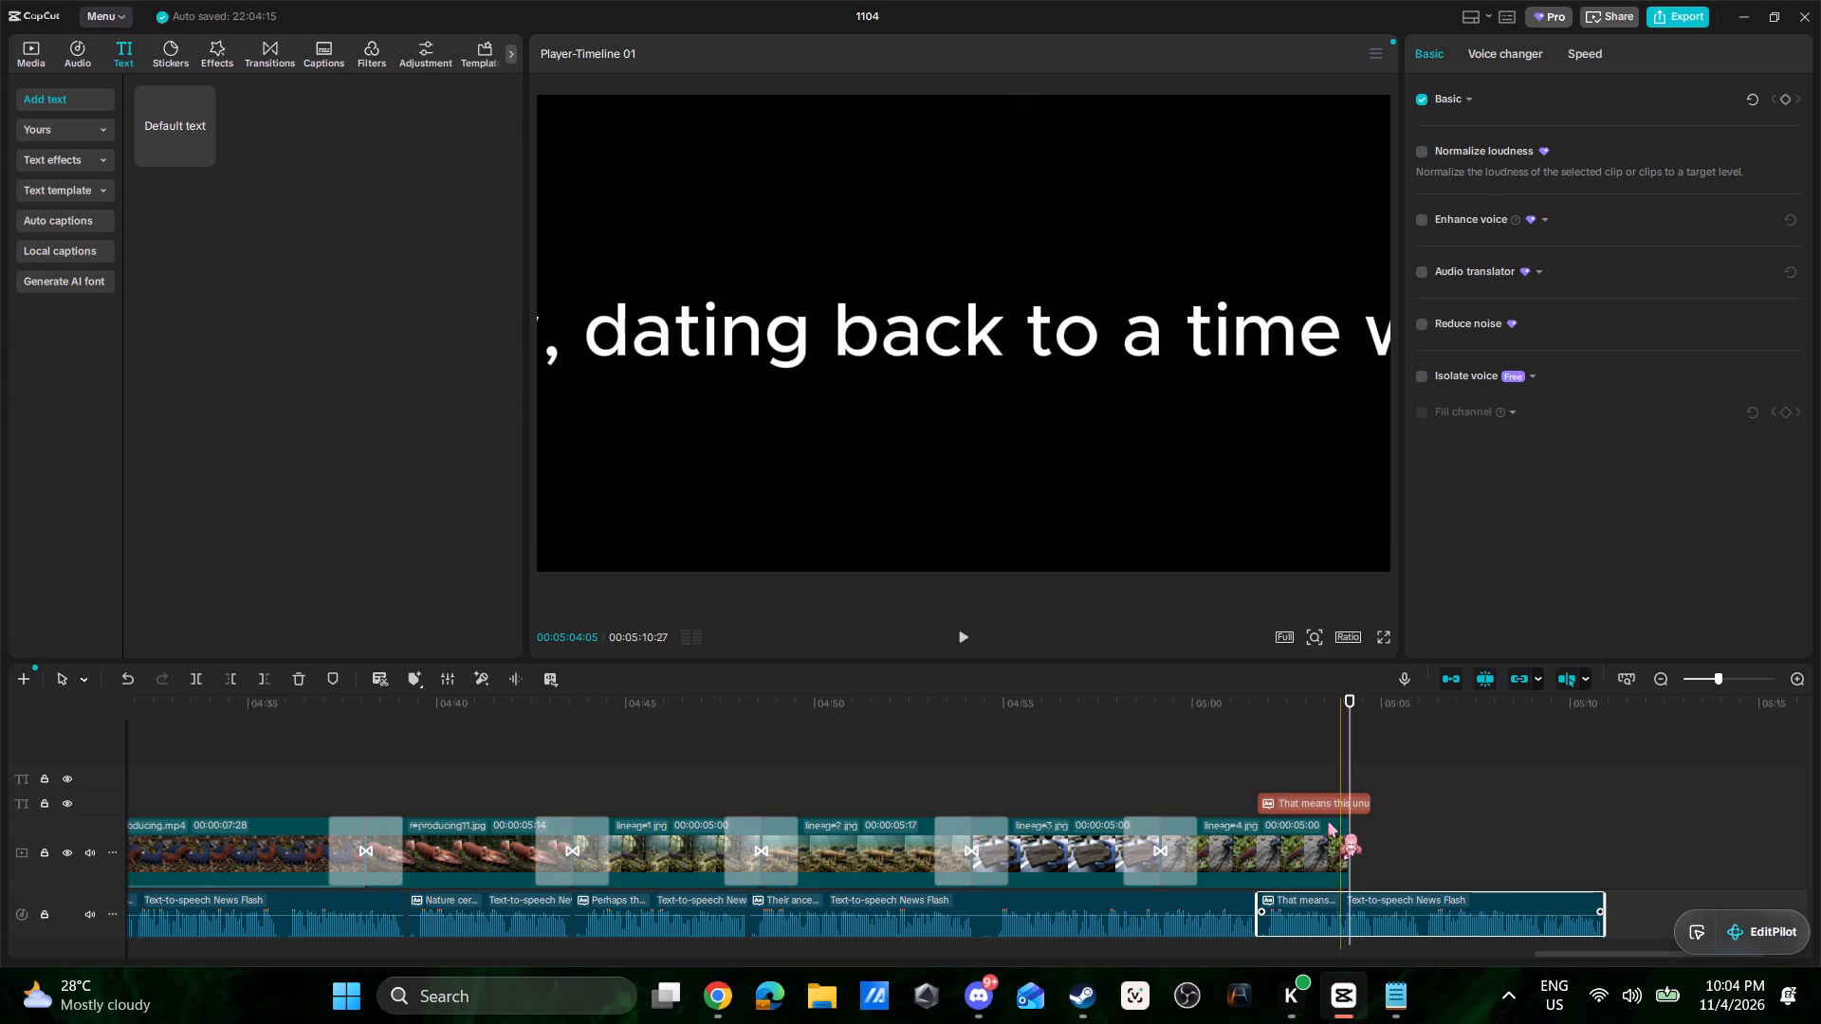
# Delete the "That means this unusual" text clip above the video track, keeping its narration audio.
pyautogui.click(1300, 800)
pyautogui.press('Delete')
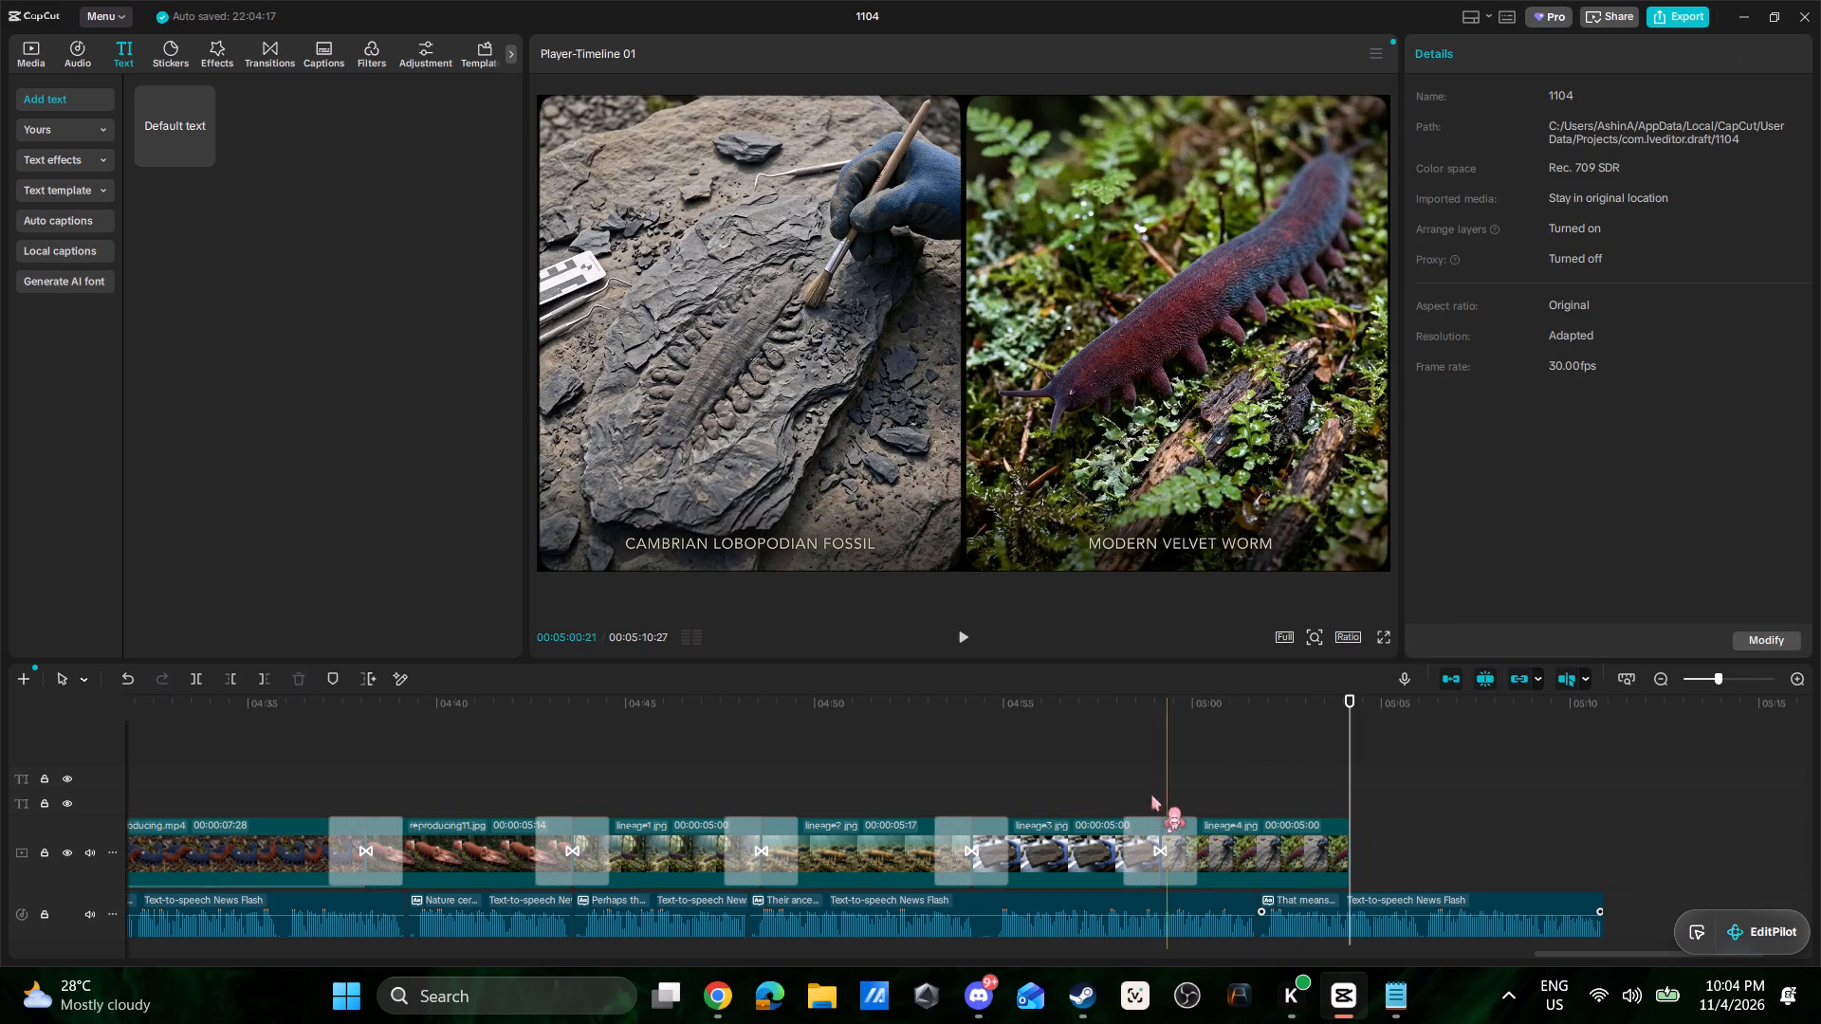
# Play back the last lineage images through to the new narration to check how the audio continues.
pyautogui.click(826, 777)
pyautogui.press('space')
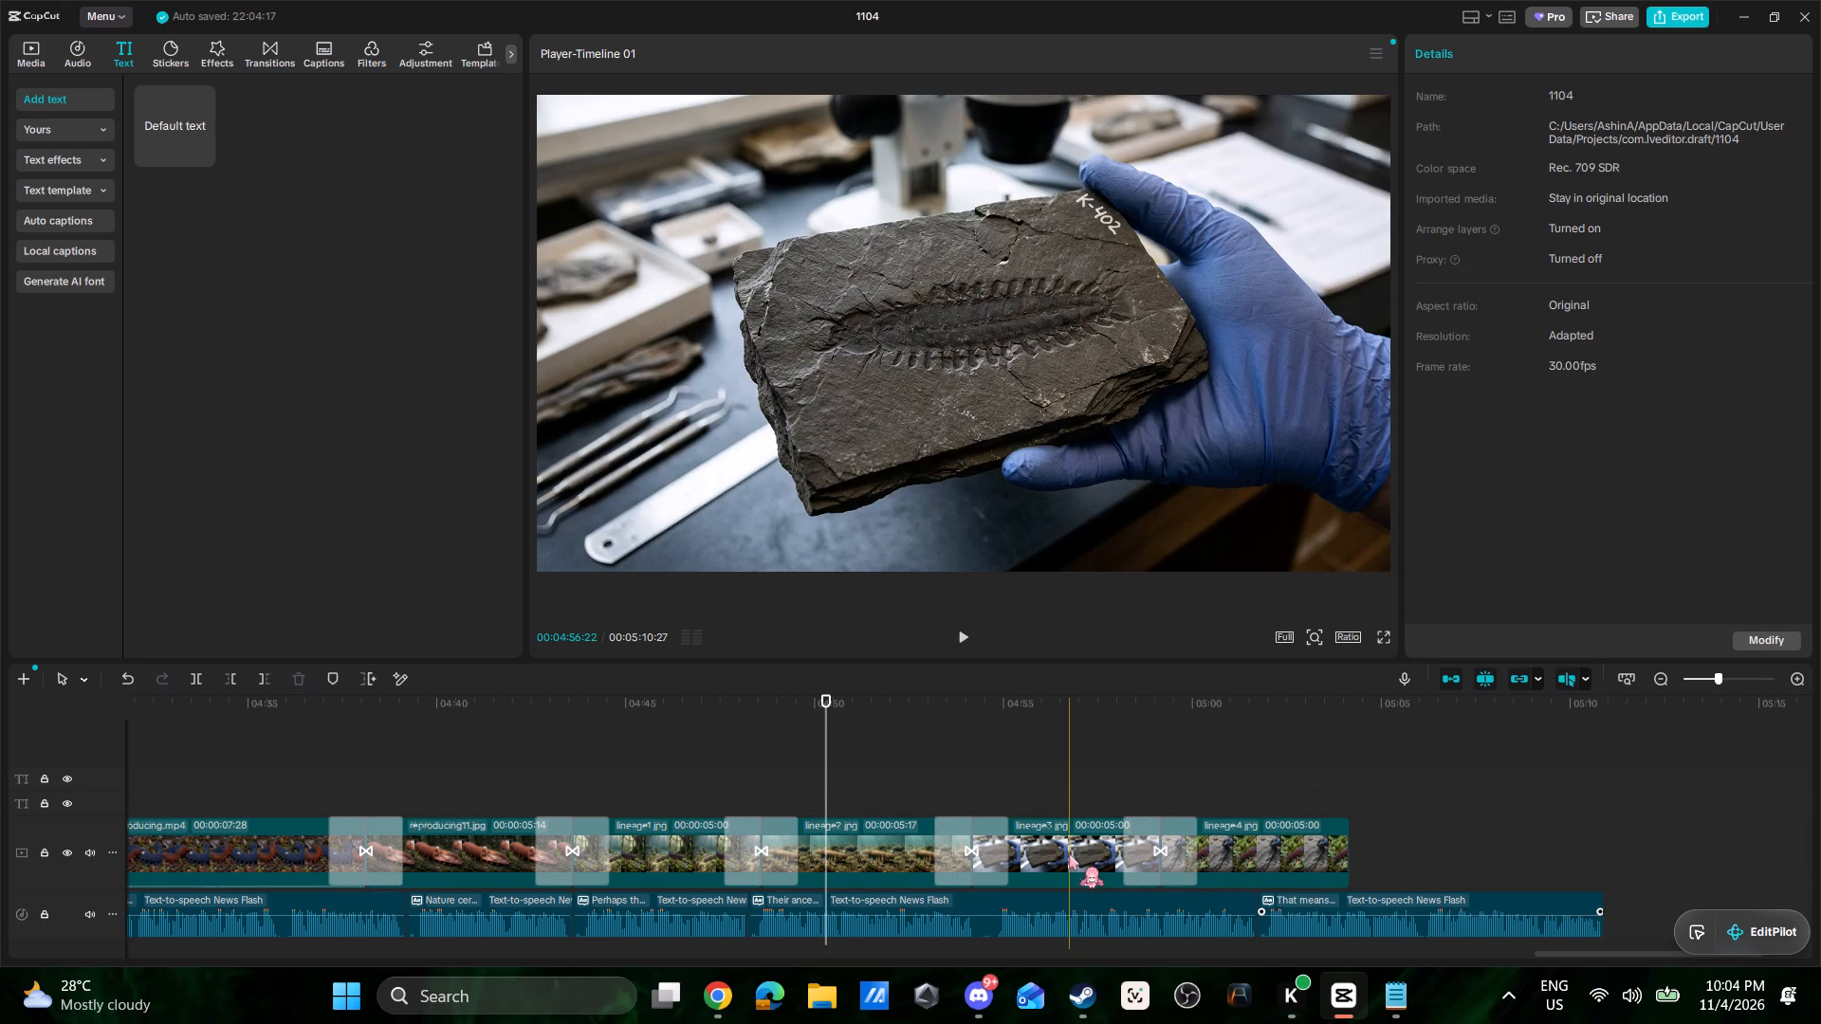
pyautogui.press('space')
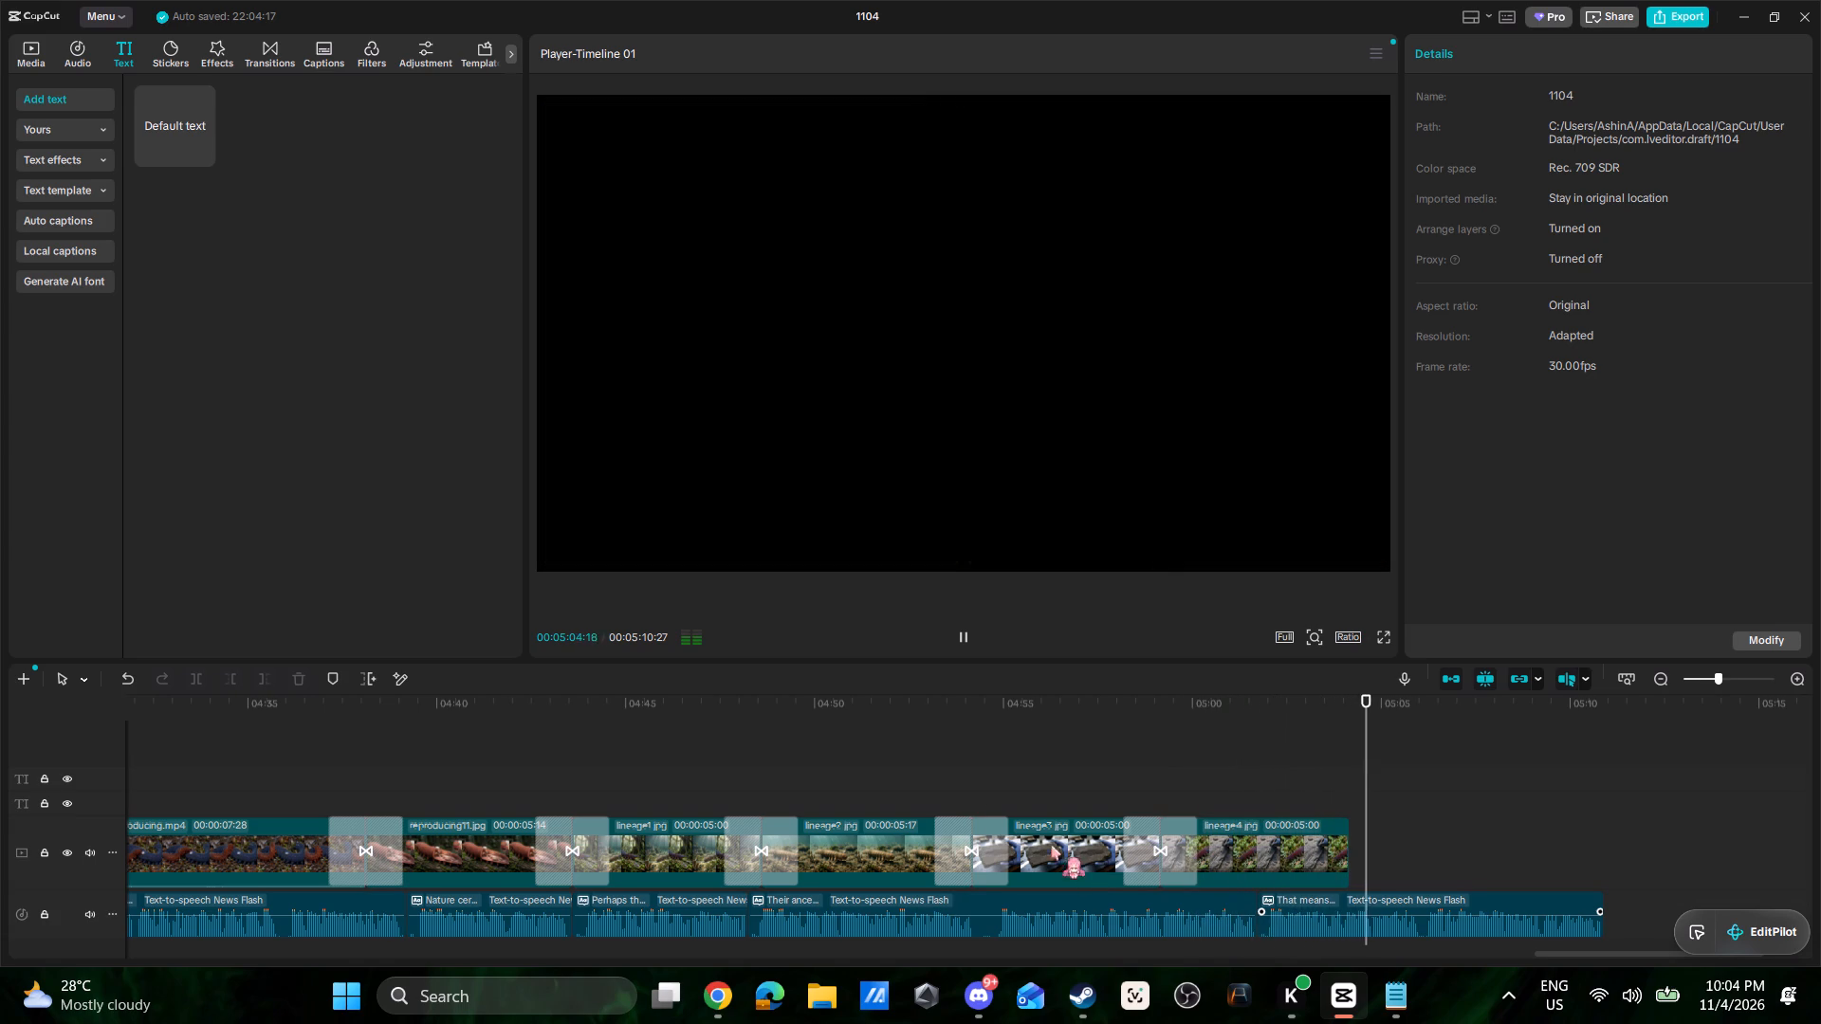
# Insert lineage5.jpg from the imported media directly after the lineage4.jpg clip on the main video track.
pyautogui.click(41, 55)
pyautogui.press('space')
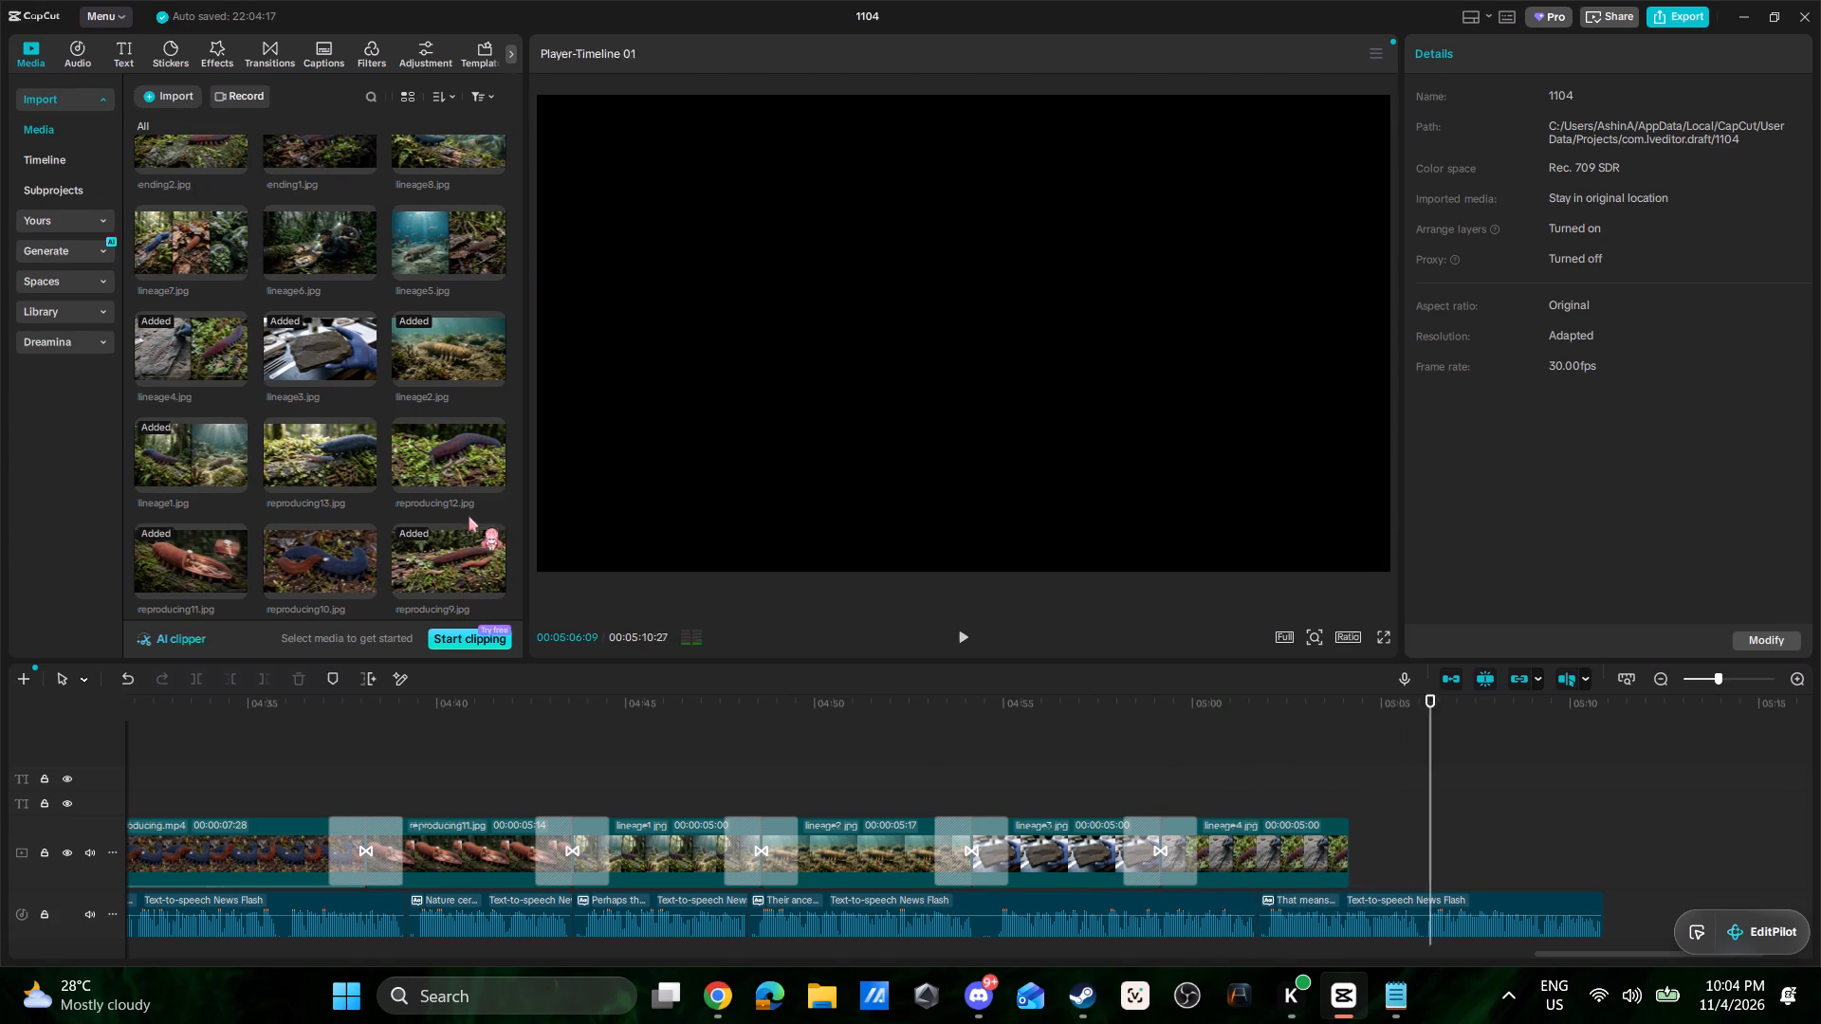
pyautogui.scroll(2, 348, 448)
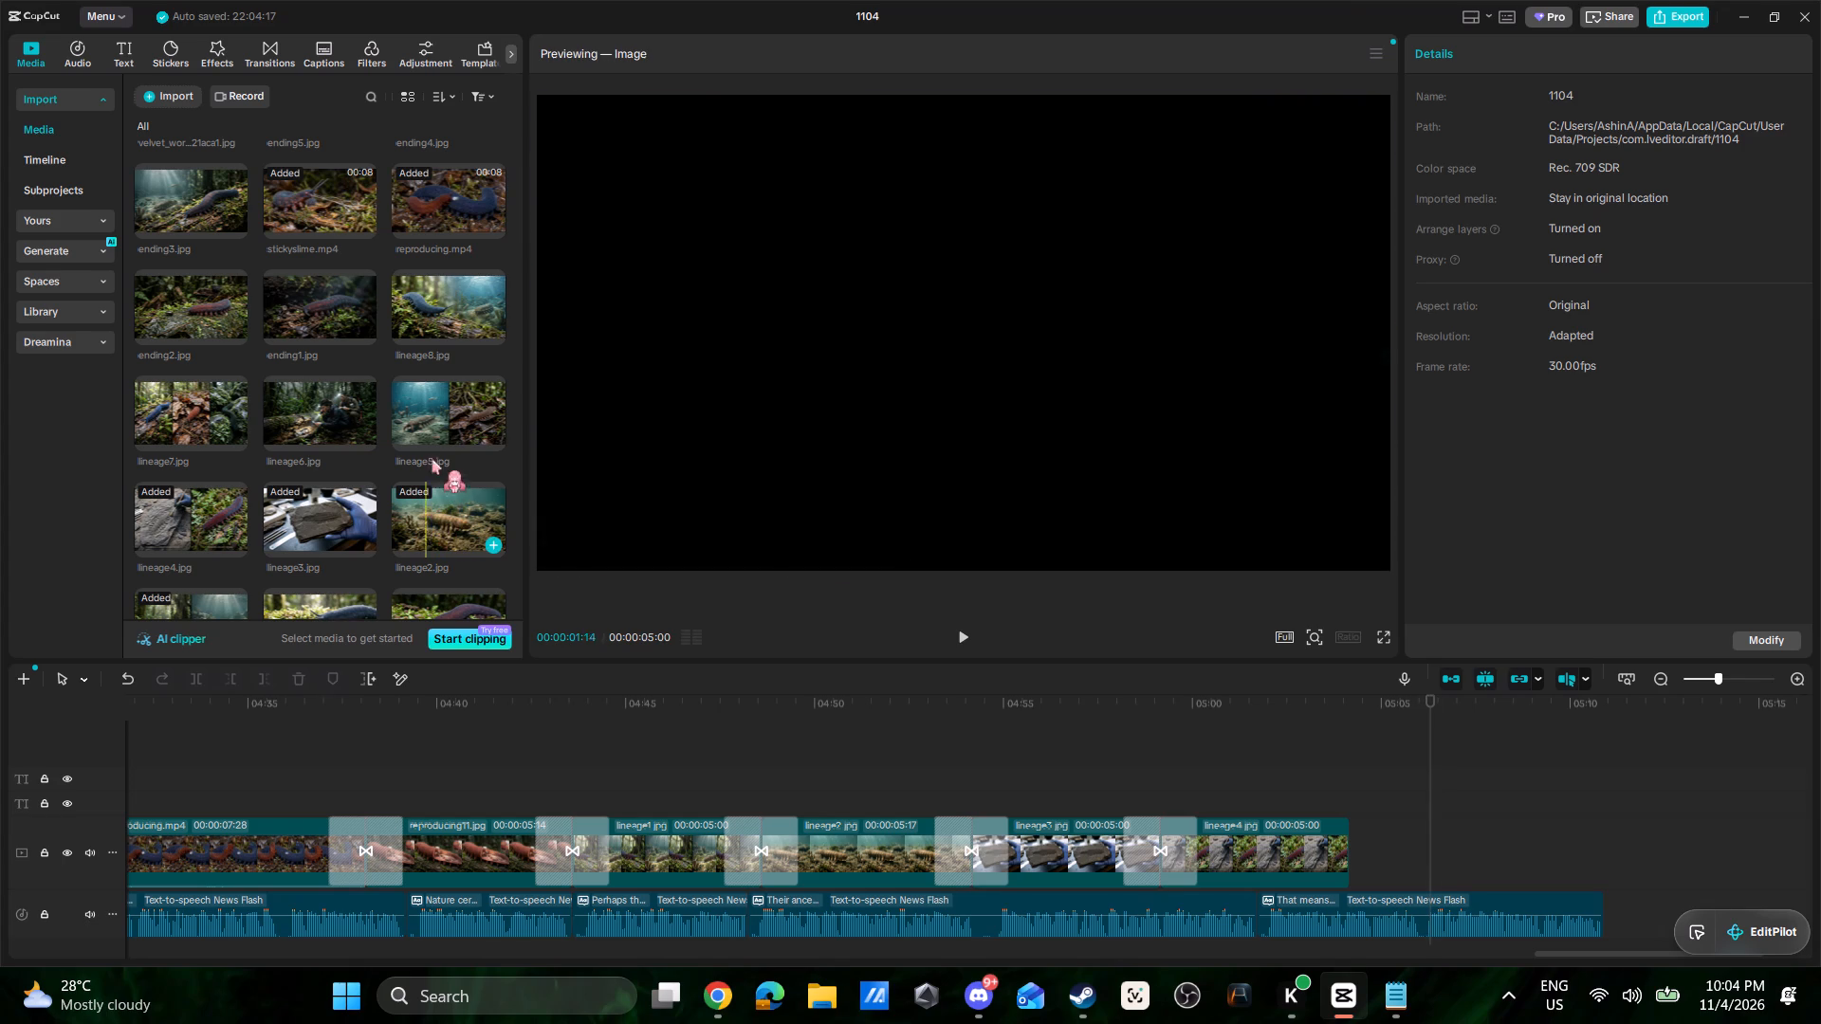
pyautogui.moveTo(438, 414); pyautogui.dragTo(1272, 727)
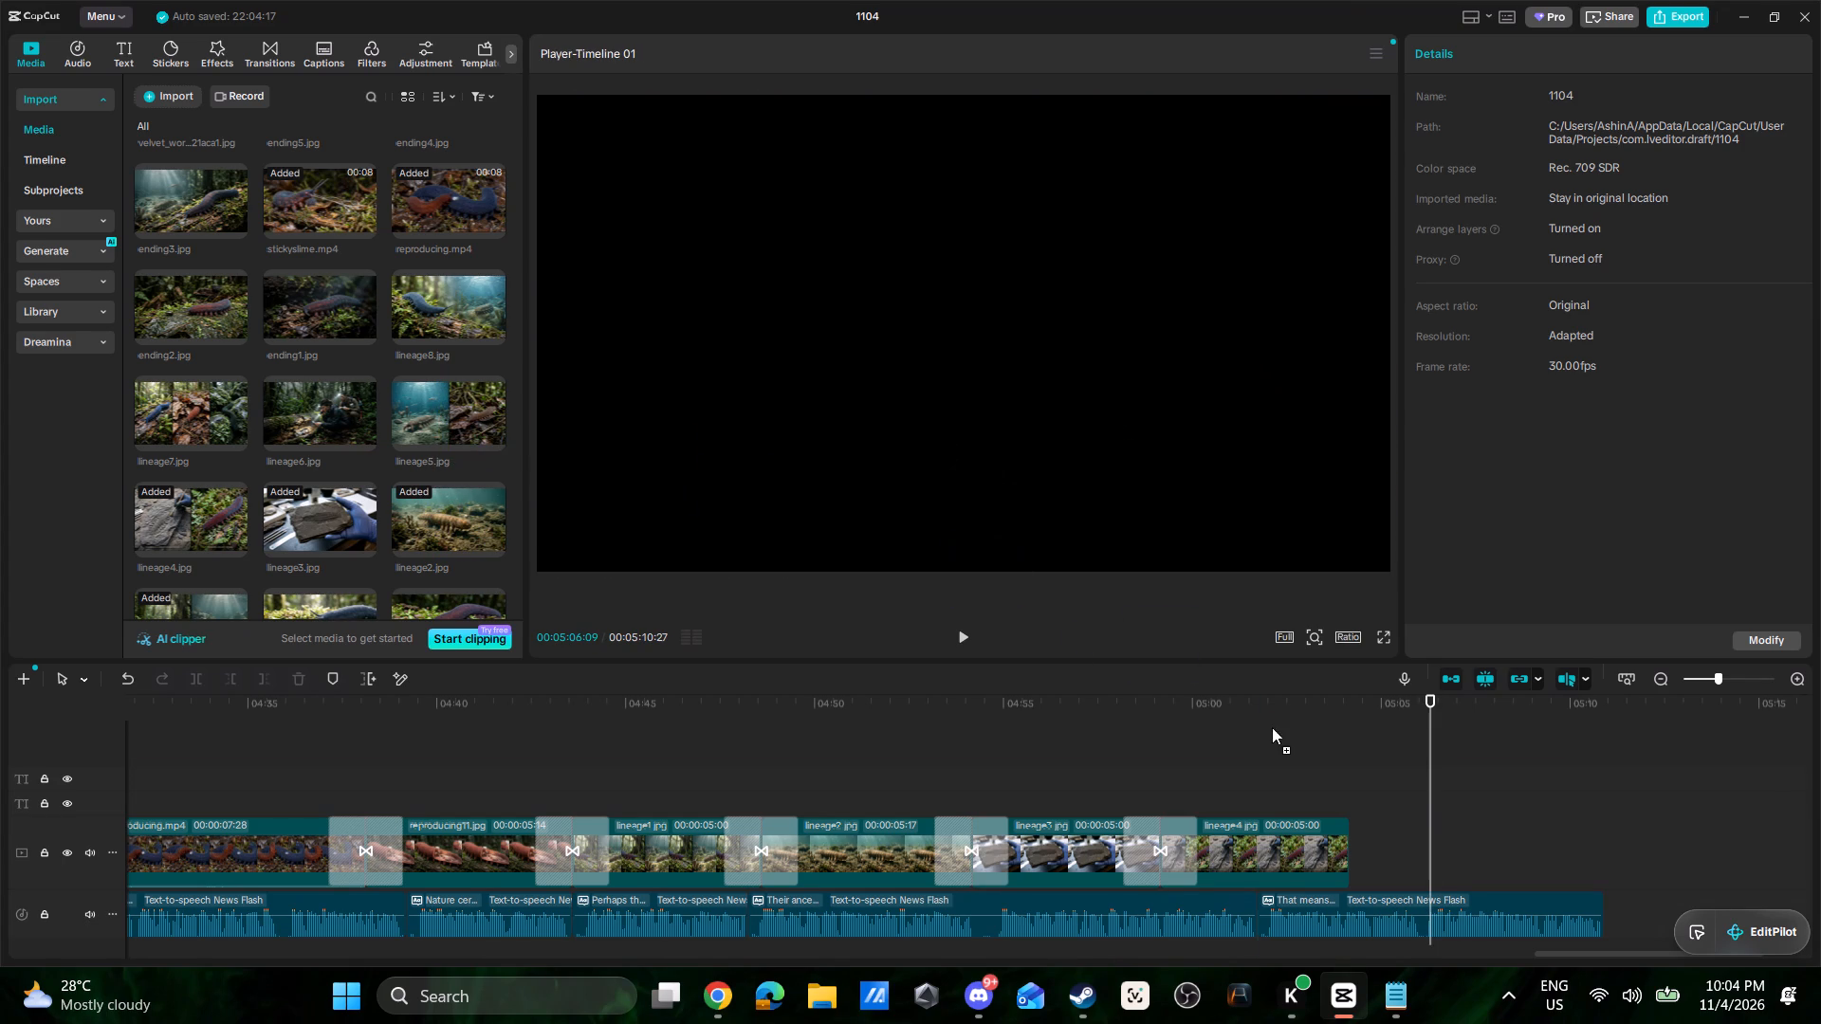
pyautogui.moveTo(1272, 727); pyautogui.dragTo(1354, 843)
# Play the new narration over lineage4.jpg and lineage5.jpg to the end, previewing lineage6.jpg from the media along the way.
pyautogui.click(1319, 793)
pyautogui.press('space')
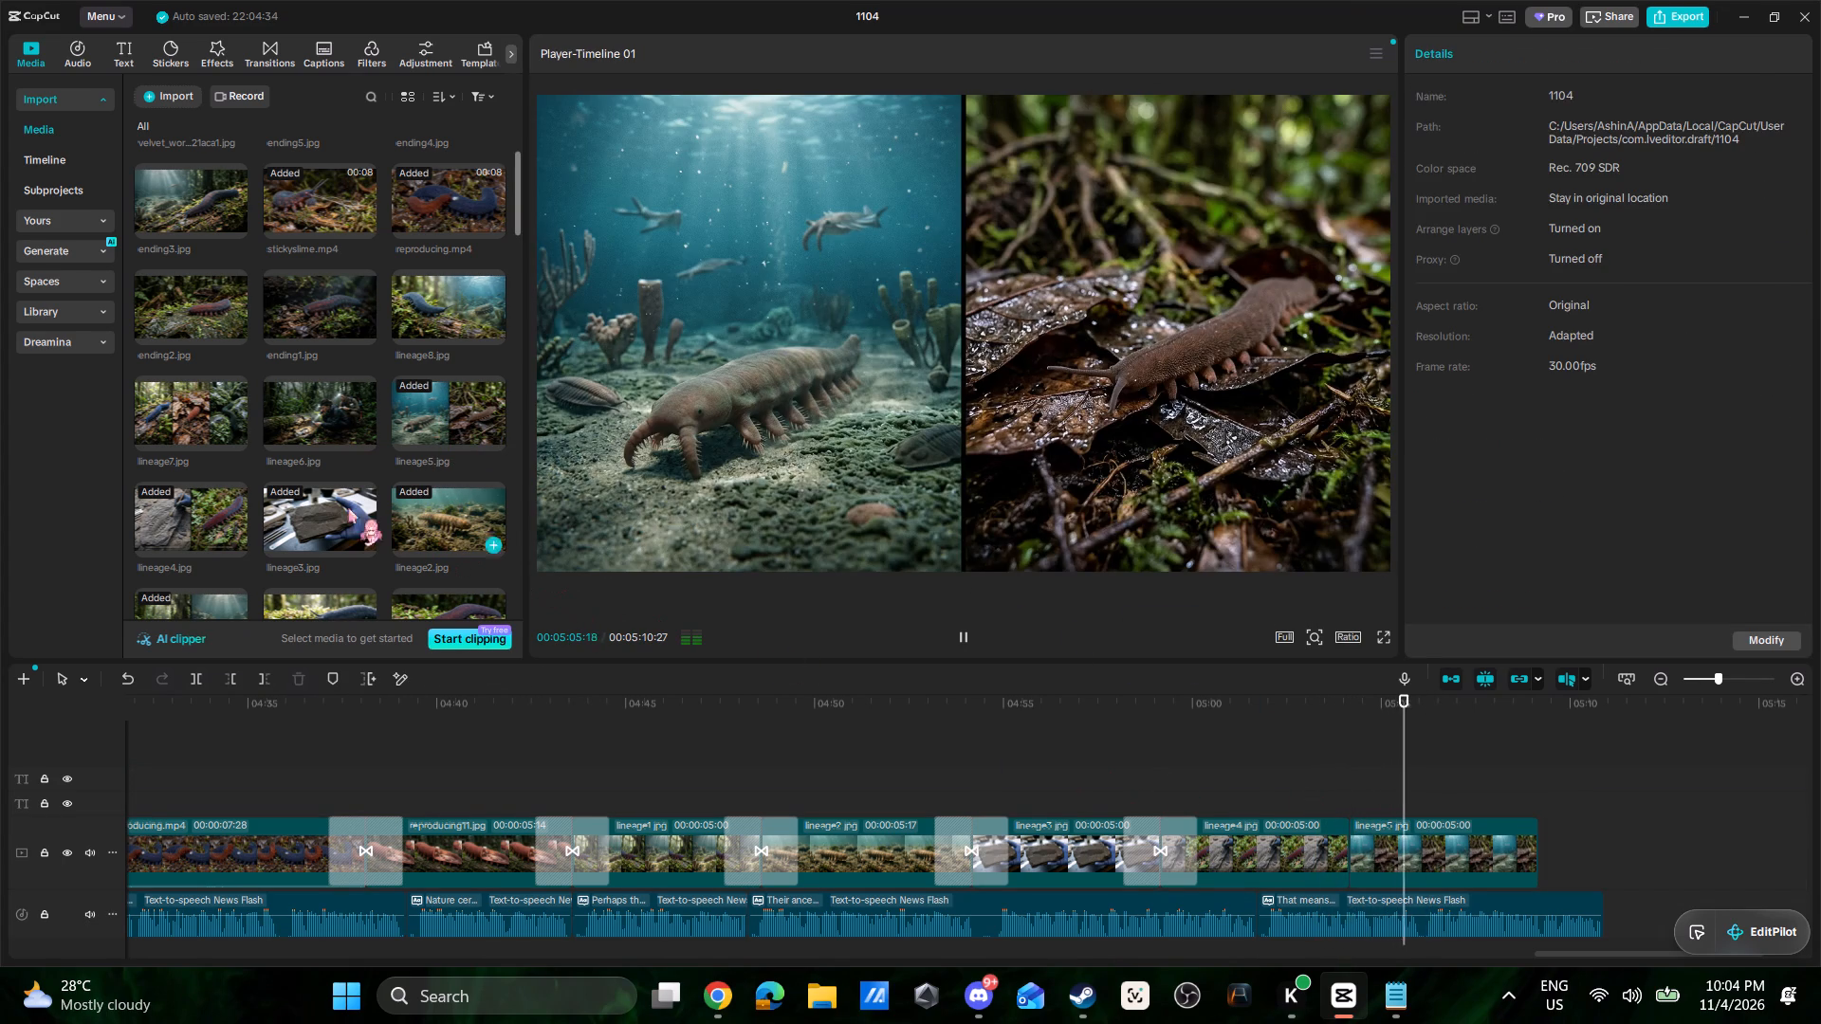
pyautogui.click(322, 414)
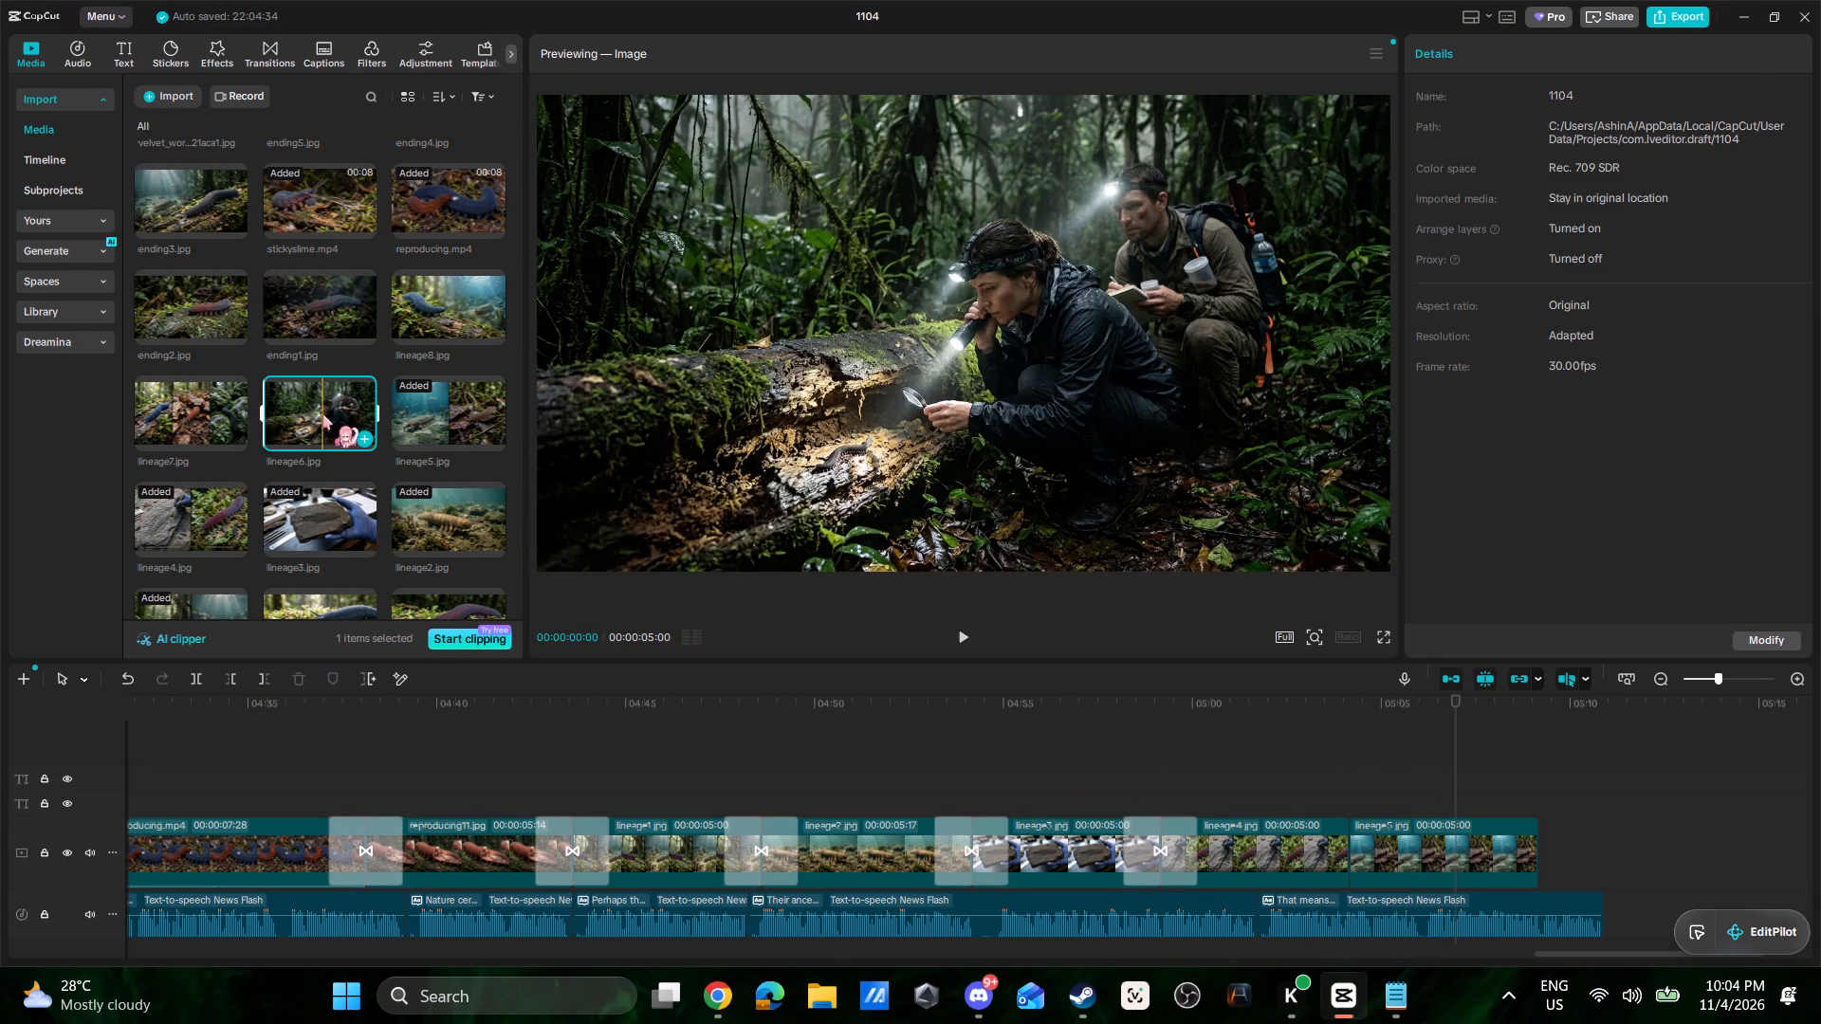
pyautogui.click(1320, 762)
pyautogui.press('space')
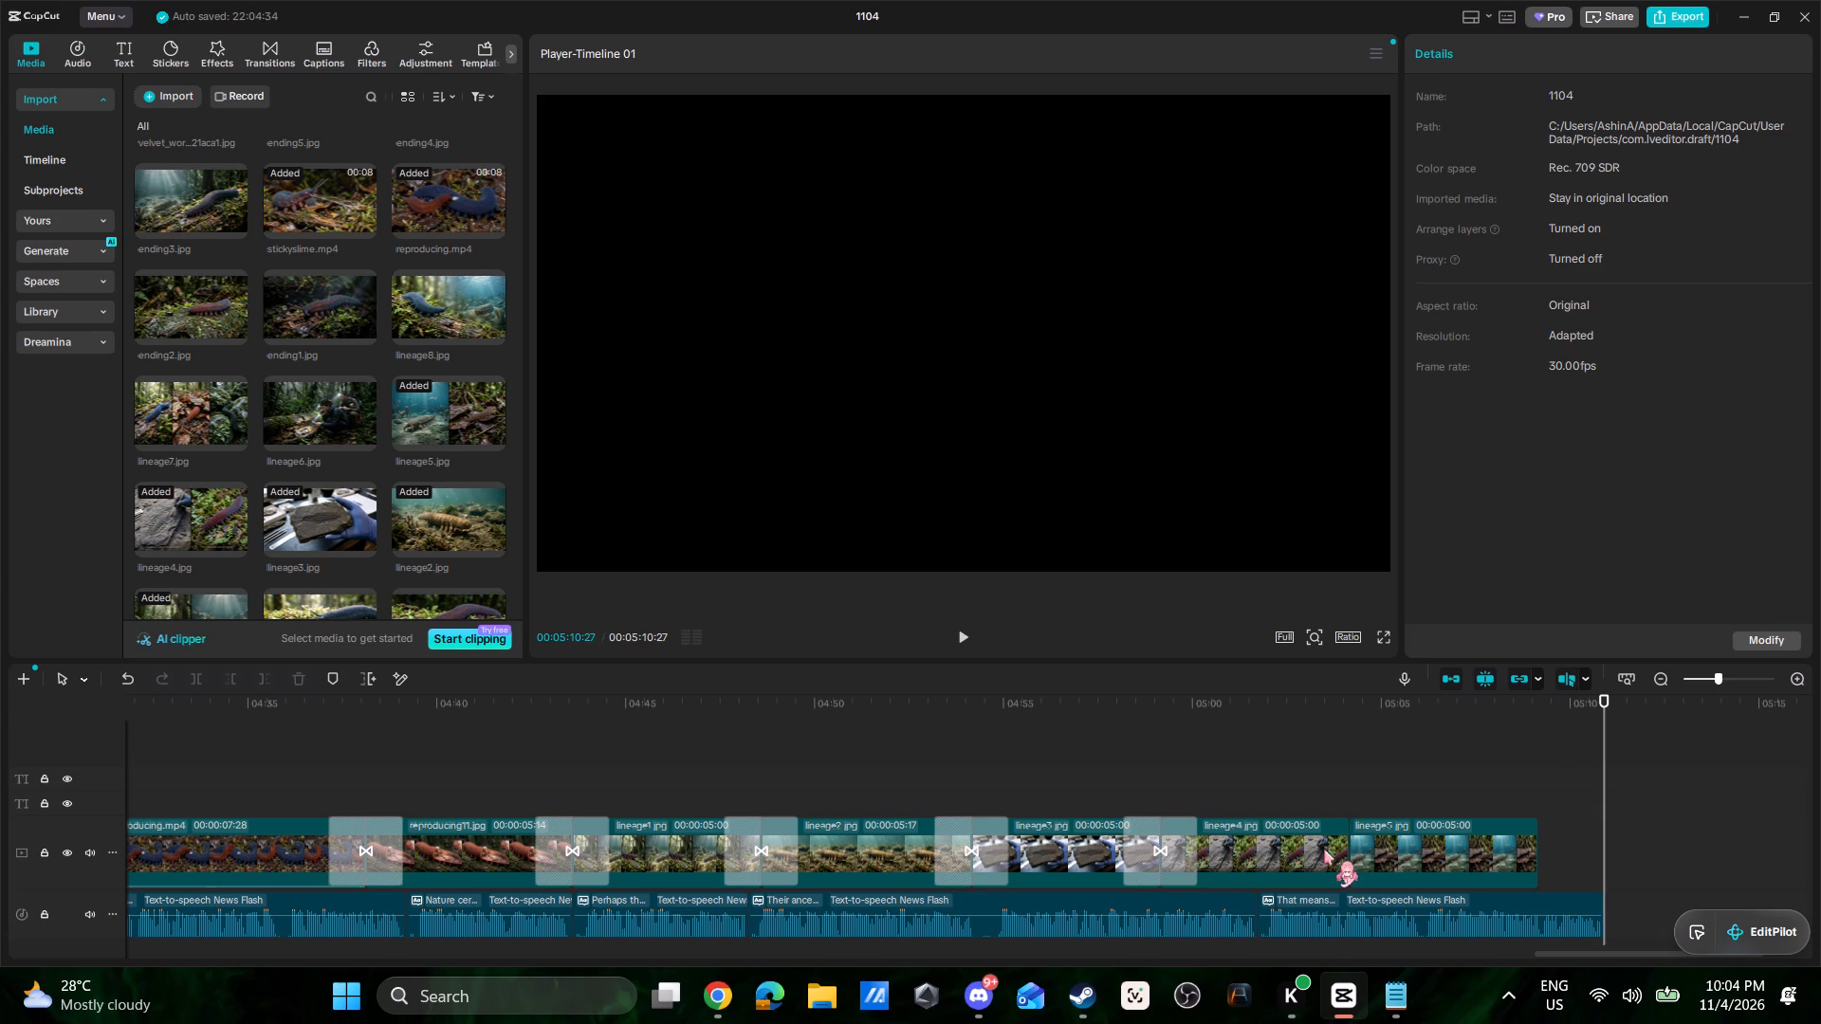
# Extend the lineage4.jpg and lineage5.jpg clips to 00:00:05:26 each so the images end together with the narration.
pyautogui.click(1324, 850)
pyautogui.moveTo(1348, 848); pyautogui.dragTo(1380, 849)
pyautogui.click(1563, 848)
pyautogui.moveTo(1573, 852); pyautogui.dragTo(1599, 856)
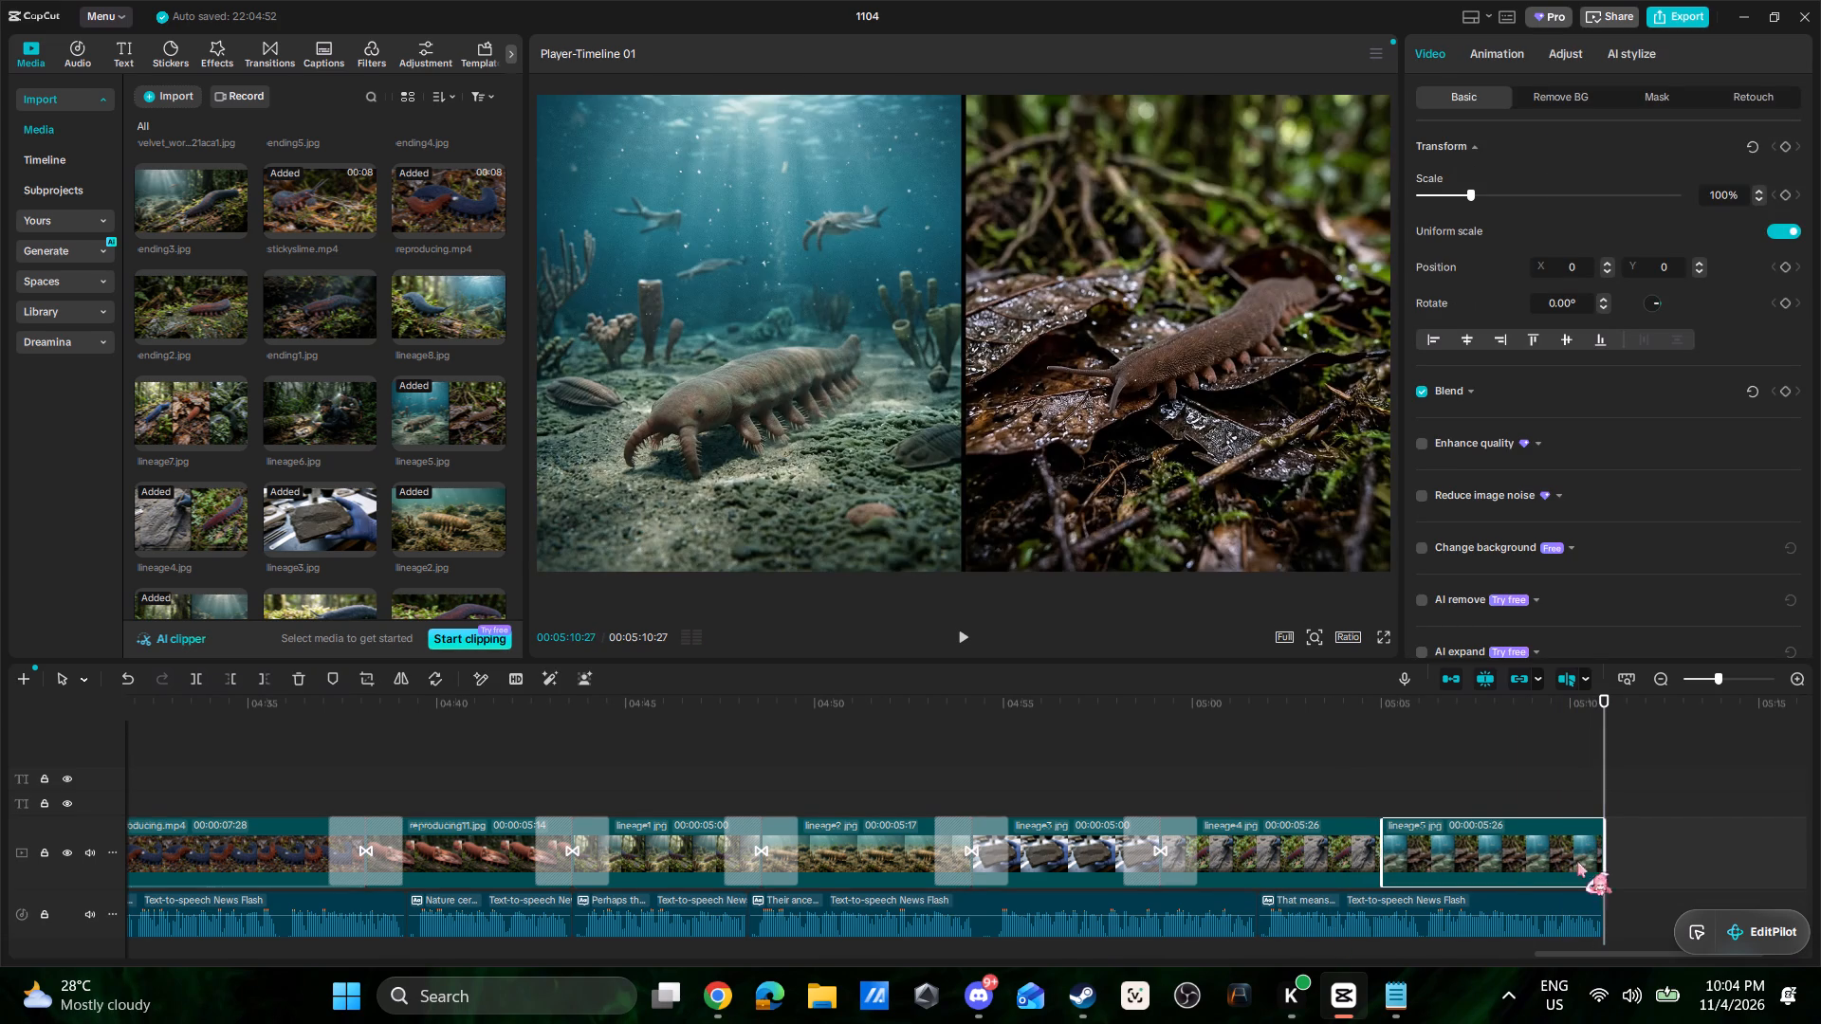
# Add a Basic Black transition between the lineage4.jpg and lineage5.jpg clips.
pyautogui.click(278, 59)
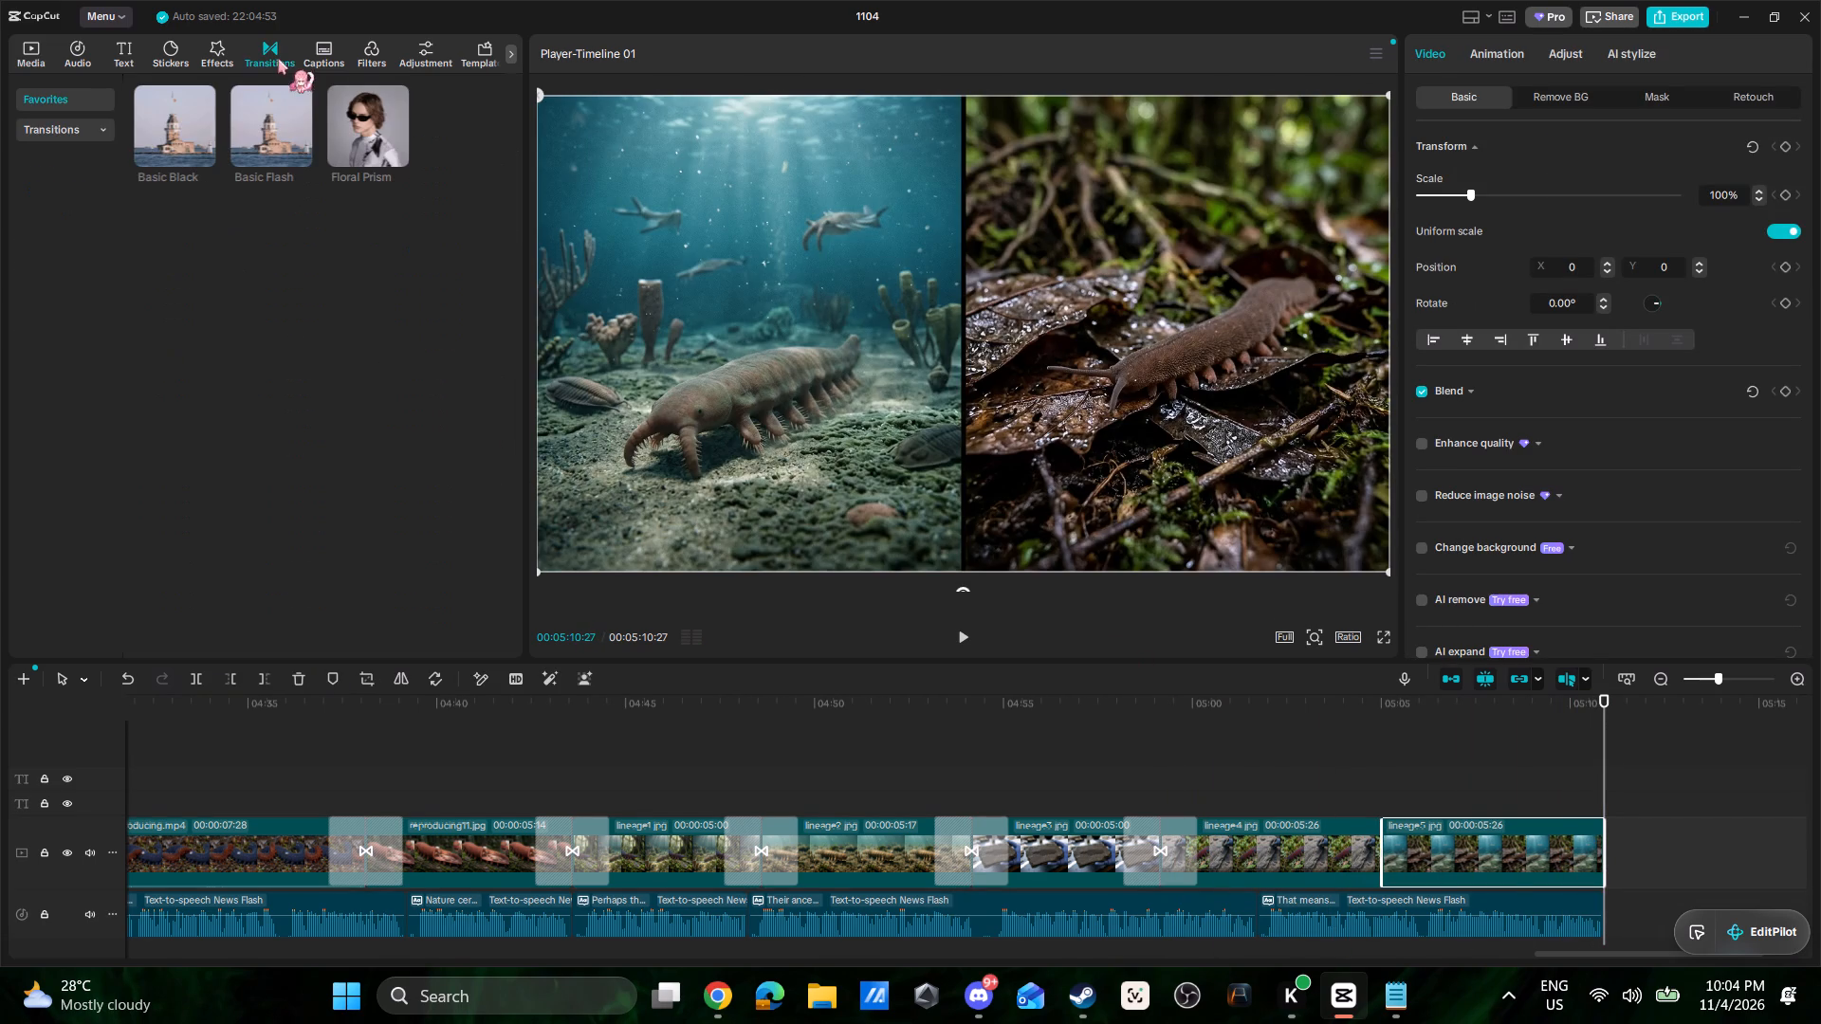
pyautogui.moveTo(173, 113); pyautogui.dragTo(1345, 838)
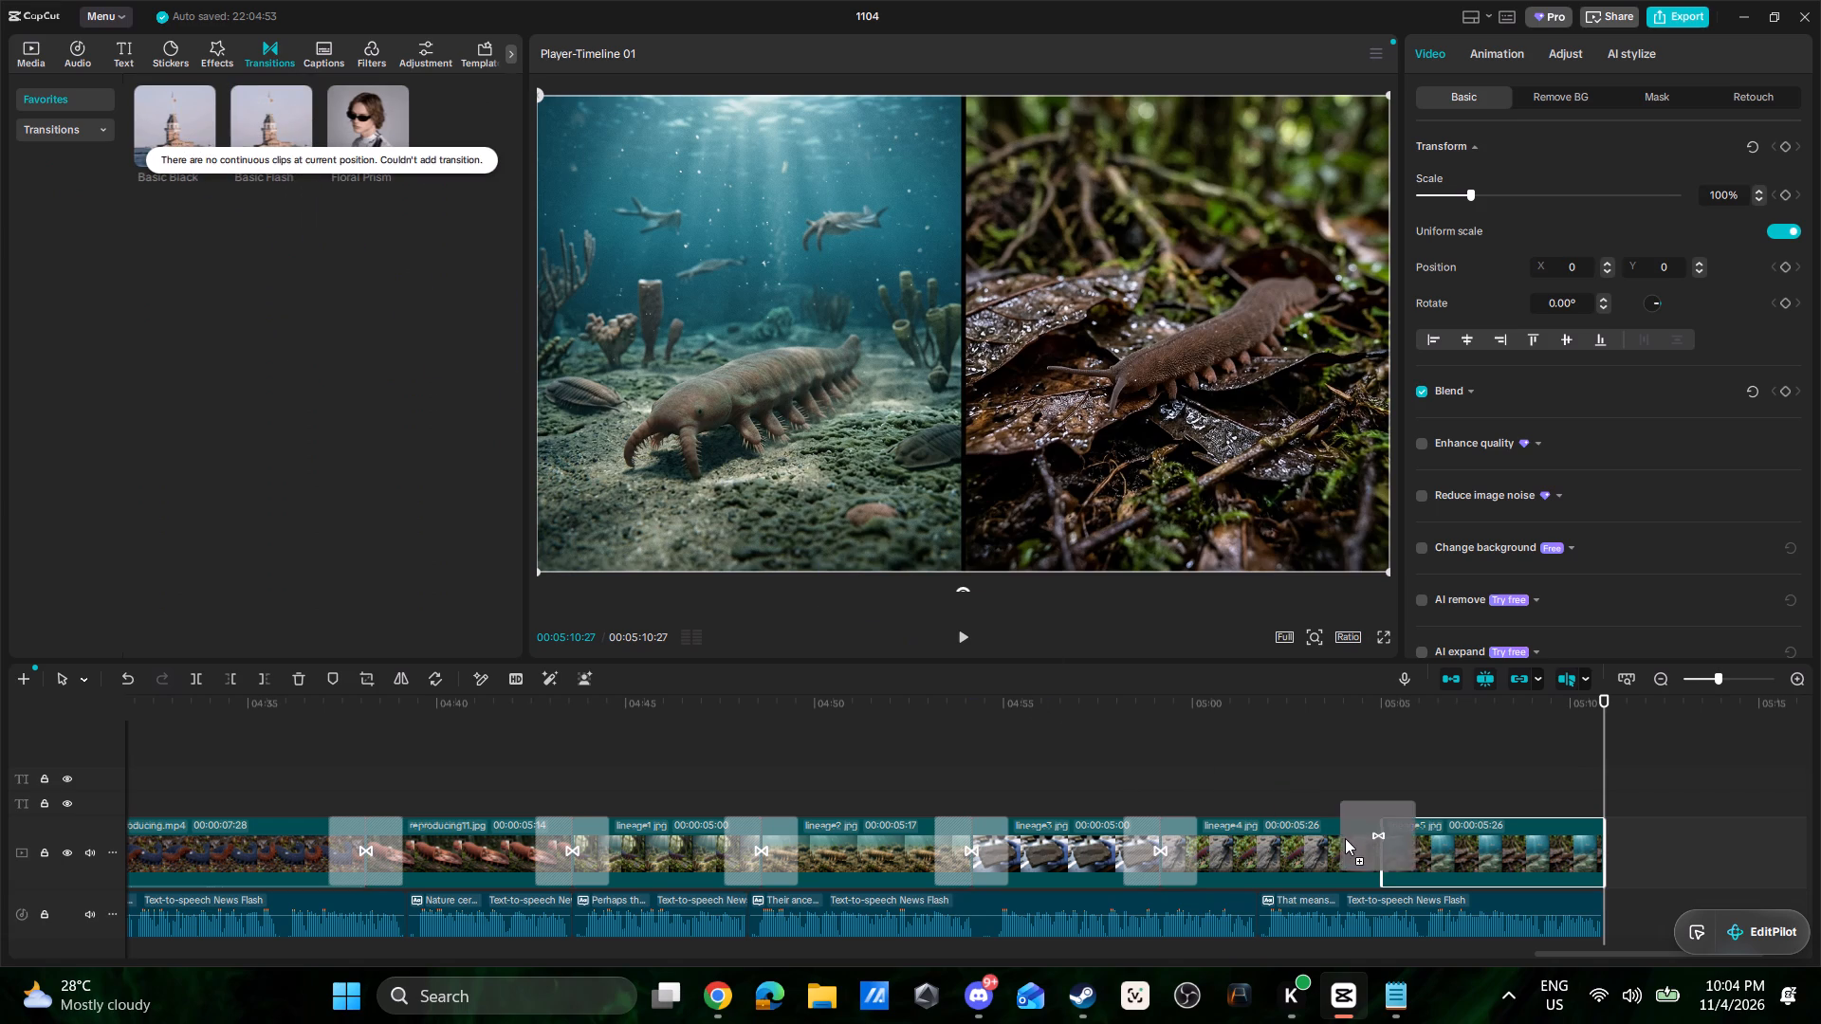
pyautogui.moveTo(1345, 838); pyautogui.dragTo(1353, 844)
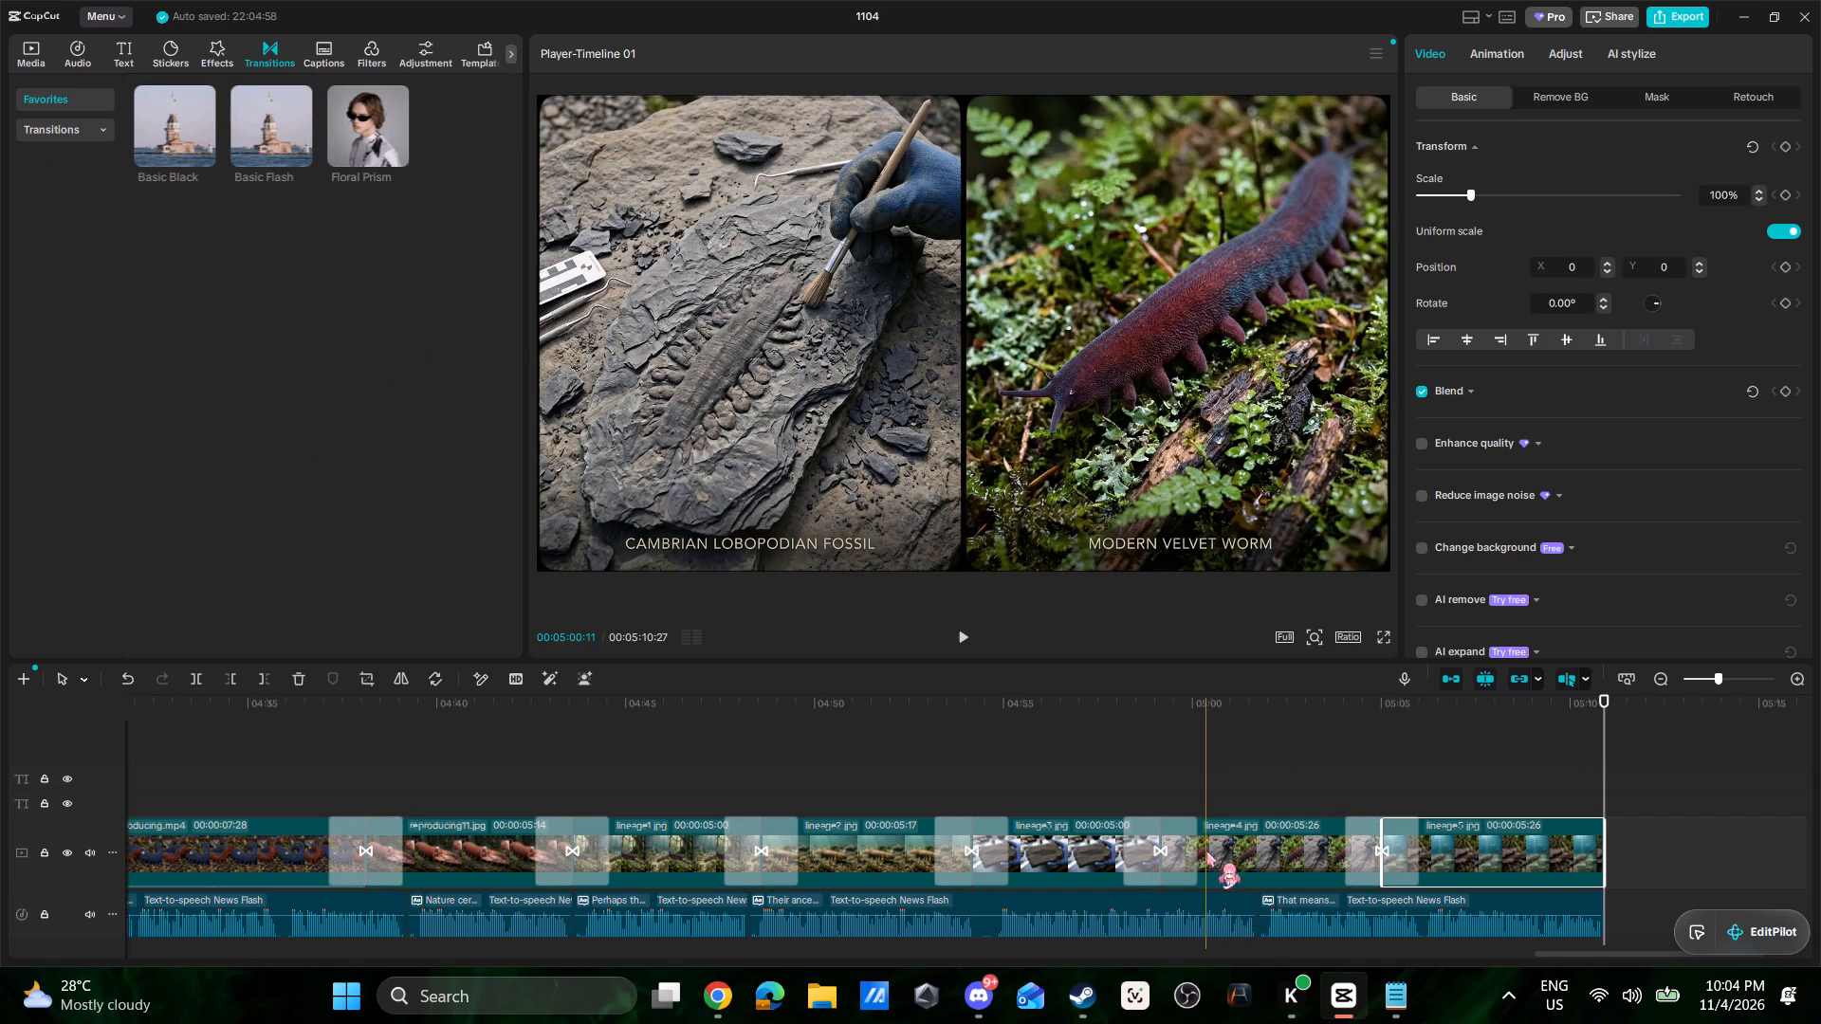
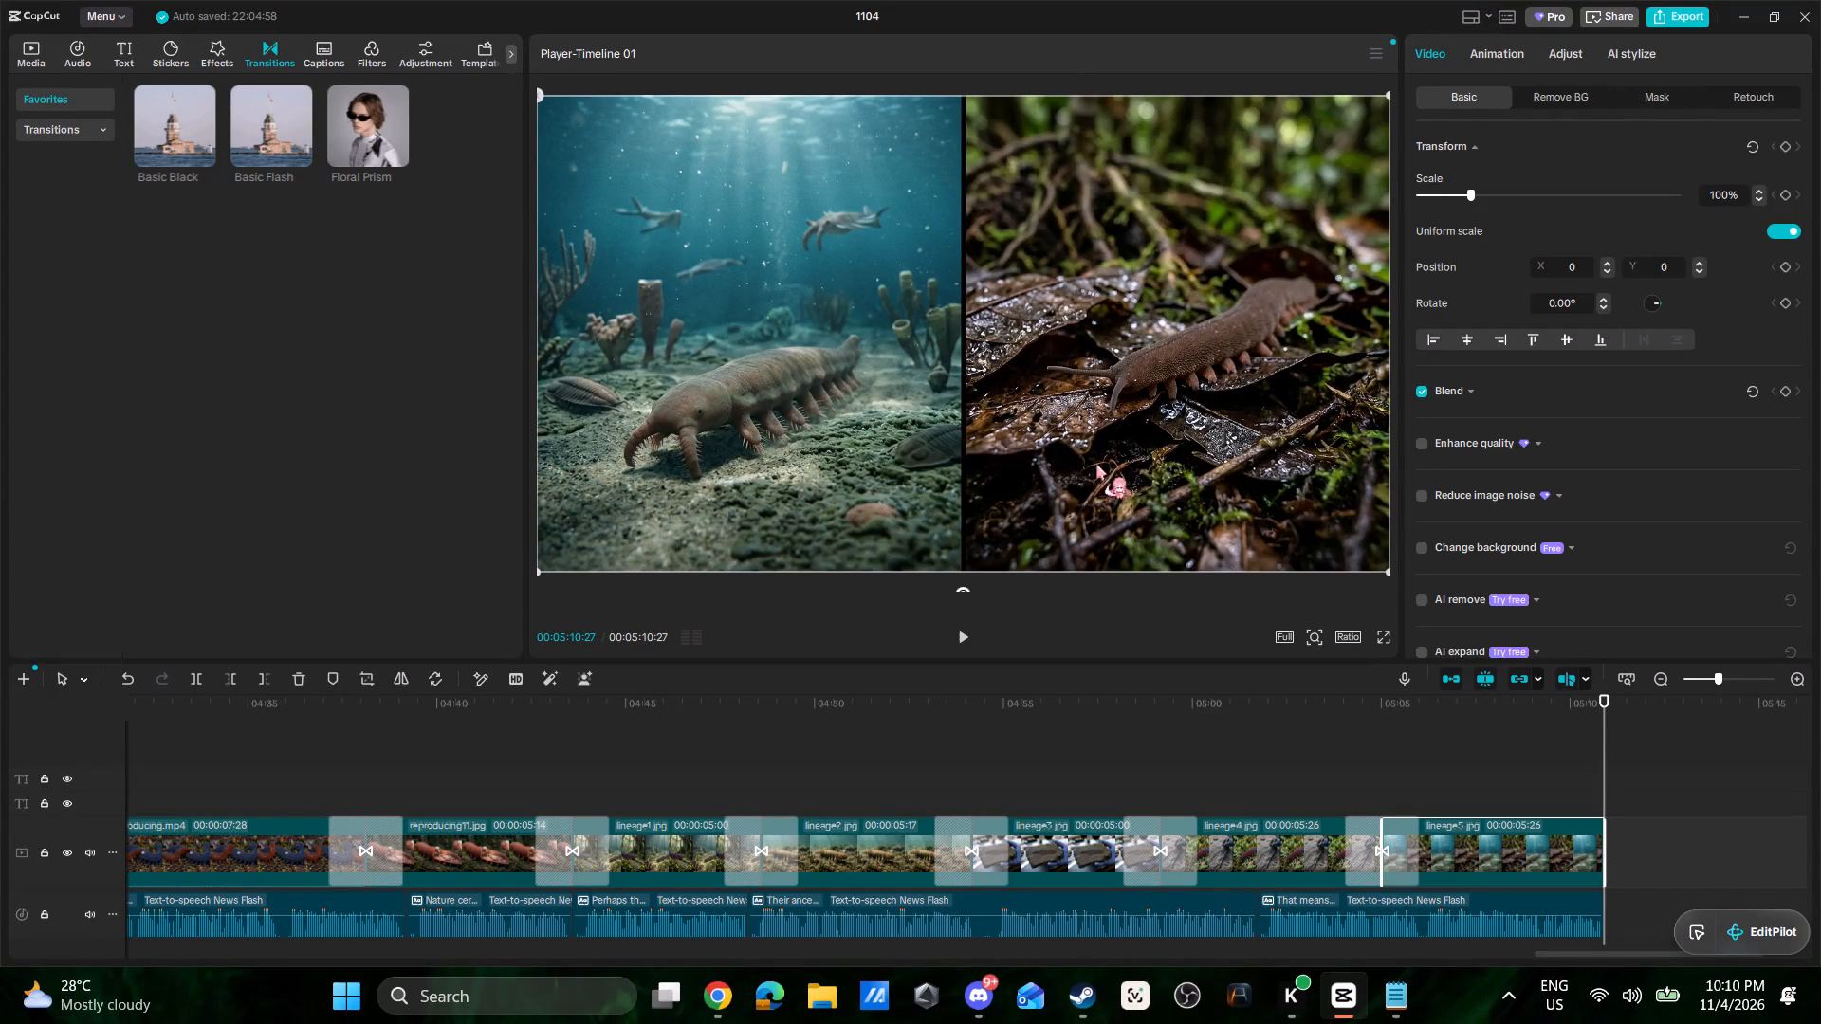
# Place the playhead over the lineage5.jpg clip, just after its opening transition, and leave no clip selected.
pyautogui.moveTo(1607, 951); pyautogui.dragTo(1799, 961)
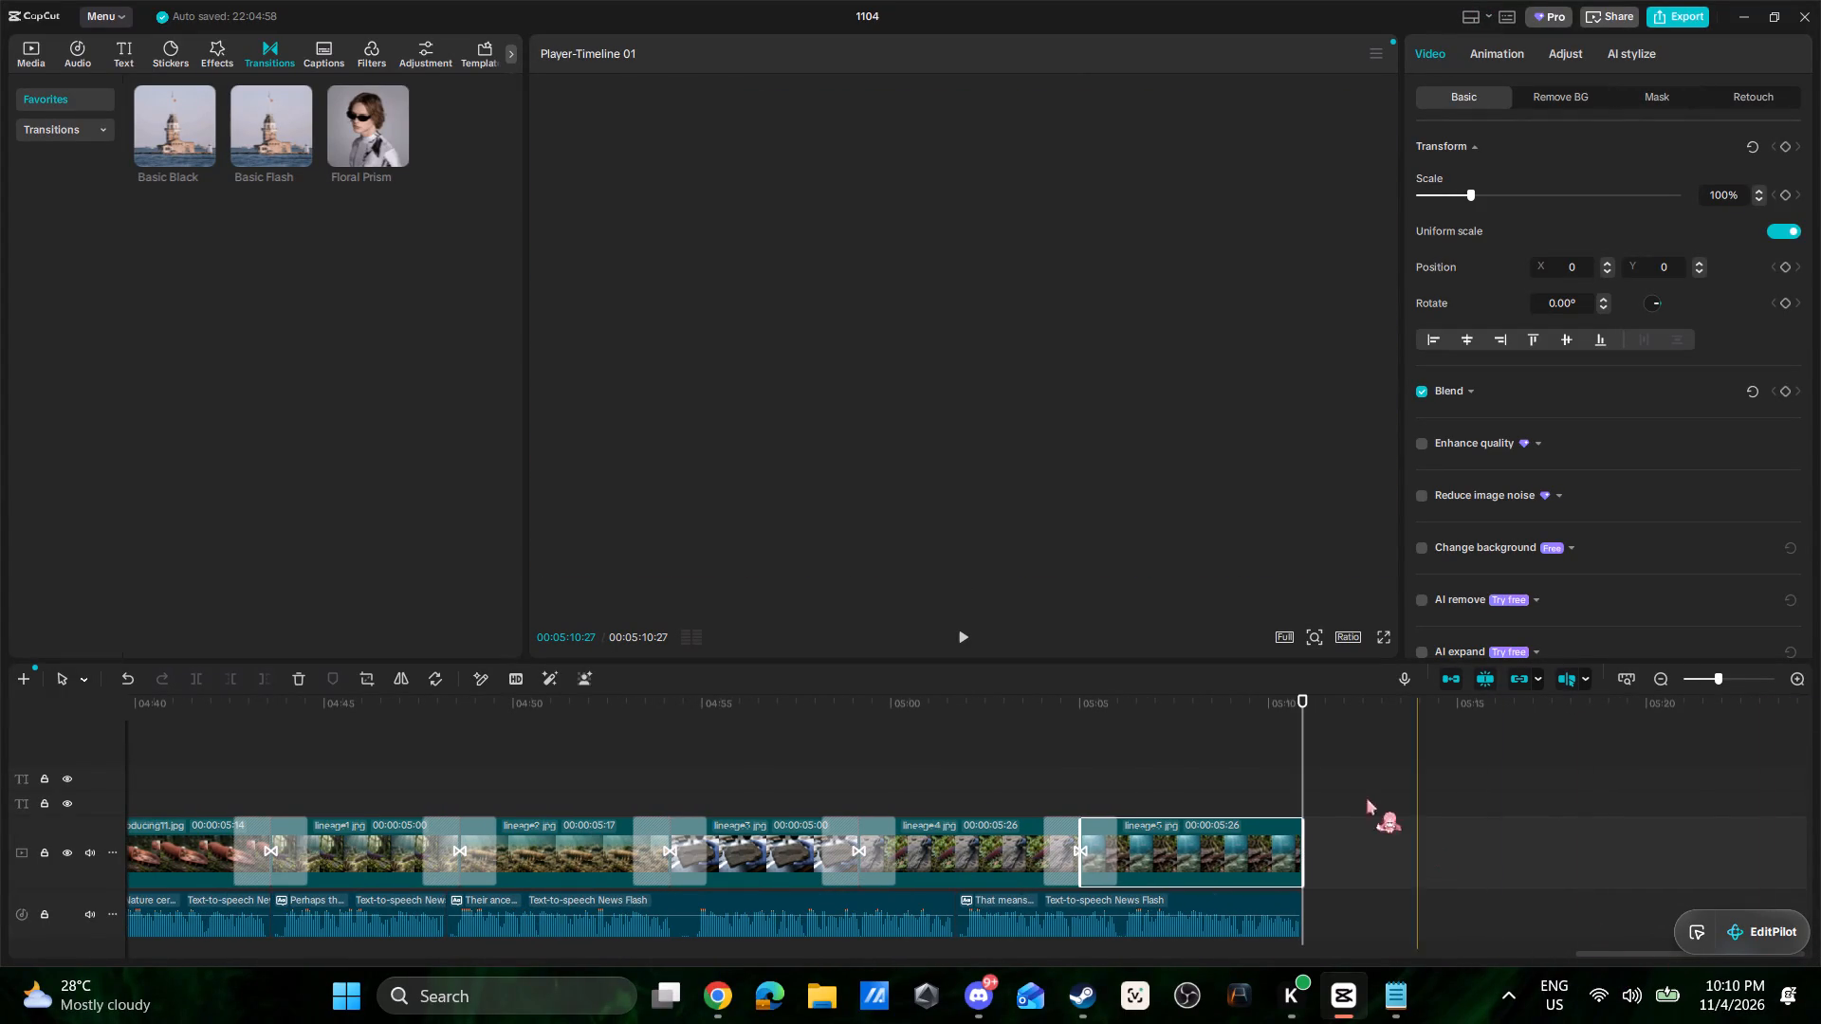
pyautogui.click(1162, 764)
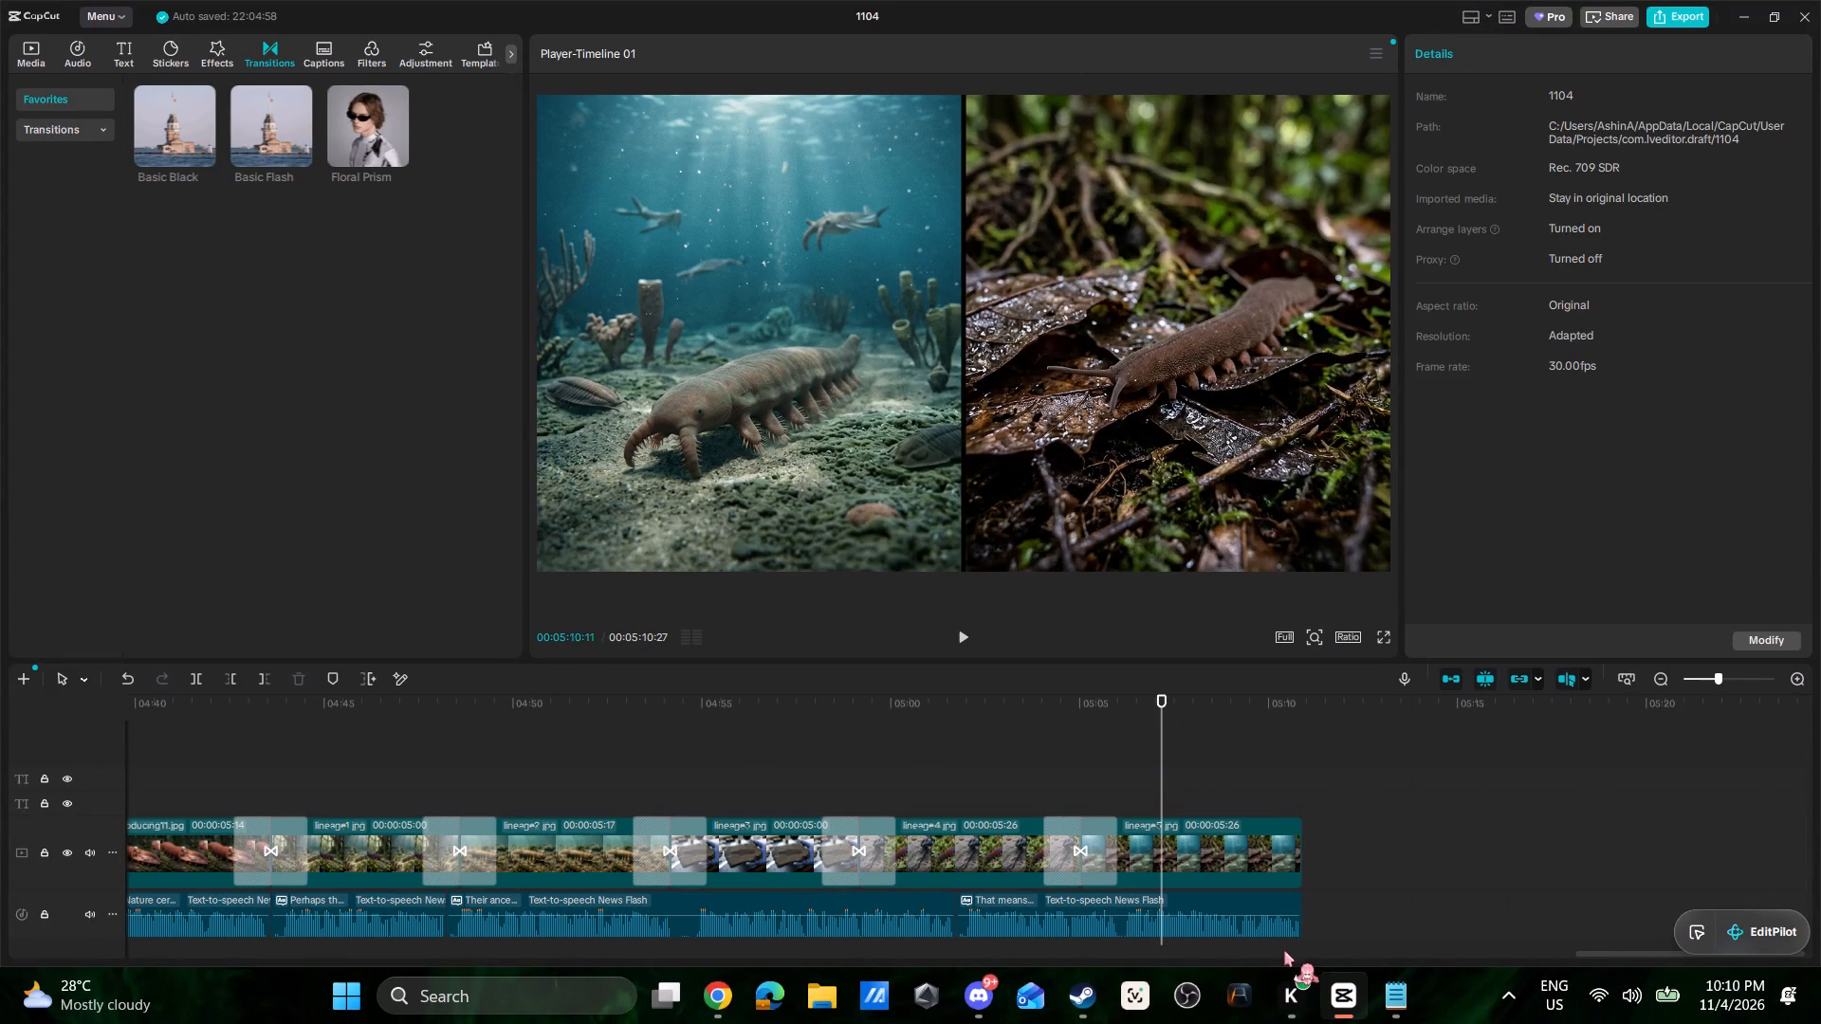
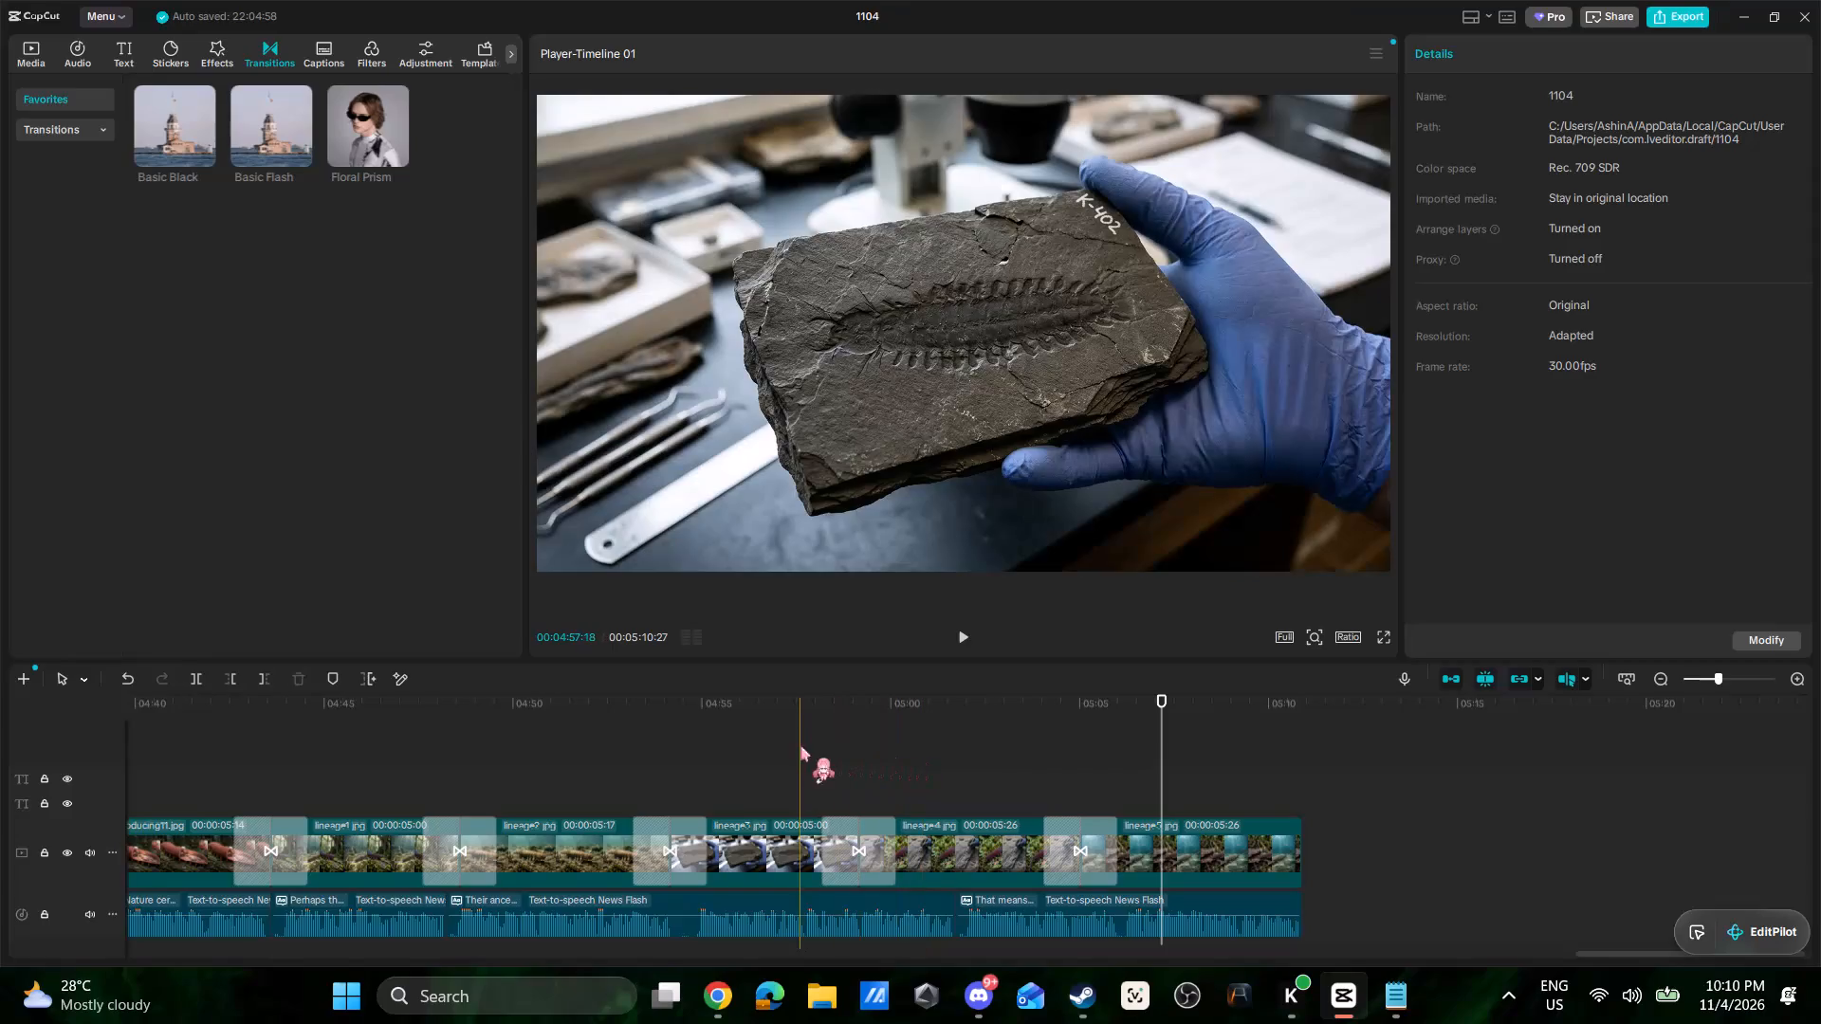
# Play back the timeline from the lineage5.jpg clip through to its end.
pyautogui.press('space')
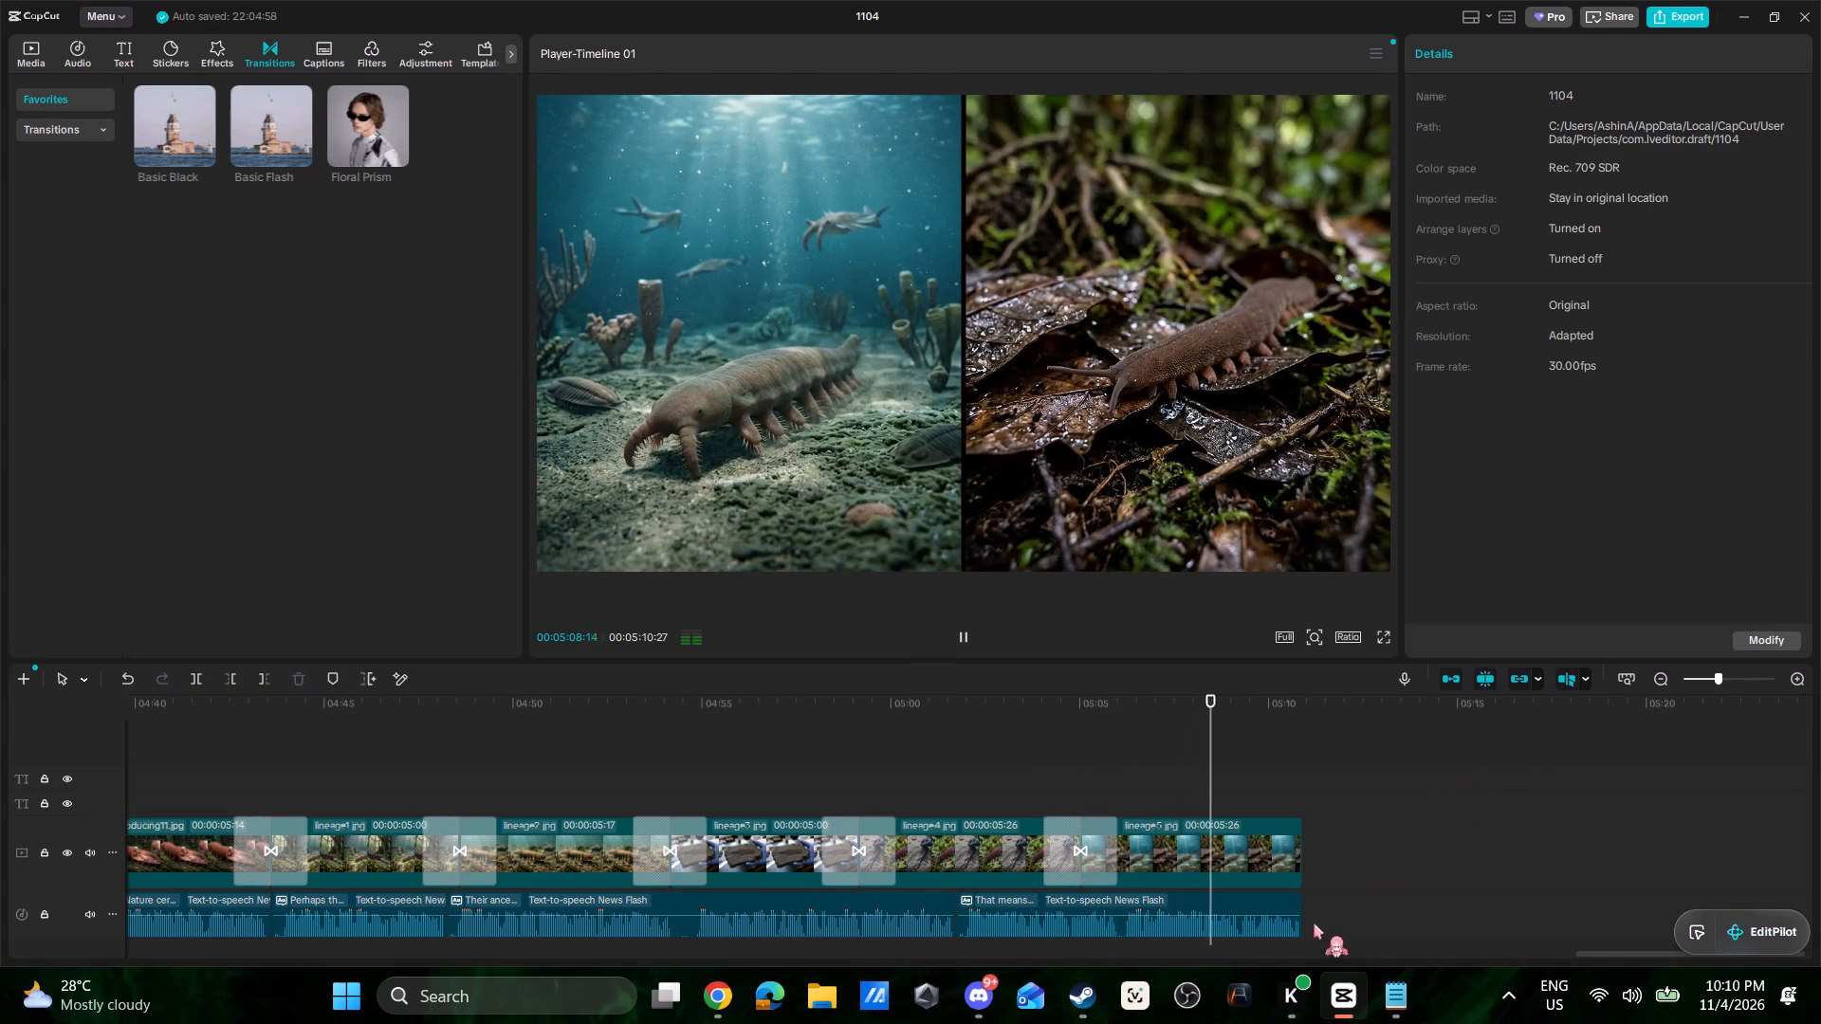
# In Notepad, copy the script sentence from "Although modern velvet worms are small" through "a much older world.".
pyautogui.click(1396, 1001)
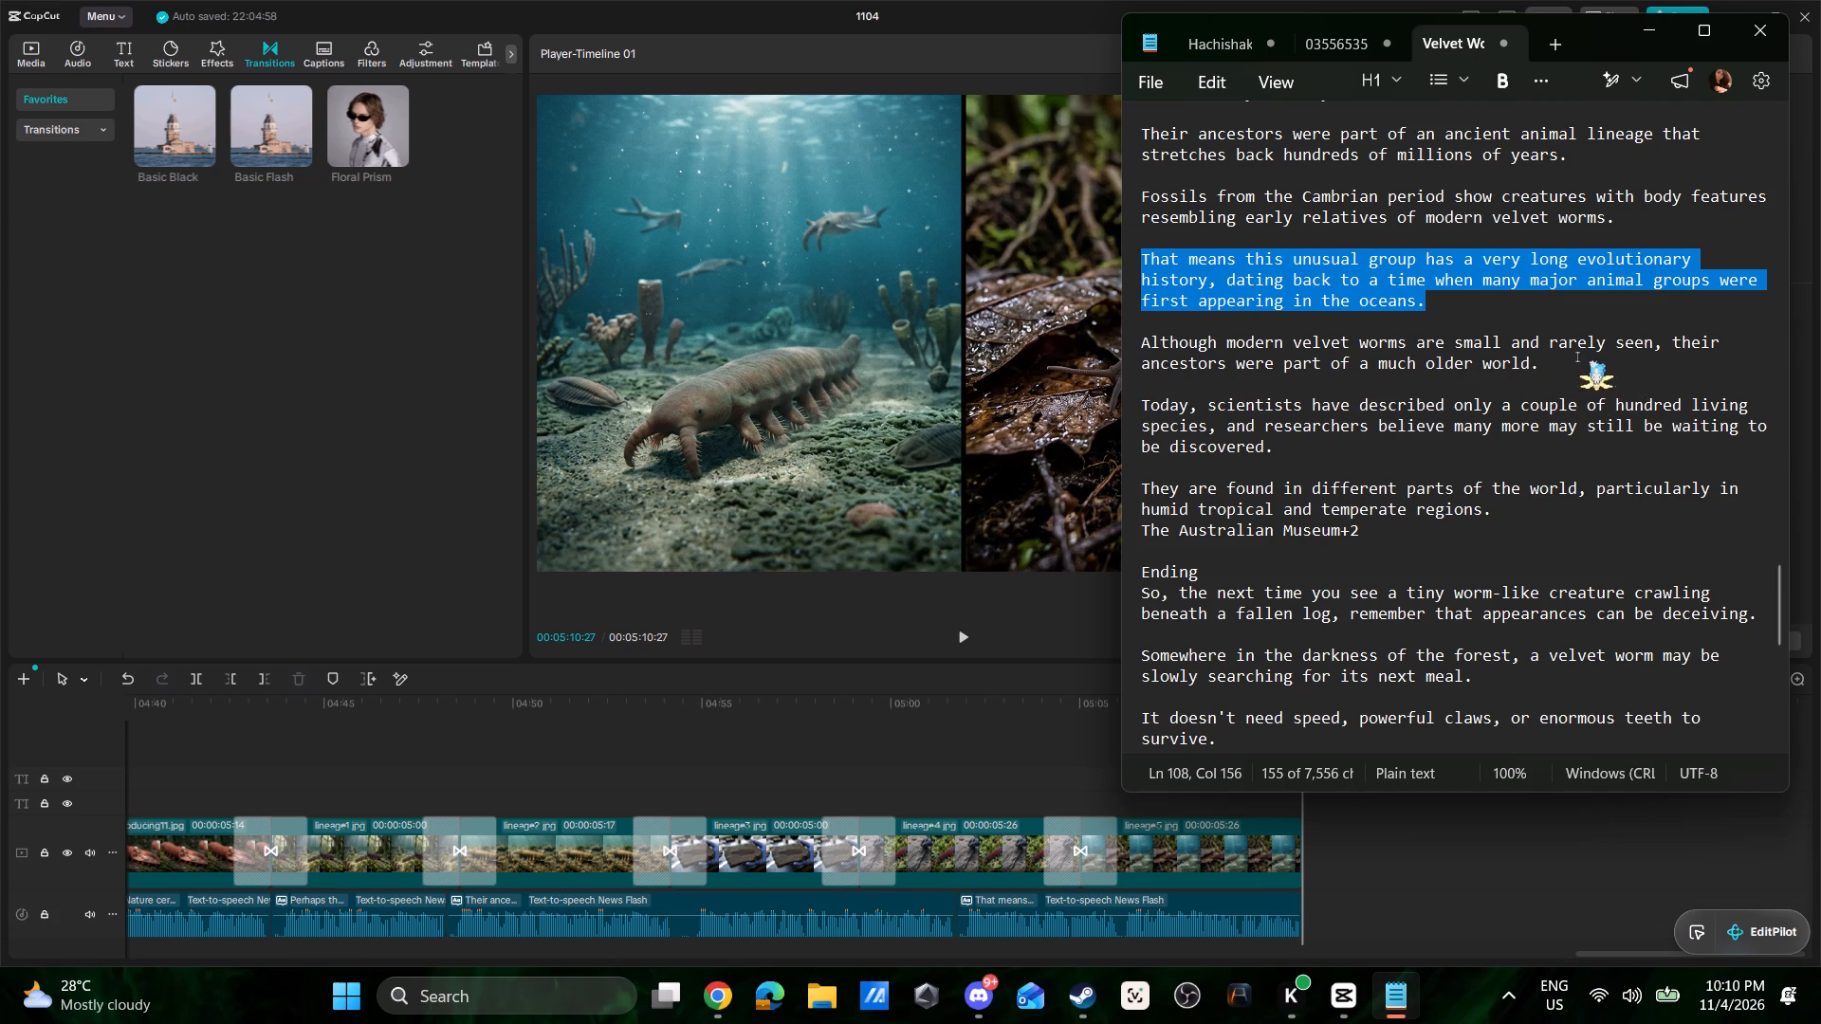
pyautogui.moveTo(1572, 359); pyautogui.dragTo(1122, 342)
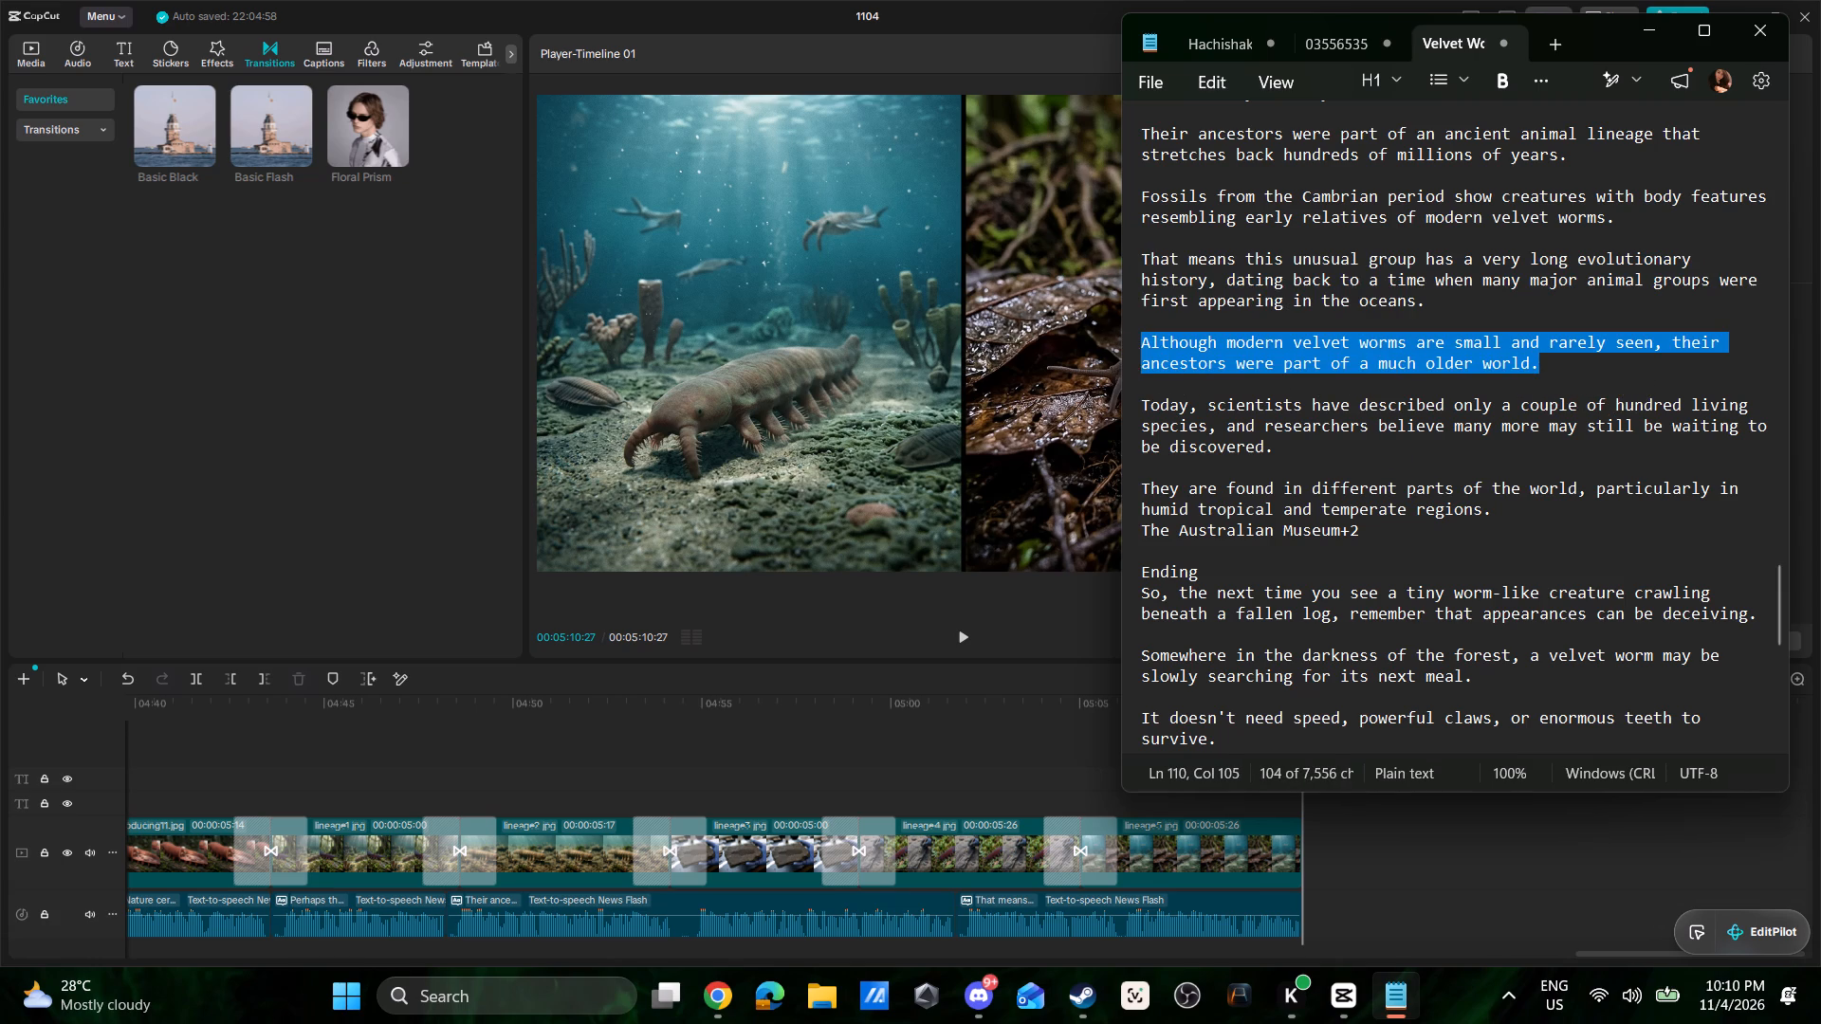
pyautogui.hotkey('ctrl', 'c')
pyautogui.hotkey('ctrl', 'c')
pyautogui.hotkey('ctrl', 'c')
pyautogui.hotkey('ctrl', 'c')
pyautogui.hotkey('ctrl', 'c')
pyautogui.hotkey('ctrl', 'c')
pyautogui.hotkey('ctrl', 'c')
# In CapCut, add a default text clip at the end of the lineage5.jpg clip and replace its wording with the copied sentence.
pyautogui.click(124, 55)
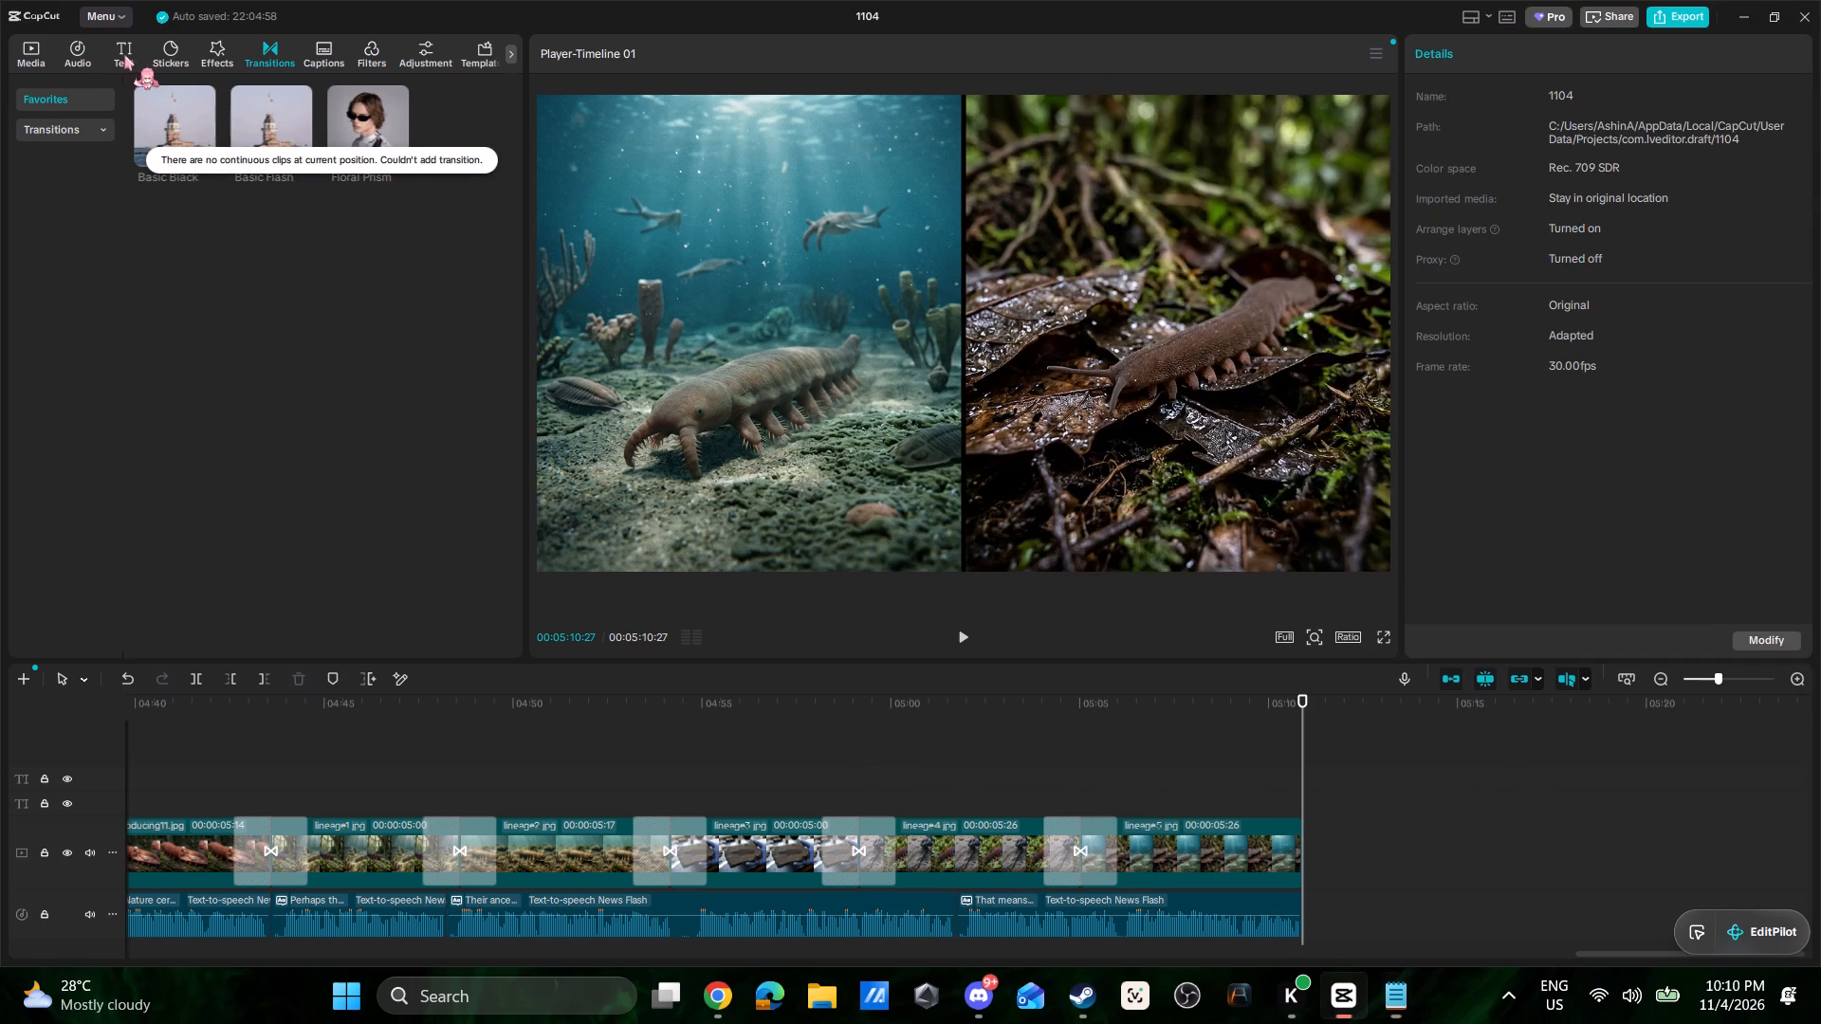
pyautogui.moveTo(178, 99); pyautogui.dragTo(1295, 805)
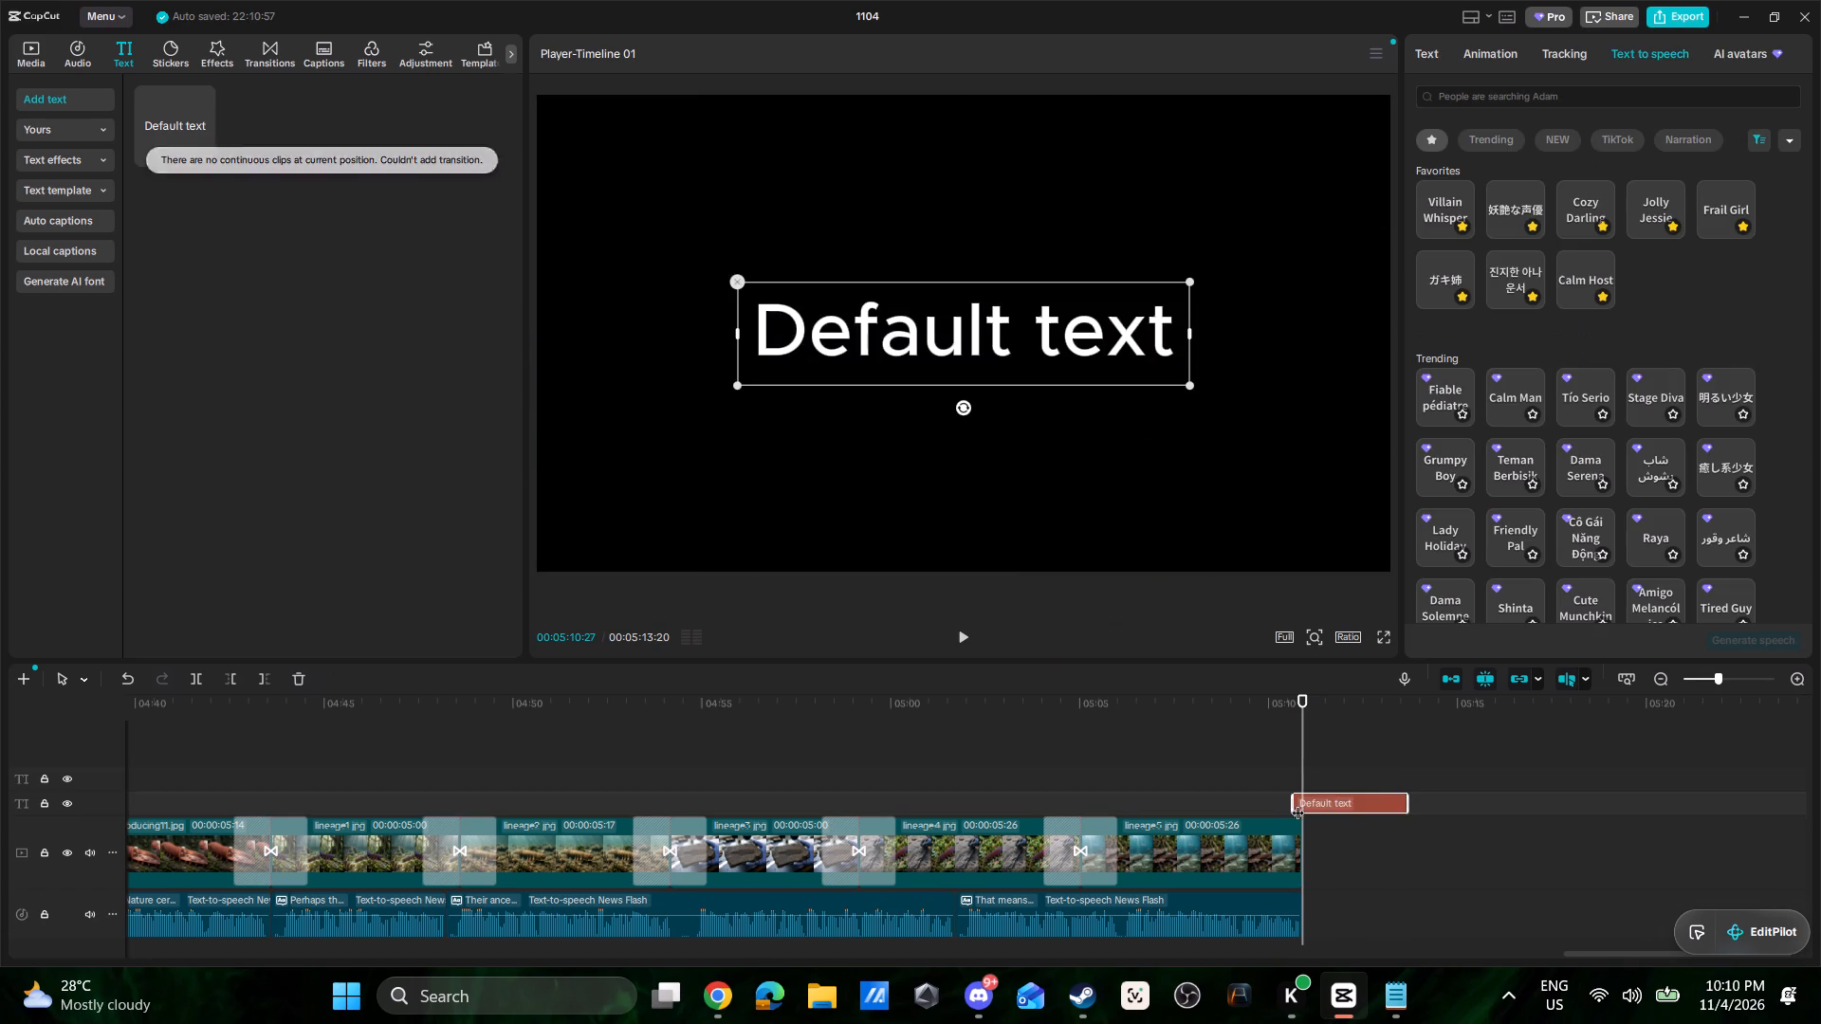
pyautogui.moveTo(1362, 795); pyautogui.dragTo(1370, 795)
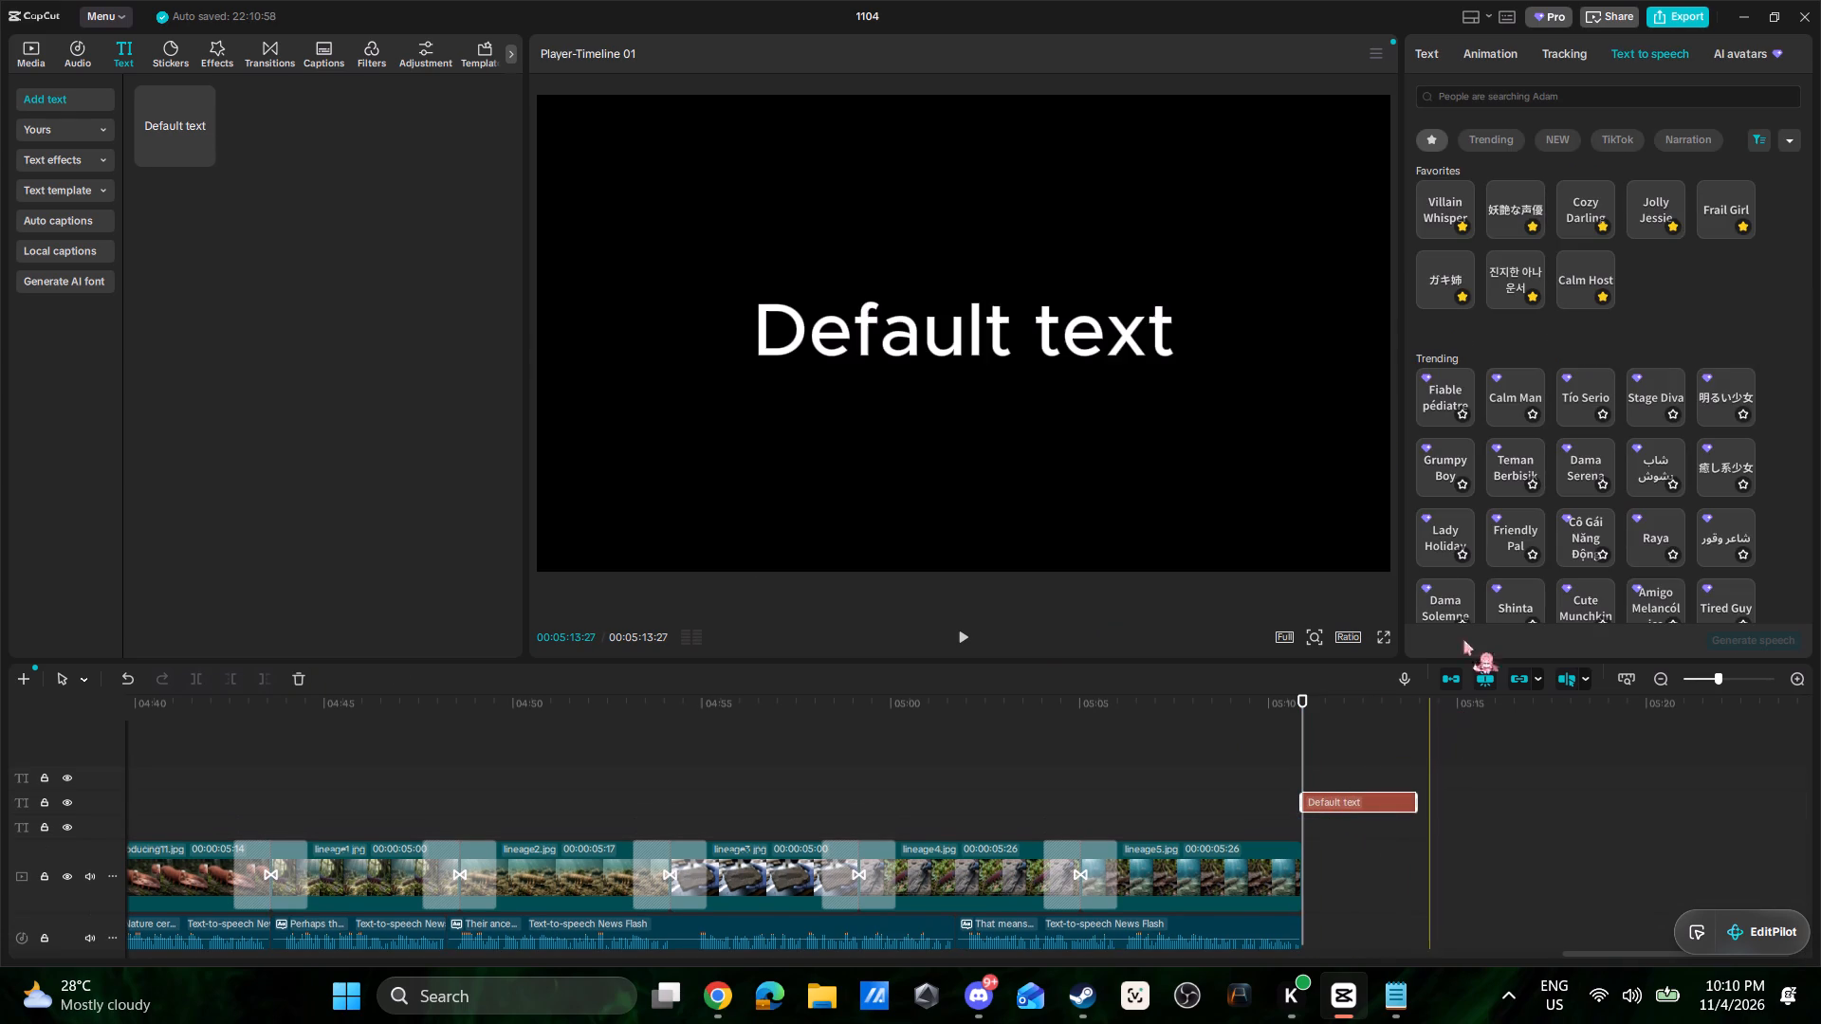
pyautogui.click(1431, 64)
pyautogui.moveTo(1542, 173); pyautogui.dragTo(1404, 145)
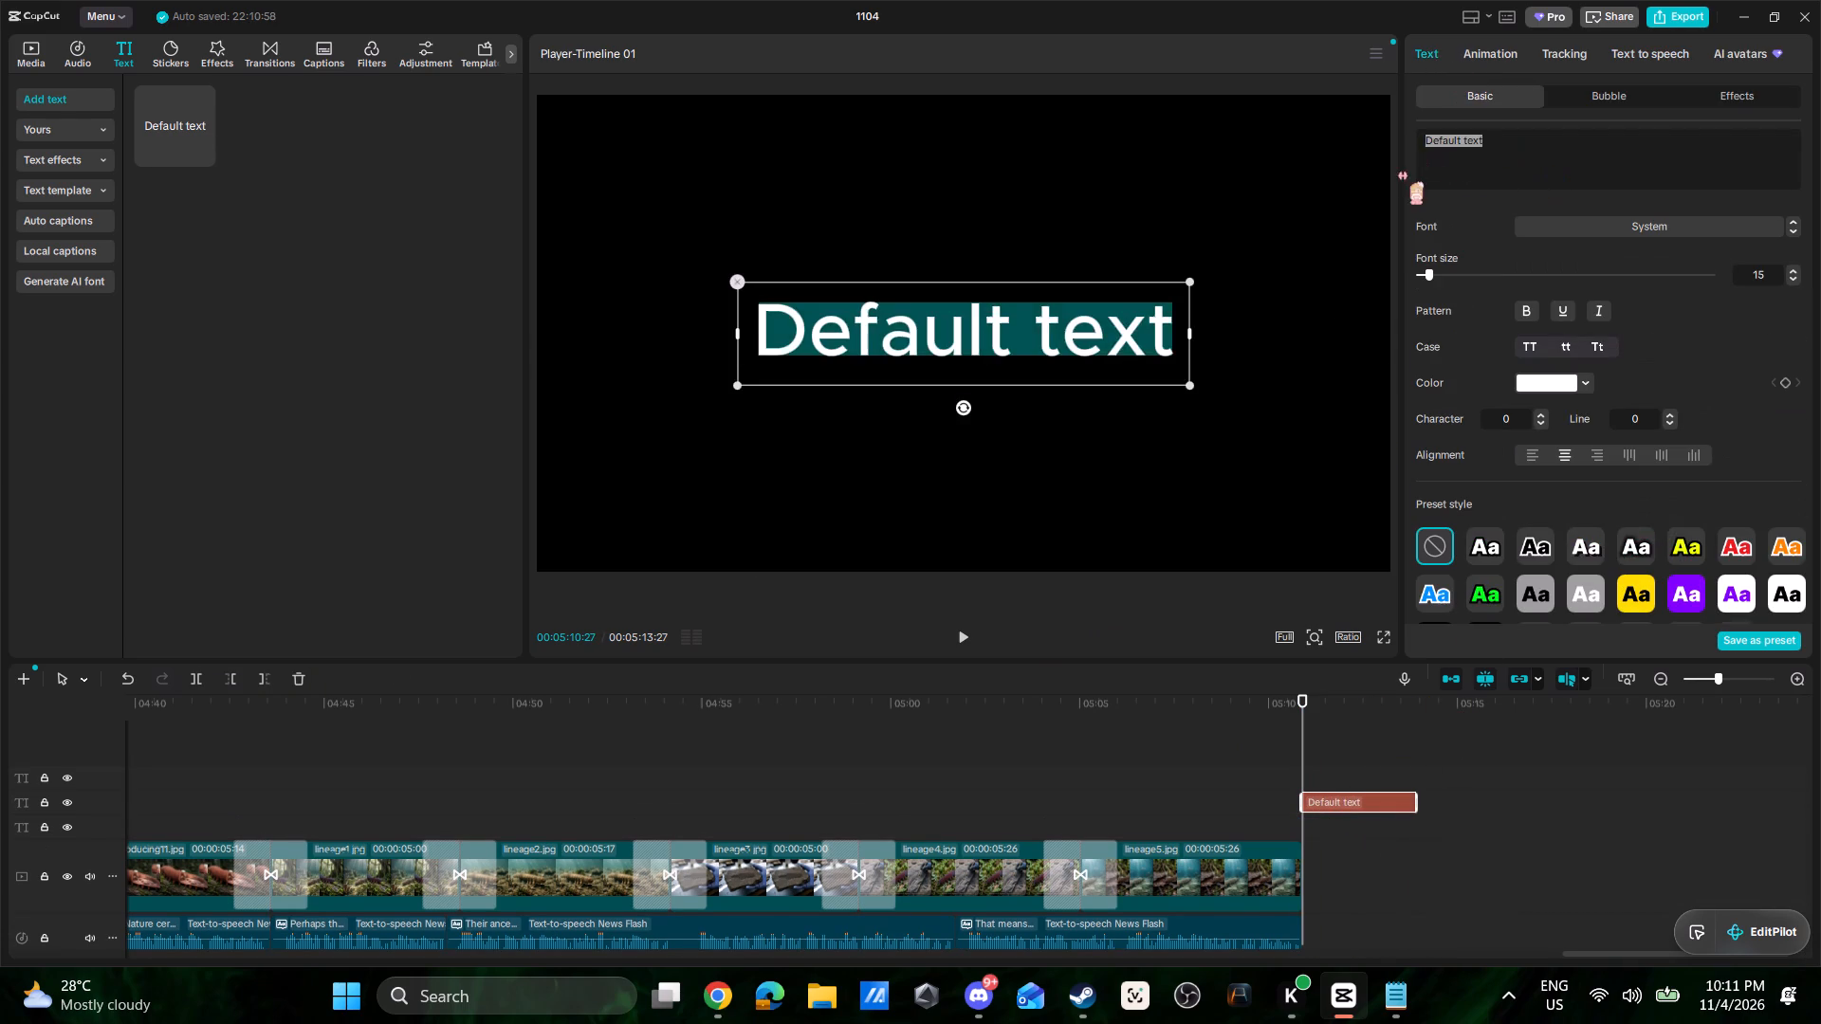
pyautogui.hotkey('ctrl', 'v')
# Generate text-to-speech narration for the "Although modern velvet worms" text using the favorite voice 진지한 아나운서.
pyautogui.click(1653, 48)
pyautogui.click(1480, 275)
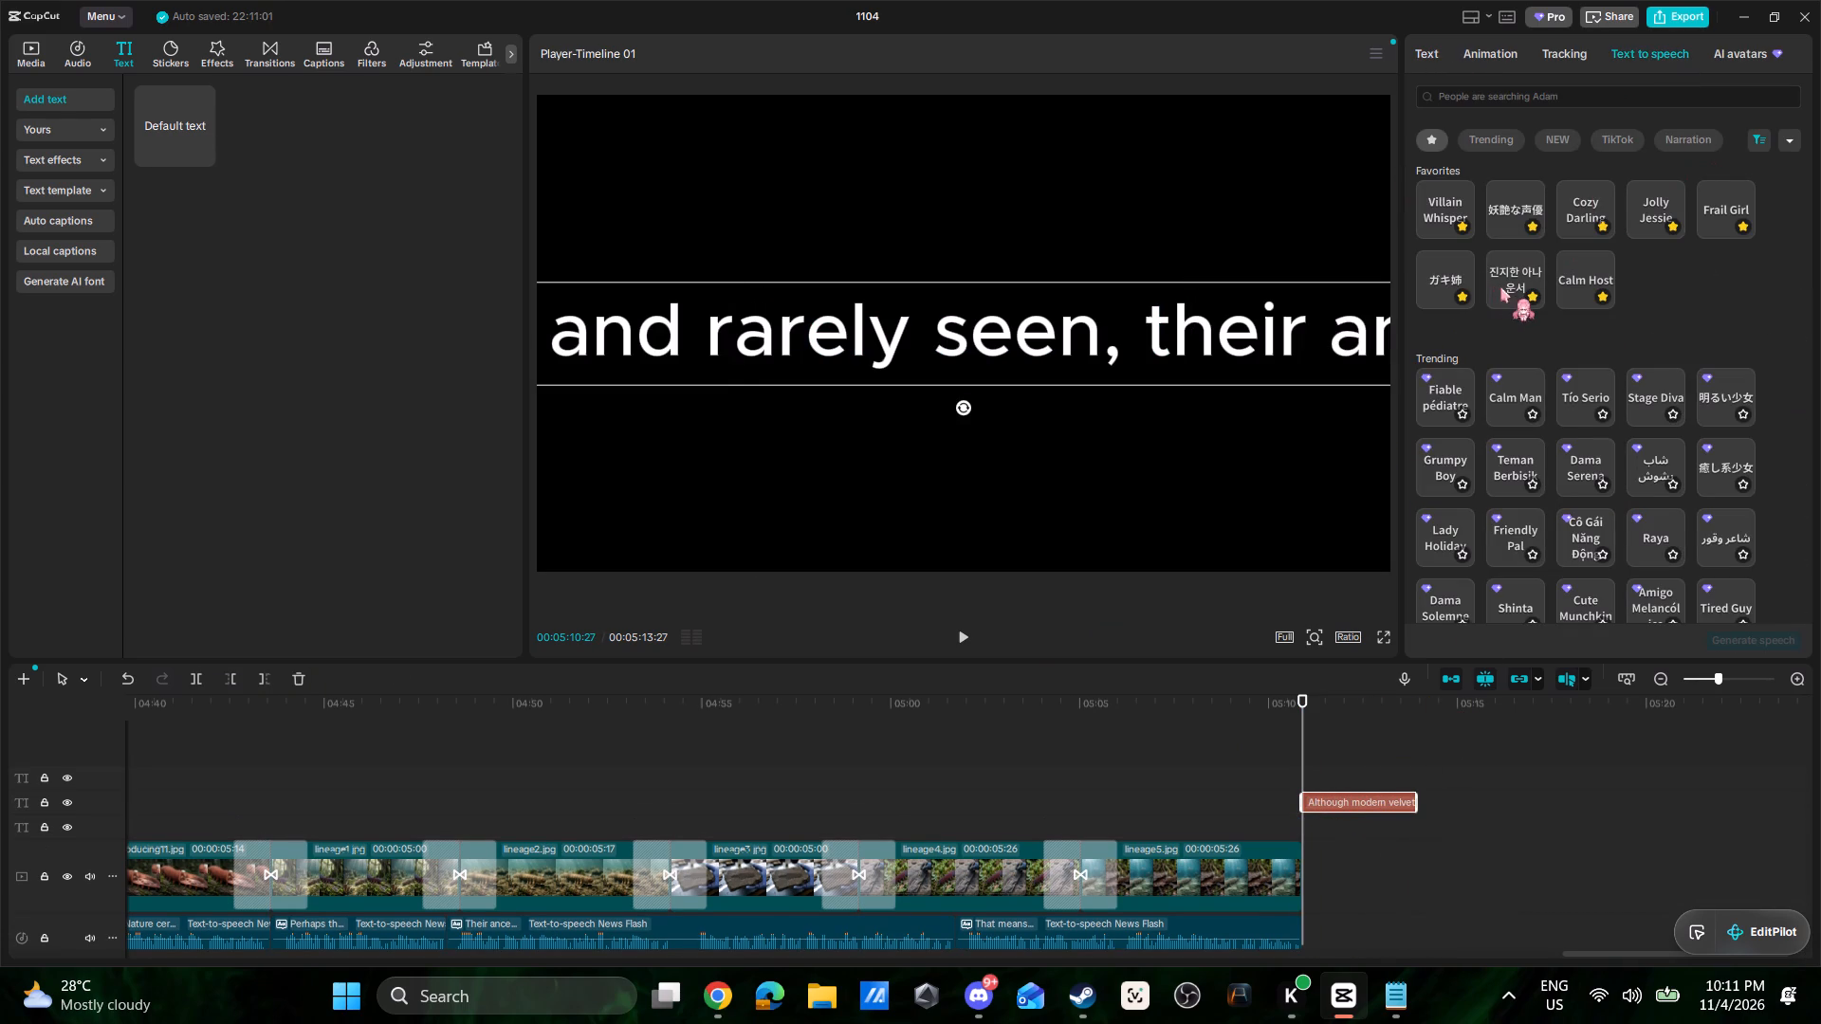
pyautogui.click(1500, 287)
pyautogui.click(1751, 640)
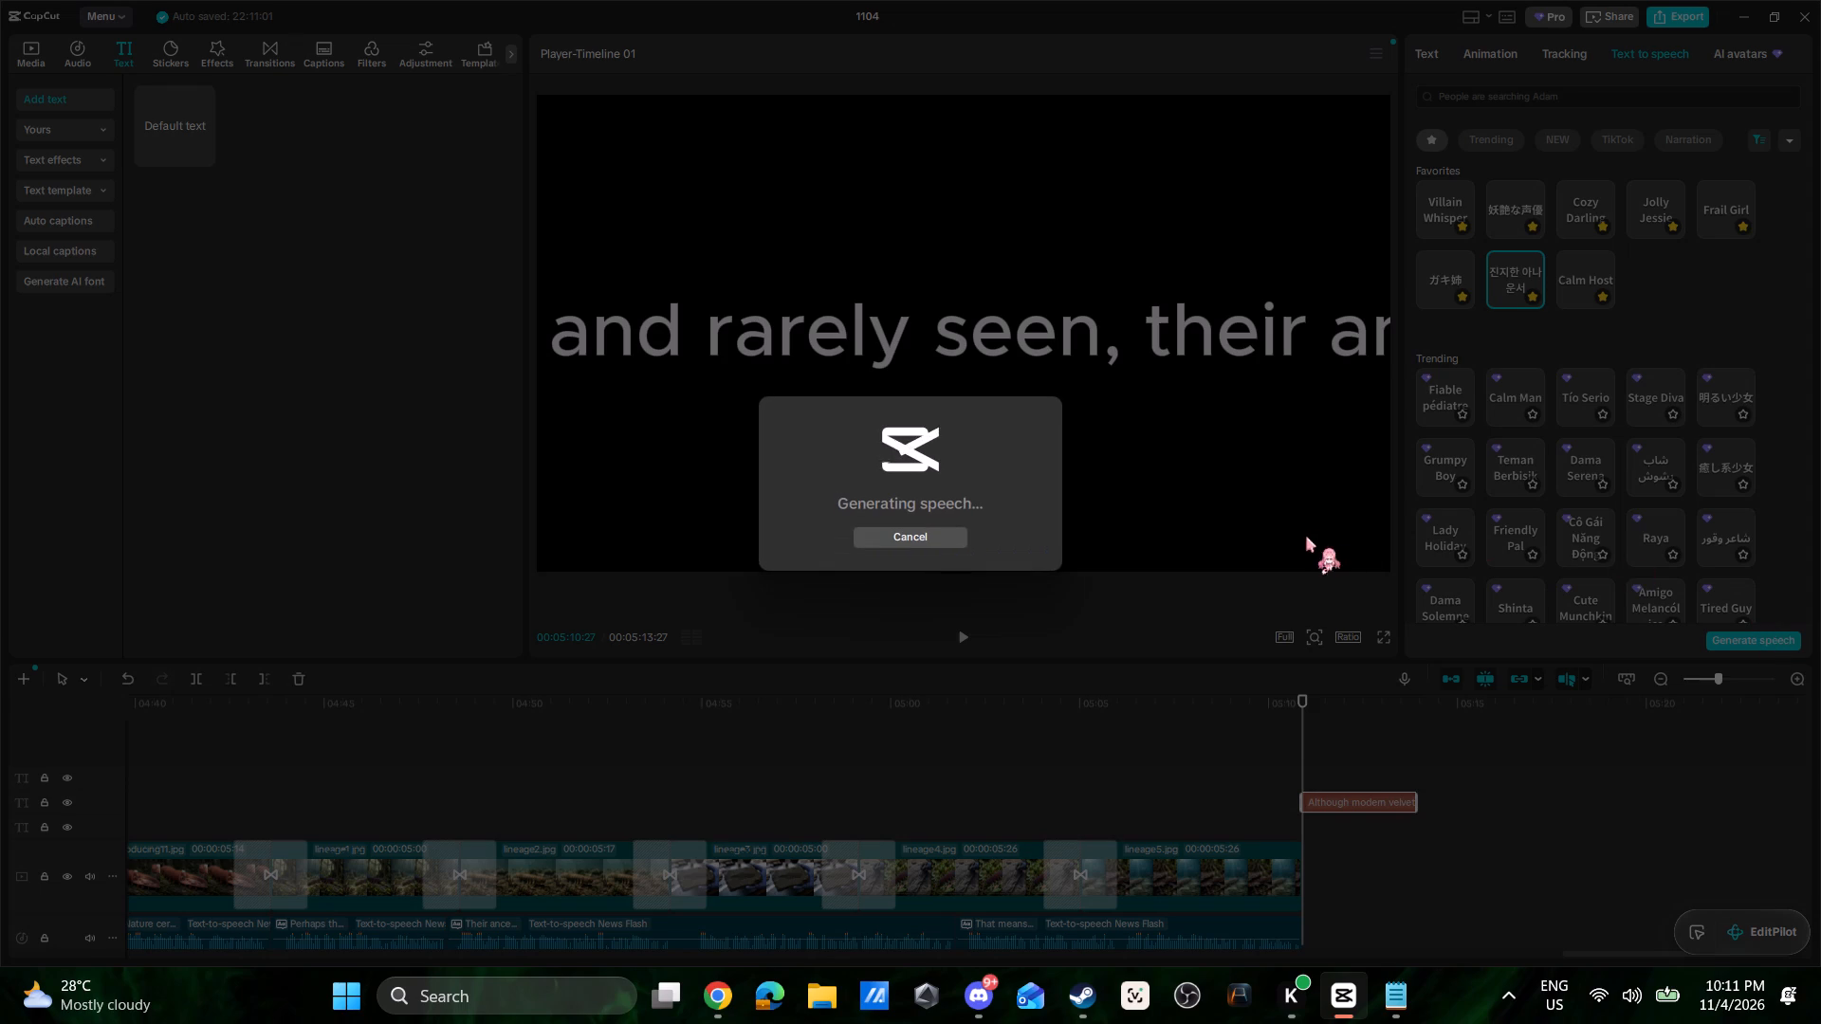
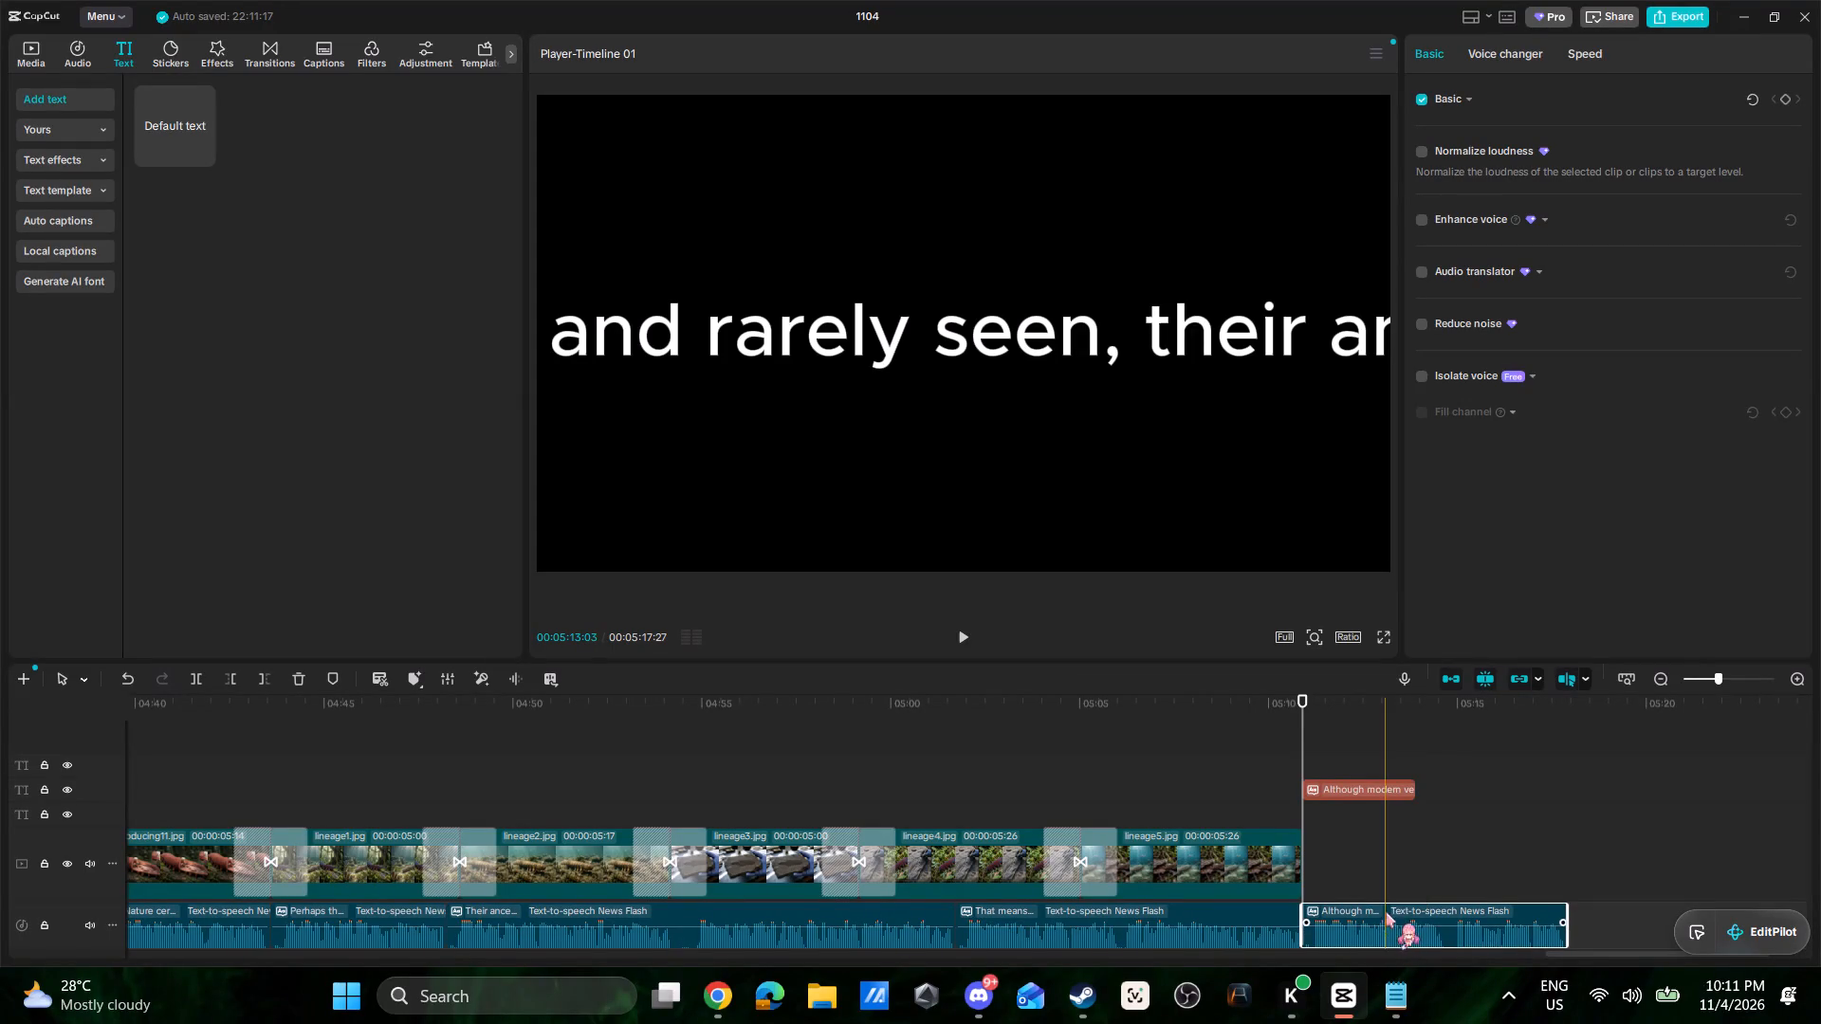
# Set the volume of the "Although modern velvet worms" narration clip to 12.2 dB.
pyautogui.click(1521, 912)
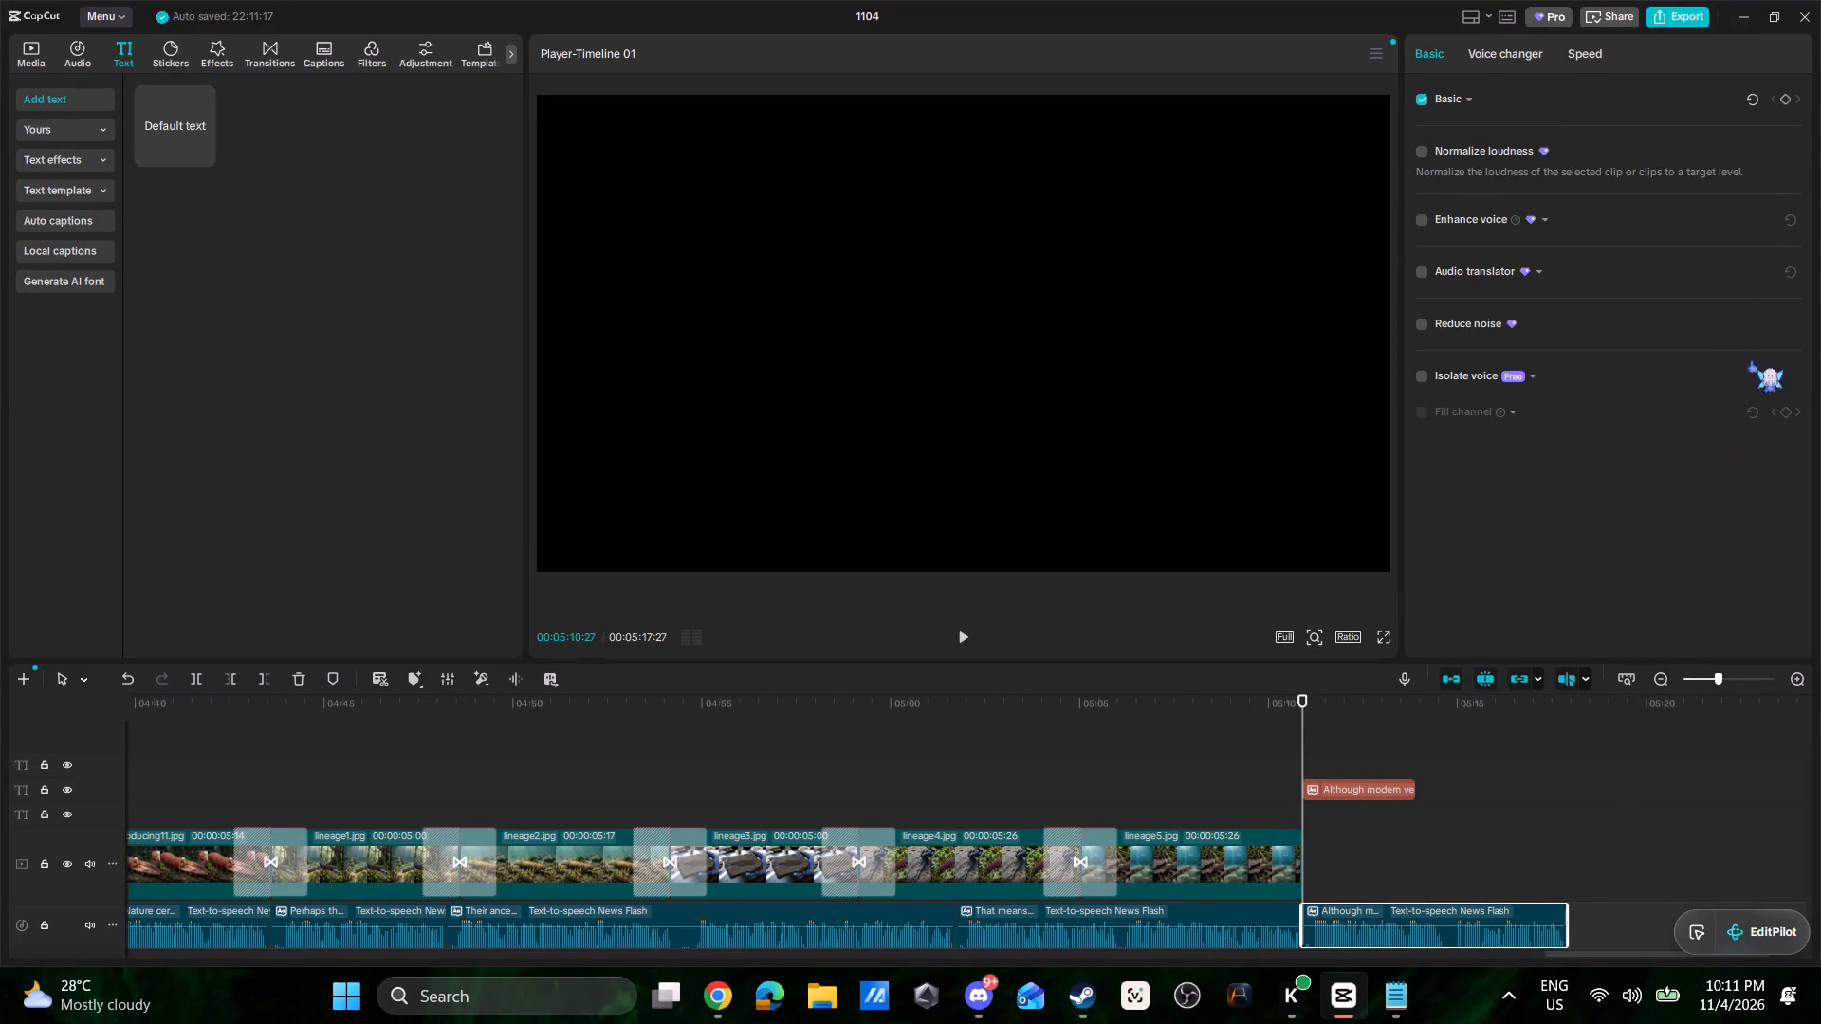
pyautogui.click(1414, 938)
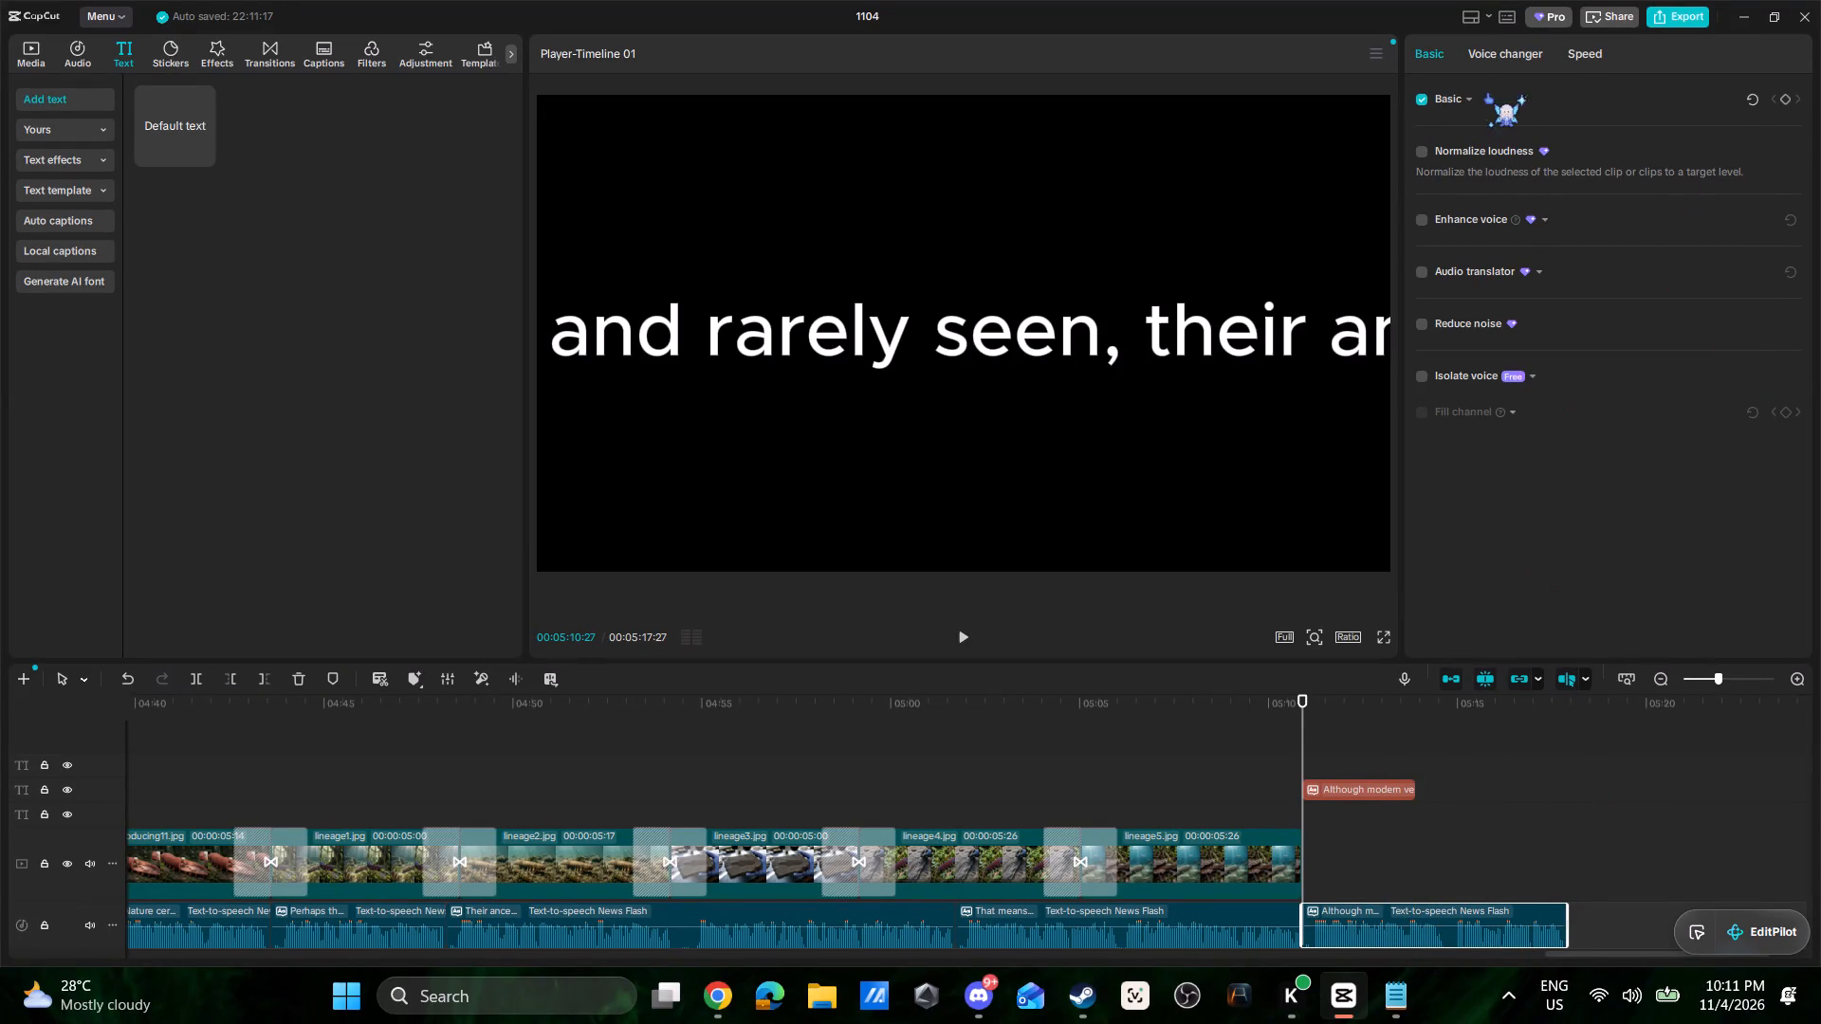
pyautogui.click(1342, 932)
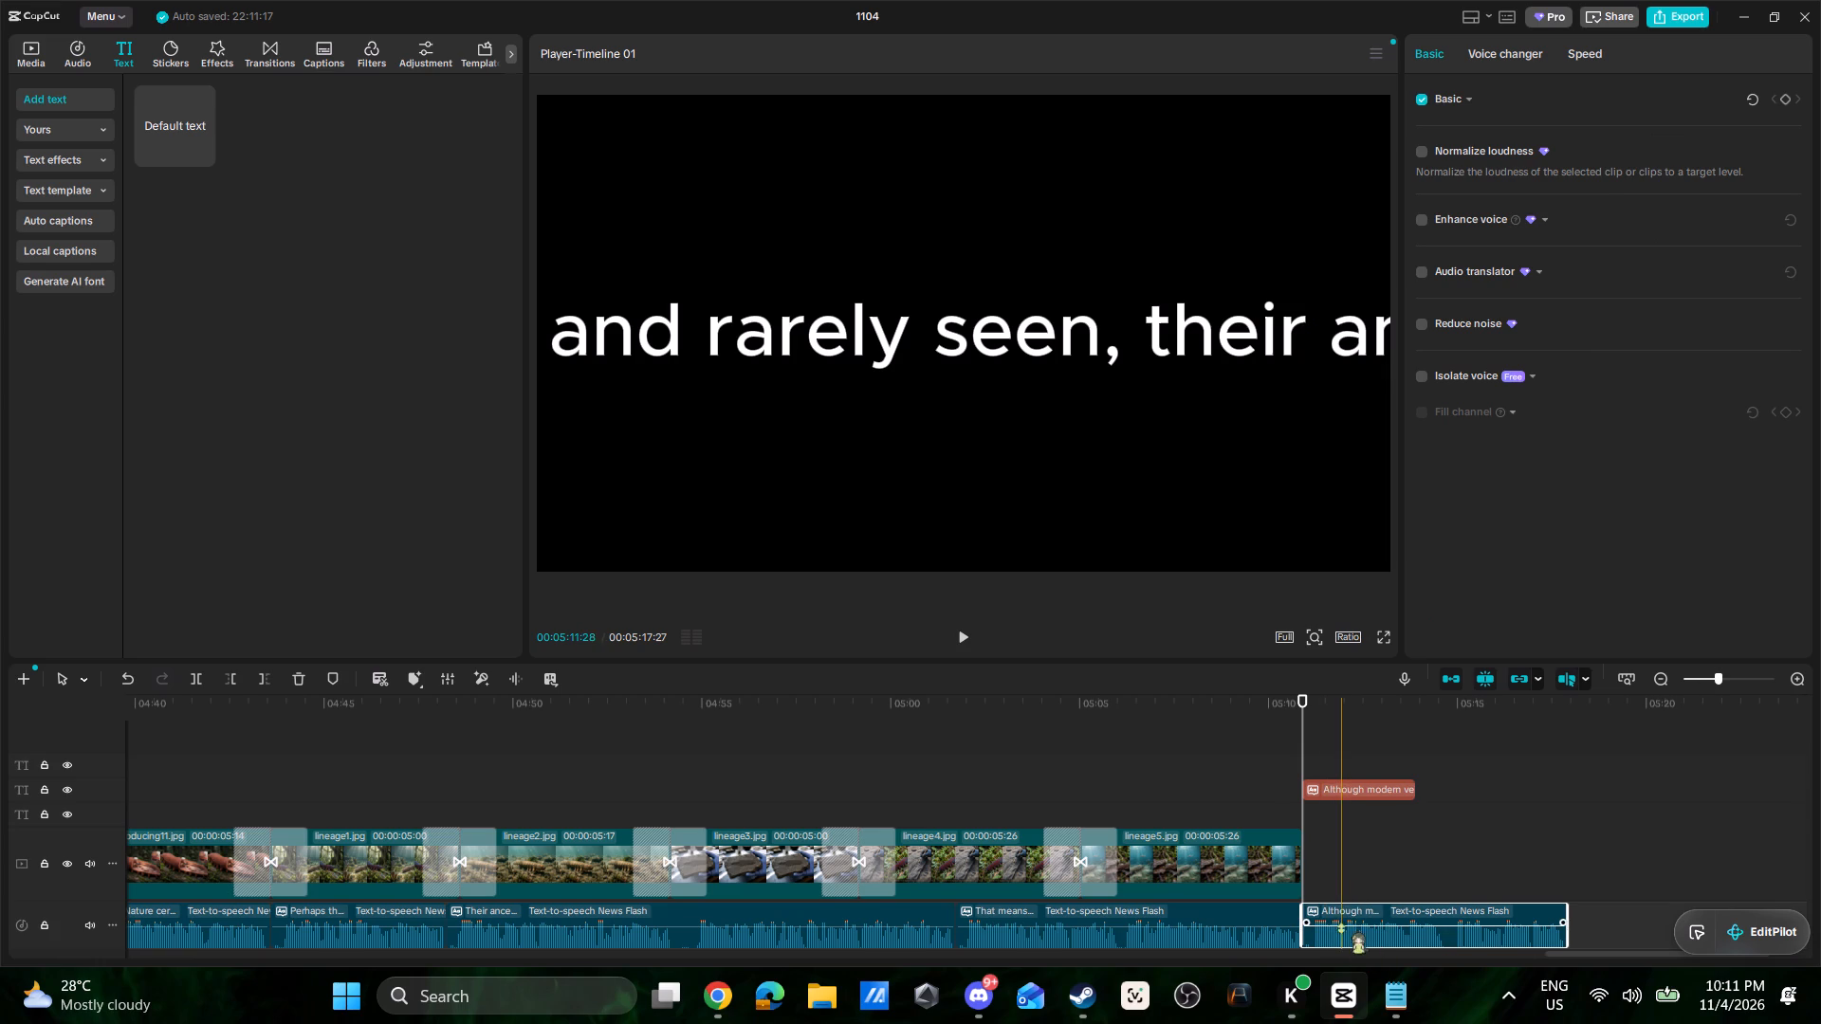
pyautogui.click(1339, 937)
pyautogui.click(1514, 62)
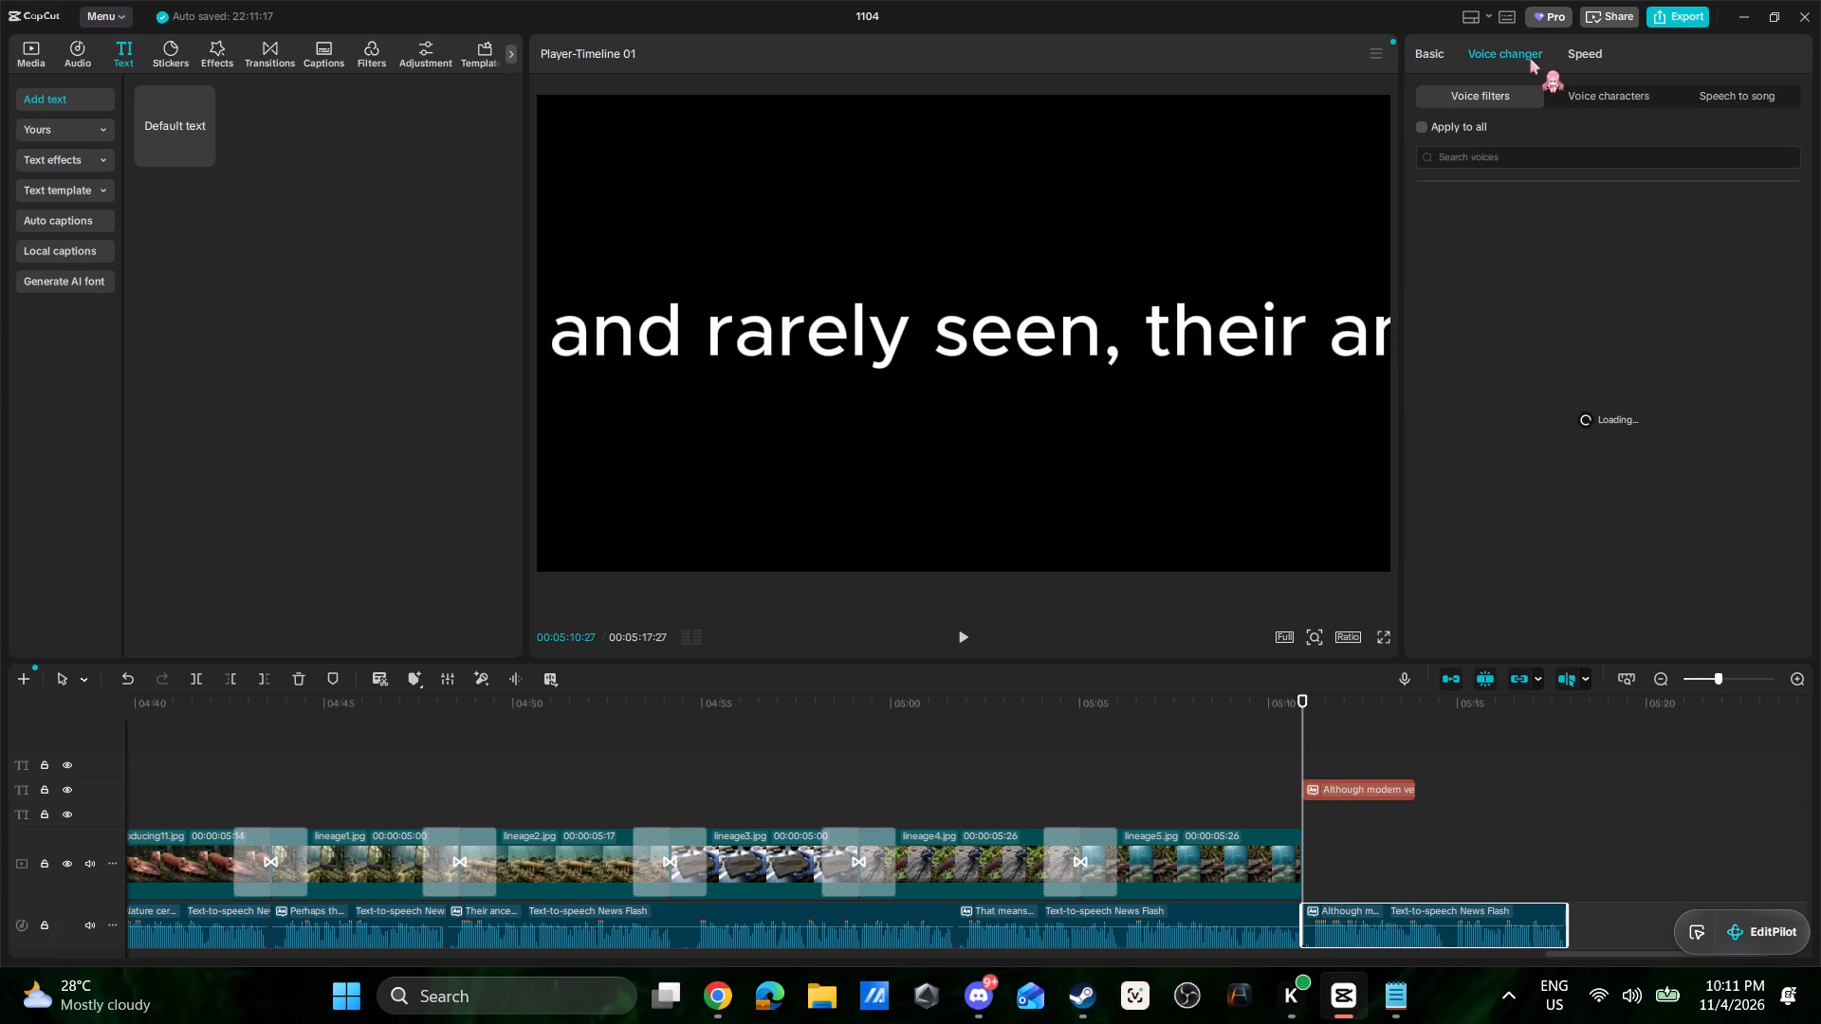
pyautogui.click(1581, 59)
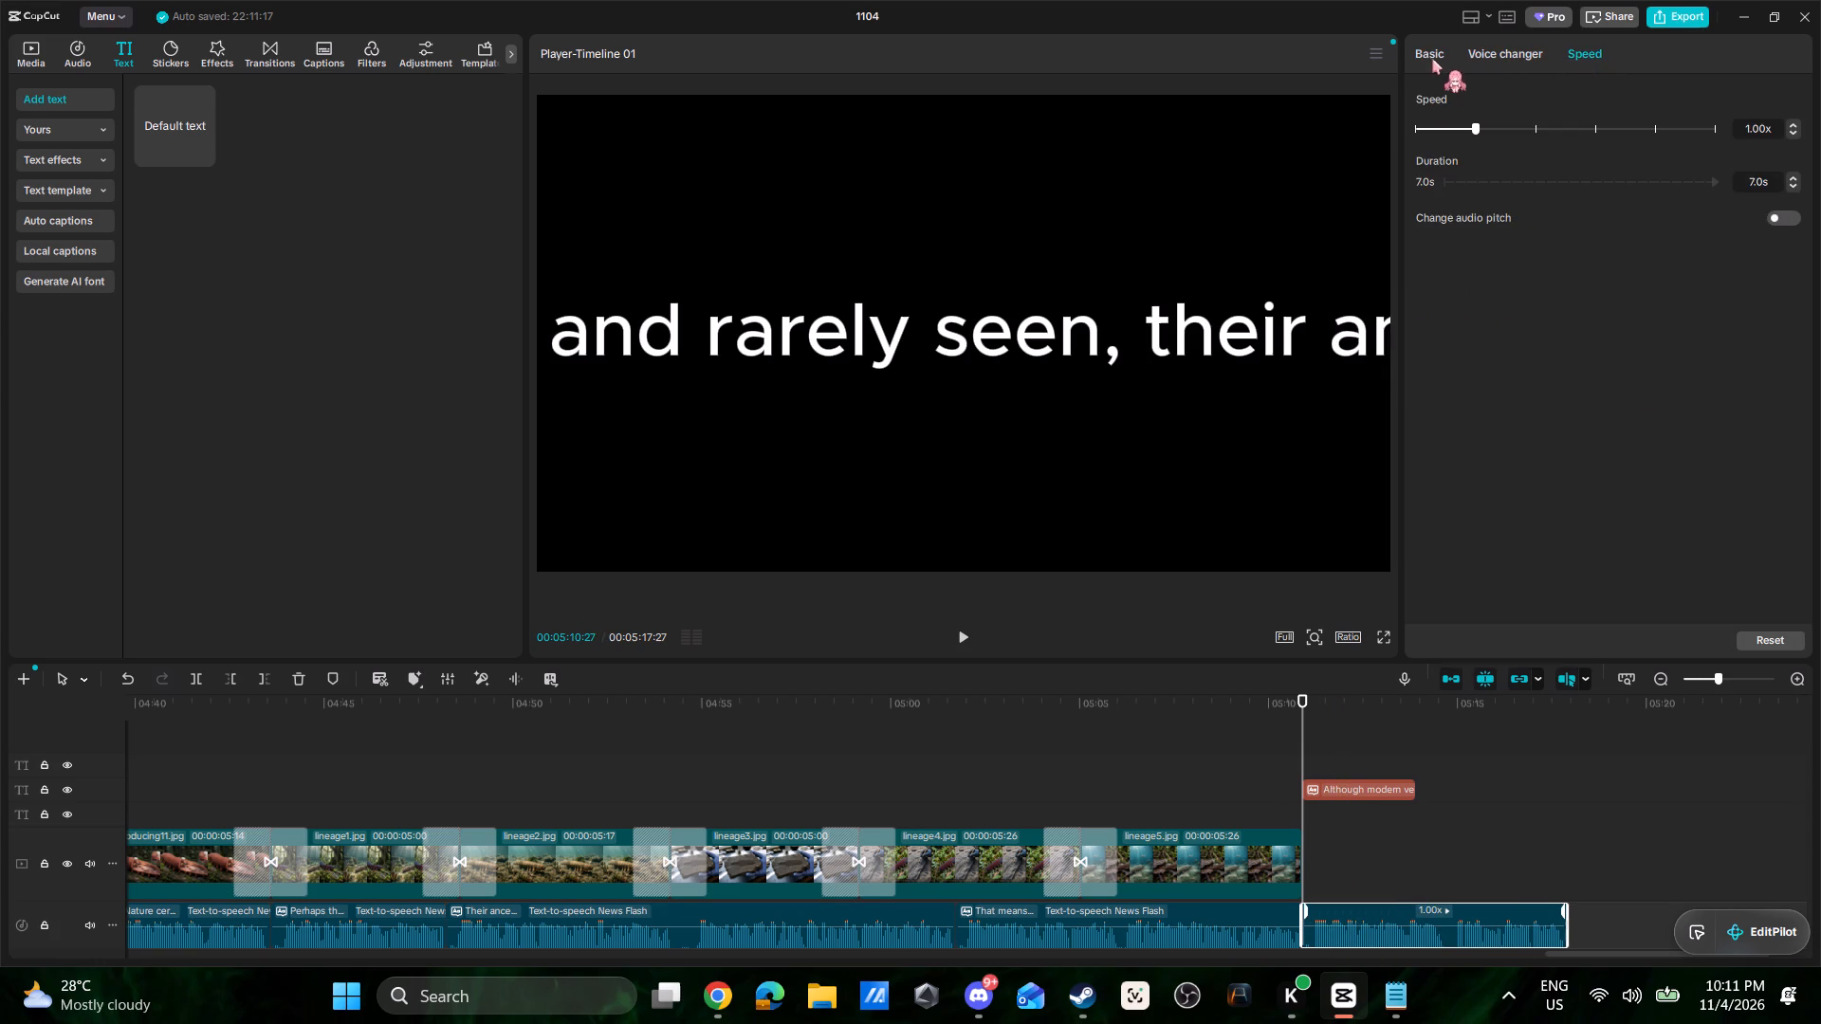
pyautogui.click(1429, 55)
pyautogui.click(1466, 91)
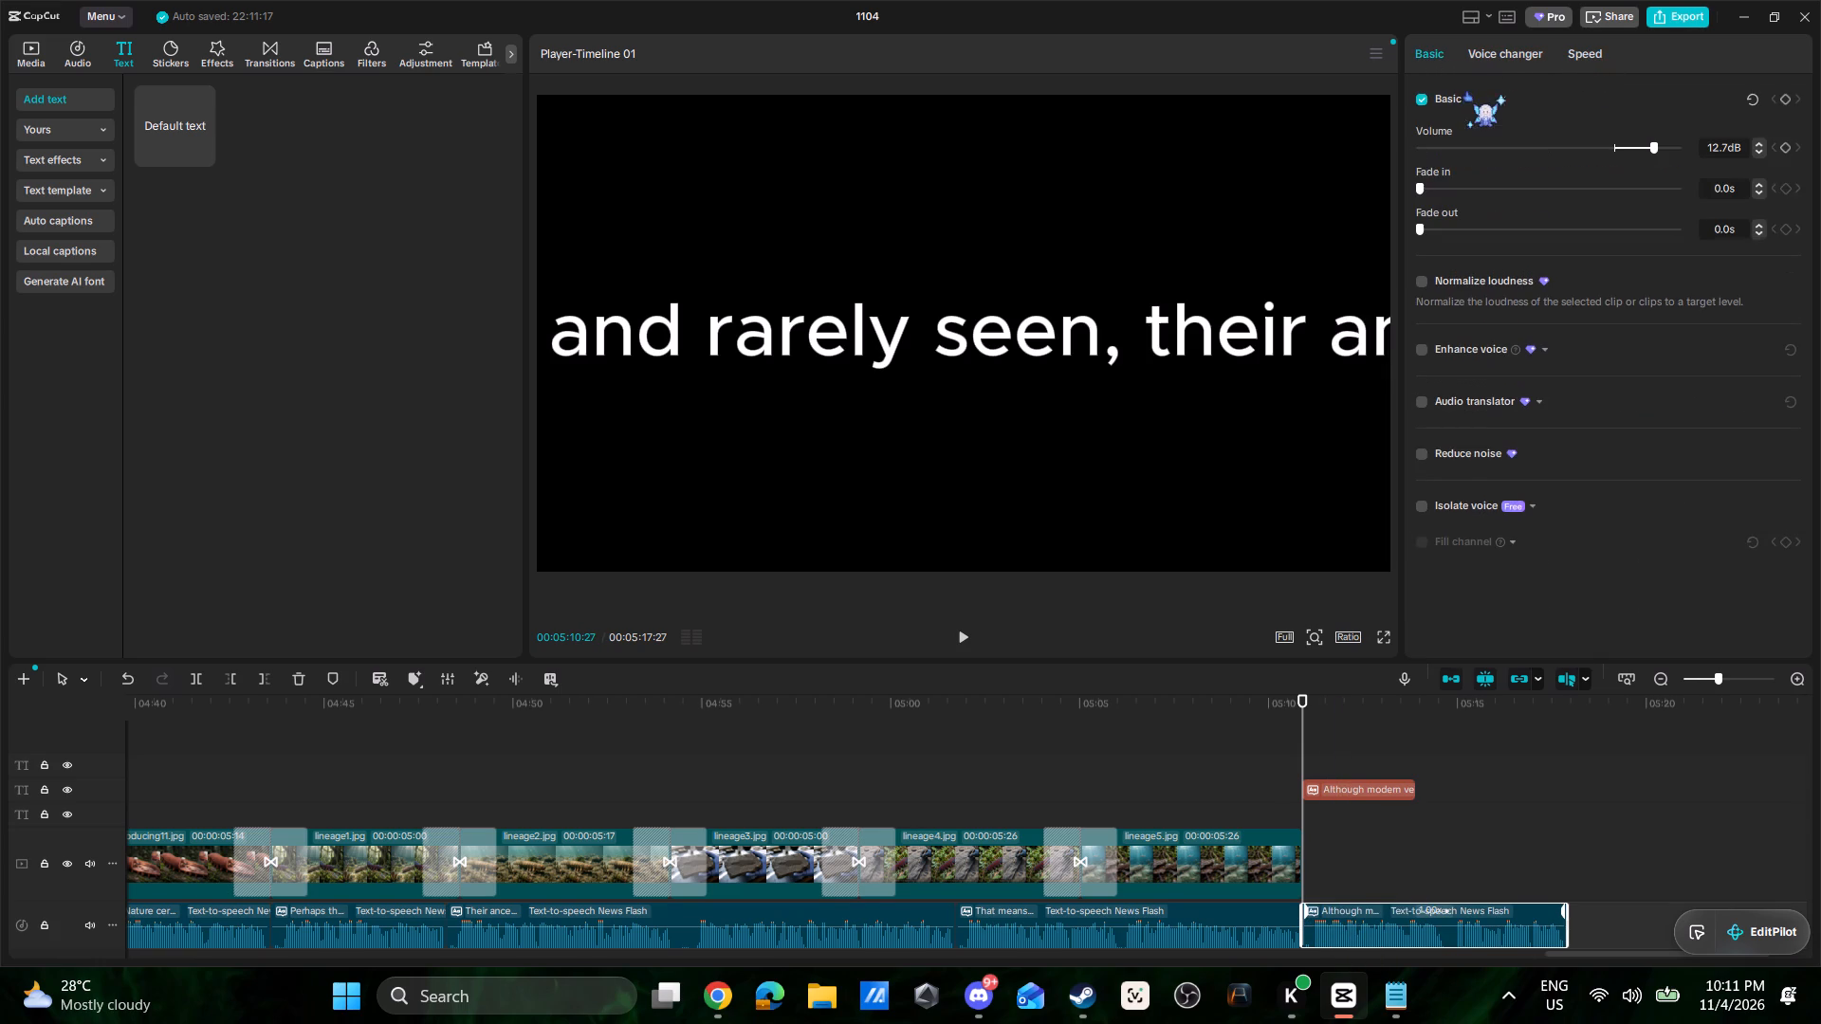
pyautogui.tripleClick(1759, 154)
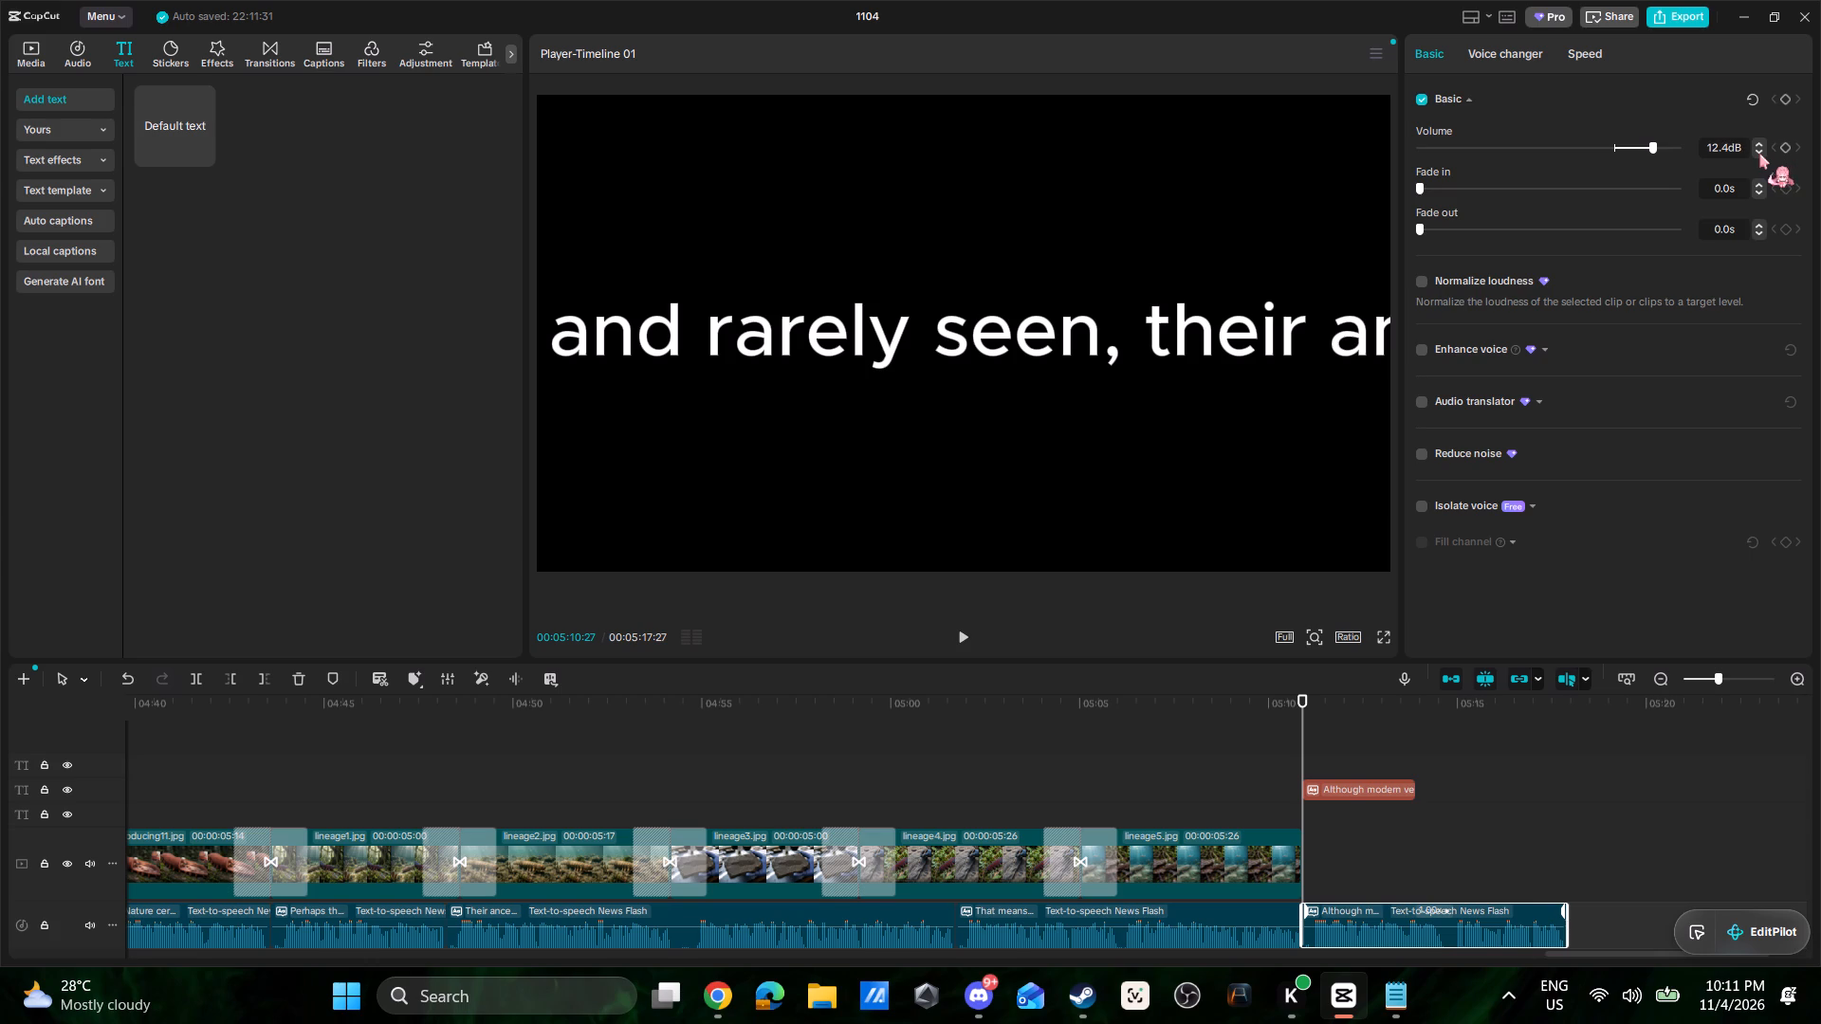
pyautogui.click(1759, 154)
pyautogui.click(1759, 154)
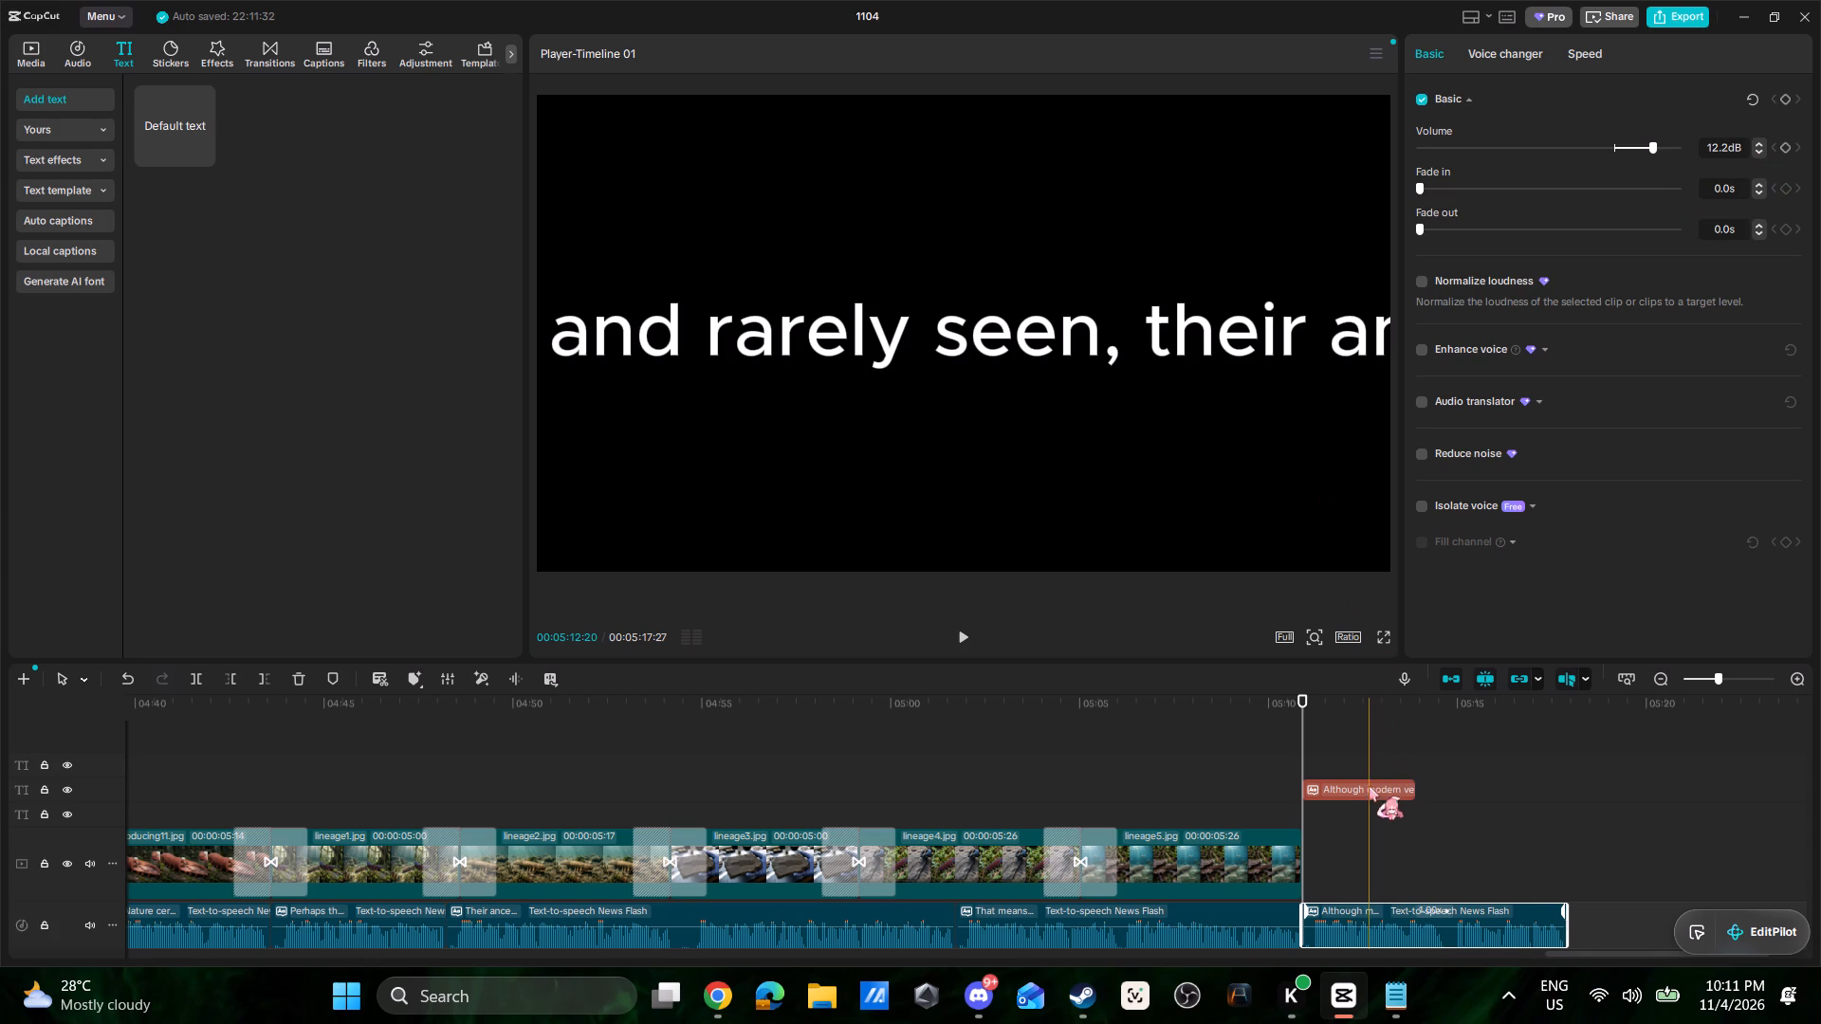
# Delete the "Although modern velvet worms" text clip from the timeline.
pyautogui.click(1369, 792)
pyautogui.press('Delete')
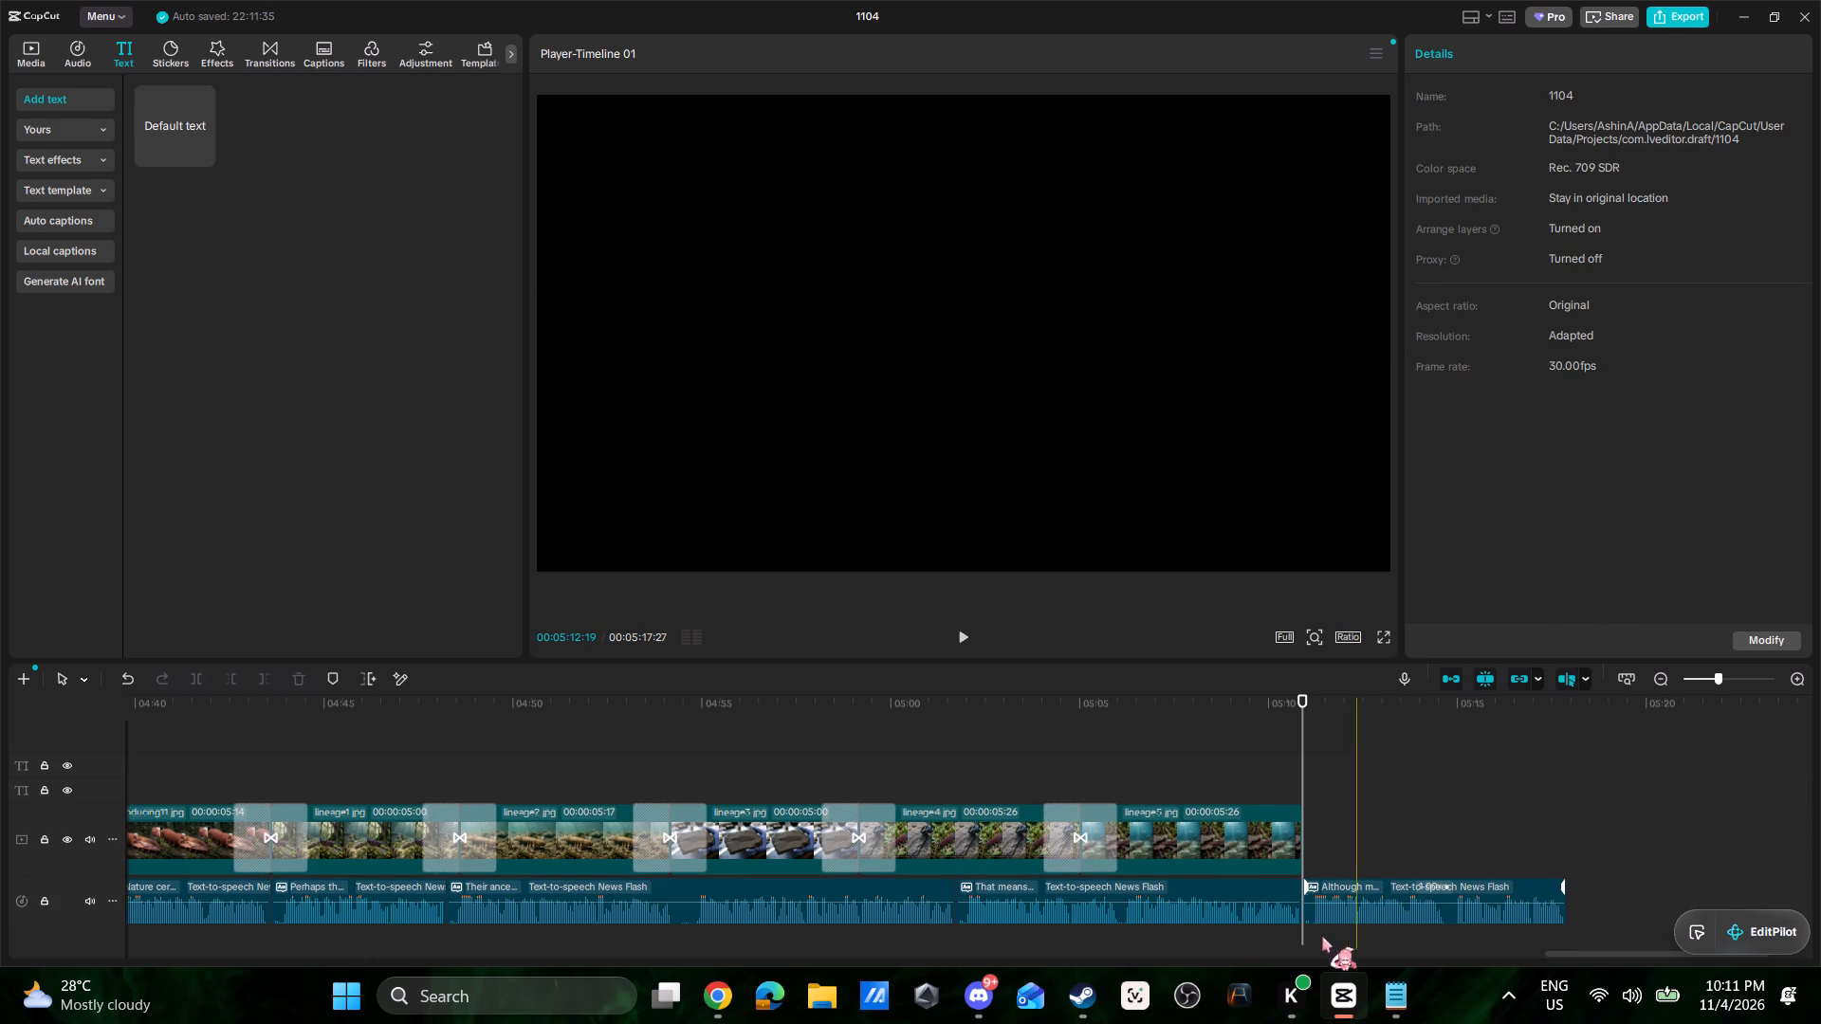
# Lengthen the lineage4.jpg clip to about 00:00:06:08, lineage3.jpg to about 00:00:05:29 and lineage5.jpg to about 00:00:07:13.
pyautogui.click(990, 823)
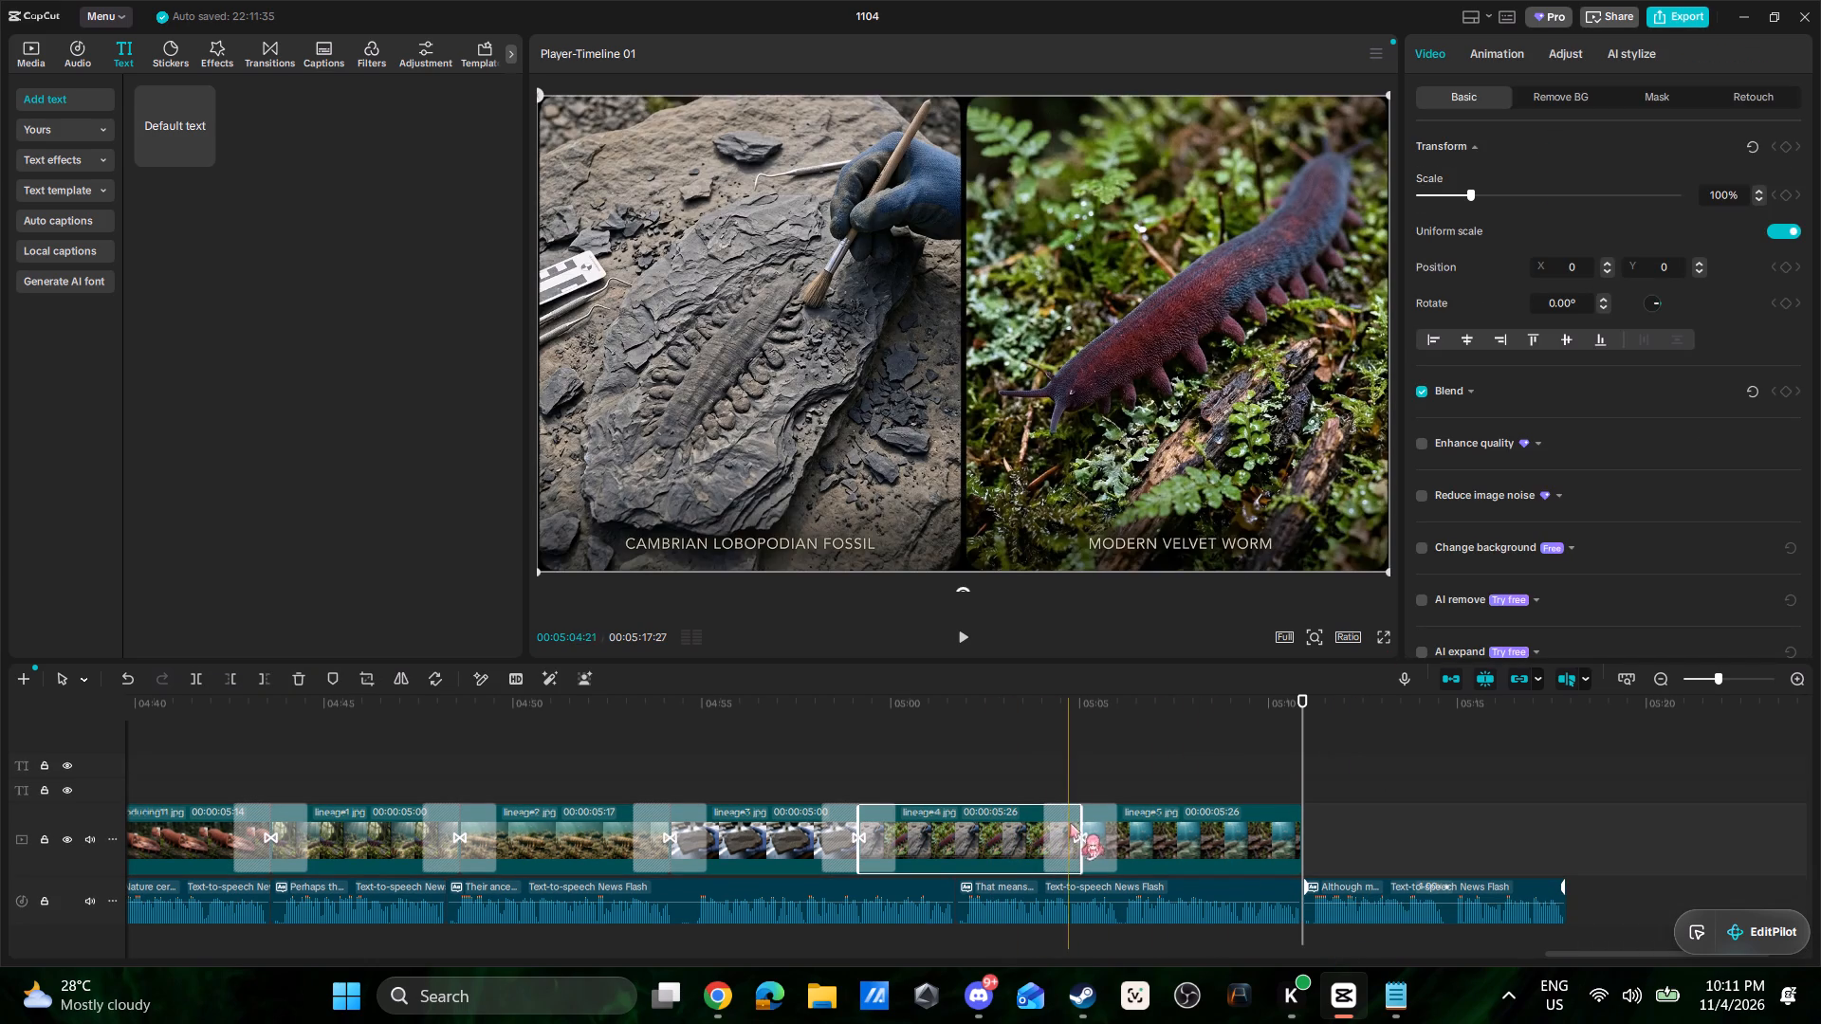
pyautogui.moveTo(1082, 822); pyautogui.dragTo(1093, 822)
pyautogui.click(1248, 832)
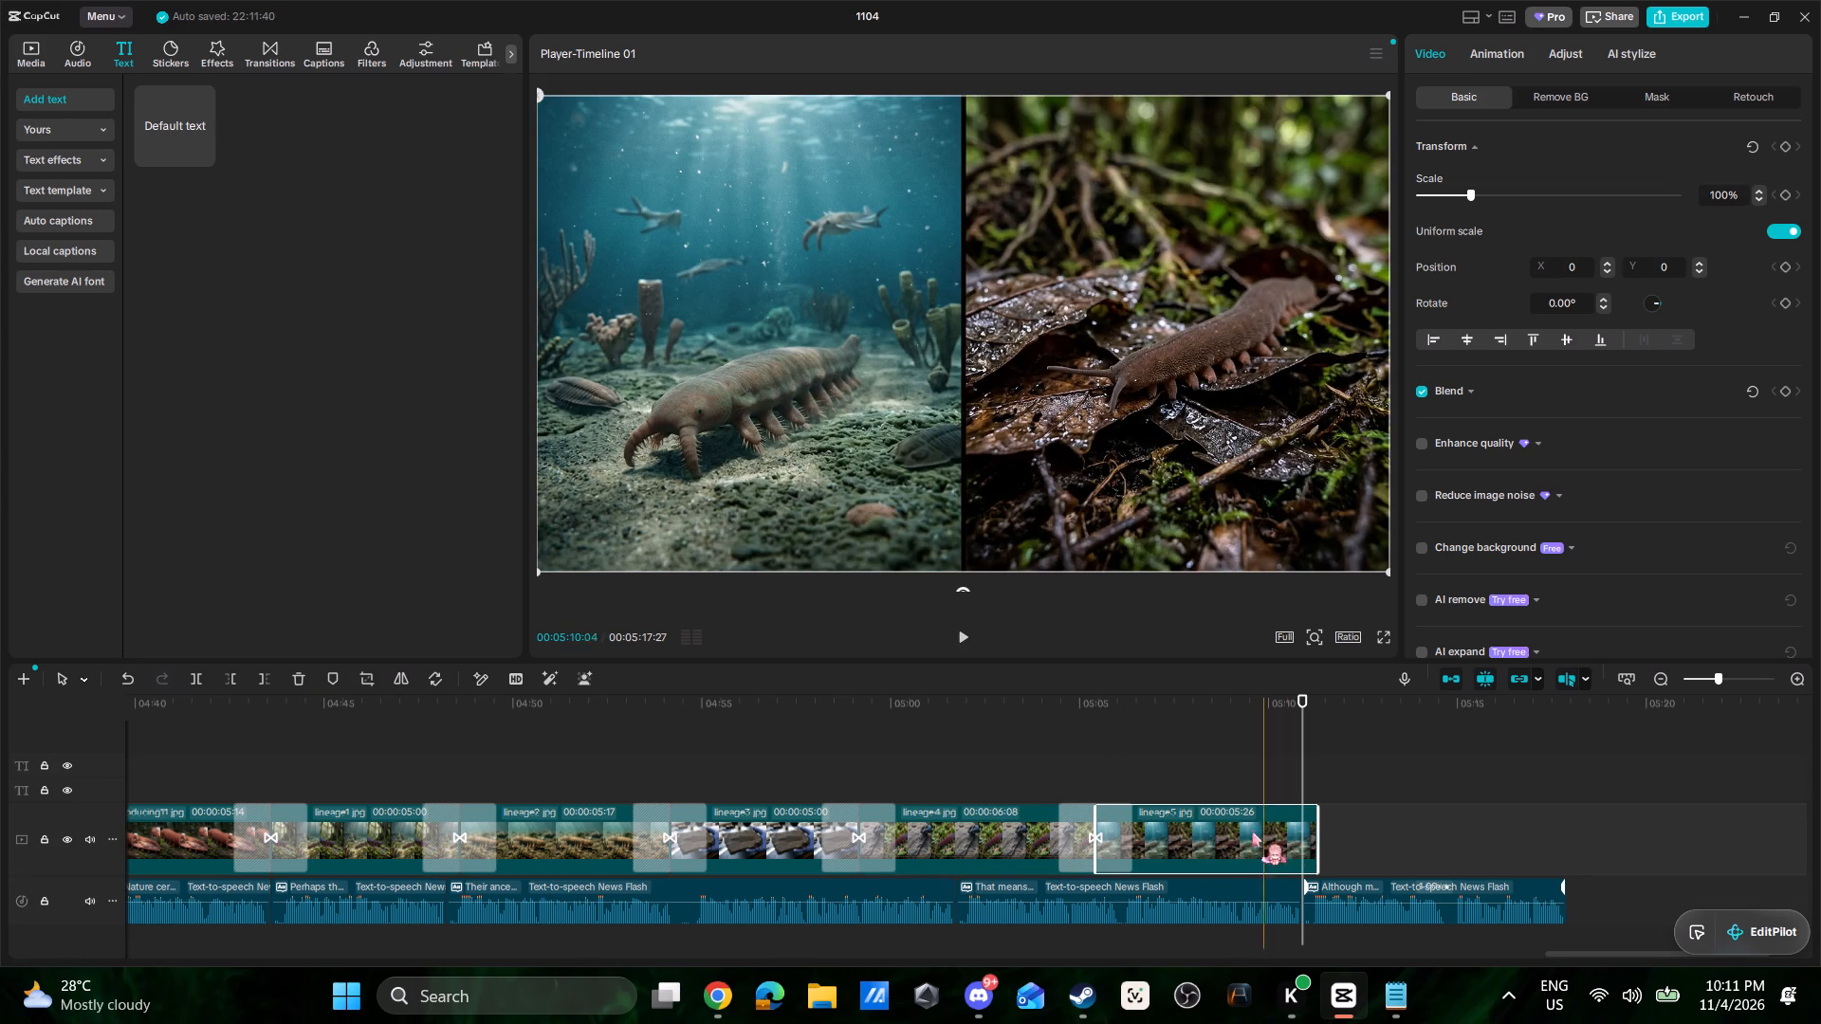
pyautogui.click(786, 831)
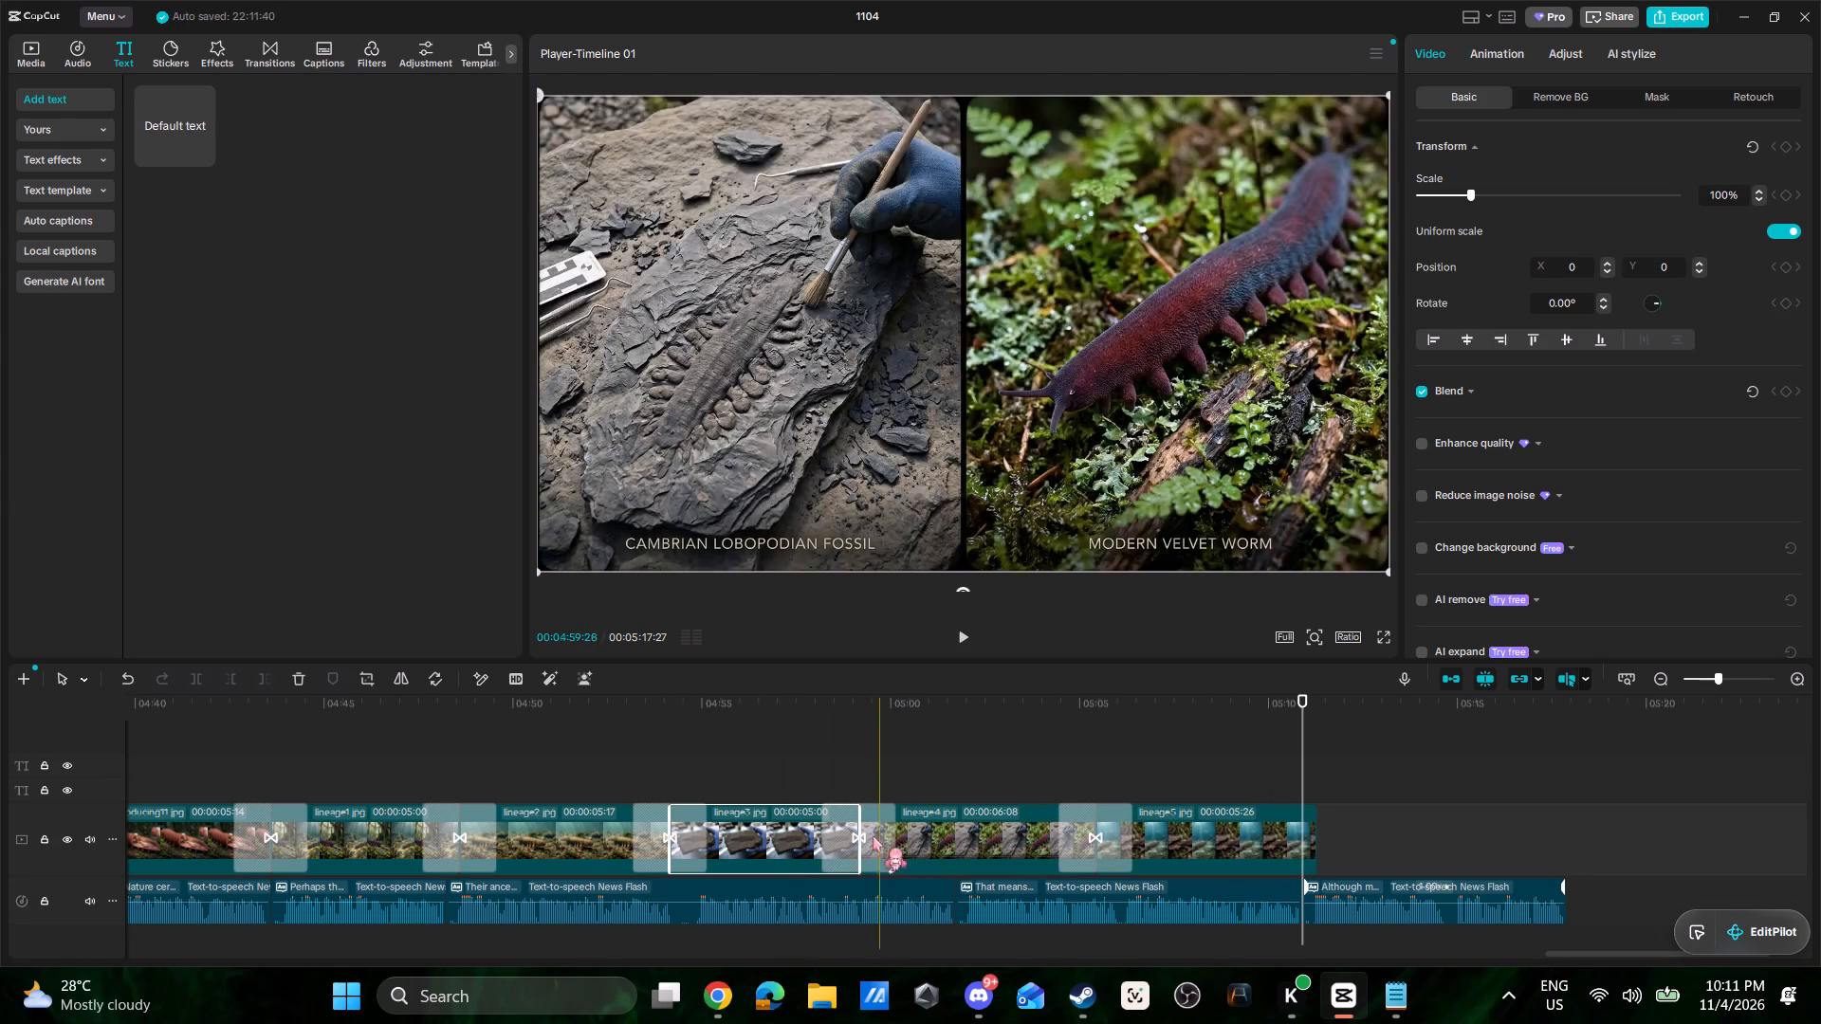
pyautogui.moveTo(862, 826); pyautogui.dragTo(893, 831)
pyautogui.click(1248, 835)
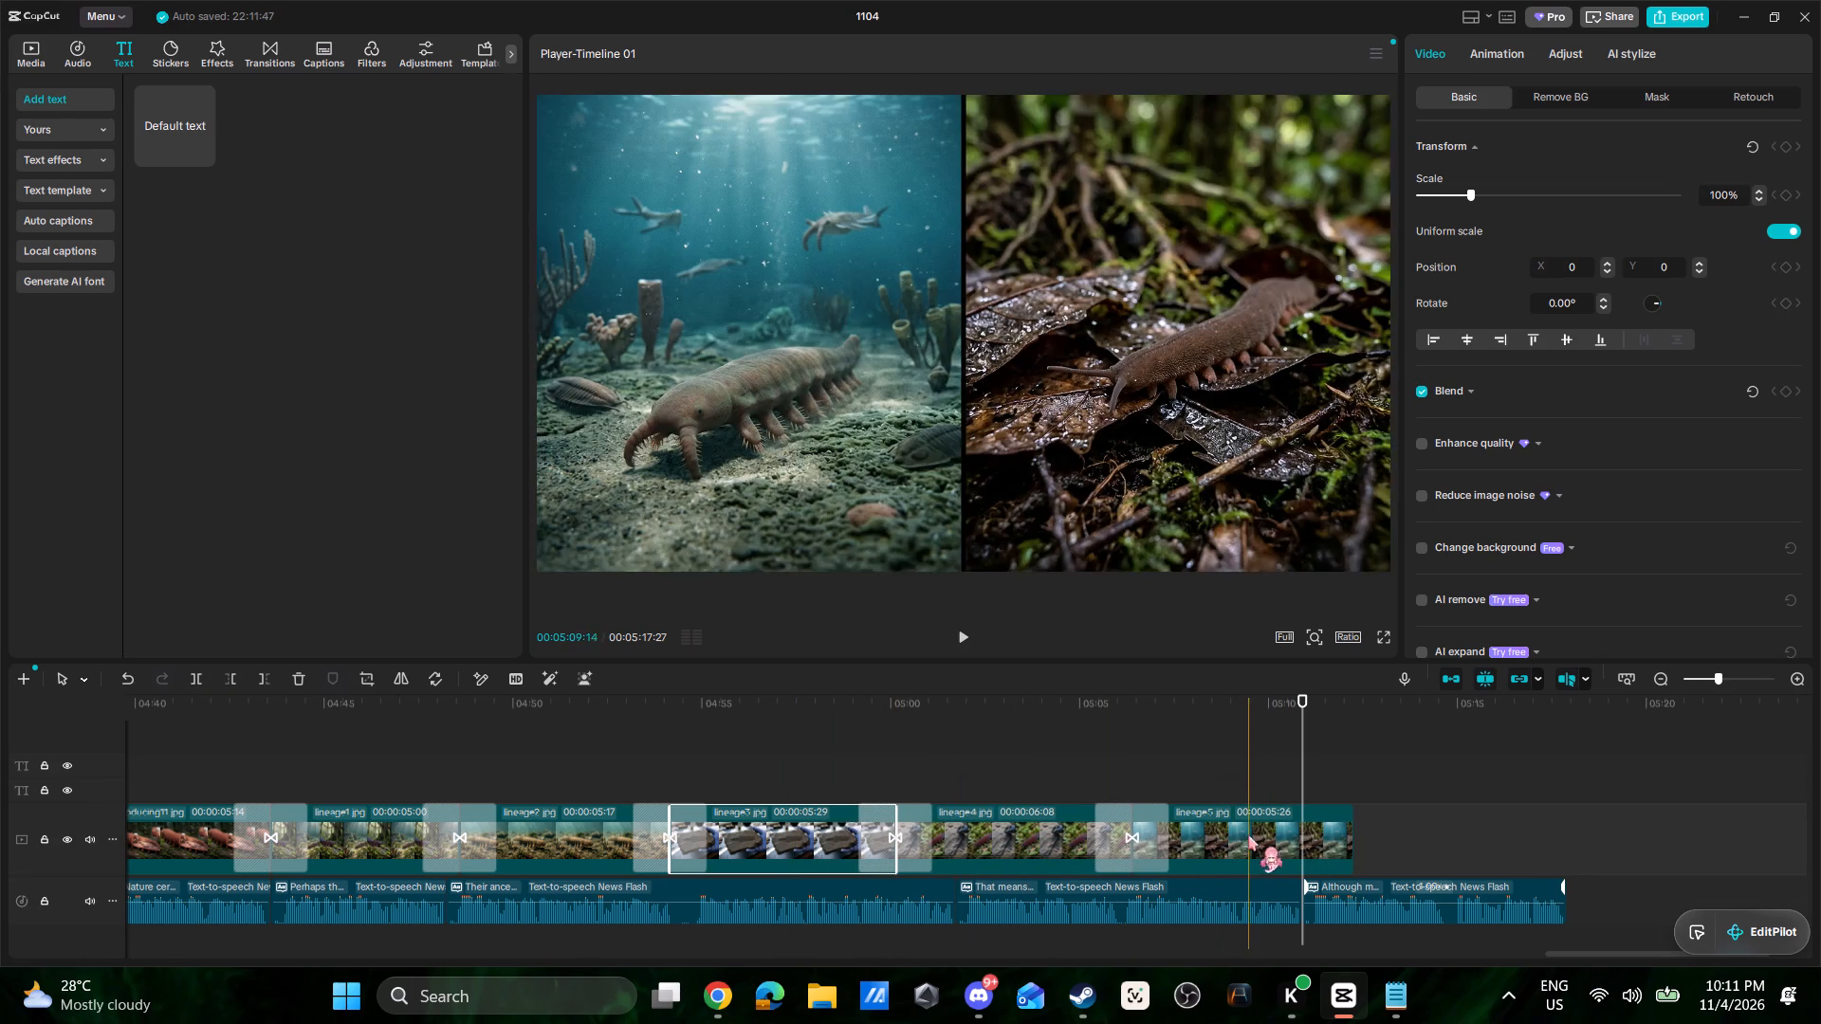
pyautogui.moveTo(1354, 832); pyautogui.dragTo(1409, 836)
# Review playback from the lineage2.jpg clip onward and move lineage4.jpg ahead of lineage3.jpg on the video track.
pyautogui.click(578, 771)
pyautogui.press('space')
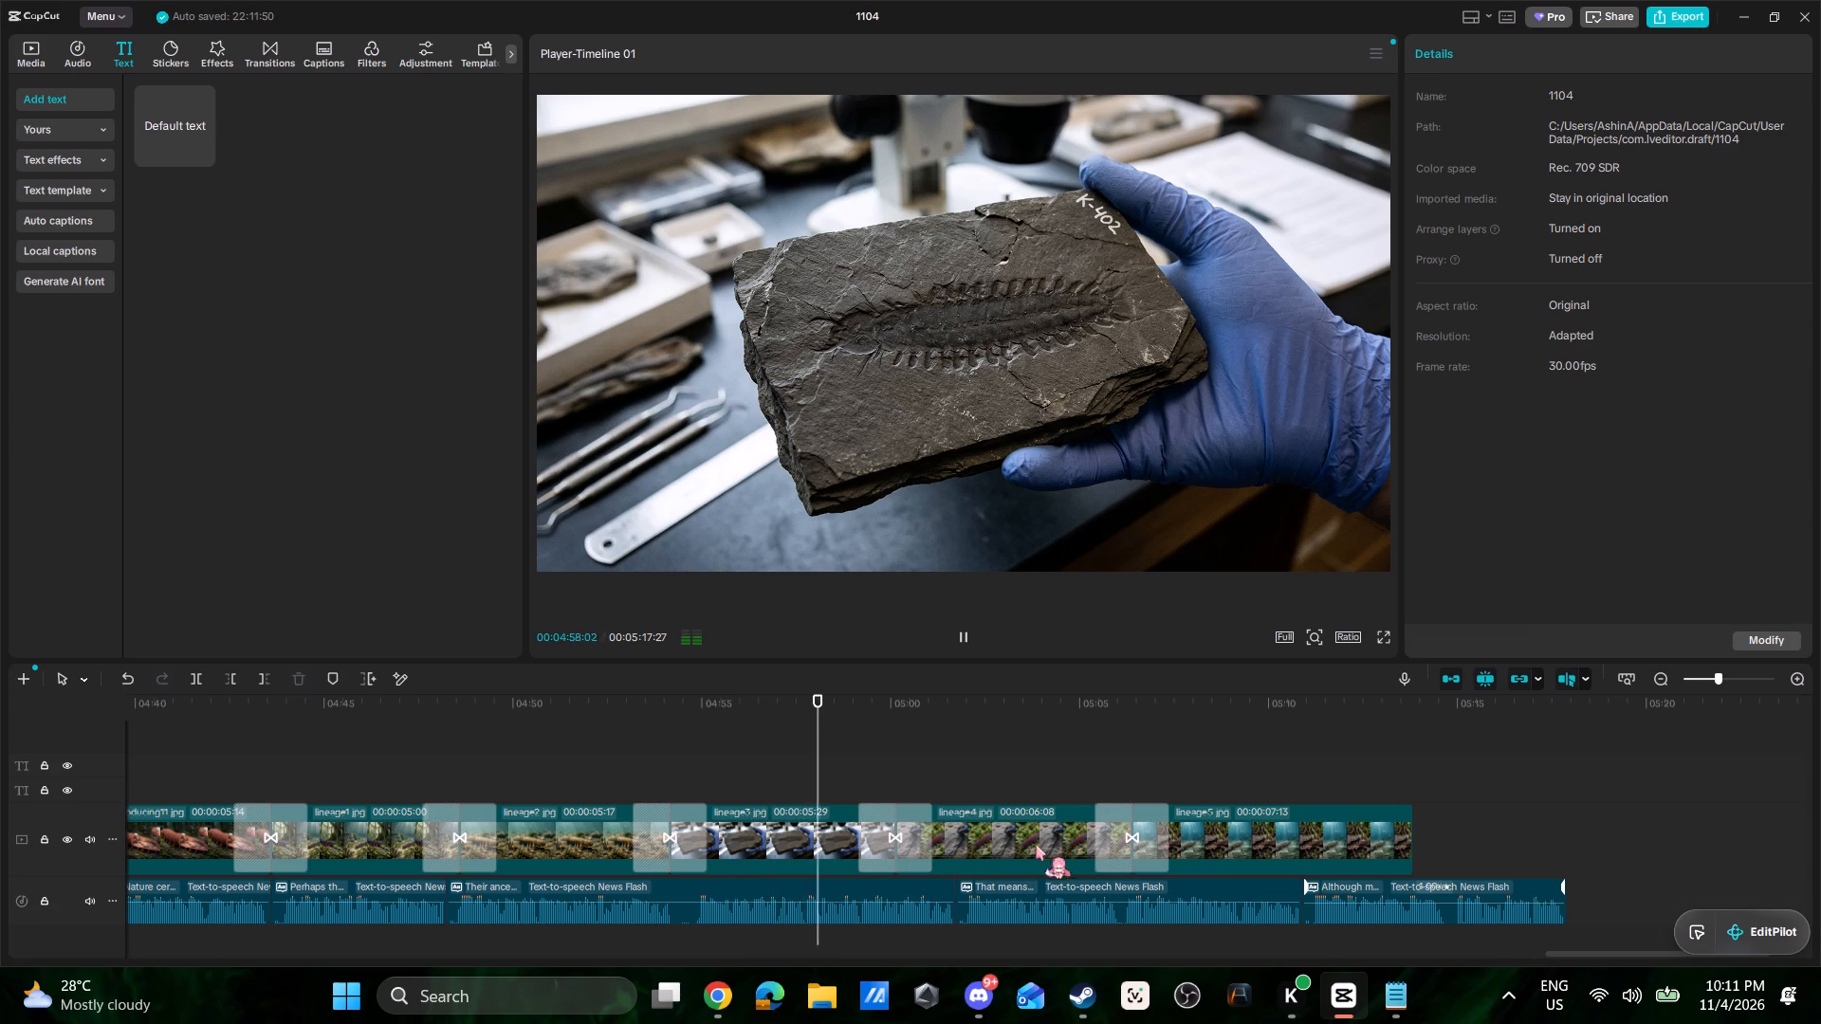
pyautogui.click(1191, 836)
pyautogui.click(1205, 784)
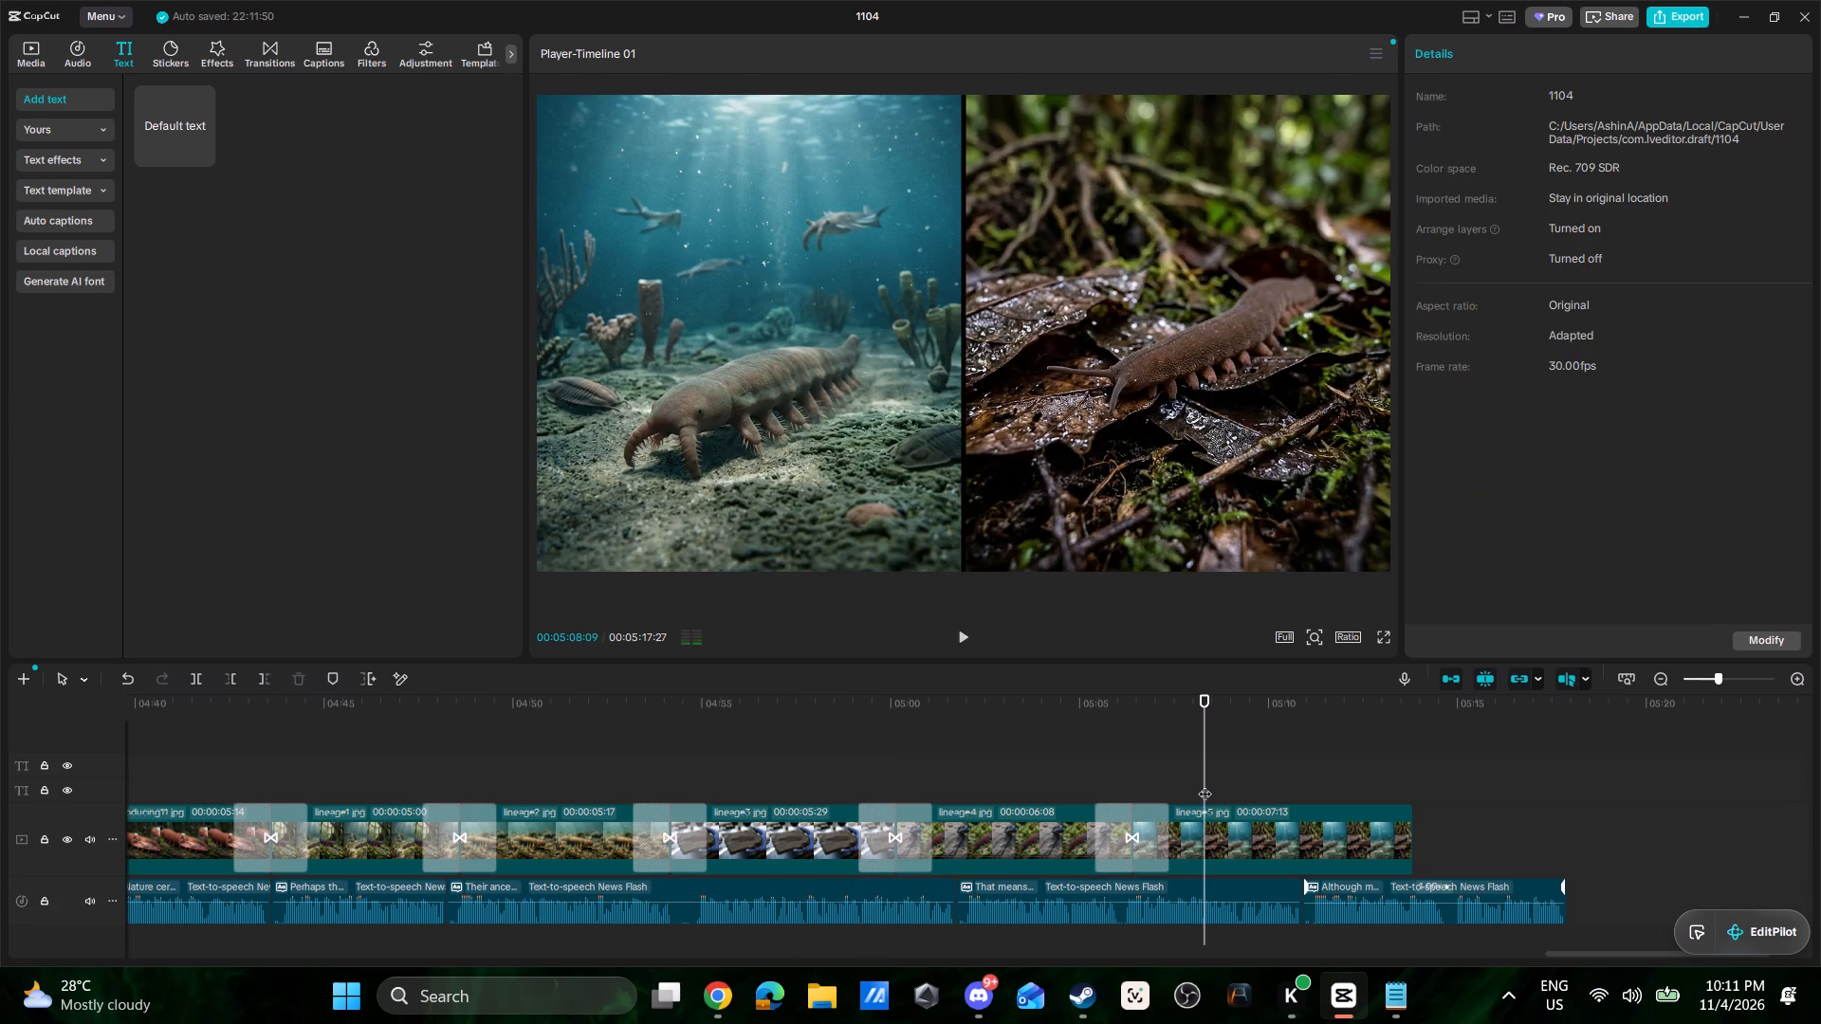
pyautogui.click(959, 769)
pyautogui.press('space')
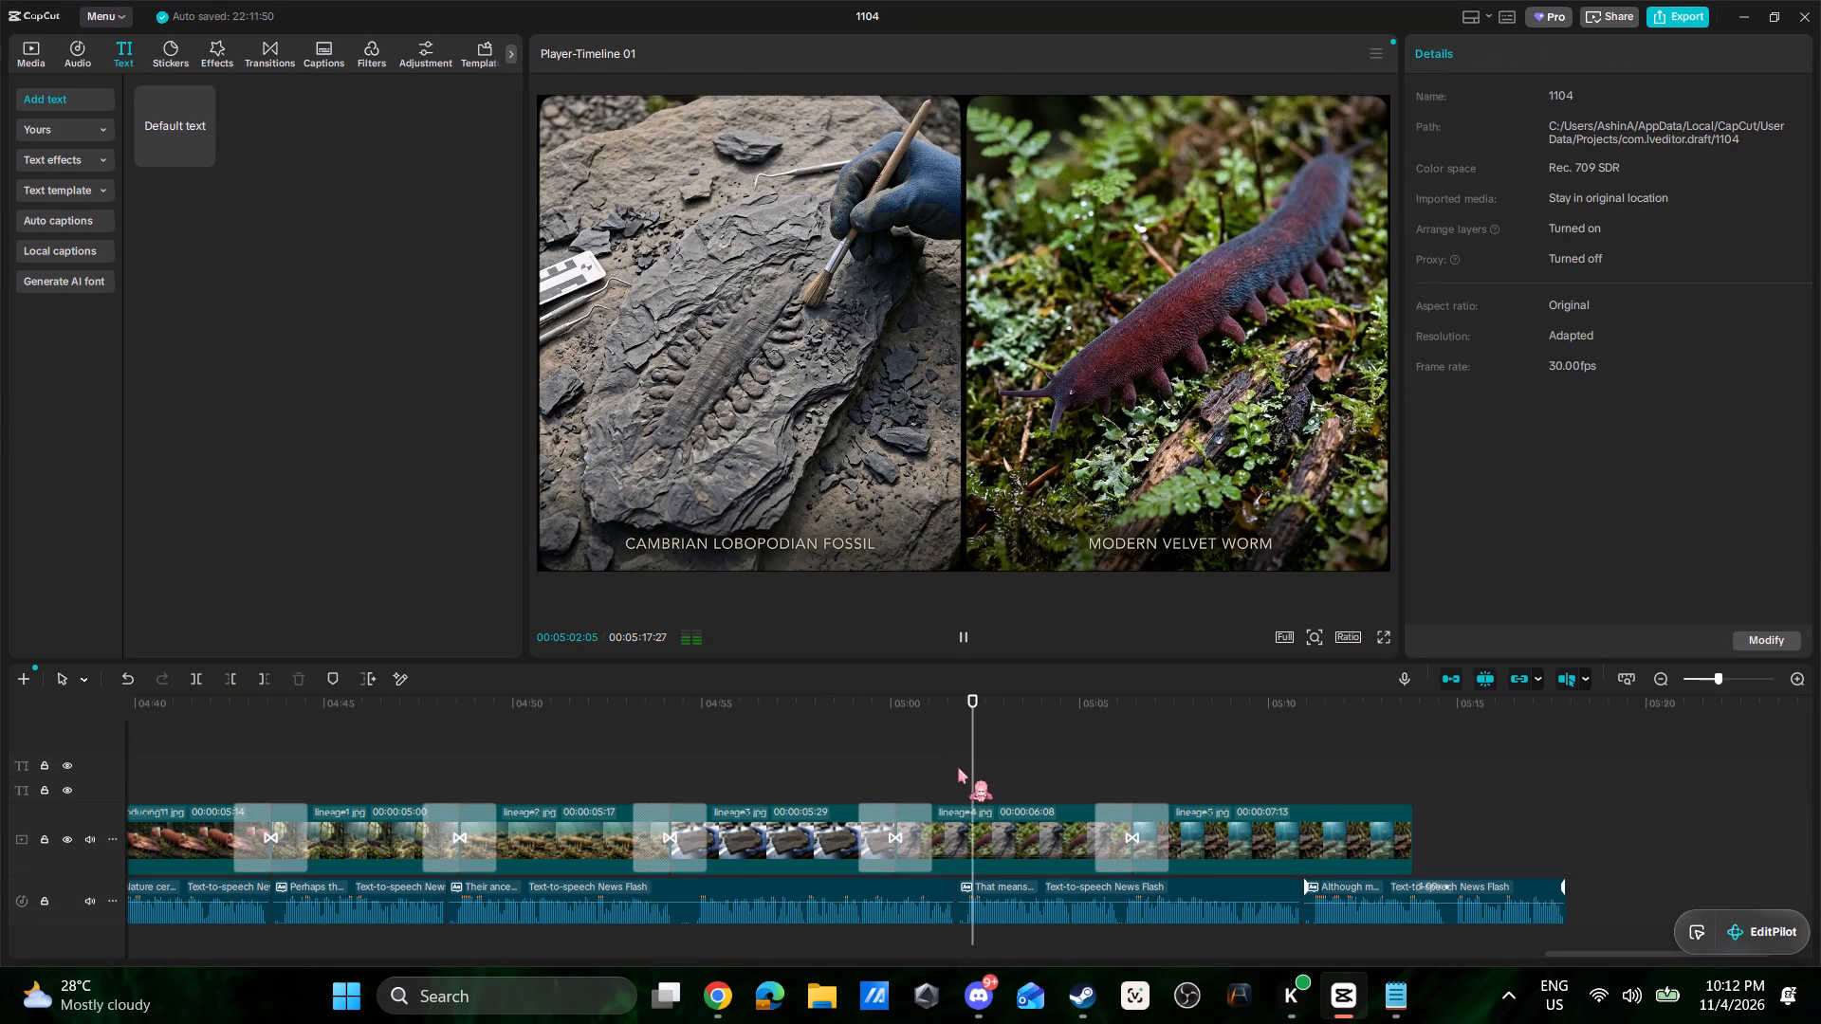
pyautogui.moveTo(981, 831); pyautogui.dragTo(822, 828)
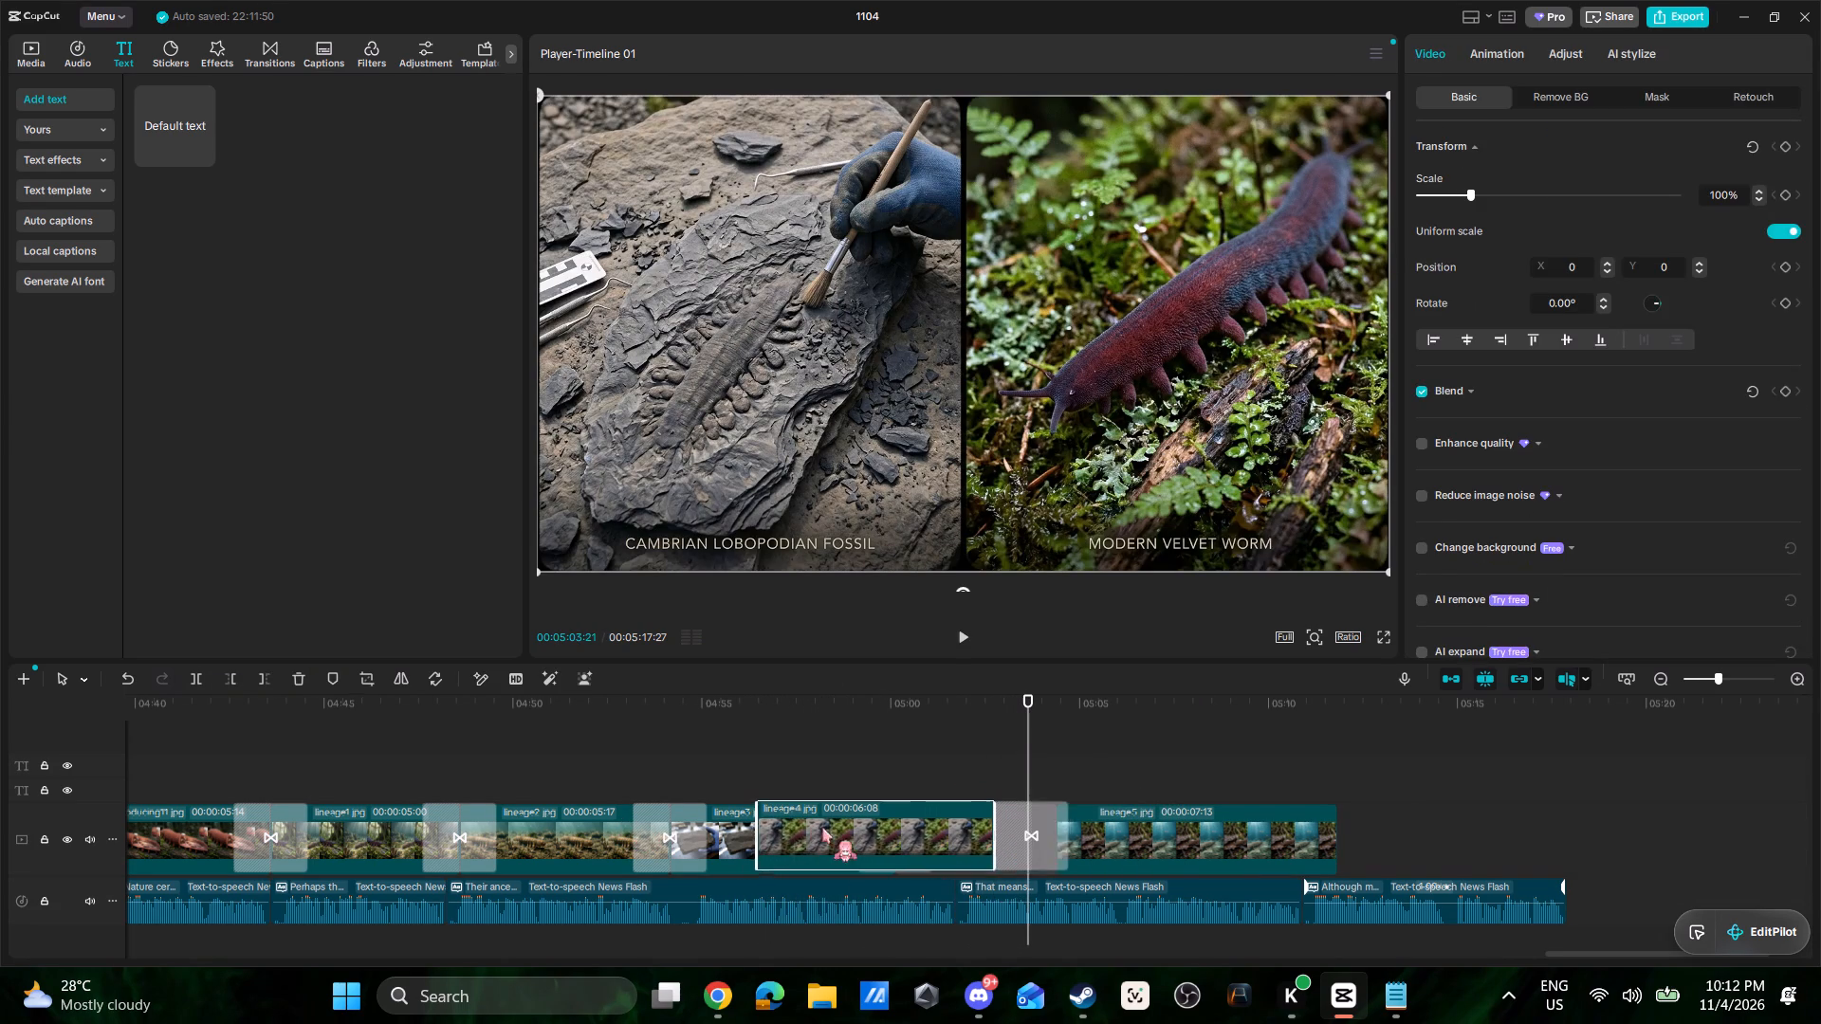
pyautogui.moveTo(822, 828); pyautogui.dragTo(766, 834)
# Play back the reordered sequence from the lineage2.jpg clip and extend the lineage5.jpg clip to about 00:00:08:10.
pyautogui.click(594, 783)
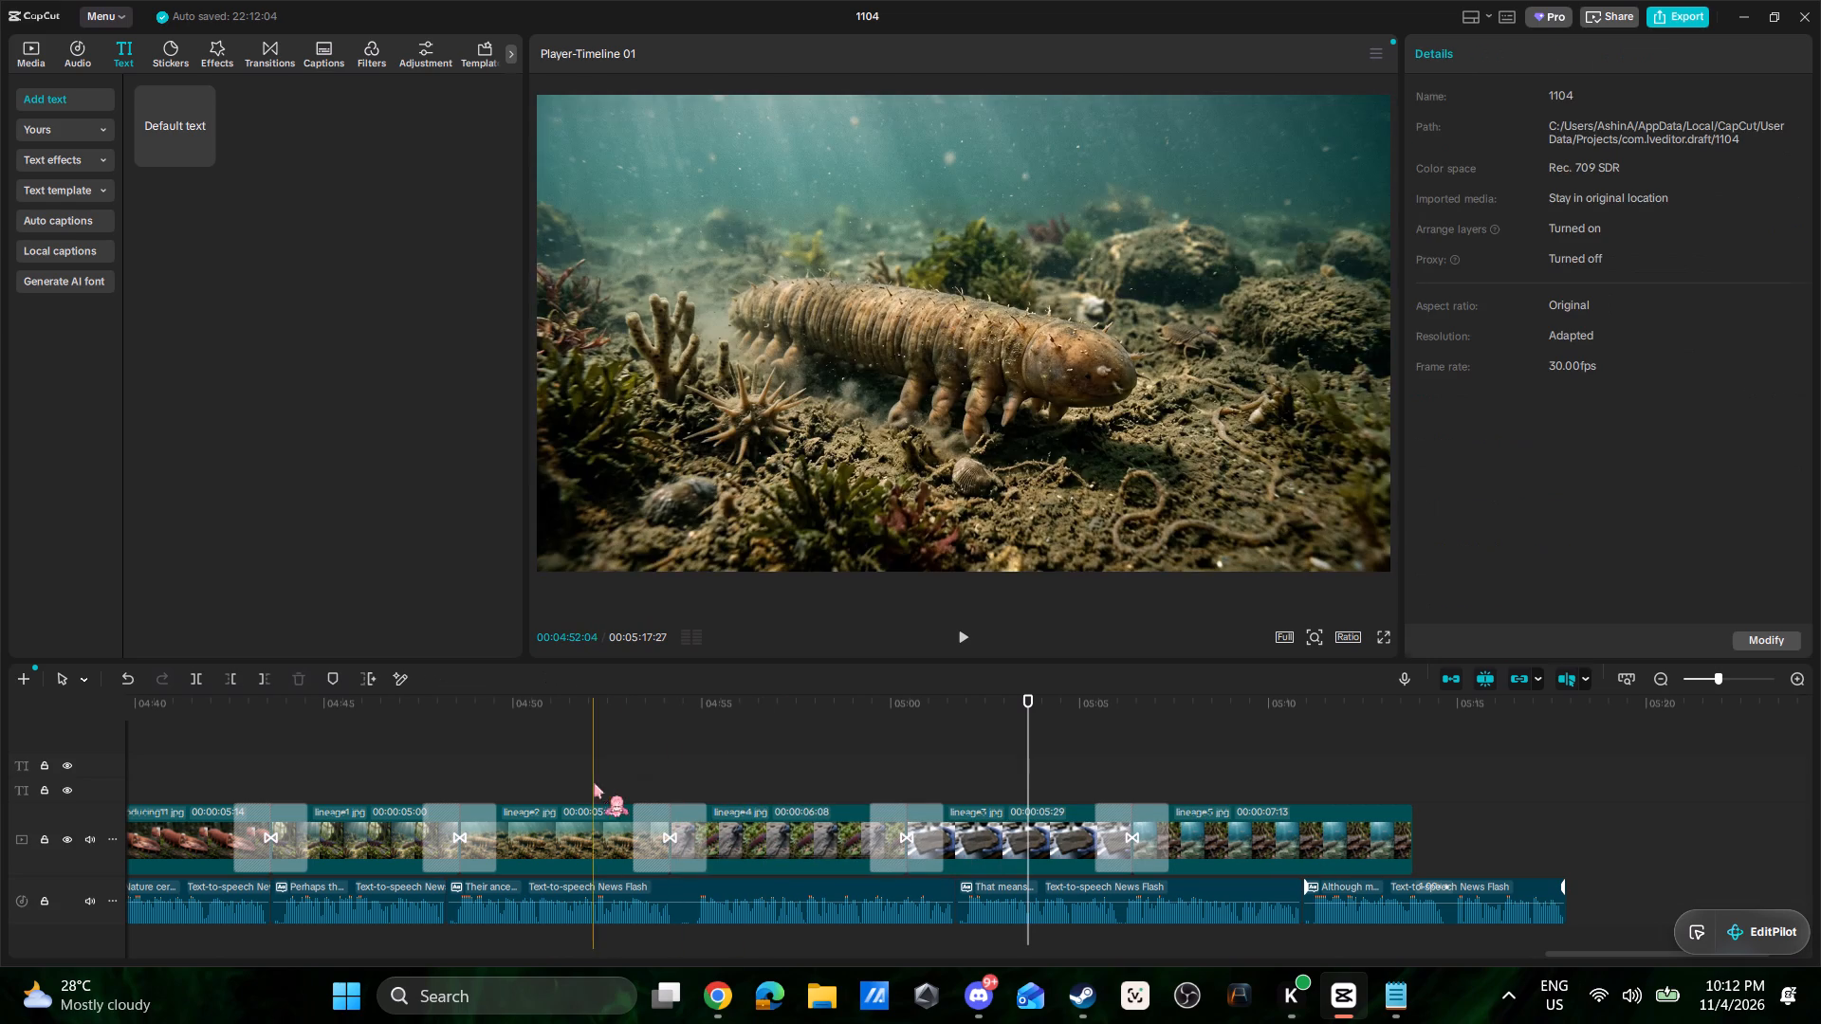
pyautogui.press('space')
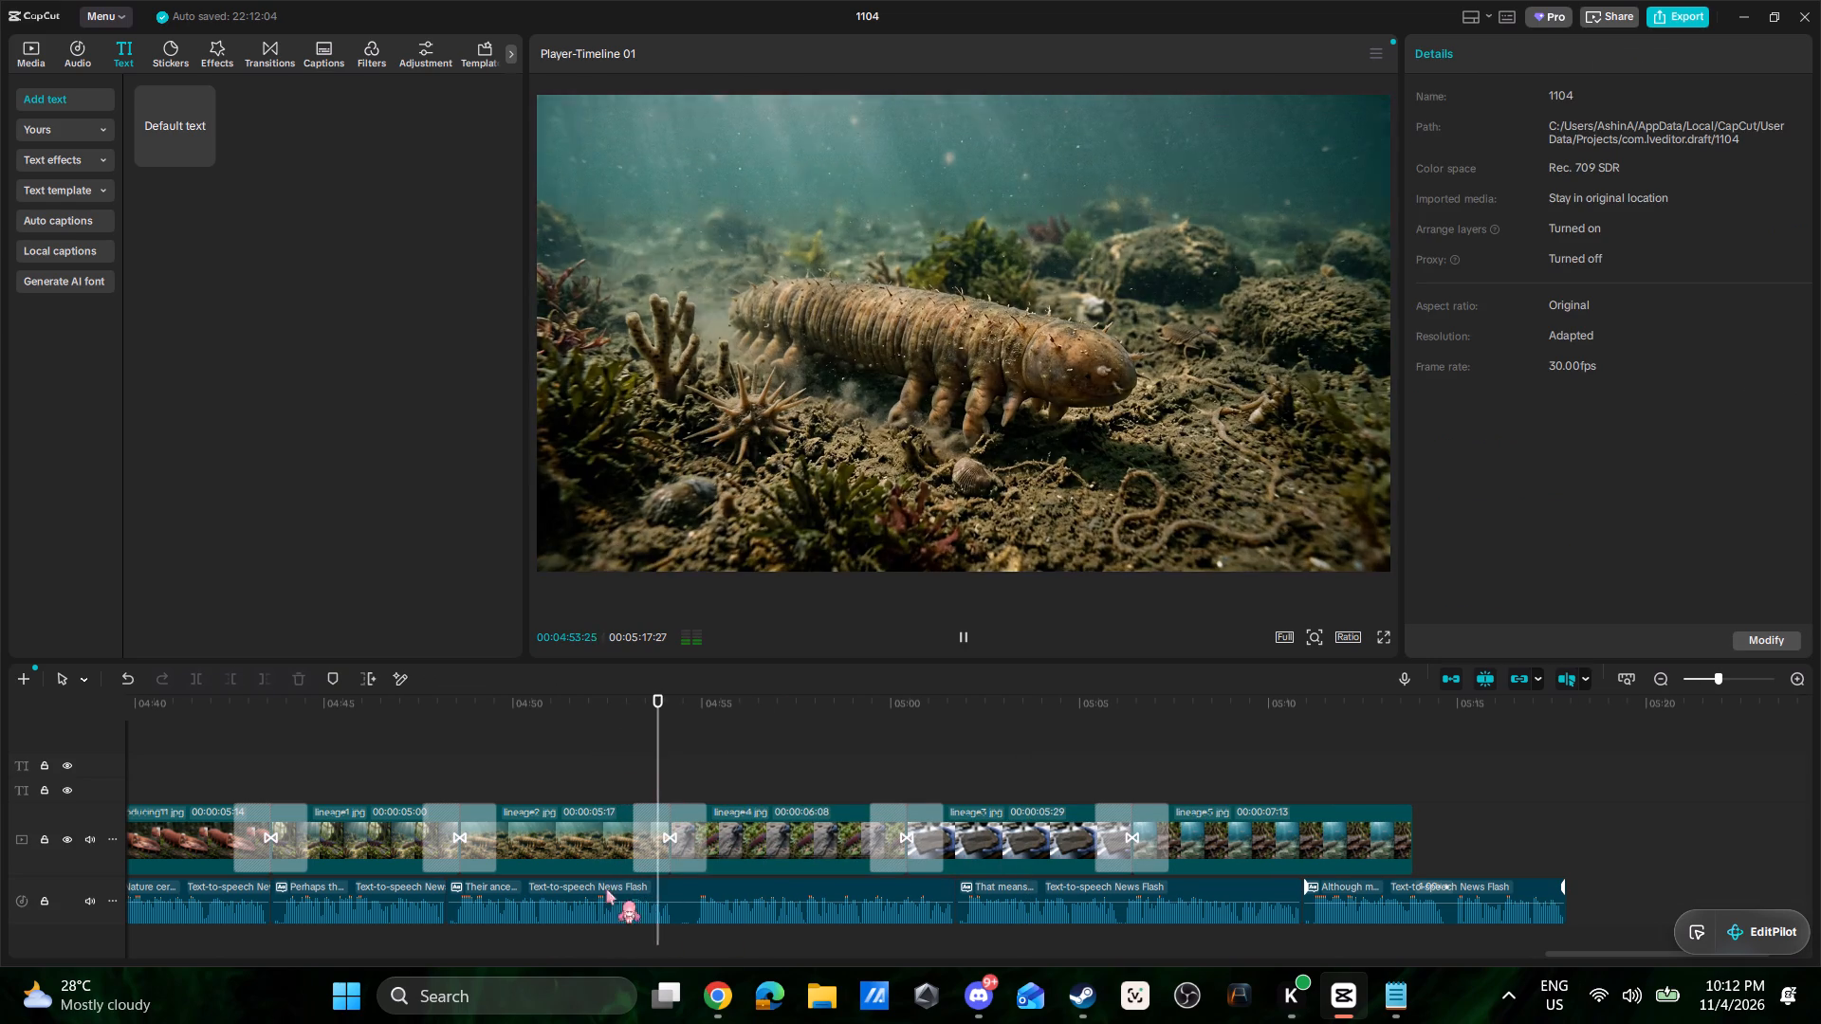
pyautogui.click(597, 926)
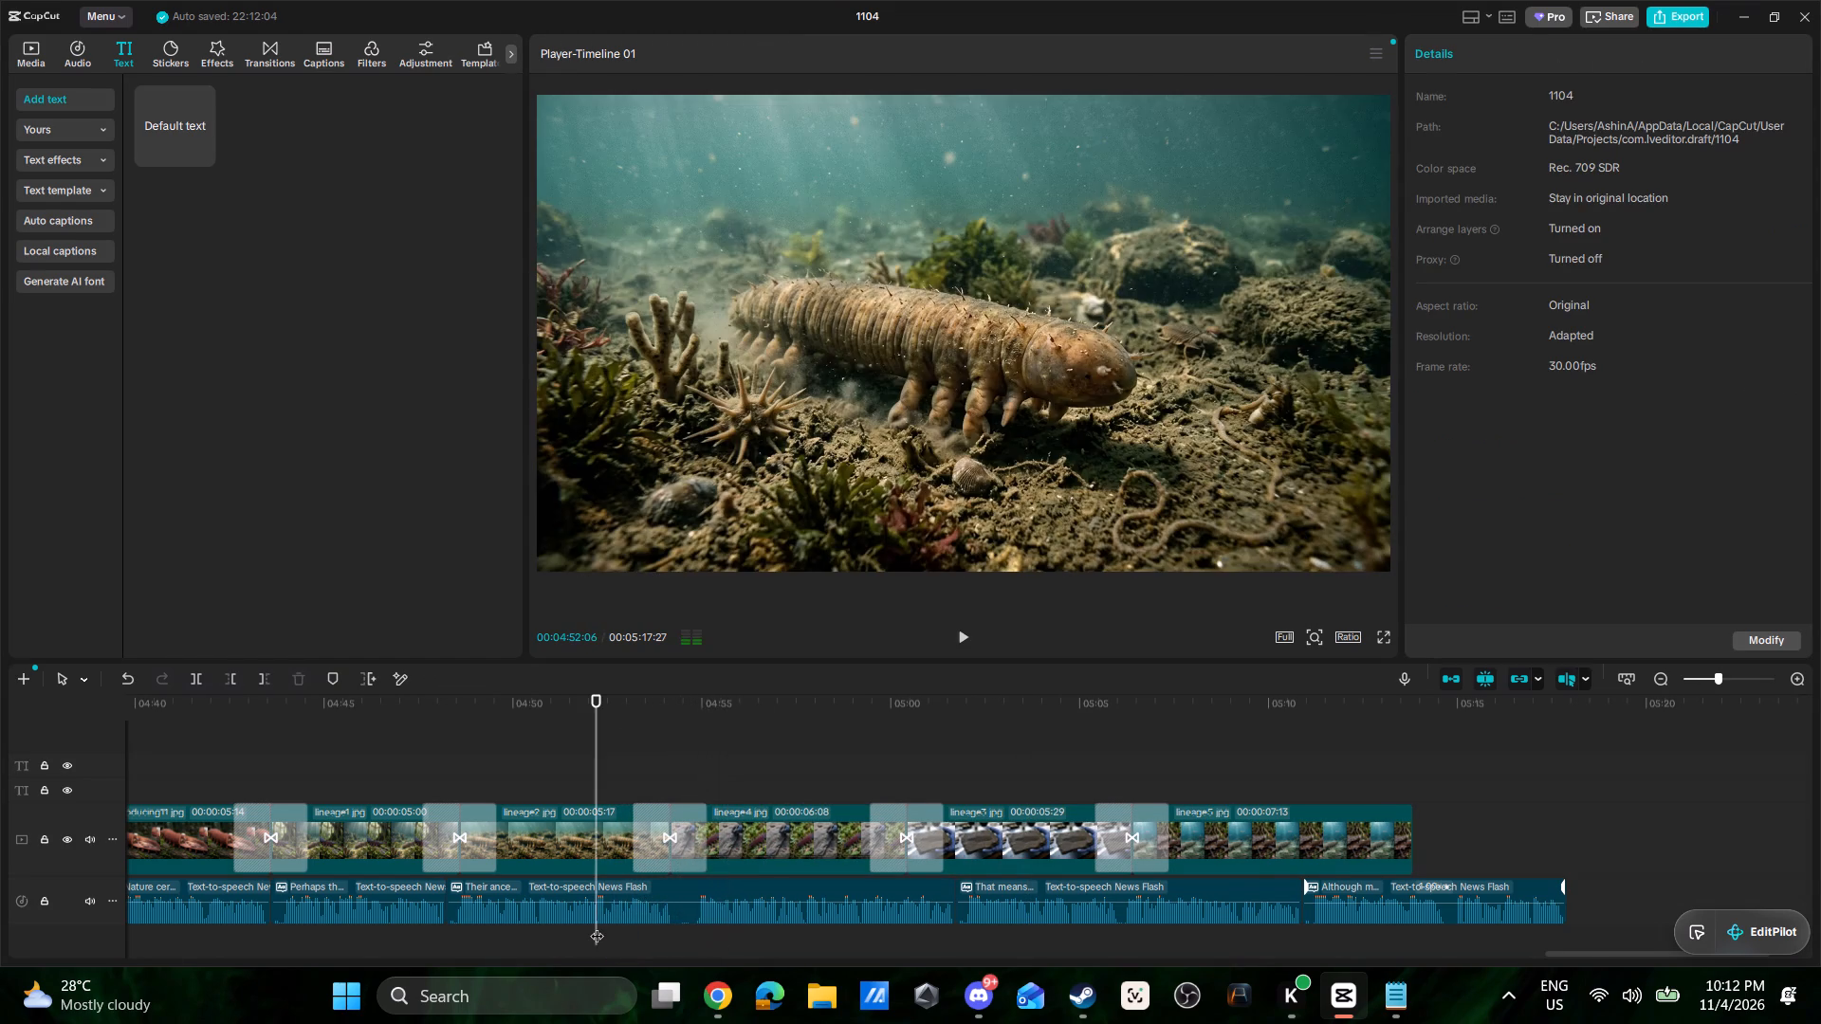
pyautogui.press('space')
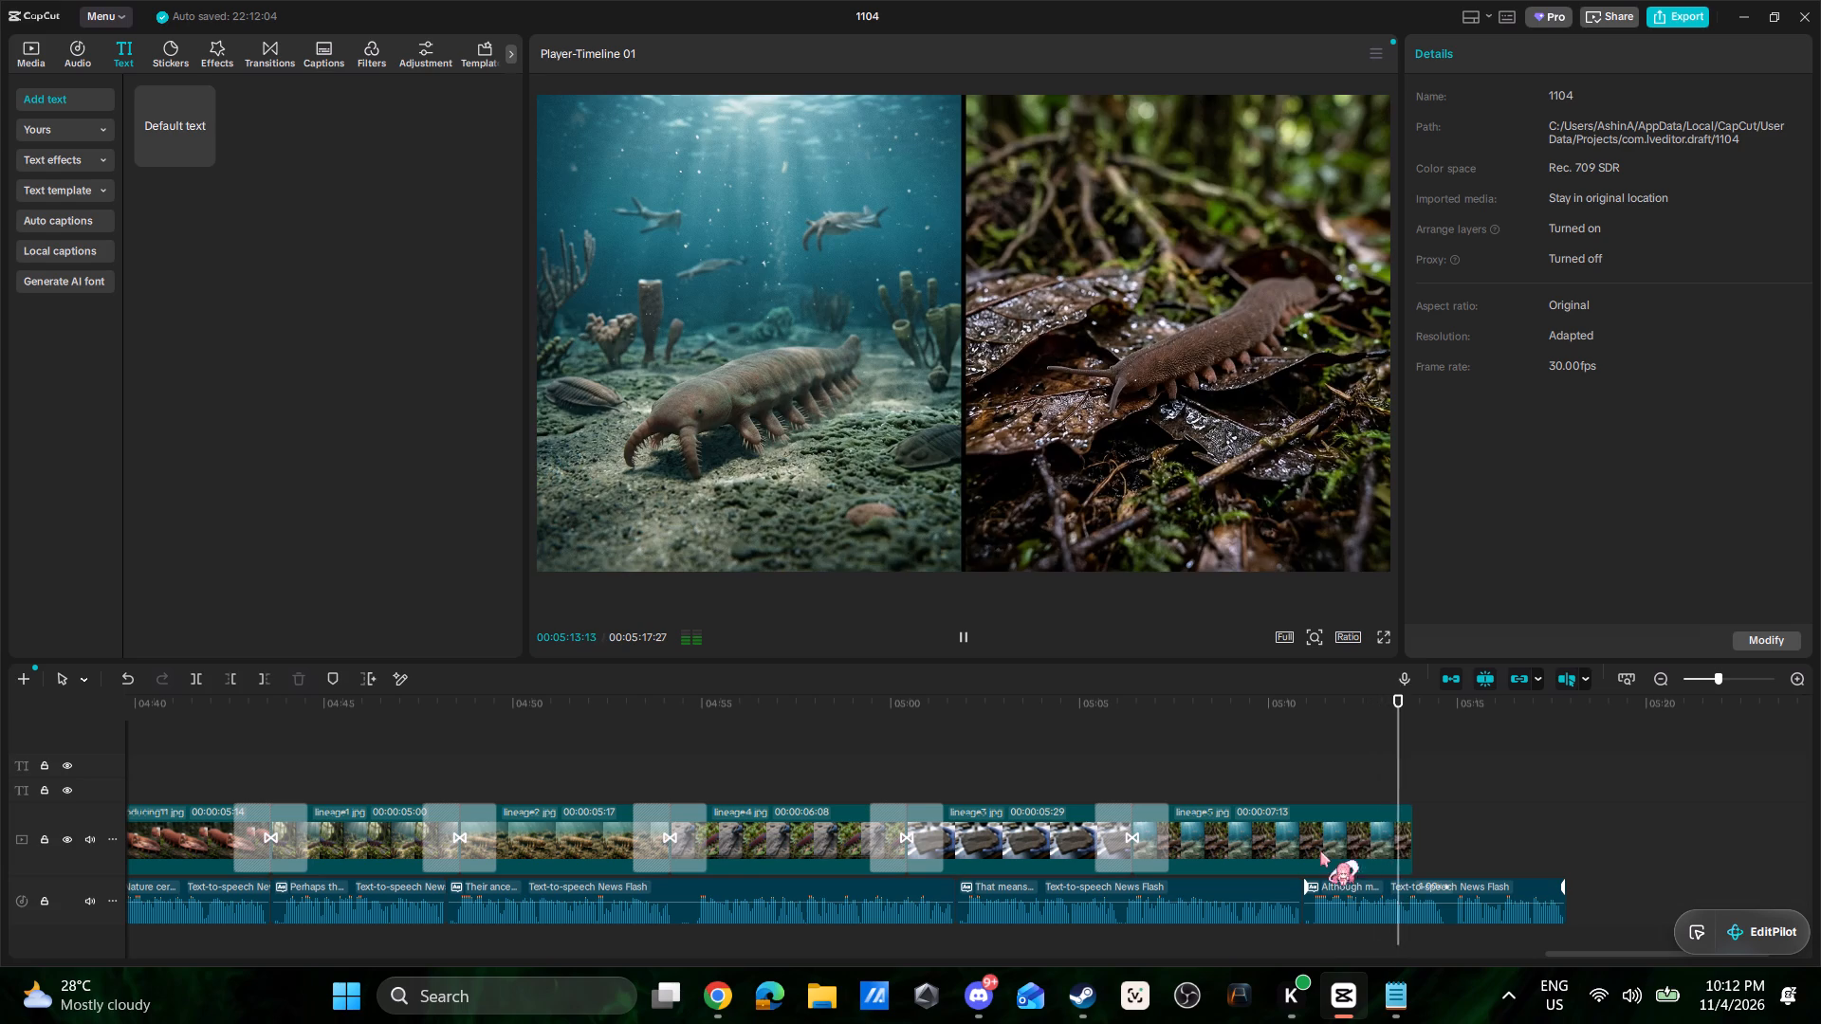
pyautogui.click(1398, 843)
pyautogui.moveTo(1408, 844); pyautogui.dragTo(1437, 849)
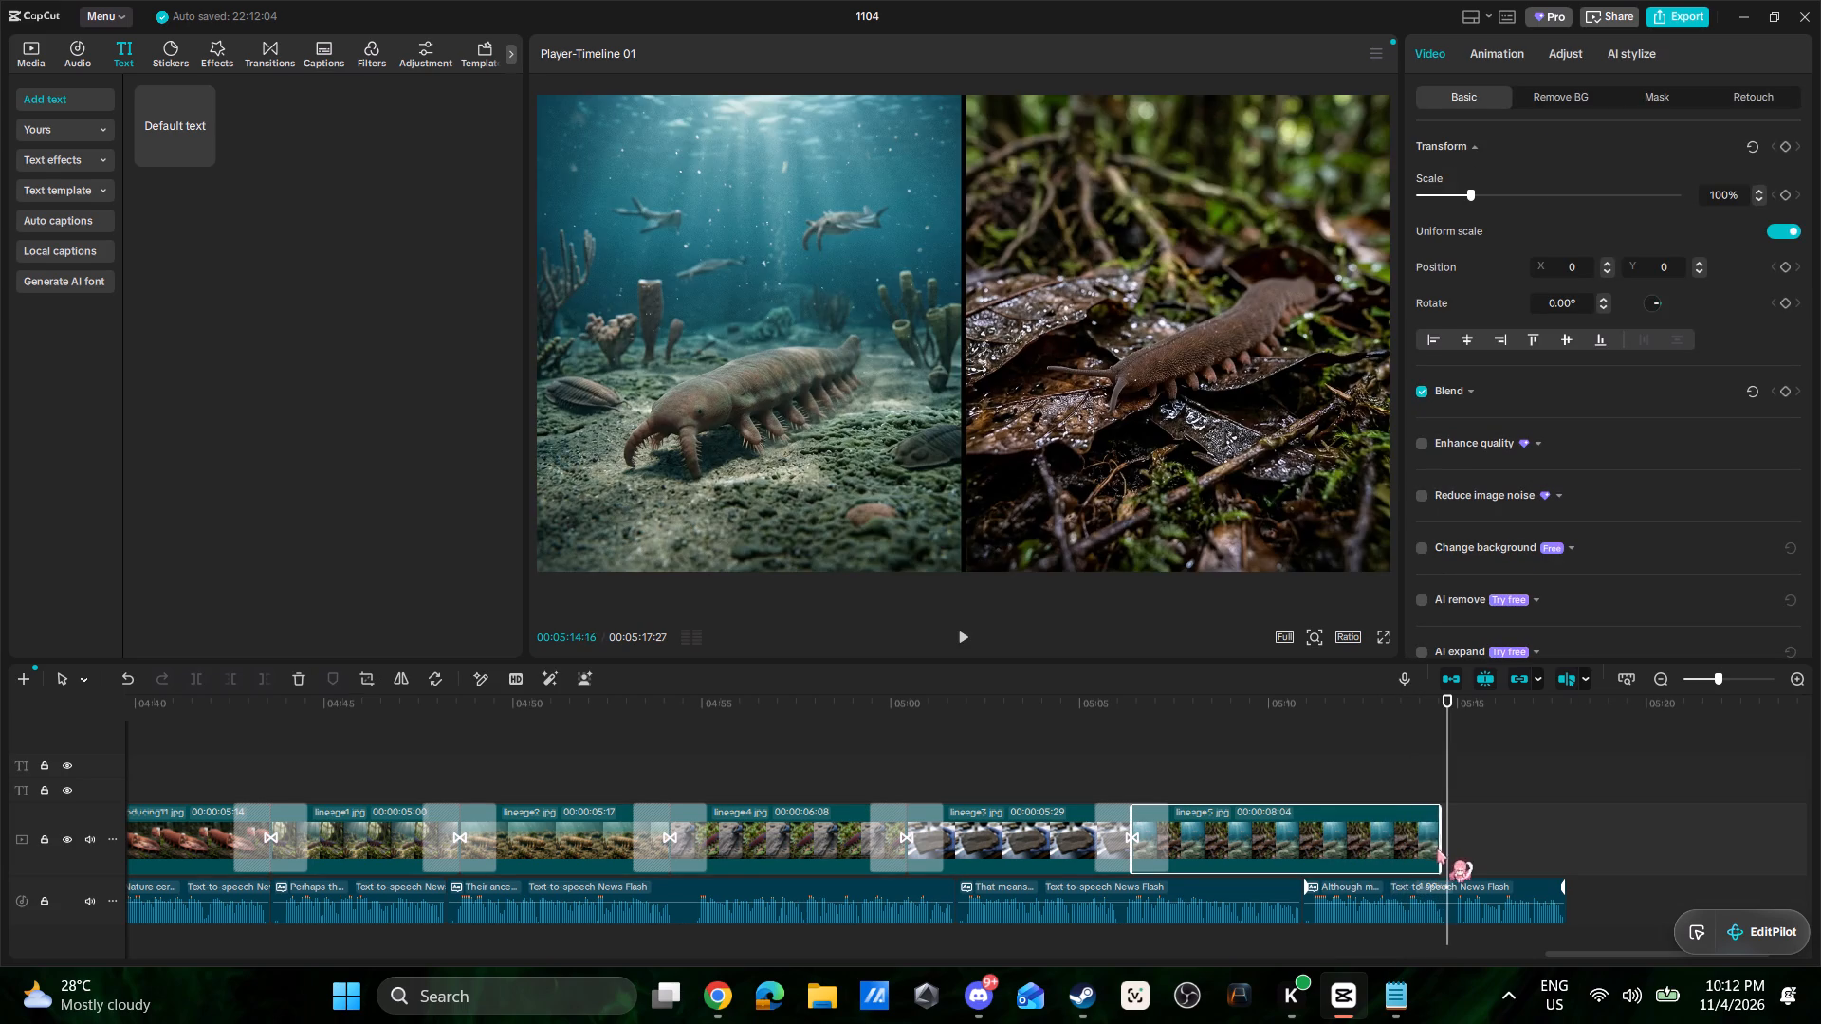
pyautogui.moveTo(1437, 849); pyautogui.dragTo(1443, 849)
pyautogui.press('space')
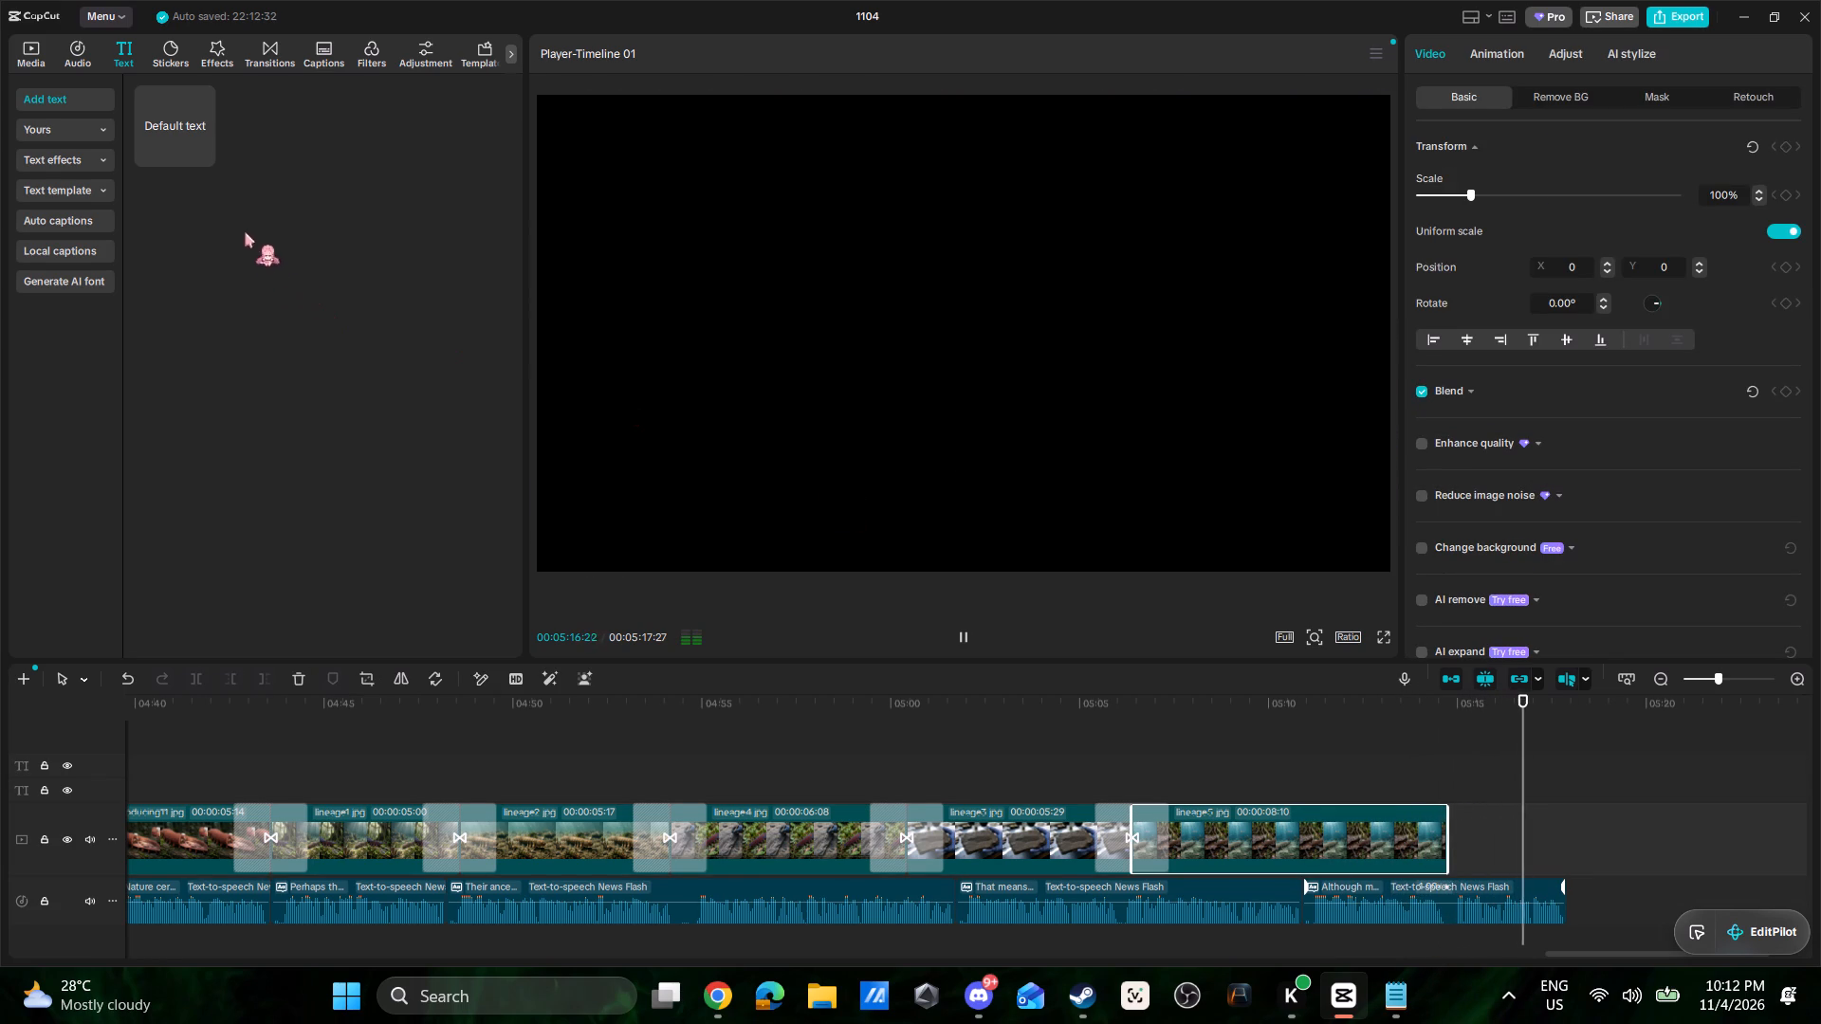
# Add lineage2.jpg from the imported media after the lineage5.jpg clip and trim its end to match the narration's end.
pyautogui.click(35, 60)
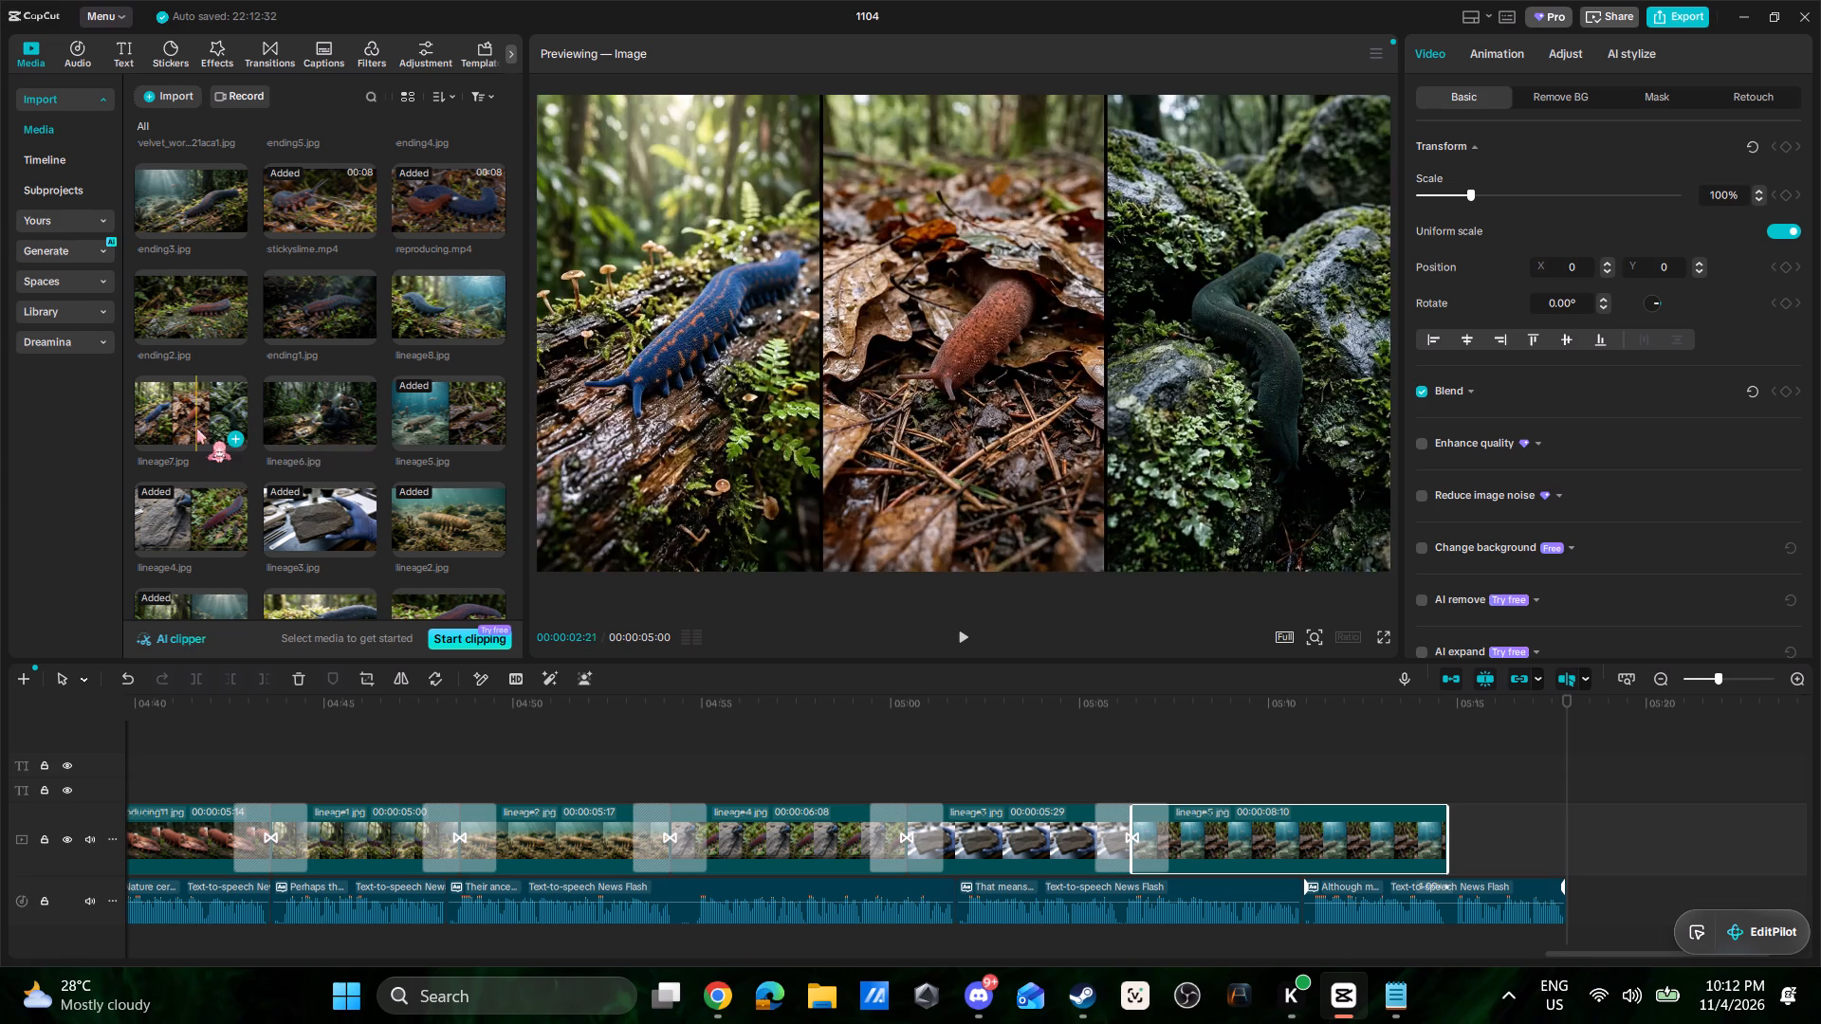
pyautogui.click(196, 429)
pyautogui.click(209, 501)
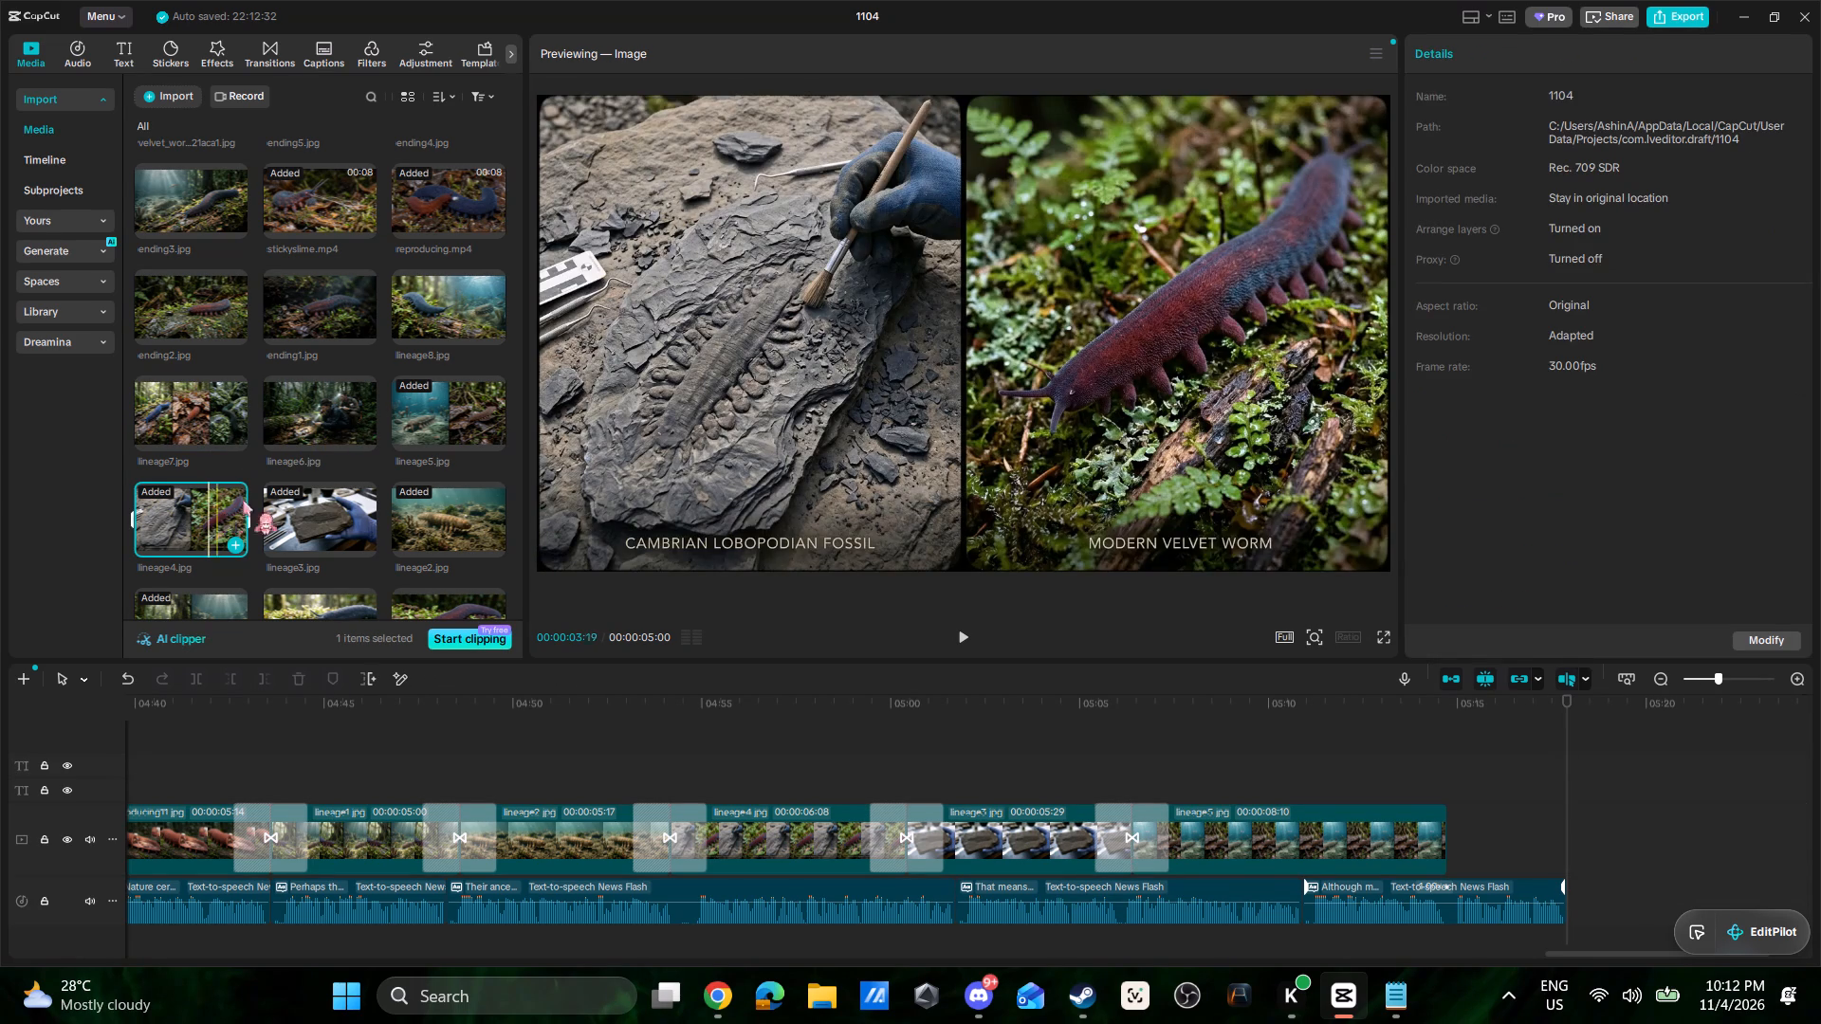
pyautogui.scroll(-1, 275, 502)
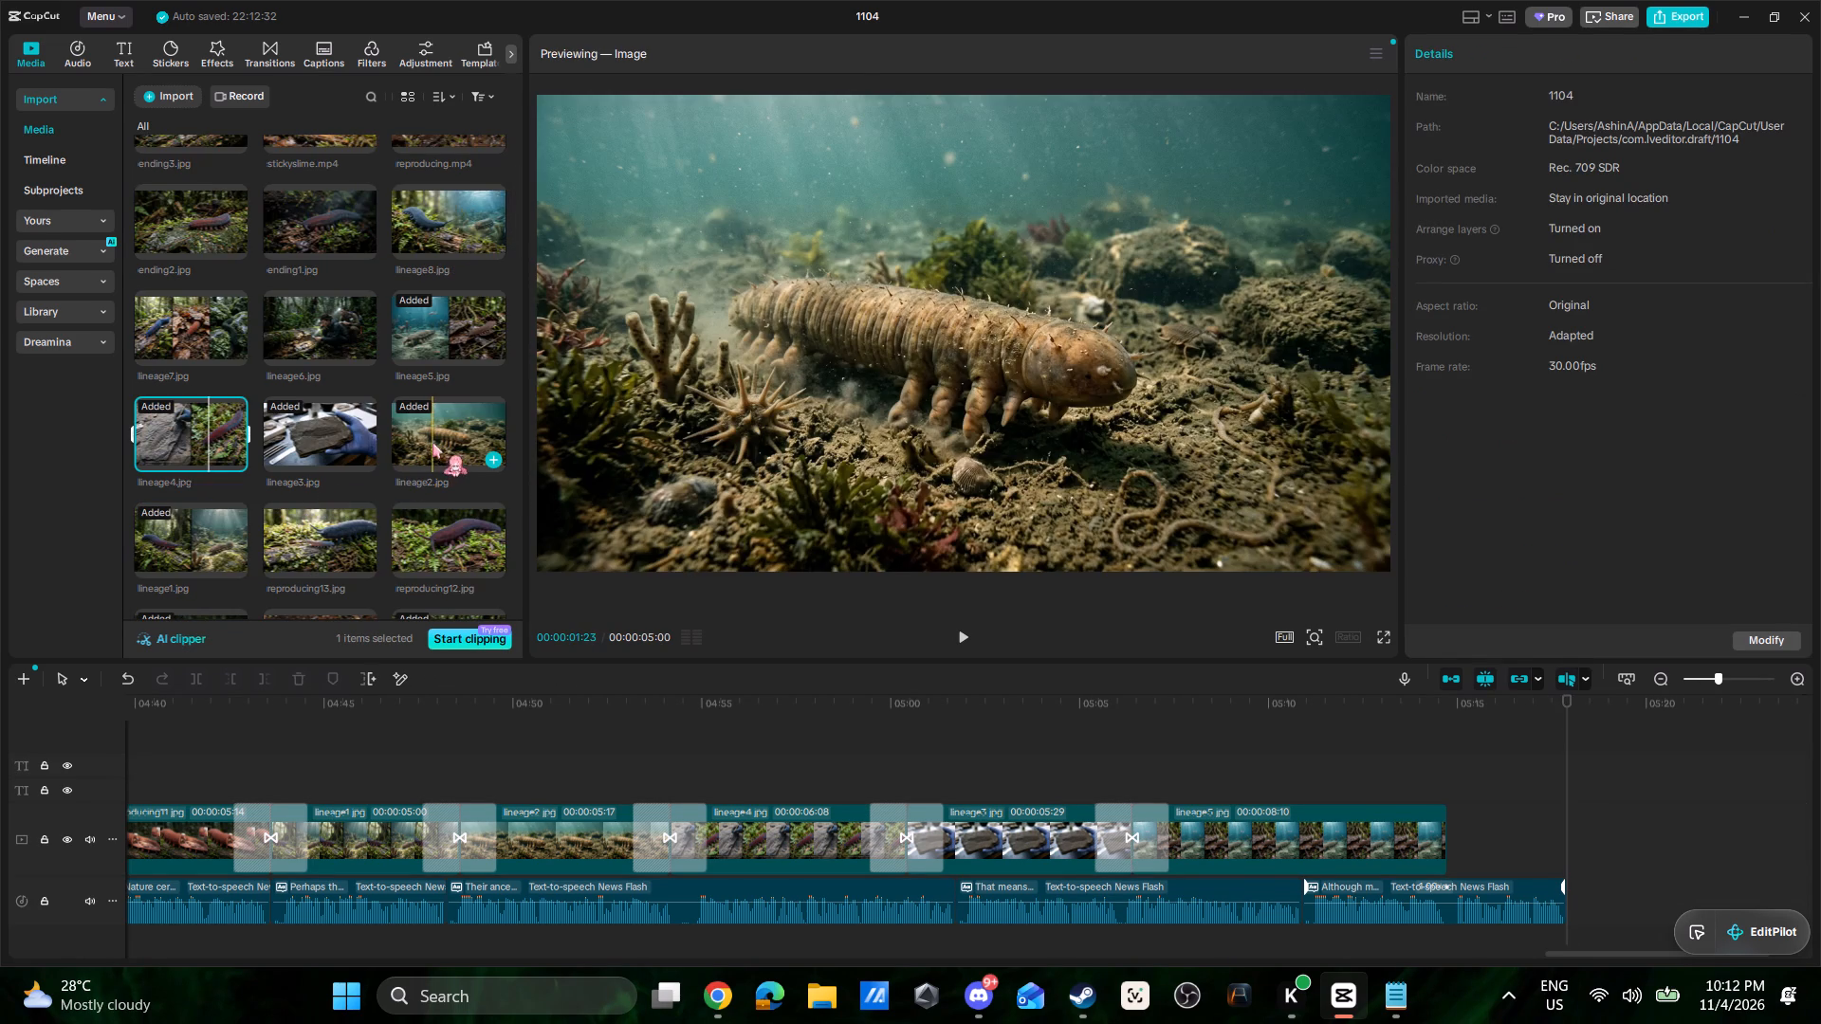
pyautogui.moveTo(437, 438); pyautogui.dragTo(1444, 823)
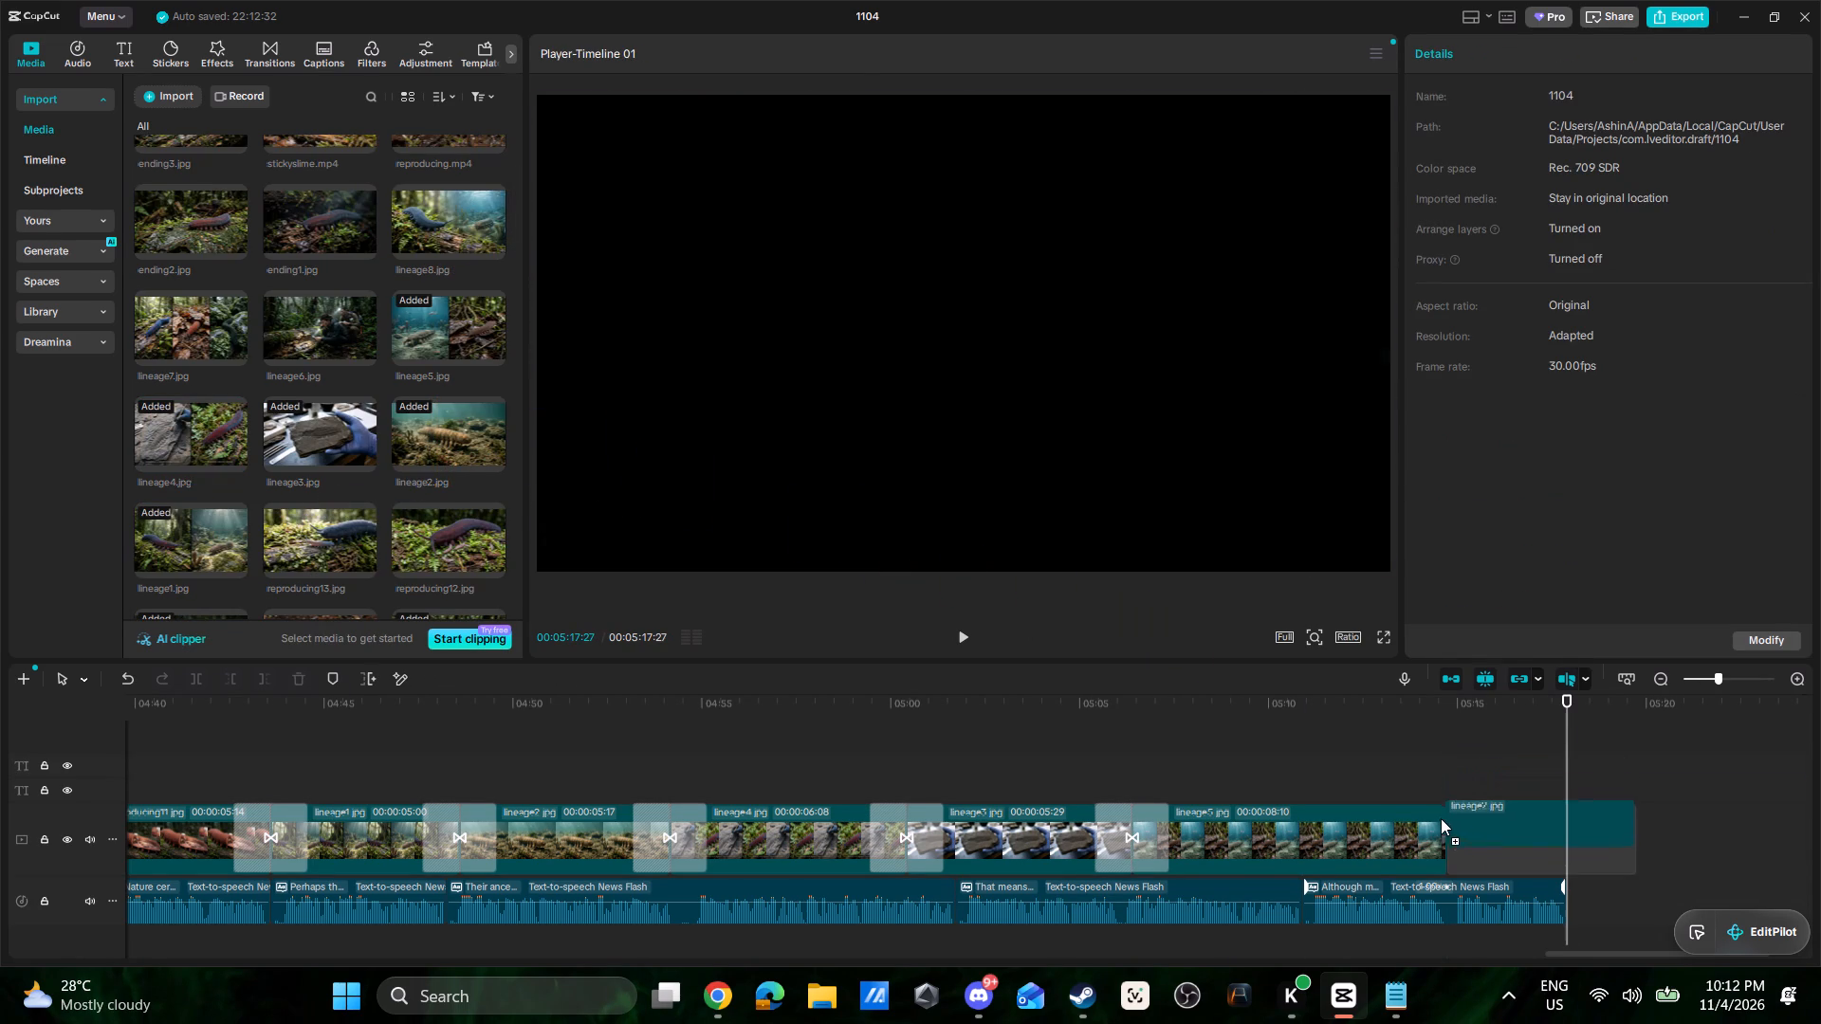
pyautogui.moveTo(1637, 829); pyautogui.dragTo(1568, 835)
pyautogui.moveTo(1564, 955); pyautogui.dragTo(1775, 956)
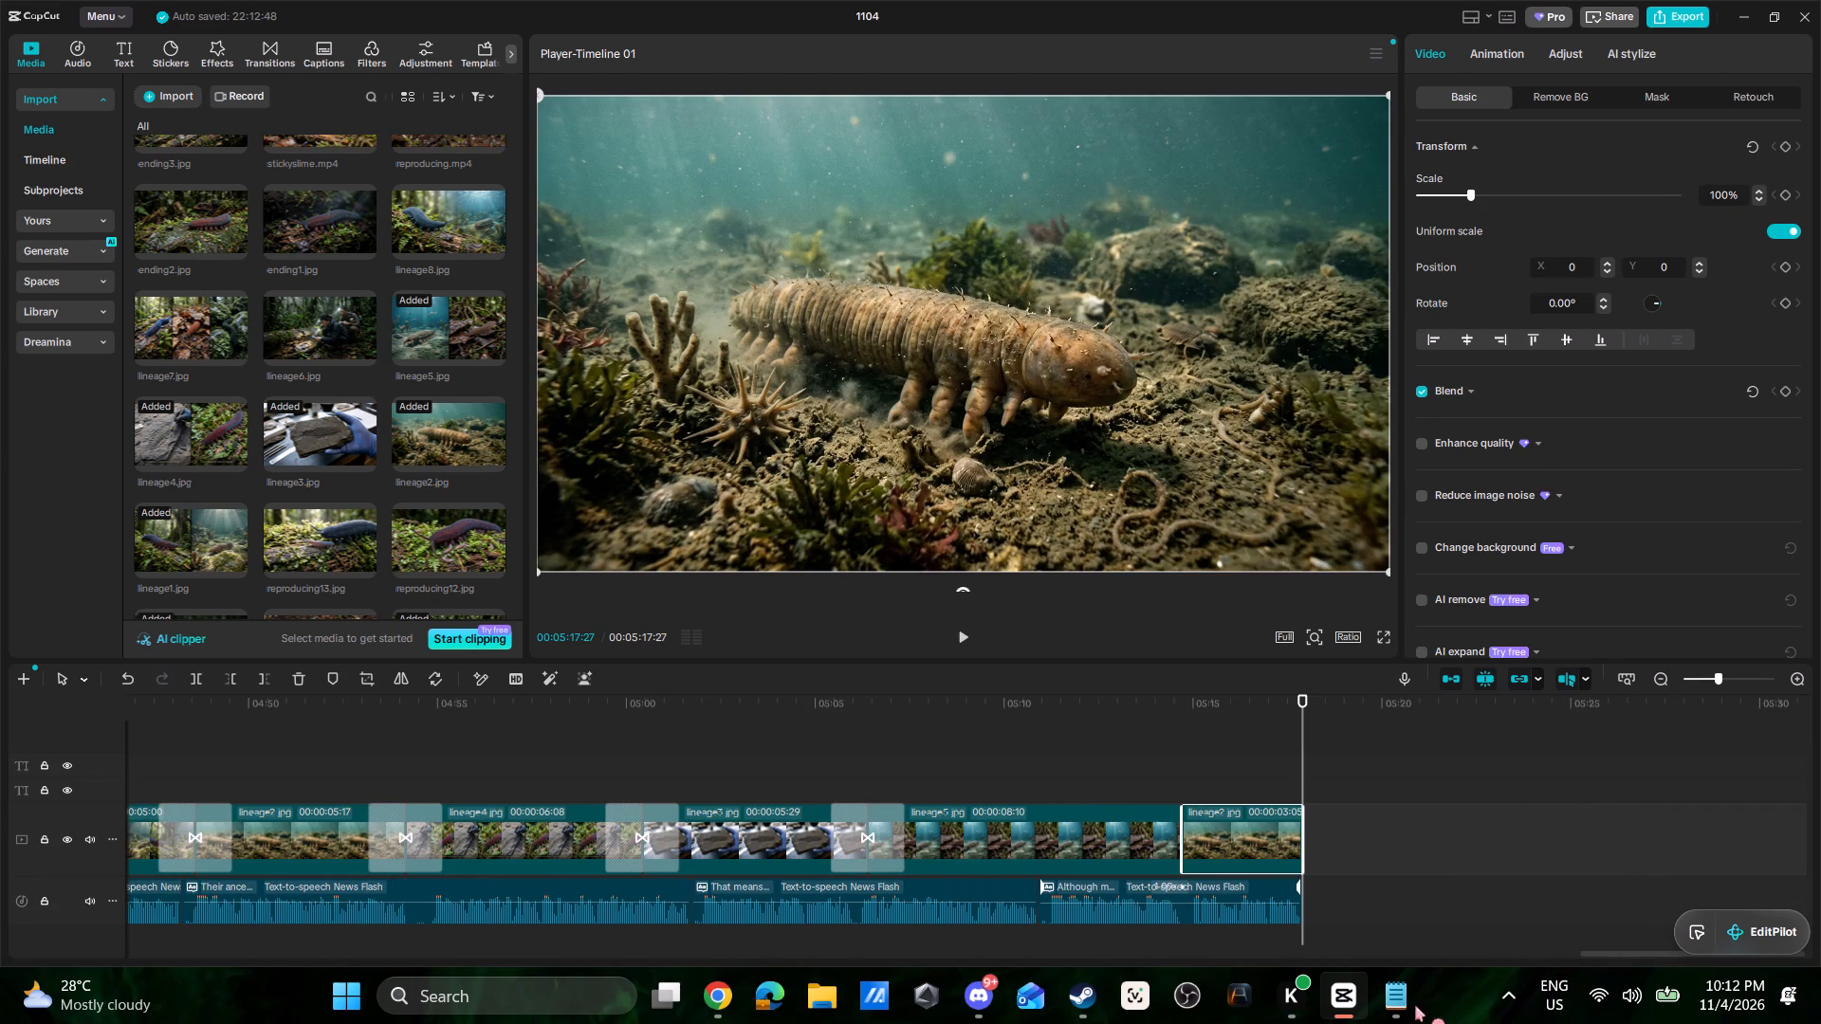
# In Notepad, copy the script sentence from "Today, scientists have described" through "waiting to be discovered.".
pyautogui.click(1408, 1007)
pyautogui.moveTo(1310, 447); pyautogui.dragTo(1140, 410)
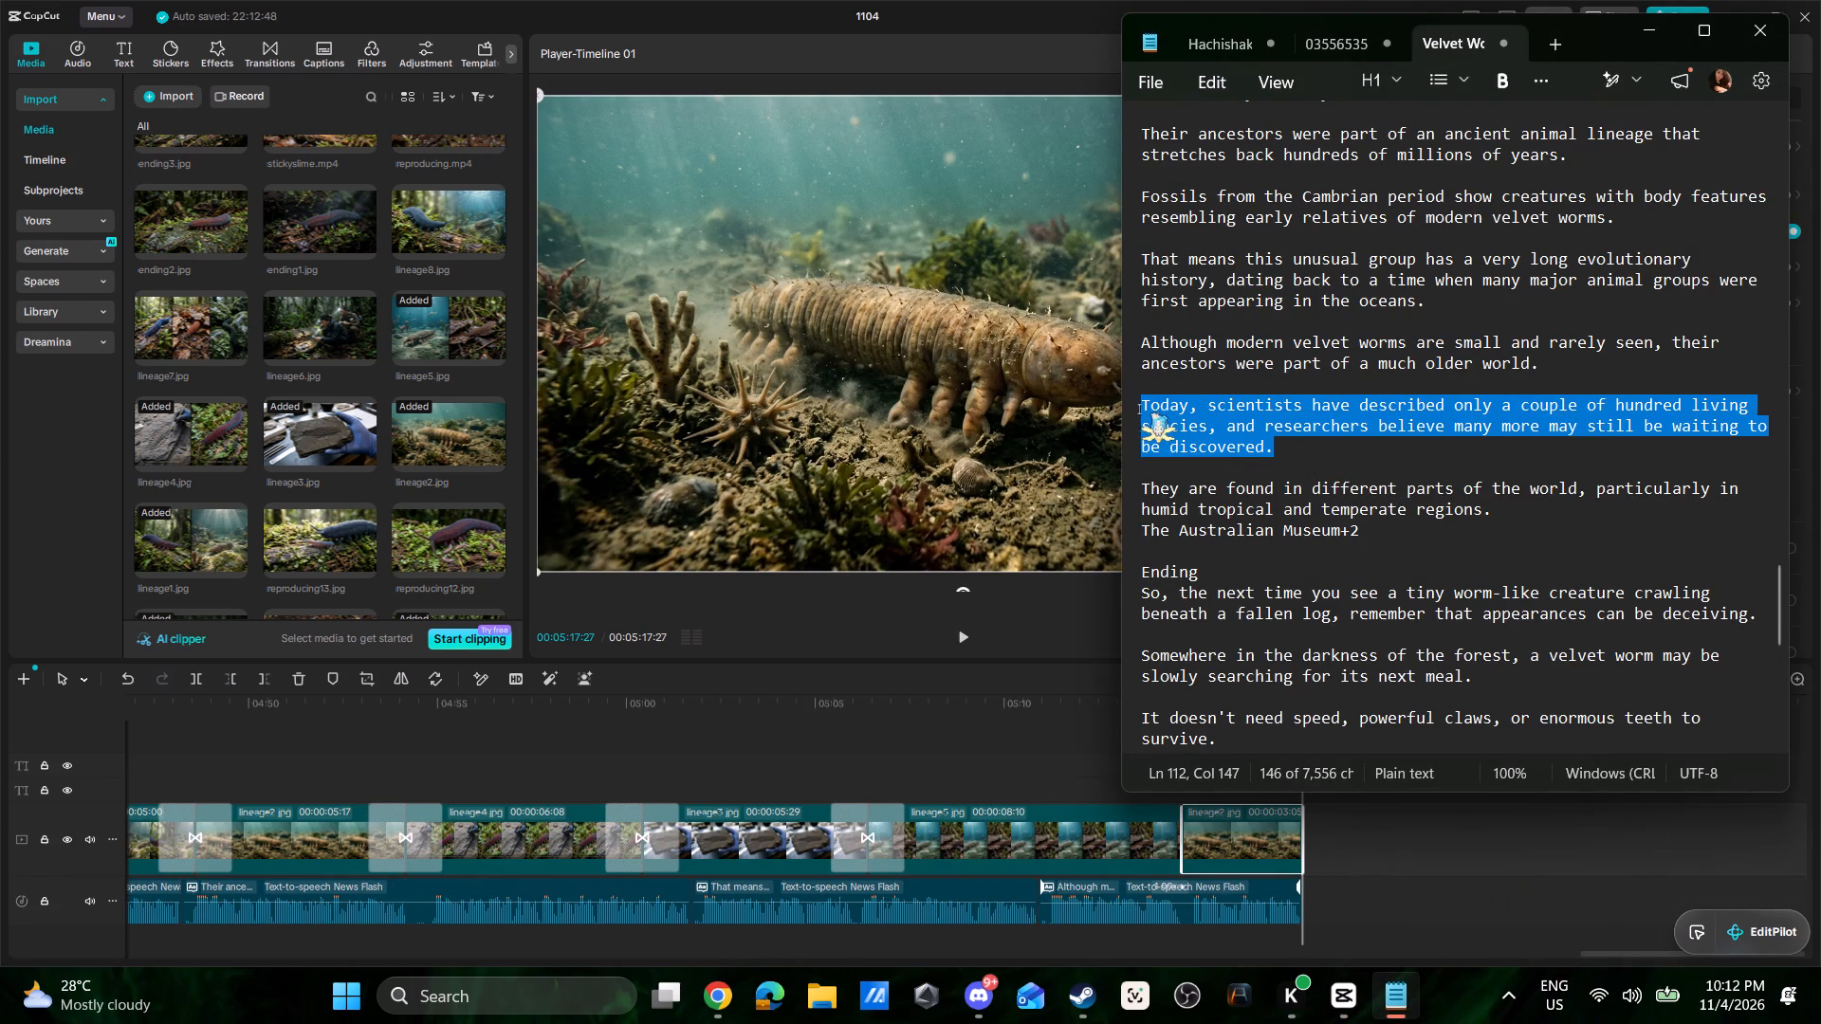
pyautogui.moveTo(1140, 410); pyautogui.dragTo(1139, 410)
pyautogui.hotkey('ctrl', 'c')
pyautogui.hotkey('ctrl', 'c')
pyautogui.hotkey('ctrl', 'c')
pyautogui.hotkey('ctrl', 'c')
pyautogui.hotkey('ctrl', 'c')
# In CapCut, add a default text clip at the end of the last lineage2.jpg clip and replace its wording with the copied sentence.
pyautogui.click(899, 735)
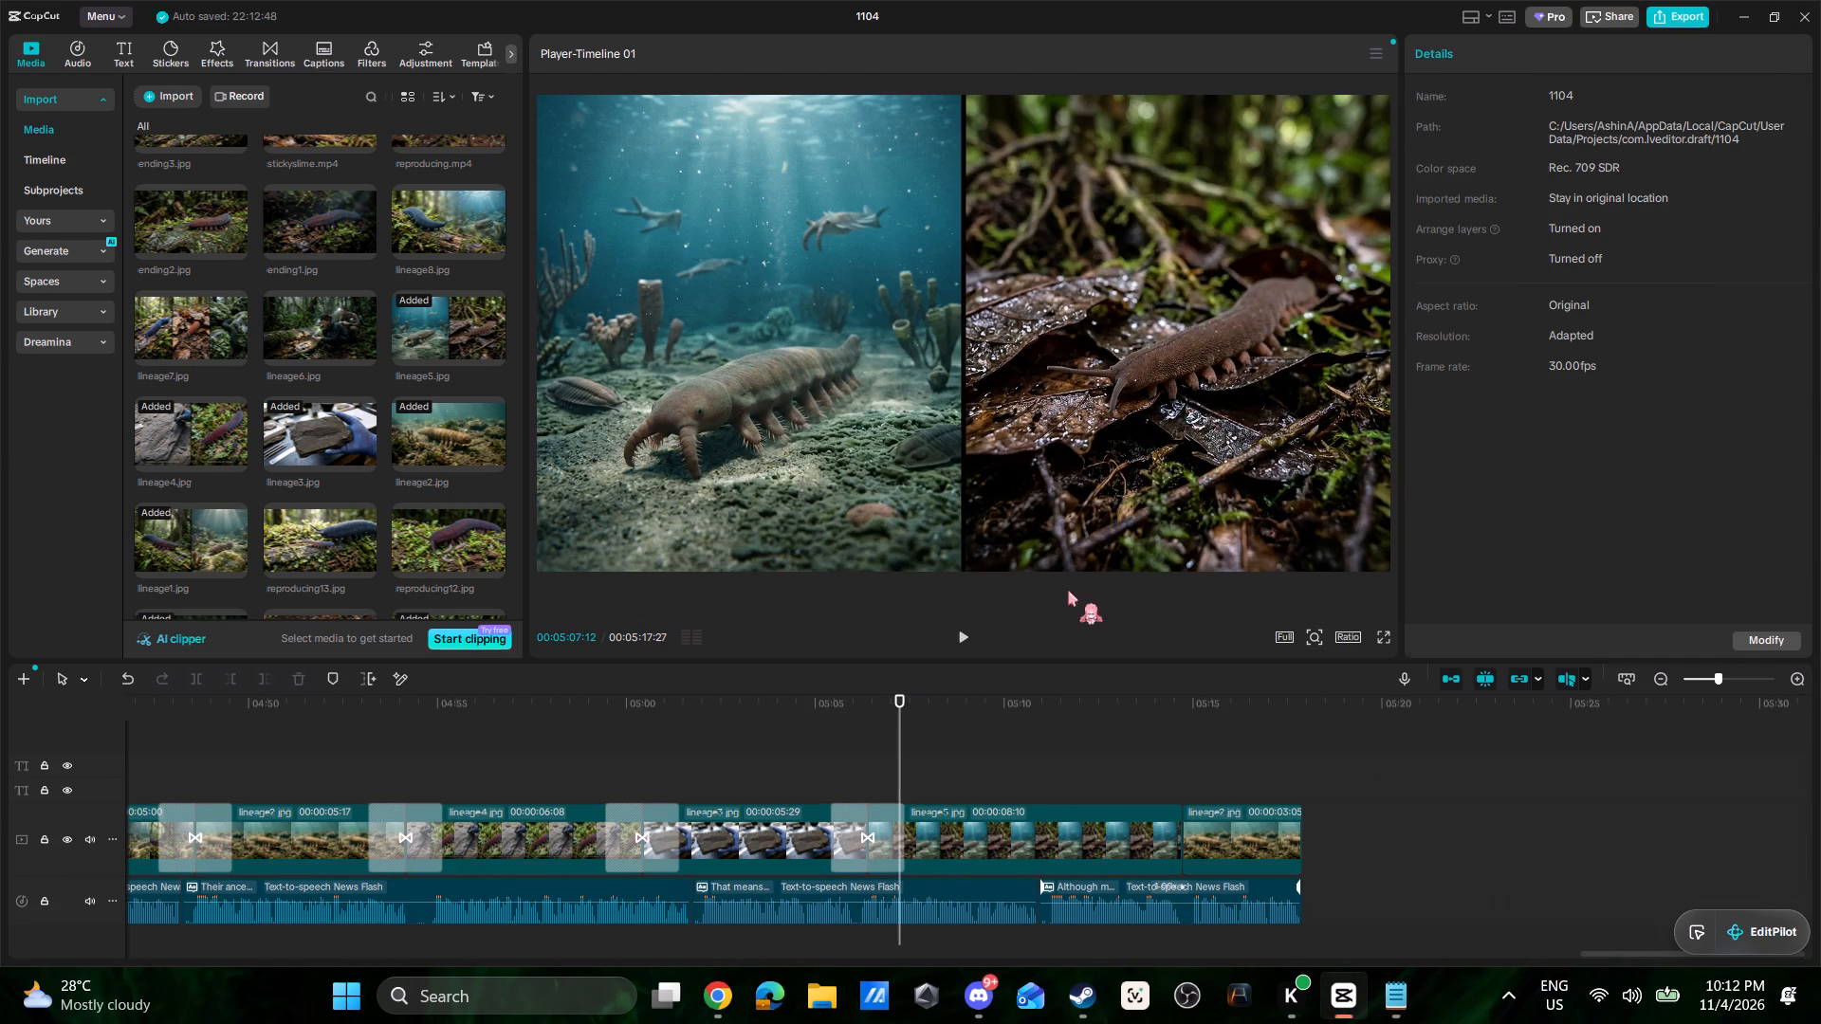
pyautogui.moveTo(113, 46); pyautogui.dragTo(128, 53)
pyautogui.click(127, 53)
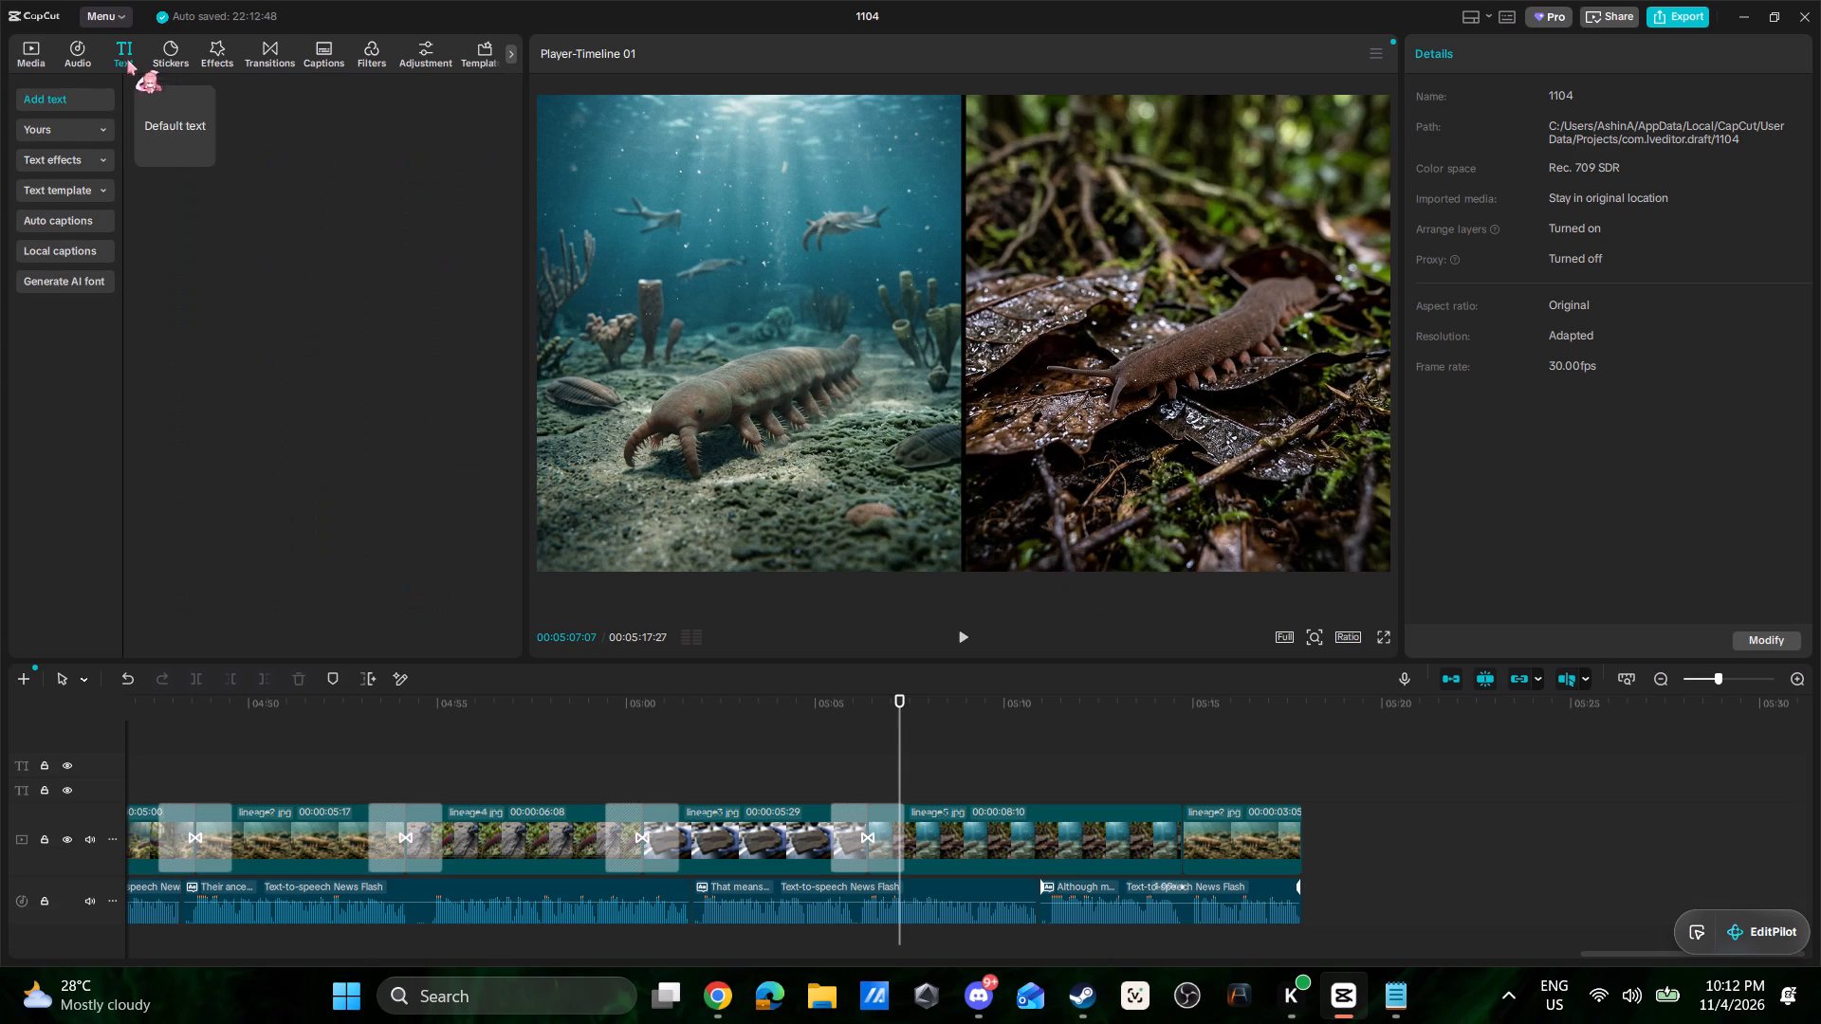
pyautogui.moveTo(165, 110); pyautogui.dragTo(1305, 789)
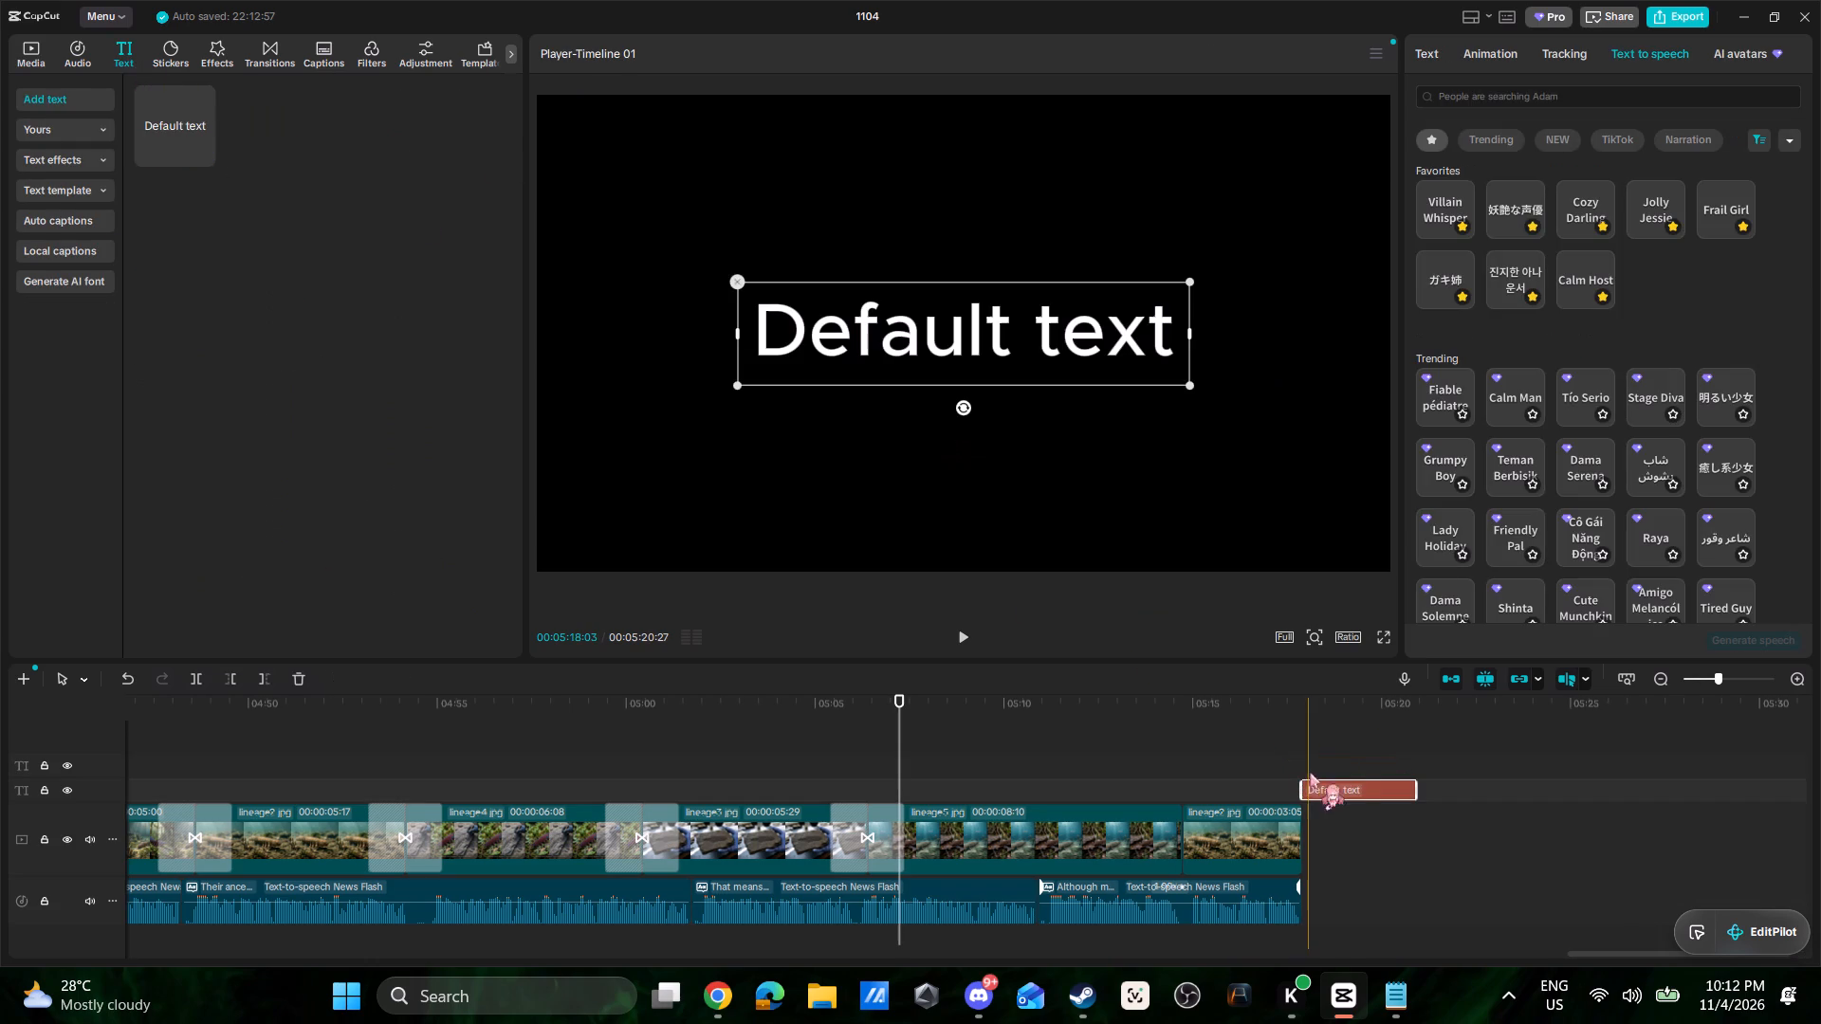
pyautogui.click(1427, 55)
pyautogui.moveTo(1509, 155); pyautogui.dragTo(1354, 128)
pyautogui.hotkey('ctrl', 'v')
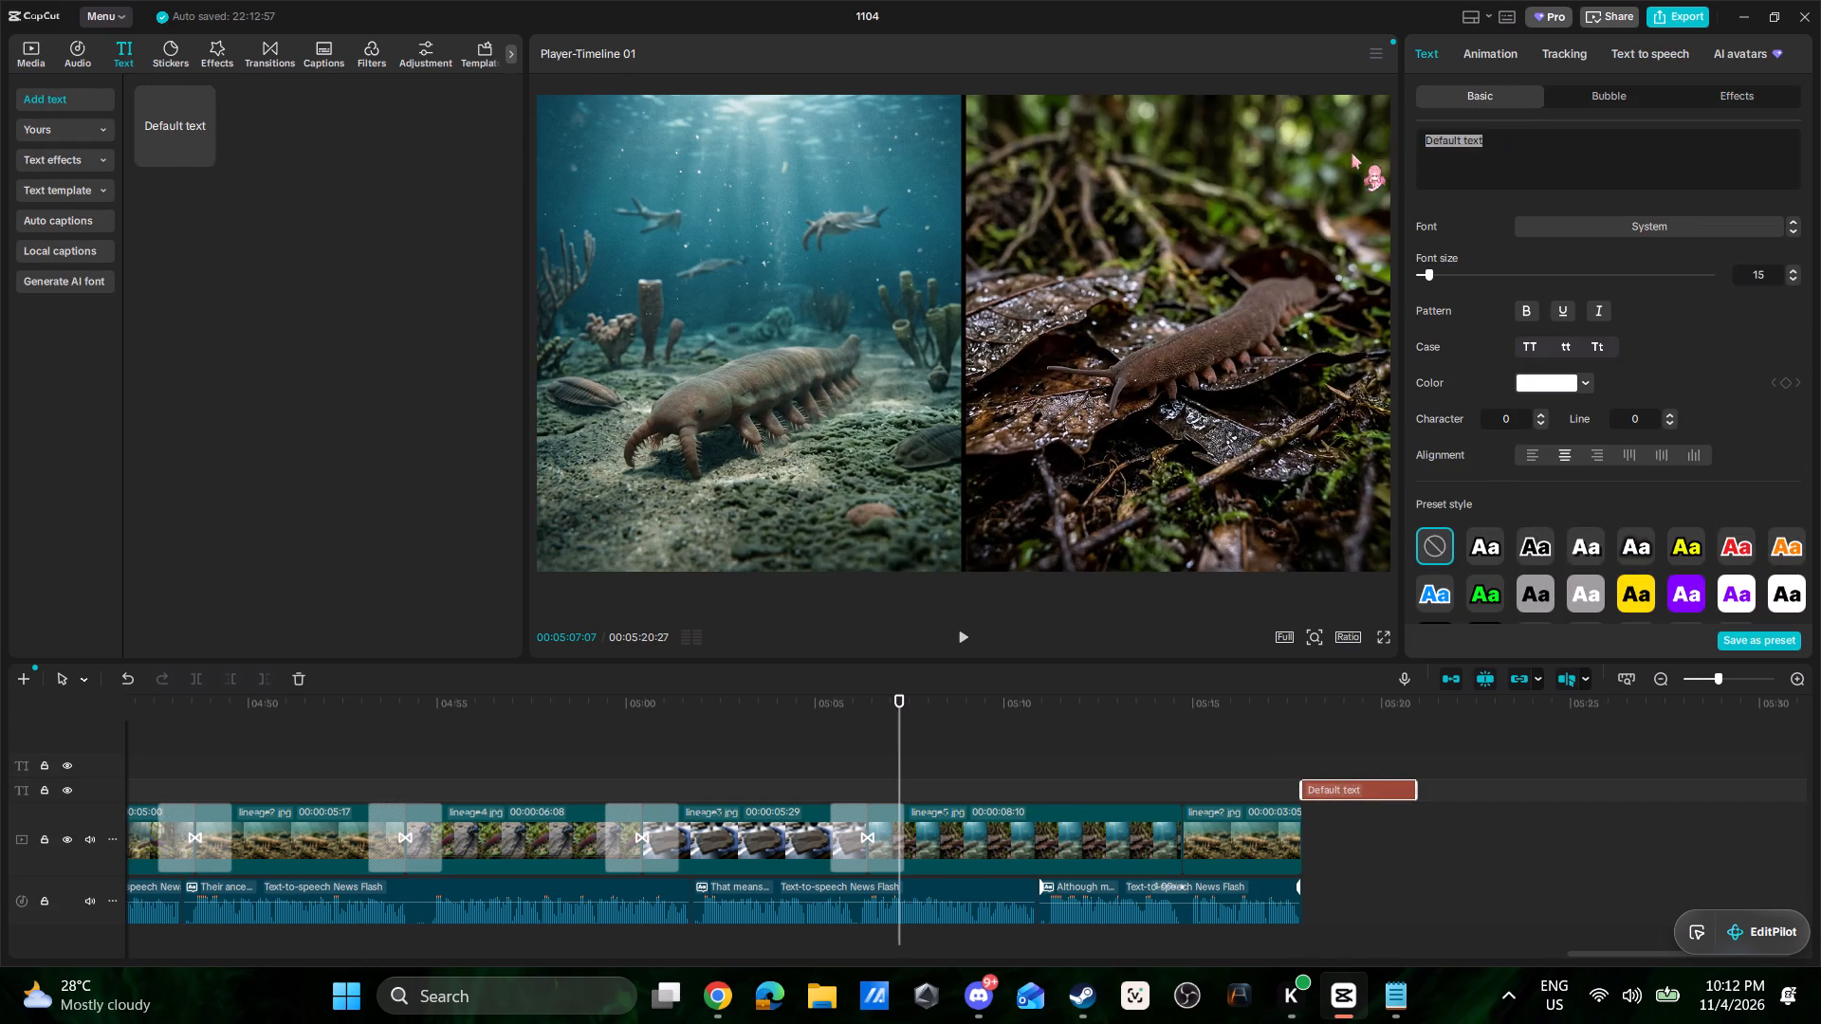
# Generate text-to-speech narration for the "Today, scientists have described" text using the favorite voice 진지한 아나운서.
pyautogui.click(1629, 51)
pyautogui.click(1494, 266)
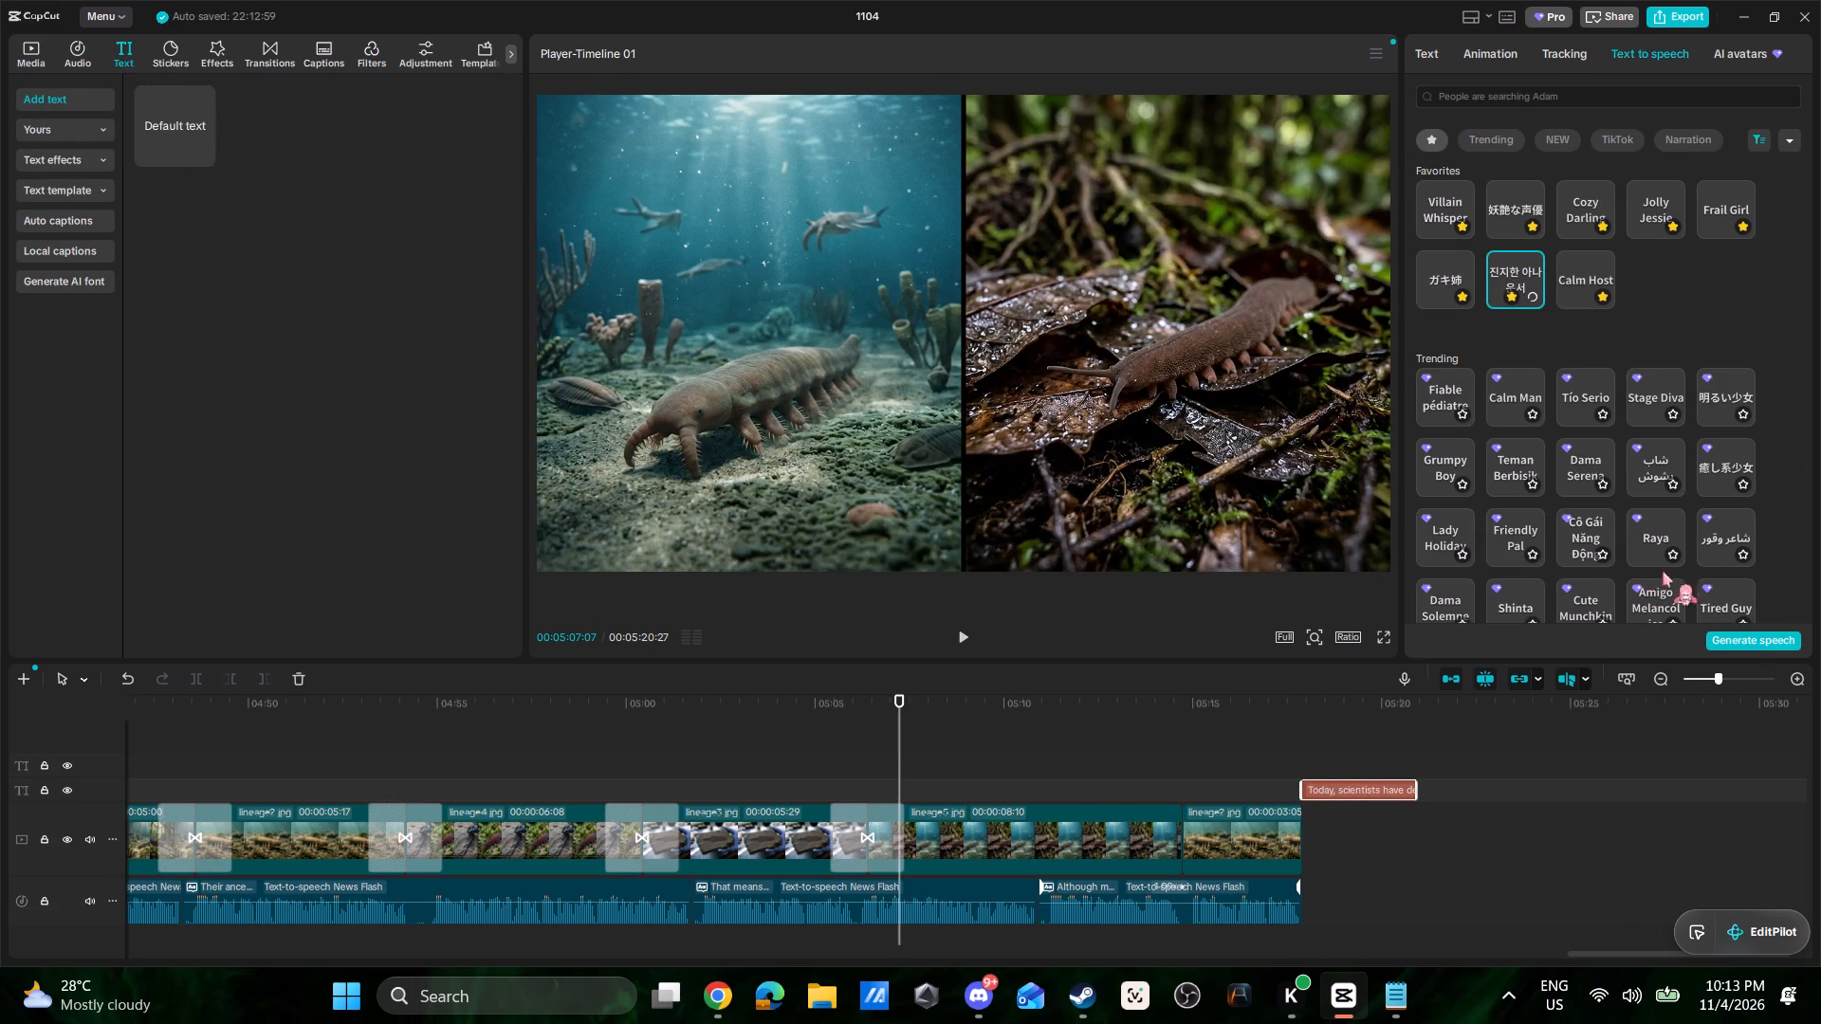
pyautogui.click(1746, 643)
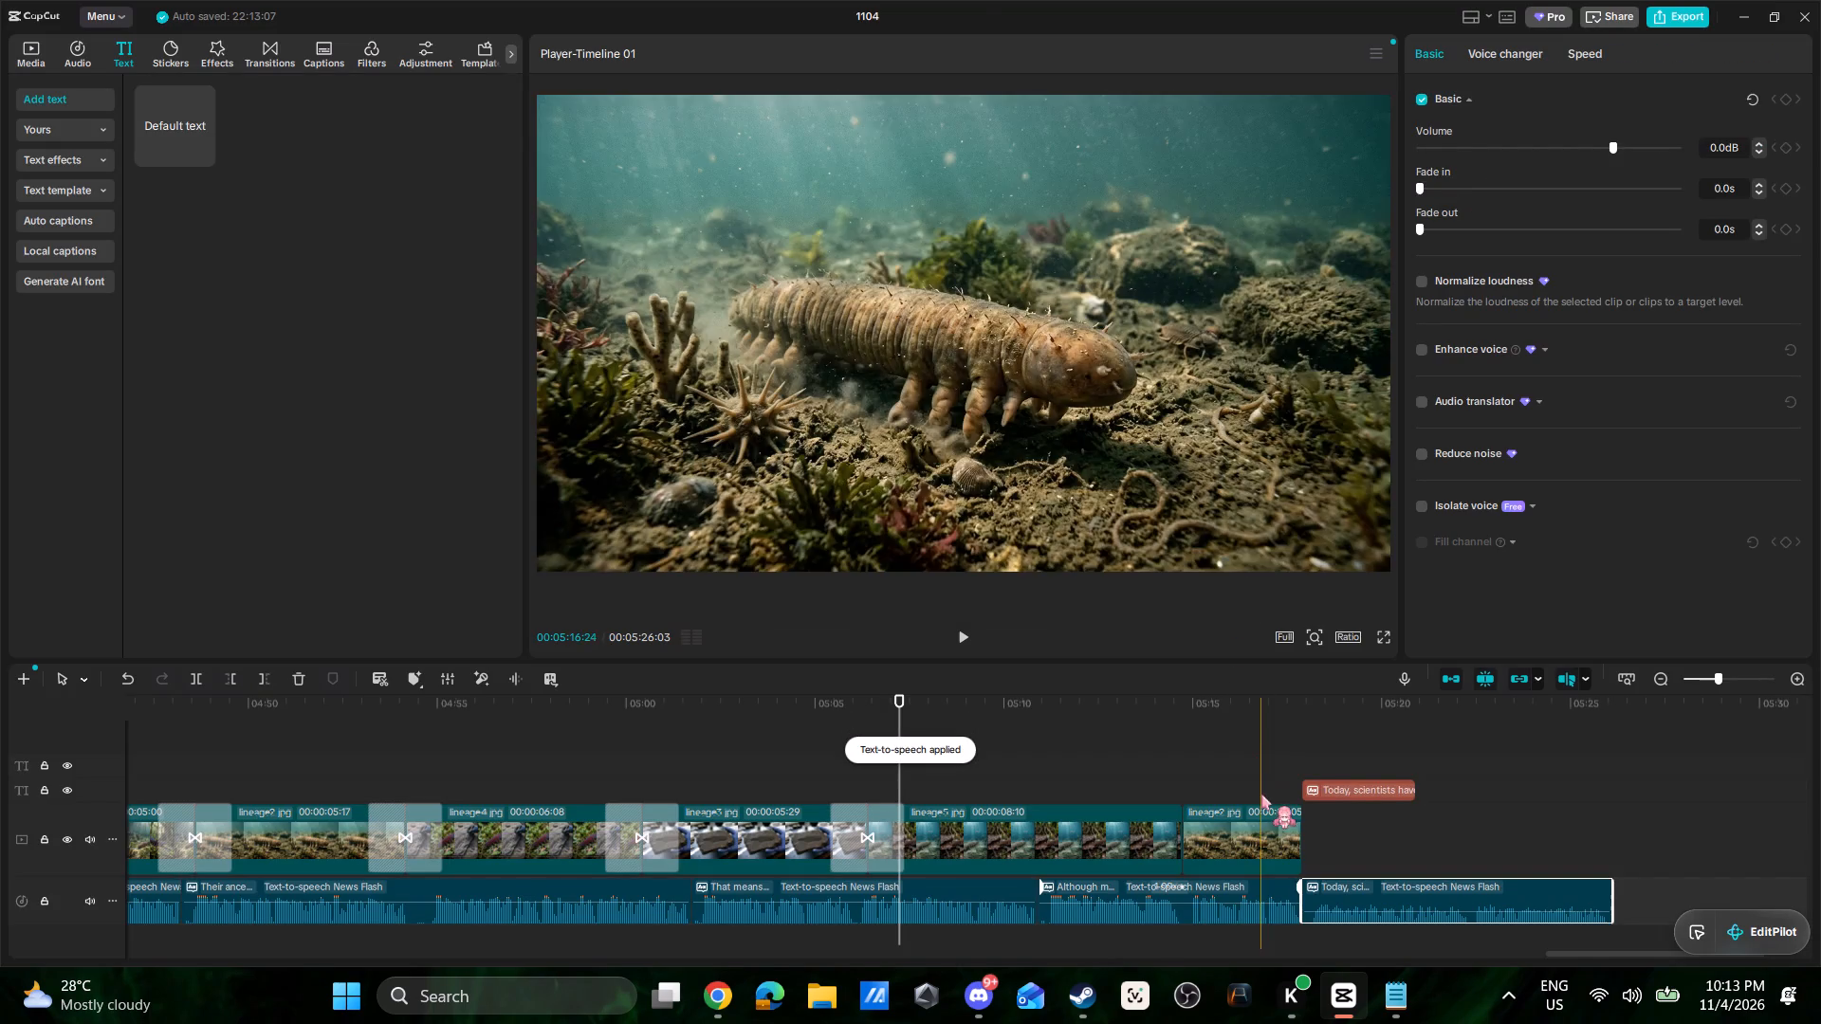
# Delete the "Today, scientists have described" text clip, keeping its generated narration audio.
pyautogui.click(1340, 780)
pyautogui.press('Delete')
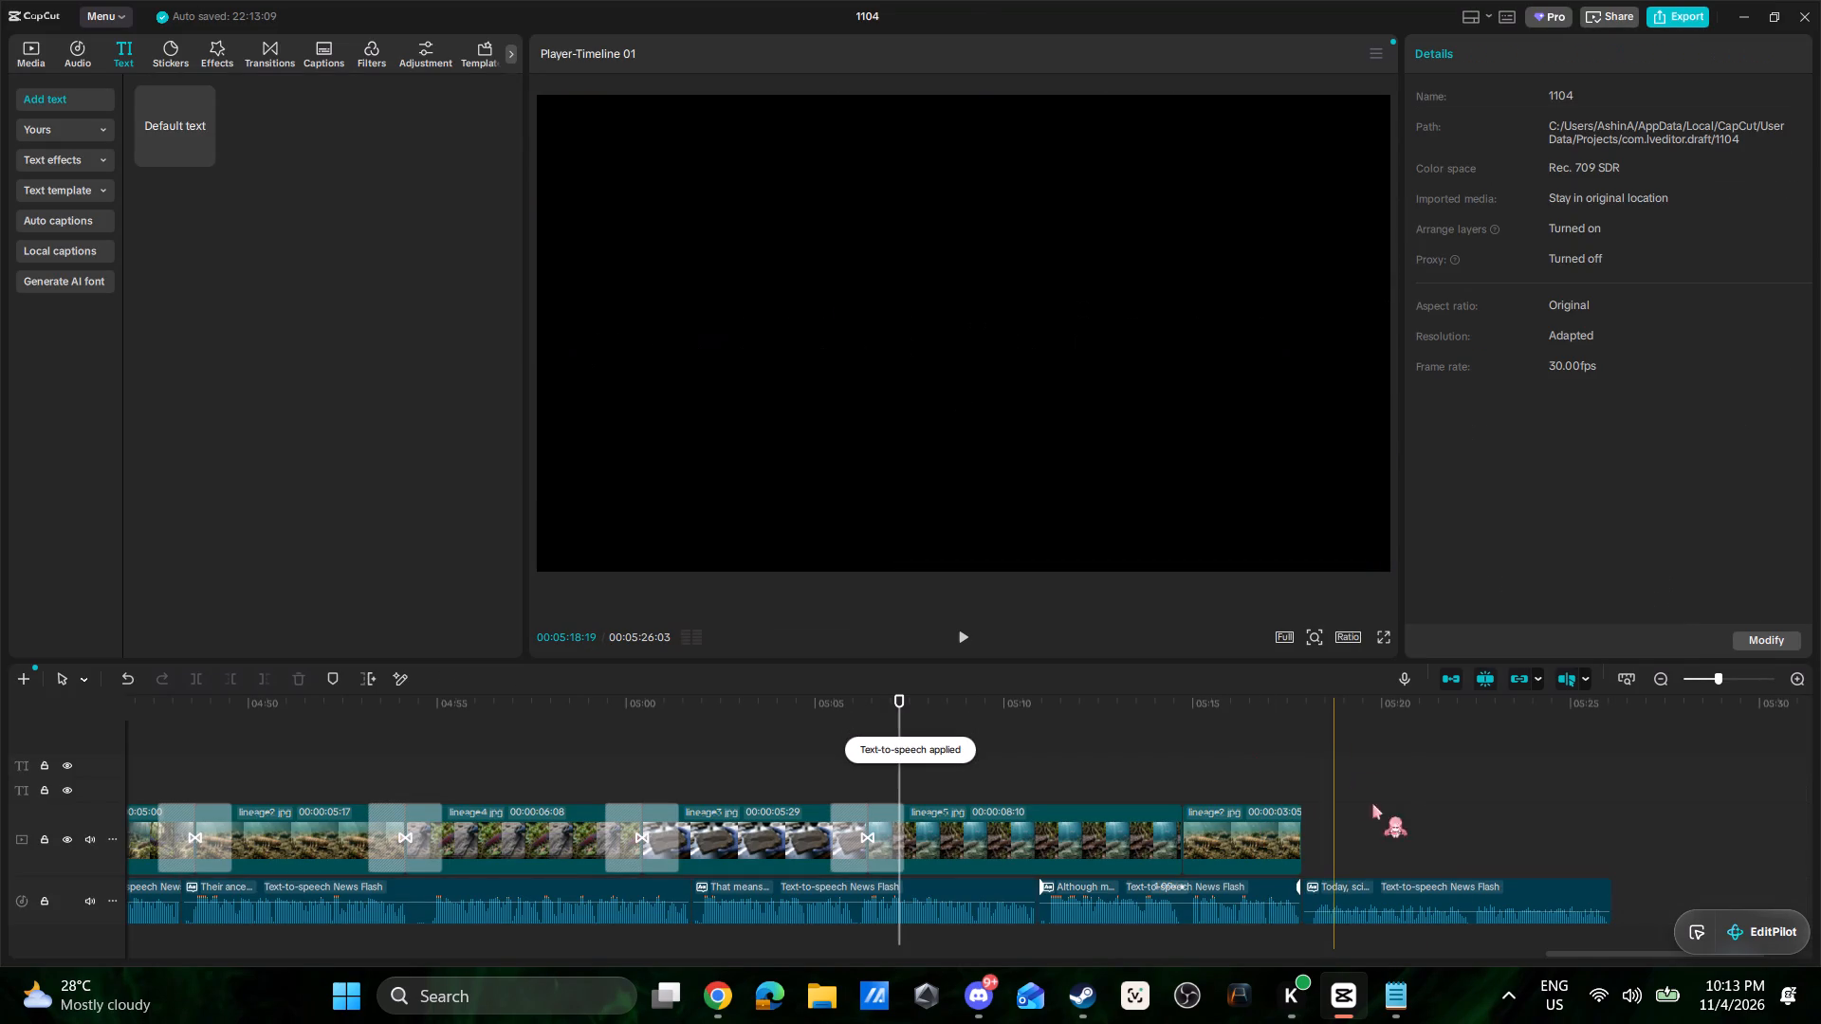
# Raise the volume of the "Today, scientists" narration clip to 12.2 dB.
pyautogui.moveTo(1435, 911); pyautogui.dragTo(1435, 904)
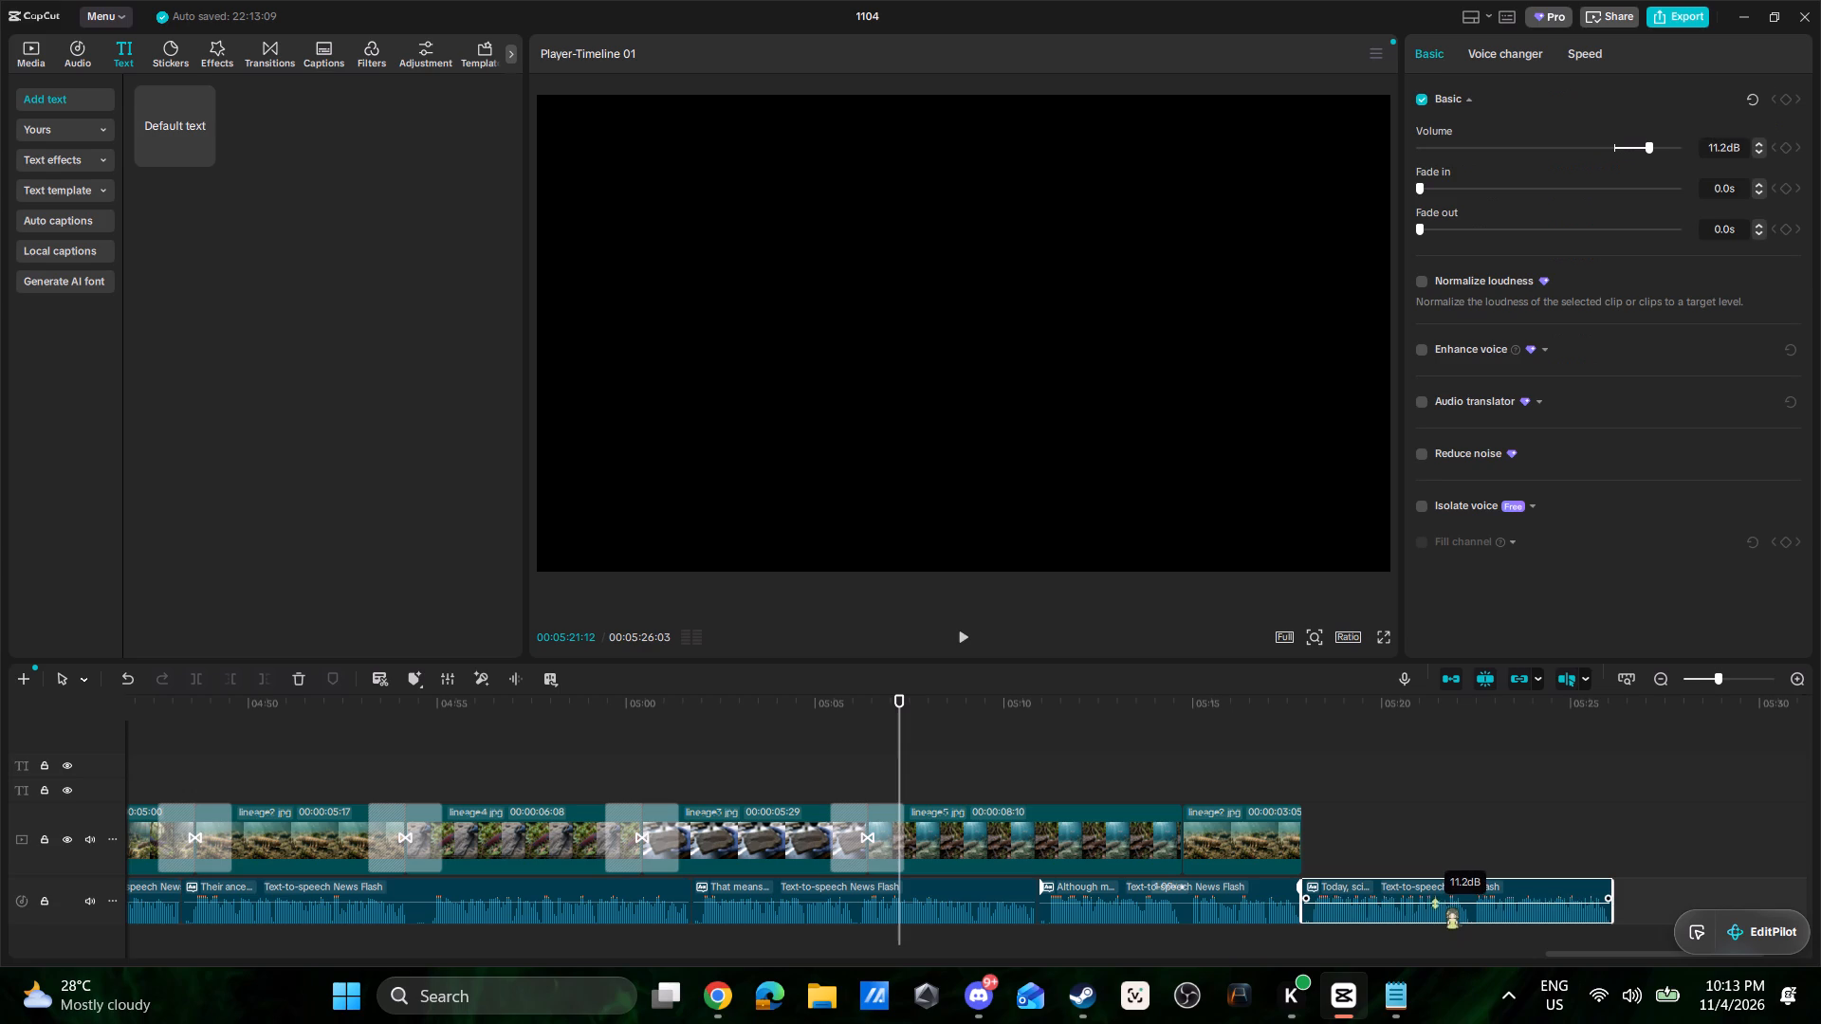
pyautogui.moveTo(1435, 904); pyautogui.dragTo(1435, 903)
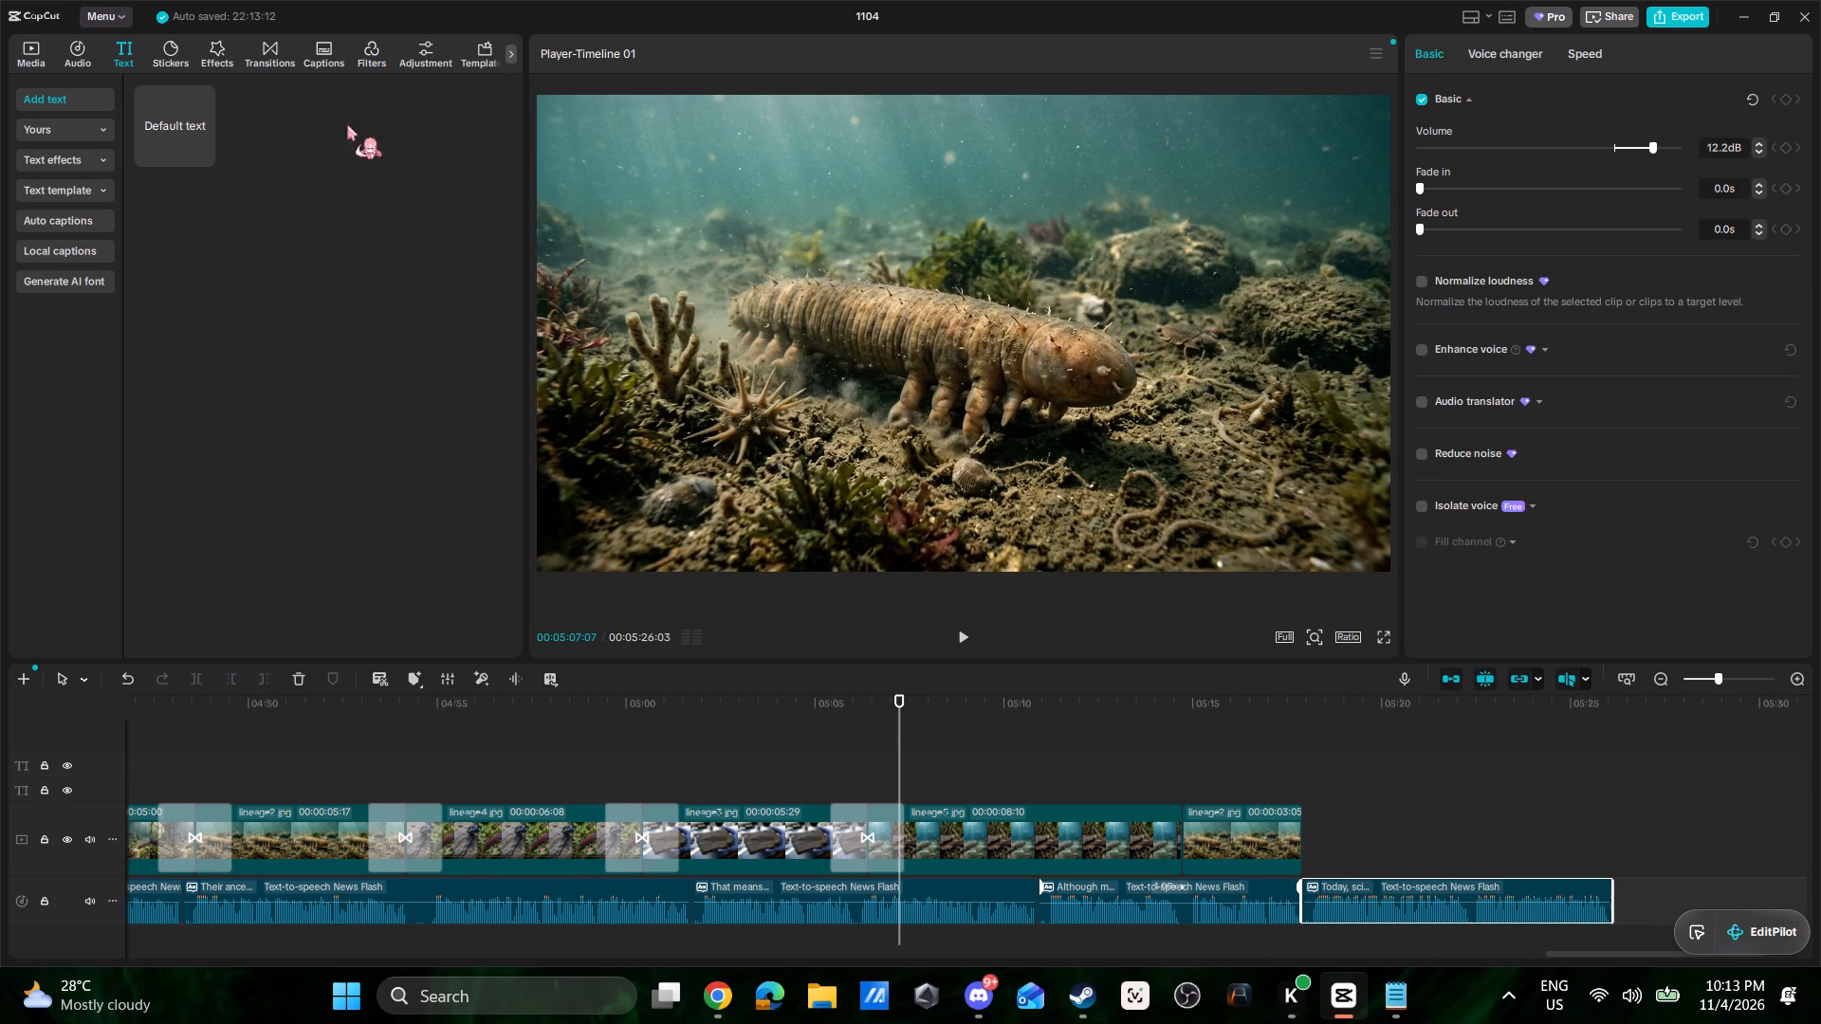
# Add lineage6.jpg from the imported media after the last lineage2.jpg clip and play it against the narration.
pyautogui.click(31, 55)
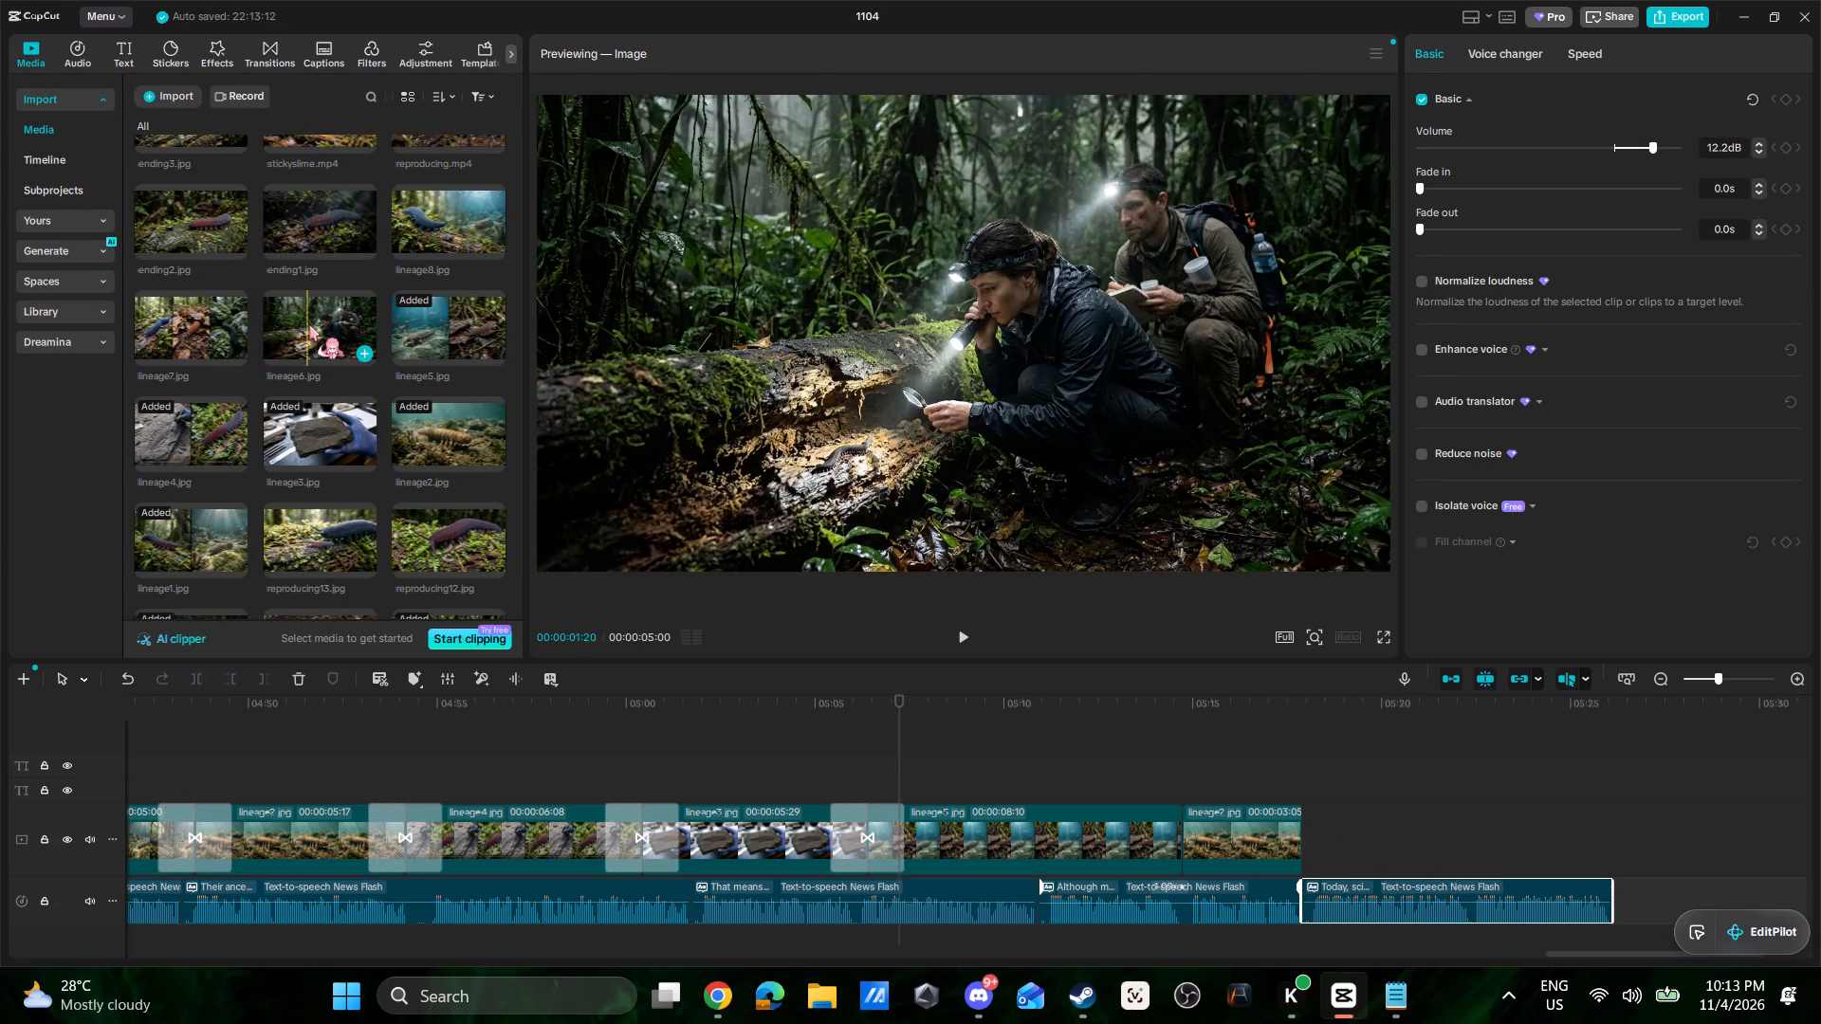
pyautogui.moveTo(309, 325); pyautogui.dragTo(1314, 842)
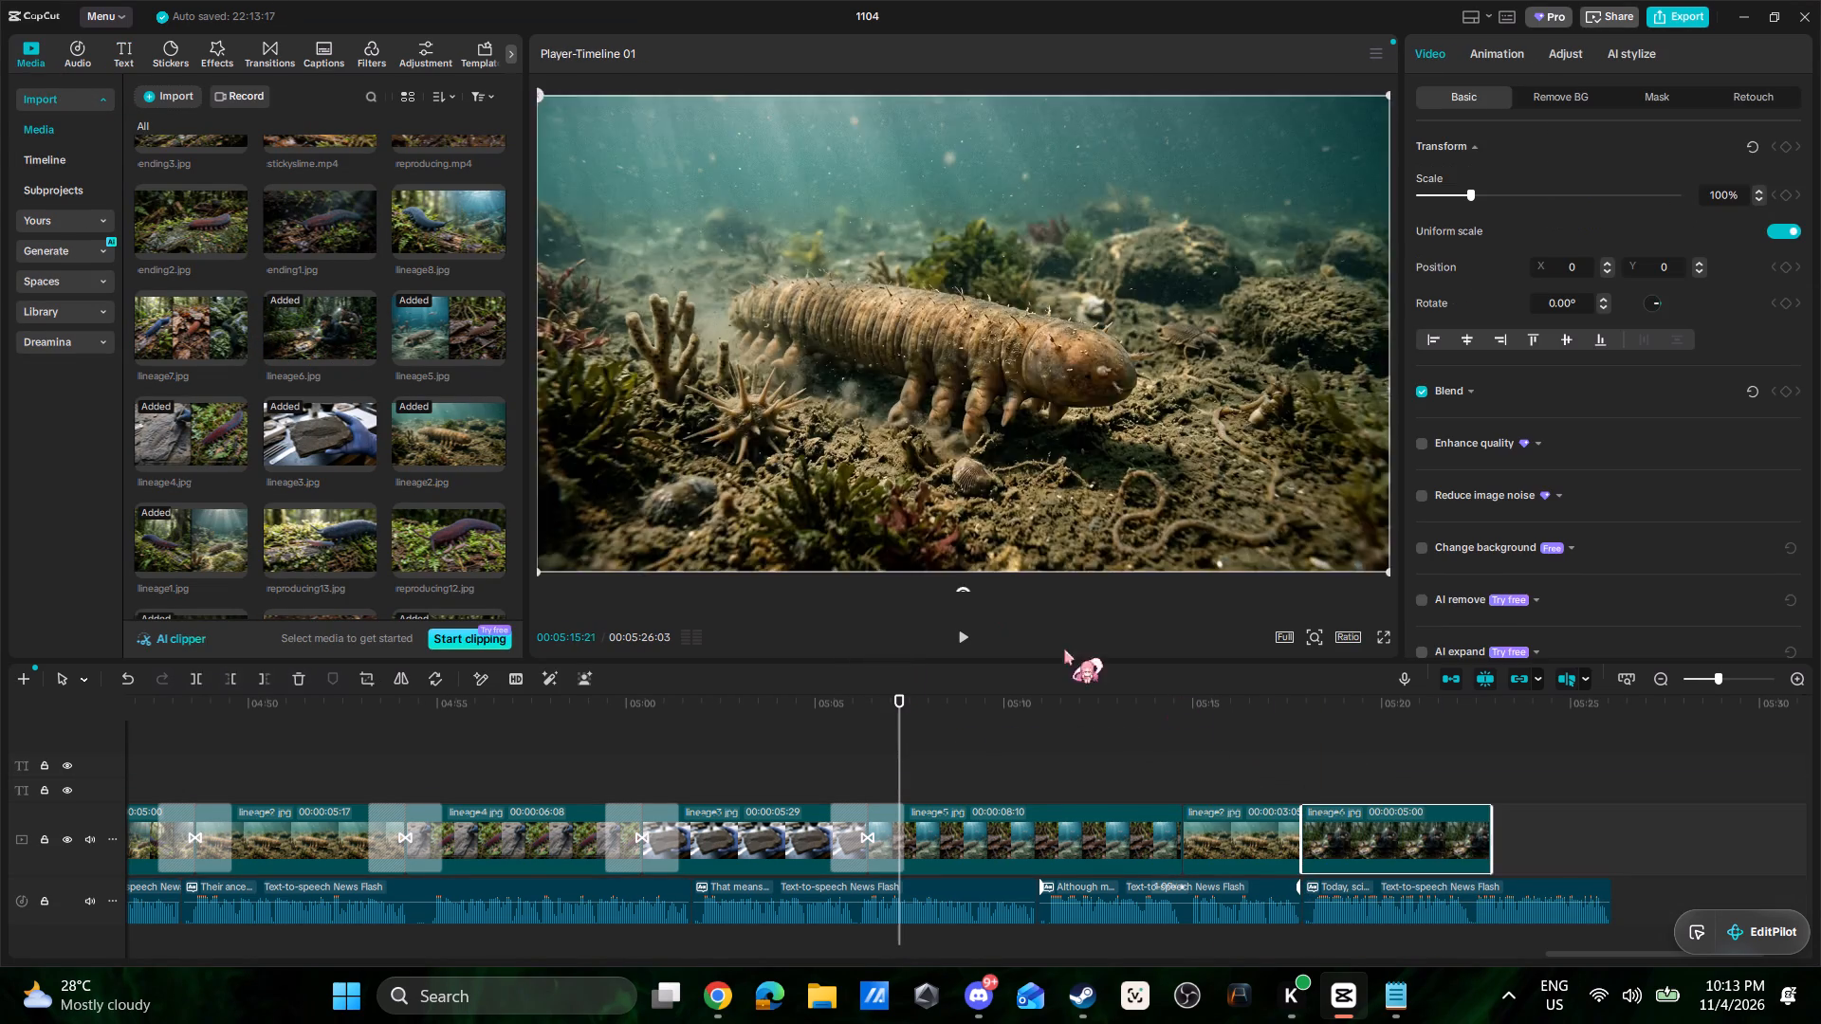
pyautogui.click(1263, 776)
pyautogui.press('space')
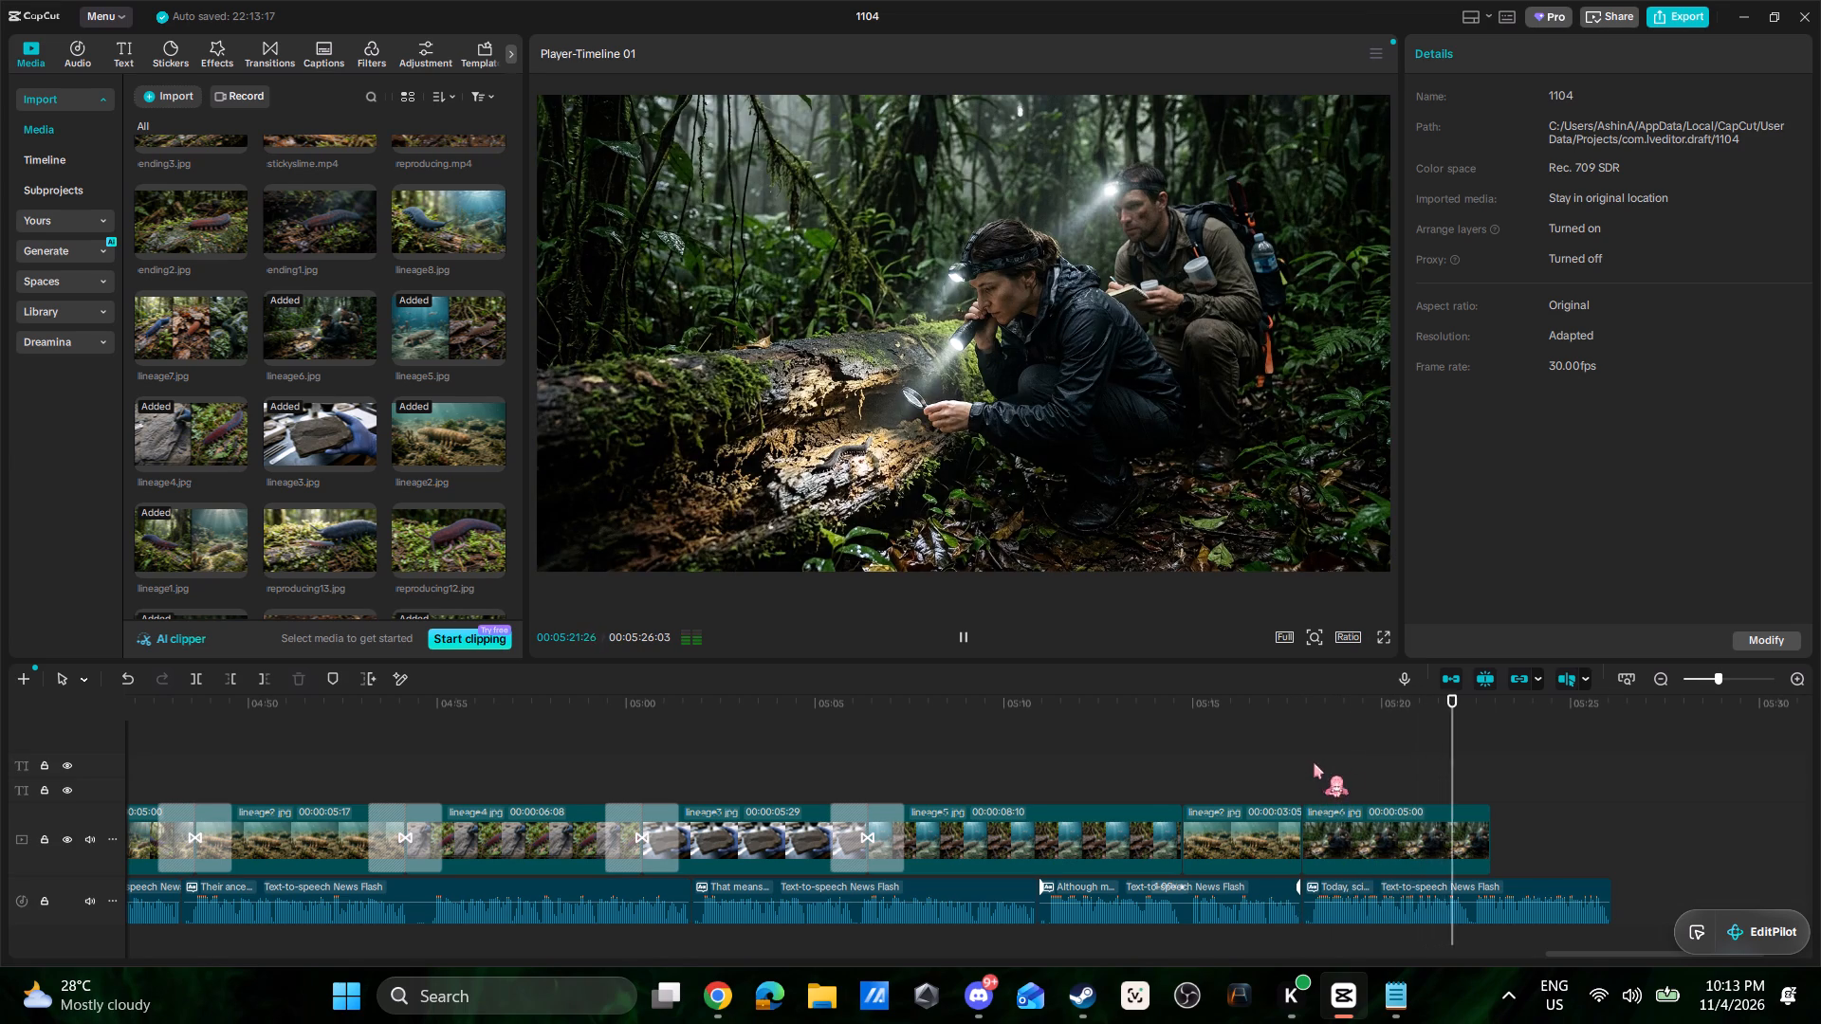
# Add lineage7.jpg from the imported media after the lineage6.jpg clip and trim its end to match the narration's end.
pyautogui.click(197, 333)
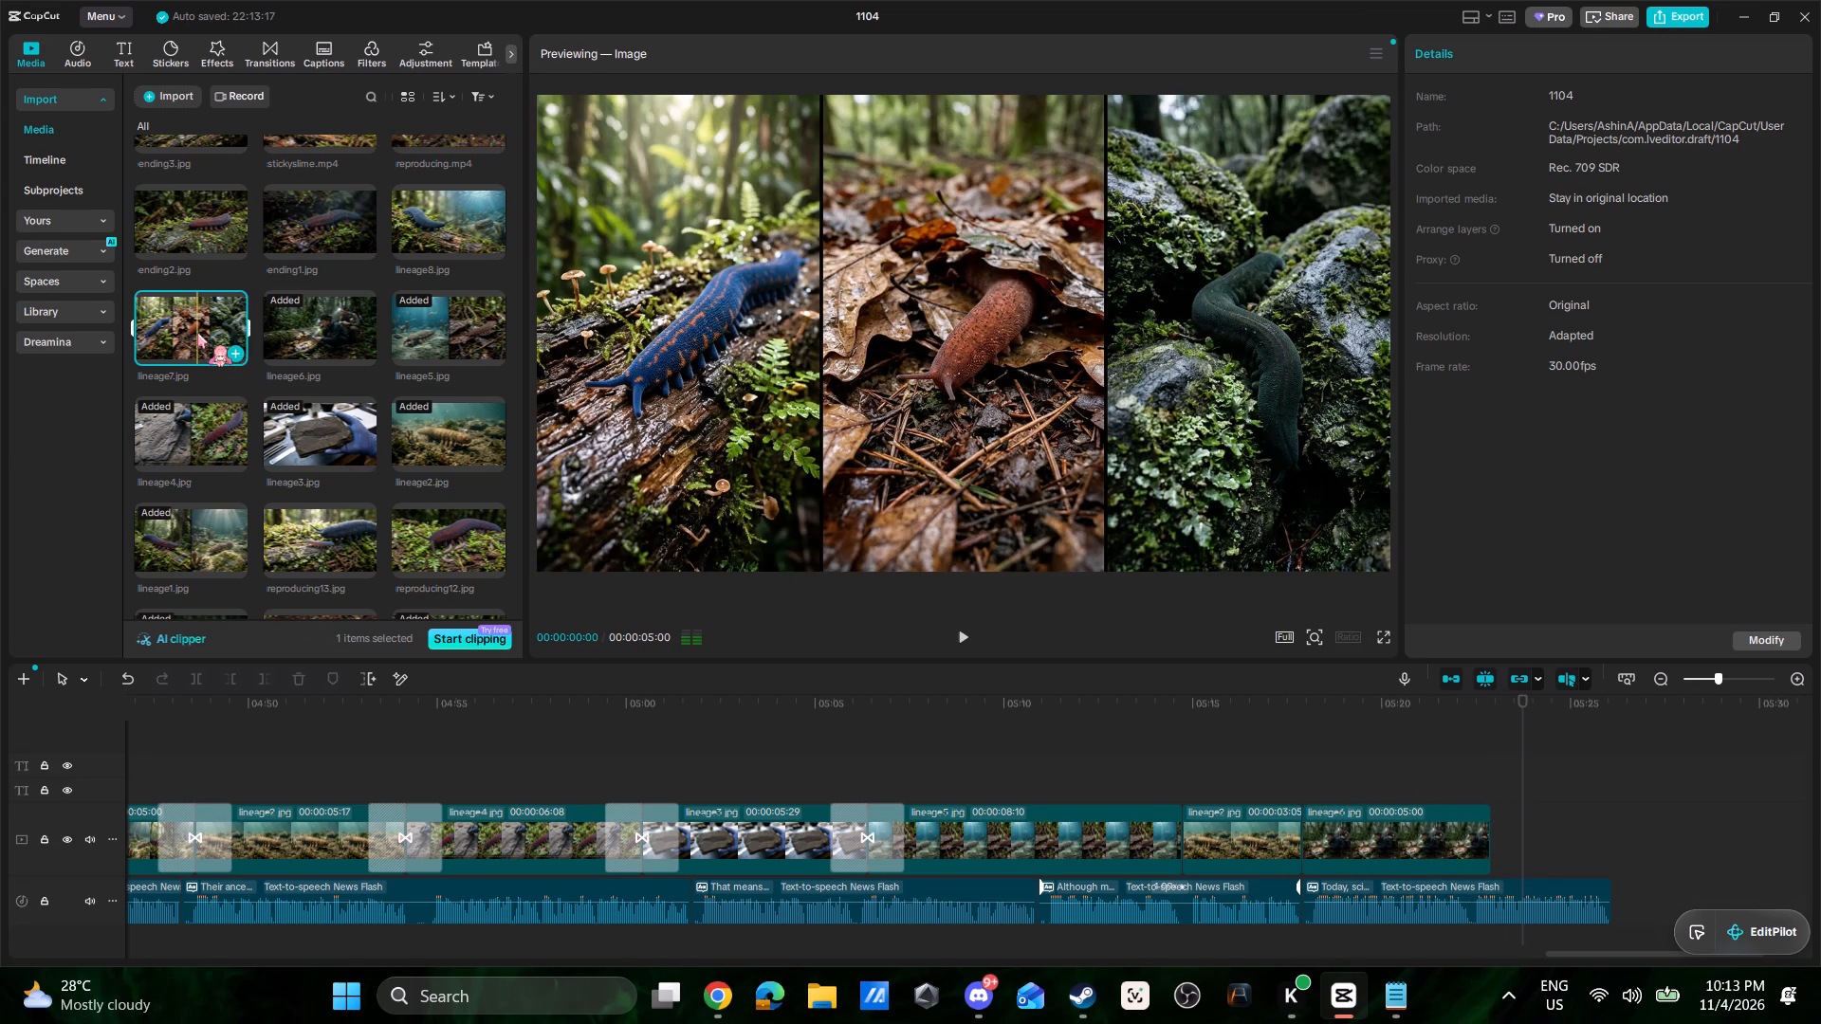
pyautogui.moveTo(196, 328); pyautogui.dragTo(1395, 760)
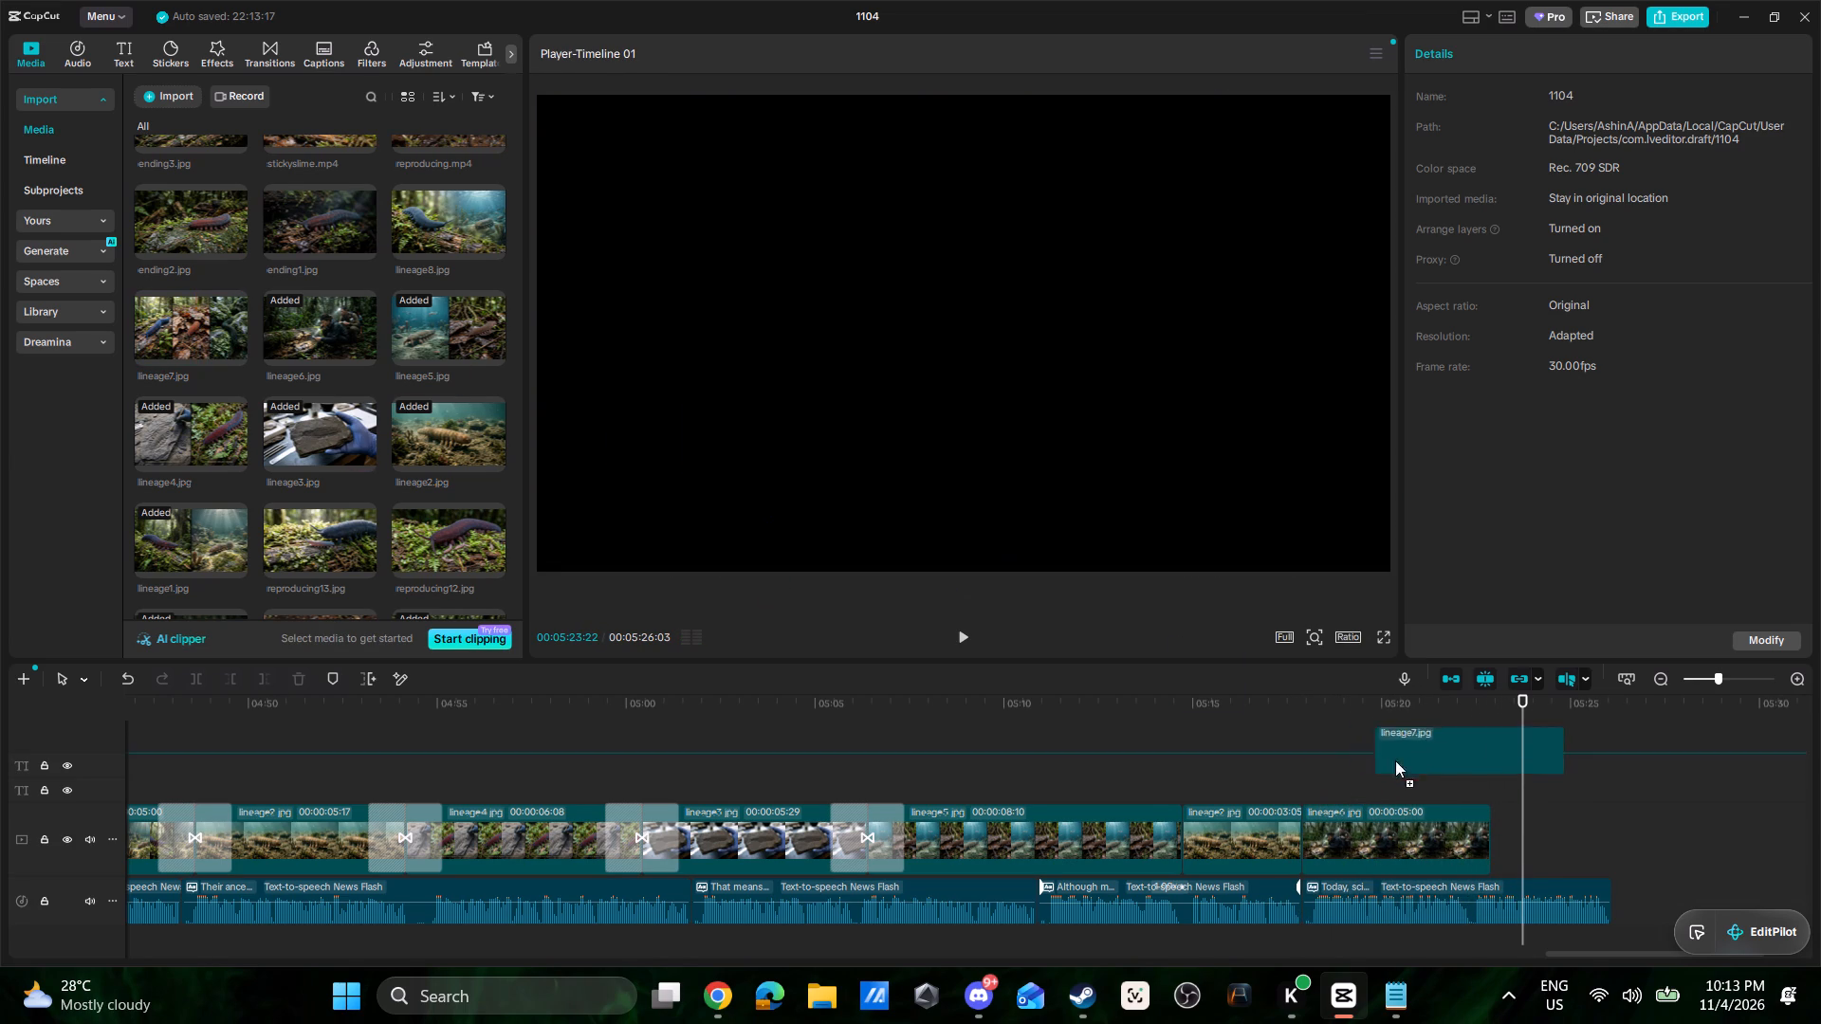
pyautogui.moveTo(1395, 760); pyautogui.dragTo(1503, 842)
pyautogui.moveTo(1683, 839); pyautogui.dragTo(1646, 845)
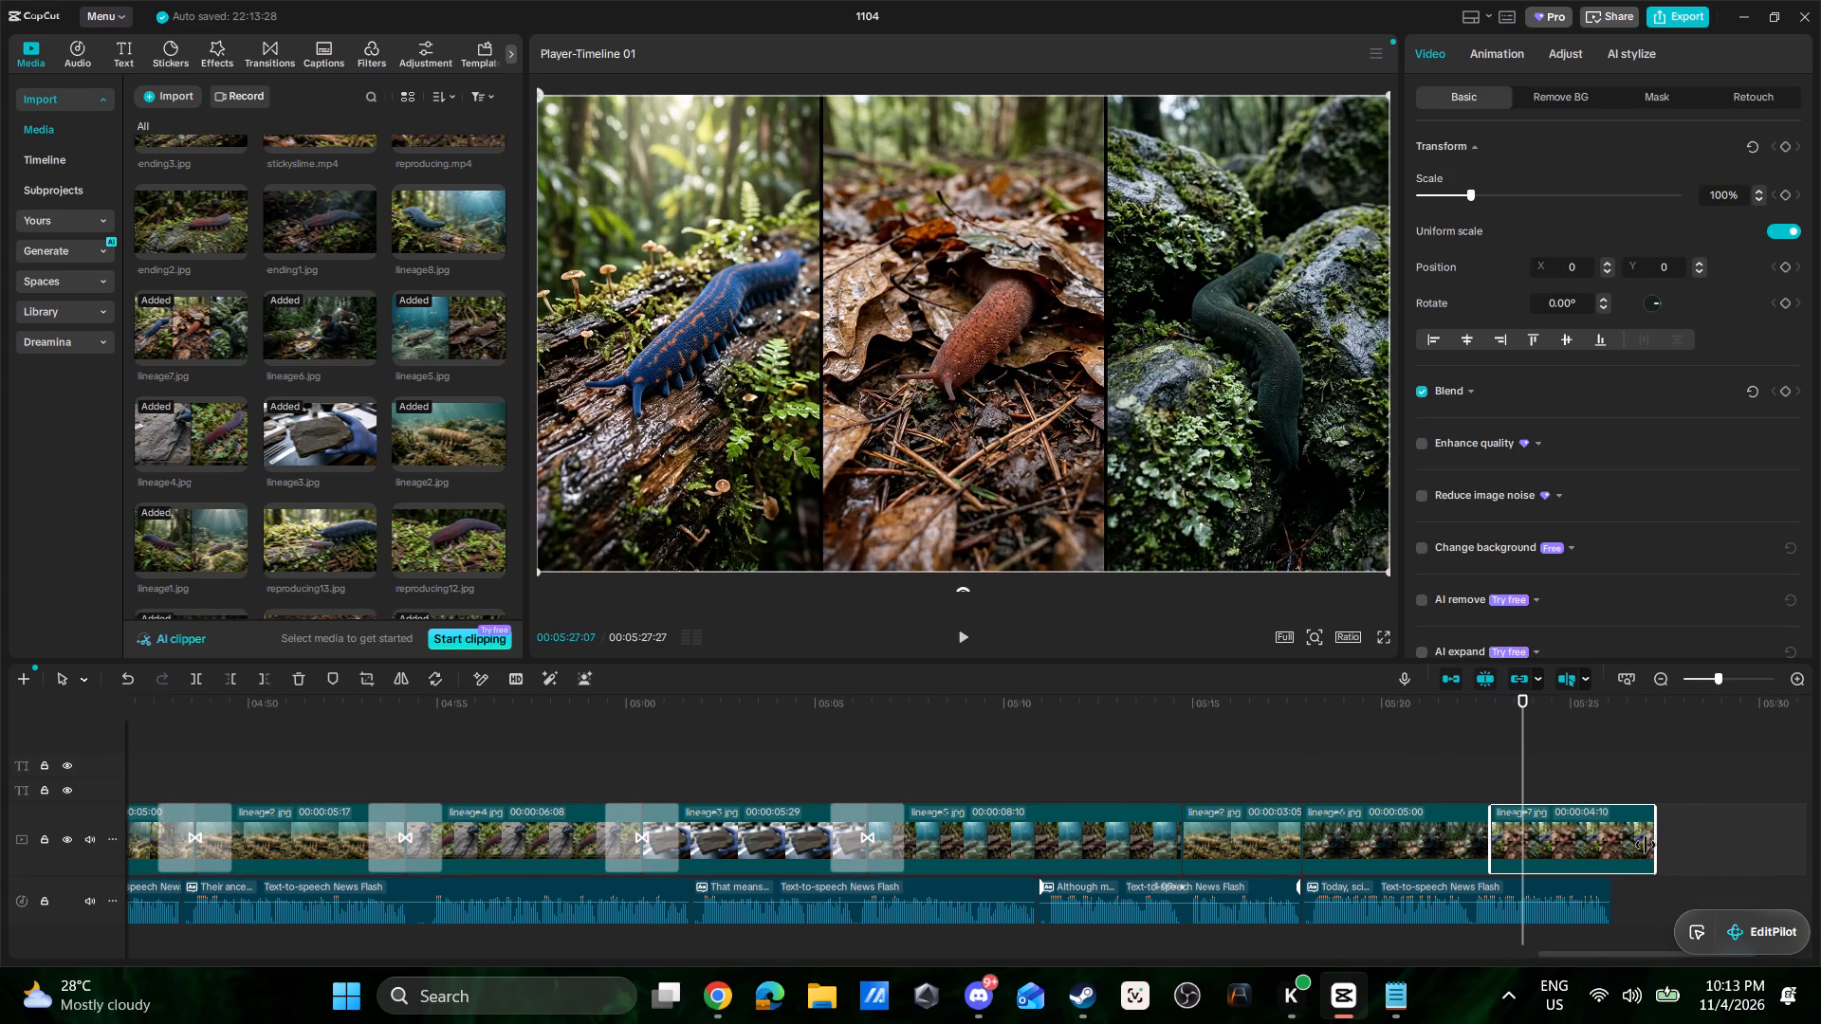
pyautogui.moveTo(1646, 845); pyautogui.dragTo(1610, 846)
# Shorten the lineage6.jpg clip to 00:00:04:16, extend lineage7.jpg to the narration's end, and play back the cut between them.
pyautogui.click(1474, 831)
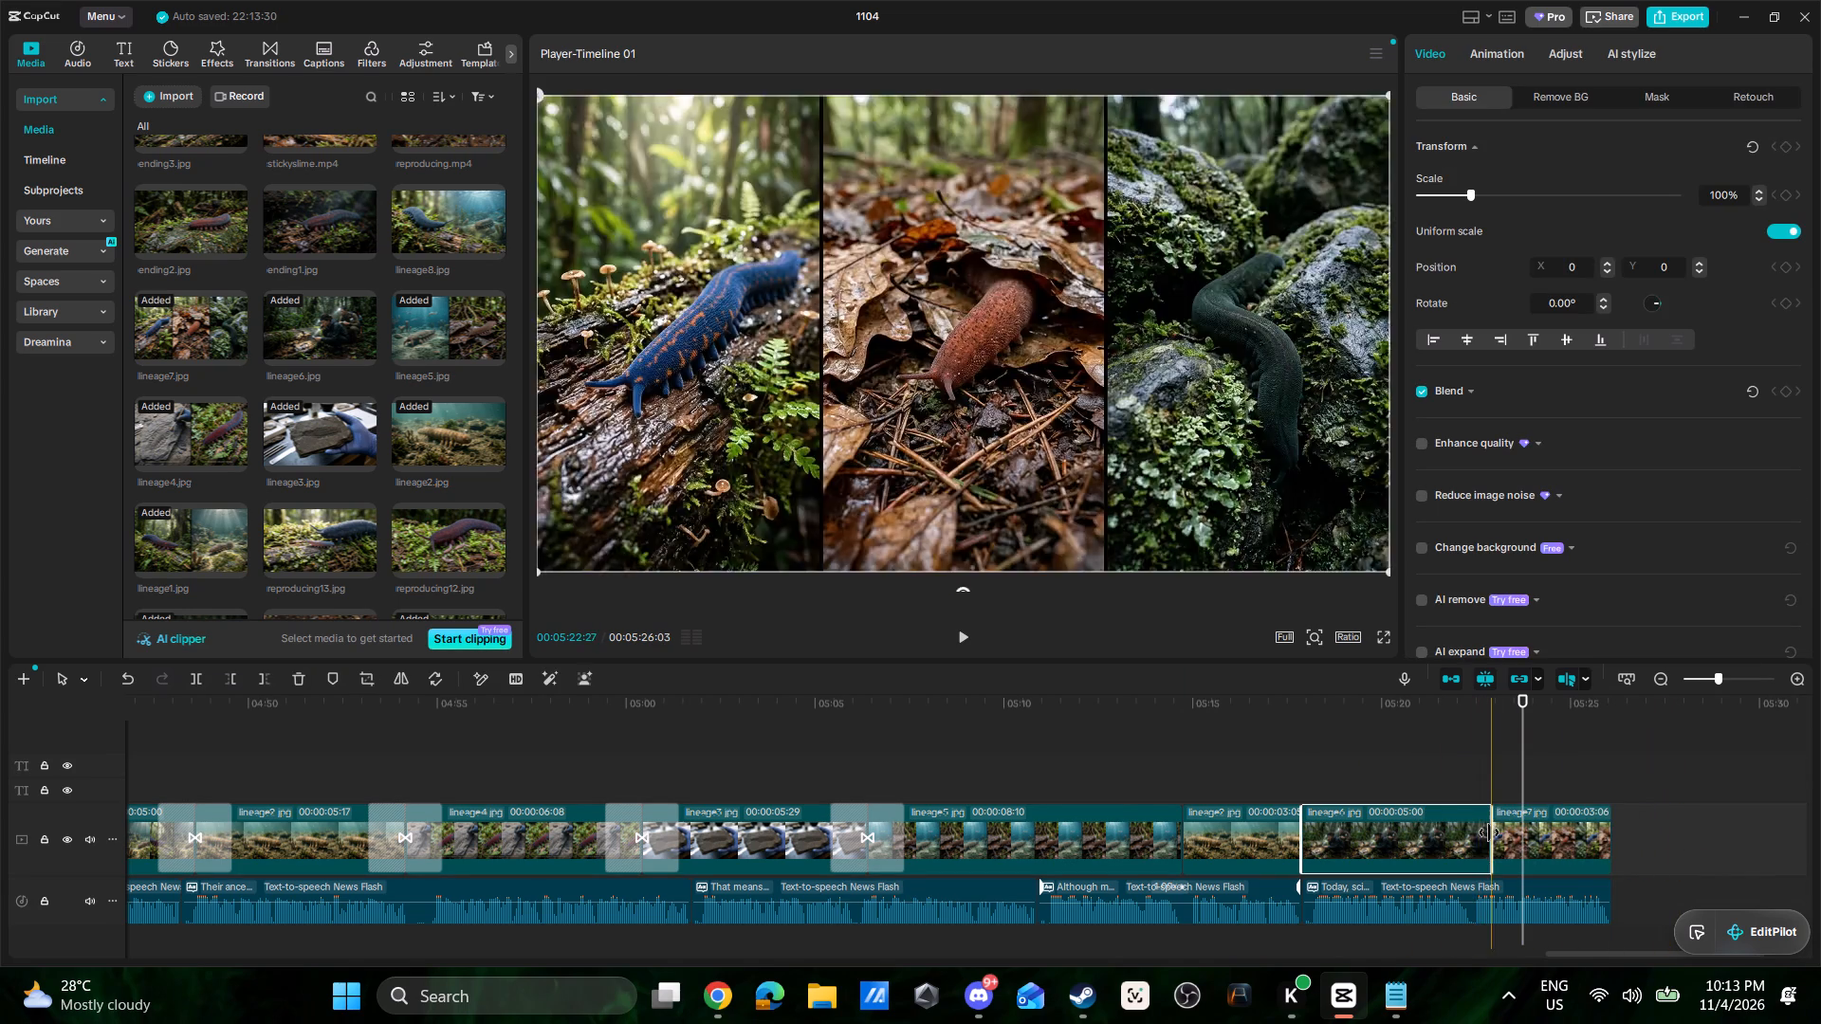
pyautogui.moveTo(1490, 832); pyautogui.dragTo(1472, 833)
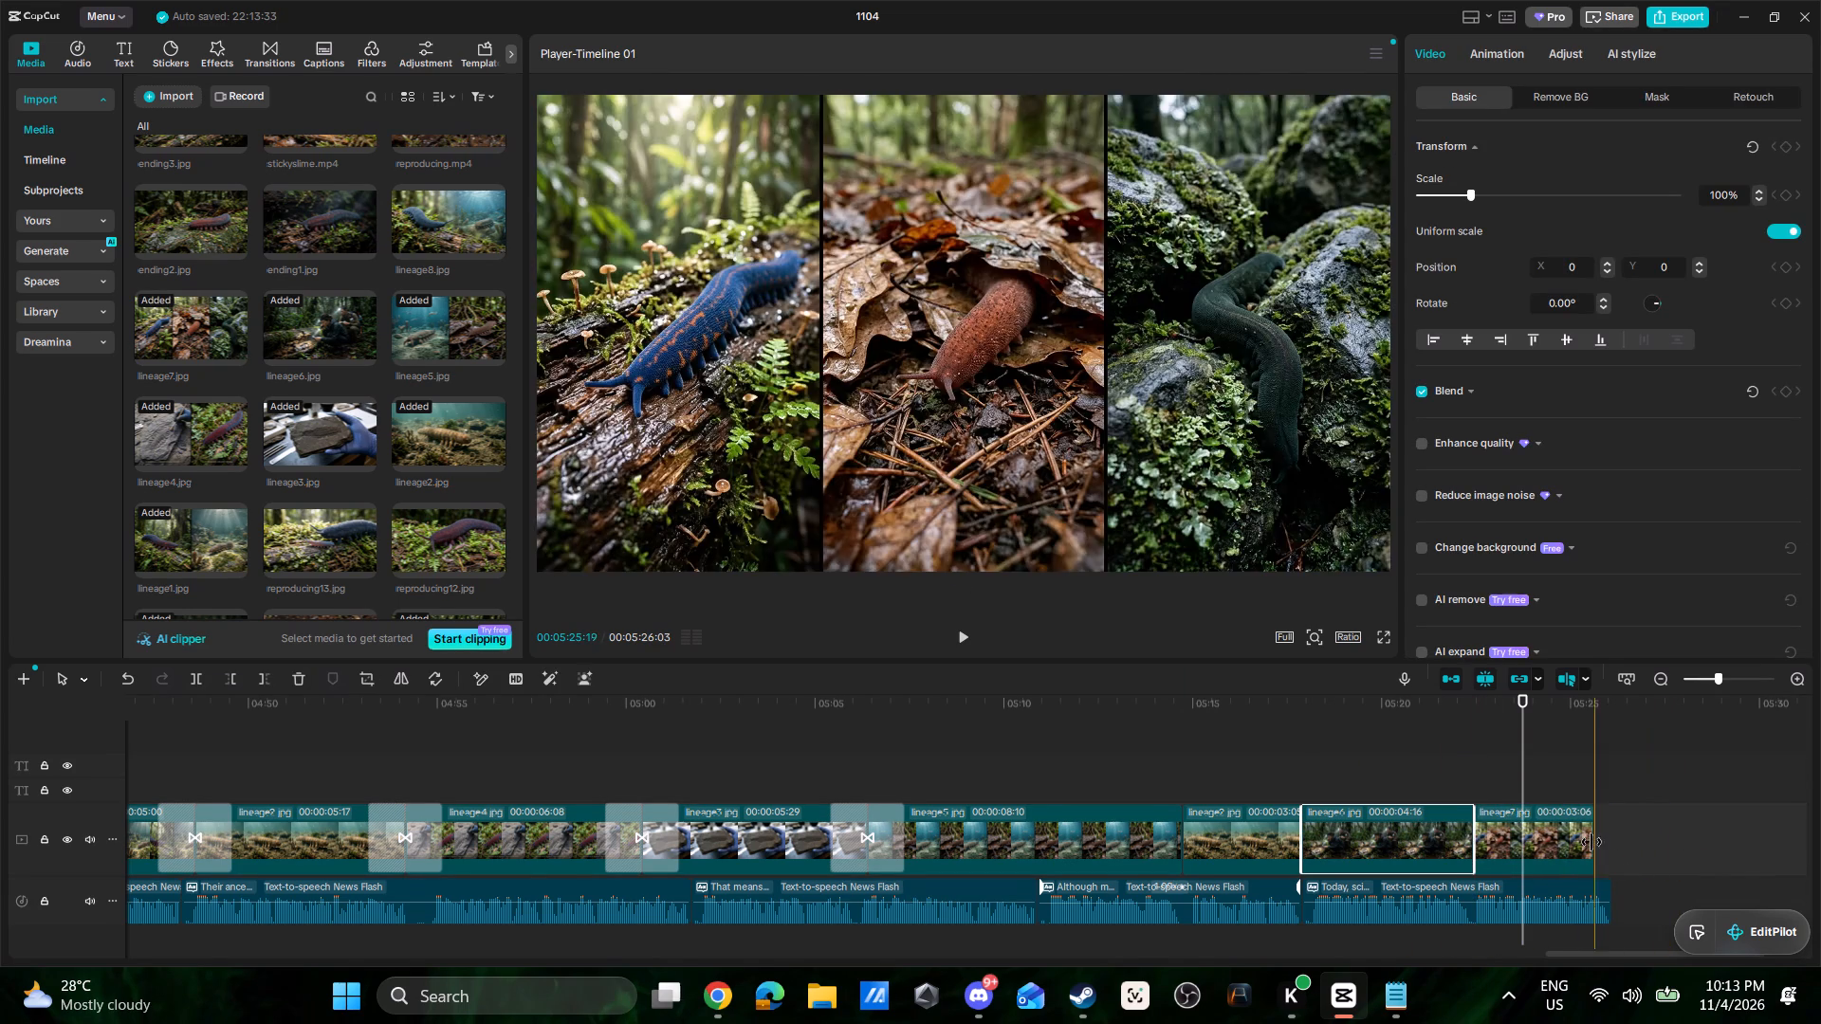
pyautogui.click(1591, 842)
pyautogui.moveTo(1592, 842); pyautogui.dragTo(1607, 842)
pyautogui.click(1407, 784)
pyautogui.press('space')
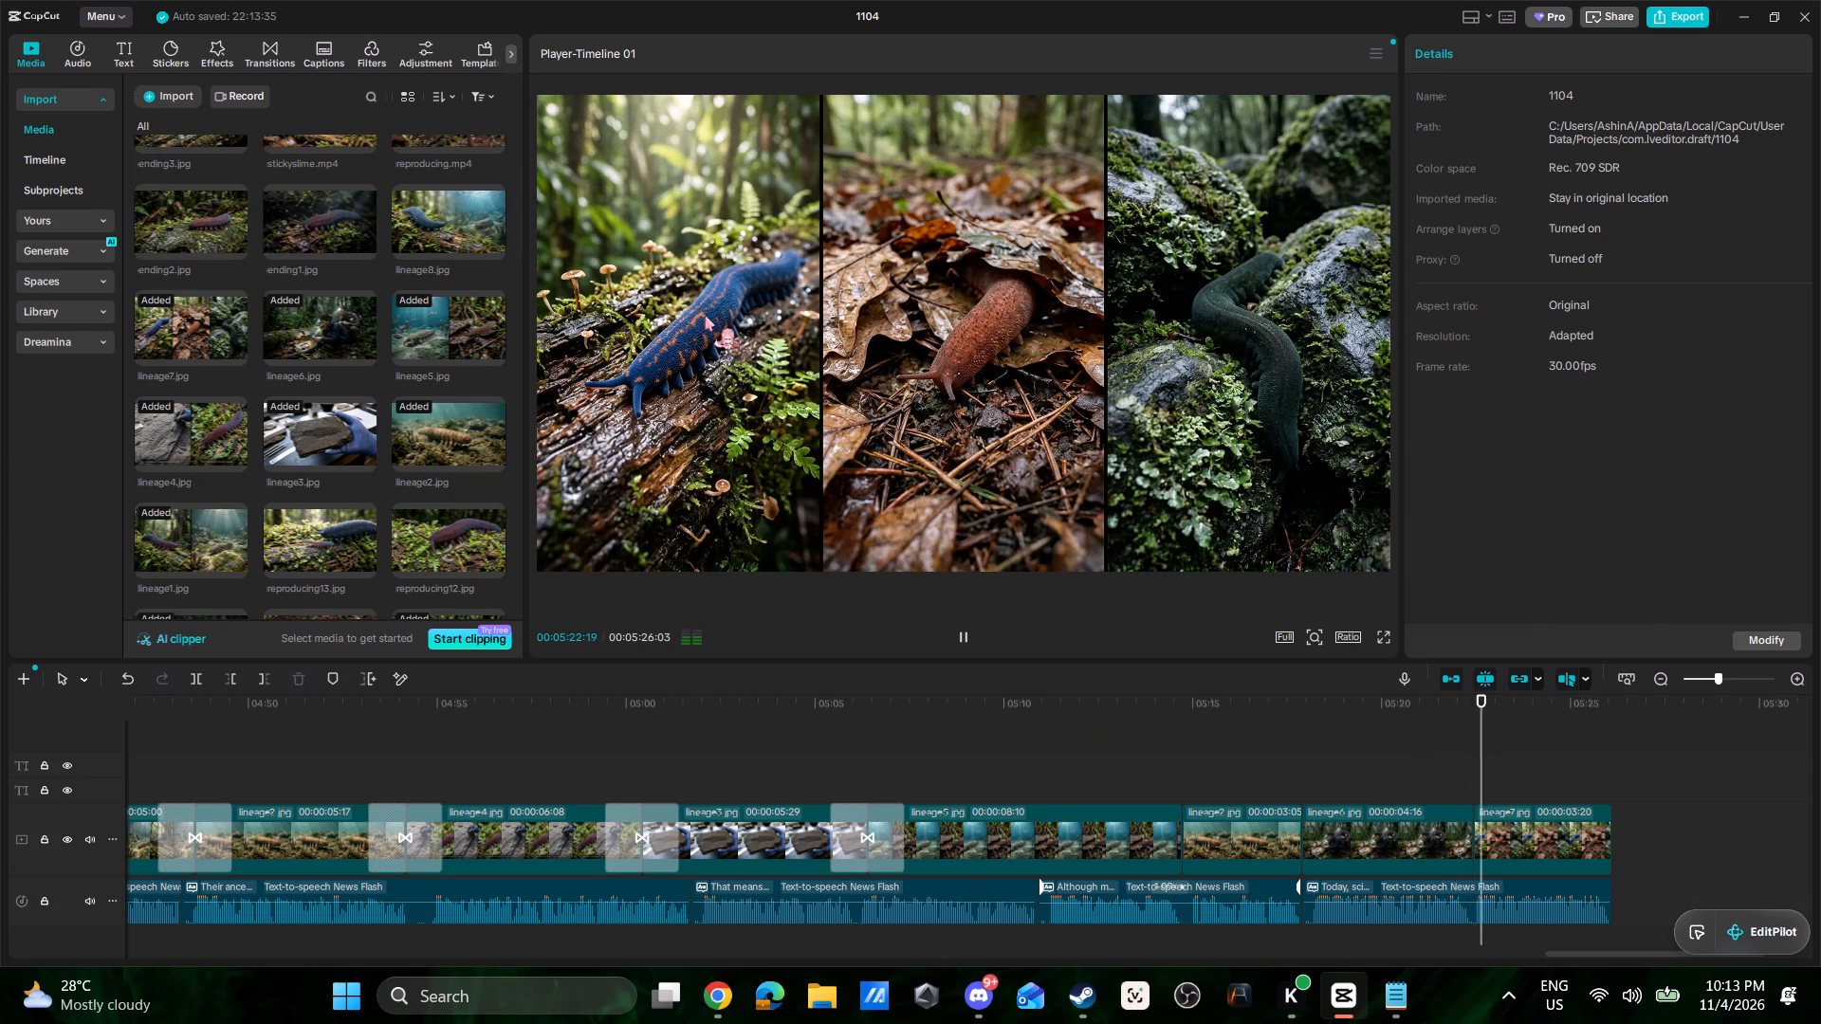
# Add Basic Black transitions at the three cuts from lineage5.jpg through lineage2.jpg and lineage6.jpg to lineage7.jpg.
pyautogui.click(269, 54)
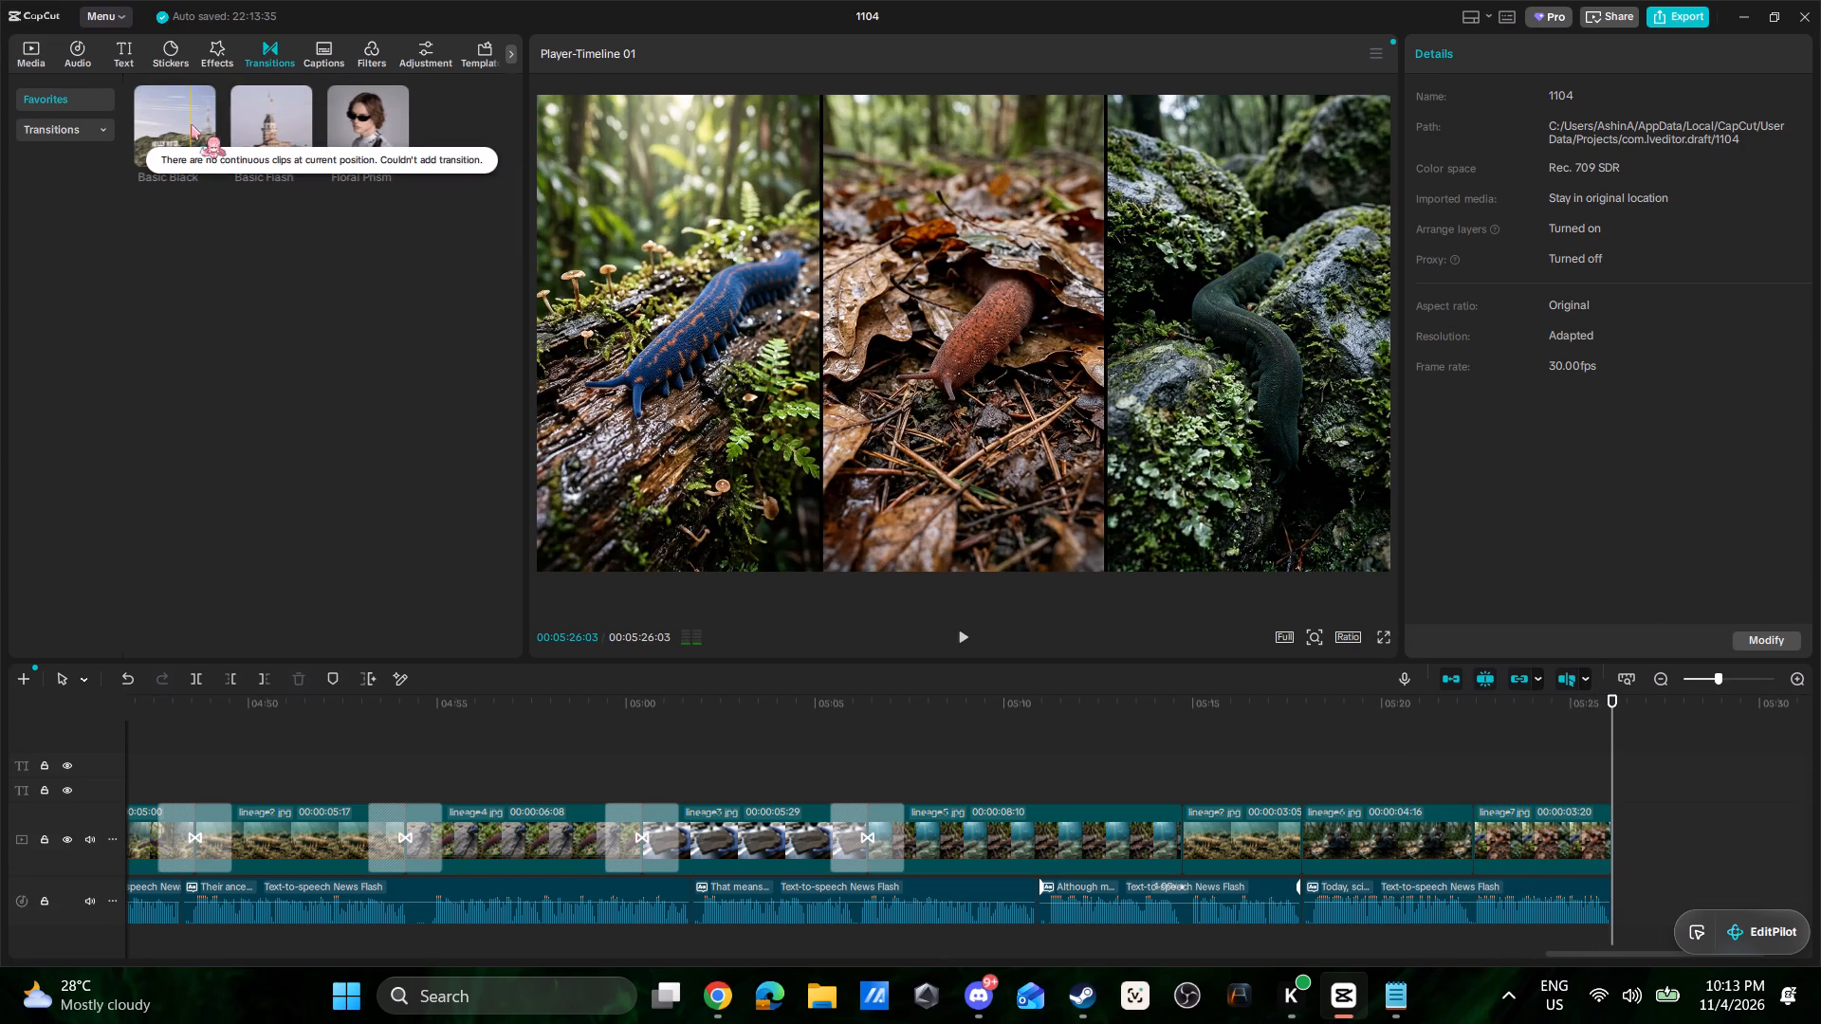
pyautogui.moveTo(192, 119); pyautogui.dragTo(1148, 838)
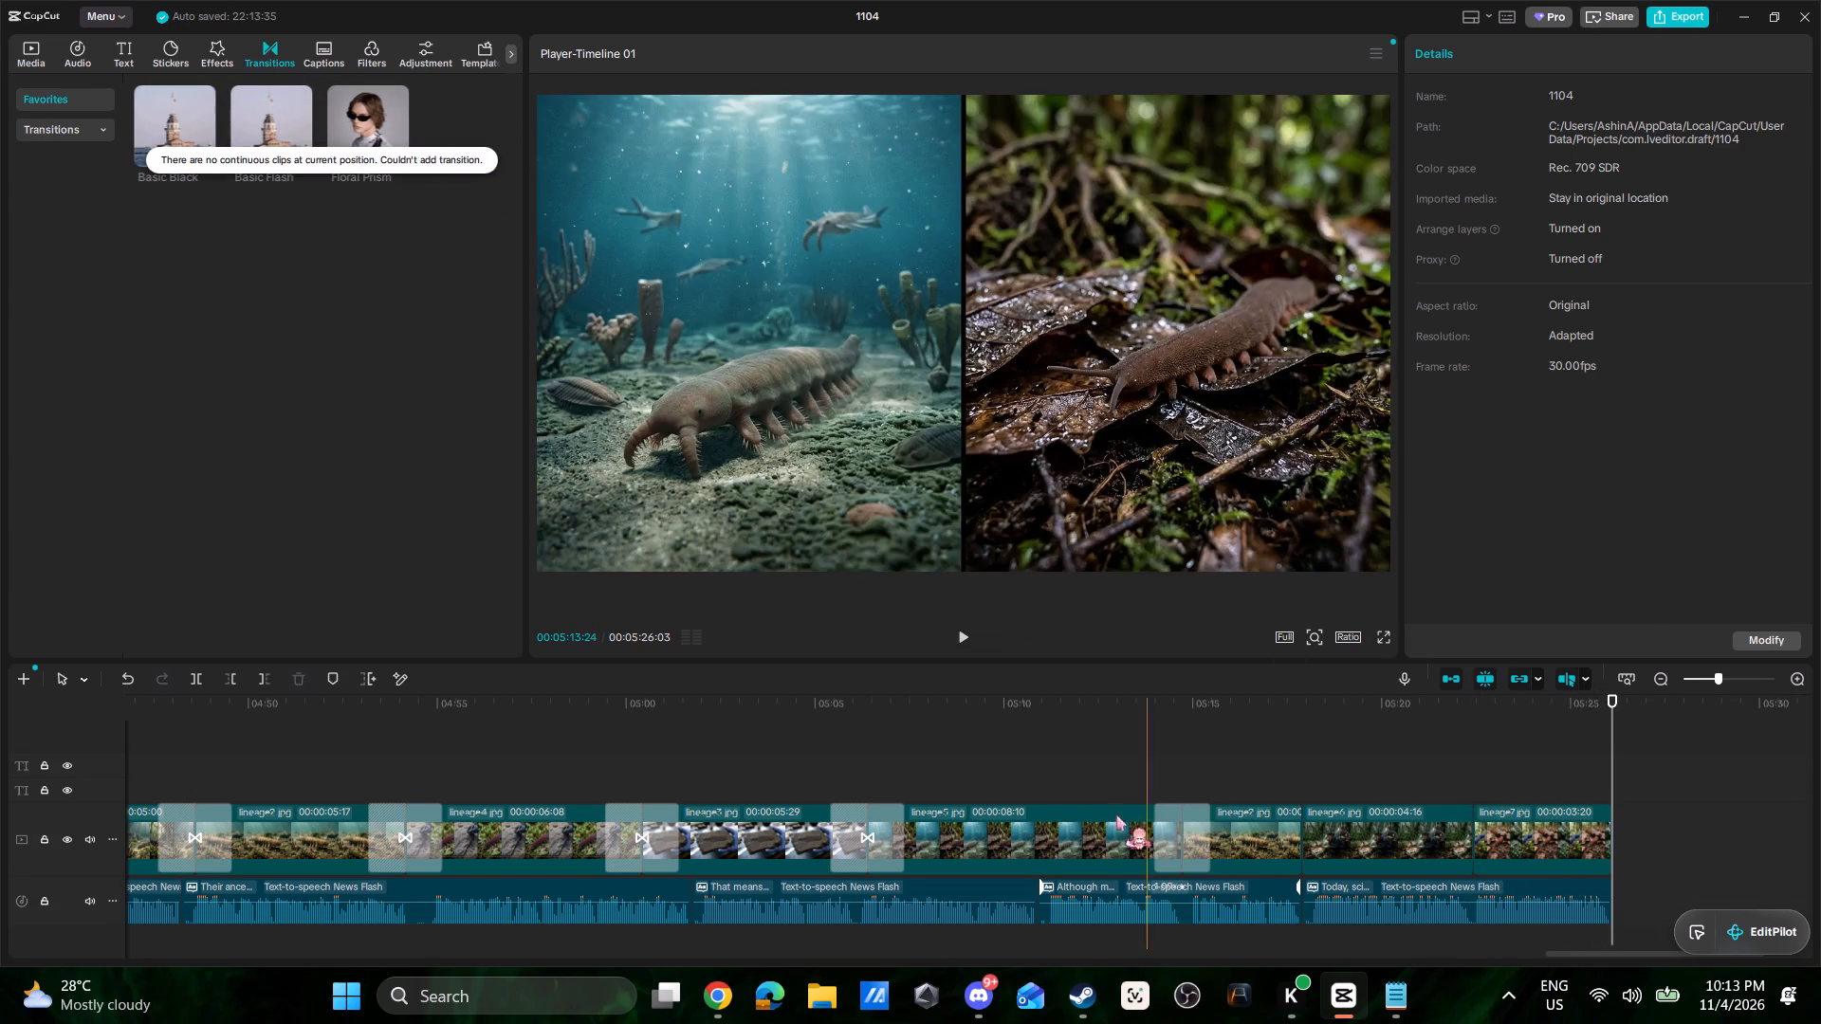
pyautogui.moveTo(168, 127); pyautogui.dragTo(1293, 848)
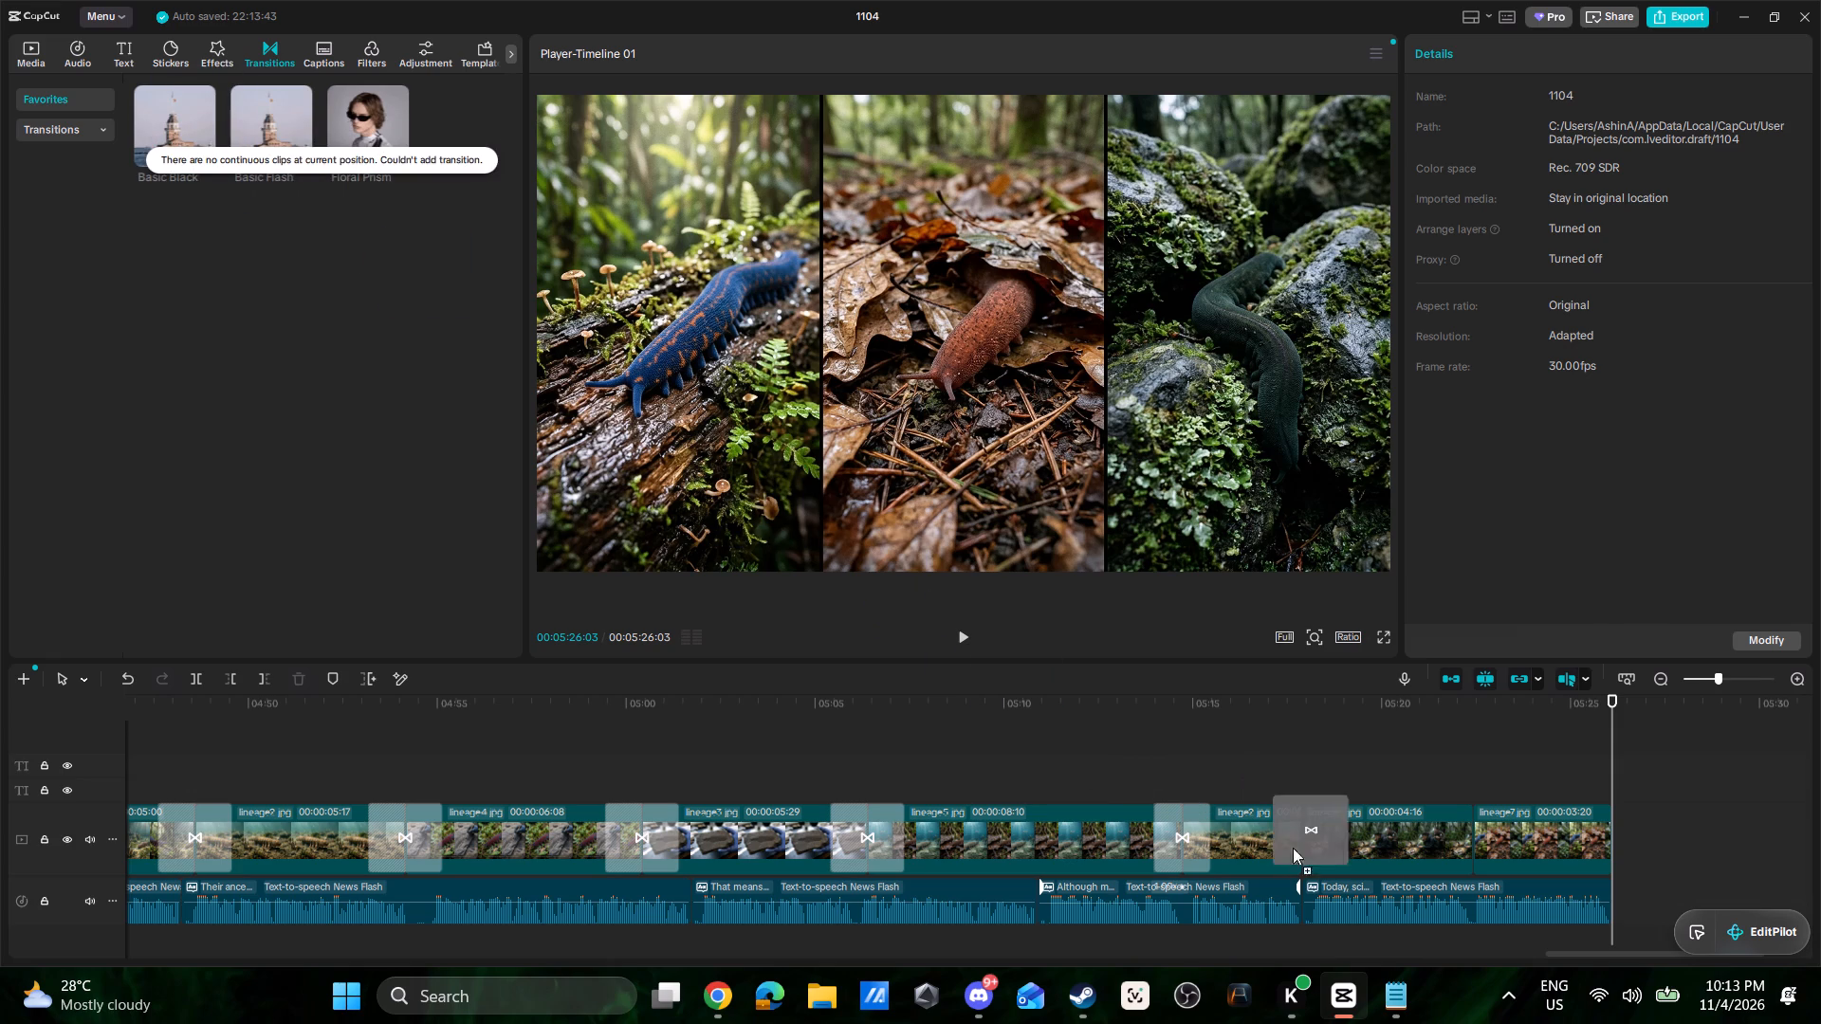
pyautogui.moveTo(1293, 848); pyautogui.dragTo(1297, 850)
pyautogui.moveTo(162, 106); pyautogui.dragTo(1398, 815)
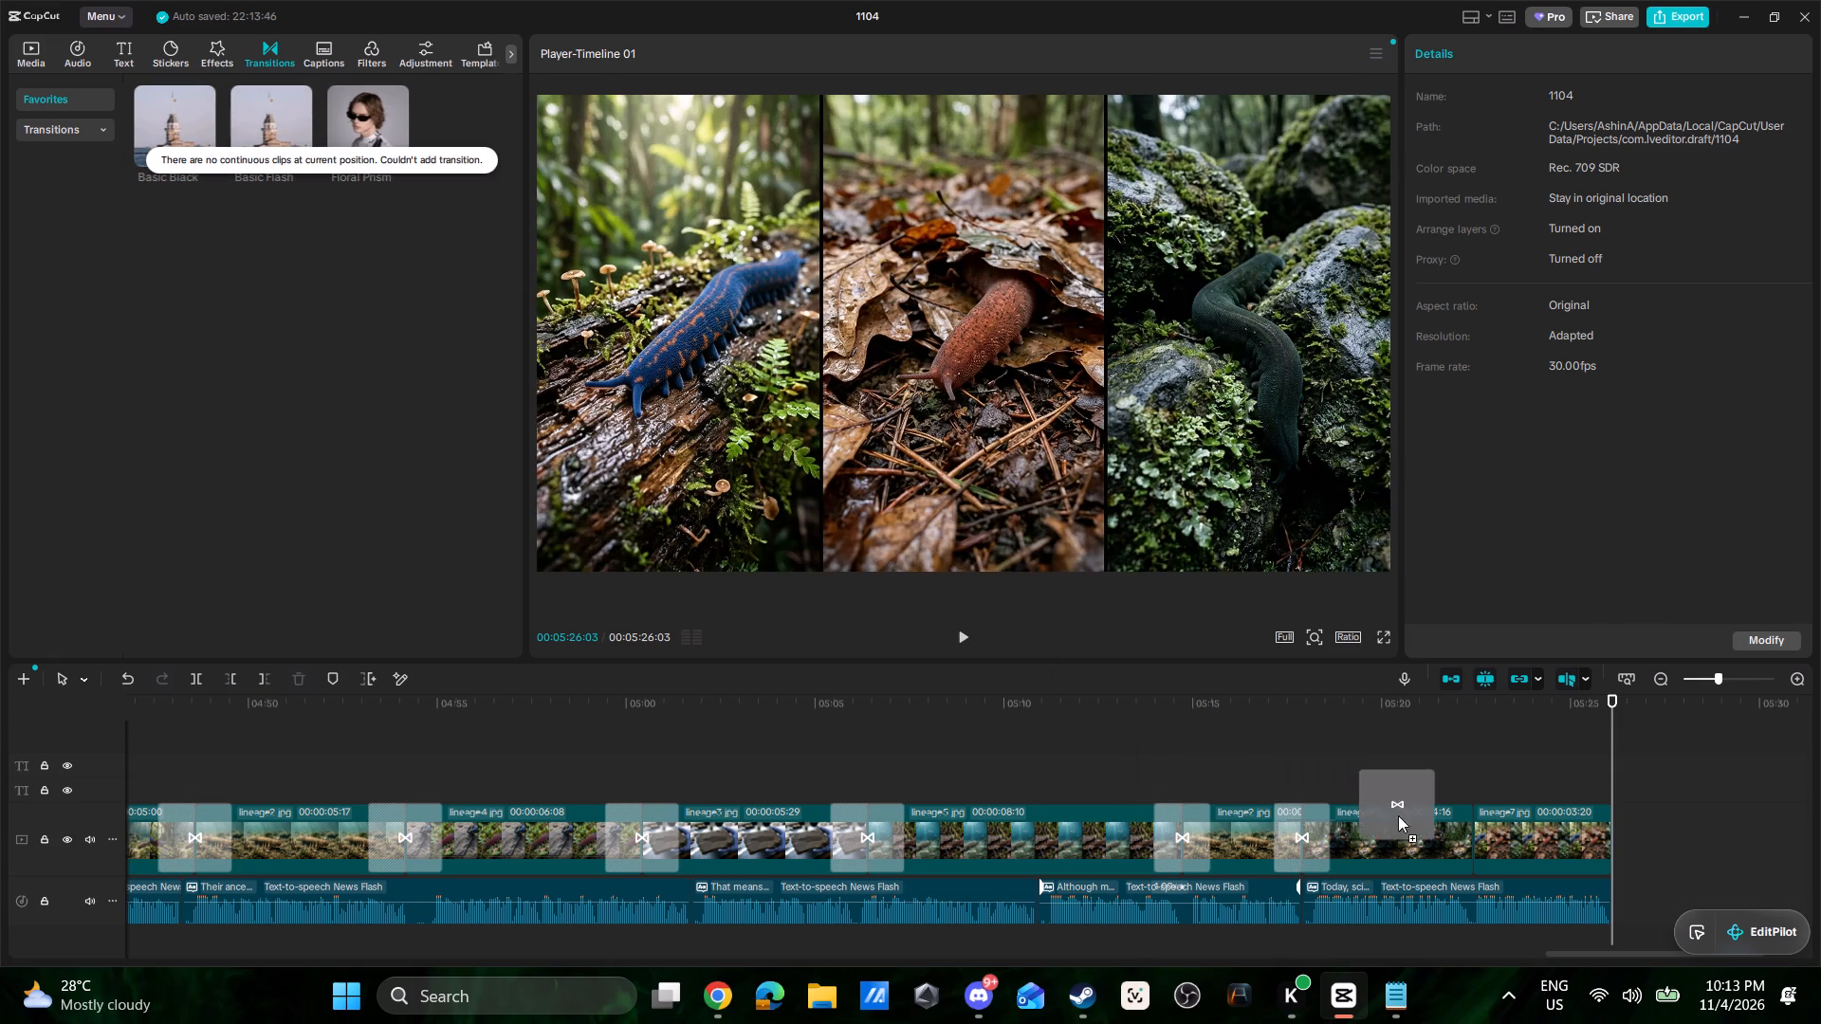
pyautogui.moveTo(1398, 815); pyautogui.dragTo(1444, 840)
pyautogui.moveTo(1640, 950); pyautogui.dragTo(1680, 953)
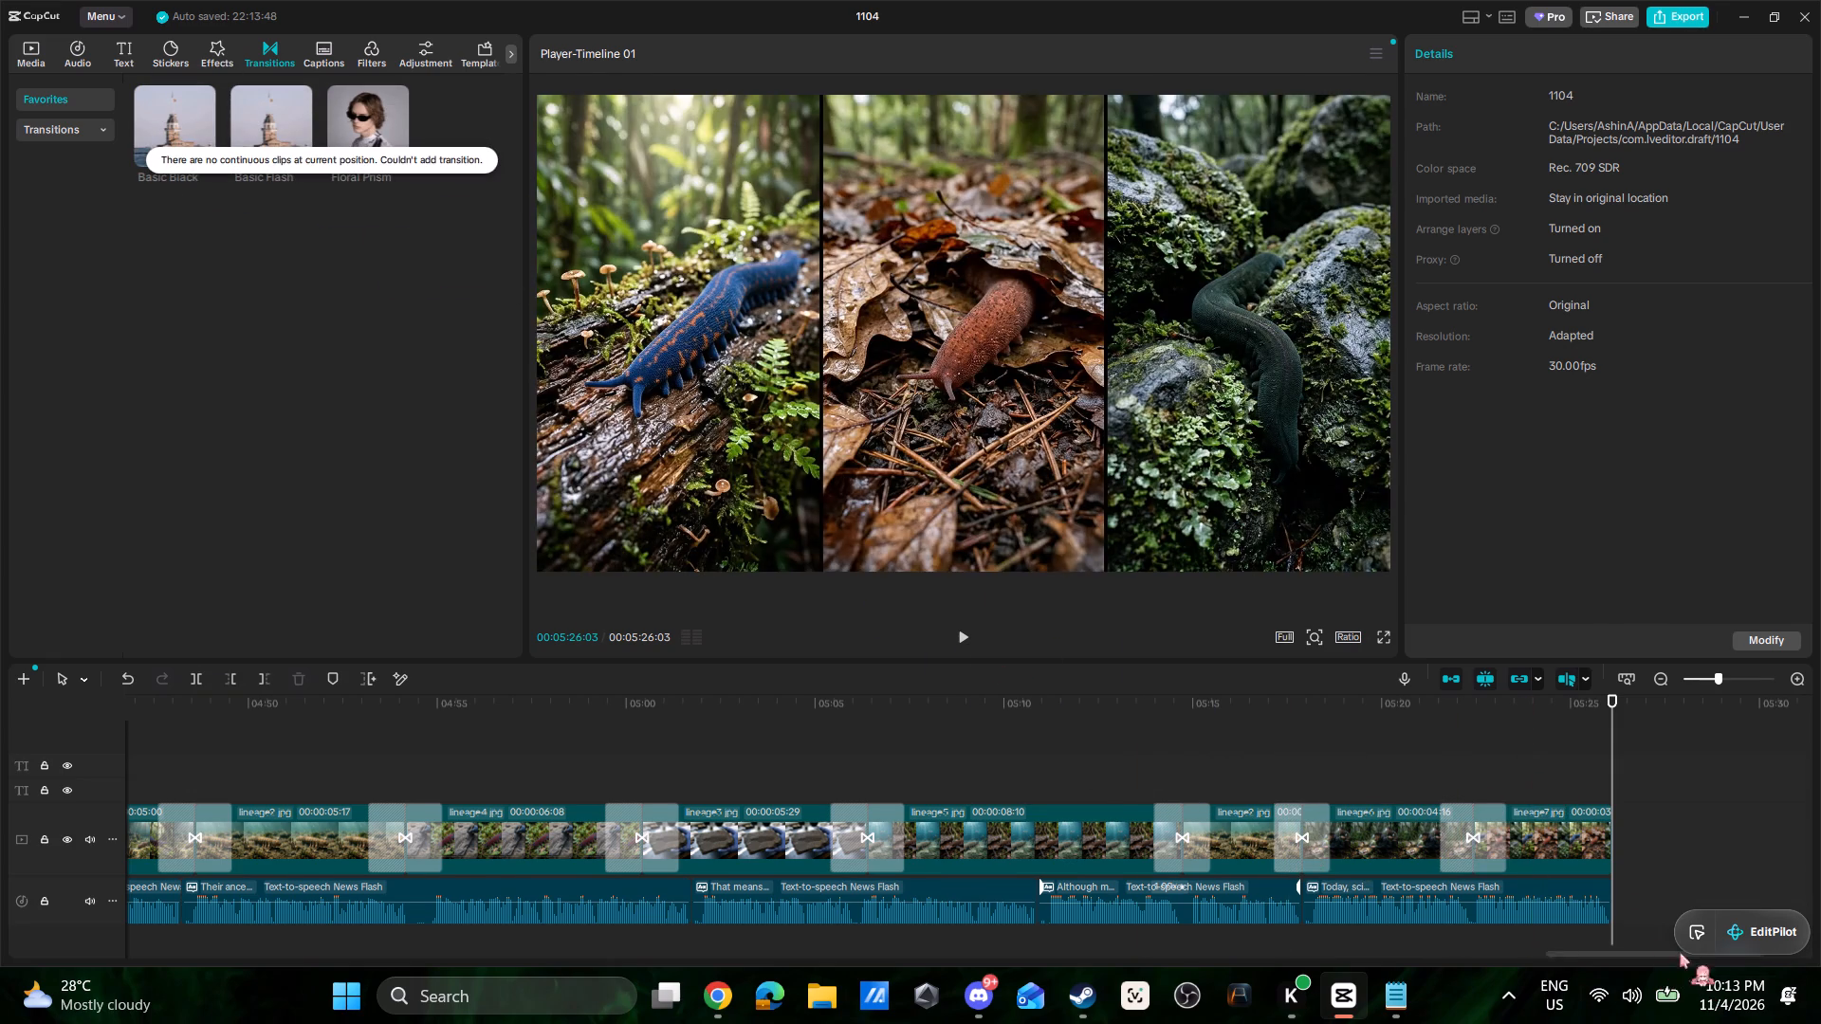
pyautogui.moveTo(1680, 953); pyautogui.dragTo(1819, 961)
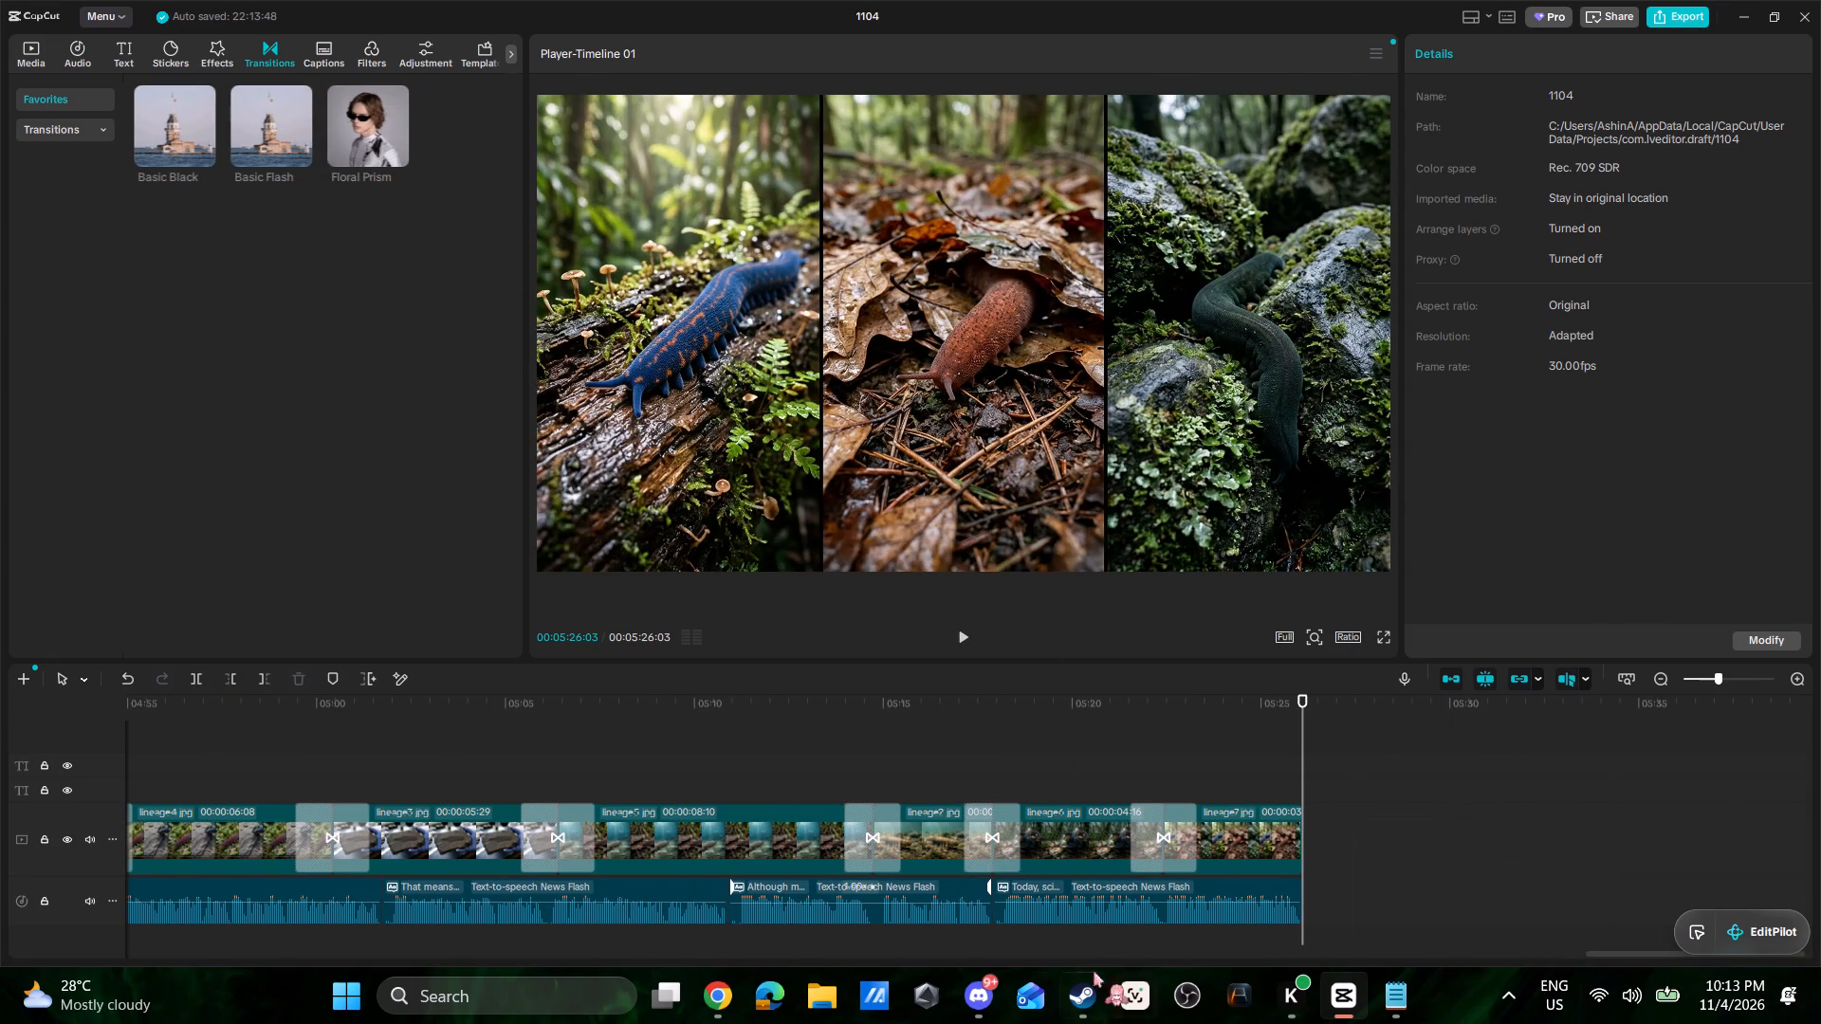
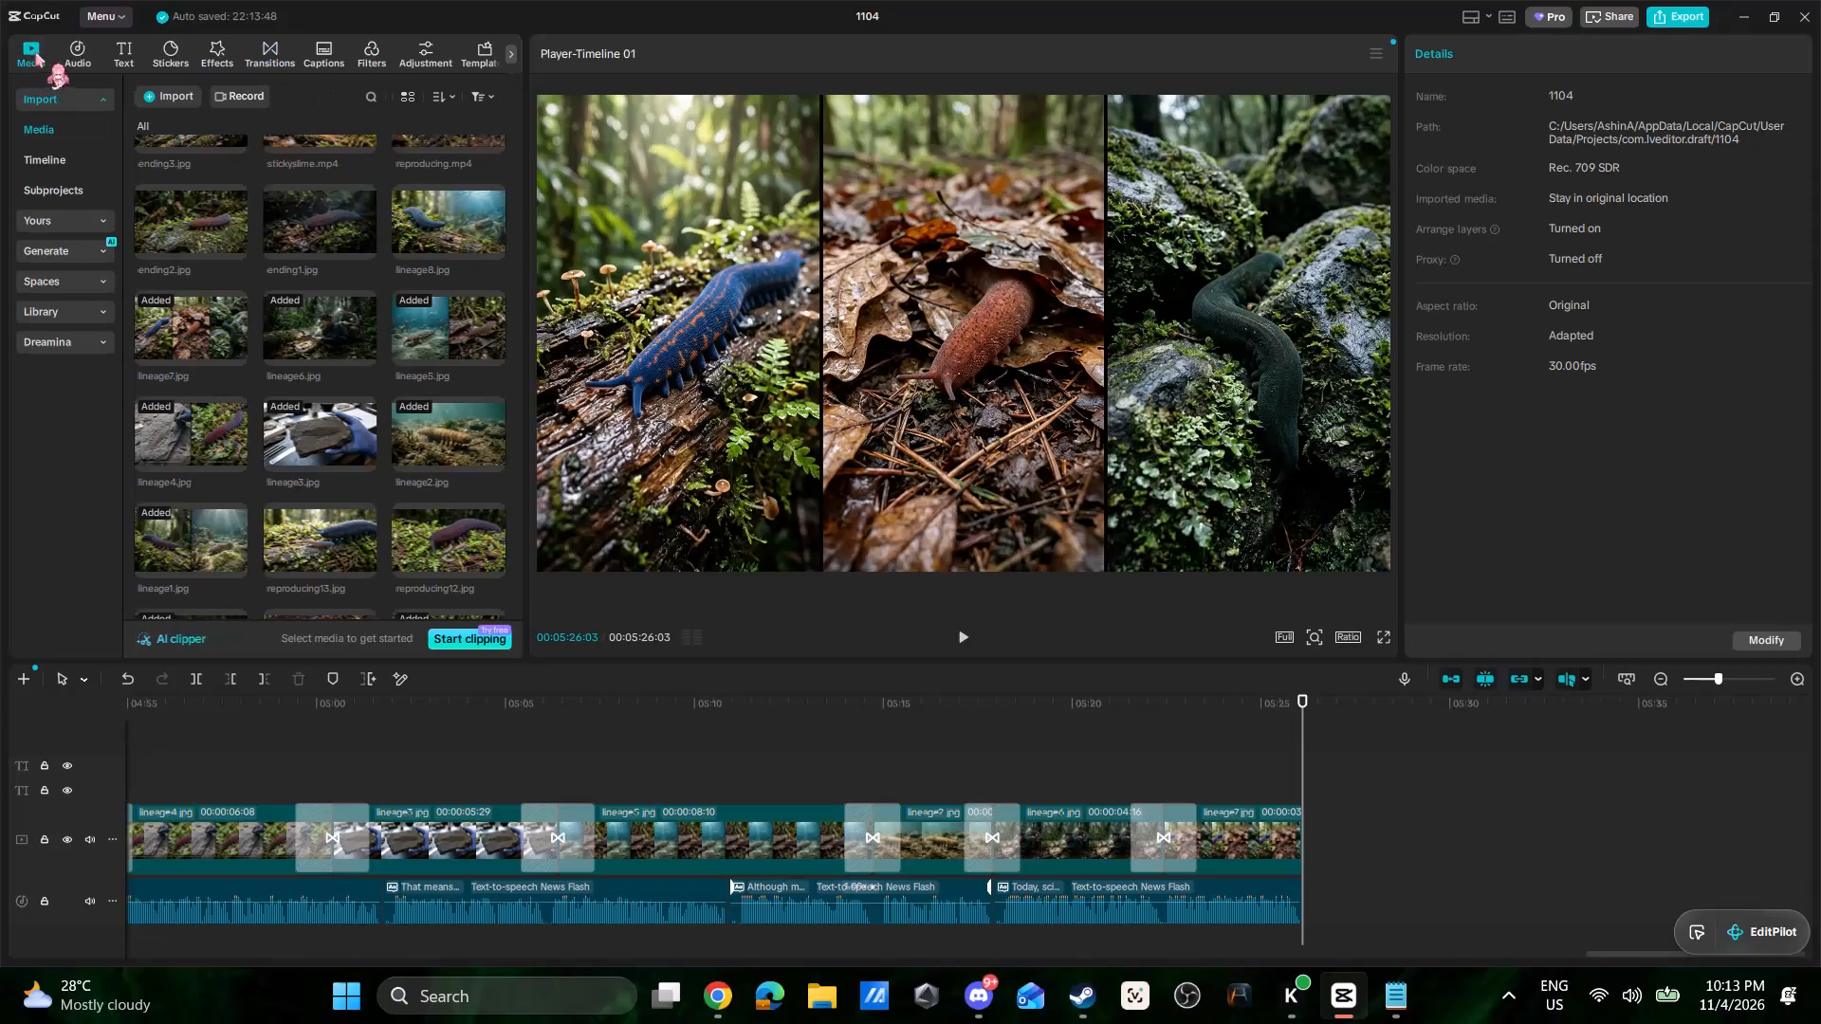
# Switch to the Notepad script and copy the sentence beginning "They are found in different parts of the world".
pyautogui.scroll(1, 416, 483)
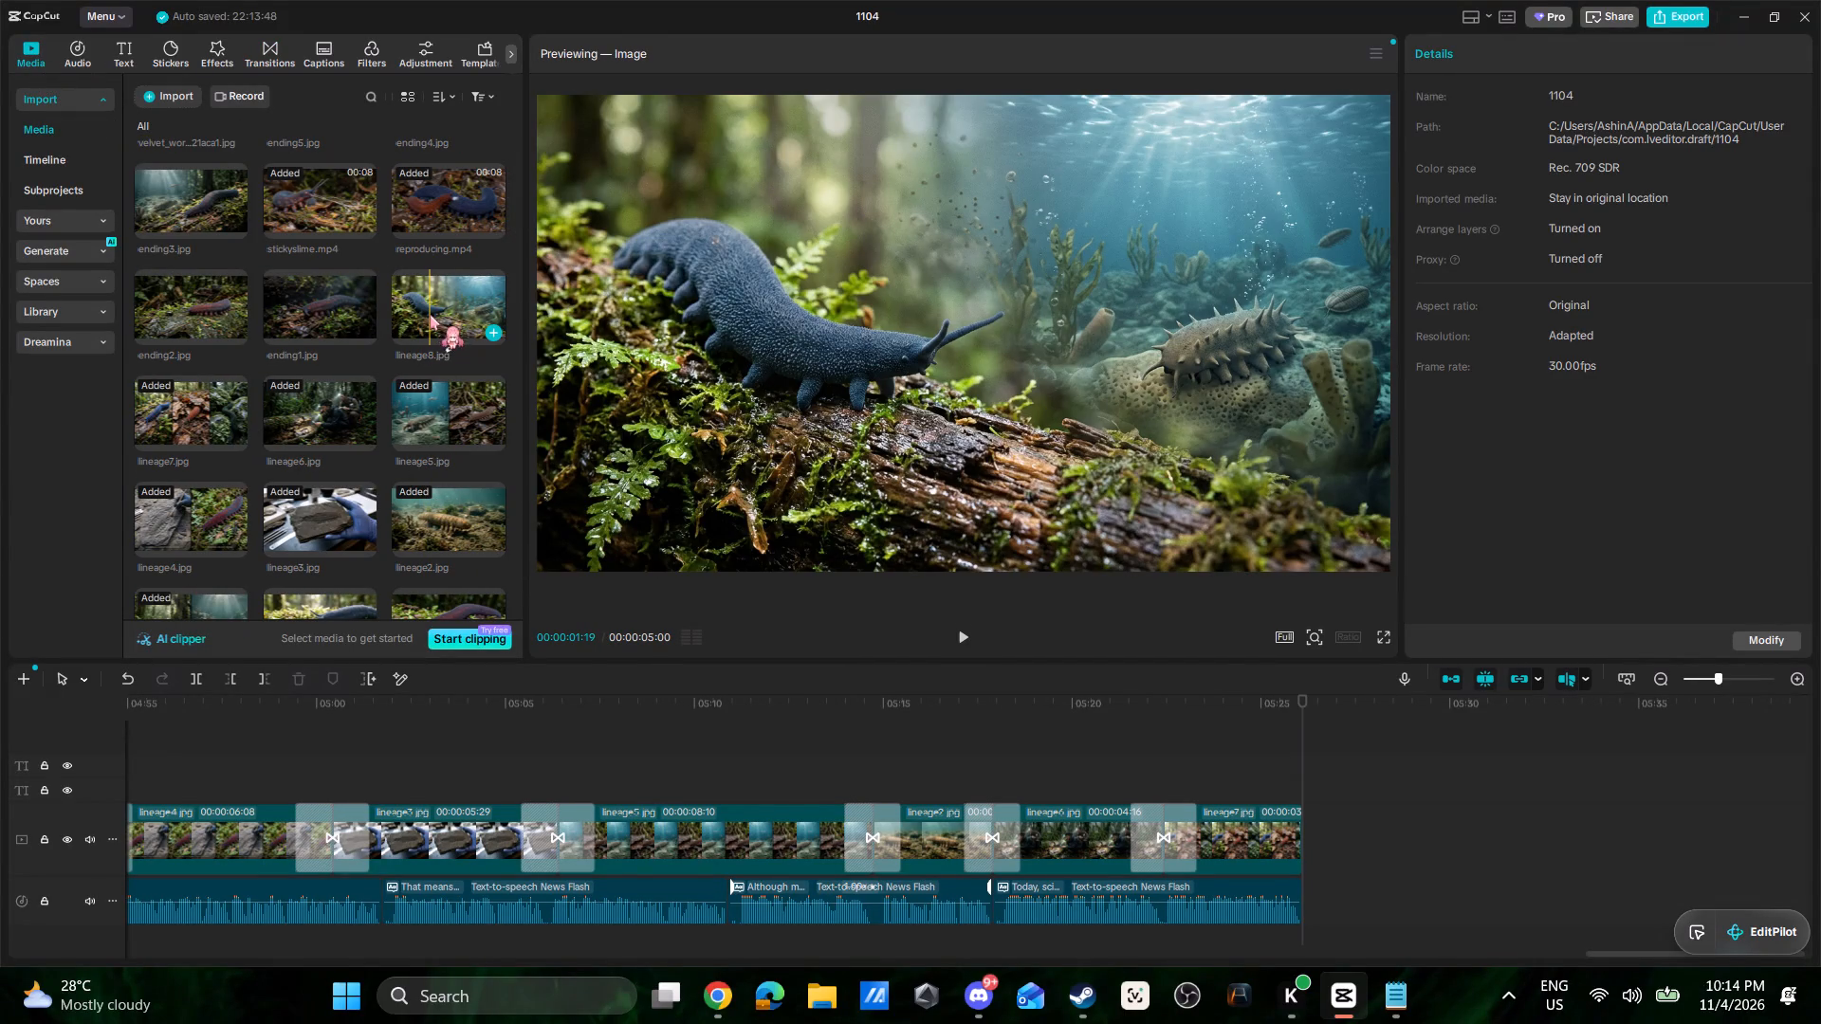
pyautogui.click(1400, 1008)
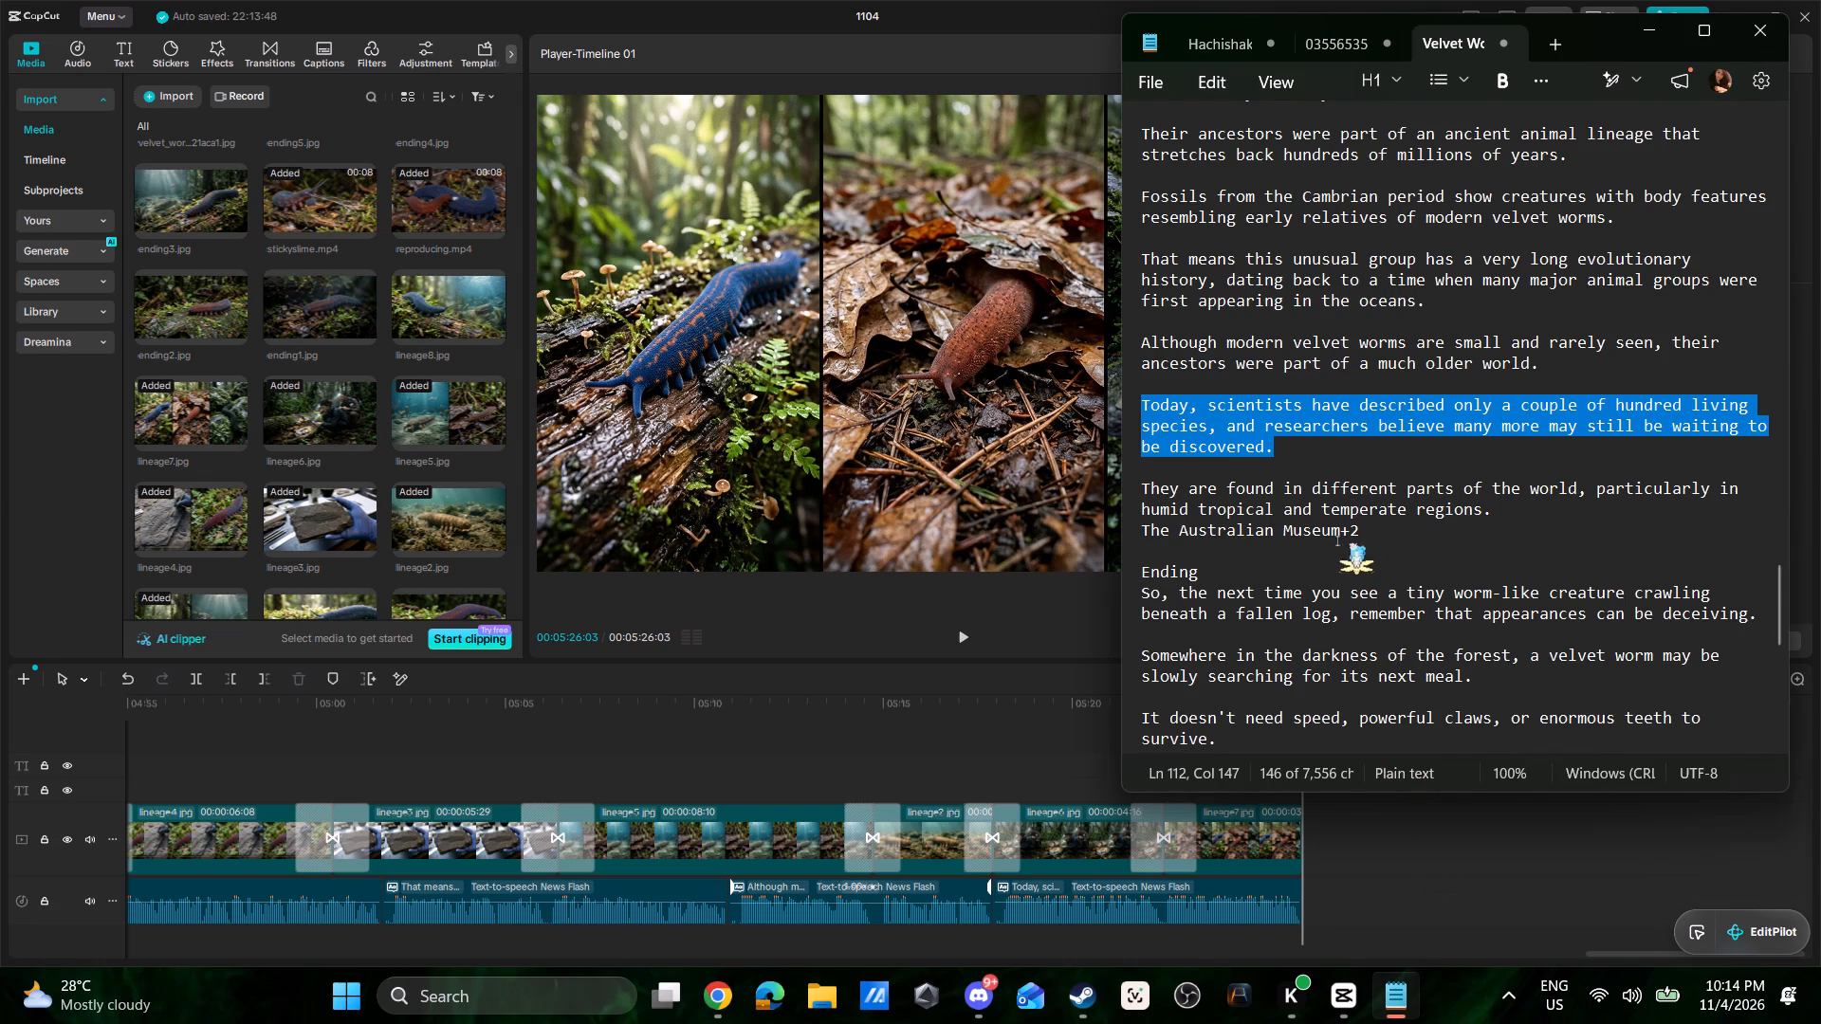
pyautogui.scroll(-2, 1385, 556)
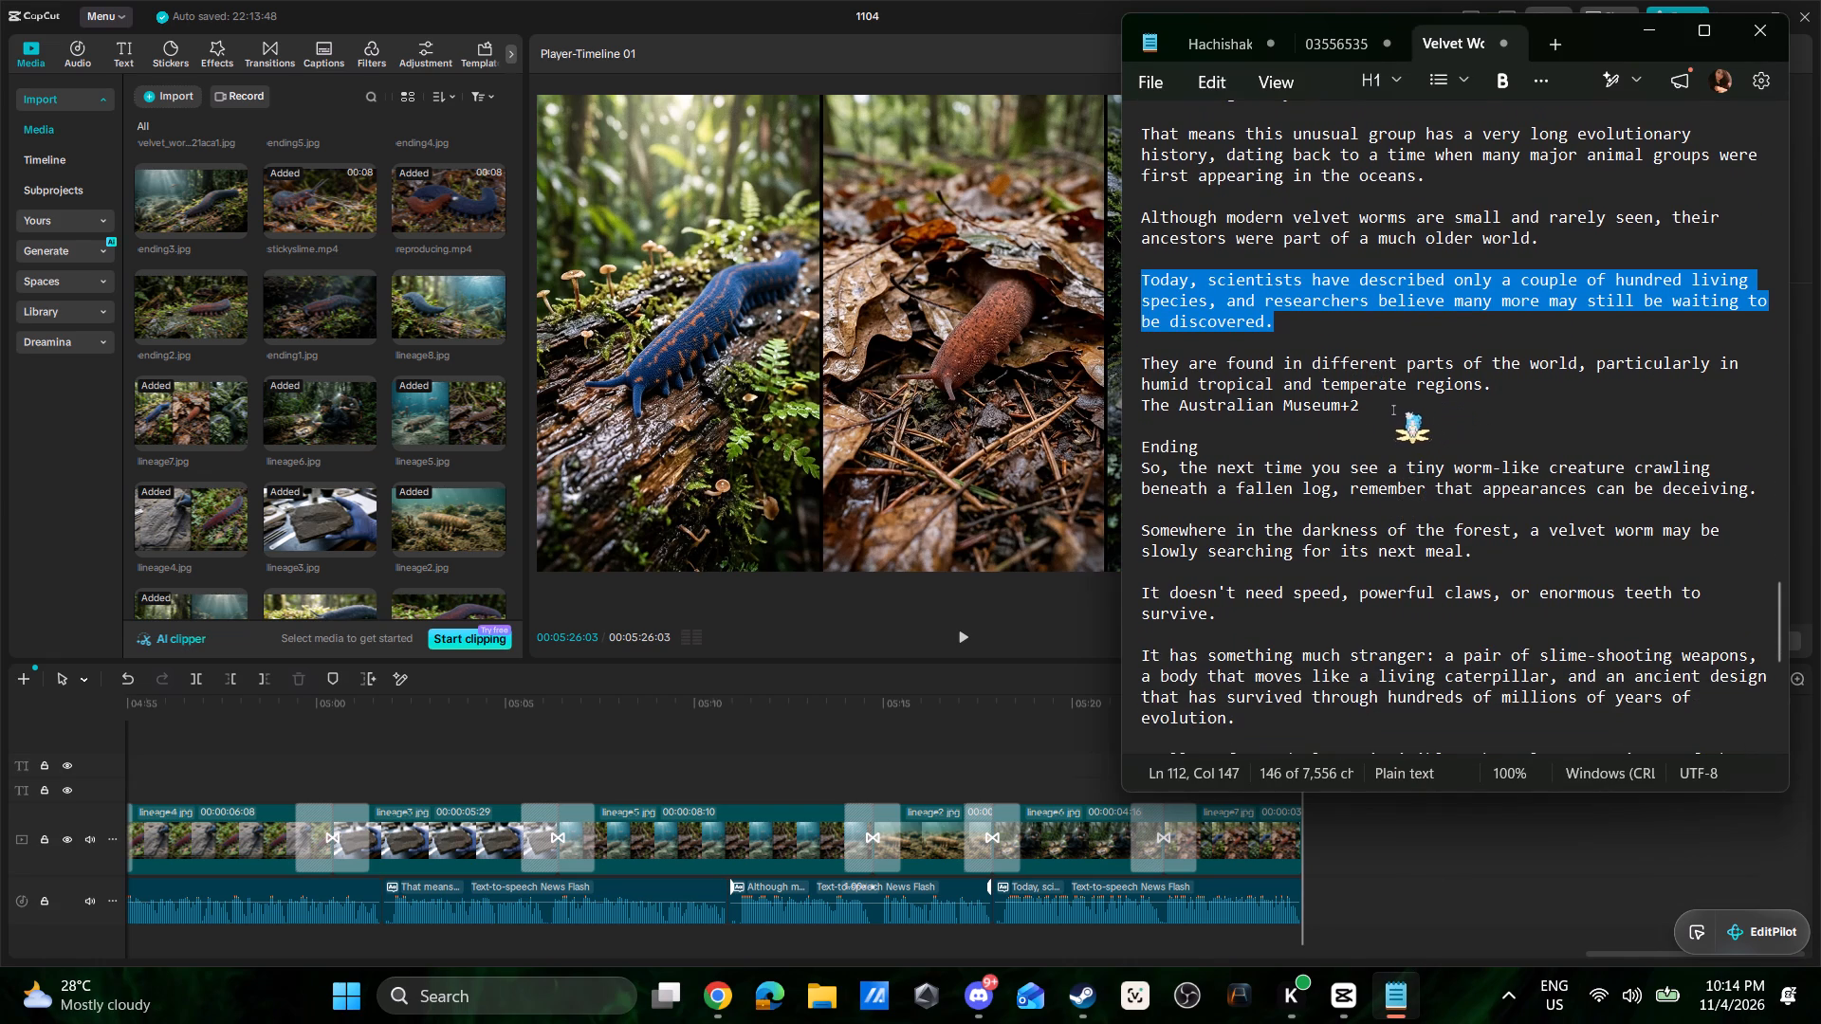
pyautogui.moveTo(1534, 378); pyautogui.dragTo(1130, 365)
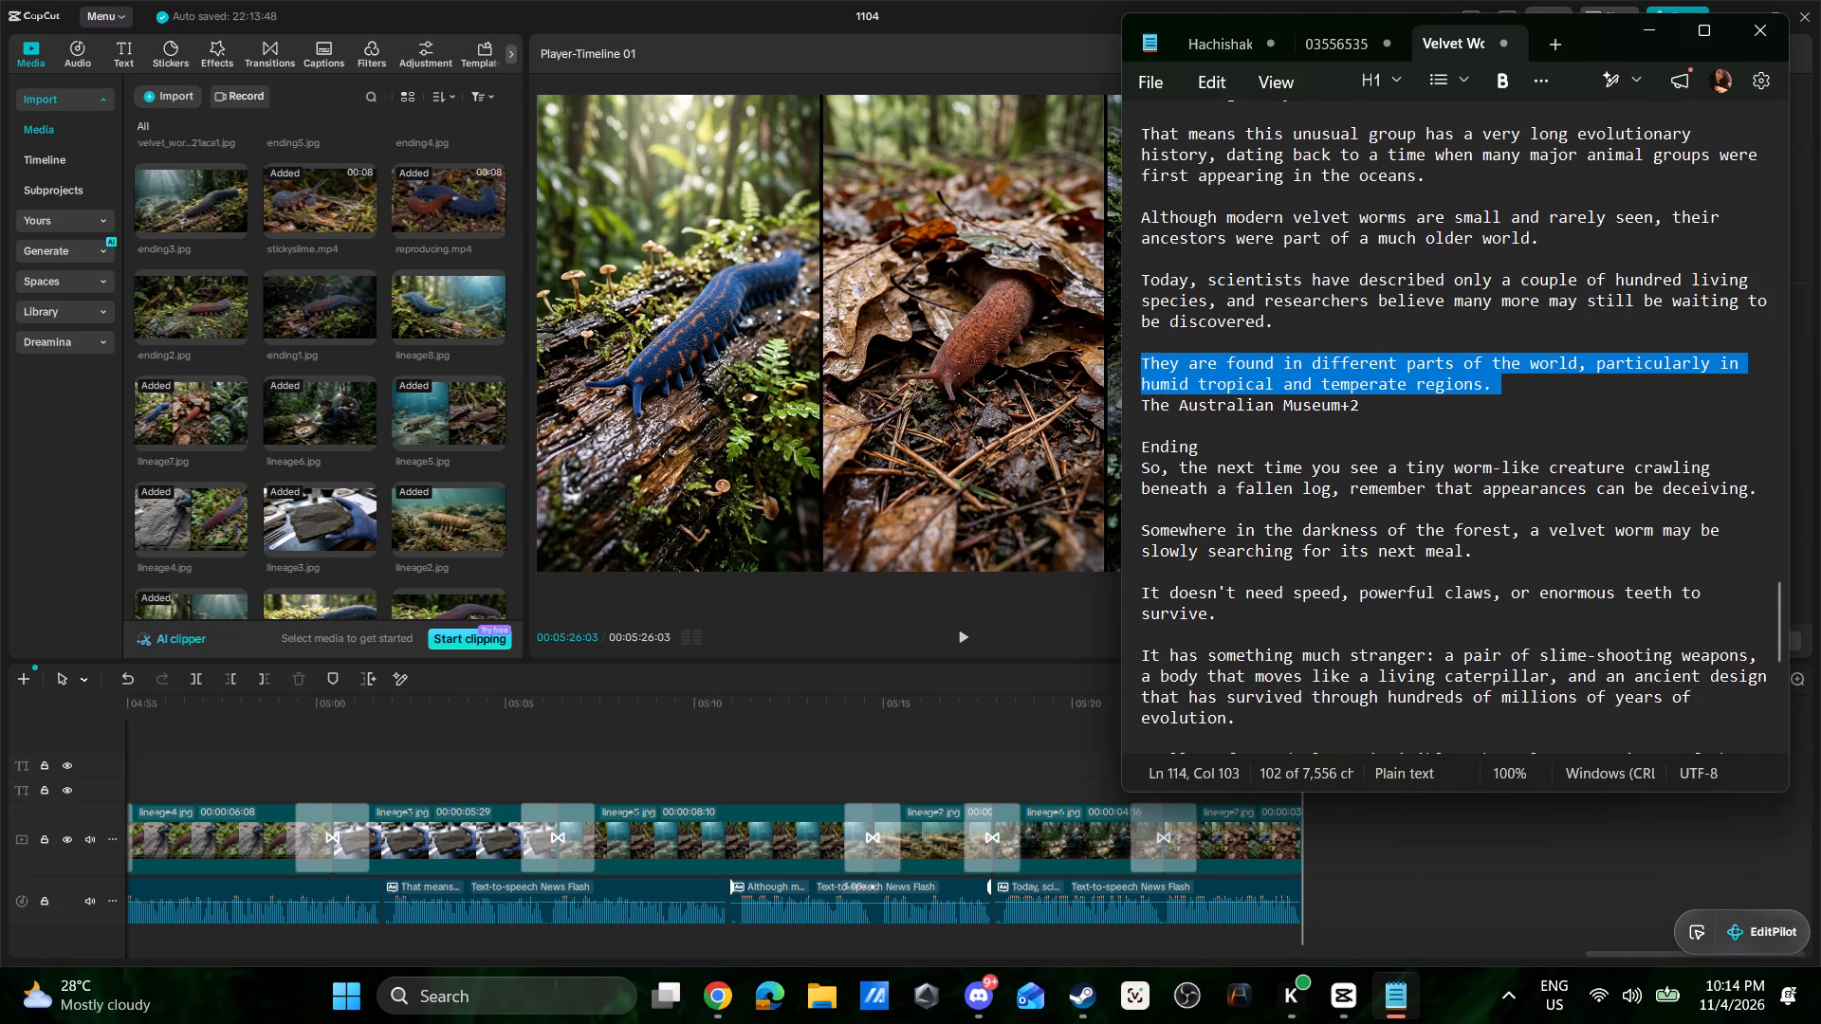
pyautogui.hotkey('ctrl', 'c')
pyautogui.hotkey('ctrl', 'c')
pyautogui.hotkey('ctrl', 'c')
pyautogui.hotkey('ctrl', 'c')
pyautogui.hotkey('ctrl', 'c')
pyautogui.hotkey('ctrl', 'c')
pyautogui.hotkey('ctrl', 'c')
# In CapCut, add a default text clip after lineage7.jpg, paste the copied sentence and generate its speech with the favourite 진지한 아나운서 voice.
pyautogui.click(775, 736)
pyautogui.click(119, 53)
pyautogui.moveTo(163, 121); pyautogui.dragTo(304, 153)
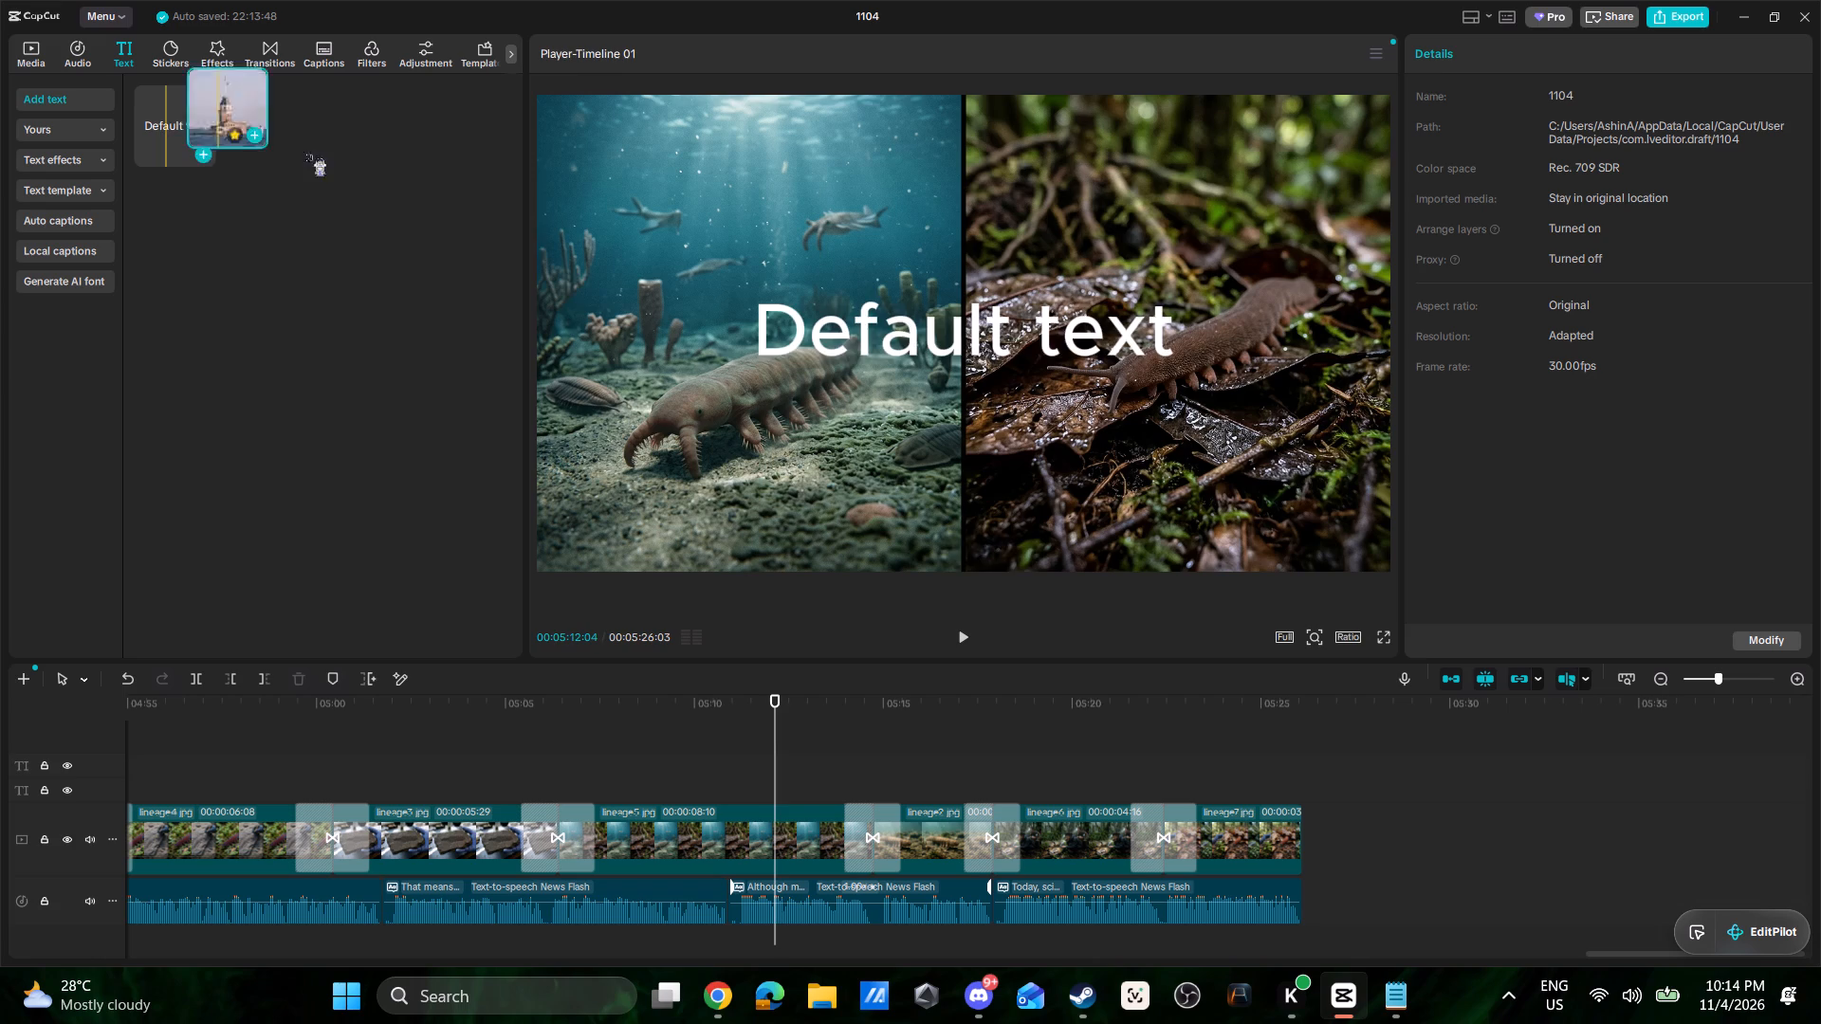
pyautogui.moveTo(304, 153); pyautogui.dragTo(1298, 791)
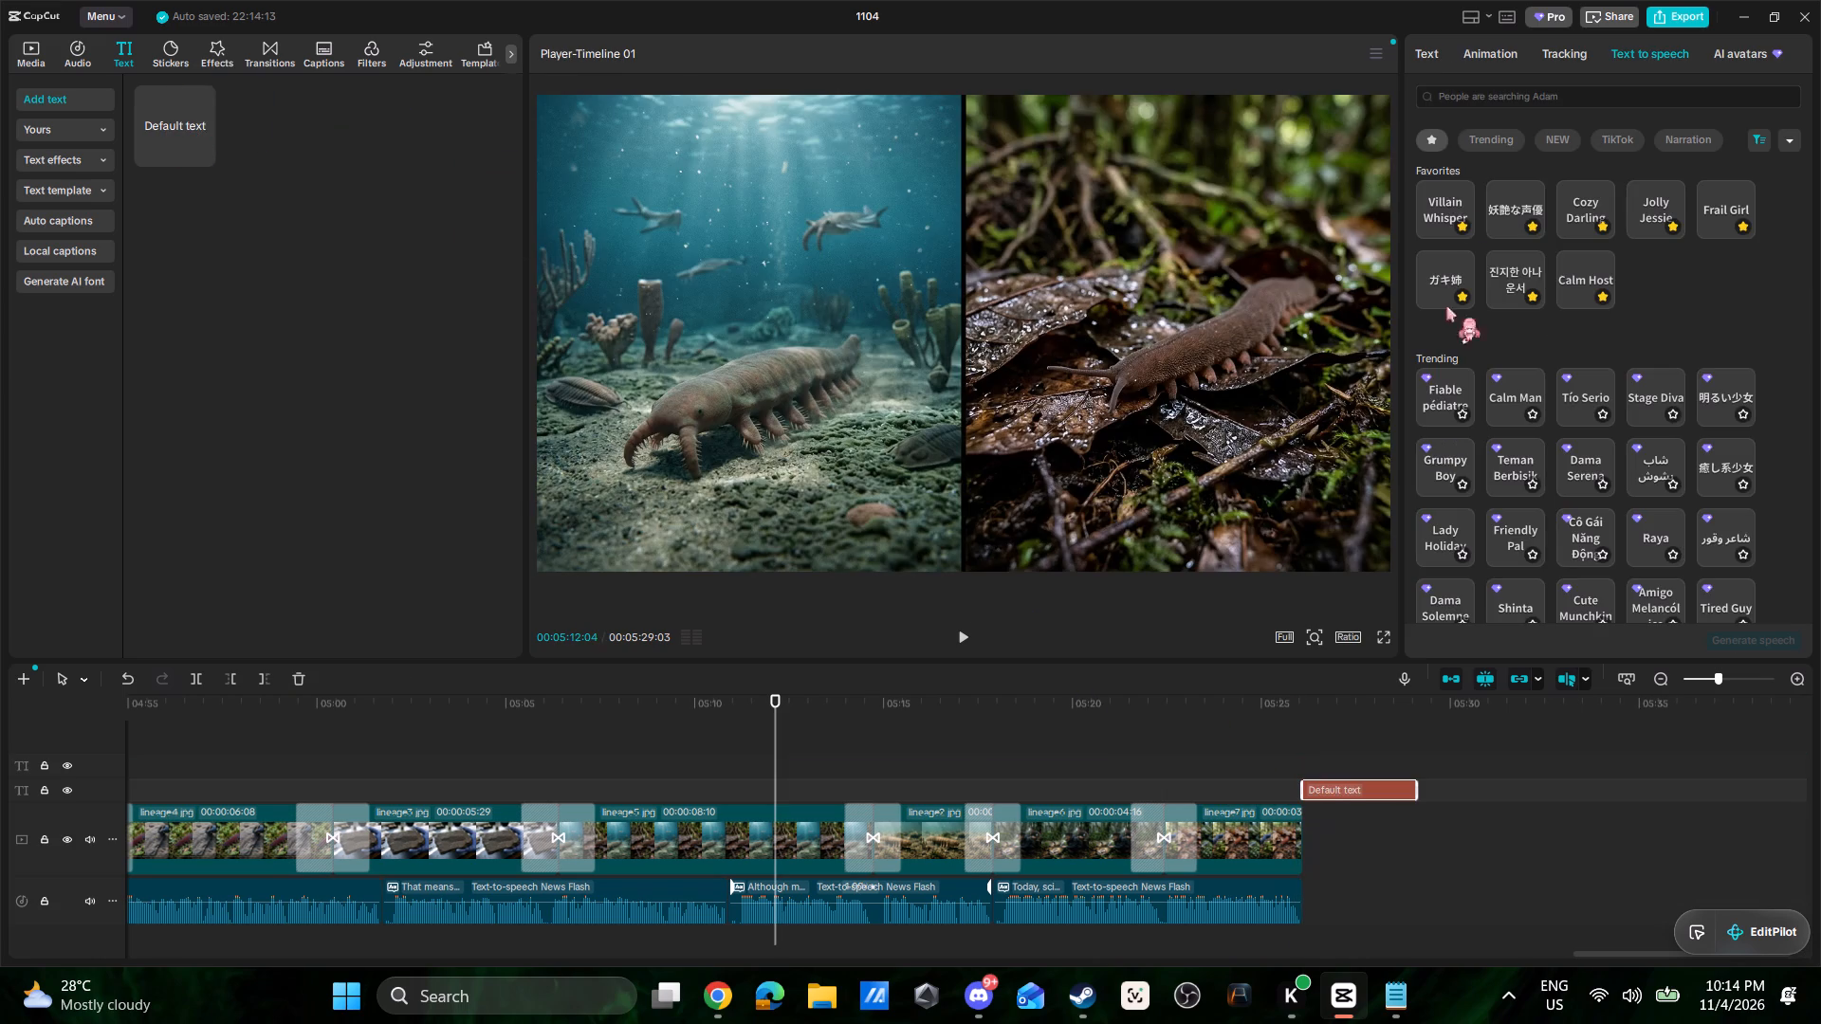
pyautogui.click(1422, 59)
pyautogui.moveTo(1540, 149); pyautogui.dragTo(1381, 133)
pyautogui.hotkey('ctrl', 'v')
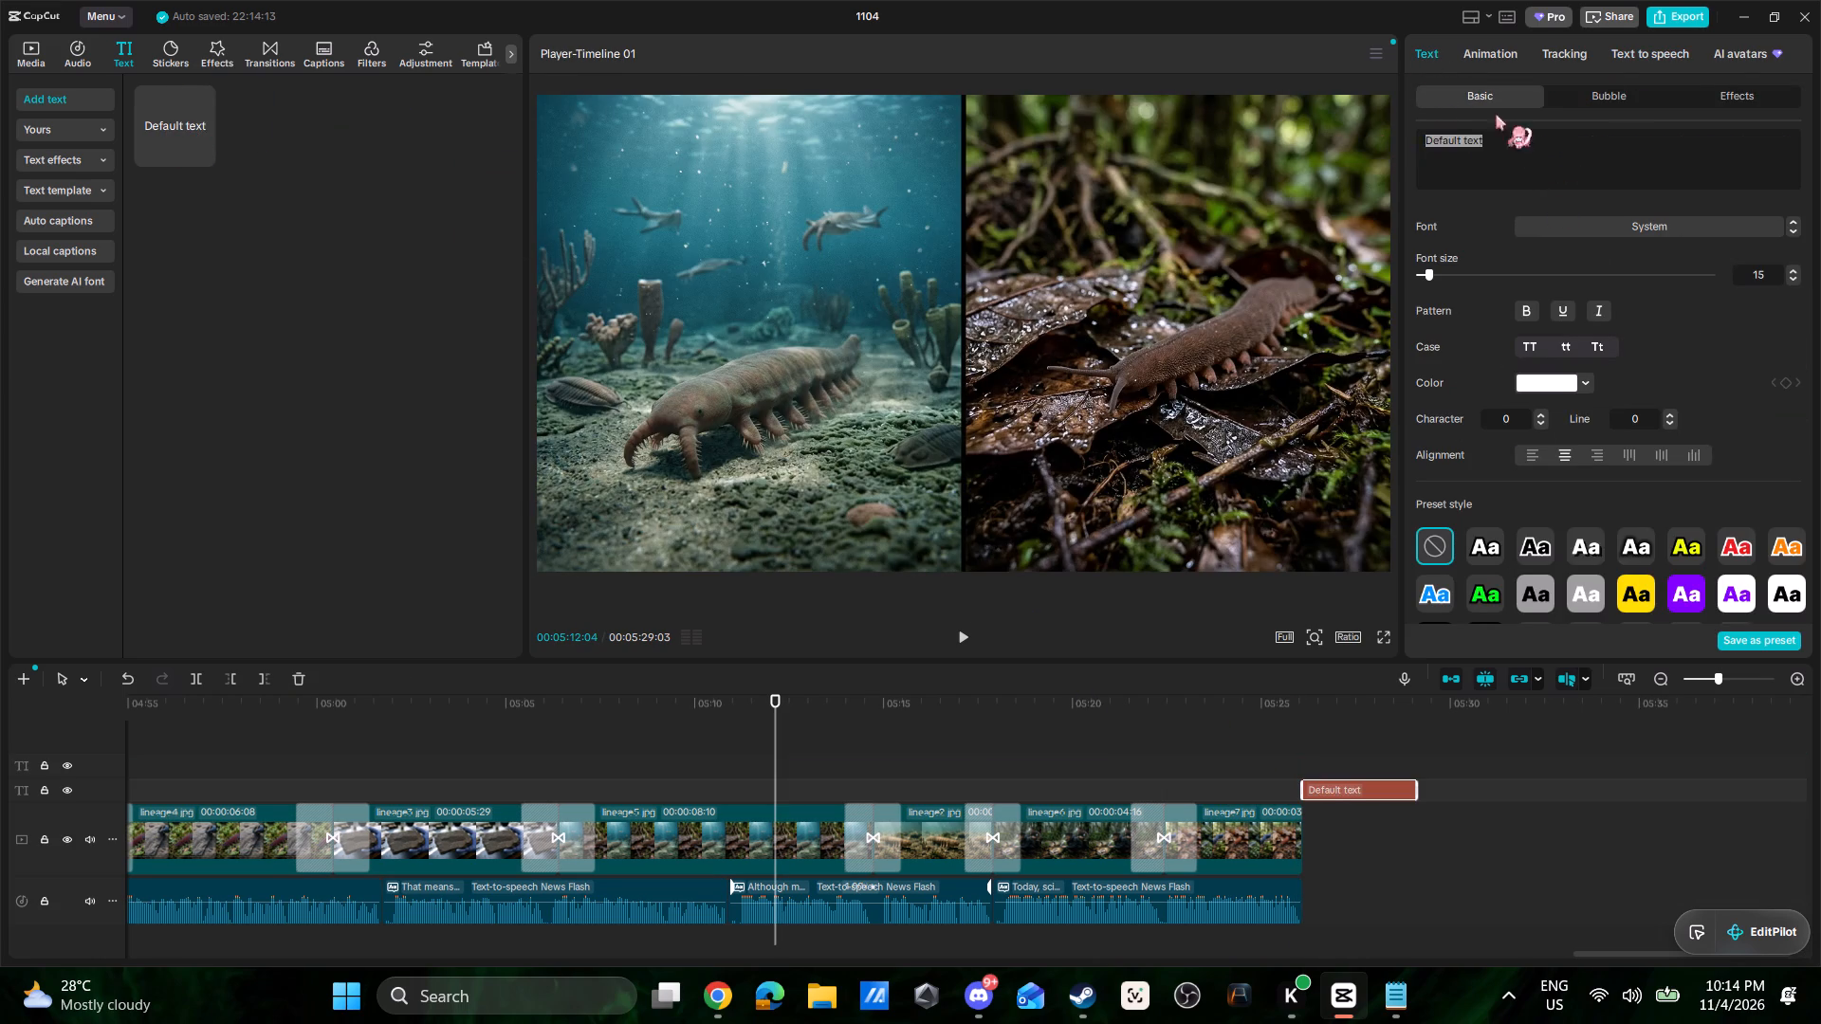
pyautogui.click(1657, 56)
pyautogui.click(1501, 283)
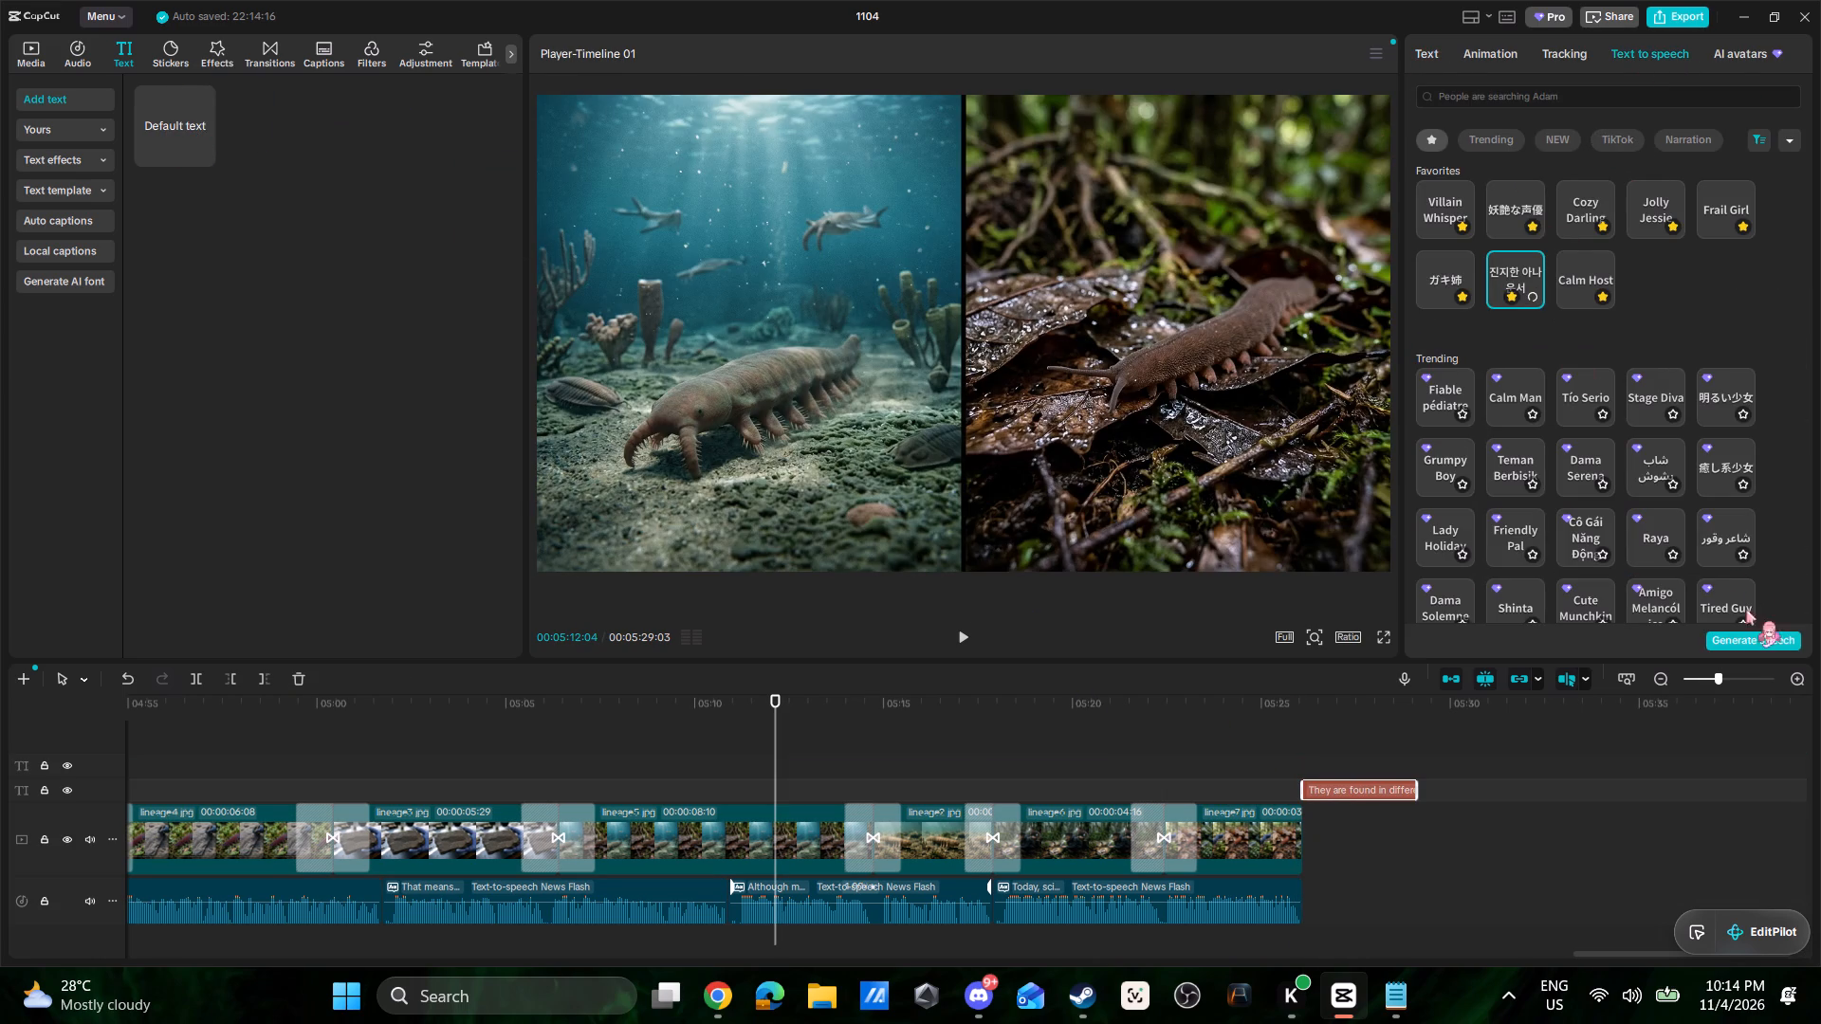
pyautogui.click(1755, 645)
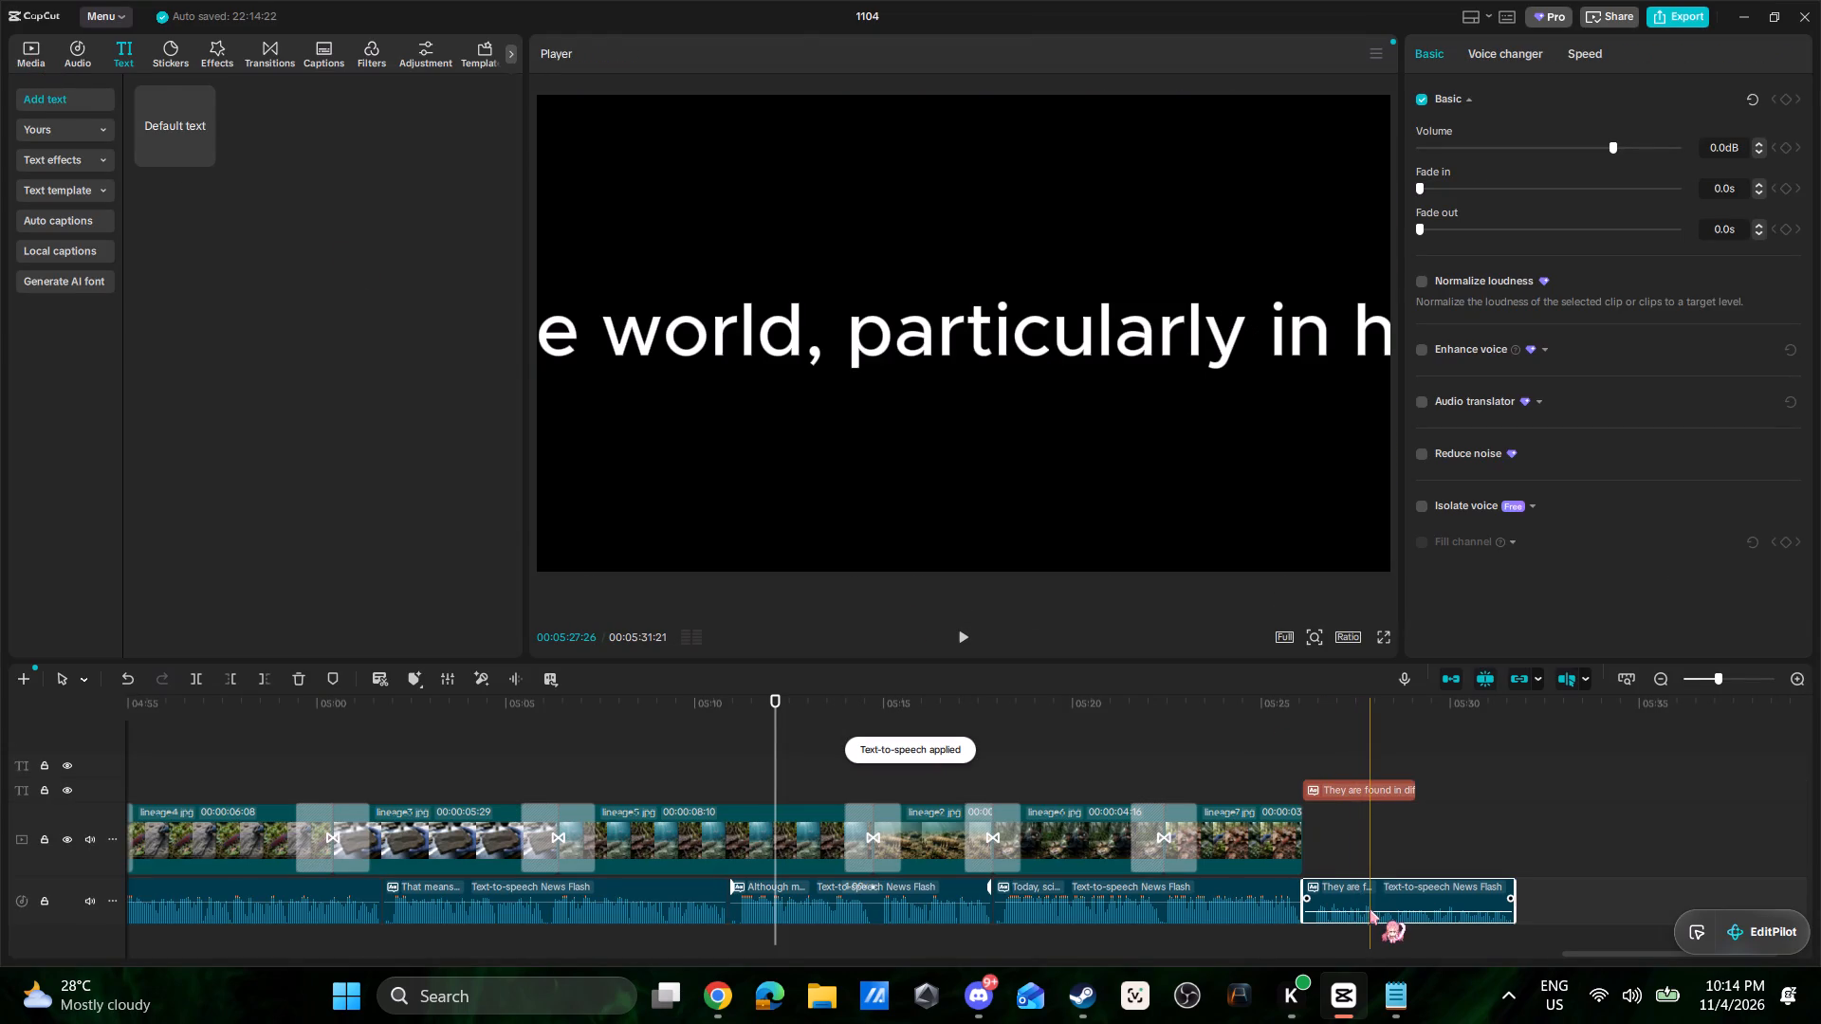
# Raise the "They are found" narration's volume to 12.2 dB, play it, and delete its text clip.
pyautogui.click(1371, 910)
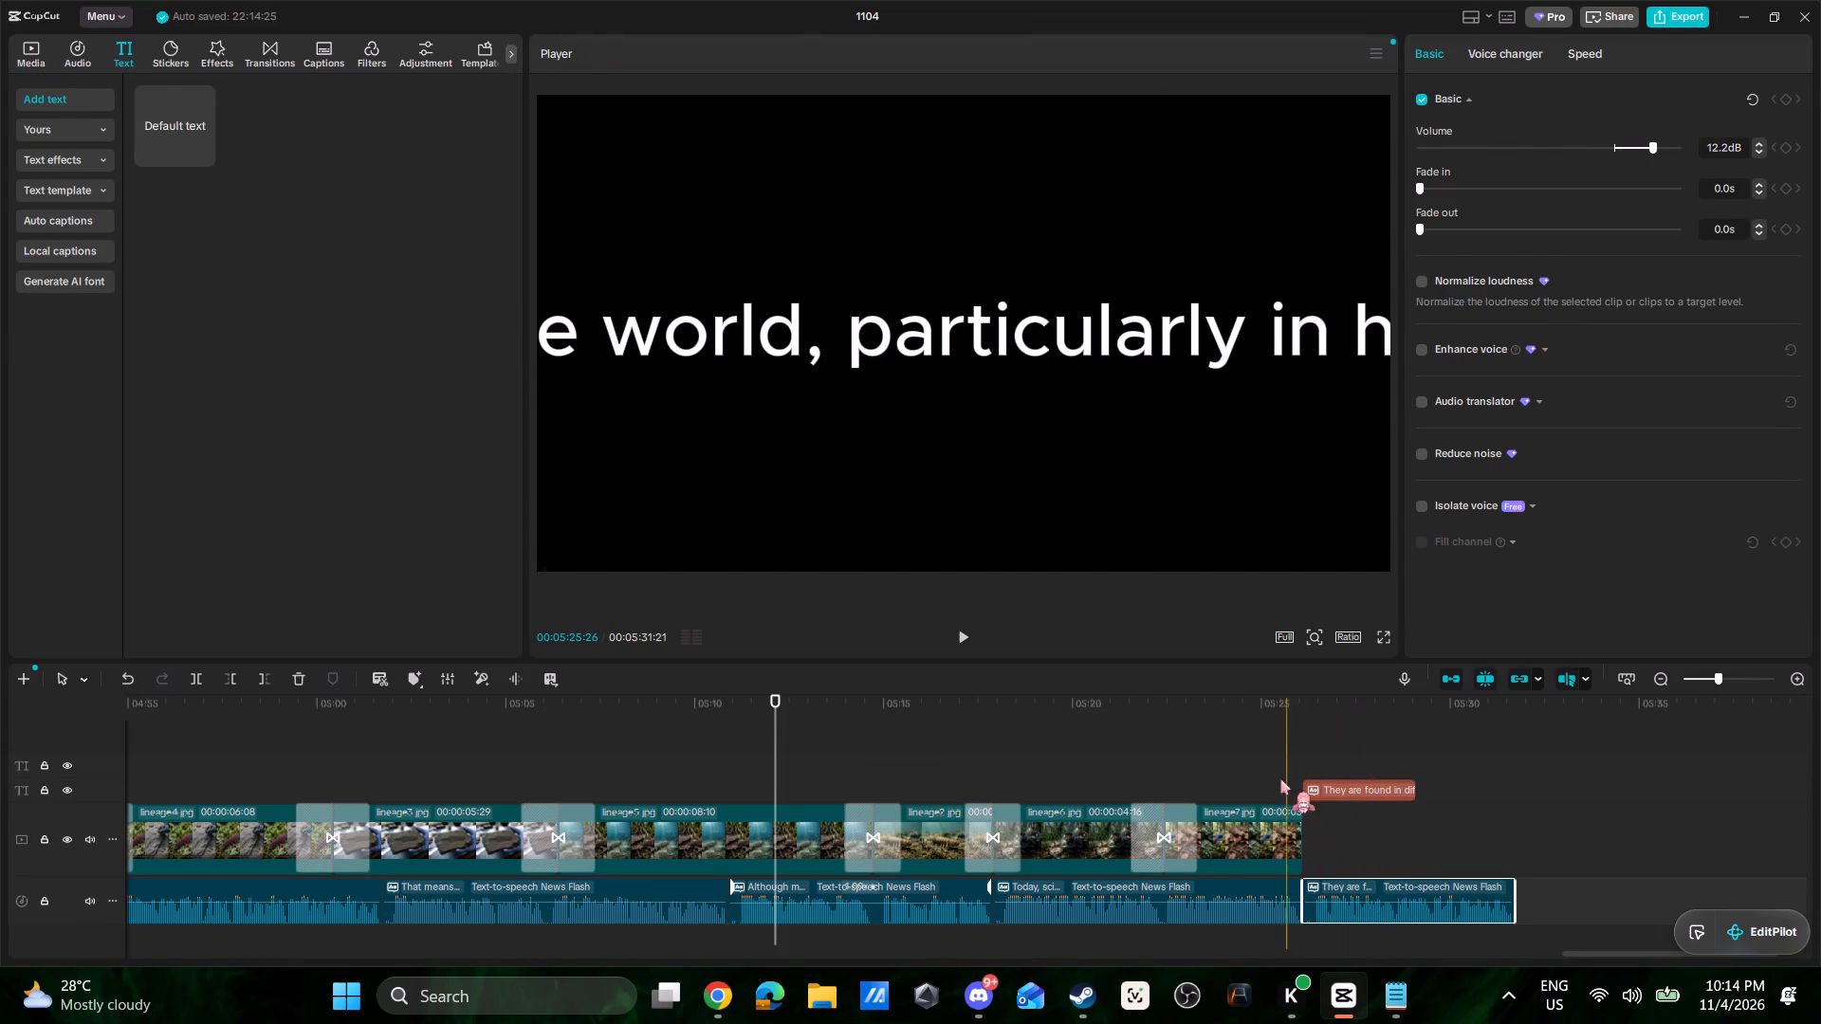
pyautogui.click(1266, 762)
pyautogui.press('space')
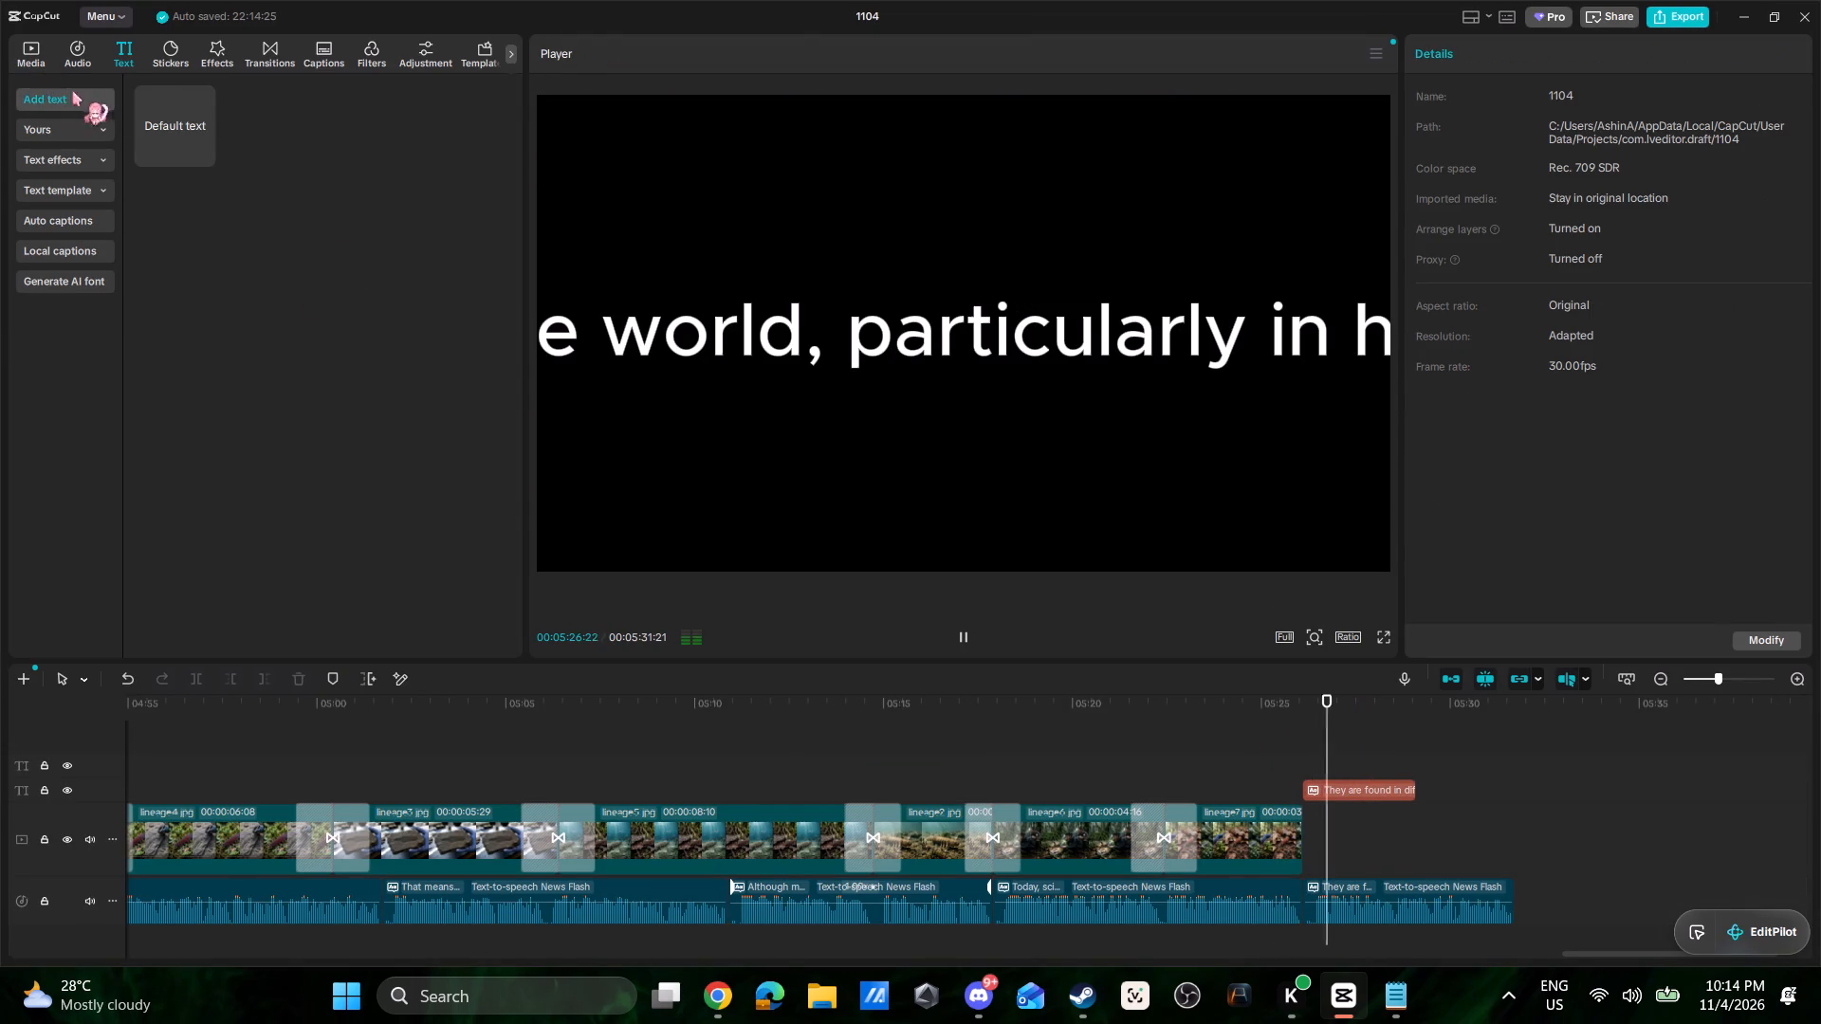
pyautogui.click(1375, 785)
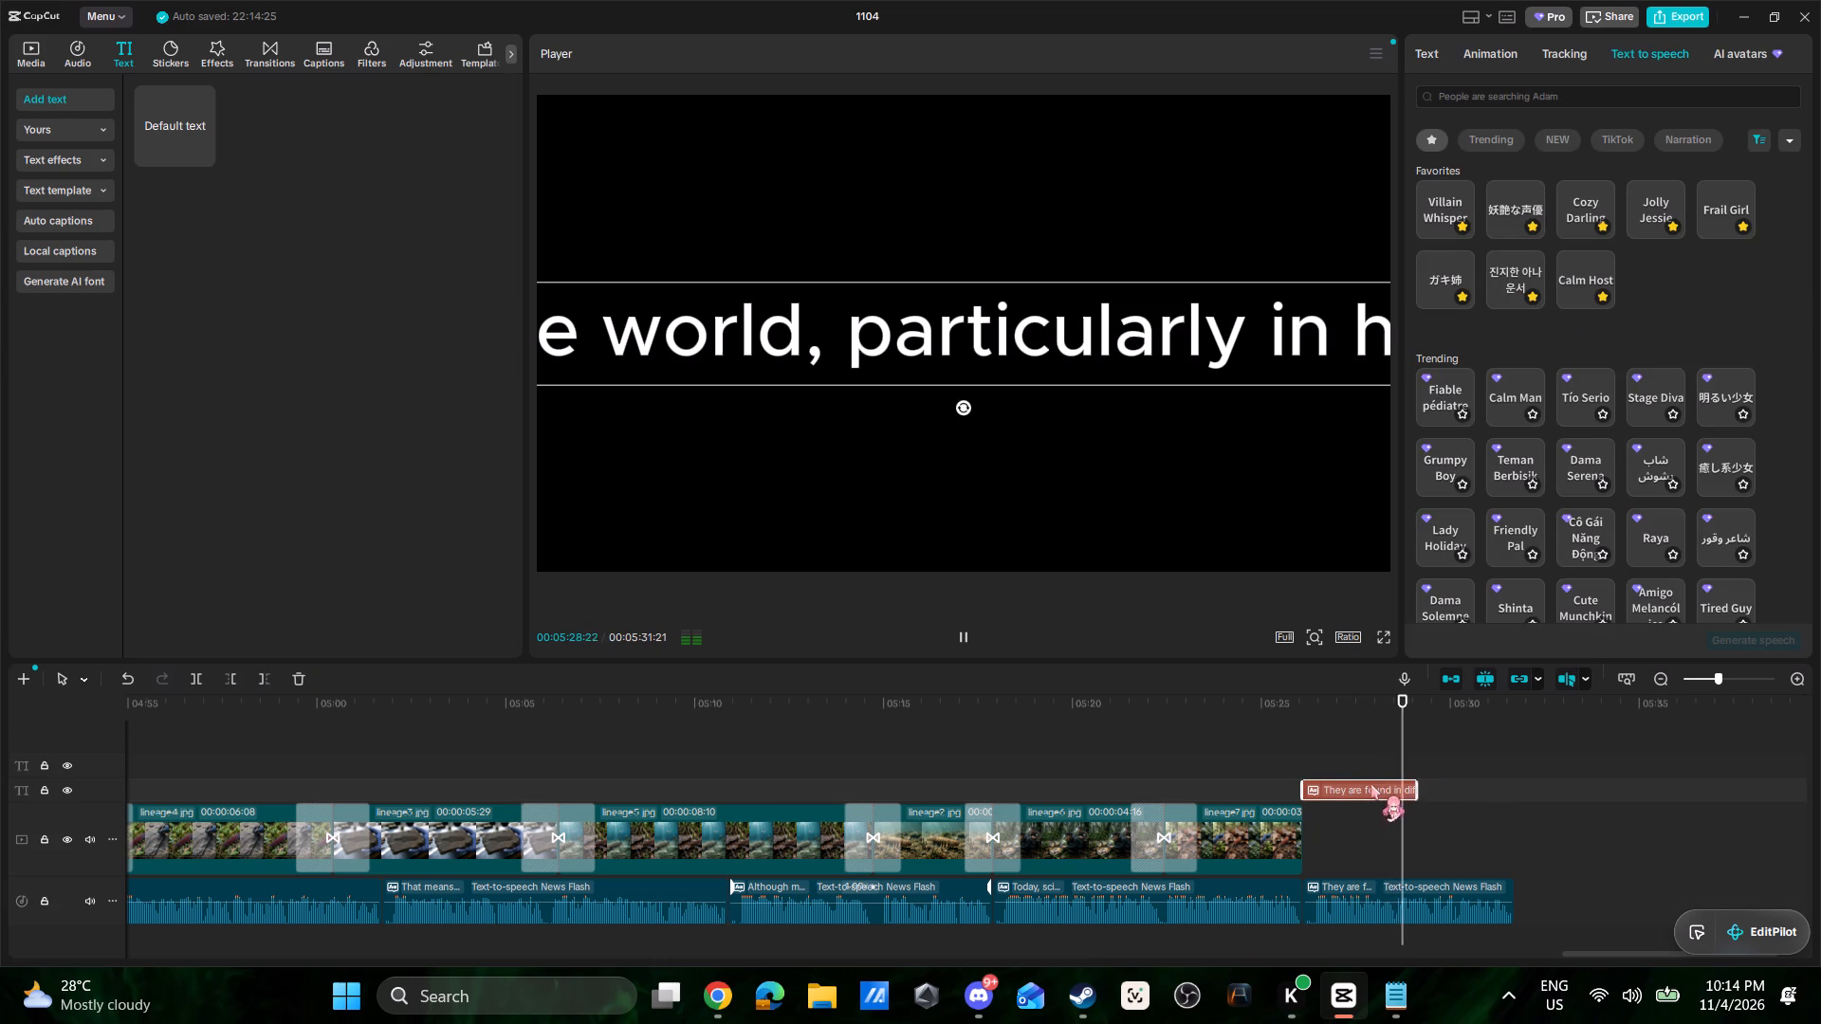
pyautogui.press('Delete')
# Add ending1.jpg from the imported media after the lineage7.jpg clip and extend it to the narration's end at 00:00:05:18 duration.
pyautogui.click(25, 60)
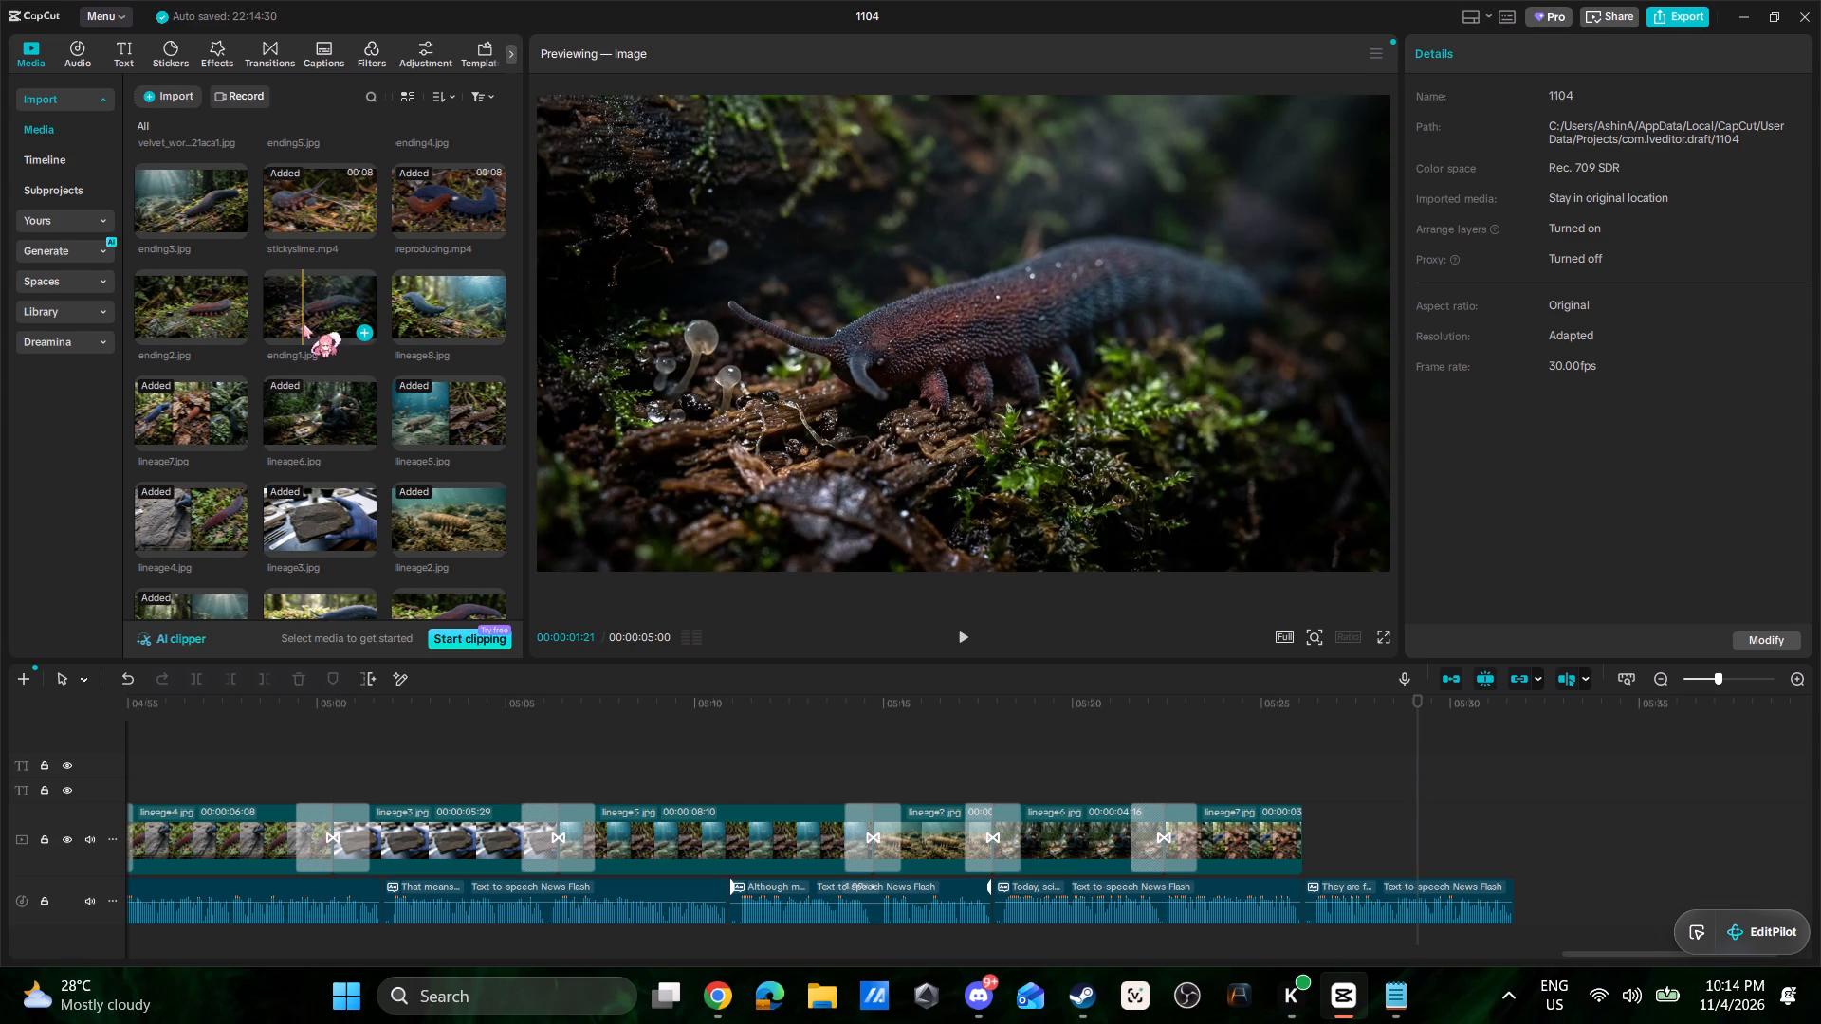
pyautogui.moveTo(304, 320); pyautogui.dragTo(1306, 837)
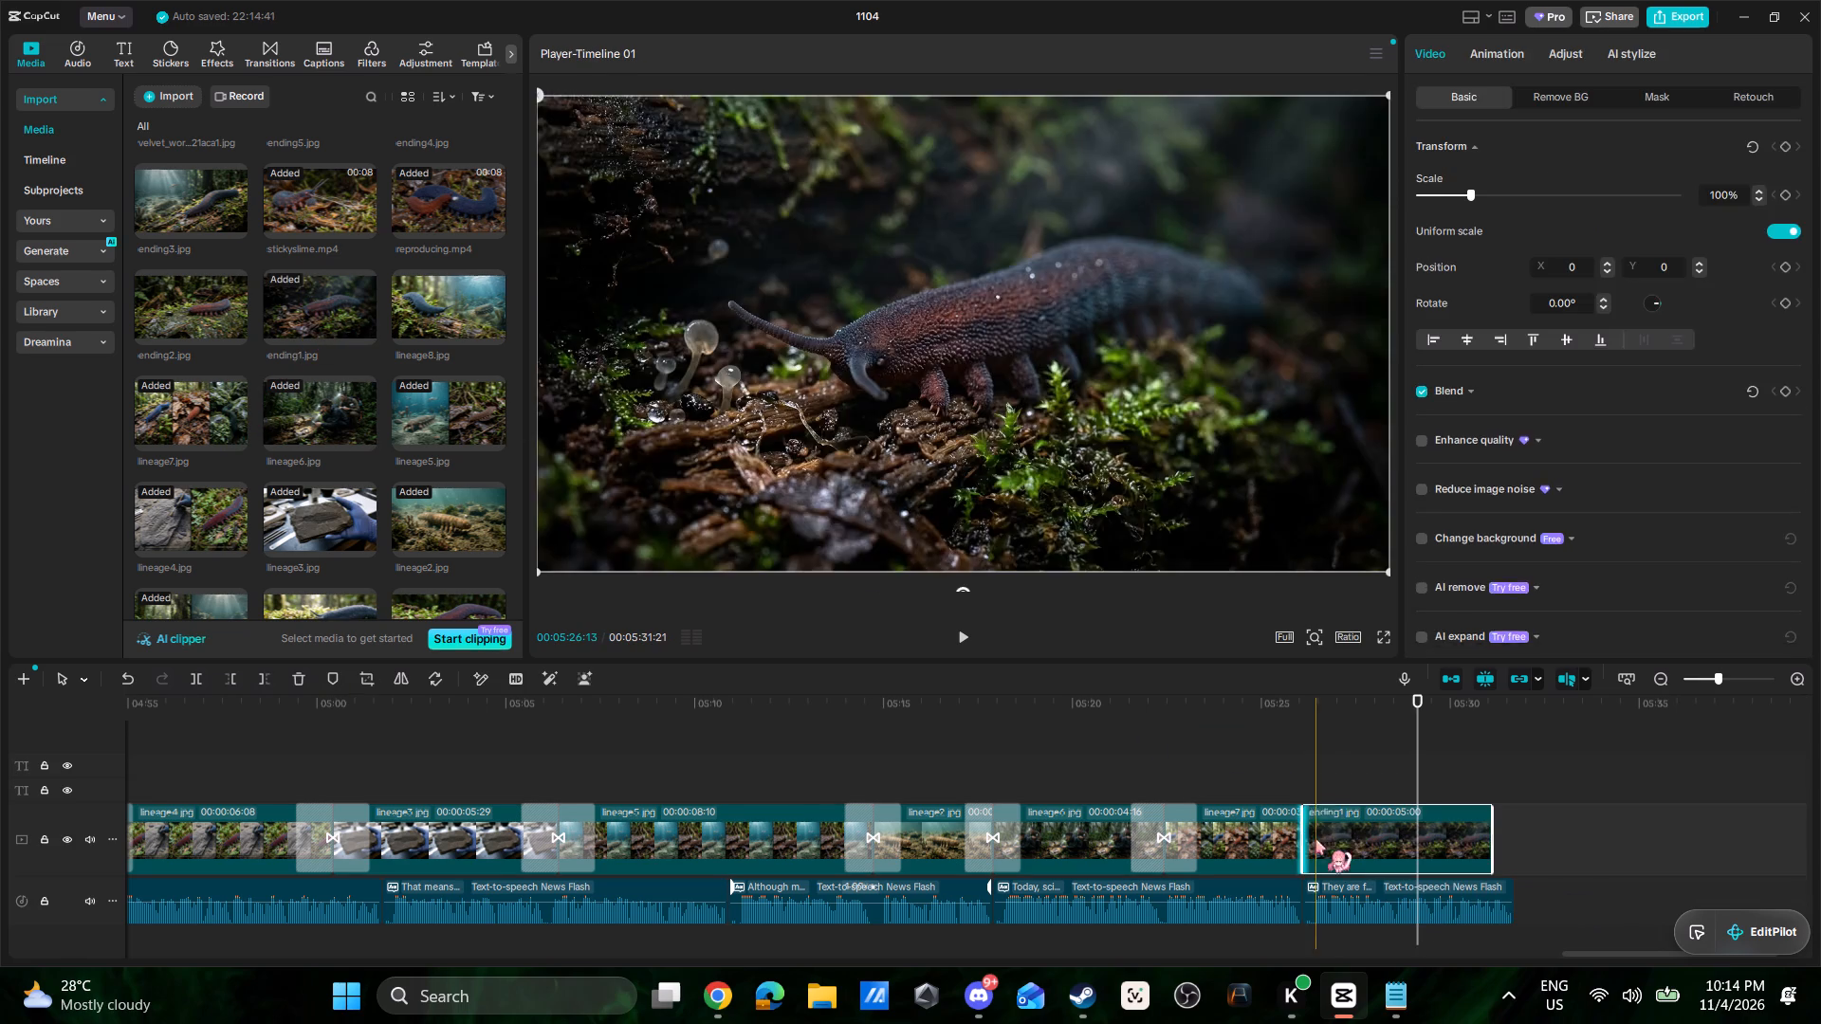
pyautogui.click(1277, 781)
pyautogui.press('space')
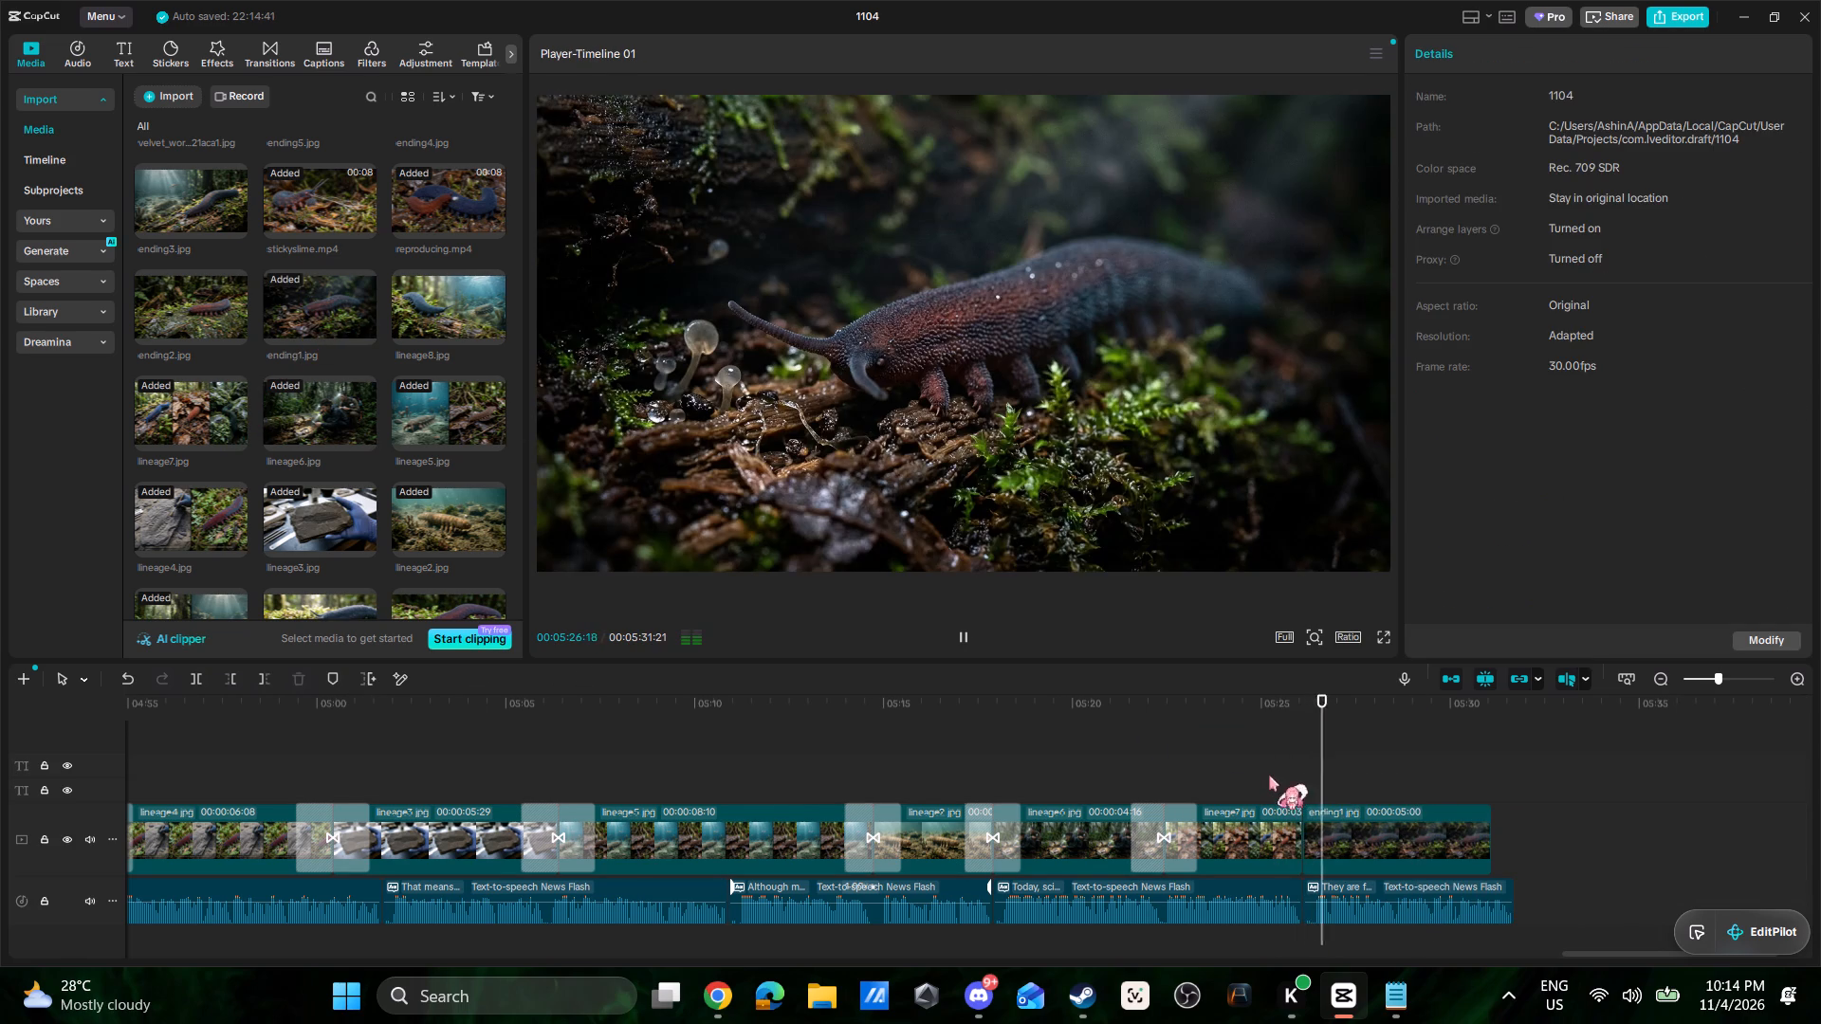
pyautogui.click(1469, 827)
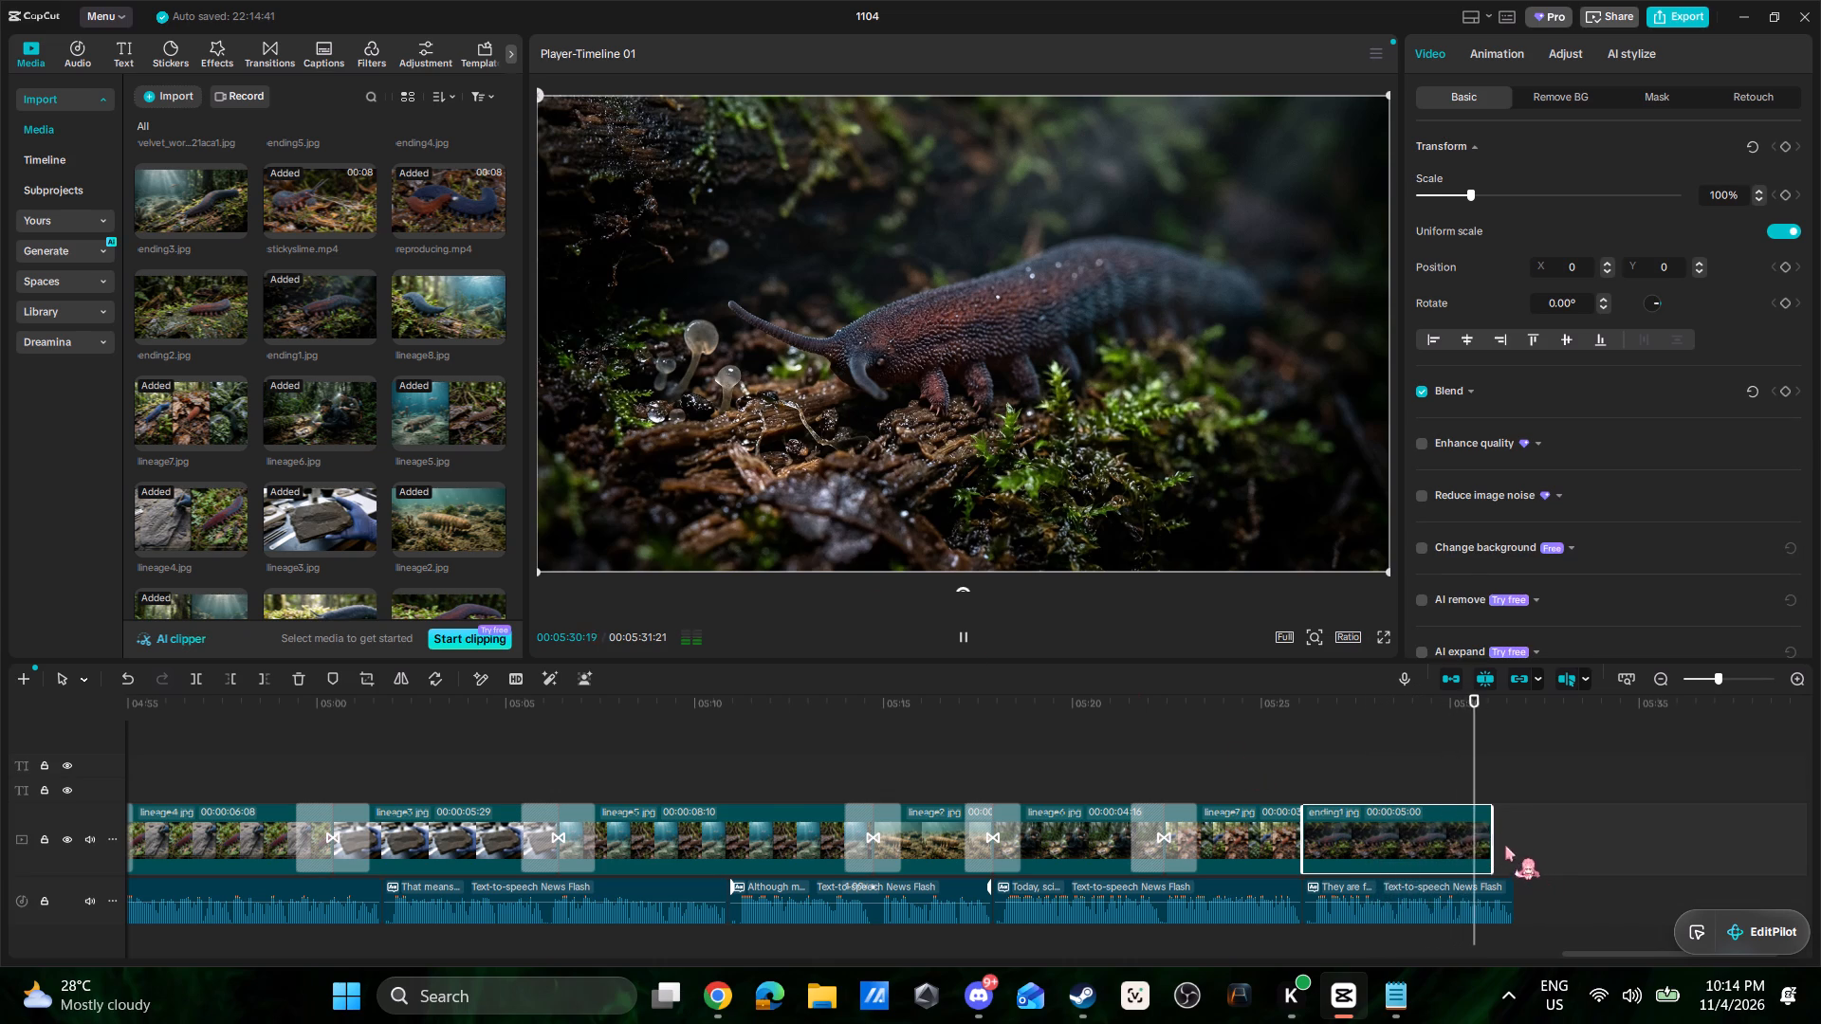
pyautogui.click(1491, 836)
pyautogui.moveTo(1493, 835); pyautogui.dragTo(1502, 836)
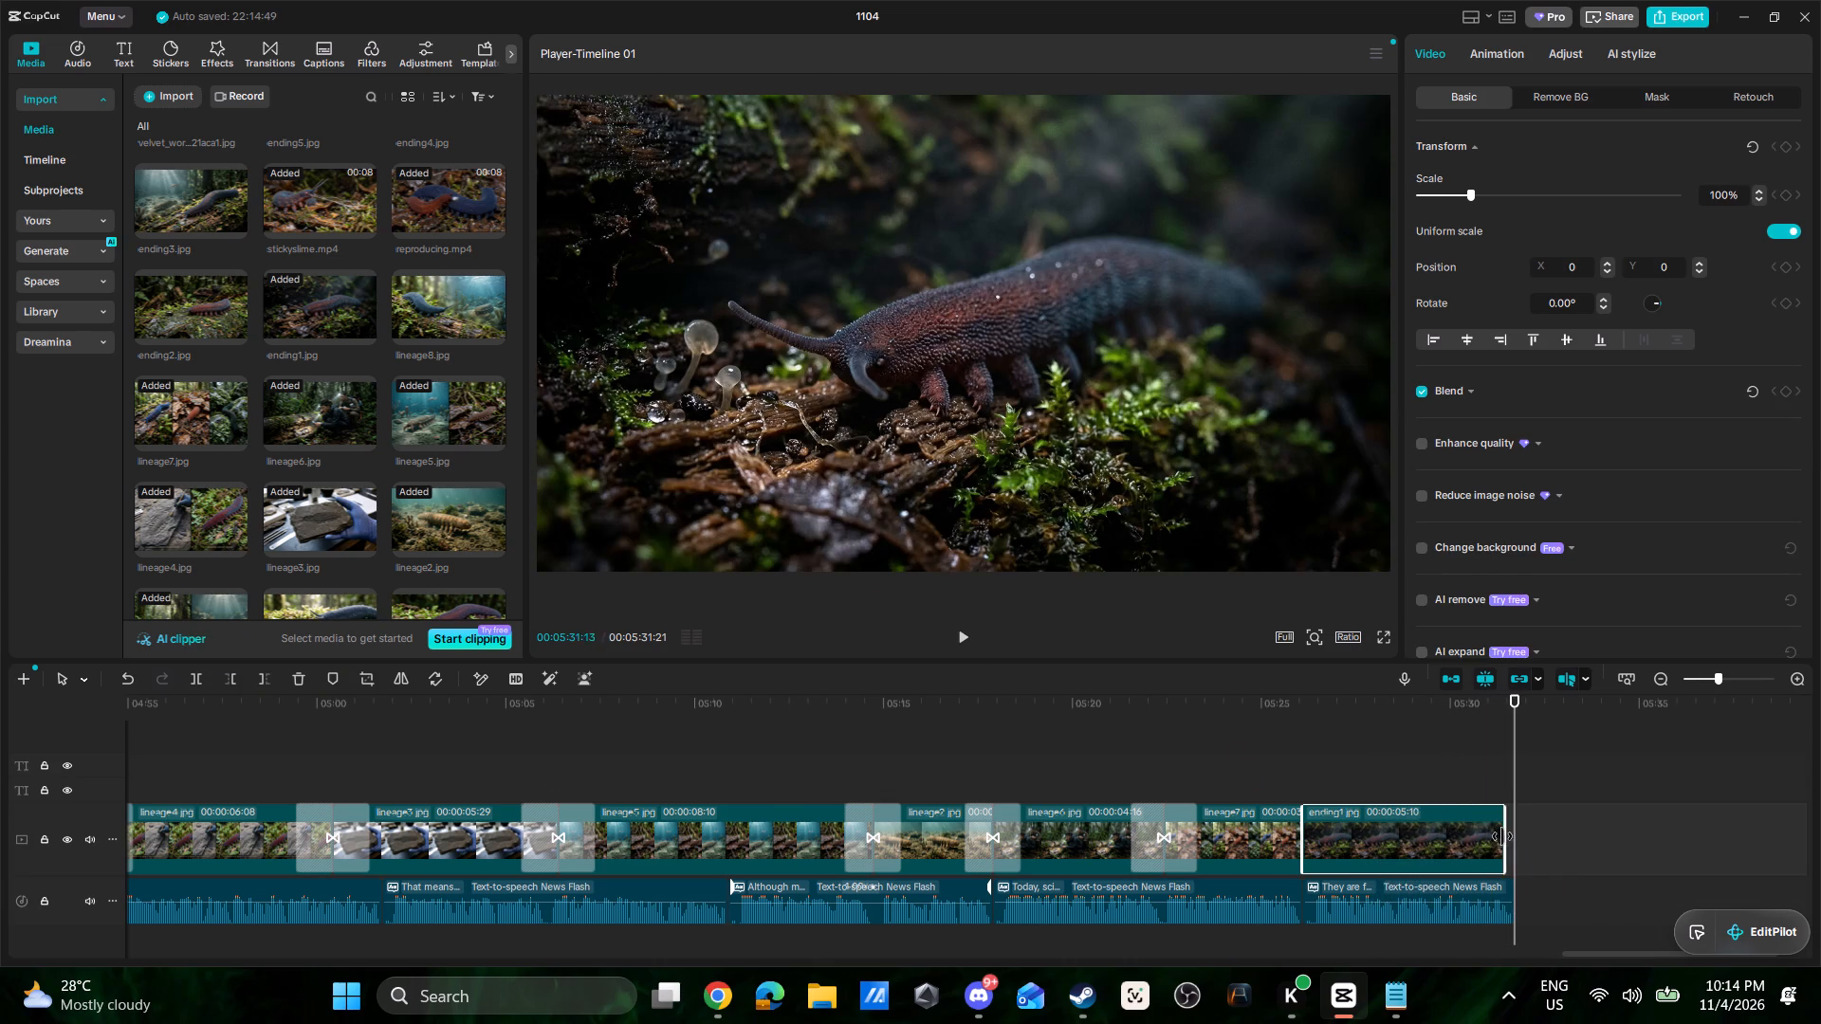
pyautogui.moveTo(1502, 836); pyautogui.dragTo(1506, 837)
# Switch to the Notepad script and copy the first two Ending paragraphs, from "So, the next time" through "its next meal.".
pyautogui.moveTo(1577, 953); pyautogui.dragTo(1807, 944)
pyautogui.click(1391, 996)
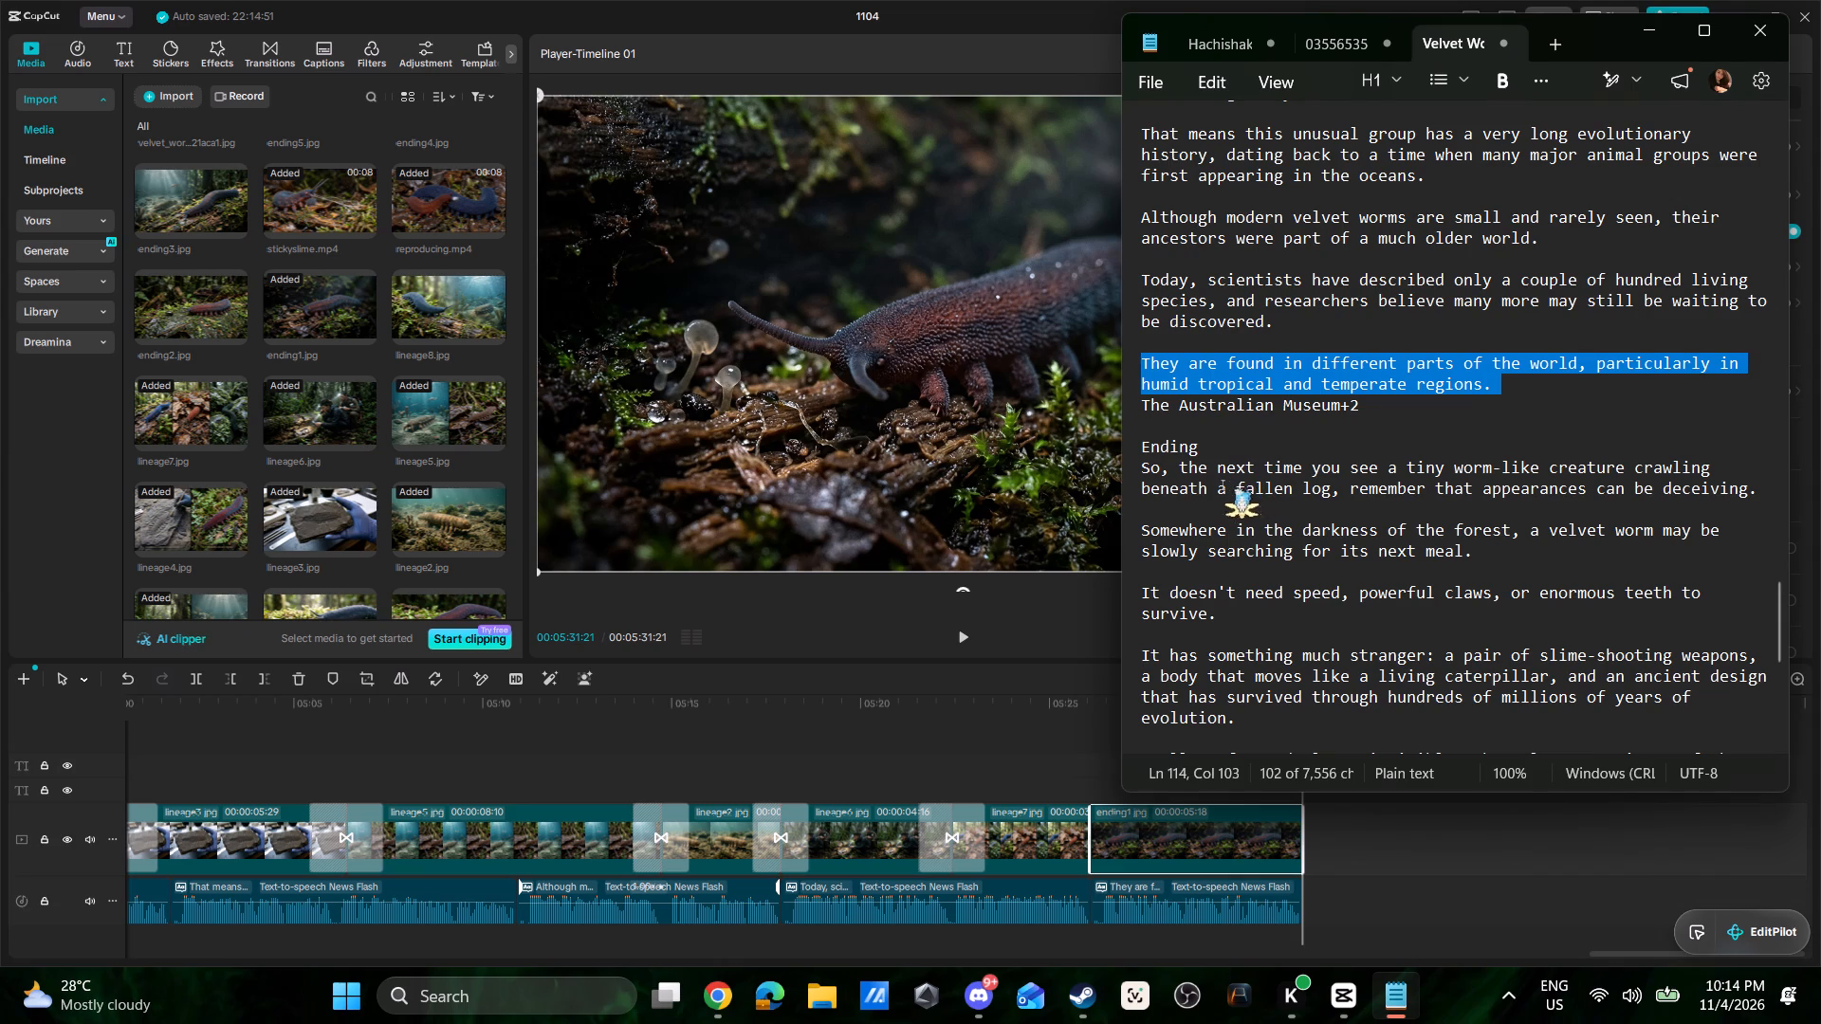
pyautogui.moveTo(1142, 472); pyautogui.dragTo(1720, 549)
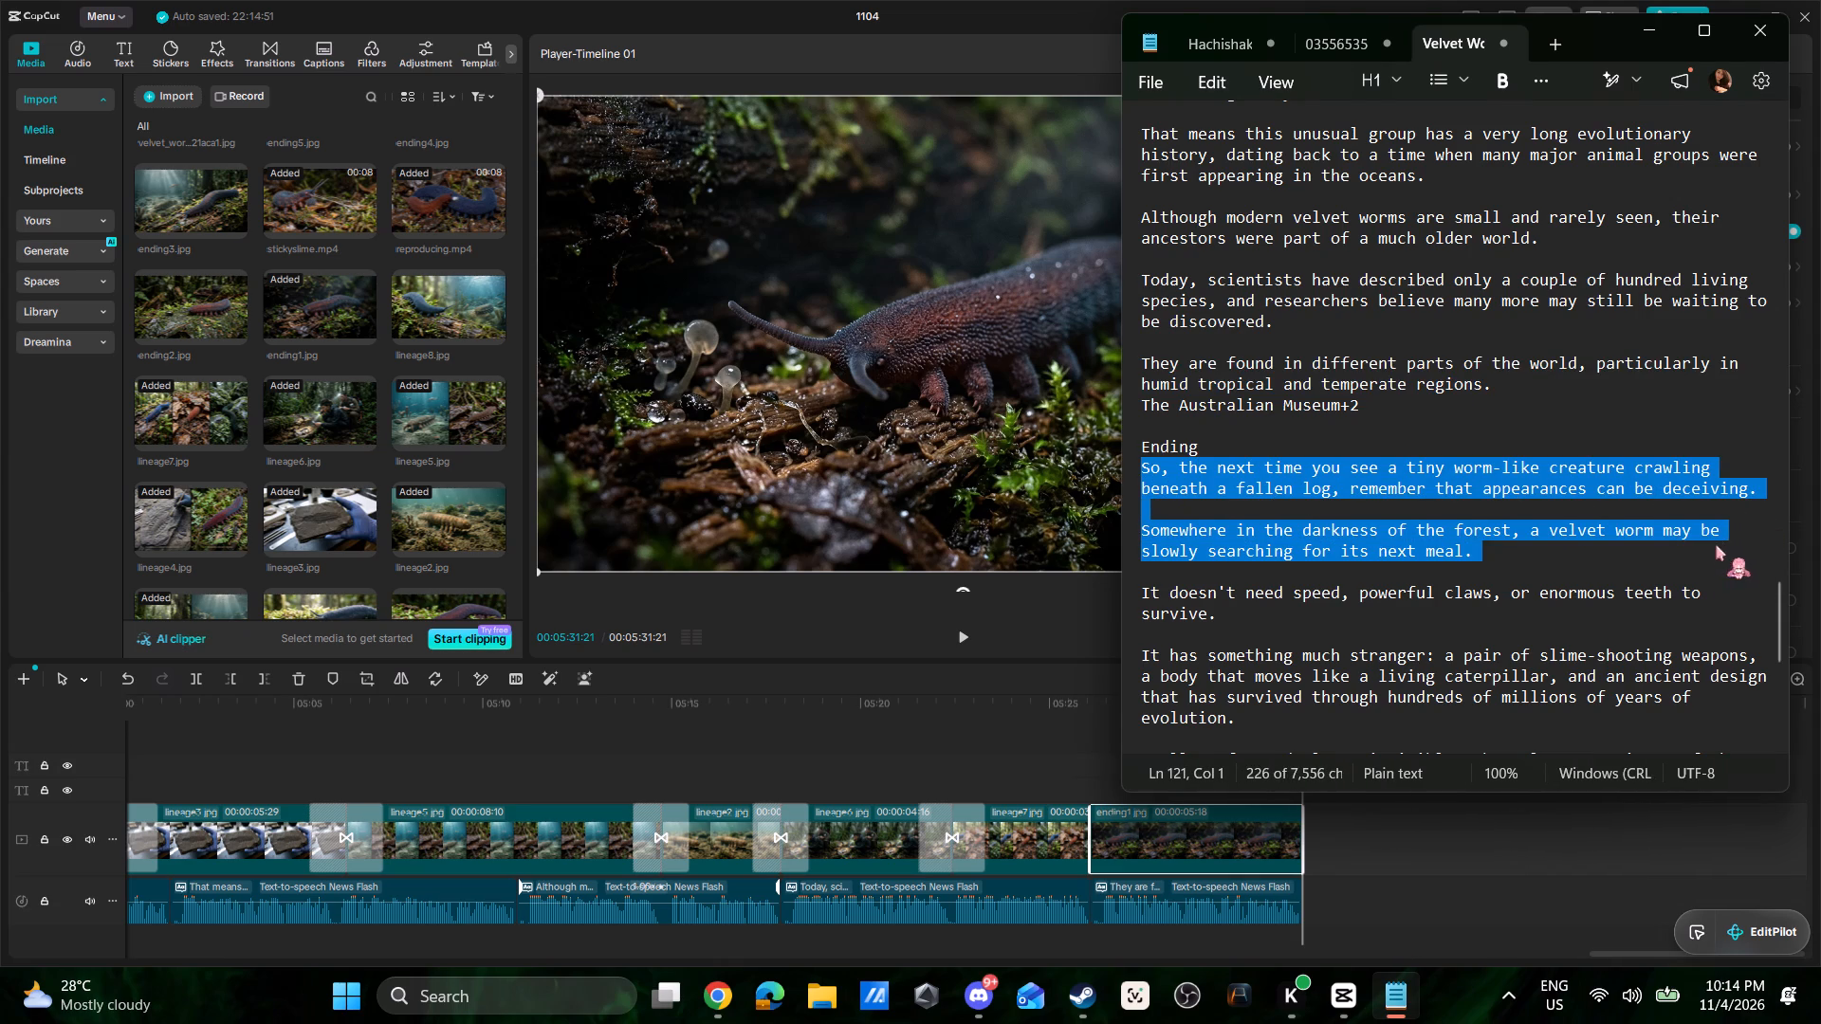
pyautogui.hotkey('ctrl', 'c')
pyautogui.hotkey('ctrl', 'c')
pyautogui.hotkey('ctrl', 'c')
pyautogui.hotkey('ctrl', 'c')
pyautogui.hotkey('ctrl', 'c')
pyautogui.hotkey('ctrl', 'c')
# In CapCut, add a default text clip after ending1.jpg, paste the Ending paragraphs and generate speech with the favourite 진지한 아나운서 voice.
pyautogui.click(118, 63)
pyautogui.moveTo(170, 108); pyautogui.dragTo(257, 147)
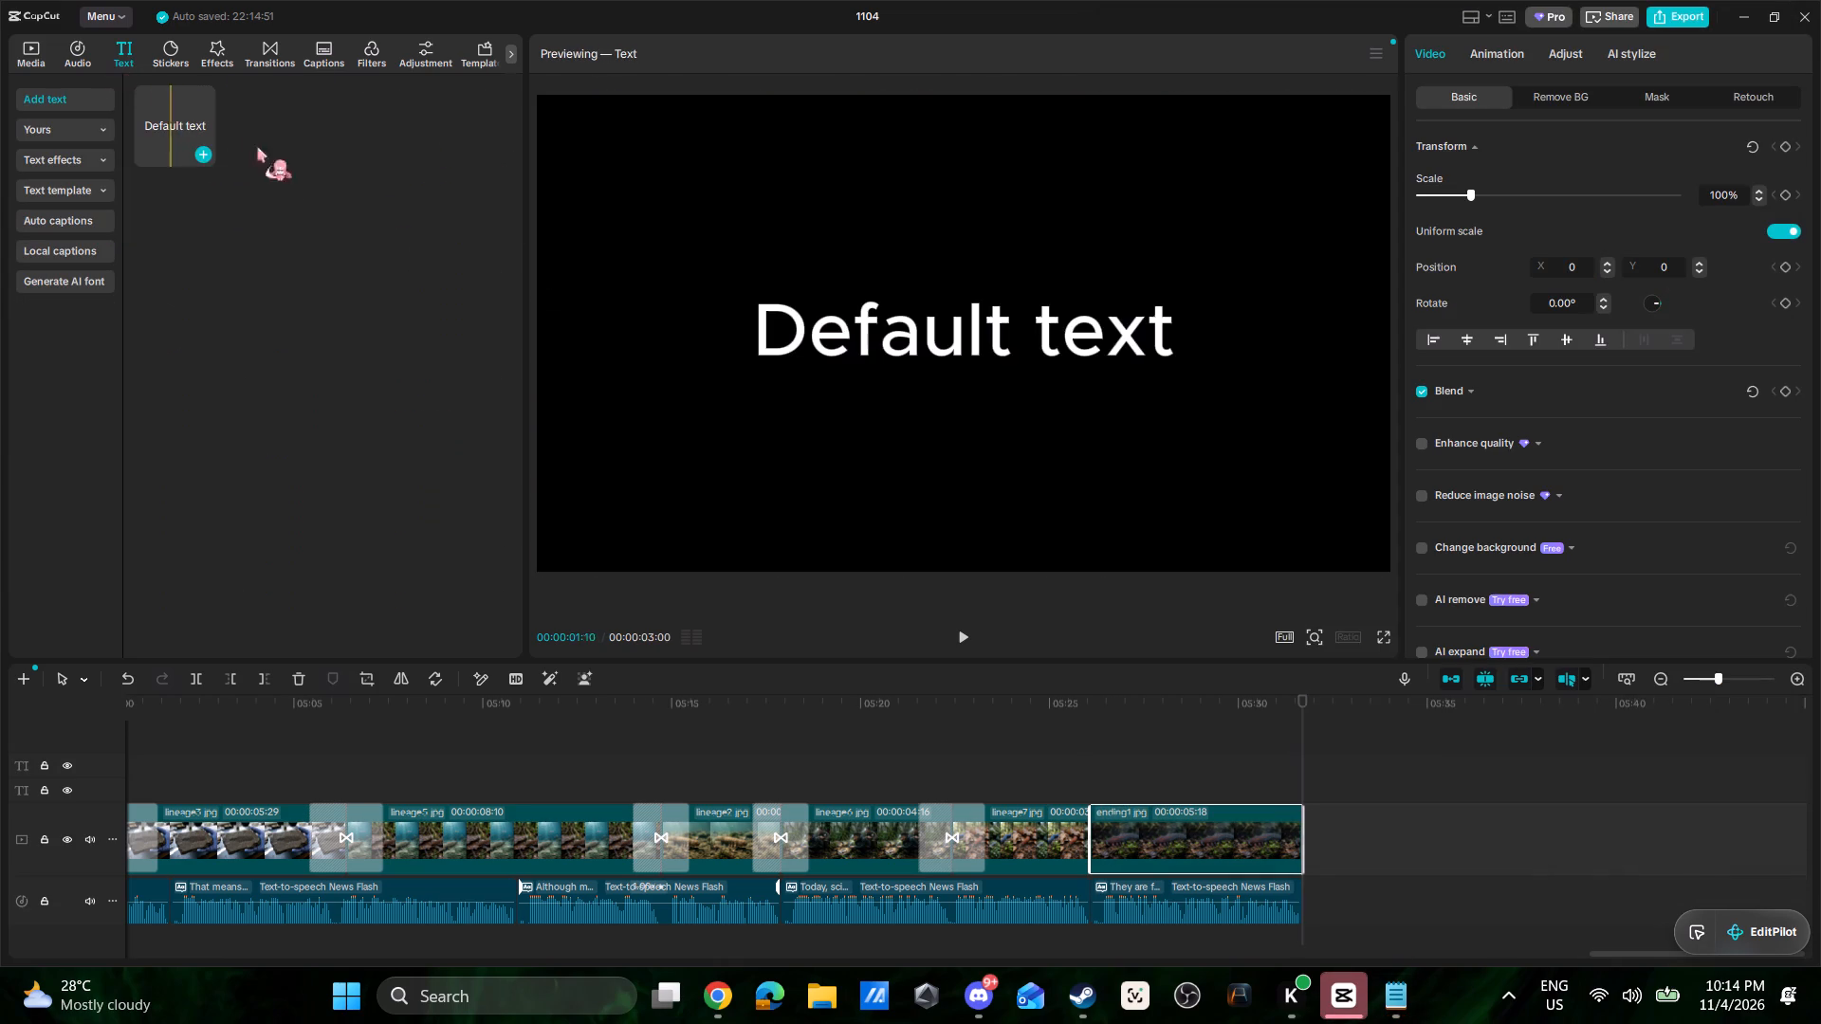
pyautogui.moveTo(257, 147); pyautogui.dragTo(1308, 791)
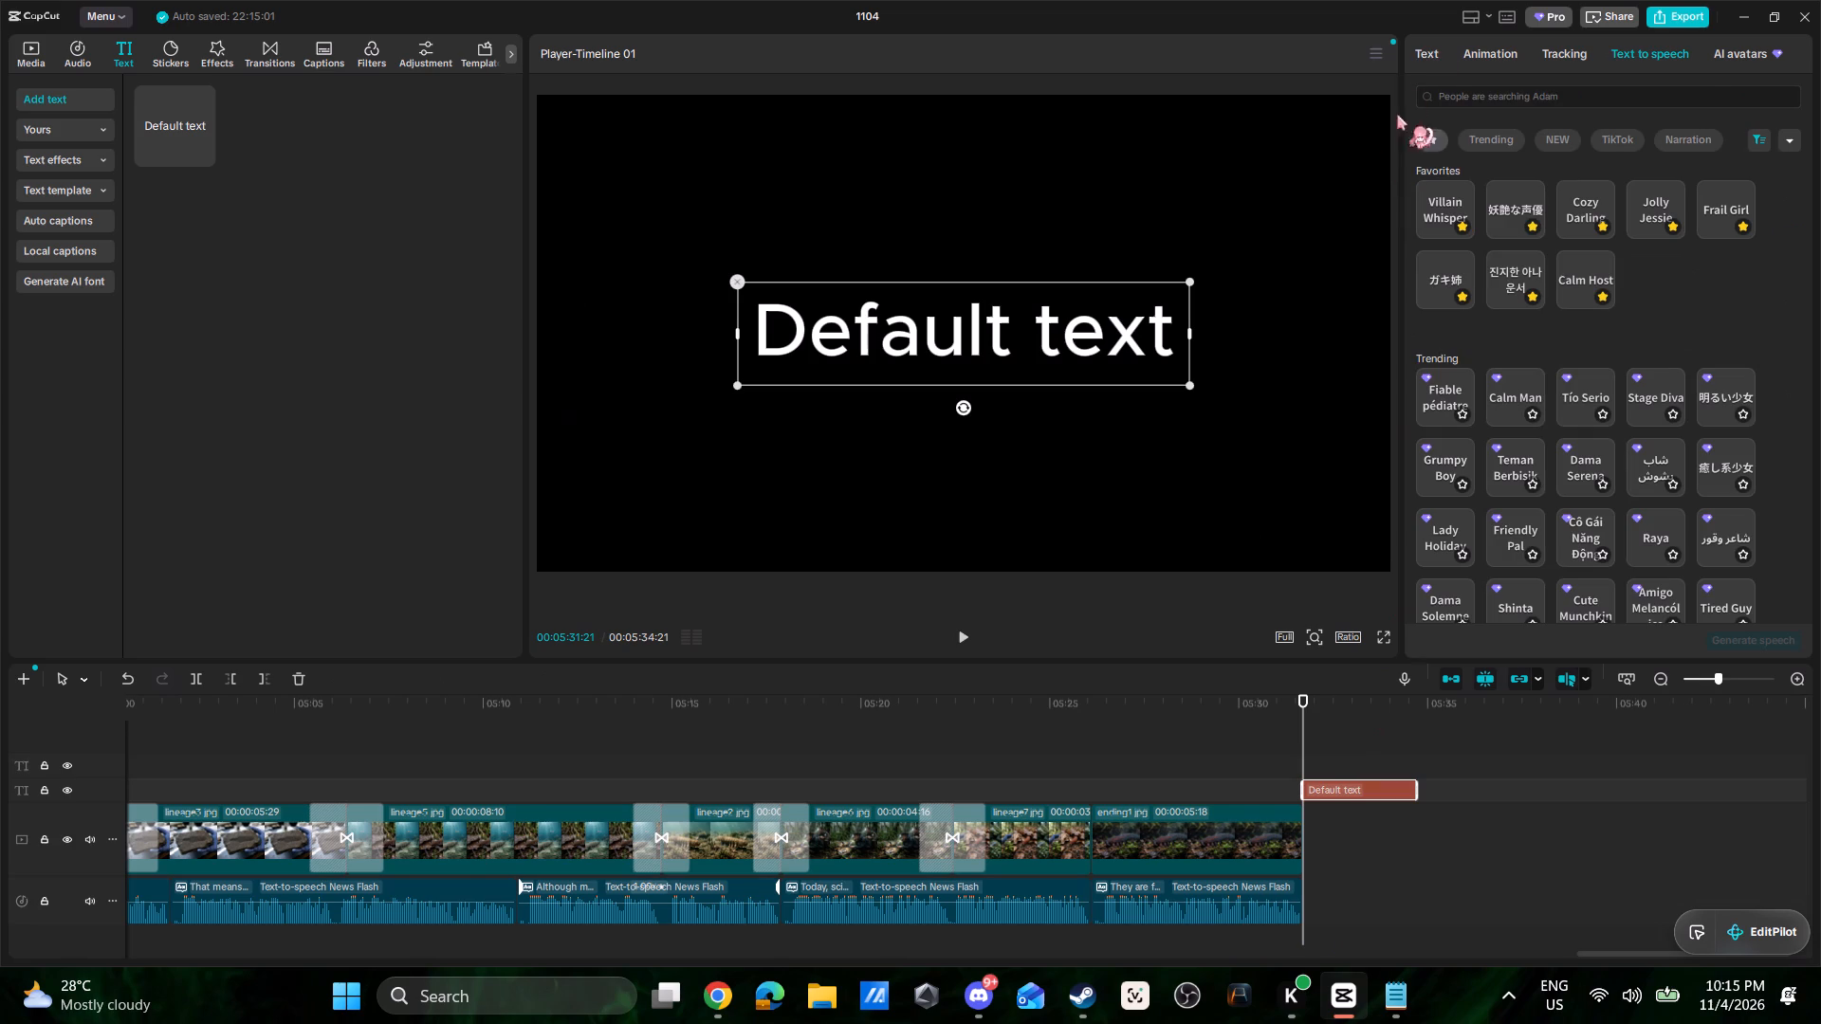
pyautogui.click(1422, 62)
pyautogui.moveTo(1522, 151); pyautogui.dragTo(1344, 144)
pyautogui.hotkey('ctrl', 'v')
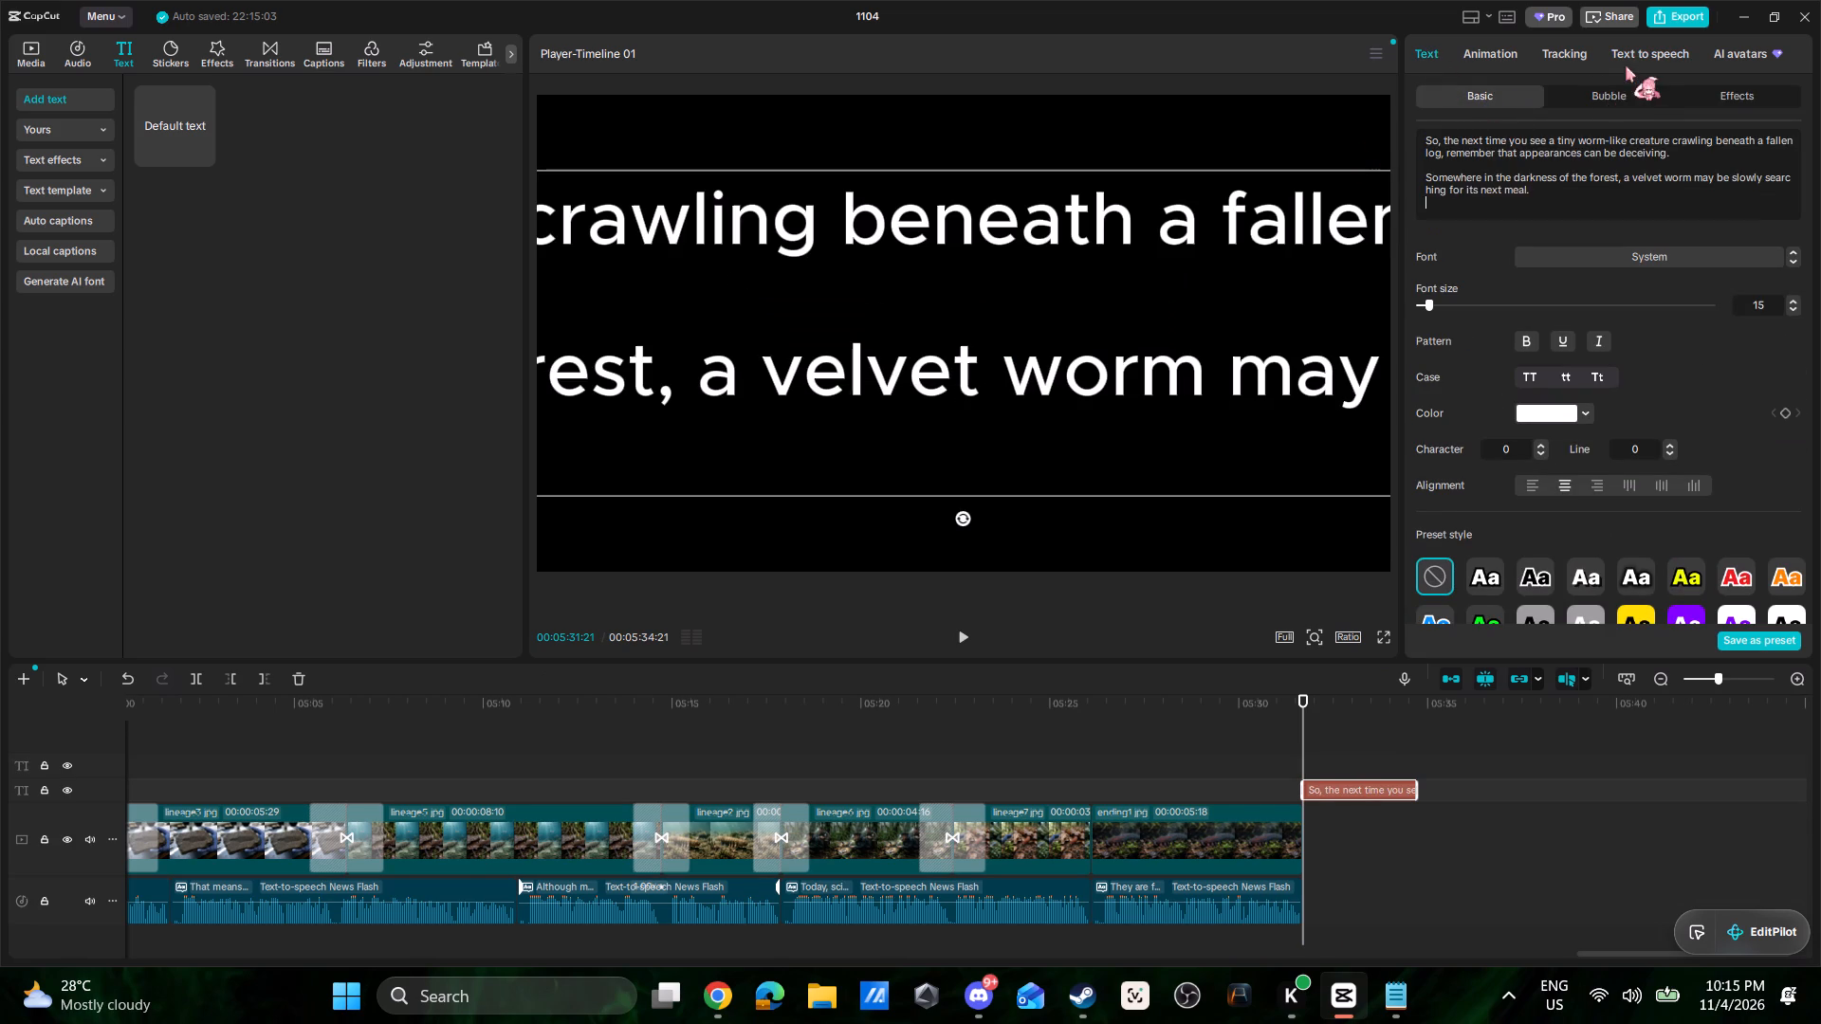
pyautogui.click(1633, 59)
pyautogui.click(1507, 264)
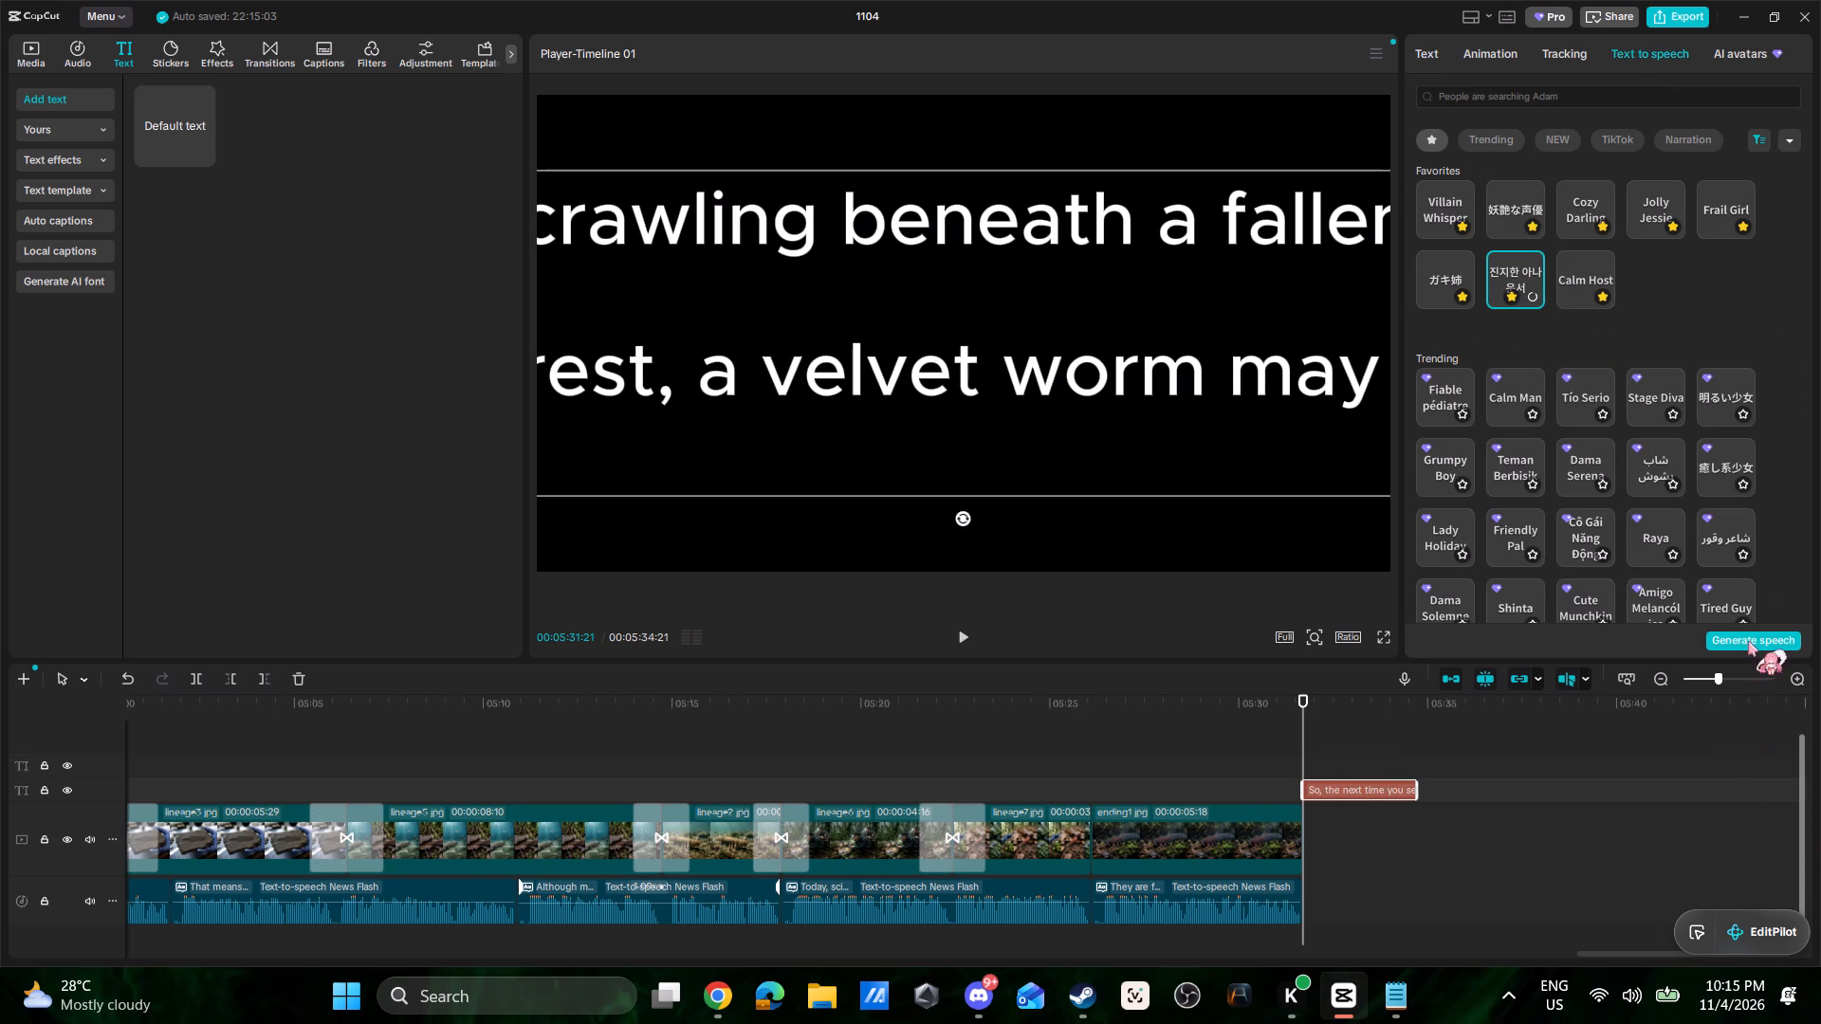
pyautogui.click(1748, 639)
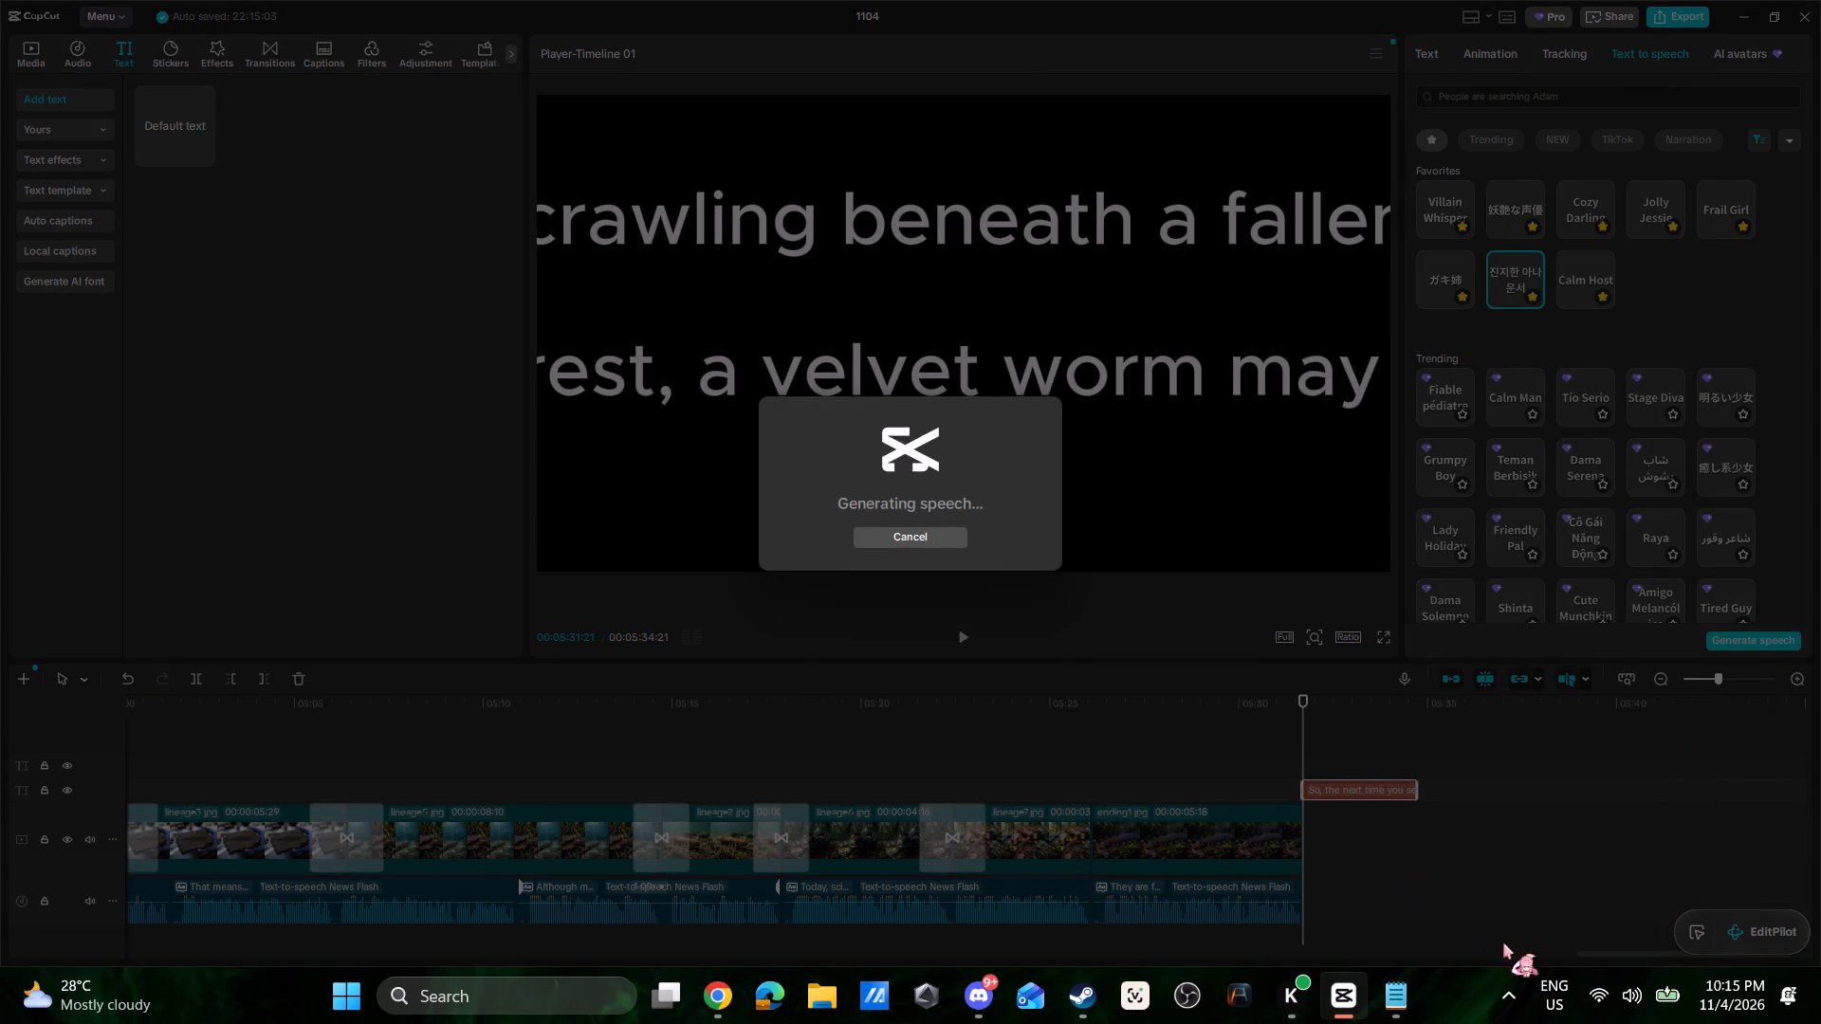
# Raise the "So, the next time" narration's volume to 12.2 dB and delete its text clip.
pyautogui.moveTo(1574, 956); pyautogui.dragTo(1700, 948)
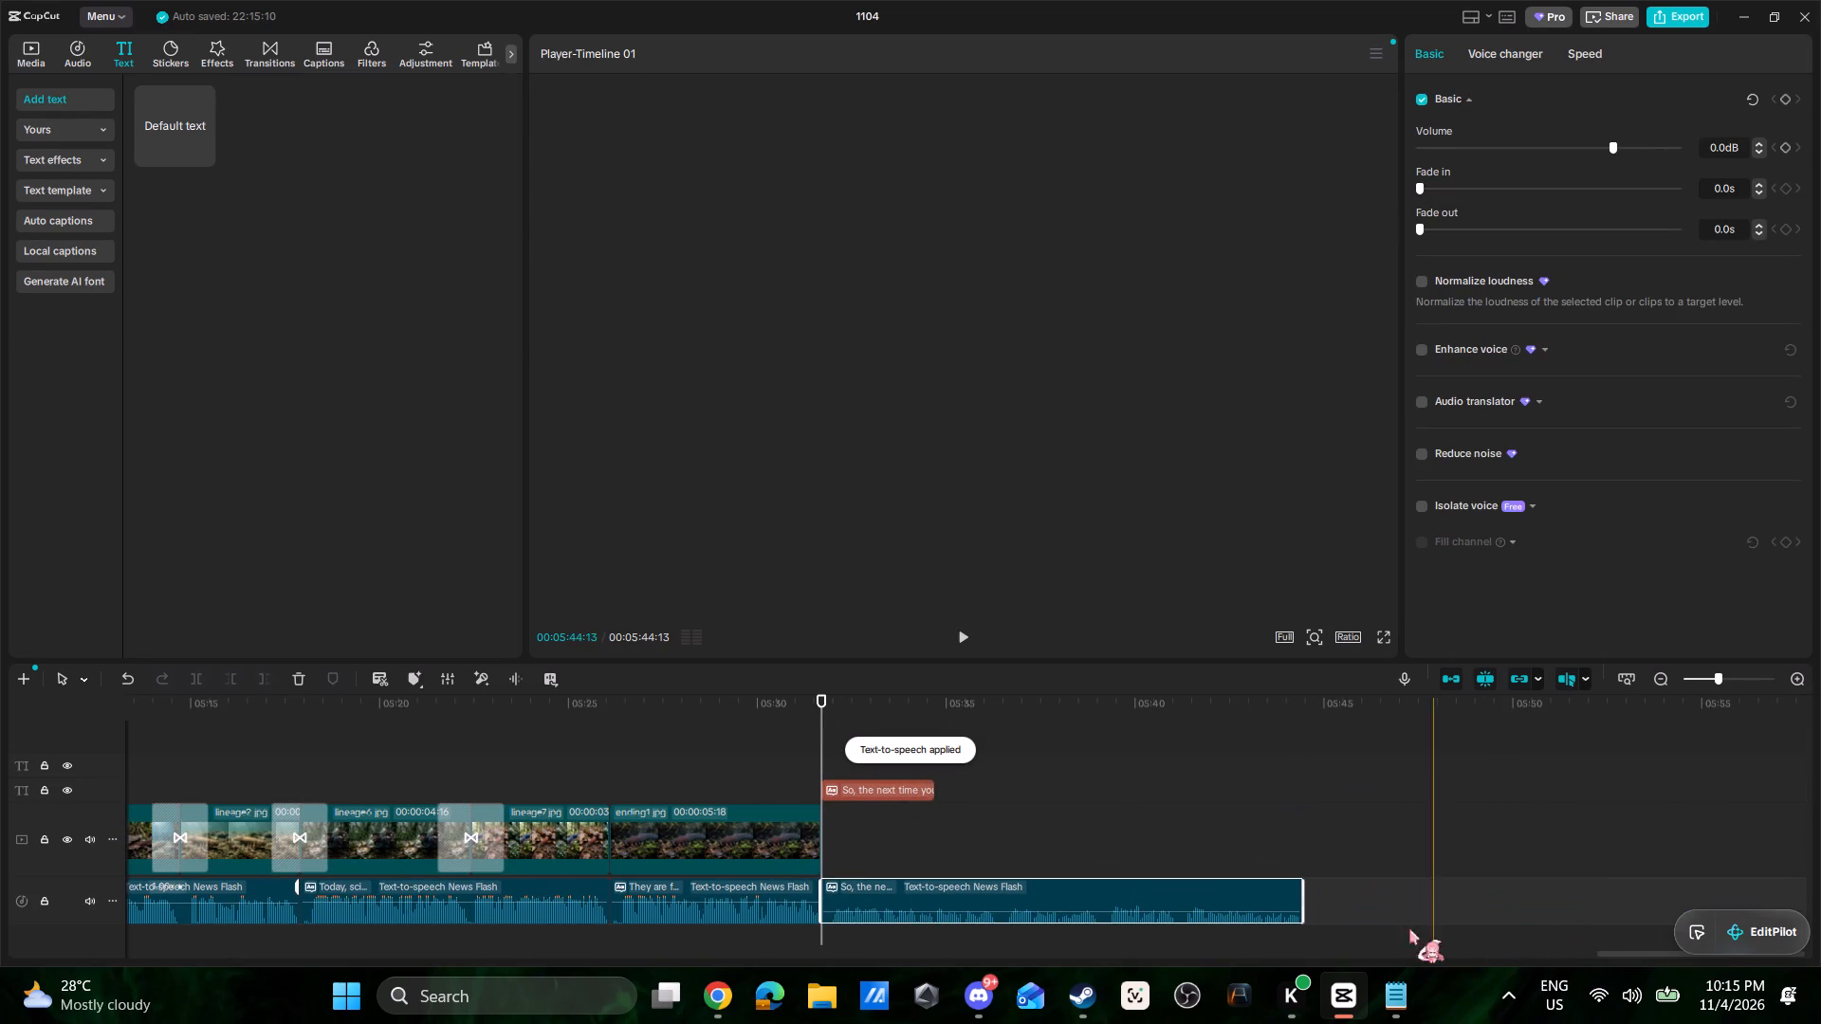
pyautogui.moveTo(1204, 911); pyautogui.dragTo(1203, 904)
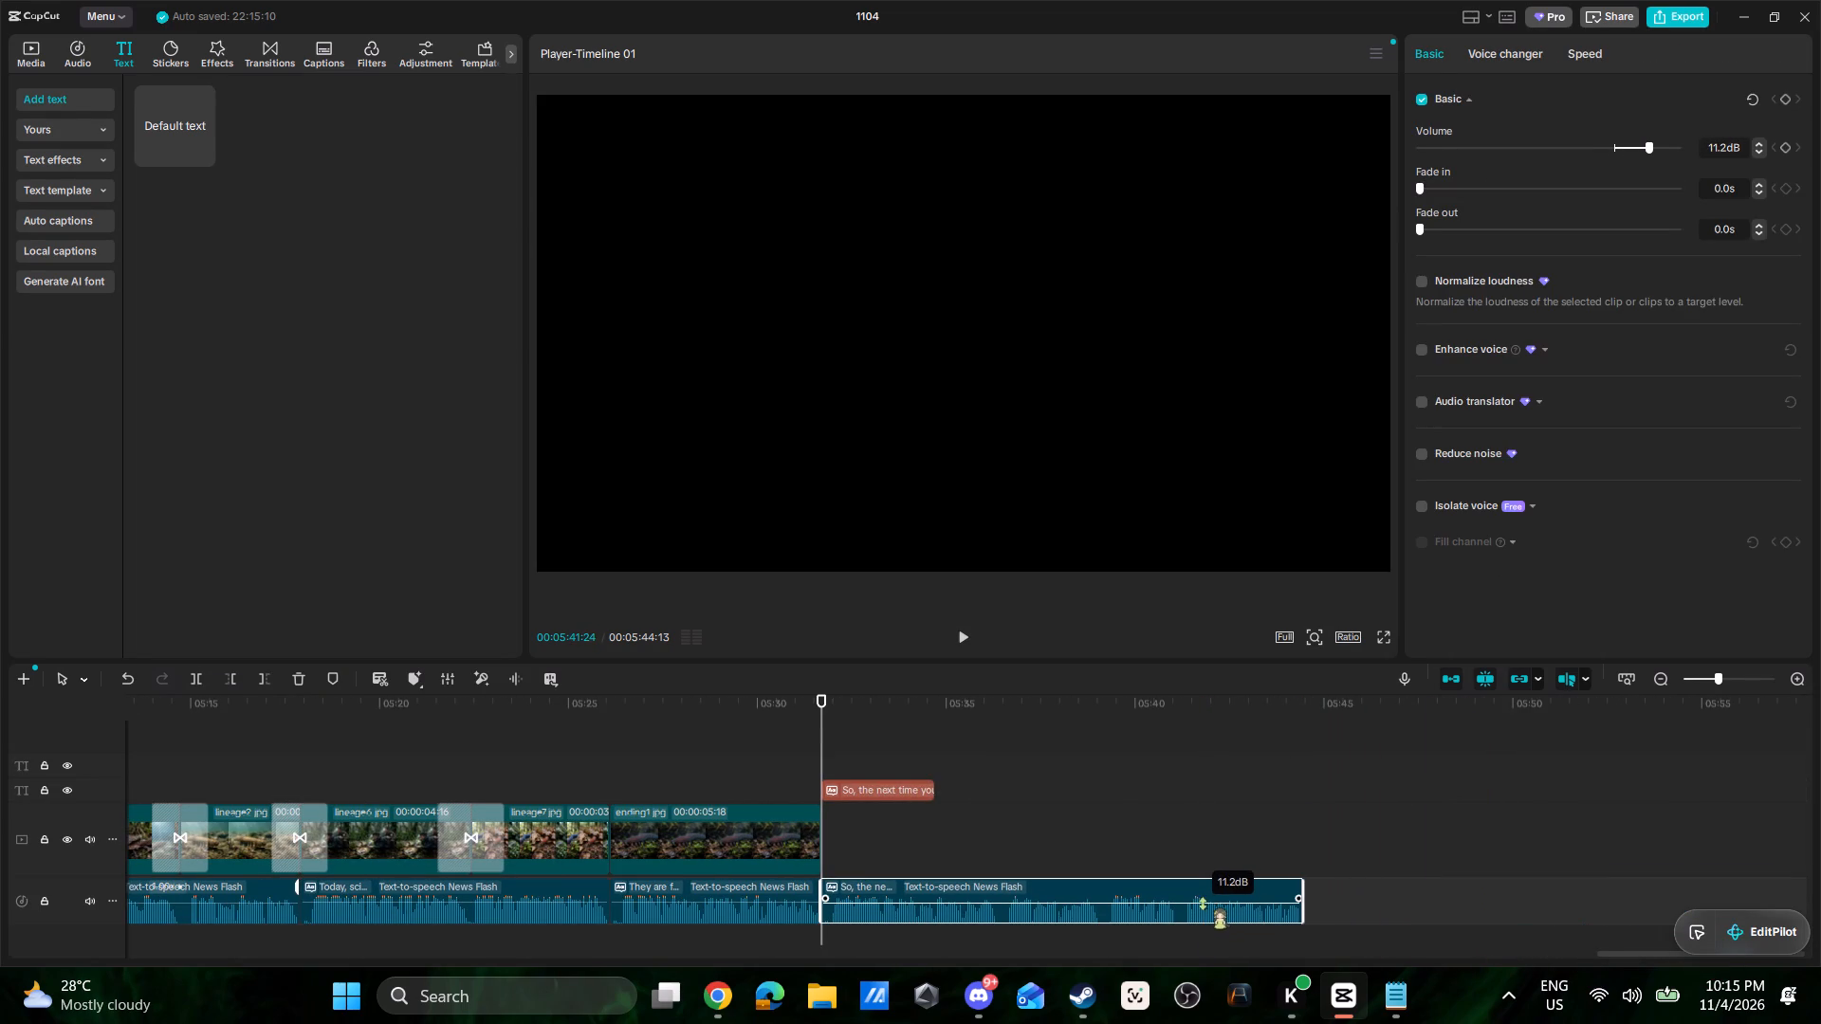
pyautogui.moveTo(1203, 904); pyautogui.dragTo(1202, 903)
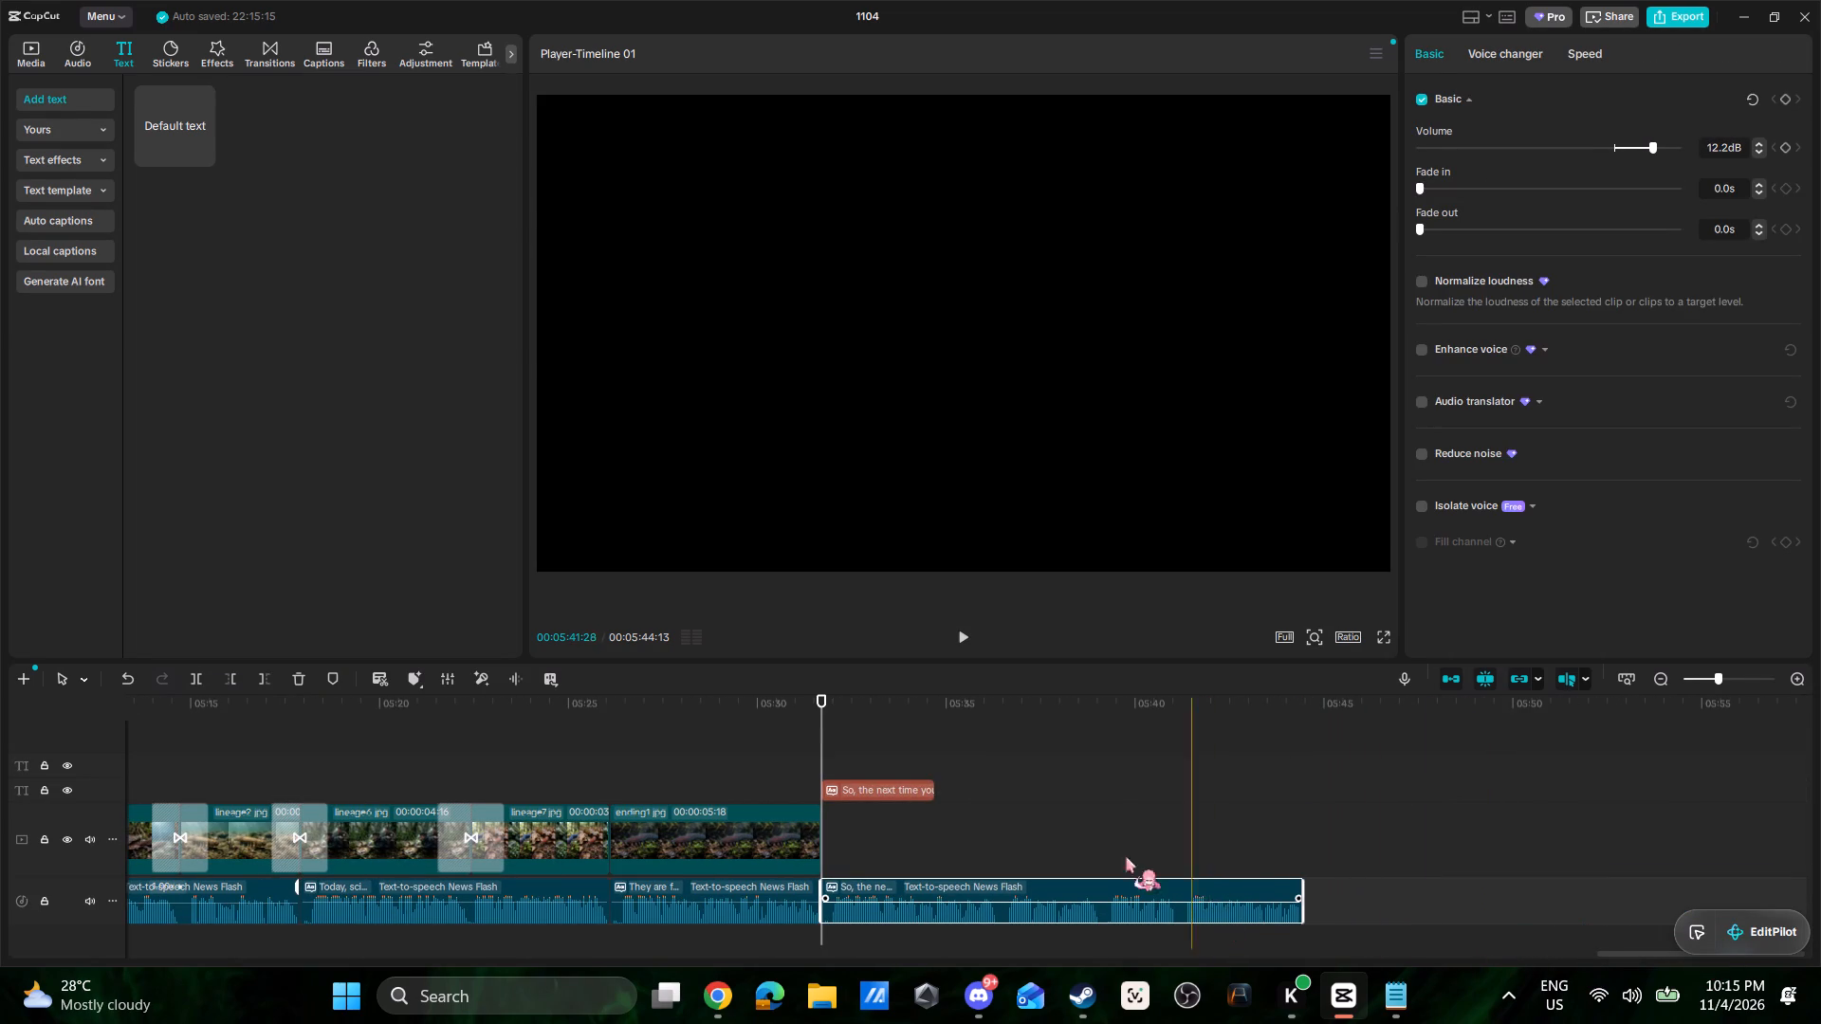
pyautogui.click(910, 787)
pyautogui.press('Delete')
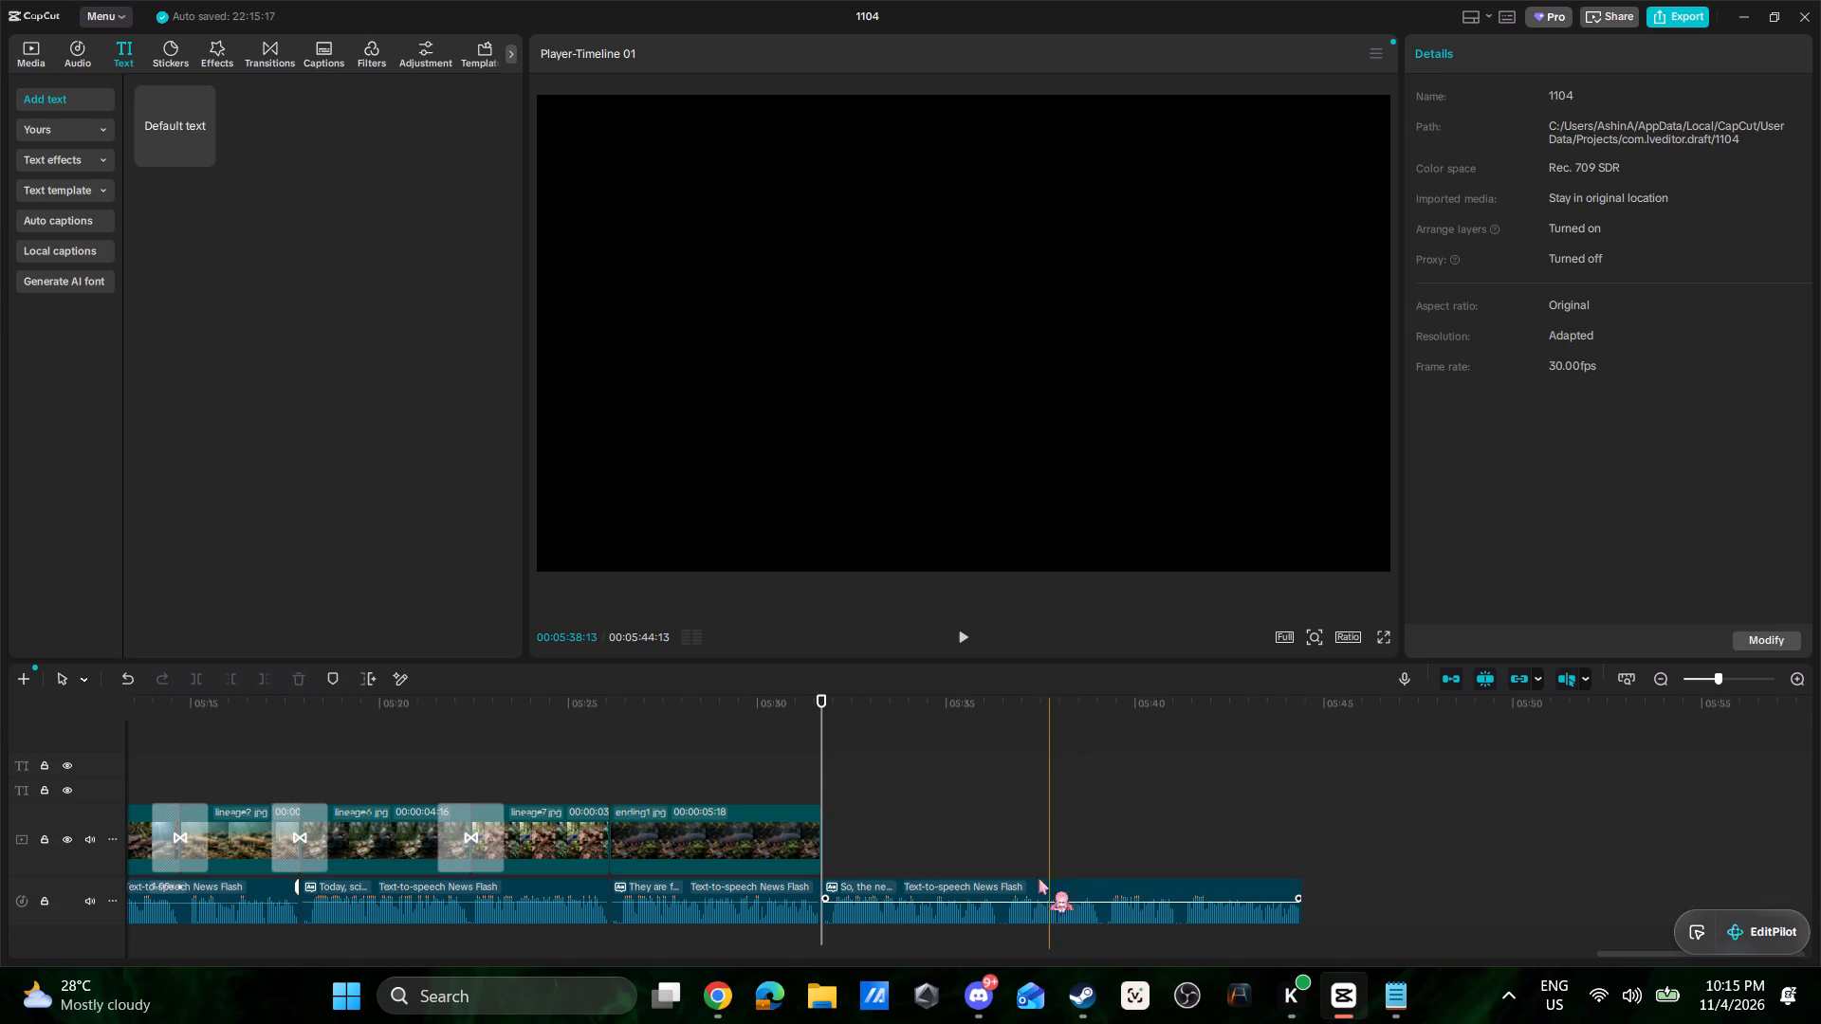
# Review the remaining Ending paragraphs in the Notepad script, and play back the lineage6.jpg to lineage7.jpg section in CapCut.
pyautogui.click(37, 61)
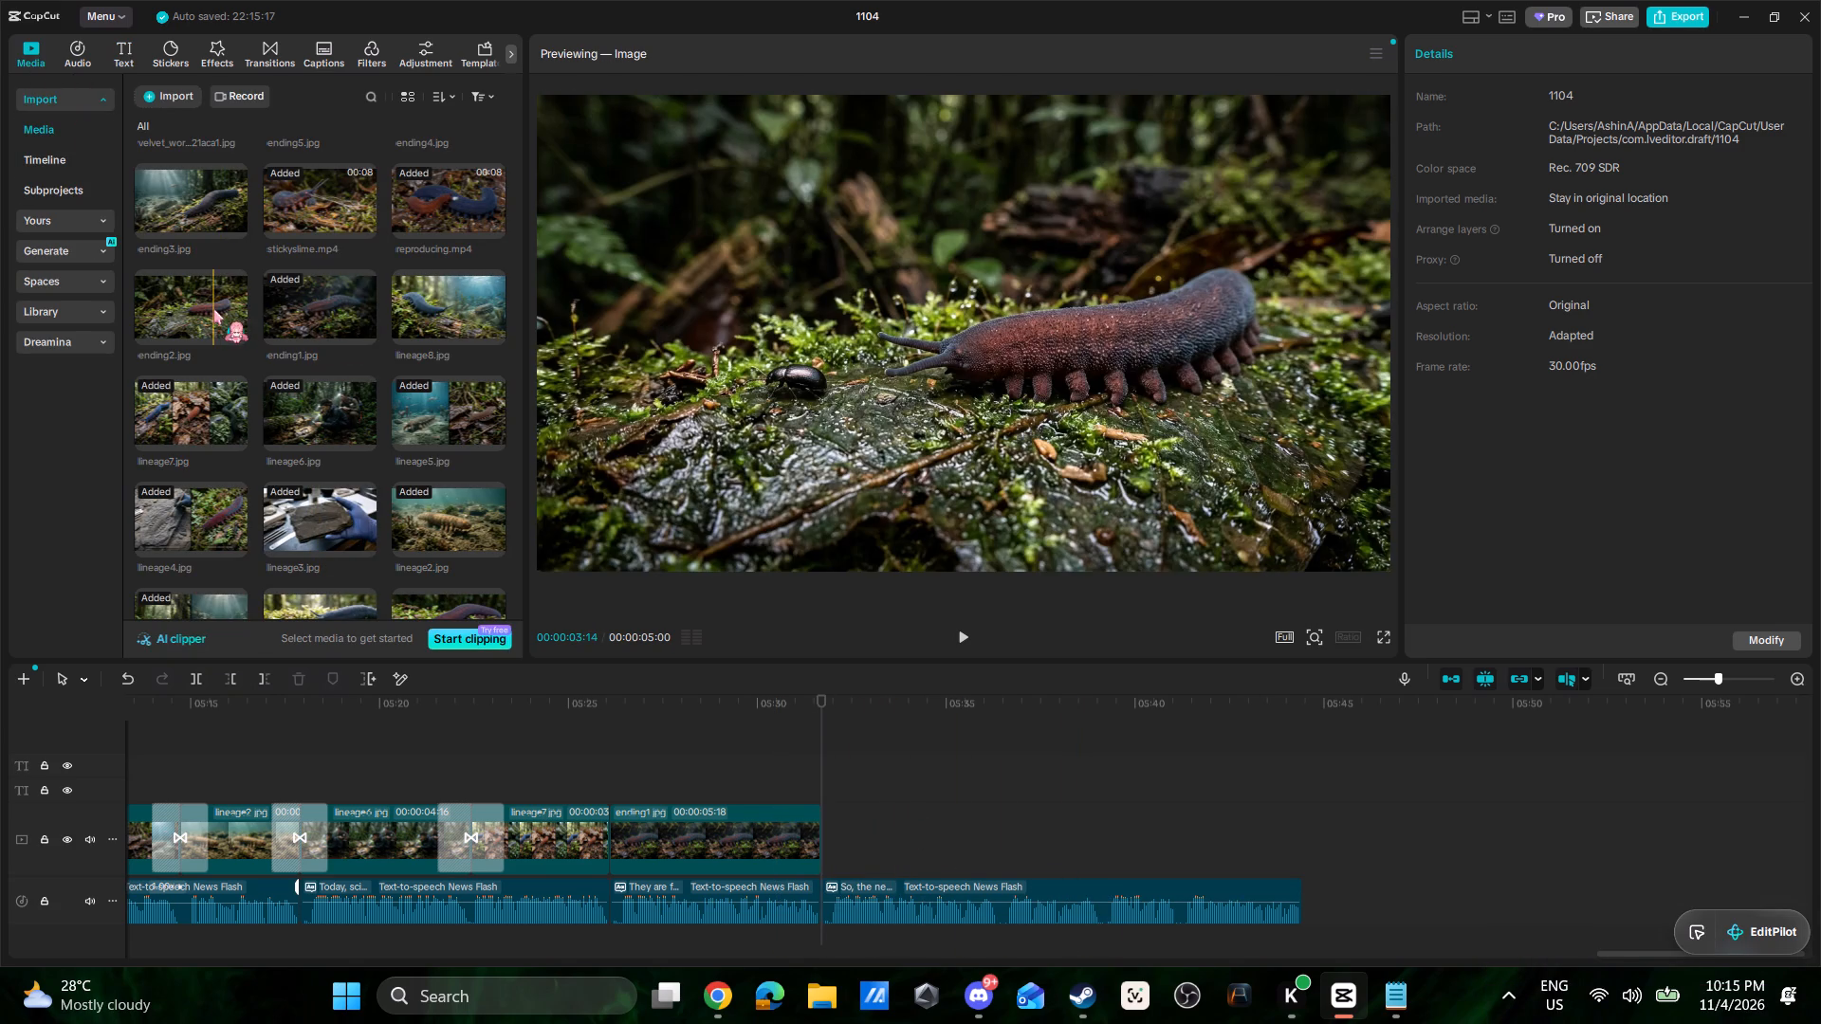
pyautogui.click(1409, 1004)
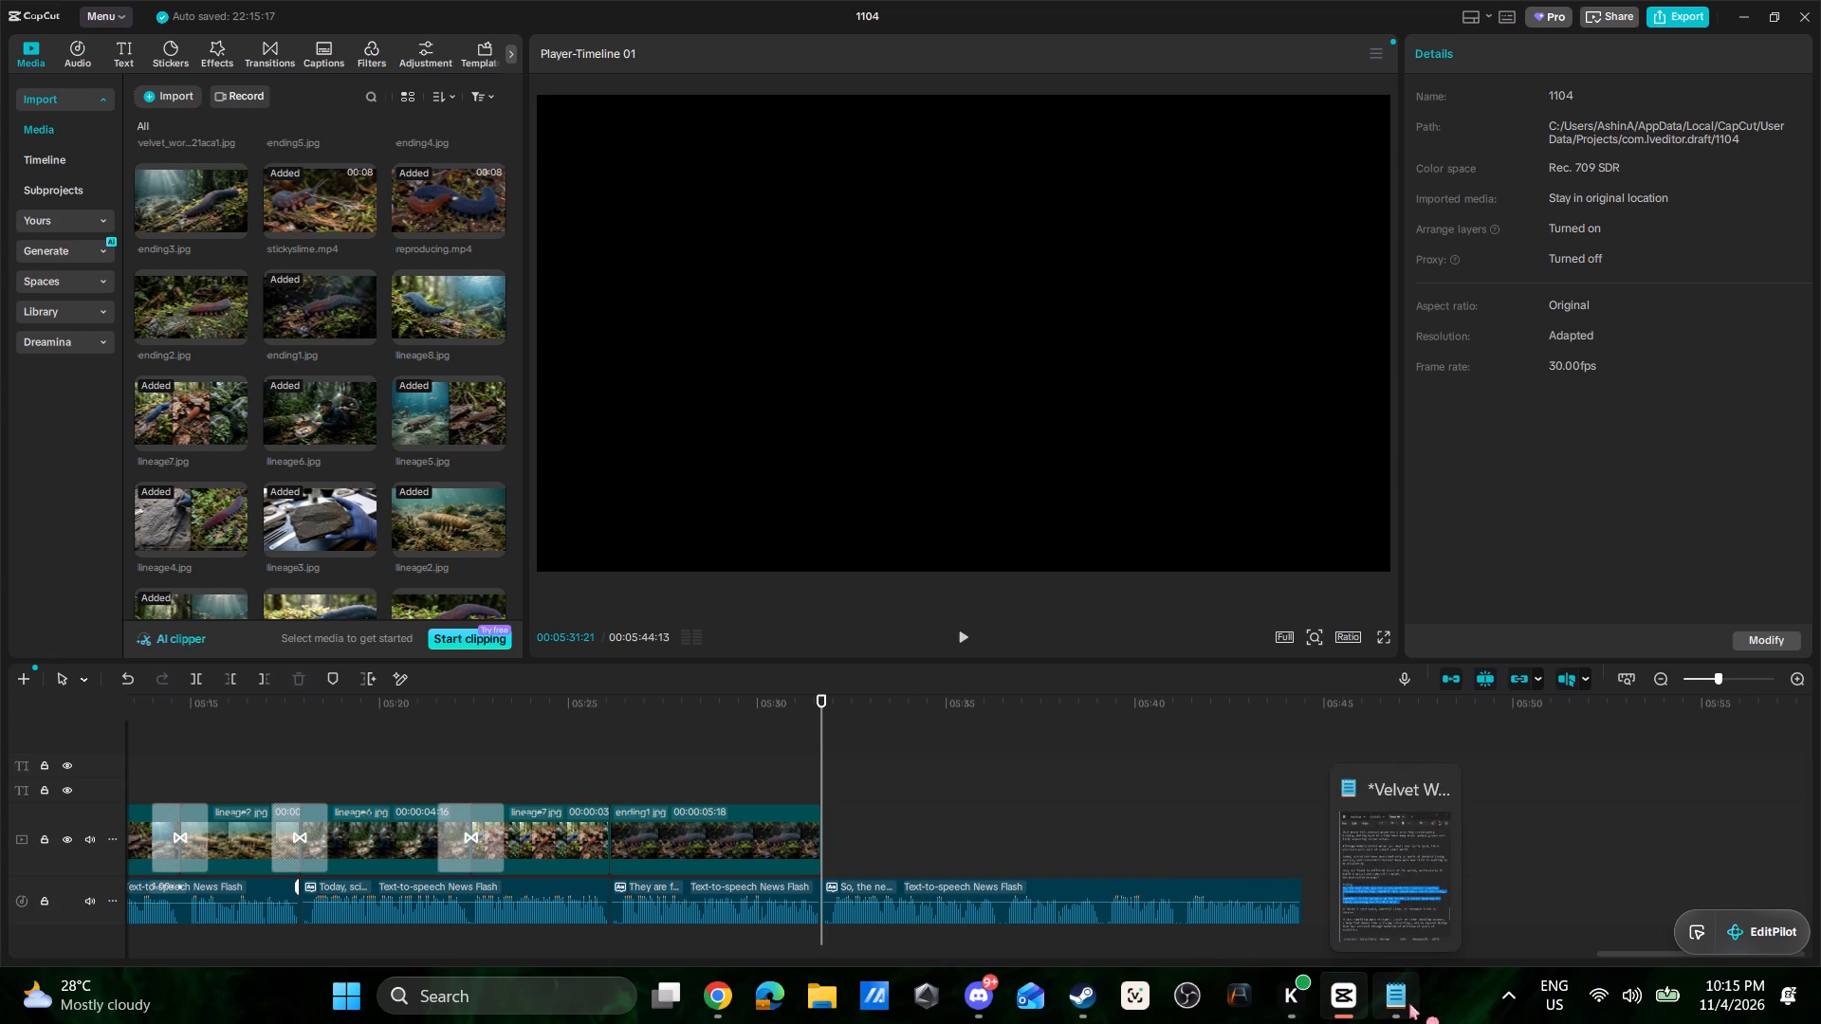
pyautogui.scroll(-3, 1313, 639)
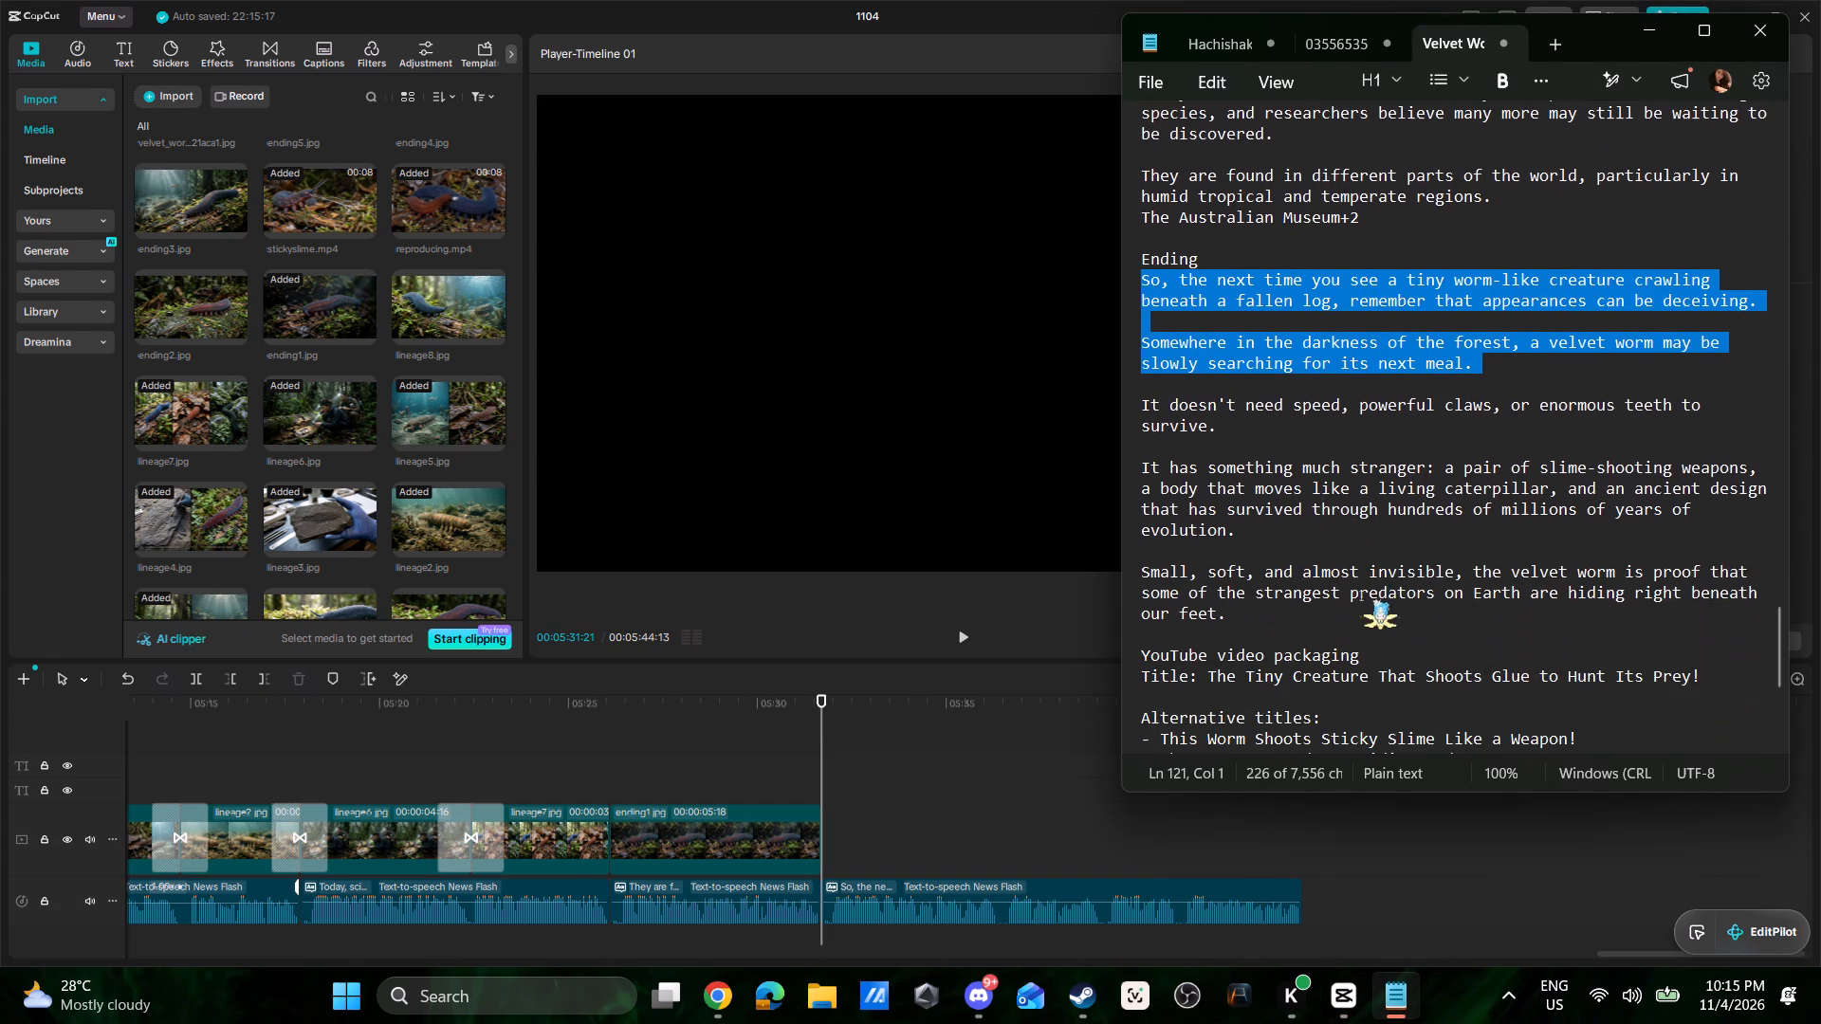
pyautogui.scroll(-3, 1364, 581)
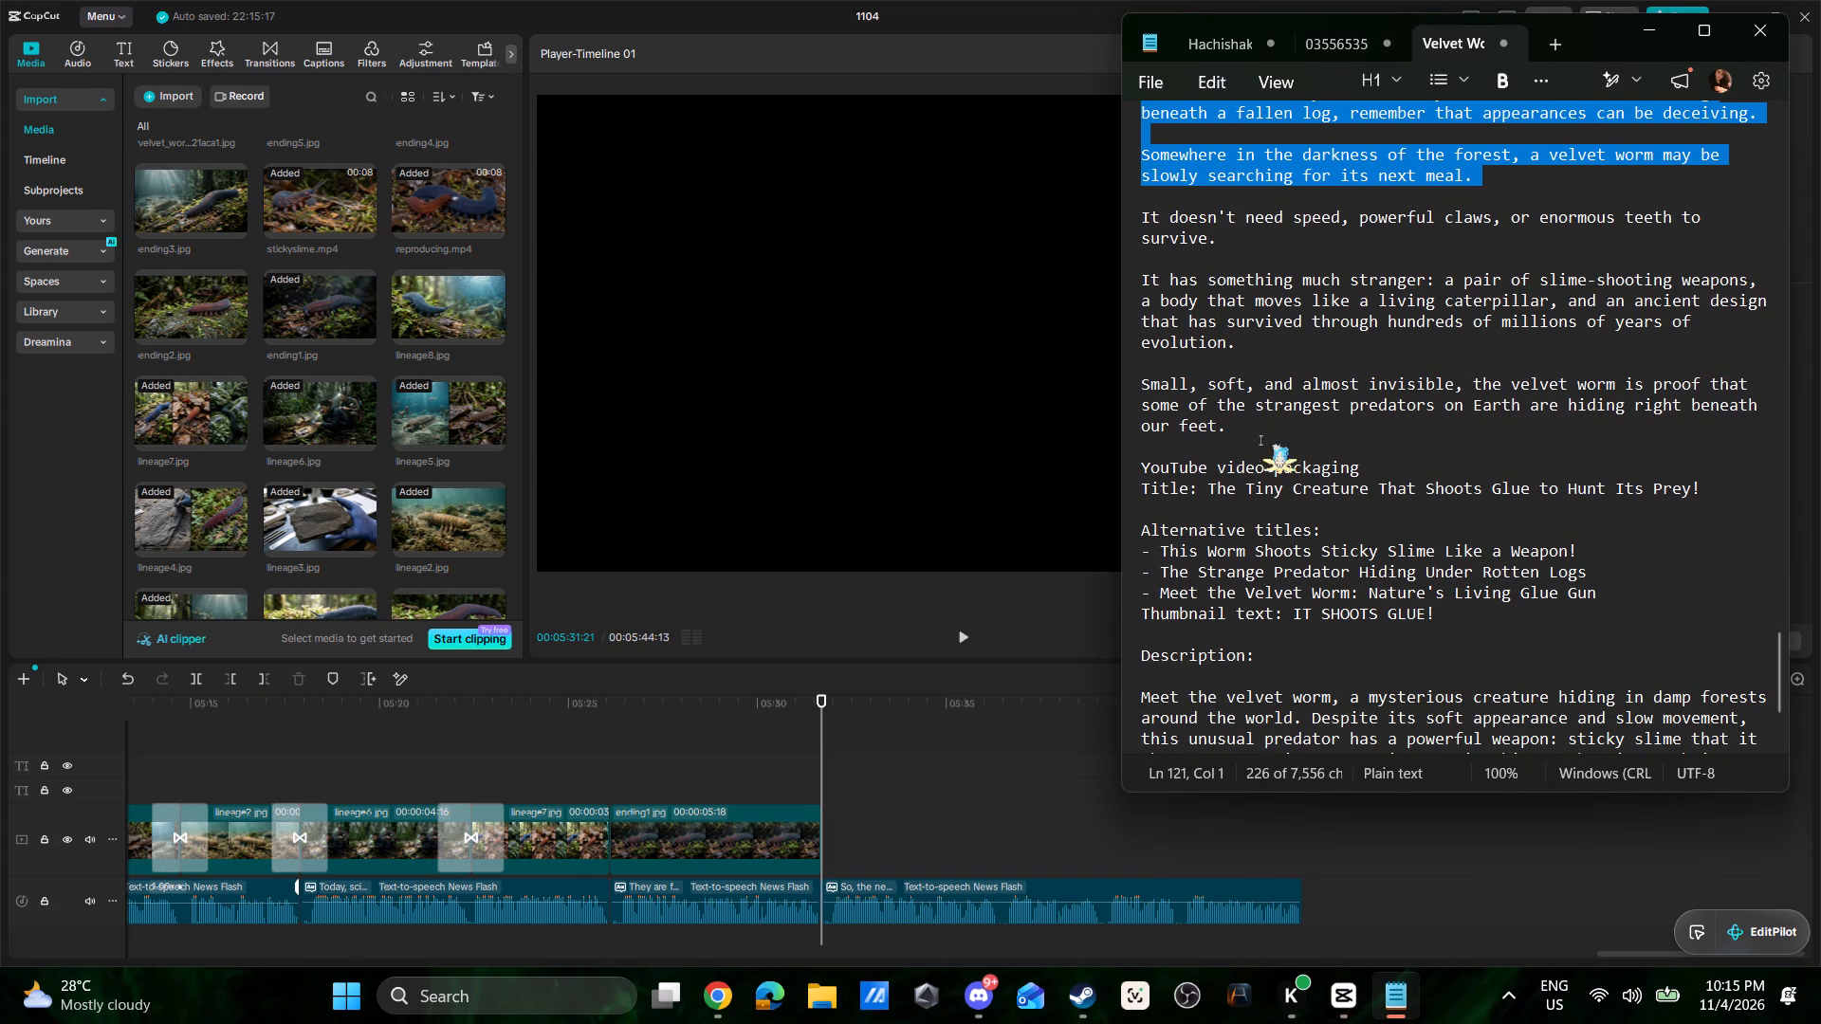
pyautogui.scroll(1, 1174, 469)
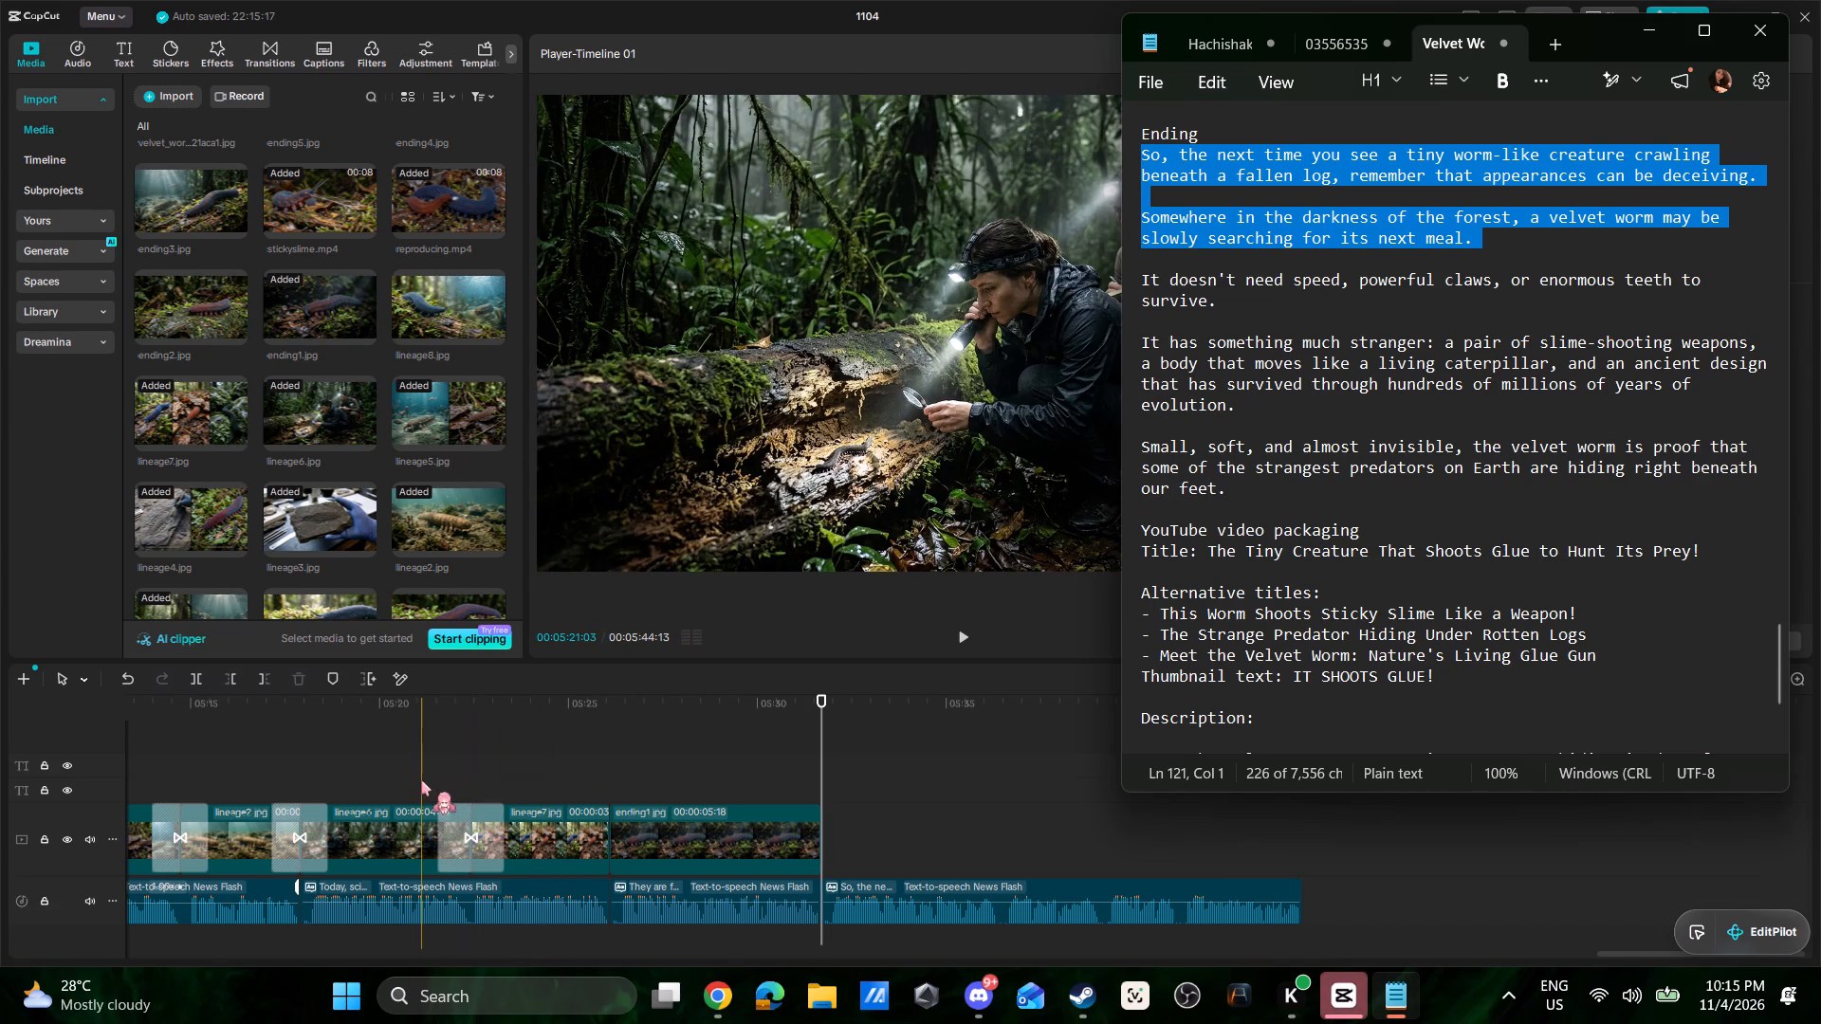
pyautogui.click(421, 780)
pyautogui.press('space')
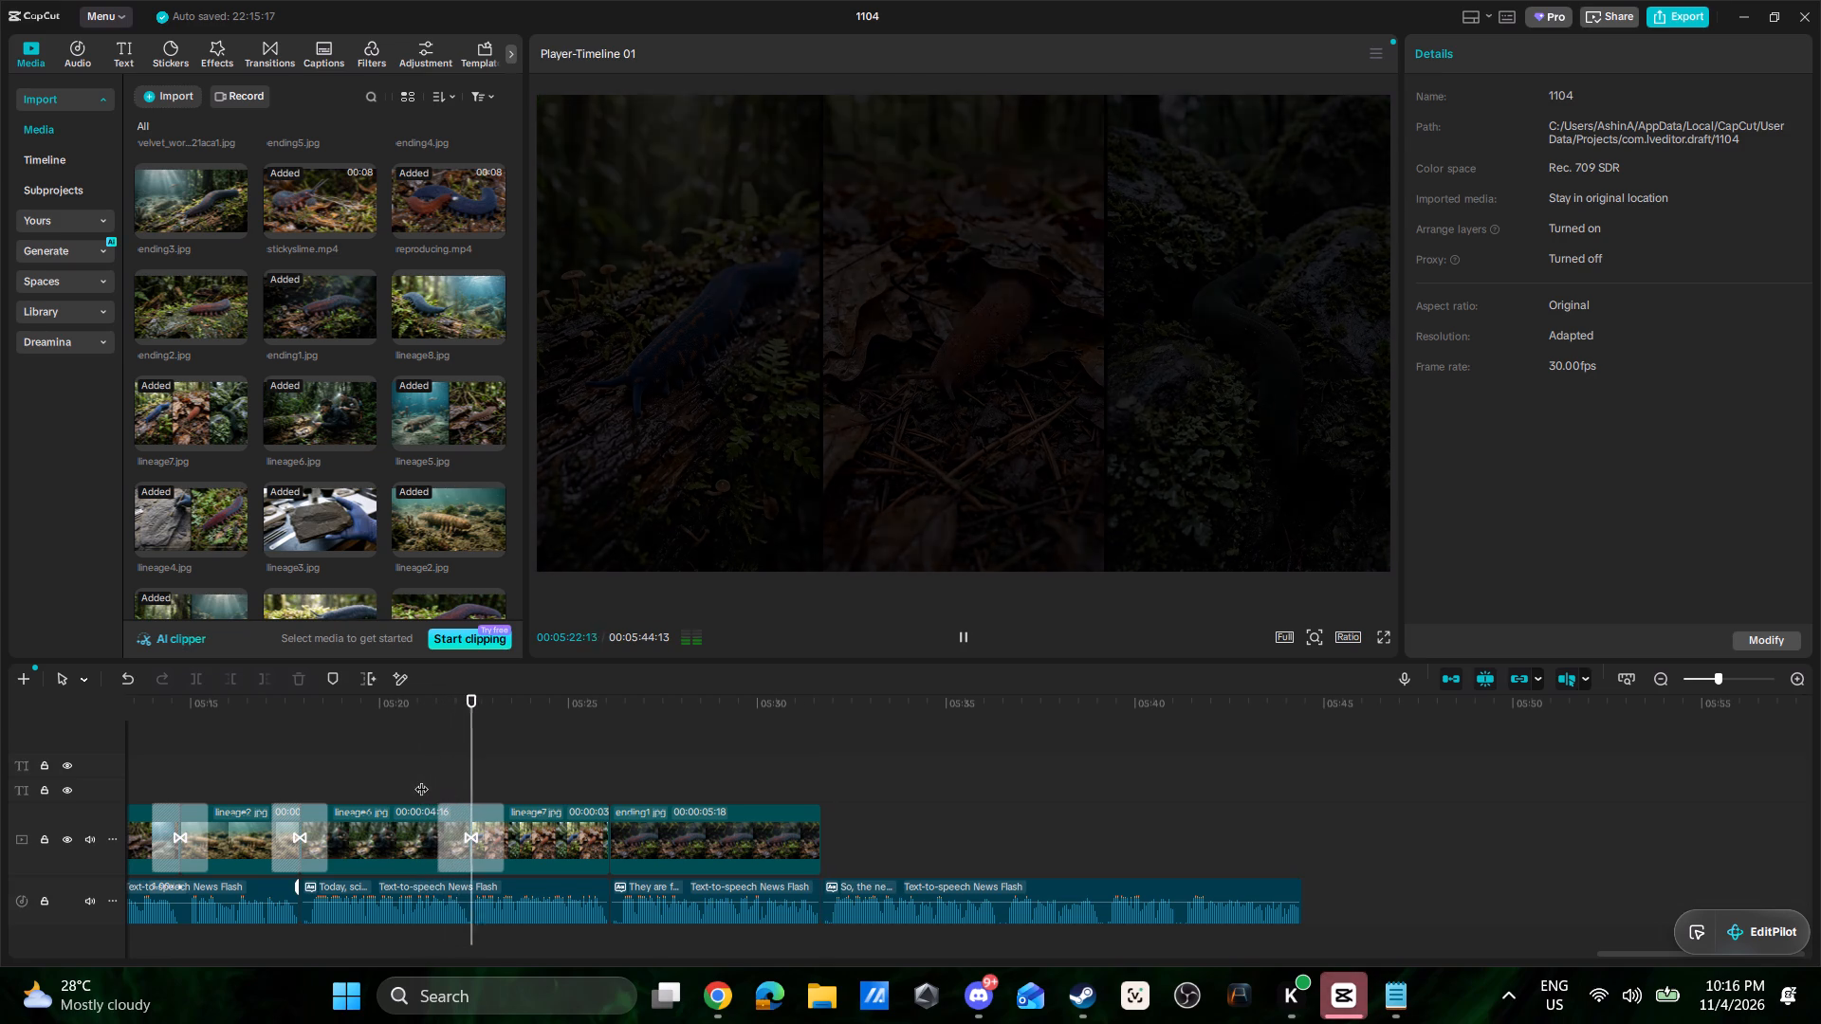
pyautogui.press('space')
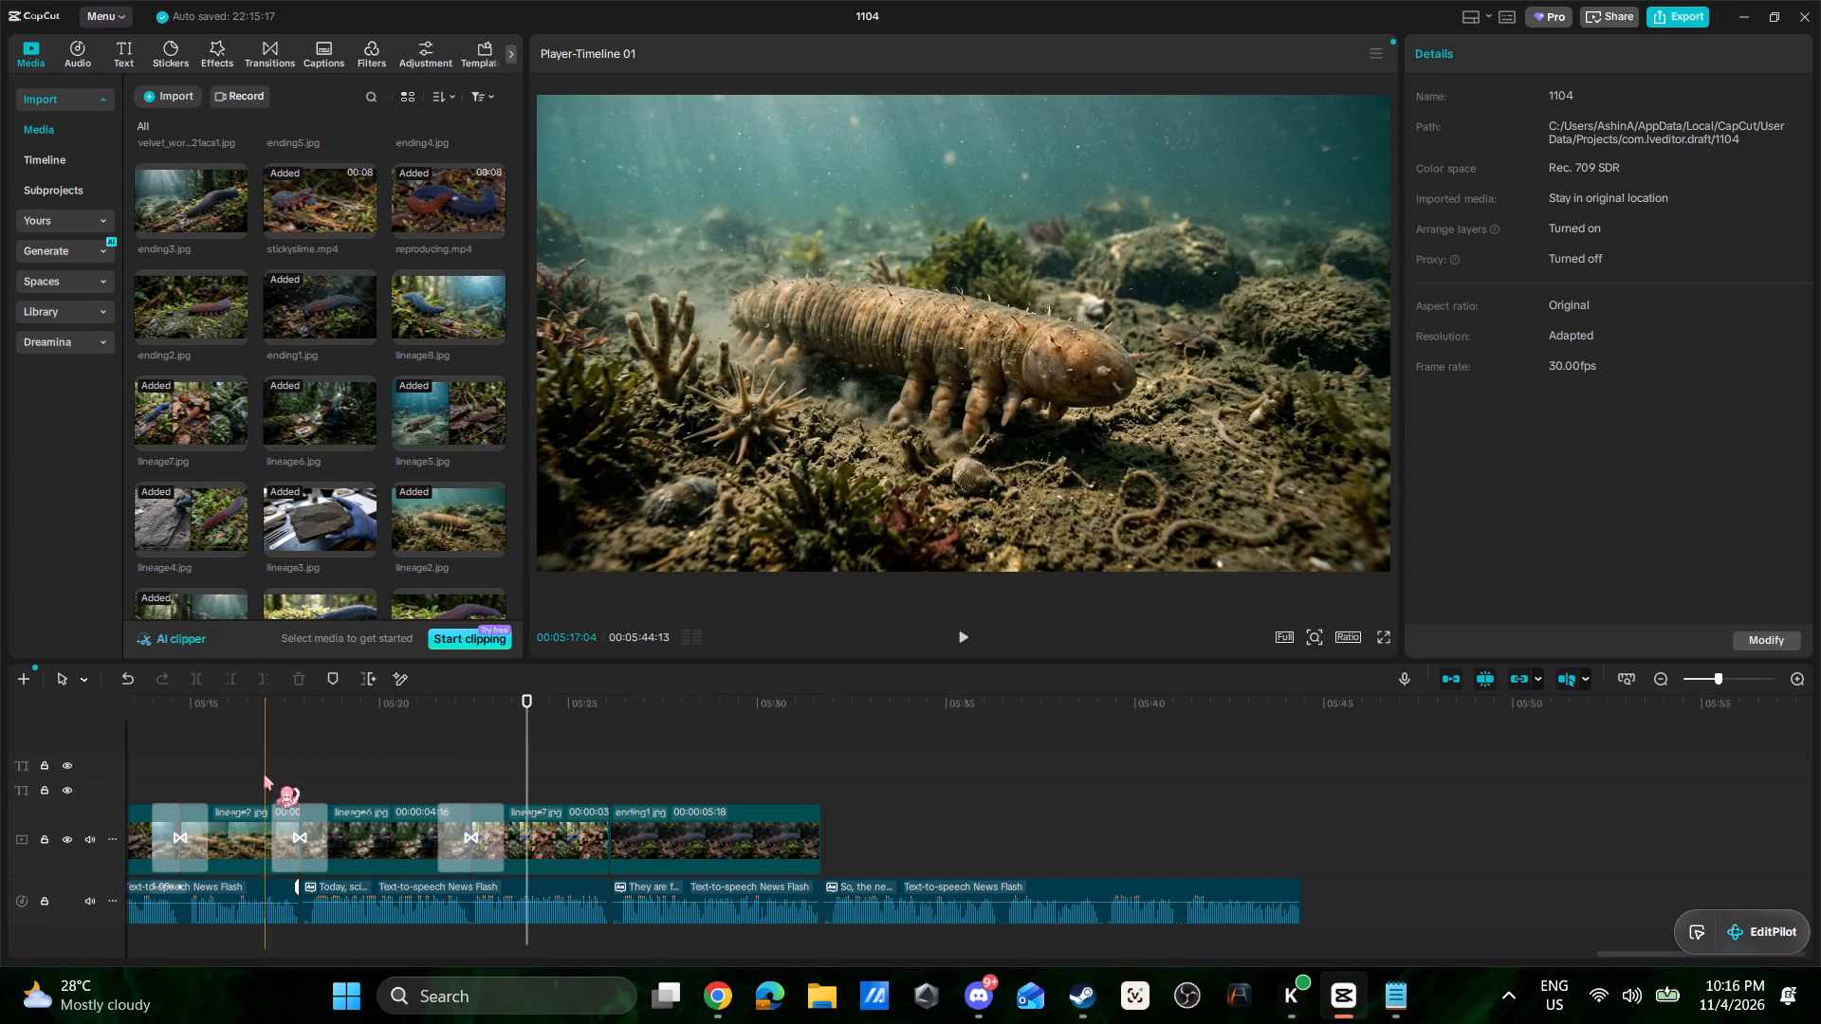
# Insert the unused lineage8.jpg image before the lineage6.jpg clip, trim it to end at about 00:05:21, and play back the section.
pyautogui.click(256, 770)
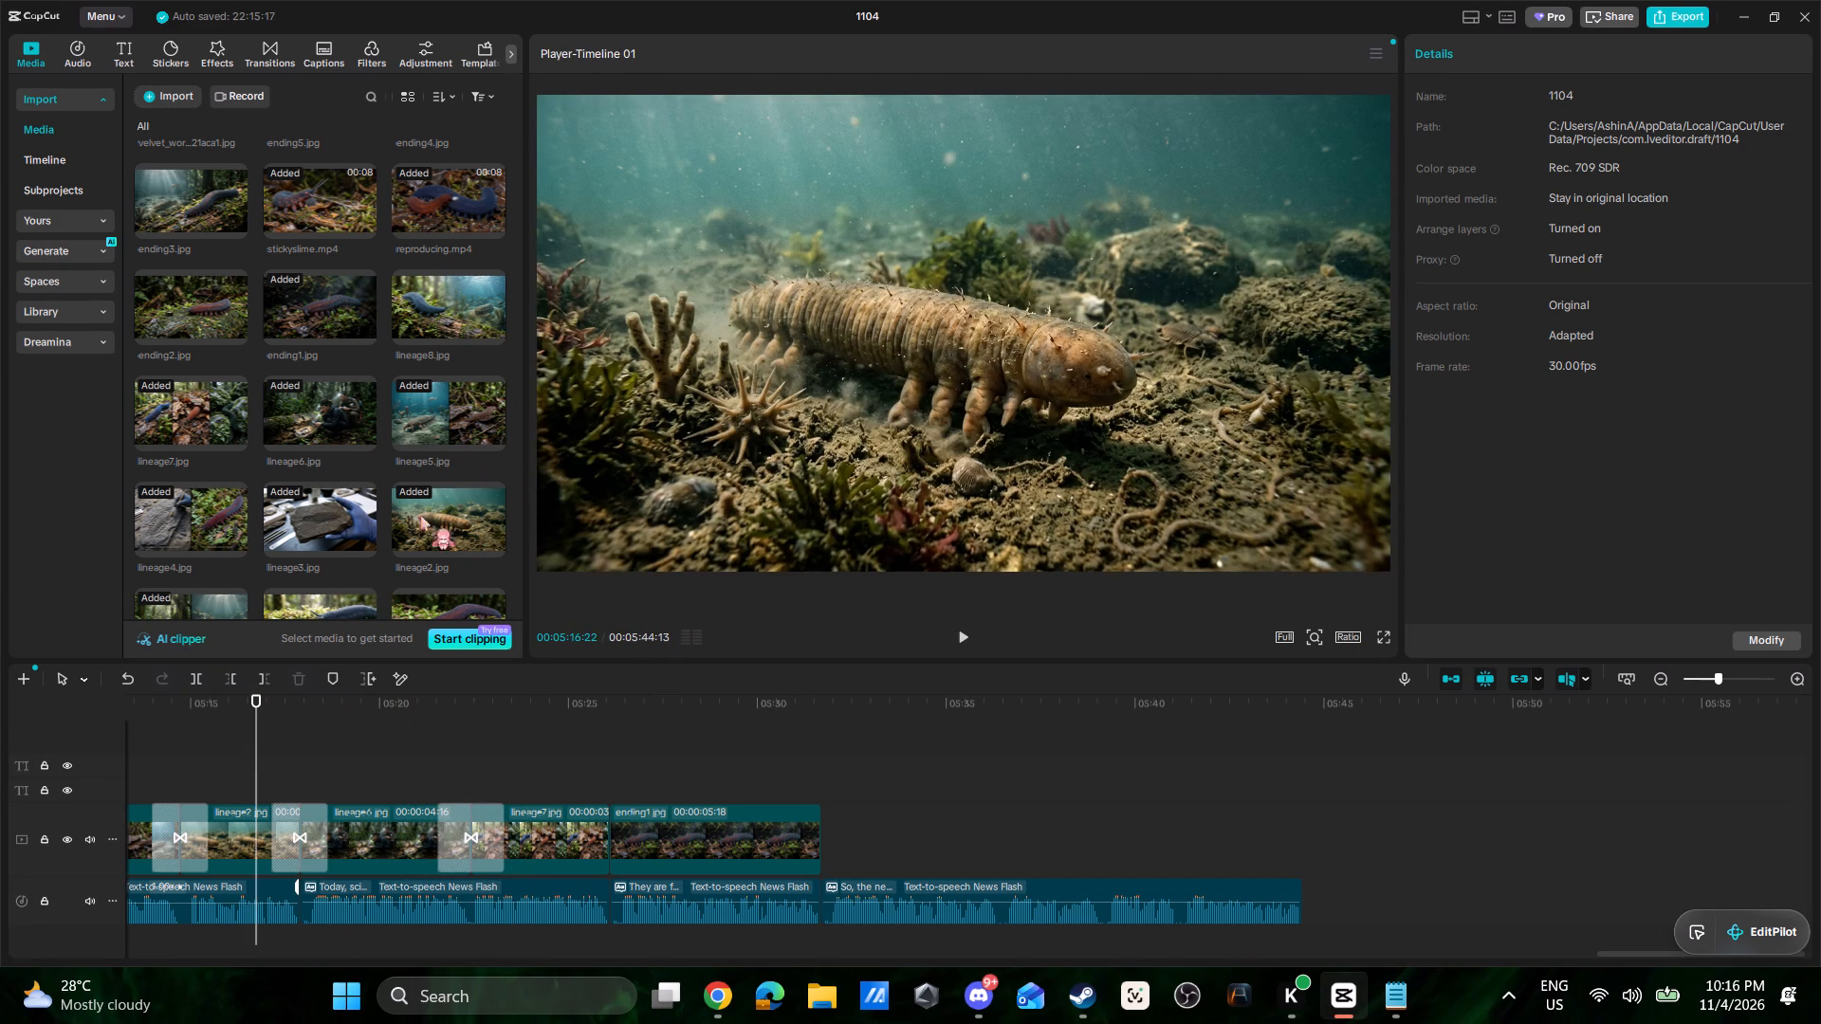
pyautogui.moveTo(451, 316); pyautogui.dragTo(438, 357)
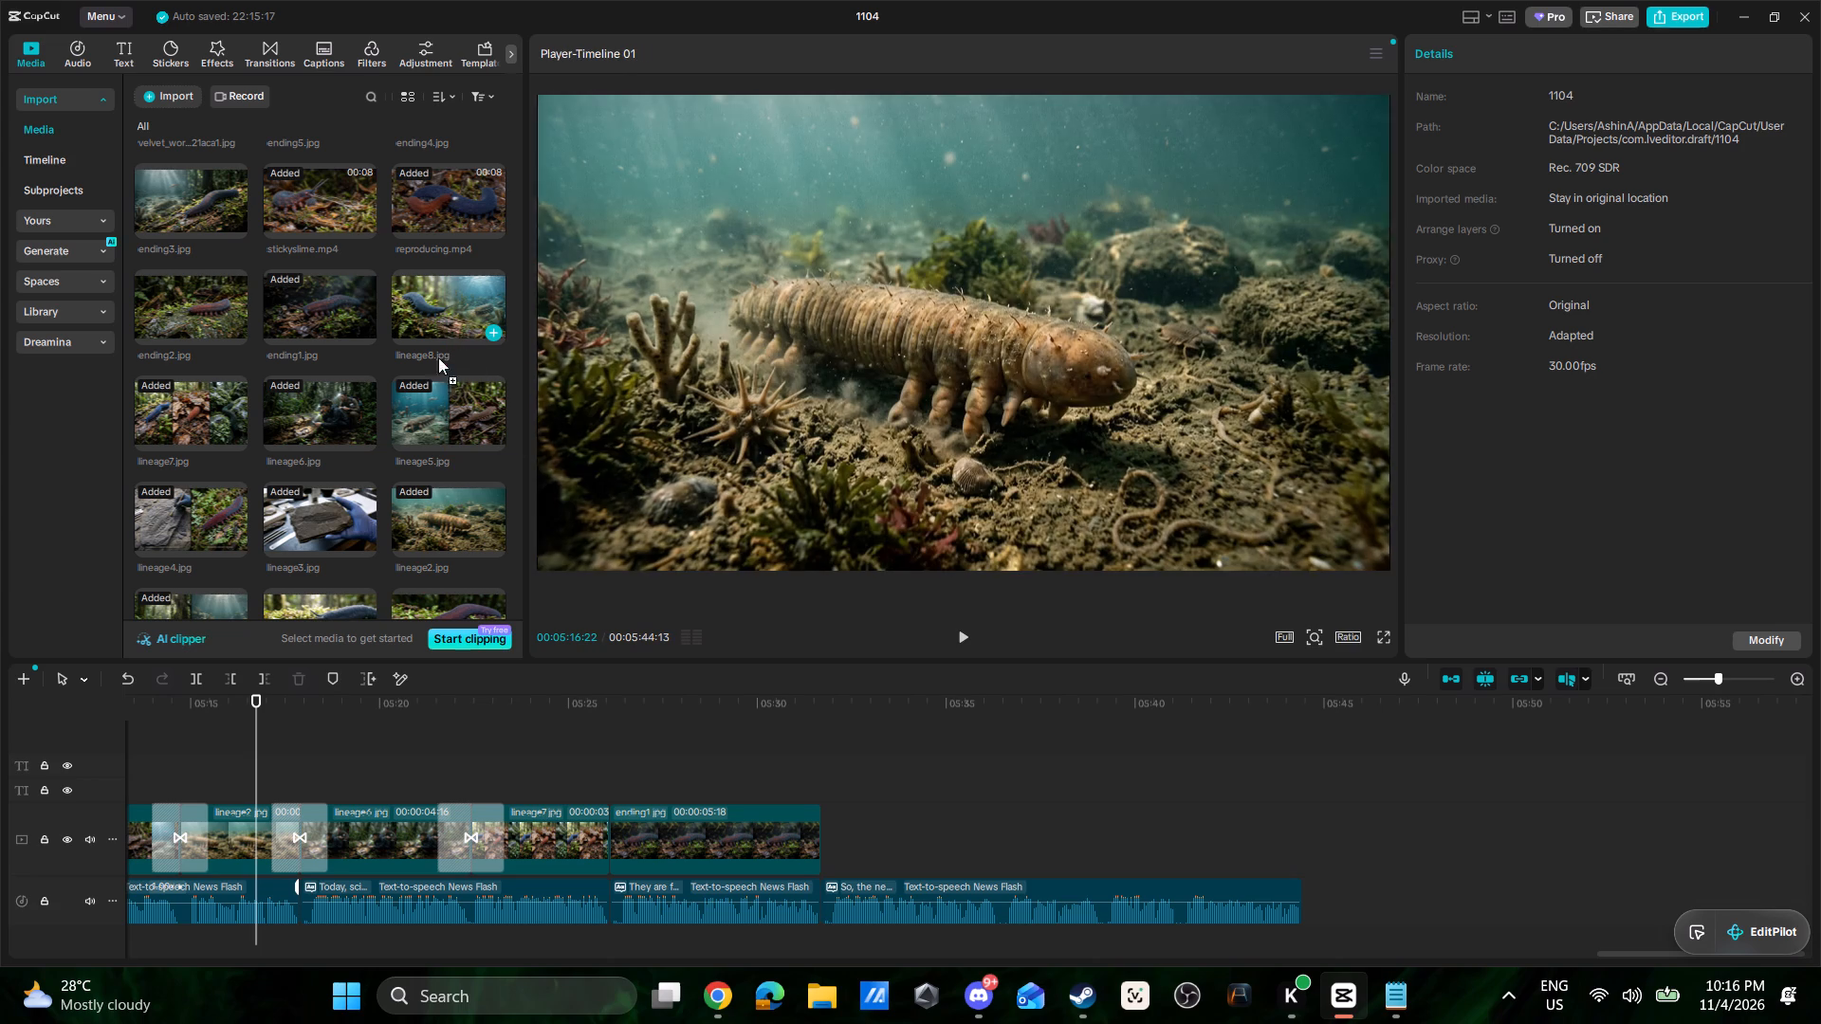
pyautogui.moveTo(438, 357); pyautogui.dragTo(292, 824)
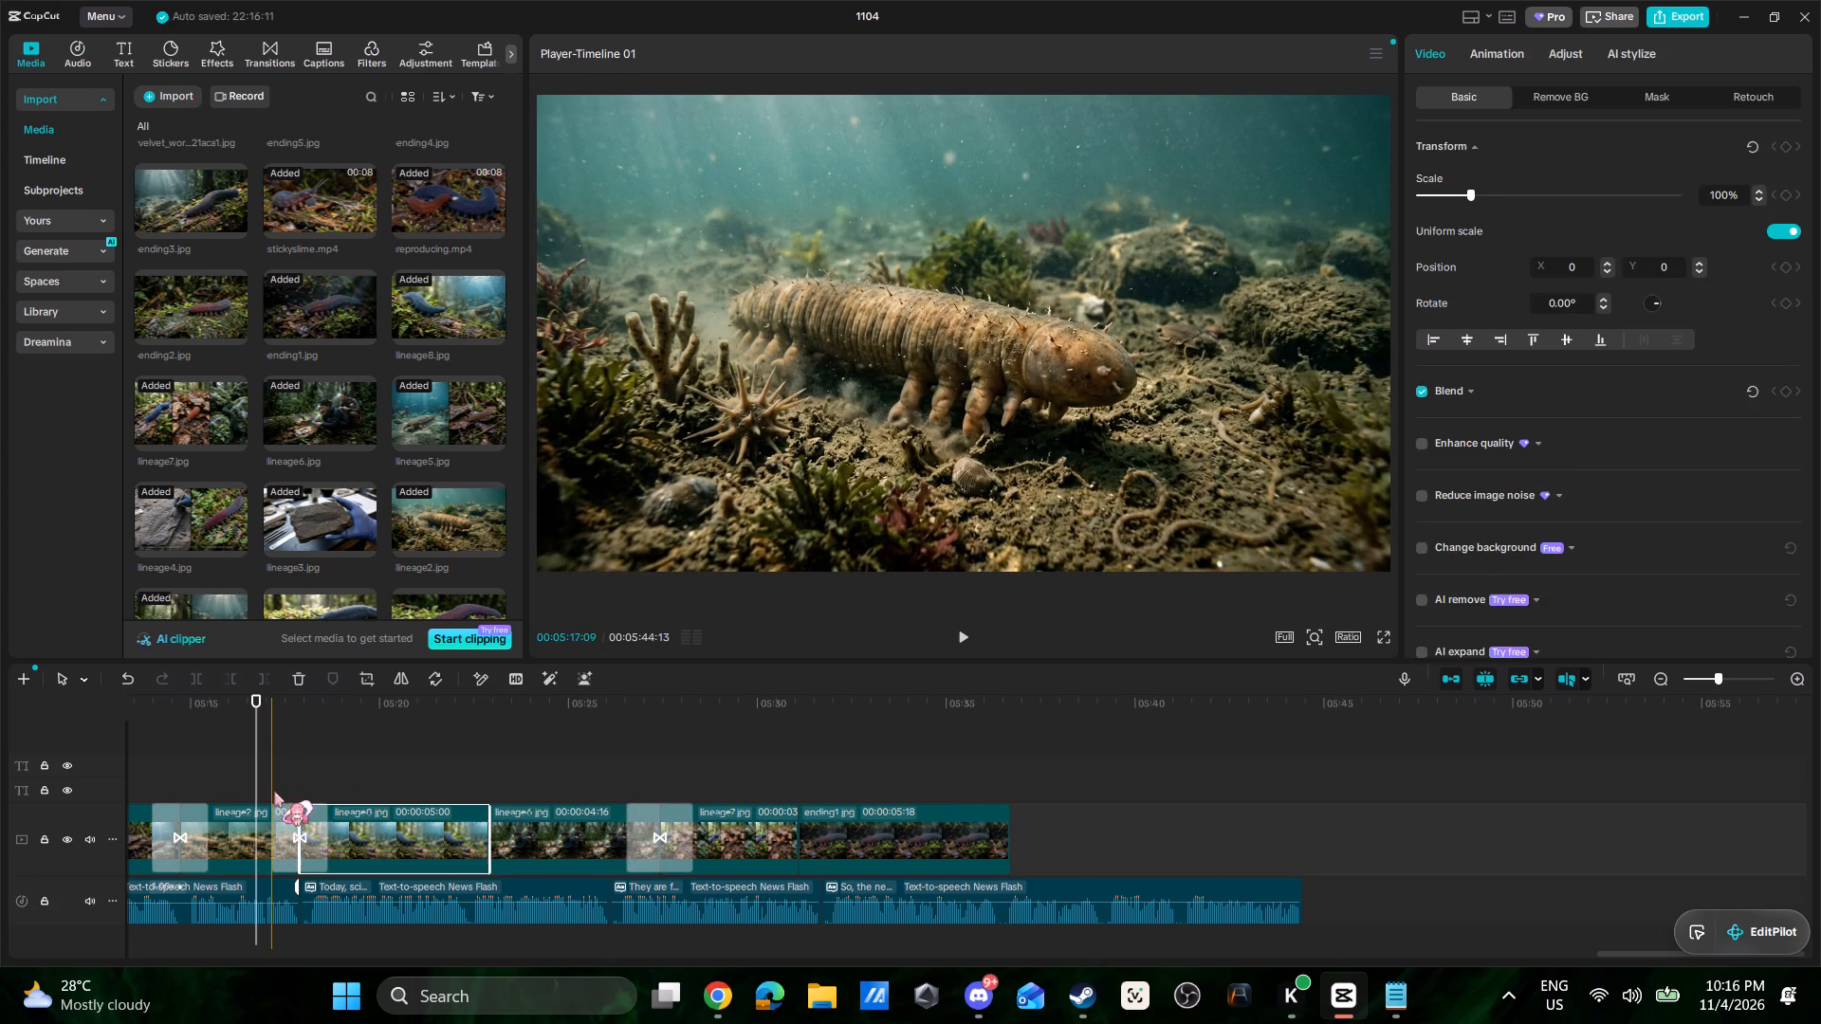
pyautogui.click(240, 777)
pyautogui.press('space')
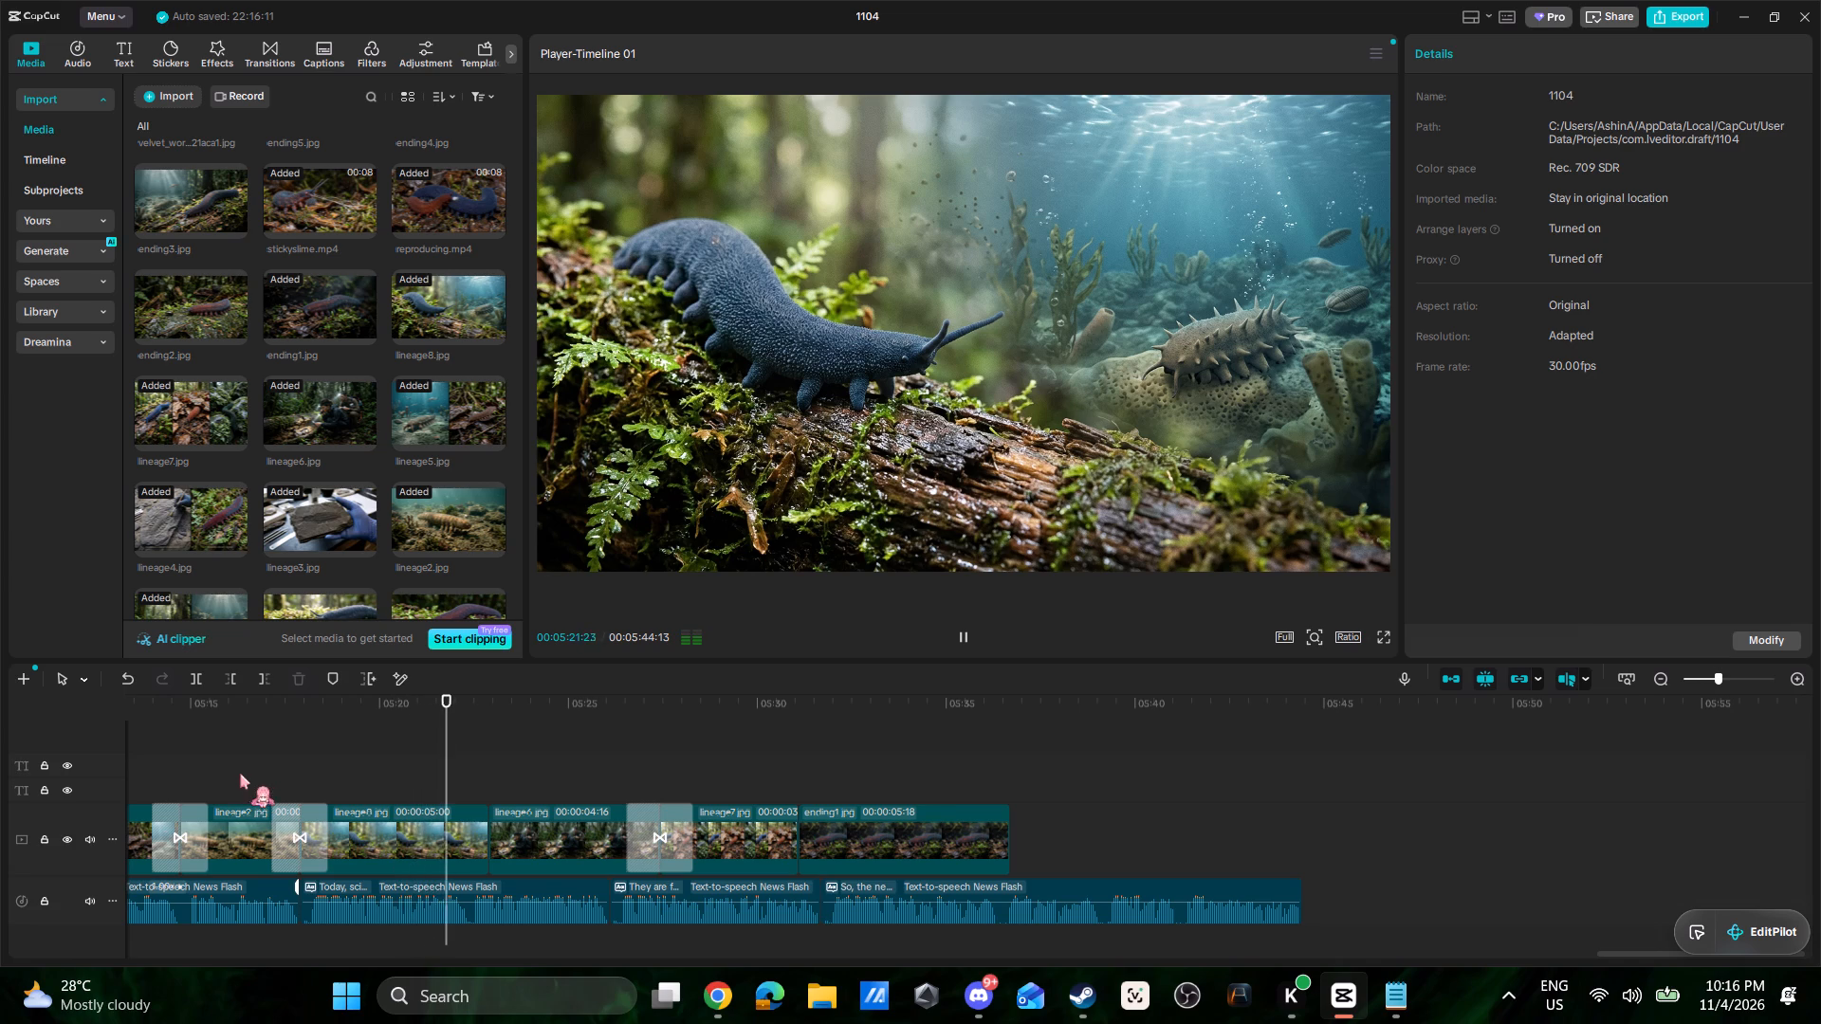
pyautogui.press('space')
pyautogui.click(466, 832)
pyautogui.moveTo(490, 833); pyautogui.dragTo(466, 834)
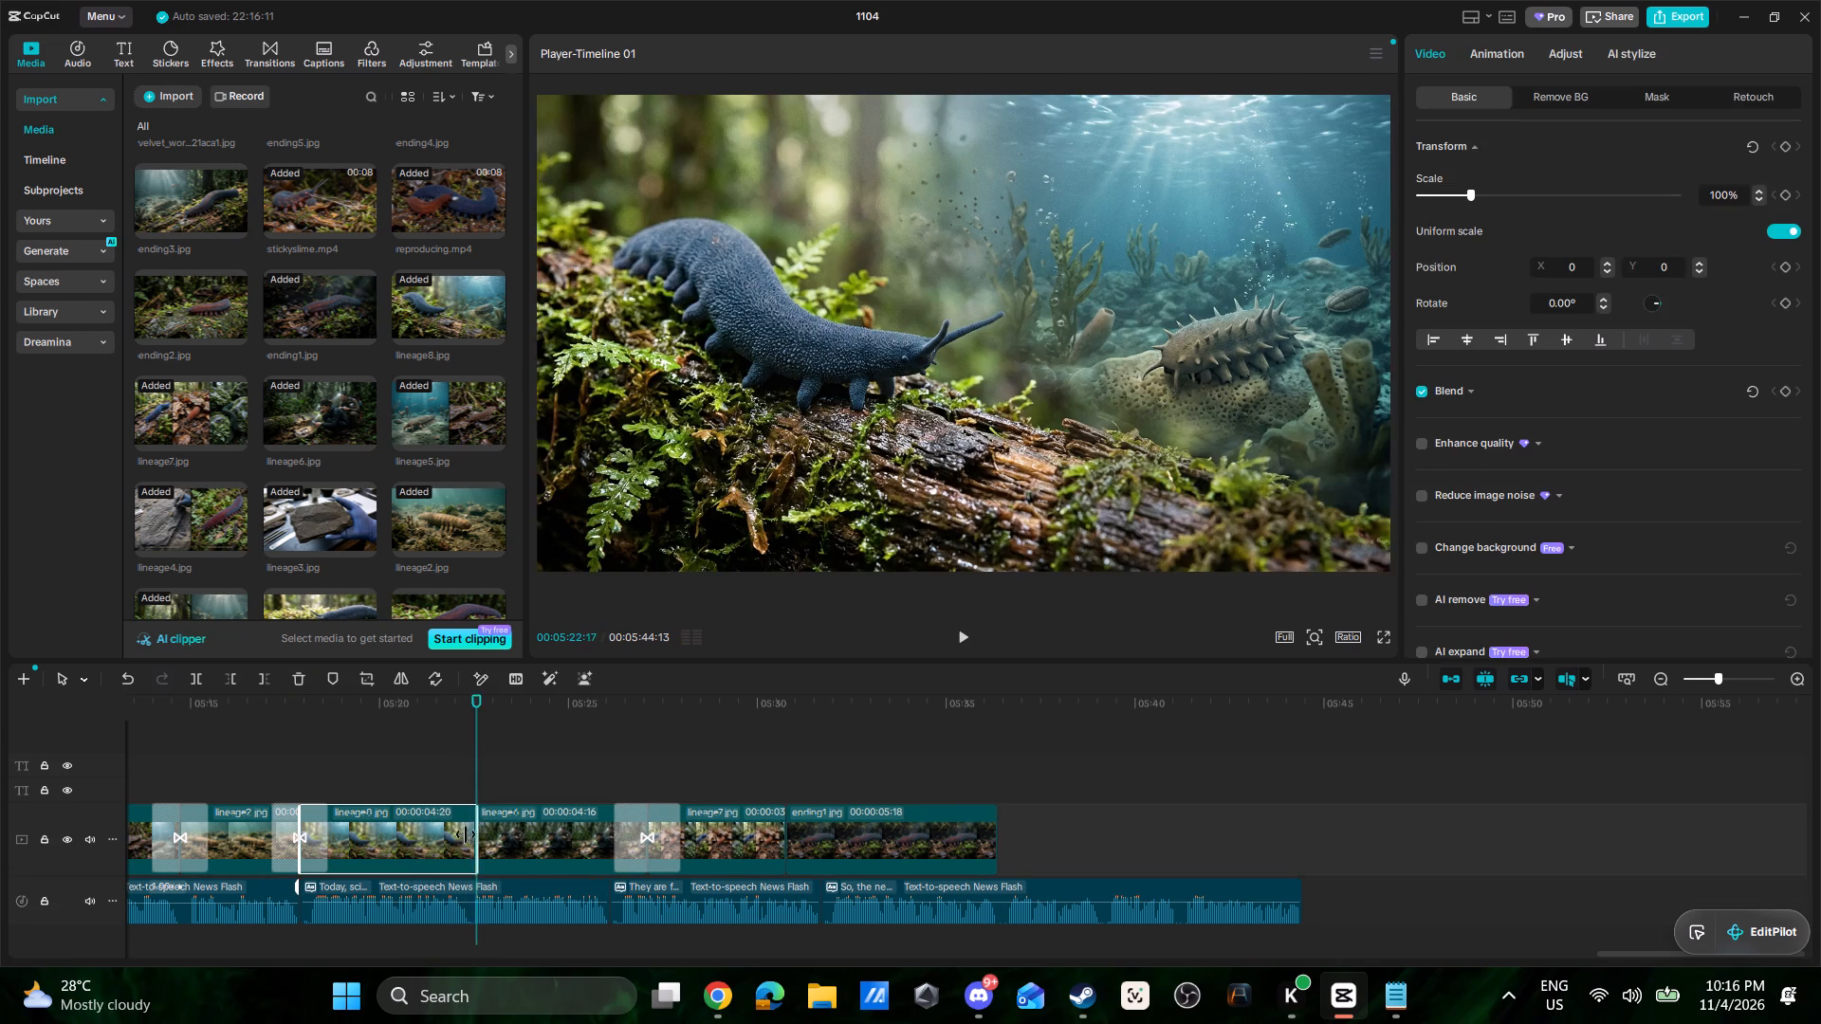
pyautogui.moveTo(466, 834); pyautogui.dragTo(421, 834)
pyautogui.click(379, 767)
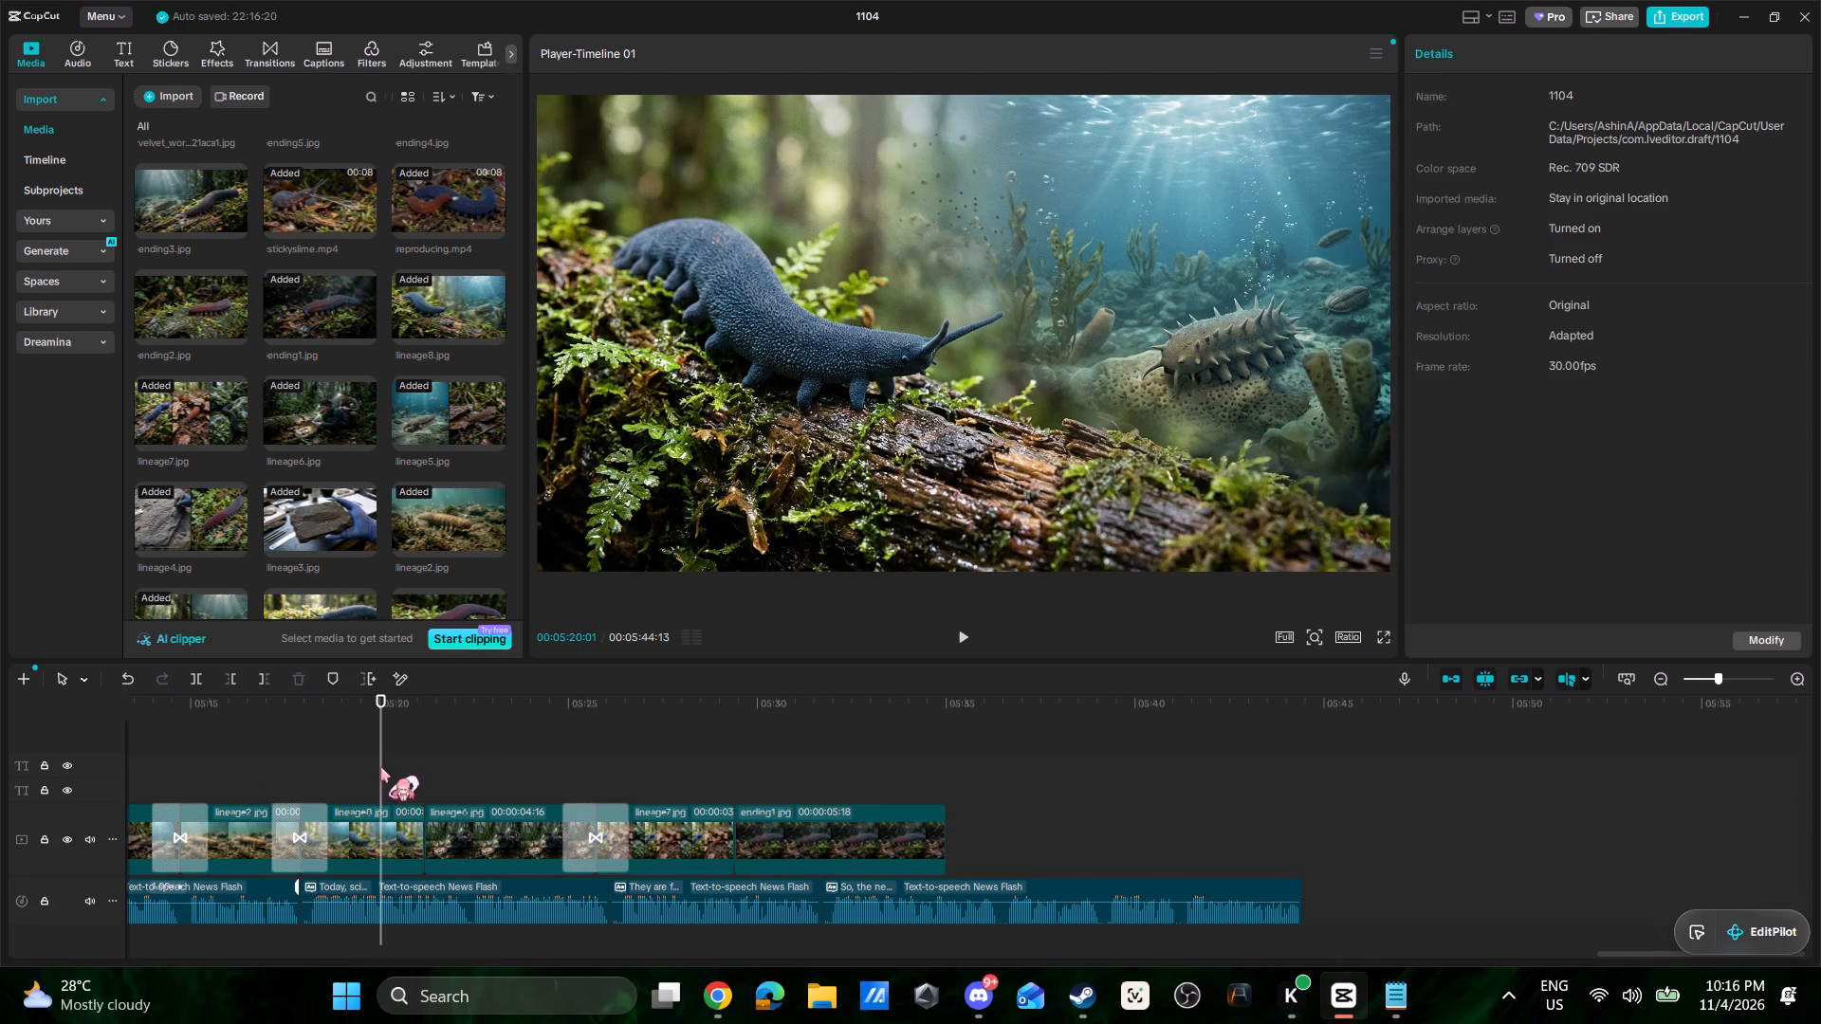
pyautogui.press('space')
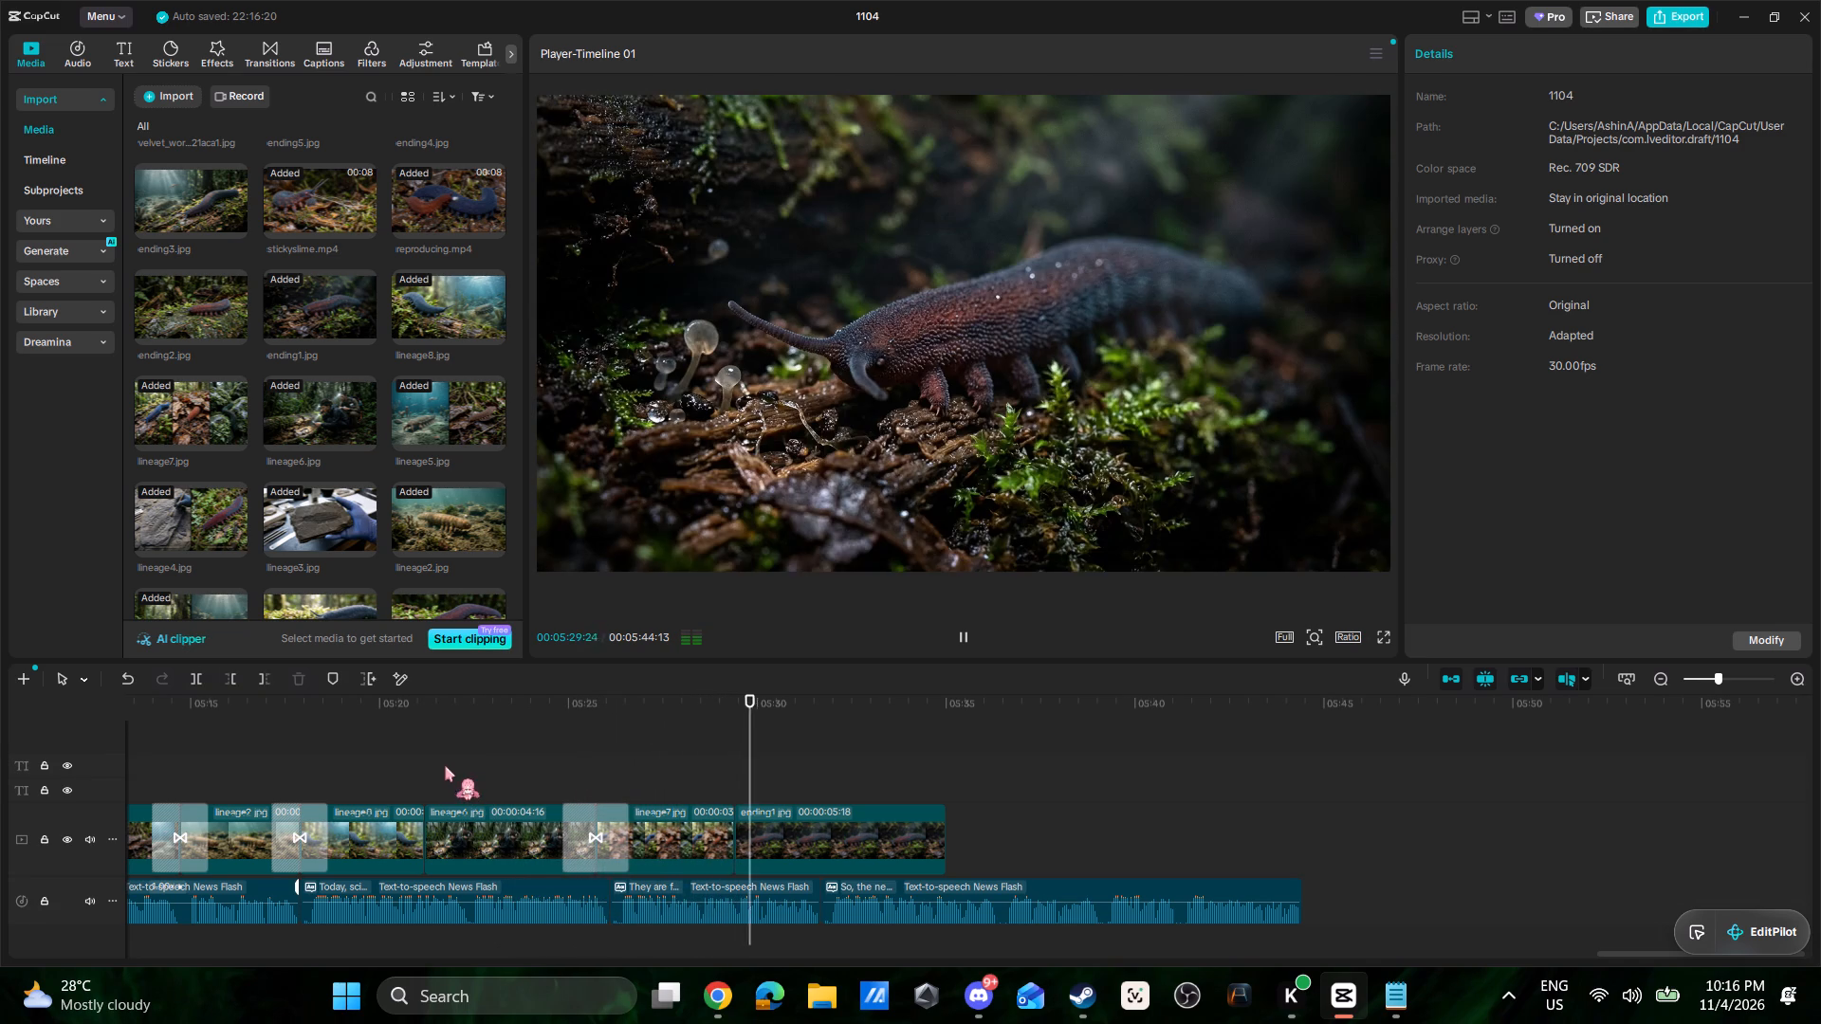
pyautogui.press('space')
# Add Basic Black transitions between lineage8.jpg and lineage6.jpg and between lineage7.jpg and ending1.jpg, and review them in playback.
pyautogui.click(273, 46)
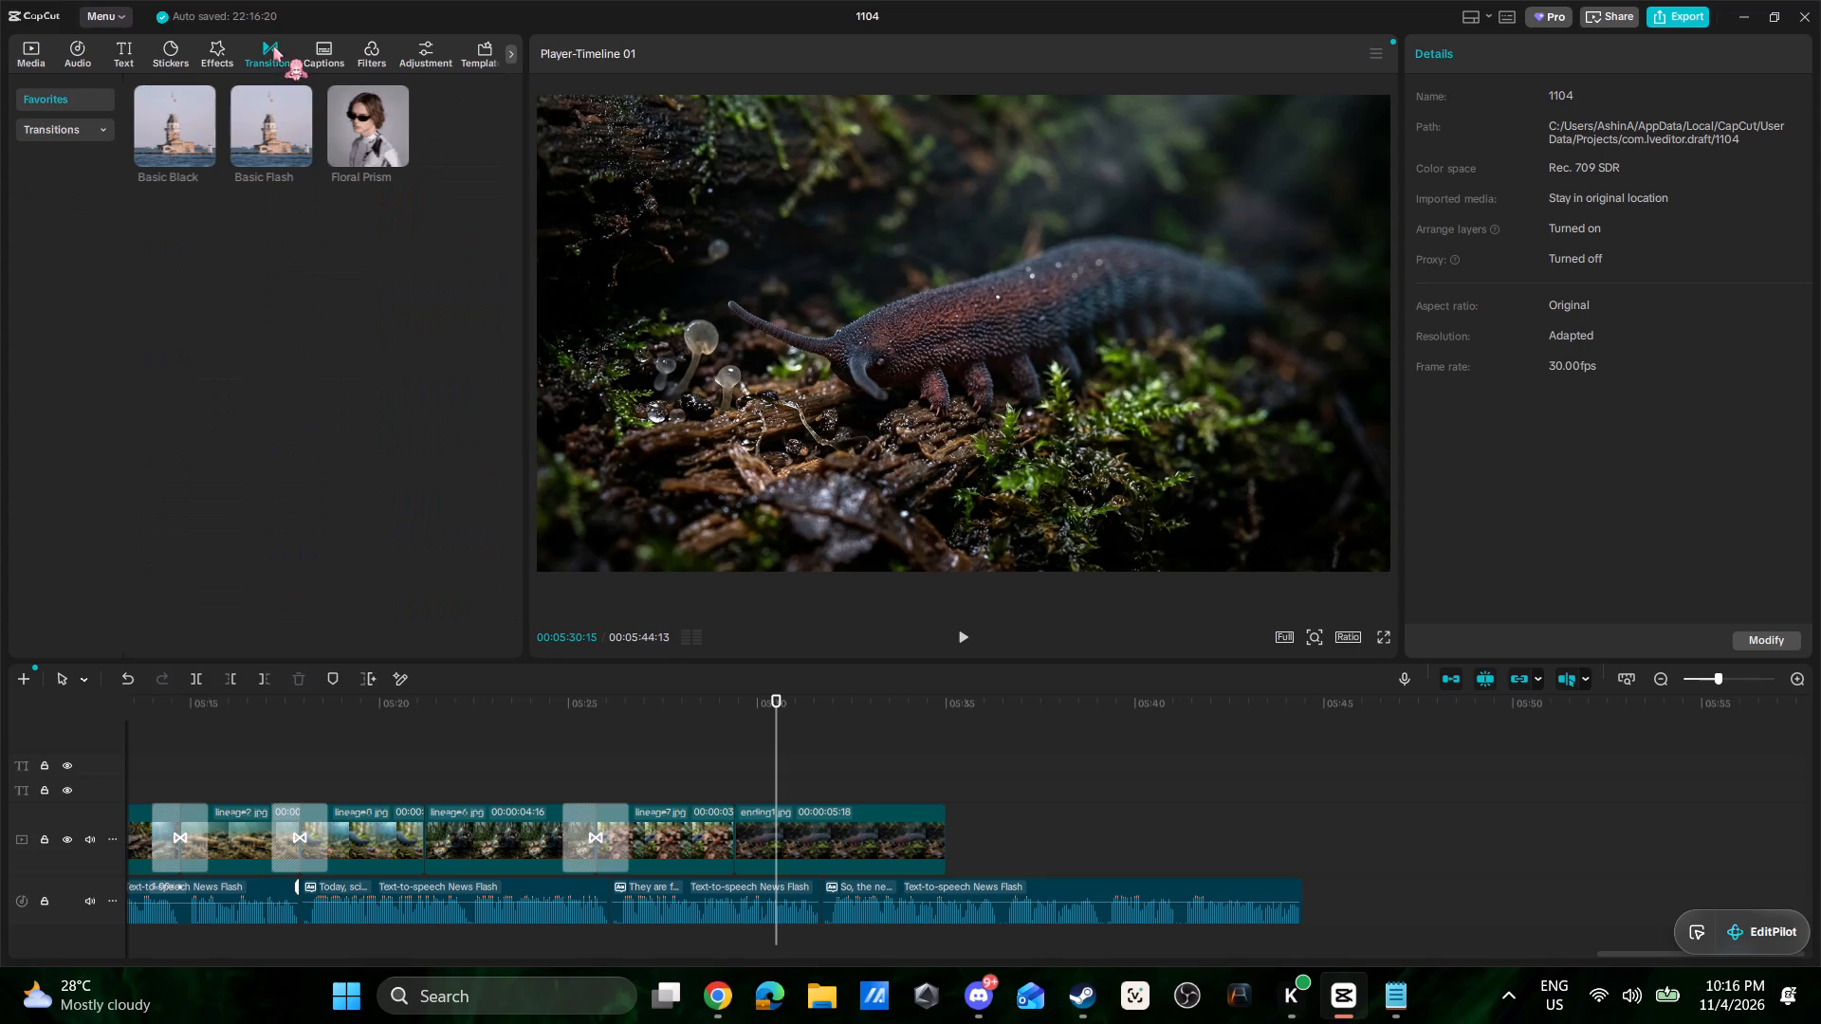
pyautogui.moveTo(190, 125); pyautogui.dragTo(399, 830)
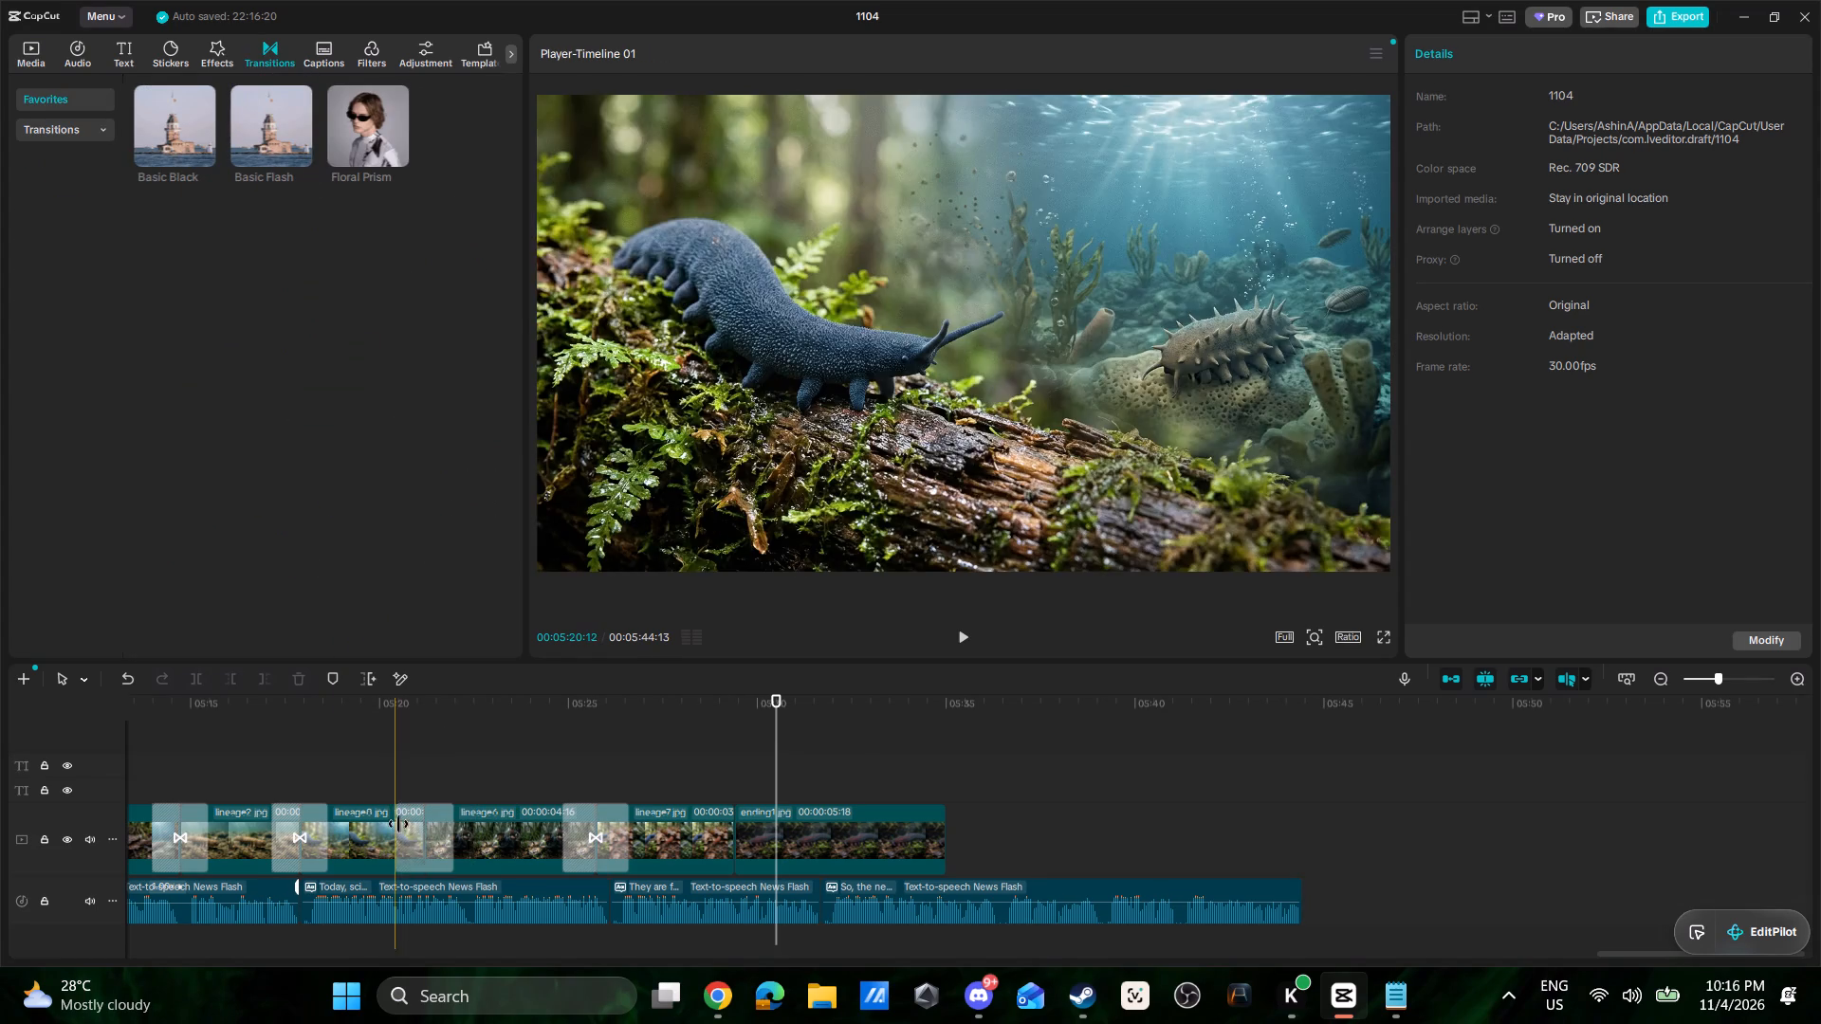
pyautogui.moveTo(181, 119); pyautogui.dragTo(698, 844)
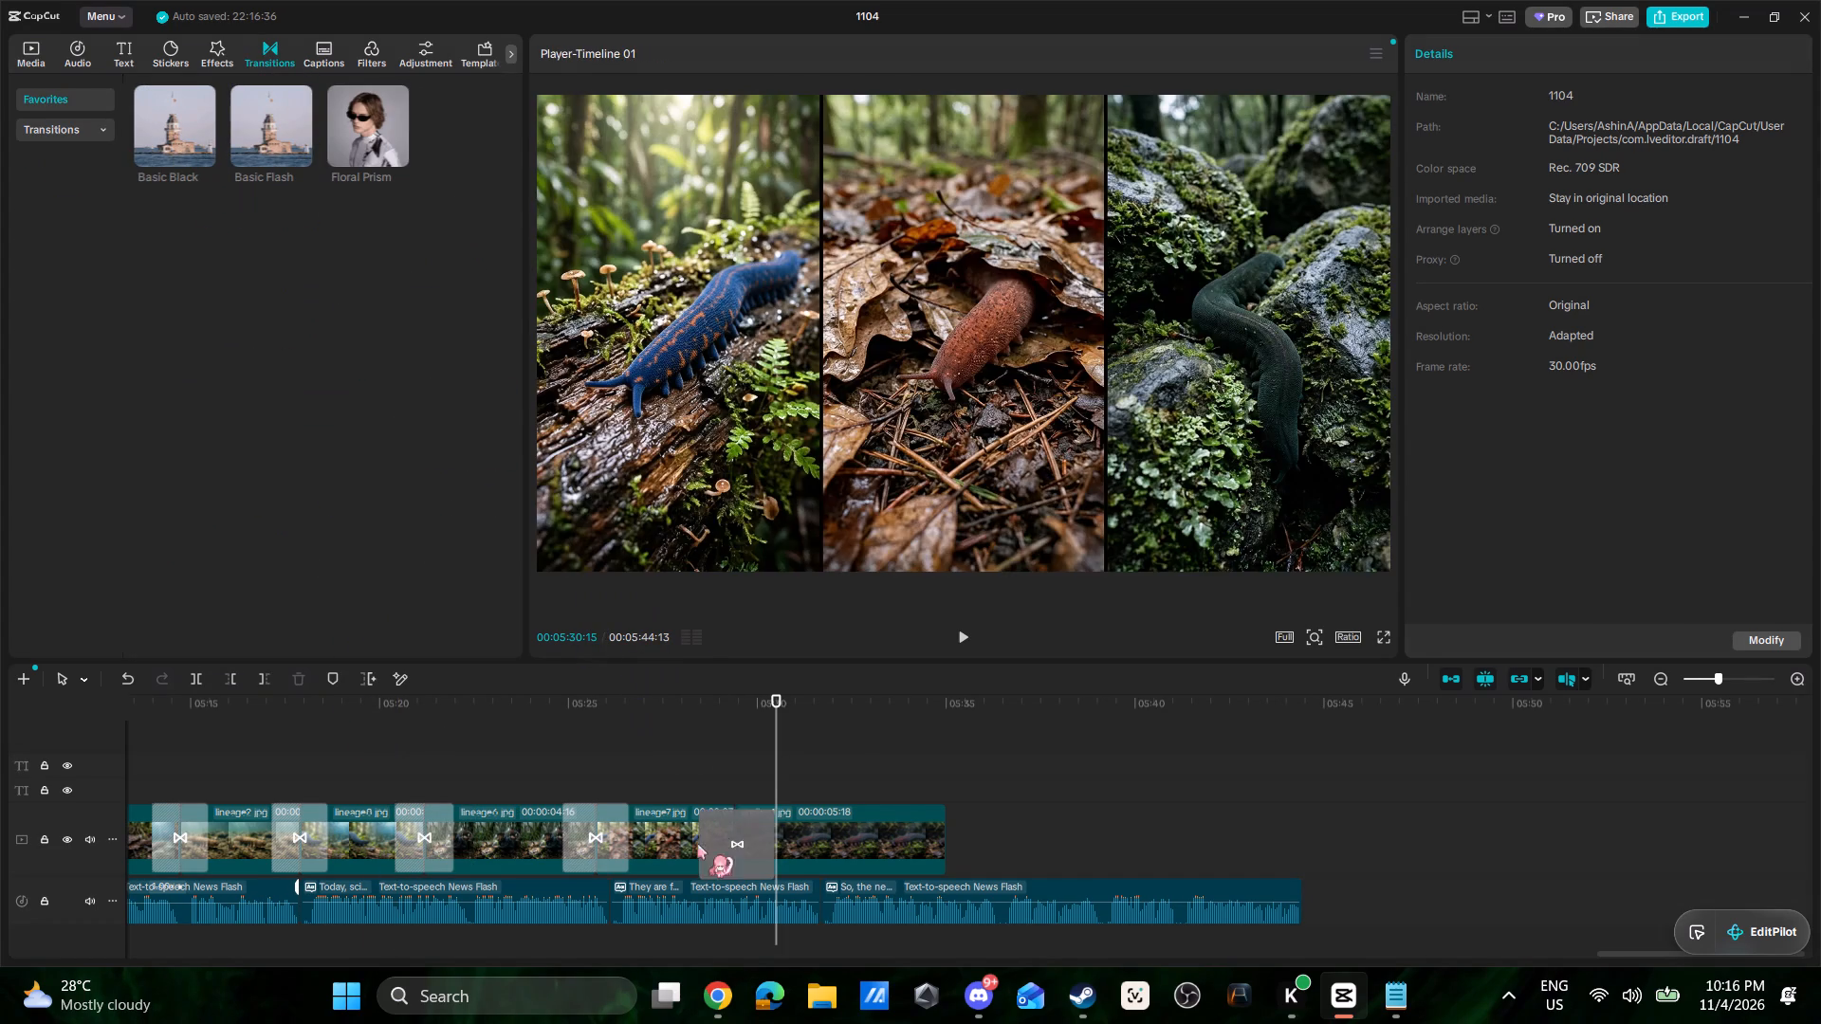
pyautogui.click(233, 750)
pyautogui.press('space')
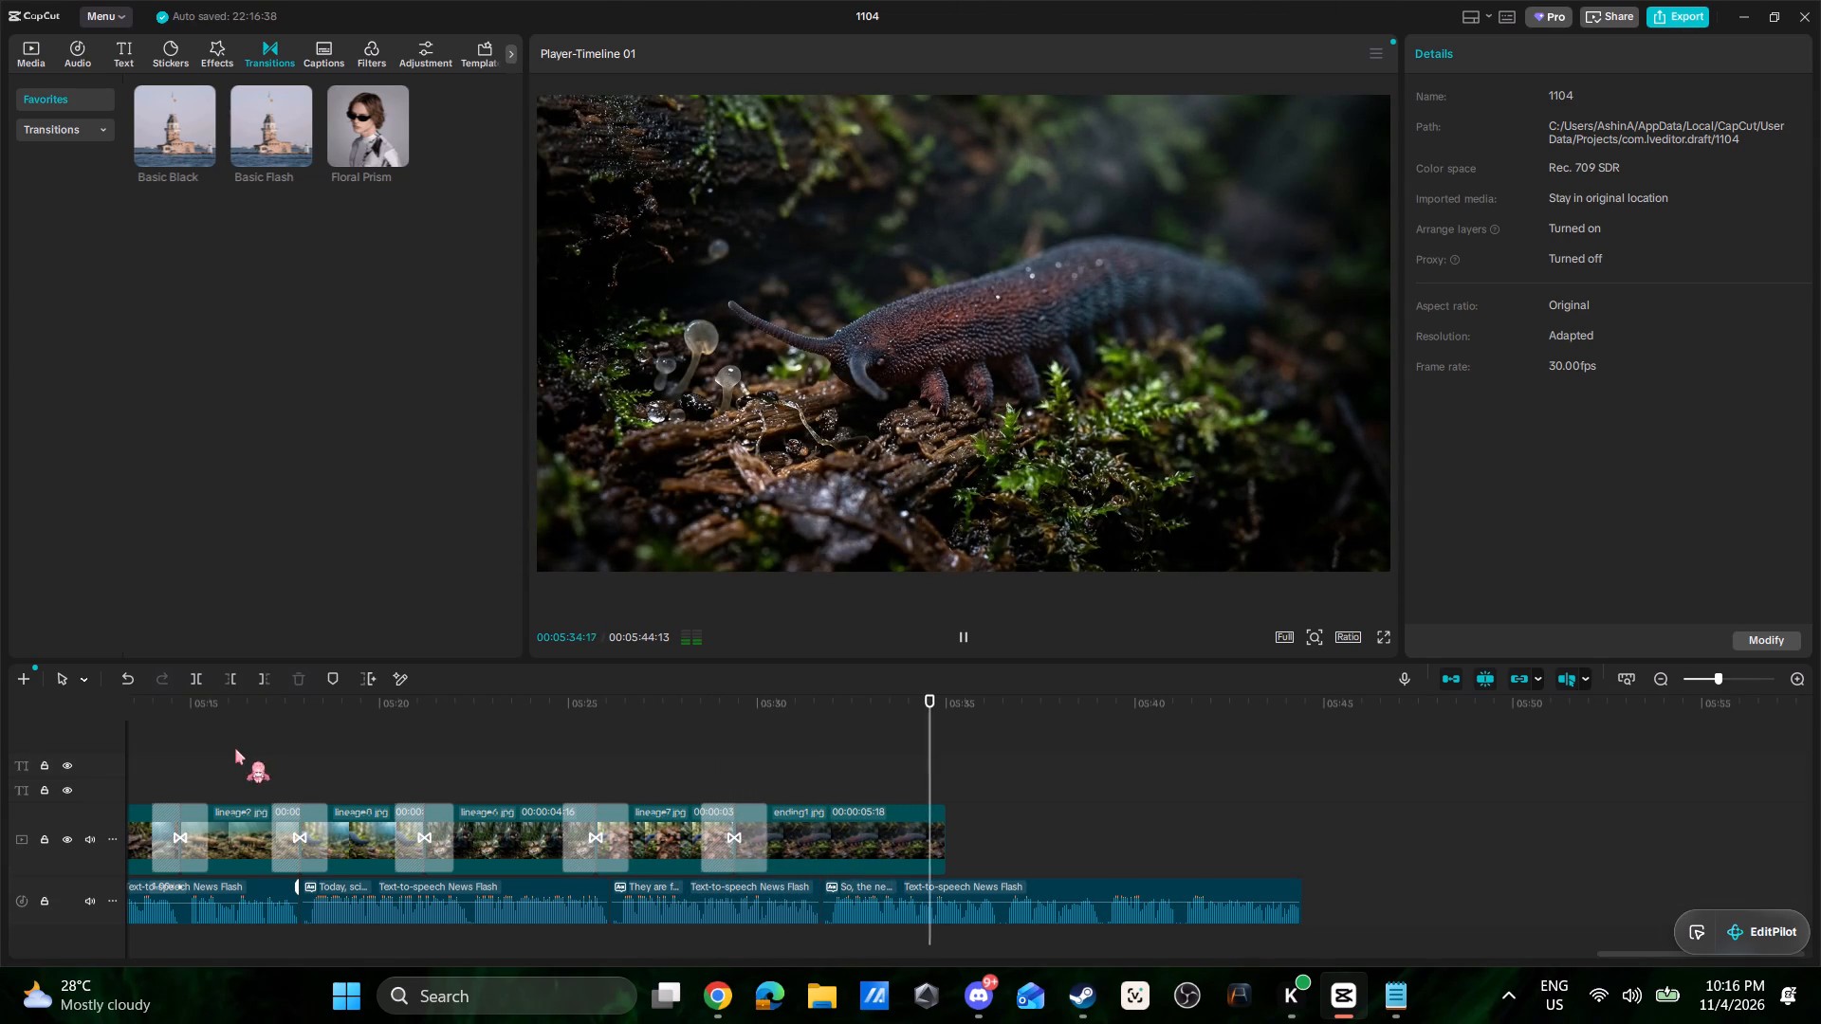
pyautogui.press('space')
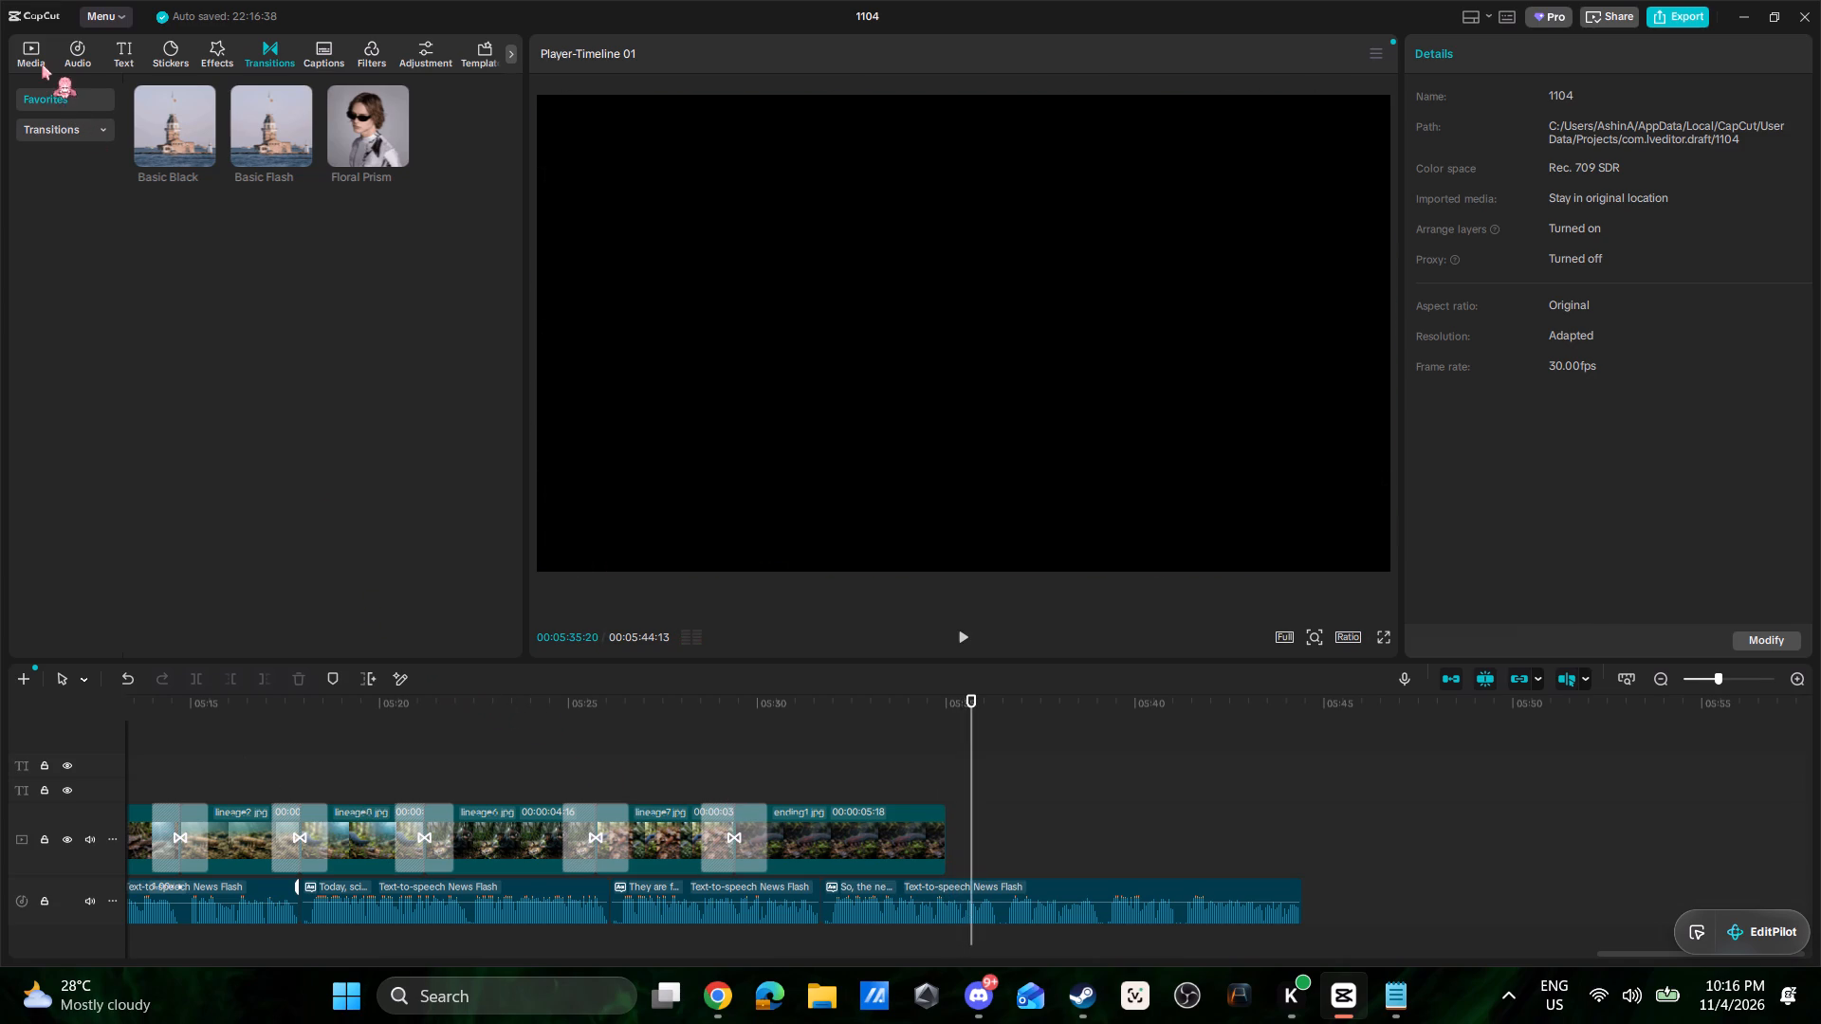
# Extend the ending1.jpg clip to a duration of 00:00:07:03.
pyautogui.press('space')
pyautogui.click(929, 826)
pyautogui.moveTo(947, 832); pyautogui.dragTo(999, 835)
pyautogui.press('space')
# Add ending2.jpg from the imported media directly after the ending1.jpg clip.
pyautogui.click(35, 63)
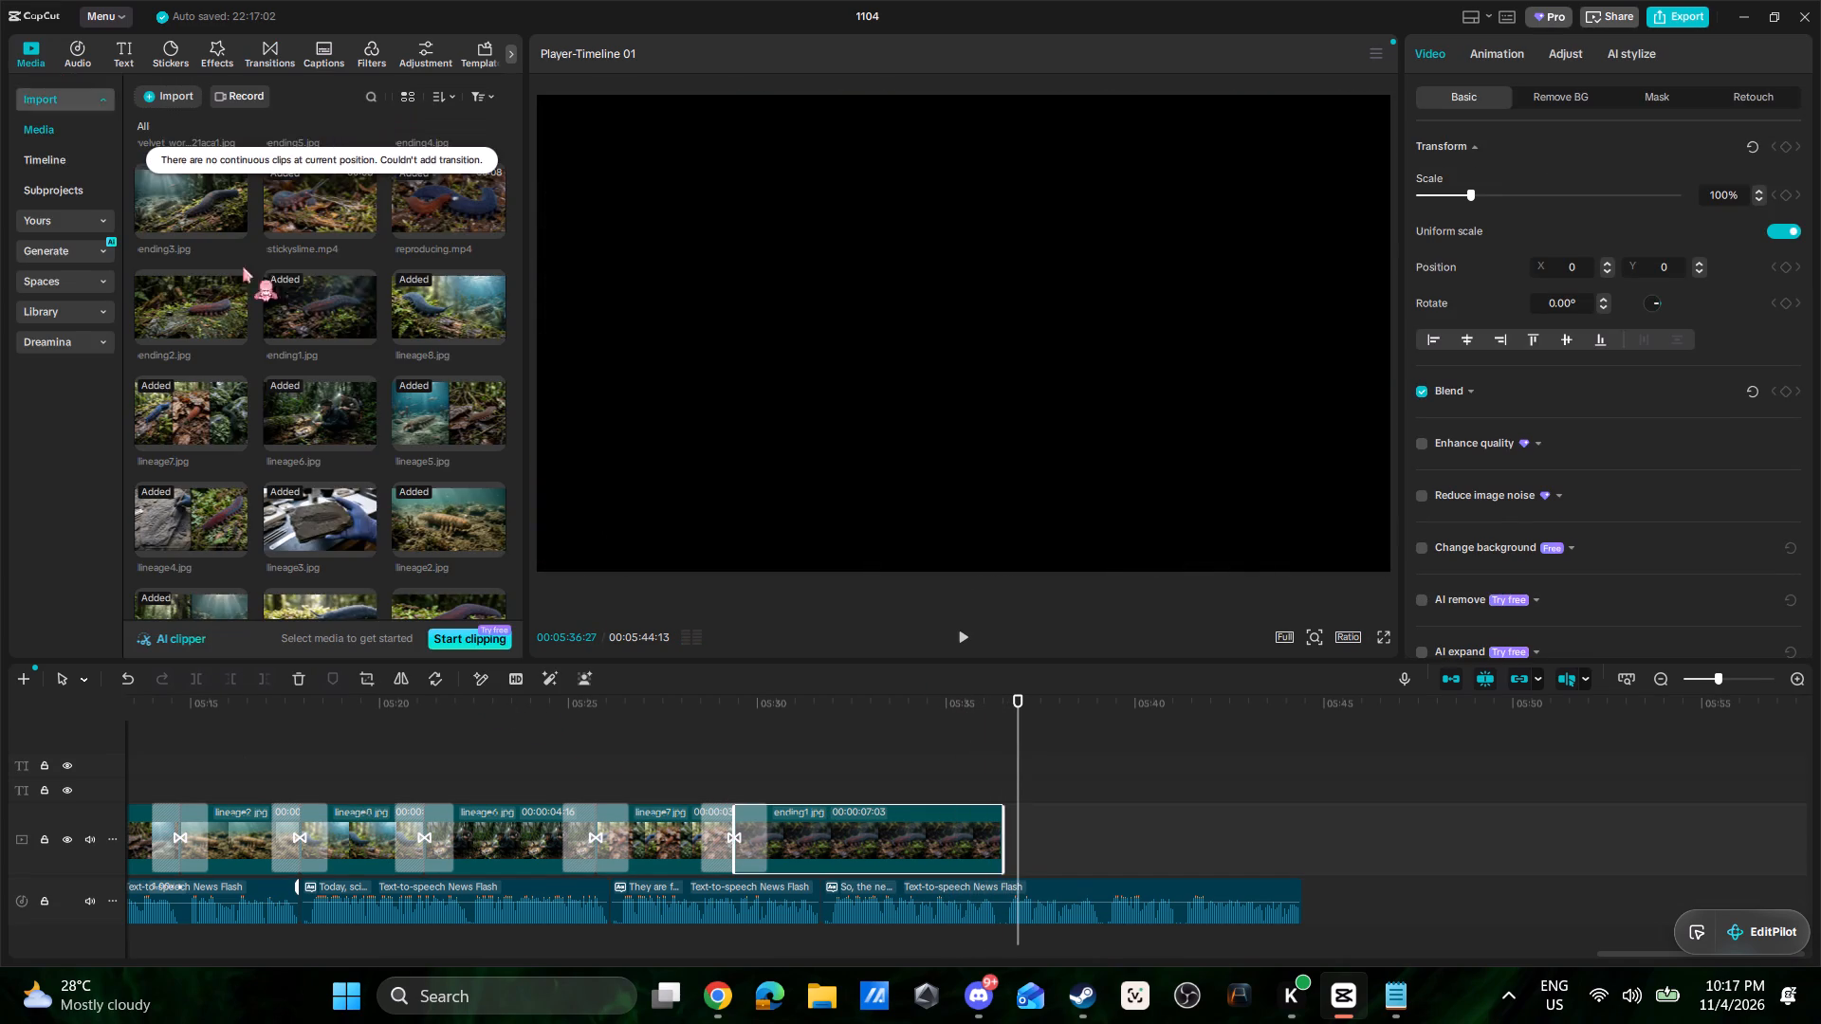
pyautogui.scroll(5, 325, 506)
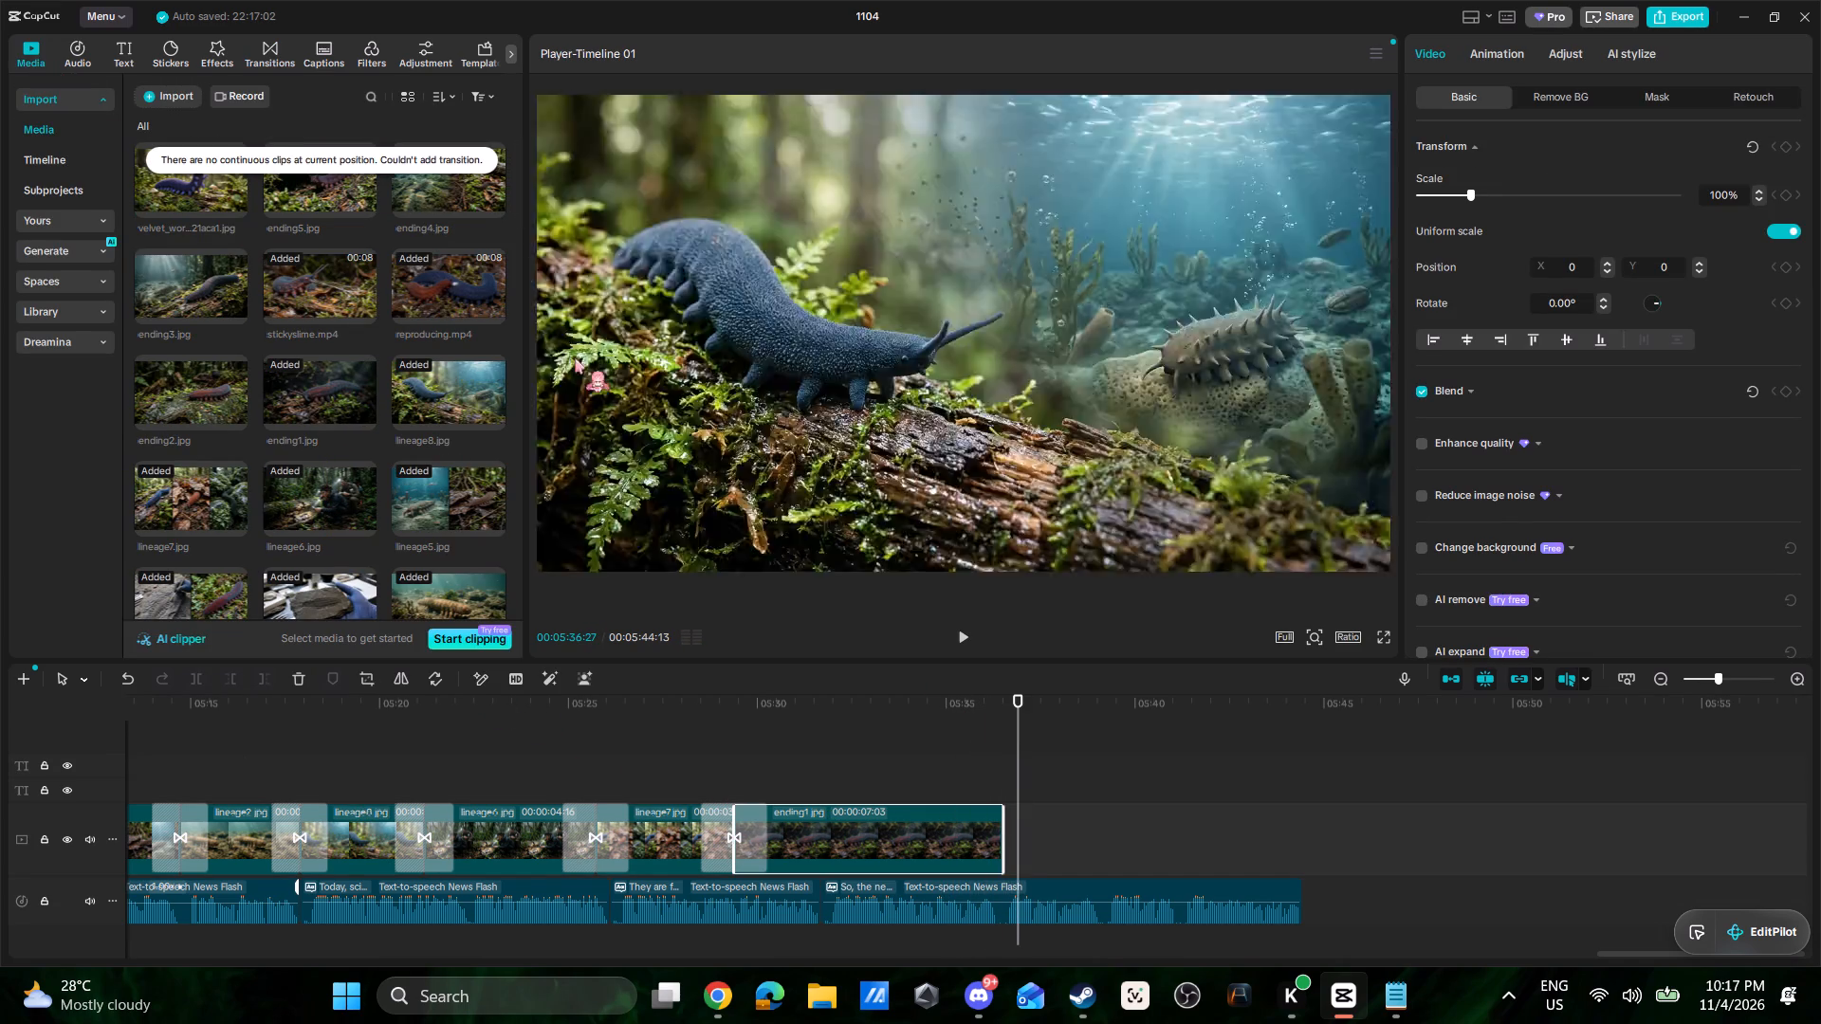
pyautogui.scroll(1, 407, 367)
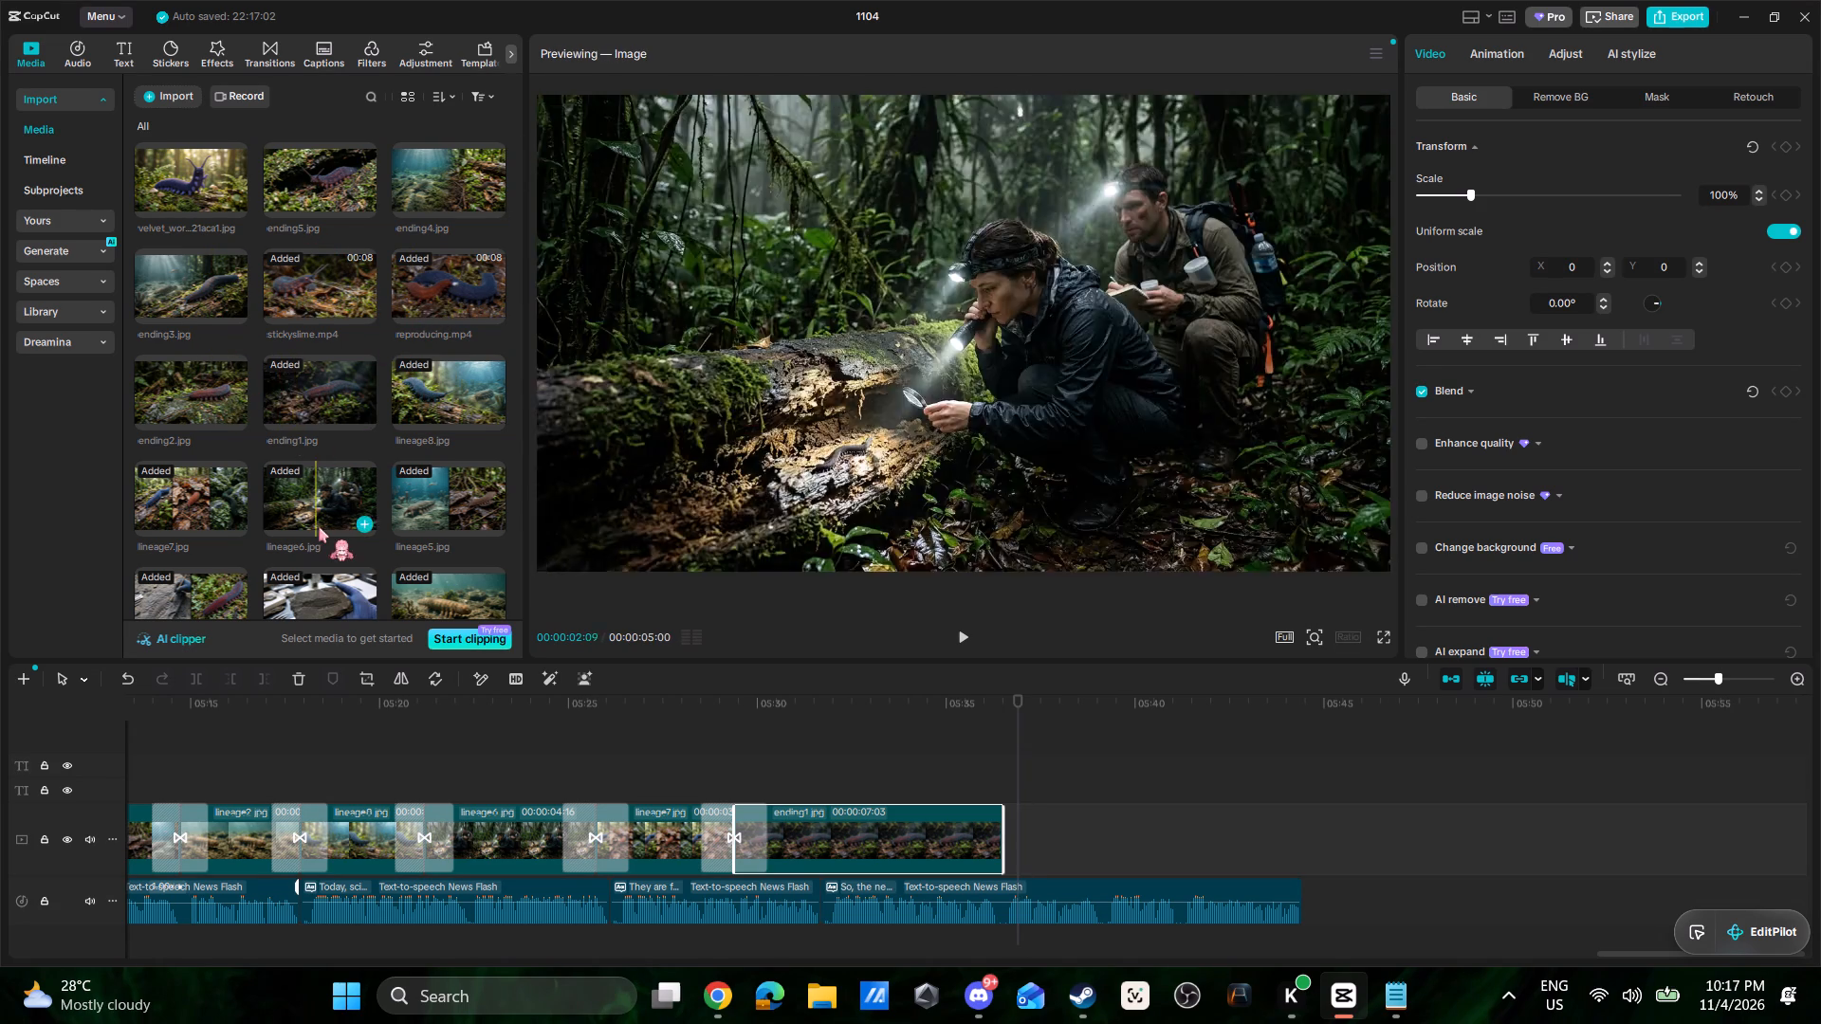
pyautogui.scroll(-2, 319, 527)
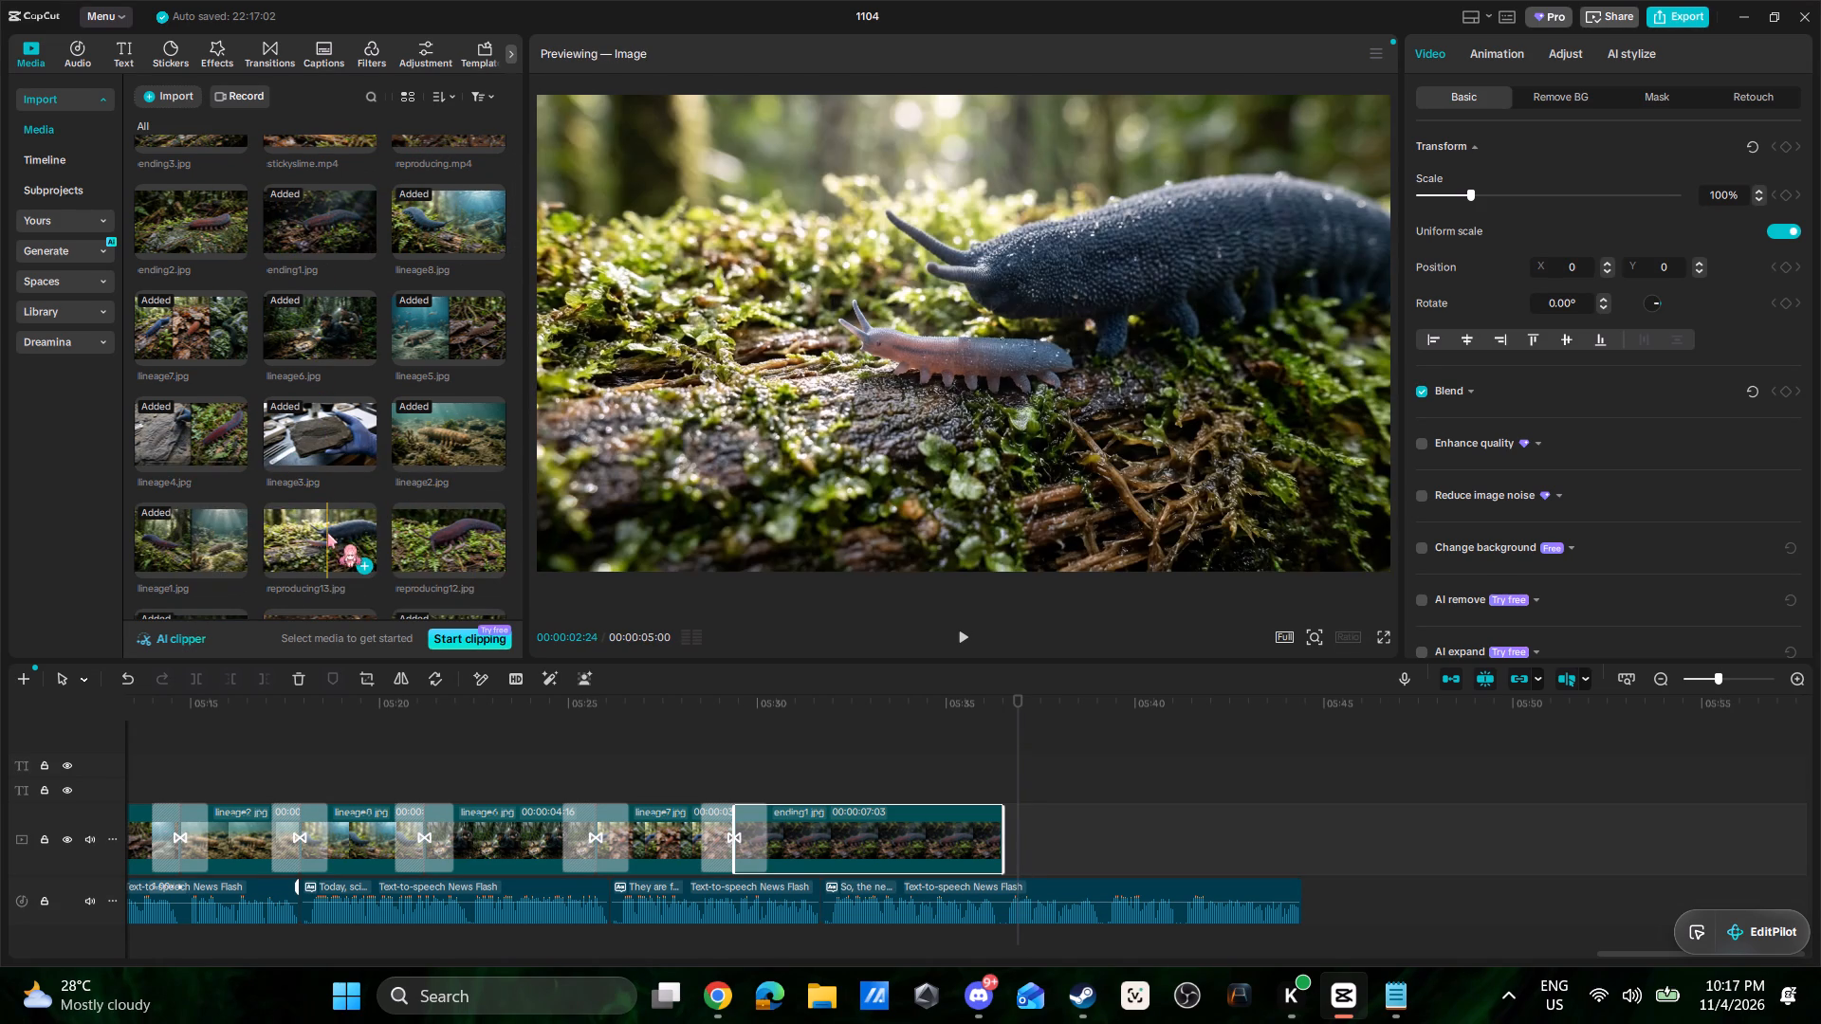
pyautogui.scroll(1, 301, 478)
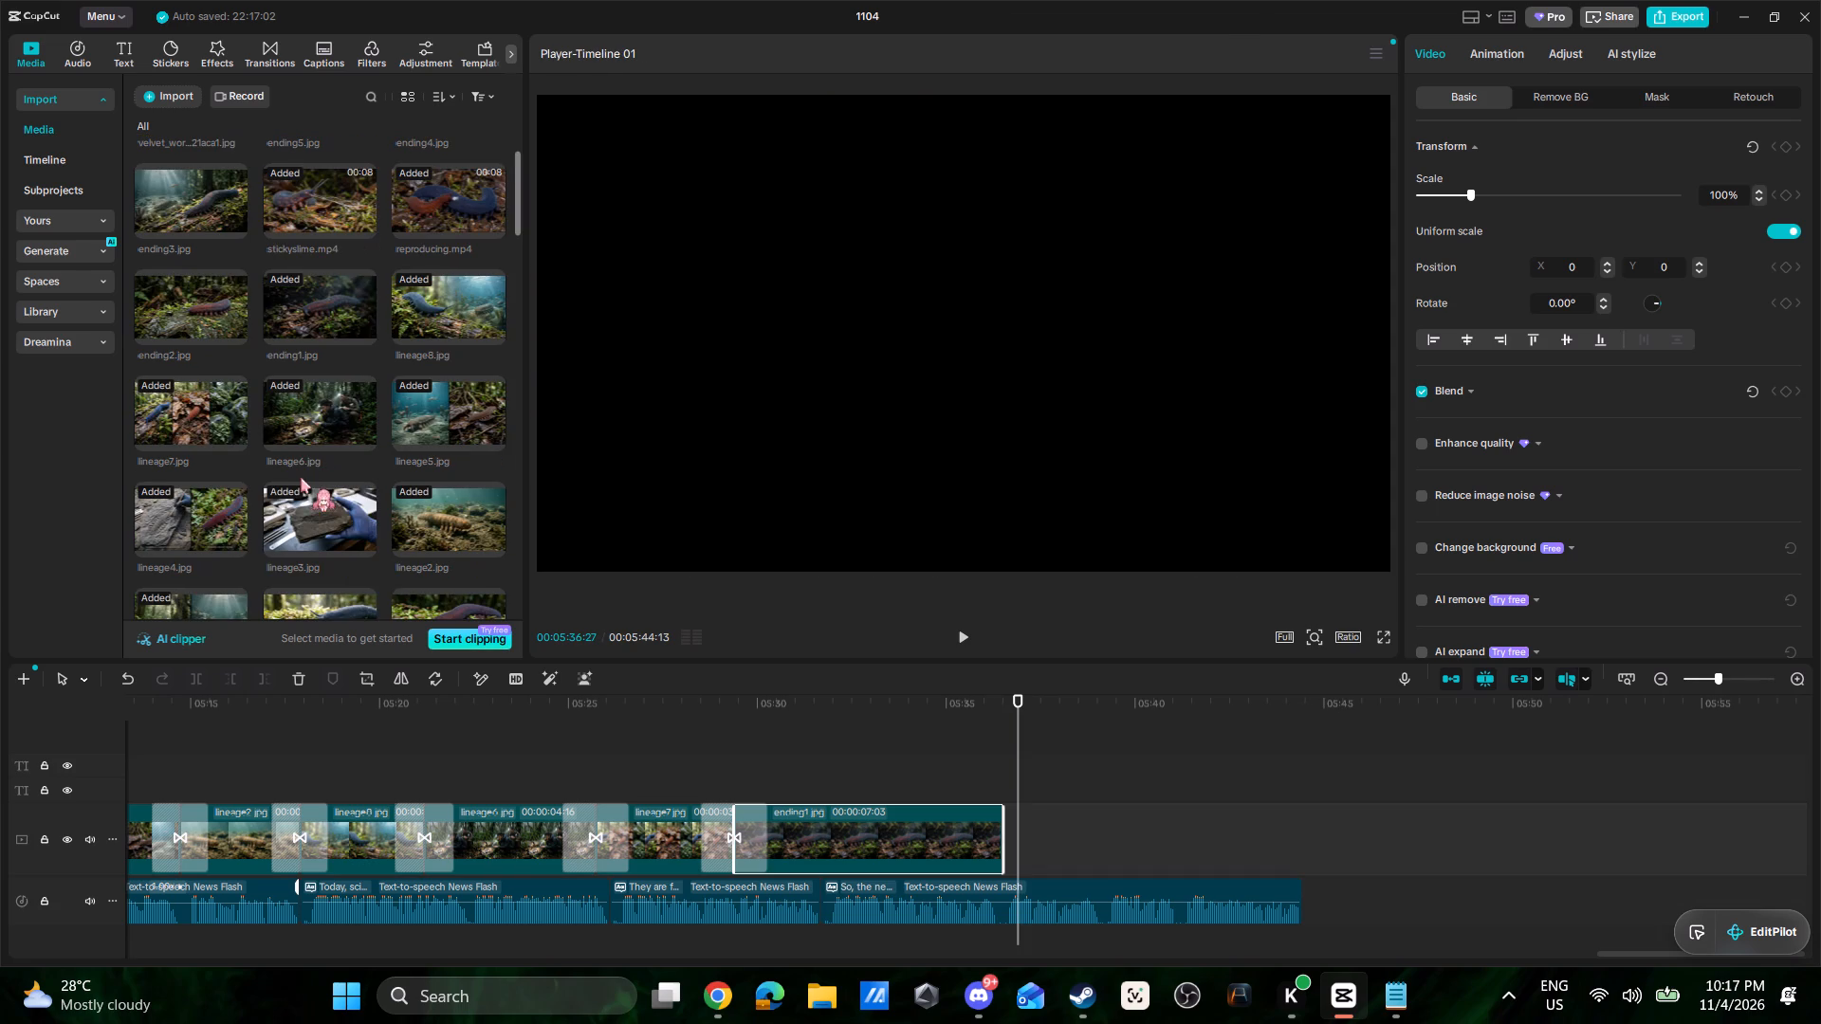
pyautogui.moveTo(218, 308); pyautogui.dragTo(1043, 834)
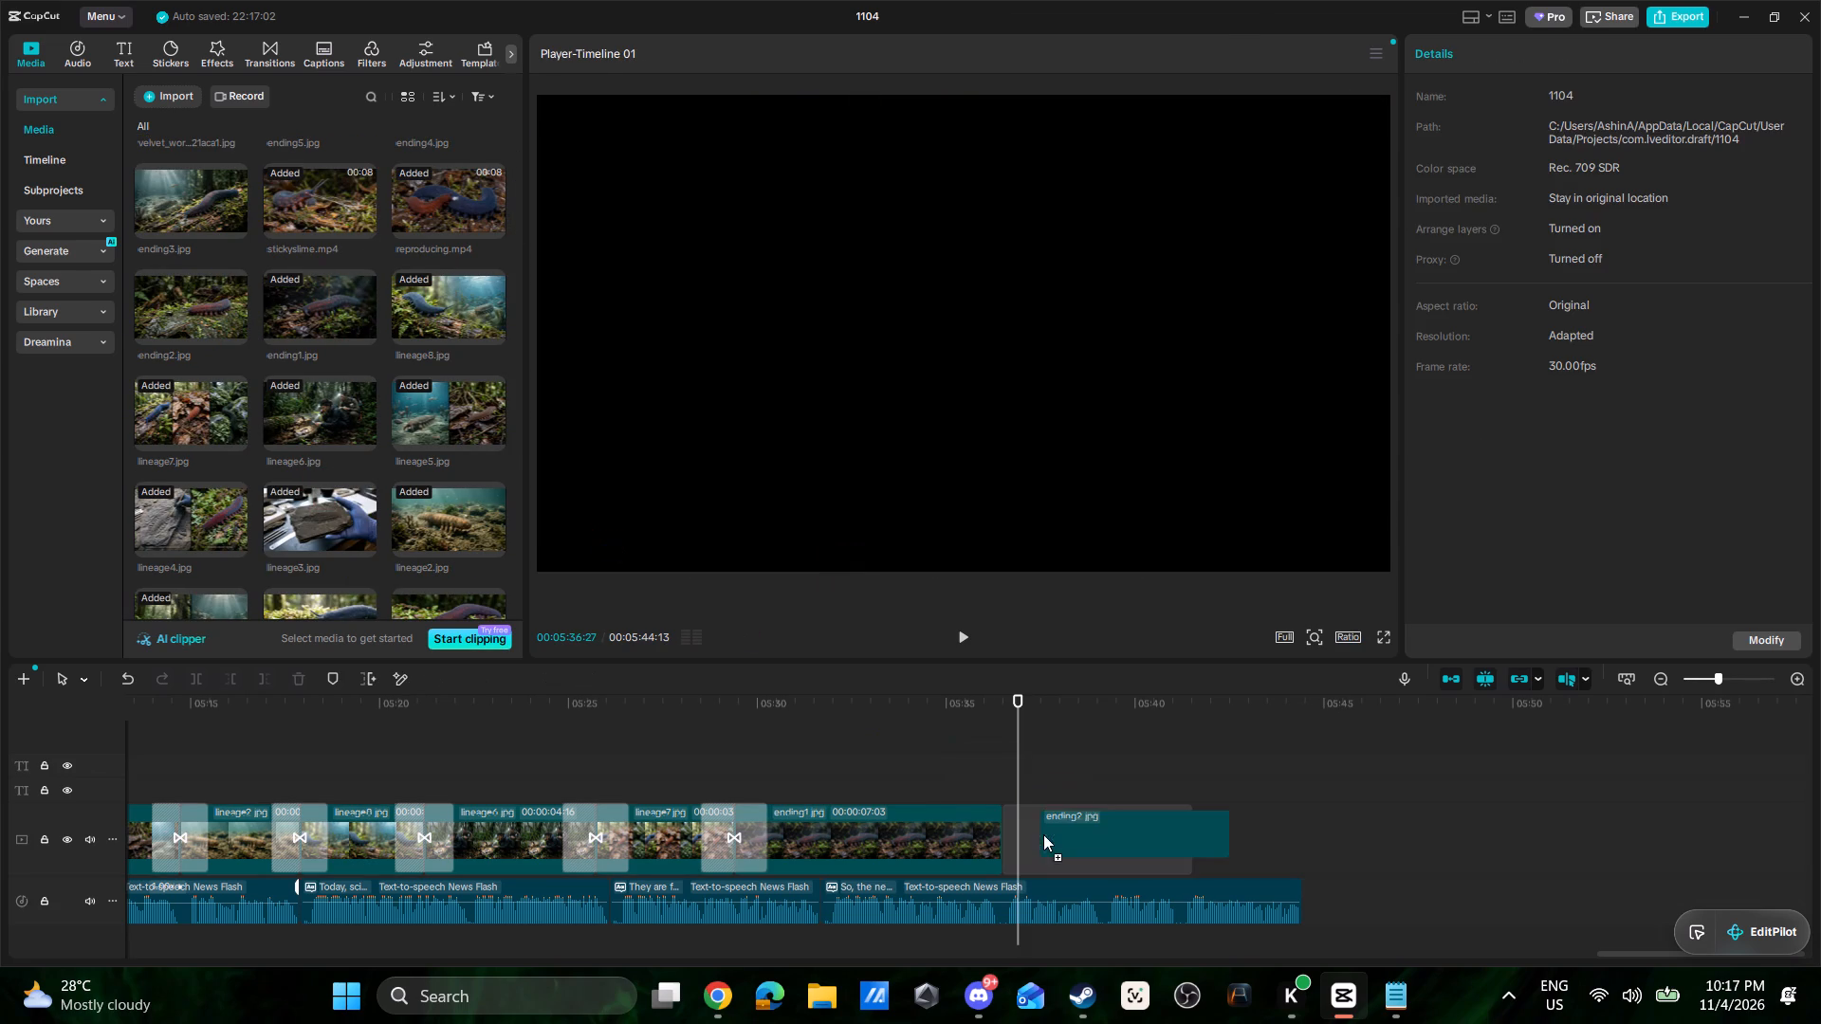
pyautogui.moveTo(1043, 834); pyautogui.dragTo(1023, 840)
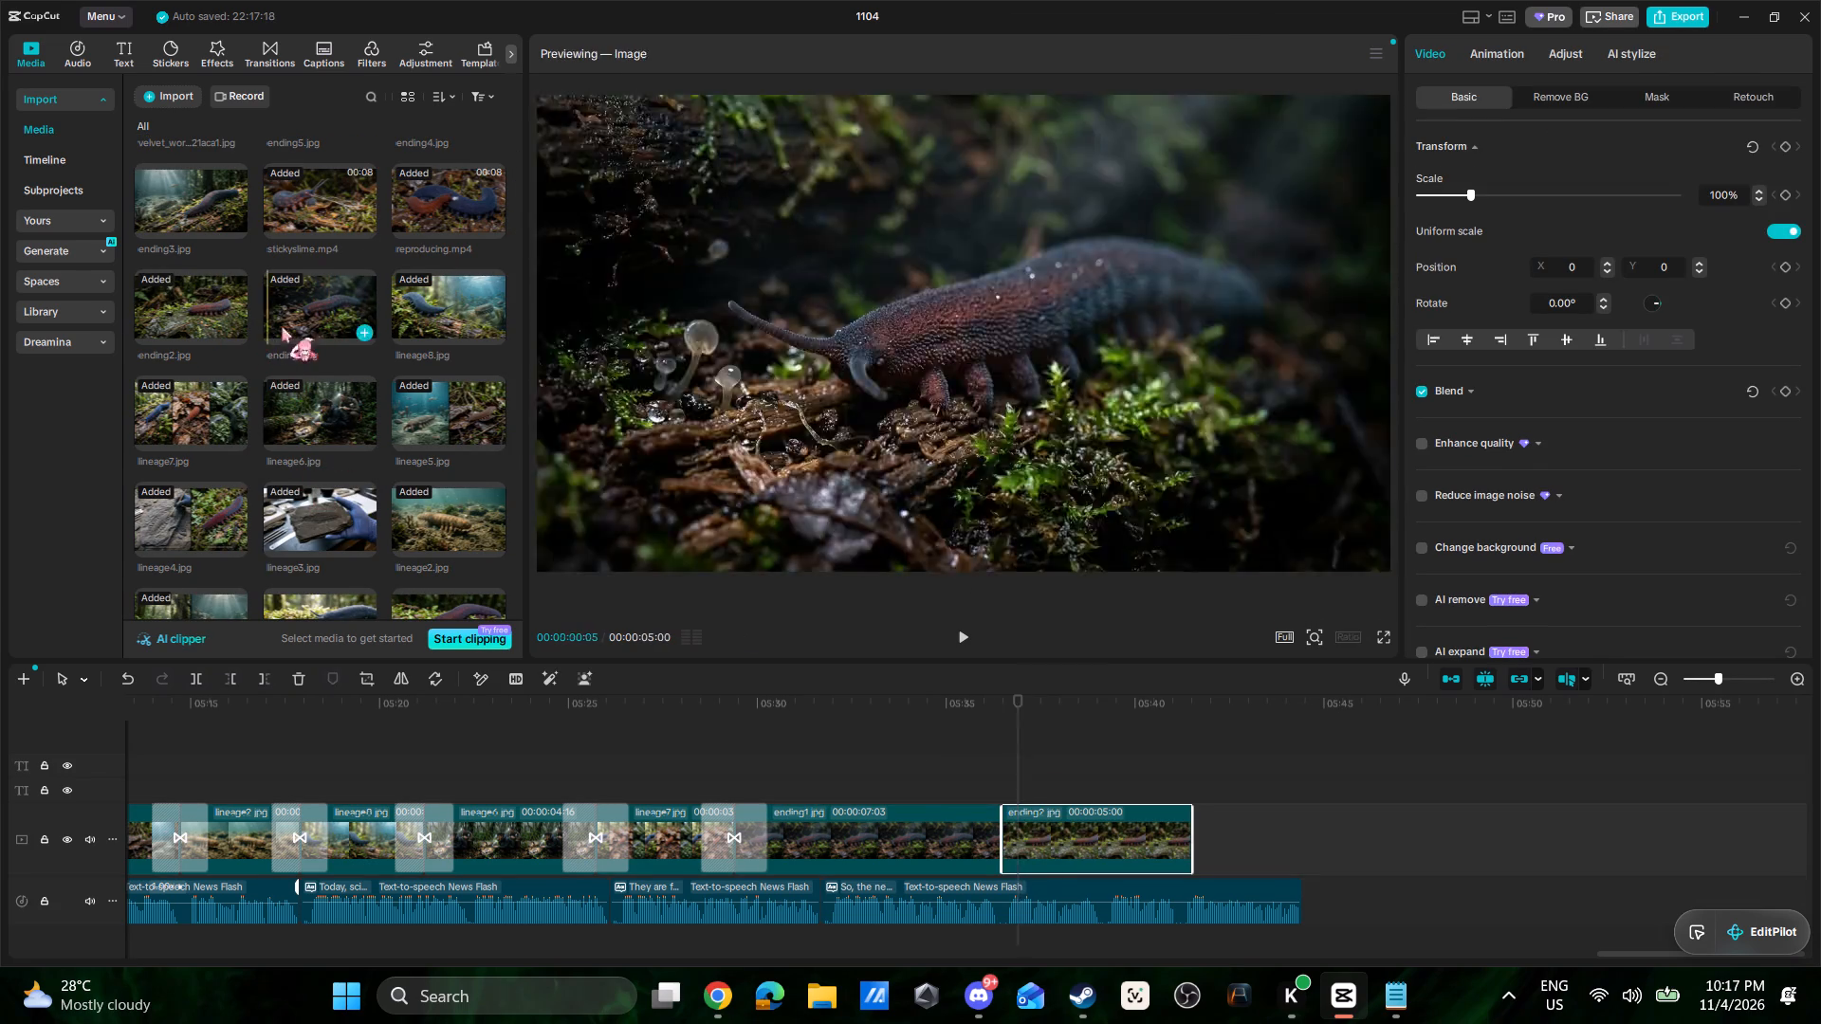
# Add ending5.jpg after the ending2.jpg clip, trim its end to the narration's end, and play back the ending clips.
pyautogui.scroll(2, 331, 465)
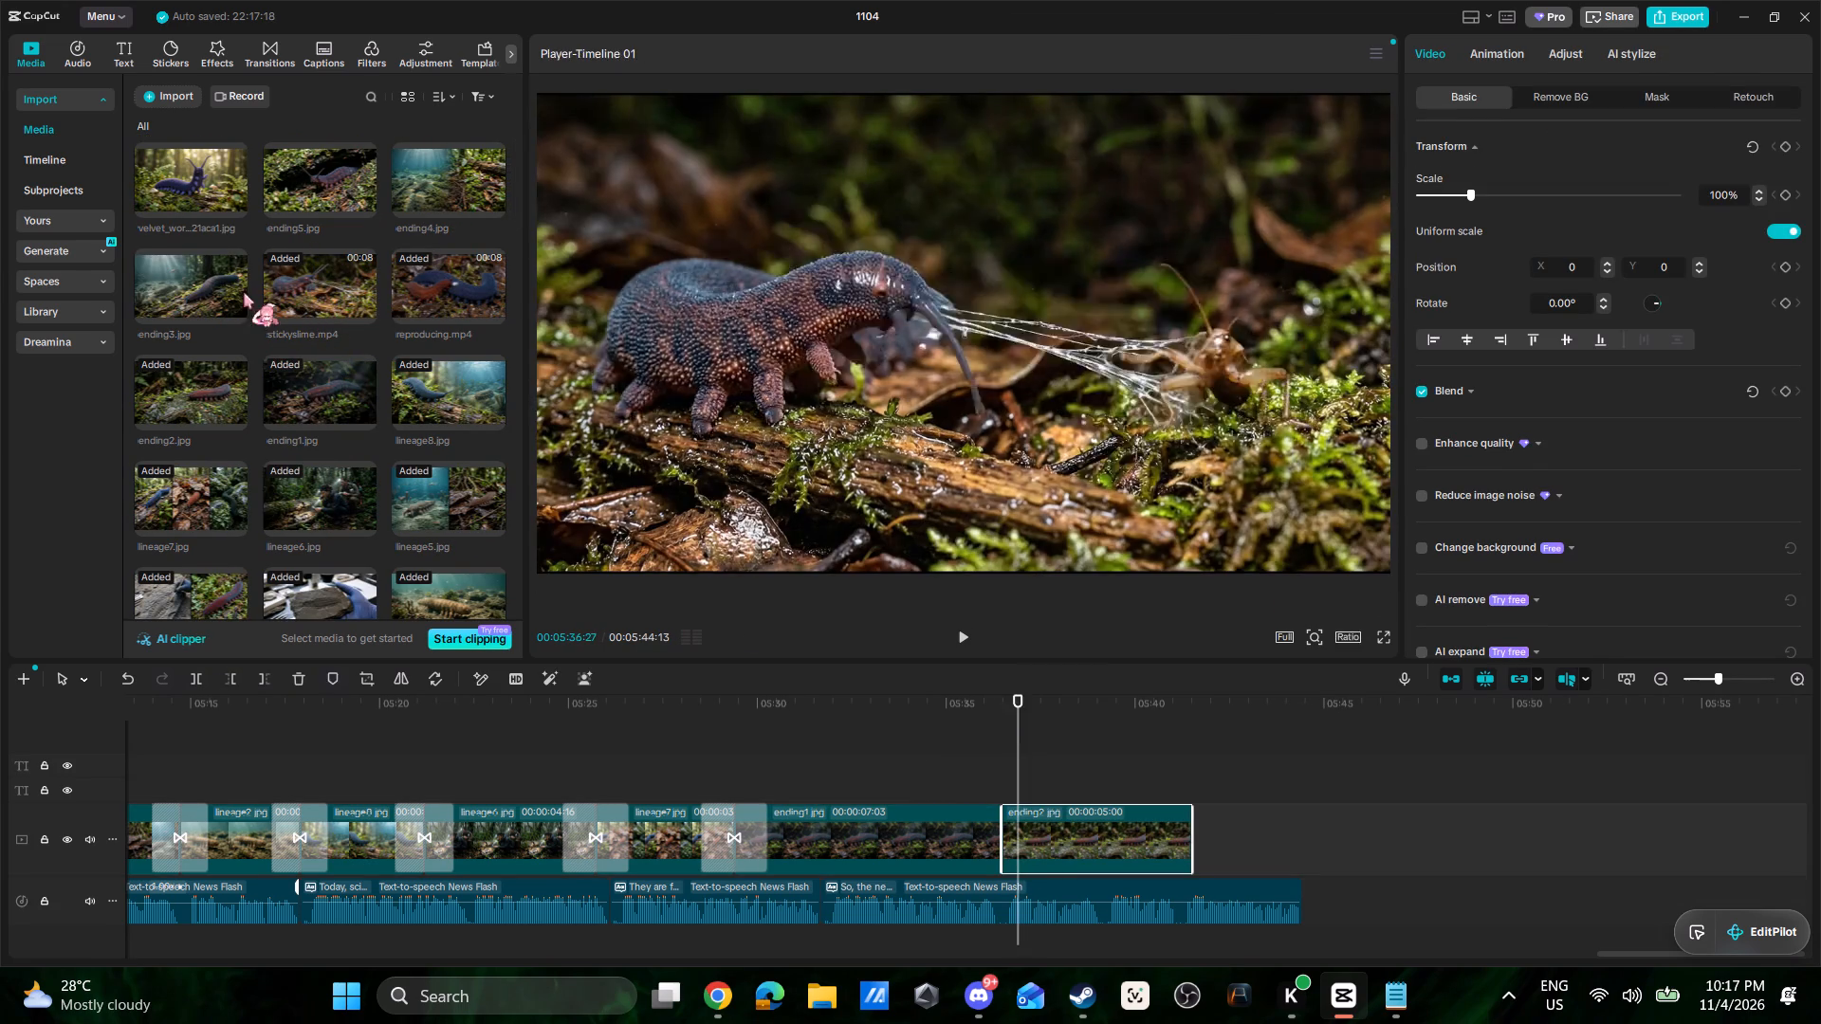
pyautogui.scroll(1, 293, 447)
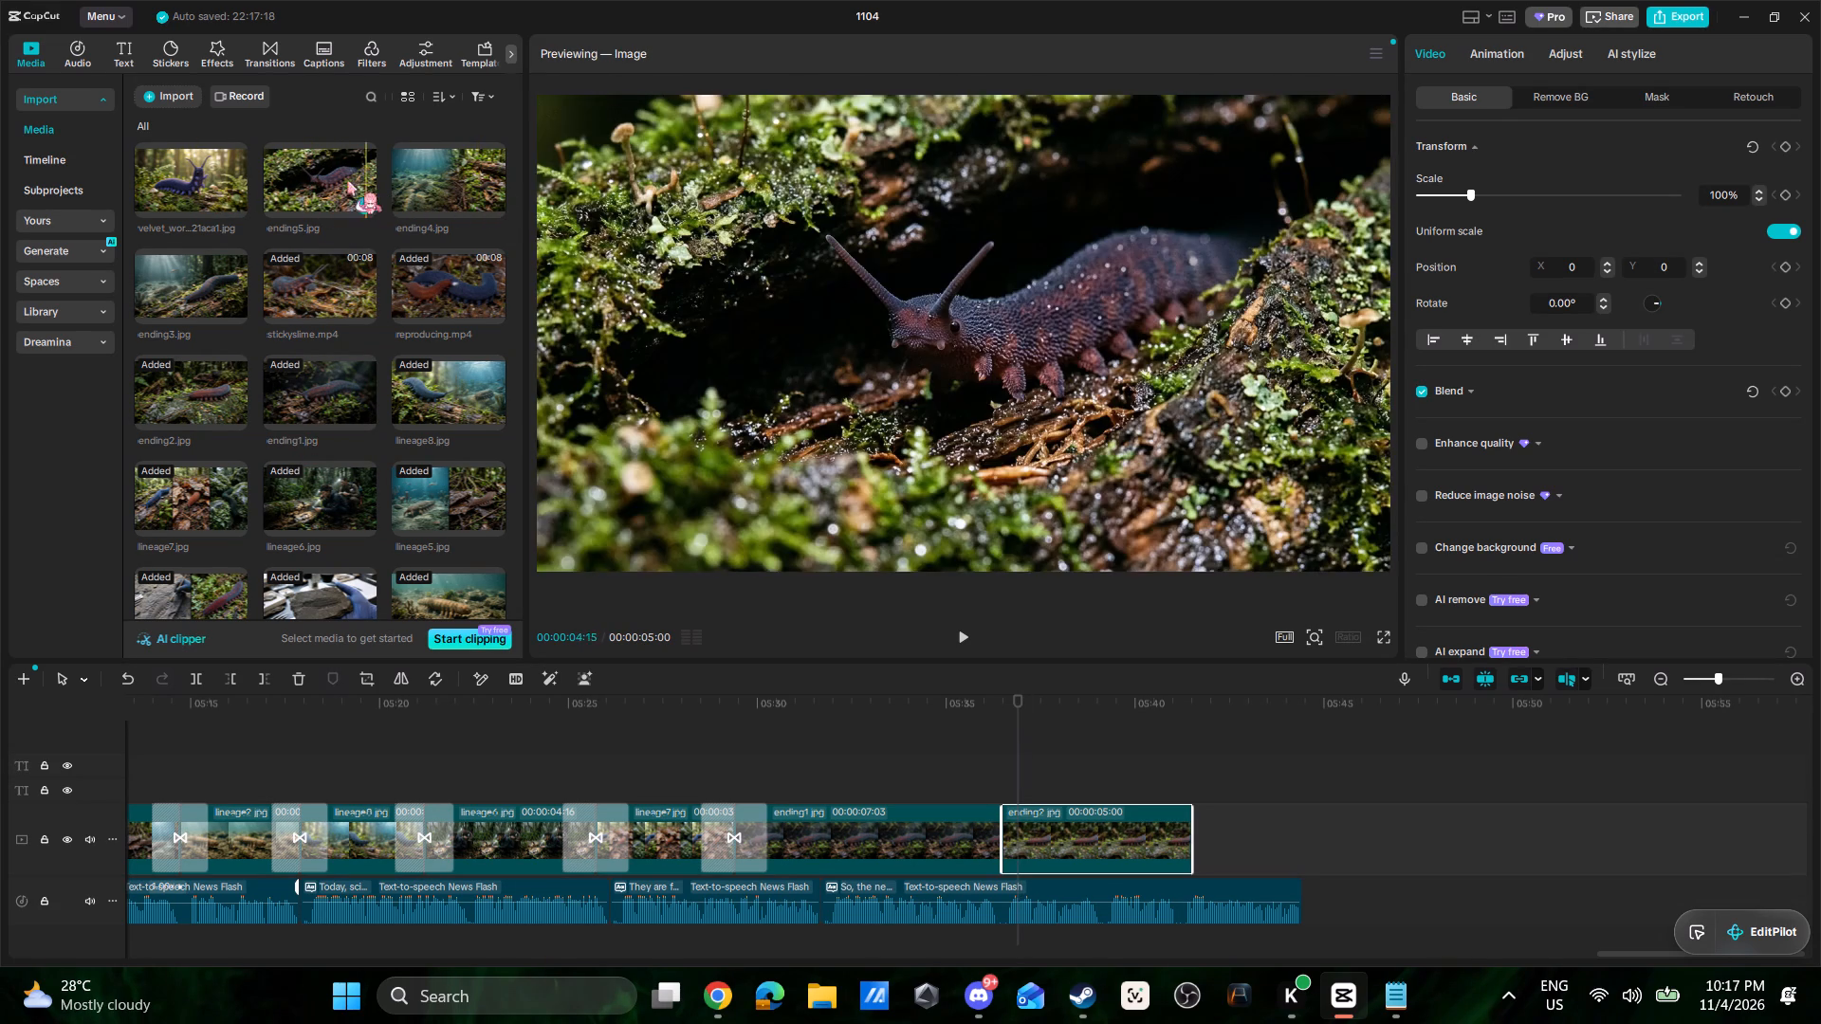
pyautogui.moveTo(327, 178); pyautogui.dragTo(1192, 835)
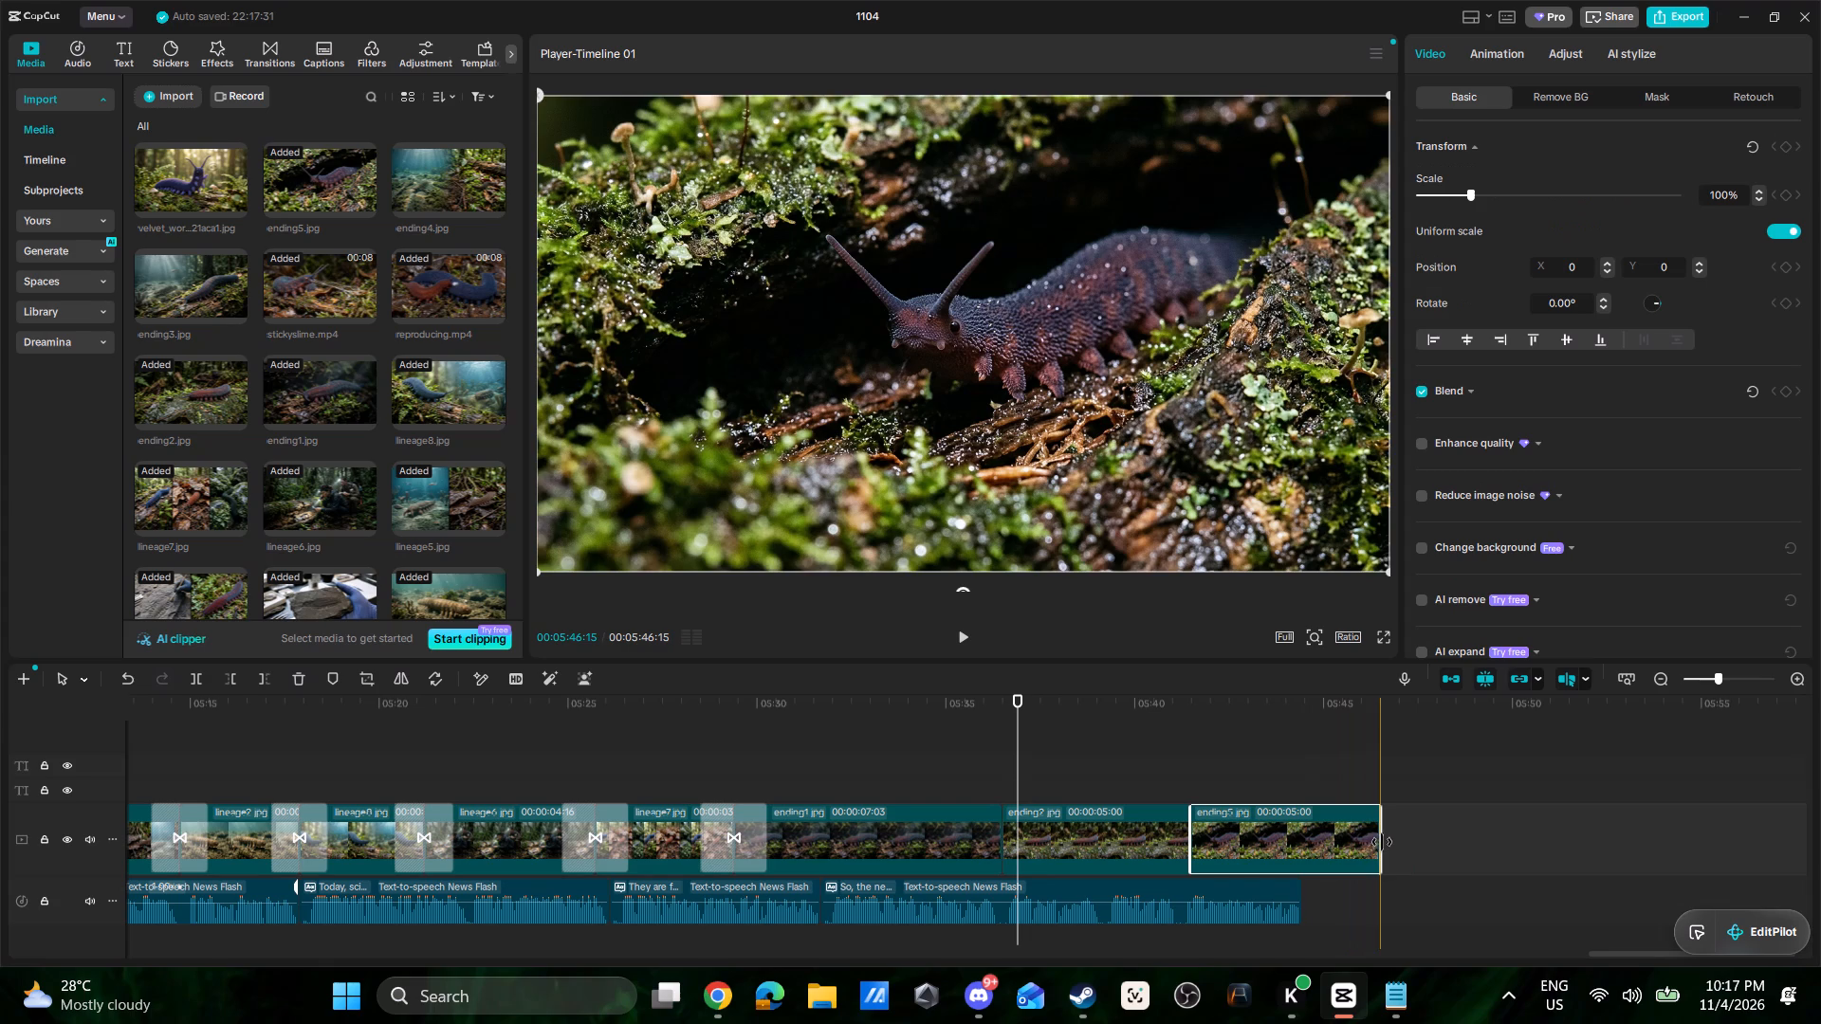
pyautogui.moveTo(1384, 842); pyautogui.dragTo(1304, 850)
pyautogui.click(849, 763)
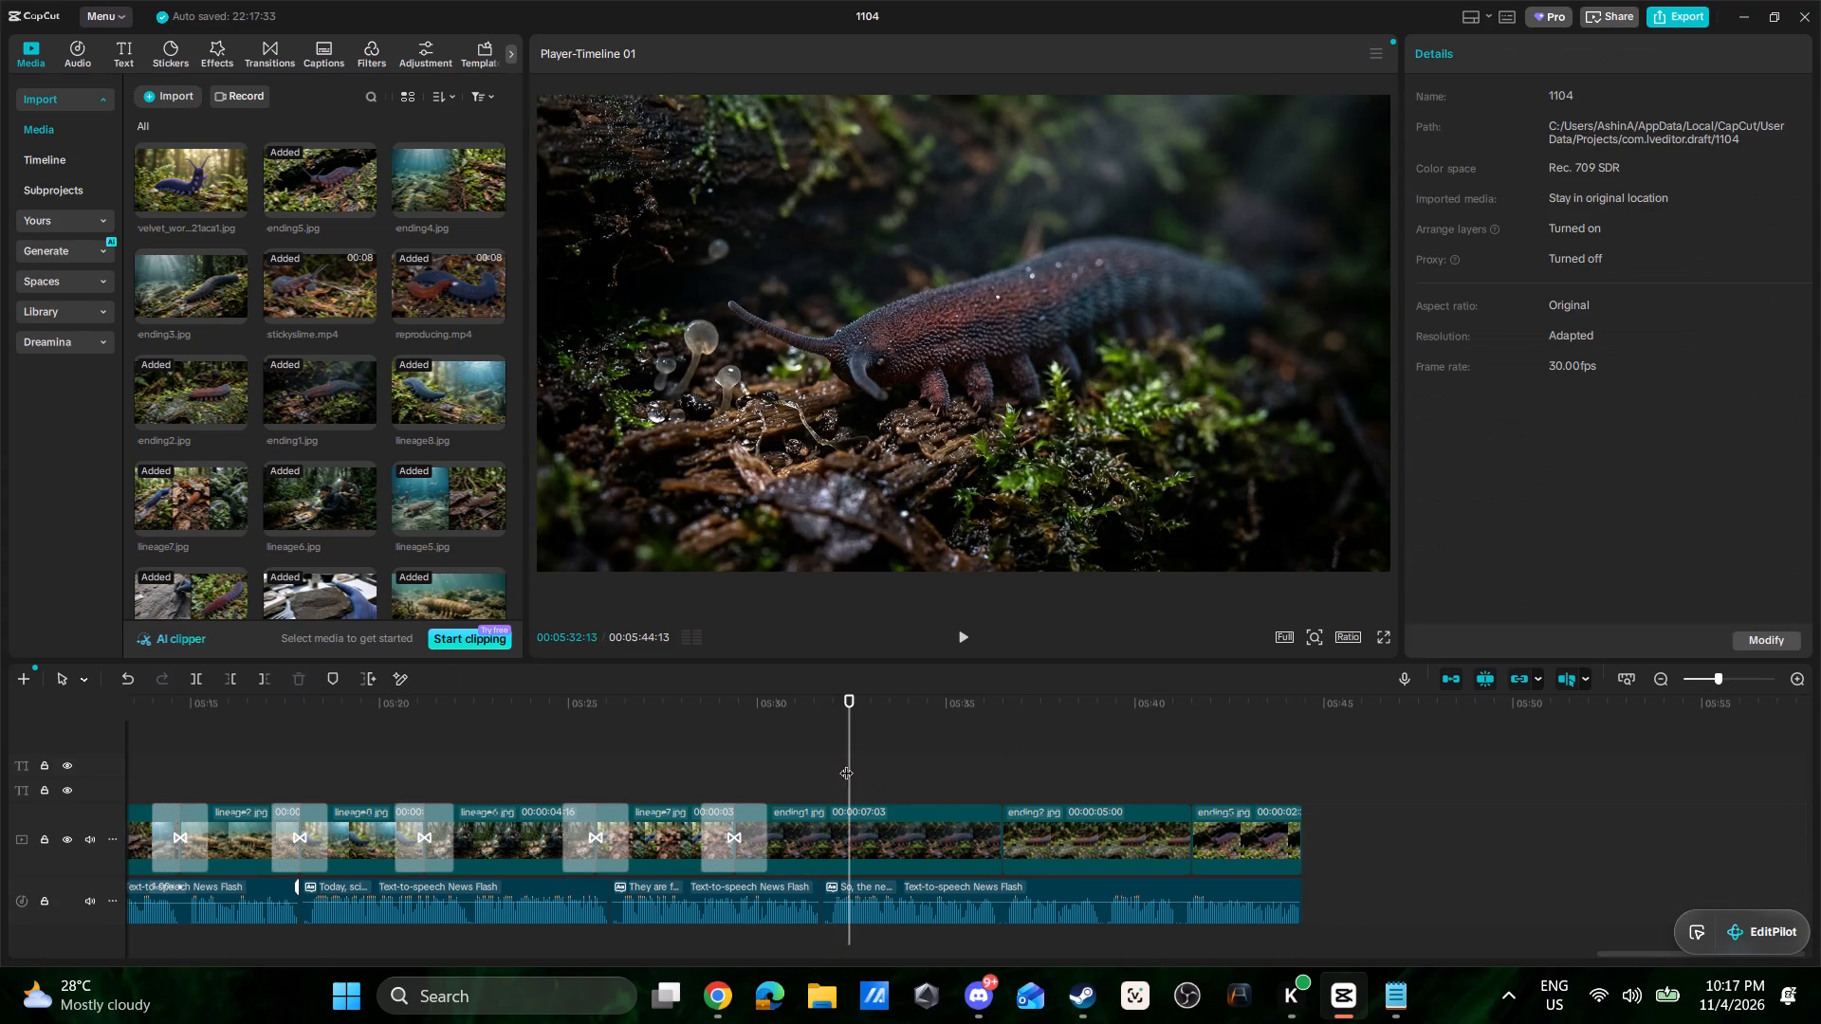
pyautogui.press('space')
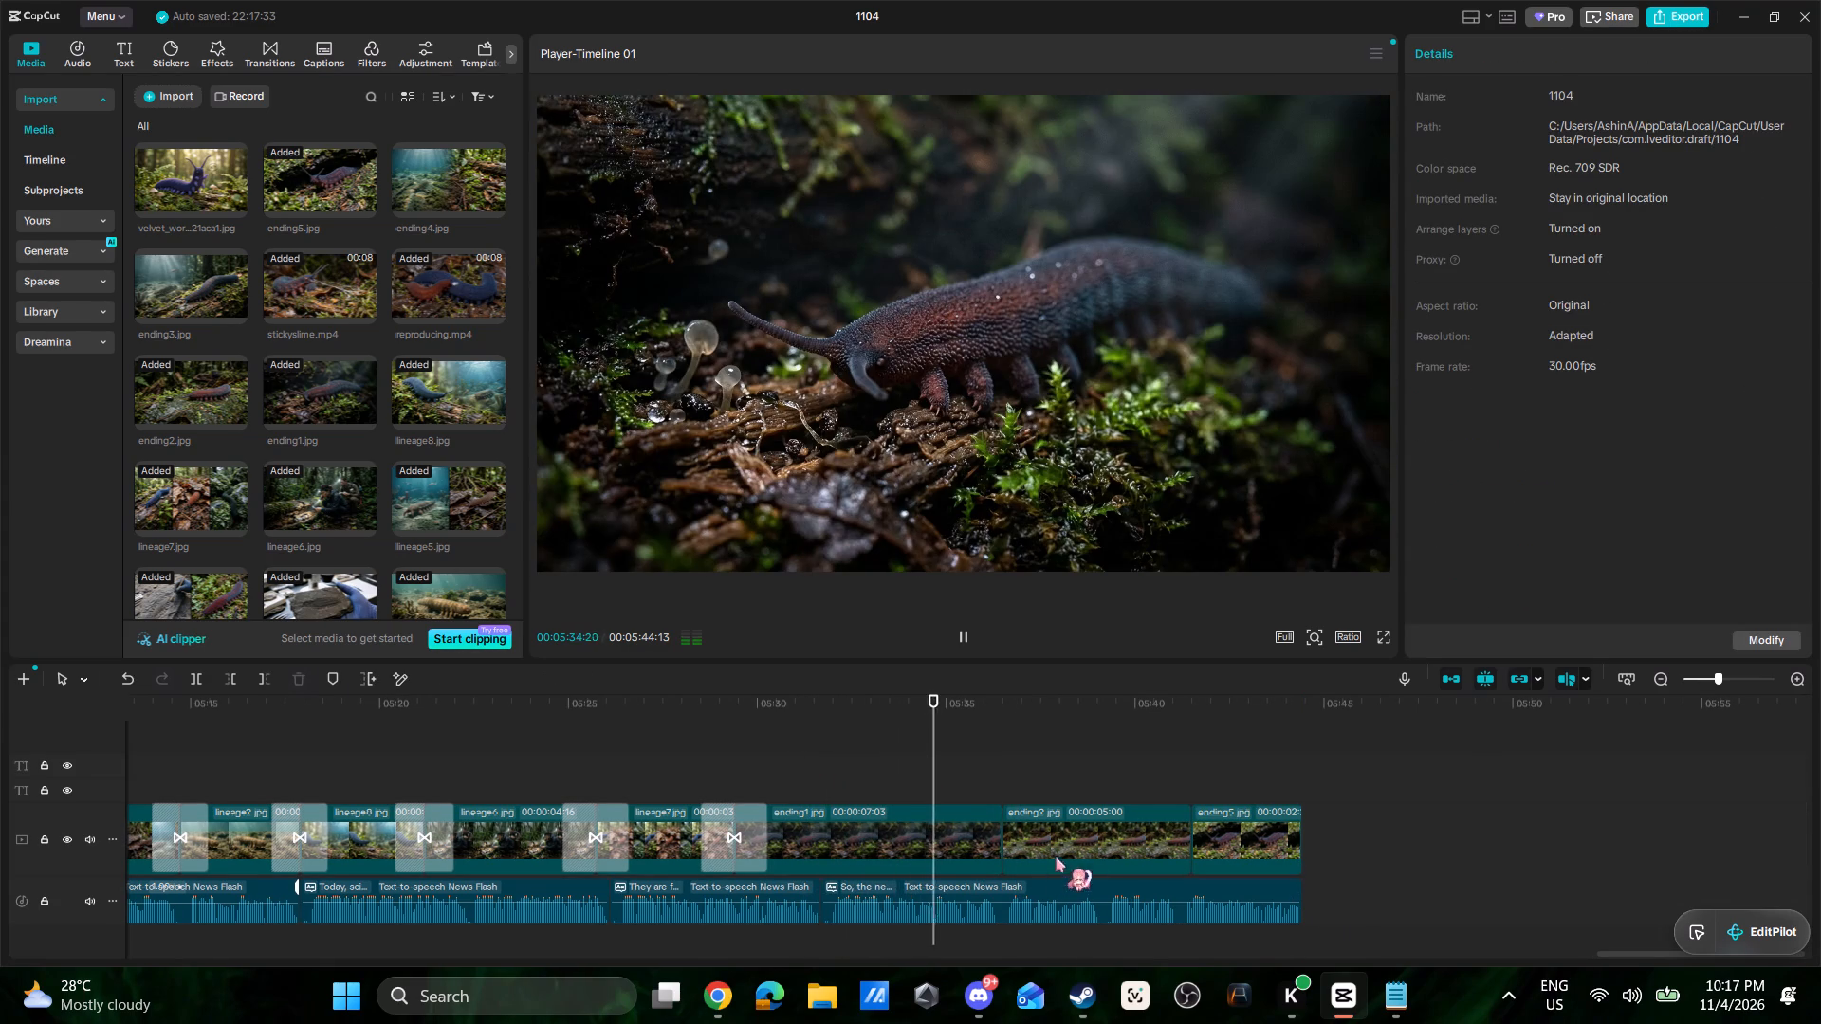
# Move the ending2.jpg clip ahead of ending1.jpg, directly after lineage7.jpg, and play back the new order.
pyautogui.moveTo(1049, 832); pyautogui.dragTo(876, 832)
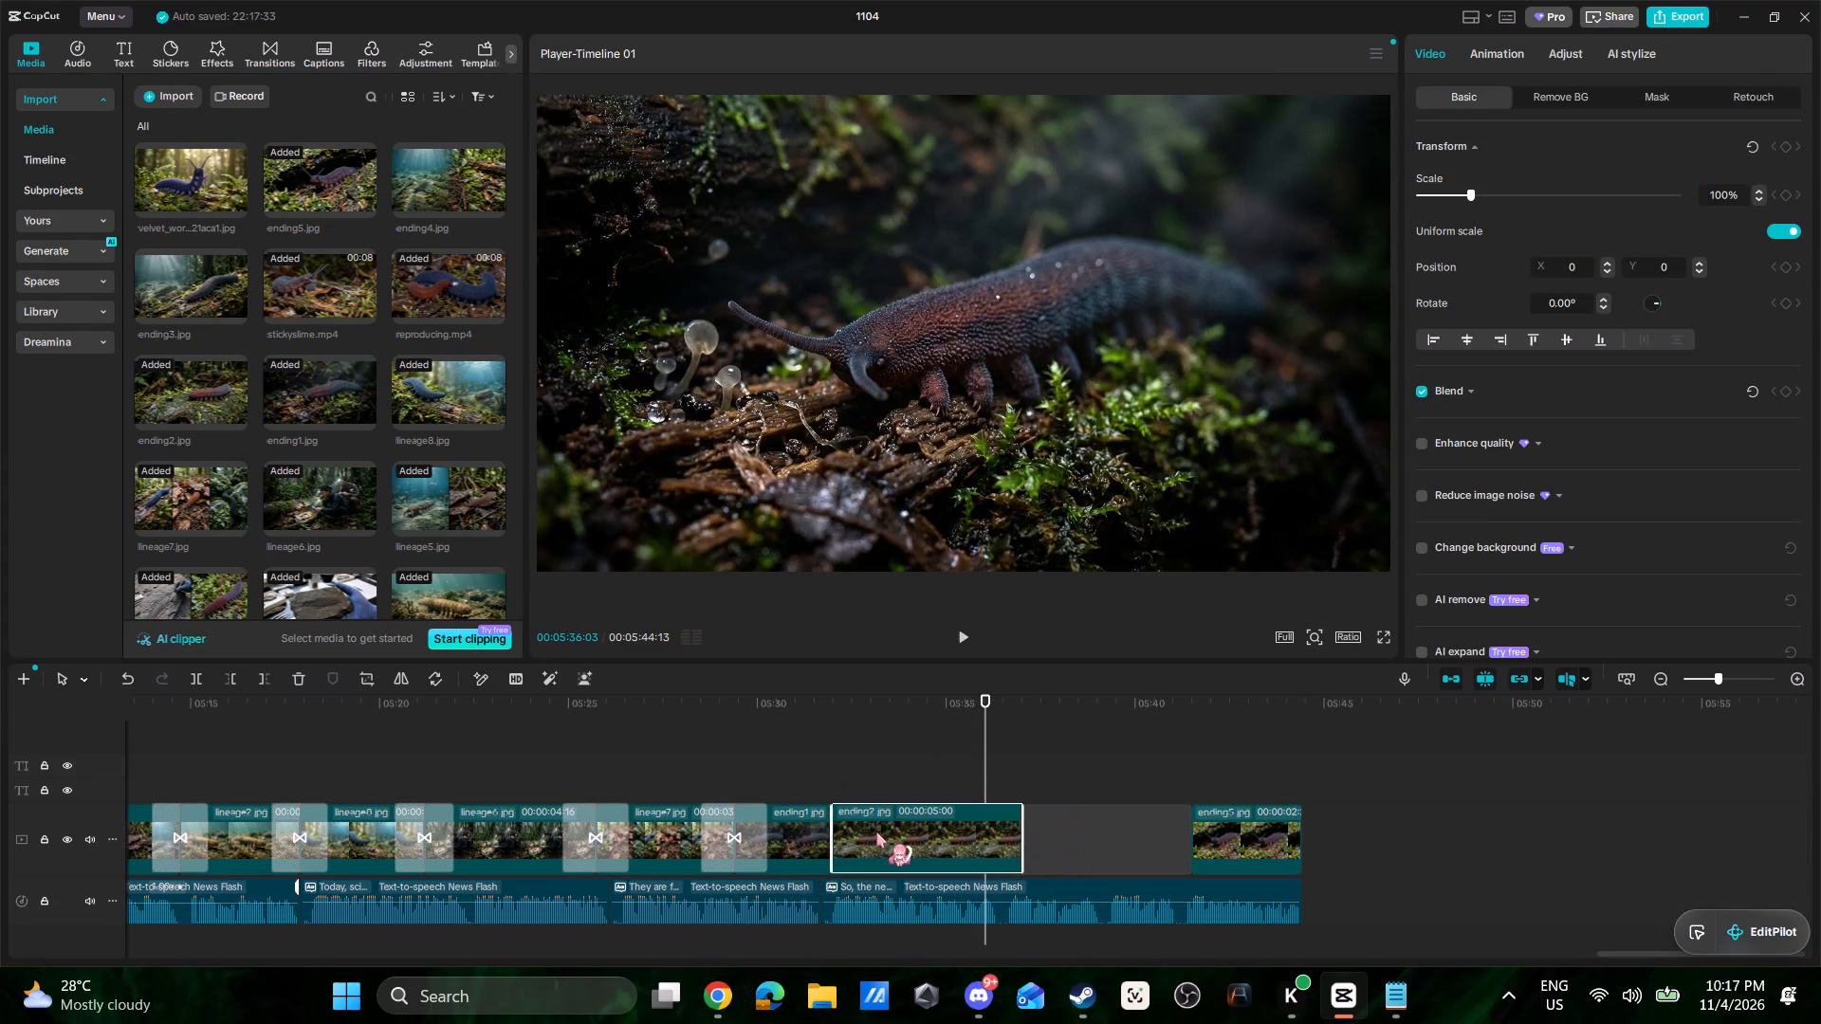
pyautogui.moveTo(876, 832); pyautogui.dragTo(839, 837)
pyautogui.click(809, 774)
pyautogui.press('space')
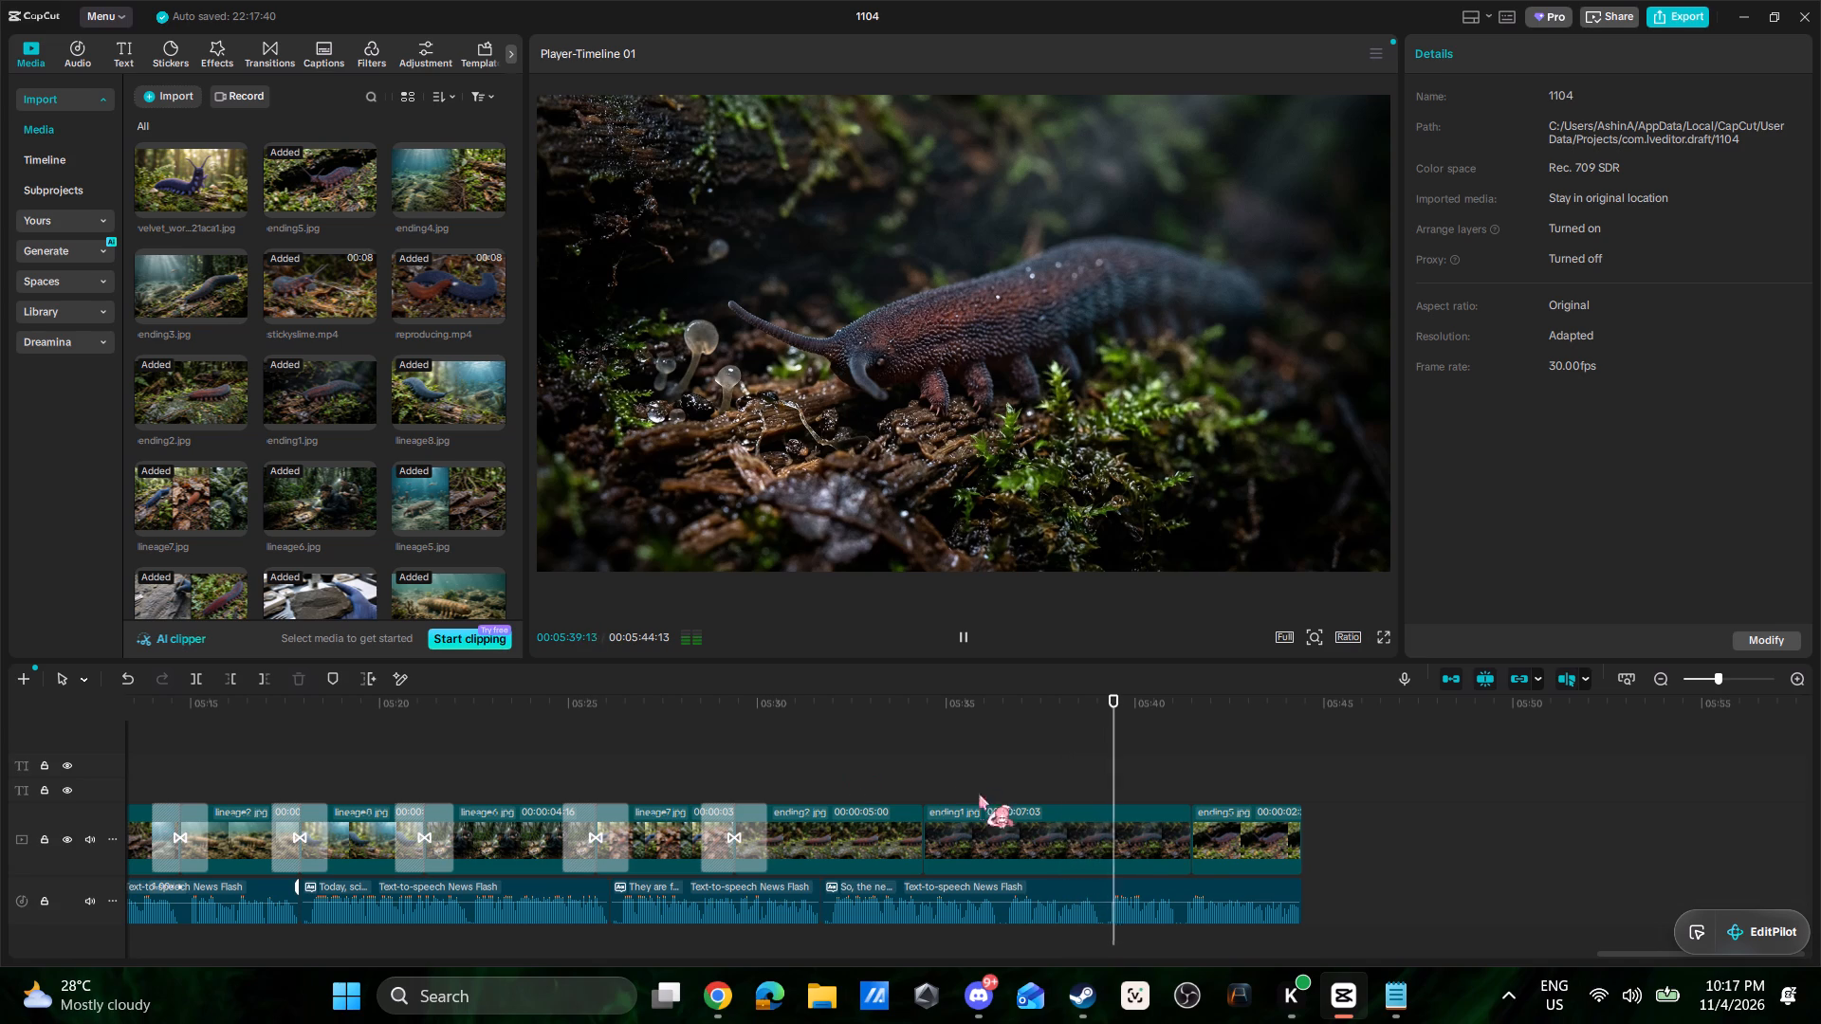
# Shorten the ending1.jpg clip to a duration of 00:00:05:19.
pyautogui.click(1181, 835)
pyautogui.press('space')
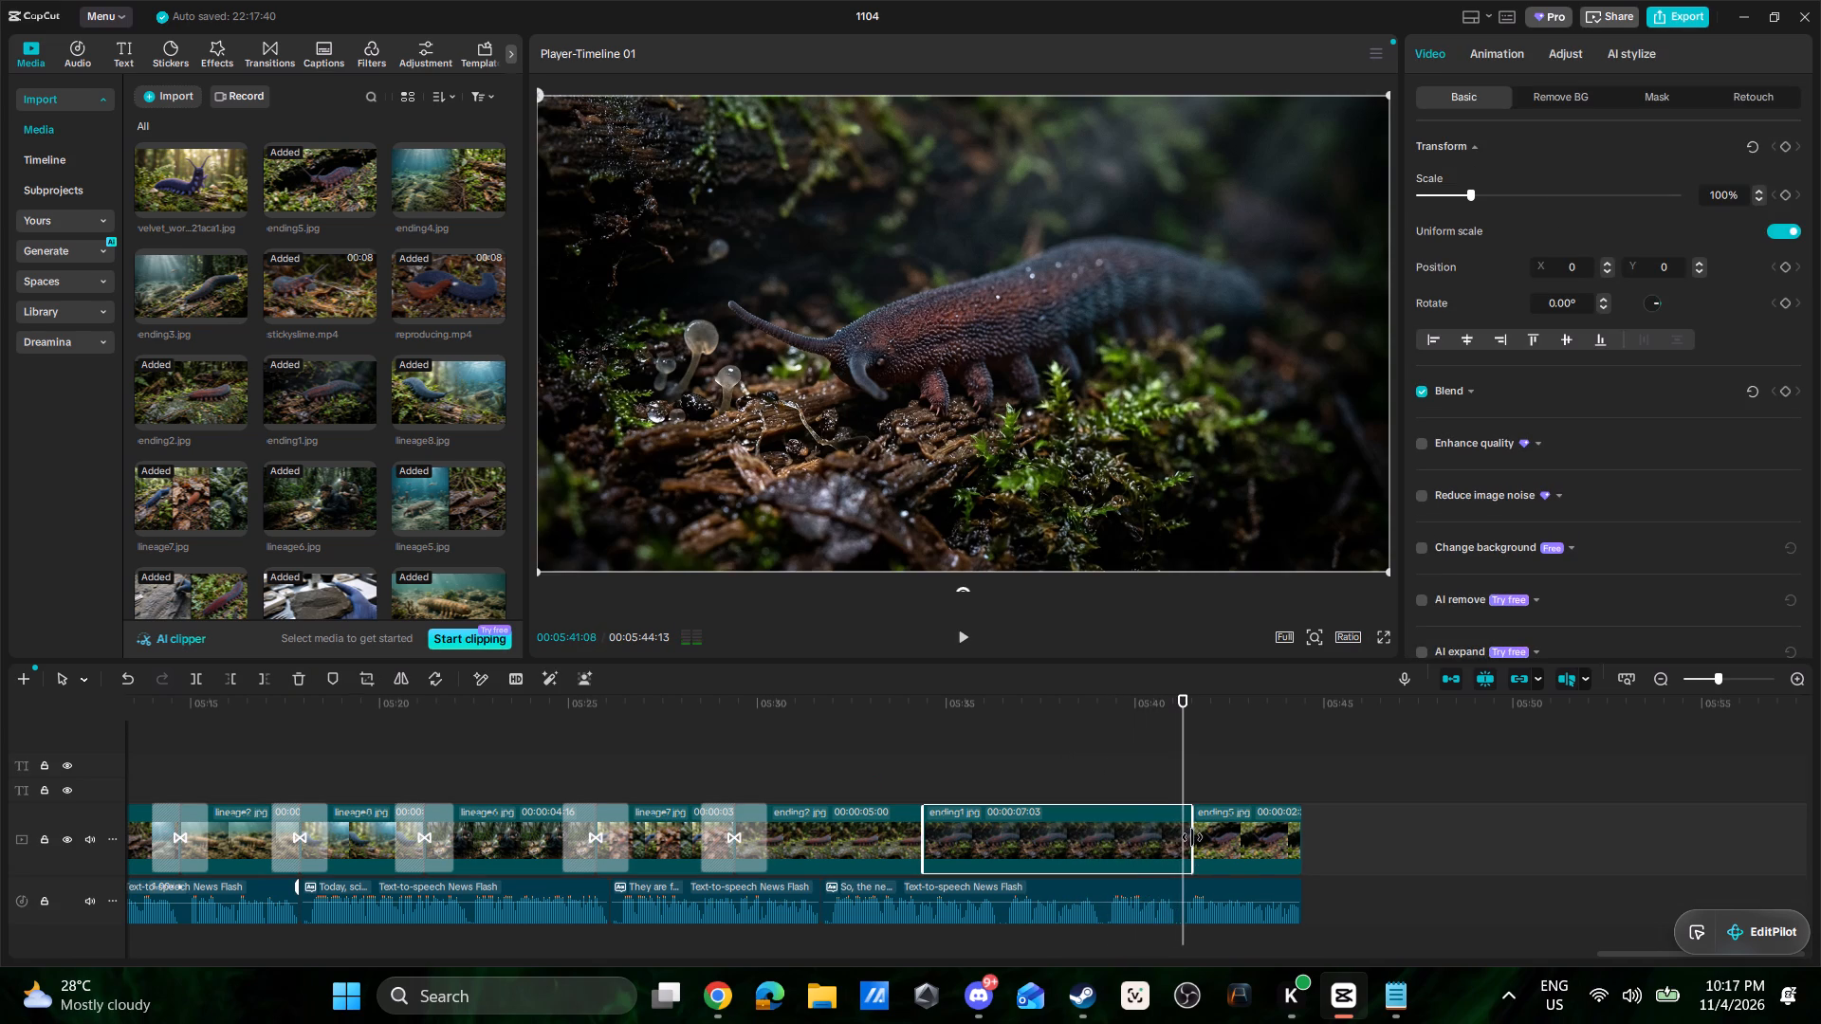
pyautogui.moveTo(1192, 837); pyautogui.dragTo(1113, 837)
pyautogui.click(1225, 840)
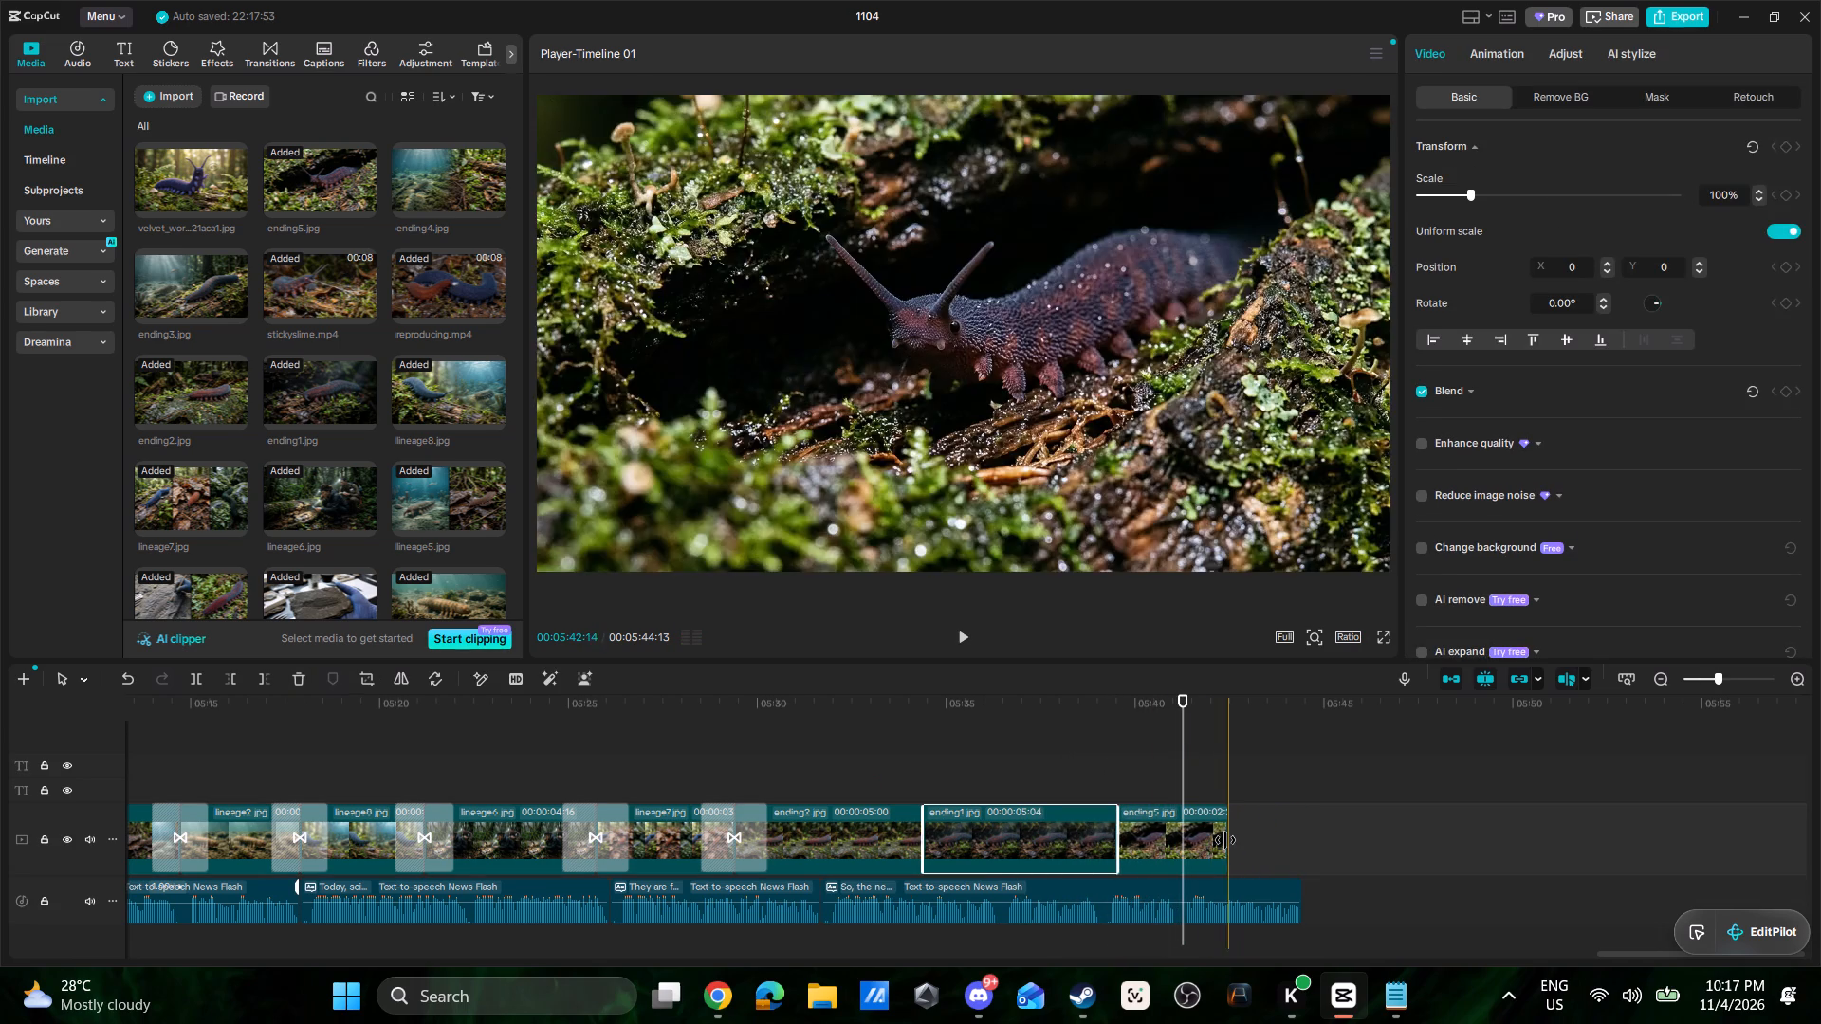
pyautogui.click(1105, 835)
pyautogui.moveTo(1116, 837); pyautogui.dragTo(1127, 840)
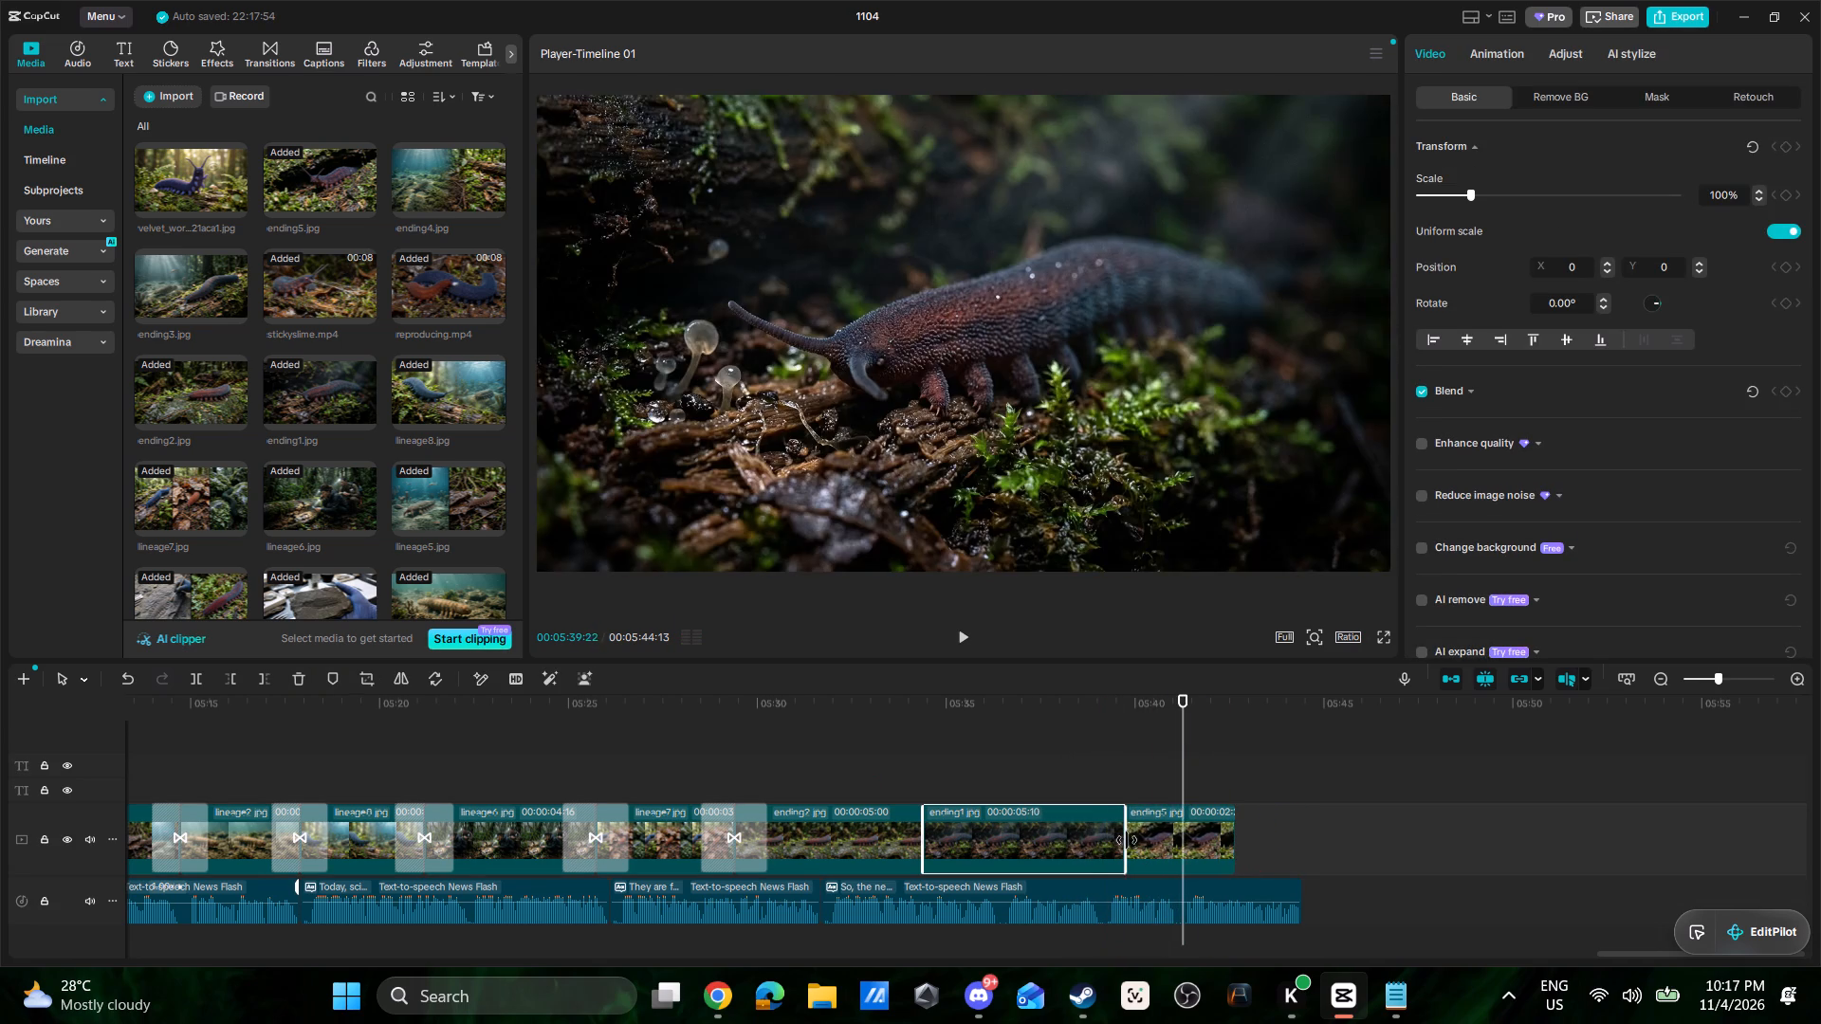
pyautogui.moveTo(1127, 840); pyautogui.dragTo(1135, 841)
# Extend the ending5.jpg clip to the narration's end, at a duration of 00:00:04:12, and play back the ending.
pyautogui.click(1242, 841)
pyautogui.moveTo(1251, 842); pyautogui.dragTo(1293, 848)
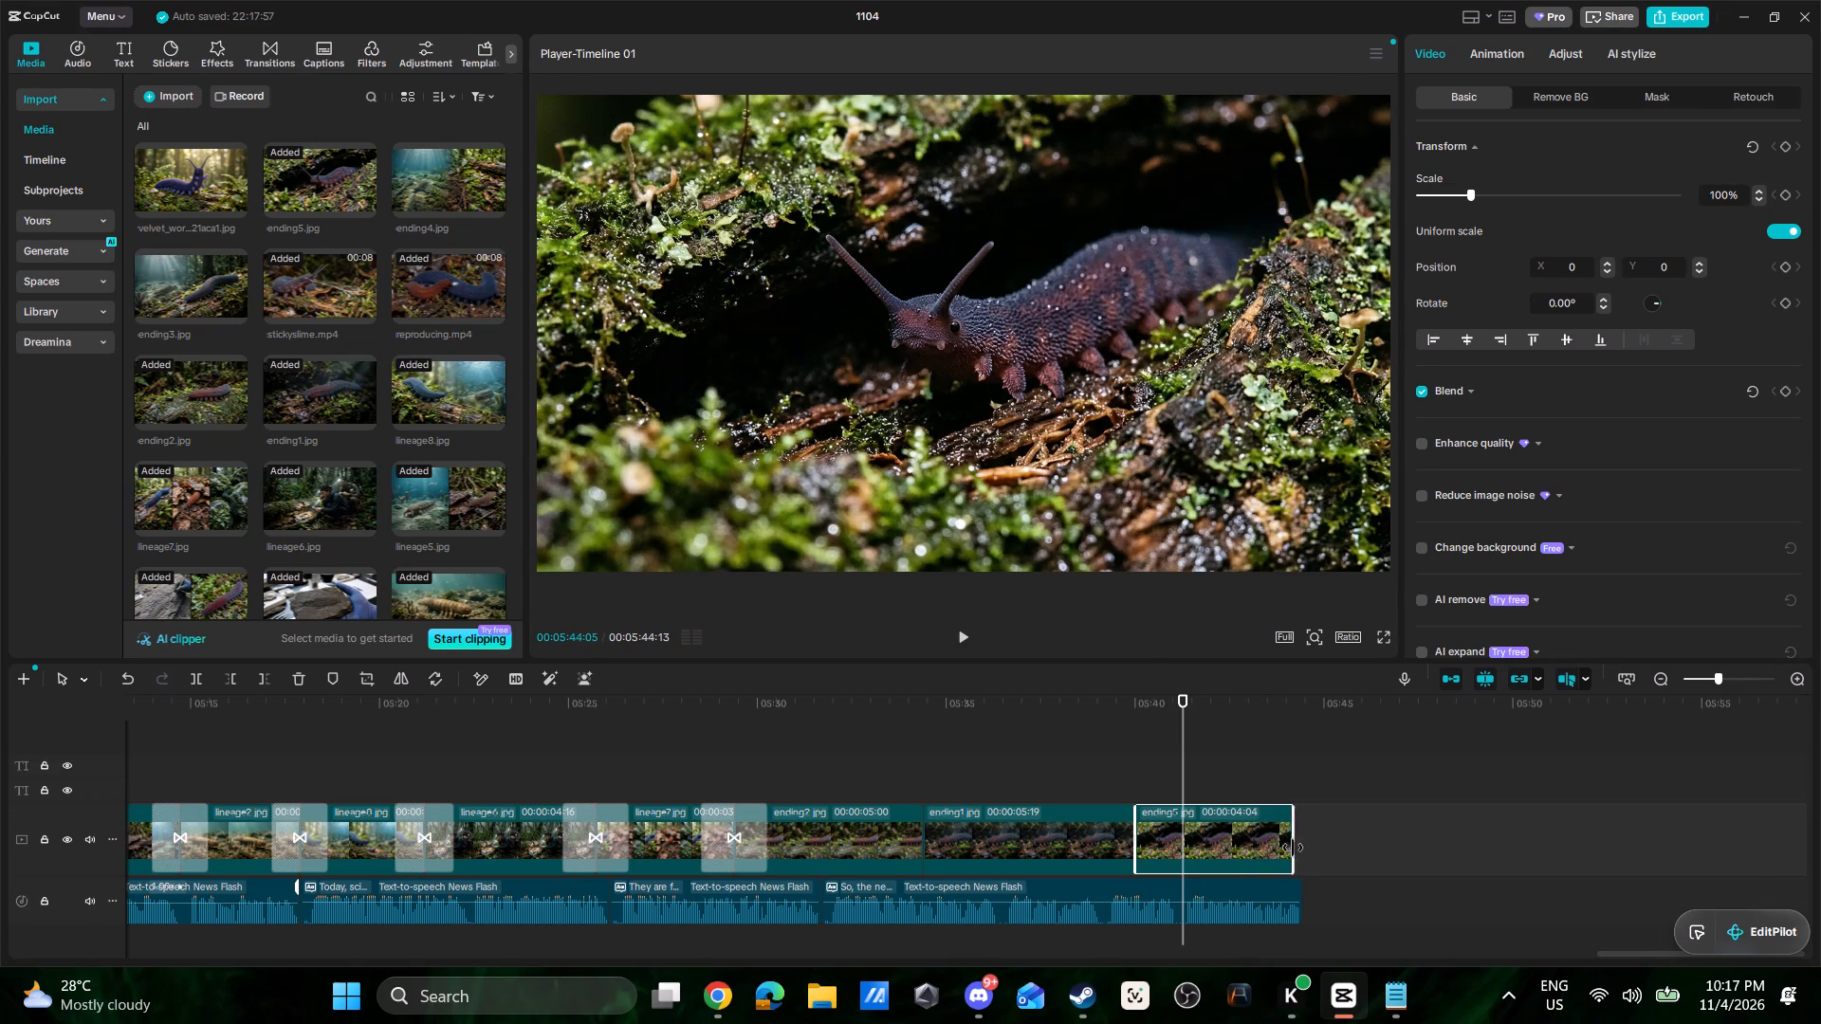
pyautogui.moveTo(1293, 848); pyautogui.dragTo(1304, 850)
pyautogui.click(1091, 787)
pyautogui.press('space')
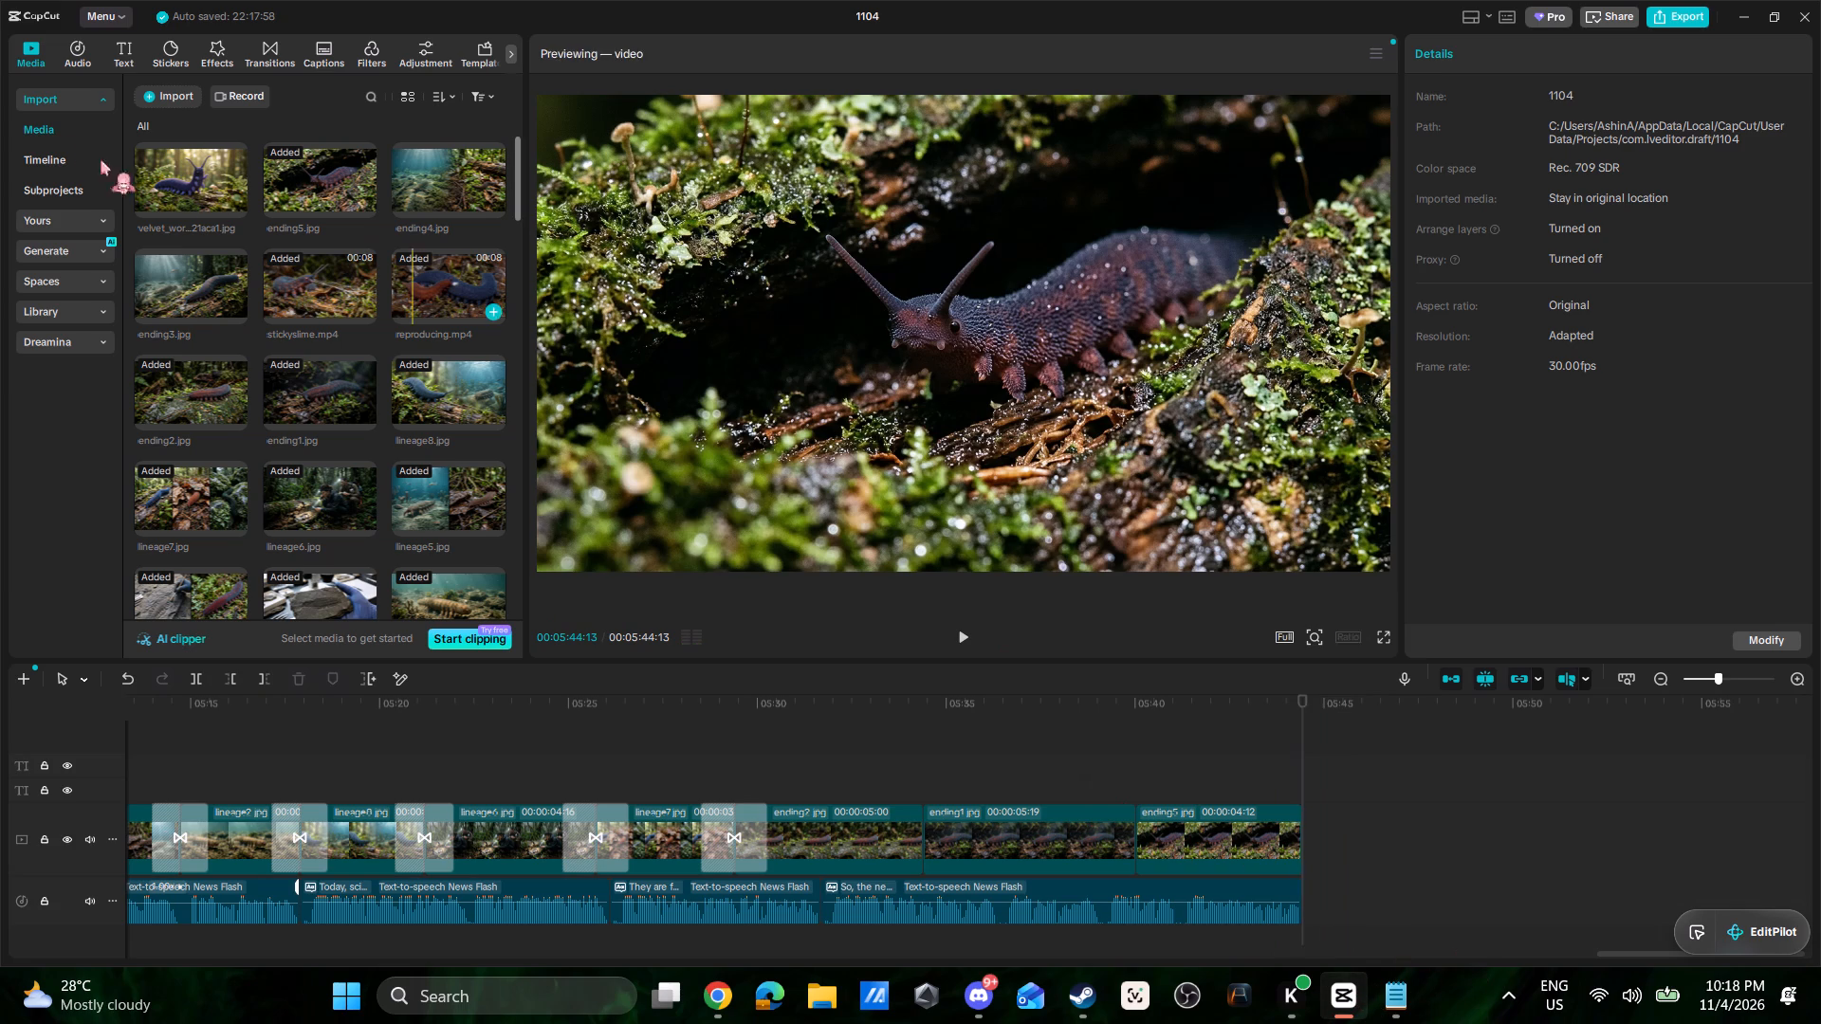
# Add a default text clip on the text track starting at 00:05:44:13, where the ending5.jpg clip ends.
pyautogui.click(119, 52)
pyautogui.moveTo(166, 112); pyautogui.dragTo(1248, 777)
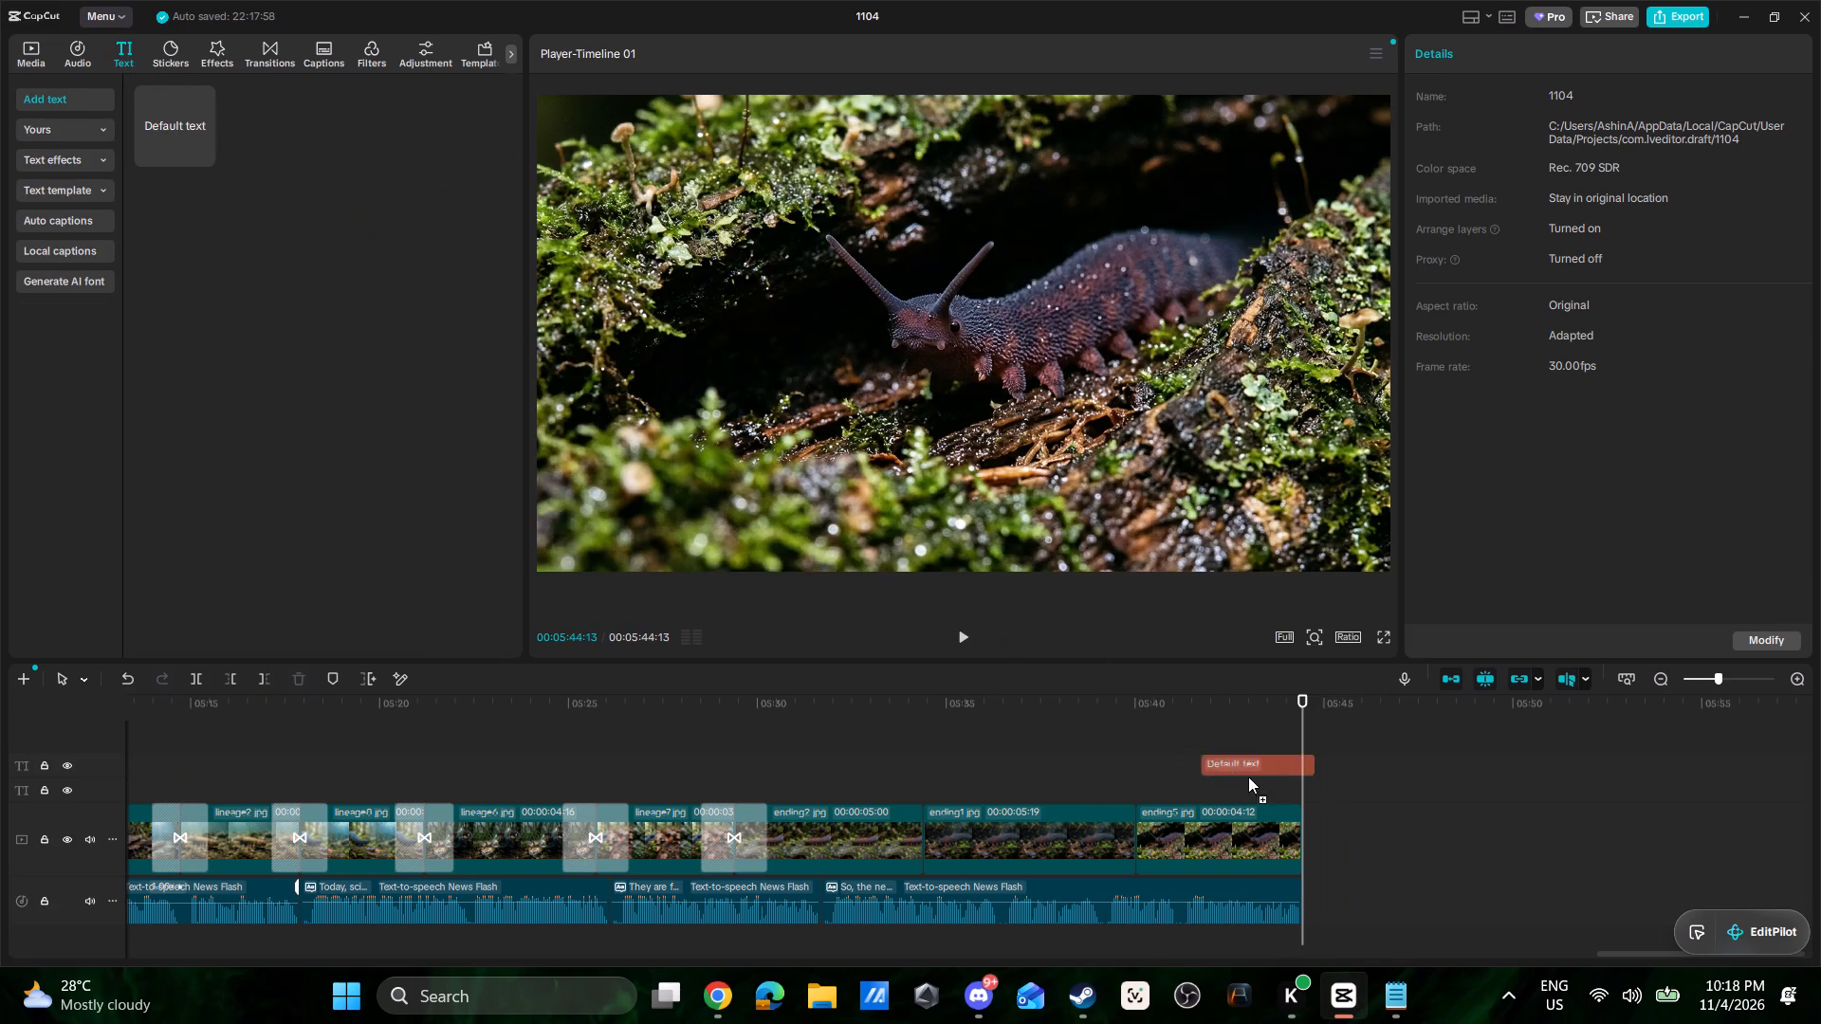
pyautogui.moveTo(1248, 777); pyautogui.dragTo(1305, 785)
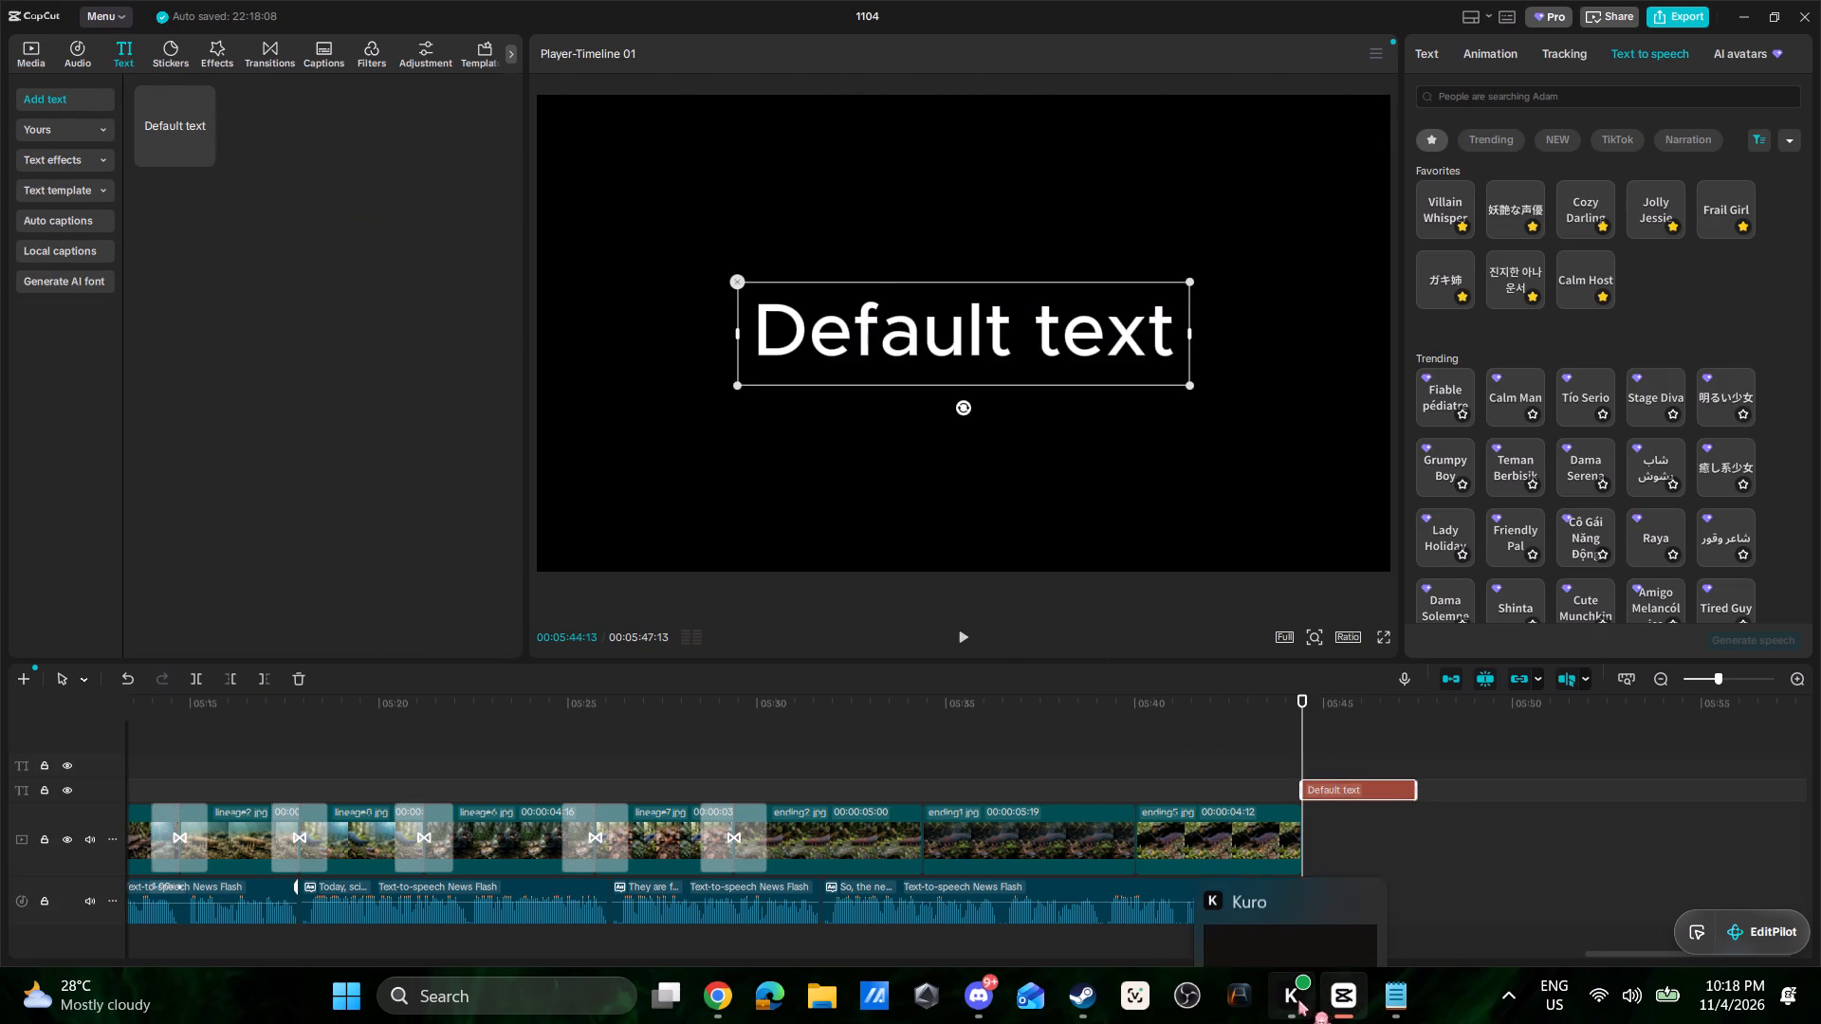
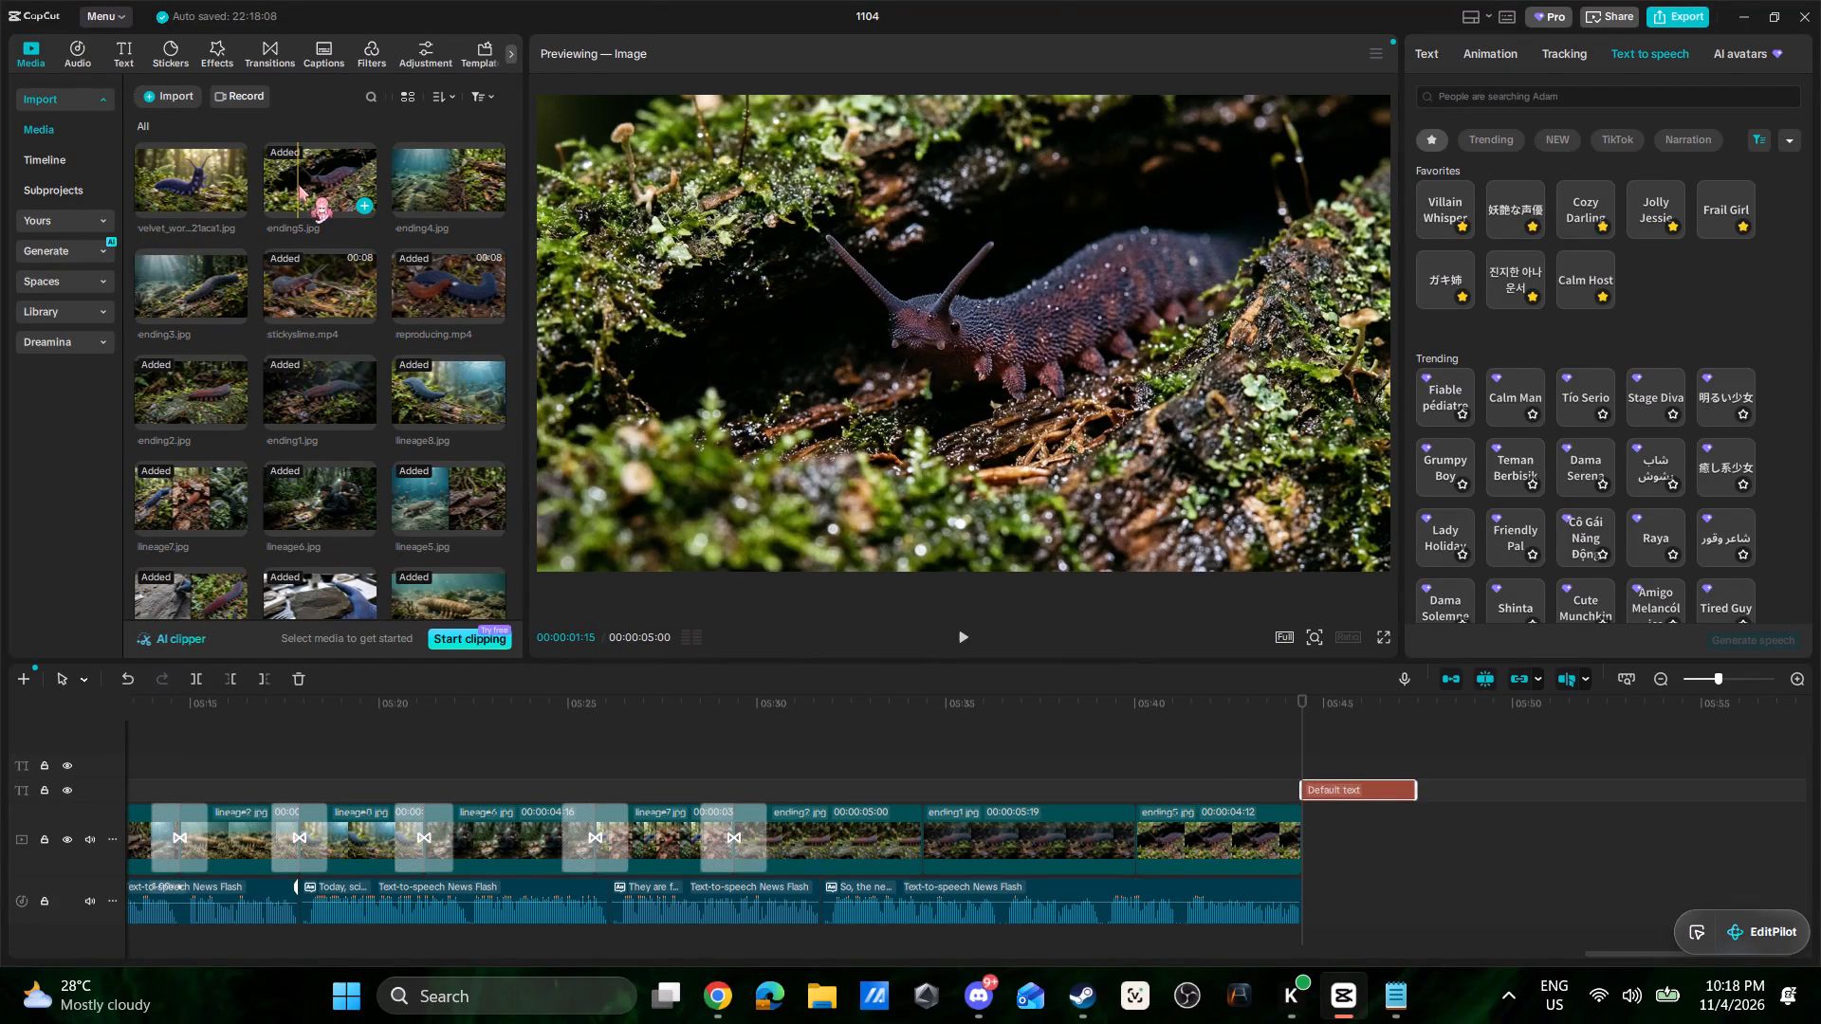
# Check the ending script in Notepad and place the environment10.mp4 clip on the main track directly after ending5.jpg.
pyautogui.click(1399, 1000)
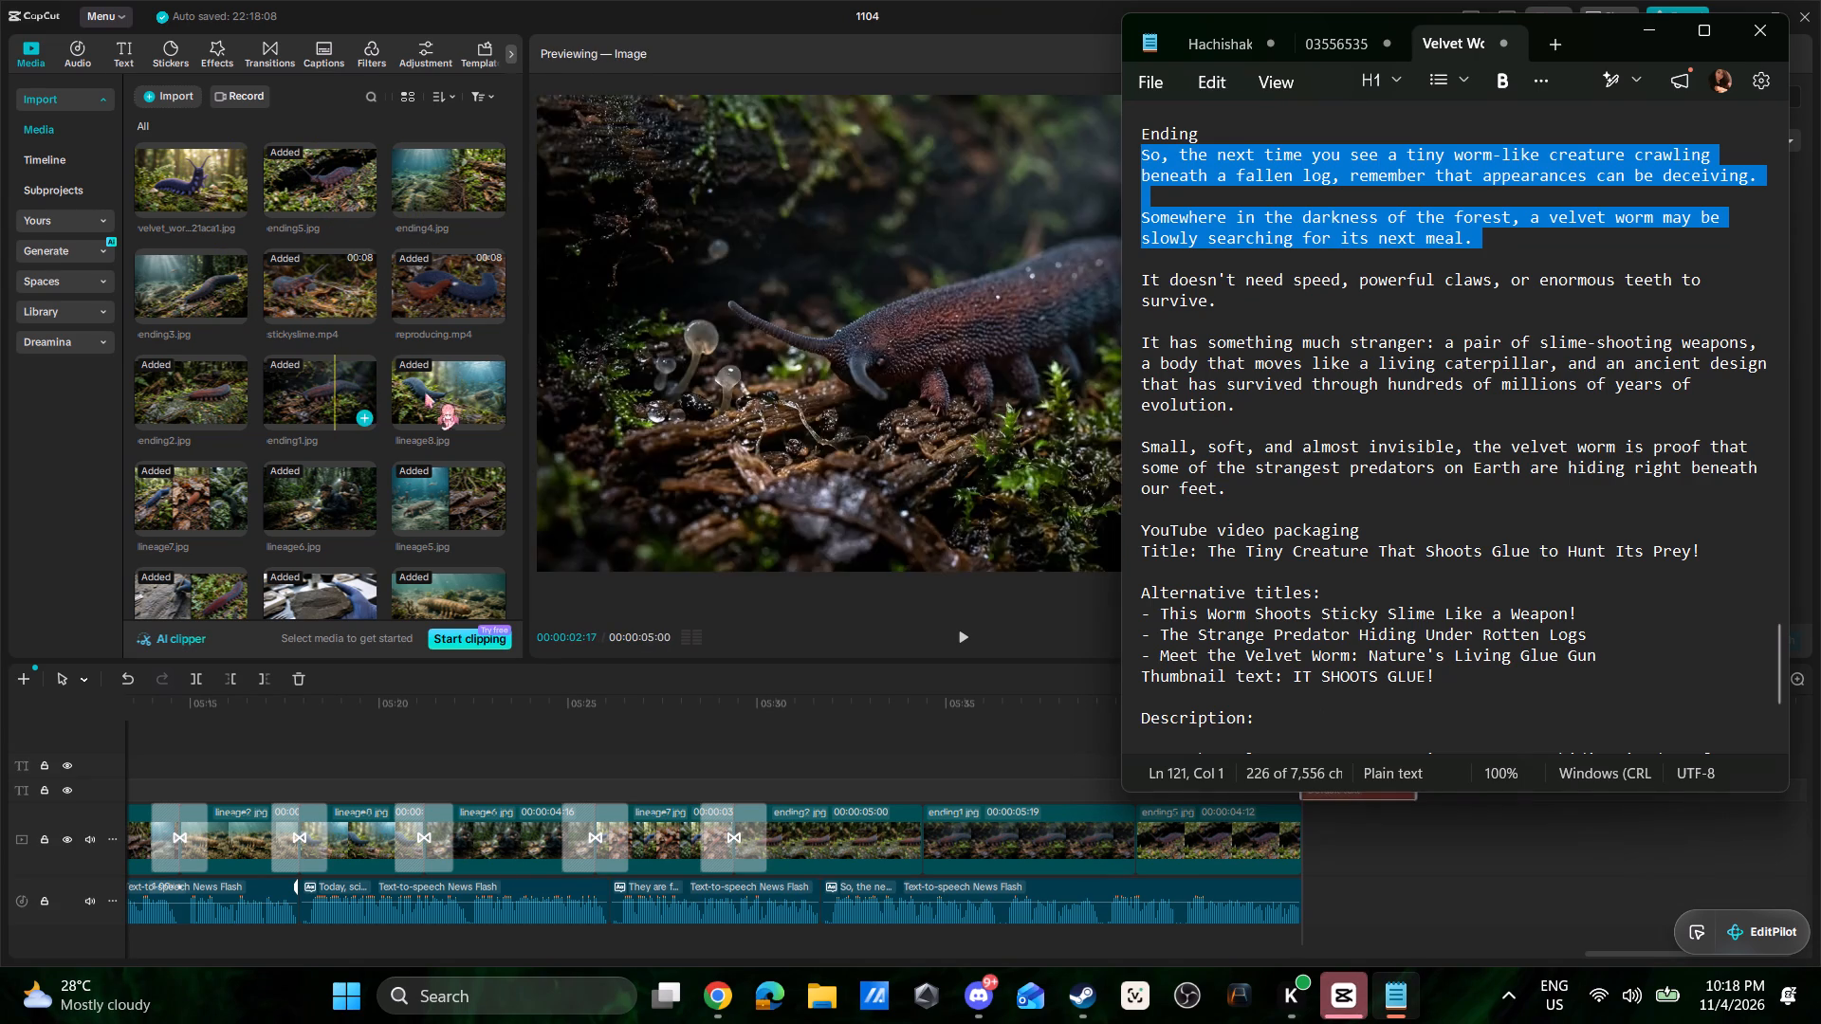
pyautogui.scroll(-1, 411, 459)
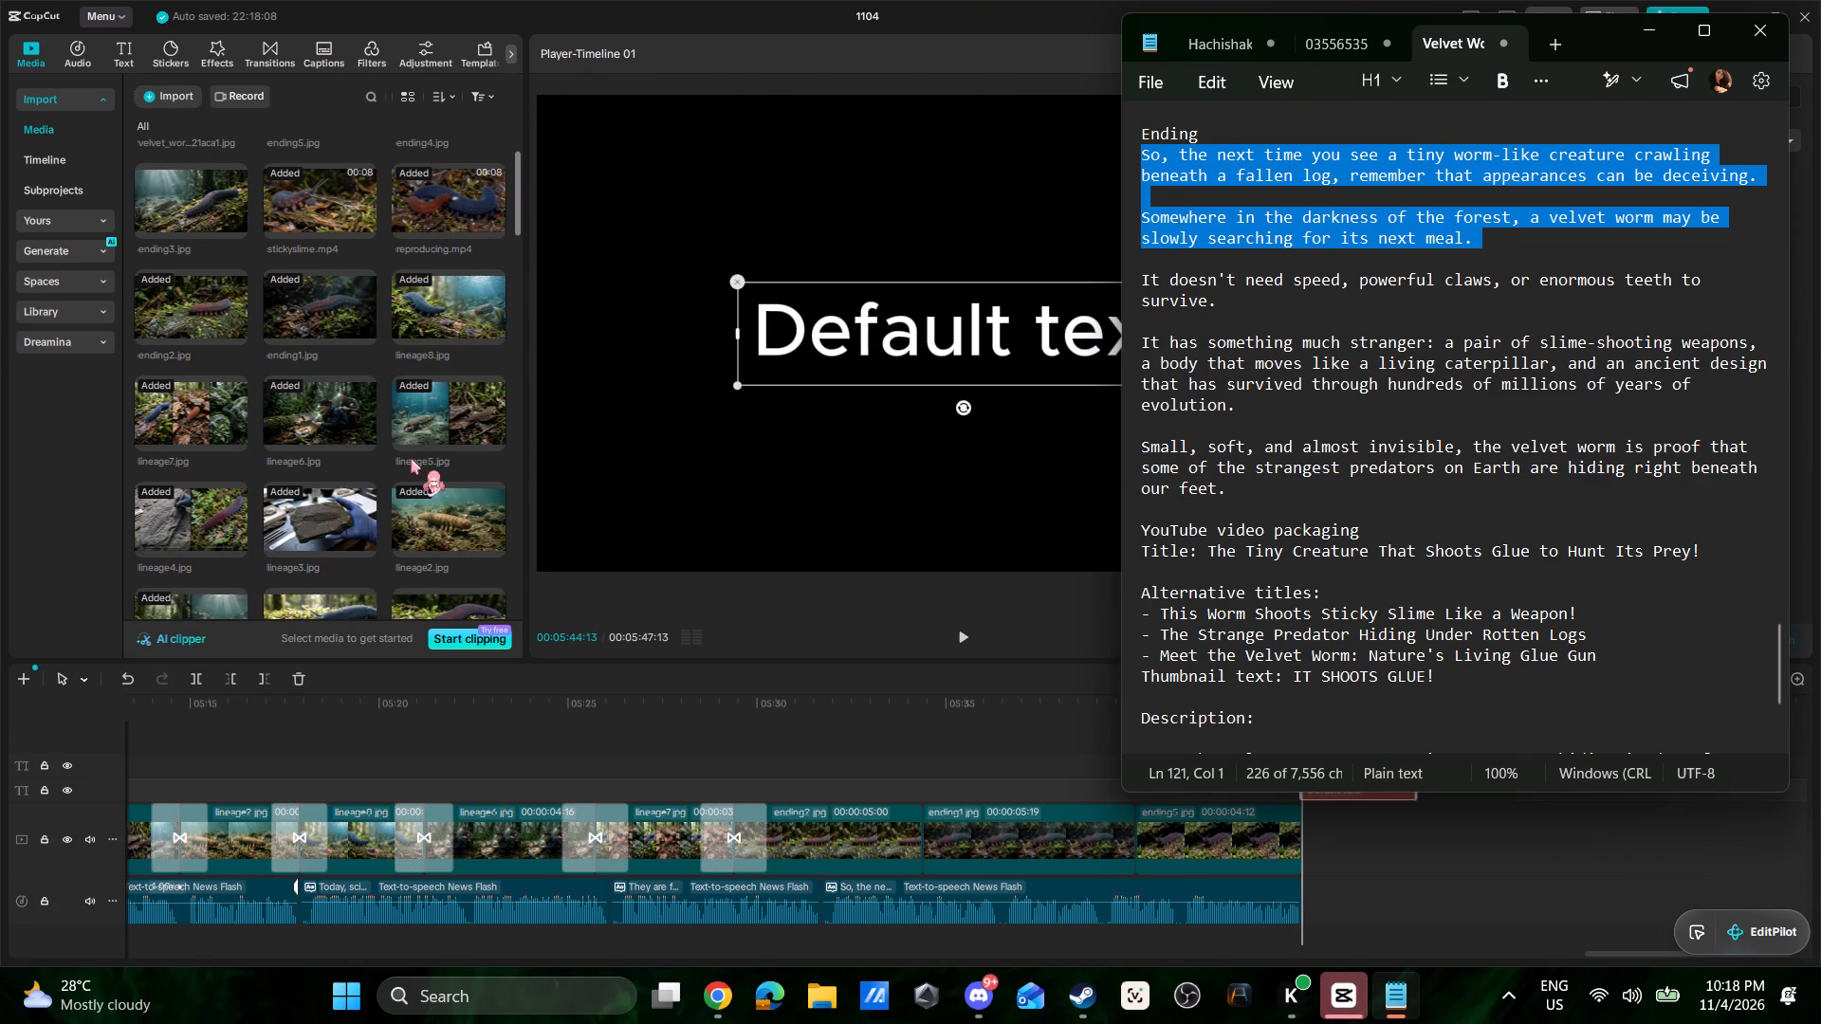
pyautogui.scroll(-2, 411, 459)
pyautogui.scroll(3, 346, 449)
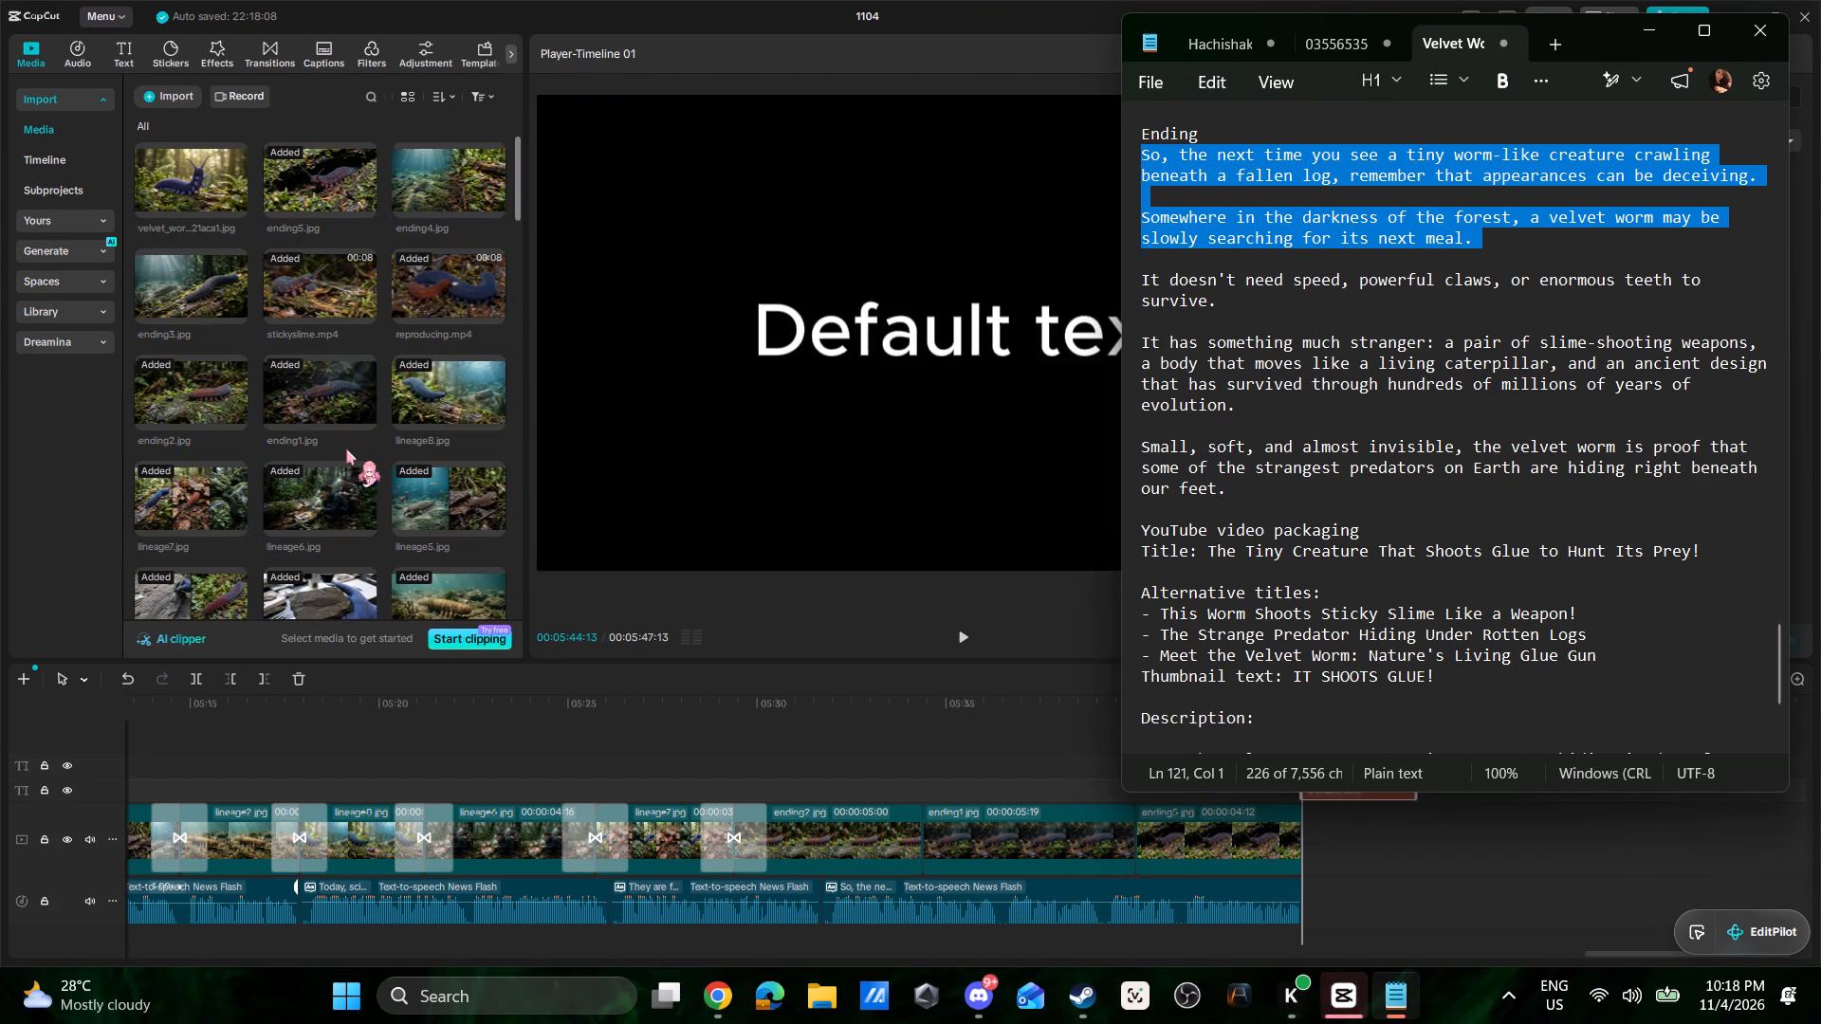
pyautogui.scroll(1, 346, 449)
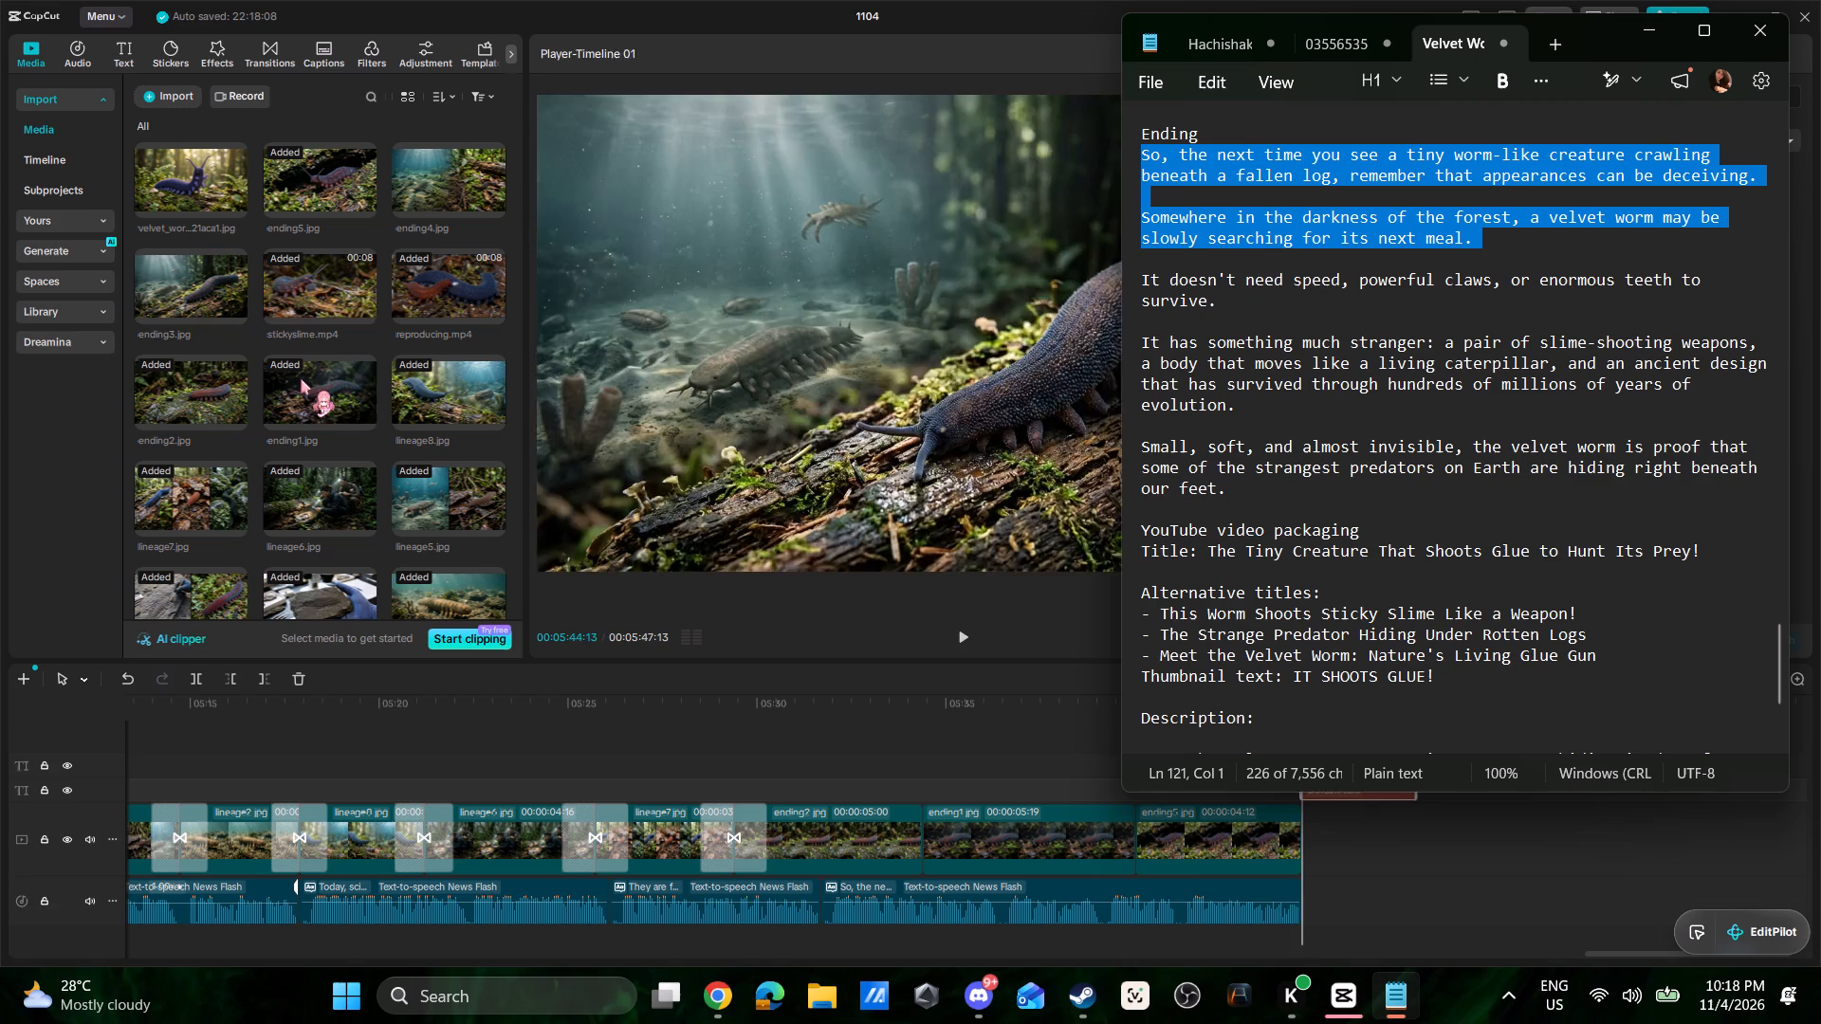
pyautogui.scroll(2, 379, 456)
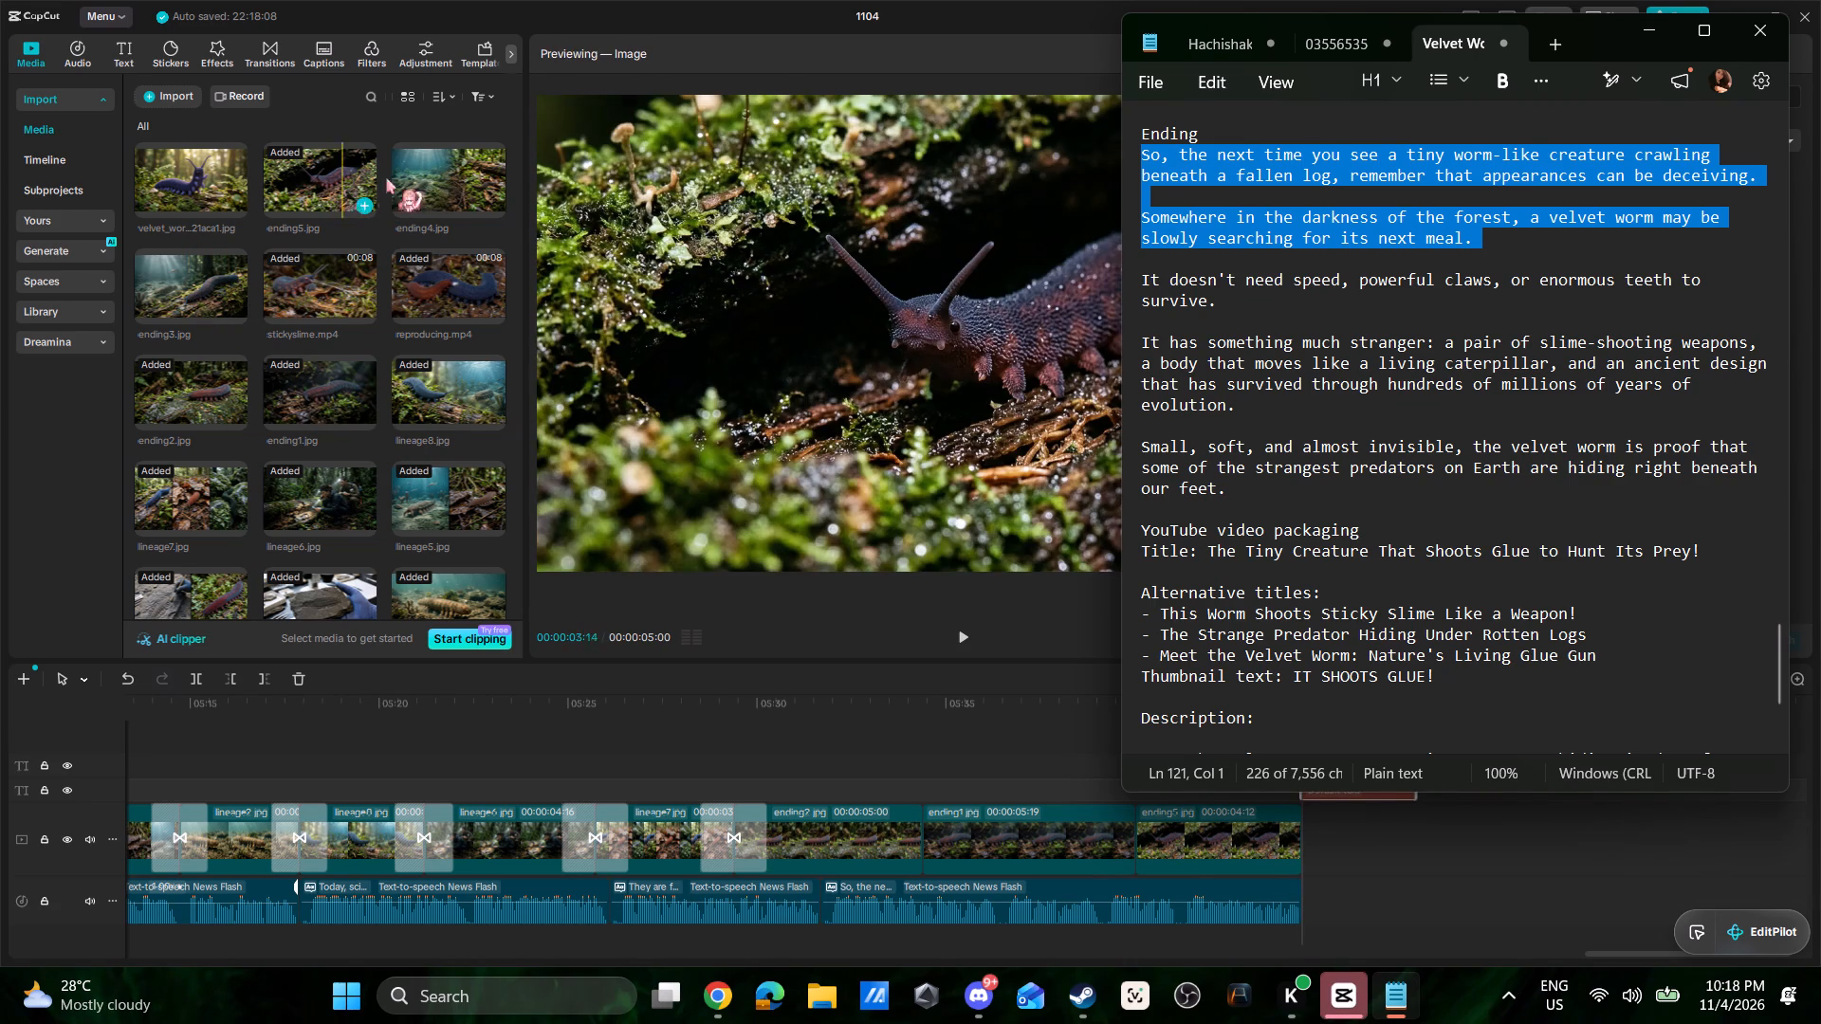
pyautogui.scroll(-2, 335, 476)
pyautogui.scroll(2, 320, 539)
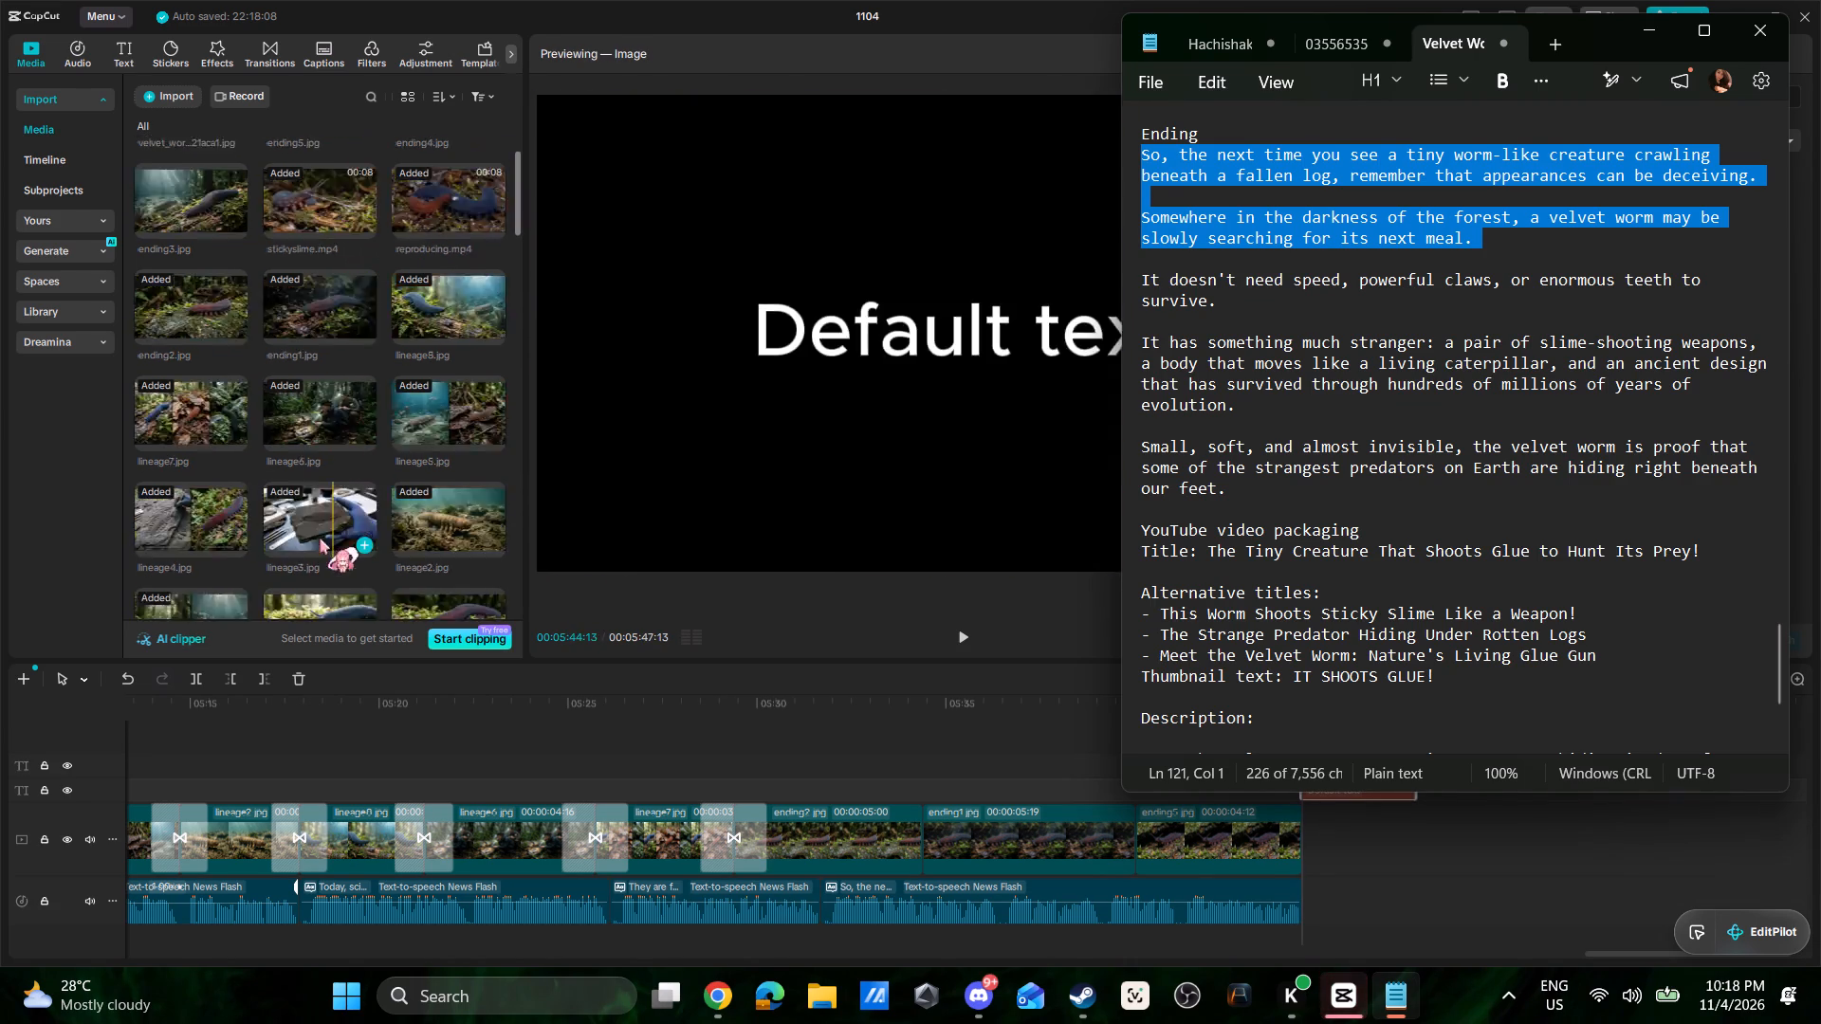
pyautogui.scroll(4, 320, 539)
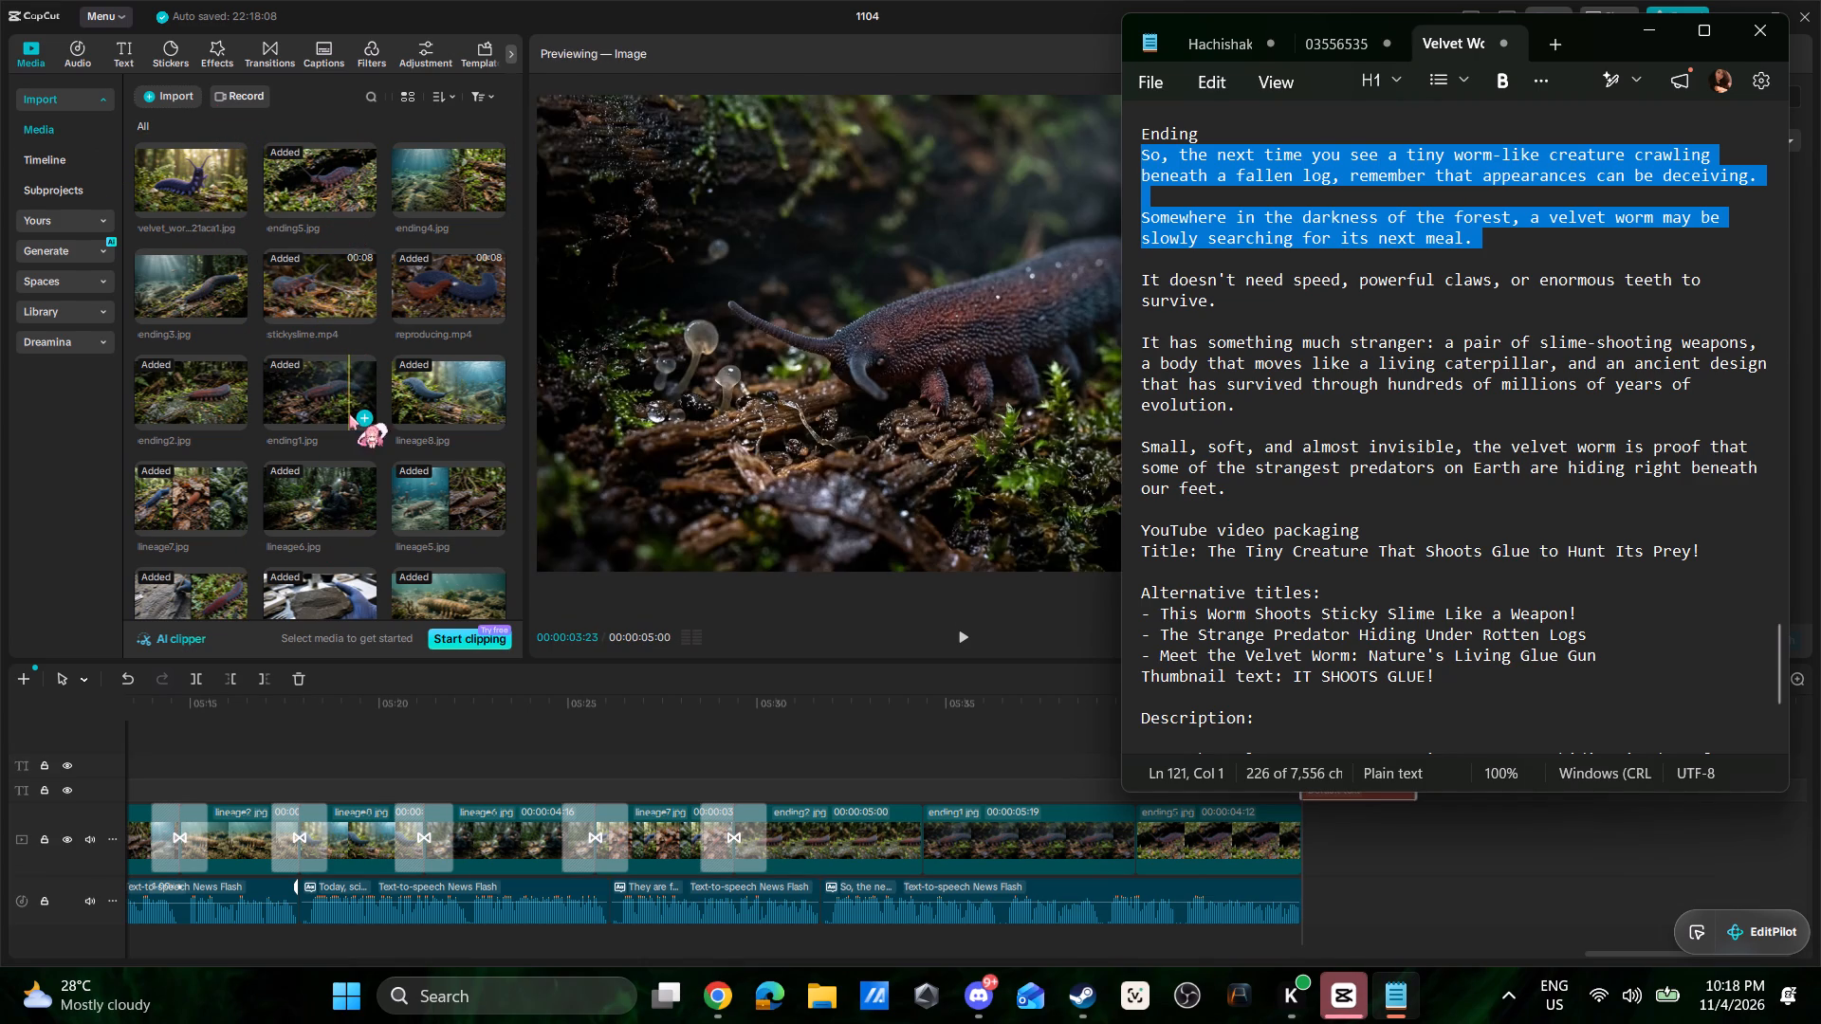
pyautogui.scroll(-3, 349, 414)
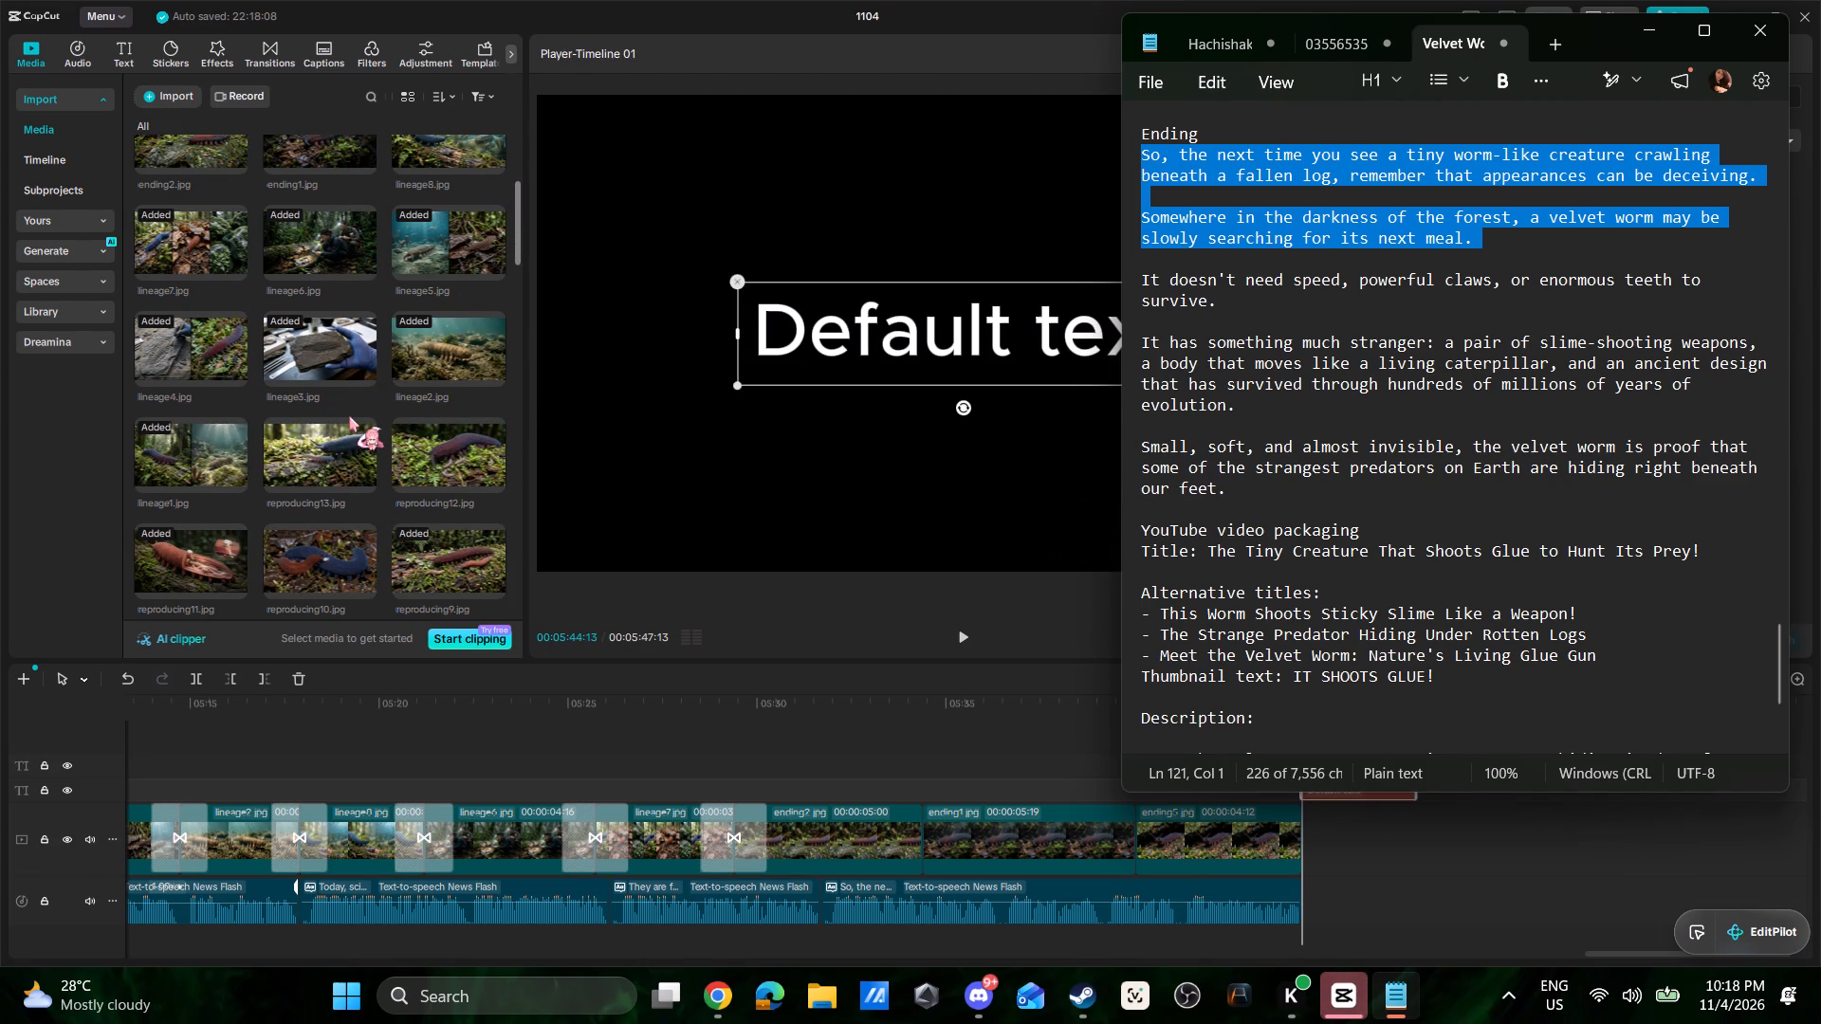
pyautogui.scroll(-3, 349, 416)
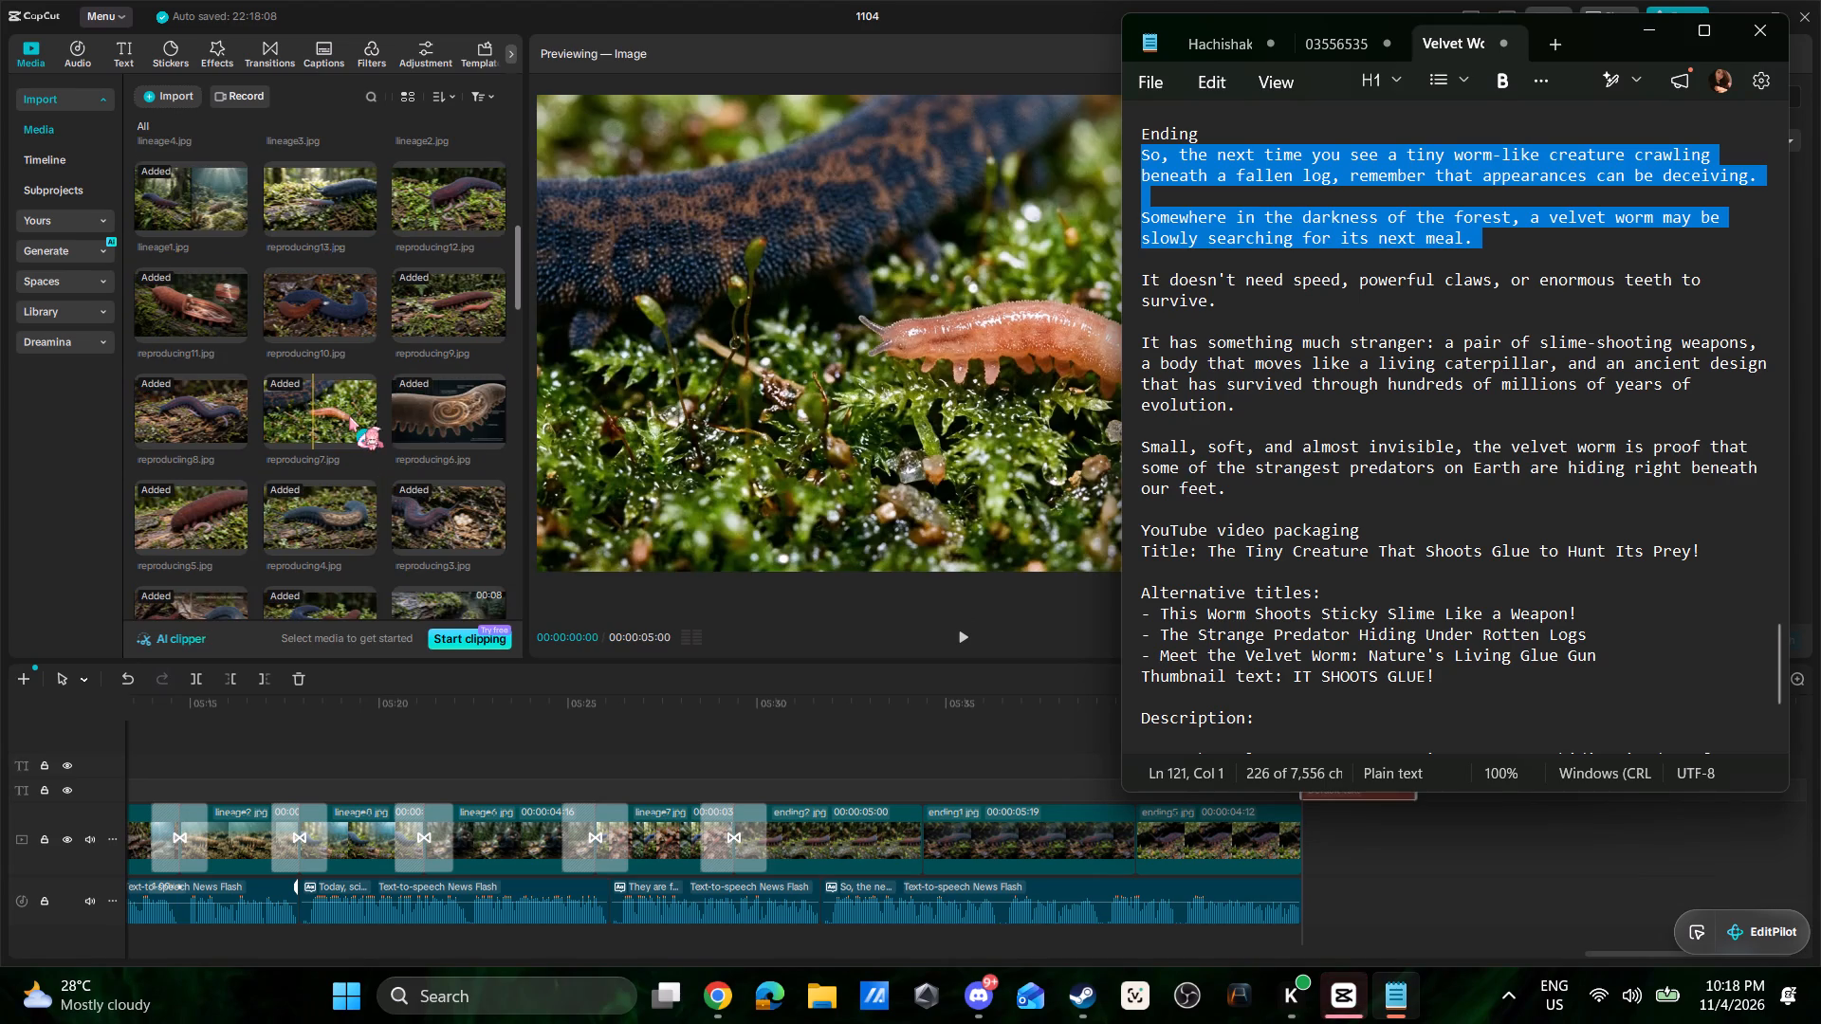
pyautogui.scroll(-3, 349, 416)
pyautogui.moveTo(432, 367); pyautogui.dragTo(1311, 838)
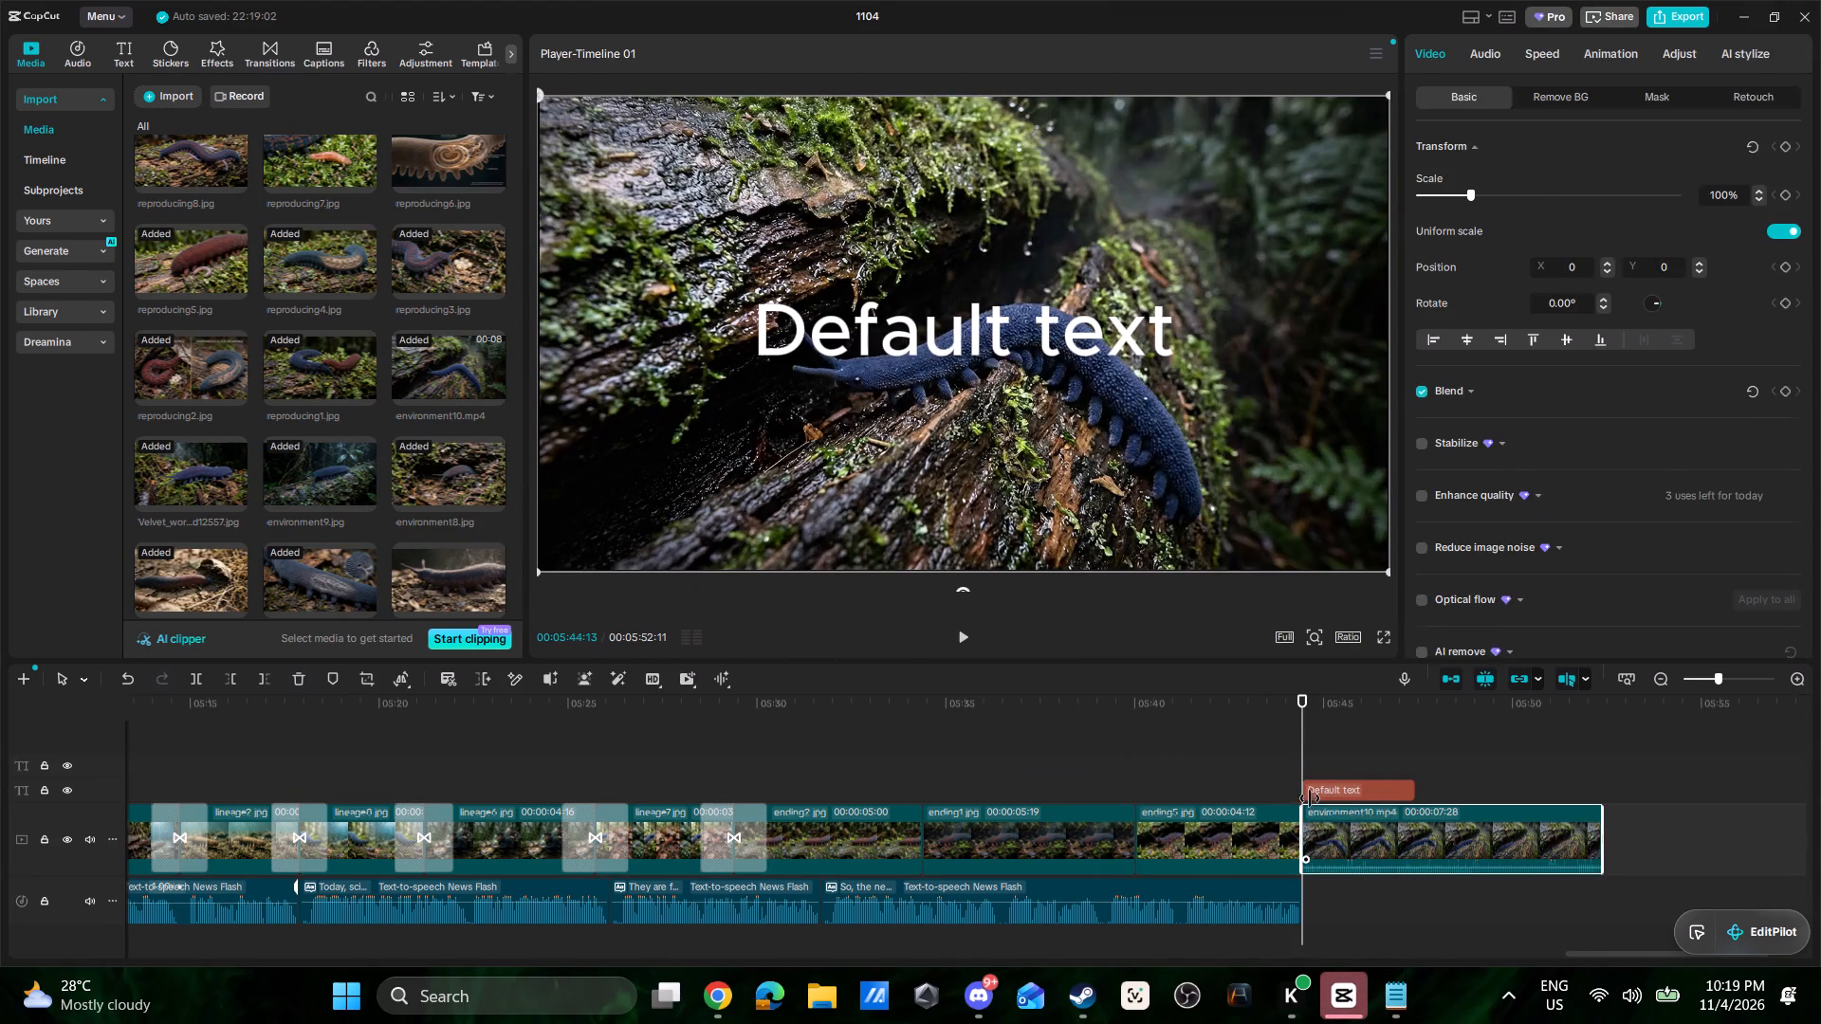
# Delete the default text clip above the start of the environment10.mp4 clip.
pyautogui.click(1332, 791)
pyautogui.press('Pause')
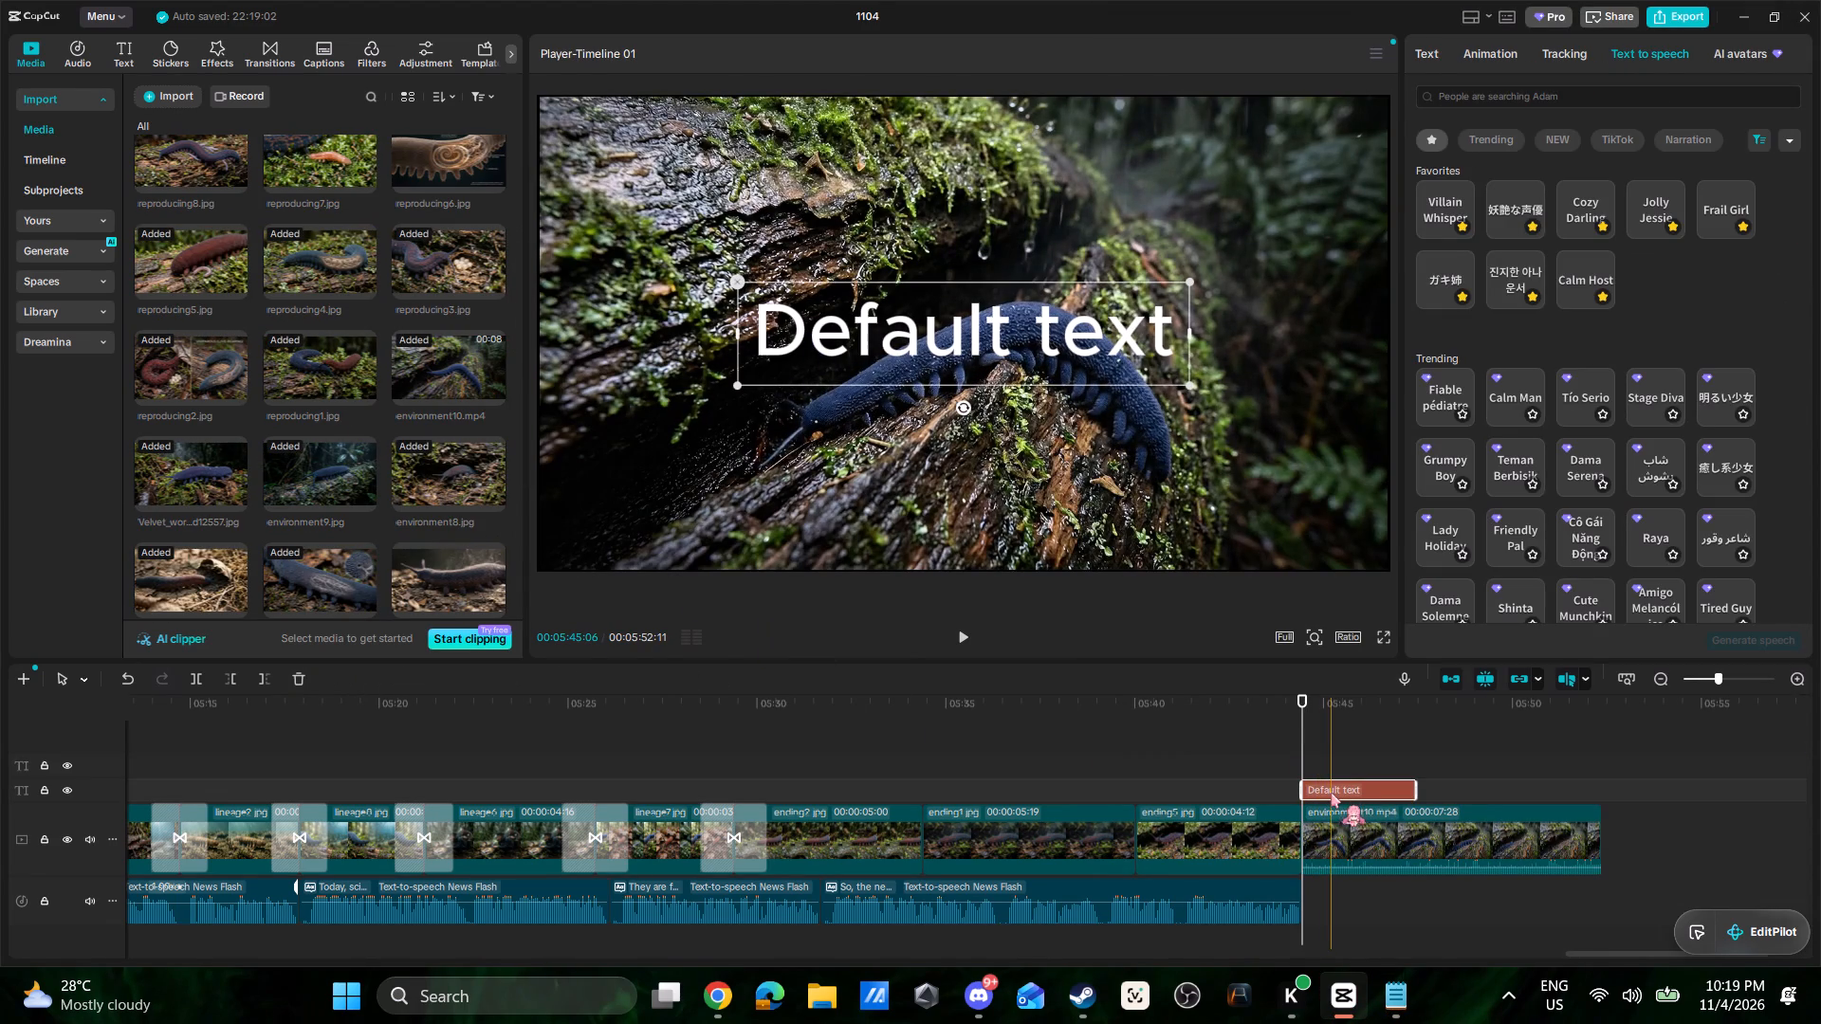
pyautogui.press('Delete')
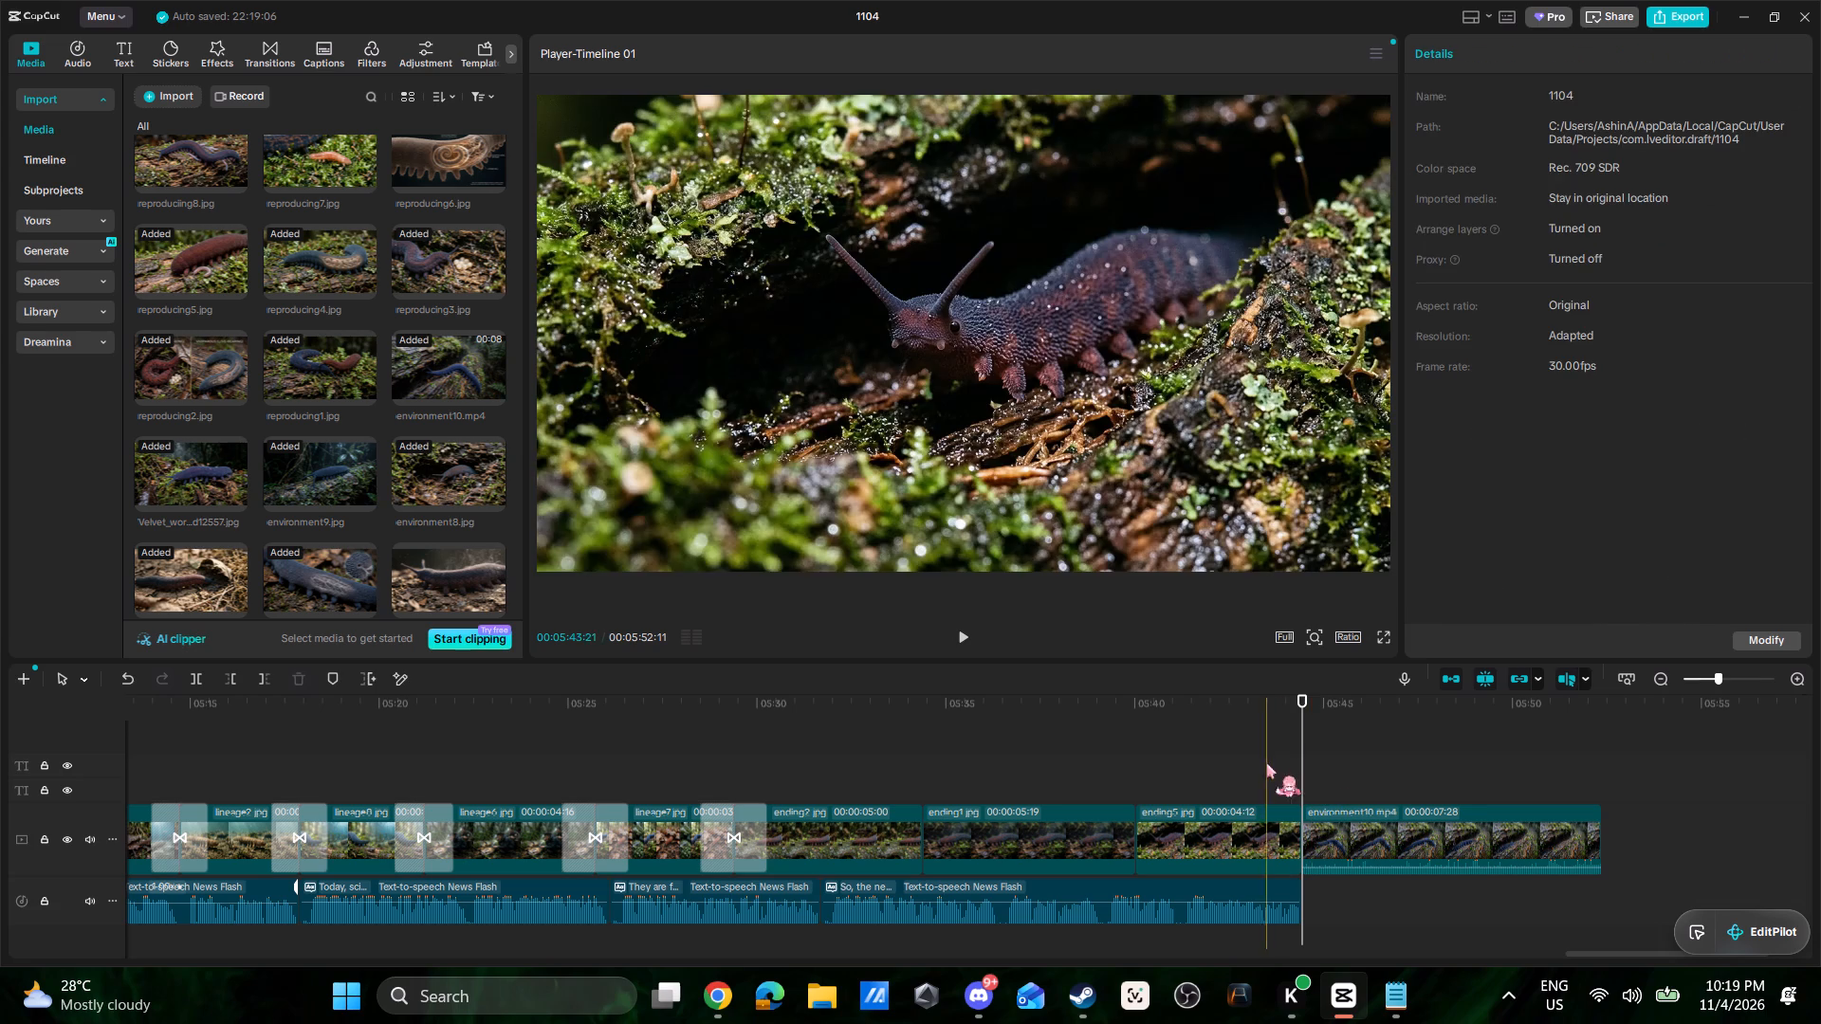
# Play back the cut from ending5.jpg into environment10.mp4 and extract the audio from the environment10.mp4 clip.
pyautogui.click(1266, 763)
pyautogui.press('space')
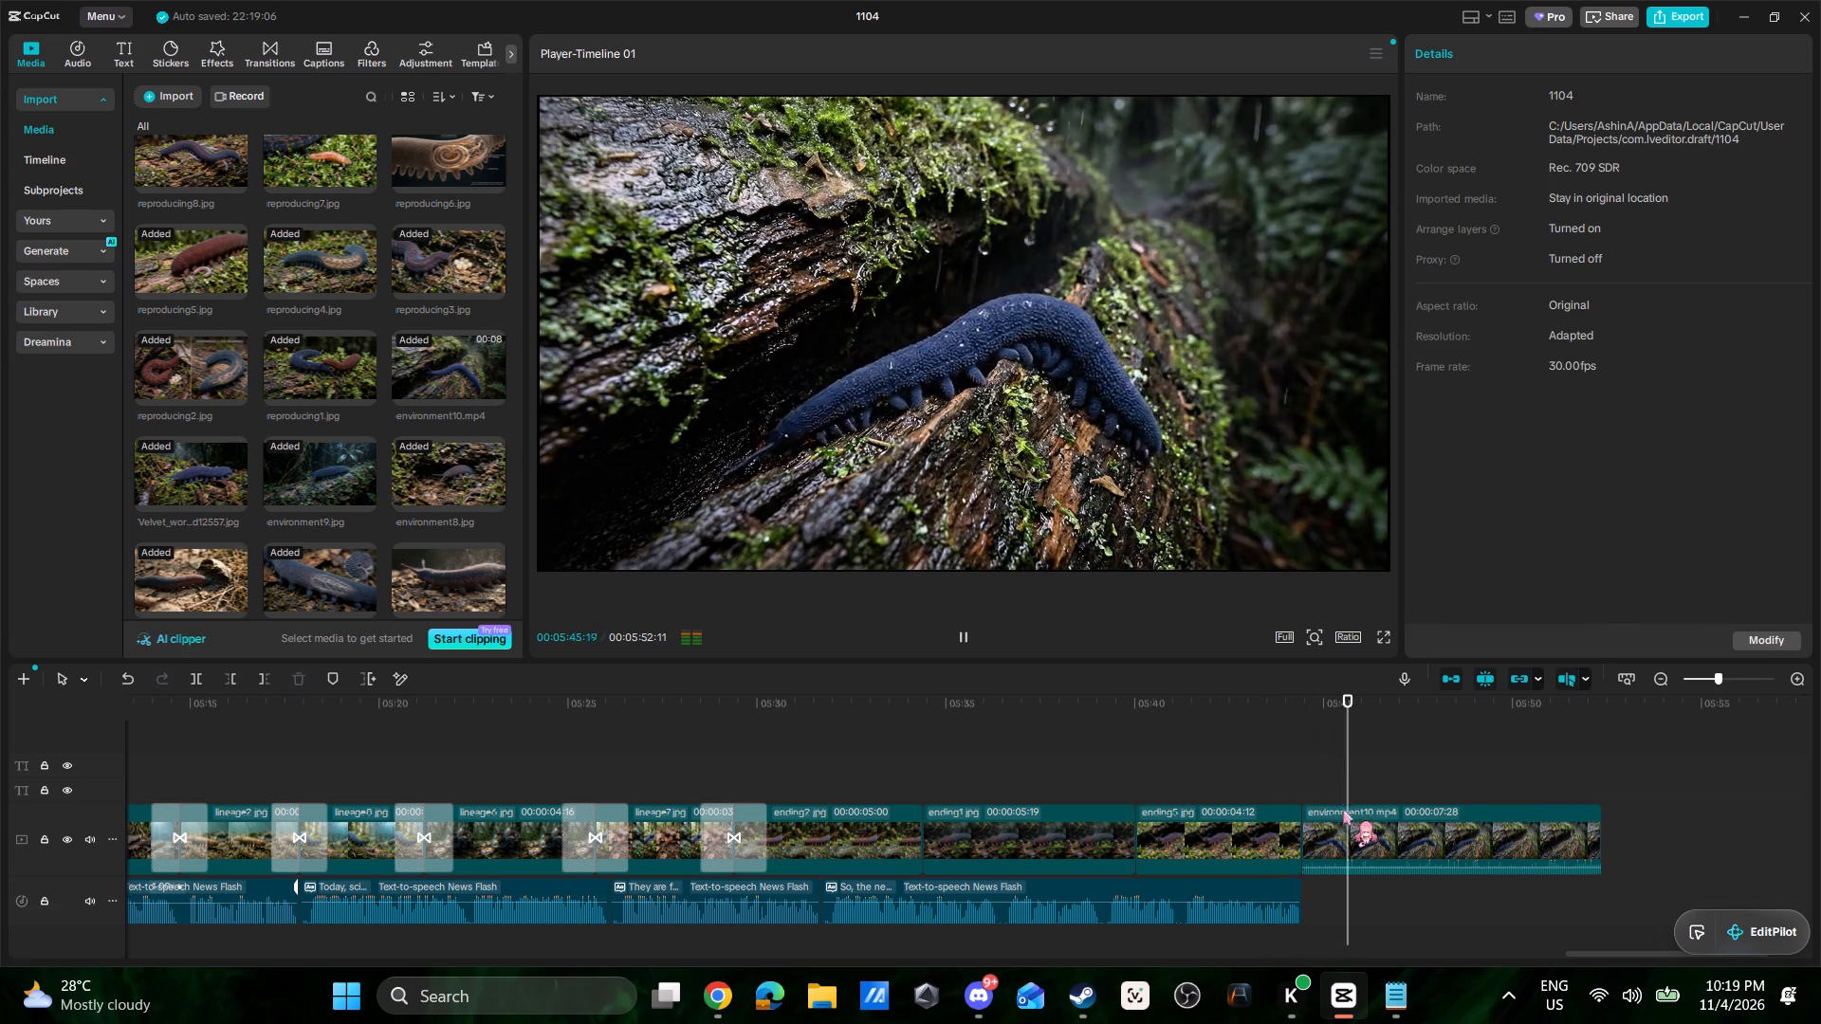
pyautogui.press('space')
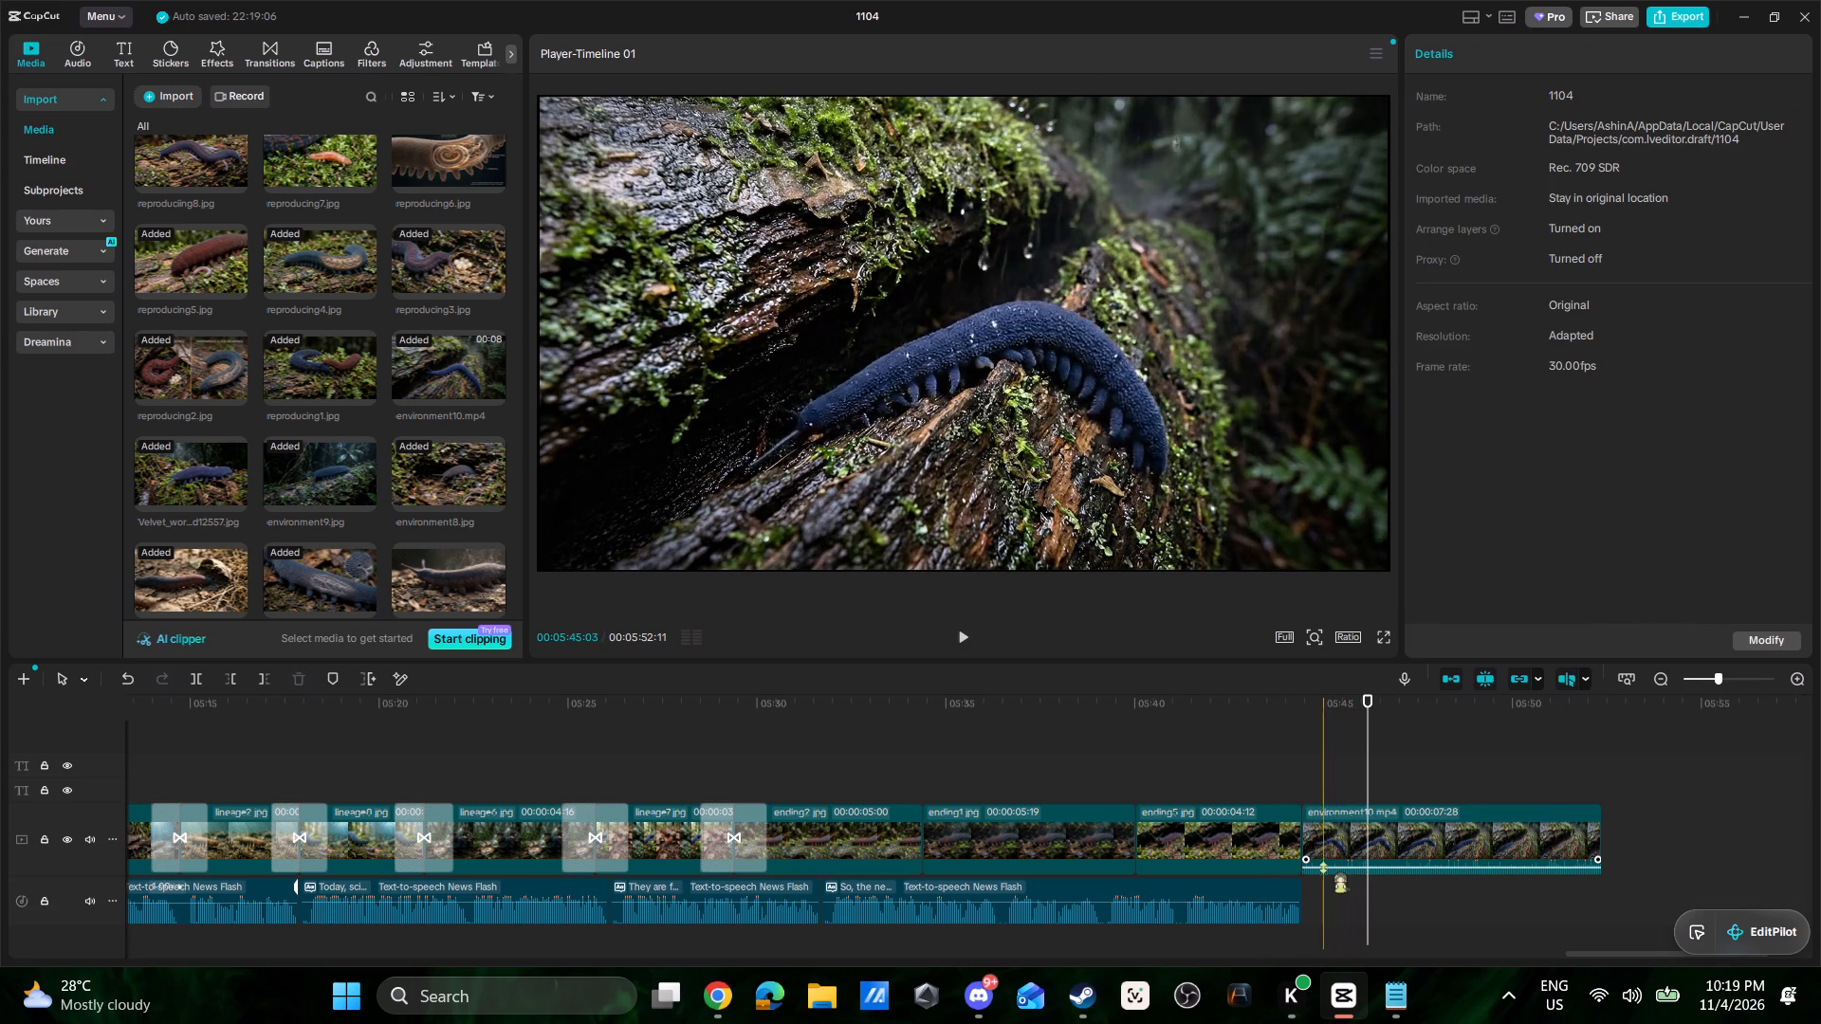
pyautogui.click(1350, 844)
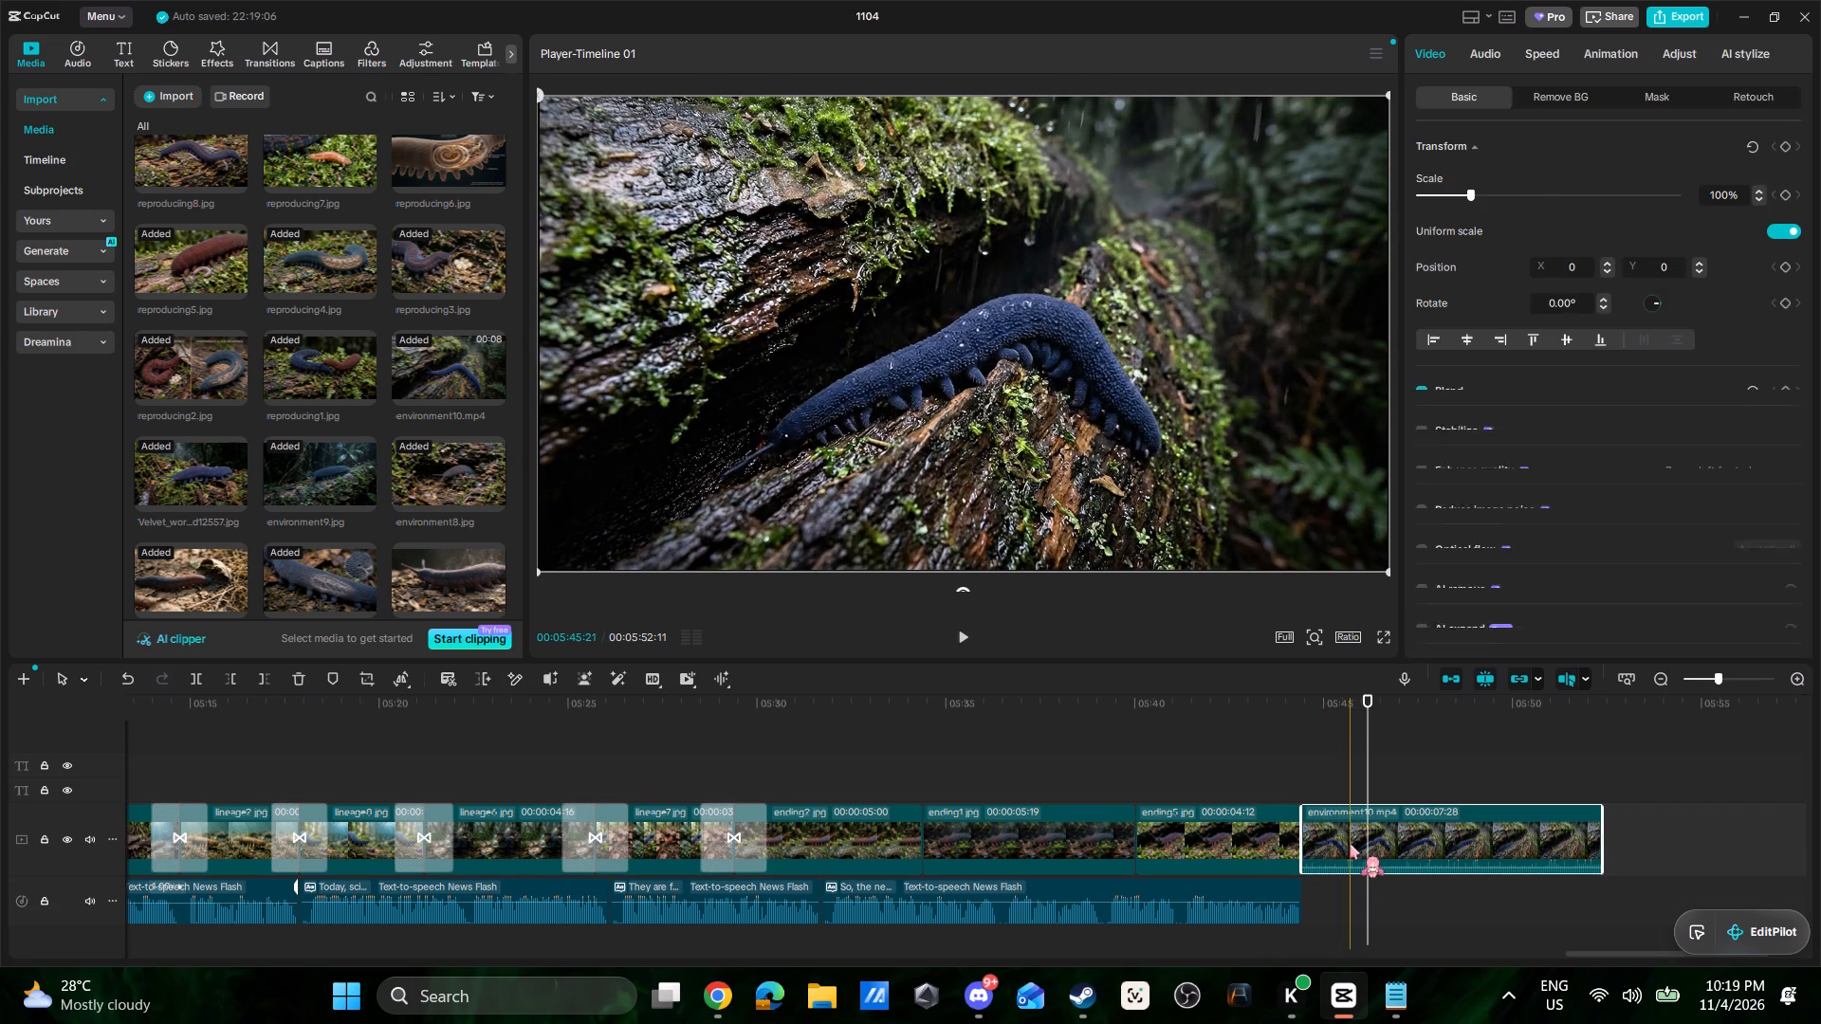
pyautogui.rightClick(1350, 844)
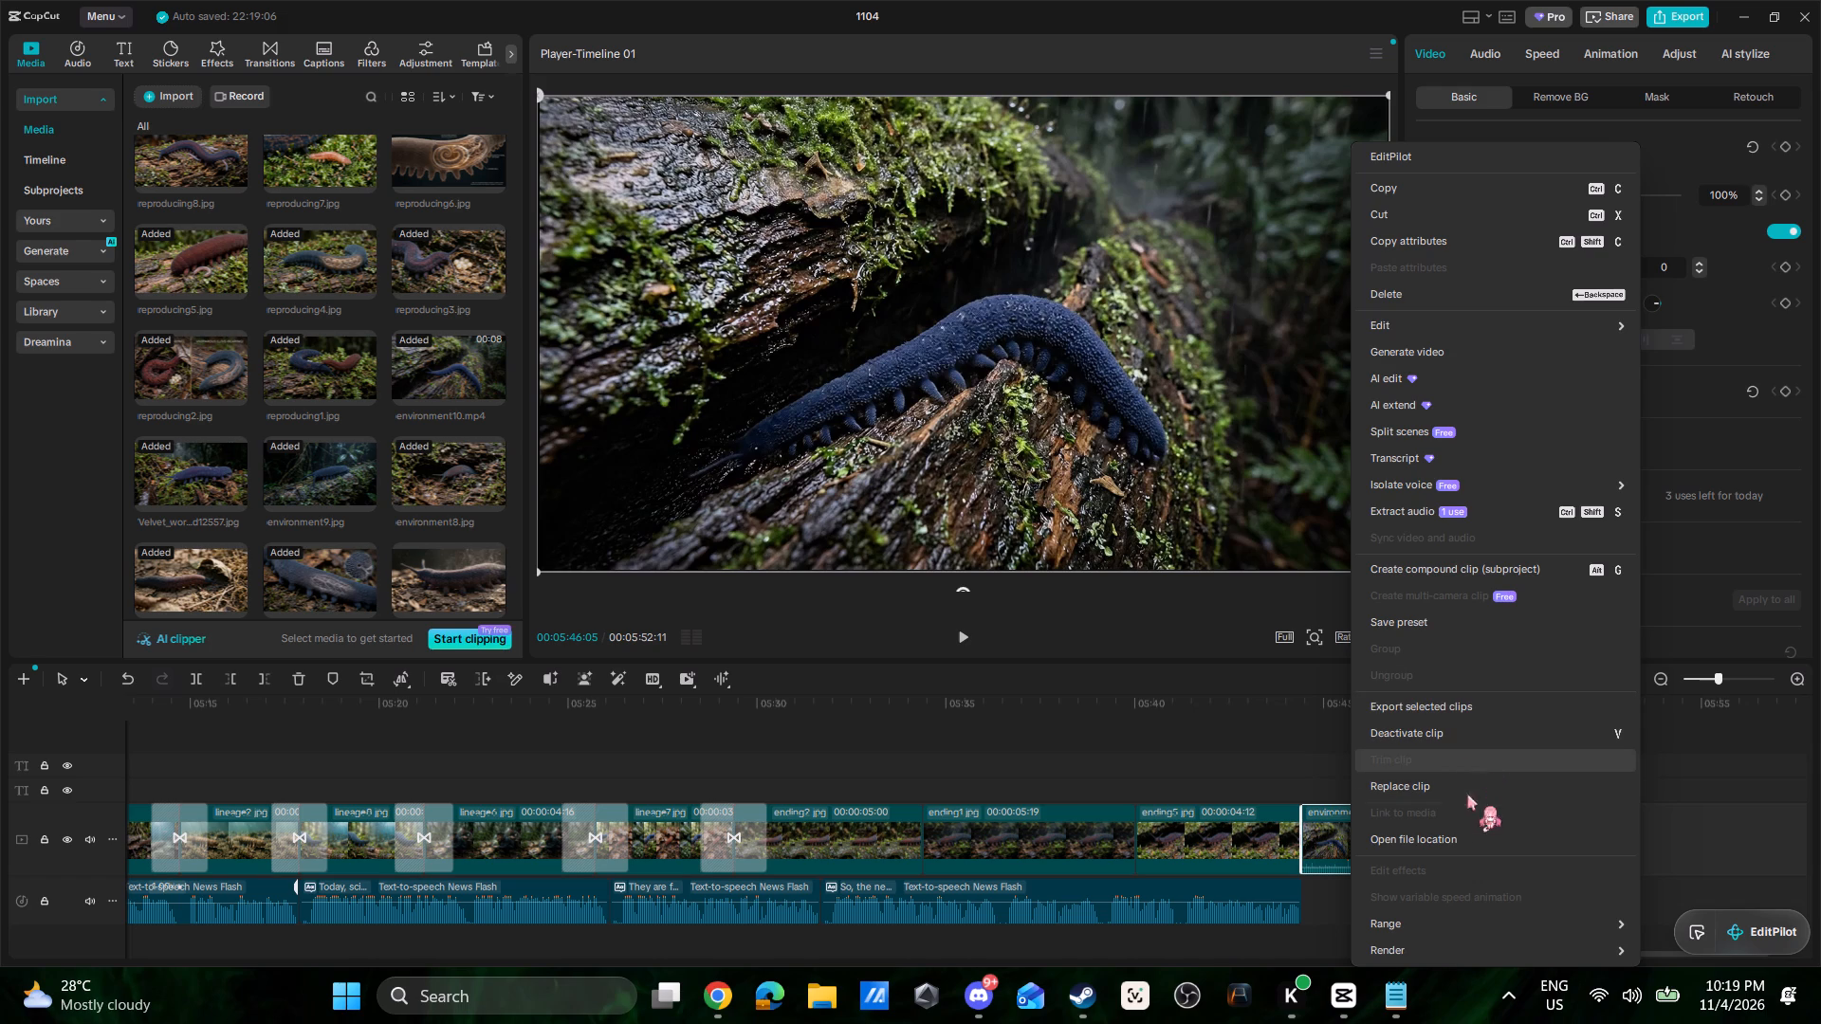
pyautogui.rightClick(1312, 843)
pyautogui.click(1312, 843)
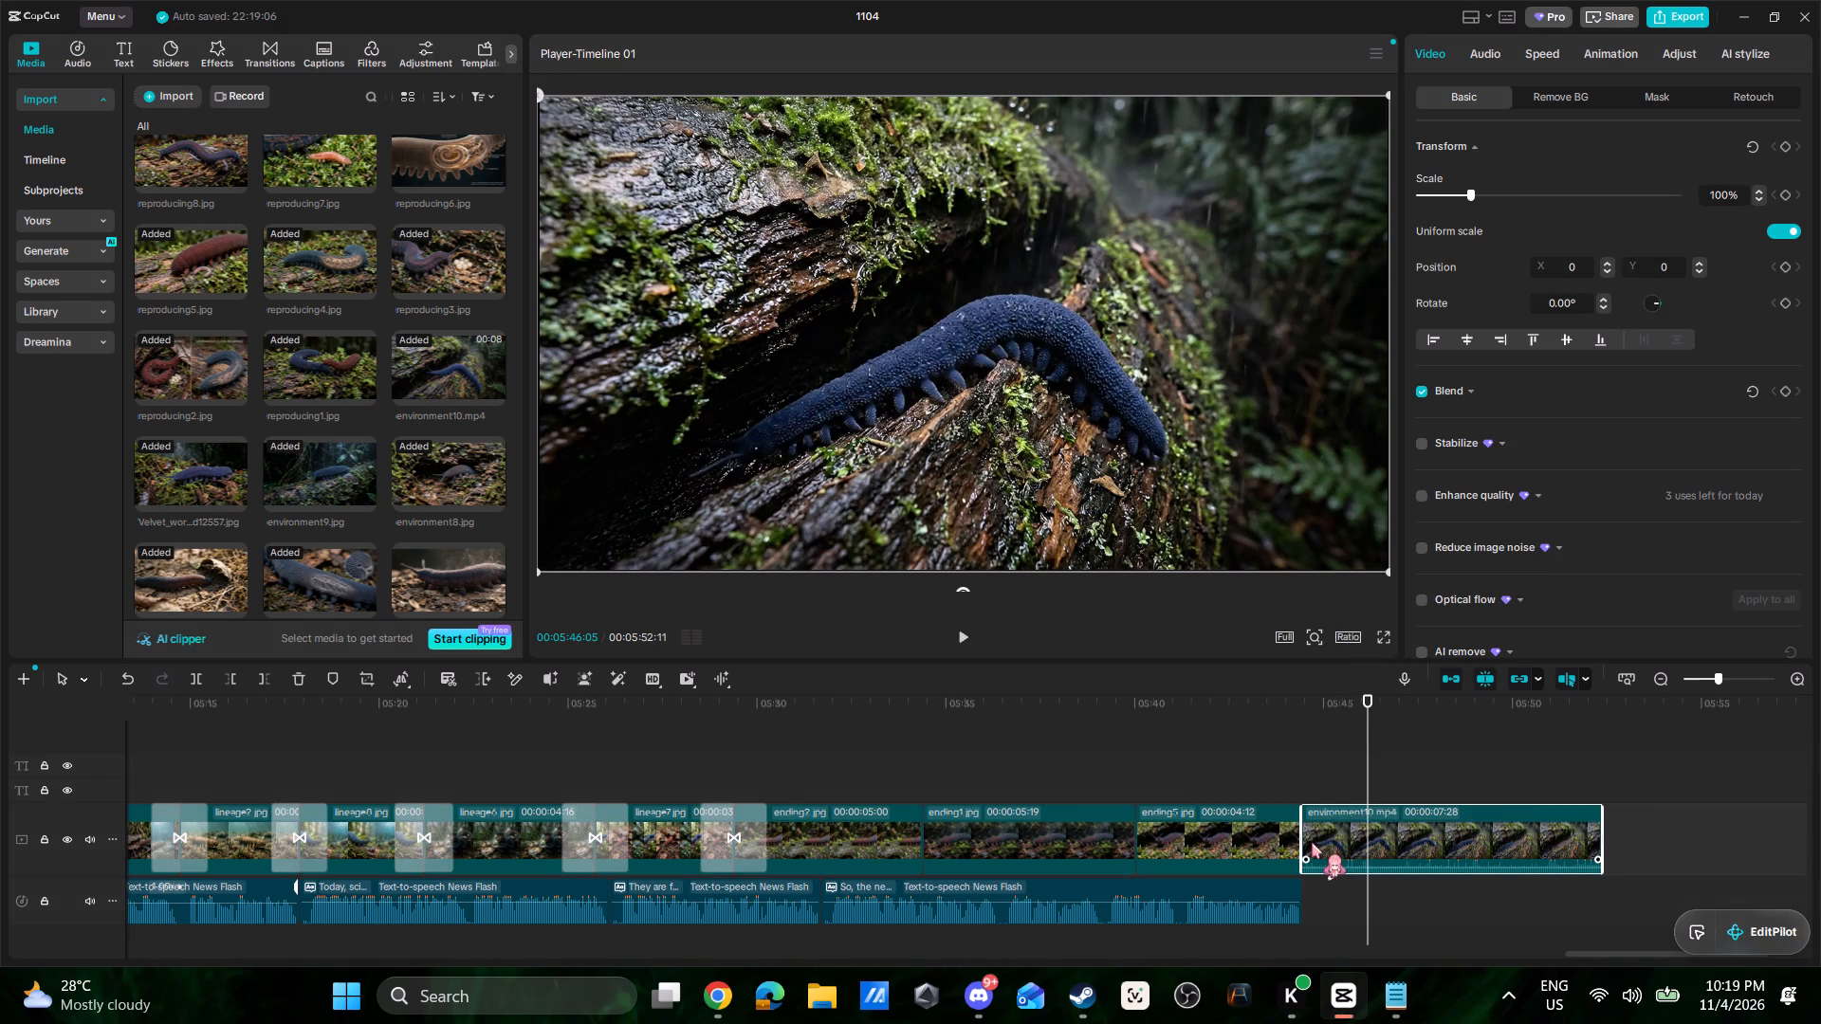
pyautogui.rightClick(1312, 843)
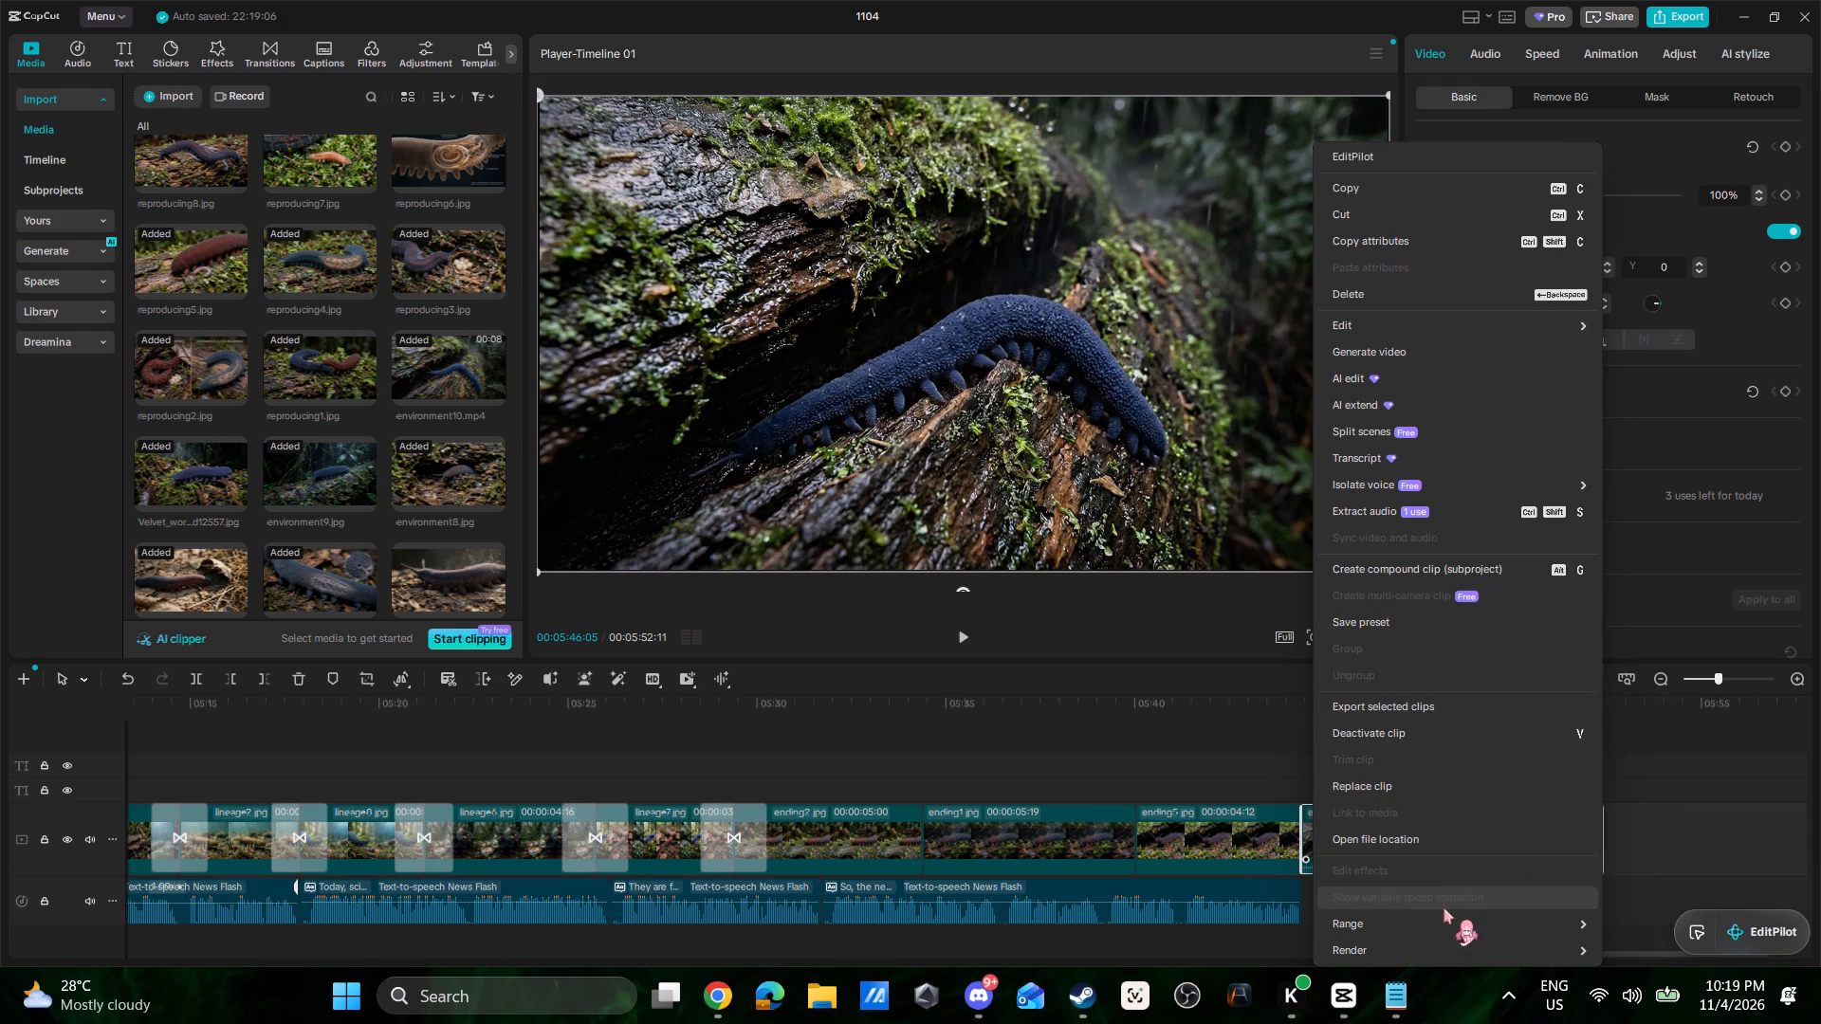
pyautogui.scroll(-3, 1431, 930)
pyautogui.click(1364, 511)
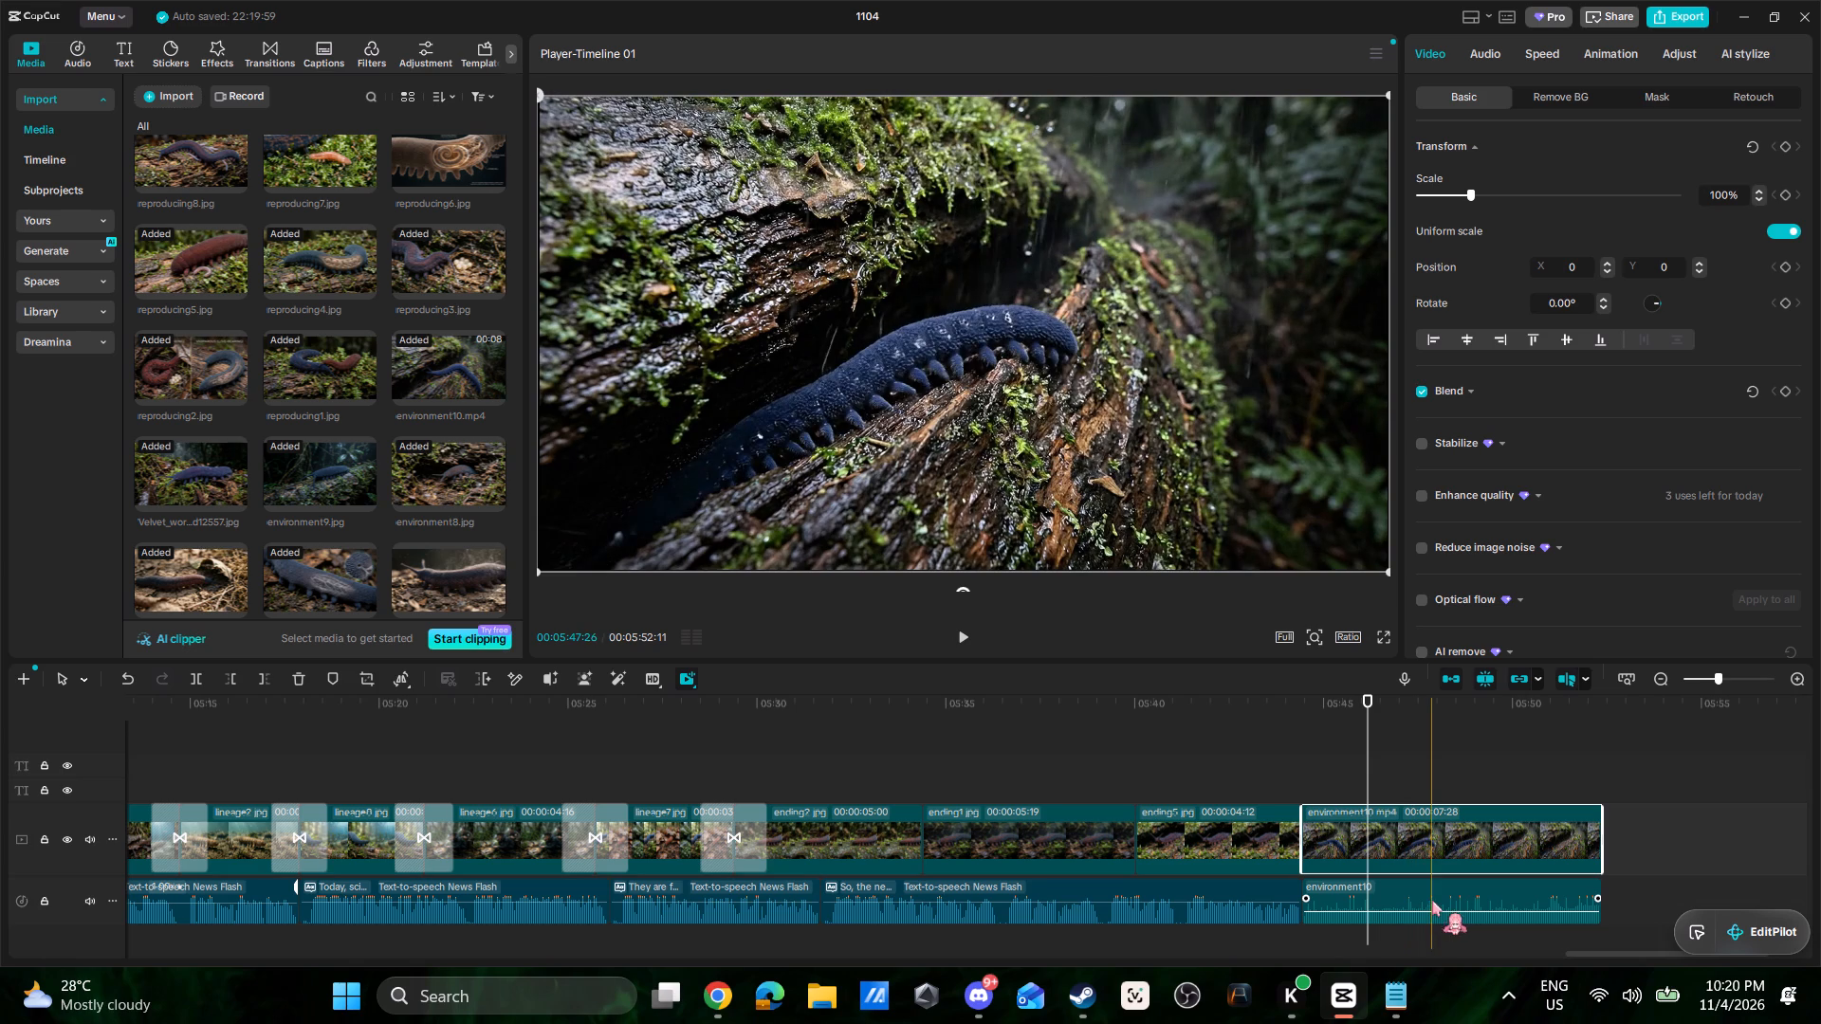
# Add a short fade-in and a short fade-out to the extracted environment10 audio and play back the ending.
pyautogui.click(1368, 894)
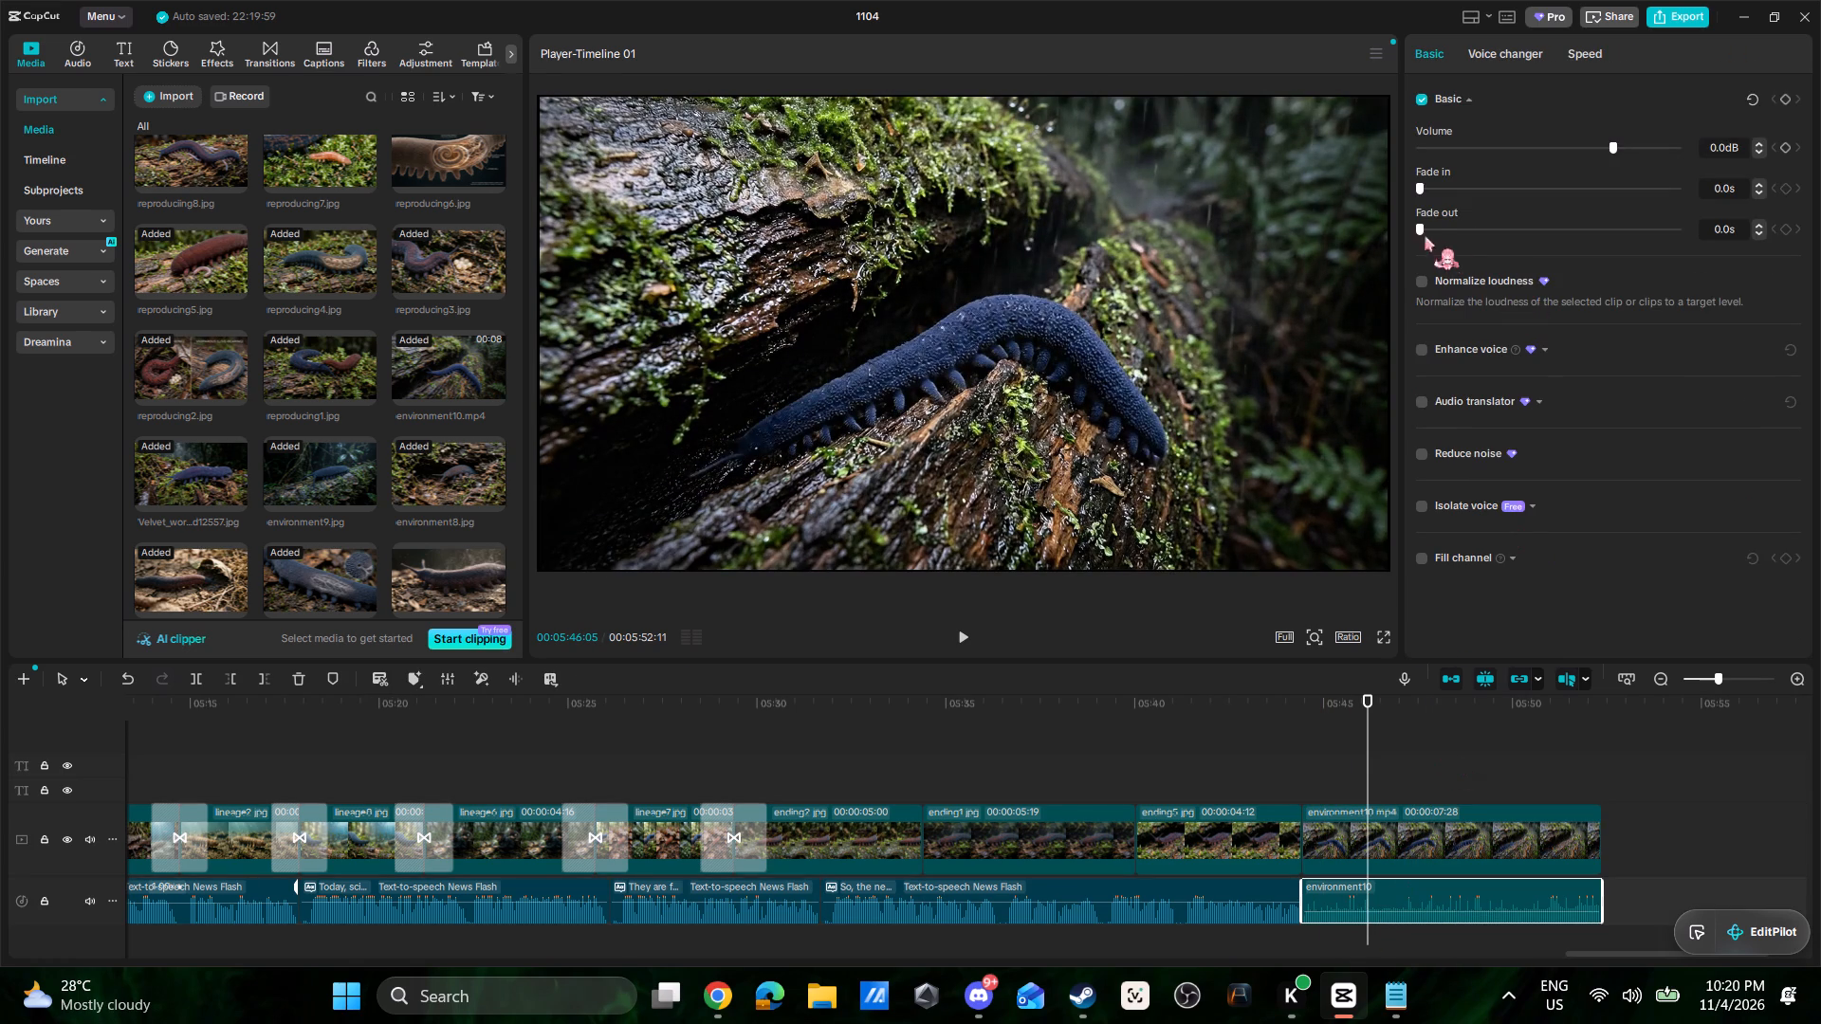
pyautogui.moveTo(1423, 186); pyautogui.dragTo(1449, 192)
pyautogui.moveTo(1449, 192); pyautogui.dragTo(1455, 193)
pyautogui.moveTo(1420, 231); pyautogui.dragTo(1453, 233)
pyautogui.click(1294, 748)
pyautogui.press('space')
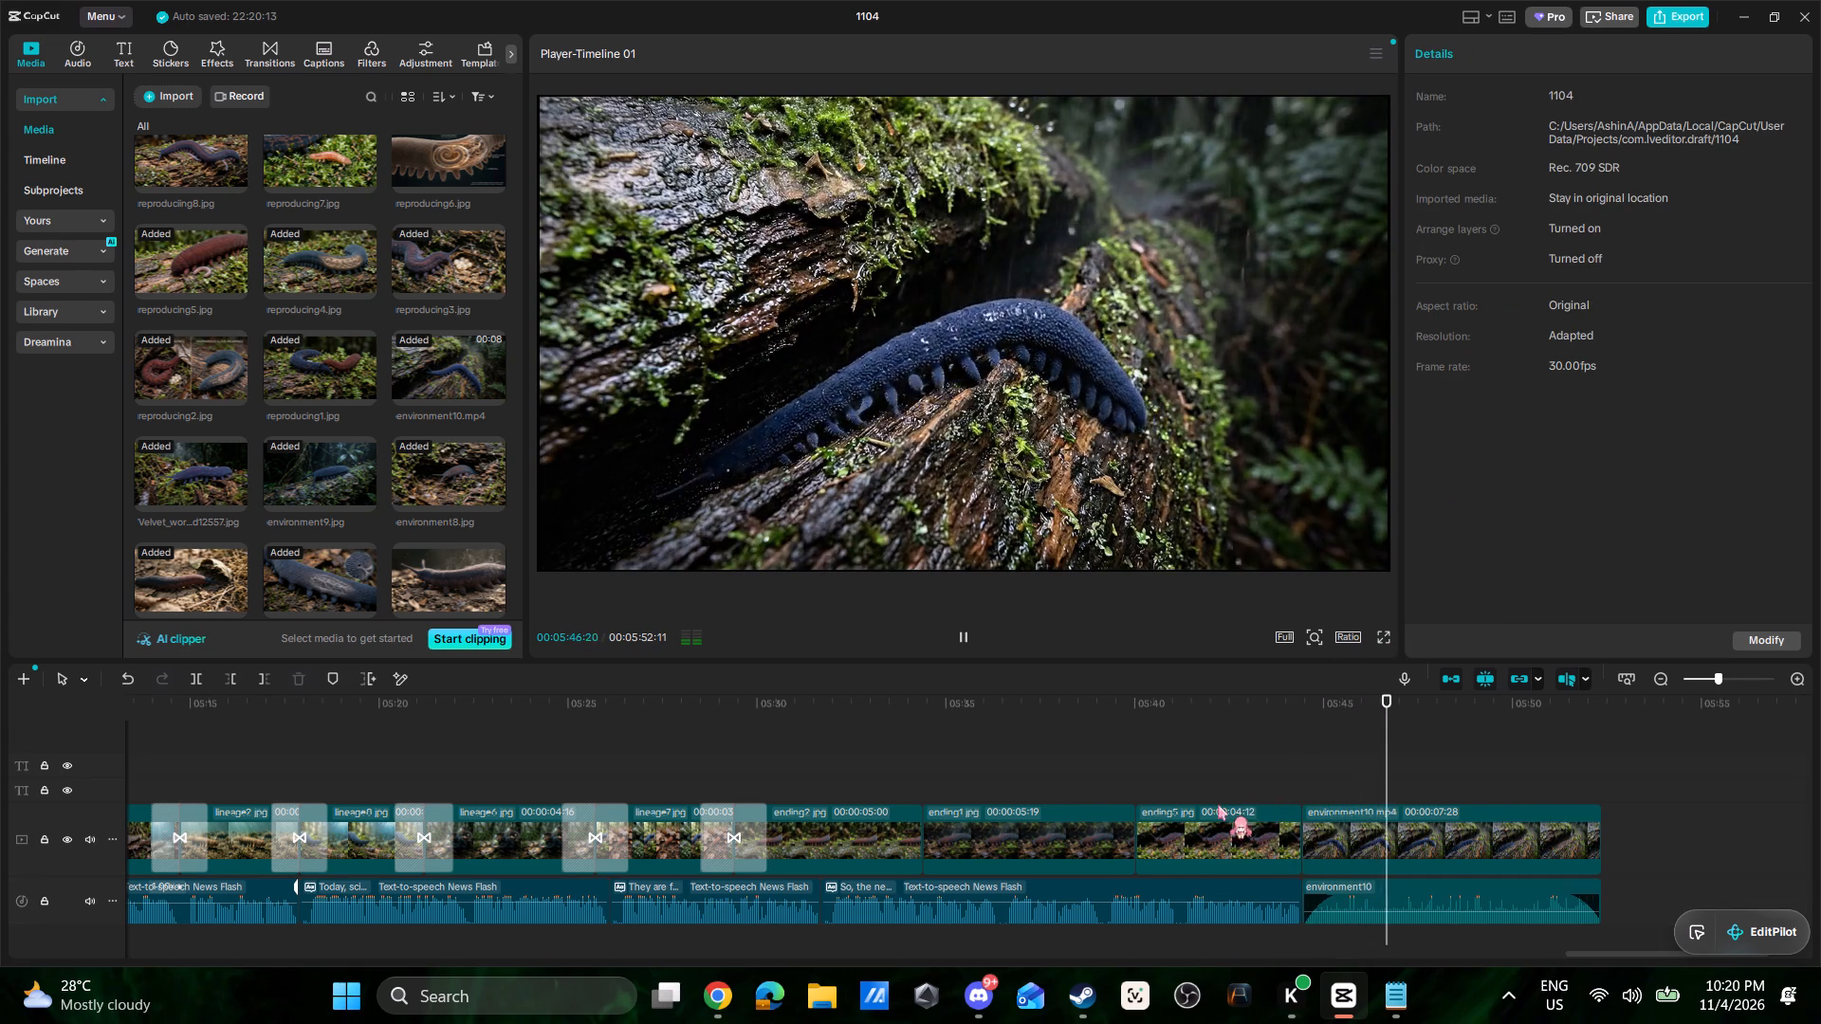
pyautogui.click(1194, 785)
pyautogui.press('space')
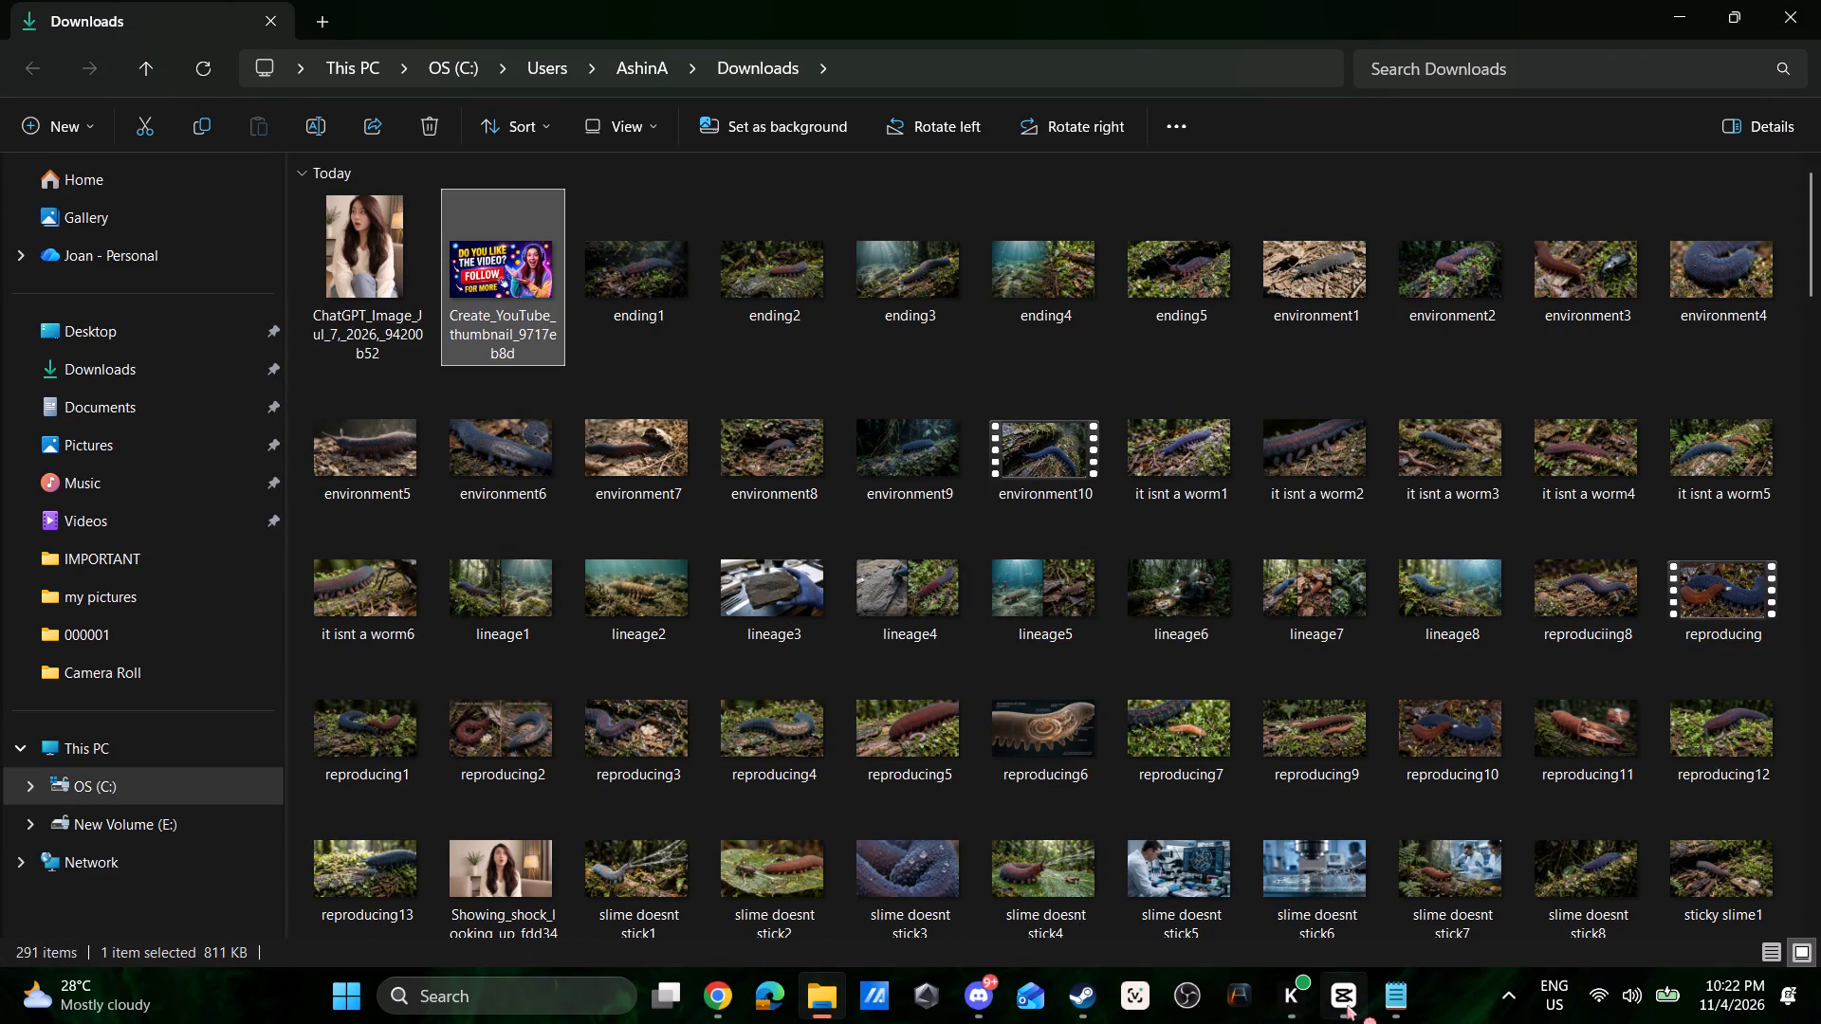
# Switch to CapCut and import the Create_YouTube_thumbnail_9717eb8d image from Downloads into the project media.
pyautogui.click(1341, 999)
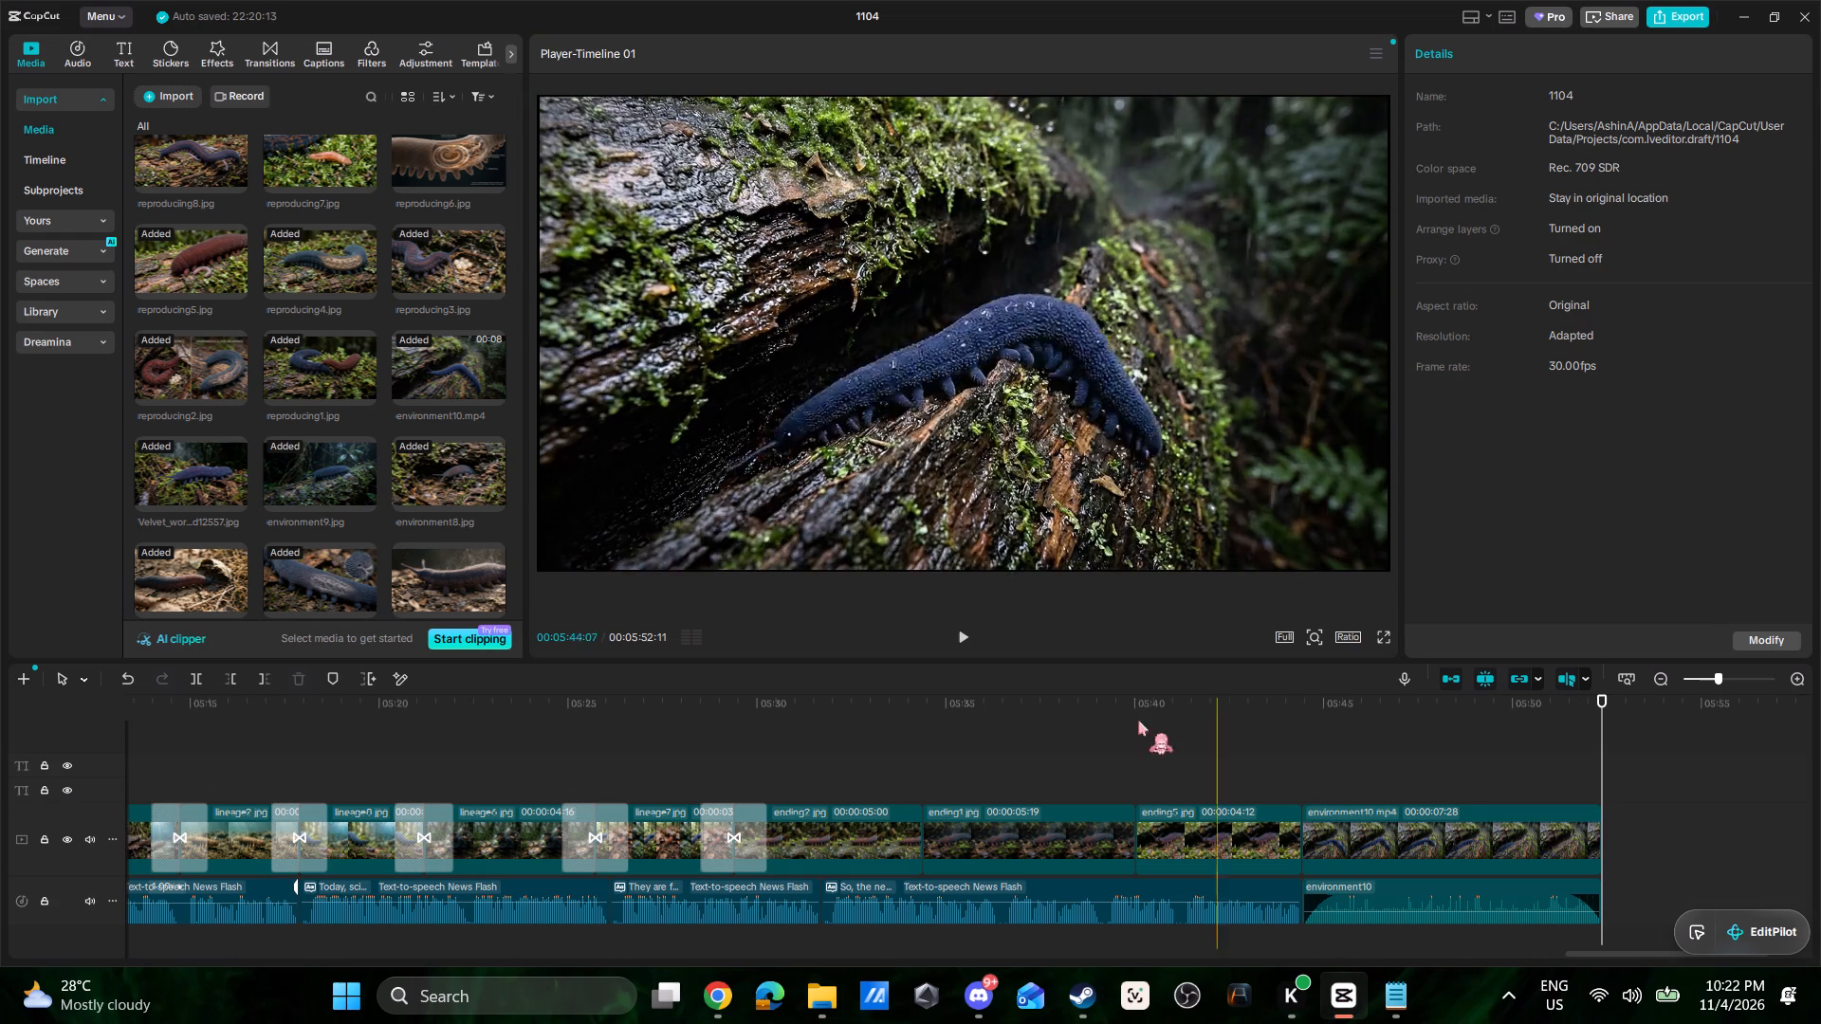
pyautogui.click(156, 98)
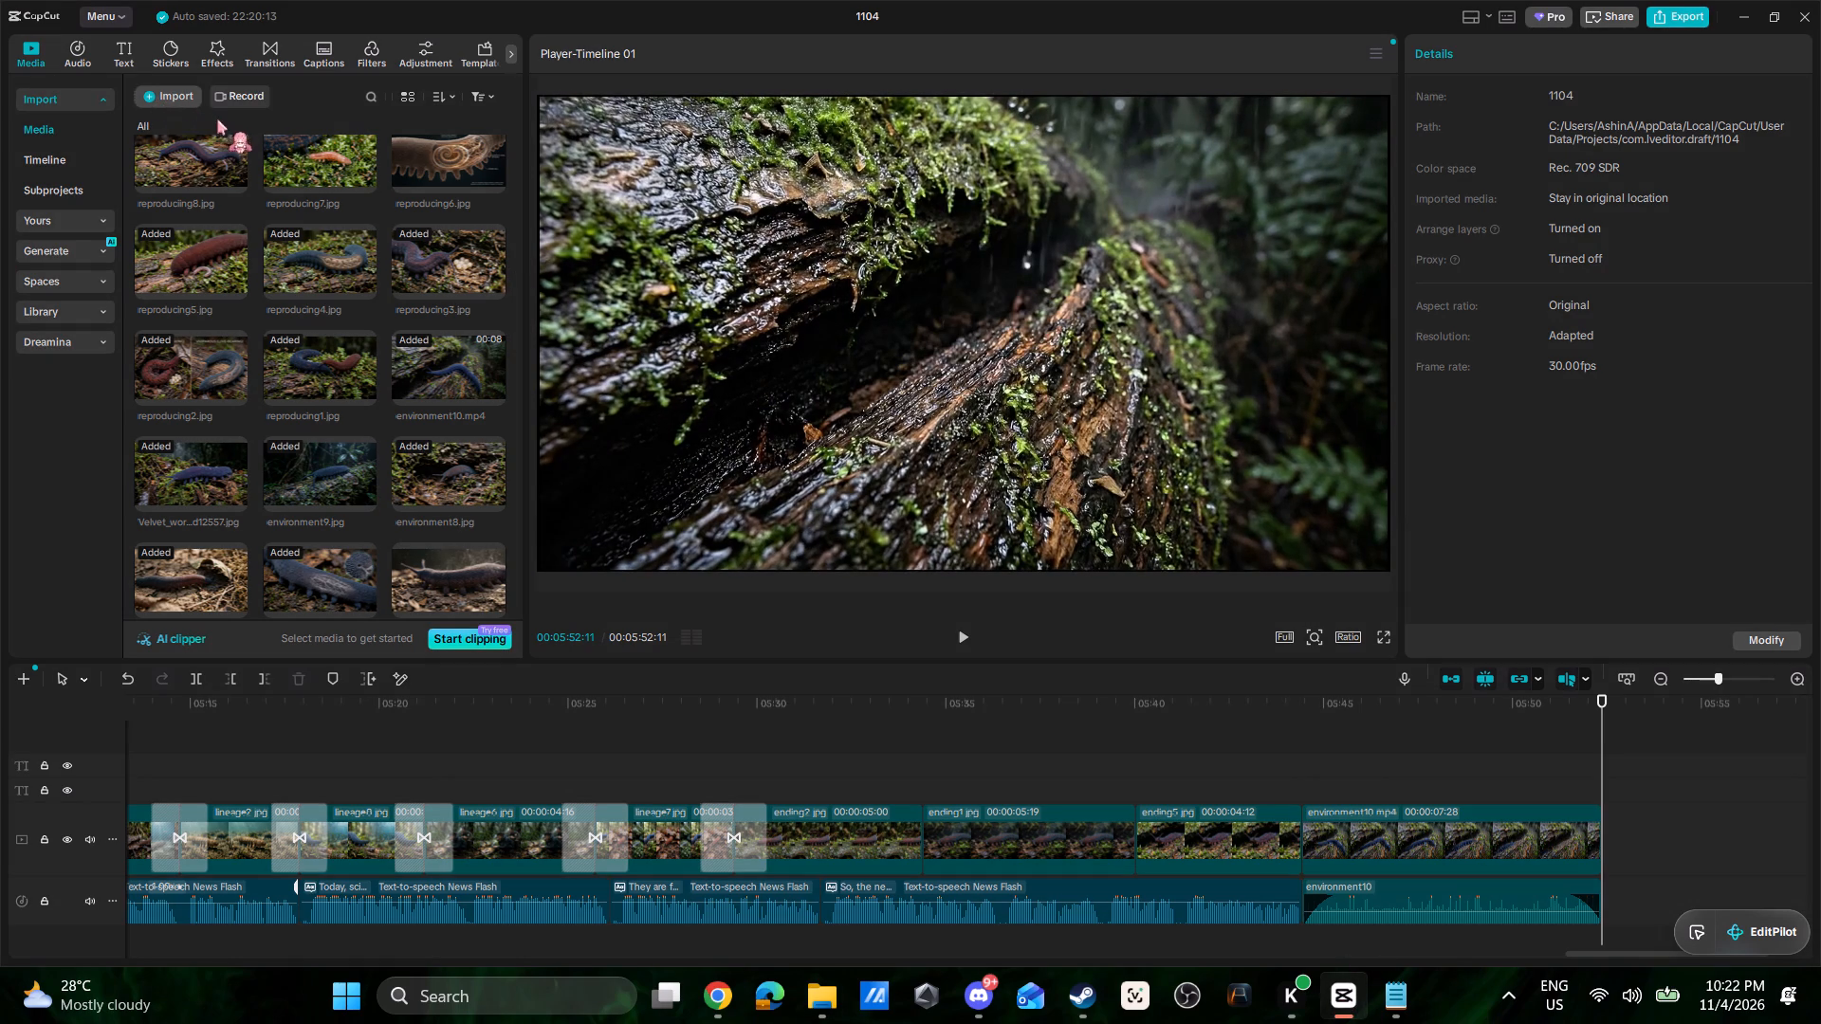
pyautogui.click(222, 130)
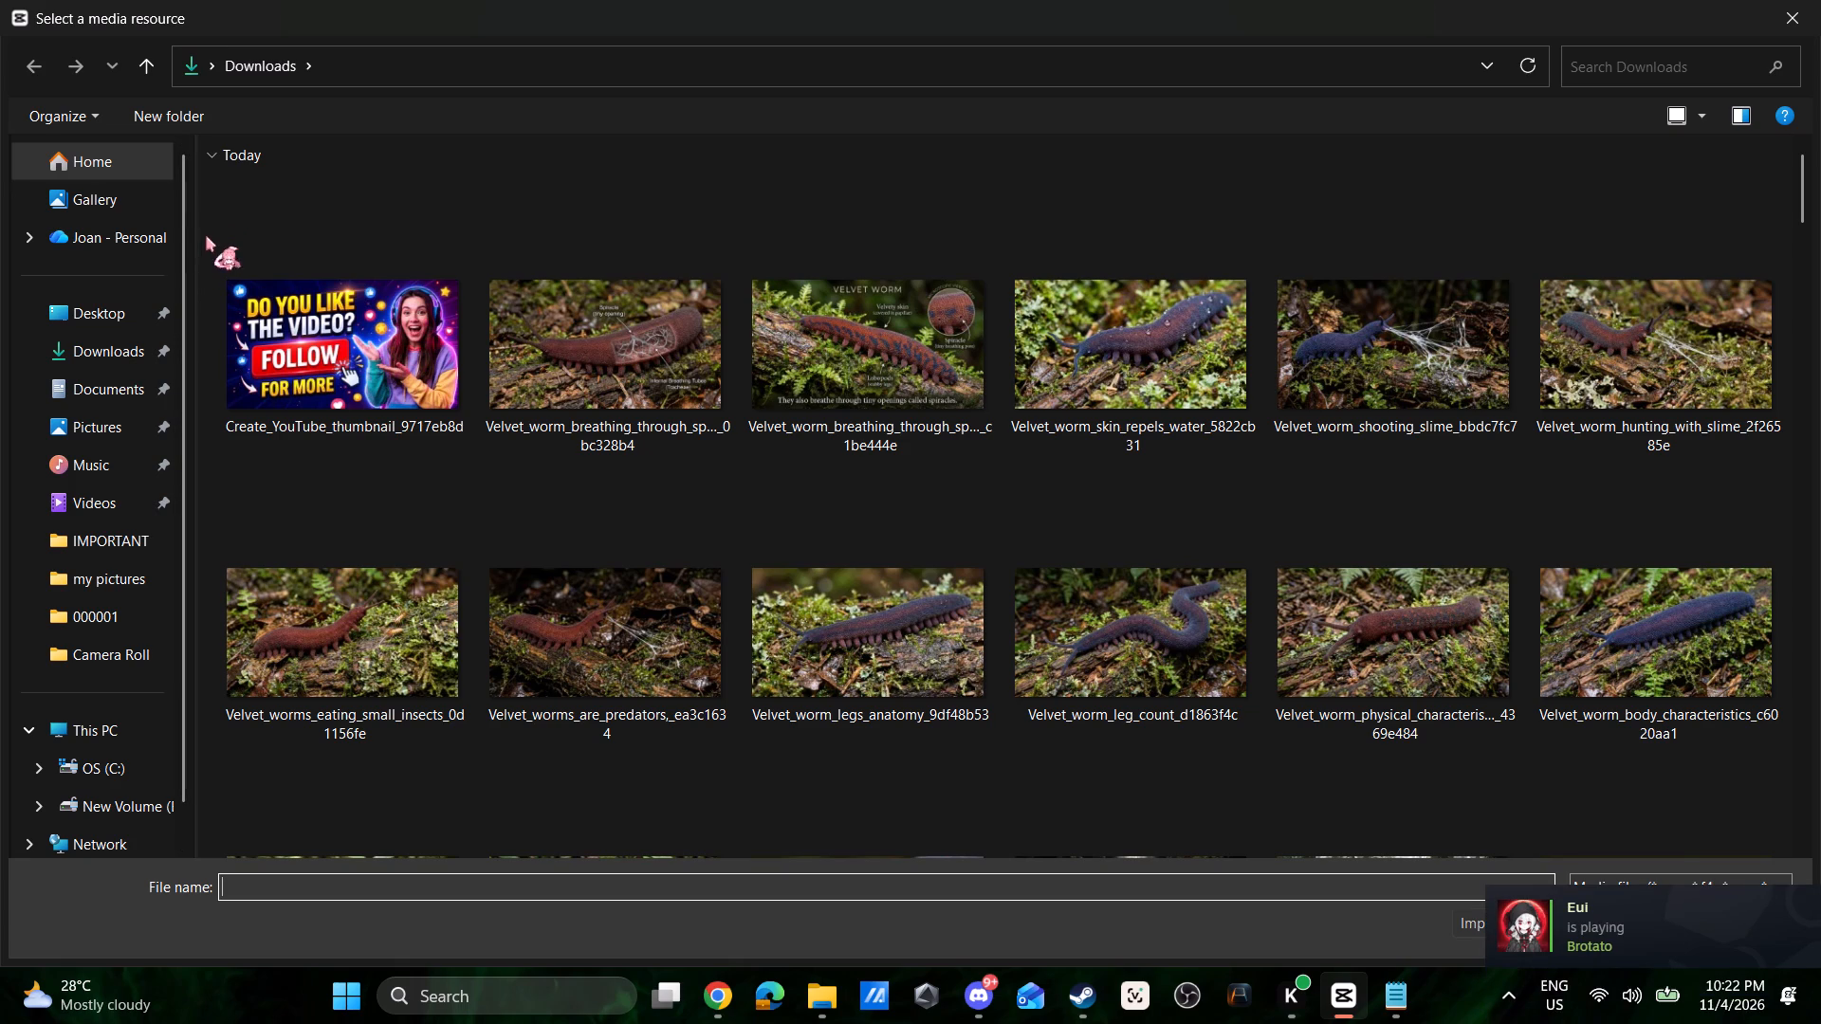
pyautogui.click(326, 358)
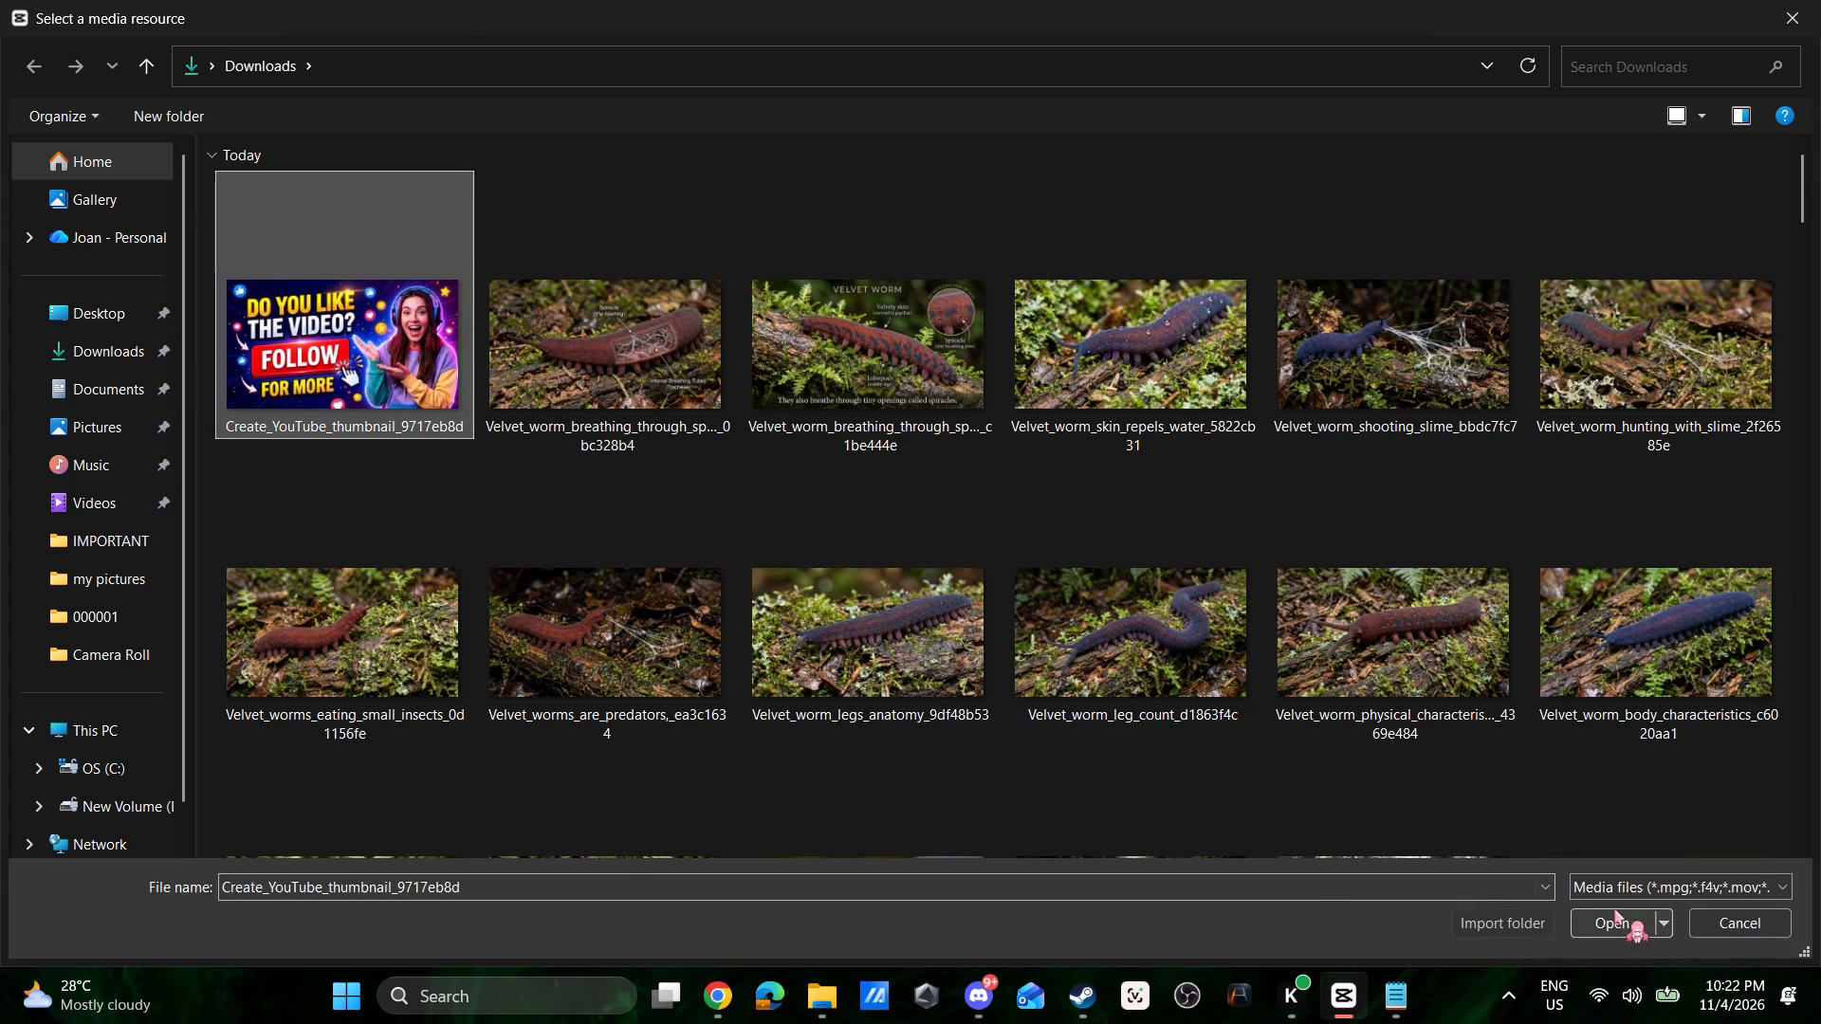
pyautogui.click(1619, 923)
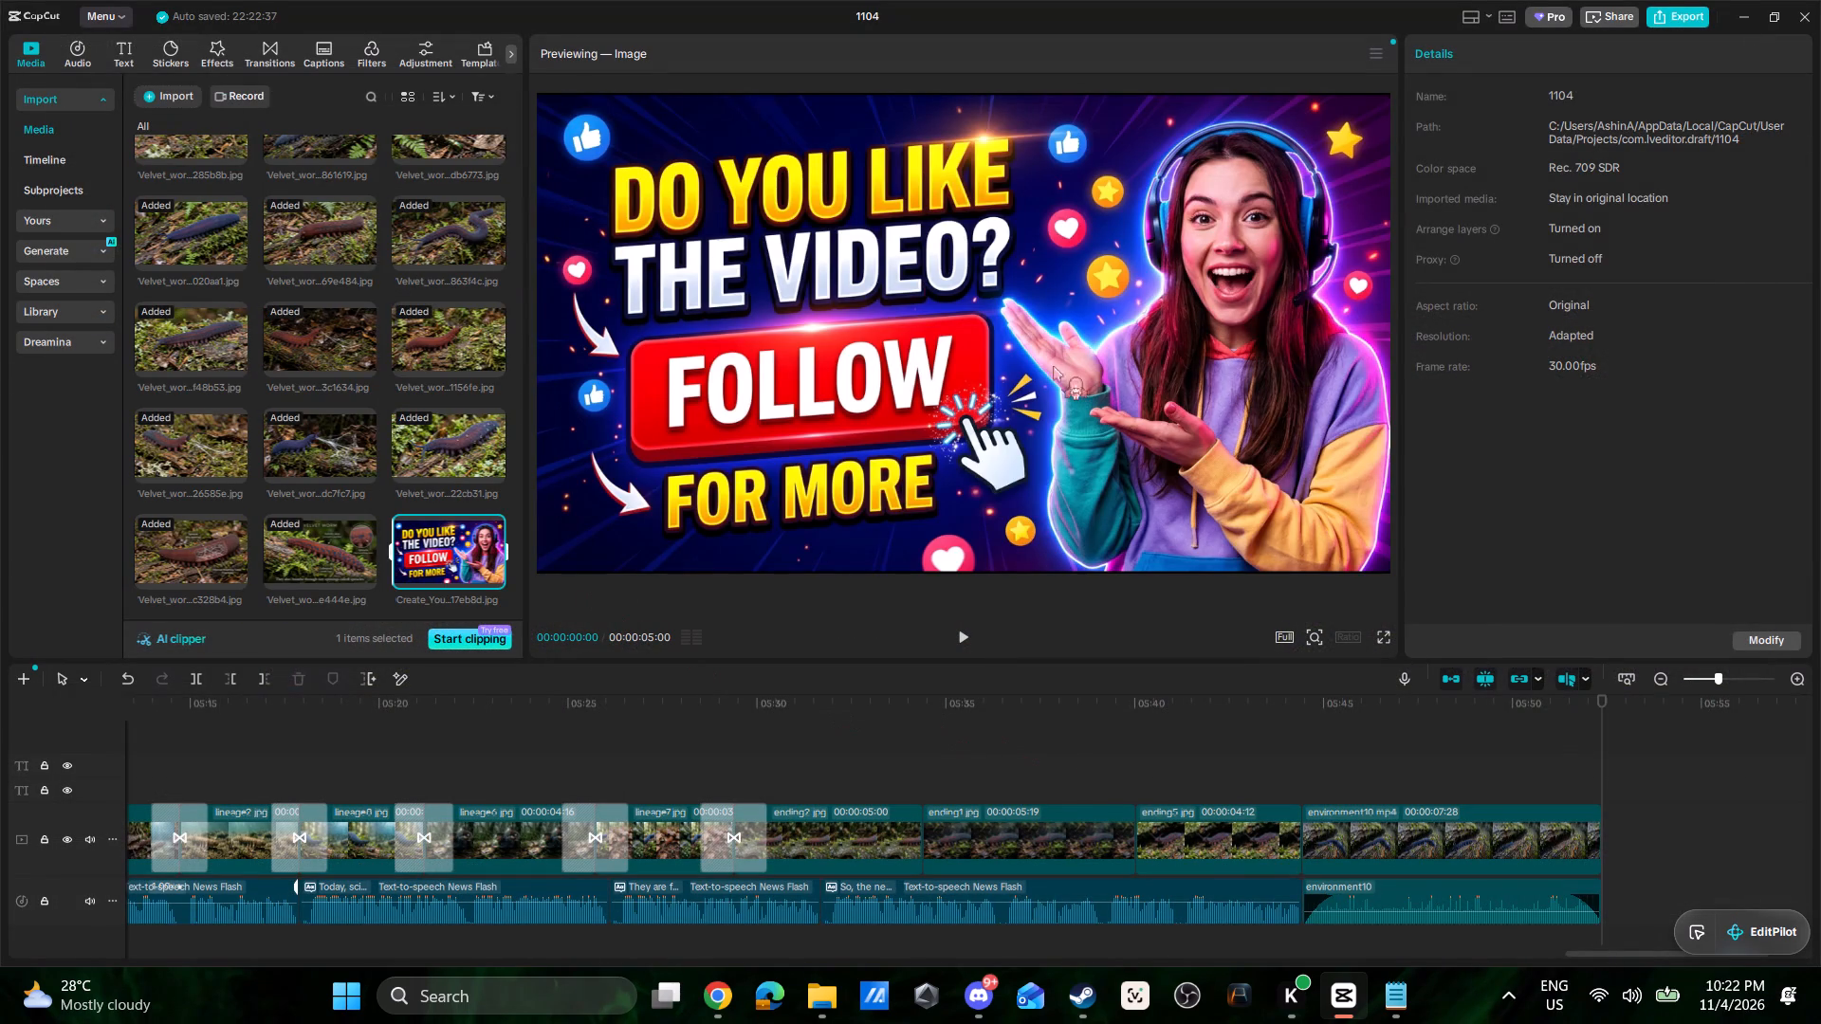
# Place the imported "Do you like the video? FOLLOW for more" image on the main video track directly after environment10.mp4.
pyautogui.moveTo(447, 555); pyautogui.dragTo(1628, 836)
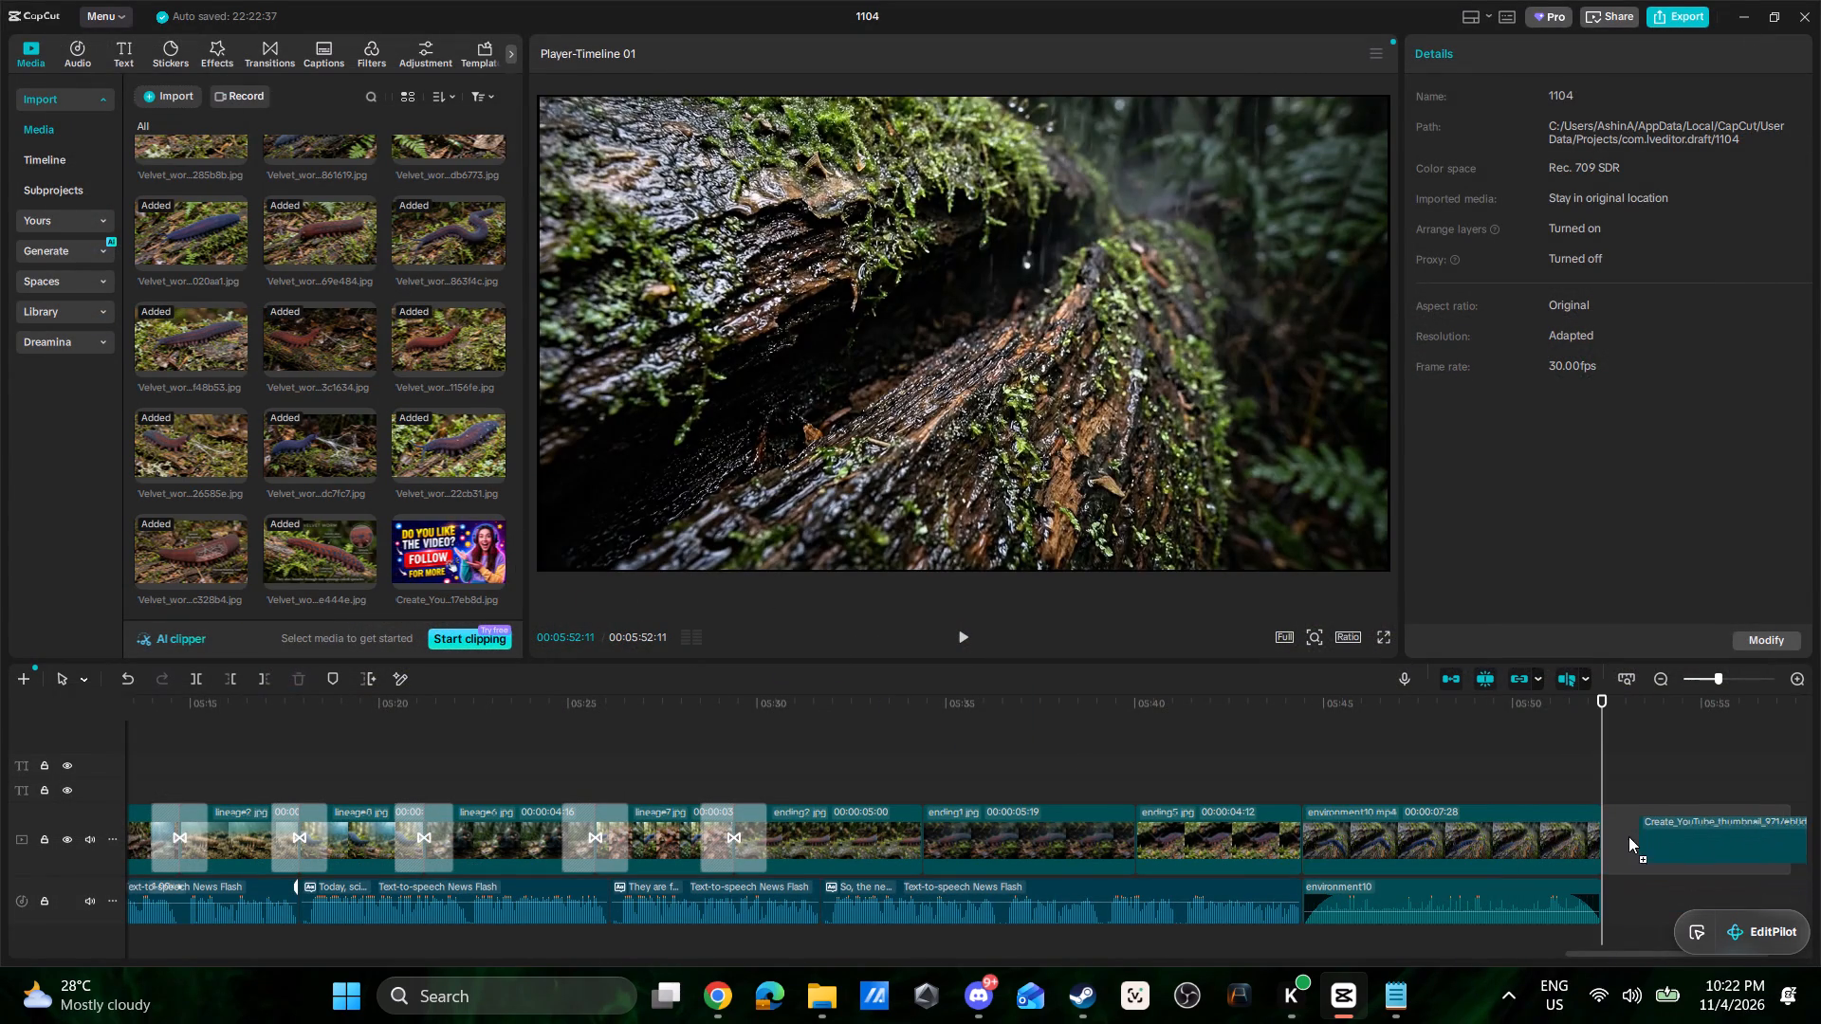
pyautogui.moveTo(1628, 836); pyautogui.dragTo(1618, 833)
pyautogui.moveTo(1618, 953); pyautogui.dragTo(1682, 955)
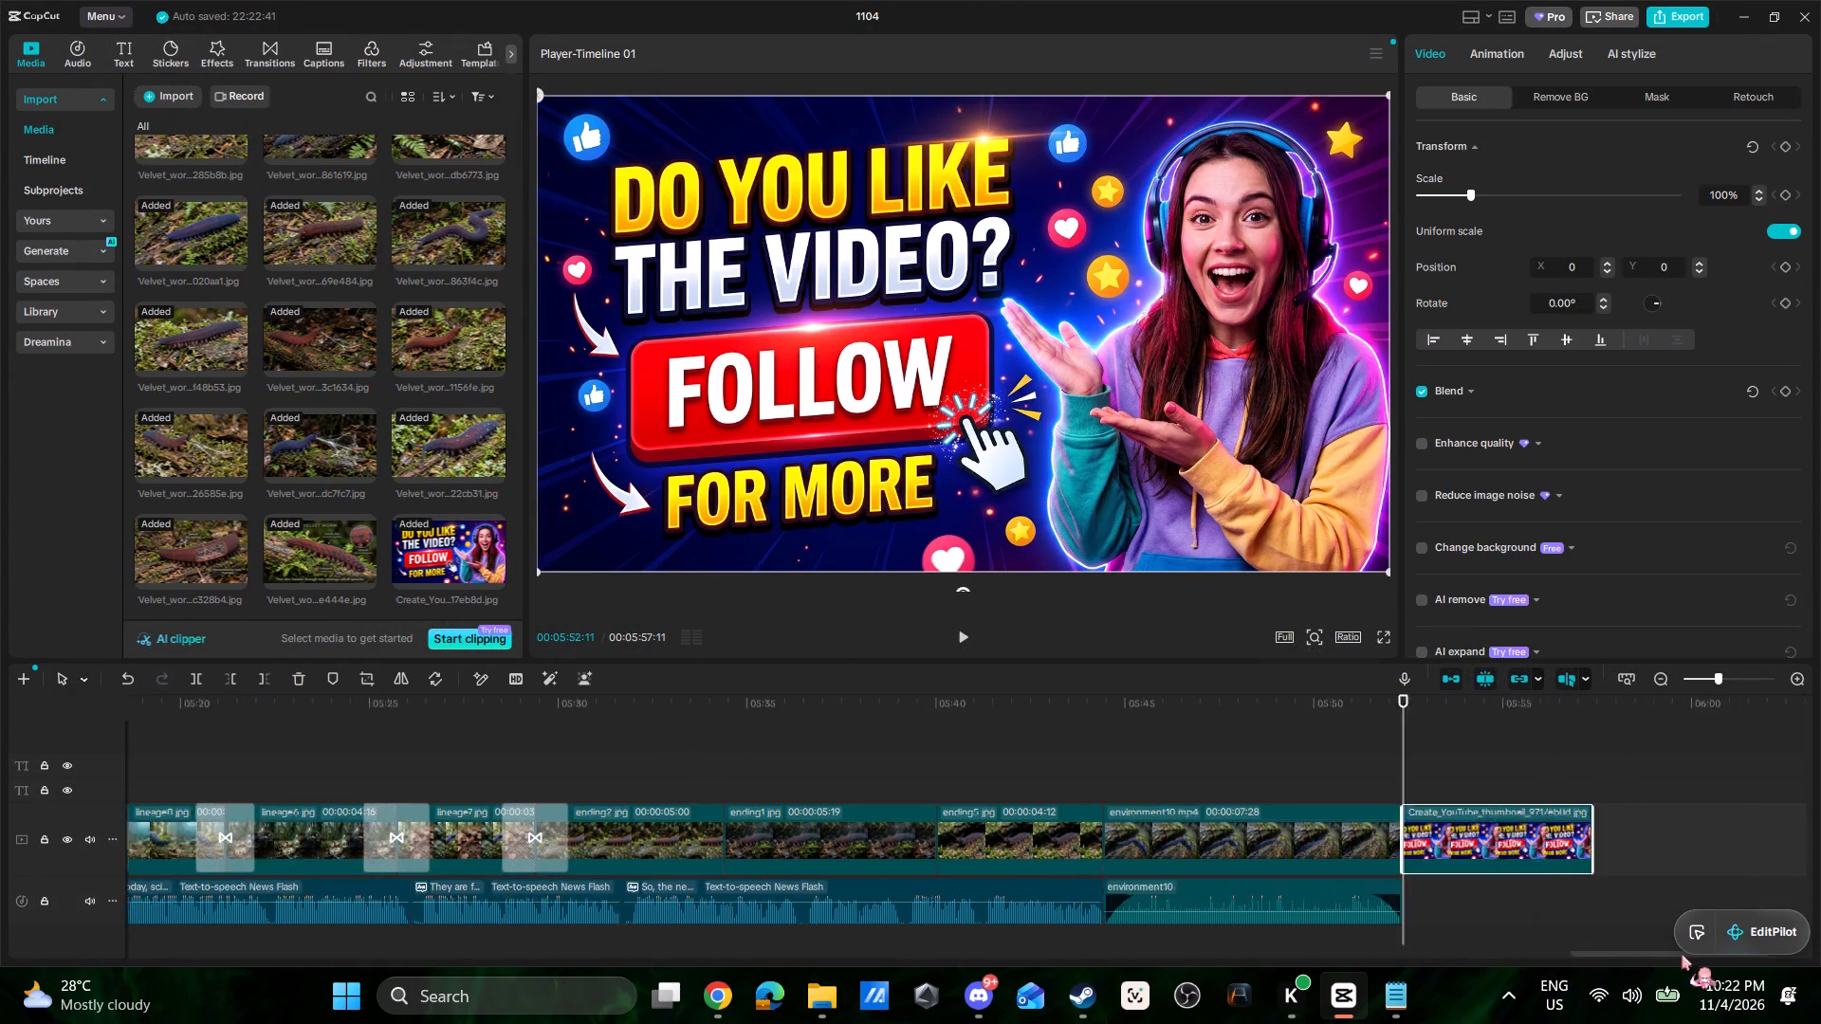
pyautogui.moveTo(1682, 955); pyautogui.dragTo(1772, 960)
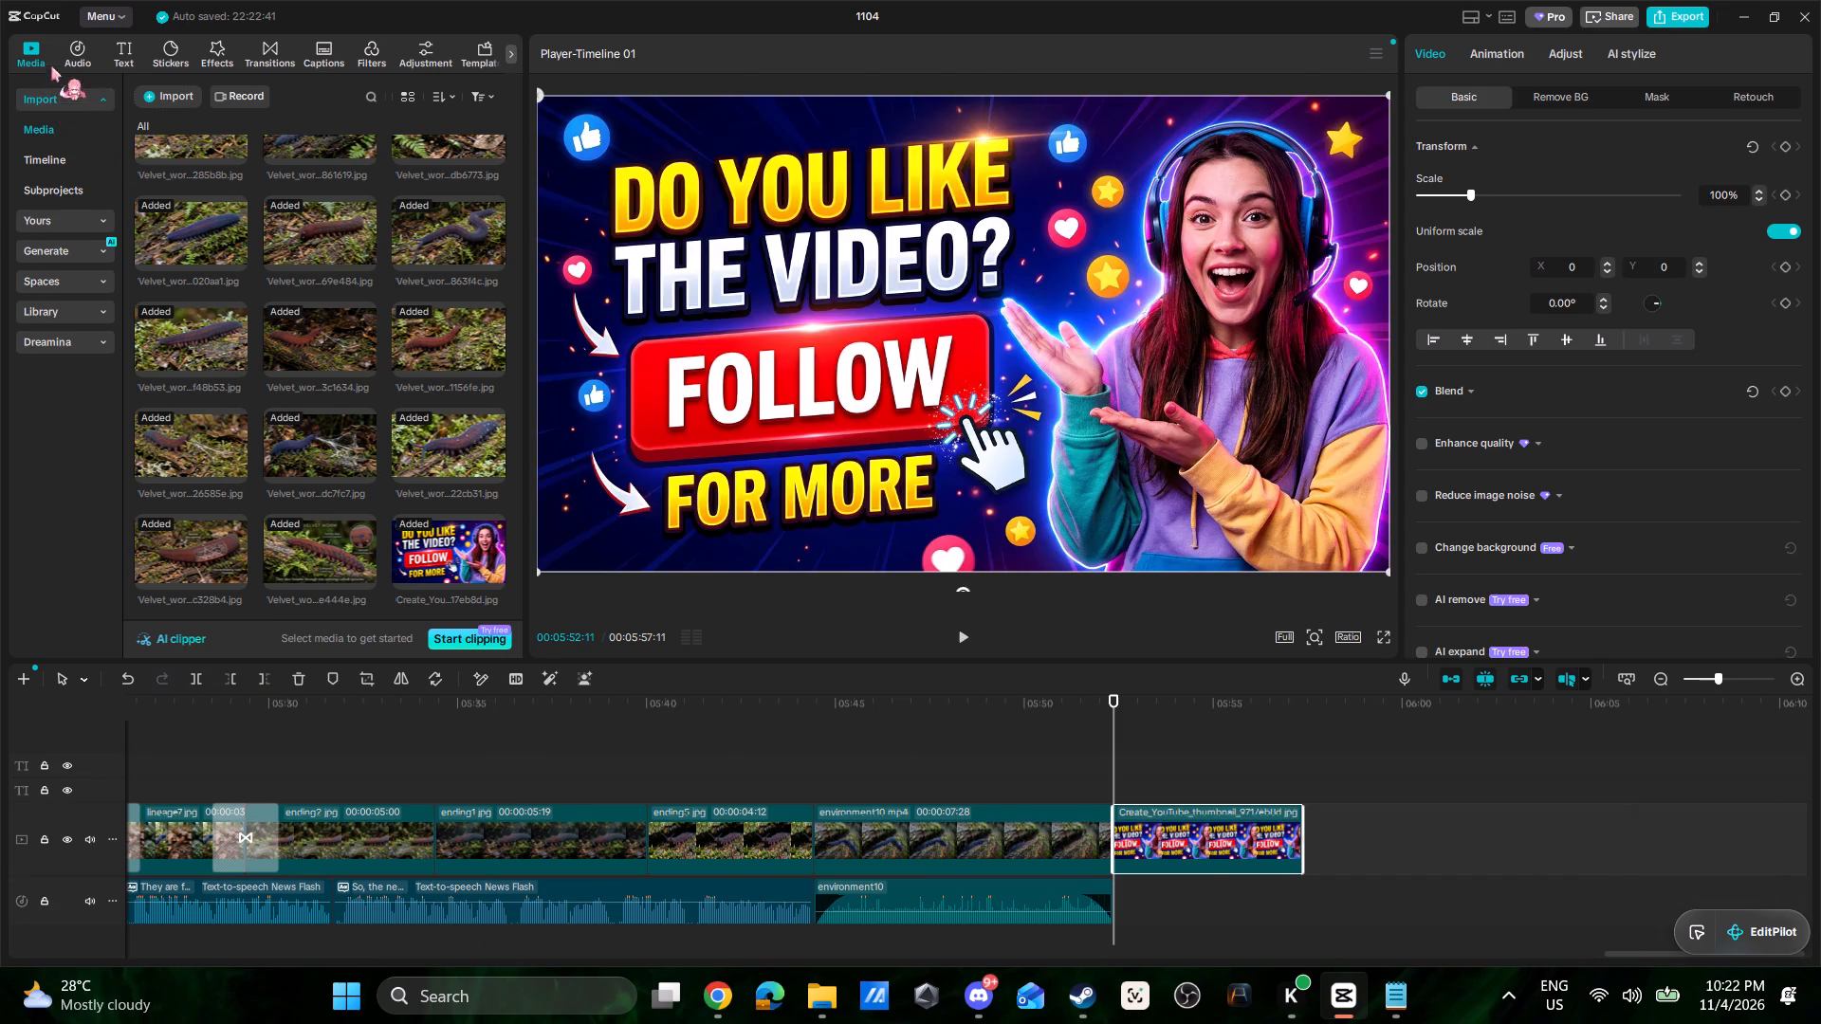
# Search the audio library for "trivia" and choose the suggestion "trivia tunes".
pyautogui.click(78, 51)
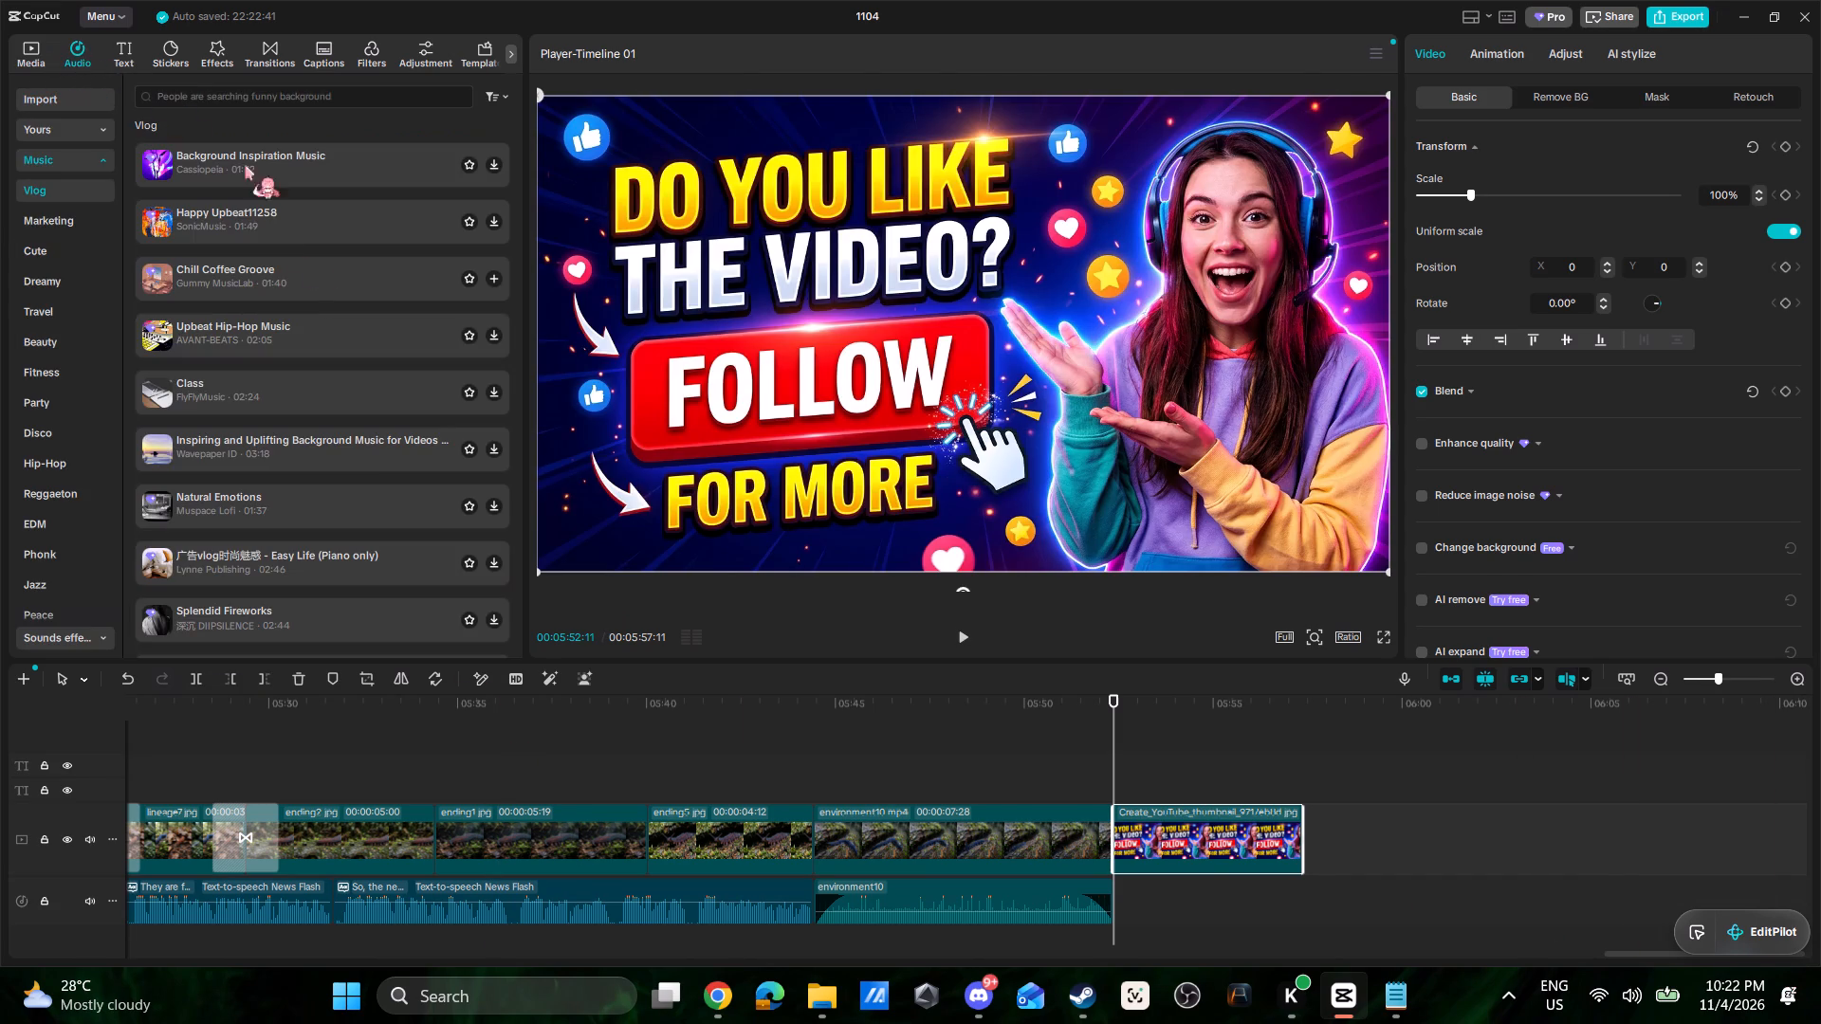
pyautogui.click(249, 100)
pyautogui.write('tr')
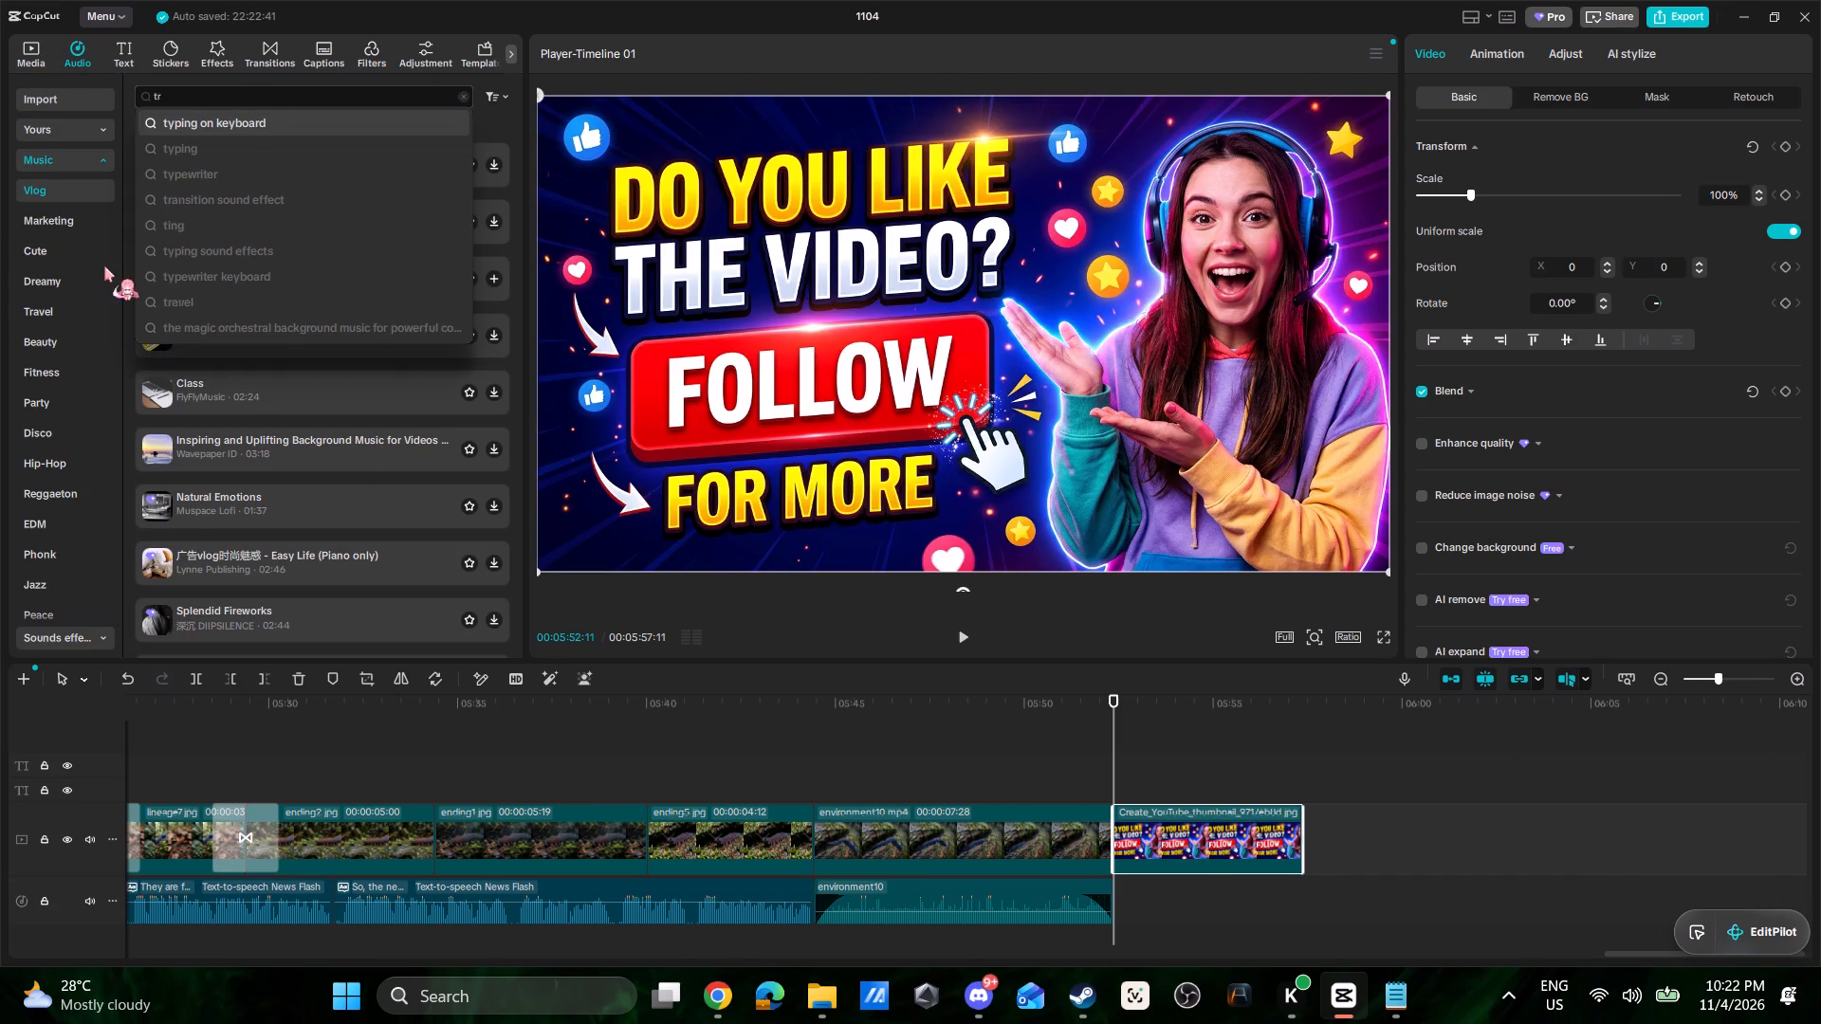
pyautogui.press('i')
pyautogui.write('via')
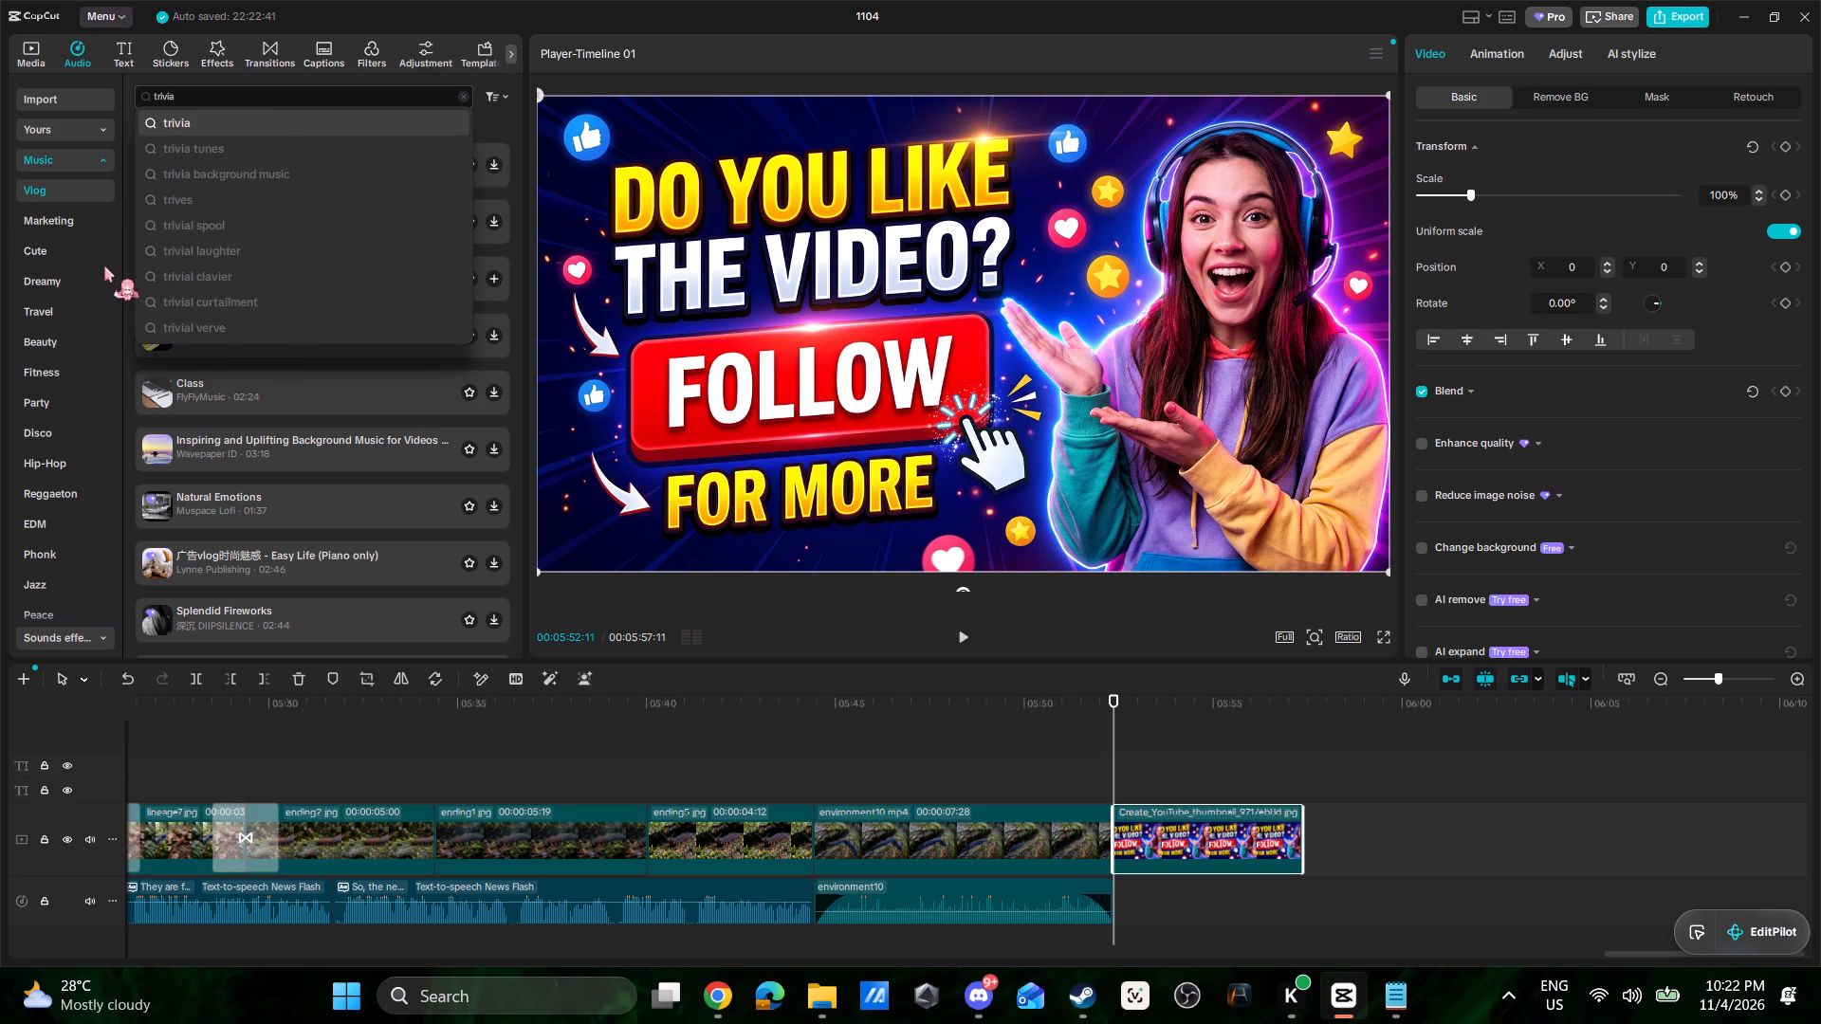
pyautogui.click(242, 130)
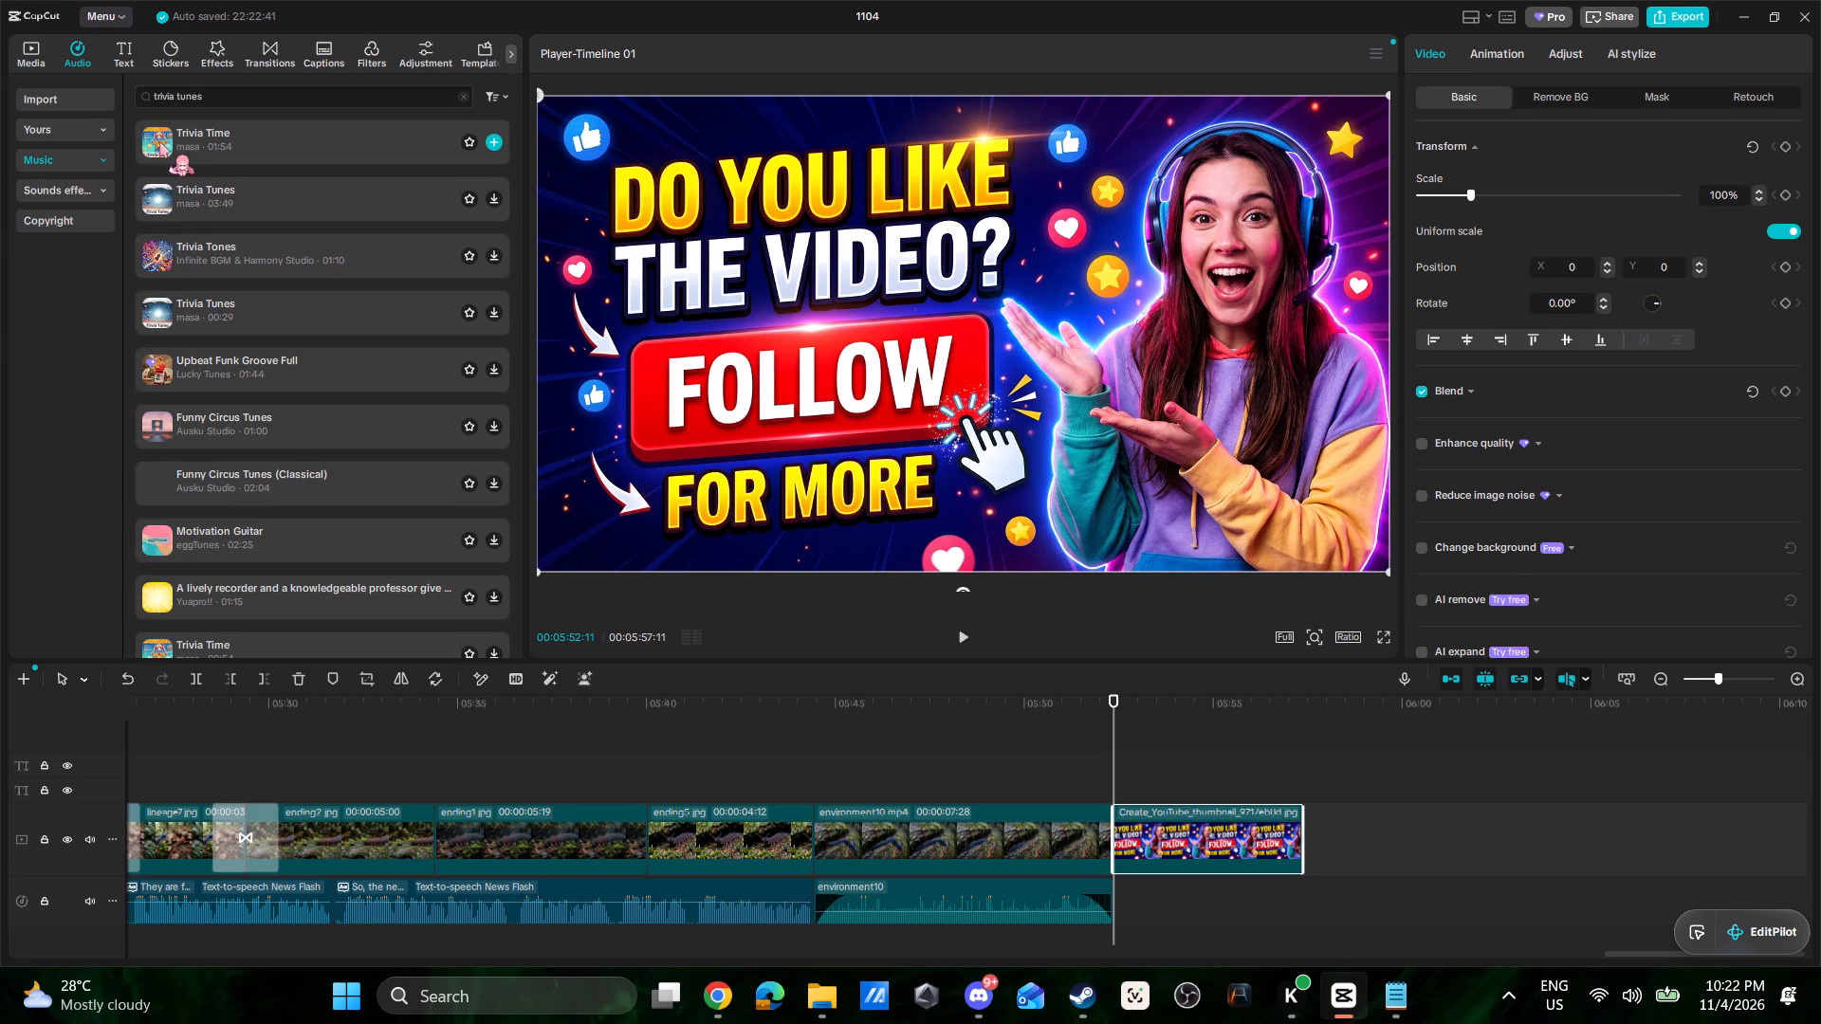
# Audition the found music tracks one after another, from Trivia Time down to Playful Circus Tunes (Classical), to choose background music.
pyautogui.click(159, 142)
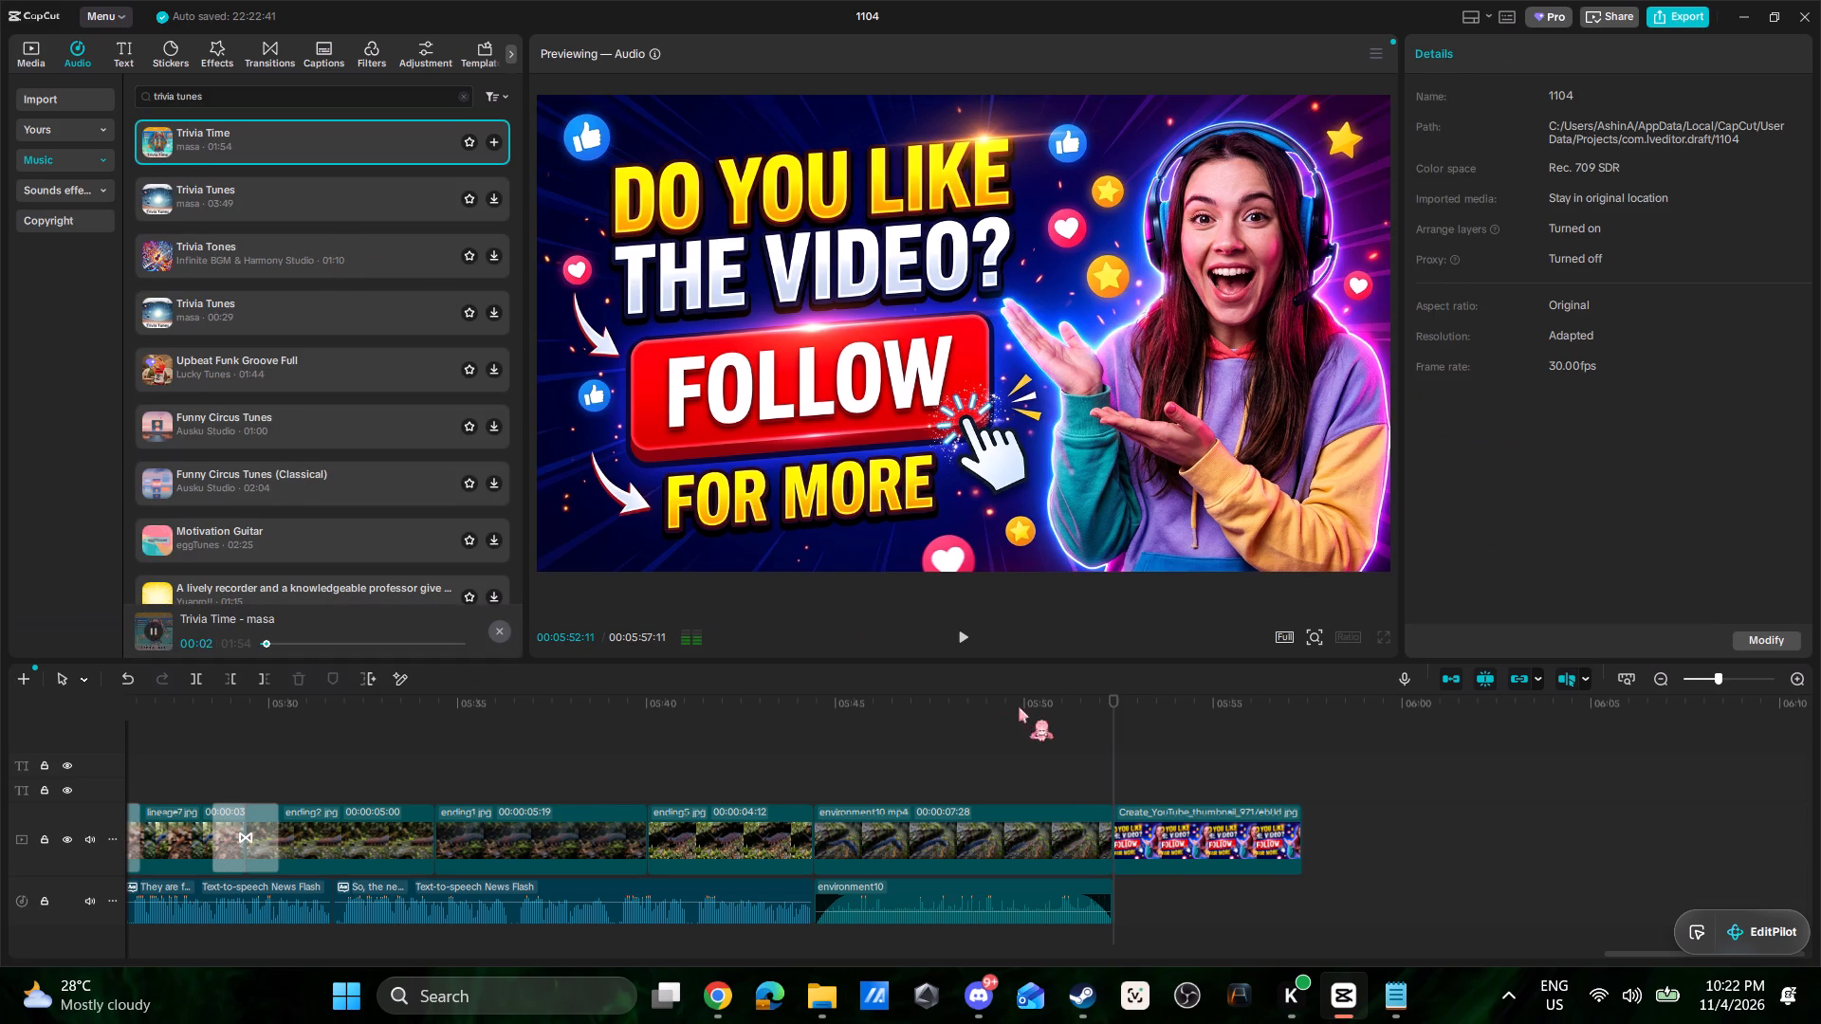
pyautogui.click(163, 197)
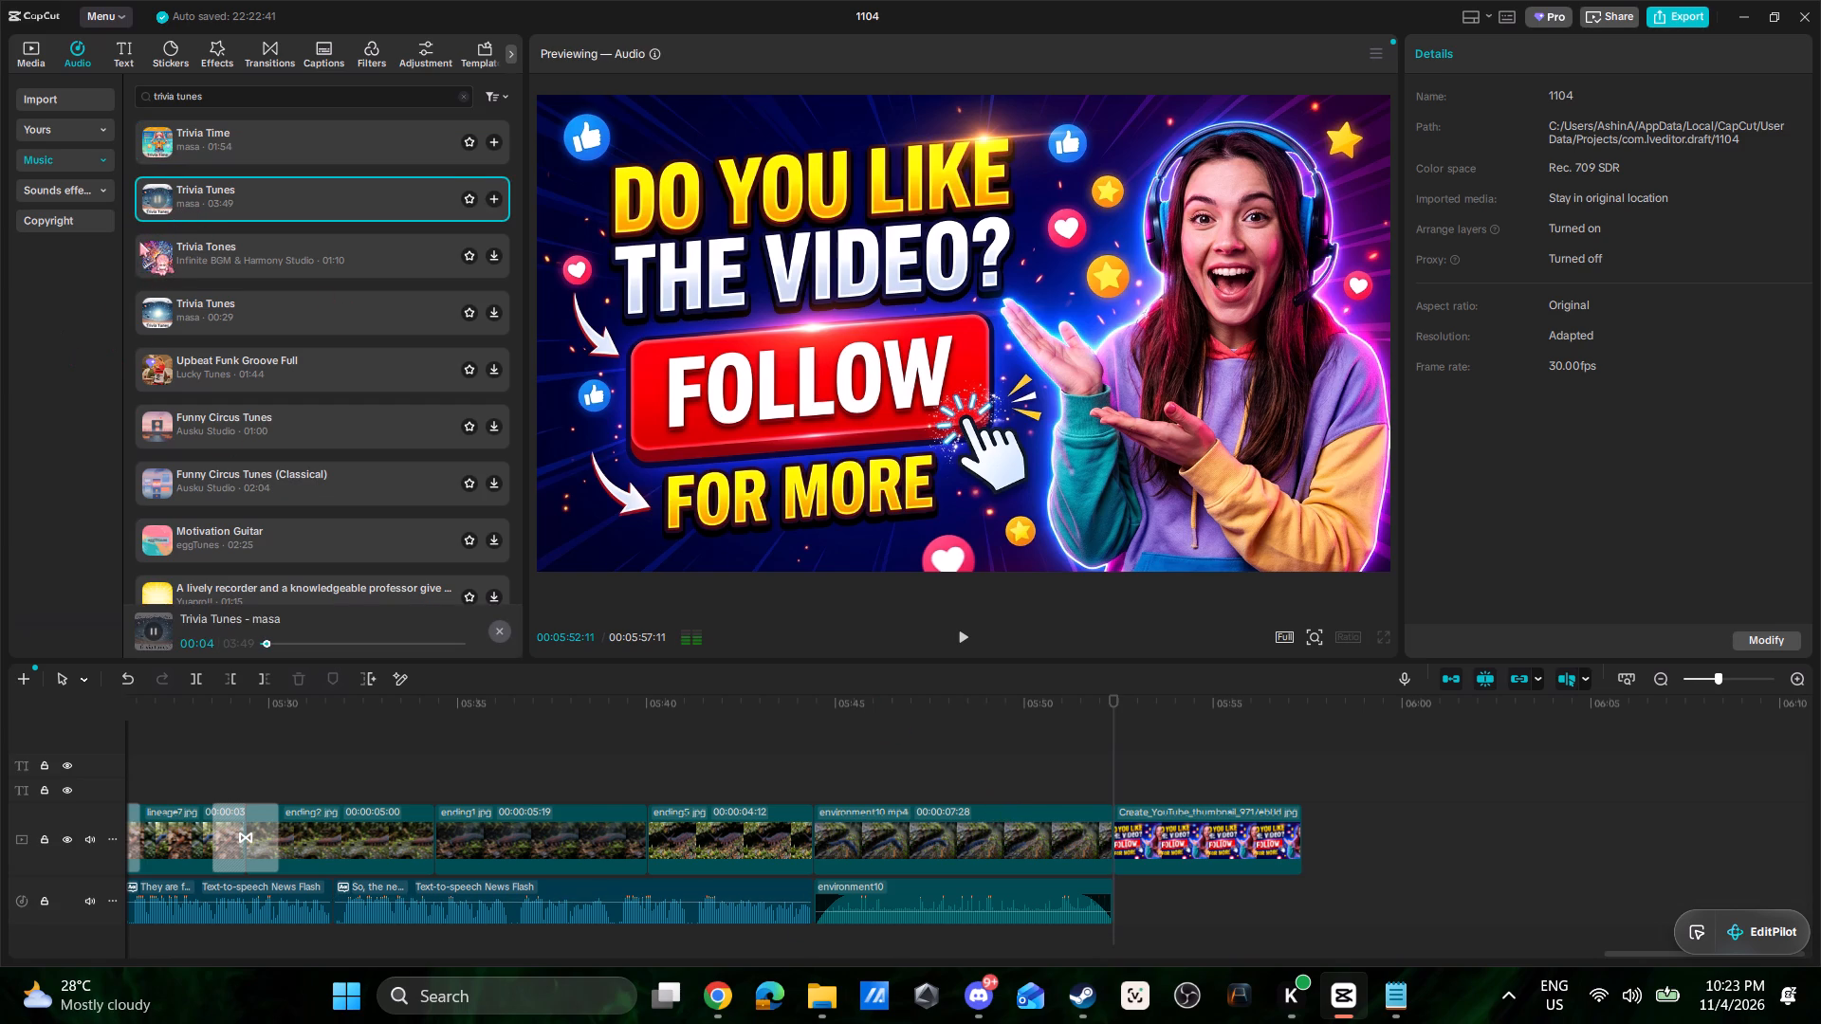
pyautogui.click(162, 258)
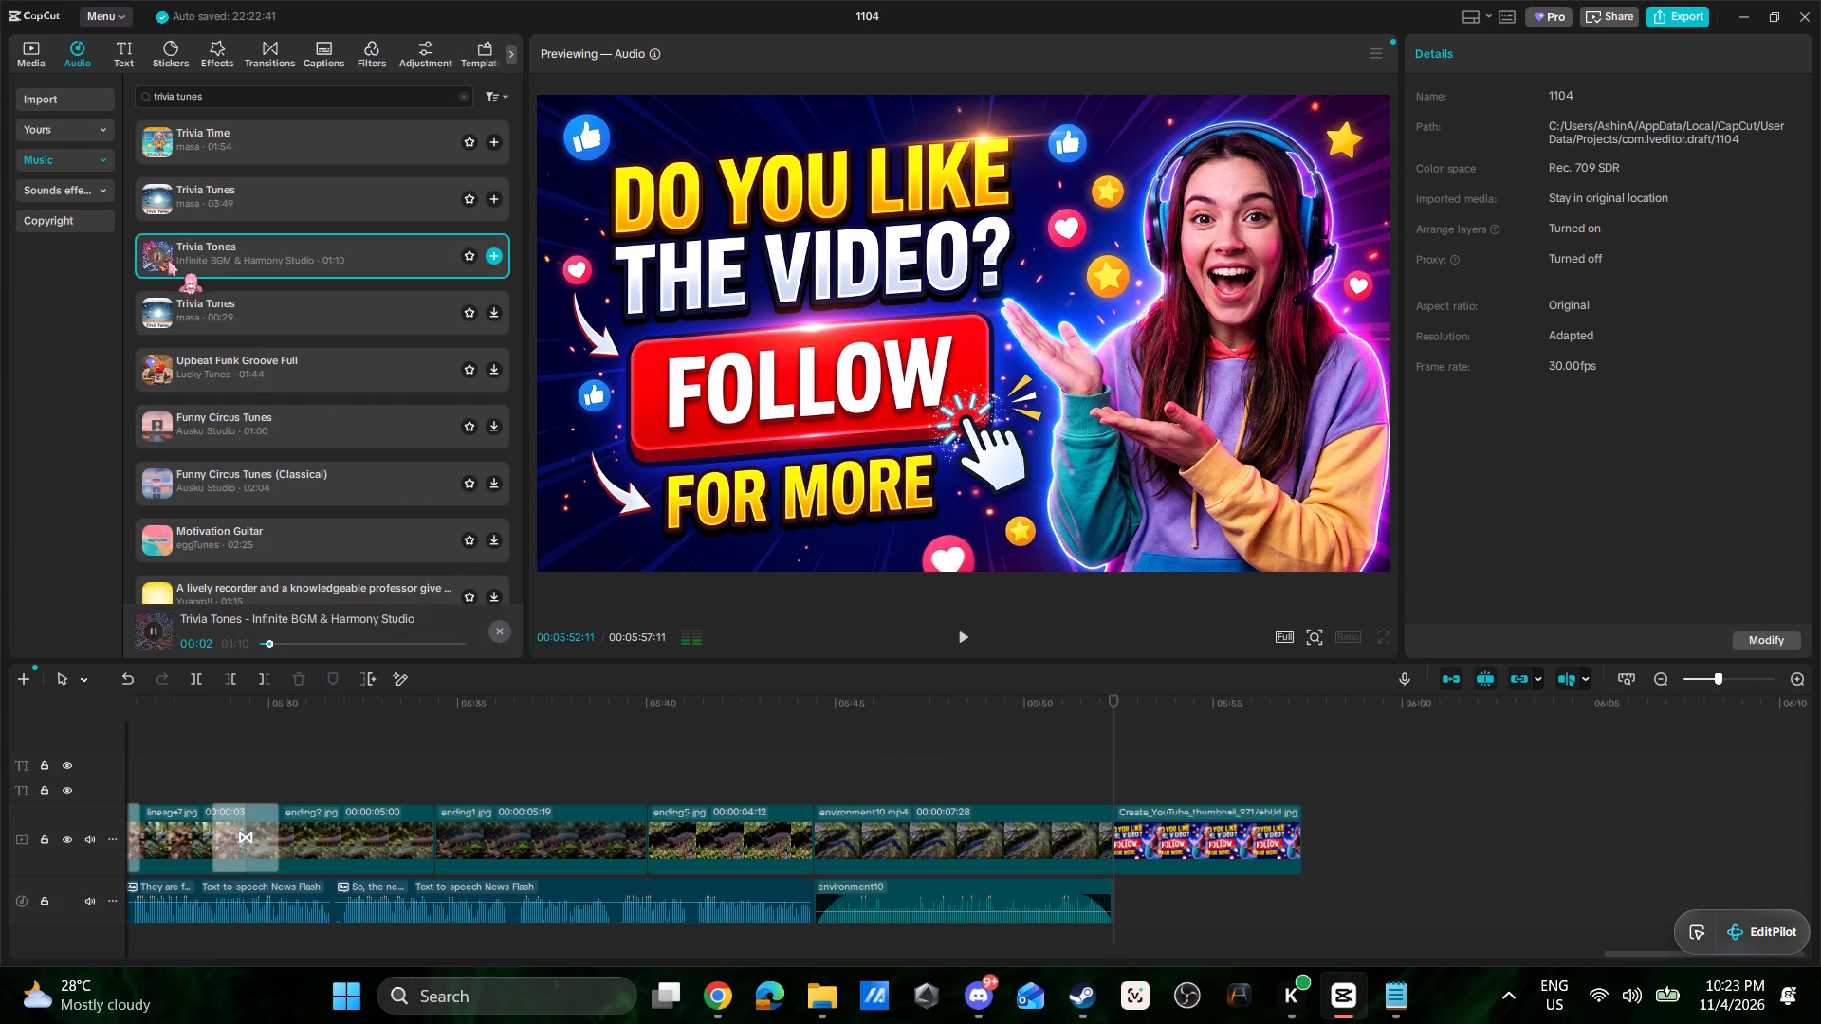
pyautogui.click(164, 313)
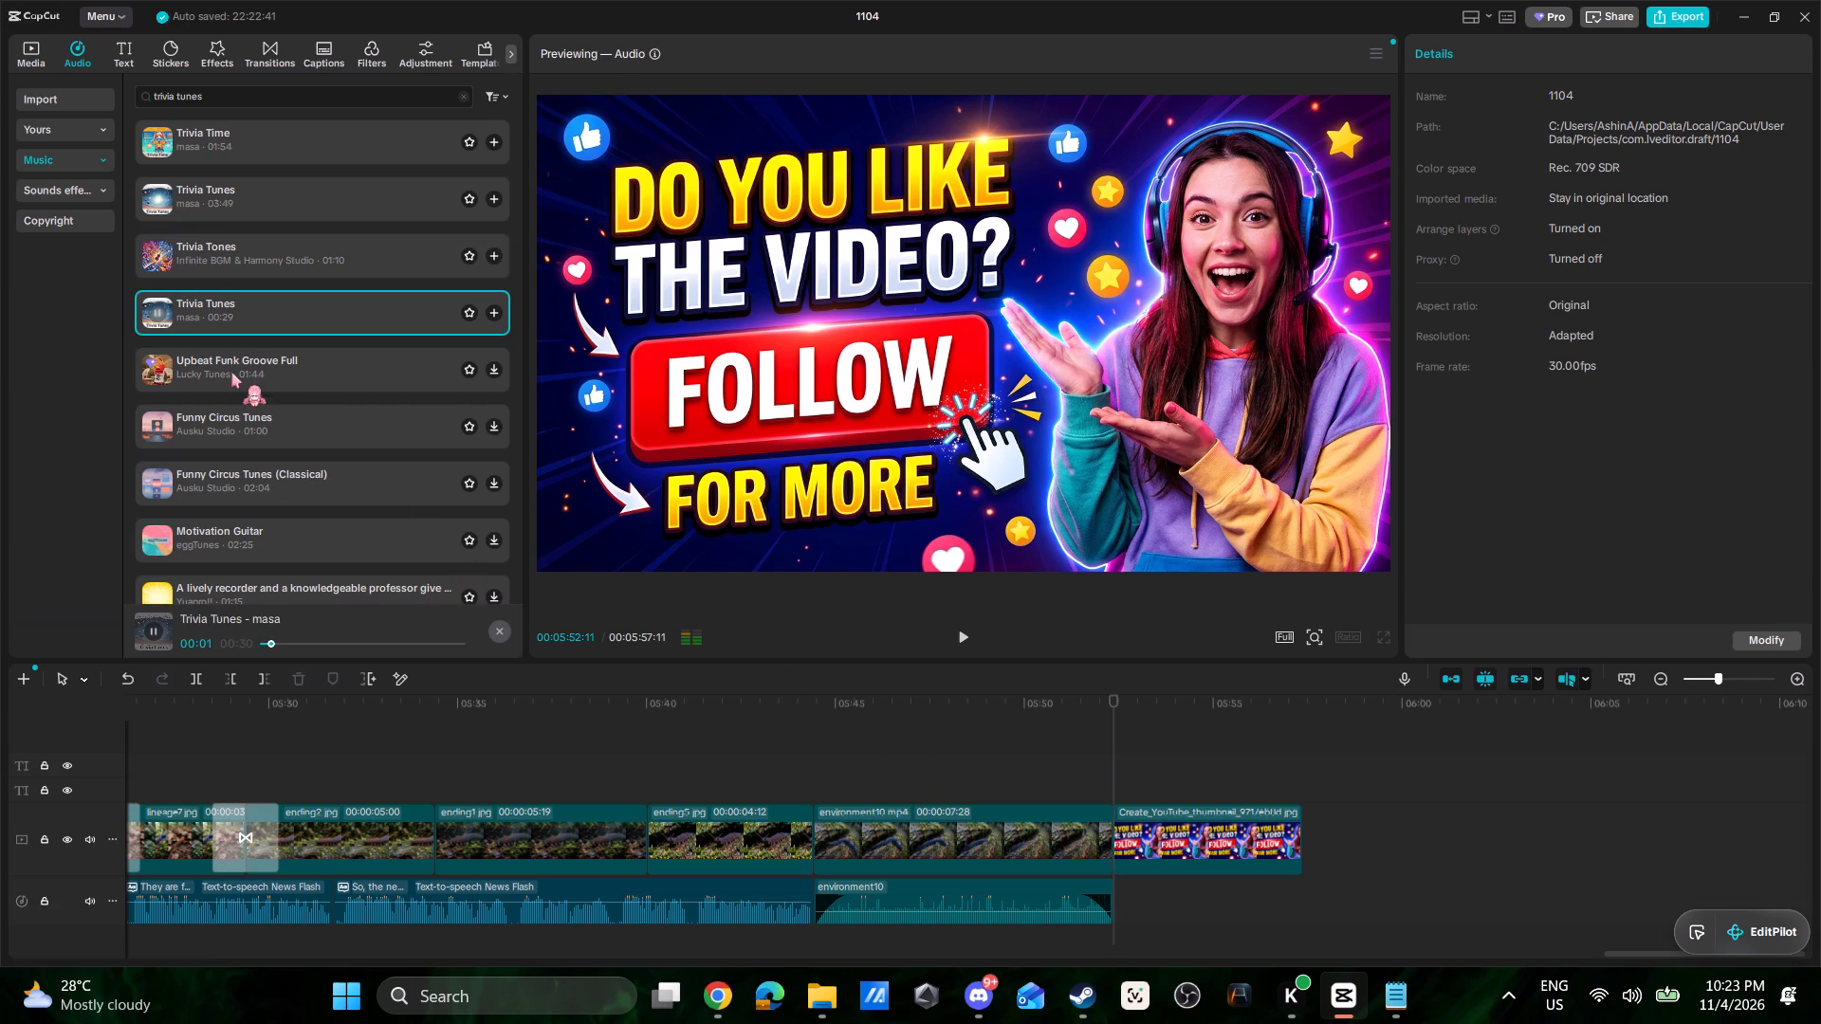
pyautogui.click(151, 373)
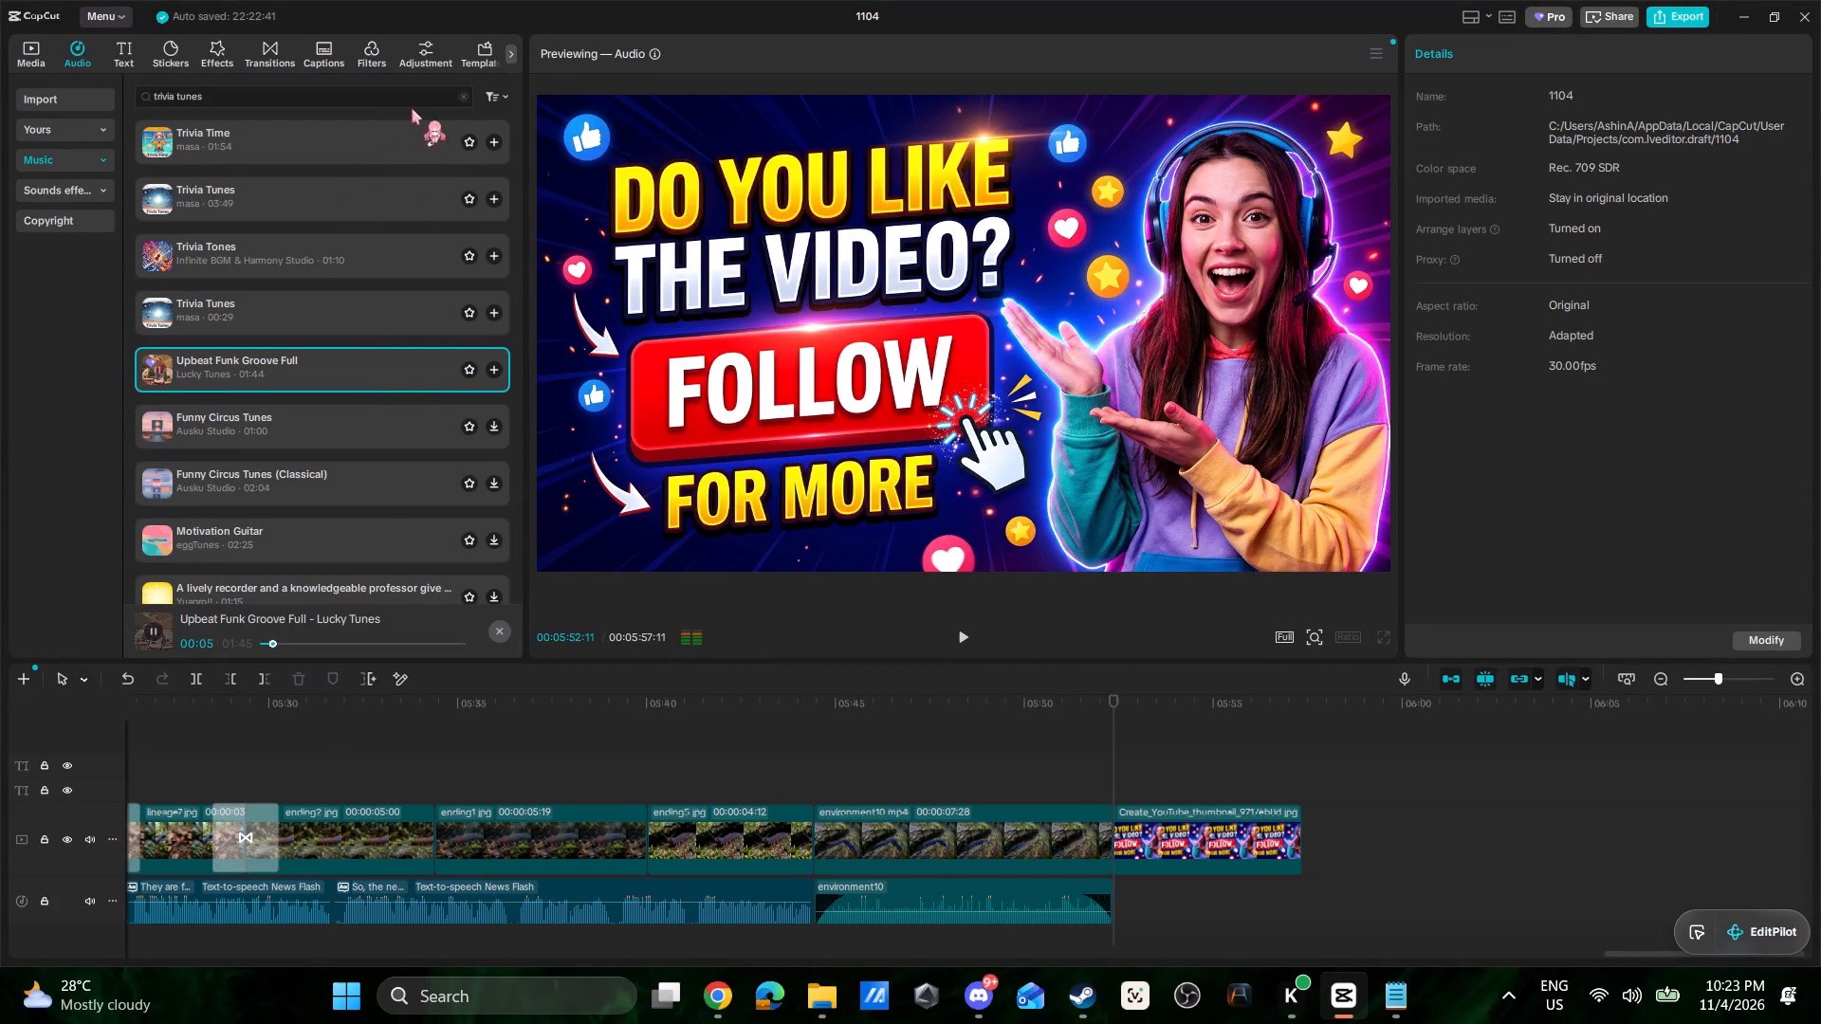
pyautogui.click(158, 423)
pyautogui.scroll(-2, 287, 489)
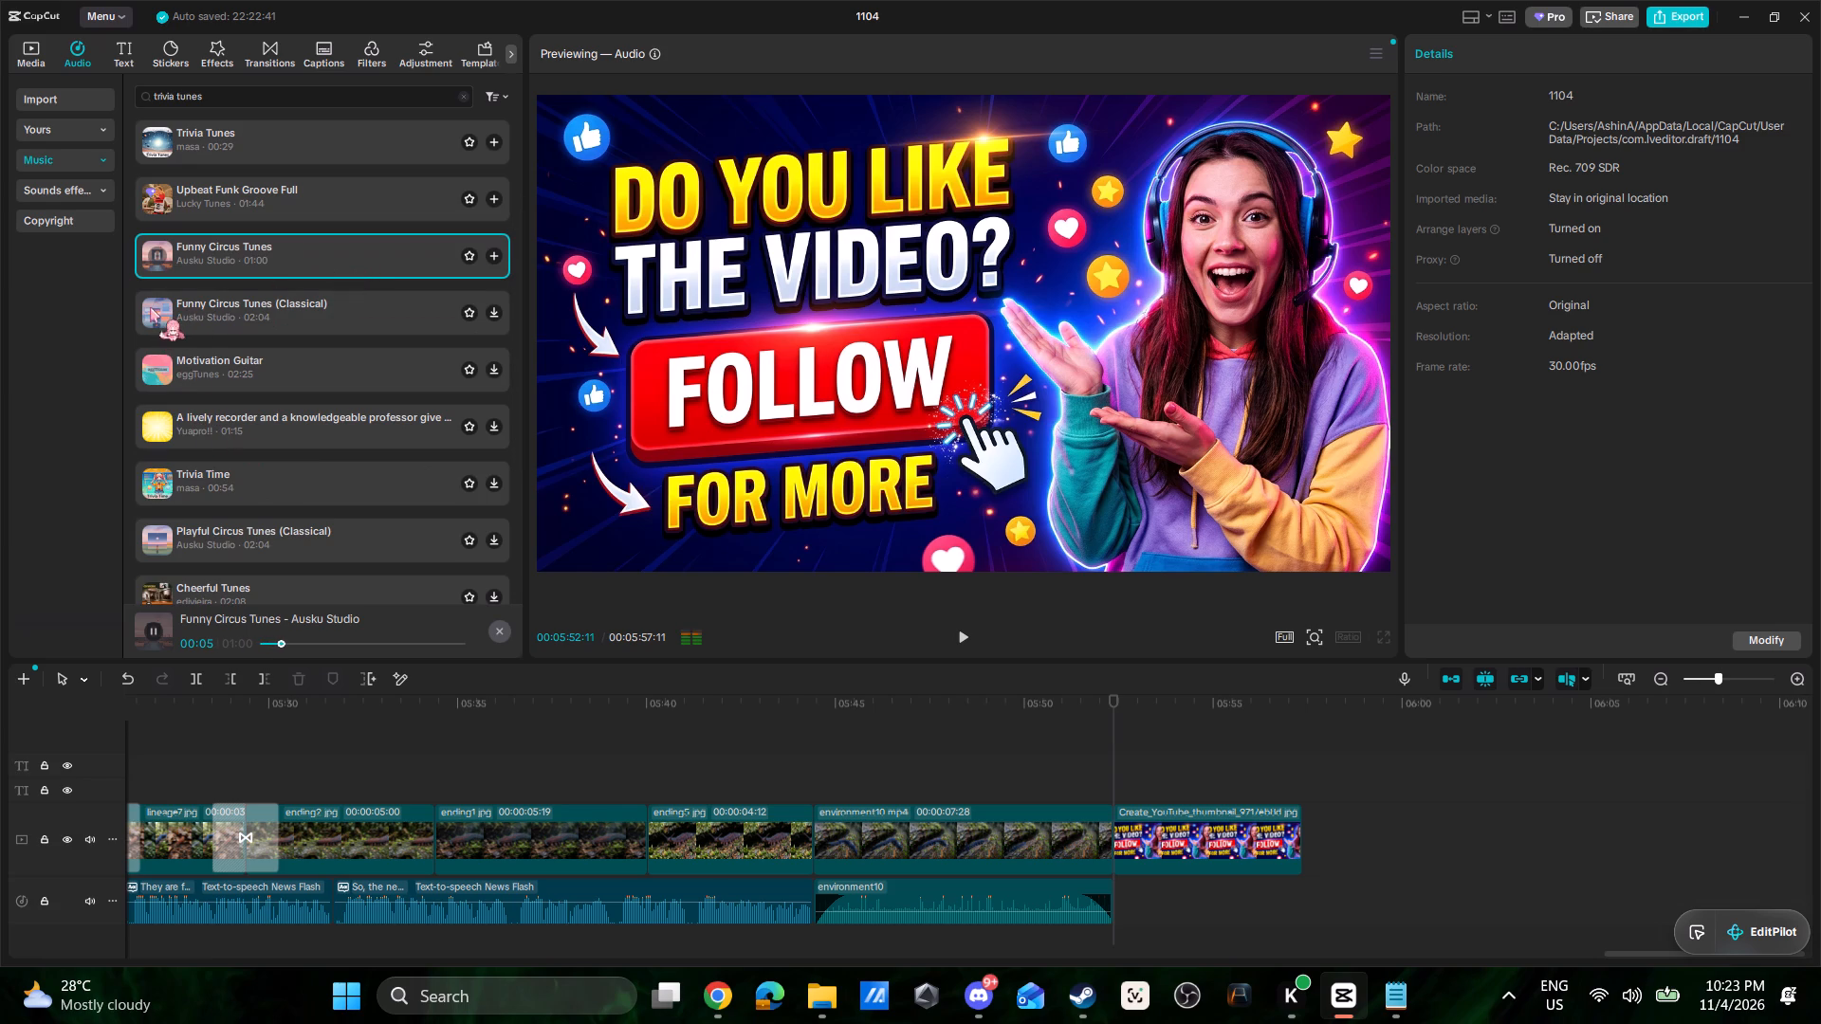
pyautogui.click(150, 307)
pyautogui.click(149, 373)
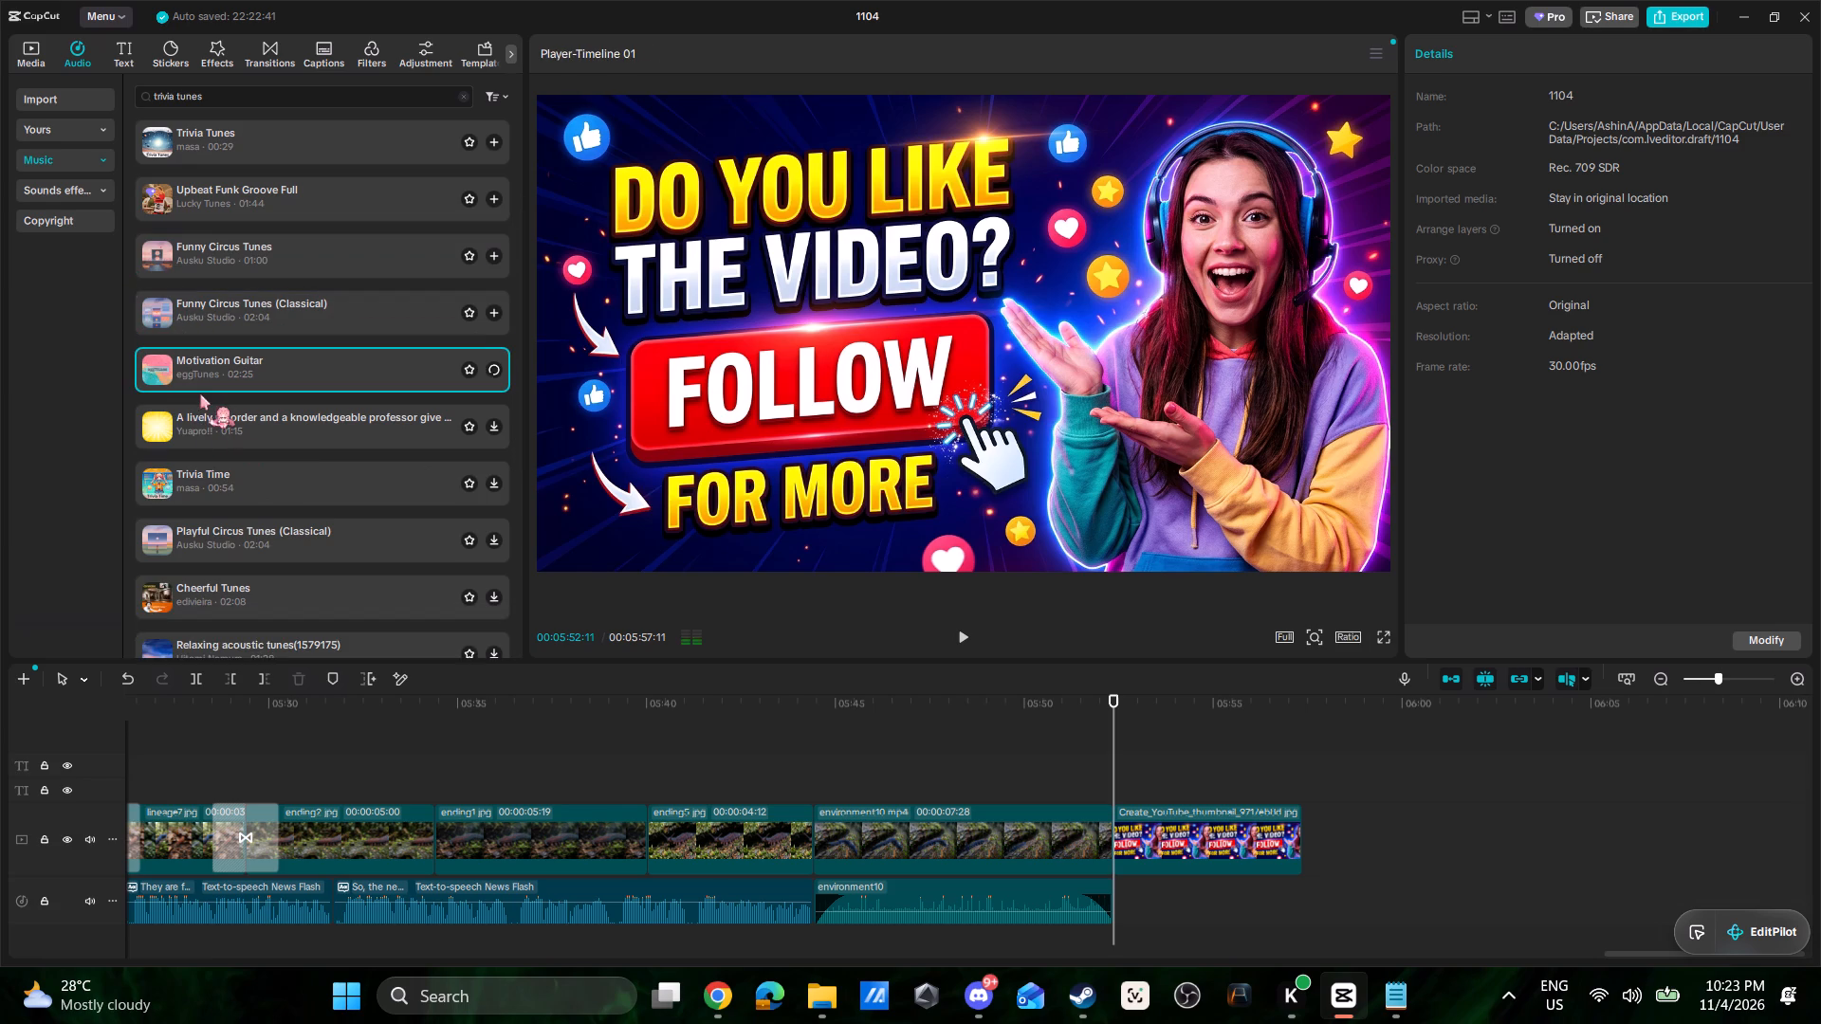
pyautogui.scroll(-1, 200, 394)
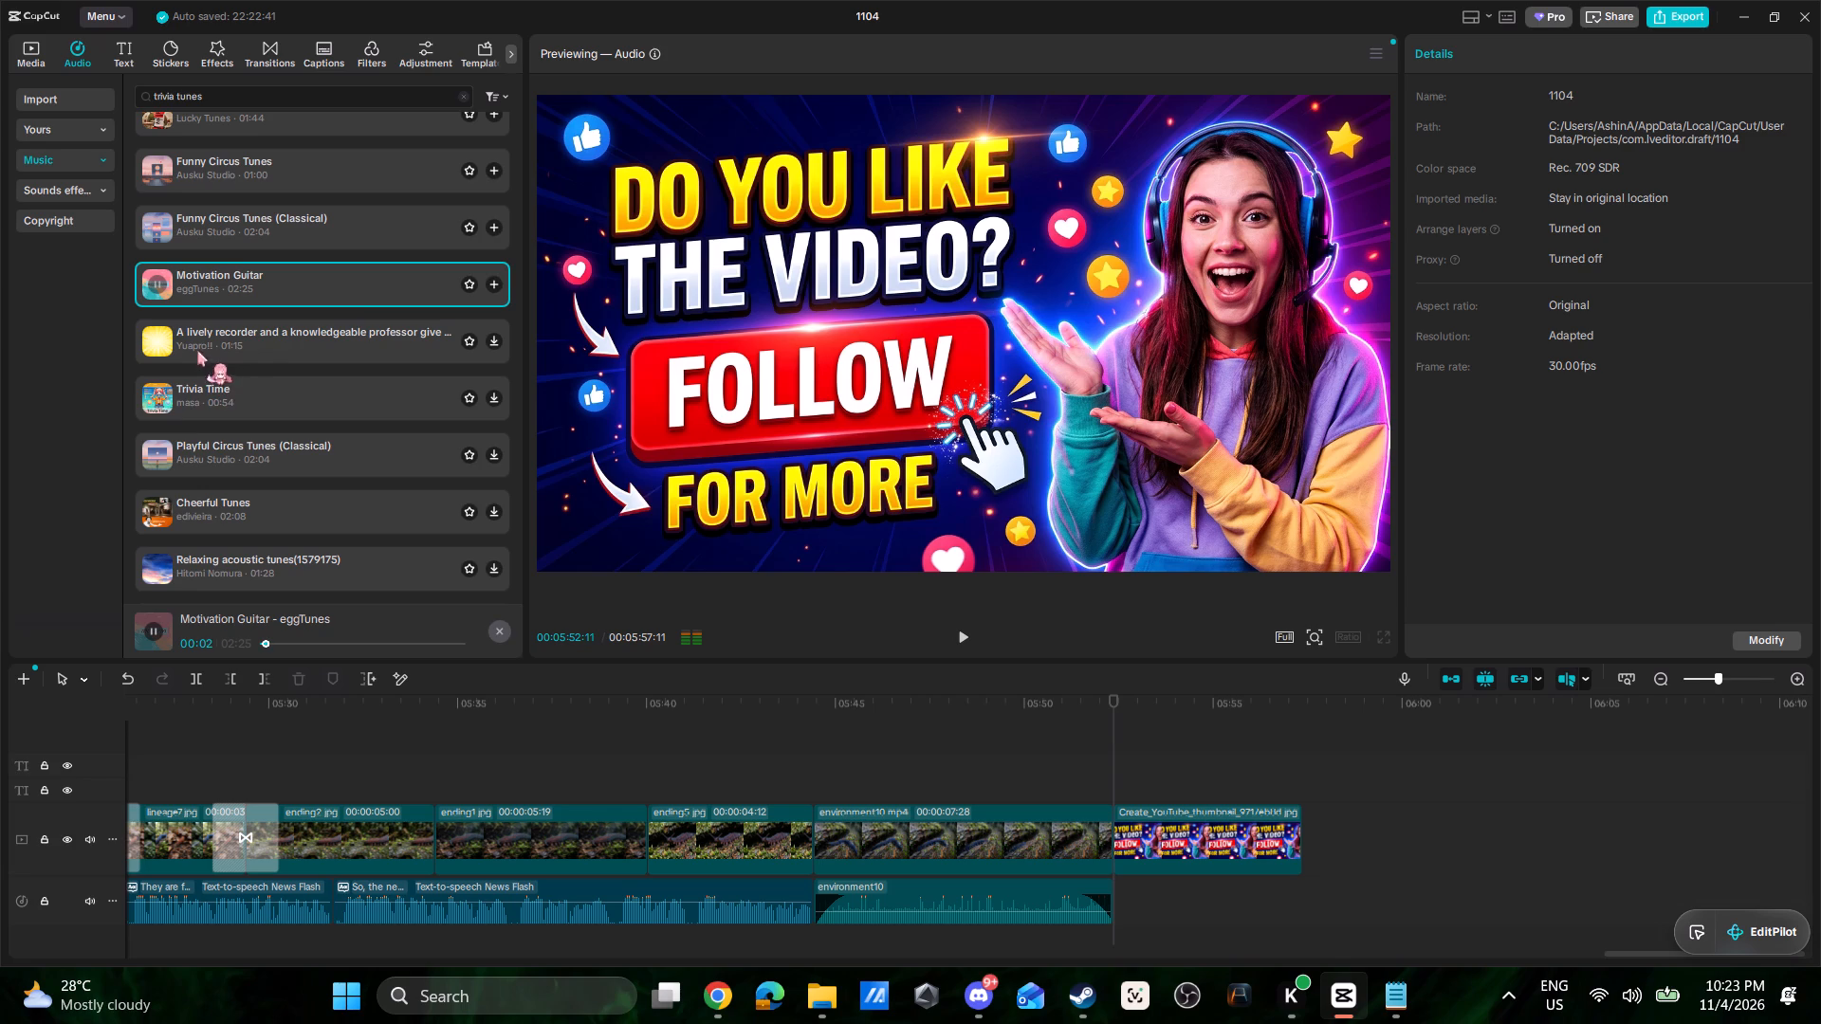
pyautogui.click(151, 340)
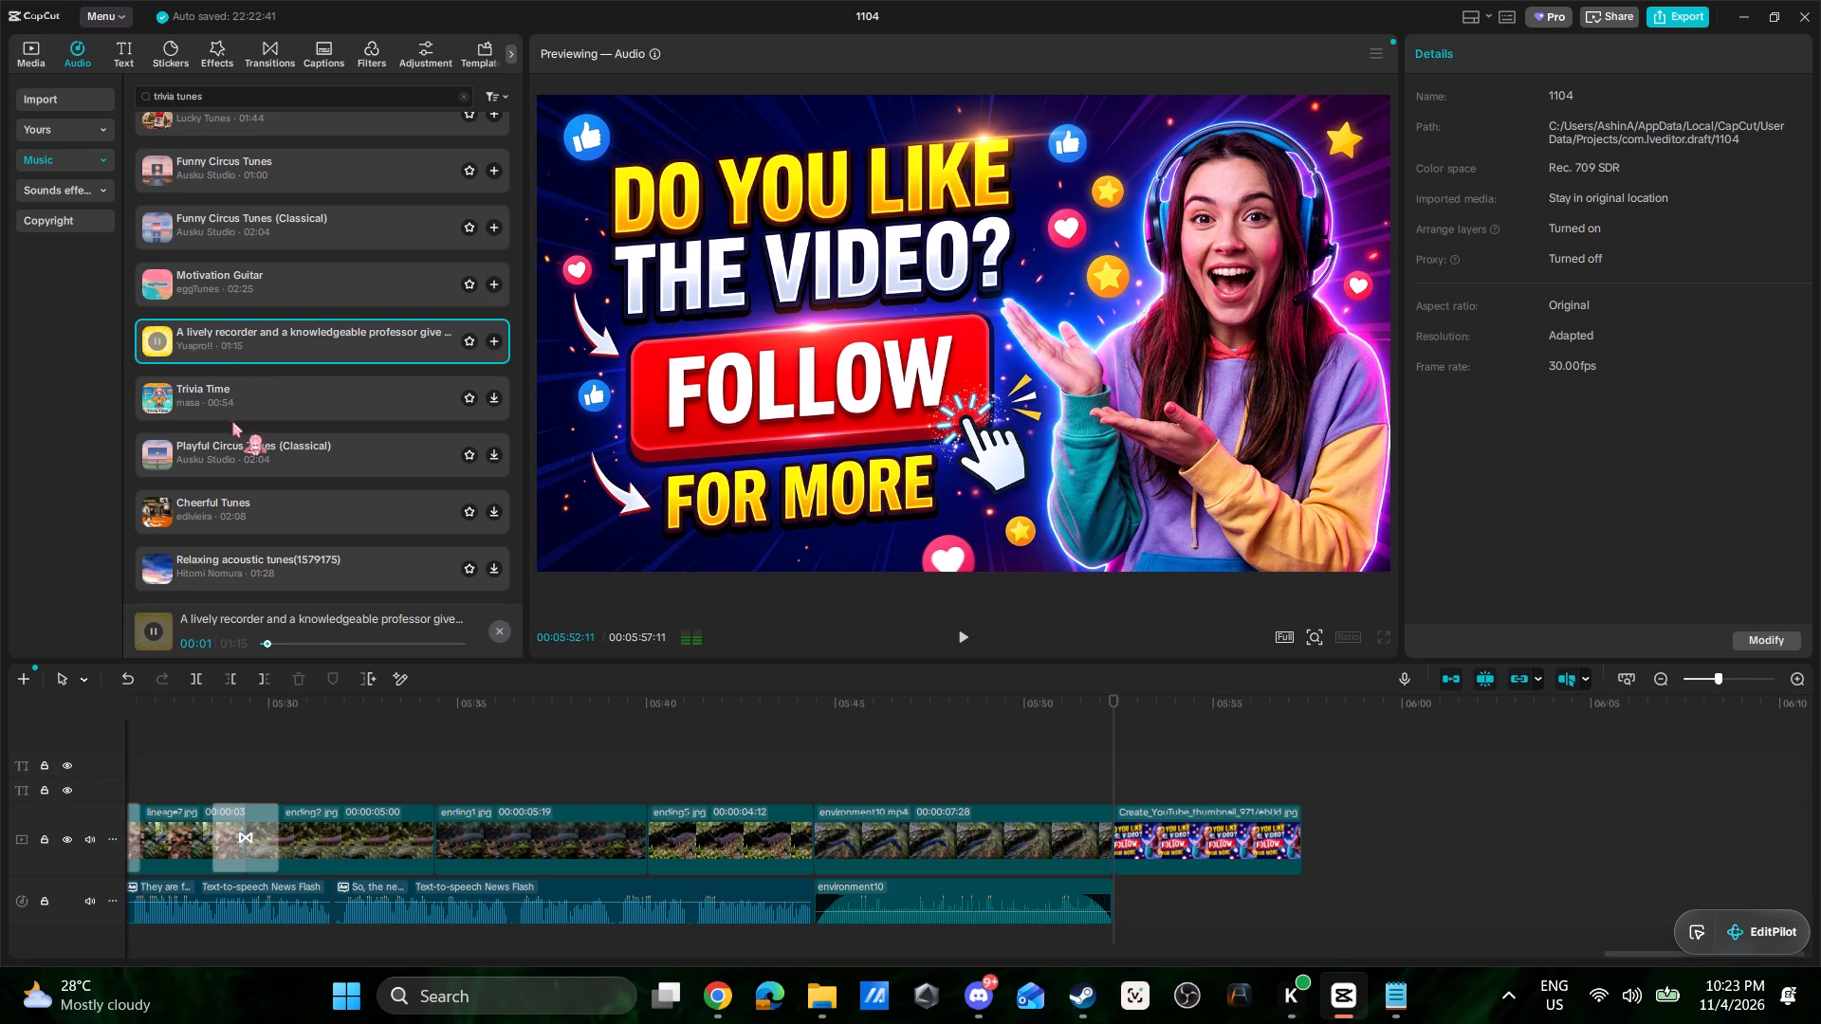
pyautogui.click(156, 401)
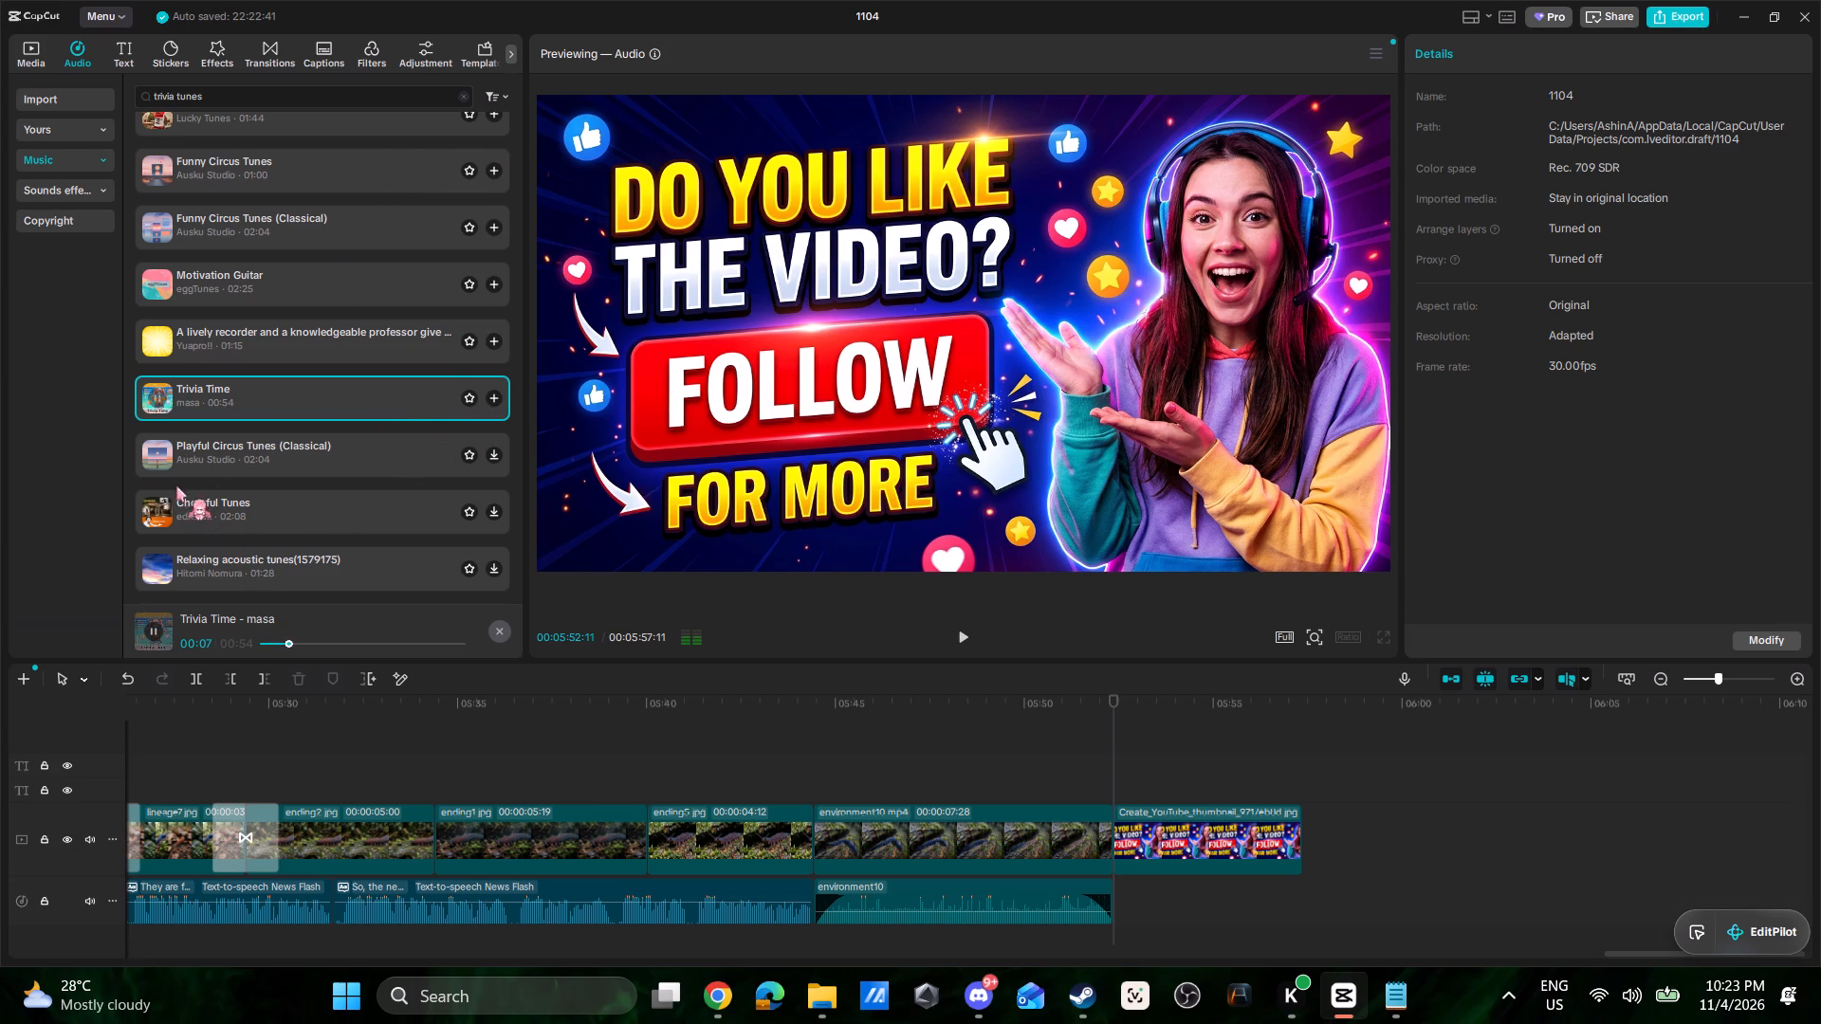
pyautogui.click(147, 453)
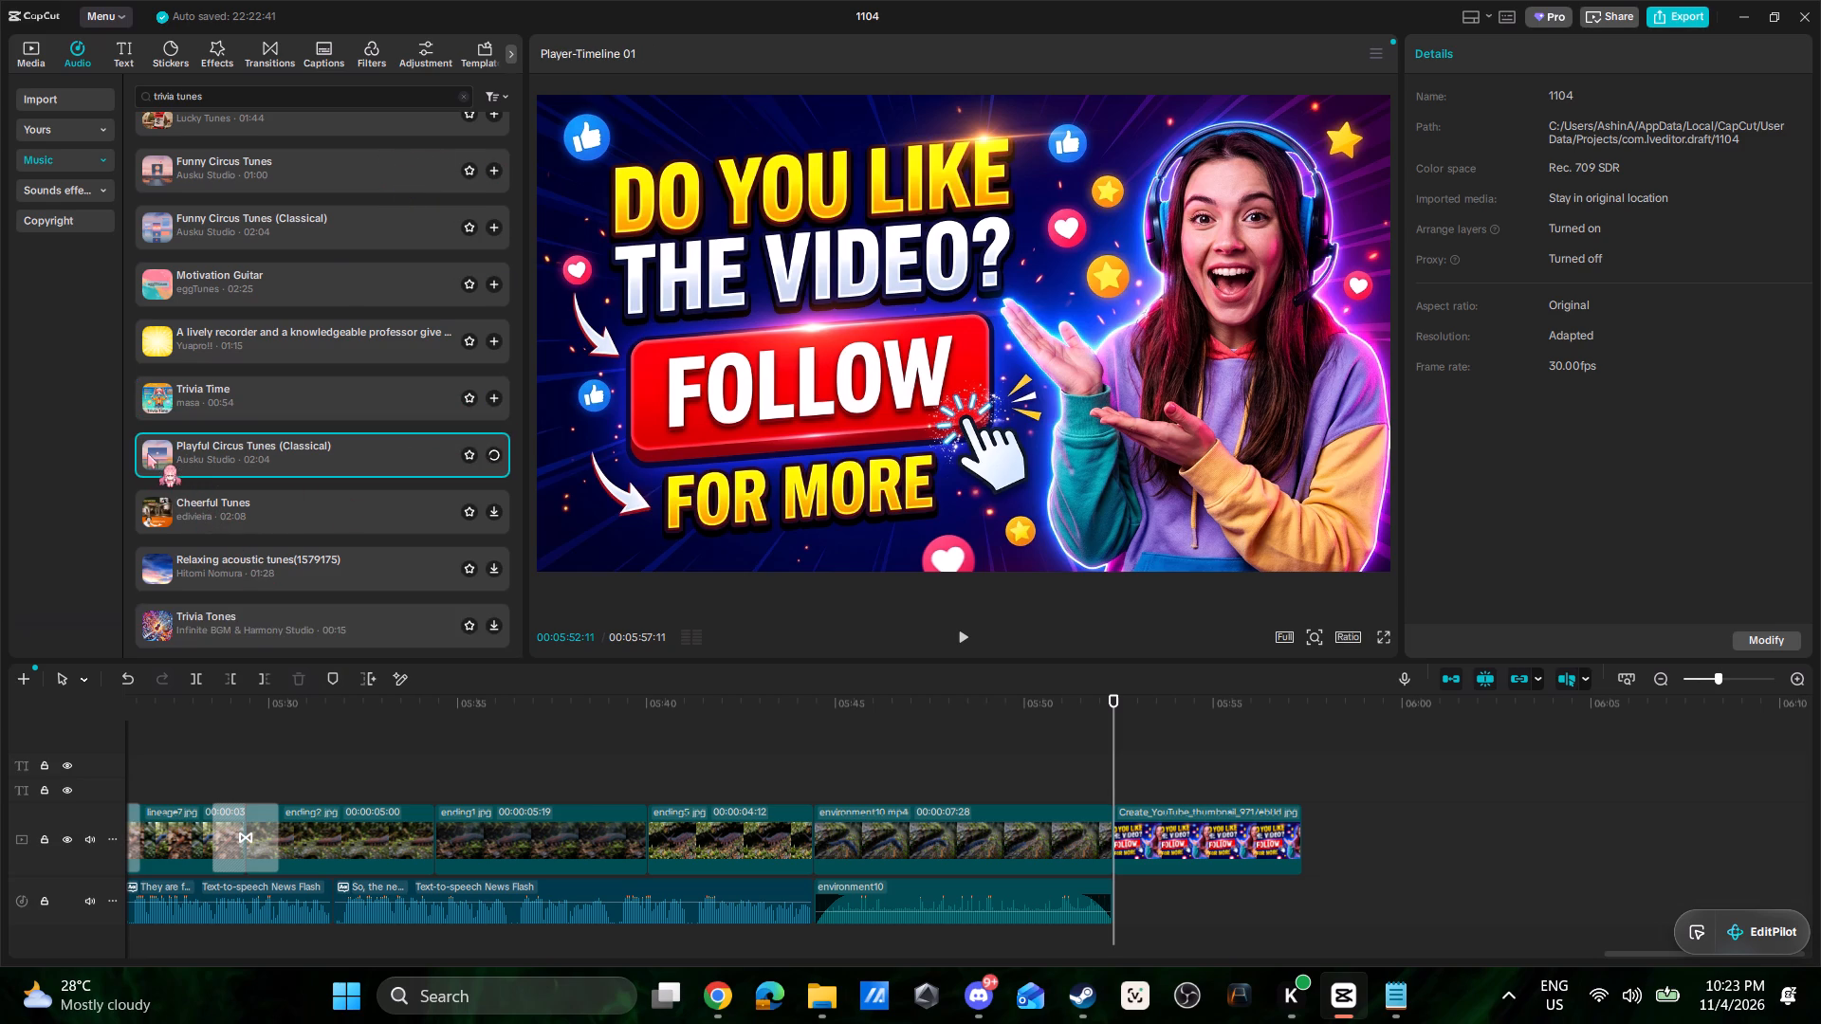
pyautogui.scroll(-1, 177, 498)
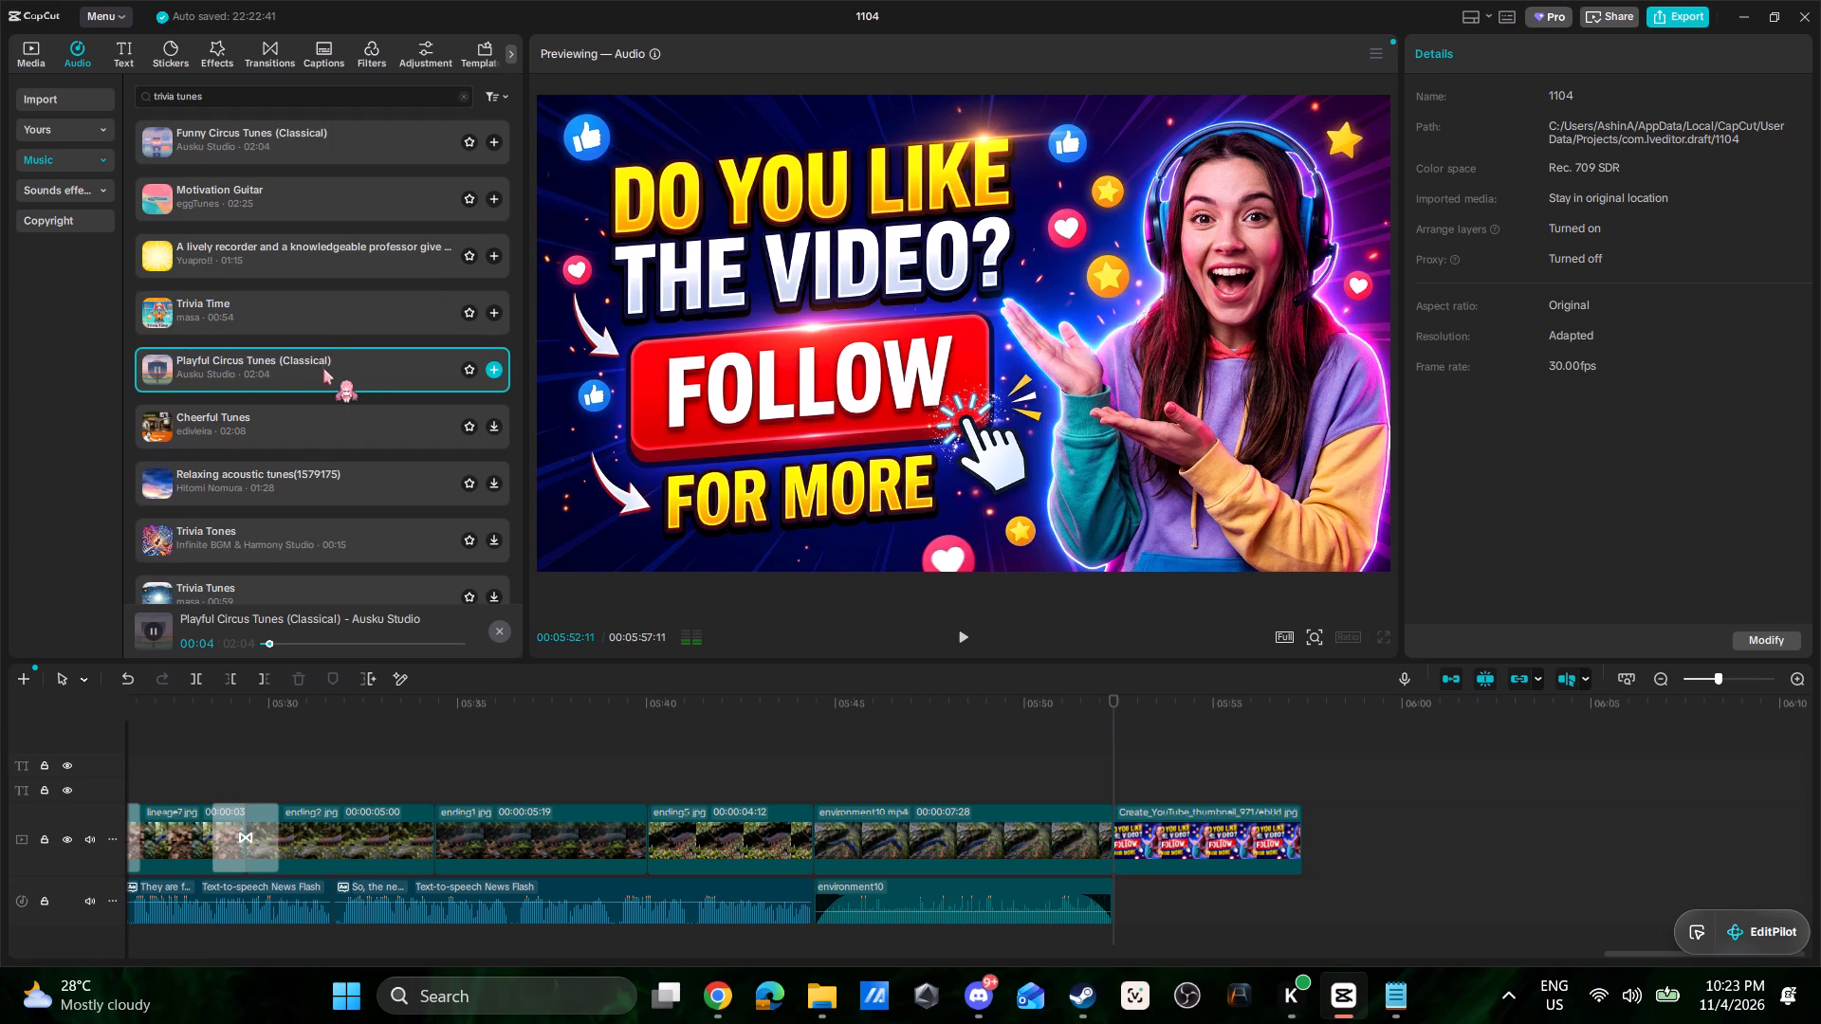
pyautogui.click(189, 370)
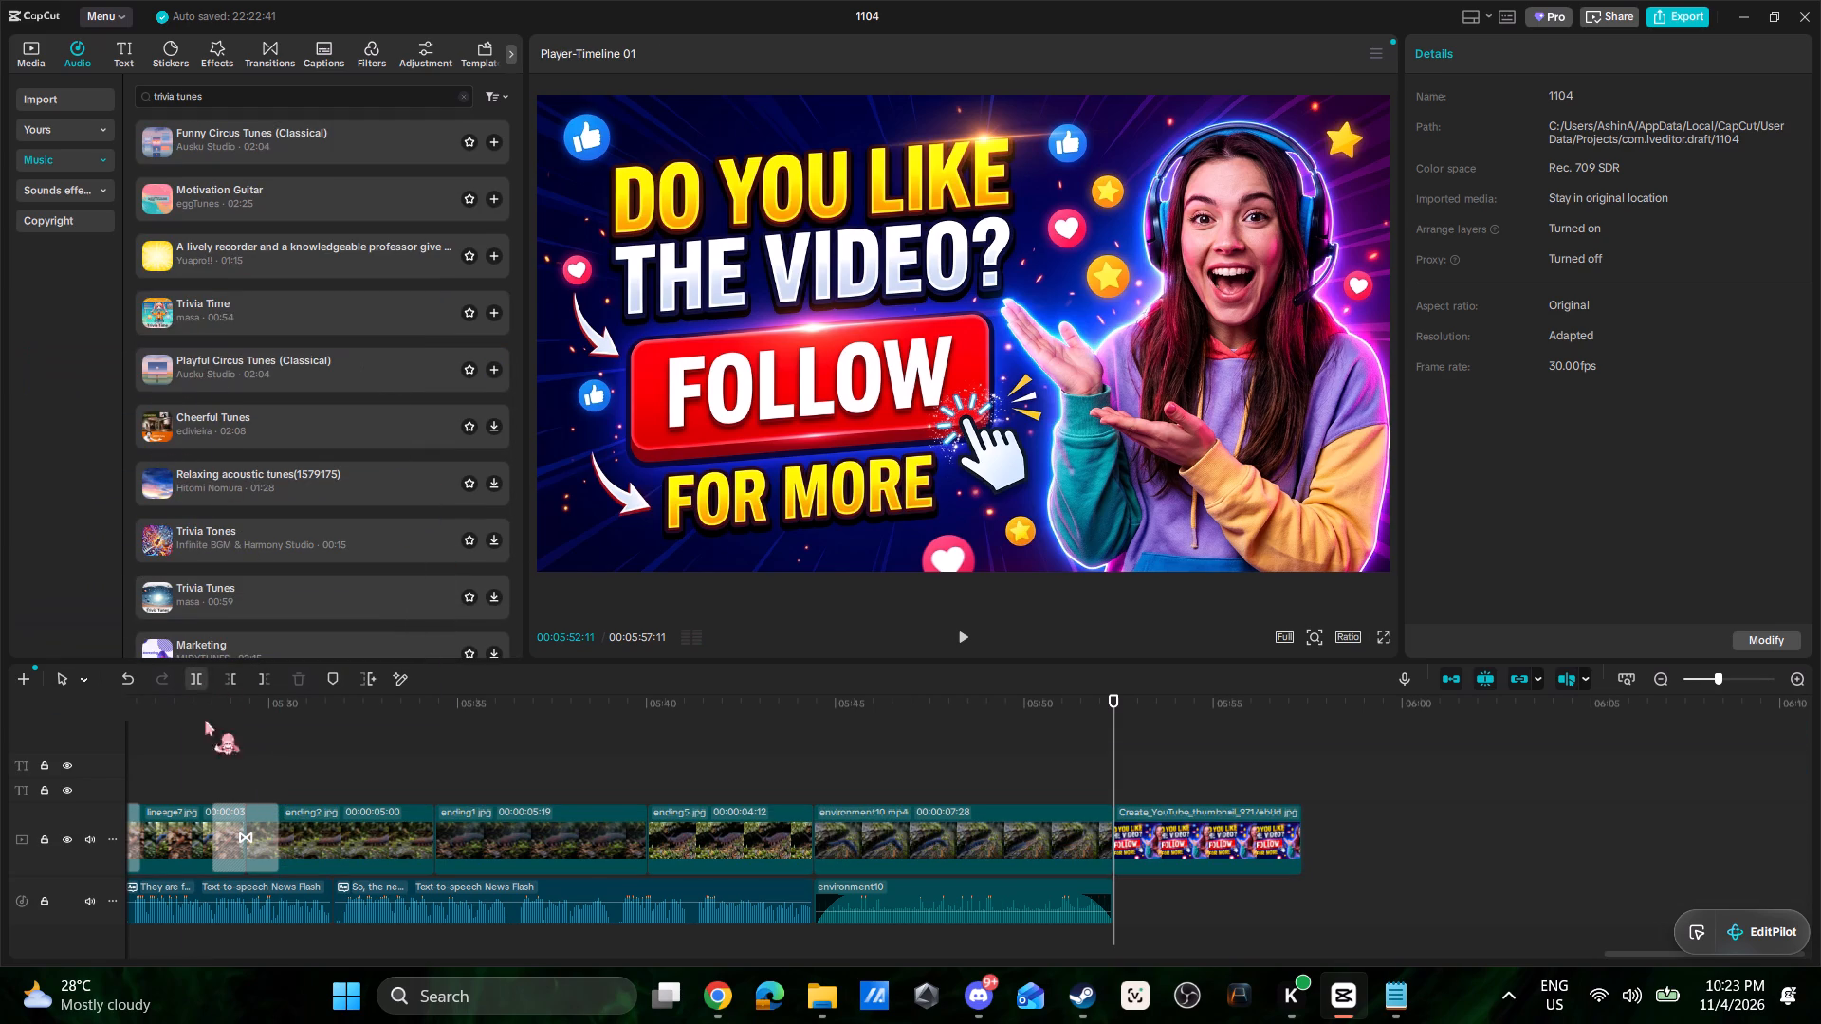
# Lock the narration audio track and the main video track.
pyautogui.click(44, 901)
pyautogui.click(41, 840)
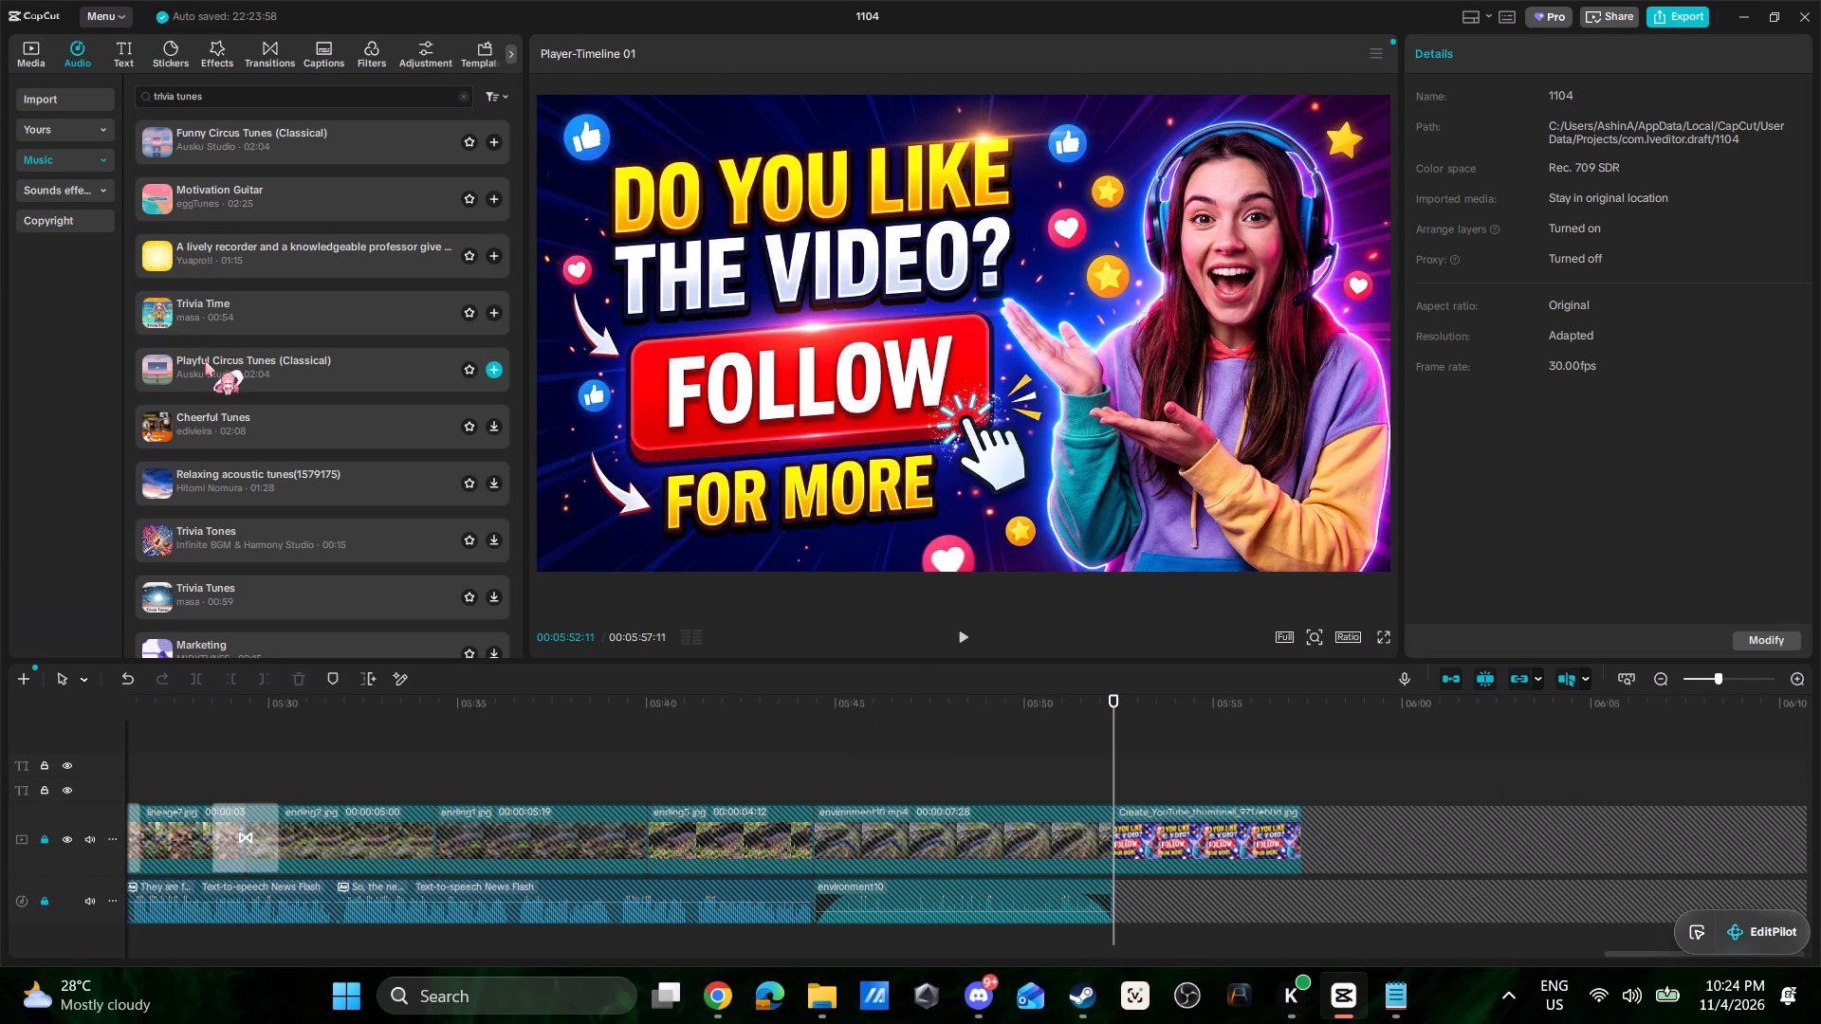
# Add Playful Circus Tunes (Classical) on a new audio track below the narration and align it with the start of the timeline.
pyautogui.moveTo(154, 369); pyautogui.dragTo(226, 884)
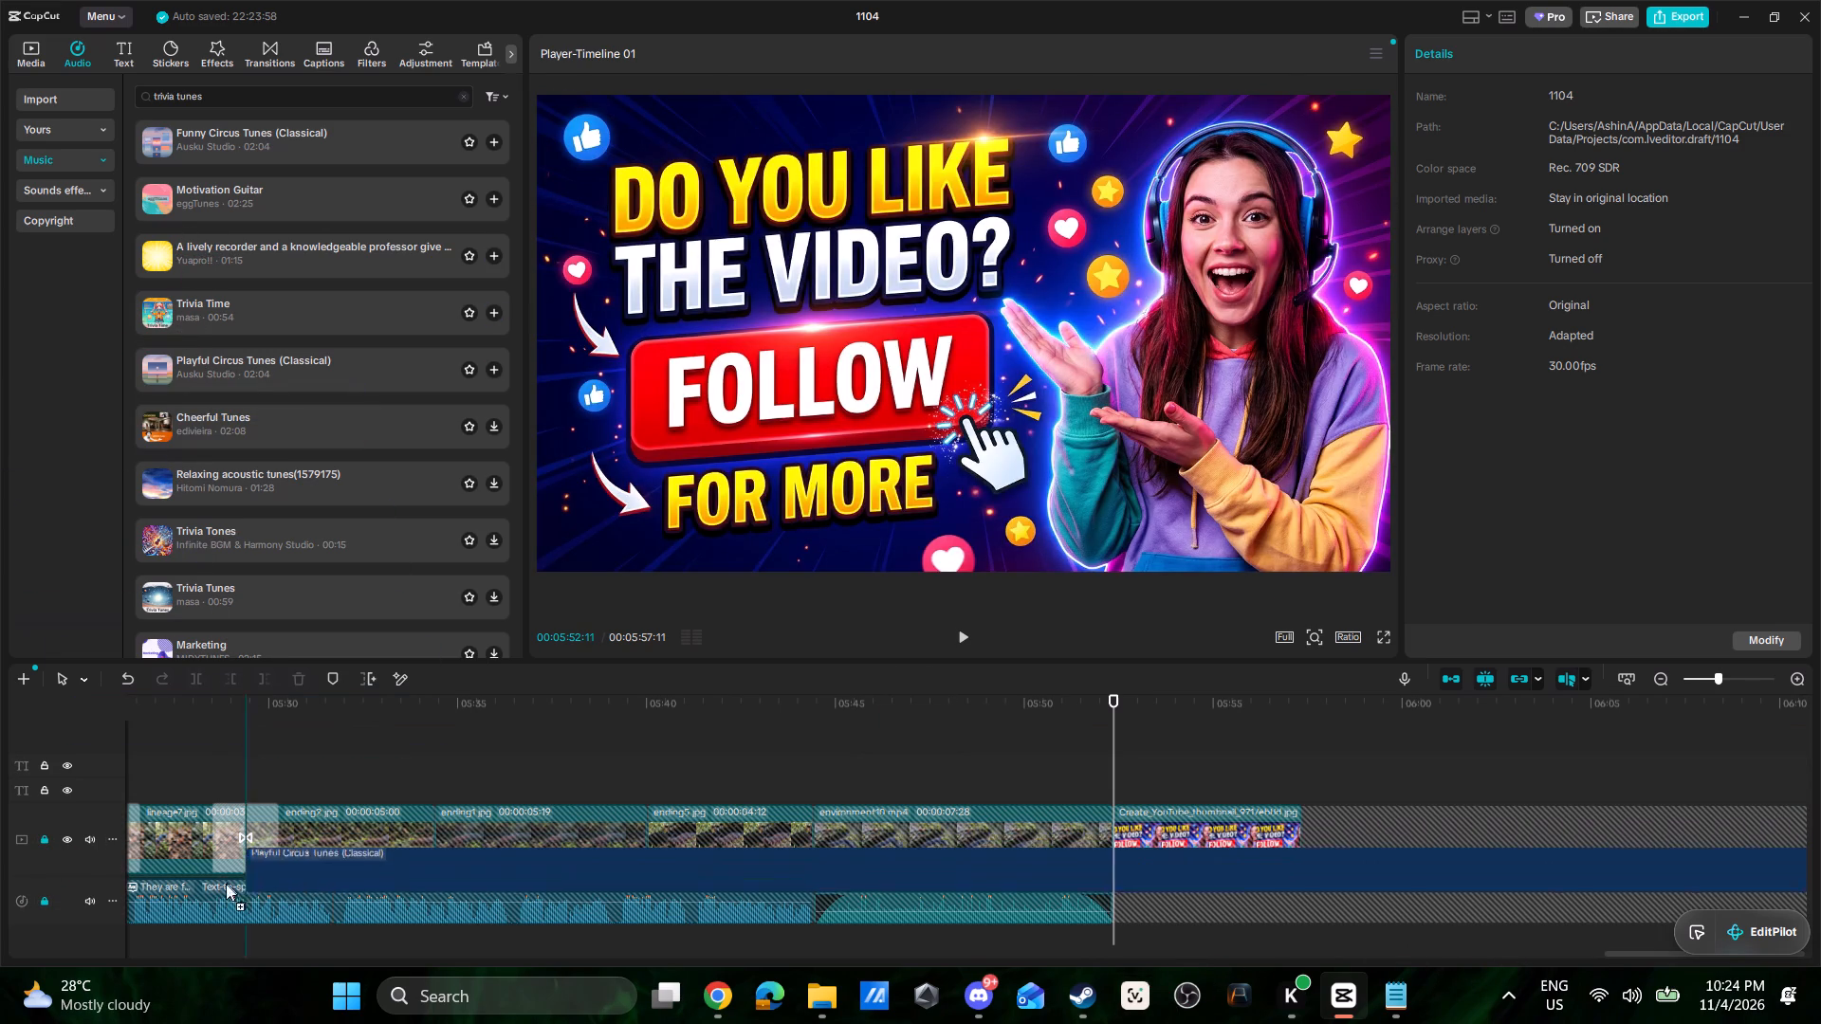
pyautogui.moveTo(226, 884); pyautogui.dragTo(127, 940)
pyautogui.keyDown('ctrl'); pyautogui.scroll(-6, 507, 824); pyautogui.keyUp('ctrl')
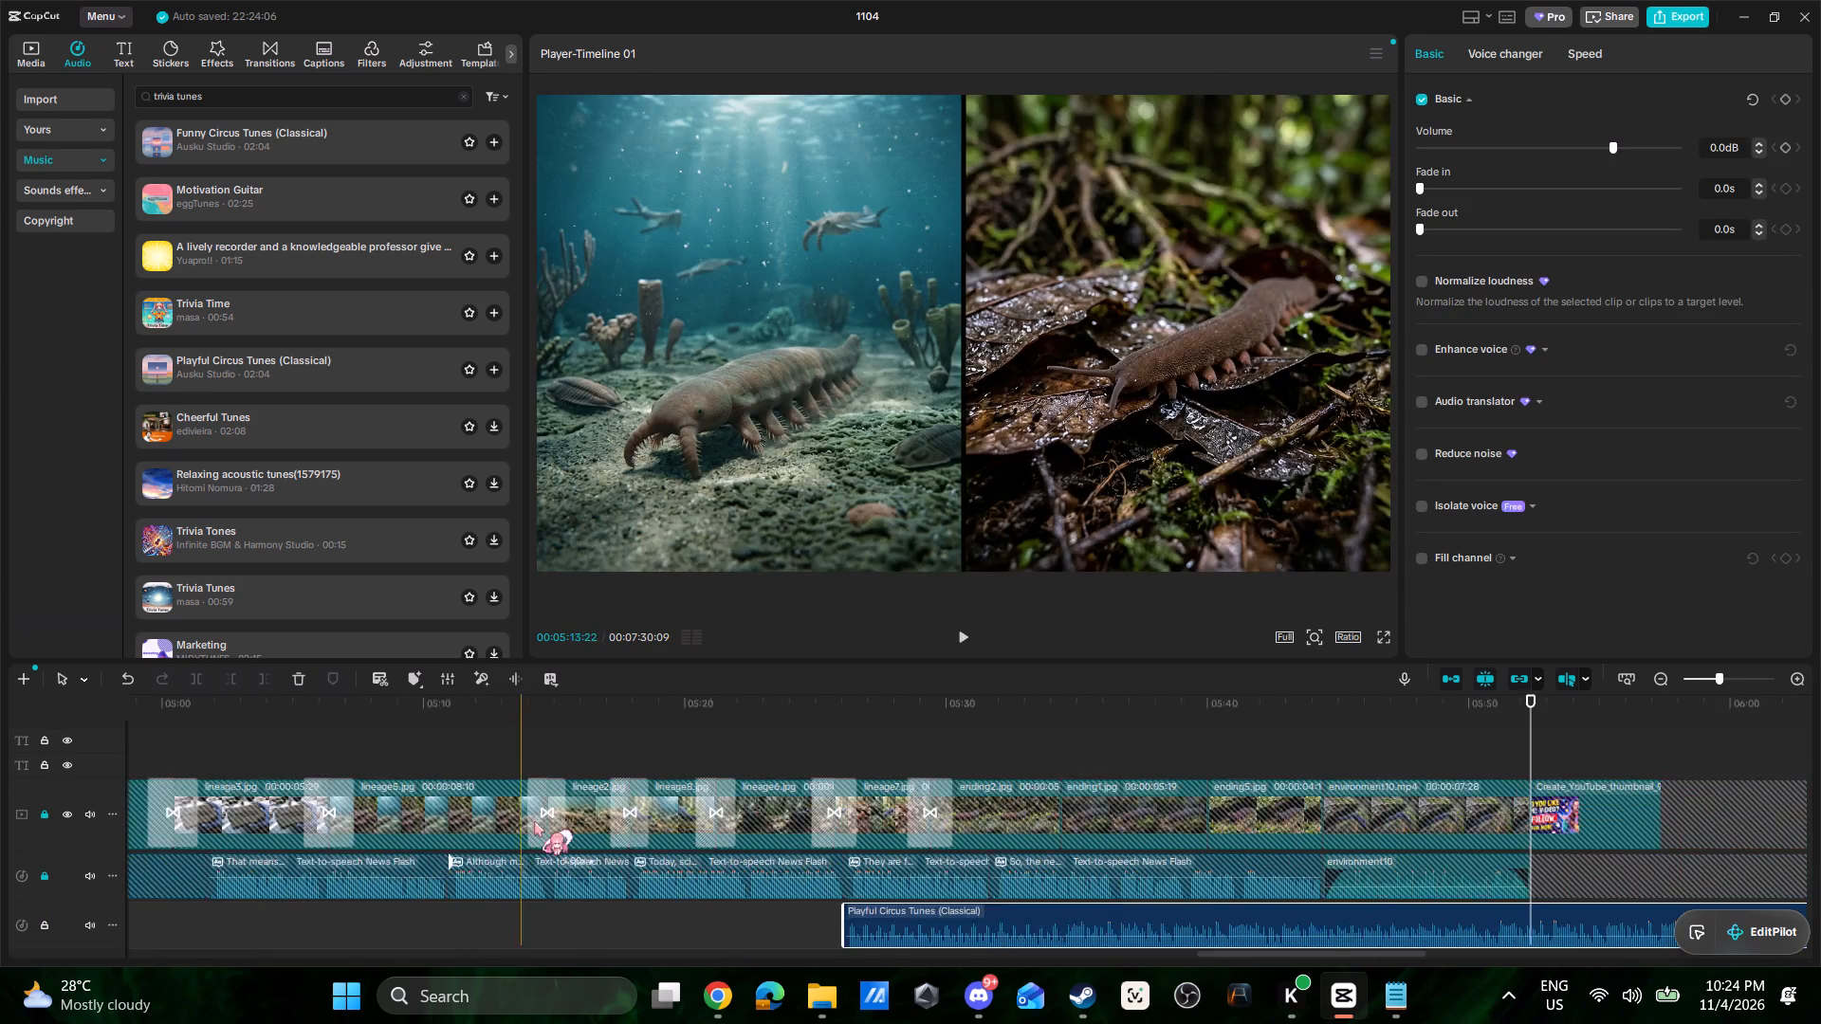
pyautogui.keyDown('ctrl'); pyautogui.scroll(-16, 534, 821); pyautogui.keyUp('ctrl')
pyautogui.keyDown('ctrl'); pyautogui.scroll(-8, 706, 858); pyautogui.keyUp('ctrl')
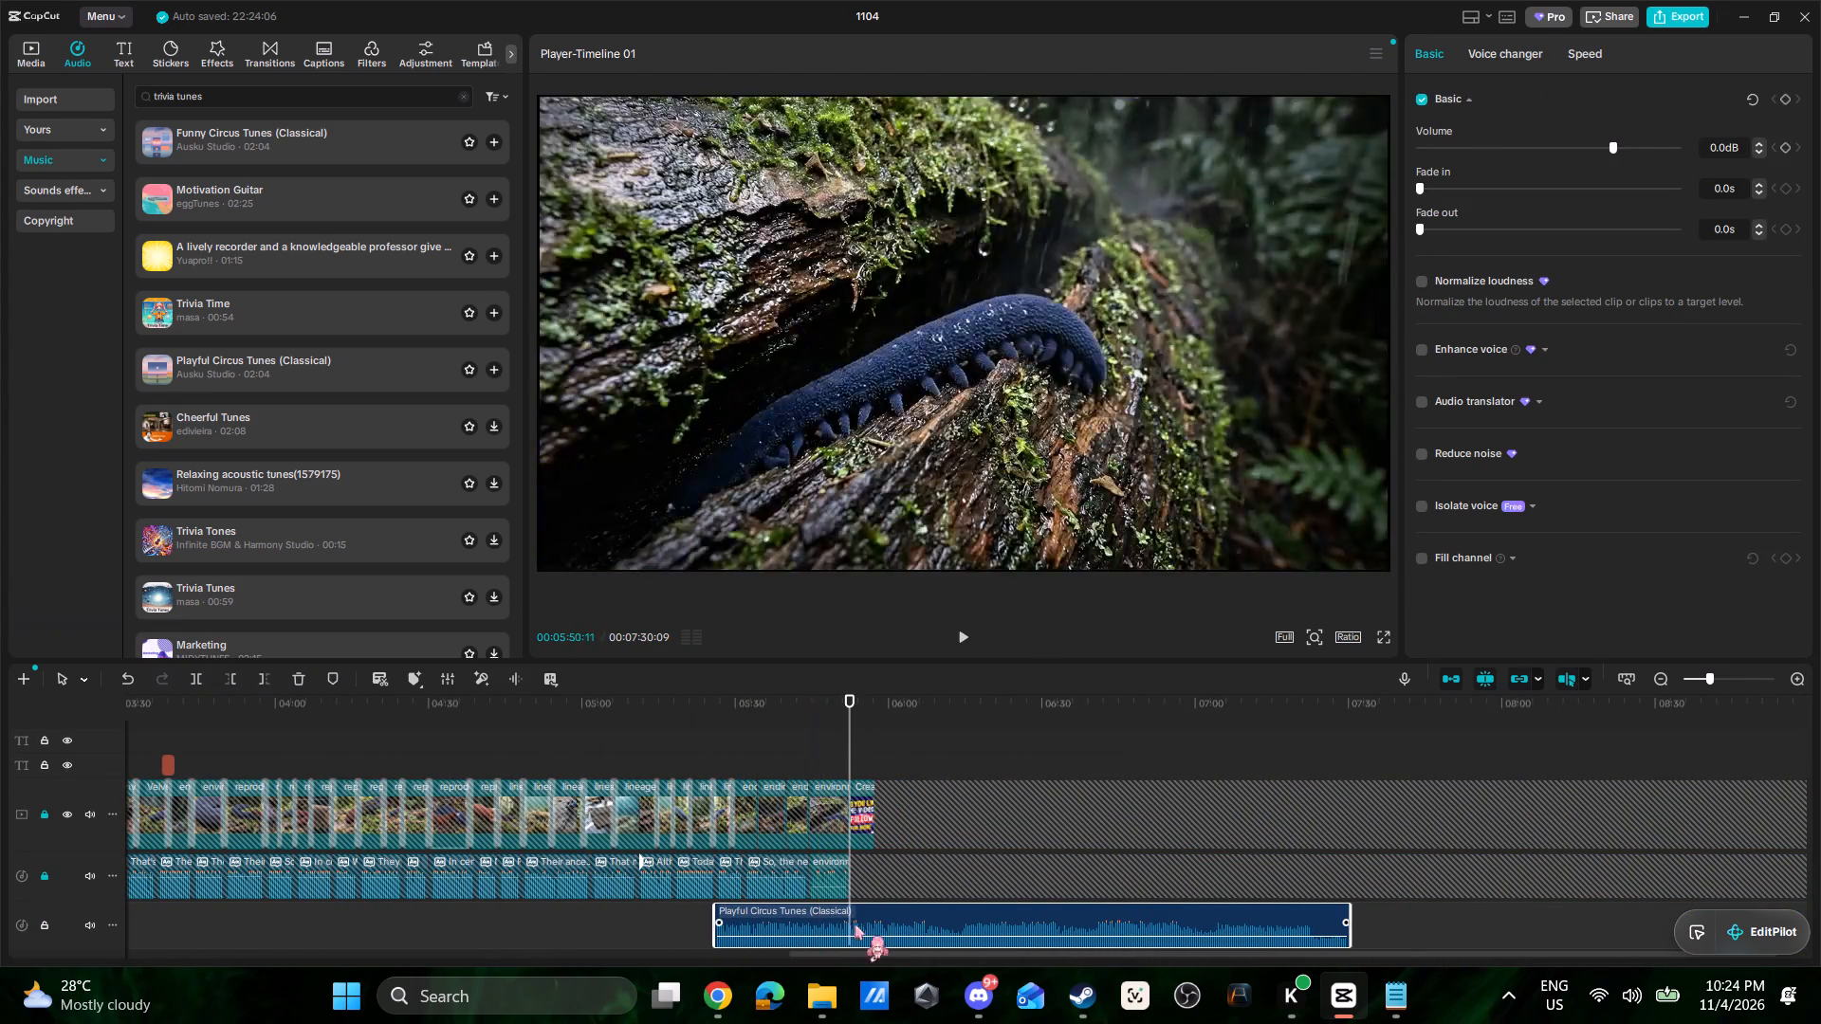
pyautogui.moveTo(913, 923); pyautogui.dragTo(379, 932)
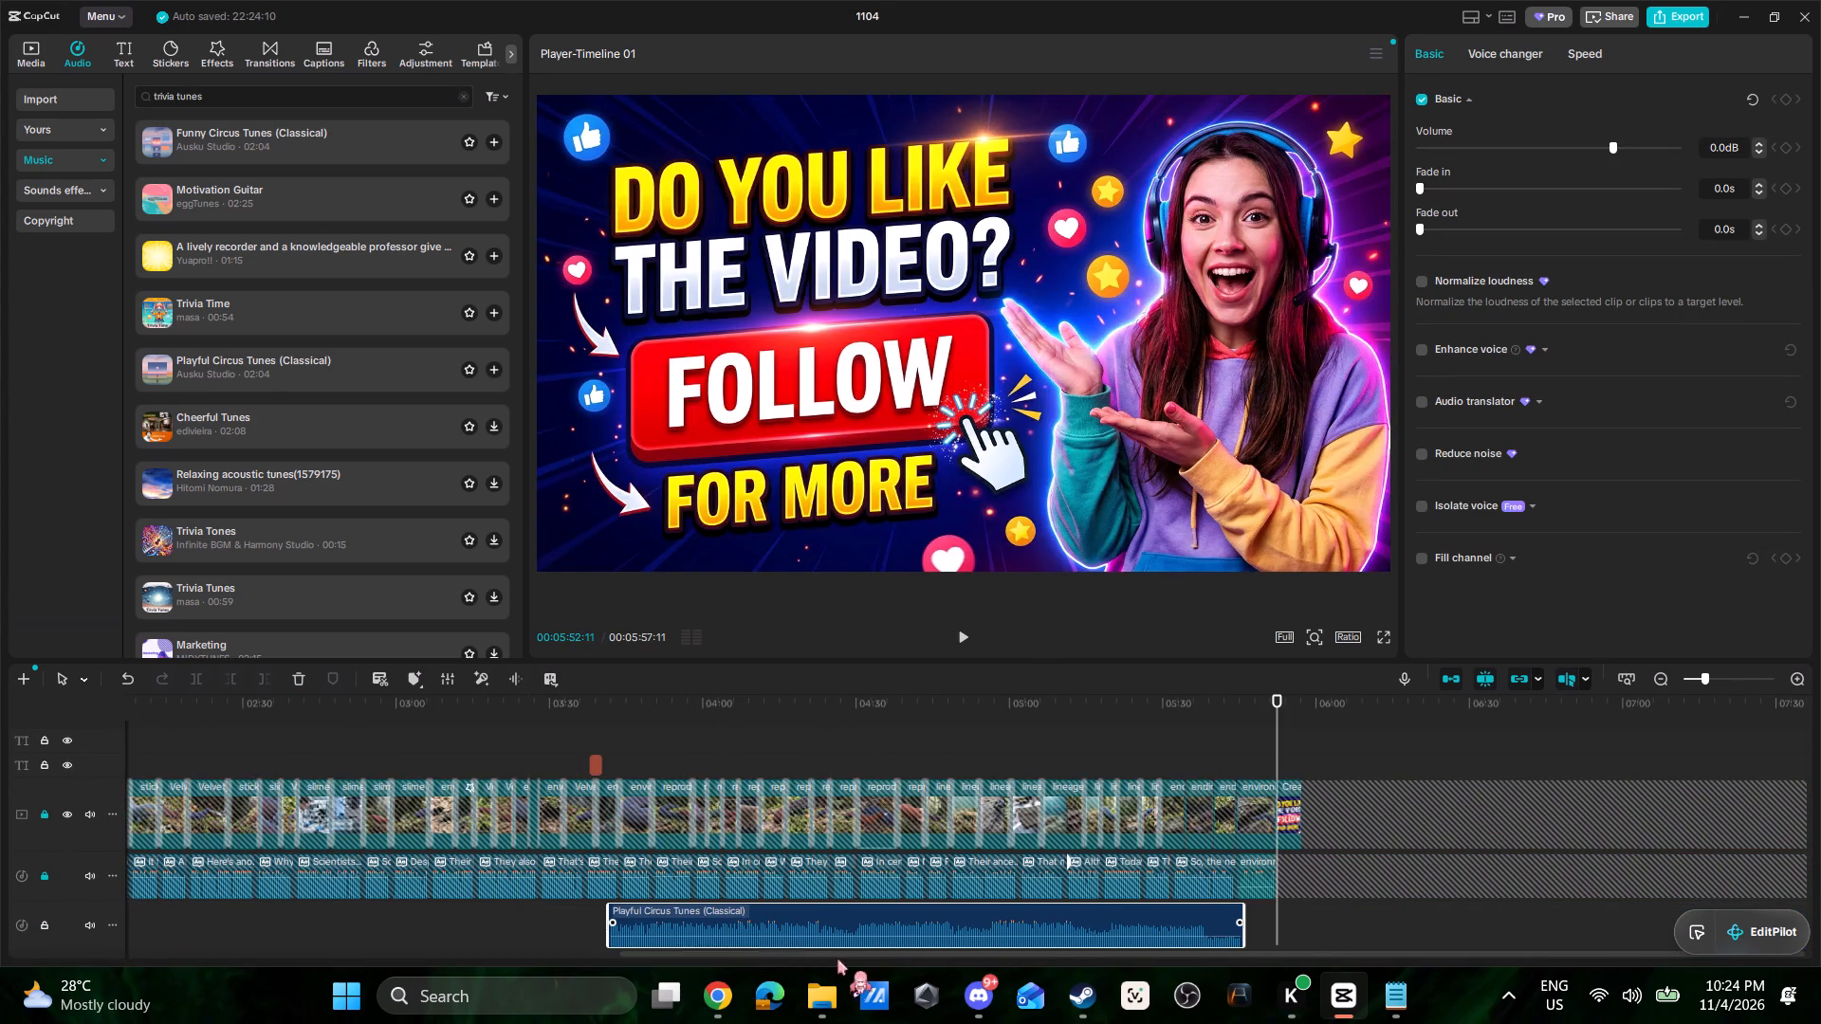
pyautogui.moveTo(867, 954); pyautogui.dragTo(323, 937)
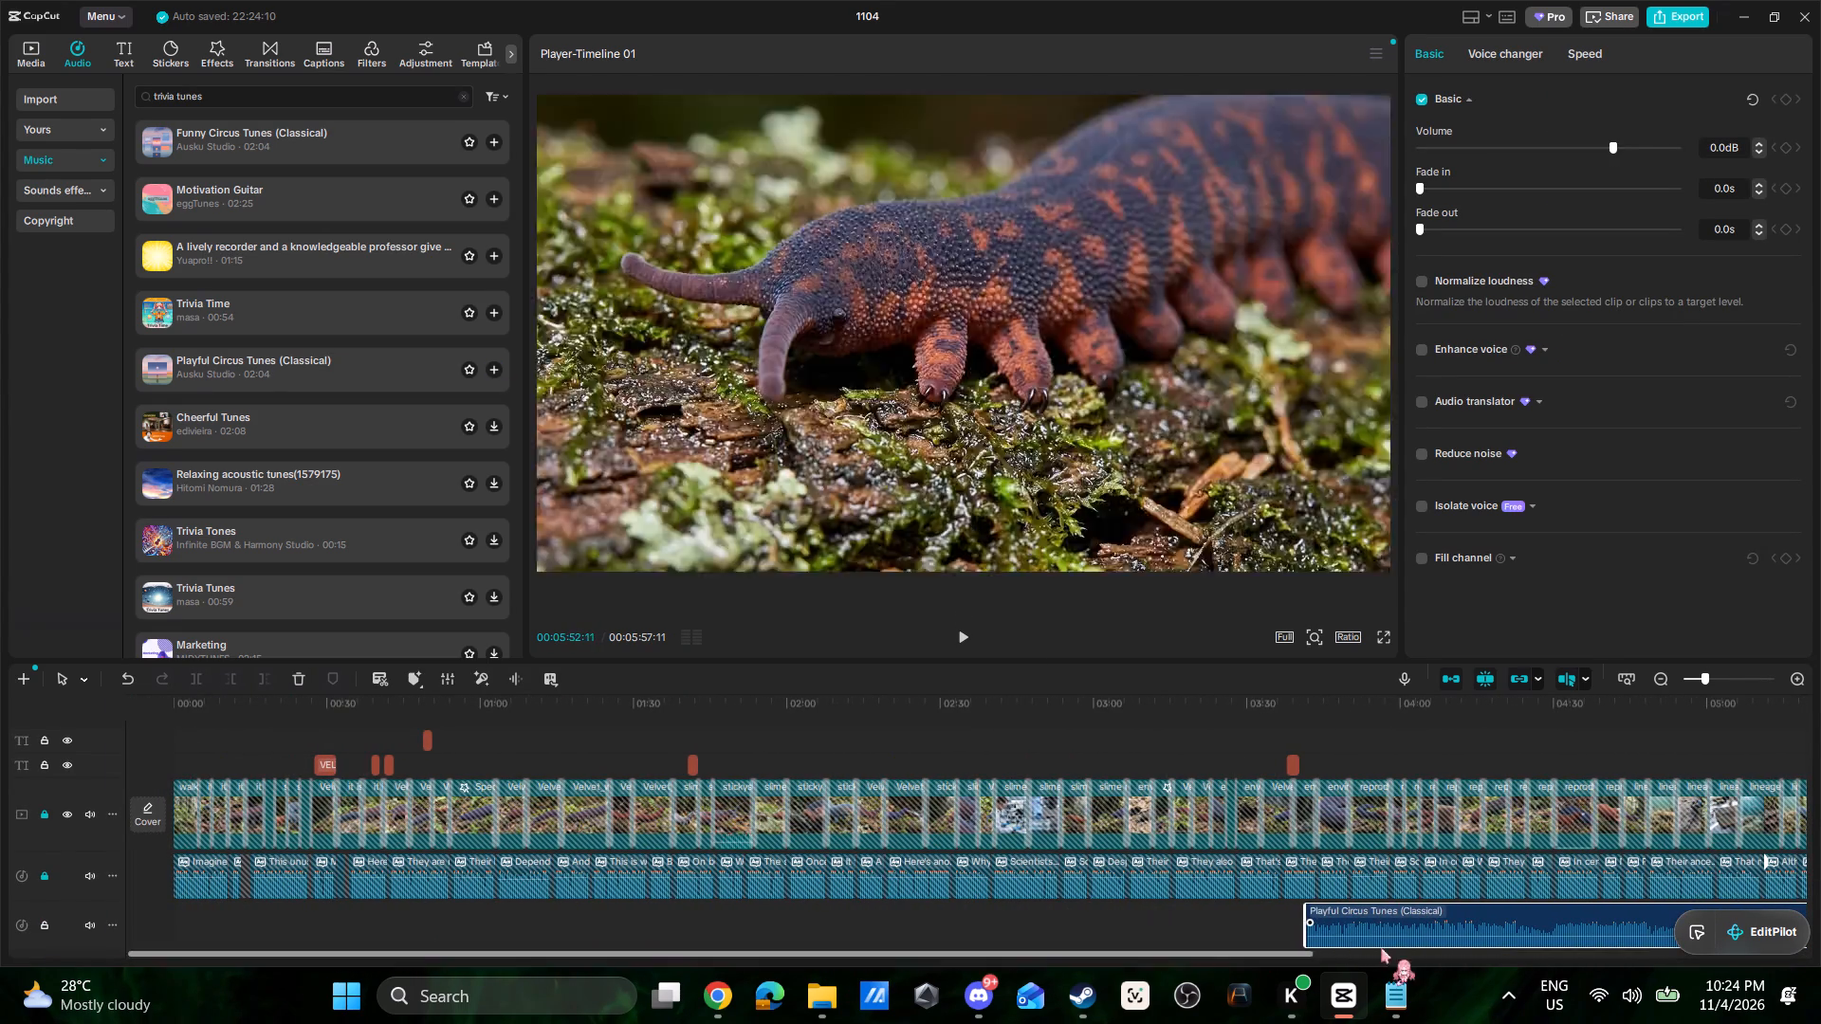
pyautogui.moveTo(1469, 915); pyautogui.dragTo(310, 921)
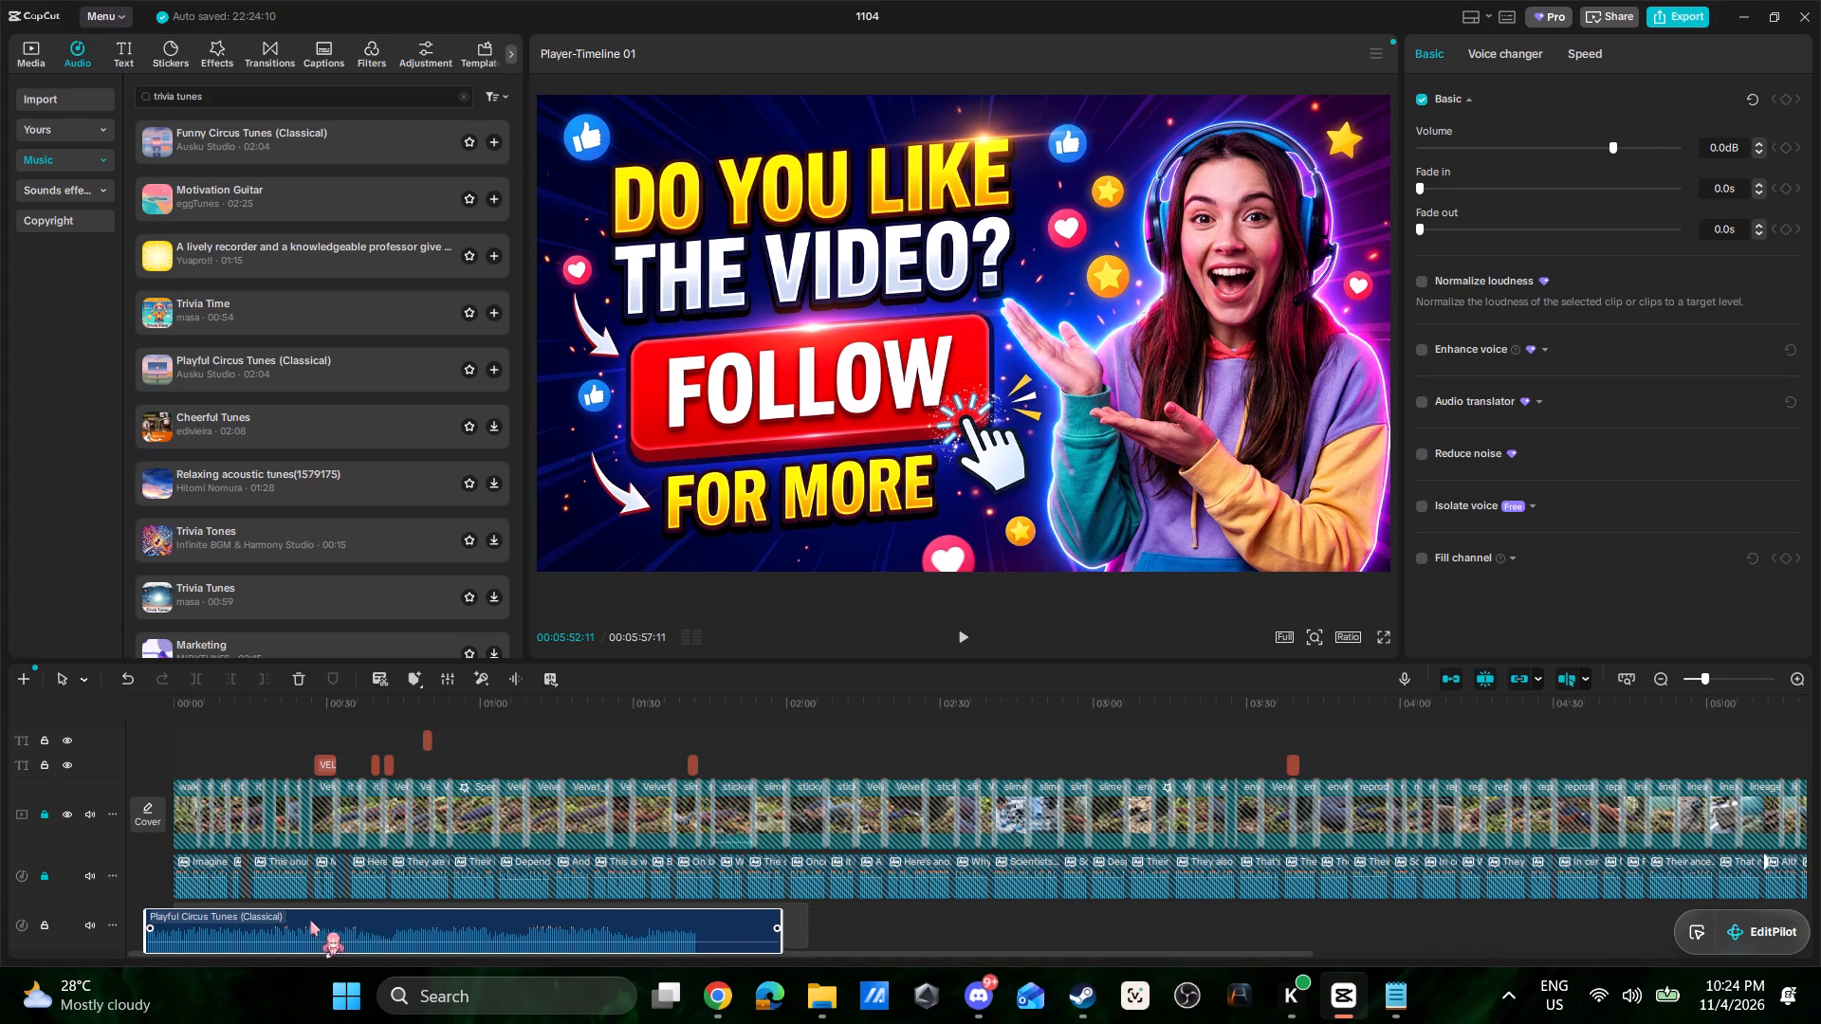
pyautogui.moveTo(310, 921); pyautogui.dragTo(337, 914)
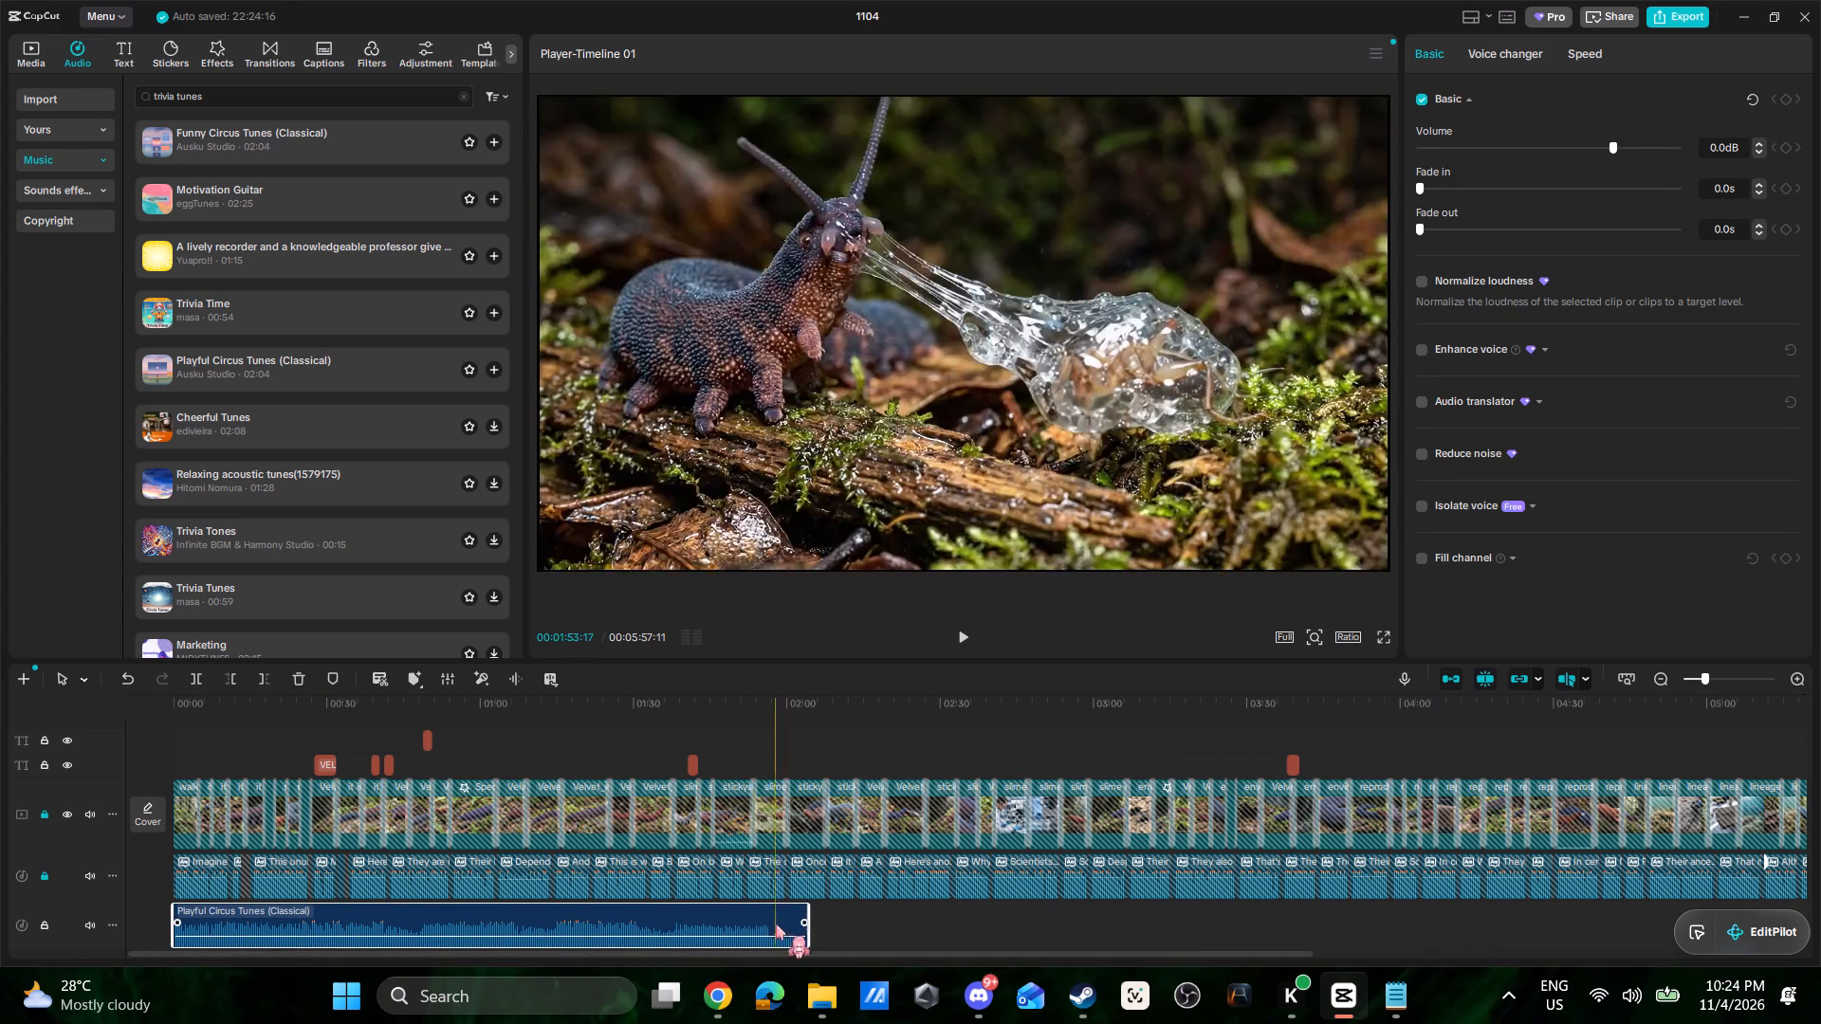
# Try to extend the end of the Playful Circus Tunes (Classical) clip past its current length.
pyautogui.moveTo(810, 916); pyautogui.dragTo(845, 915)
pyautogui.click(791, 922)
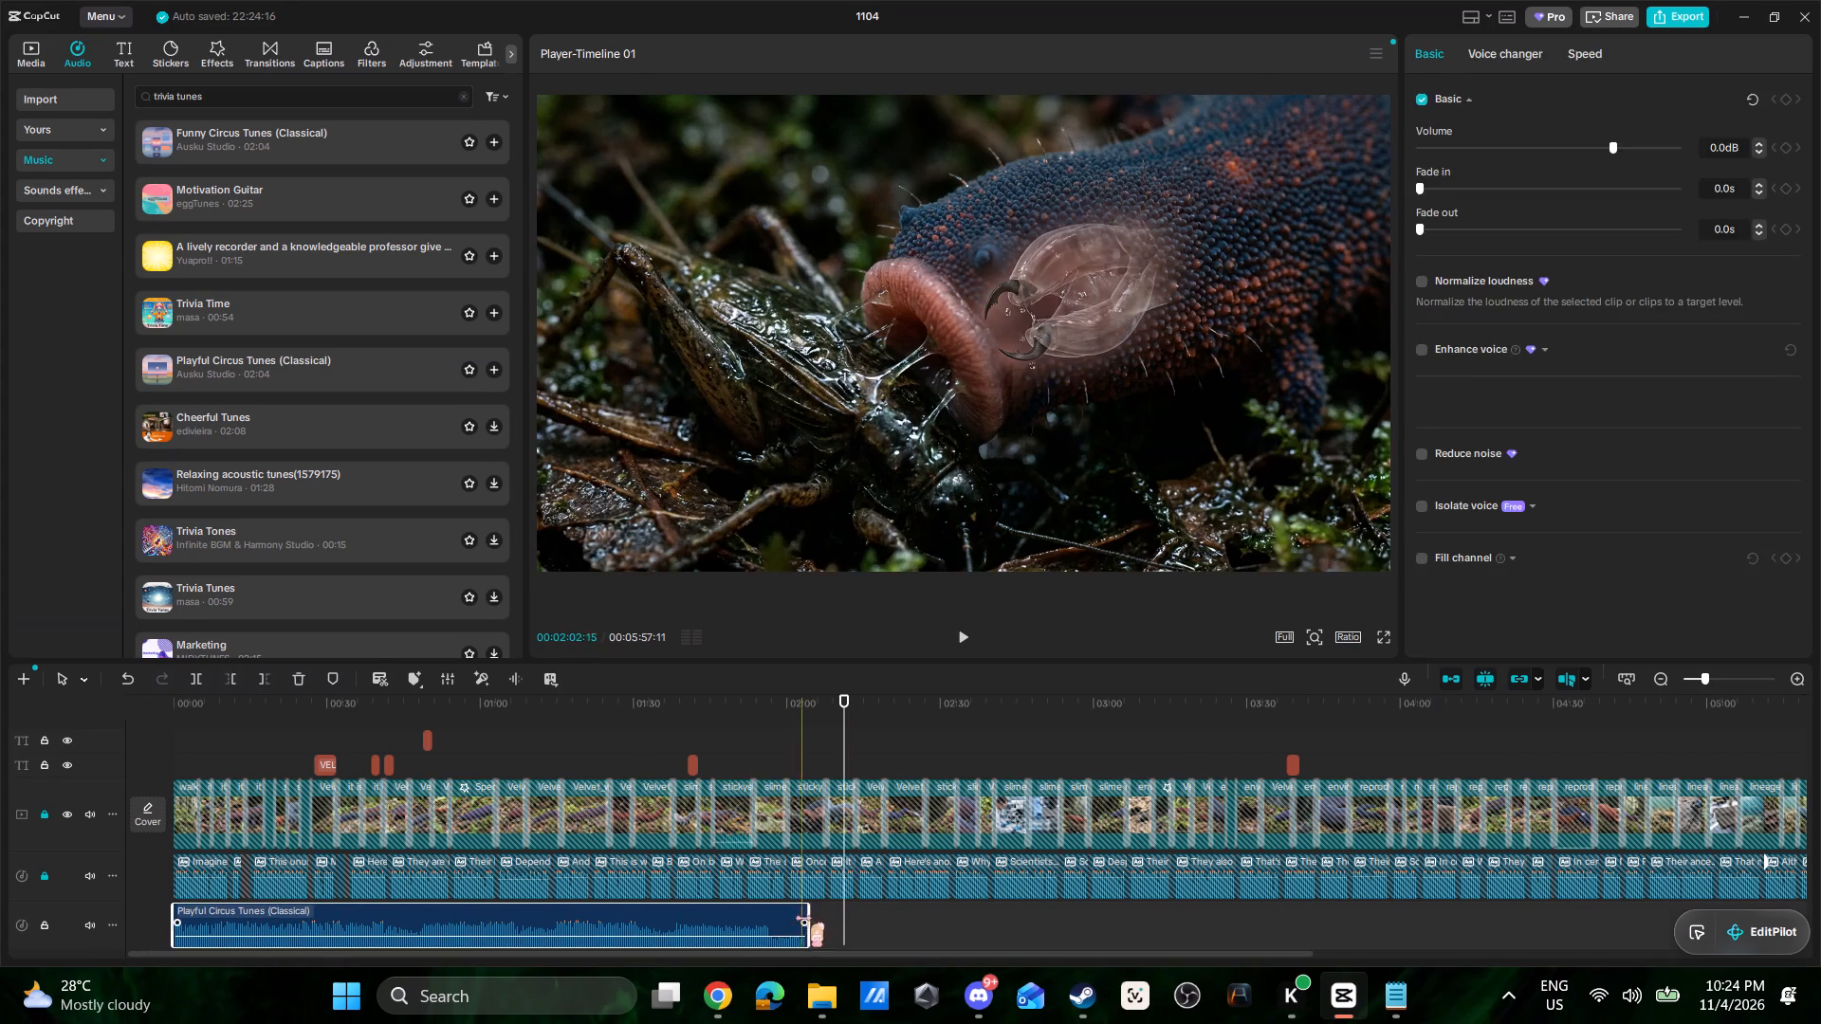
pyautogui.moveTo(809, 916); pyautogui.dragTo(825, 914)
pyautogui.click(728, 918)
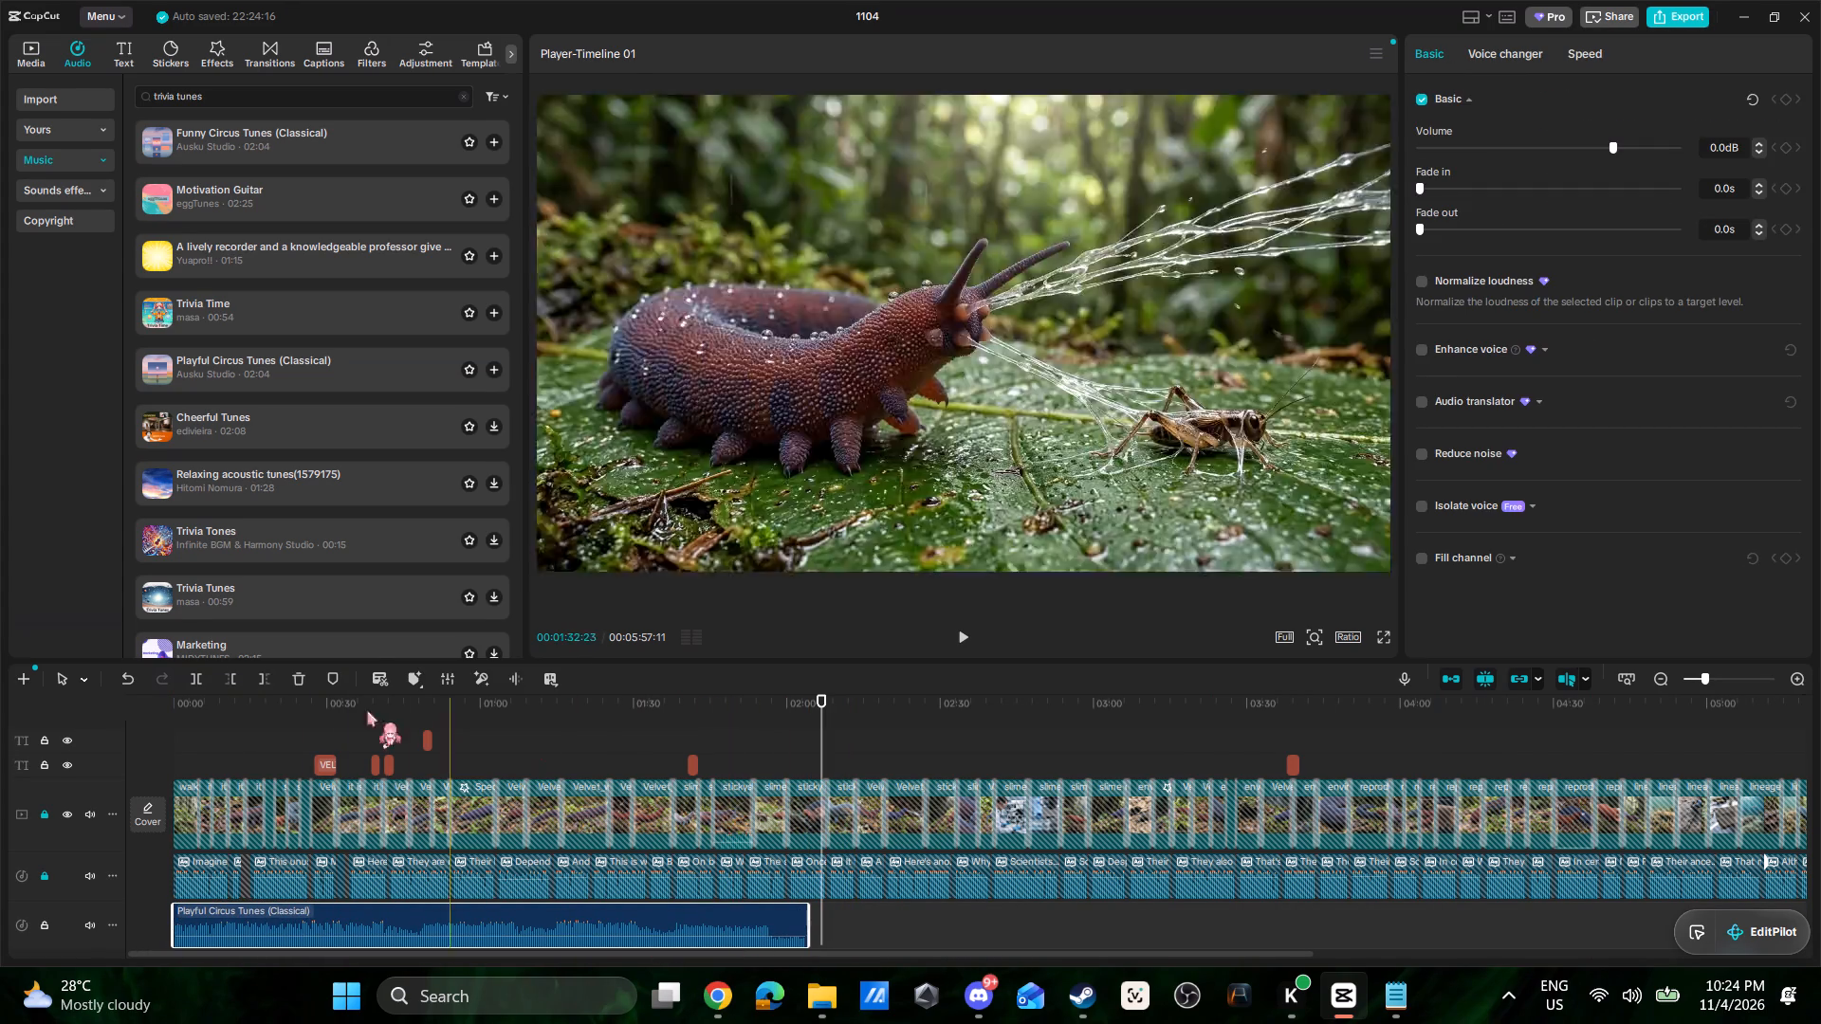
# Play the opening seconds of the video from the start to hear the circus music under the narration.
pyautogui.click(173, 744)
pyautogui.press('space')
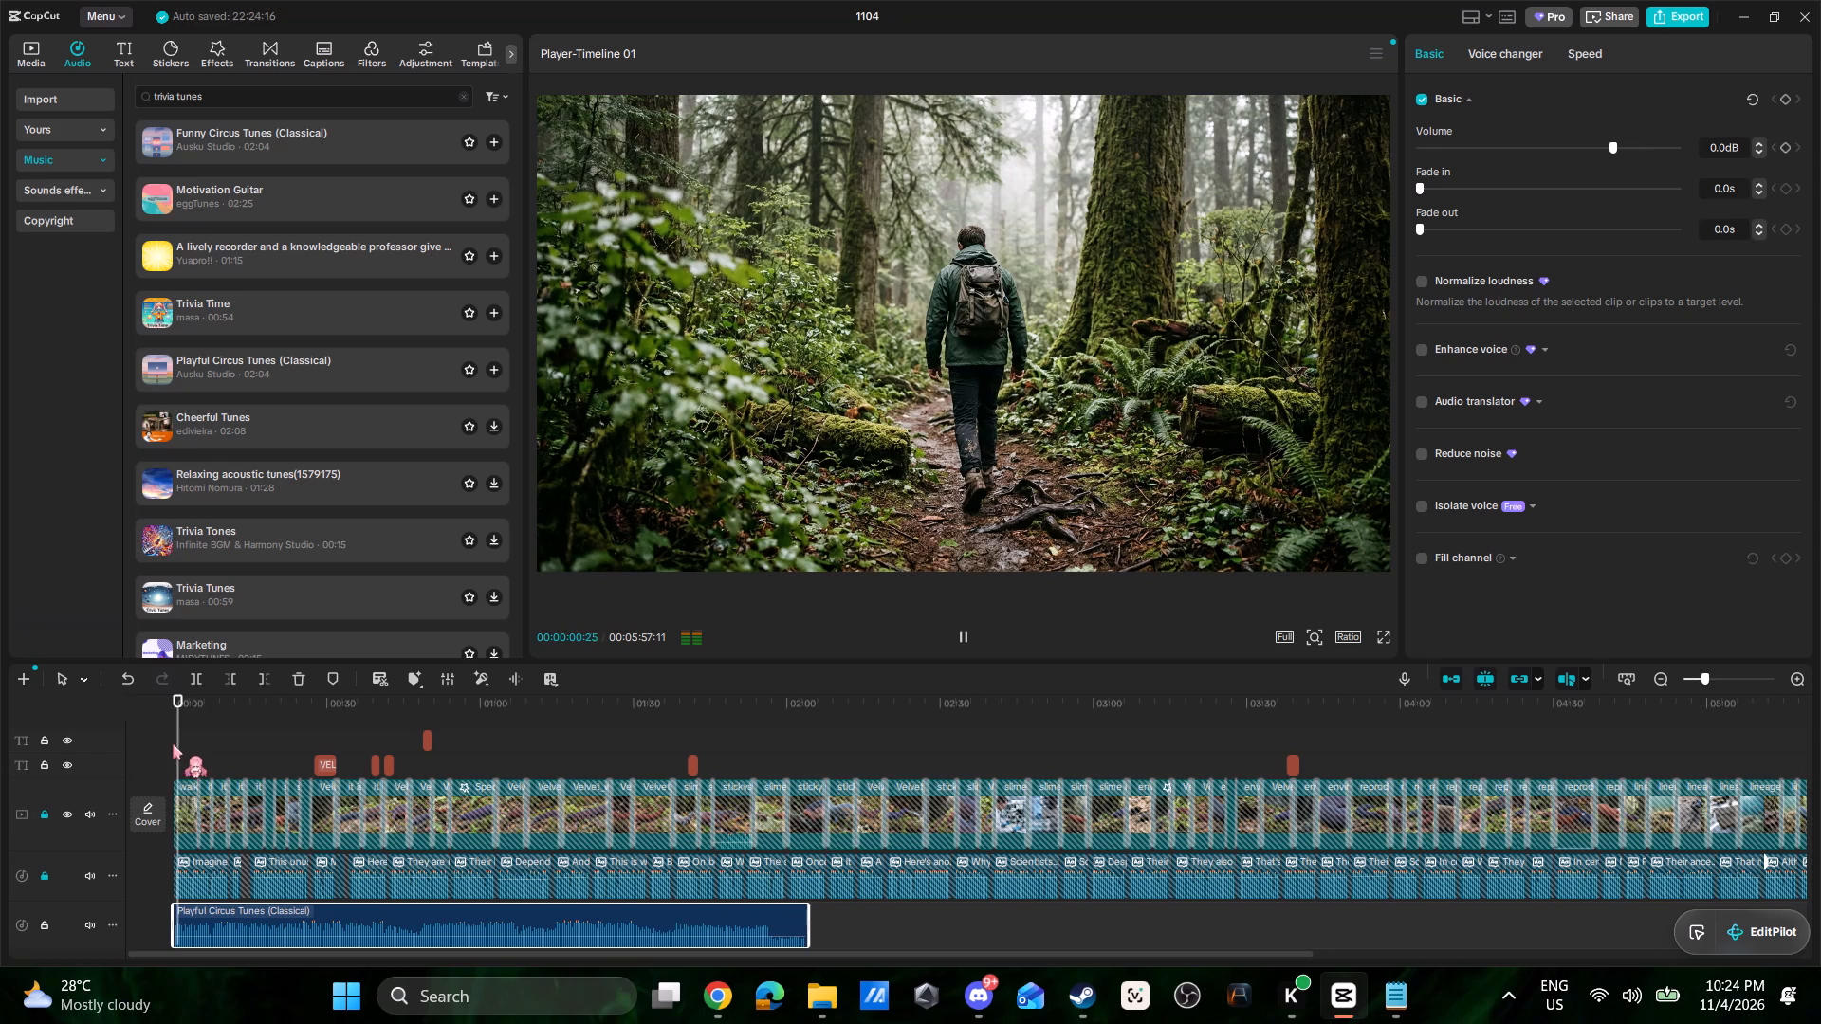
pyautogui.press('space')
# Delete the Playful Circus Tunes (Classical) clip from the timeline.
pyautogui.click(378, 920)
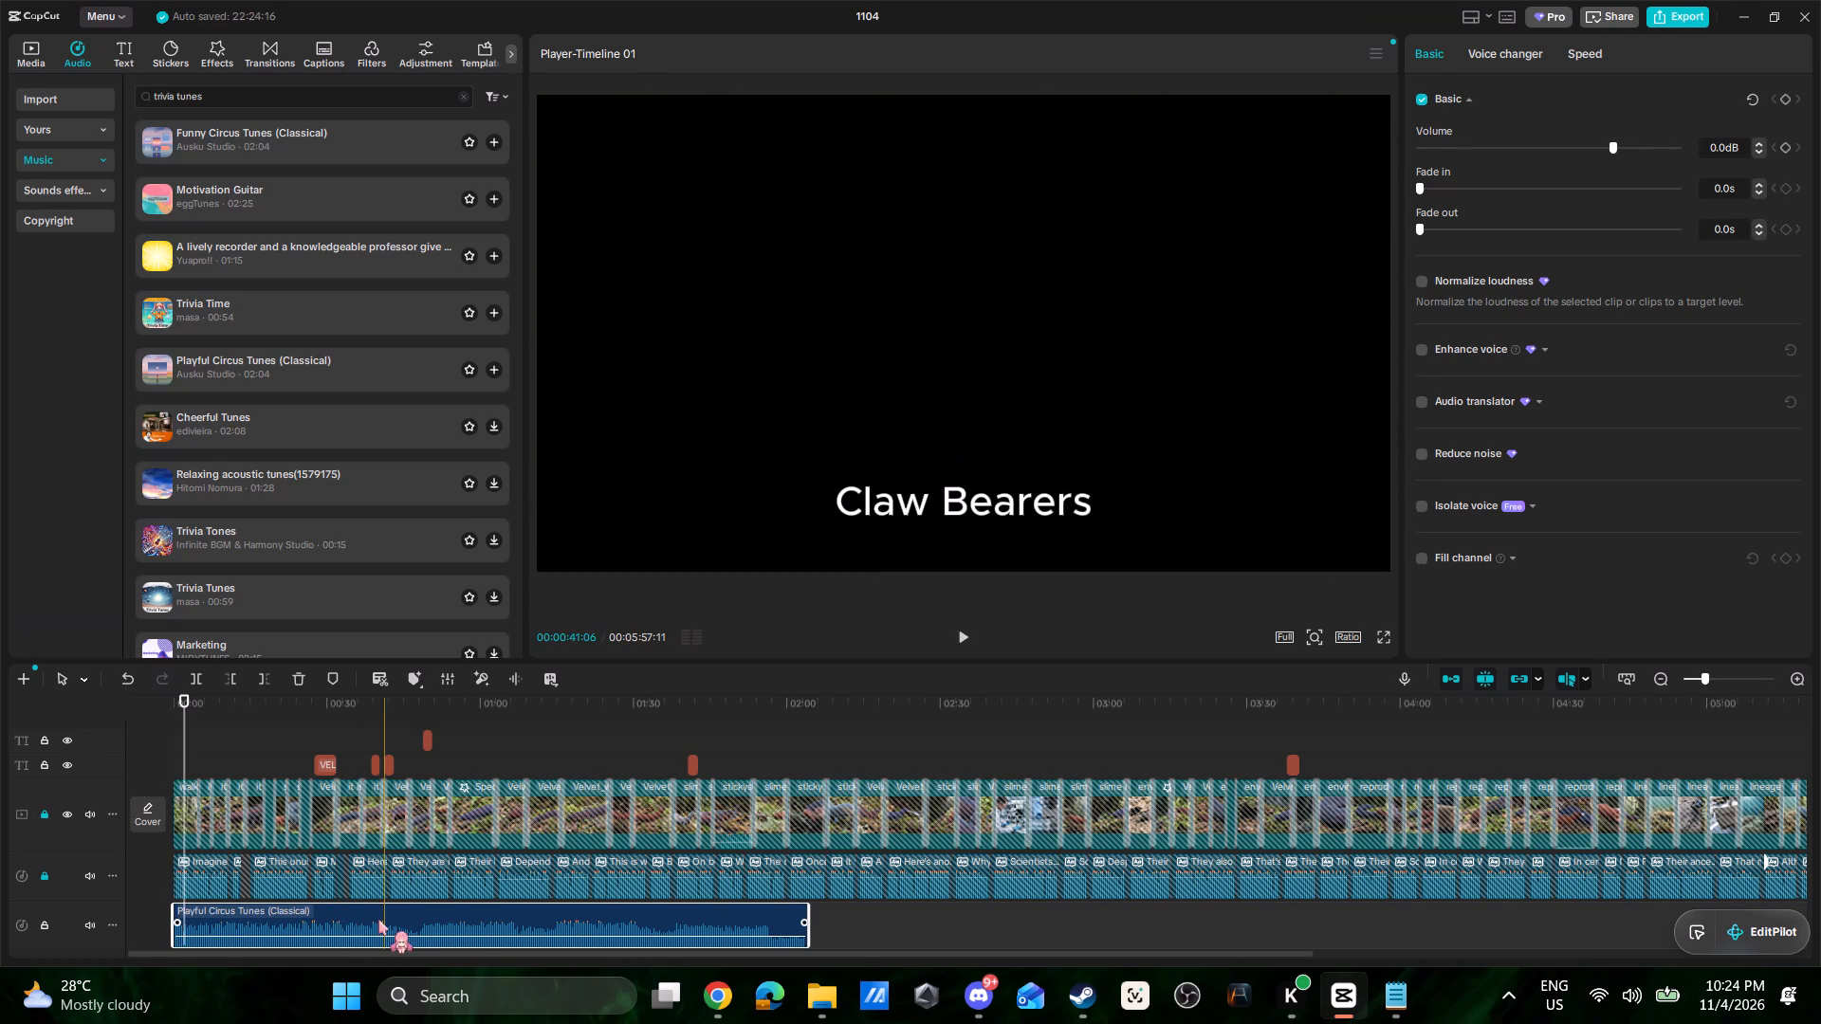
pyautogui.press('Delete')
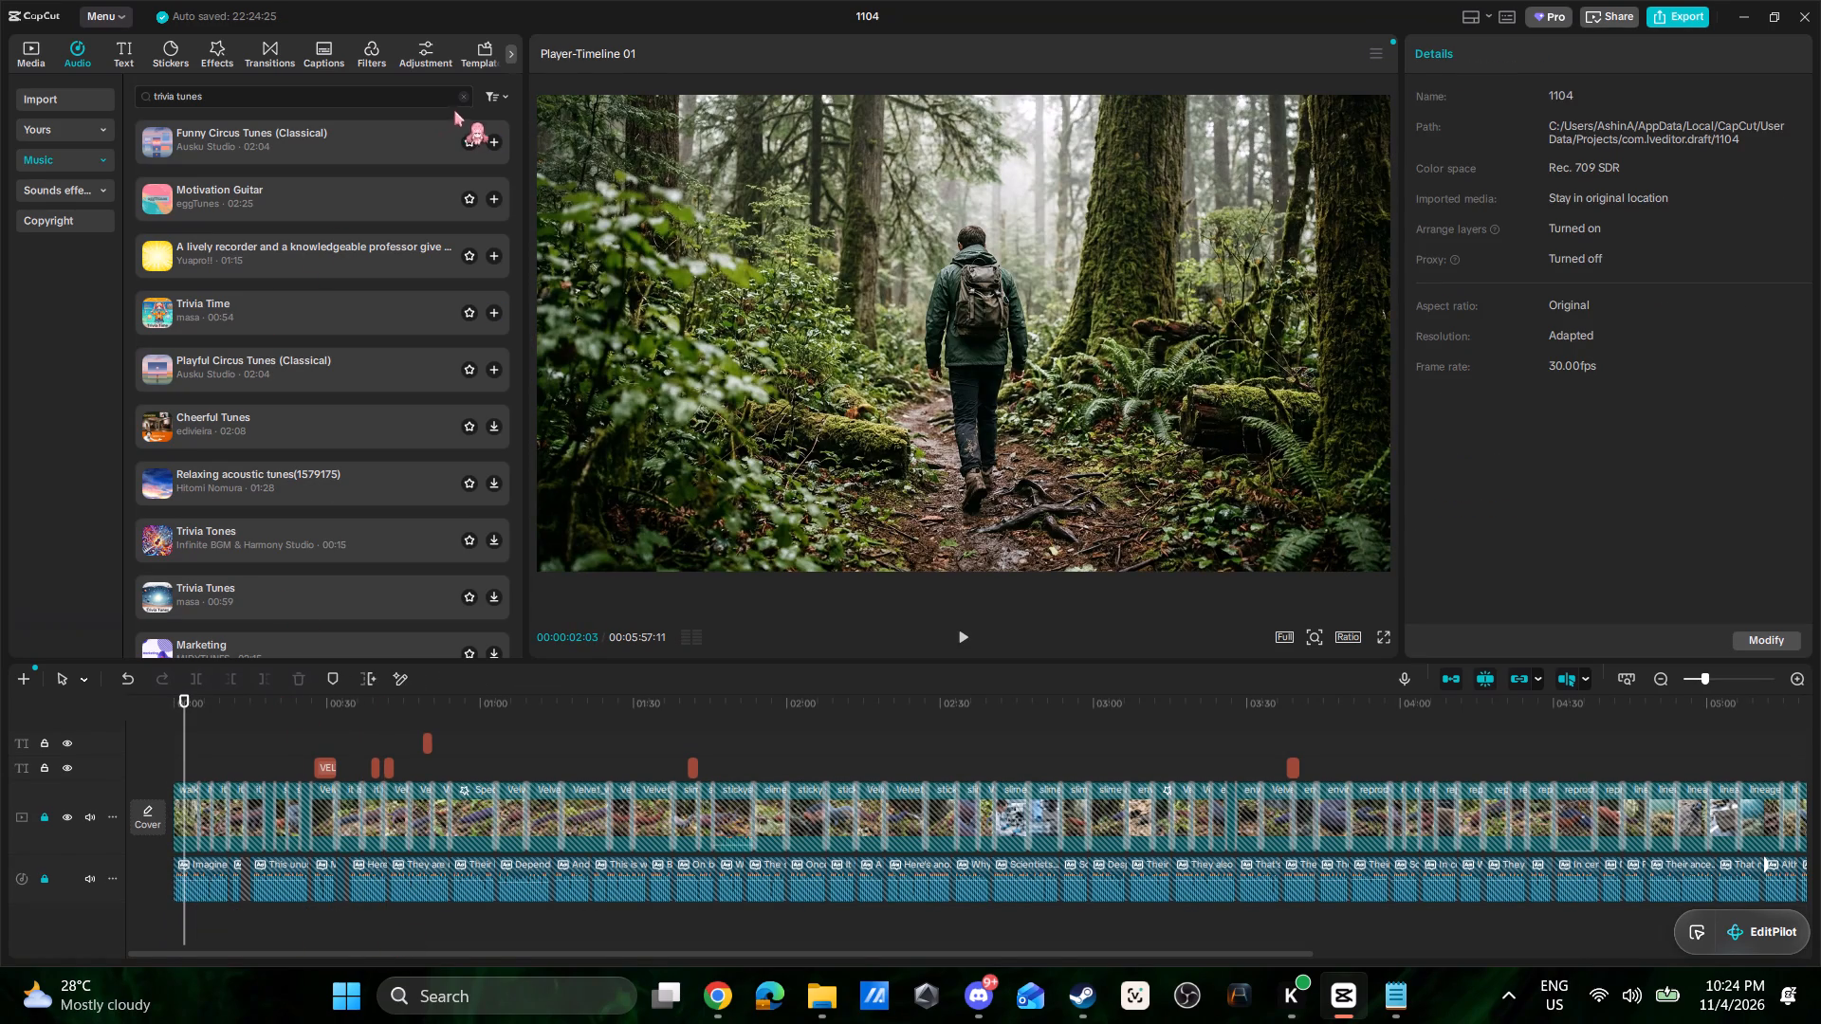
# Search the audio library for "relaxing" and choose the suggestion "relaxing background music".
pyautogui.click(466, 96)
pyautogui.click(452, 99)
pyautogui.write('relaxing')
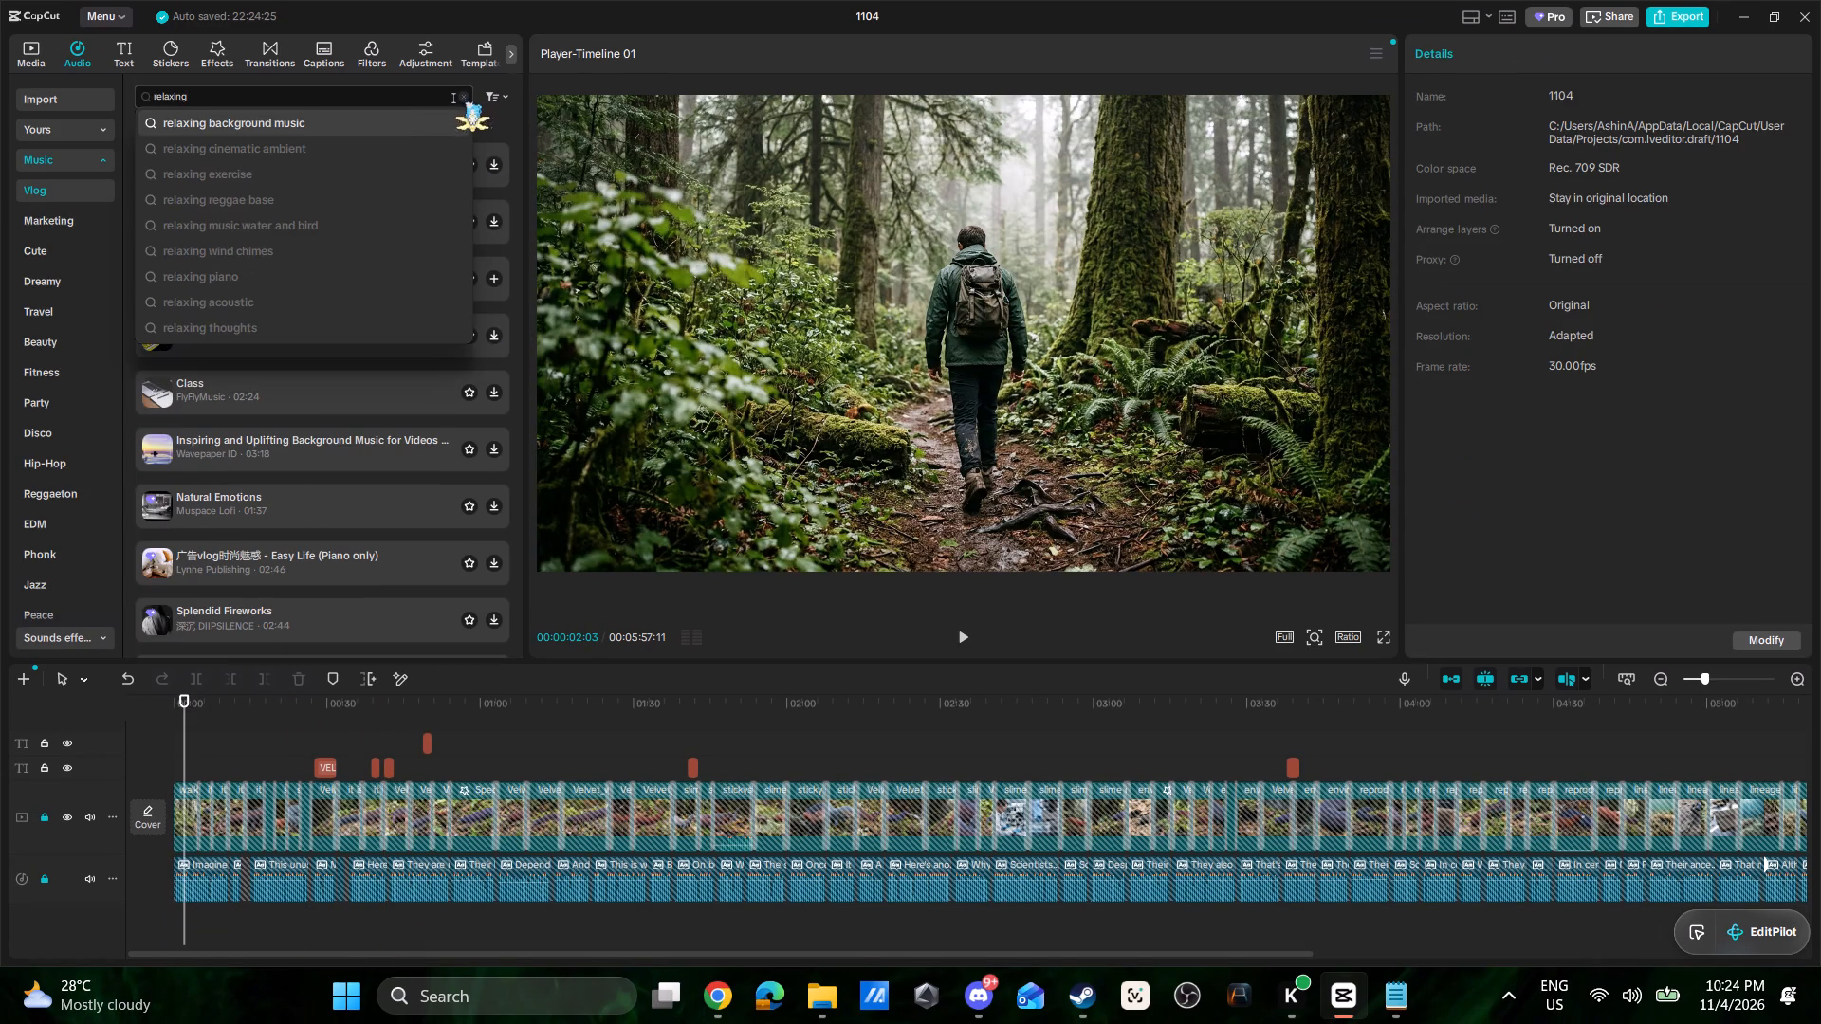
pyautogui.click(376, 123)
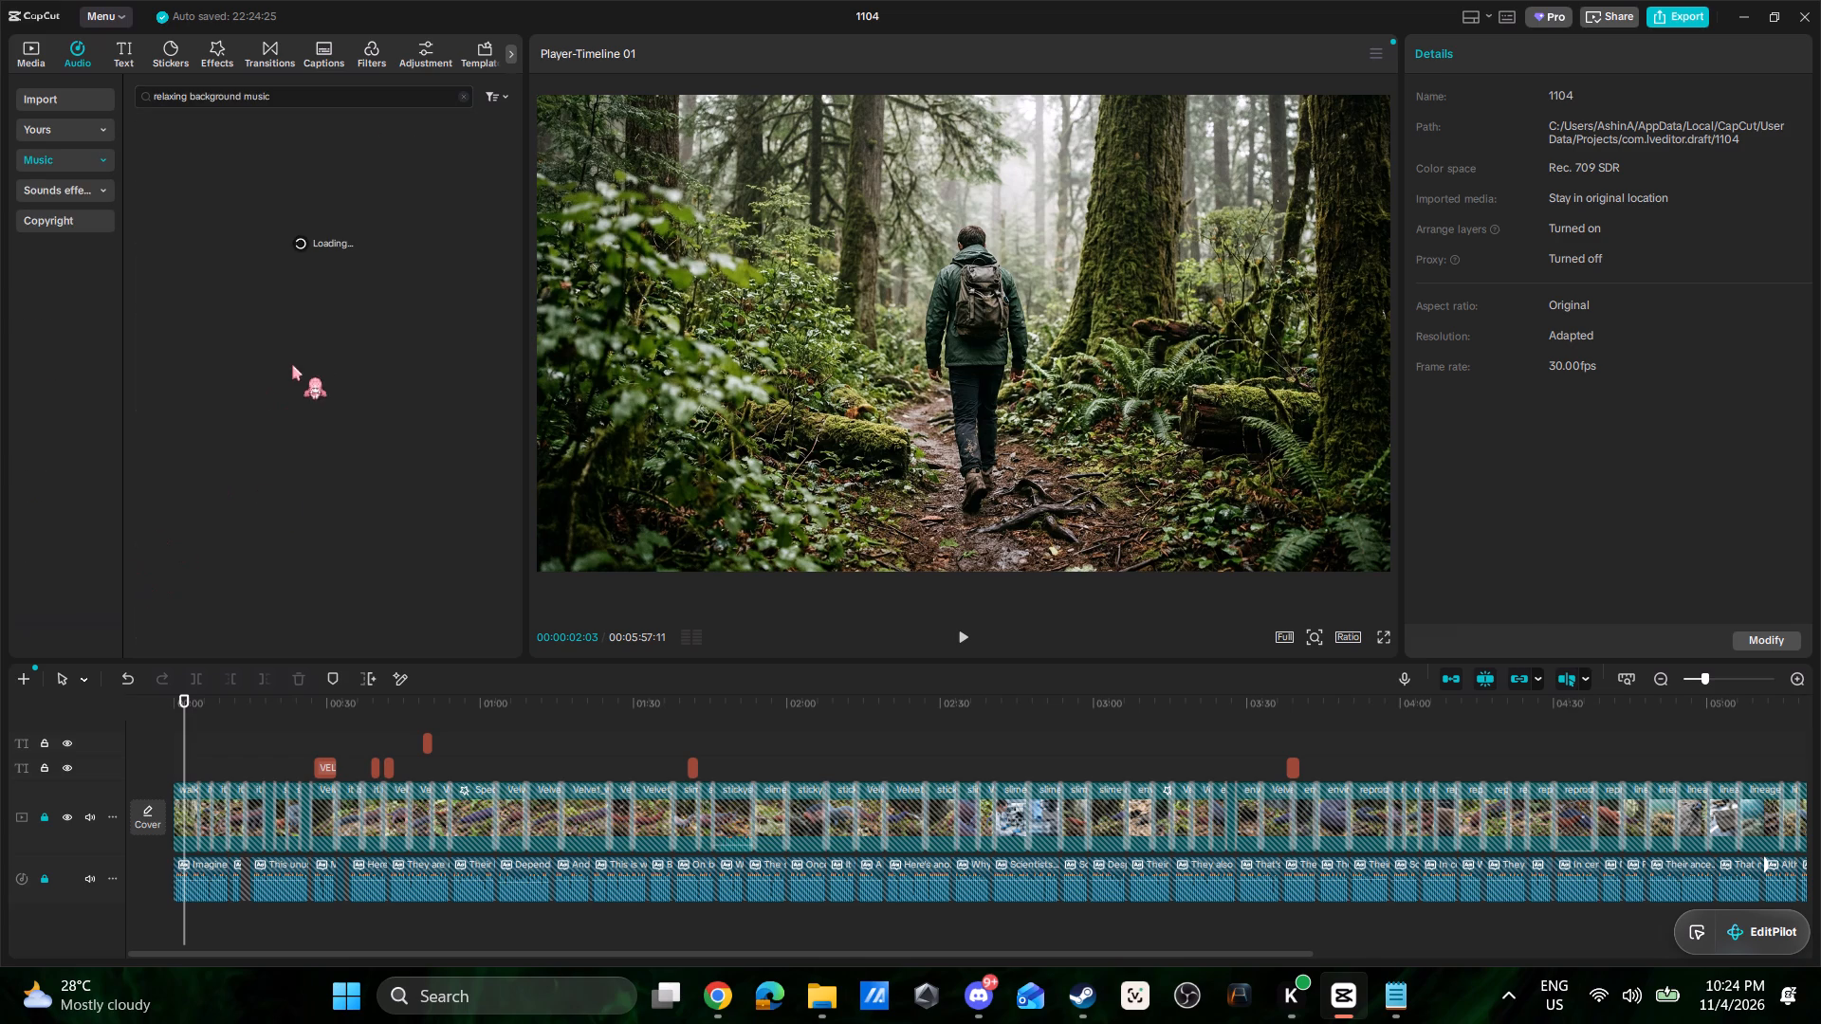
# Audition the first three relaxing tracks, from the stylish lofi one to Relaxing background music 1.
pyautogui.click(156, 156)
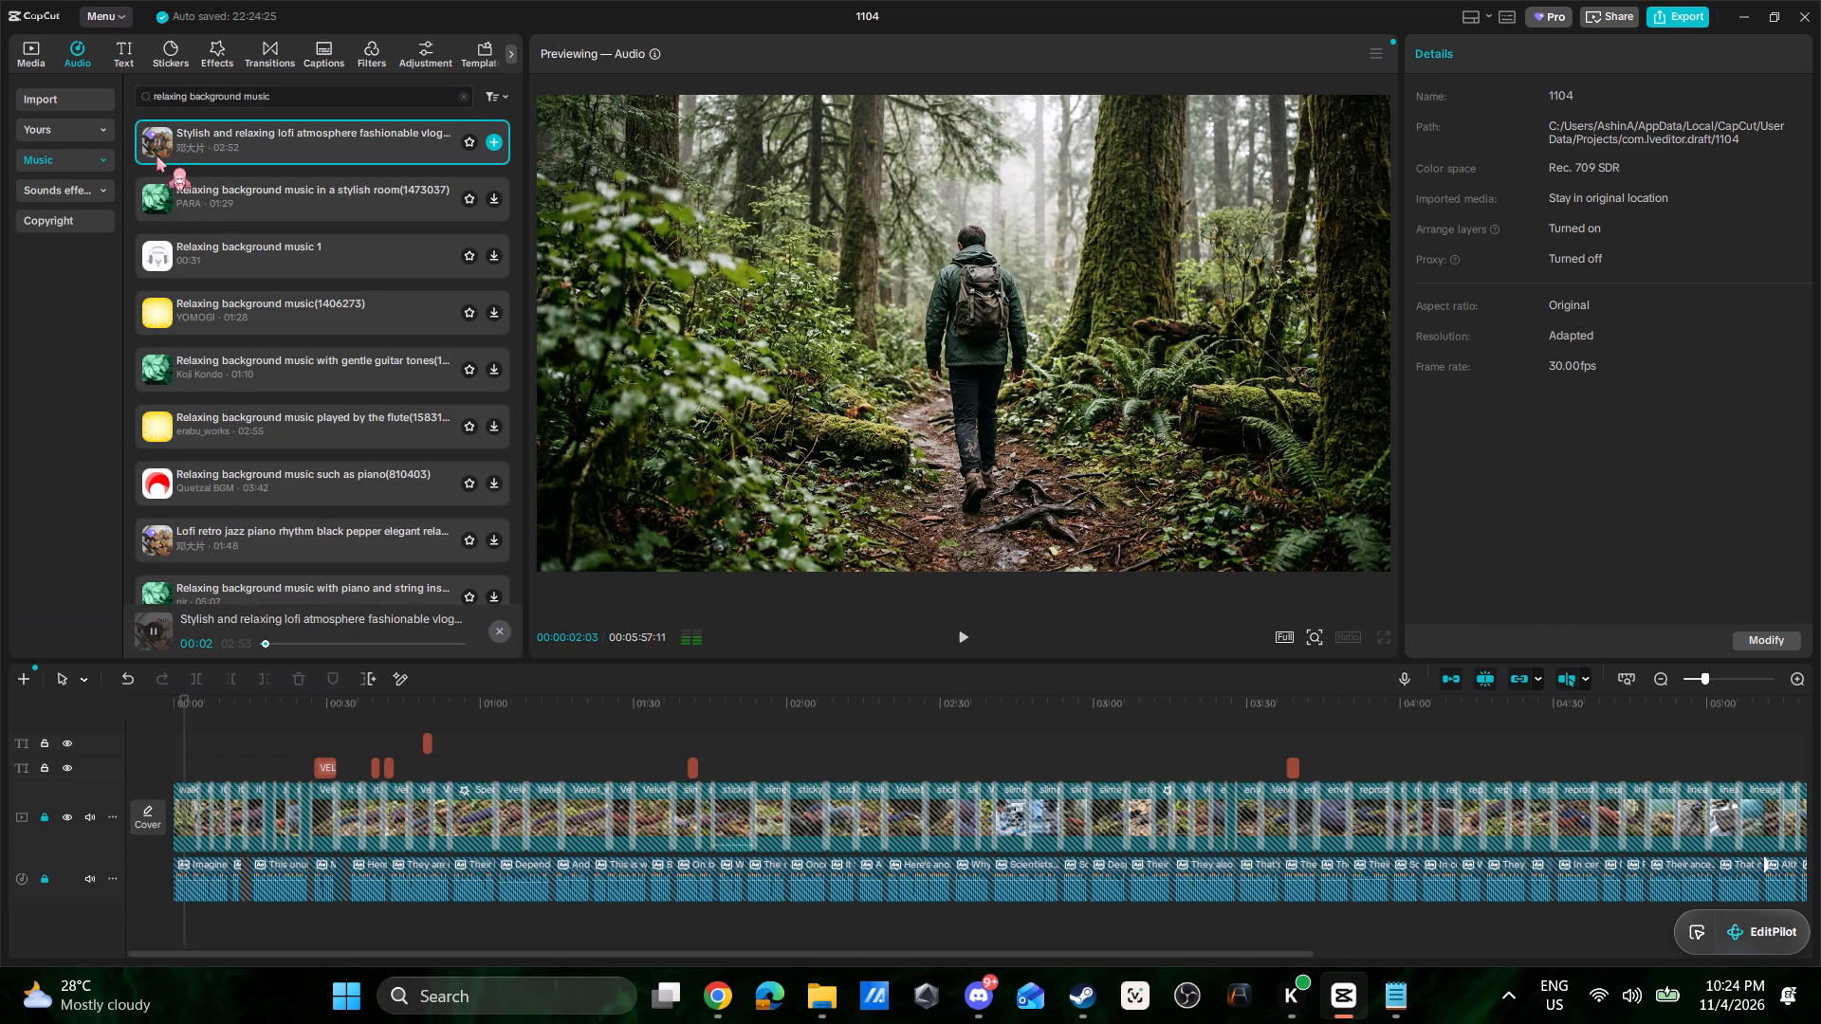
pyautogui.click(158, 192)
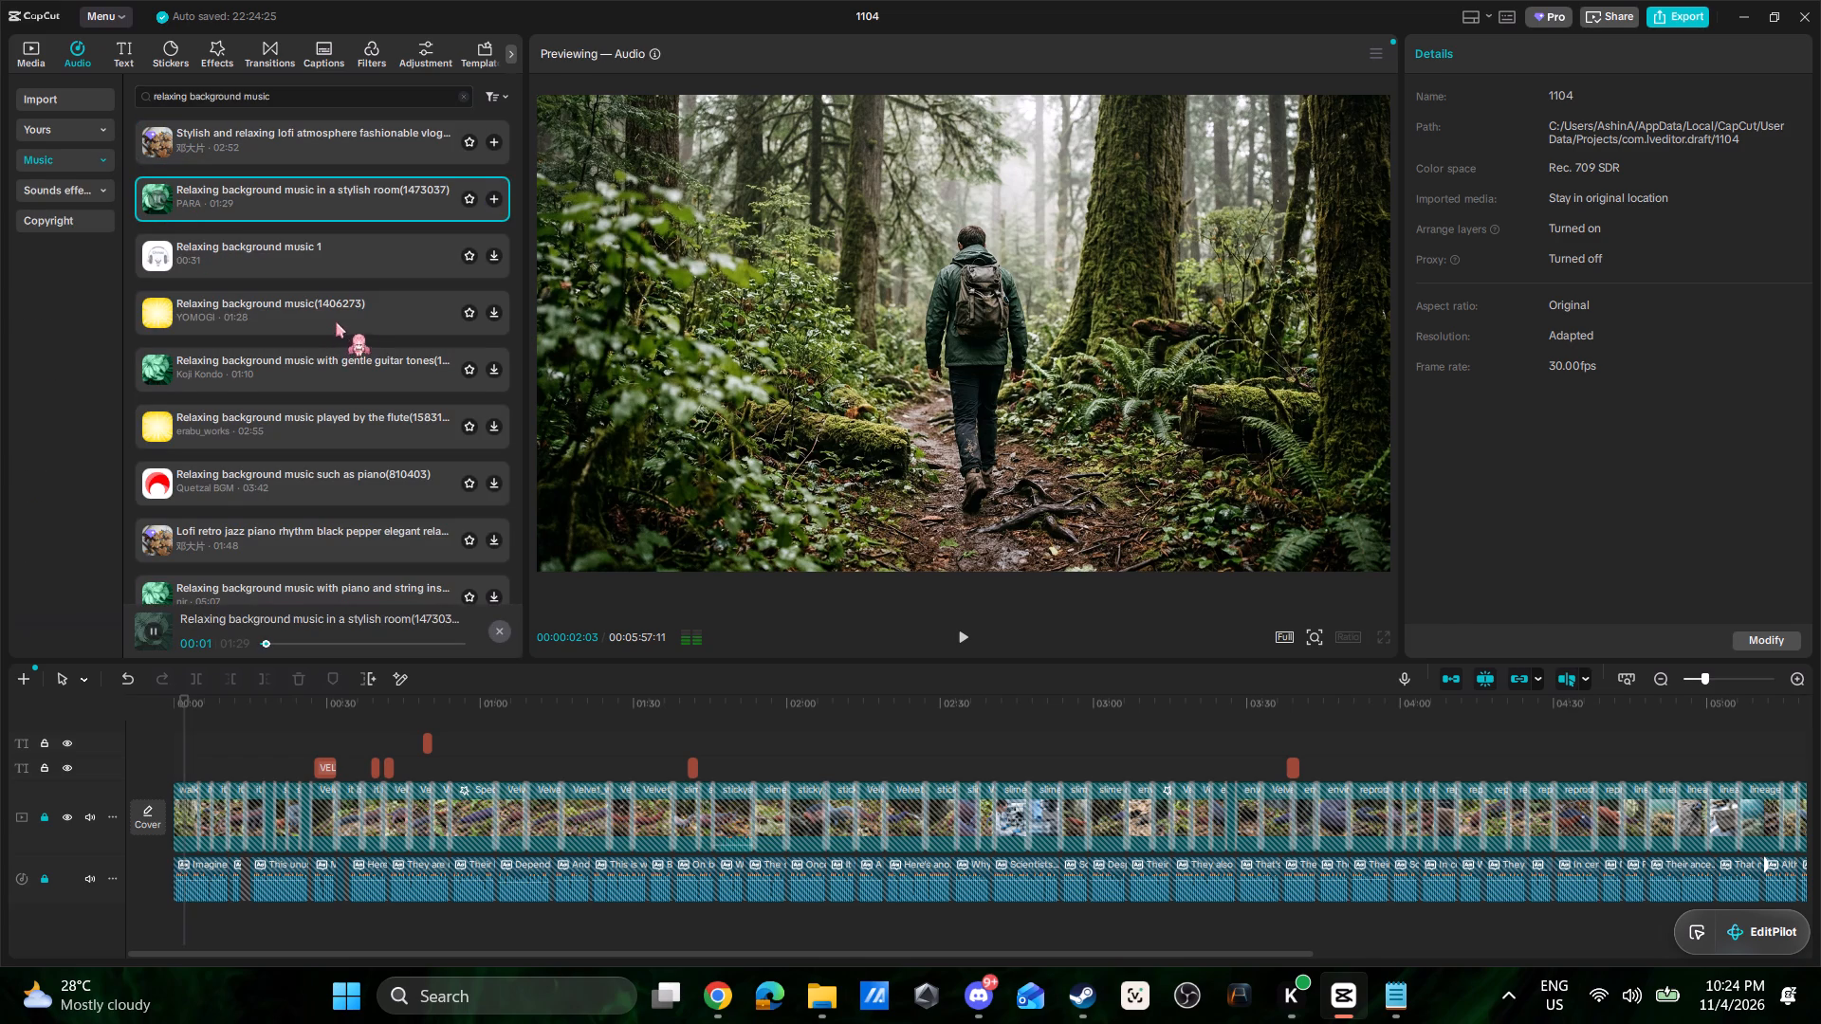
pyautogui.click(154, 260)
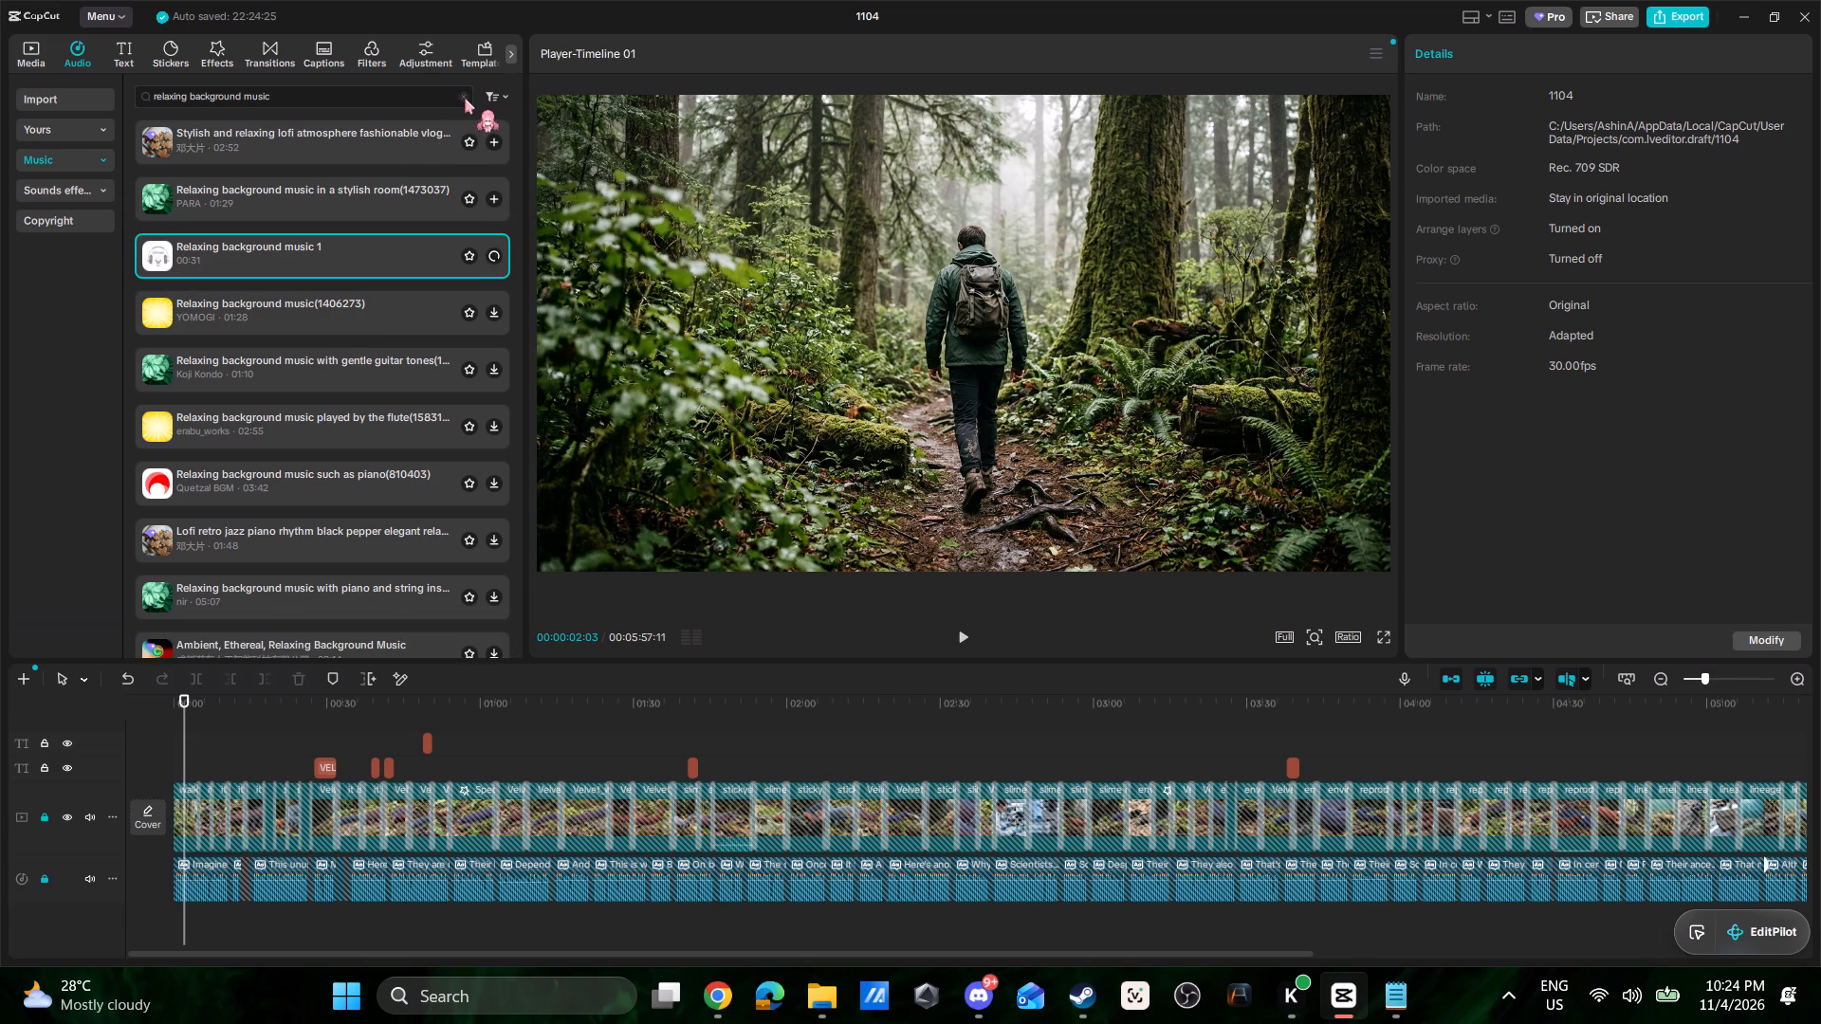
# Search the audio library for "narration" and choose the suggestion "narration background".
pyautogui.click(465, 99)
pyautogui.click(451, 101)
pyautogui.write('narration s')
pyautogui.press('BackSpace')
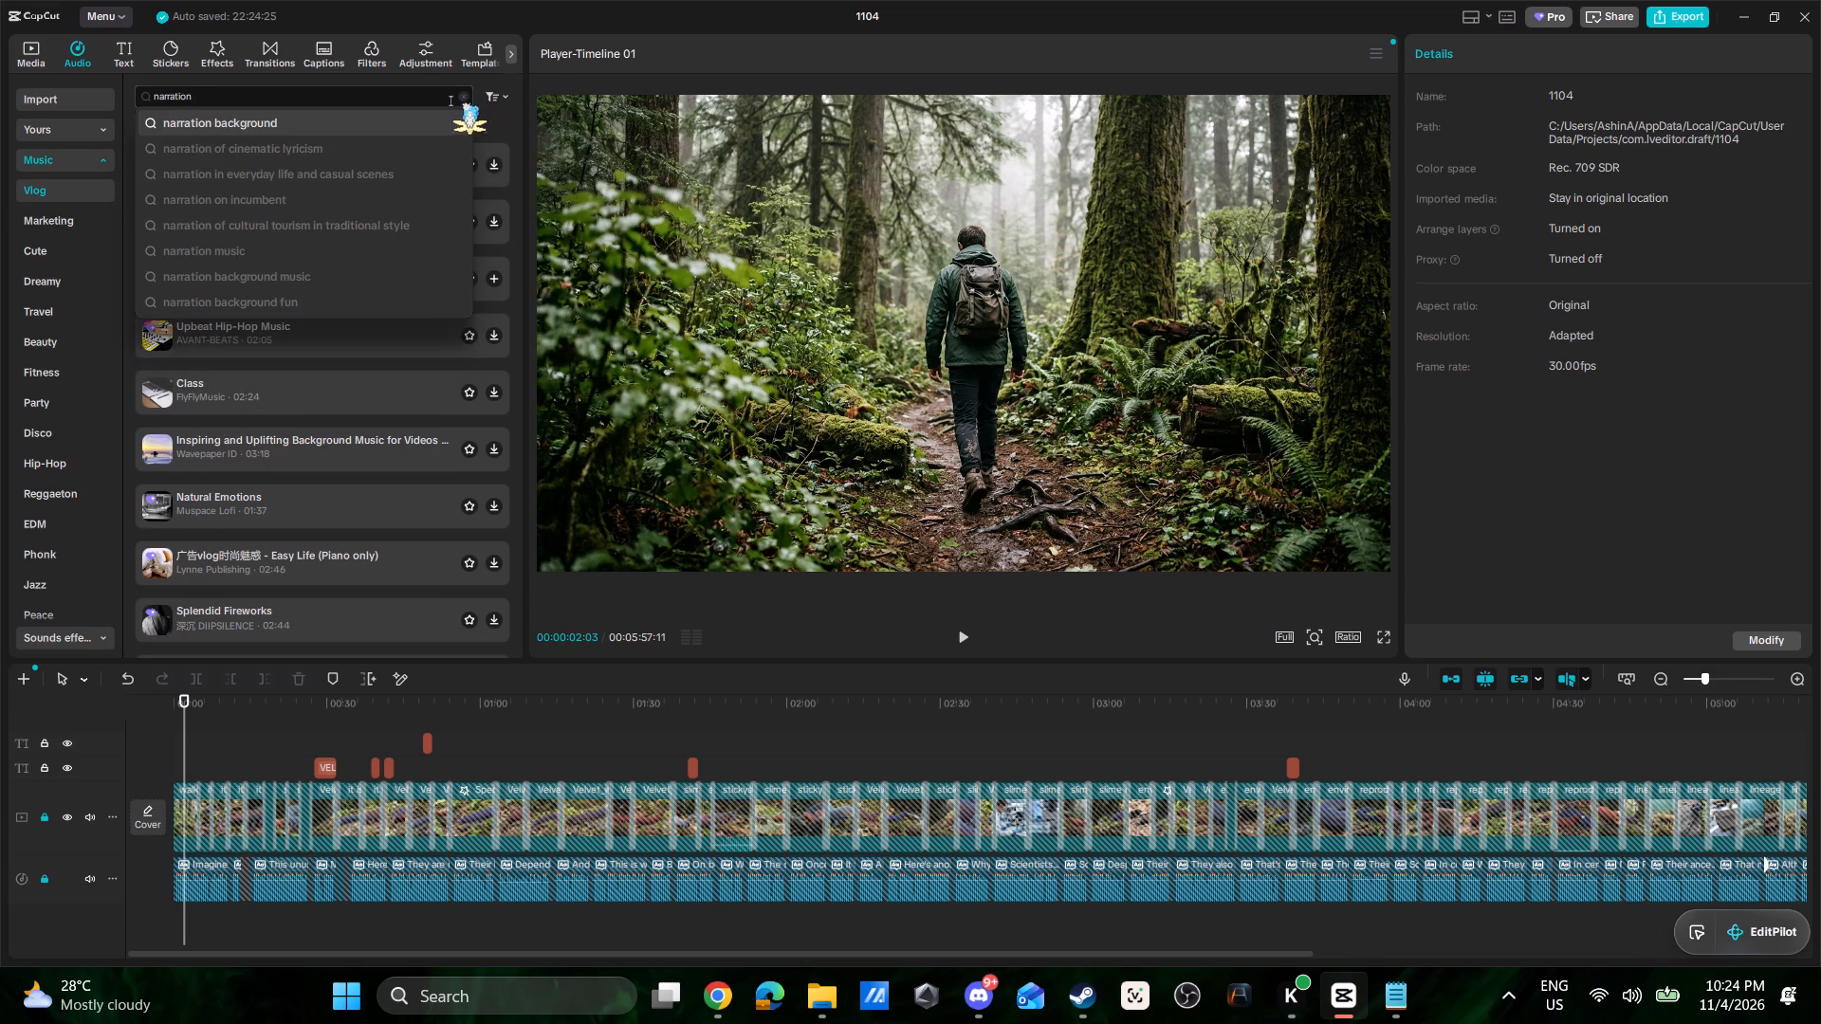
pyautogui.click(366, 122)
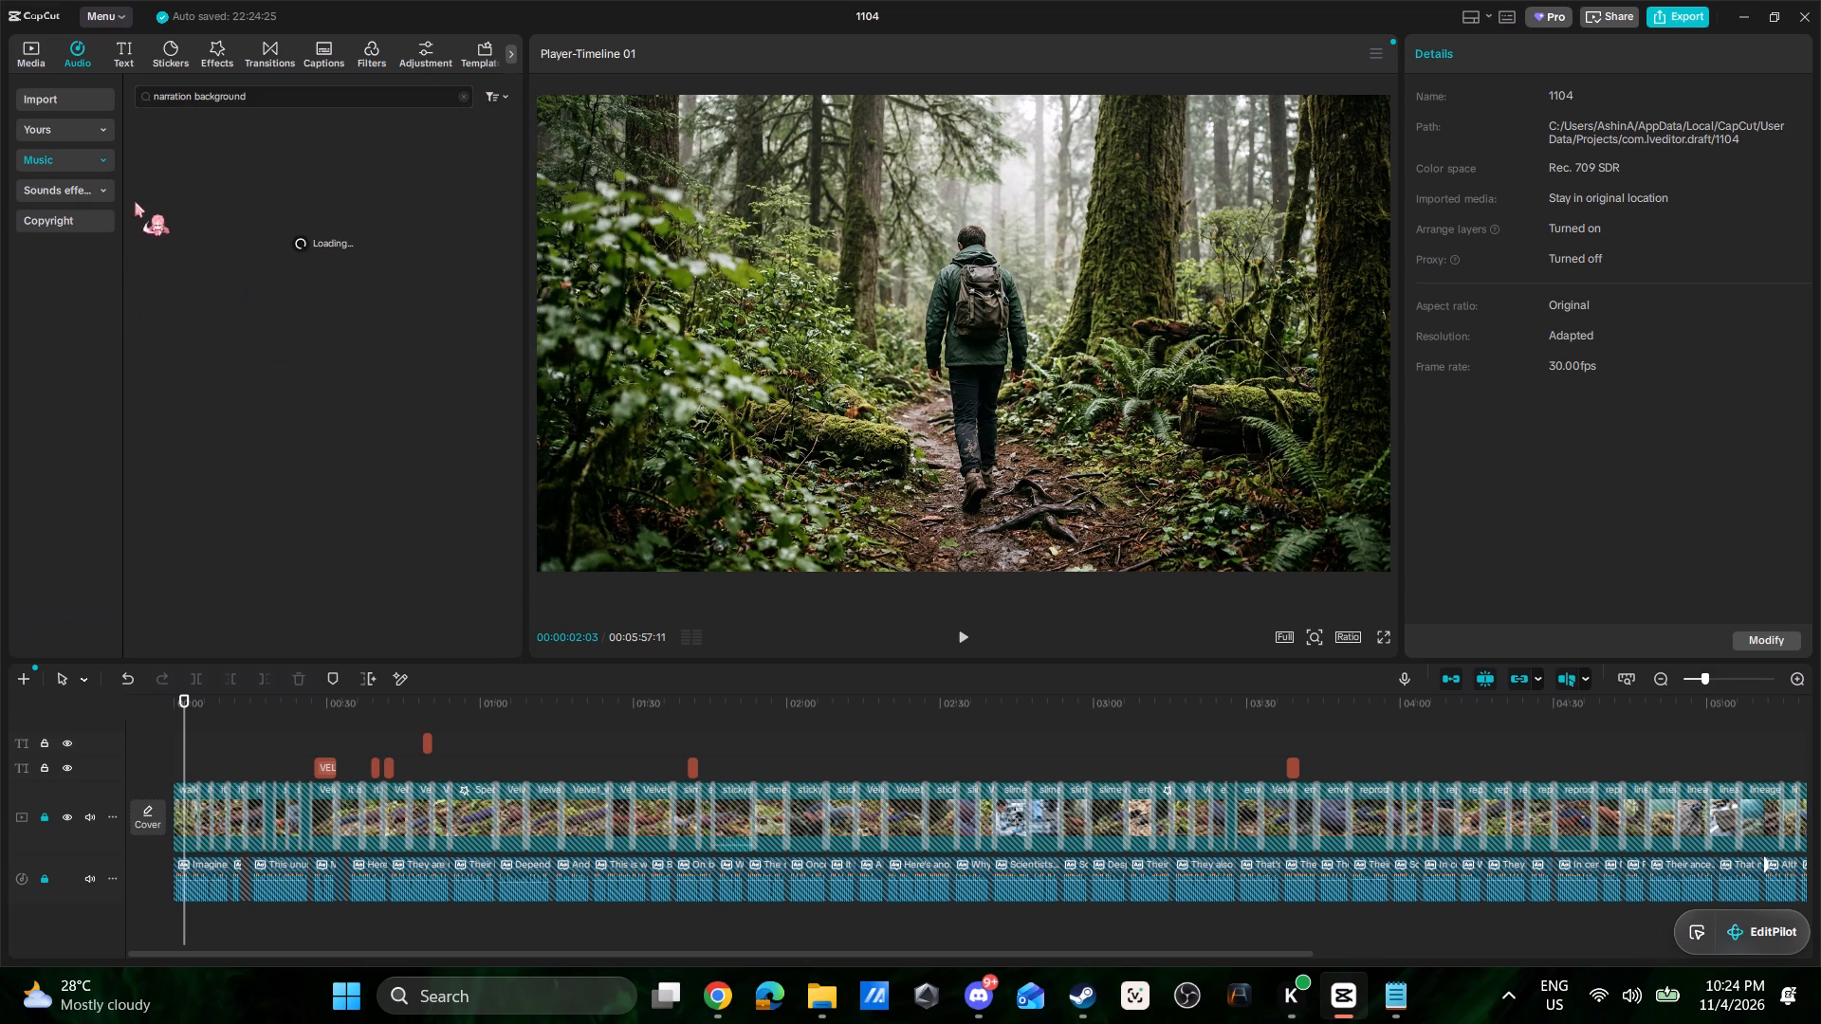
# Audition Background Music: Nostalgia Narration and A piano solo perfect for film and video narration.
pyautogui.click(151, 142)
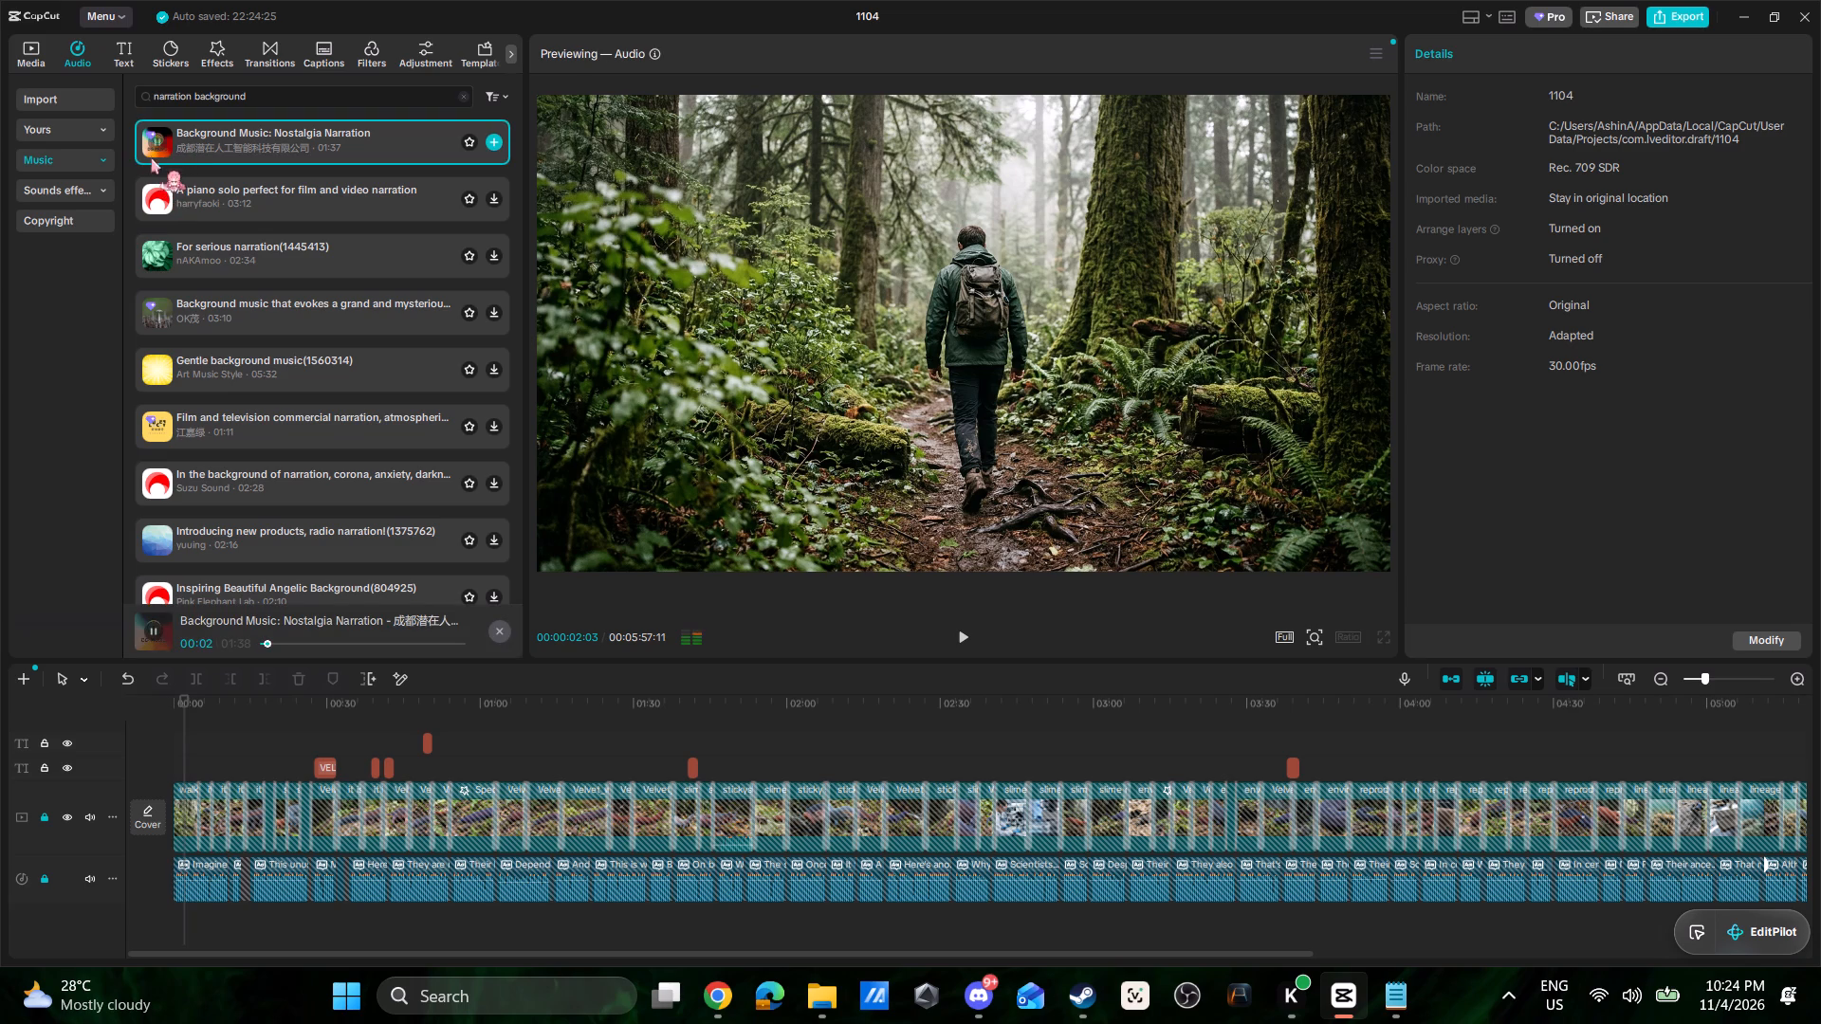
pyautogui.click(154, 199)
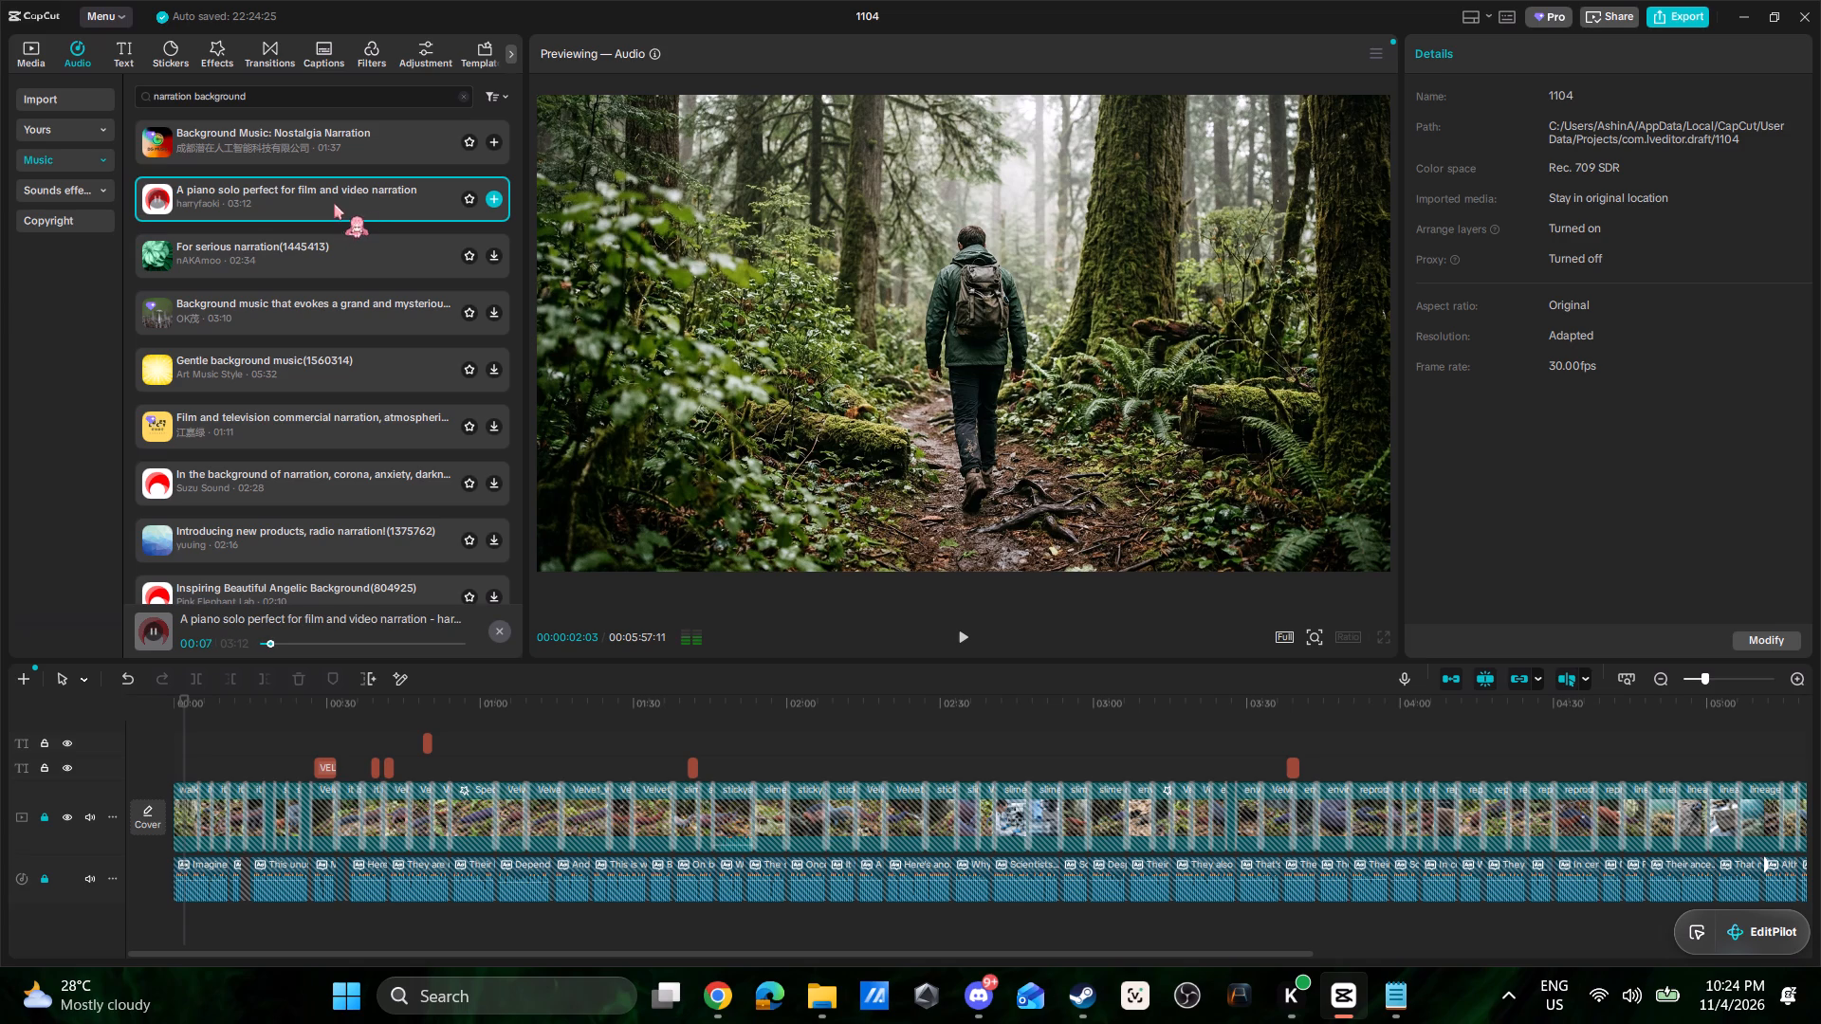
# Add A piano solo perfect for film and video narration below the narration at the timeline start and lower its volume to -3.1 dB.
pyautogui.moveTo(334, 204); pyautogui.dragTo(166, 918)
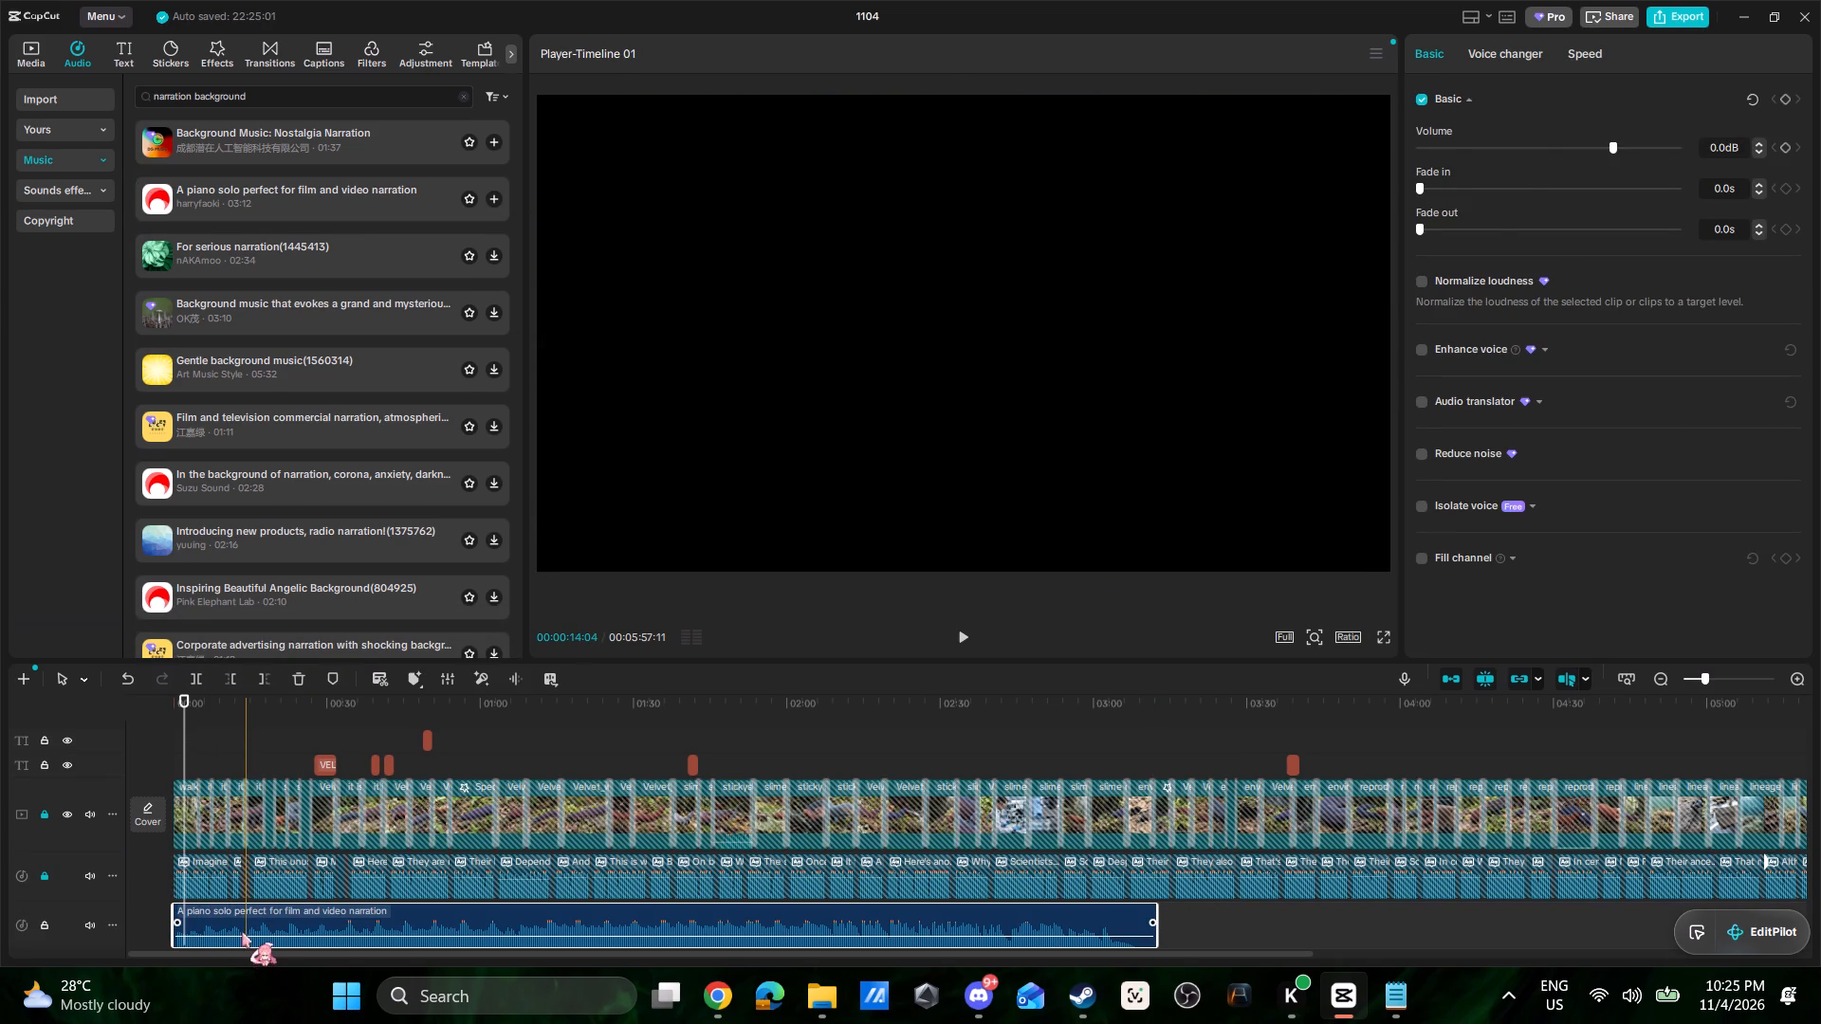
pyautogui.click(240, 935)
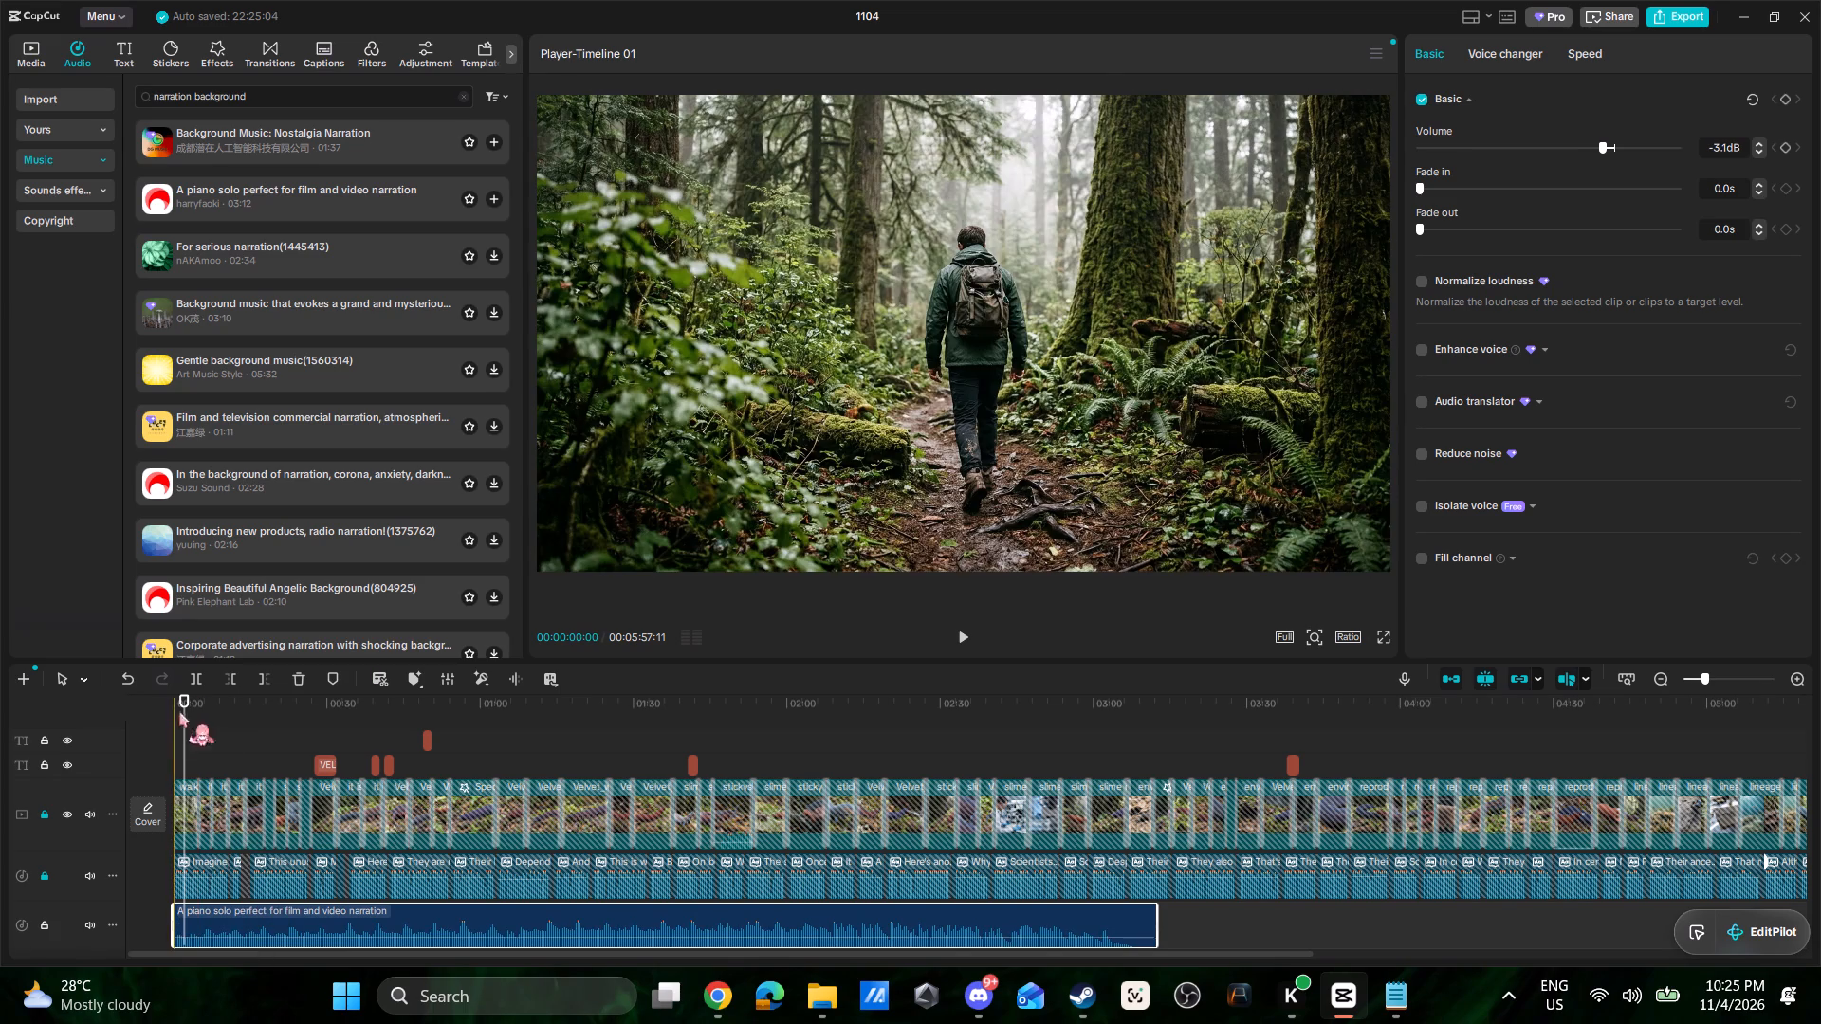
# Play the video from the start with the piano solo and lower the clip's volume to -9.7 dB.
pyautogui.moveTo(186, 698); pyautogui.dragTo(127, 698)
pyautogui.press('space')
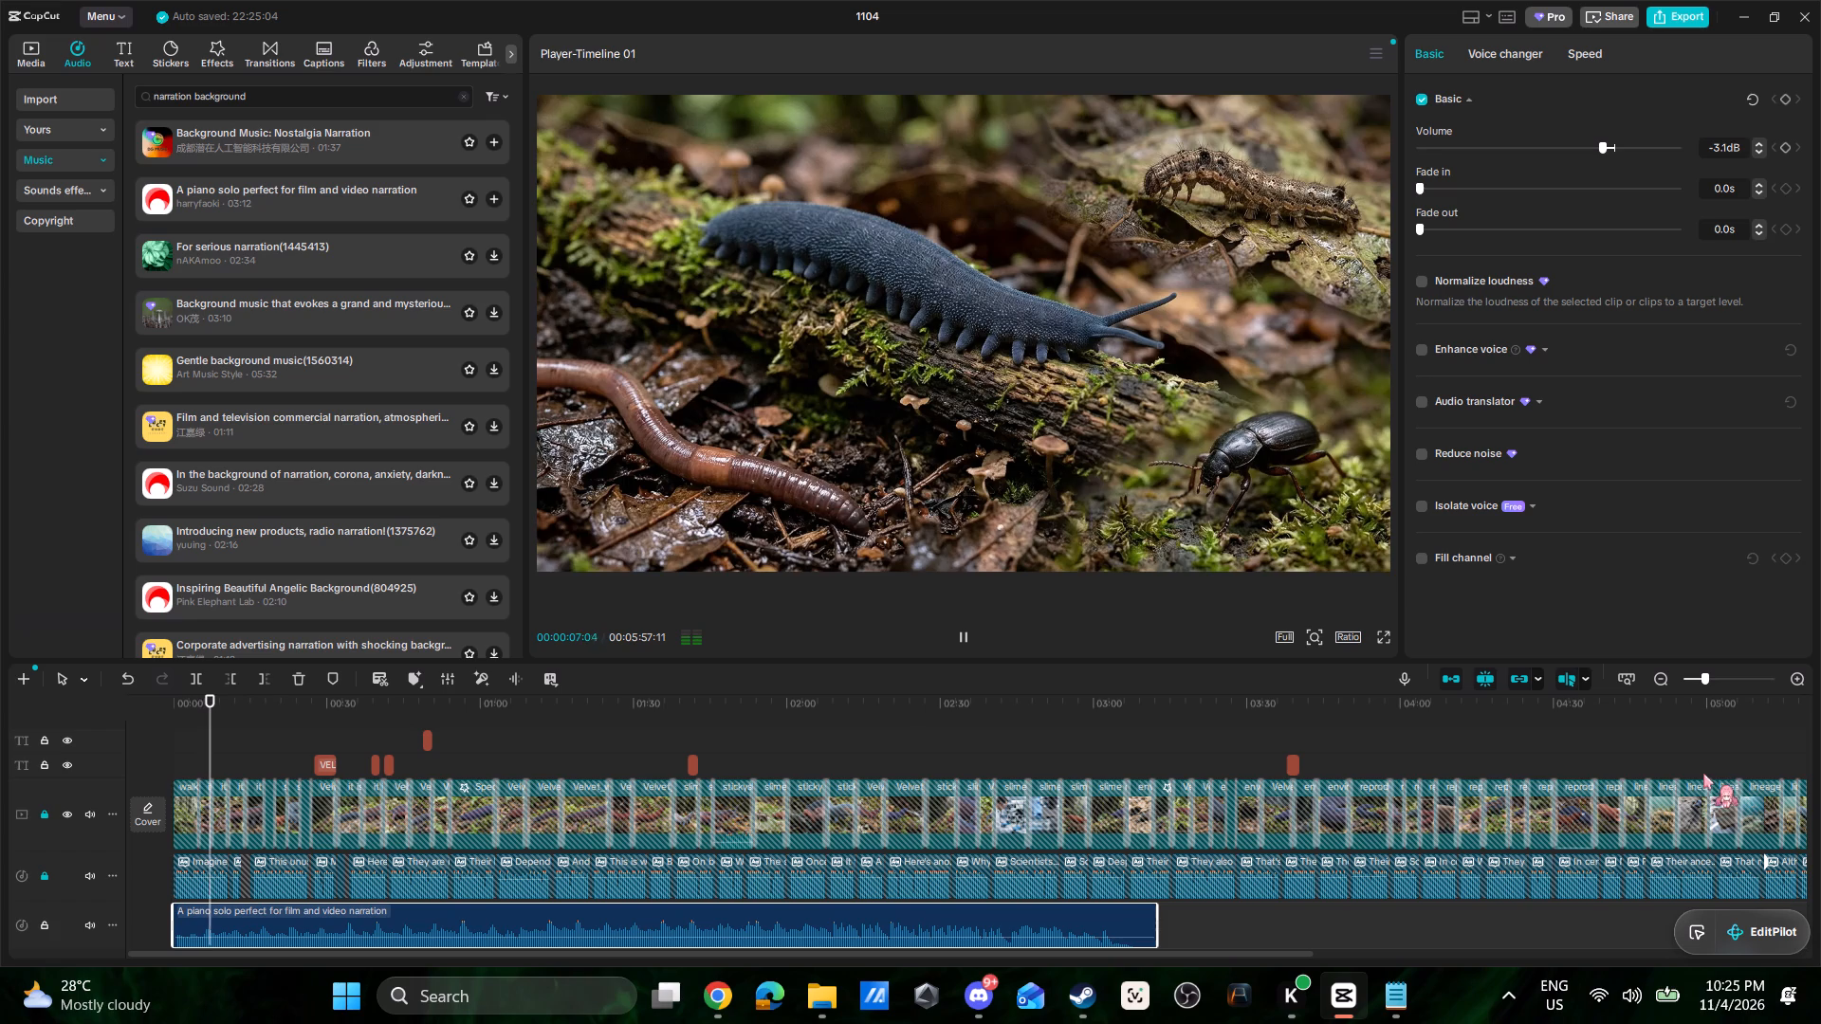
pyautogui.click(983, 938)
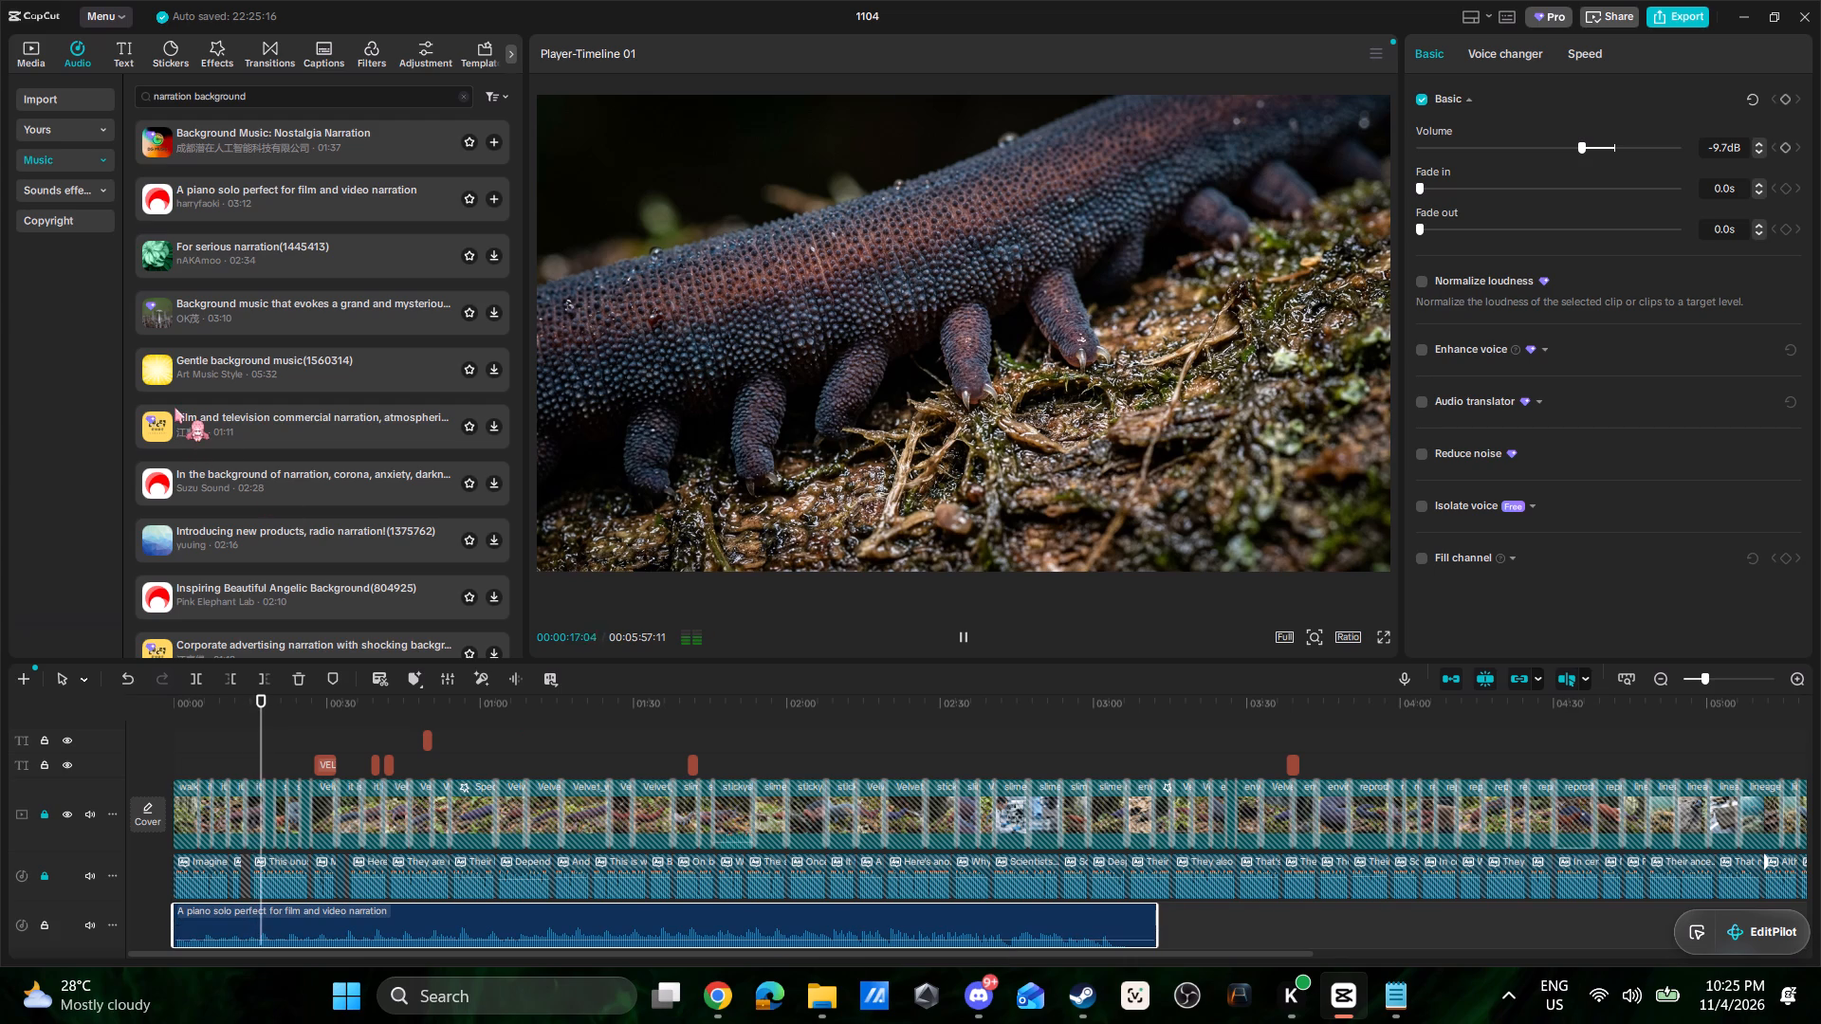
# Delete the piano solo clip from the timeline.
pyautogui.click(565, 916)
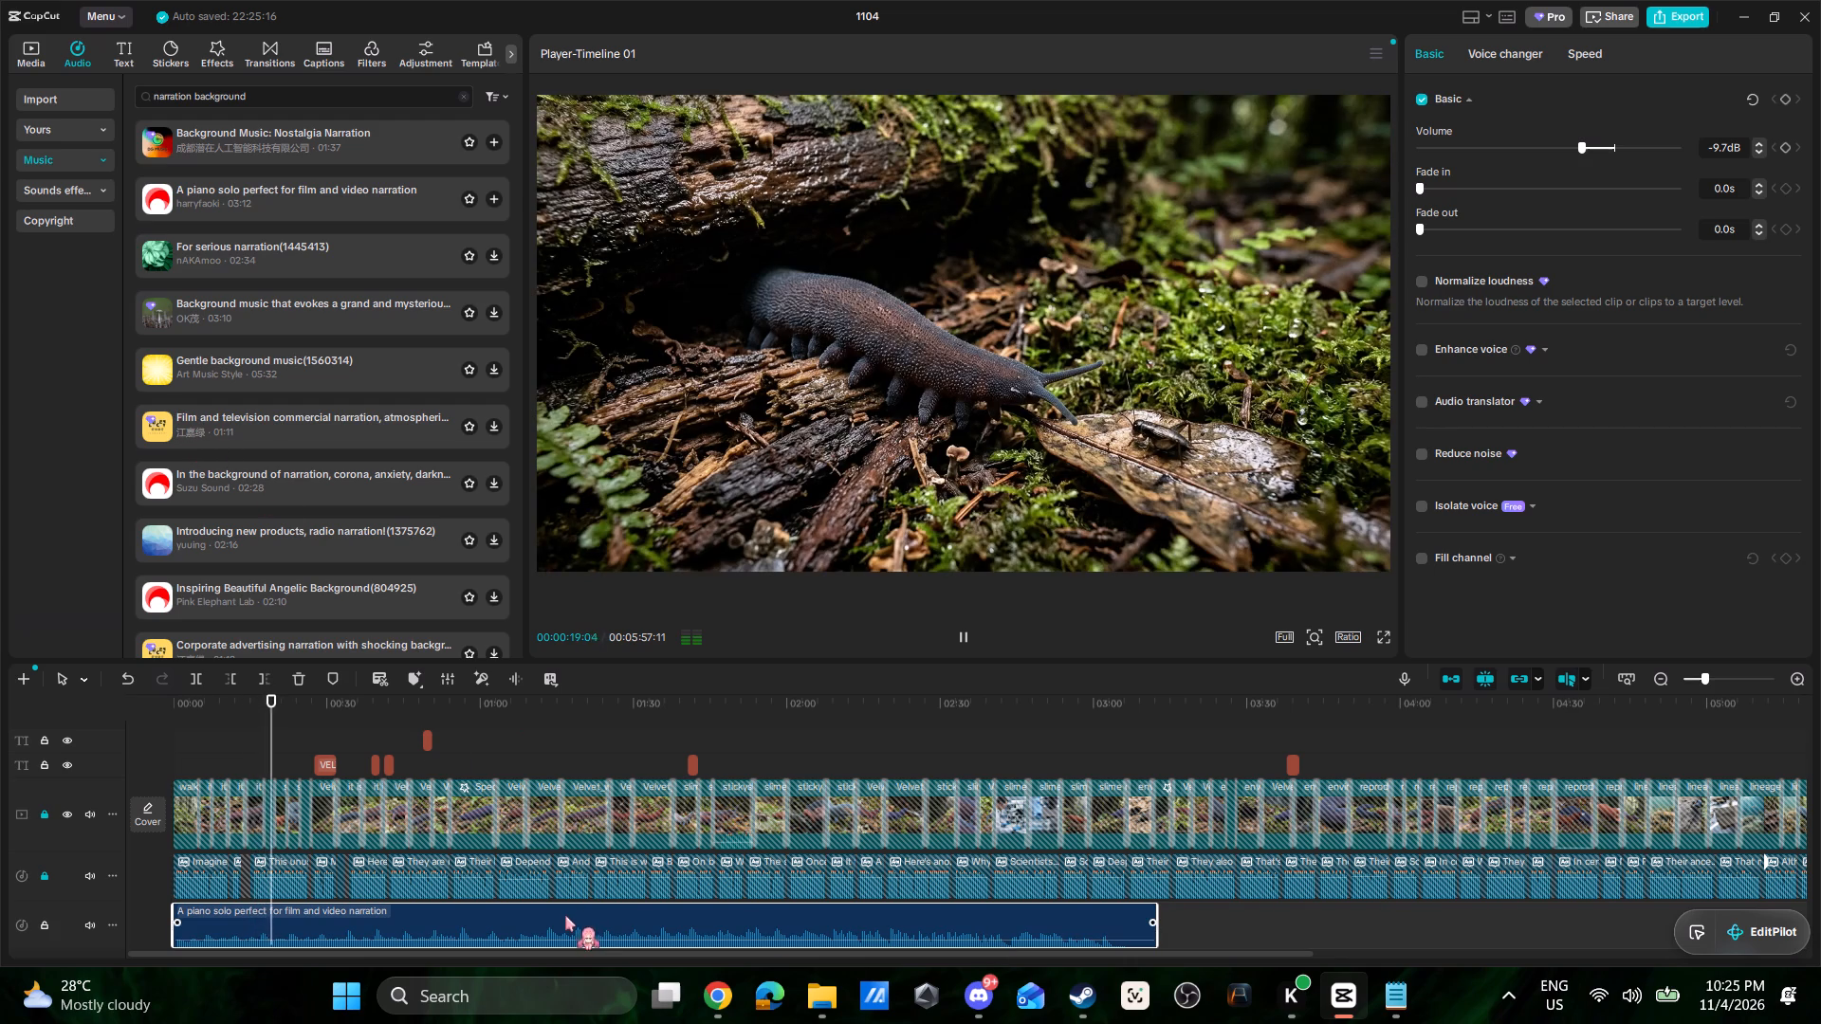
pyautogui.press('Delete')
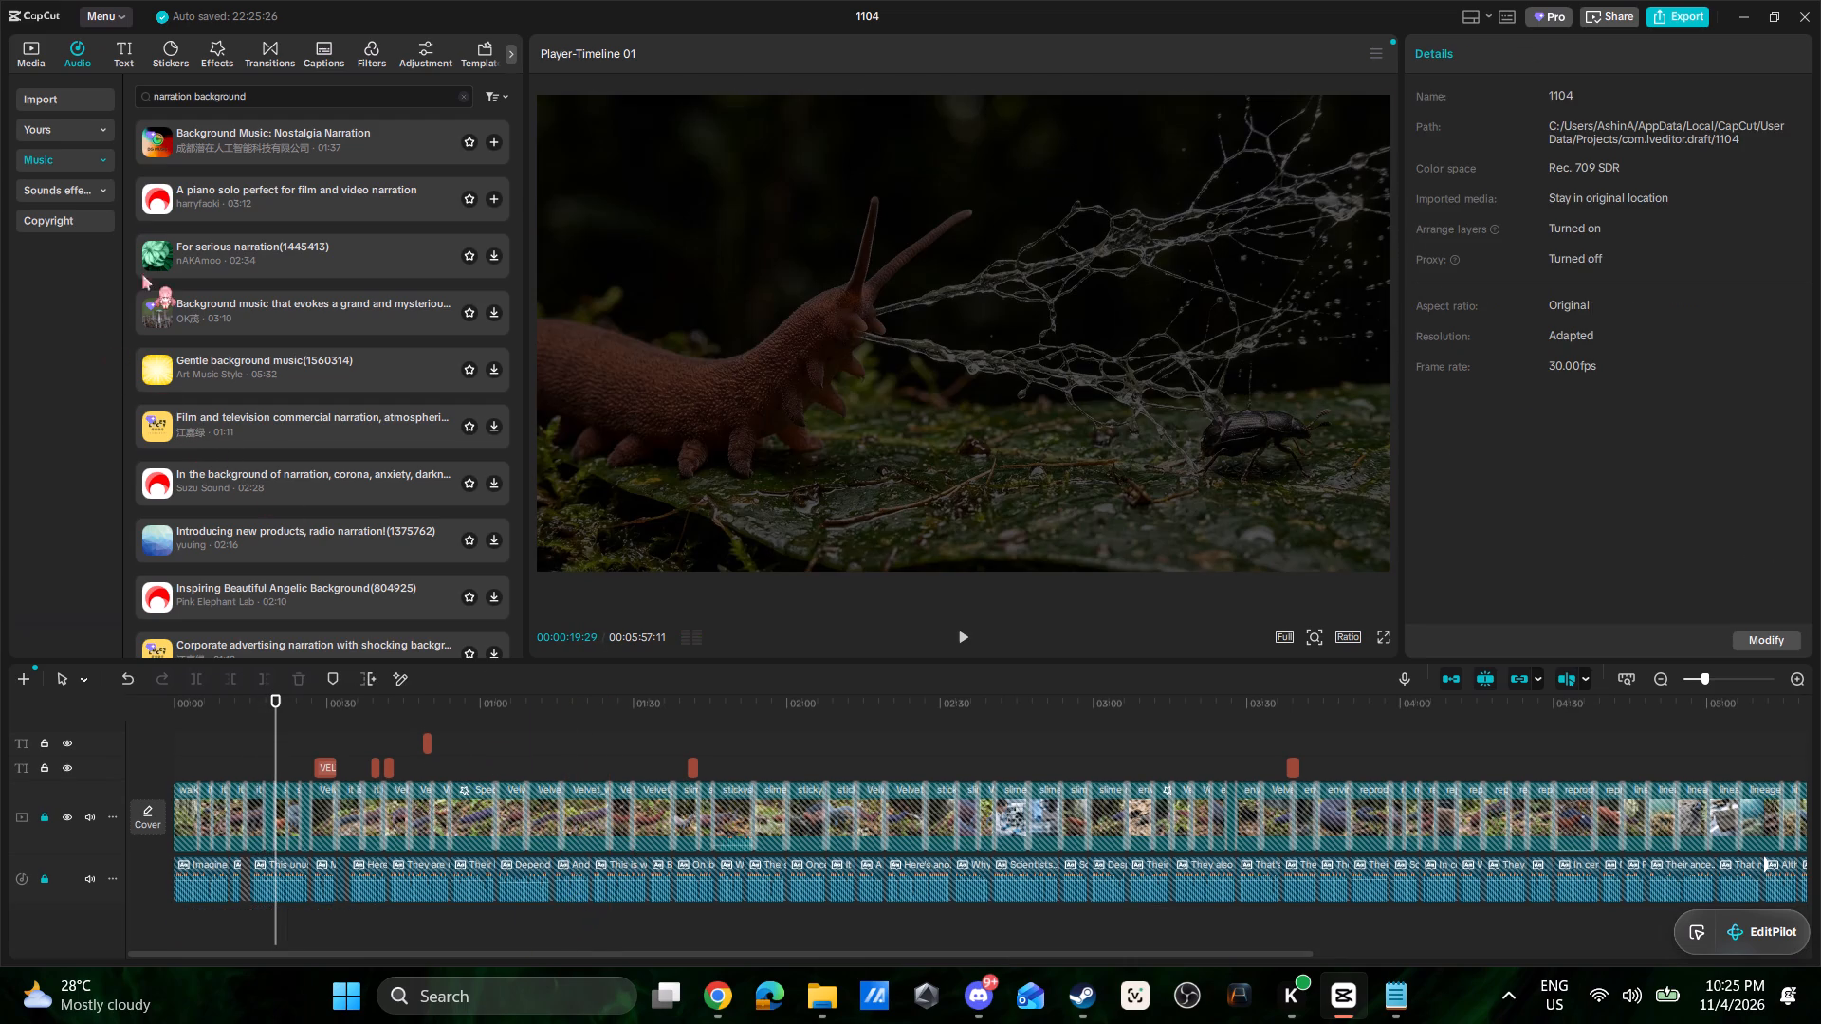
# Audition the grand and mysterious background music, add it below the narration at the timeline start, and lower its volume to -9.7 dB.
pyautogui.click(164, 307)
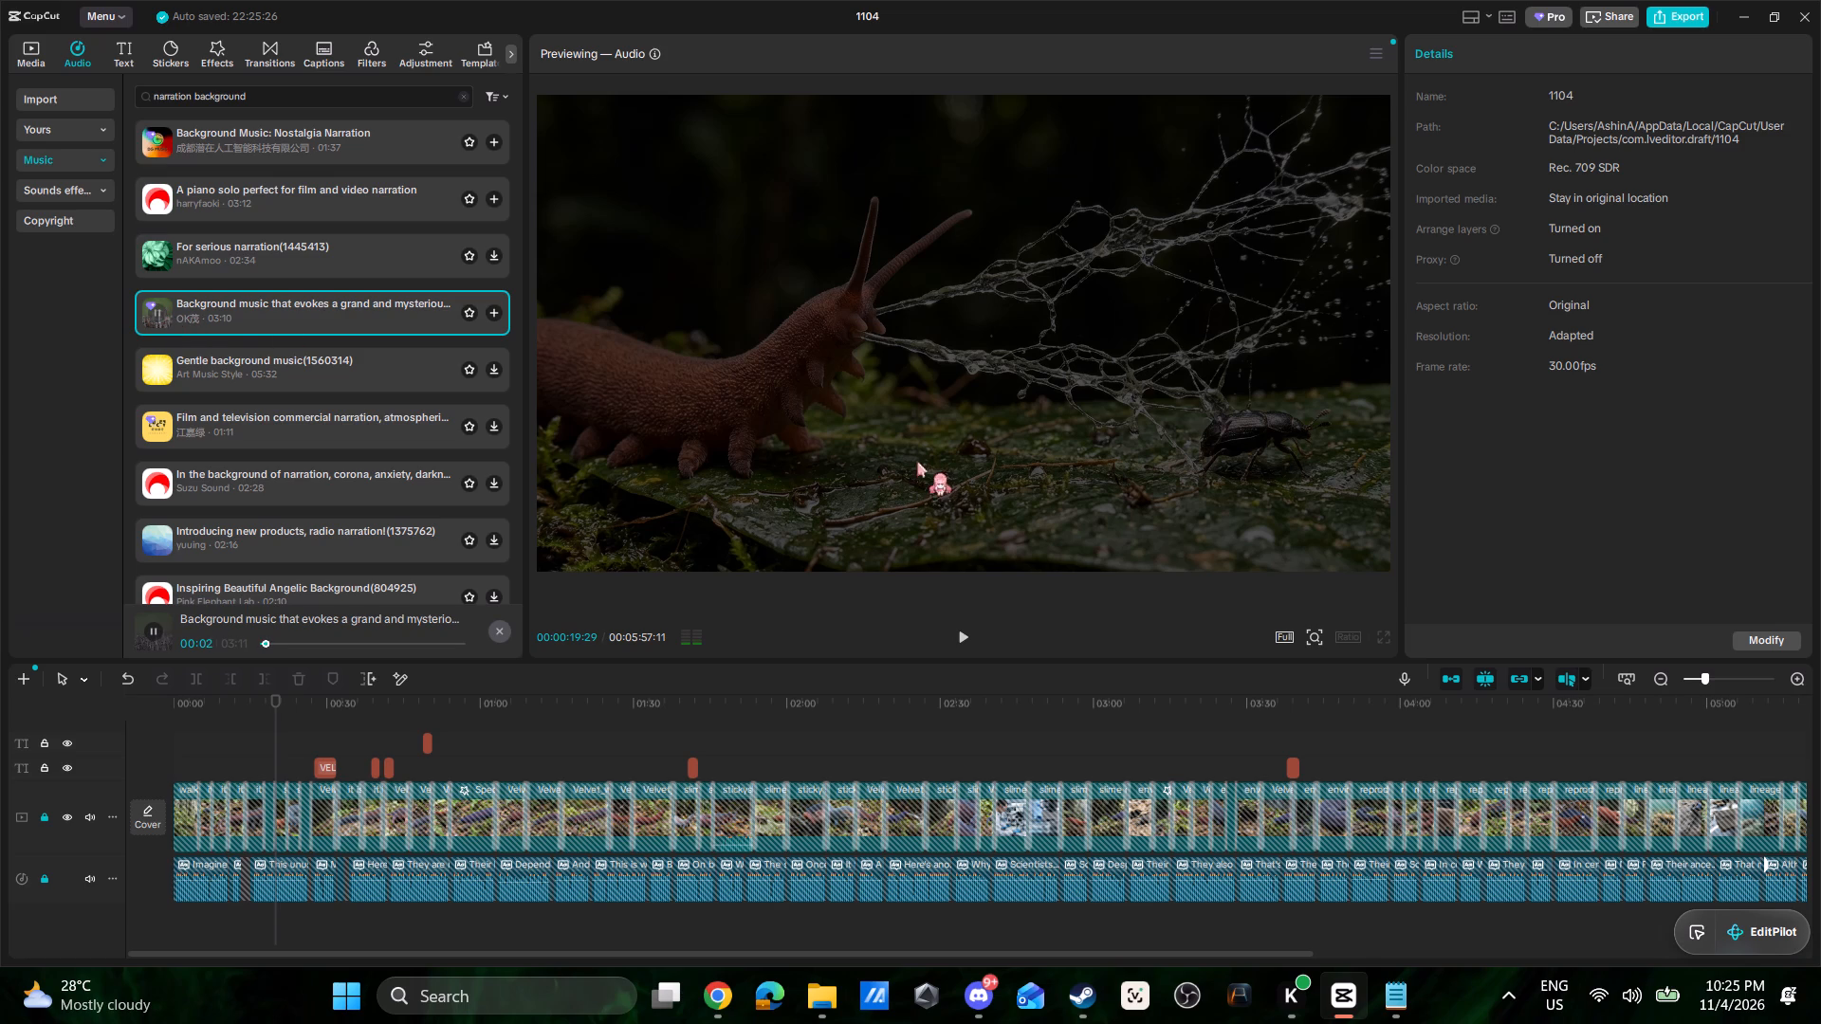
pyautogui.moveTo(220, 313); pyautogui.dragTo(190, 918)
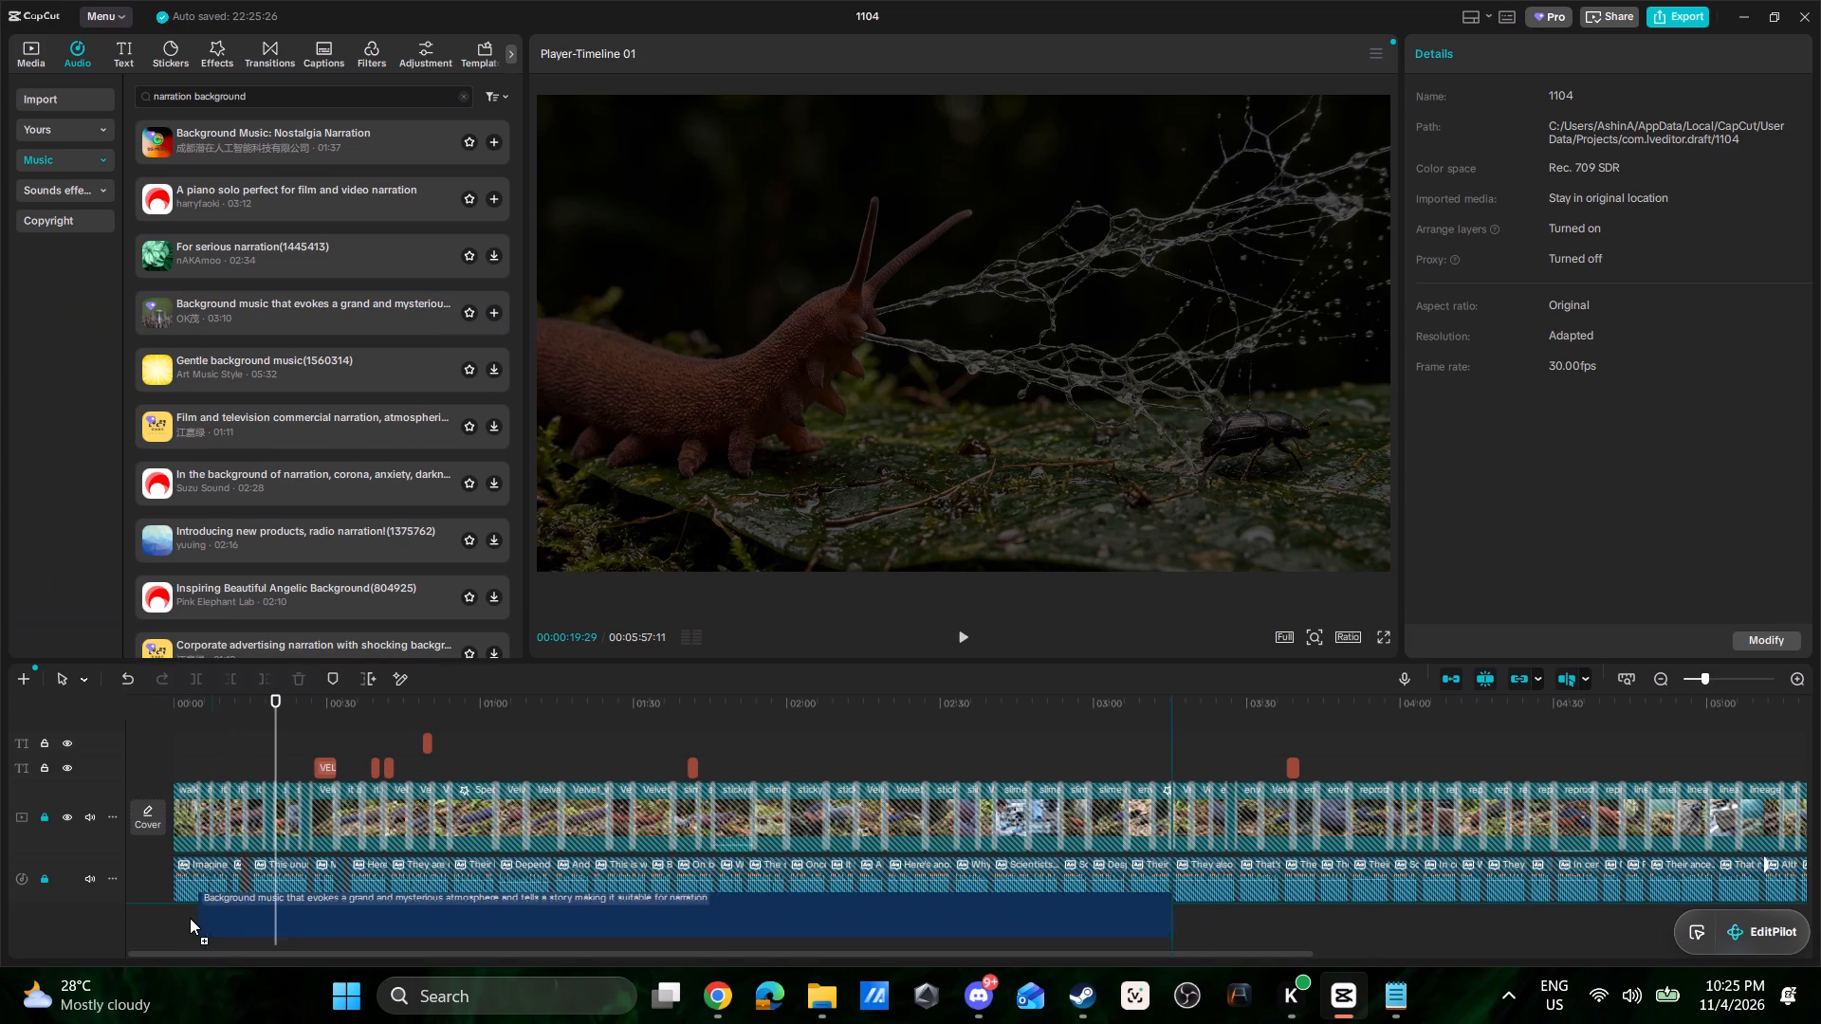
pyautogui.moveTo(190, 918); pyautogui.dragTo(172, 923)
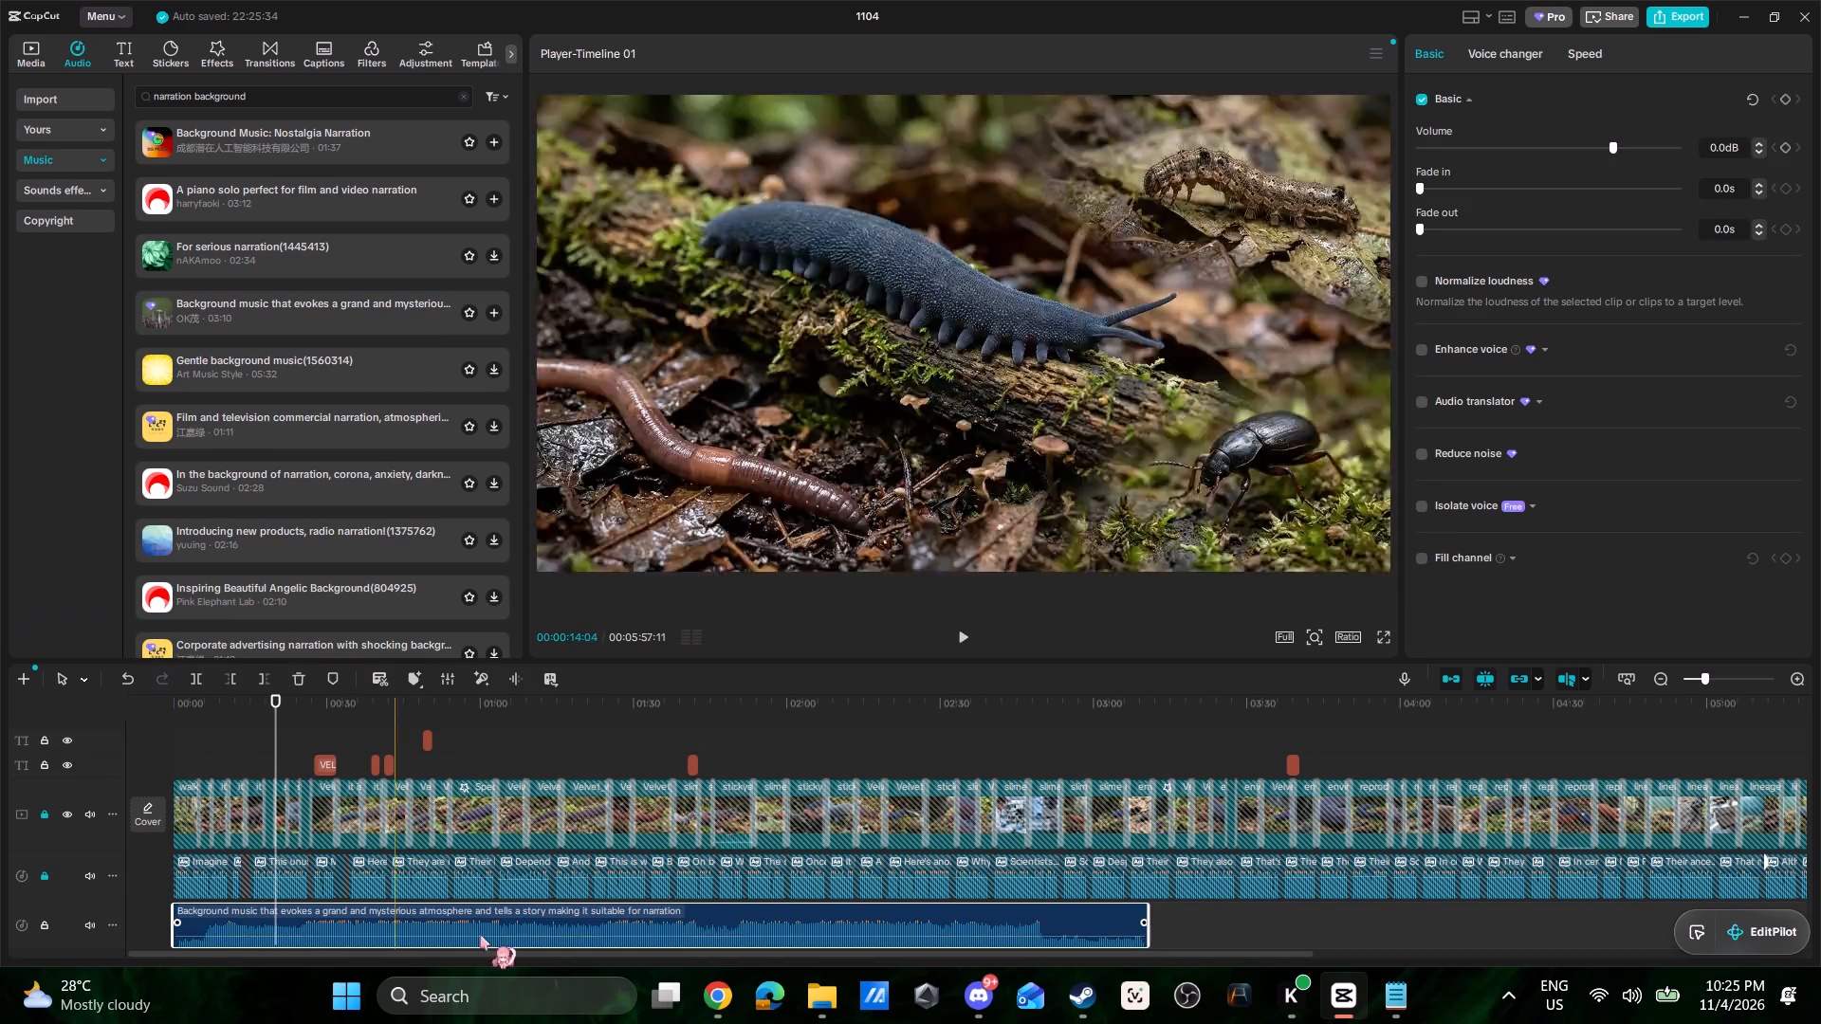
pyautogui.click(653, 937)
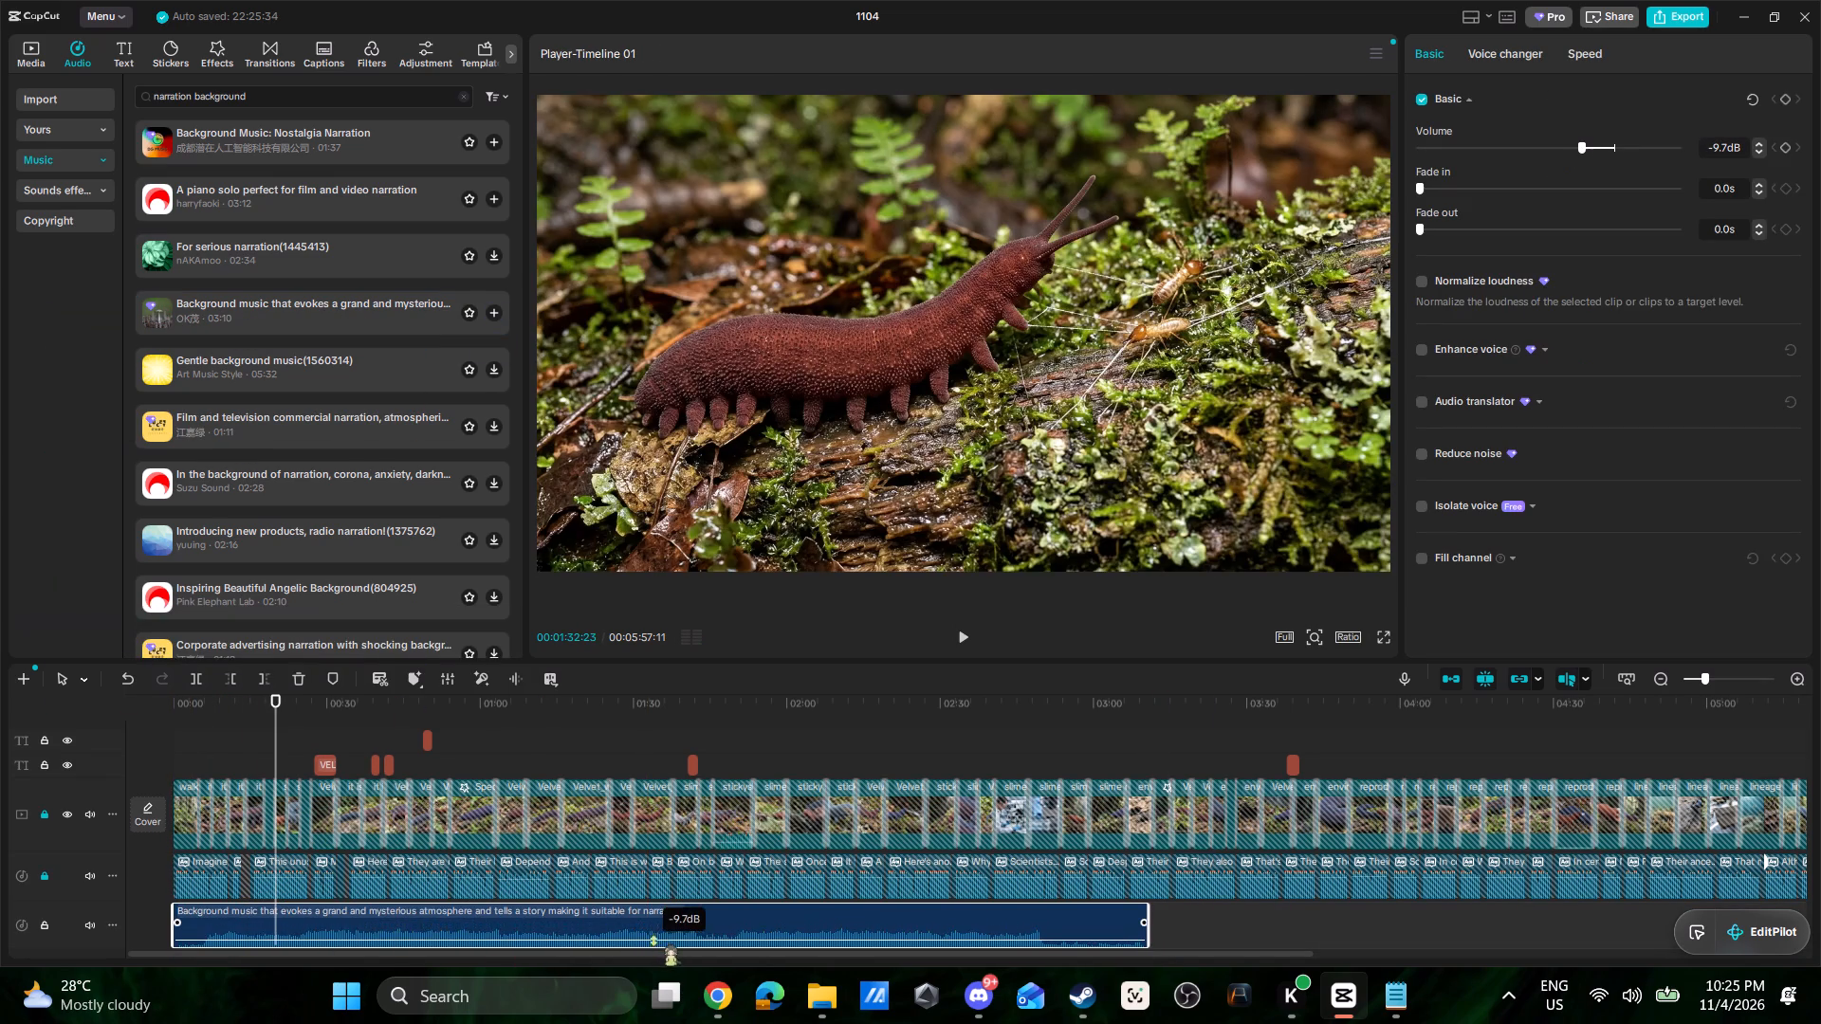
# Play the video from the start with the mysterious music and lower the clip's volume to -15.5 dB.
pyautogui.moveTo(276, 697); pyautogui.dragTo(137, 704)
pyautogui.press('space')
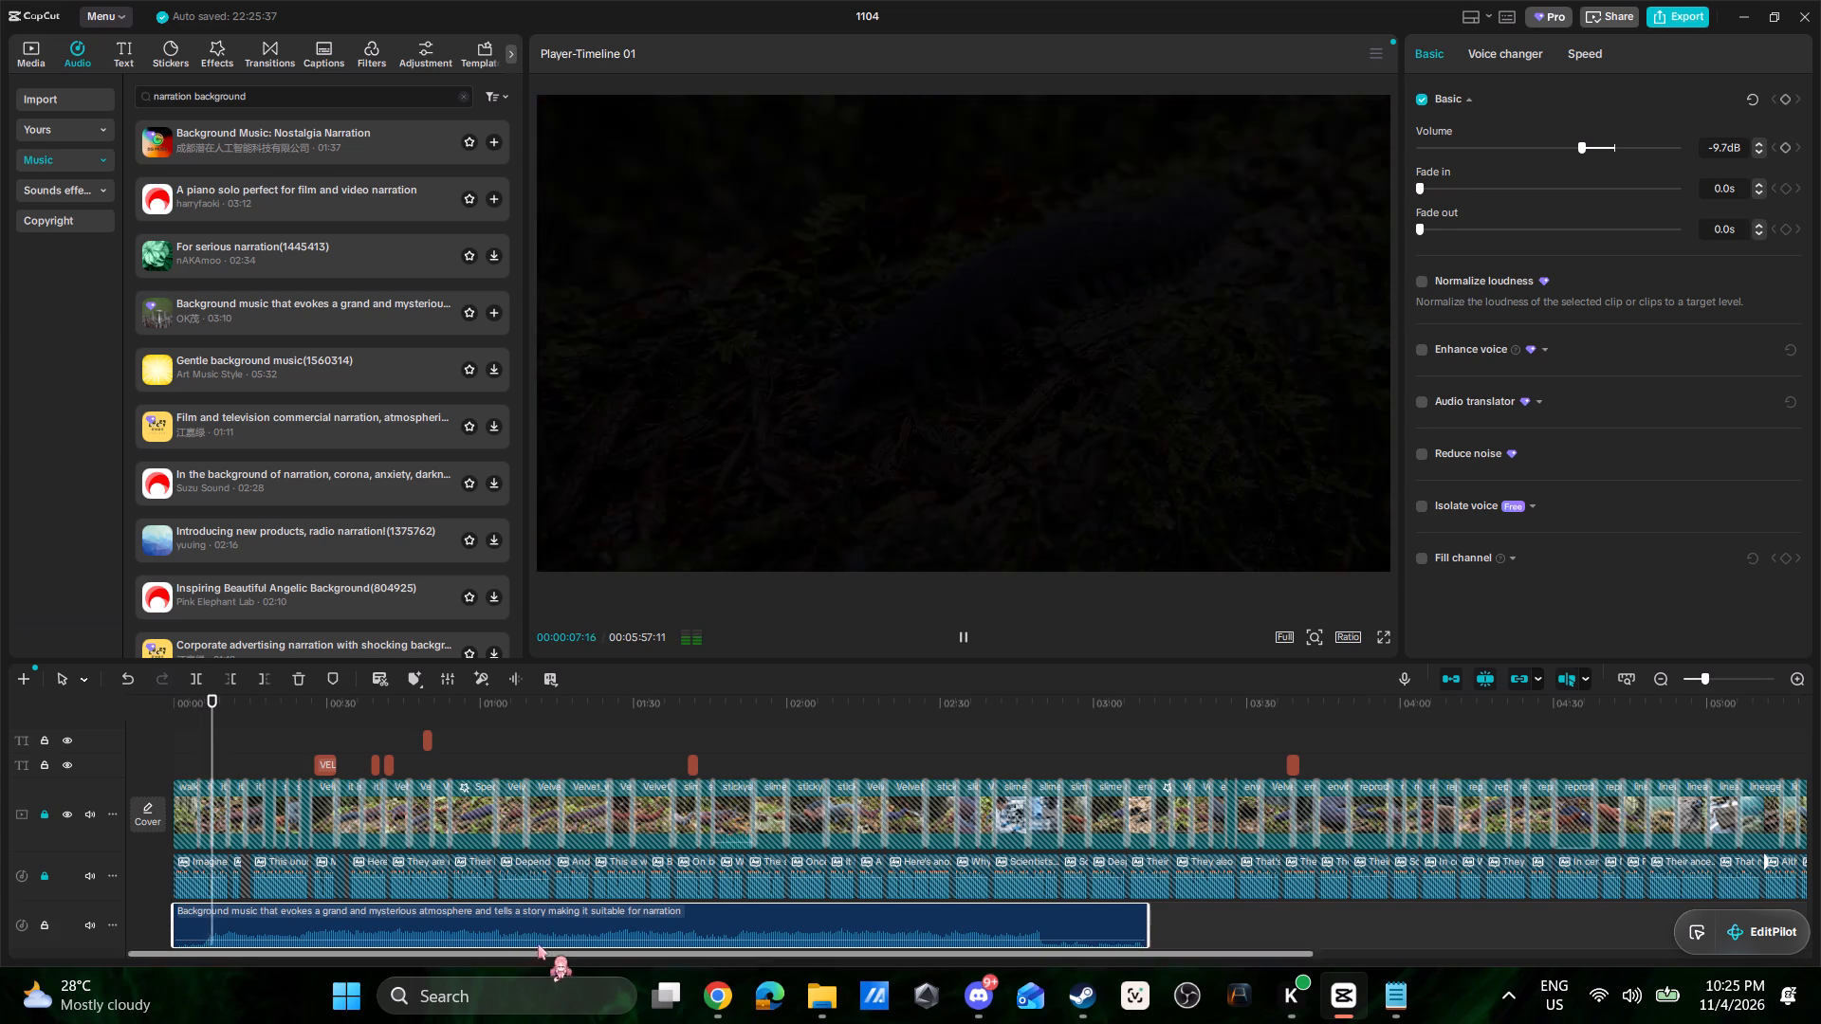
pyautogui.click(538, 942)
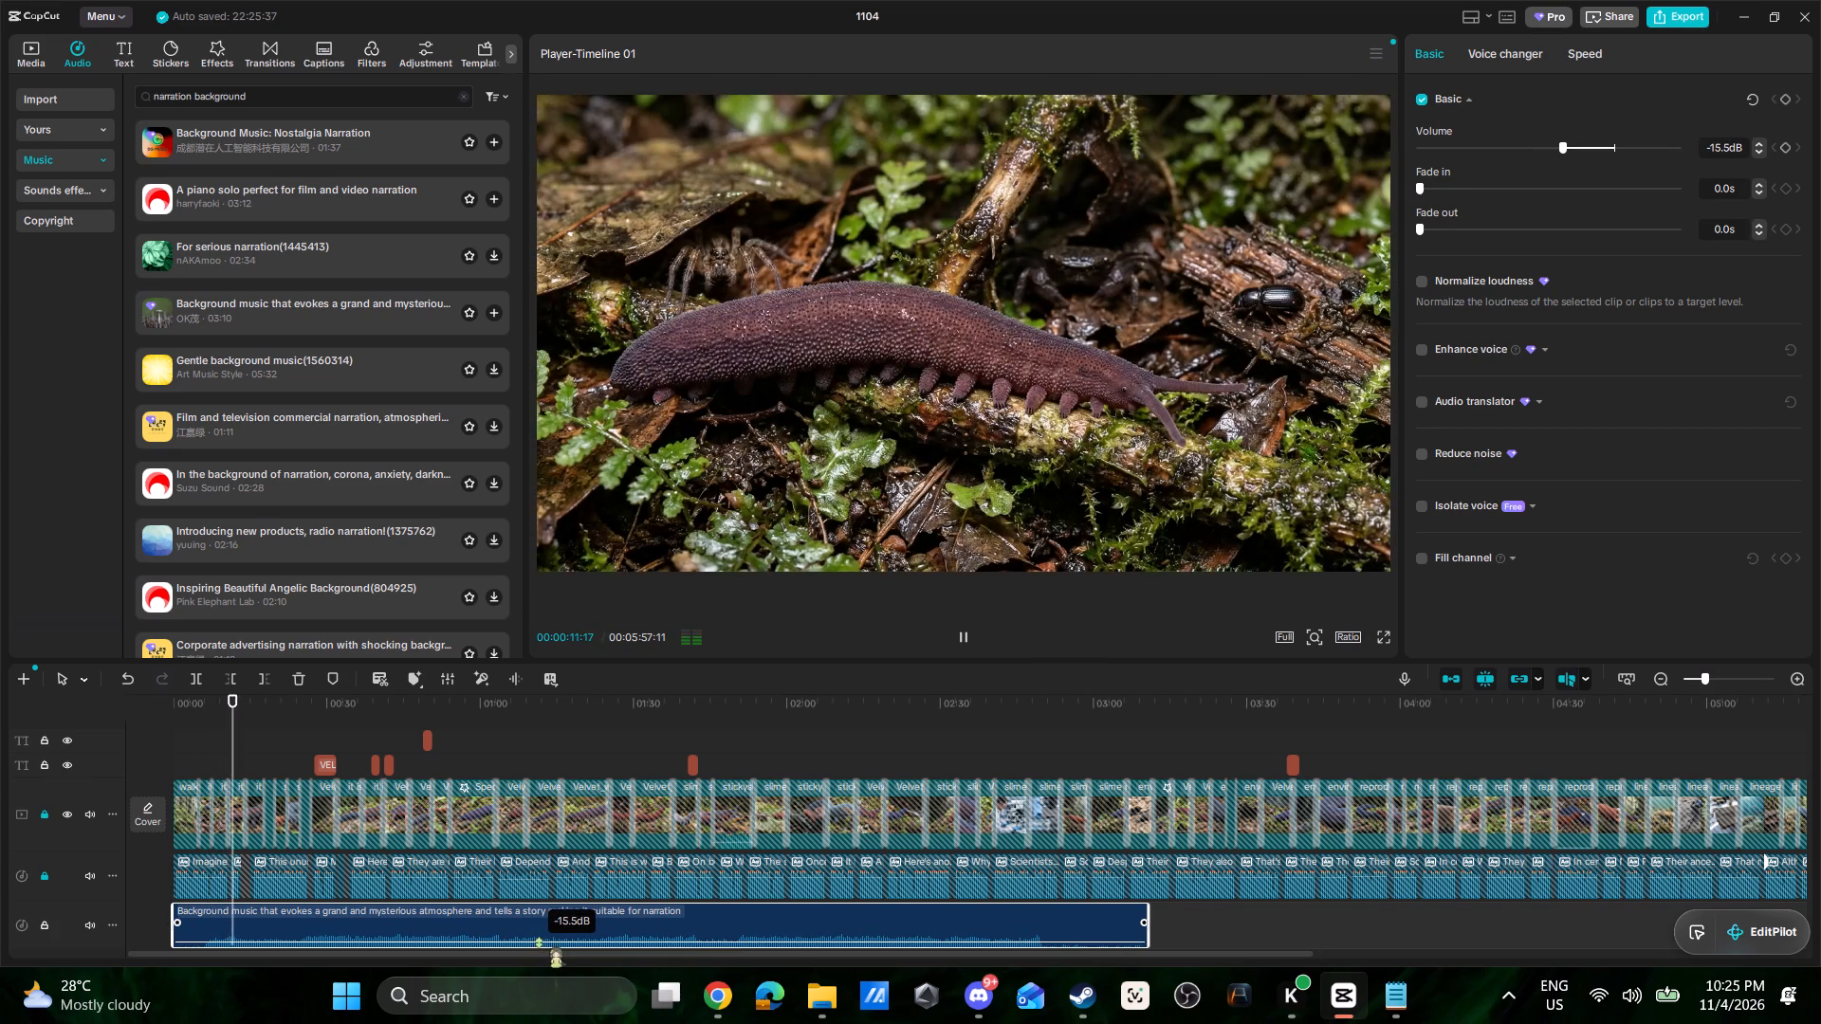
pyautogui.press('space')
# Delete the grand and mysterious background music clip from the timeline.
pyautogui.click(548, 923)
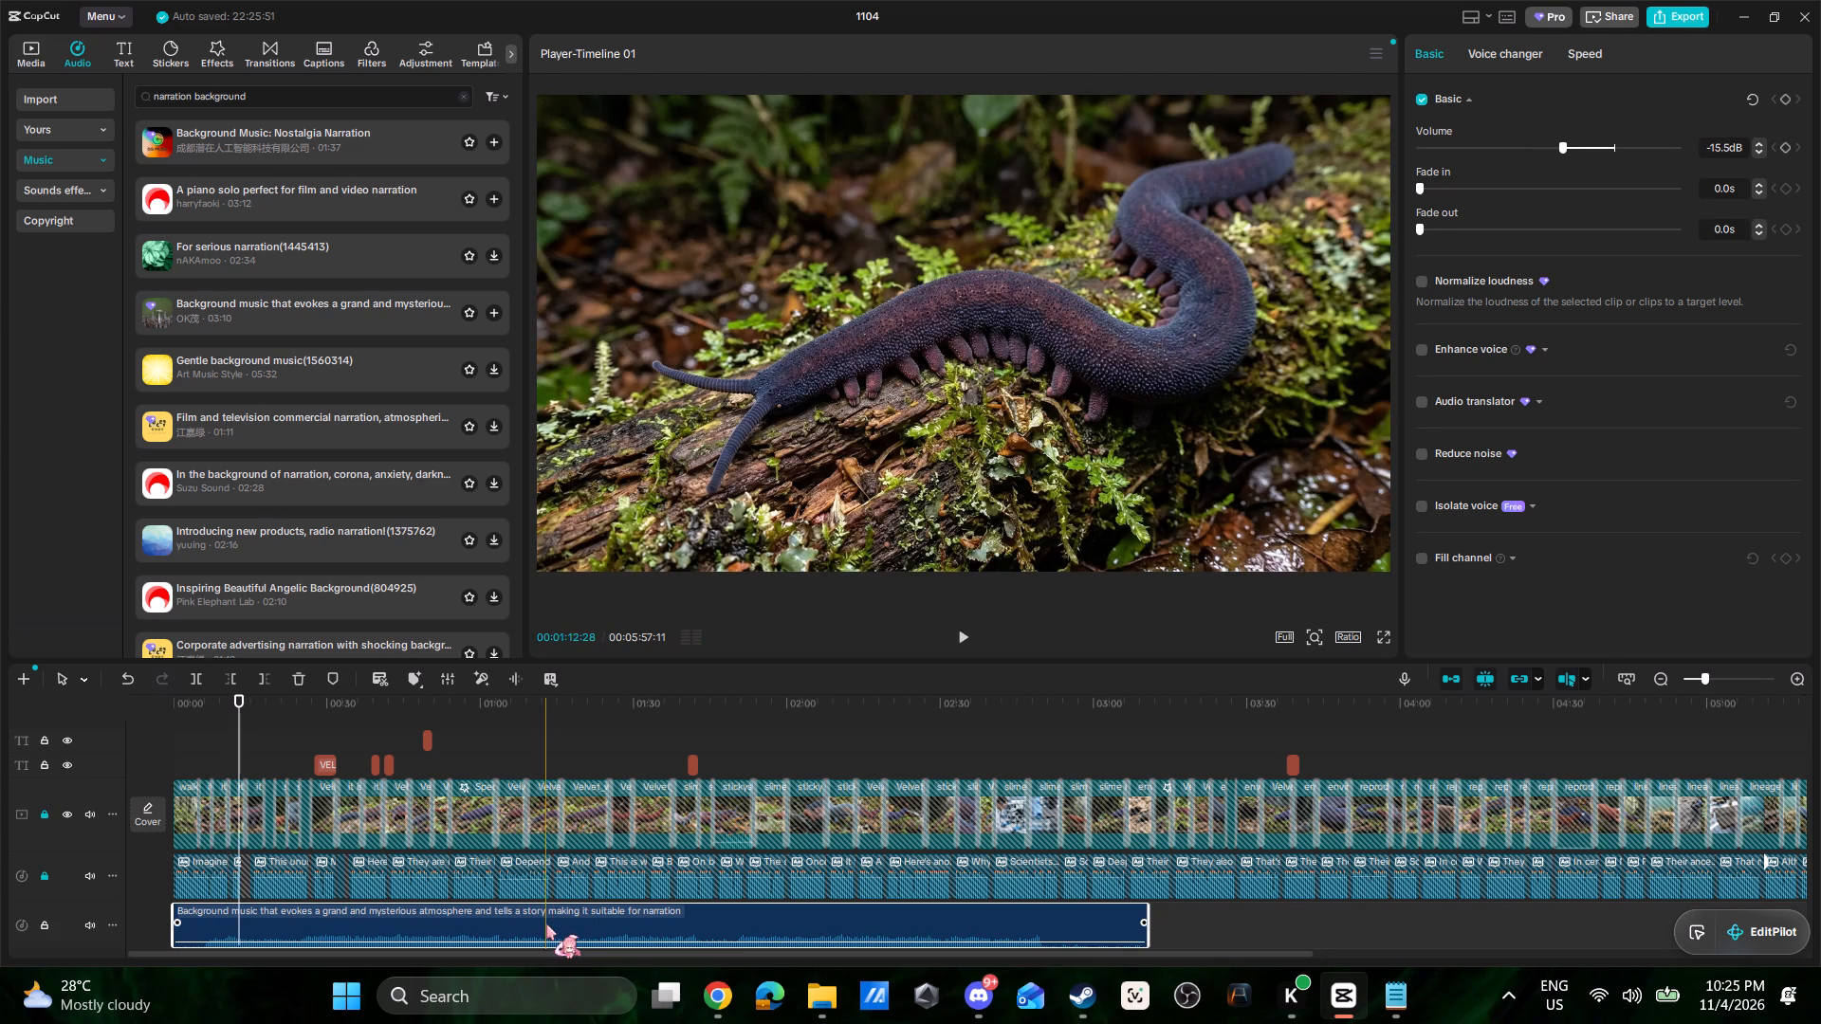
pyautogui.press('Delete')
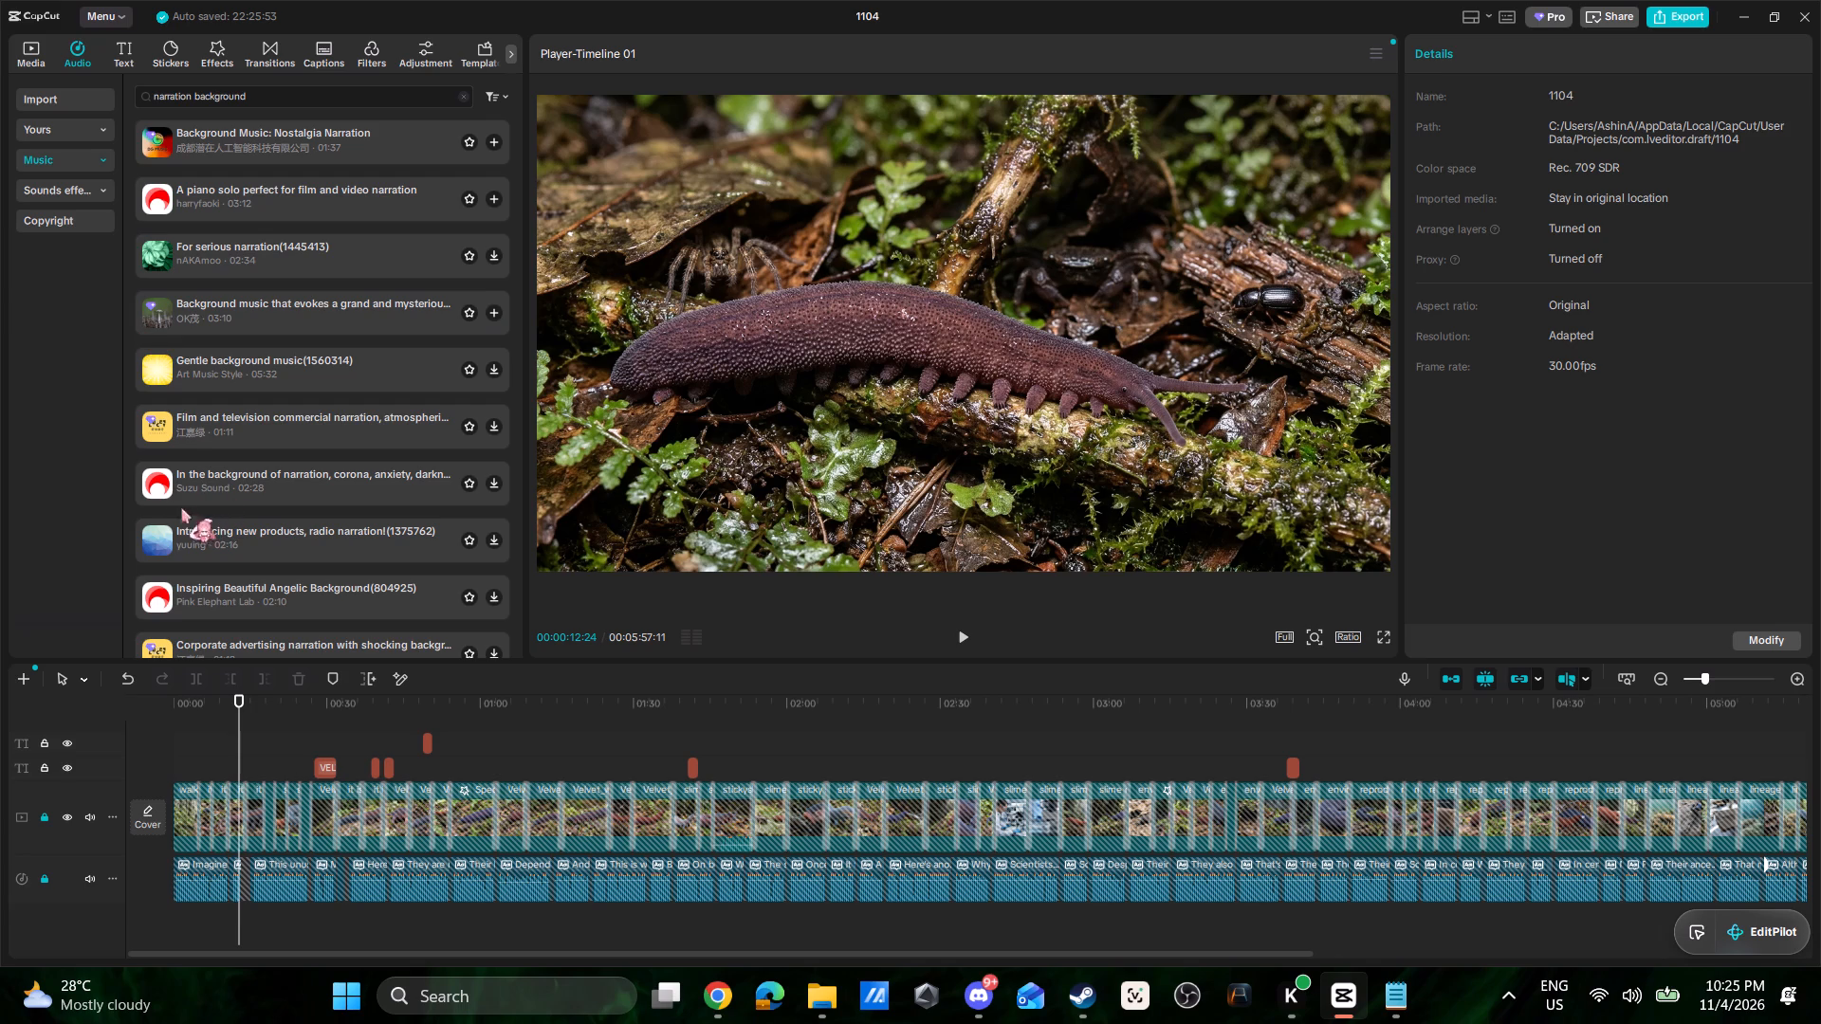
# Audition more narration background tracks, including gentle, corporate, angelic, piano solo, cinematic and hip hop ones, and return to "ambient background track(1422738)".
pyautogui.click(156, 488)
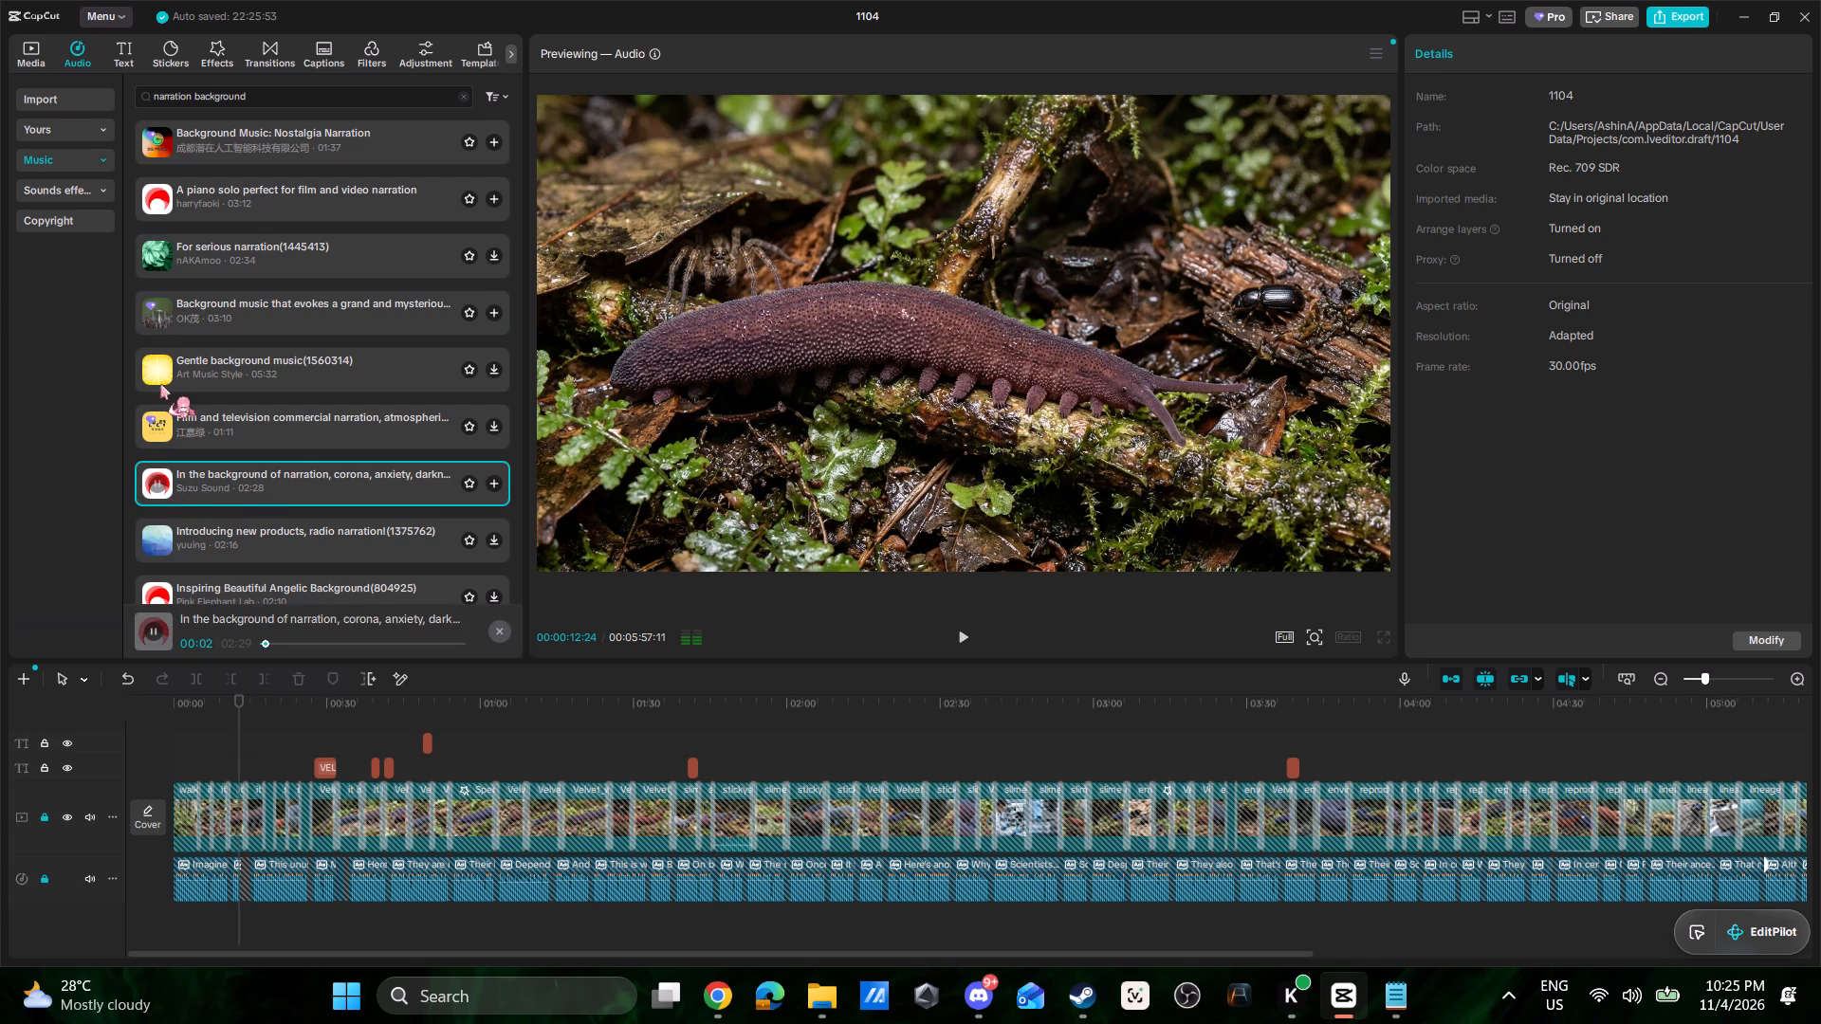
pyautogui.scroll(-2, 193, 487)
pyautogui.click(160, 196)
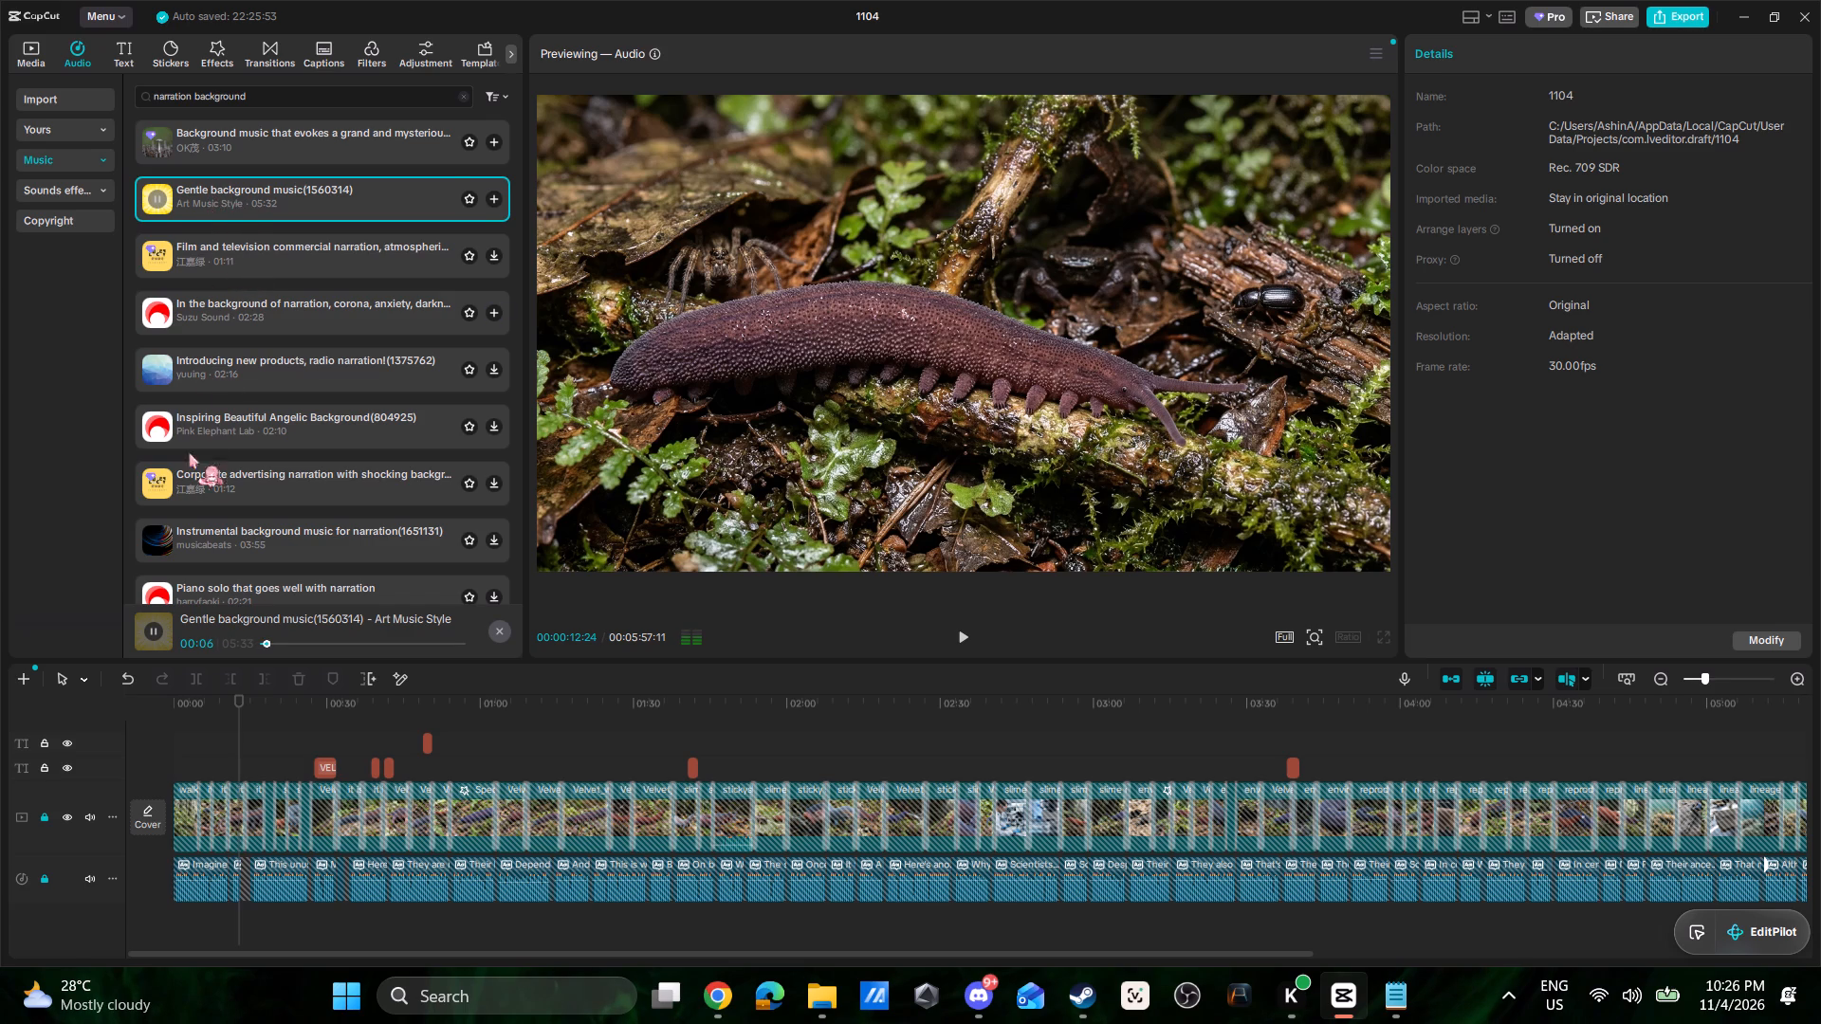
pyautogui.click(158, 482)
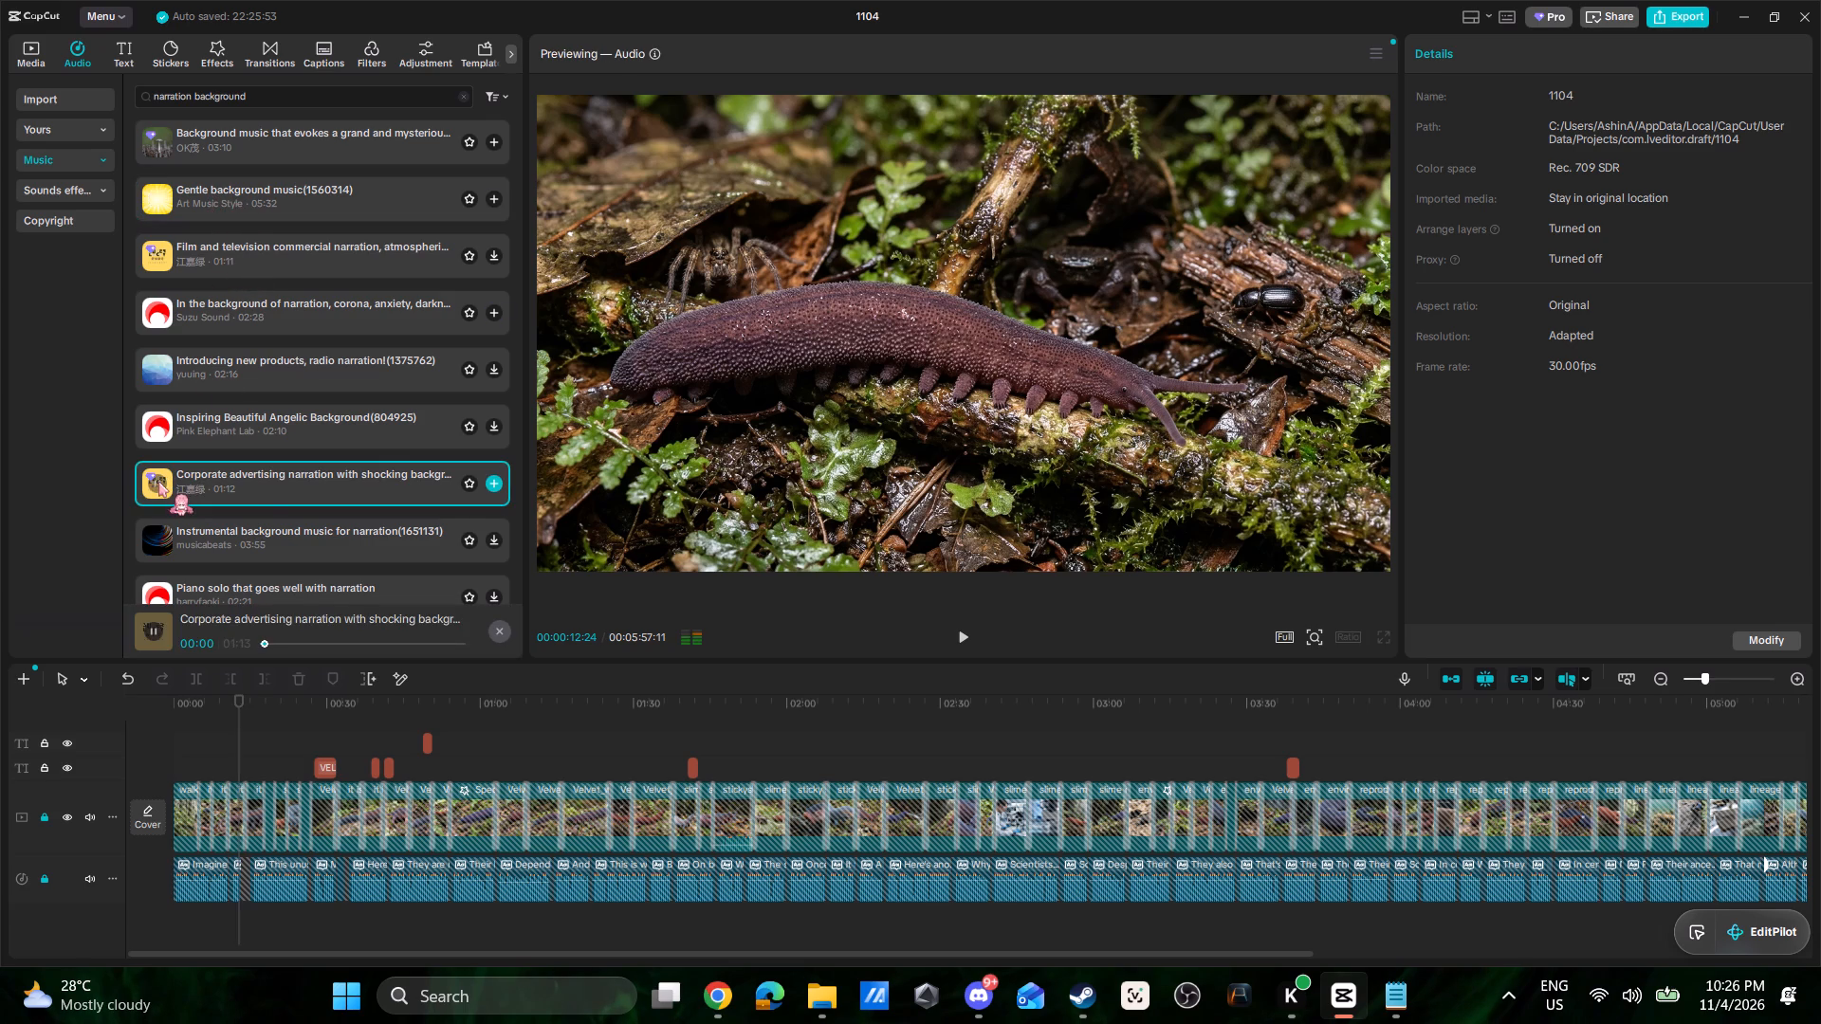
pyautogui.click(158, 433)
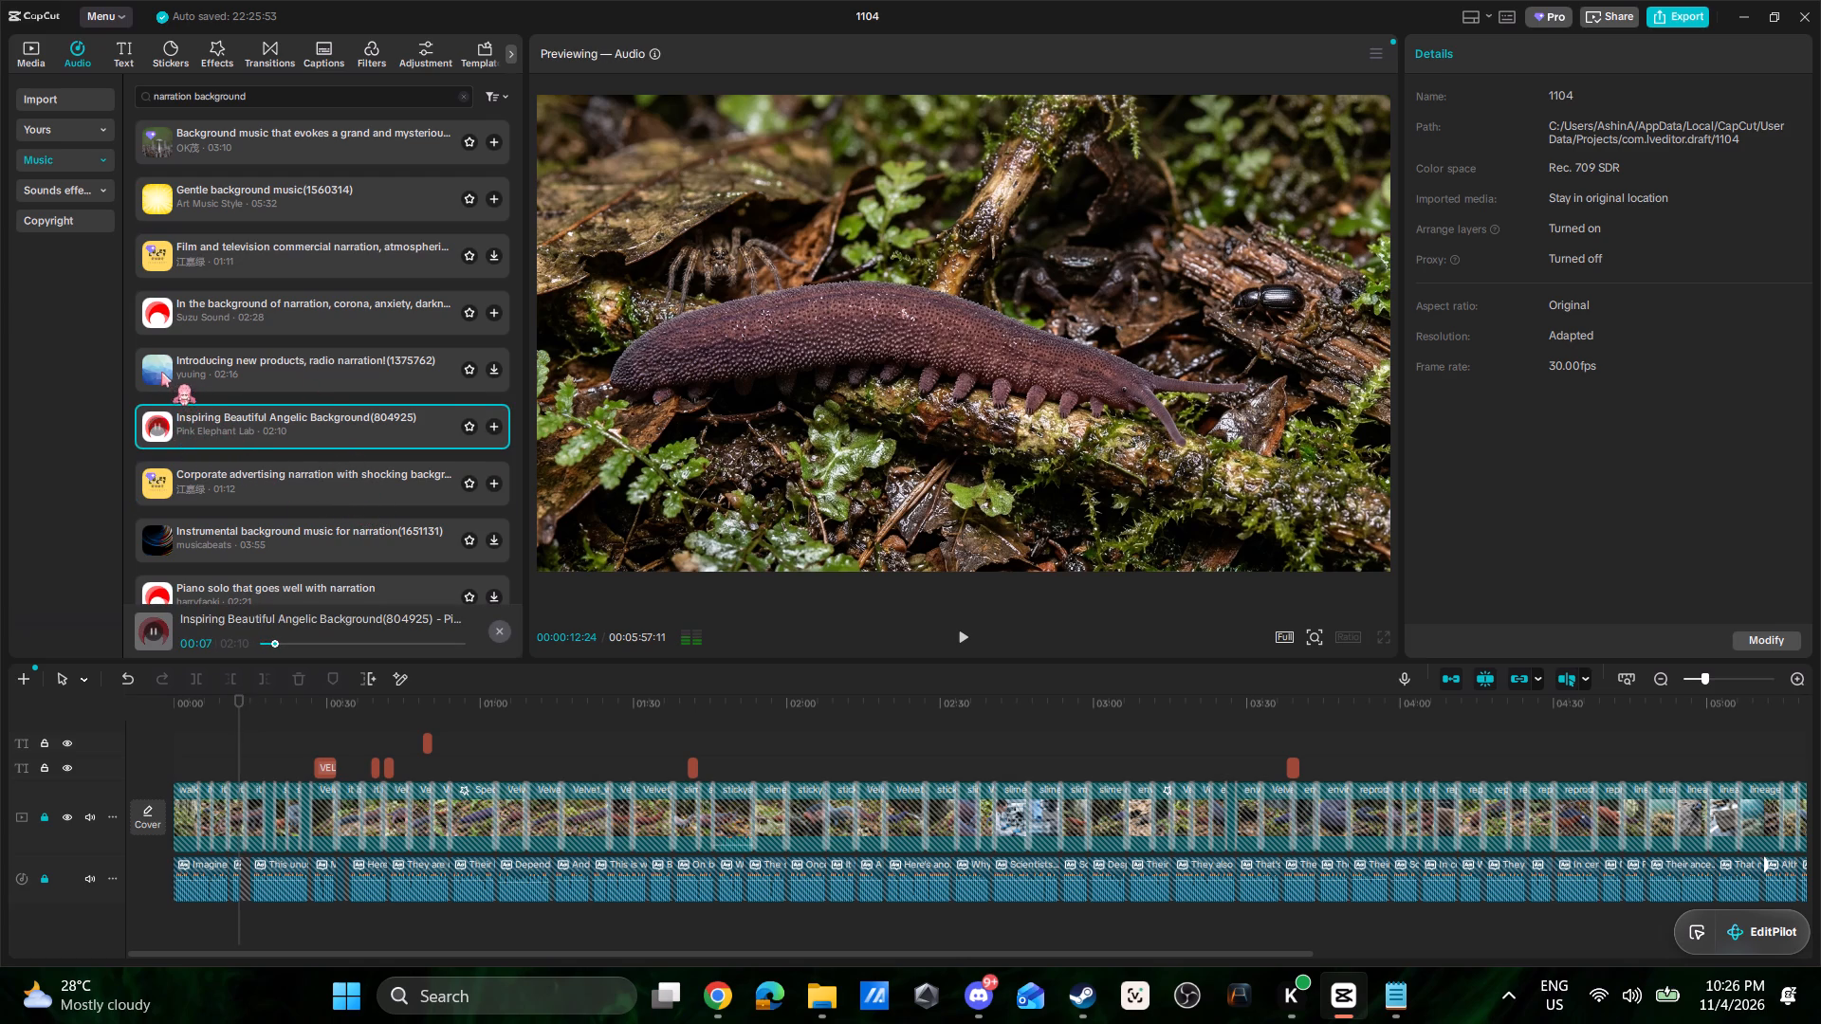
pyautogui.scroll(-1, 205, 544)
pyautogui.click(147, 516)
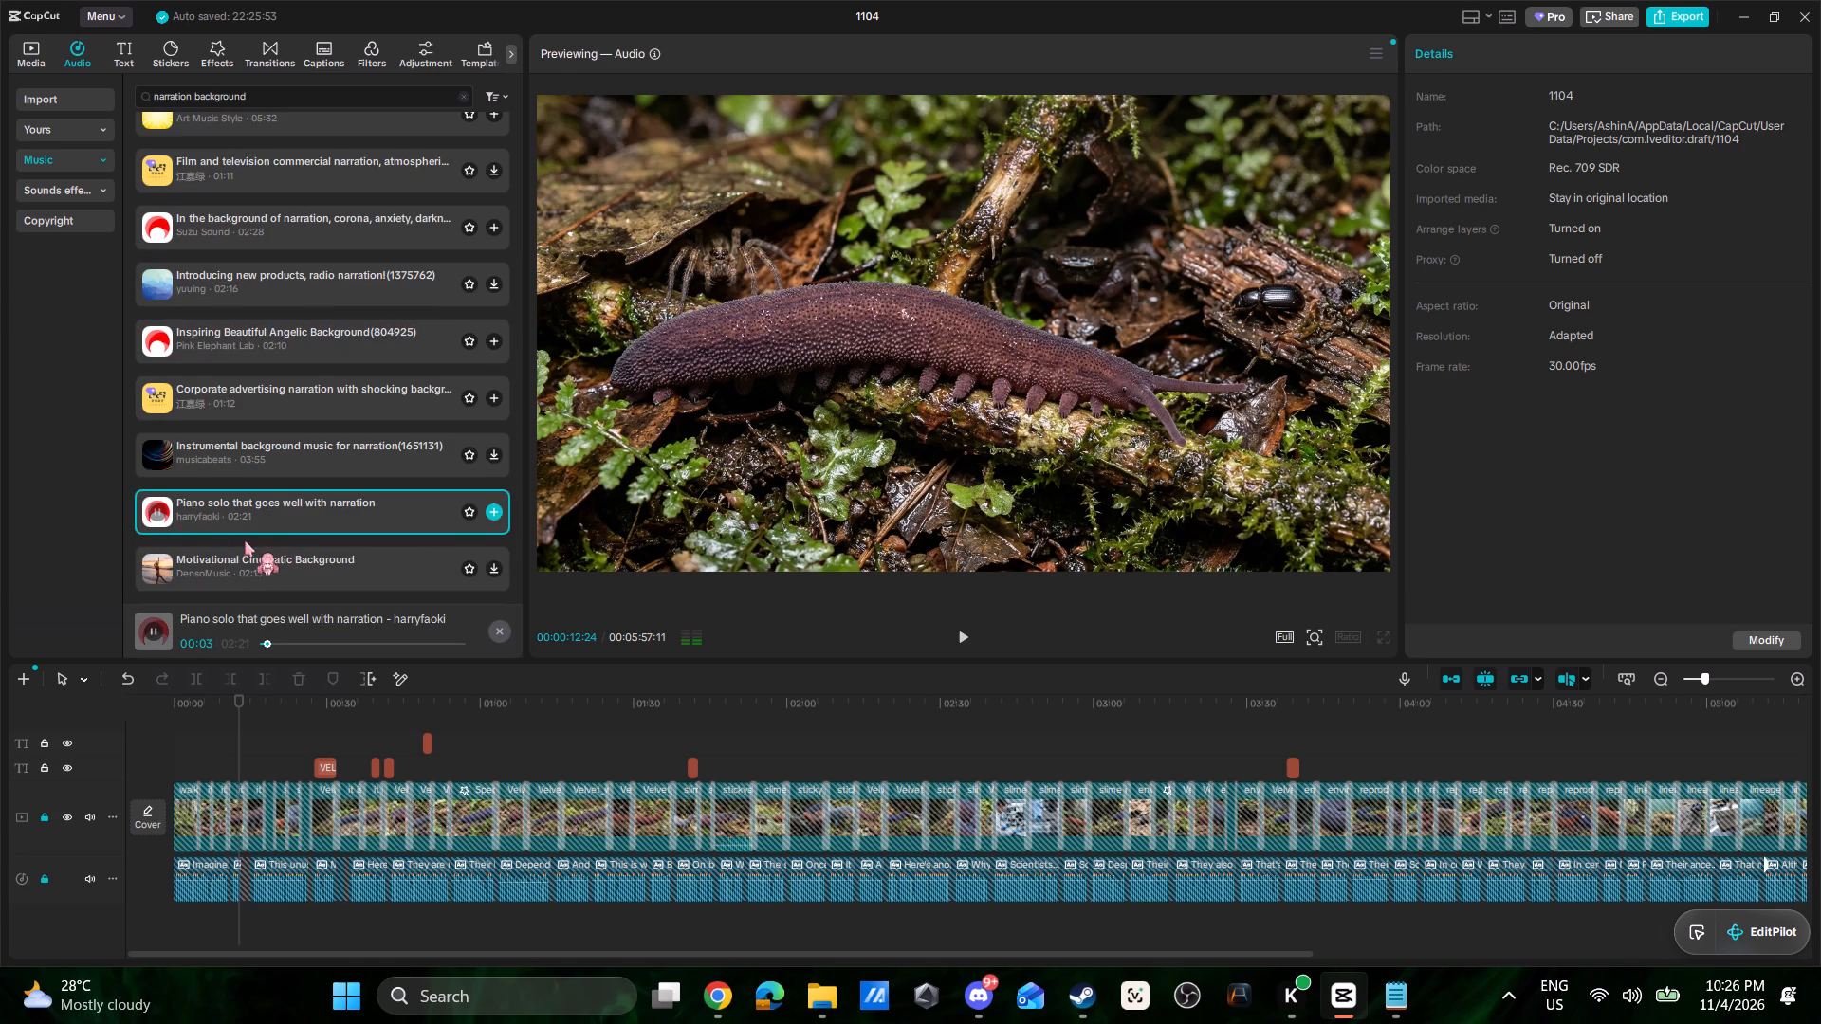
pyautogui.click(220, 568)
pyautogui.scroll(-2, 217, 561)
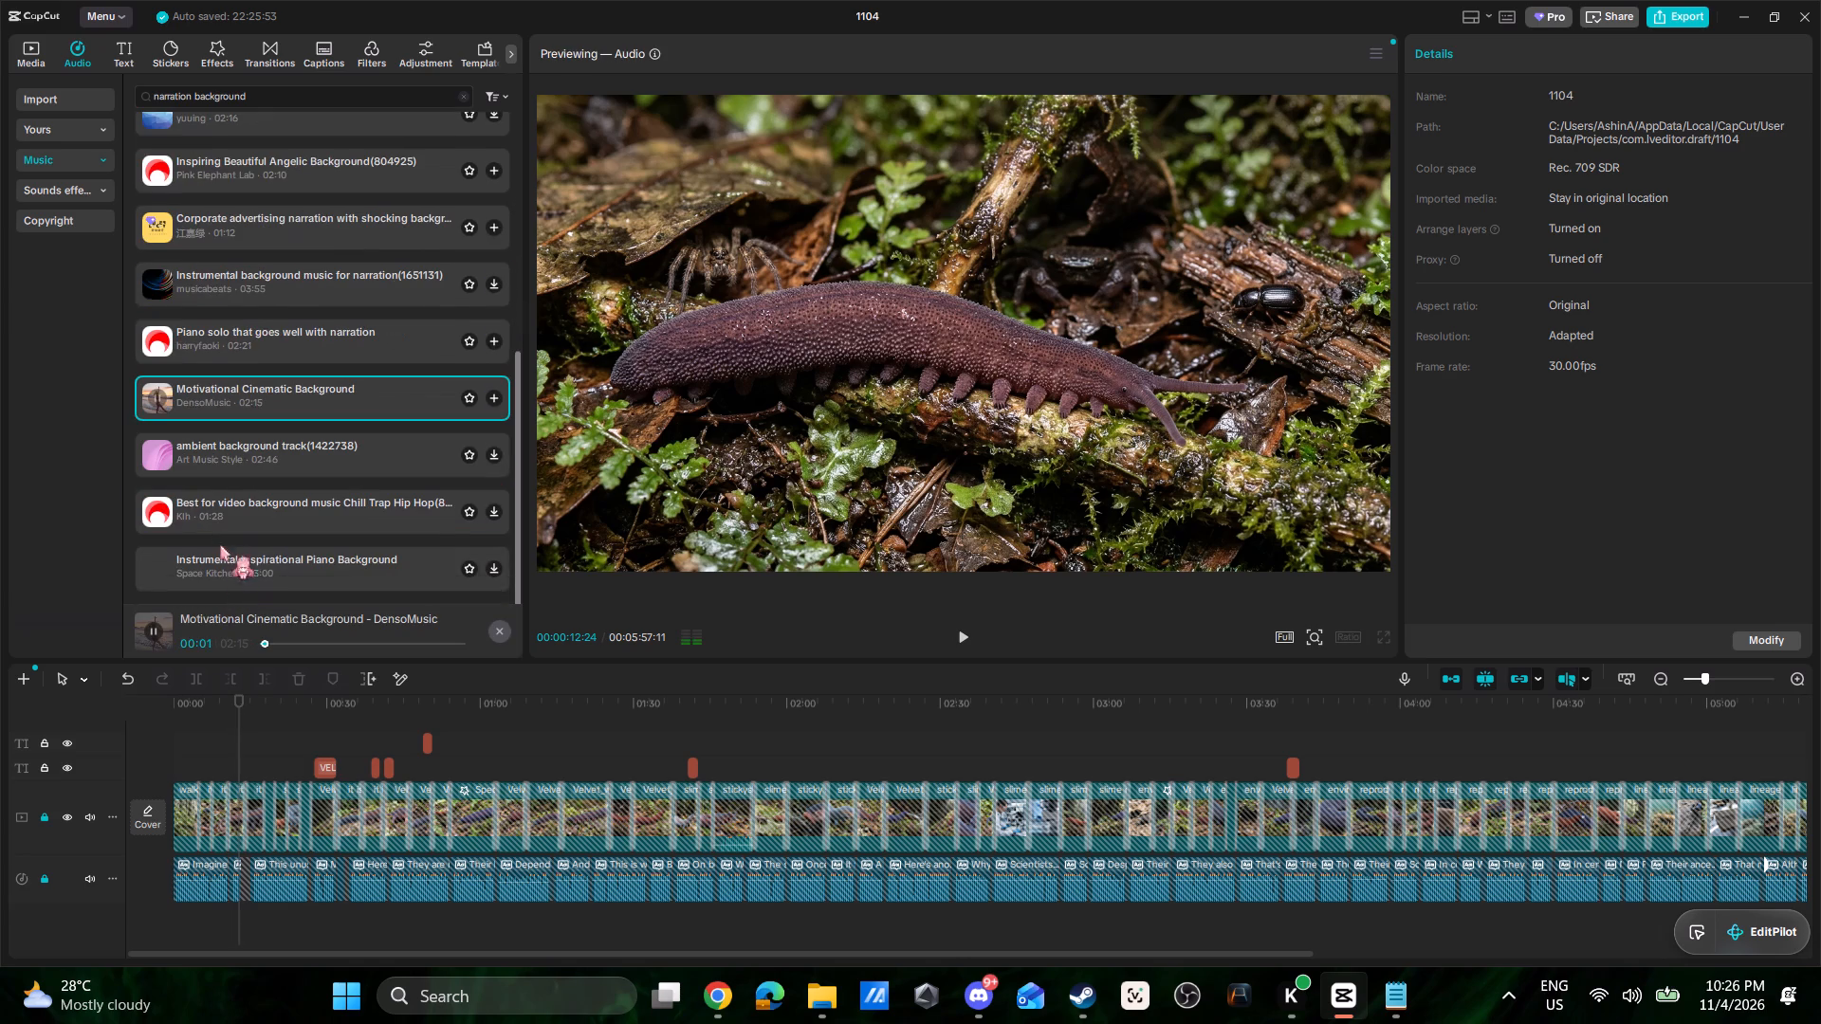
pyautogui.click(159, 461)
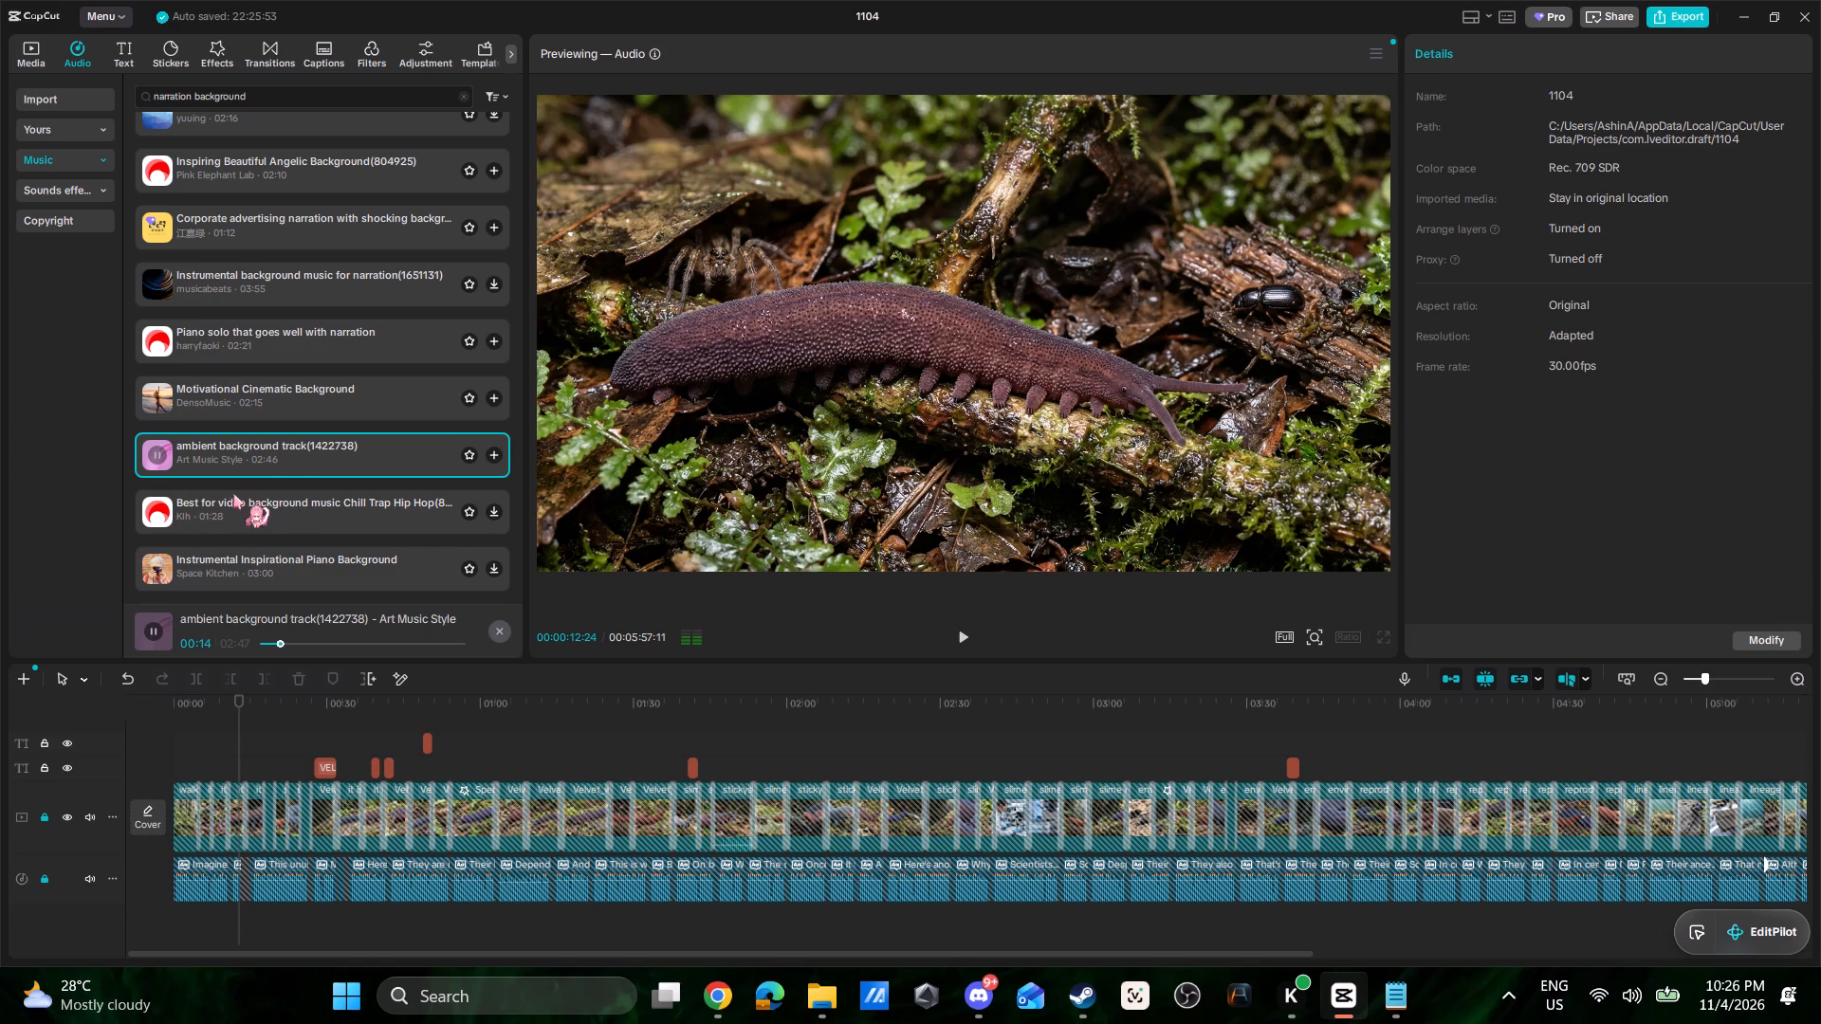
pyautogui.click(154, 515)
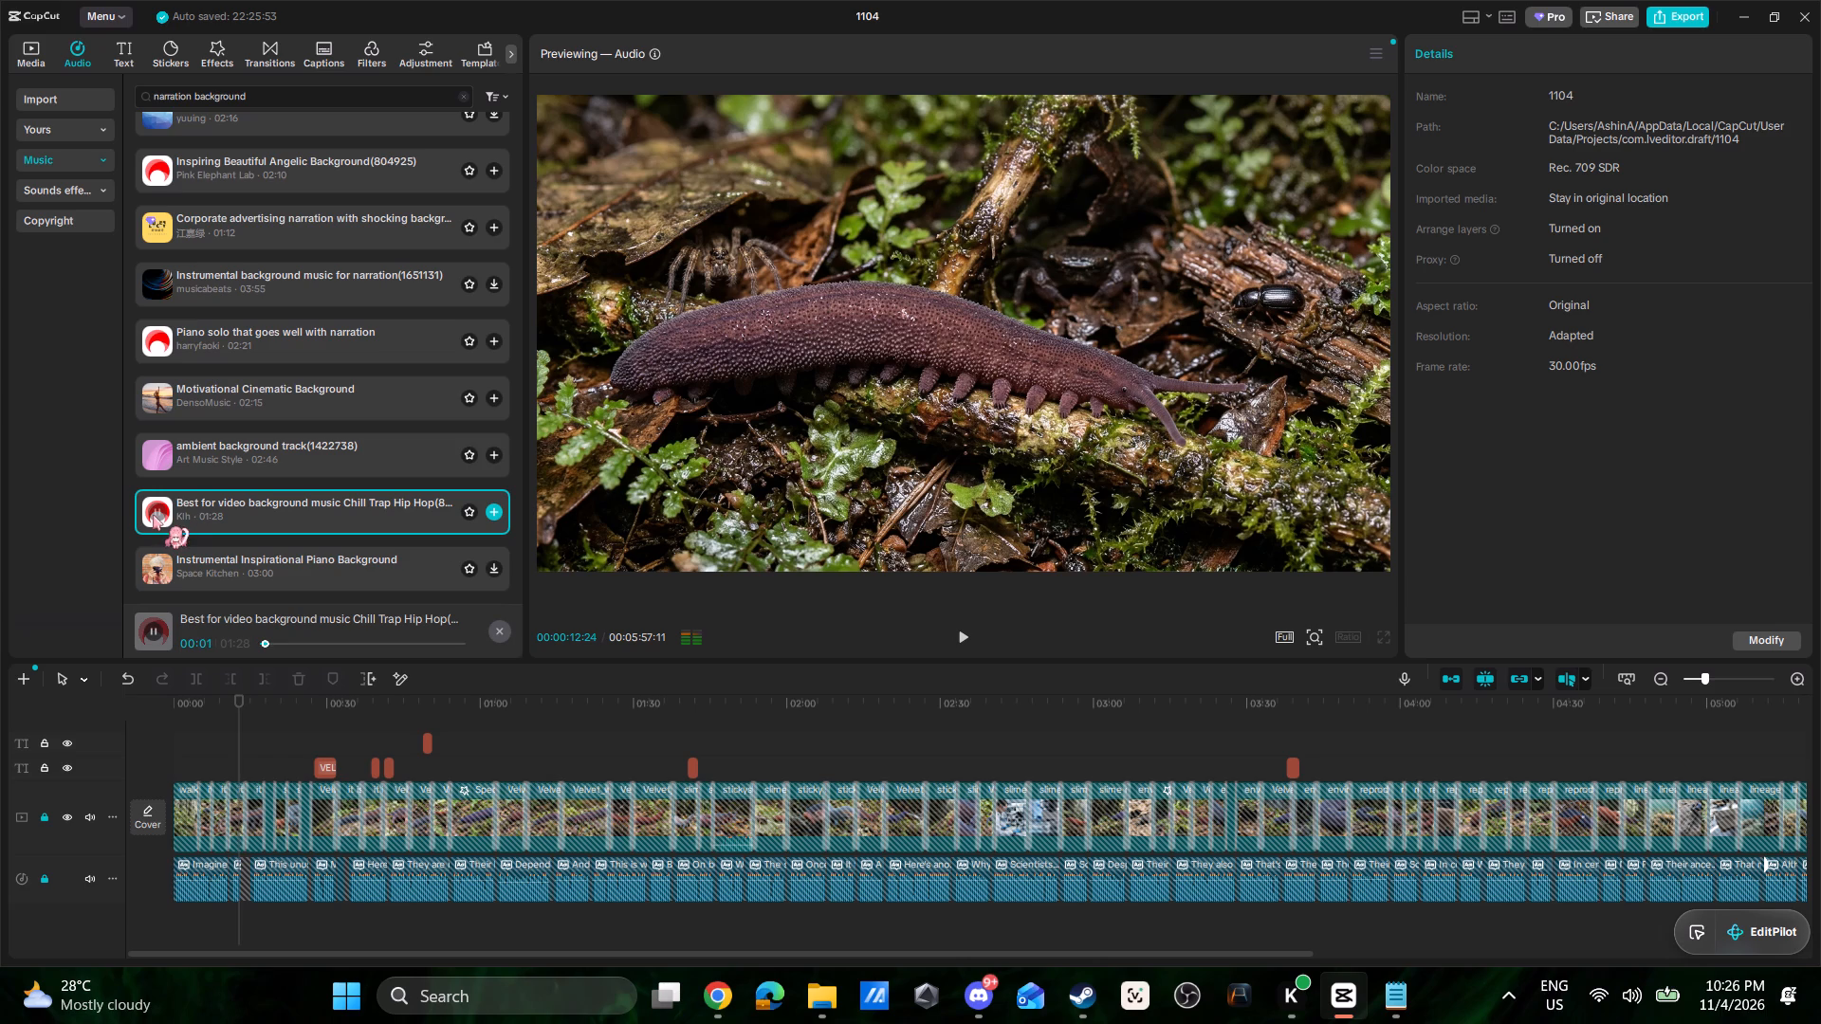
pyautogui.click(194, 461)
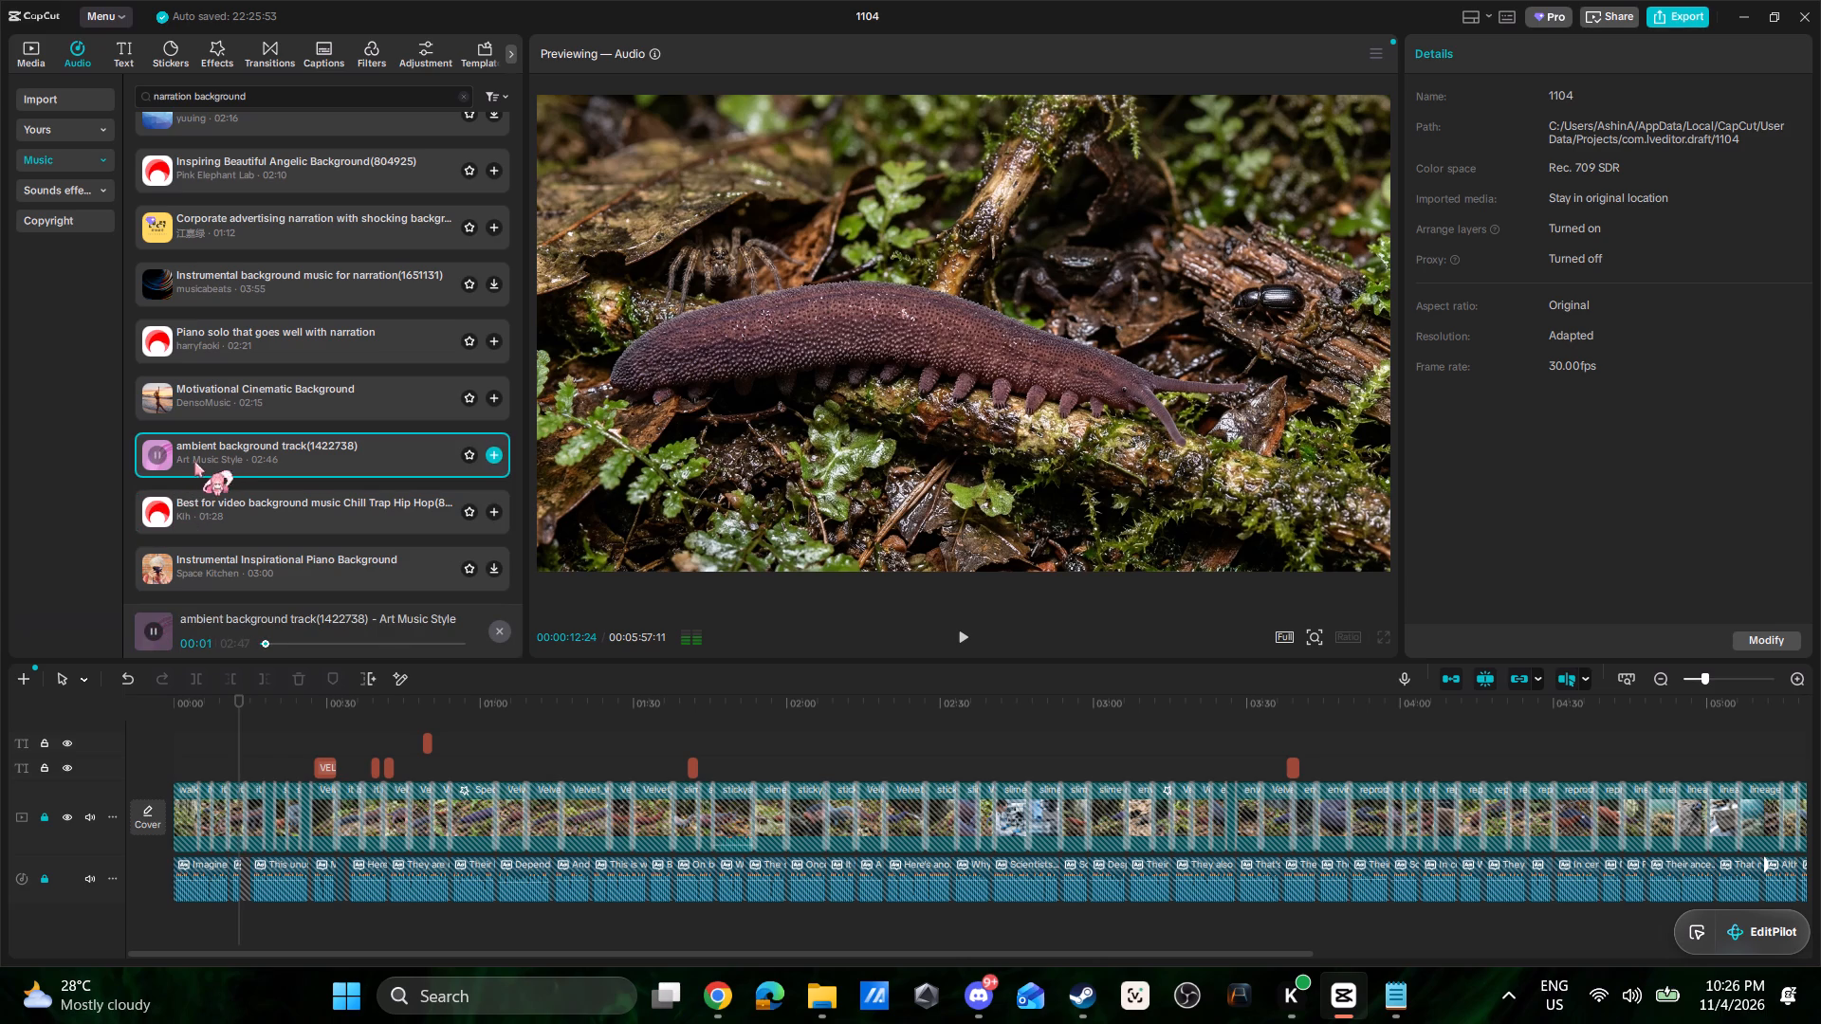
# Favourite "ambient background track(1422738)" and place it on a new audio track below the narration, near the video's end.
pyautogui.click(468, 459)
pyautogui.moveTo(303, 461); pyautogui.dragTo(565, 795)
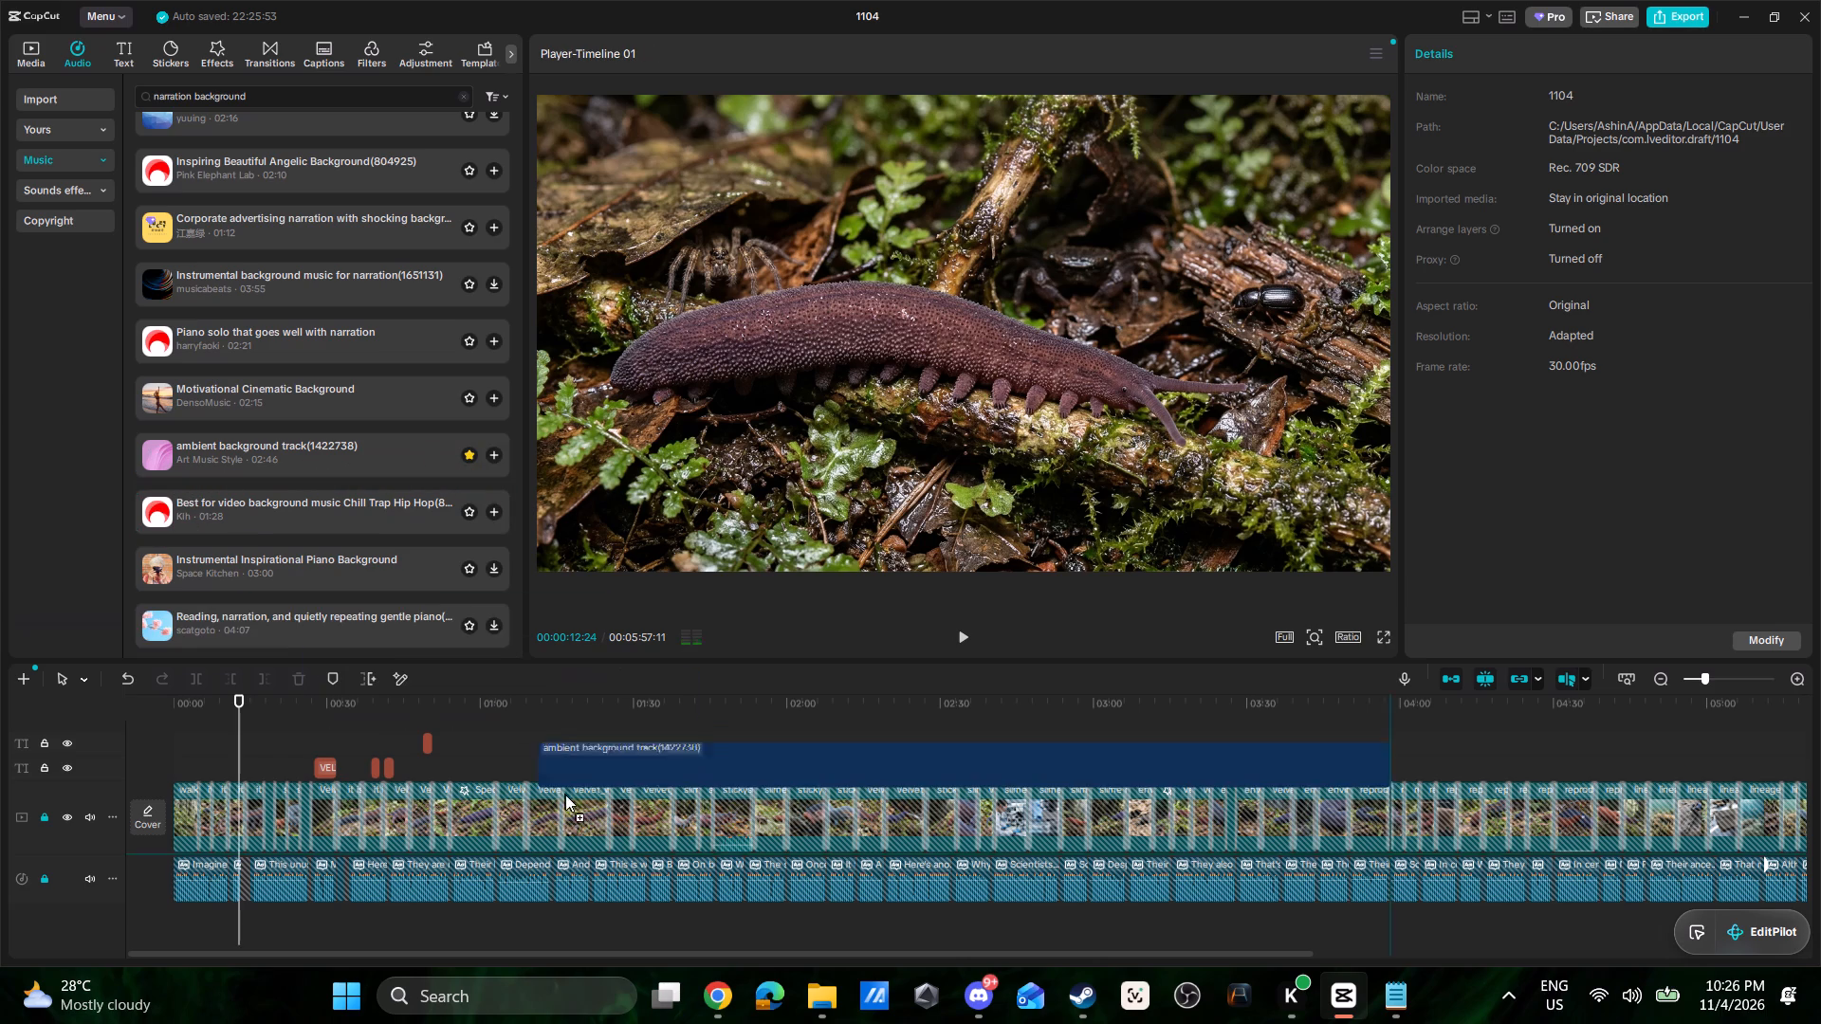
pyautogui.moveTo(565, 795); pyautogui.dragTo(821, 915)
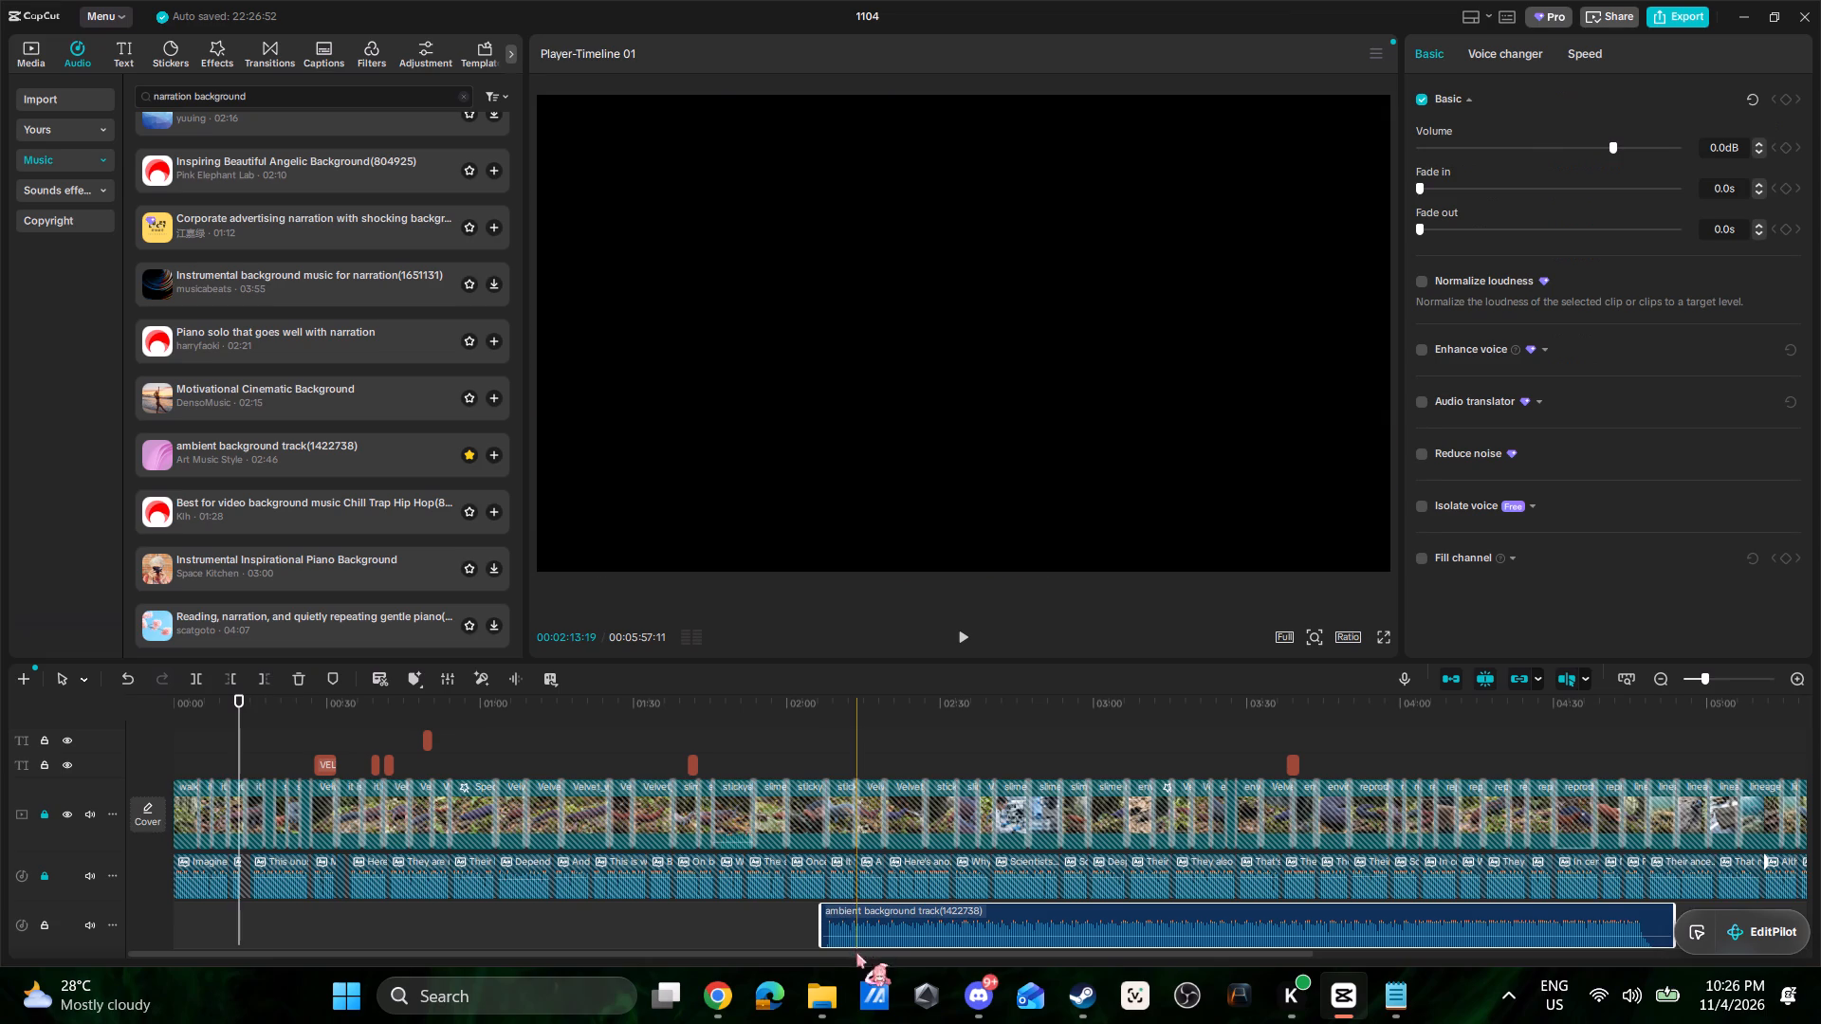
pyautogui.moveTo(856, 953); pyautogui.dragTo(1450, 969)
pyautogui.moveTo(857, 919); pyautogui.dragTo(1078, 926)
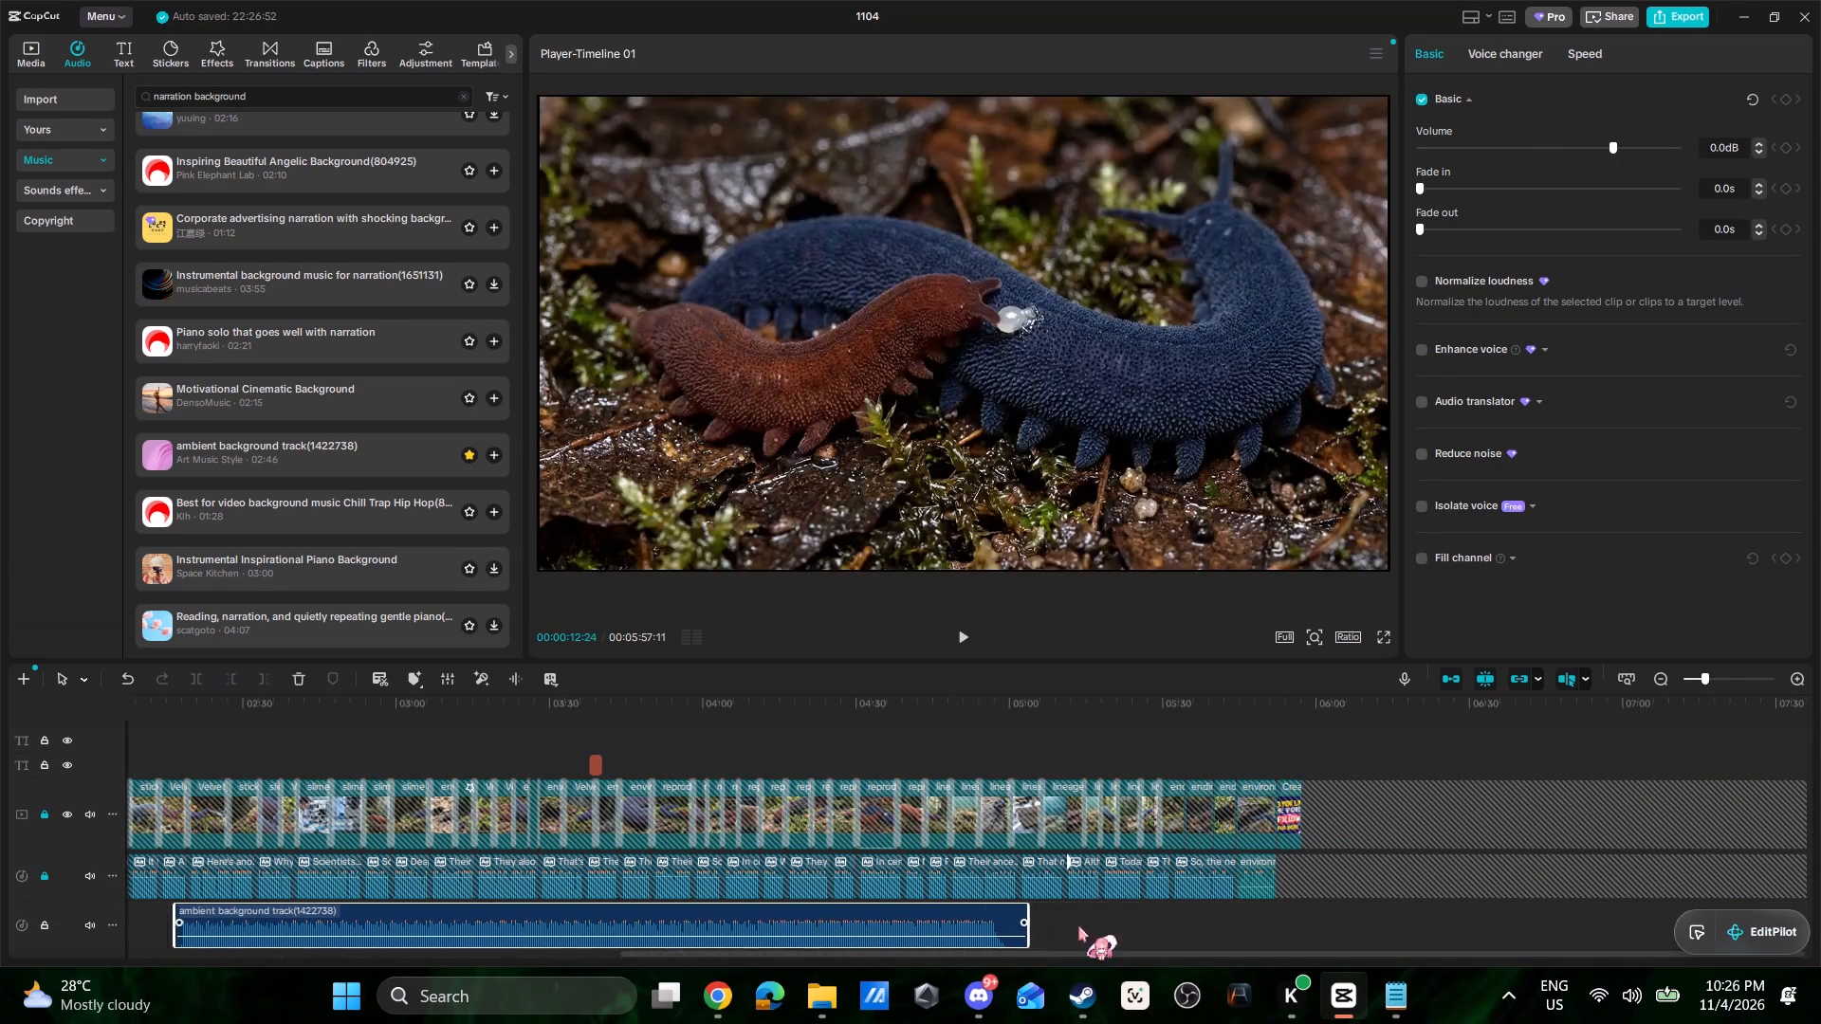
pyautogui.moveTo(1078, 926); pyautogui.dragTo(1392, 910)
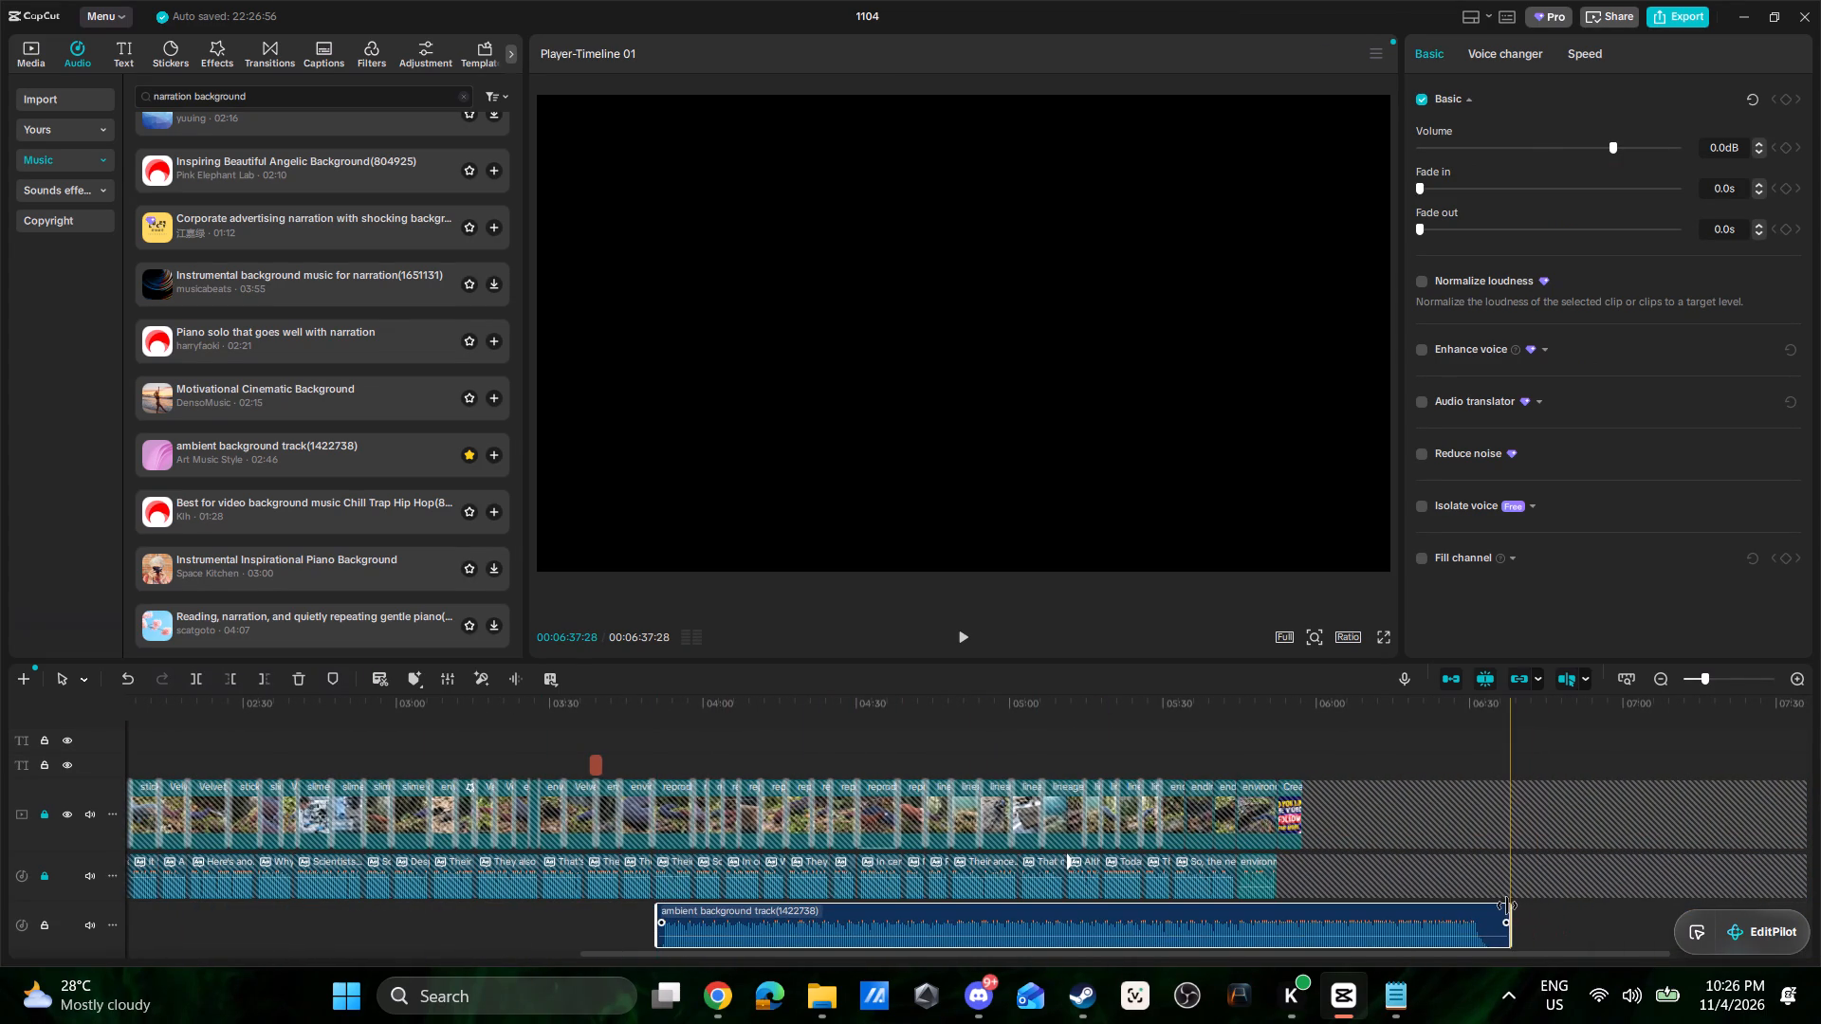
# Shorten the ambient music clip to sit under the closing follow screen, ending at 00:05:57:11, and play the ending.
pyautogui.moveTo(1507, 905); pyautogui.dragTo(928, 927)
pyautogui.moveTo(860, 923); pyautogui.dragTo(1472, 921)
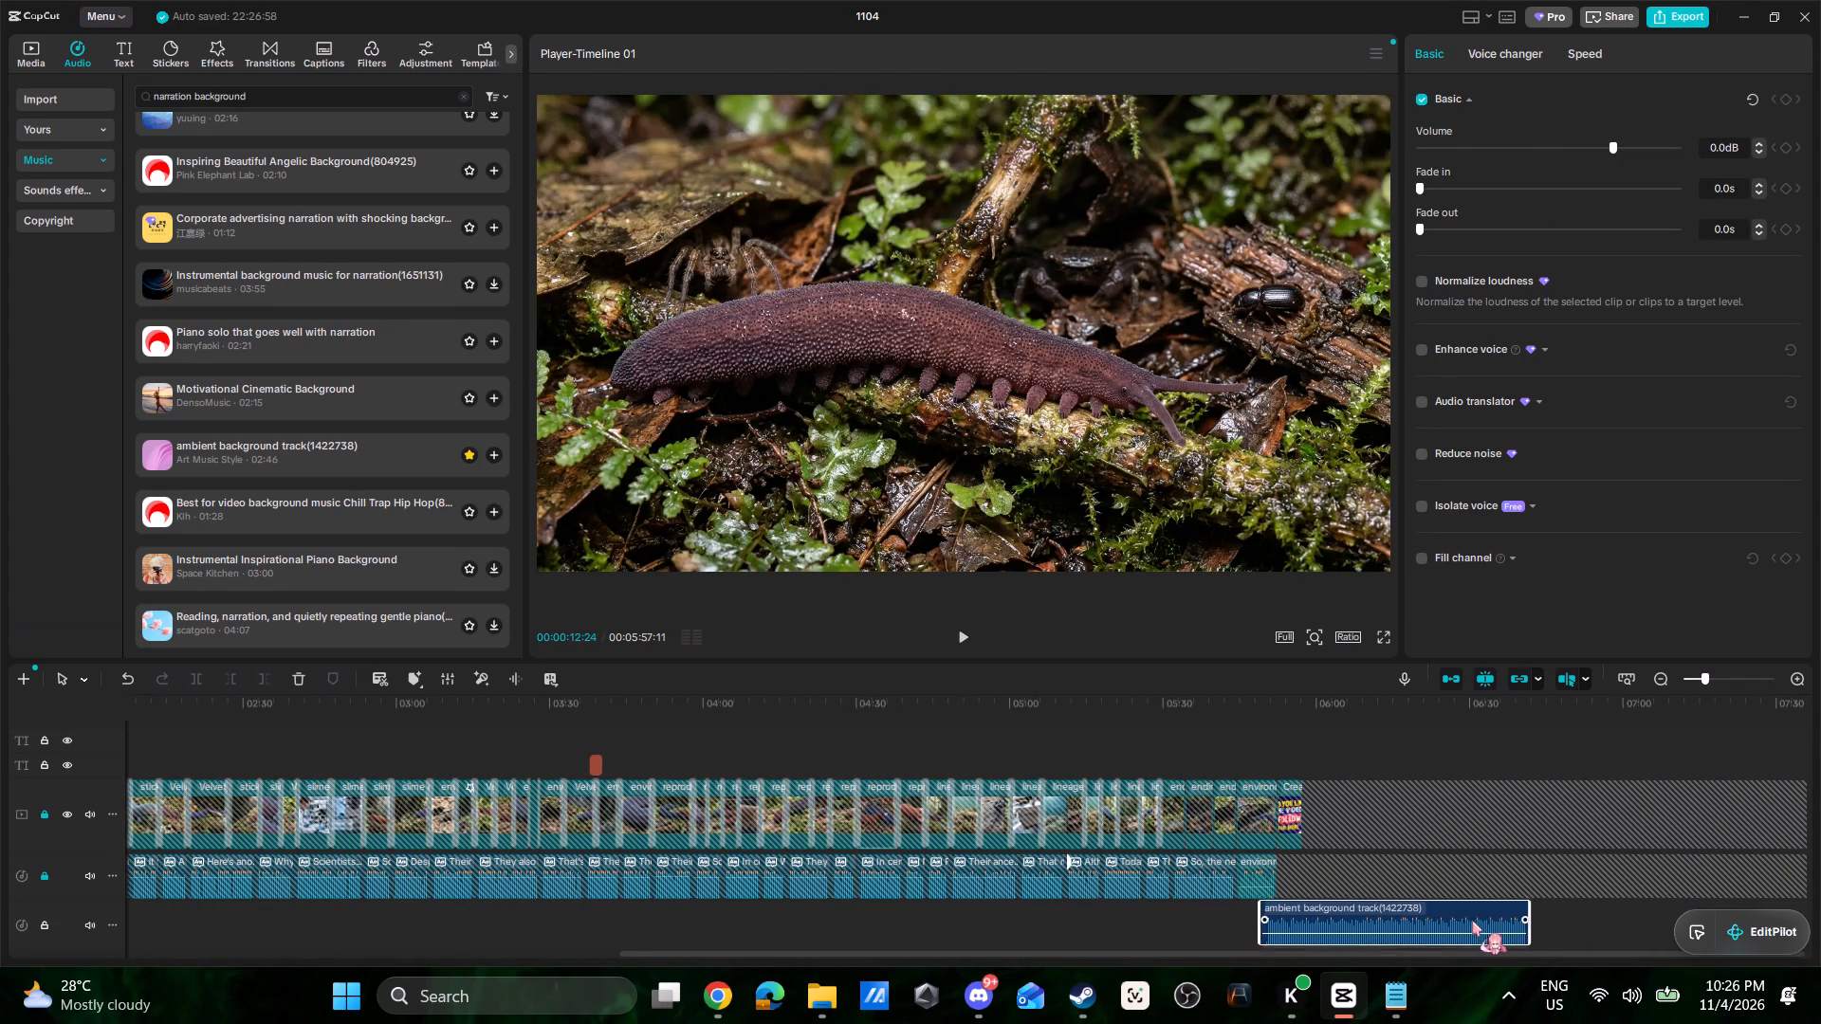
pyautogui.moveTo(1472, 921); pyautogui.dragTo(1484, 922)
pyautogui.moveTo(1547, 911); pyautogui.dragTo(1312, 913)
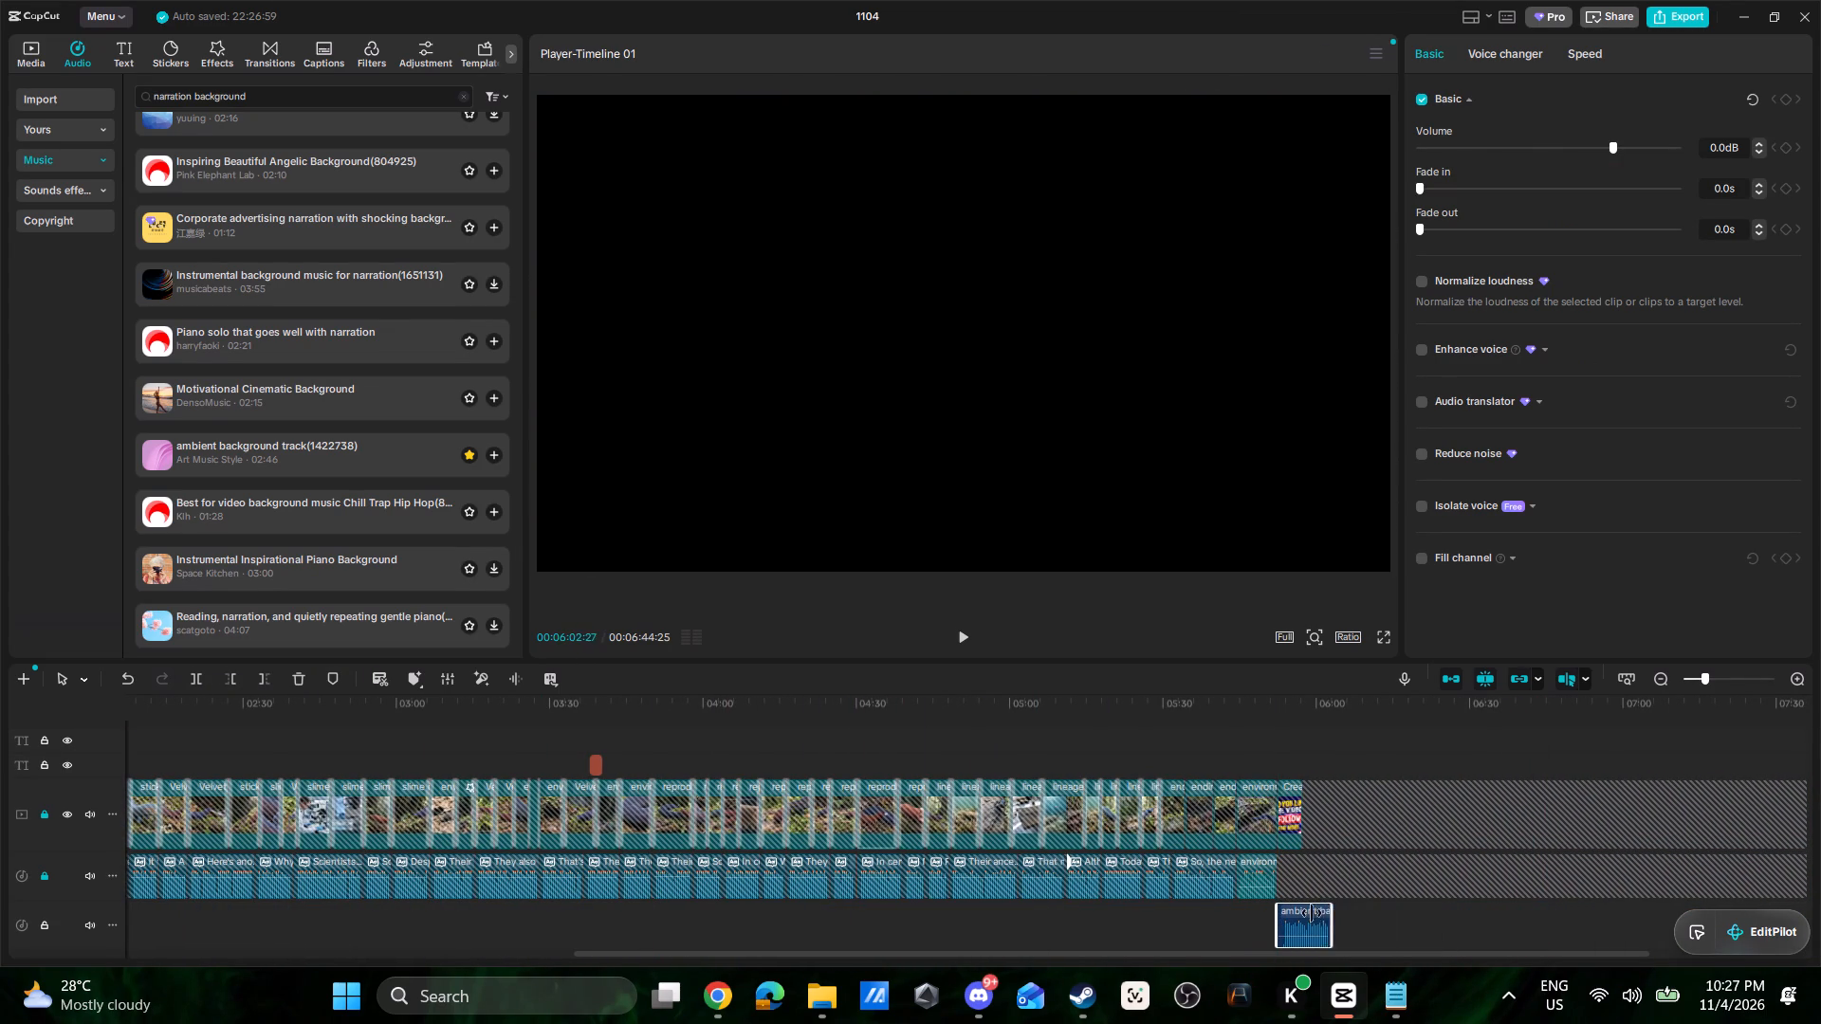
pyautogui.moveTo(1312, 913); pyautogui.dragTo(1304, 913)
pyautogui.click(1204, 761)
pyautogui.press('space')
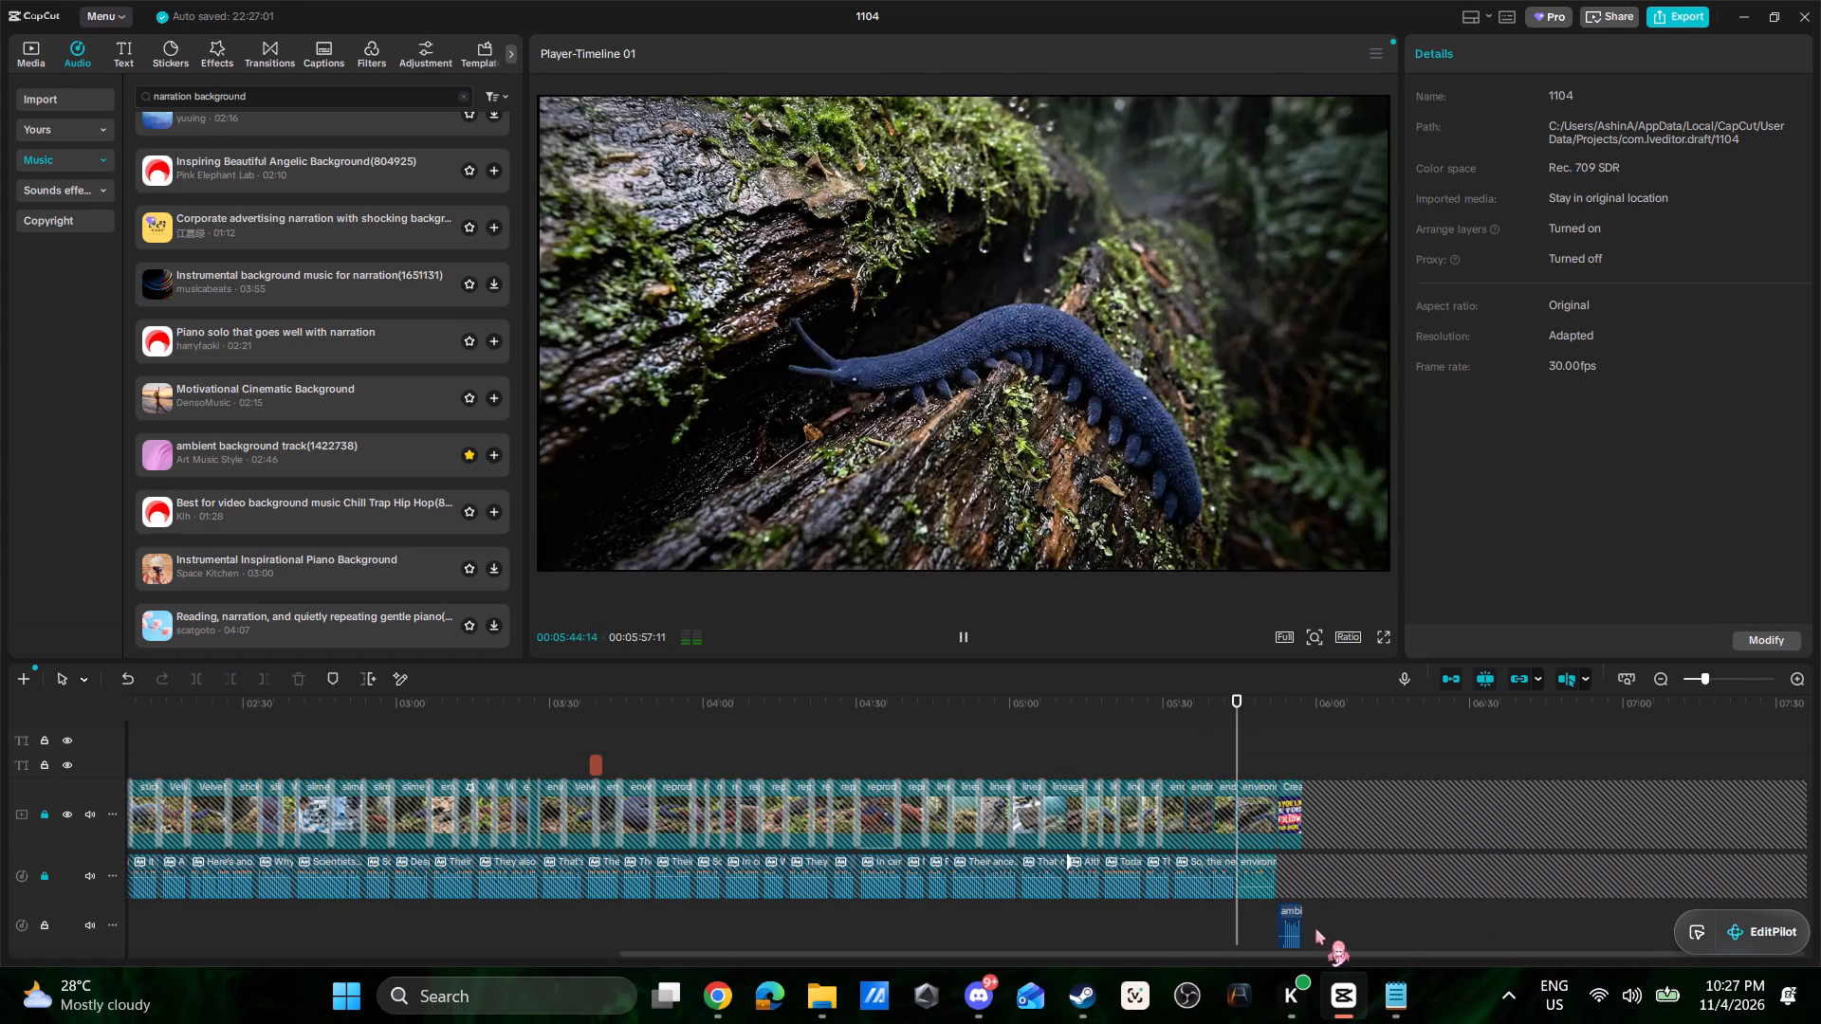
pyautogui.press('space')
pyautogui.click(1293, 917)
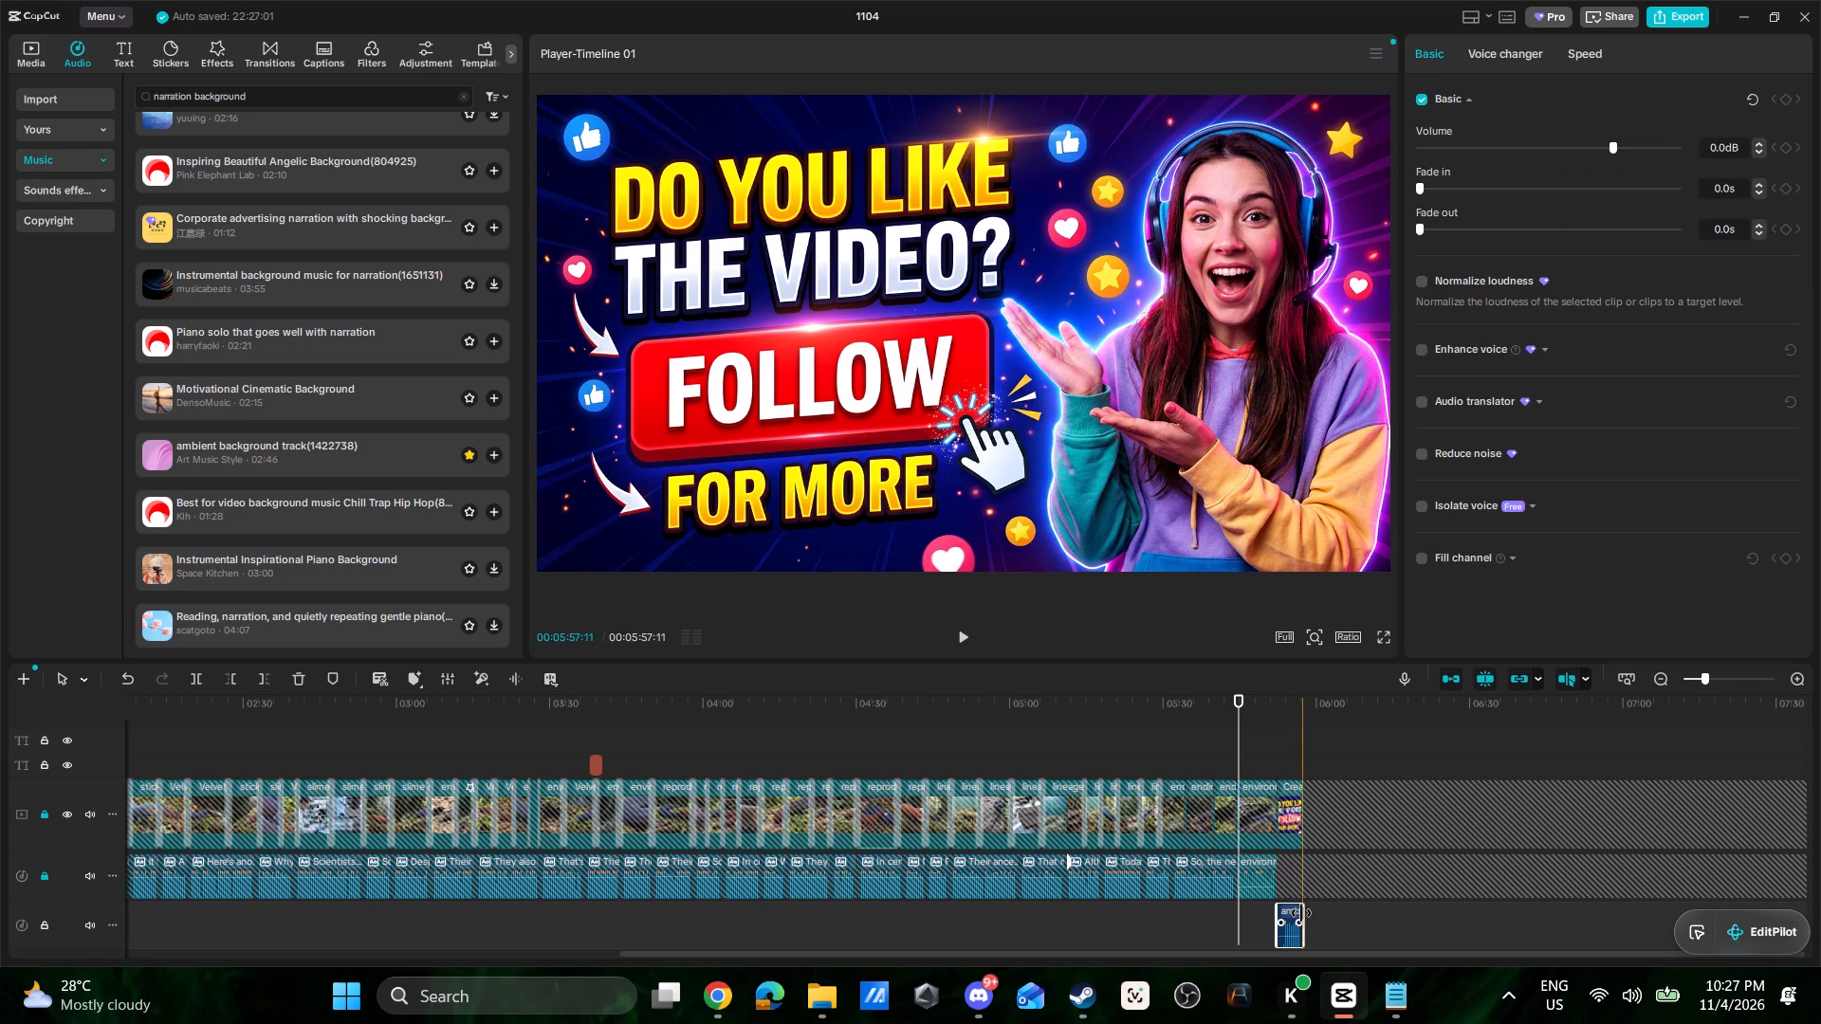
pyautogui.click(1301, 913)
pyautogui.press('space')
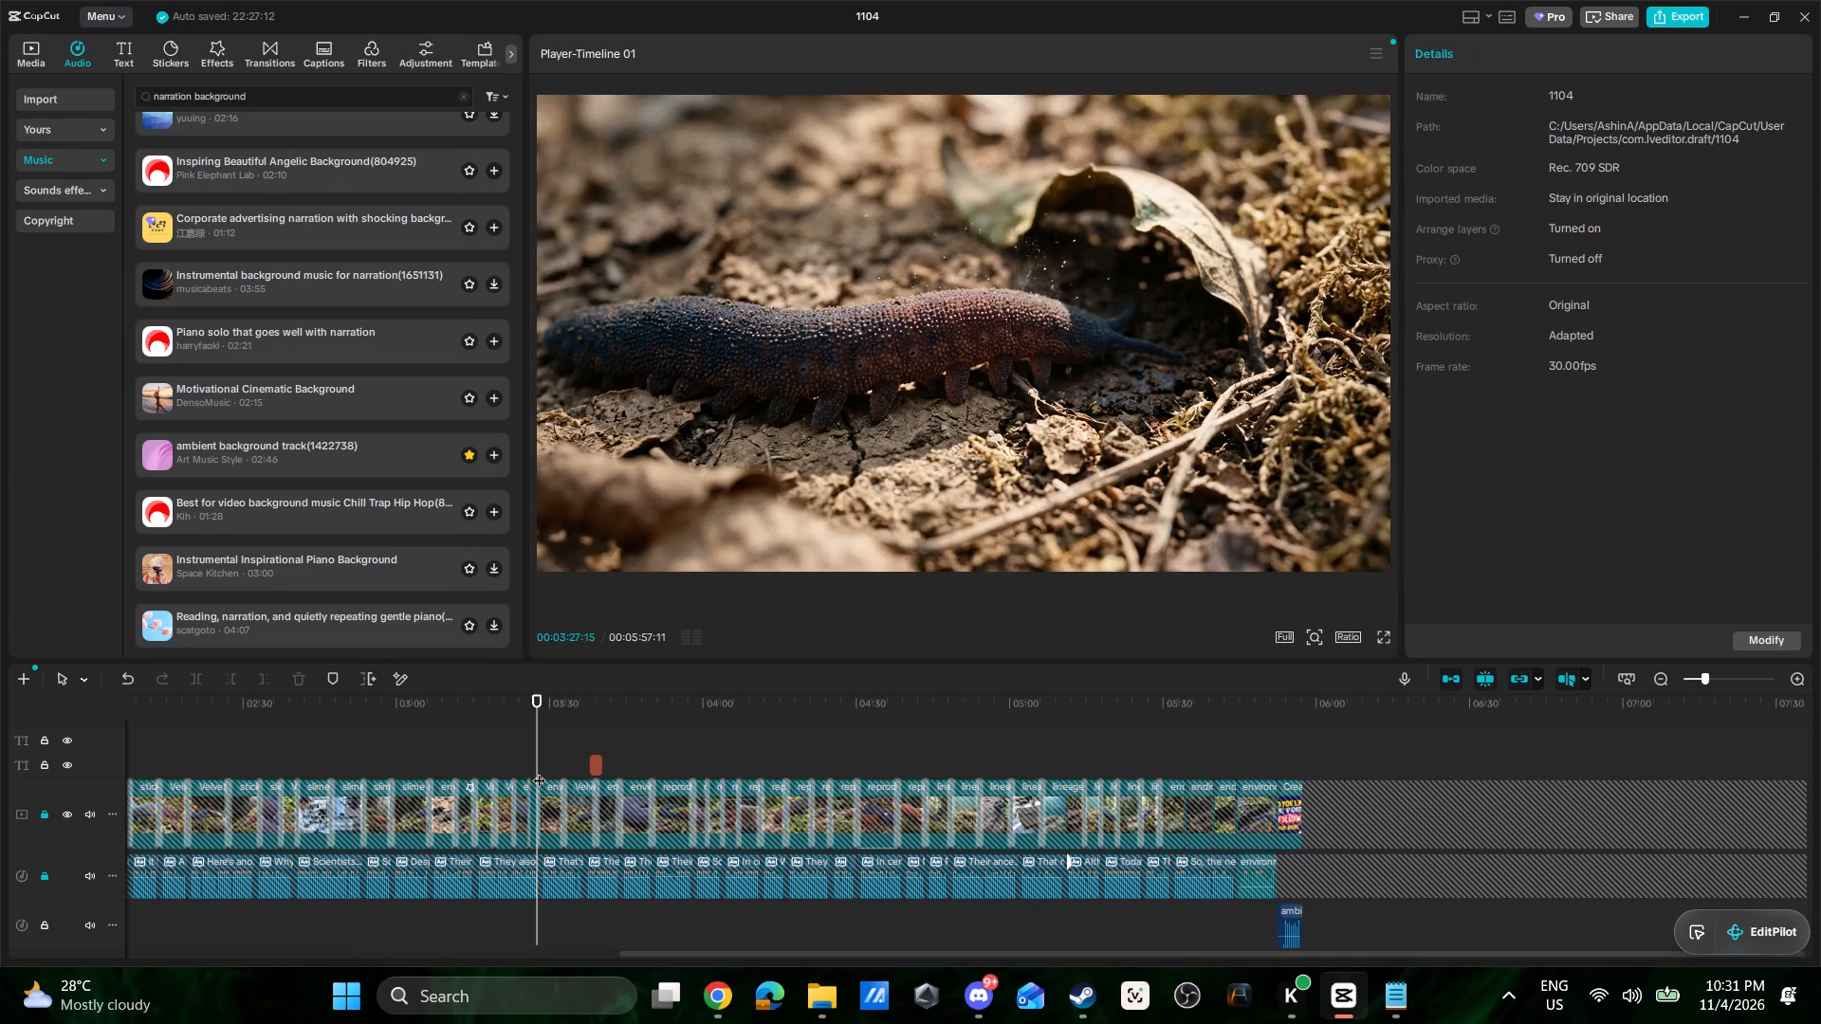
pyautogui.click(1387, 639)
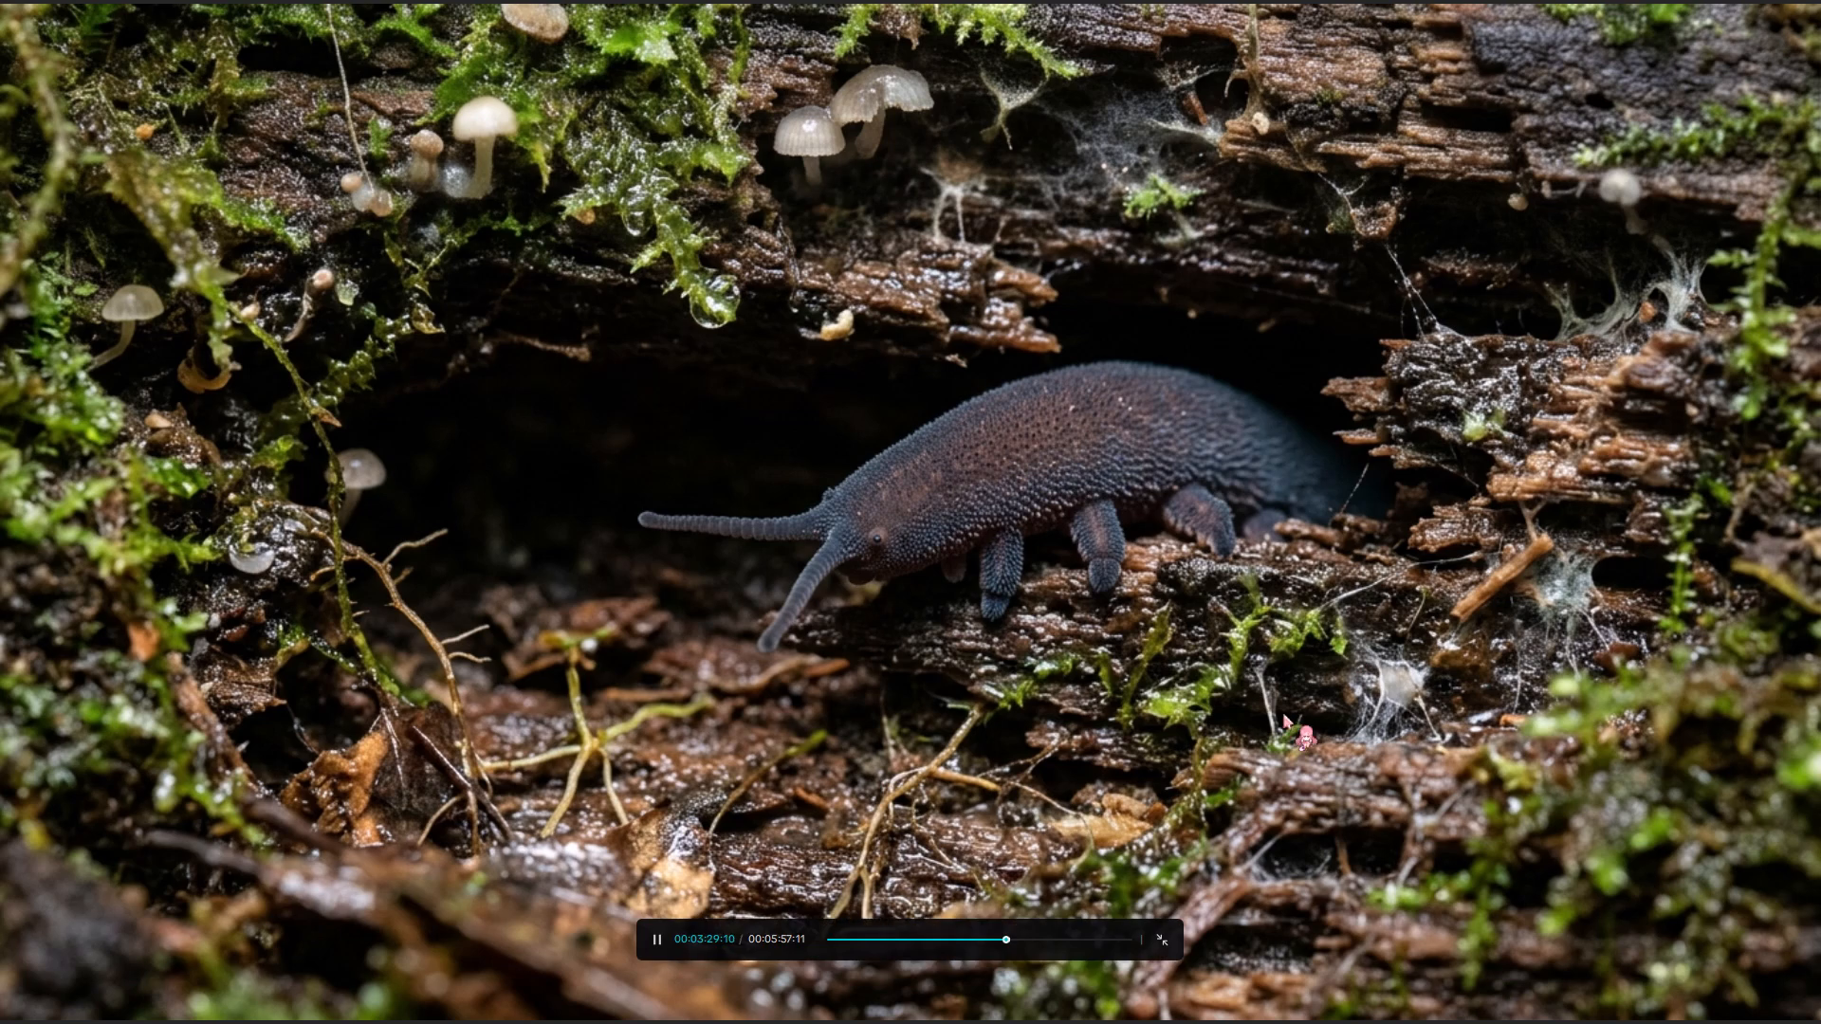
pyautogui.moveTo(848, 934); pyautogui.dragTo(663, 919)
pyautogui.moveTo(881, 942); pyautogui.dragTo(734, 947)
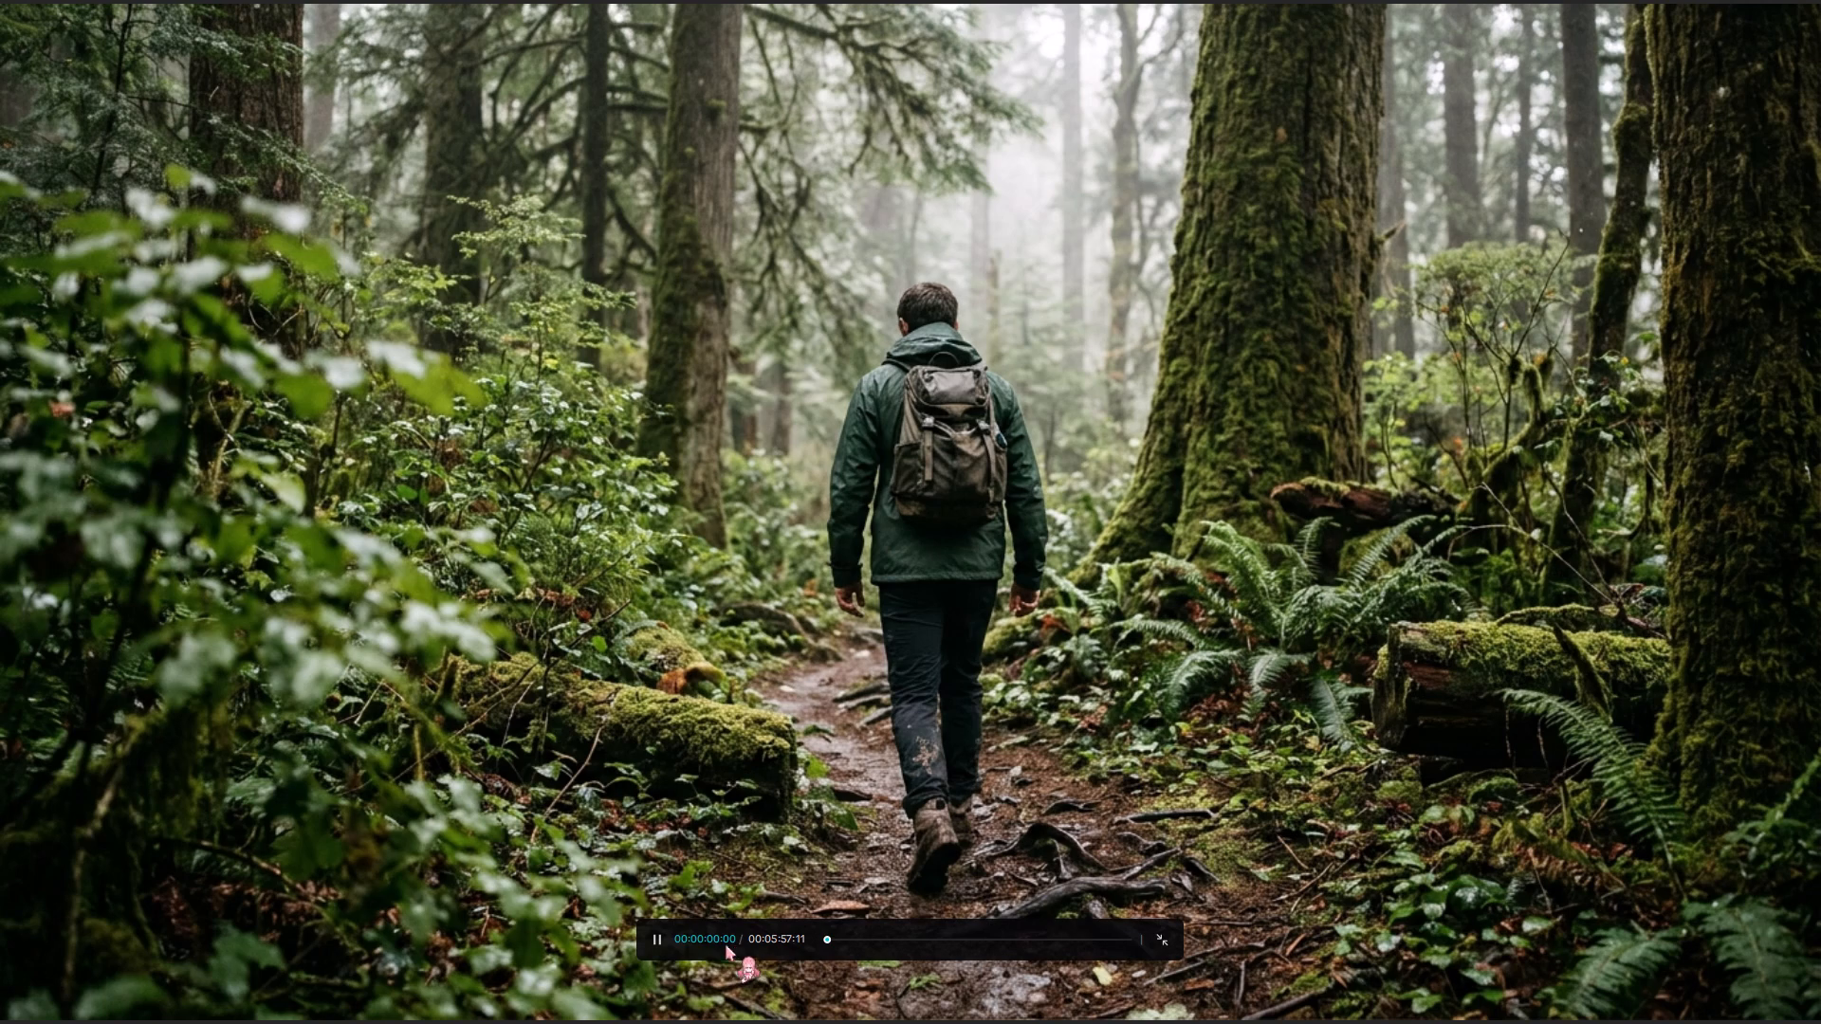
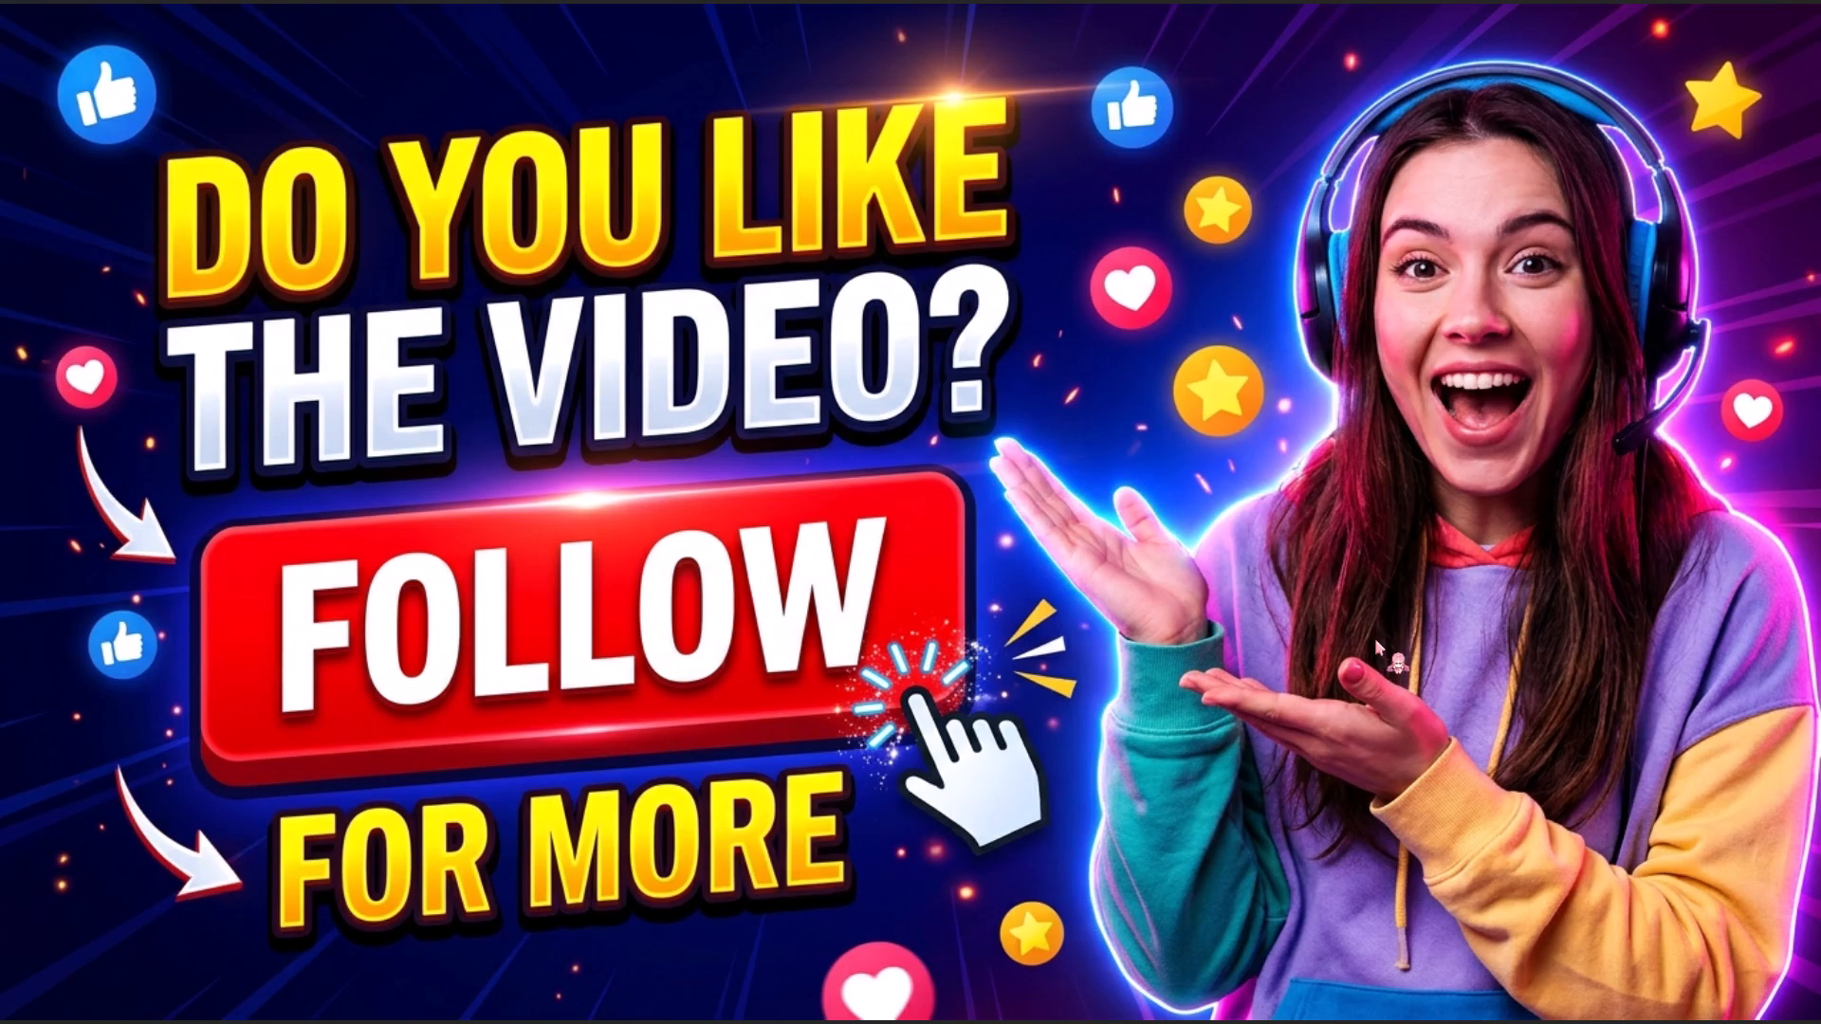
# Leave full screen, unlock the video track, and add Basic Black transitions at the three cuts between ending2.jpg, ending1.jpg, ending5.jpg and environment10.mp4.
pyautogui.press('Escape')
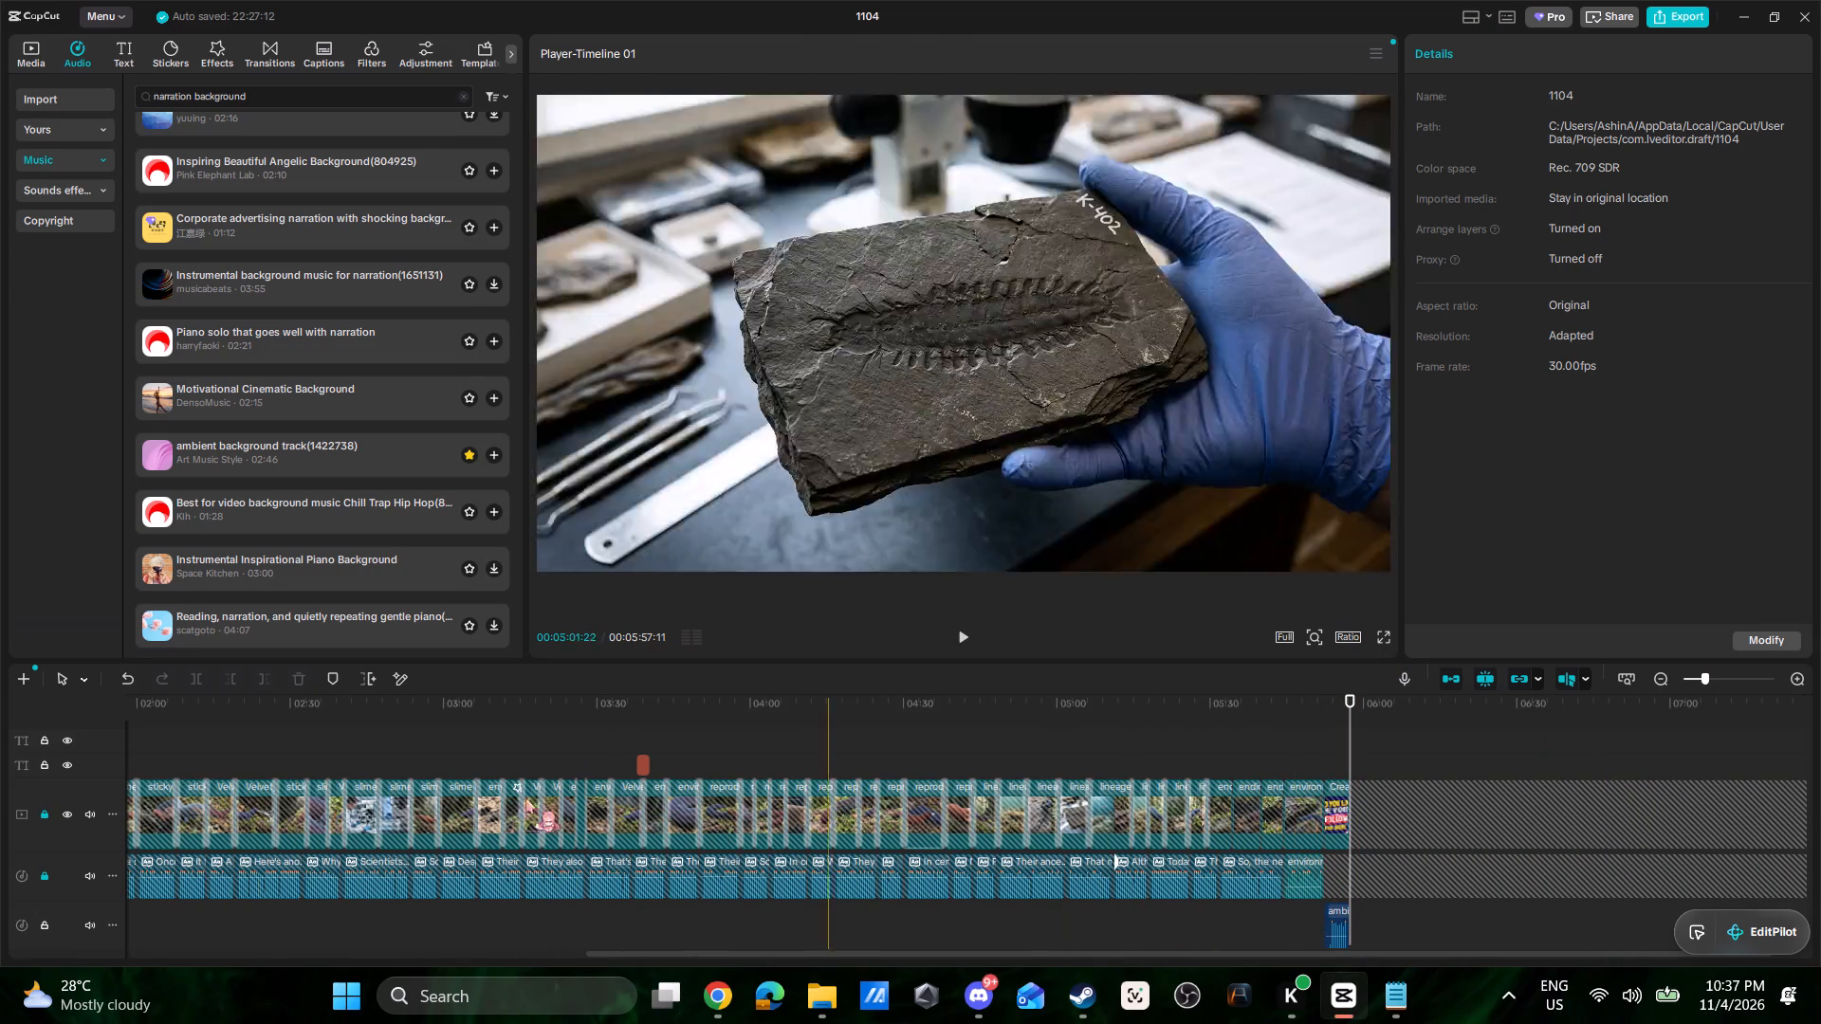
pyautogui.click(49, 814)
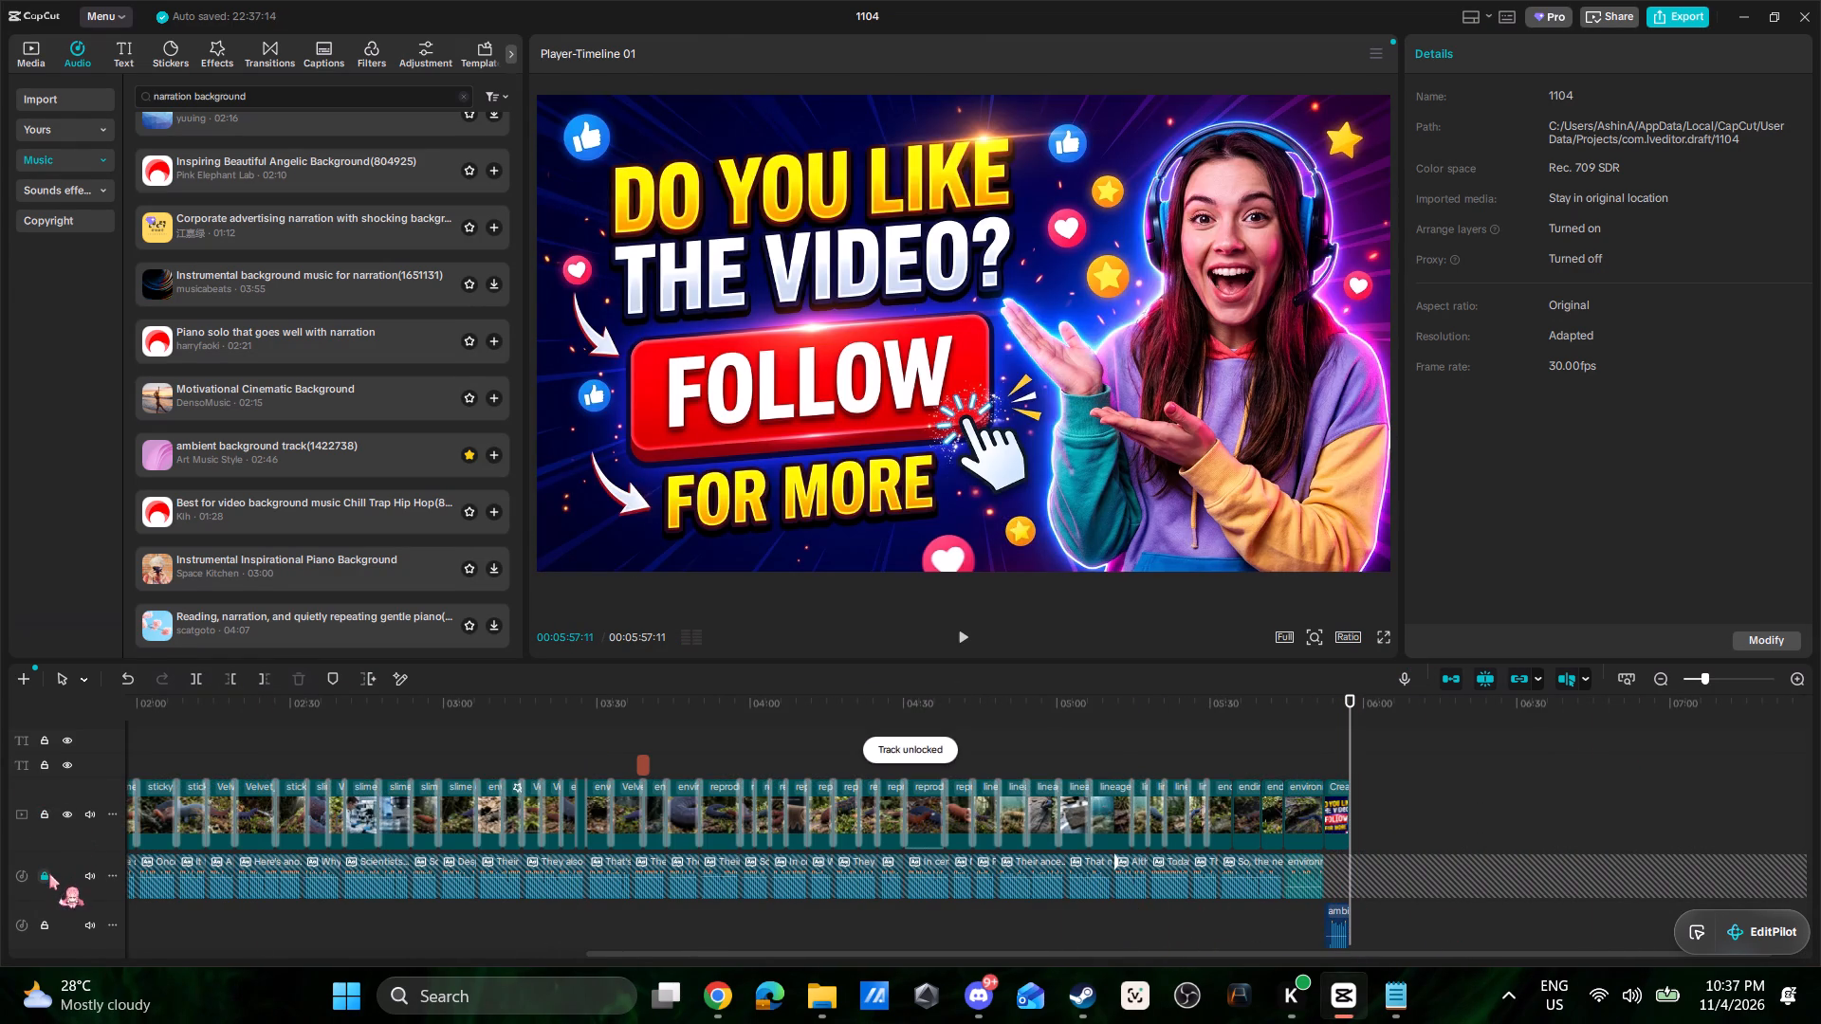
pyautogui.keyDown('ctrl'); pyautogui.scroll(13, 1250, 864); pyautogui.keyUp('ctrl')
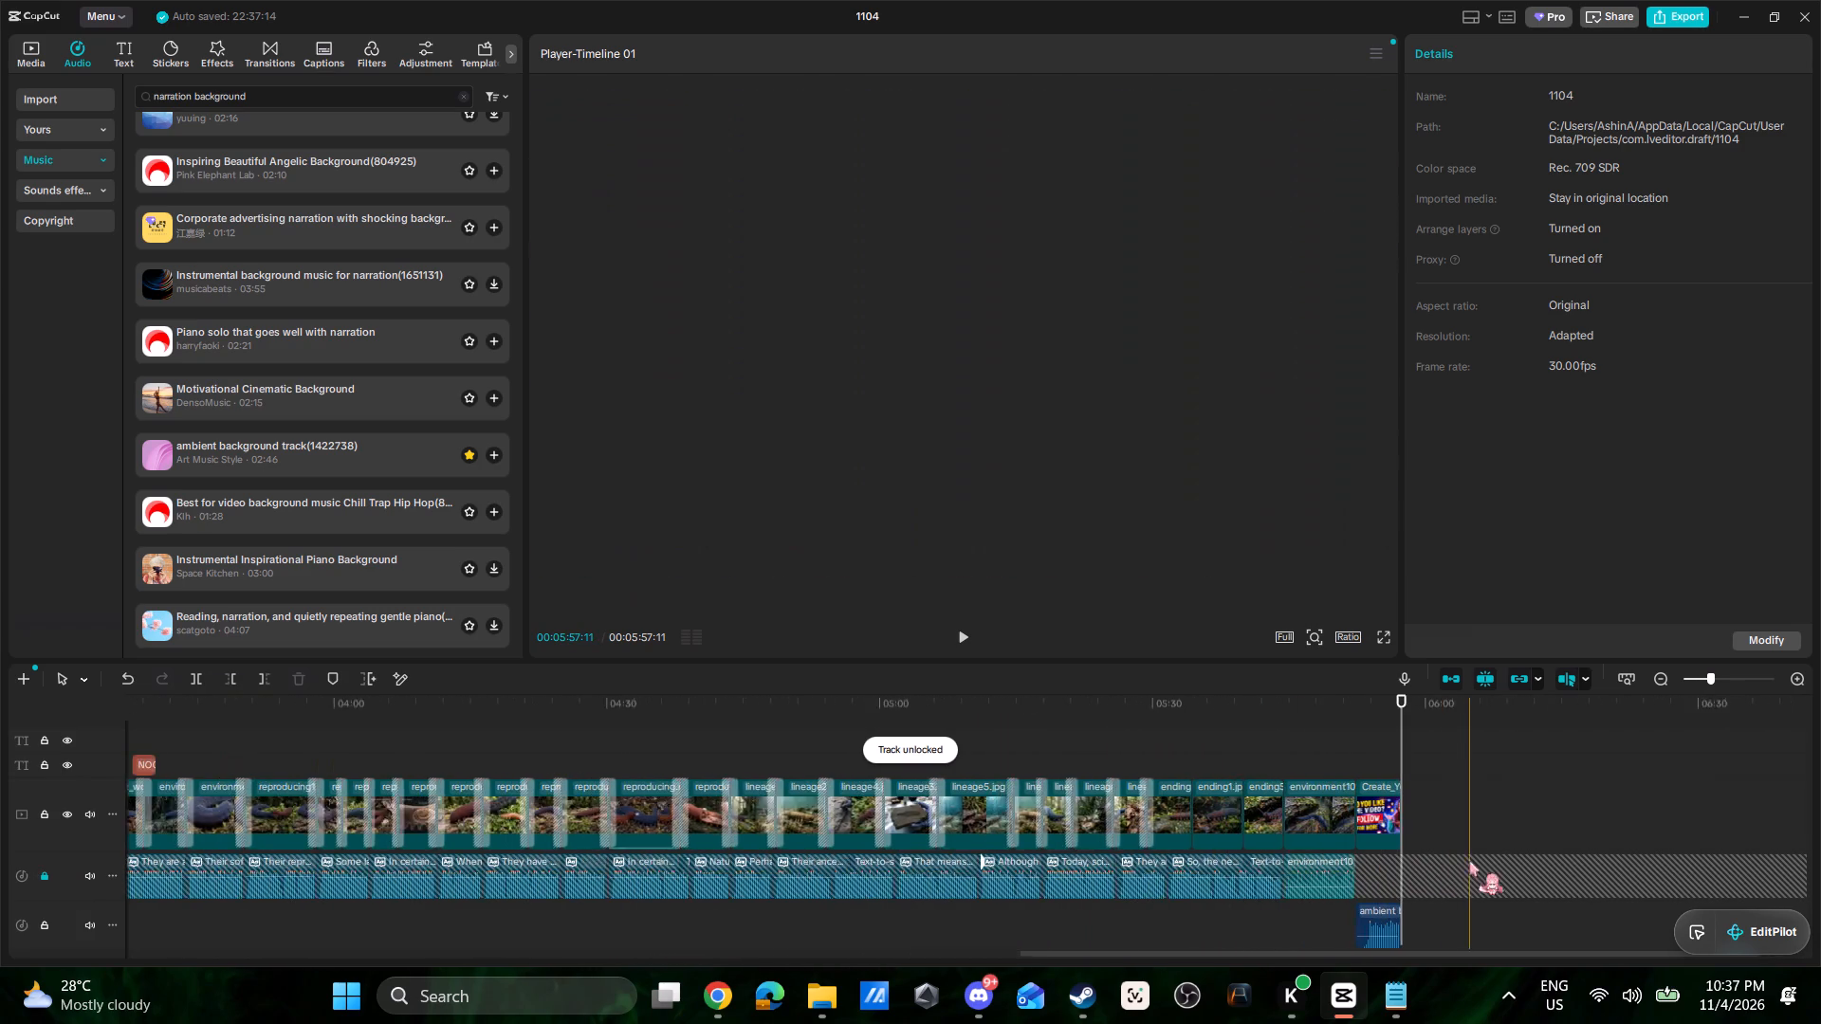
pyautogui.keyDown('ctrl'); pyautogui.scroll(8, 1469, 861); pyautogui.keyUp('ctrl')
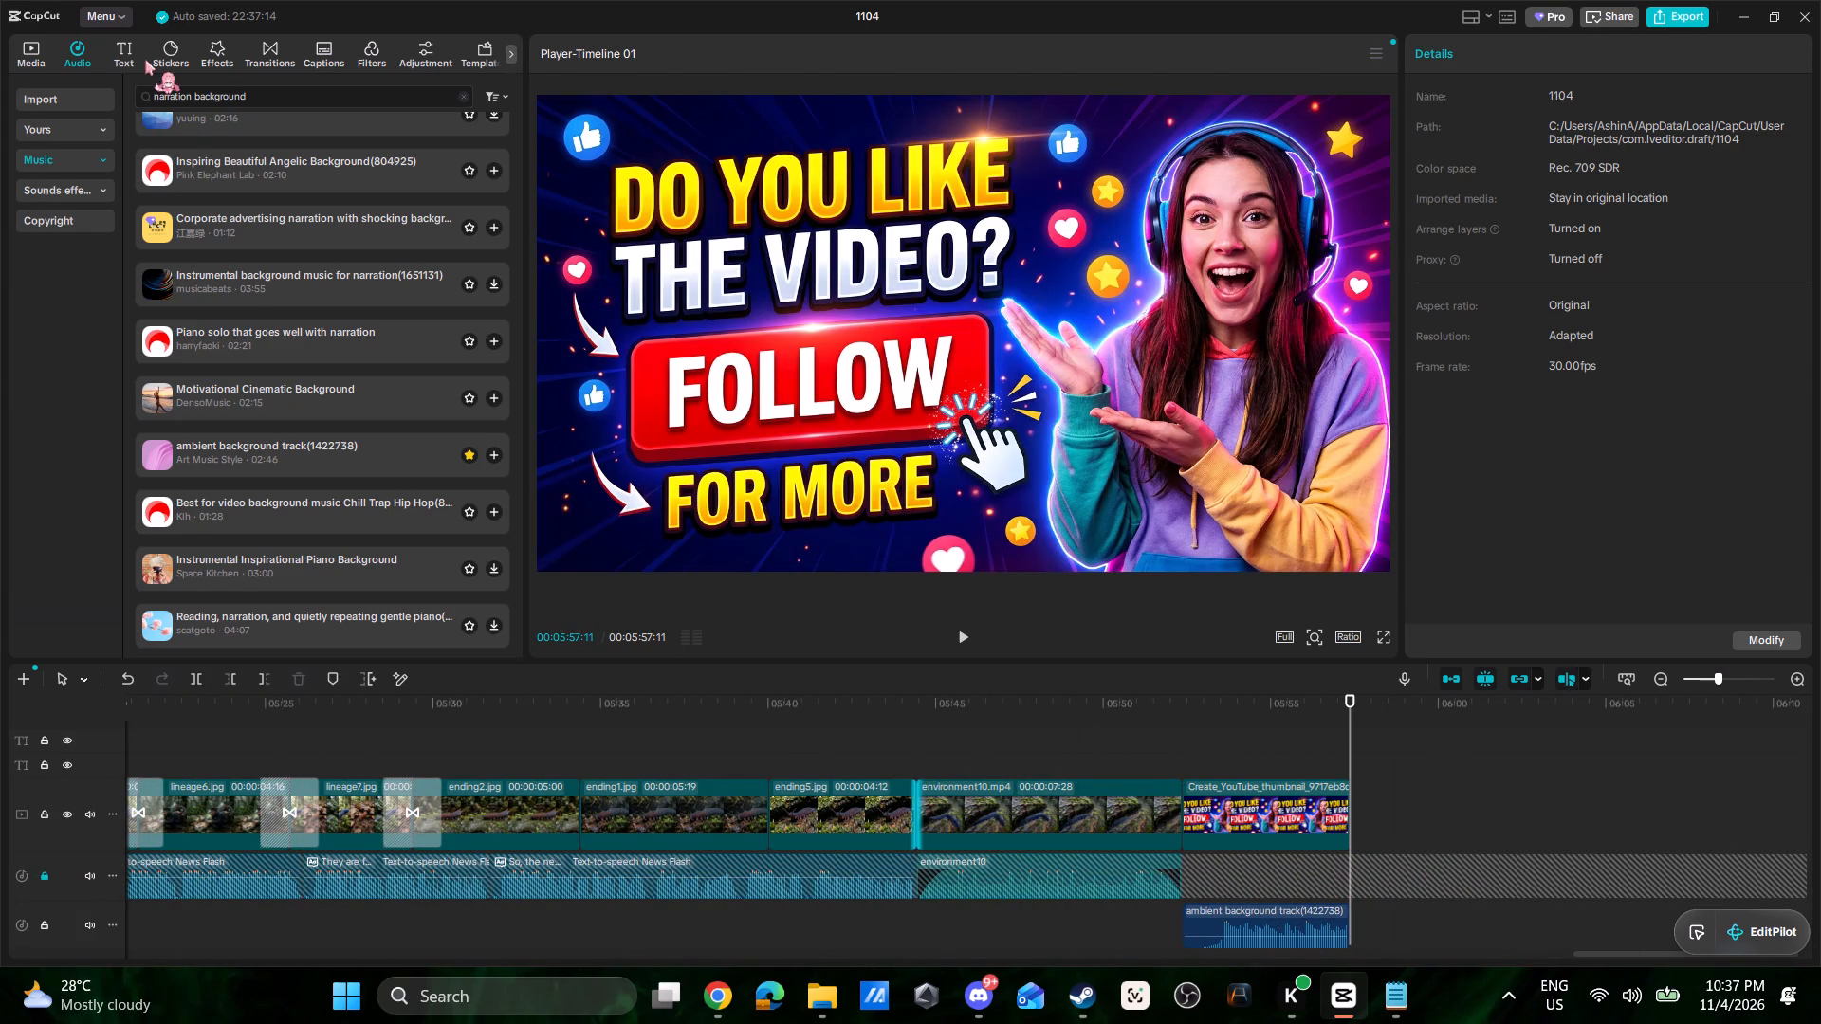
pyautogui.click(269, 53)
pyautogui.moveTo(174, 111); pyautogui.dragTo(552, 805)
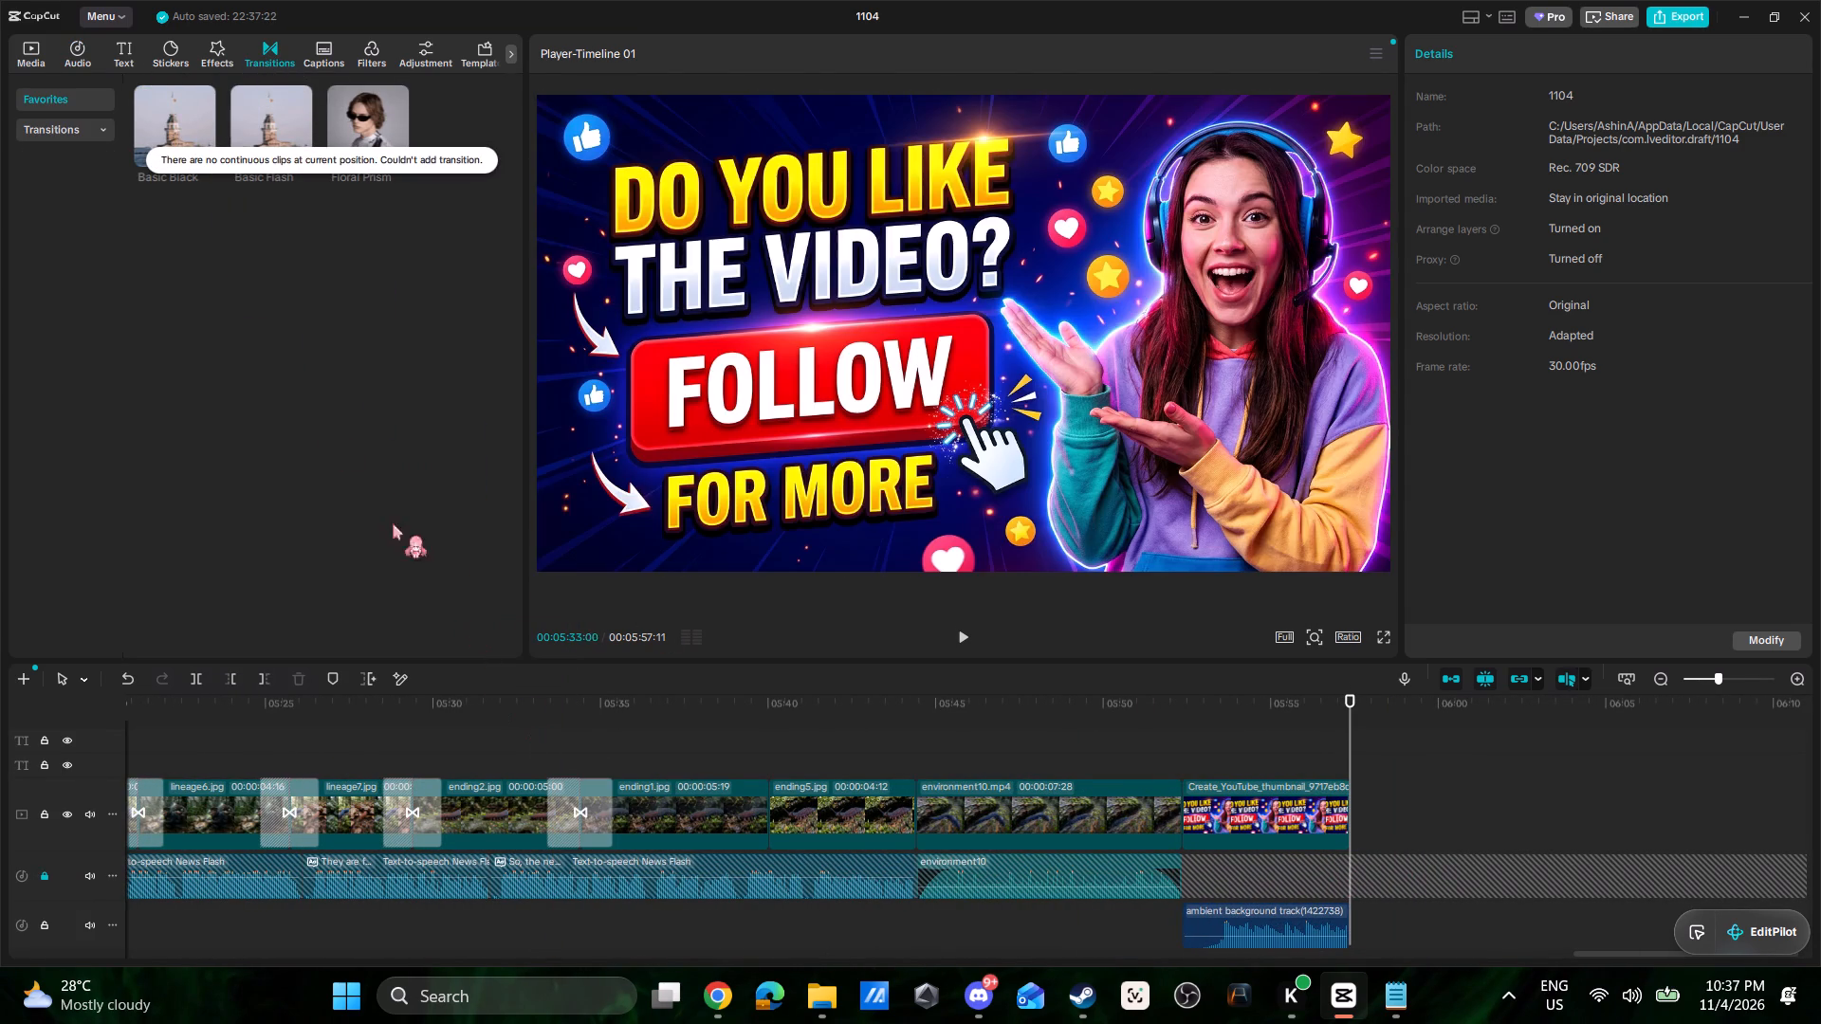
pyautogui.moveTo(173, 104); pyautogui.dragTo(745, 813)
pyautogui.moveTo(195, 107); pyautogui.dragTo(885, 814)
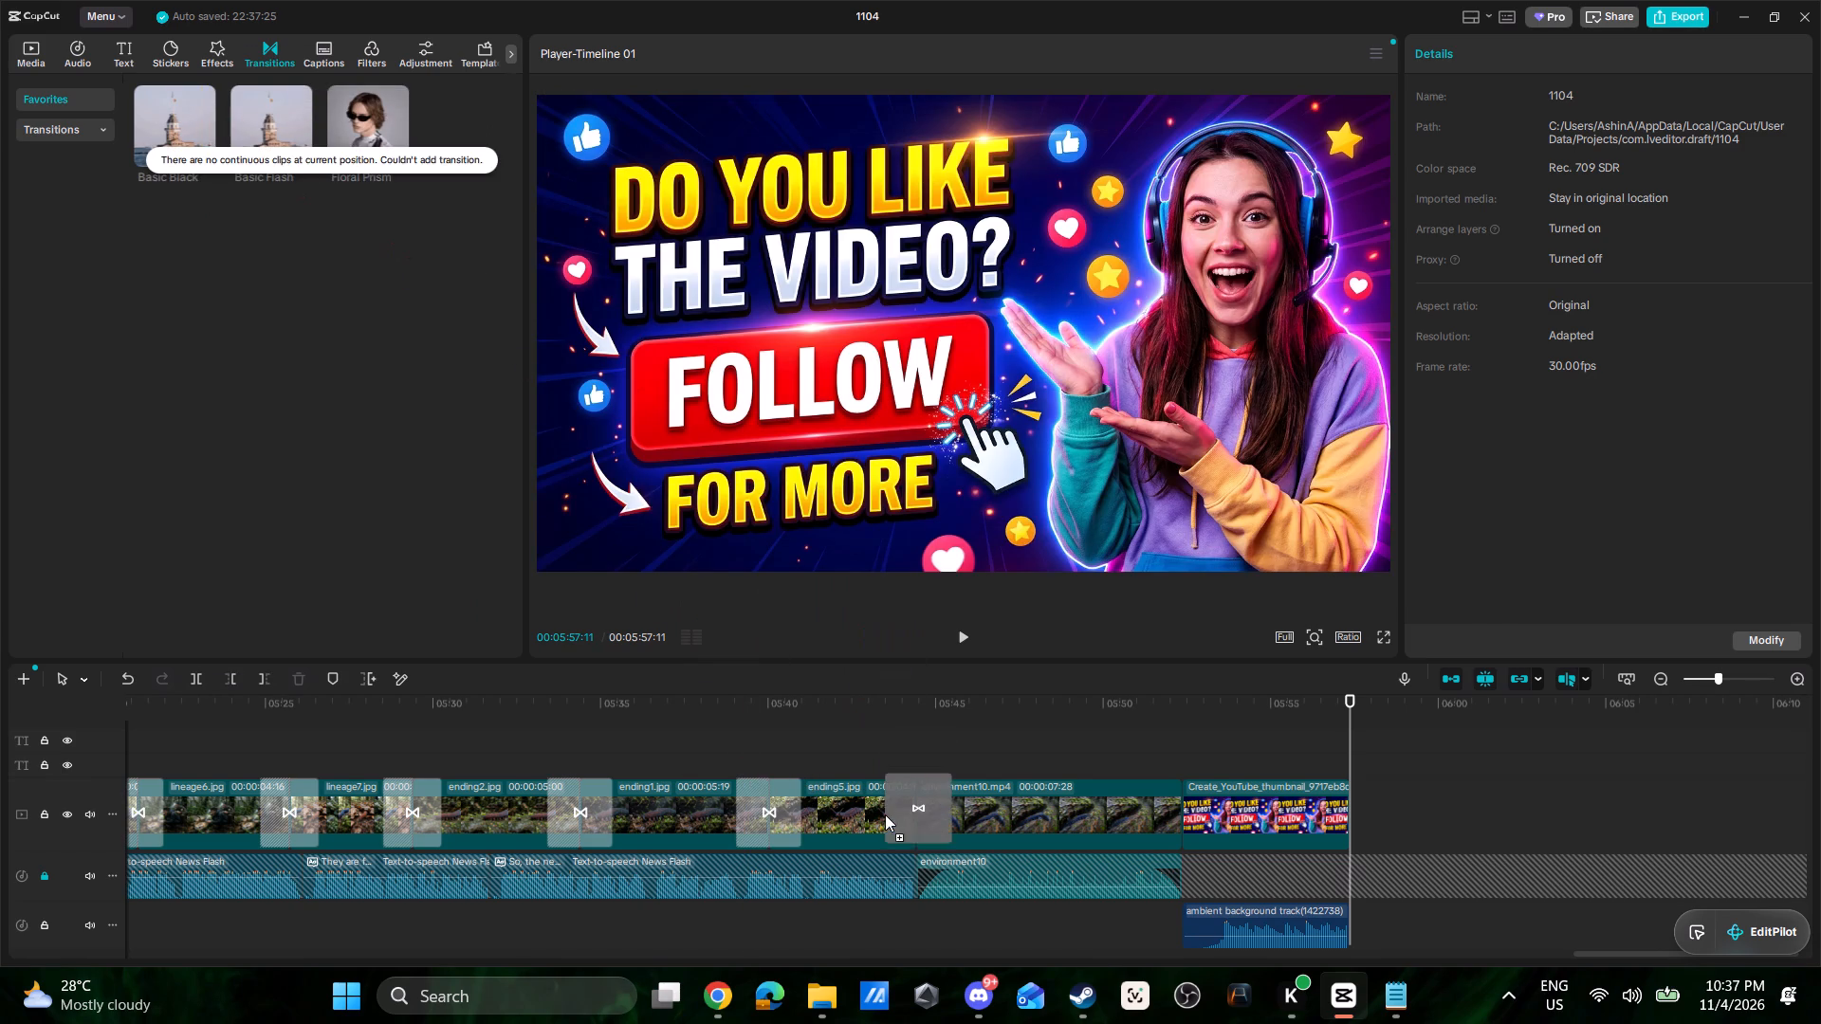
pyautogui.moveTo(885, 814); pyautogui.dragTo(885, 820)
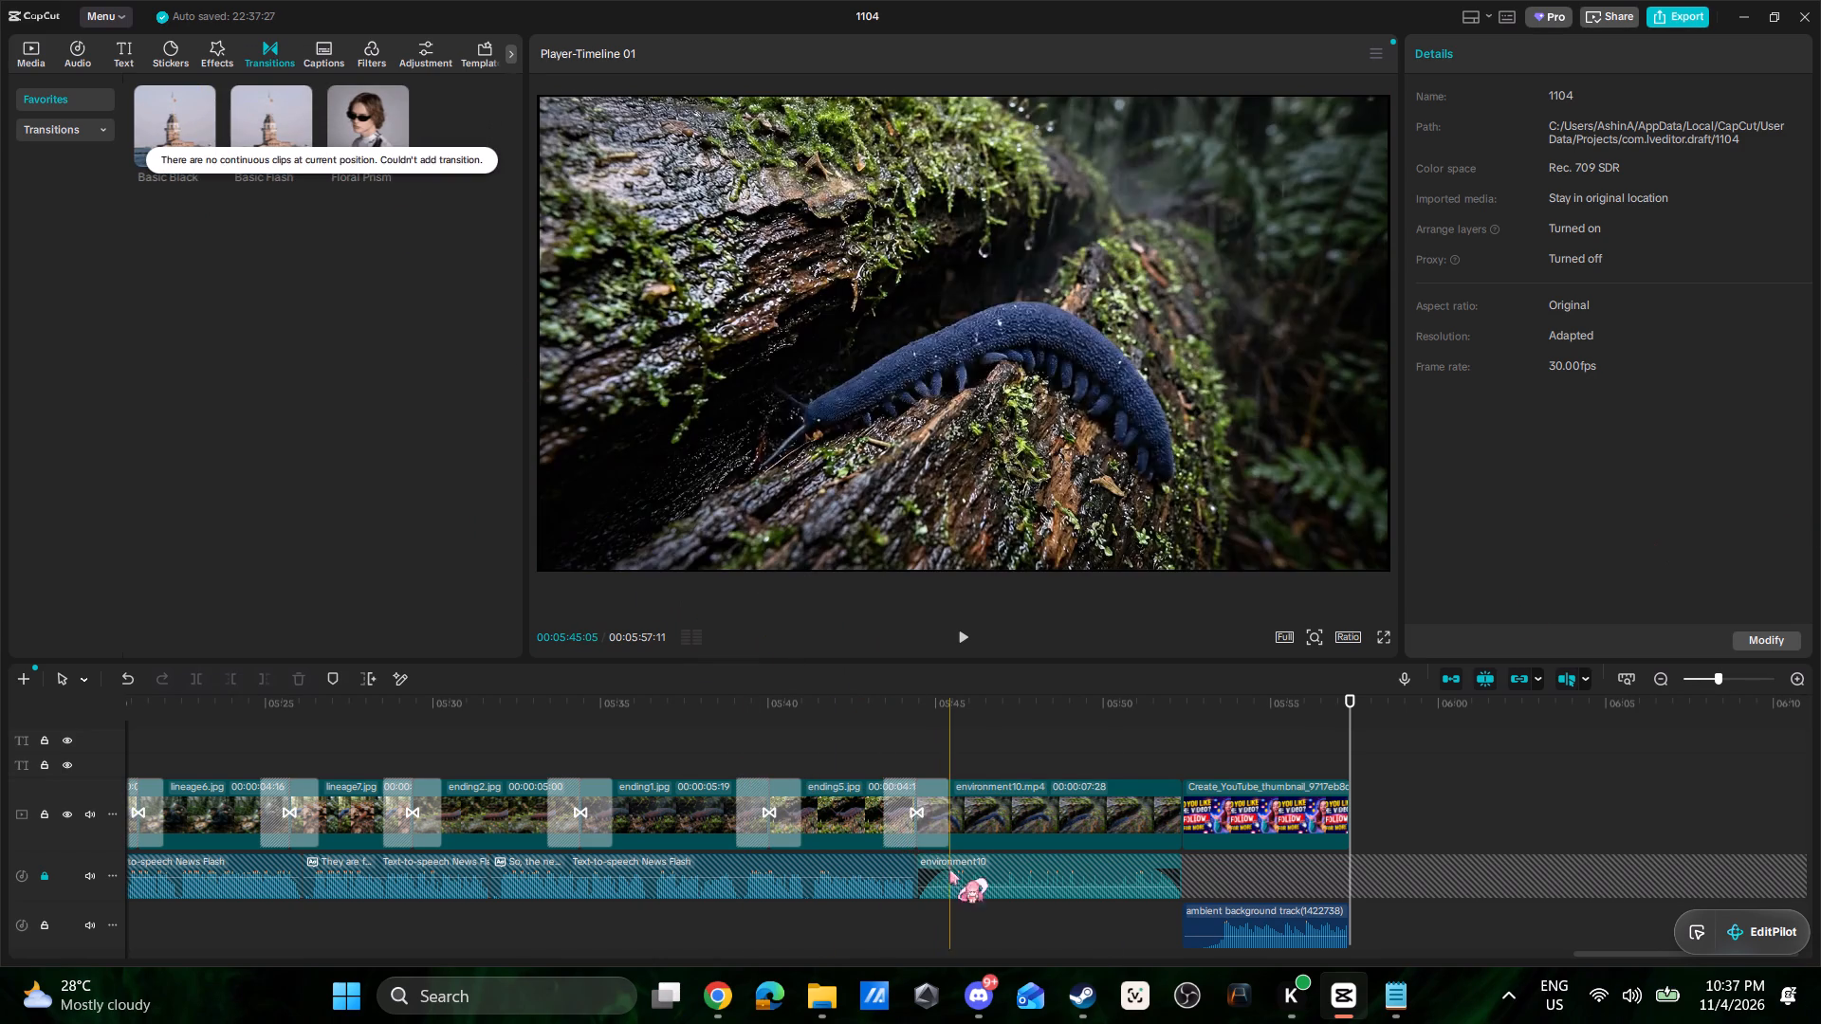
# Play the closing section from the ending2.jpg clip to review the transitions.
pyautogui.click(476, 736)
pyautogui.press('space')
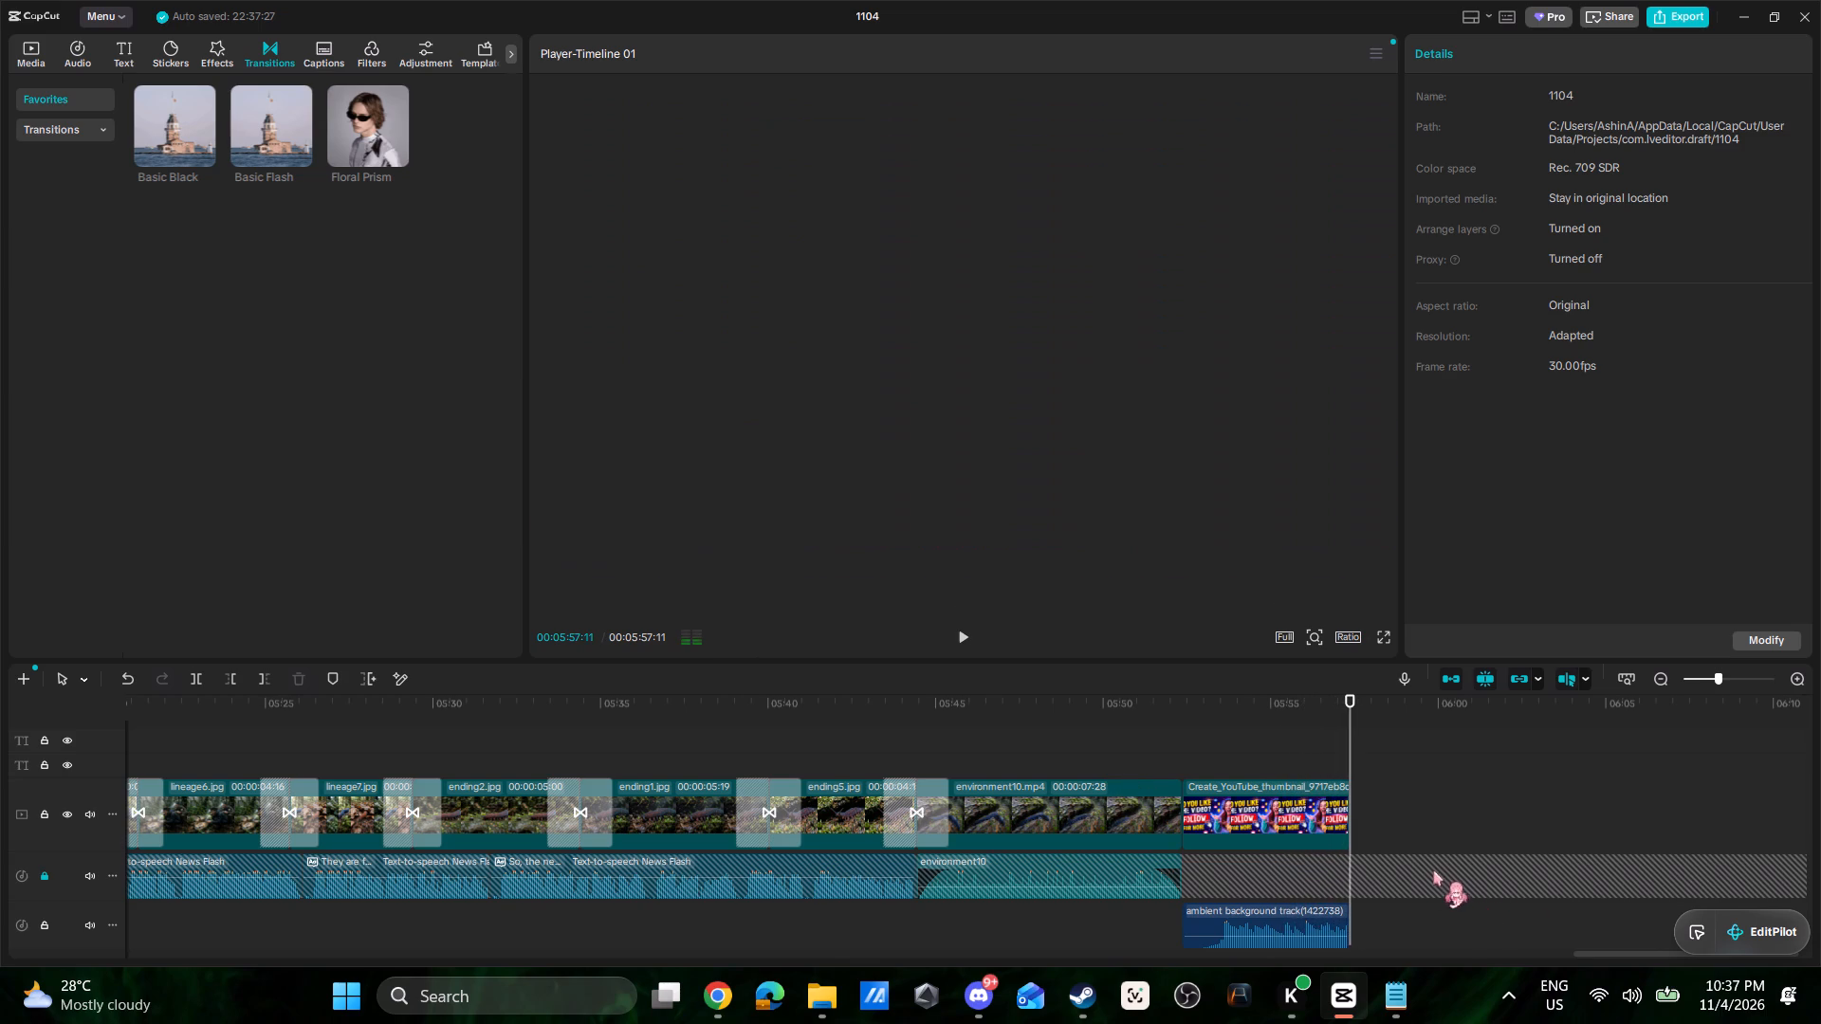
# Extend the "Follow for more" end card and the ambient background track under it so both end at about 00:05:58:03.
pyautogui.click(1320, 820)
pyautogui.moveTo(1347, 818); pyautogui.dragTo(1362, 819)
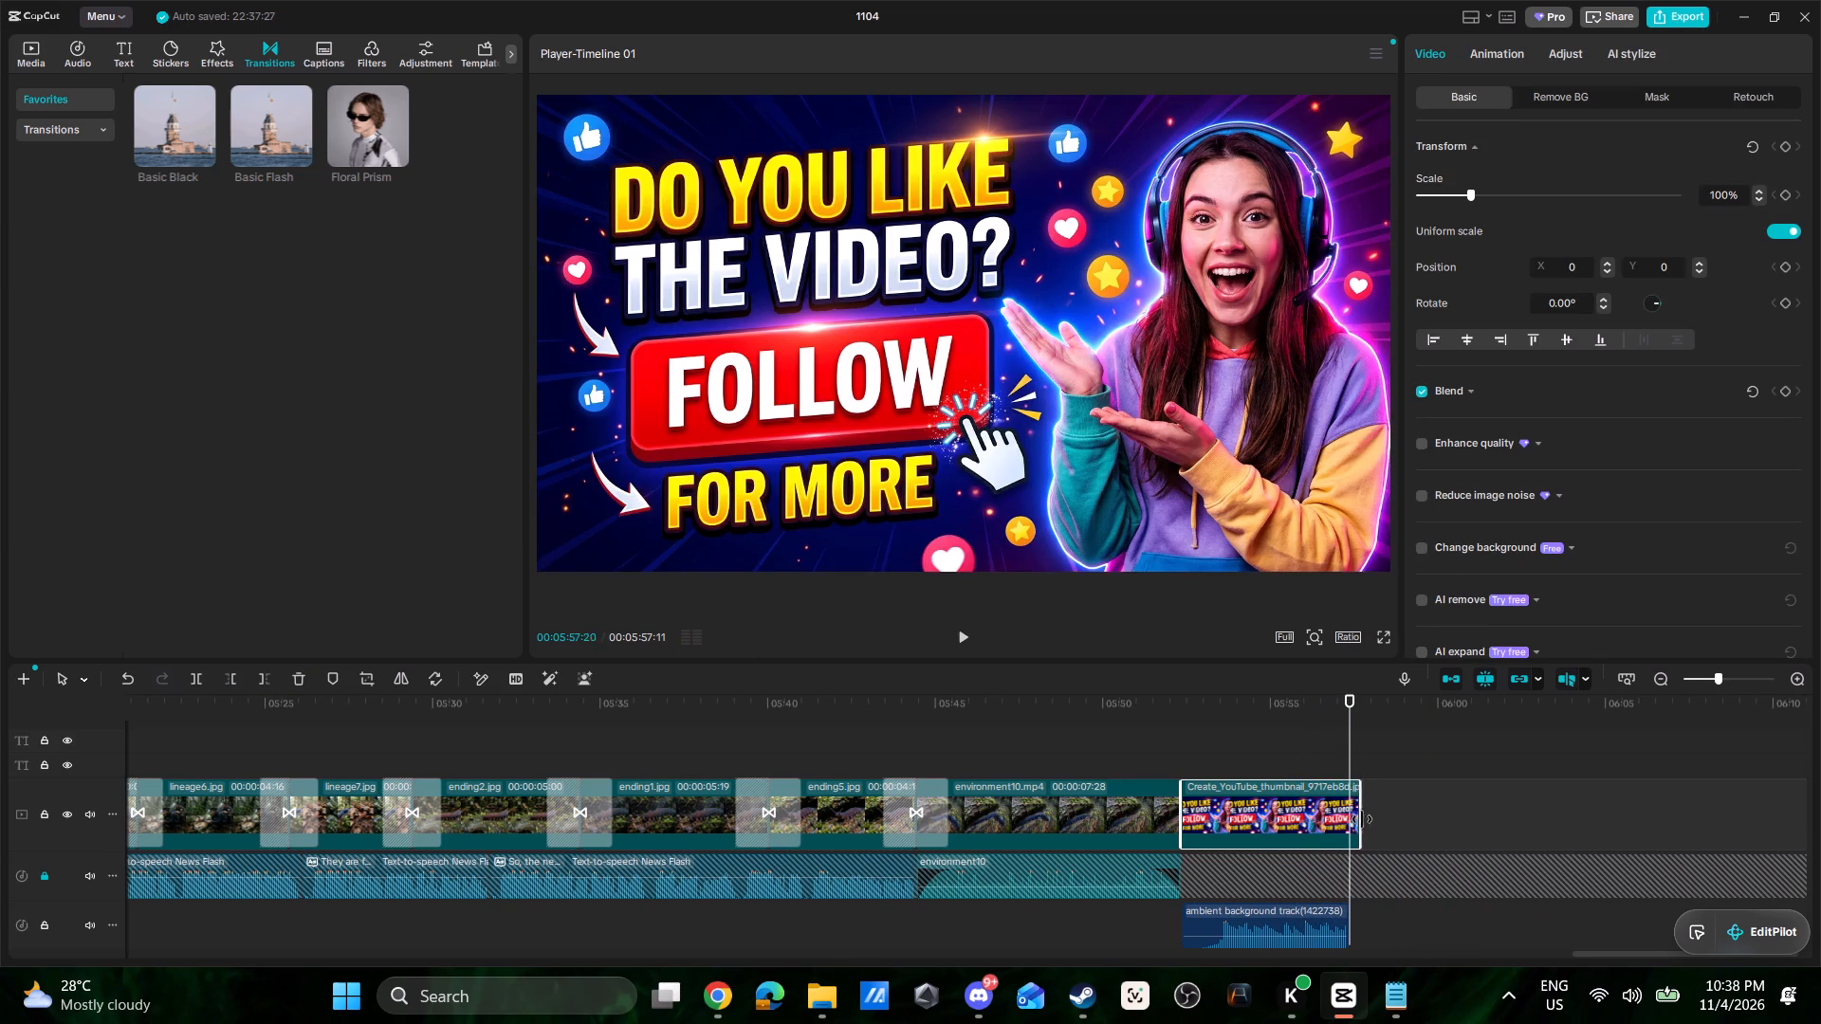
pyautogui.moveTo(1362, 819); pyautogui.dragTo(1370, 820)
pyautogui.click(1333, 912)
pyautogui.moveTo(1349, 913); pyautogui.dragTo(1363, 913)
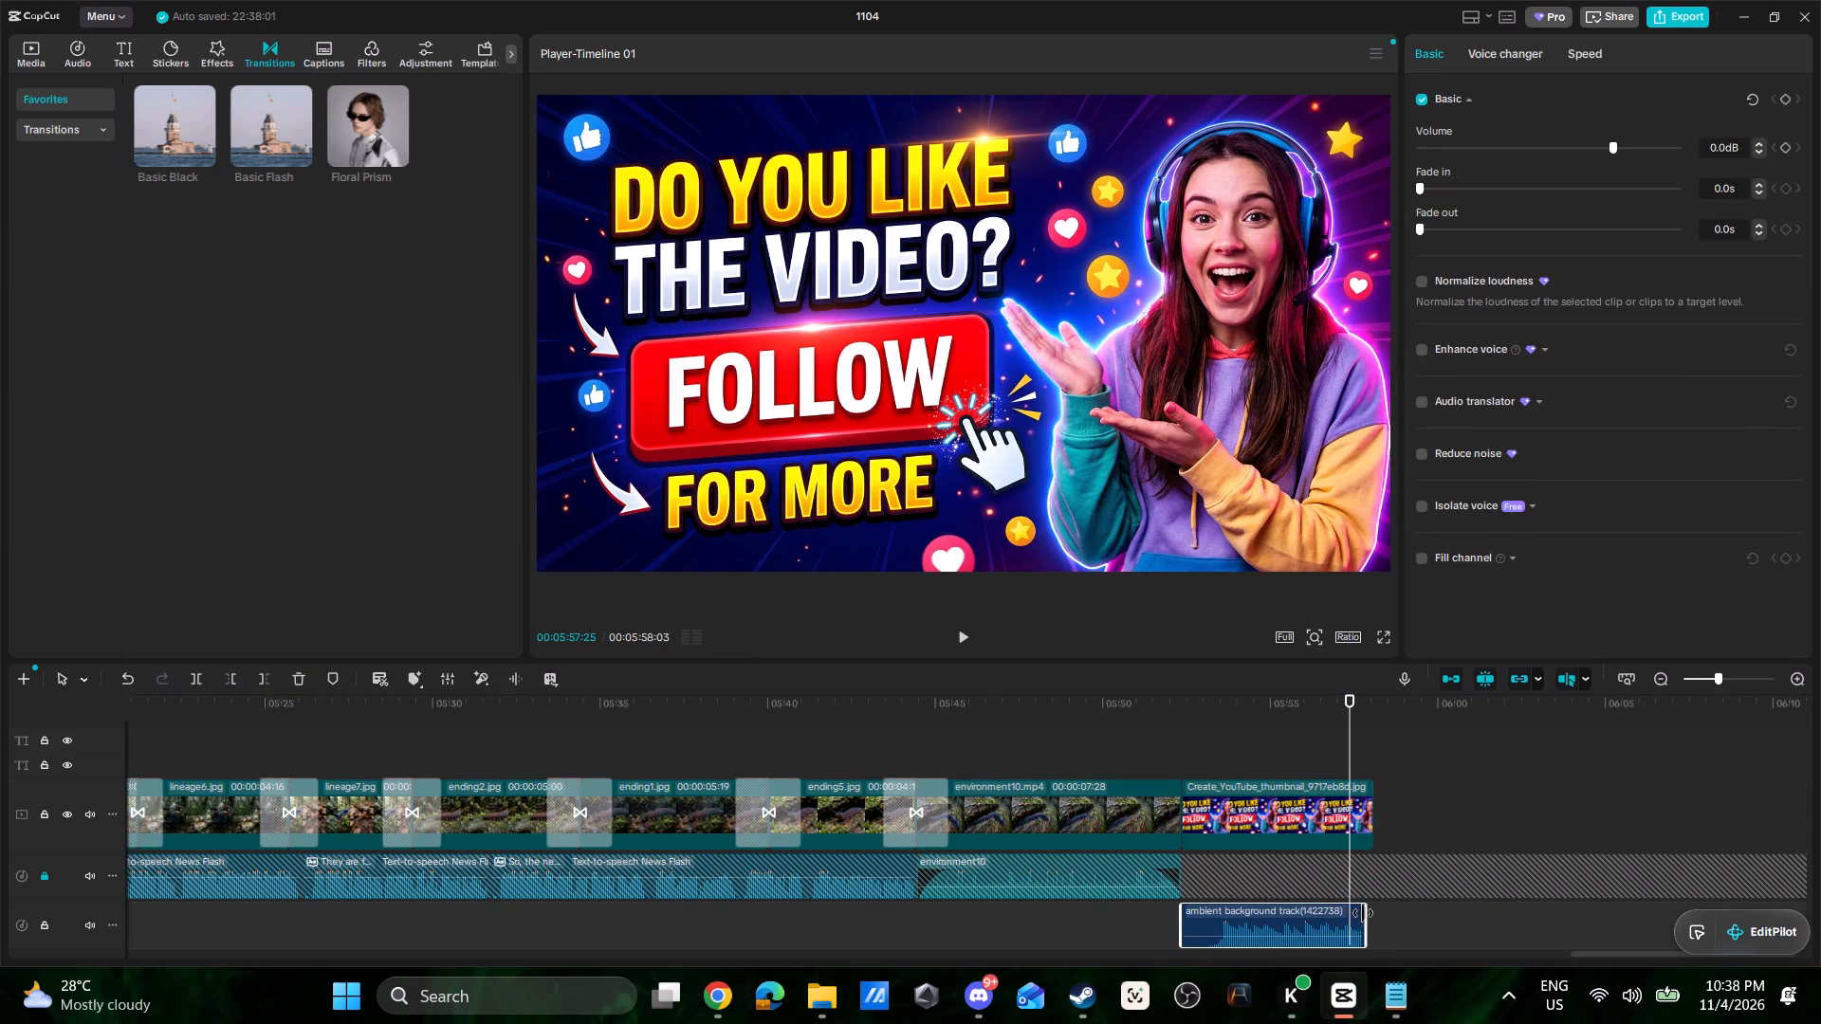
pyautogui.moveTo(1363, 913); pyautogui.dragTo(1372, 913)
# Play the video from just before the end card to check the extended ending.
pyautogui.click(1162, 762)
pyautogui.press('space')
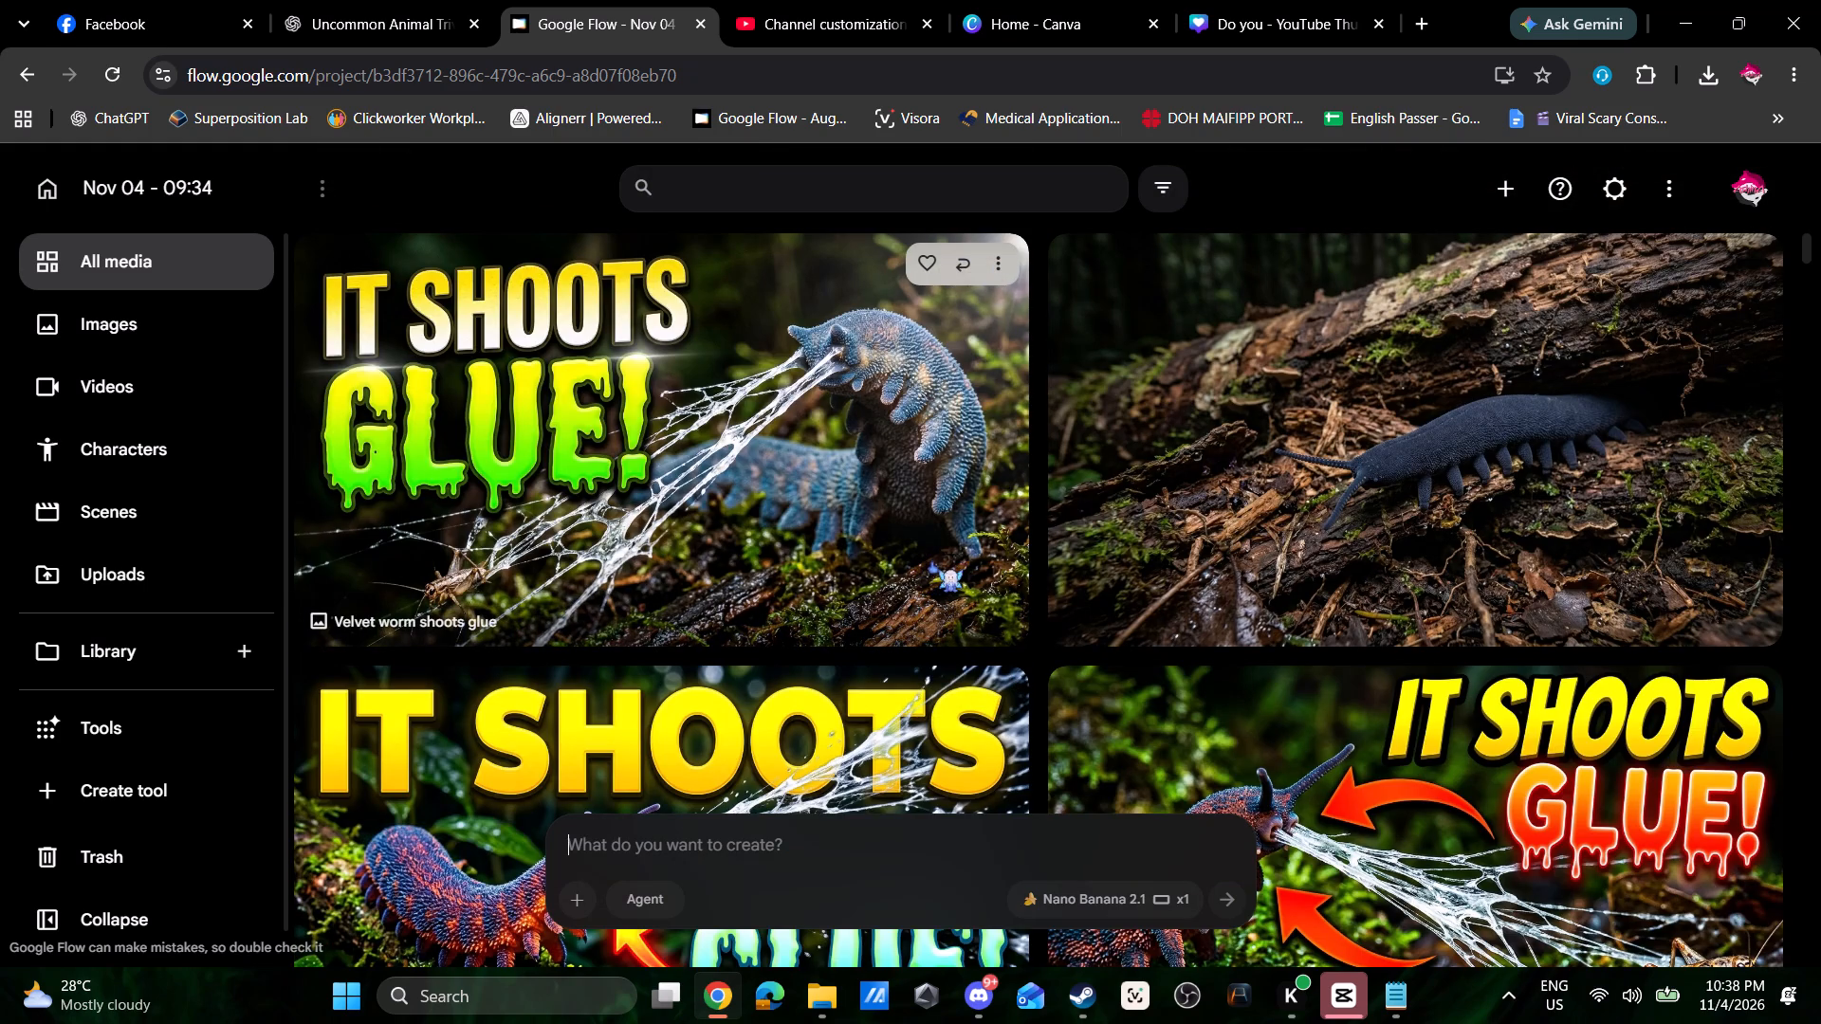
pyautogui.scroll(-4, 1038, 467)
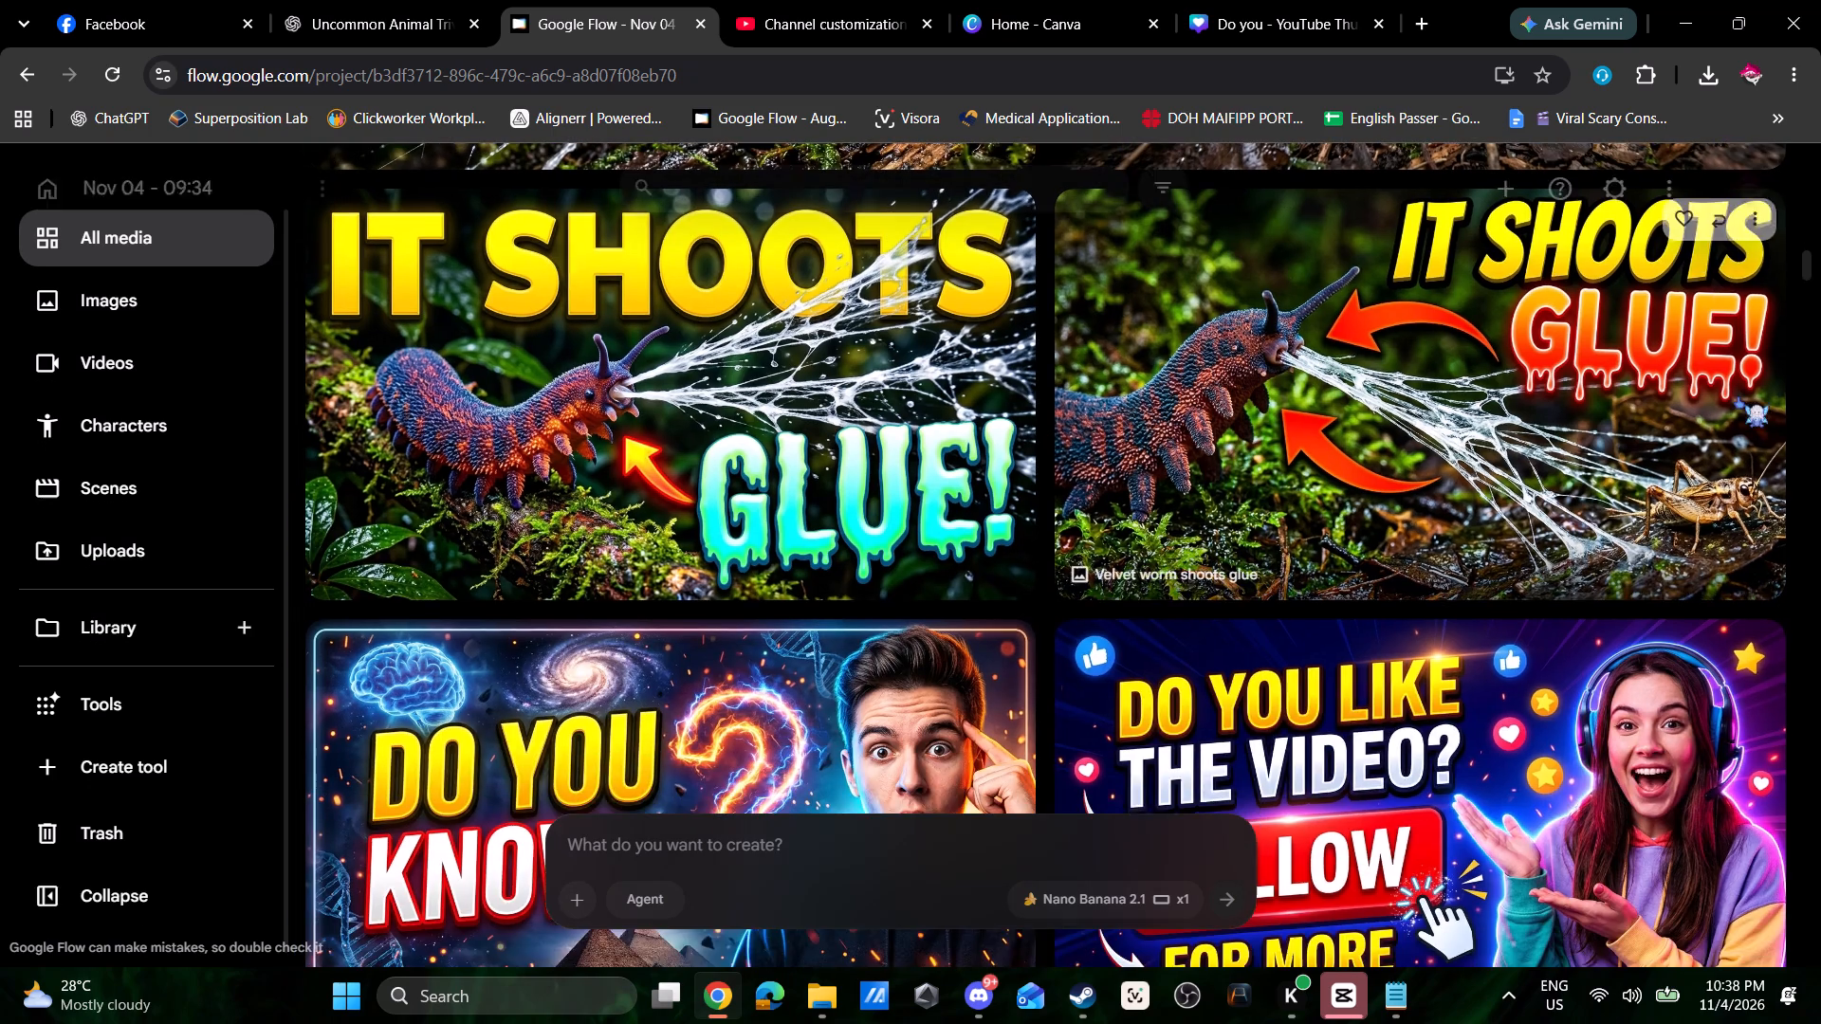
pyautogui.scroll(1, 1677, 446)
pyautogui.click(1751, 342)
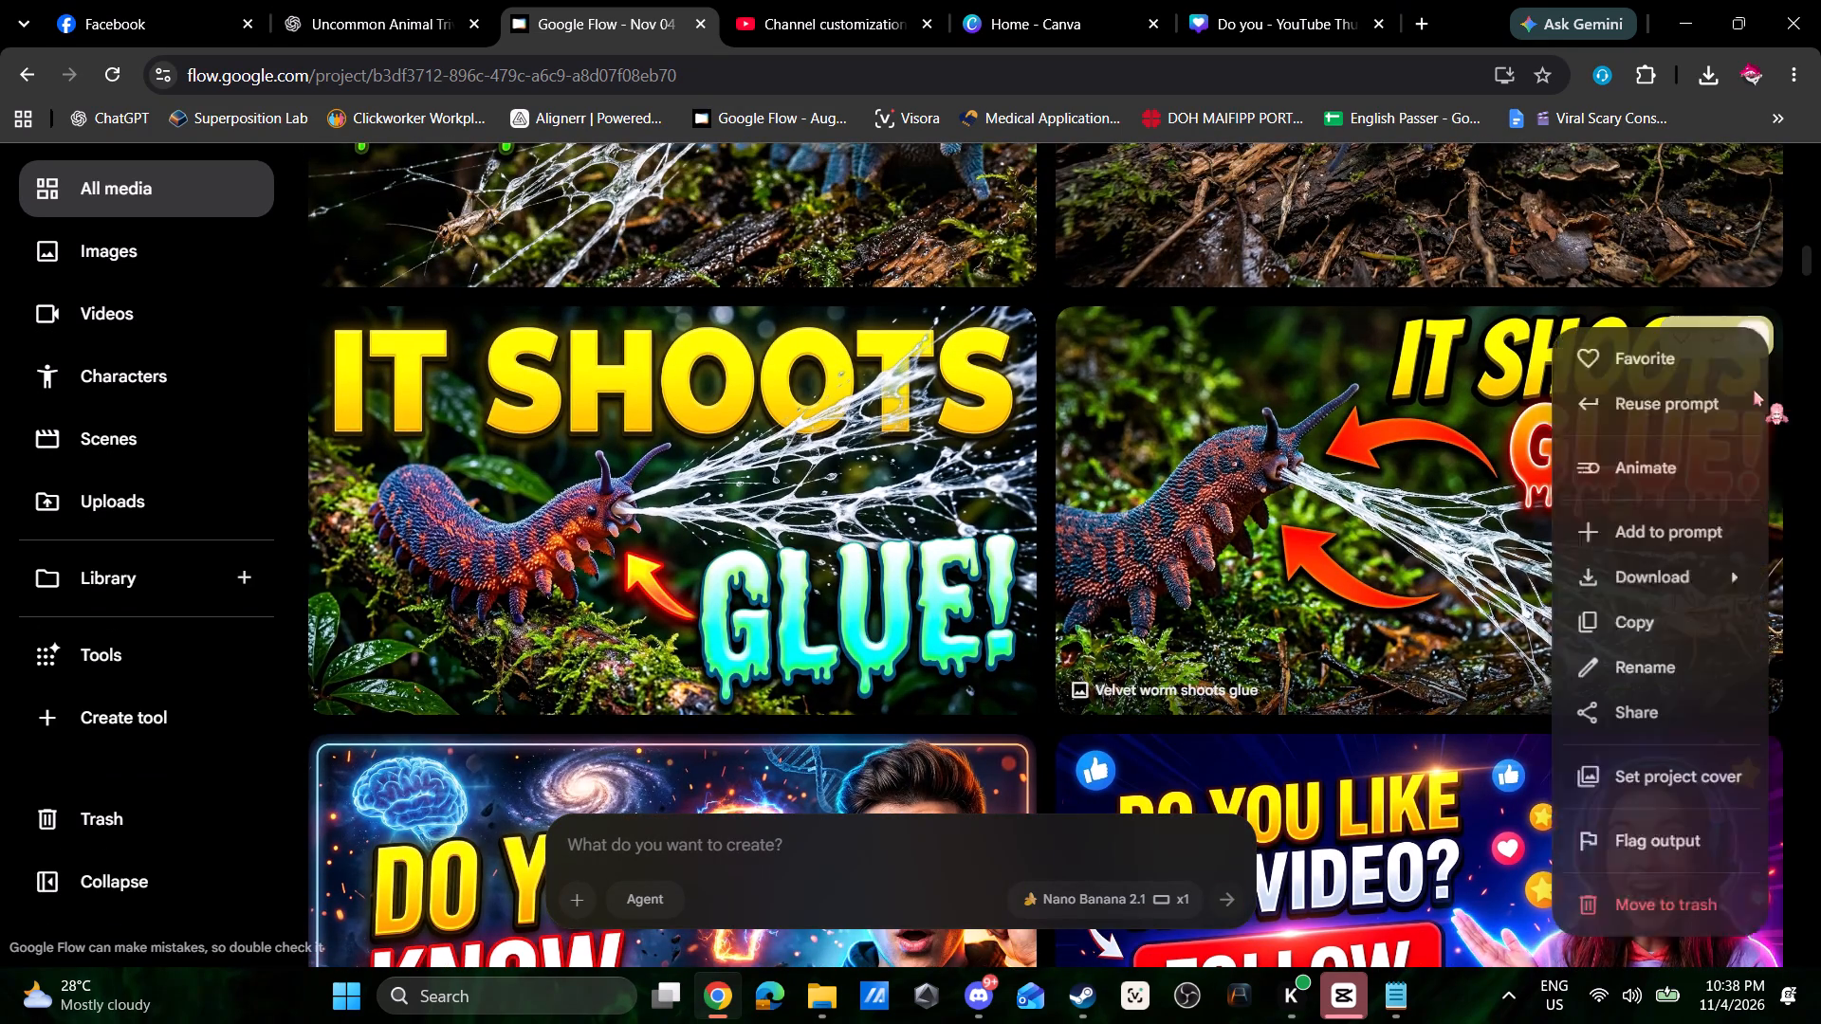
pyautogui.click(1466, 611)
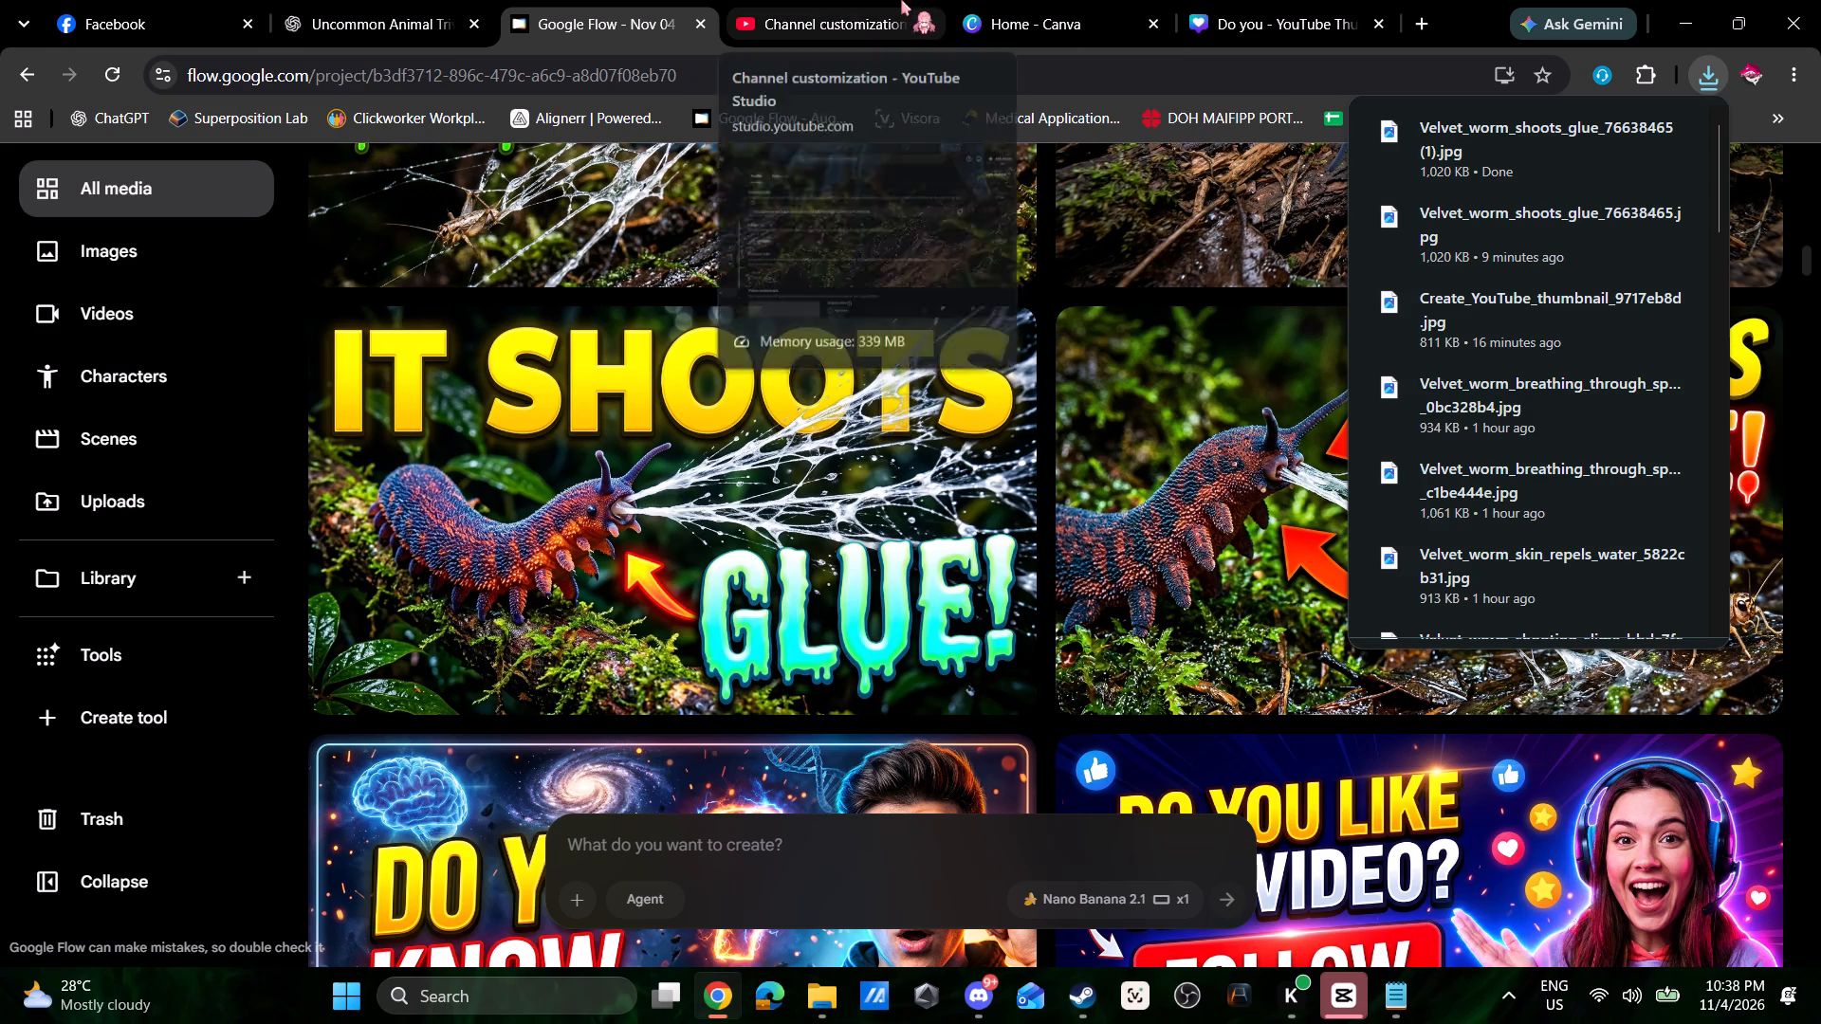
# Switch to CapCut and set the project's aspect ratio to 16:9.
pyautogui.click(1334, 1003)
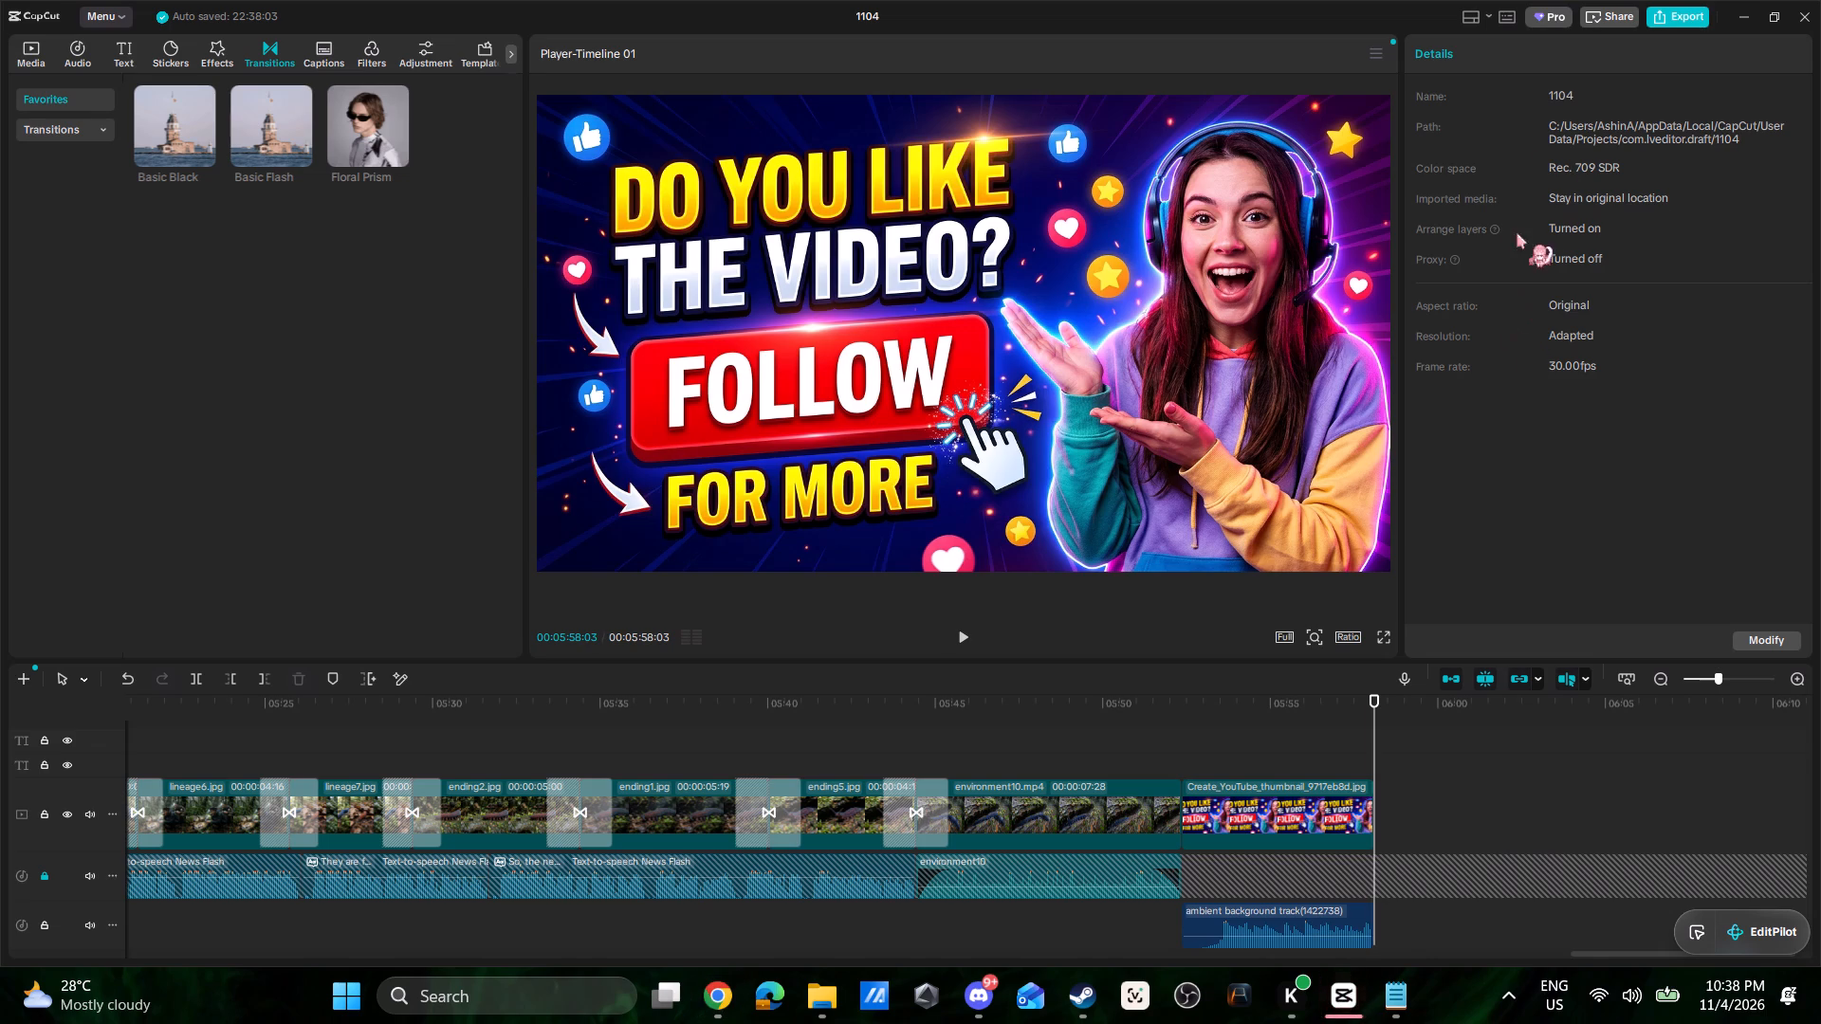
pyautogui.click(1341, 636)
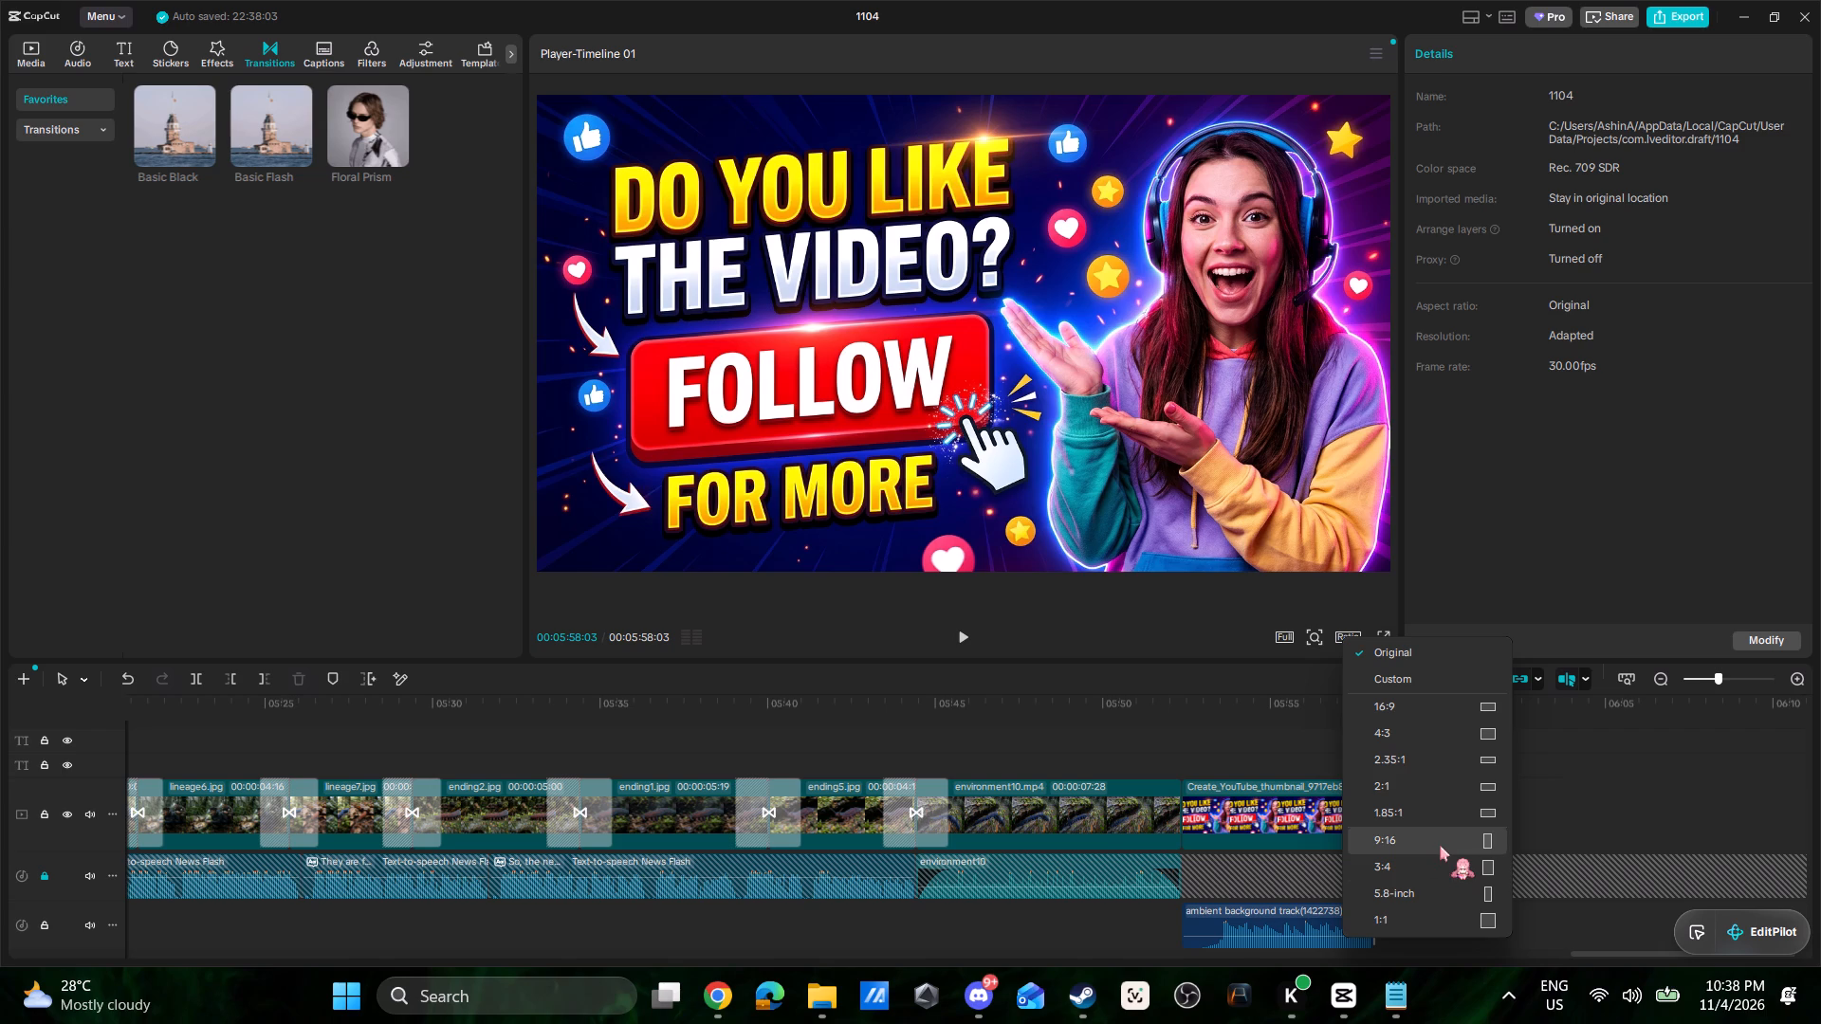
pyautogui.click(1432, 706)
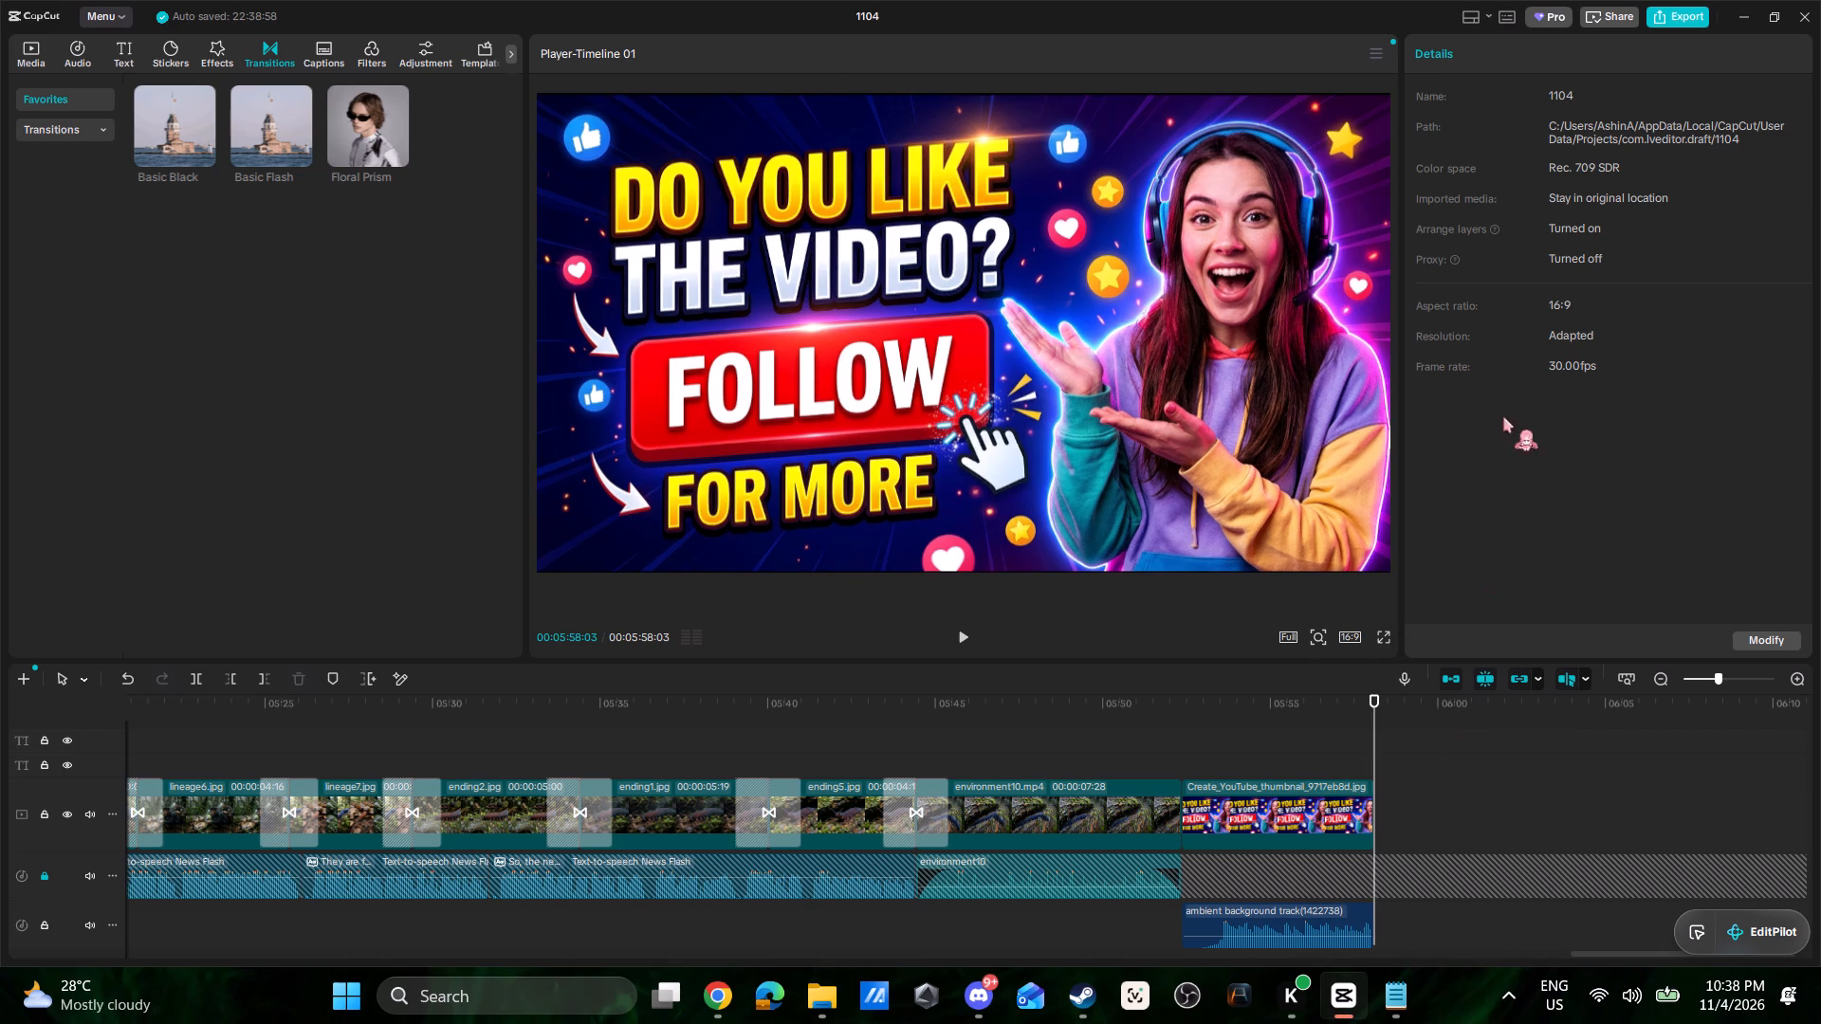
# Start exporting, locate the clip flagged for the Extract audio Pro feature, and play the audio around the end of environment10.
pyautogui.click(1665, 16)
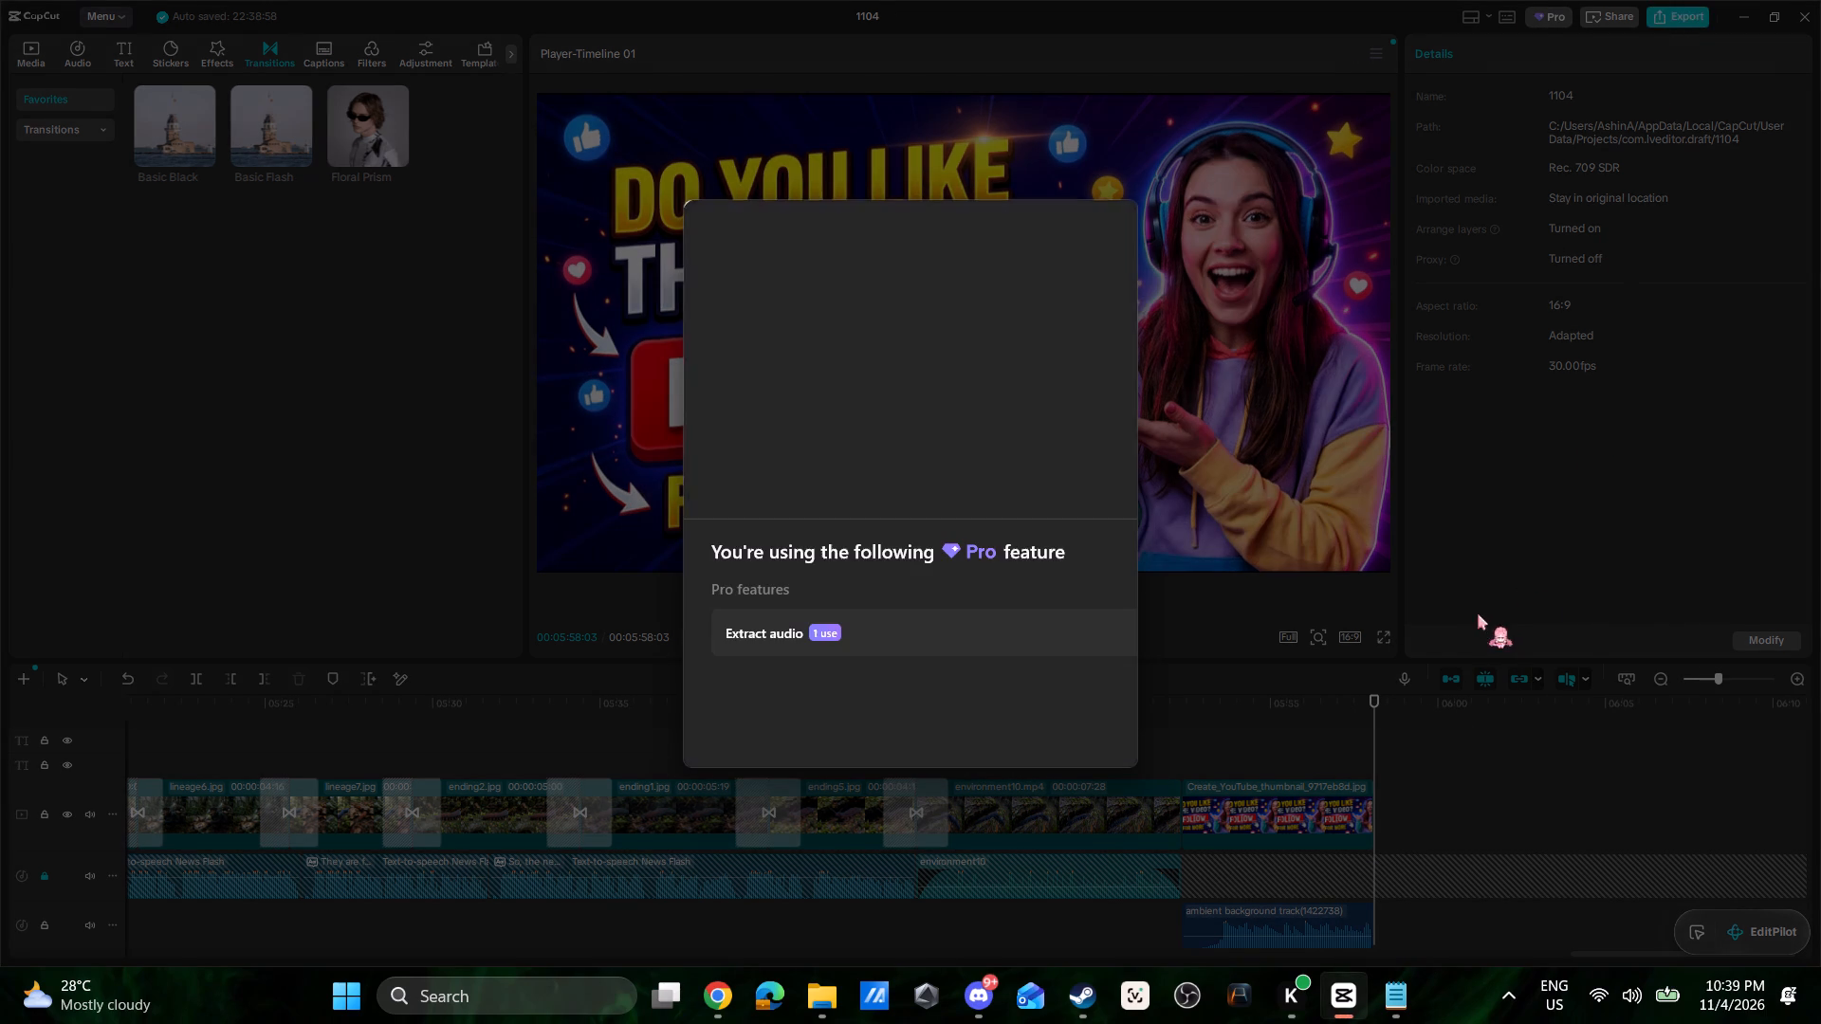
pyautogui.click(940, 638)
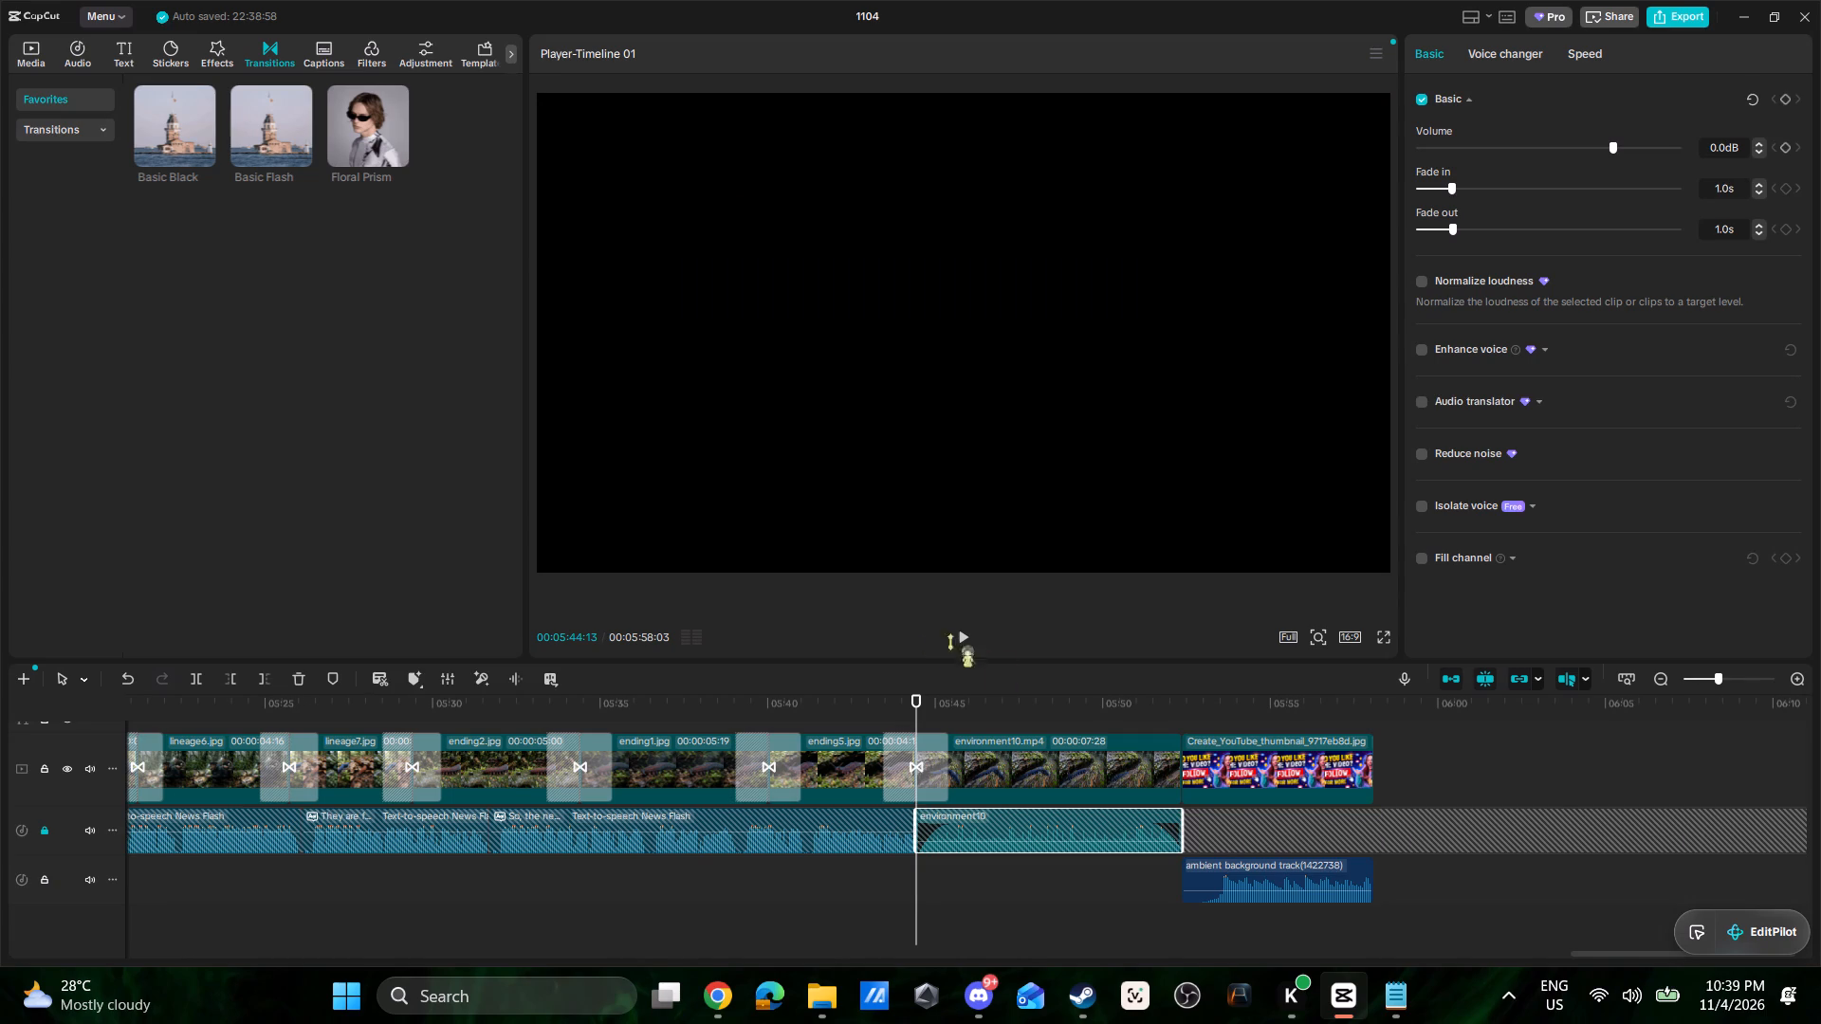
pyautogui.click(1139, 827)
pyautogui.press('space')
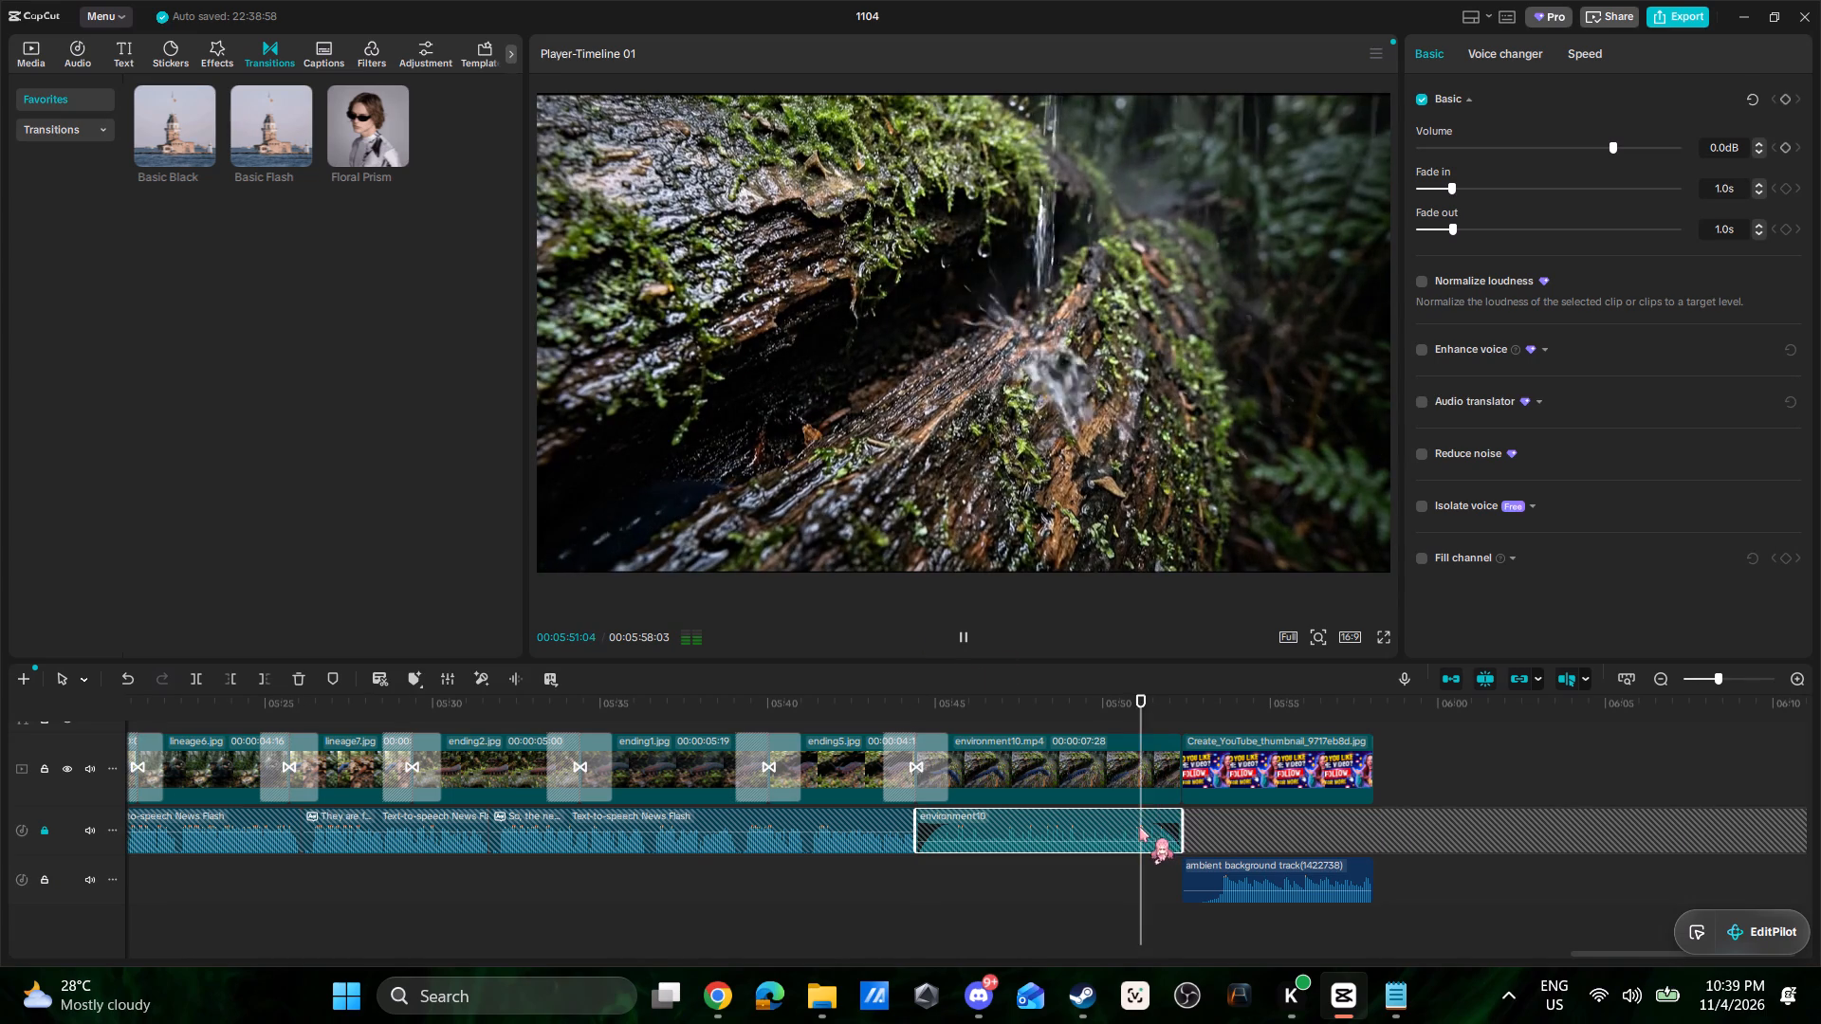
pyautogui.press('space')
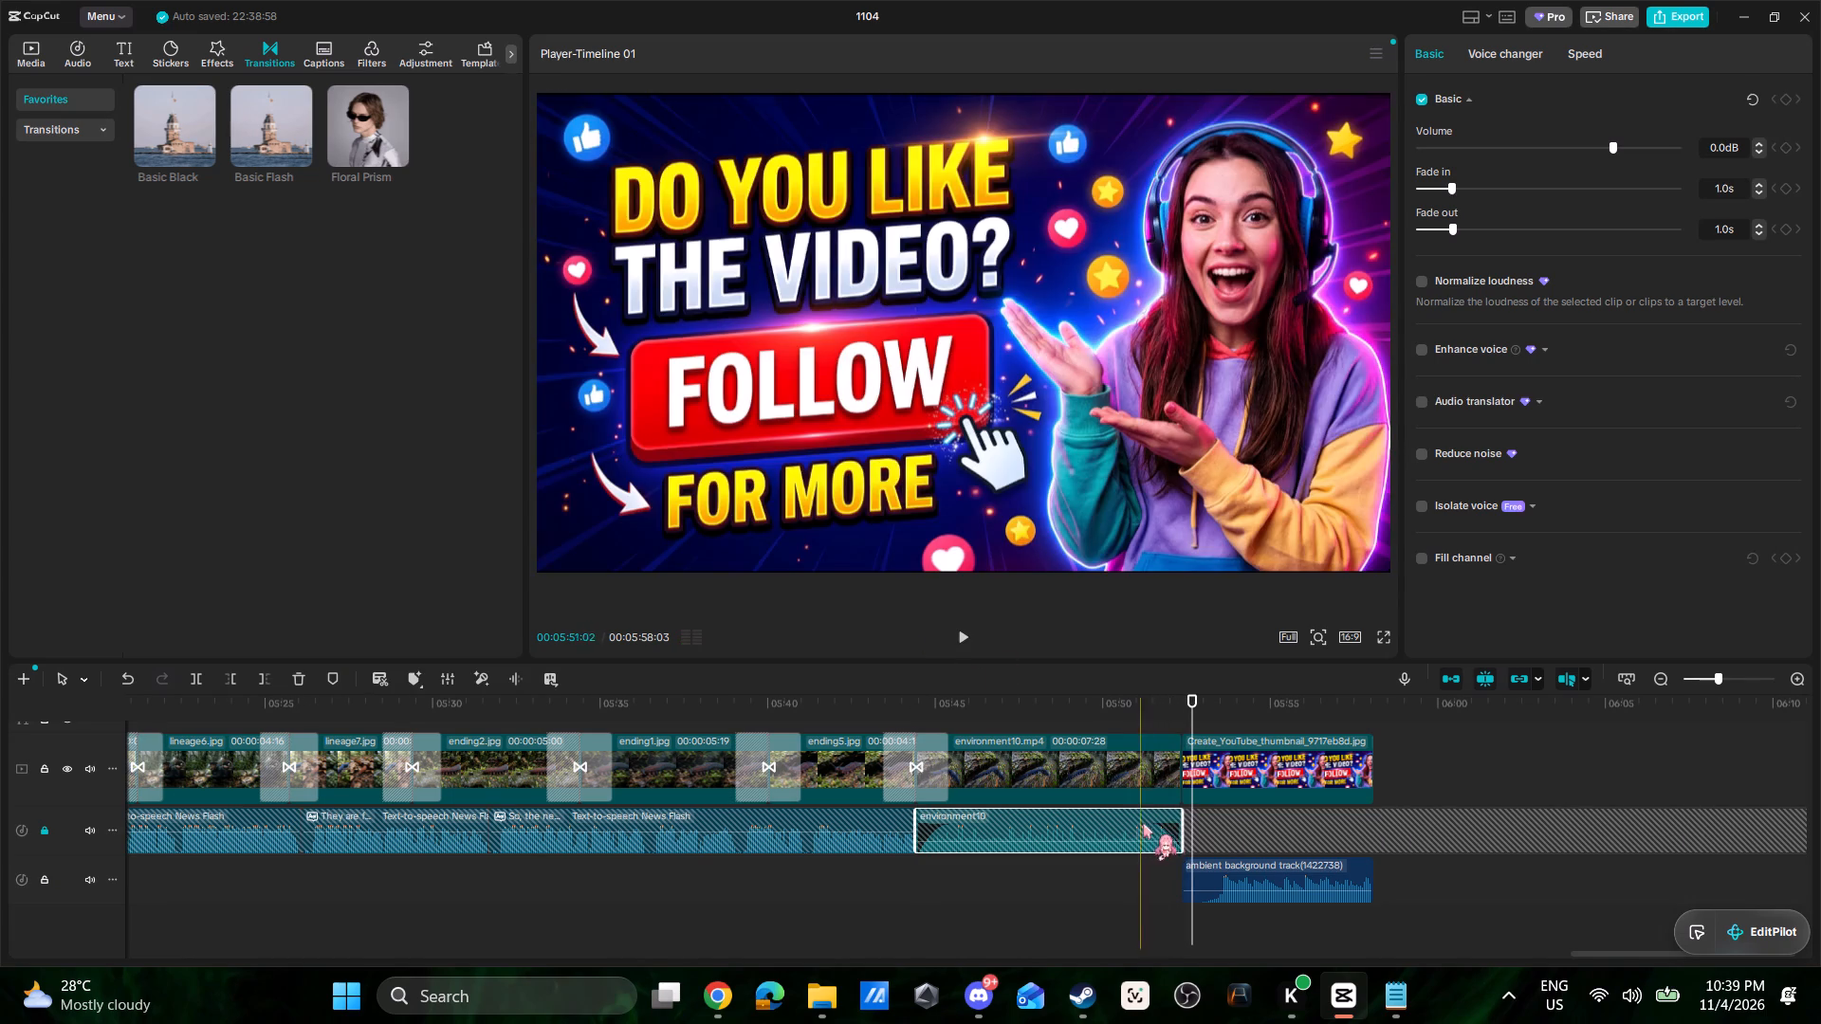
pyautogui.press('space')
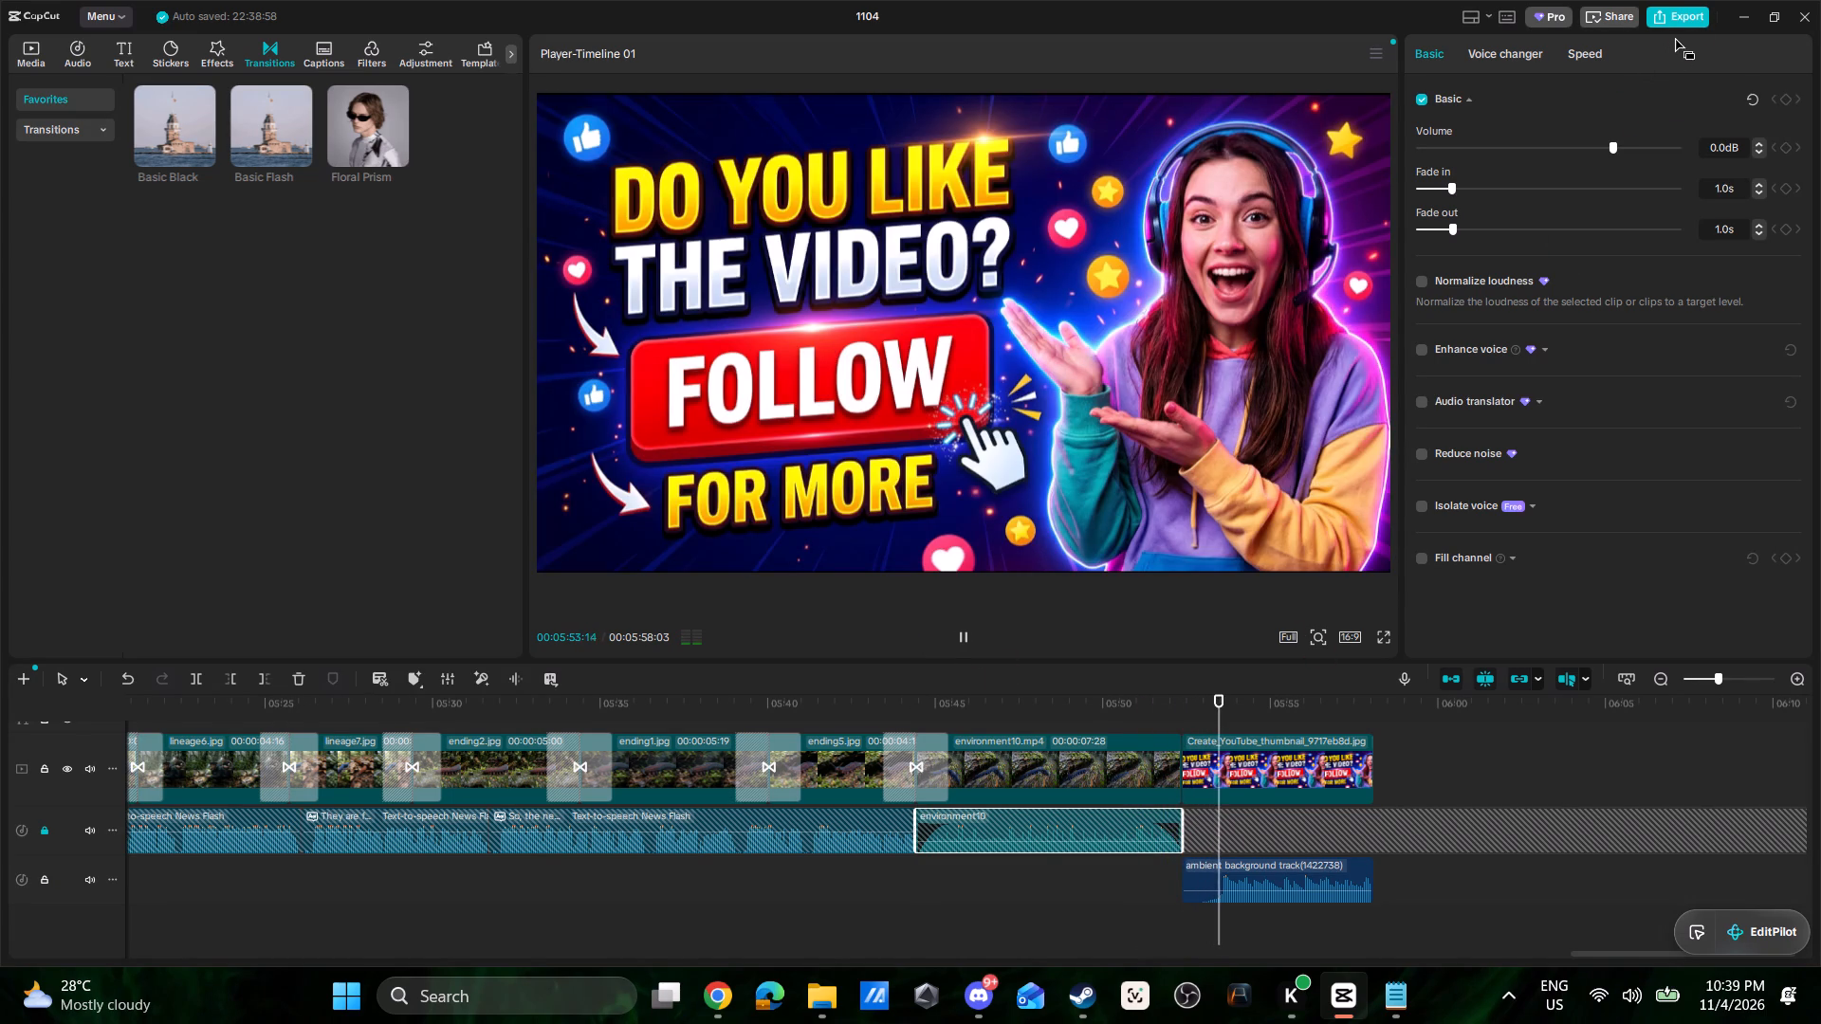
pyautogui.press('space')
pyautogui.click(1681, 18)
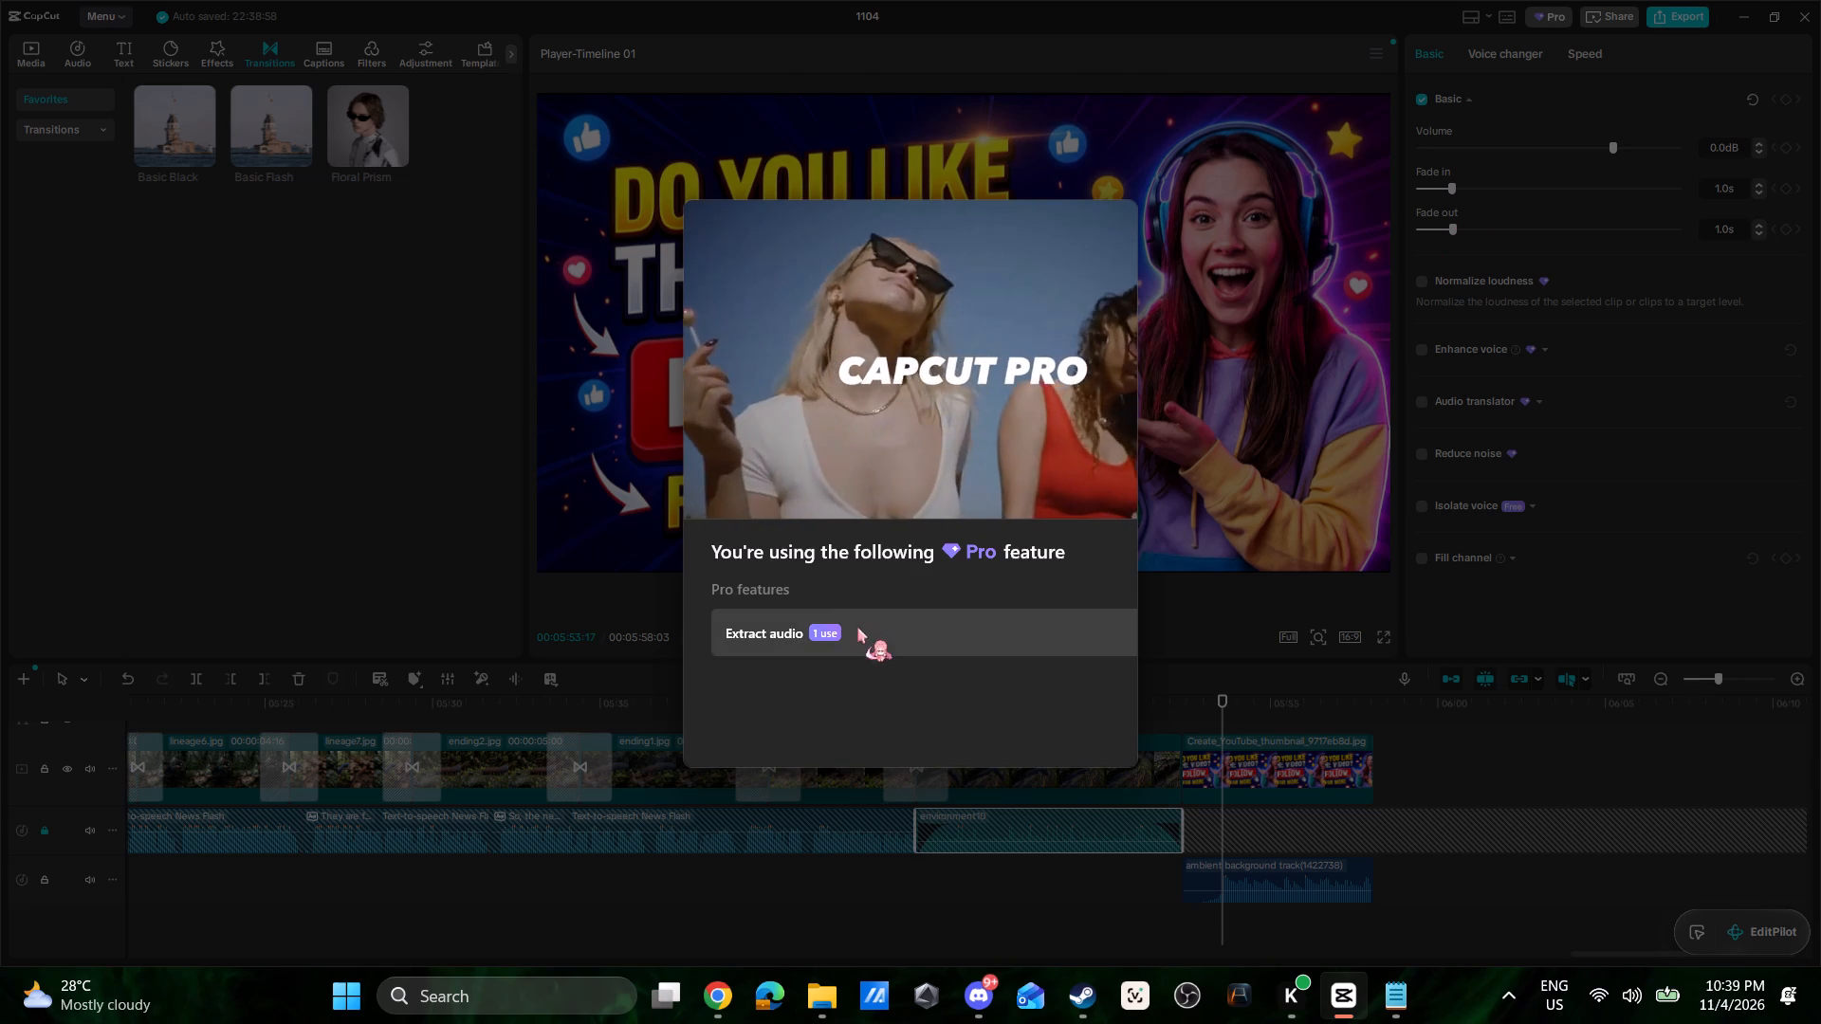
pyautogui.click(857, 629)
# Delete the ambient background track under the "Follow for more" end card.
pyautogui.click(1268, 873)
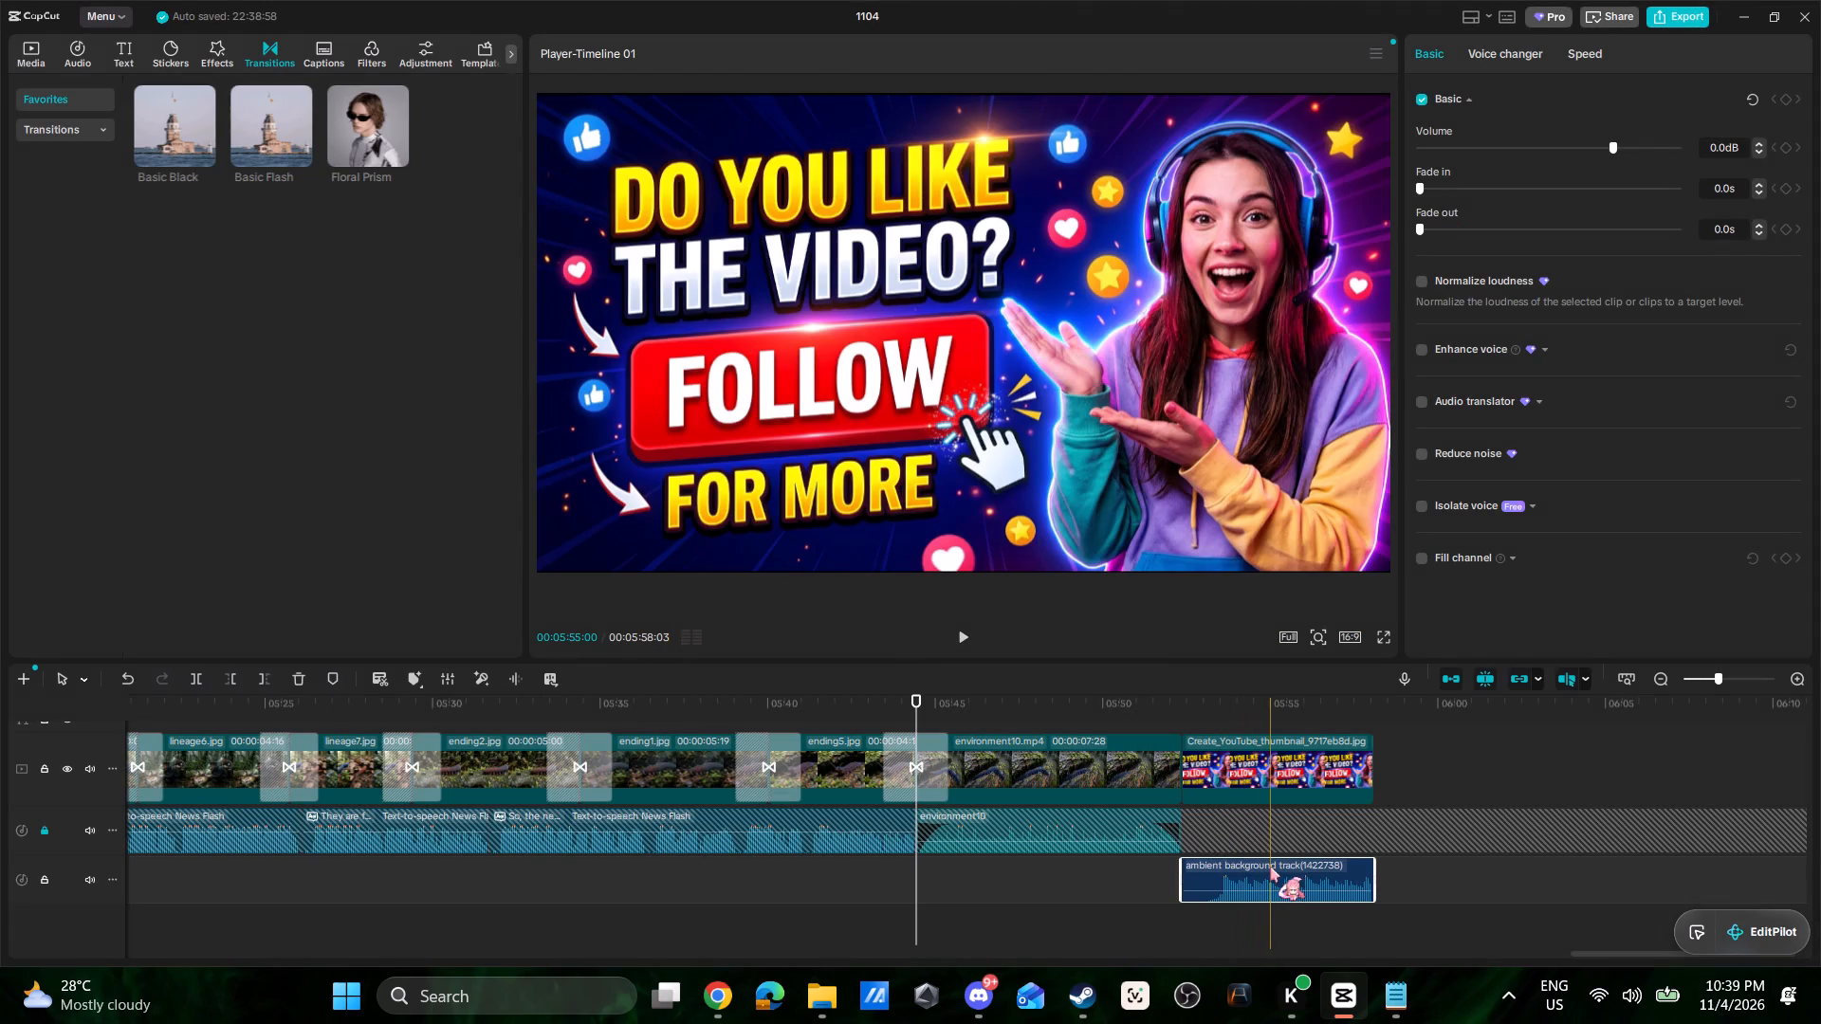
pyautogui.press('Delete')
# Play the ending and start the export again to check which Pro features are flagged, closing the notice.
pyautogui.press('space')
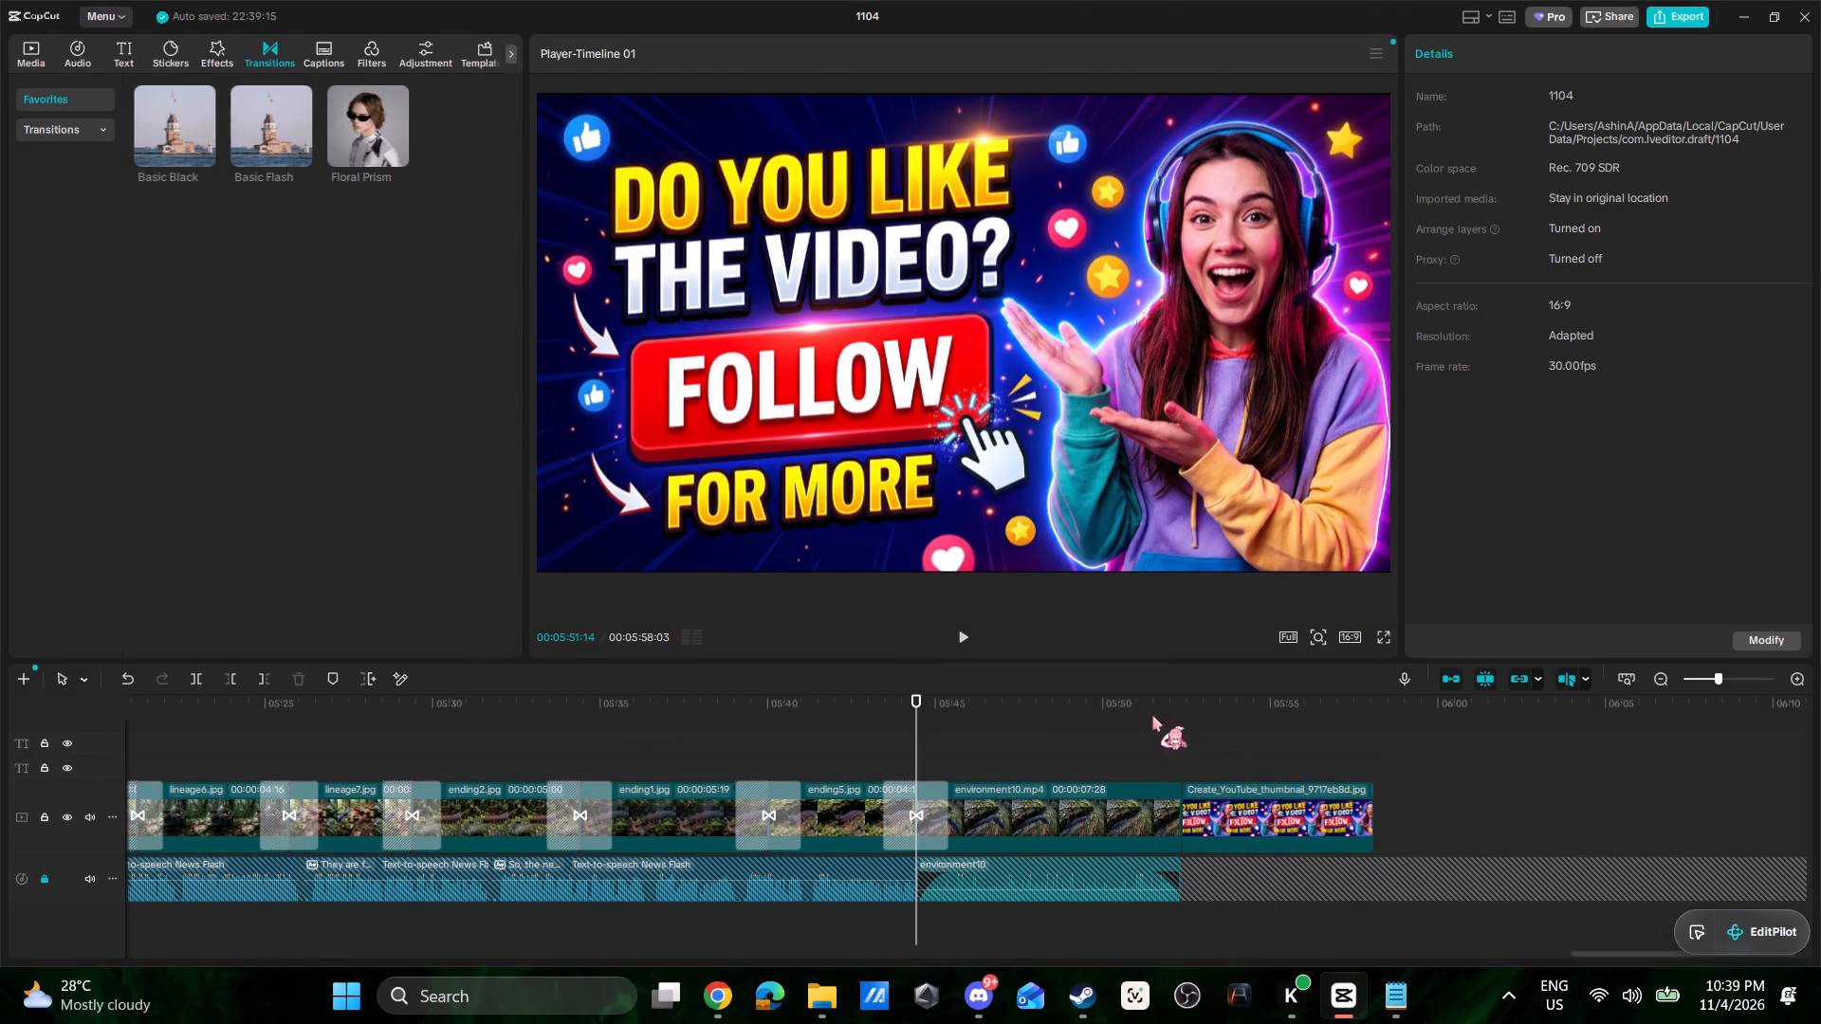
pyautogui.click(1672, 20)
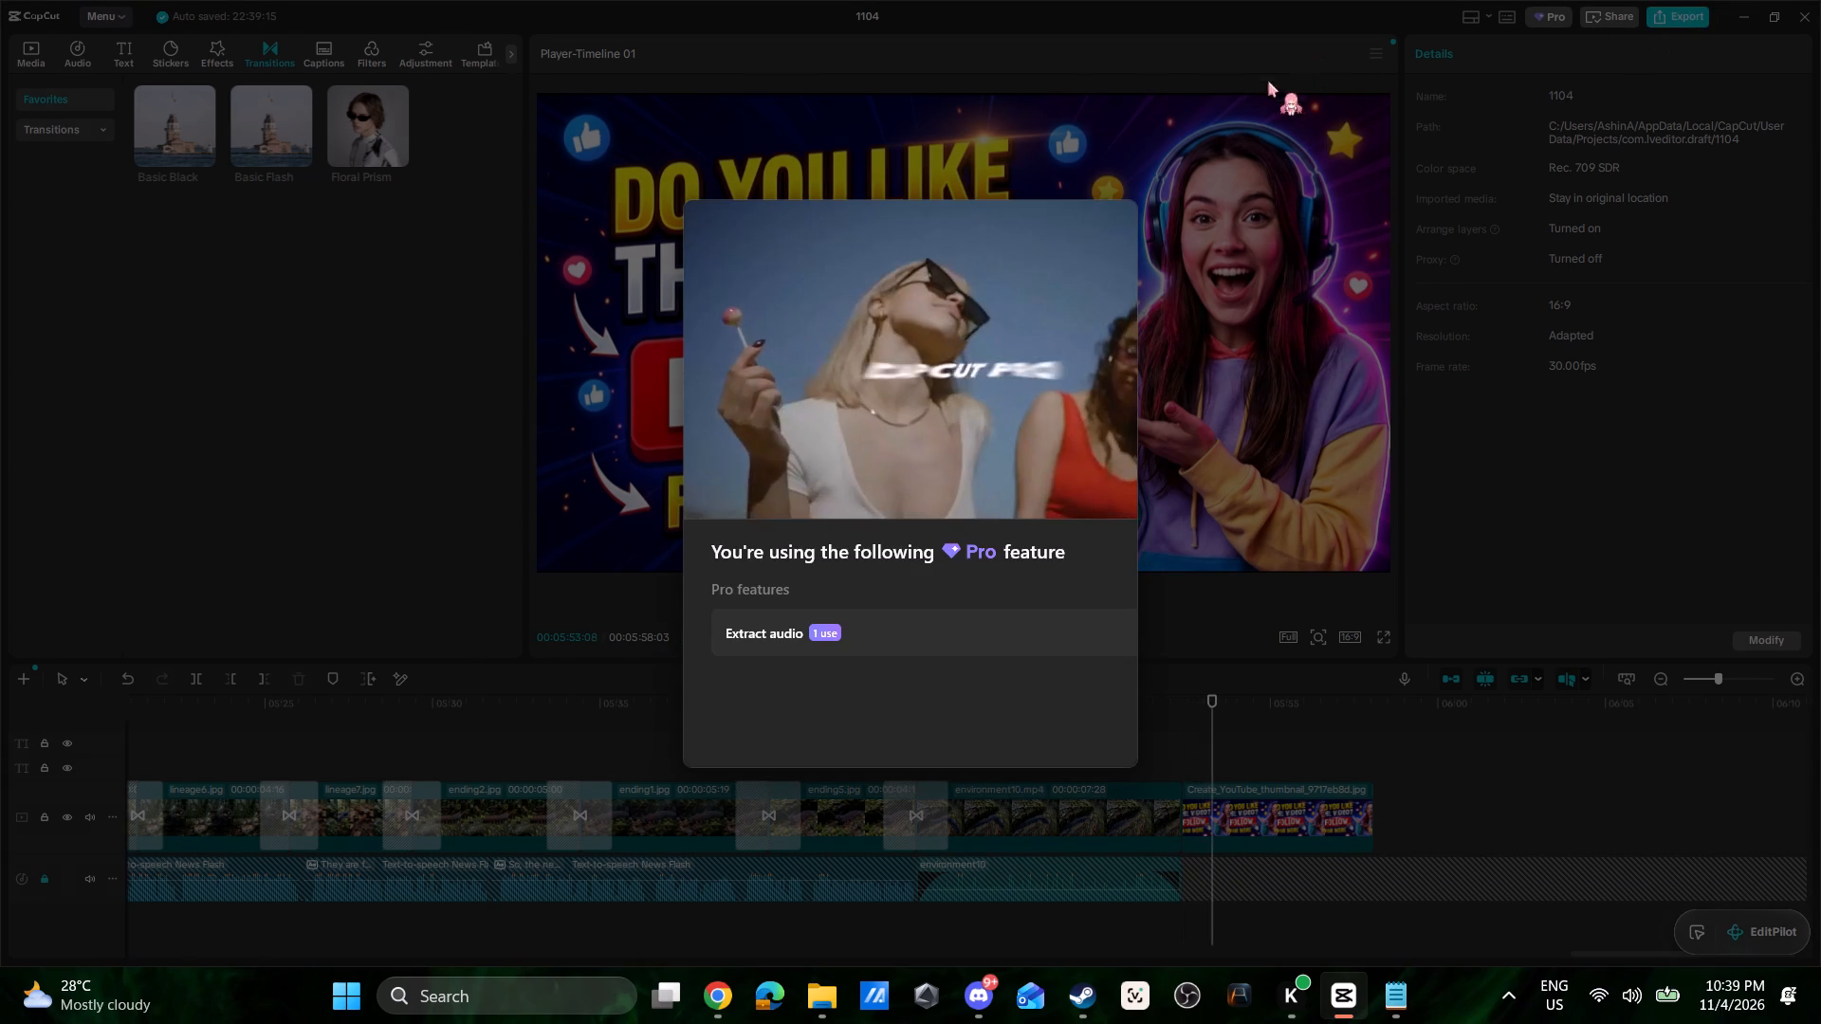
pyautogui.press('space')
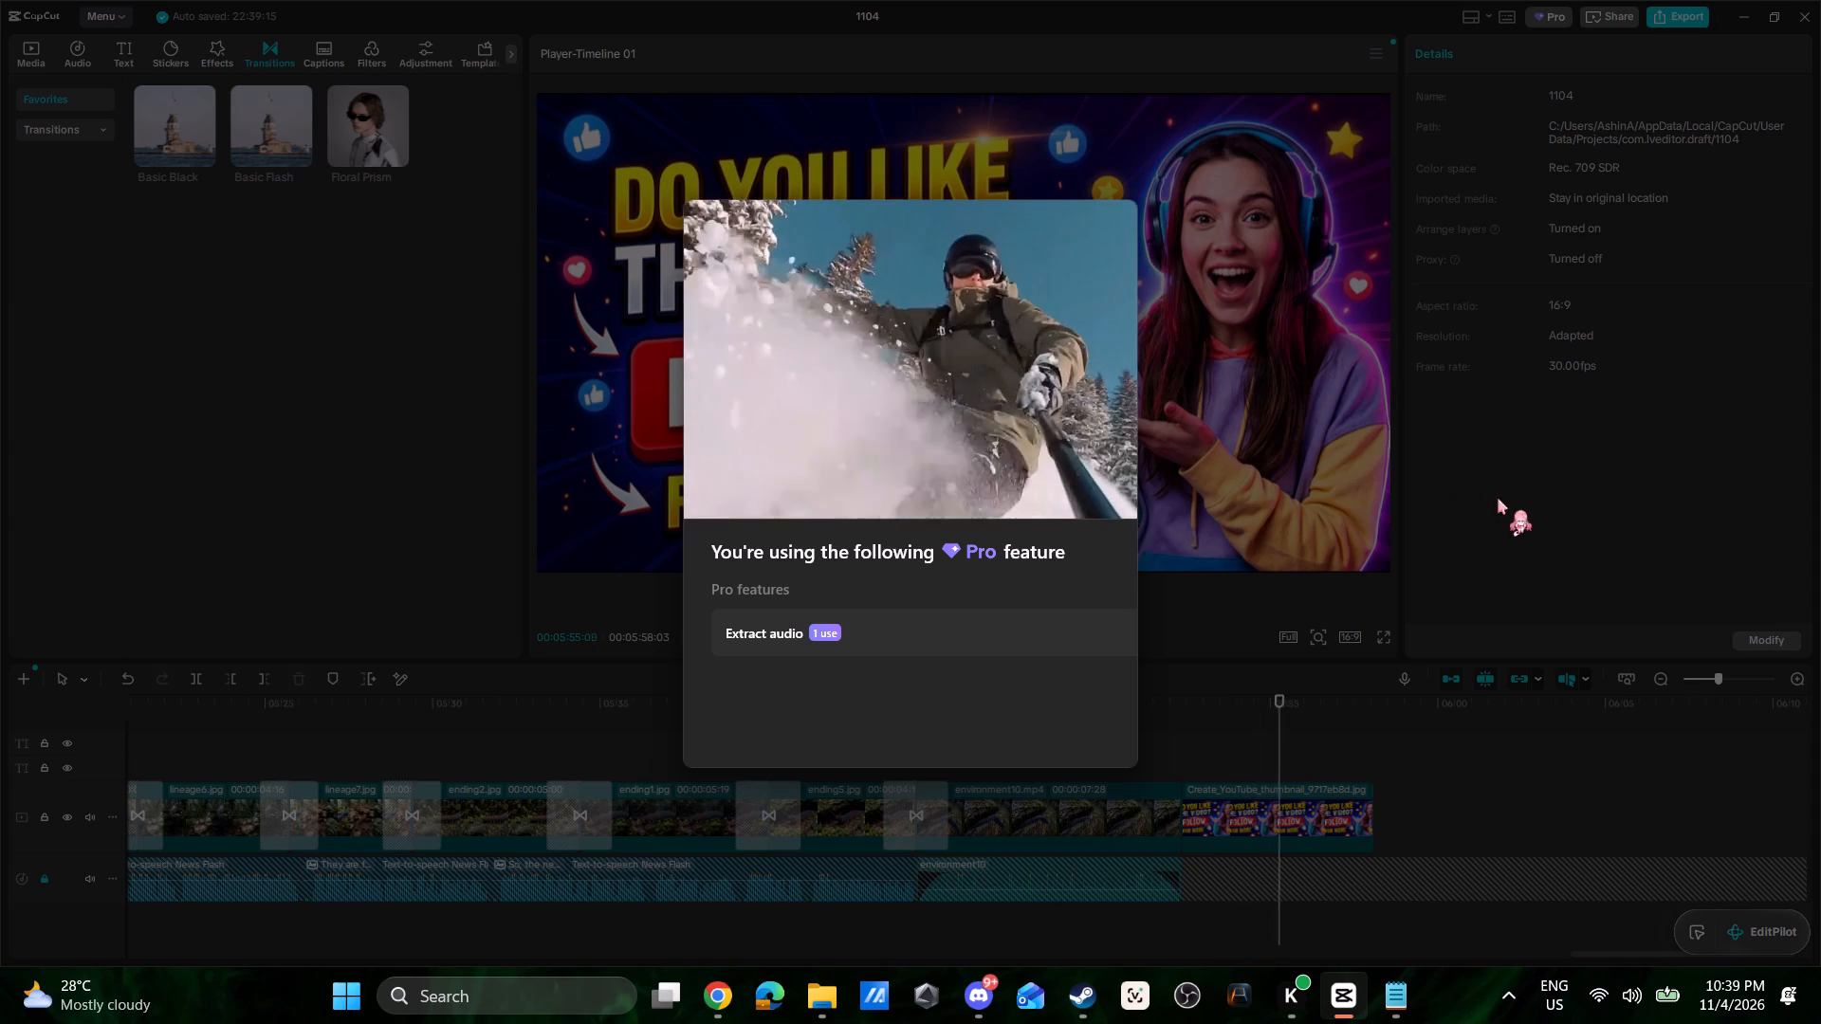
pyautogui.click(1498, 498)
pyautogui.press('space')
pyautogui.click(1528, 485)
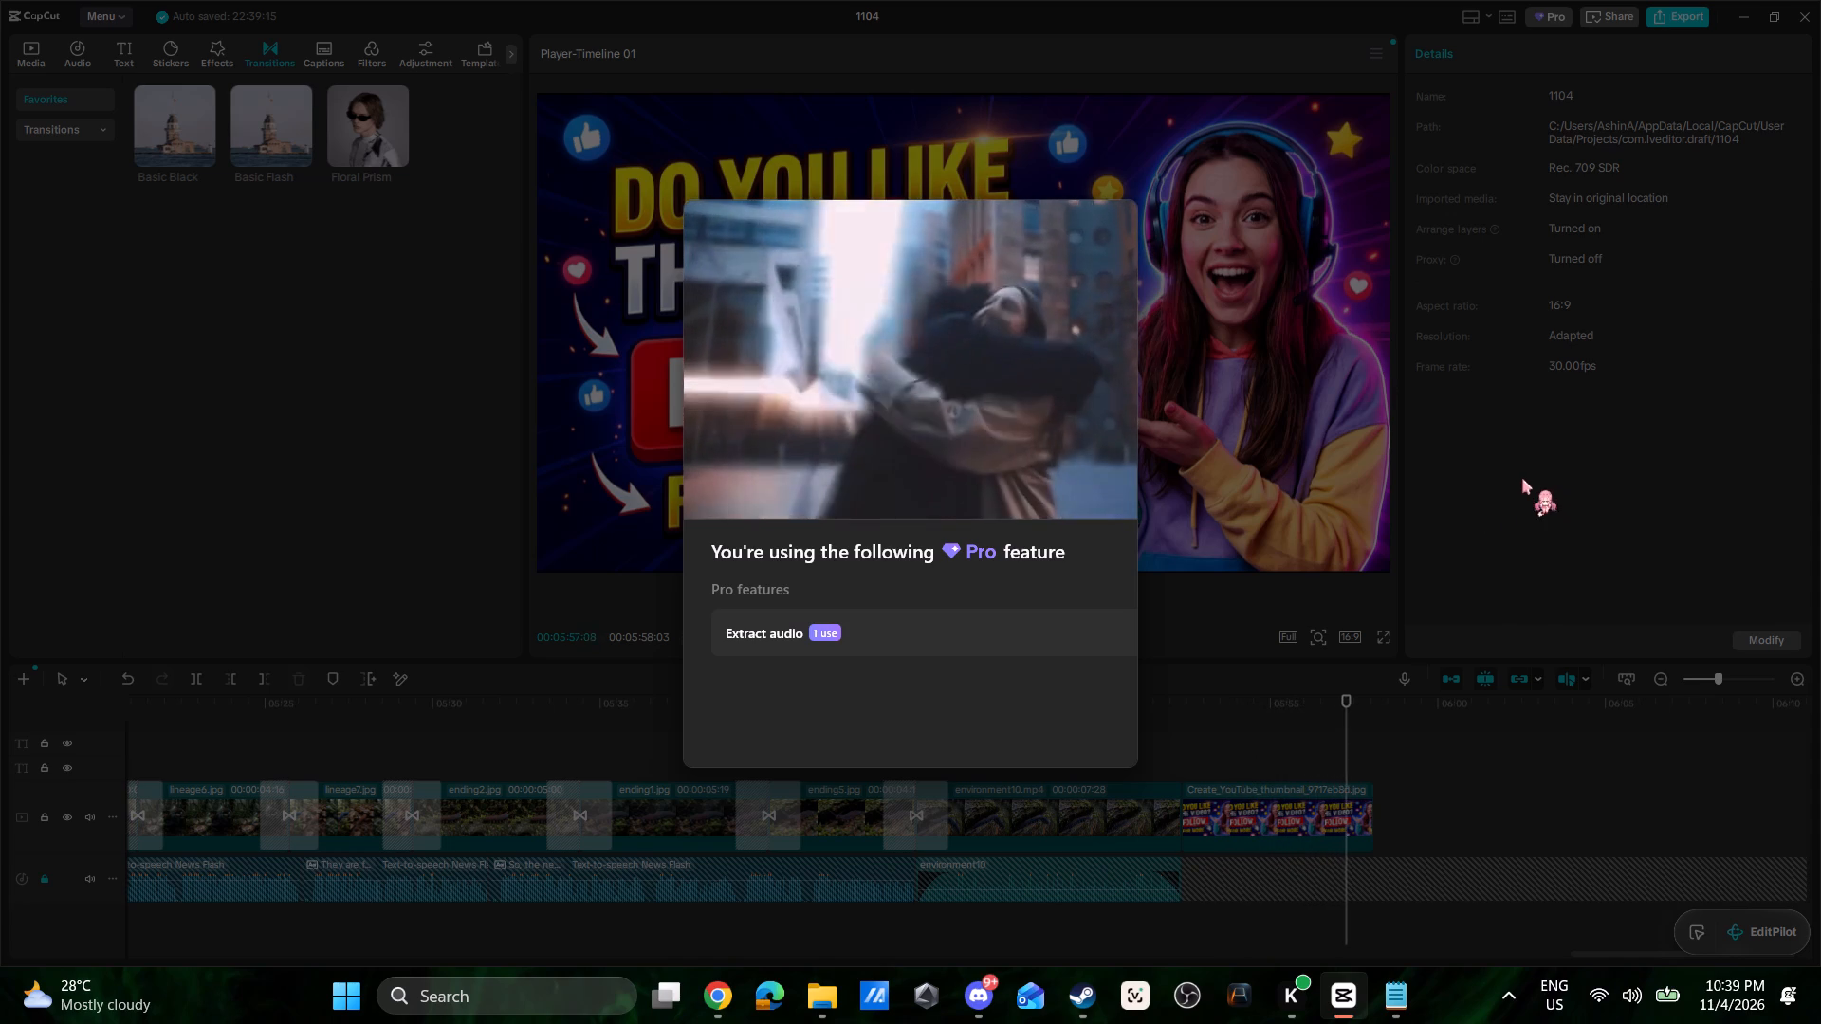
pyautogui.press('`')
pyautogui.click(1517, 442)
pyautogui.press('`')
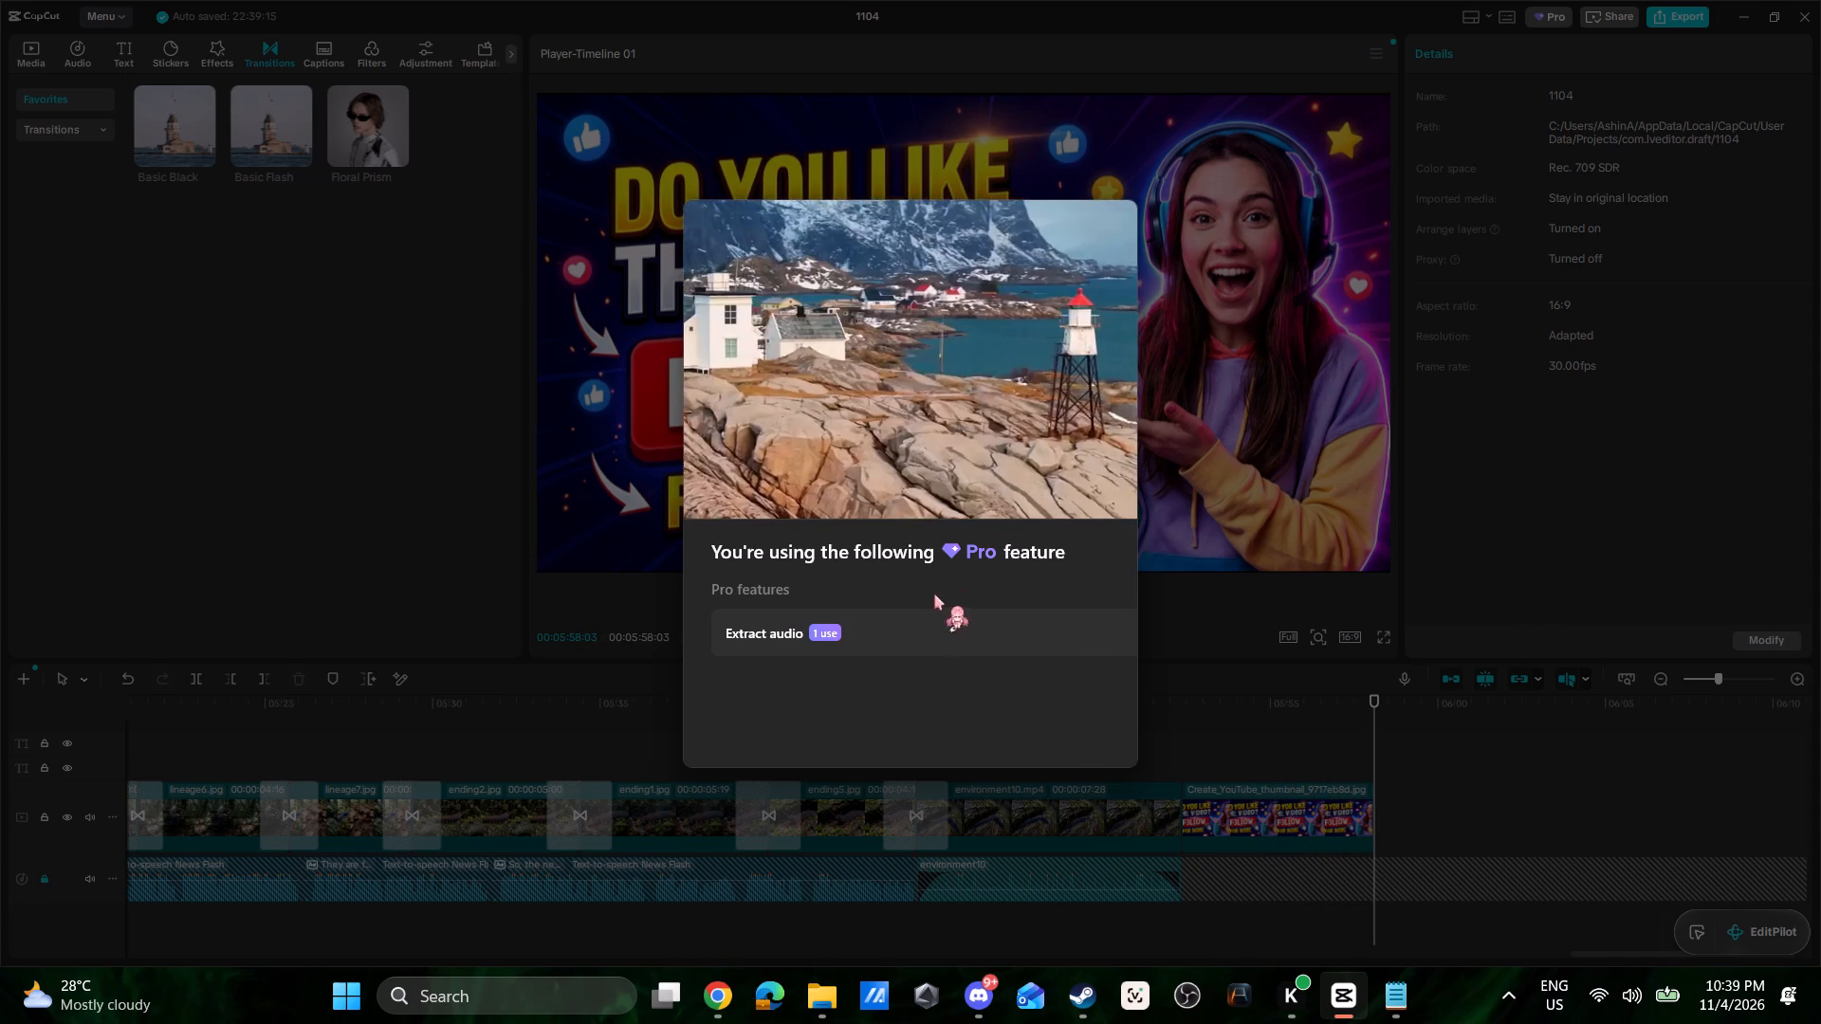
pyautogui.press('Escape')
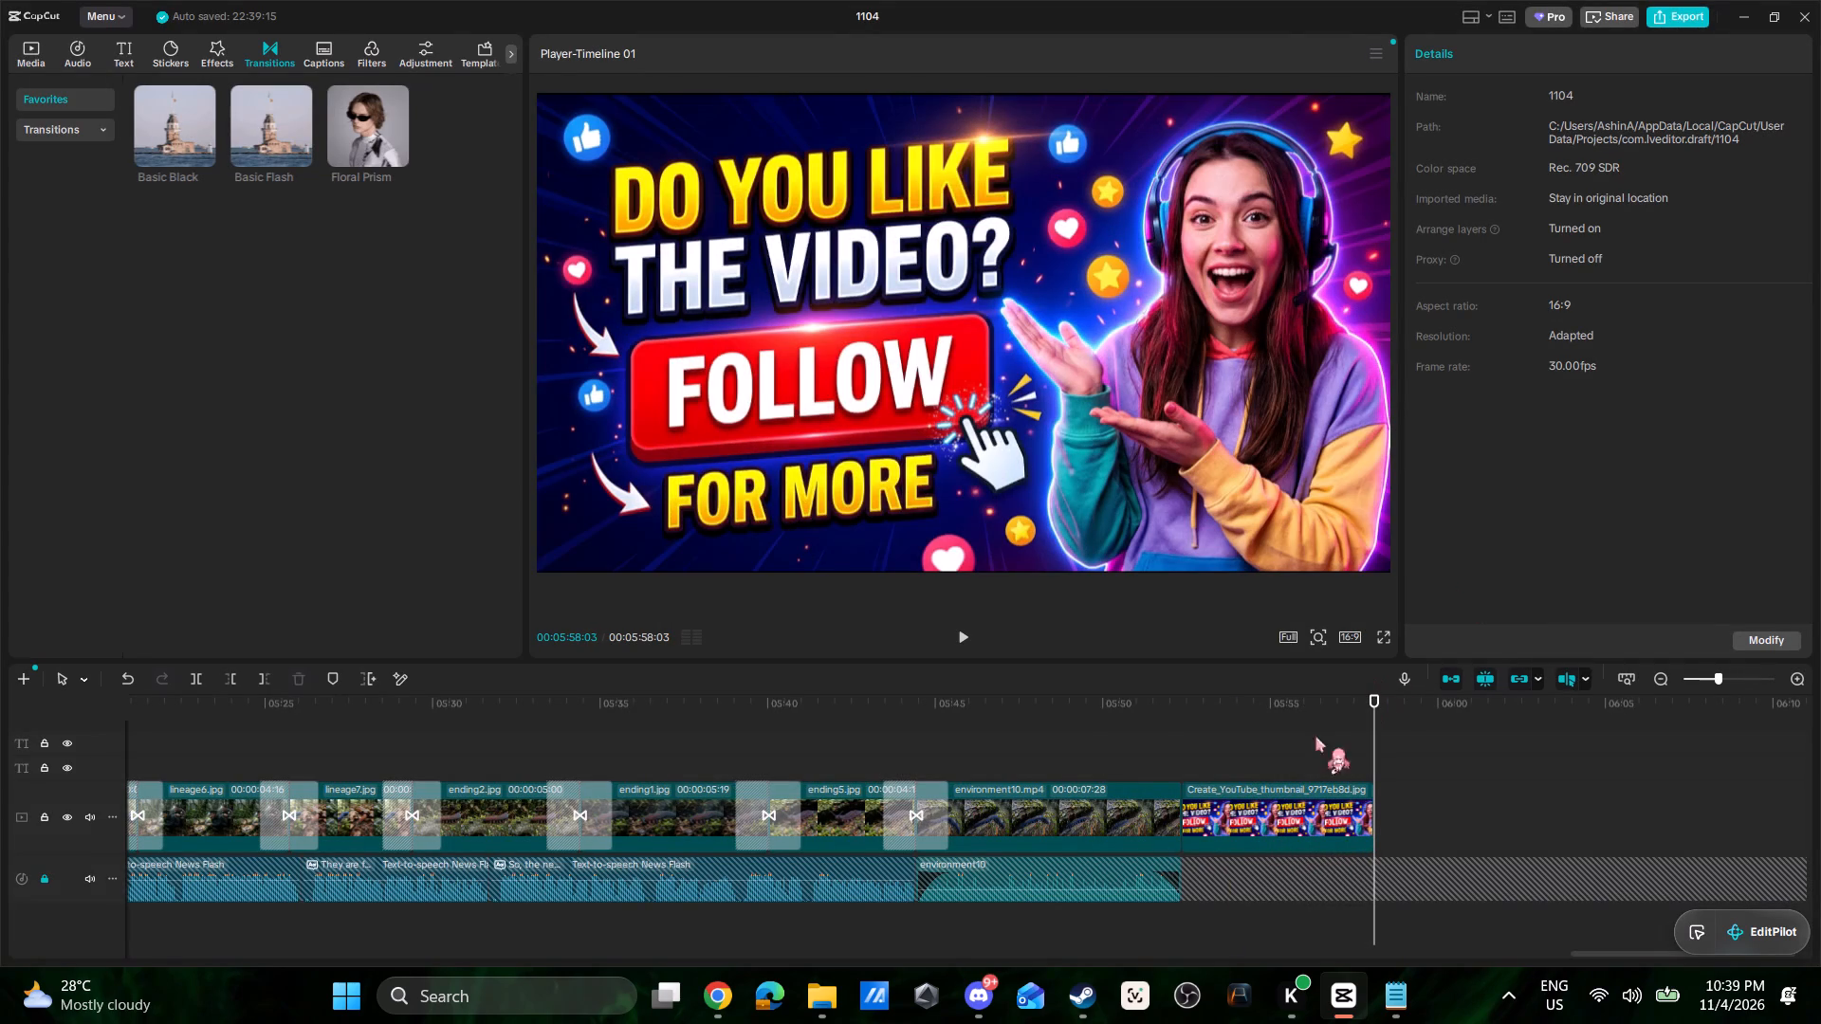
# Undo edits back past the 16:9 aspect ratio, the ending-clip transitions and the ambient background track under the end card.
pyautogui.click(1073, 871)
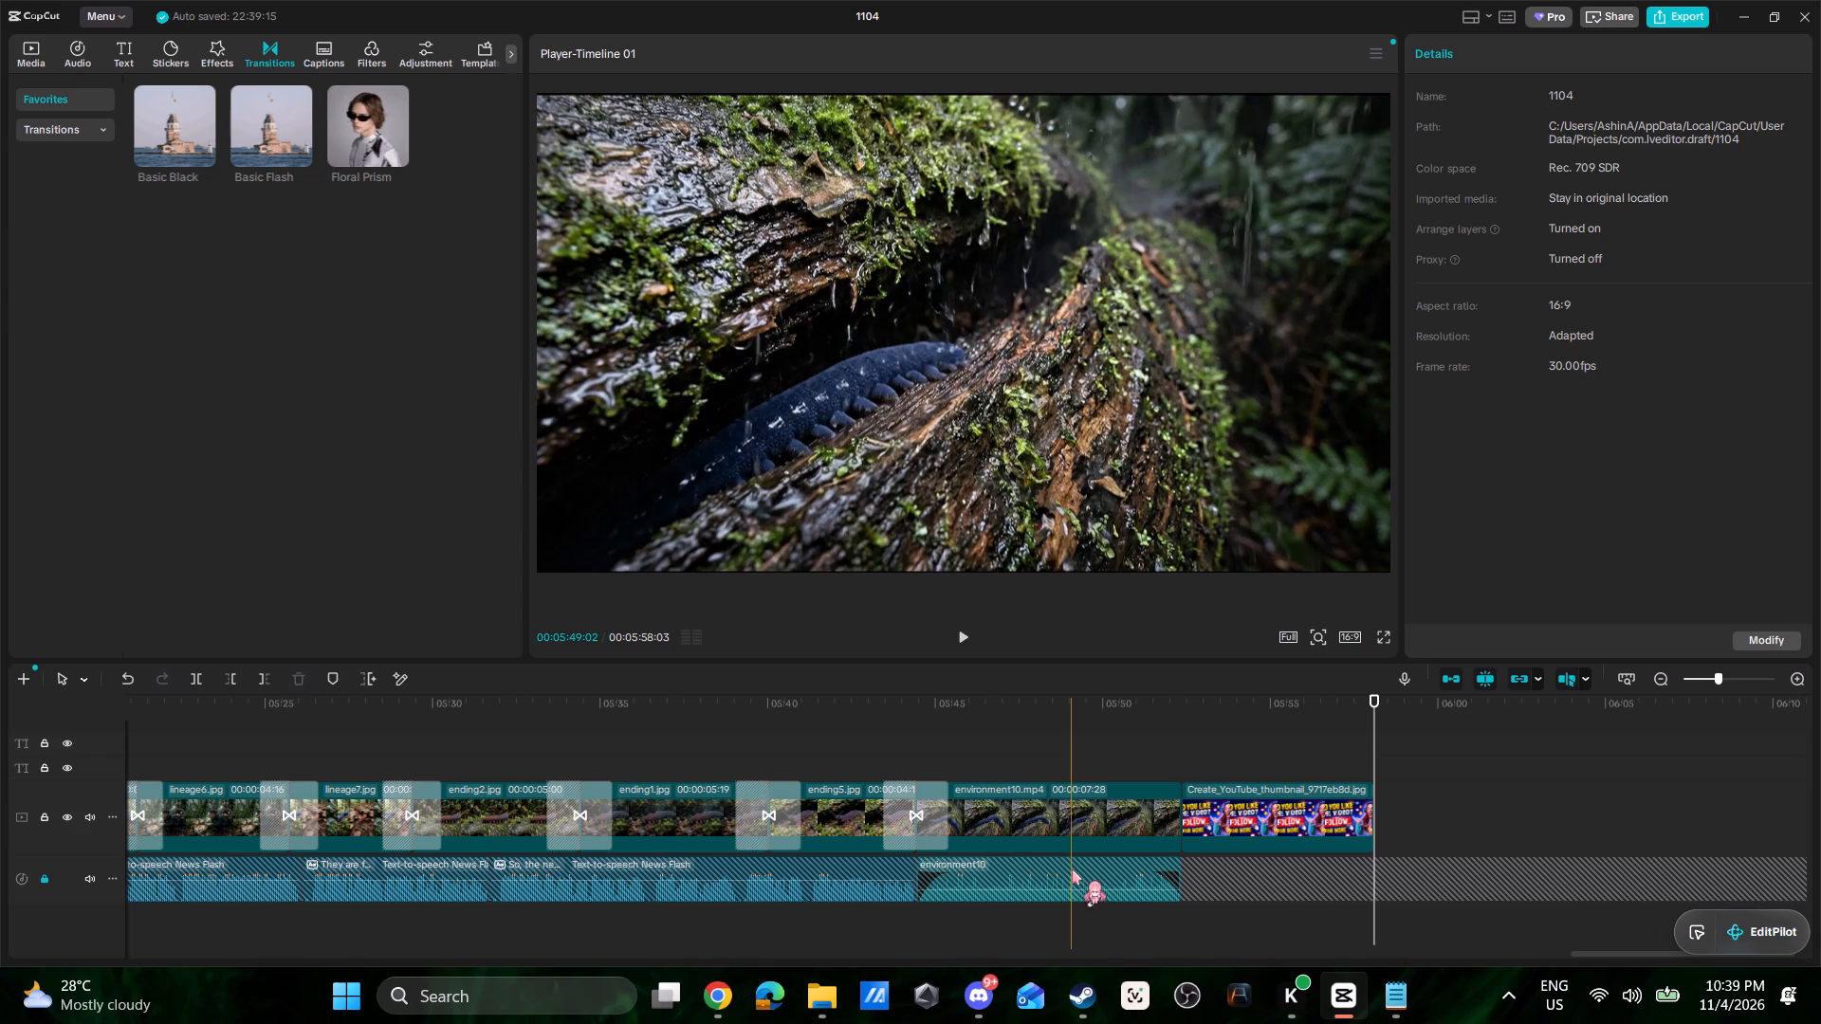
pyautogui.hotkey('ctrl', 'z')
pyautogui.hotkey('ctrl', 'z')
pyautogui.hotkey('ctrl', 'z')
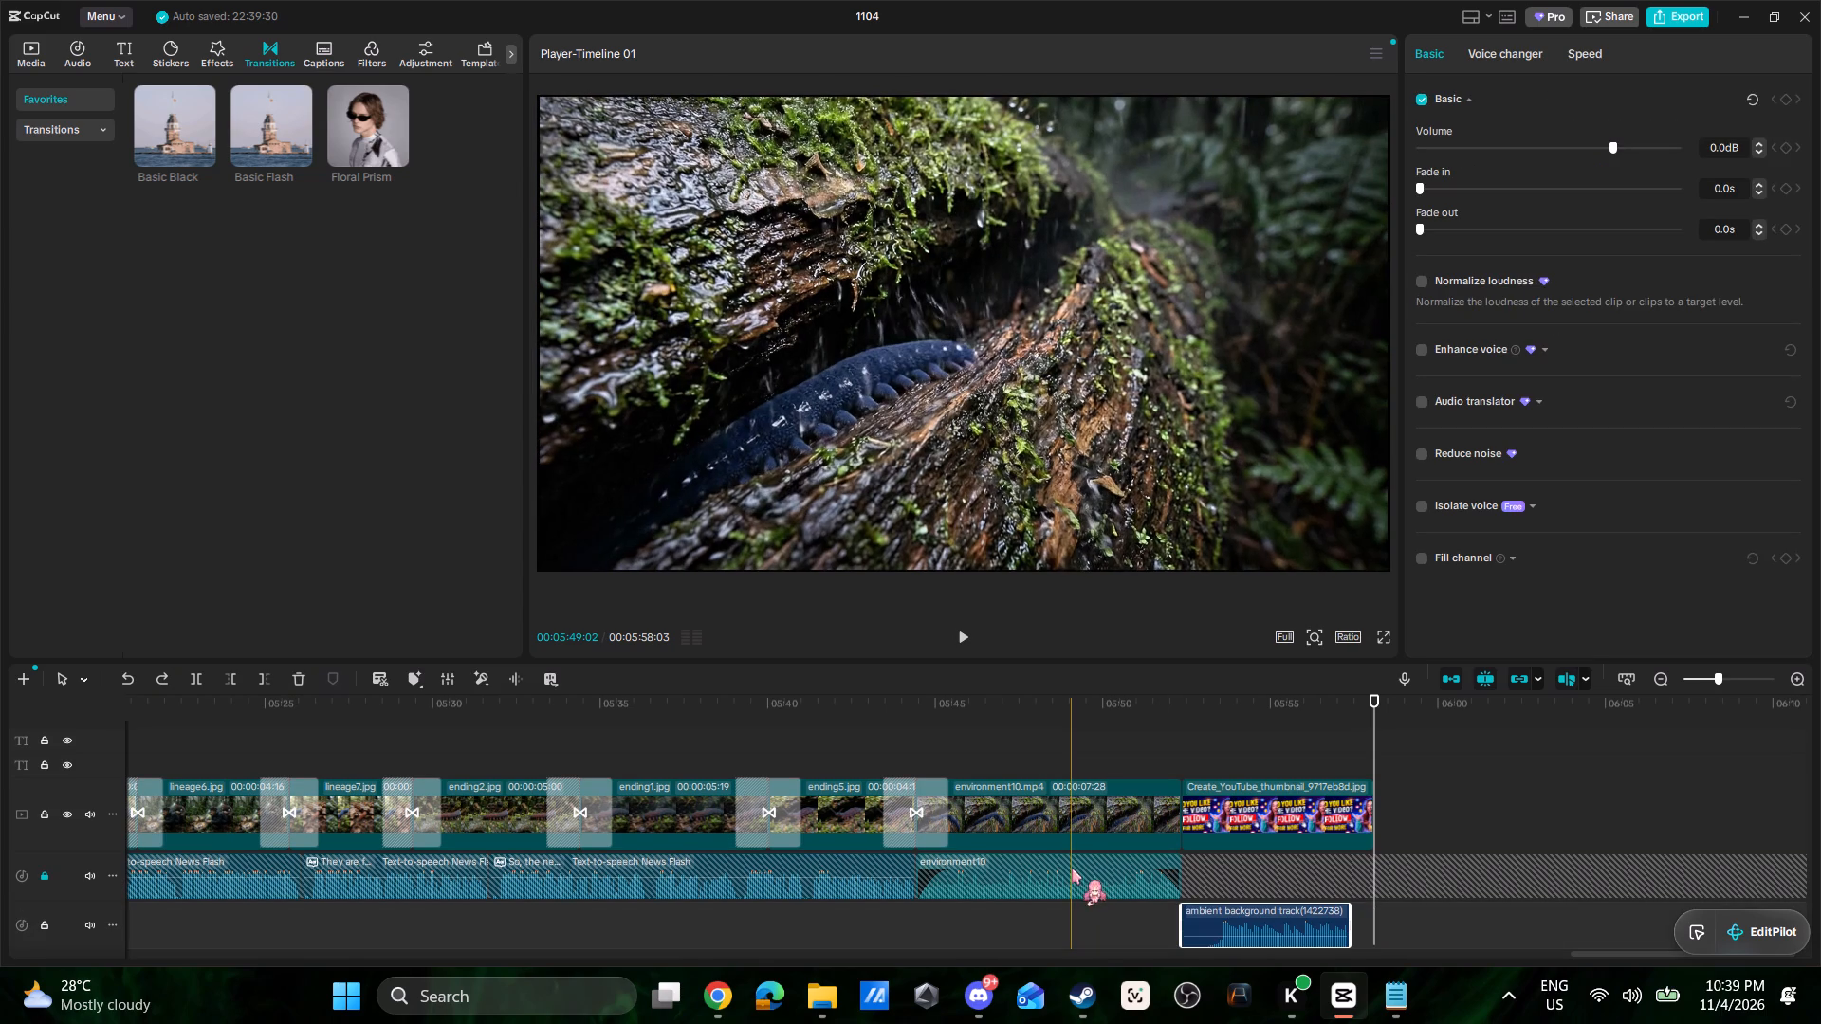
pyautogui.hotkey('ctrl', 'z')
pyautogui.hotkey('ctrl', 'z')
pyautogui.hotkey('ctrl', 'z')
pyautogui.hotkey('ctrl', 'z')
pyautogui.hotkey('ctrl', 'z')
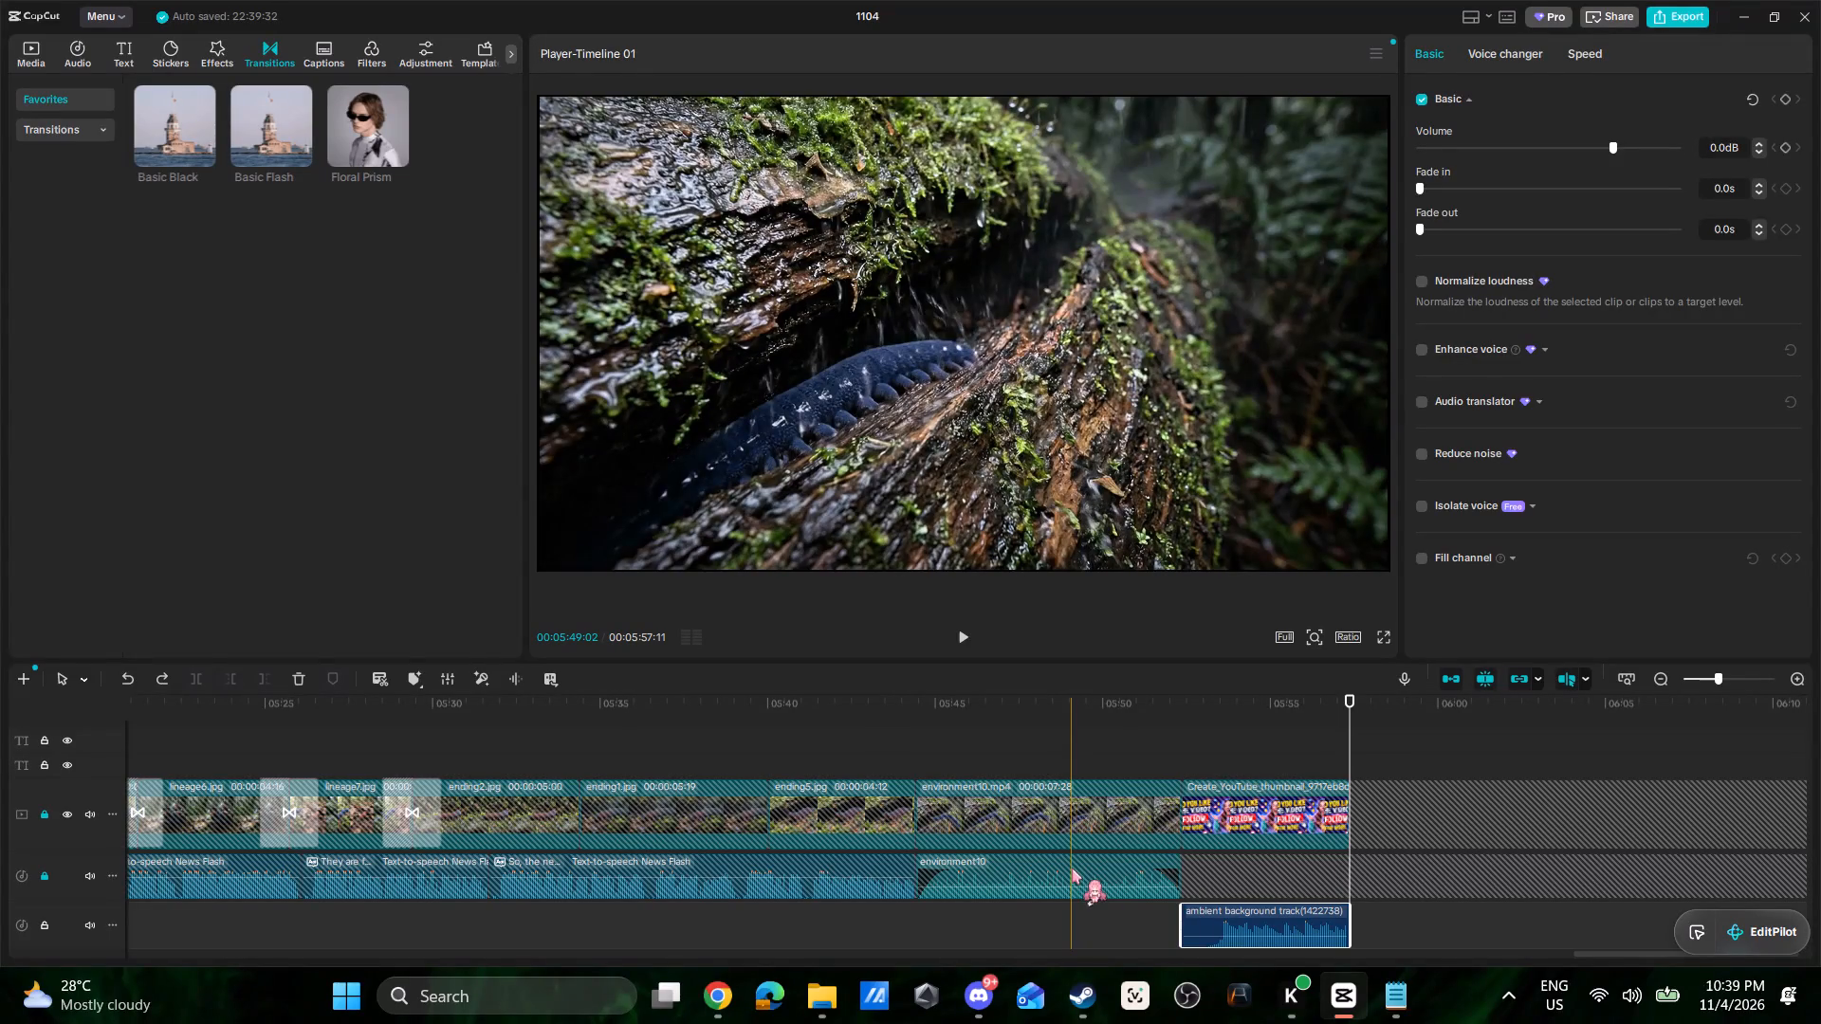
pyautogui.hotkey('ctrl', 'z')
pyautogui.hotkey('ctrl', 'z')
pyautogui.hotkey('ctrl', 'z')
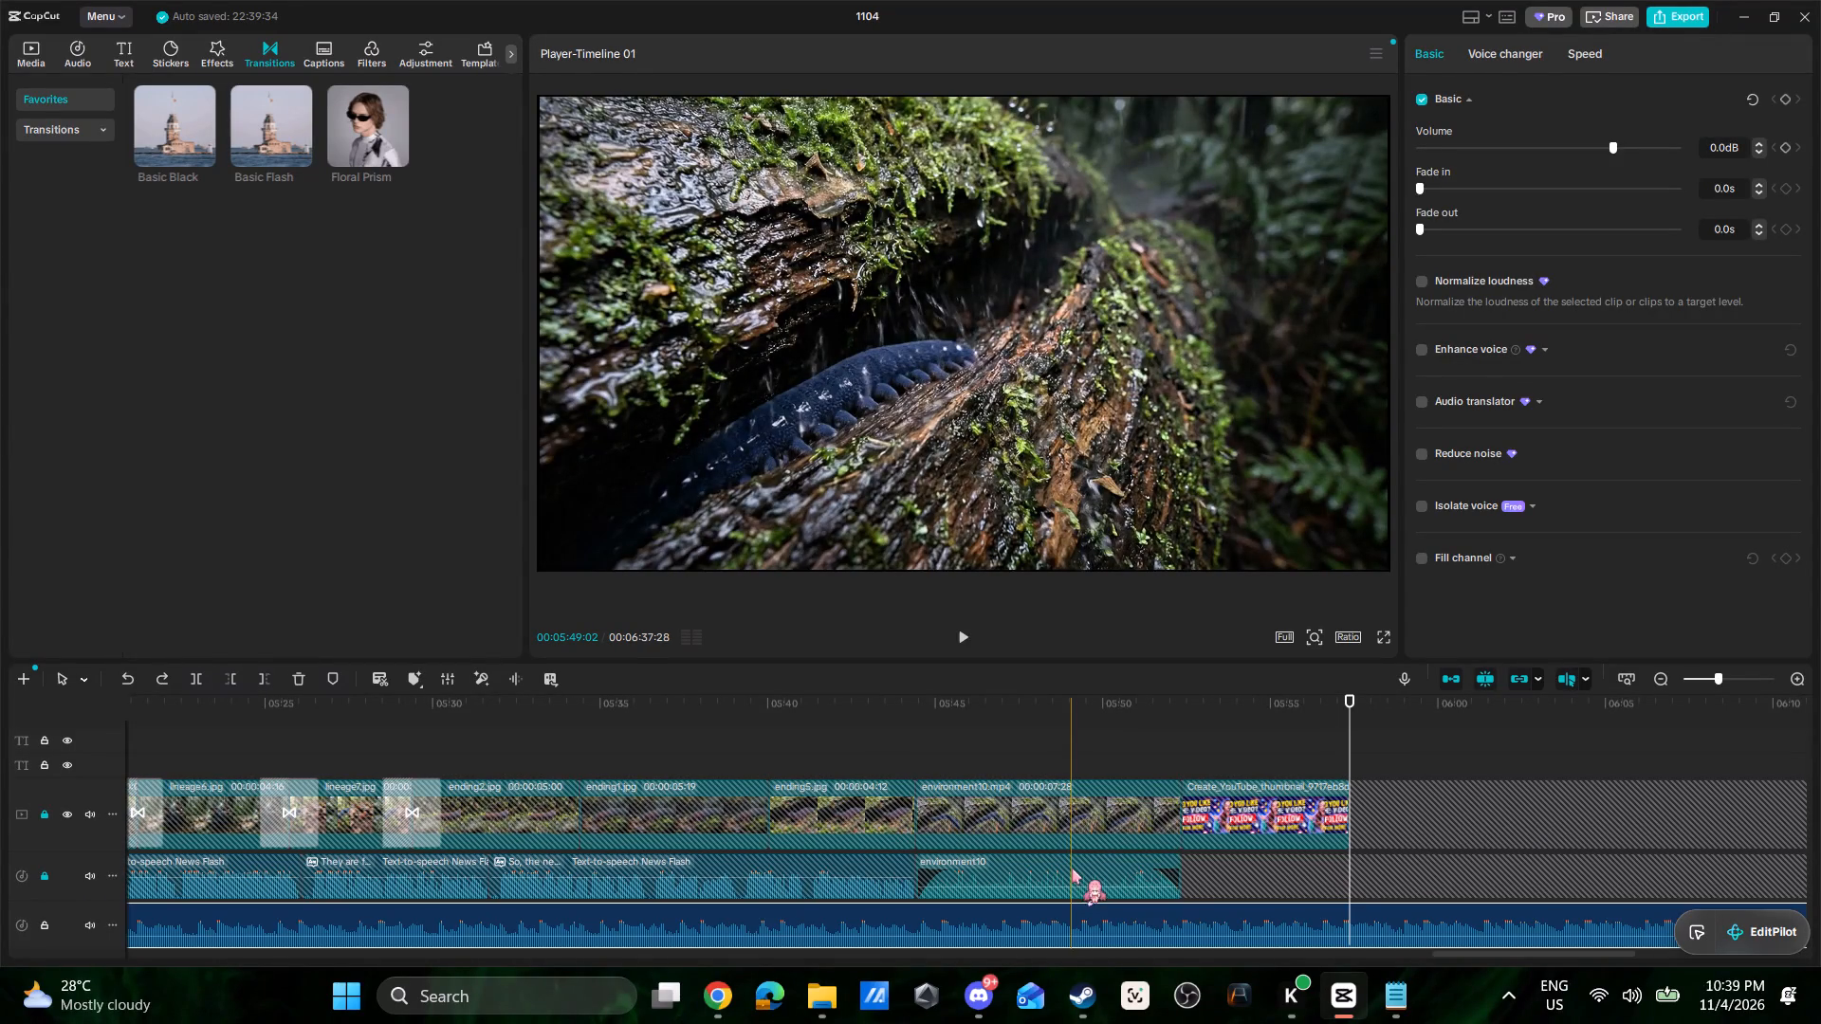
pyautogui.hotkey('ctrl', 'z')
pyautogui.hotkey('ctrl', 'z')
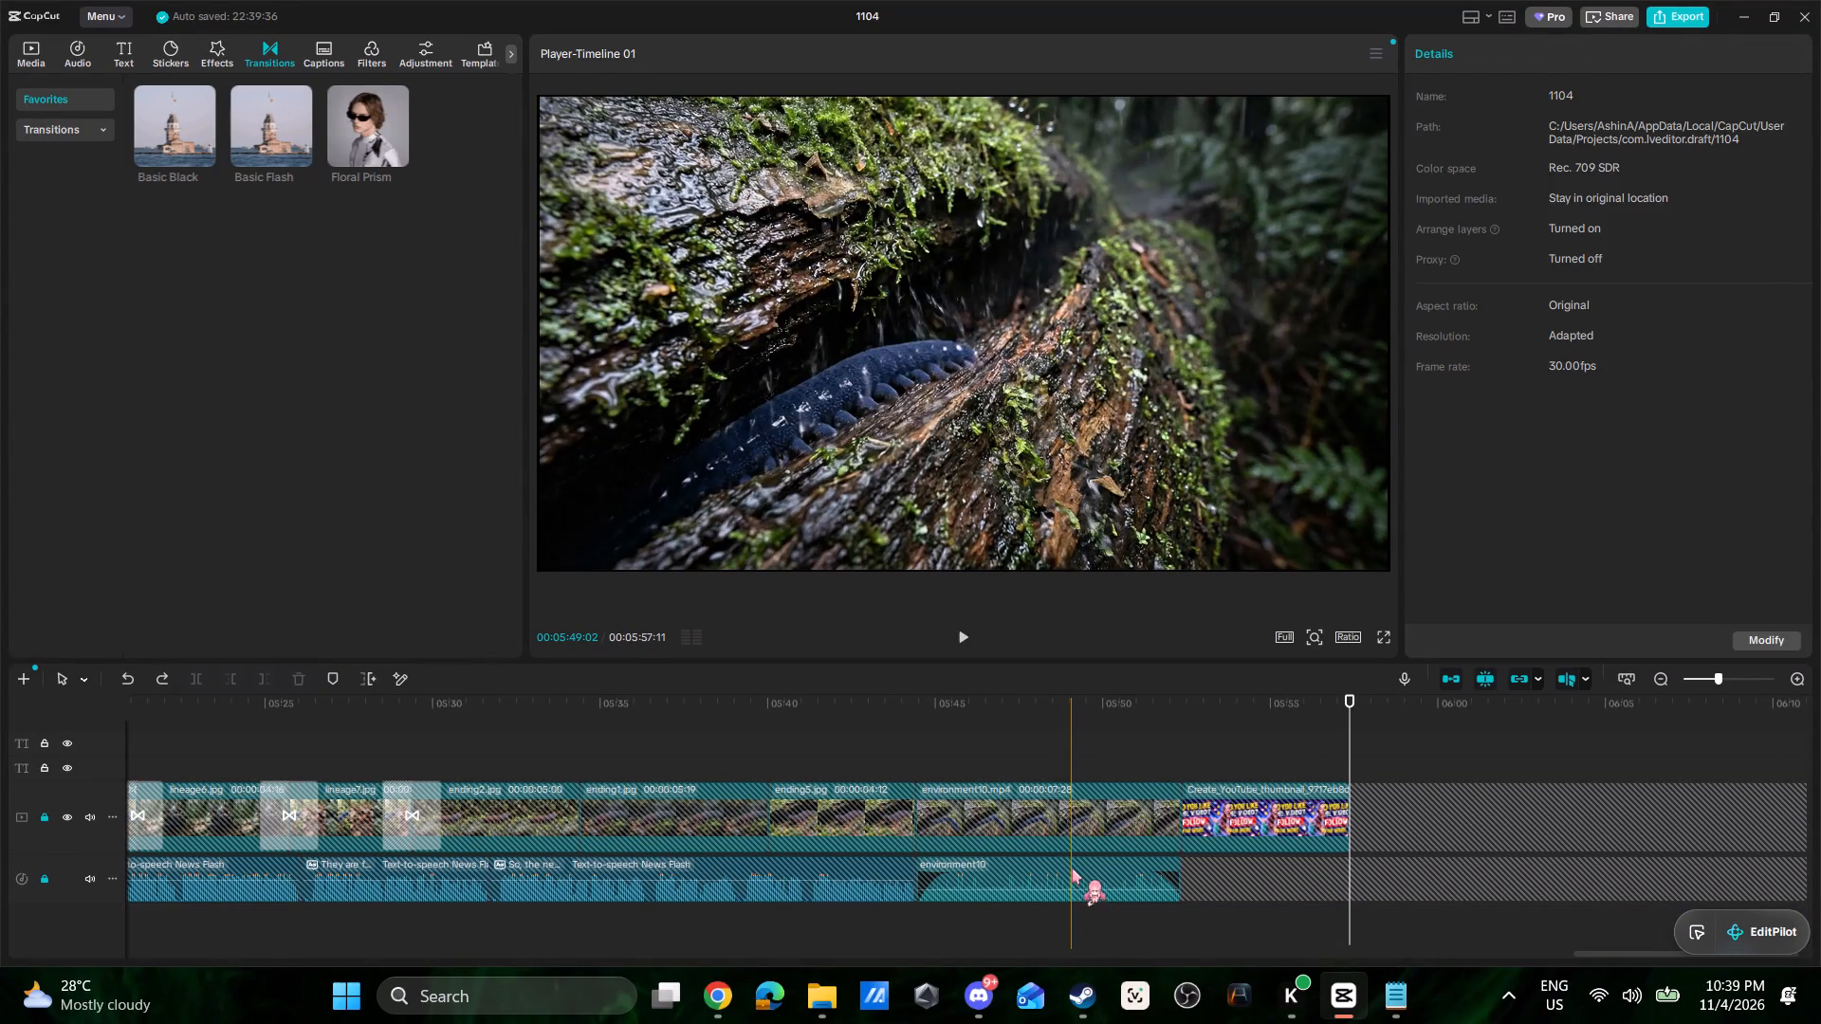
# Keep undoing until the narration background music, the piano solo track and the main video track's lock are all reverted.
pyautogui.hotkey('ctrl', 'z')
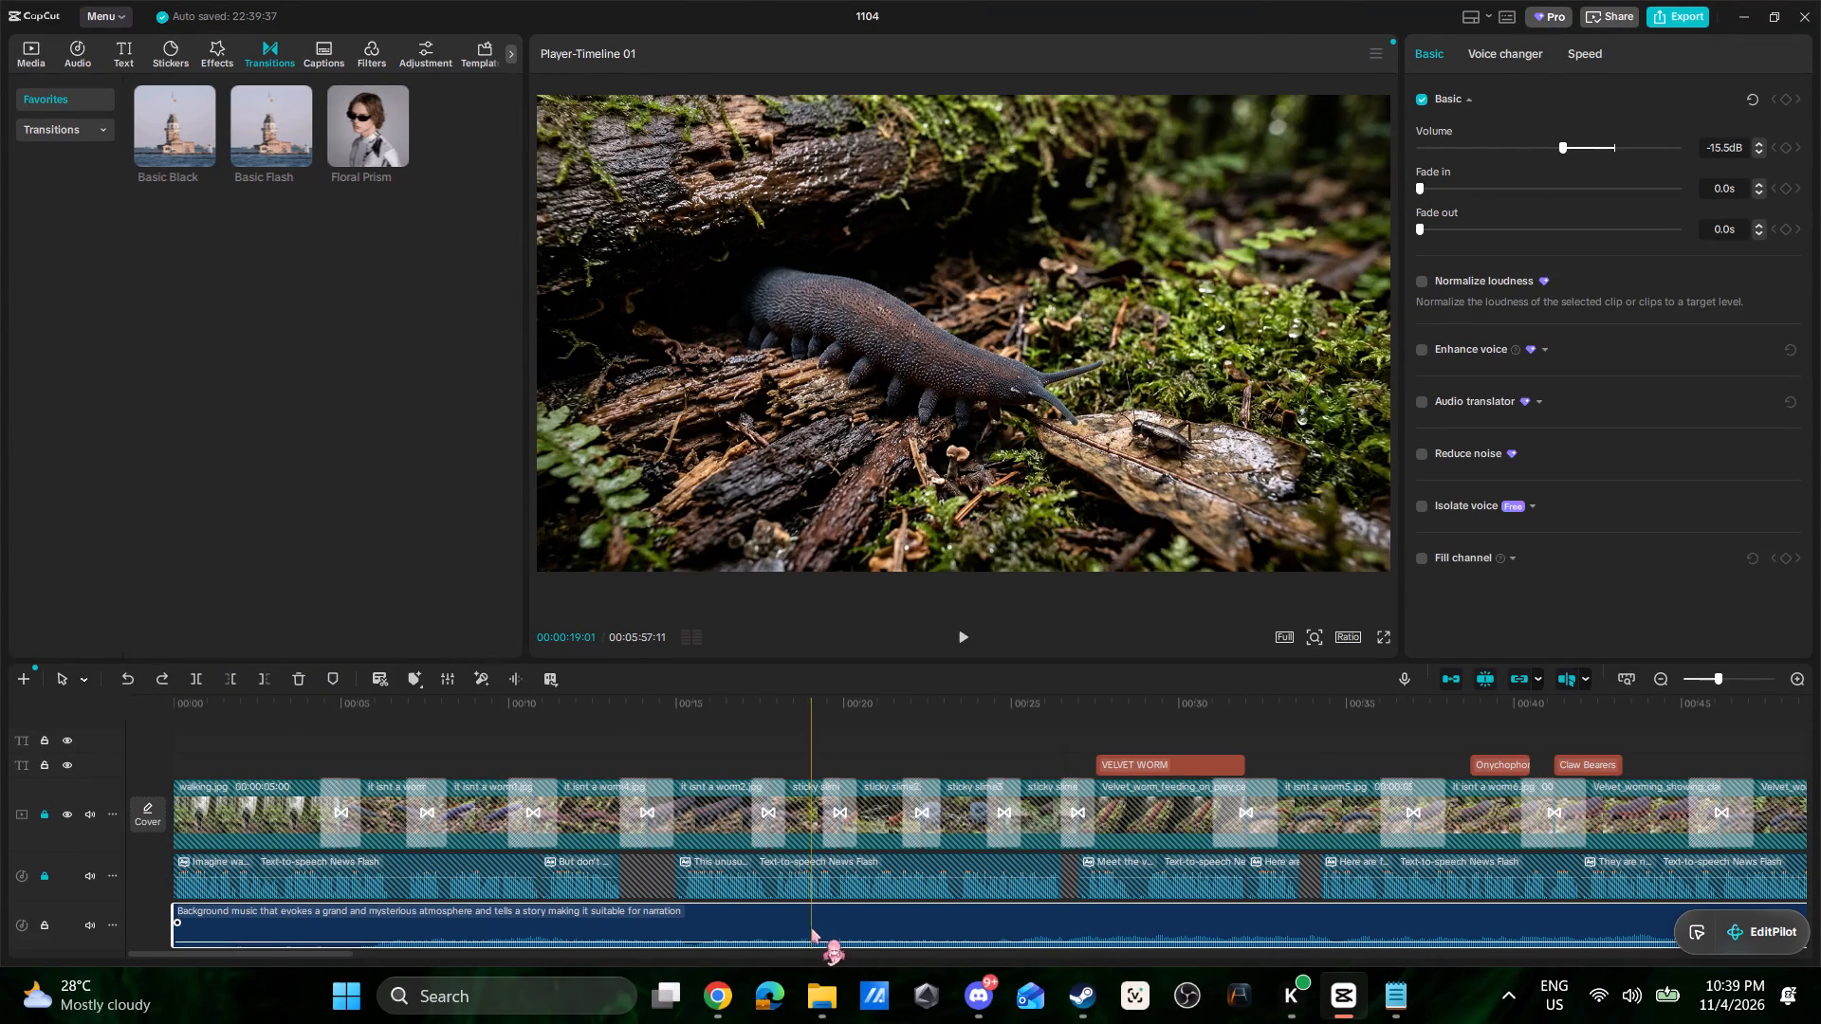
pyautogui.hotkey('ctrl', 'z')
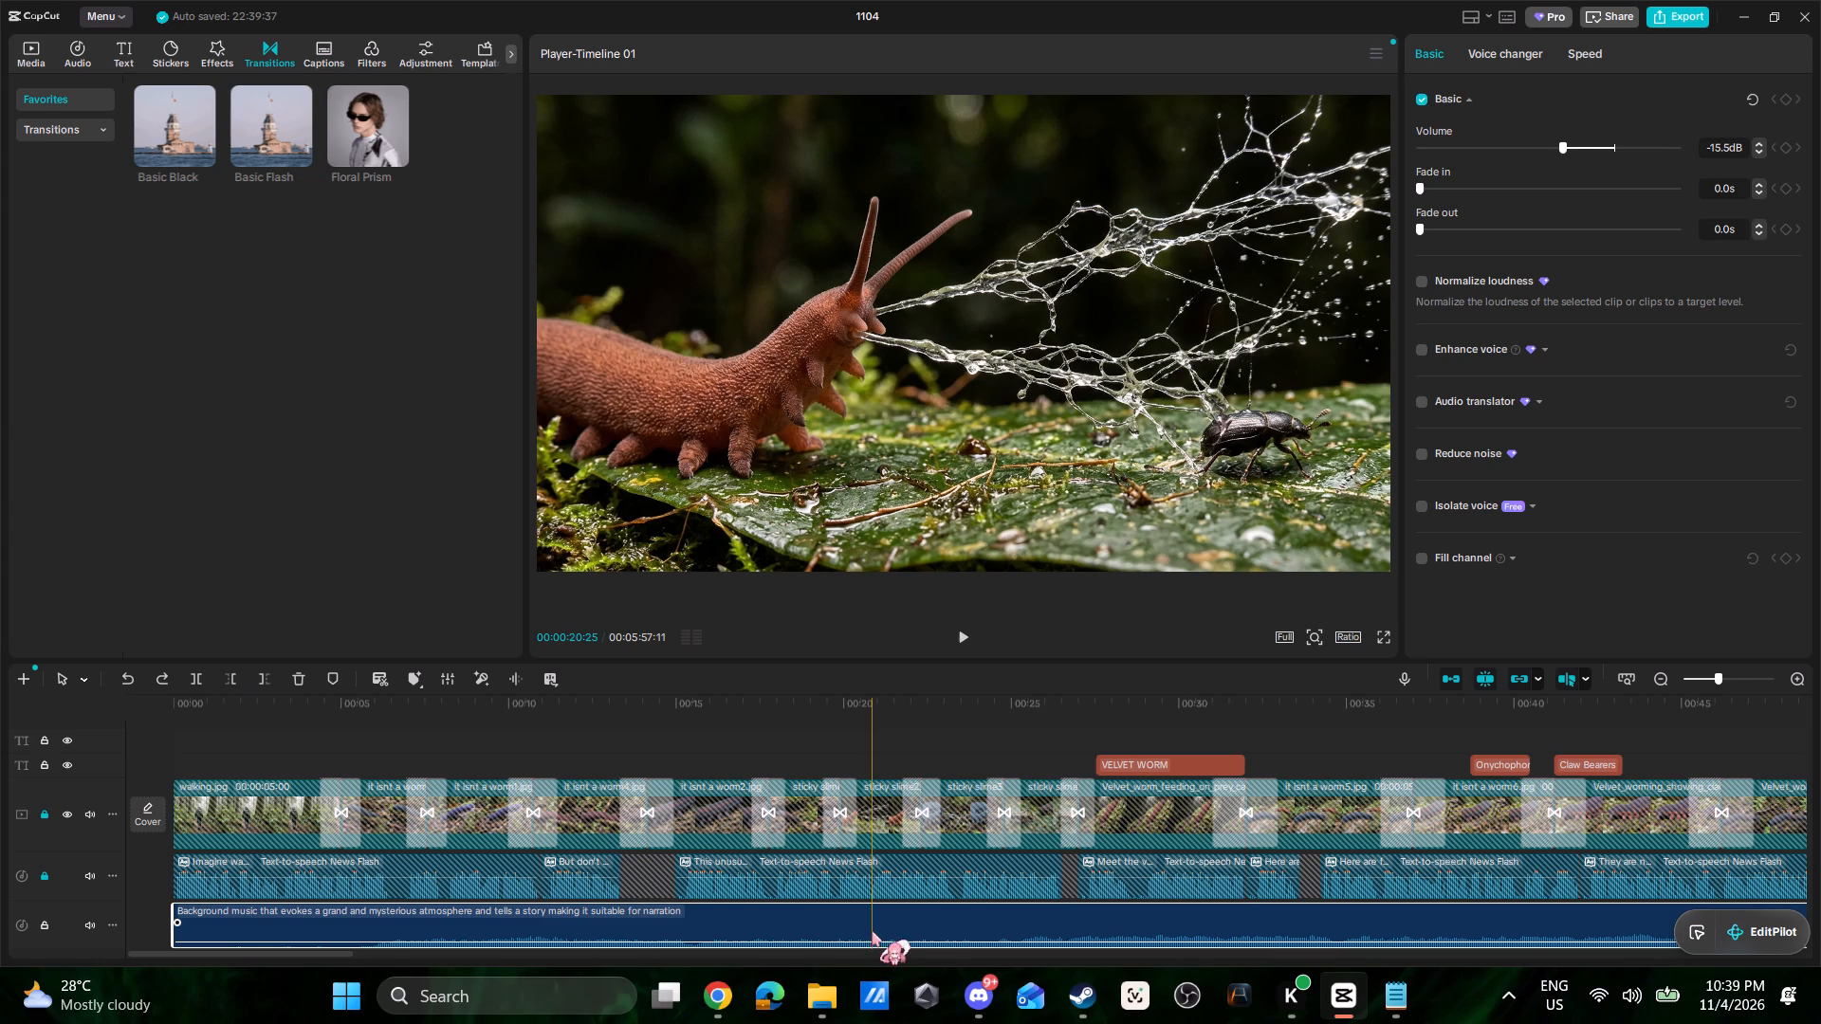
pyautogui.hotkey('ctrl', 'z')
pyautogui.hotkey('ctrl', 'z')
pyautogui.hotkey('ctrl', 'z')
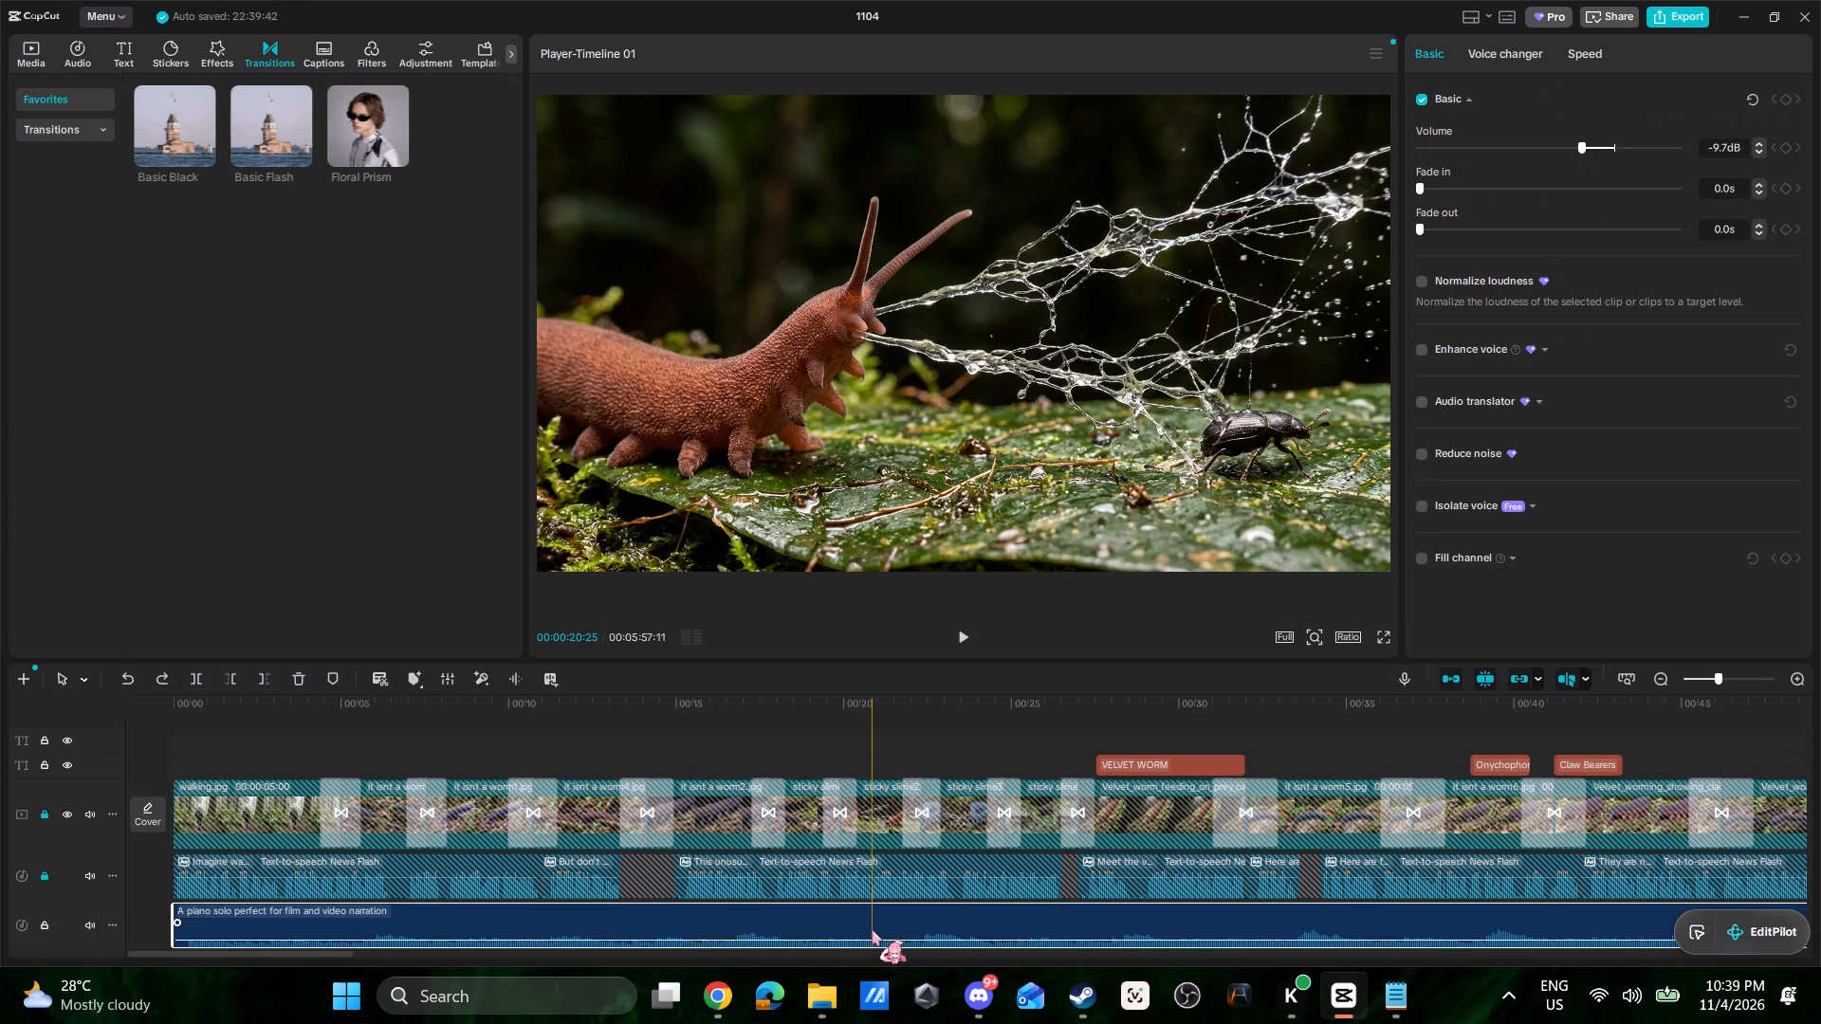
pyautogui.hotkey('ctrl', 'z')
pyautogui.hotkey('ctrl', 'z')
pyautogui.hotkey('ctrl', 'z')
pyautogui.hotkey('ctrl', 'z')
pyautogui.hotkey('ctrl', 'z')
pyautogui.hotkey('ctrl', 'z')
pyautogui.hotkey('ctrl', 'z')
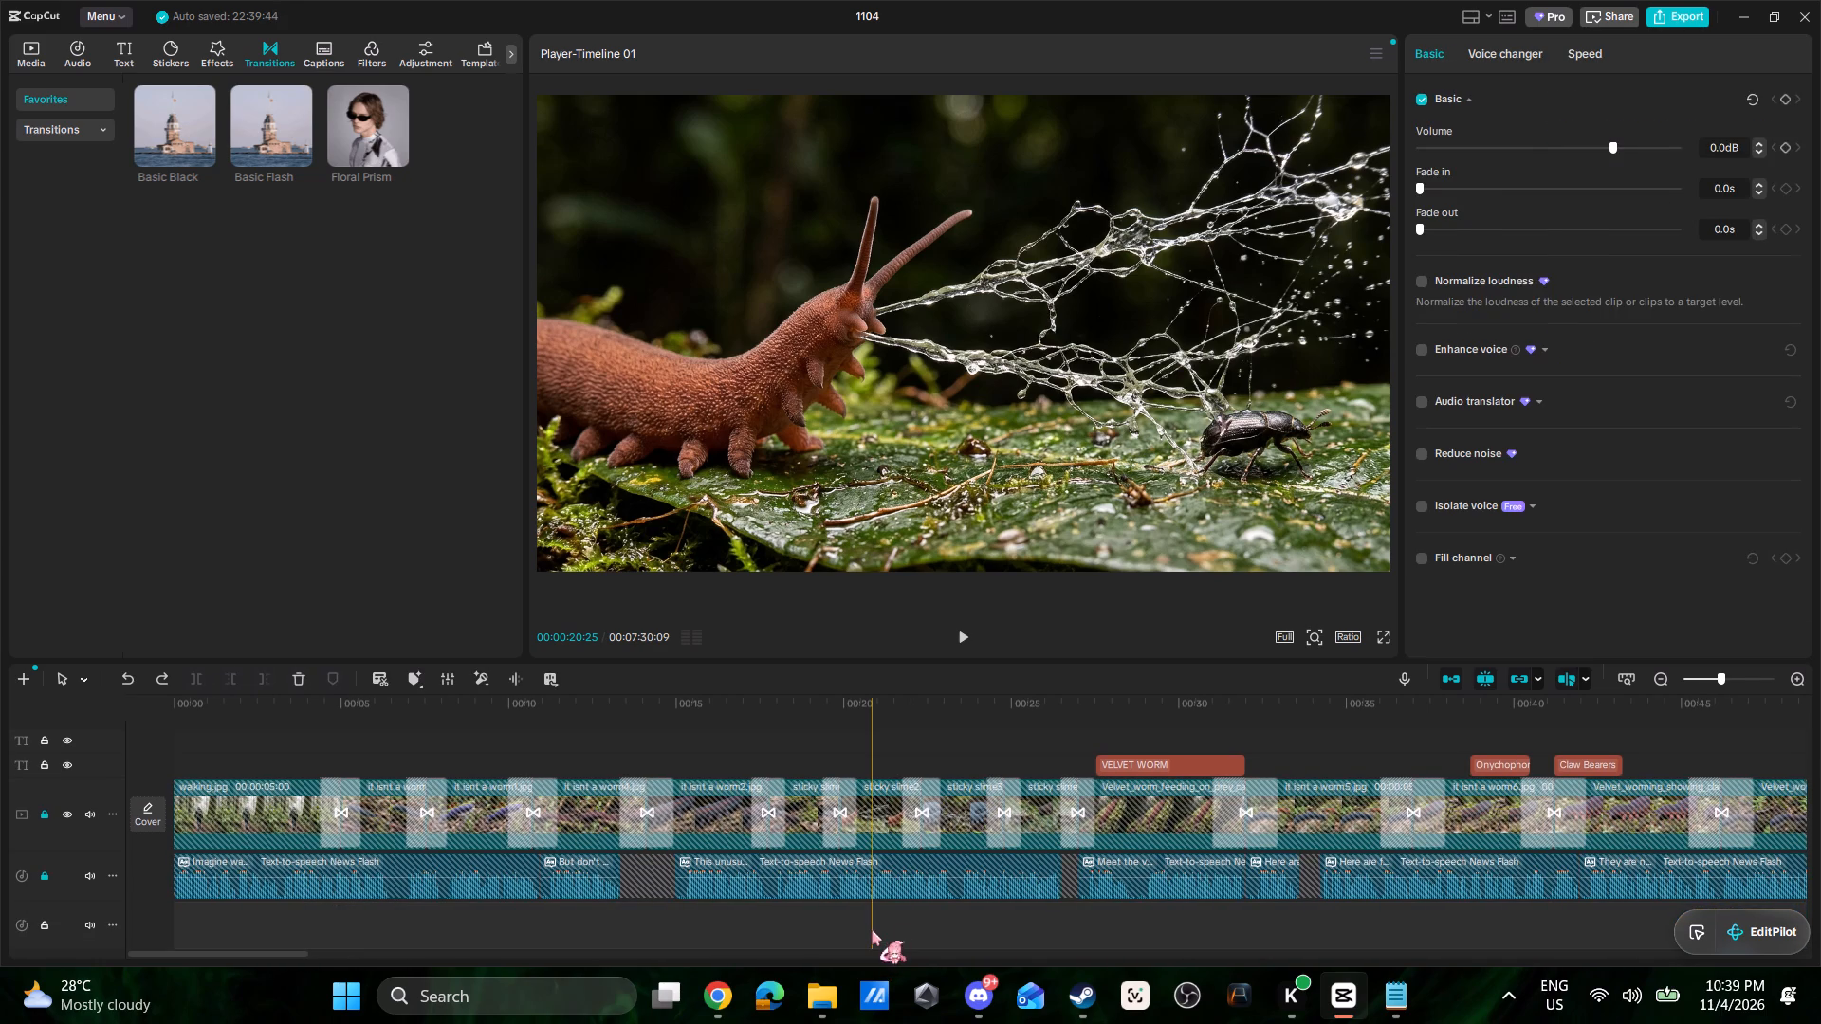
pyautogui.hotkey('ctrl', 'z')
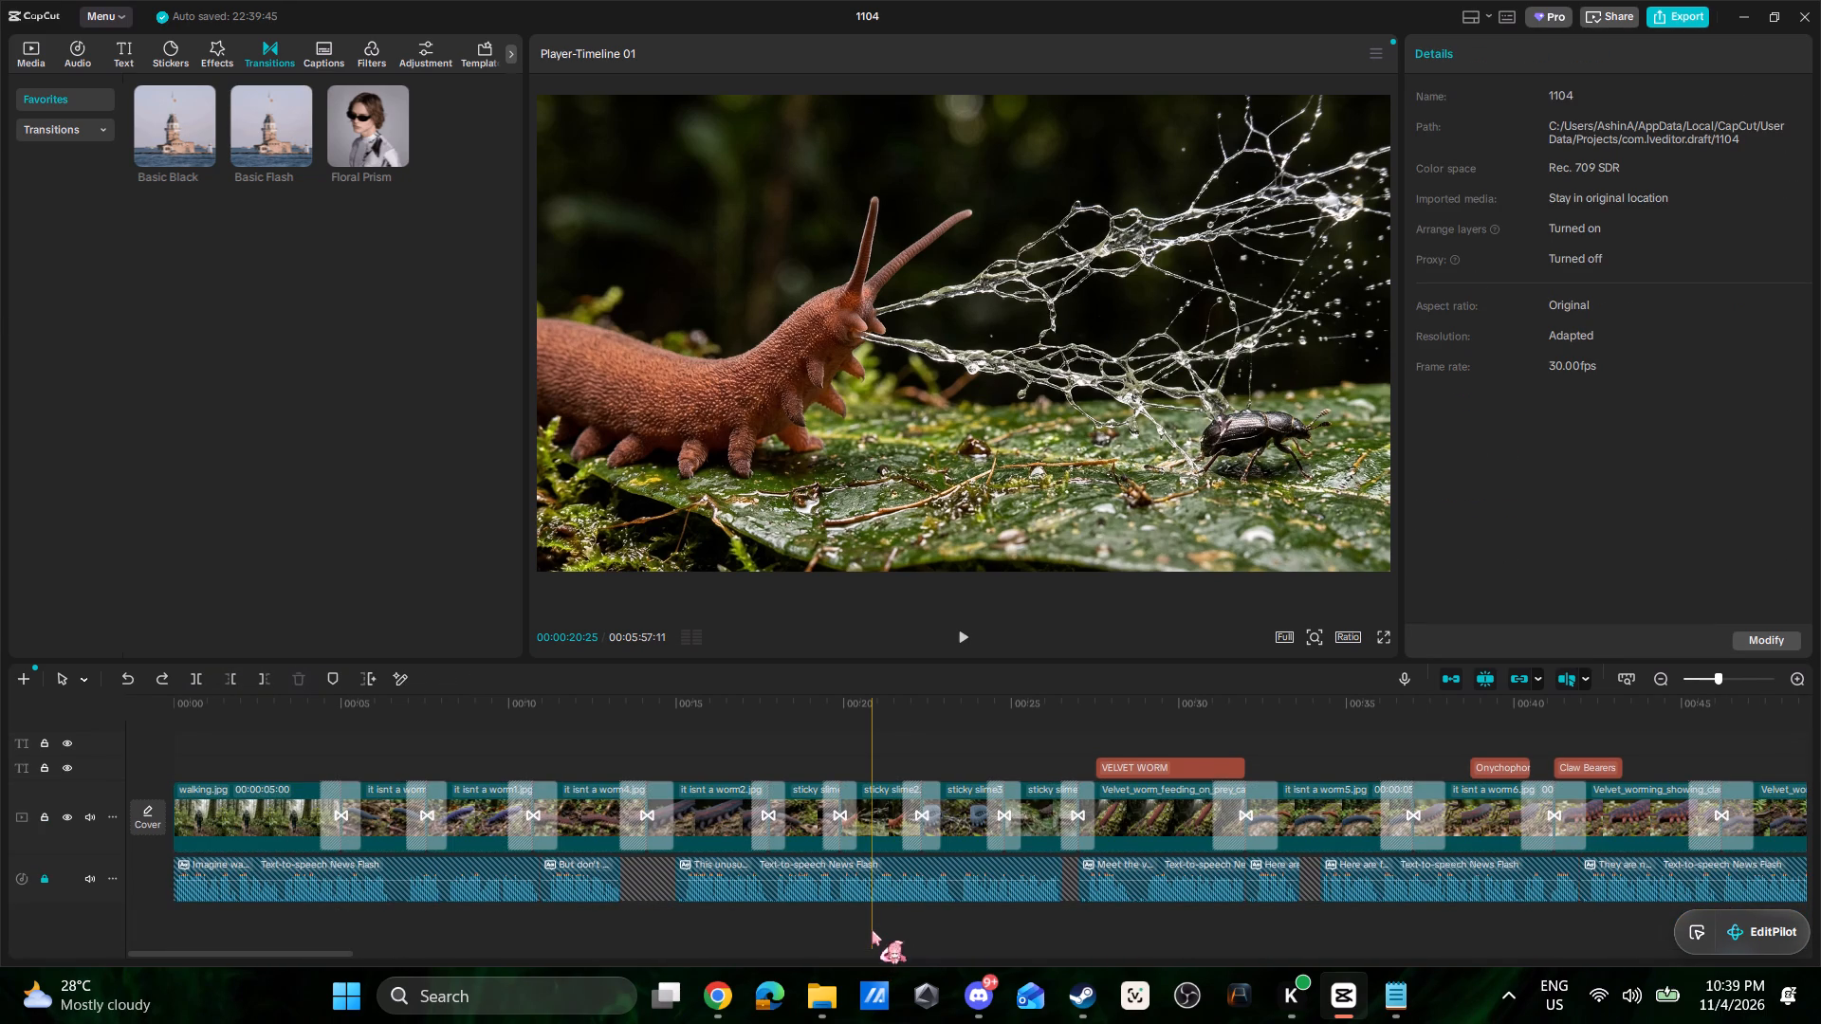
# Undo the audio track lock, the "Follow for more" end card and the fade-out on the environment10 audio.
pyautogui.hotkey('ctrl', 'z')
pyautogui.hotkey('ctrl', 'z')
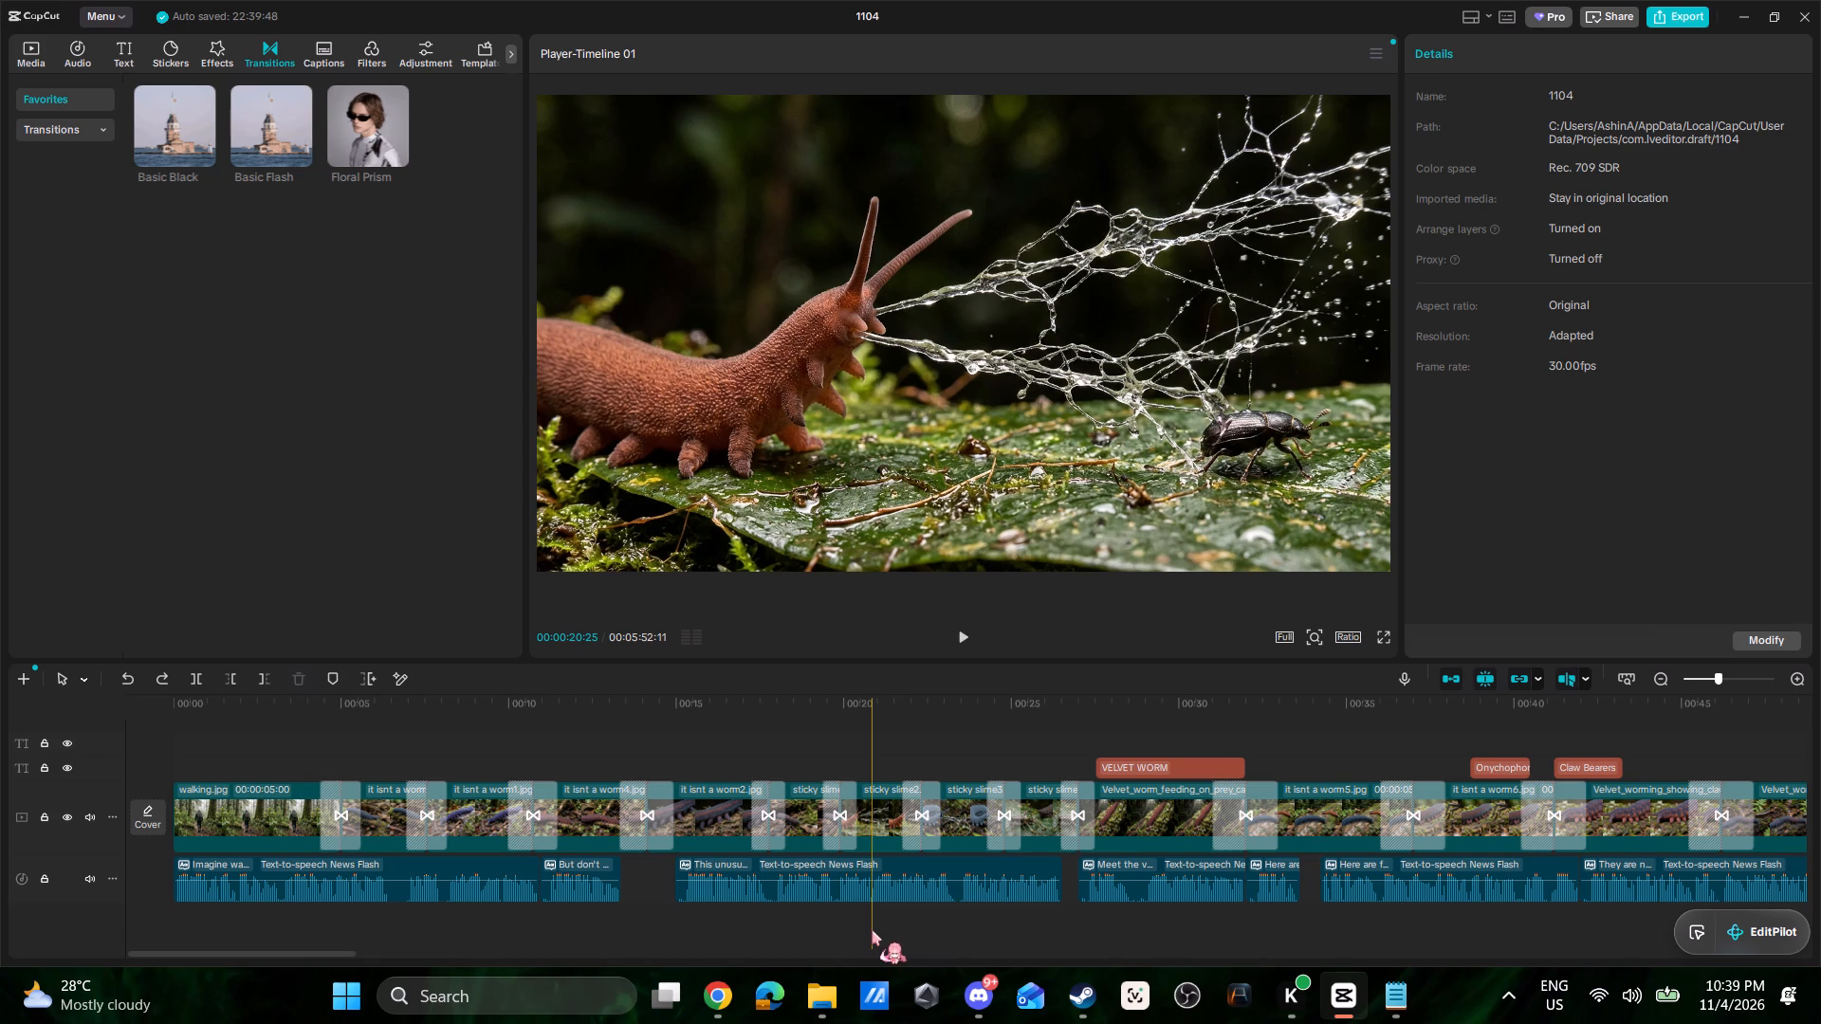
pyautogui.hotkey('ctrl', 'z')
pyautogui.hotkey('ctrl', 'z')
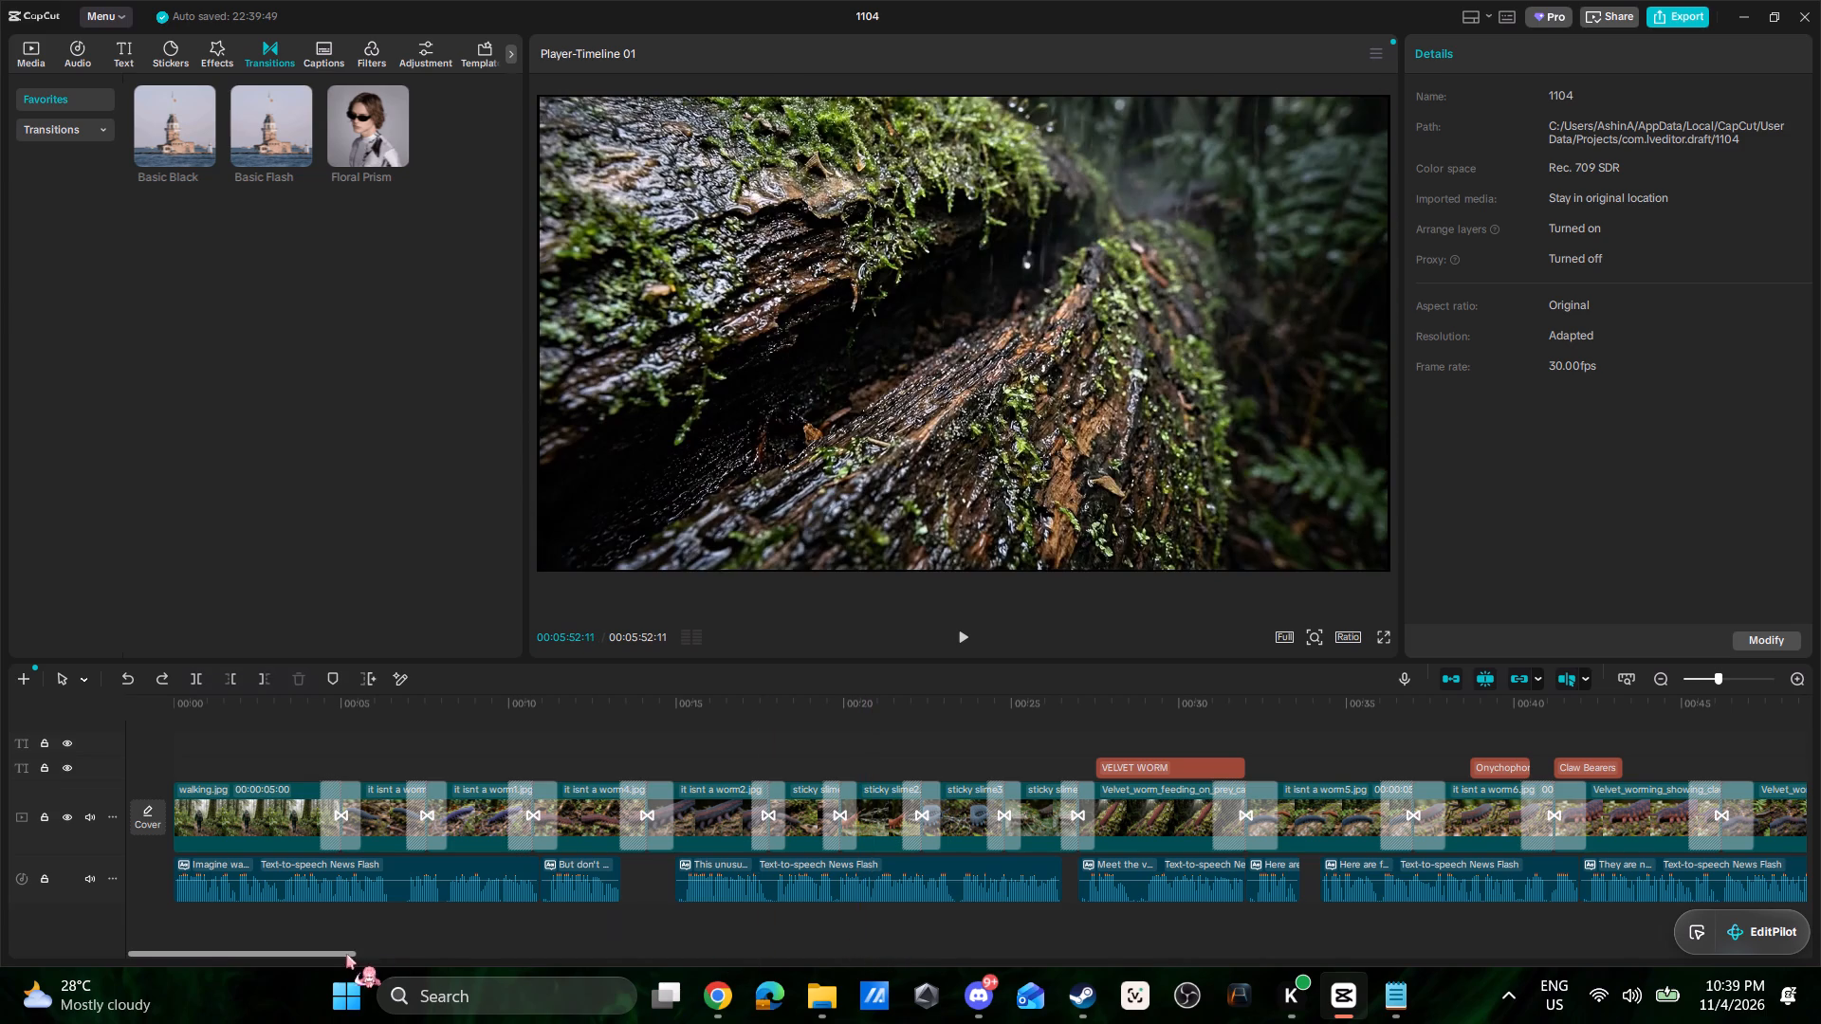
# At the timeline's end, undo the fade-in on the environment10 audio and its extraction from the video clip.
pyautogui.moveTo(345, 954); pyautogui.dragTo(1820, 905)
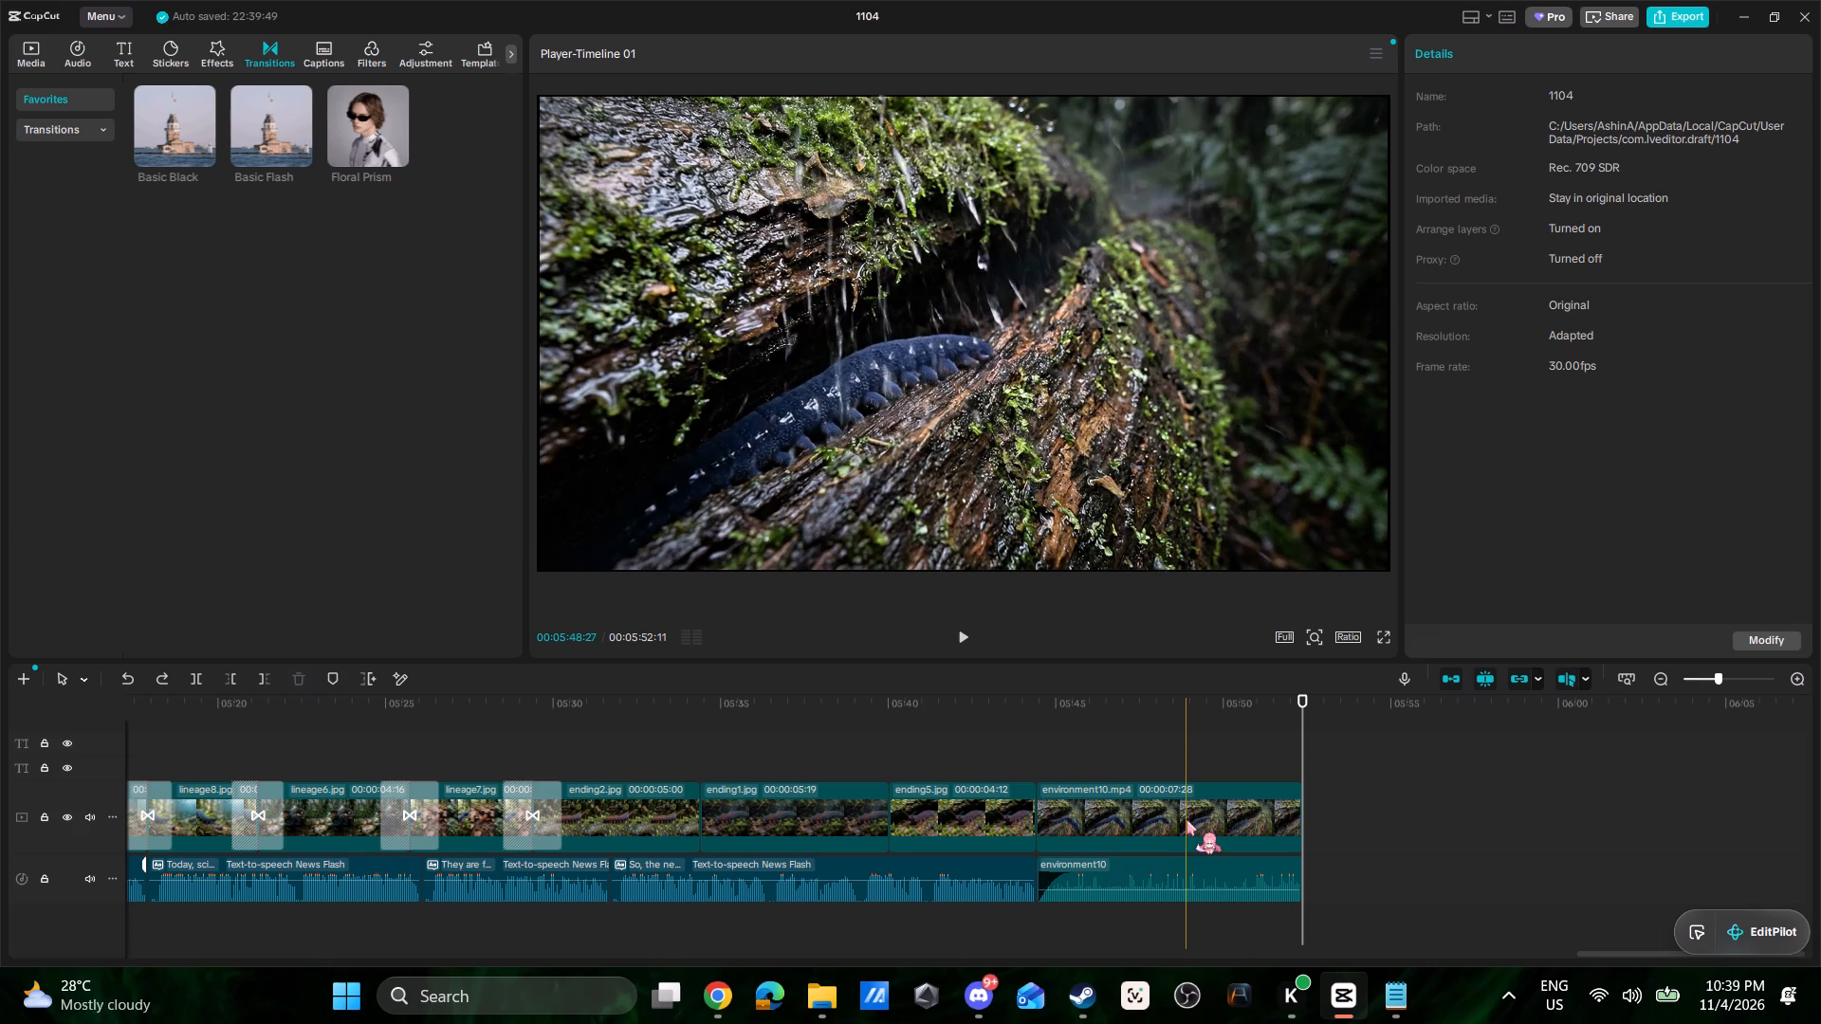
pyautogui.hotkey('ctrl', 'z')
pyautogui.hotkey('ctrl', 'z')
pyautogui.hotkey('ctrl', 'z')
pyautogui.hotkey('ctrl', 'z')
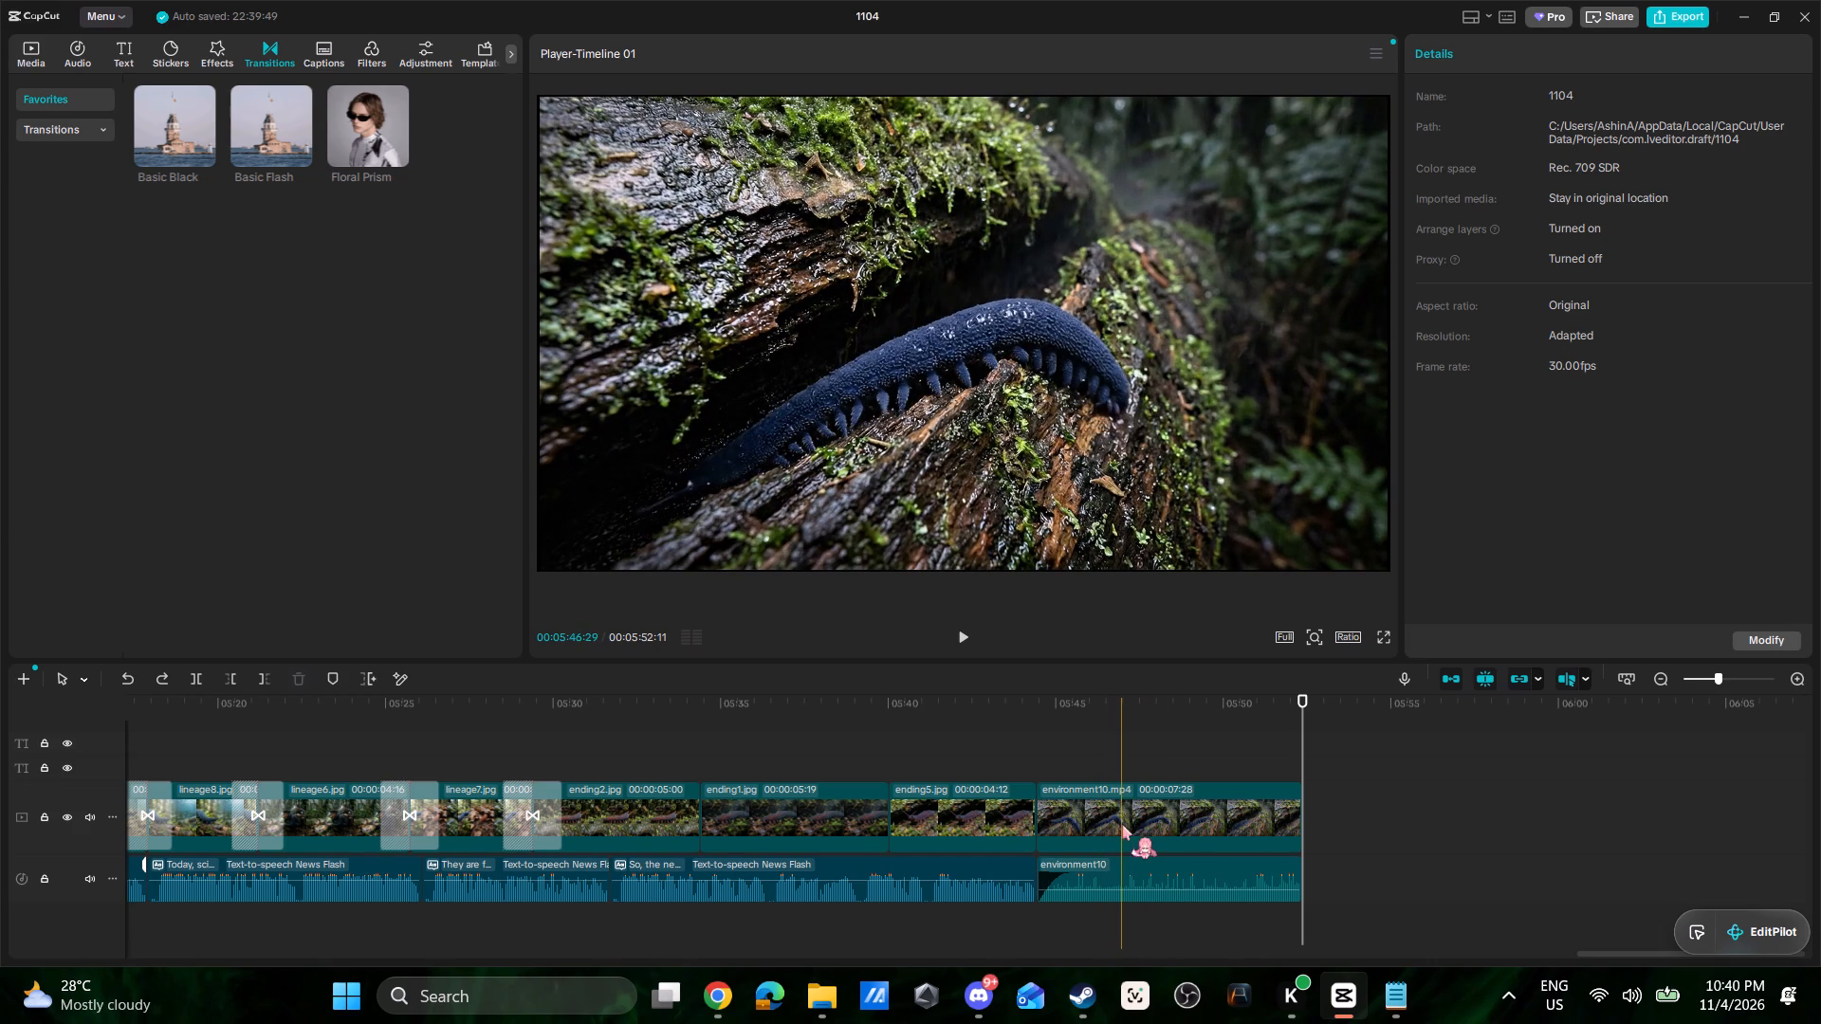
pyautogui.hotkey('ctrl', 'z')
pyautogui.hotkey('ctrl', 'z')
pyautogui.moveTo(1587, 955); pyautogui.dragTo(1466, 946)
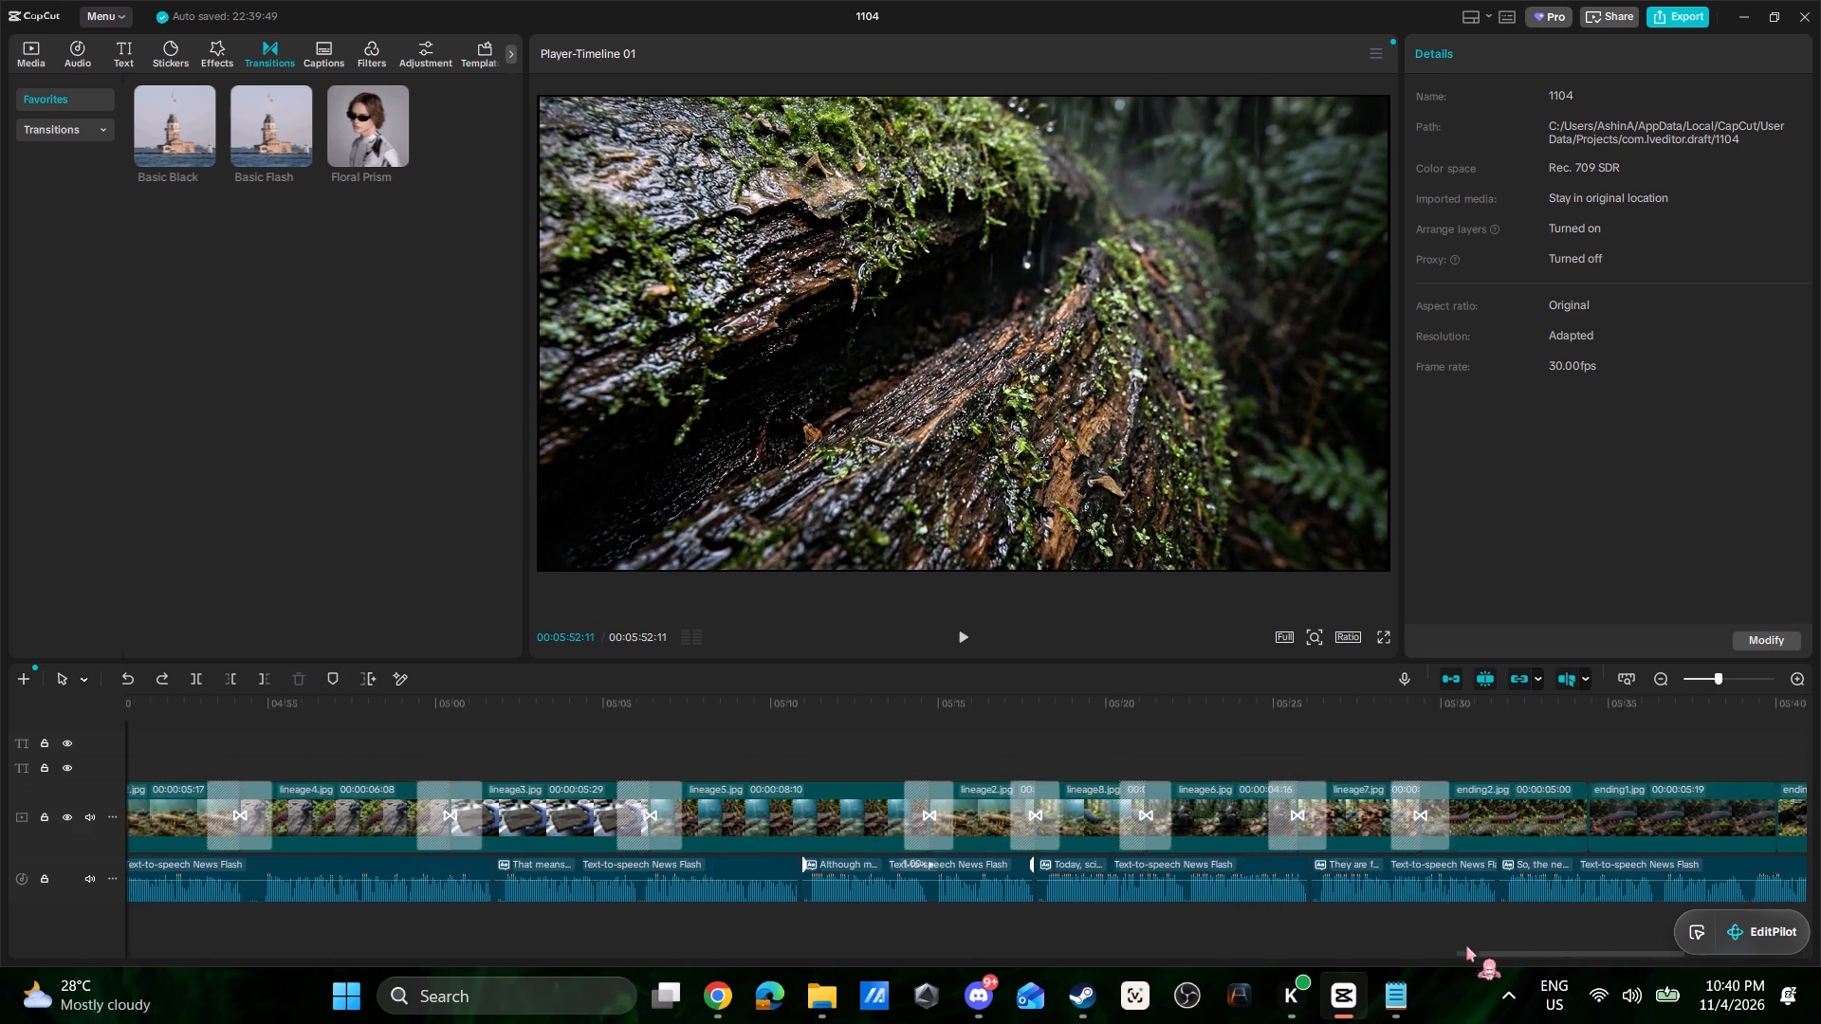
pyautogui.moveTo(1466, 946); pyautogui.dragTo(1638, 949)
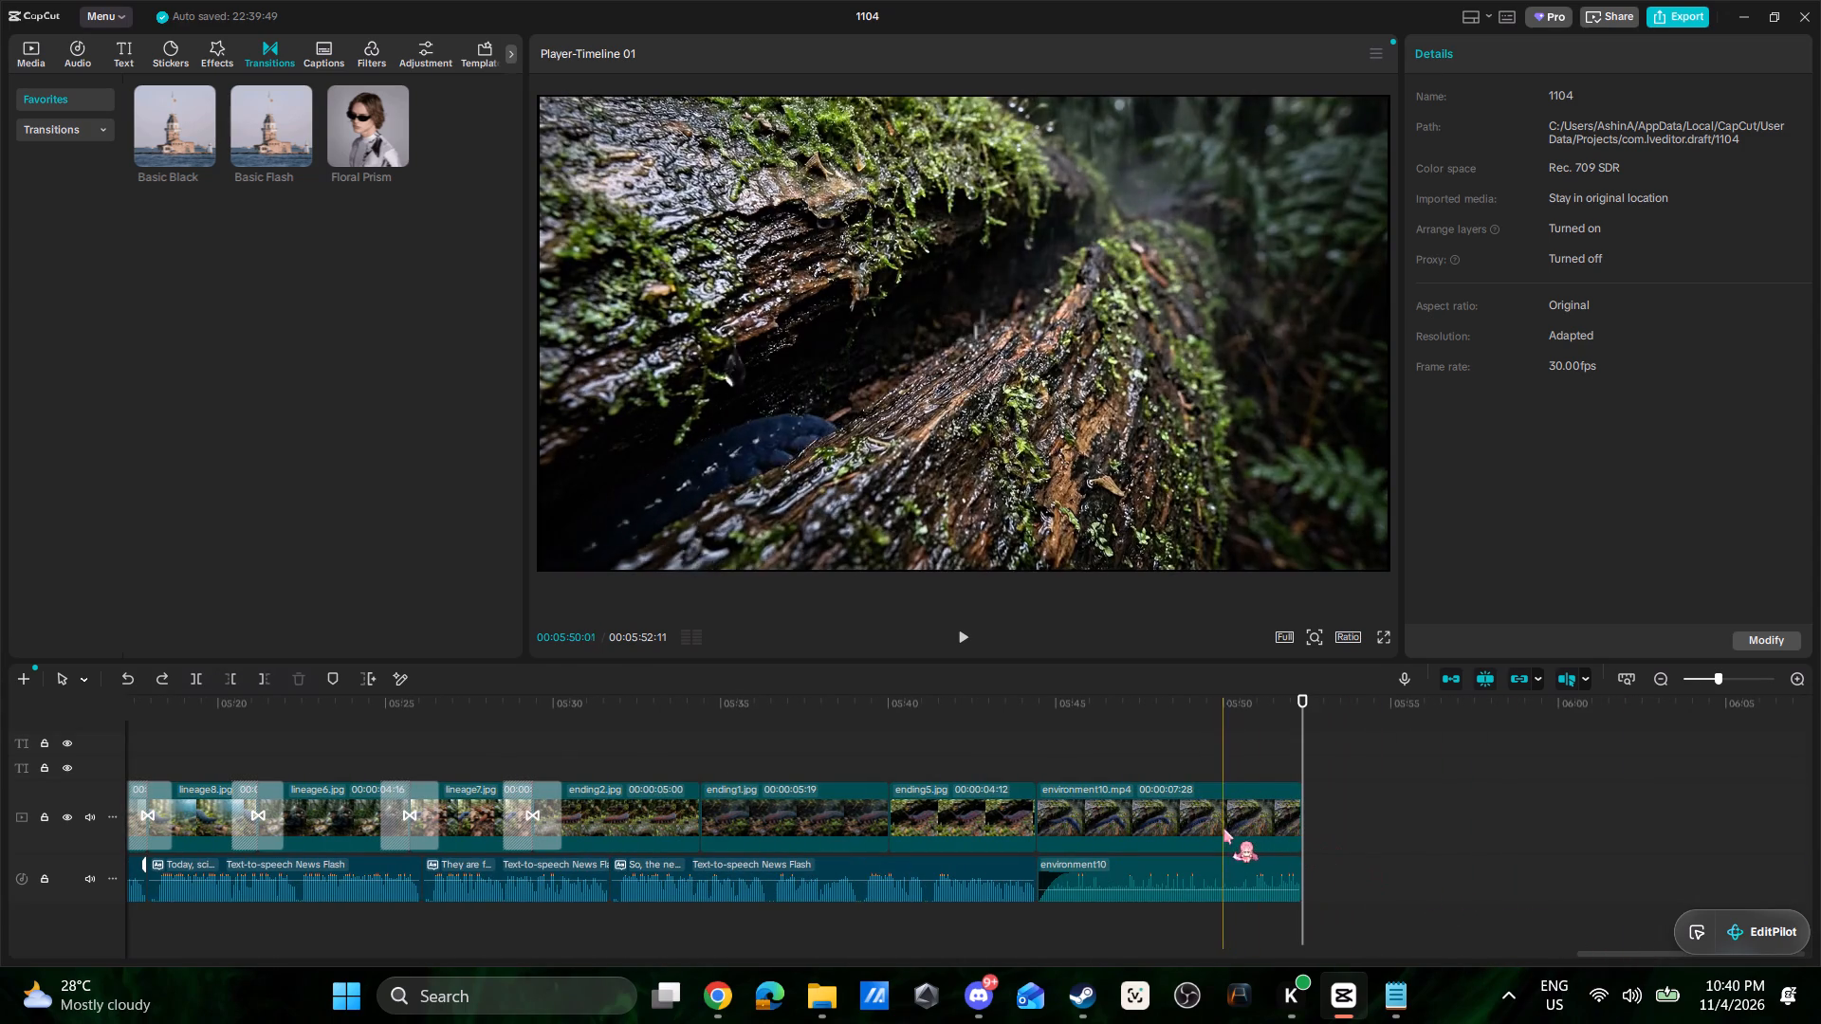
pyautogui.click(129, 678)
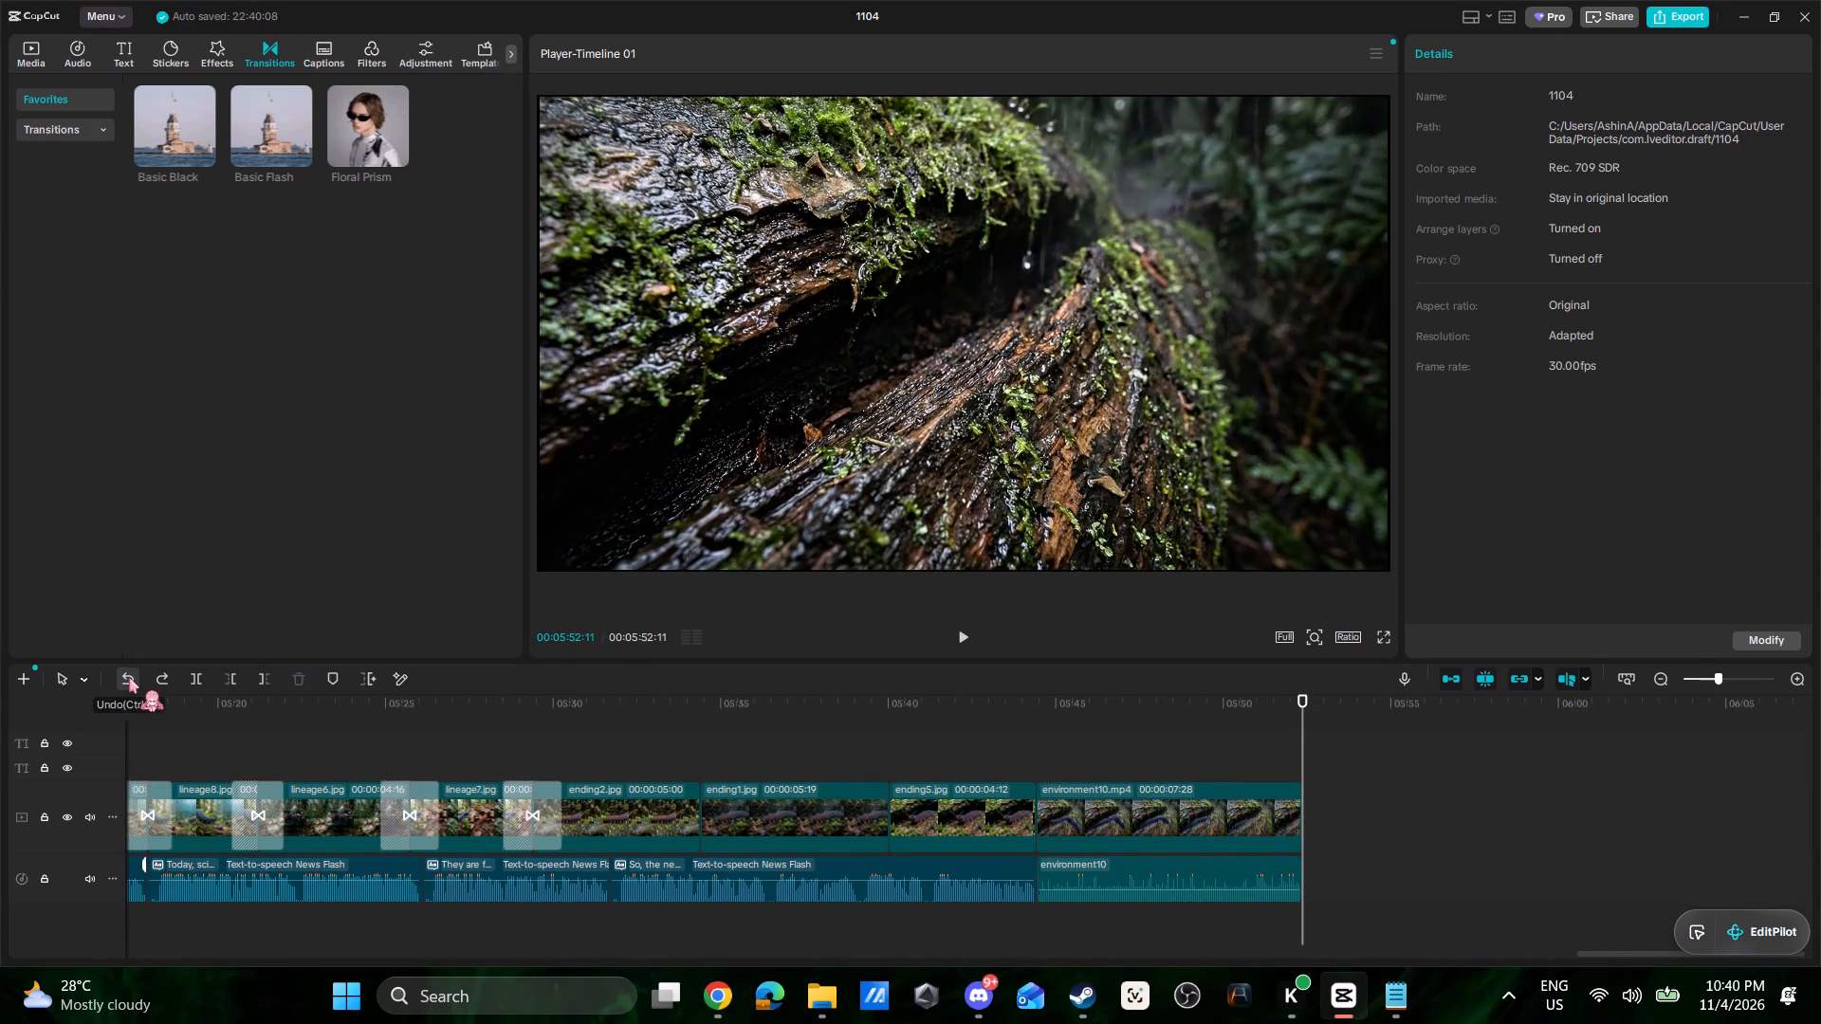
pyautogui.click(129, 678)
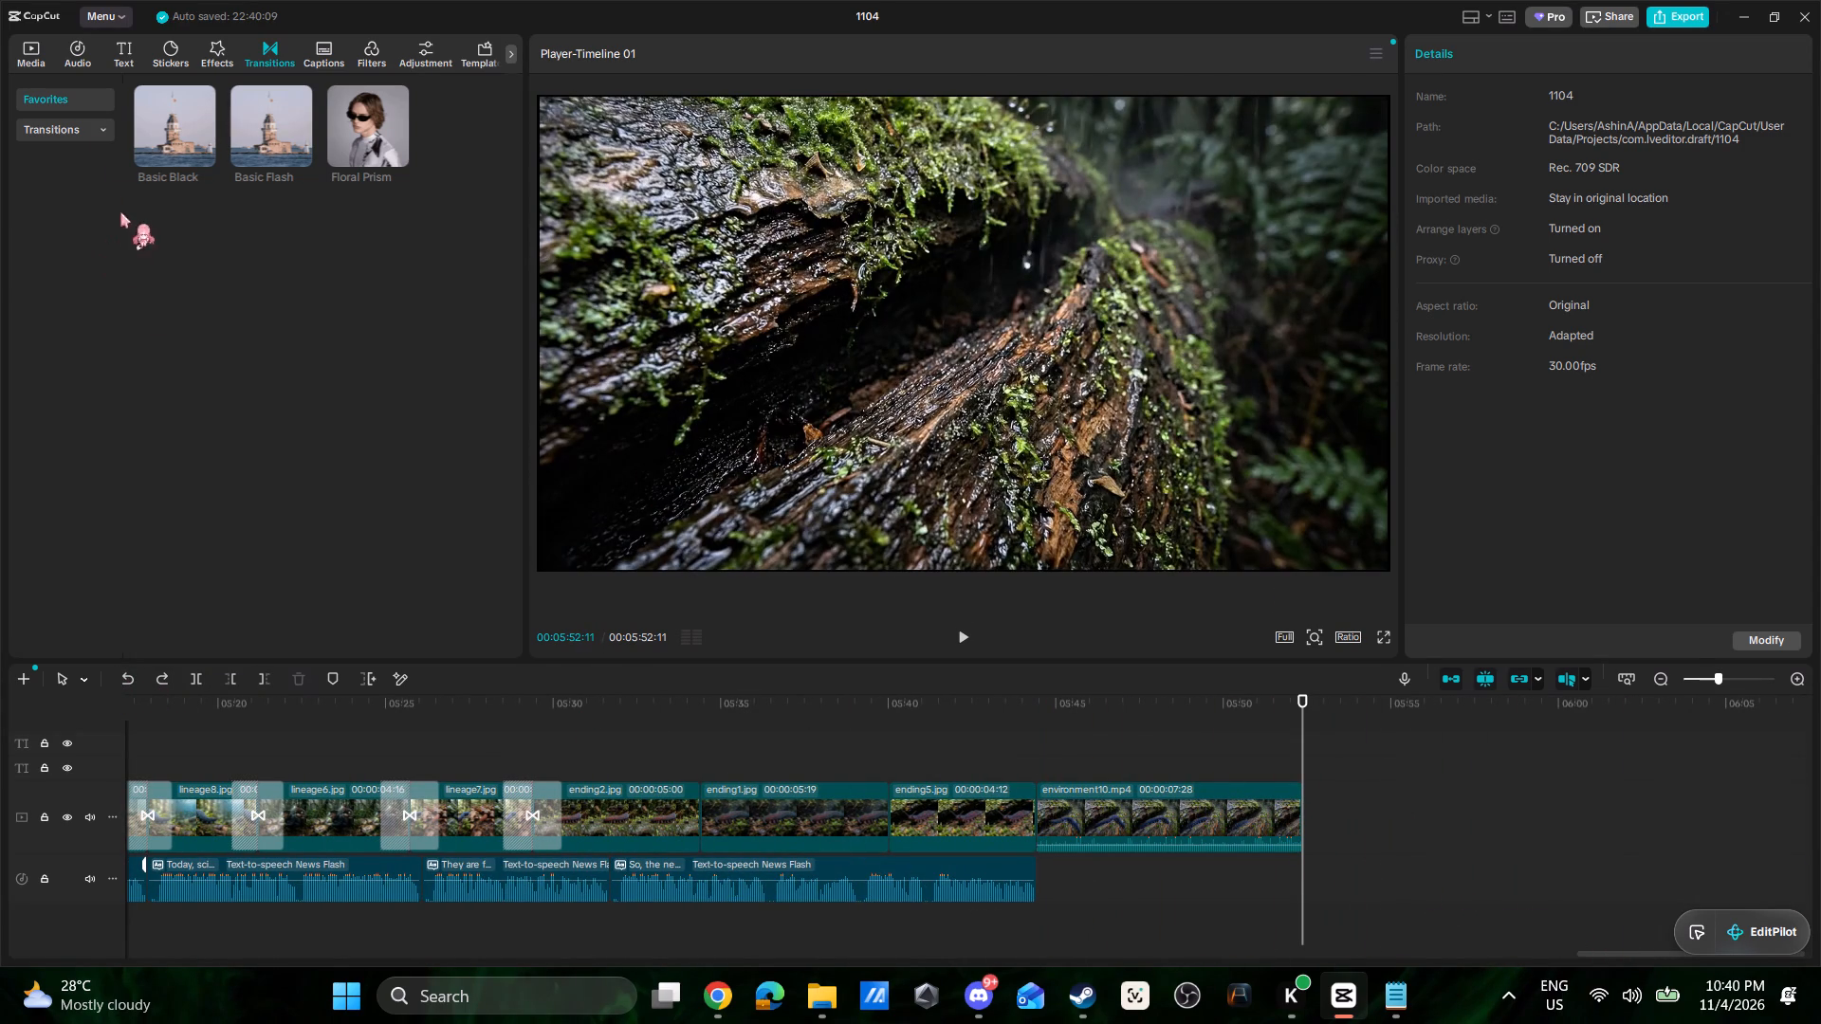
# Show the project's imported media files.
pyautogui.click(37, 57)
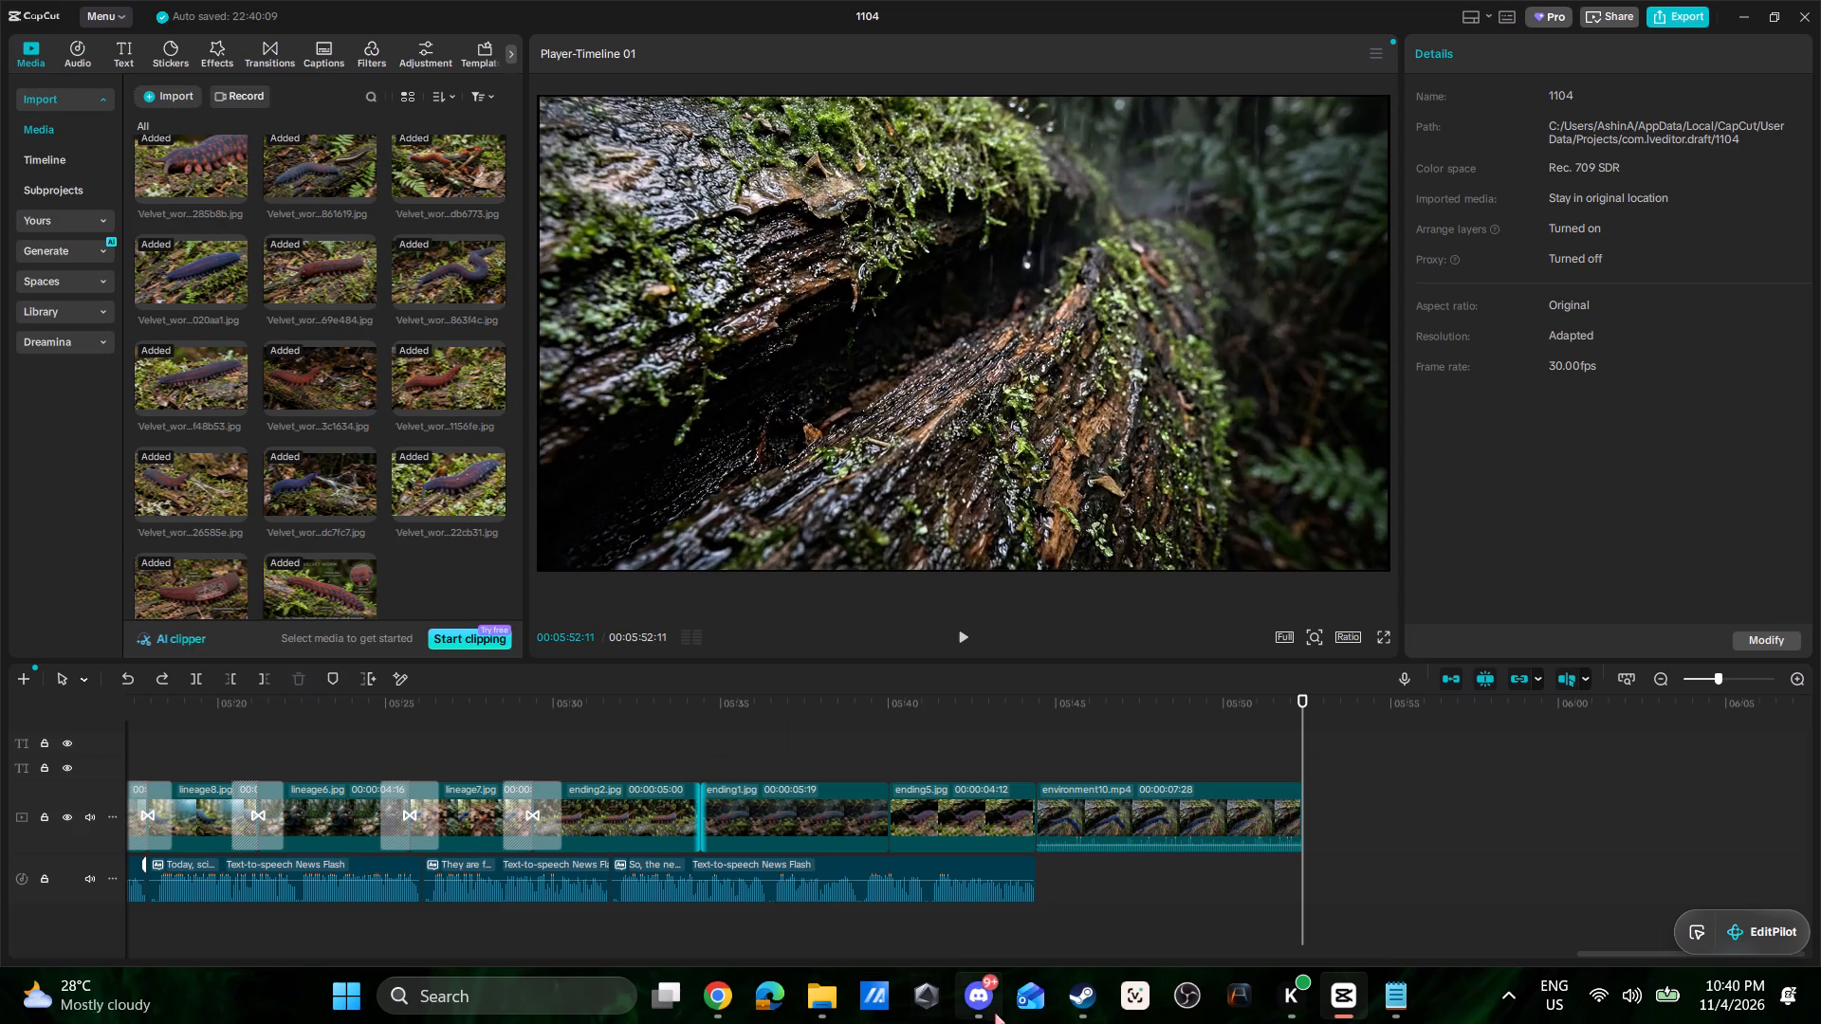
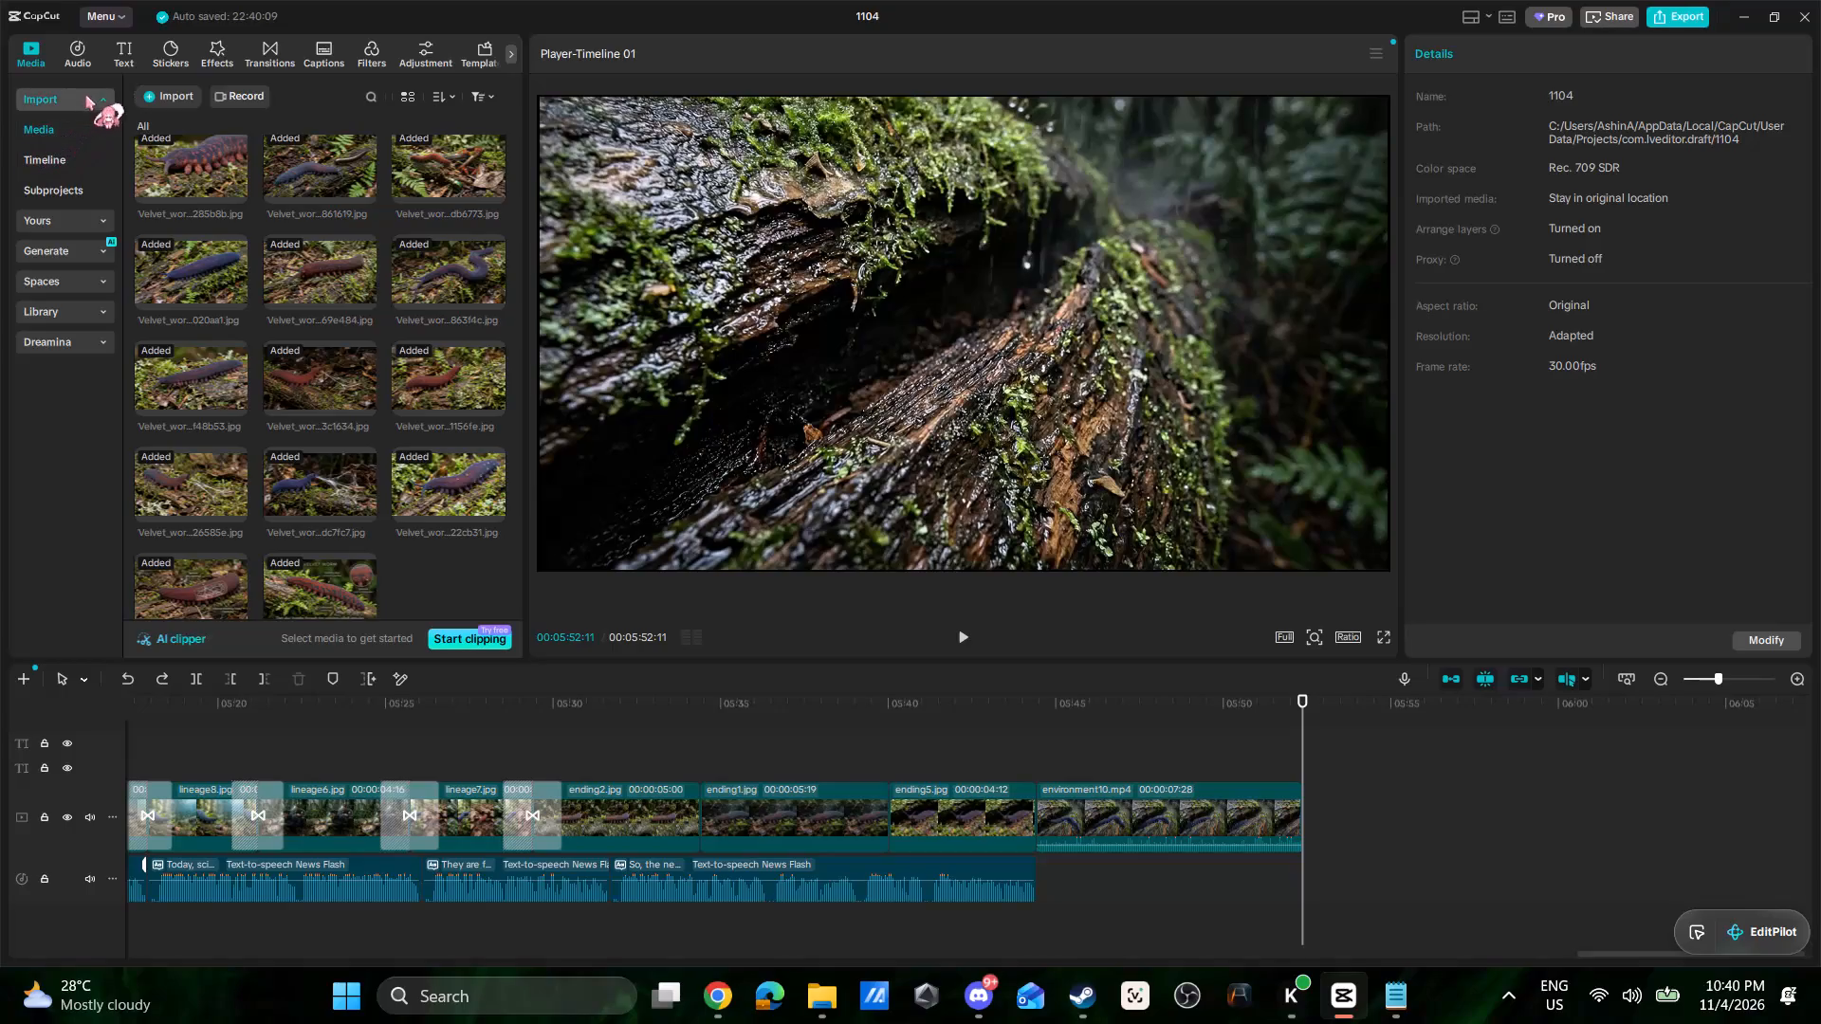
# Import the "Create_YouTube_thumbnail_9717eb8d" follow-for-more image from the Downloads folder into the project media.
pyautogui.scroll(4, 417, 469)
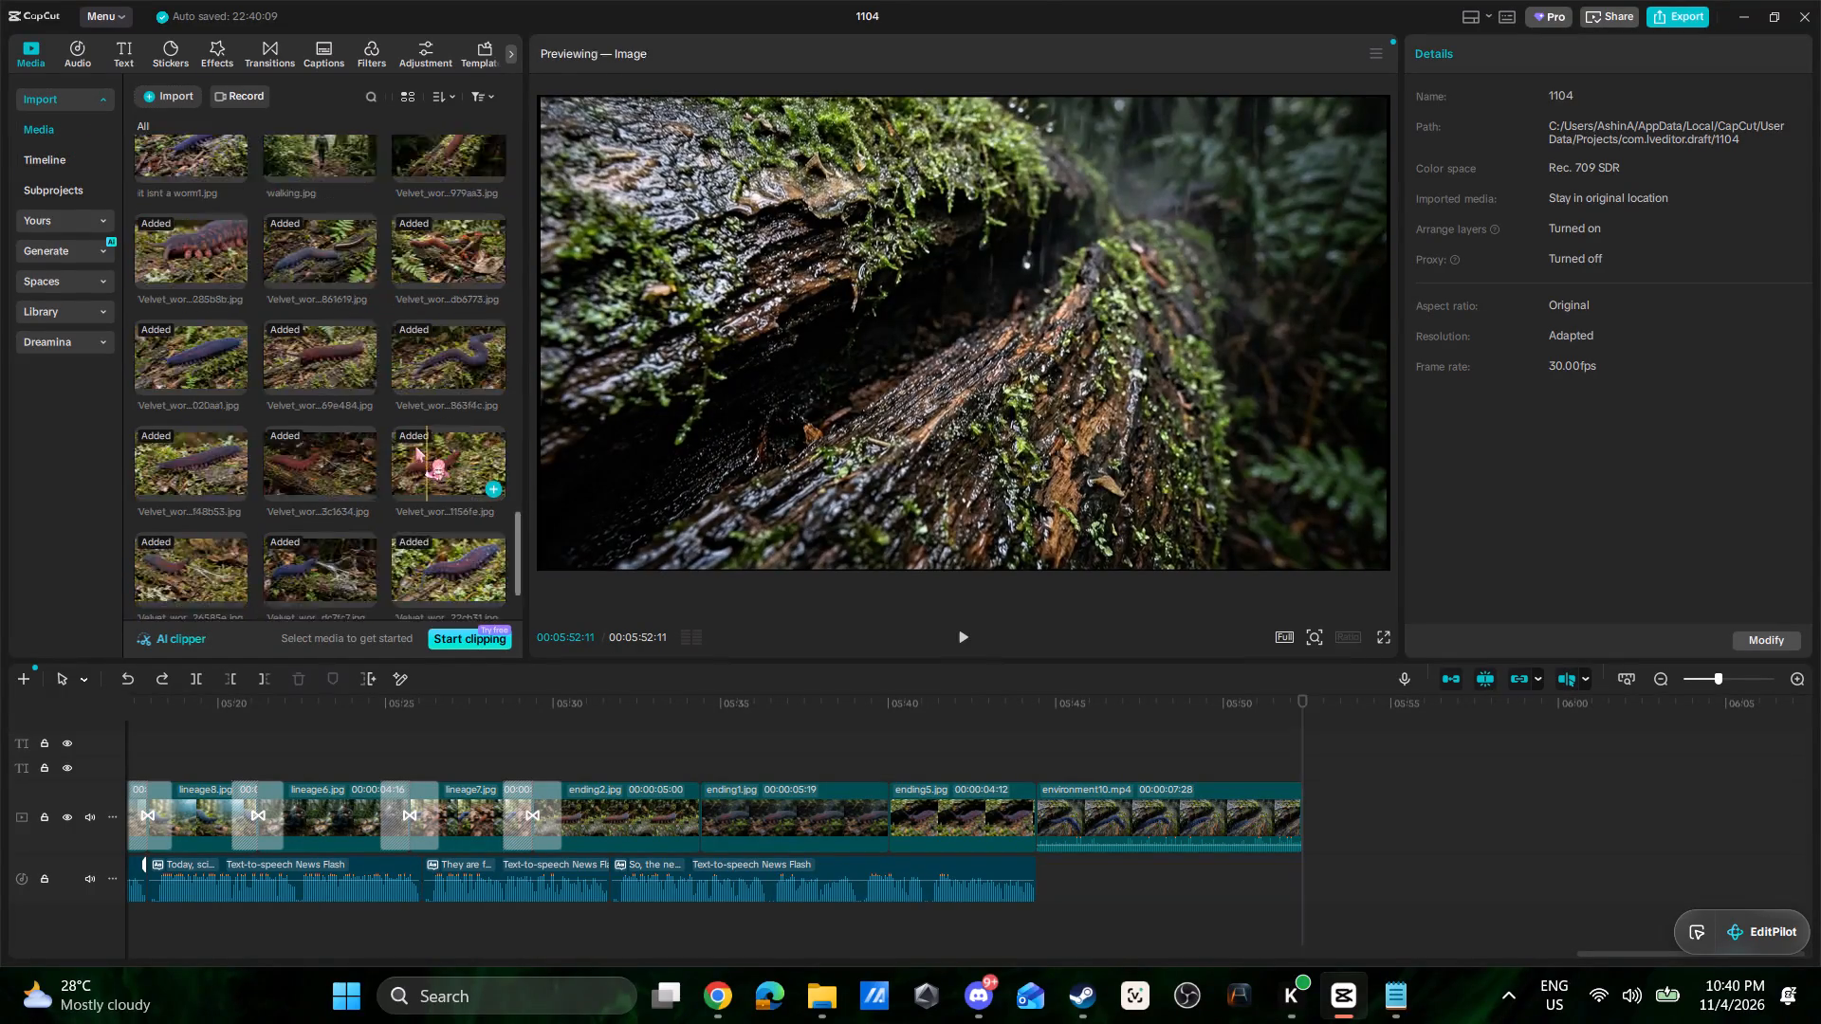
pyautogui.scroll(5, 415, 447)
pyautogui.scroll(-20, 416, 443)
pyautogui.scroll(-2, 416, 443)
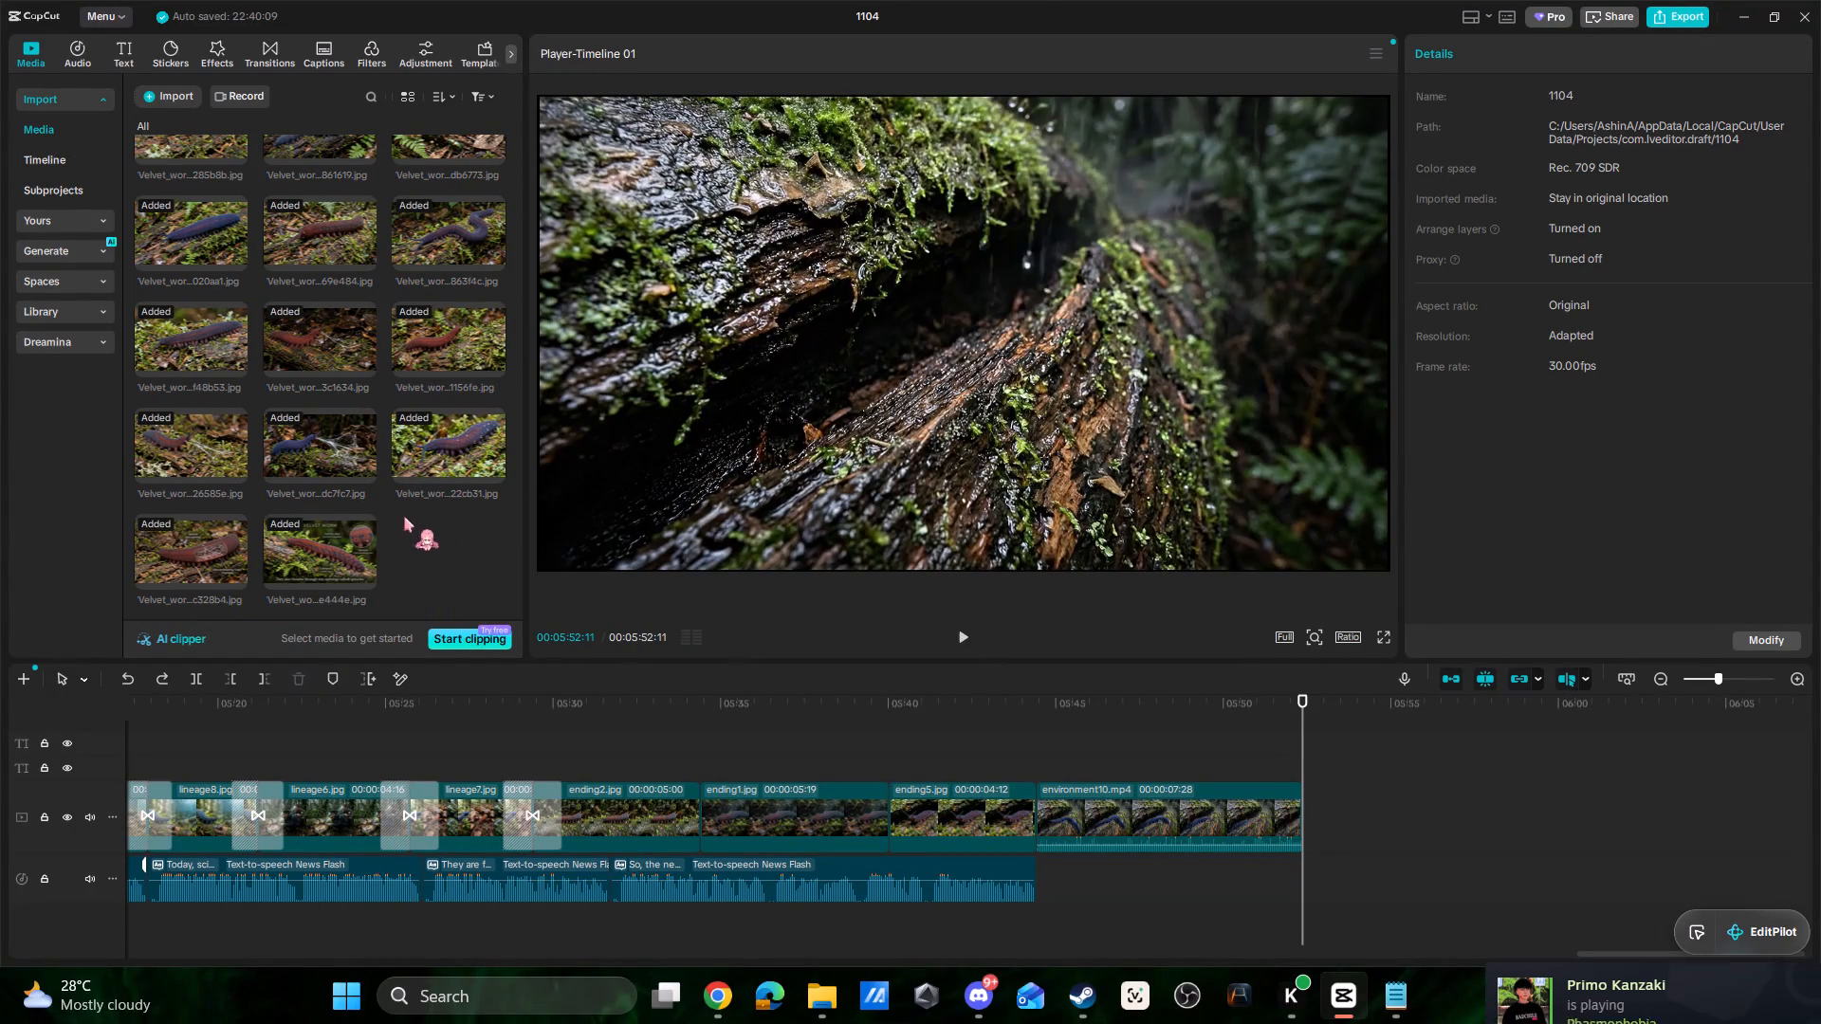
pyautogui.click(164, 93)
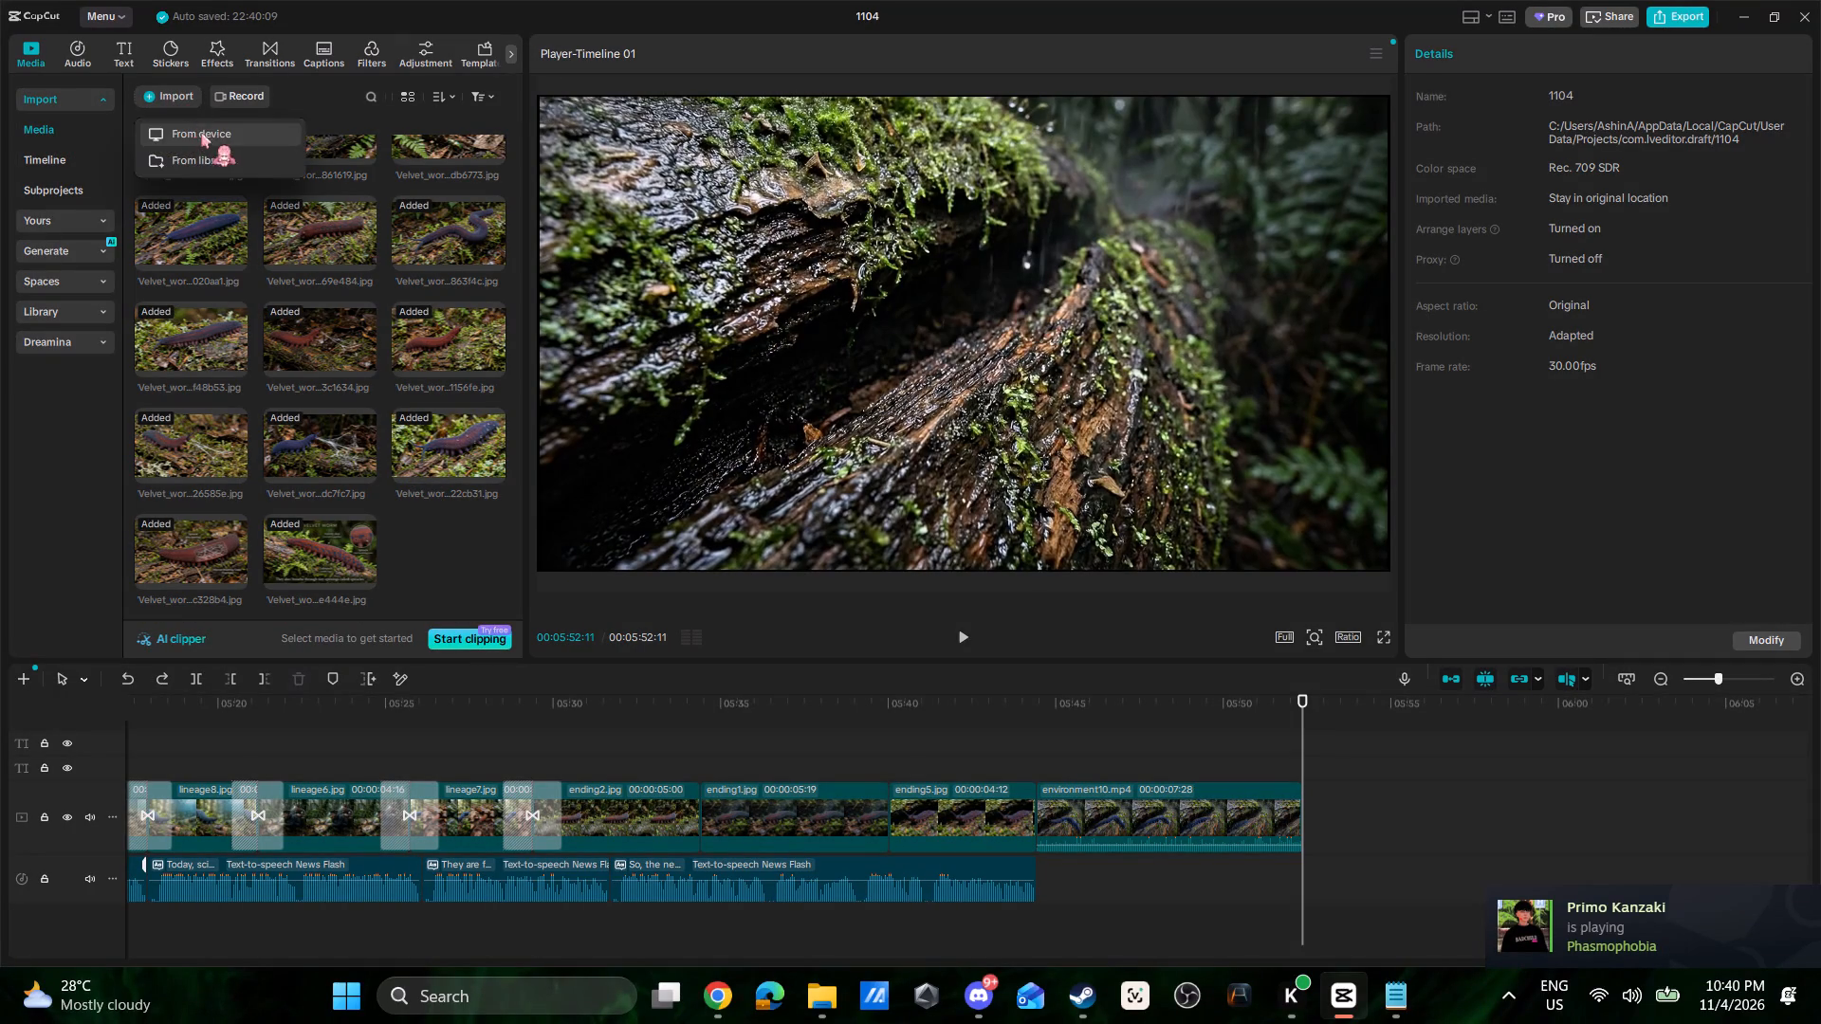
pyautogui.click(203, 135)
pyautogui.click(819, 349)
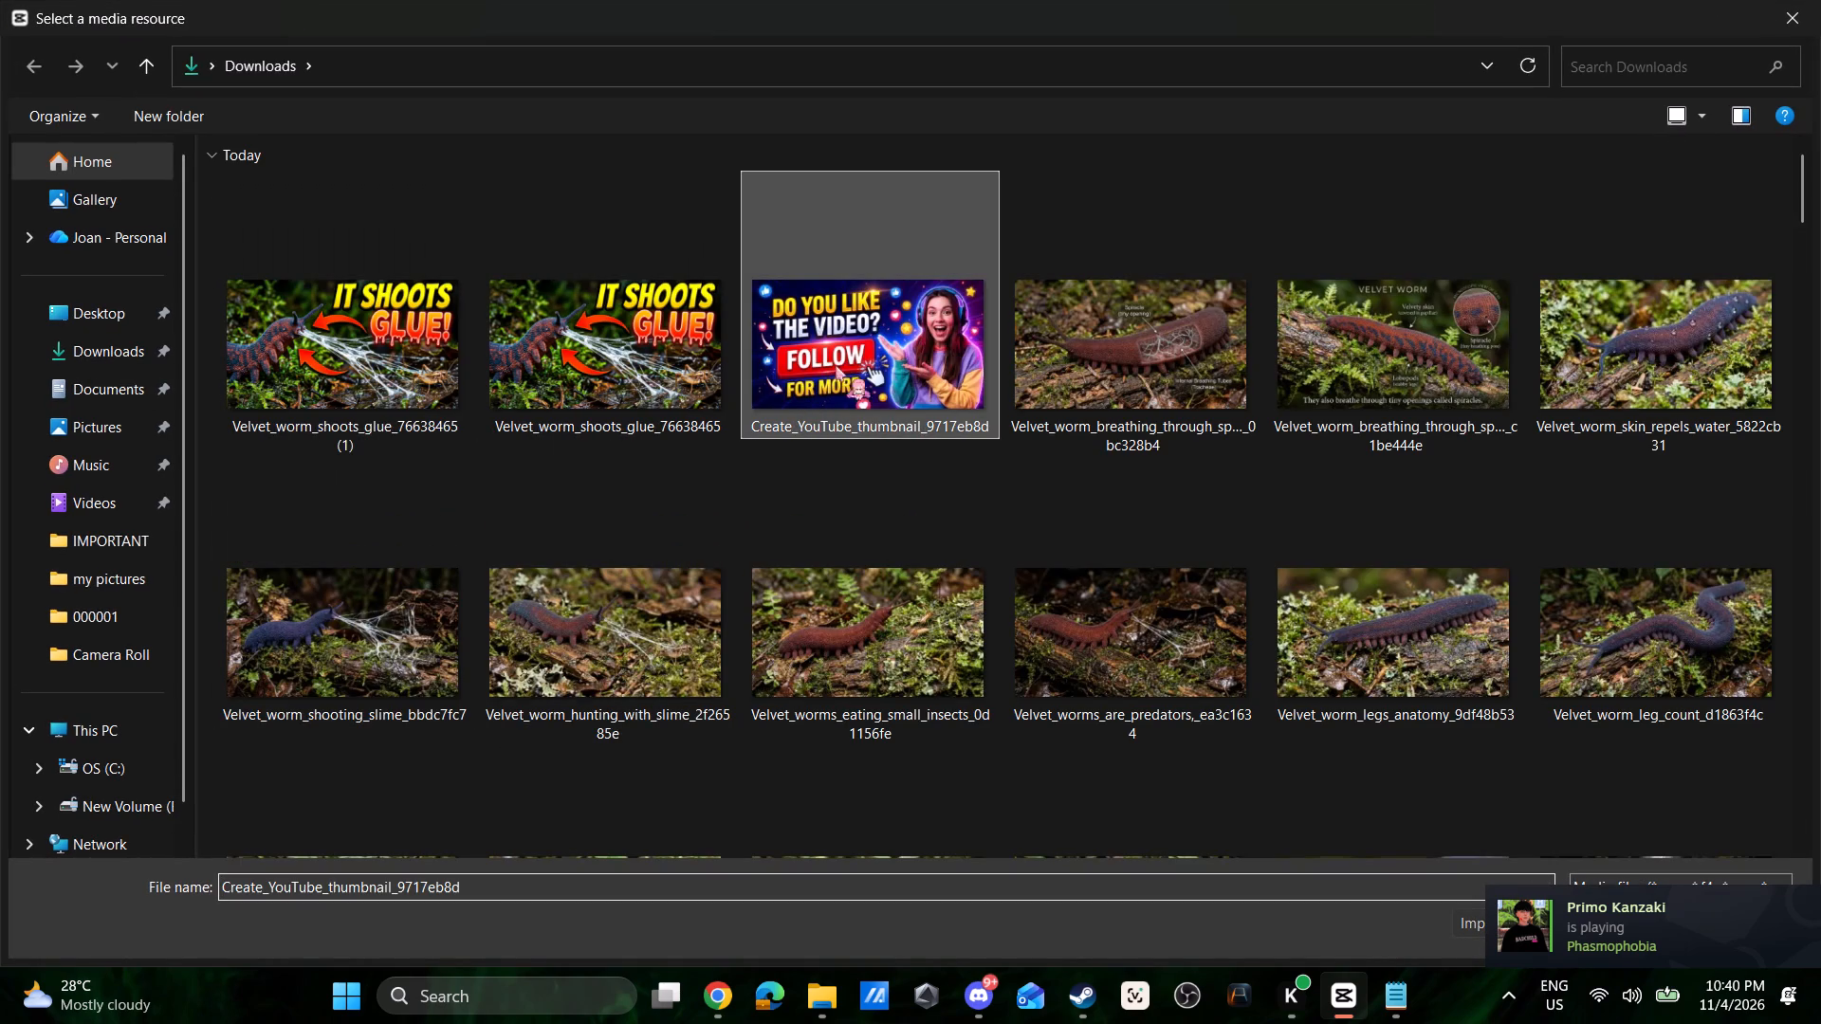
pyautogui.click(1618, 922)
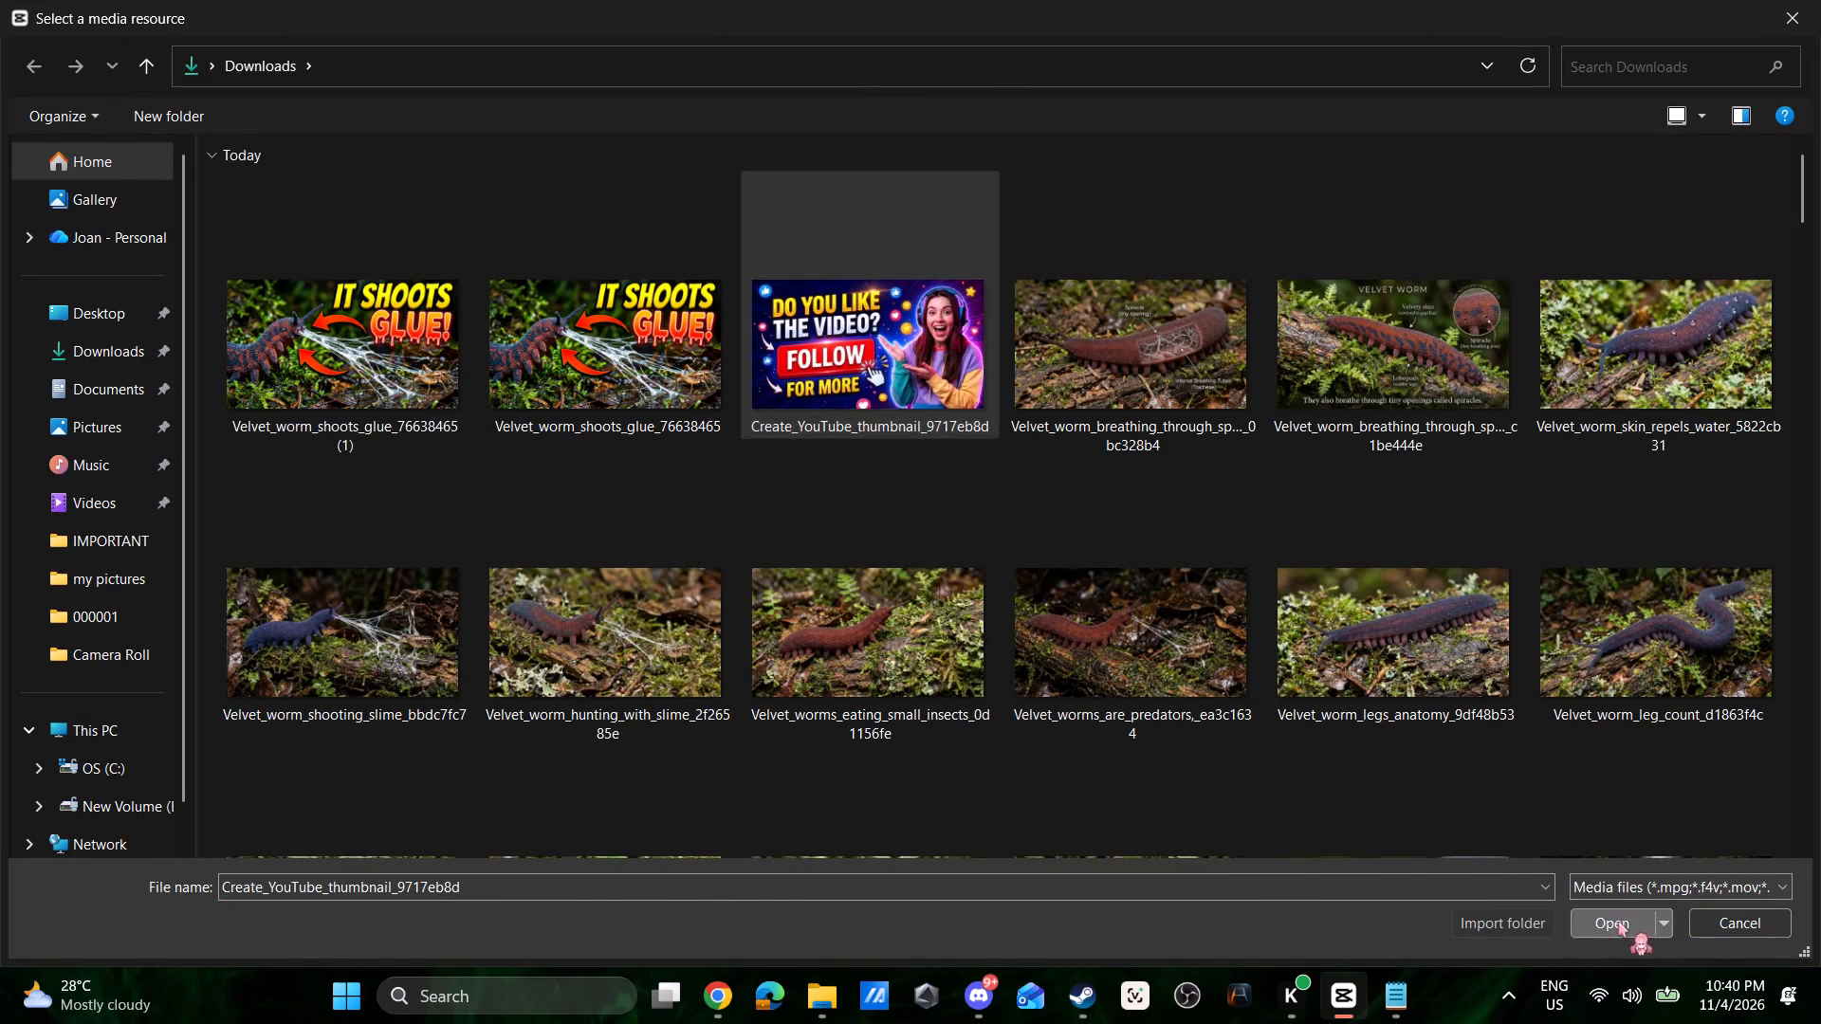
# Place the follow-for-more image after environment10.mp4 on the main track and extend it to end at about 00:05:58:06.
pyautogui.moveTo(453, 551); pyautogui.dragTo(1155, 846)
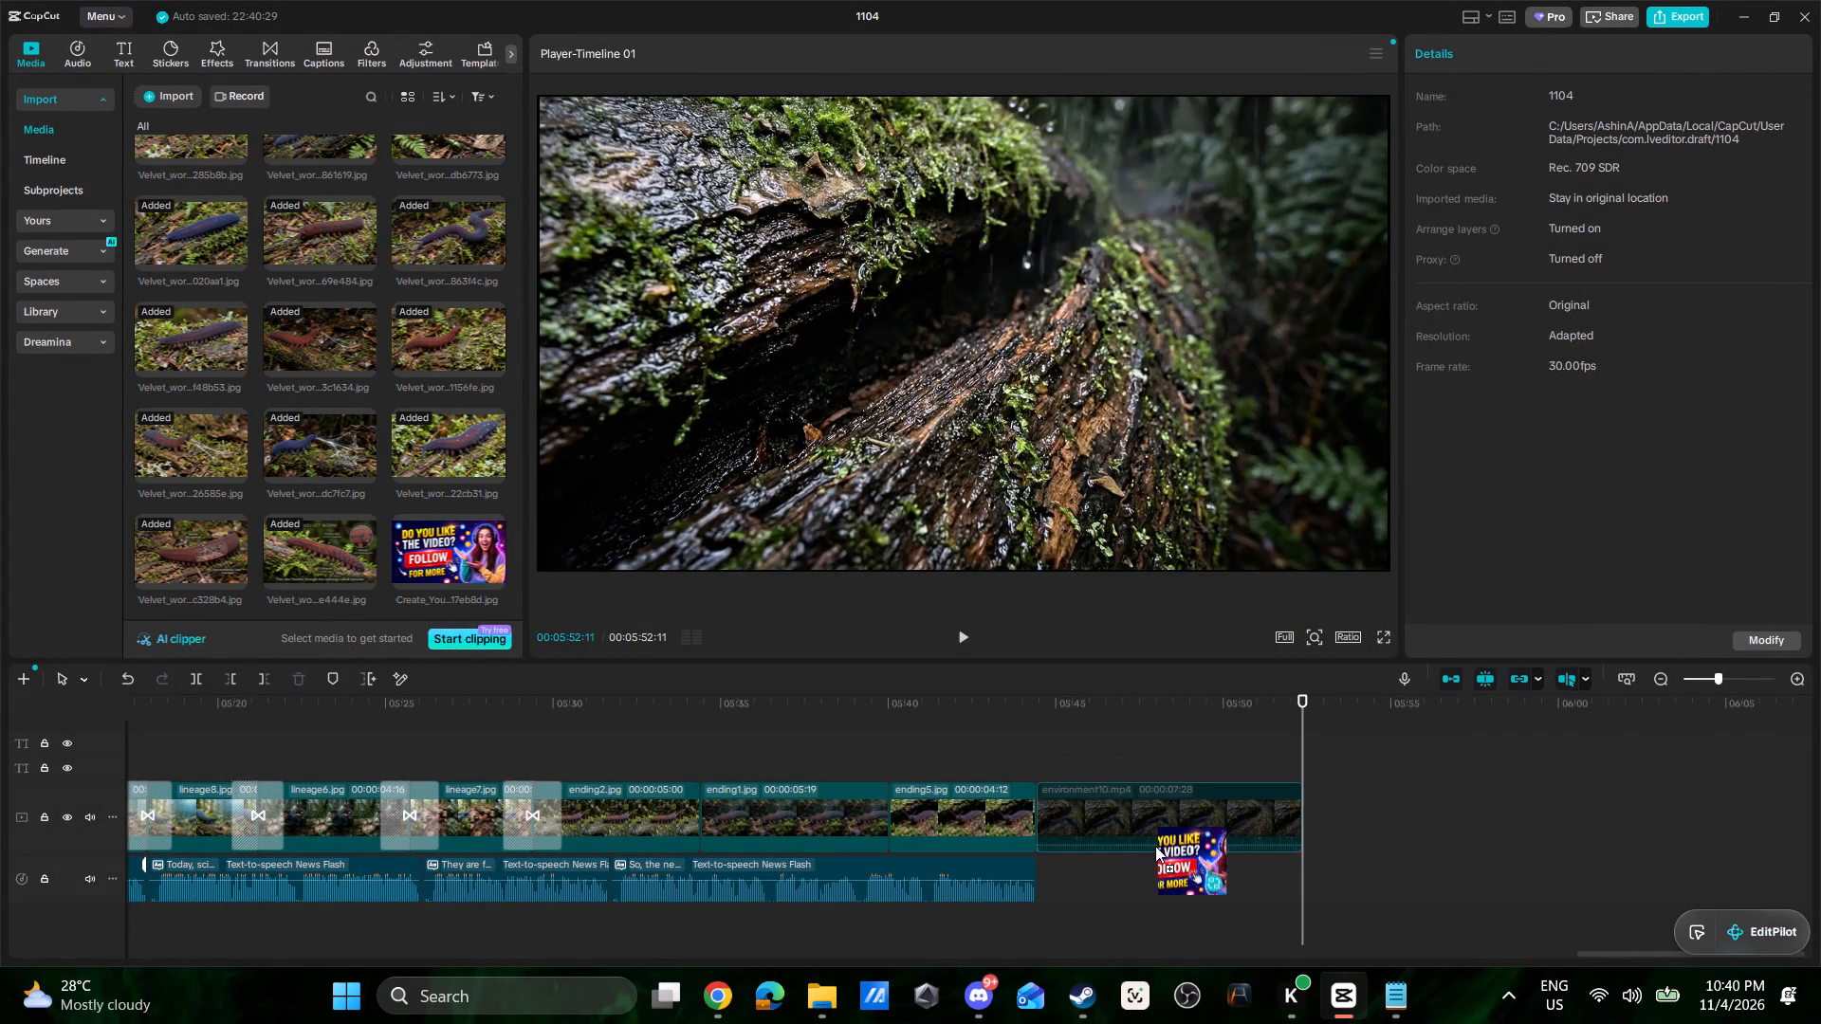
pyautogui.moveTo(1155, 846); pyautogui.dragTo(1327, 810)
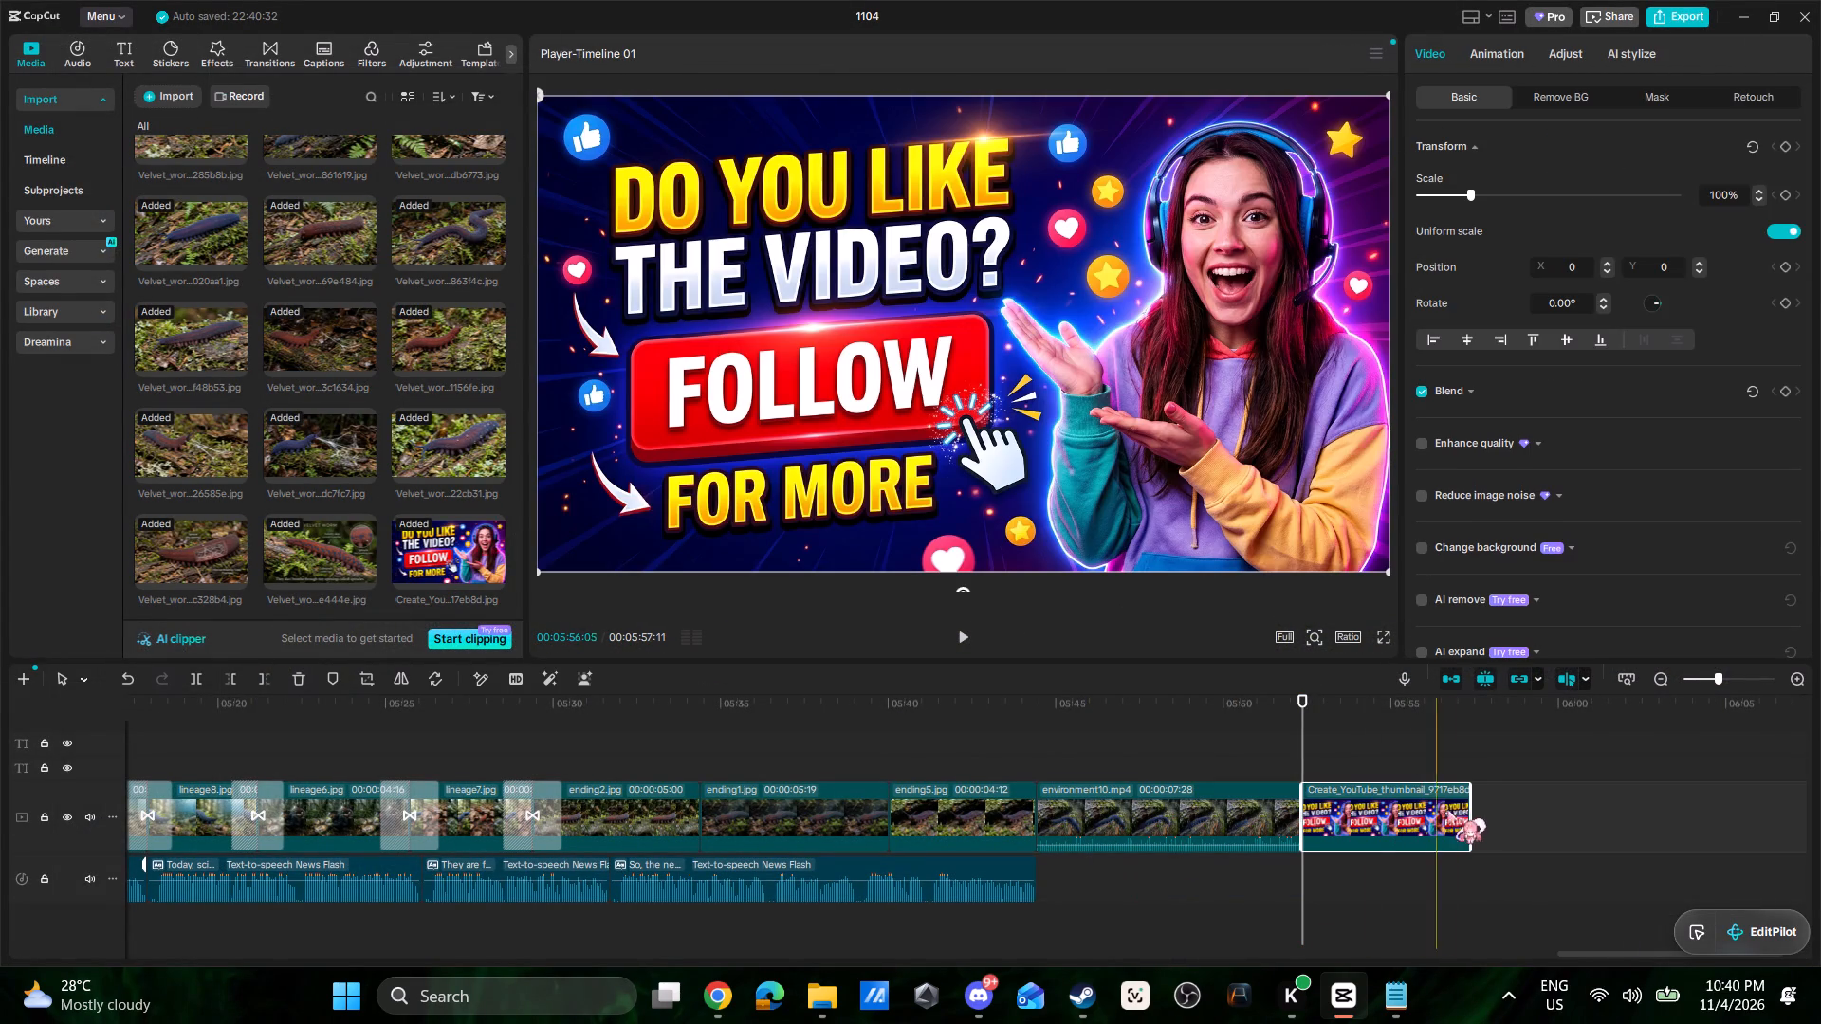
pyautogui.moveTo(1471, 812); pyautogui.dragTo(1495, 814)
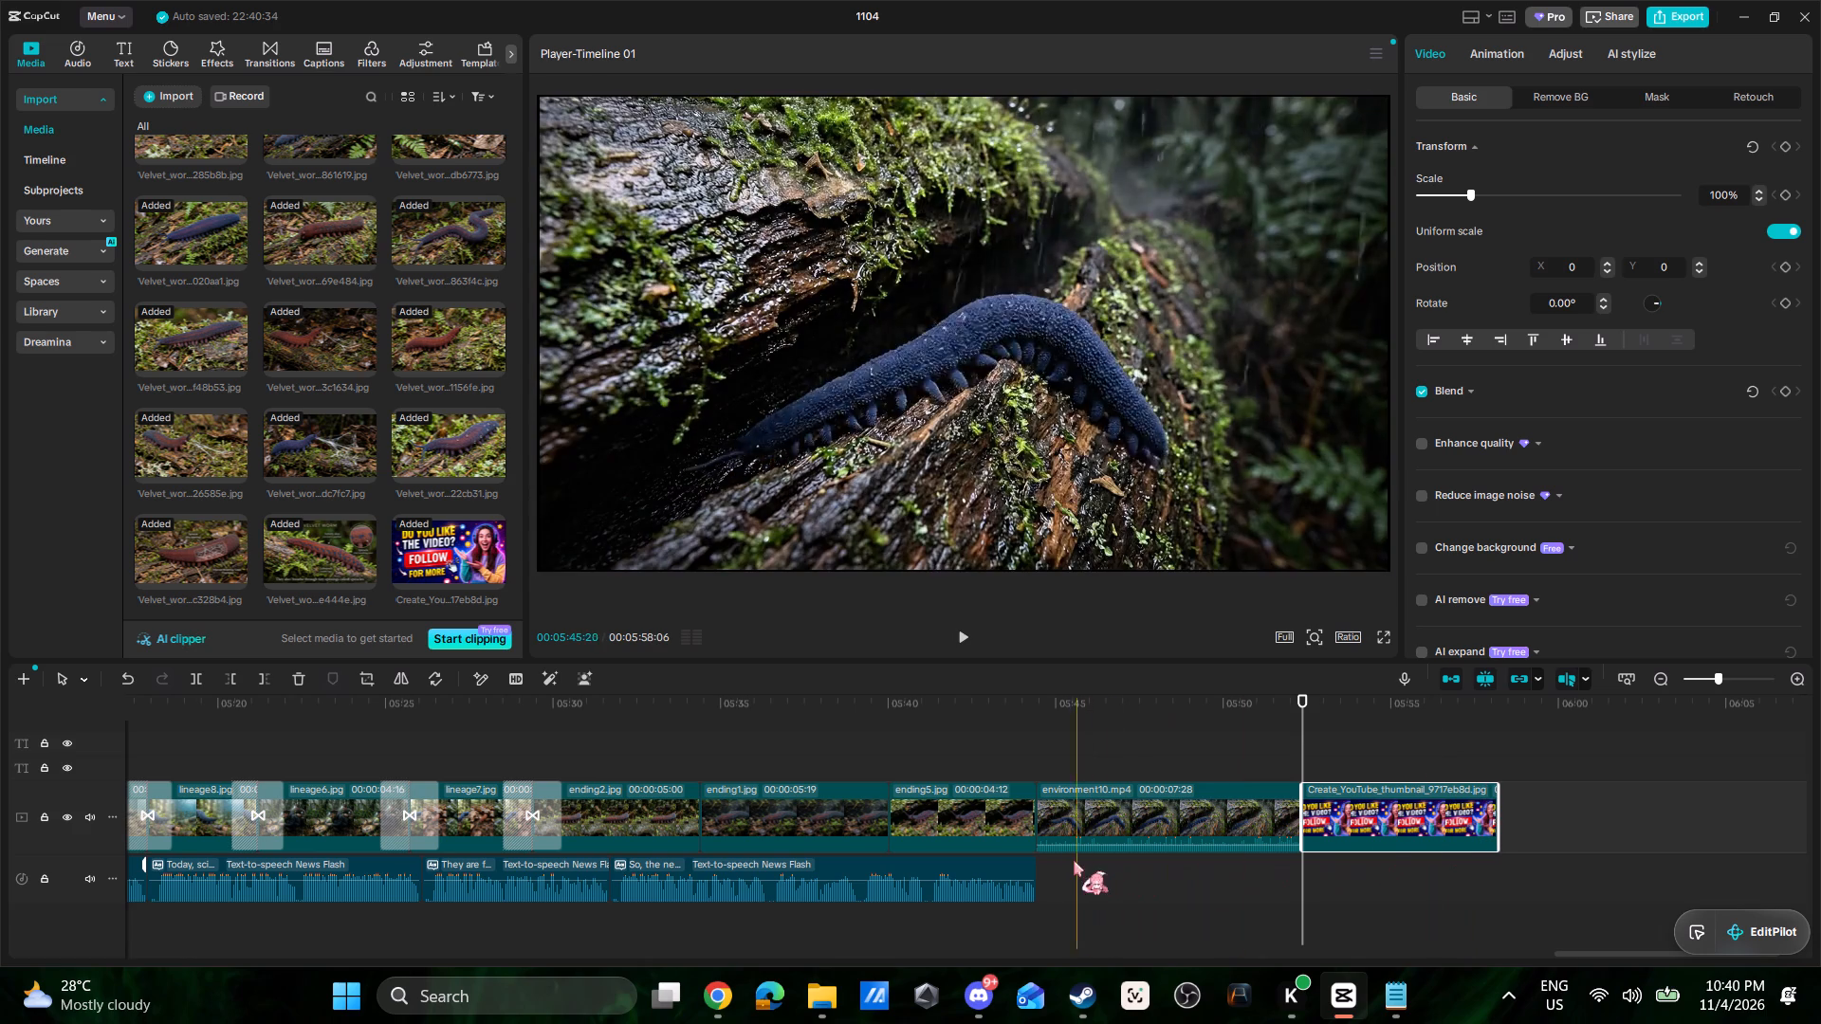
# Play back the cut from ending5.jpg into environment10.mp4.
pyautogui.click(1066, 844)
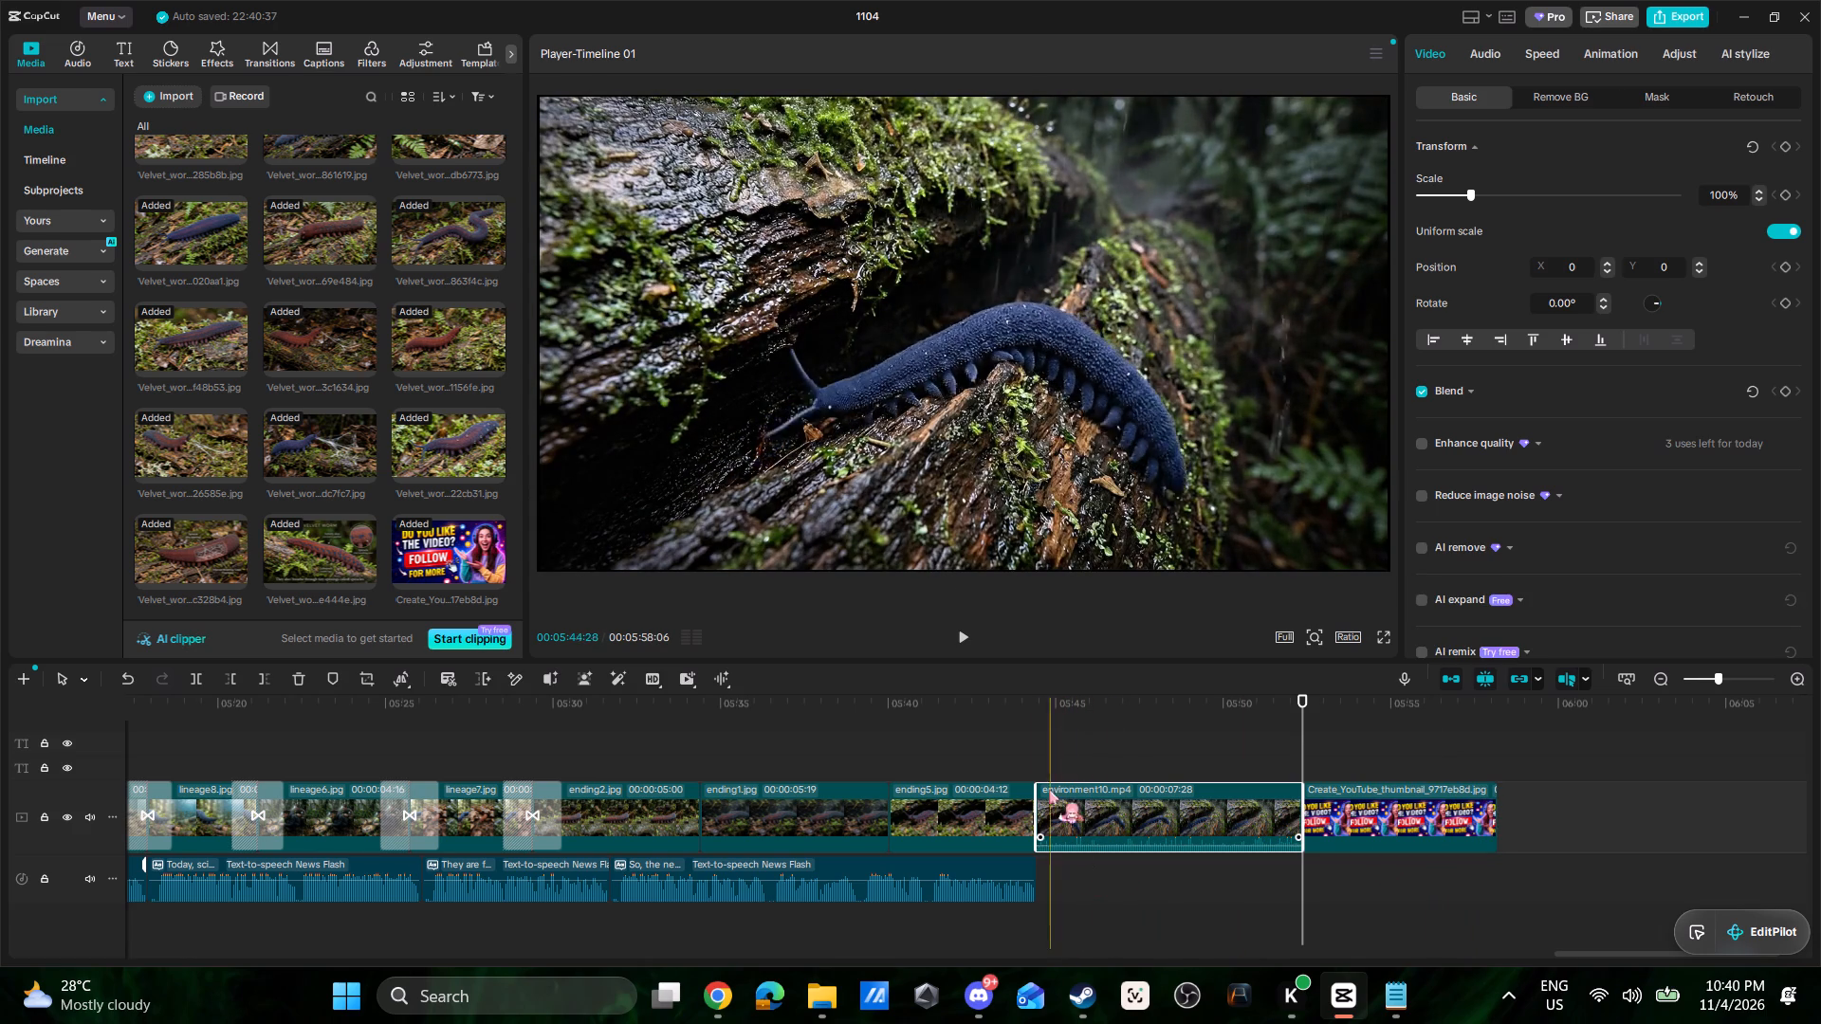
pyautogui.click(1018, 754)
pyautogui.press('space')
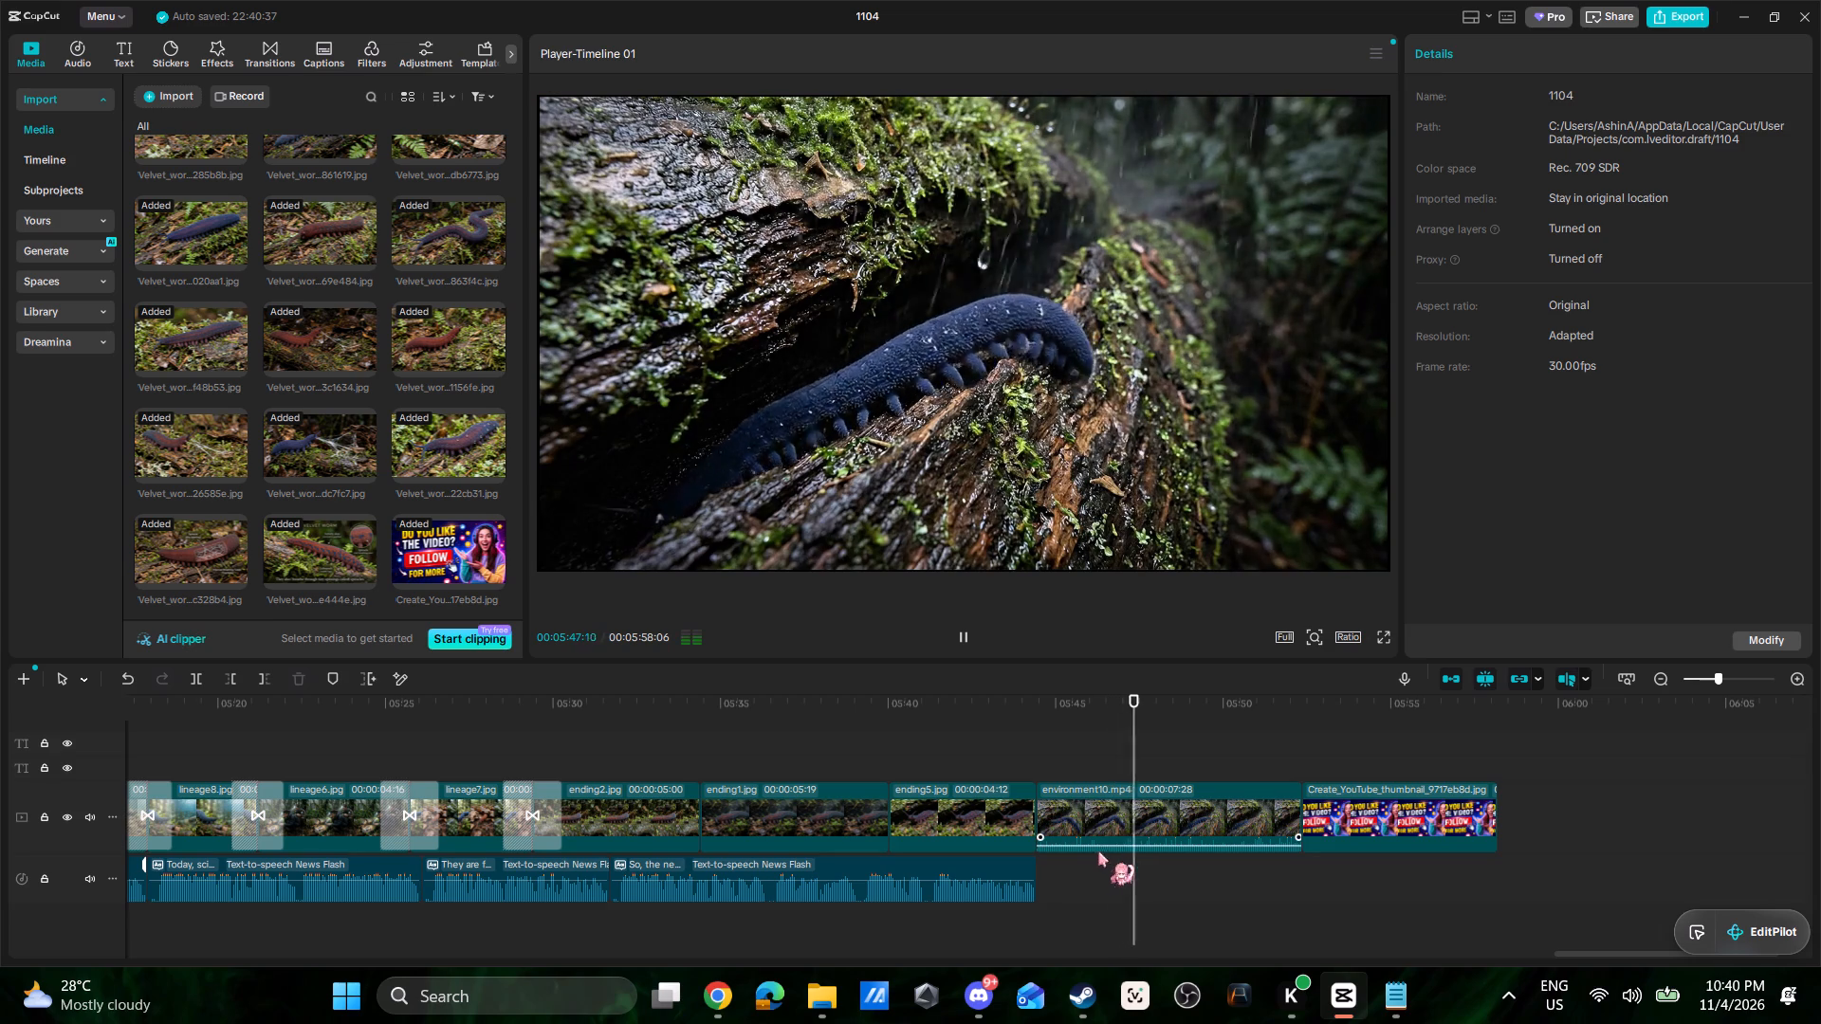
pyautogui.press('space')
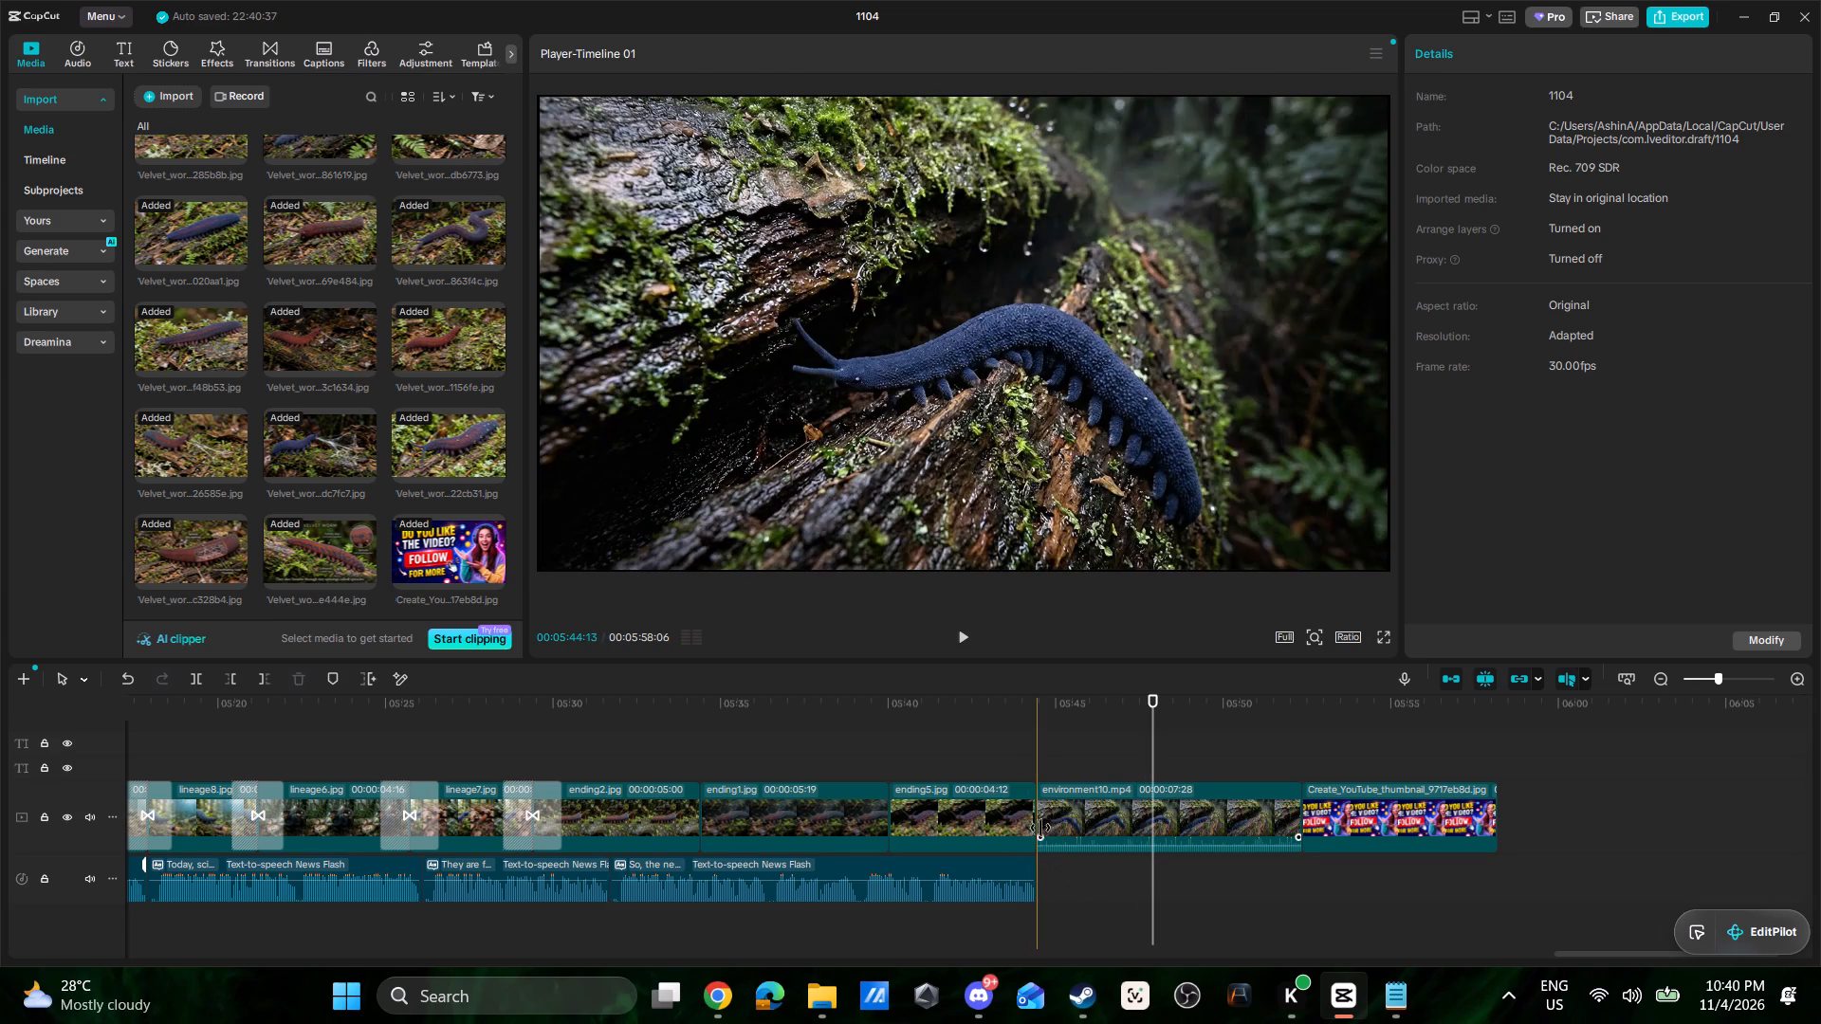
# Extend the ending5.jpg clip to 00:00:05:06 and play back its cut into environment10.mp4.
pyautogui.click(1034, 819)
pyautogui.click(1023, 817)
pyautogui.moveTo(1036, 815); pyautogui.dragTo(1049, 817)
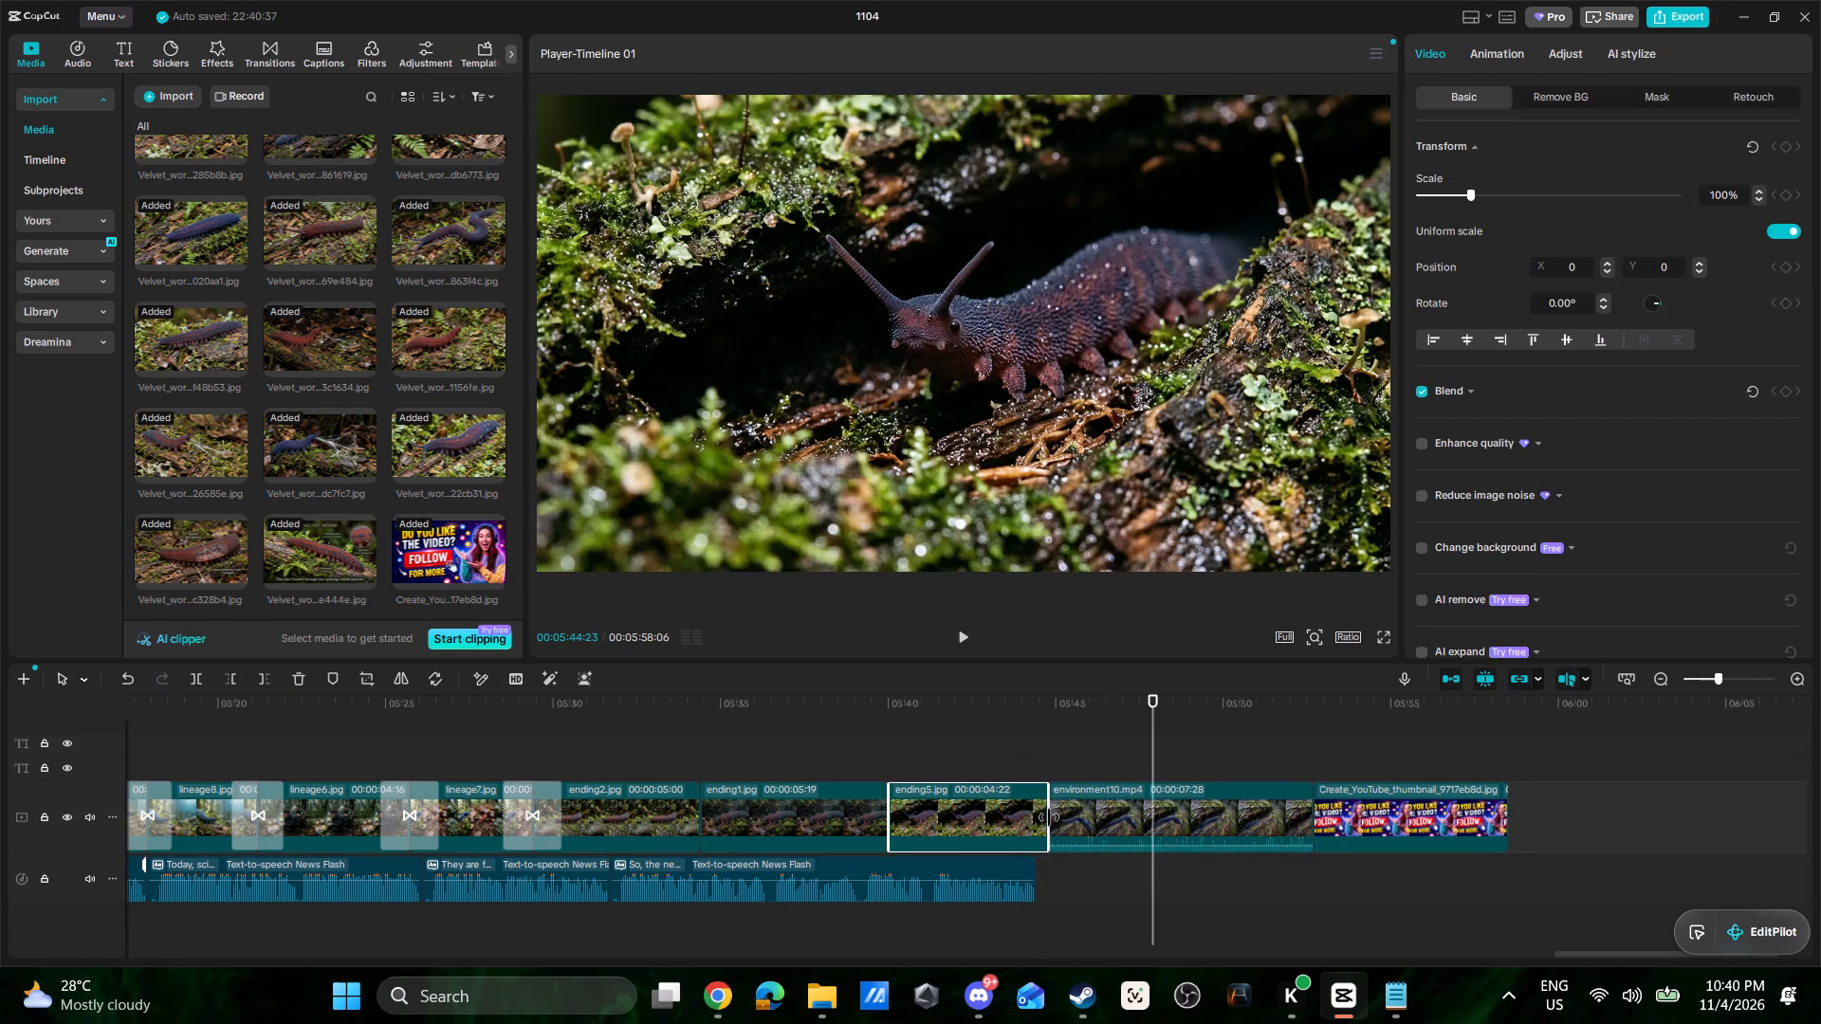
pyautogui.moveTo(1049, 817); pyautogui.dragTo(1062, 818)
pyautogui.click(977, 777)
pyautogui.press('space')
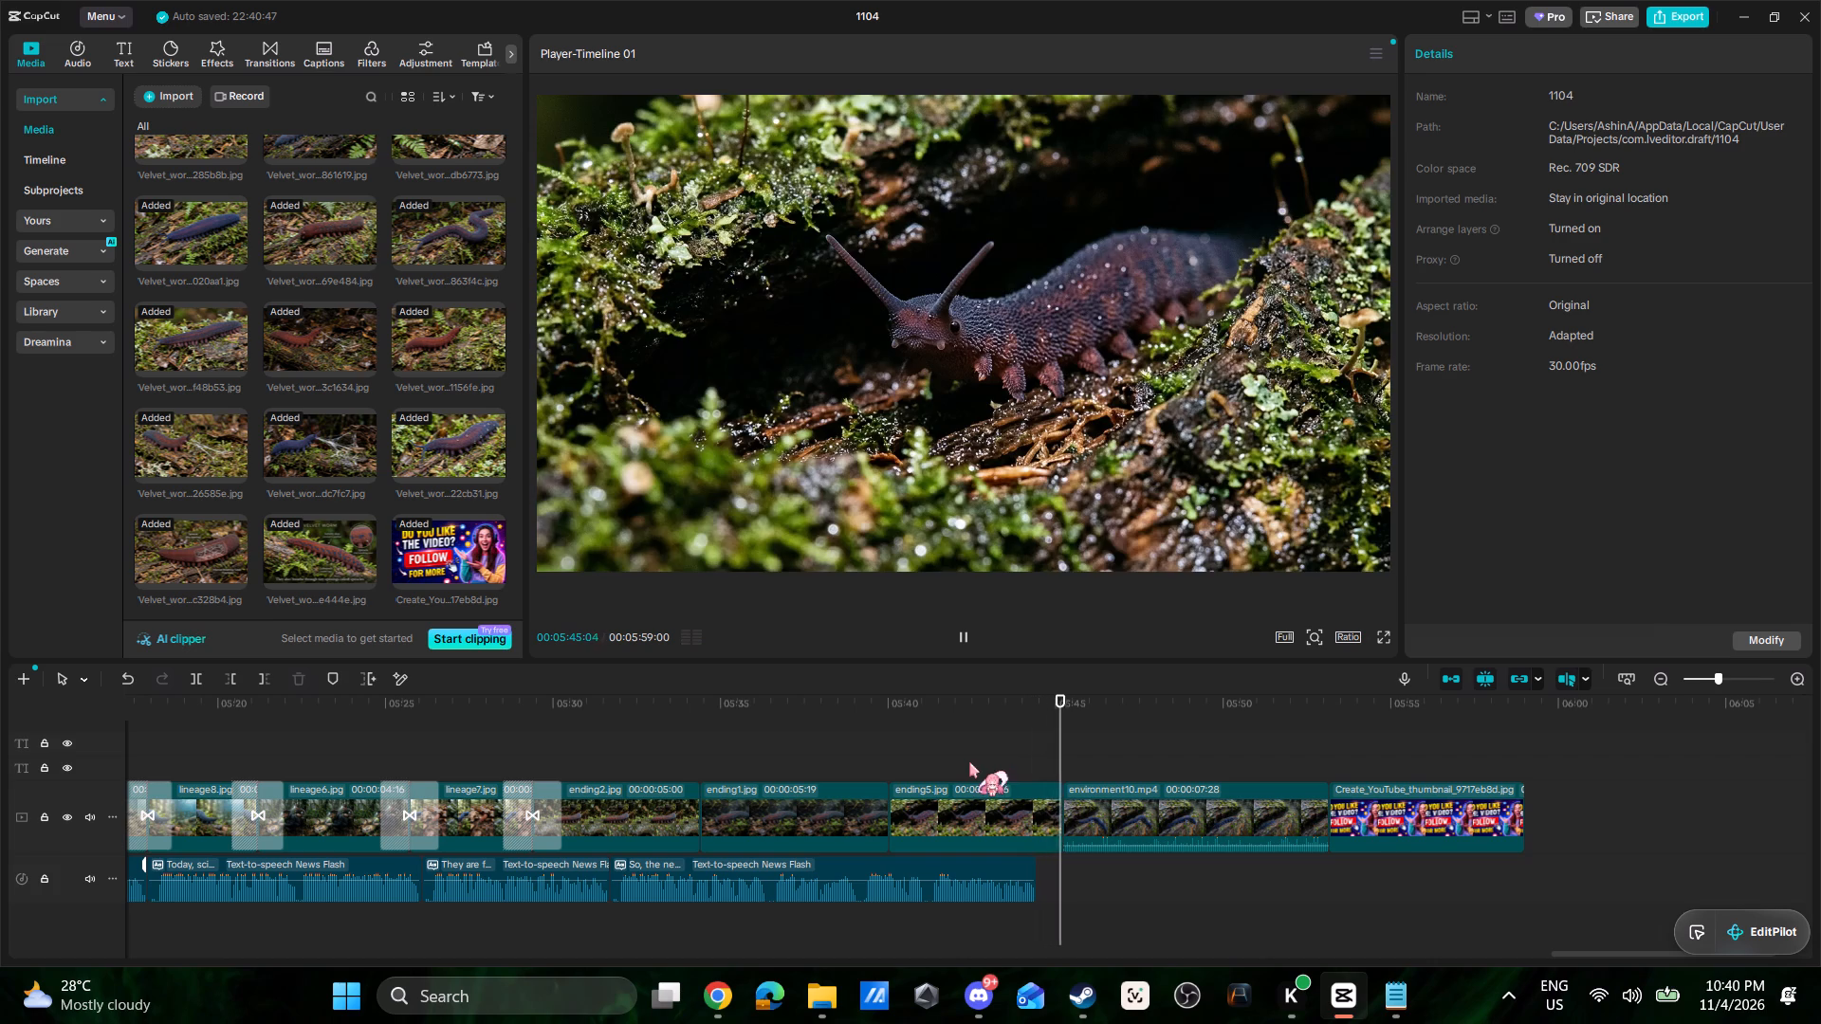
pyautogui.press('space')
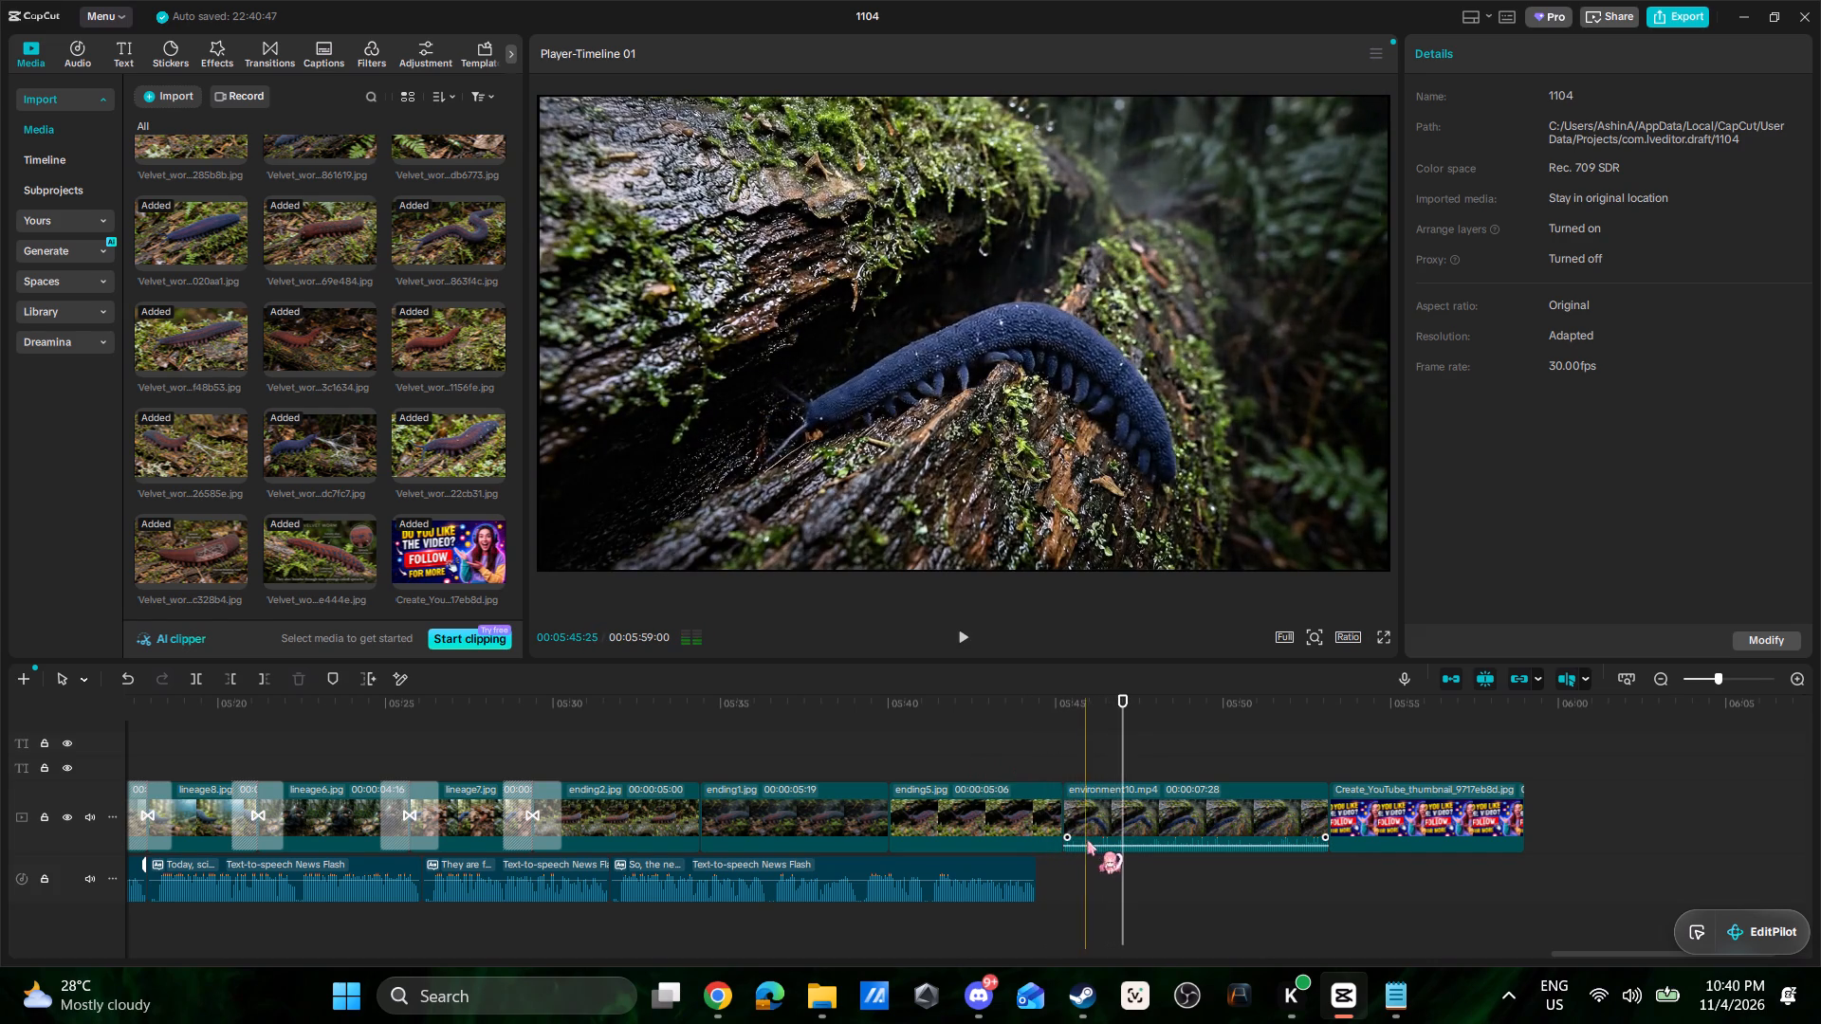
# Set both the audio fade-in and the audio fade-out of the environment10.mp4 clip to 1.1 s.
pyautogui.click(1102, 836)
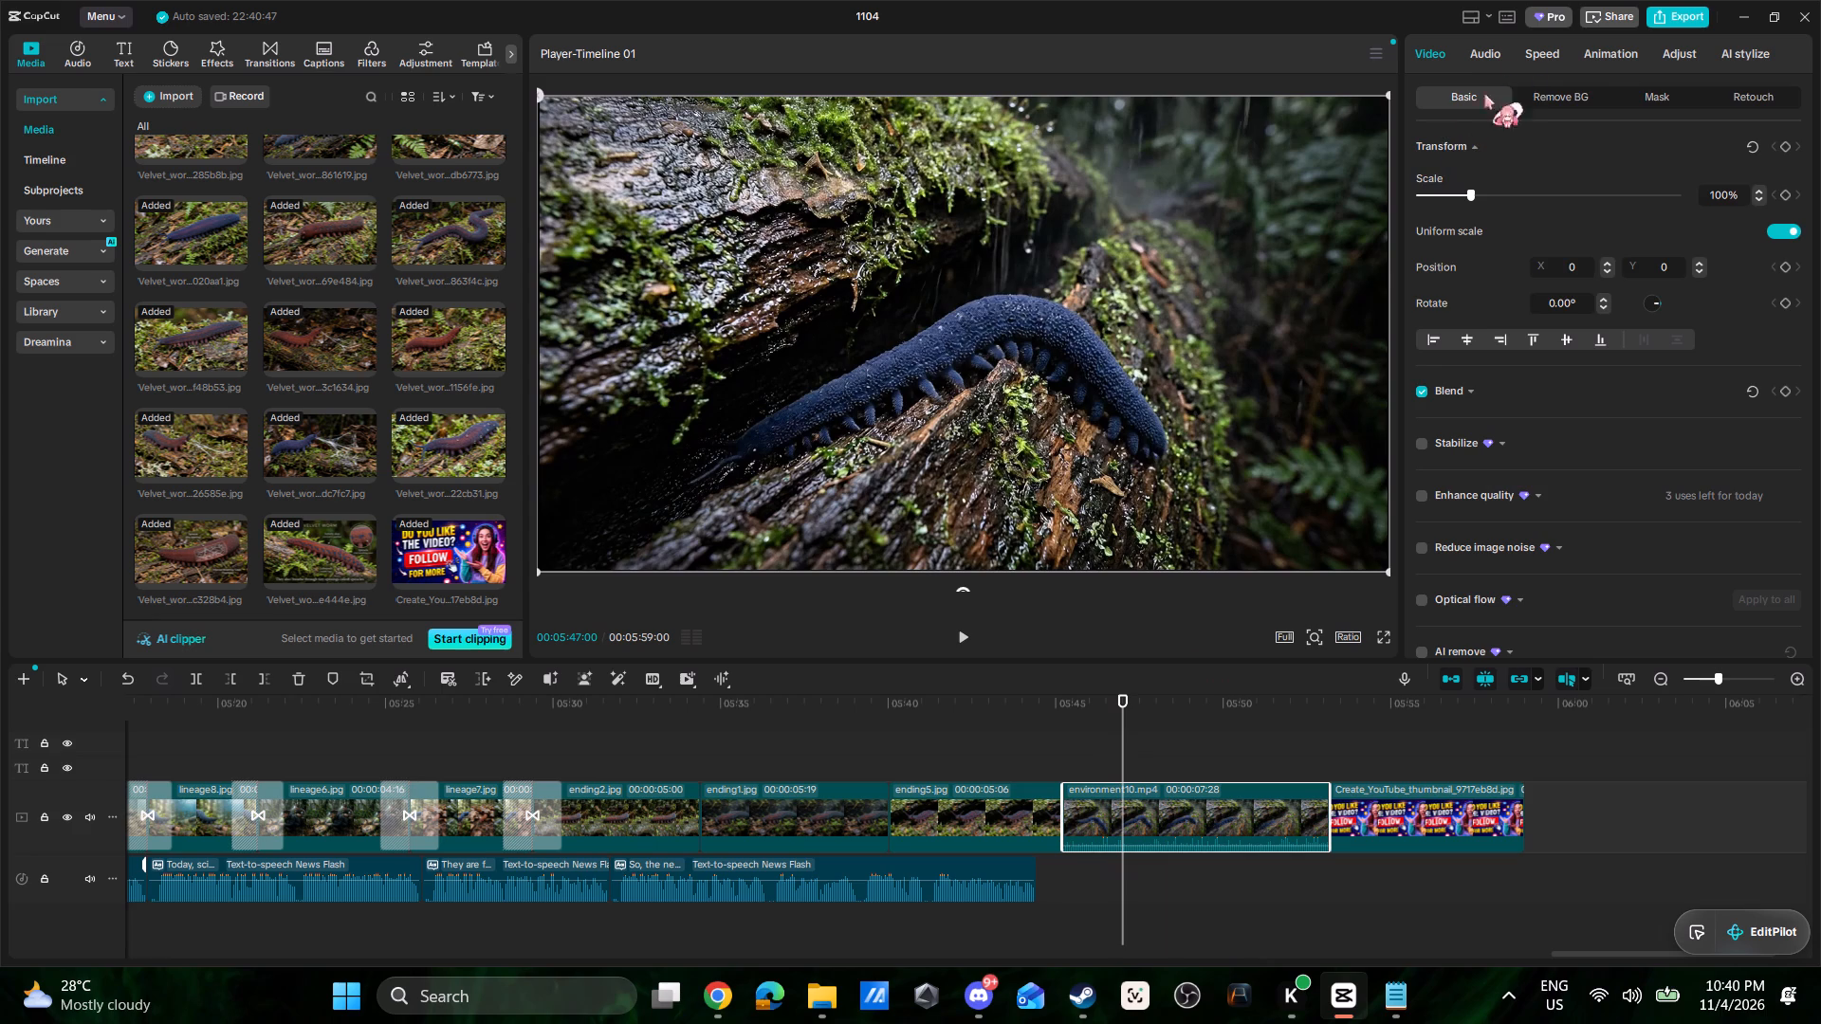
pyautogui.click(1487, 59)
pyautogui.moveTo(1423, 230); pyautogui.dragTo(1433, 231)
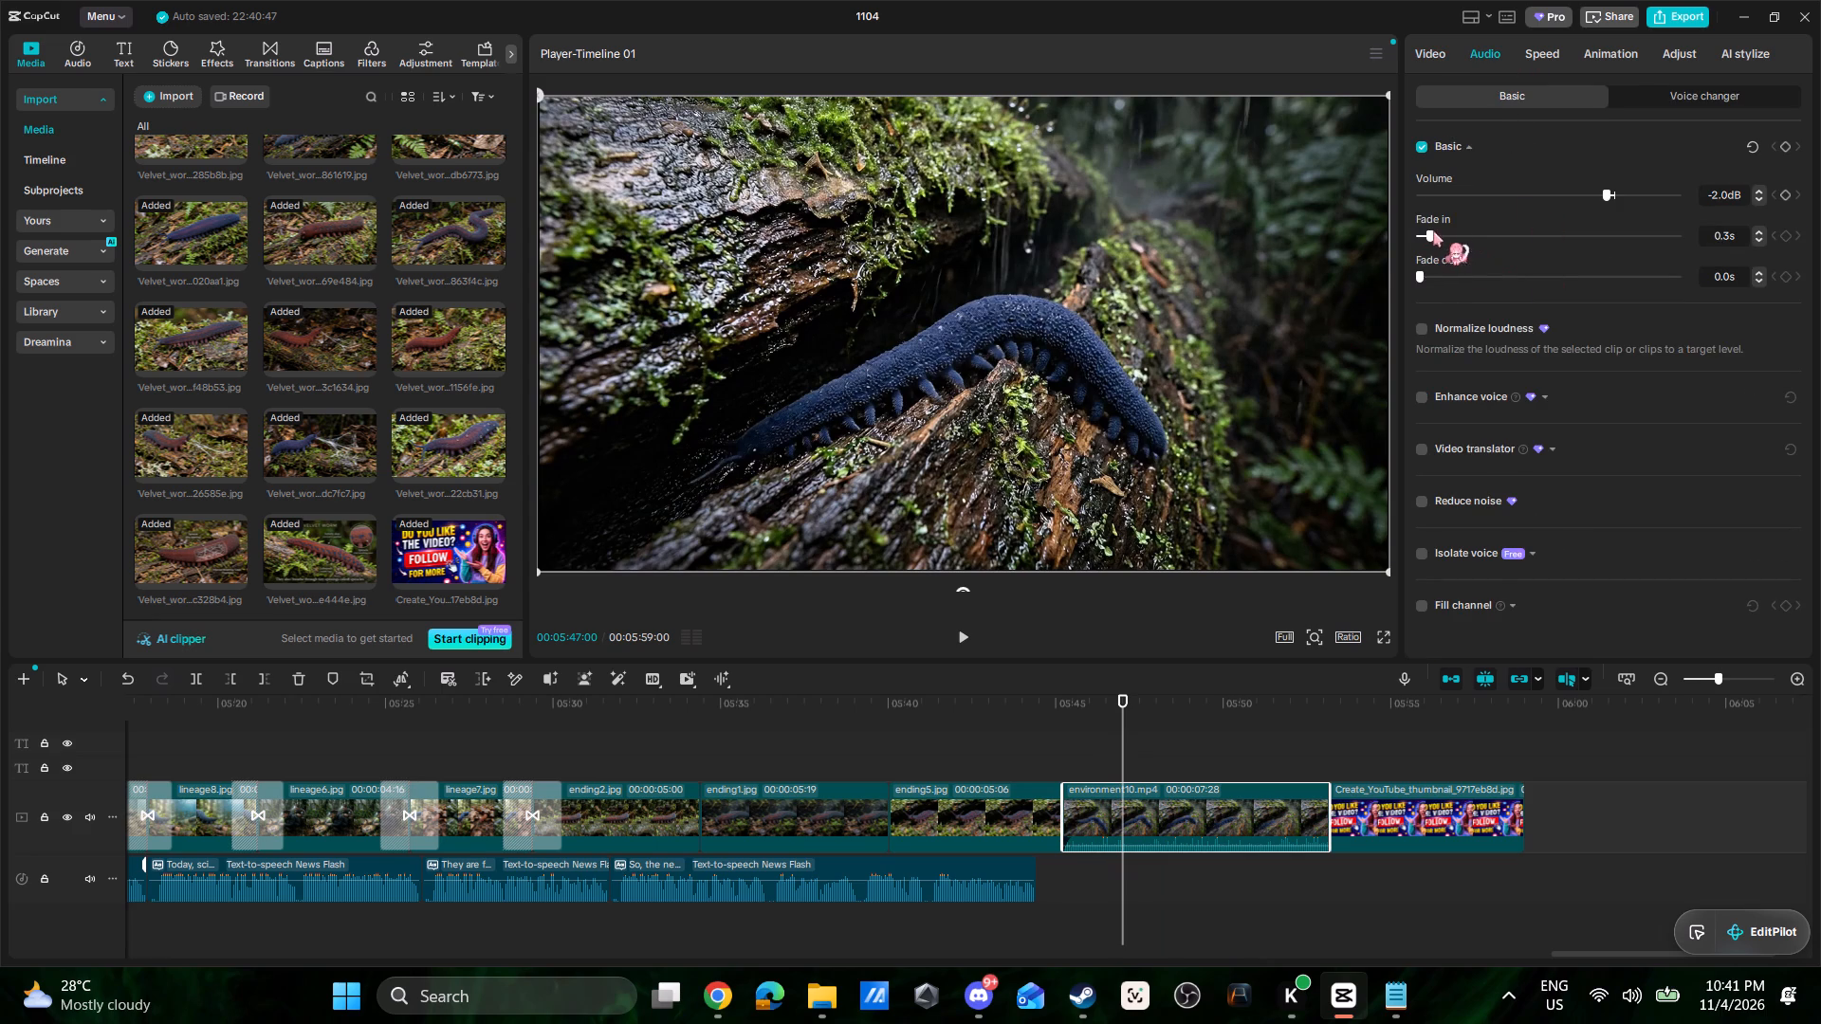
pyautogui.moveTo(1433, 231); pyautogui.dragTo(1454, 234)
pyautogui.moveTo(1423, 276); pyautogui.dragTo(1425, 276)
pyautogui.moveTo(1425, 276); pyautogui.dragTo(1452, 280)
pyautogui.click(1450, 232)
pyautogui.click(1452, 268)
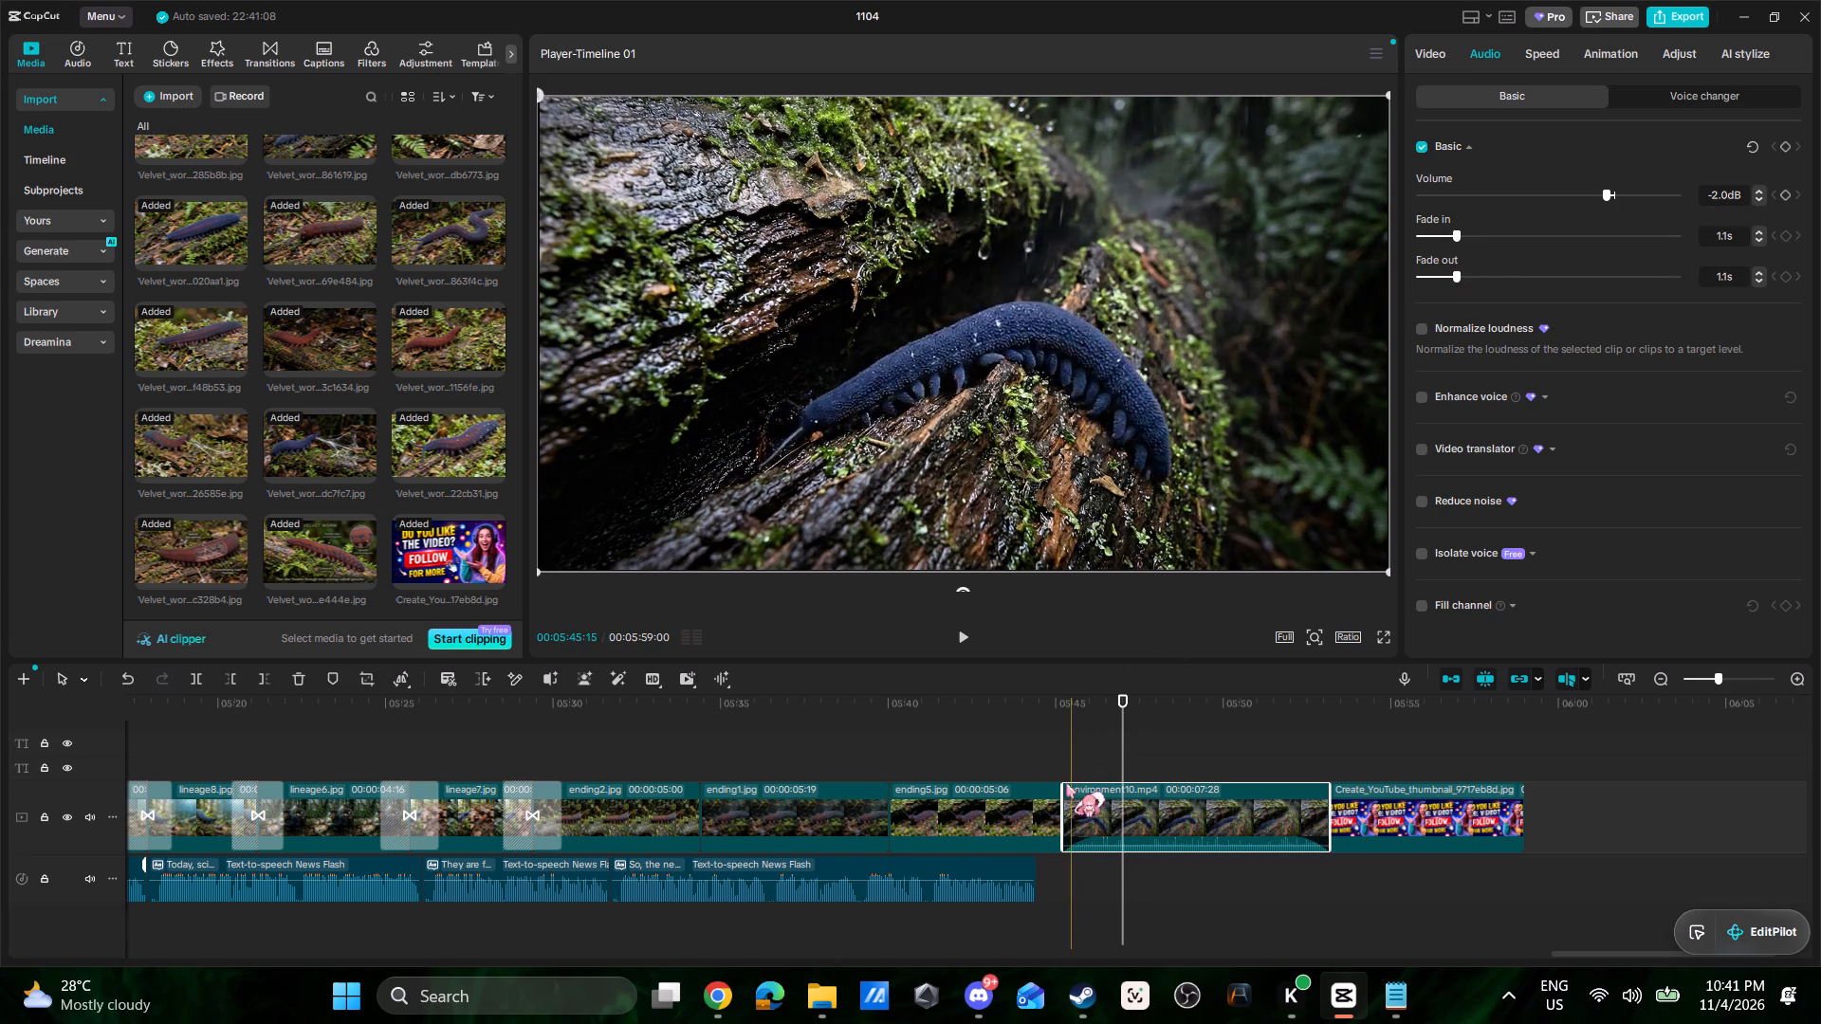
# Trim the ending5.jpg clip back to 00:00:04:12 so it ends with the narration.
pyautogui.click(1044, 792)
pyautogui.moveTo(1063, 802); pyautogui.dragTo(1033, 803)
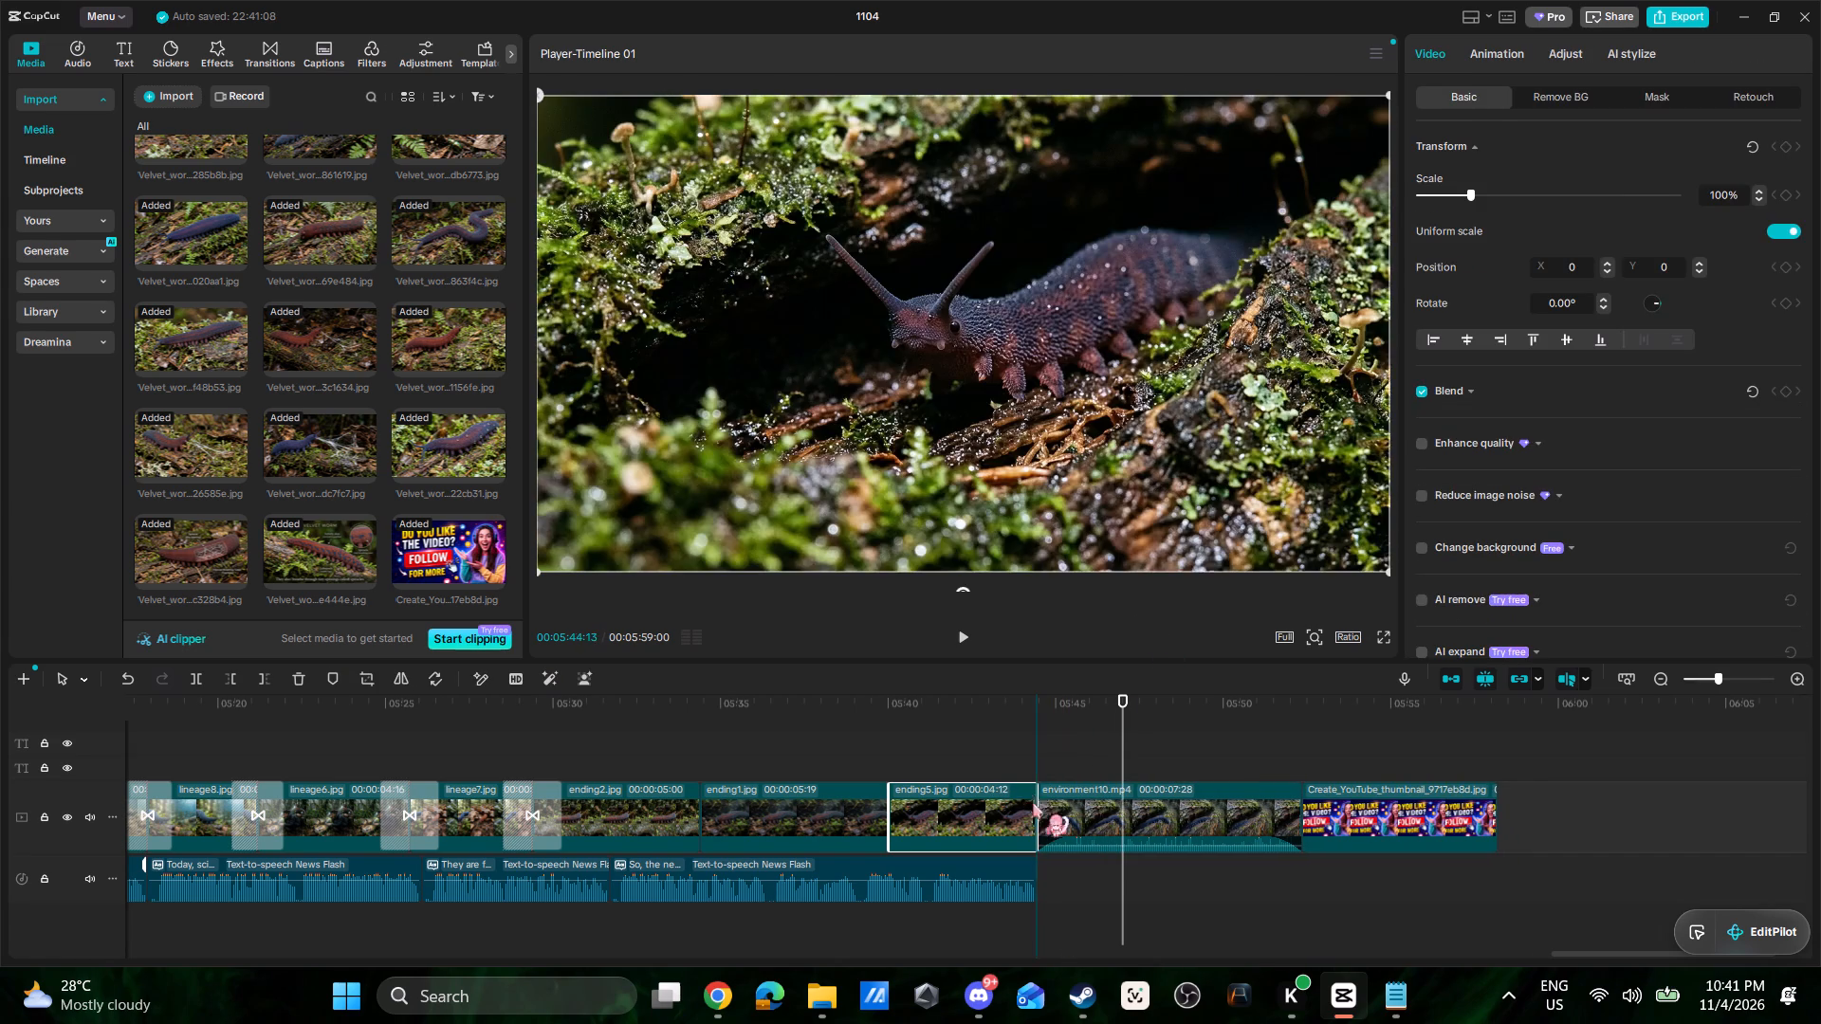
# Play back the ending5.jpg clip through its cut into environment10.mp4.
pyautogui.click(958, 751)
pyautogui.press('space')
pyautogui.click(888, 732)
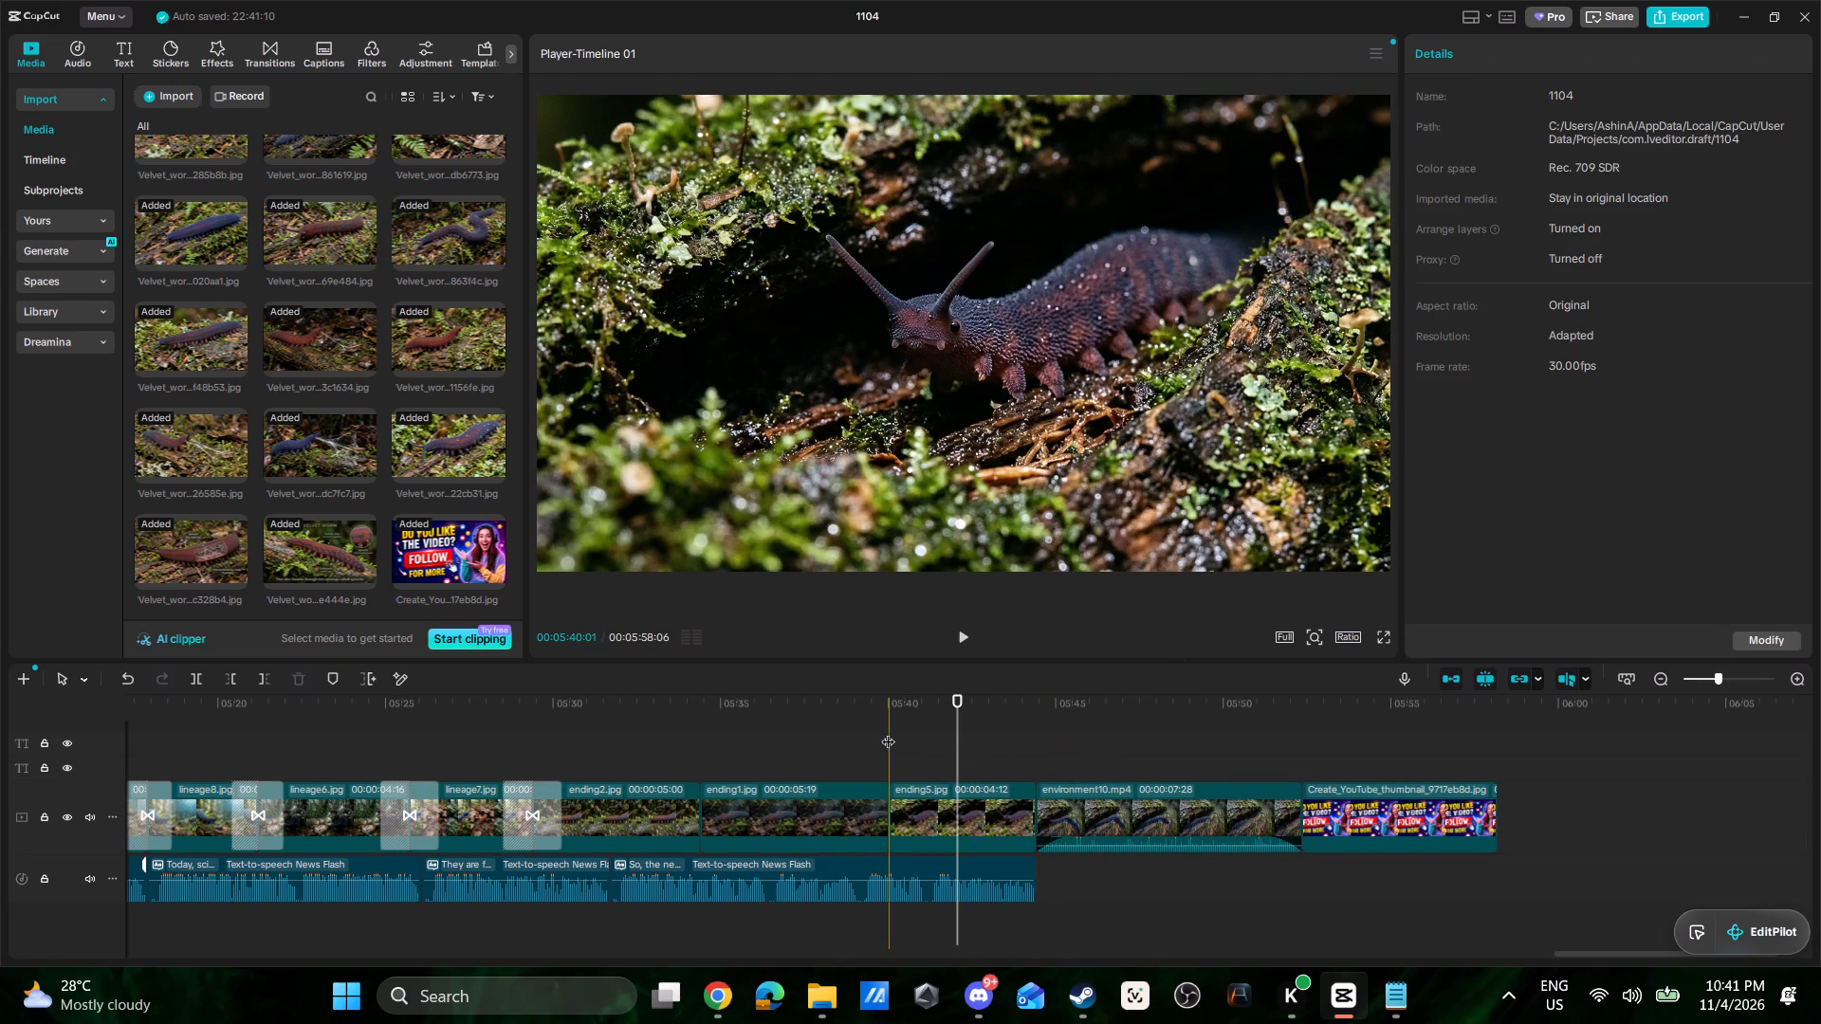
pyautogui.press('space')
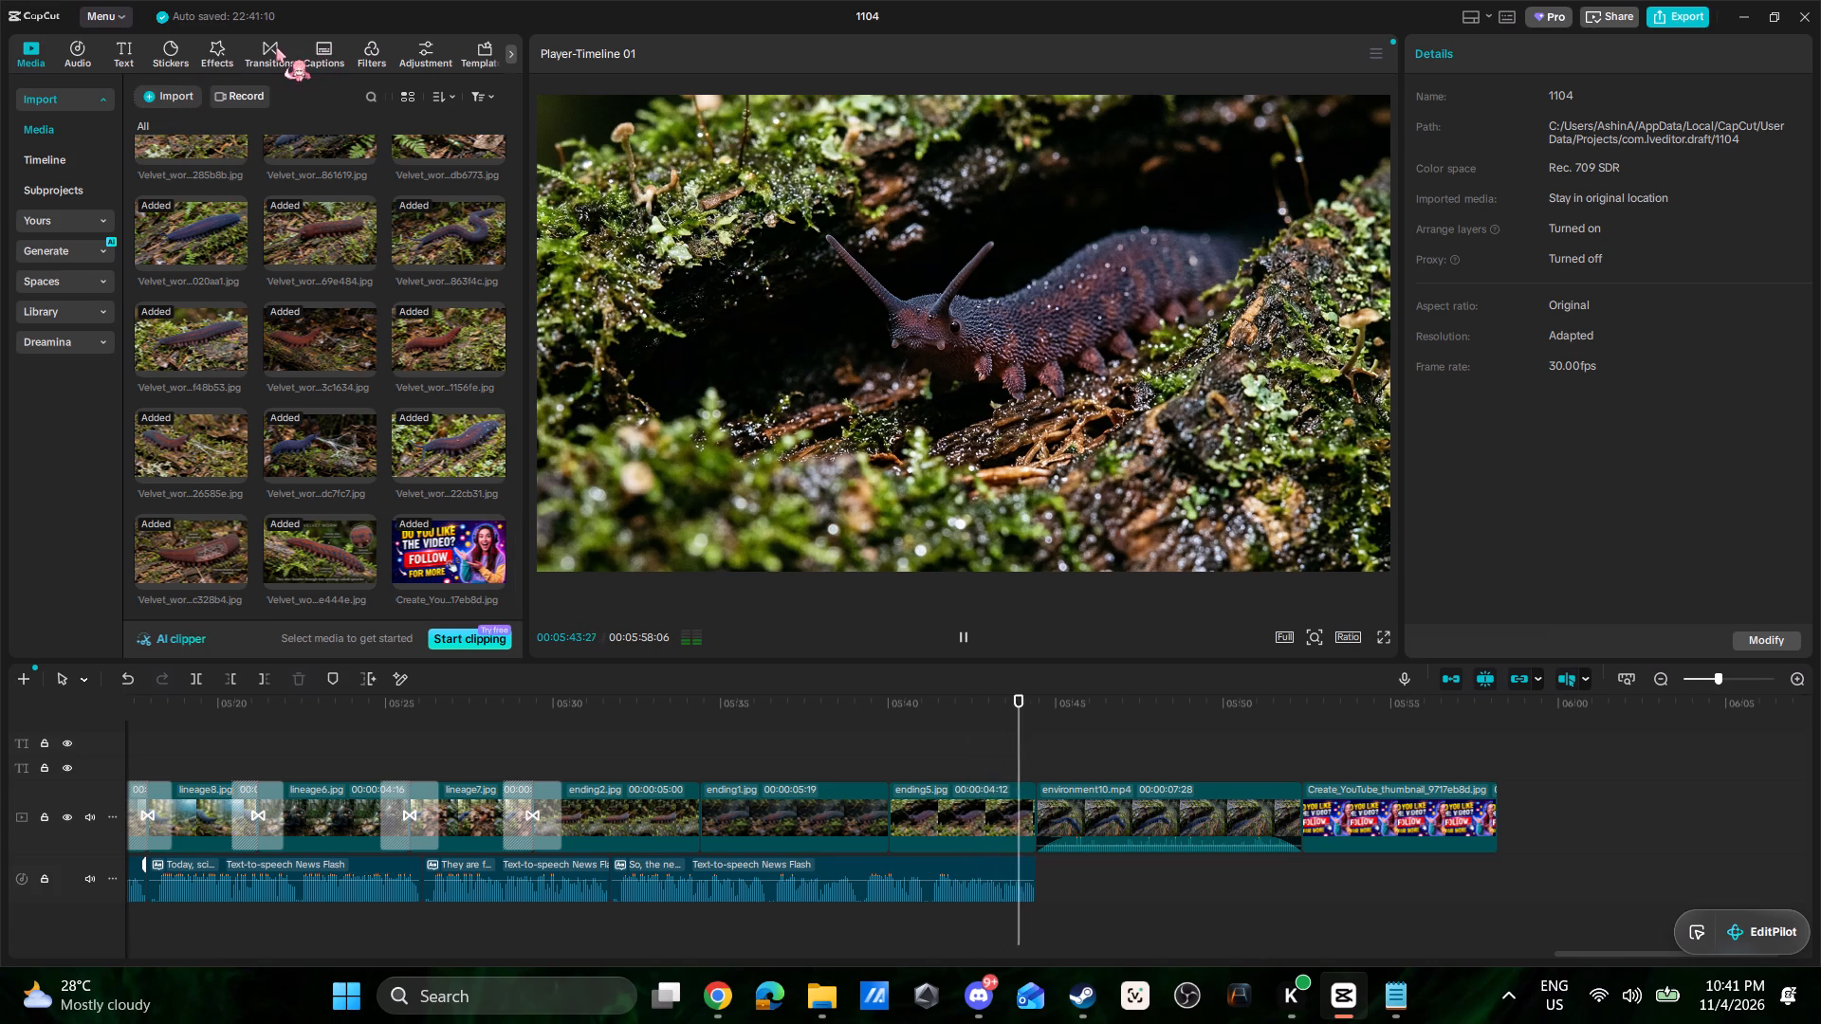
pyautogui.press('space')
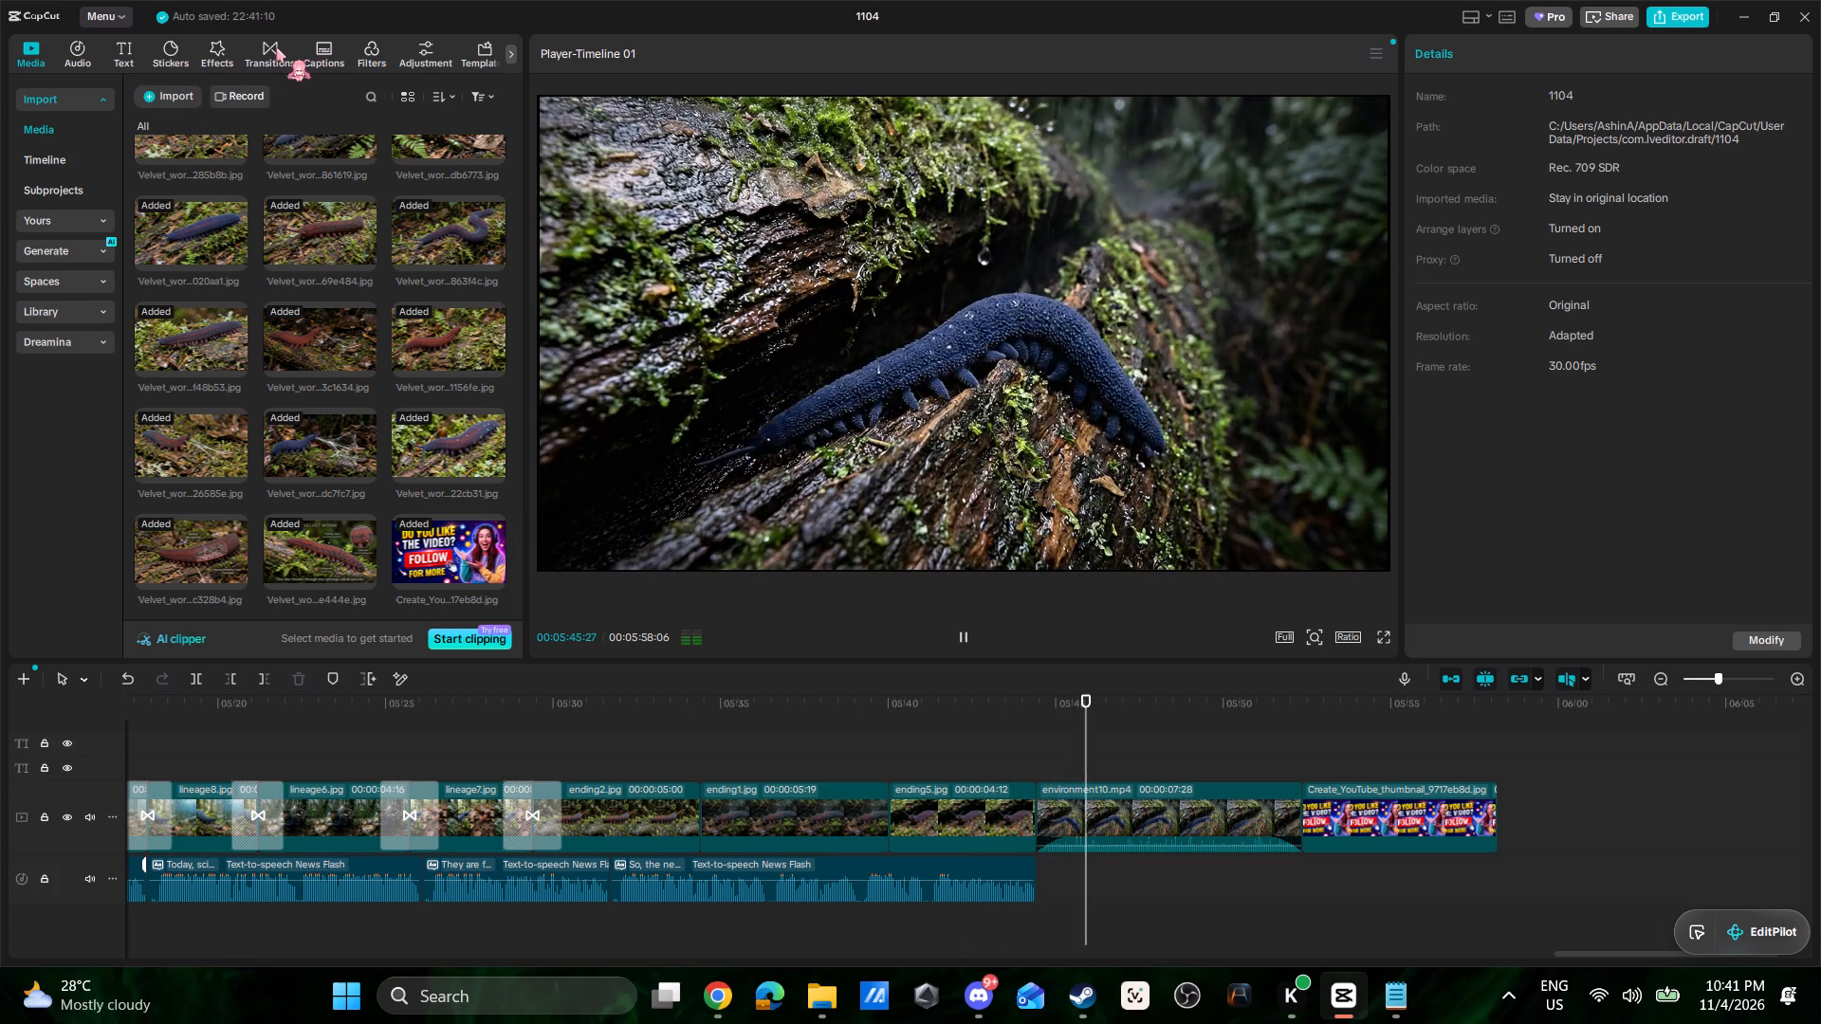
# Add Basic Black transitions between ending2.jpg and ending1.jpg, ending1.jpg and ending5.jpg, and ending5.jpg and environment10.mp4.
pyautogui.click(276, 47)
pyautogui.moveTo(169, 113); pyautogui.dragTo(573, 819)
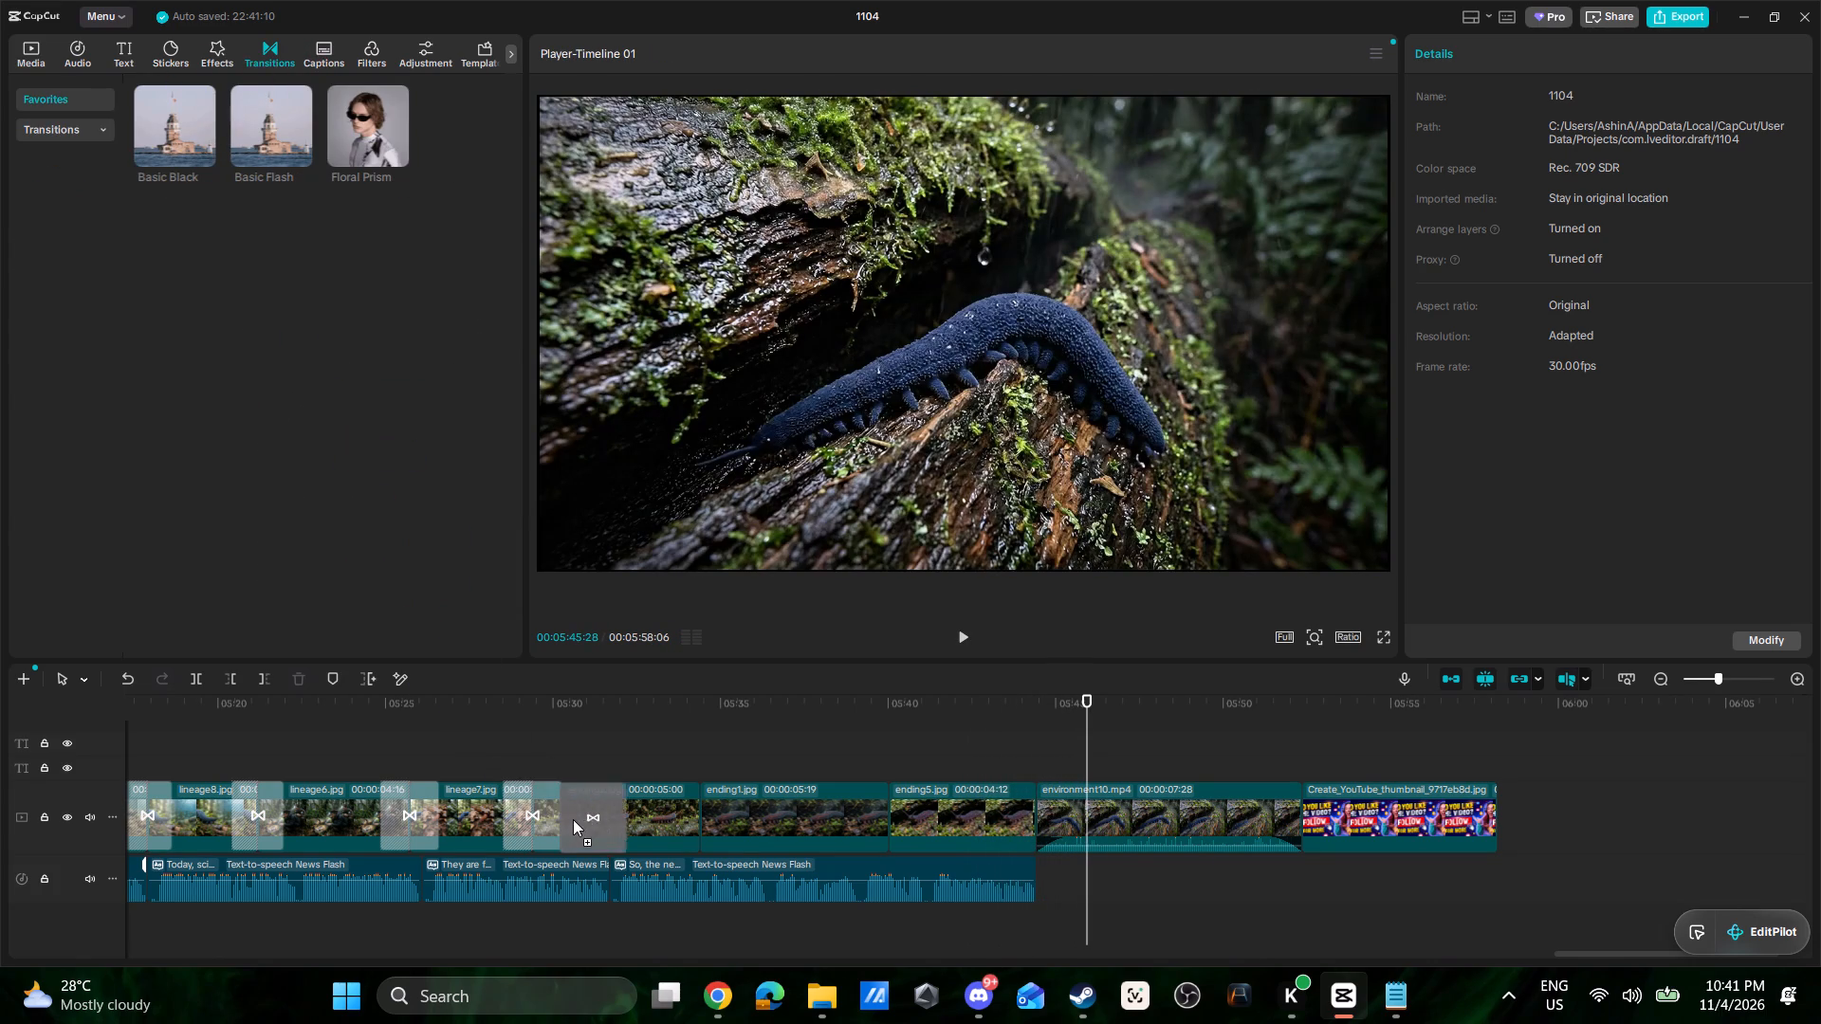
pyautogui.moveTo(573, 819); pyautogui.dragTo(667, 816)
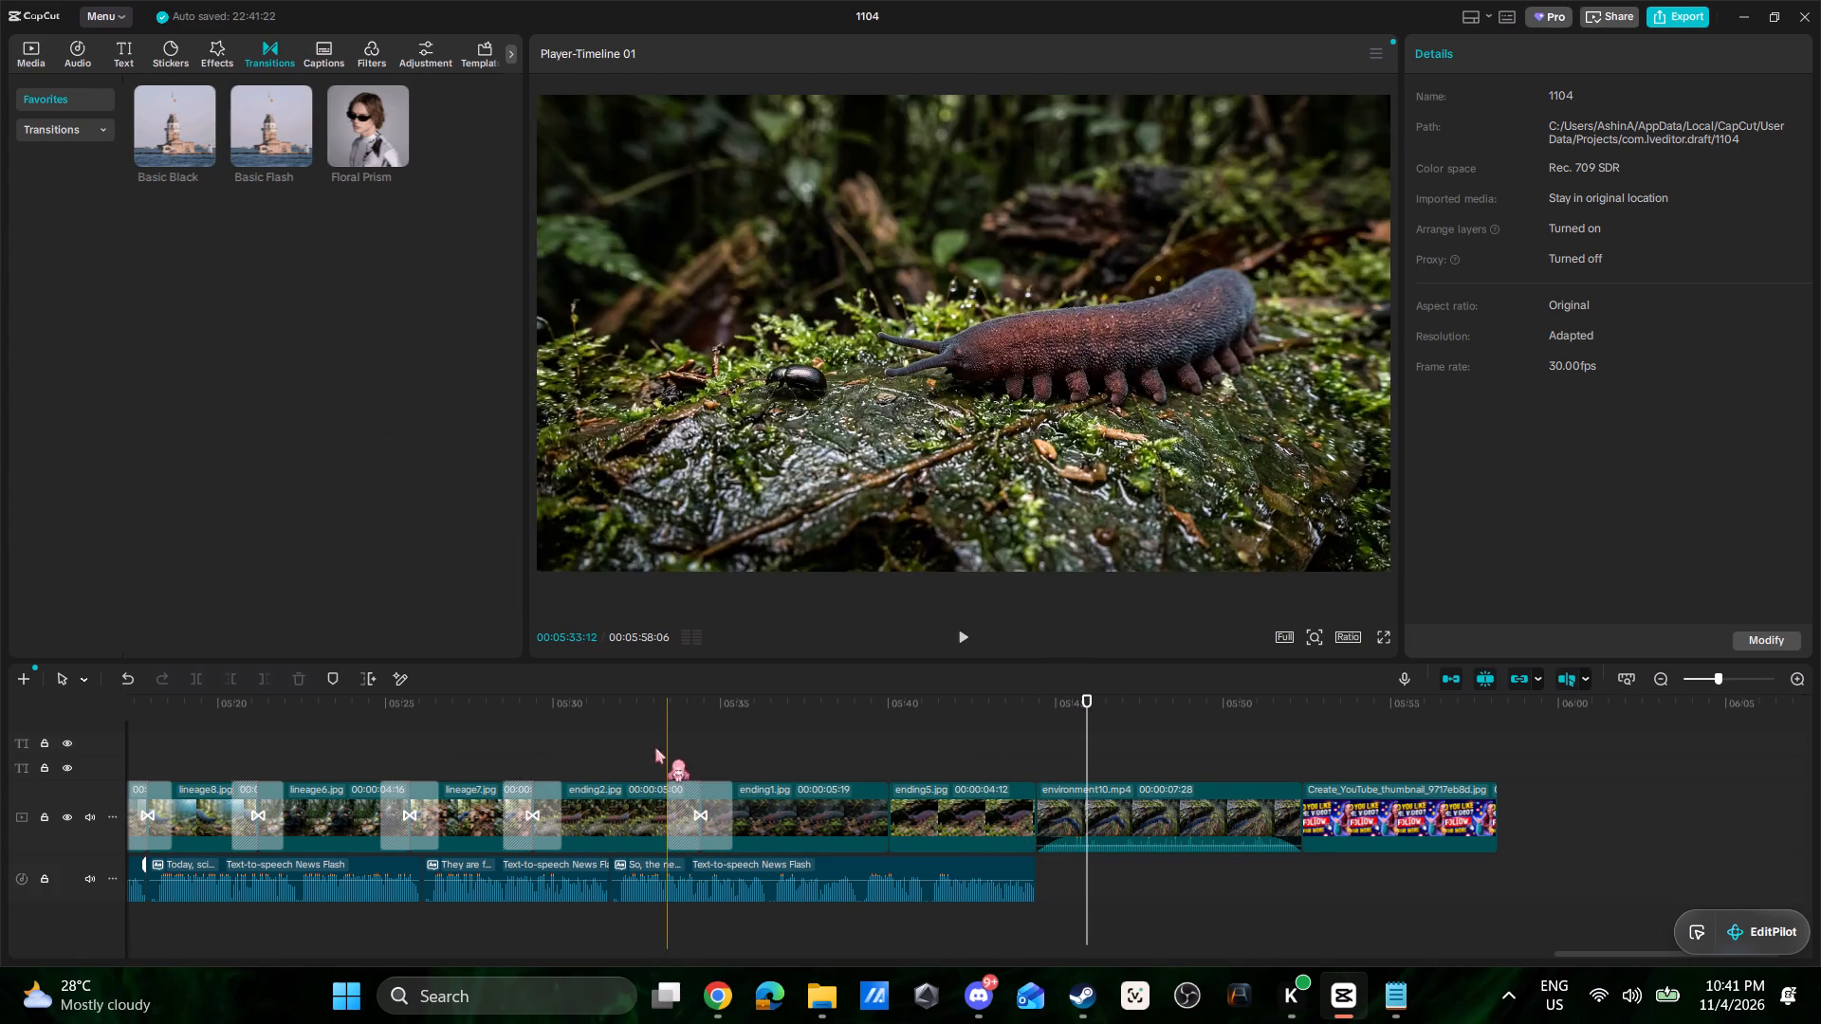
pyautogui.moveTo(180, 119); pyautogui.dragTo(572, 818)
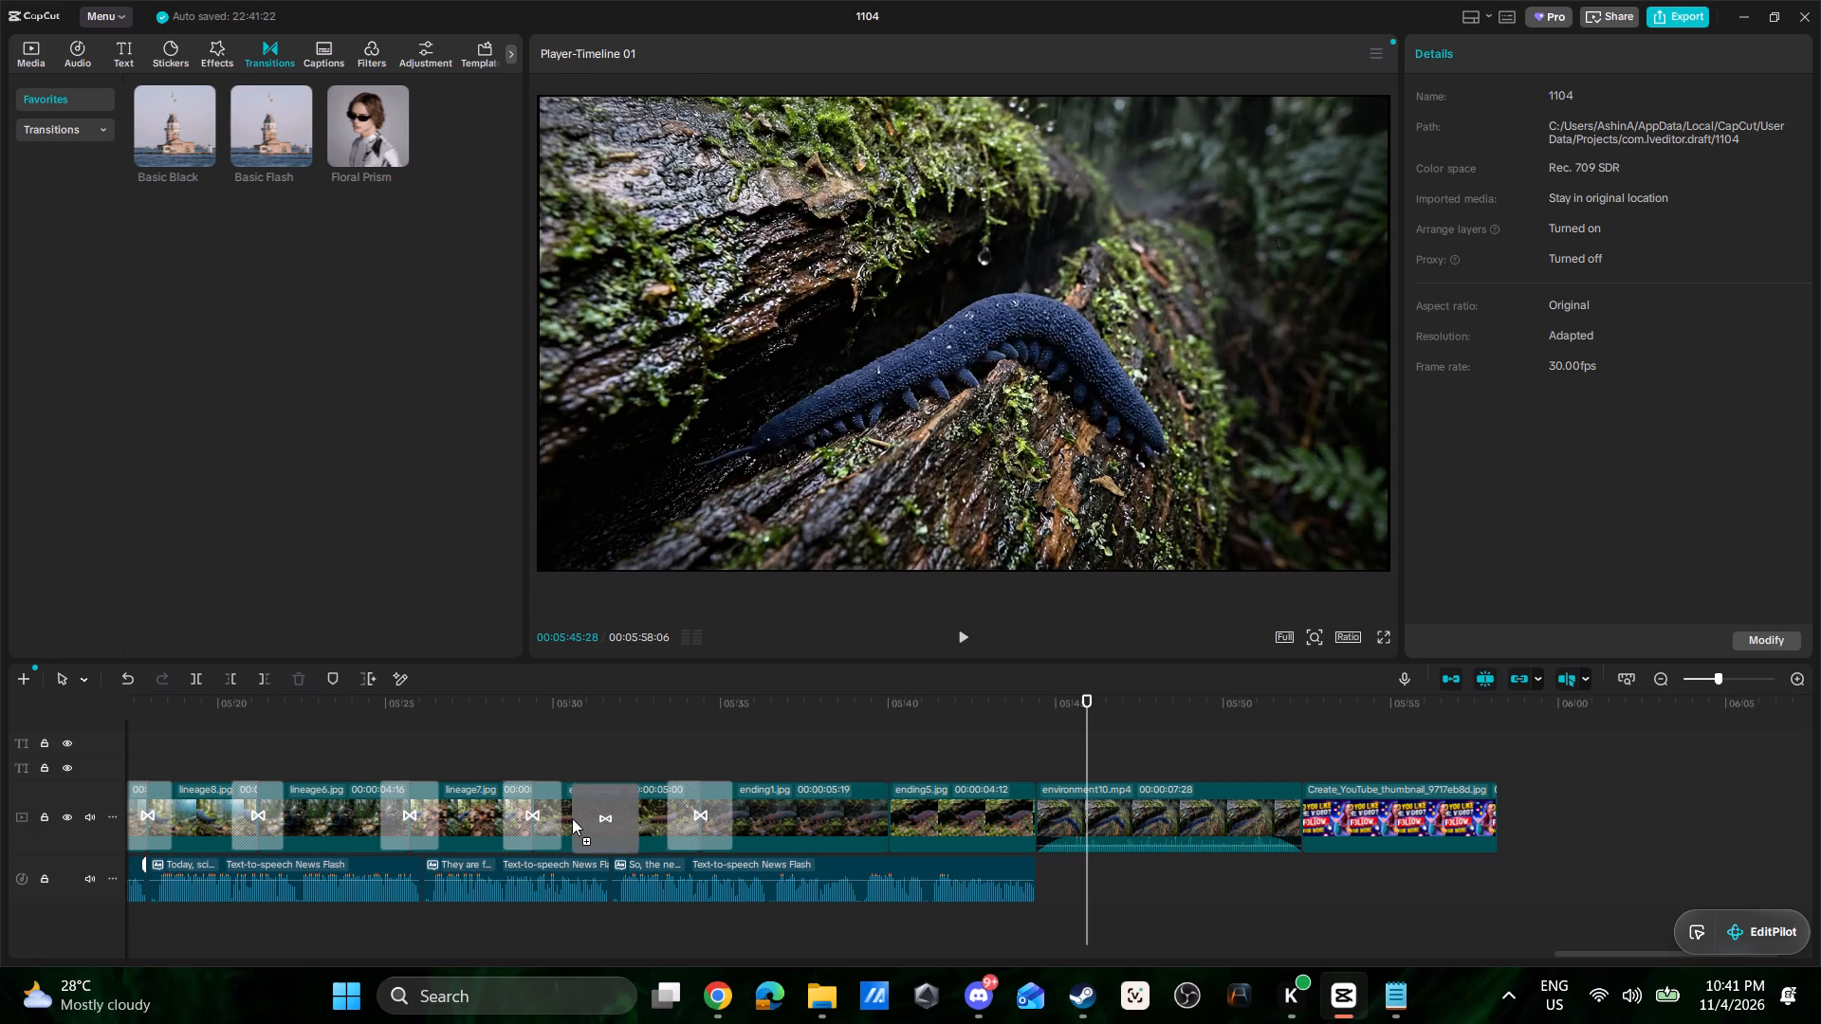
pyautogui.moveTo(572, 818); pyautogui.dragTo(557, 811)
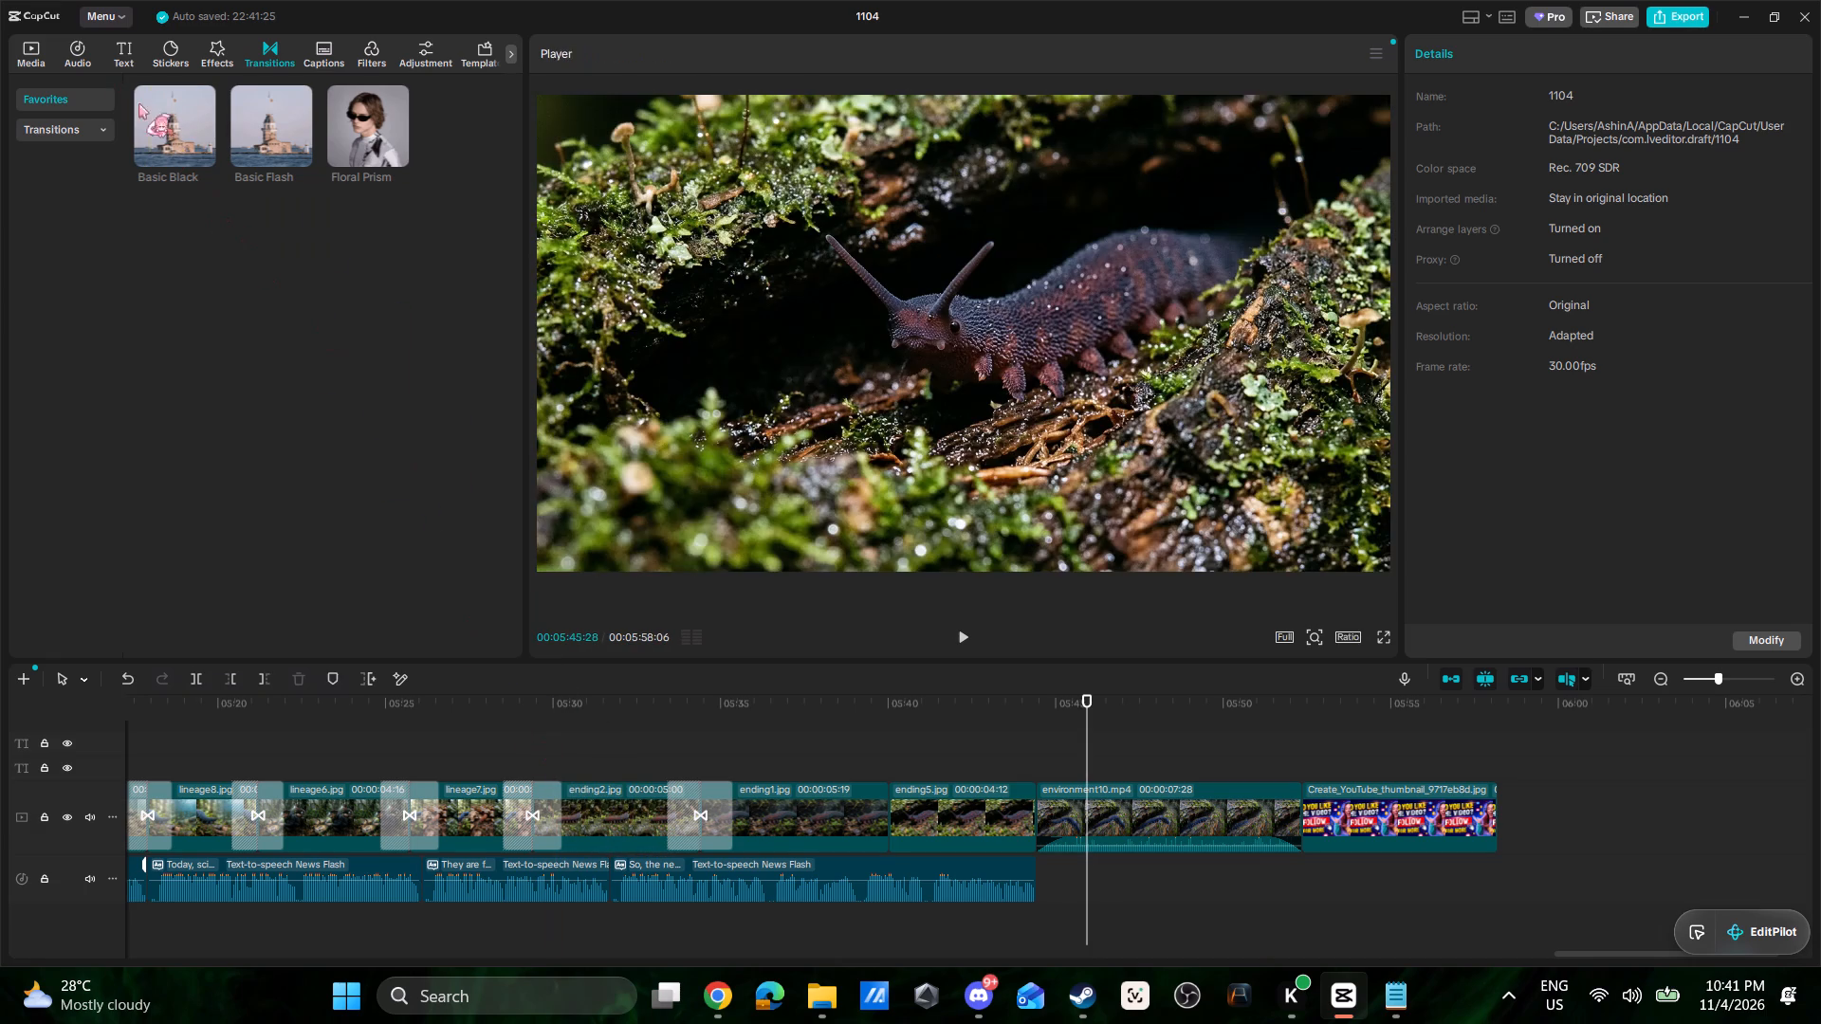
pyautogui.moveTo(164, 112); pyautogui.dragTo(869, 810)
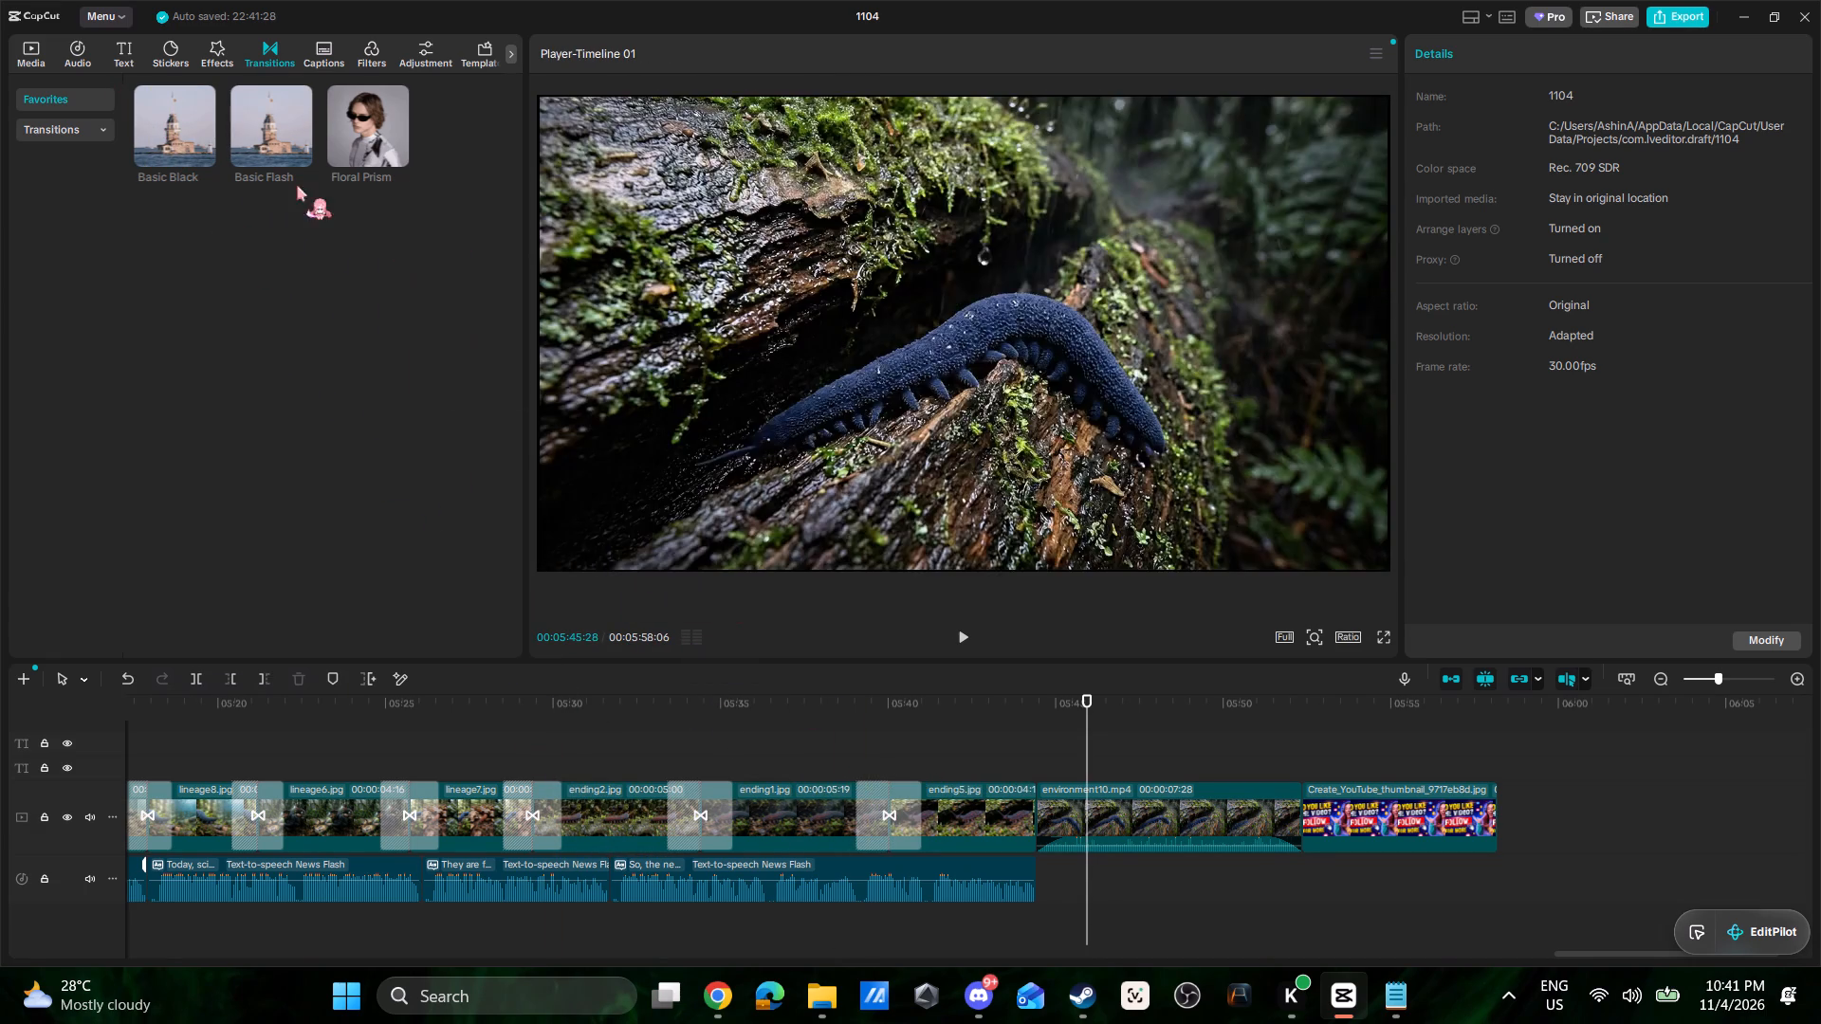
pyautogui.moveTo(174, 104); pyautogui.dragTo(1000, 814)
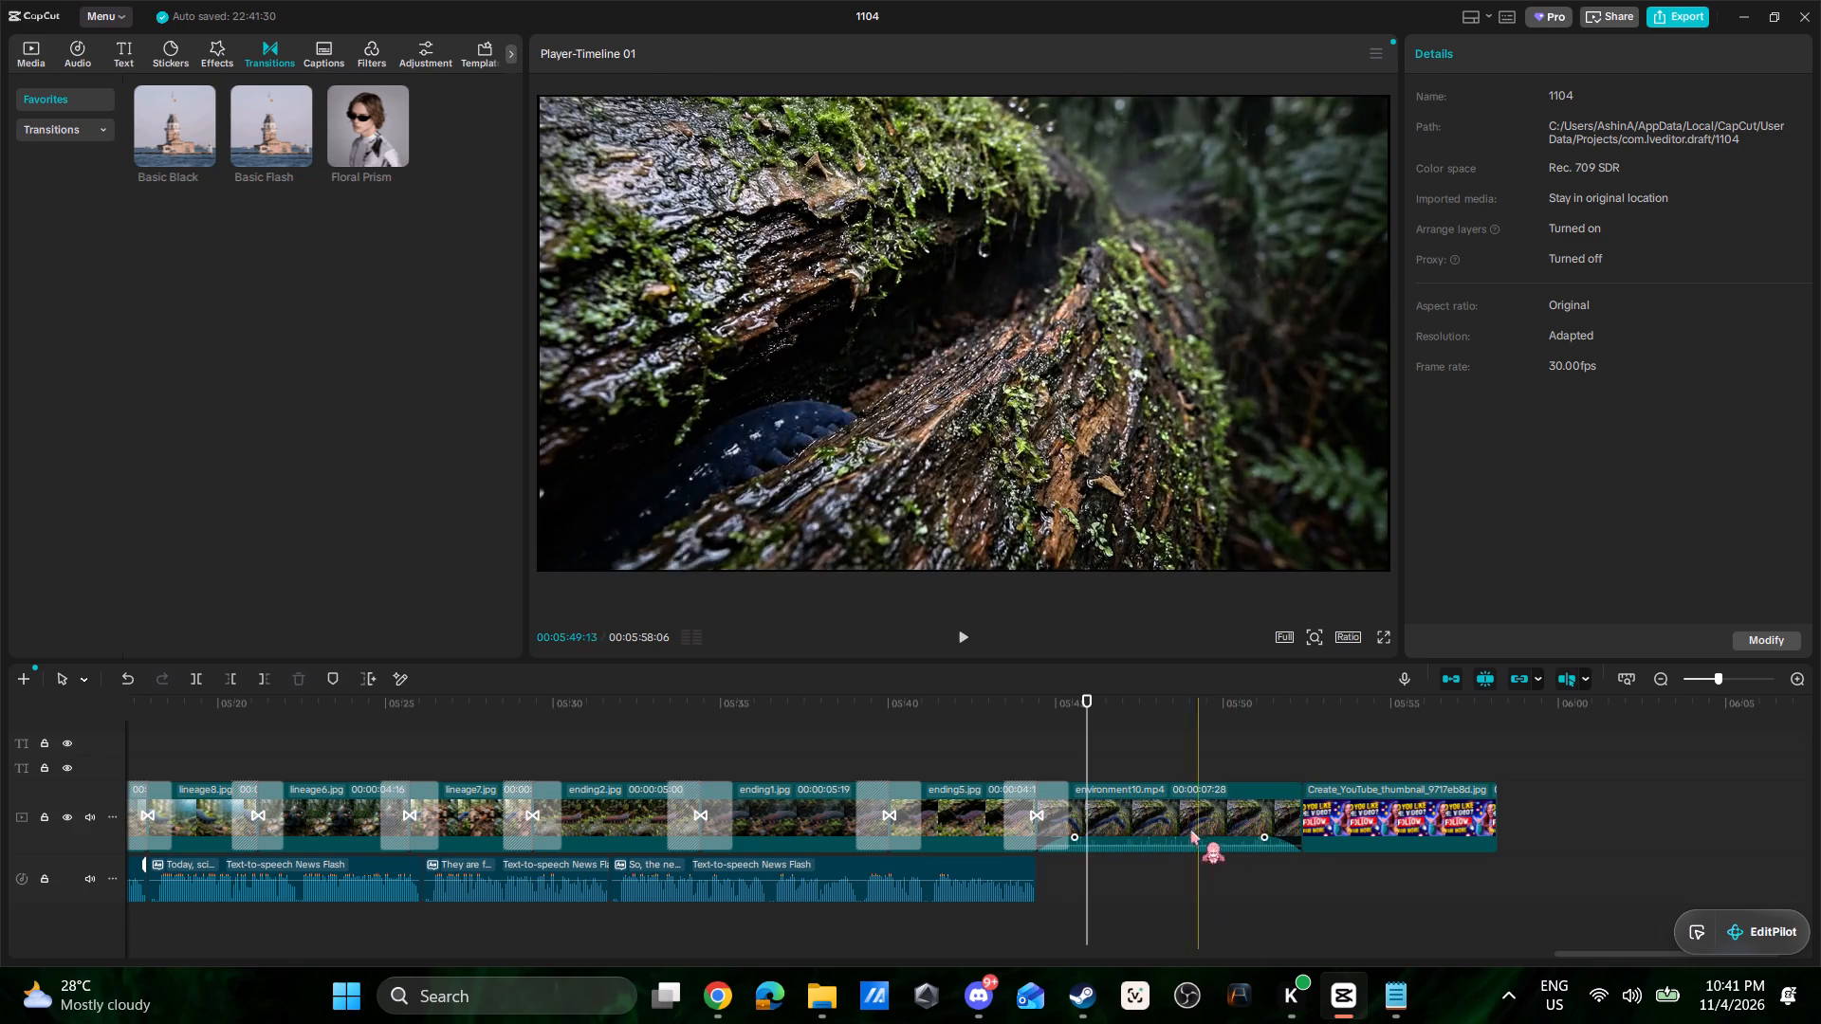
# Play back the last seconds of the environment10.mp4 clip.
pyautogui.press('space')
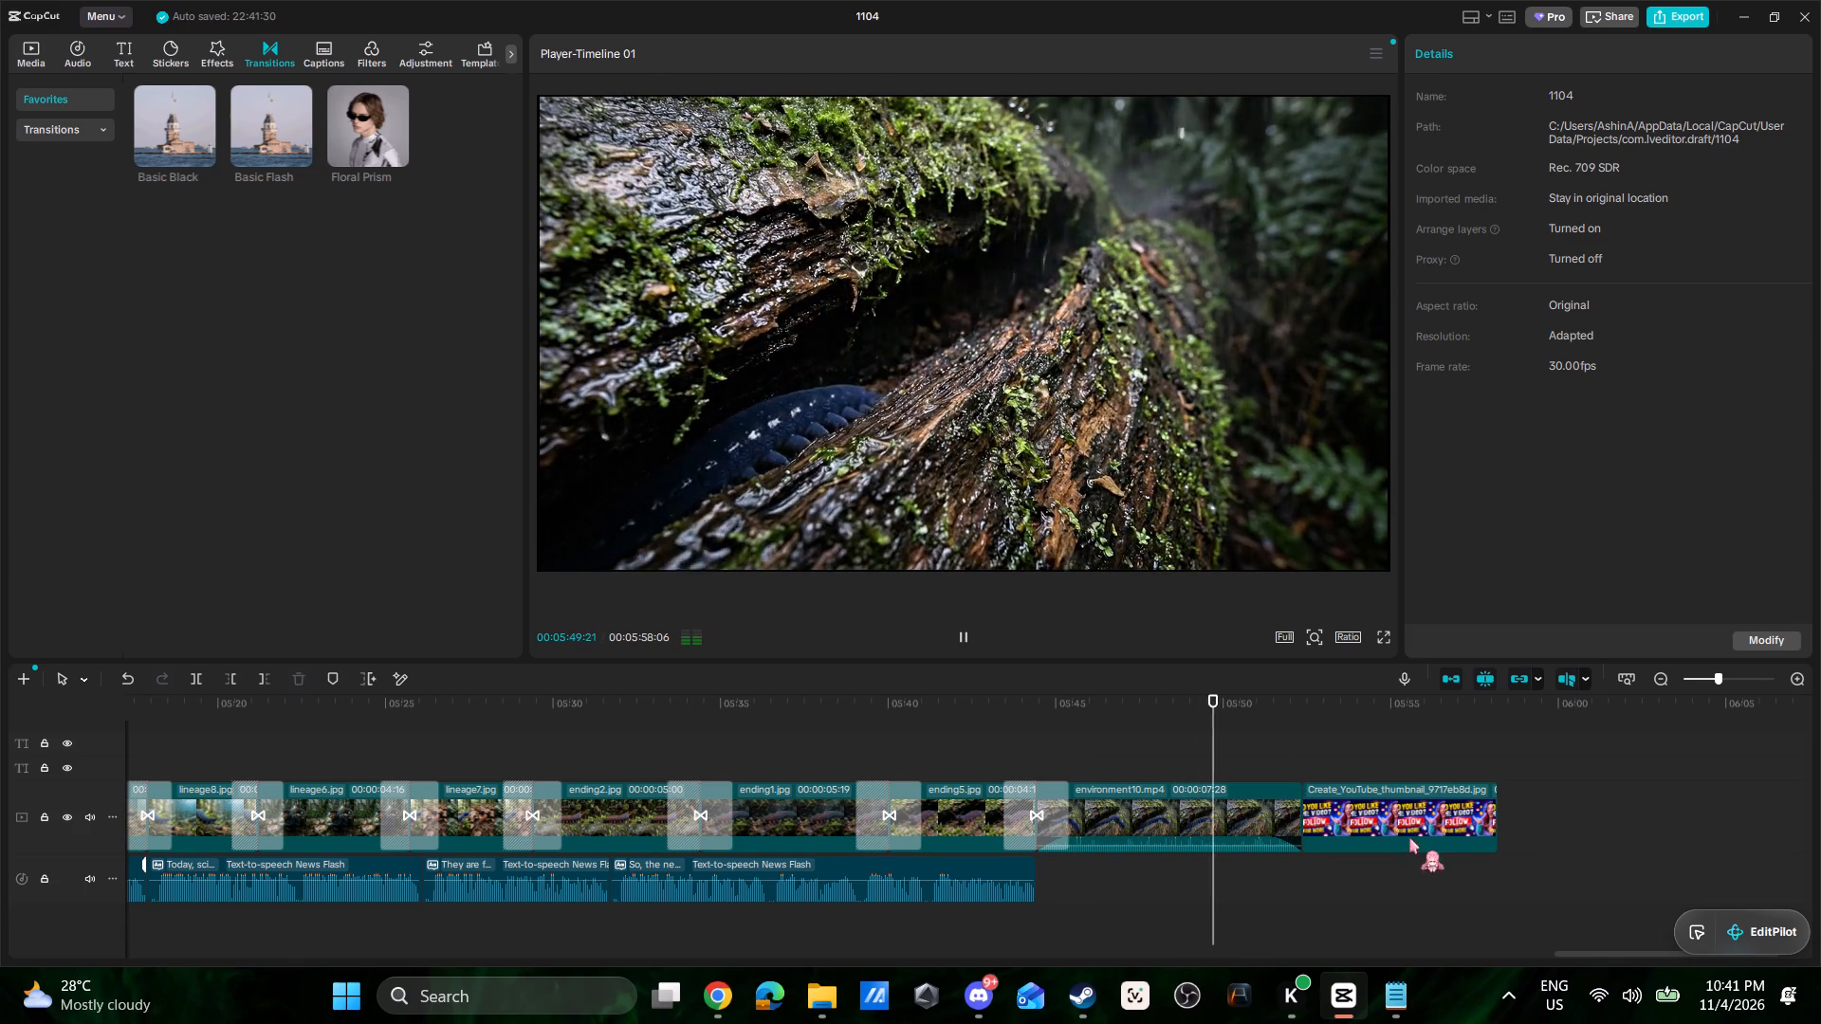
pyautogui.press('space')
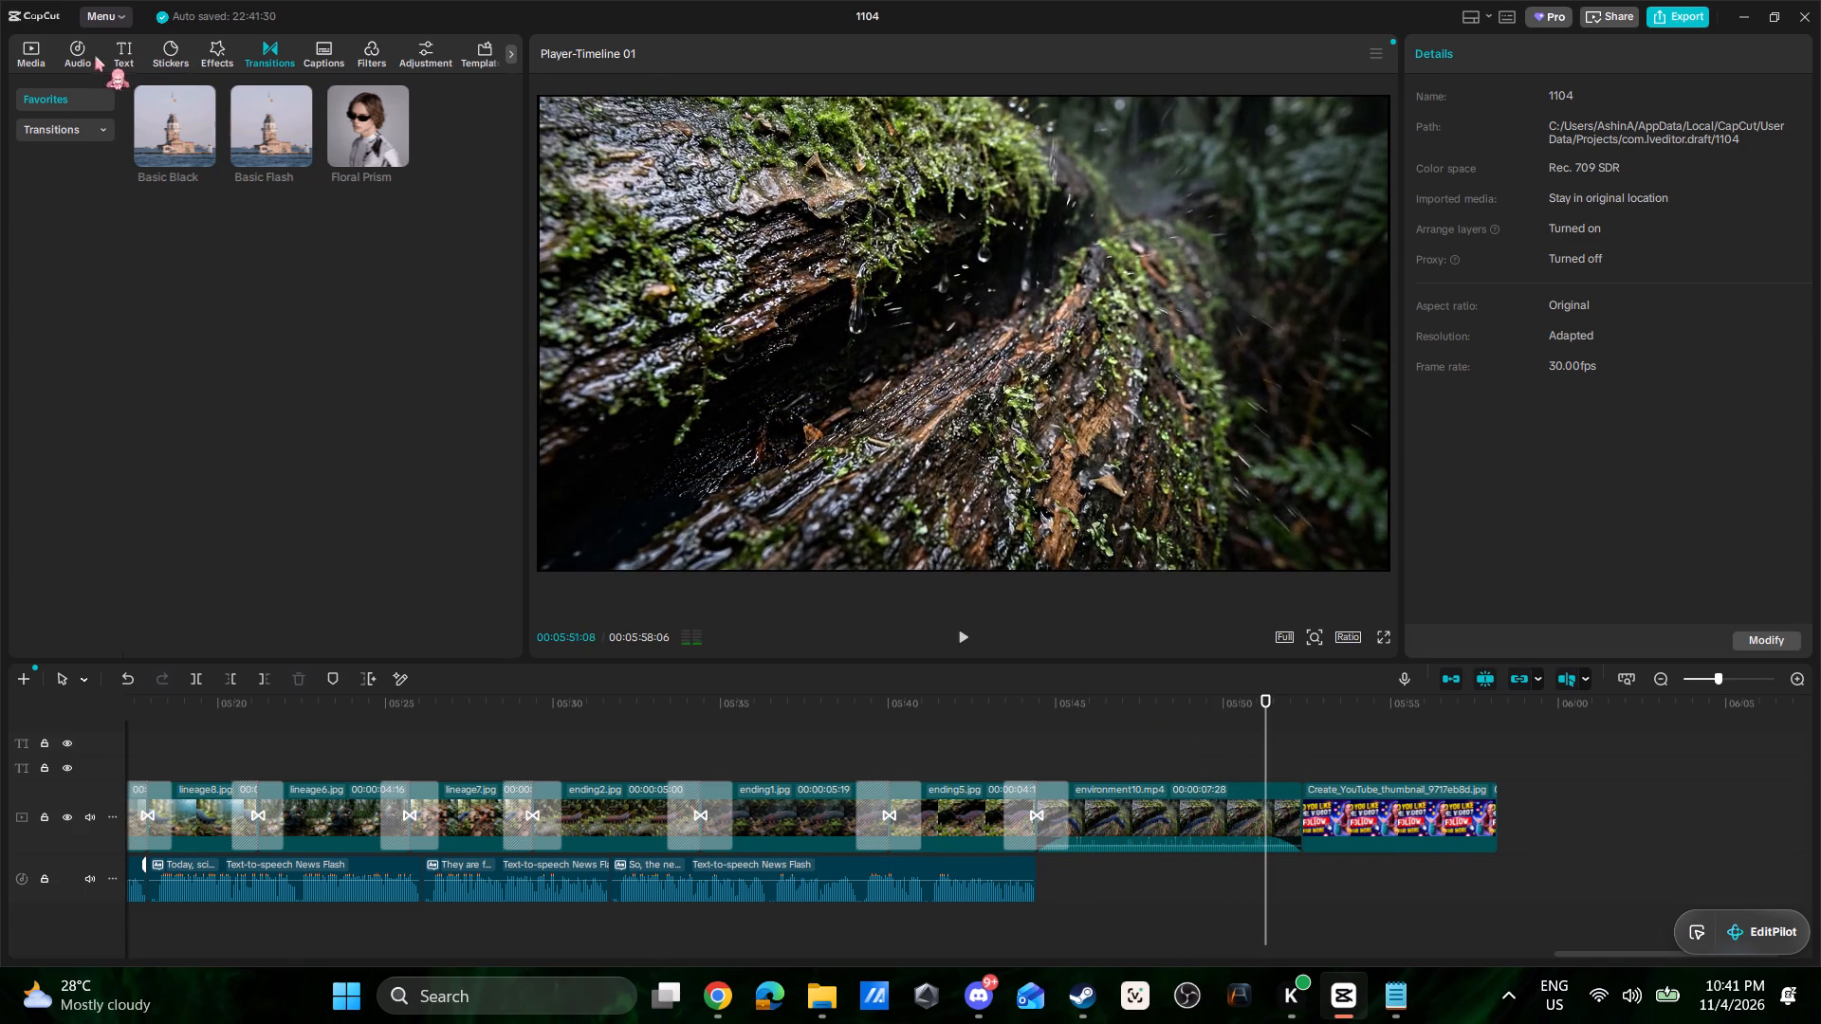
# Audition the narration background tracks in the music library to choose music for the end card.
pyautogui.click(69, 54)
pyautogui.click(150, 265)
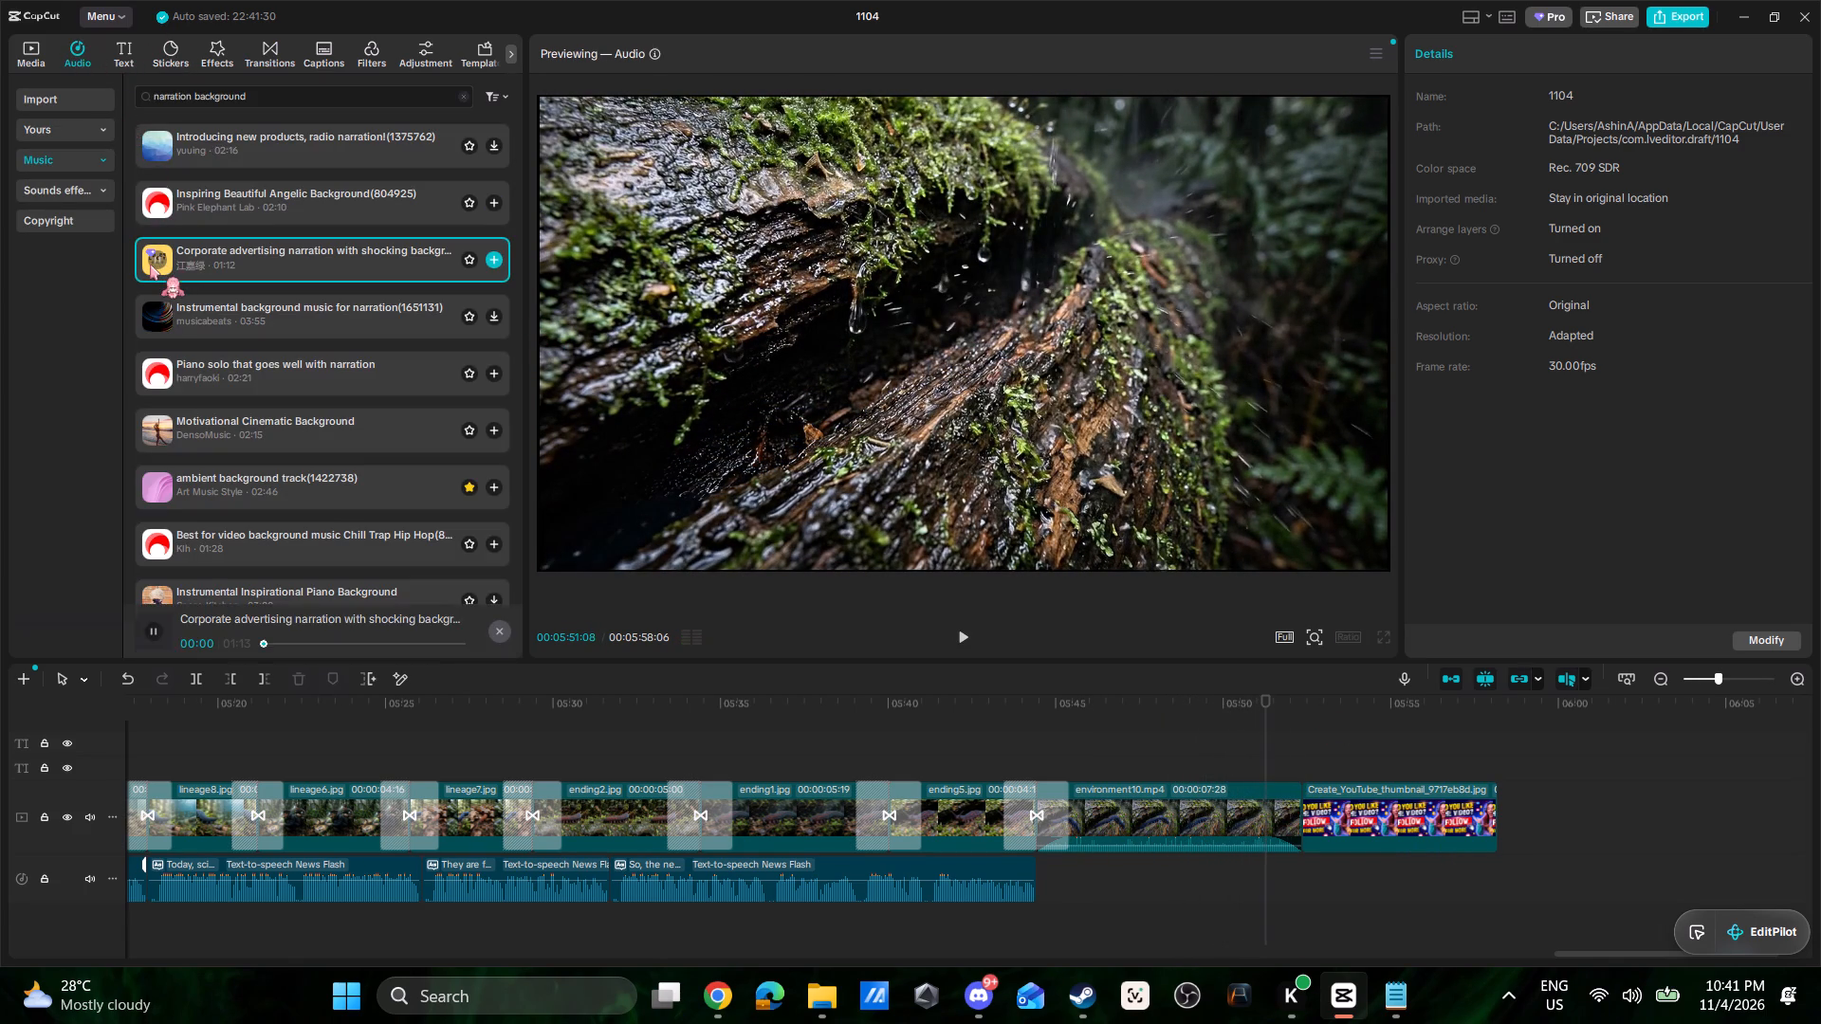
pyautogui.click(144, 318)
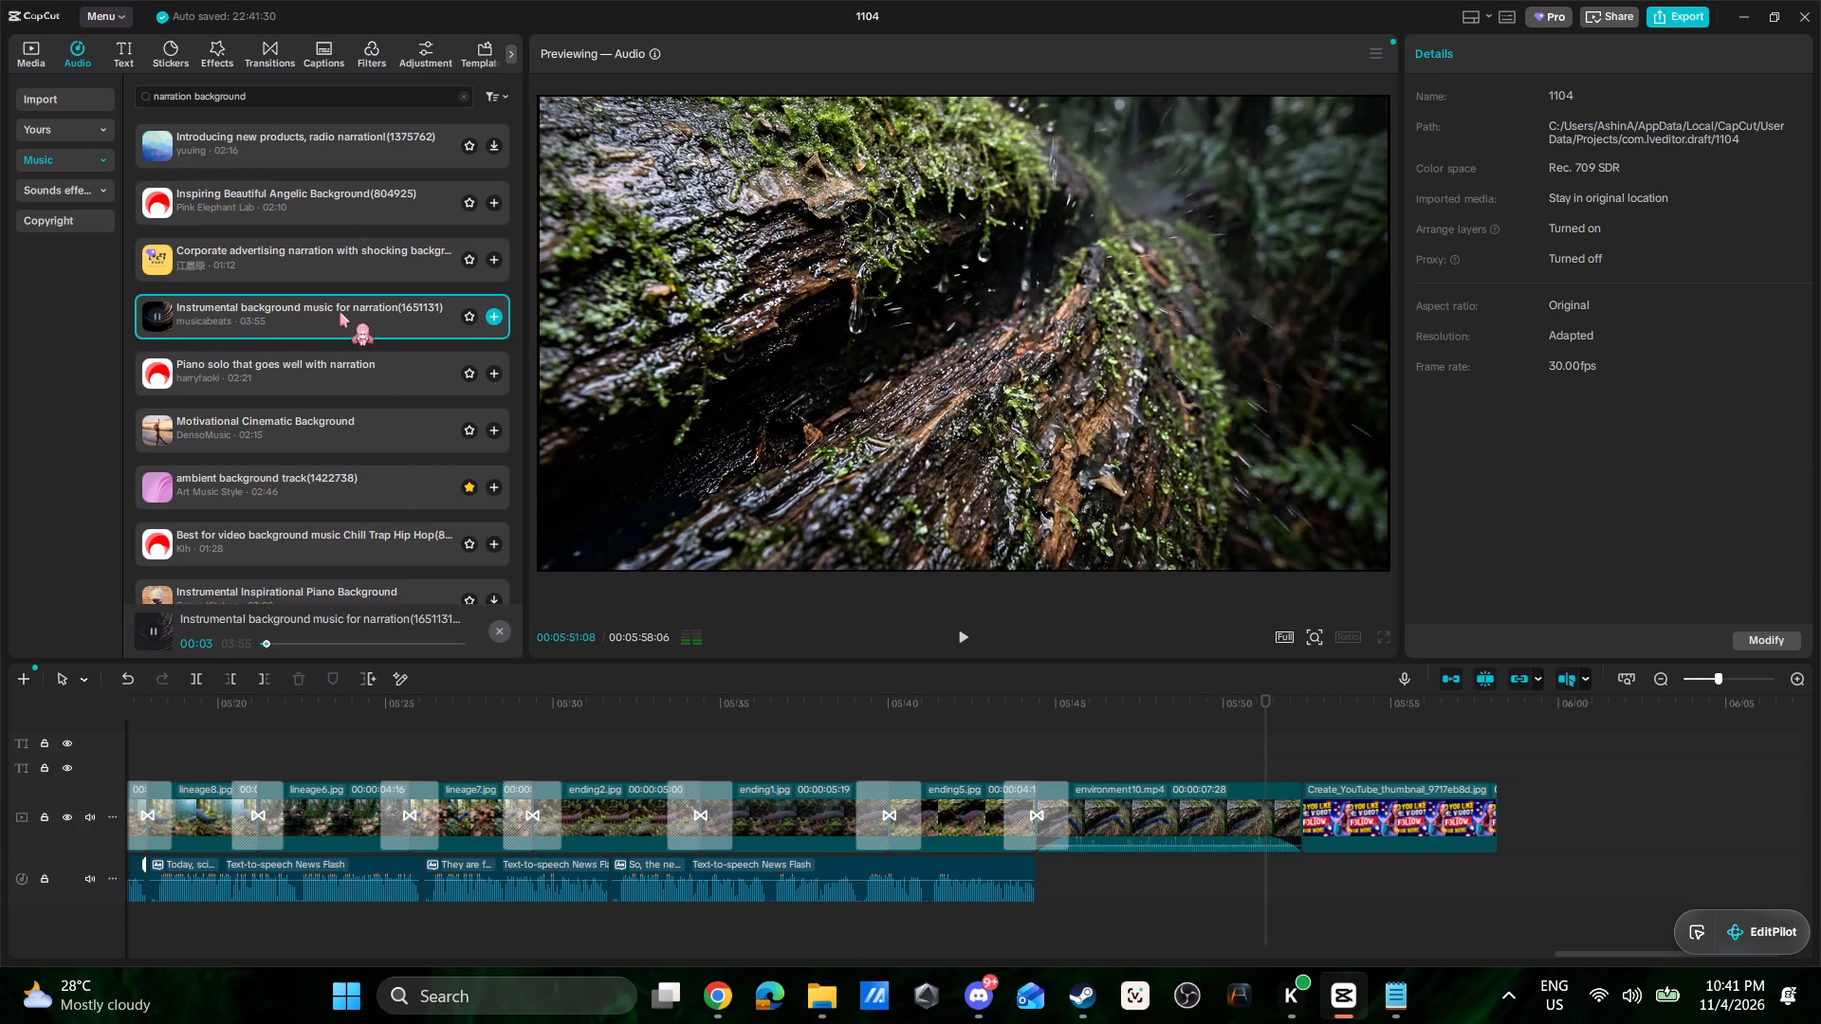
pyautogui.click(297, 378)
pyautogui.click(200, 443)
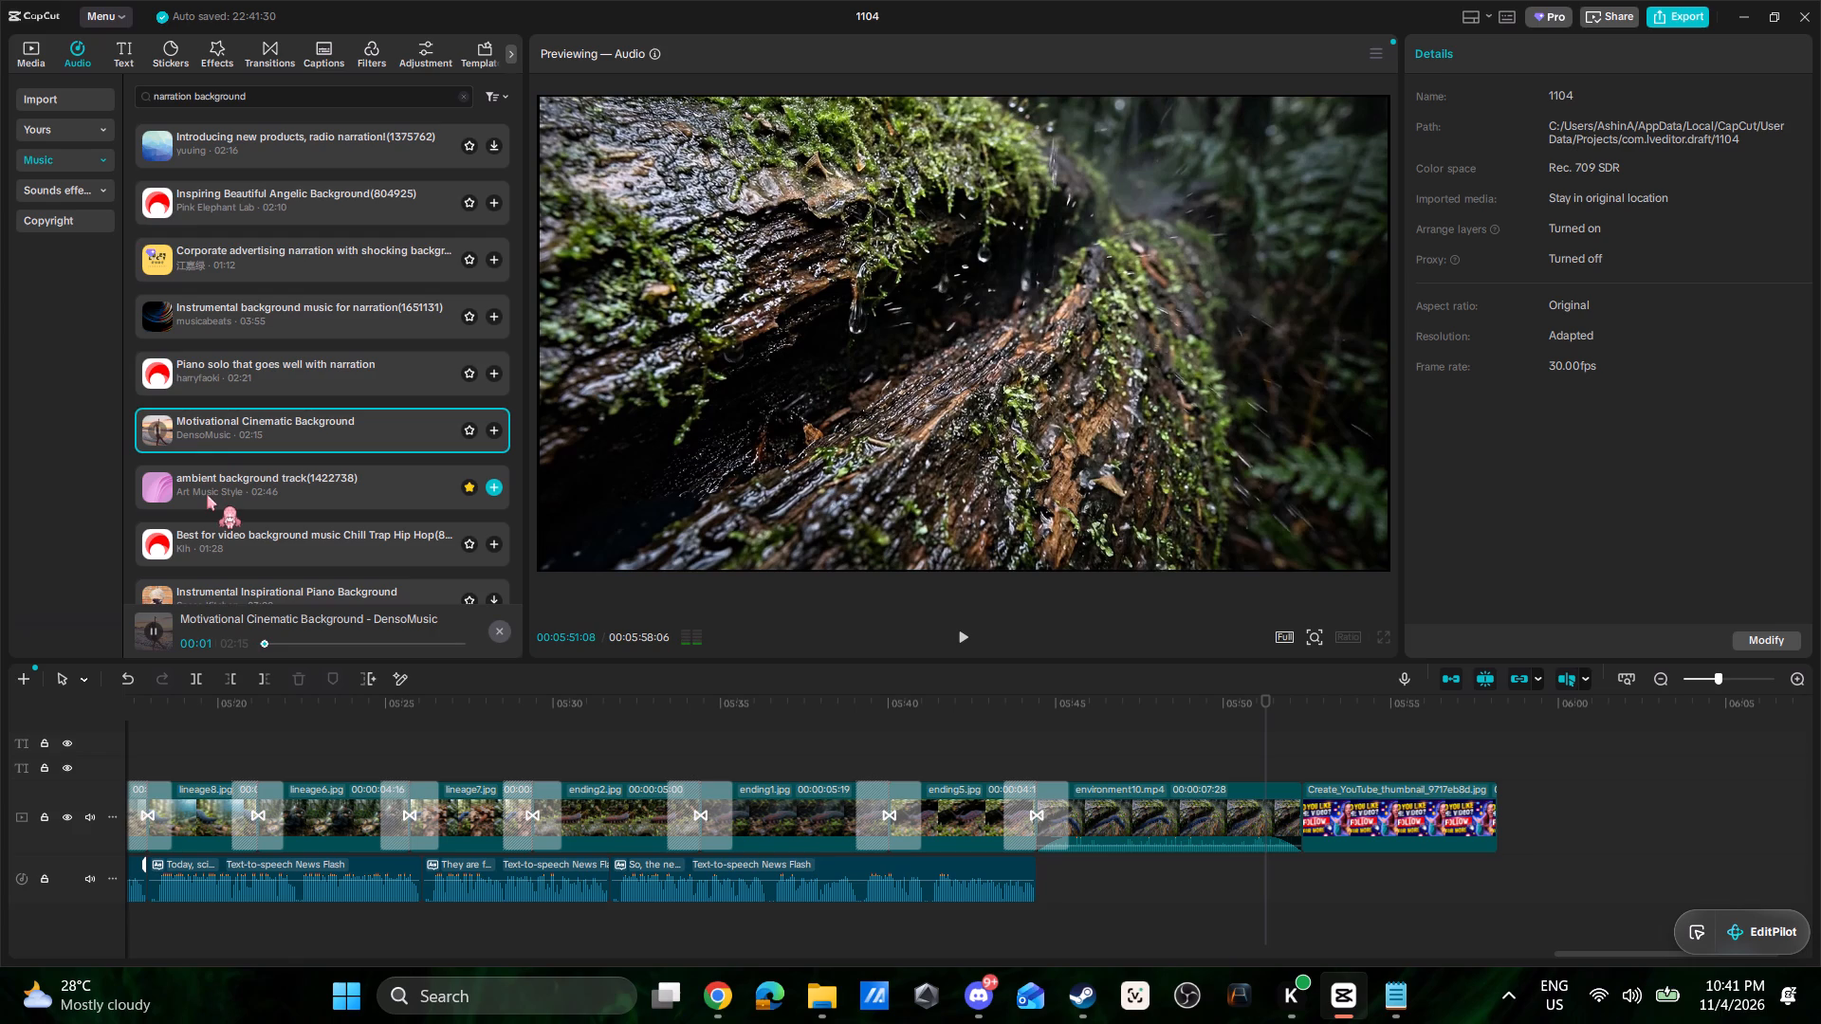
pyautogui.click(210, 547)
pyautogui.moveTo(213, 547); pyautogui.dragTo(230, 548)
pyautogui.click(220, 594)
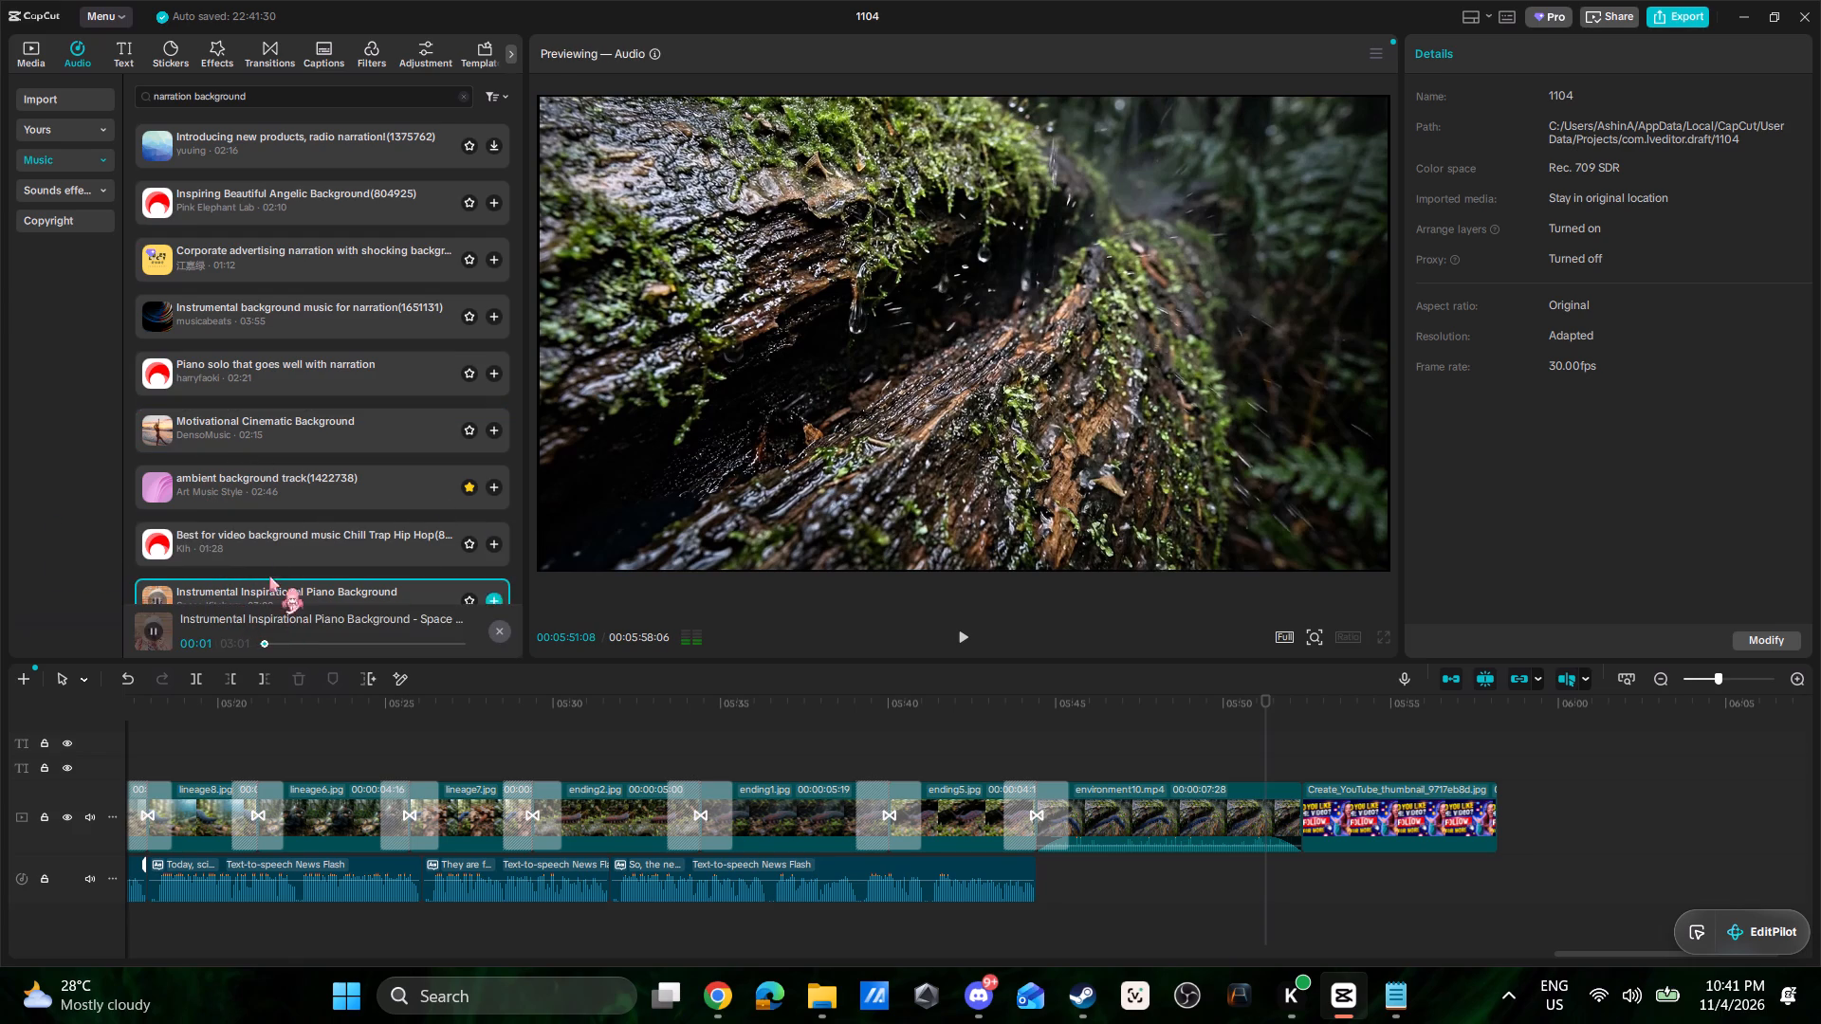
pyautogui.scroll(-3, 315, 495)
pyautogui.scroll(3, 302, 389)
pyautogui.click(209, 179)
pyautogui.scroll(3, 324, 541)
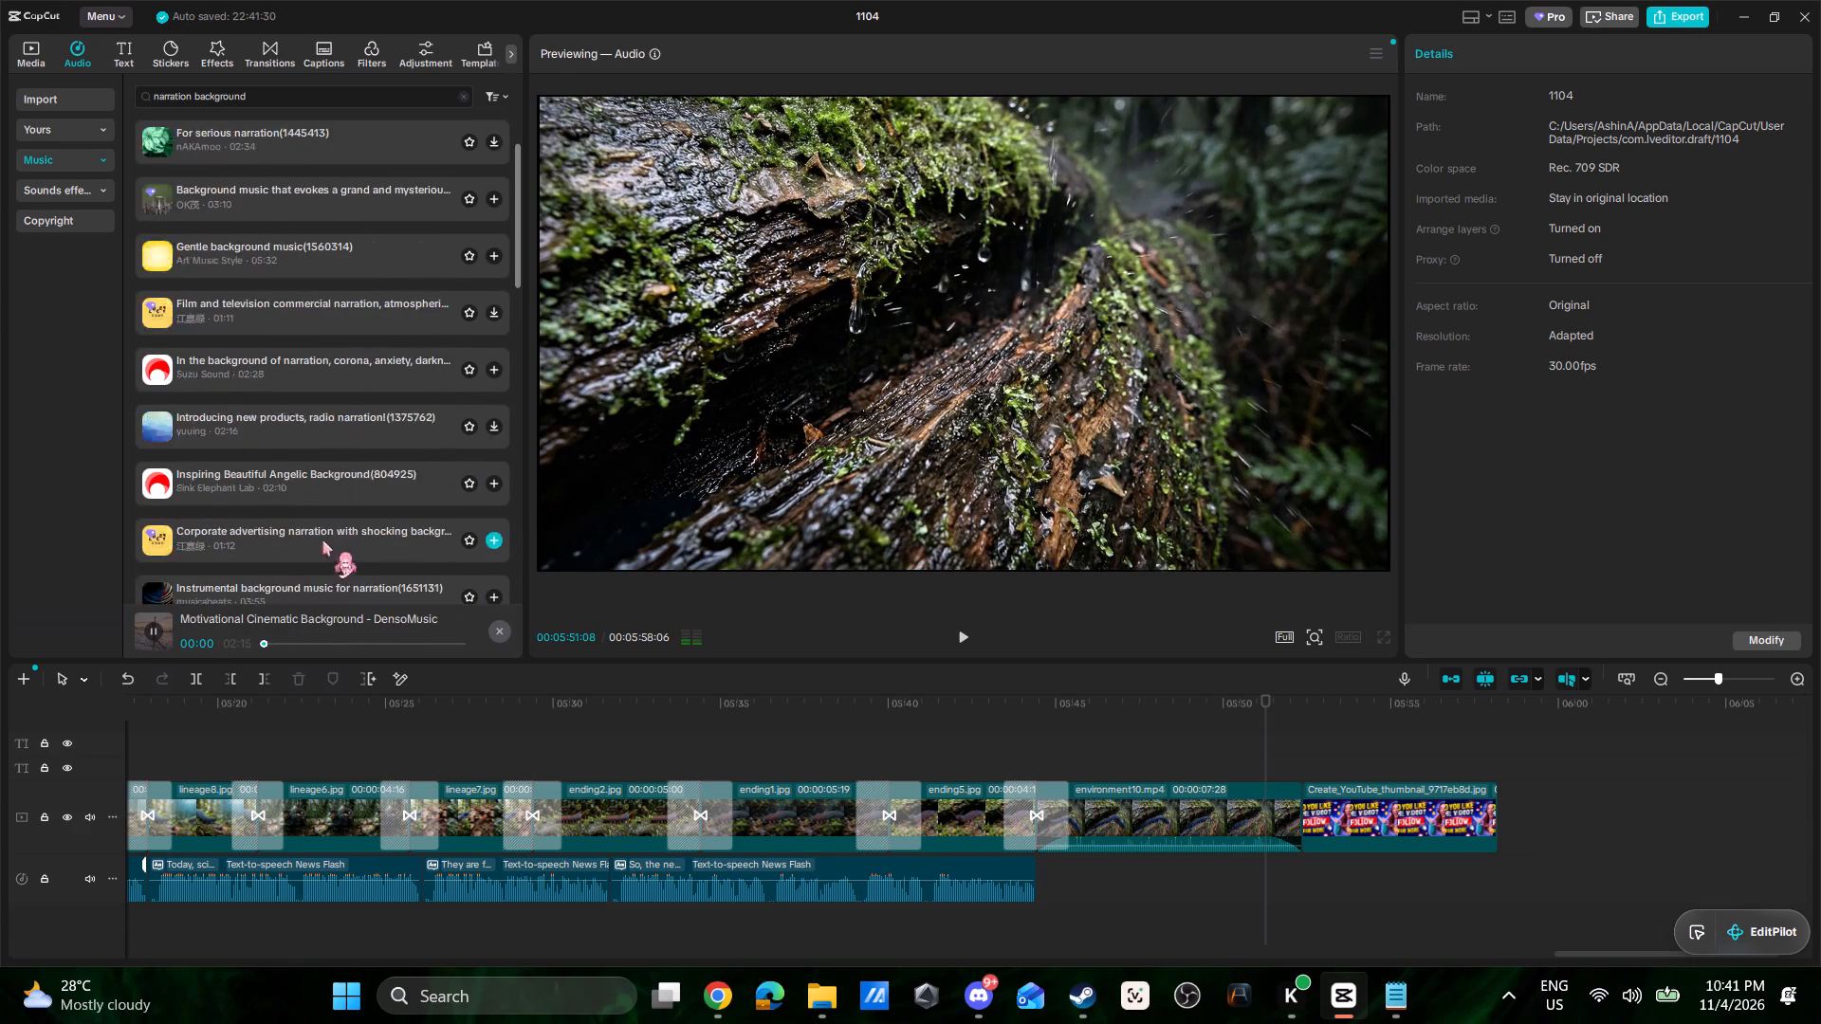
pyautogui.scroll(2, 236, 443)
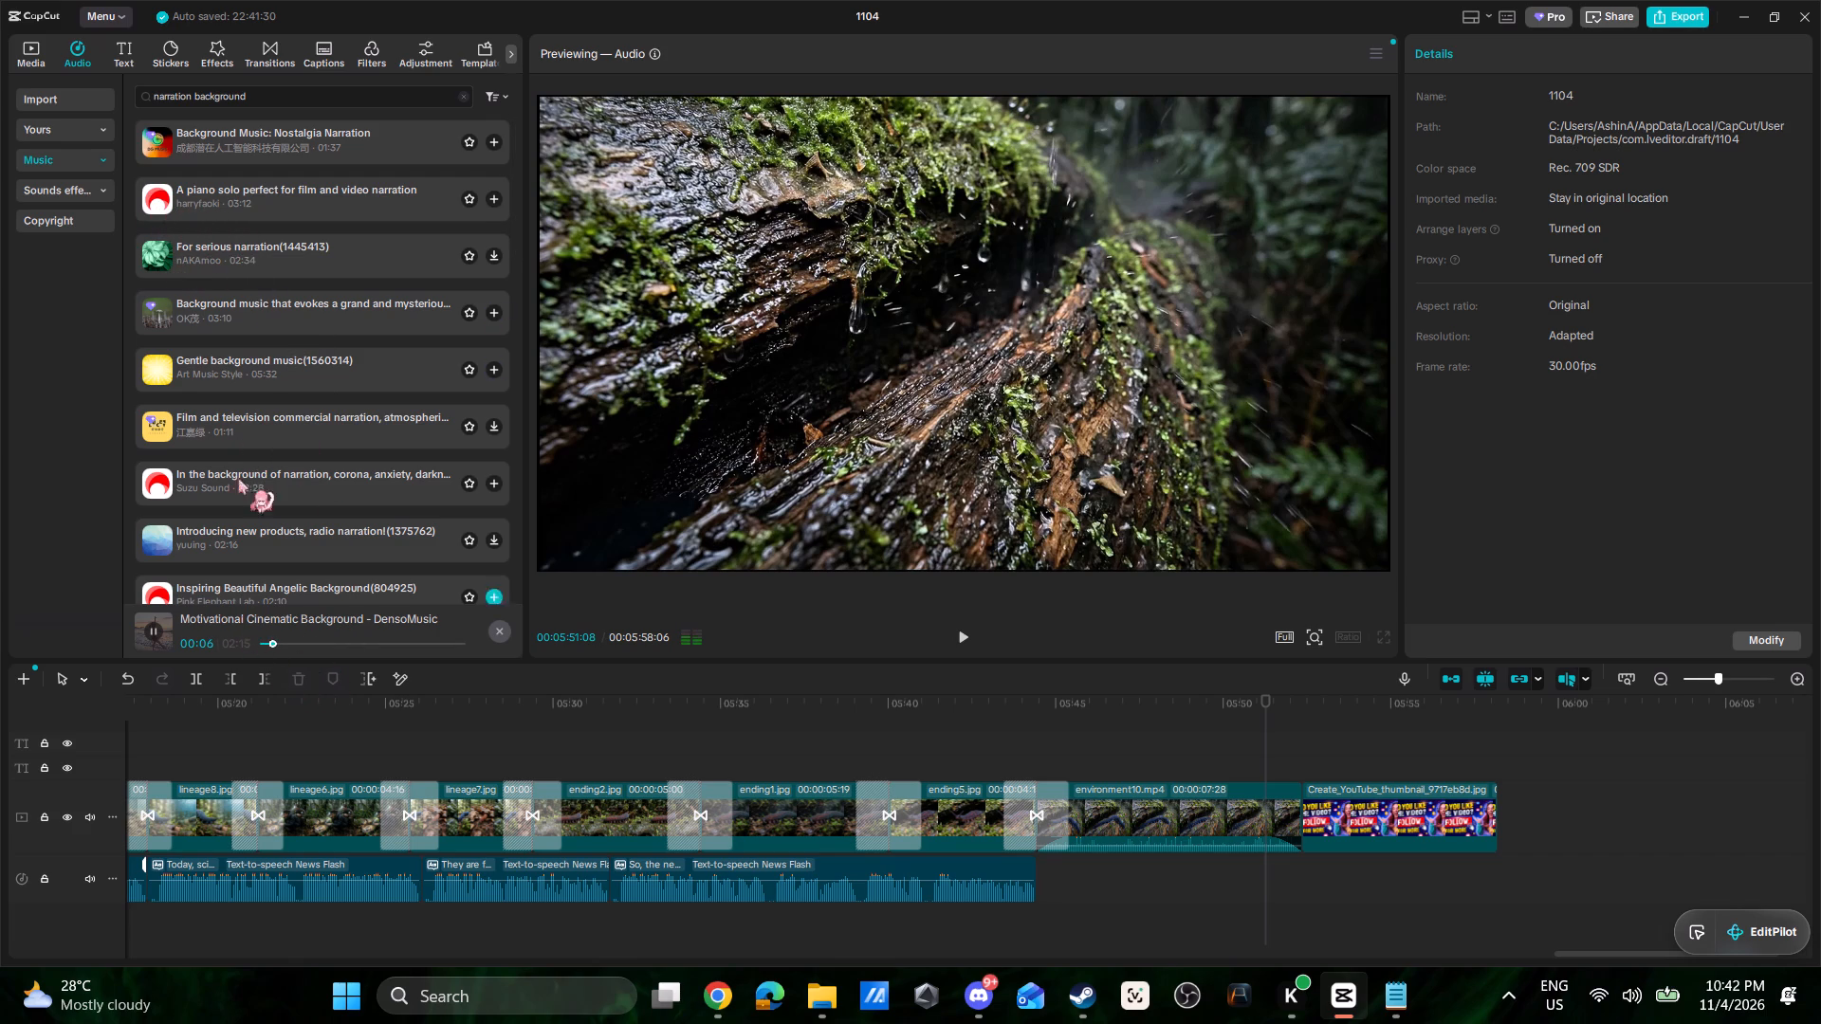
pyautogui.scroll(-4, 212, 563)
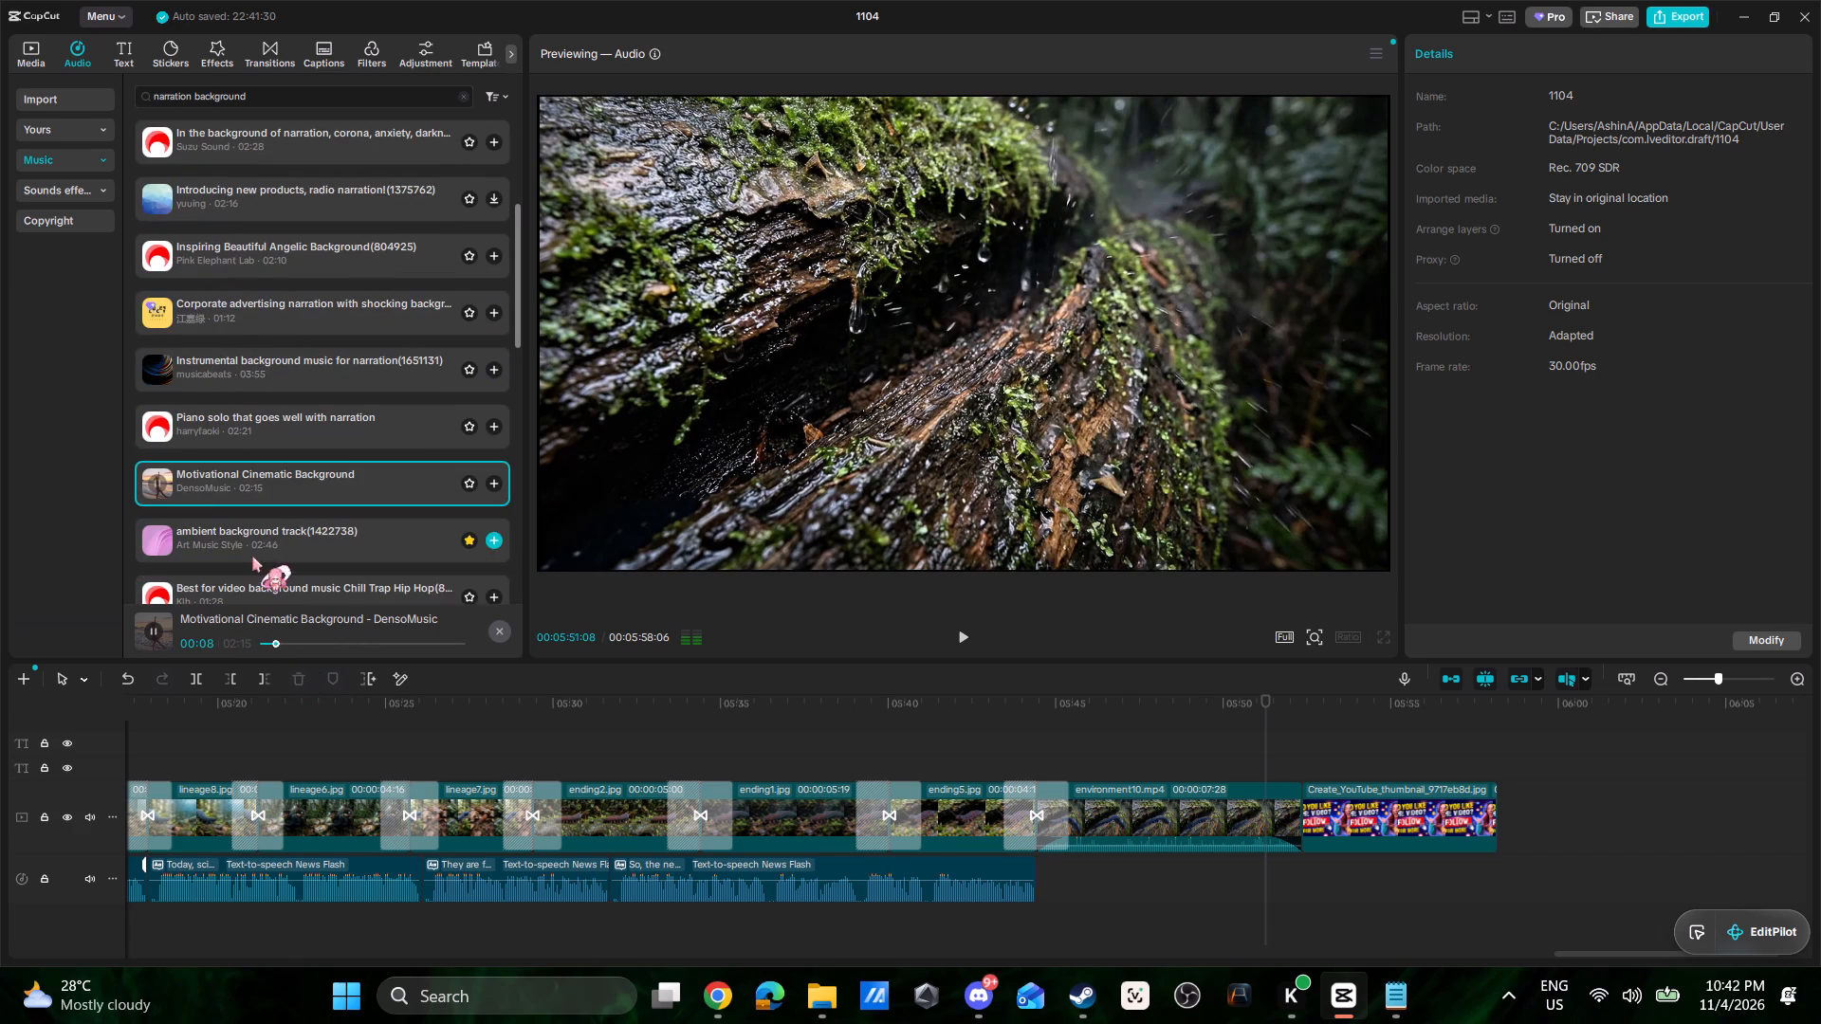
# Place the Motivational Cinematic Background track on the audio track at the start of the "Follow for more" end card.
pyautogui.moveTo(248, 485); pyautogui.dragTo(1331, 875)
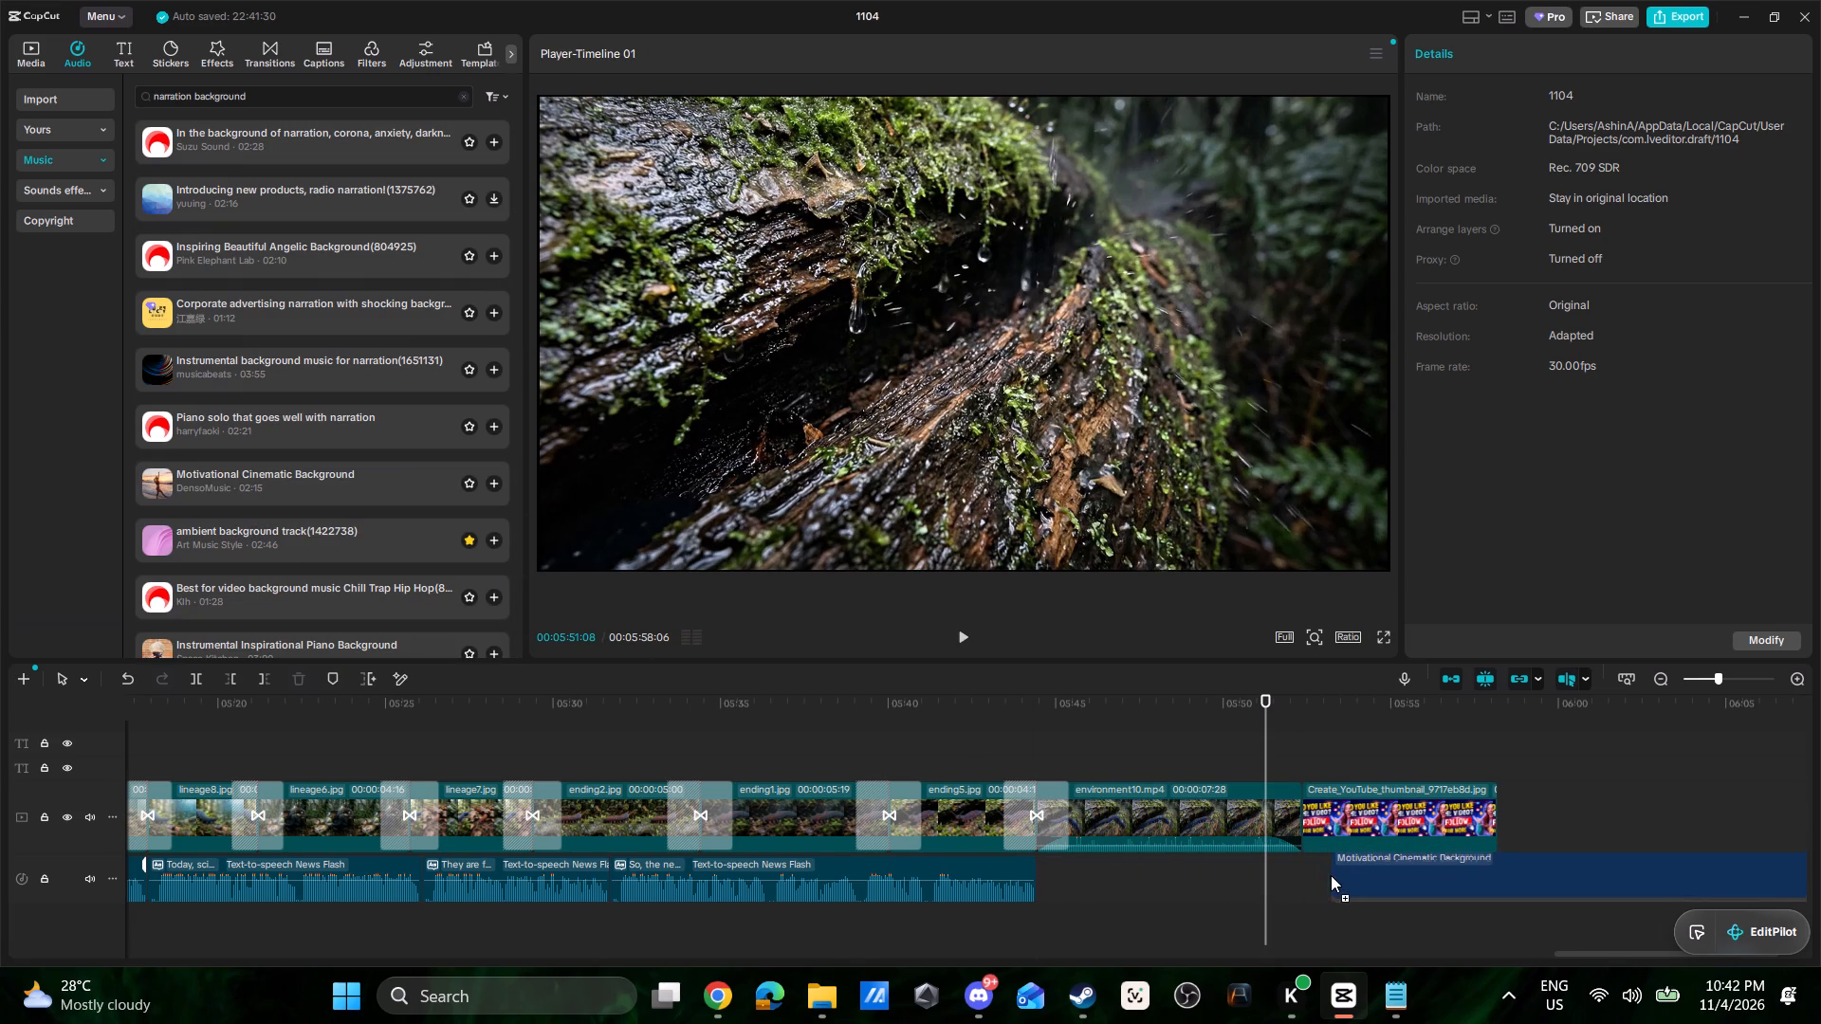
pyautogui.moveTo(1331, 875); pyautogui.dragTo(1305, 871)
# Trim the end of the Motivational Cinematic Background clip back to where the end card finishes.
pyautogui.moveTo(1327, 955); pyautogui.dragTo(1331, 955)
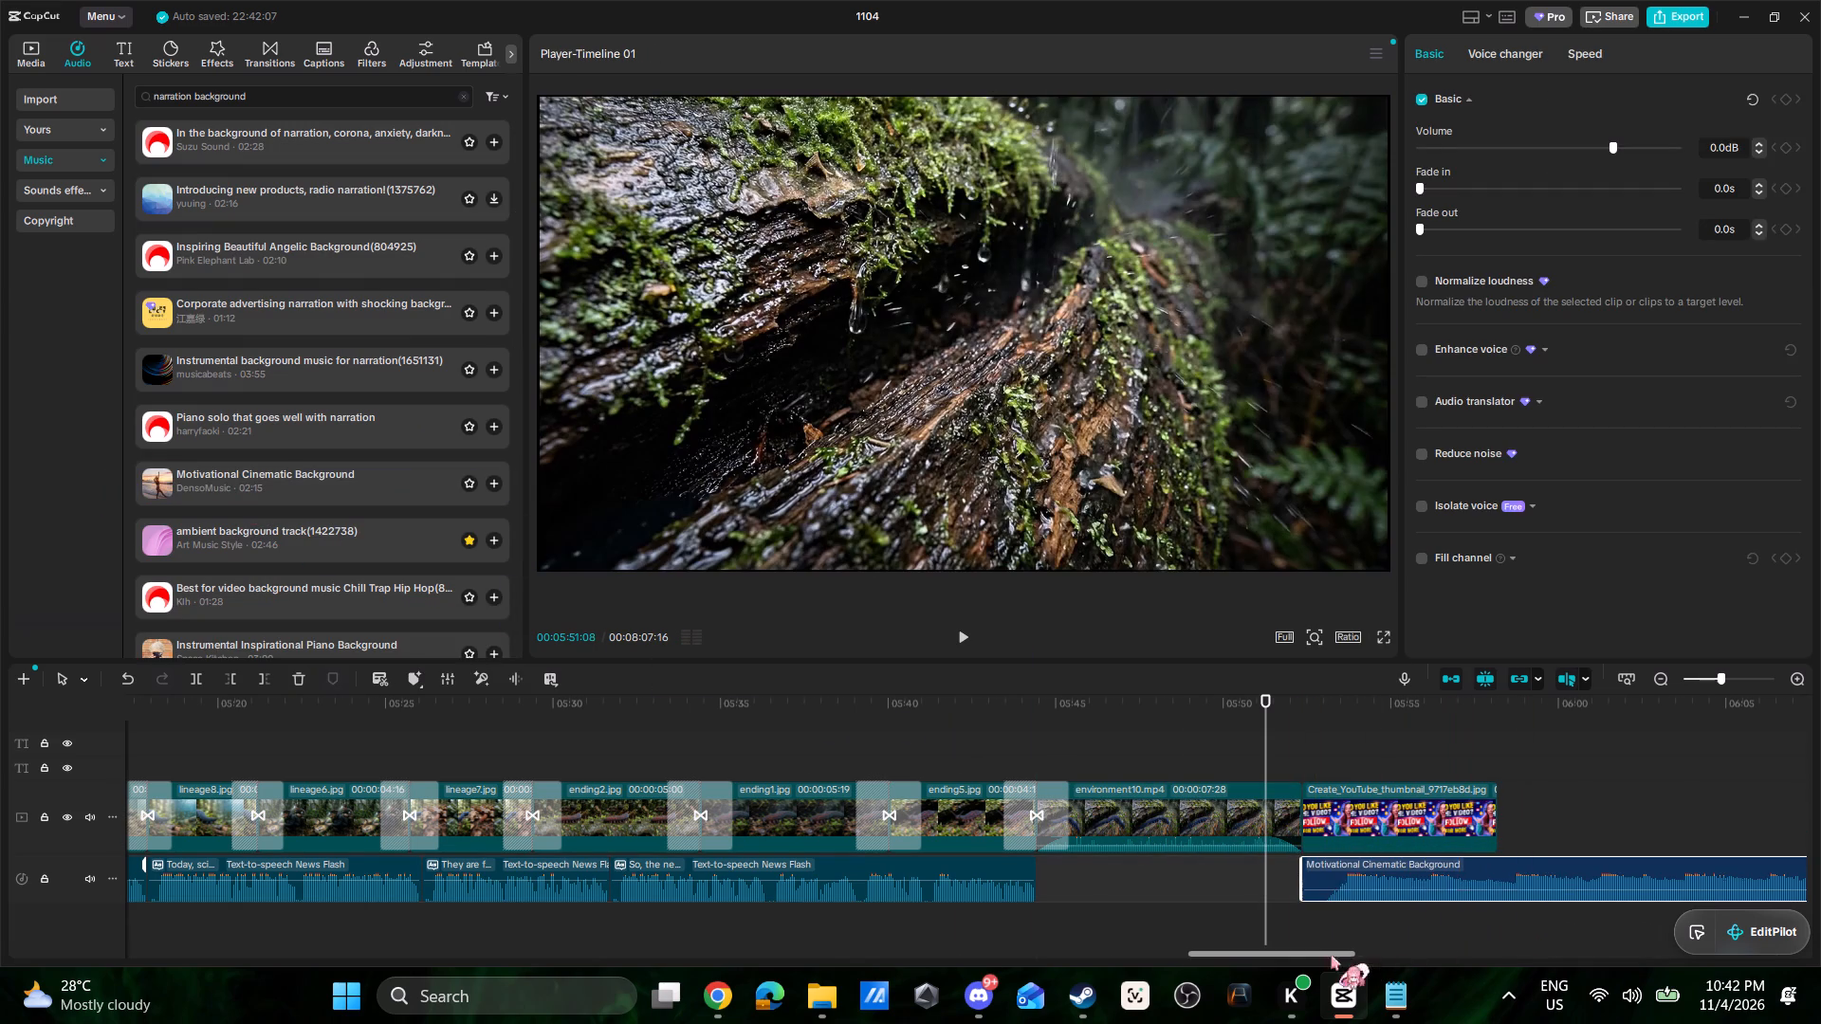
pyautogui.moveTo(1331, 955); pyautogui.dragTo(1764, 971)
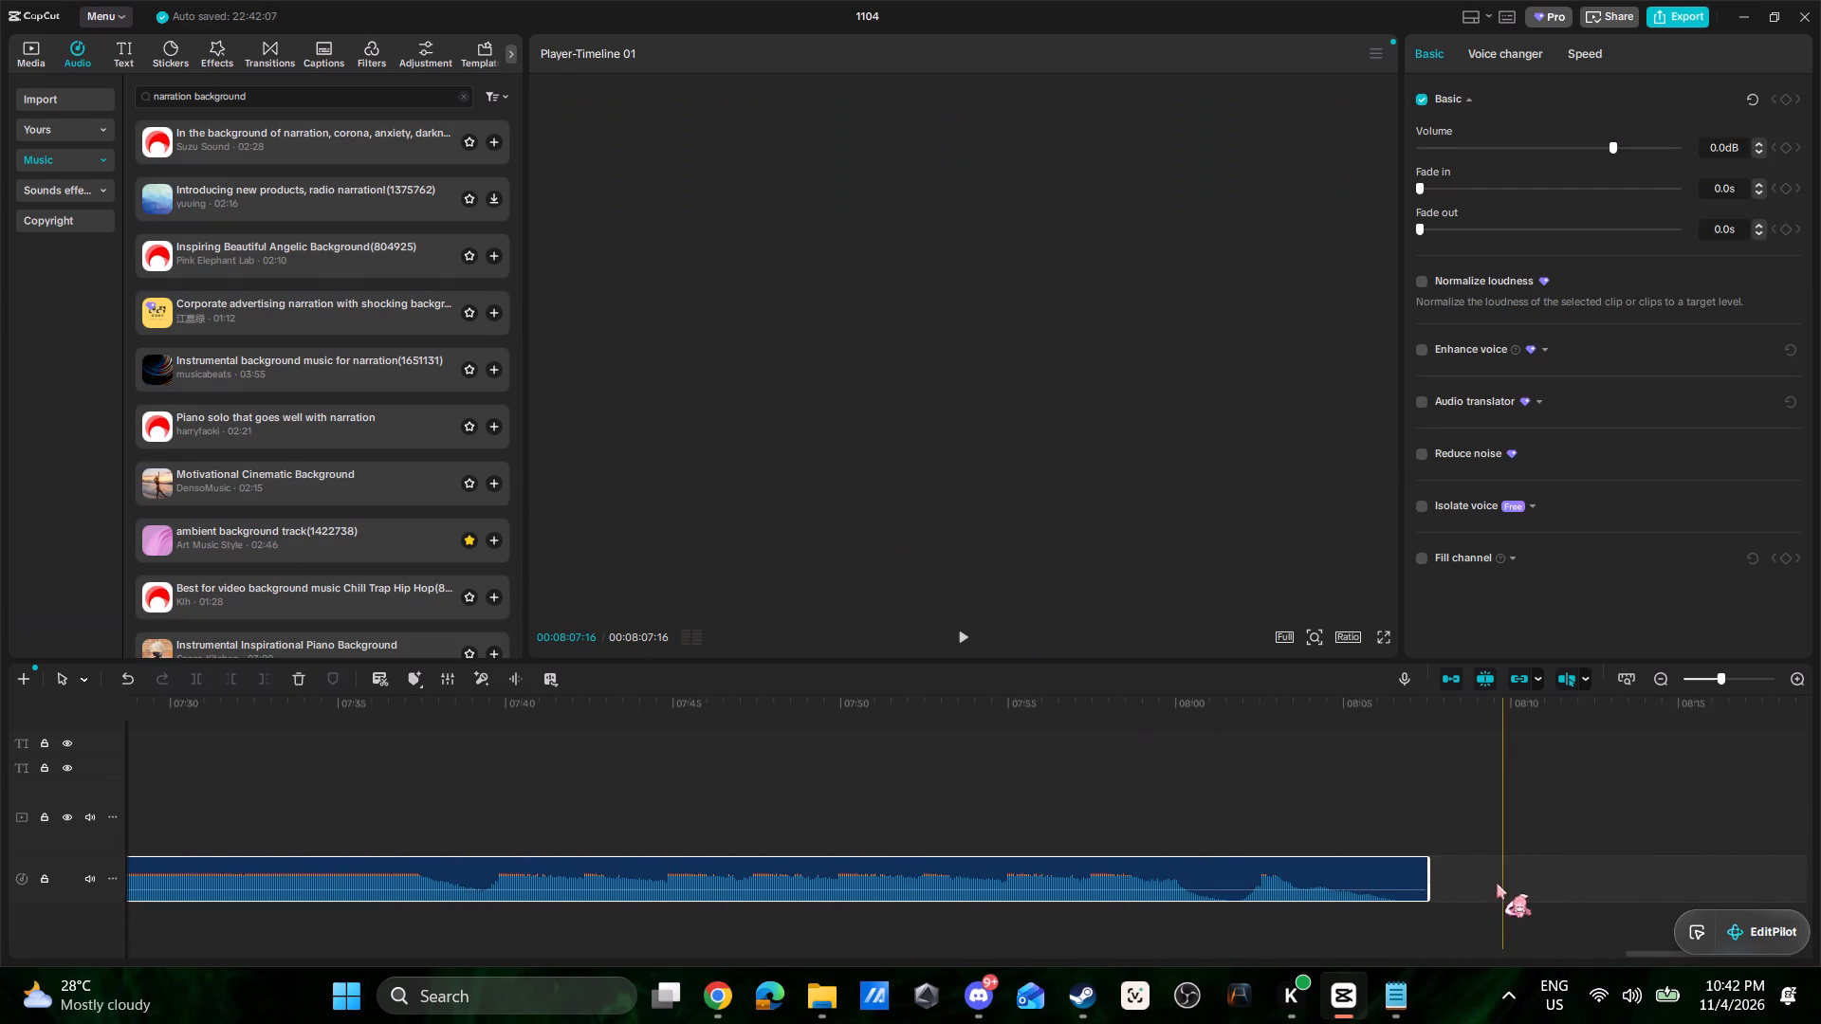
pyautogui.moveTo(1432, 867); pyautogui.dragTo(293, 835)
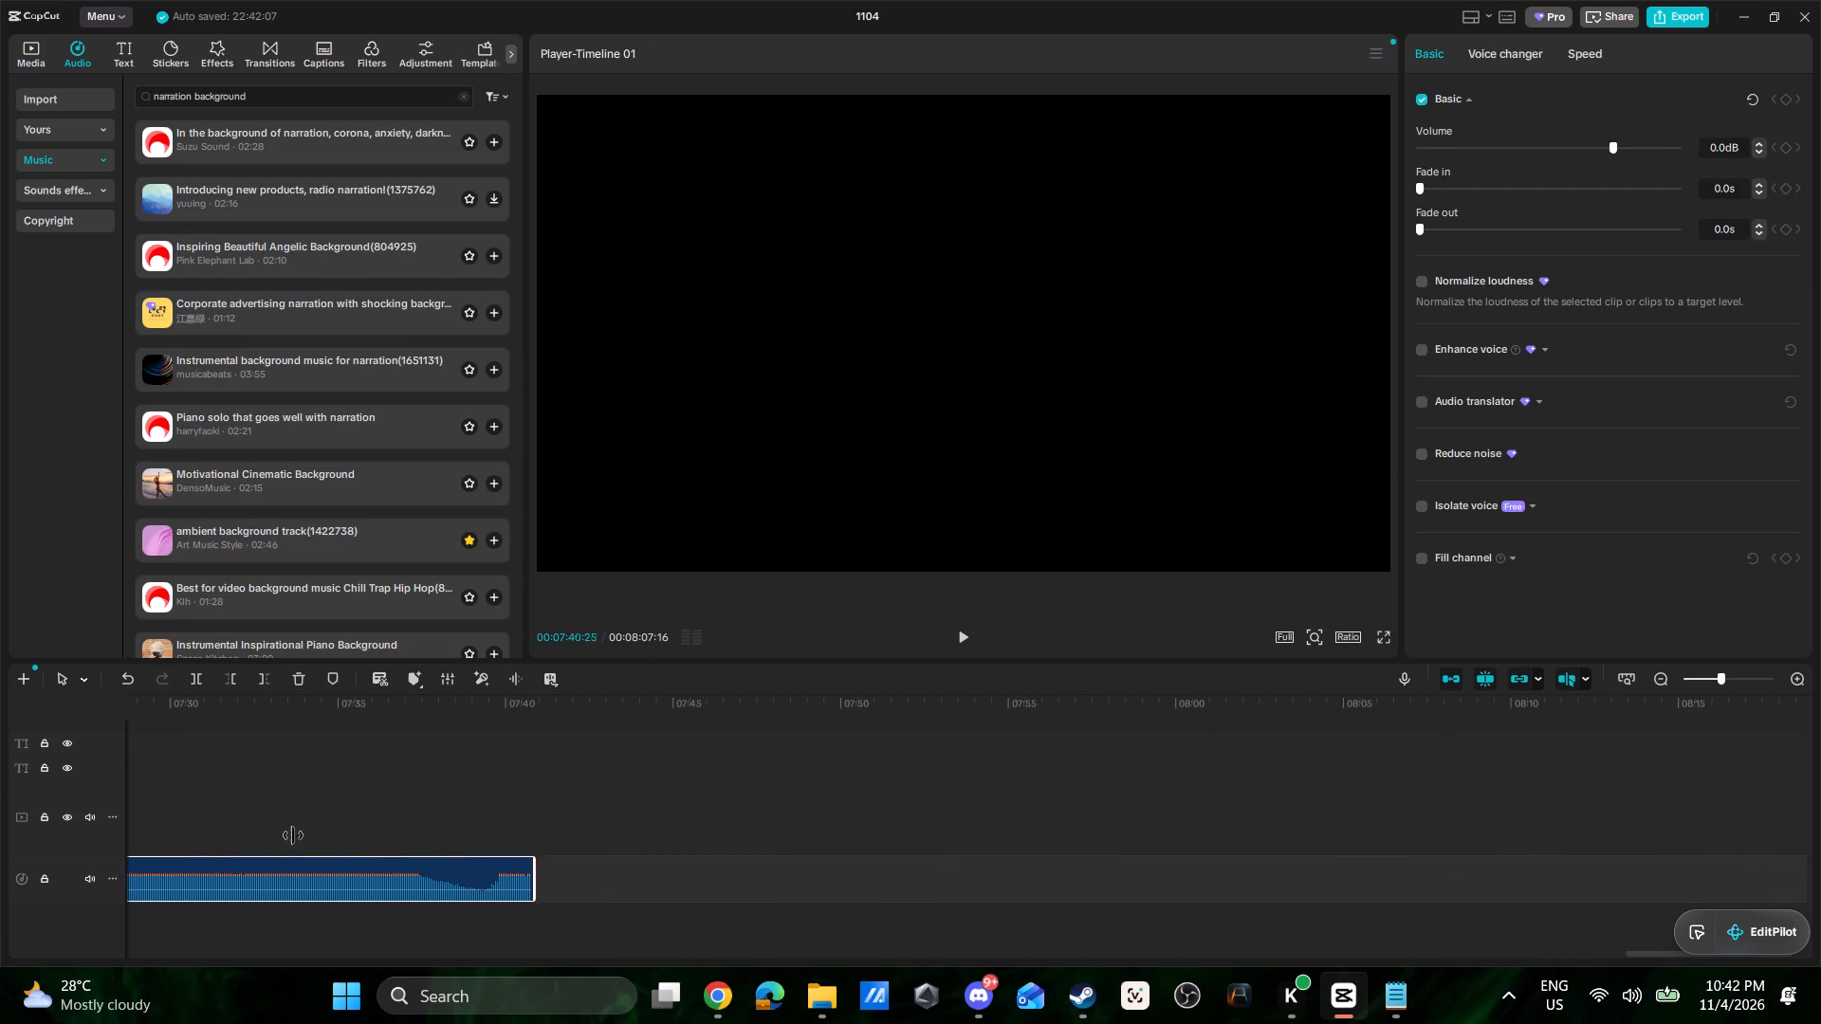
pyautogui.moveTo(293, 835); pyautogui.dragTo(3, 807)
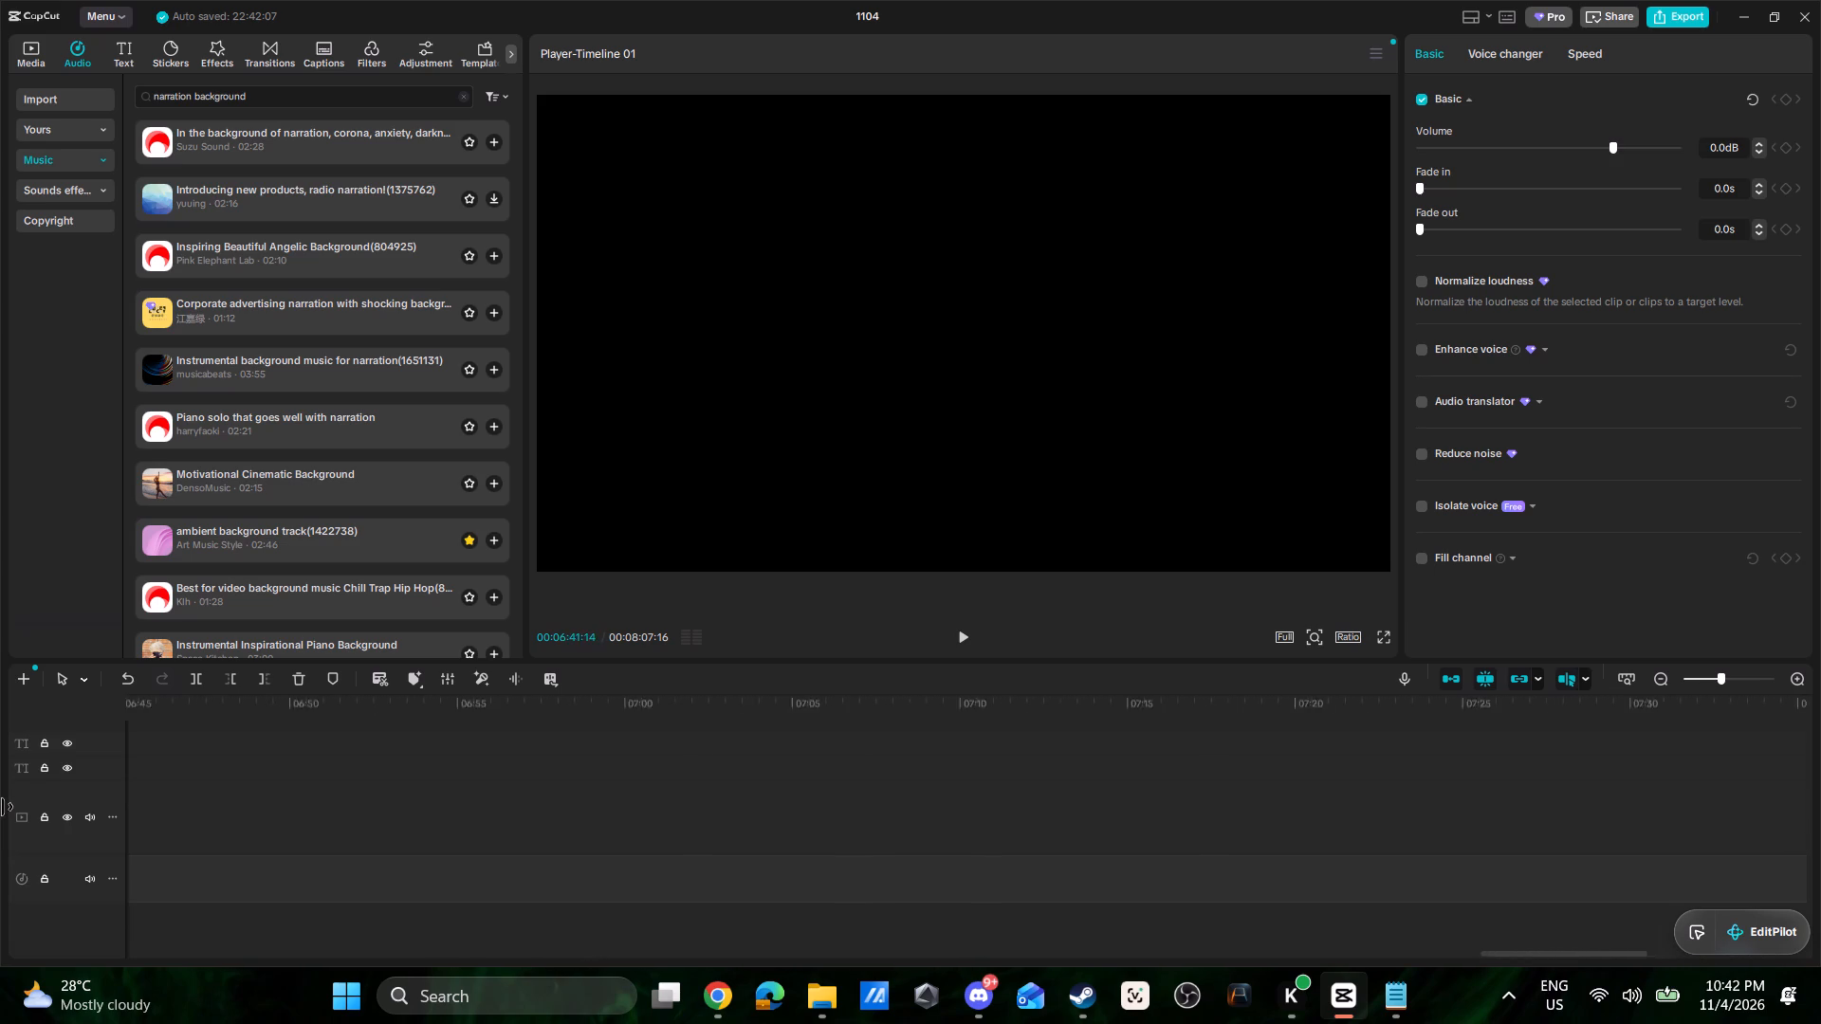
pyautogui.moveTo(3, 807); pyautogui.dragTo(743, 847)
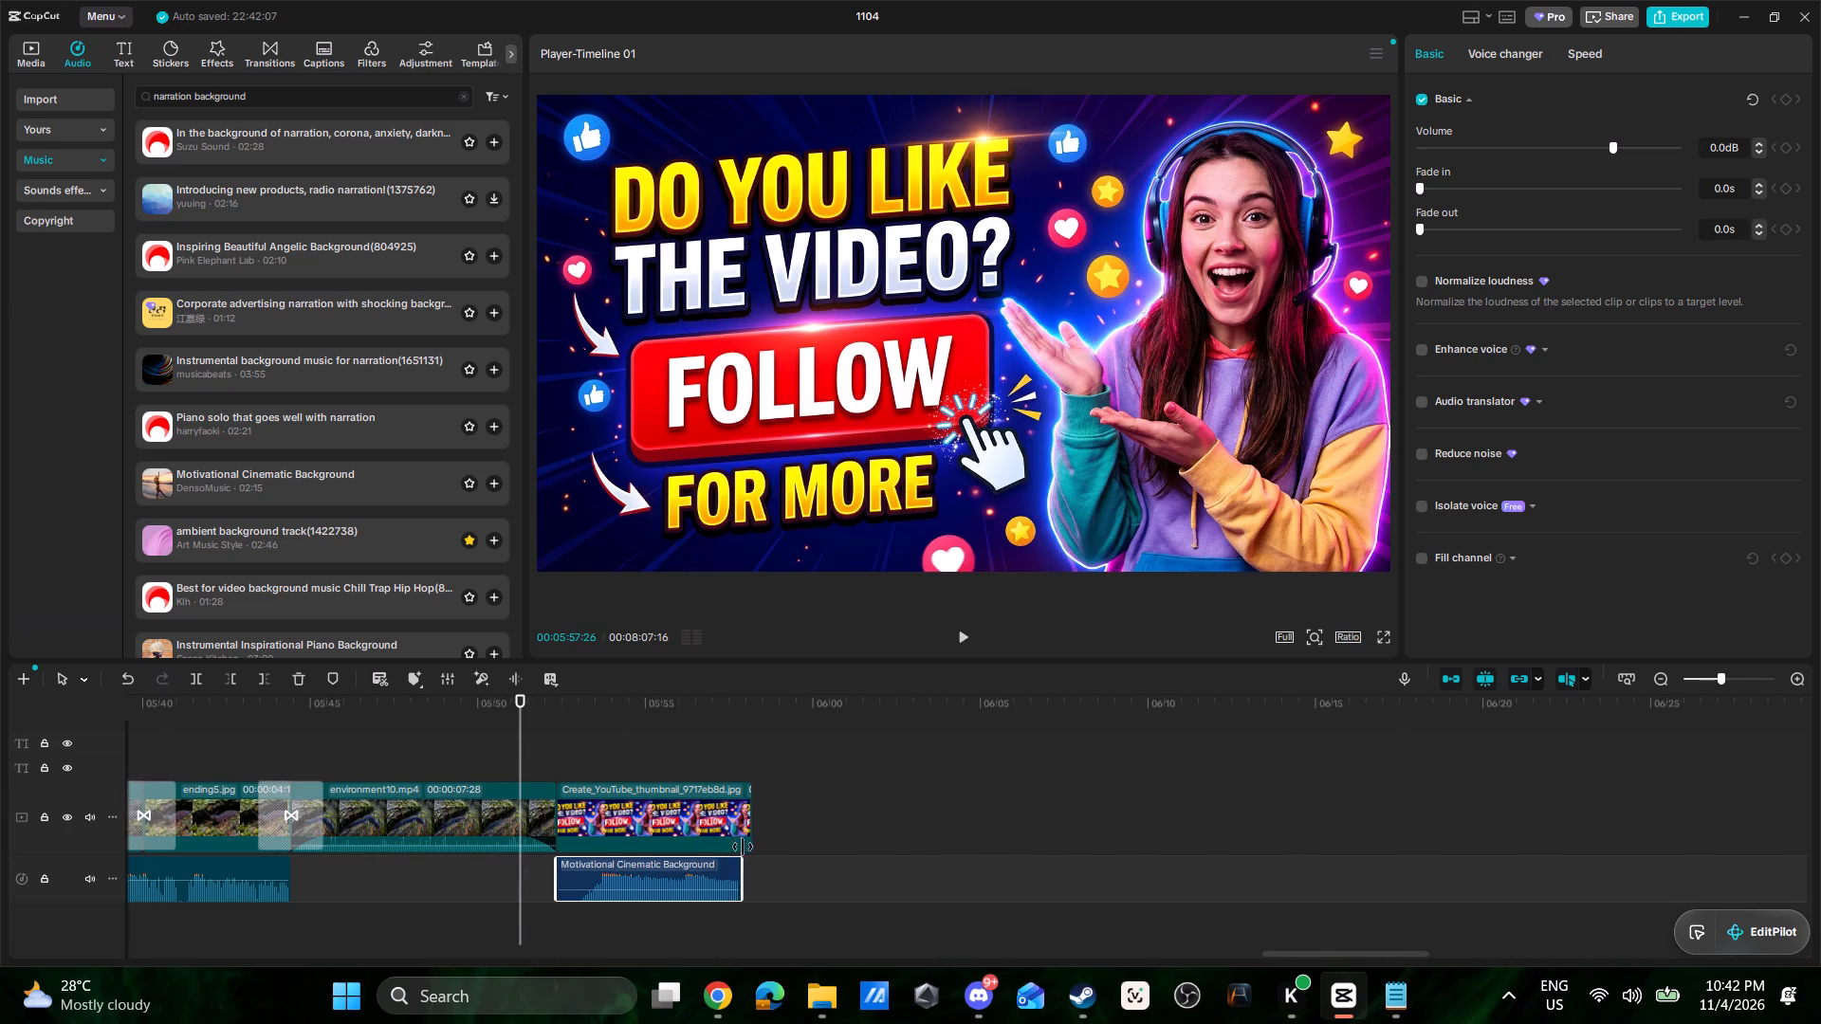
pyautogui.moveTo(743, 847); pyautogui.dragTo(755, 857)
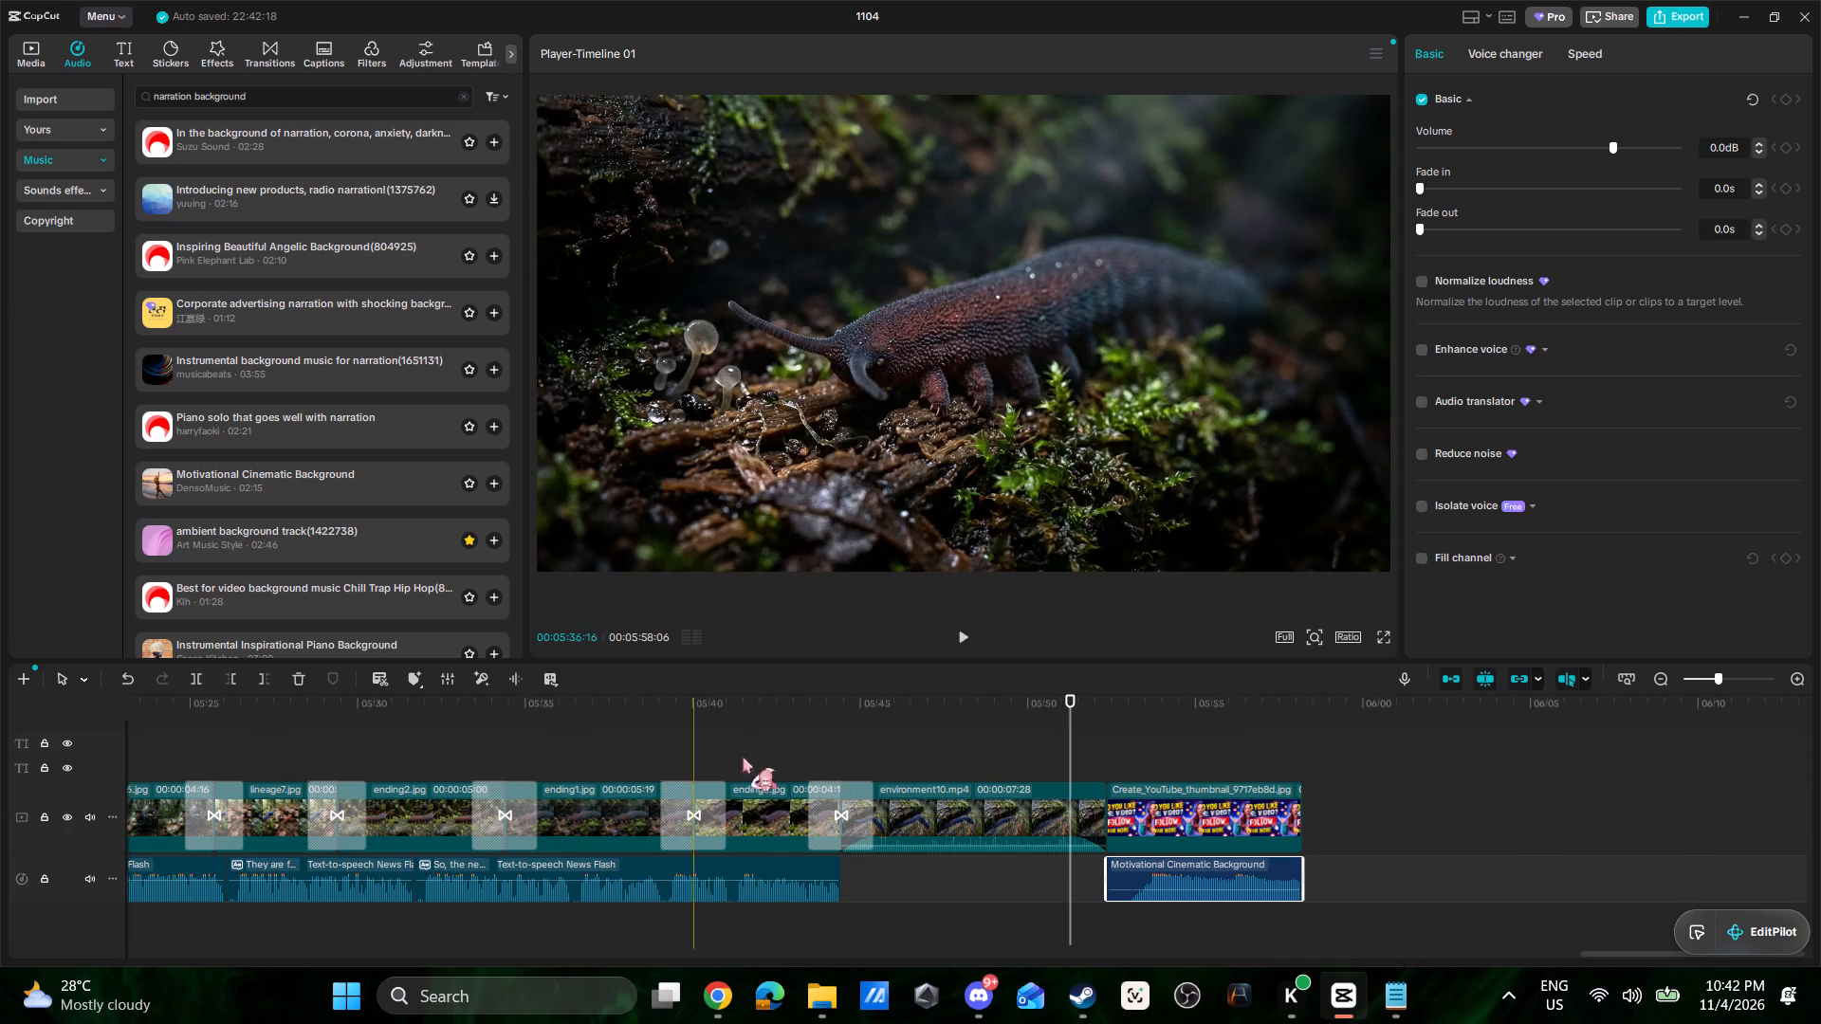
# Play back the end of environment10.mp4 through the end card with its music.
pyautogui.click(1035, 761)
pyautogui.press('space')
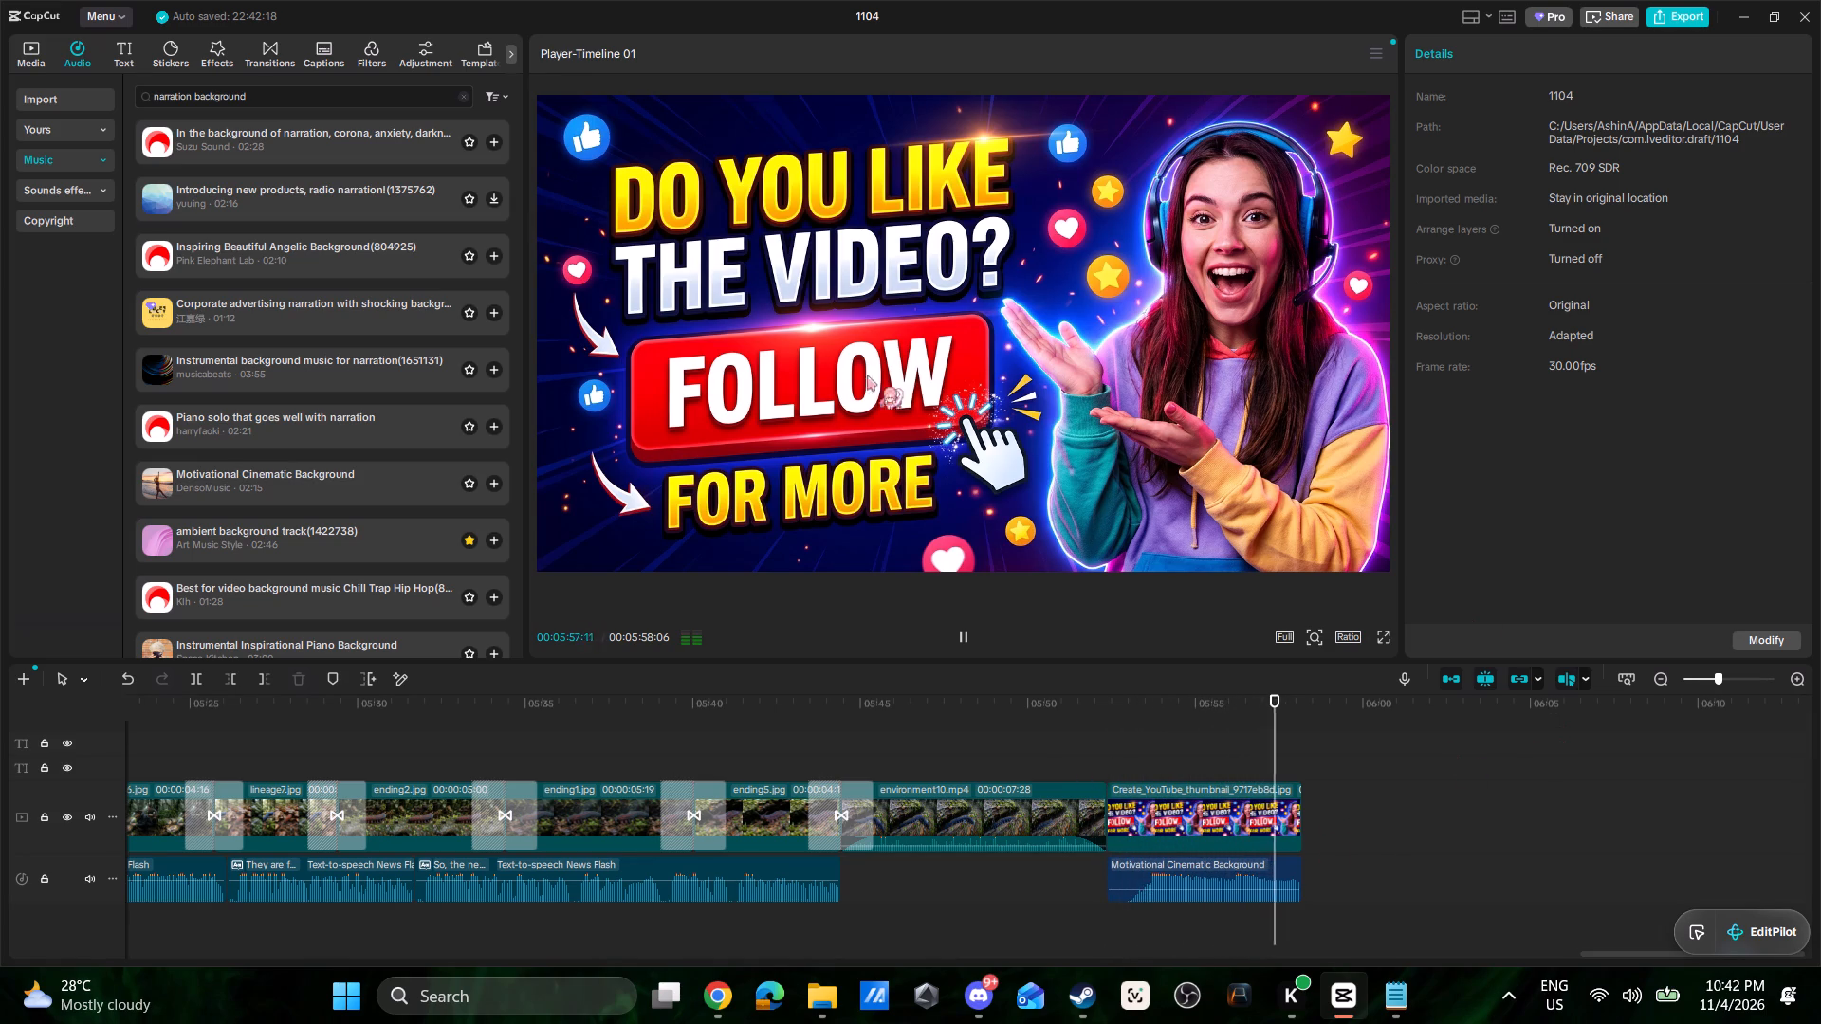
# Extend the end card so the video ends at 00:05:58:15, and shift its music clip to finish with it.
pyautogui.click(1279, 826)
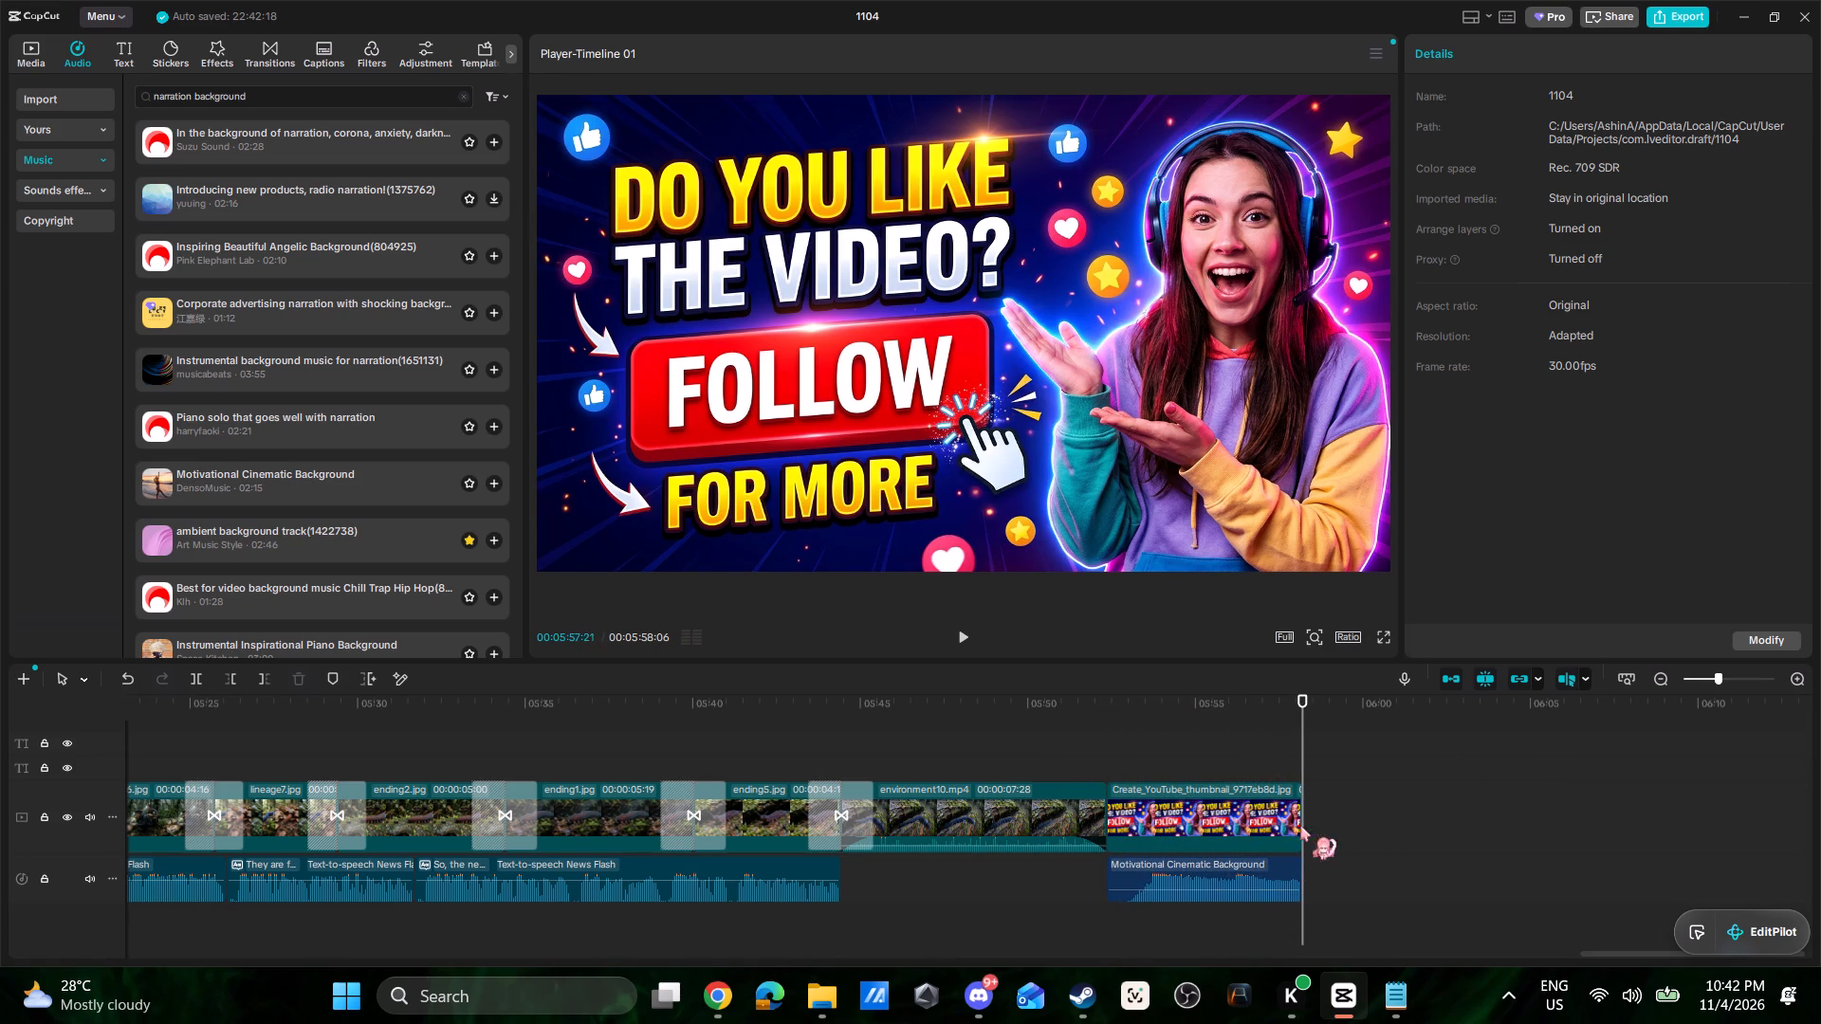
pyautogui.moveTo(1301, 826); pyautogui.dragTo(1312, 827)
pyautogui.click(1272, 879)
pyautogui.moveTo(1301, 869); pyautogui.dragTo(1313, 869)
# Play back the cut from environment10.mp4 into the end card with the shifted music.
pyautogui.click(1085, 733)
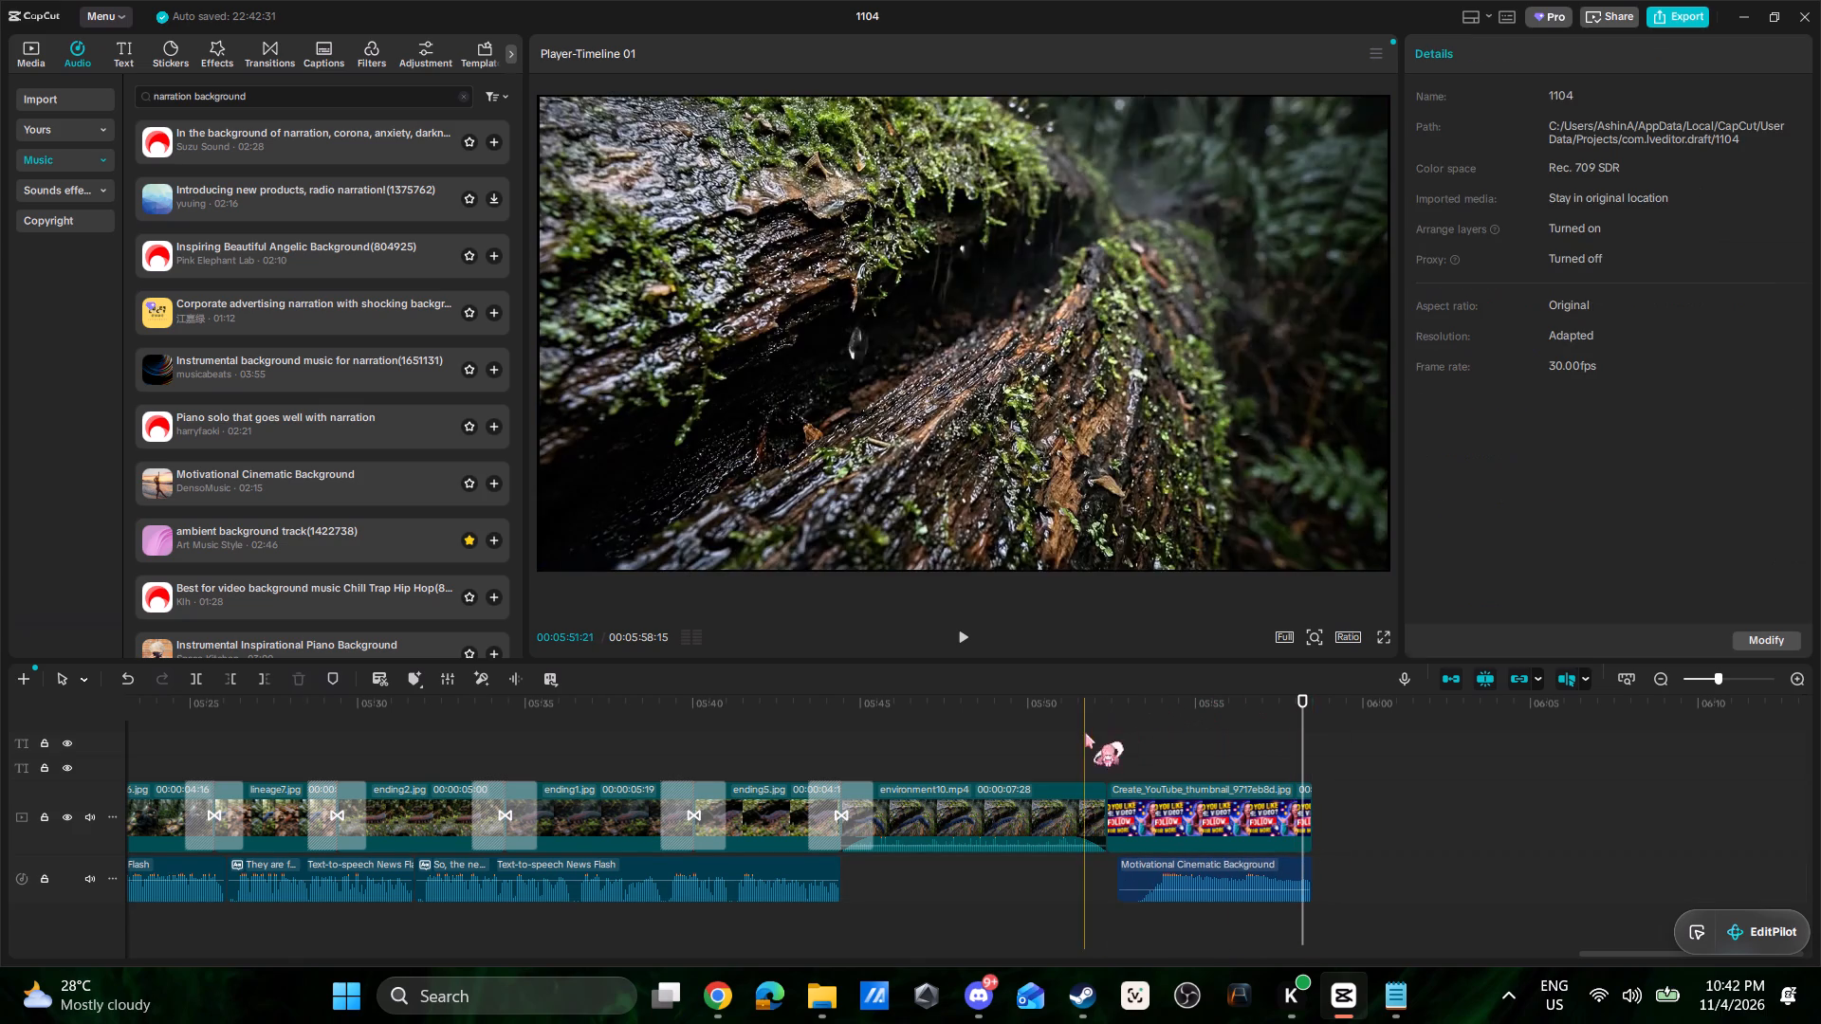
pyautogui.press('space')
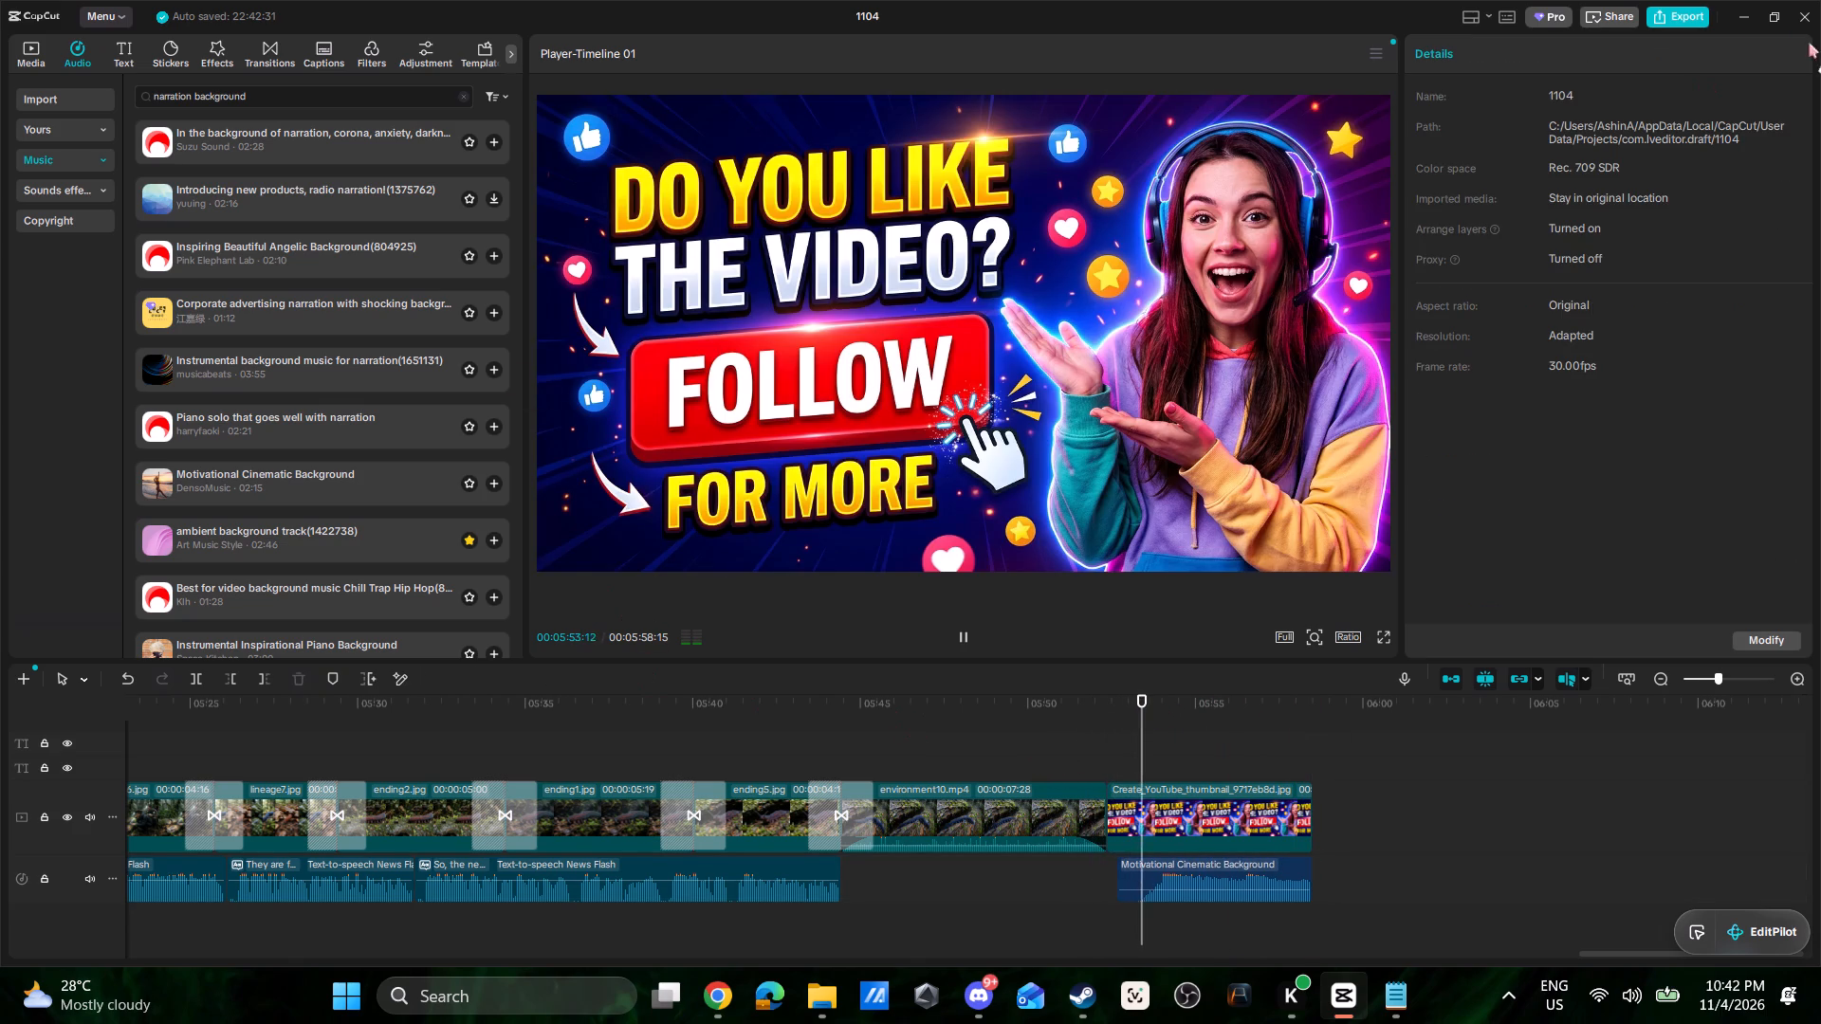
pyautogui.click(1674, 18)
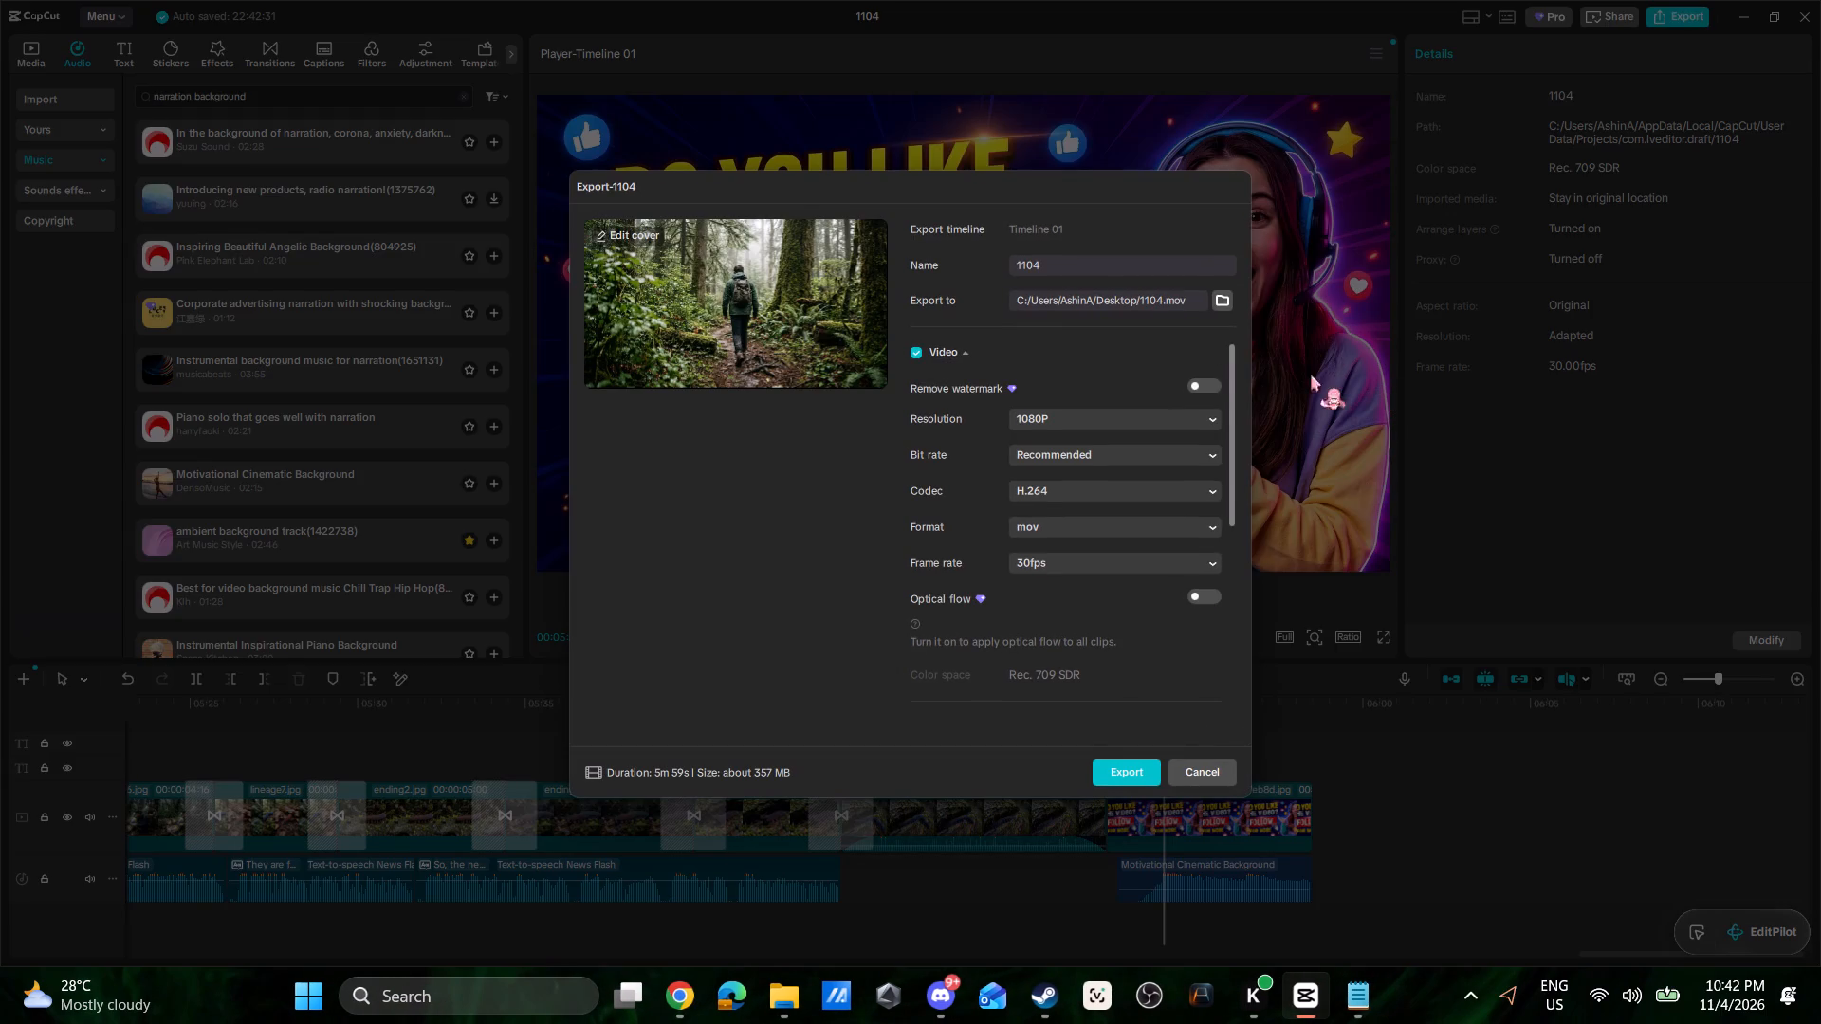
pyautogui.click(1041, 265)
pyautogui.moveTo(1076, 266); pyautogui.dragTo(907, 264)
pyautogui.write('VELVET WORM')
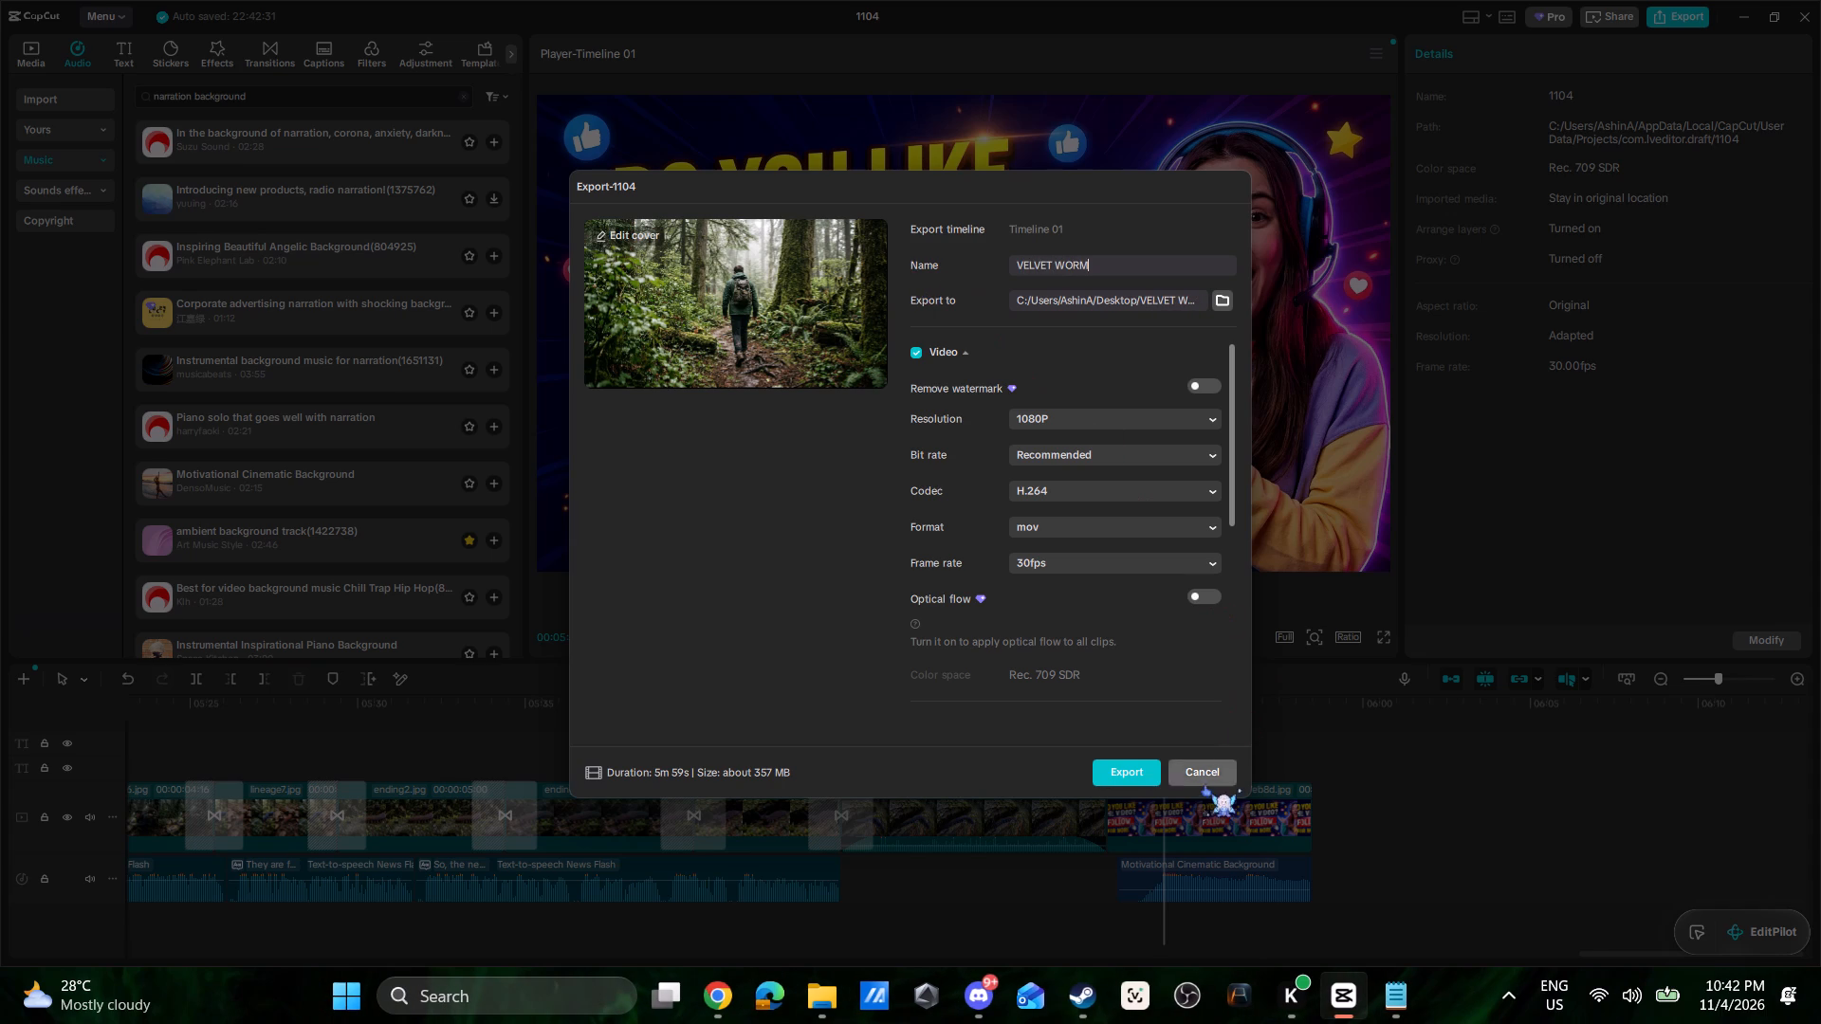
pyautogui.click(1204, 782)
# Set the project's aspect ratio to 16:9.
pyautogui.click(1351, 640)
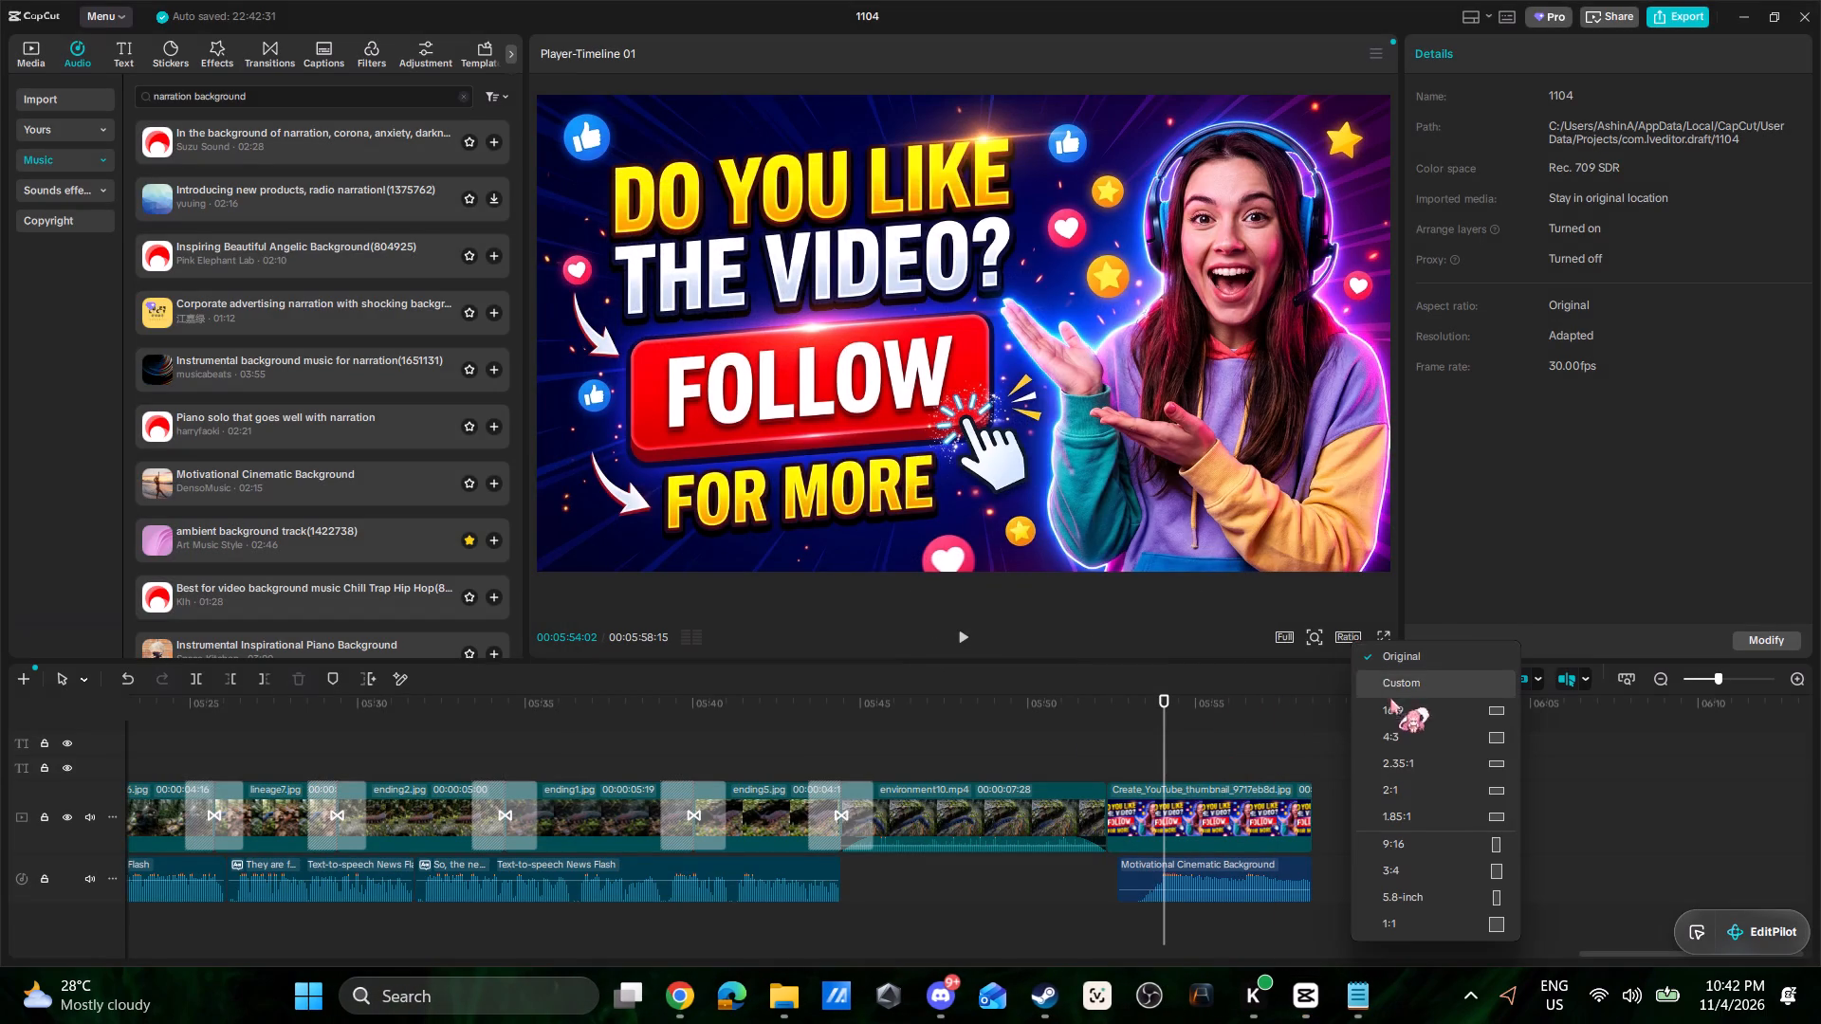
pyautogui.click(1393, 703)
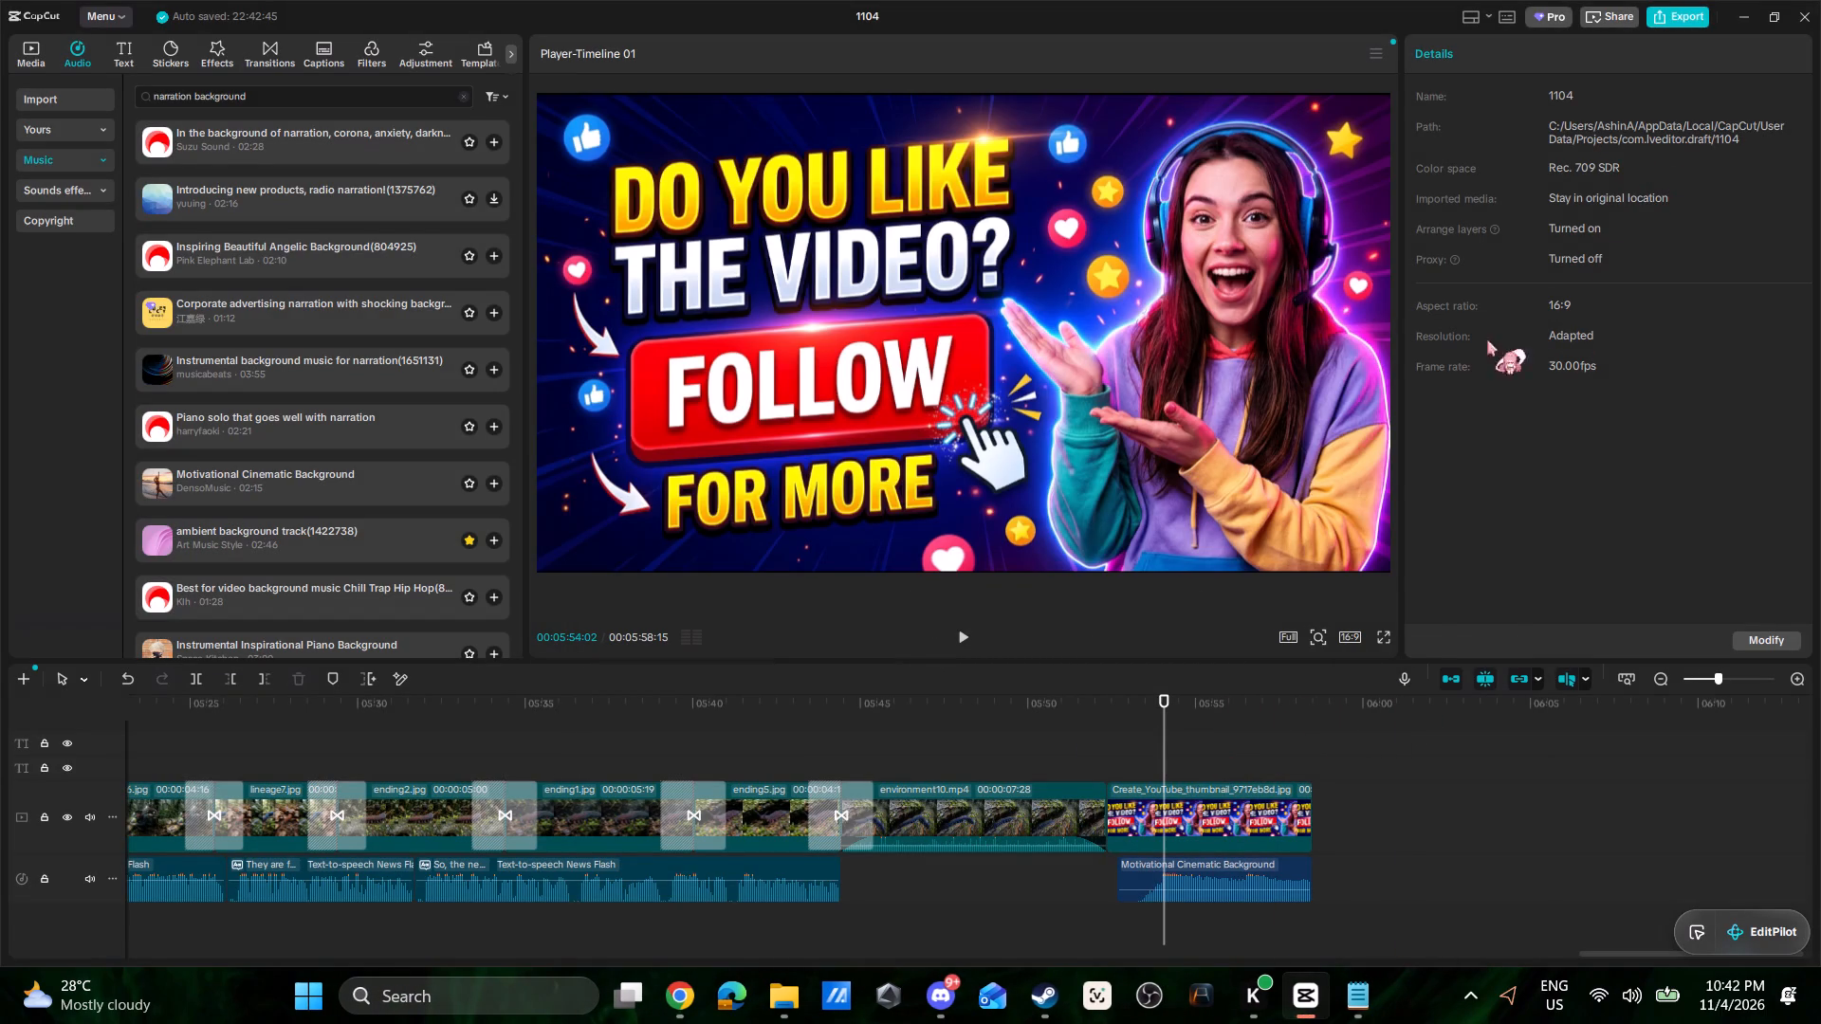
# Play back the section around the "Arthropods" caption near 00:00:49 to review it.
pyautogui.keyDown('ctrl'); pyautogui.scroll(-7, 735, 766); pyautogui.keyUp('ctrl')
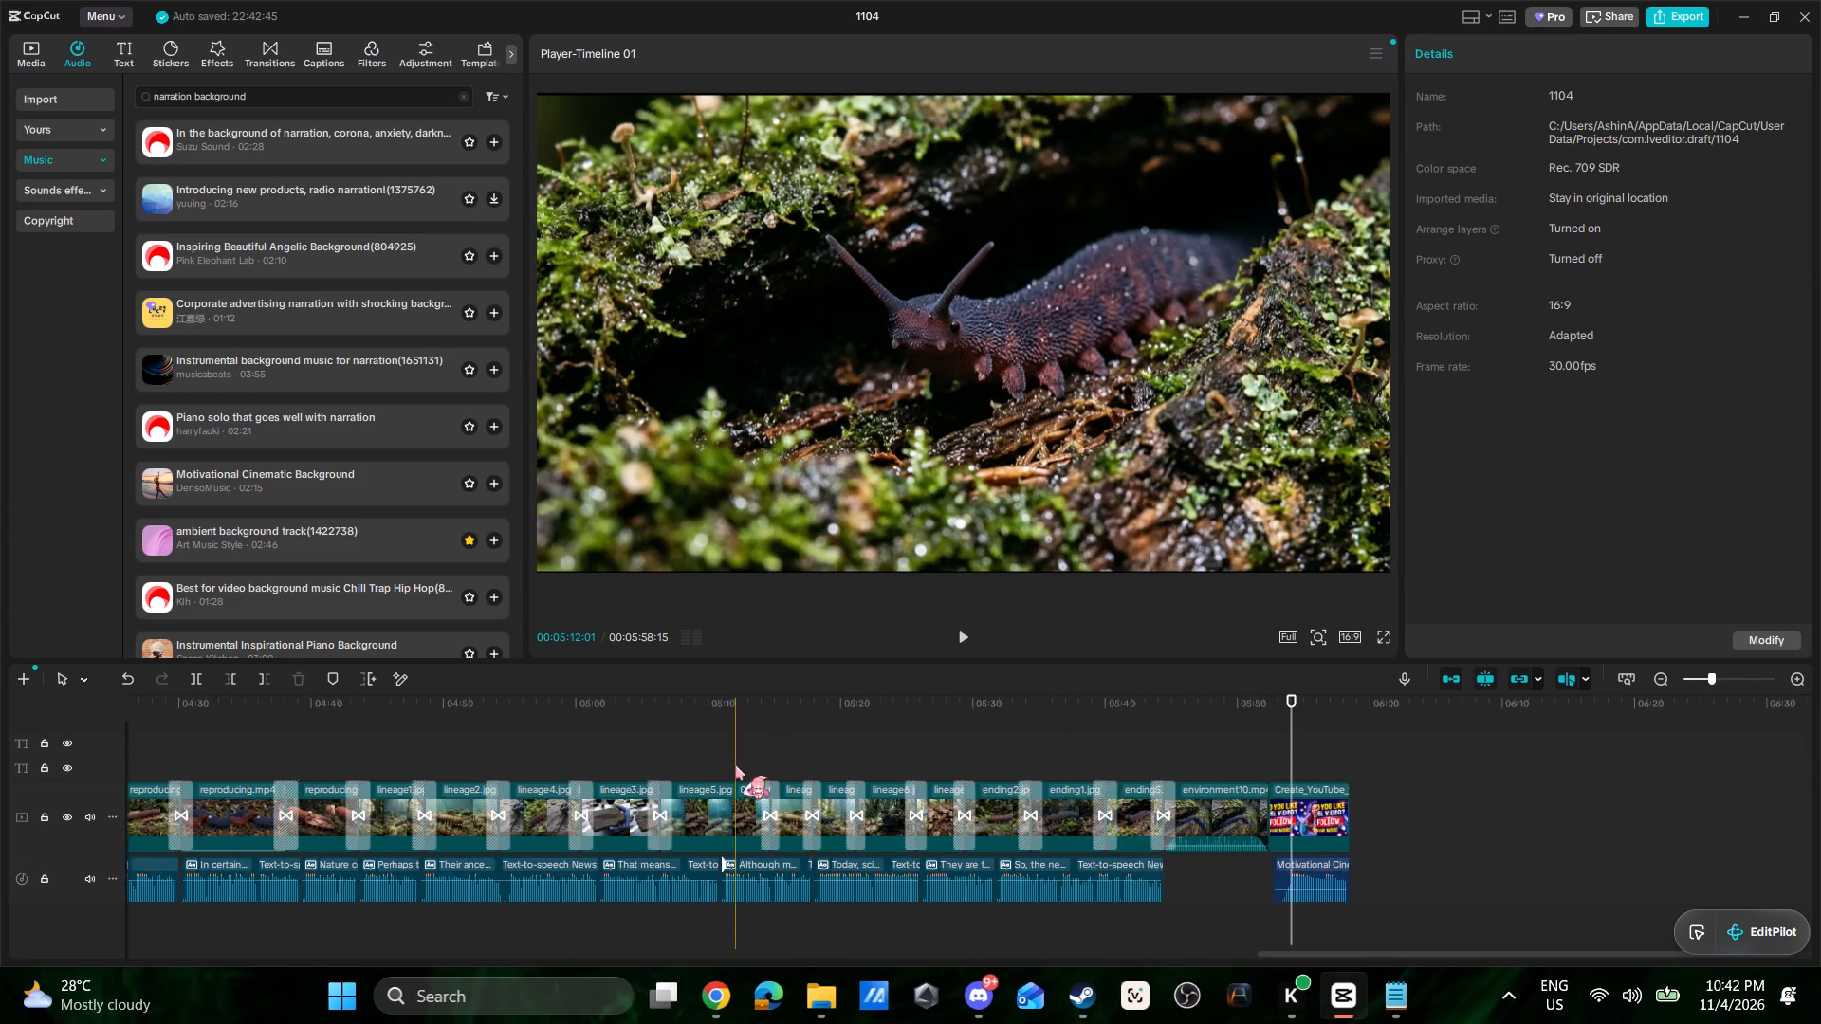
pyautogui.keyDown('ctrl'); pyautogui.scroll(-8, 735, 765); pyautogui.keyUp('ctrl')
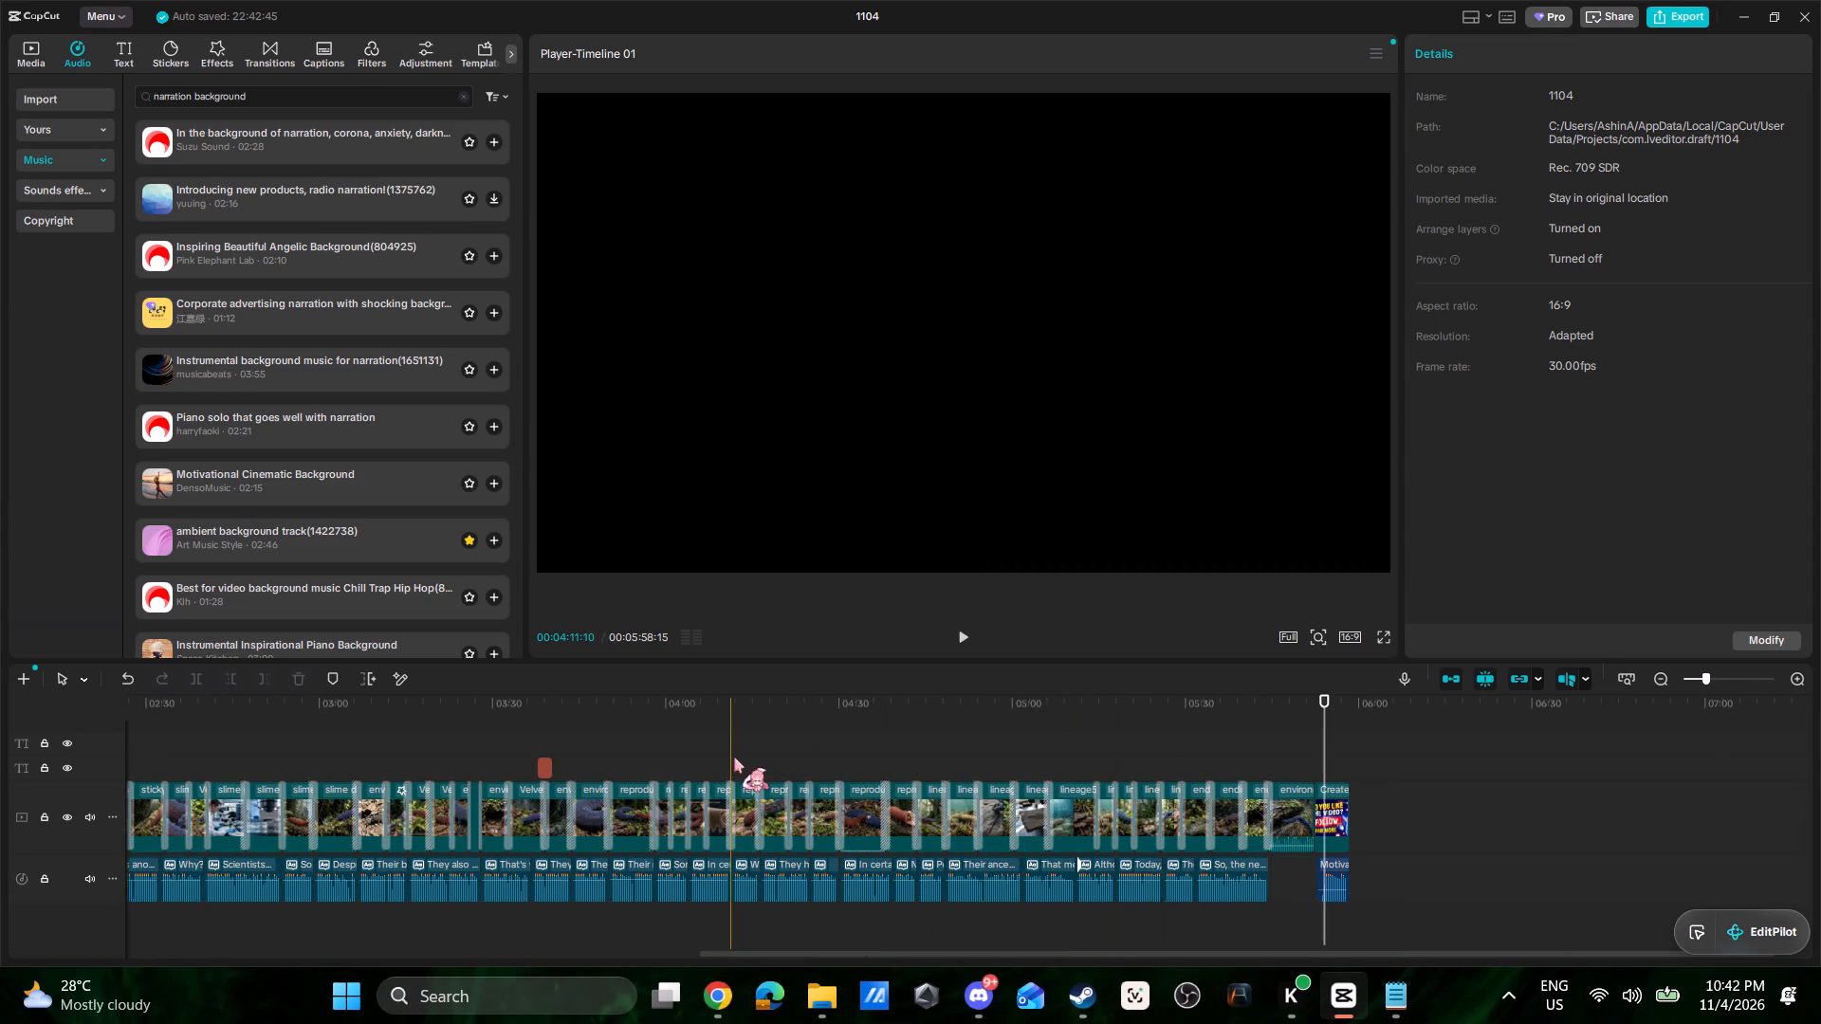
pyautogui.keyDown('ctrl'); pyautogui.scroll(-7, 734, 758); pyautogui.keyUp('ctrl')
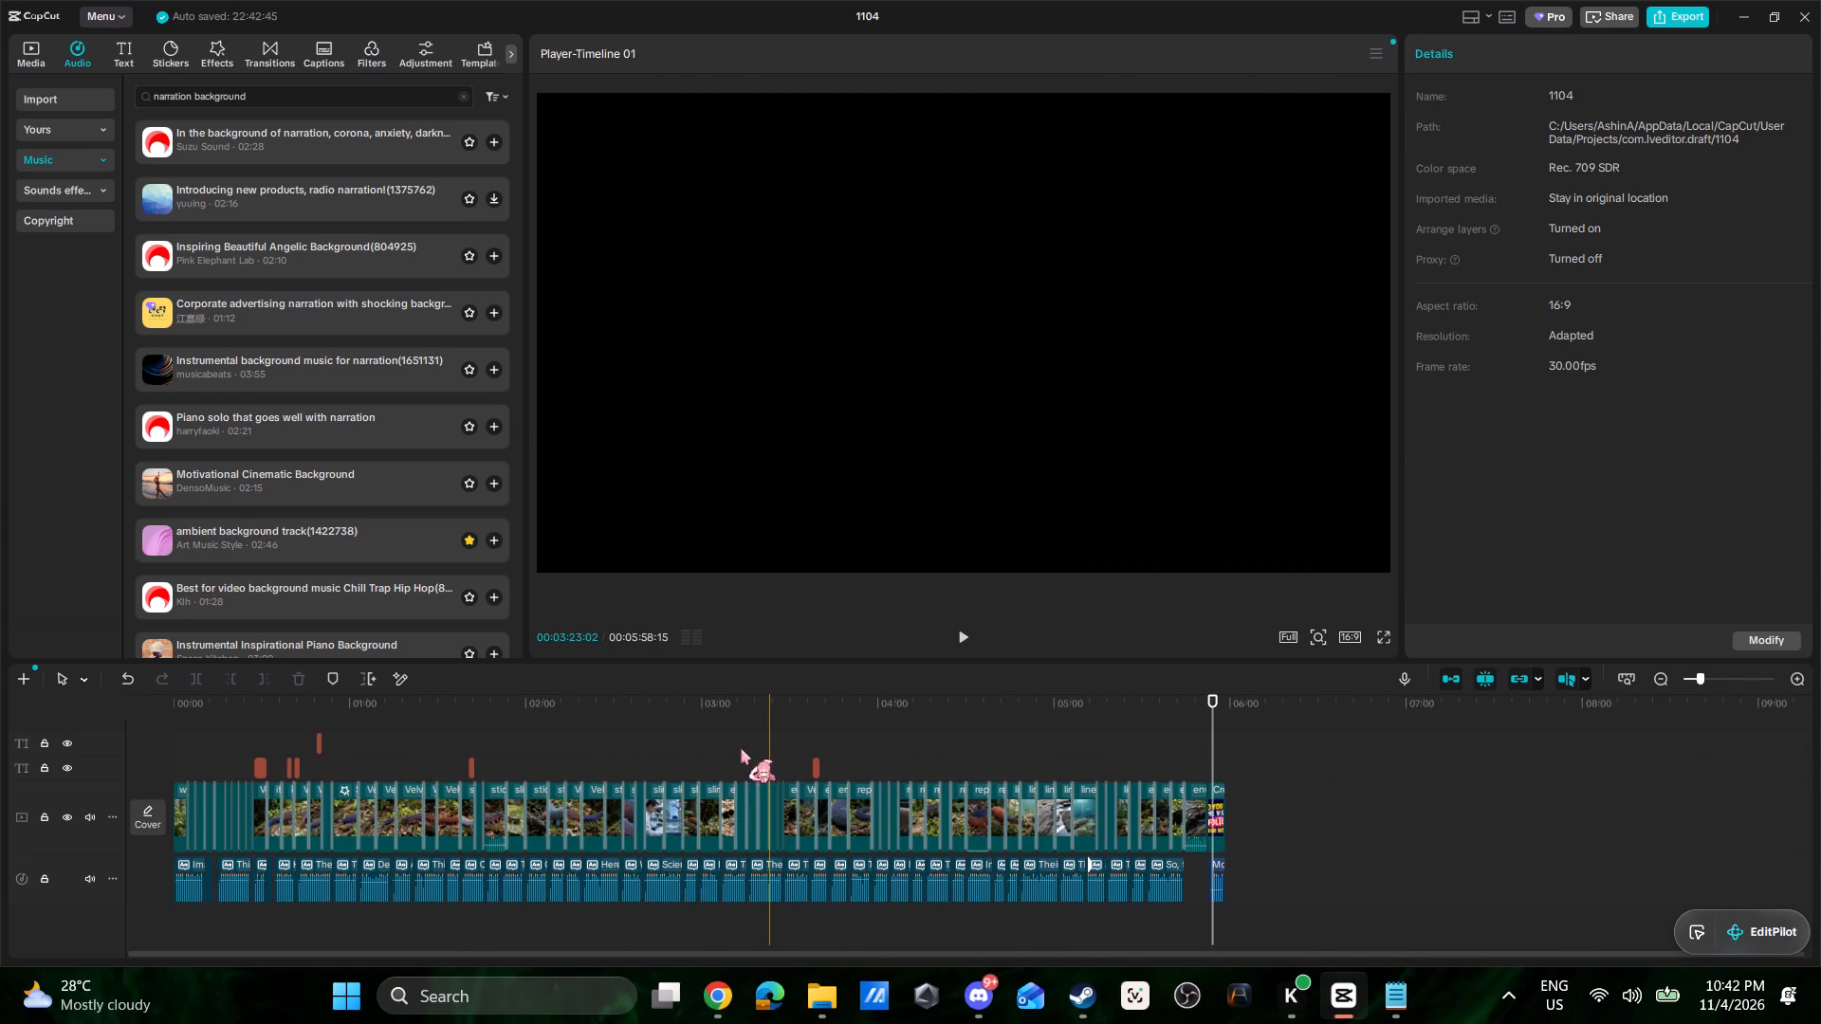
pyautogui.click(320, 740)
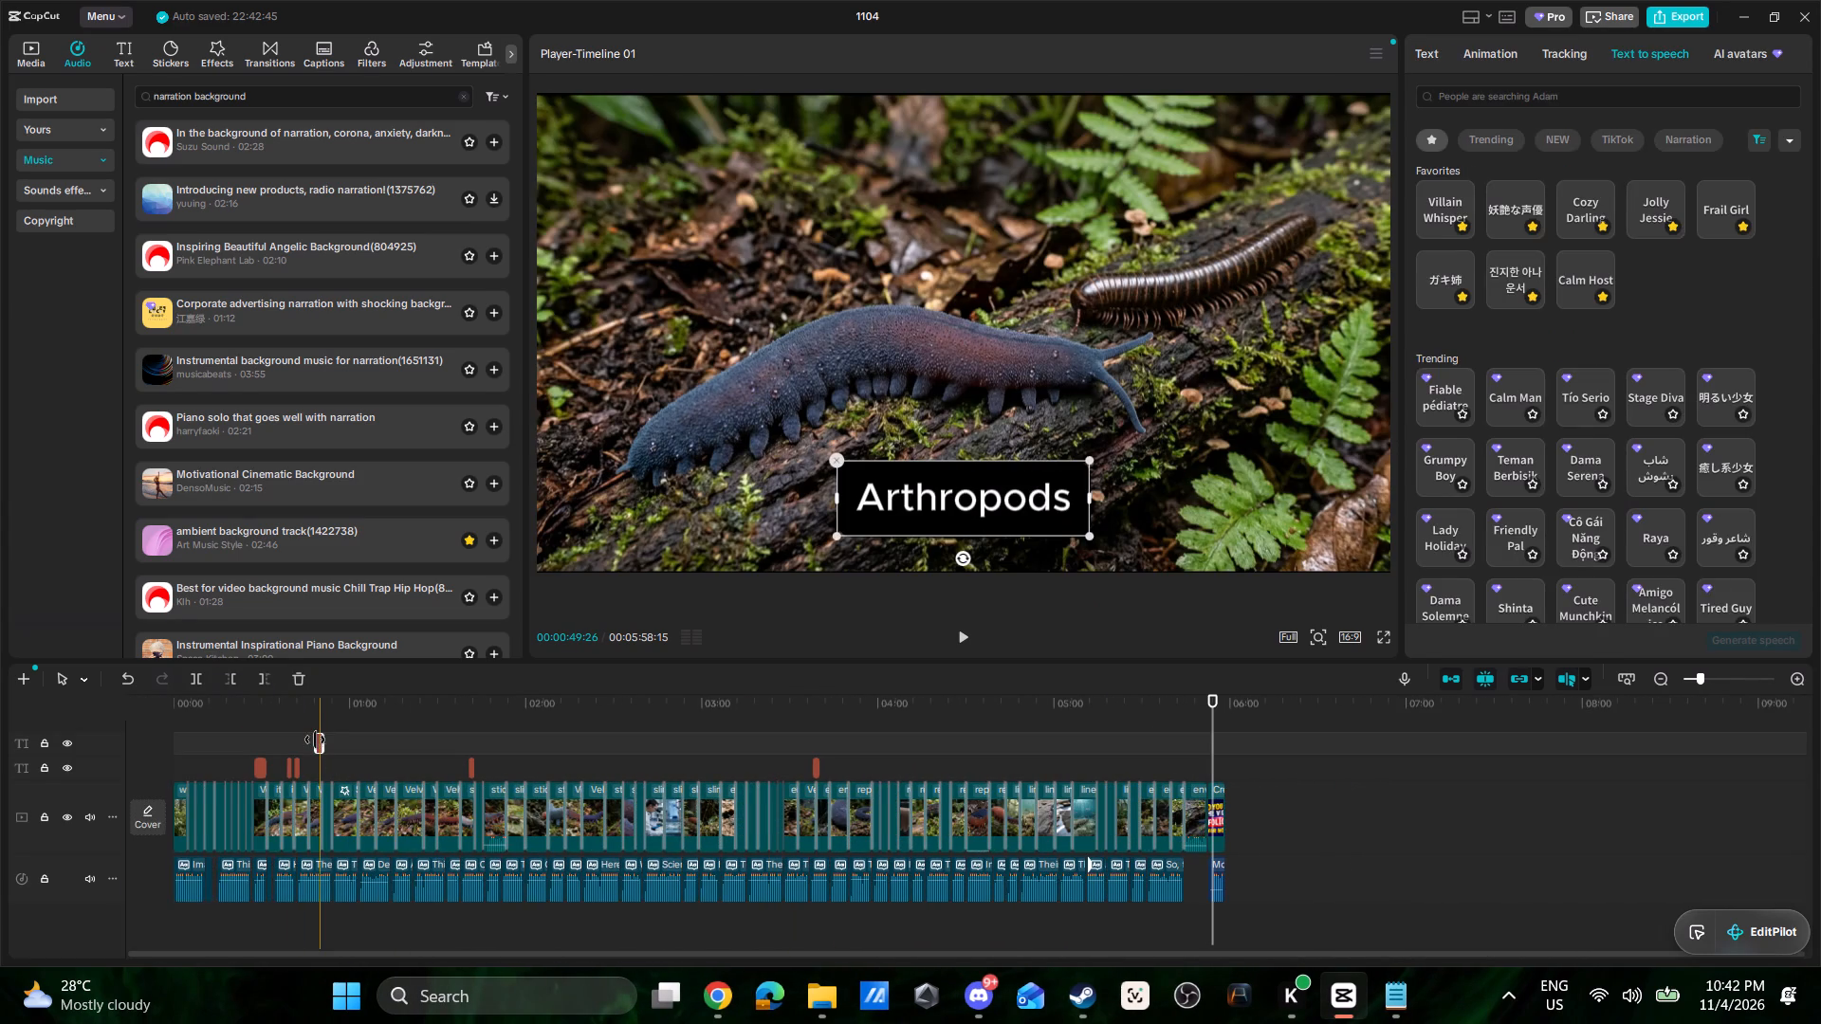
pyautogui.click(315, 740)
pyautogui.click(311, 735)
pyautogui.press('space')
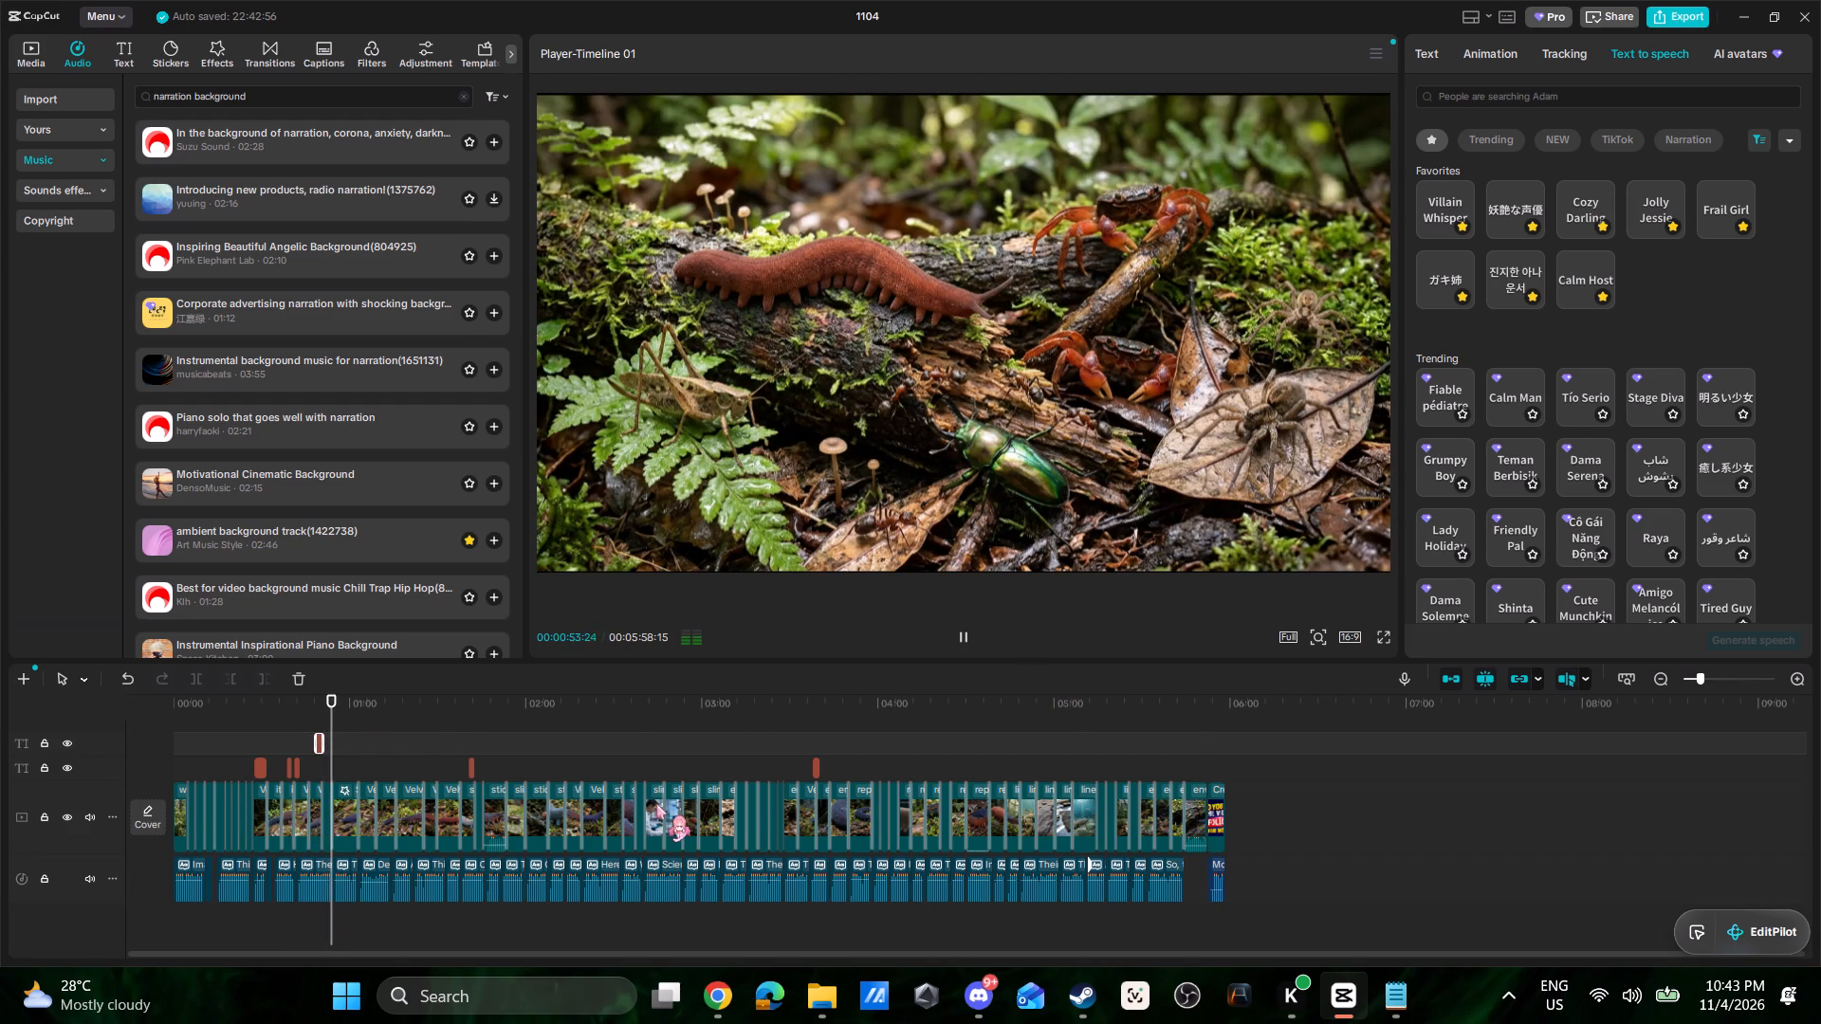
pyautogui.press('space')
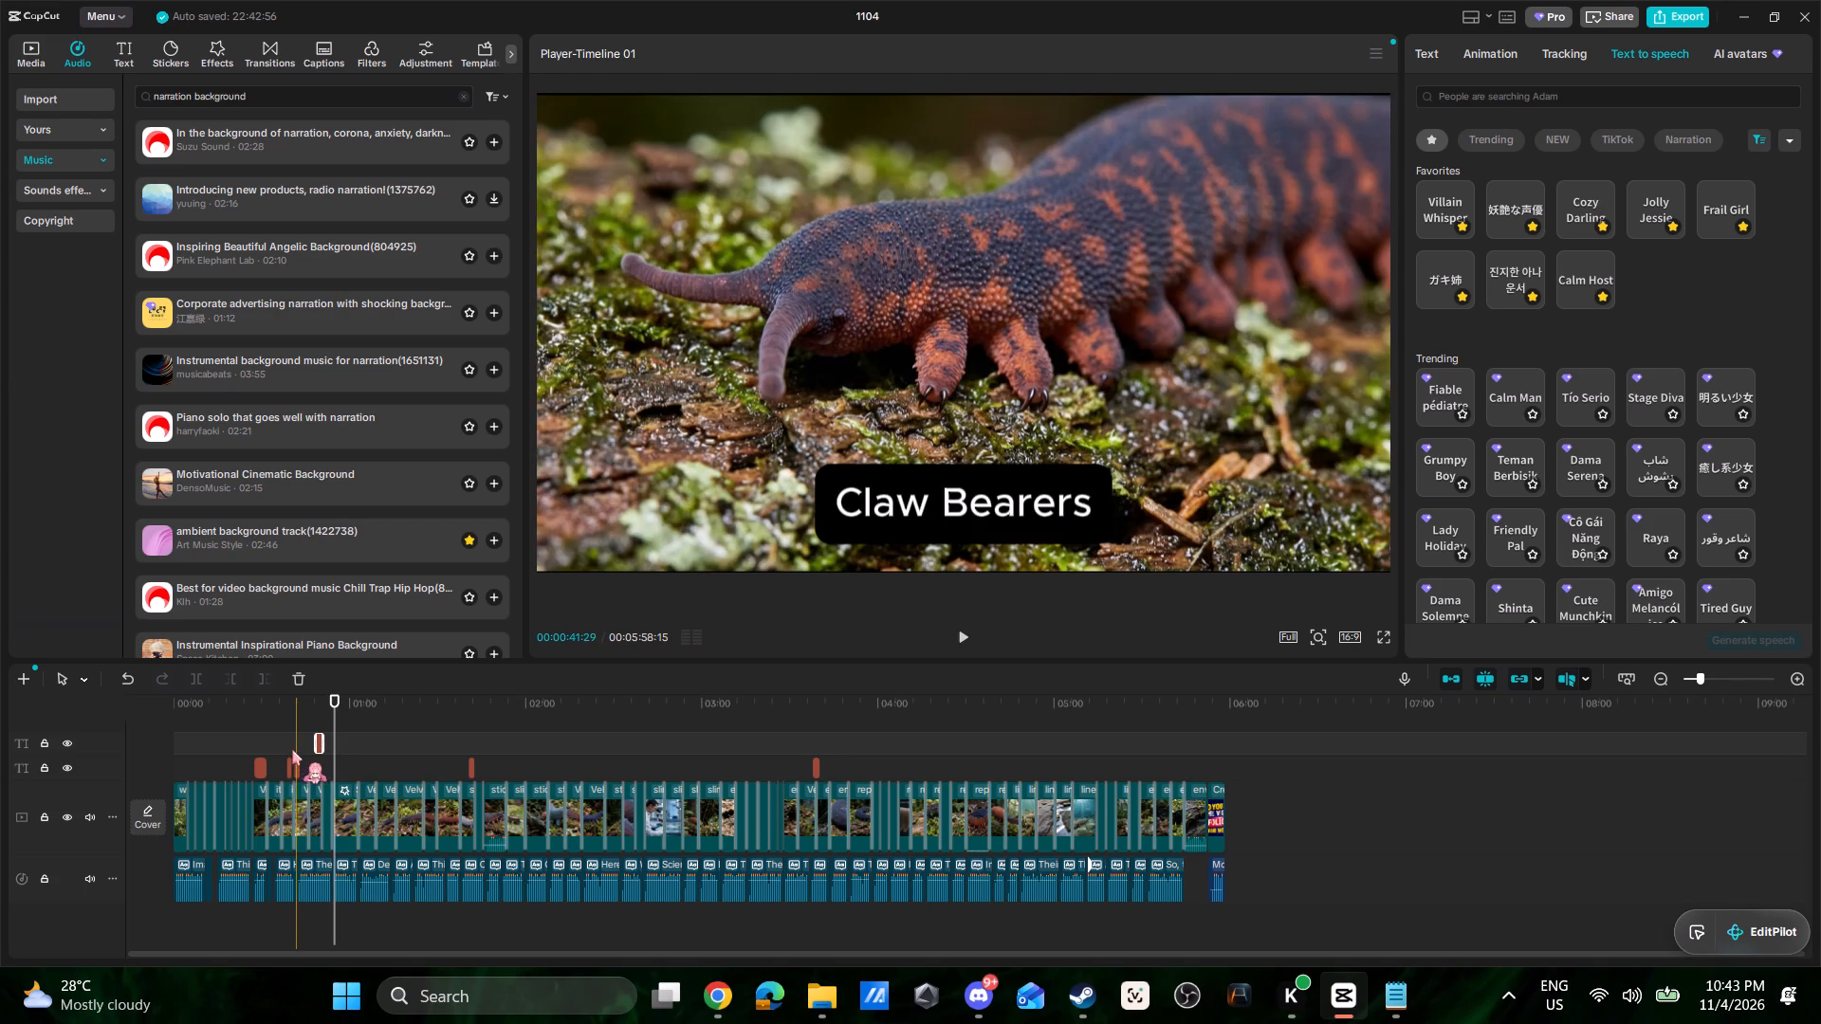
# Change the "Claw Bearers" caption near 00:00:41 to read "Claw-Bearers".
pyautogui.click(292, 750)
pyautogui.click(924, 501)
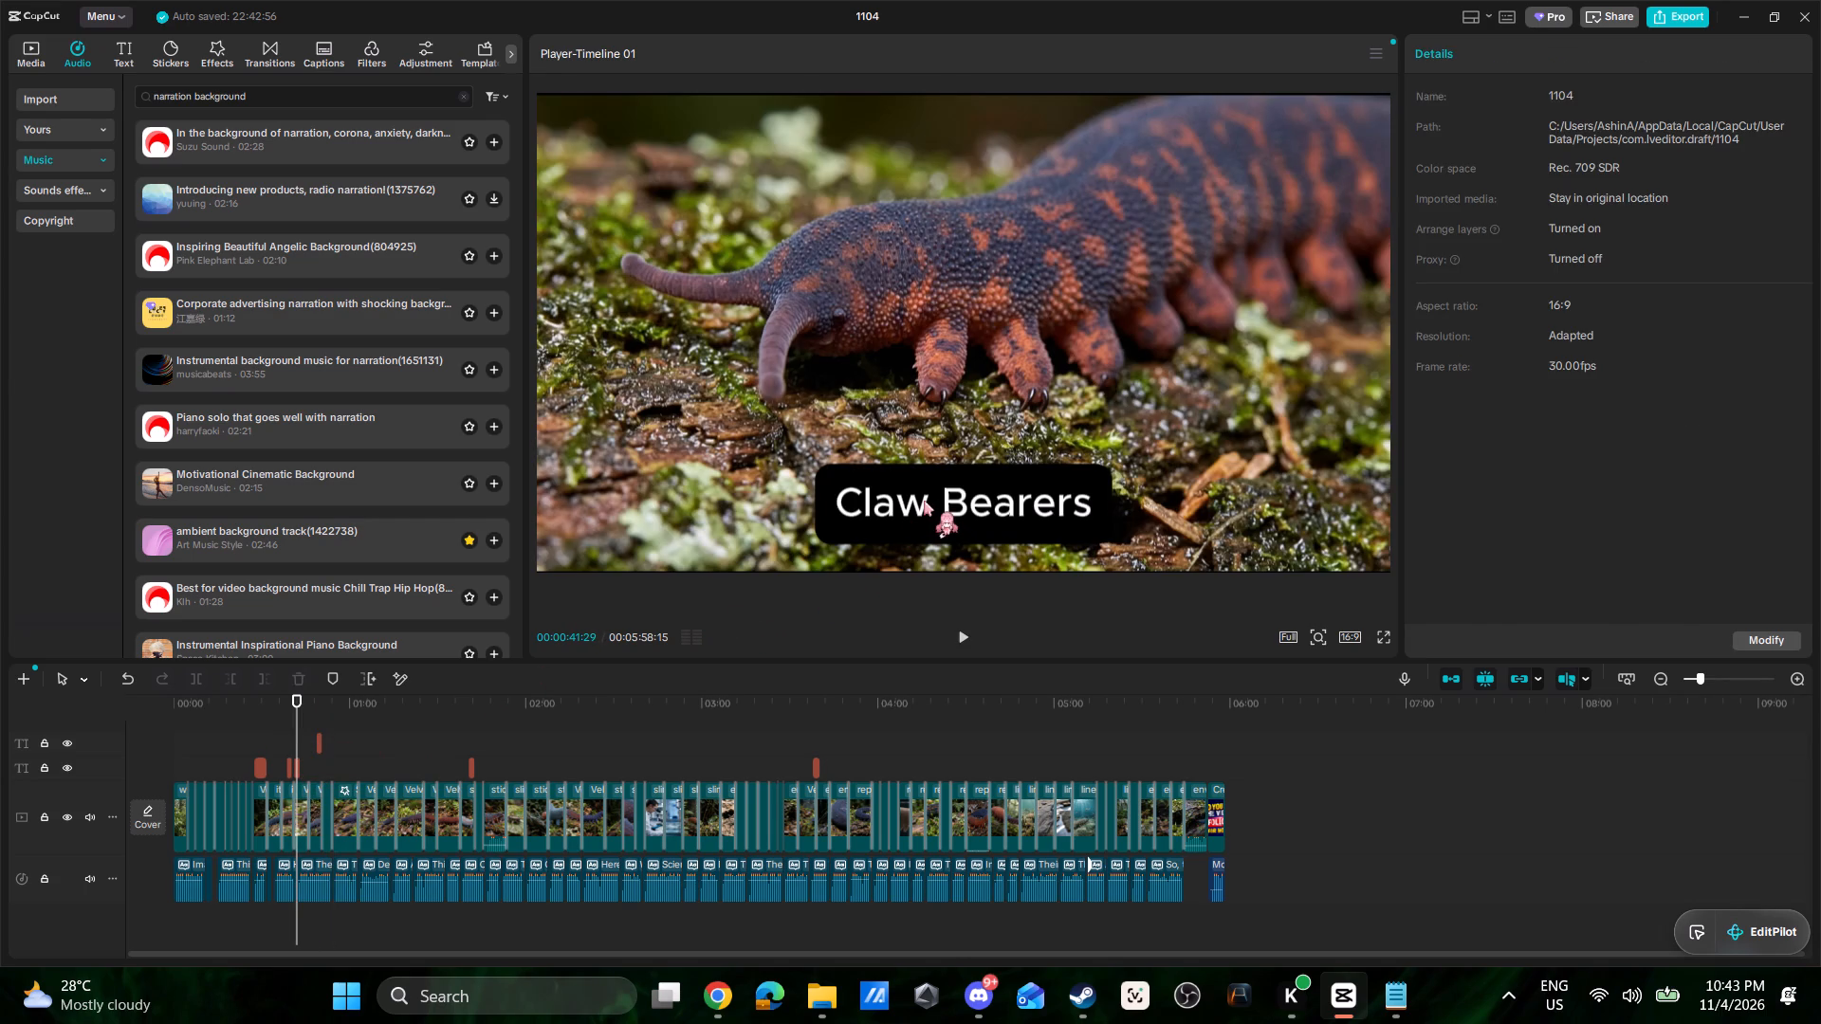
pyautogui.click(938, 501)
pyautogui.click(945, 503)
pyautogui.doubleClick(945, 504)
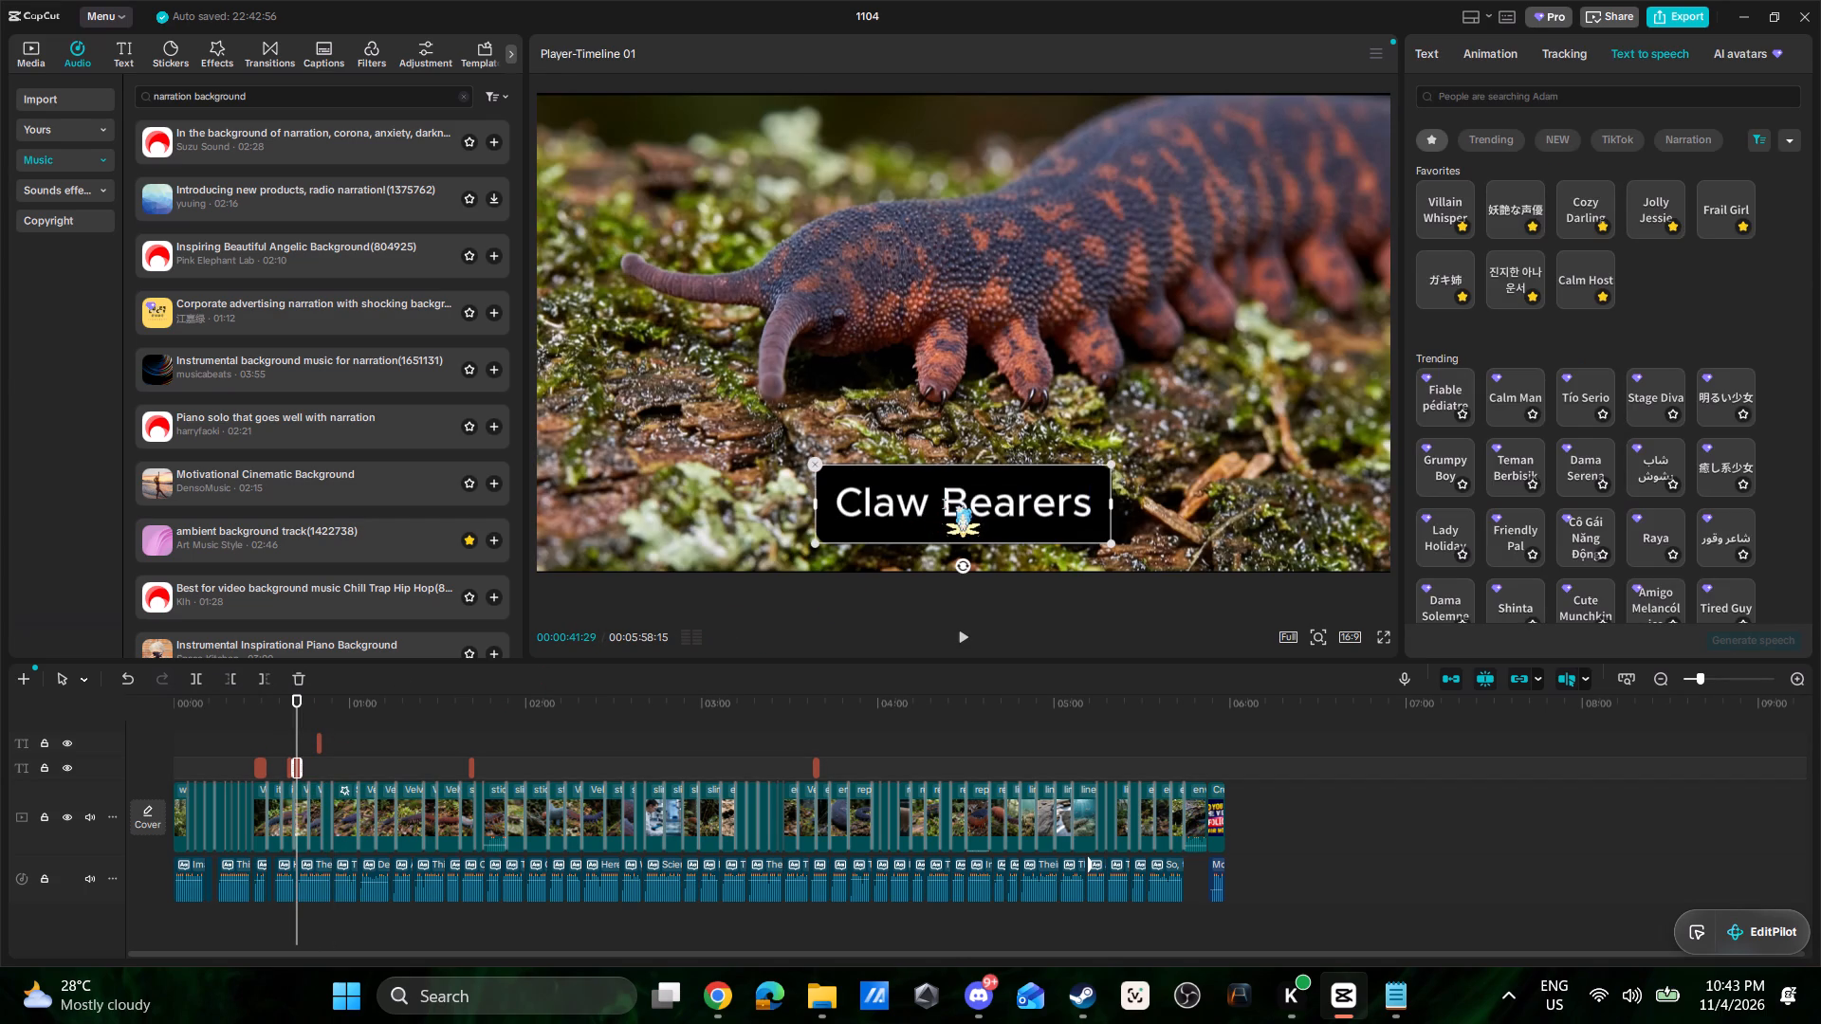
pyautogui.click(945, 504)
pyautogui.click(1420, 52)
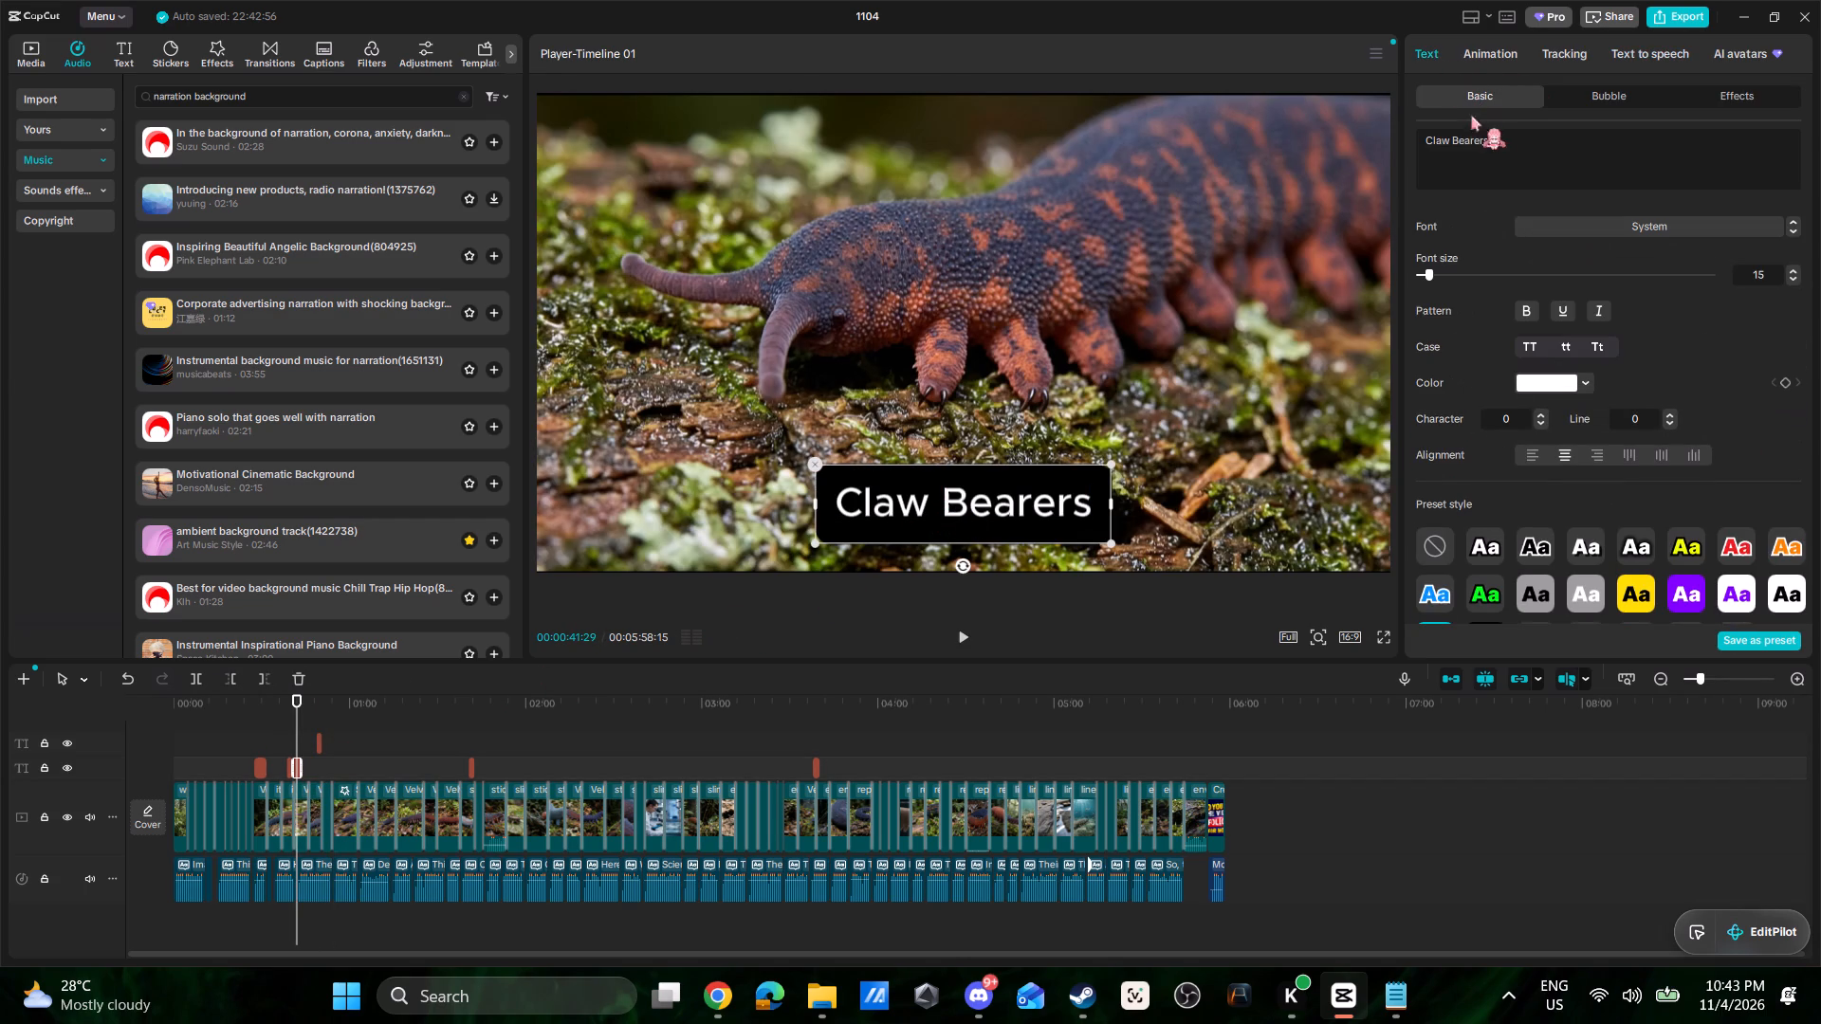
pyautogui.click(1457, 140)
pyautogui.press('BackSpace')
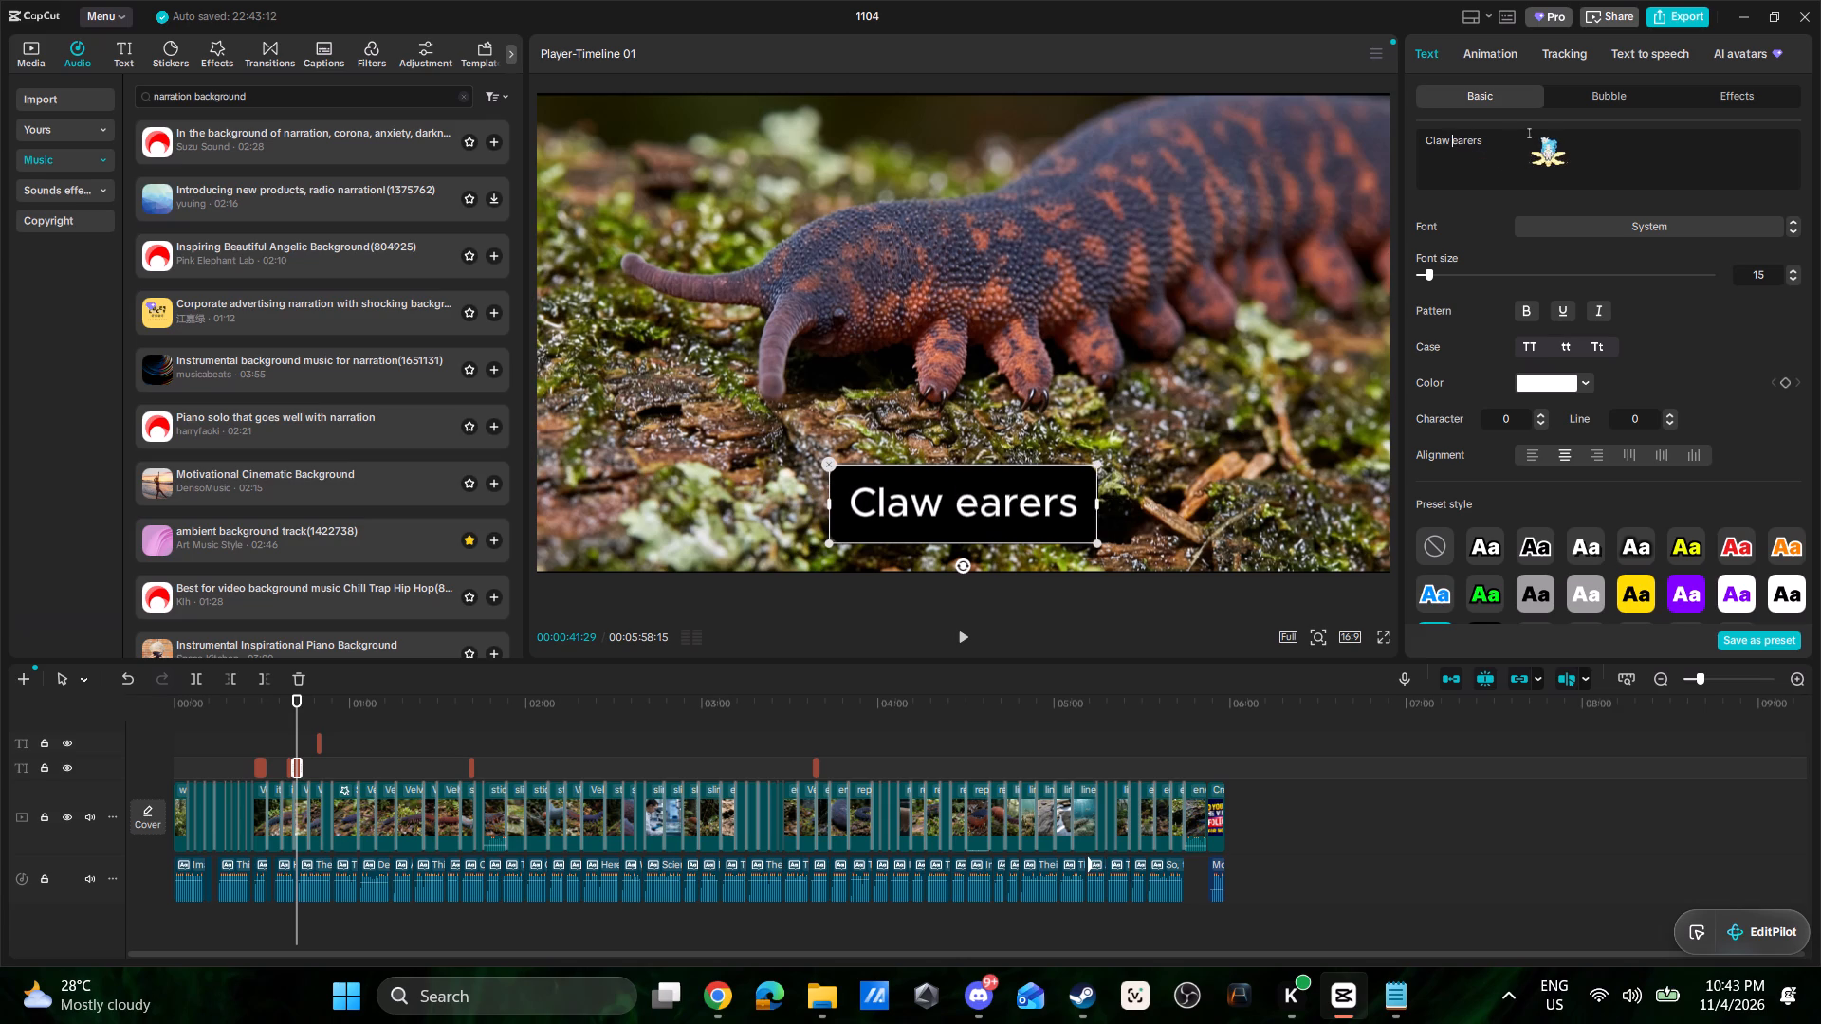
pyautogui.press('BackSpace')
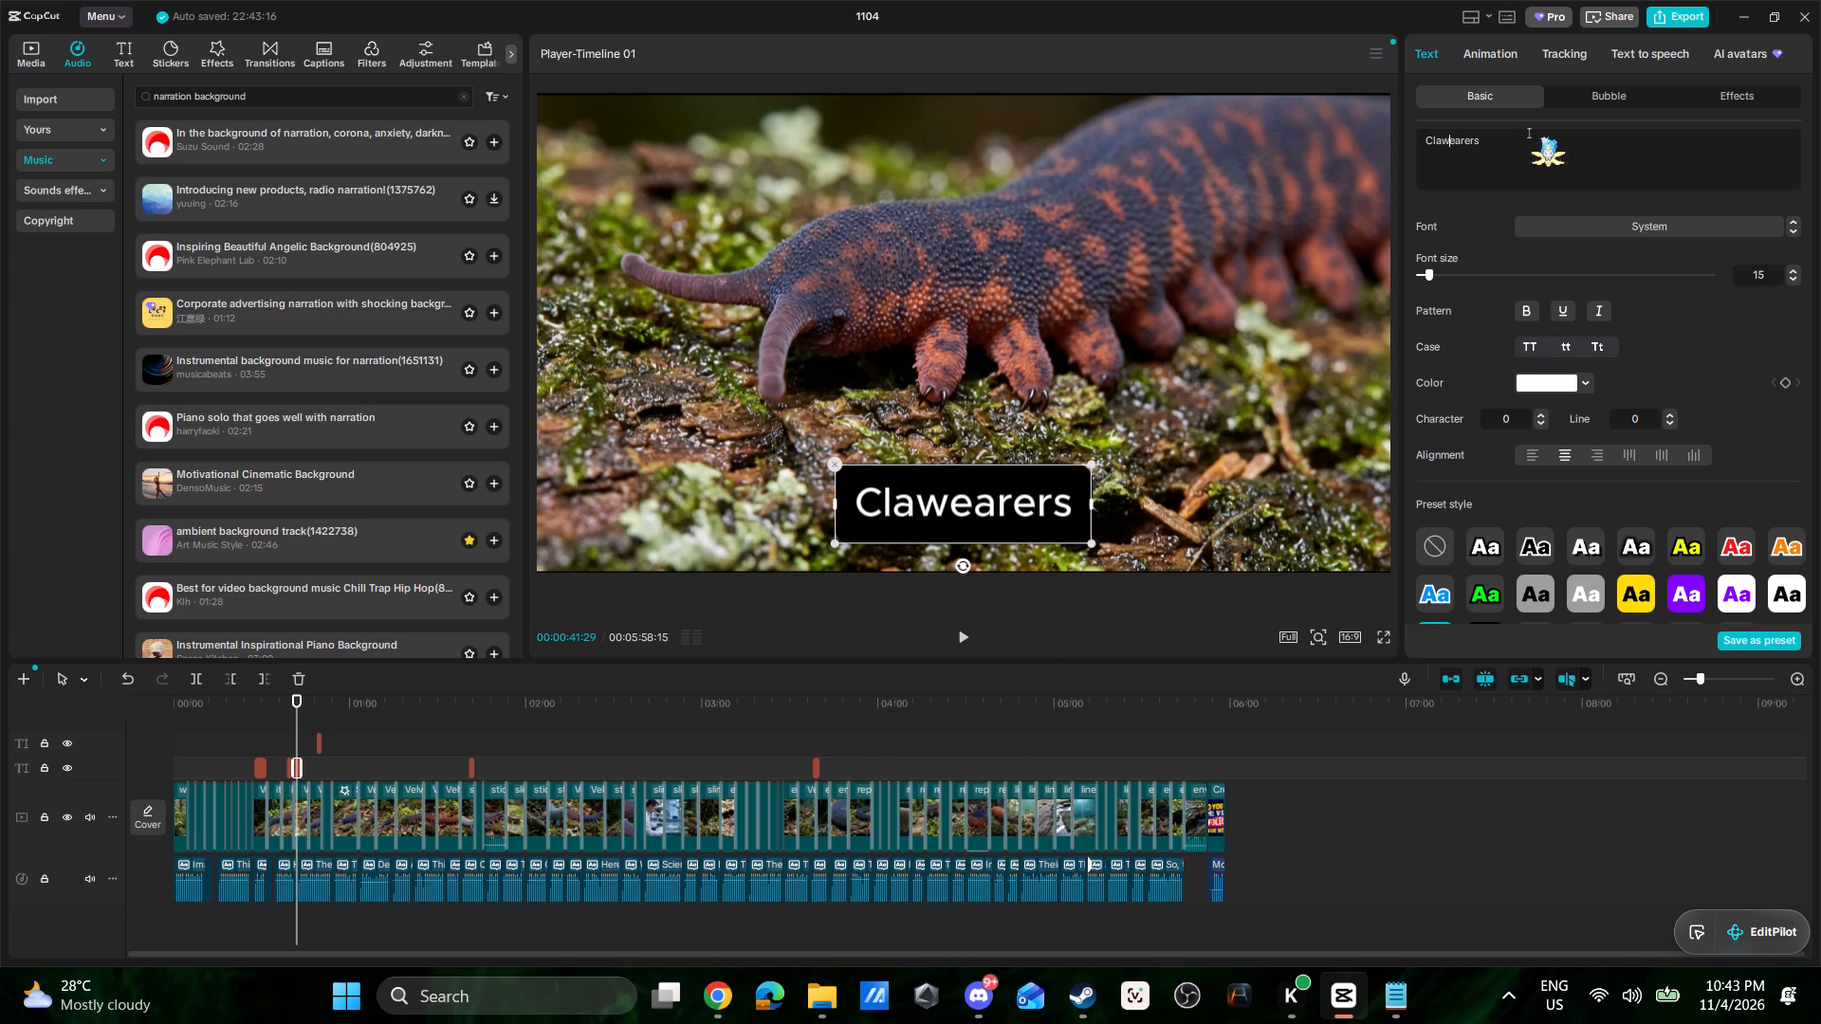
pyautogui.write('=B')
pyautogui.press('BackSpace')
pyautogui.press('BackSpace')
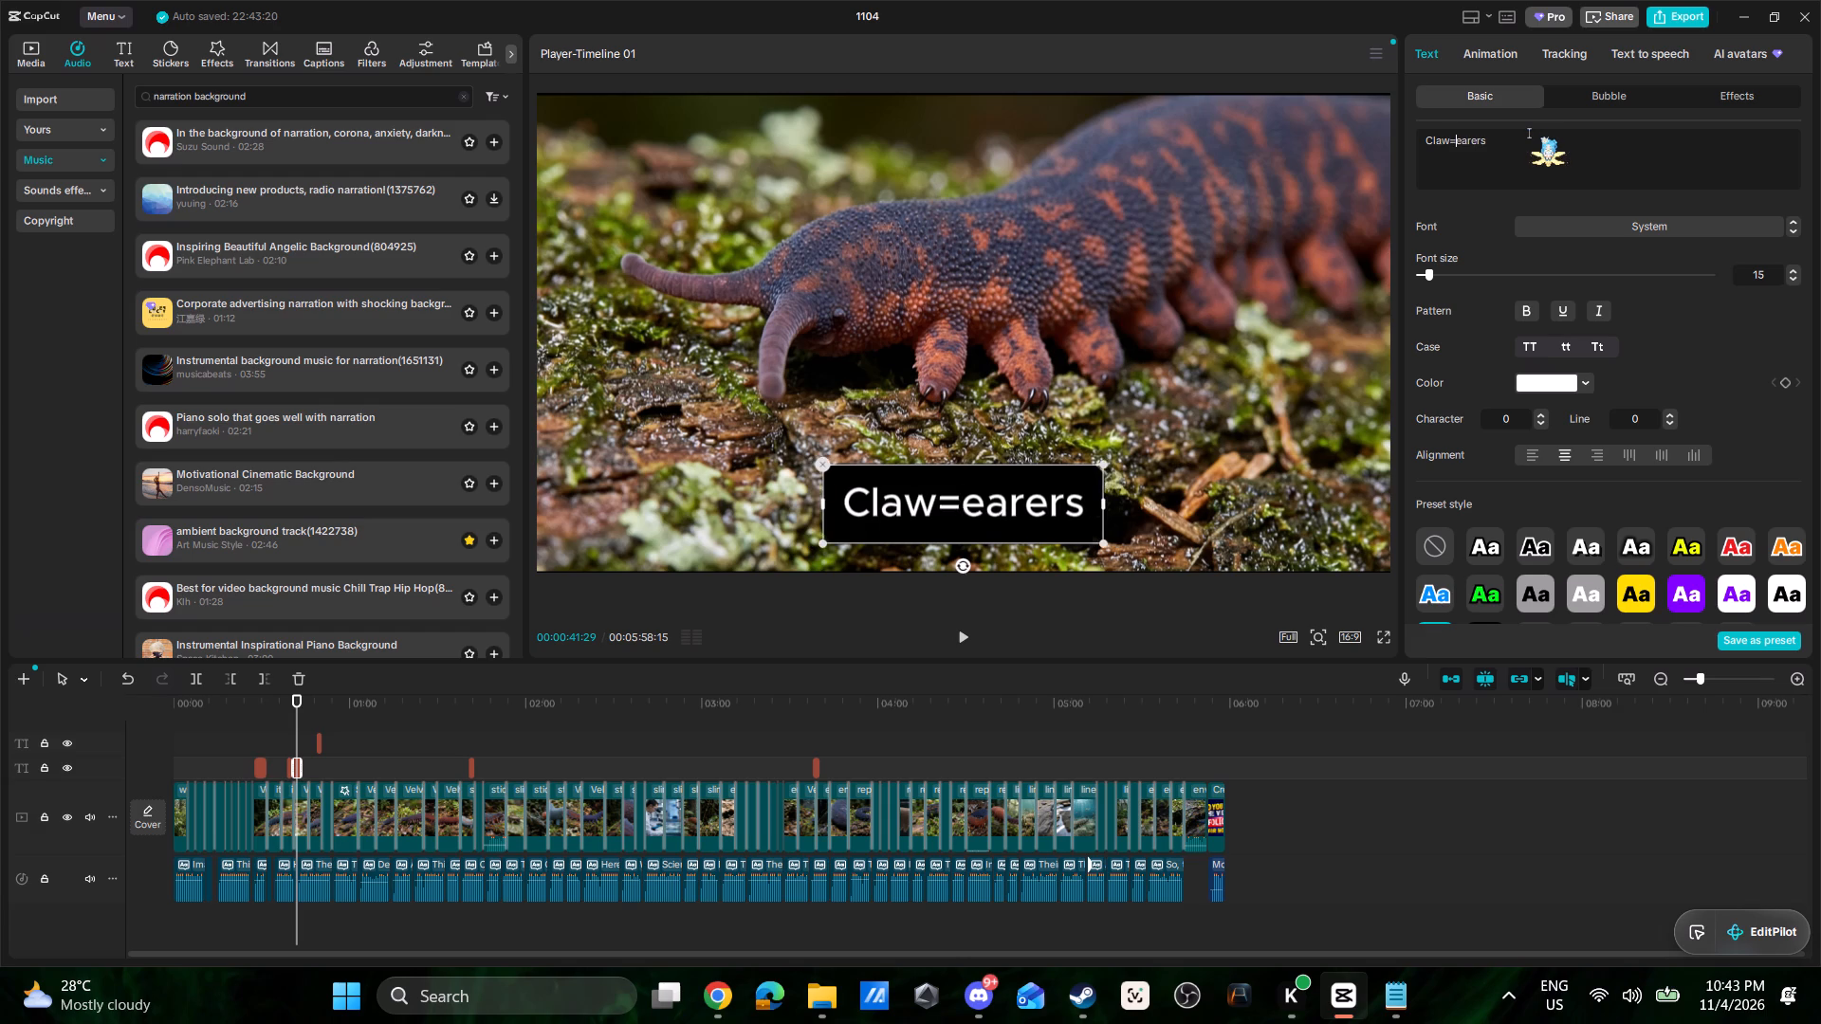
pyautogui.write('-B')
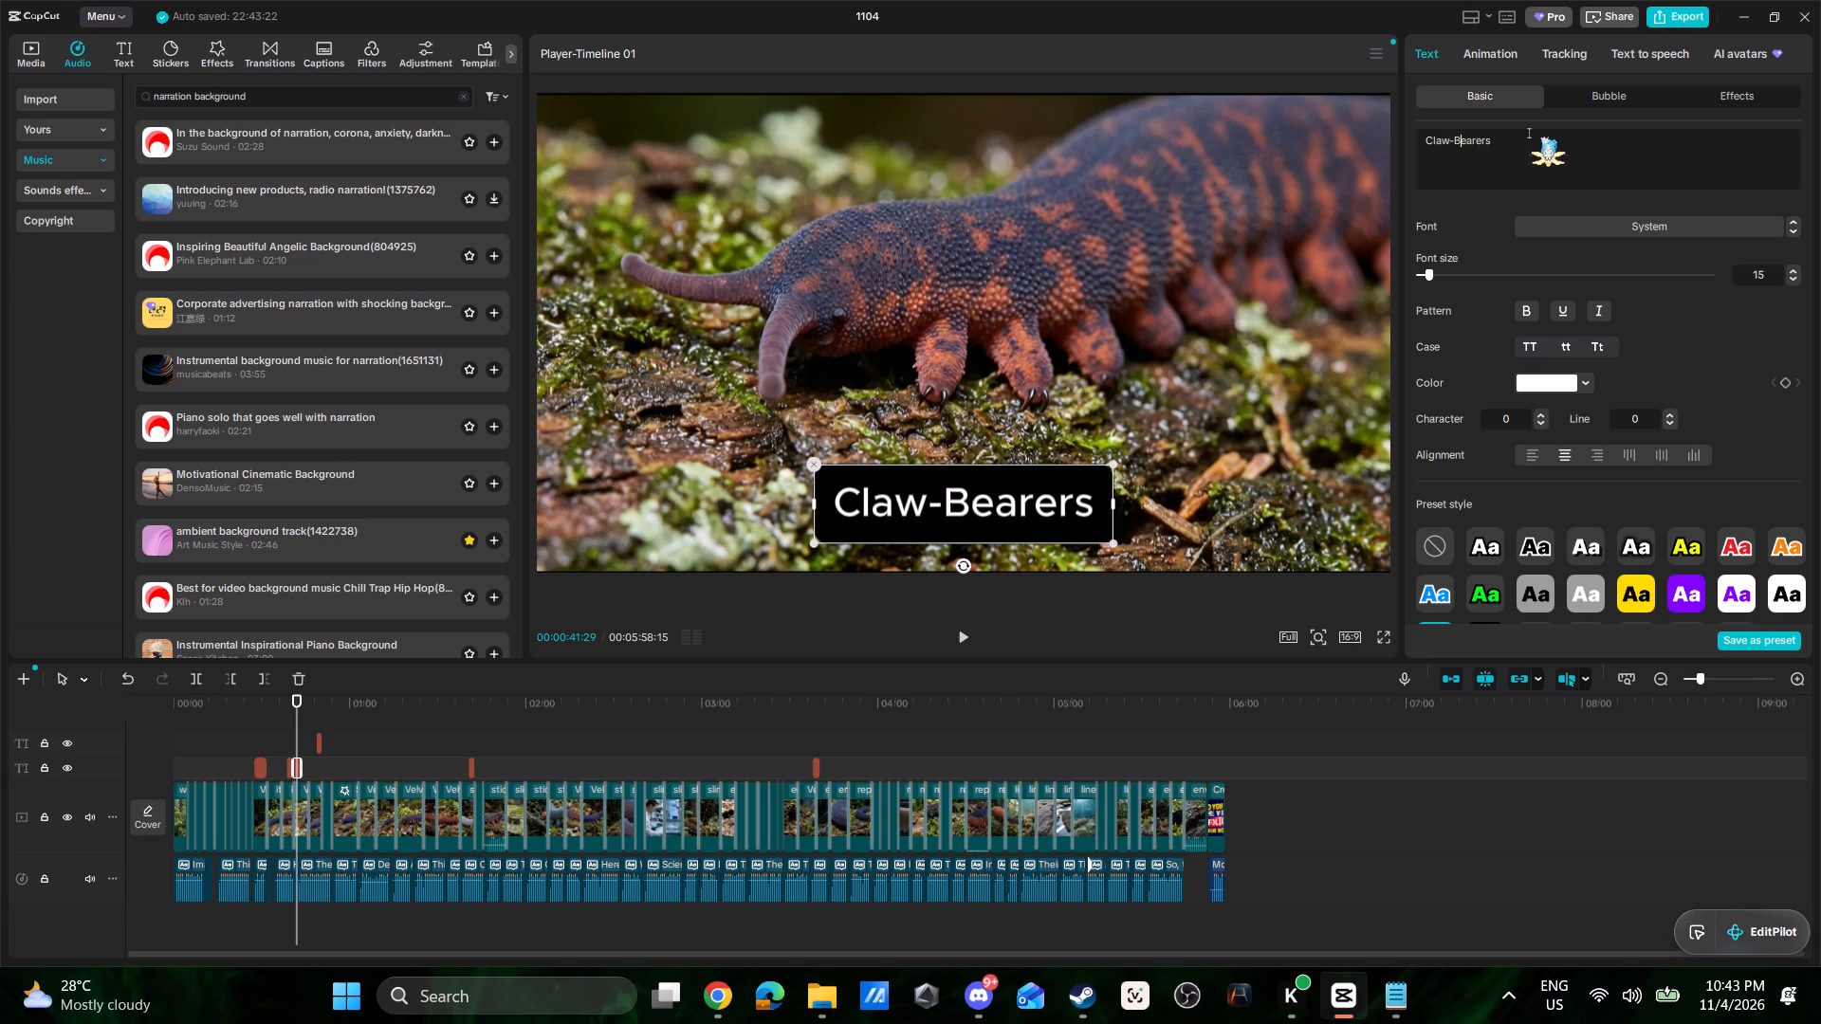
pyautogui.click(1145, 395)
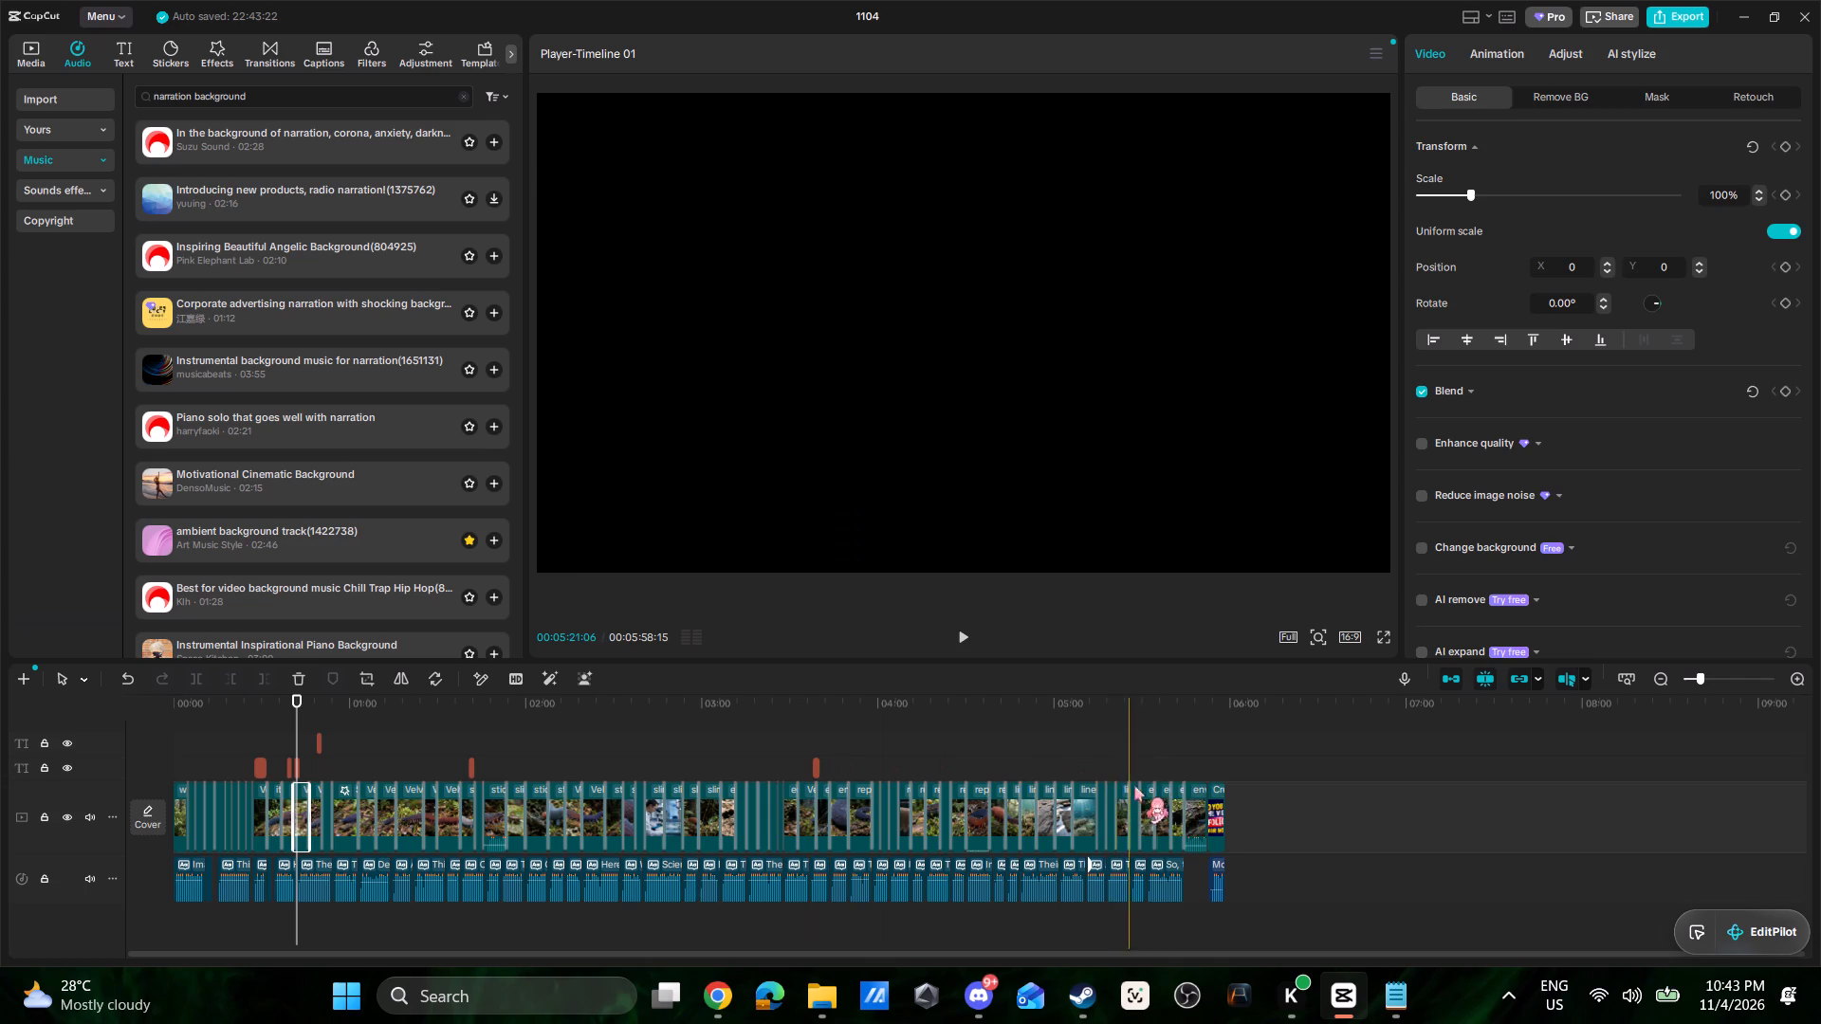
# Play back the video's final clips through the transition into the end card.
pyautogui.click(1168, 747)
pyautogui.press('space')
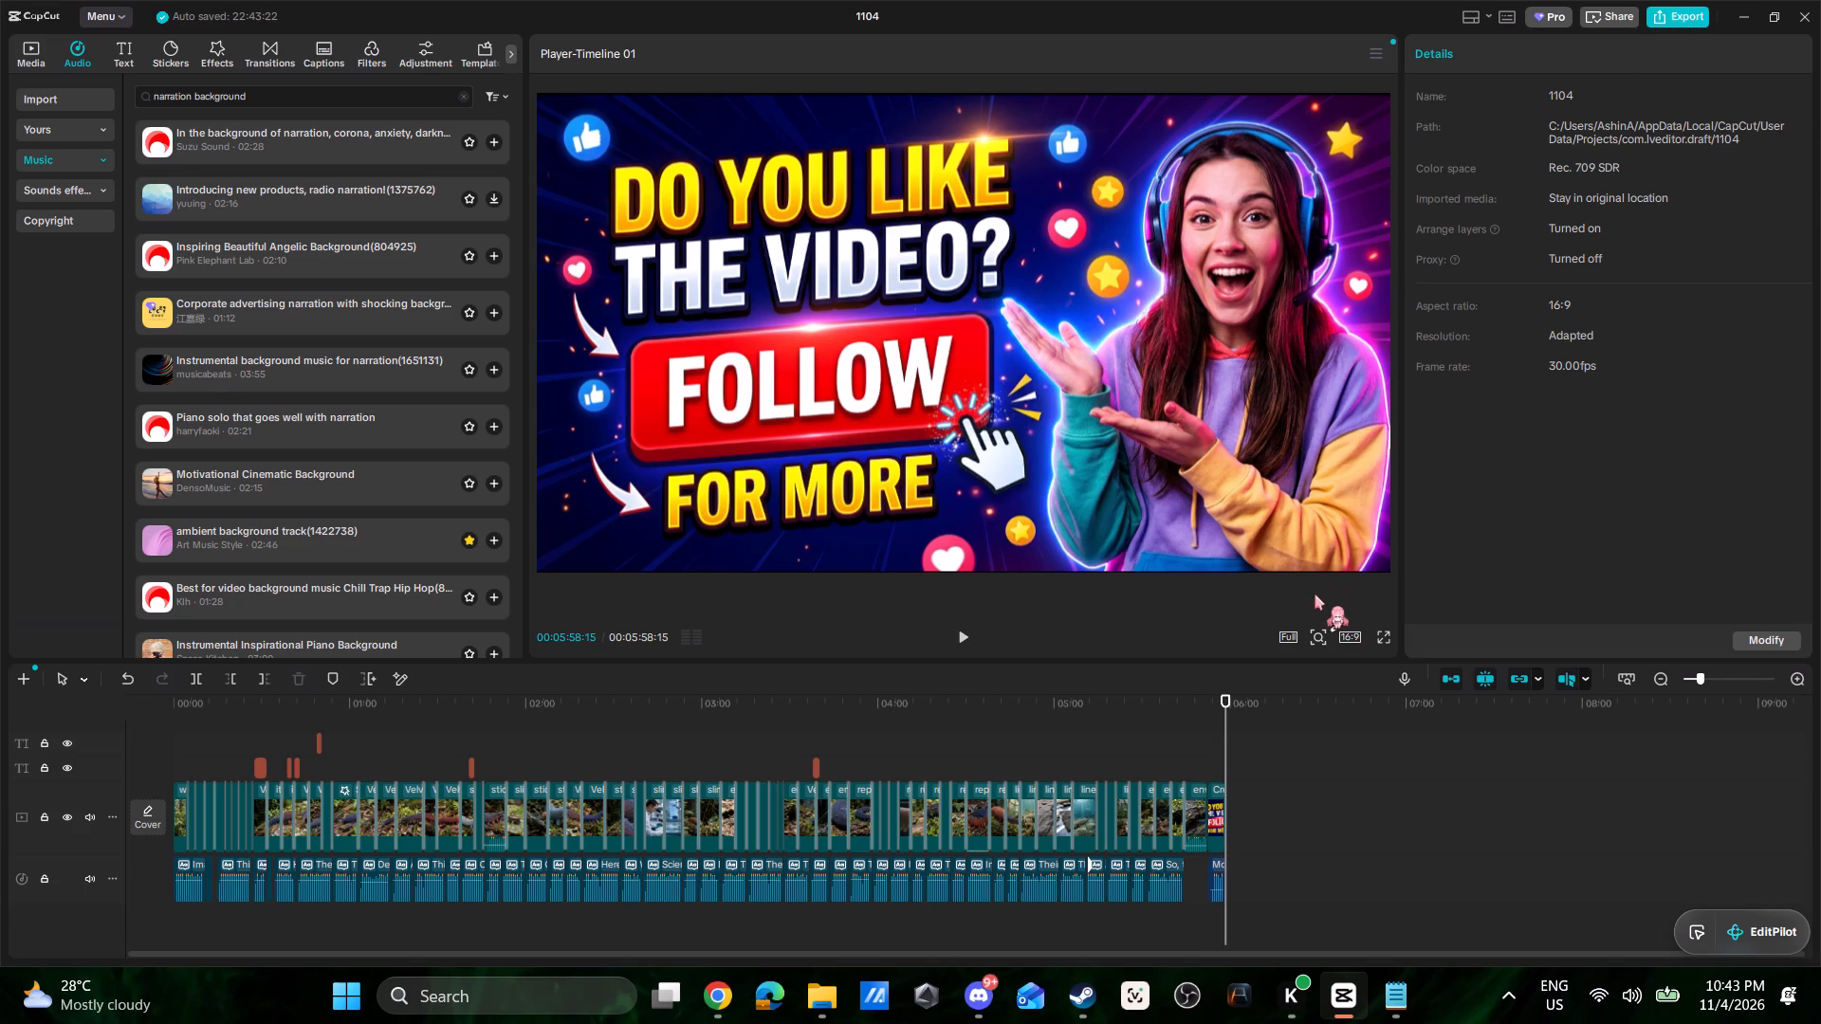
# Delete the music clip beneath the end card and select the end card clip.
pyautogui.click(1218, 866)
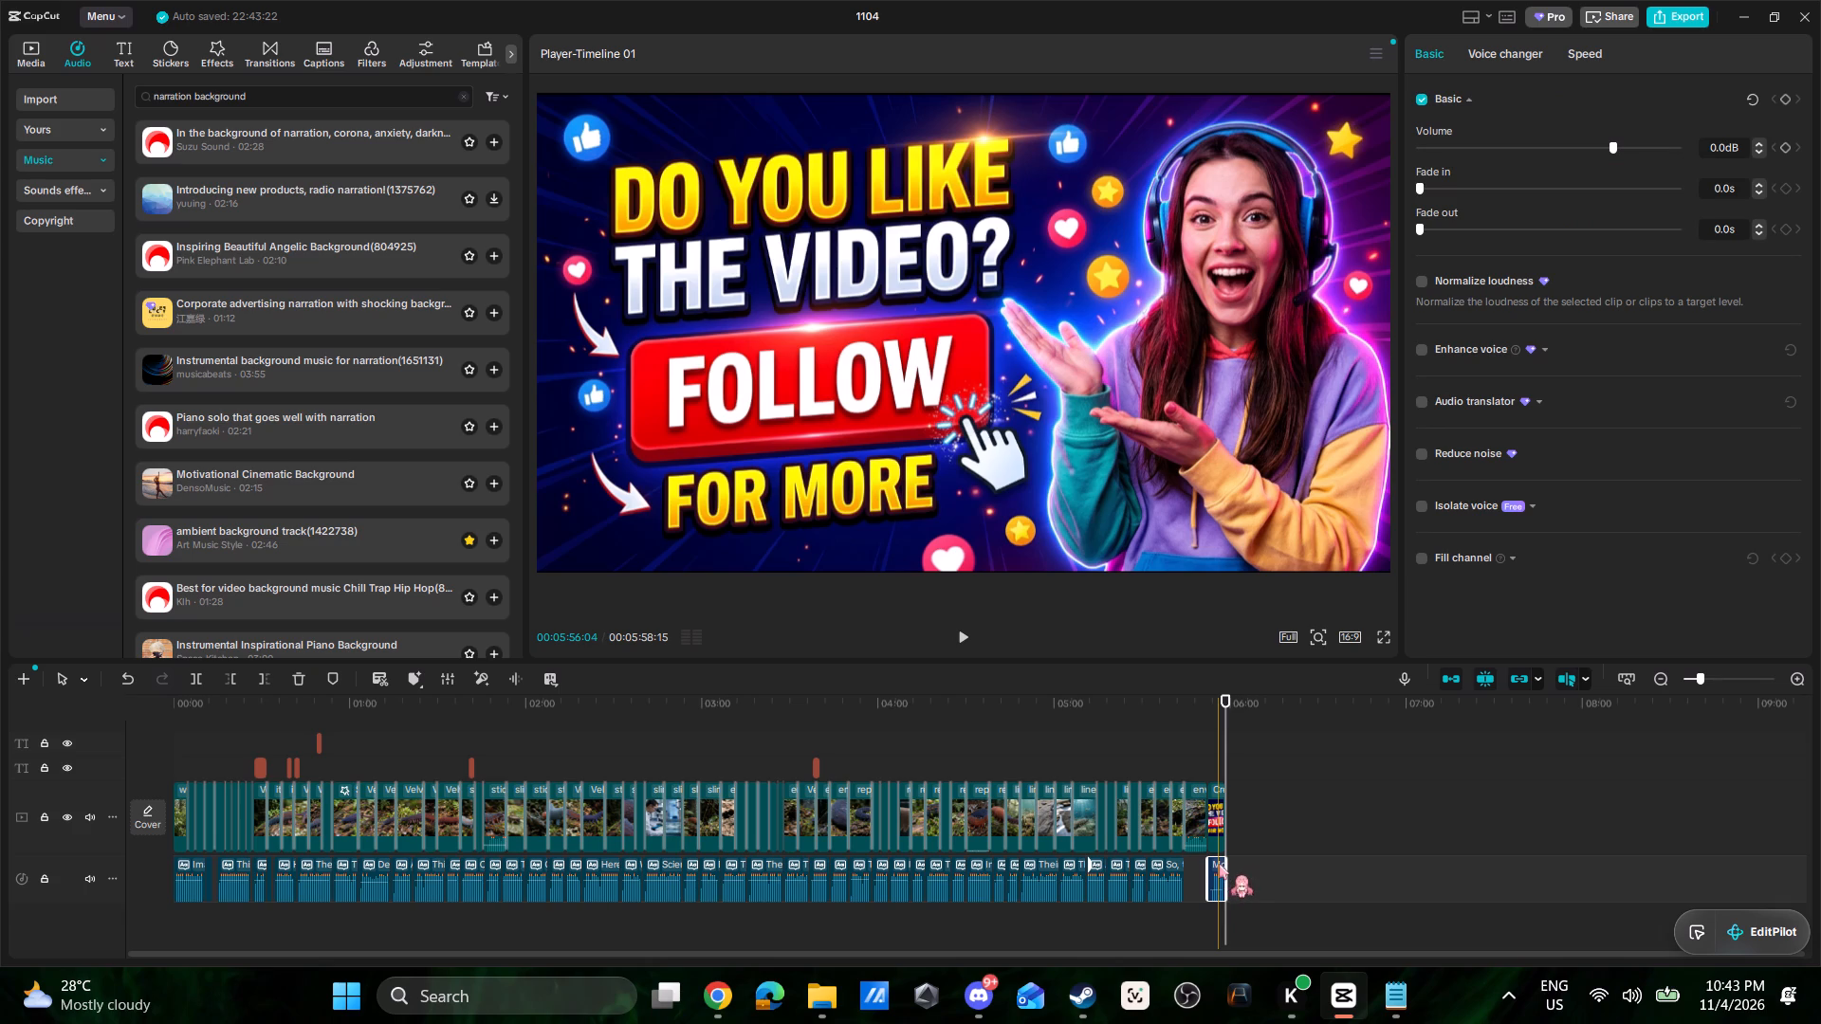
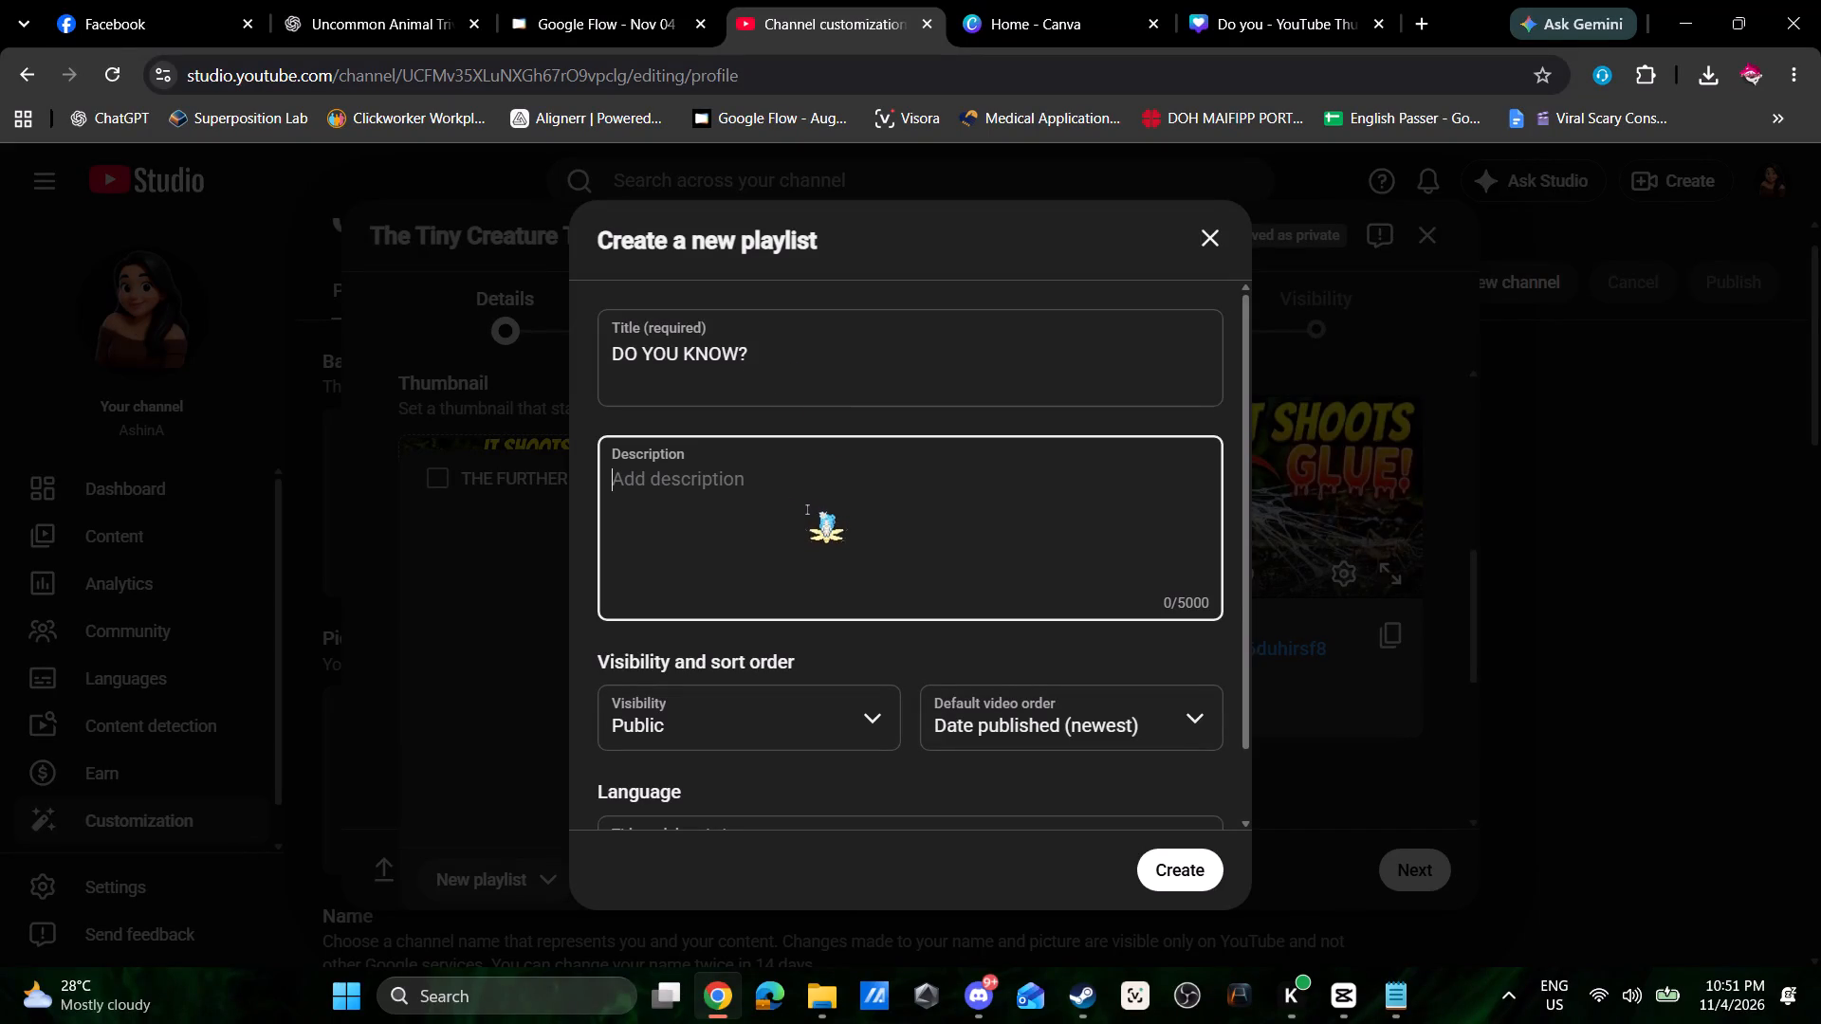
pyautogui.write('ALL')
pyautogui.press('space')
pyautogui.write('RANDOW')
pyautogui.hotkey('shift', 'BackSpace')
pyautogui.write('M D')
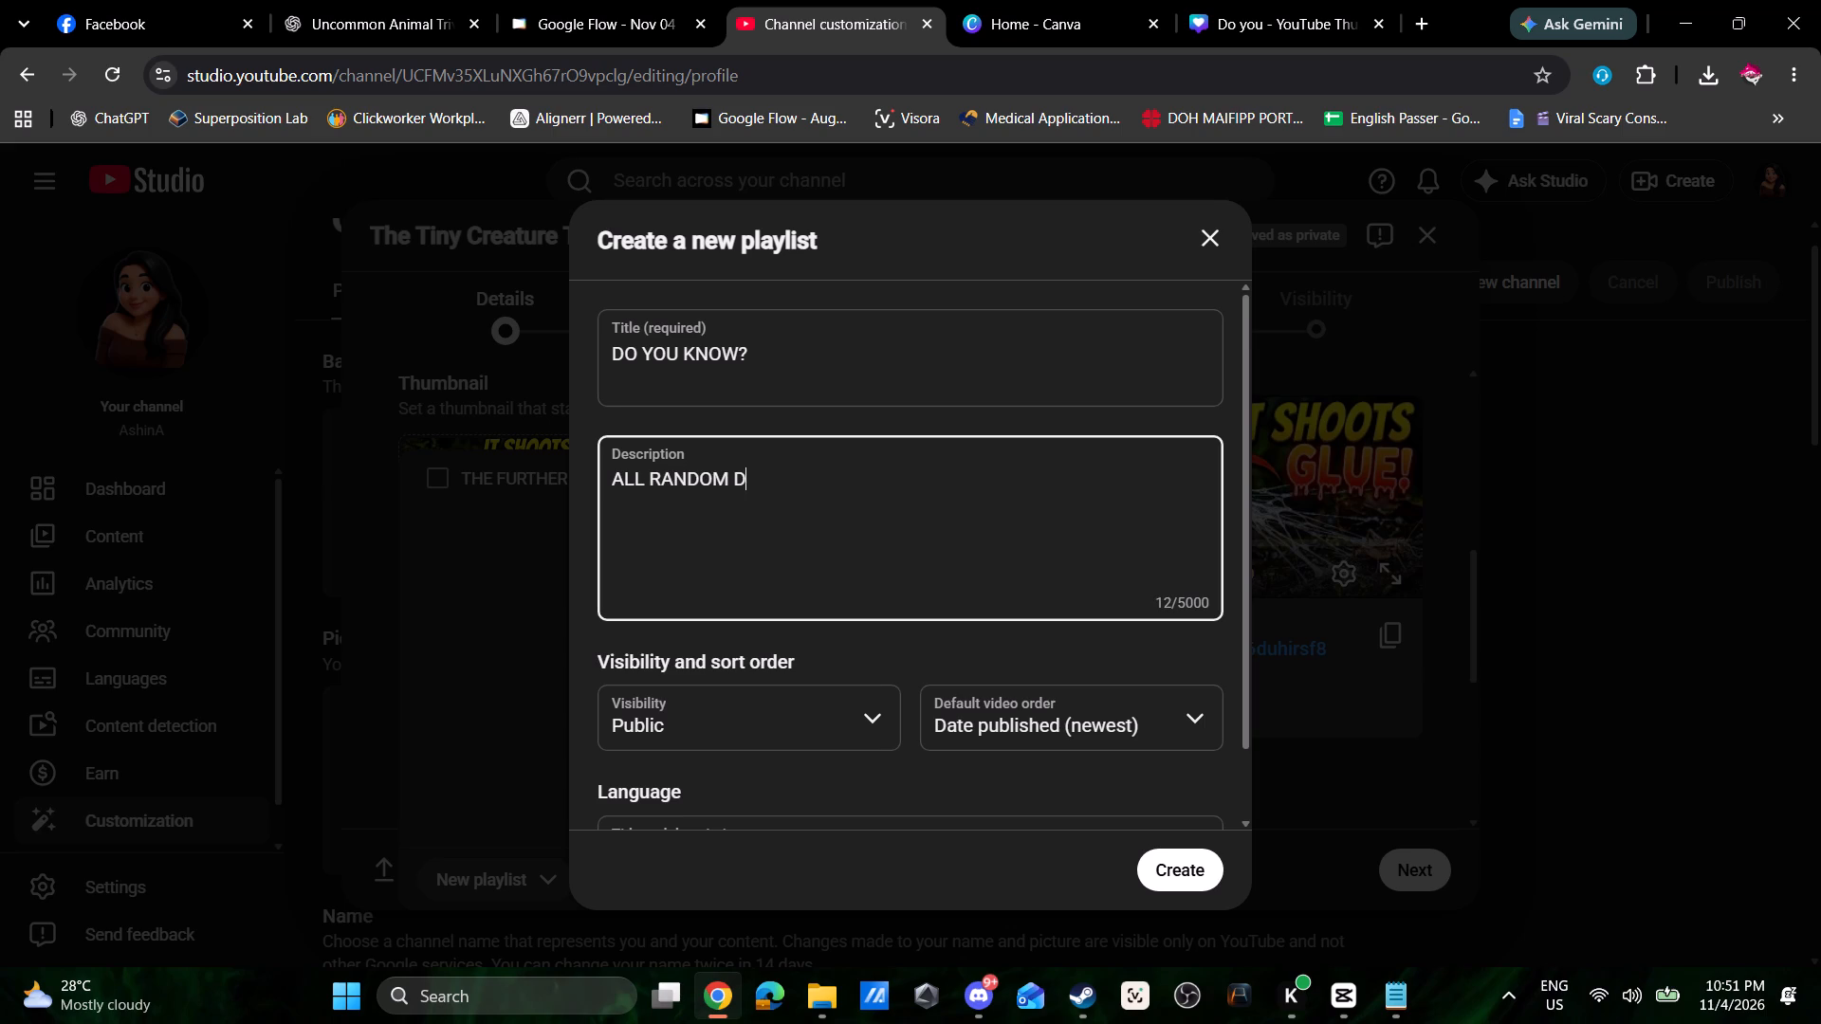
pyautogui.hotkey('shift', 'BackSpace')
pyautogui.write('FACTS ALL OVER THE')
pyautogui.press('space')
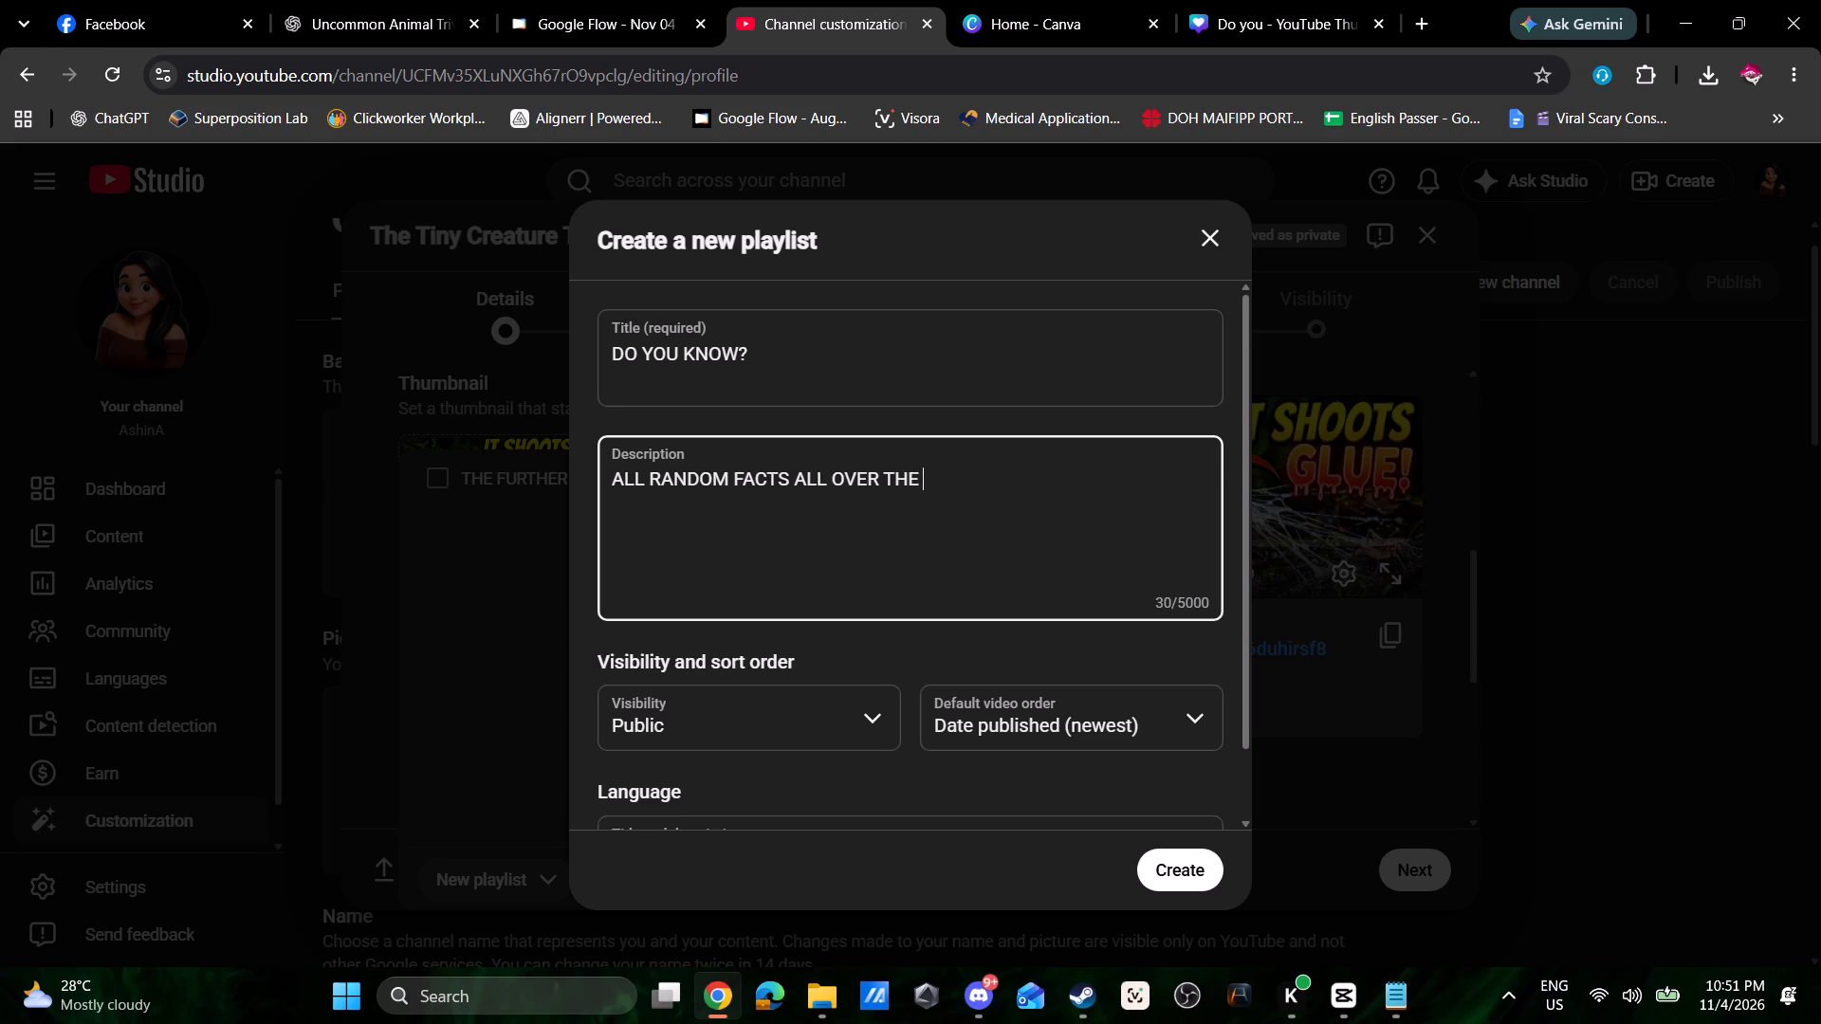
pyautogui.write('WORLD')
pyautogui.moveTo(791, 480); pyautogui.dragTo(740, 478)
pyautogui.press('BackSpace')
pyautogui.press('BackSpace')
pyautogui.write('TRIVIA')
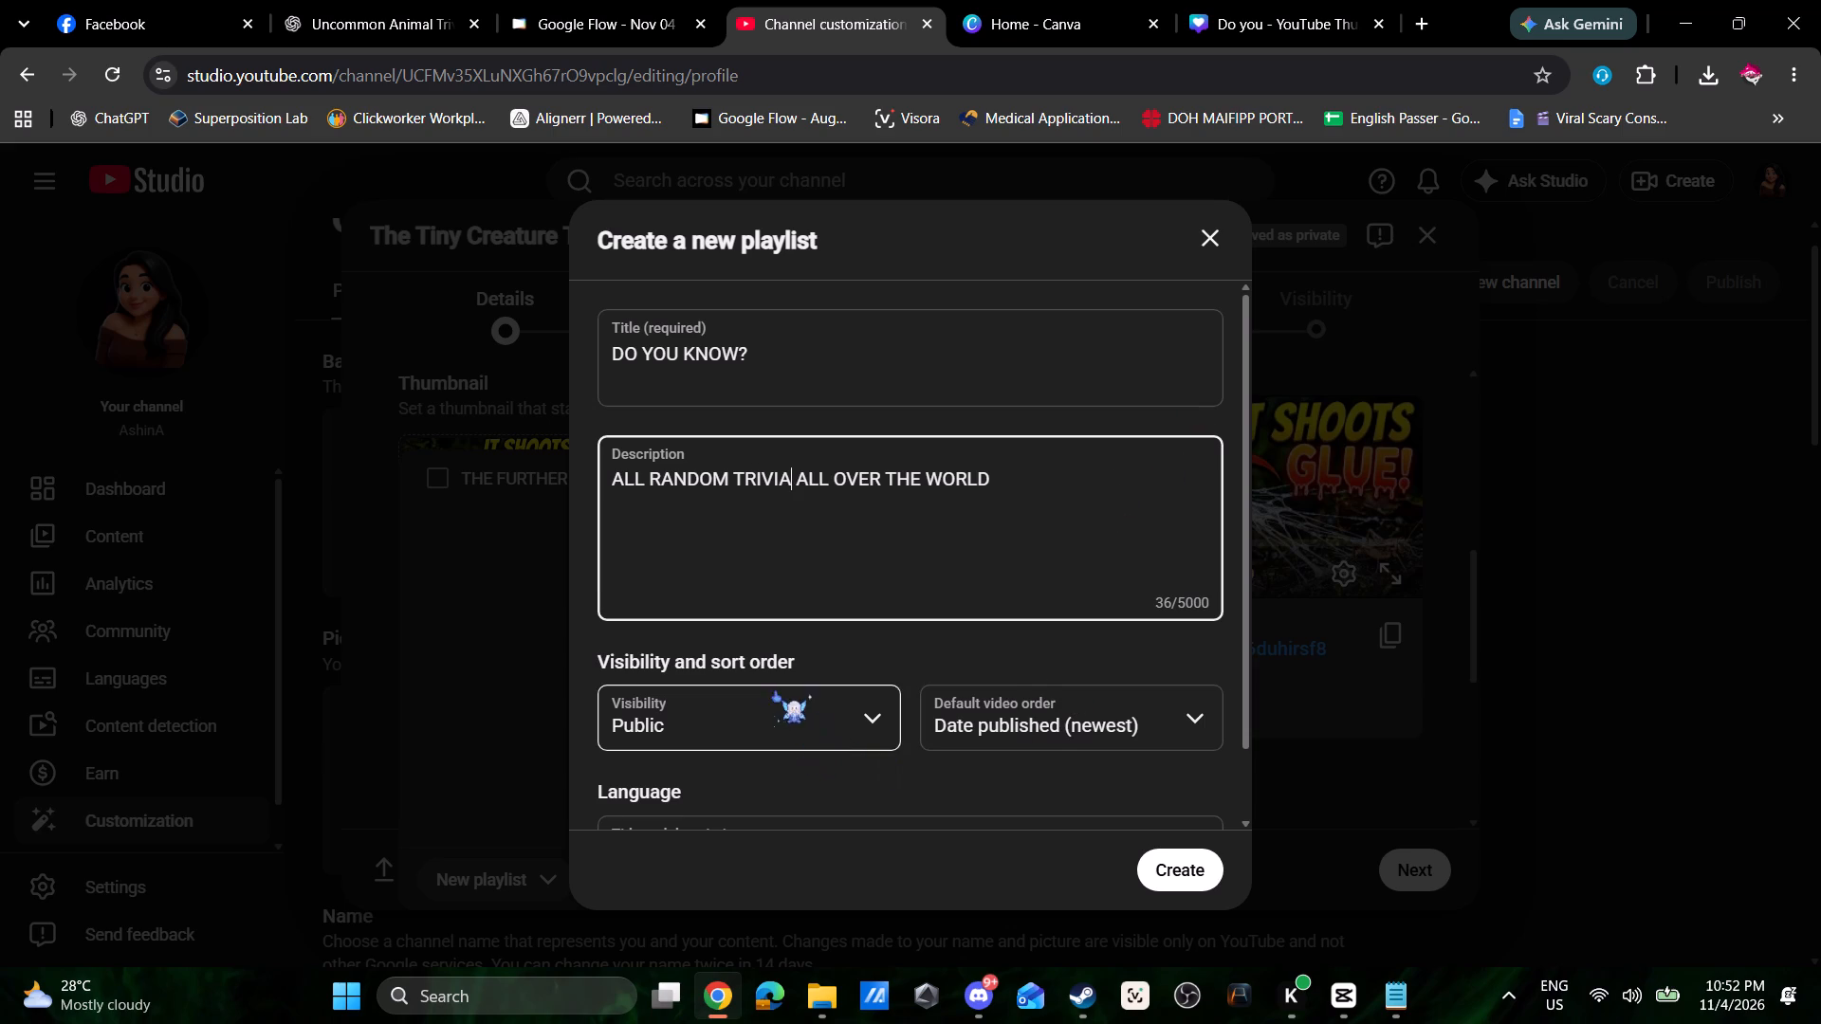
# Create the public DO YOU KNOW? playlist without a language and assign the video to it.
pyautogui.scroll(-2, 774, 686)
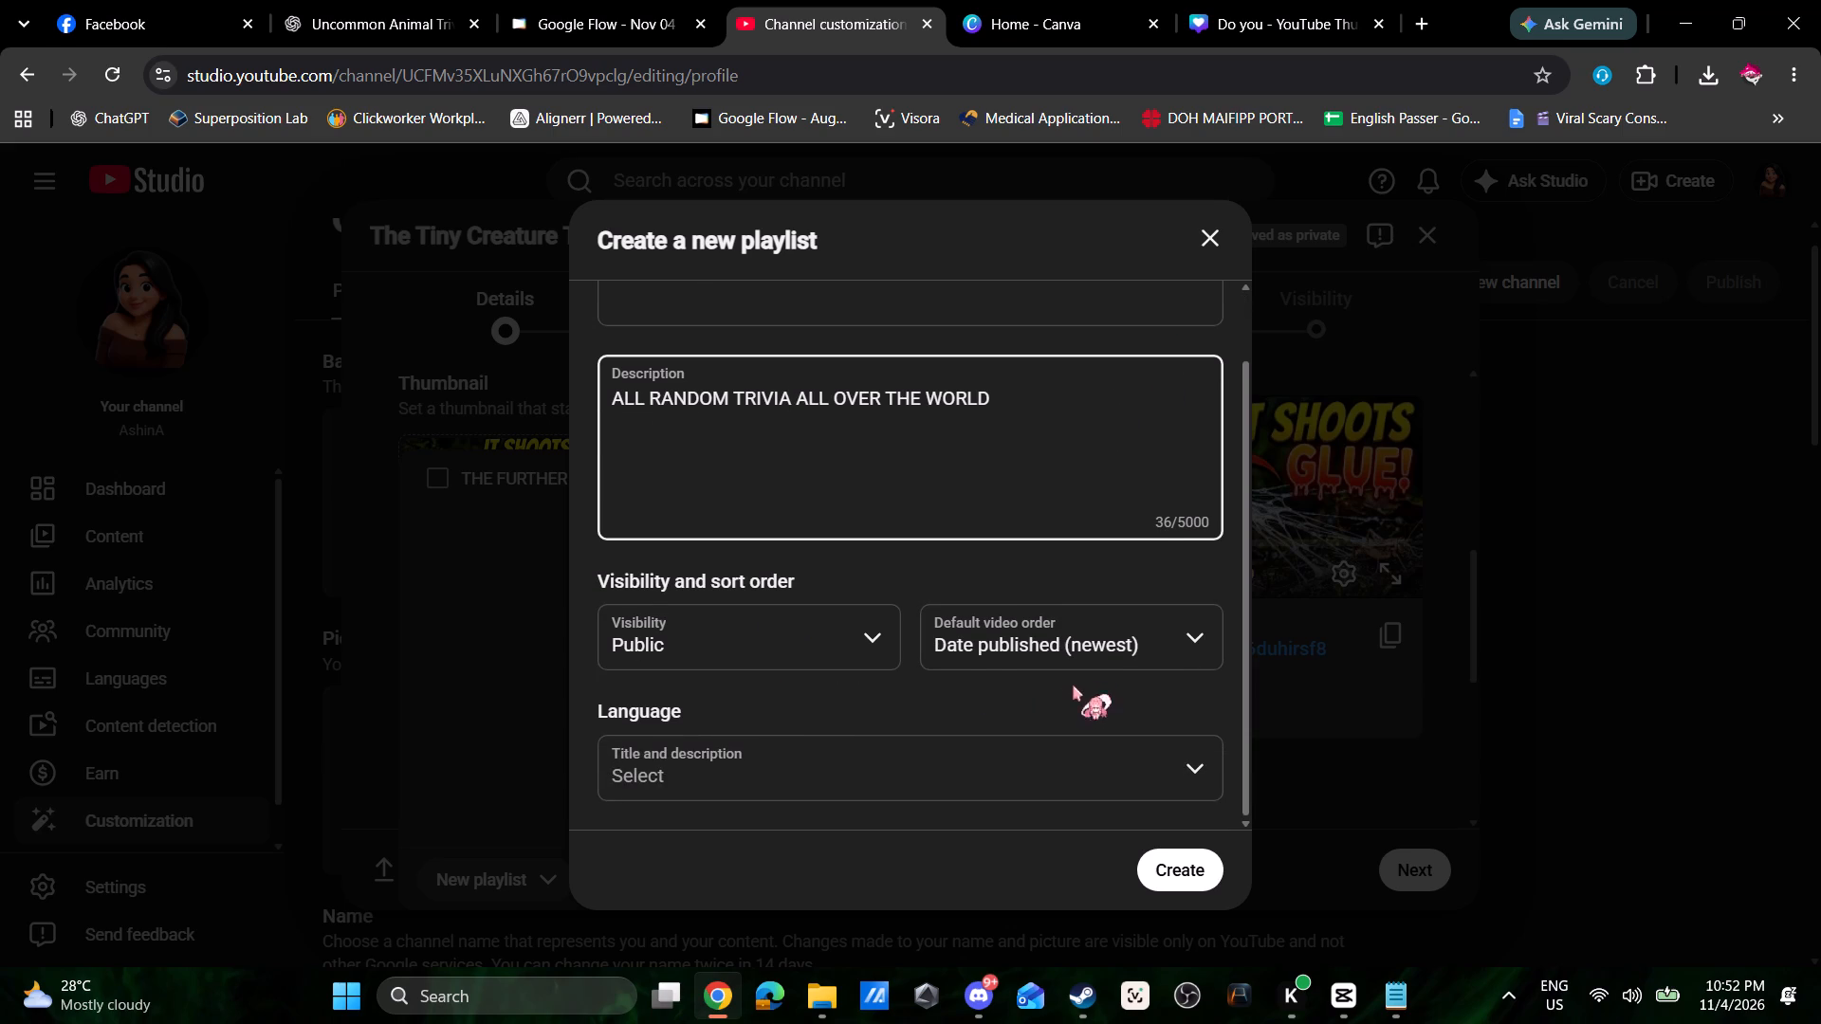
pyautogui.click(1033, 775)
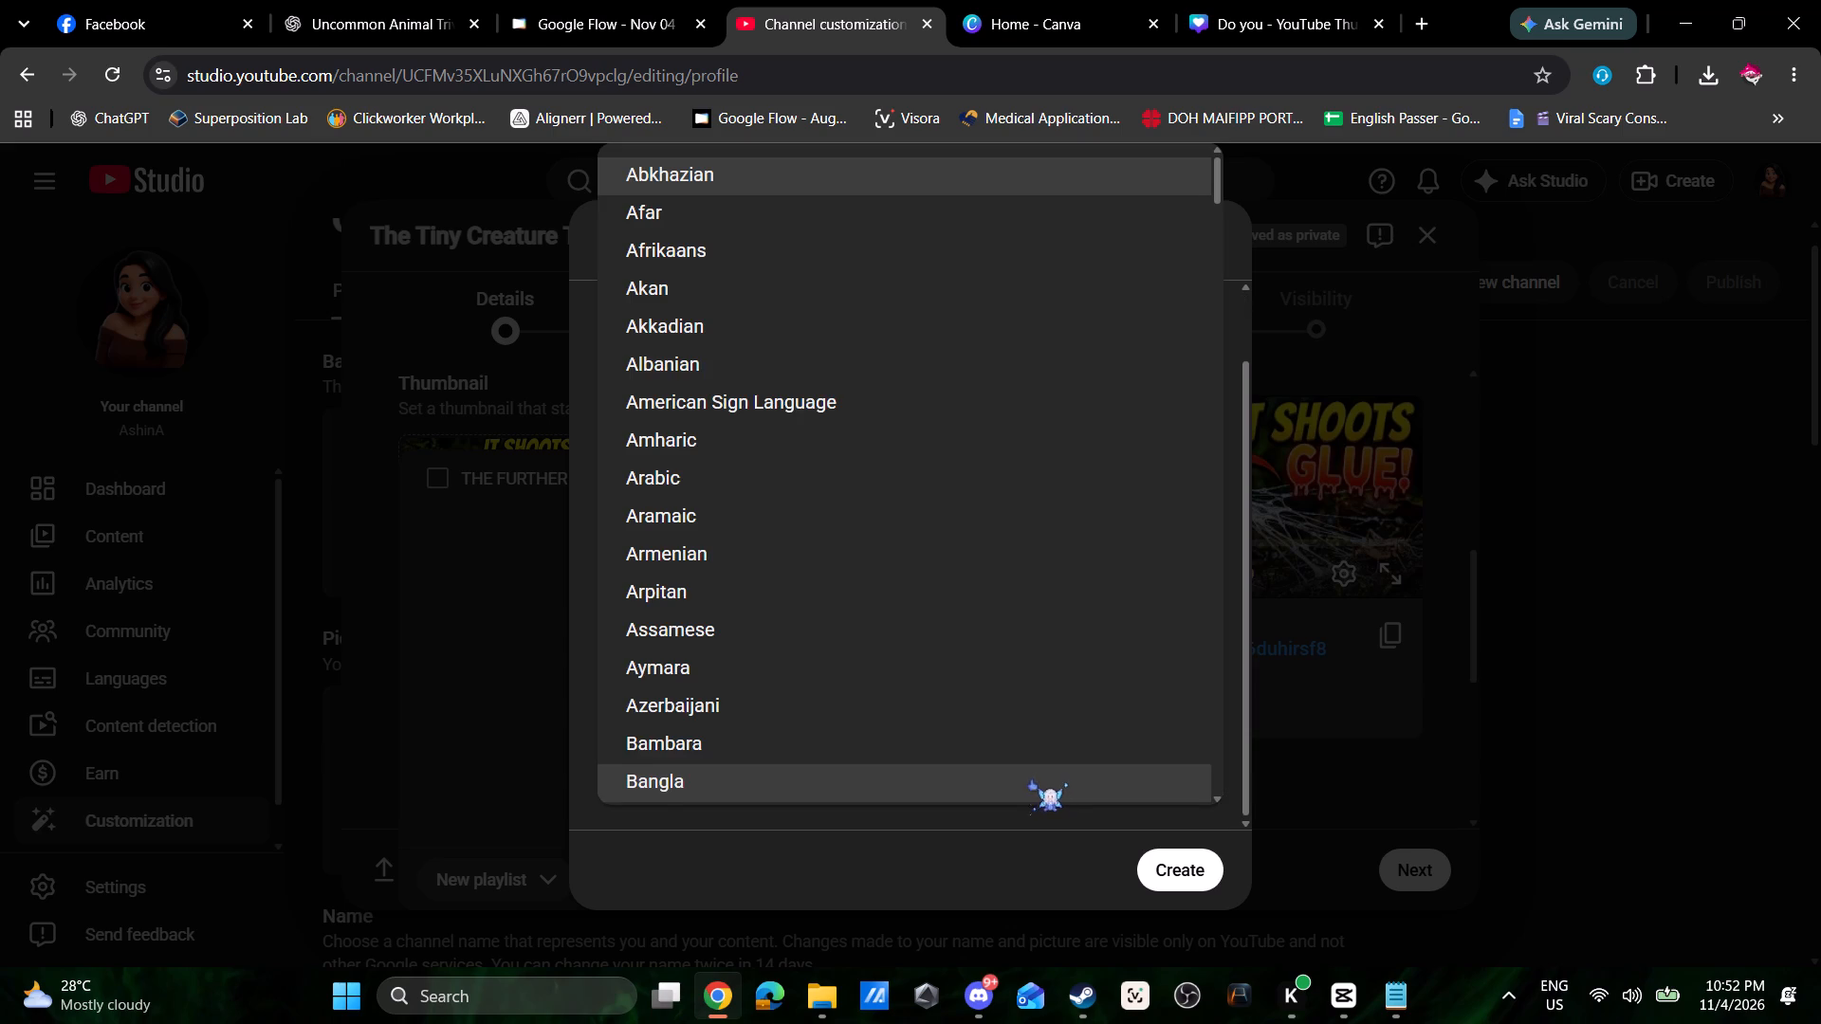
pyautogui.click(1632, 450)
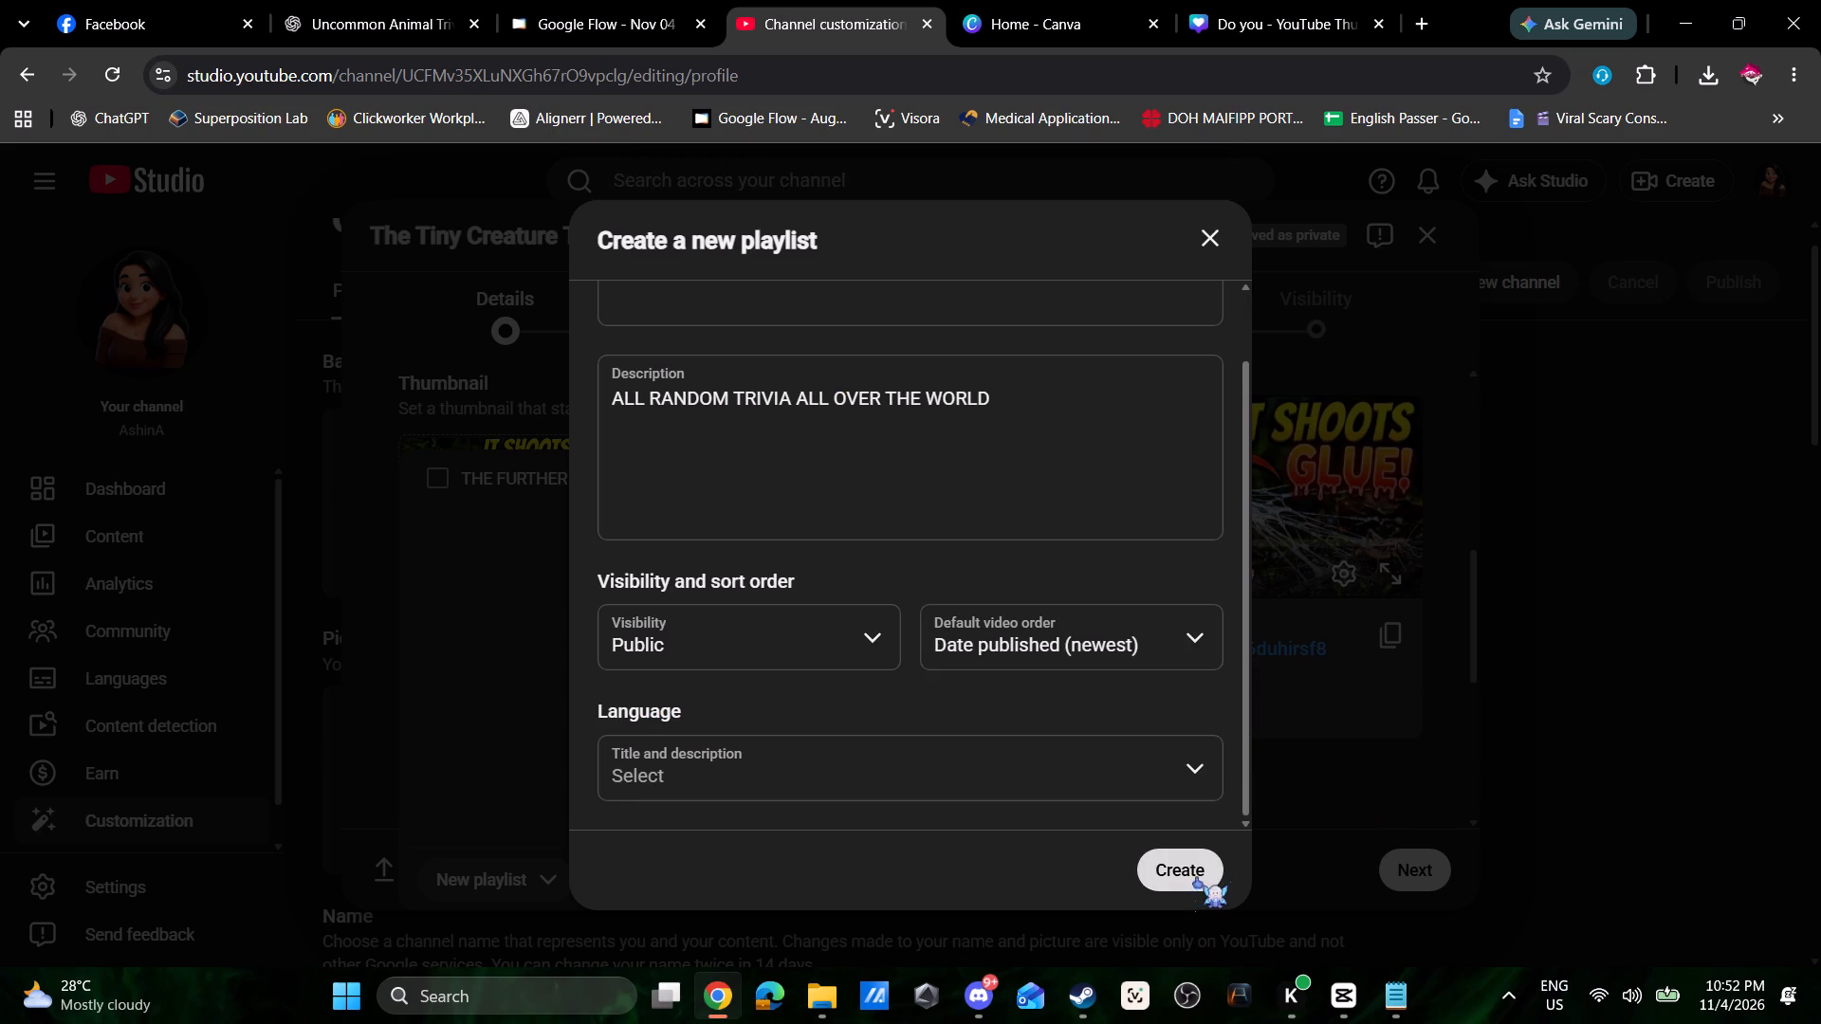
pyautogui.click(1196, 872)
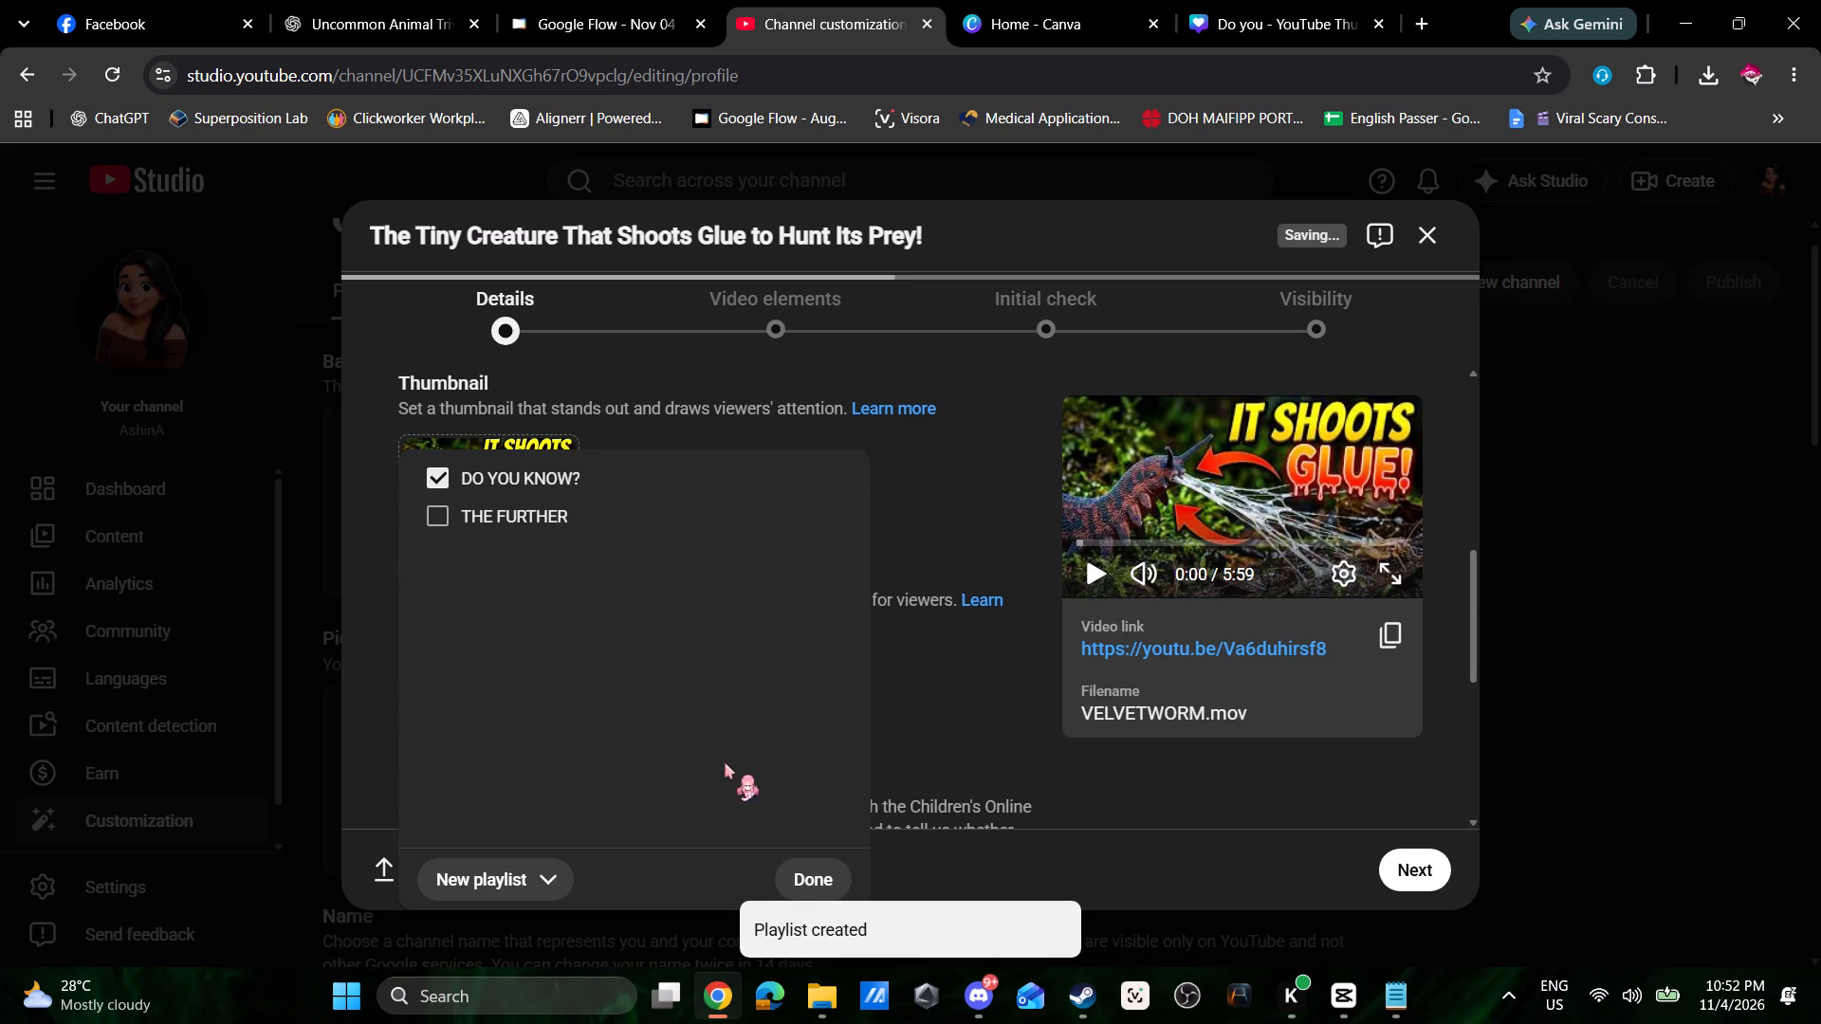
pyautogui.click(823, 877)
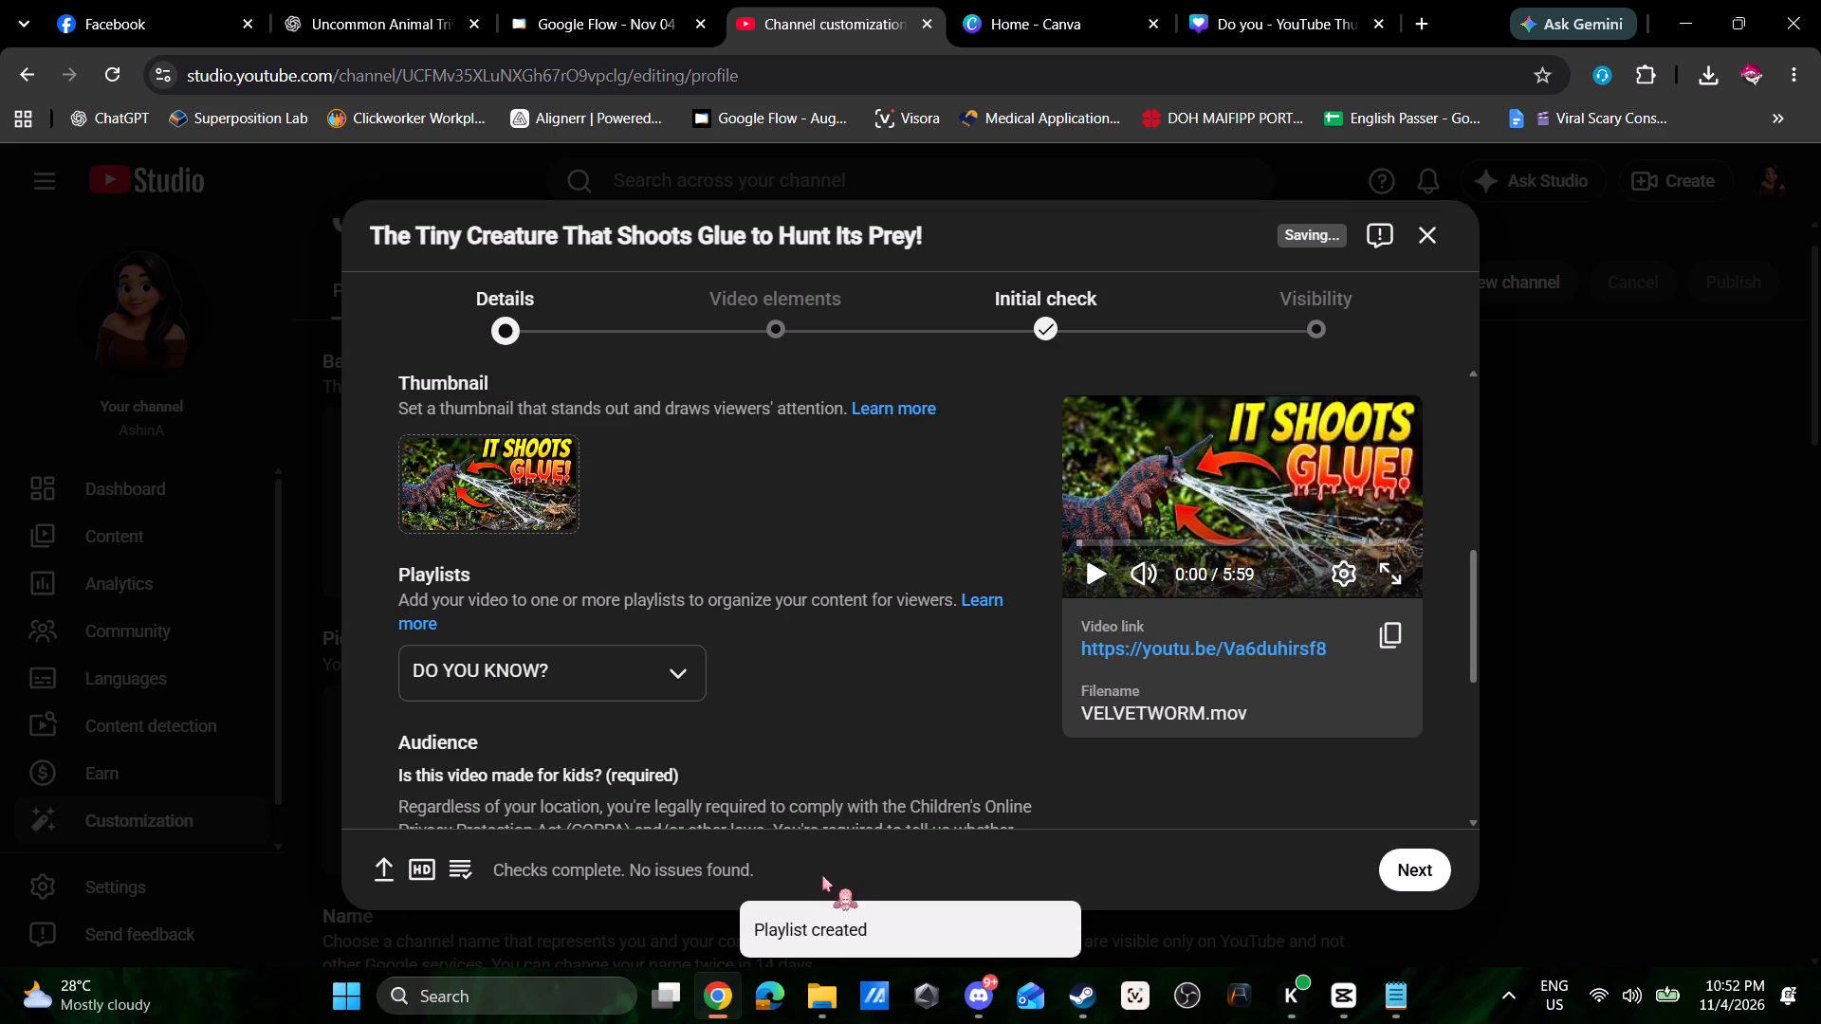
# Set the video's audience to "Yes, it's made for kids".
pyautogui.scroll(-4, 770, 704)
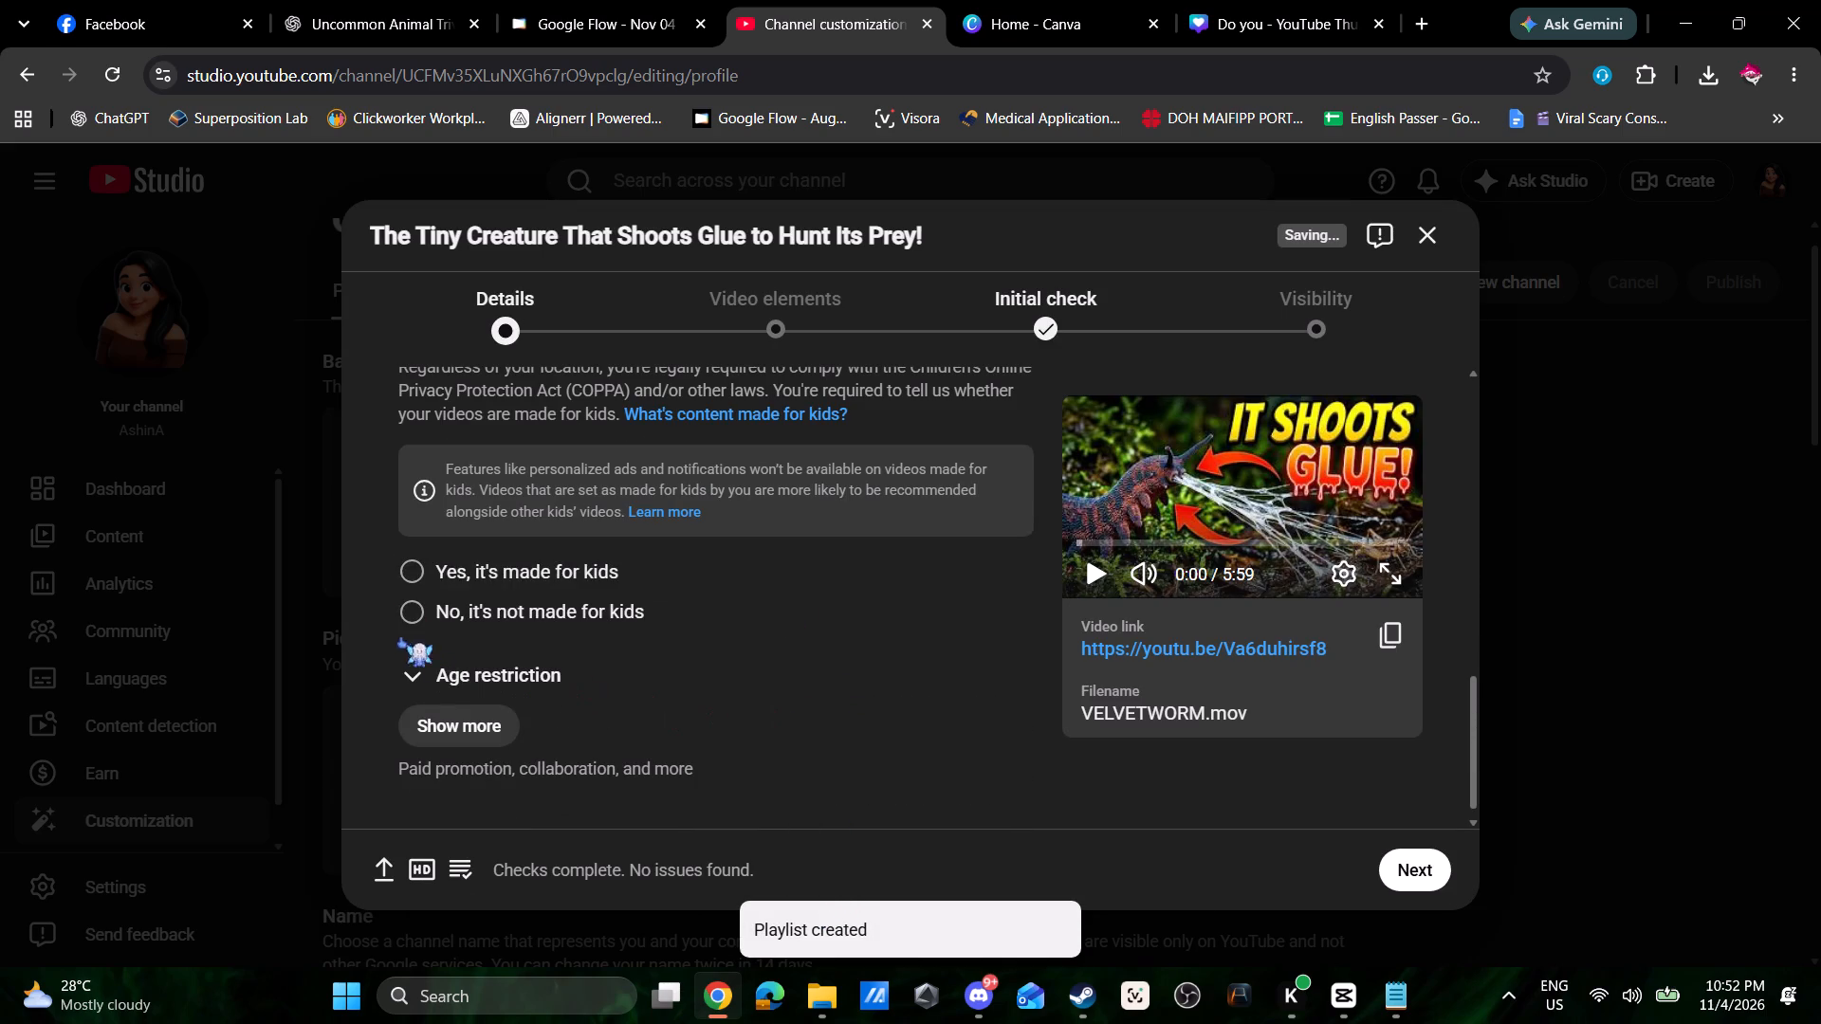
pyautogui.click(417, 552)
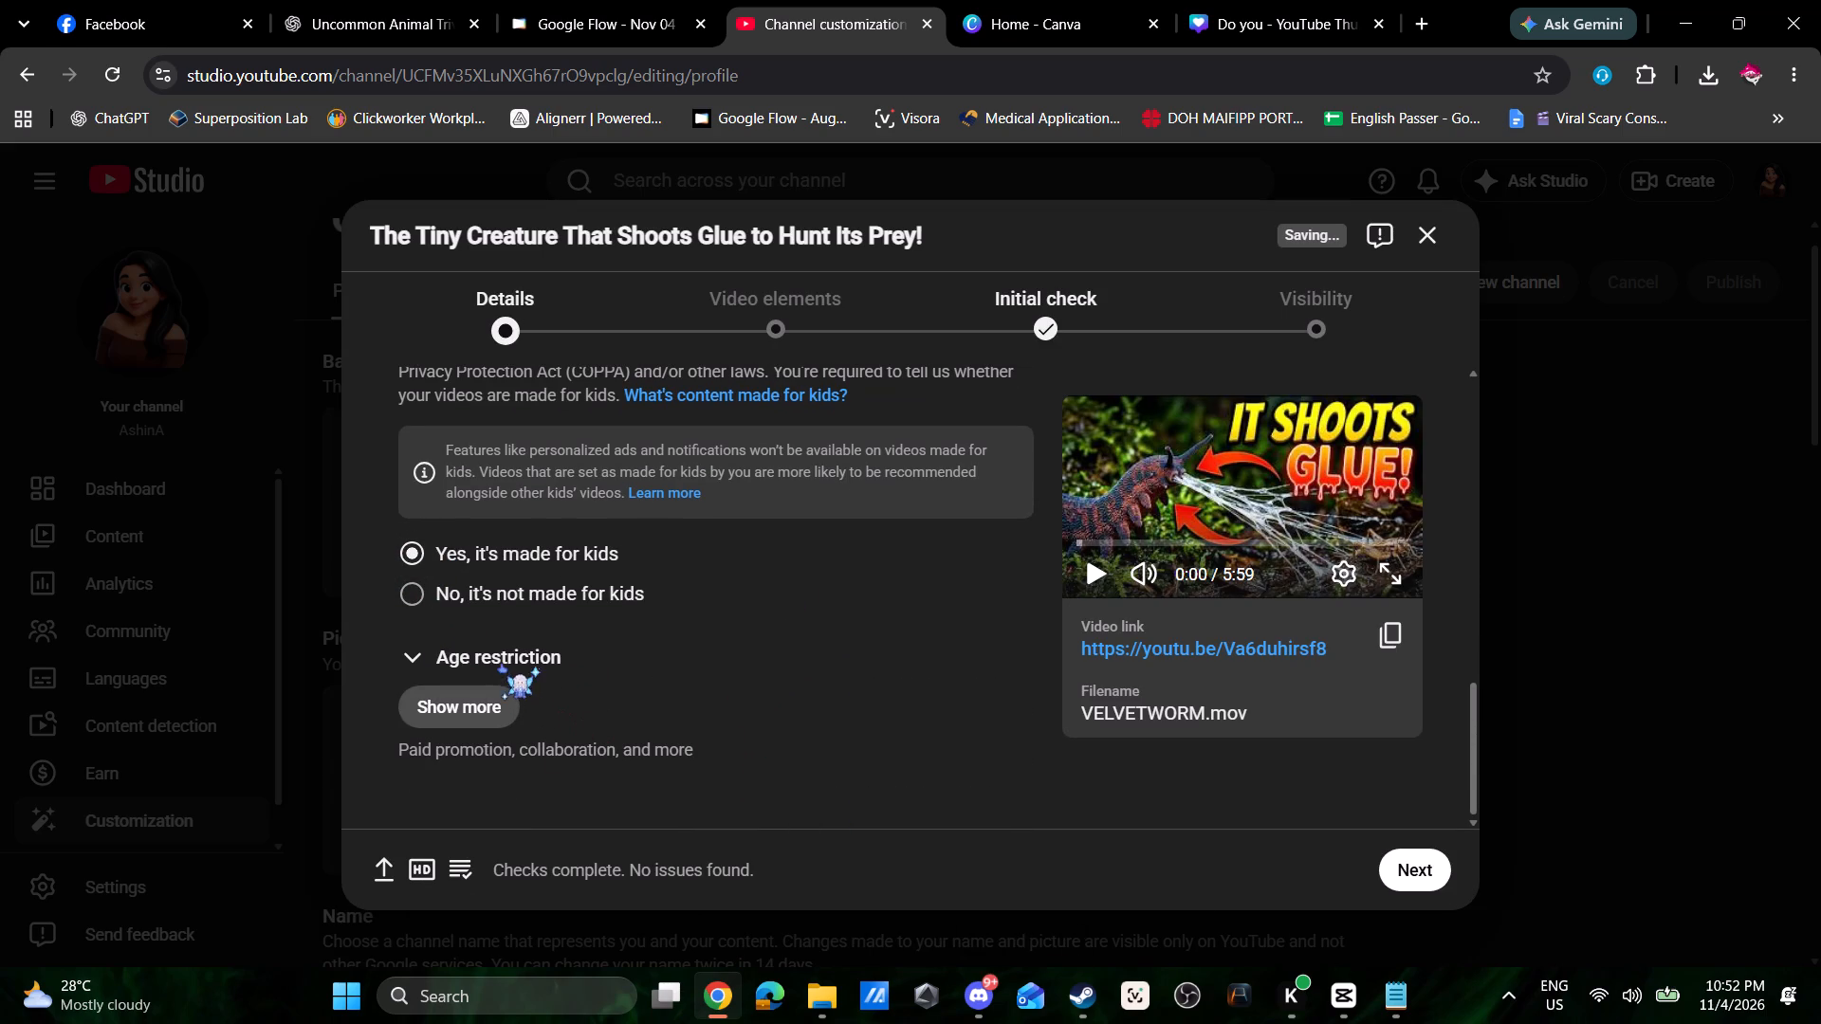
pyautogui.scroll(-3, 763, 695)
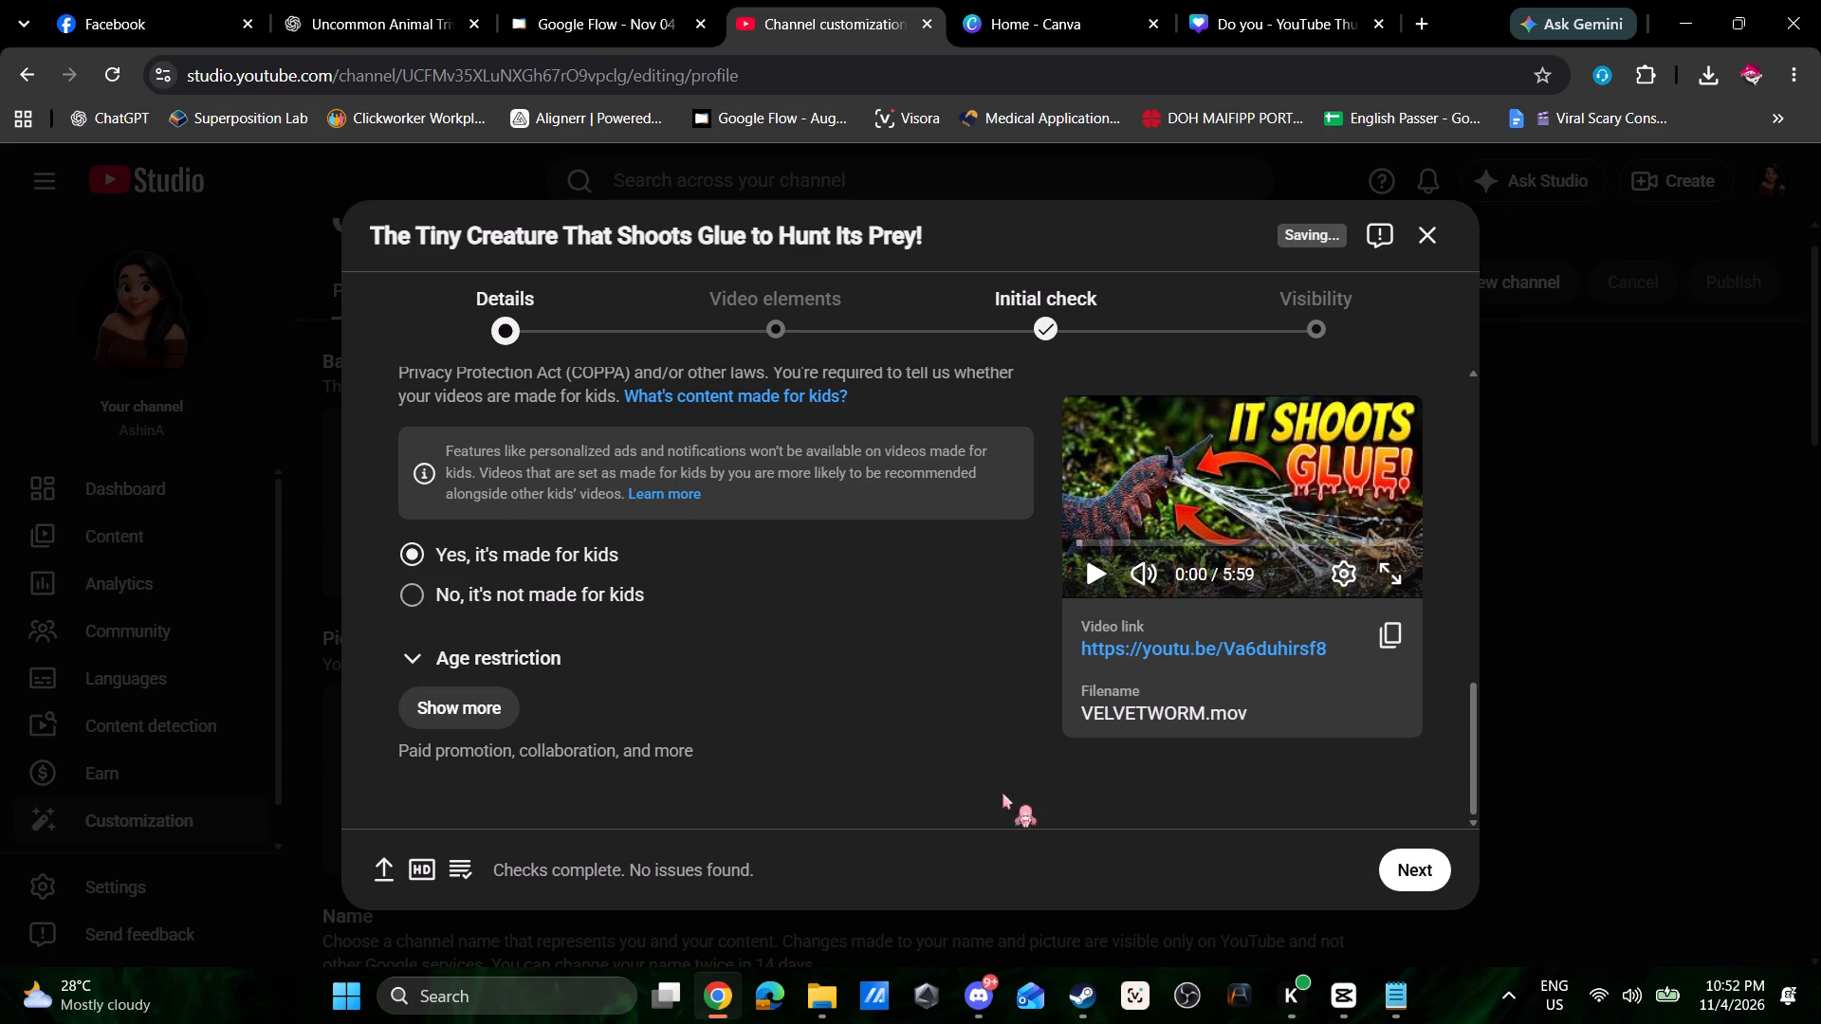
pyautogui.scroll(2, 768, 724)
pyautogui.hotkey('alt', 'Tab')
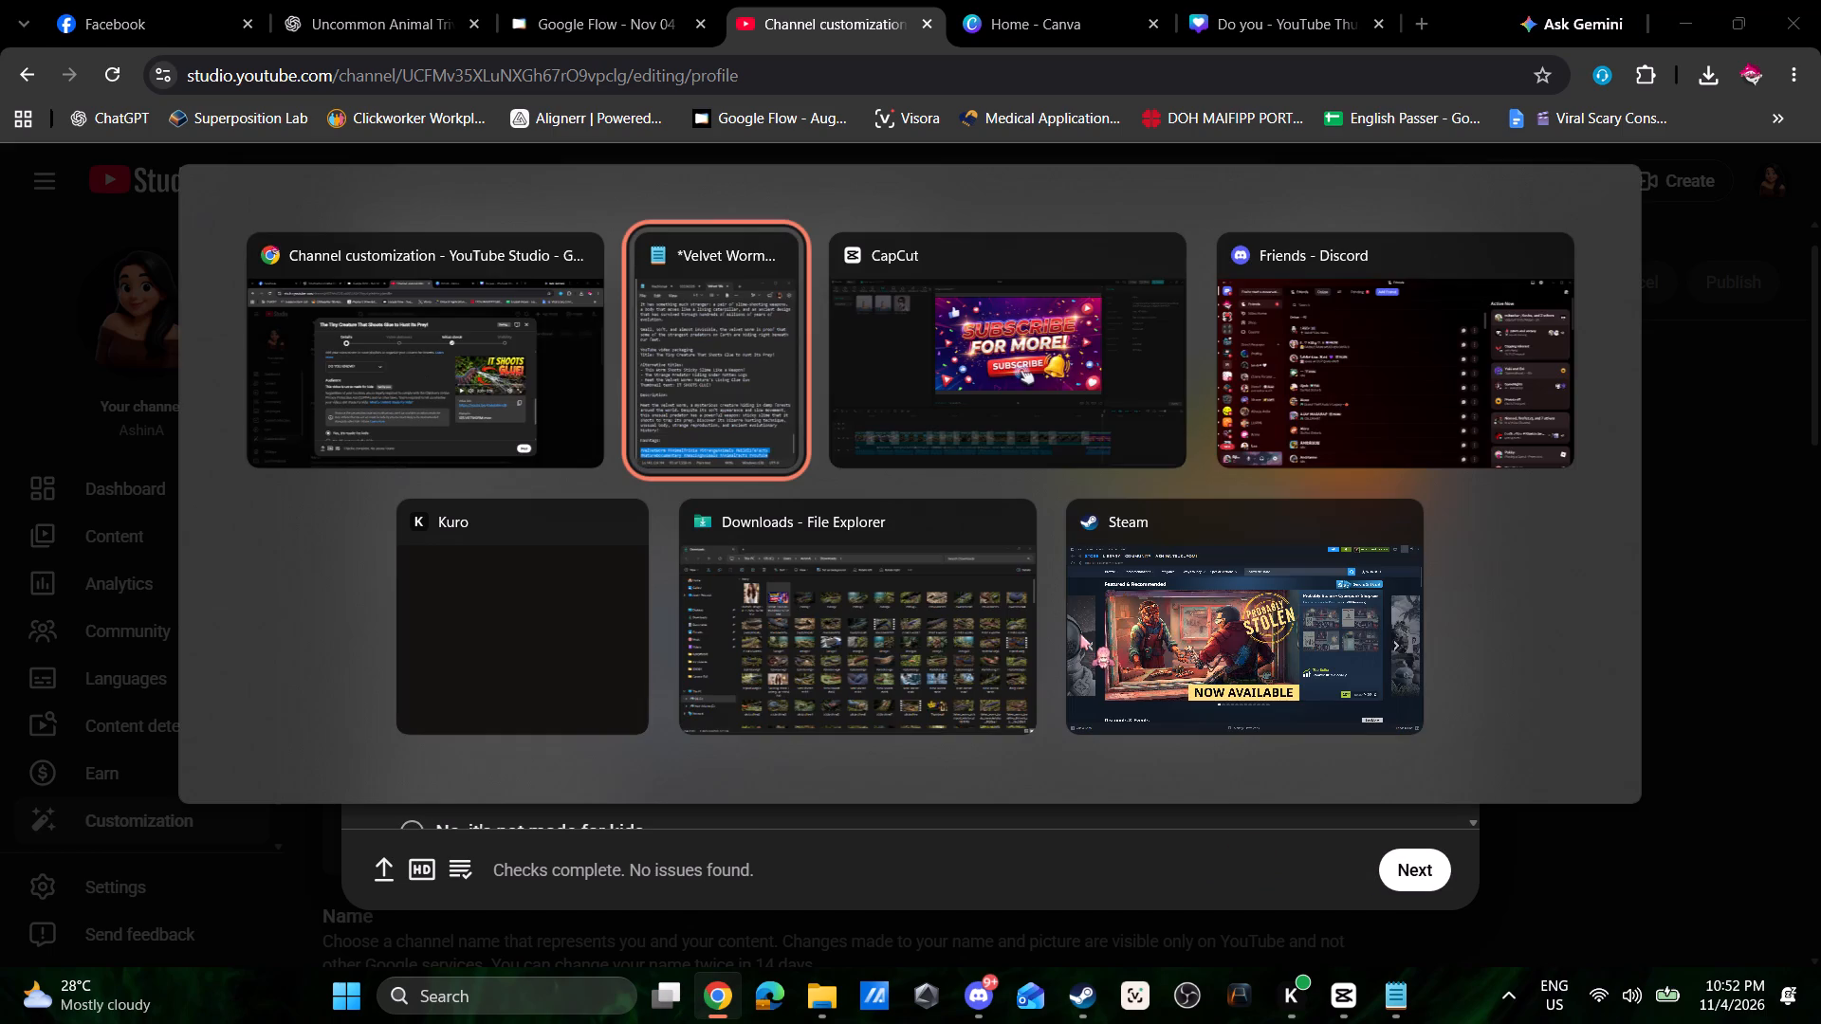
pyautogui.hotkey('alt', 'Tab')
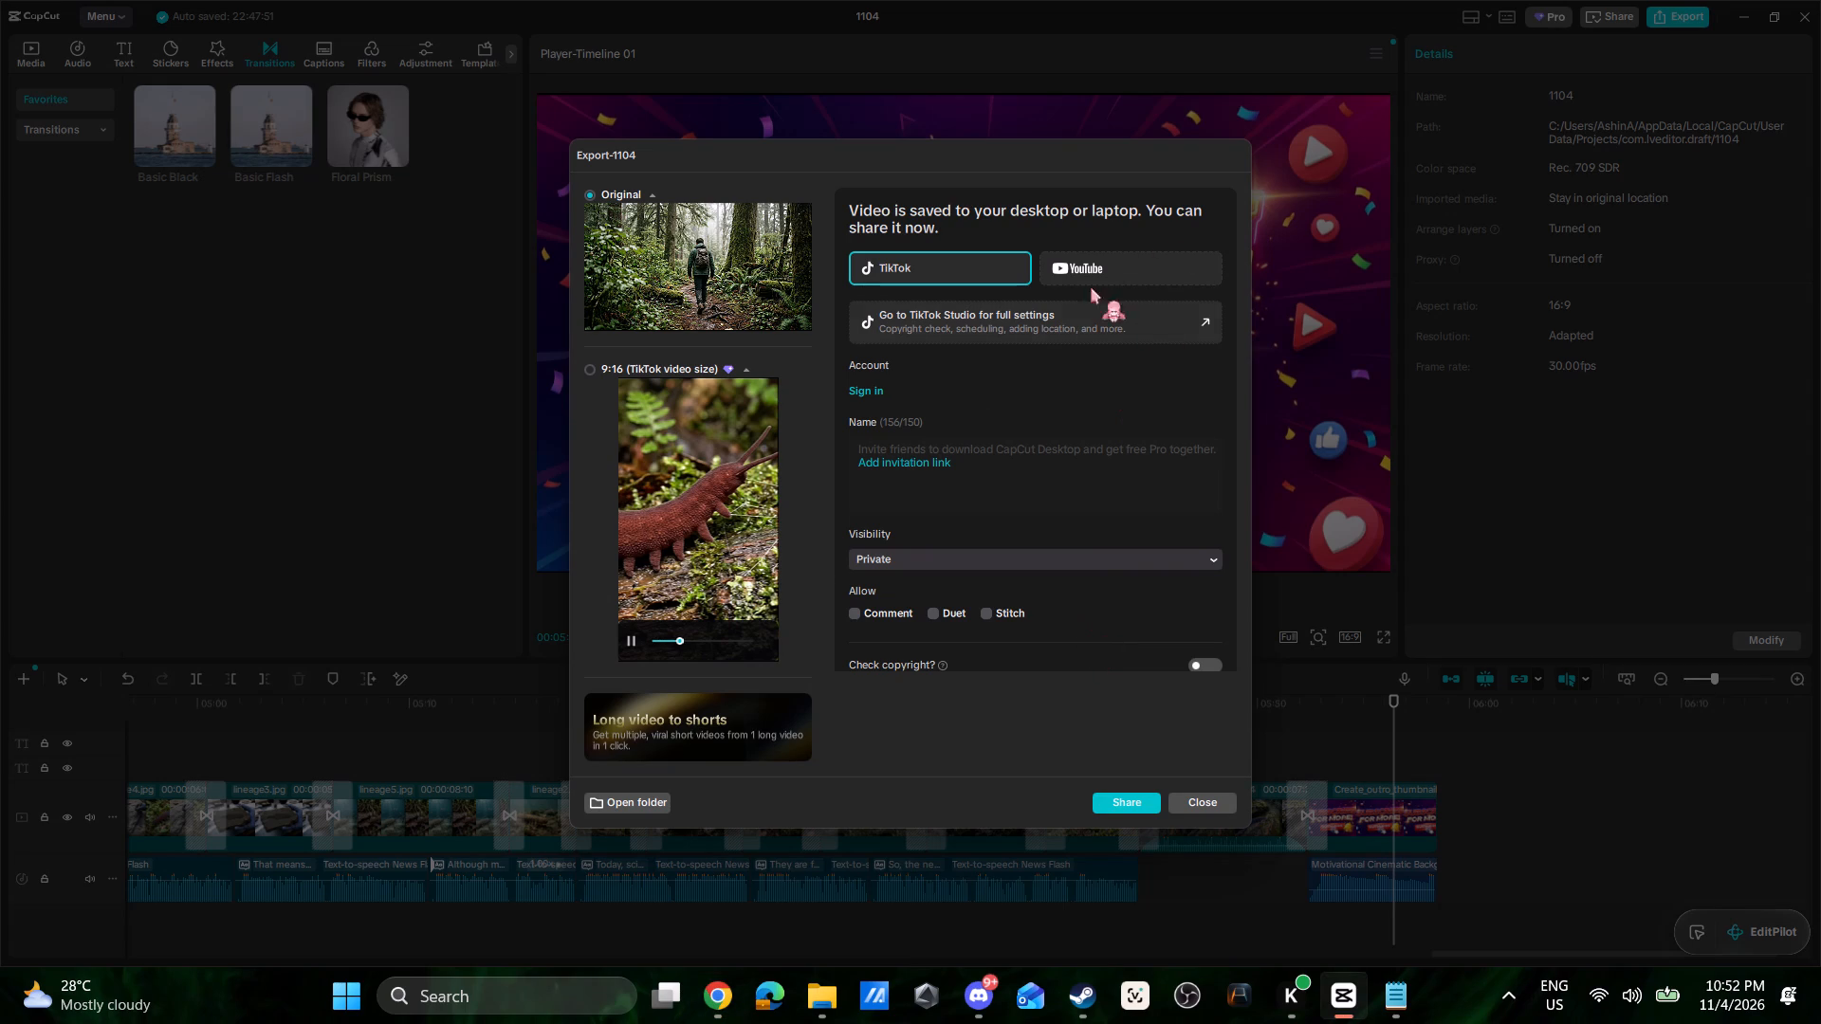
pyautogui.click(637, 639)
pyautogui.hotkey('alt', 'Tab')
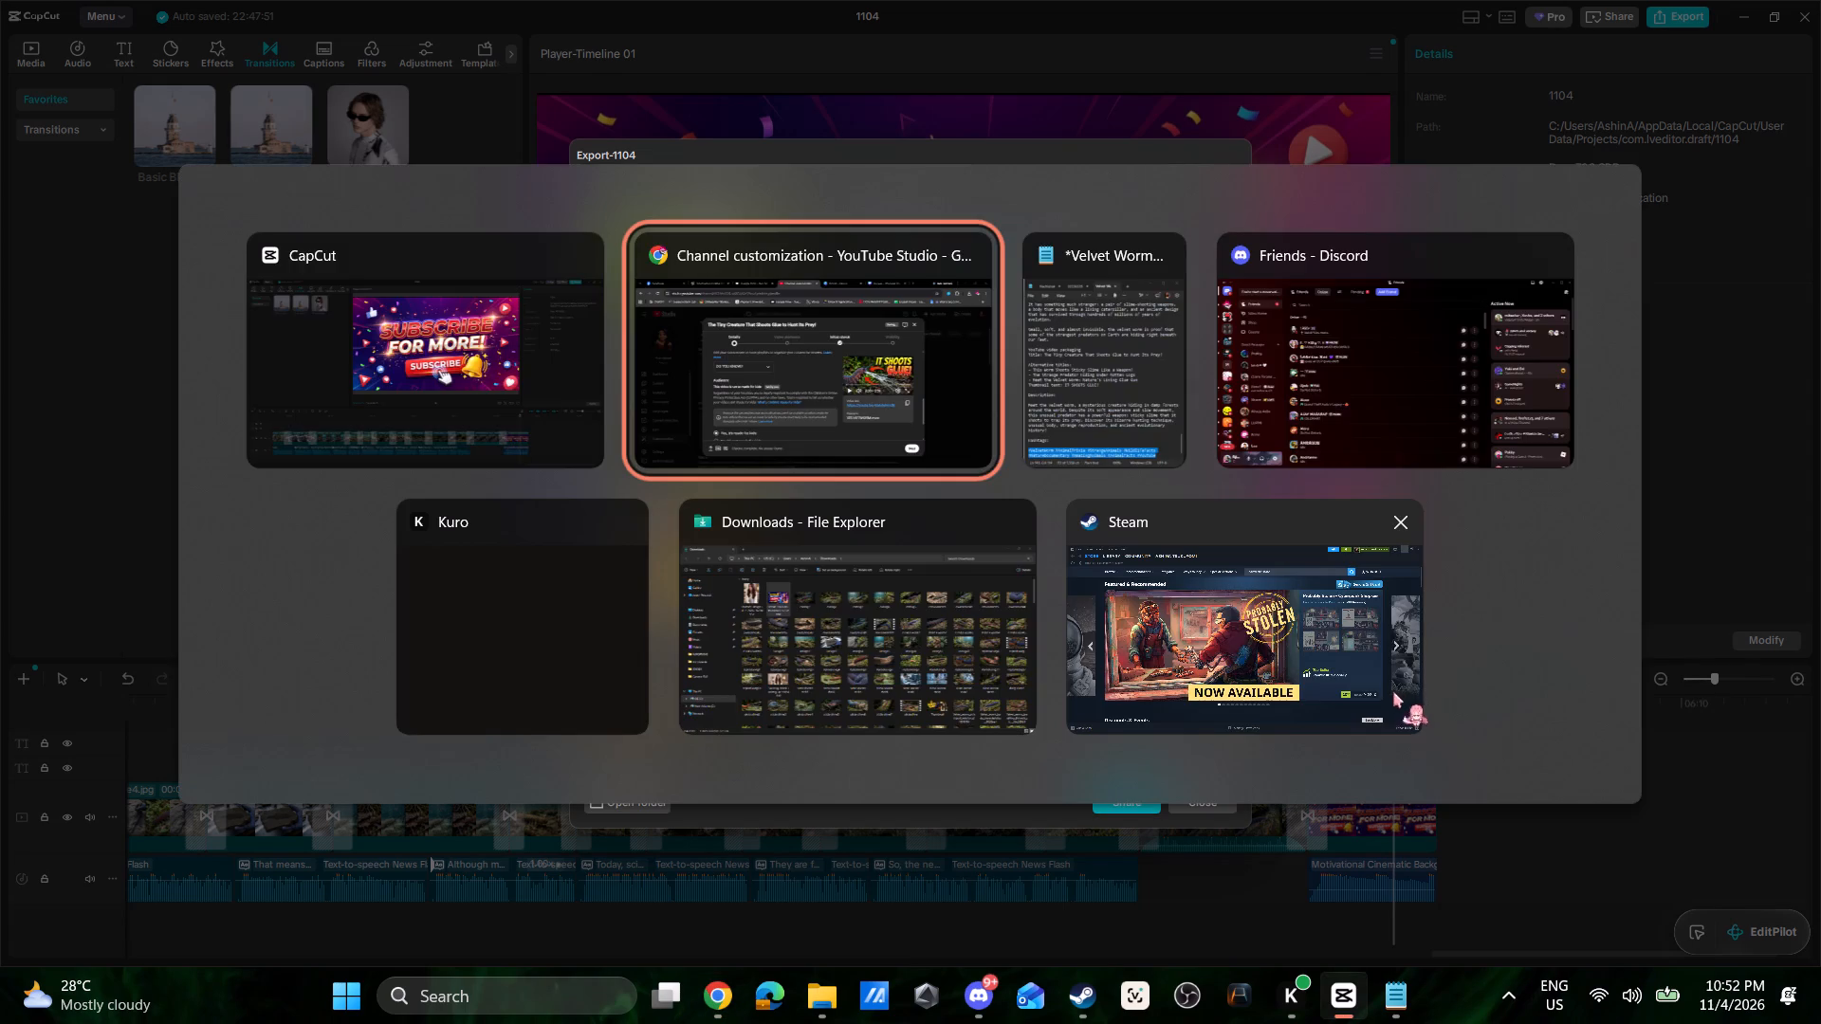
# Play the uploaded video's preview while reviewing its details, and proceed to the Video elements stage.
pyautogui.click(1084, 573)
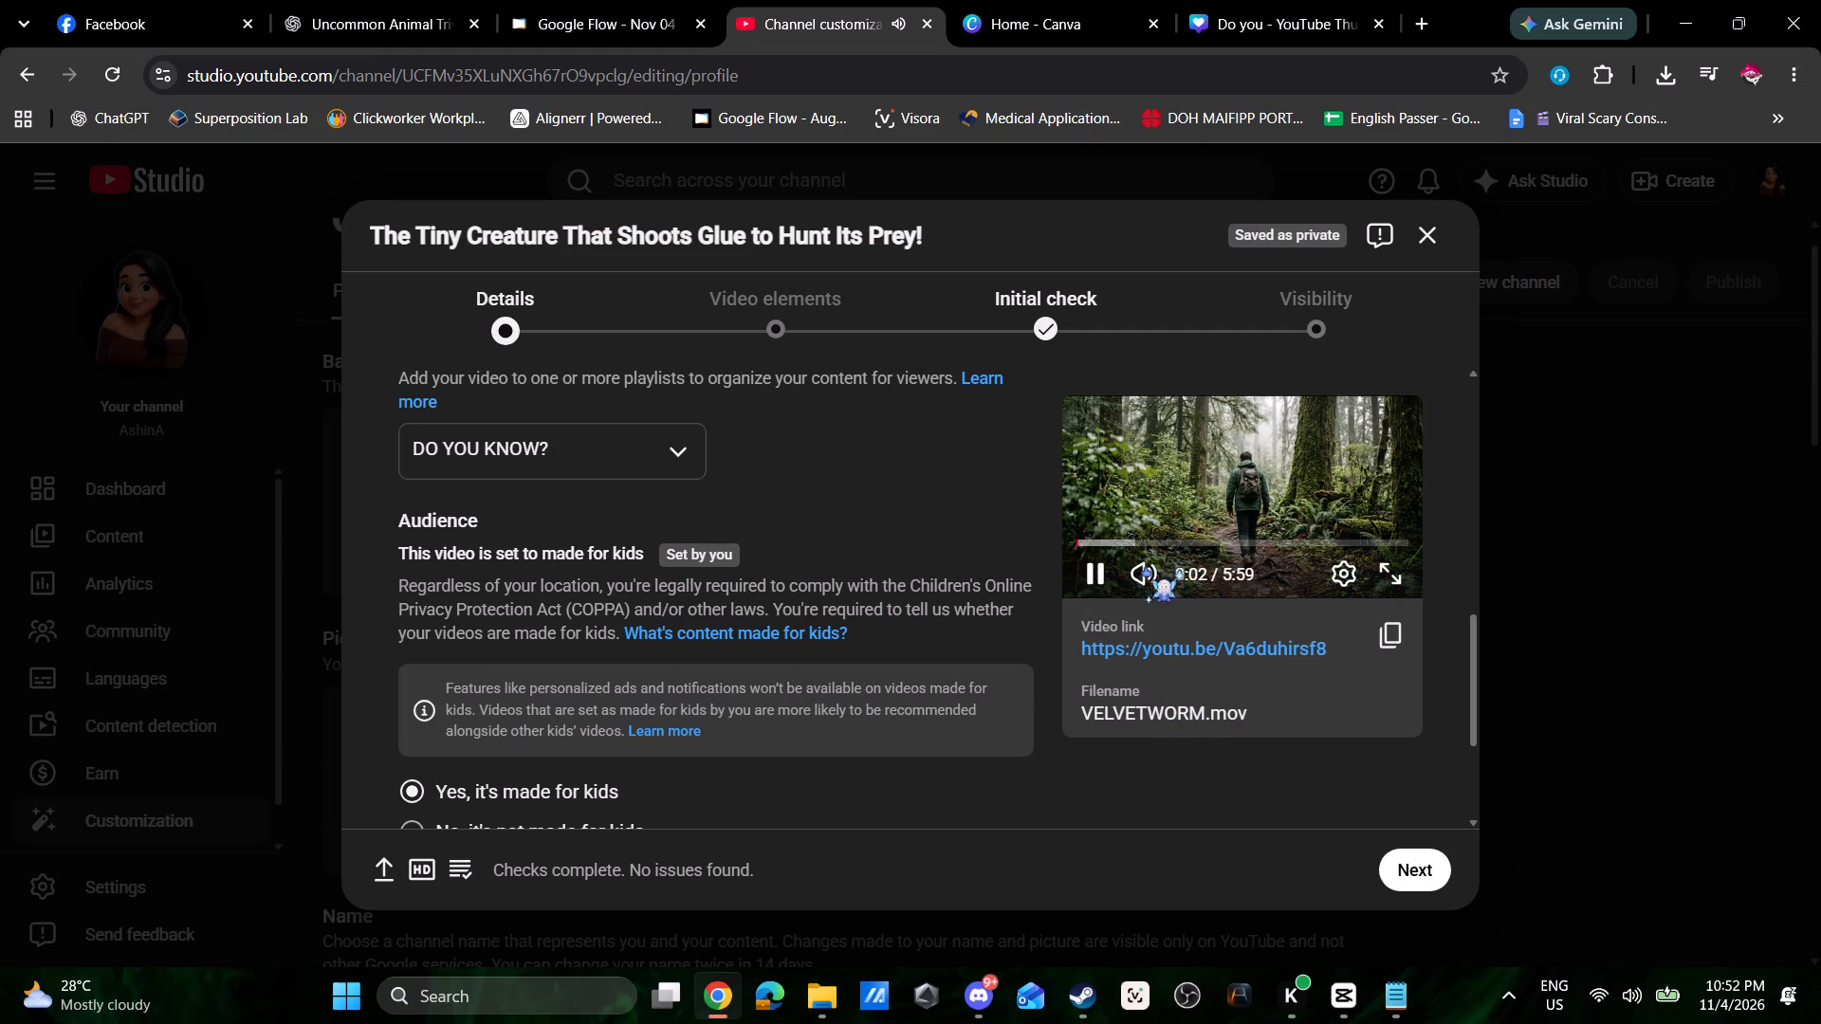
pyautogui.scroll(9, 899, 683)
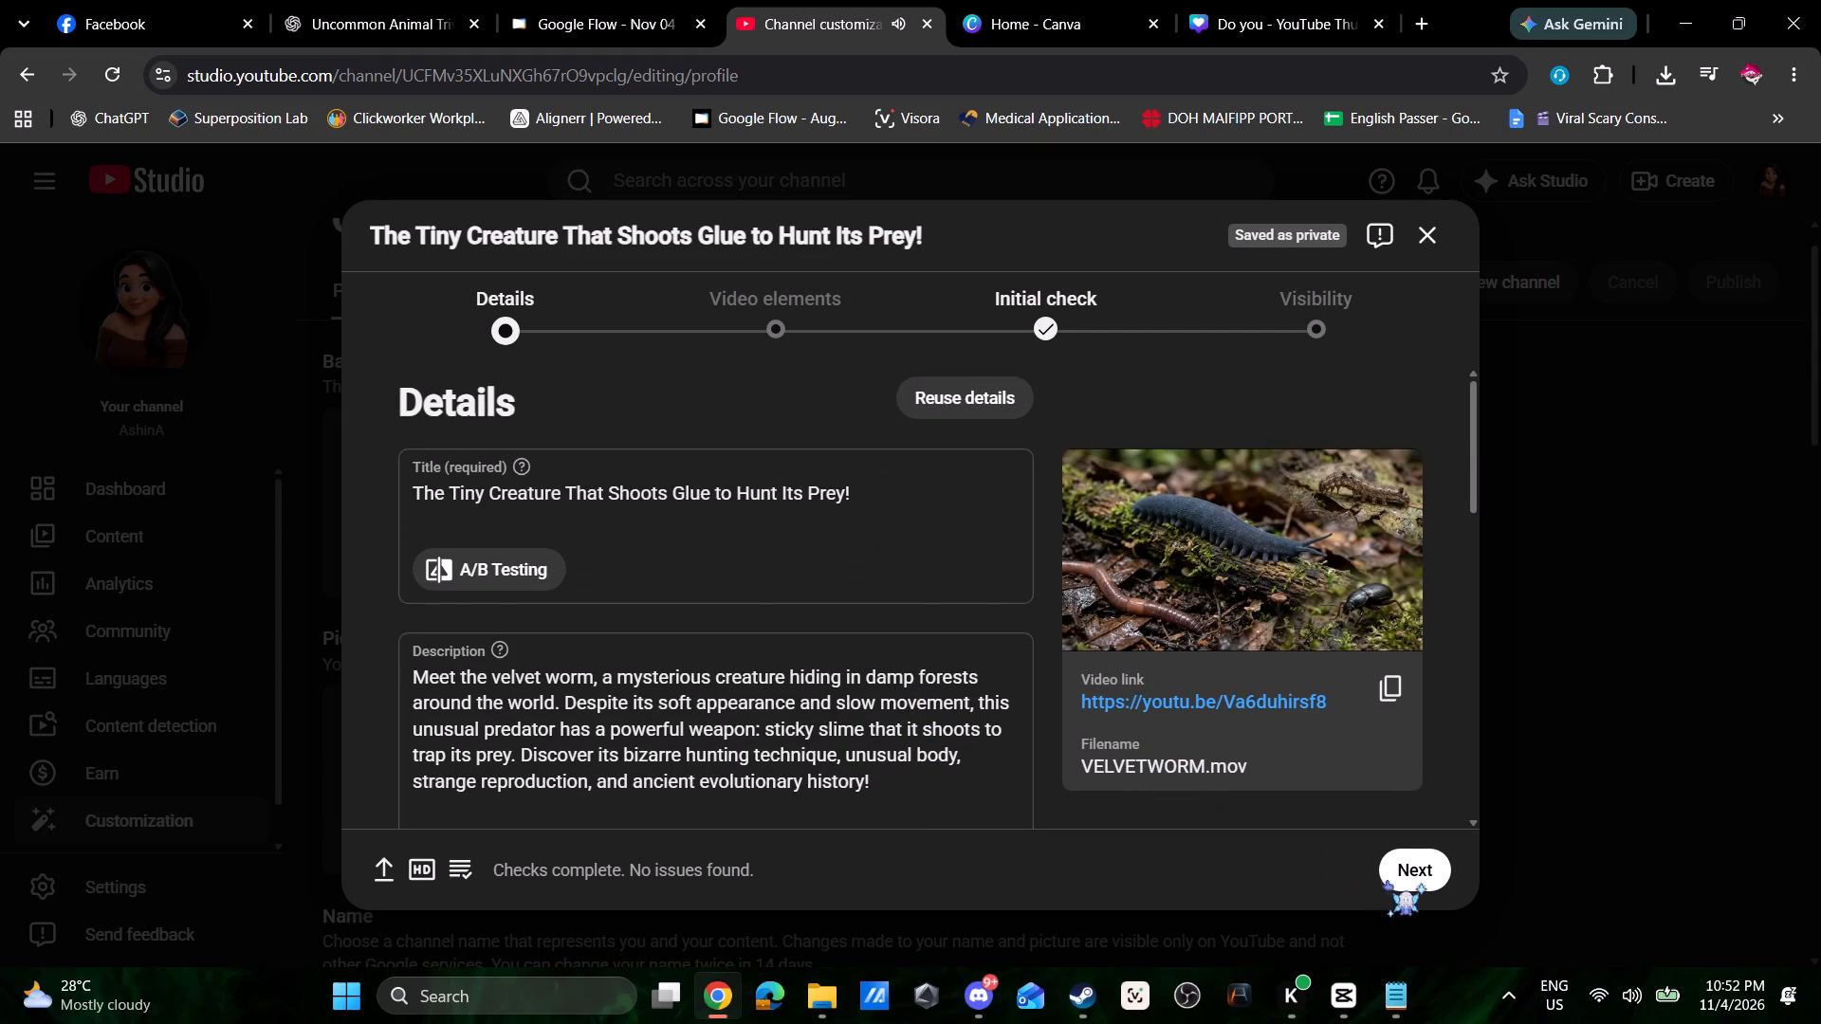
pyautogui.scroll(-7, 707, 672)
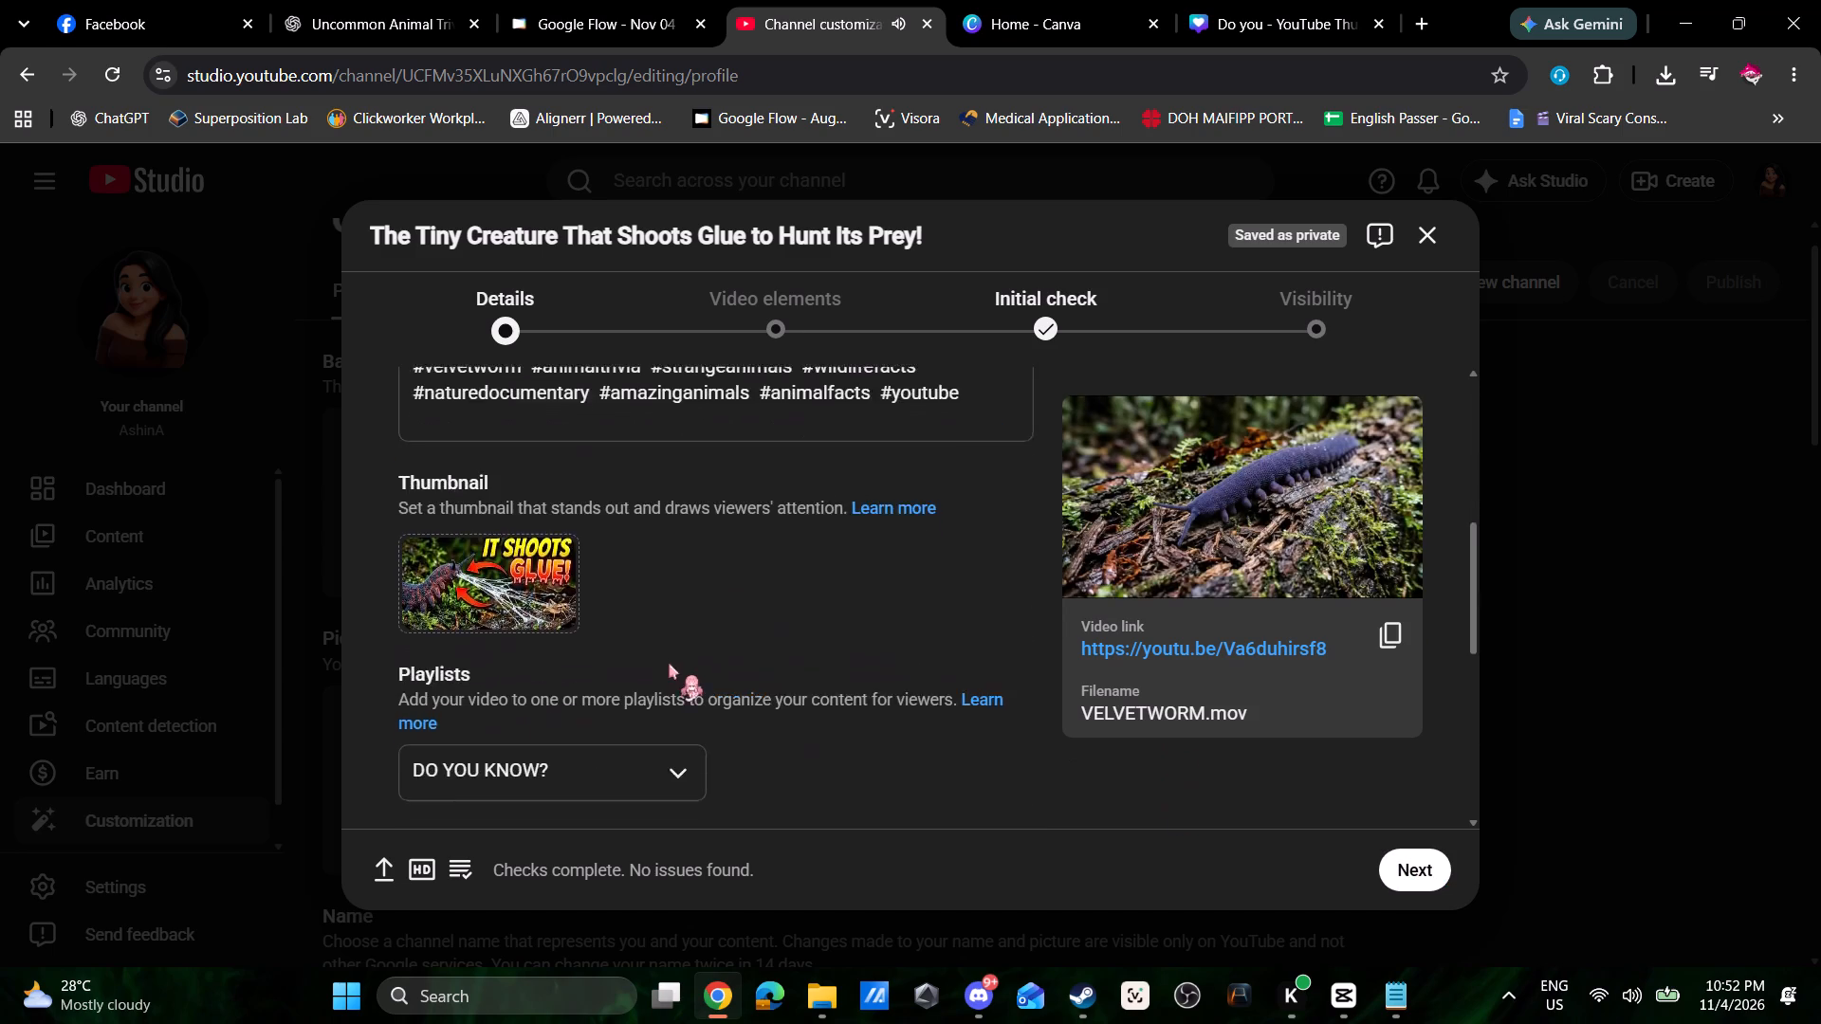
pyautogui.scroll(-7, 669, 664)
pyautogui.click(1422, 872)
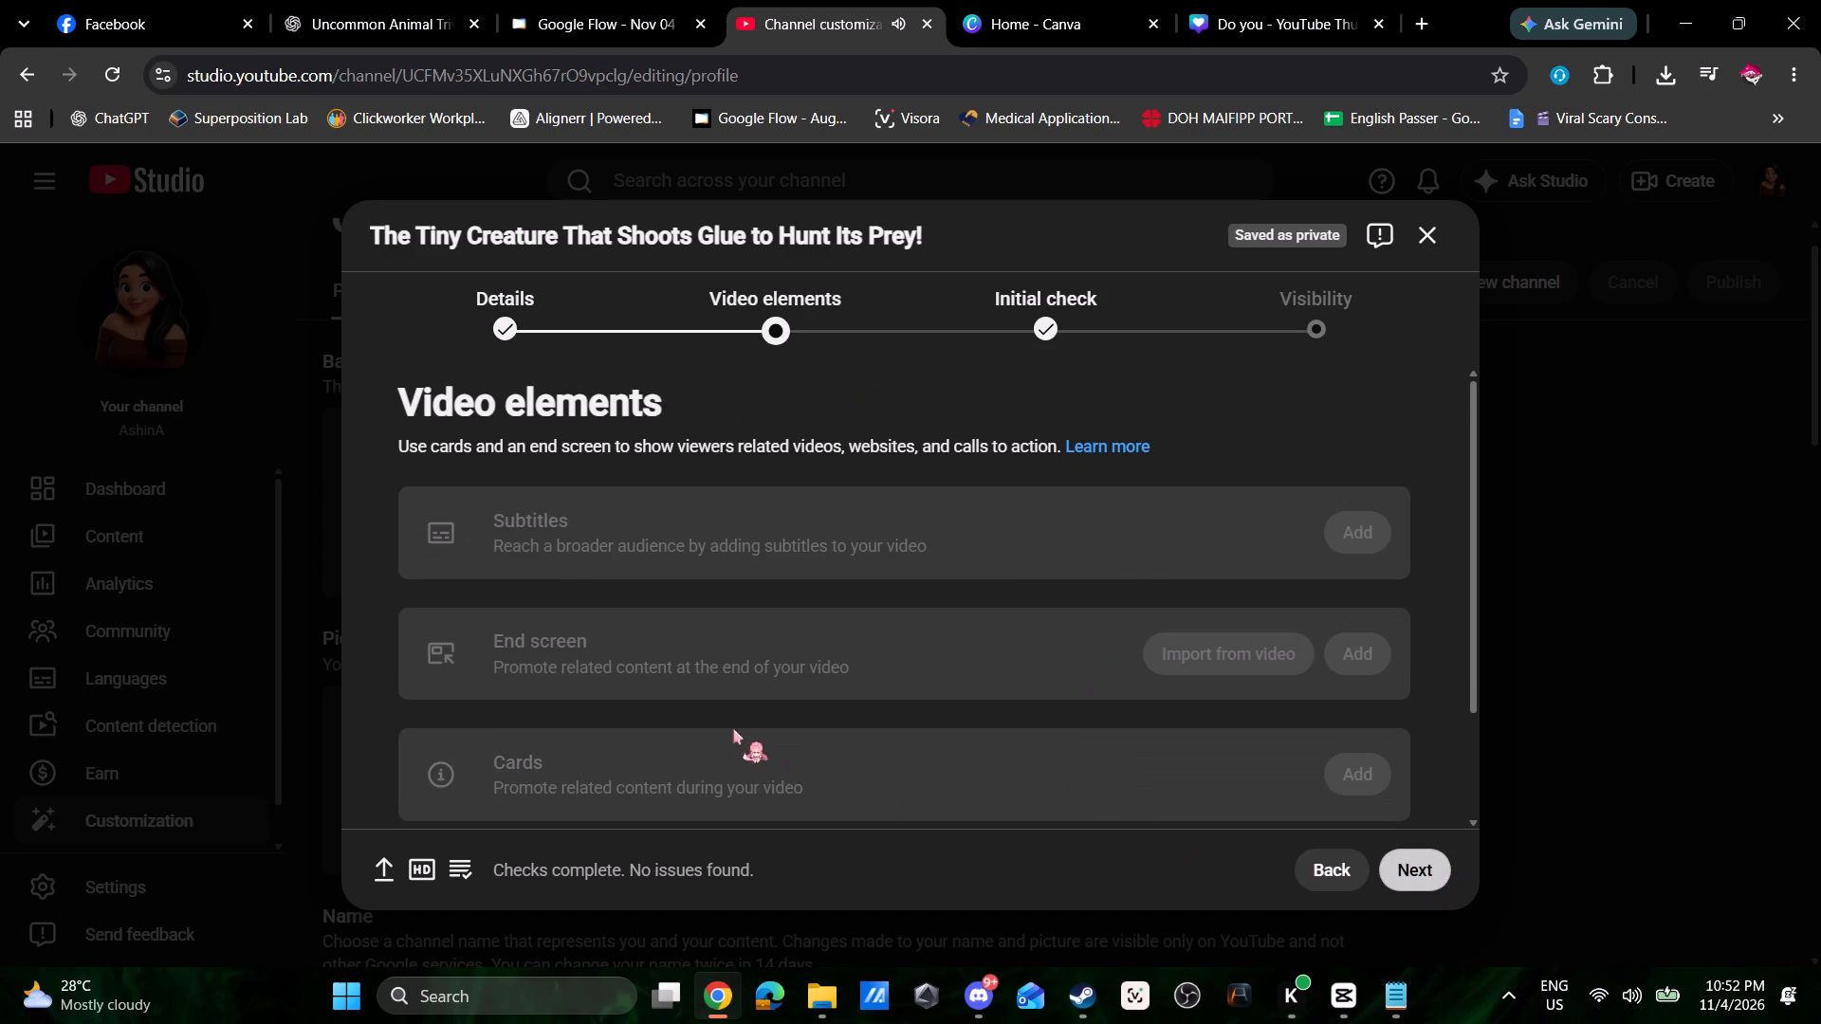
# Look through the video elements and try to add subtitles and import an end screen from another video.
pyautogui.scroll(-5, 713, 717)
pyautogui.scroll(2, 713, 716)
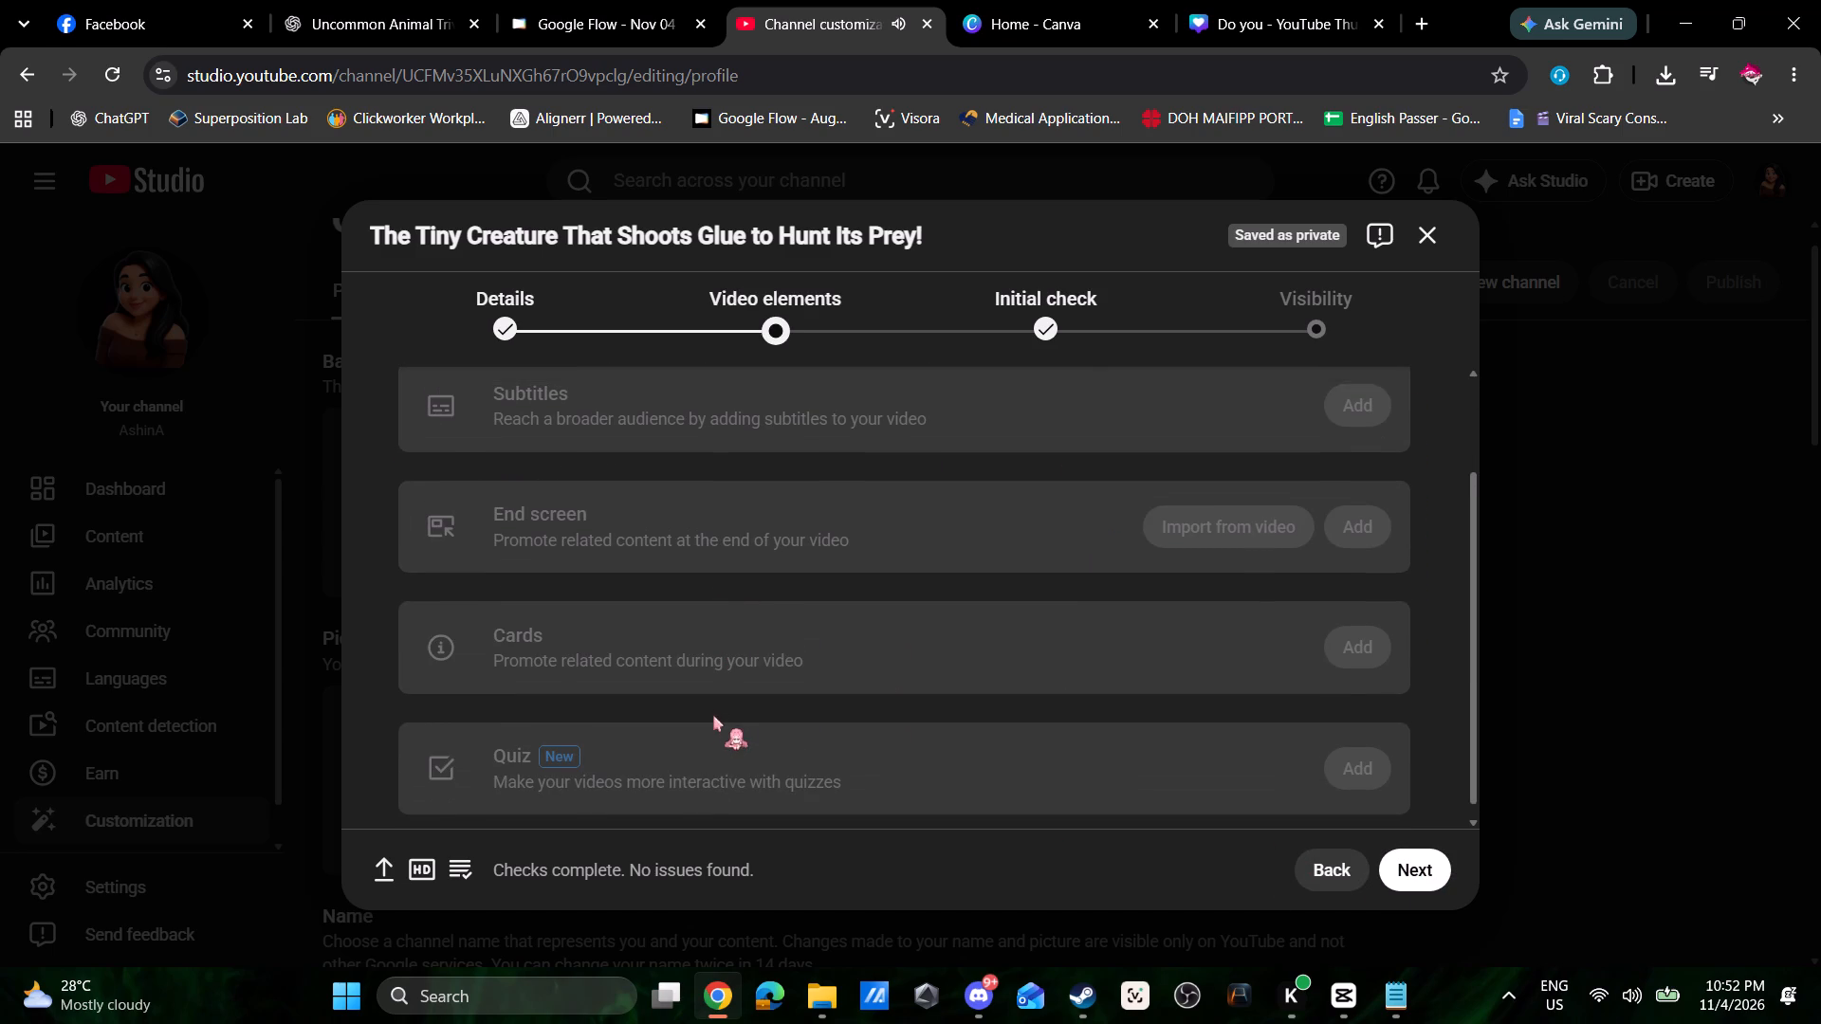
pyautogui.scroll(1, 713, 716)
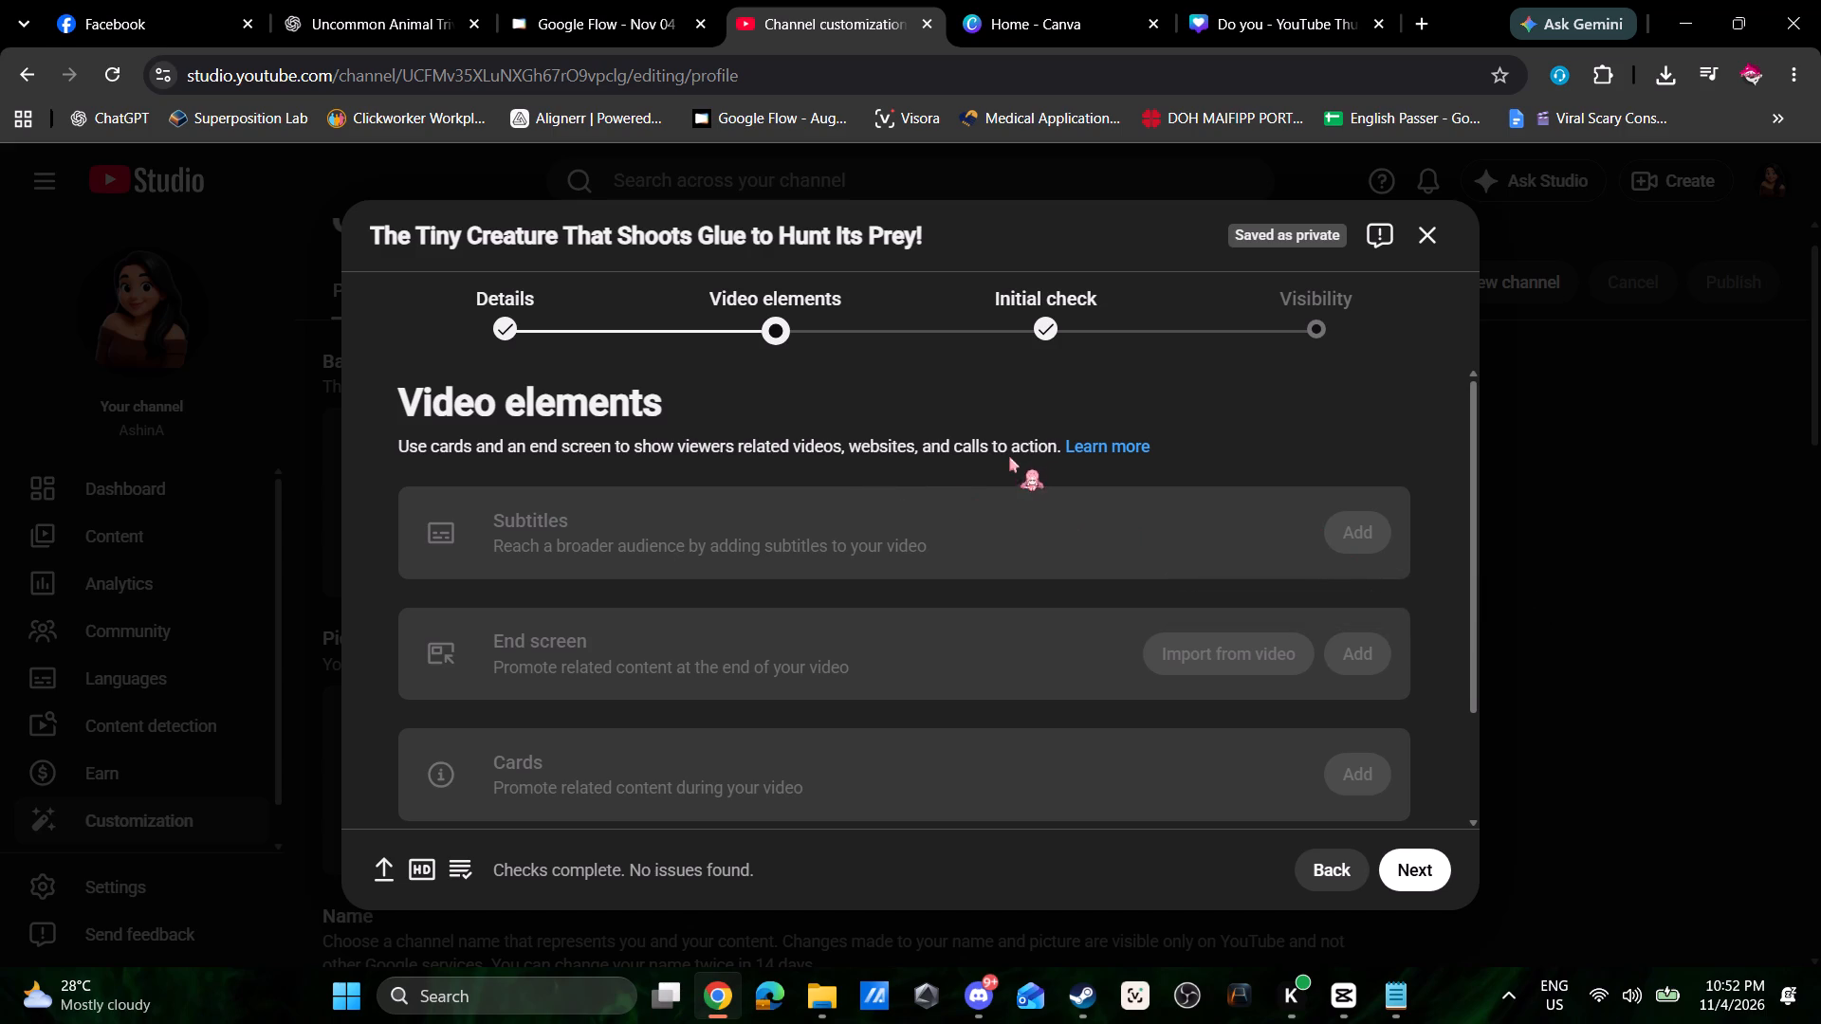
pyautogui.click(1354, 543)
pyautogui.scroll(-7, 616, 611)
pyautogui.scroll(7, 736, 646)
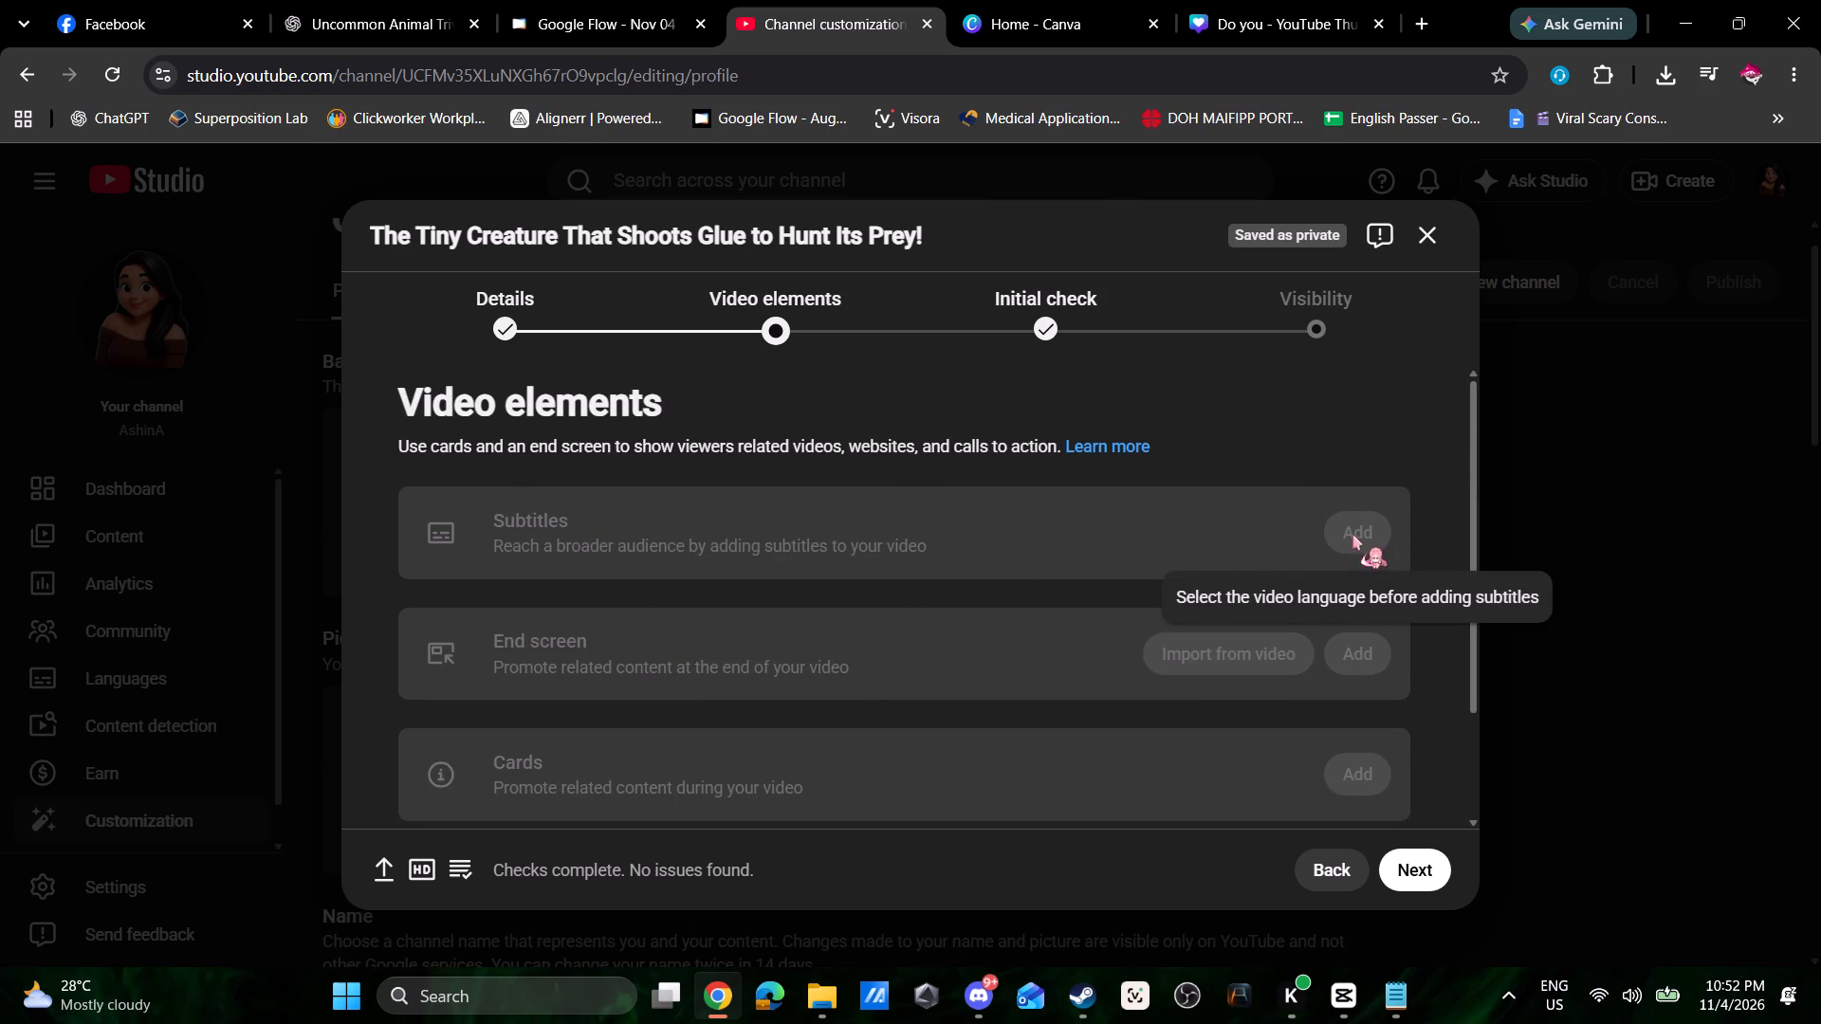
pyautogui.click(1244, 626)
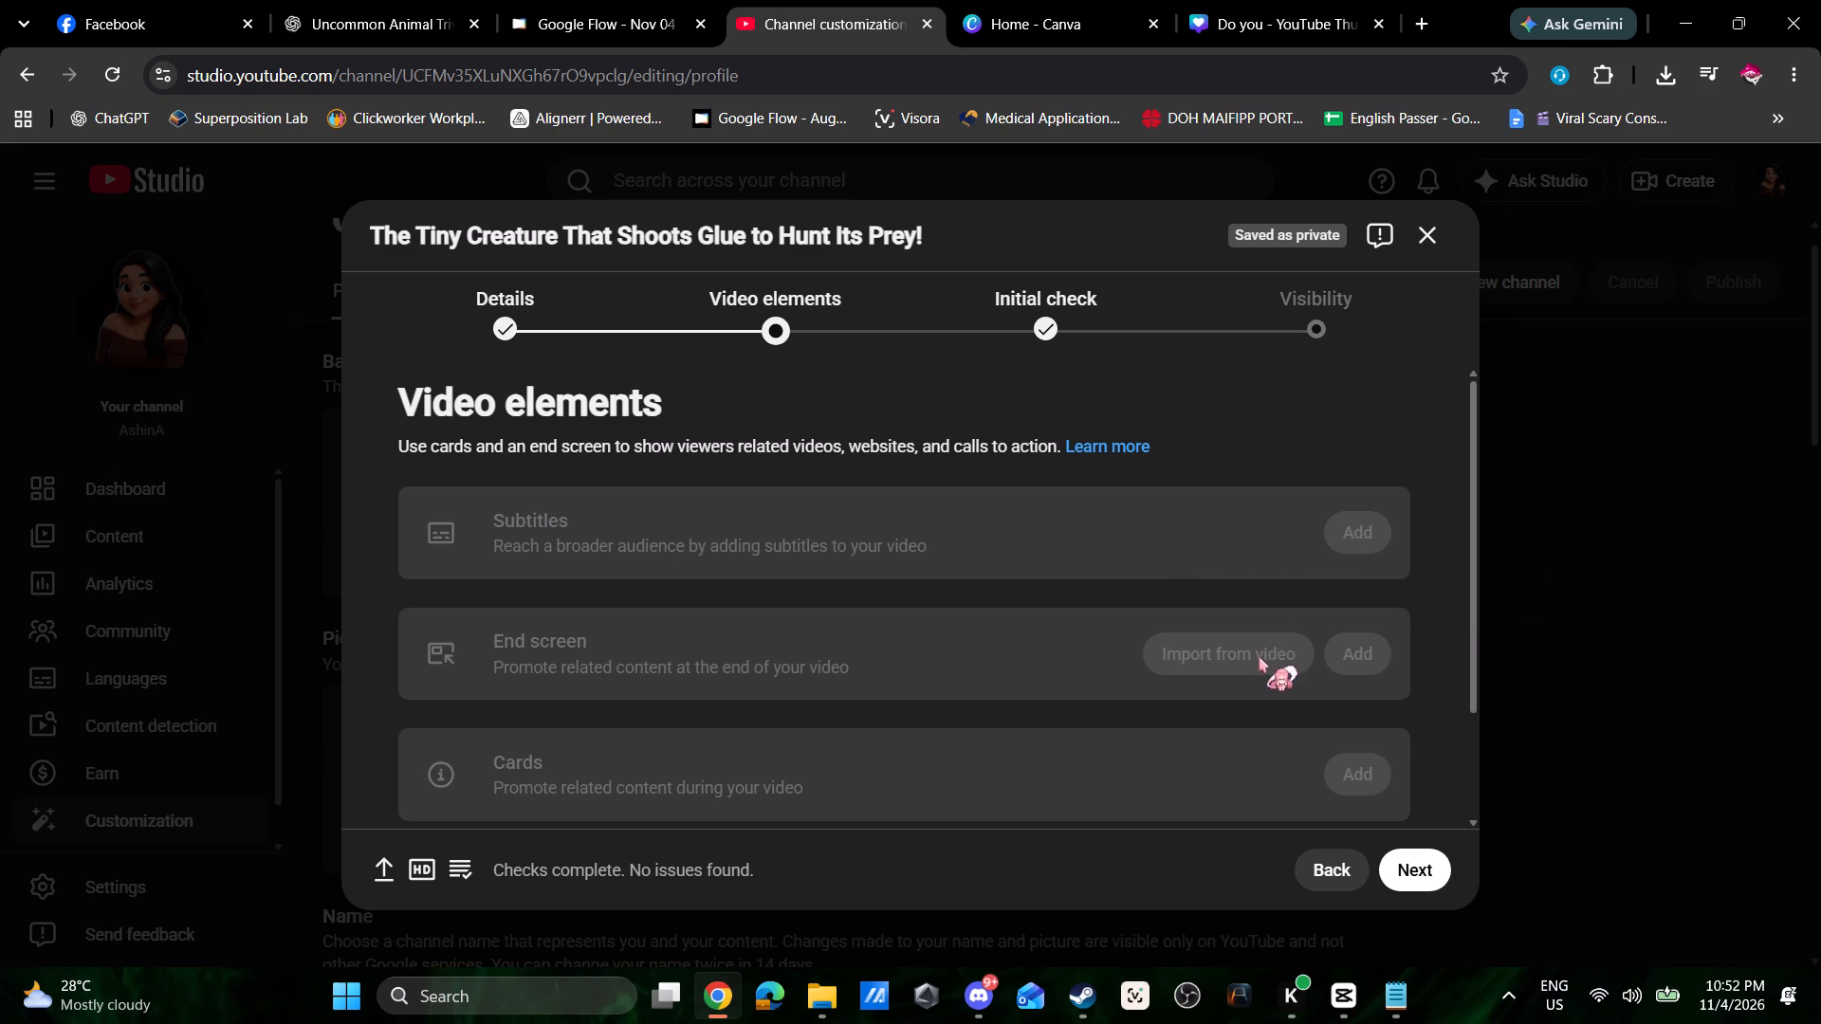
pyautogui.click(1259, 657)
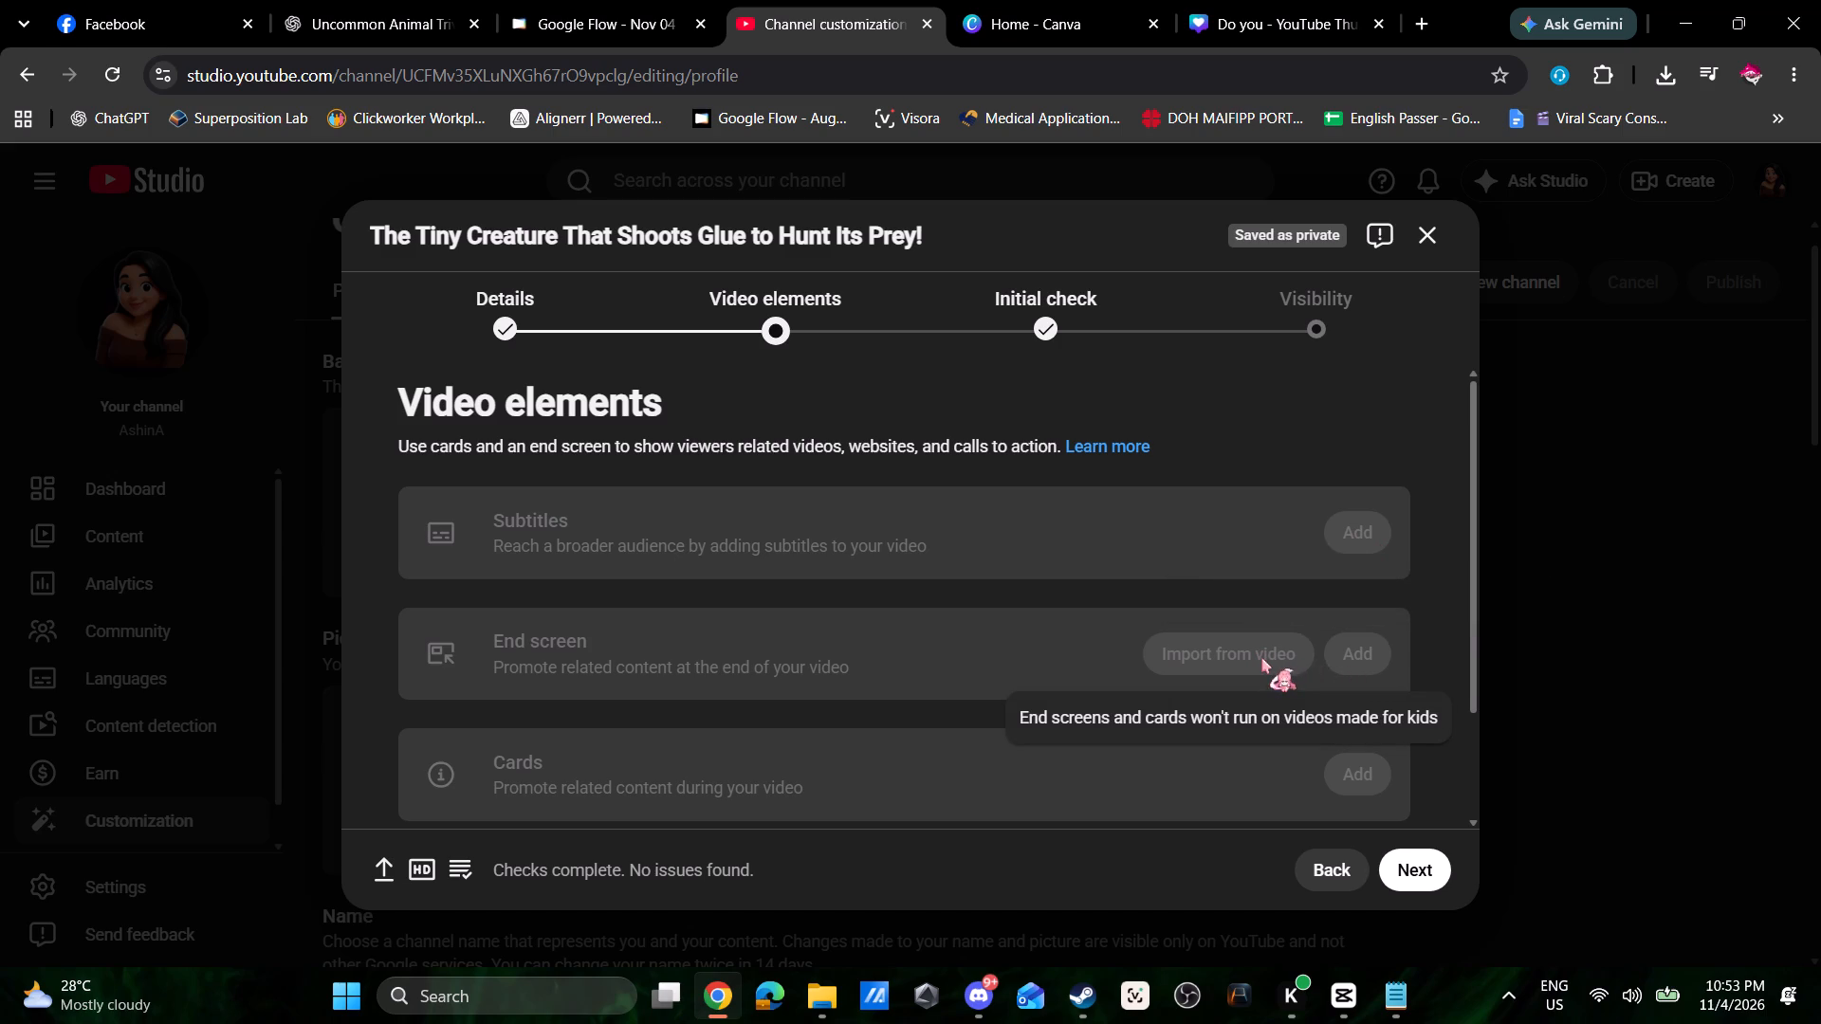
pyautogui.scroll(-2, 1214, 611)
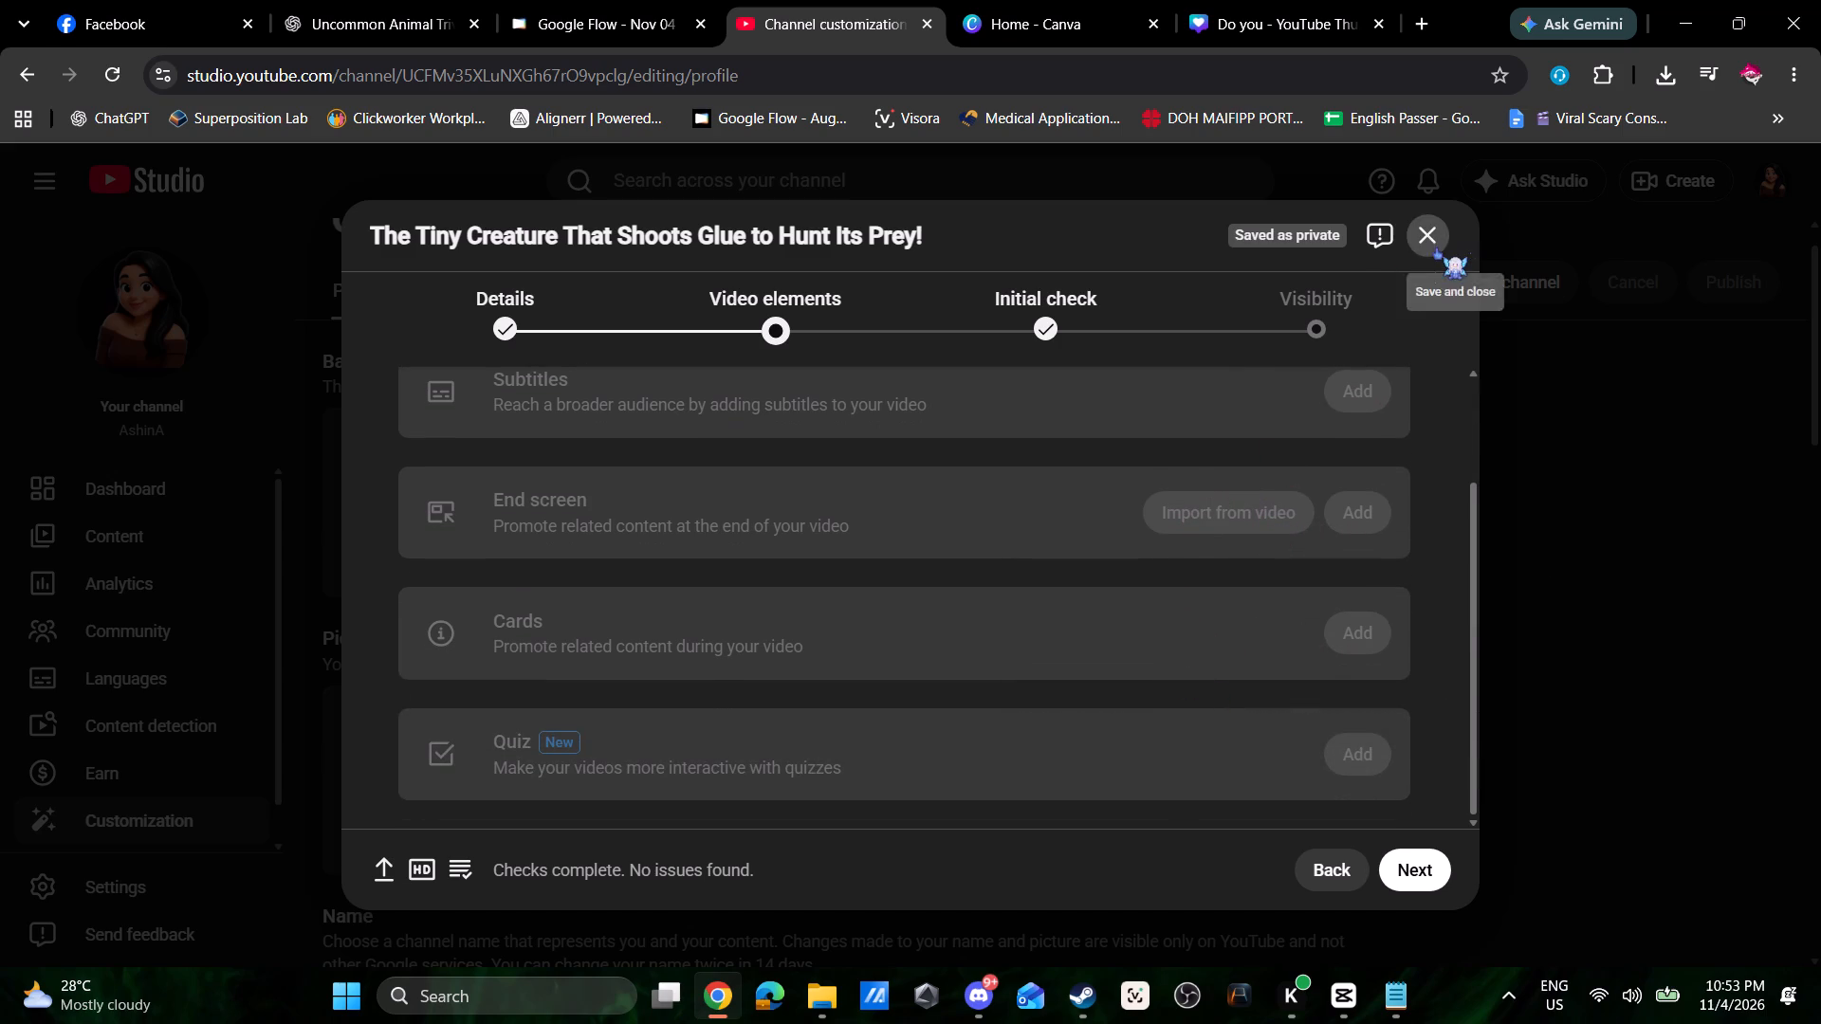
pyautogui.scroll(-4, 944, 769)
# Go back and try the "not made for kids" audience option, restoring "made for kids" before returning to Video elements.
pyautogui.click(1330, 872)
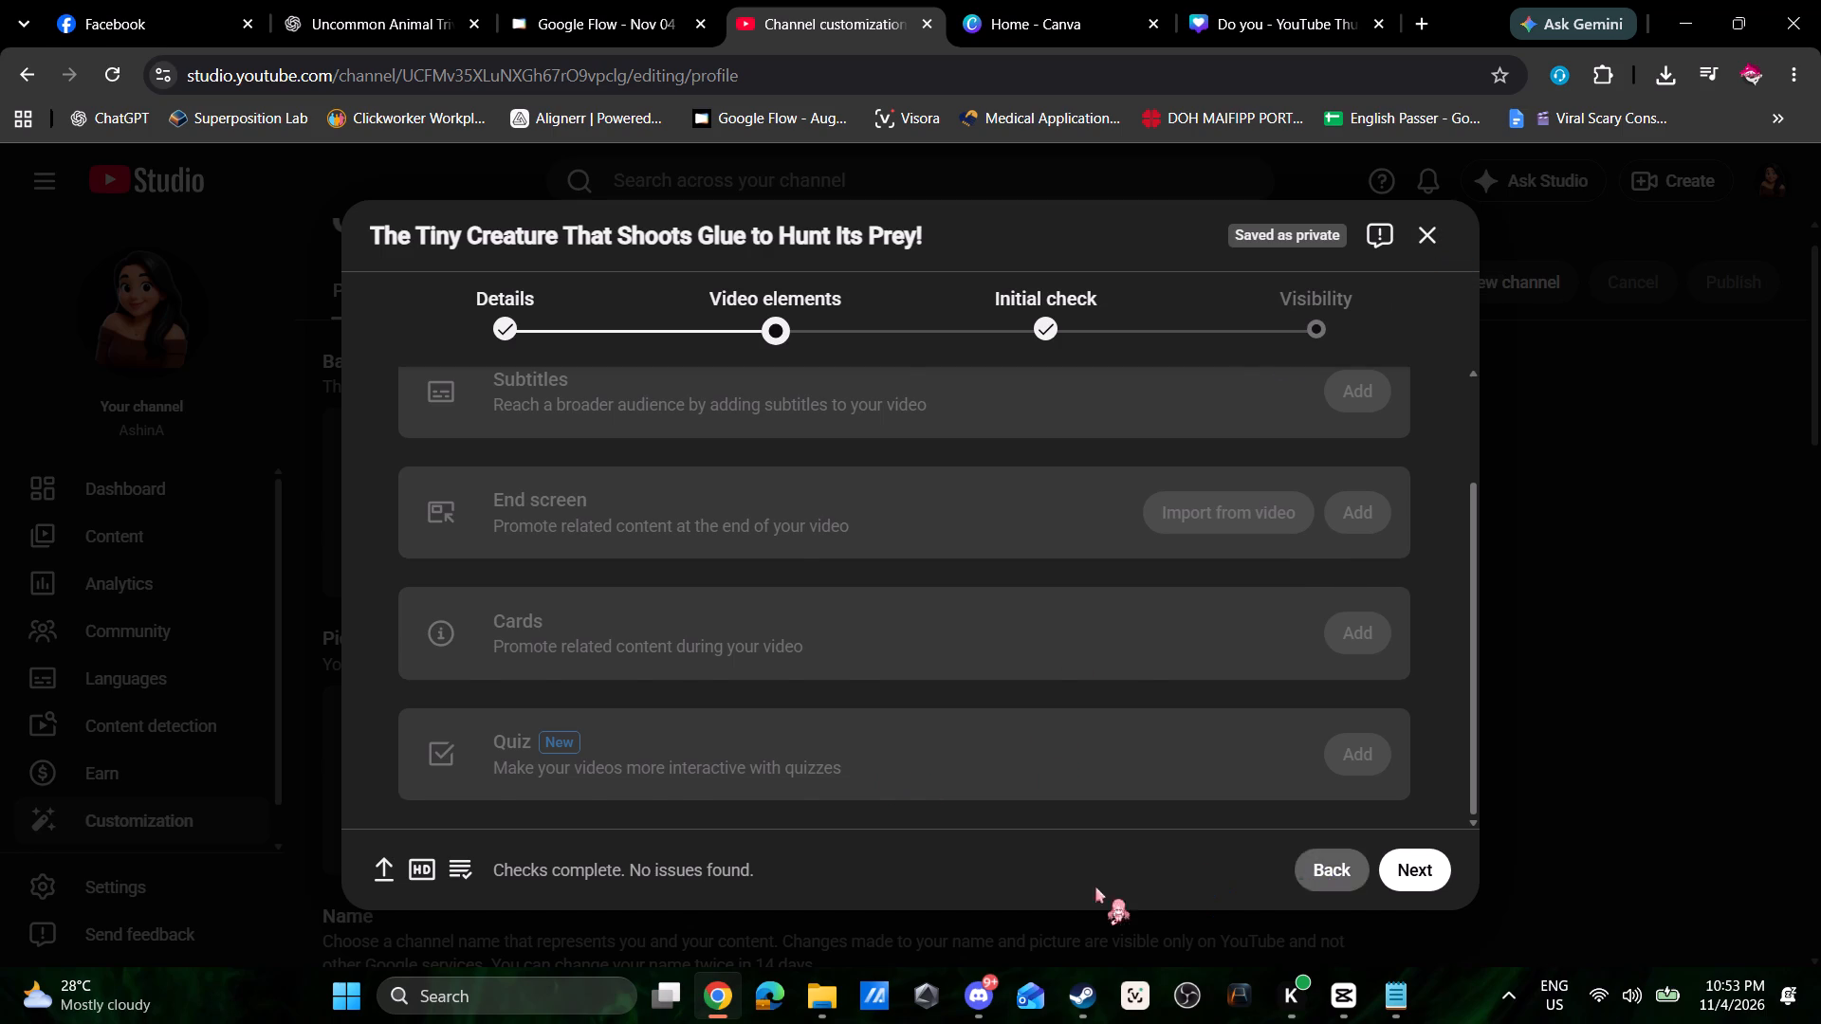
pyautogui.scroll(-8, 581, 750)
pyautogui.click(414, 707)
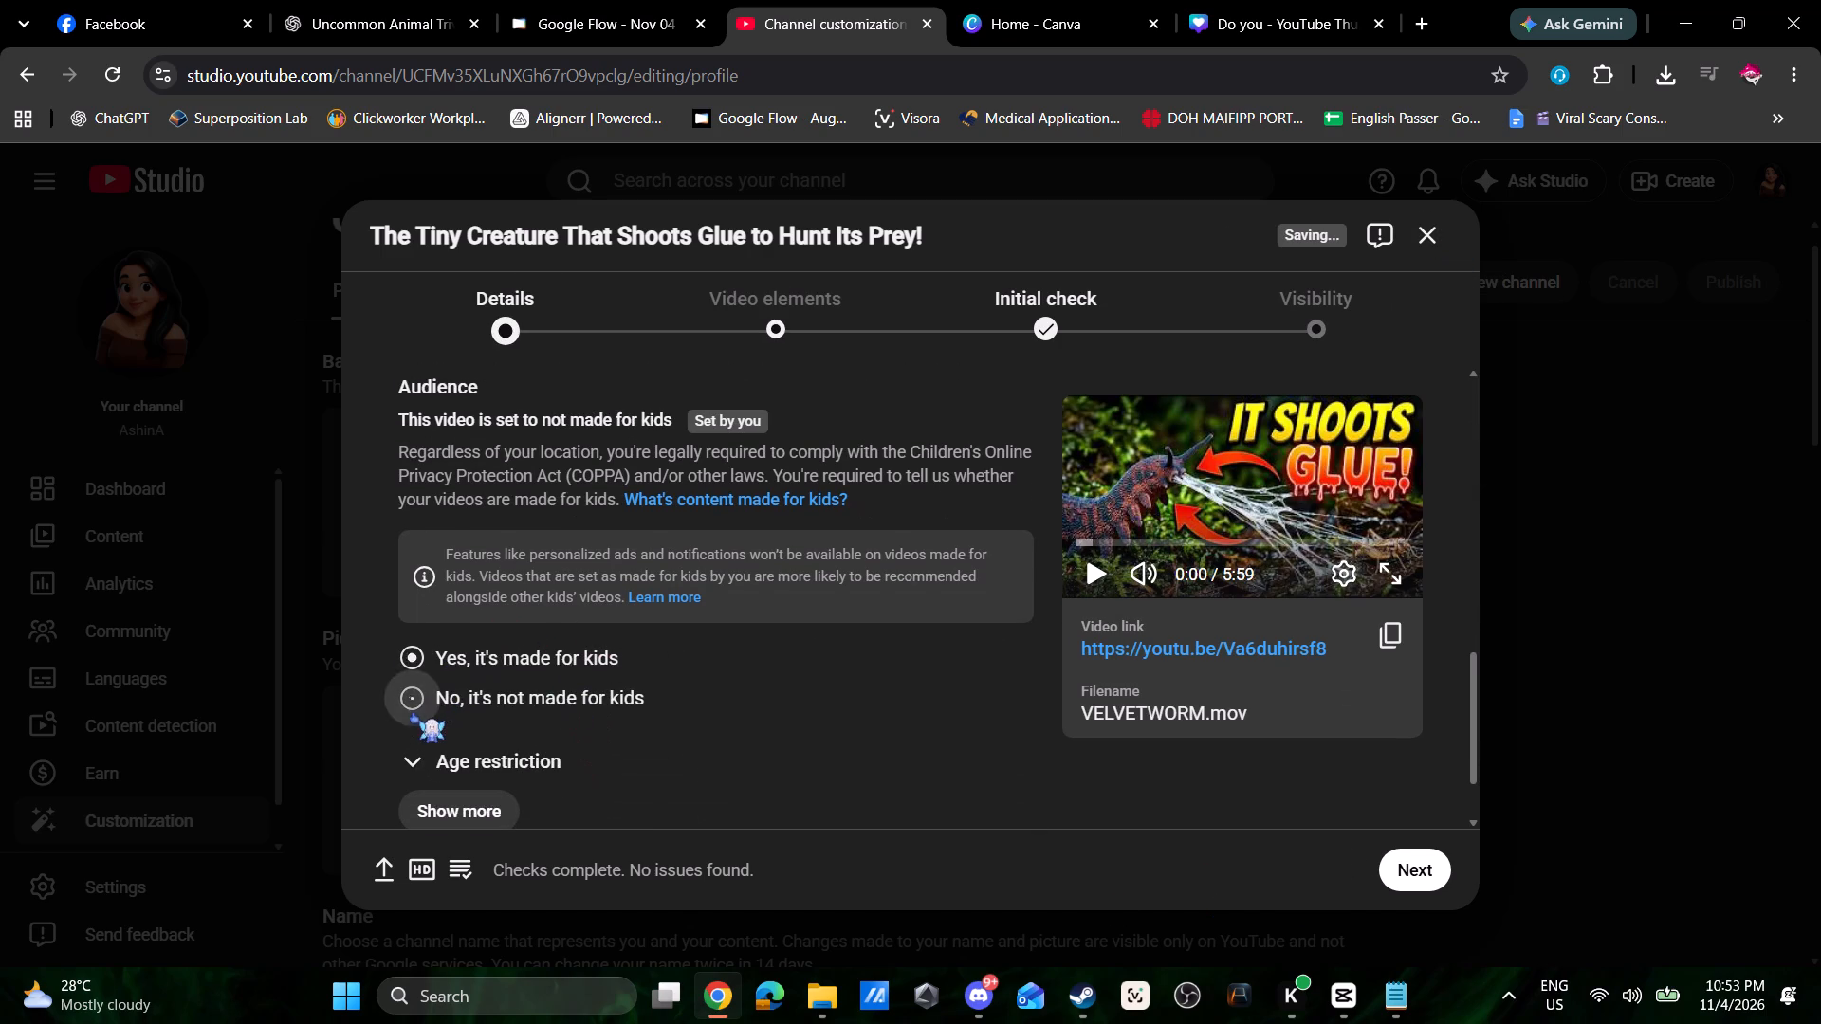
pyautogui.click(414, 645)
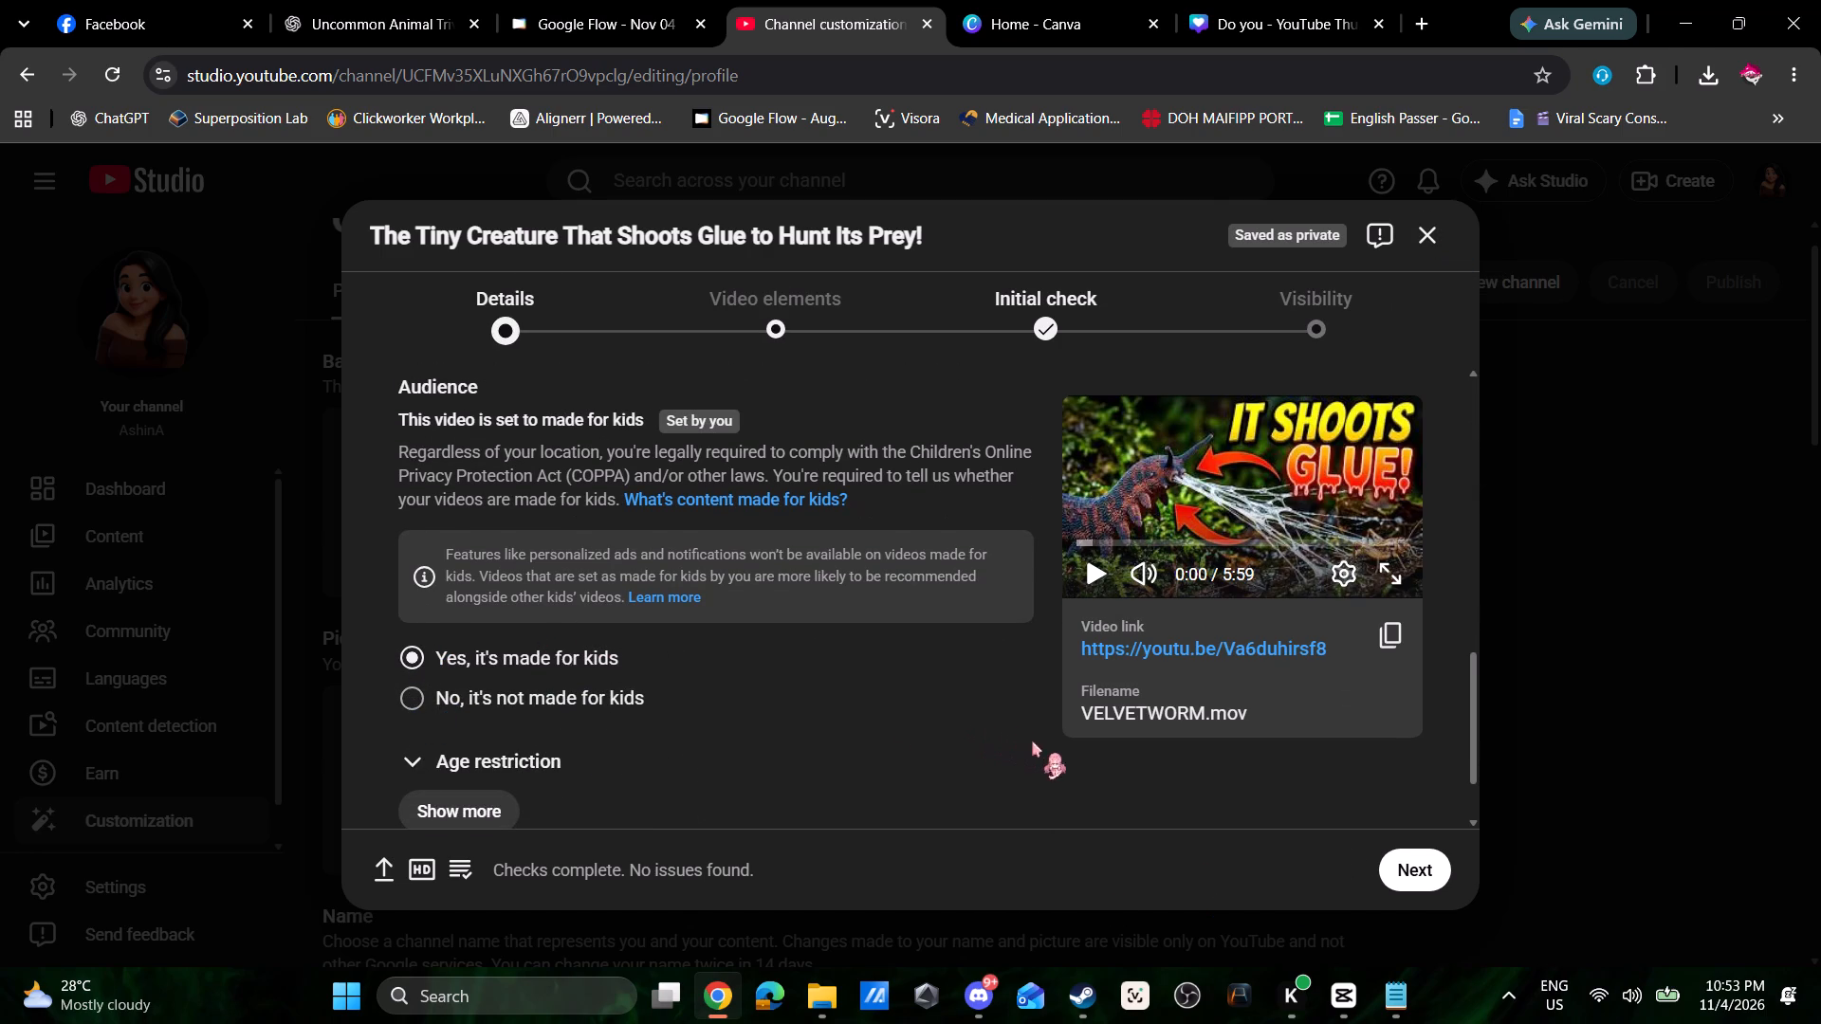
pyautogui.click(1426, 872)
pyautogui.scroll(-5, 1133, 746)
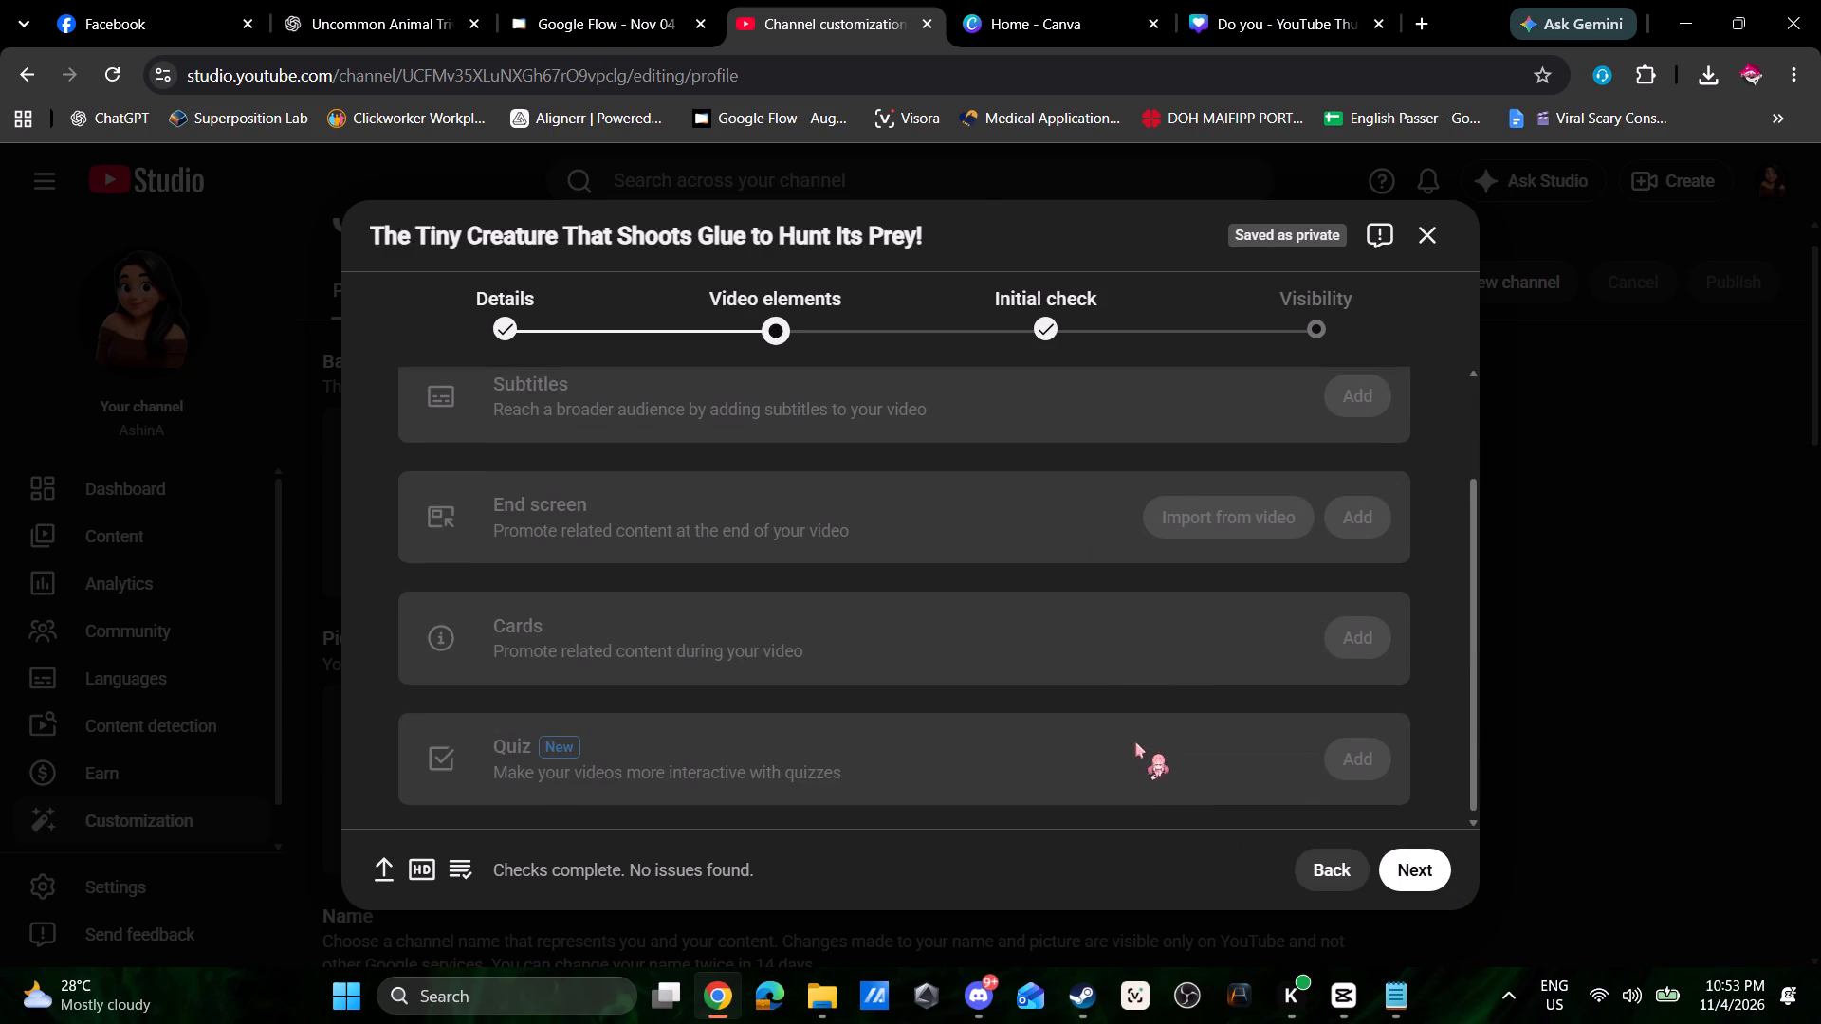
# Proceed past the Video elements and Initial check stages, and set the video's visibility to Public.
pyautogui.scroll(-4, 1135, 742)
pyautogui.click(1413, 871)
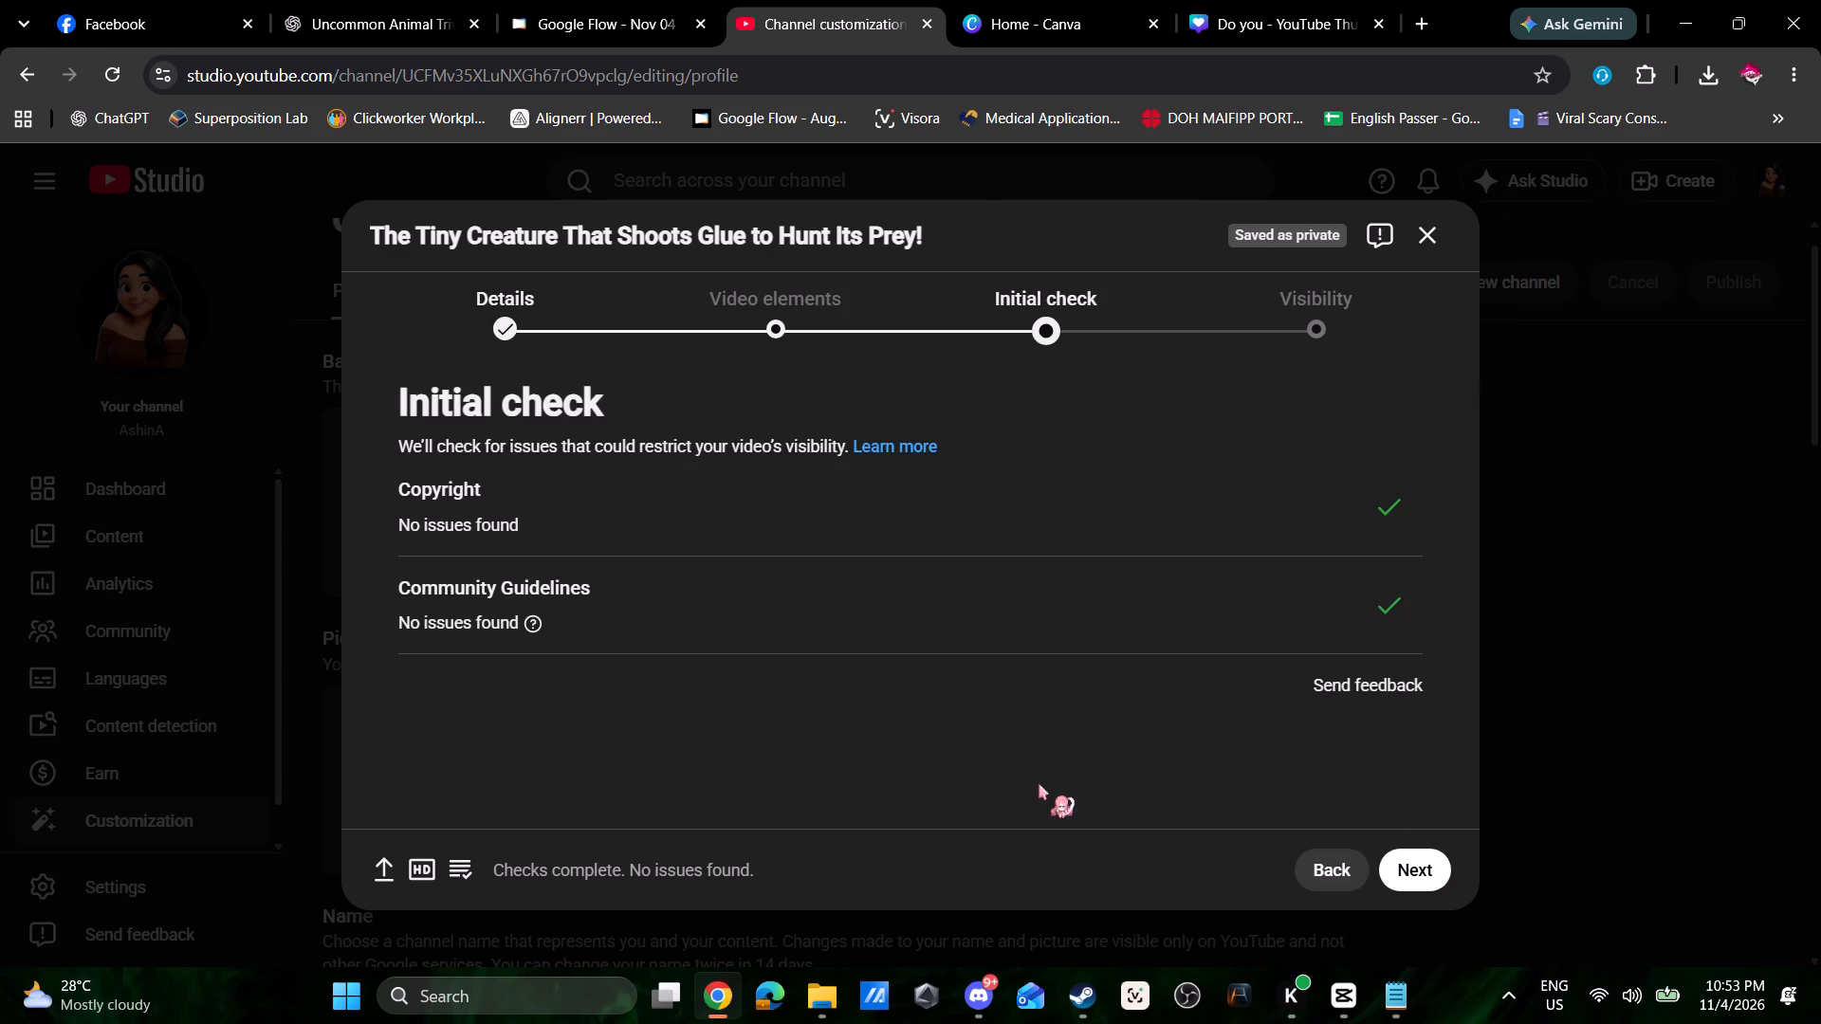
pyautogui.click(1407, 863)
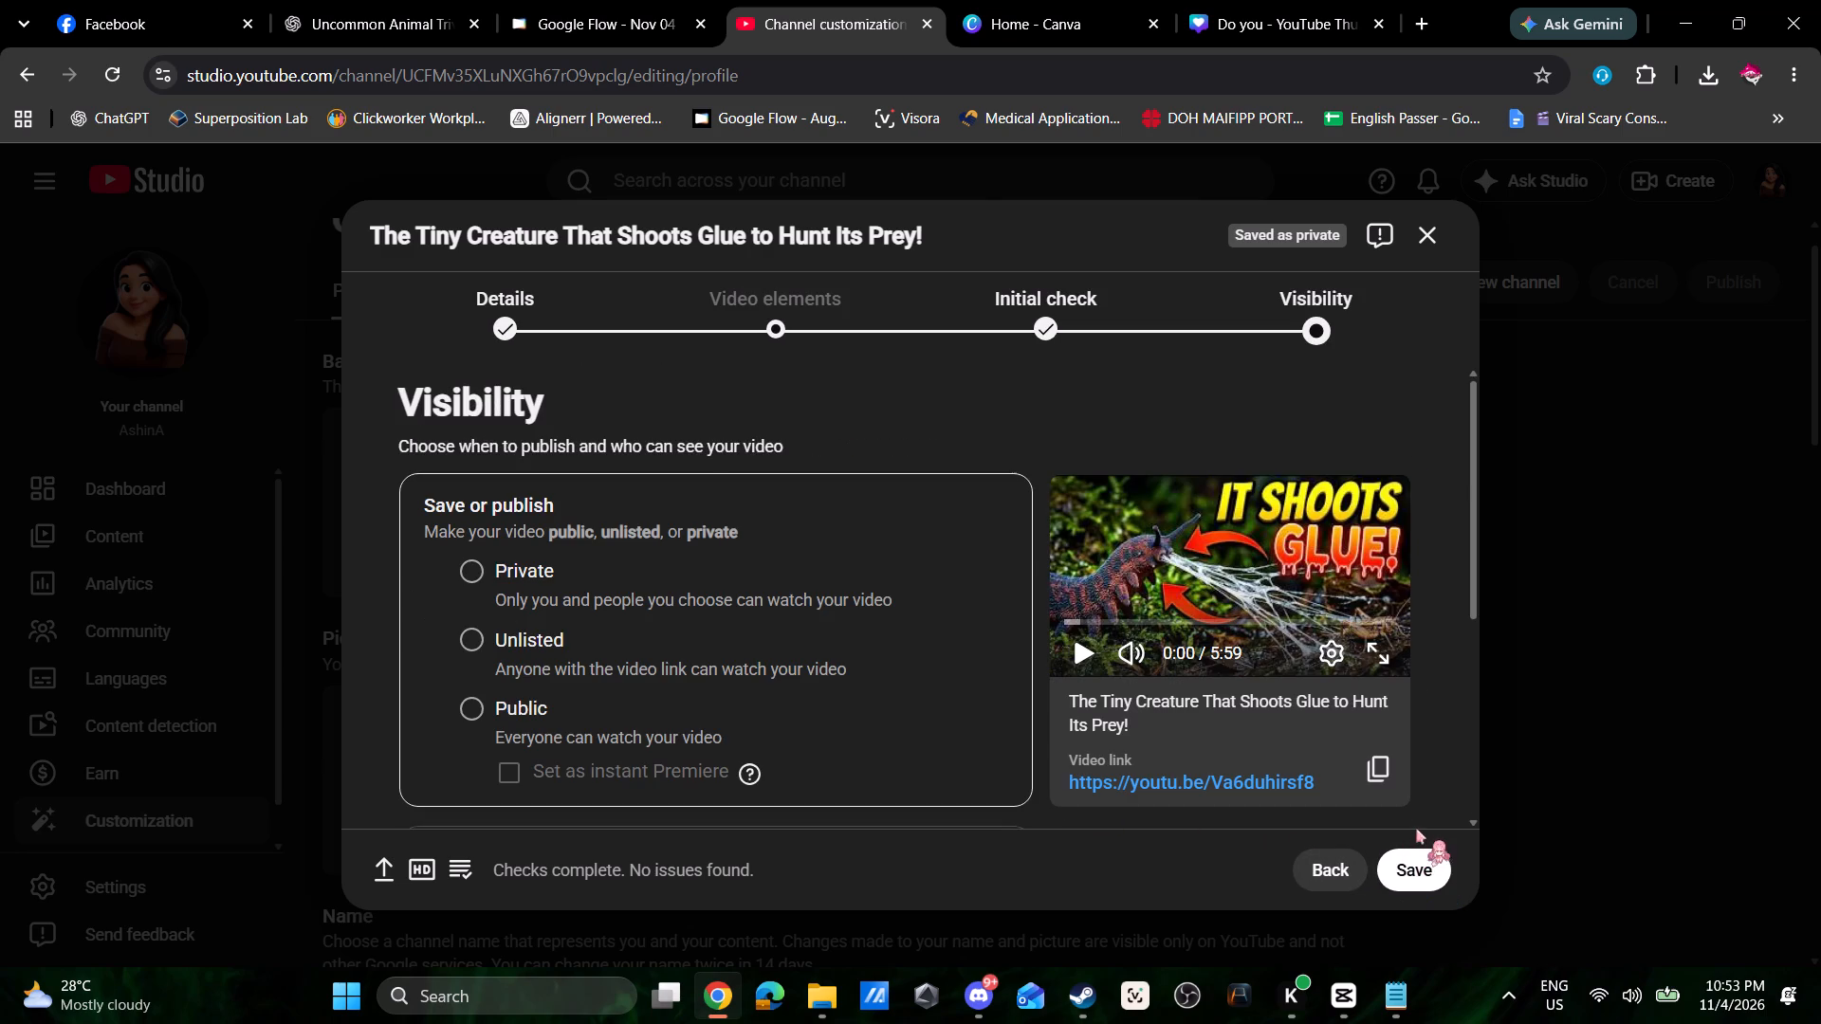
pyautogui.moveTo(501, 710); pyautogui.dragTo(509, 709)
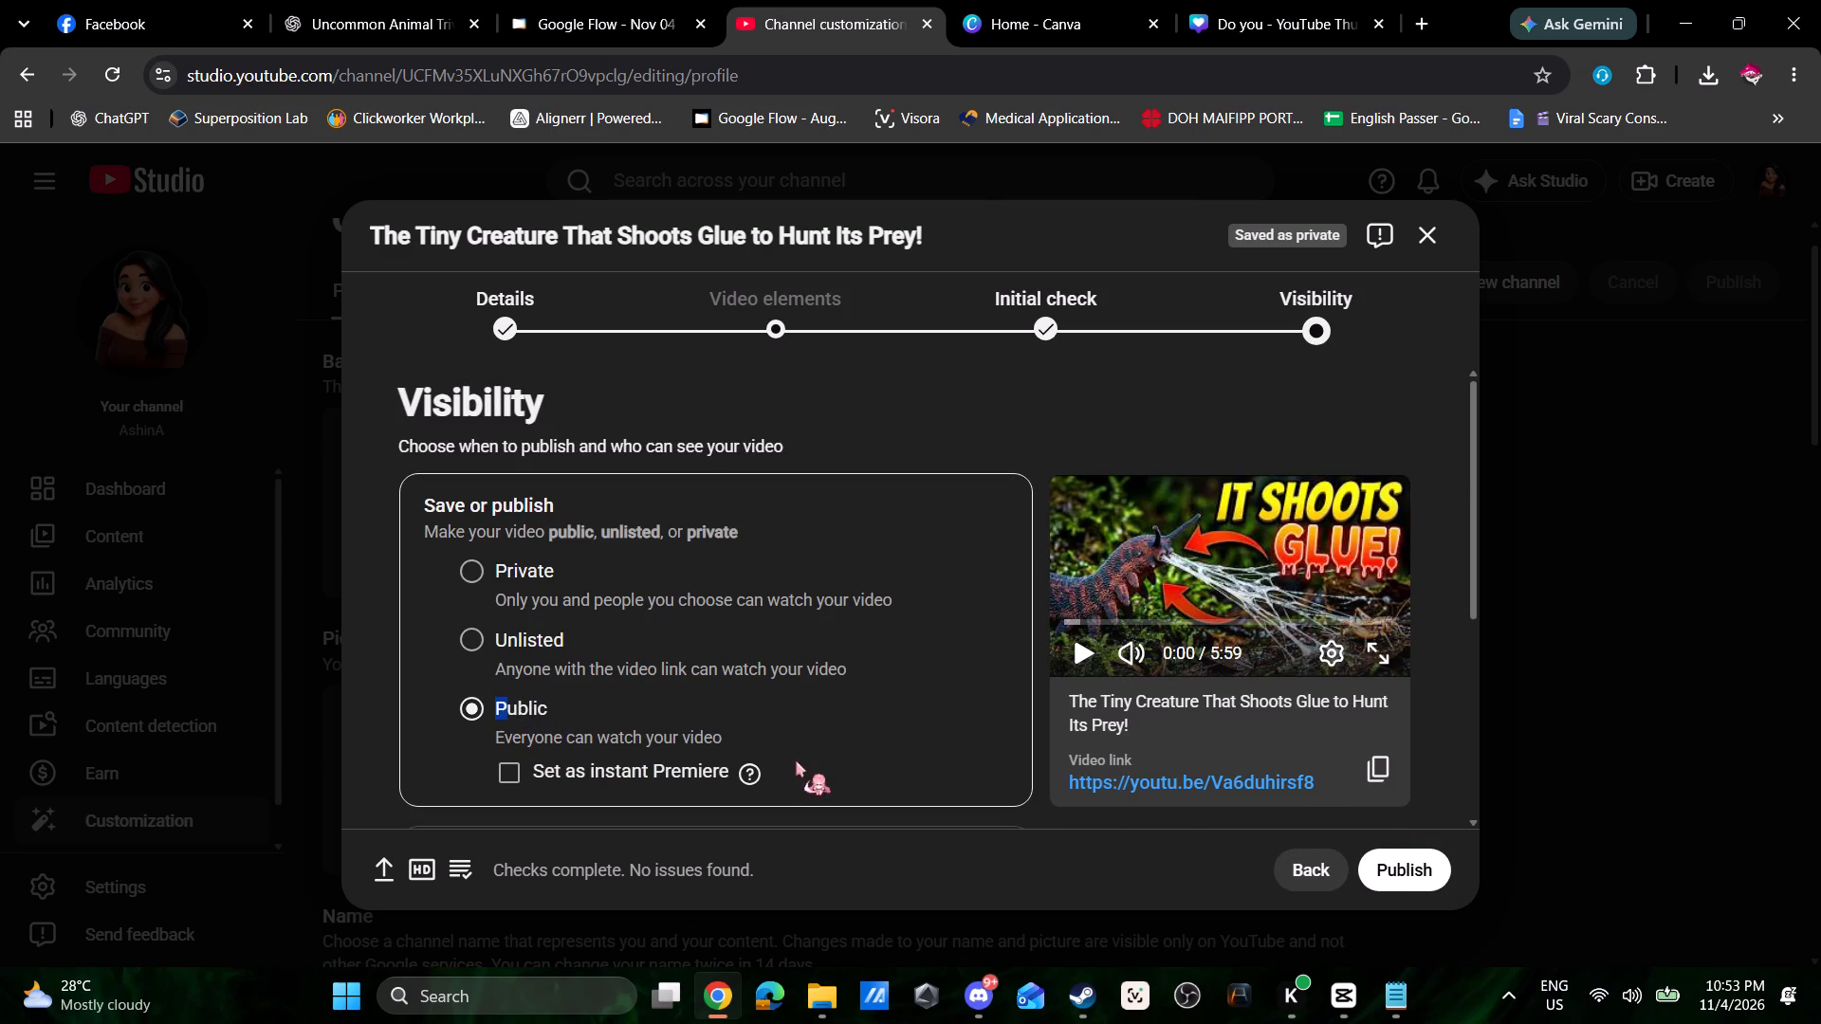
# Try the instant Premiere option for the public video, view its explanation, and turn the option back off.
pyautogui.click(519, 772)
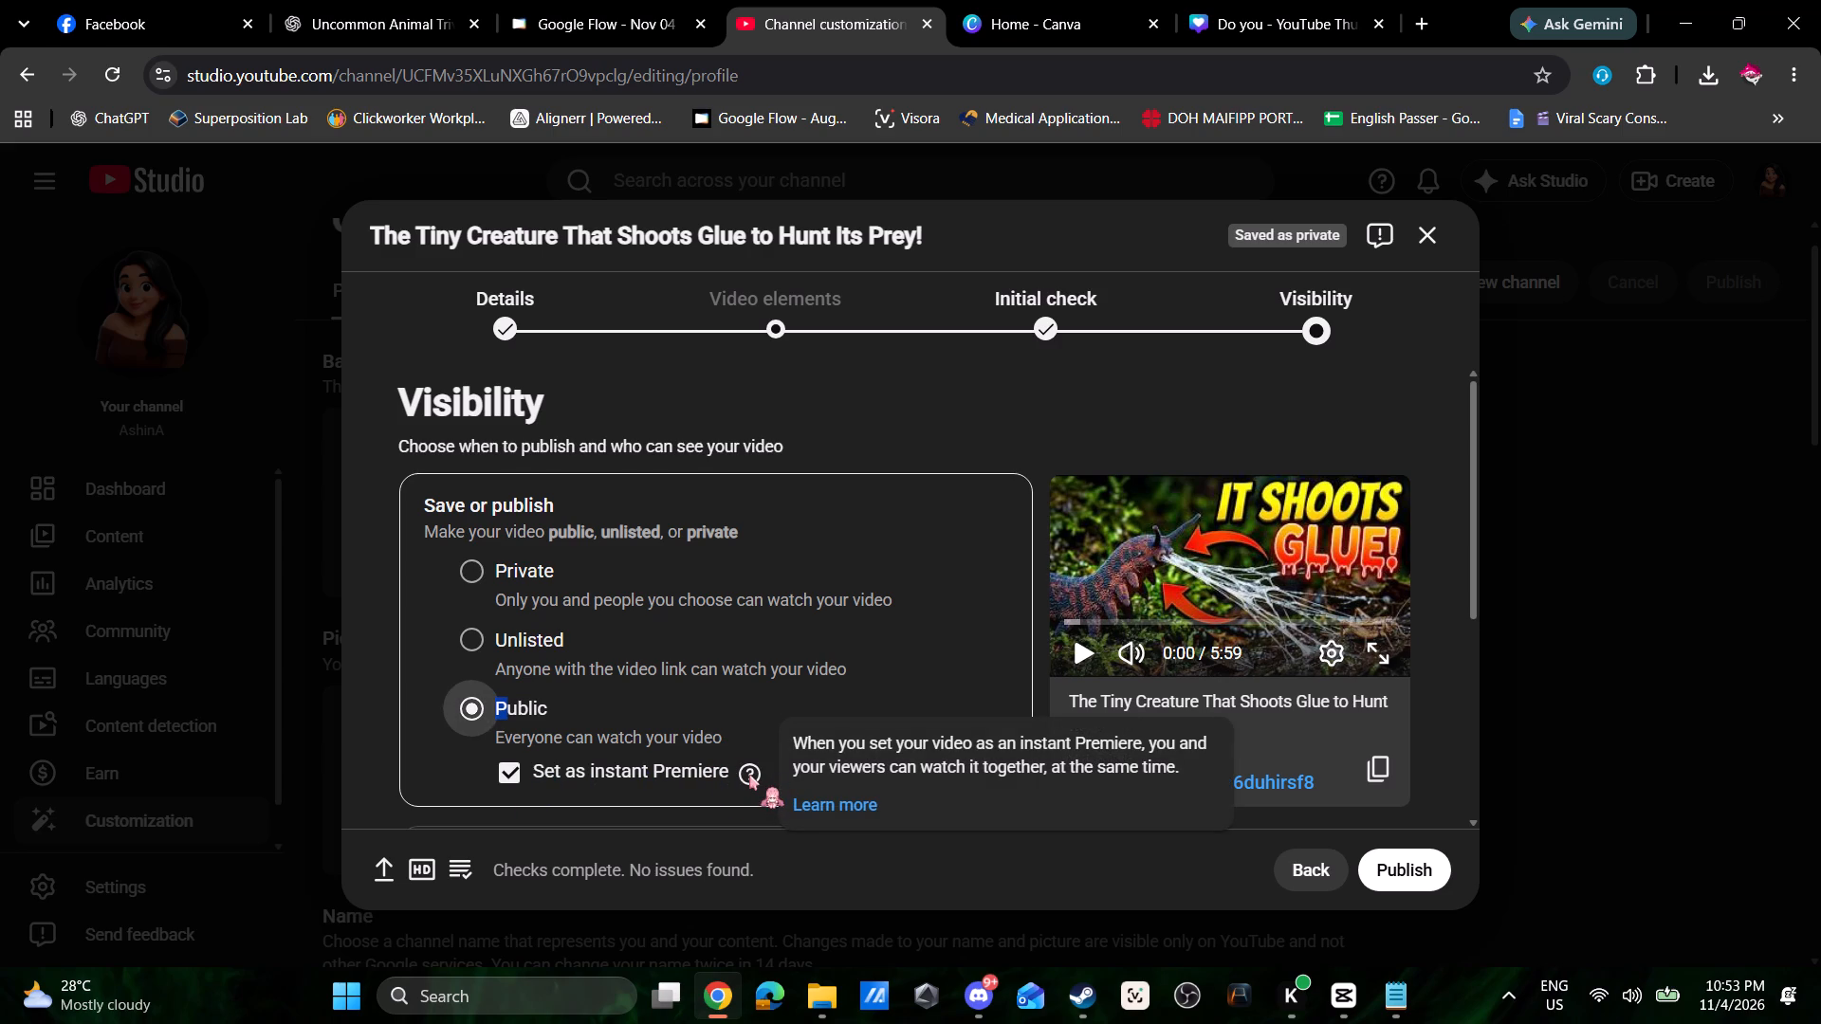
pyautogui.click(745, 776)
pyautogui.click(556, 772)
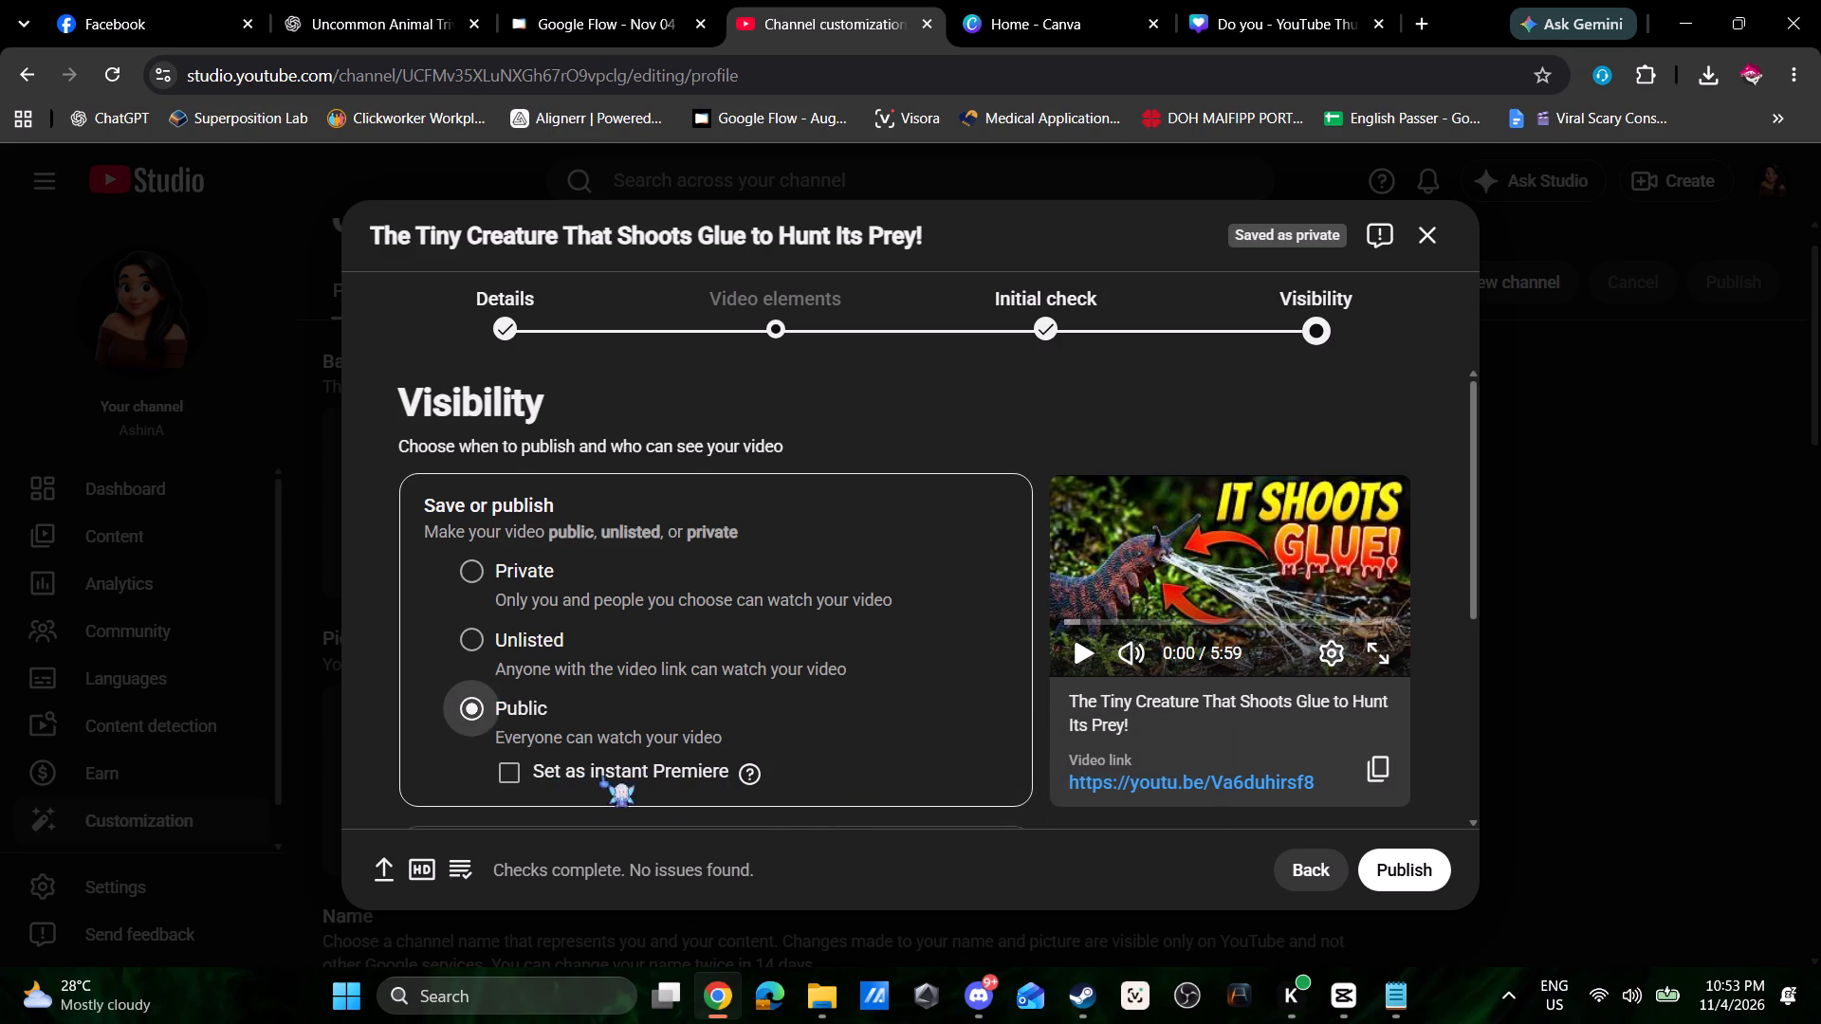
# Review the remaining visibility options and pre-publish checks, and publish the video.
pyautogui.scroll(-5, 1021, 807)
pyautogui.scroll(-4, 823, 706)
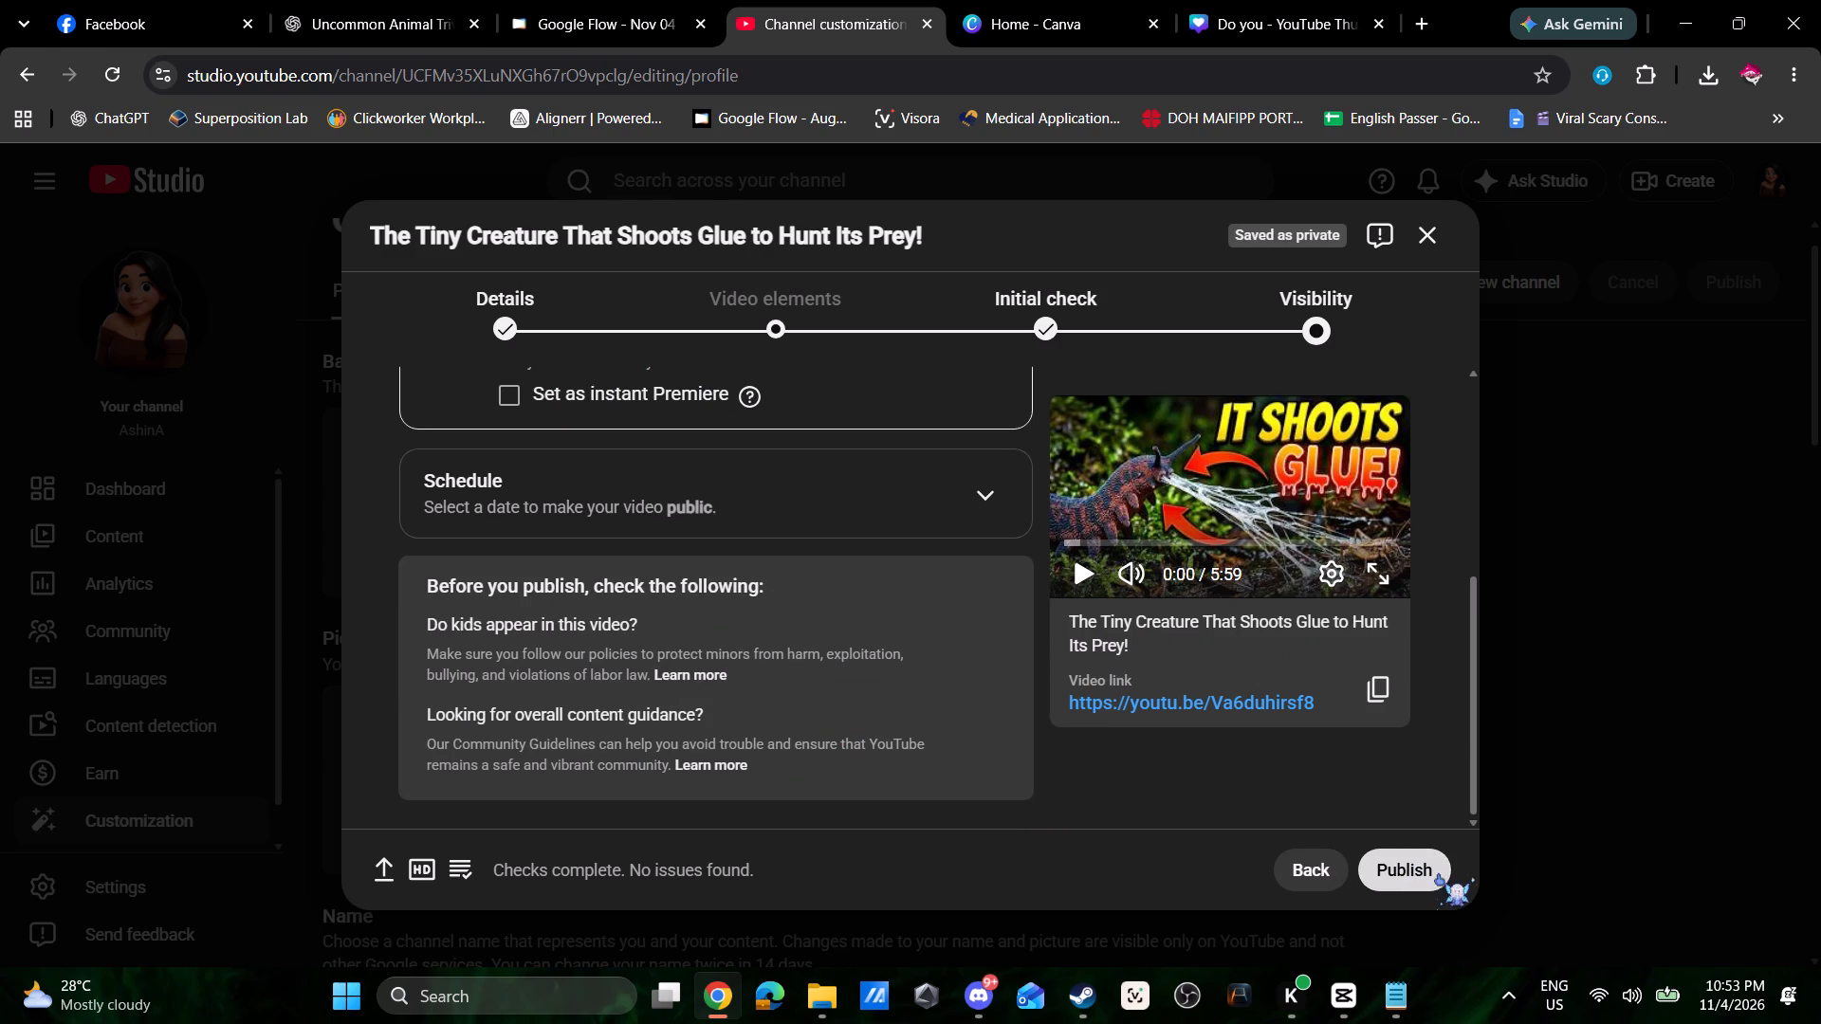
pyautogui.click(1414, 870)
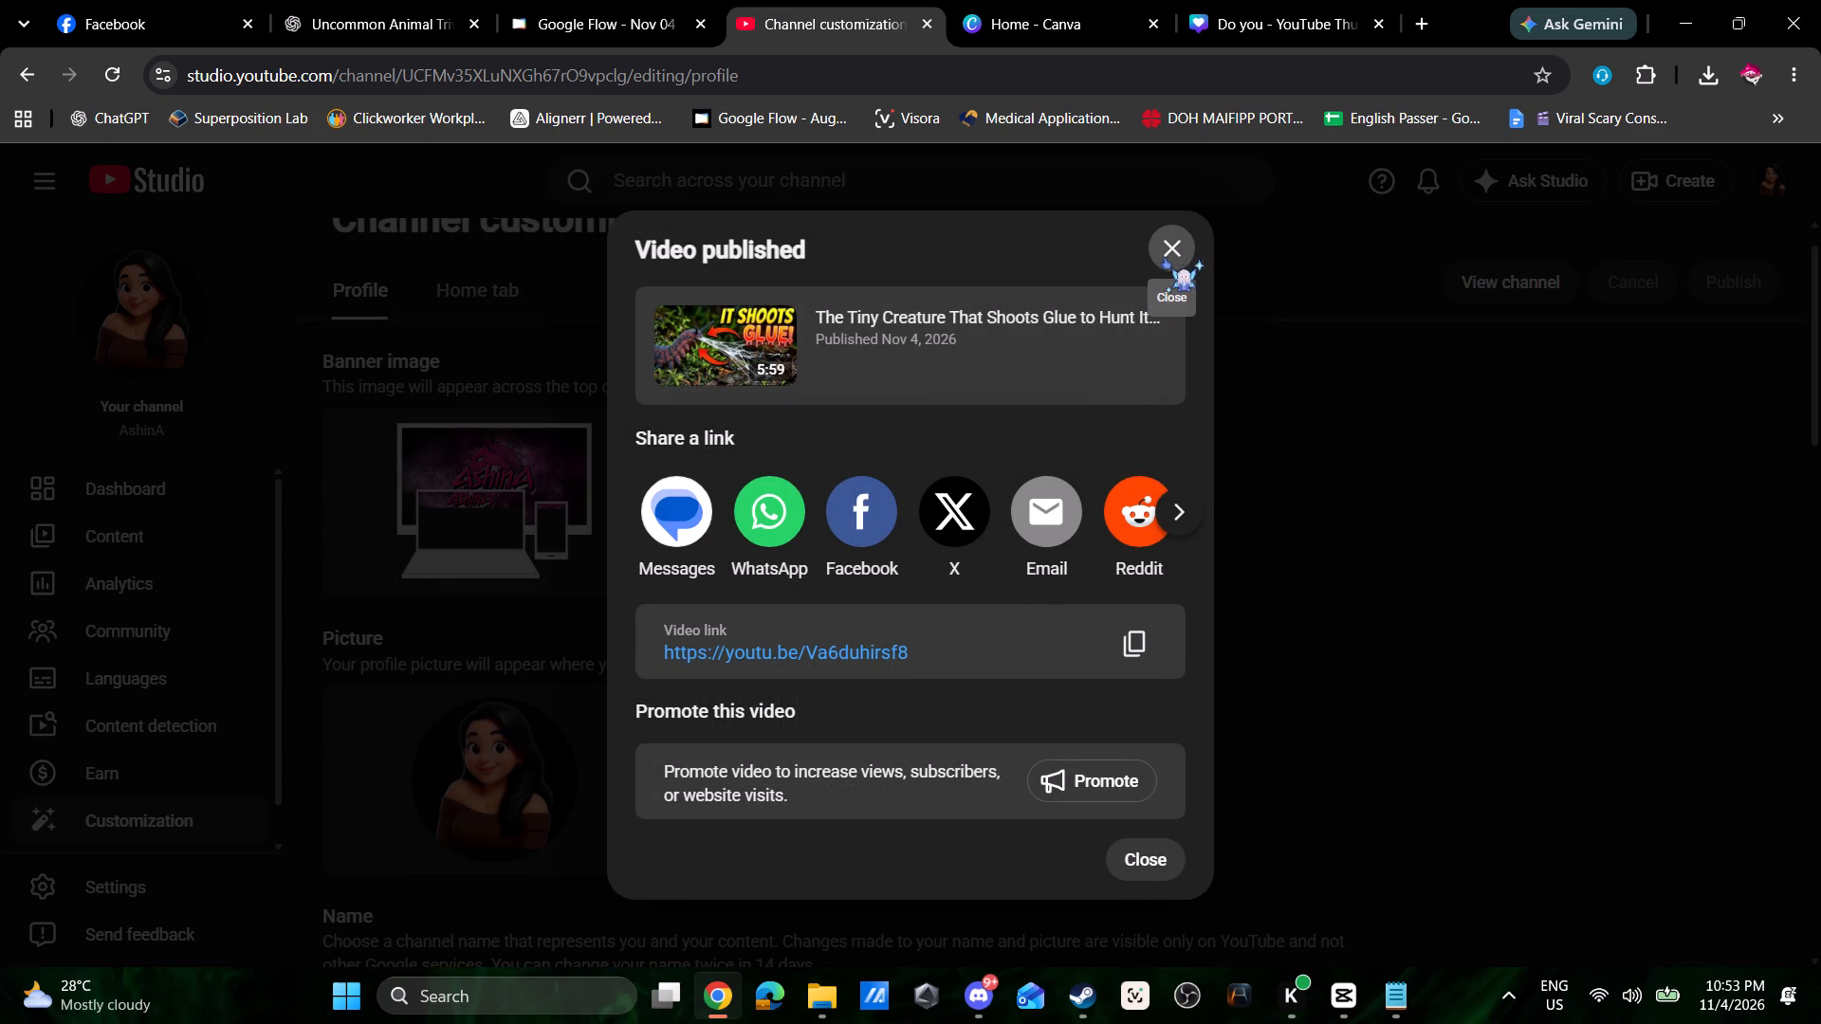
# Copy the published video's share link and switch to the open Facebook page.
pyautogui.click(1132, 649)
pyautogui.click(121, 16)
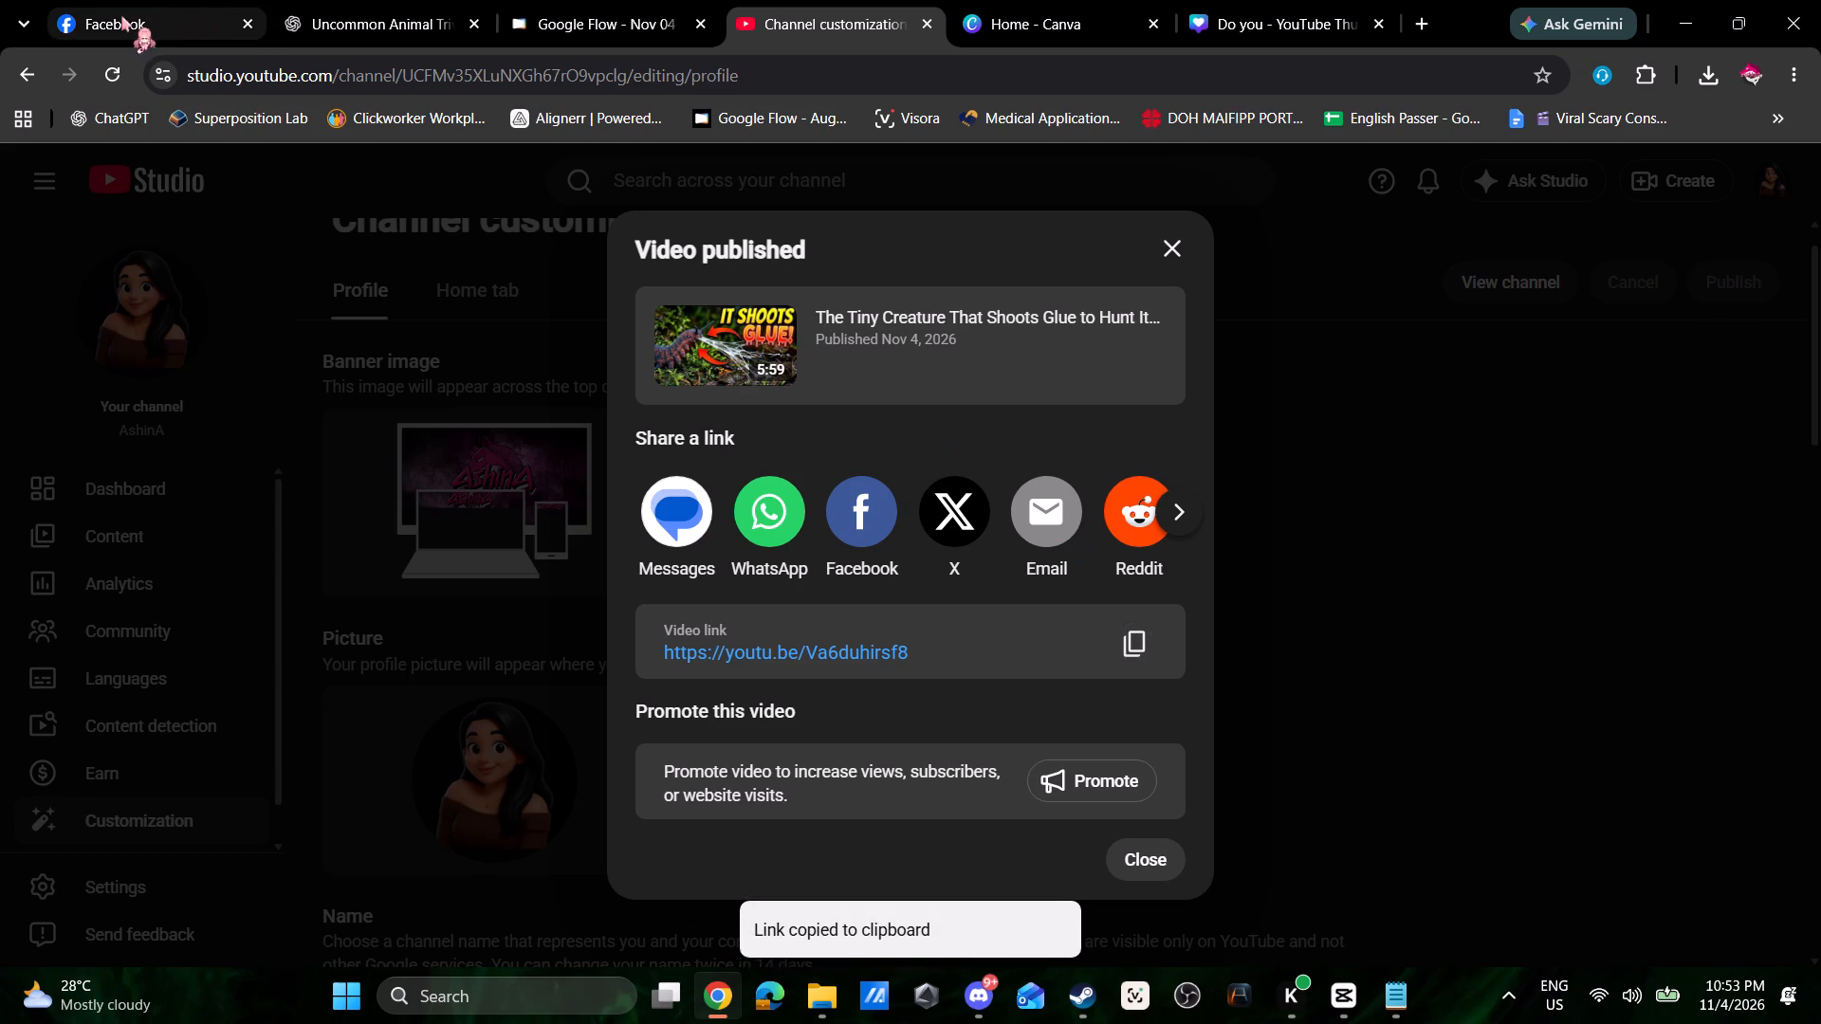